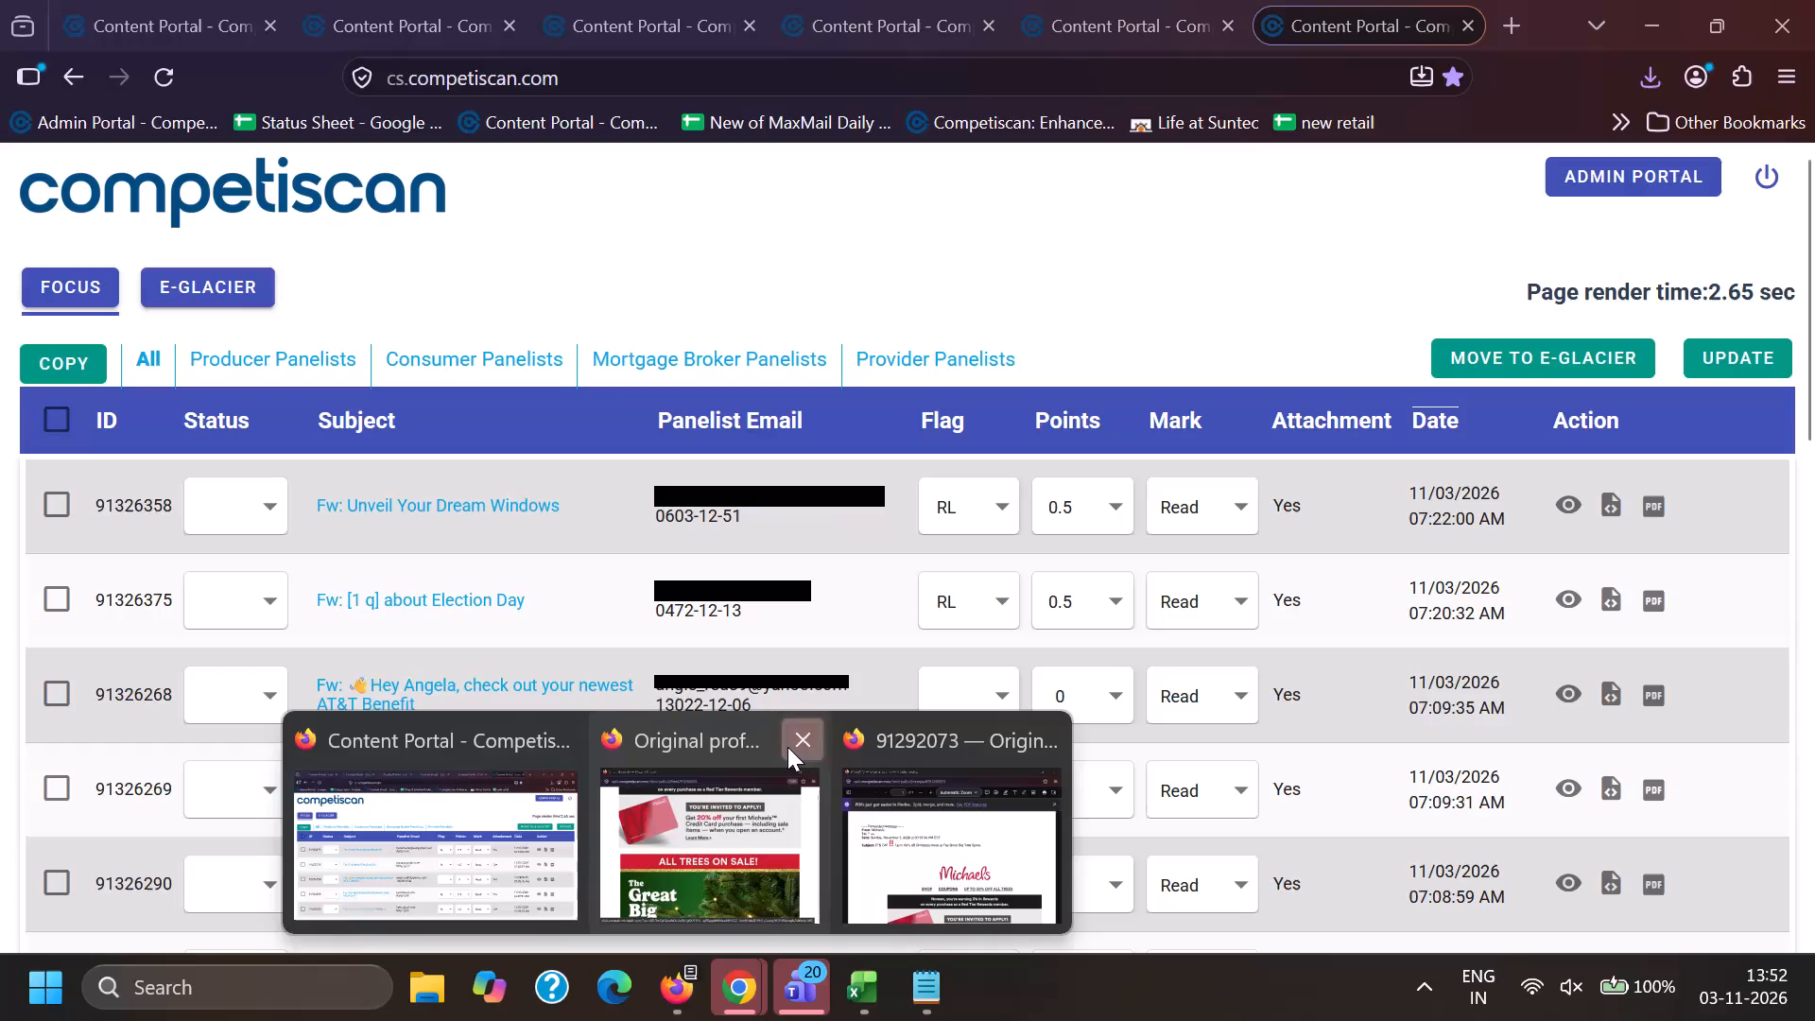
{"action": "left_click", "coordinate": [786, 742]}
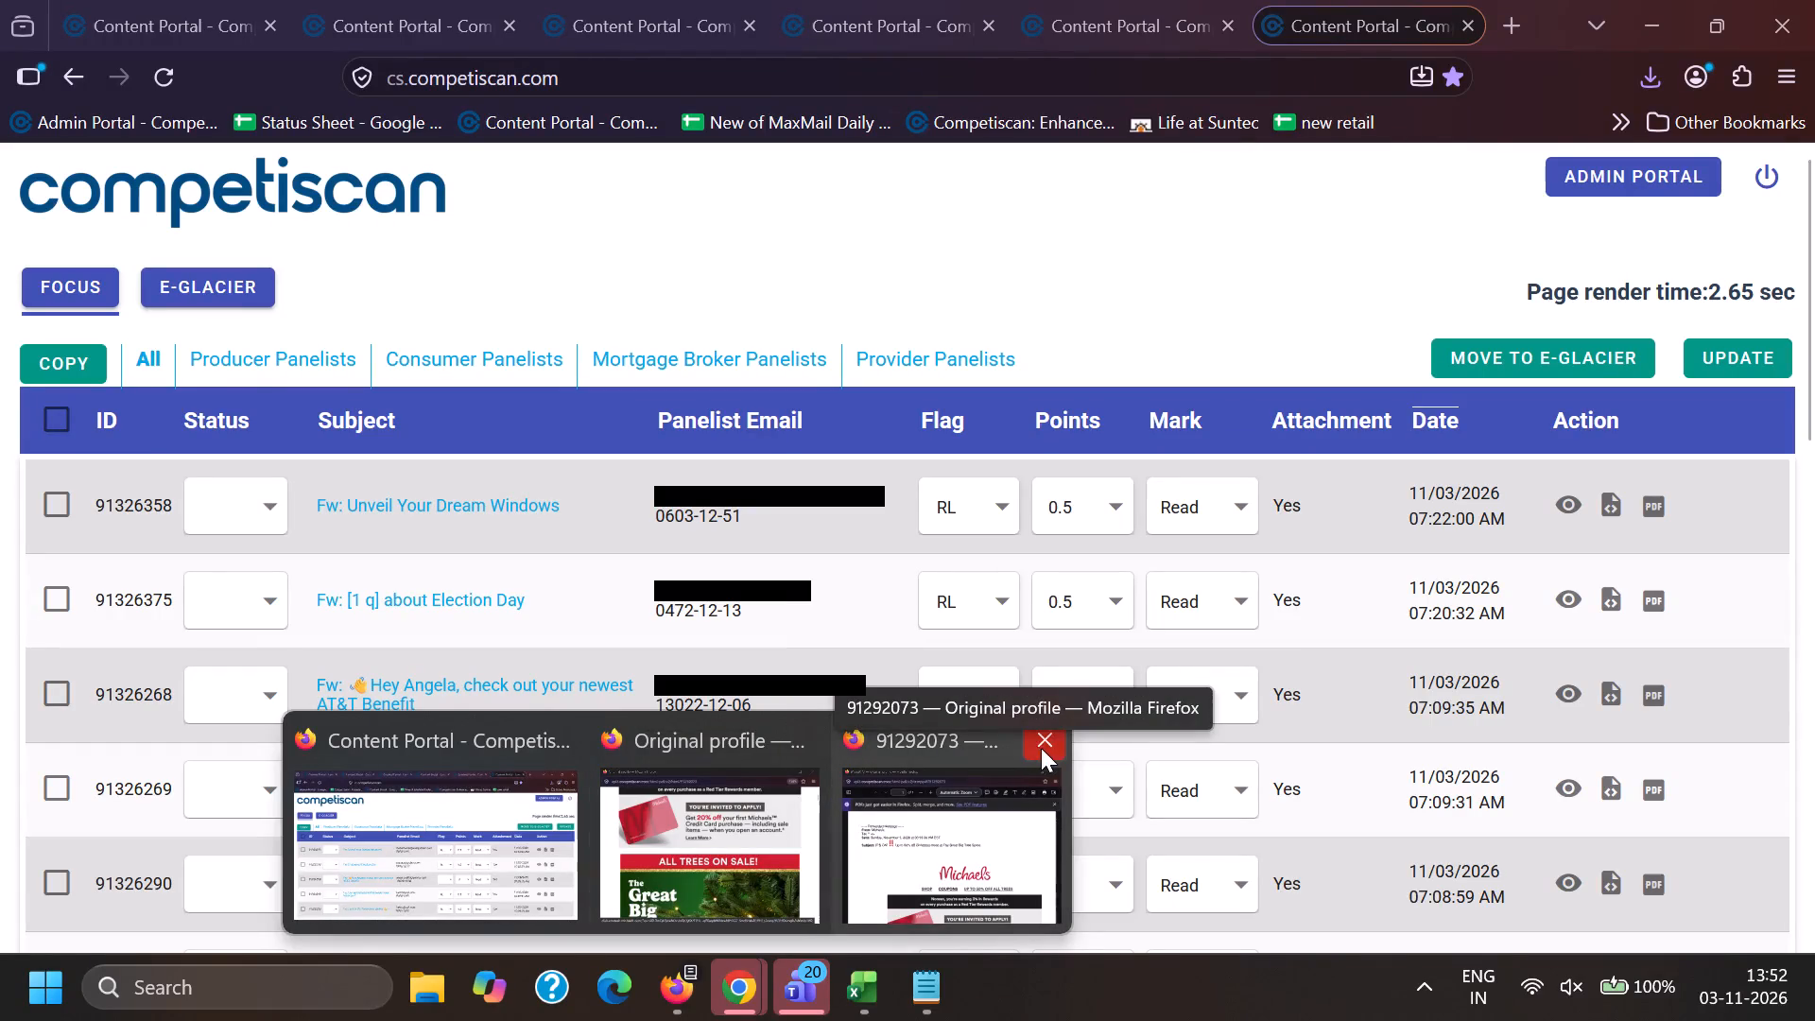
{"action": "left_click", "coordinate": [1042, 747]}
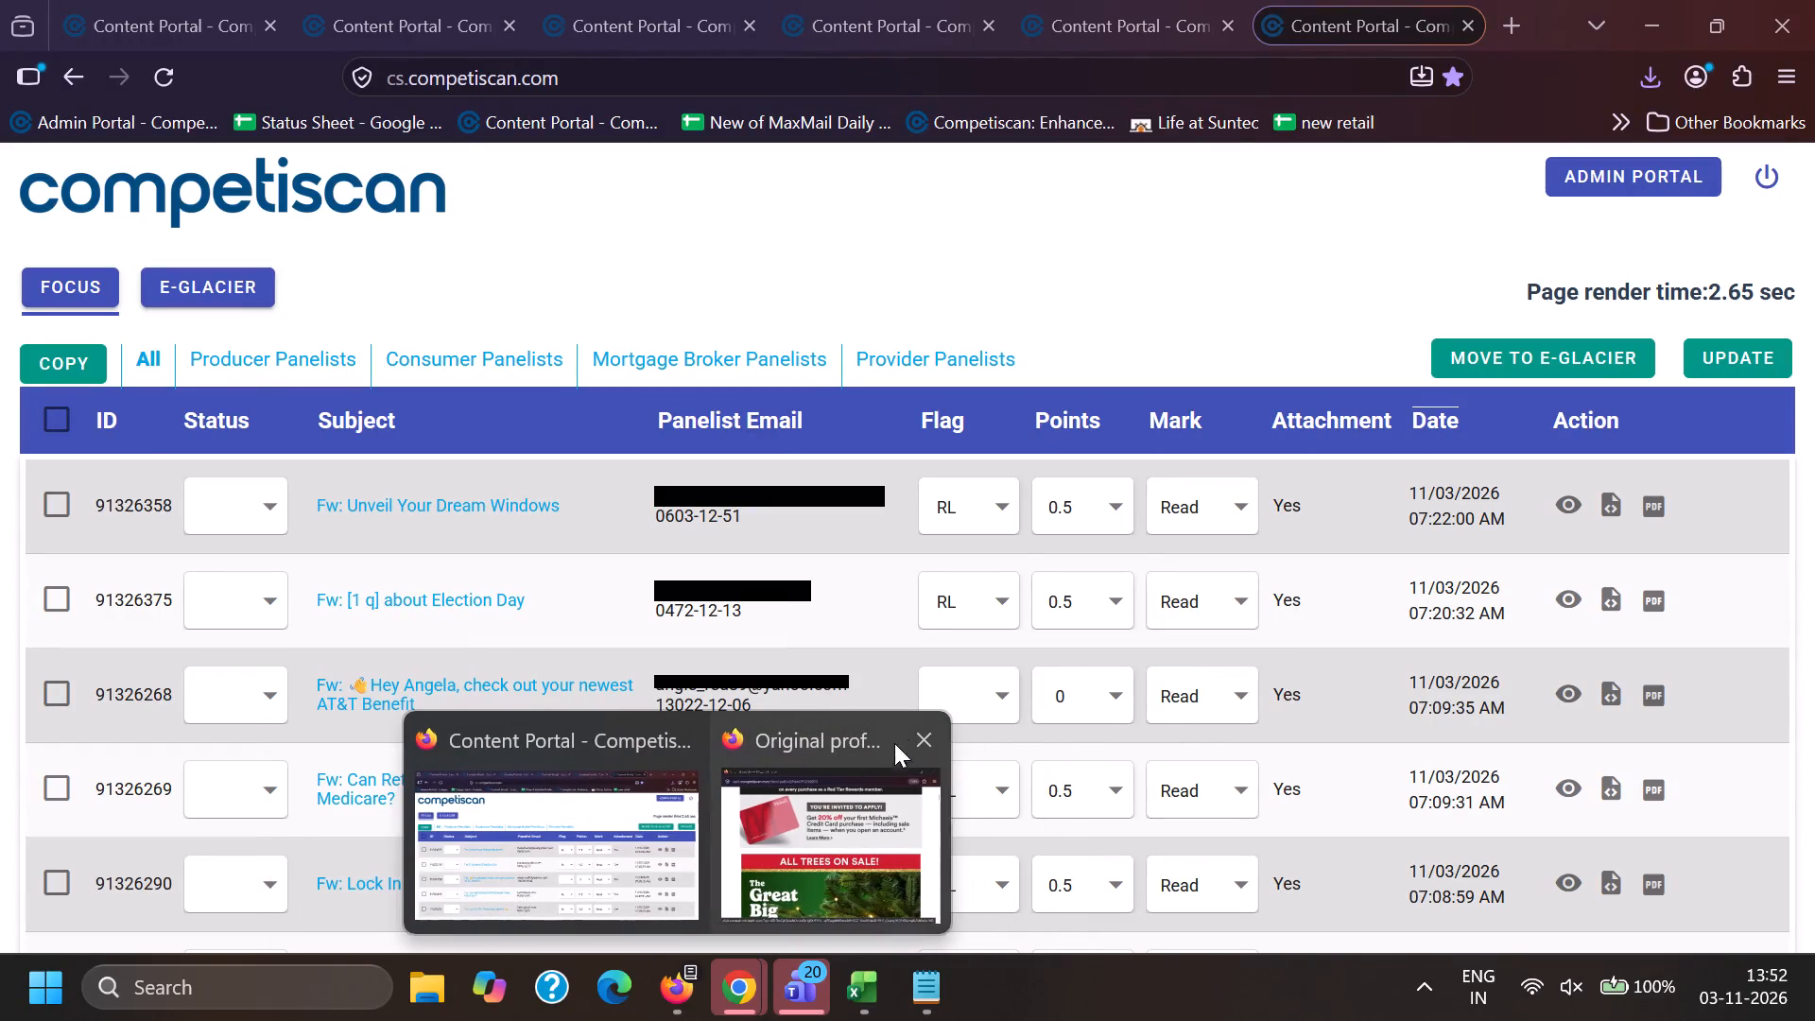
{"action": "left_click", "coordinate": [912, 728]}
{"action": "left_click", "coordinate": [926, 730]}
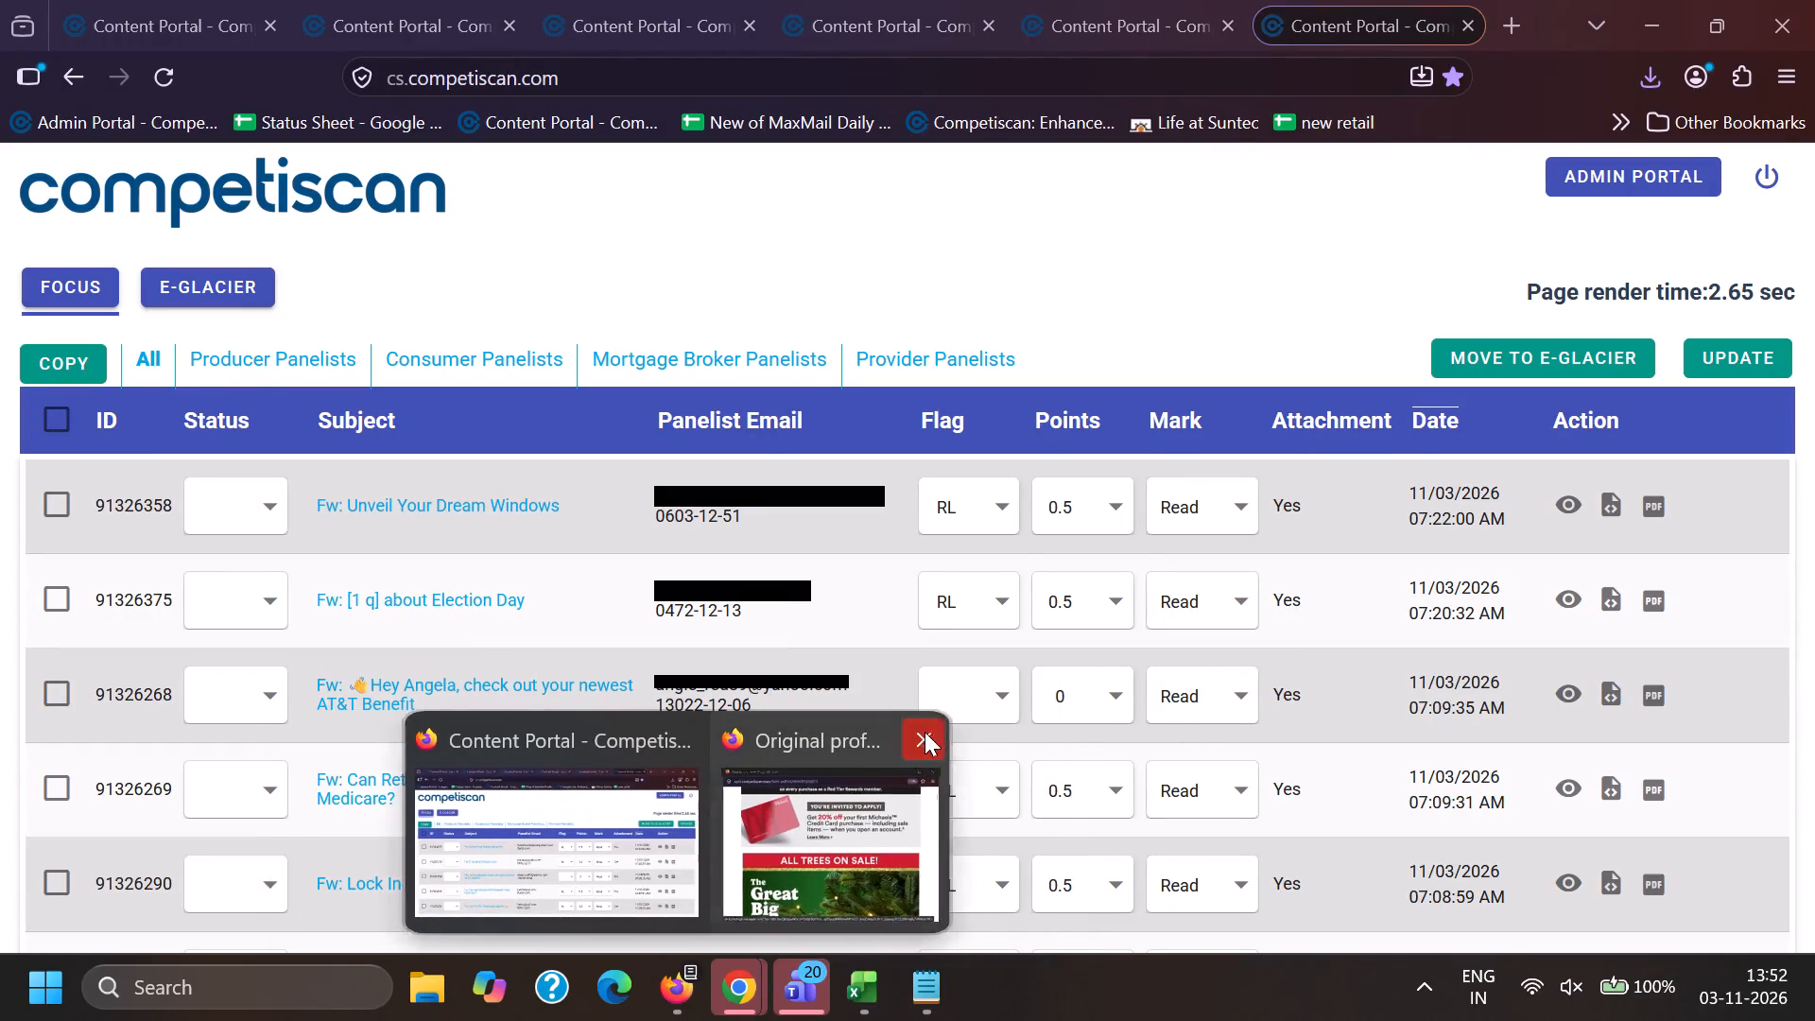
Reload the Focus email list in the fifth and first Content Portal tabs, finishing on the first tab.
{"action": "left_click", "coordinate": [1092, 0]}
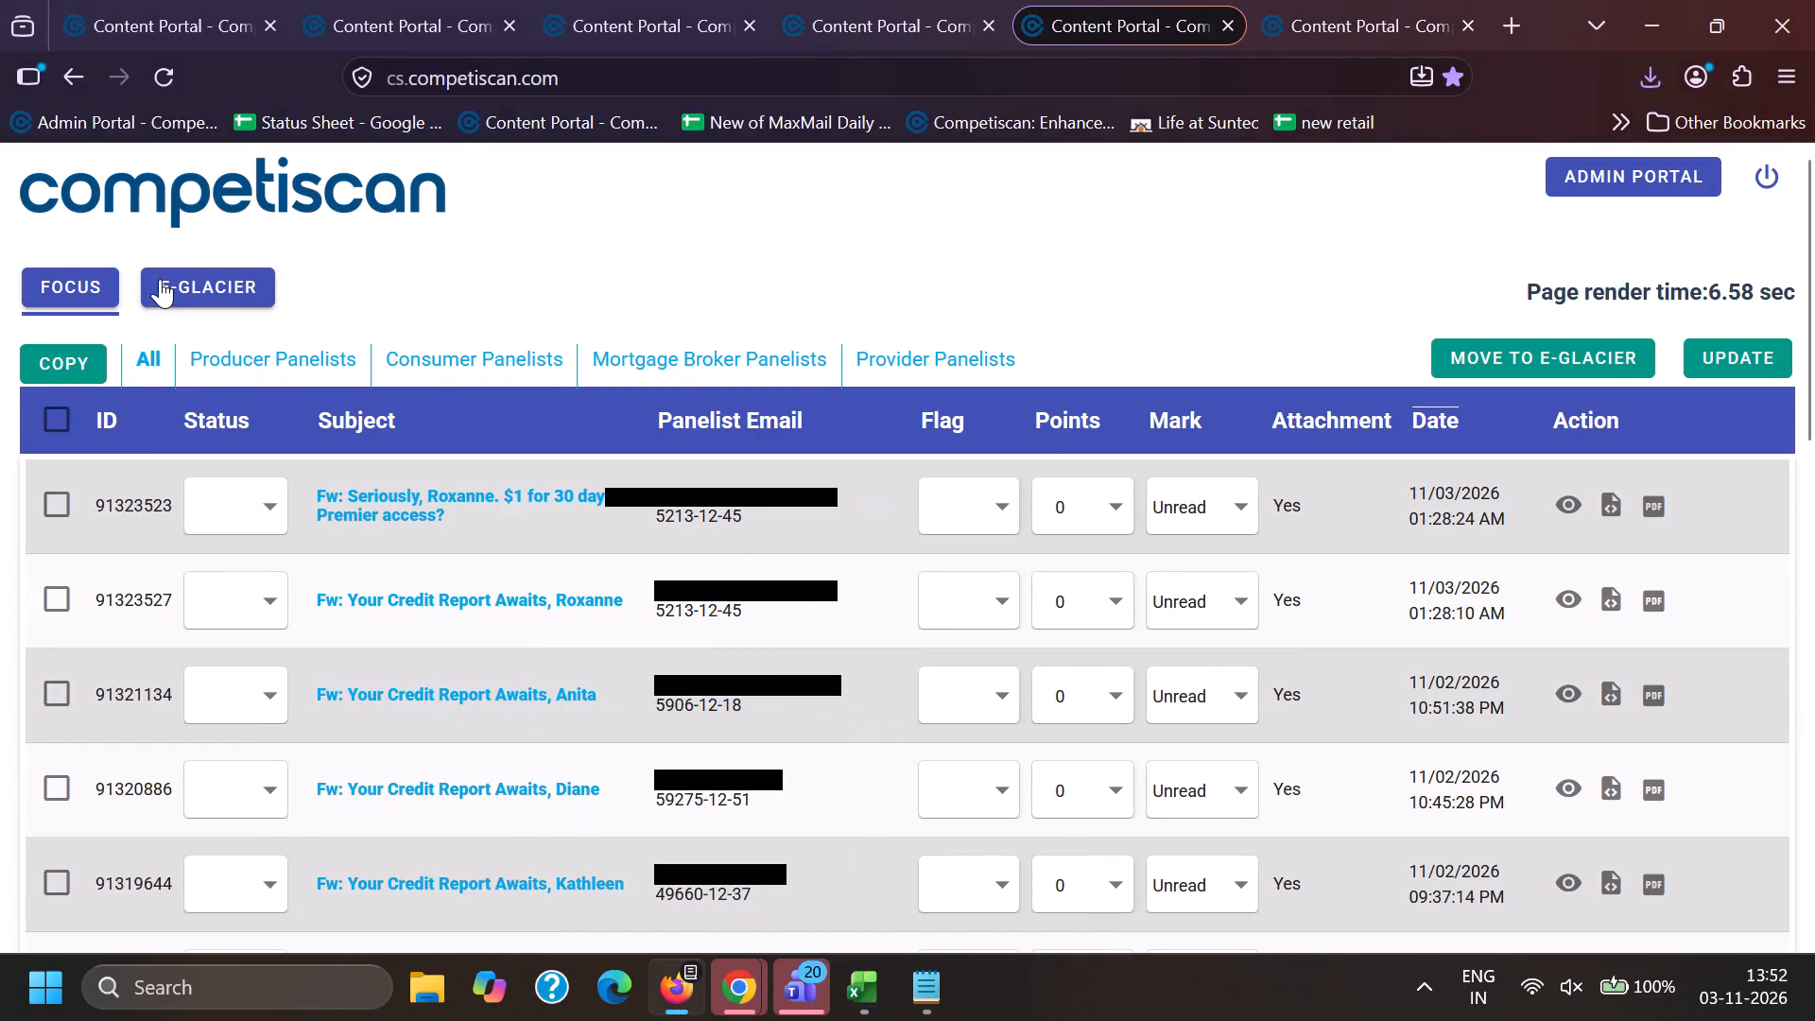
{"action": "left_click", "coordinate": [77, 289]}
{"action": "left_click", "coordinate": [153, 0]}
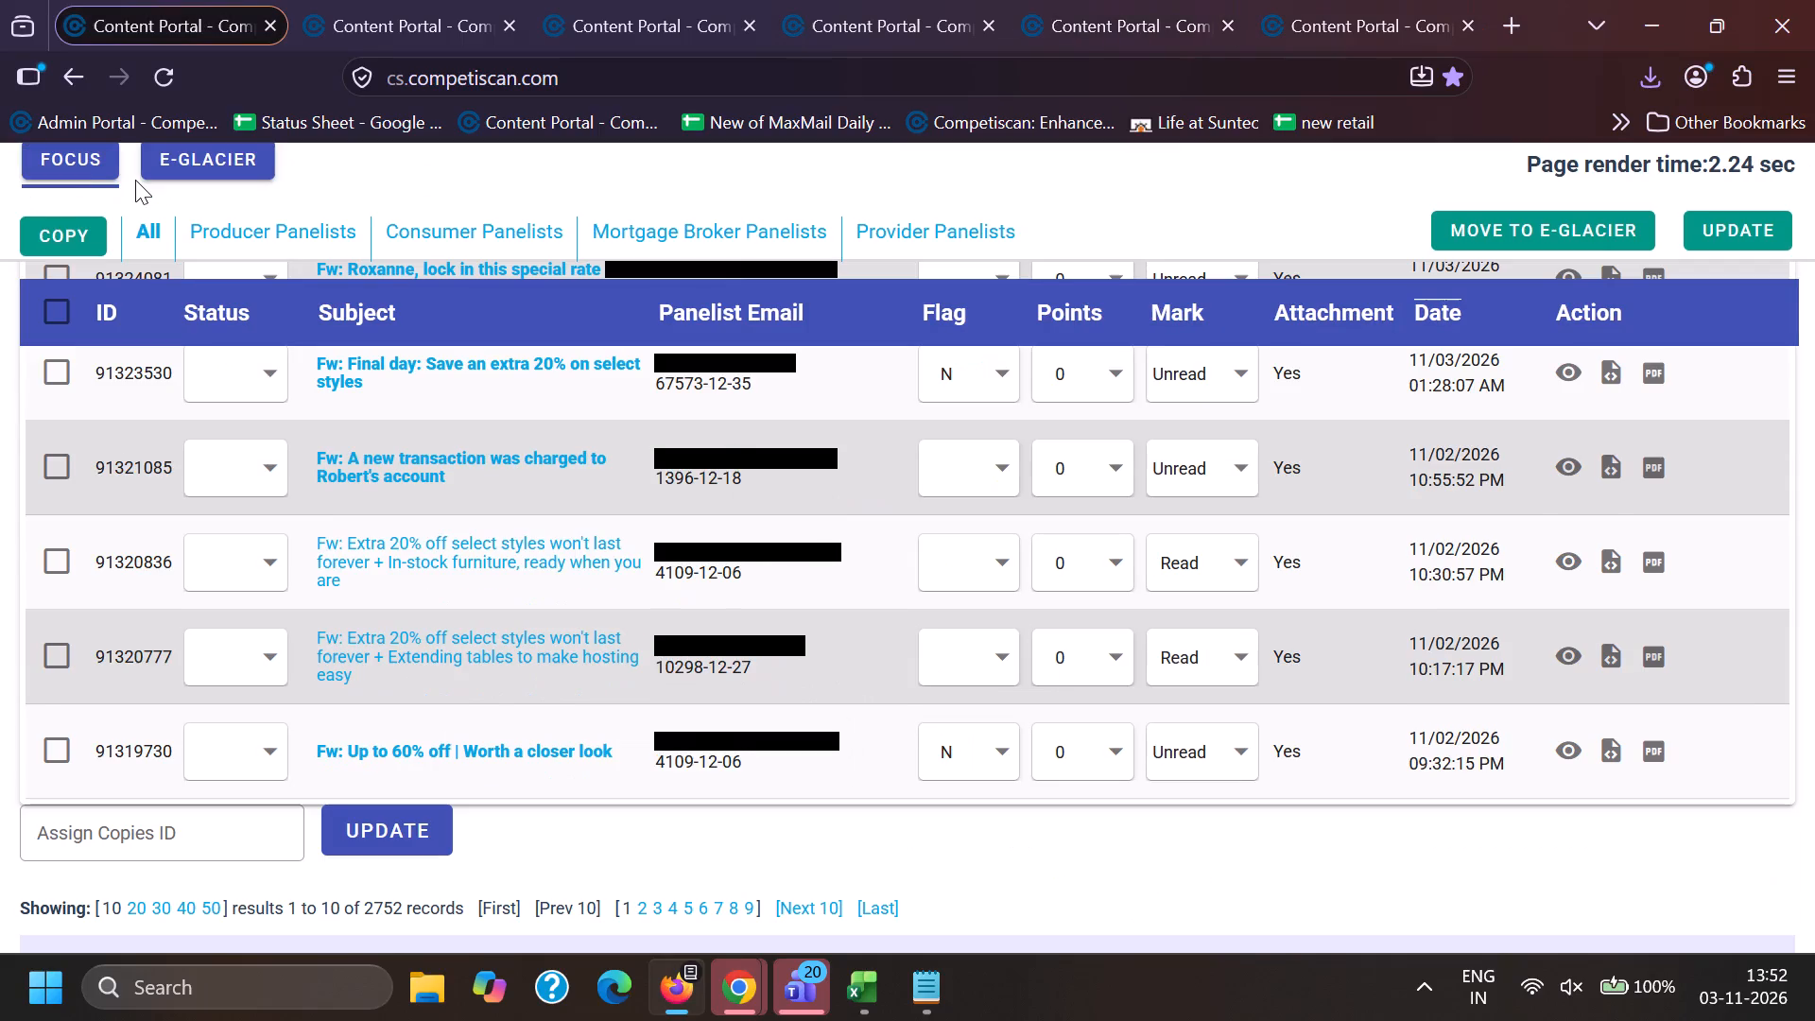
{"action": "left_click", "coordinate": [78, 158]}
{"action": "left_click", "coordinate": [324, 10]}
{"action": "left_click", "coordinate": [192, 0]}
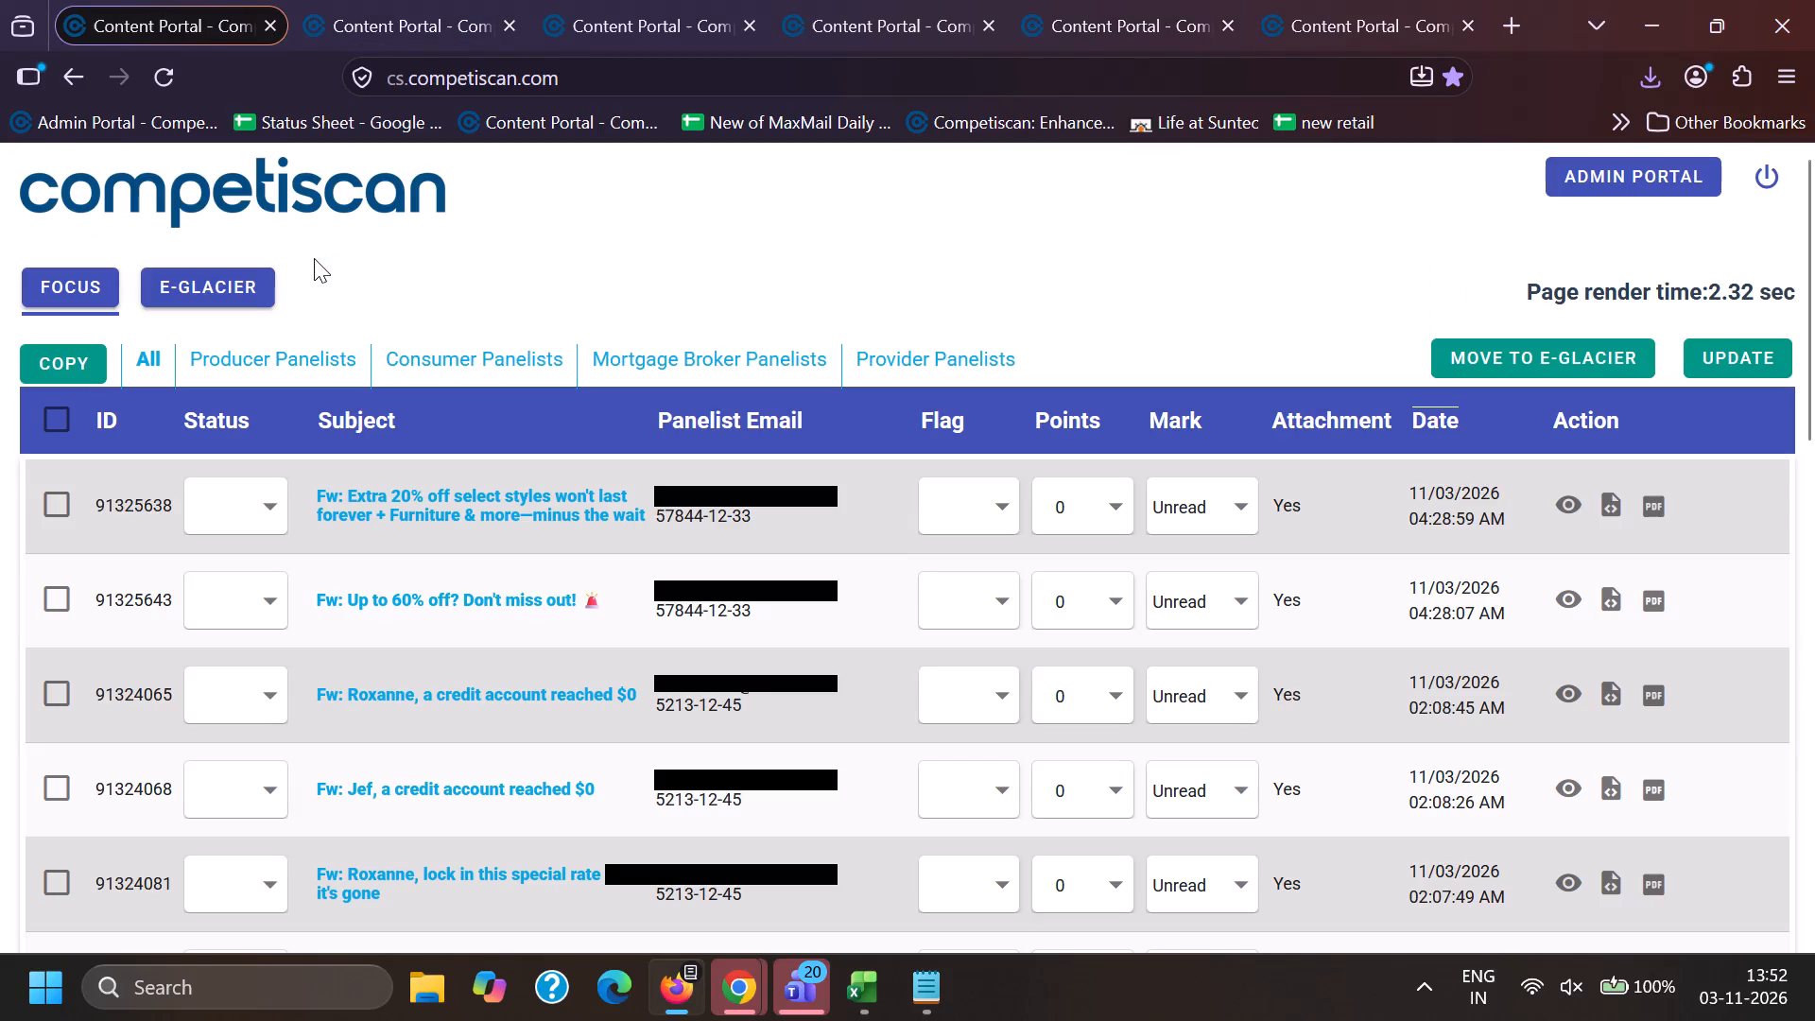
Preview email 91323530, "Fw: Final day: Save an extra 20% on select styles", and return to the Focus list.
{"action": "scroll", "coordinate": [468, 632], "scroll_direction": "down", "scroll_amount": 1}
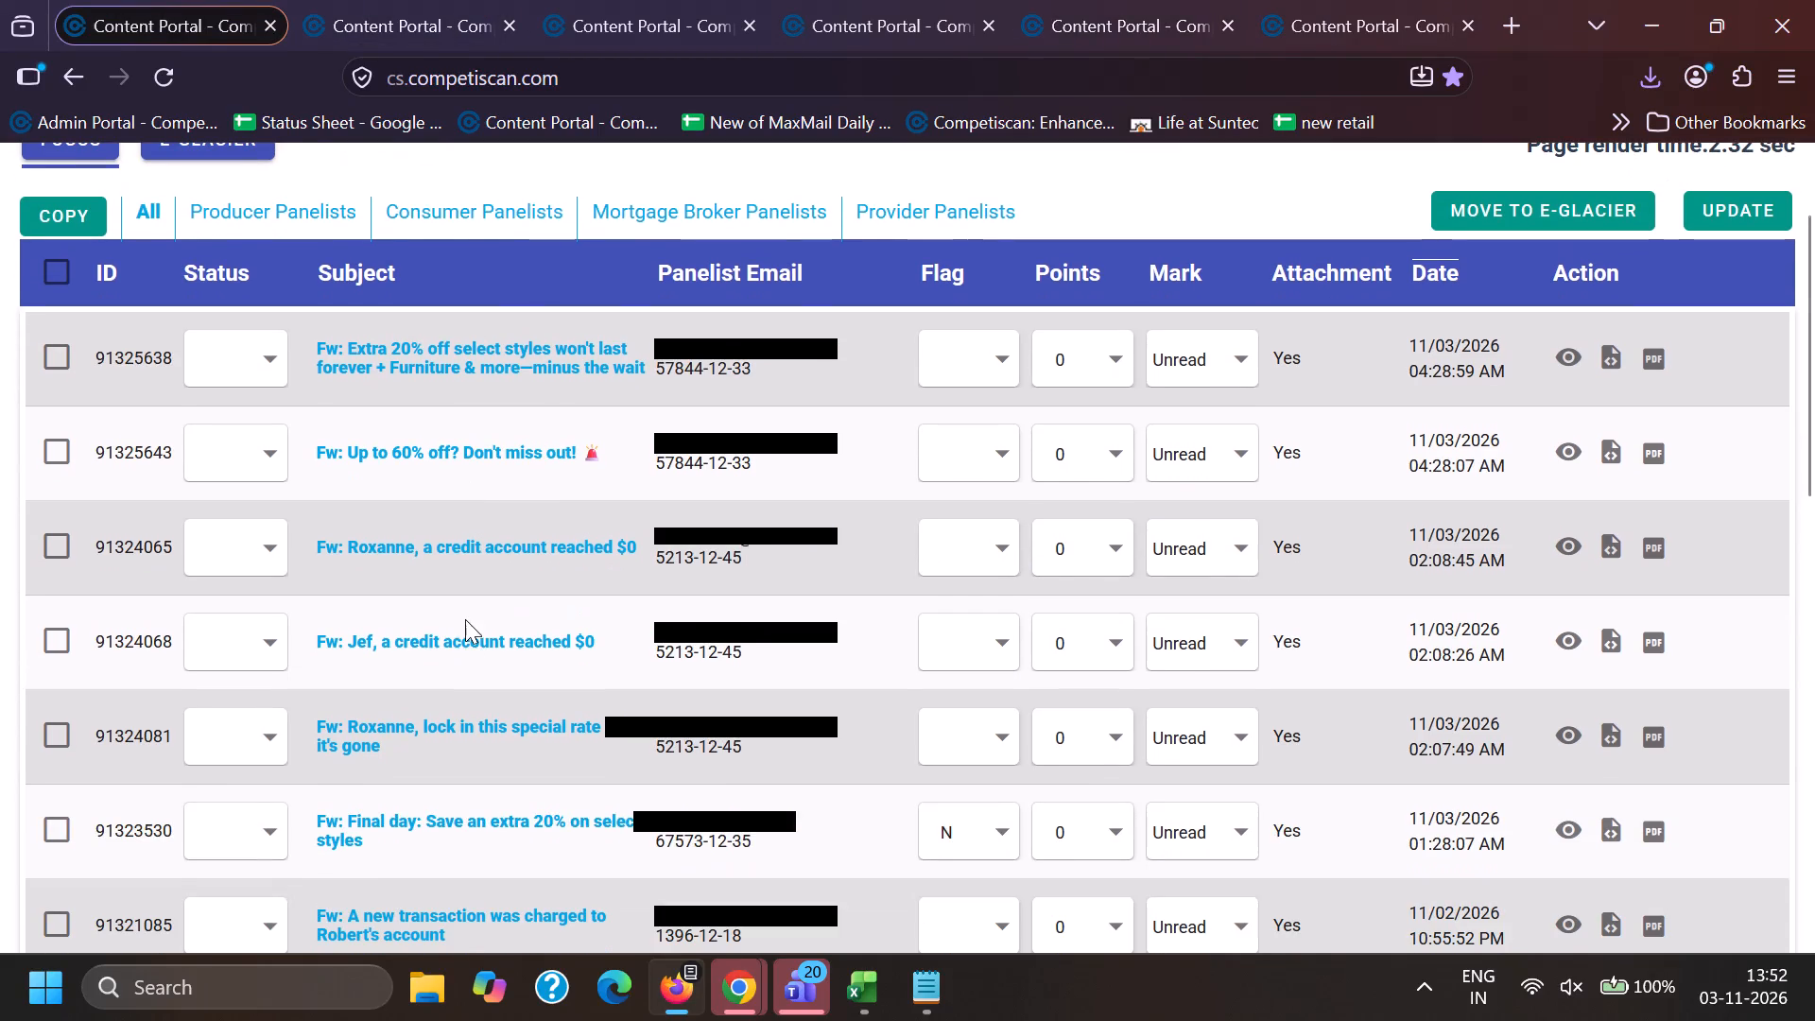
{"action": "scroll", "coordinate": [463, 614], "scroll_direction": "down", "scroll_amount": 1}
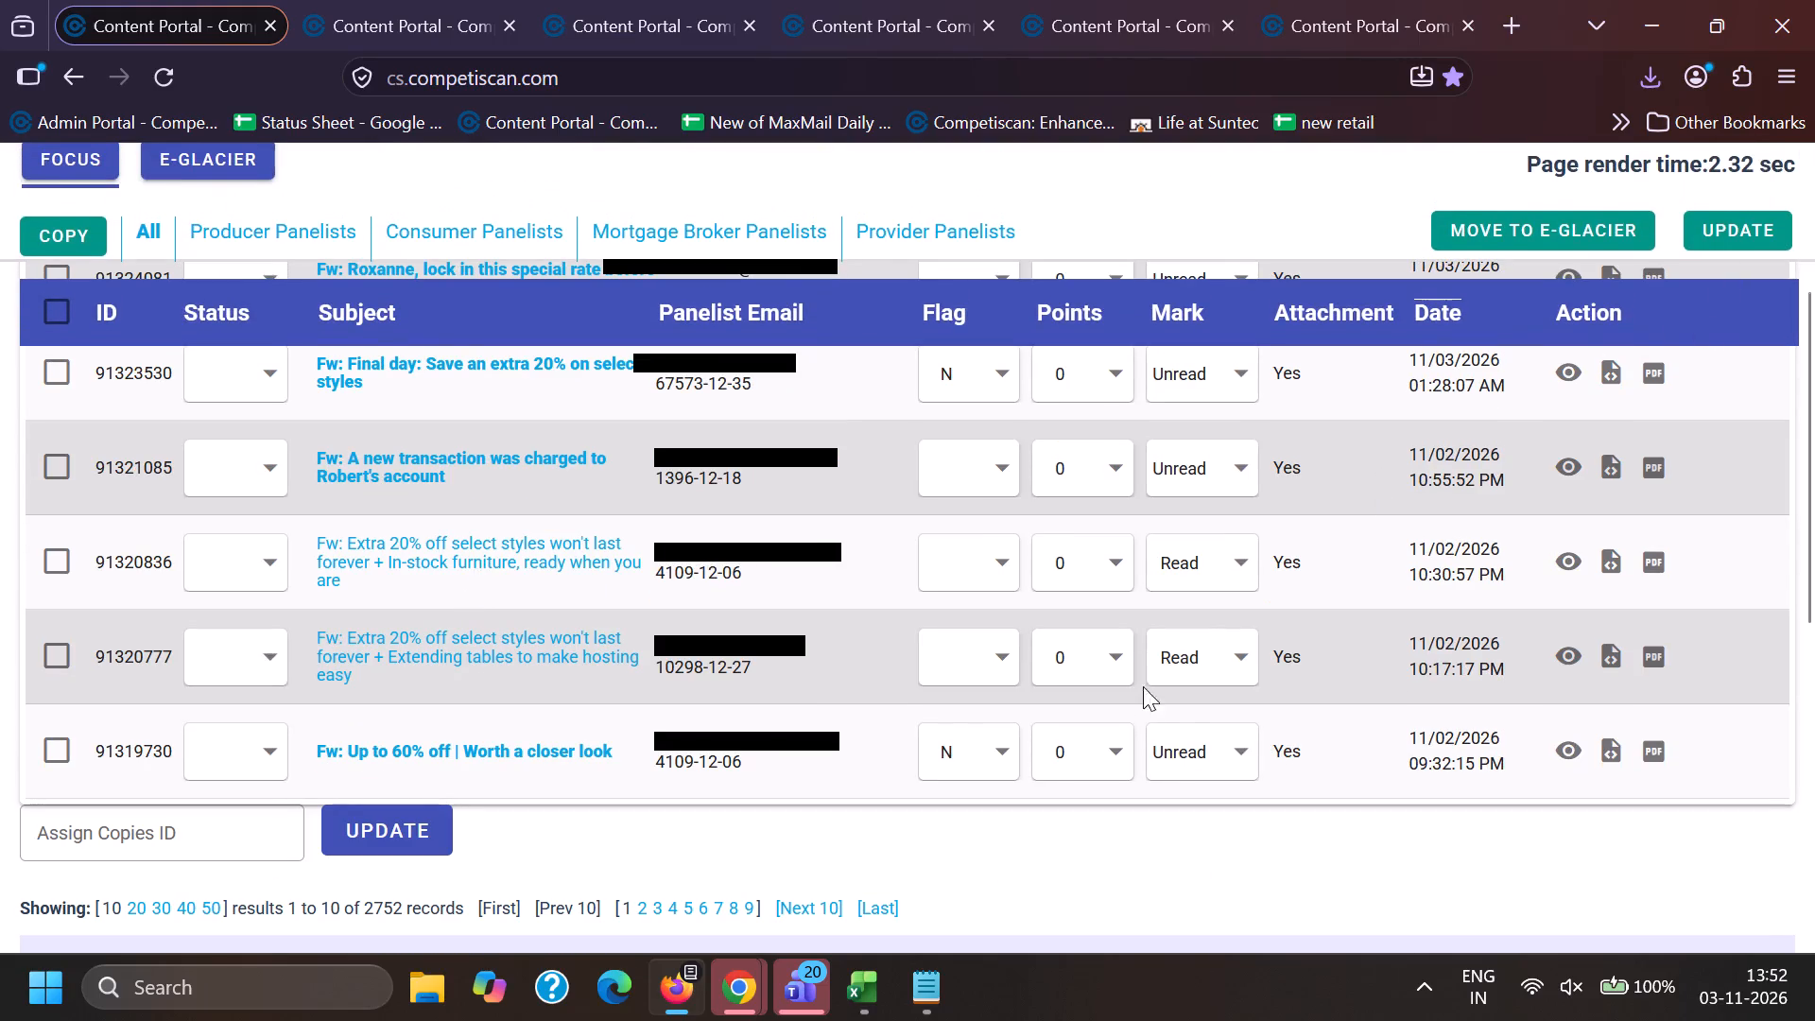
{"action": "left_click", "coordinate": [1566, 375]}
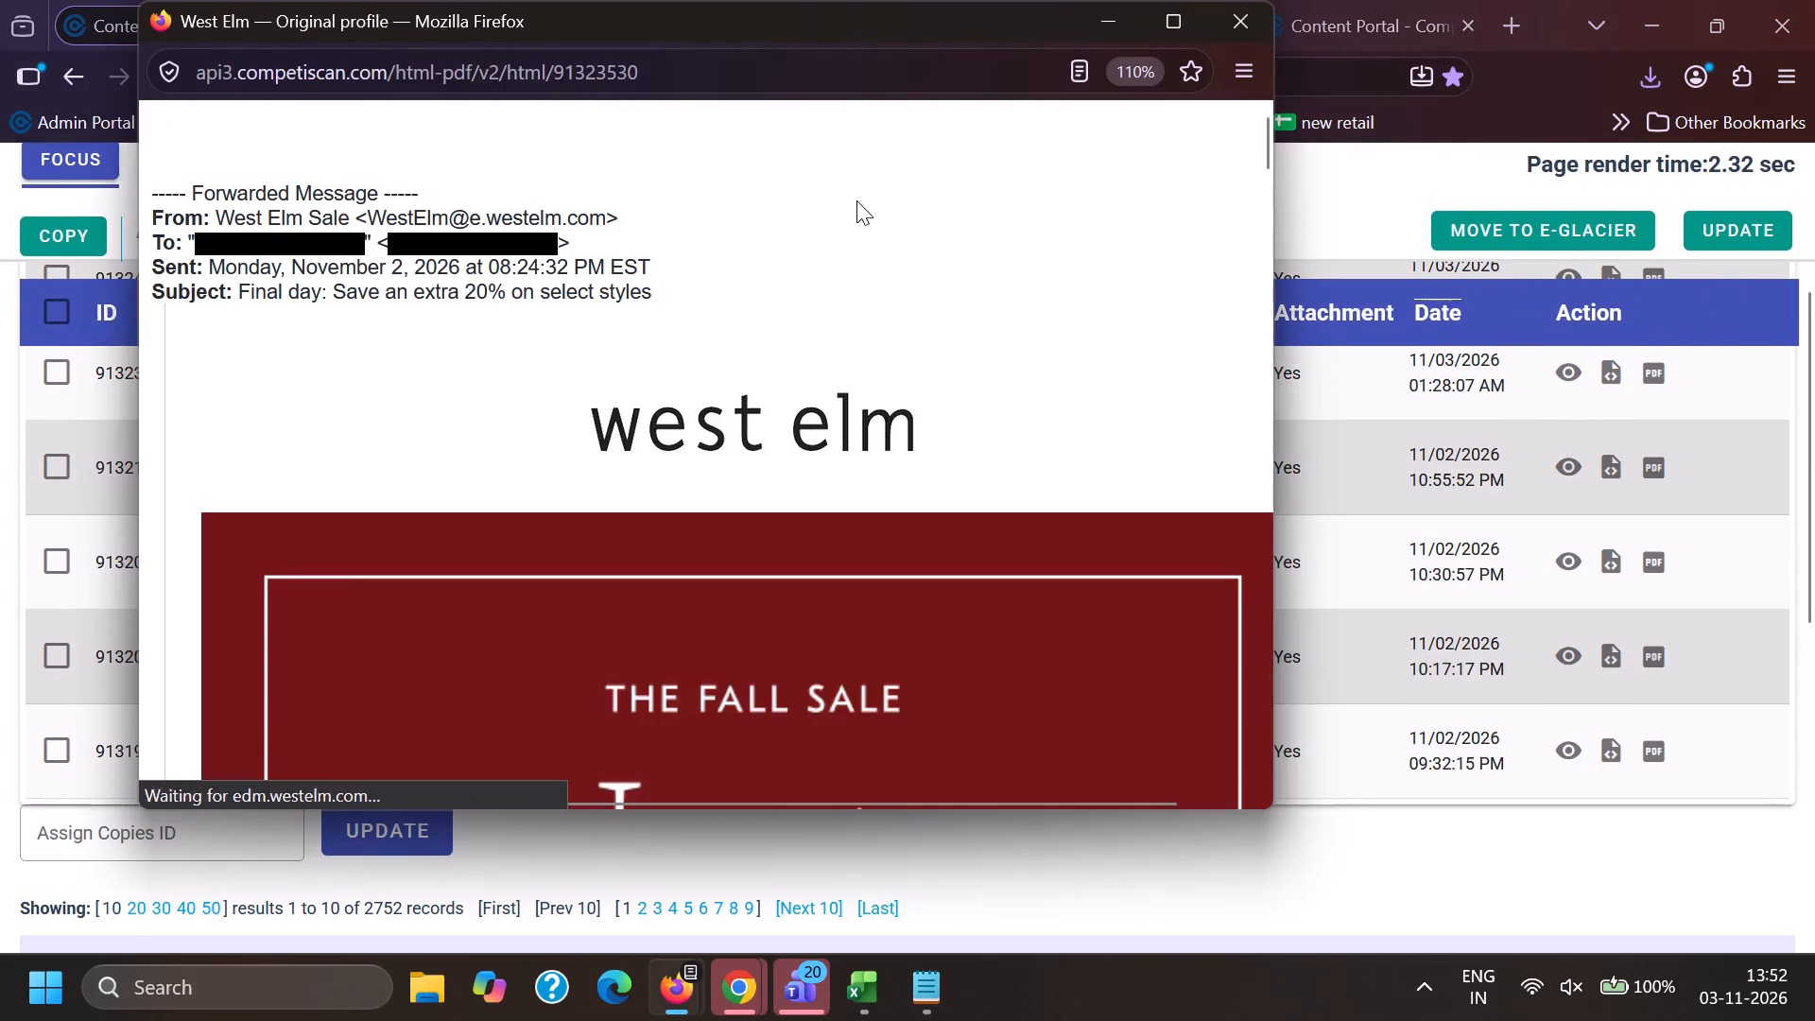
{"action": "key", "text": "alt+Tab"}
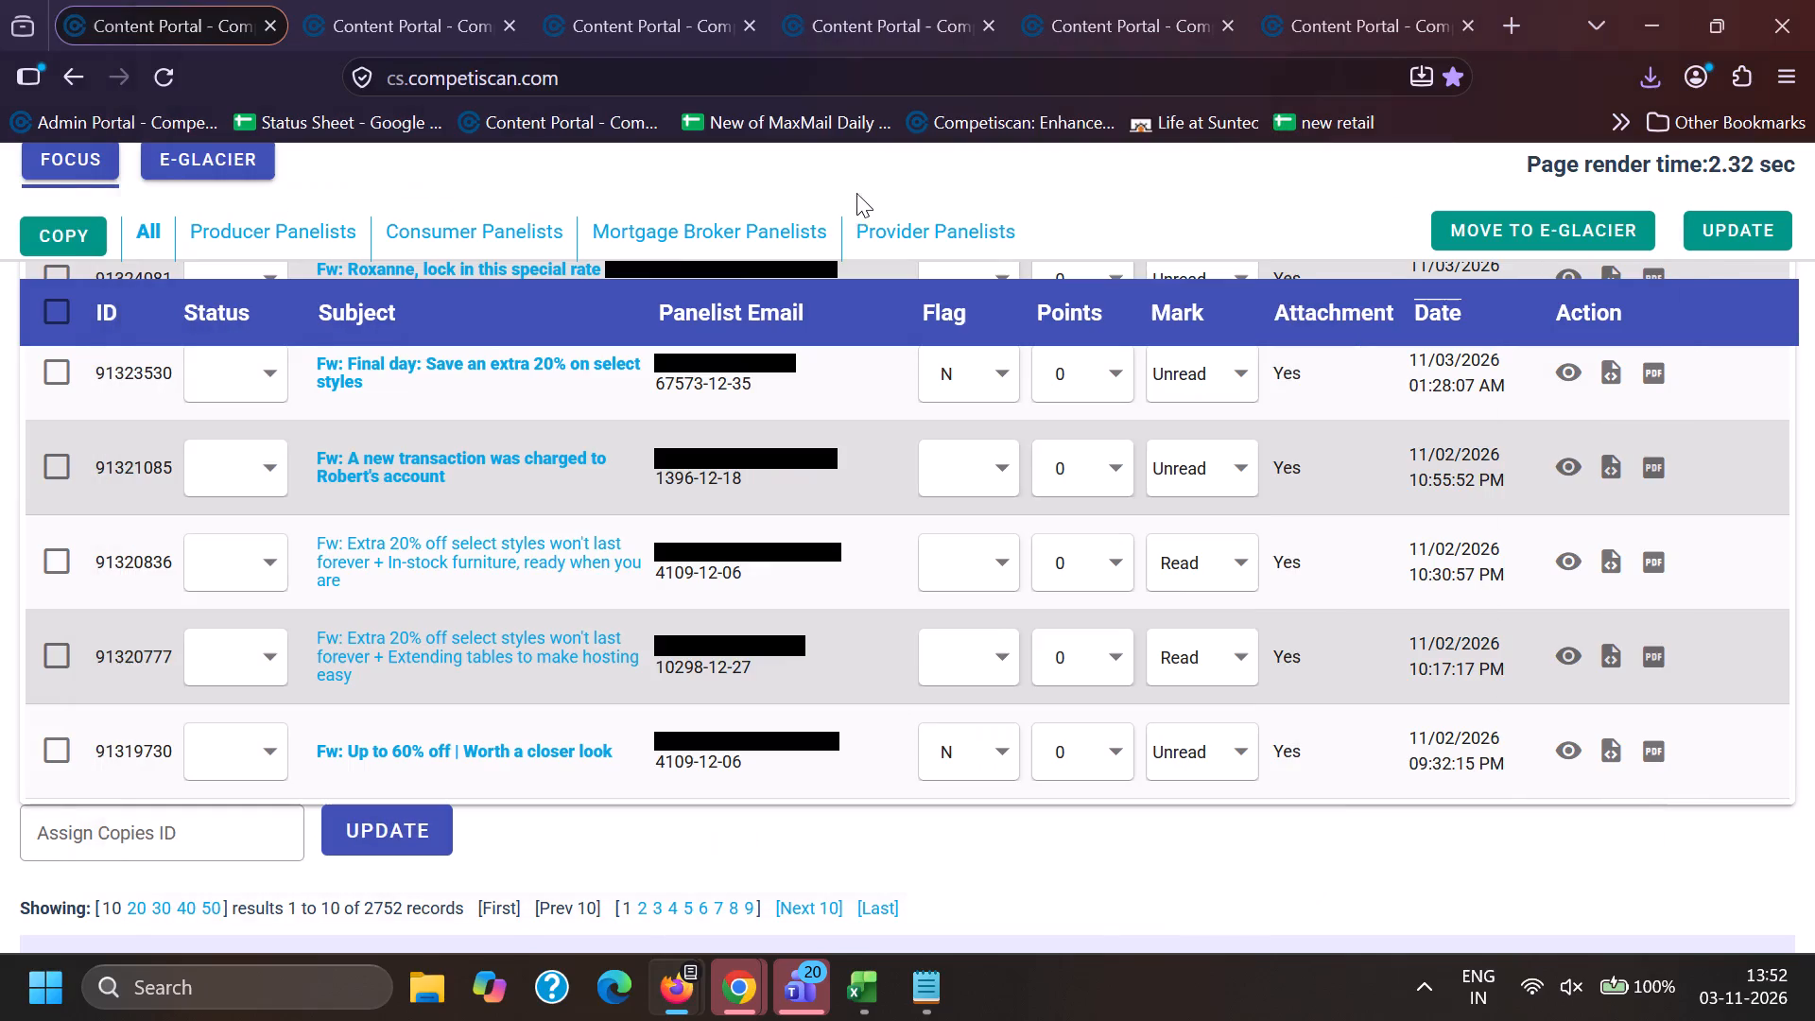
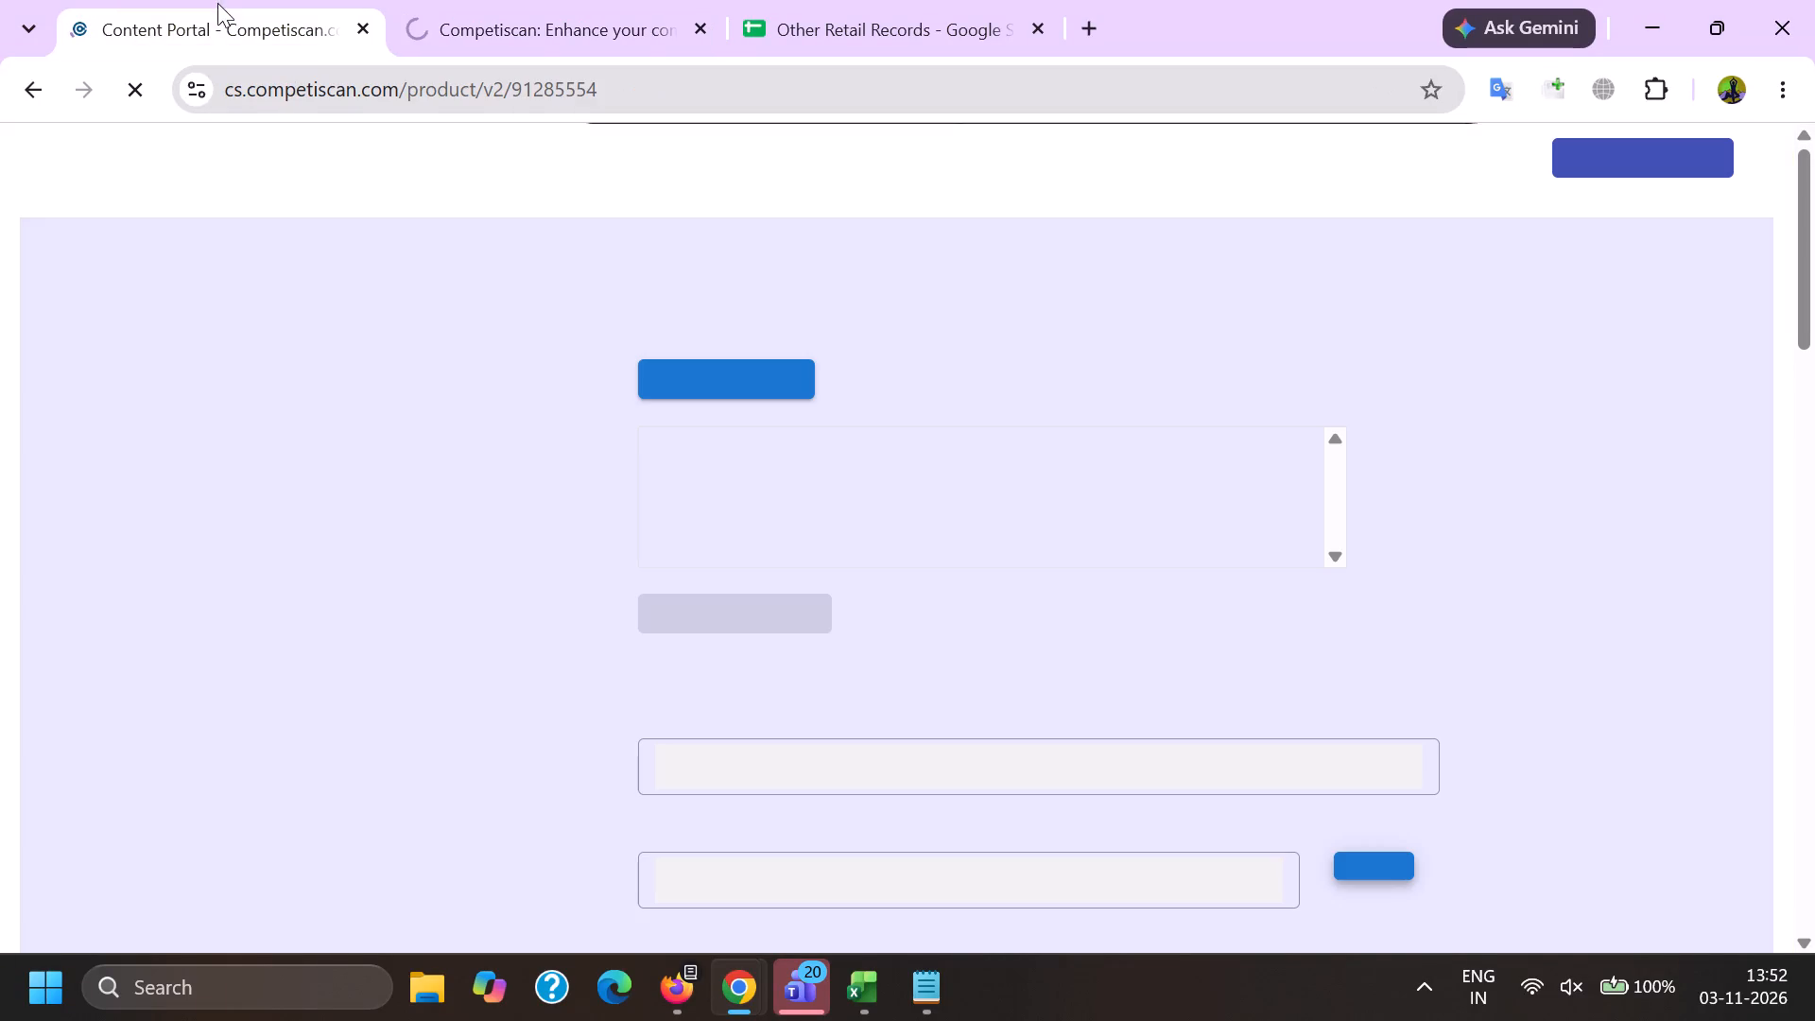
Open the Admin Portal from the product 91285554 page, launch a fresh Content Portal tab from it, and close the product tab.
{"action": "left_click", "coordinate": [1633, 143], "text": "ctrl"}
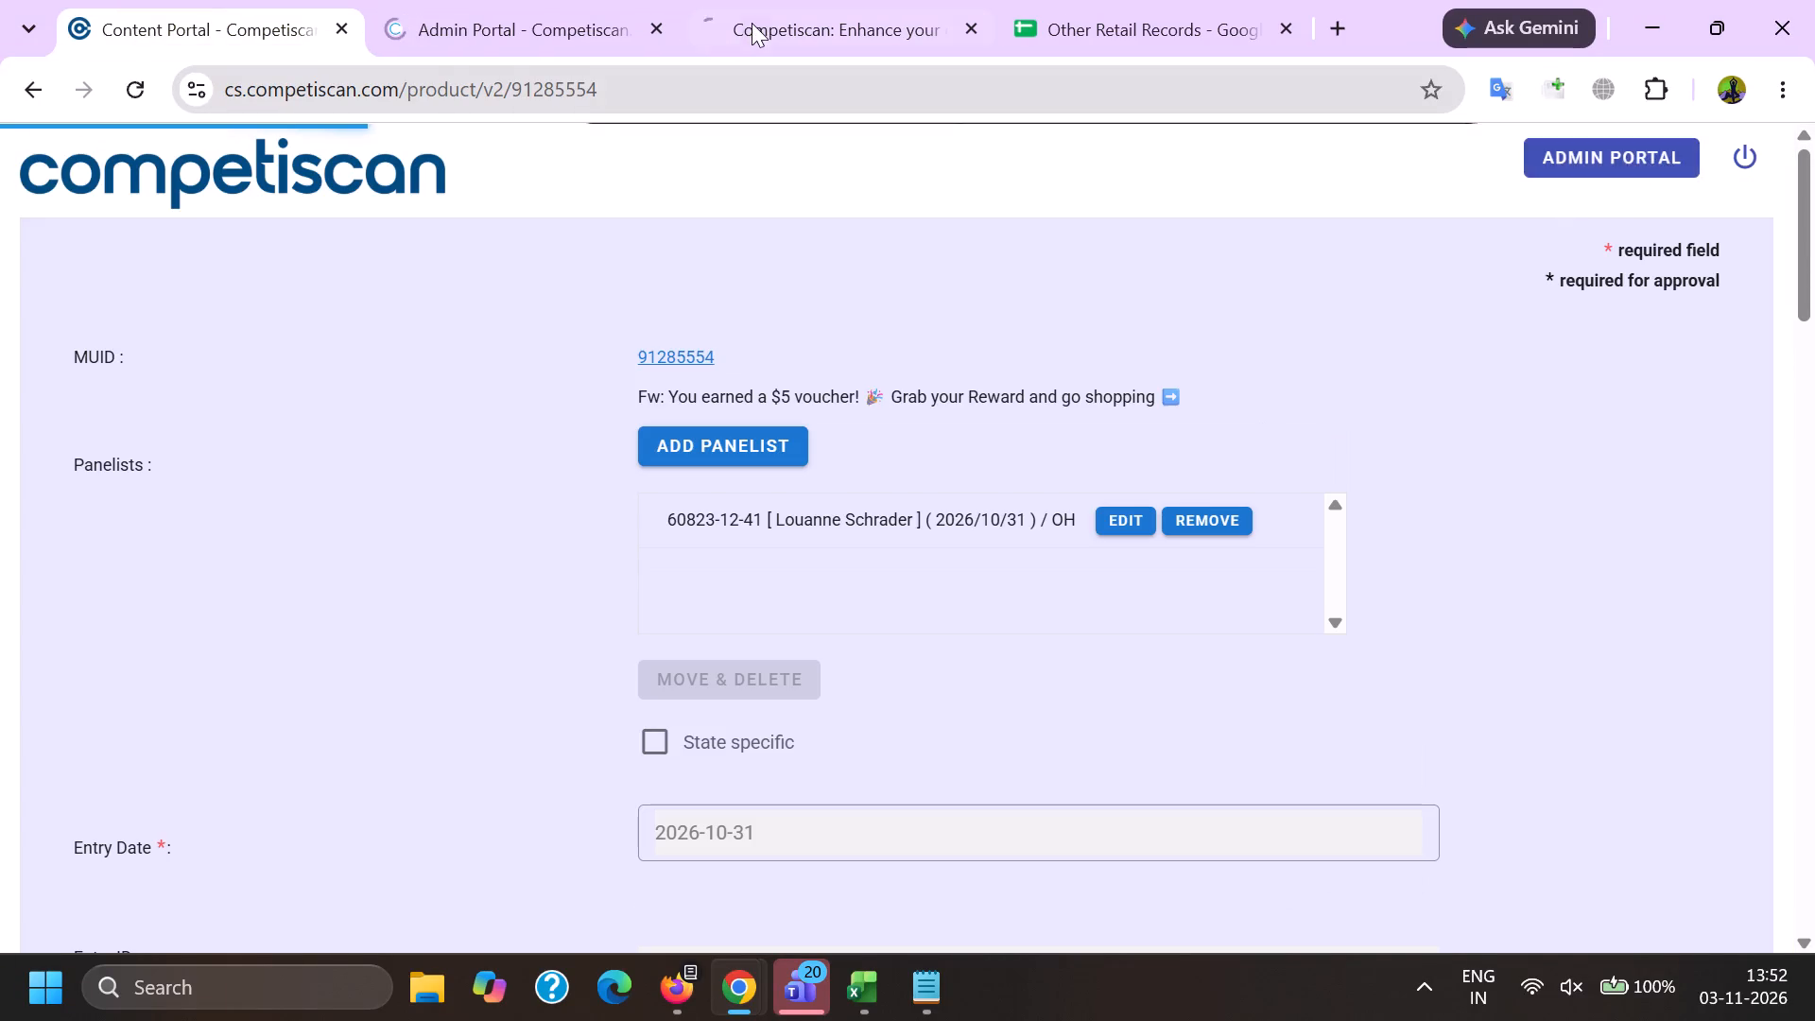
{"action": "left_click", "coordinate": [757, 5]}
{"action": "left_click", "coordinate": [556, 0]}
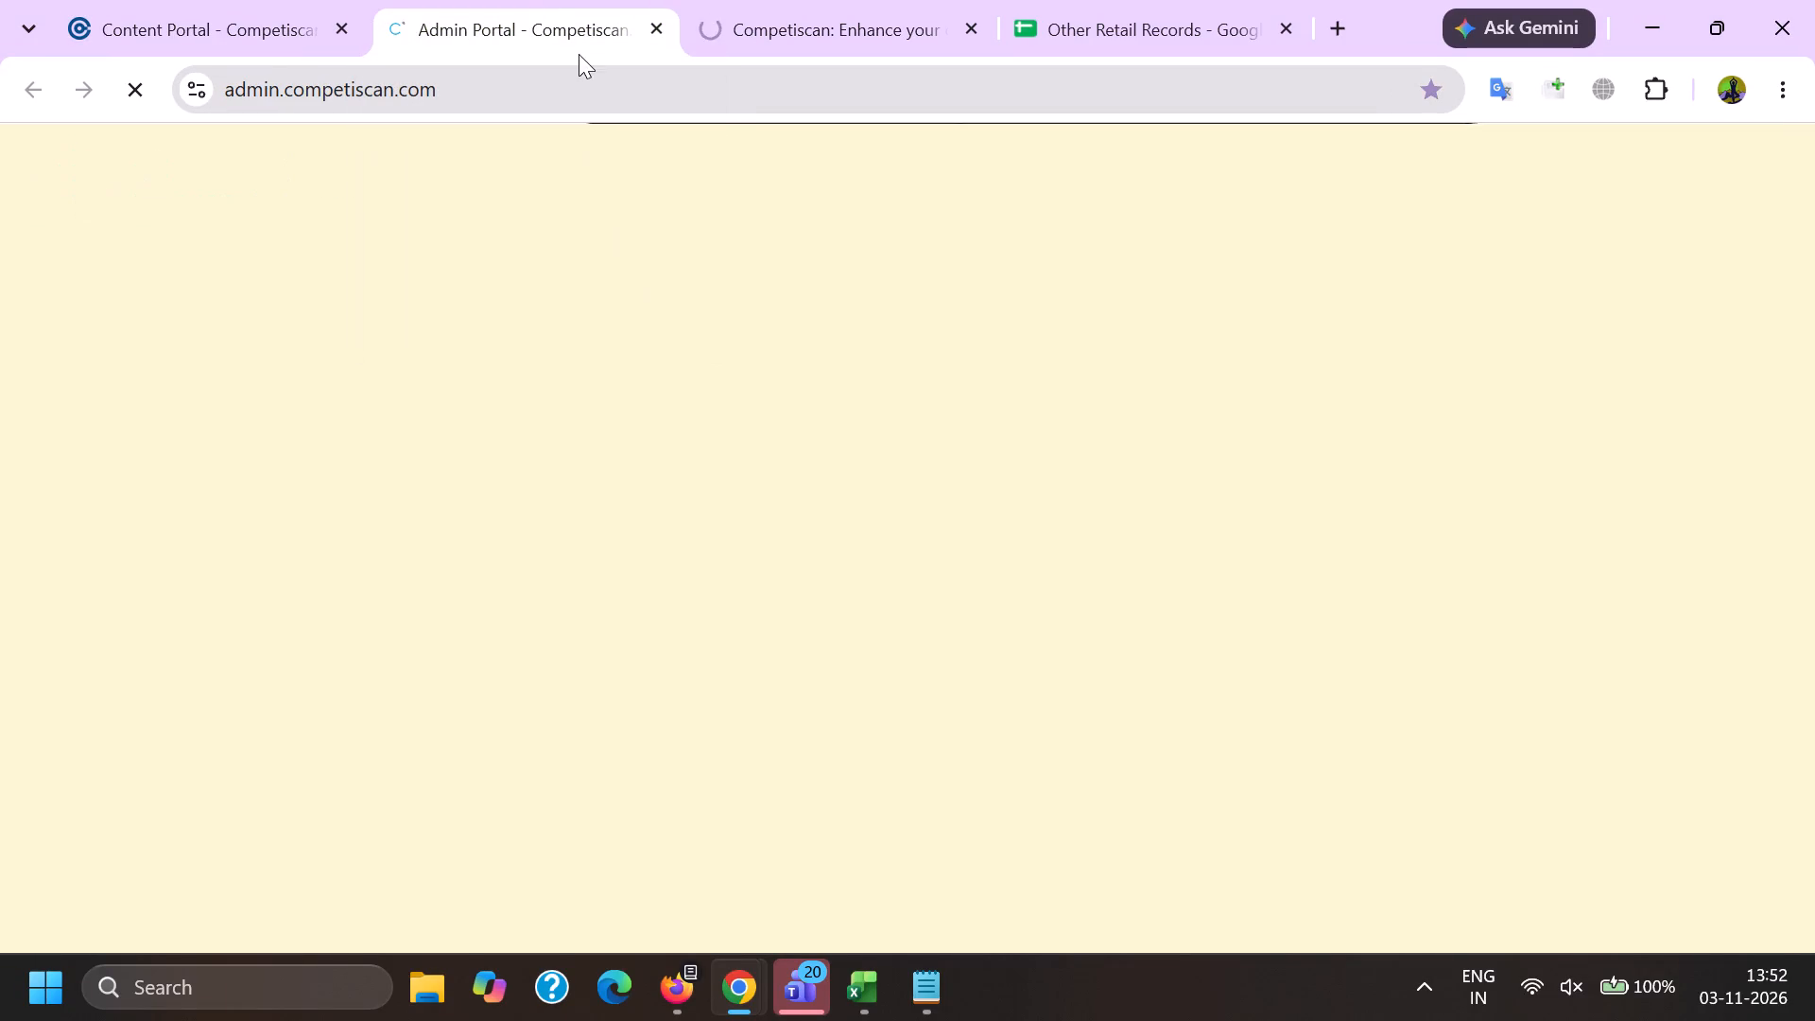
{"action": "left_click", "coordinate": [1581, 178], "text": "ctrl"}
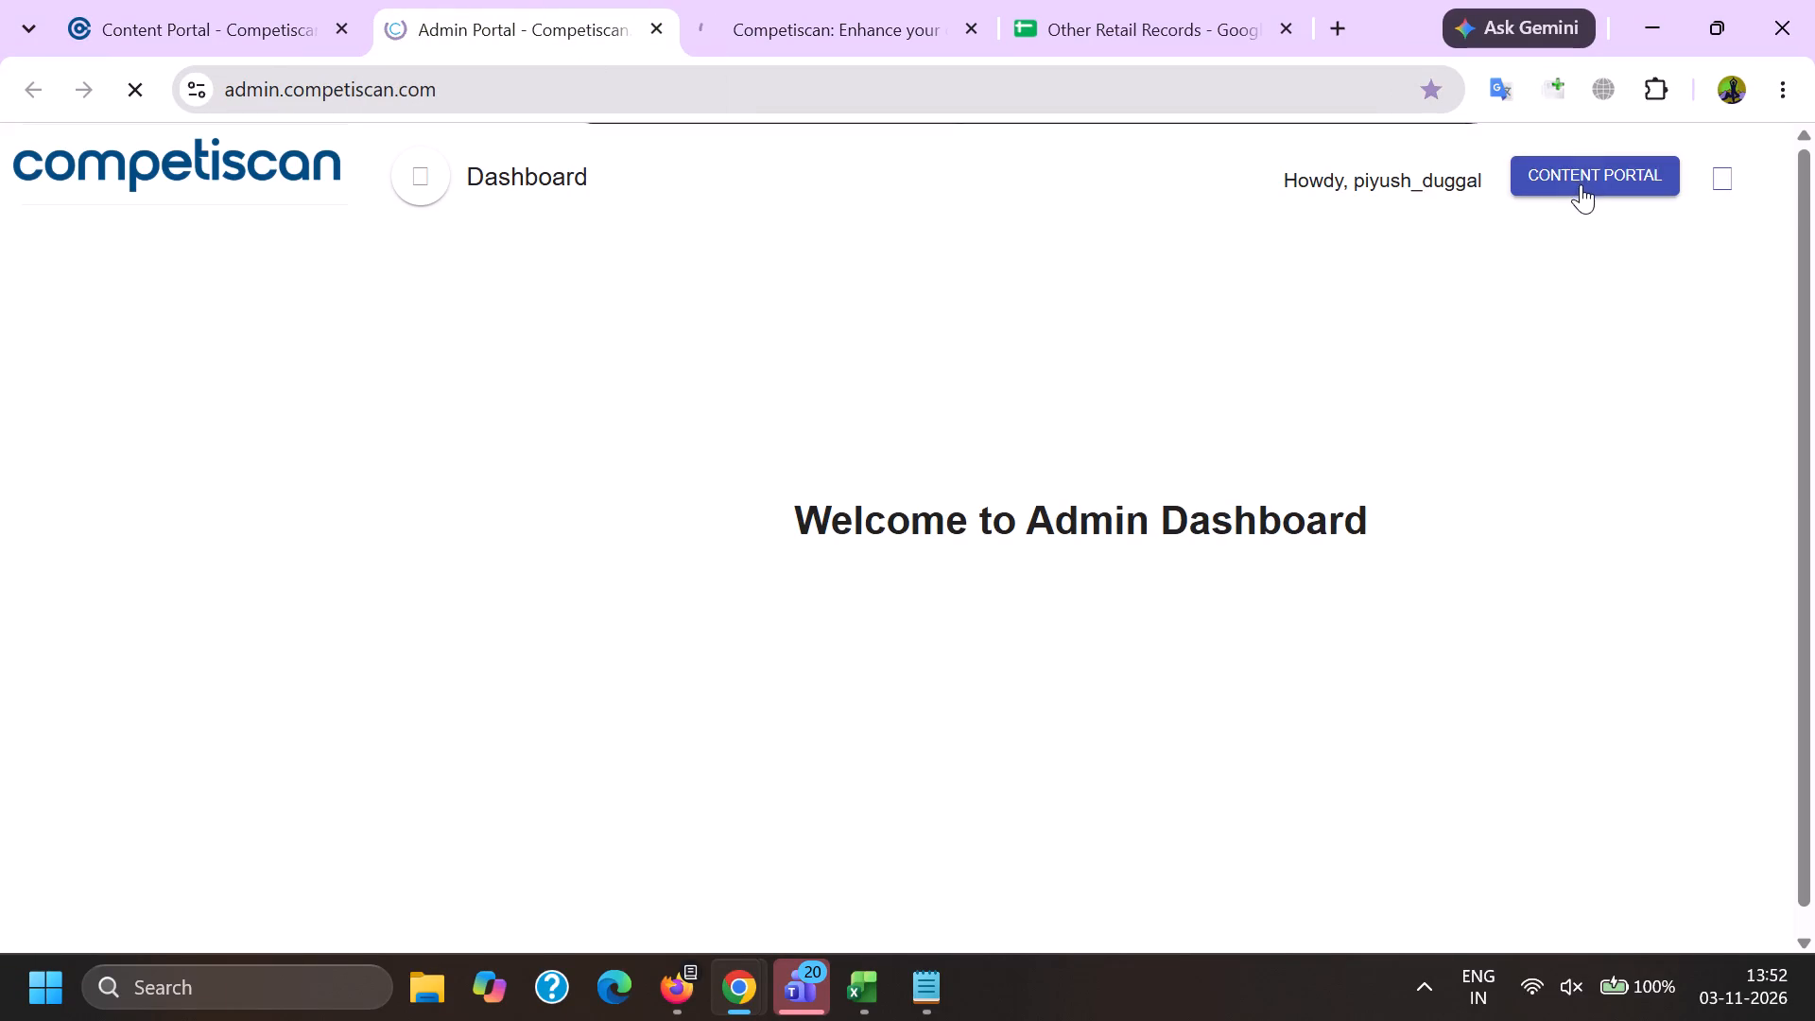
{"action": "left_click", "coordinate": [277, 22]}
{"action": "left_click", "coordinate": [542, 0]}
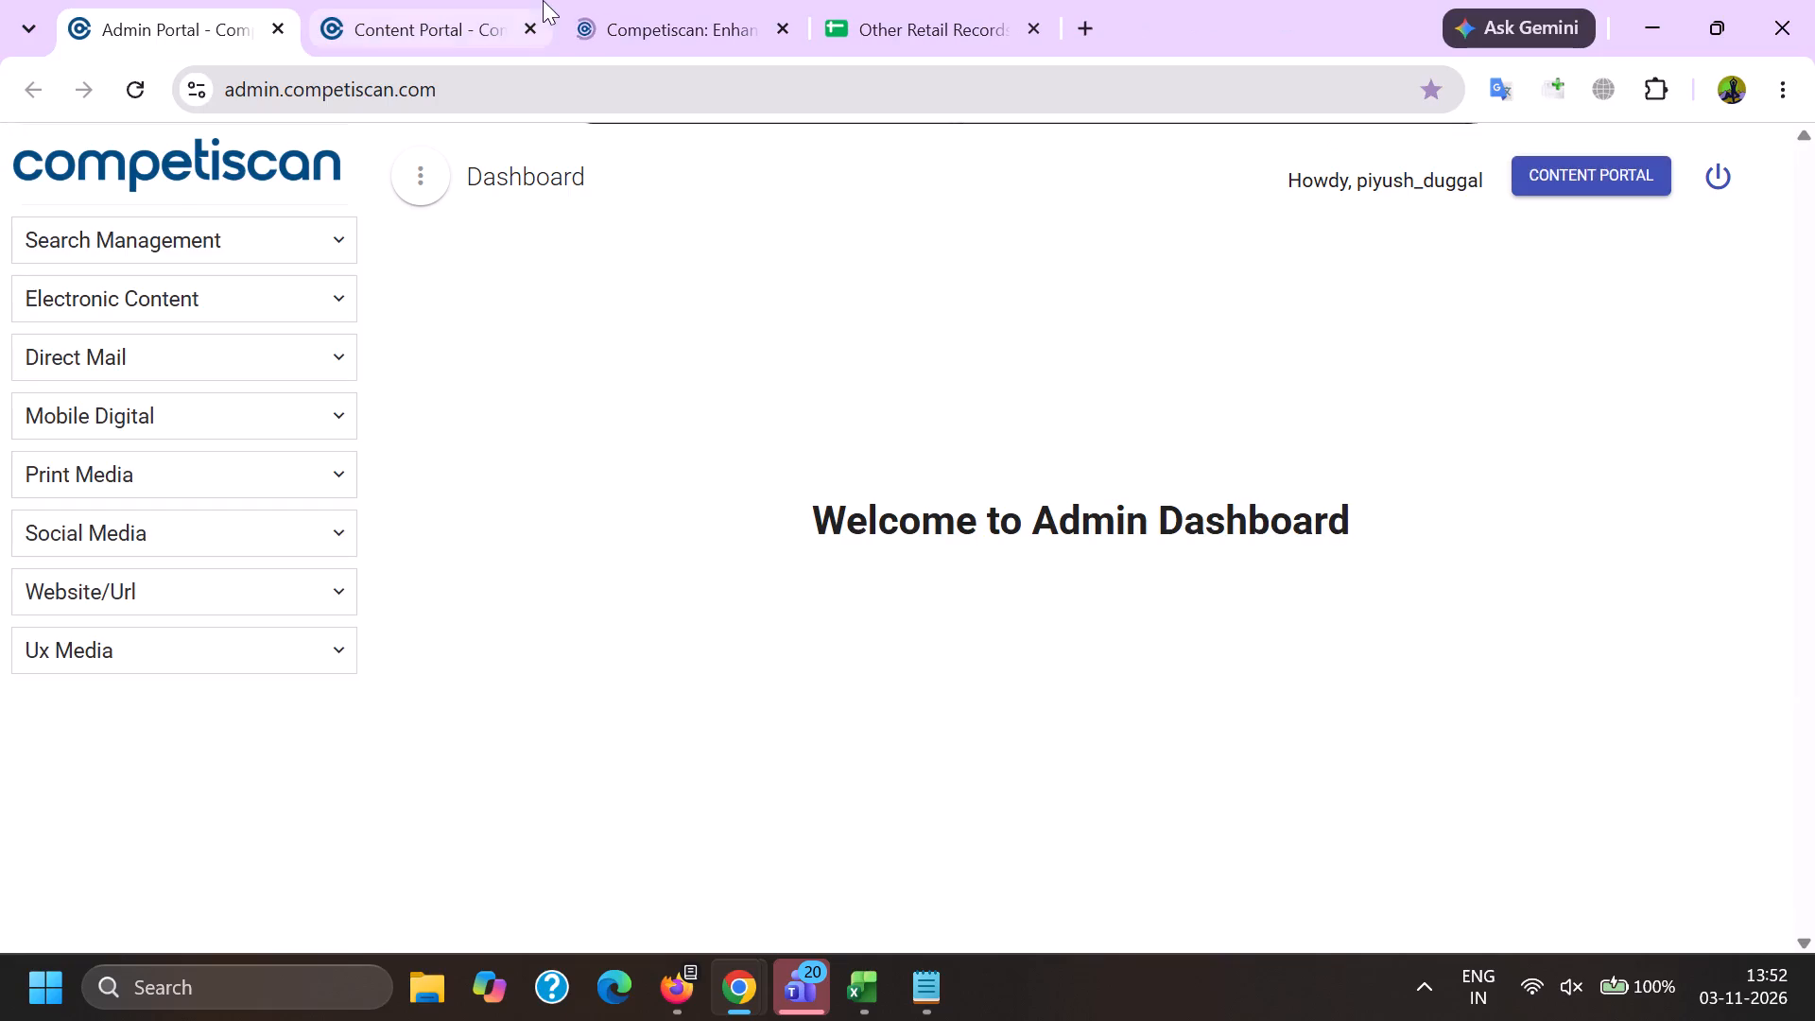
{"action": "left_click", "coordinate": [634, 0]}
{"action": "left_click", "coordinate": [433, 0]}
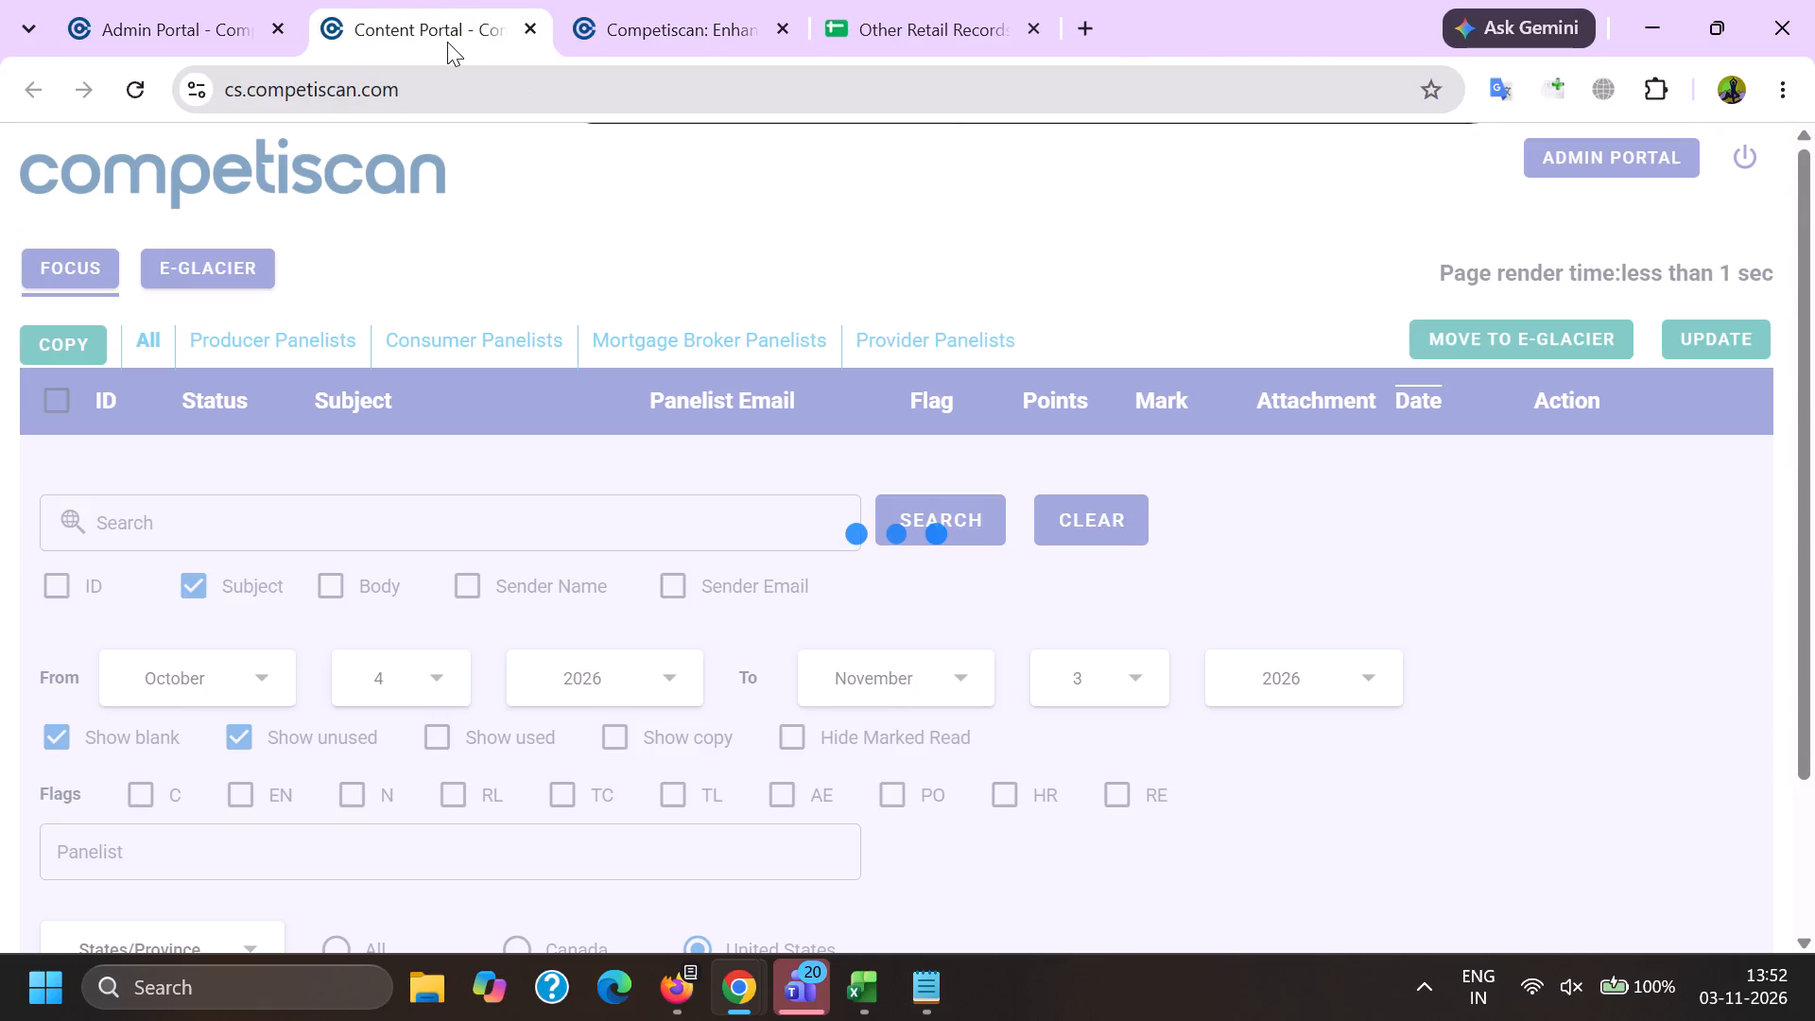
Blank out the month, day and year of both the From and To date filters on the Focus list.
{"action": "scroll", "coordinate": [298, 476], "scroll_direction": "down", "scroll_amount": 8}
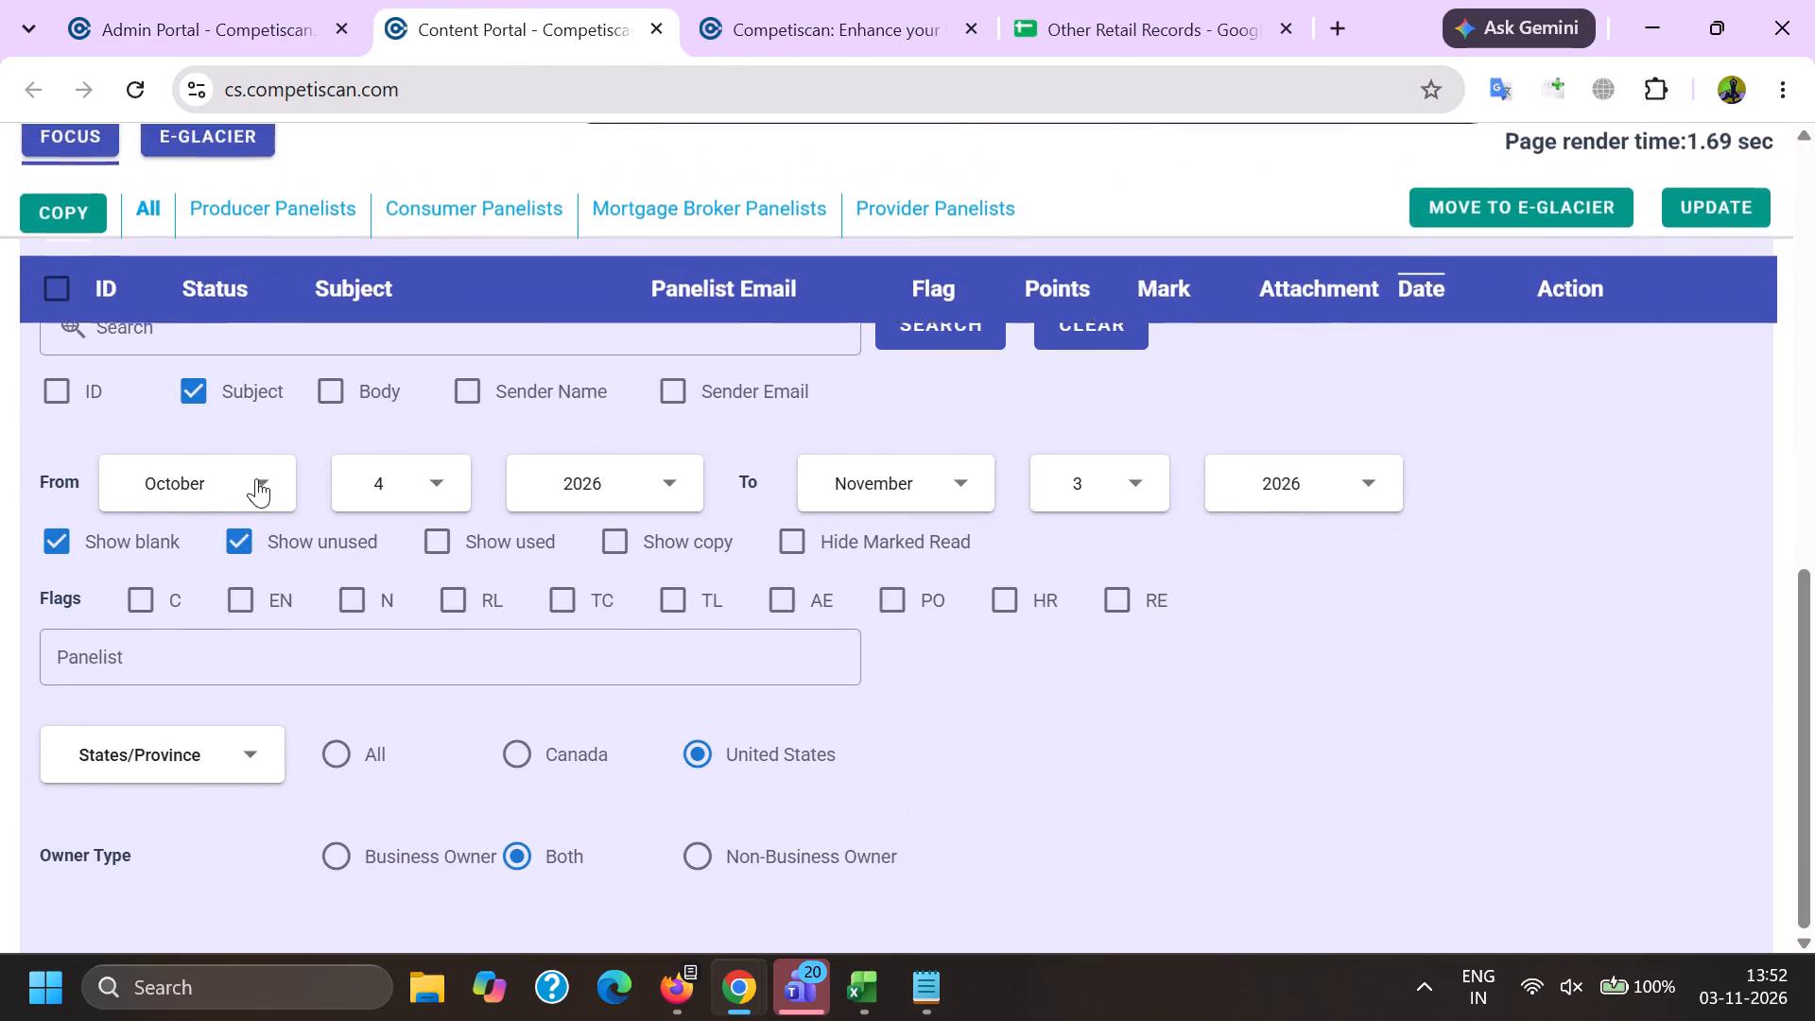
{"action": "left_click", "coordinate": [252, 469]}
{"action": "left_click", "coordinate": [252, 469]}
{"action": "double_click", "coordinate": [367, 495]}
{"action": "double_click", "coordinate": [640, 500]}
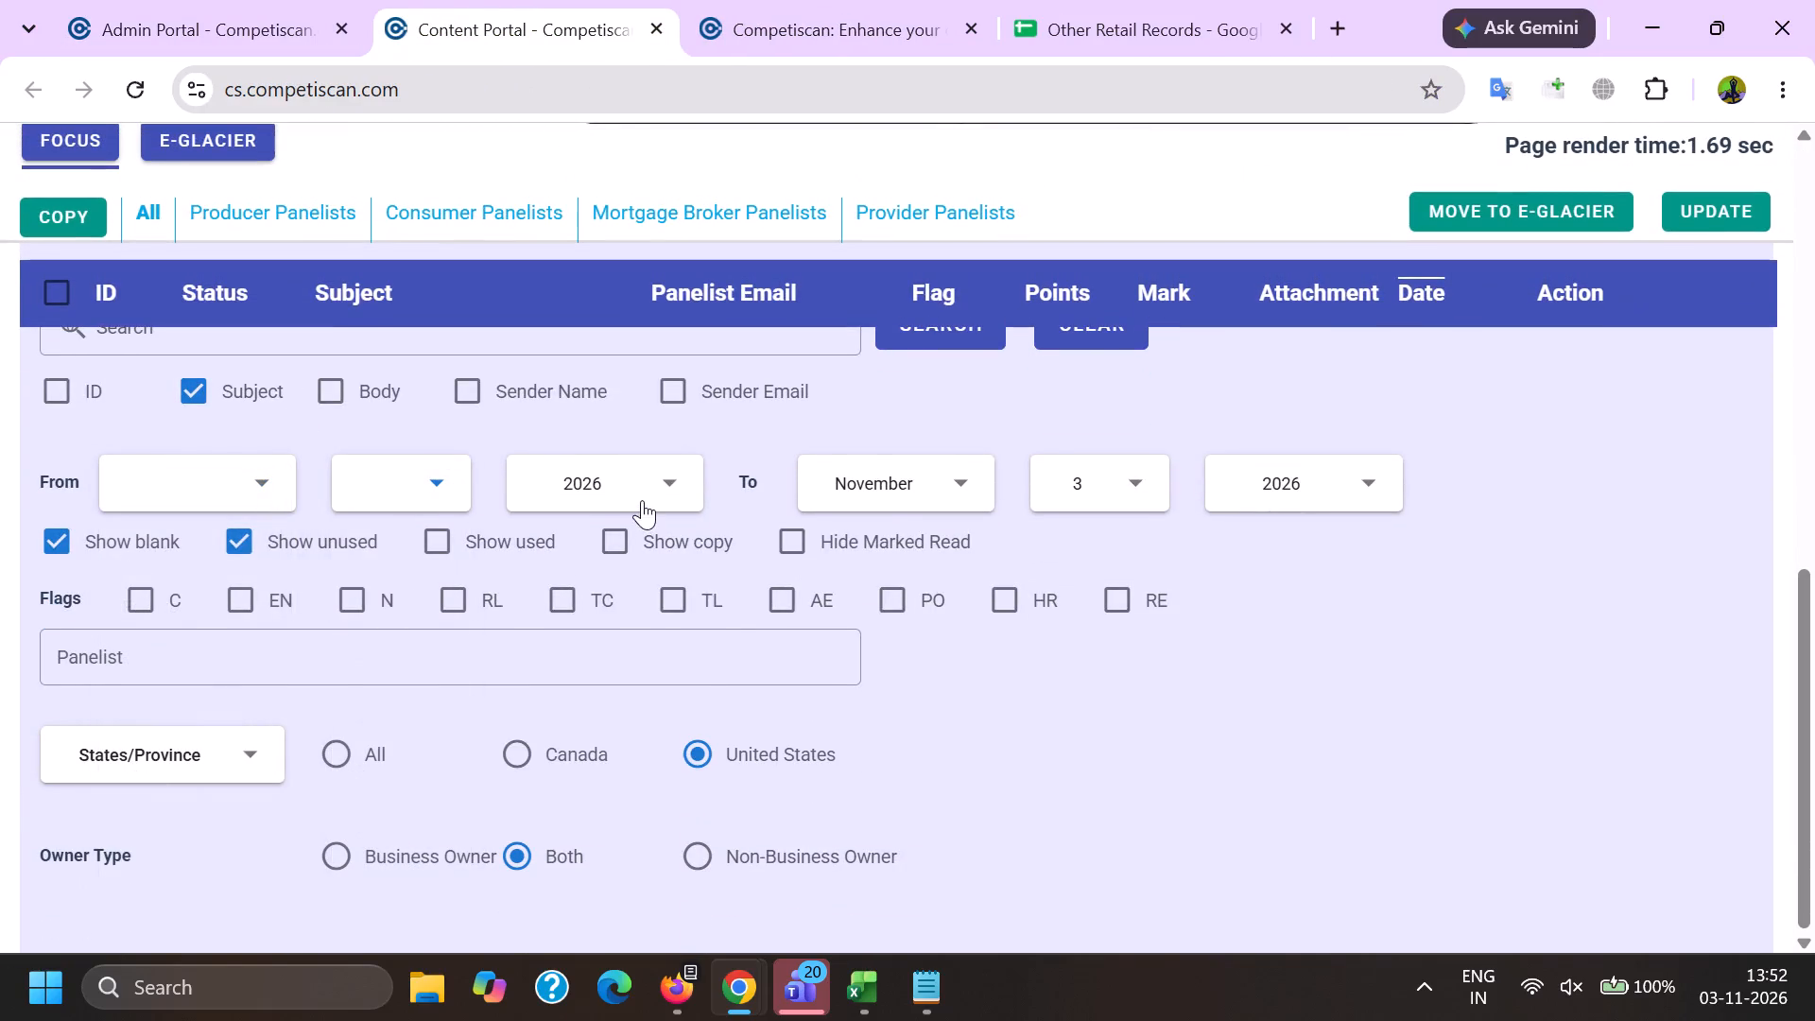
{"action": "left_click", "coordinate": [873, 464]}
{"action": "scroll", "coordinate": [890, 479], "scroll_direction": "up", "scroll_amount": 6}
{"action": "left_click", "coordinate": [892, 476]}
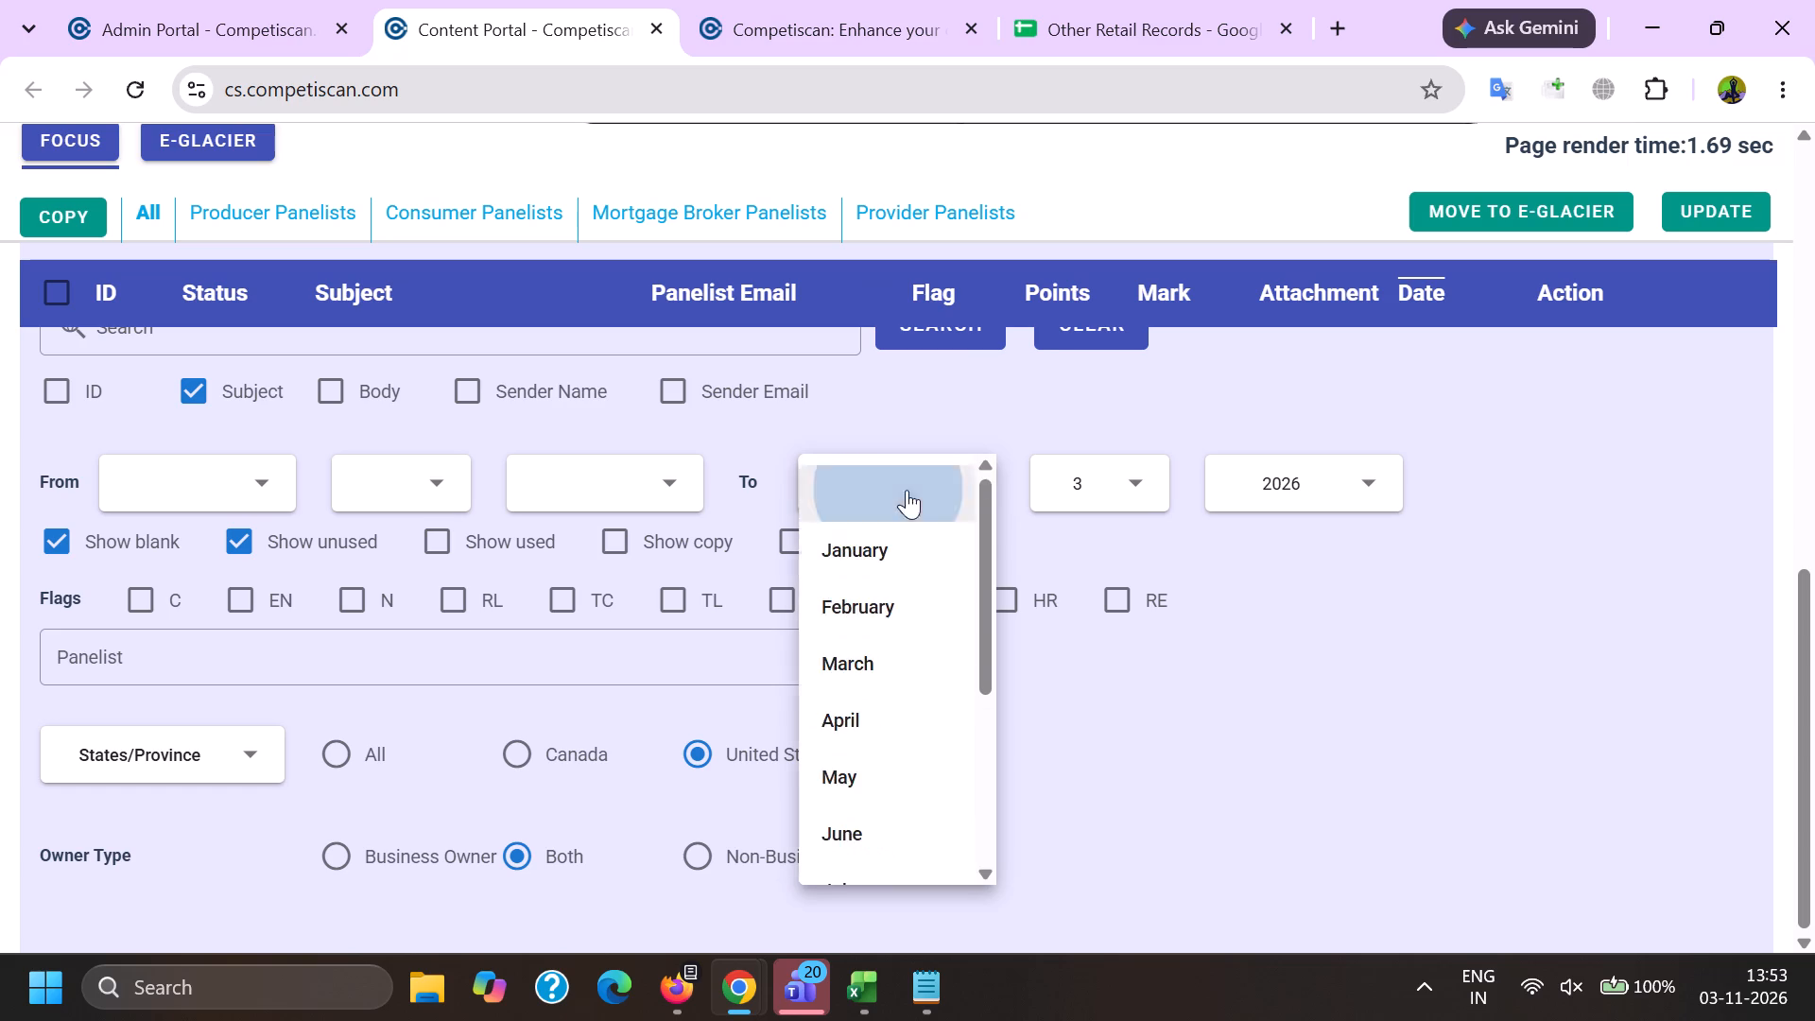
{"action": "double_click", "coordinate": [1095, 477]}
{"action": "double_click", "coordinate": [1247, 493]}
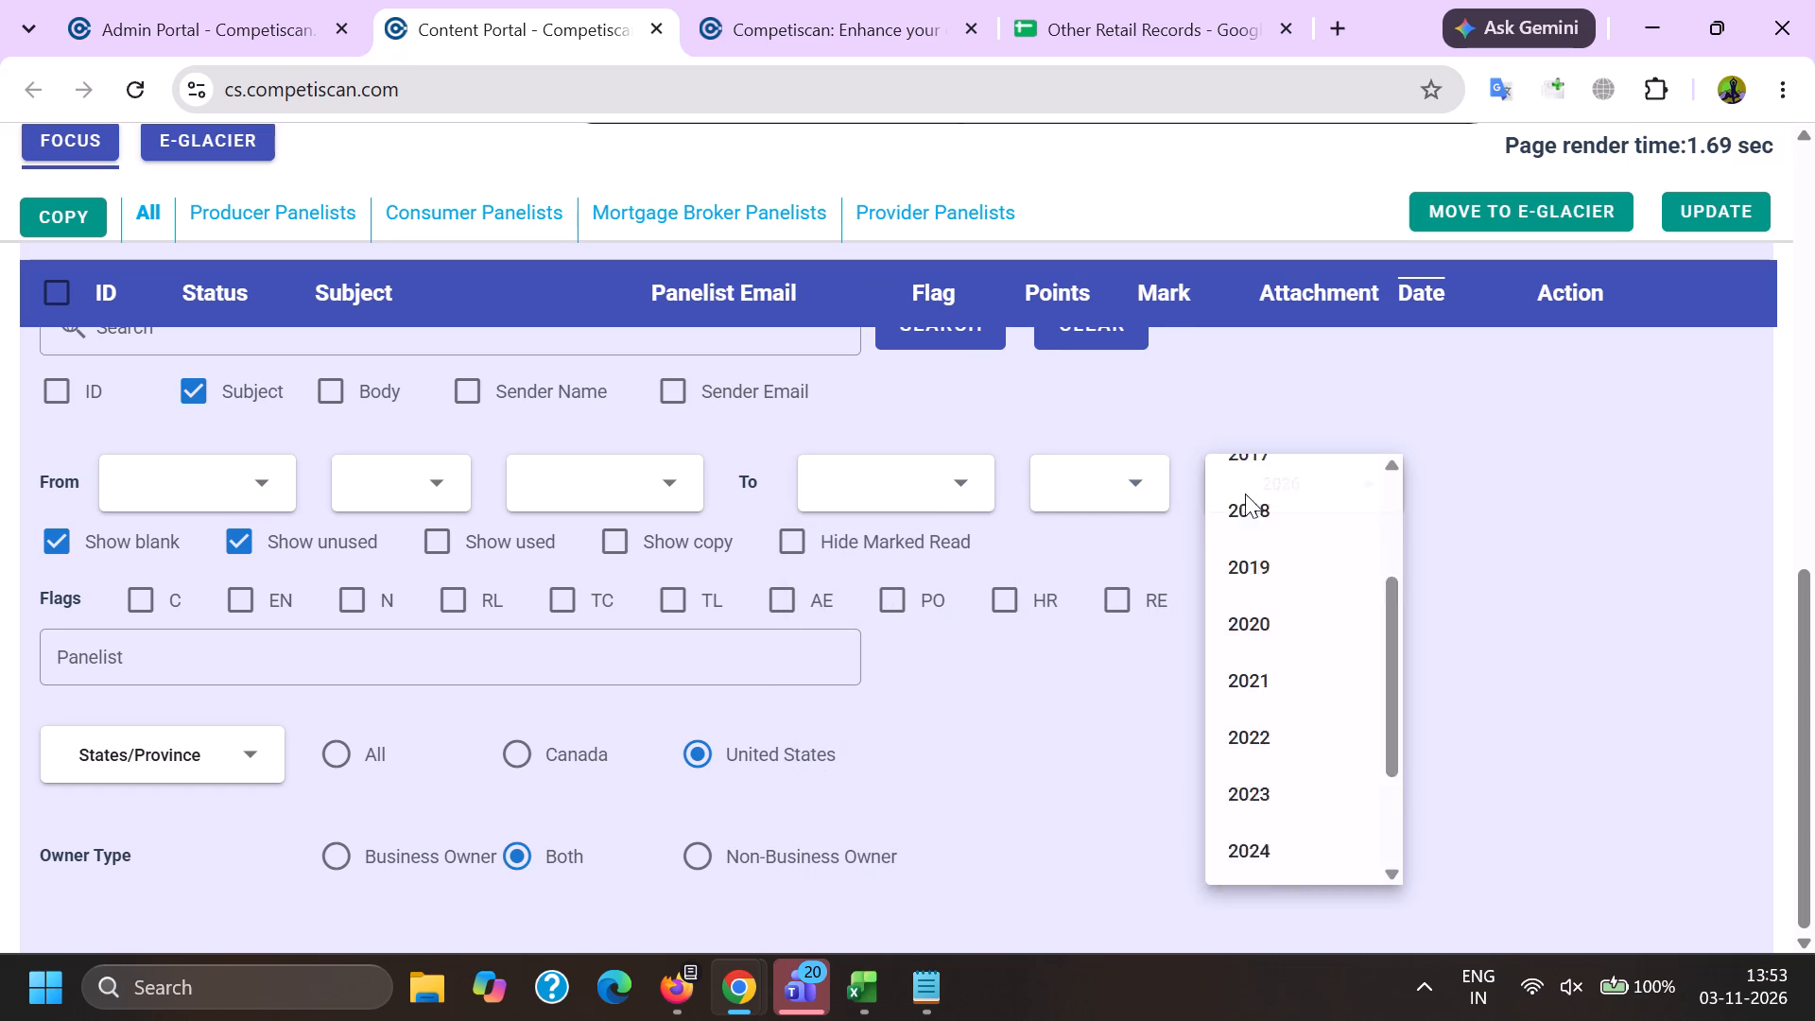
{"action": "scroll", "coordinate": [1245, 491], "scroll_direction": "up", "scroll_amount": 5}
{"action": "left_click", "coordinate": [1245, 484]}
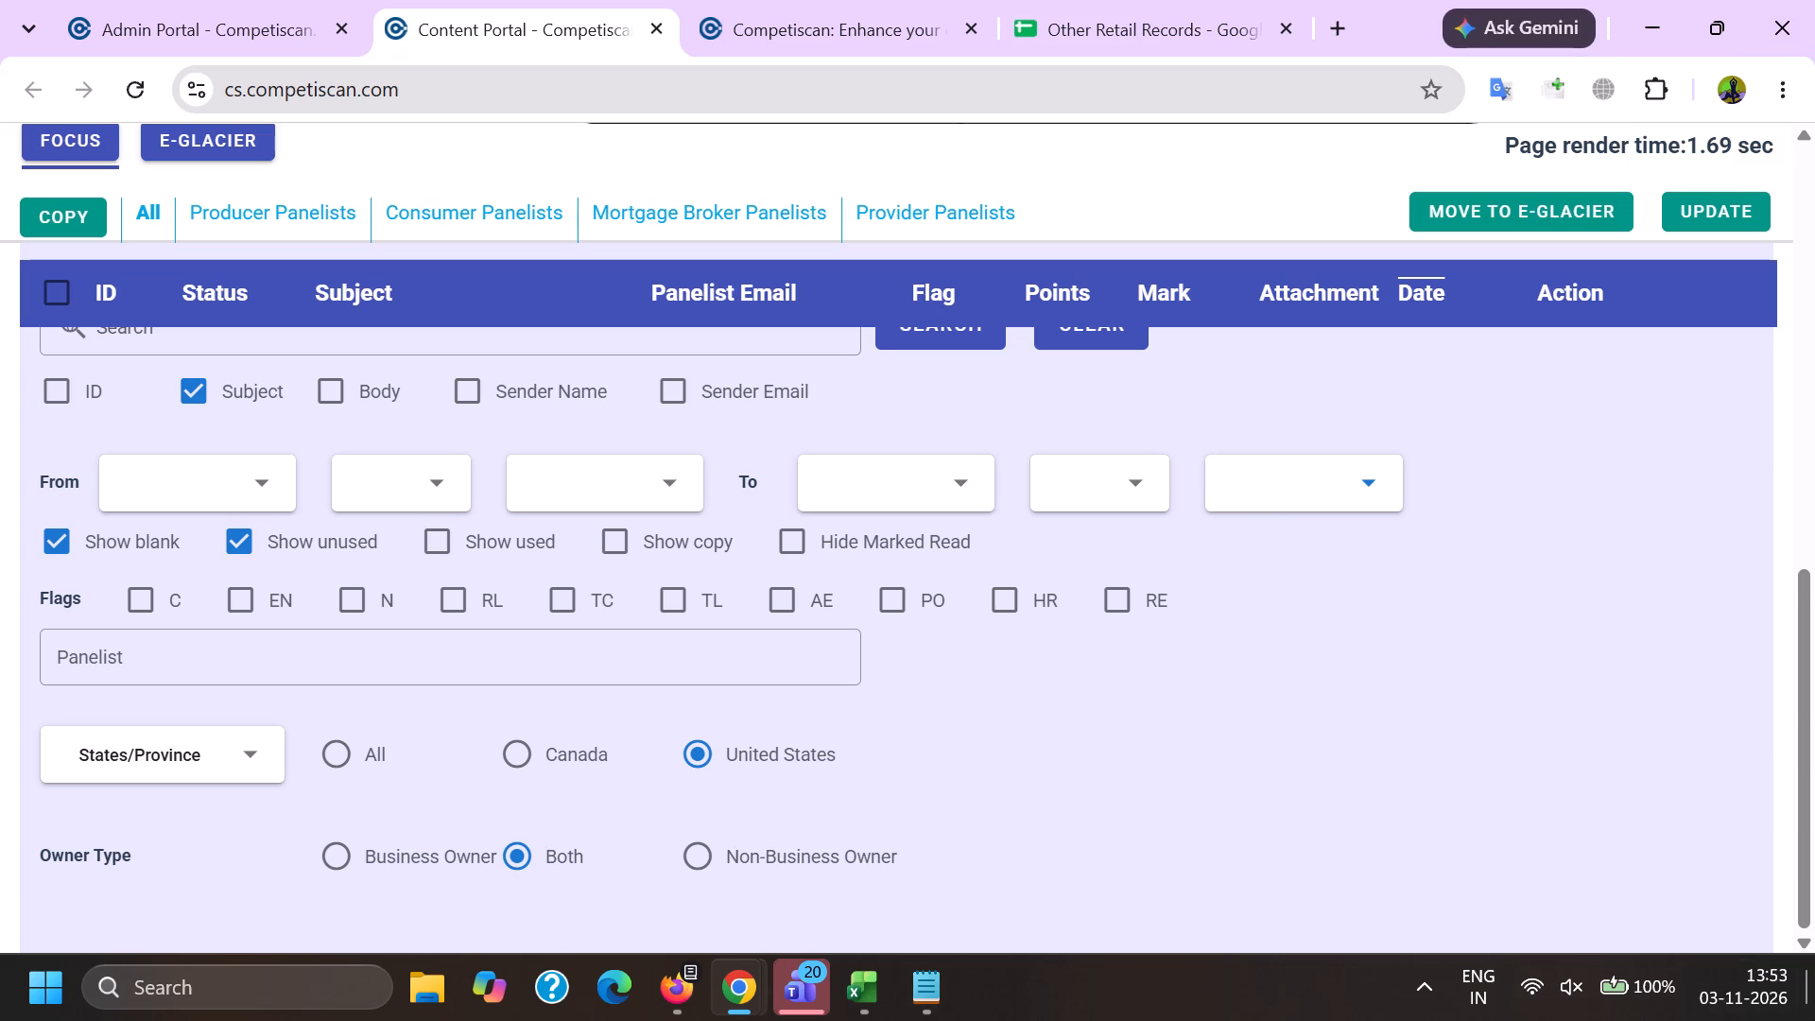
Include used emails in the Focus list filters and set the States/Province scope to All.
{"action": "left_click", "coordinate": [460, 537]}
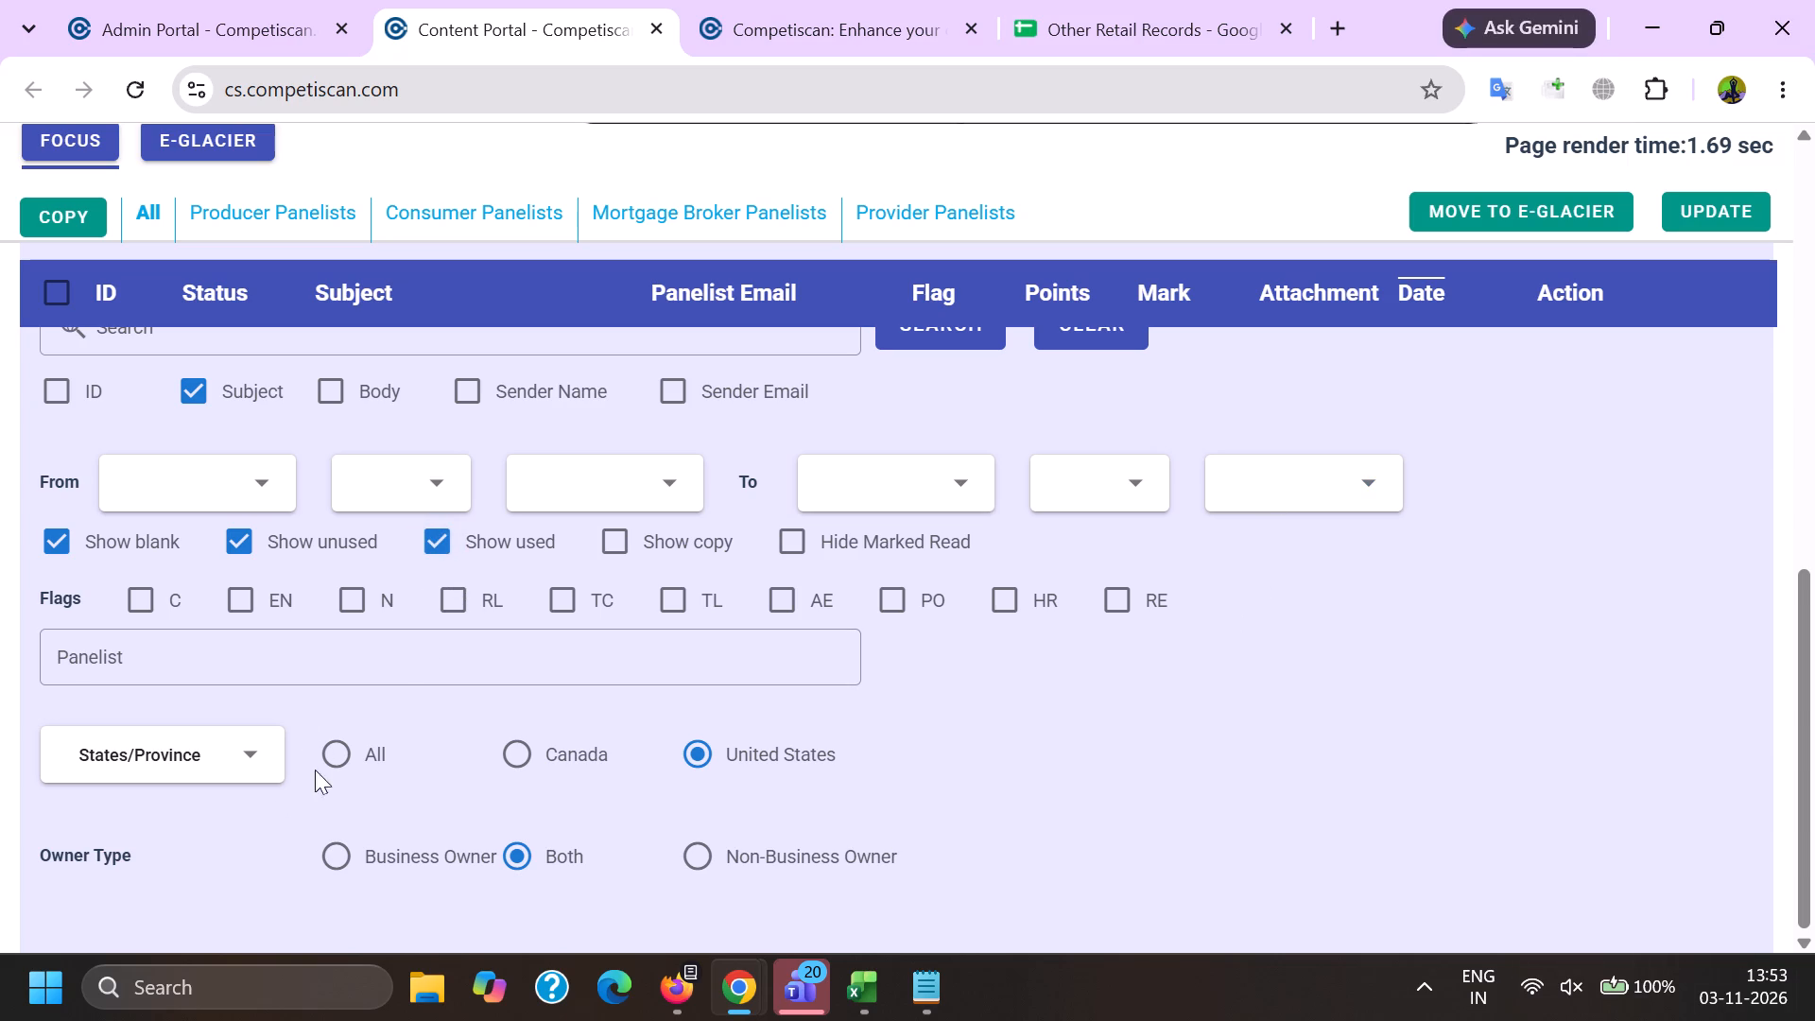
{"action": "left_click", "coordinate": [320, 759]}
Copy the search string "e.pbteen.com" from the Strings sheet of the Other Retail Records spreadsheet.
{"action": "left_click", "coordinate": [1162, 0]}
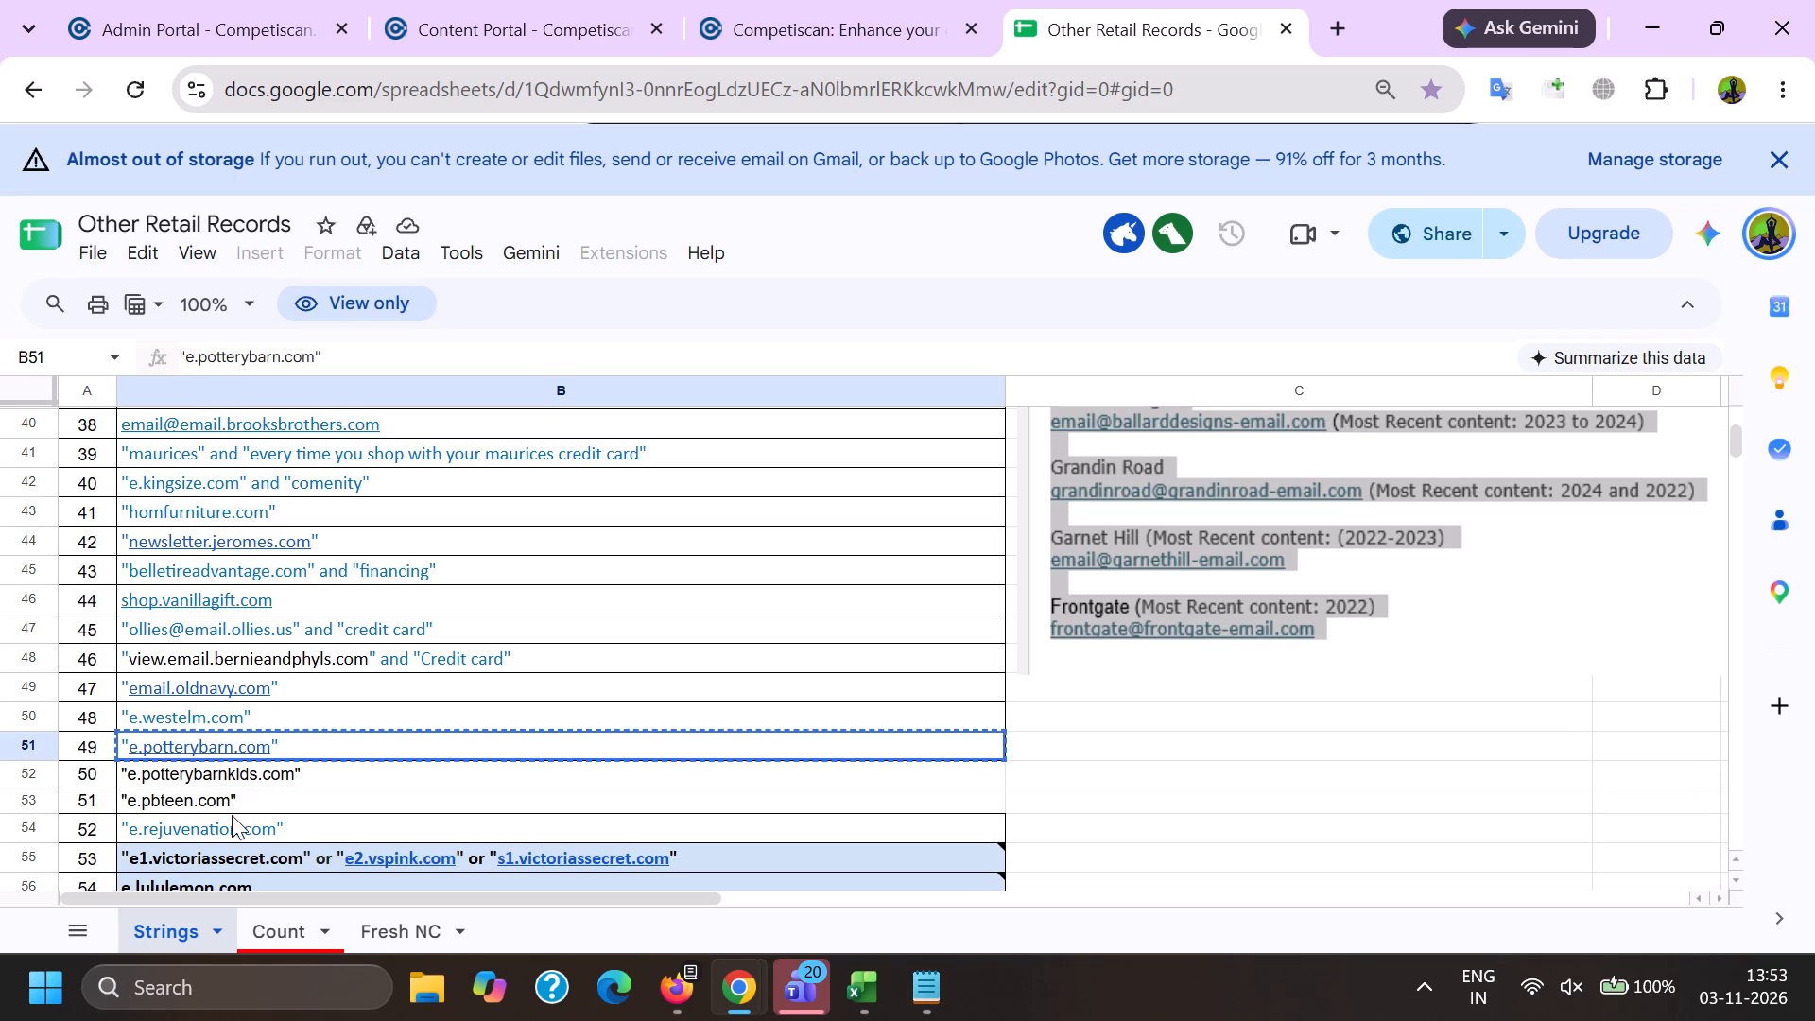
{"action": "left_click", "coordinate": [229, 806]}
{"action": "key", "text": "ctrl+c"}
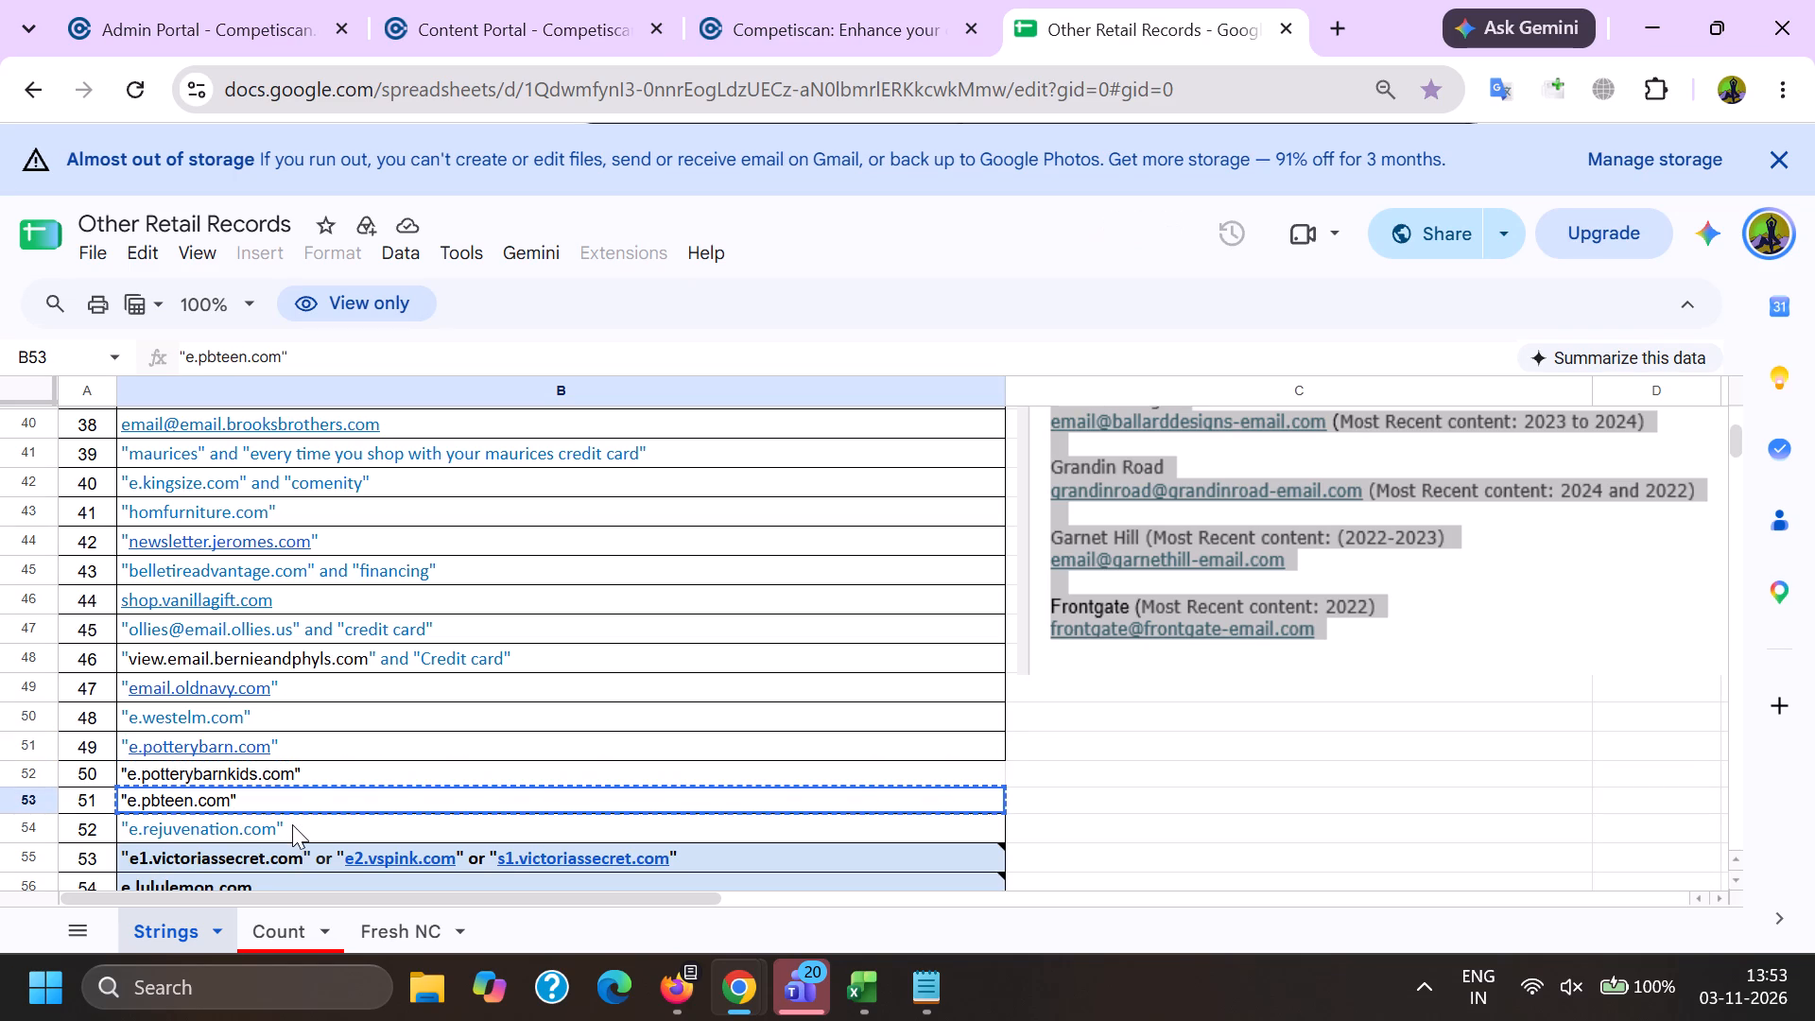
Switch to Firefox and close the email editor tab for "Fwd: A Norman Rockwell Christmas".
{"action": "left_click", "coordinate": [679, 1012]}
{"action": "left_click", "coordinate": [456, 859]}
{"action": "left_click", "coordinate": [827, 0]}
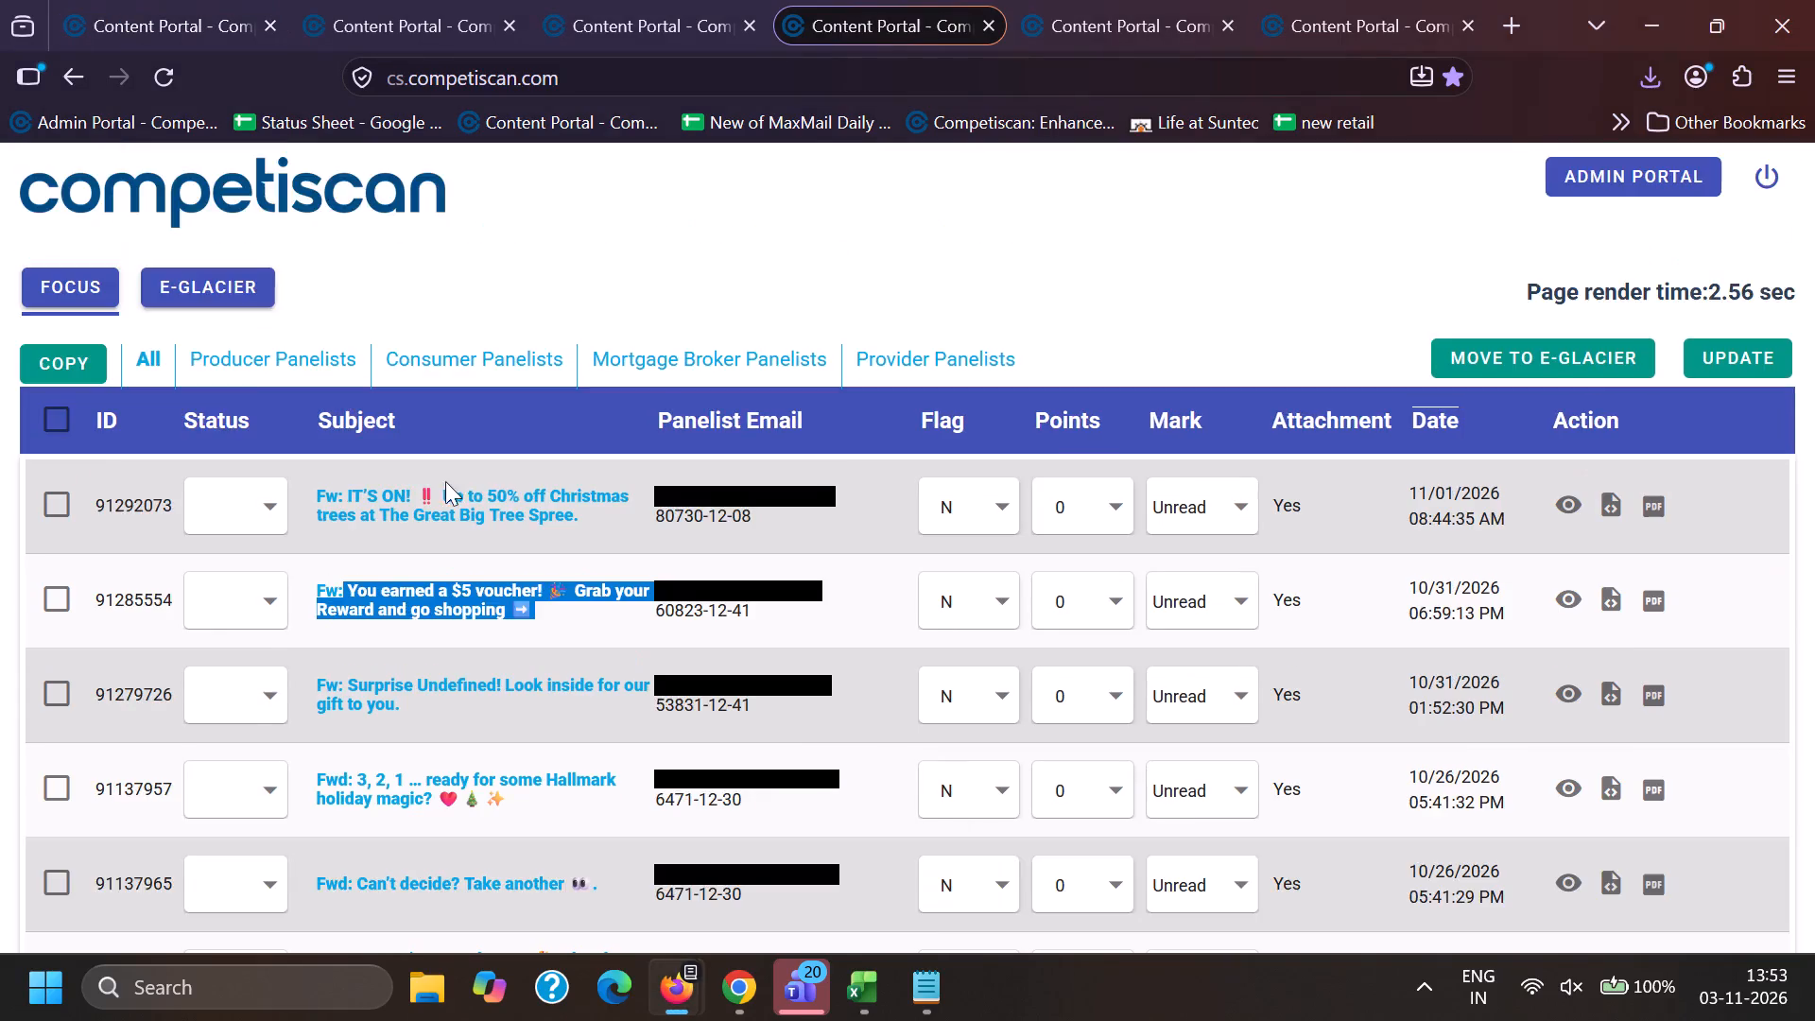
{"action": "scroll", "coordinate": [261, 632], "scroll_direction": "down", "scroll_amount": 9}
{"action": "left_click", "coordinate": [622, 0]}
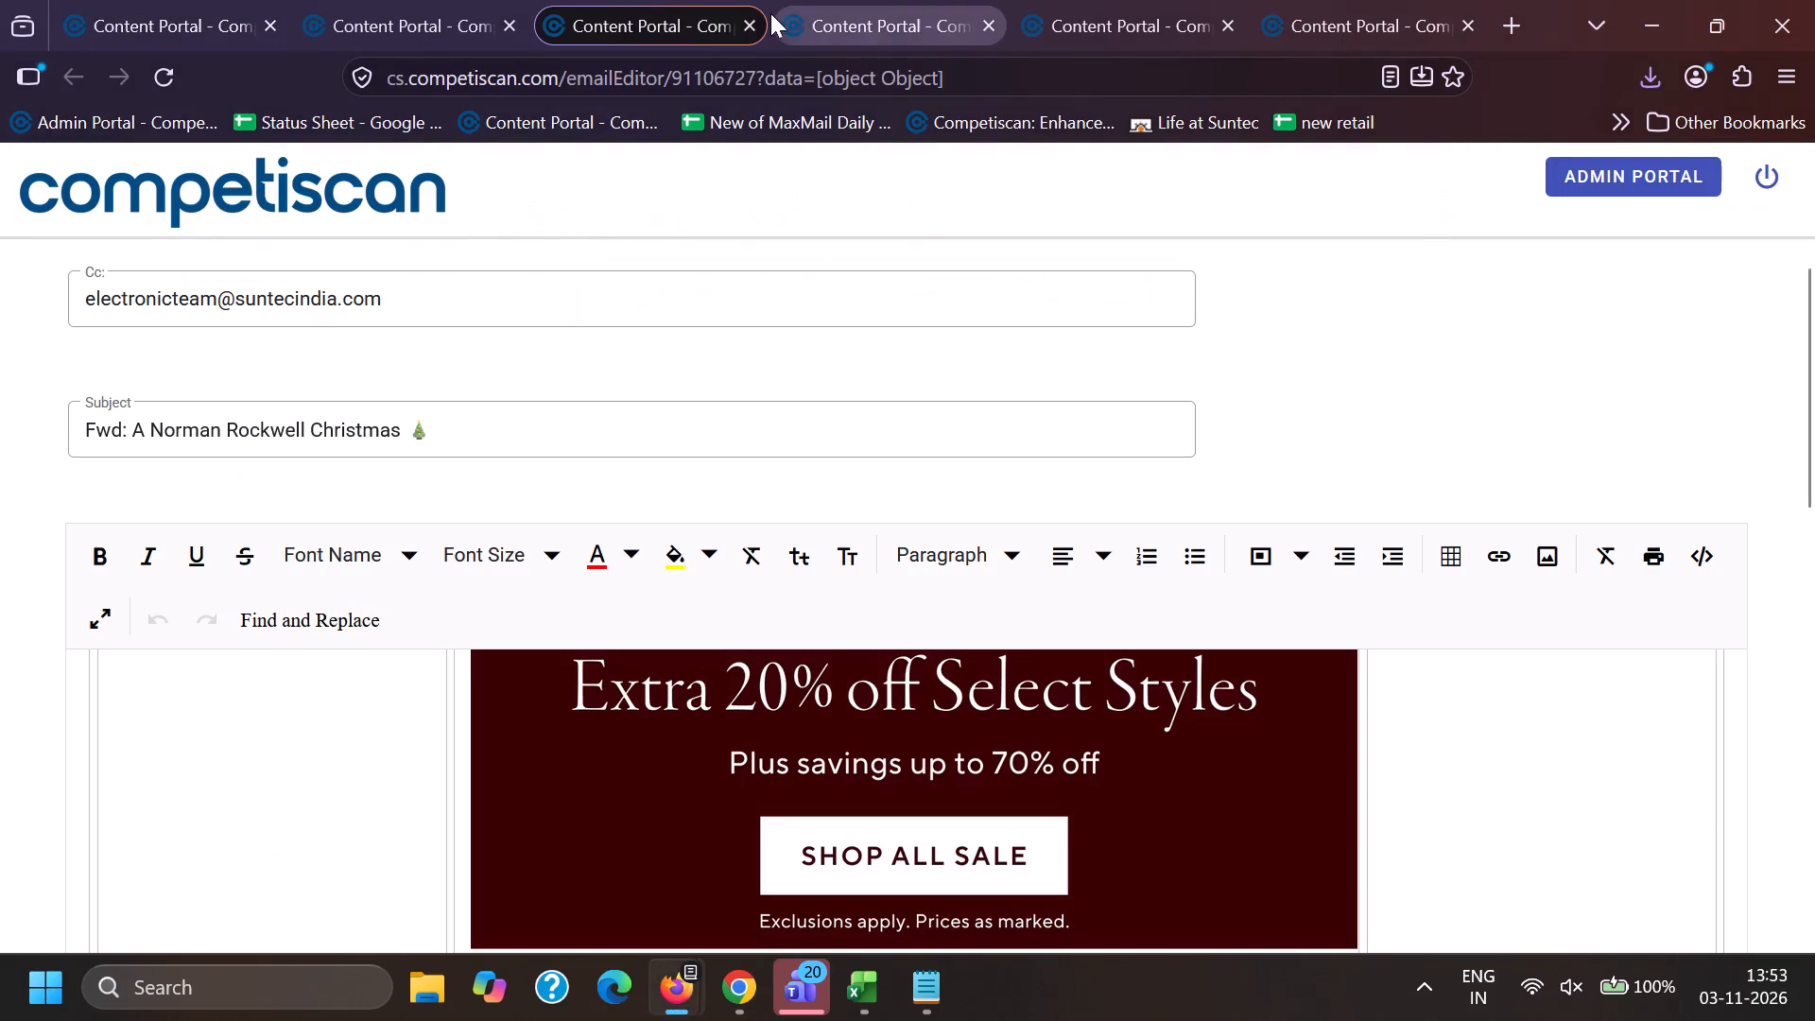
{"action": "left_click", "coordinate": [743, 16]}
In the Content Portal tab holding the Equifax search, set the From date filter to January 1, 2025.
{"action": "left_click", "coordinate": [922, 0]}
{"action": "scroll", "coordinate": [279, 616], "scroll_direction": "down", "scroll_amount": 8}
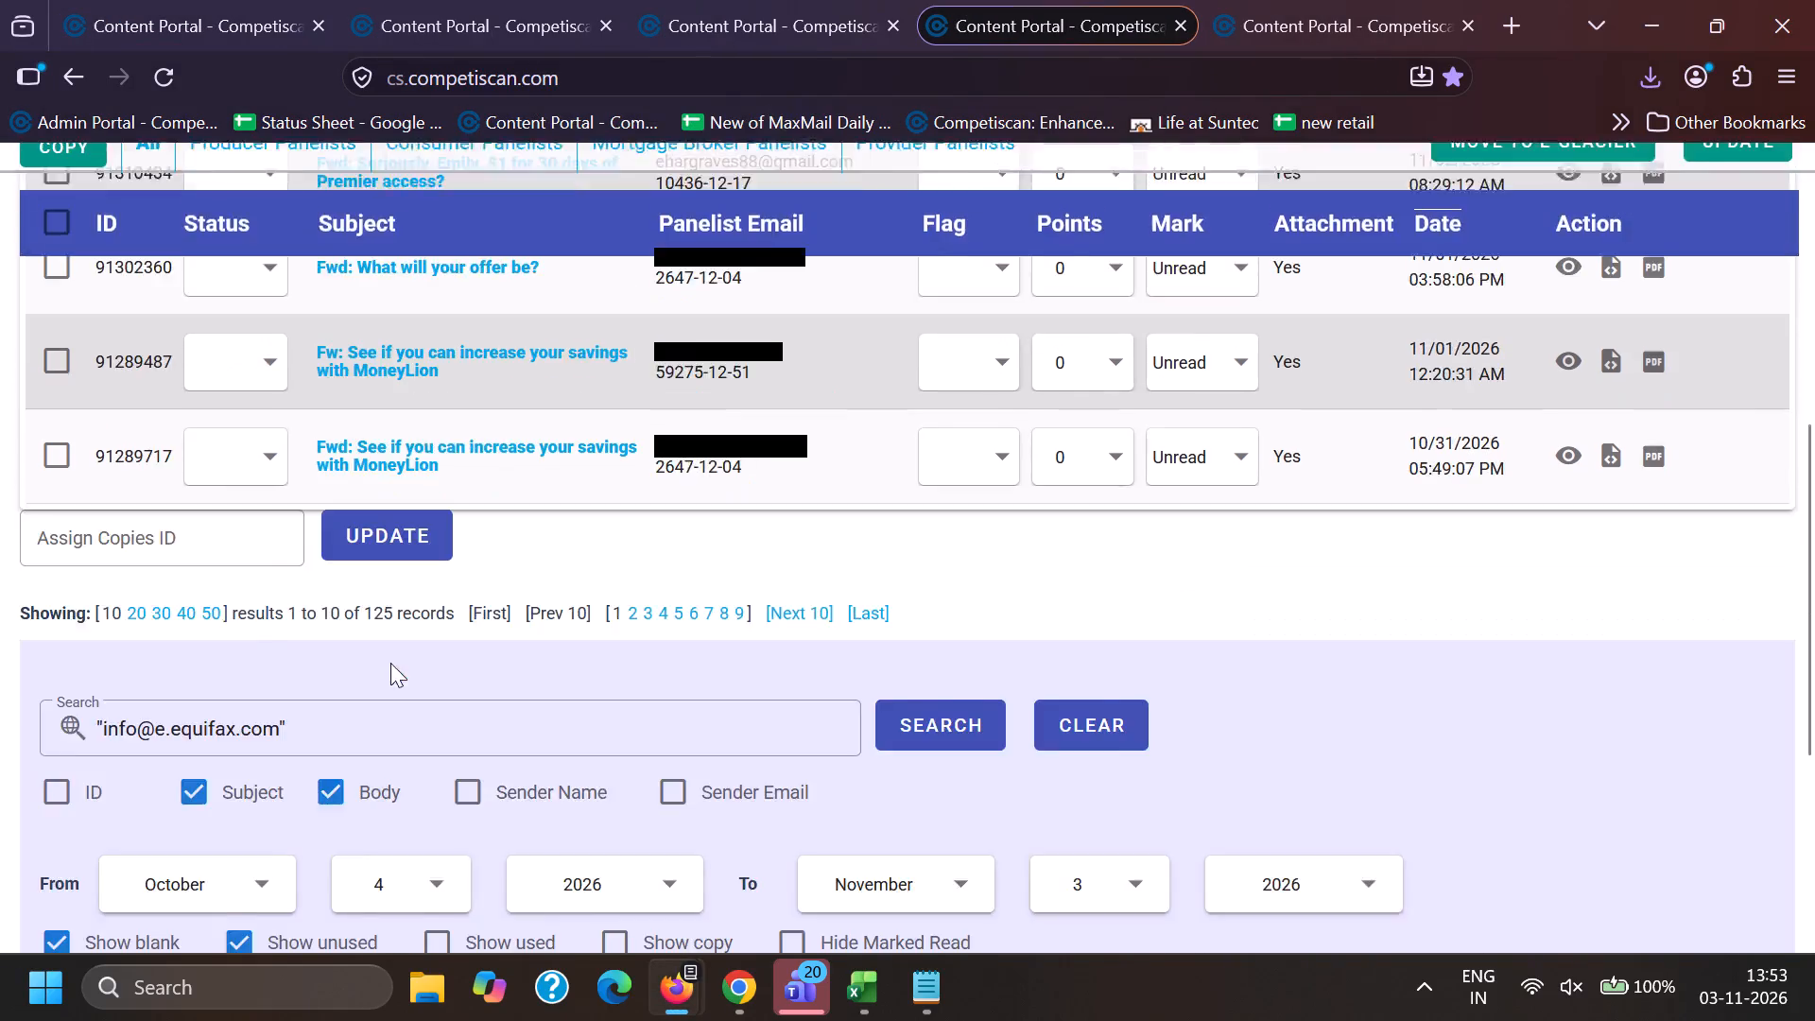
{"action": "scroll", "coordinate": [390, 663], "scroll_direction": "down", "scroll_amount": 1}
{"action": "scroll", "coordinate": [315, 734], "scroll_direction": "up", "scroll_amount": 2}
{"action": "left_click", "coordinate": [208, 761]}
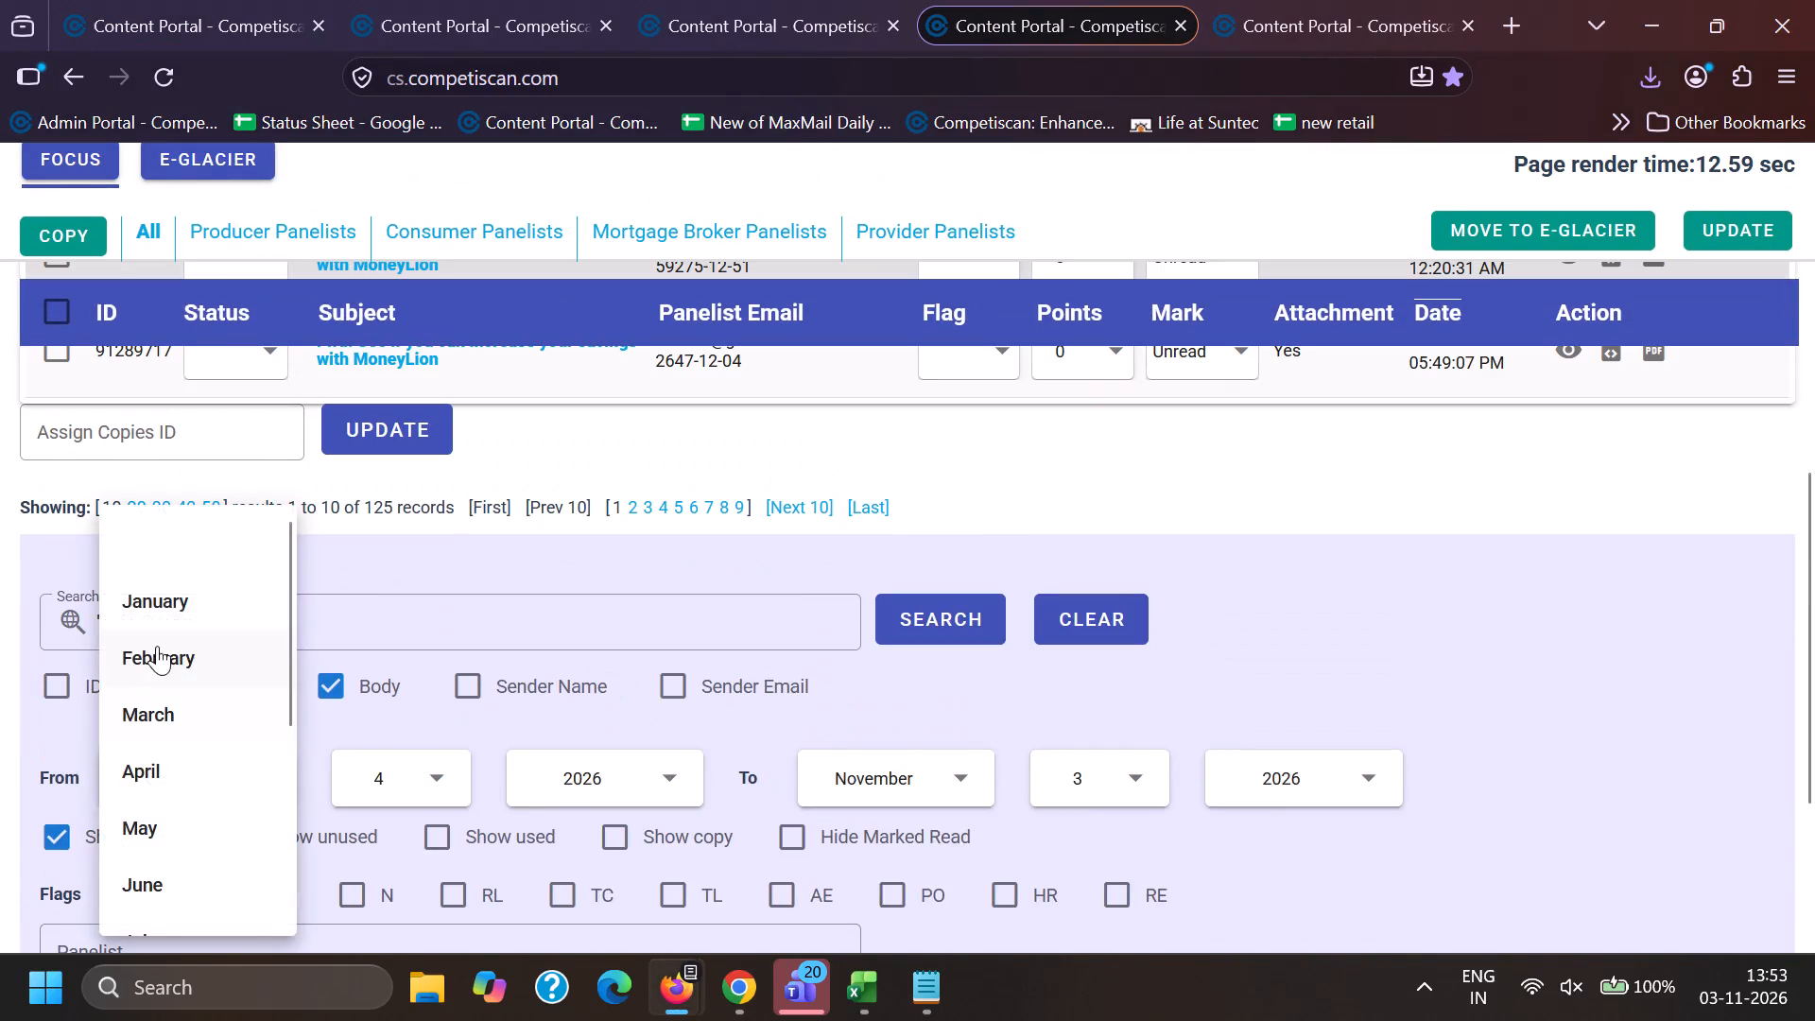
{"action": "left_click", "coordinate": [153, 597]}
{"action": "left_click", "coordinate": [385, 786]}
{"action": "left_click", "coordinate": [375, 575]}
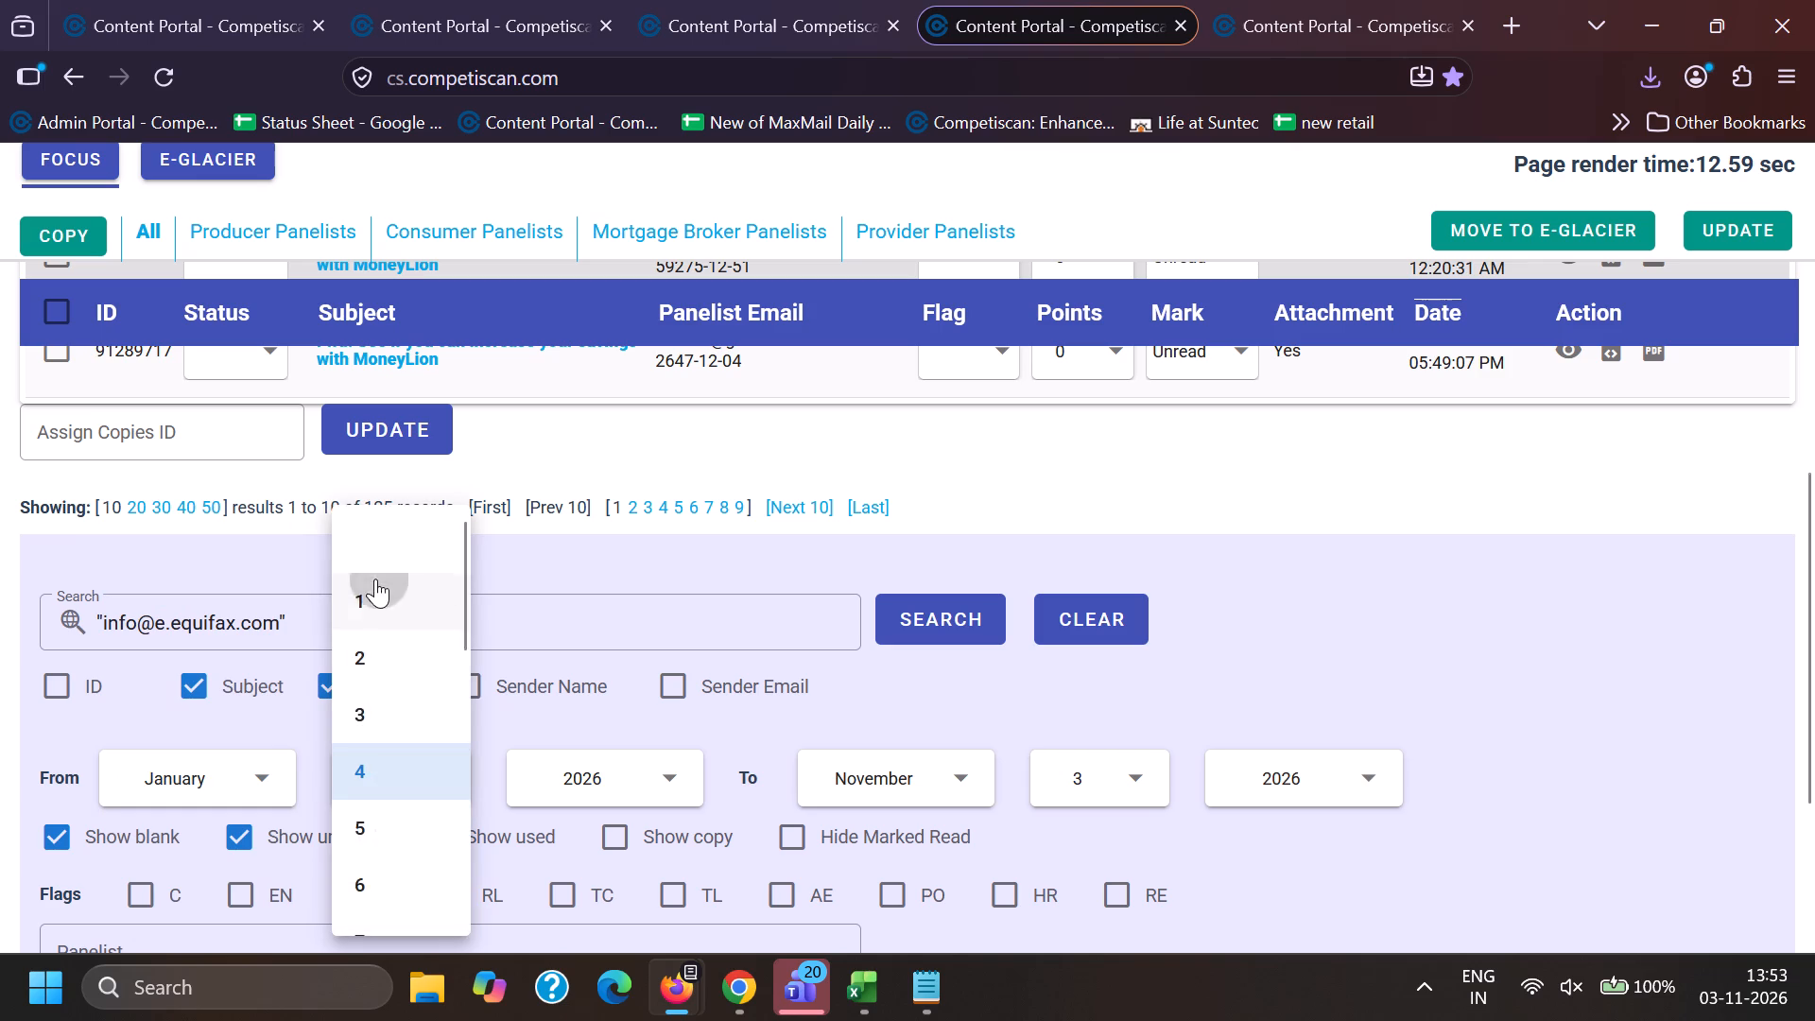
{"action": "left_click", "coordinate": [660, 775]}
{"action": "scroll", "coordinate": [660, 773], "scroll_direction": "down", "scroll_amount": 5}
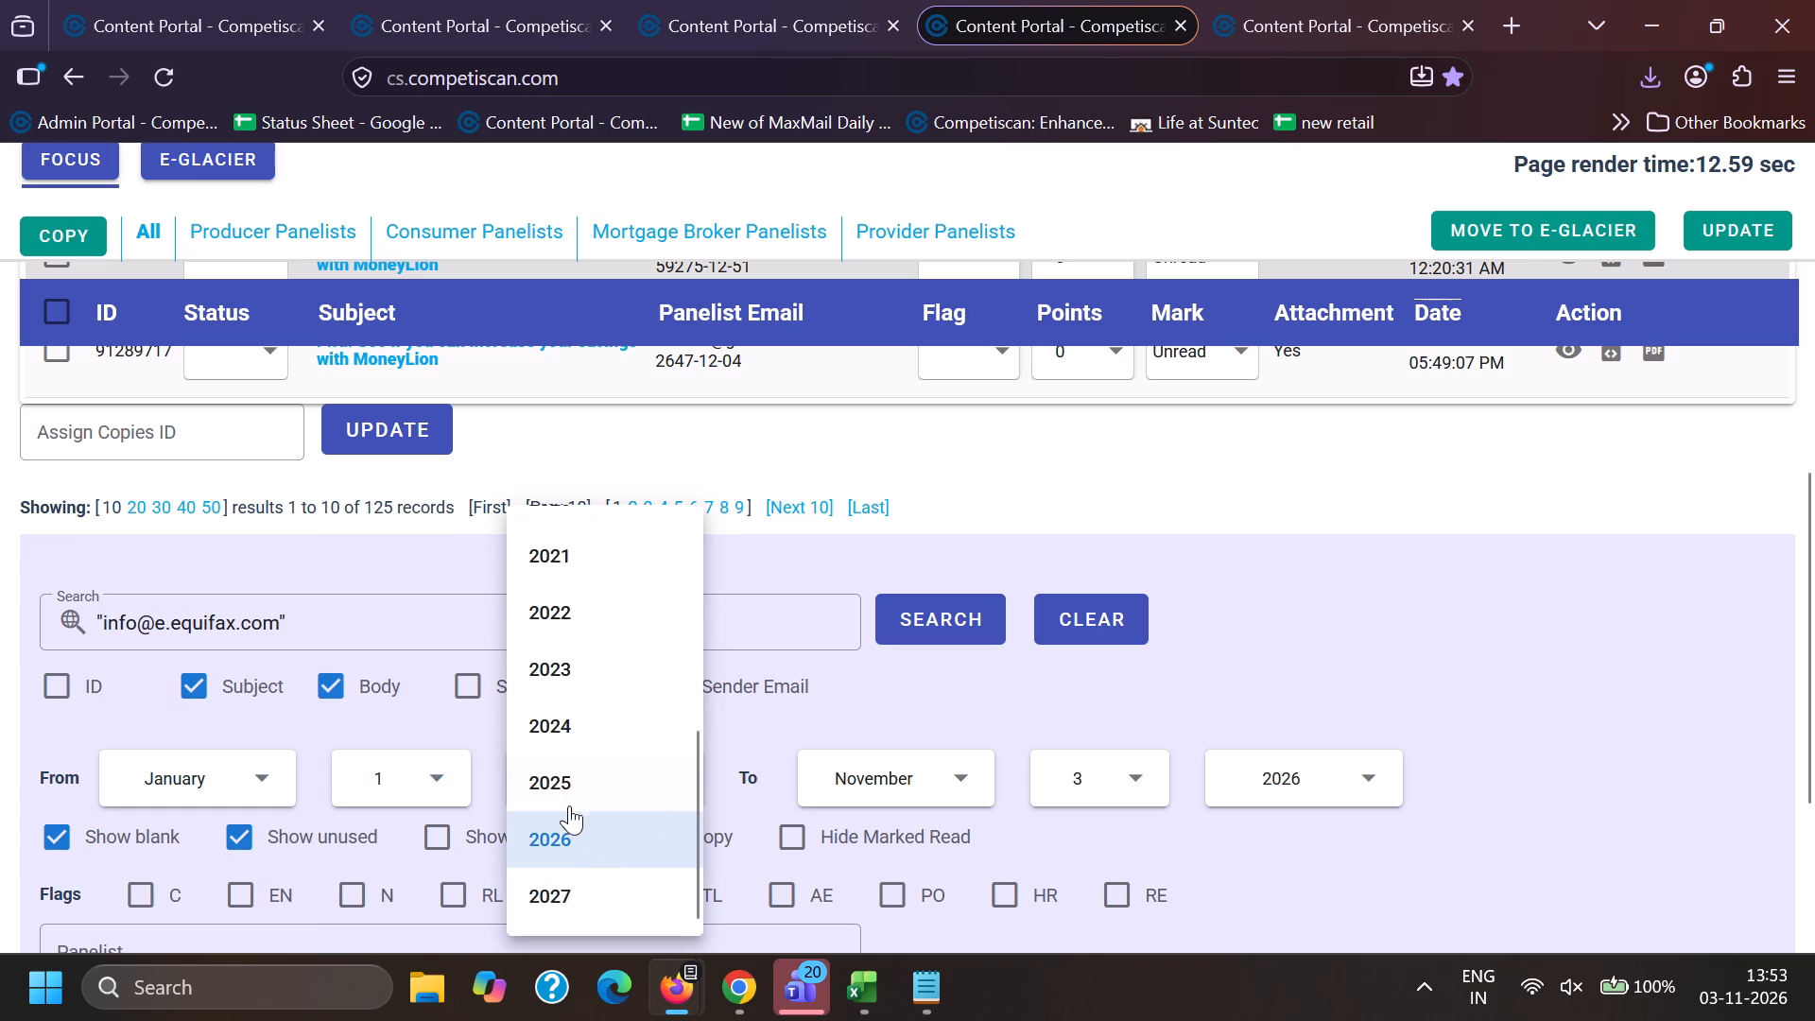
{"action": "left_click", "coordinate": [565, 795]}
Set the To date filter's month to December and its year to 2025.
{"action": "left_click", "coordinate": [922, 759]}
{"action": "scroll", "coordinate": [902, 795], "scroll_direction": "down", "scroll_amount": 4}
{"action": "left_click", "coordinate": [876, 880]}
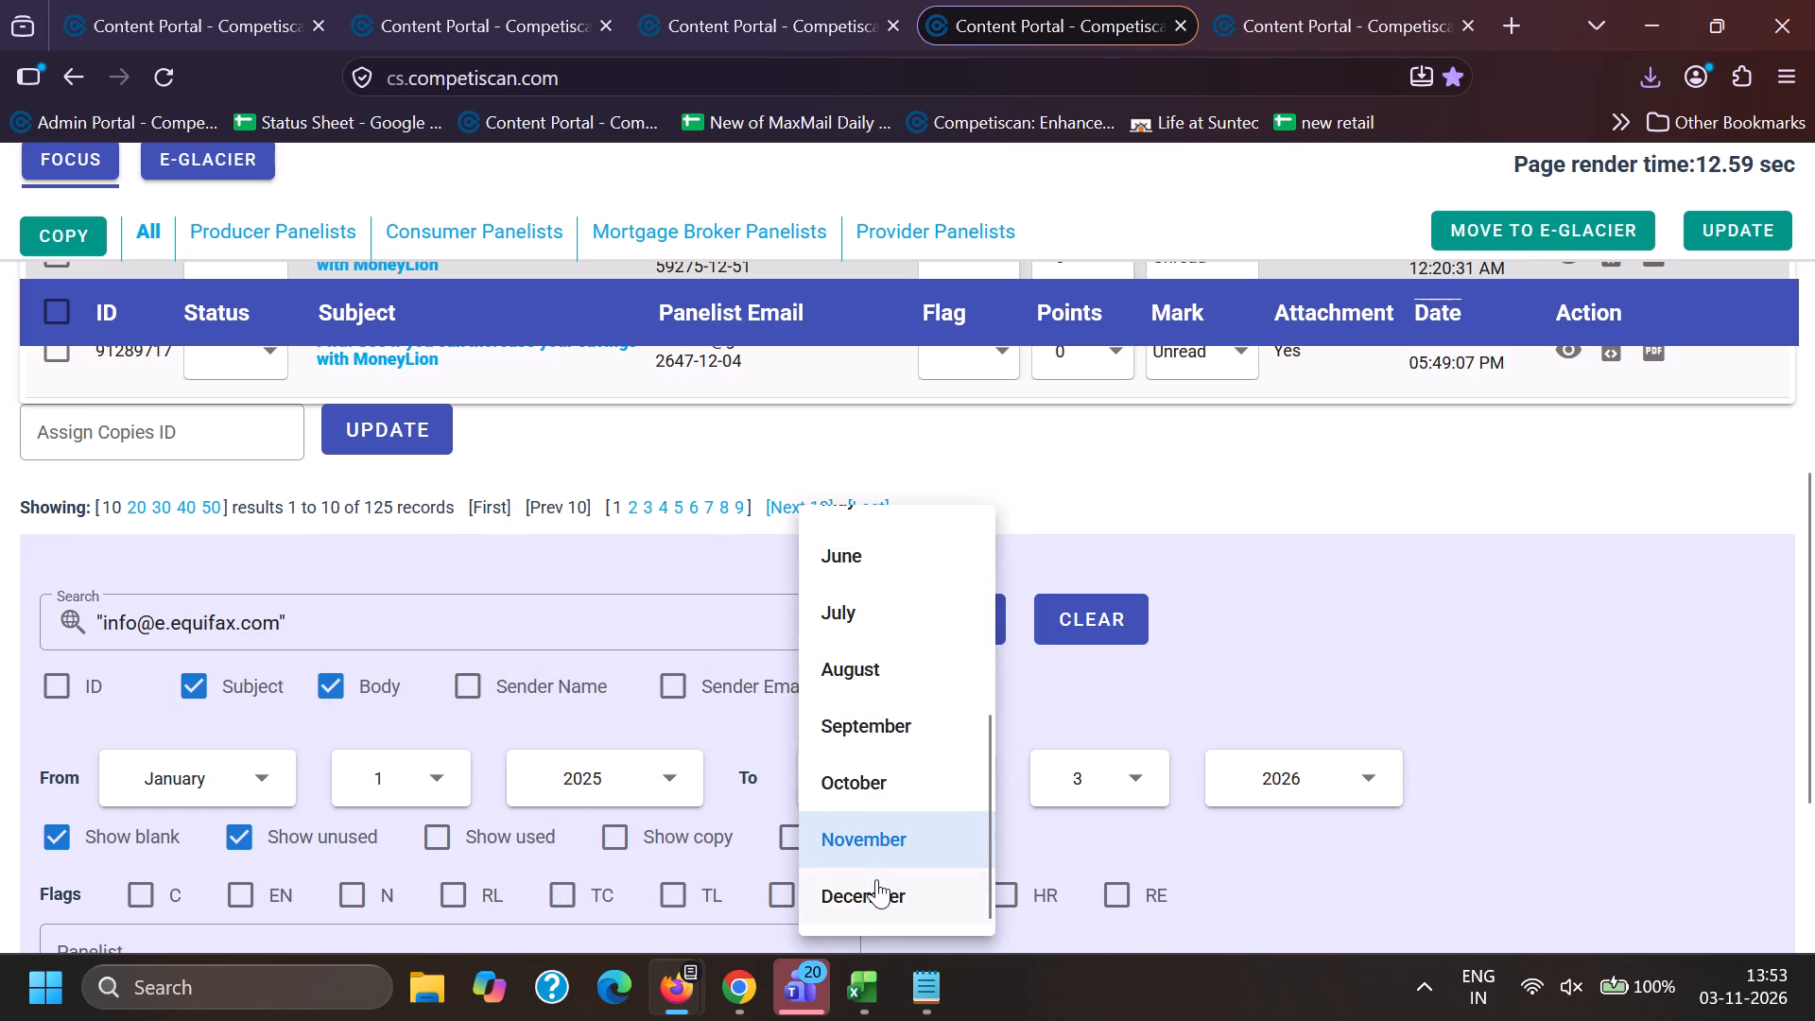
{"action": "left_click", "coordinate": [1256, 771]}
{"action": "scroll", "coordinate": [1228, 813], "scroll_direction": "down", "scroll_amount": 5}
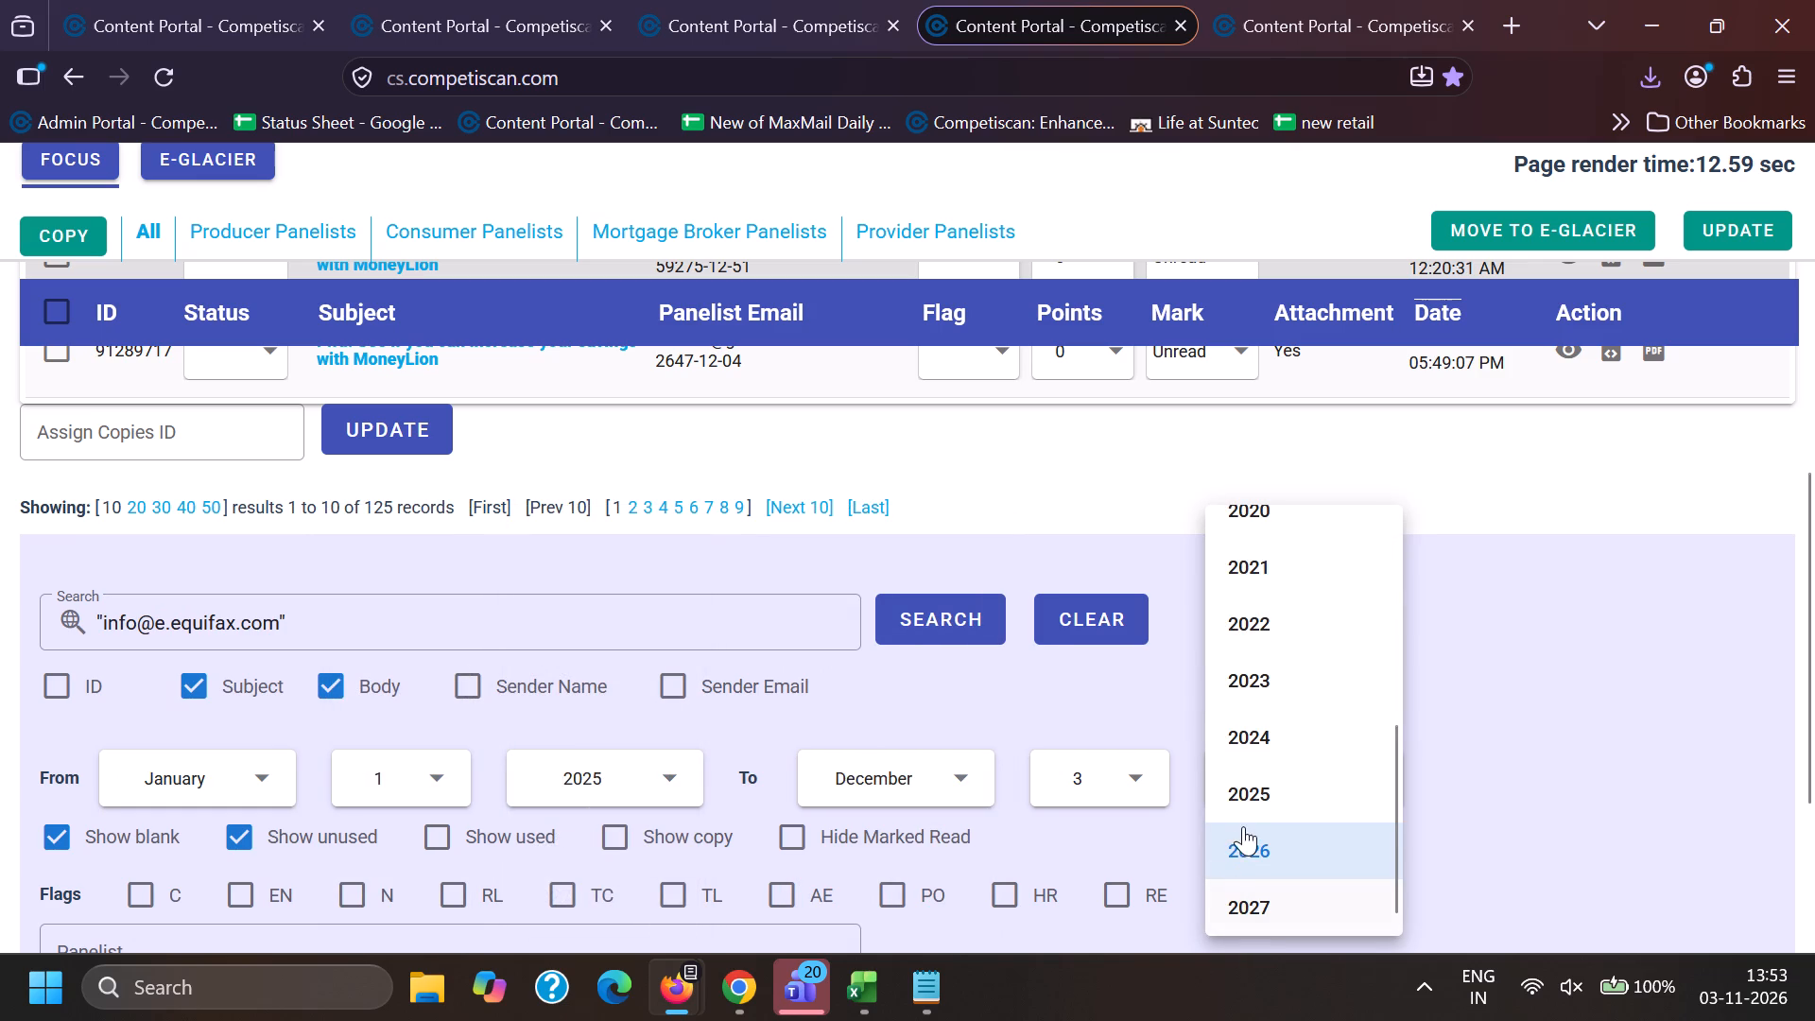
{"action": "left_click", "coordinate": [1241, 806]}
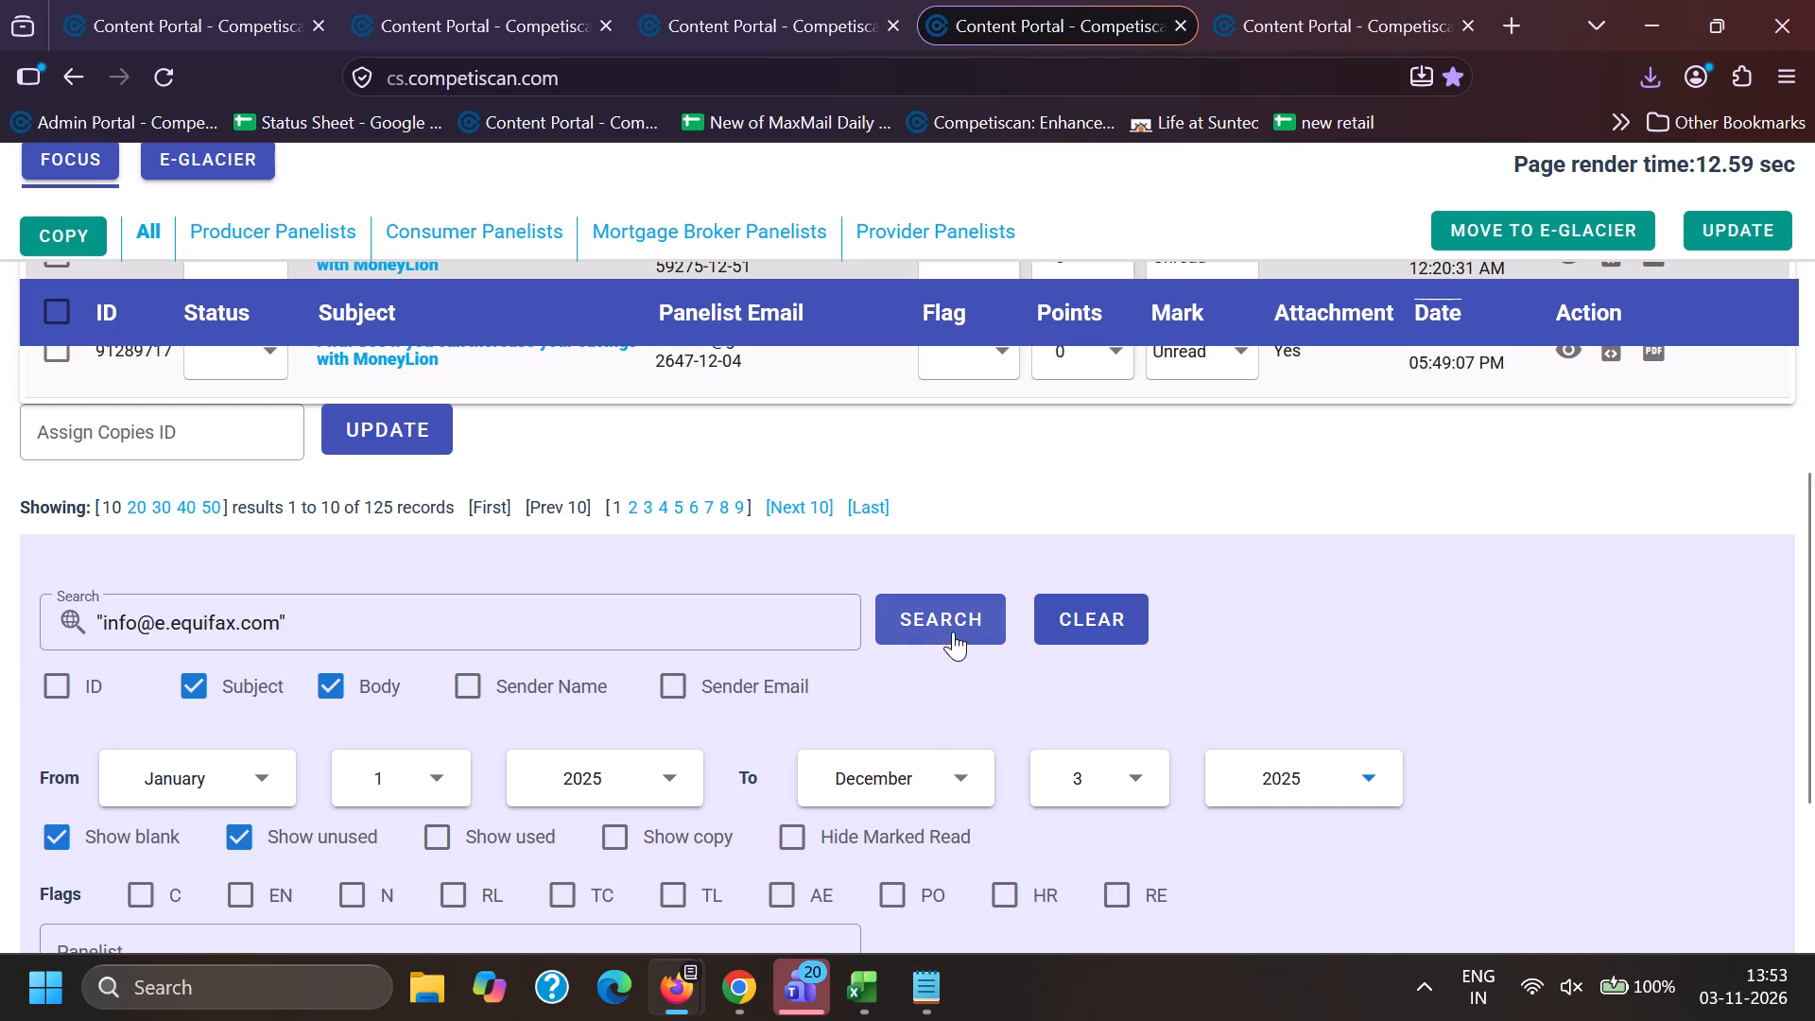
Replace the Equifax search text with the copied "e.pbteen.com" string and run the Focus list search.
{"action": "left_click_drag", "start_coordinate": [476, 619], "coordinate": [4, 614]}
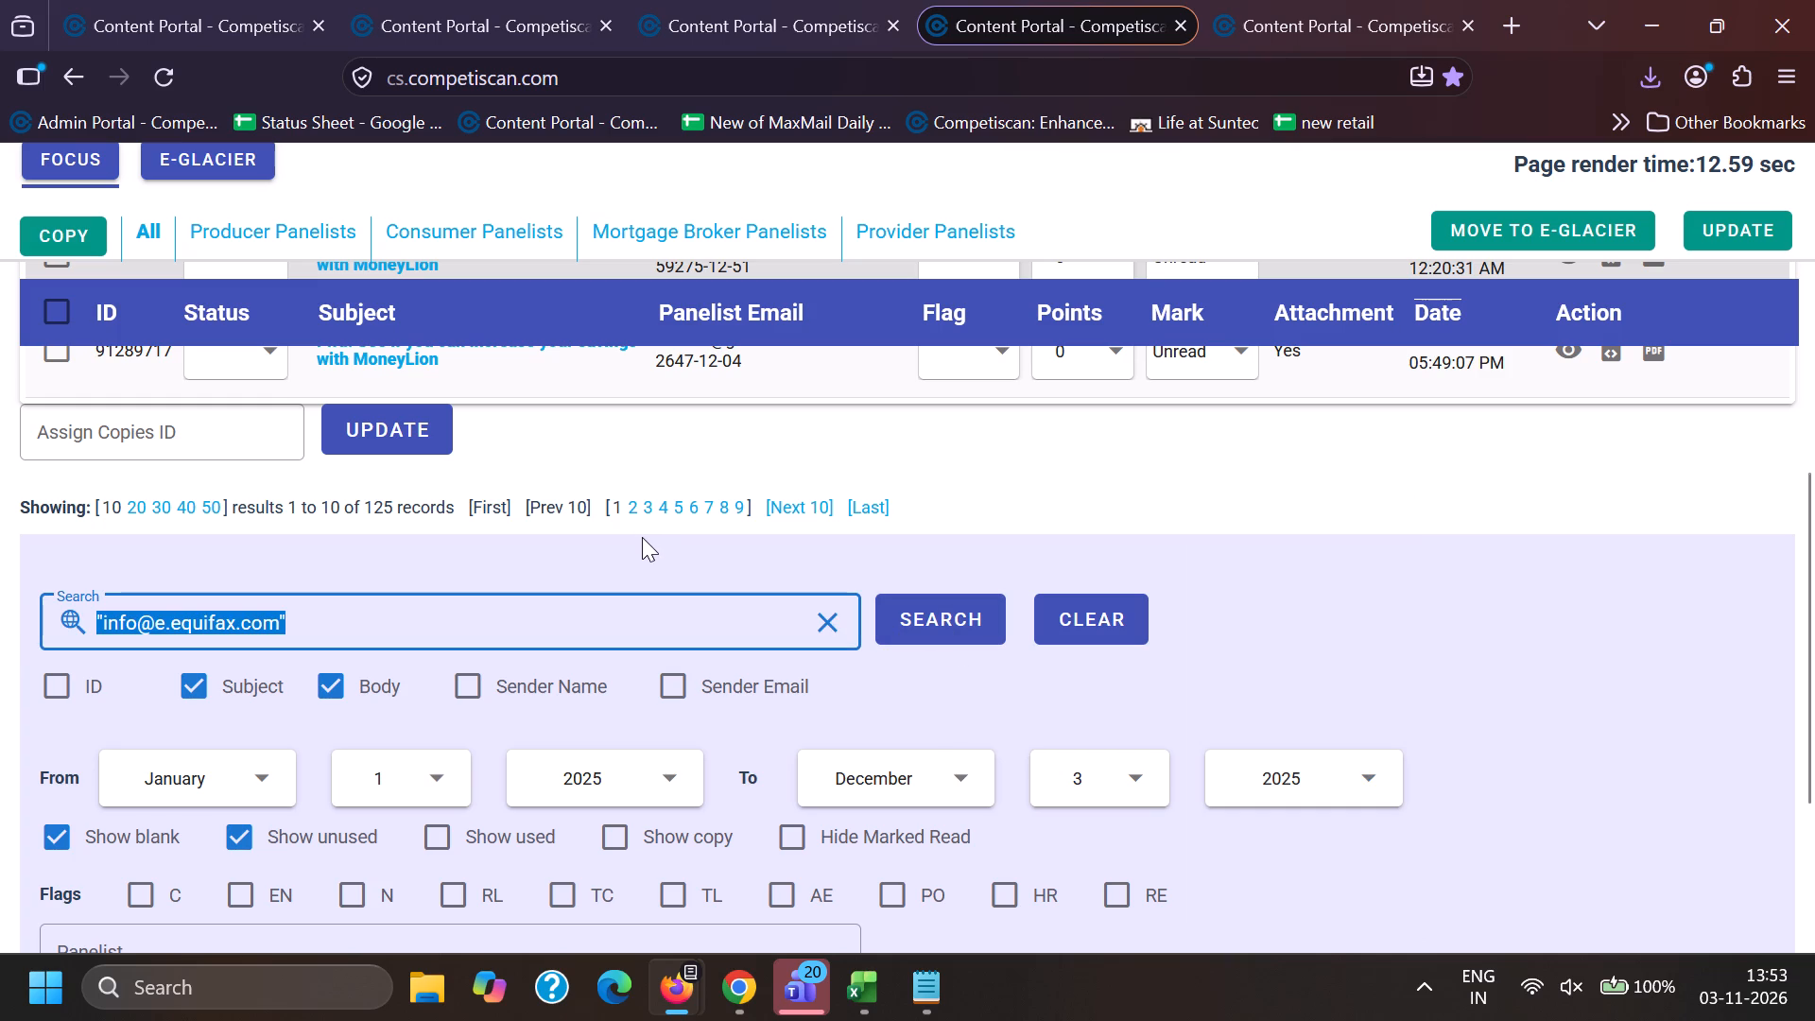
{"action": "key", "text": "BackSpace"}
{"action": "key", "text": "shift+quotedbl"}
{"action": "key", "text": "ctrl+v"}
{"action": "key", "text": "shift+bar"}
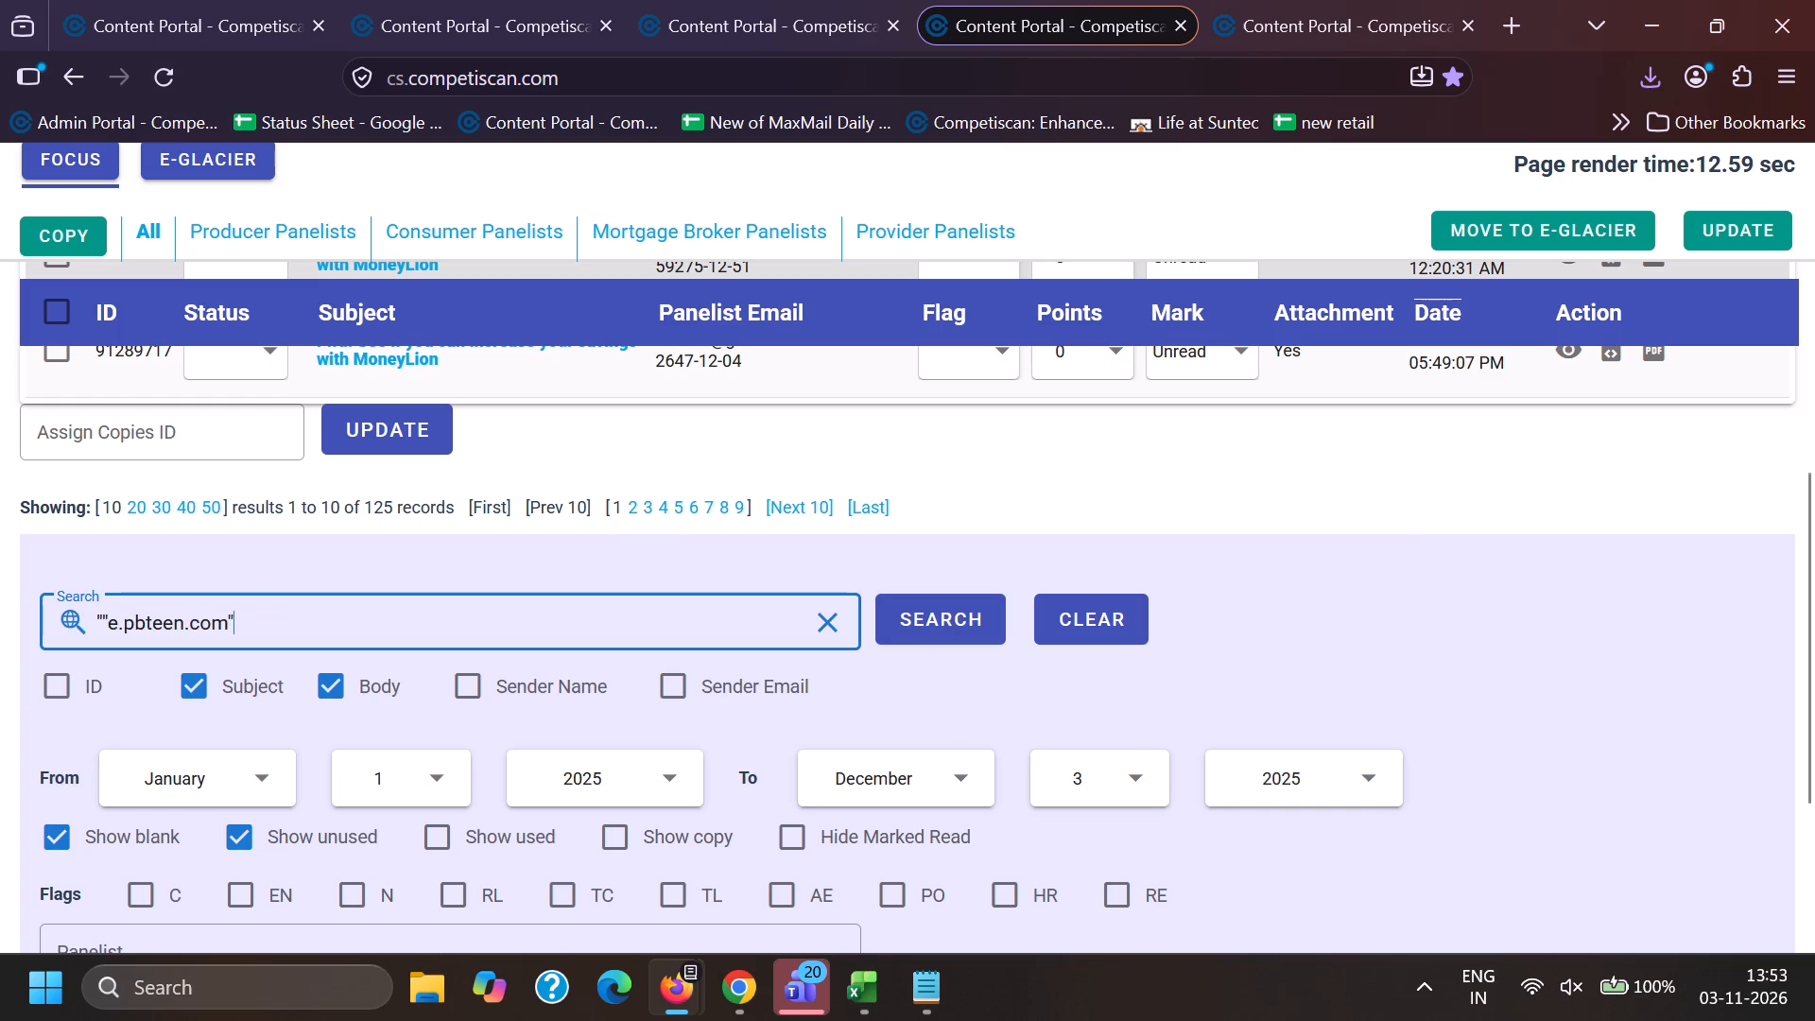
{"action": "key", "text": "BackSpace"}
{"action": "key", "text": "Return"}
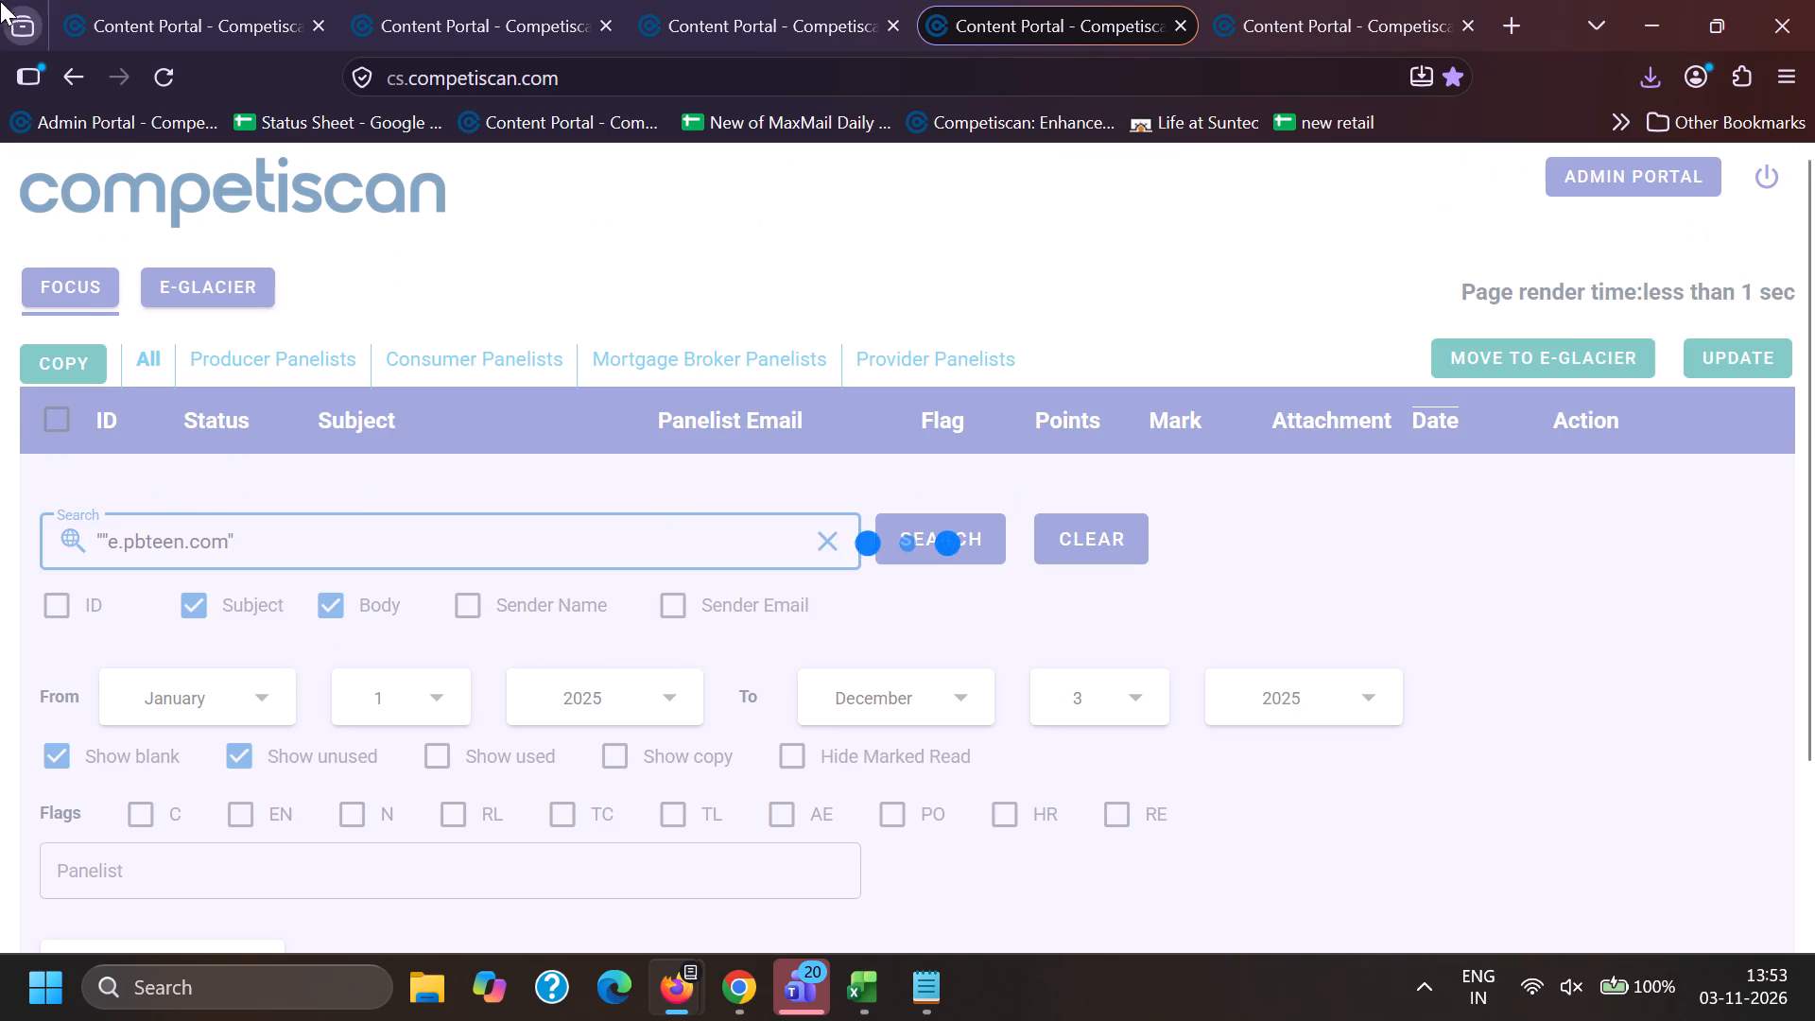
Return to the Other Retail Records spreadsheet in Chrome and copy the "e.westelm.com" search string.
{"action": "key", "text": "alt+Tab"}
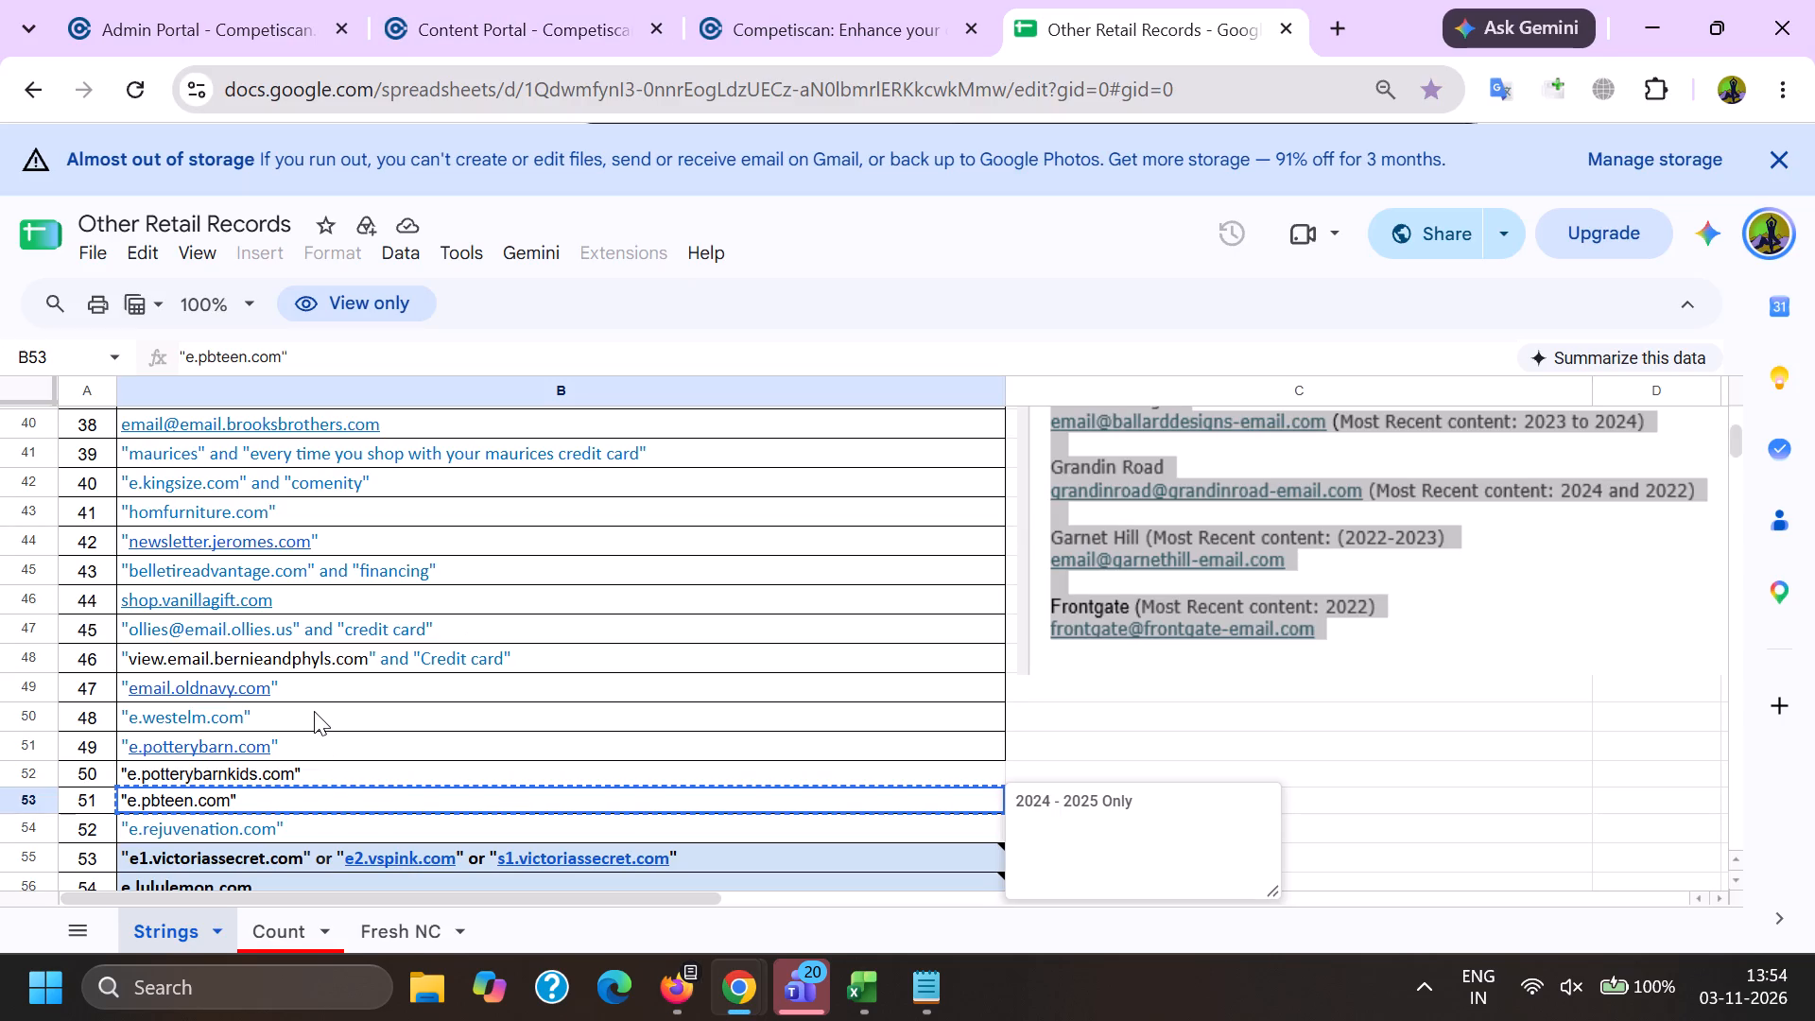
{"action": "left_click", "coordinate": [314, 711]}
{"action": "key", "text": "ctrl+c"}
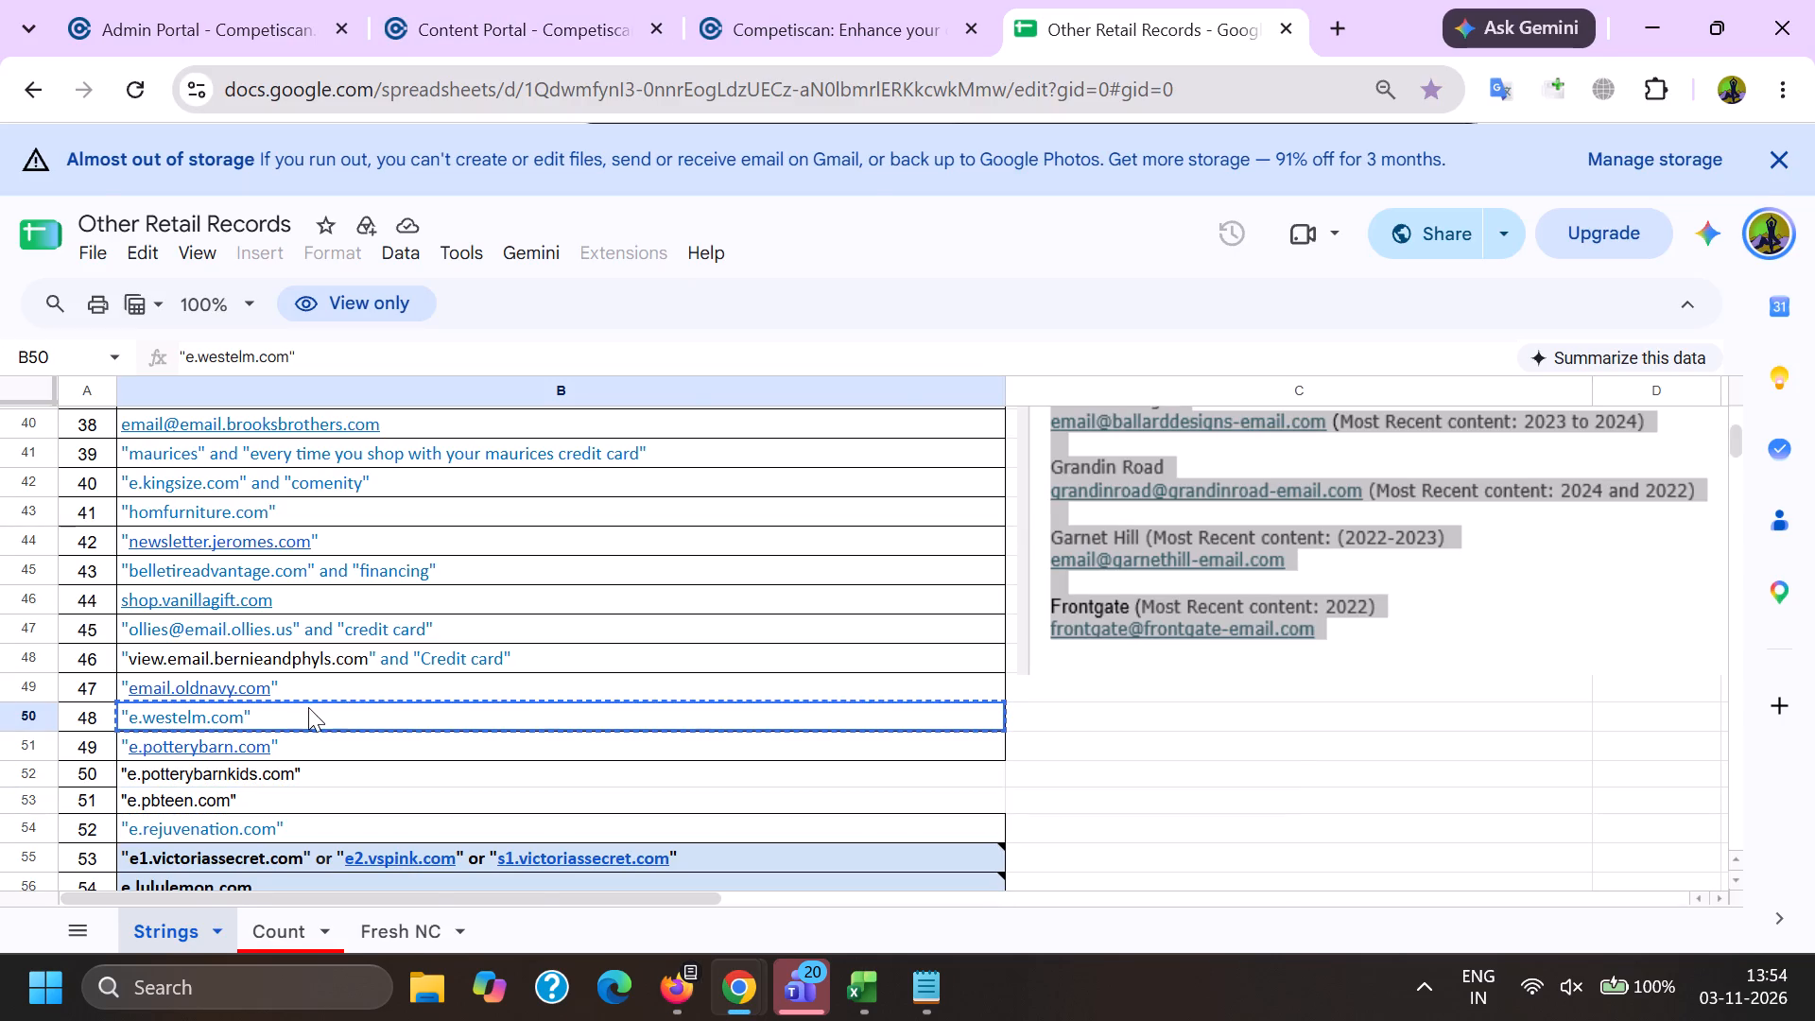
In the Firefox Content Portal tab holding the "e.potterybarn.com" search, replace the search text with the copied "e.westelm.com" string and run the search.
{"action": "key", "text": "alt+Tab"}
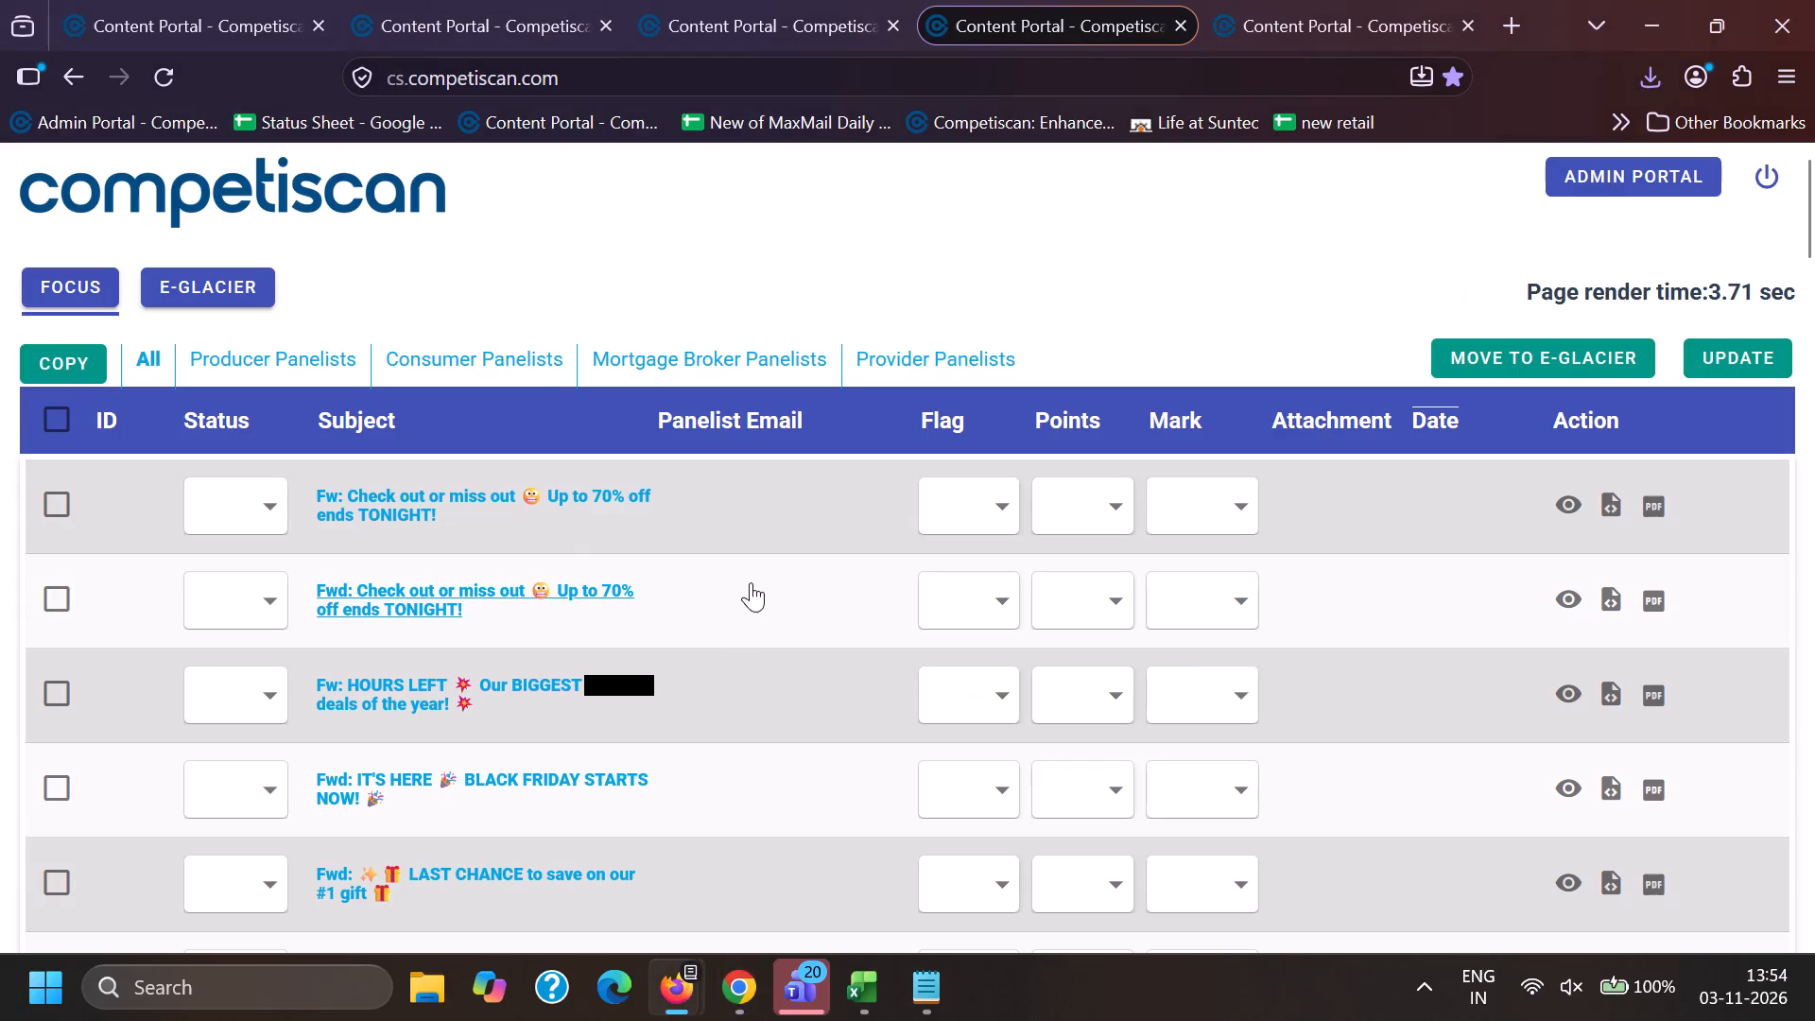
{"action": "left_click", "coordinate": [752, 0]}
{"action": "scroll", "coordinate": [281, 653], "scroll_direction": "down", "scroll_amount": 4}
{"action": "scroll", "coordinate": [385, 669], "scroll_direction": "down", "scroll_amount": 5}
{"action": "left_click", "coordinate": [465, 0]}
{"action": "scroll", "coordinate": [402, 563], "scroll_direction": "down", "scroll_amount": 20}
{"action": "scroll", "coordinate": [402, 563], "scroll_direction": "down", "scroll_amount": 3}
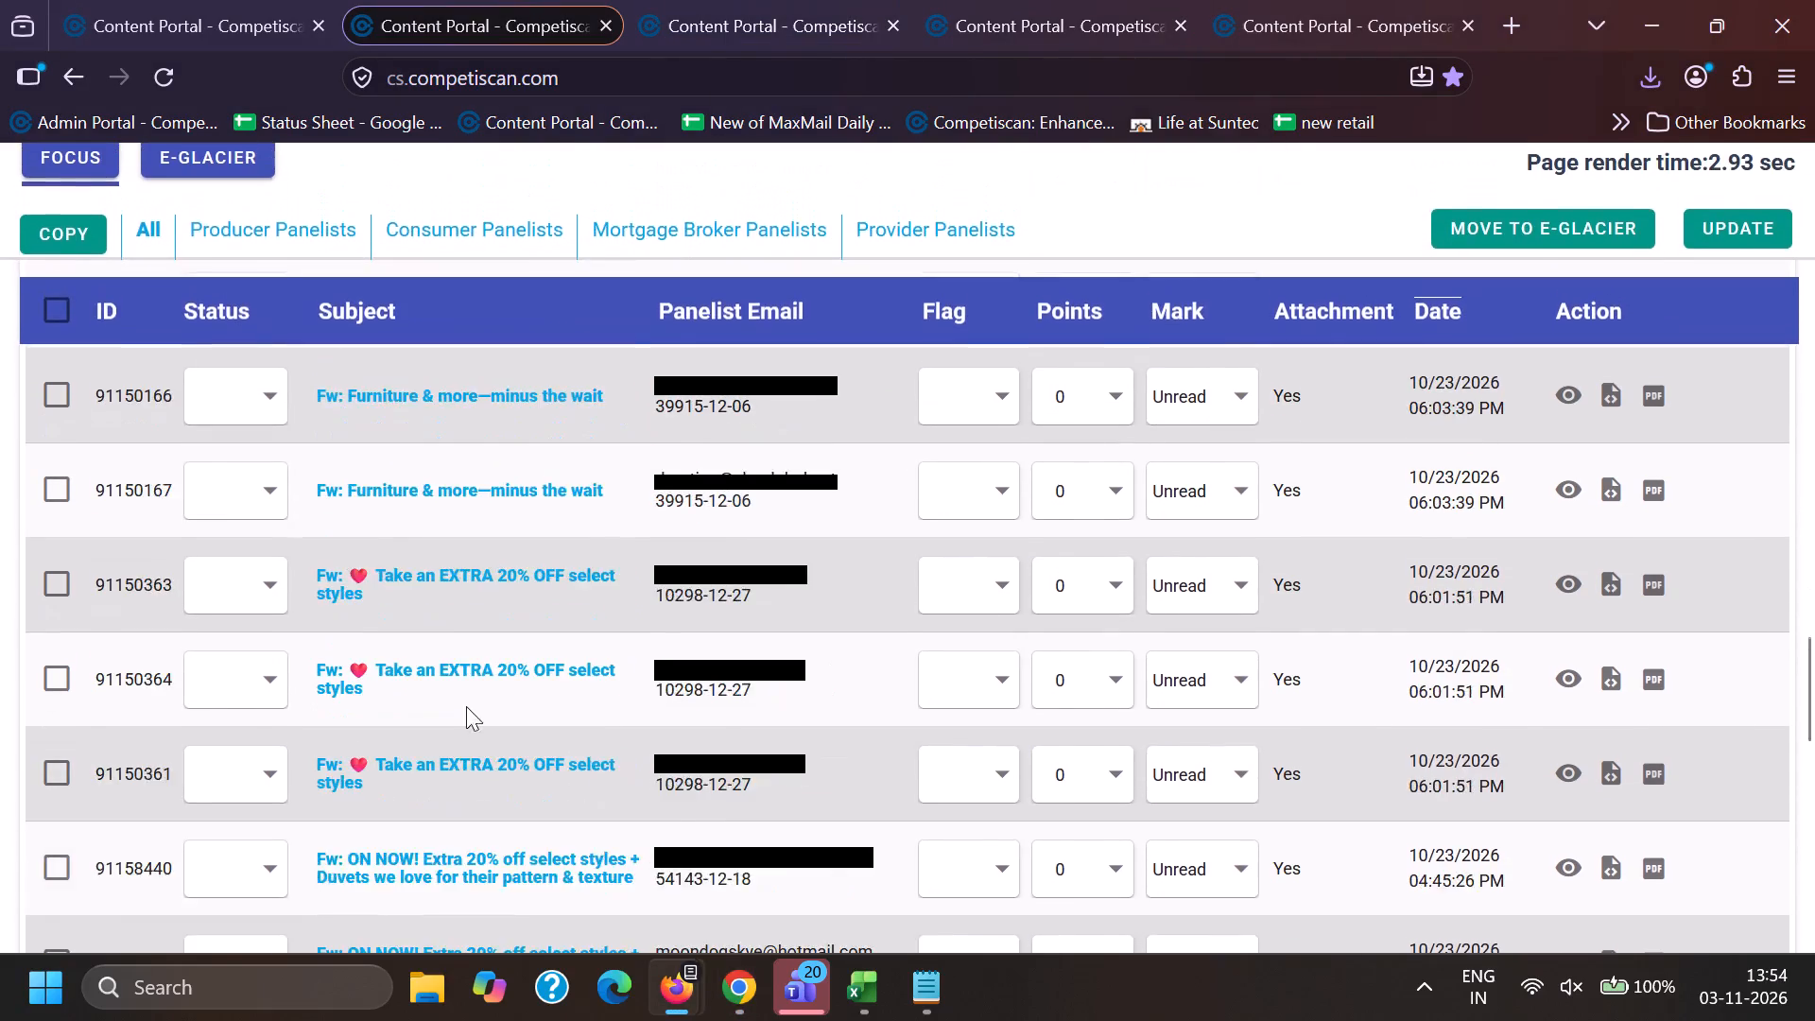
{"action": "scroll", "coordinate": [466, 706], "scroll_direction": "down", "scroll_amount": 11}
{"action": "scroll", "coordinate": [466, 749], "scroll_direction": "up", "scroll_amount": 2}
{"action": "left_click_drag", "start_coordinate": [479, 628], "coordinate": [57, 593]}
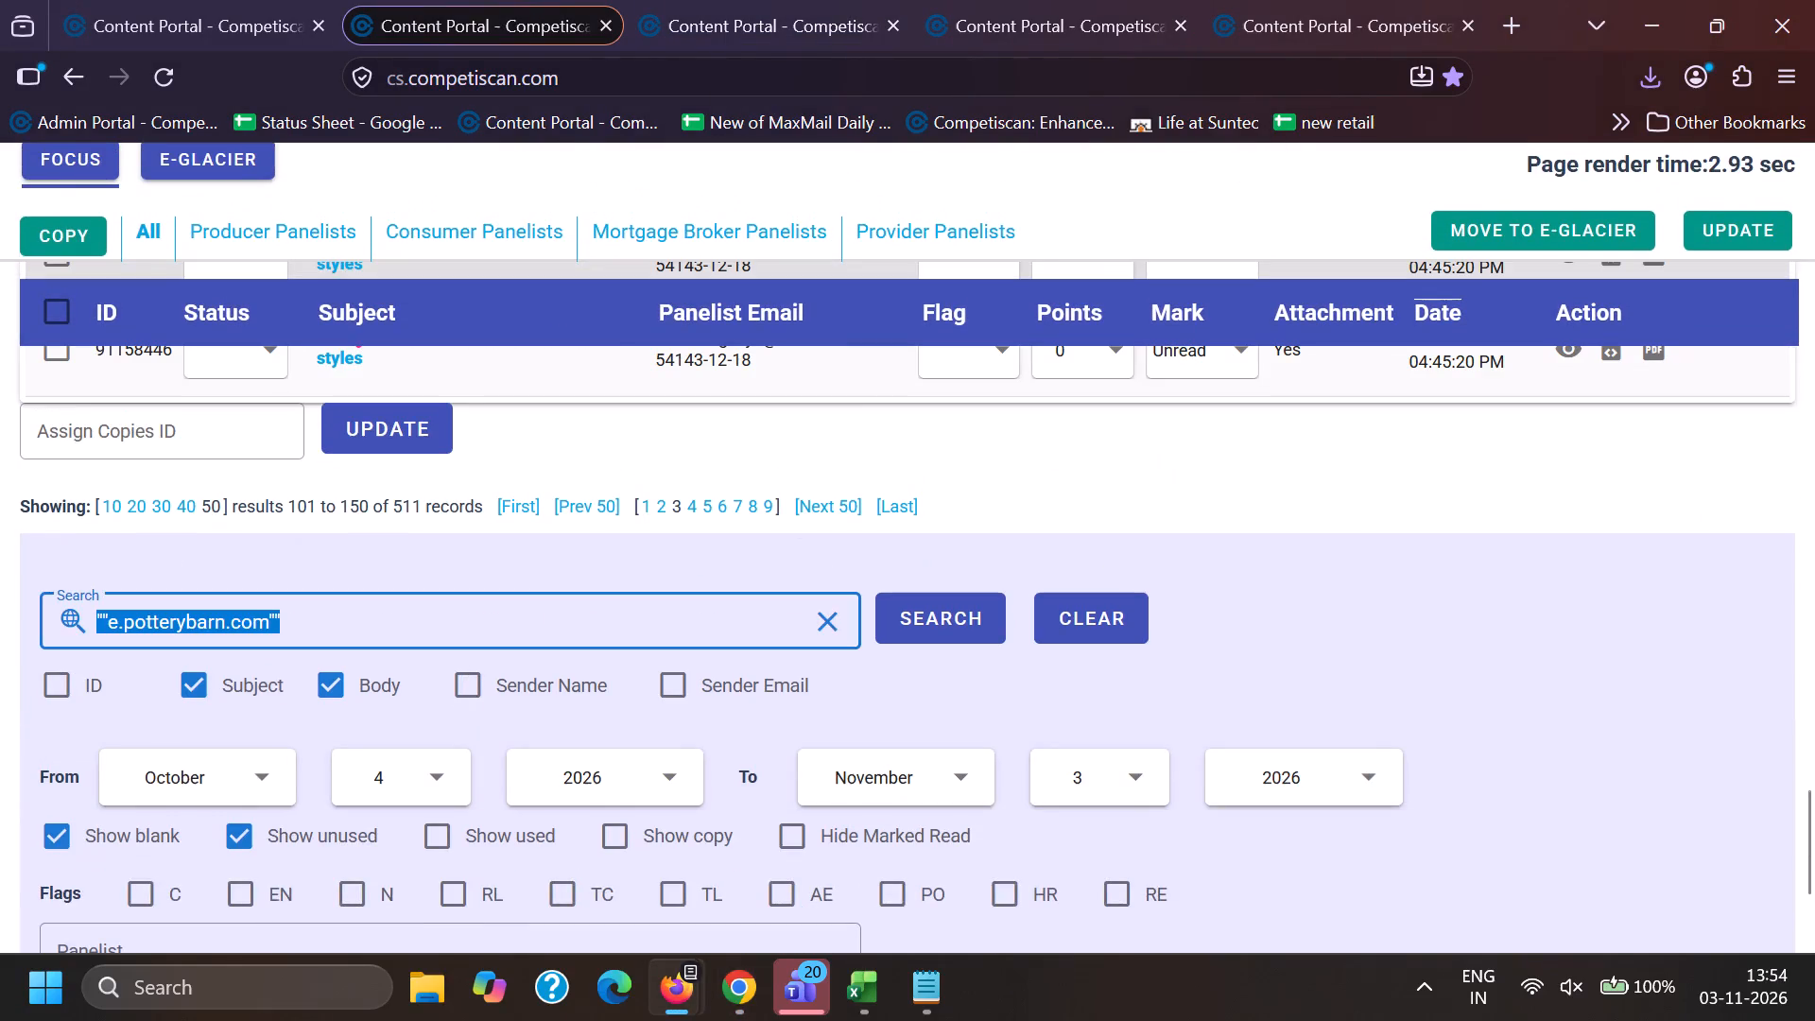
{"action": "left_click_drag", "start_coordinate": [57, 593], "coordinate": [57, 601]}
{"action": "key", "text": "BackSpace"}
{"action": "key", "text": "shift+quotedbl"}
{"action": "key", "text": "ctrl+v"}
{"action": "key", "text": "shift+quotedbl"}
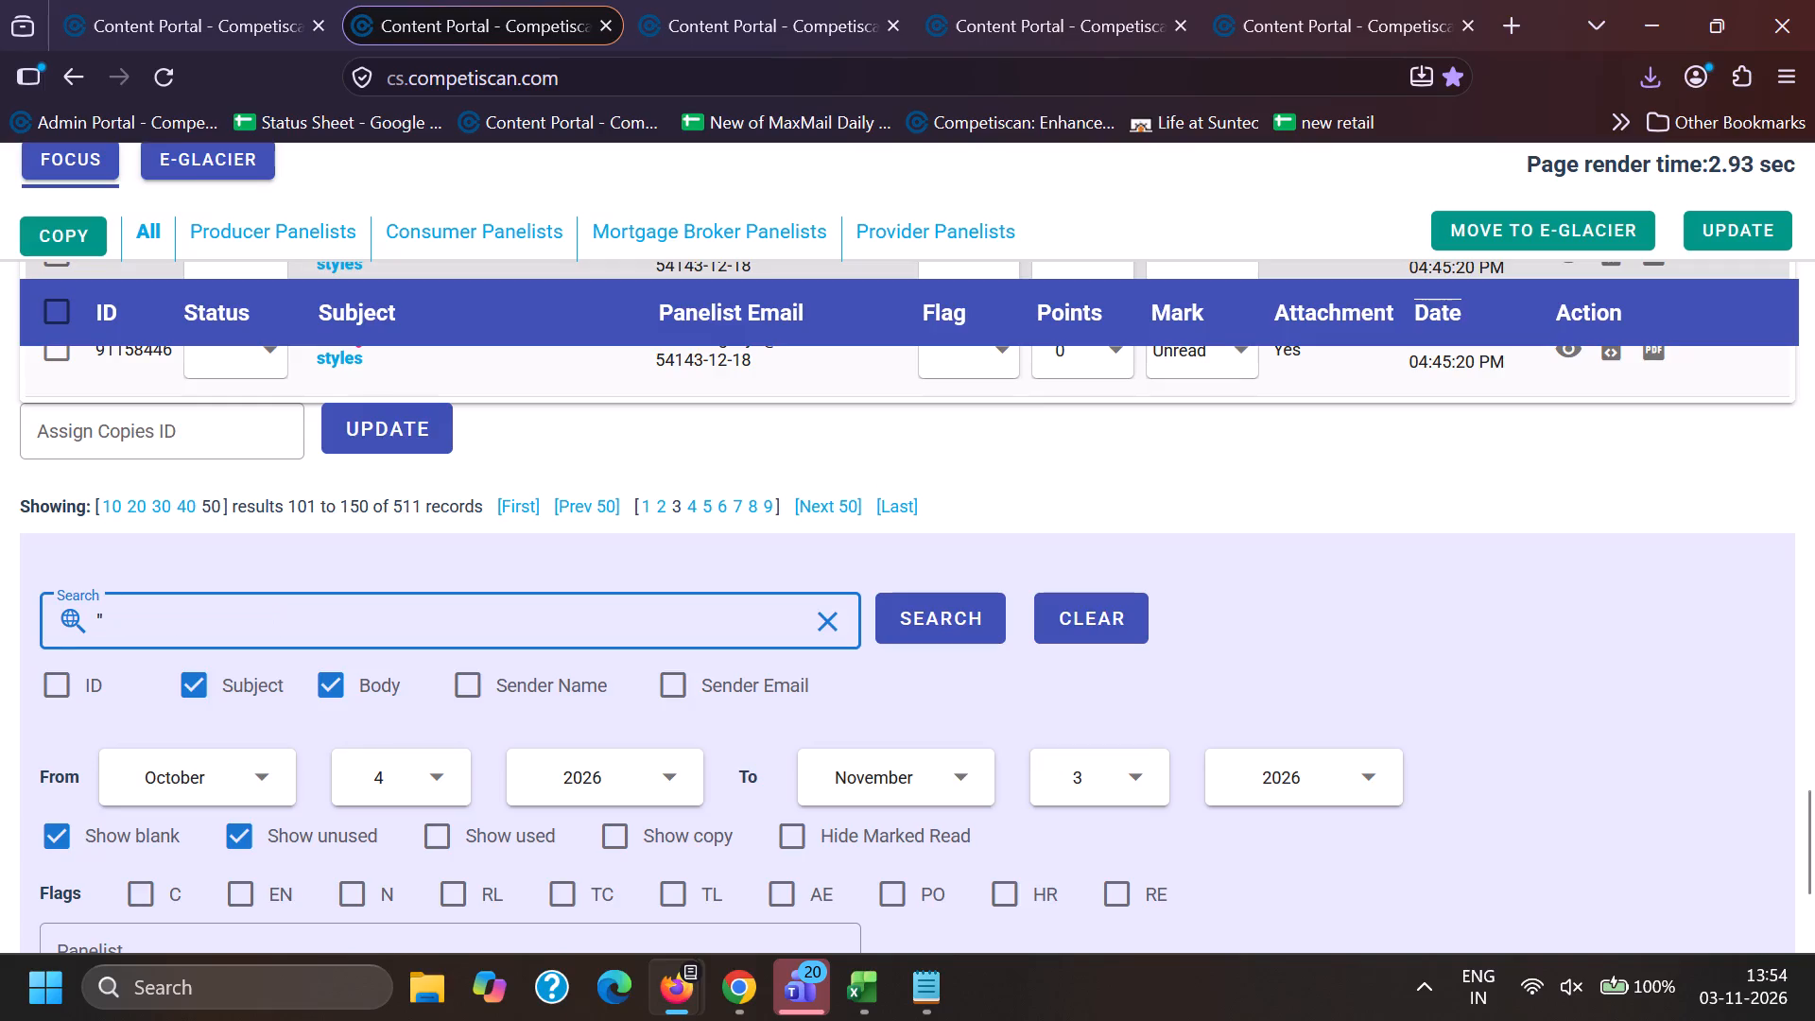
{"action": "key", "text": "Return"}
In Firefox's fourth Content Portal tab, copy the subject "Time for dessert: Here's up to 70% OFF" from email 83749626, without the "Fw:" prefix.
{"action": "left_click", "coordinate": [911, 0]}
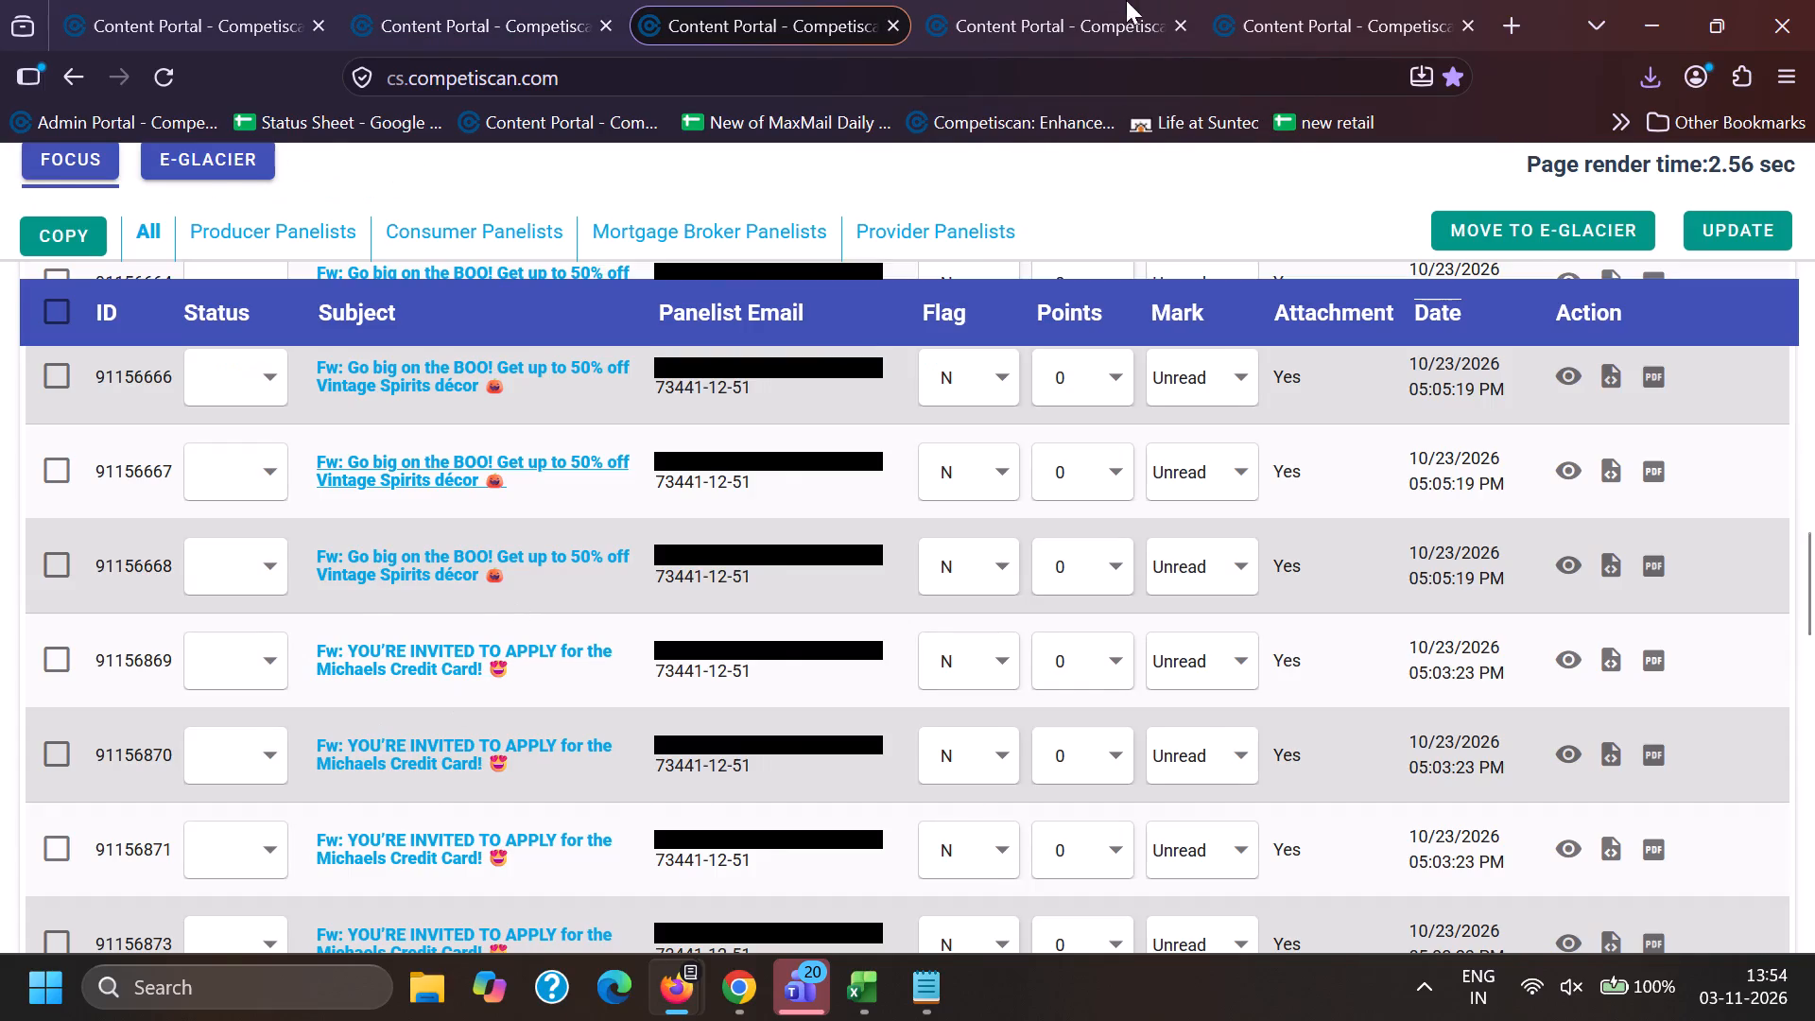
{"action": "left_click", "coordinate": [1044, 0]}
{"action": "scroll", "coordinate": [375, 641], "scroll_direction": "down", "scroll_amount": 12}
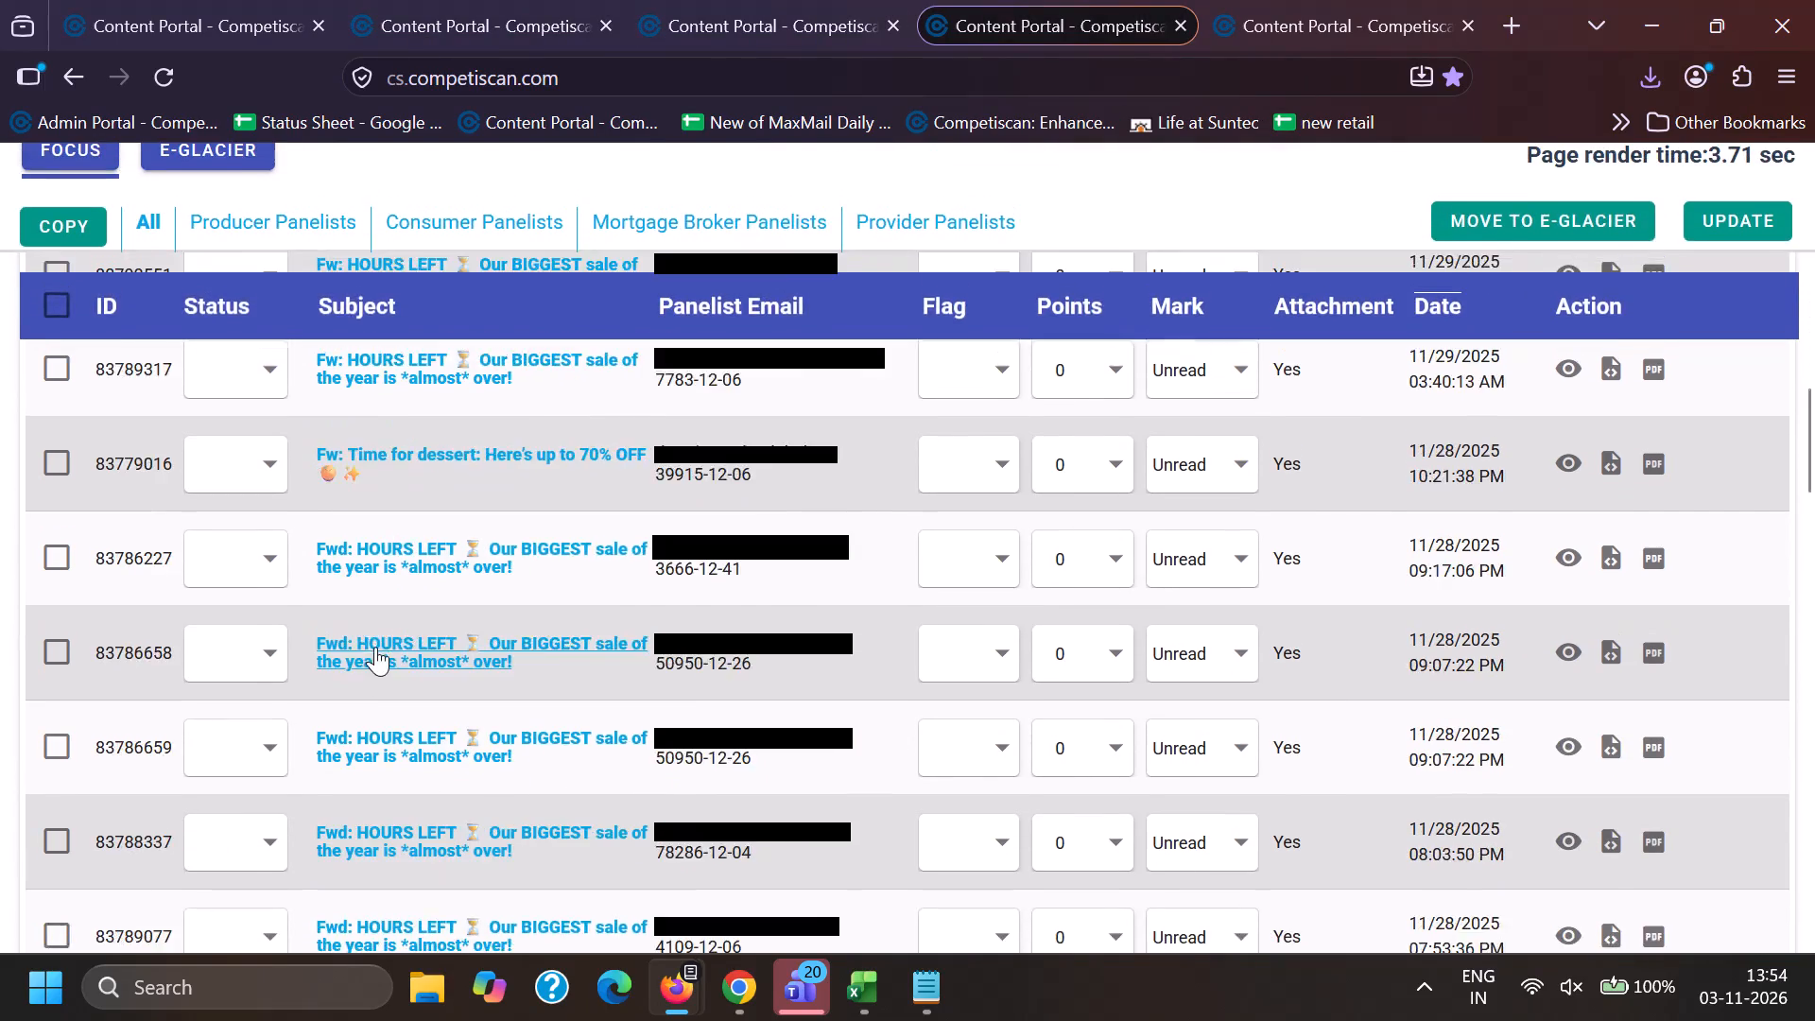
{"action": "scroll", "coordinate": [375, 647], "scroll_direction": "down", "scroll_amount": 4}
{"action": "left_click_drag", "start_coordinate": [347, 554], "coordinate": [417, 613]}
{"action": "key", "text": "ctrl+c"}
{"action": "key", "text": "ctrl+c"}
Switch to Chrome's Content Portal and search subjects for the quoted phrase "Time for dessert: Here's up to 70% OFF".
{"action": "left_click", "coordinate": [740, 1003]}
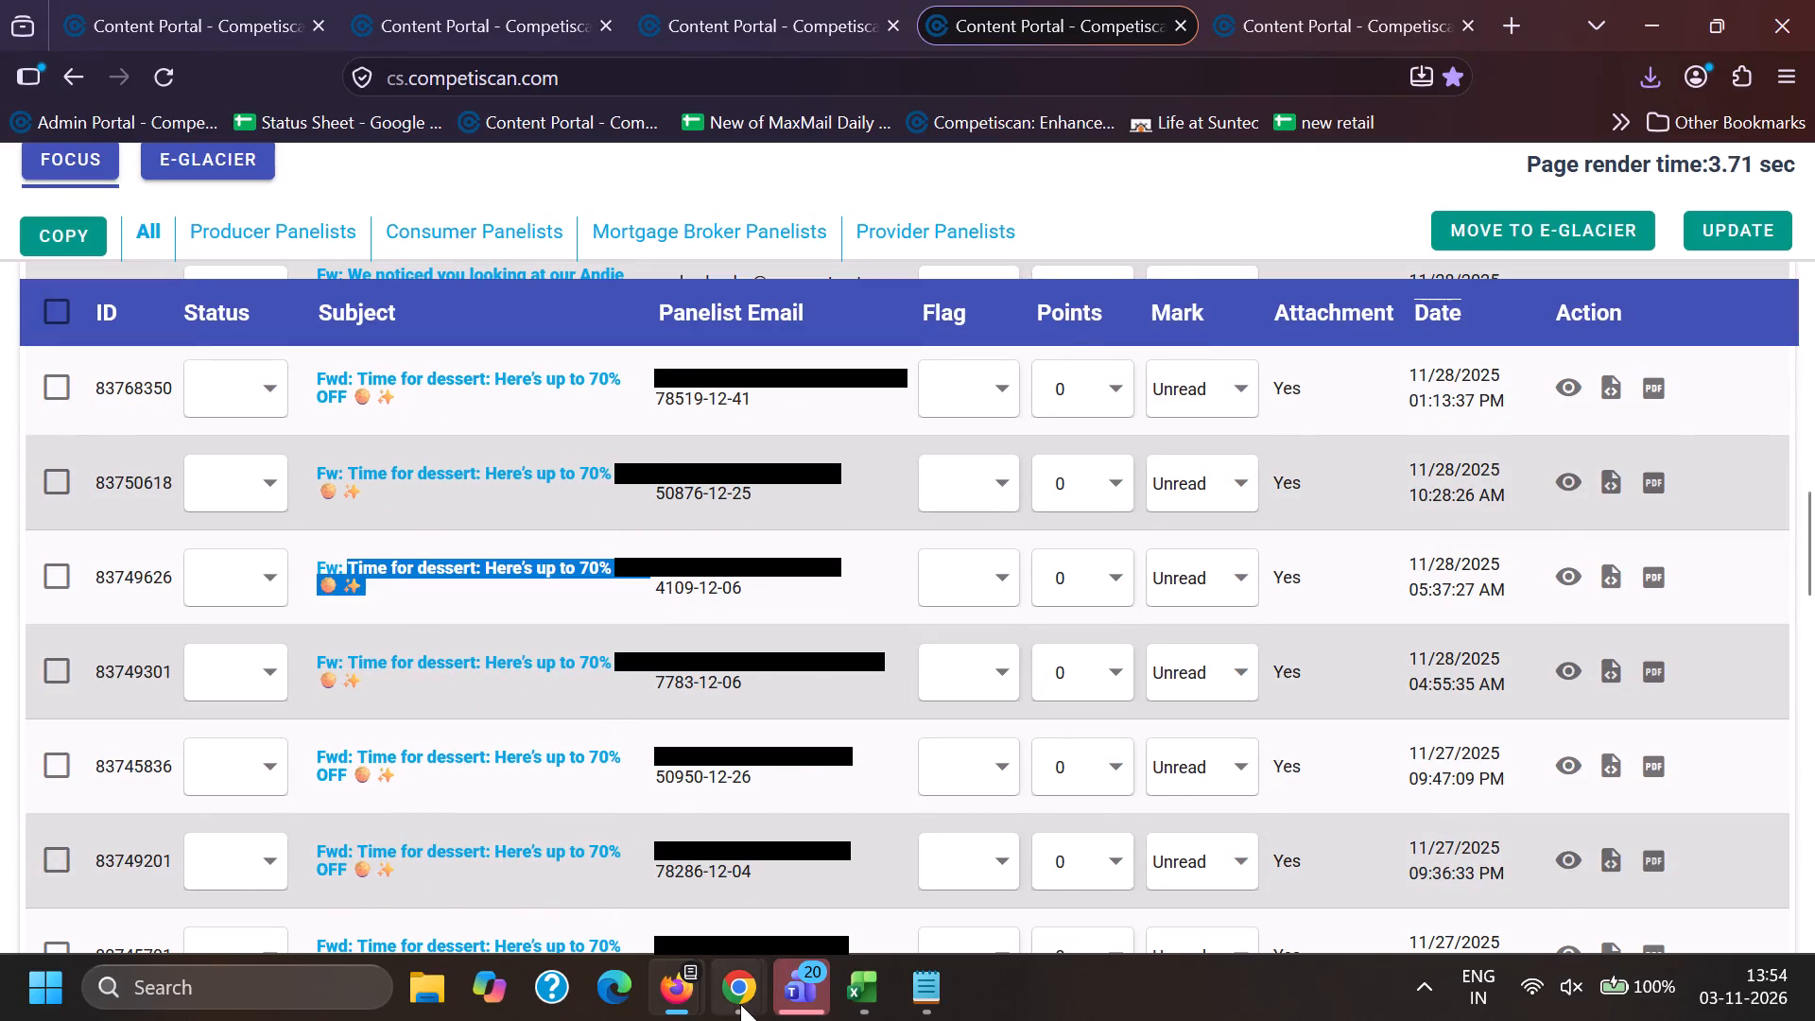
{"action": "left_click", "coordinate": [424, 864]}
{"action": "left_click", "coordinate": [569, 1]}
{"action": "scroll", "coordinate": [178, 803], "scroll_direction": "down", "scroll_amount": 4}
{"action": "scroll", "coordinate": [274, 691], "scroll_direction": "up", "scroll_amount": 2}
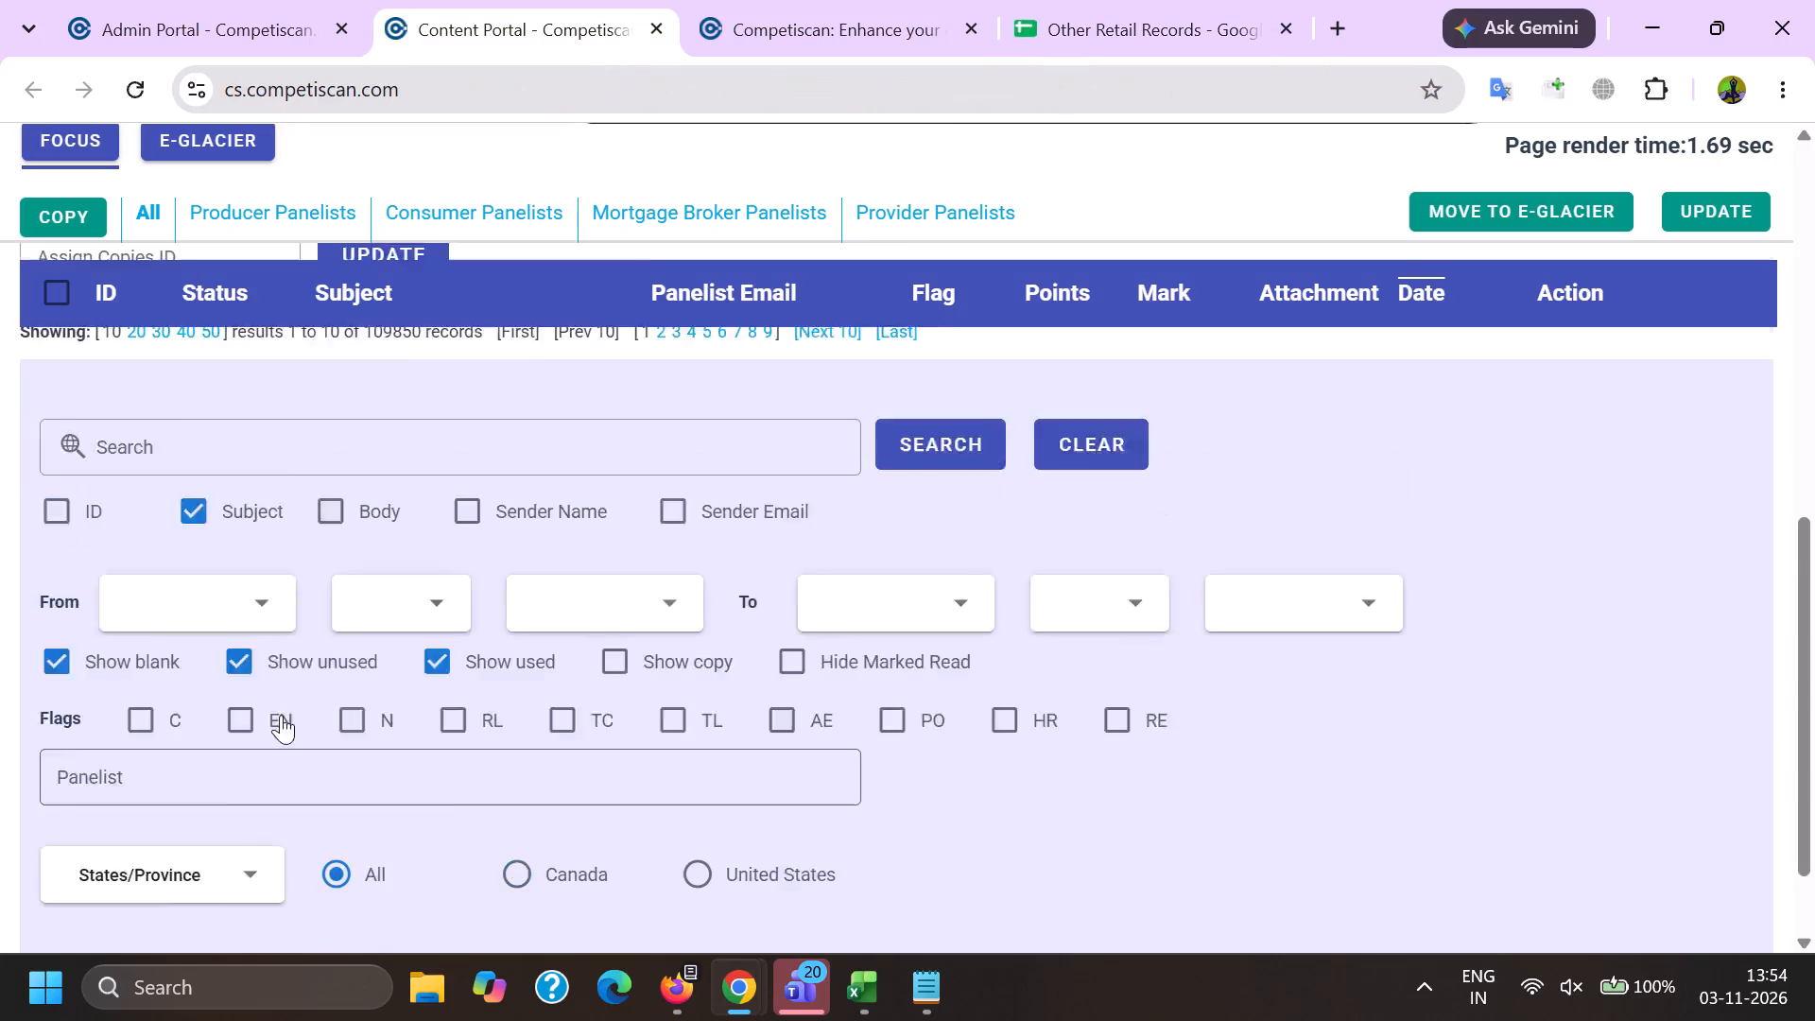
{"action": "left_click", "coordinate": [361, 624]}
{"action": "key", "text": "shift+quotedbl"}
{"action": "key", "text": "ctrl+v"}
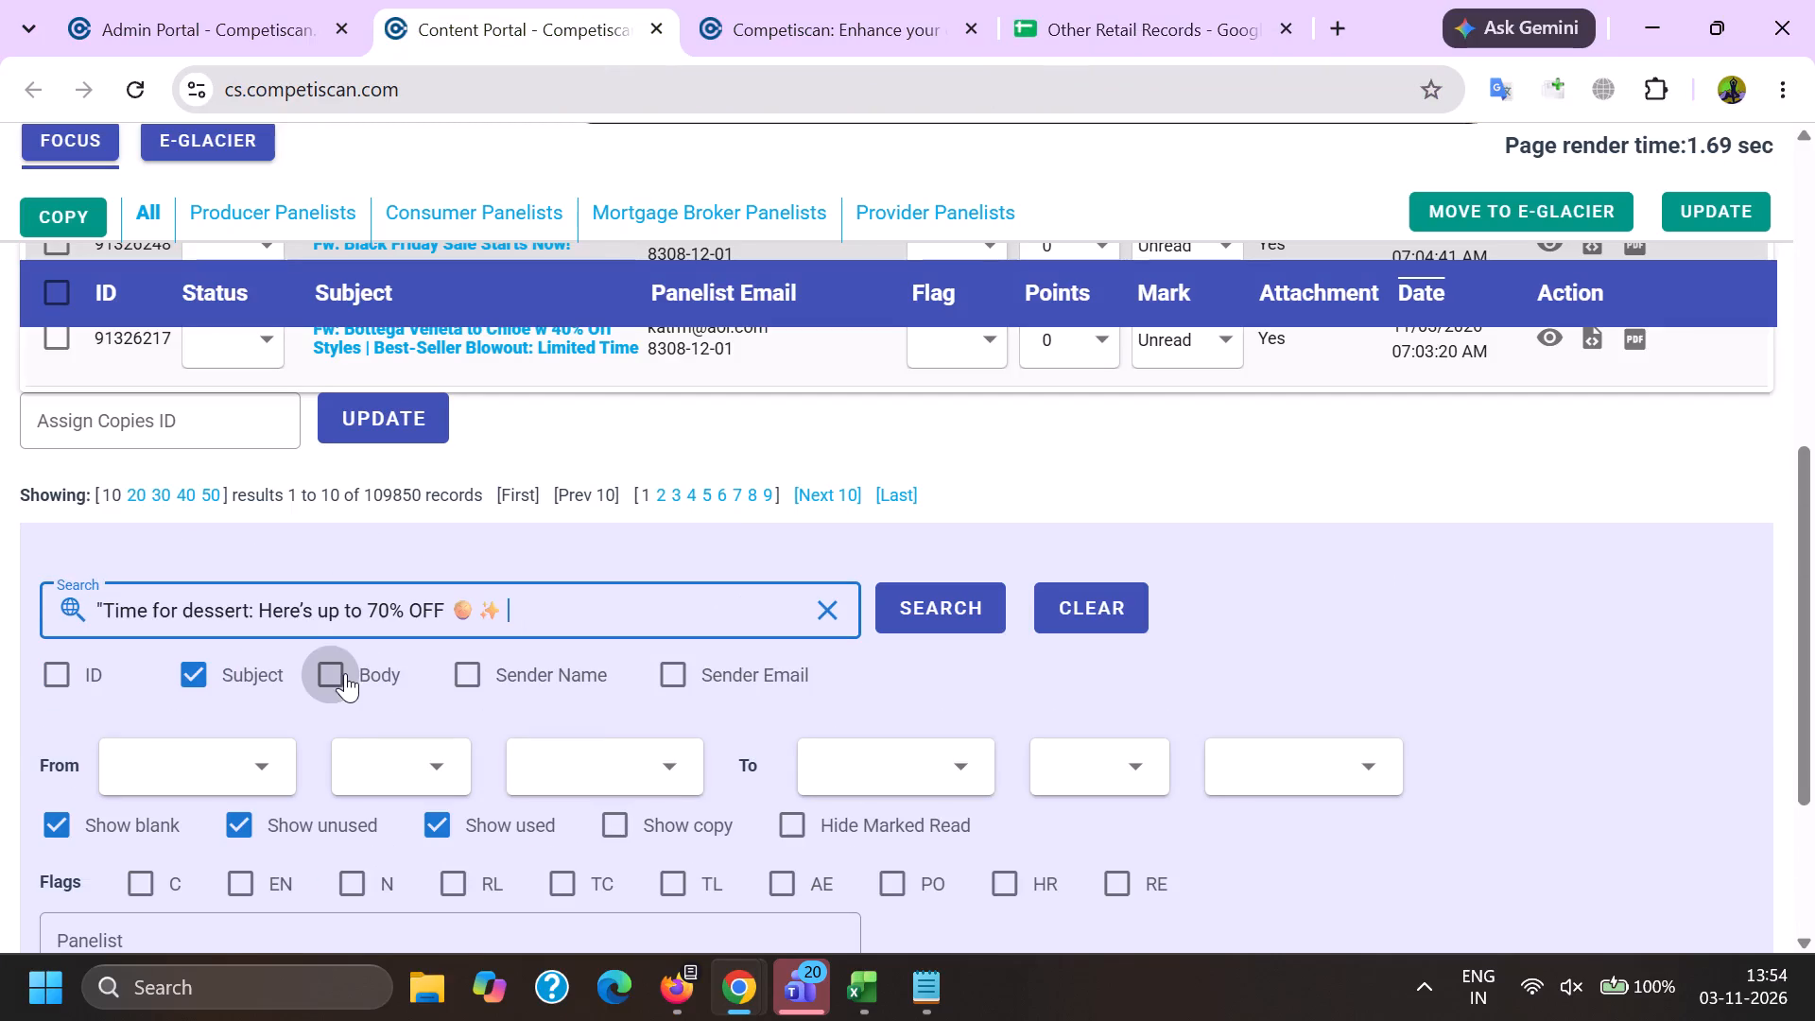
{"action": "key", "text": "shift+quotedbl"}
{"action": "key", "text": "Return"}
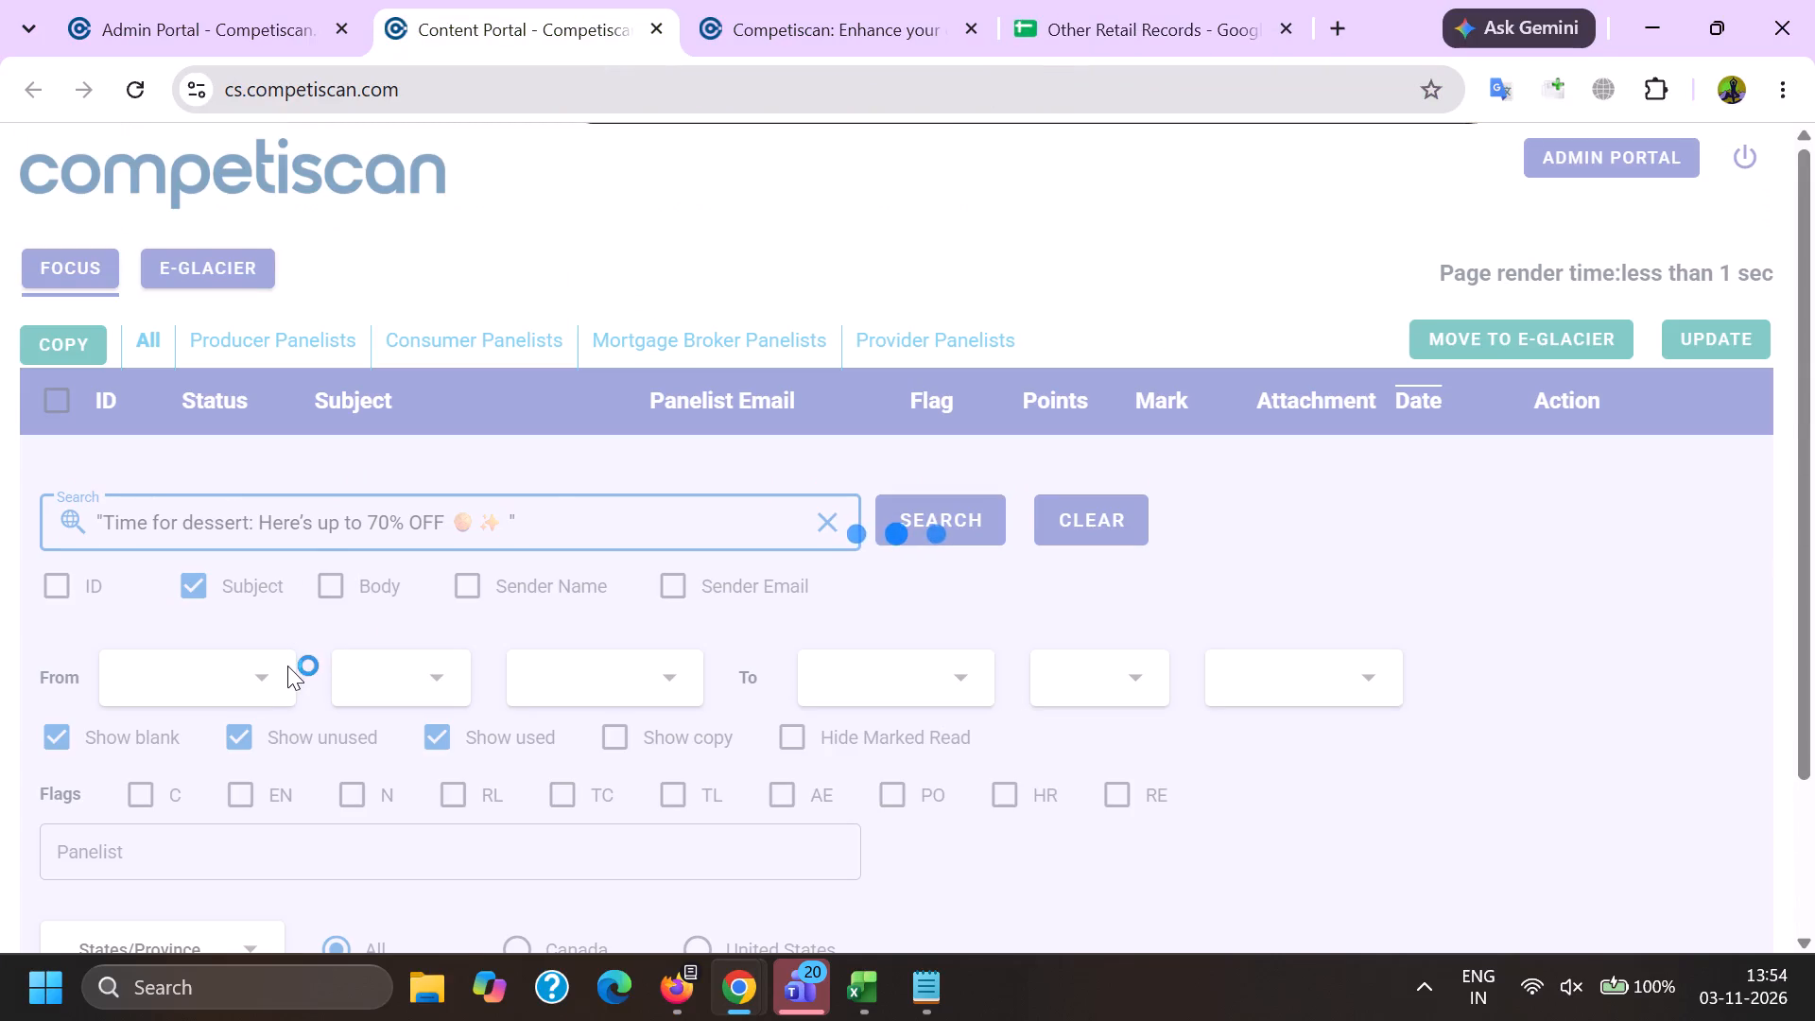
Preview emails 83767413, 83779015 and 83792747 in turn, examining the content of each Pottery Barn Teen message.
{"action": "scroll", "coordinate": [335, 654], "scroll_direction": "down", "scroll_amount": 2}
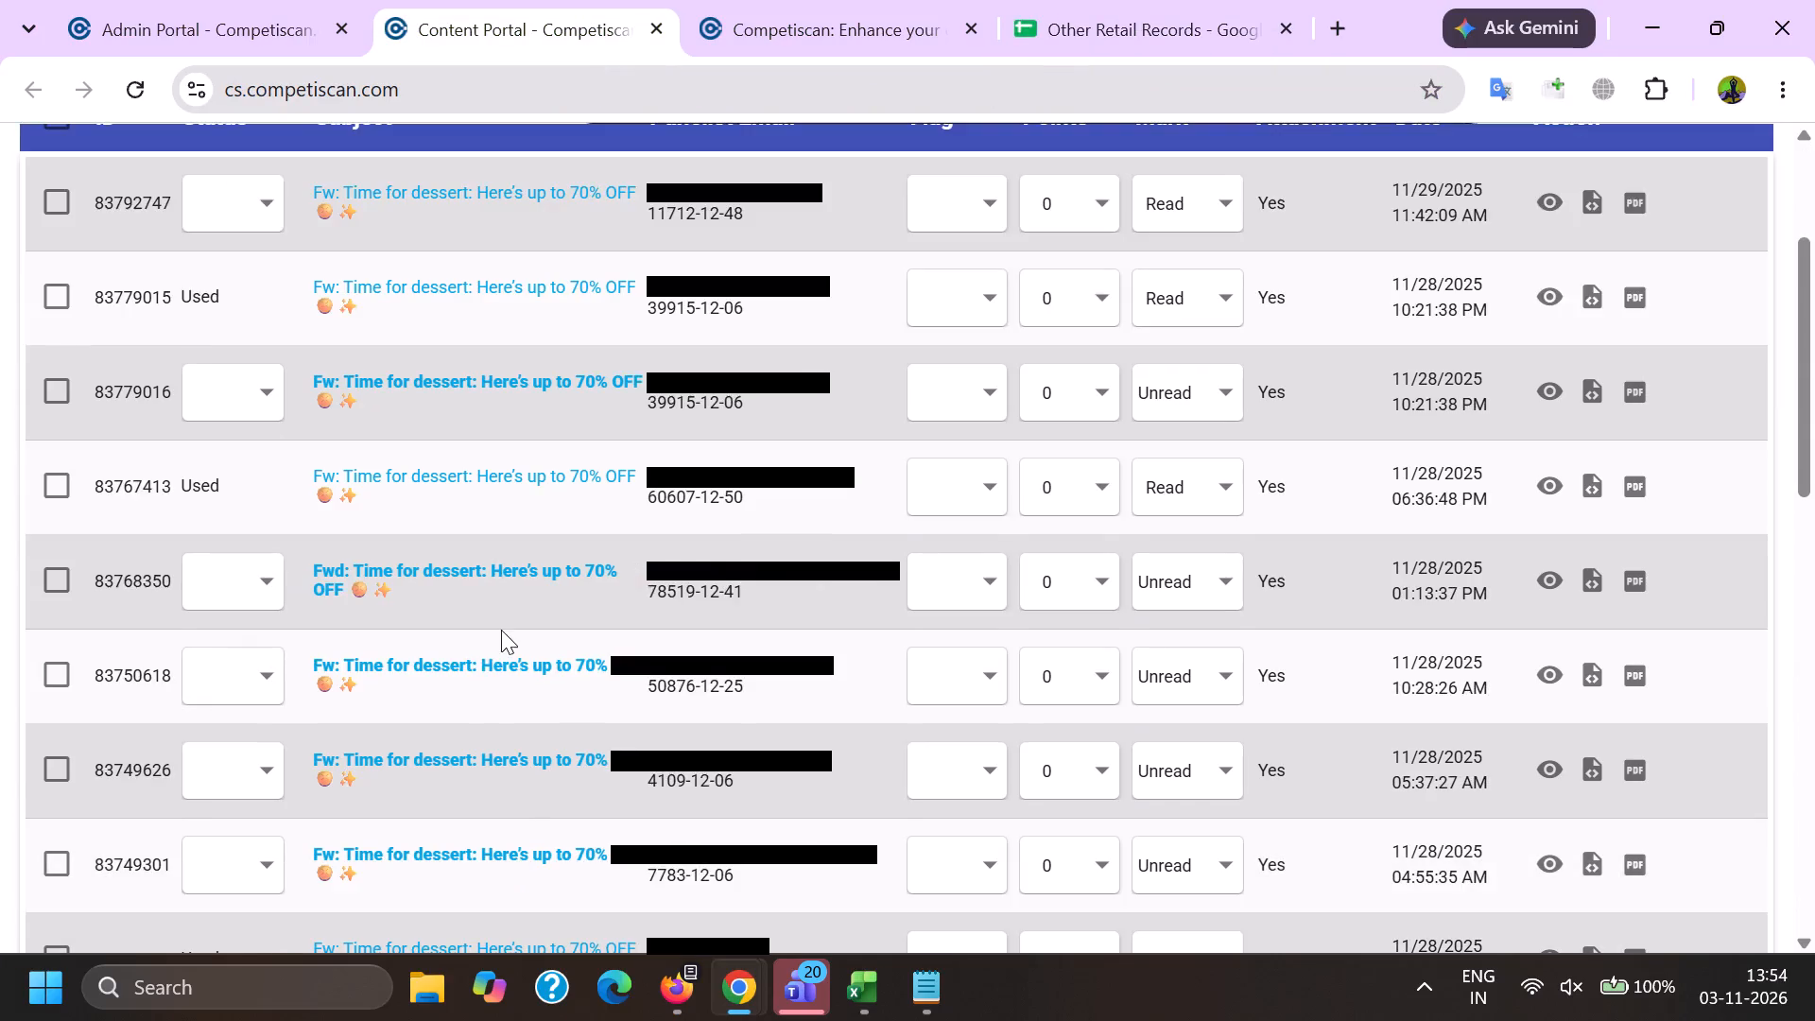
{"action": "scroll", "coordinate": [501, 630], "scroll_direction": "down", "scroll_amount": 7}
{"action": "scroll", "coordinate": [747, 672], "scroll_direction": "up", "scroll_amount": 10}
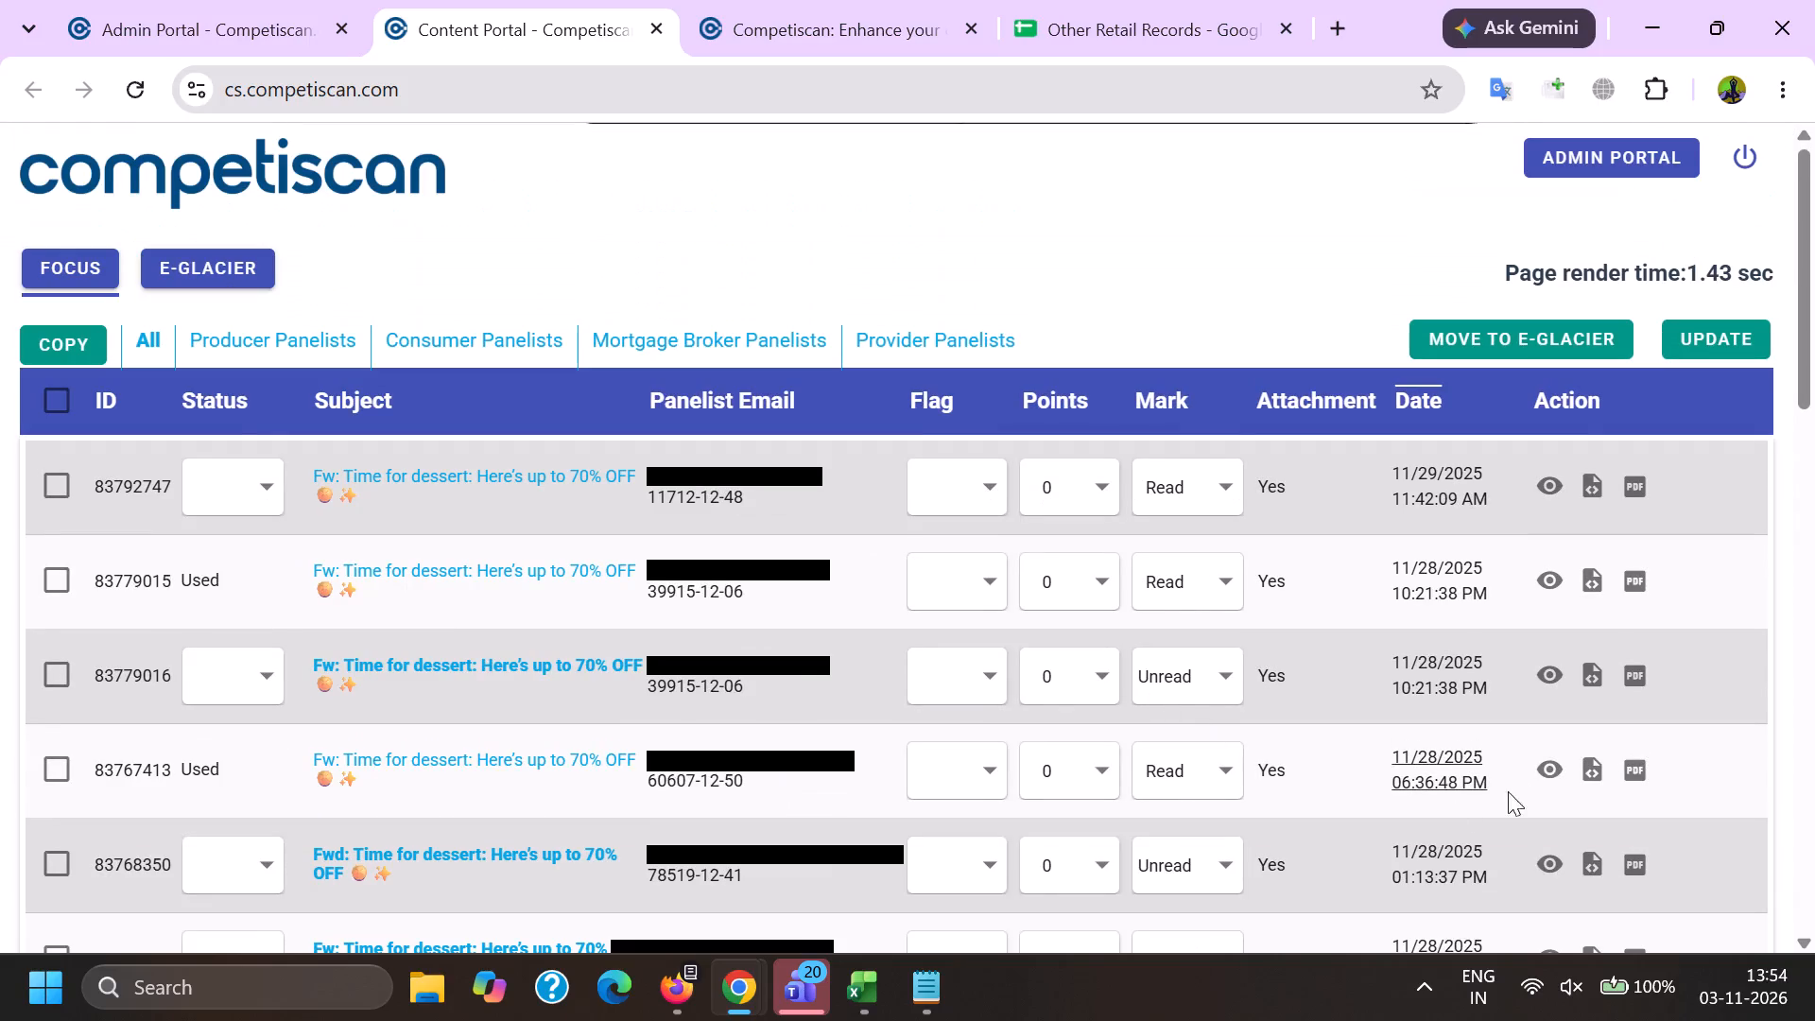
{"action": "left_click", "coordinate": [1545, 776]}
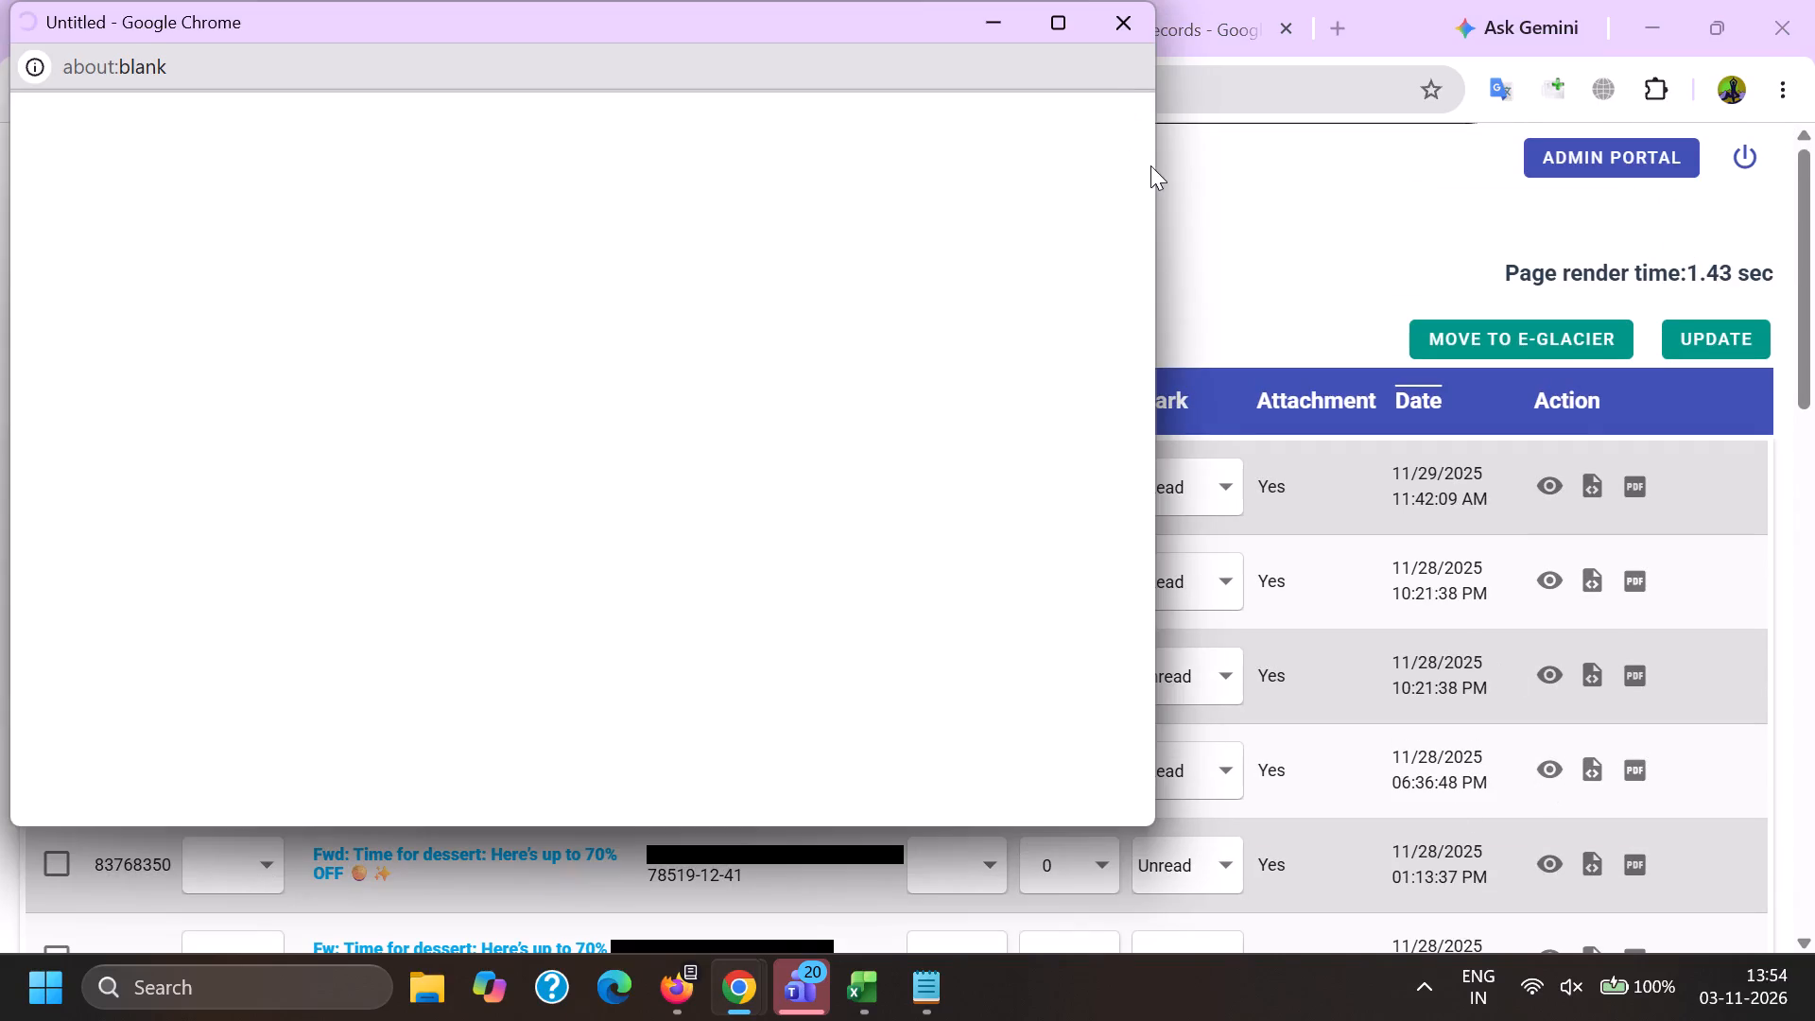
{"action": "key", "text": "alt+Tab"}
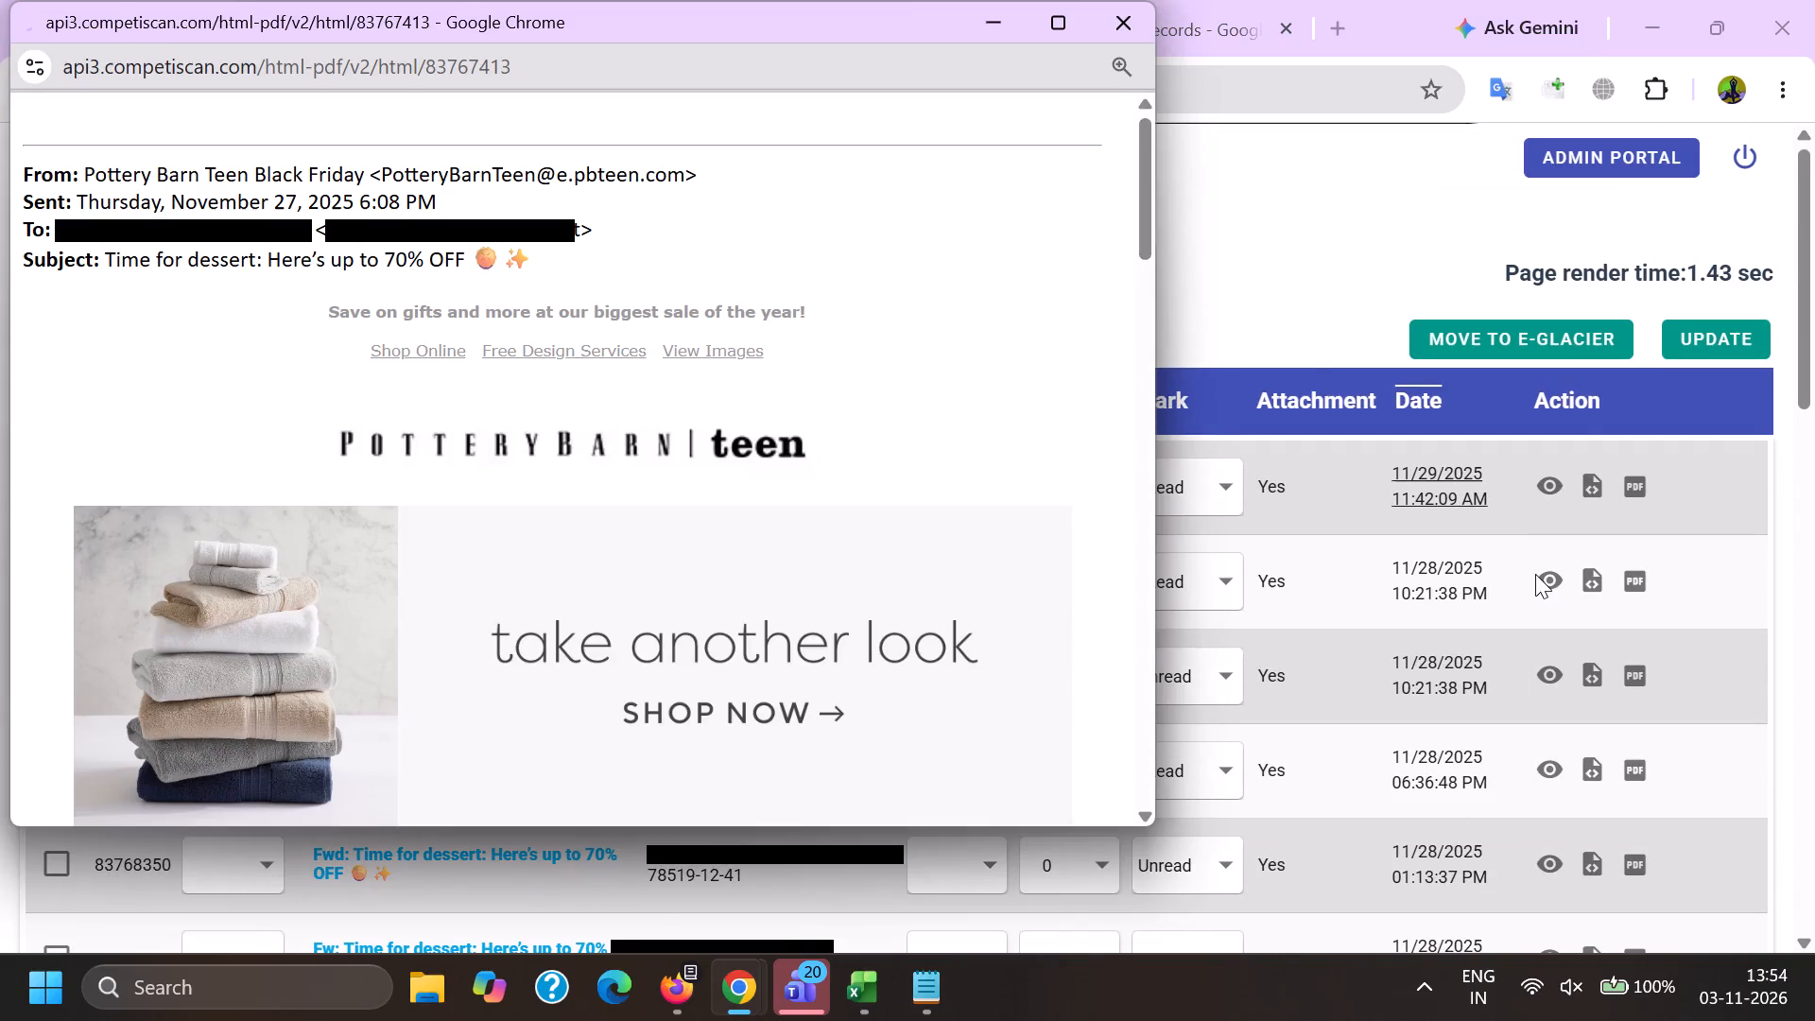
{"action": "left_click", "coordinate": [1547, 583]}
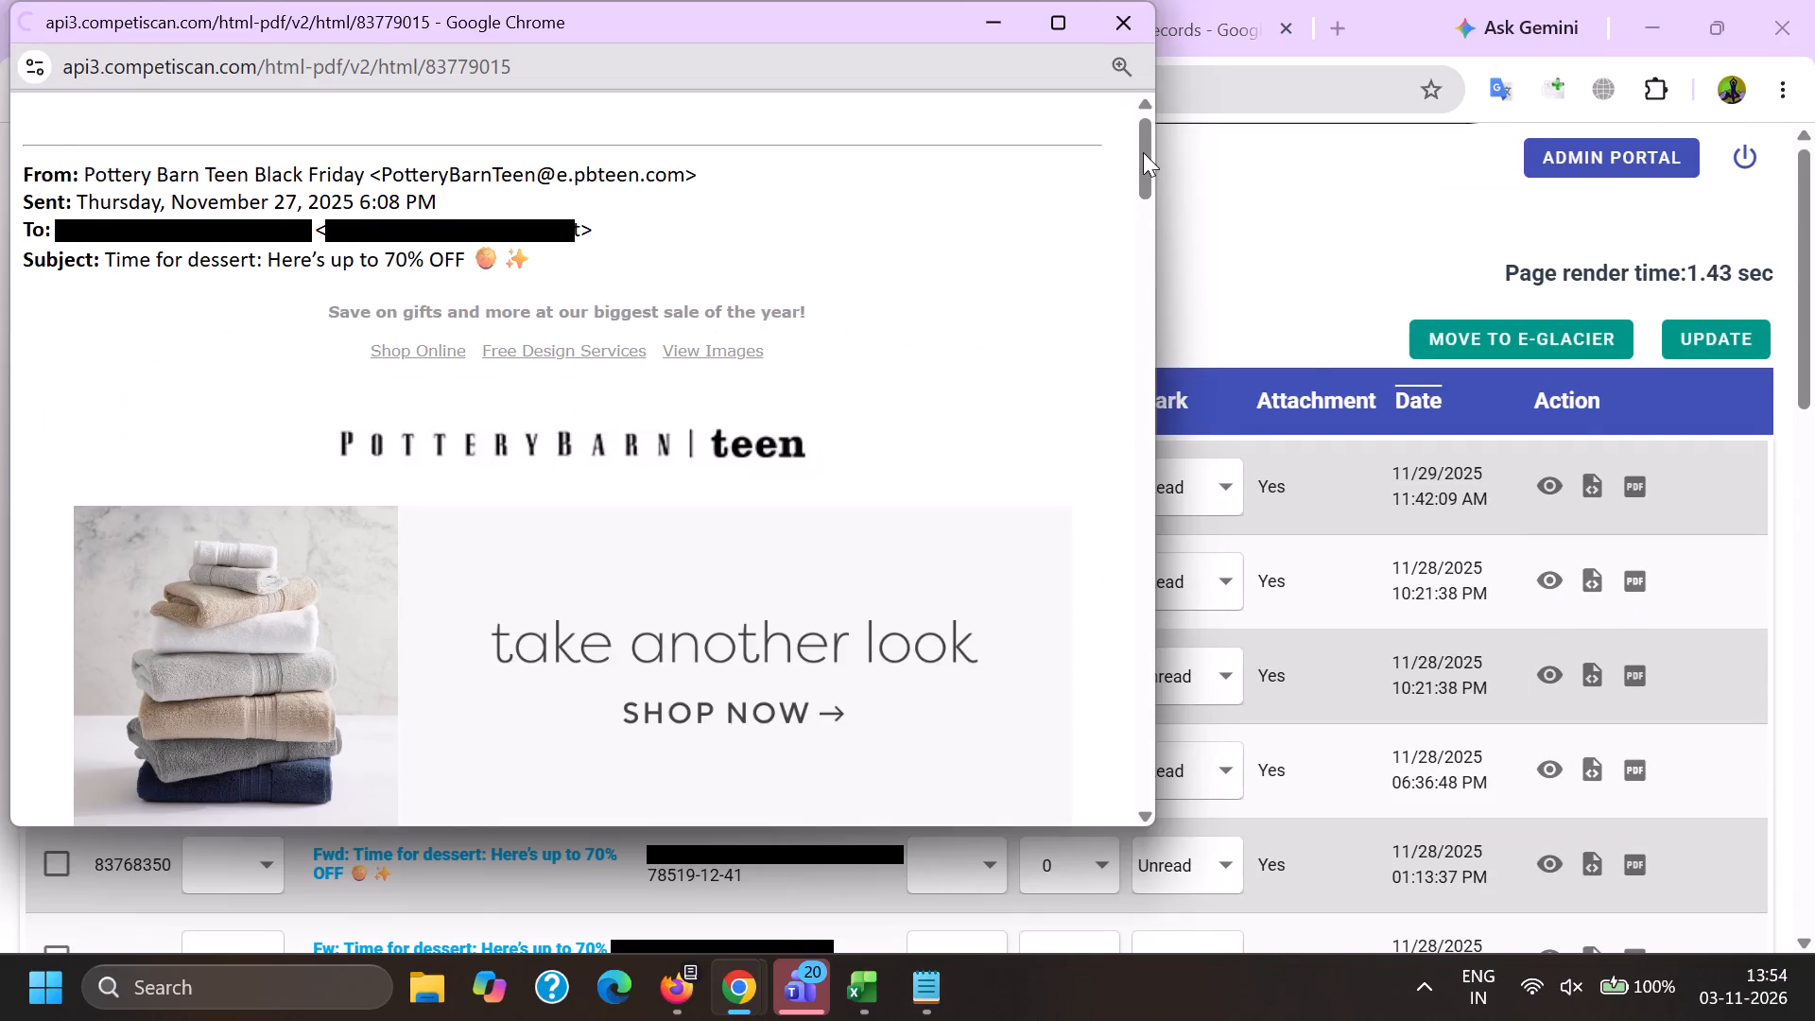
{"action": "left_click_drag", "start_coordinate": [1146, 143], "coordinate": [1089, 548]}
{"action": "key", "text": "alt+Tab"}
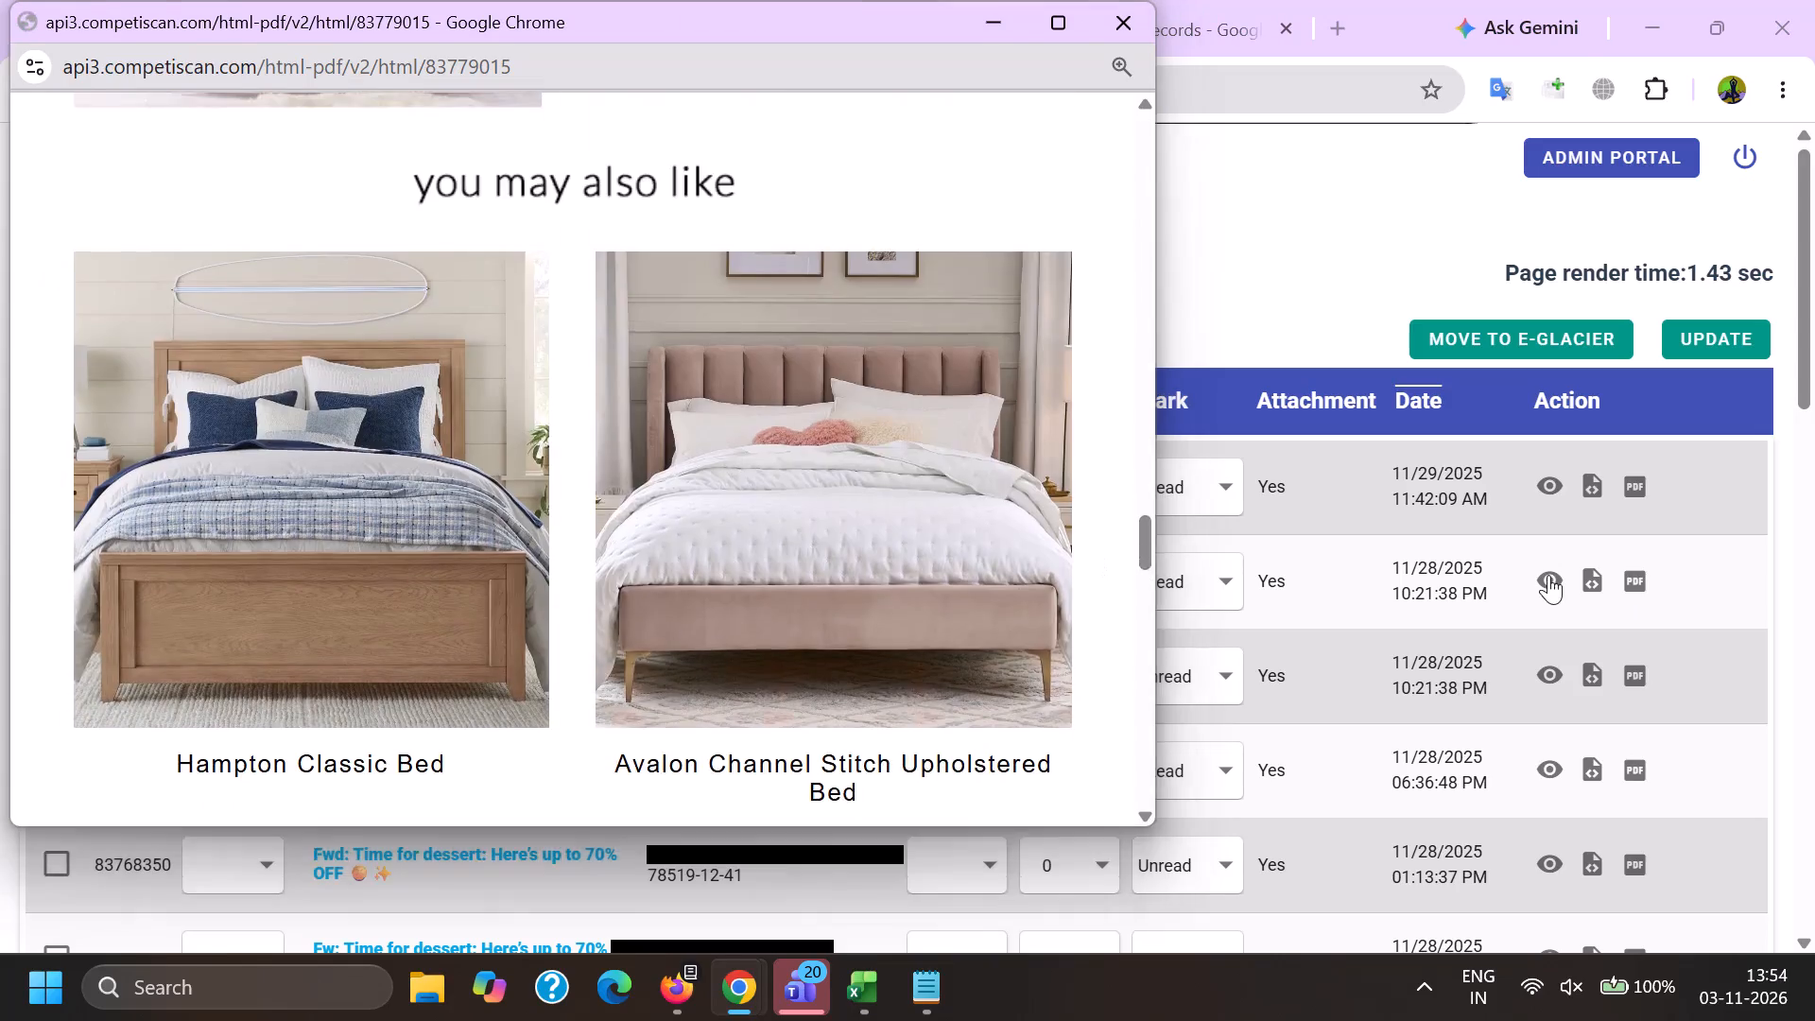
{"action": "left_click", "coordinate": [1538, 482]}
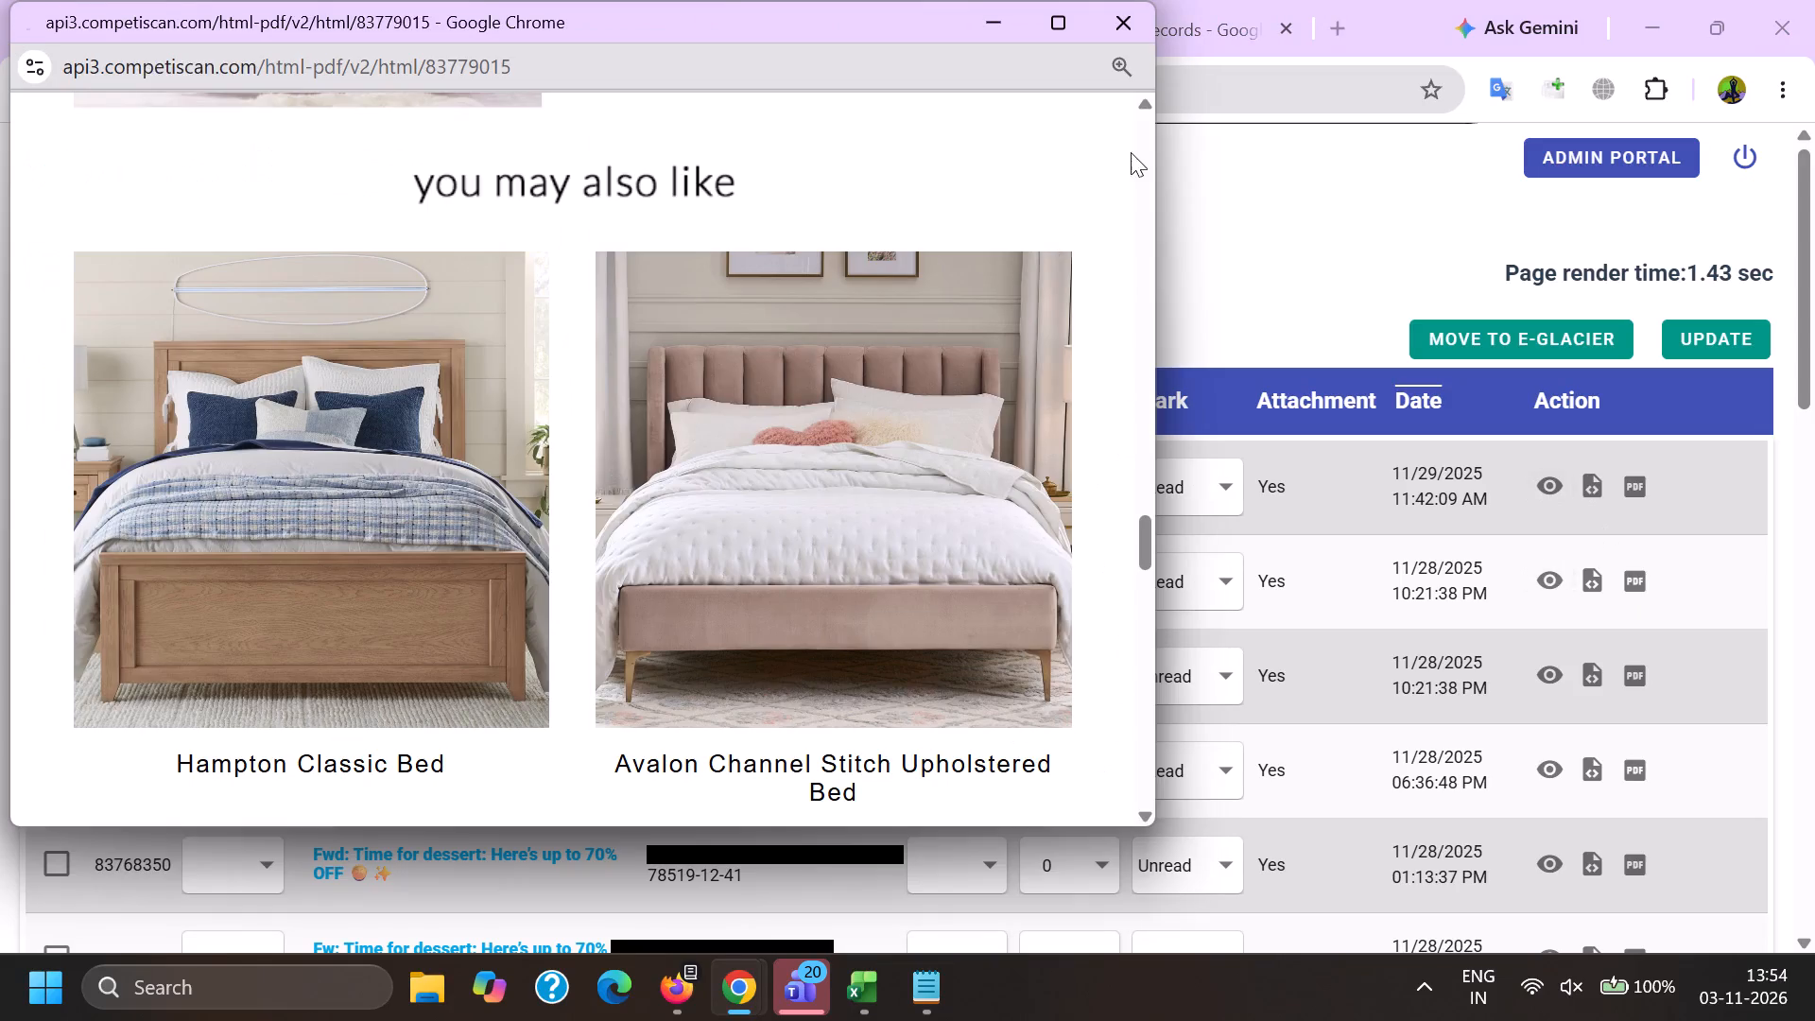
{"action": "left_click_drag", "start_coordinate": [1138, 137], "coordinate": [1116, 623]}
{"action": "key", "text": "alt+Tab"}
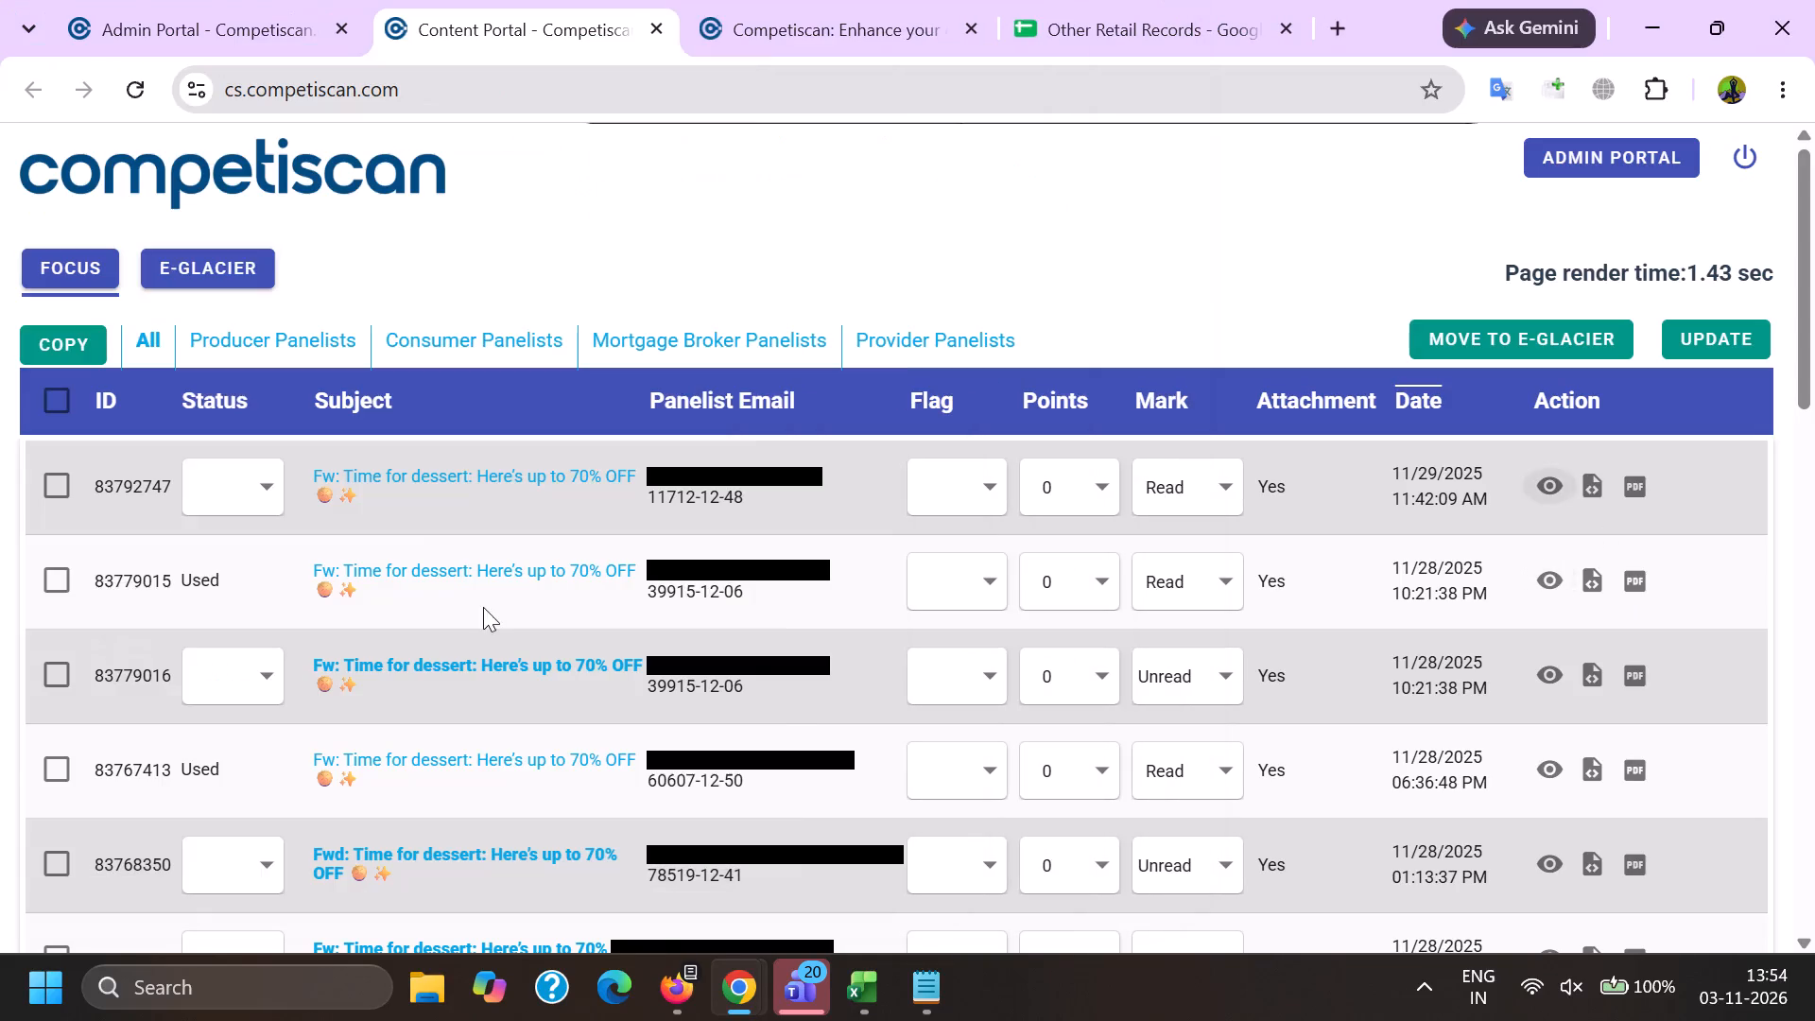
Open the record of email 83792747 in a new tab.
{"action": "left_click", "coordinate": [424, 485], "text": "ctrl"}
Preview emails 83779016, 83768350, 83750618 and 83749626 in turn, examining the content of each Pottery Barn Teen message.
{"action": "scroll", "coordinate": [959, 644], "scroll_direction": "down", "scroll_amount": 2}
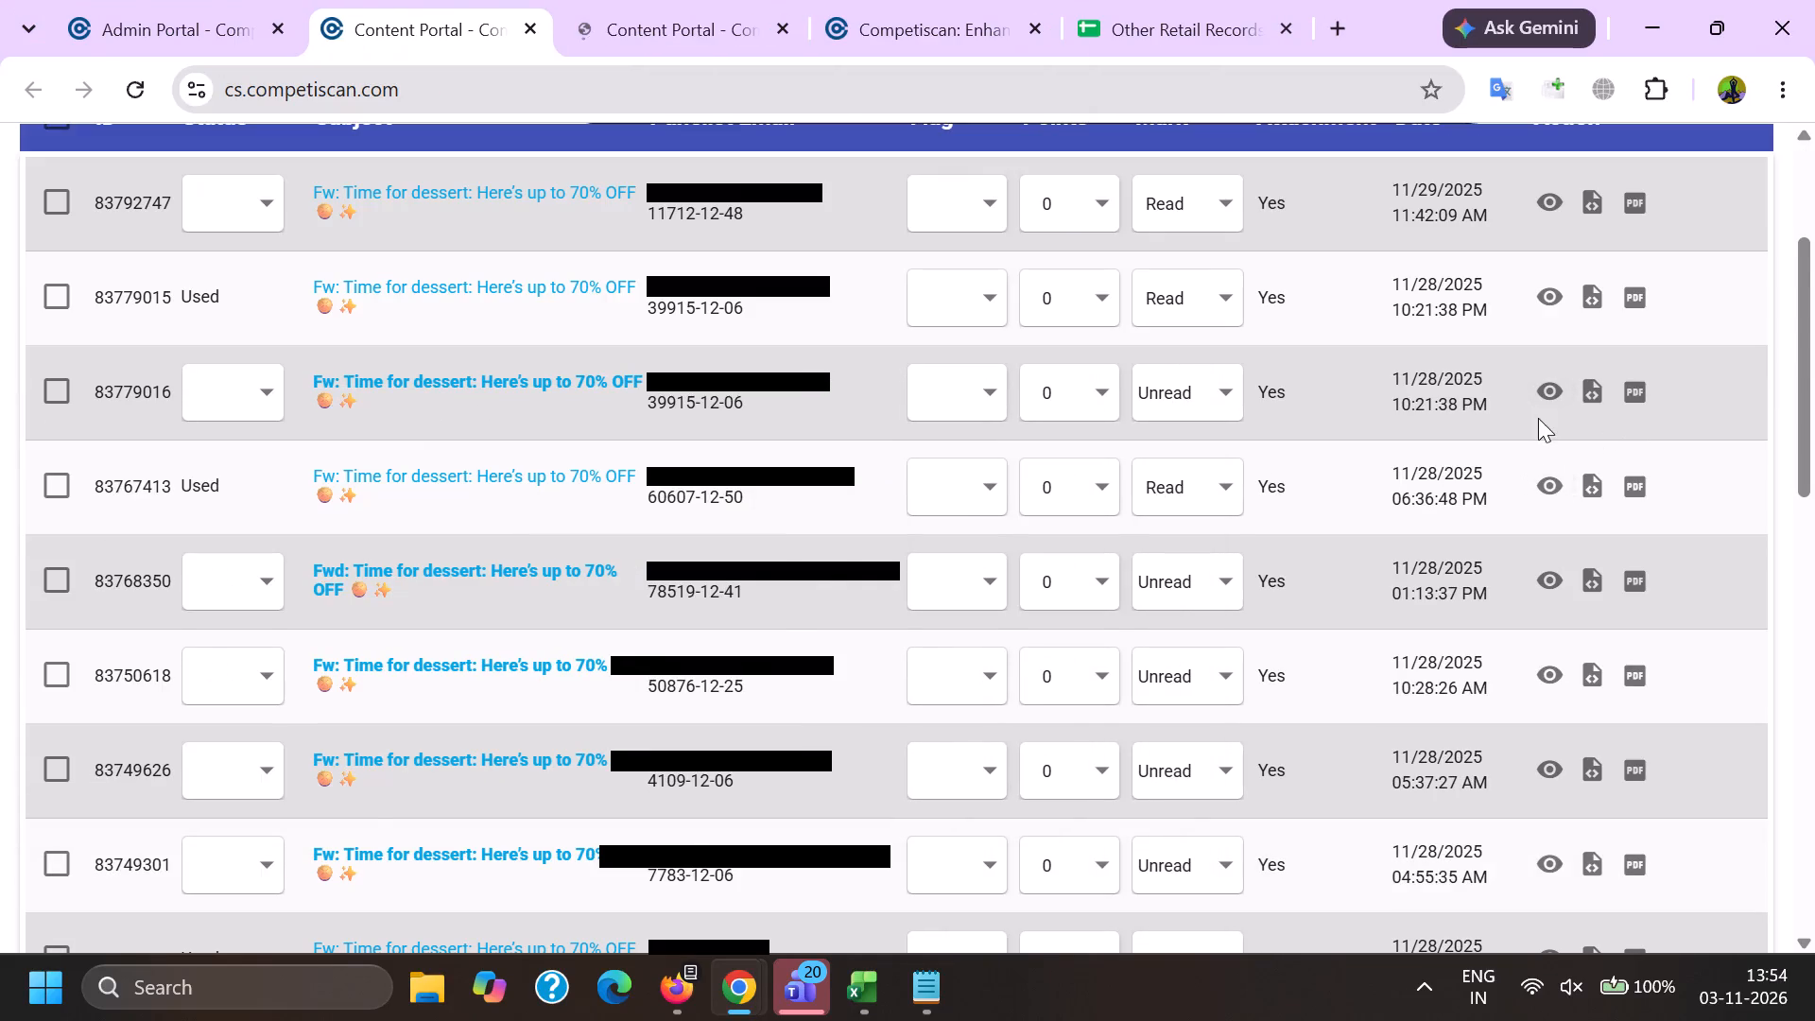
{"action": "left_click", "coordinate": [1548, 397]}
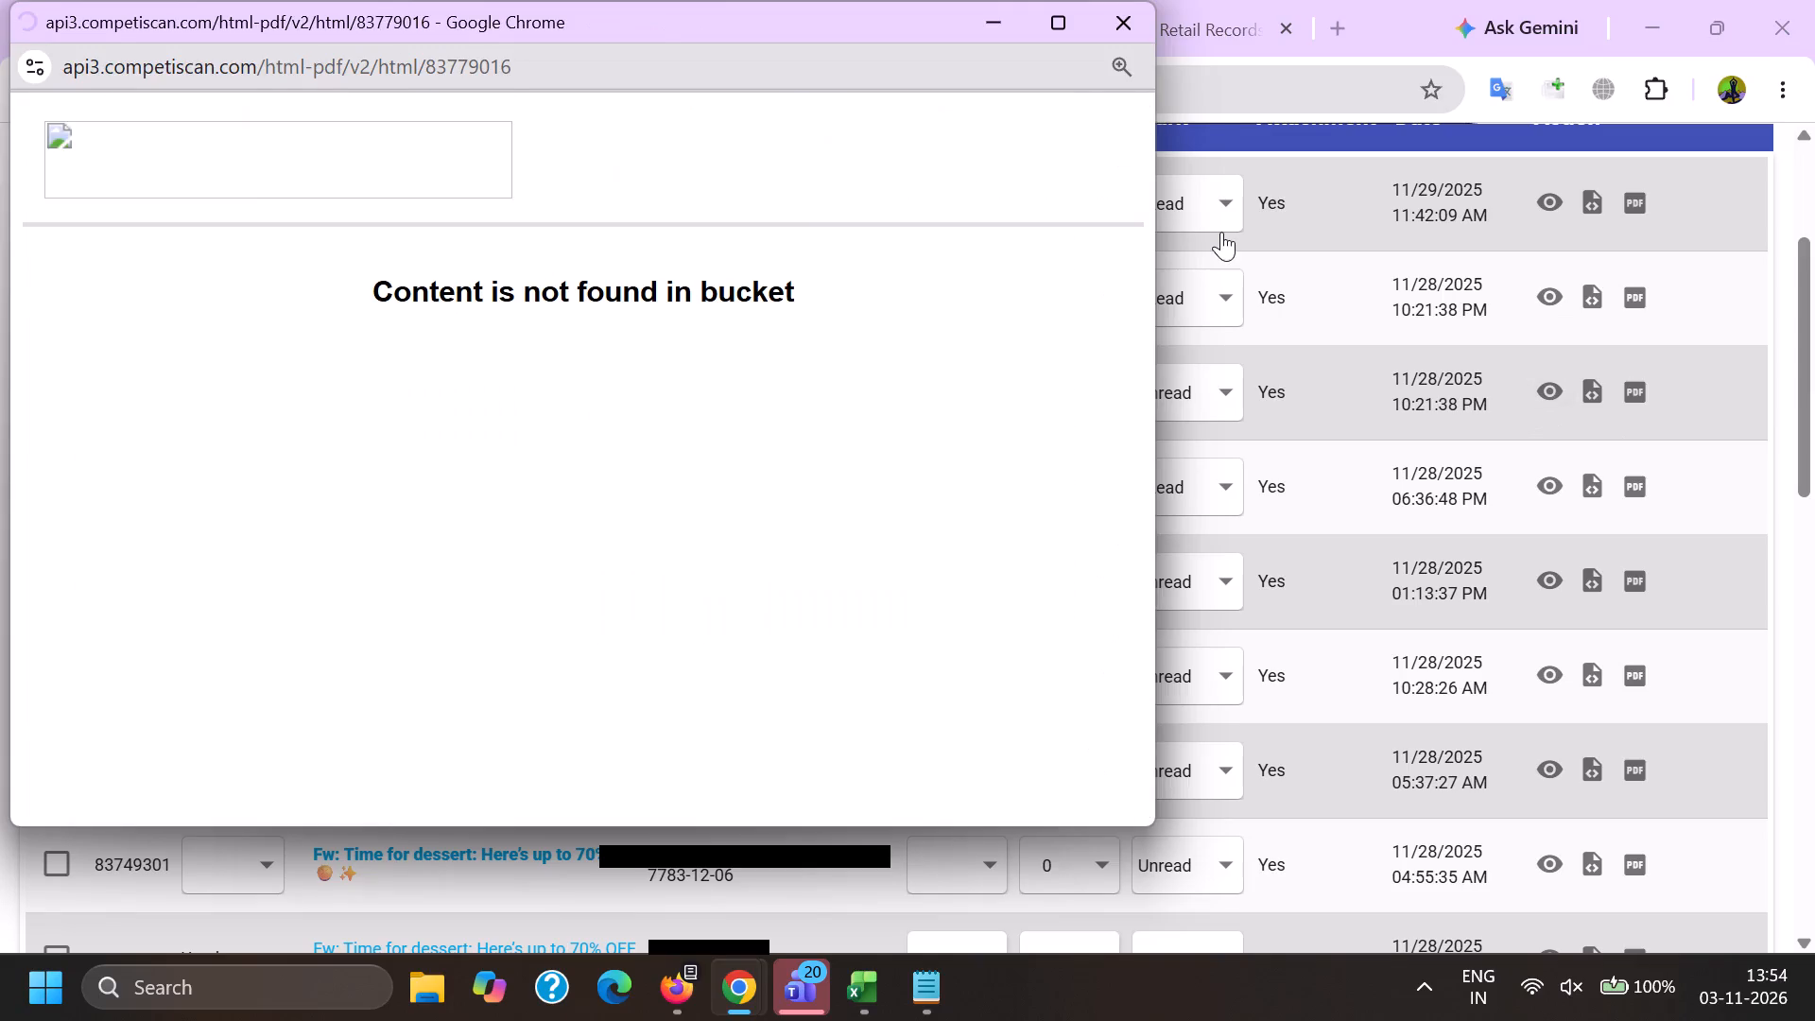
{"action": "key", "text": "alt+Tab"}
{"action": "left_click", "coordinate": [1557, 579]}
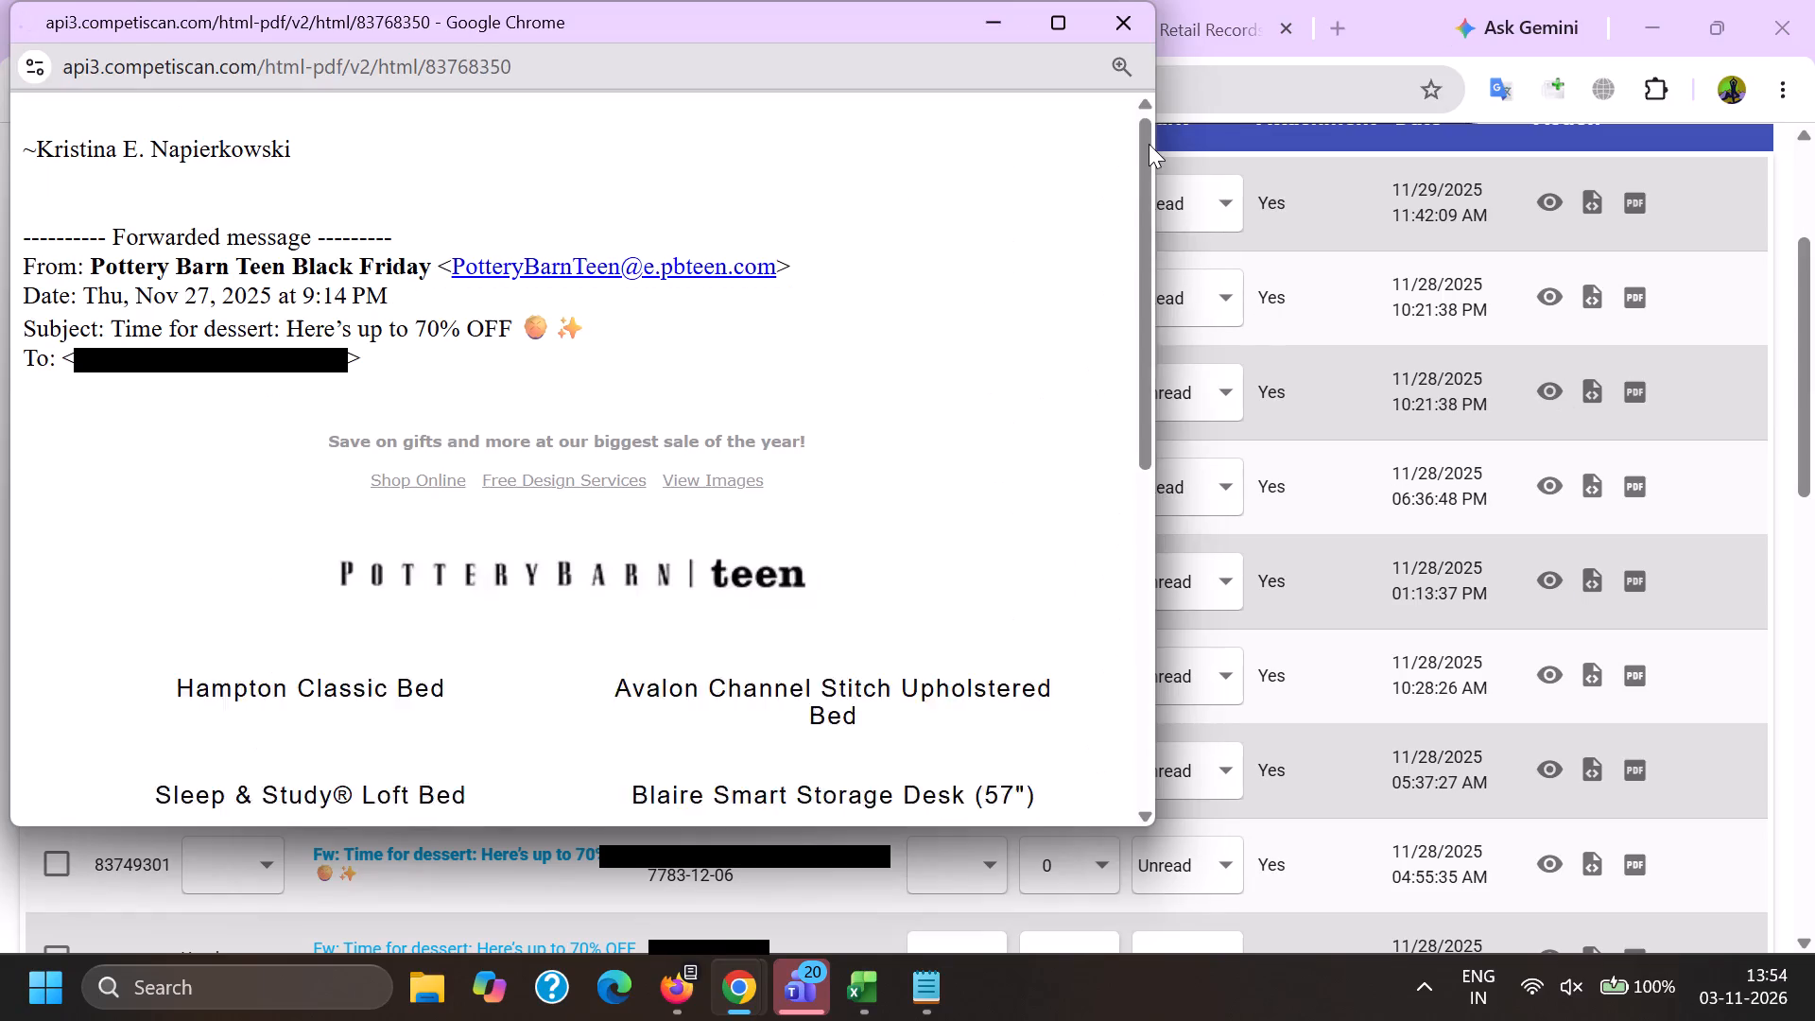
{"action": "left_click_drag", "start_coordinate": [1149, 144], "coordinate": [1126, 645]}
{"action": "key", "text": "alt+Tab"}
{"action": "left_click", "coordinate": [1542, 671]}
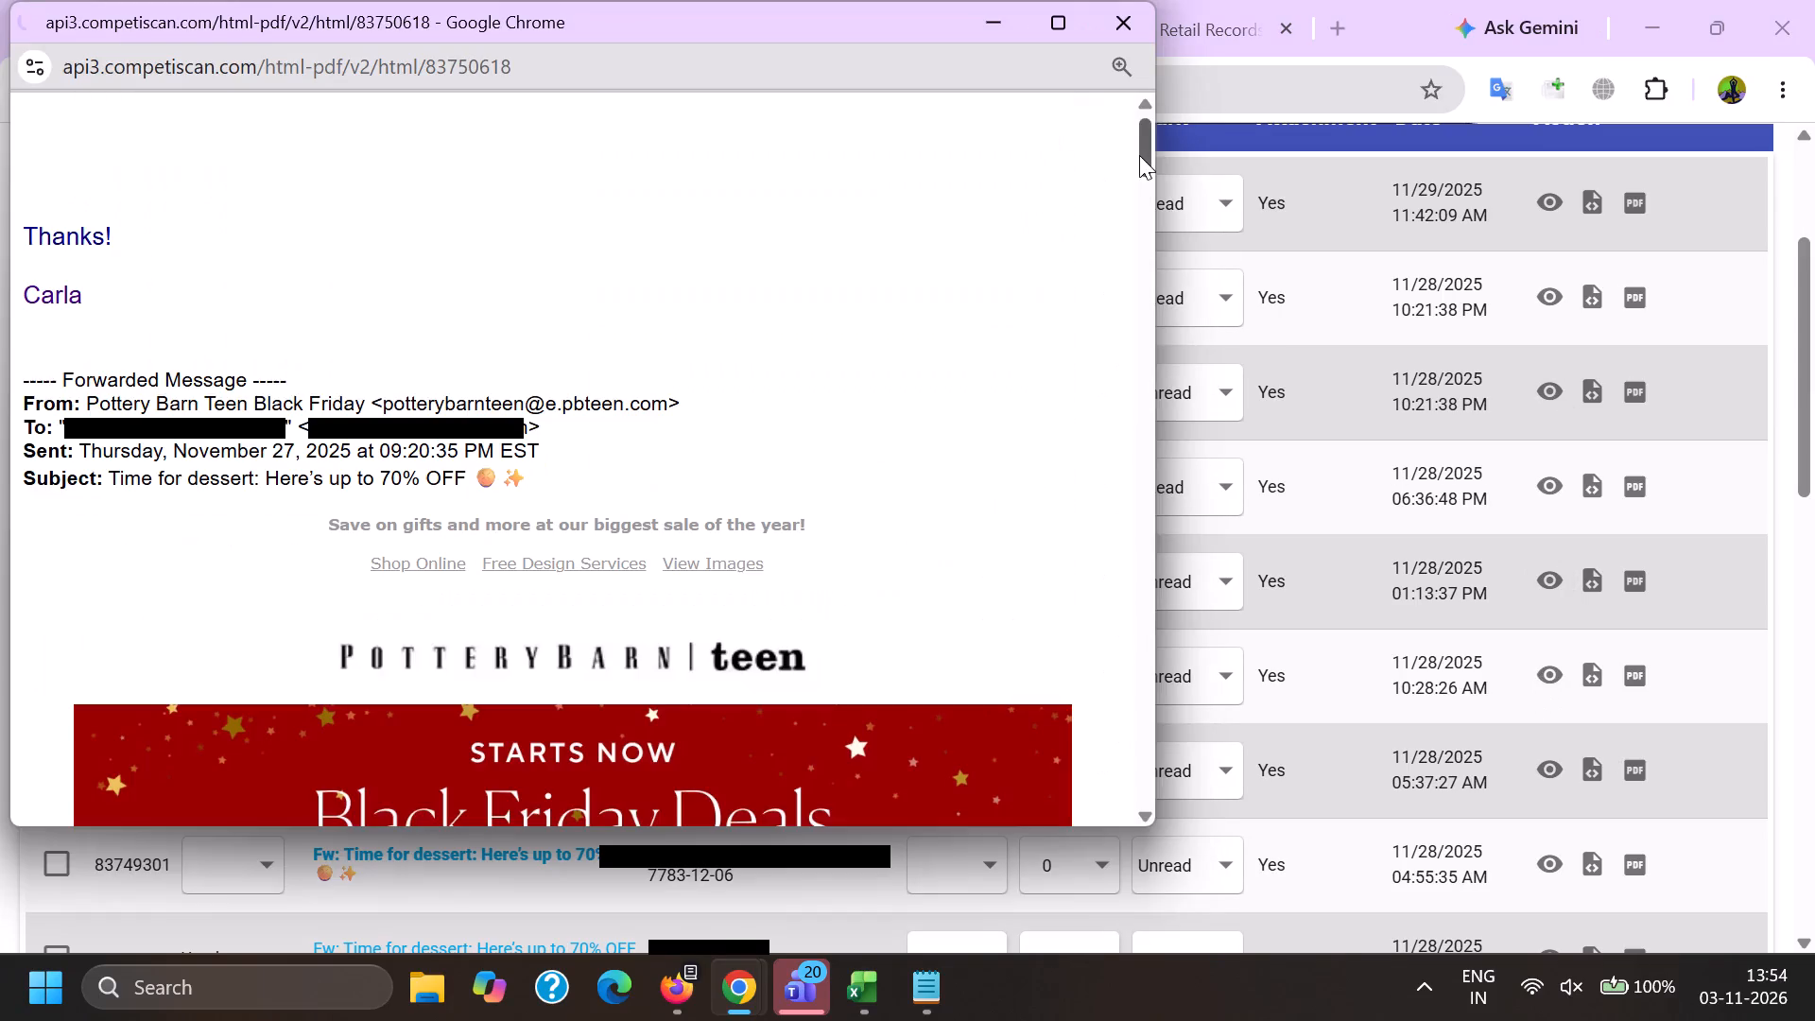
{"action": "left_click_drag", "start_coordinate": [1139, 152], "coordinate": [1118, 692]}
{"action": "key", "text": "alt+Tab"}
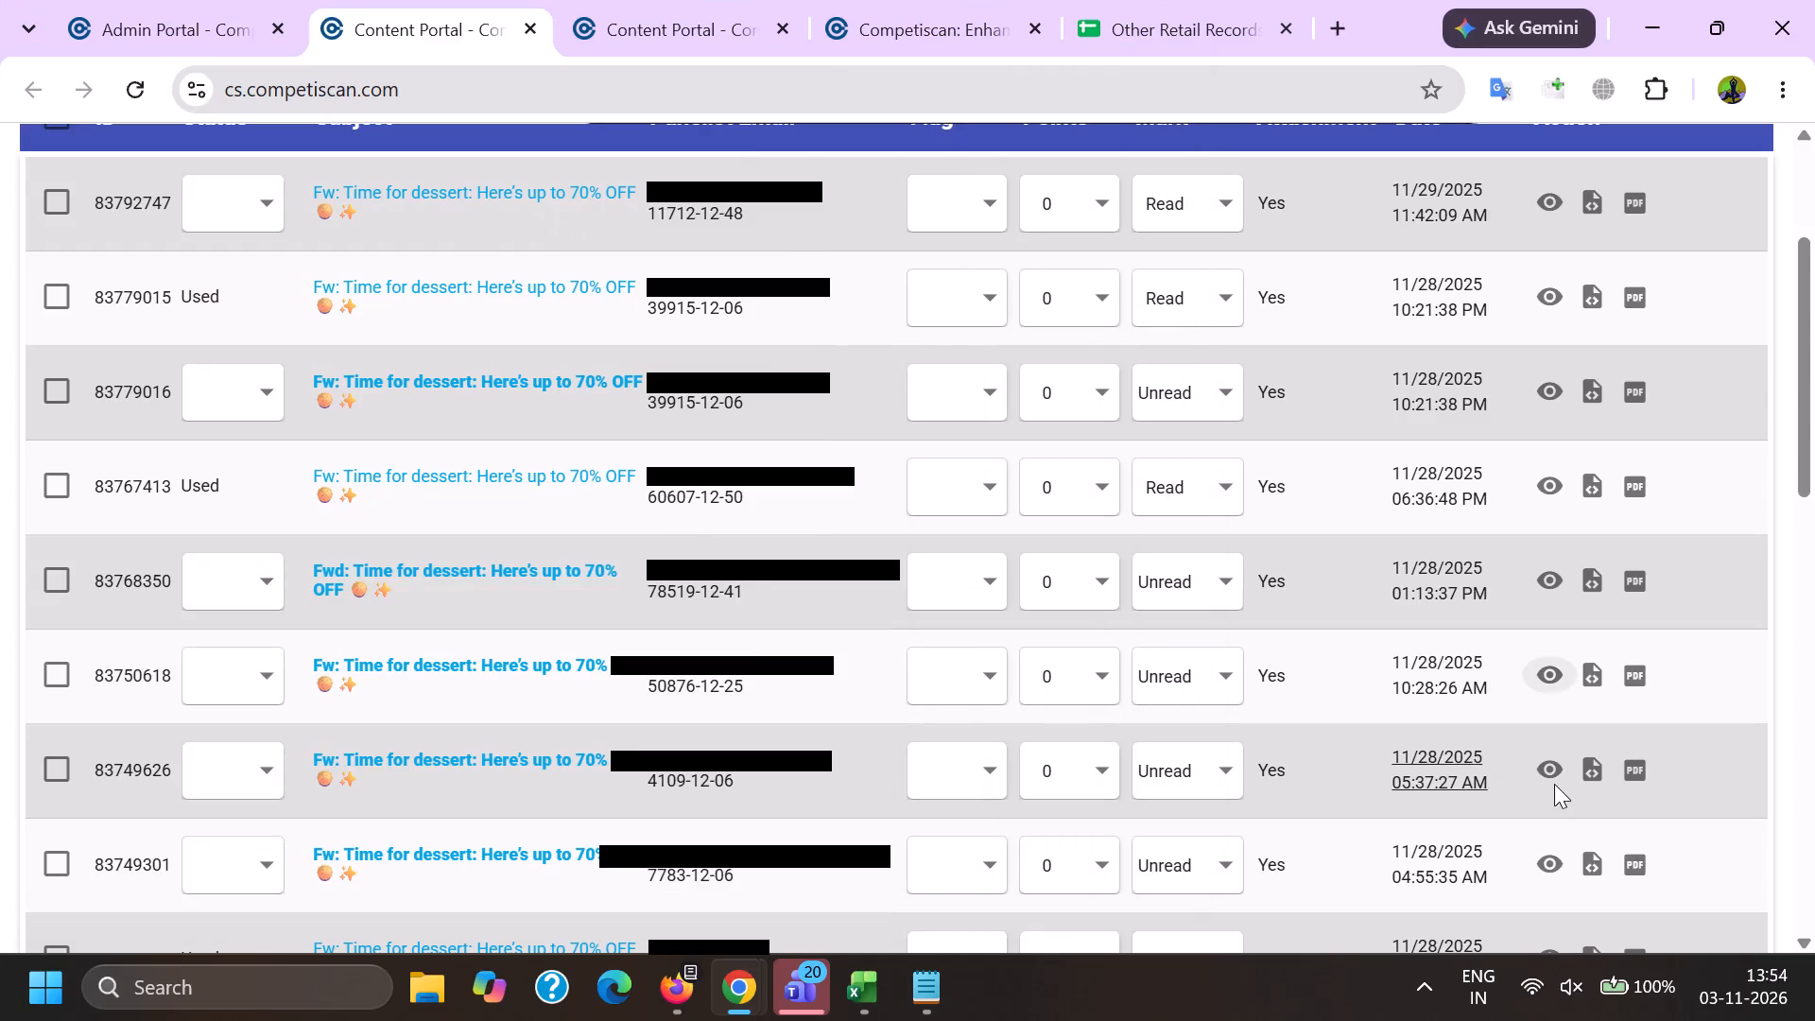
{"action": "left_click", "coordinate": [1554, 784]}
{"action": "left_click", "coordinate": [1552, 771]}
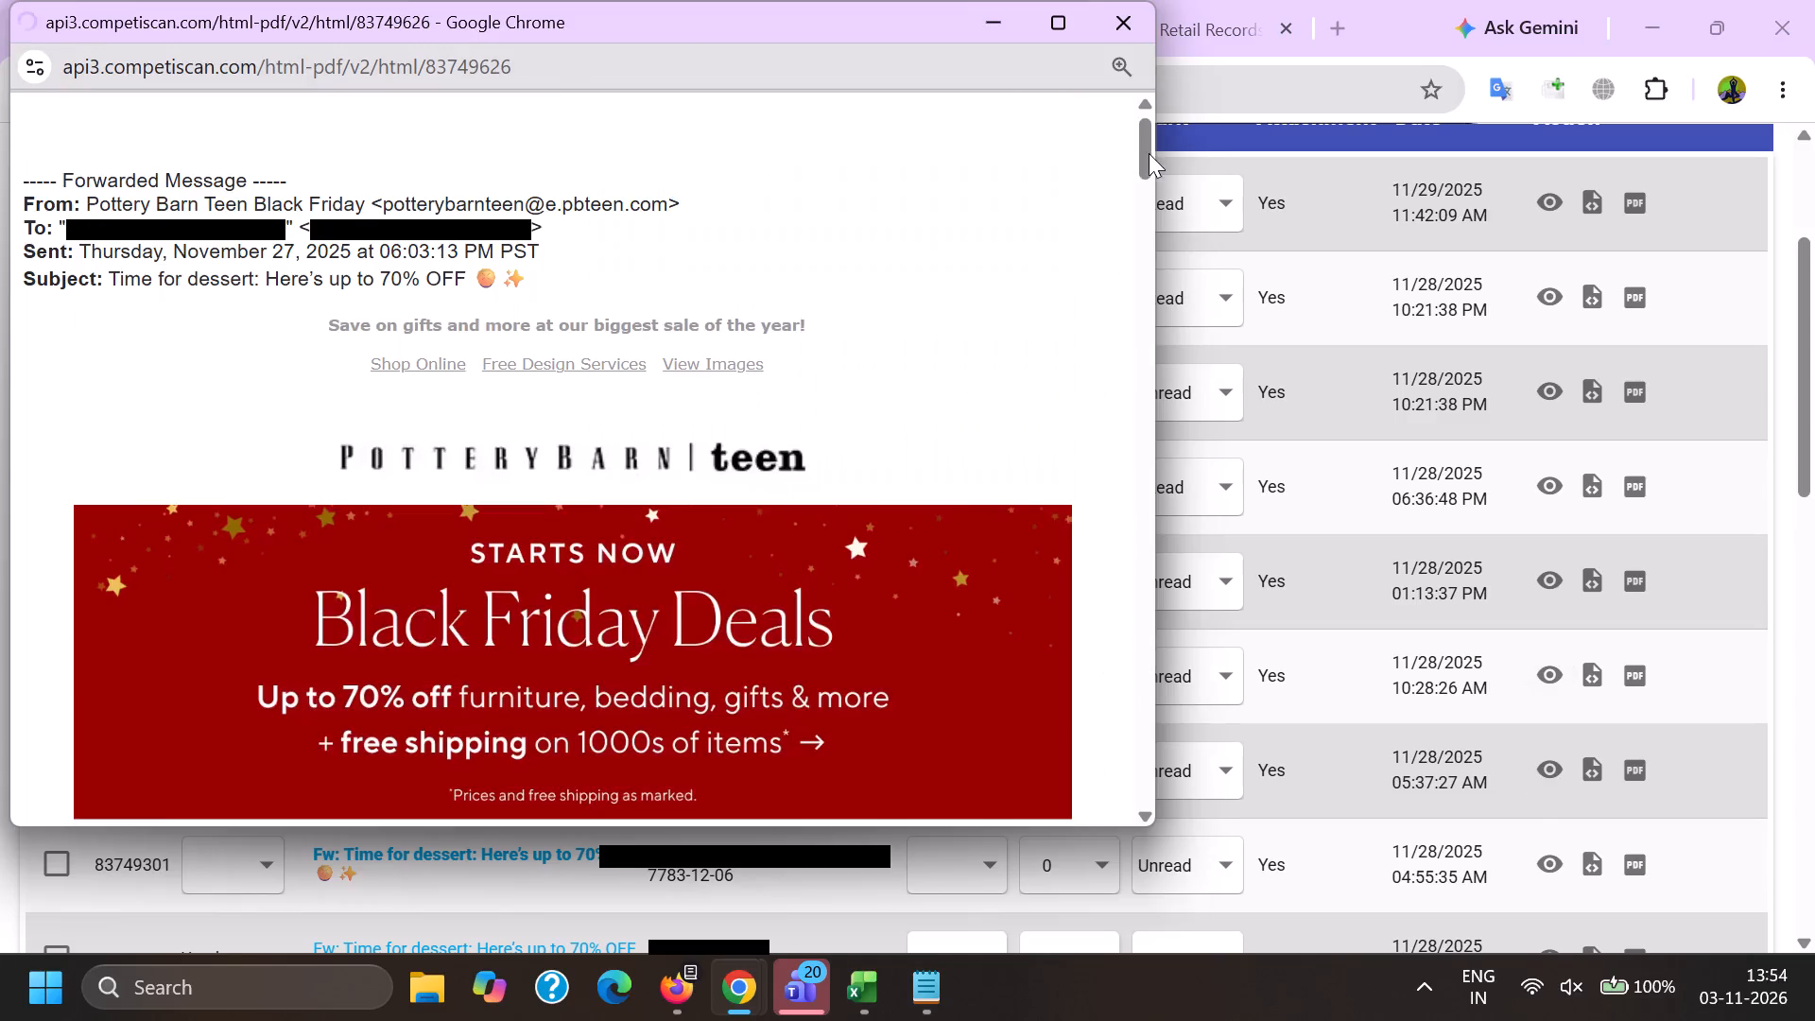
{"action": "left_click_drag", "start_coordinate": [1148, 147], "coordinate": [1142, 568]}
{"action": "key", "text": "alt+Tab"}
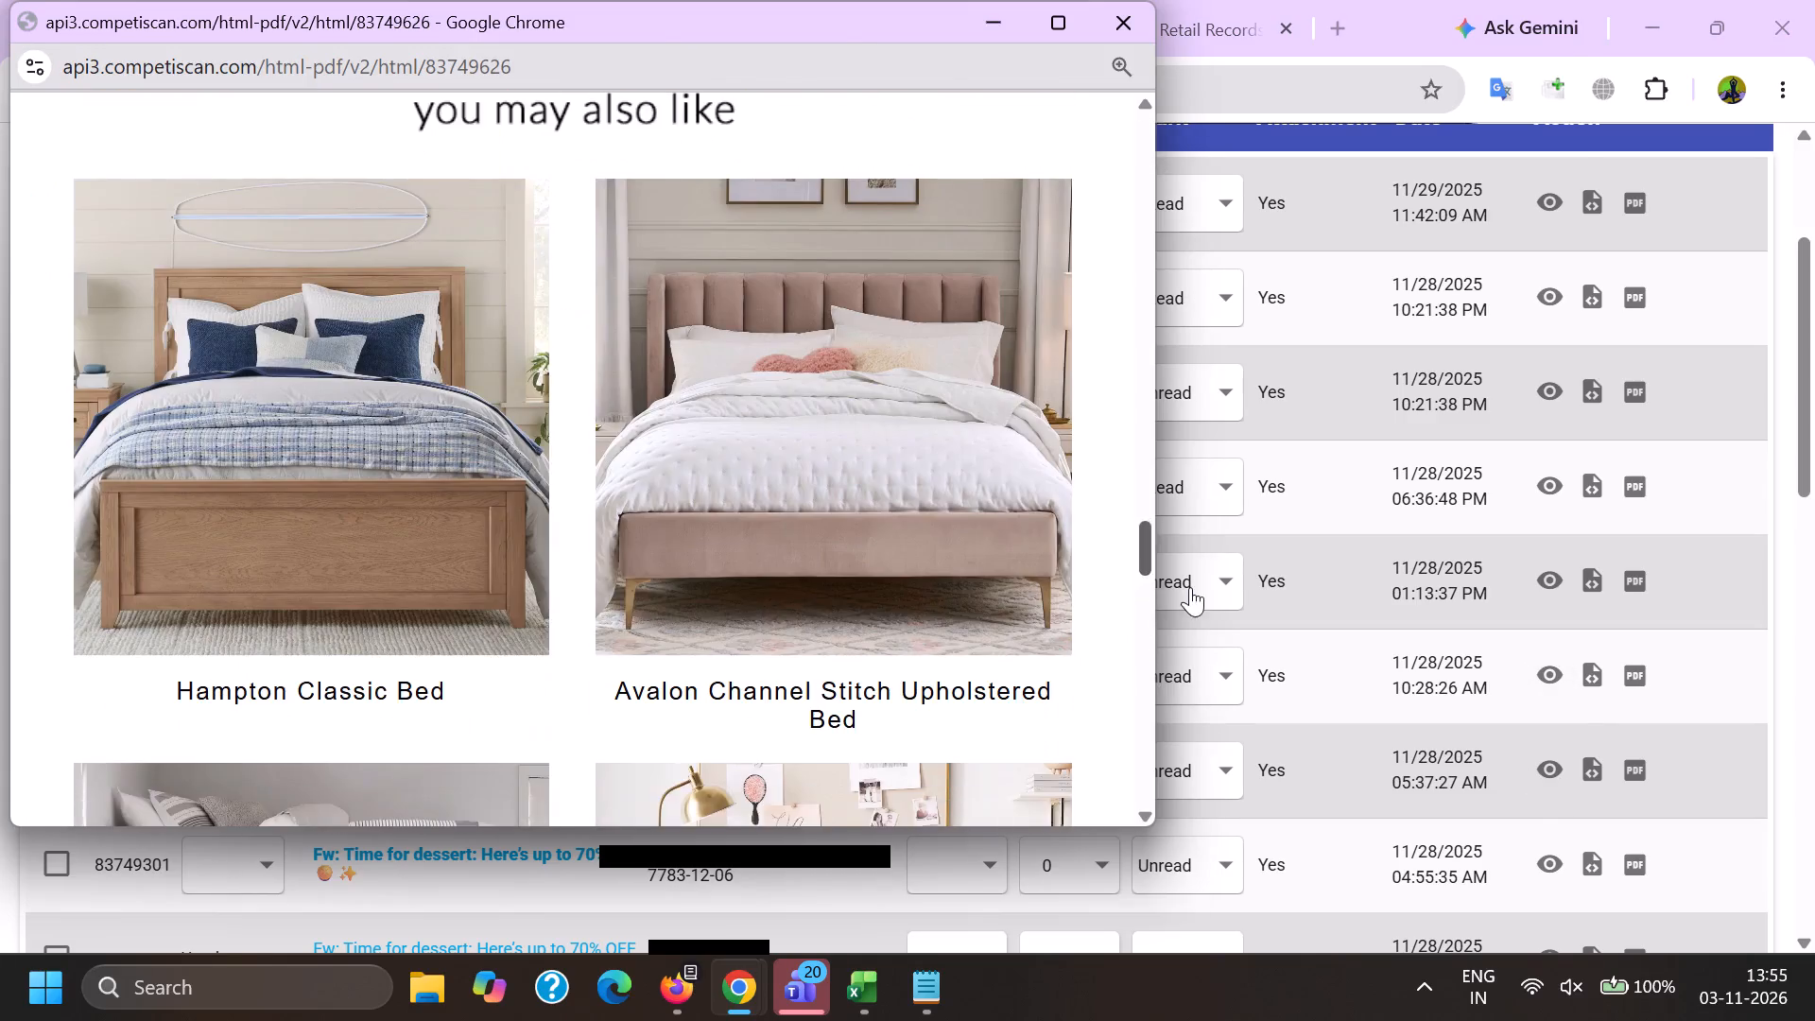
Preview emails 83745413, 83745430 and 83745836 in turn, examining the content of each message.
{"action": "scroll", "coordinate": [1588, 711], "scroll_direction": "down", "scroll_amount": 2}
{"action": "left_click", "coordinate": [1545, 363]}
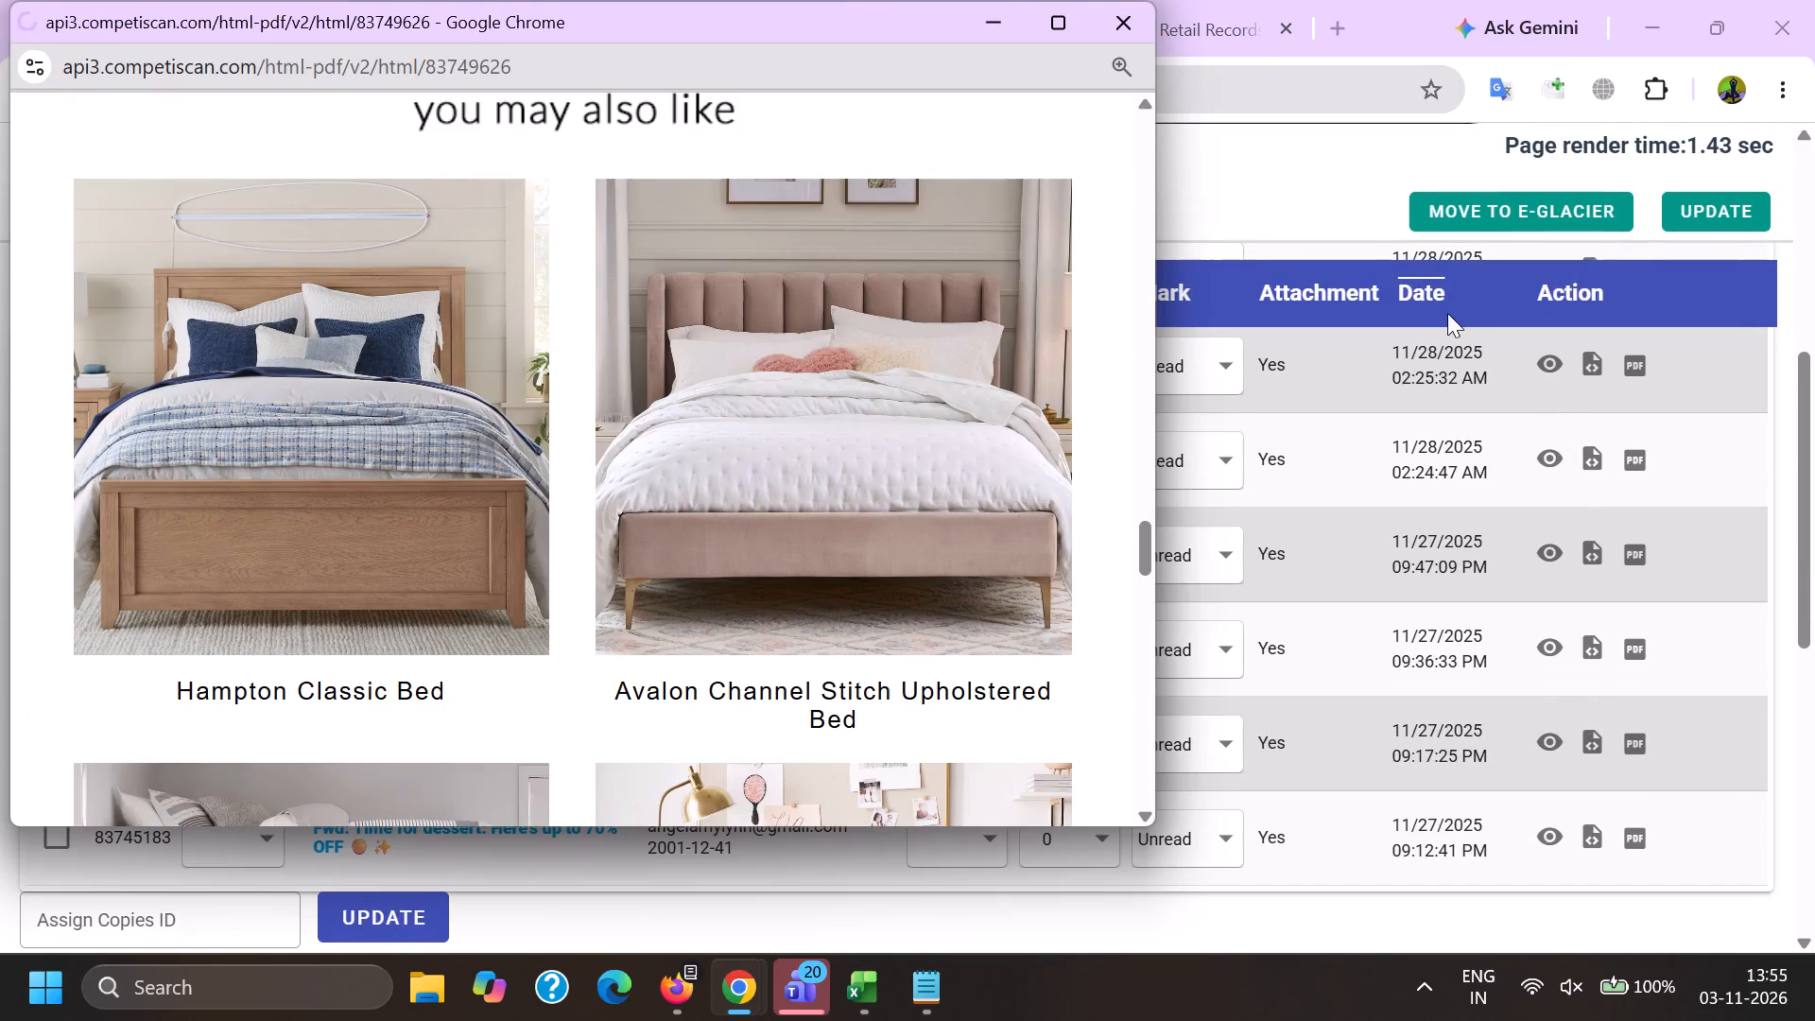
{"action": "left_click_drag", "start_coordinate": [1149, 126], "coordinate": [1149, 147]}
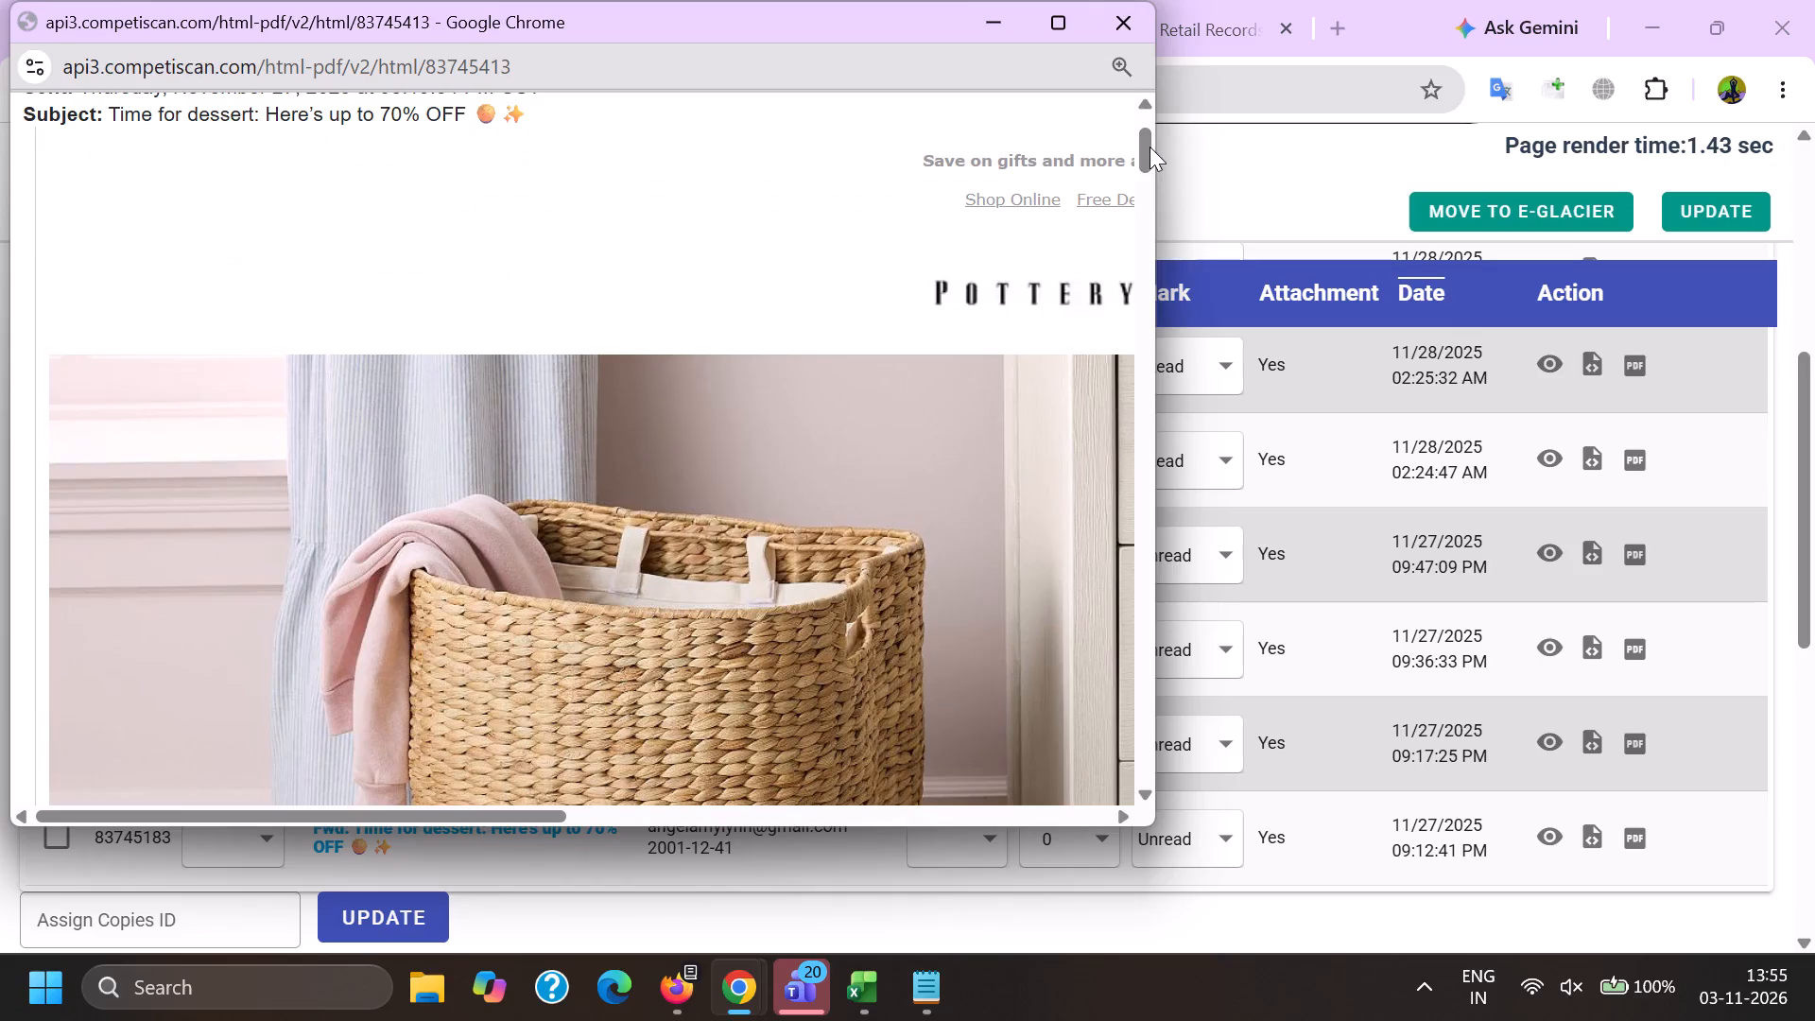
{"action": "left_click_drag", "start_coordinate": [1149, 147], "coordinate": [1150, 654]}
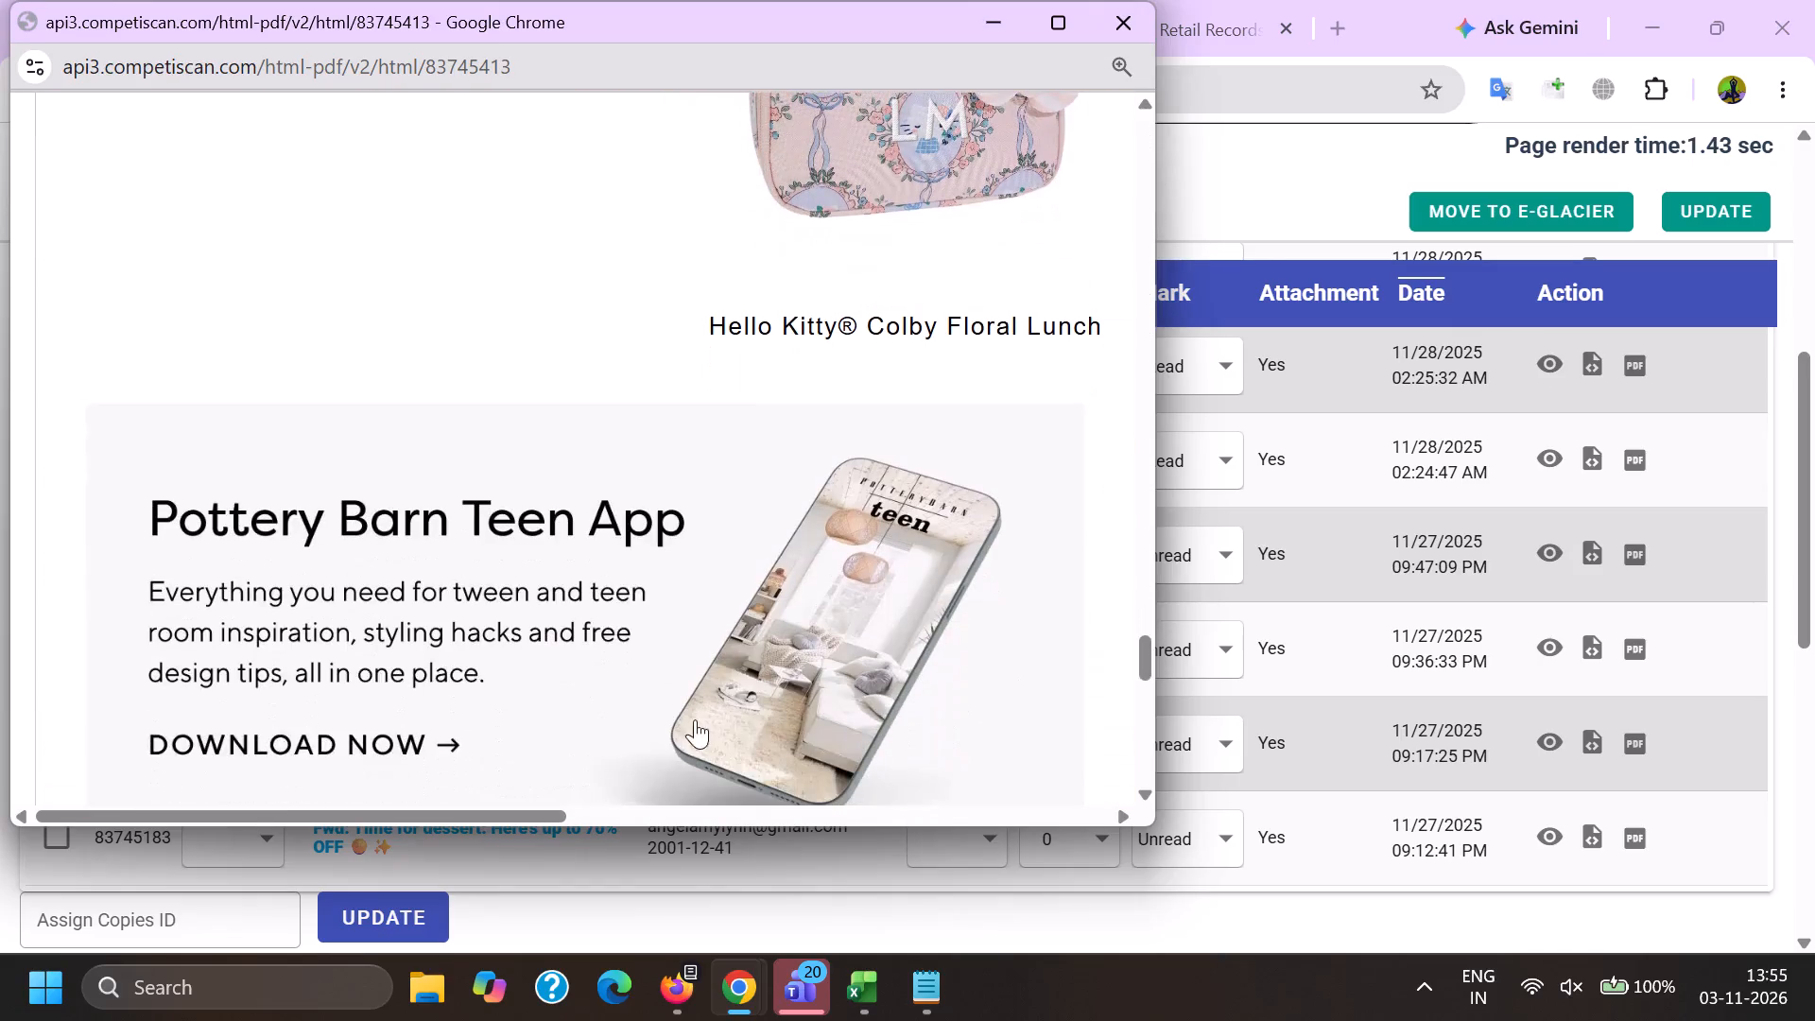
{"action": "key", "text": "alt+Tab"}
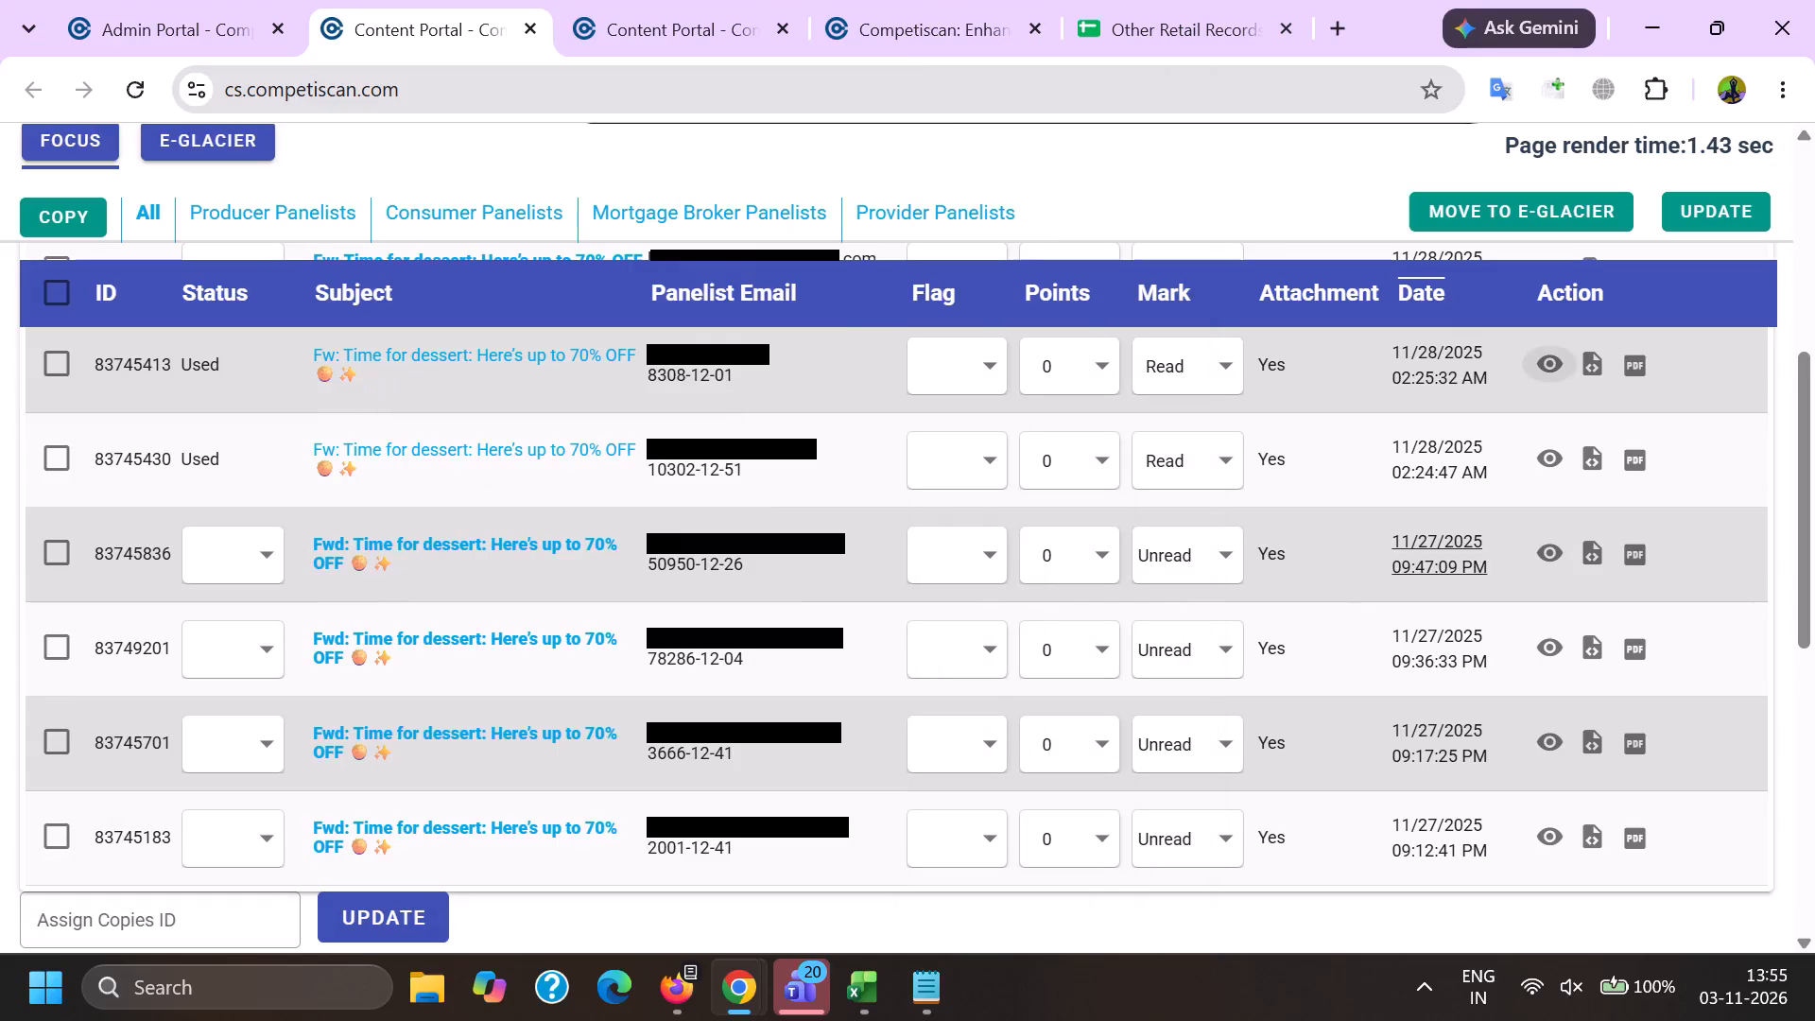
{"action": "left_click", "coordinate": [1548, 463]}
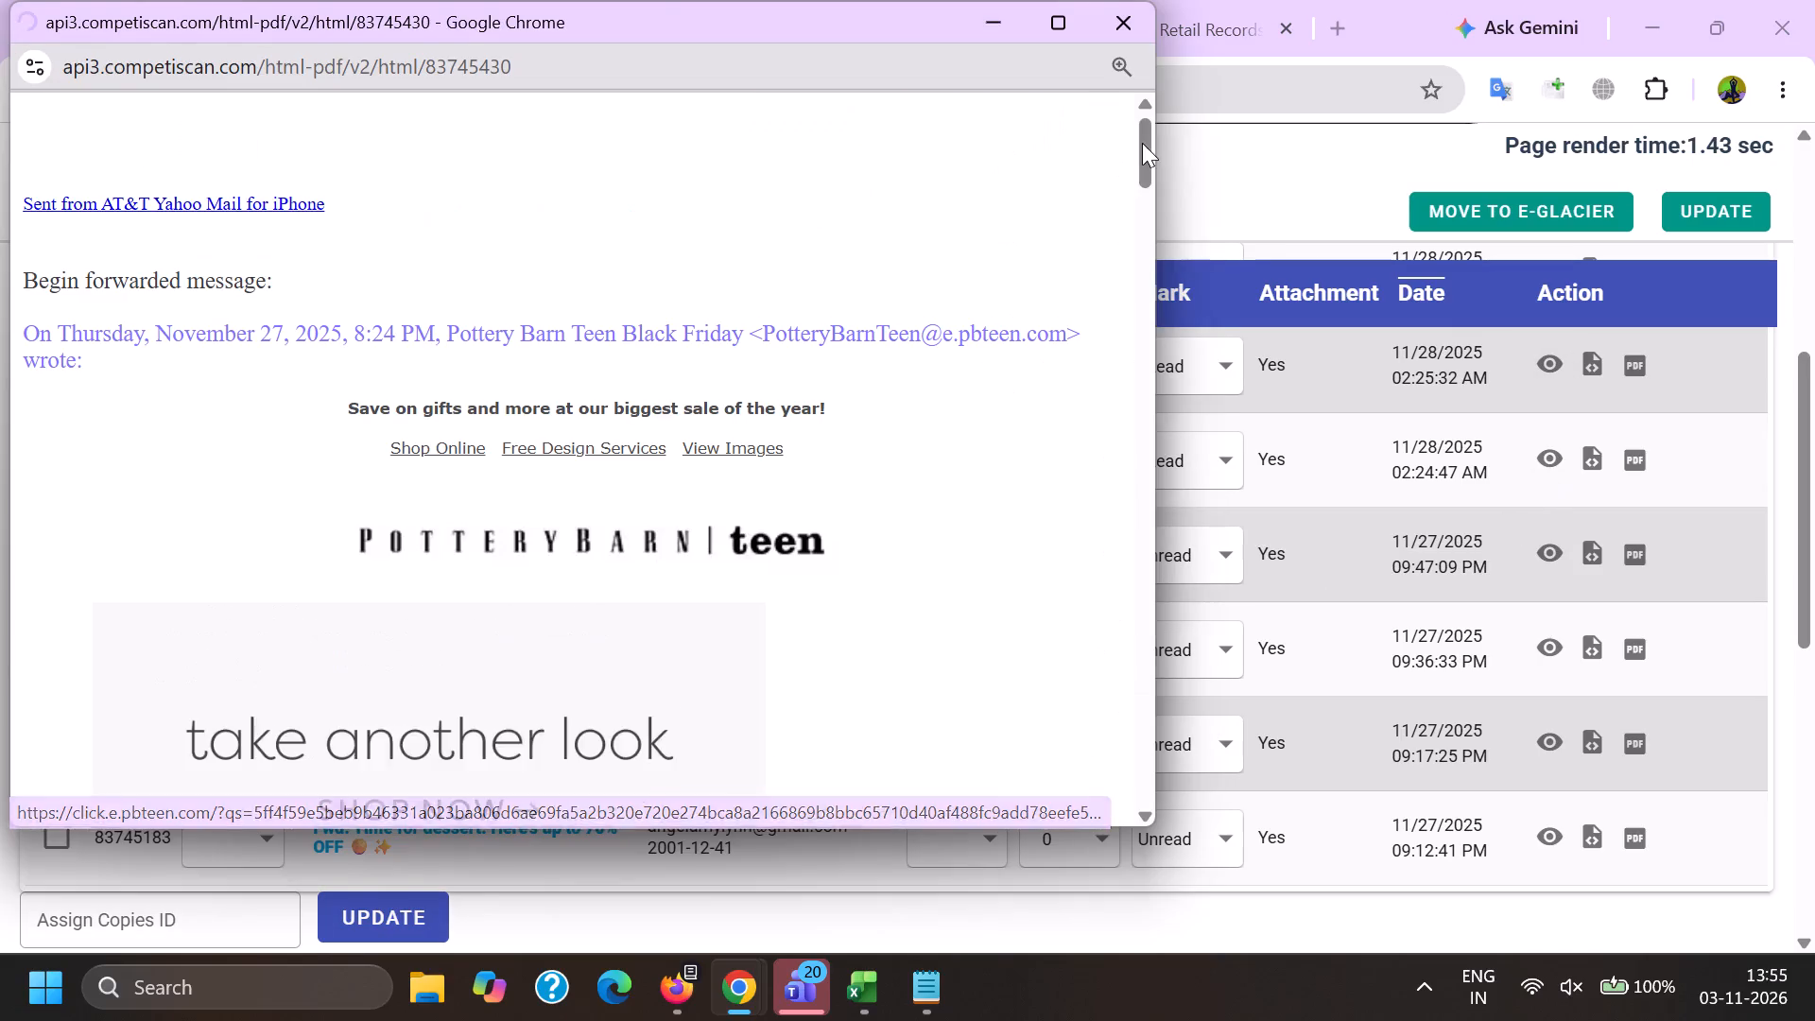
{"action": "left_click", "coordinate": [1143, 138]}
{"action": "key", "text": "alt+Tab"}
{"action": "left_click", "coordinate": [1549, 550]}
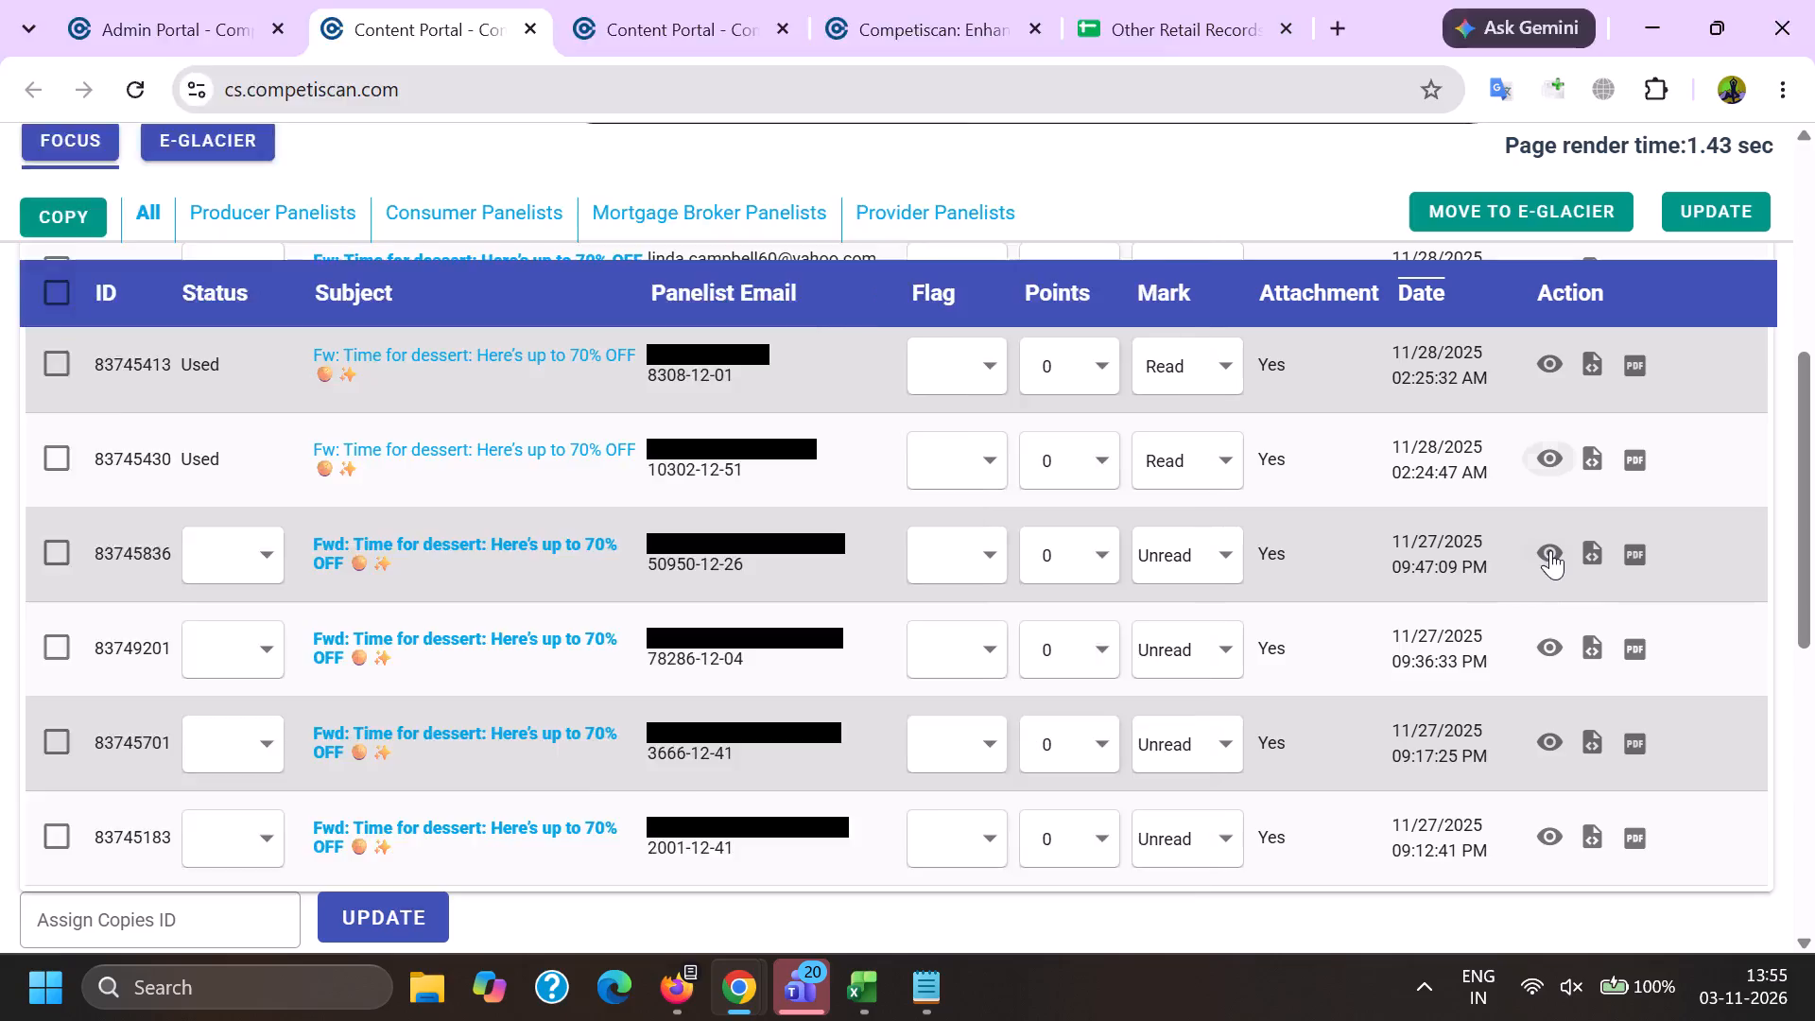
{"action": "left_click_drag", "start_coordinate": [1146, 144], "coordinate": [1098, 610]}
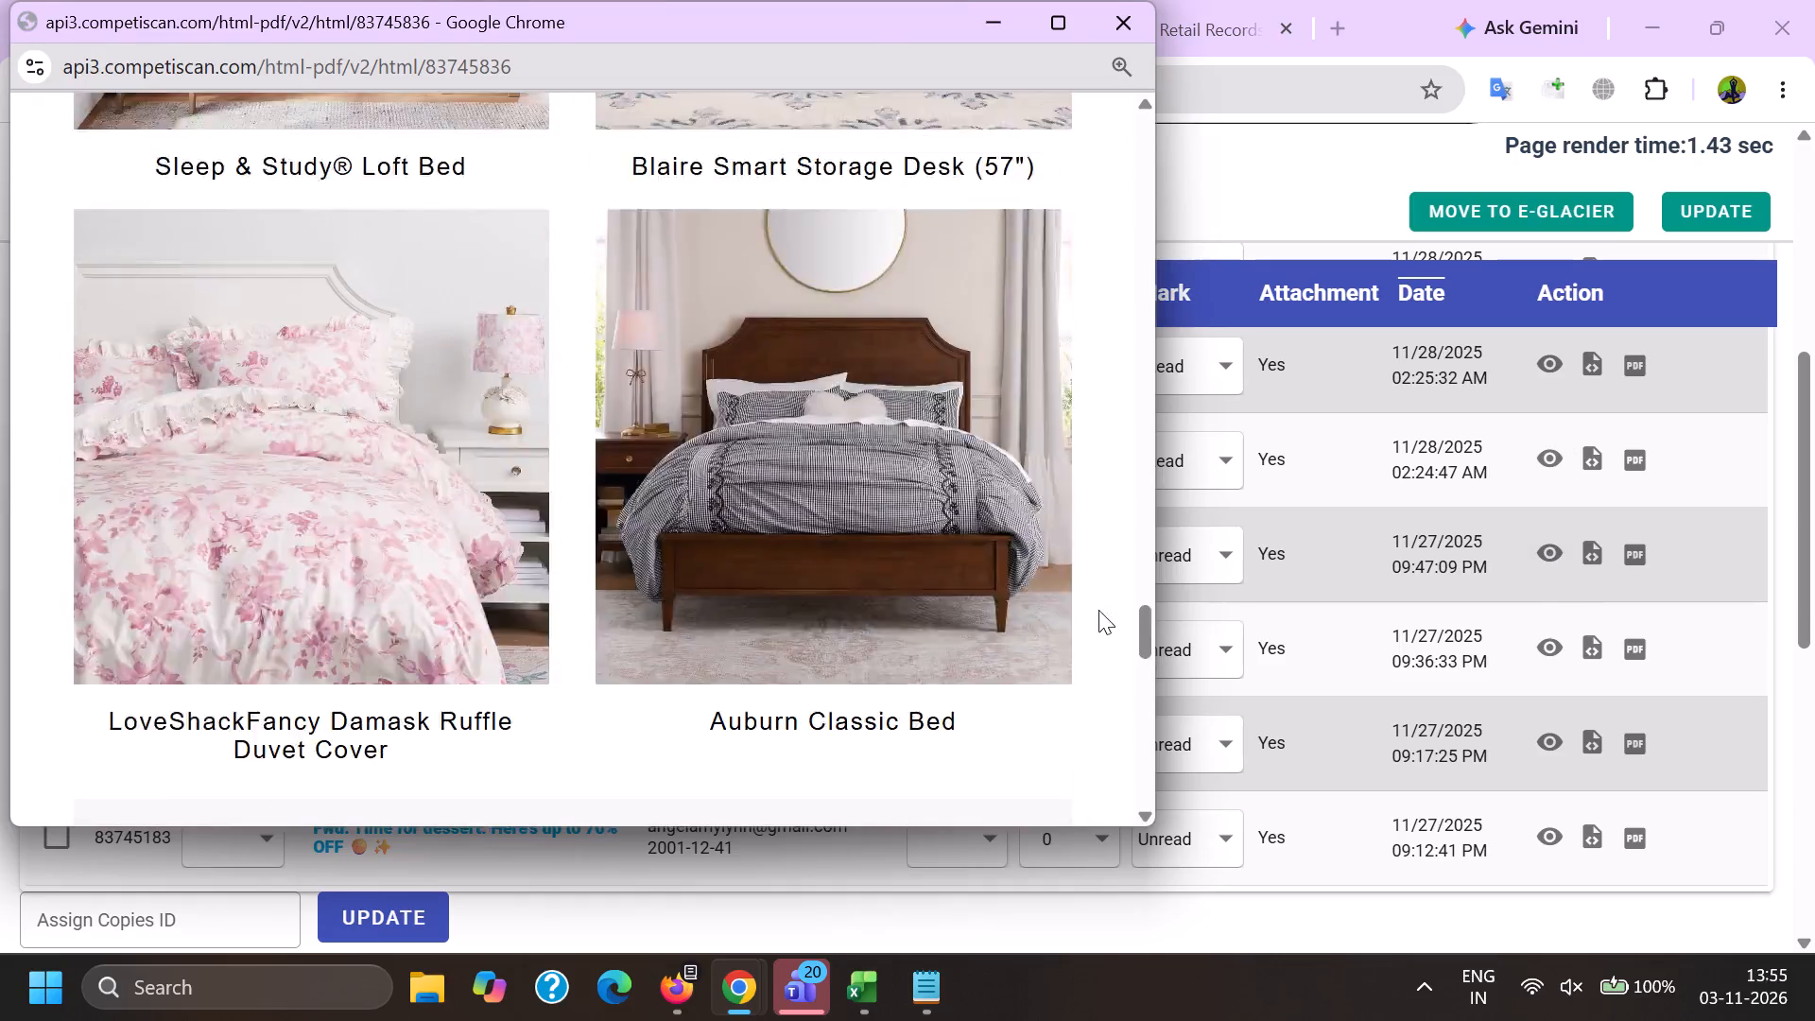
{"action": "left_click_drag", "start_coordinate": [1098, 610], "coordinate": [1107, 579]}
{"action": "key", "text": "alt+Tab"}
Preview emails 83749201, 83745701 and 83745183 in turn, examining the content of each message.
{"action": "left_click", "coordinate": [1549, 640]}
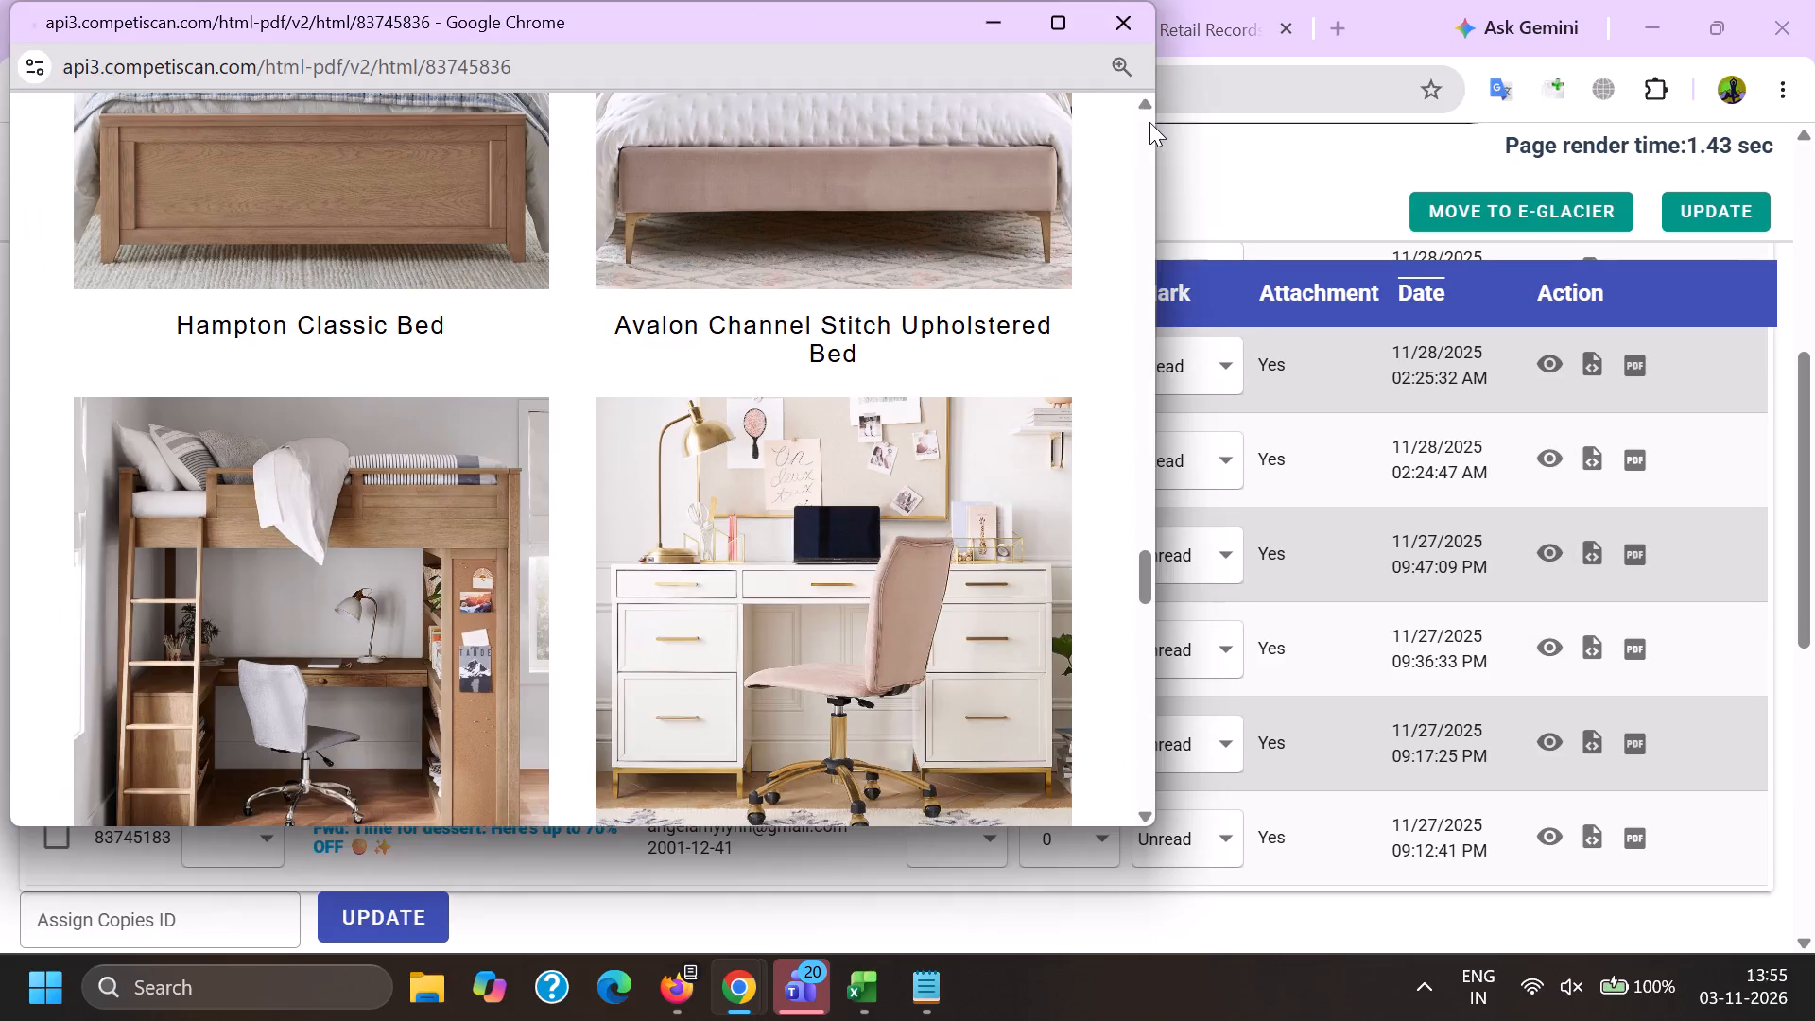
{"action": "left_click_drag", "start_coordinate": [1147, 140], "coordinate": [1122, 620]}
{"action": "key", "text": "alt+Tab"}
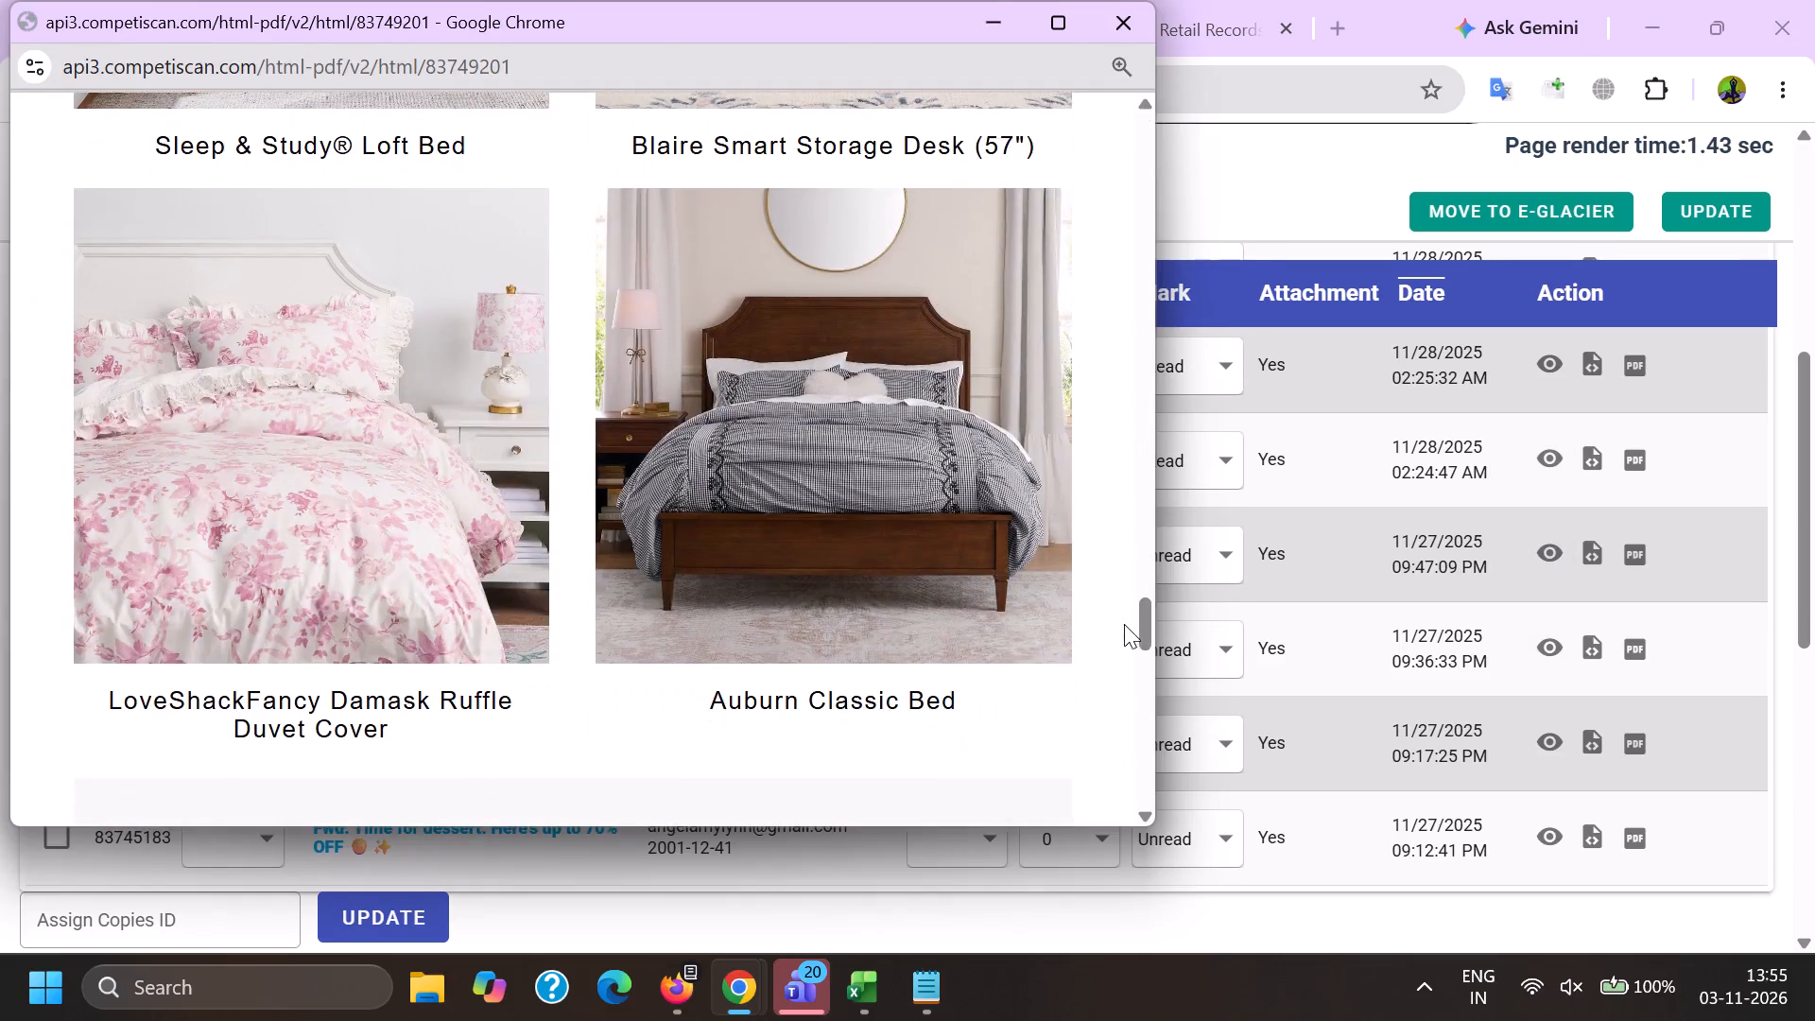
{"action": "left_click", "coordinate": [1536, 725]}
{"action": "left_click", "coordinate": [1552, 734]}
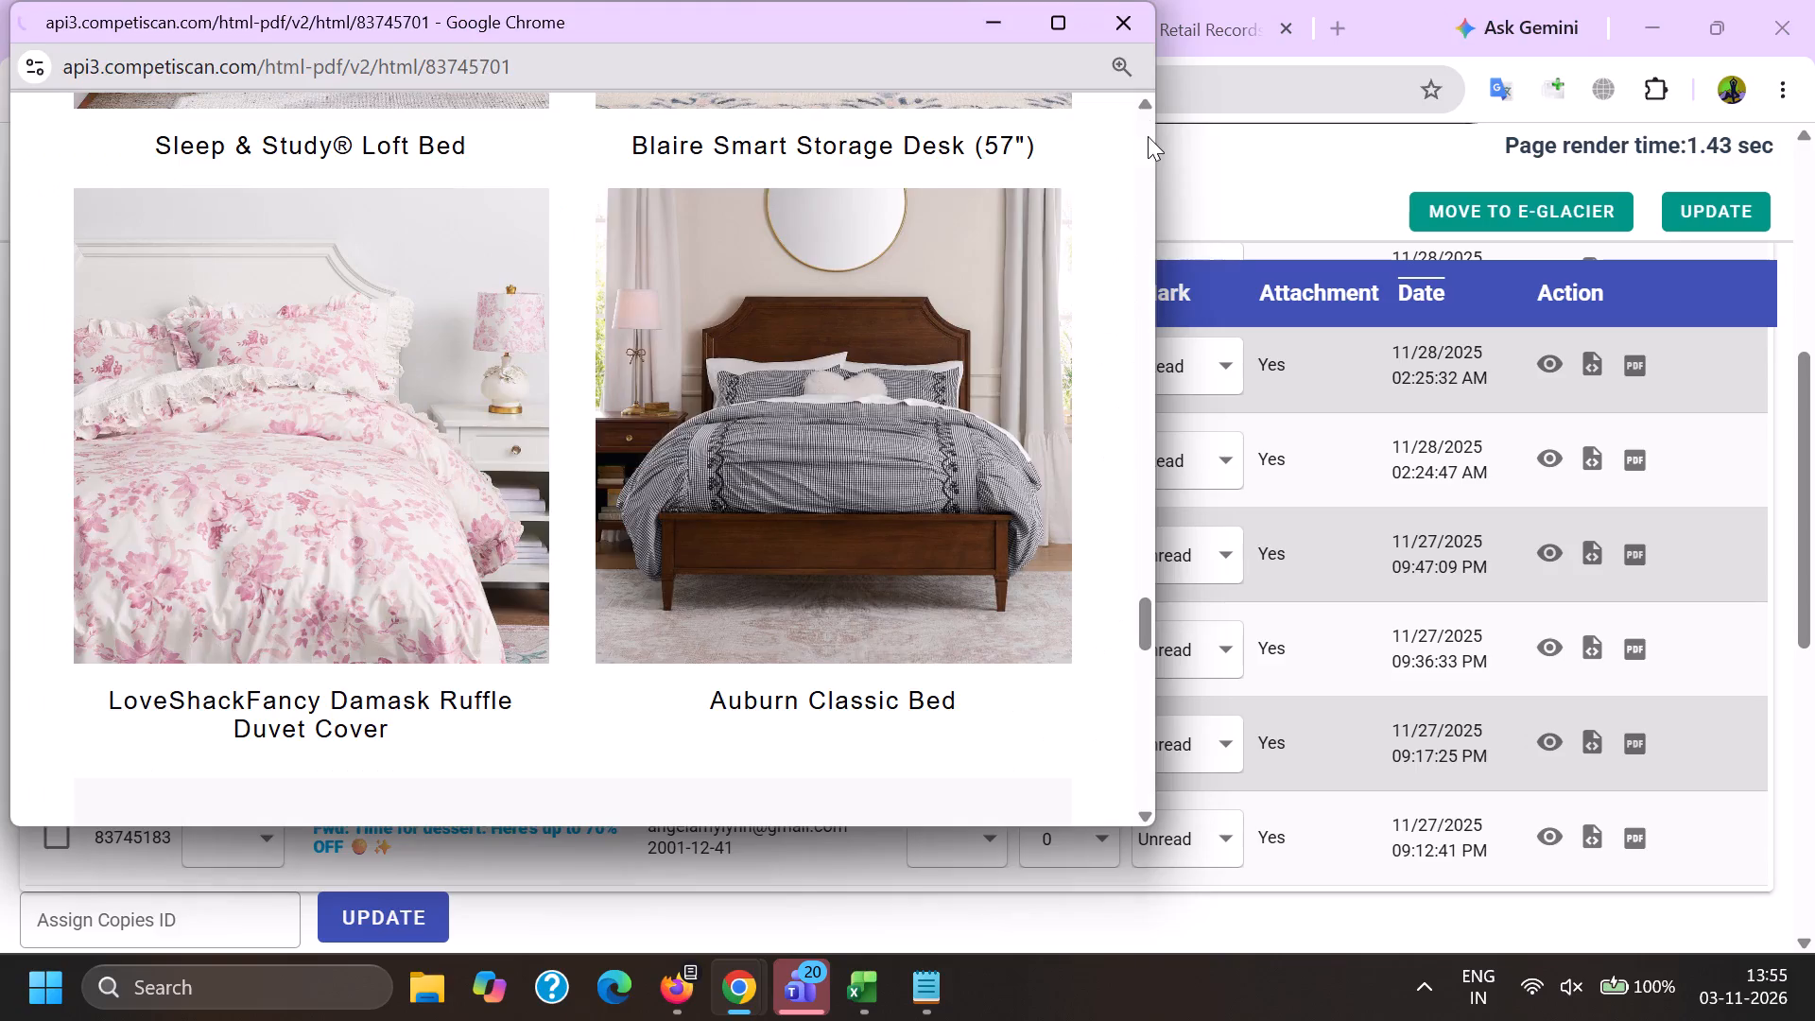
{"action": "left_click_drag", "start_coordinate": [1149, 130], "coordinate": [1124, 614]}
{"action": "key", "text": "alt+Tab"}
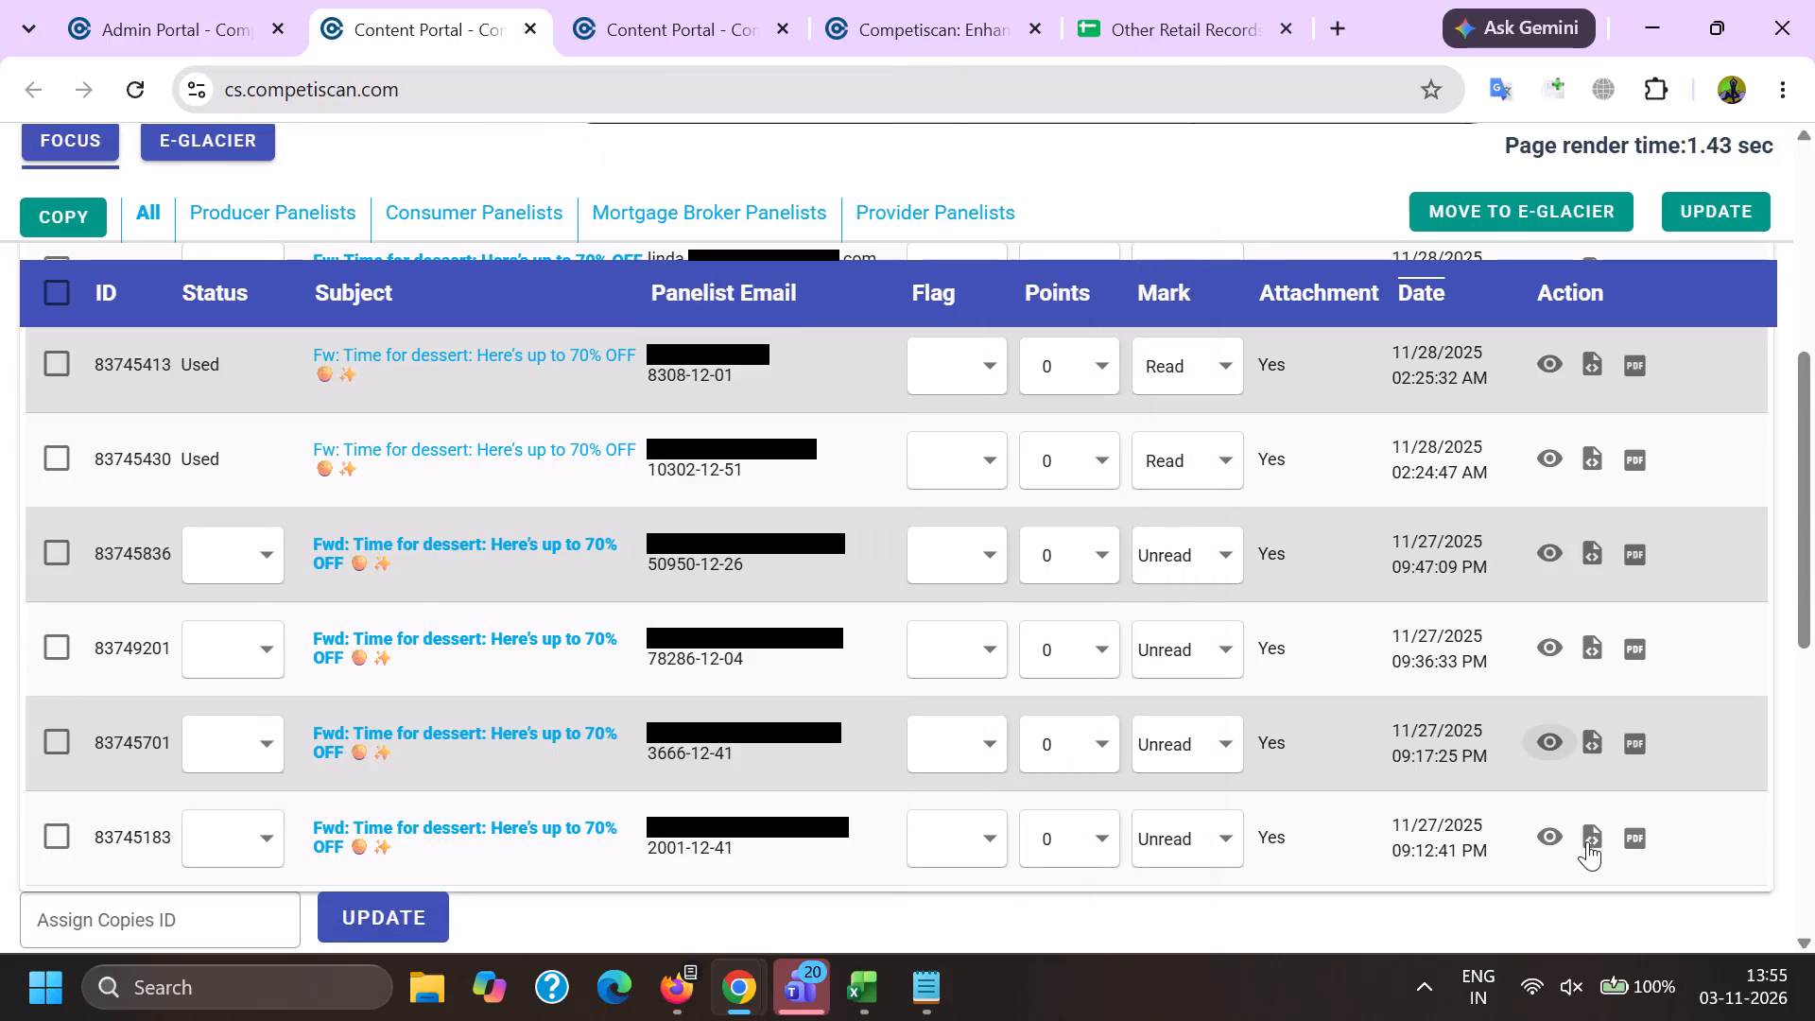
{"action": "left_click", "coordinate": [1562, 840]}
{"action": "left_click_drag", "start_coordinate": [1142, 153], "coordinate": [1142, 248]}
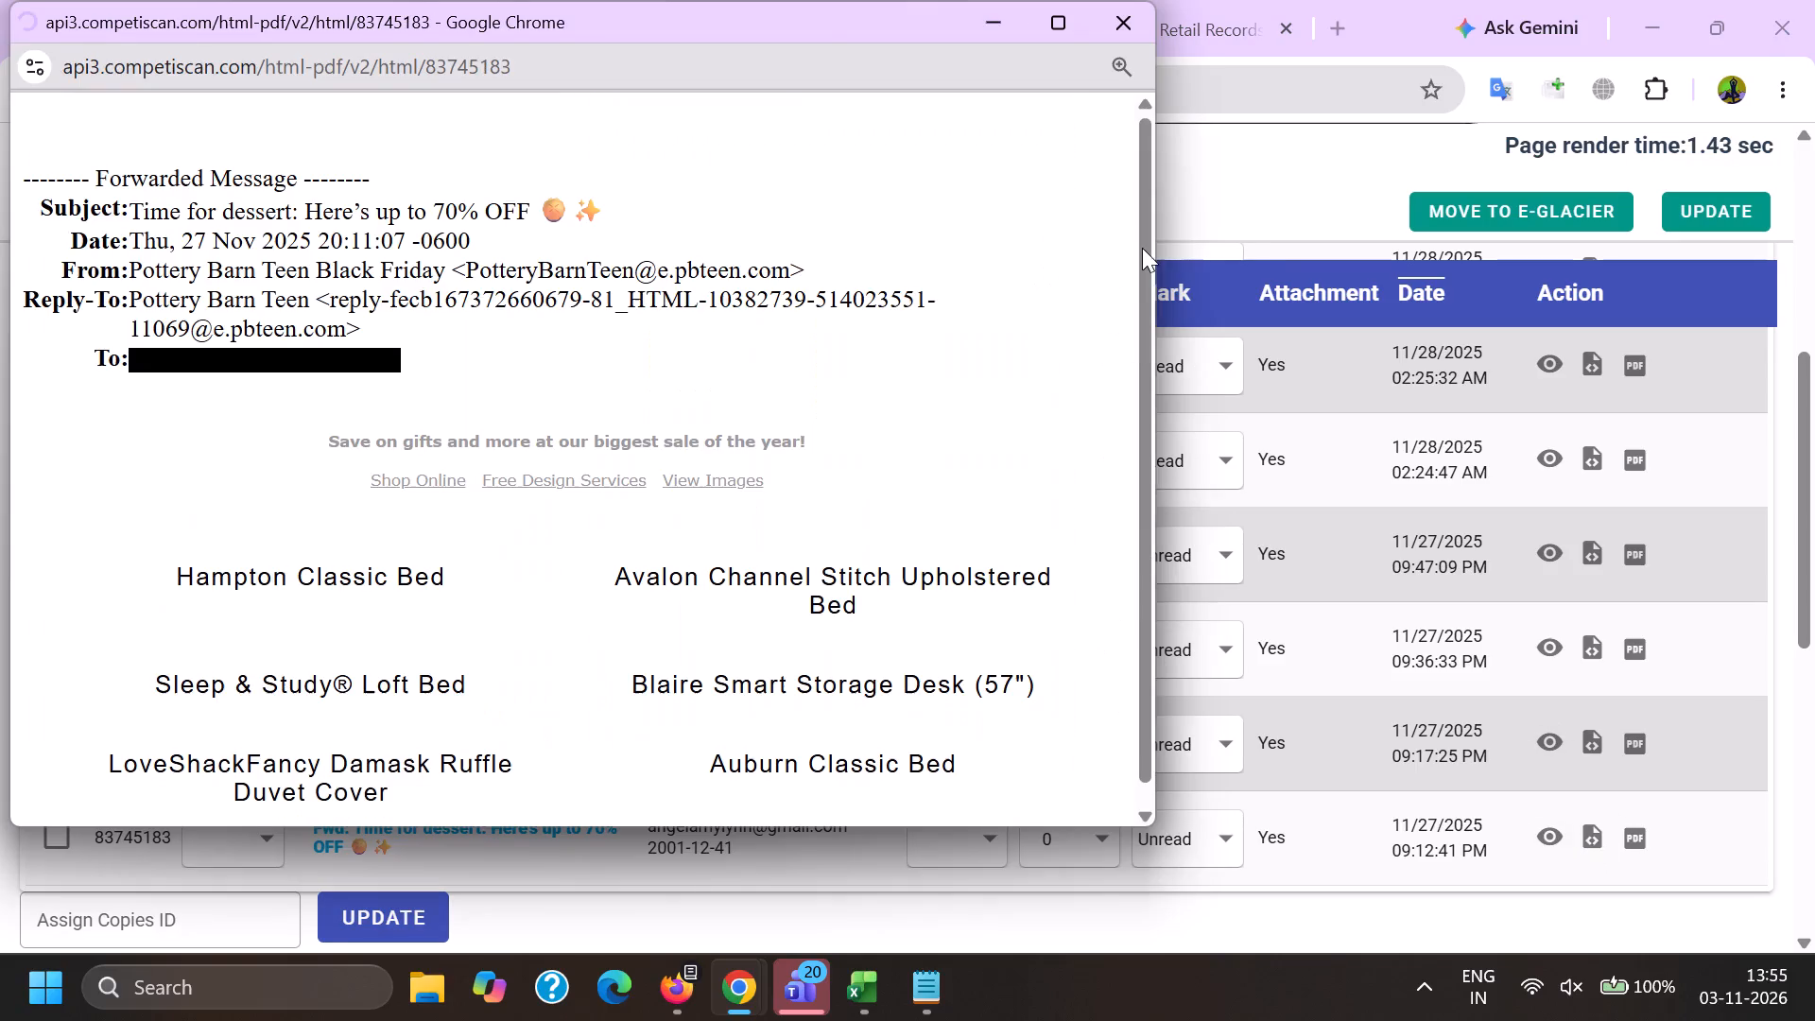
{"action": "left_click_drag", "start_coordinate": [1142, 248], "coordinate": [1103, 702]}
{"action": "key", "text": "alt+Tab"}
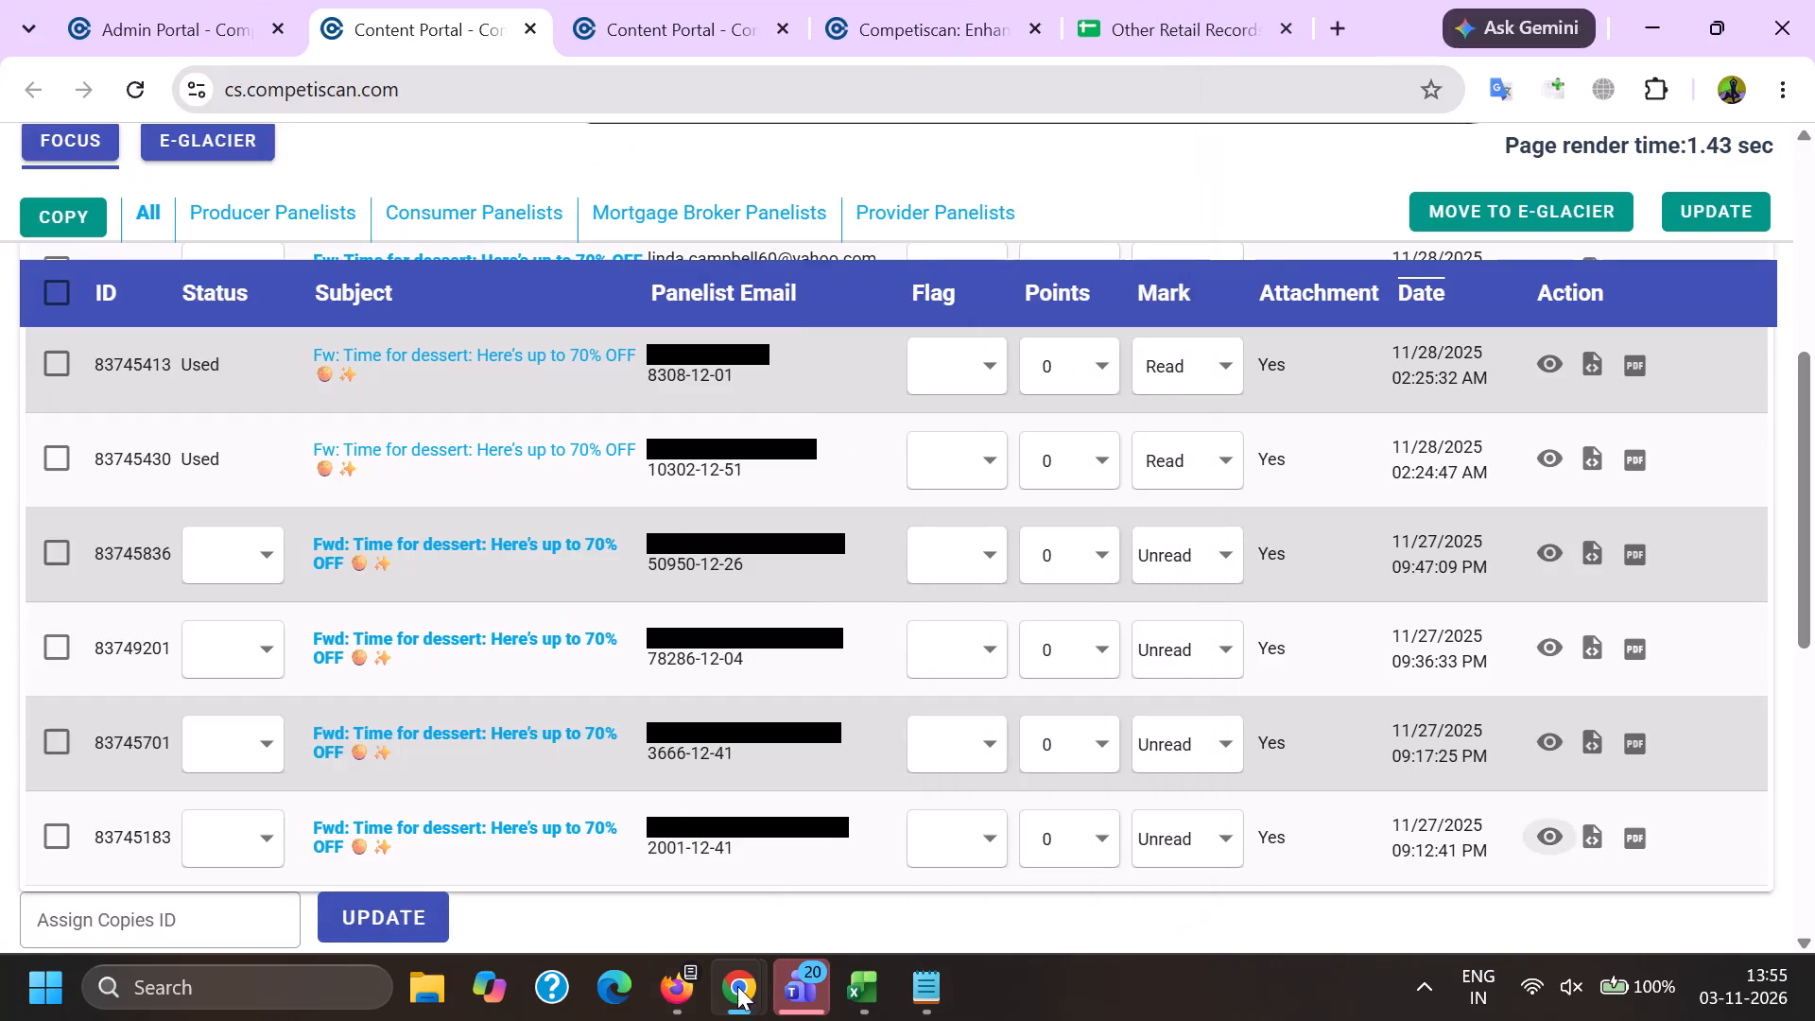
In Firefox's Content Portal, copy the subject "Create the coziest bed with up to 60% OFF + free shipping" from email 83689874, without the "Fwd:" prefix.
{"action": "left_click", "coordinate": [661, 1012]}
{"action": "left_click", "coordinate": [422, 876]}
{"action": "scroll", "coordinate": [342, 805], "scroll_direction": "down", "scroll_amount": 1}
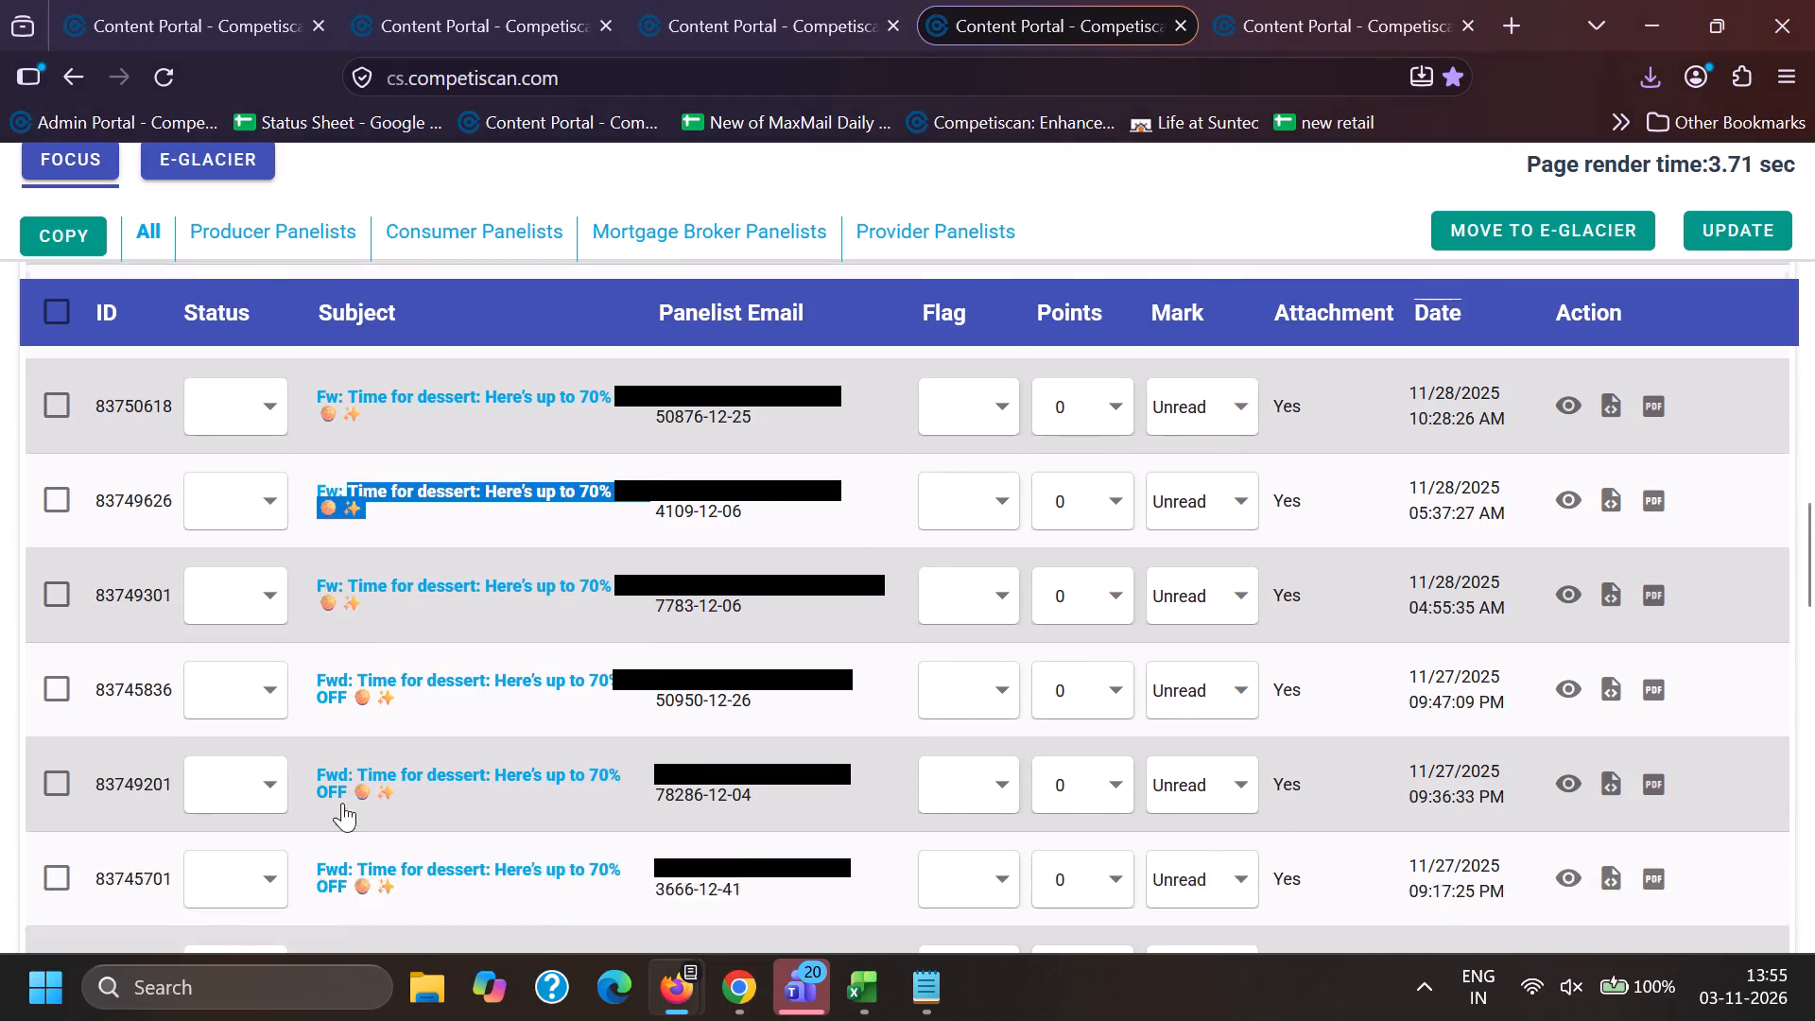
{"action": "scroll", "coordinate": [342, 803], "scroll_direction": "down", "scroll_amount": 2}
{"action": "left_click_drag", "start_coordinate": [358, 674], "coordinate": [517, 710]}
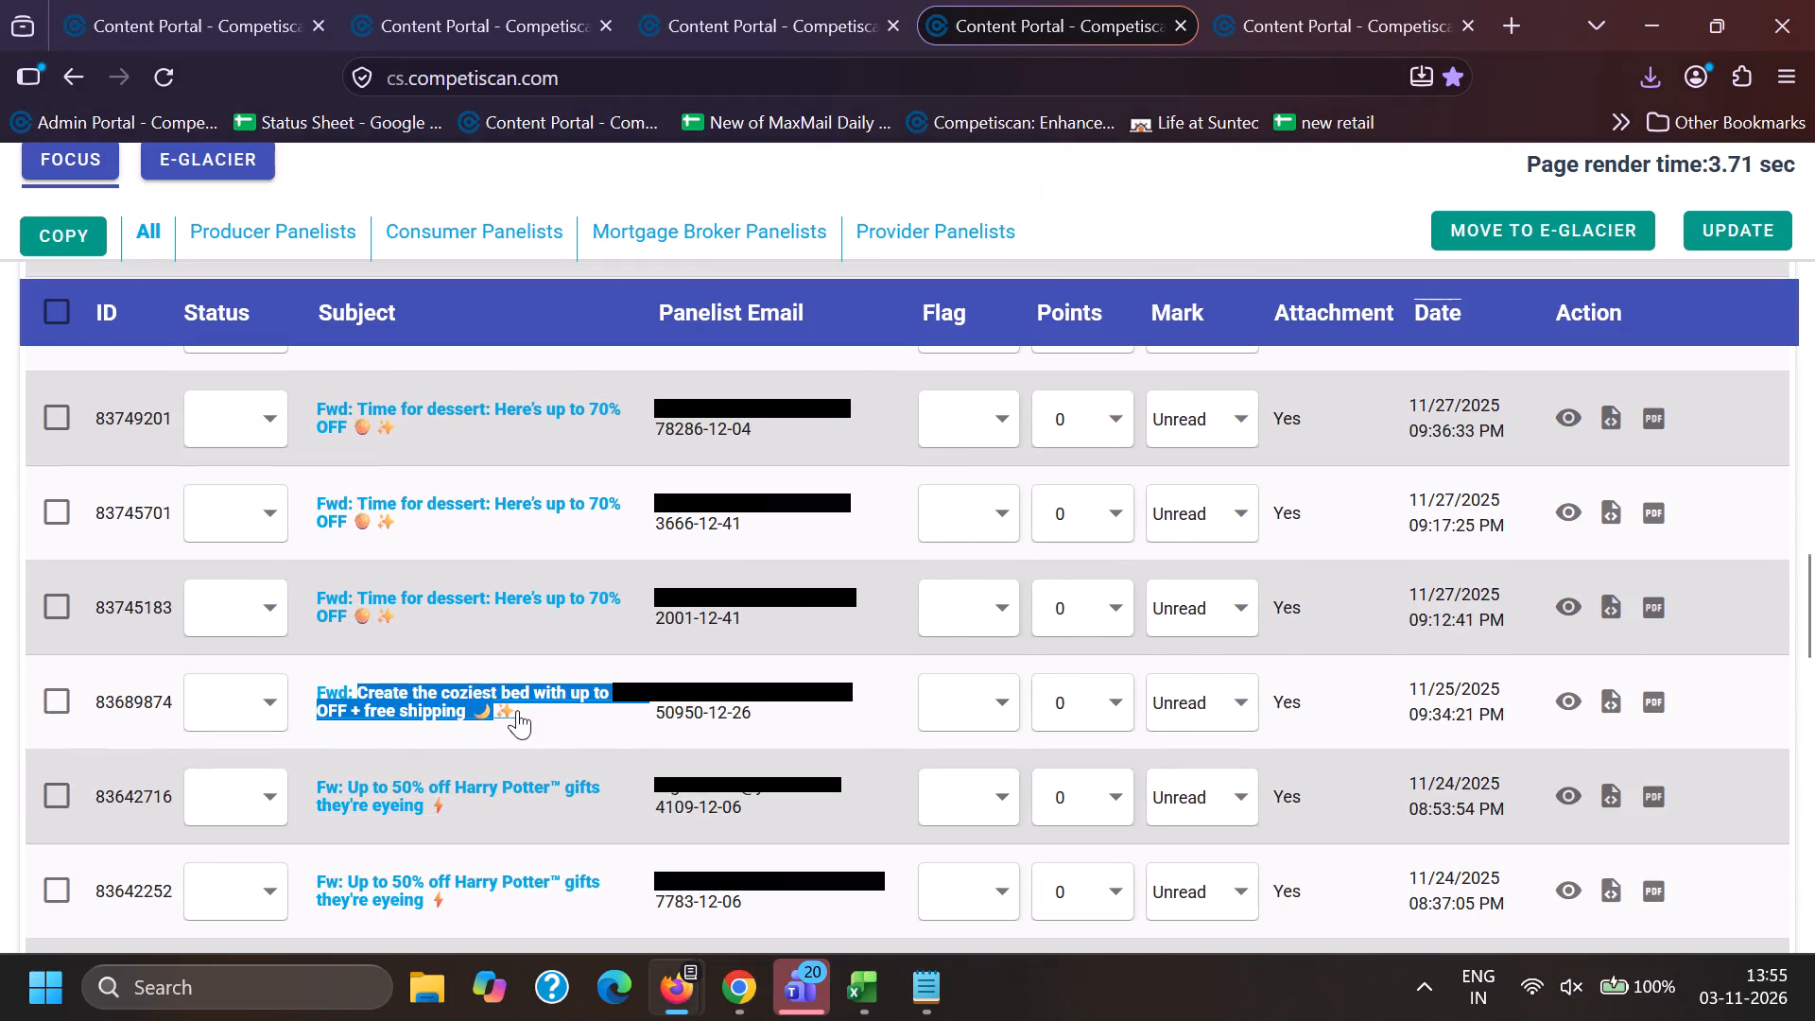
{"action": "left_click_drag", "start_coordinate": [517, 710], "coordinate": [517, 712]}
{"action": "key", "text": "ctrl+c"}
Switch to Chrome's Content Portal and search subjects for the quoted phrase "Create the coziest bed with up to 60% OFF + free shipping".
{"action": "left_click", "coordinate": [752, 975]}
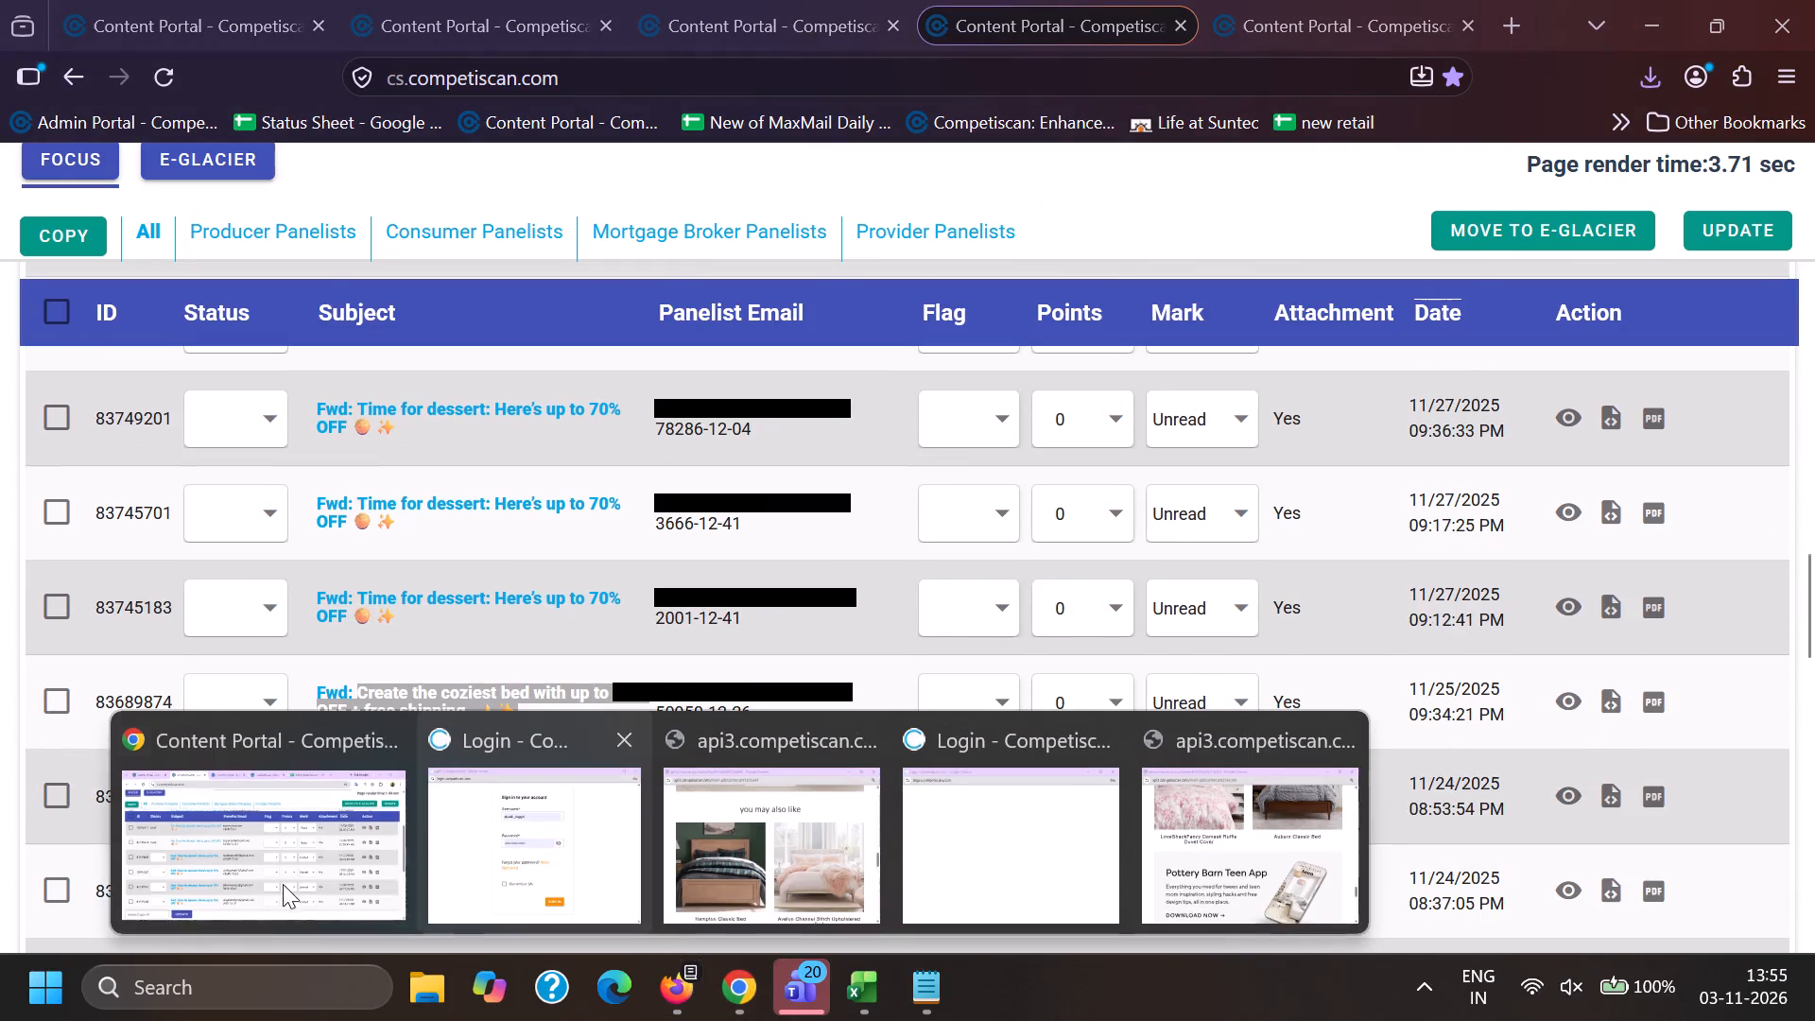
{"action": "left_click", "coordinate": [257, 875]}
{"action": "scroll", "coordinate": [454, 641], "scroll_direction": "down", "scroll_amount": 4}
{"action": "left_click_drag", "start_coordinate": [665, 542], "coordinate": [5, 625]}
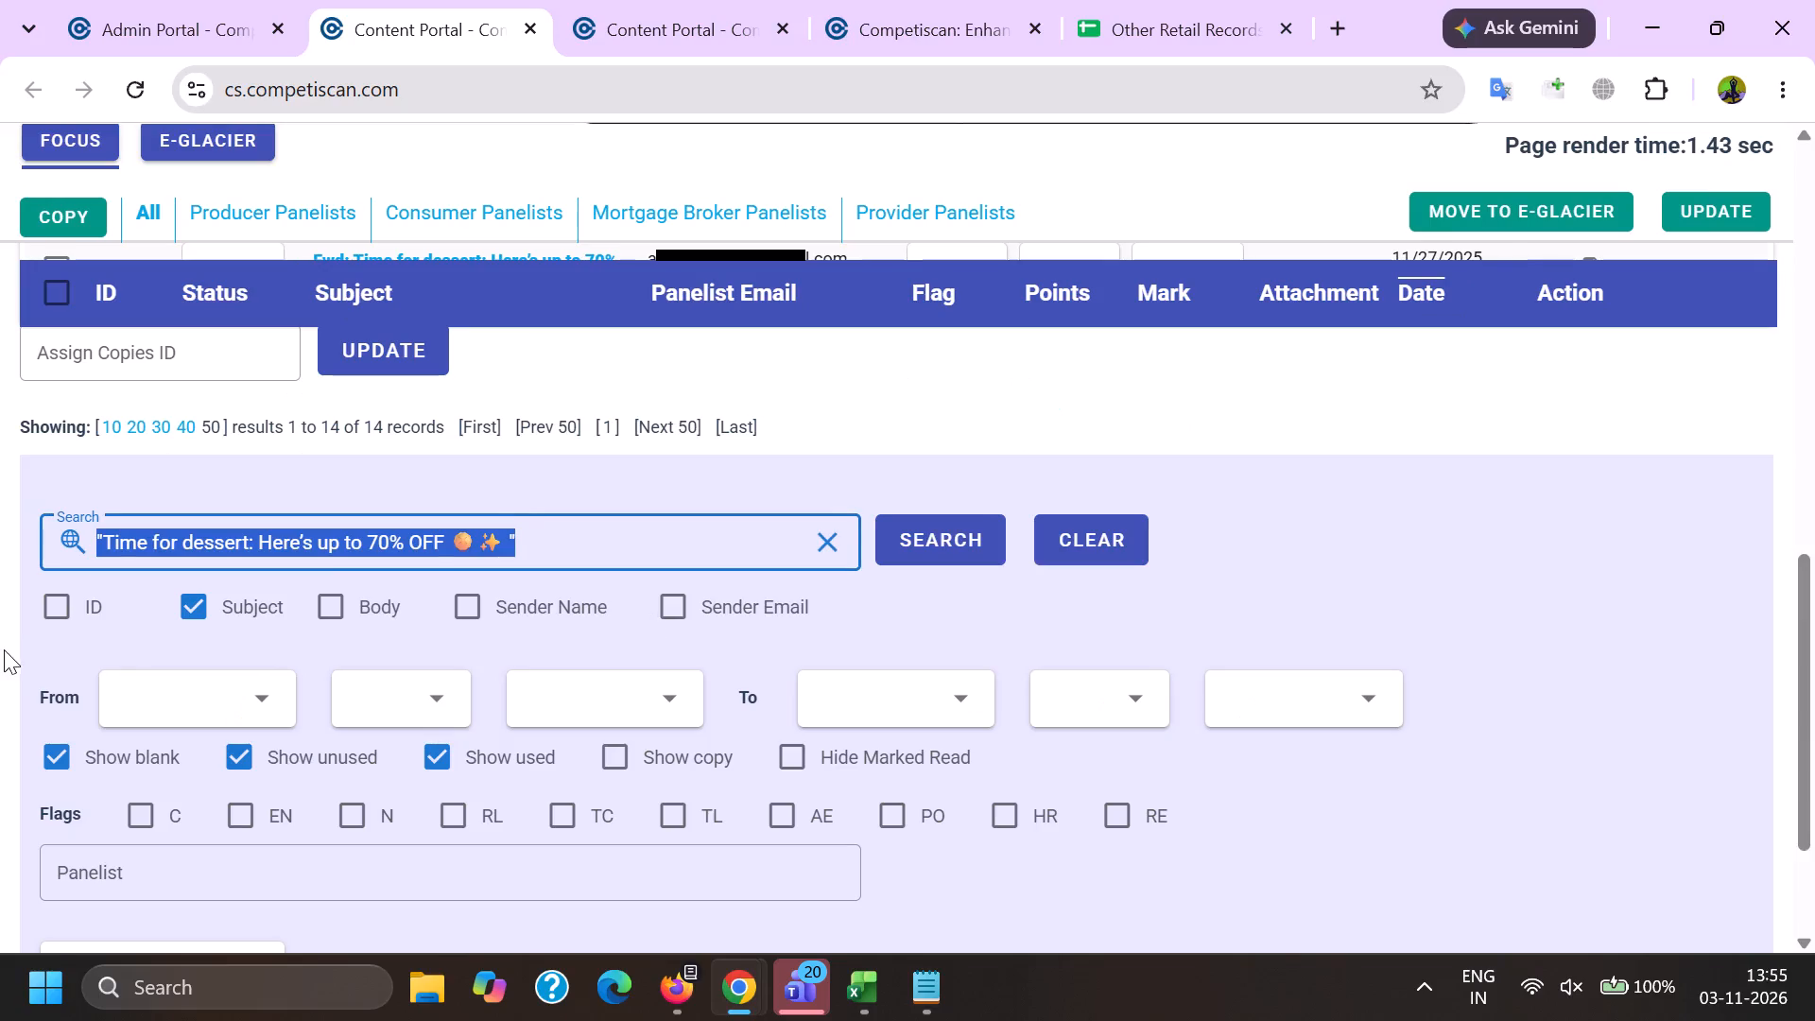
{"action": "key", "text": "BackSpace"}
{"action": "key", "text": "shift+quotedbl"}
{"action": "key", "text": "ctrl+v"}
{"action": "key", "text": "shift+quotedbl"}
{"action": "key", "text": "Return"}
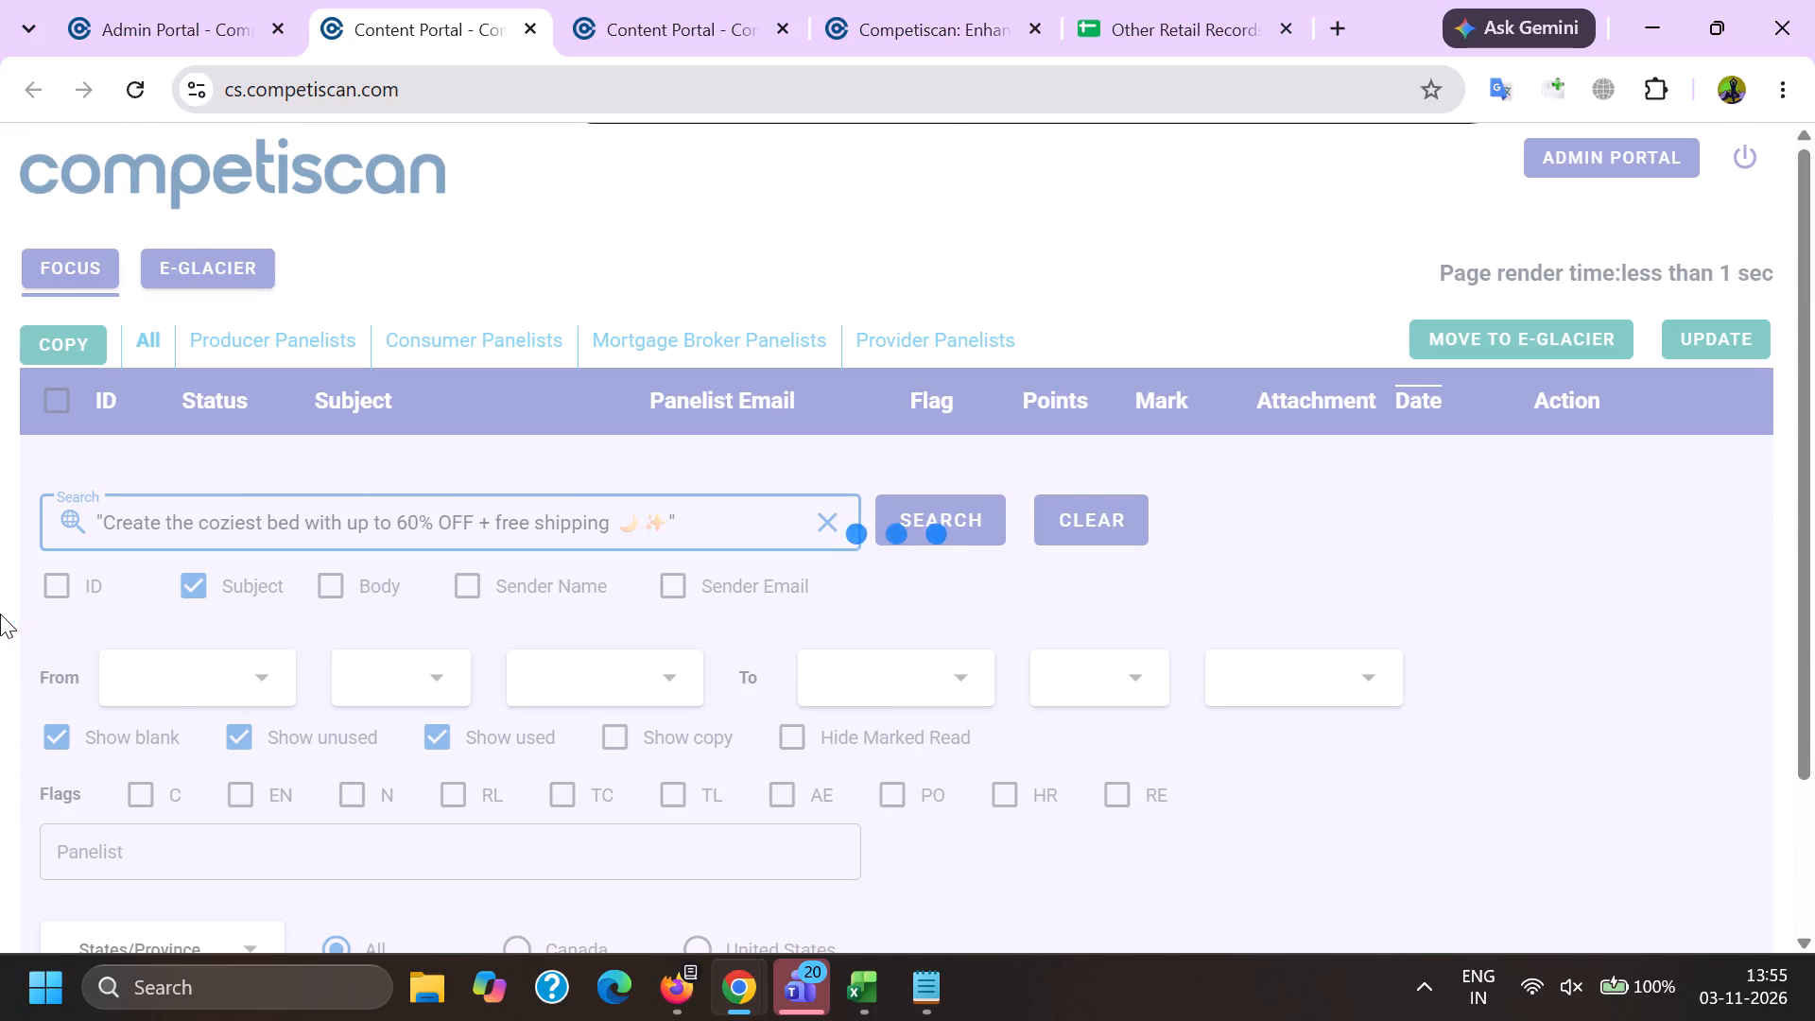
Preview unused email 83689874 and examine its content.
{"action": "left_click", "coordinate": [1546, 677]}
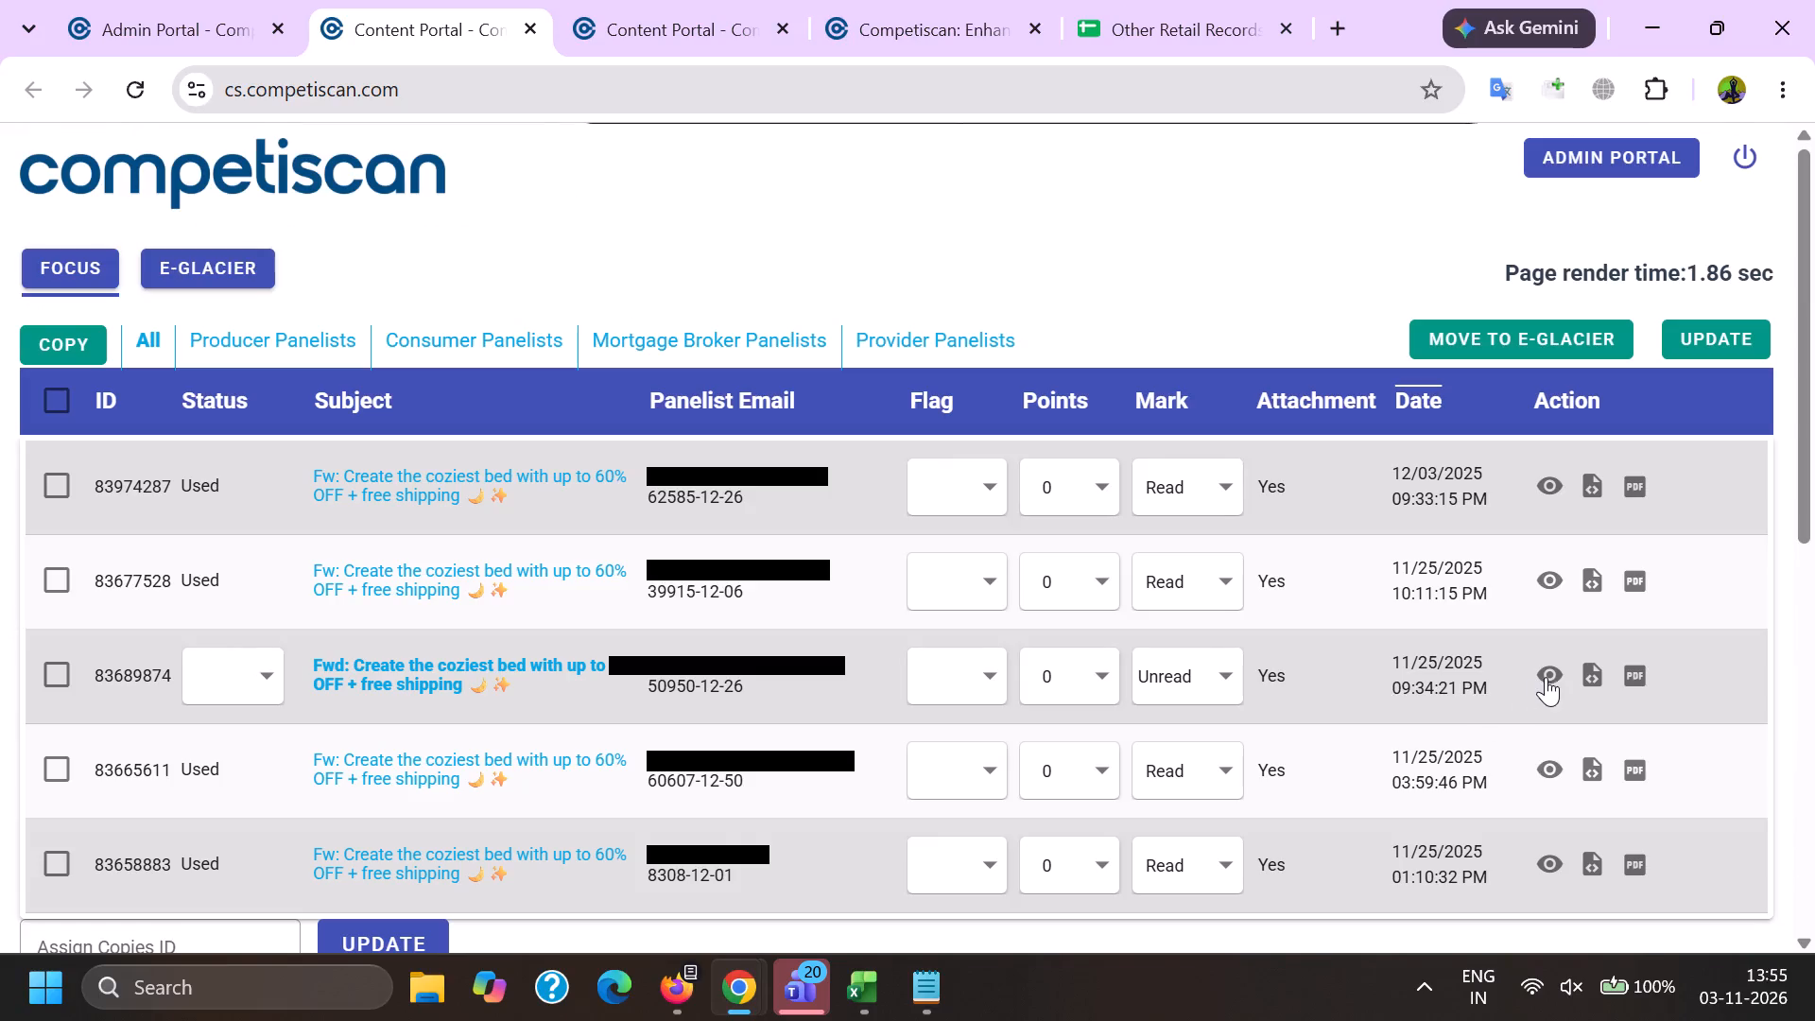
{"action": "left_click_drag", "start_coordinate": [1148, 146], "coordinate": [1142, 469]}
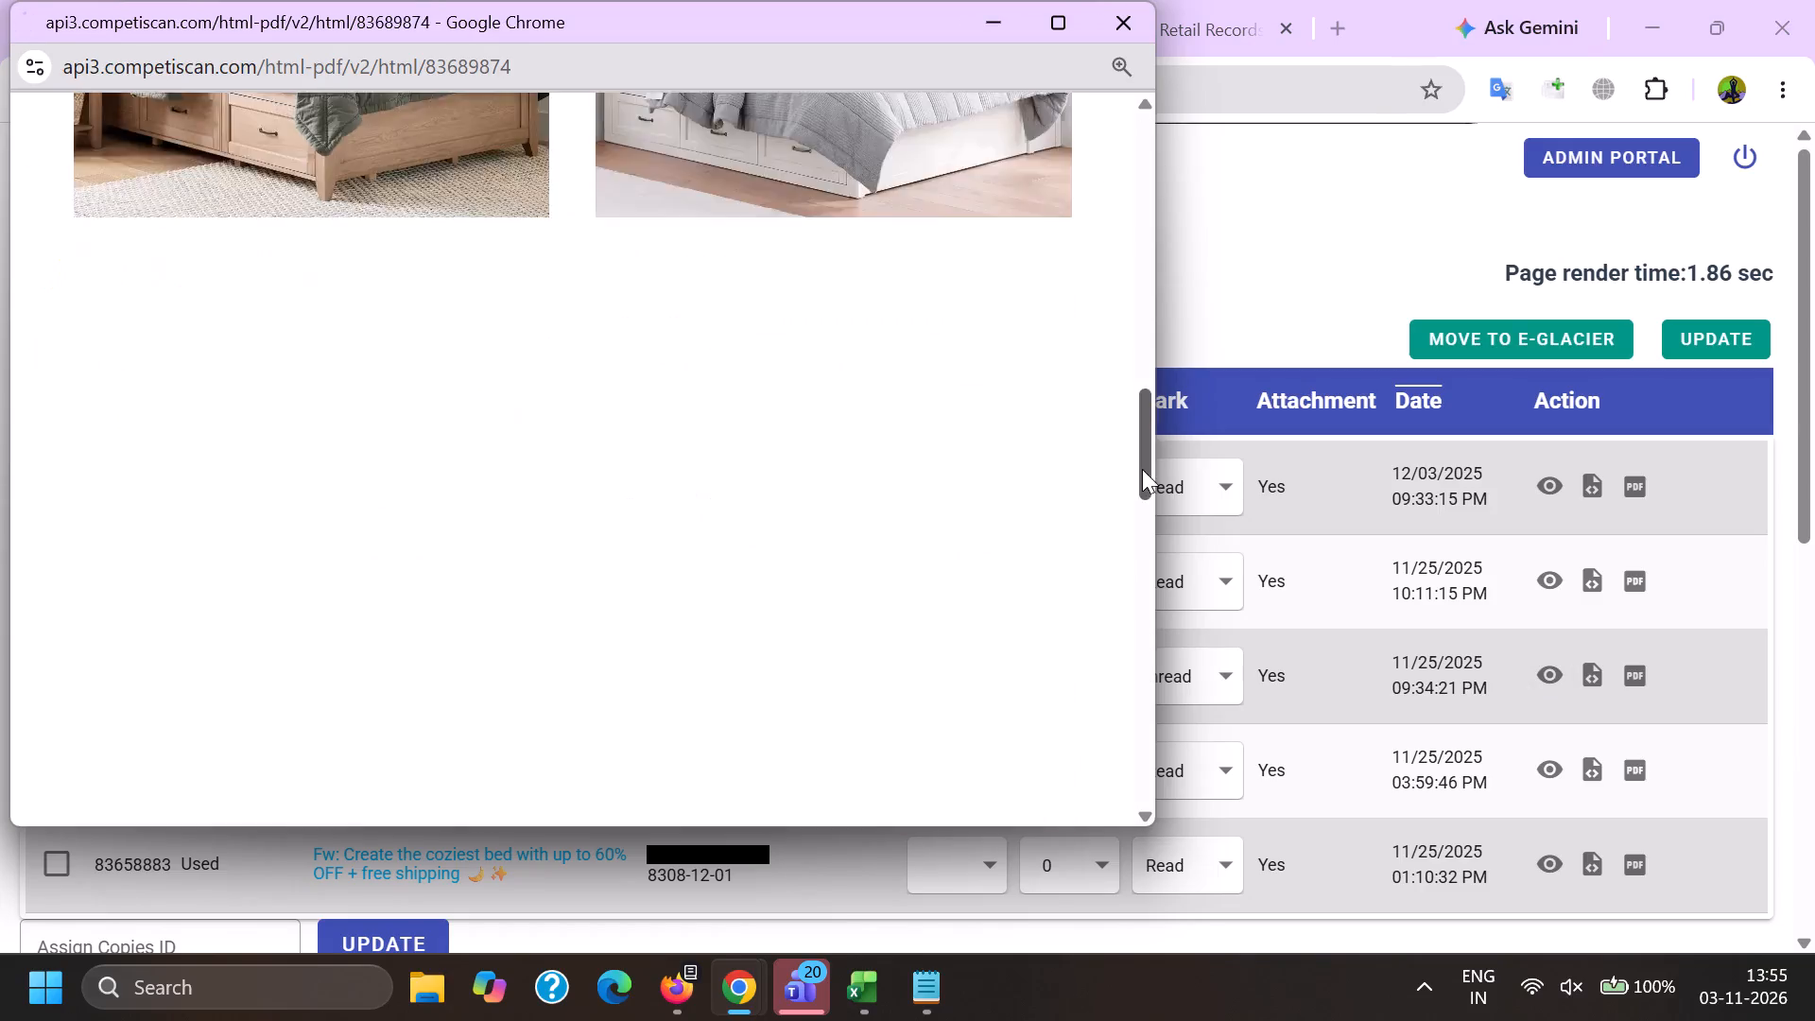
{"action": "left_click_drag", "start_coordinate": [1142, 469], "coordinate": [1180, 329]}
{"action": "key", "text": "alt+Tab"}
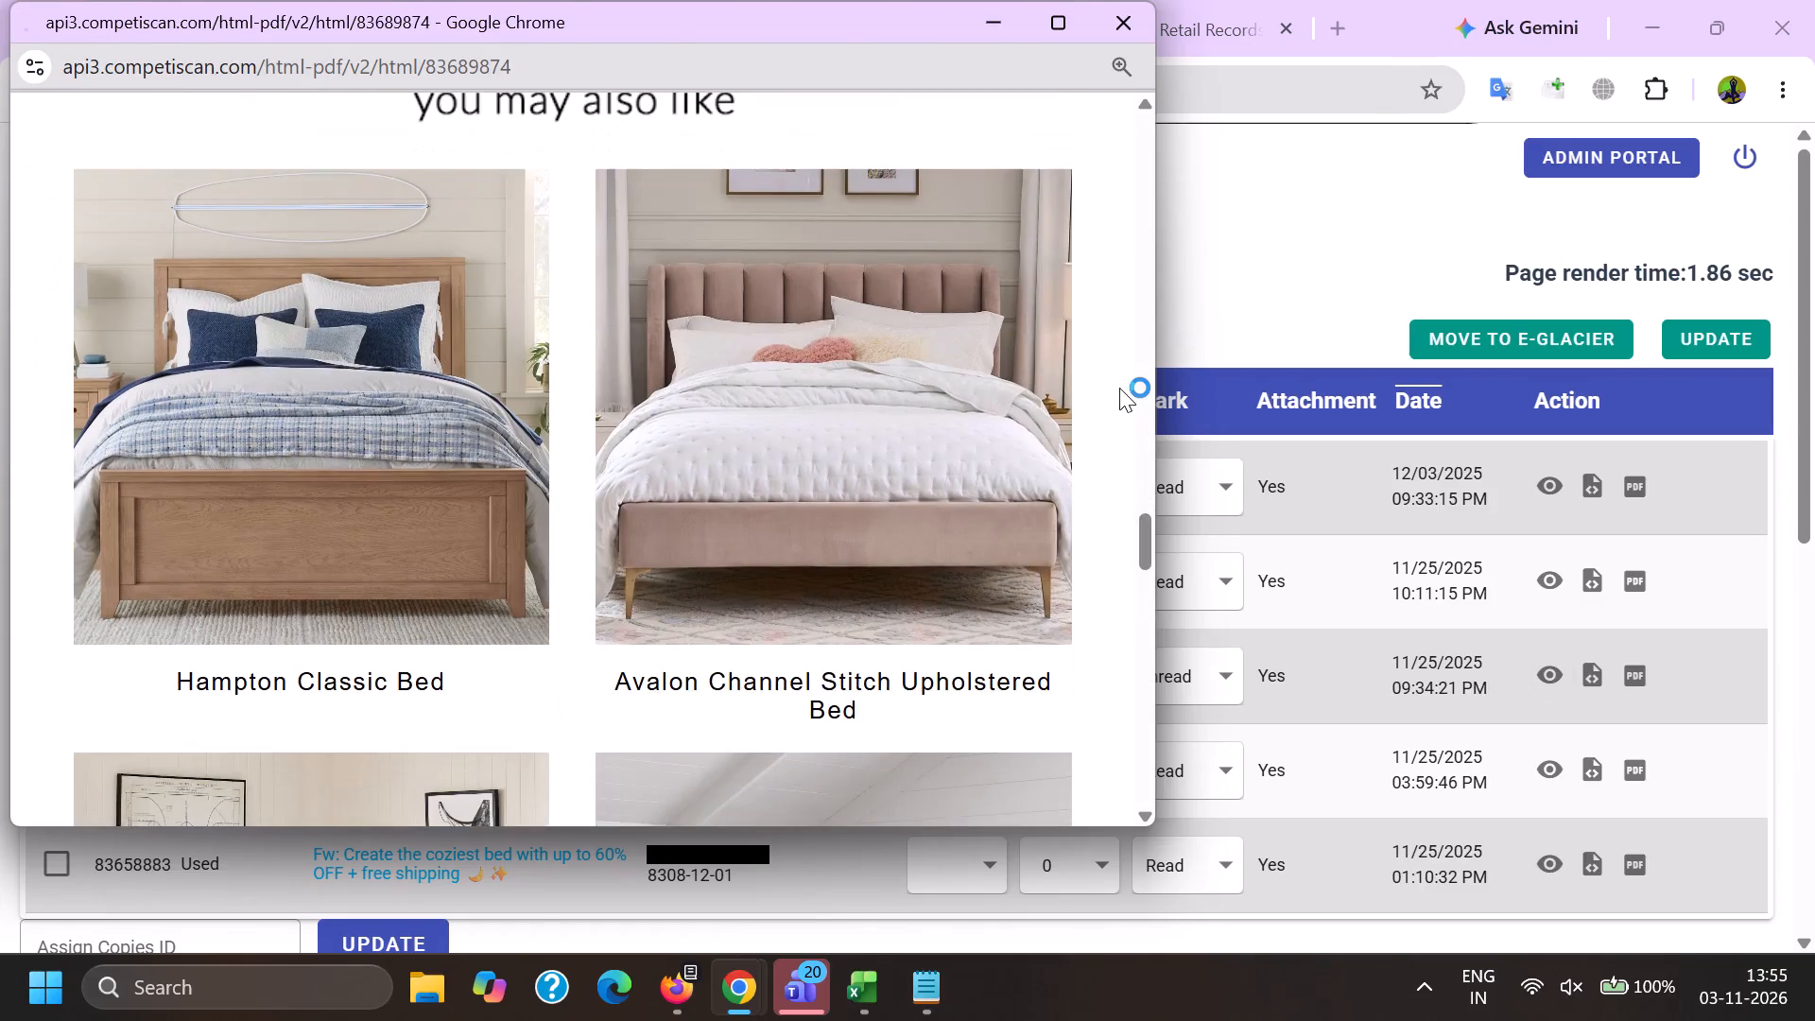
In Firefox's Content Portal, copy the subject "Up to 50% off Harry Potter™ gifts they're eyeing" from email 83643712, without the "Fwd:" prefix.
{"action": "left_click", "coordinate": [683, 992]}
{"action": "left_click", "coordinate": [552, 862]}
{"action": "scroll", "coordinate": [456, 718], "scroll_direction": "down", "scroll_amount": 5}
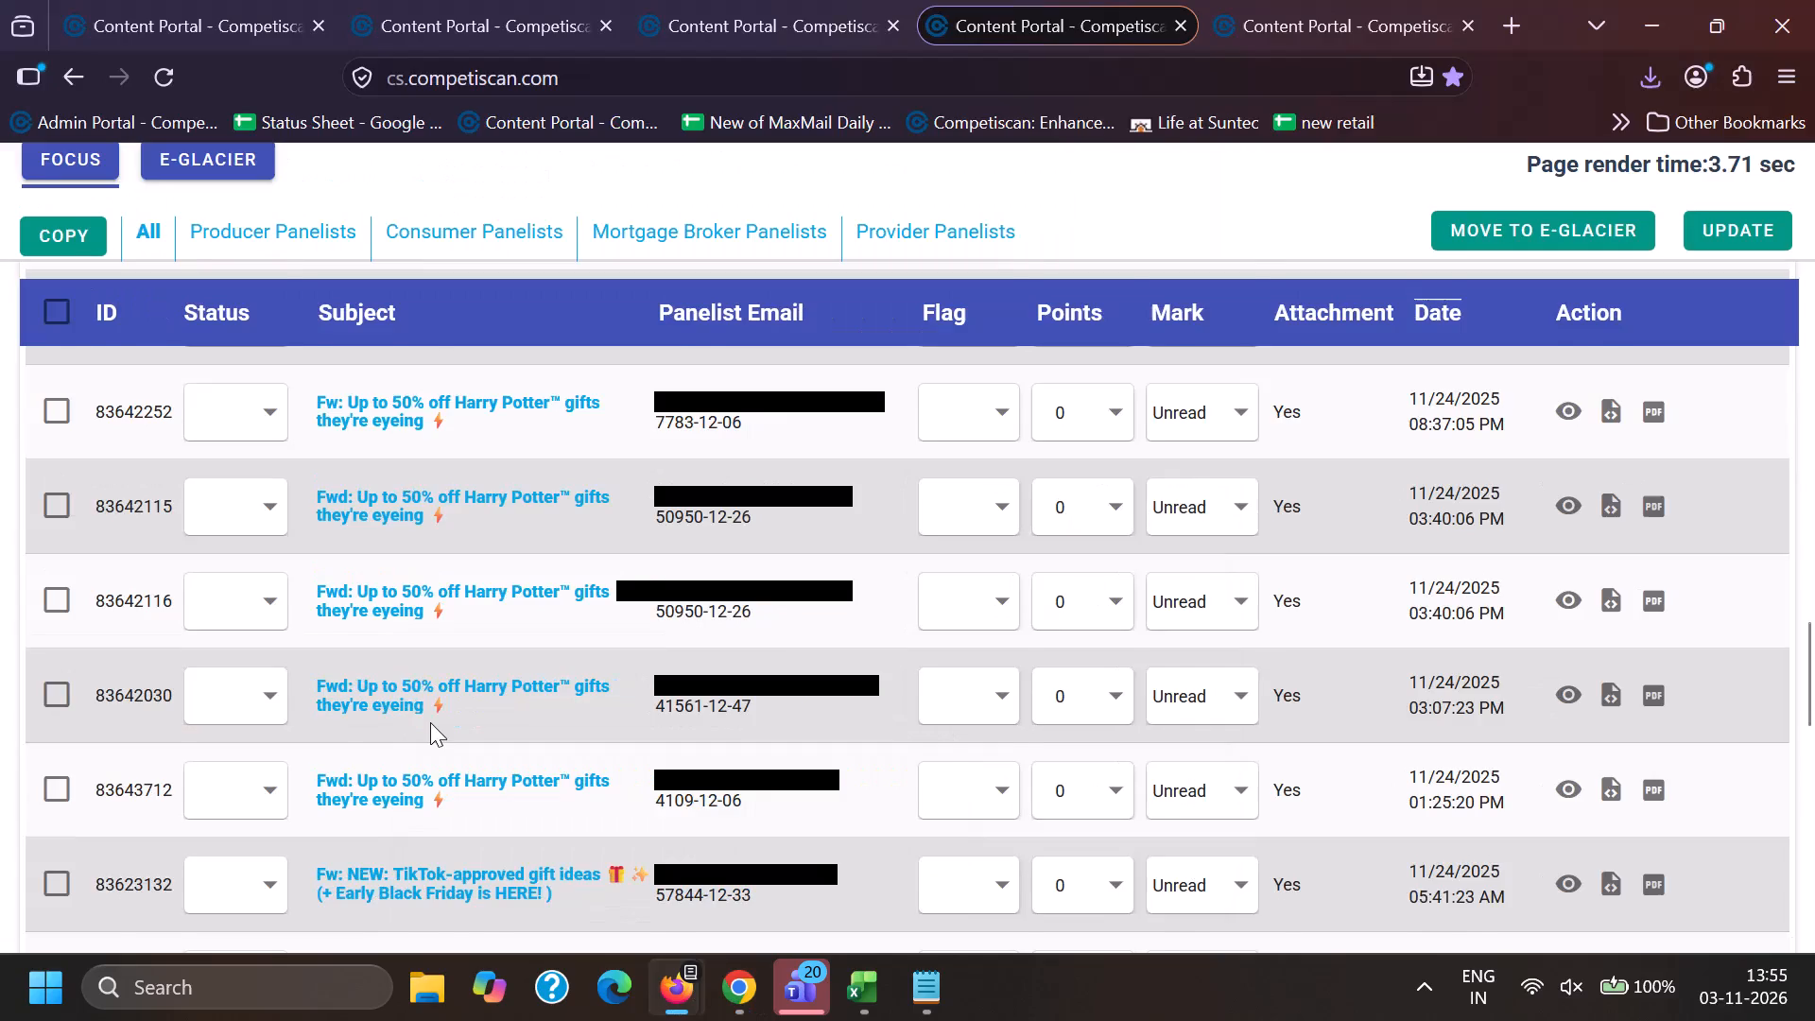
{"action": "left_click", "coordinate": [539, 546]}
{"action": "left_click_drag", "start_coordinate": [358, 508], "coordinate": [359, 508]}
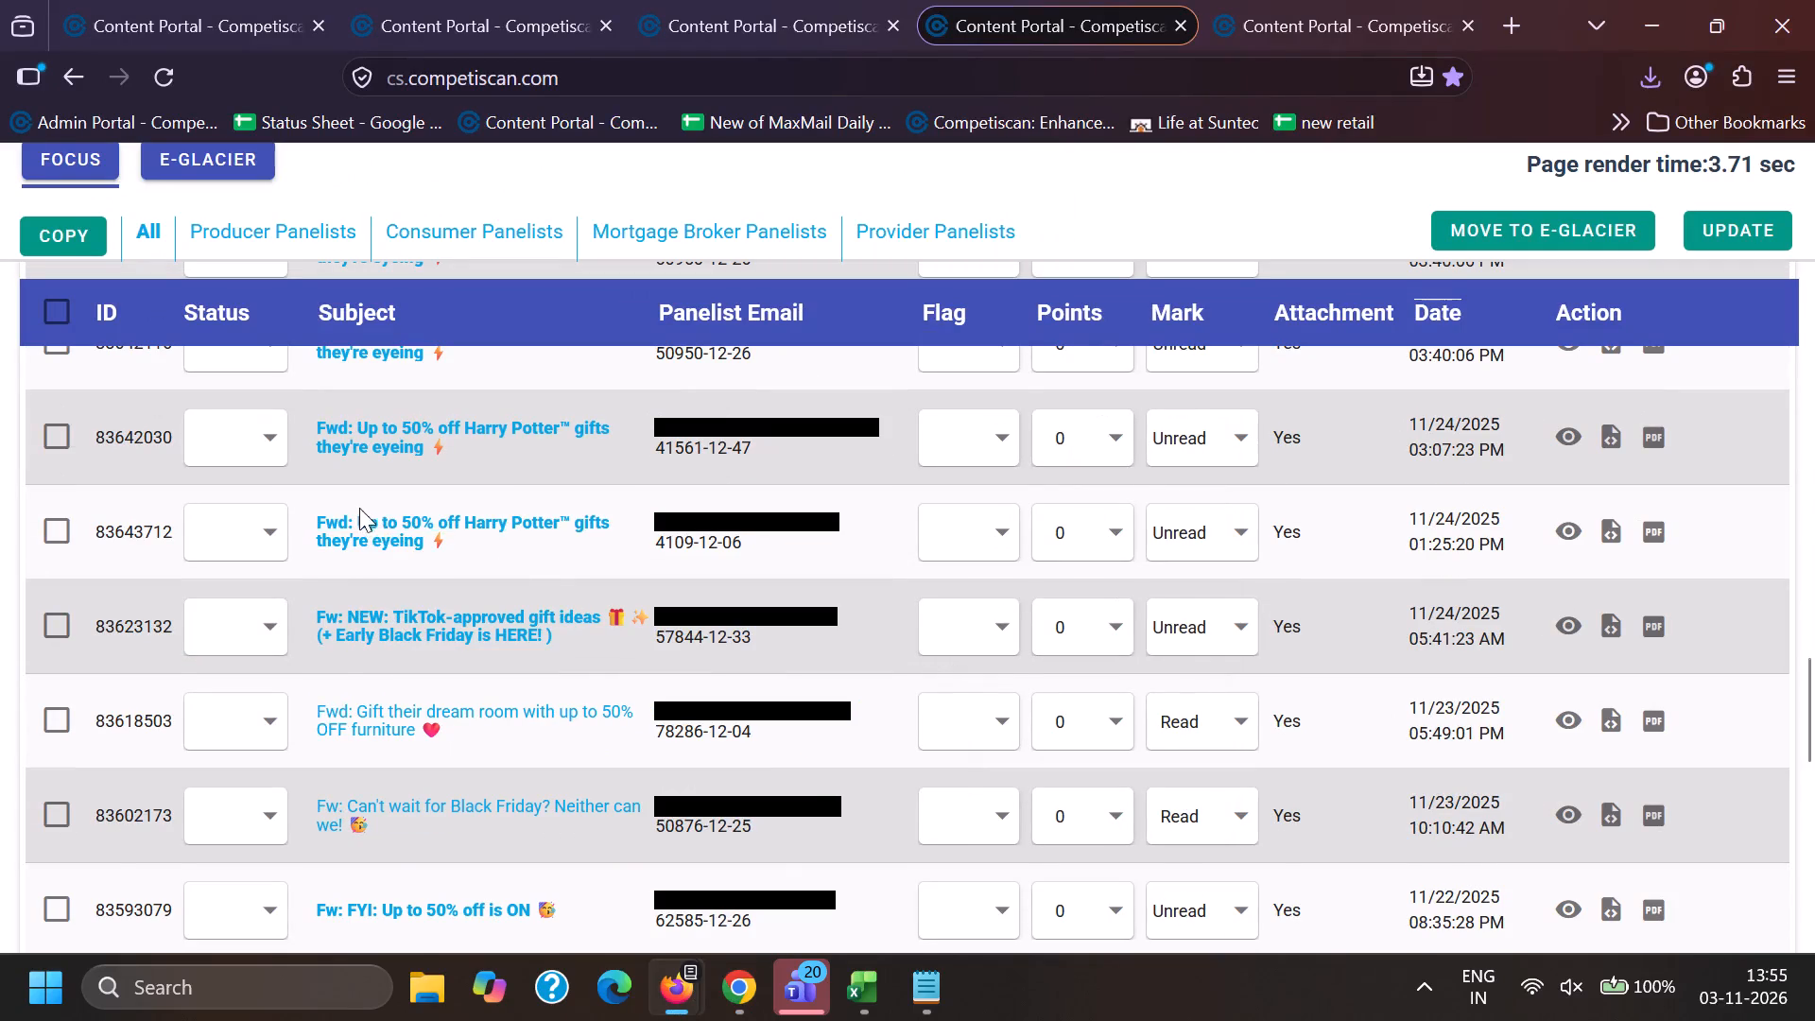
{"action": "left_click_drag", "start_coordinate": [359, 508], "coordinate": [612, 553]}
{"action": "key", "text": "ctrl+c"}
{"action": "key", "text": "ctrl+c"}
Enable Show copy in the "e.pbteen.com" search filters and rerun the search.
{"action": "scroll", "coordinate": [469, 632], "scroll_direction": "down", "scroll_amount": 8}
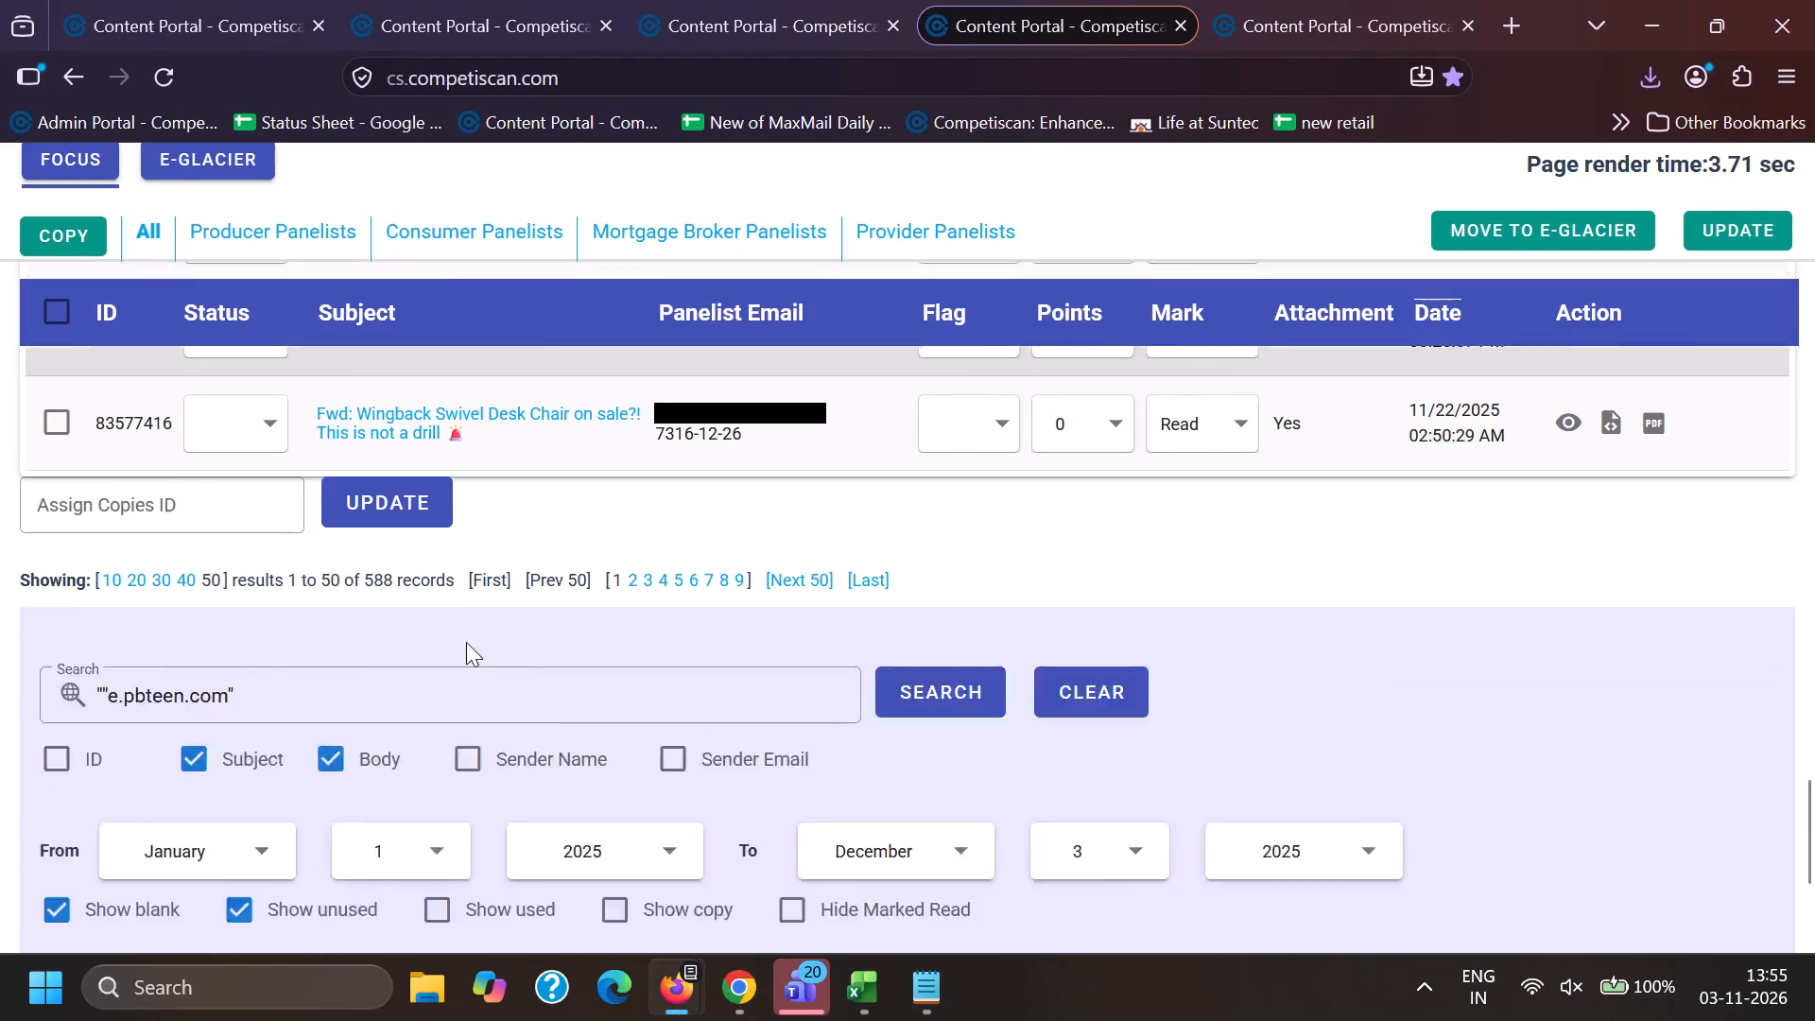
{"action": "left_click", "coordinate": [599, 597]}
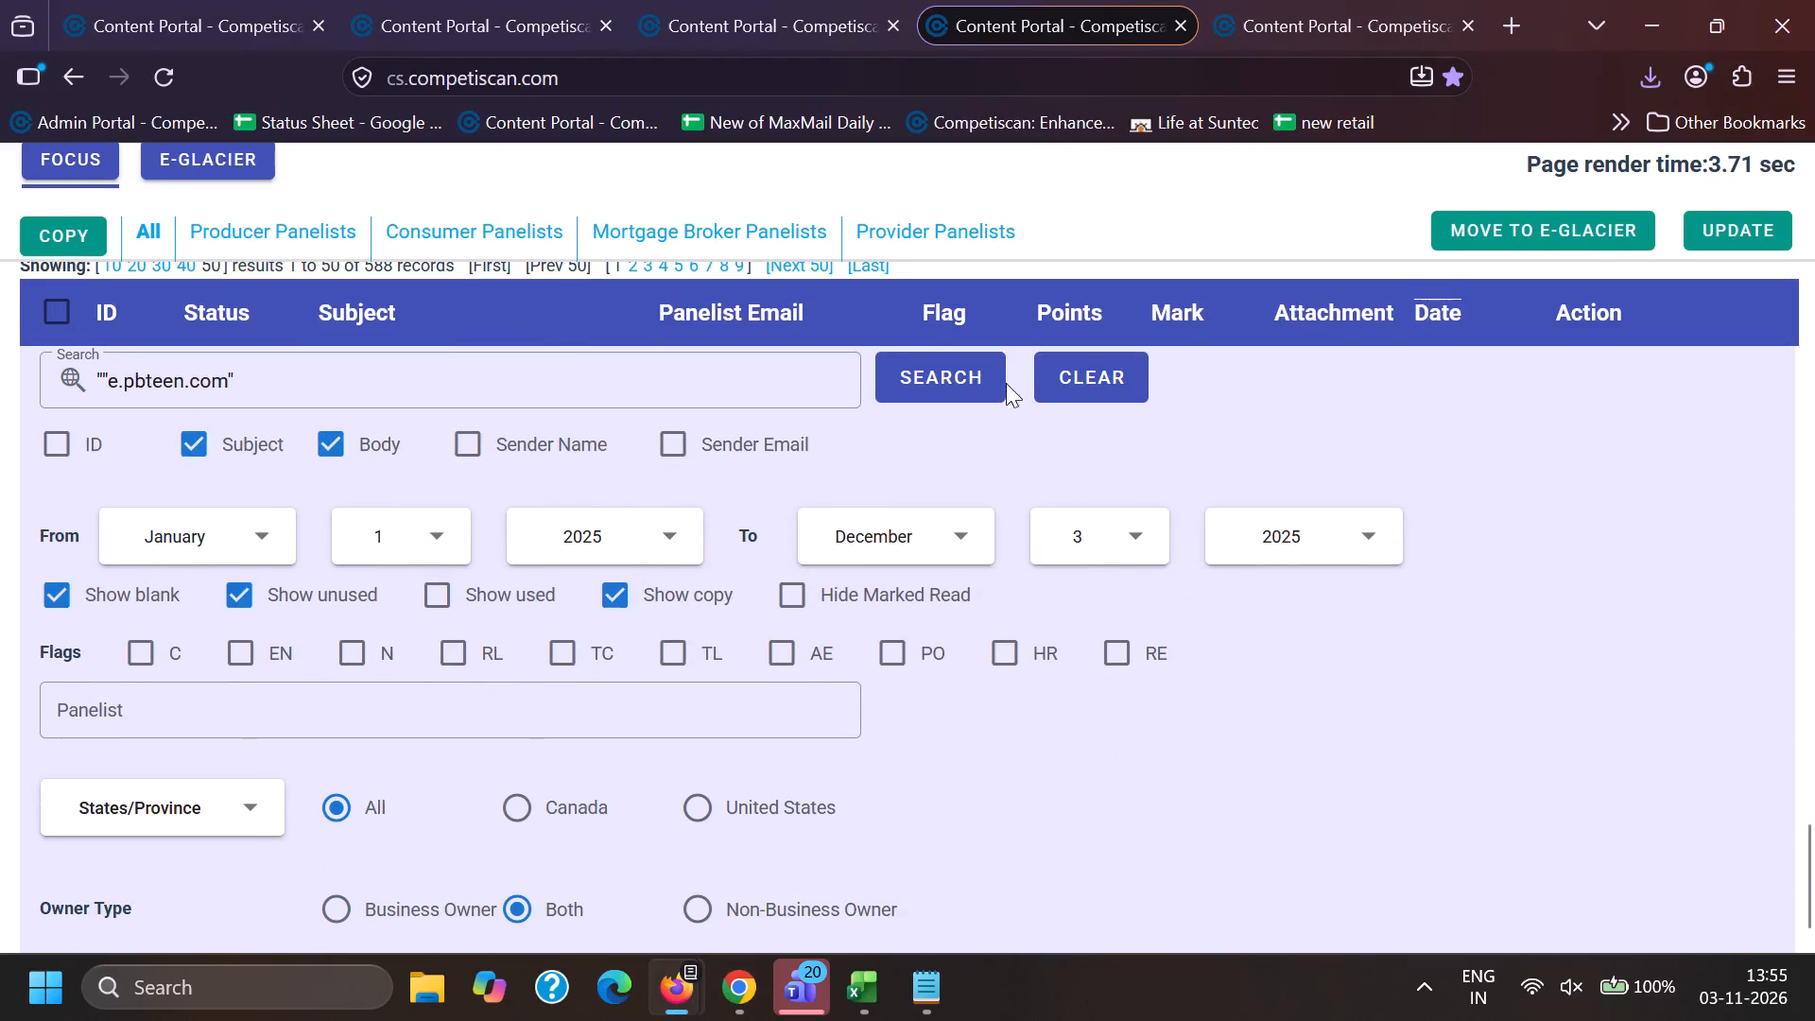
{"action": "left_click", "coordinate": [980, 376]}
Switch to Chrome's Content Portal and search subjects for the quoted phrase "Up to 50% off Harry Potter™ gifts they're eyeing".
{"action": "key", "text": "alt+Tab"}
{"action": "scroll", "coordinate": [457, 765], "scroll_direction": "down", "scroll_amount": 4}
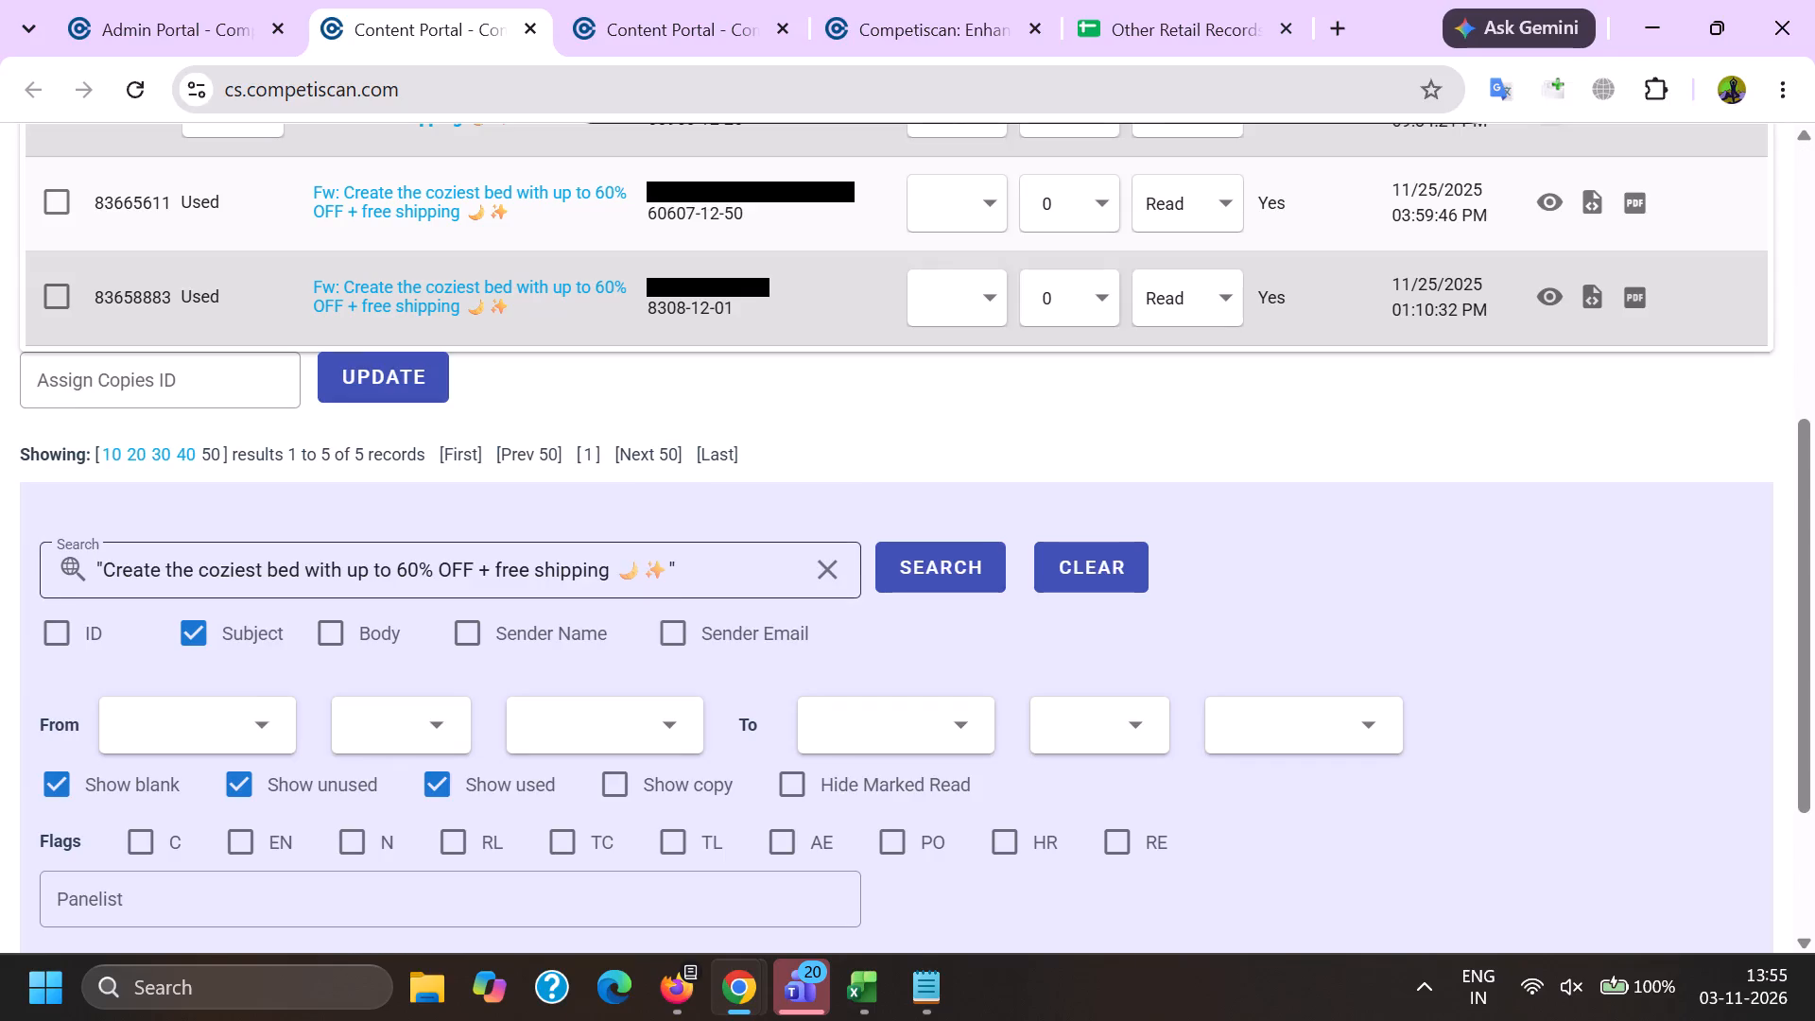
{"action": "left_click_drag", "start_coordinate": [683, 580], "coordinate": [1, 597]}
{"action": "key", "text": "BackSpace"}
{"action": "key", "text": "shift+quotedbl"}
{"action": "key", "text": "ctrl+v"}
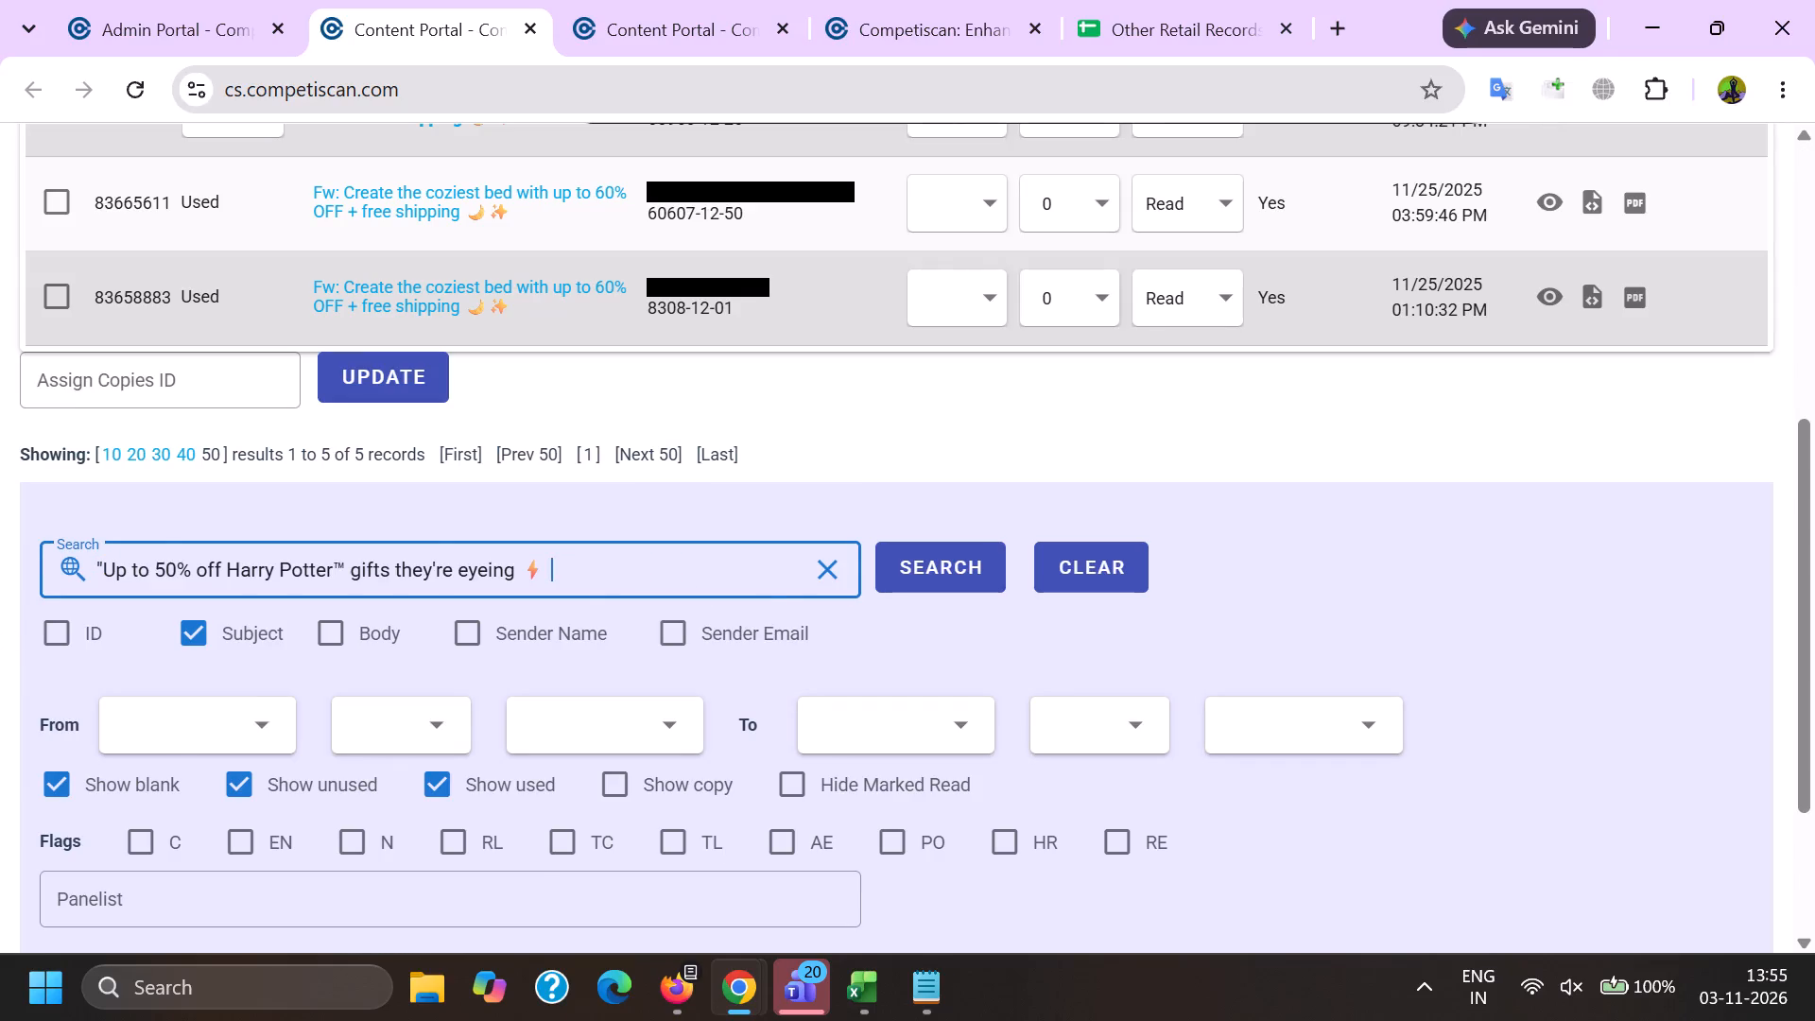
{"action": "key", "text": "shift+quotedbl"}
{"action": "key", "text": "Return"}
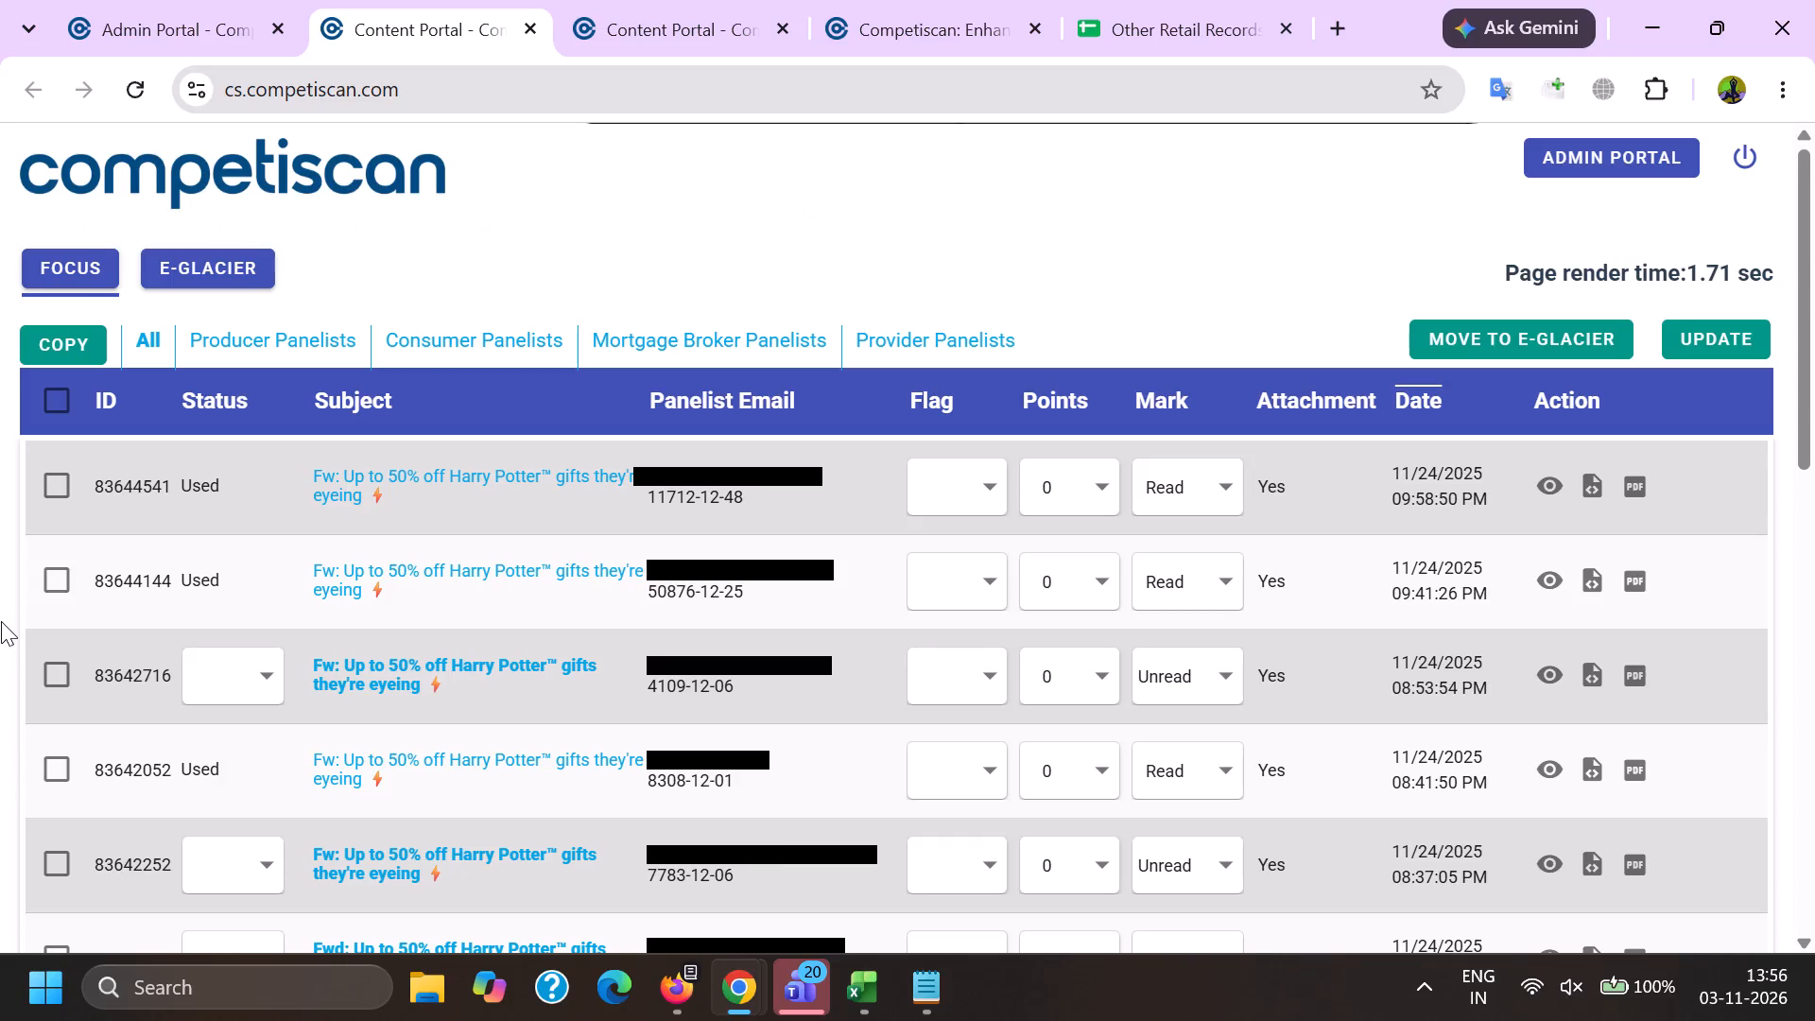
{"action": "scroll", "coordinate": [0, 481], "scroll_direction": "down", "scroll_amount": 4}
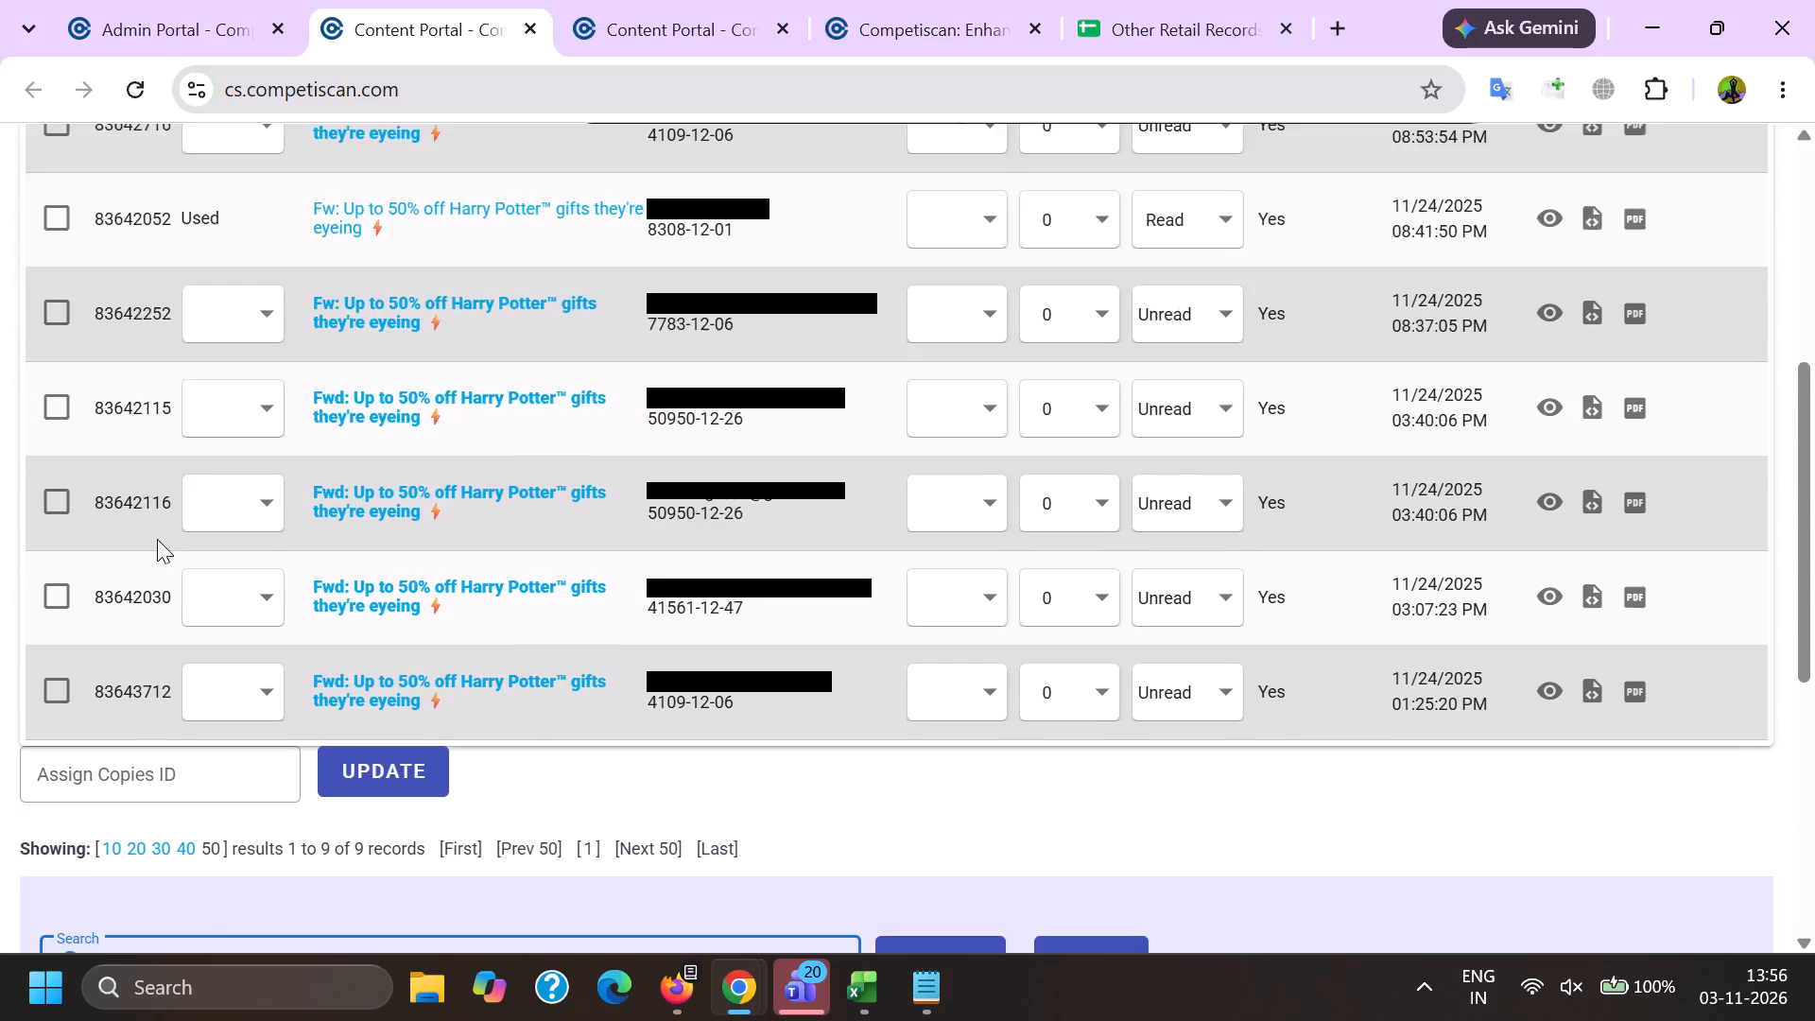
{"action": "scroll", "coordinate": [413, 584], "scroll_direction": "up", "scroll_amount": 5}
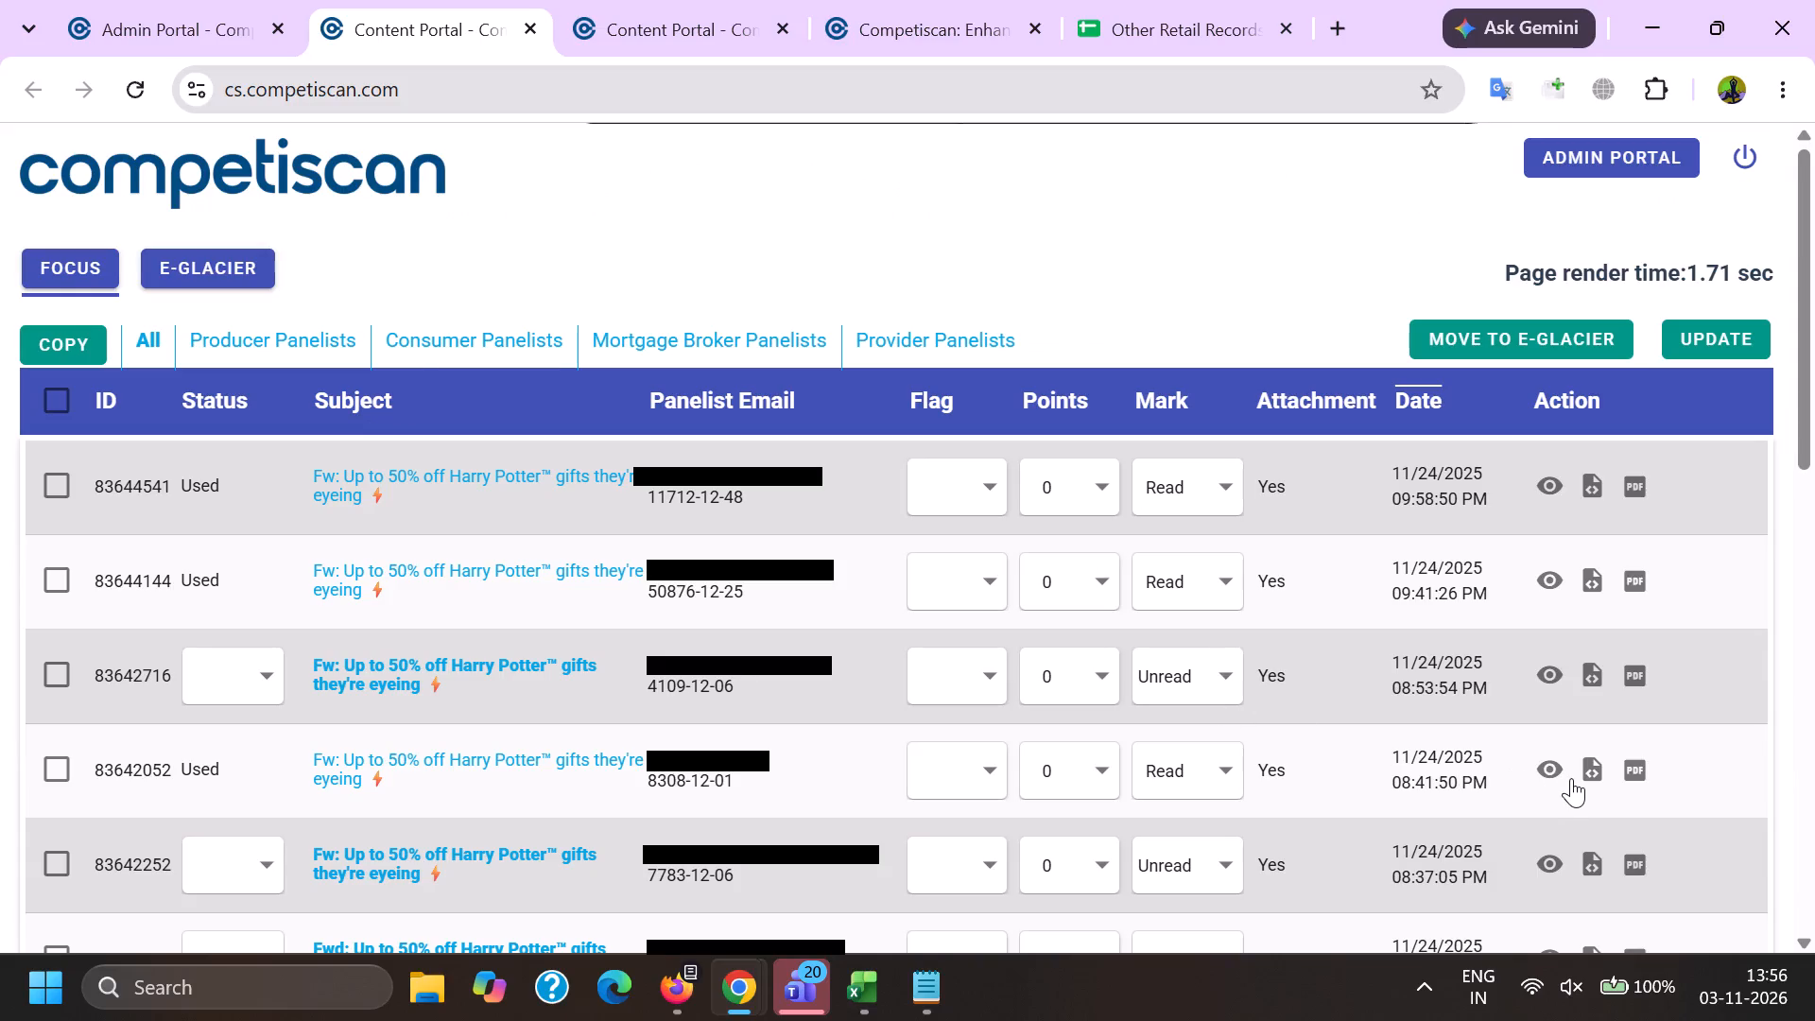
{"action": "left_click", "coordinate": [1569, 778]}
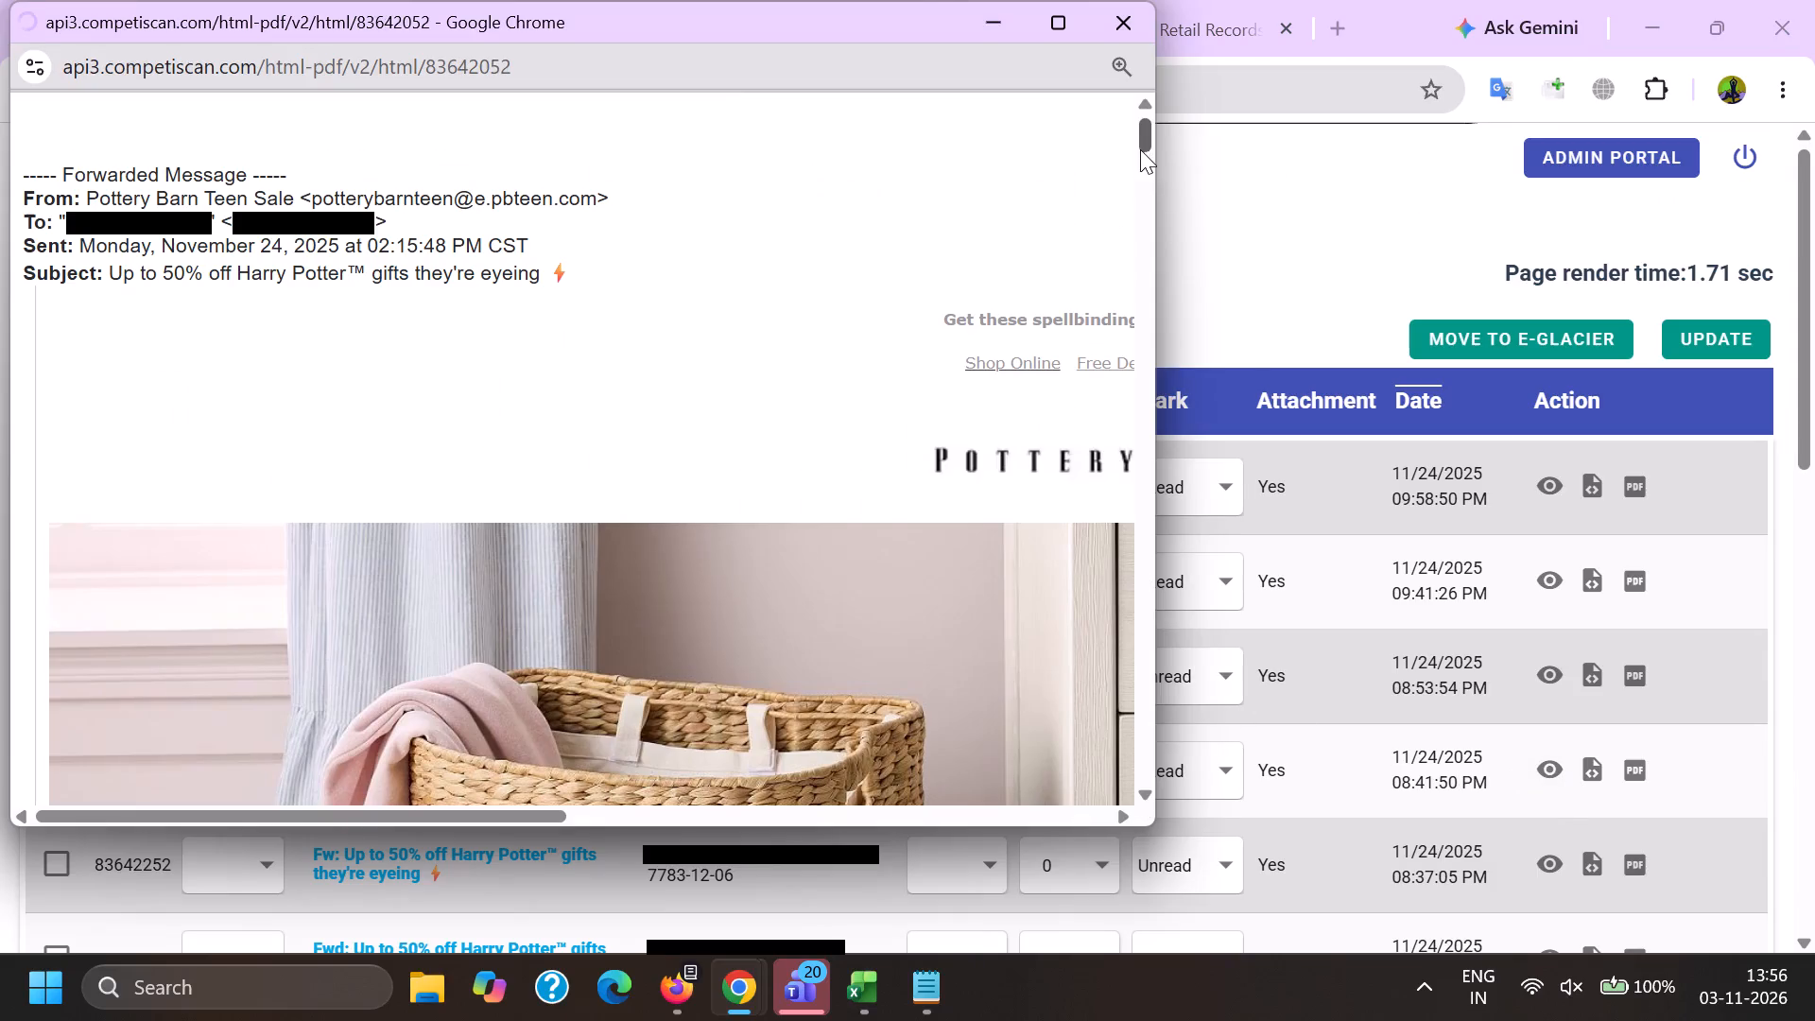
{"action": "key", "text": "alt+Tab"}
{"action": "left_click", "coordinate": [1563, 587]}
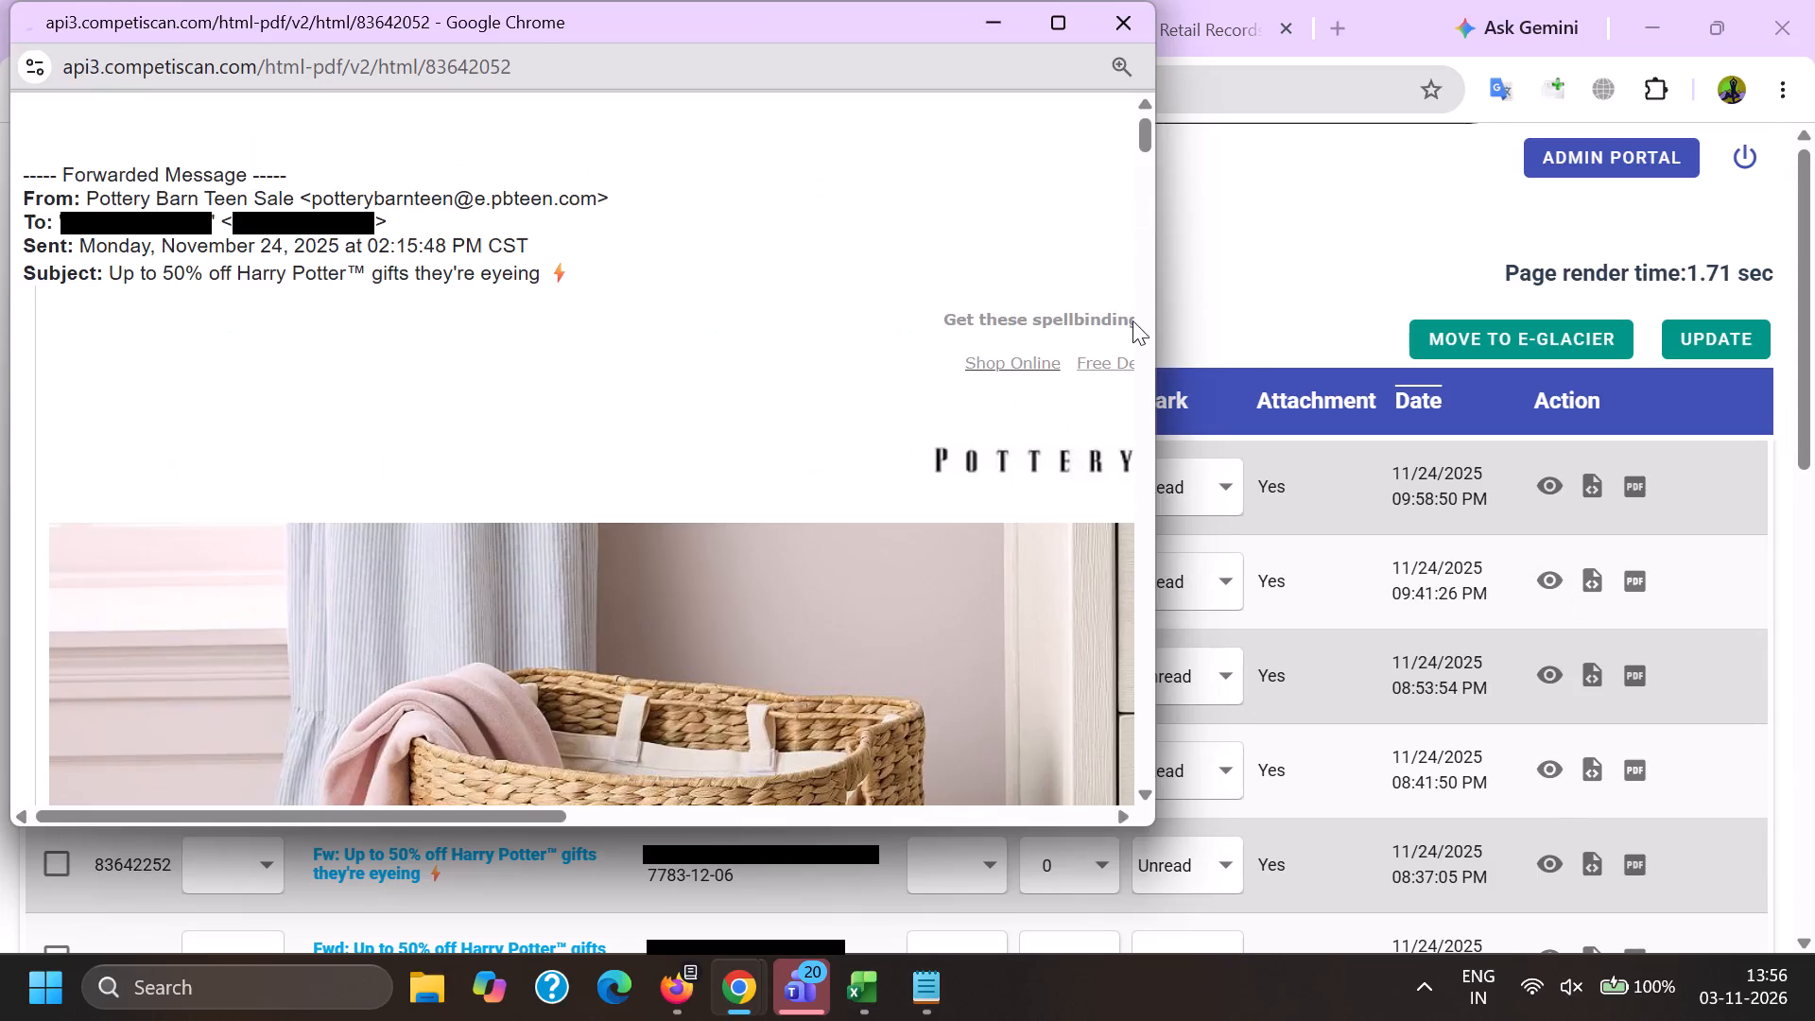
{"action": "left_click_drag", "start_coordinate": [1151, 125], "coordinate": [1086, 590]}
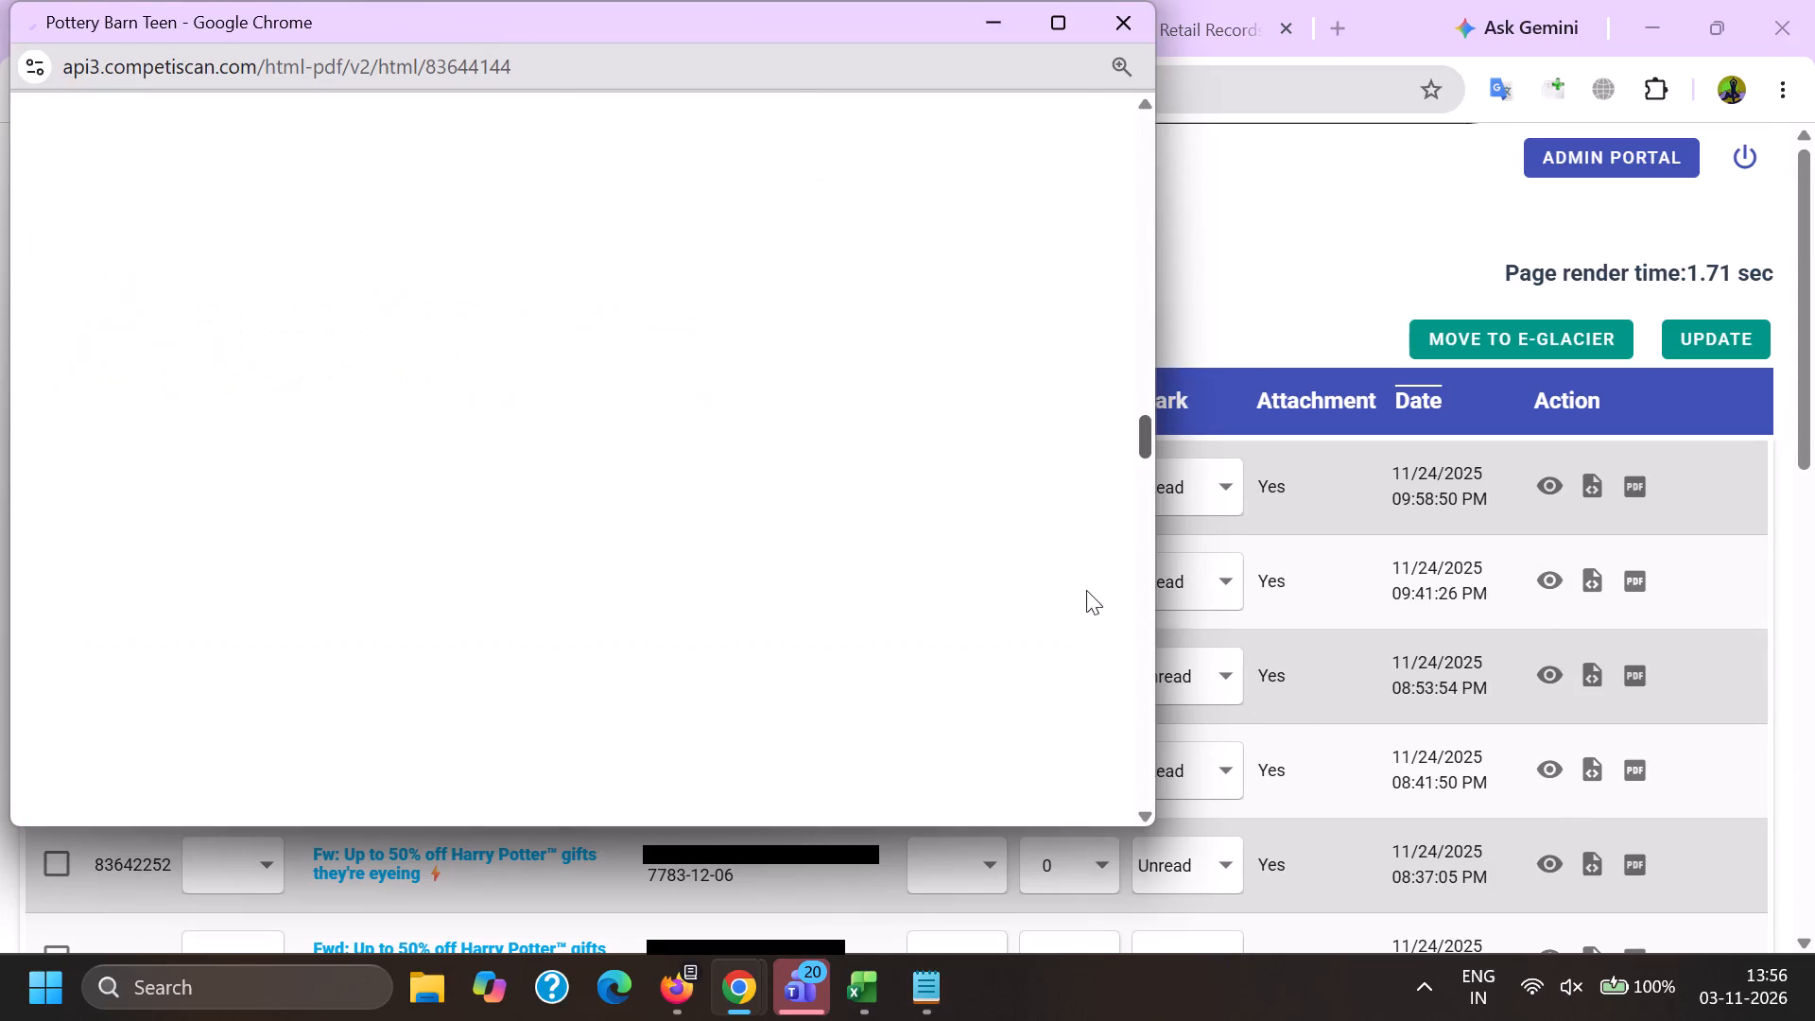
{"action": "left_click_drag", "start_coordinate": [1086, 590], "coordinate": [1086, 647]}
{"action": "key", "text": "alt+Tab"}
{"action": "left_click", "coordinate": [1563, 488]}
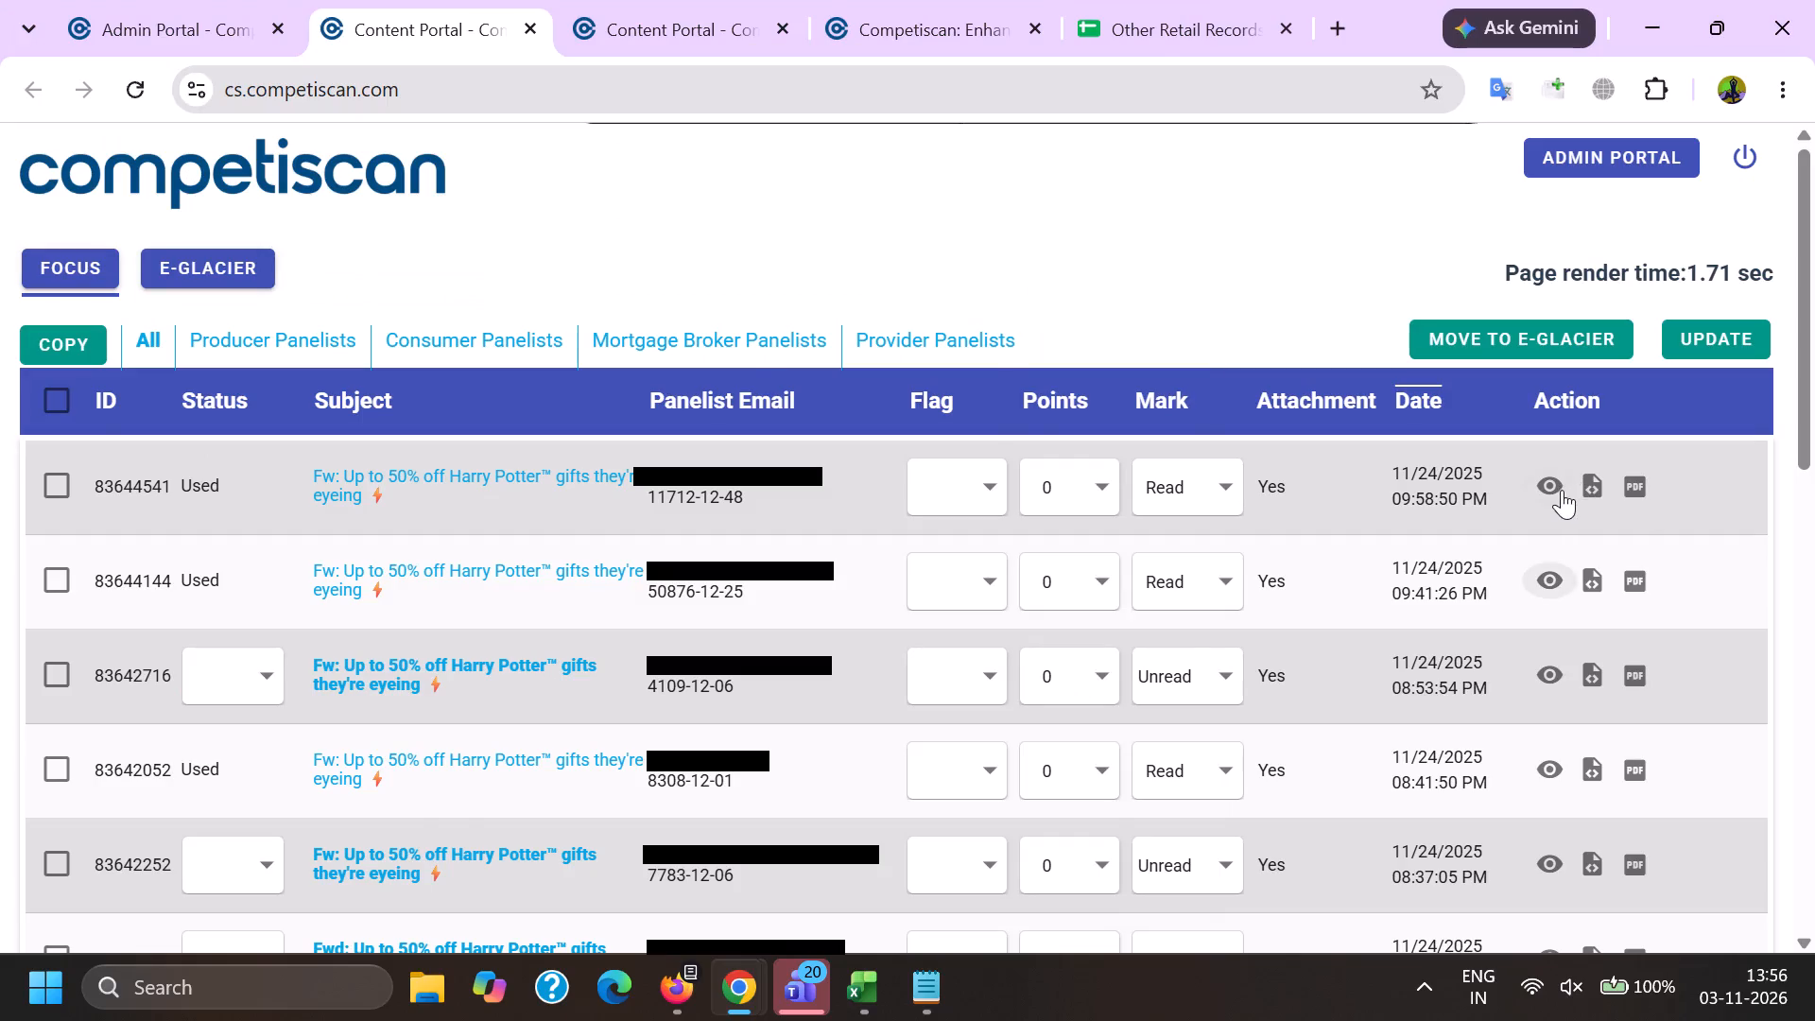
{"action": "left_click_drag", "start_coordinate": [1151, 136], "coordinate": [1098, 518]}
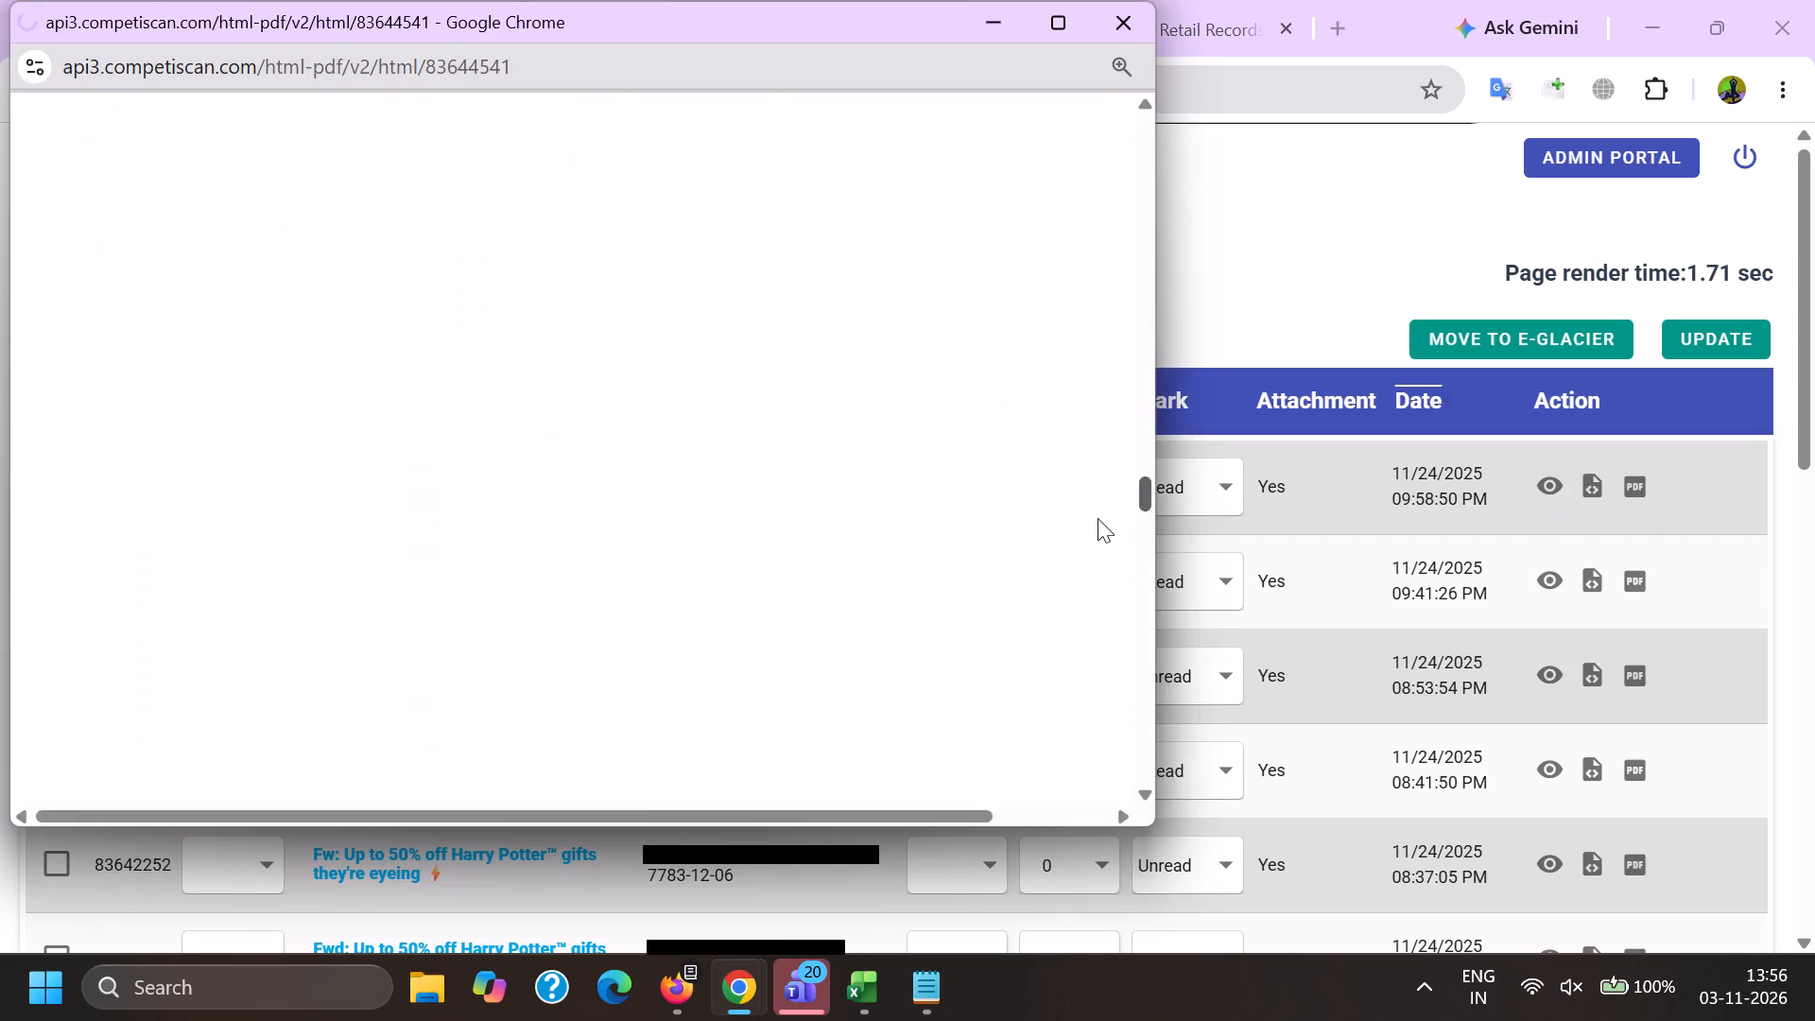
{"action": "left_click_drag", "start_coordinate": [1098, 518], "coordinate": [1099, 666]}
{"action": "key", "text": "alt+Tab"}
Preview the unused emails 83642716 and 83642252 with the same subject and compare their content.
{"action": "scroll", "coordinate": [1339, 687], "scroll_direction": "down", "scroll_amount": 1}
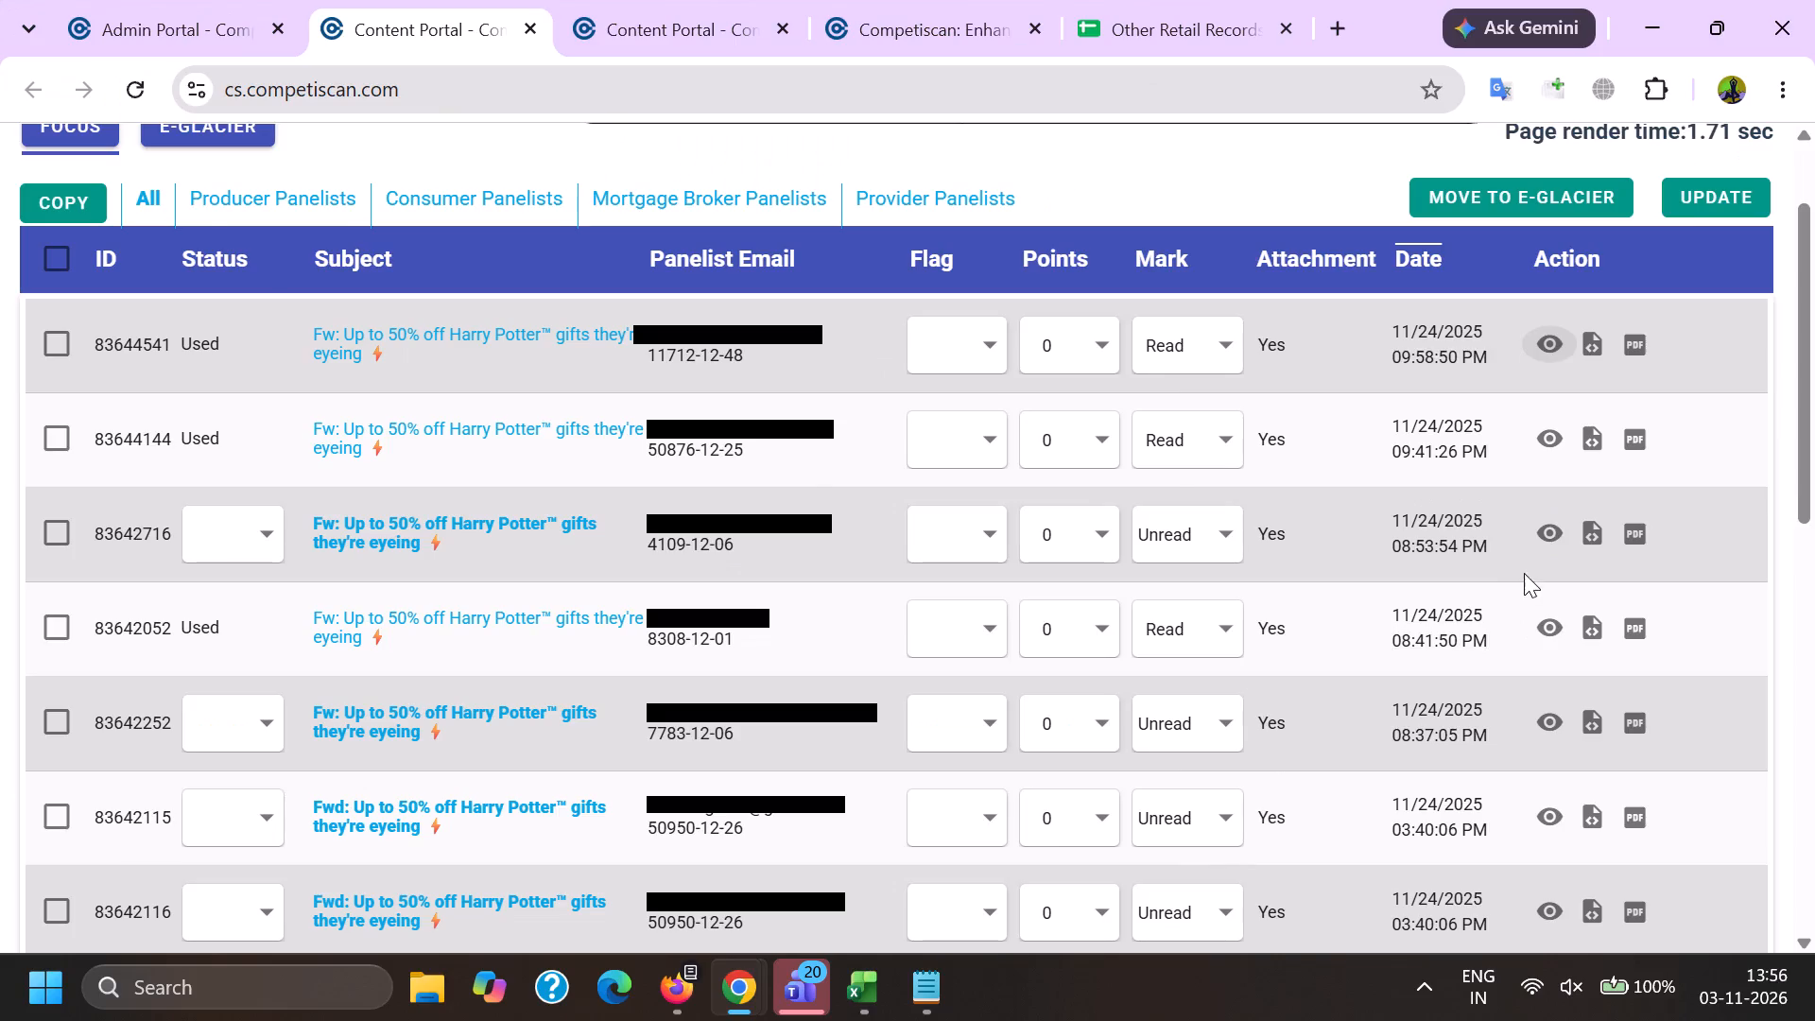
{"action": "left_click", "coordinate": [1566, 534]}
{"action": "left_click_drag", "start_coordinate": [1151, 140], "coordinate": [1150, 149]}
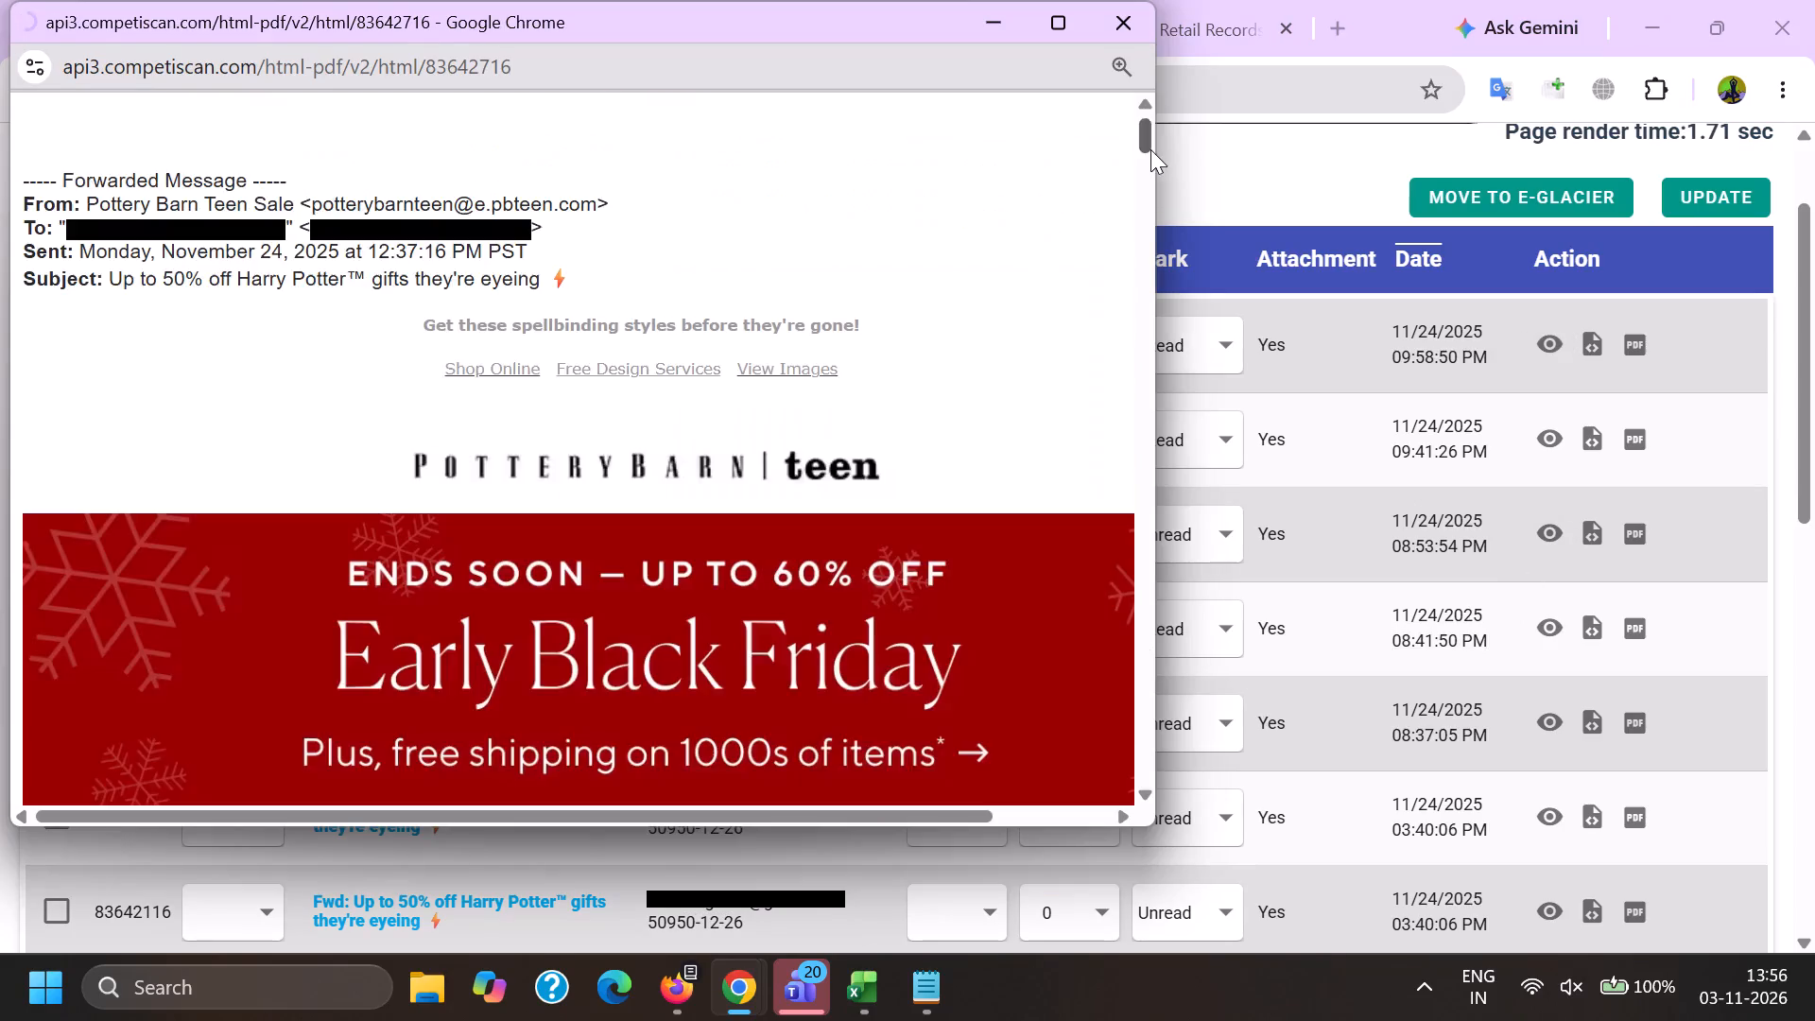
{"action": "left_click_drag", "start_coordinate": [1150, 149], "coordinate": [1106, 663]}
{"action": "key", "text": "alt+Tab"}
{"action": "scroll", "coordinate": [1413, 638], "scroll_direction": "down", "scroll_amount": 1}
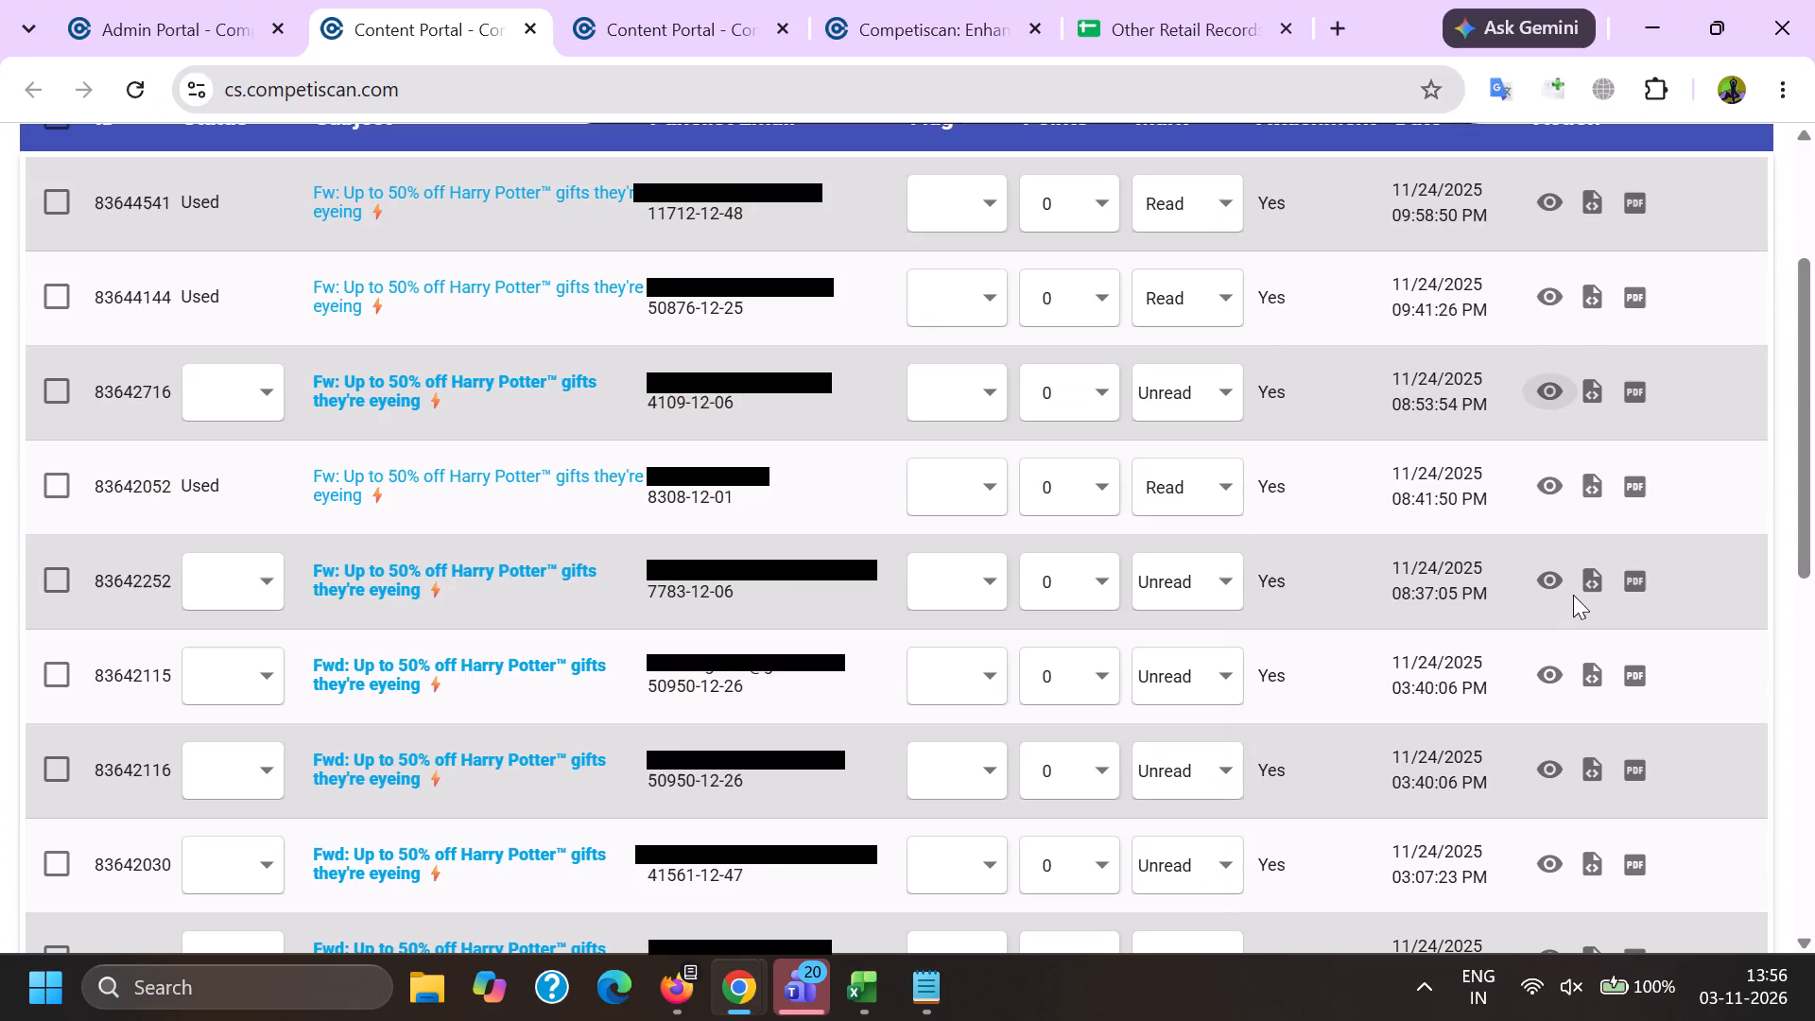
{"action": "left_click", "coordinate": [1551, 598]}
{"action": "left_click", "coordinate": [1549, 564]}
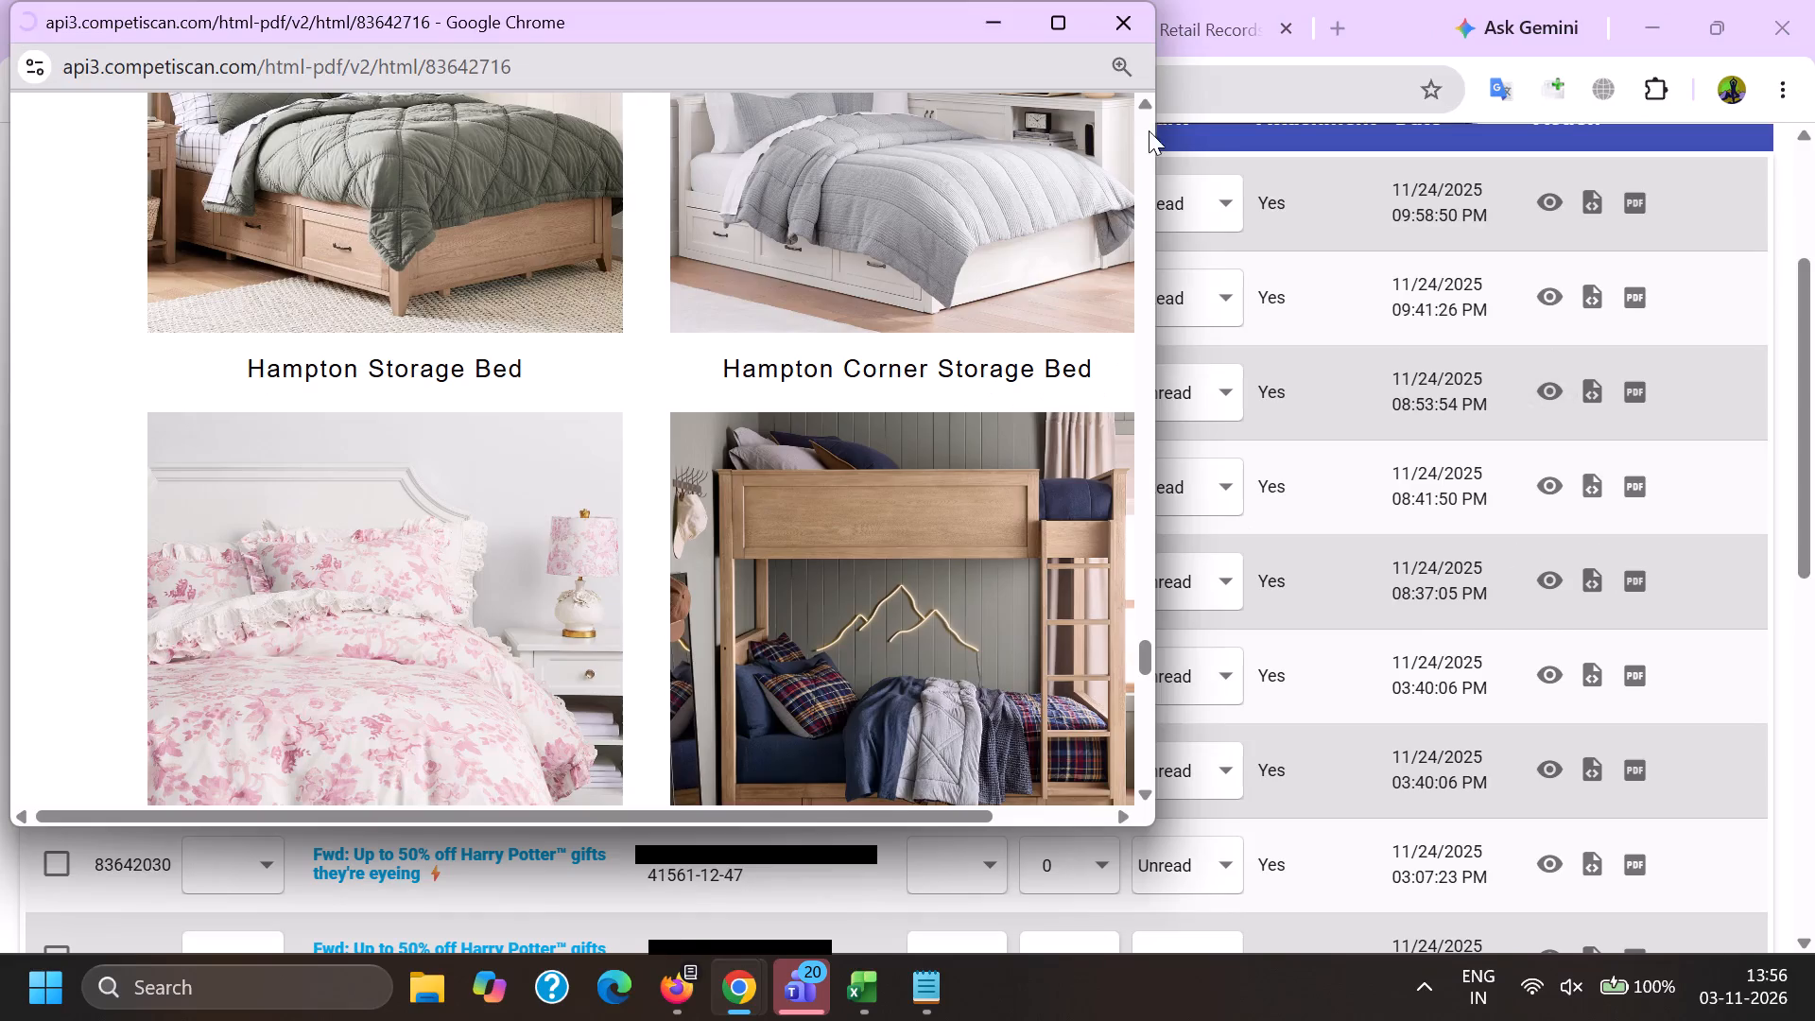
{"action": "left_click_drag", "start_coordinate": [1148, 129], "coordinate": [1122, 595]}
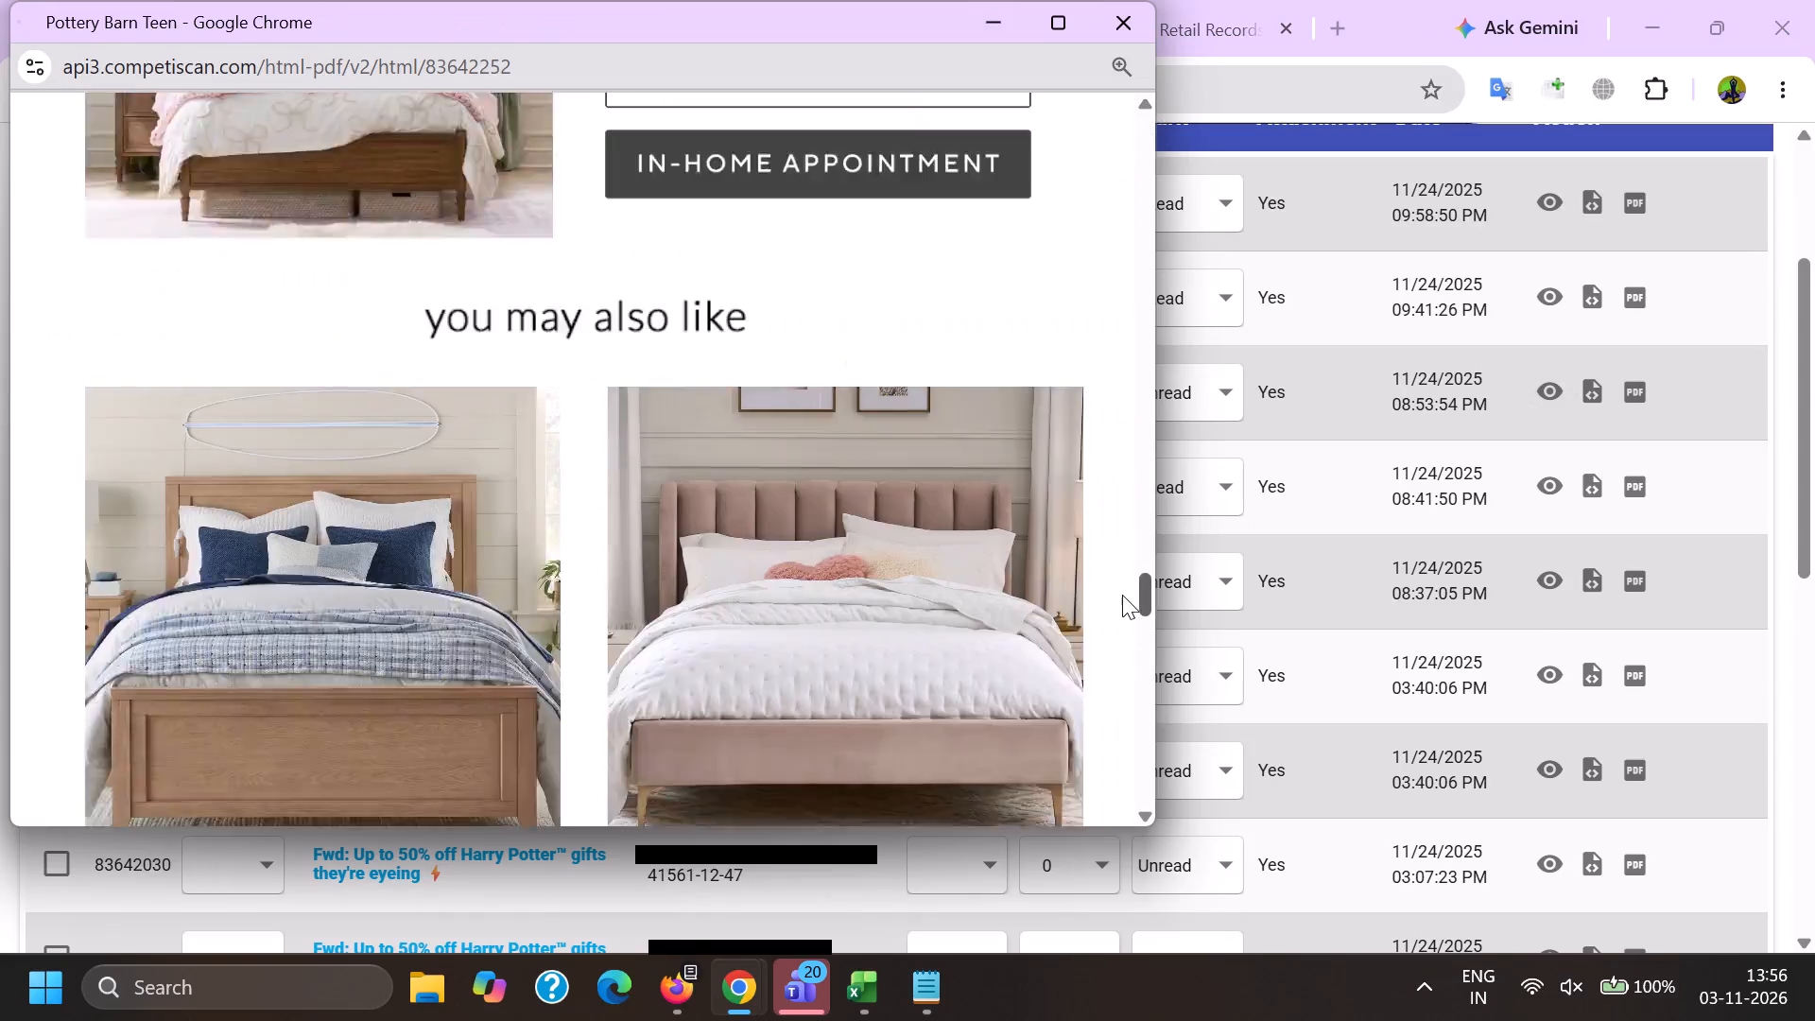
{"action": "left_click_drag", "start_coordinate": [1122, 595], "coordinate": [1124, 643]}
{"action": "key", "text": "alt+Tab"}
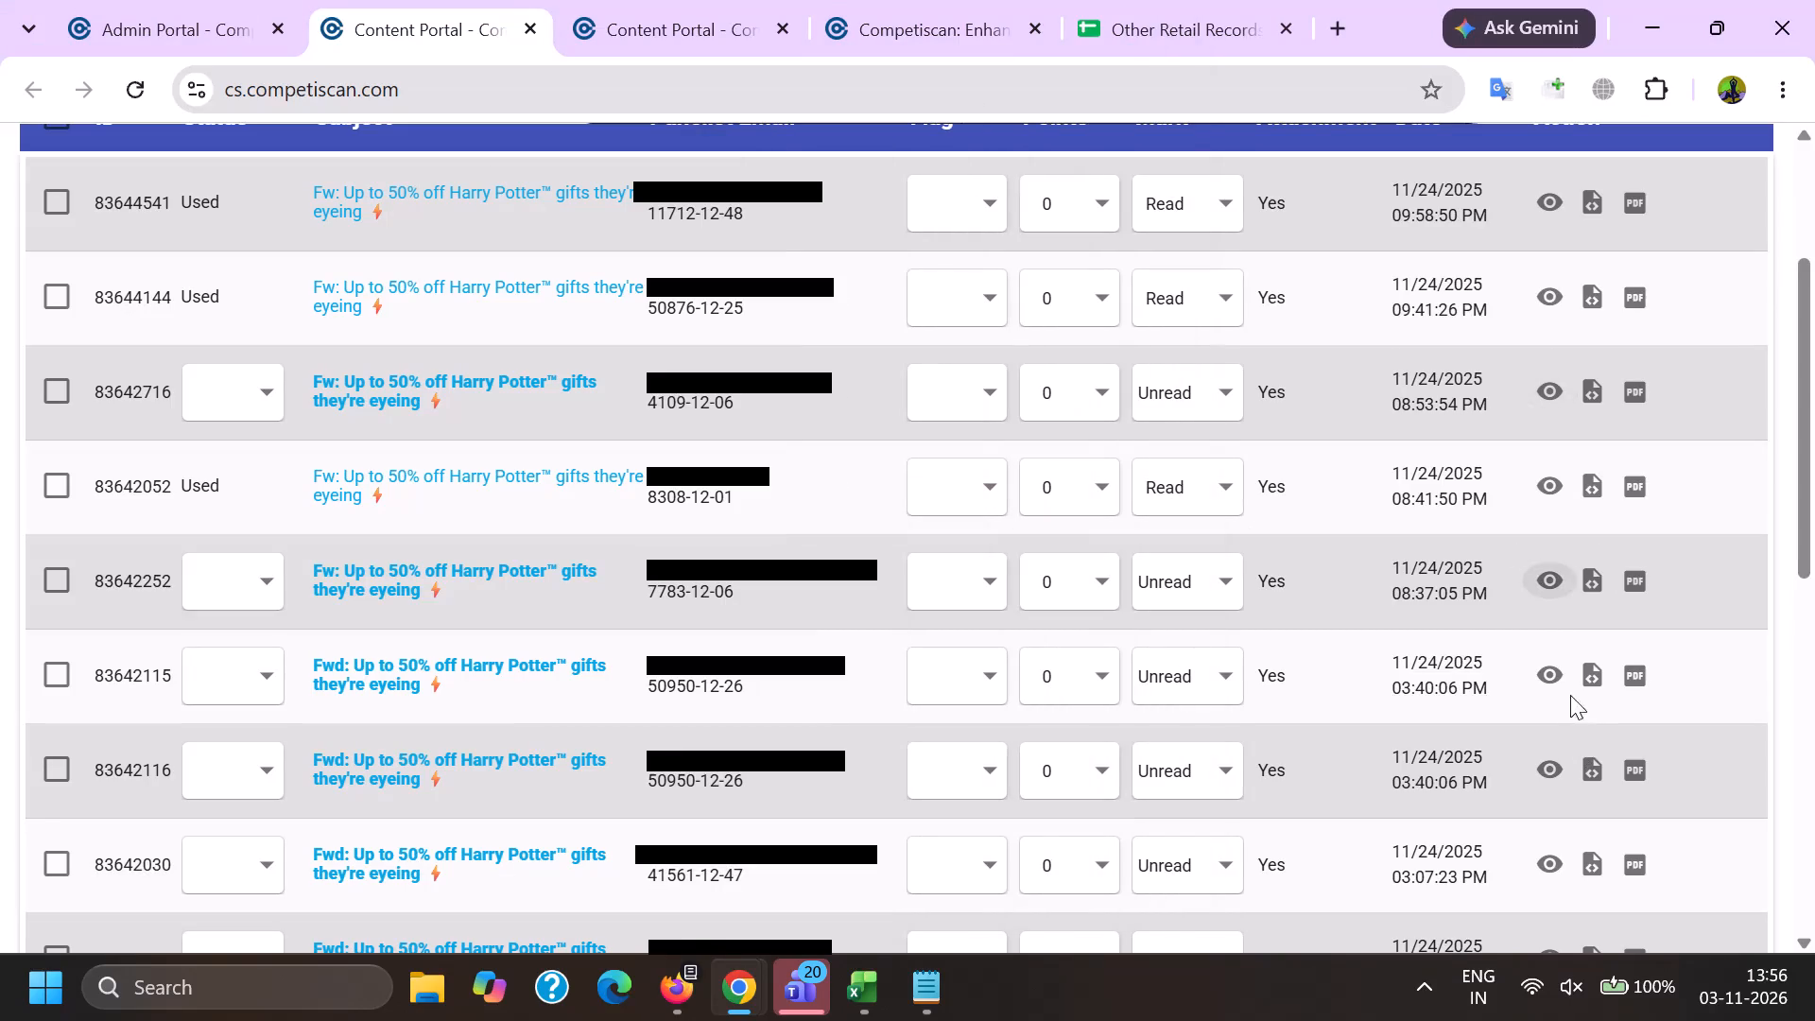
Preview the unused forwarded emails 83642115 and 83643712 and examine their content down to the suggested beds.
{"action": "left_click", "coordinate": [1554, 685]}
{"action": "left_click", "coordinate": [1544, 679]}
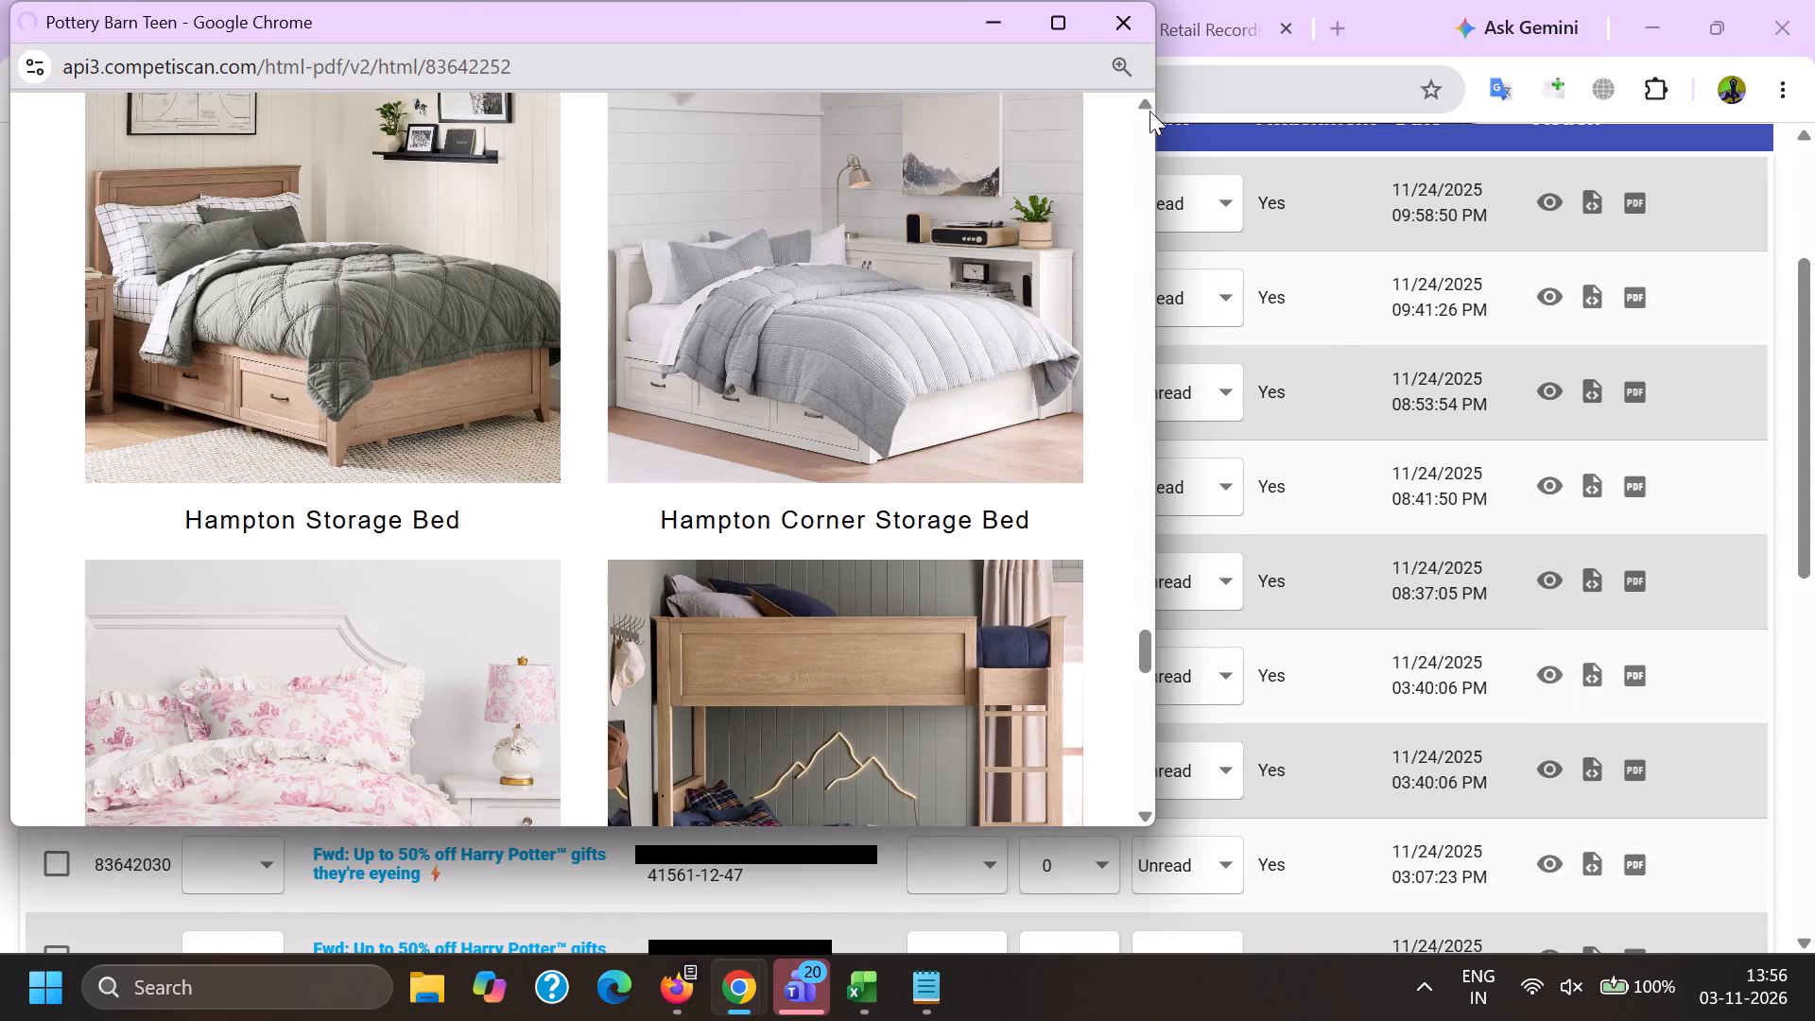
{"action": "left_click_drag", "start_coordinate": [1142, 140], "coordinate": [1107, 644]}
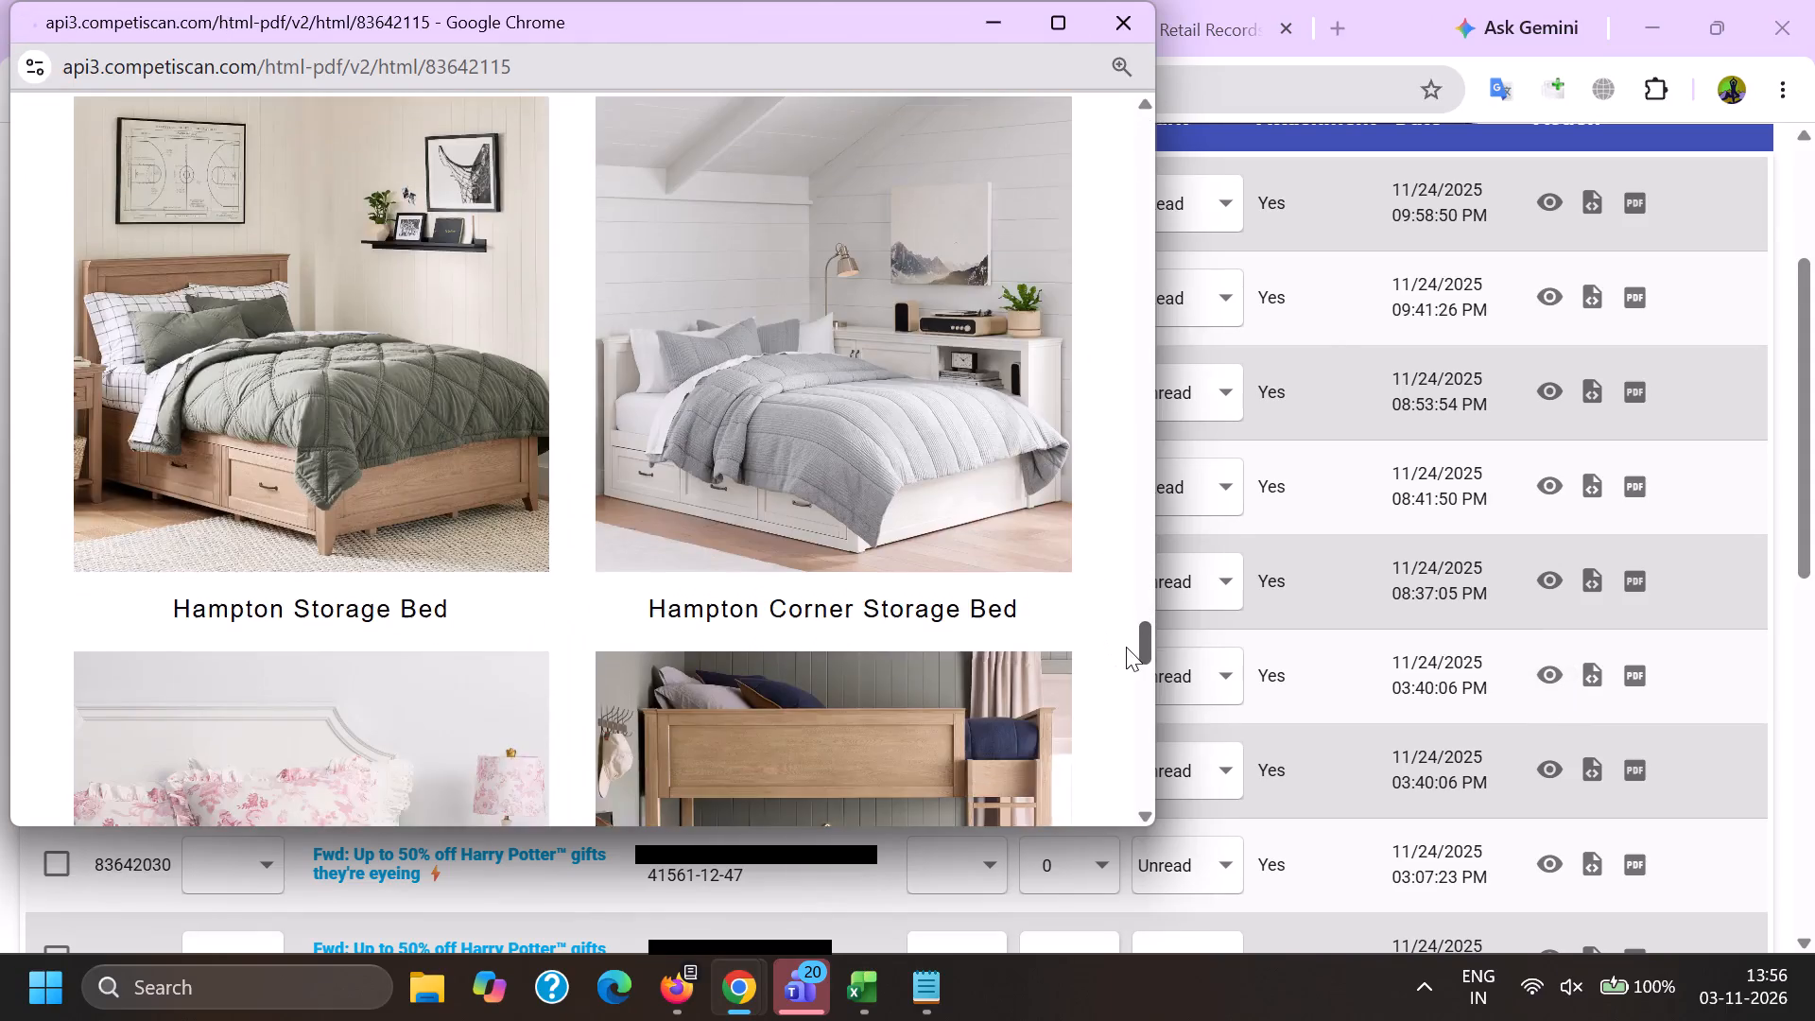
{"action": "key", "text": "alt+Tab"}
{"action": "scroll", "coordinate": [1500, 659], "scroll_direction": "down", "scroll_amount": 1}
{"action": "left_click", "coordinate": [1550, 501]}
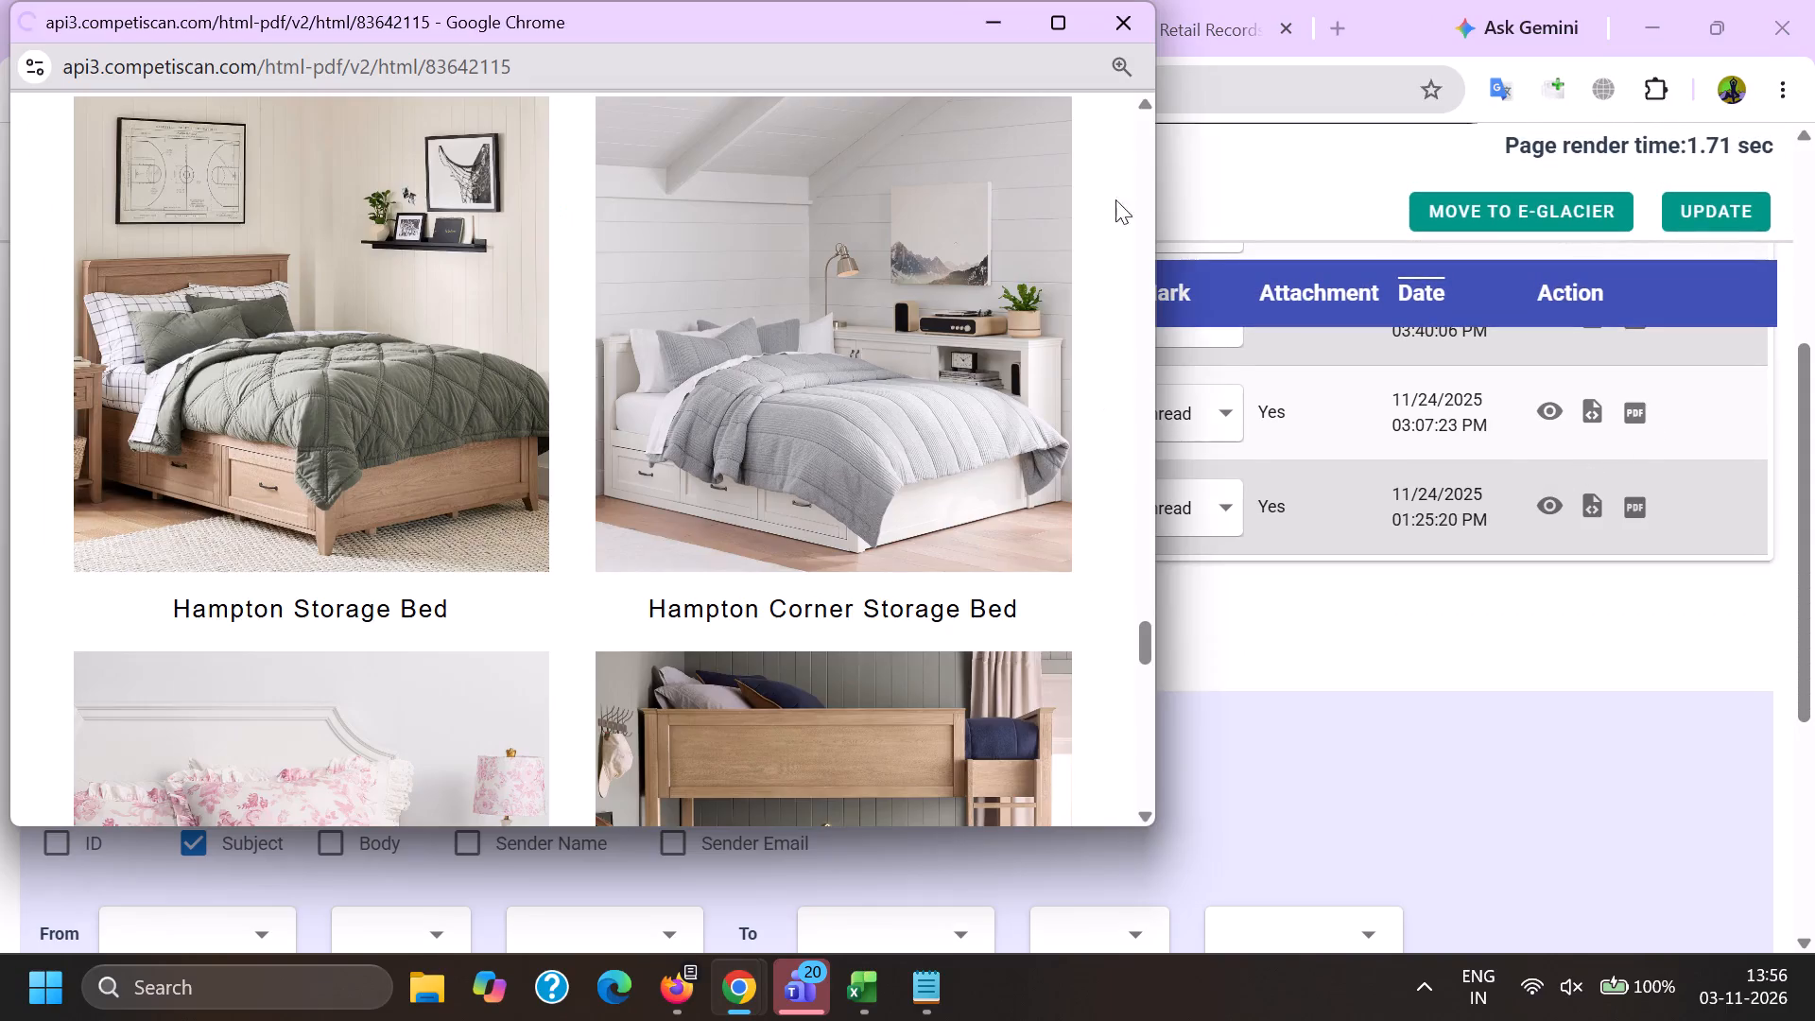
{"action": "left_click_drag", "start_coordinate": [1144, 145], "coordinate": [1127, 629]}
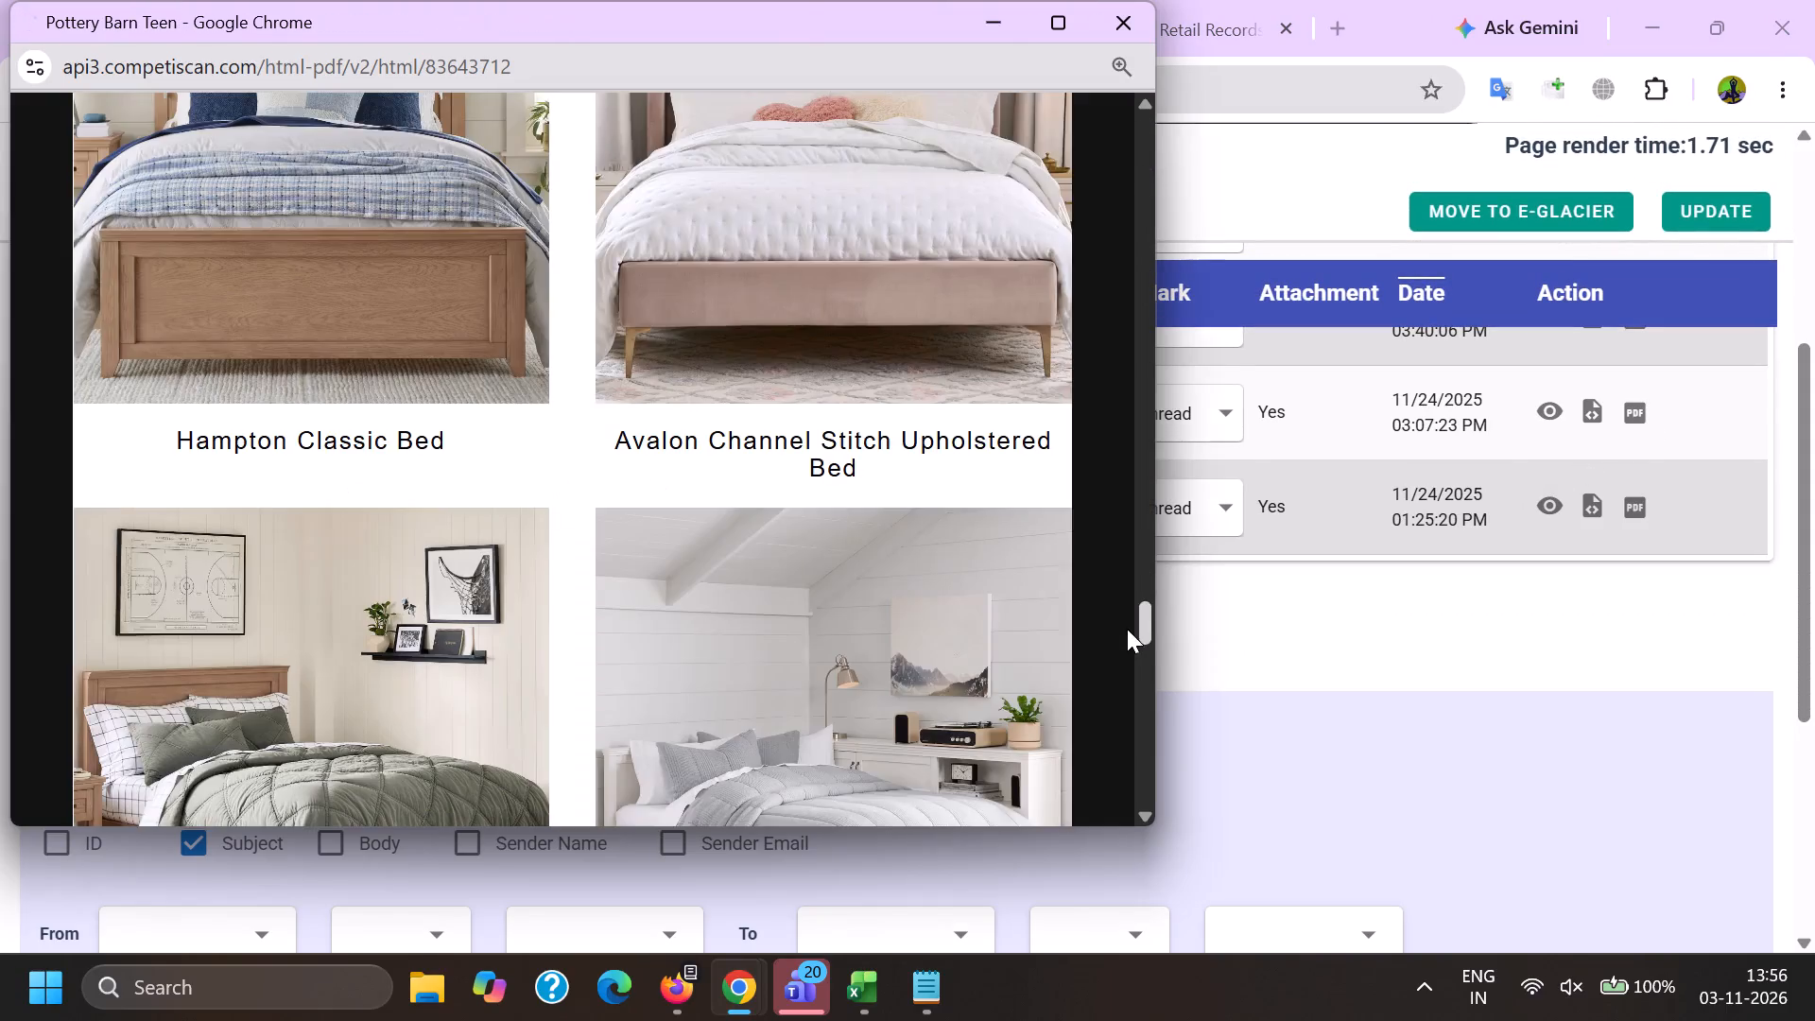
{"action": "left_click_drag", "start_coordinate": [1127, 629], "coordinate": [1129, 650]}
{"action": "key", "text": "alt+Tab"}
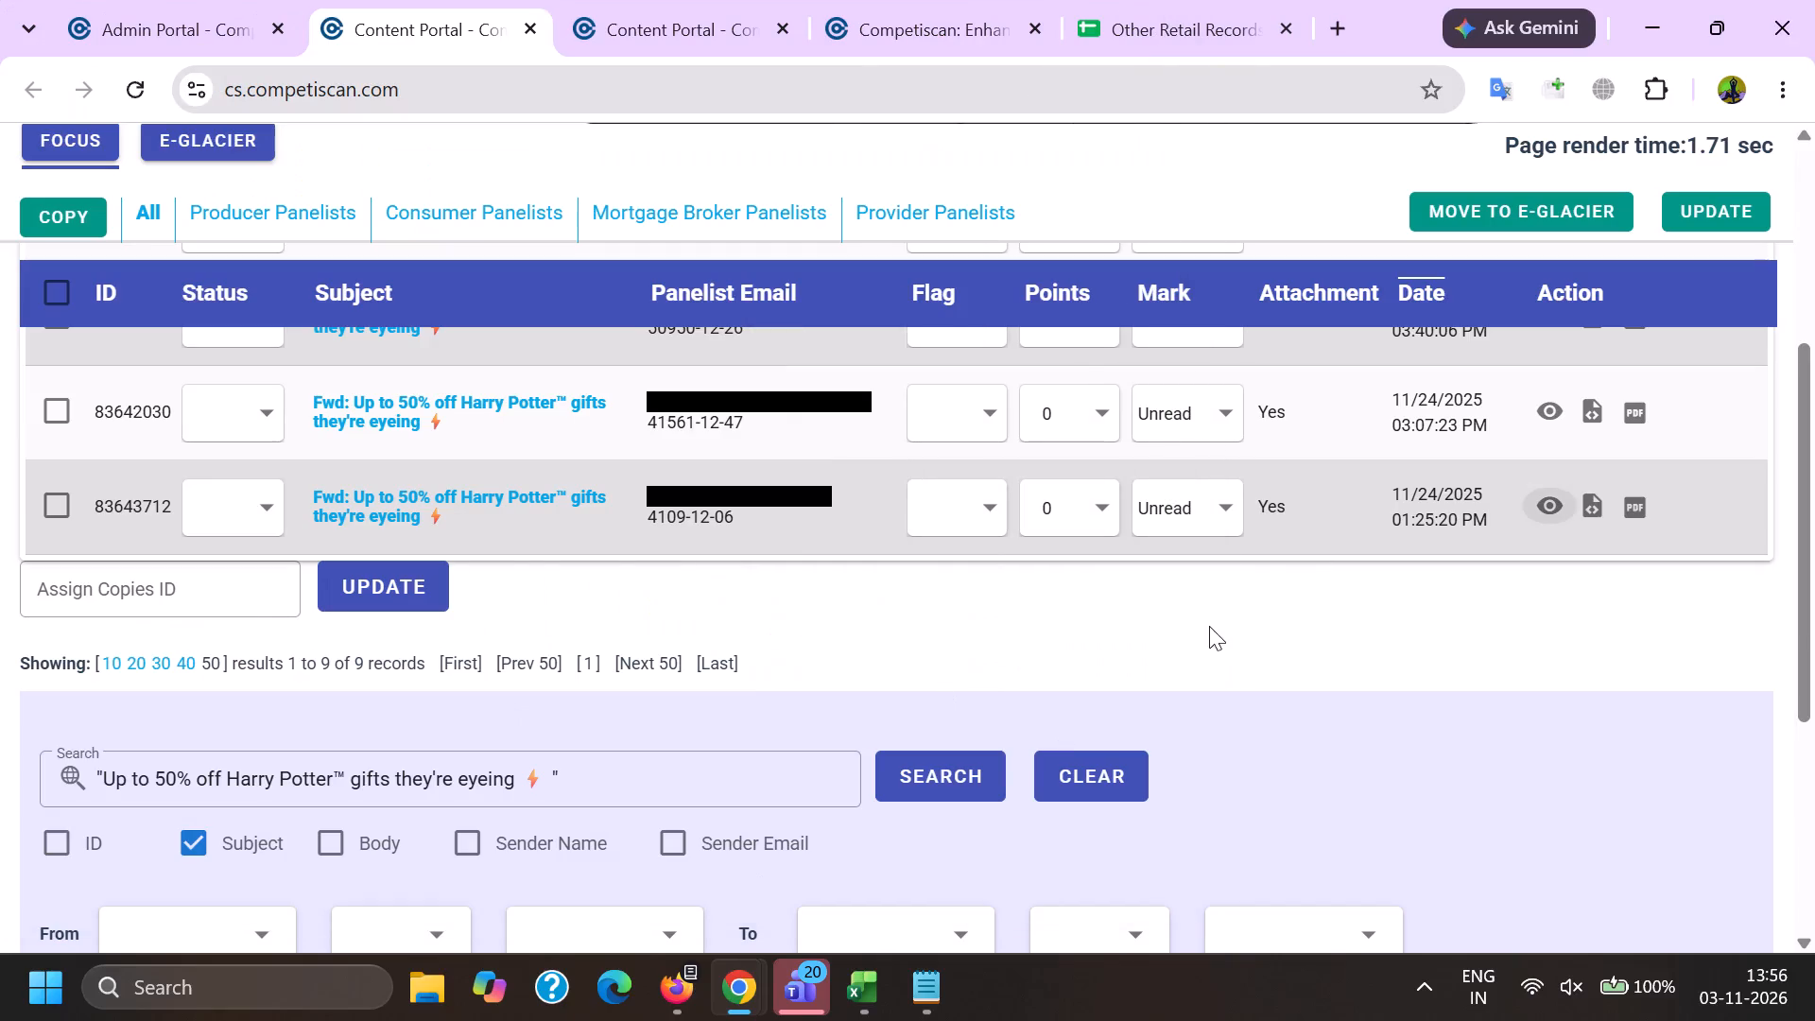
Switch to Firefox's Content Portal and open page 3 of the "e.pbteen.com" search results.
{"action": "key", "text": "alt+Tab"}
{"action": "scroll", "coordinate": [804, 463], "scroll_direction": "down", "scroll_amount": 4}
{"action": "key", "text": "alt+Tab"}
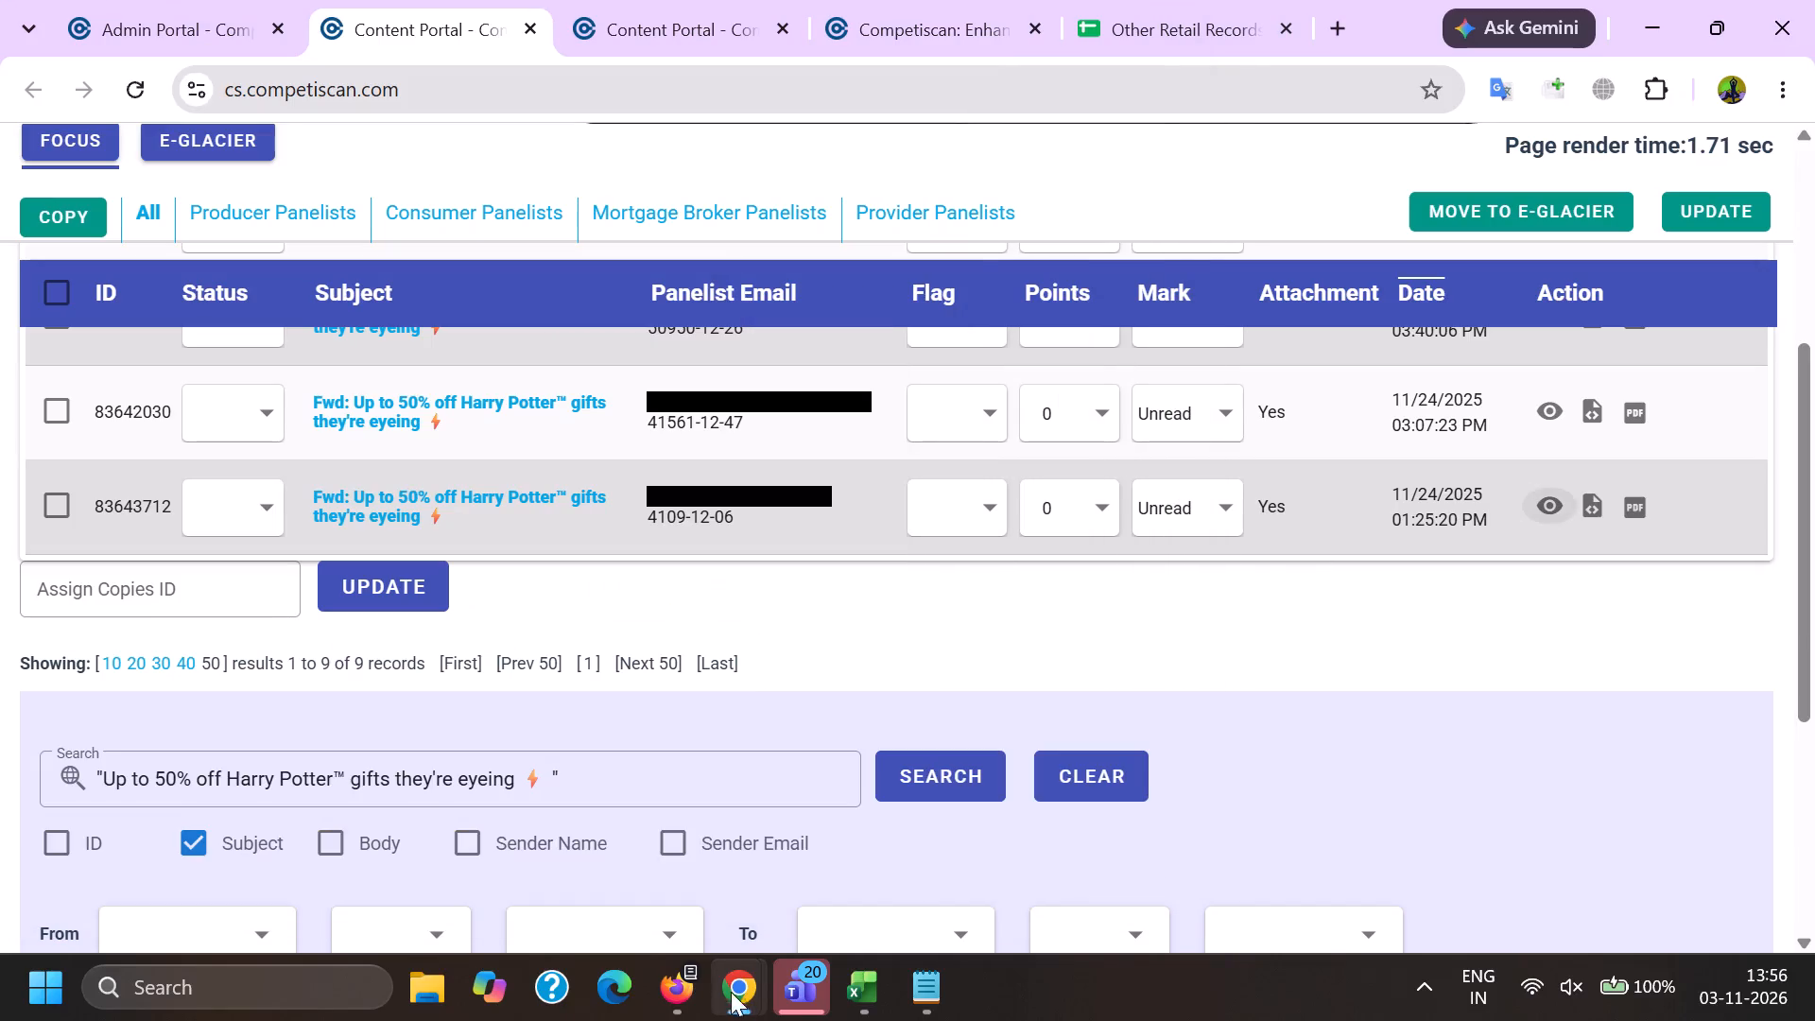
{"action": "left_click", "coordinate": [693, 1003]}
{"action": "left_click", "coordinate": [543, 862]}
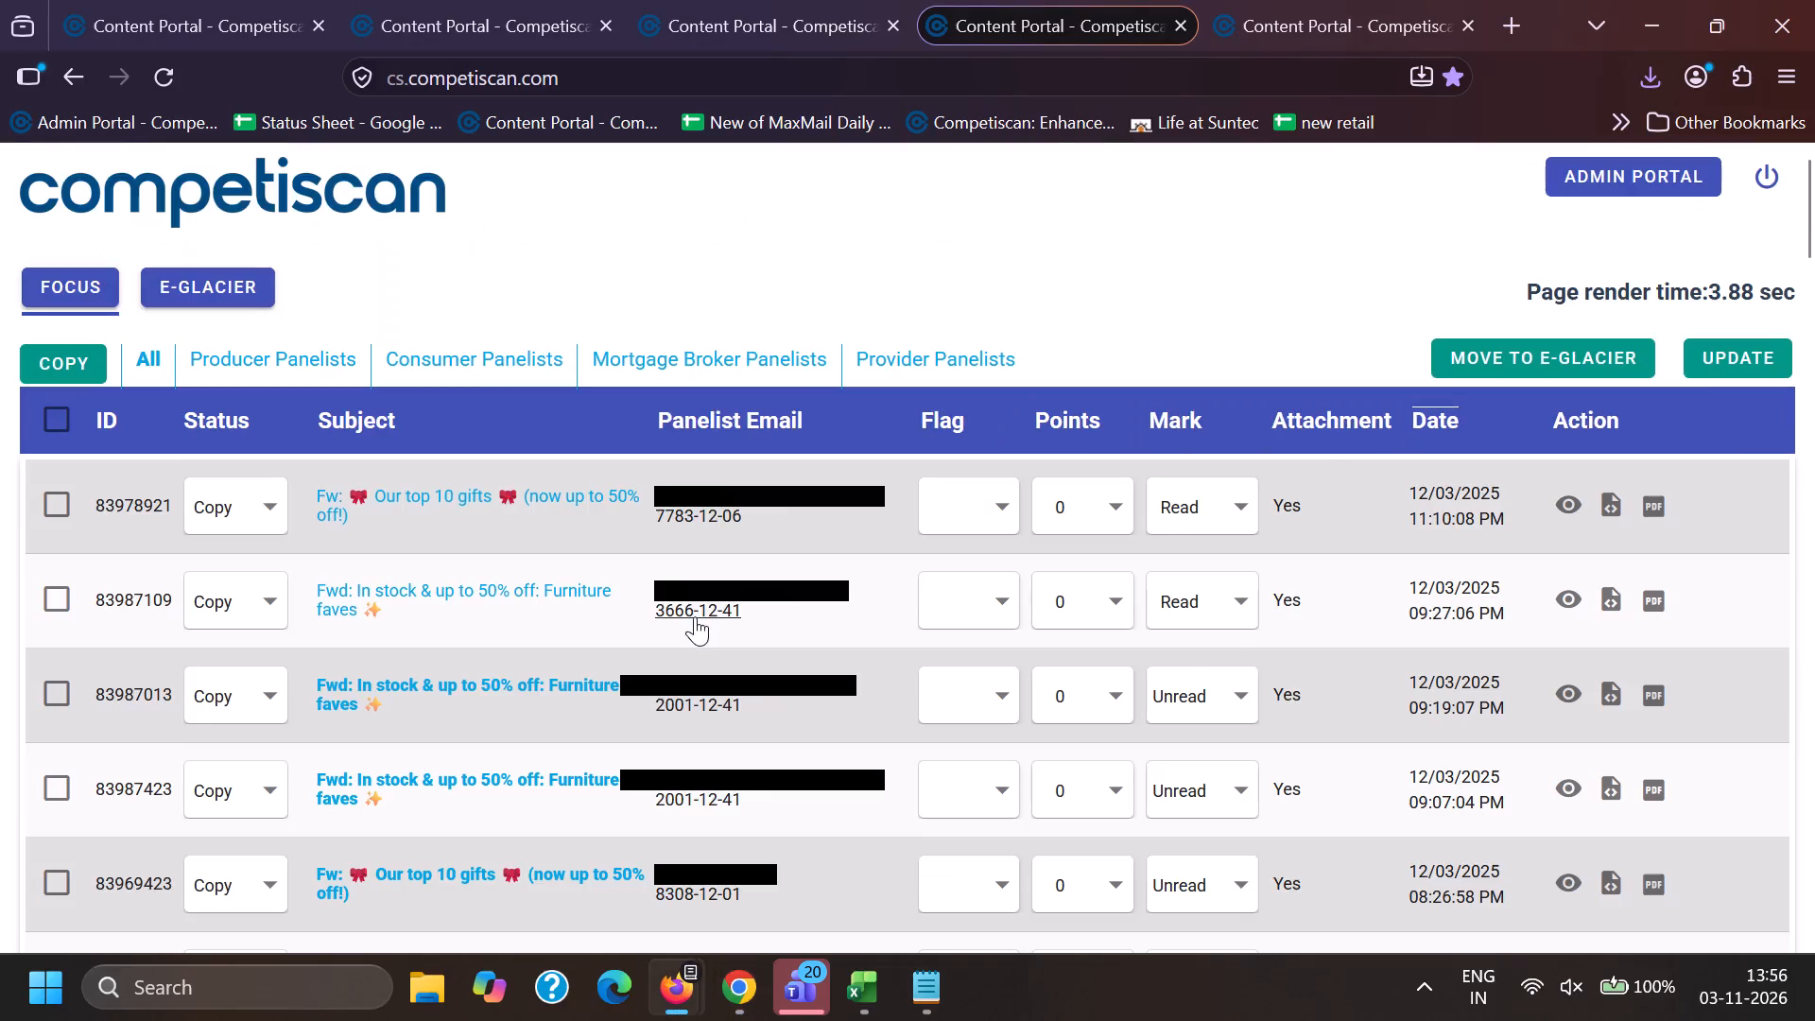
{"action": "scroll", "coordinate": [683, 625], "scroll_direction": "down", "scroll_amount": 20}
{"action": "scroll", "coordinate": [683, 625], "scroll_direction": "down", "scroll_amount": 12}
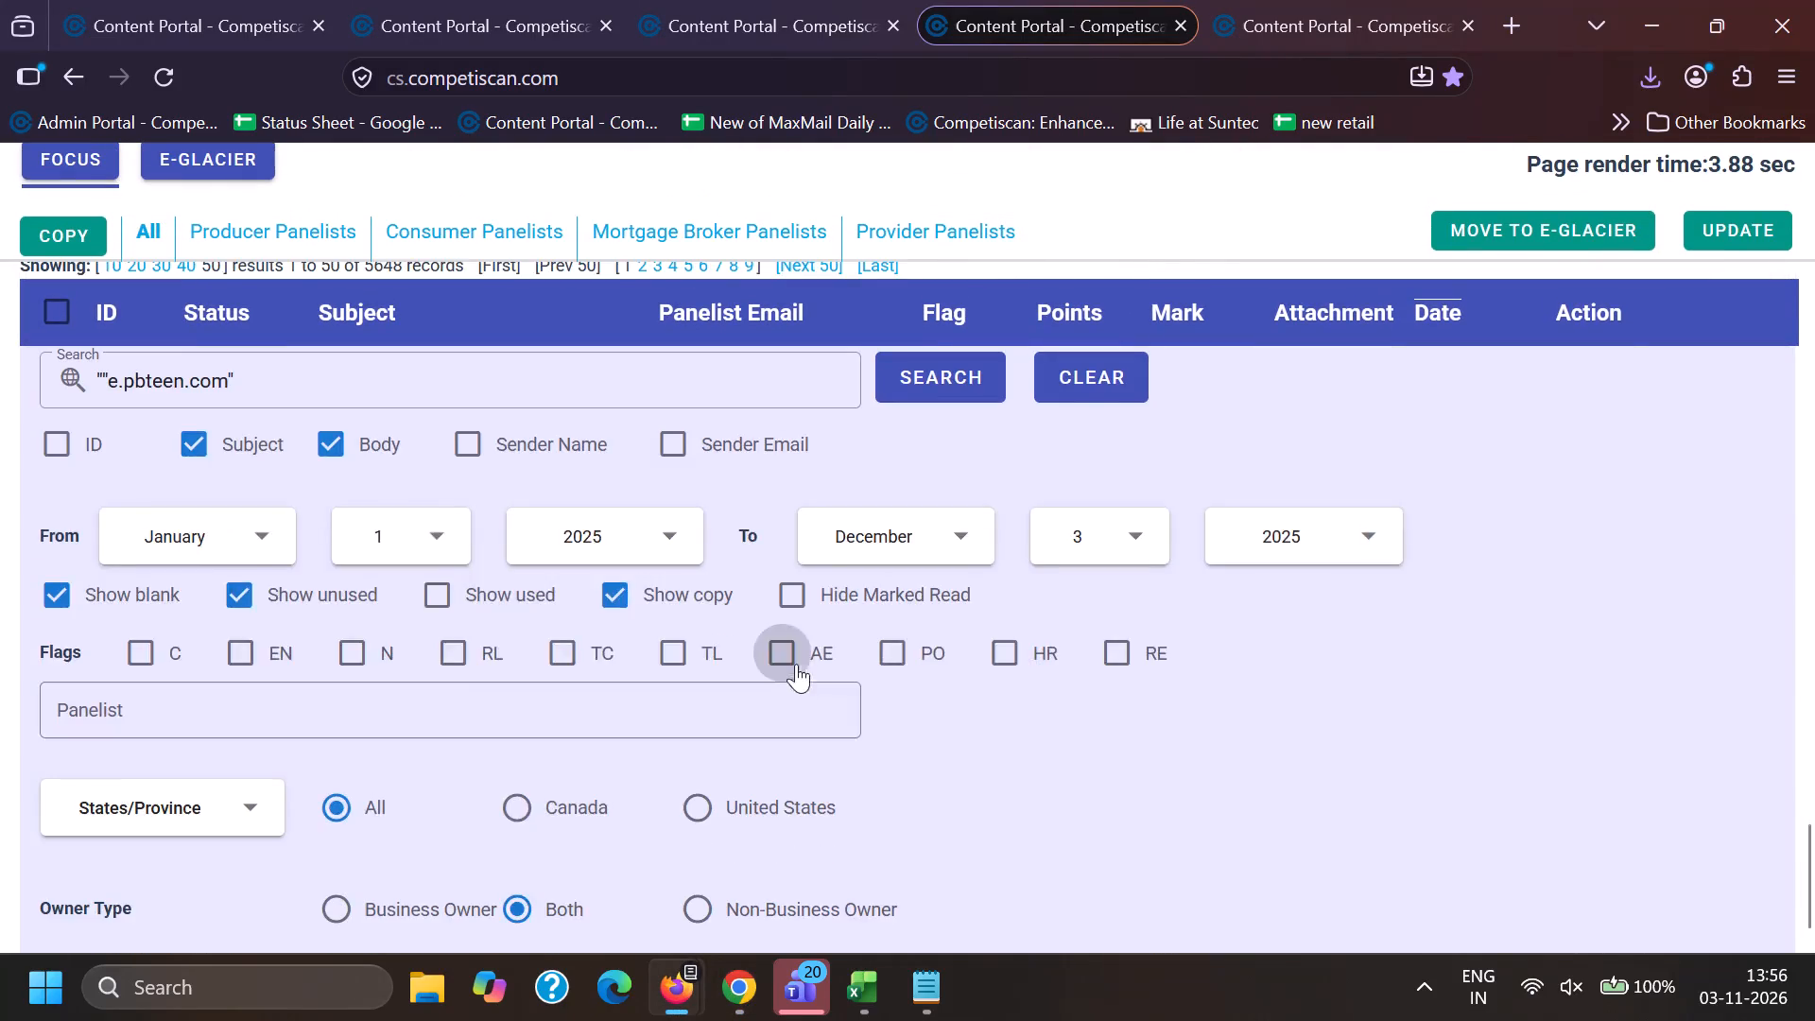
{"action": "scroll", "coordinate": [743, 681], "scroll_direction": "up", "scroll_amount": 2}
{"action": "left_click", "coordinate": [658, 565]}
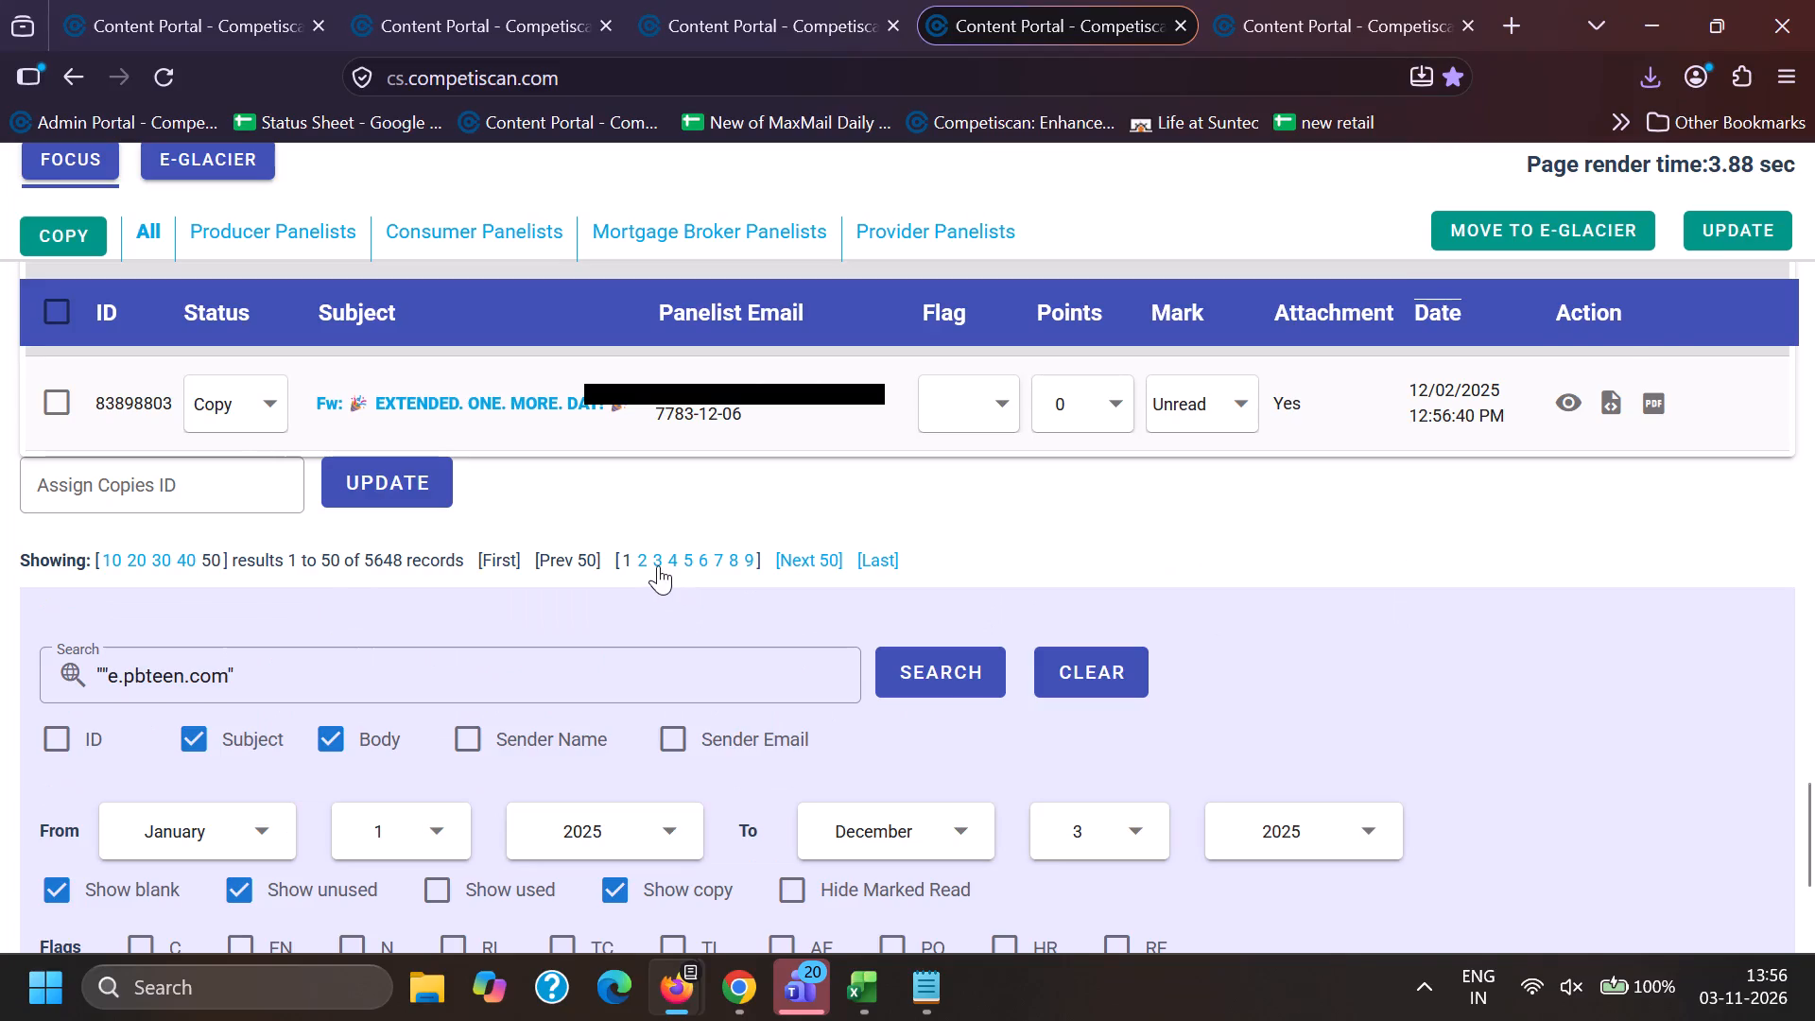
In the Content Portal tab listing November 2026 emails, copy email 91323530's subject "Final day: Save an extra 20% on select styles" without the "Fw:" prefix.
{"action": "left_click", "coordinate": [755, 0]}
{"action": "left_click", "coordinate": [604, 0]}
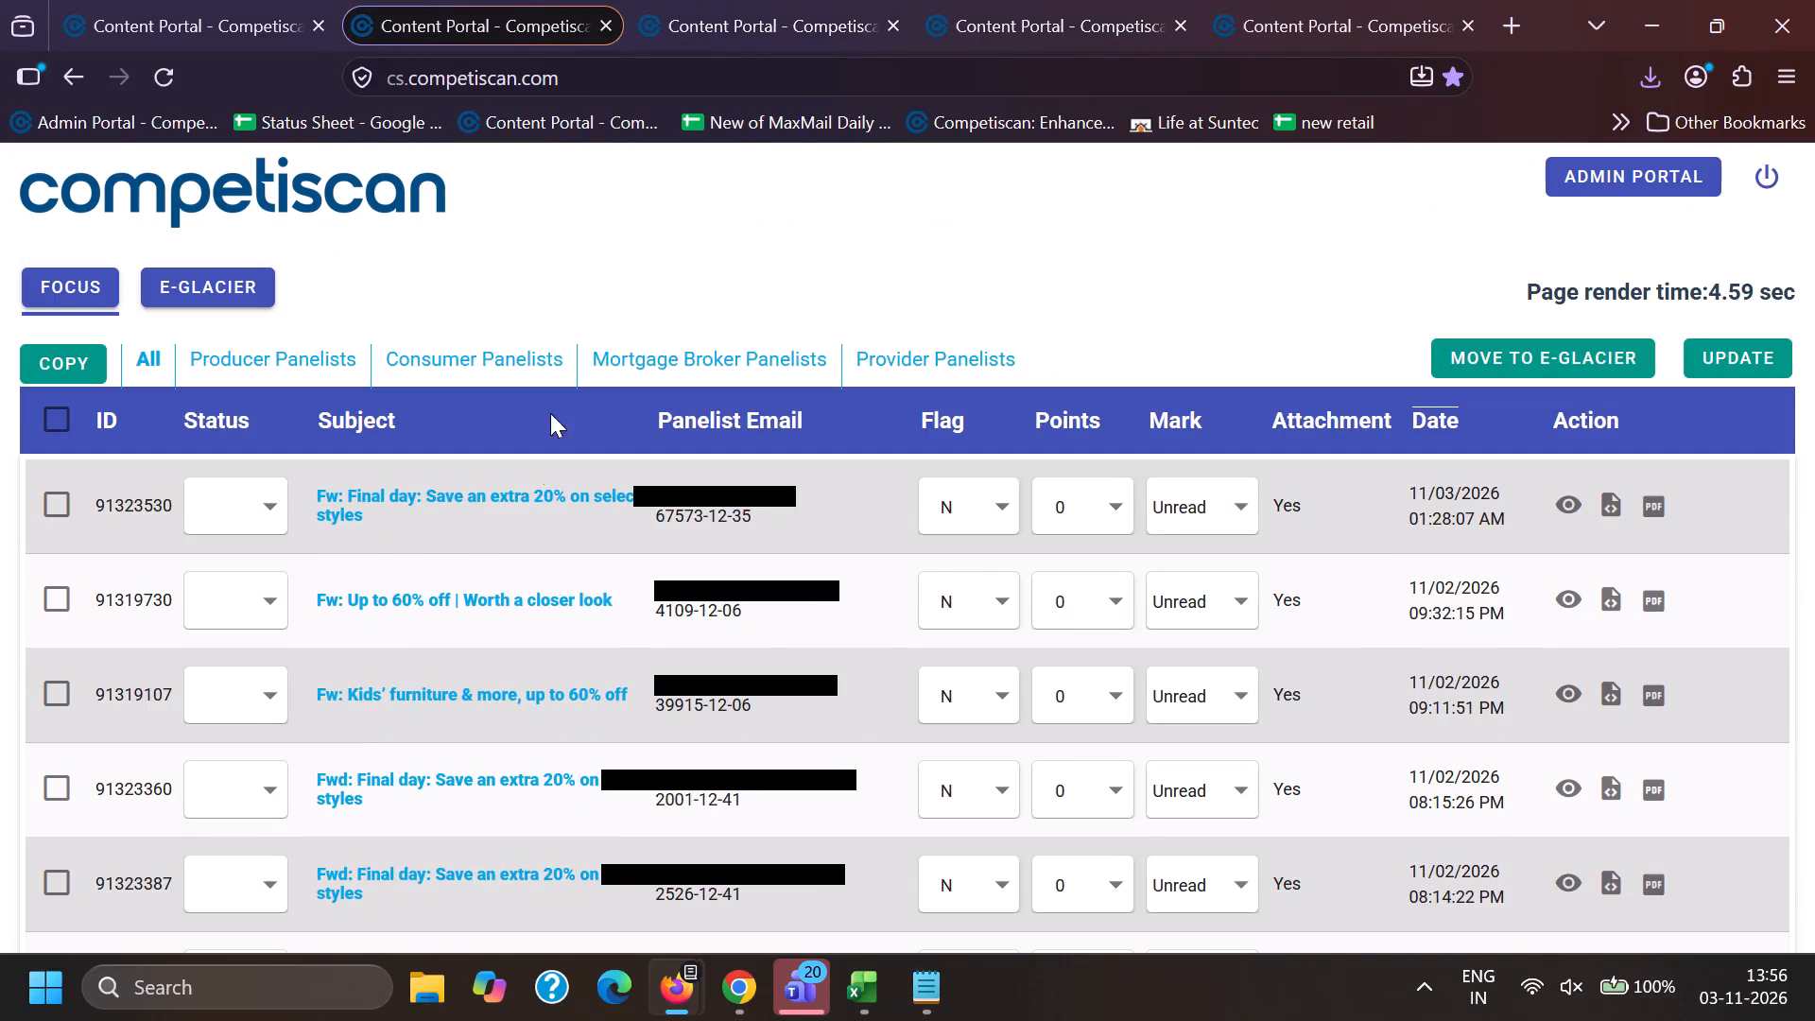
{"action": "left_click_drag", "start_coordinate": [342, 488], "coordinate": [387, 536]}
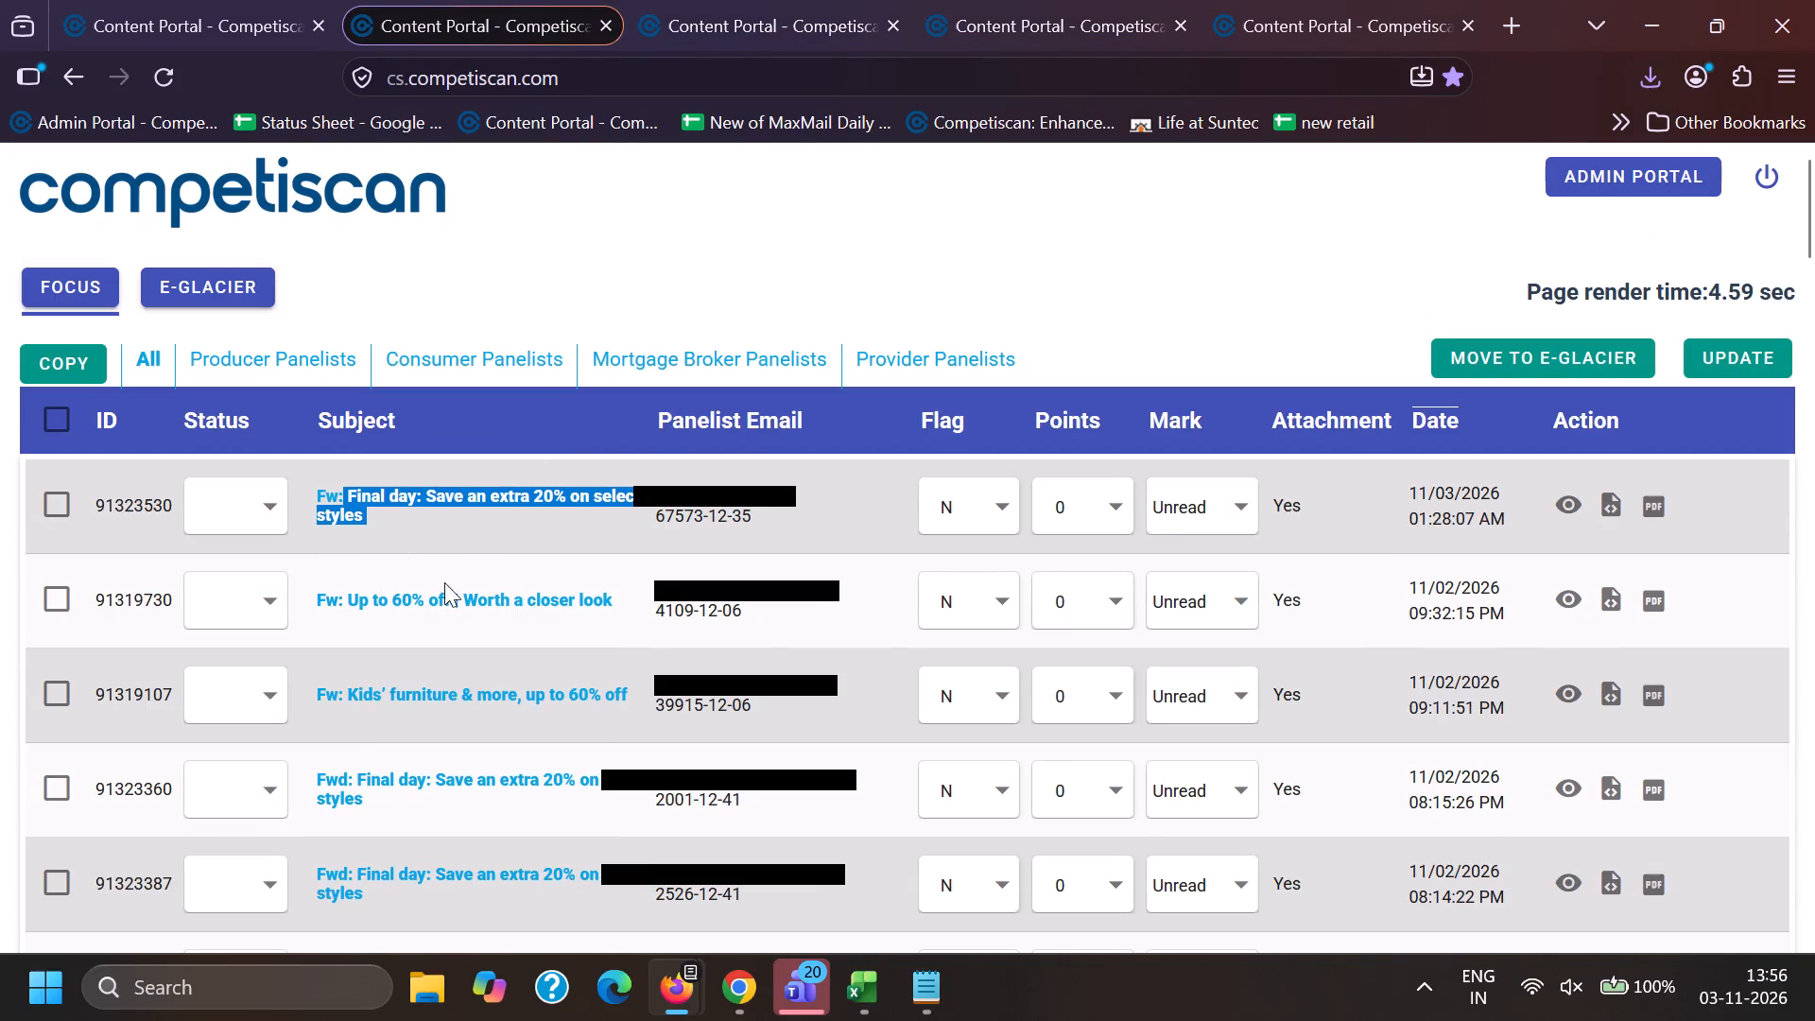
{"action": "key", "text": "ctrl+c"}
{"action": "key", "text": "ctrl+c"}
Switch to Chrome's Content Portal and search subjects for the quoted phrase "Final day: Save an extra 20% on select styles".
{"action": "left_click", "coordinate": [727, 985]}
{"action": "left_click", "coordinate": [285, 852]}
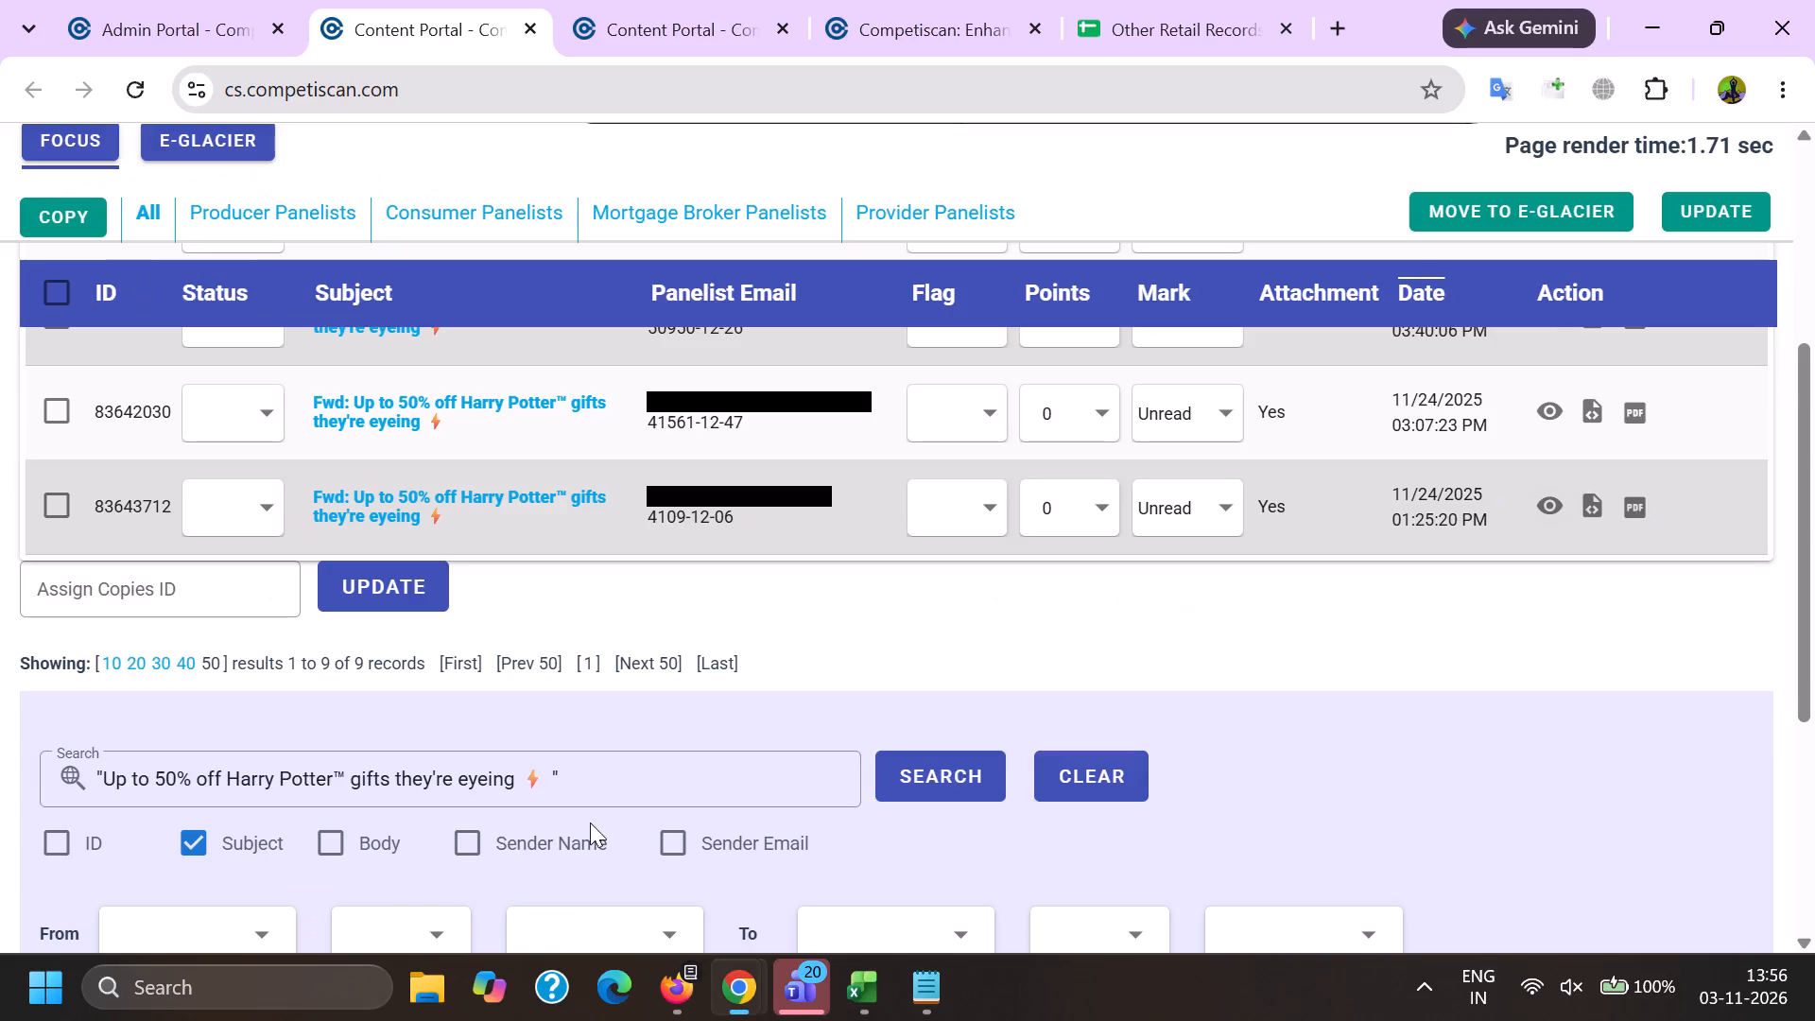
{"action": "left_click_drag", "start_coordinate": [622, 785], "coordinate": [72, 803]}
{"action": "key", "text": "BackSpace"}
{"action": "key", "text": "shift+quotedbl"}
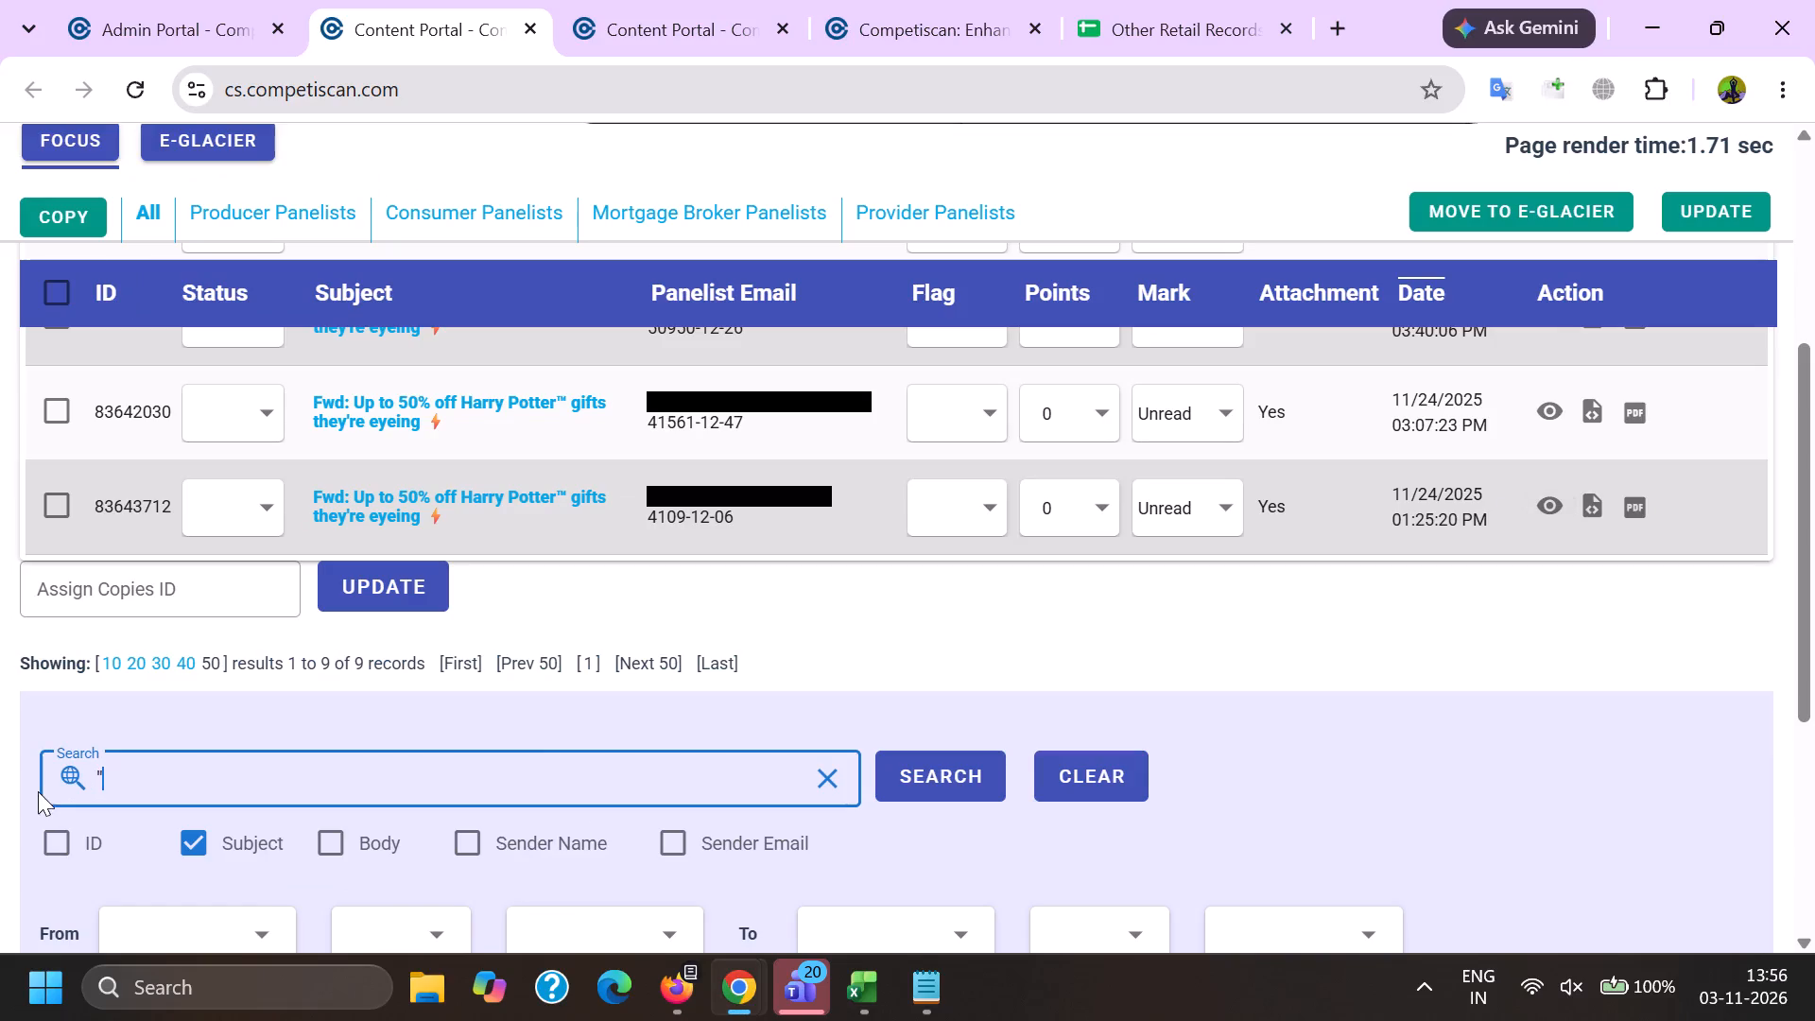
{"action": "key", "text": "ctrl+v"}
{"action": "key", "text": "shift+quotedbl"}
{"action": "key", "text": "Return"}
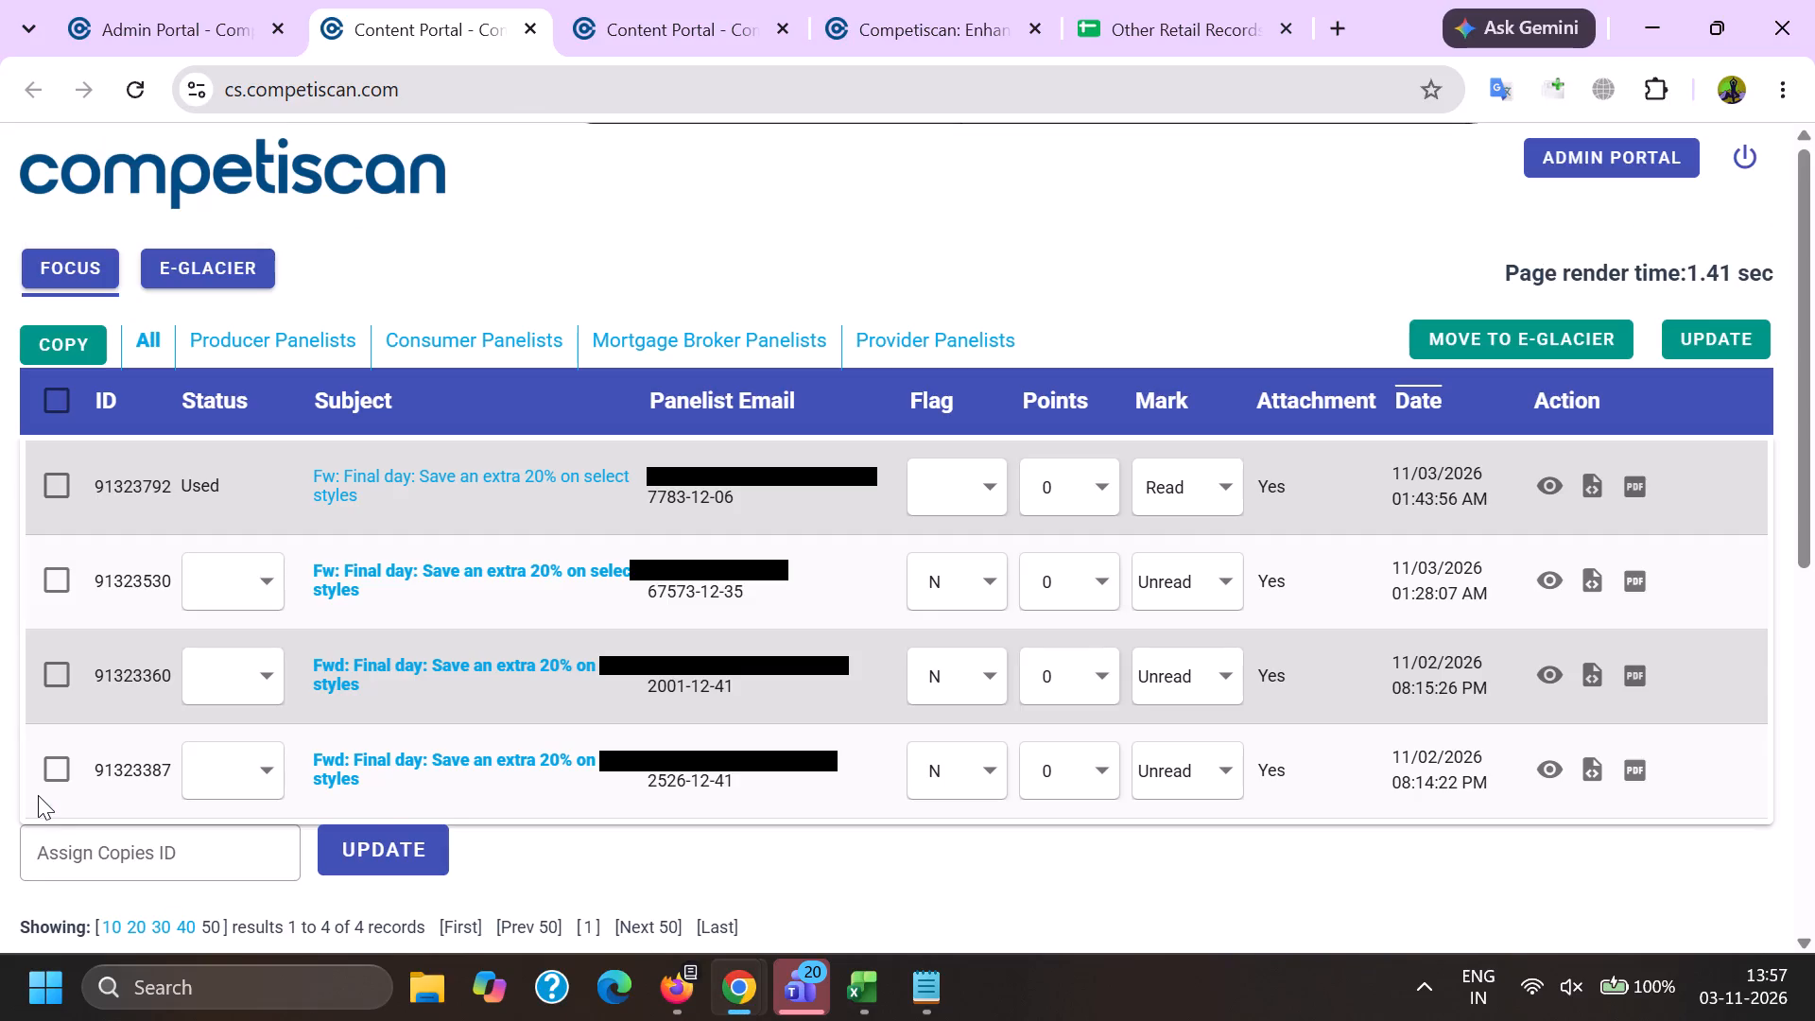
Preview the used West Elm email 91323792 and the unused email 91323530 and compare their content.
{"action": "left_click", "coordinate": [1554, 488]}
{"action": "left_click_drag", "start_coordinate": [1142, 119], "coordinate": [1142, 117]}
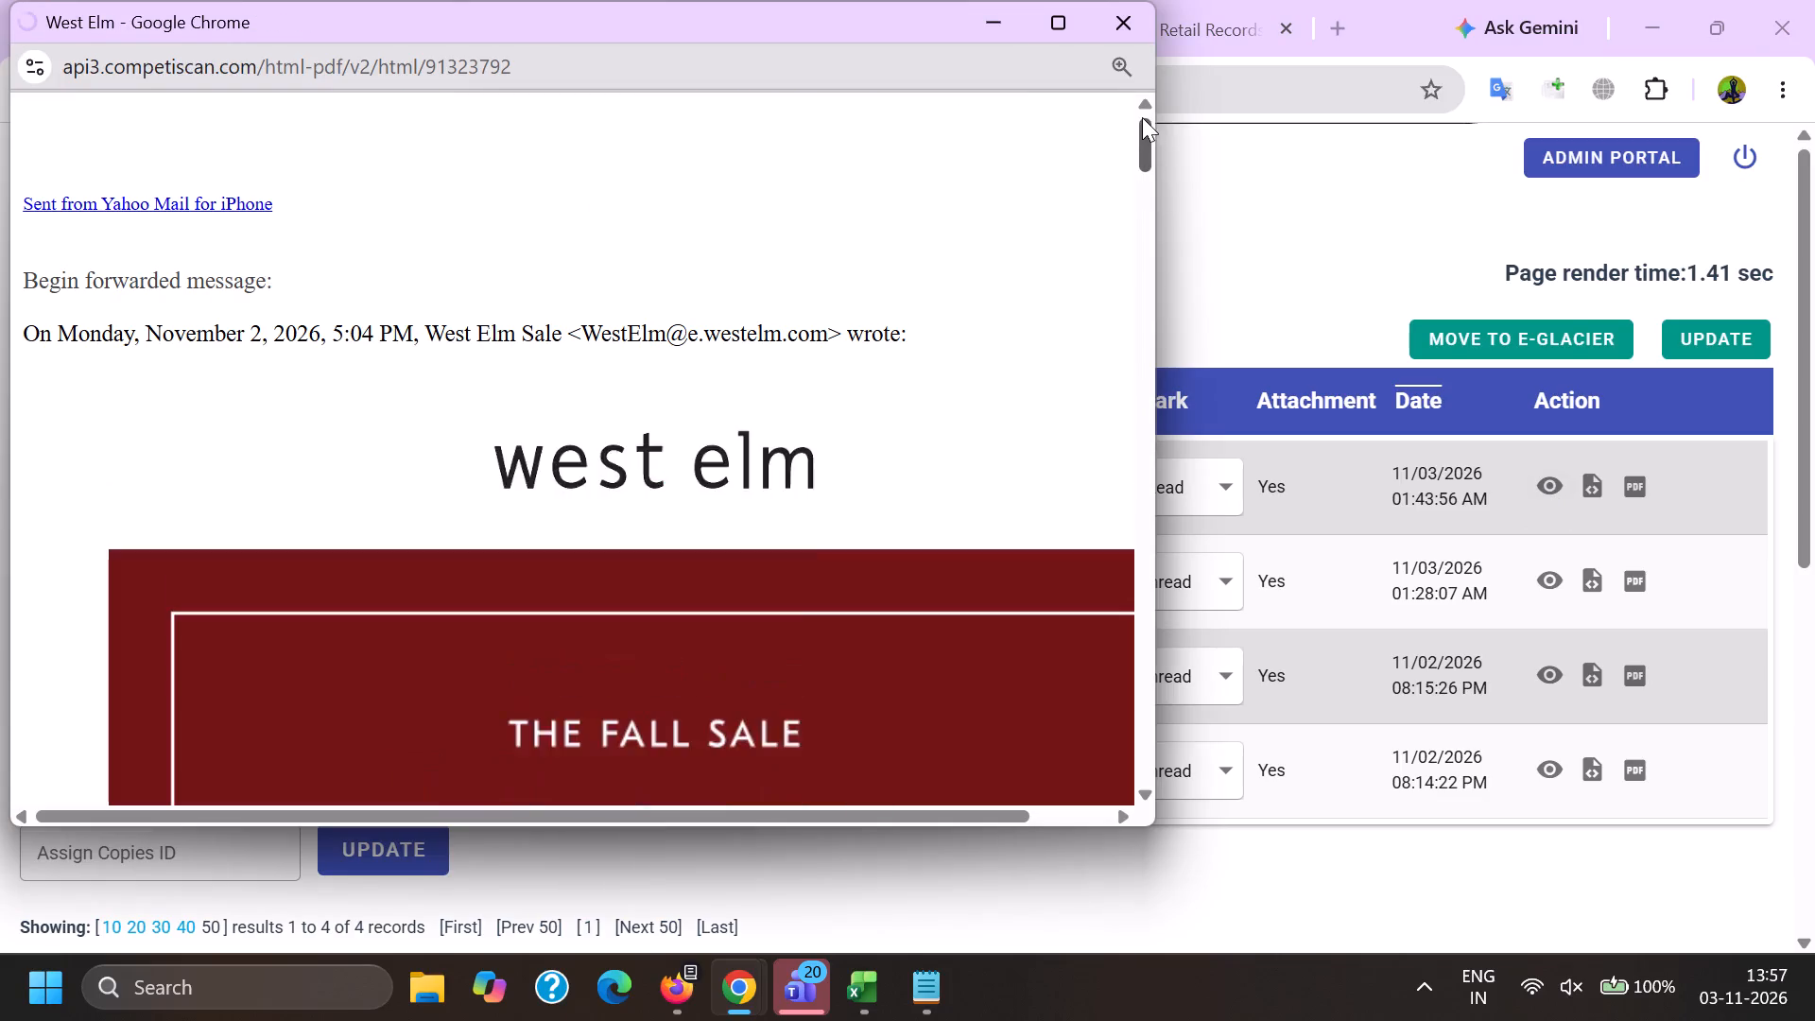
{"action": "left_click_drag", "start_coordinate": [1142, 117], "coordinate": [1109, 620]}
{"action": "key", "text": "alt+Tab"}
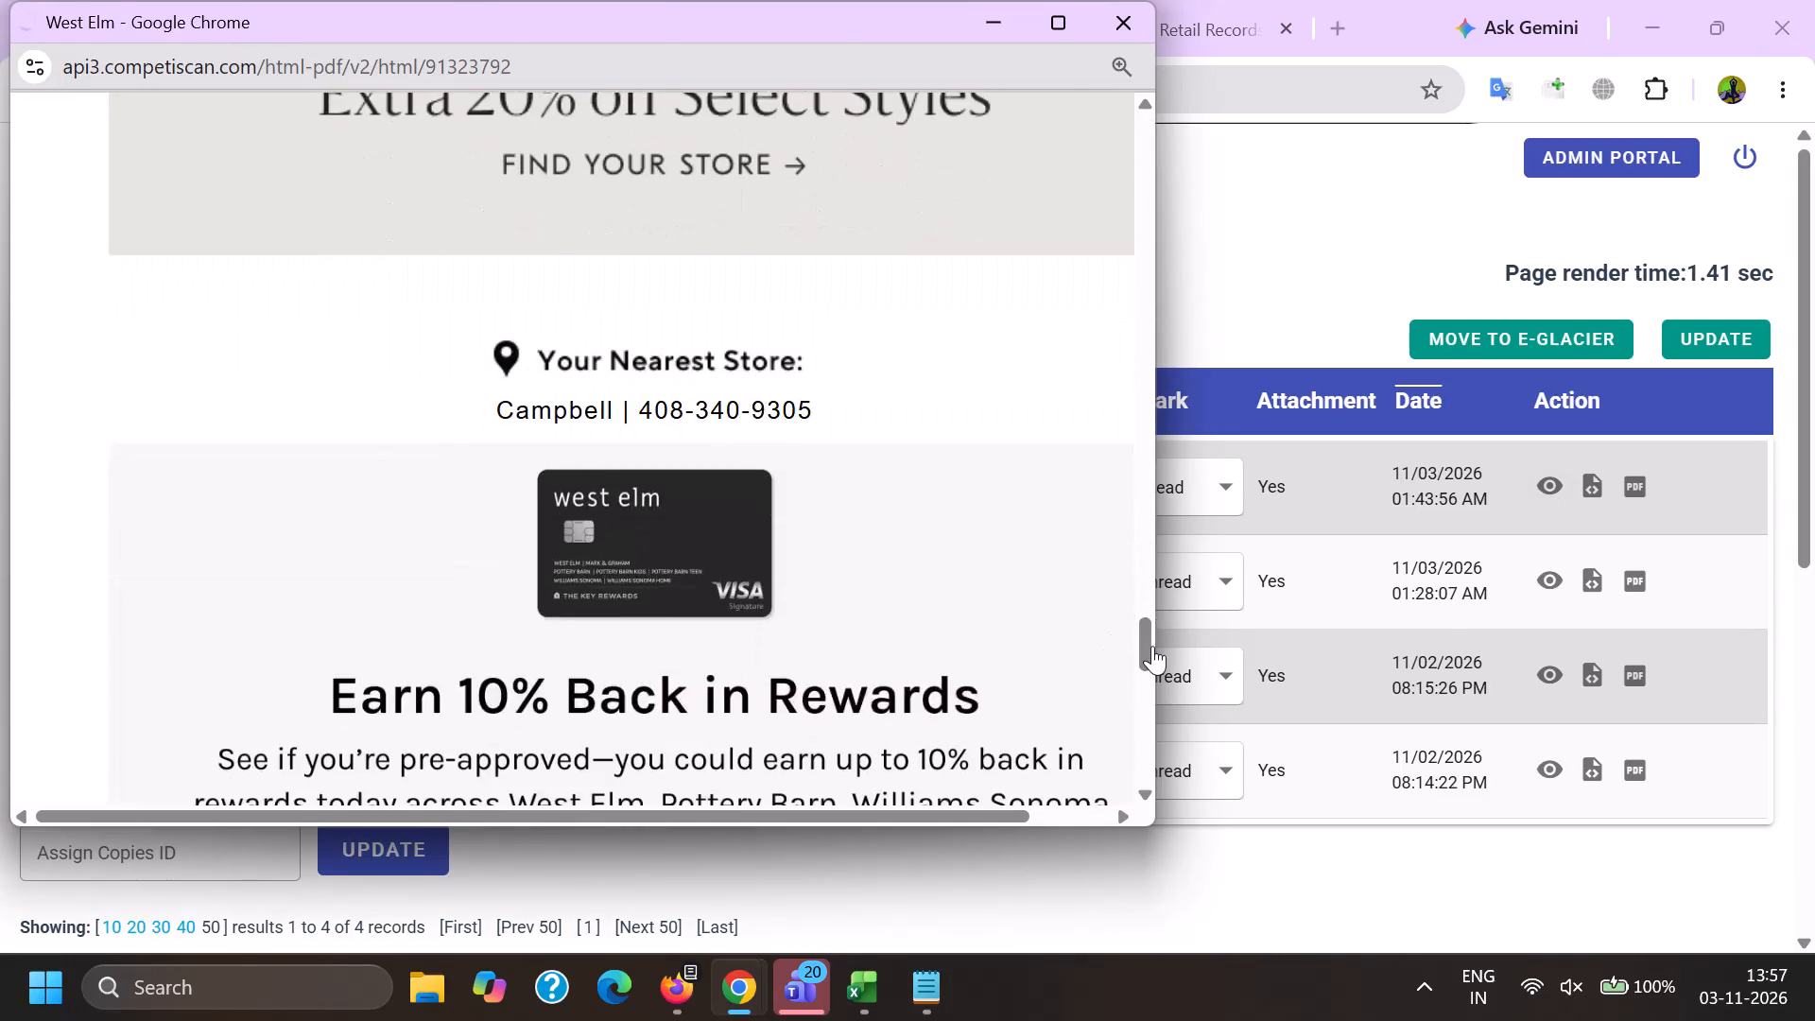
{"action": "left_click", "coordinate": [1571, 584]}
{"action": "left_click", "coordinate": [1556, 579]}
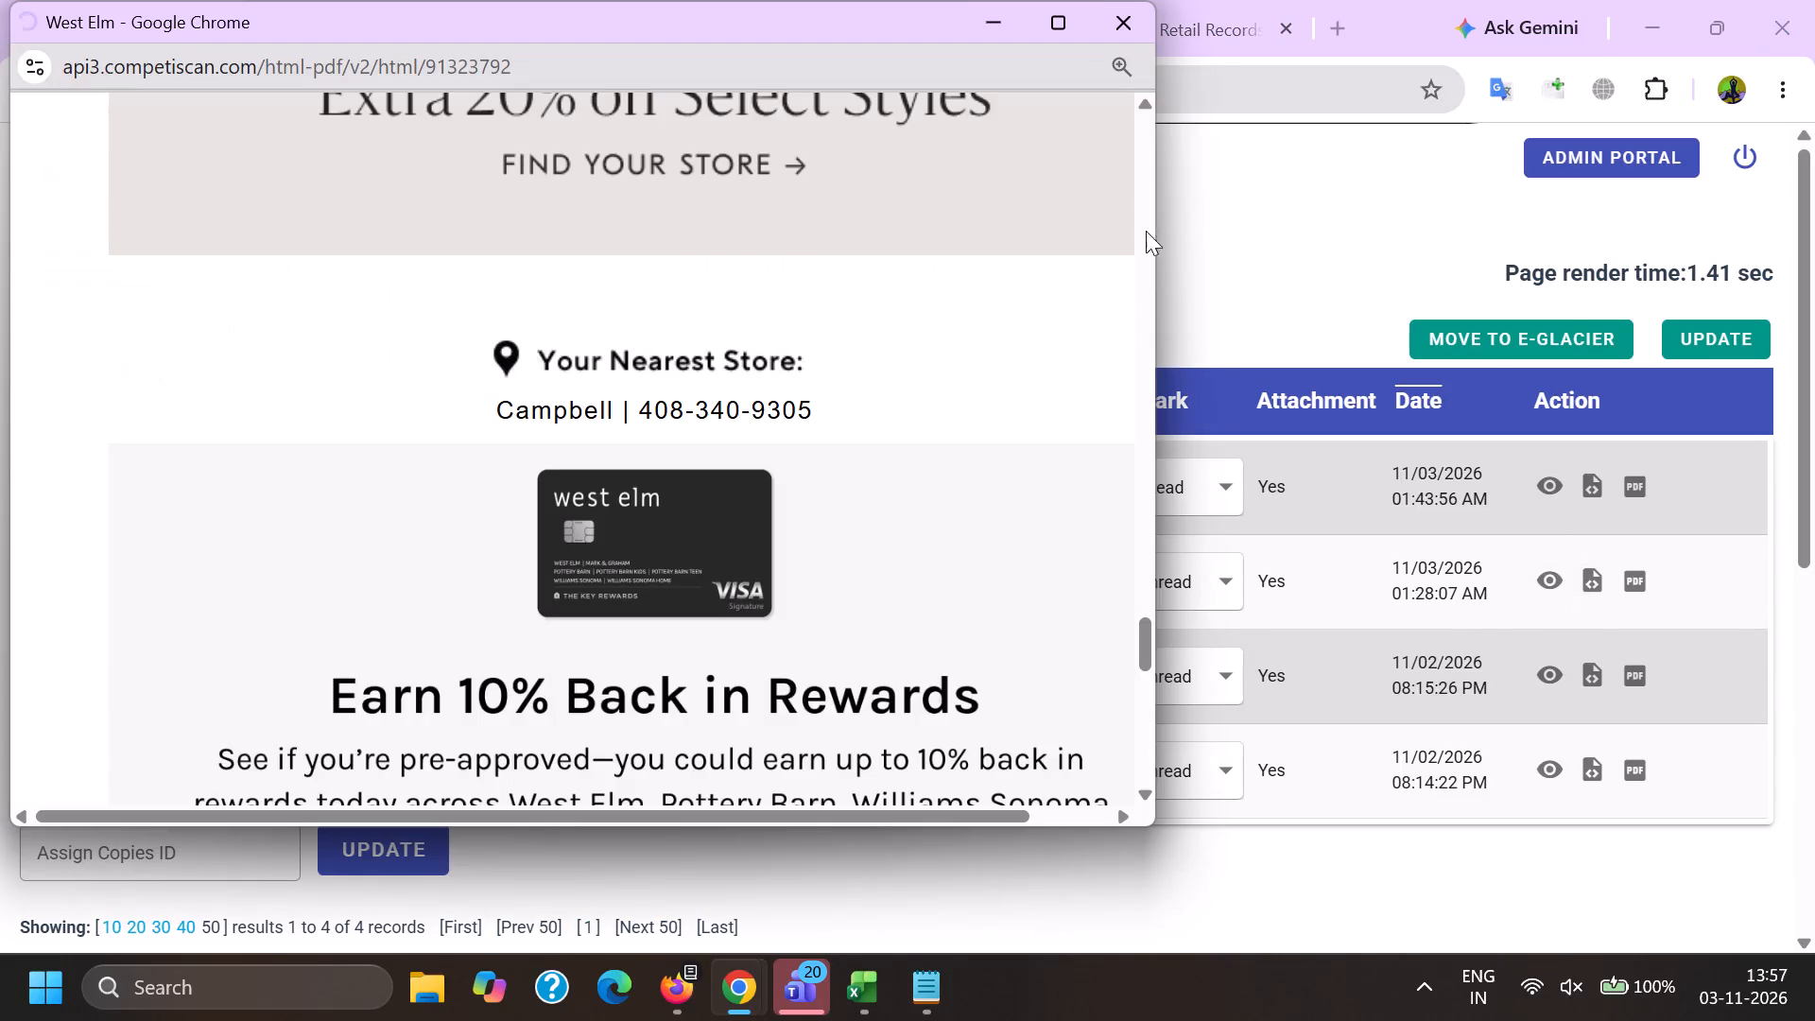
{"action": "left_click_drag", "start_coordinate": [1145, 148], "coordinate": [1098, 642]}
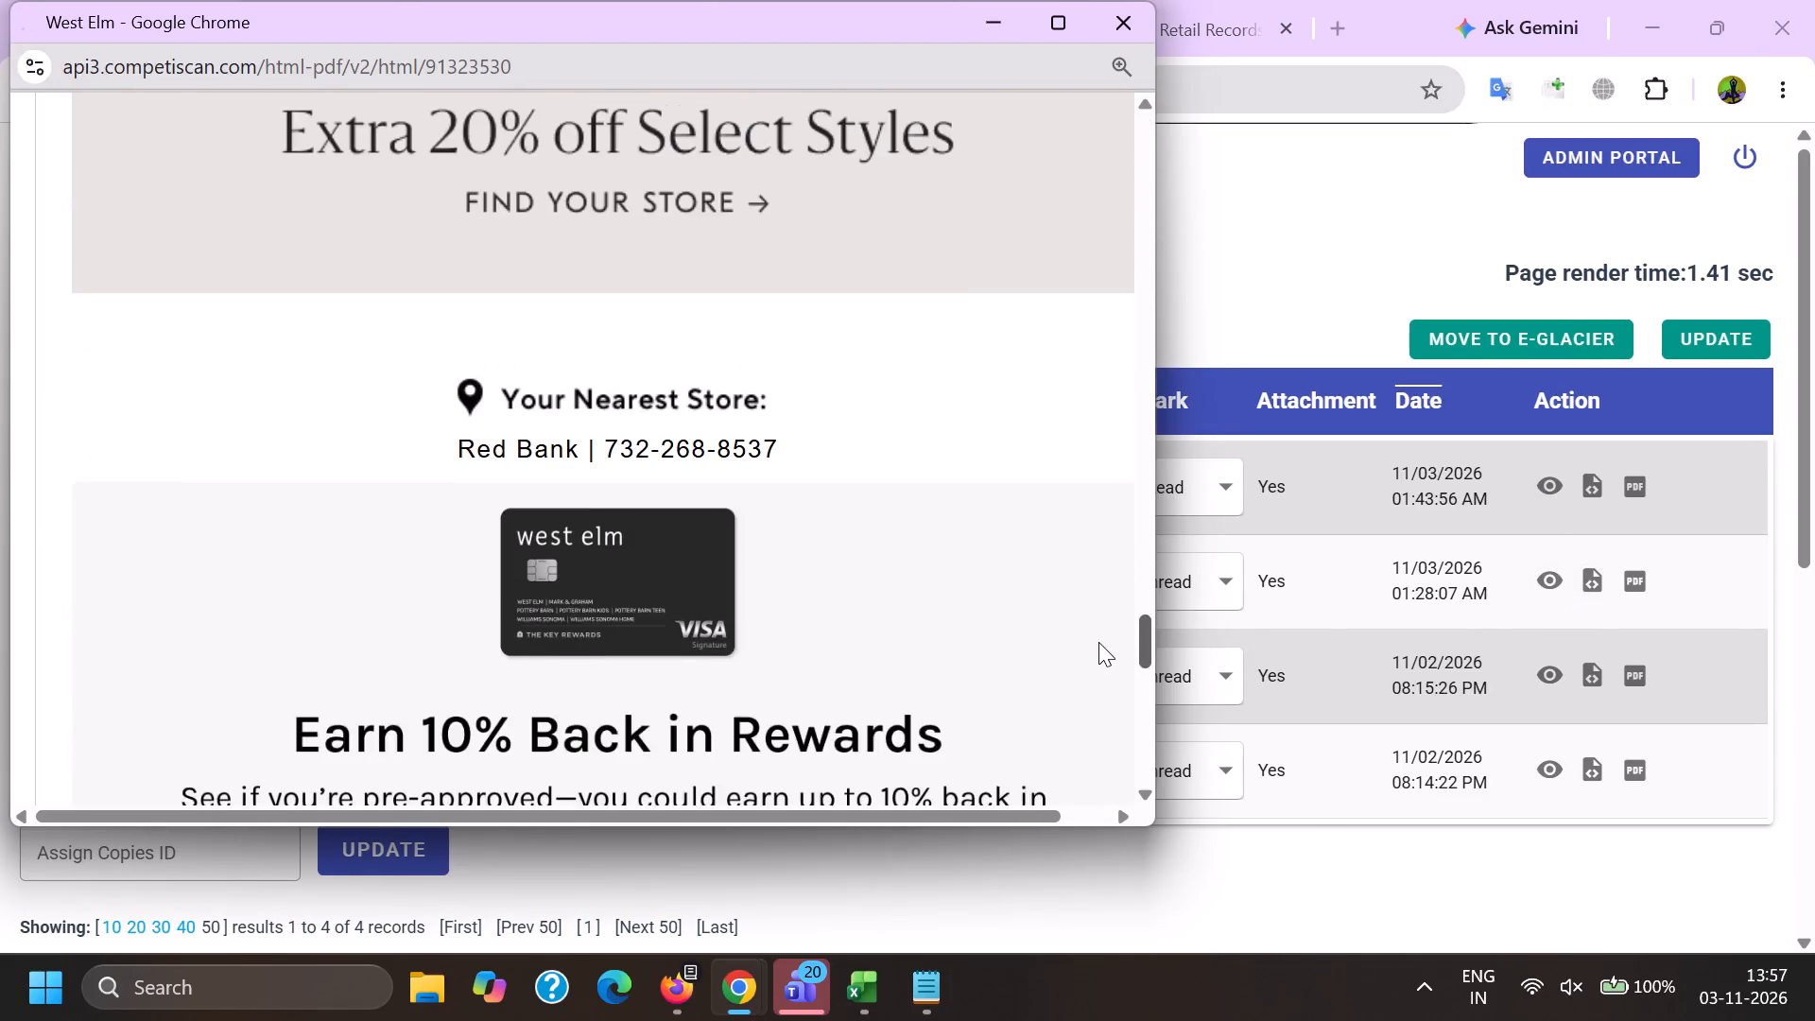
{"action": "left_click_drag", "start_coordinate": [1098, 642], "coordinate": [1102, 572]}
{"action": "key", "text": "alt+Tab"}
Preview the unused West Elm email 91323387 and examine its content.
{"action": "left_click", "coordinate": [1754, 700]}
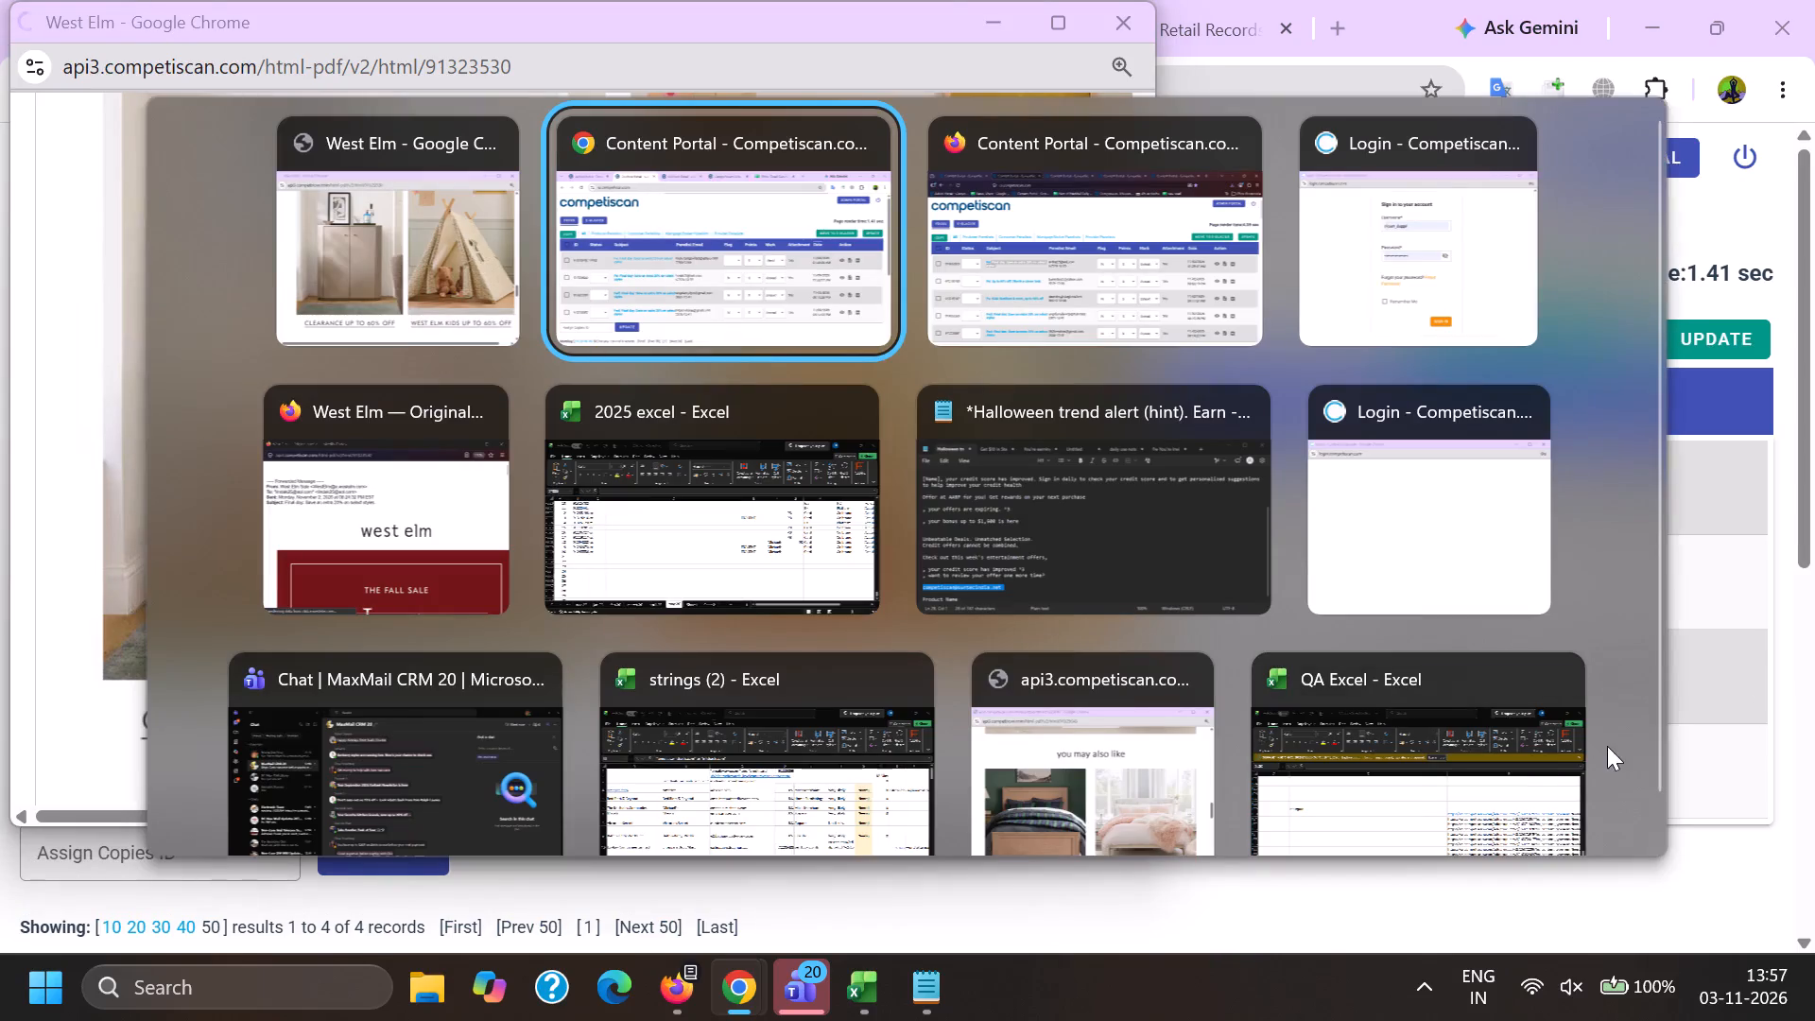
{"action": "left_click", "coordinate": [1551, 773]}
{"action": "left_click_drag", "start_coordinate": [1143, 132], "coordinate": [1139, 315]}
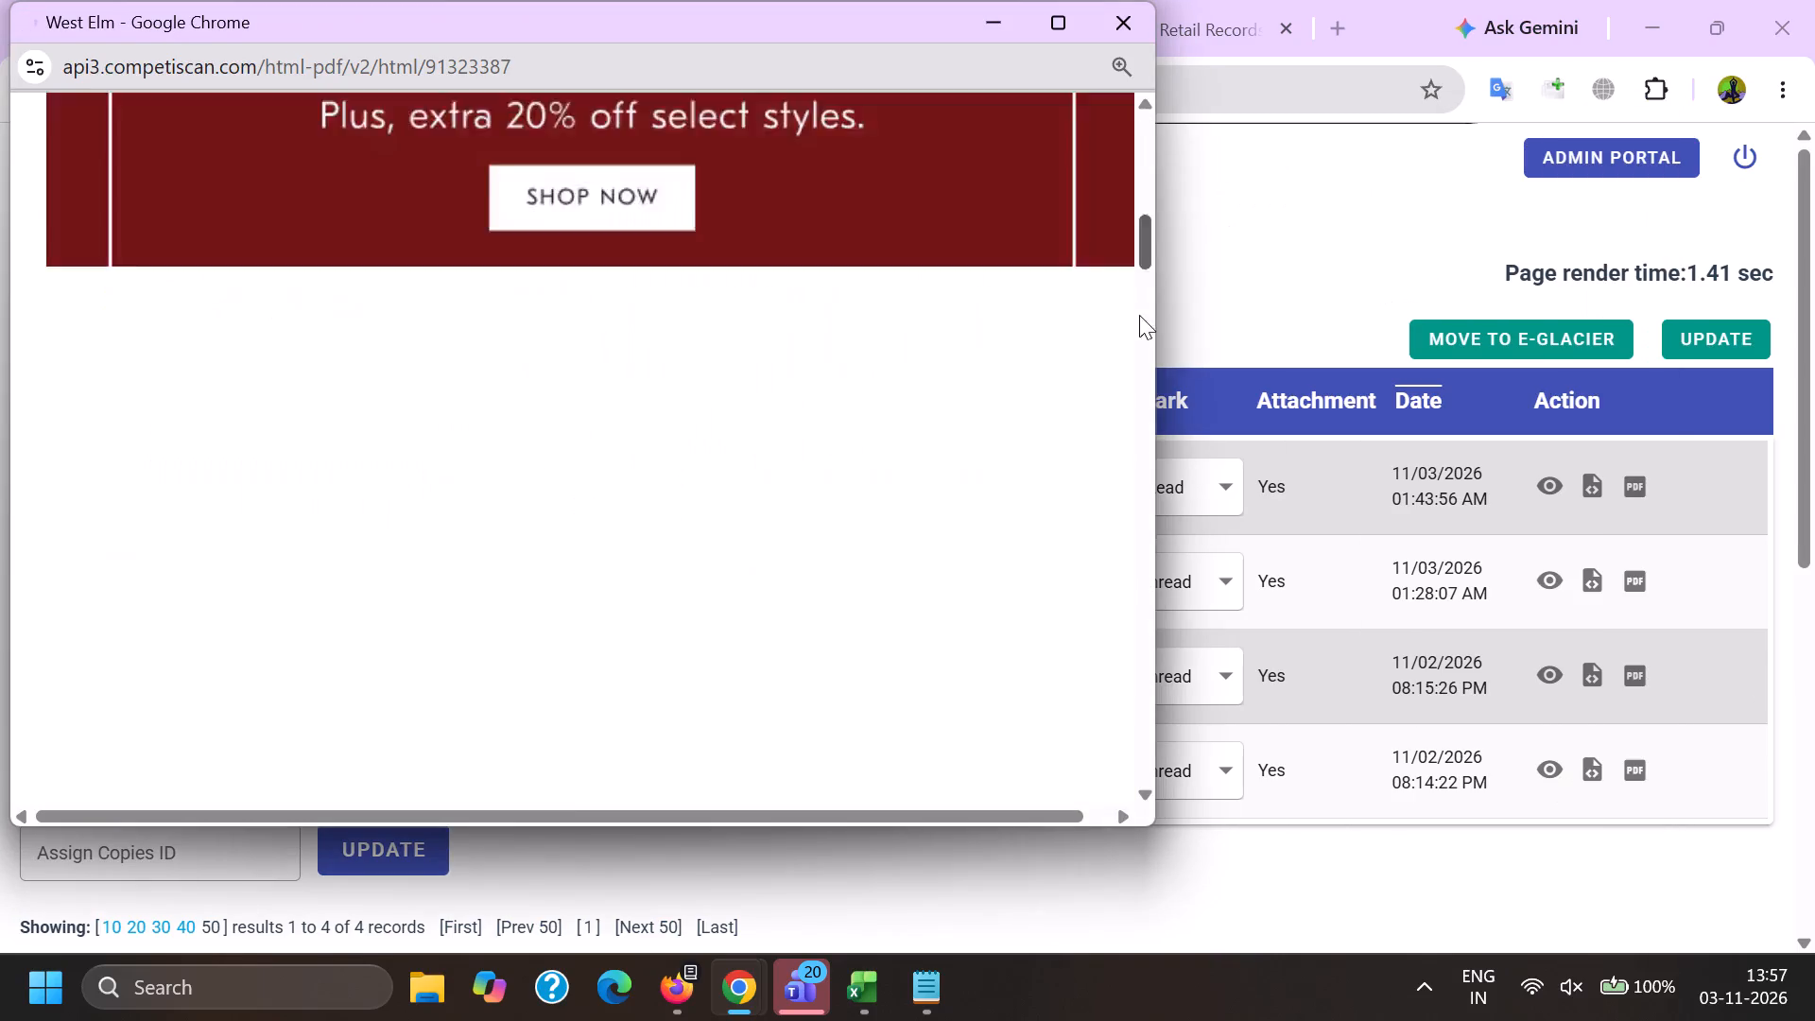
{"action": "left_click_drag", "start_coordinate": [1139, 315], "coordinate": [1128, 651]}
{"action": "key", "text": "alt+Tab"}
Switch to Firefox's Content Portal and copy email 91310462's subject "Extra 20% off select styles + New furniture for the bedroom" without the "Fw:" prefix.
{"action": "left_click", "coordinate": [668, 1013]}
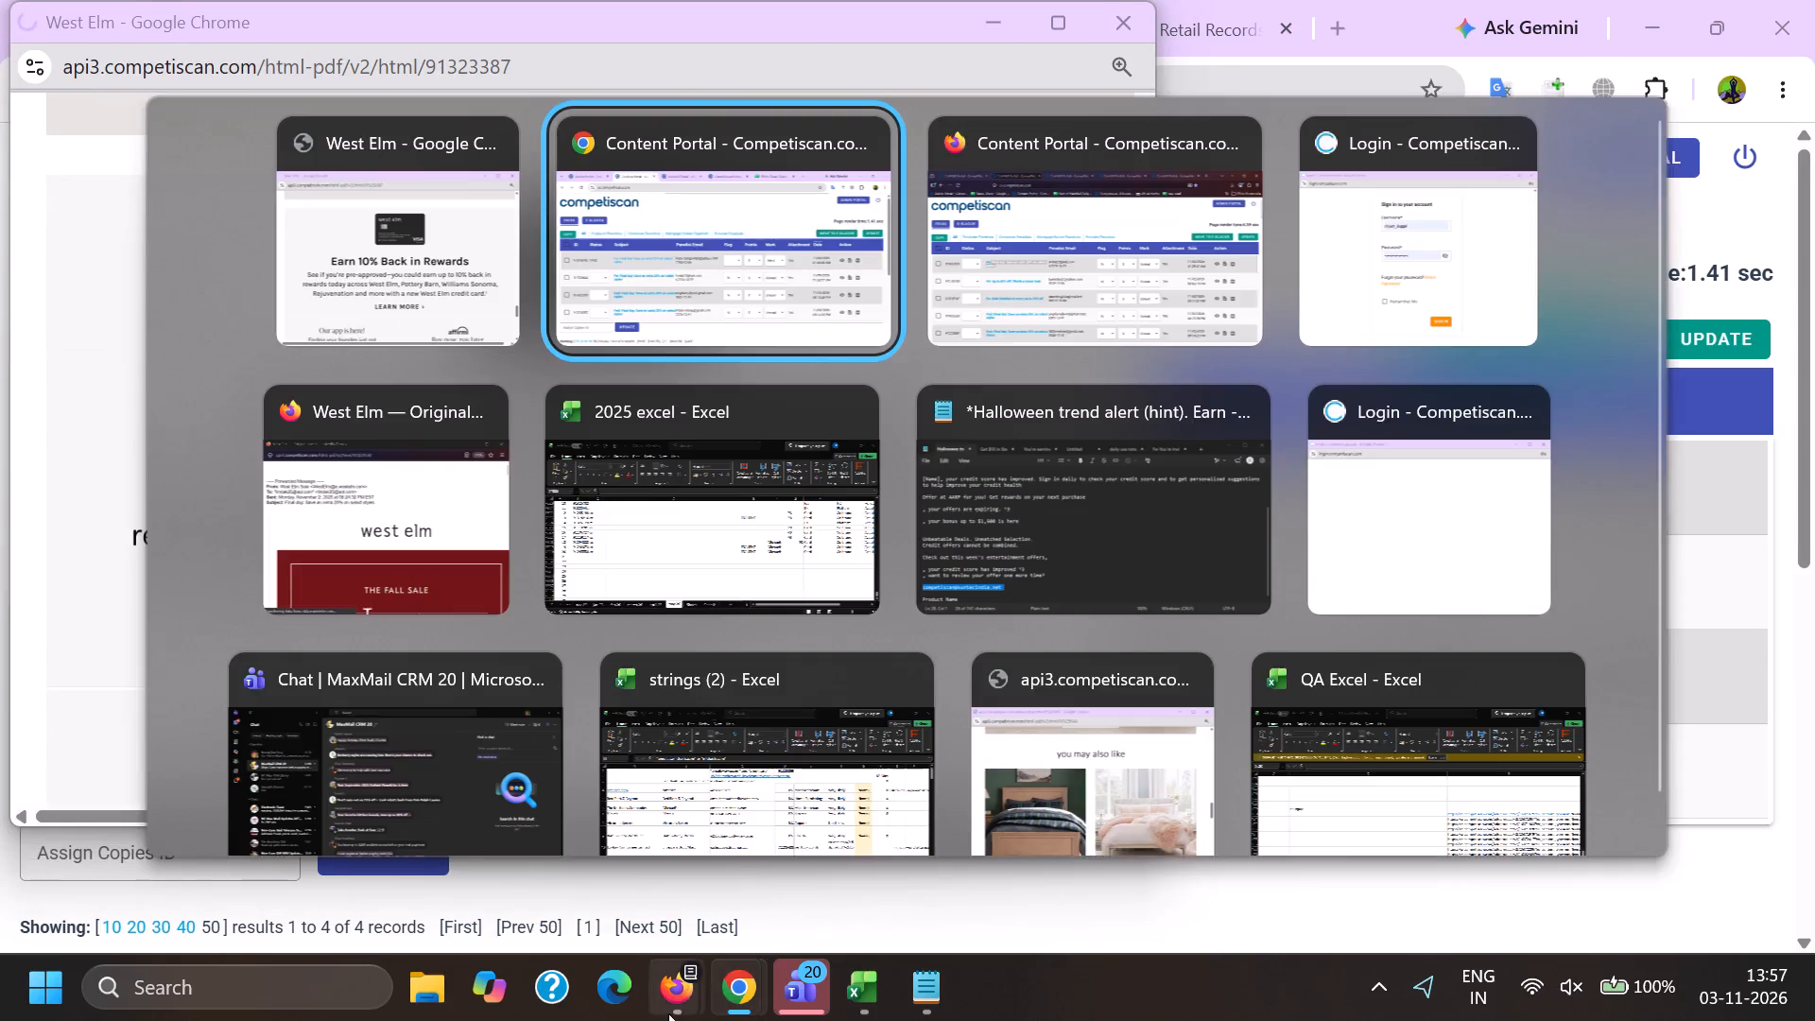
{"action": "left_click", "coordinate": [501, 879]}
{"action": "scroll", "coordinate": [447, 720], "scroll_direction": "down", "scroll_amount": 3}
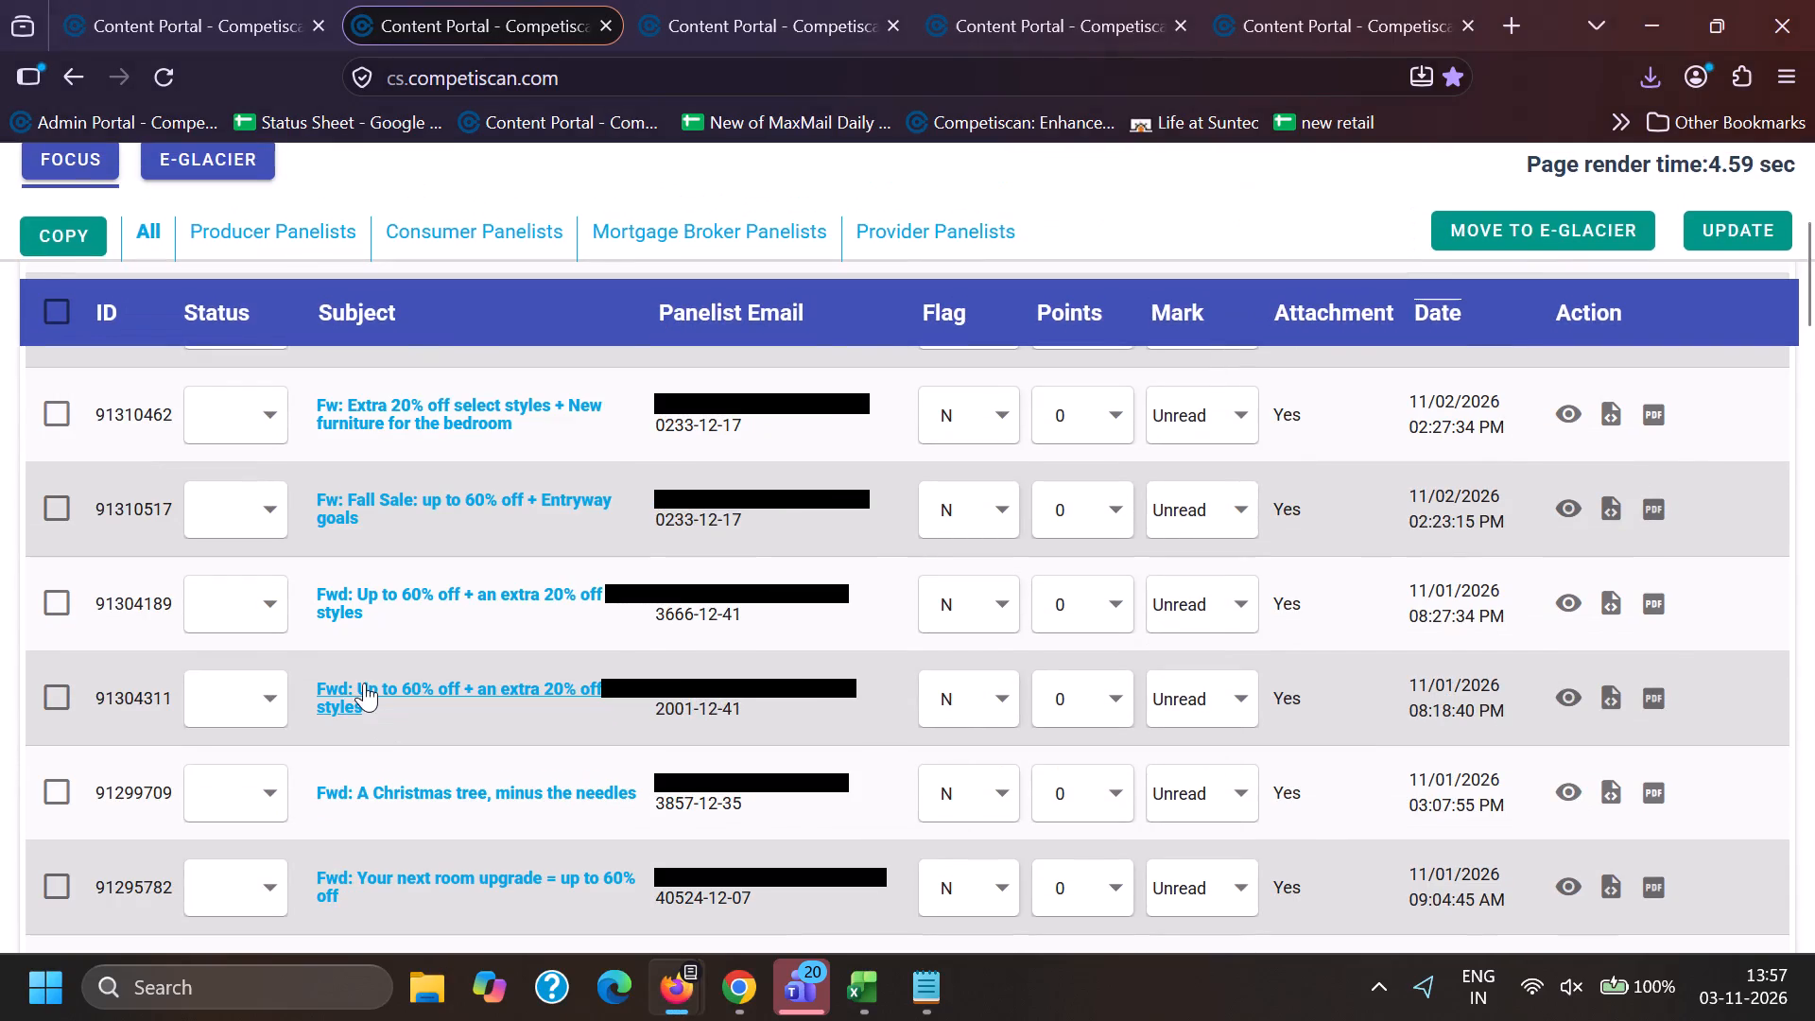
{"action": "left_click_drag", "start_coordinate": [341, 391], "coordinate": [552, 442]}
{"action": "key", "text": "ctrl+c"}
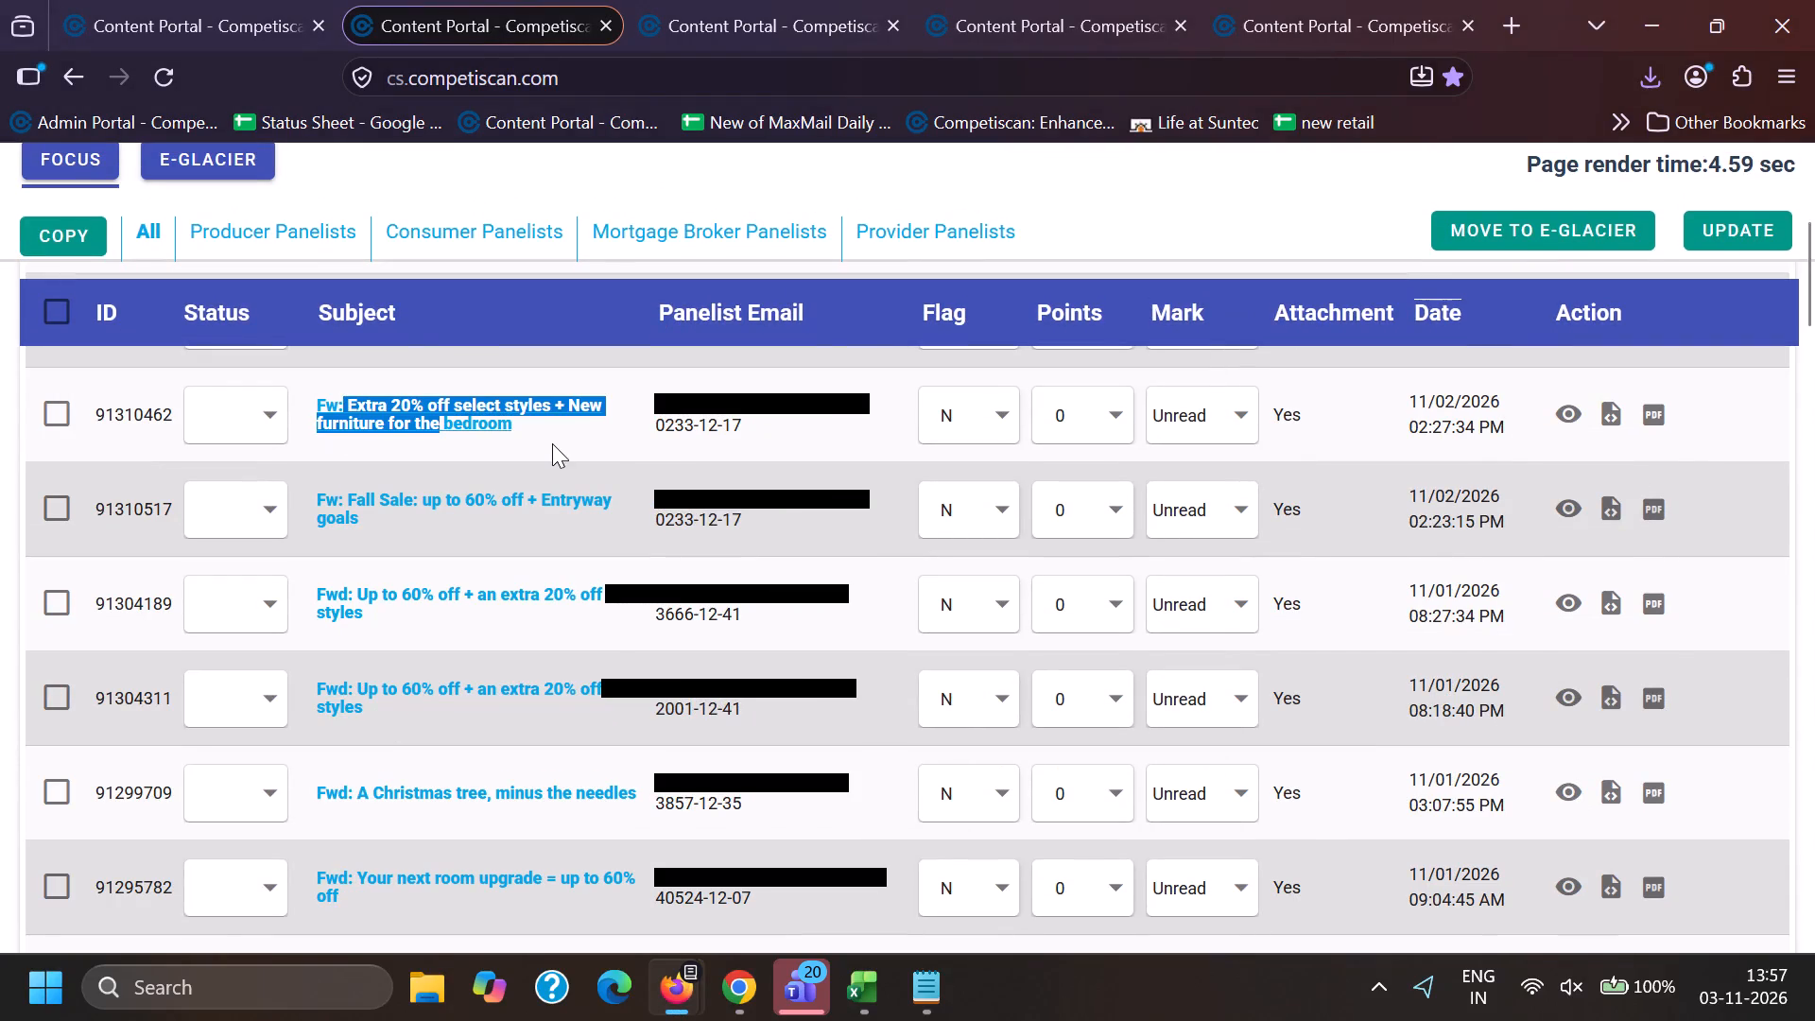
{"action": "key", "text": "ctrl+c"}
Switch to Chrome's Content Portal and search subjects for the quoted phrase "Extra 20% off select styles + New furniture for the bedroom".
{"action": "key", "text": "alt+Tab"}
{"action": "scroll", "coordinate": [575, 577], "scroll_direction": "down", "scroll_amount": 1}
{"action": "key", "text": "alt+Tab"}
{"action": "key", "text": "alt+Tab"}
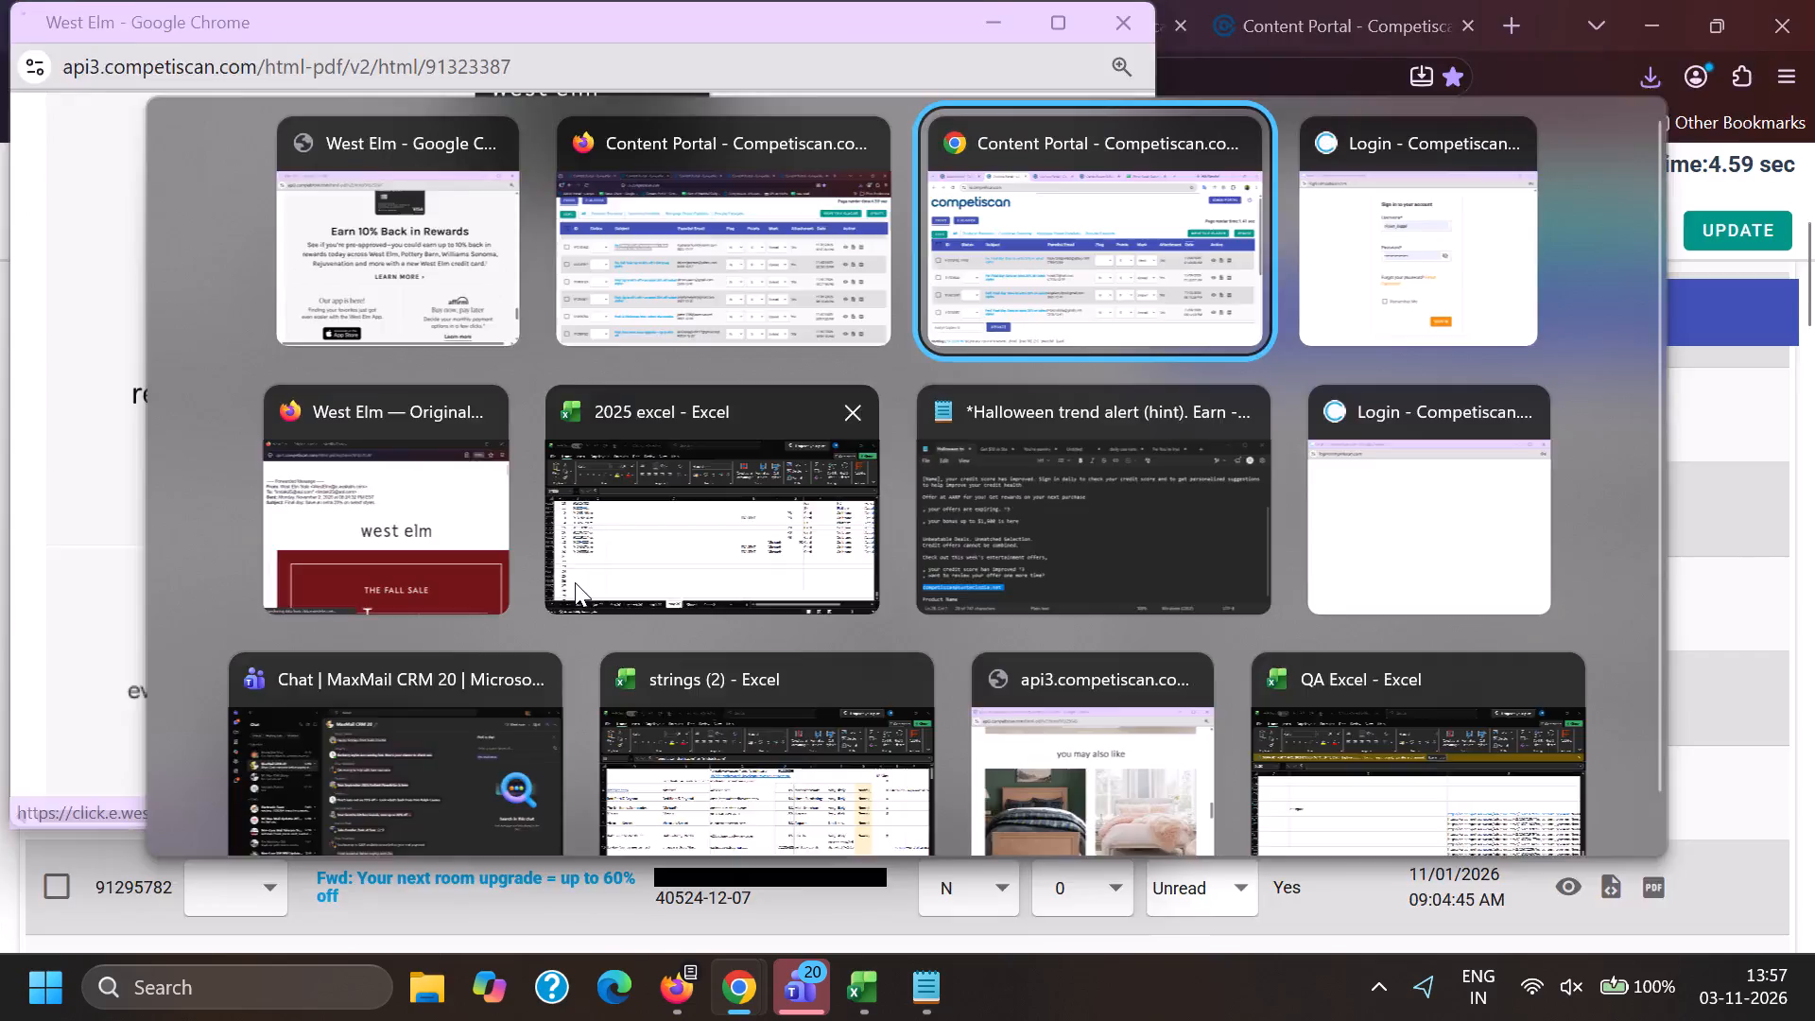
{"action": "scroll", "coordinate": [575, 580], "scroll_direction": "down", "scroll_amount": 5}
{"action": "left_click_drag", "start_coordinate": [617, 344], "coordinate": [4, 359]}
{"action": "key", "text": "BackSpace"}
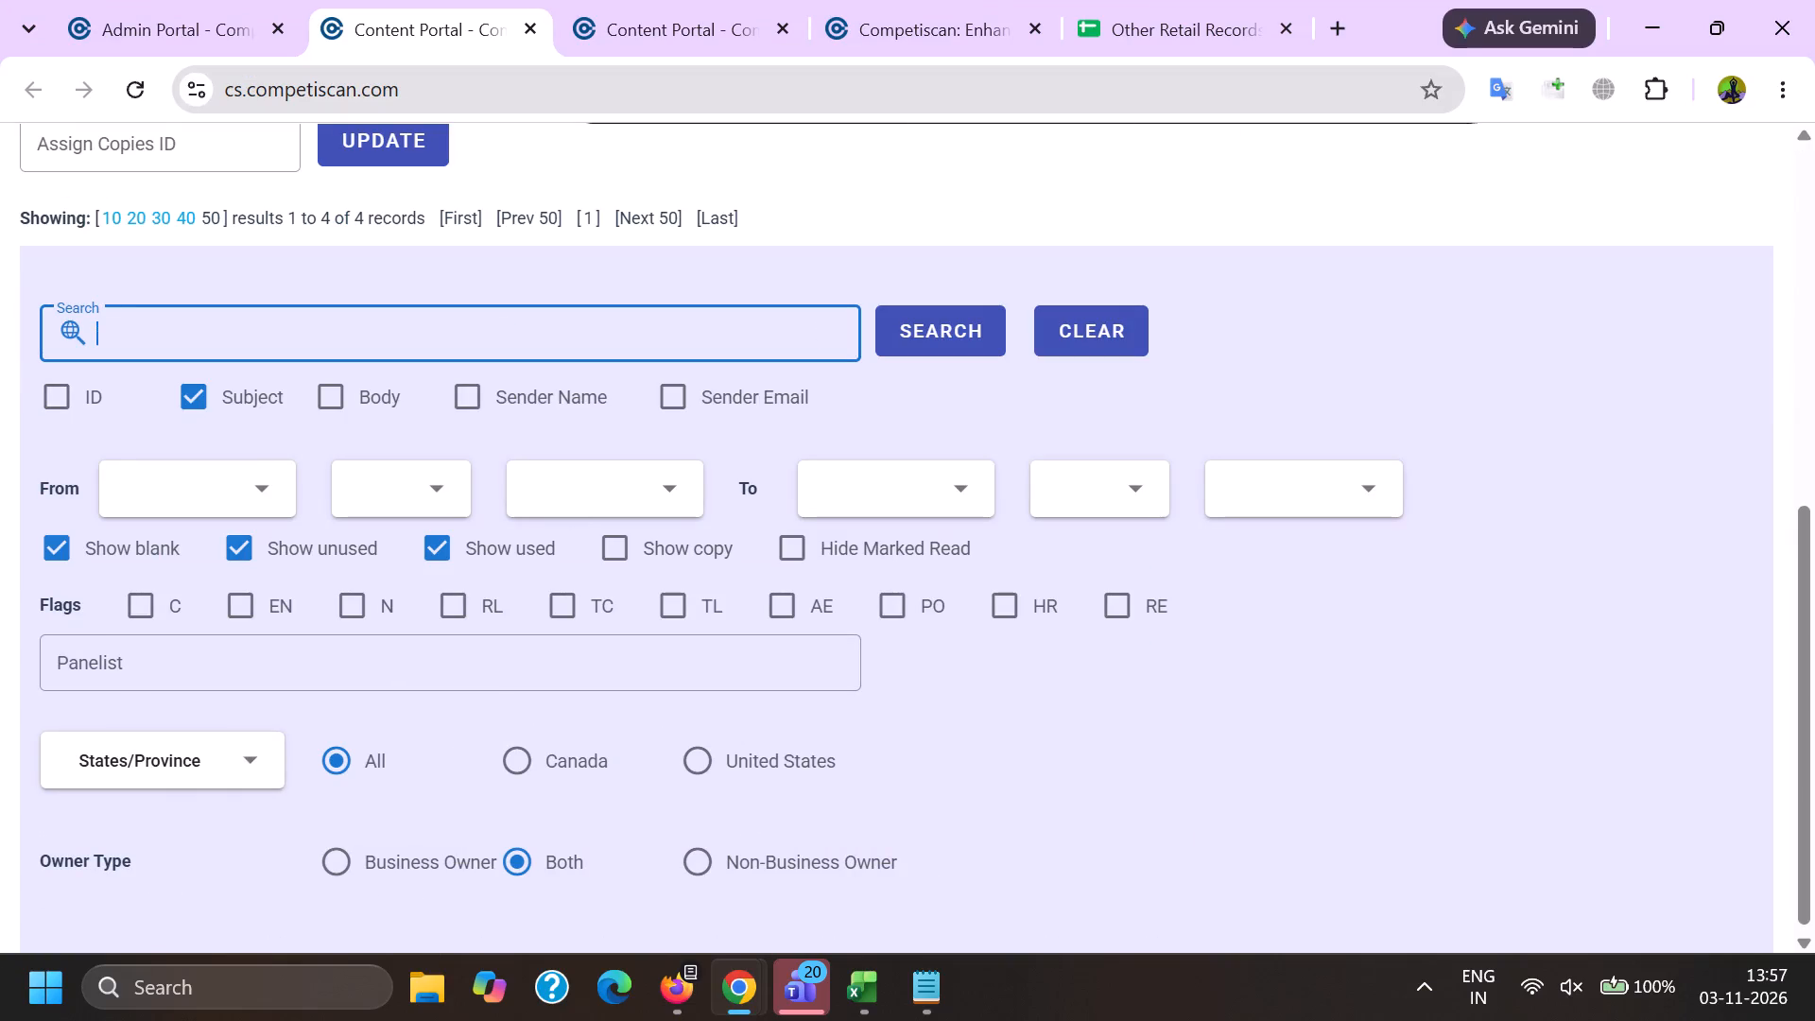
{"action": "key", "text": "shift+quotedbl"}
{"action": "key", "text": "ctrl+v"}
{"action": "key", "text": "shift+quotedbl"}
{"action": "key", "text": "Return"}
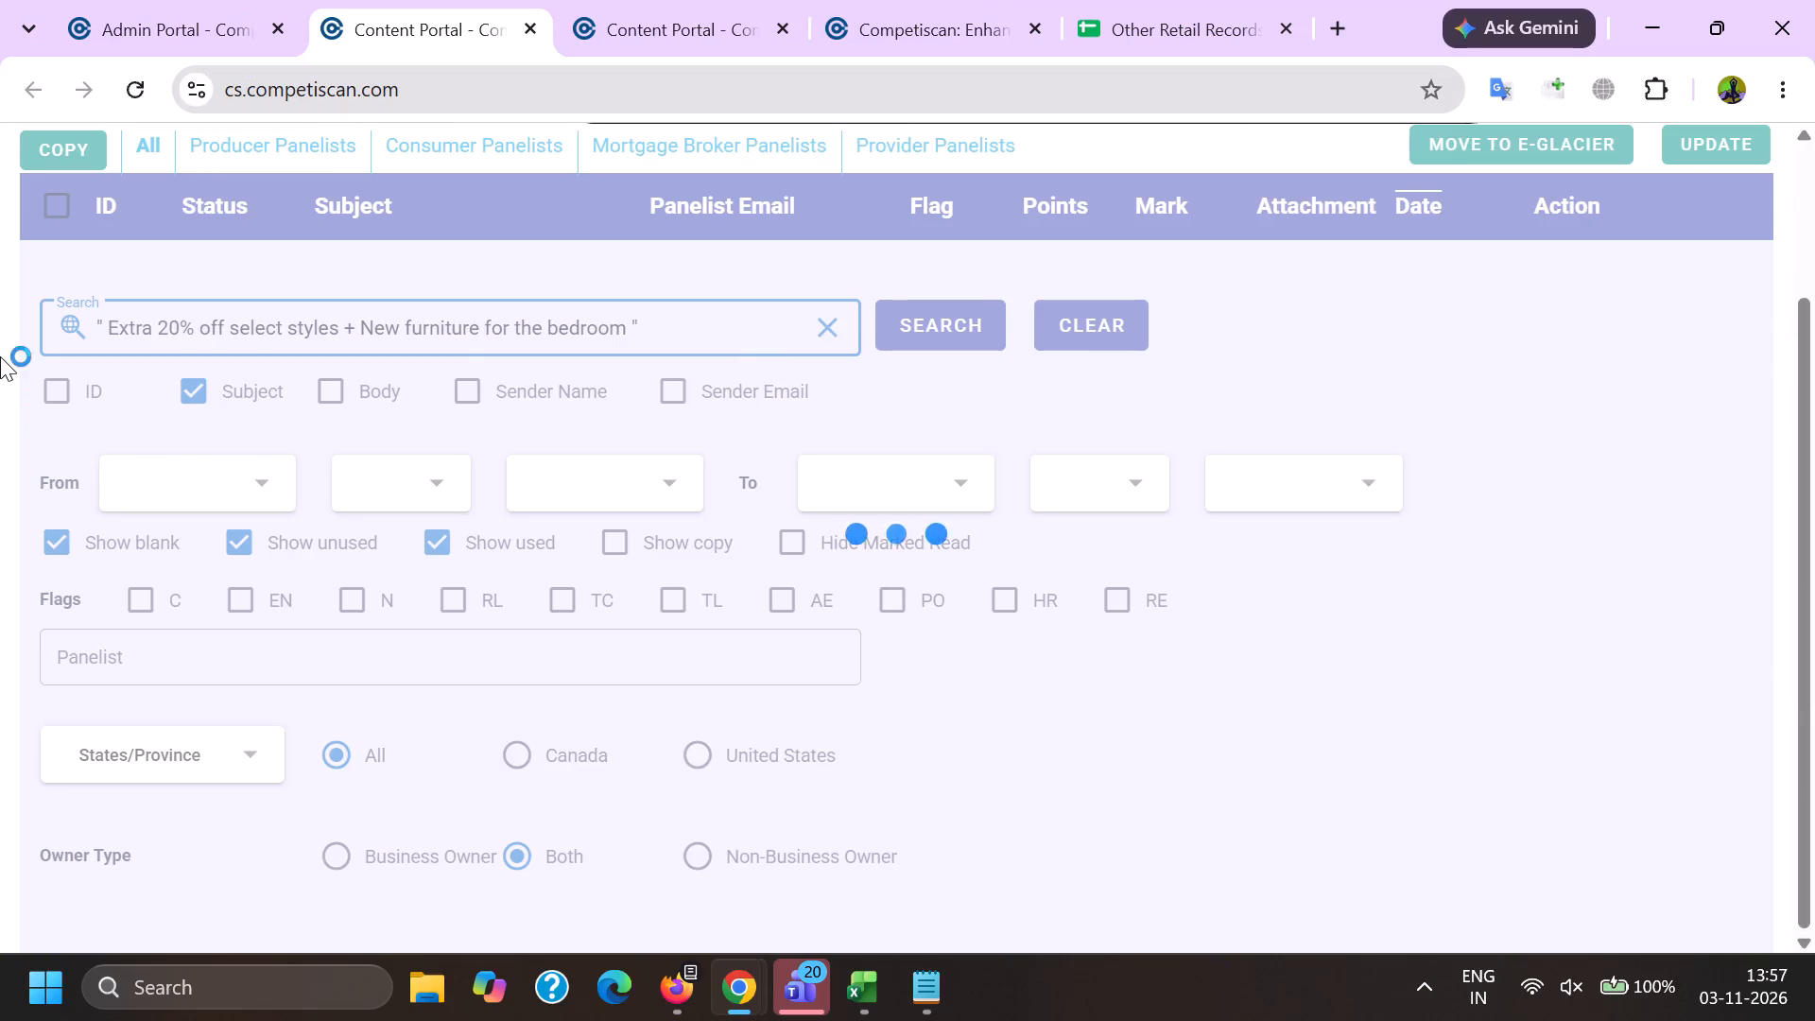
{"action": "left_click", "coordinate": [756, 0]}
{"action": "scroll", "coordinate": [608, 464], "scroll_direction": "down", "scroll_amount": 16}
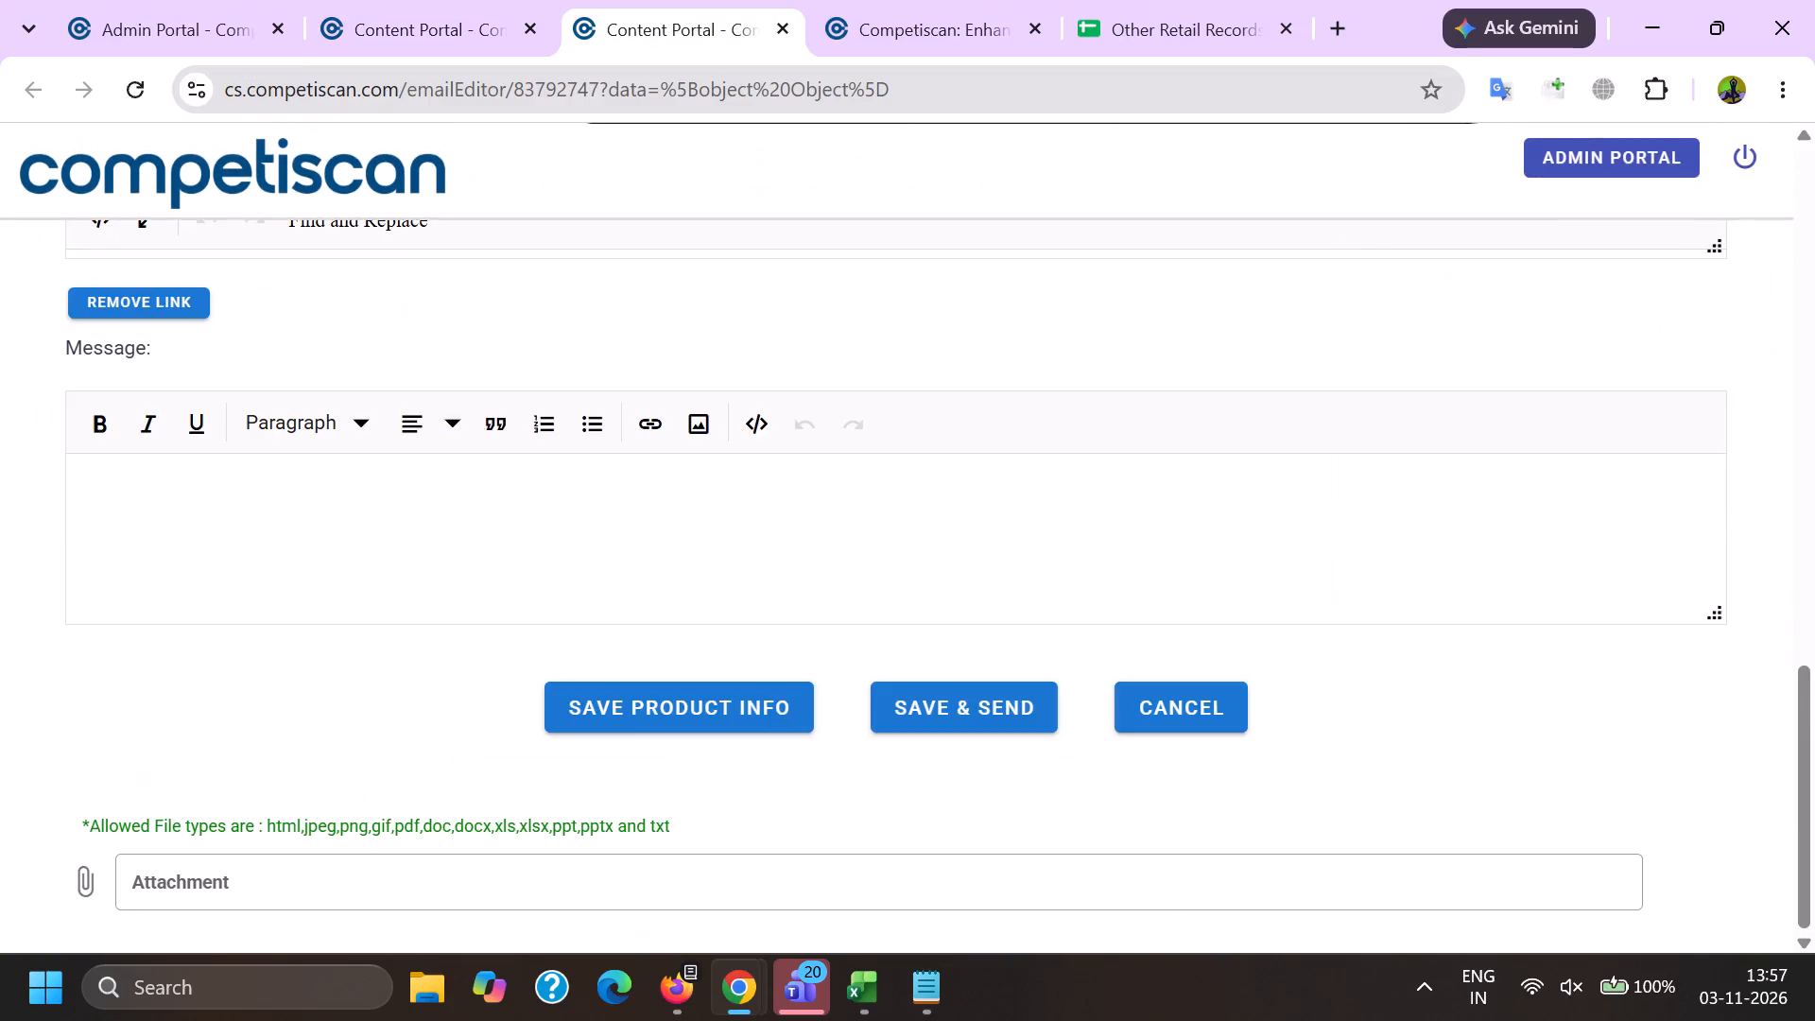
{"action": "scroll", "coordinate": [588, 526], "scroll_direction": "up", "scroll_amount": 5}
{"action": "scroll", "coordinate": [434, 586], "scroll_direction": "down", "scroll_amount": 20}
{"action": "scroll", "coordinate": [434, 586], "scroll_direction": "down", "scroll_amount": 13}
{"action": "scroll", "coordinate": [446, 581], "scroll_direction": "up", "scroll_amount": 1}
{"action": "scroll", "coordinate": [446, 585], "scroll_direction": "down", "scroll_amount": 9}
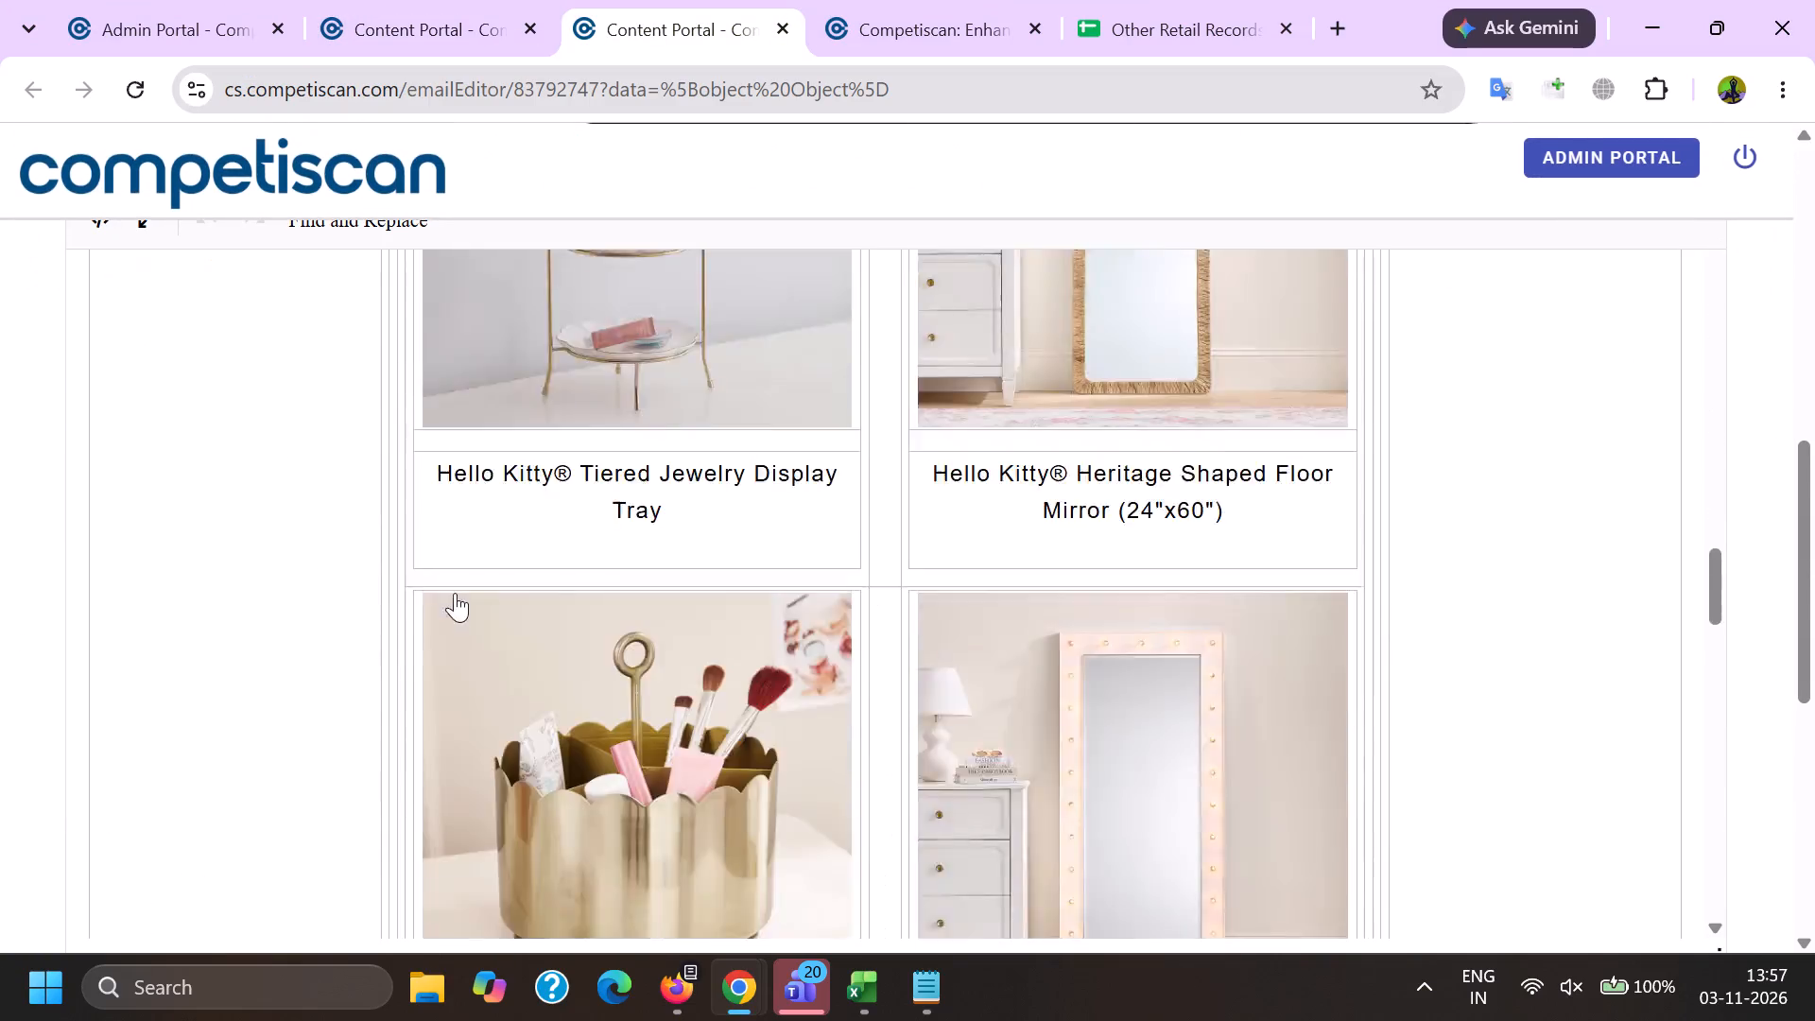
{"action": "scroll", "coordinate": [455, 593], "scroll_direction": "down", "scroll_amount": 9}
{"action": "left_click", "coordinate": [438, 0]}
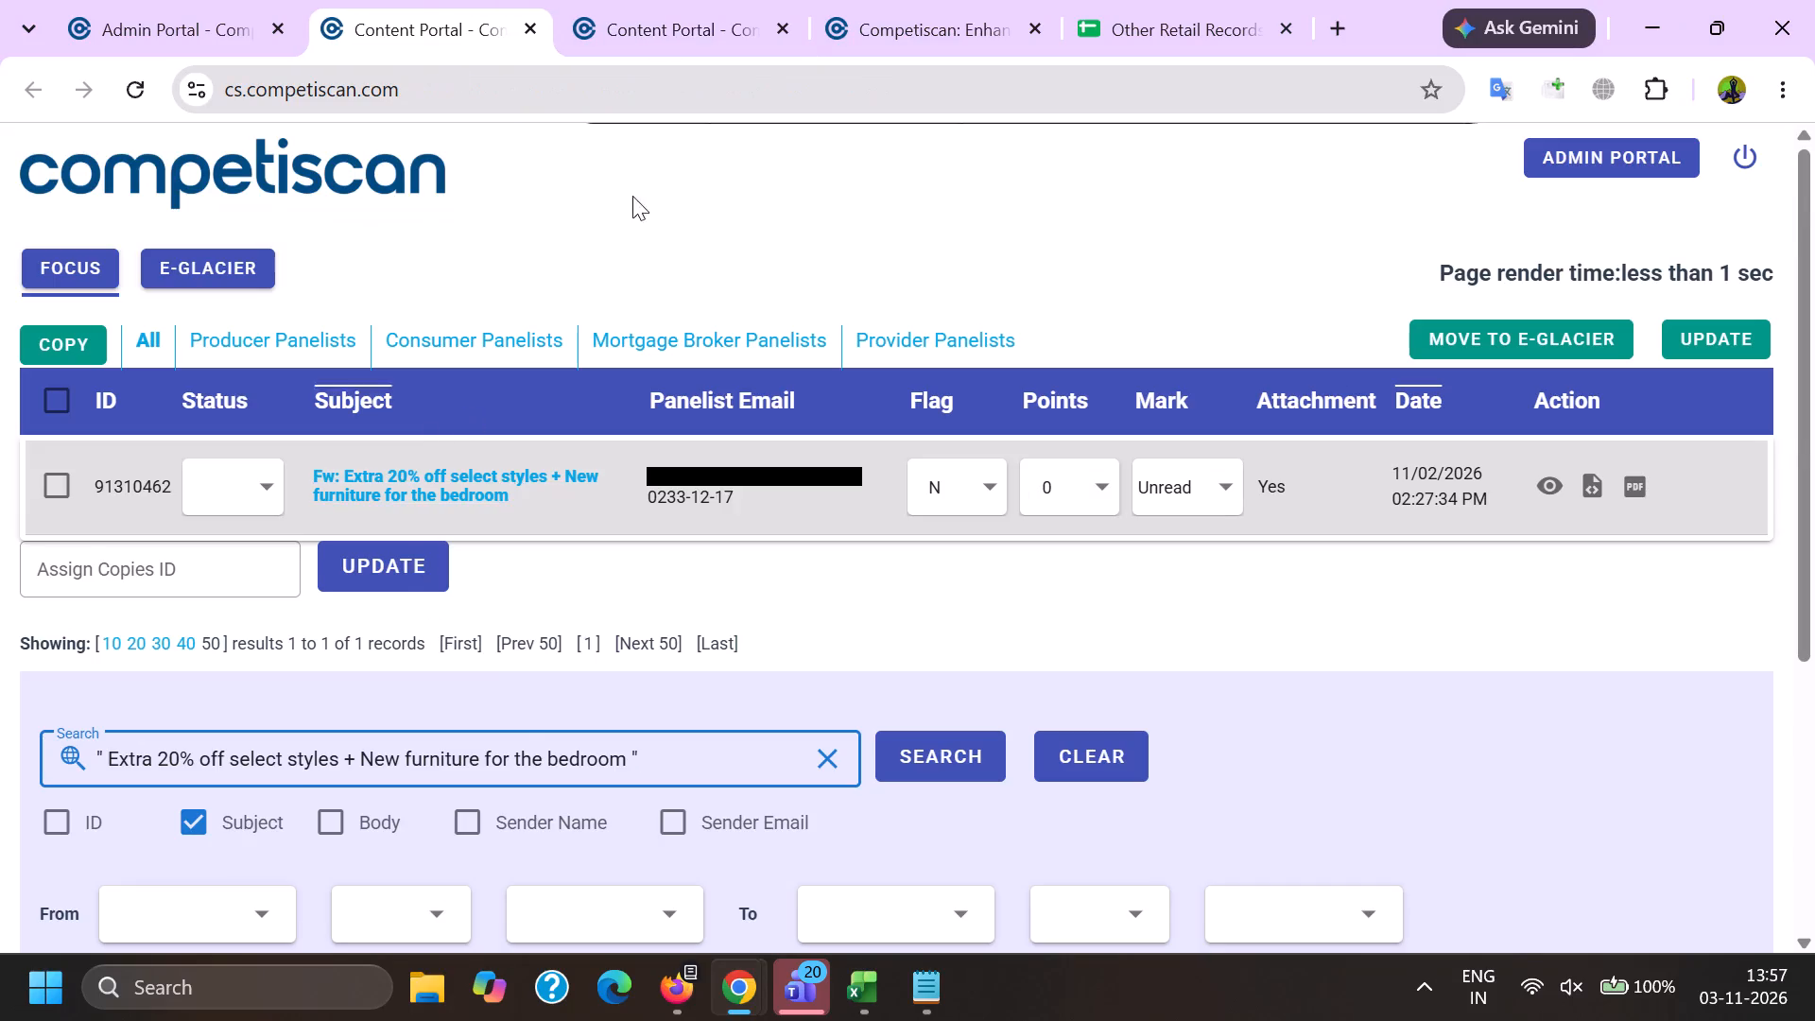
{"action": "left_click", "coordinate": [654, 0]}
{"action": "scroll", "coordinate": [0, 716], "scroll_direction": "down", "scroll_amount": 13}
{"action": "left_click", "coordinate": [434, 0]}
Open email 91310462 from the search results in its own tab.
{"action": "left_click", "coordinate": [390, 469], "text": "ctrl"}
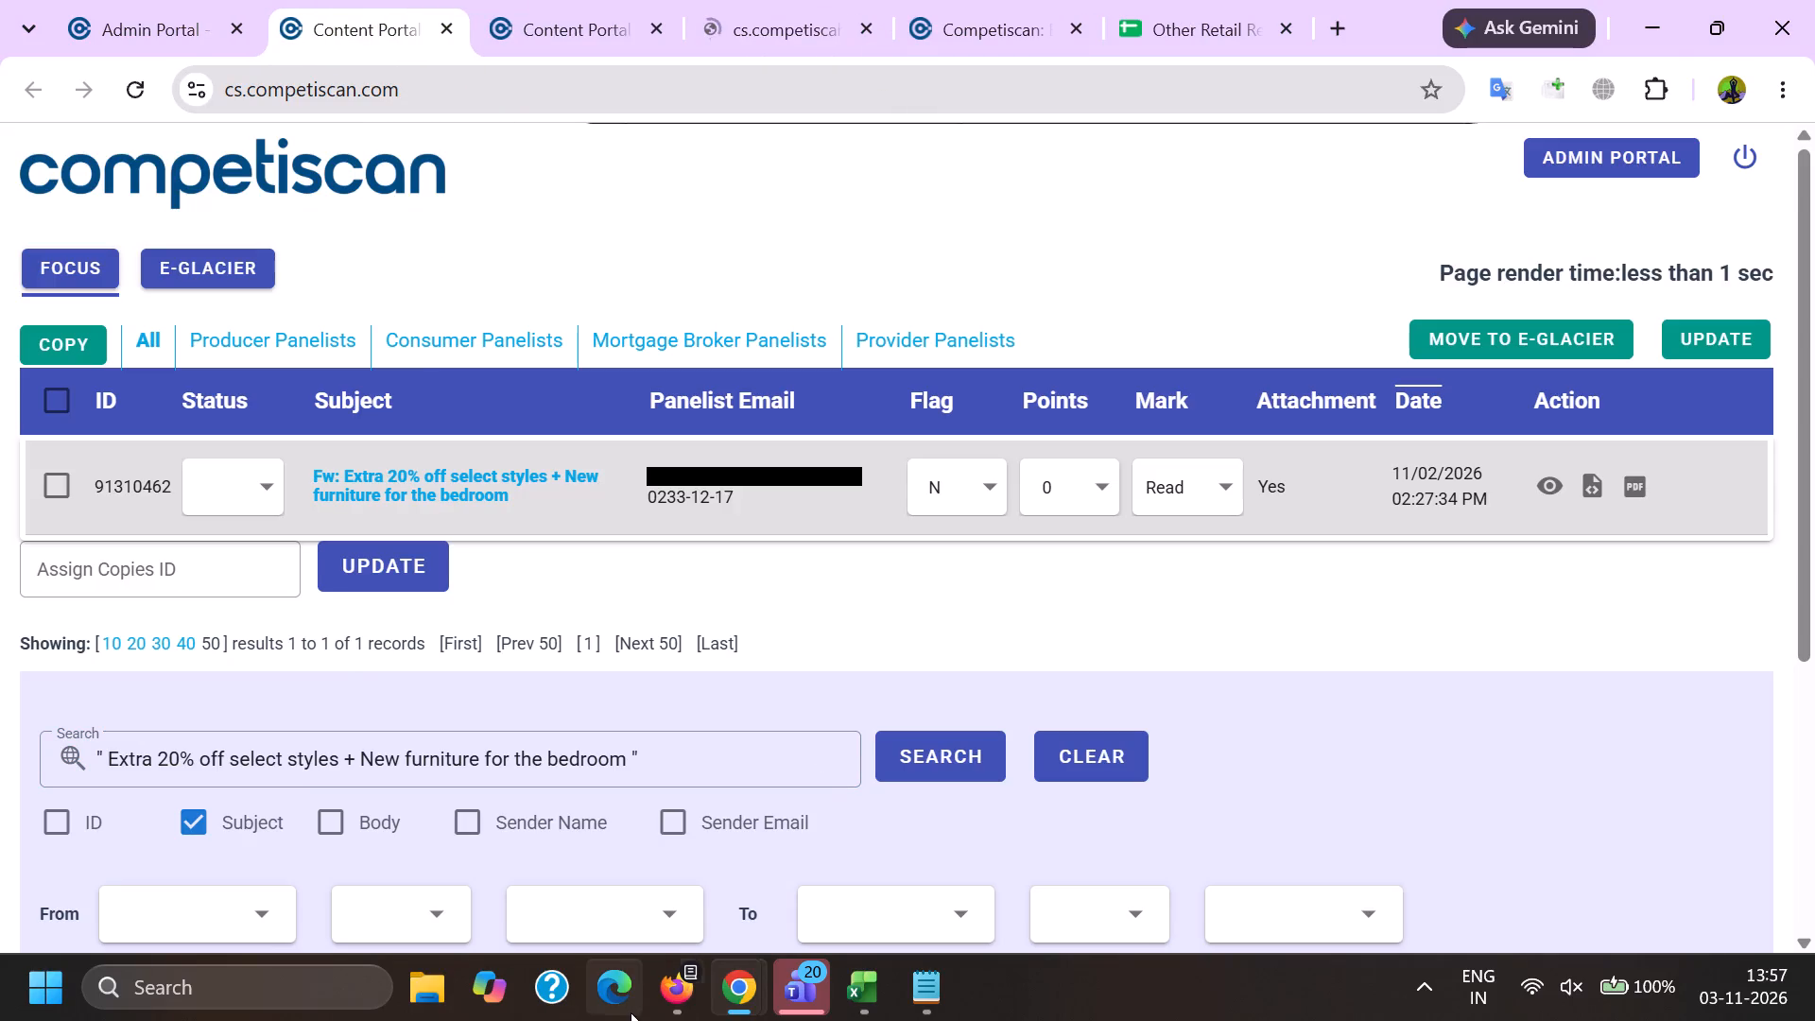
Switch to Firefox and copy email 91304189's subject "Up to 60% off + an extra 20% off select styles" without the "Fwd:" prefix.
{"action": "left_click", "coordinate": [690, 998]}
{"action": "left_click", "coordinate": [583, 874]}
{"action": "left_click_drag", "start_coordinate": [359, 575], "coordinate": [364, 582]}
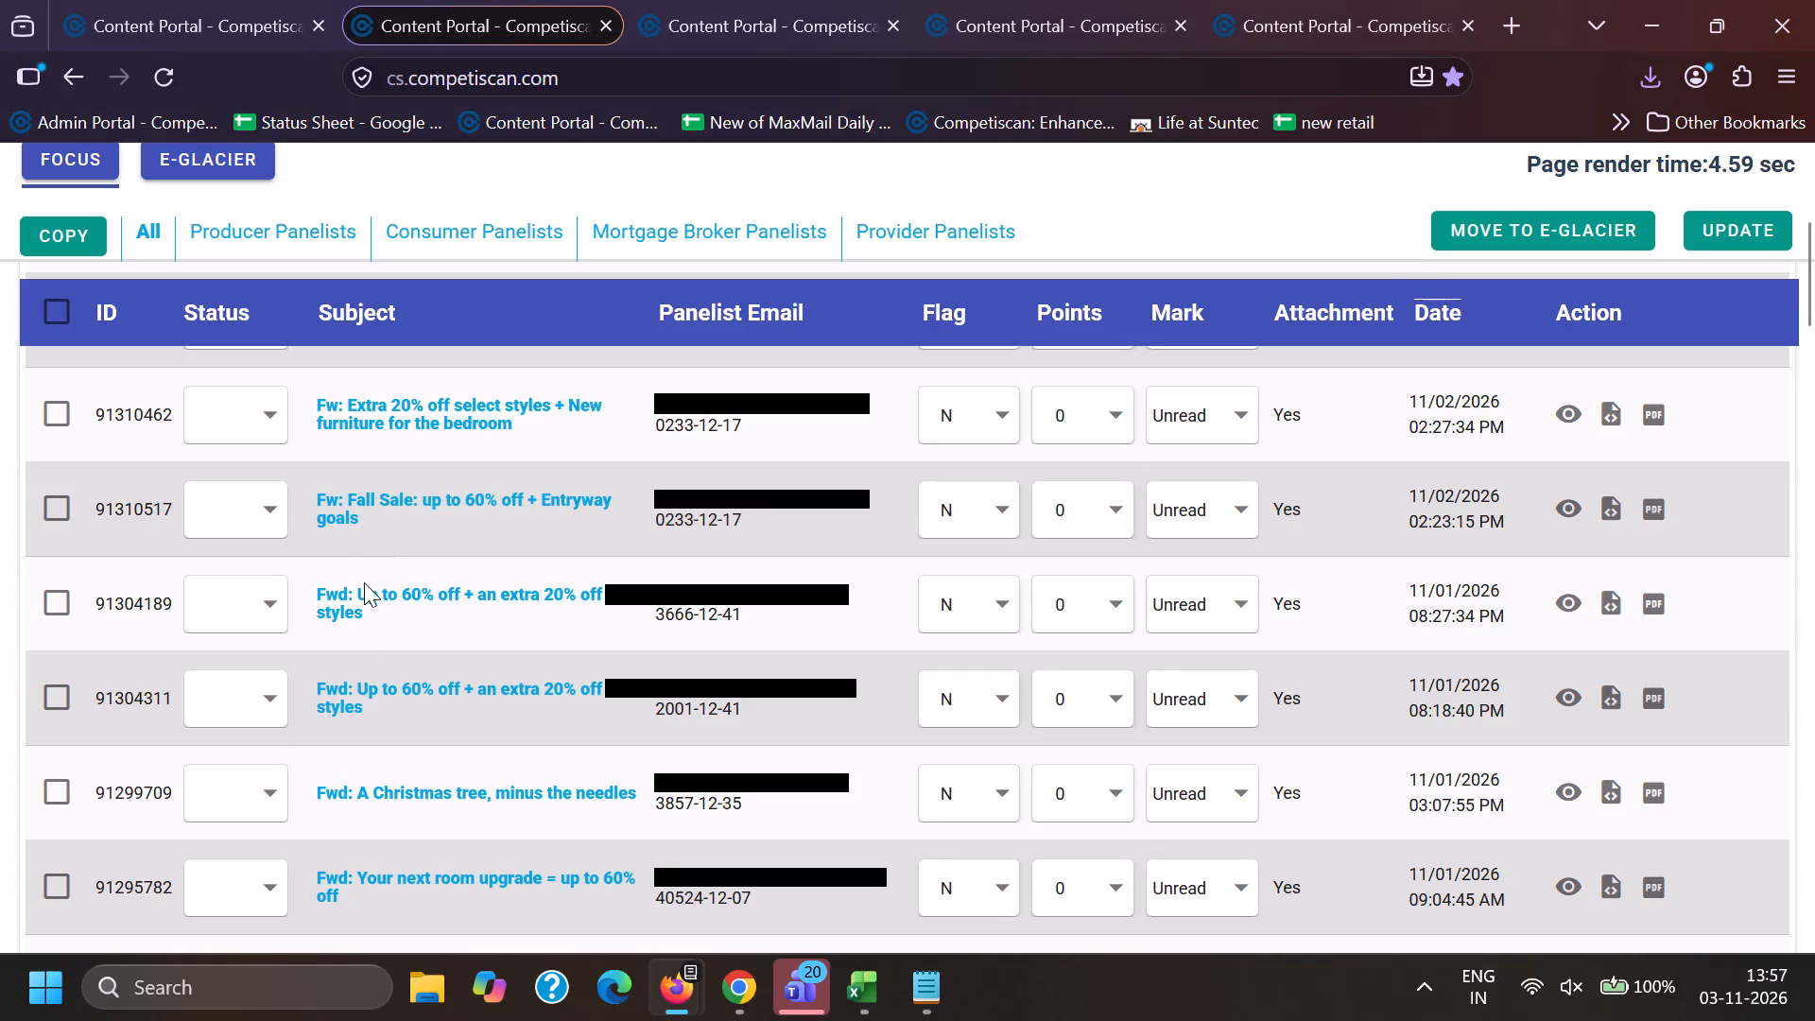
{"action": "left_click_drag", "start_coordinate": [364, 582], "coordinate": [386, 623]}
{"action": "key", "text": "ctrl+c"}
{"action": "key", "text": "ctrl+c"}
Switch to Chrome, search subjects for the quoted phrase "Up to 60% off + an extra 20% off select styles" and review the matching emails.
{"action": "key", "text": "alt+Tab"}
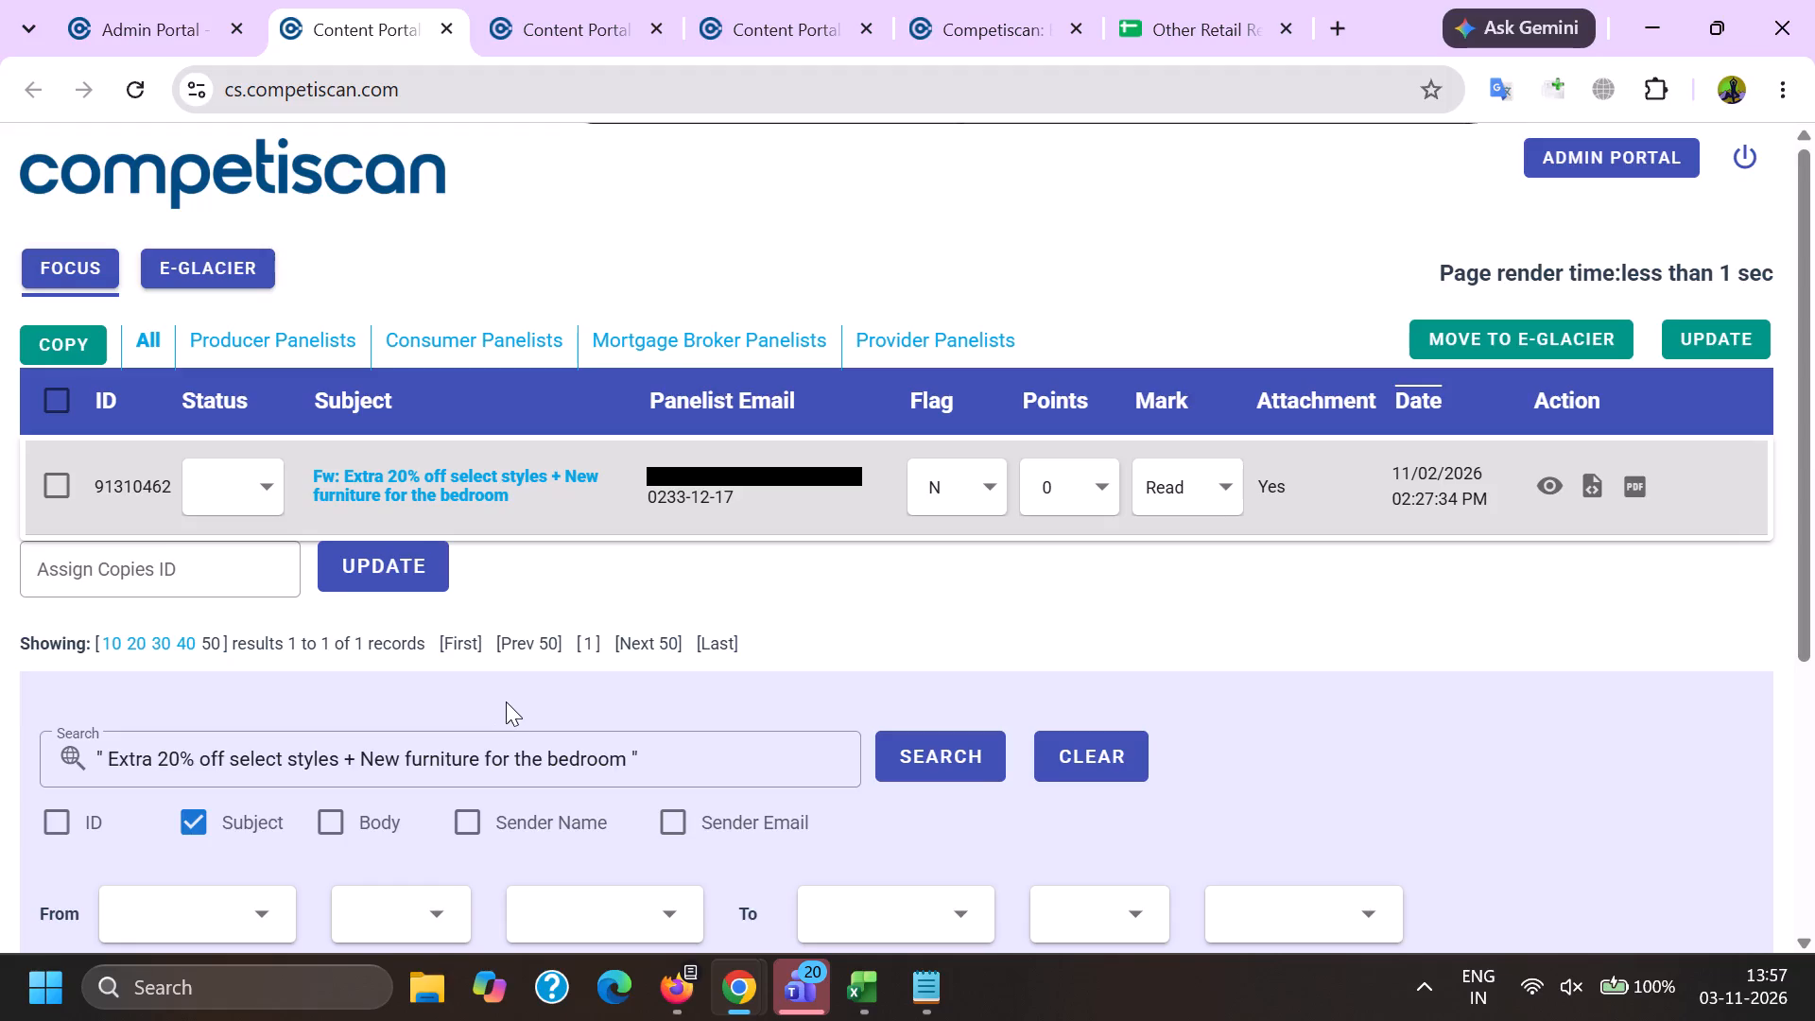
{"action": "left_click_drag", "start_coordinate": [691, 764], "coordinate": [1, 739]}
{"action": "key", "text": "BackSpace"}
{"action": "key", "text": "shift+quotedbl"}
{"action": "key", "text": "ctrl+v"}
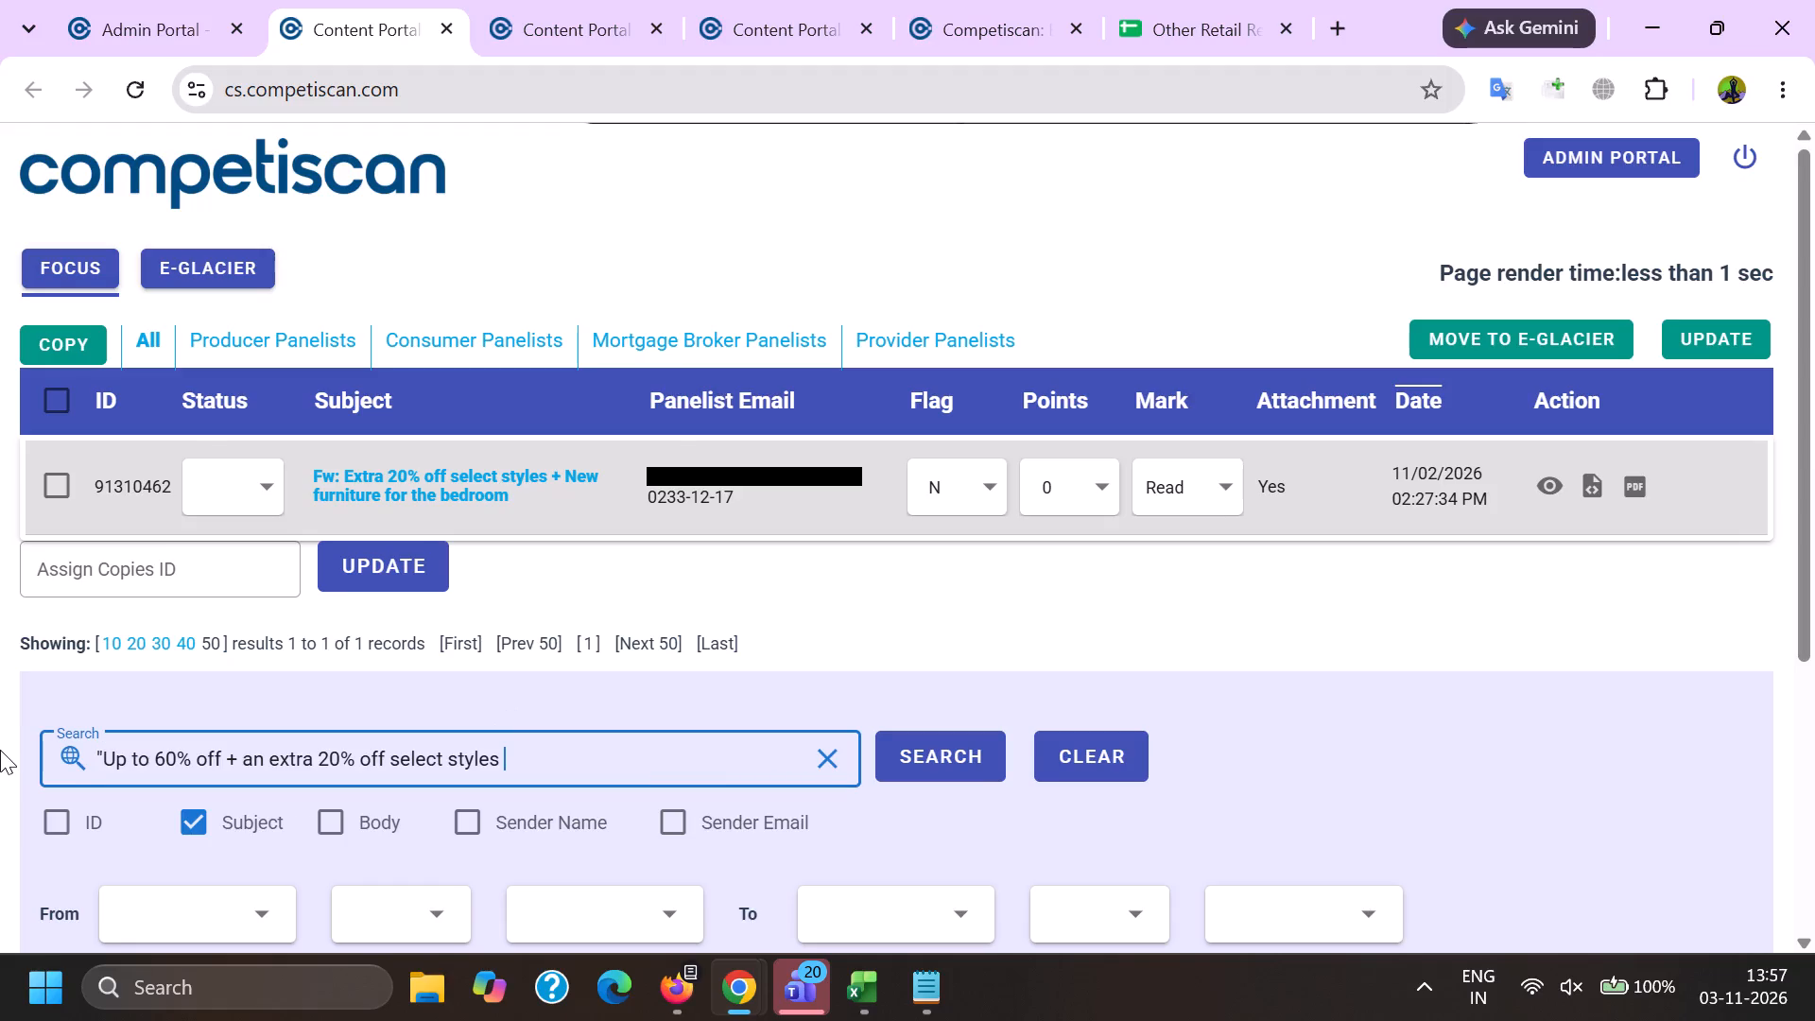
{"action": "key", "text": "ctrl+shift+apostrophe"}
{"action": "key", "text": "Return"}
{"action": "key", "text": "shift+quotedbl"}
{"action": "key", "text": "Return"}
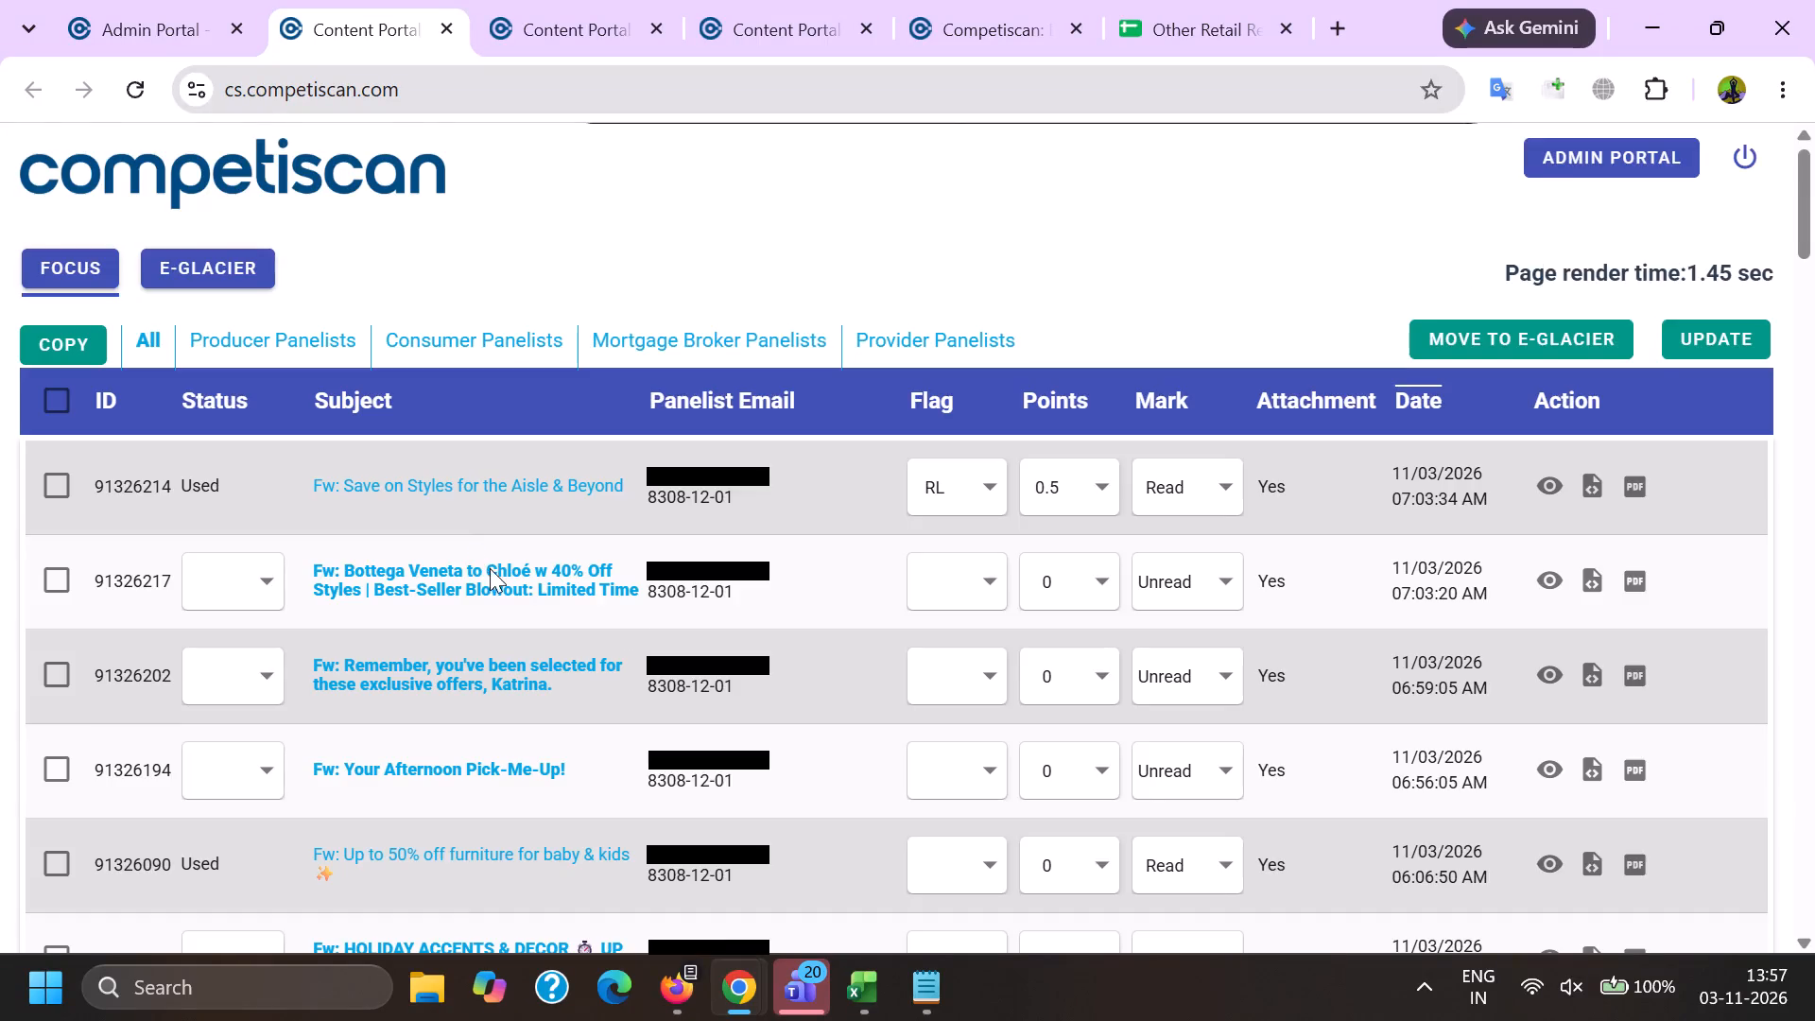
{"action": "scroll", "coordinate": [626, 624], "scroll_direction": "down", "scroll_amount": 12}
{"action": "scroll", "coordinate": [600, 683], "scroll_direction": "up", "scroll_amount": 1}
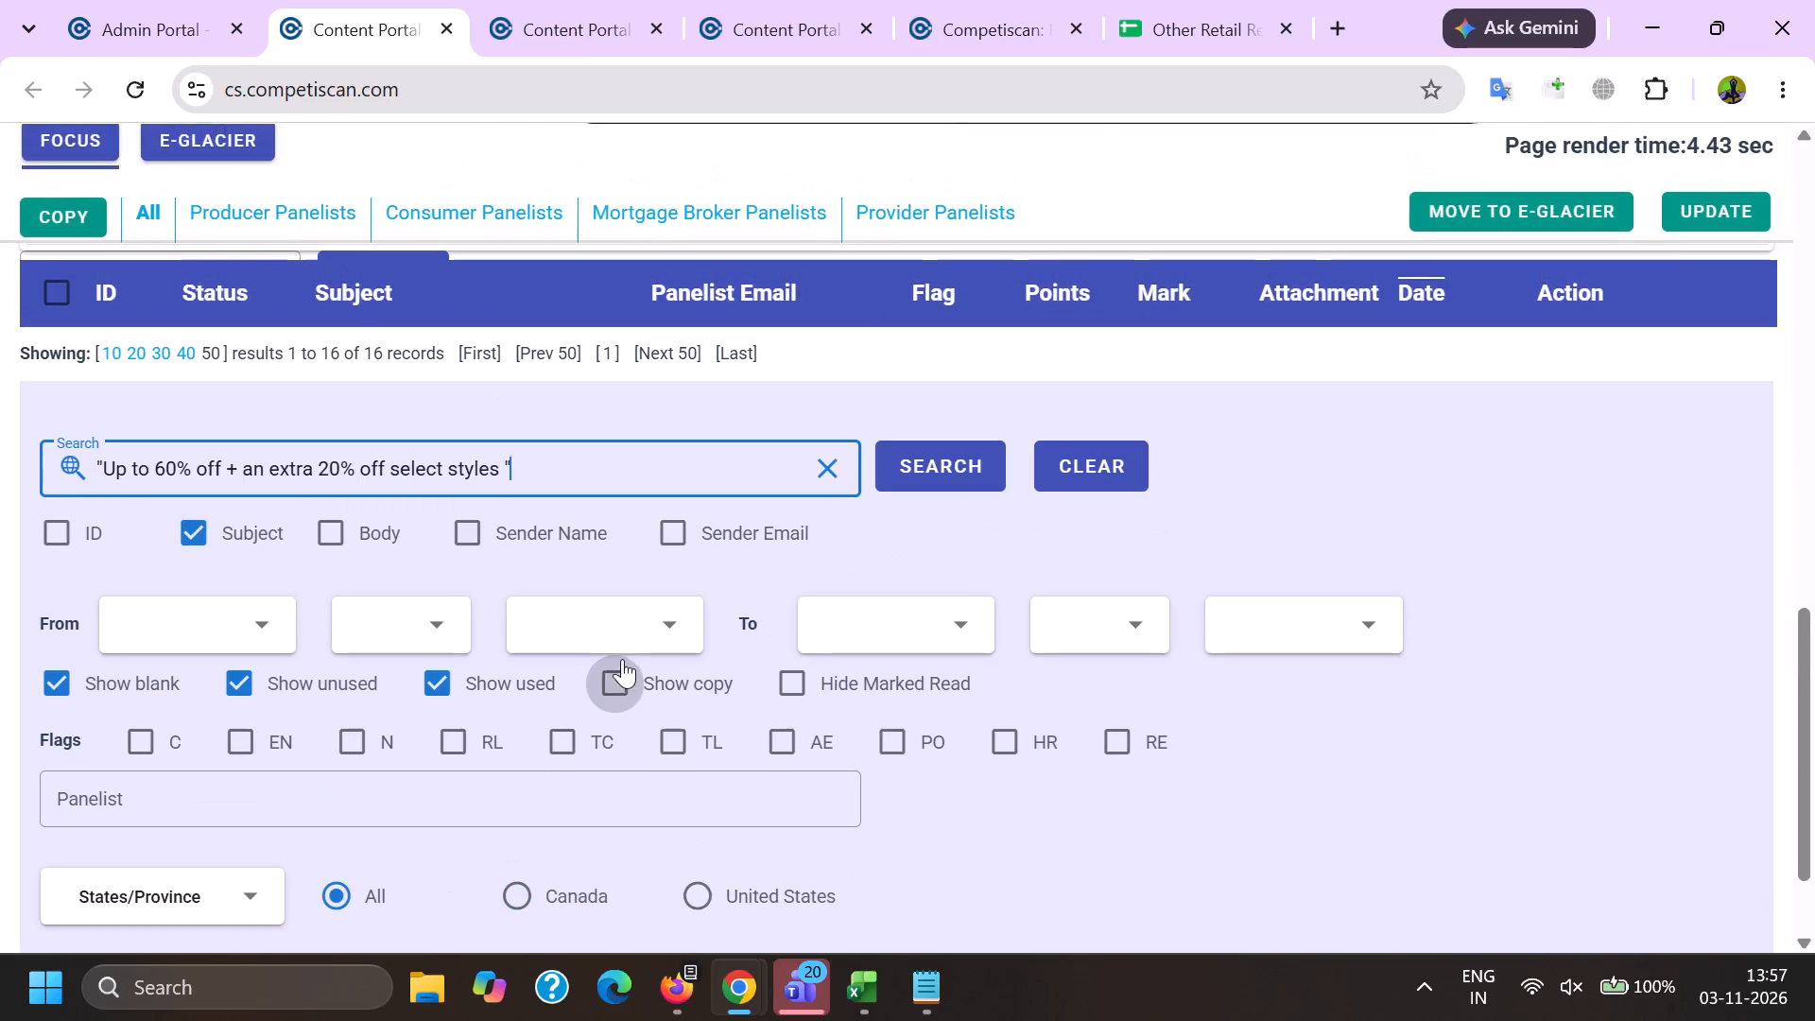
{"action": "key", "text": "Return"}
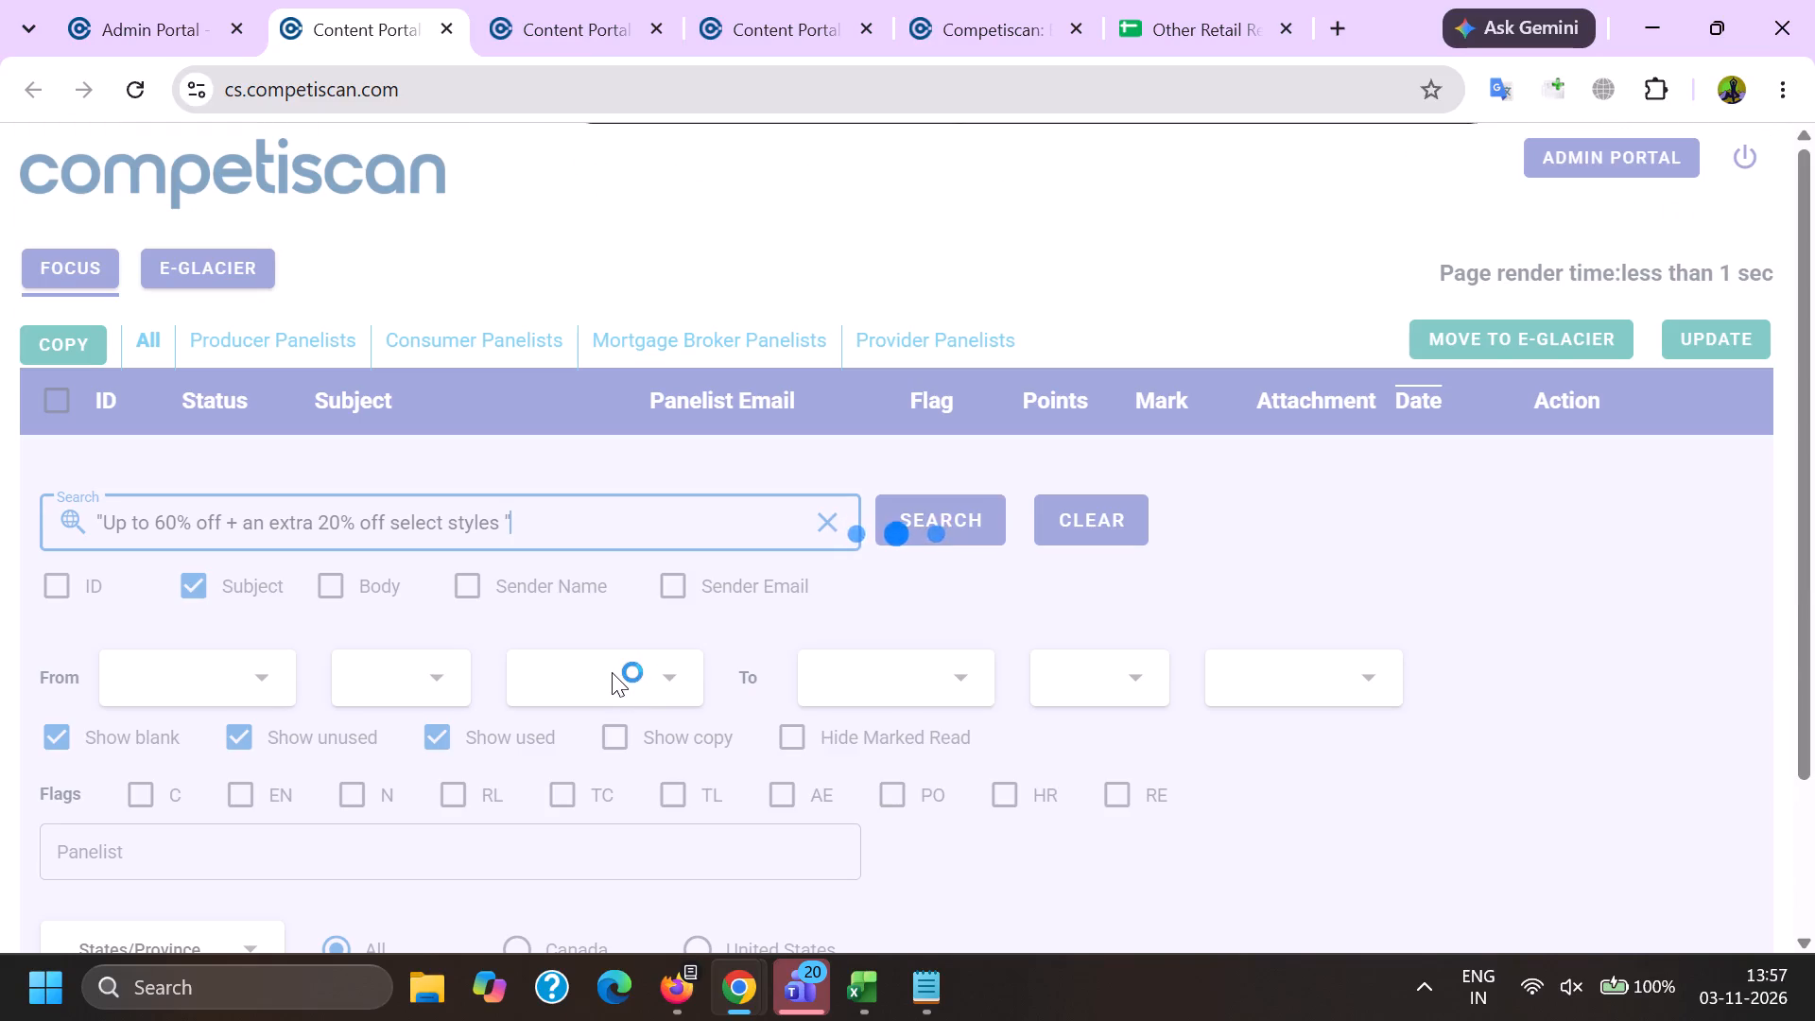
{"action": "scroll", "coordinate": [611, 659], "scroll_direction": "down", "scroll_amount": 3}
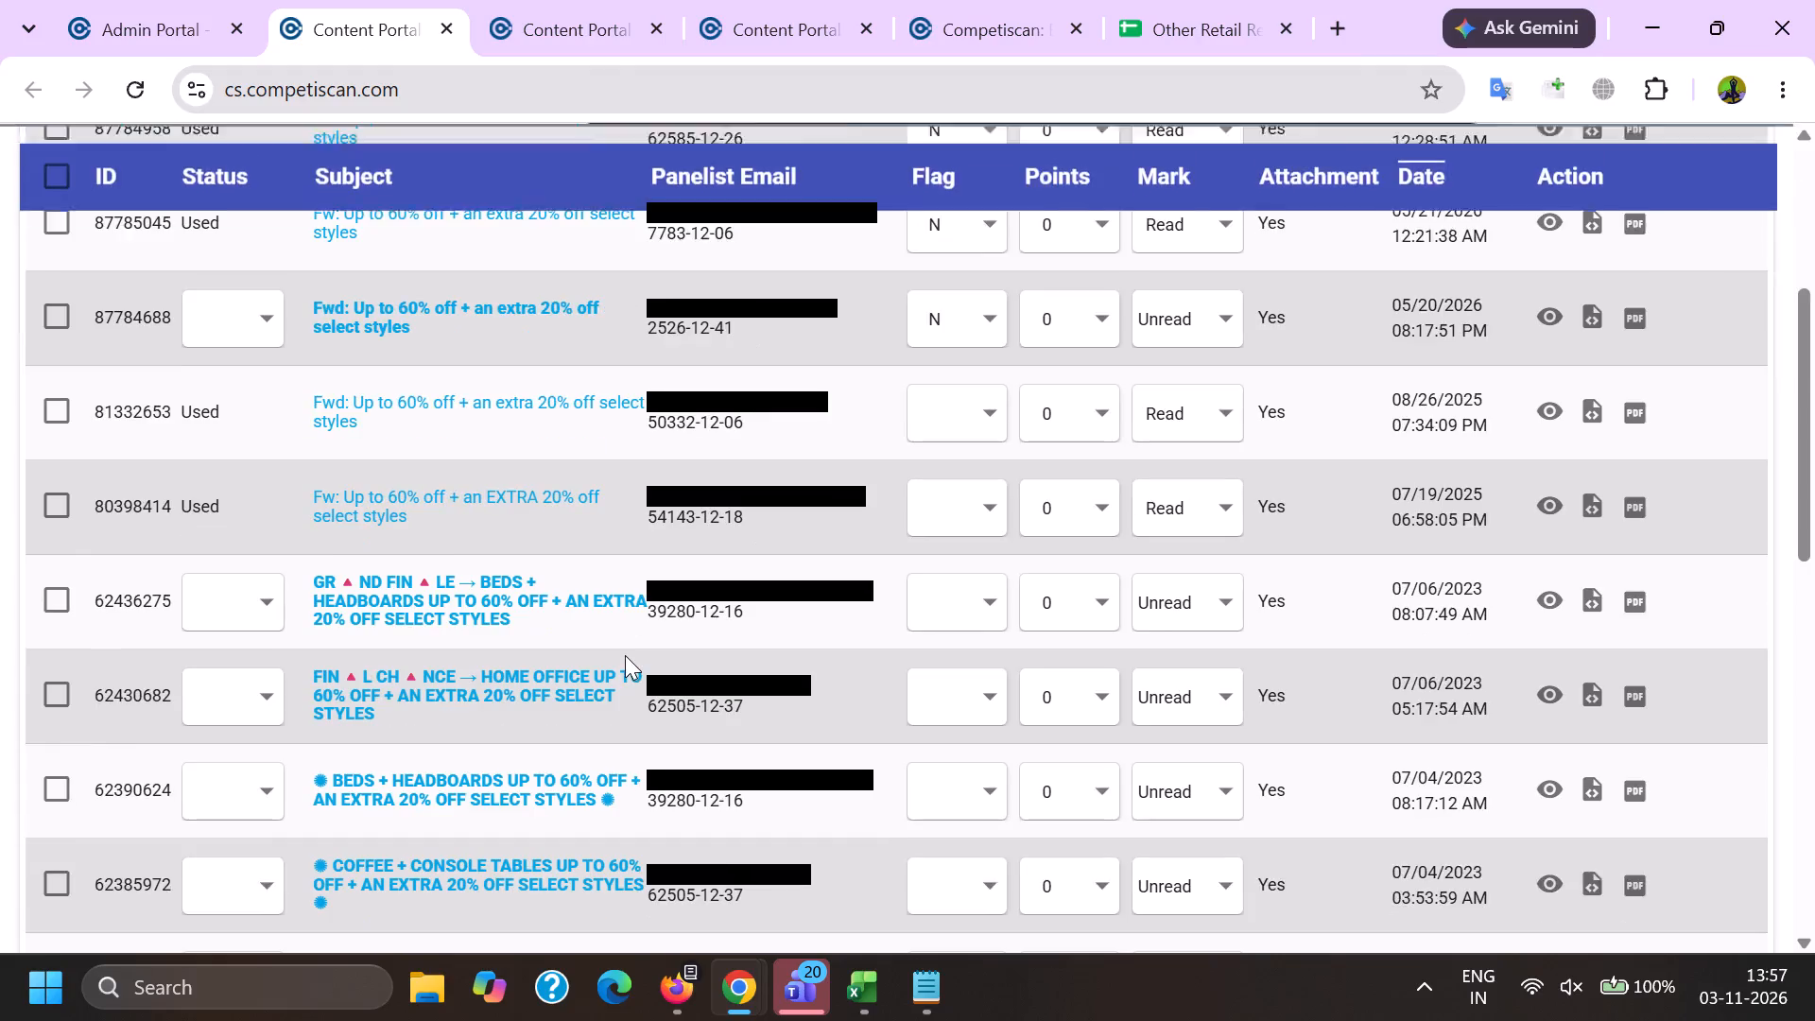
{"action": "scroll", "coordinate": [625, 653], "scroll_direction": "down", "scroll_amount": 5}
Switch to Firefox and copy email 91299709's subject "A Christmas tree, minus the needles" without the "Fwd:" prefix.
{"action": "key", "text": "alt+Tab"}
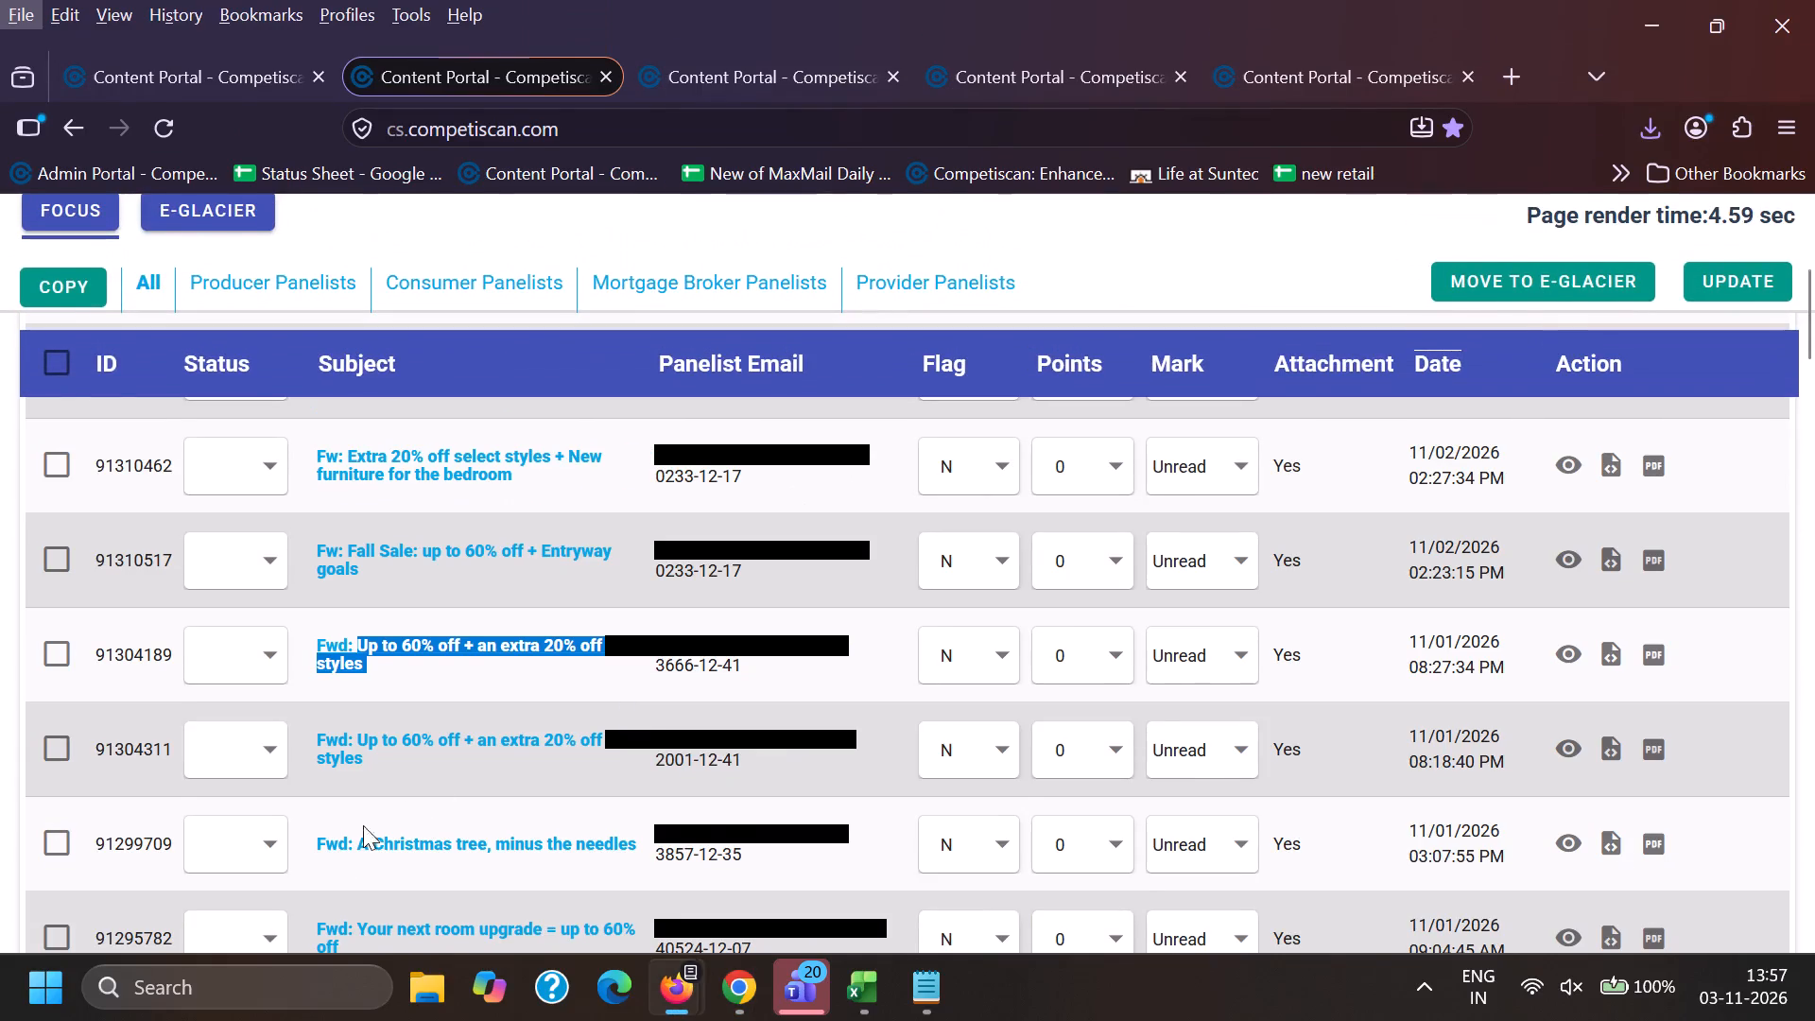
{"action": "left_click_drag", "start_coordinate": [400, 858], "coordinate": [546, 858]}
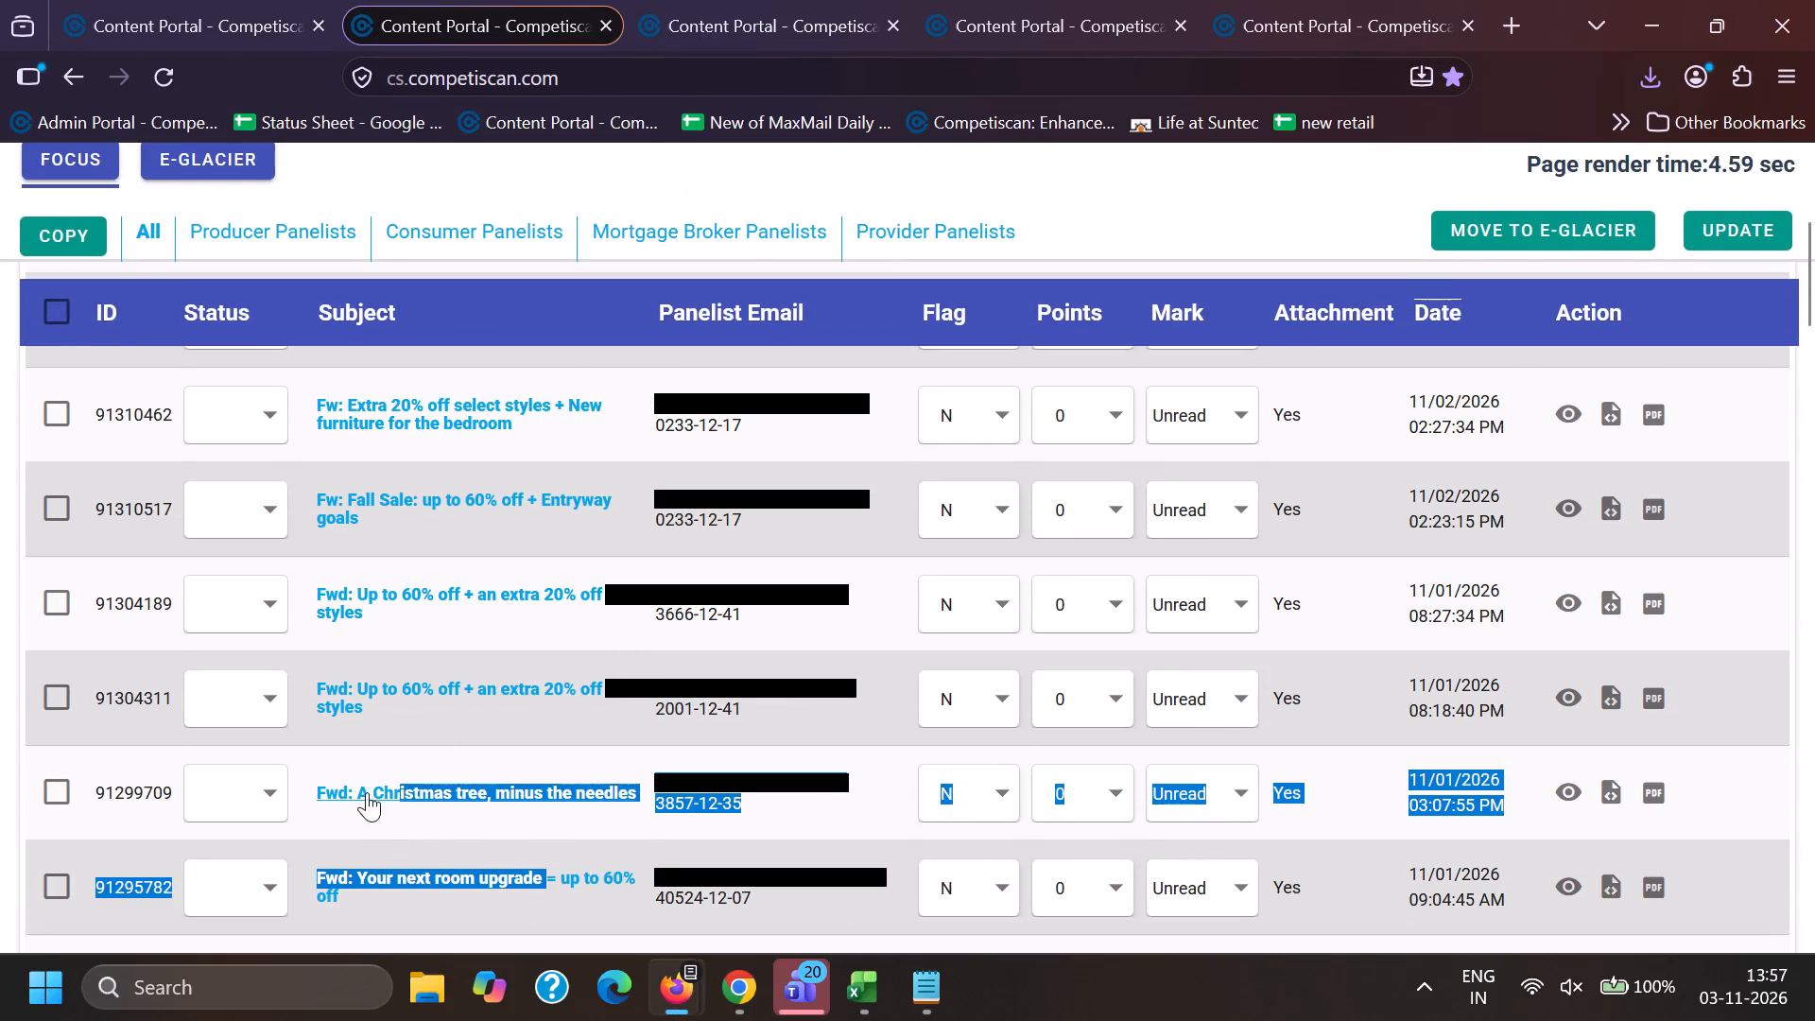
{"action": "left_click_drag", "start_coordinate": [356, 783], "coordinate": [654, 796]}
{"action": "key", "text": "ctrl+c"}
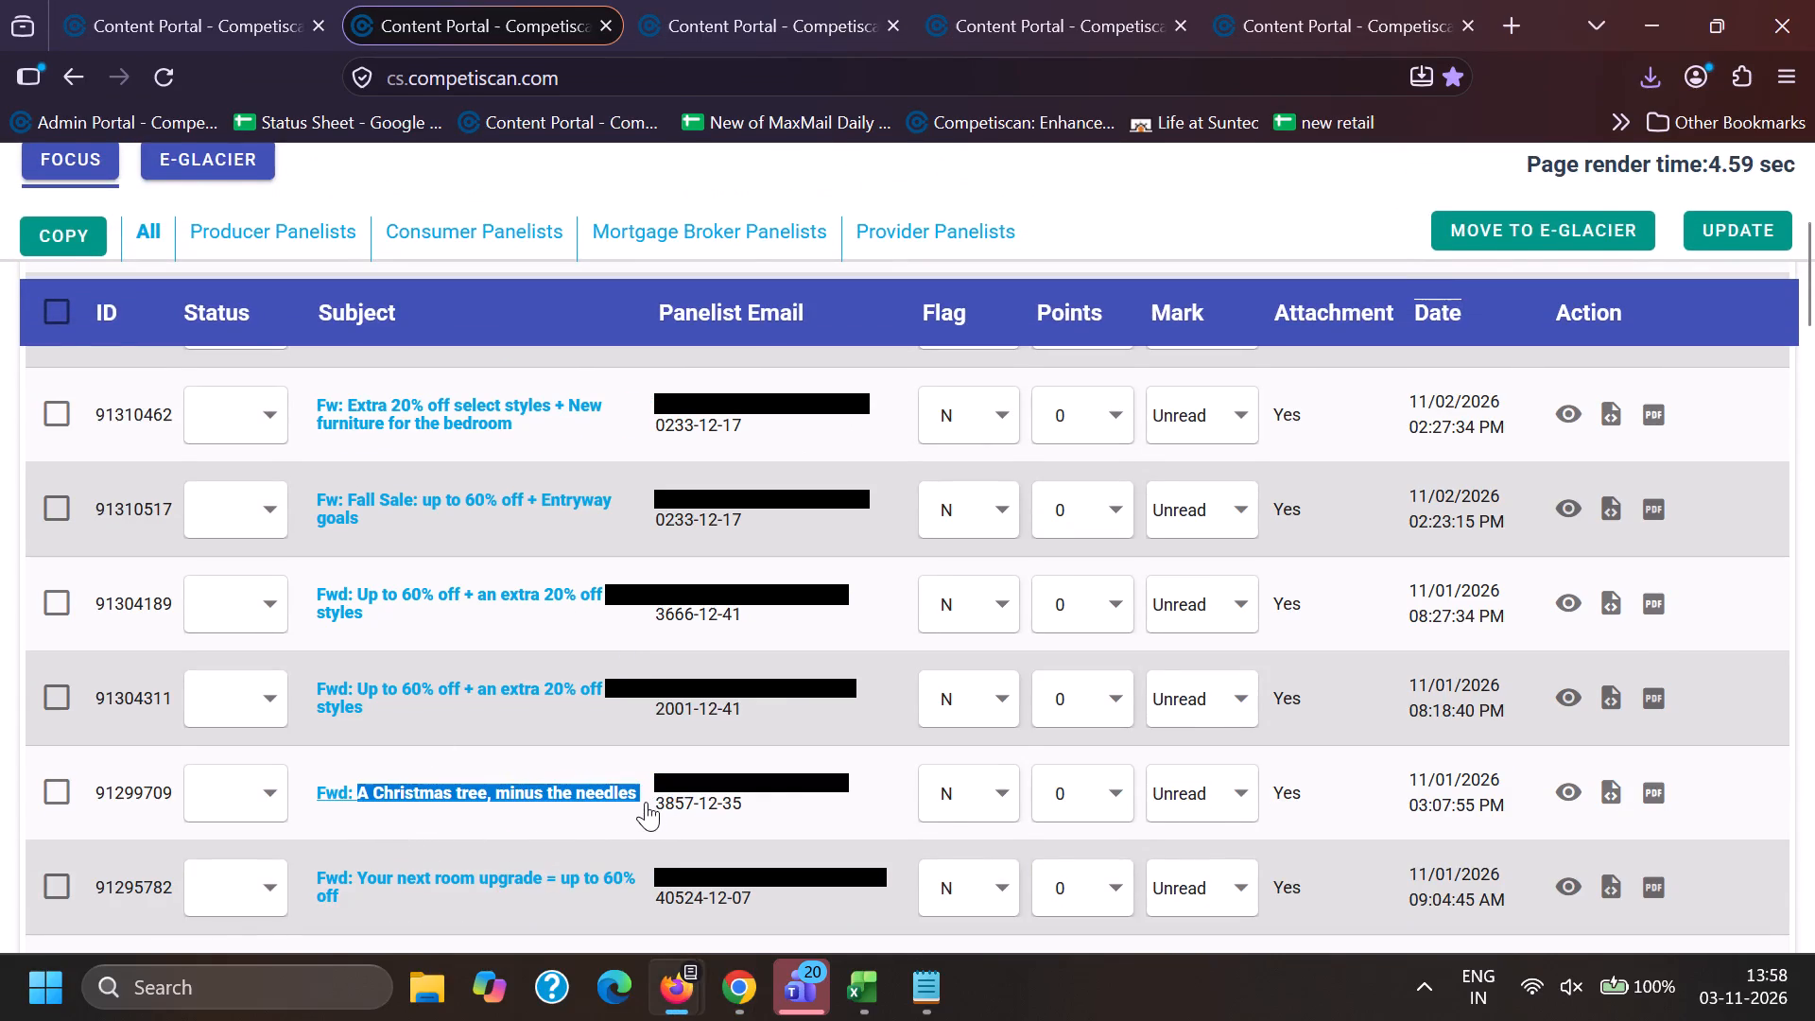
Switch to Chrome and search subjects for the quoted phrase "A Christmas tree, minus the needles".
{"action": "key", "text": "alt+Tab"}
{"action": "left_click_drag", "start_coordinate": [523, 733], "coordinate": [0, 770]}
{"action": "key", "text": "BackSpace"}
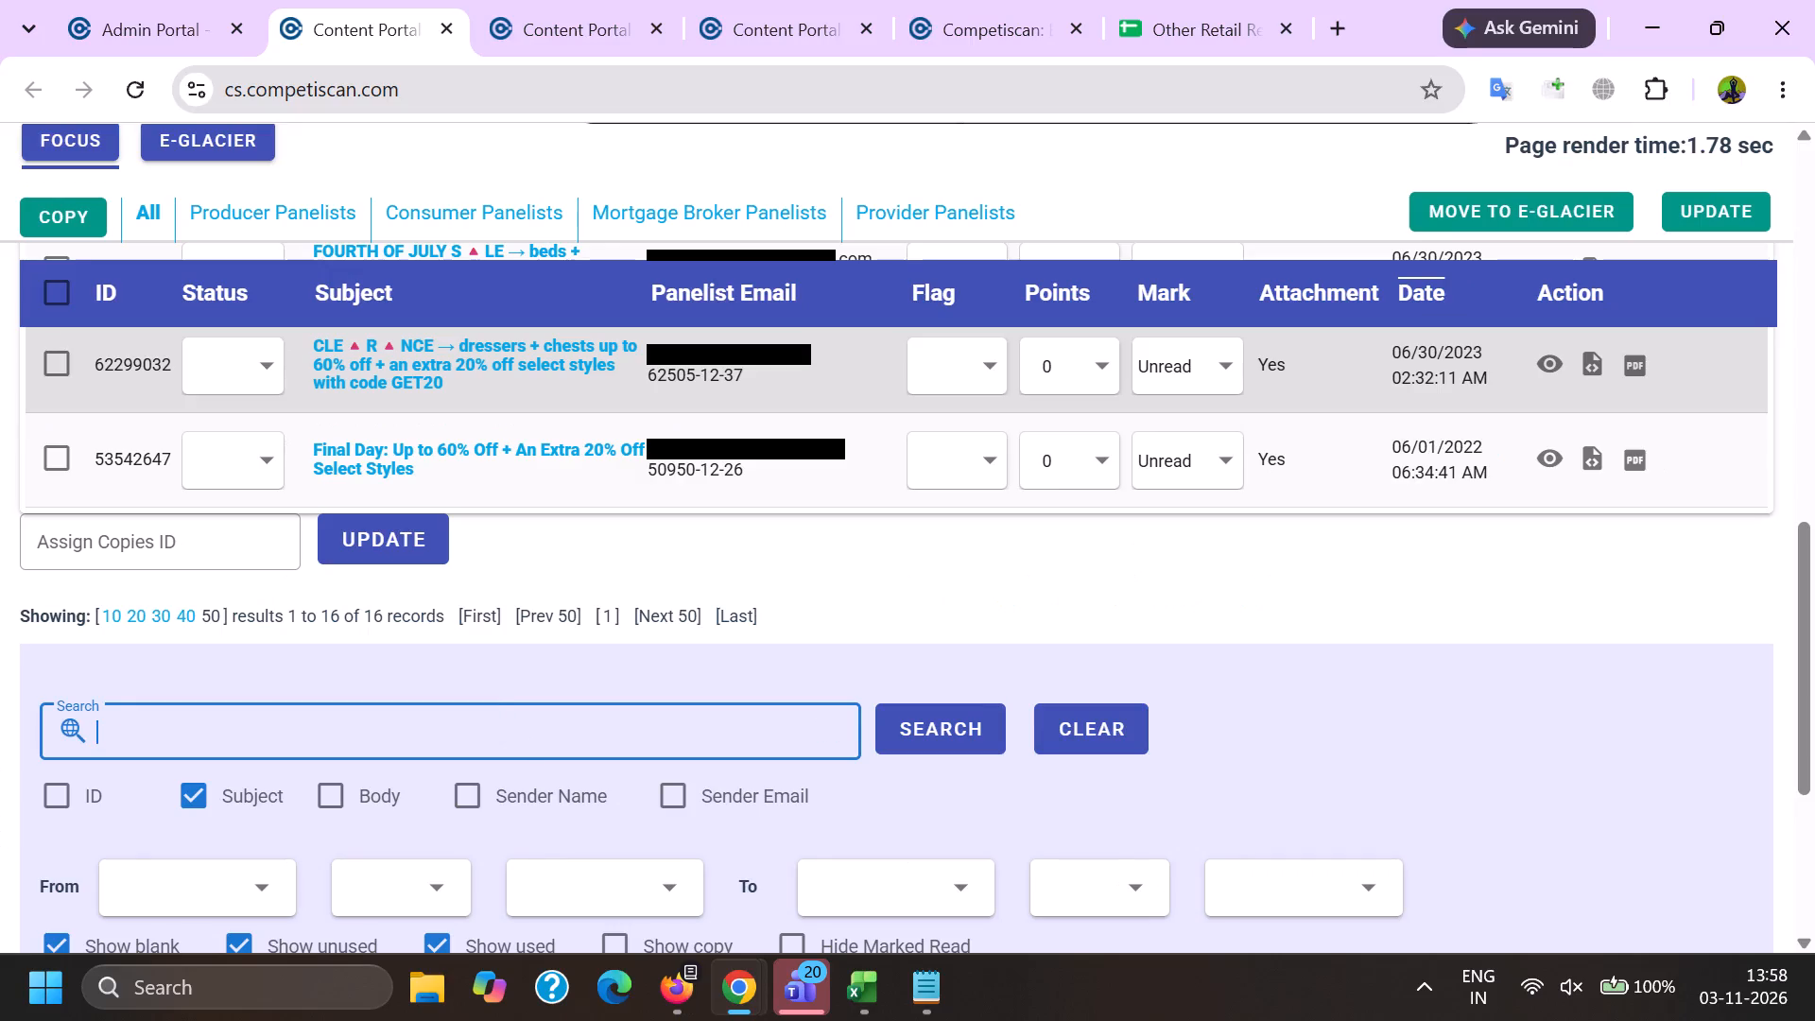
{"action": "key", "text": "shift+quotedbl"}
{"action": "key", "text": "ctrl+v"}
{"action": "key", "text": "ctrl+shift+apostrophe"}
{"action": "key", "text": "Return"}
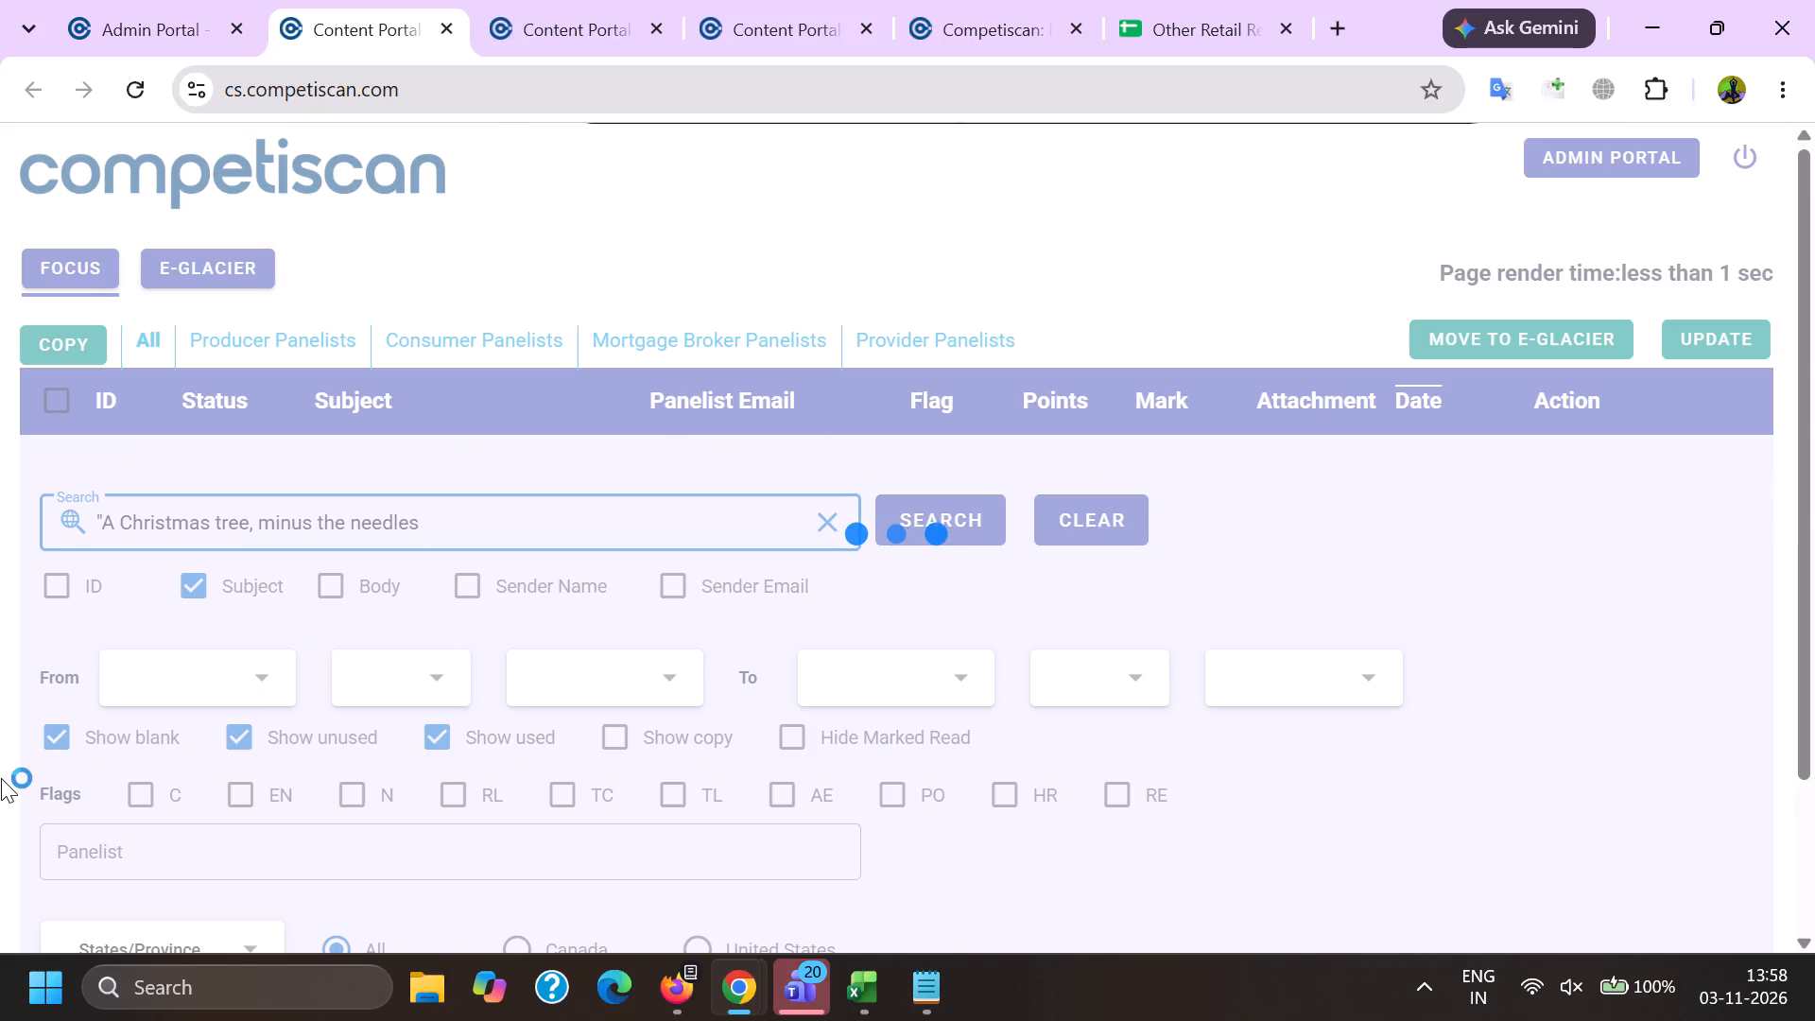
{"action": "key", "text": "shift+quotedbl"}
{"action": "key", "text": "Return"}
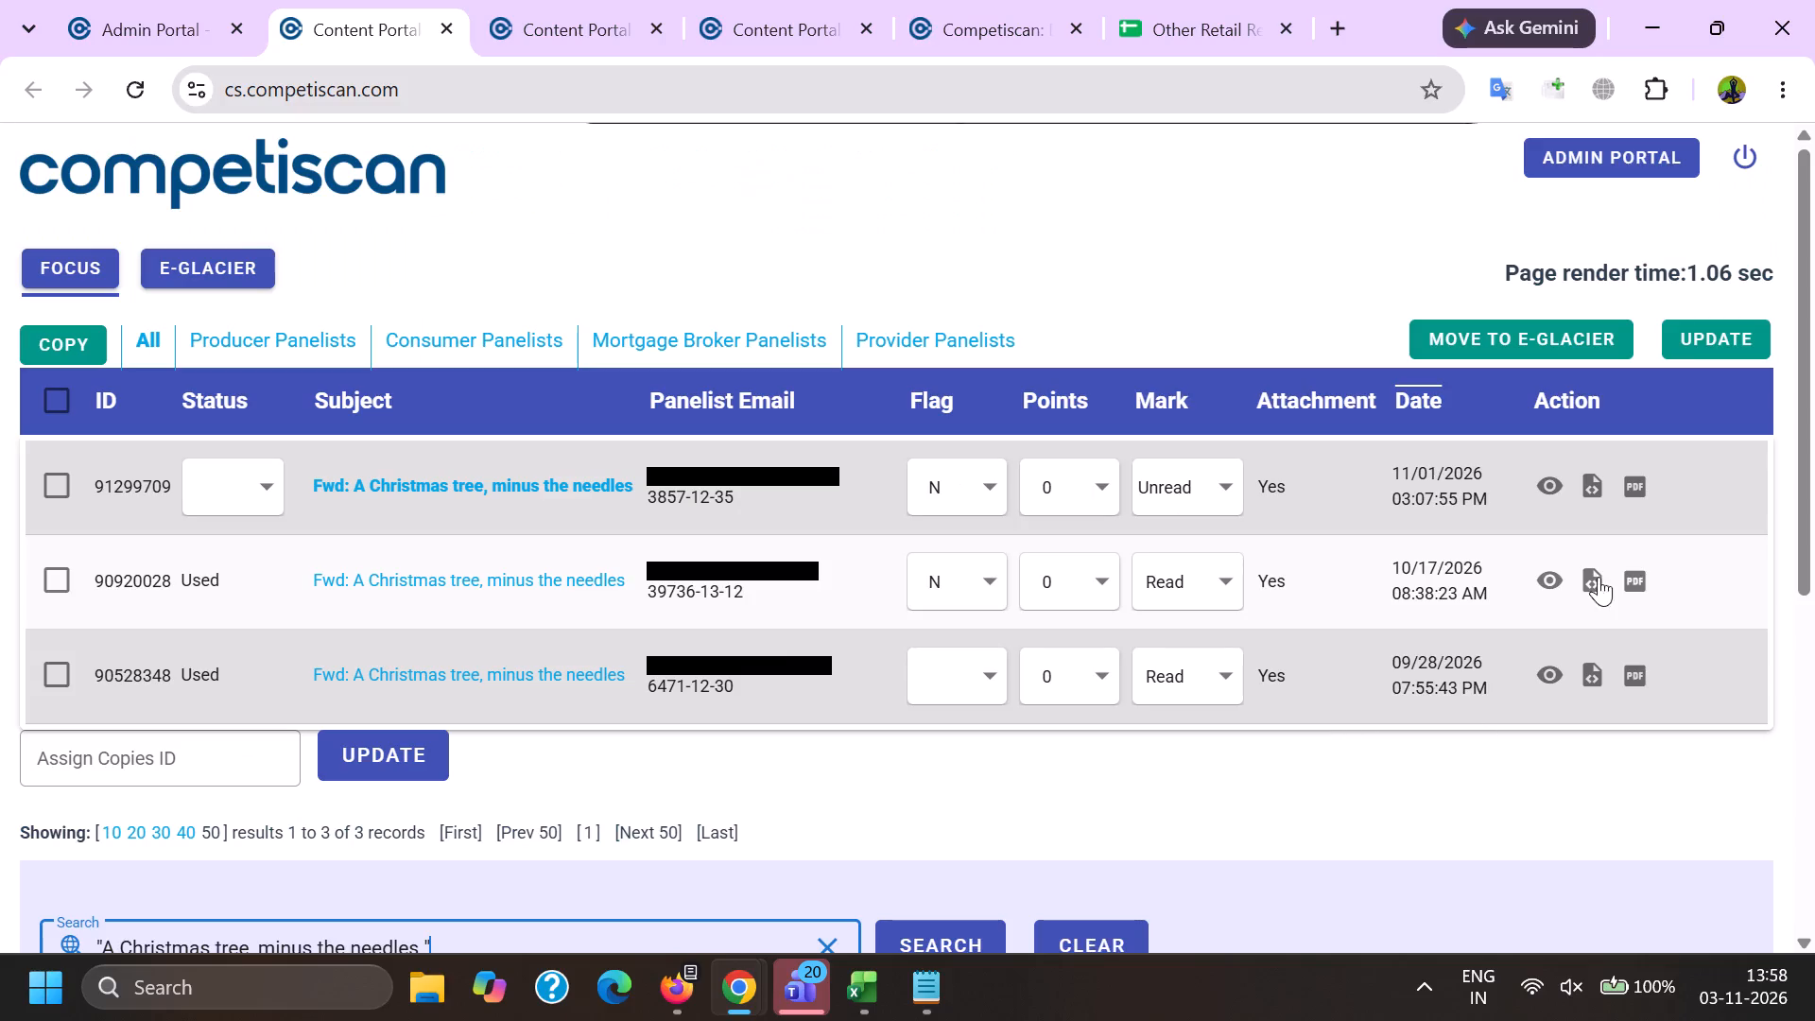
Preview the unused West Elm email 91299709 and the used email 90920028 and compare their content.
{"action": "left_click", "coordinate": [1554, 479]}
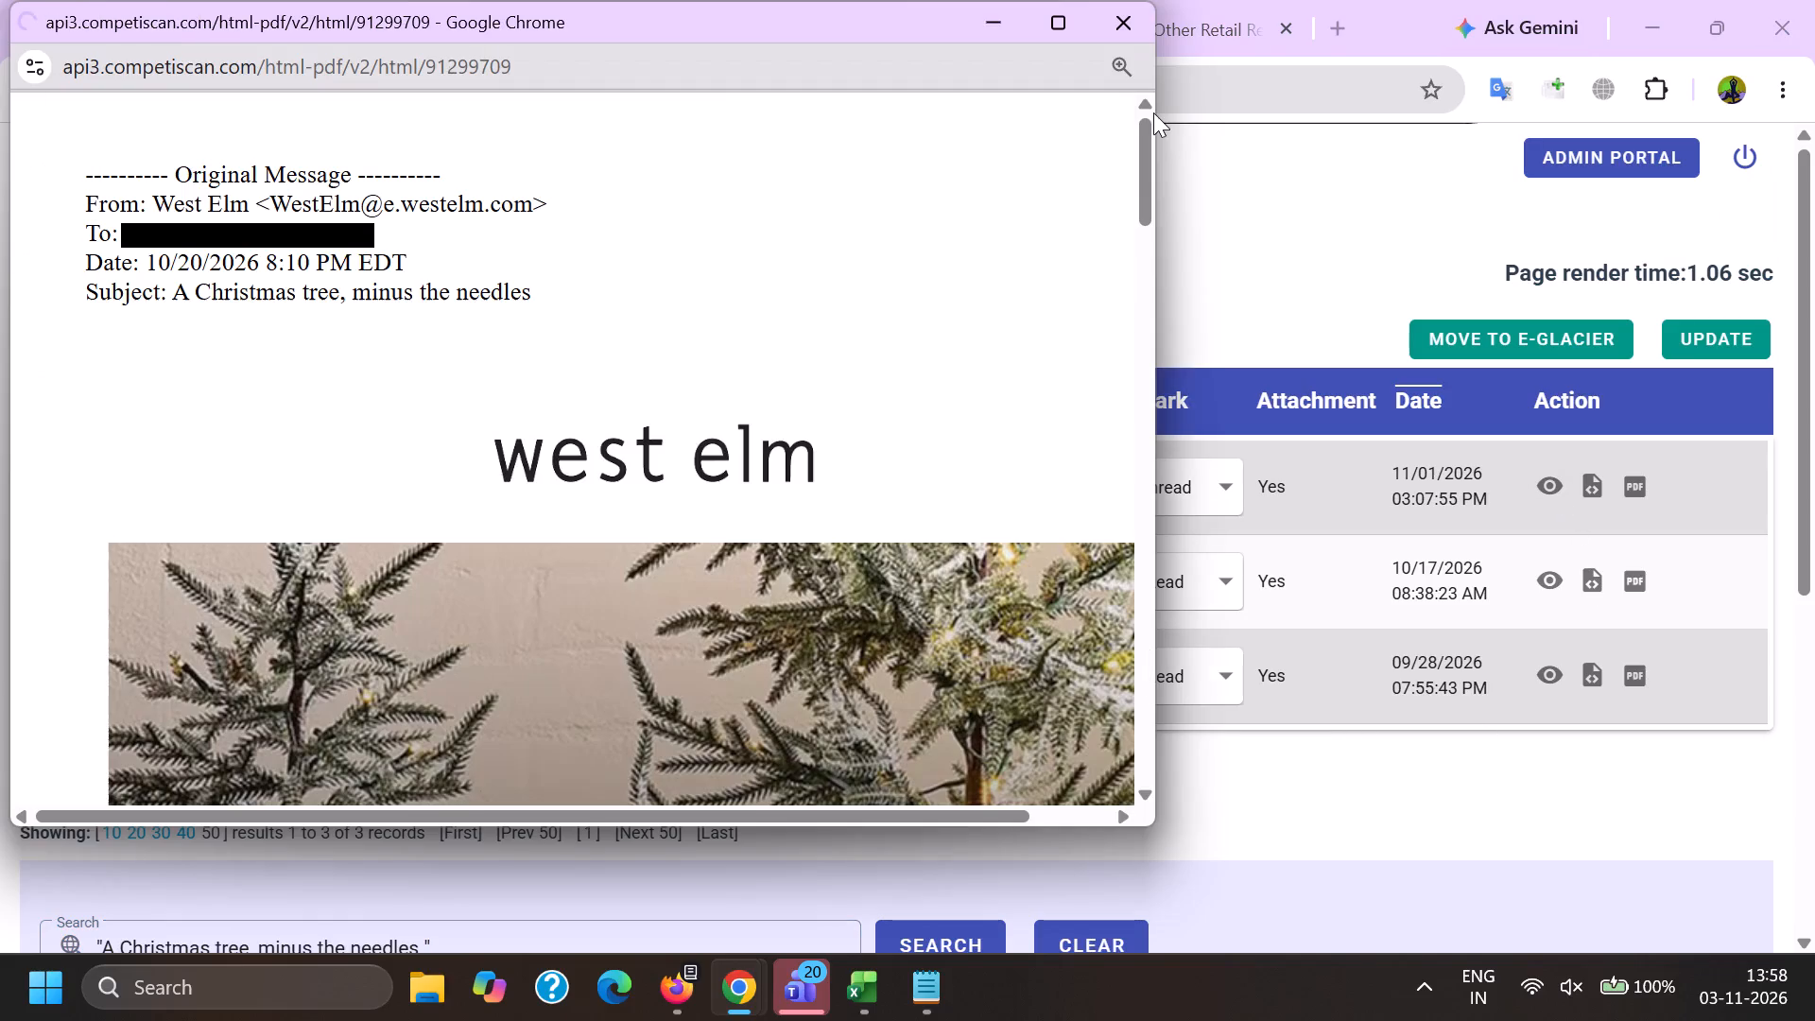
{"action": "left_click_drag", "start_coordinate": [1151, 112], "coordinate": [1136, 200]}
{"action": "left_click_drag", "start_coordinate": [1144, 164], "coordinate": [1097, 475]}
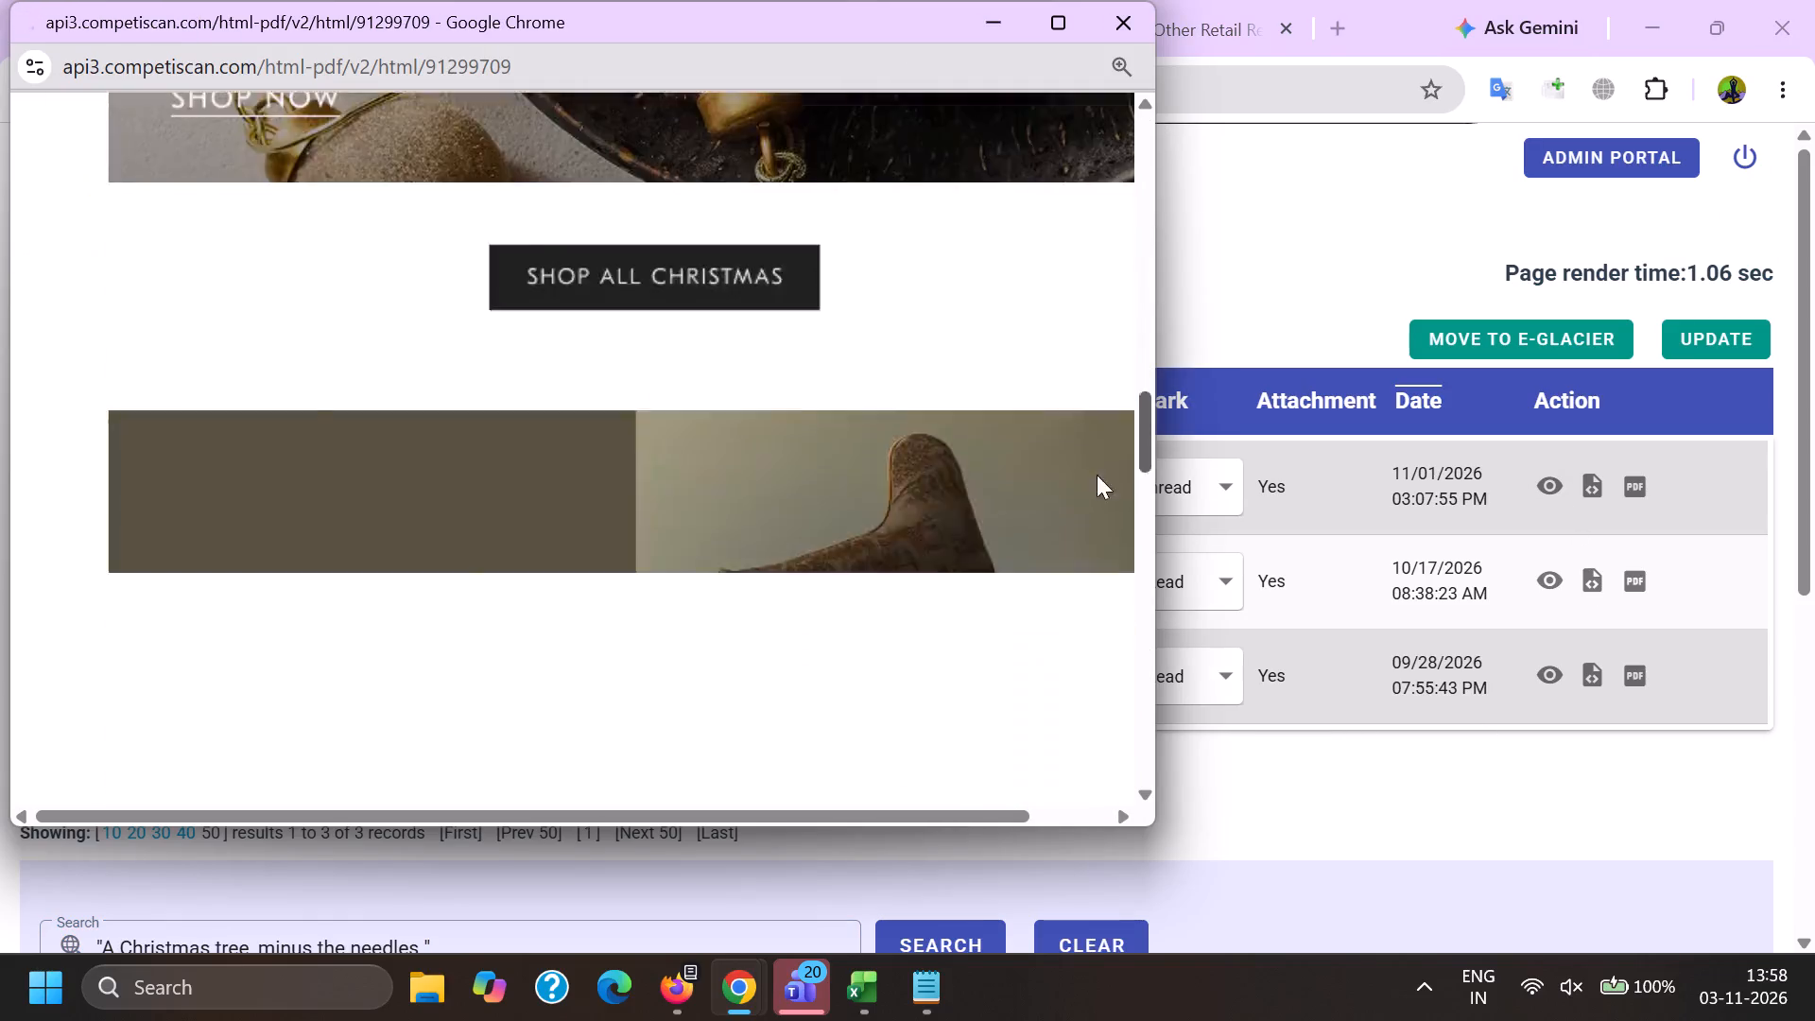
{"action": "left_click_drag", "start_coordinate": [1097, 475], "coordinate": [1119, 479]}
{"action": "key", "text": "alt+Tab"}
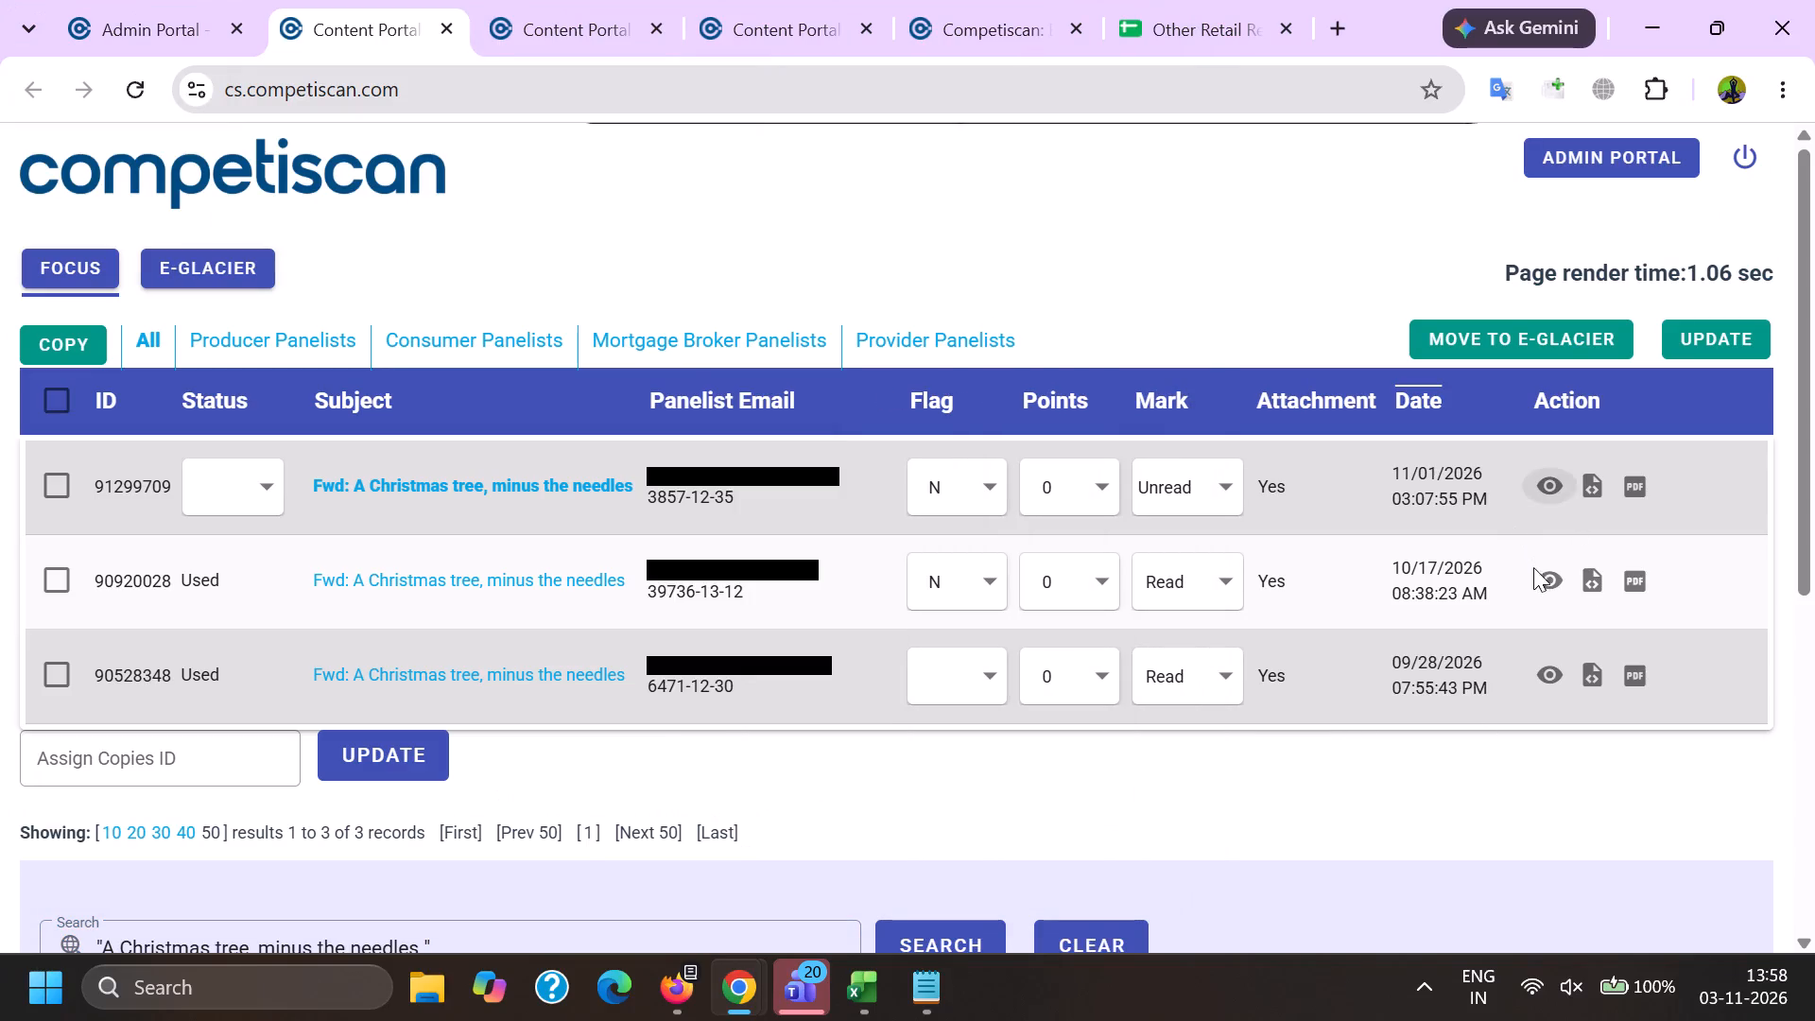
{"action": "left_click", "coordinate": [1533, 570]}
{"action": "left_click_drag", "start_coordinate": [1151, 139], "coordinate": [1070, 567]}
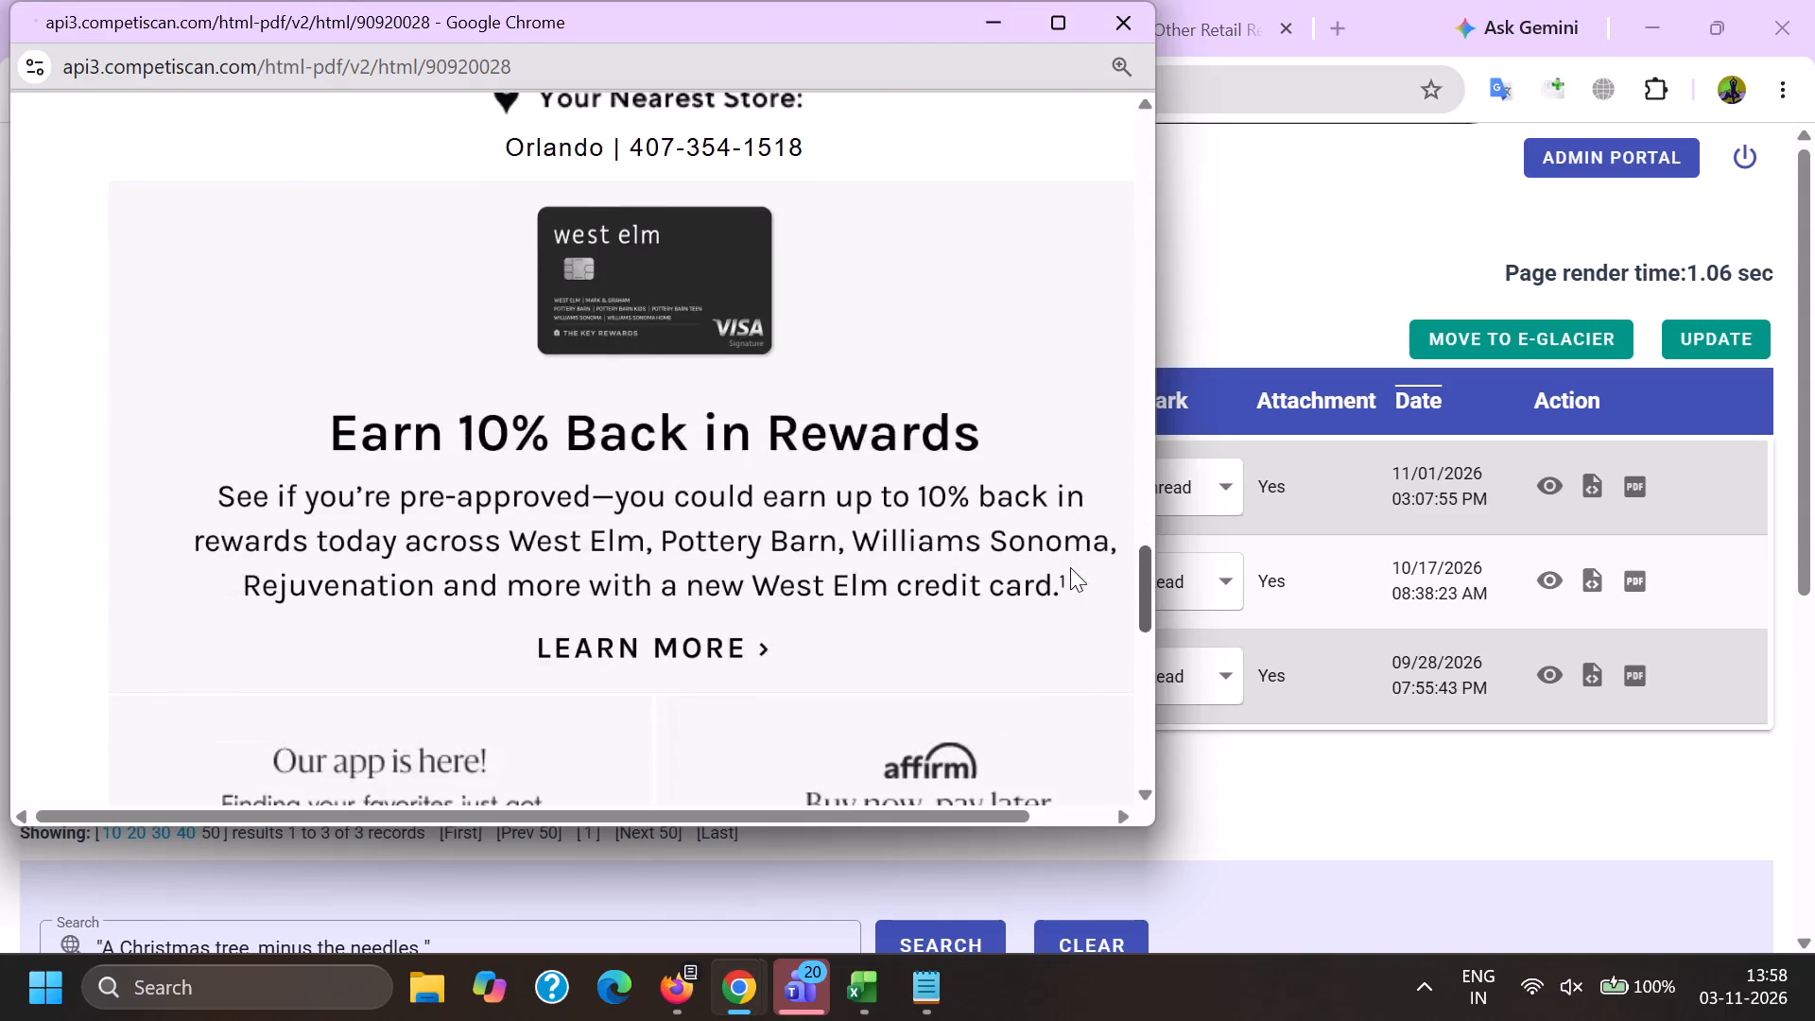
{"action": "left_click_drag", "start_coordinate": [1070, 567], "coordinate": [1070, 568]}
{"action": "key", "text": "alt+Tab"}
Switch to Firefox and copy email 91285833's subject "Fall Sale: up to 60% off + Your entryway glow-up guide" without the "Fwd:" prefix.
{"action": "left_click", "coordinate": [683, 1000]}
{"action": "left_click", "coordinate": [602, 835]}
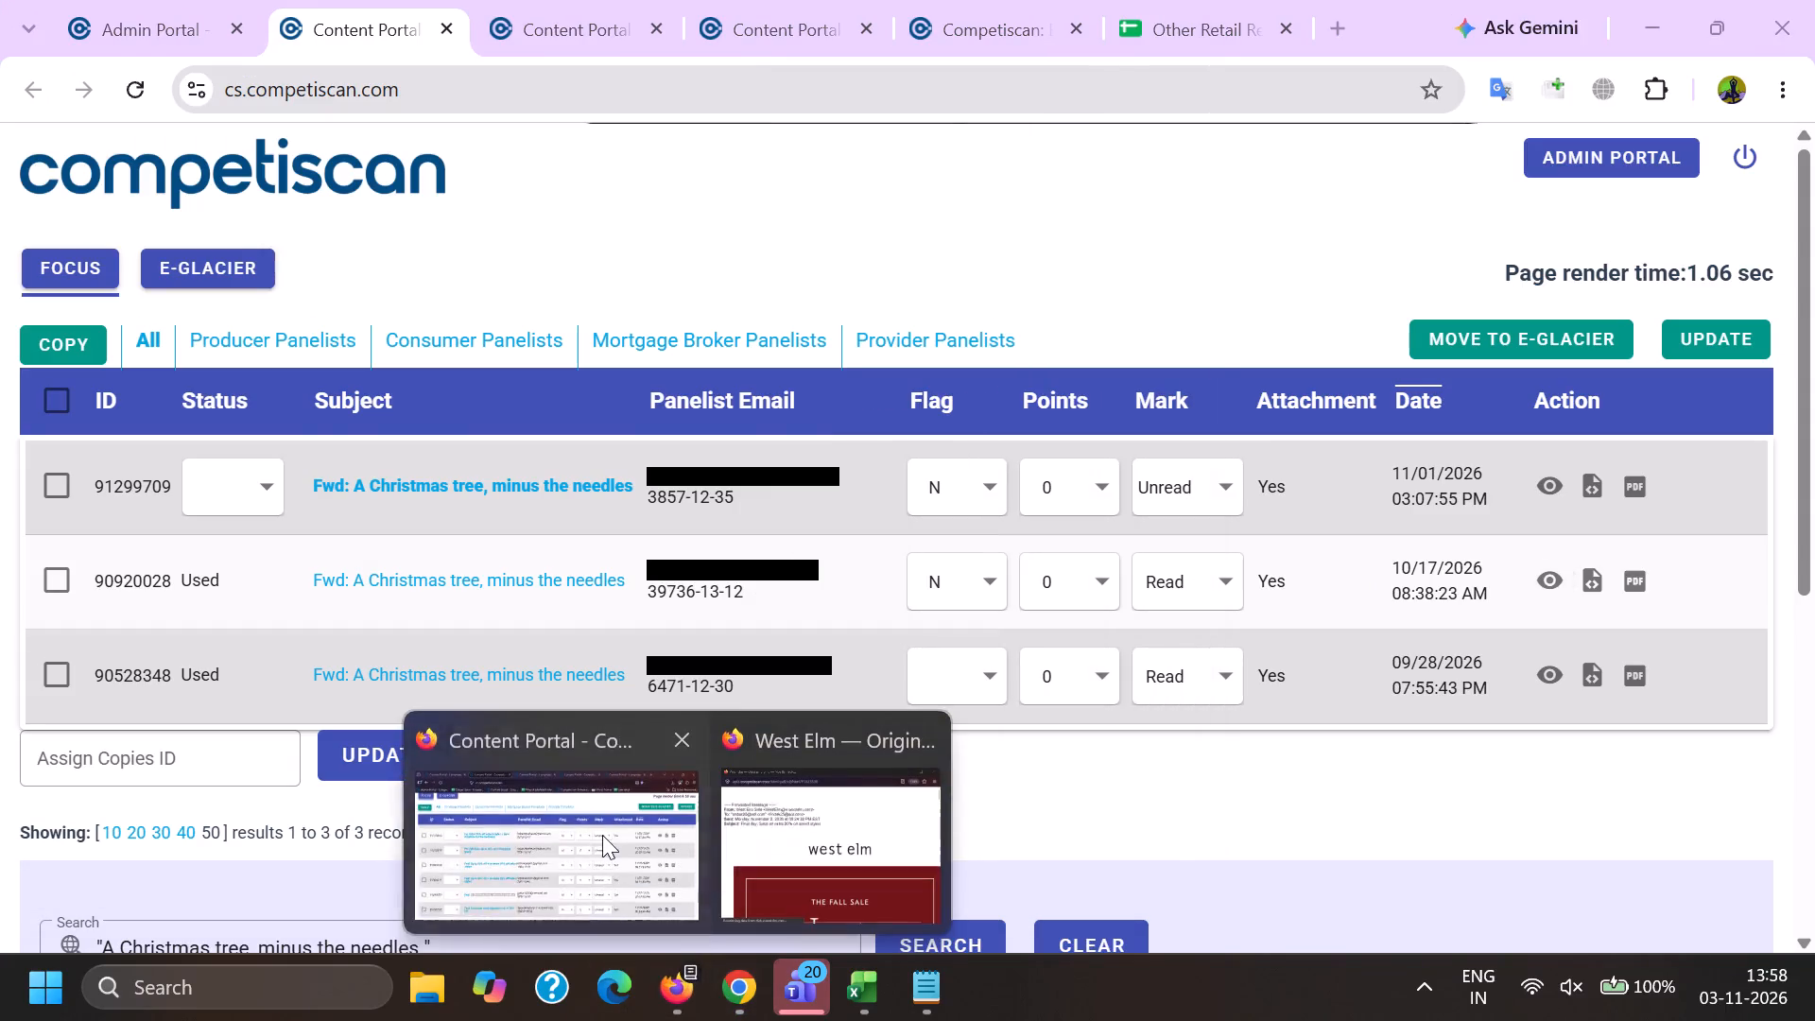
{"action": "scroll", "coordinate": [467, 616], "scroll_direction": "down", "scroll_amount": 5}
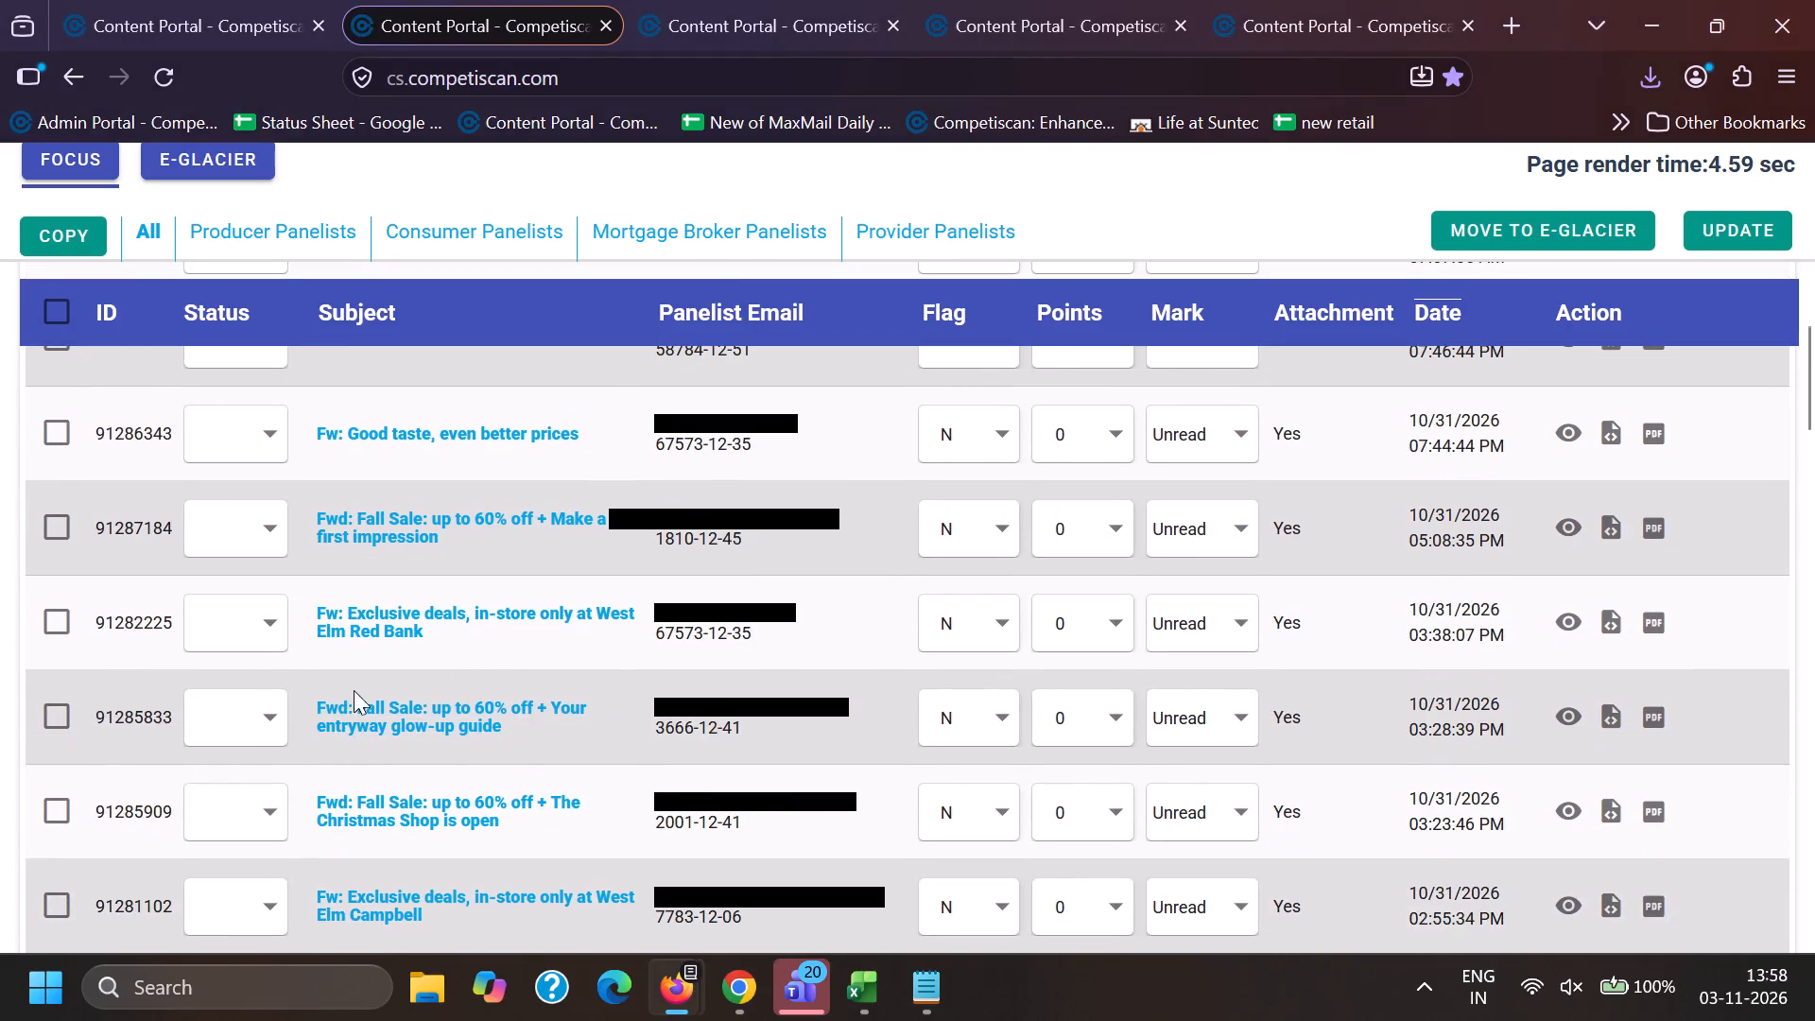
{"action": "left_click_drag", "start_coordinate": [354, 687], "coordinate": [519, 736]}
{"action": "key", "text": "ctrl+c"}
{"action": "key", "text": "ctrl+c"}
Switch to Chrome and search subjects for the quoted phrase "Fall Sale: up to 60% off + Your entryway glow-up guide".
{"action": "key", "text": "alt+Tab"}
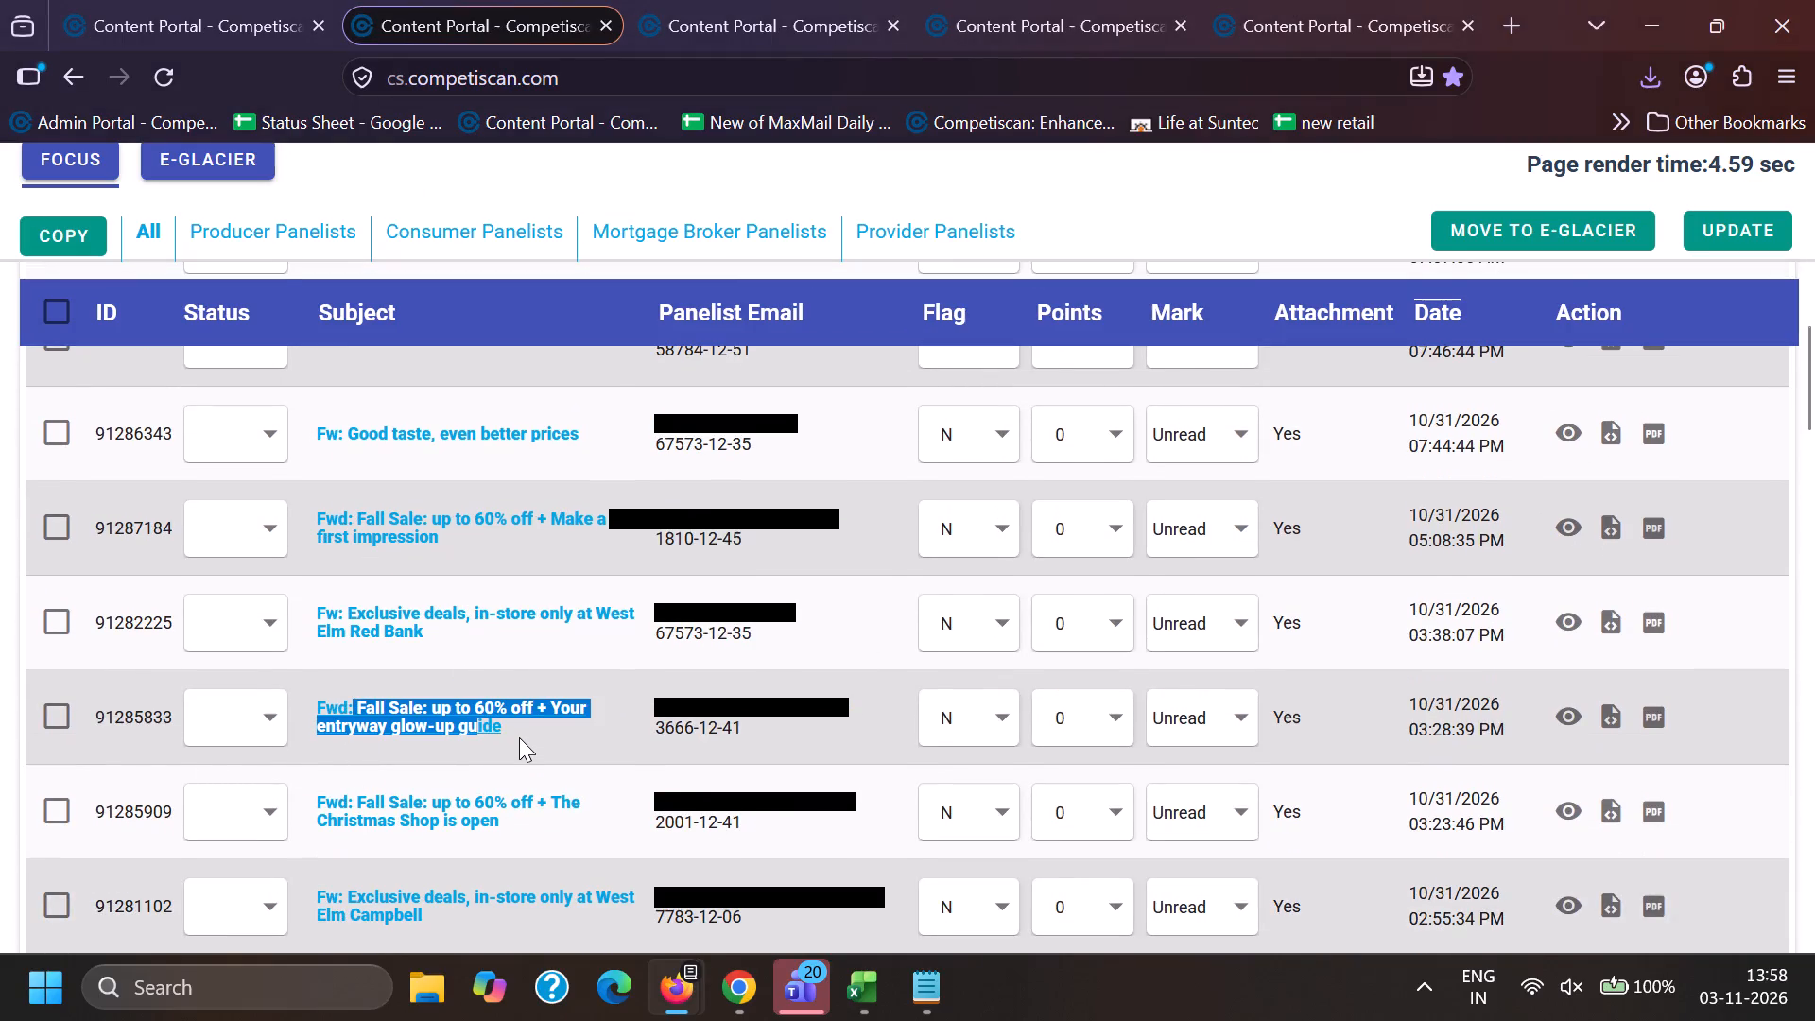
{"action": "scroll", "coordinate": [536, 841], "scroll_direction": "down", "scroll_amount": 1}
{"action": "left_click_drag", "start_coordinate": [584, 799], "coordinate": [0, 791]}
{"action": "key", "text": "BackSpace"}
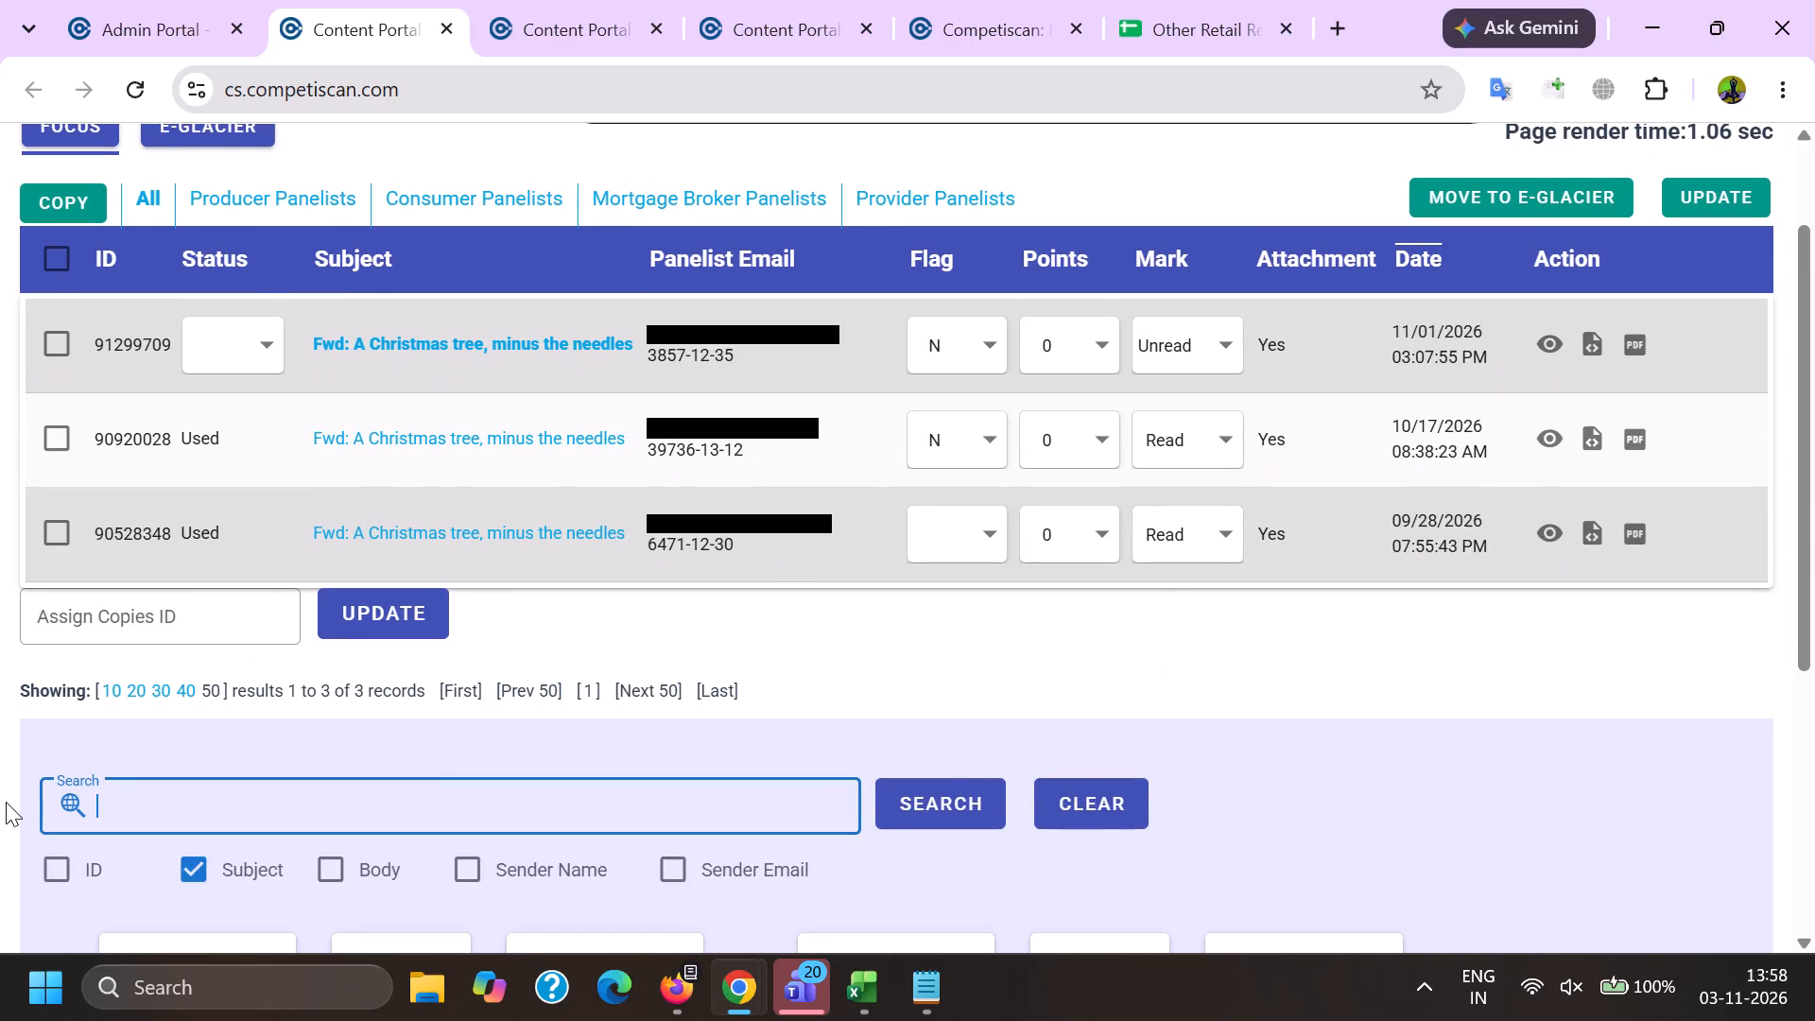
{"action": "key", "text": "shift+quotedbl"}
{"action": "key", "text": "ctrl+v"}
{"action": "key", "text": "shift+quotedbl"}
{"action": "key", "text": "Return"}
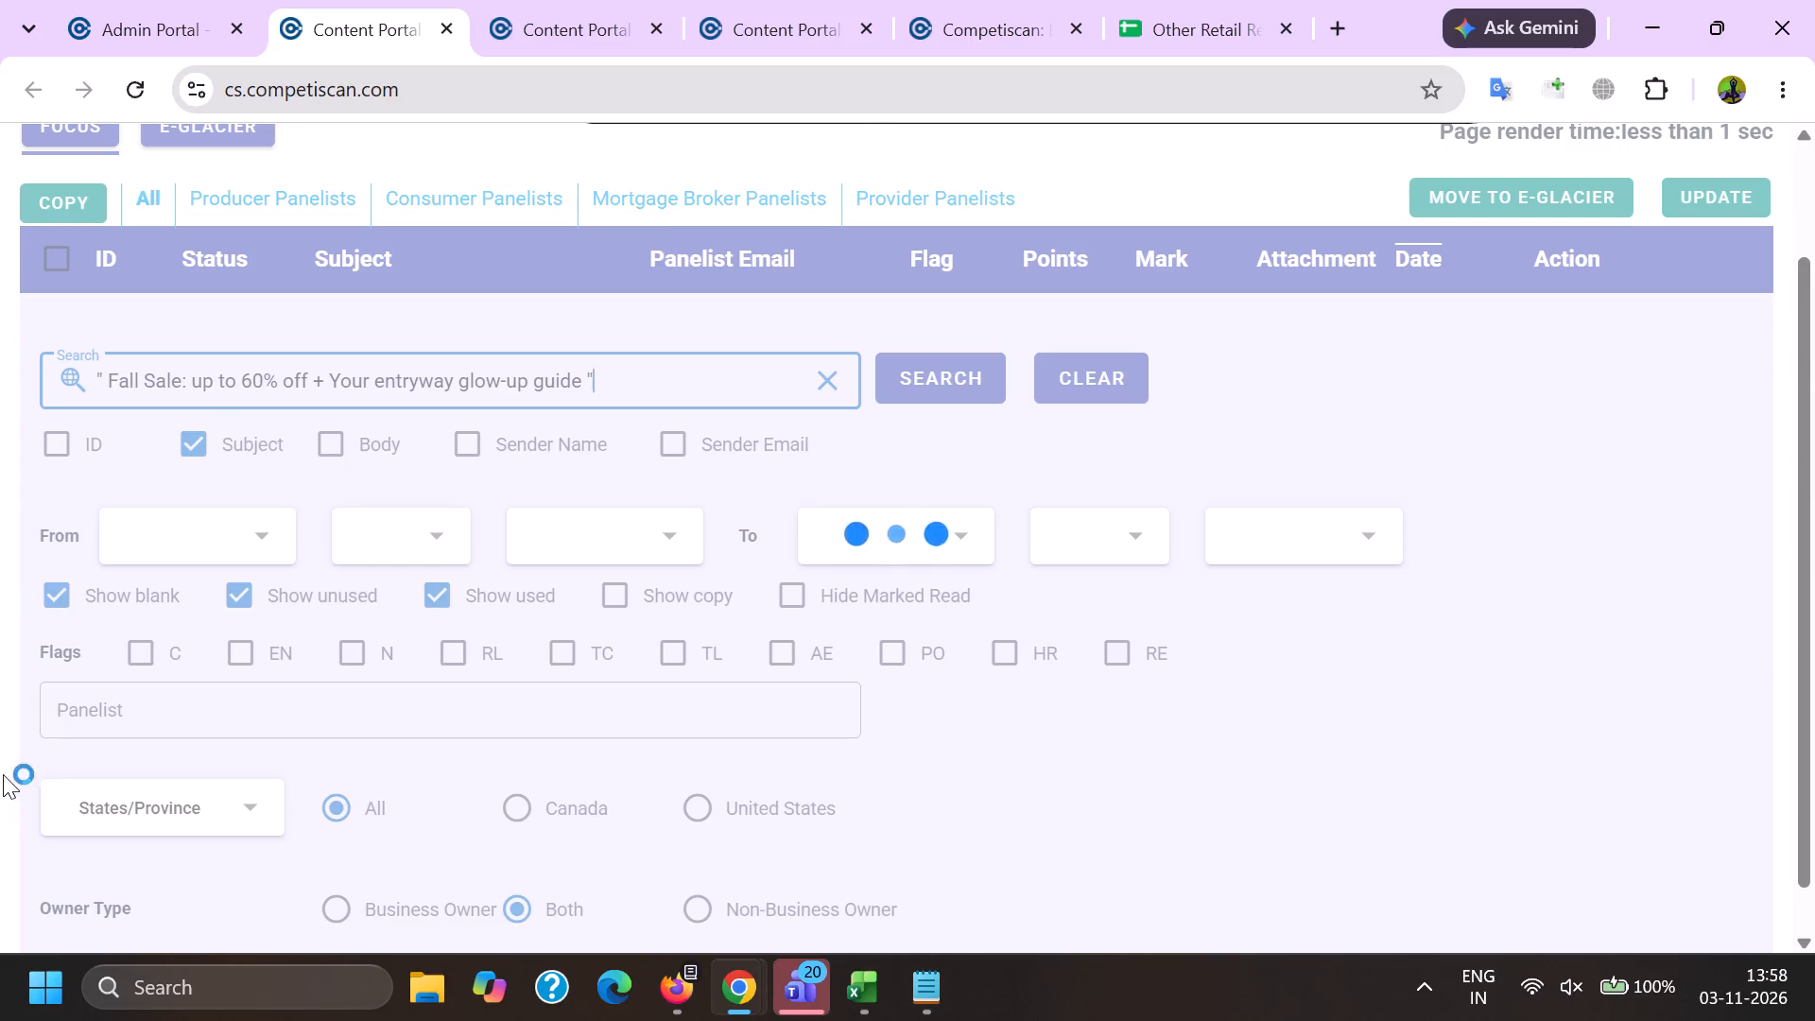
Open email 91285833 from the search results in its own tab.
{"action": "left_click", "coordinate": [458, 483], "text": "ctrl"}
Copy email 91282225's subject in Firefox without "Fw" and search subjects in Chrome for the quoted phrase ": Exclusive deals, in-store only at West Elm Red Bank".
{"action": "key", "text": "alt+Tab"}
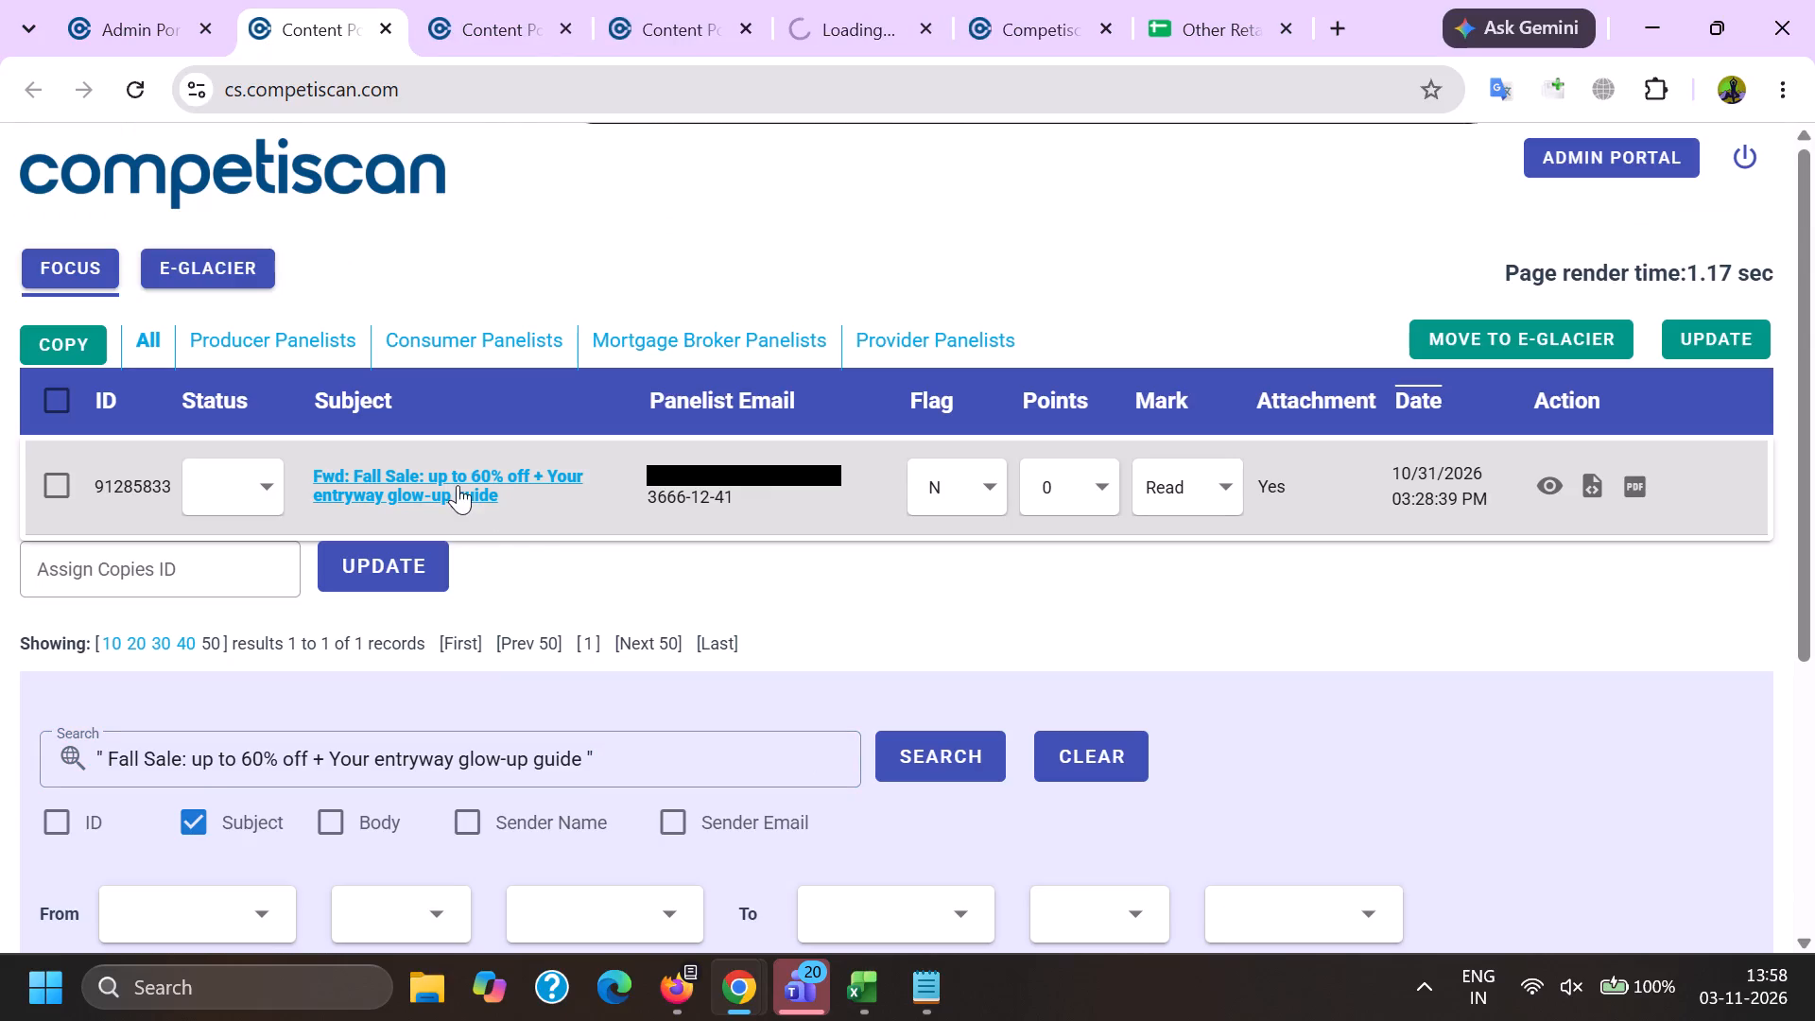
{"action": "left_click_drag", "start_coordinate": [337, 601], "coordinate": [488, 646]}
{"action": "key", "text": "ctrl+c"}
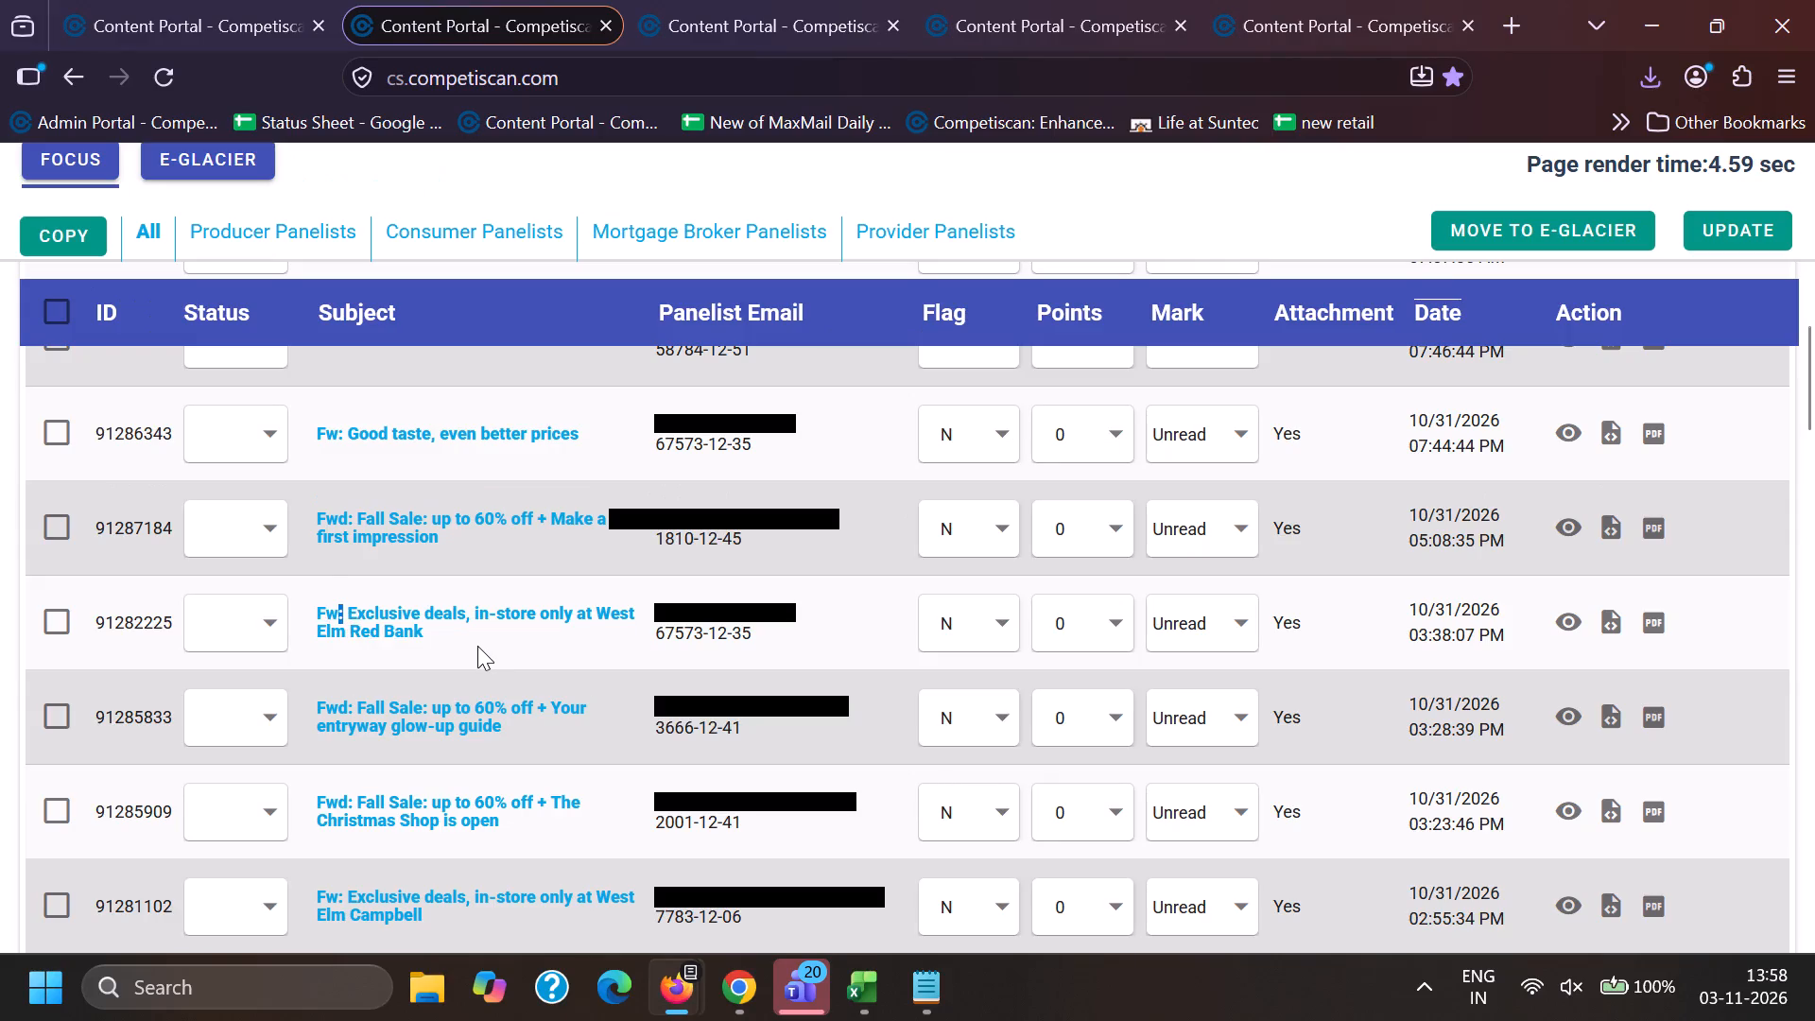
{"action": "key", "text": "alt+Tab"}
{"action": "scroll", "coordinate": [475, 703], "scroll_direction": "down", "scroll_amount": 1}
{"action": "left_click_drag", "start_coordinate": [611, 626], "coordinate": [0, 597]}
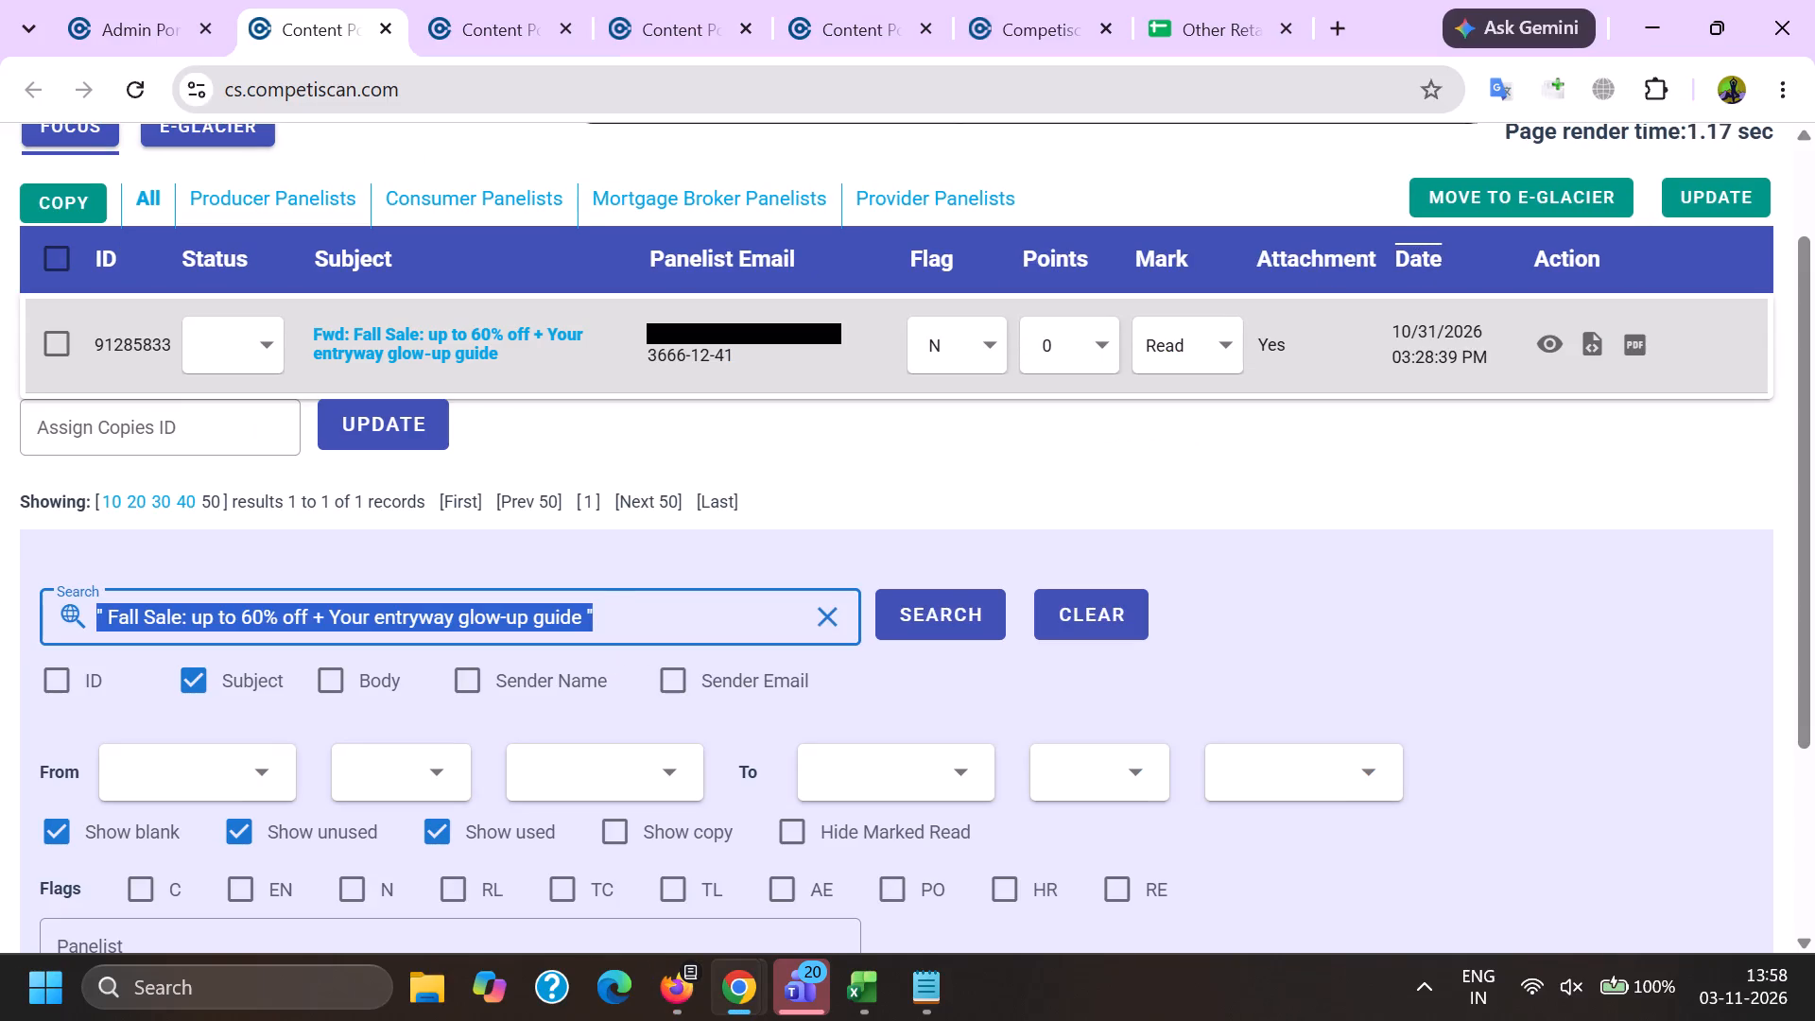
{"action": "key", "text": "BackSpace"}
{"action": "key", "text": "shift+quotedbl"}
{"action": "key", "text": "ctrl+v"}
{"action": "key", "text": "shift+quotedbl"}
{"action": "key", "text": "Return"}
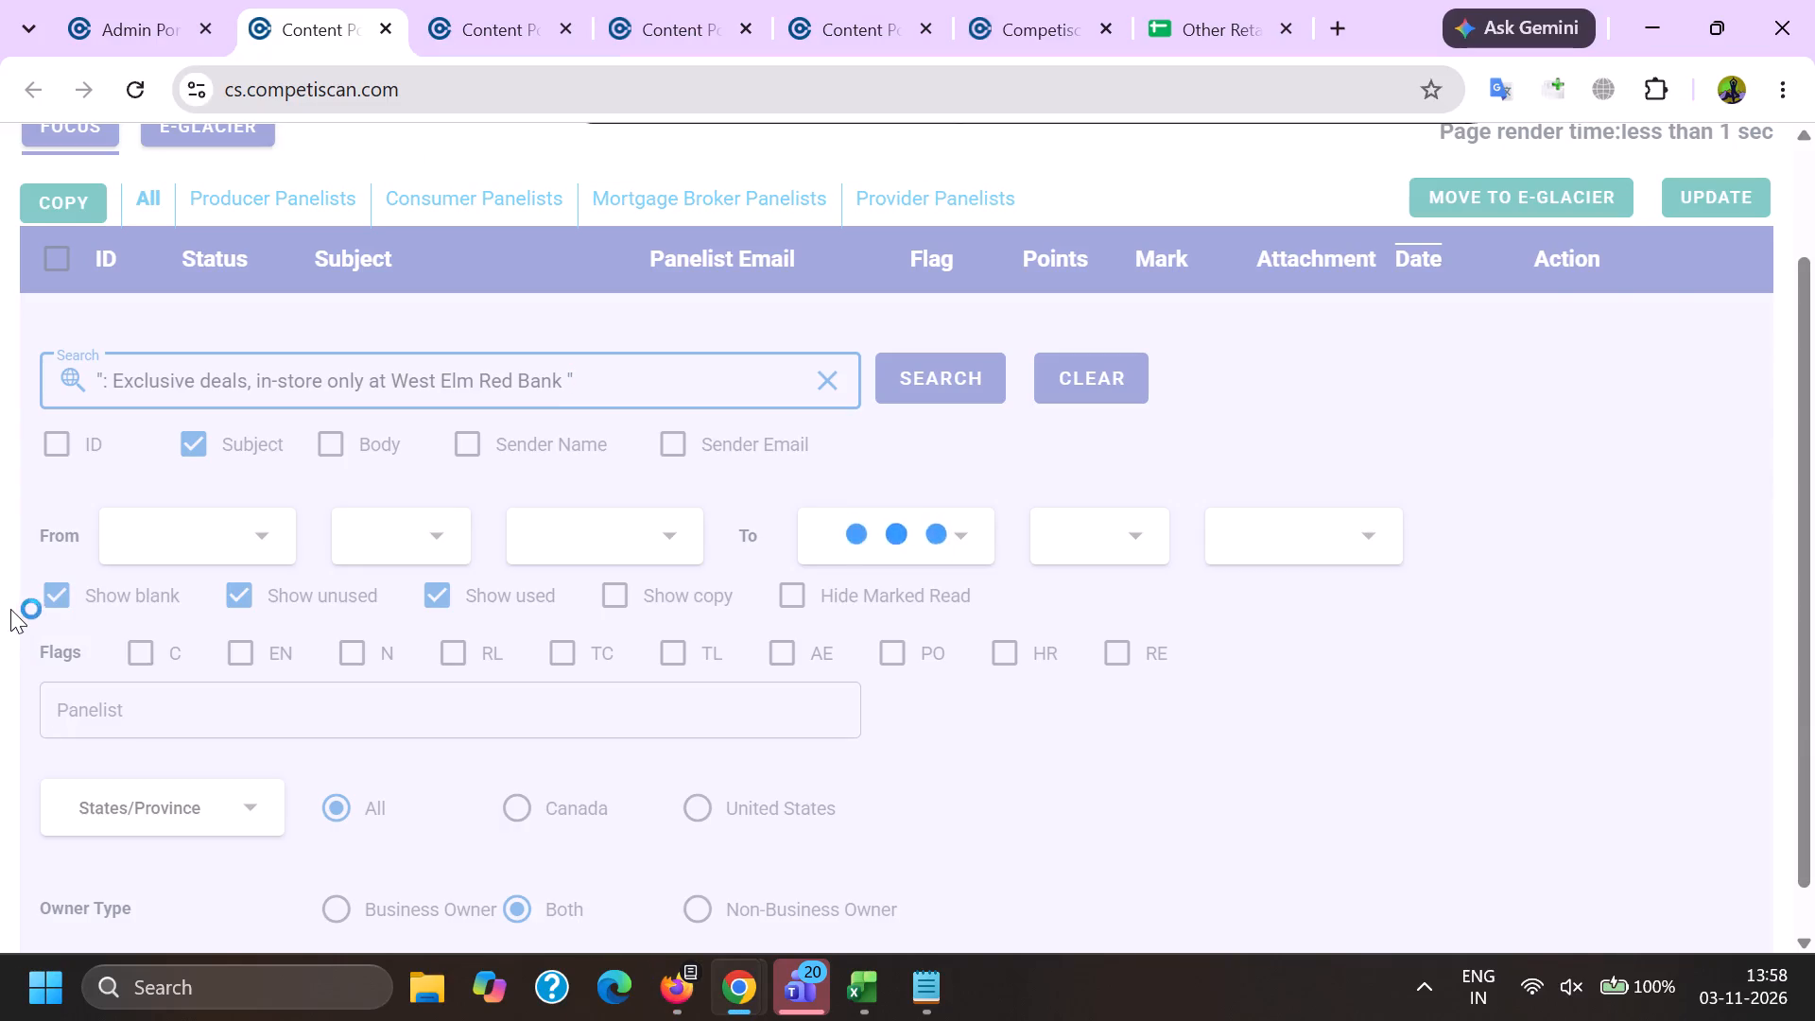
Open email 91282225 from the search results in its own tab.
{"action": "left_click", "coordinate": [494, 478], "text": "ctrl"}
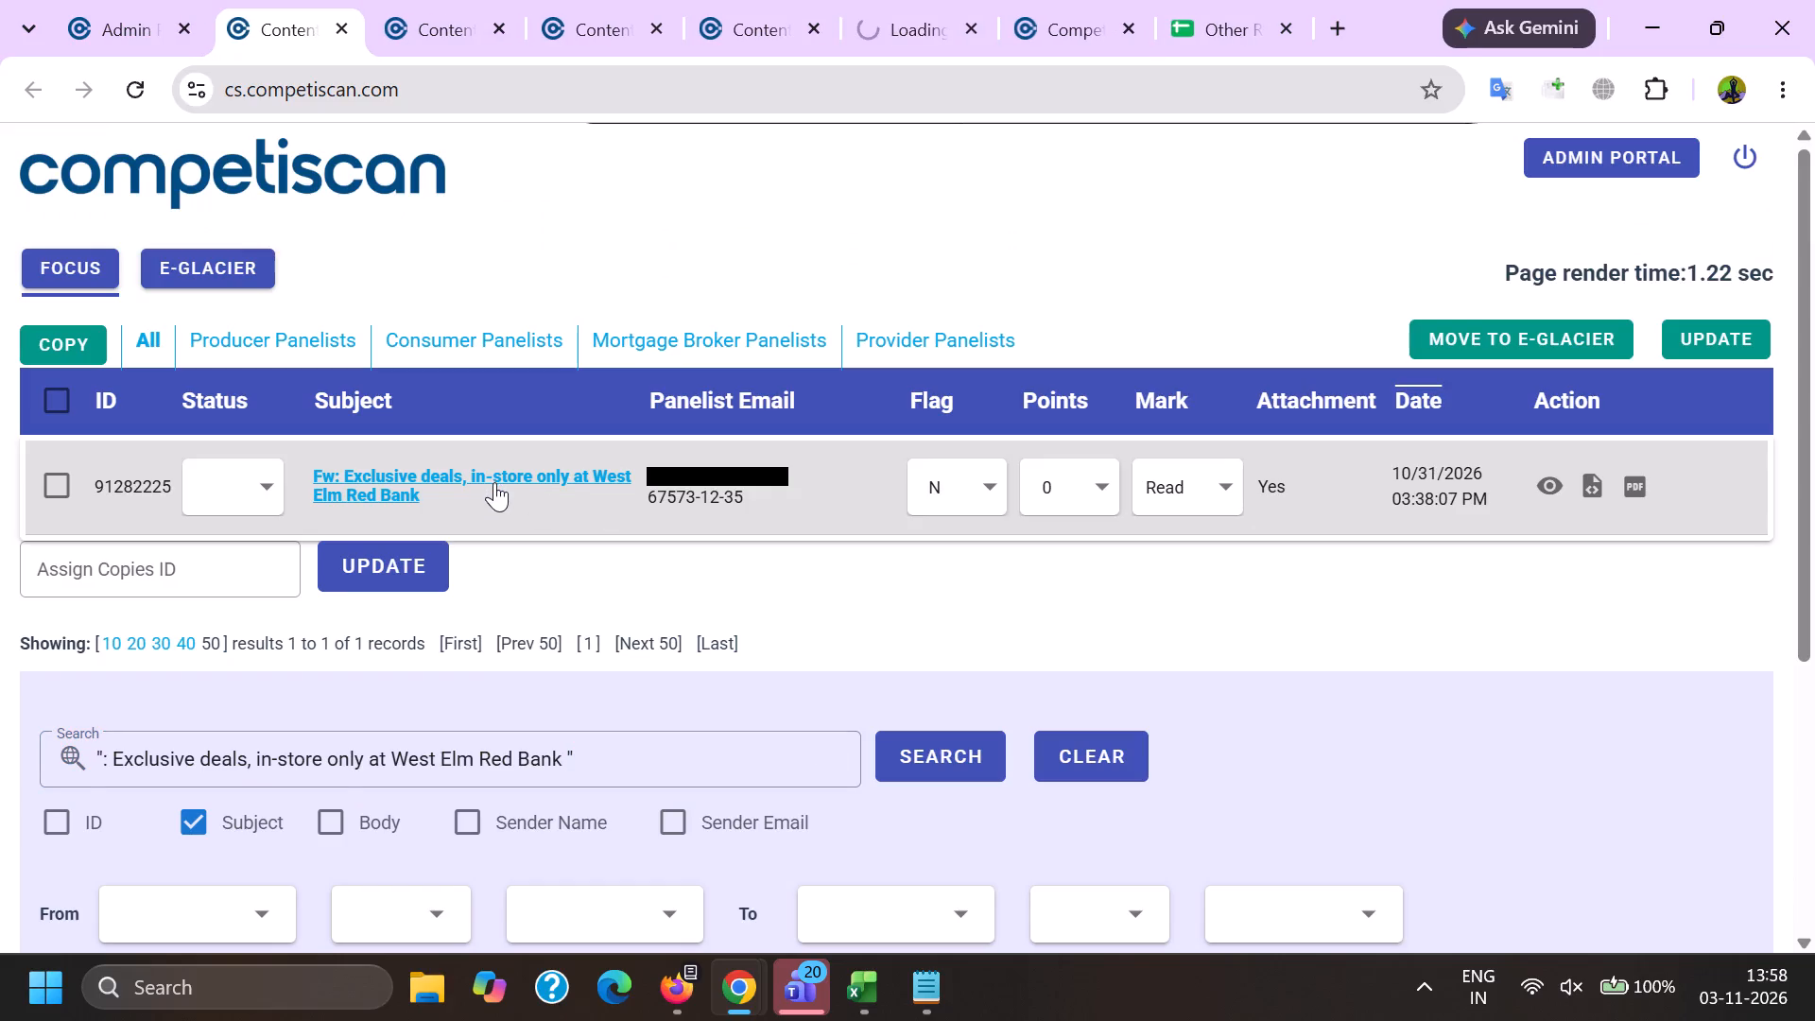
Copy email 91287184's subject in Firefox and search subjects in Chrome for the quoted phrase "Fall Sale: up to 60% off + Make a great first impression".
{"action": "key", "text": "alt+Tab"}
{"action": "left_click_drag", "start_coordinate": [355, 499], "coordinate": [475, 550]}
{"action": "key", "text": "ctrl+c"}
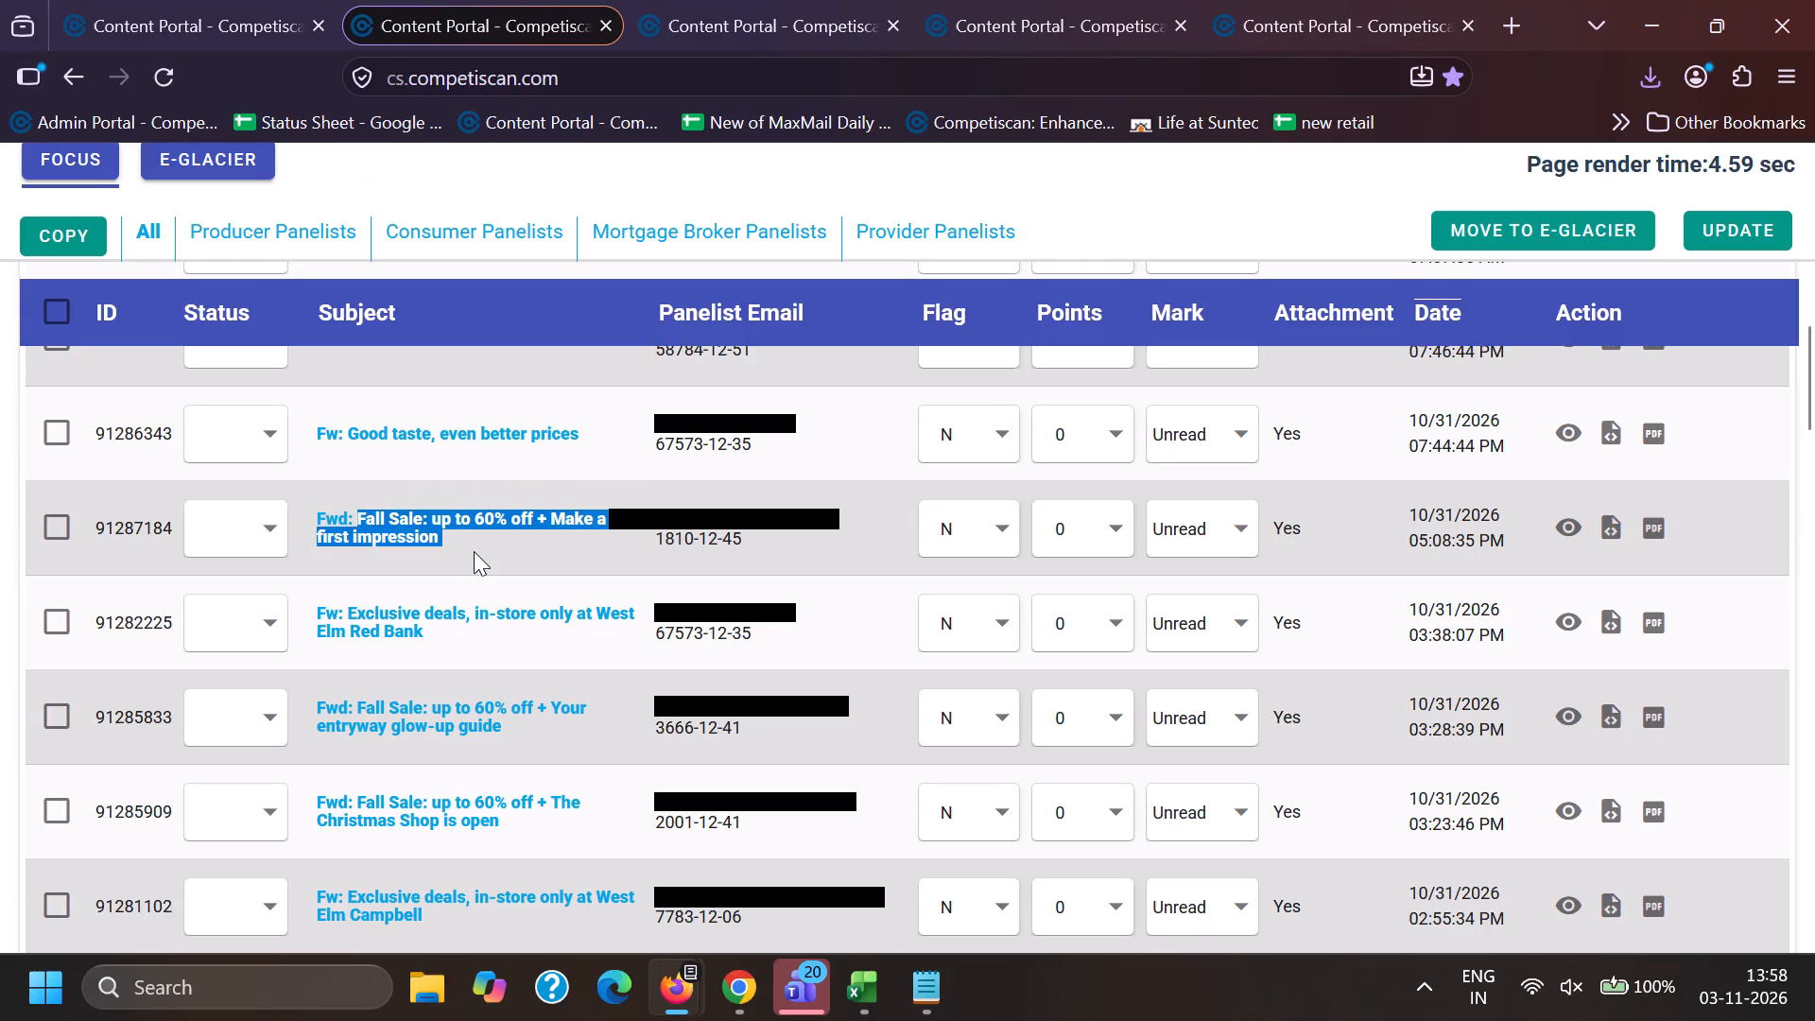
{"action": "key", "text": "alt+Tab"}
{"action": "left_click_drag", "start_coordinate": [622, 748], "coordinate": [1, 771]}
{"action": "key", "text": "BackSpace"}
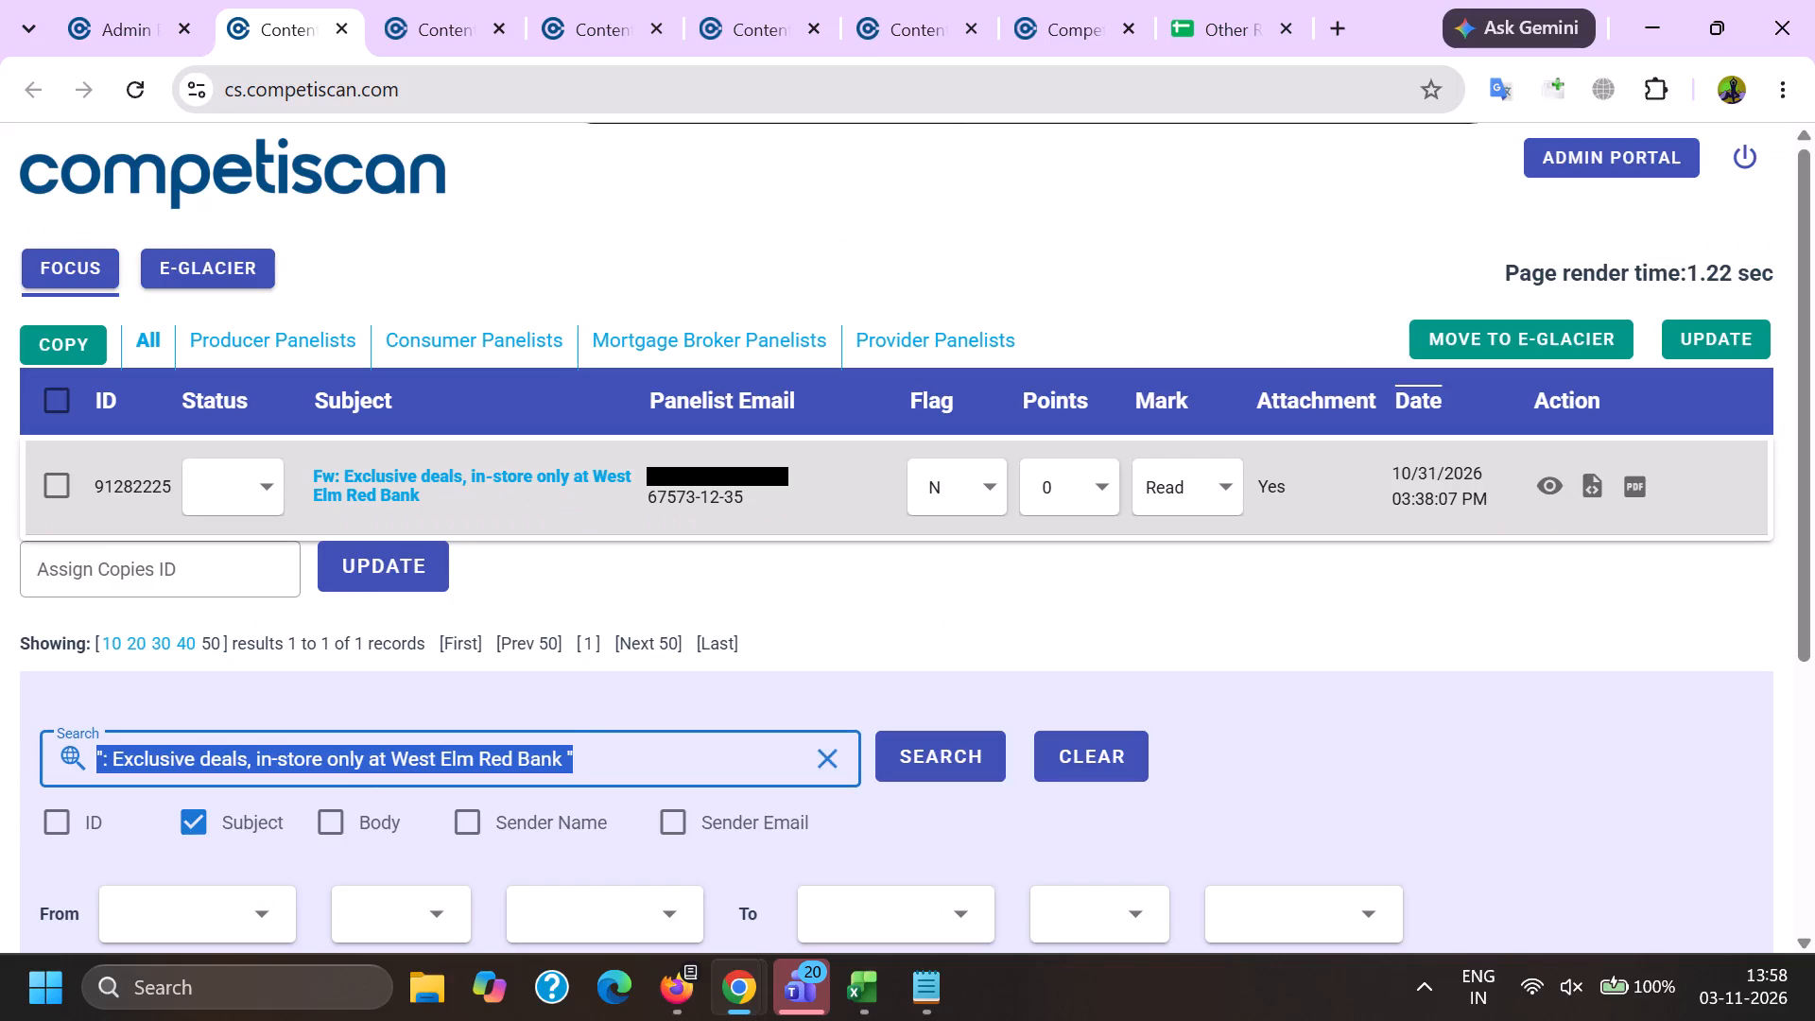
{"action": "key", "text": "shift+quotedbl"}
{"action": "key", "text": "ctrl+v"}
{"action": "key", "text": "shift+quotedbl"}
{"action": "key", "text": "Return"}
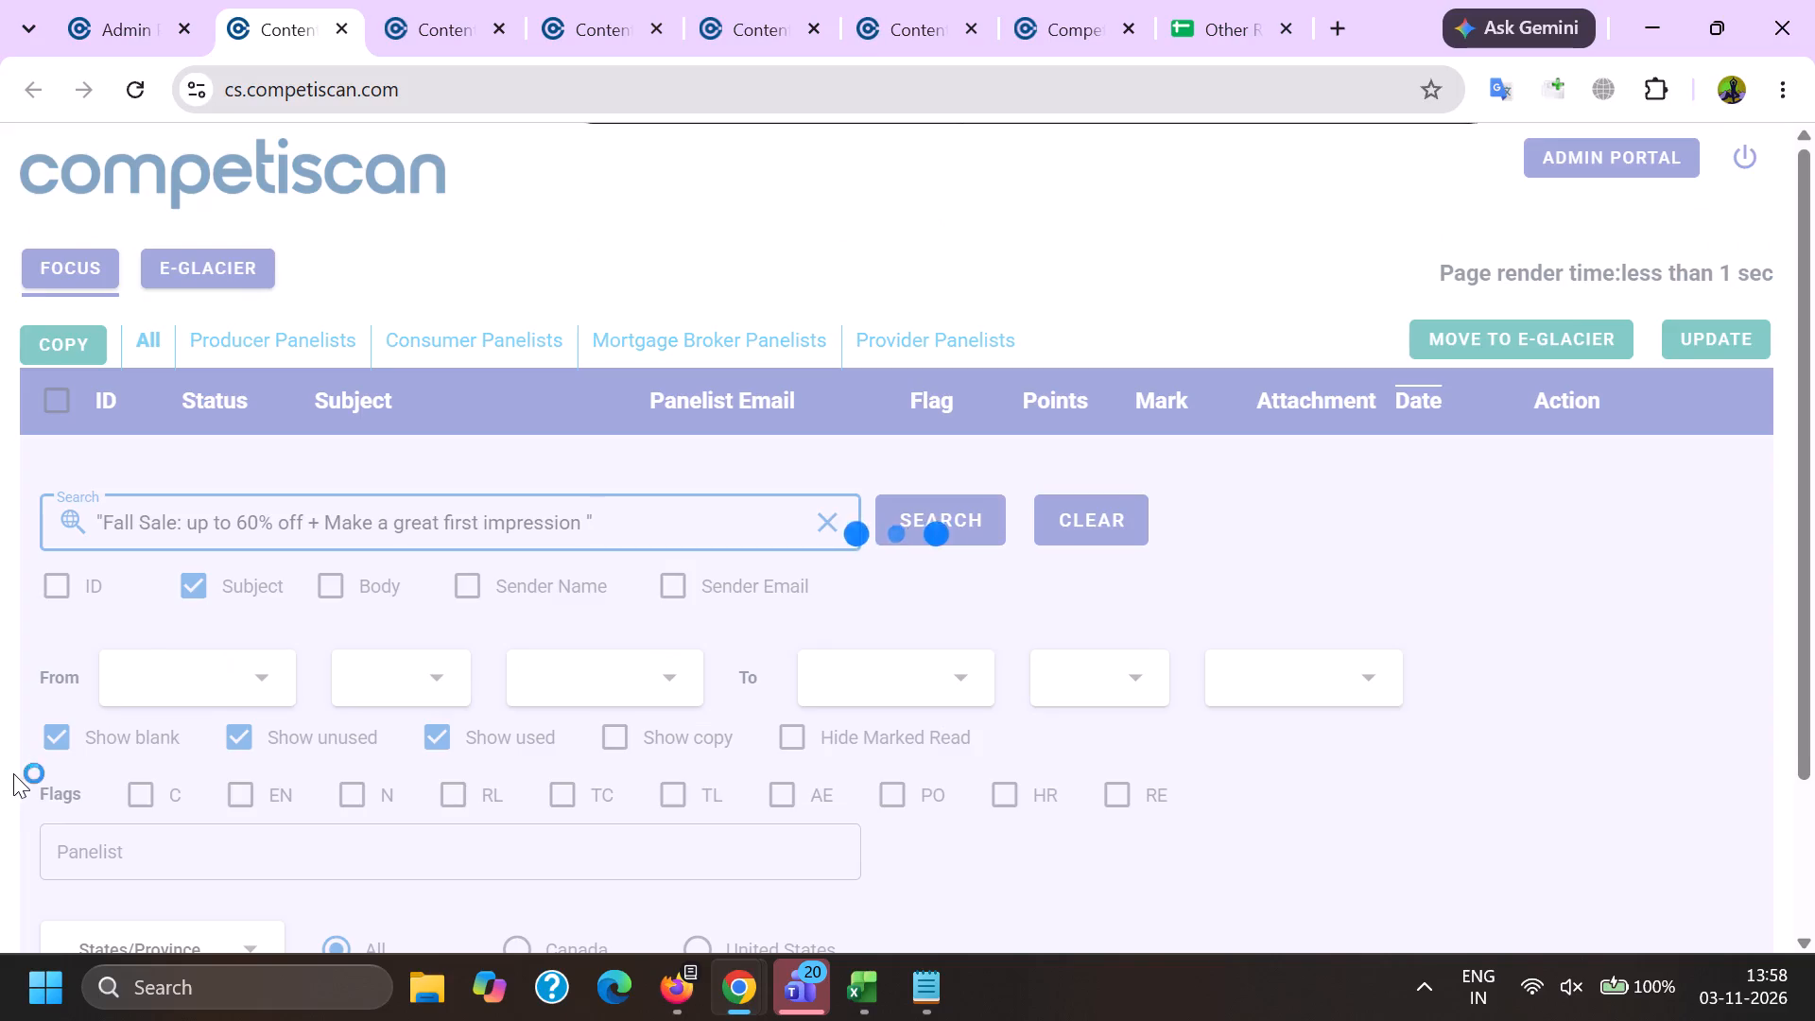
Open email 91287184 from the search results in its own tab.
{"action": "left_click", "coordinate": [335, 475], "text": "ctrl"}
Copy email 91282038's subject in Firefox and search Chrome for "Still thinking about Russ & Daughters Ceramic Matchbox? + Up to 60% off the Fall Sale".
{"action": "key", "text": "alt+Tab"}
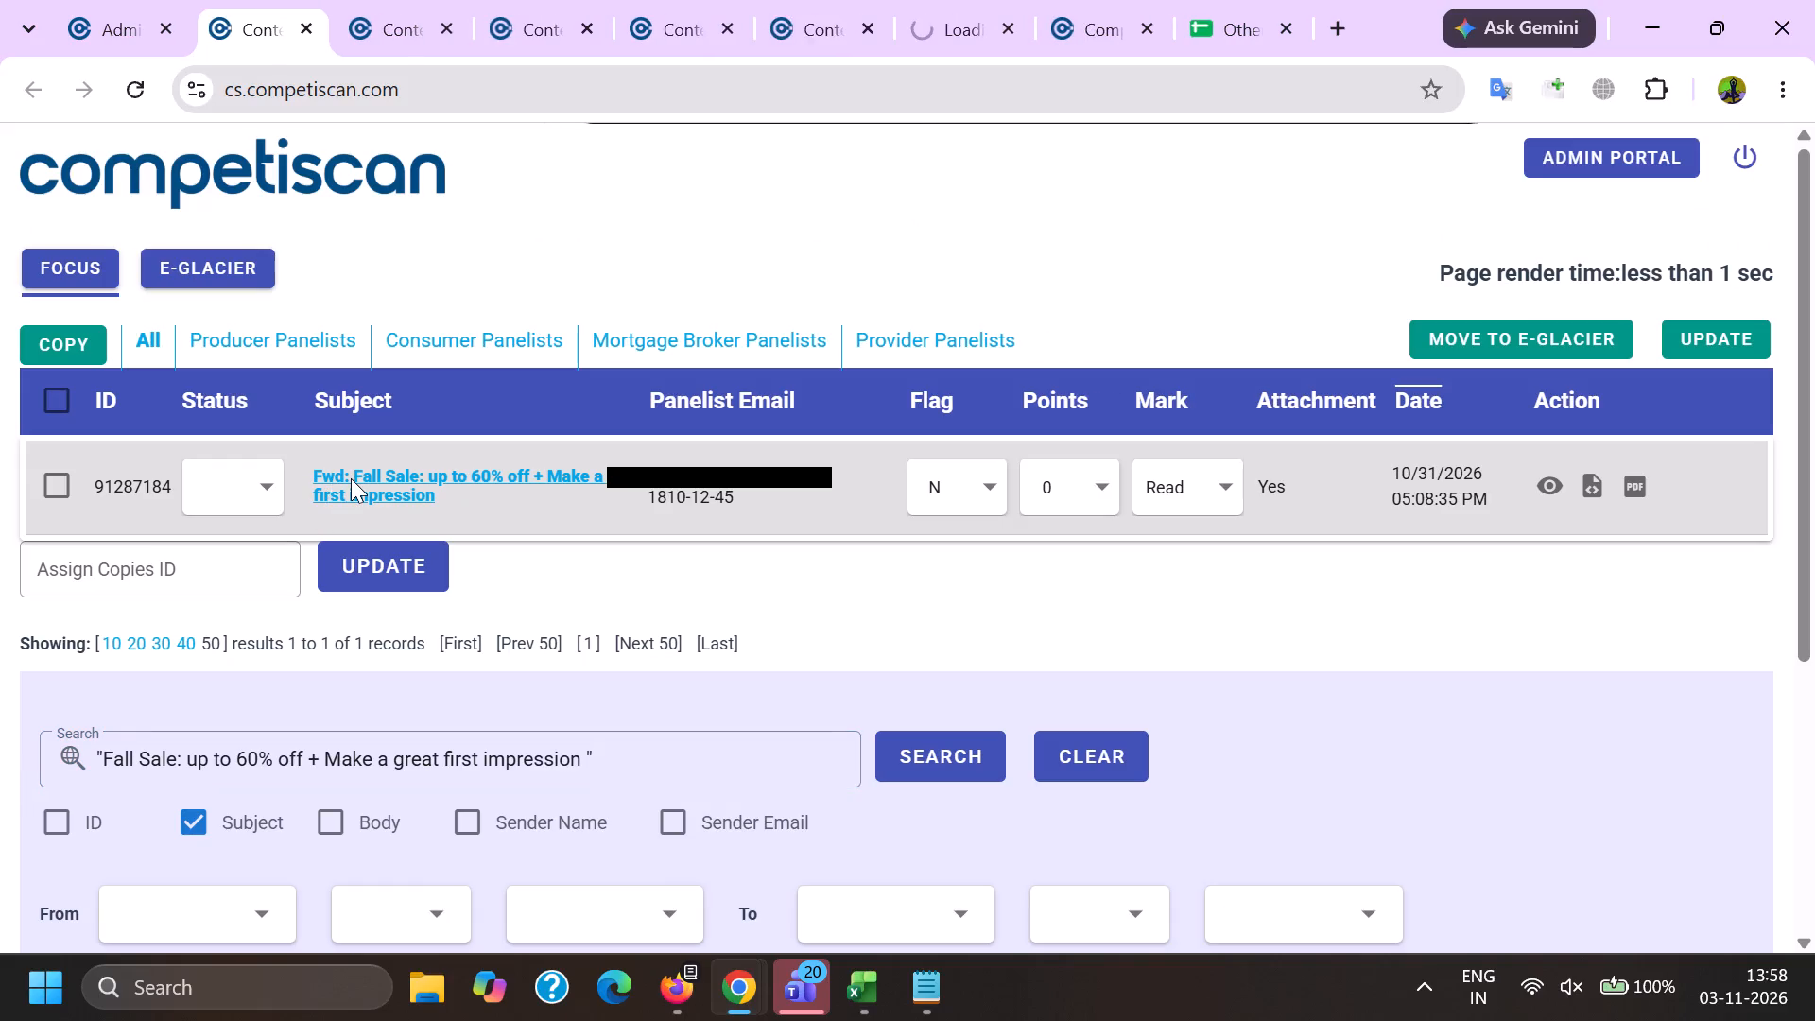
{"action": "scroll", "coordinate": [373, 746], "scroll_direction": "down", "scroll_amount": 1}
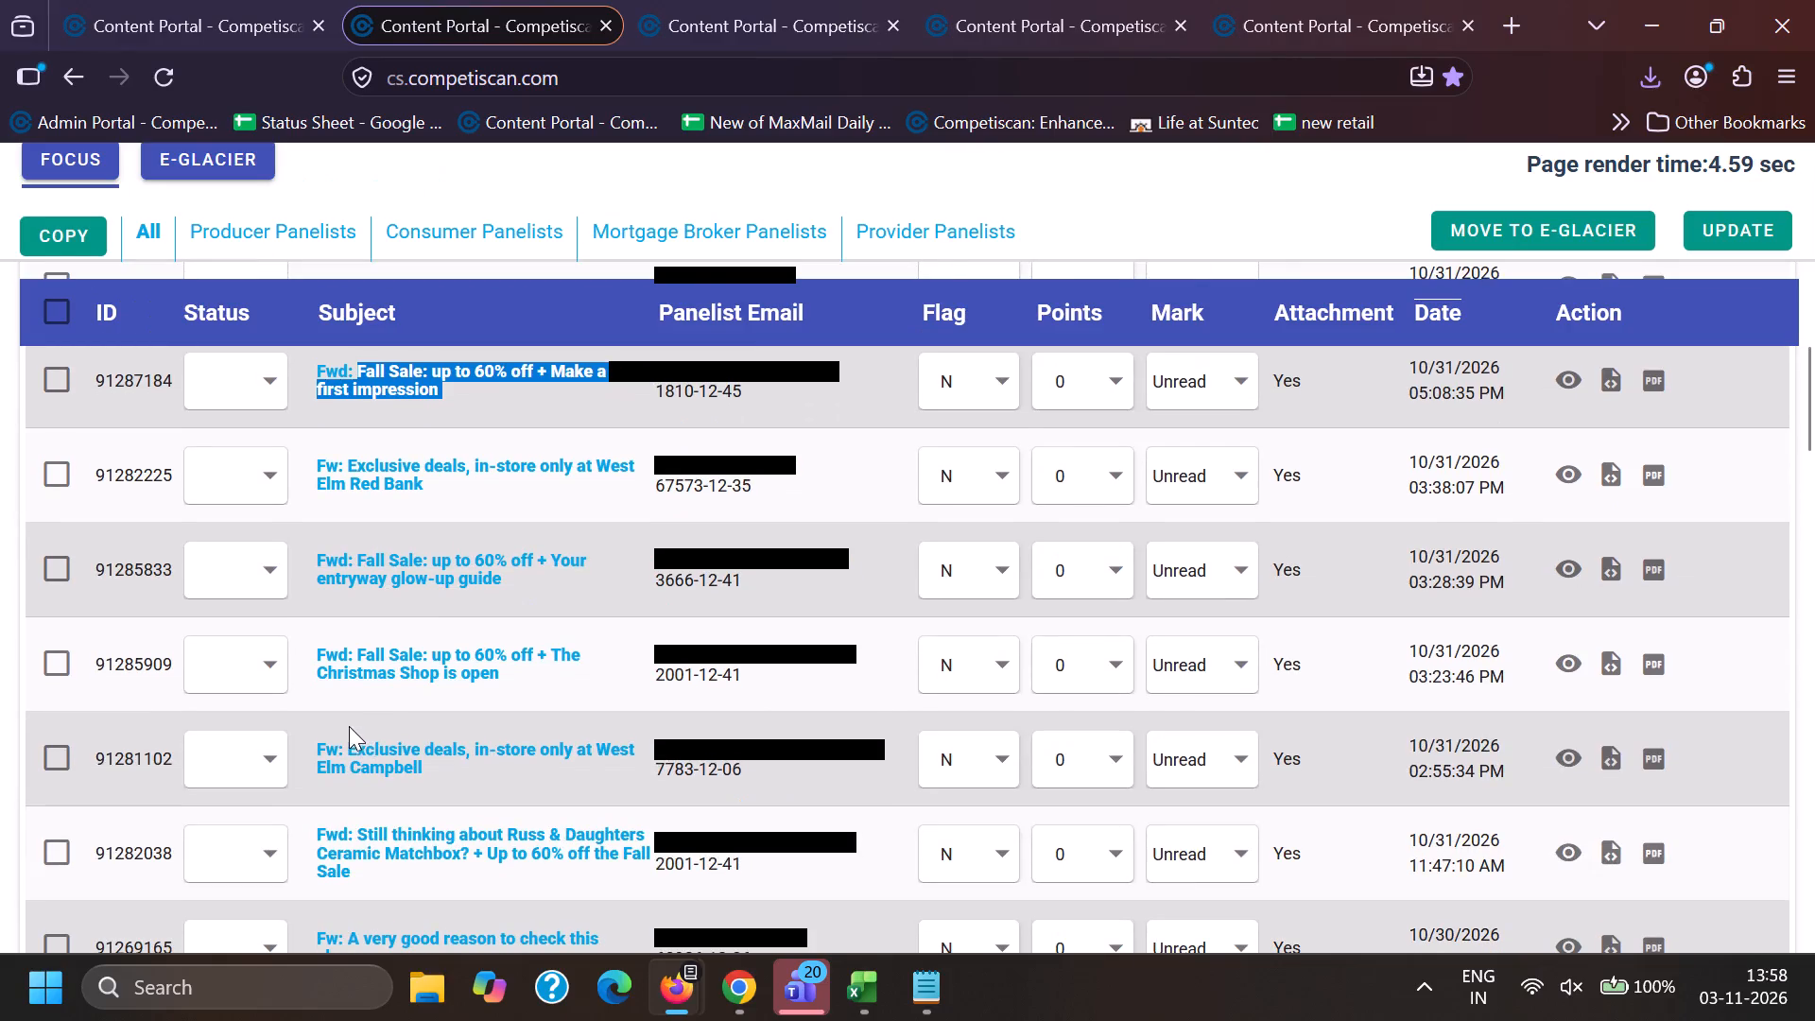
{"action": "left_click_drag", "start_coordinate": [356, 817], "coordinate": [429, 873]}
{"action": "key", "text": "ctrl+c"}
{"action": "key", "text": "ctrl+c"}
{"action": "key", "text": "alt+Tab"}
{"action": "scroll", "coordinate": [440, 649], "scroll_direction": "down", "scroll_amount": 1}
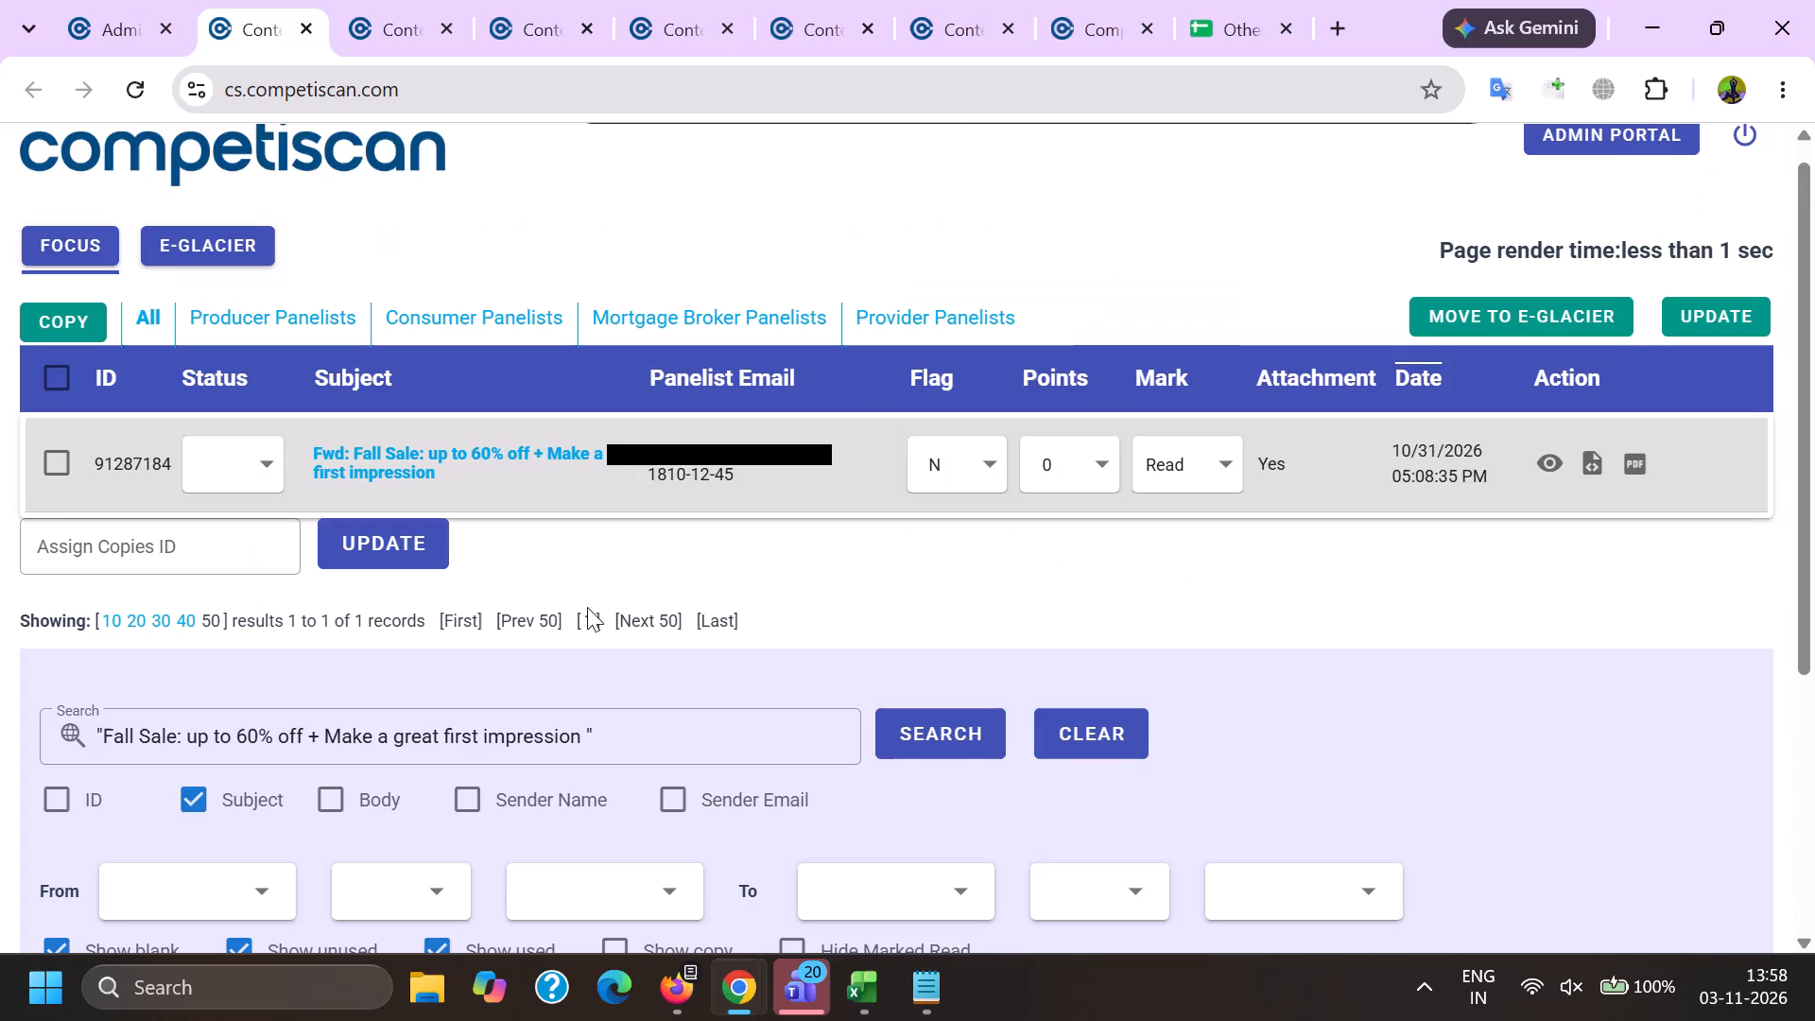
{"action": "left_click_drag", "start_coordinate": [587, 604], "coordinate": [288, 678]}
{"action": "key", "text": "ctrl+a"}
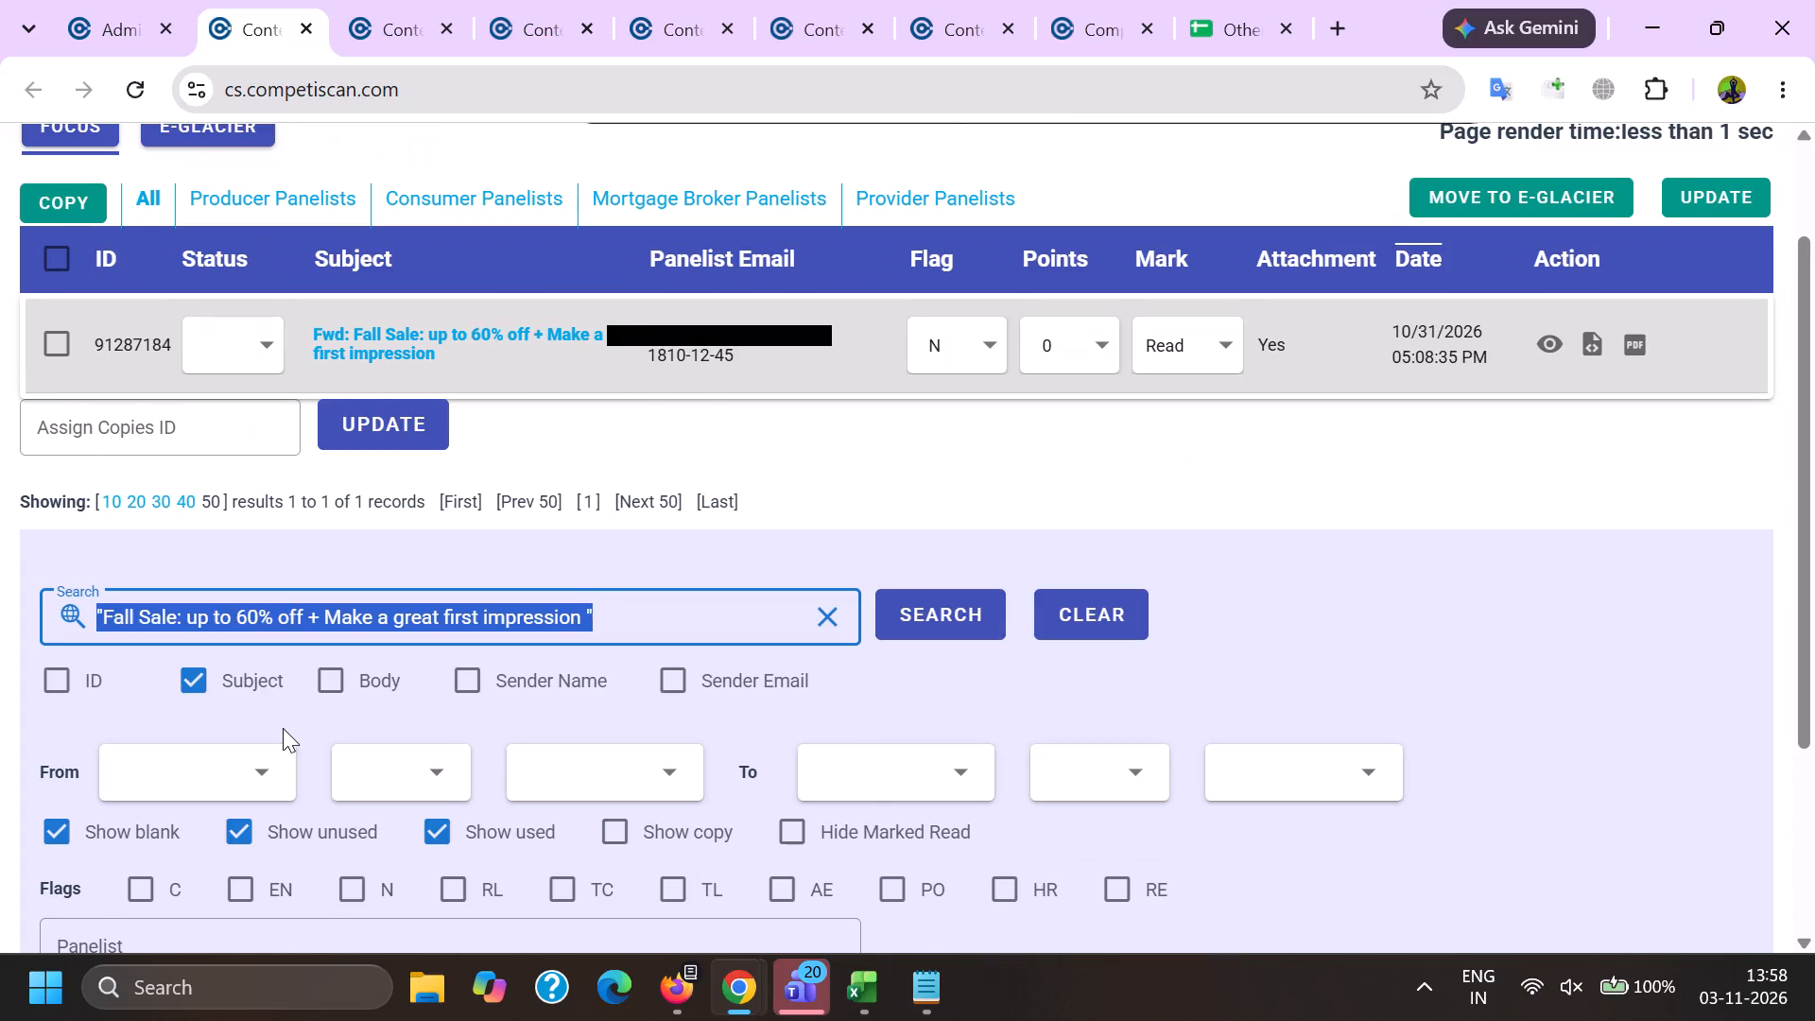
{"action": "key", "text": "BackSpace"}
{"action": "key", "text": "shift+quotedbl"}
{"action": "key", "text": "ctrl+v"}
{"action": "key", "text": "ctrl+shift+apostrophe"}
{"action": "key", "text": "Return"}
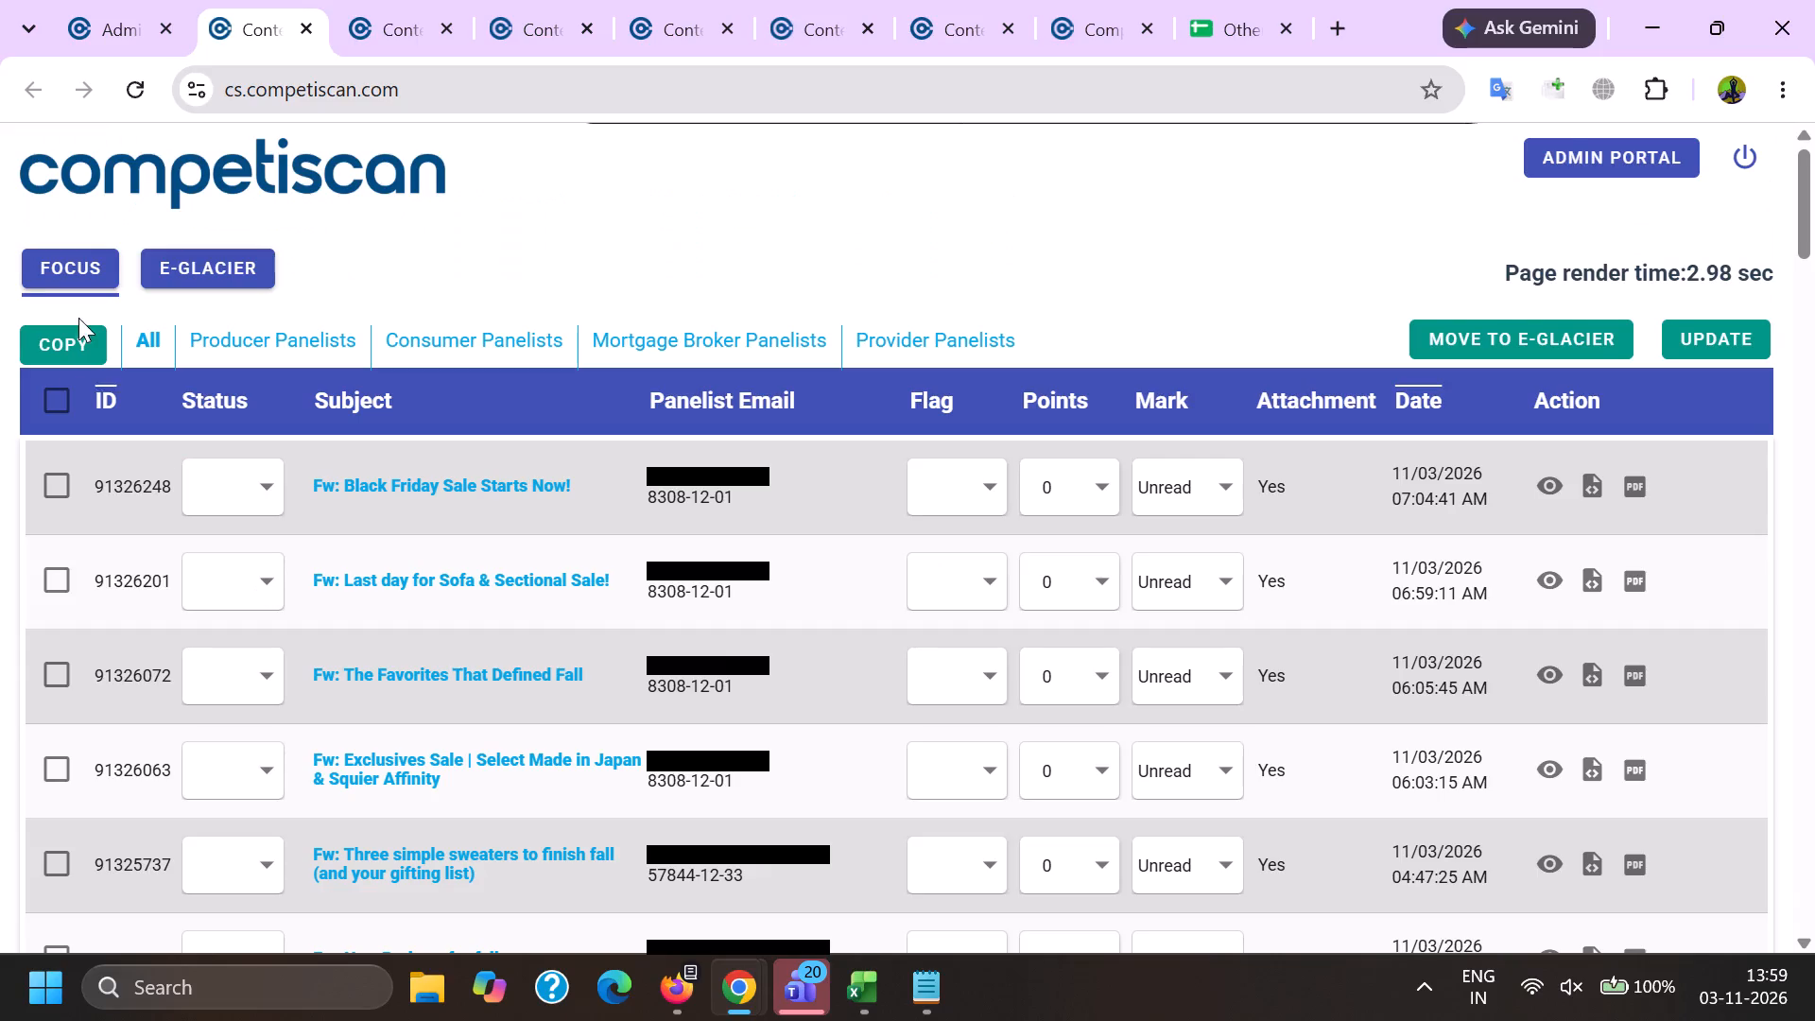
Add the missing closing quotation mark to the Russ & Daughters subject phrase and rerun the search.
{"action": "scroll", "coordinate": [359, 769], "scroll_direction": "down", "scroll_amount": 6}
{"action": "scroll", "coordinate": [358, 769], "scroll_direction": "up", "scroll_amount": 1}
{"action": "scroll", "coordinate": [358, 771], "scroll_direction": "down", "scroll_amount": 2}
{"action": "scroll", "coordinate": [465, 713], "scroll_direction": "down", "scroll_amount": 20}
{"action": "scroll", "coordinate": [465, 713], "scroll_direction": "down", "scroll_amount": 2}
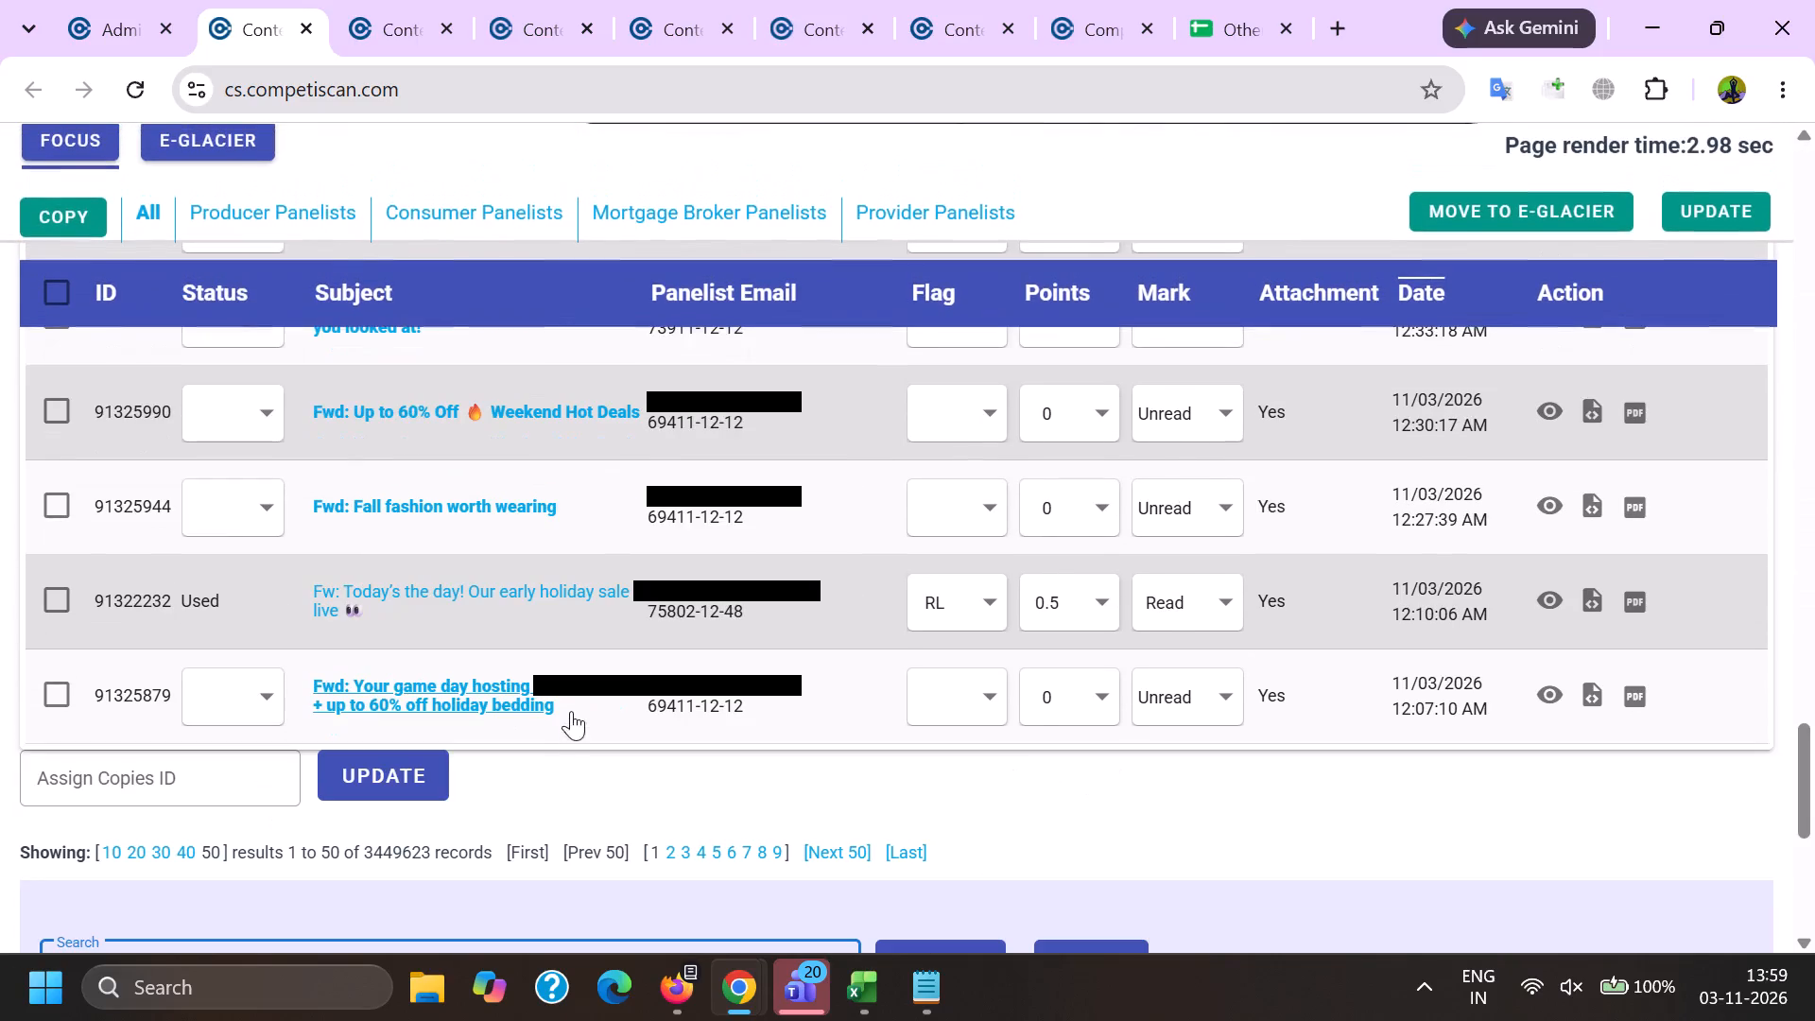
{"action": "scroll", "coordinate": [574, 770], "scroll_direction": "down", "scroll_amount": 1}
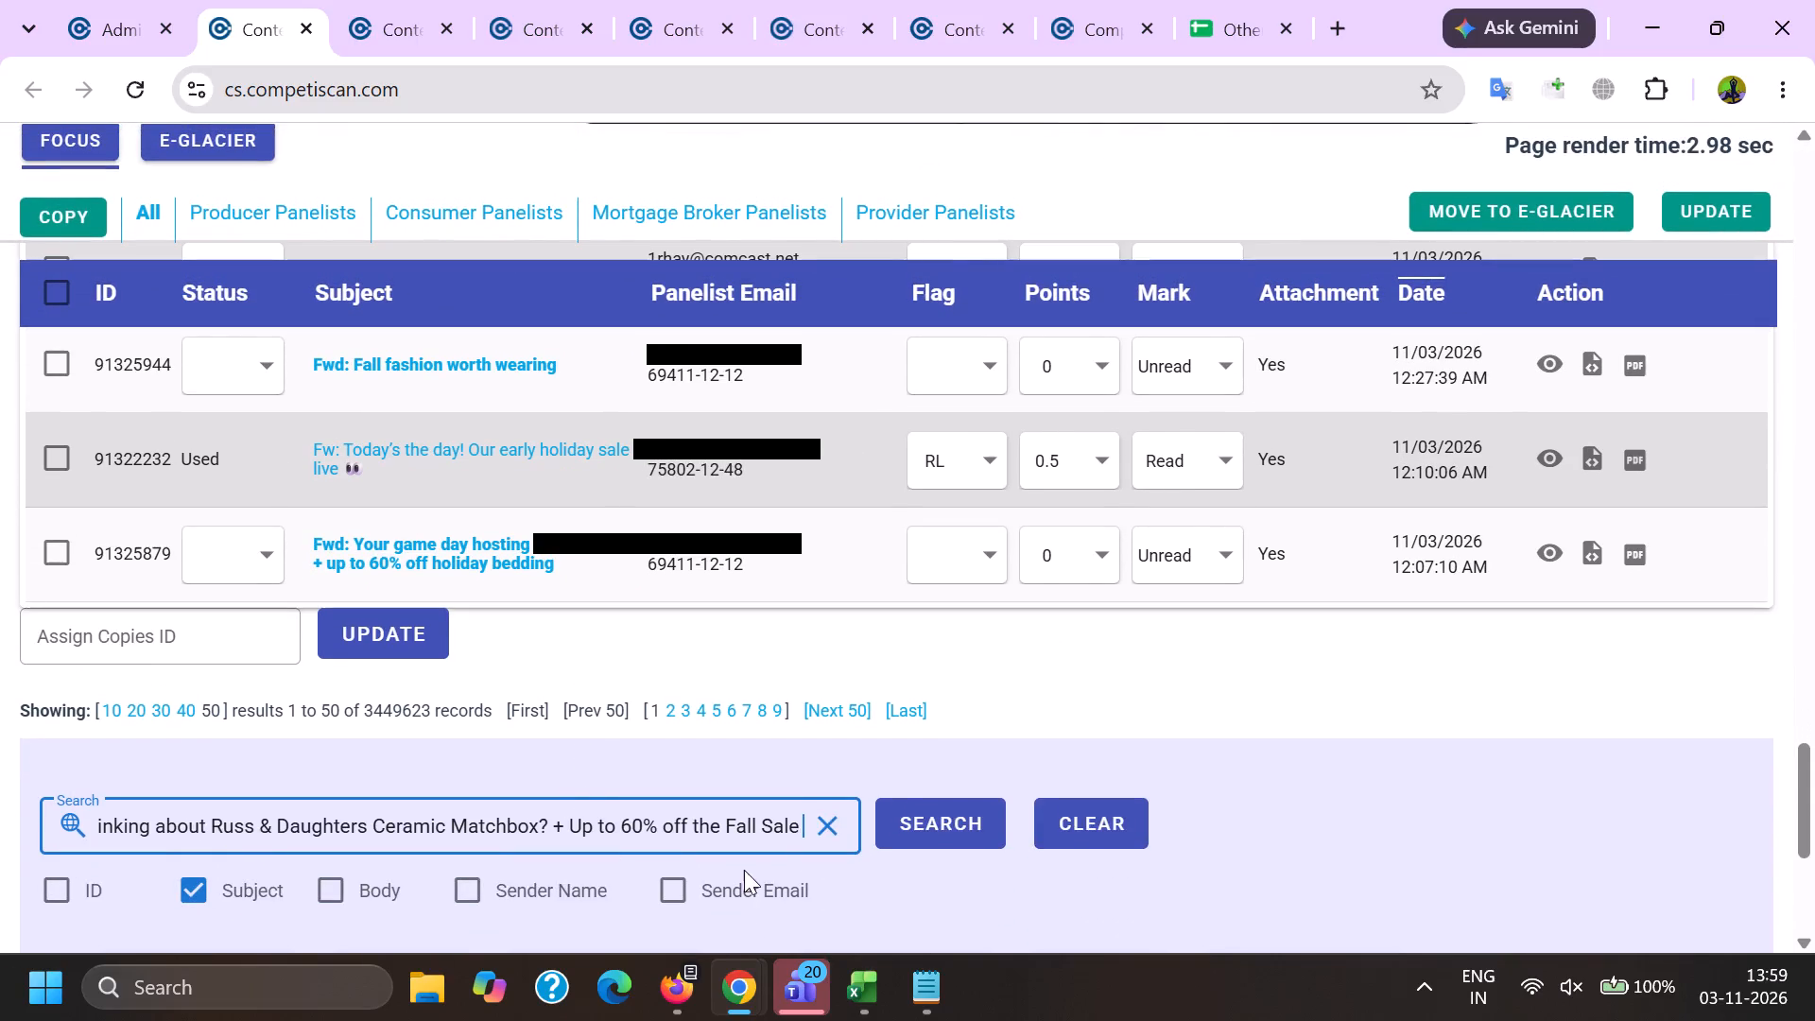
{"action": "key", "text": "shift+quotedbl"}
{"action": "key", "text": "Return"}
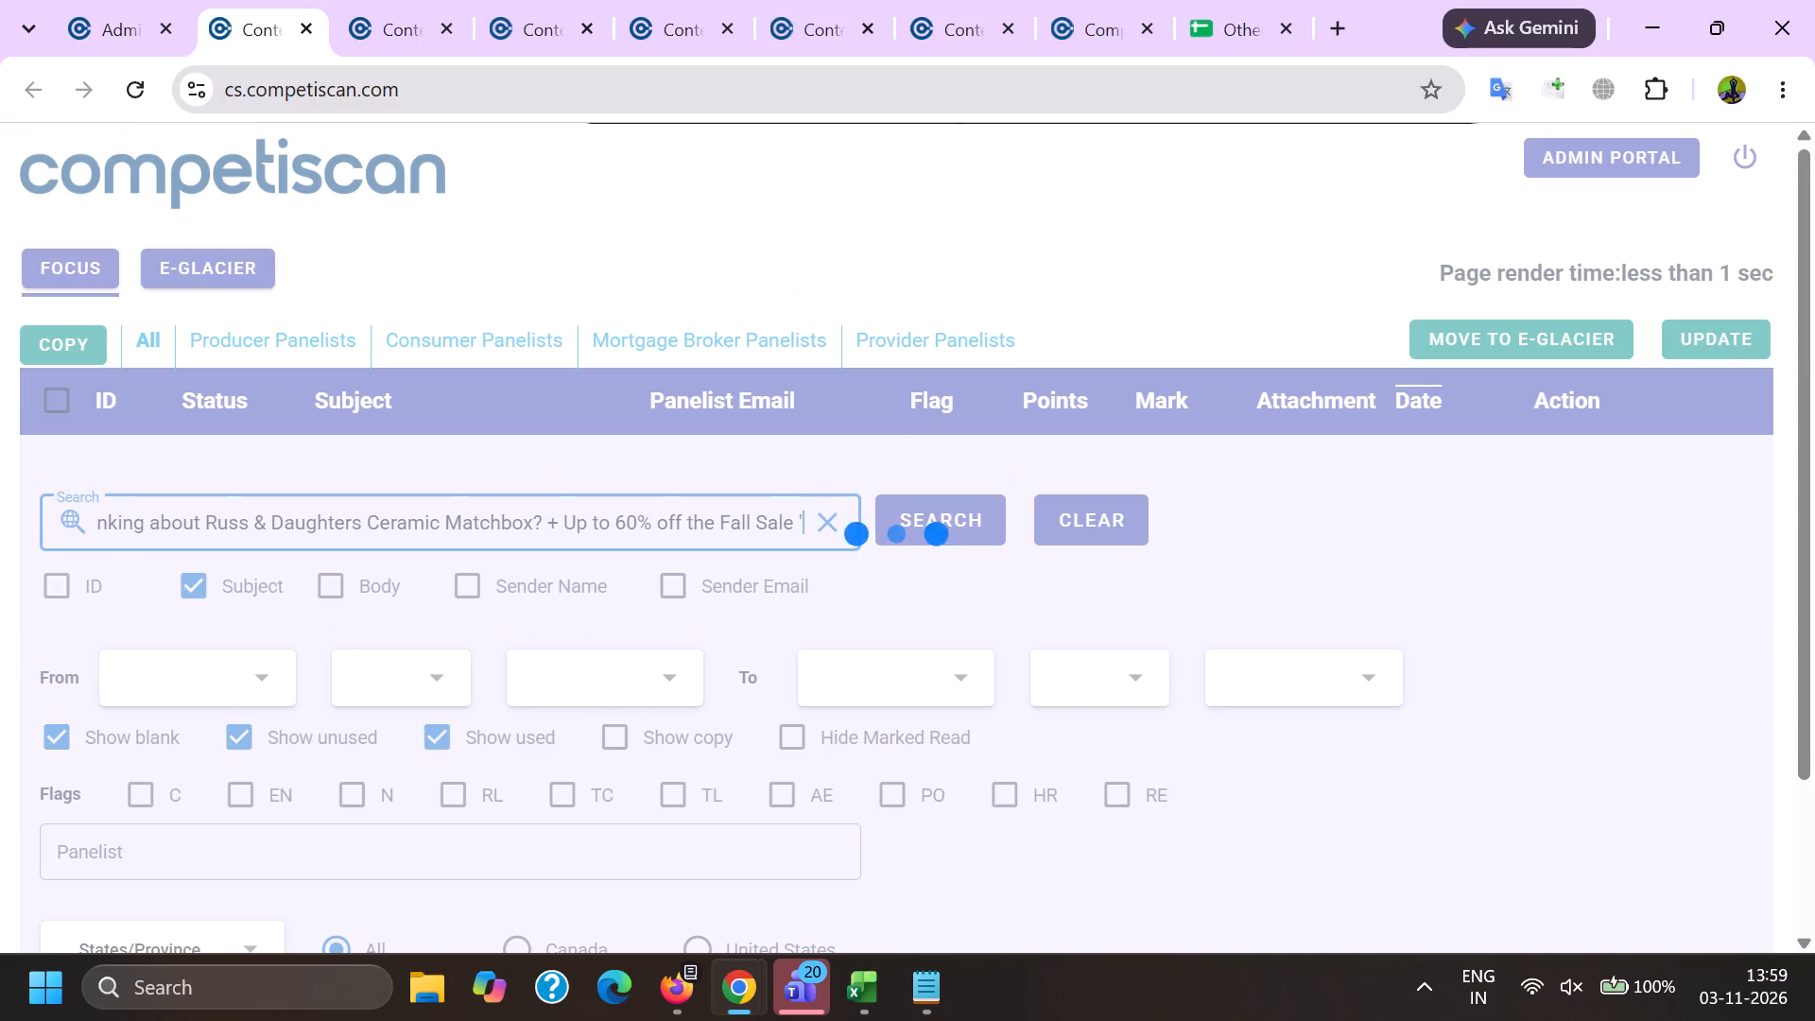
Open email 91282038 from the search results in its own tab.
{"action": "left_click", "coordinate": [572, 493], "text": "ctrl"}
Go to the already opened email 91310462 and review its subject and forwarded message.
{"action": "left_click", "coordinate": [510, 0]}
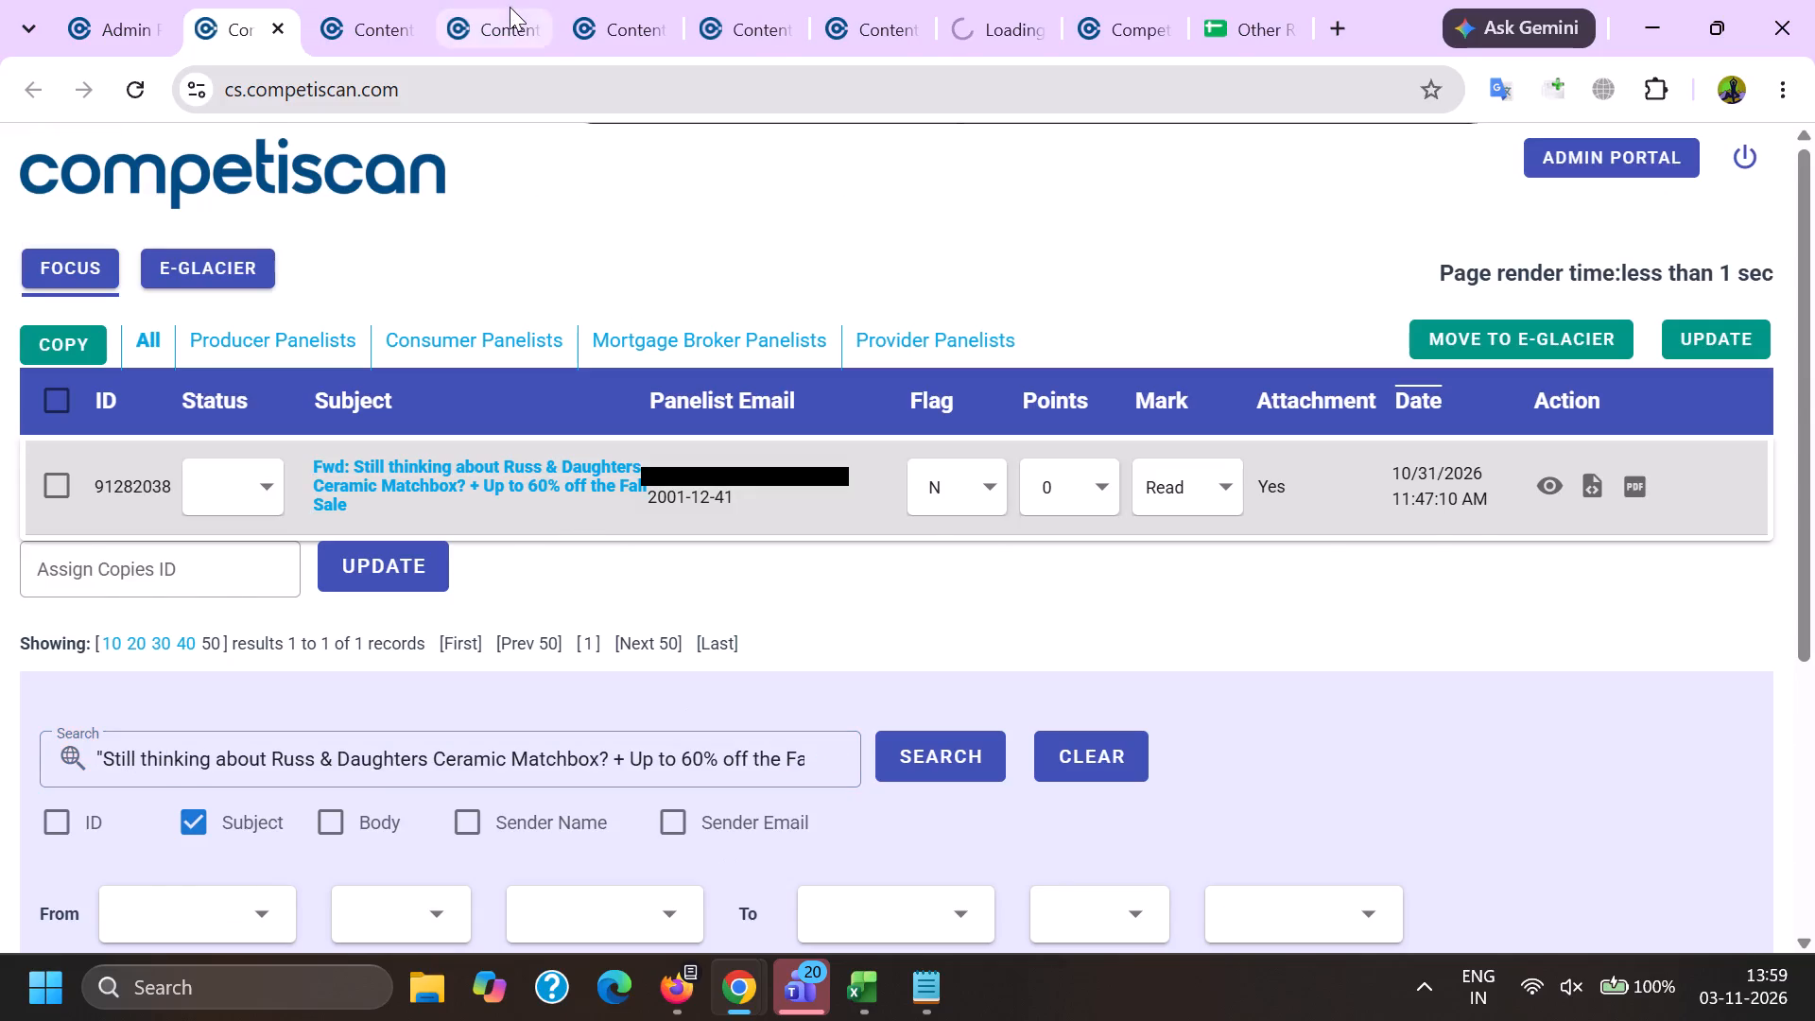
{"action": "scroll", "coordinate": [368, 494], "scroll_direction": "down", "scroll_amount": 2}
{"action": "scroll", "coordinate": [170, 562], "scroll_direction": "up", "scroll_amount": 2}
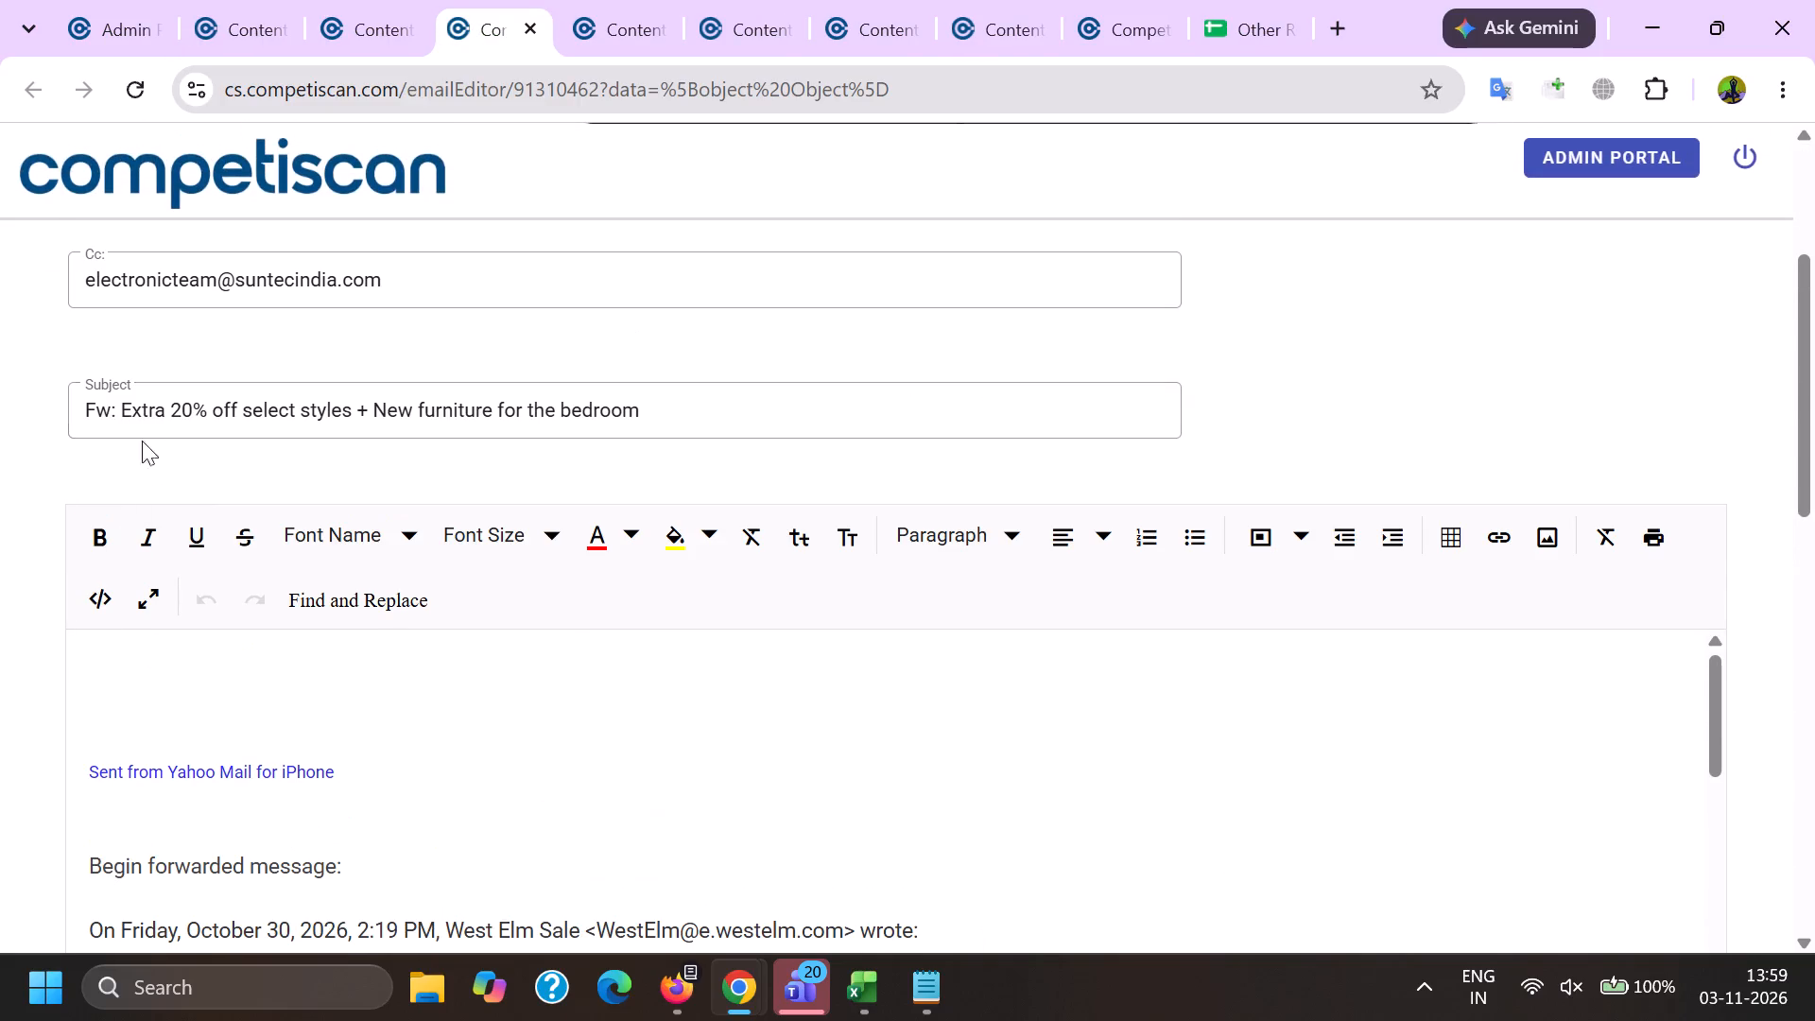
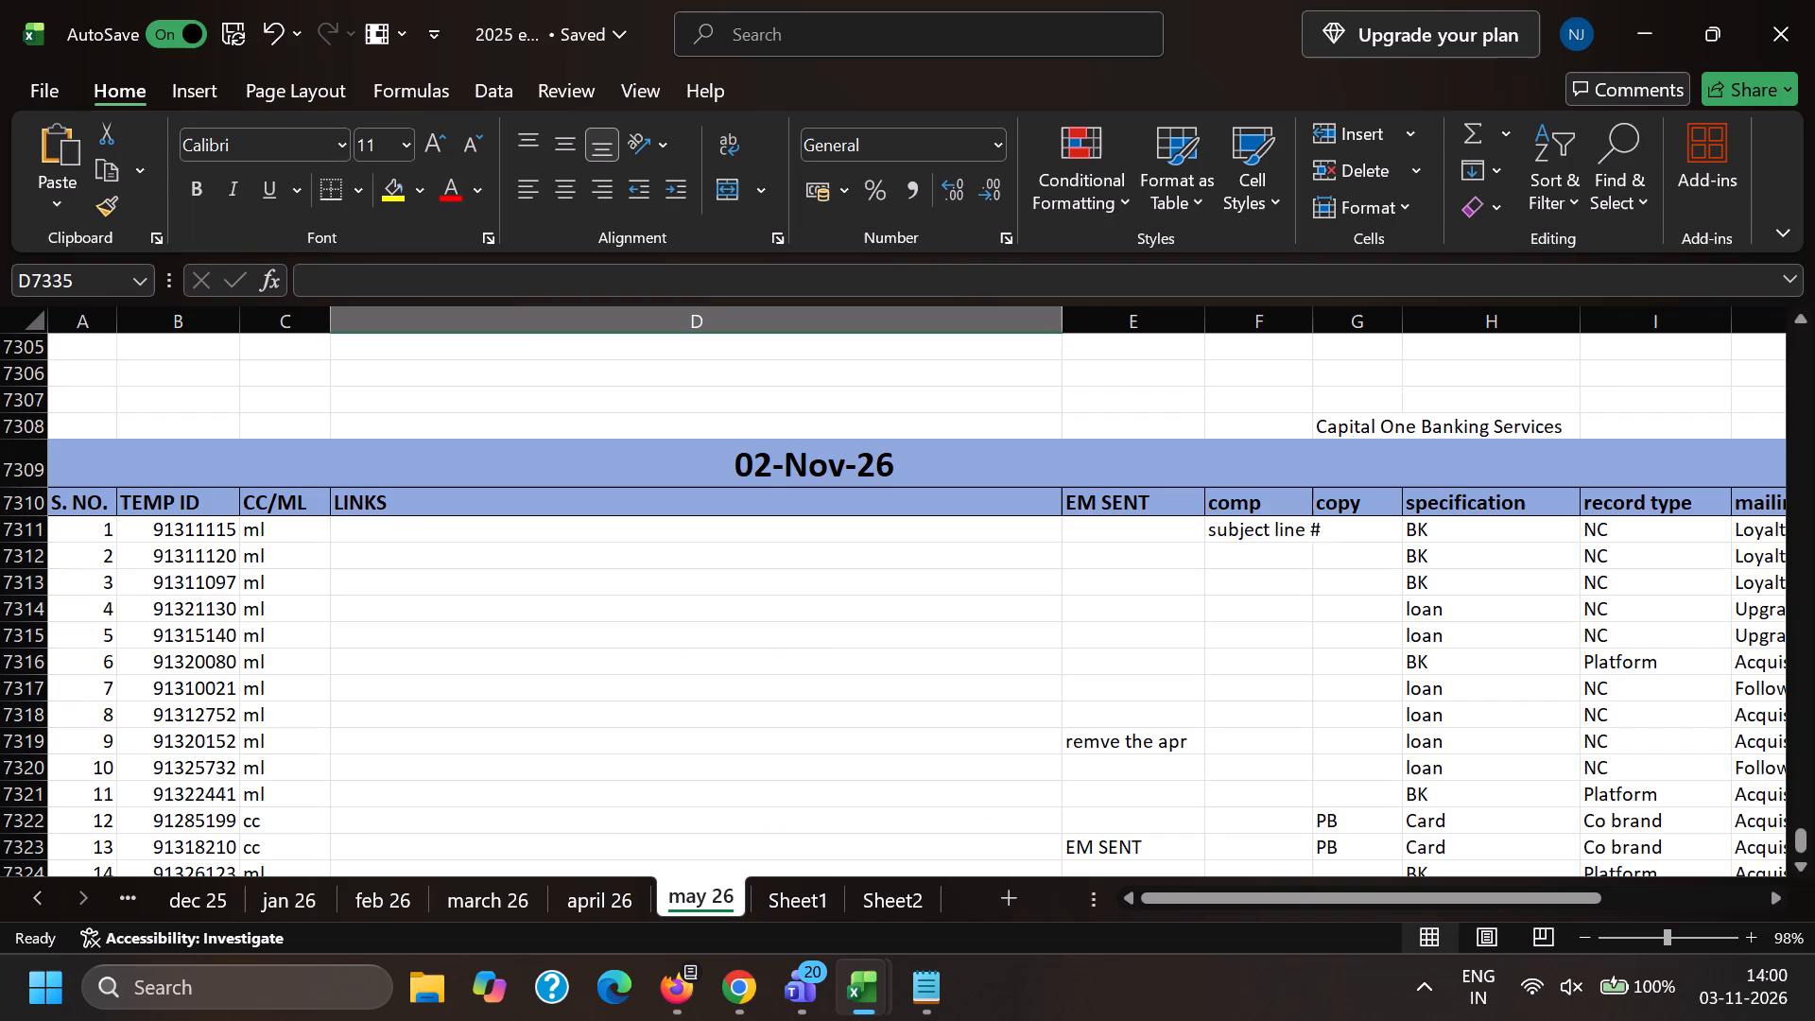
Copy temp ID 91298917's product link from the may 26 sheet and open it in a new Chrome tab.
{"action": "scroll", "coordinate": [769, 642], "scroll_direction": "up", "scroll_amount": 8}
{"action": "scroll", "coordinate": [922, 534], "scroll_direction": "down", "scroll_amount": 3}
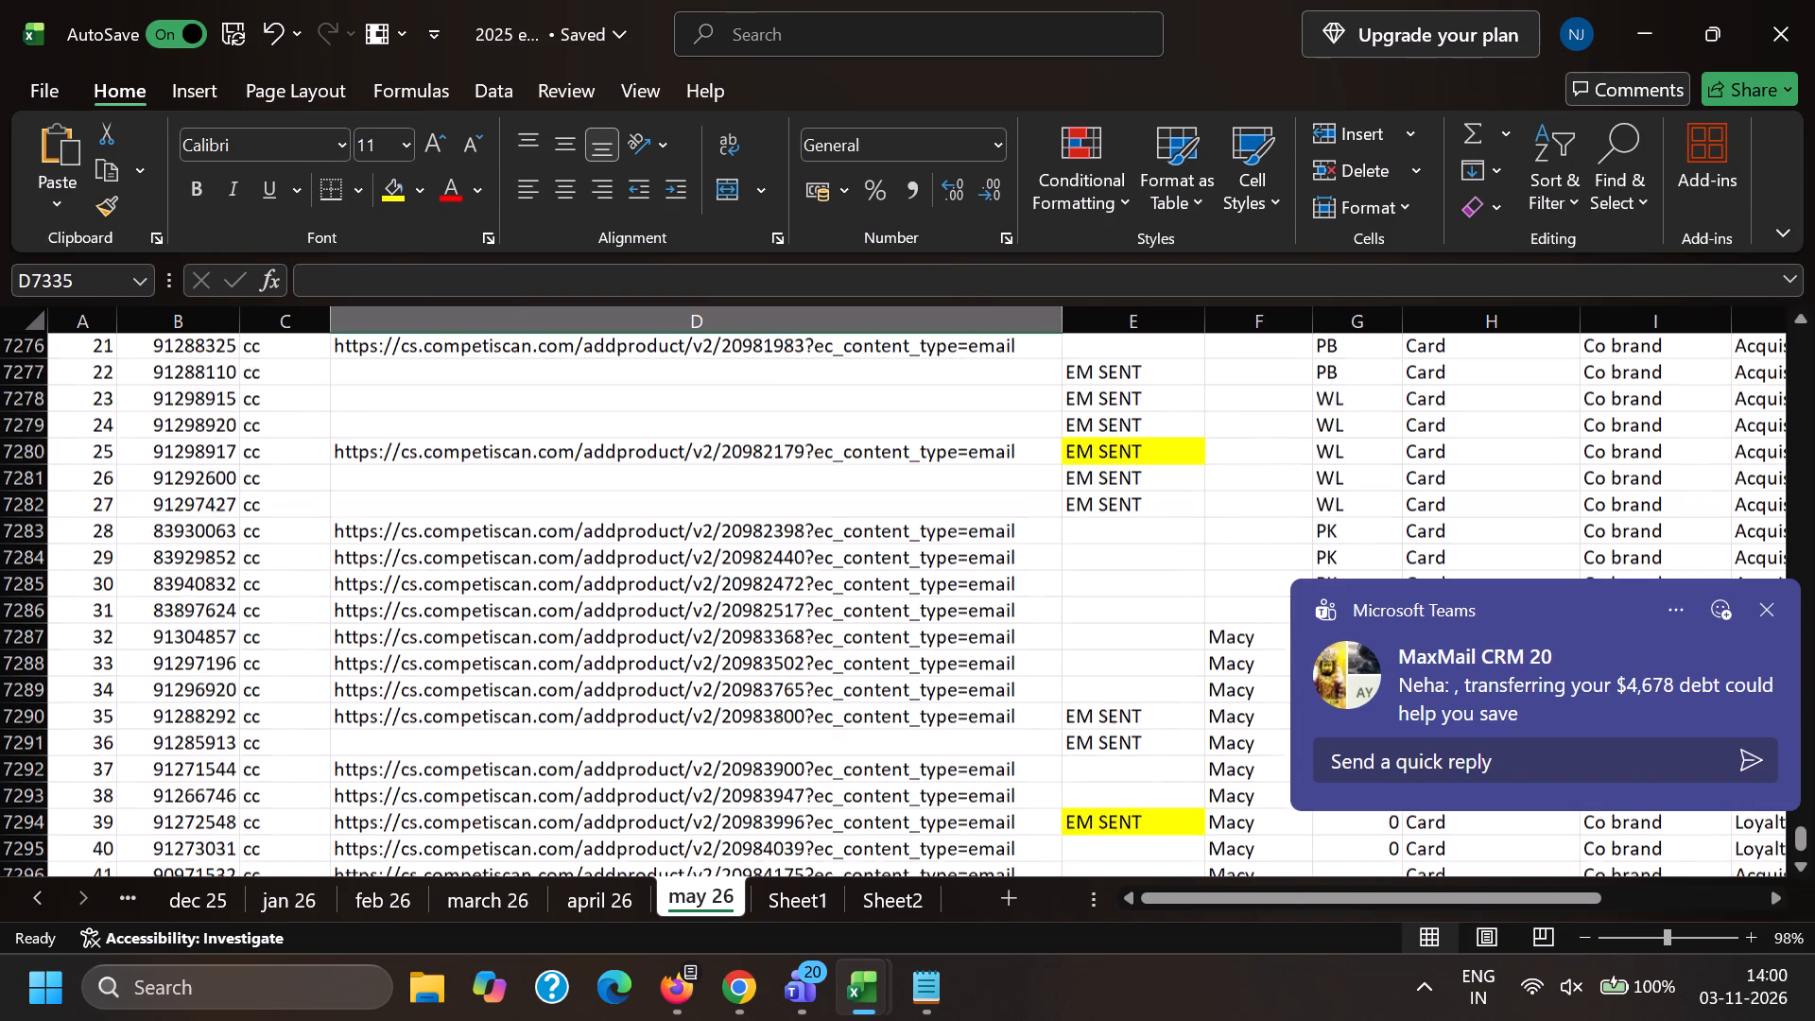
{"action": "scroll", "coordinate": [891, 555], "scroll_direction": "up", "scroll_amount": 5}
{"action": "scroll", "coordinate": [960, 487], "scroll_direction": "down", "scroll_amount": 2}
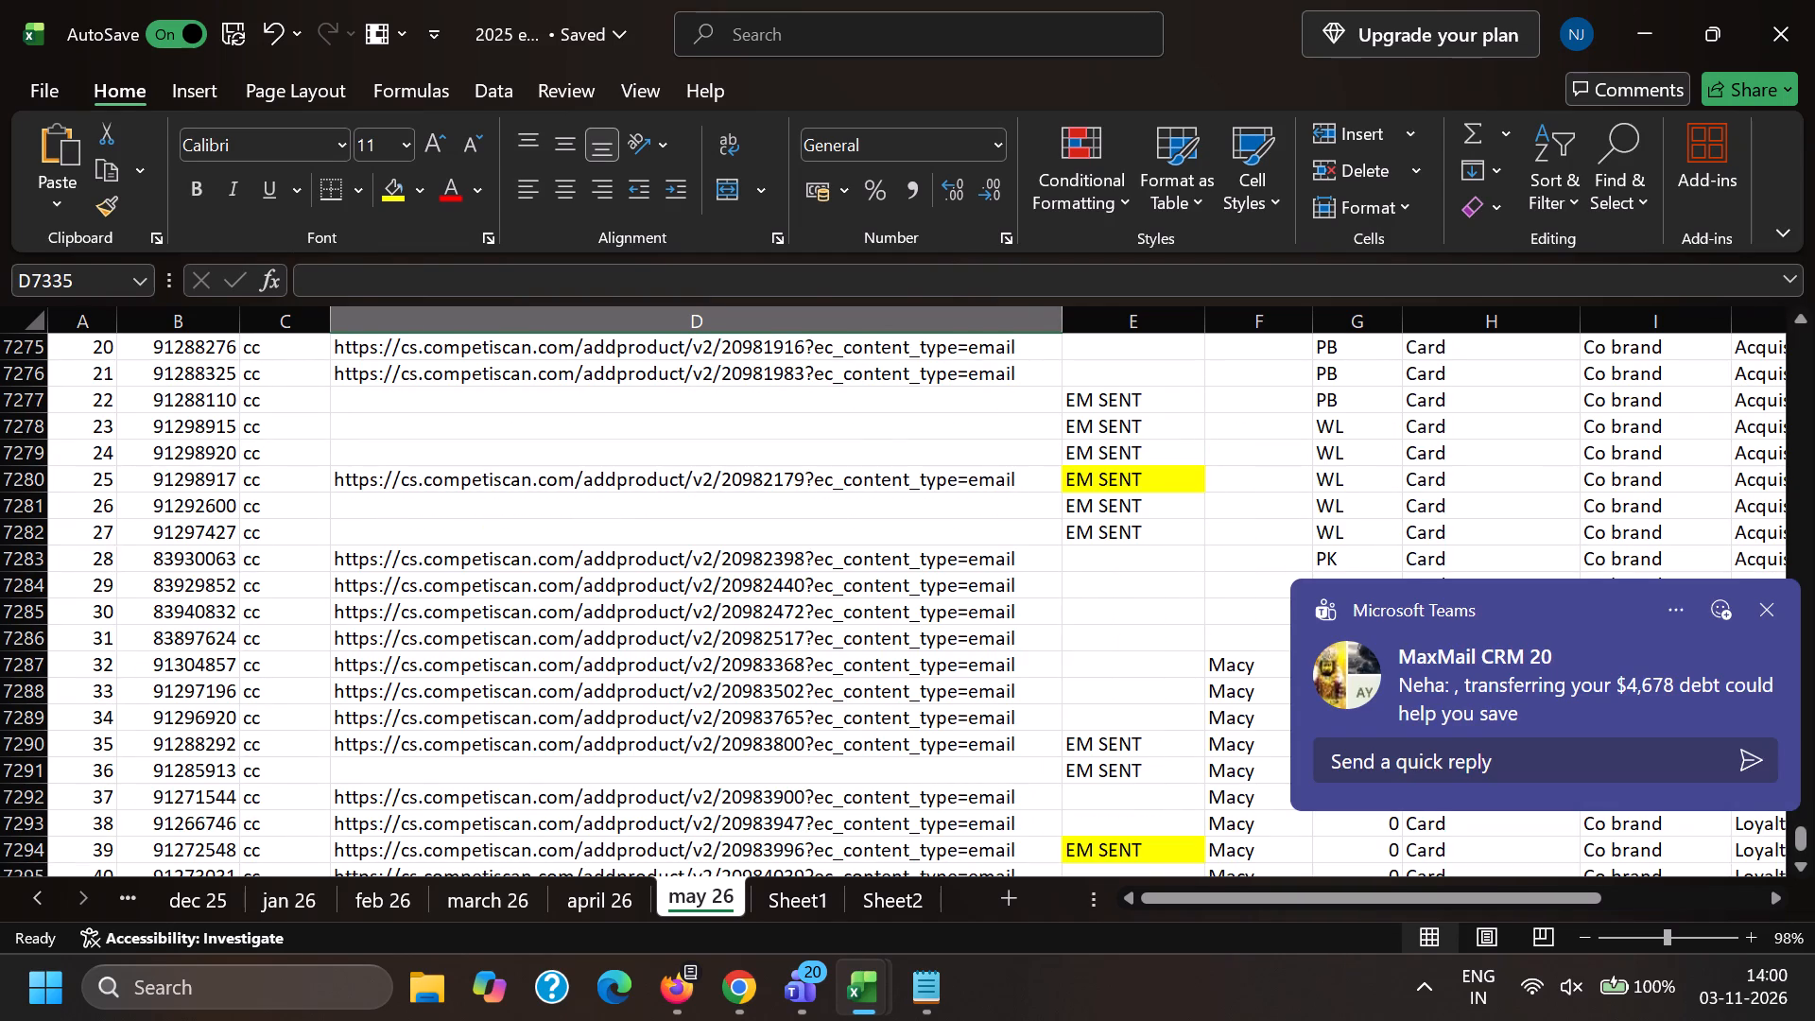
{"action": "left_click", "coordinate": [944, 475]}
{"action": "key", "text": "ctrl+c"}
{"action": "key", "text": "alt+Tab"}
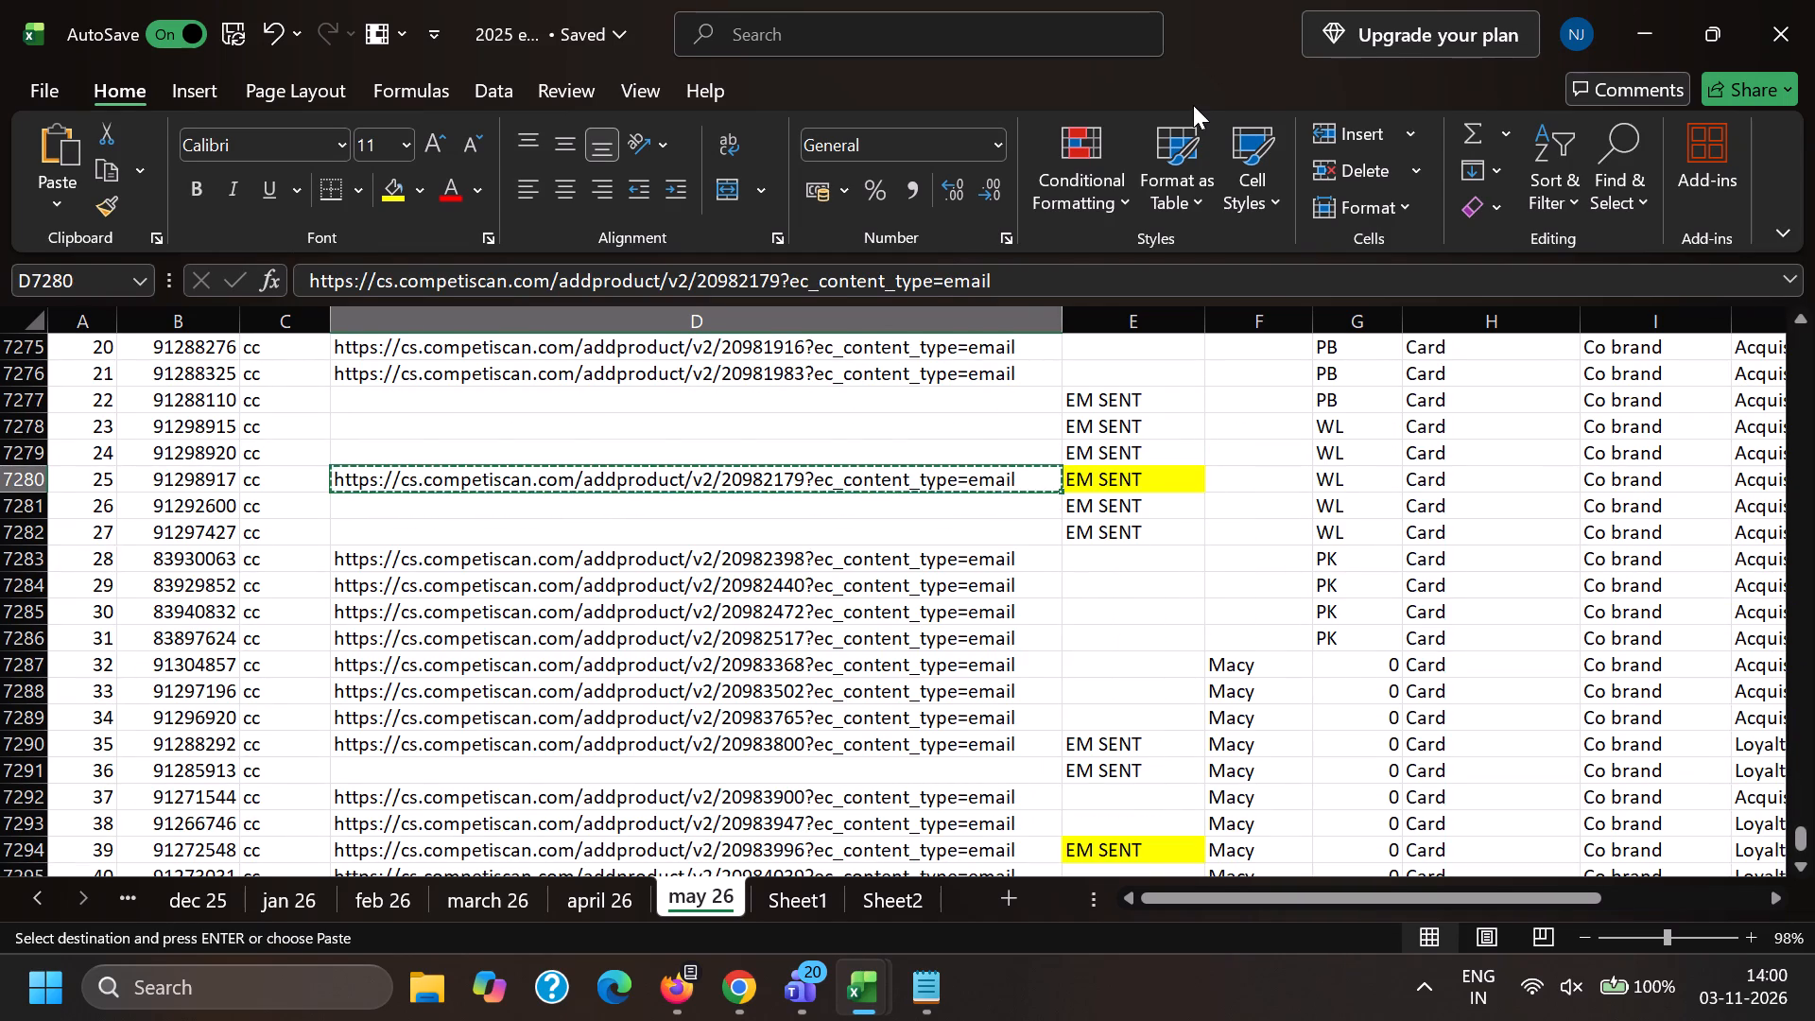
{"action": "left_click", "coordinate": [1344, 19]}
{"action": "key", "text": "ctrl+v"}
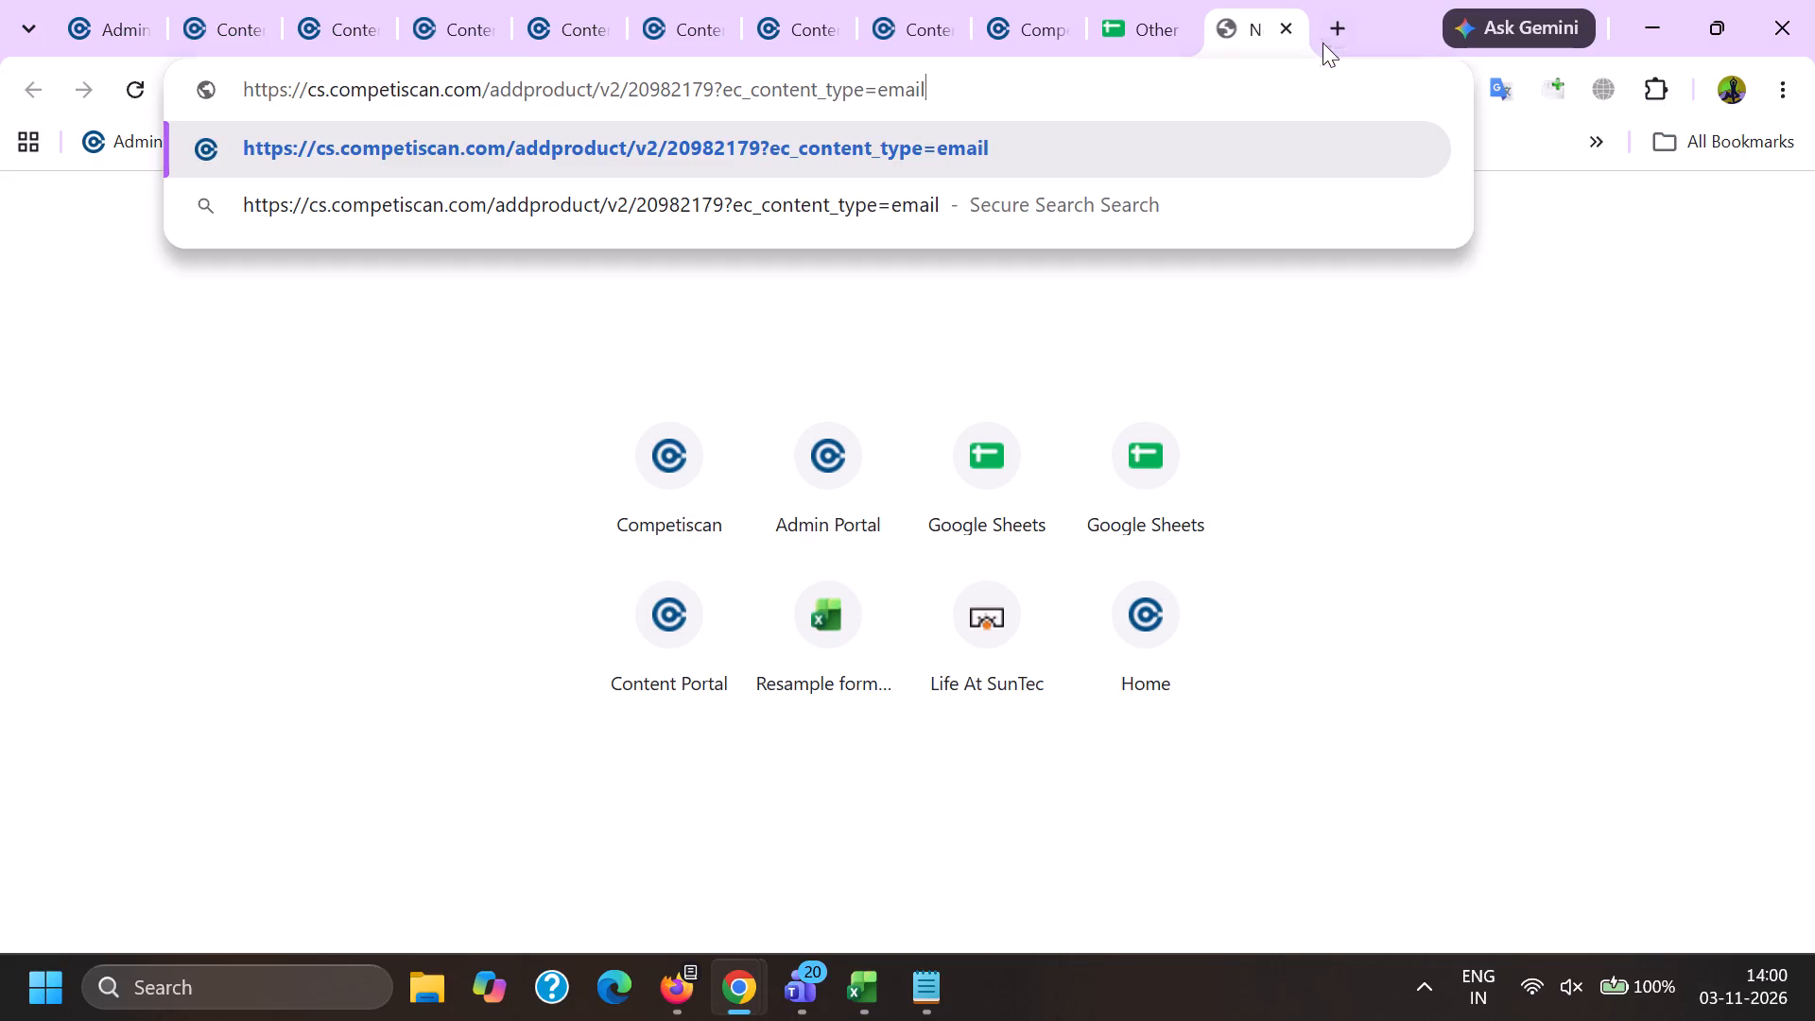
{"action": "key", "text": "Return"}
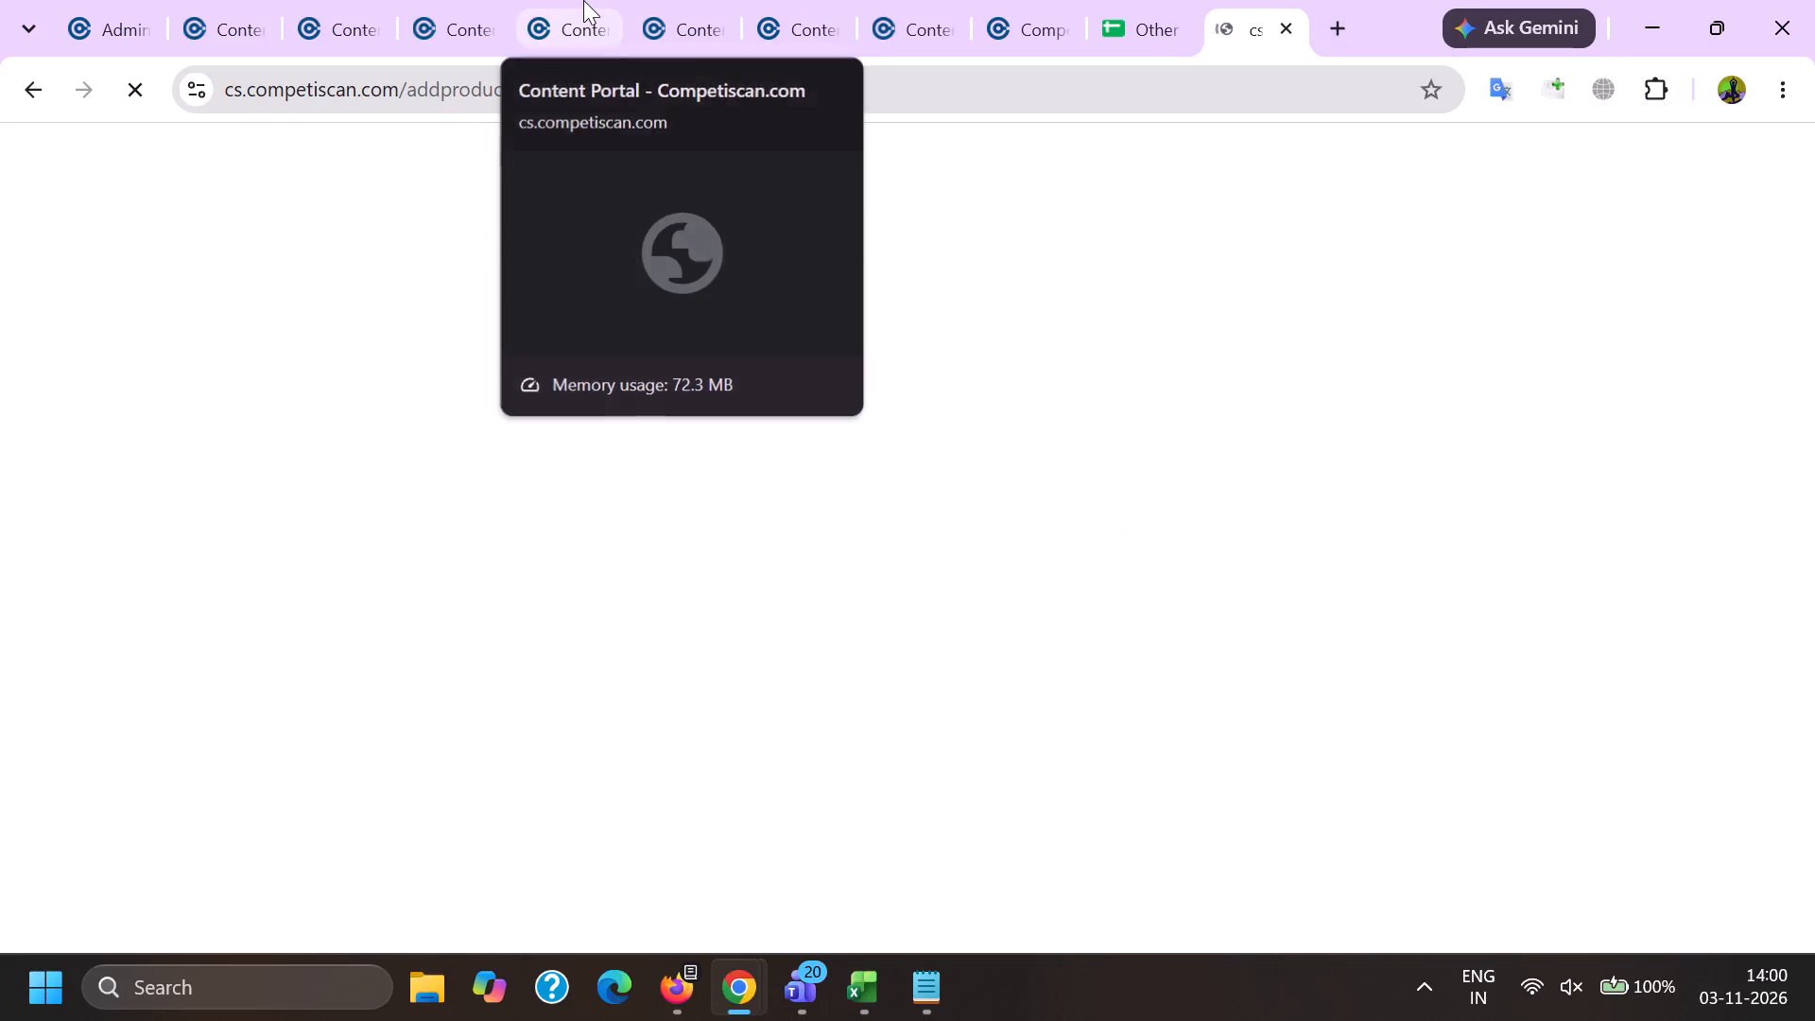
{"action": "left_click", "coordinate": [577, 0]}
{"action": "left_click", "coordinate": [462, 0]}
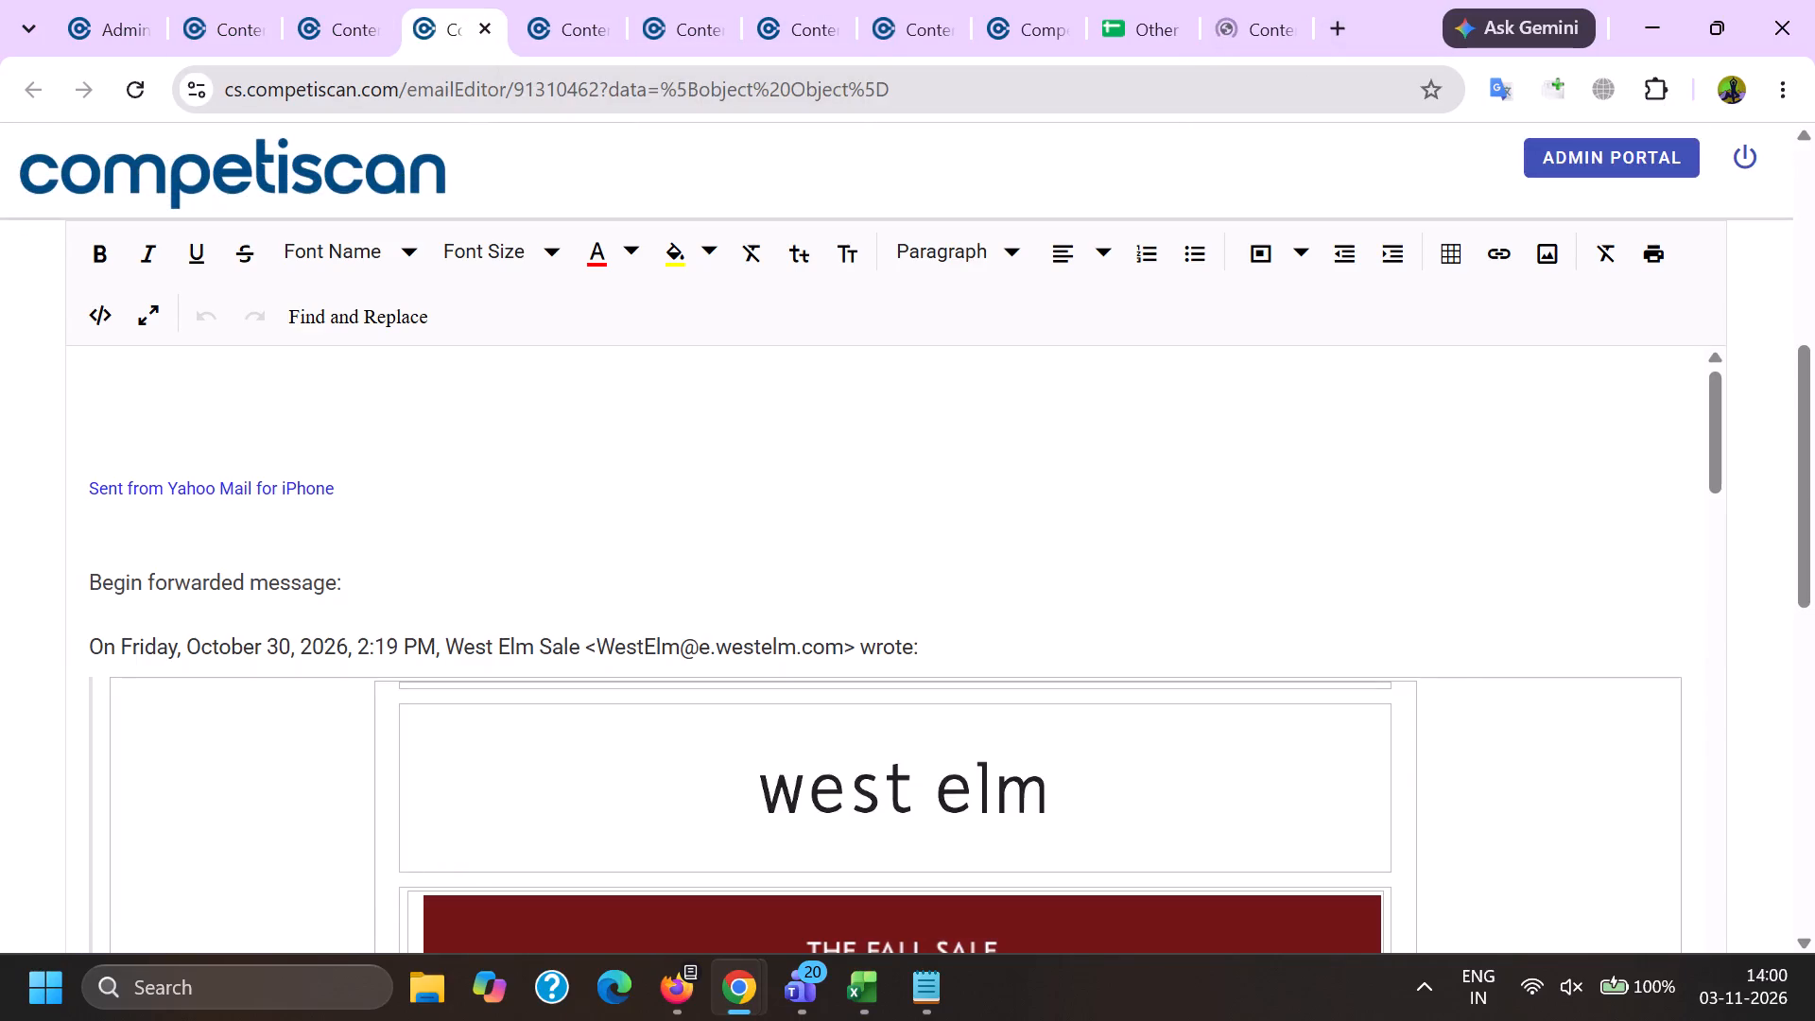
{"action": "left_click", "coordinate": [259, 417]}
{"action": "key", "text": "BackSpace"}
{"action": "key", "text": "f"}
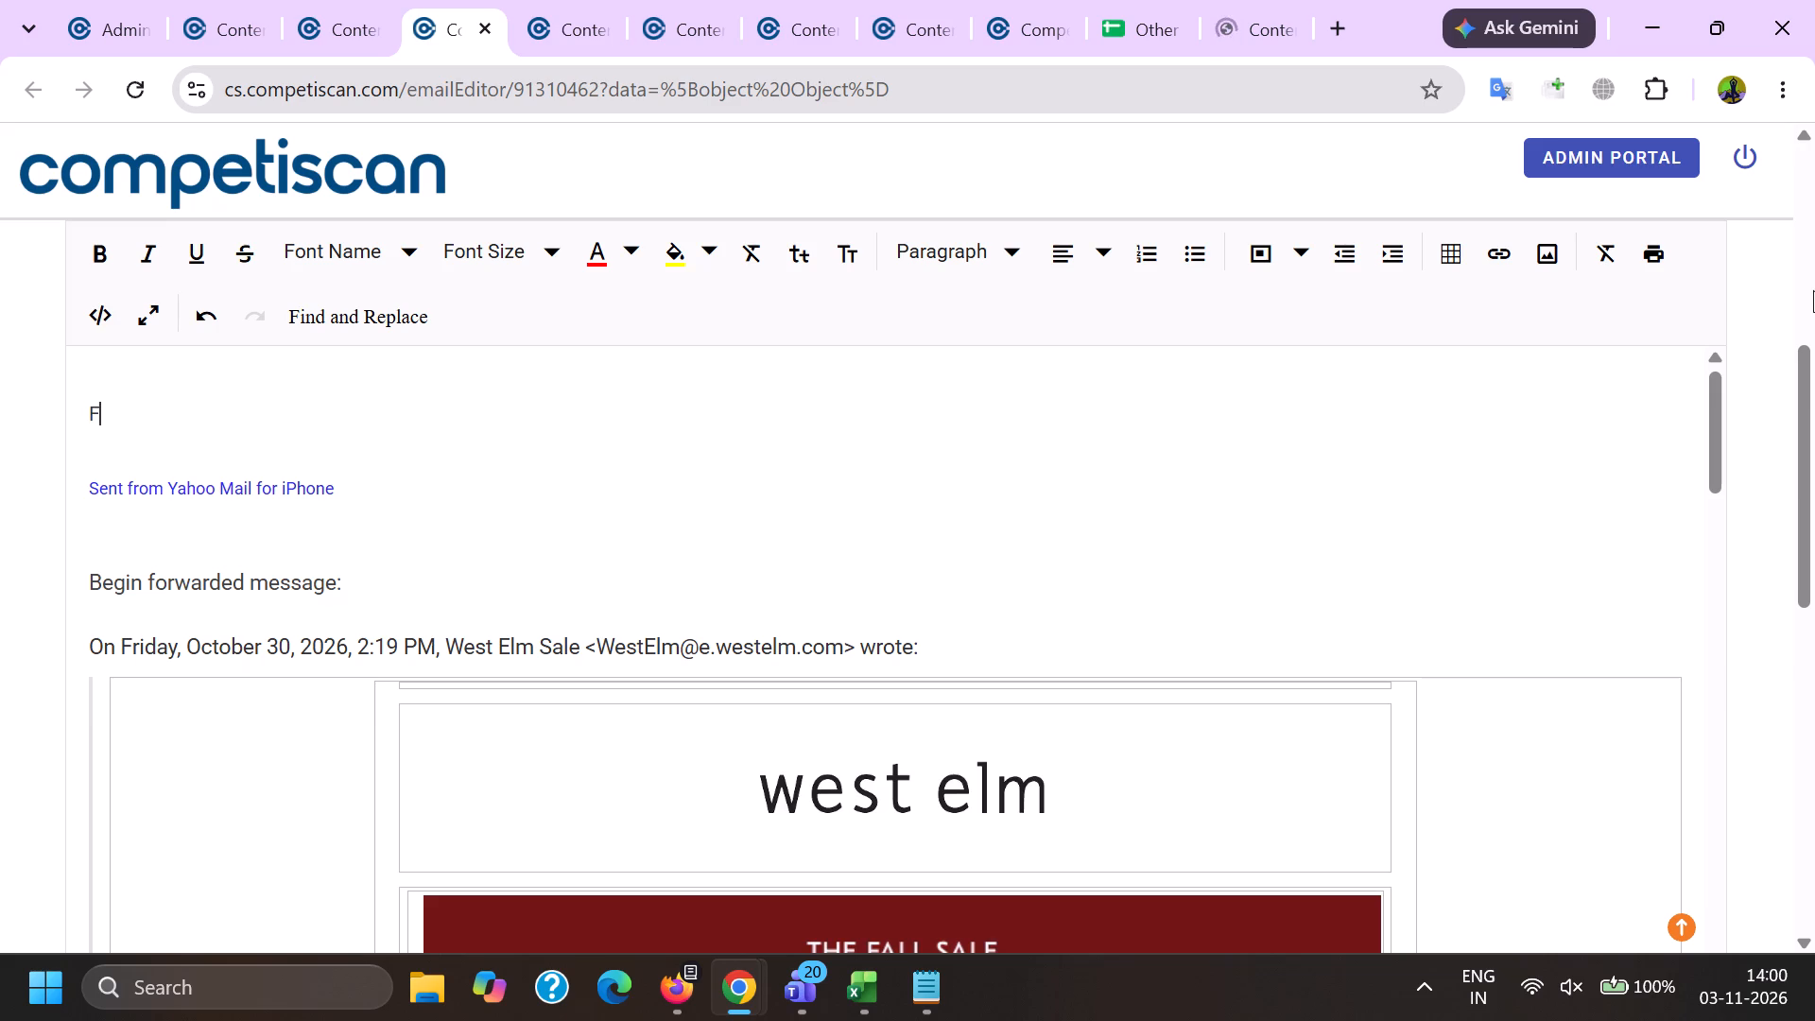
{"action": "key", "text": "o"}
{"action": "key", "text": "m"}
{"action": "key", "text": "shift+colon"}
{"action": "key", "text": "space"}
Add a "Date:" label on a new line below the From label.
{"action": "key", "text": "f"}
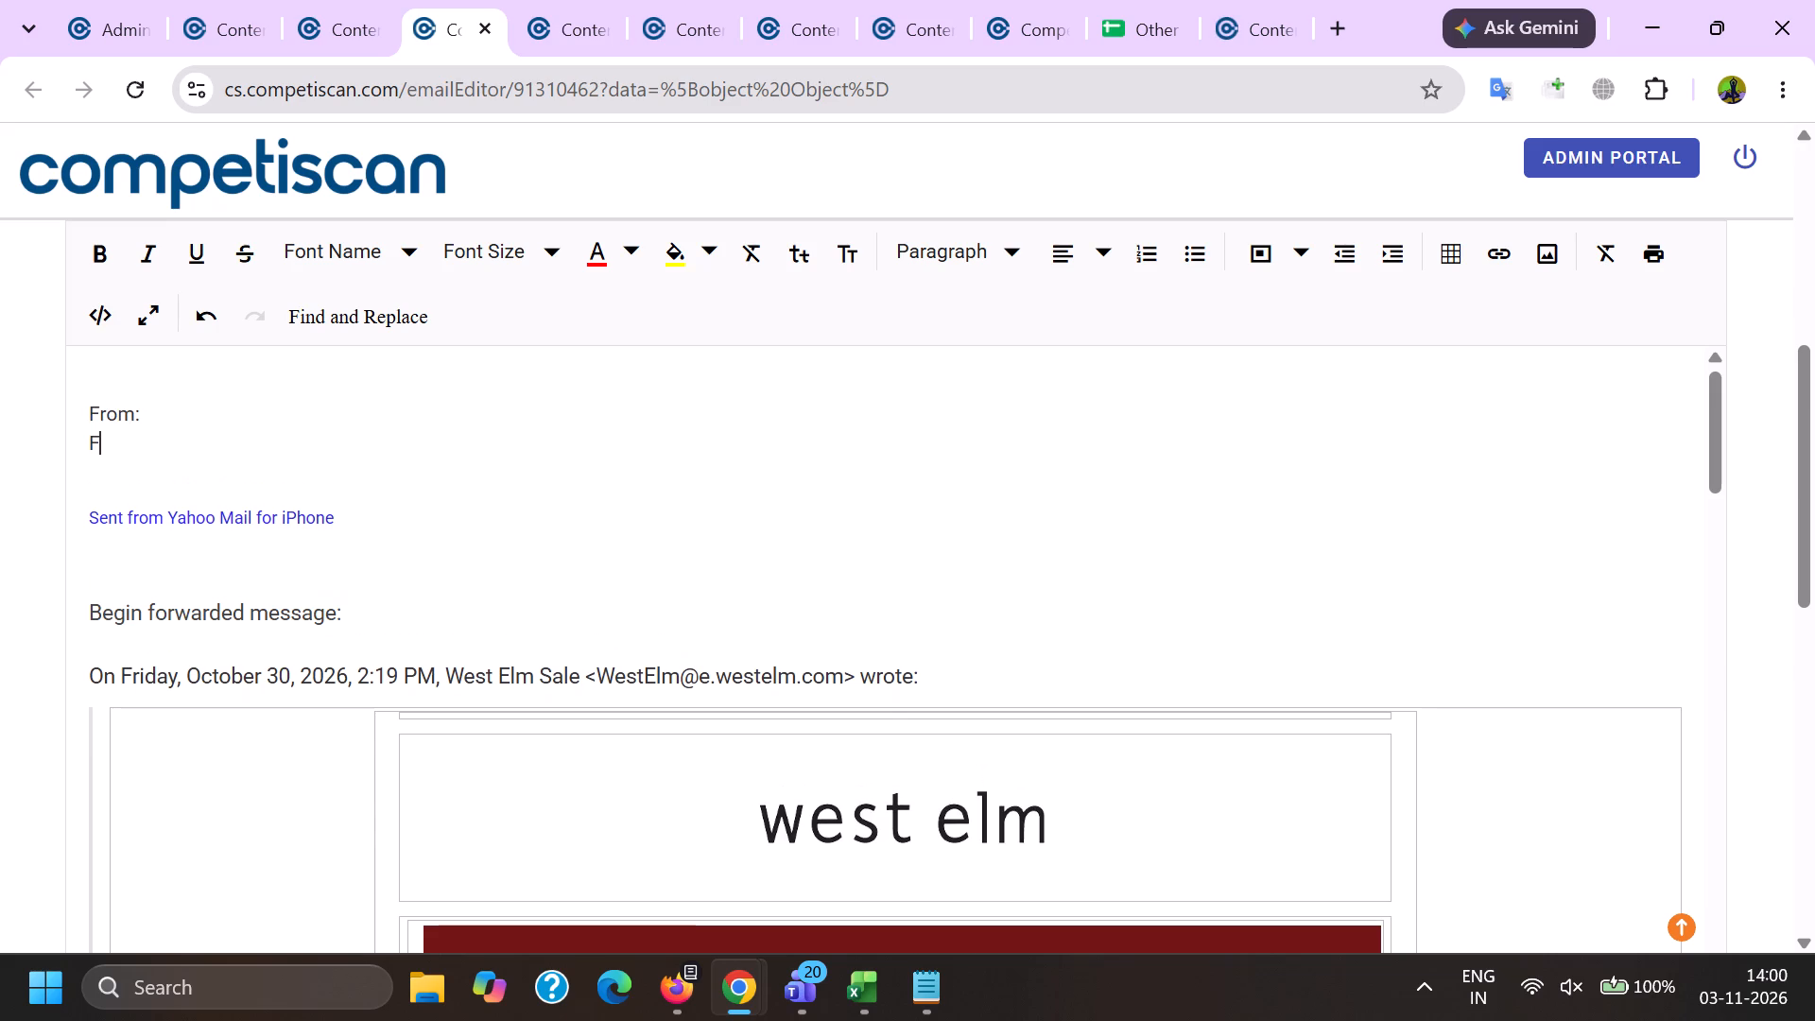
{"action": "key", "text": "BackSpace"}
{"action": "key", "text": "y"}
{"action": "key", "text": "BackSpace"}
{"action": "key", "text": "t"}
{"action": "key", "text": "e"}
{"action": "key", "text": "shift+colon"}
{"action": "key", "text": "space"}
{"action": "key", "text": "d"}
{"action": "key", "text": "BackSpace"}
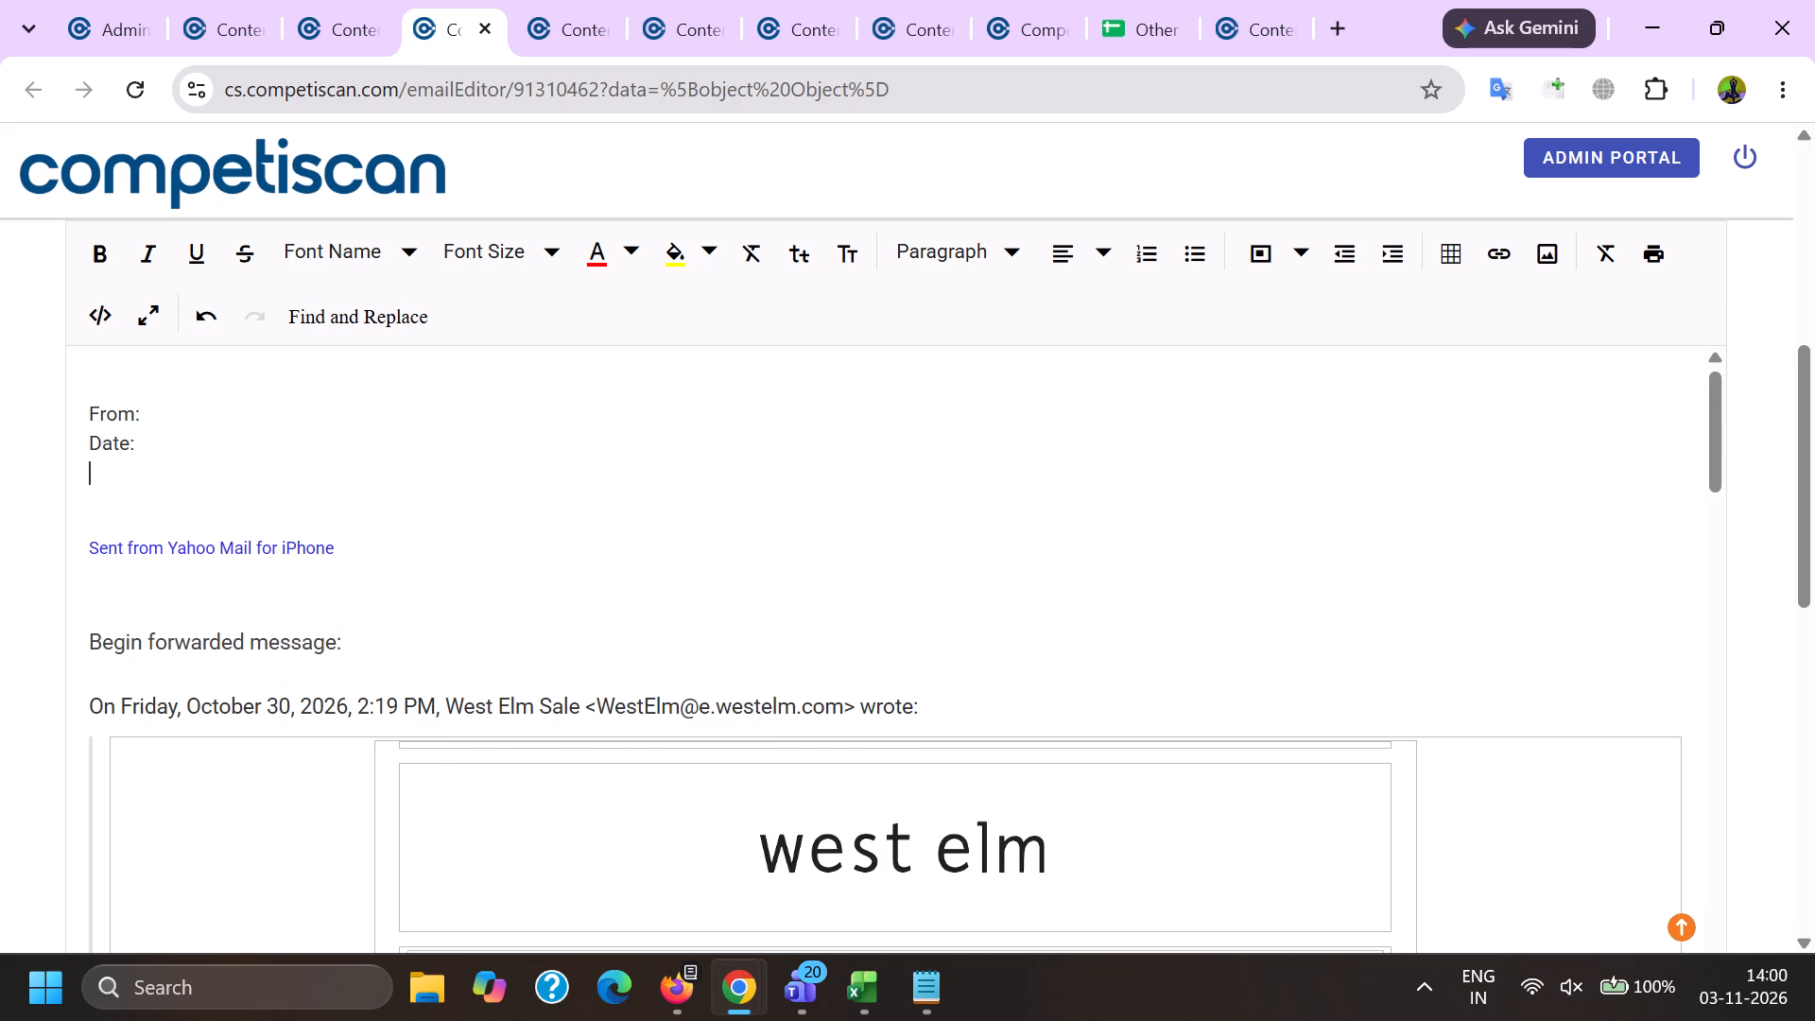
Add a "Subject:" label on the line below the Date label.
{"action": "key", "text": "s"}
{"action": "key", "text": "b"}
{"action": "key", "text": "j"}
{"action": "key", "text": "e"}
{"action": "key", "text": "c"}
{"action": "key", "text": "t"}
{"action": "key", "text": "shift+colon"}
{"action": "key", "text": "space"}
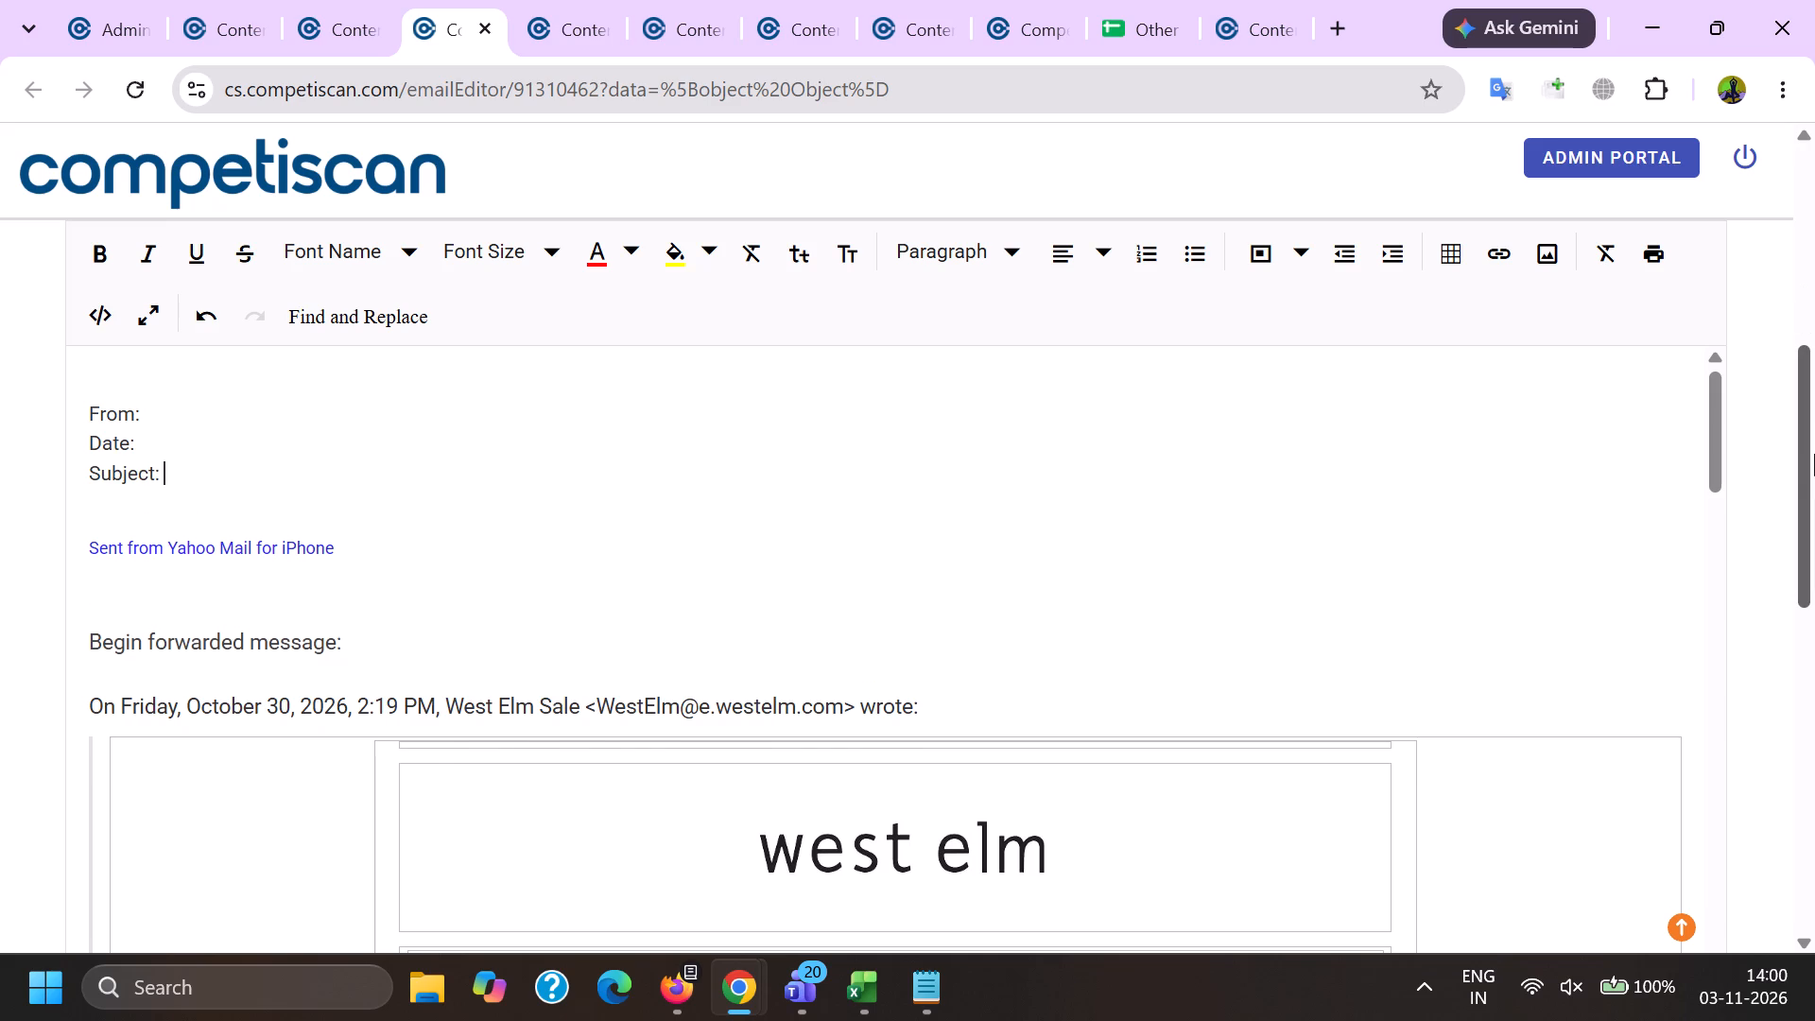
Copy the sender name "West Elm" from the forwarded message line into the From line.
{"action": "double_click", "coordinate": [470, 687]}
{"action": "double_click", "coordinate": [471, 699]}
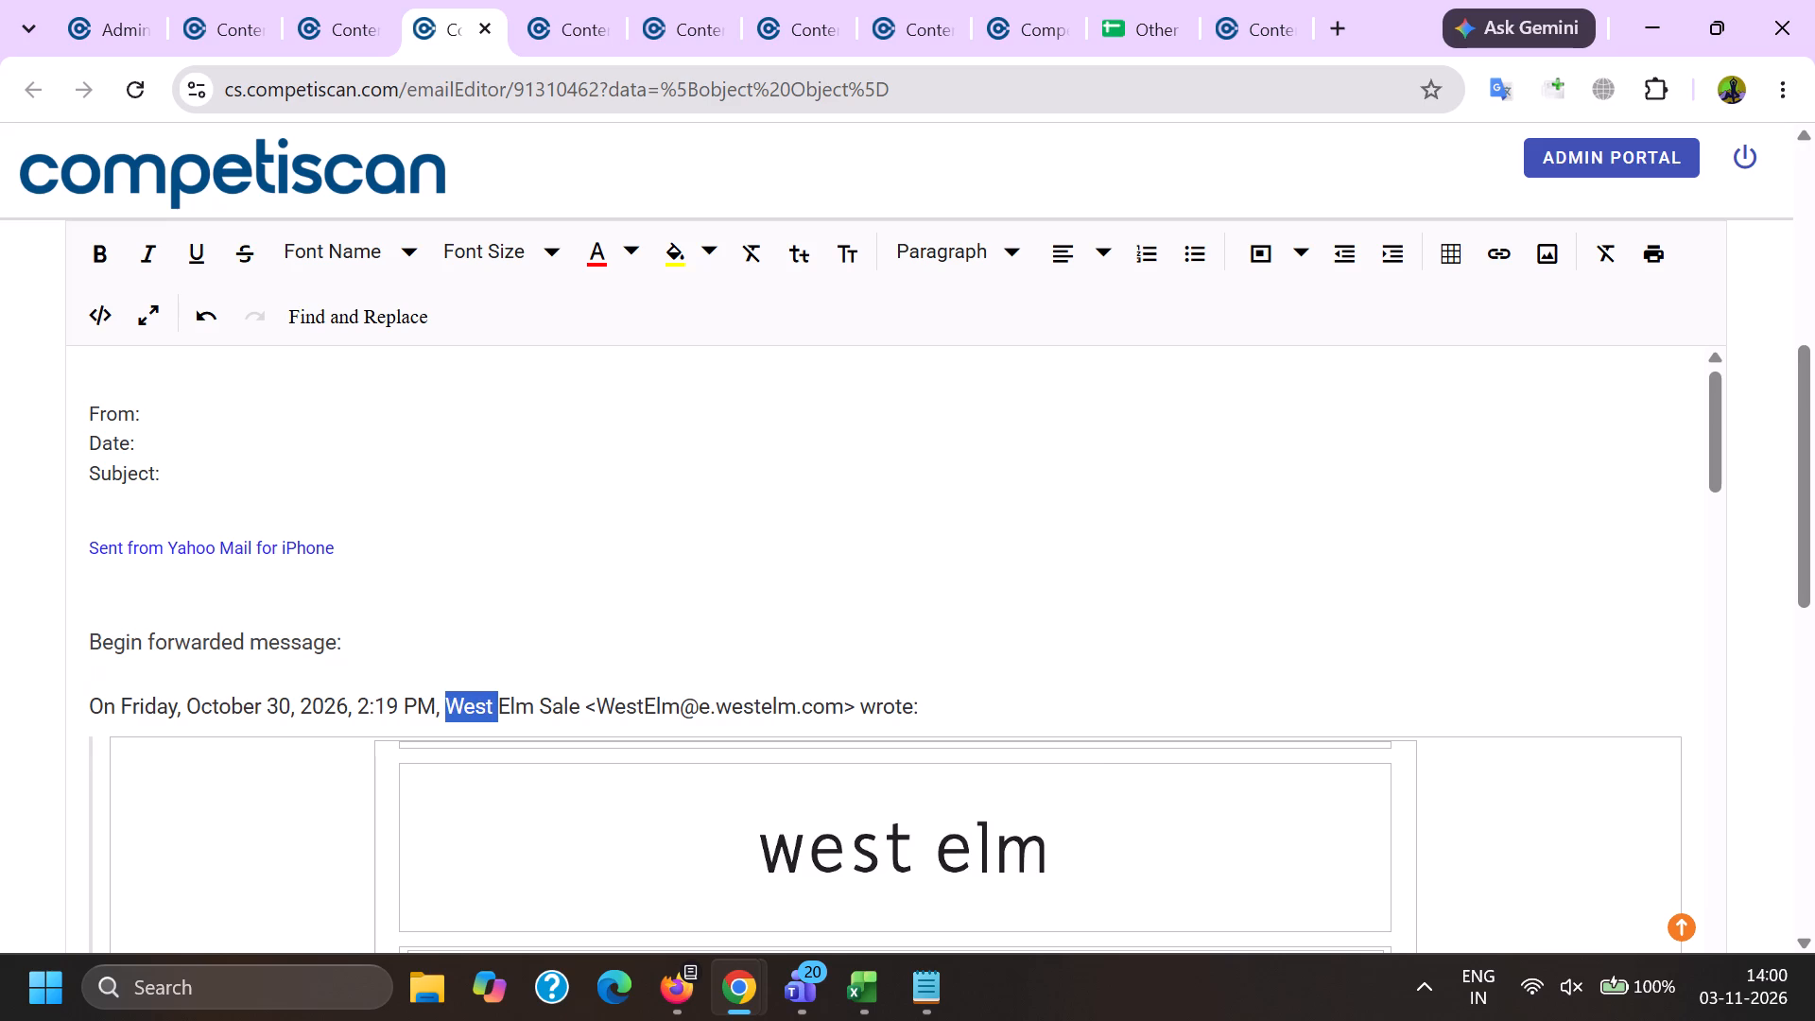
{"action": "left_click", "coordinate": [524, 703], "text": "shift"}
{"action": "key", "text": "ctrl+c"}
{"action": "key", "text": "ctrl+c"}
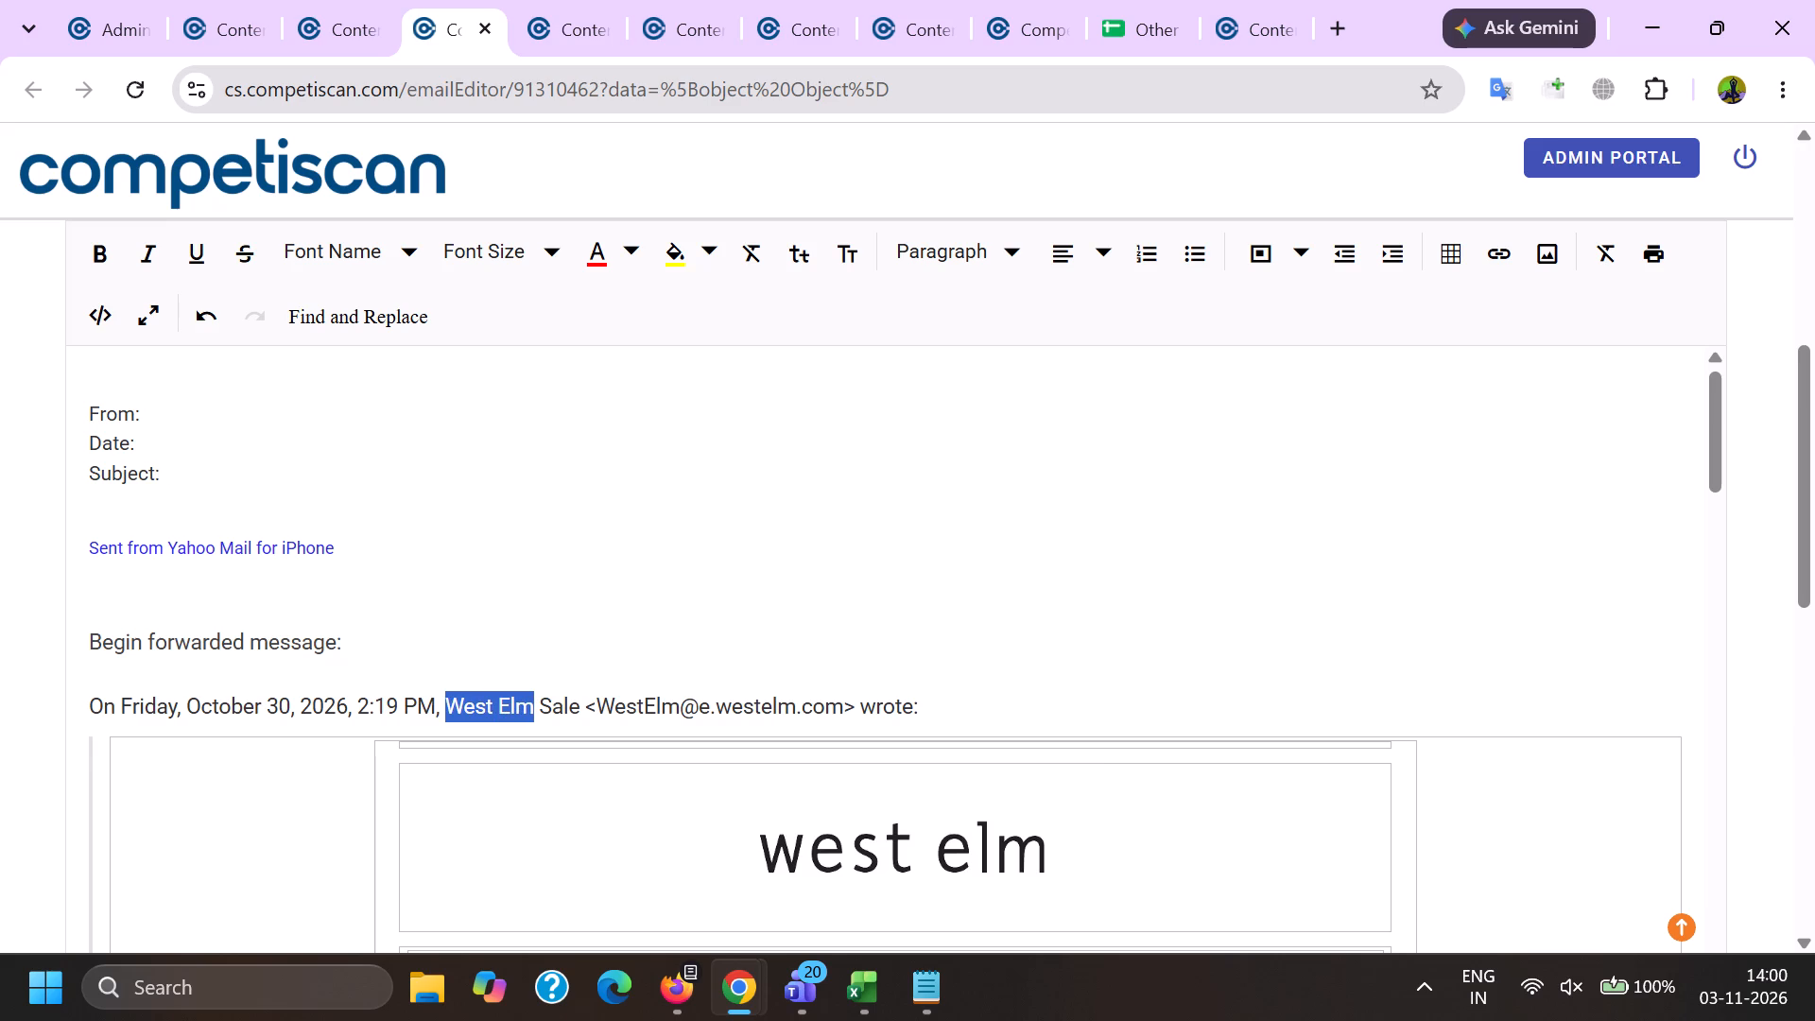
{"action": "left_click", "coordinate": [155, 407]}
{"action": "key", "text": "ctrl+v"}
Copy "Friday, October 30, 2026, 2:19 PM" from the forwarded message line into the Date line.
{"action": "left_click", "coordinate": [157, 434]}
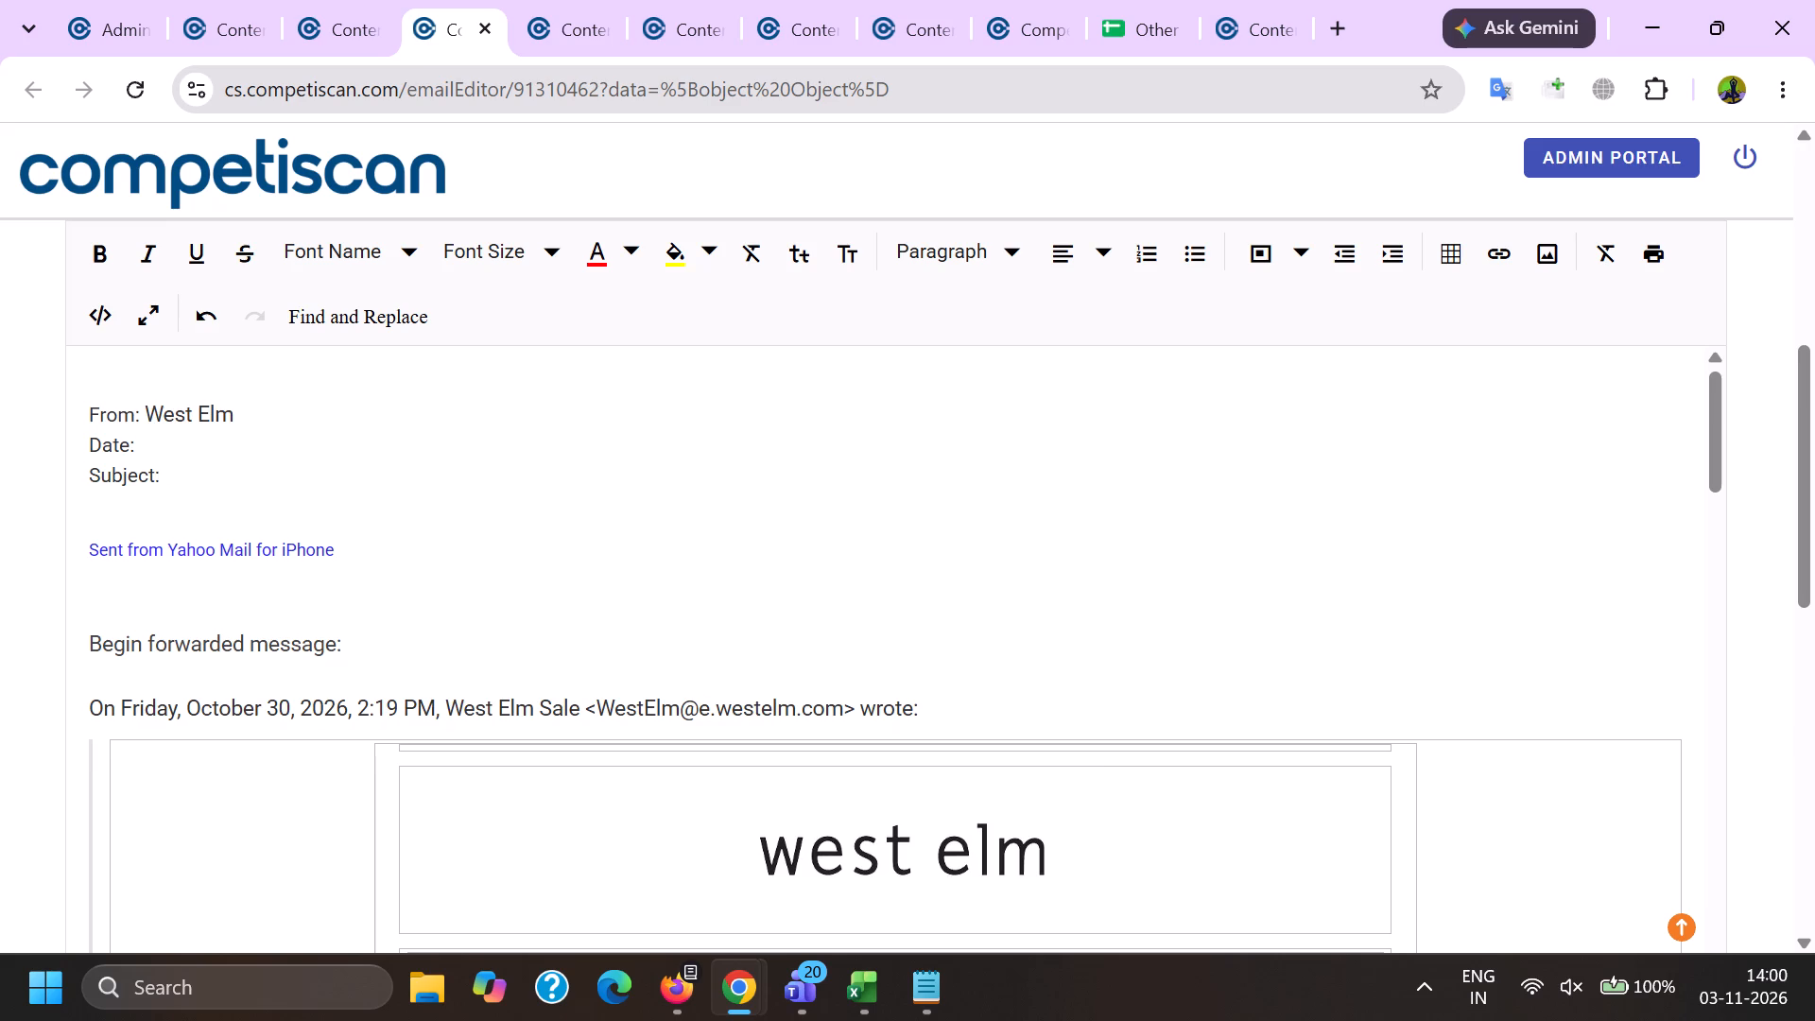
{"action": "double_click", "coordinate": [155, 700]}
{"action": "left_click", "coordinate": [423, 713], "text": "shift"}
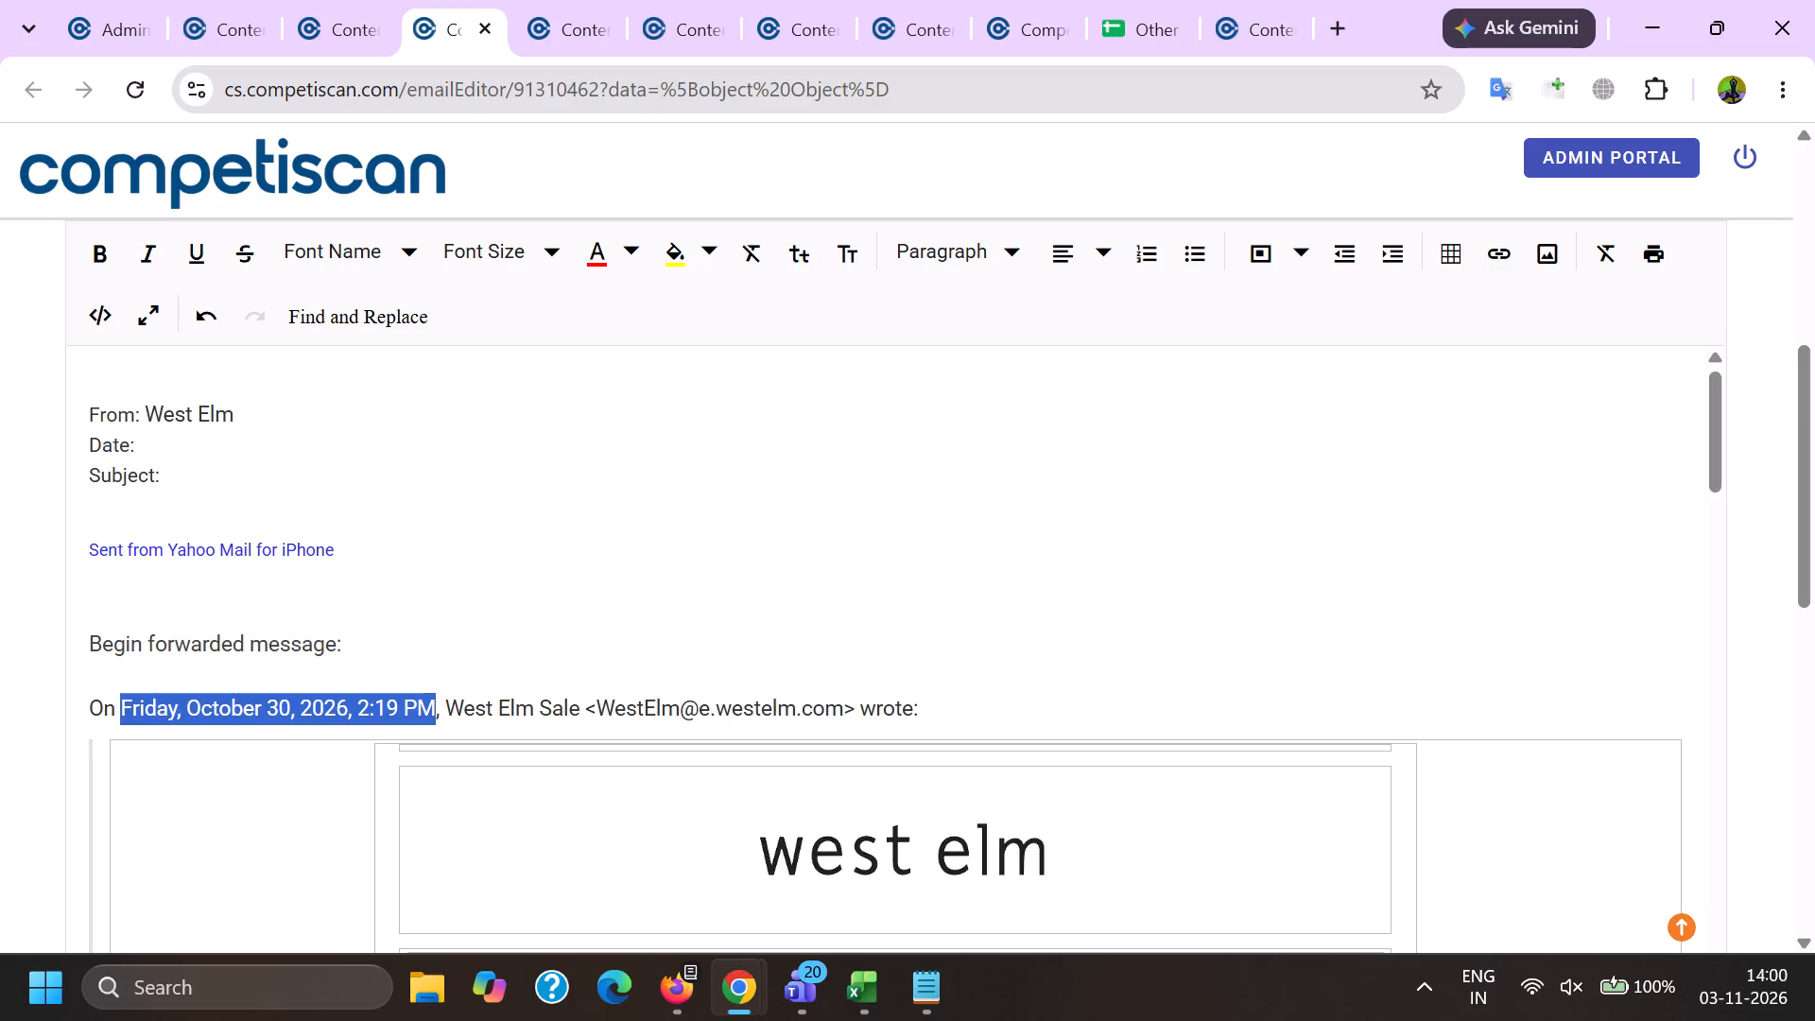
{"action": "key", "text": "ctrl+c"}
{"action": "left_click", "coordinate": [207, 457]}
{"action": "key", "text": "ctrl+v"}
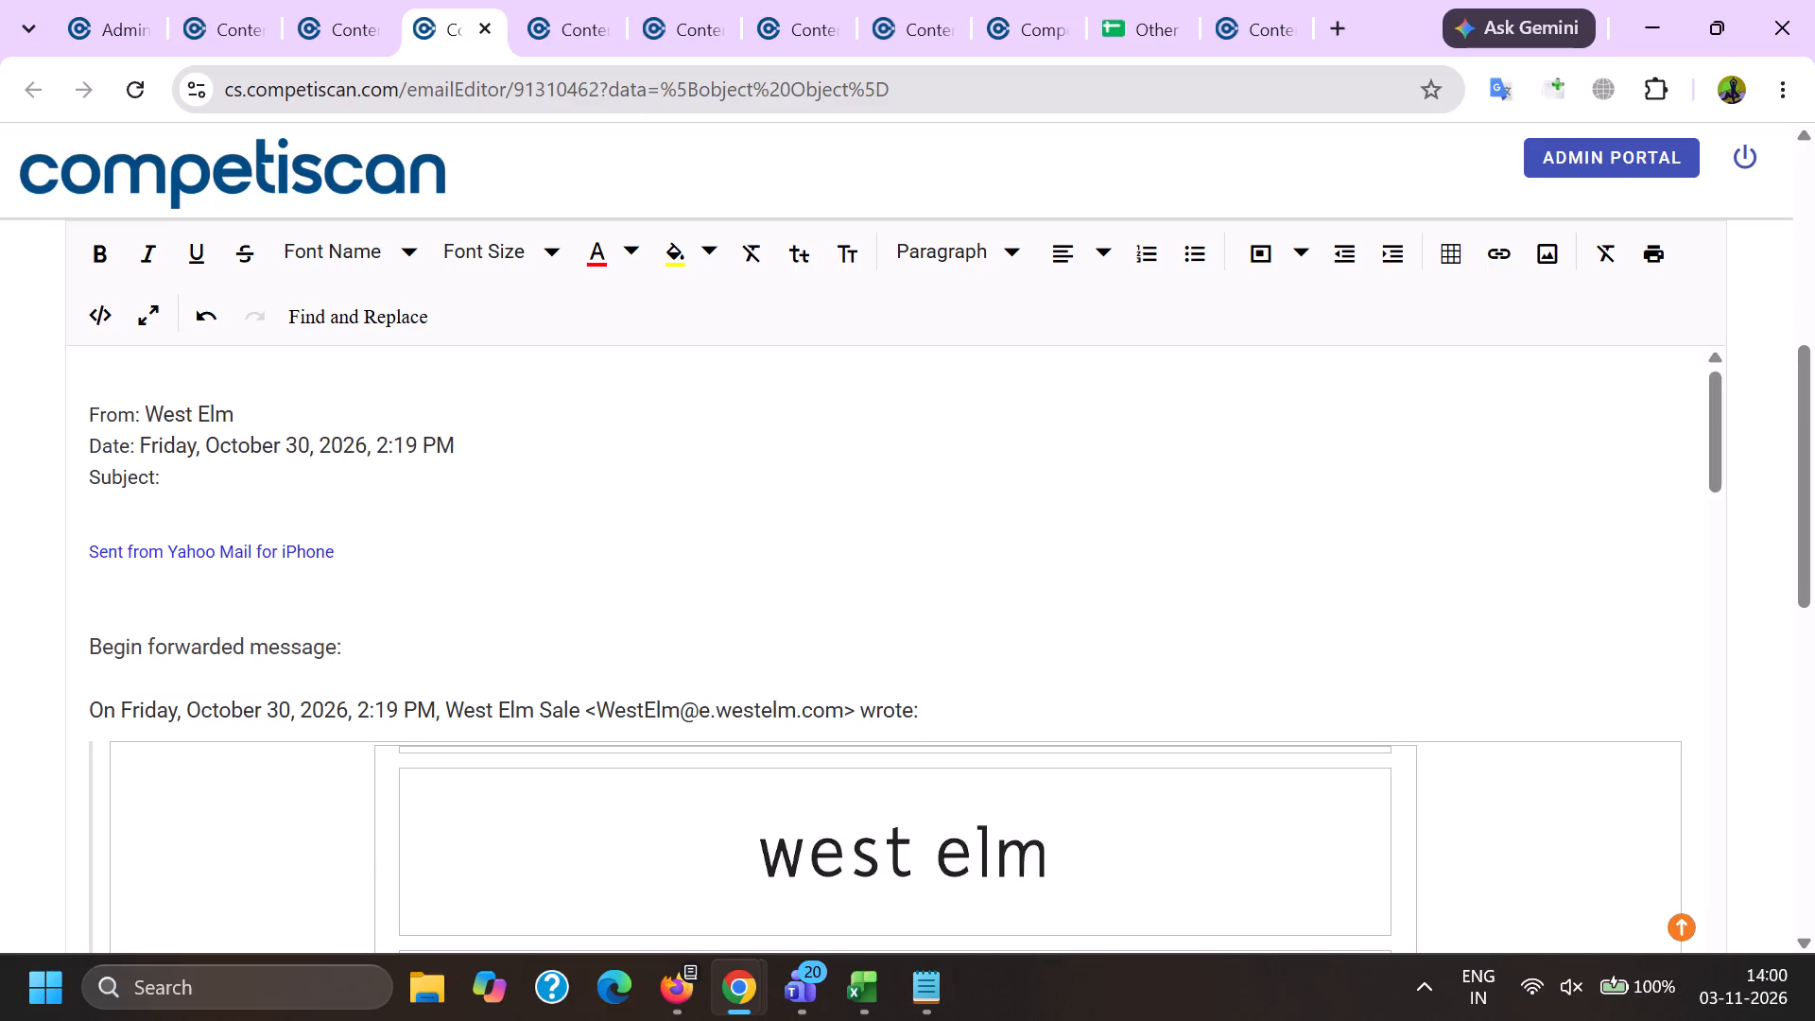
Copy "Extra 20% off select styles + New furniture for the bedroom" from the email's subject, without "Fw:", into the body's Subject line.
{"action": "left_click", "coordinate": [204, 490]}
{"action": "scroll", "coordinate": [202, 490], "scroll_direction": "up", "scroll_amount": 4}
{"action": "left_click_drag", "start_coordinate": [124, 805], "coordinate": [632, 784]}
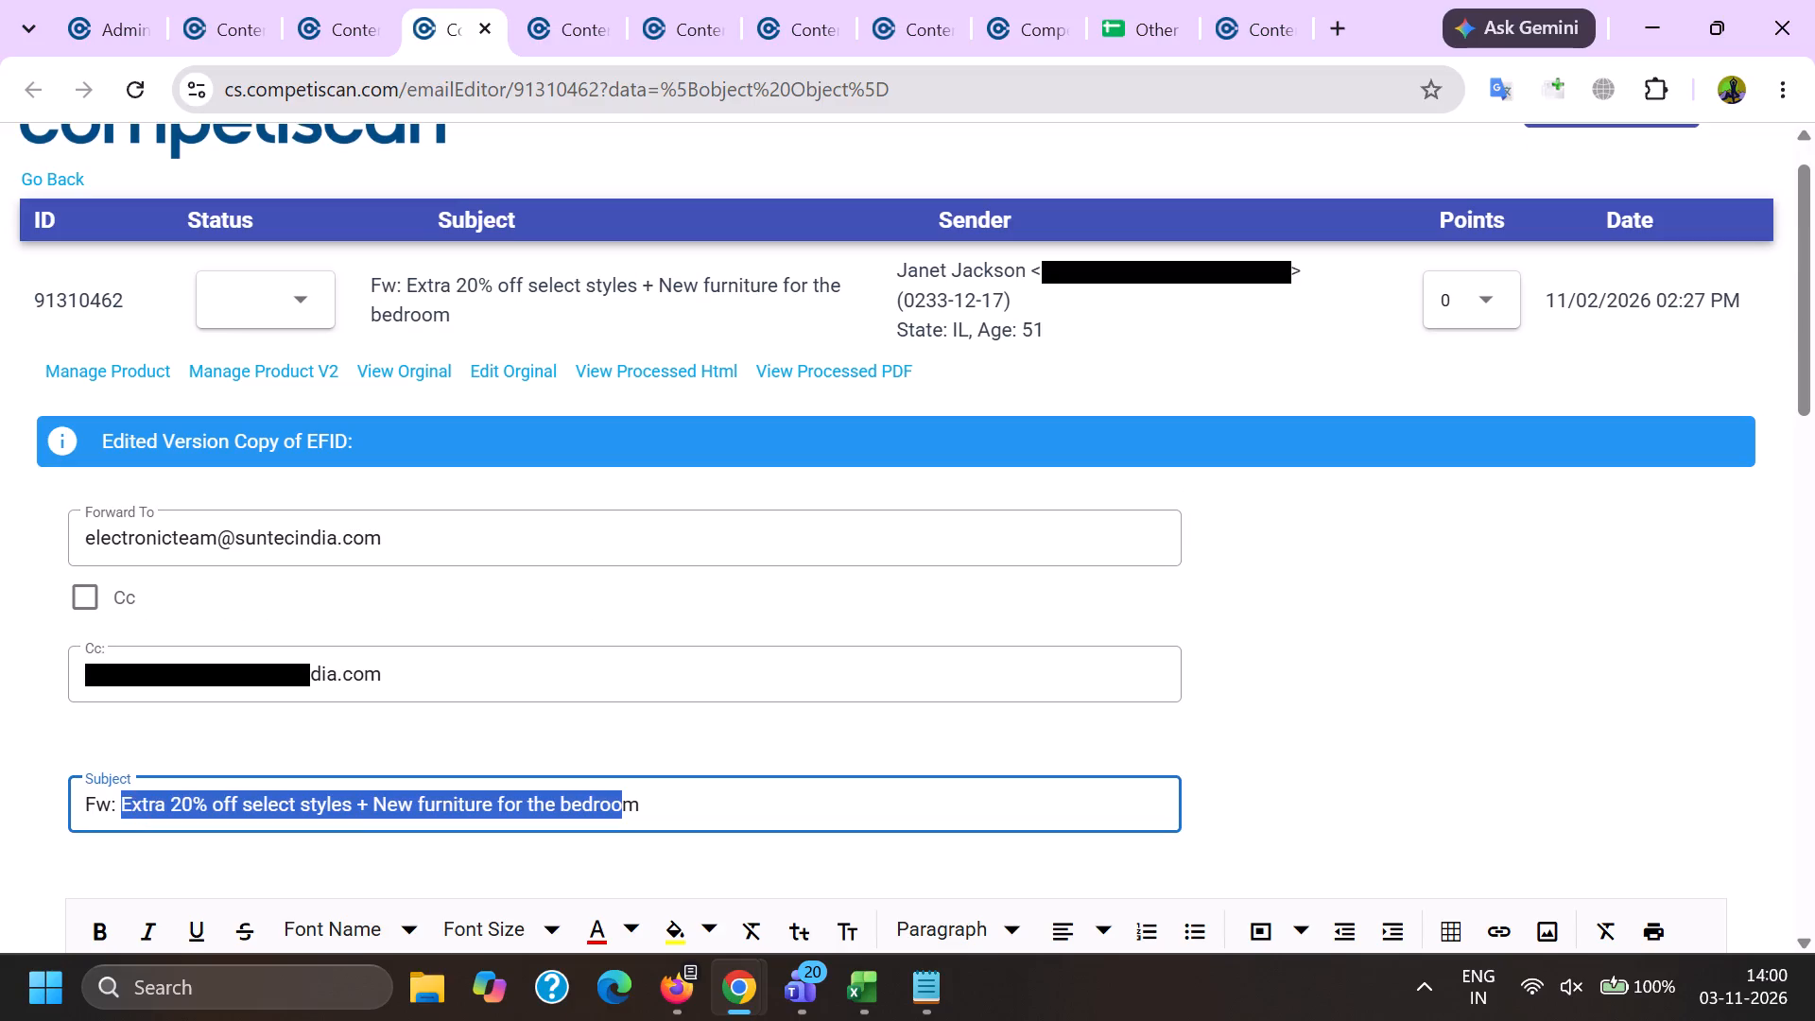
{"action": "left_click_drag", "start_coordinate": [632, 784], "coordinate": [652, 787]}
{"action": "key", "text": "ctrl+c"}
{"action": "key", "text": "ctrl+c"}
{"action": "scroll", "coordinate": [274, 699], "scroll_direction": "down", "scroll_amount": 2}
{"action": "left_click", "coordinate": [248, 750]}
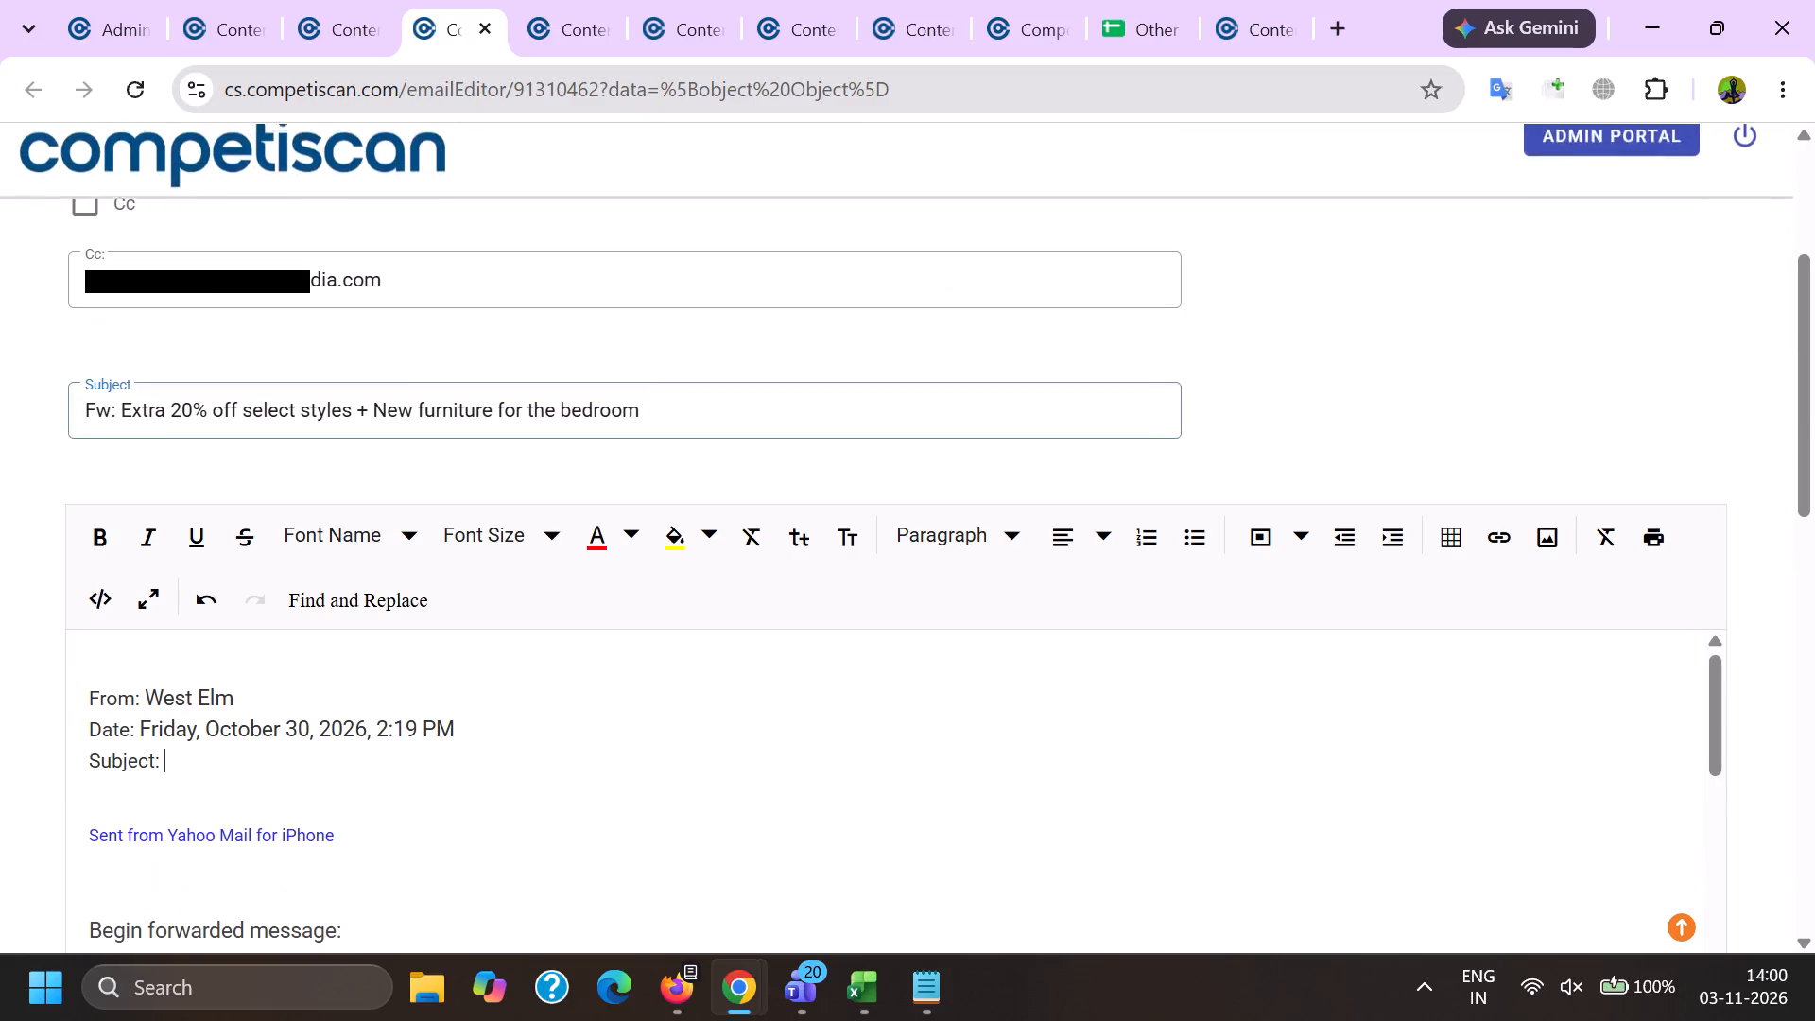
{"action": "key", "text": "ctrl+v"}
Delete the text from "Sent from Yahoo Mail for iPhone" through the forwarded message's "wrote:" line.
{"action": "scroll", "coordinate": [278, 528], "scroll_direction": "down", "scroll_amount": 2}
{"action": "left_click_drag", "start_coordinate": [970, 696], "coordinate": [146, 558]}
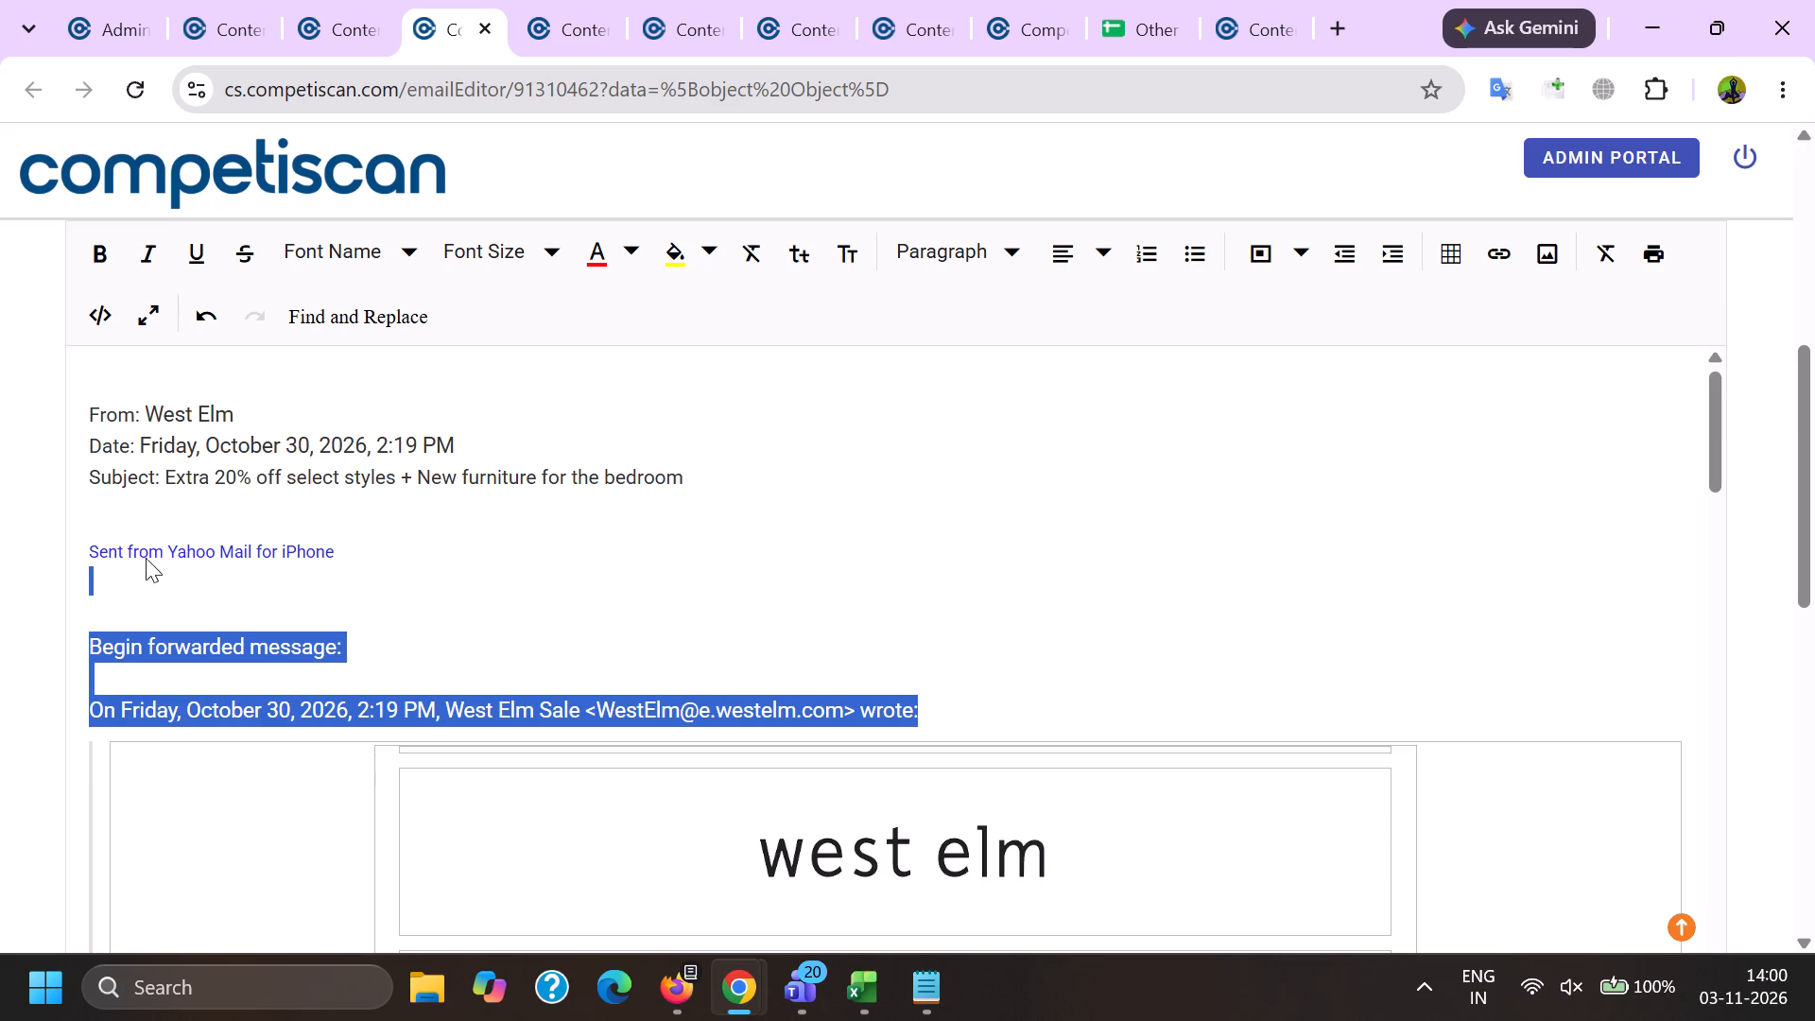
{"action": "left_click_drag", "start_coordinate": [146, 558], "coordinate": [0, 519]}
{"action": "key", "text": "BackSpace"}
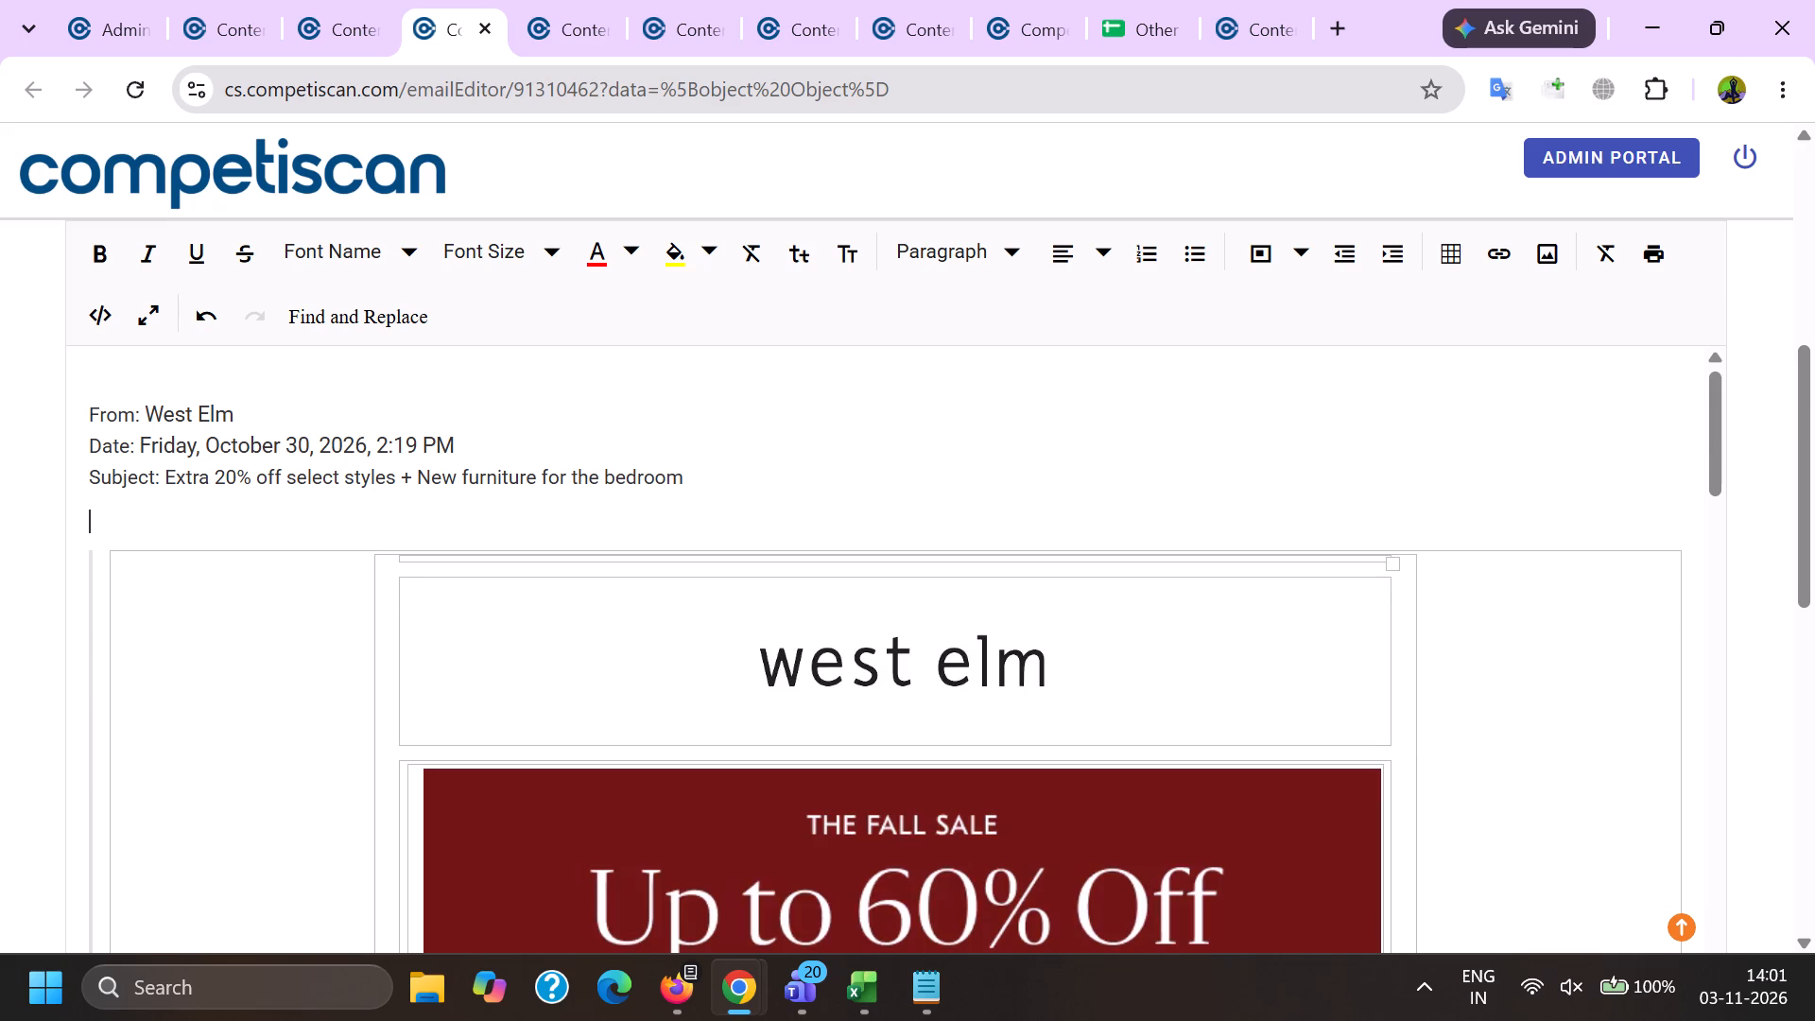
Remove the link from the "Our app is here!" App Store image near the end of the email body.
{"action": "scroll", "coordinate": [597, 523], "scroll_direction": "down", "scroll_amount": 11}
{"action": "scroll", "coordinate": [777, 576], "scroll_direction": "down", "scroll_amount": 2}
{"action": "scroll", "coordinate": [767, 596], "scroll_direction": "up", "scroll_amount": 1}
{"action": "scroll", "coordinate": [766, 601], "scroll_direction": "down", "scroll_amount": 6}
{"action": "scroll", "coordinate": [769, 624], "scroll_direction": "up", "scroll_amount": 1}
{"action": "scroll", "coordinate": [769, 625], "scroll_direction": "down", "scroll_amount": 14}
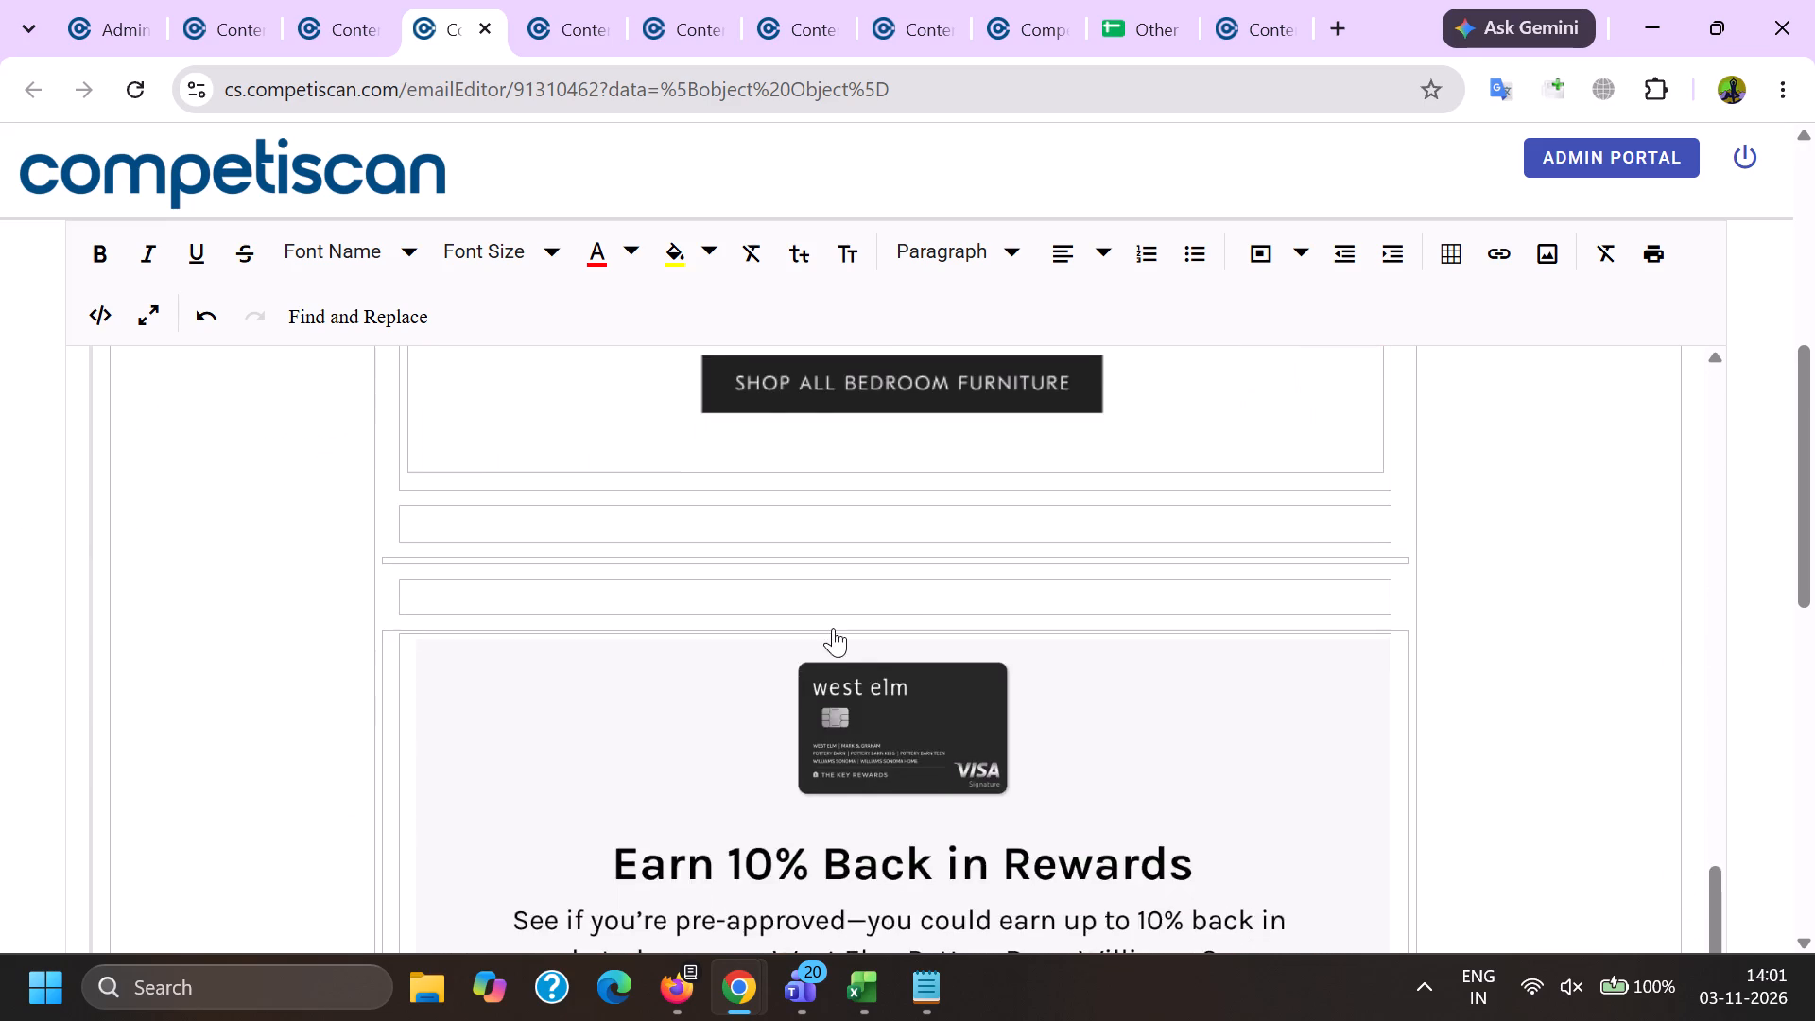
{"action": "left_click_drag", "start_coordinate": [801, 520], "coordinate": [797, 533]}
{"action": "left_click", "coordinate": [579, 514]}
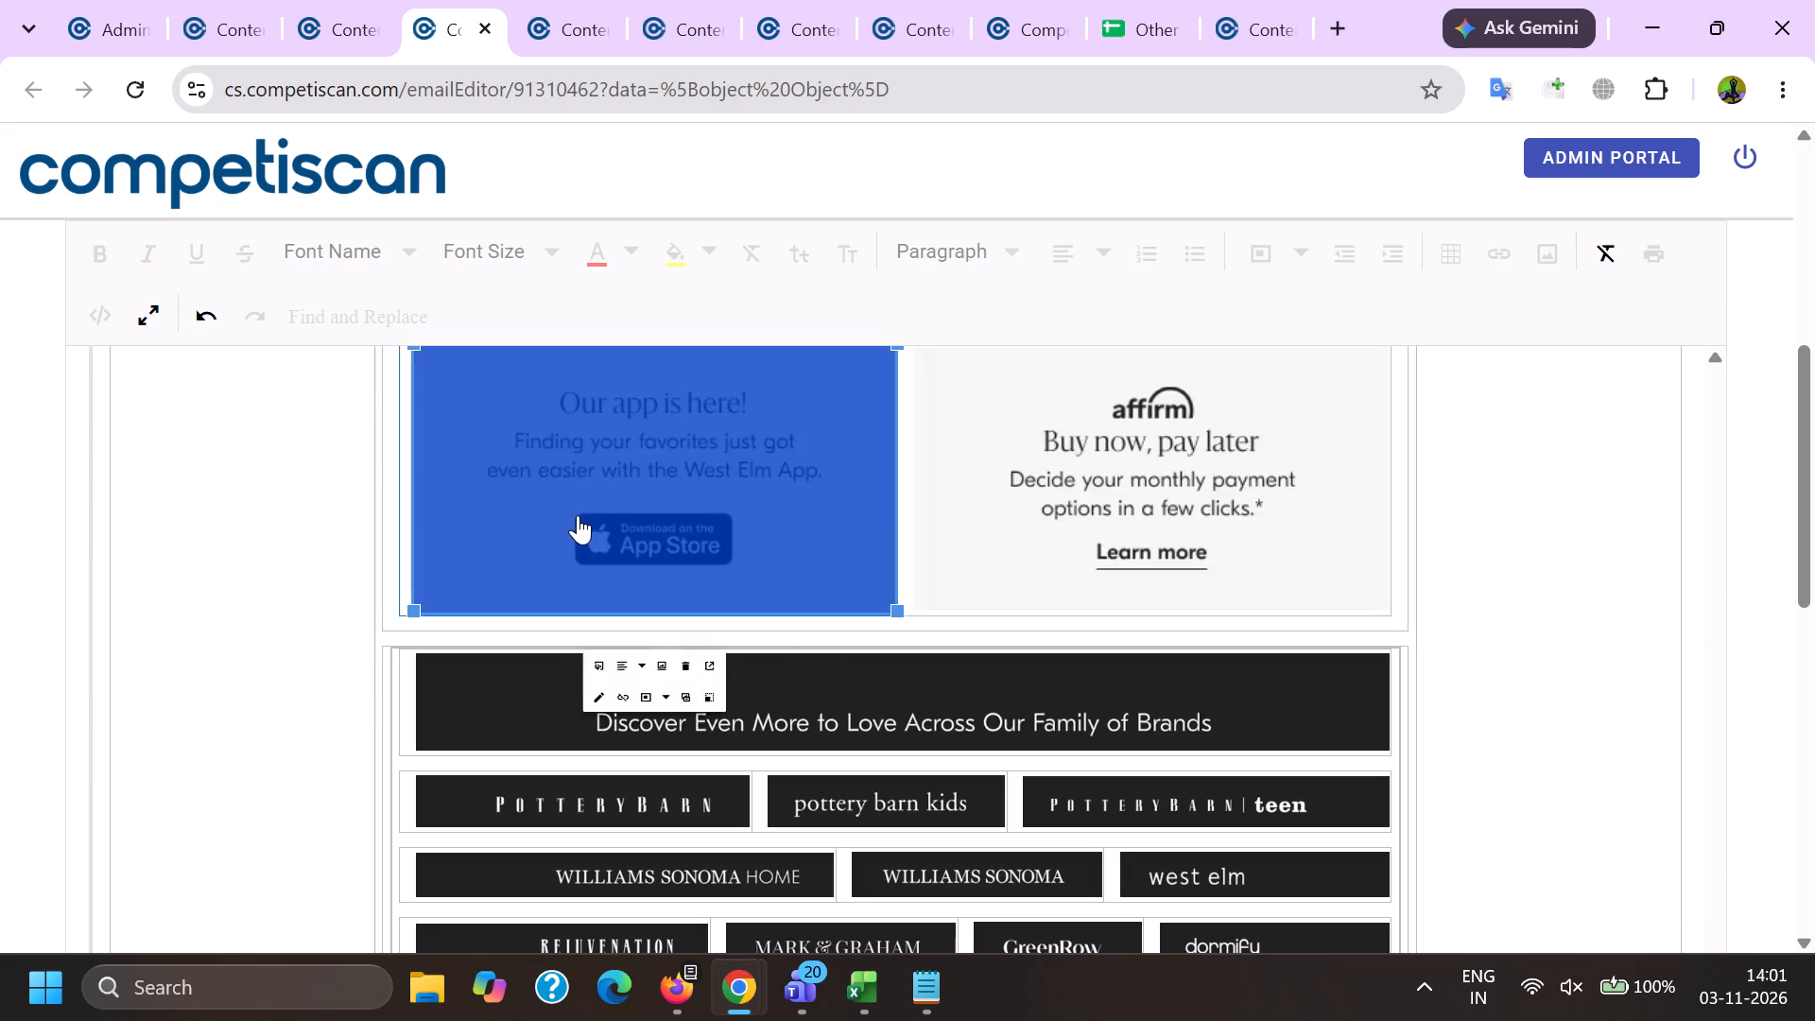
{"action": "left_click", "coordinate": [599, 703]}
Remove the links from "view this email with images" and from the "click here" text for managing email preferences.
{"action": "scroll", "coordinate": [660, 538], "scroll_direction": "down", "scroll_amount": 7}
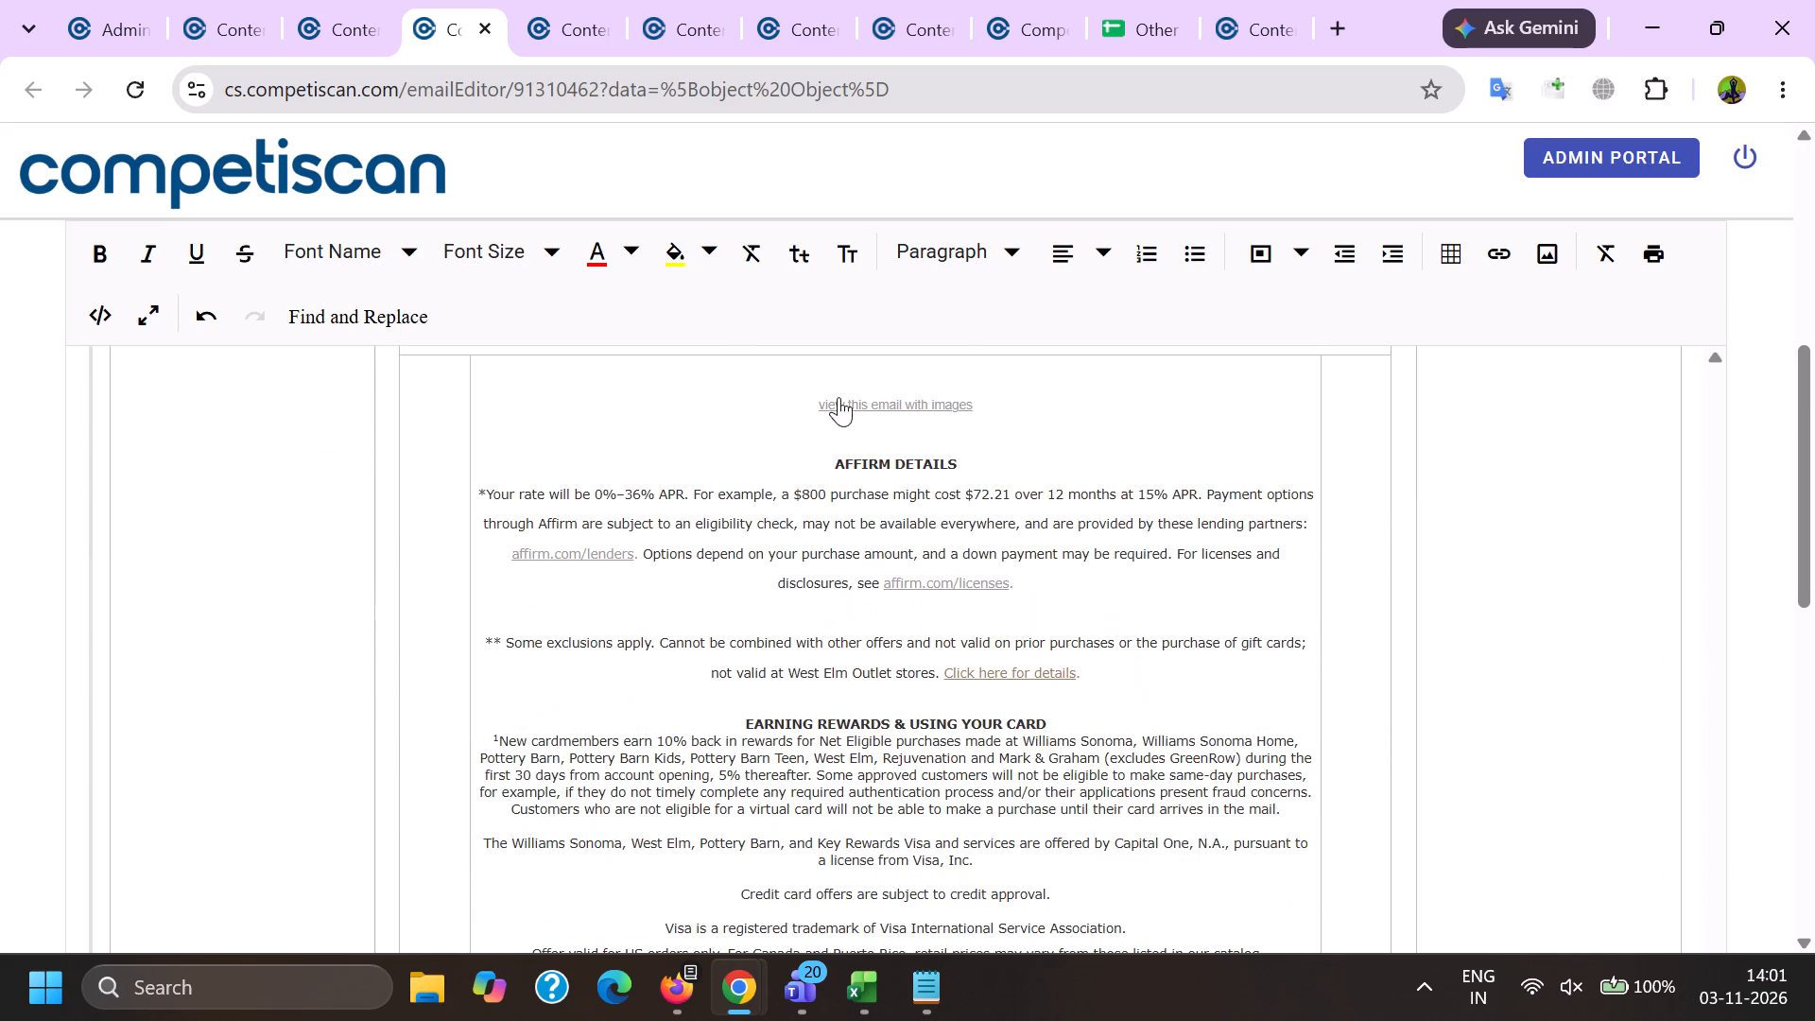
{"action": "left_click", "coordinate": [840, 399]}
{"action": "left_click", "coordinate": [994, 441]}
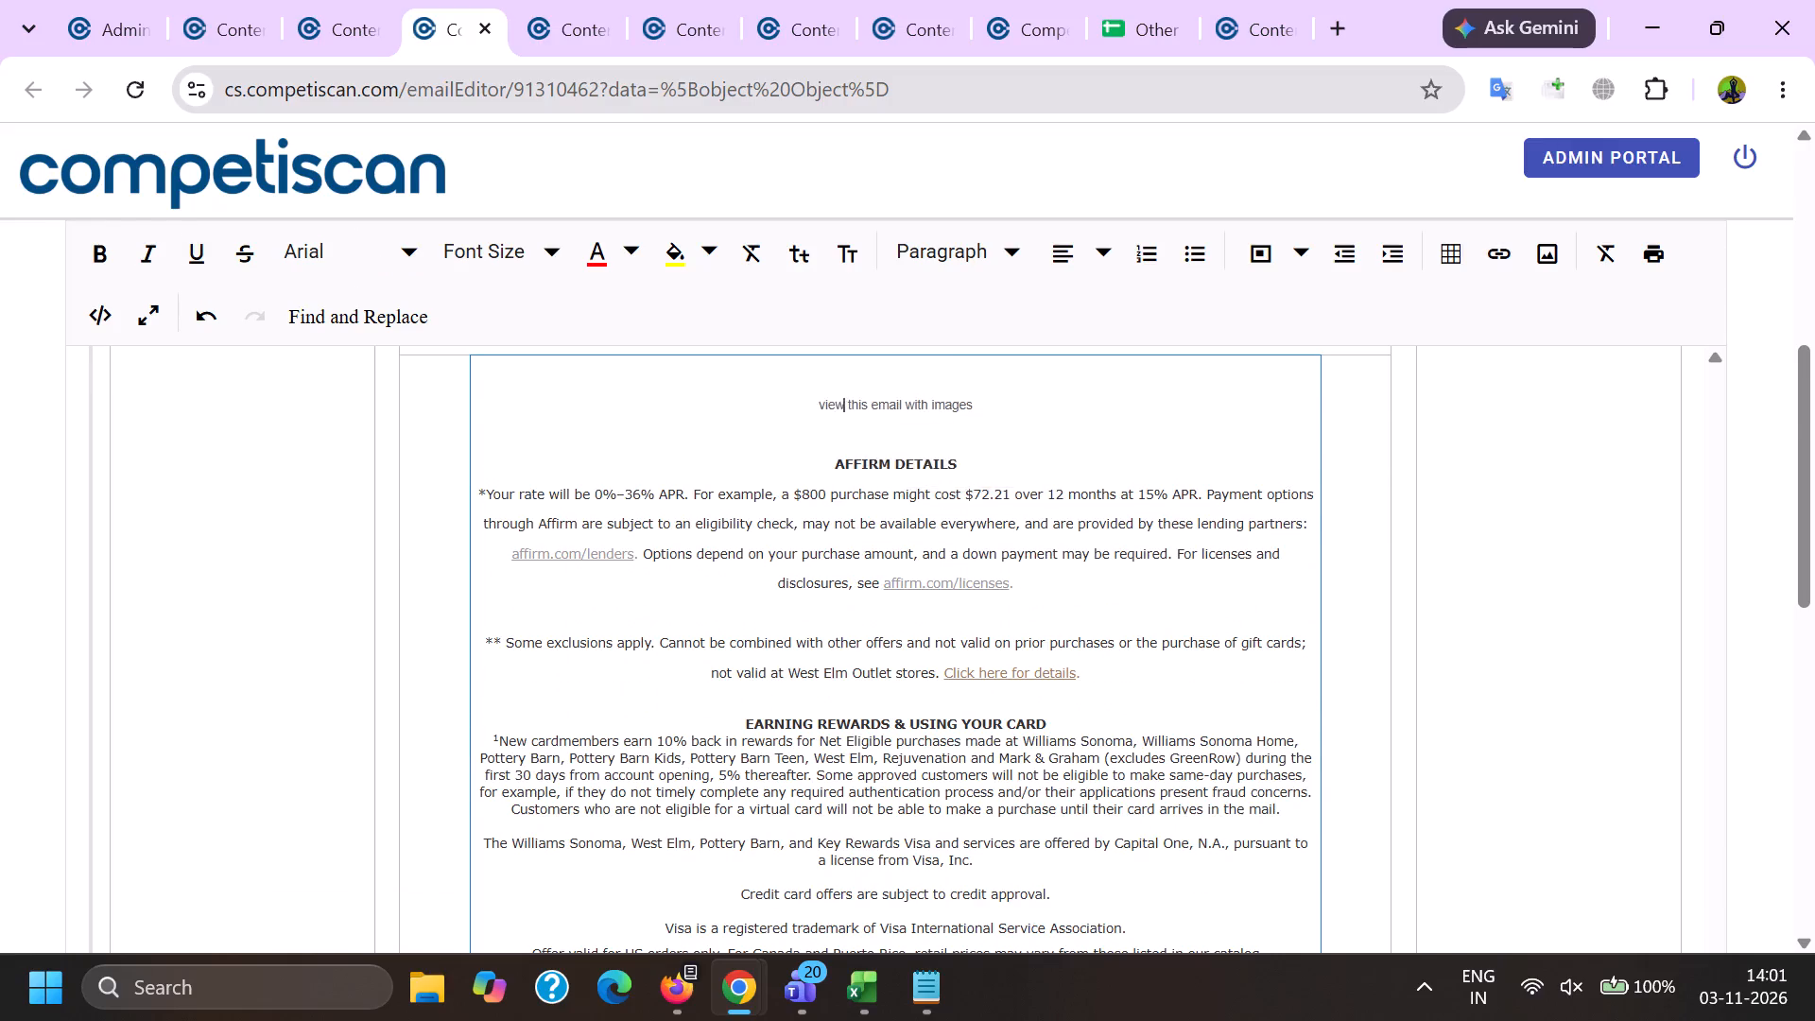
{"action": "scroll", "coordinate": [804, 585], "scroll_direction": "down", "scroll_amount": 2}
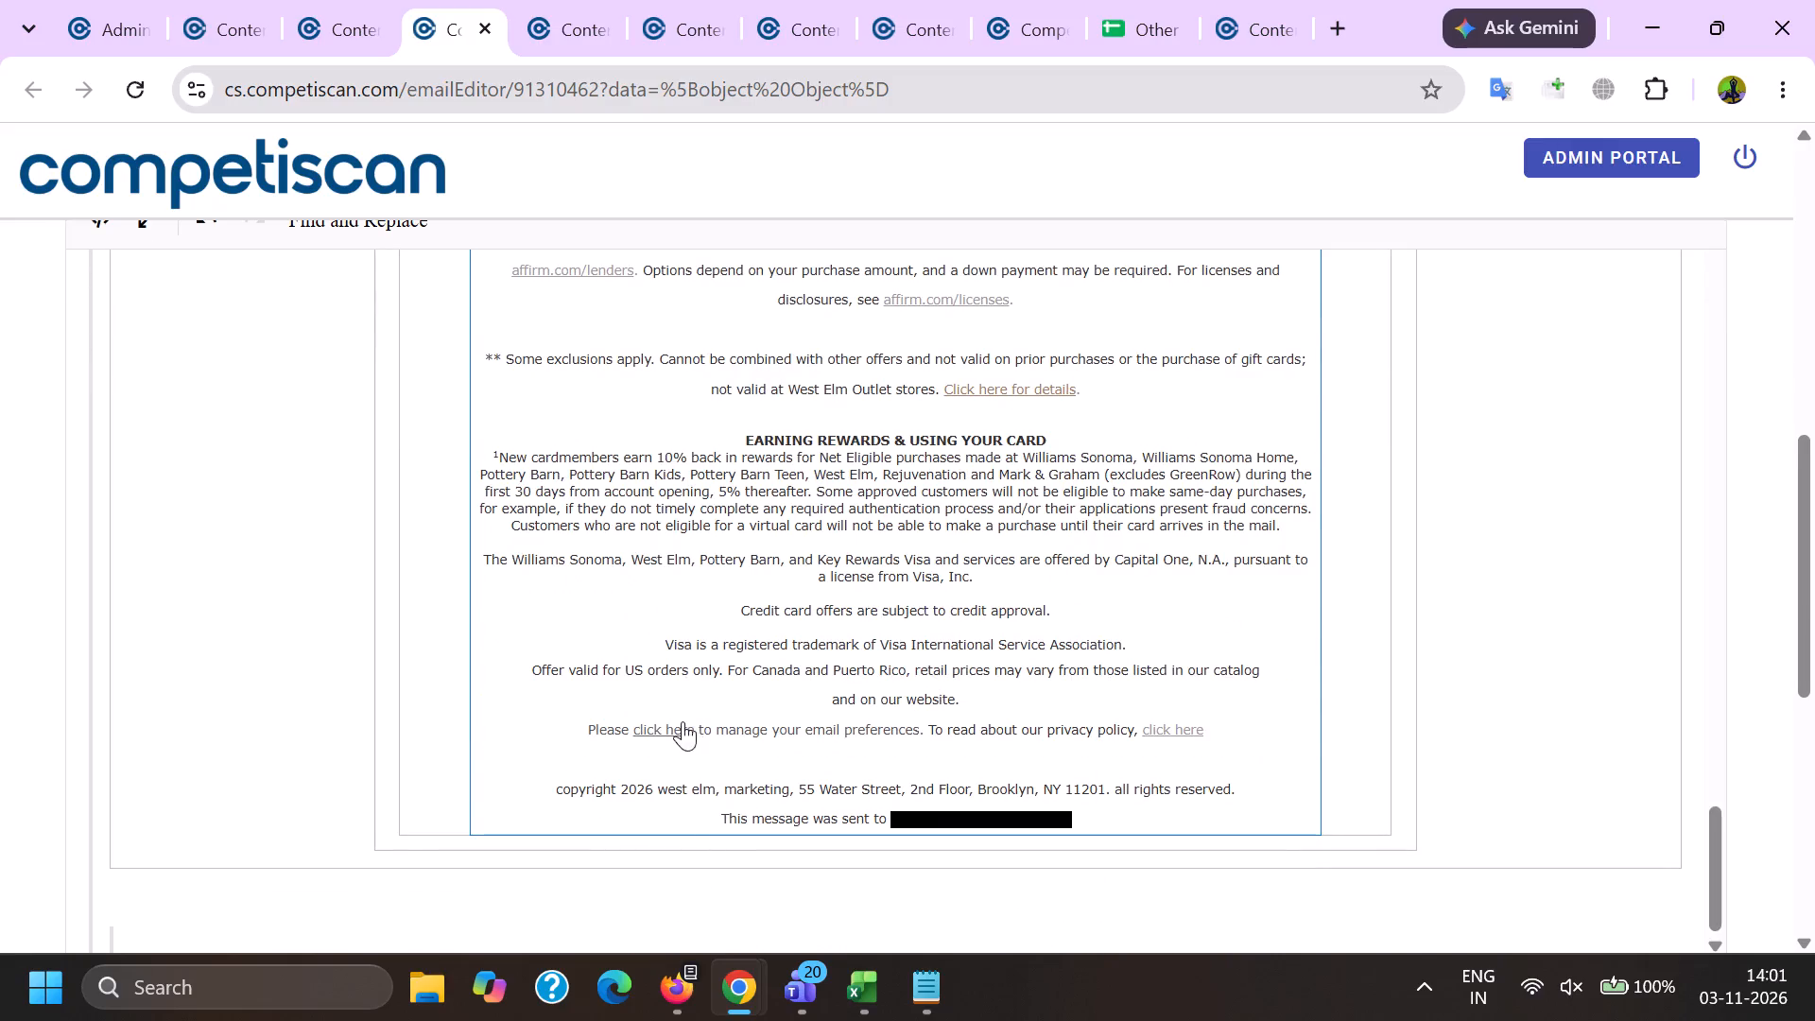
{"action": "left_click", "coordinate": [676, 729]}
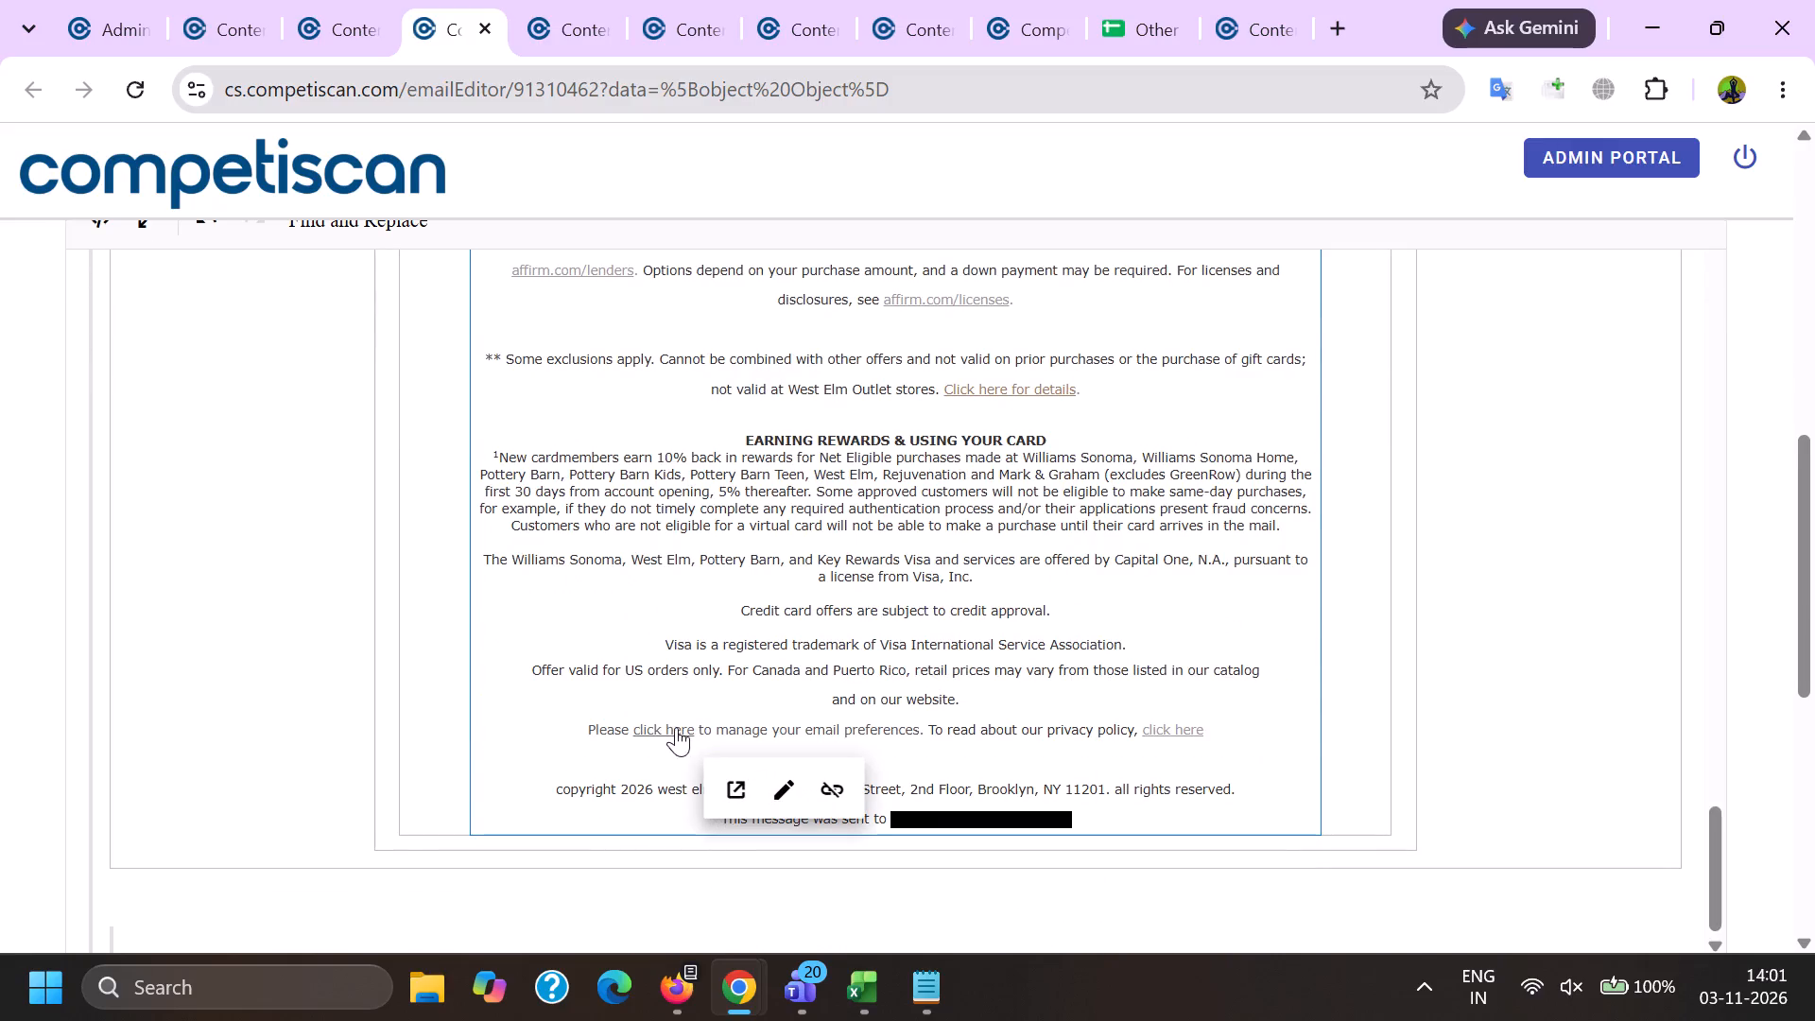
{"action": "left_click", "coordinate": [828, 787]}
Delete the recipient's email address after "This message was sent to" in the email footer.
{"action": "left_click_drag", "start_coordinate": [882, 817], "coordinate": [907, 818]}
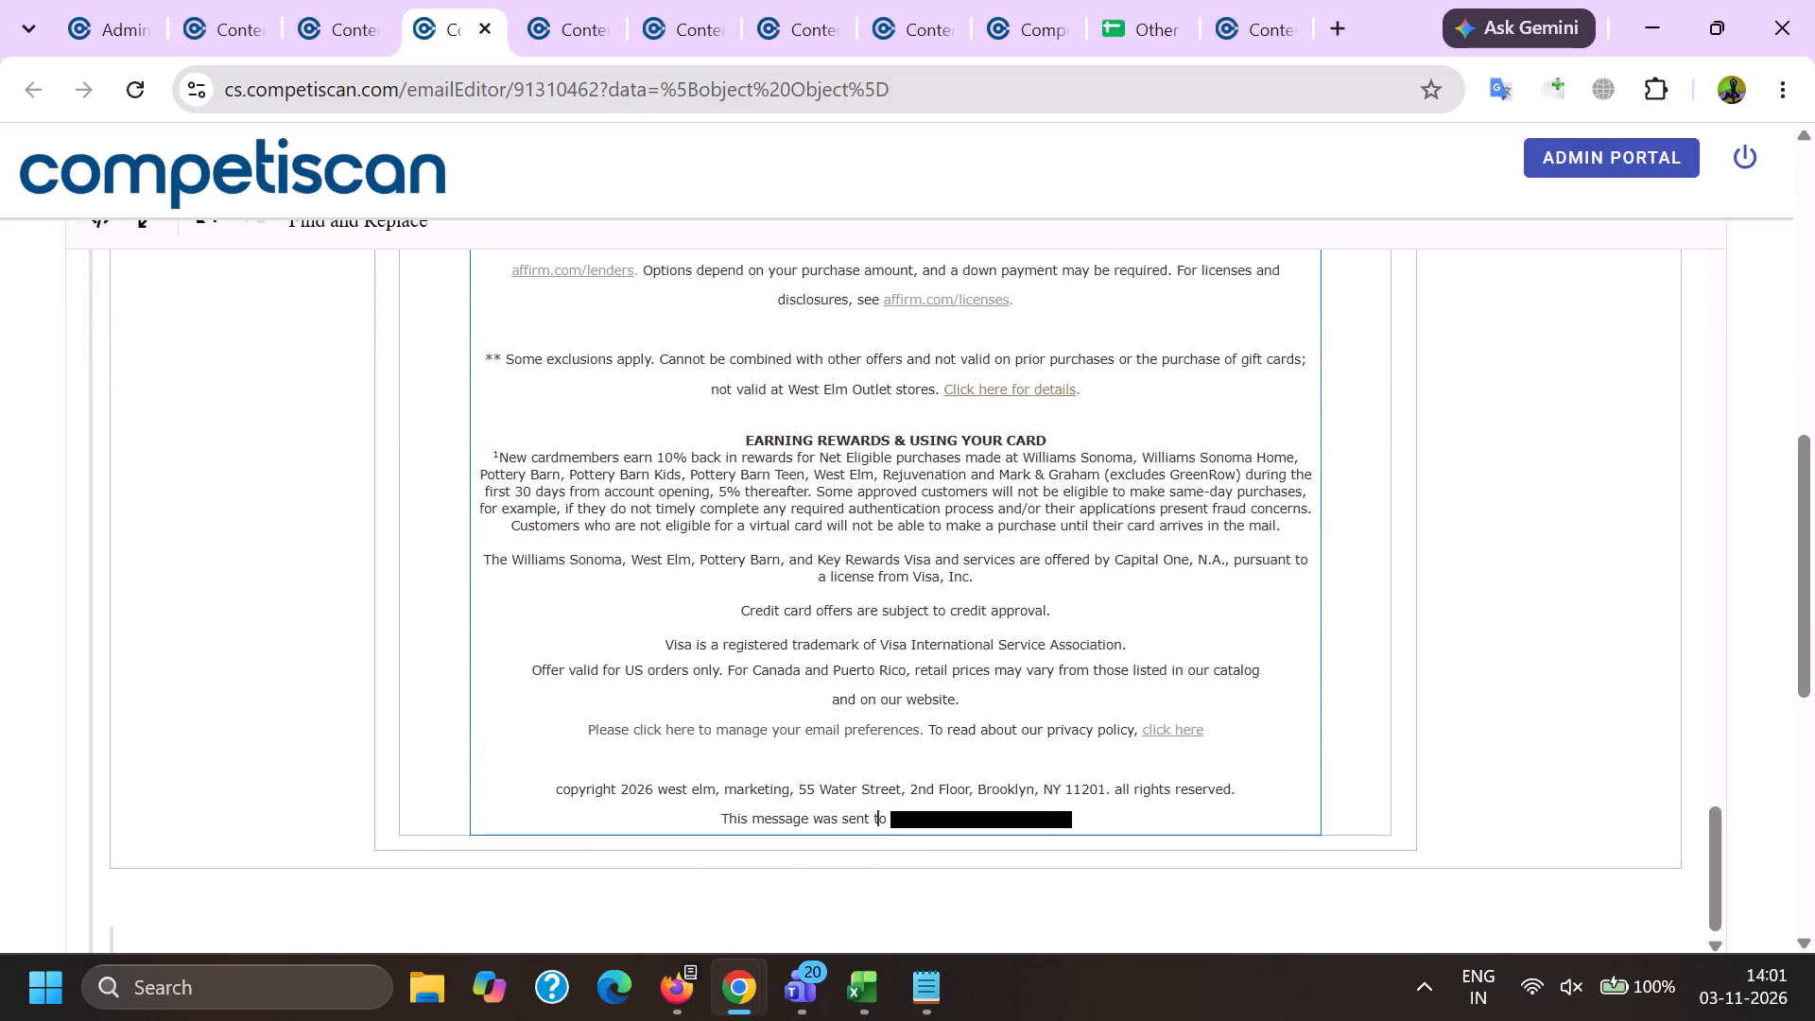
{"action": "left_click_drag", "start_coordinate": [907, 818], "coordinate": [1079, 816]}
{"action": "key", "text": "BackSpace"}
{"action": "key", "text": "o"}
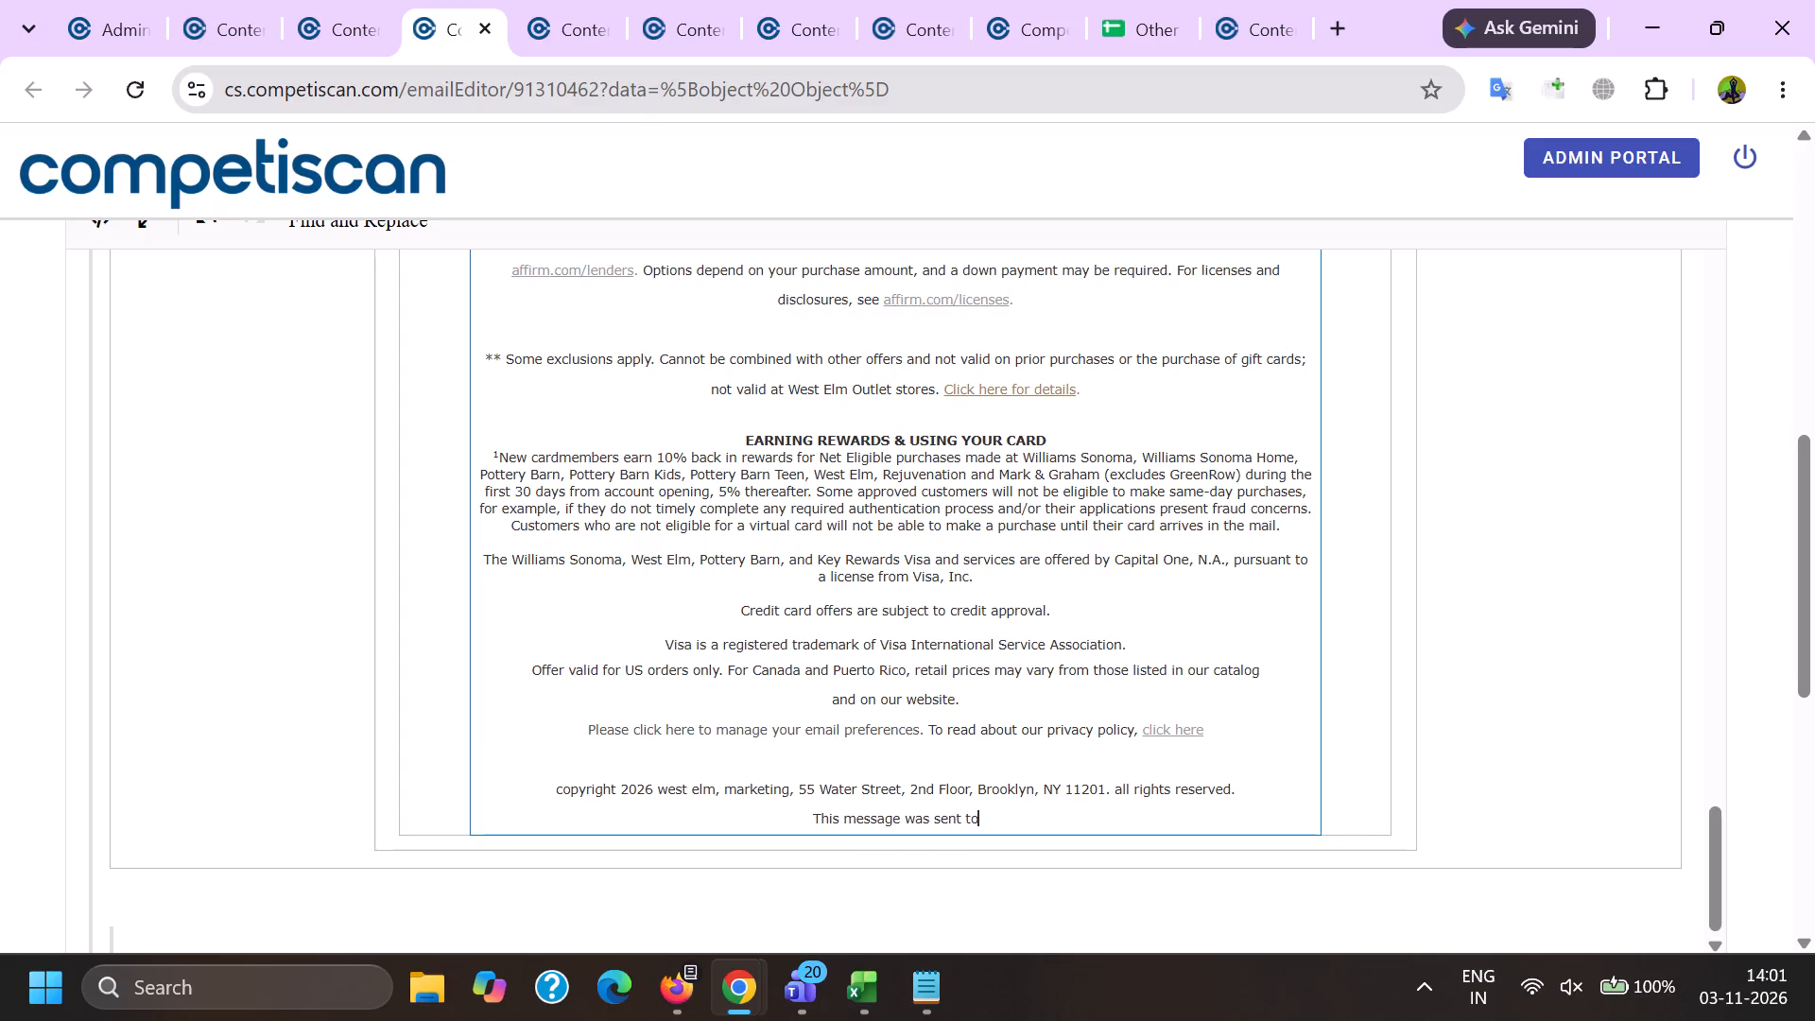
Save the product info for edited email 91310462.
{"action": "scroll", "coordinate": [1066, 785], "scroll_direction": "down", "scroll_amount": 4}
{"action": "scroll", "coordinate": [817, 722], "scroll_direction": "down", "scroll_amount": 4}
{"action": "left_click", "coordinate": [730, 709]}
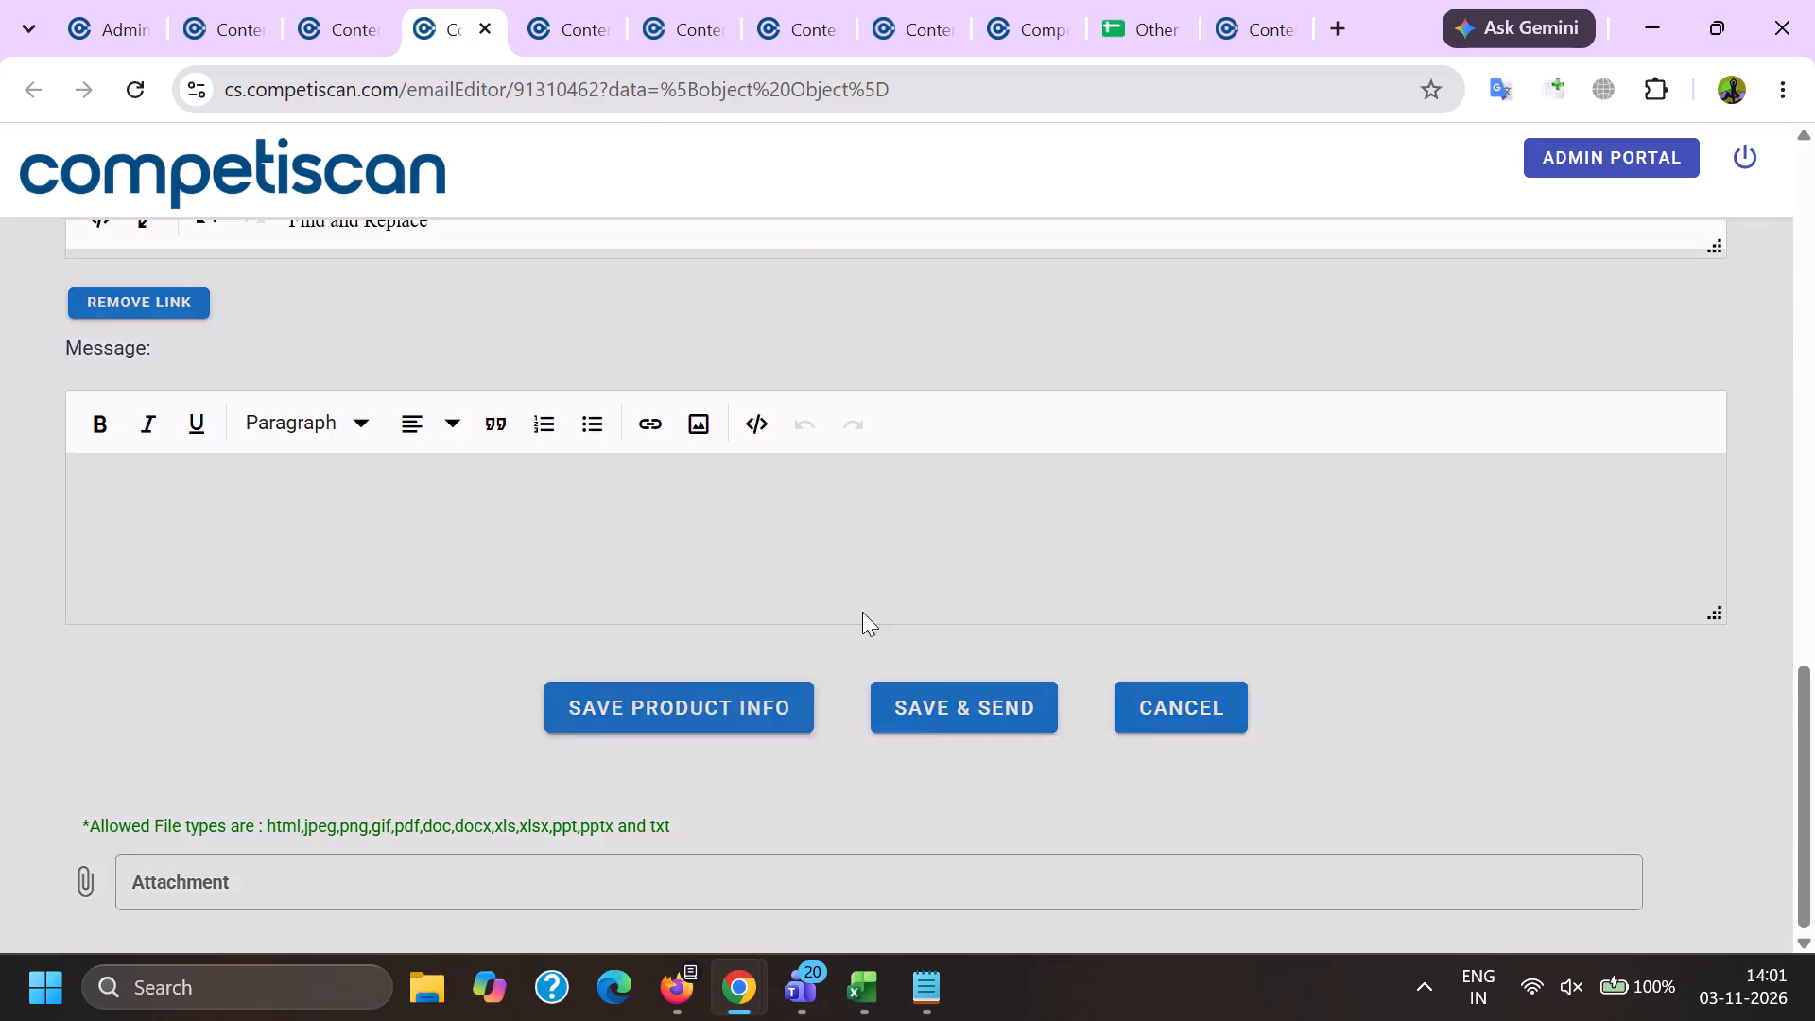
{"action": "left_click", "coordinate": [913, 580]}
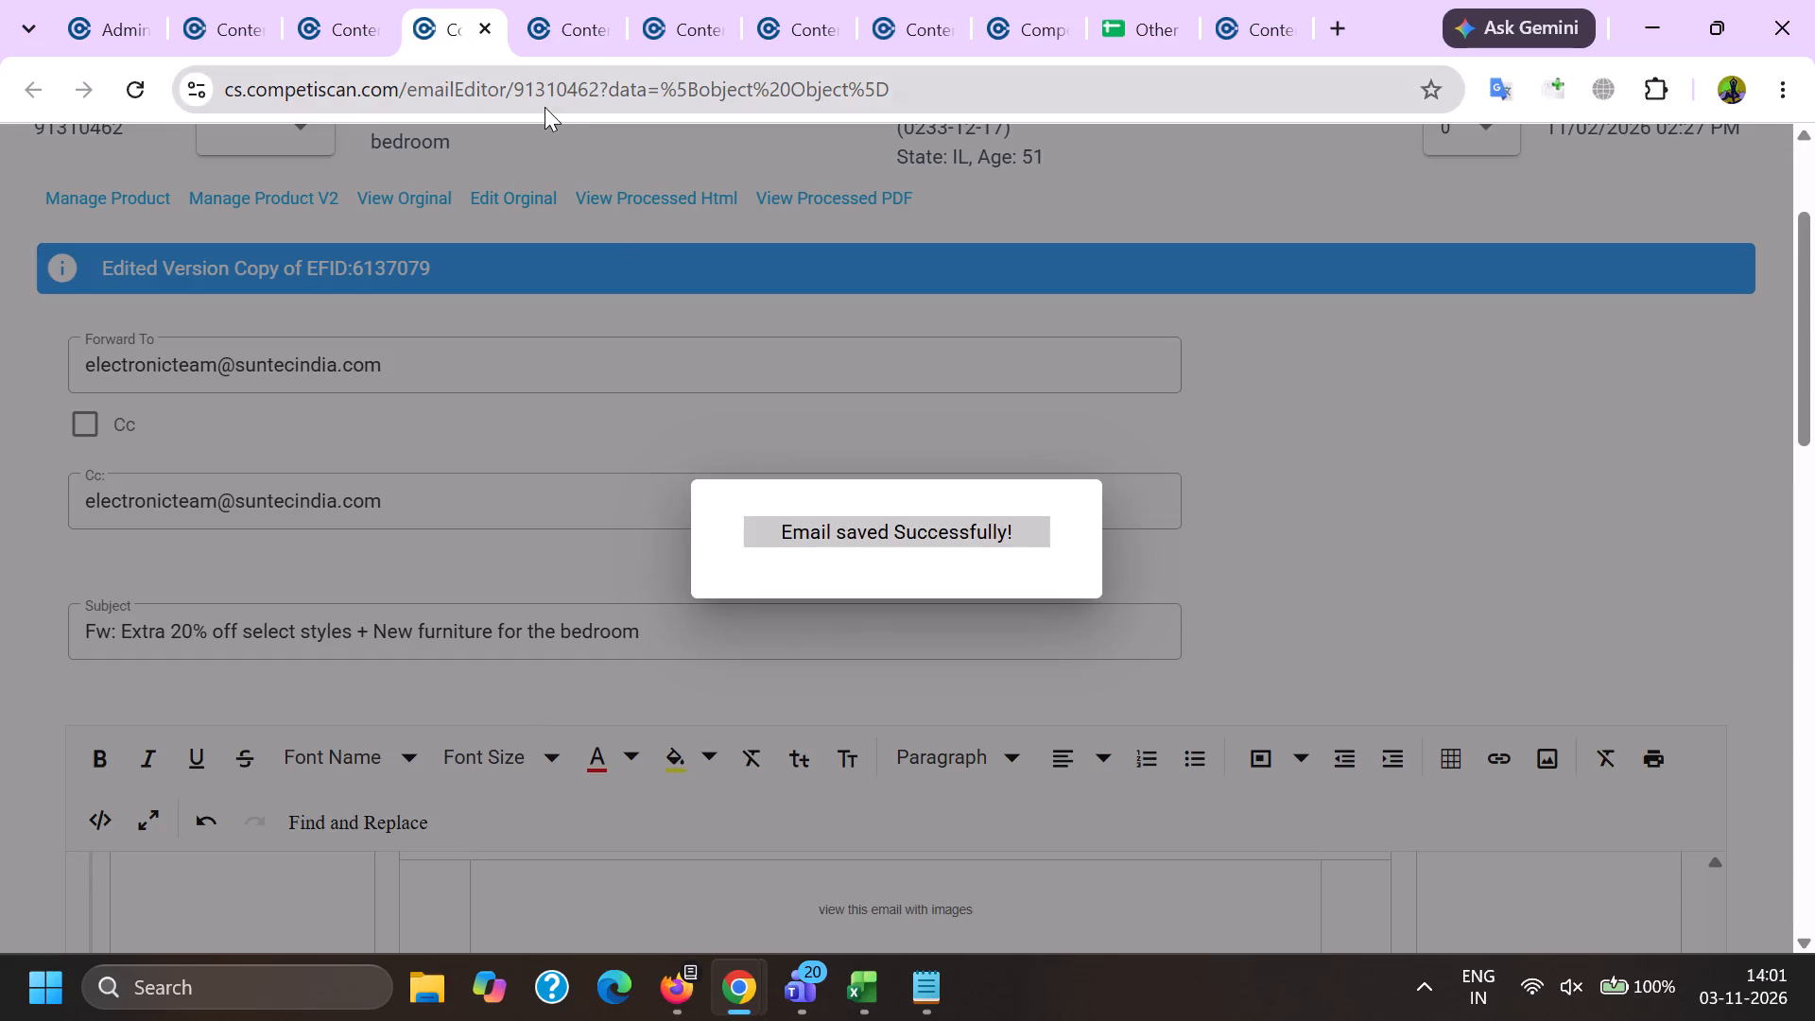
Log edited email ID 91310462 in row 21 of the may 26 sheet in the 2025 excel workbook, marked cc.
{"action": "double_click", "coordinate": [545, 107]}
{"action": "key", "text": "ctrl+c"}
{"action": "left_click", "coordinate": [856, 1020]}
{"action": "left_click", "coordinate": [1099, 766]}
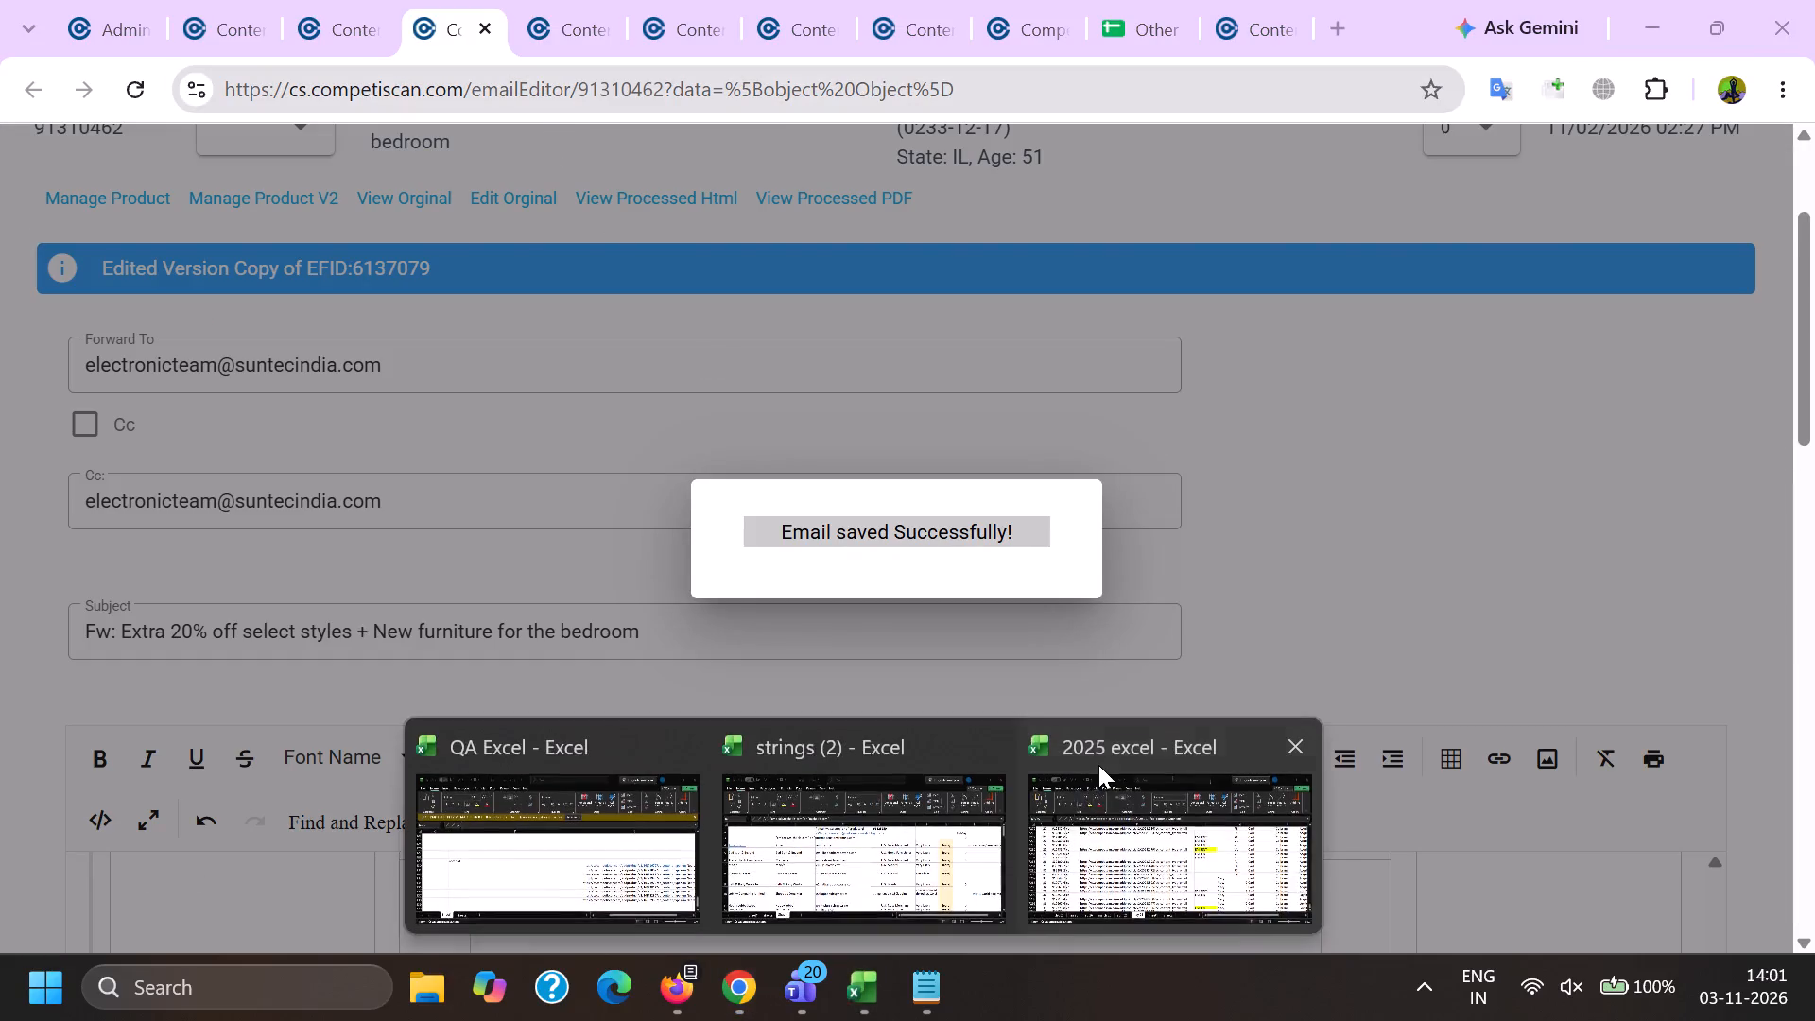
{"action": "scroll", "coordinate": [246, 636], "scroll_direction": "down", "scroll_amount": 20}
{"action": "scroll", "coordinate": [246, 636], "scroll_direction": "down", "scroll_amount": 1}
{"action": "scroll", "coordinate": [258, 554], "scroll_direction": "up", "scroll_amount": 4}
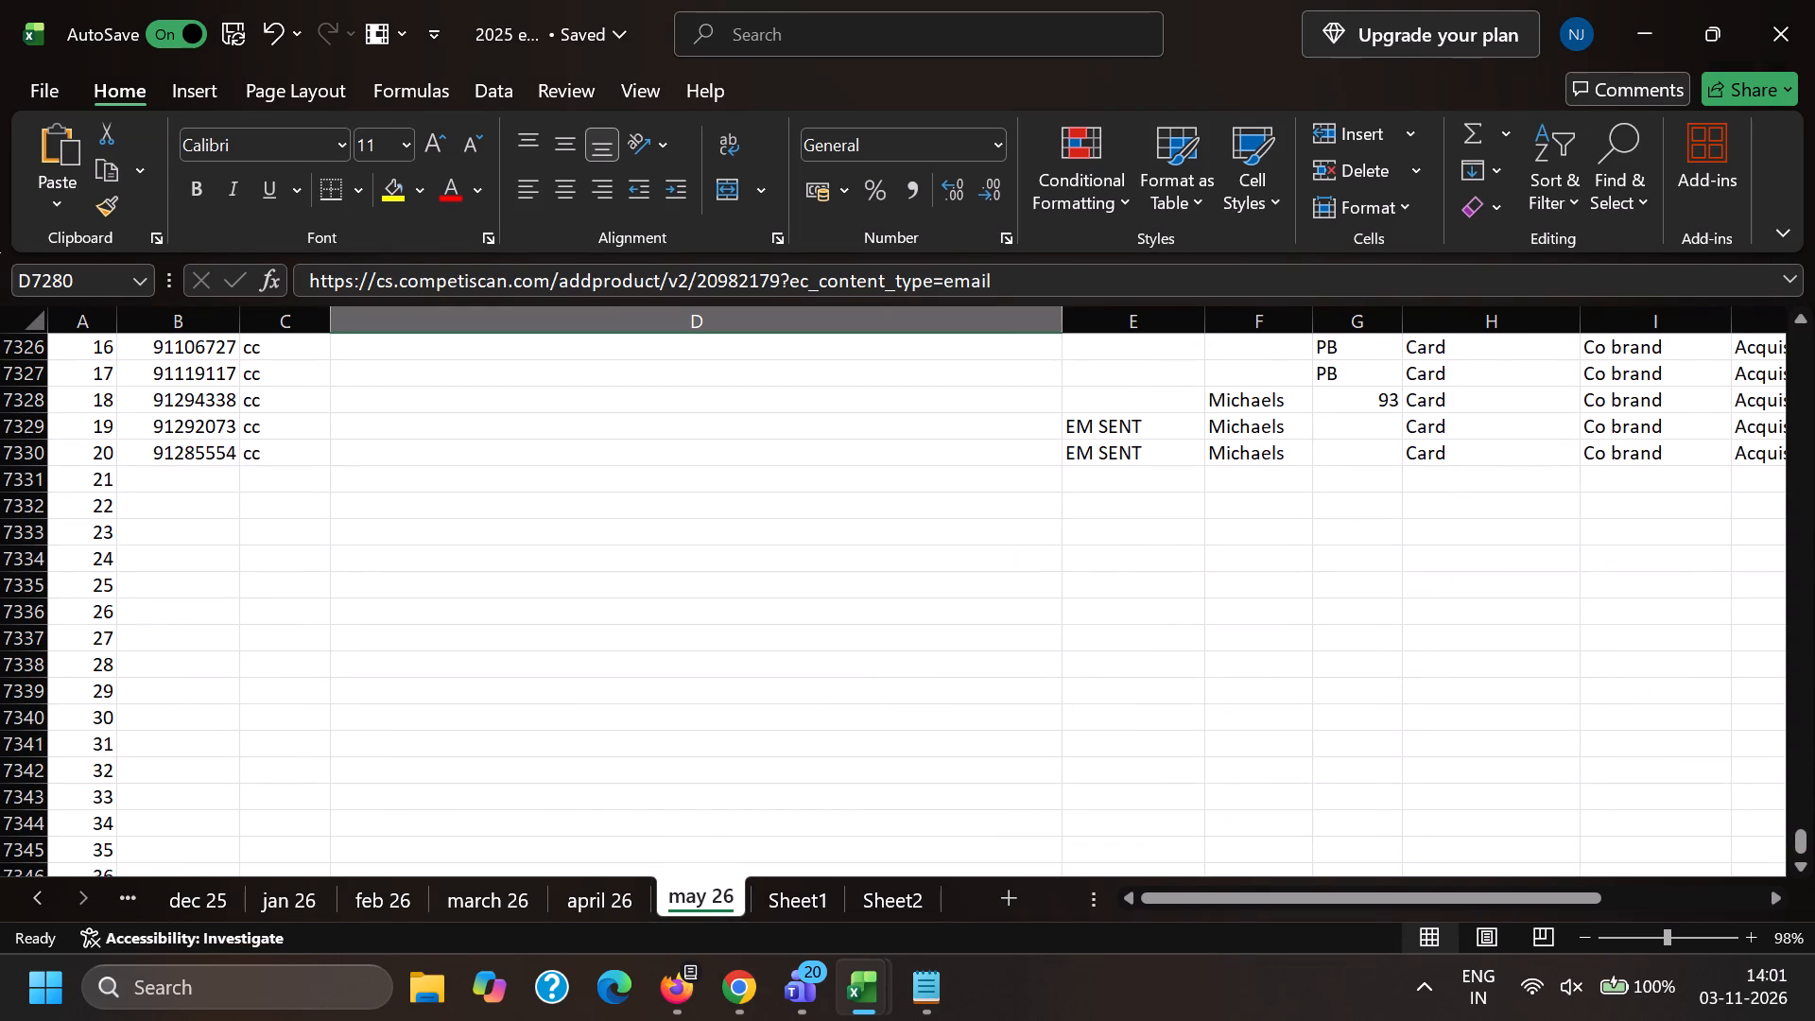
{"action": "left_click", "coordinate": [186, 476]}
{"action": "key", "text": "ctrl+v"}
{"action": "left_click", "coordinate": [273, 467]}
{"action": "key", "text": "c"}
{"action": "key", "text": "c"}
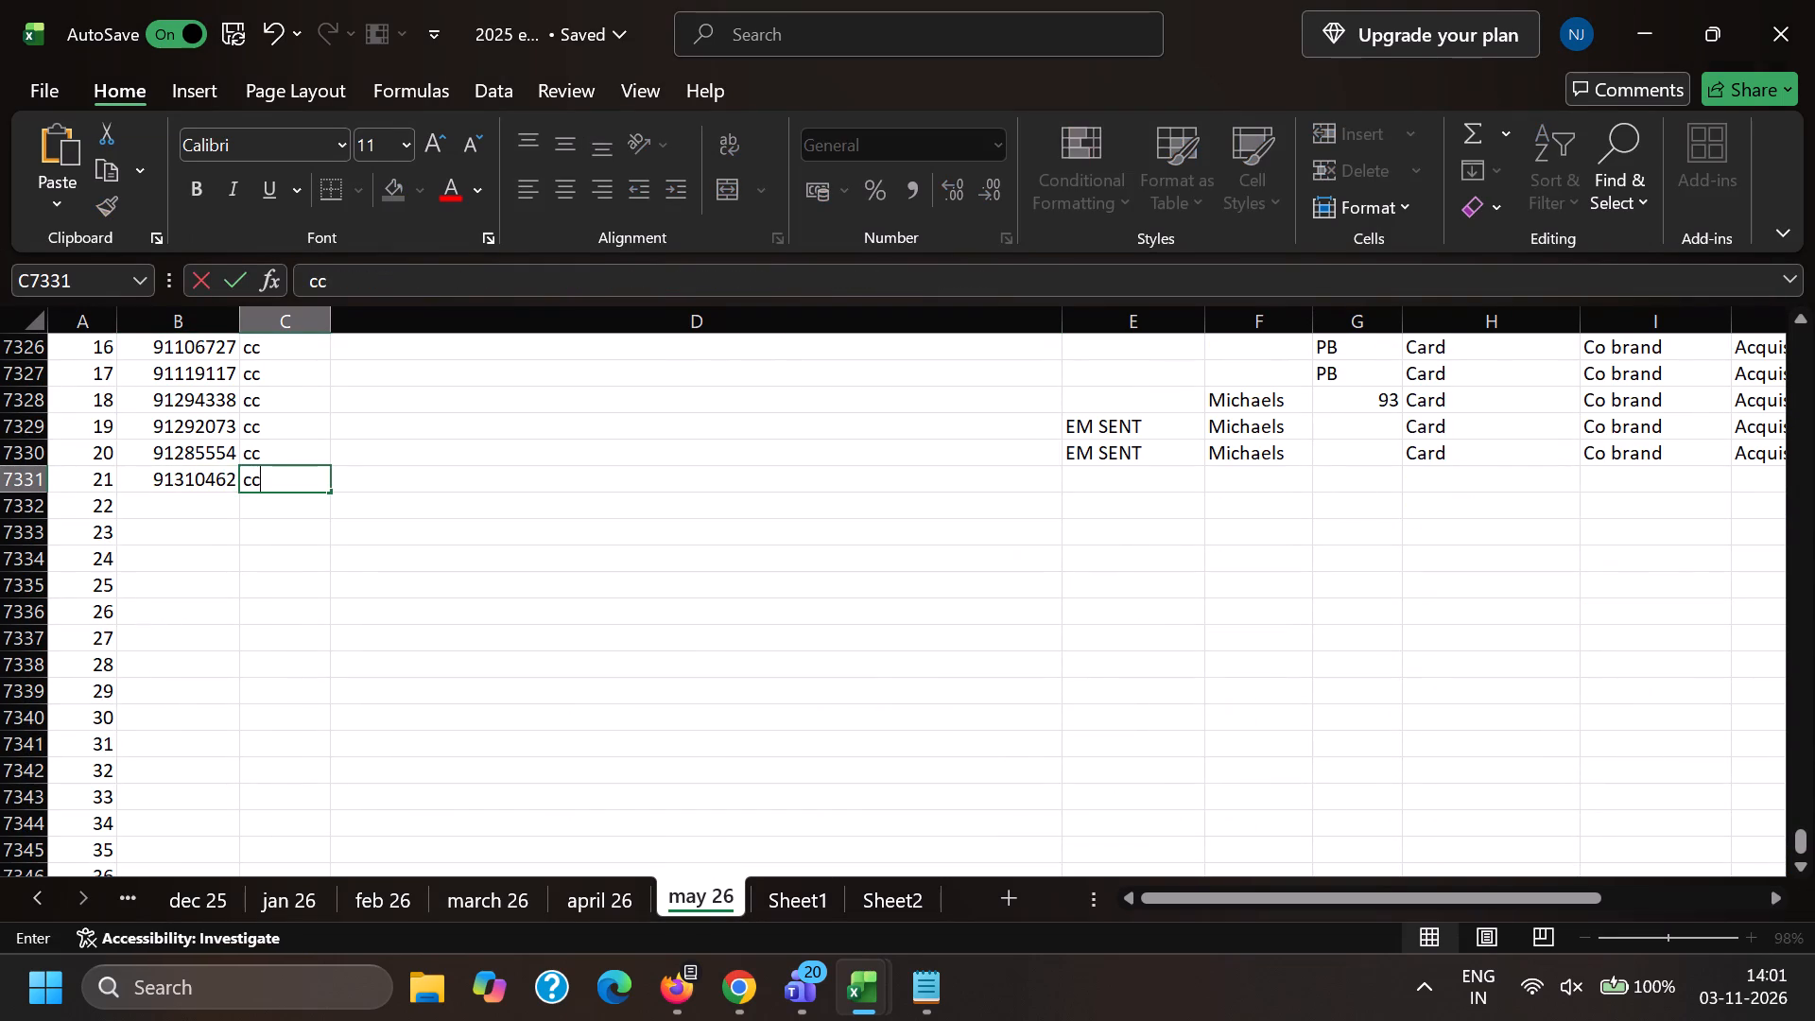
{"action": "key", "text": "Right"}
{"action": "key", "text": "Right"}
{"action": "key", "text": "Right"}
{"action": "key", "text": "Left"}
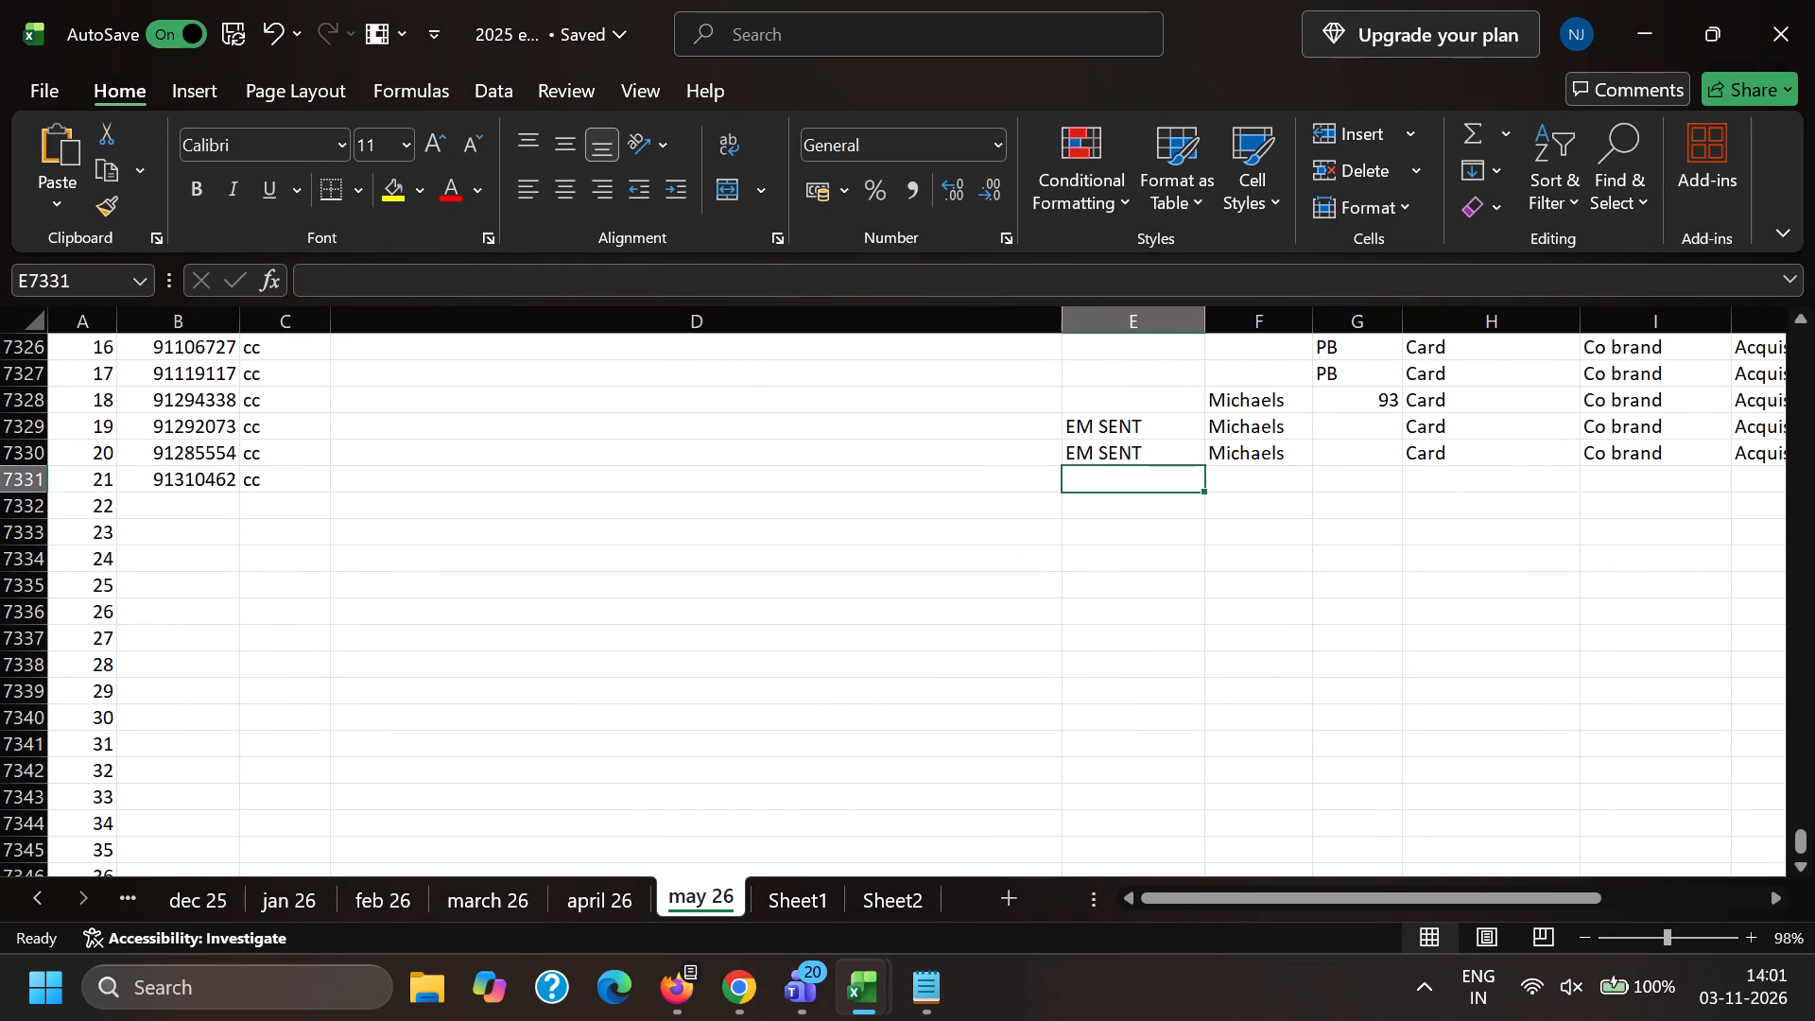
{"action": "key", "text": "e"}
{"action": "key", "text": "Right"}
{"action": "key", "text": "Right"}
{"action": "key", "text": "Right"}
{"action": "key", "text": "c"}
{"action": "key", "text": "Right"}
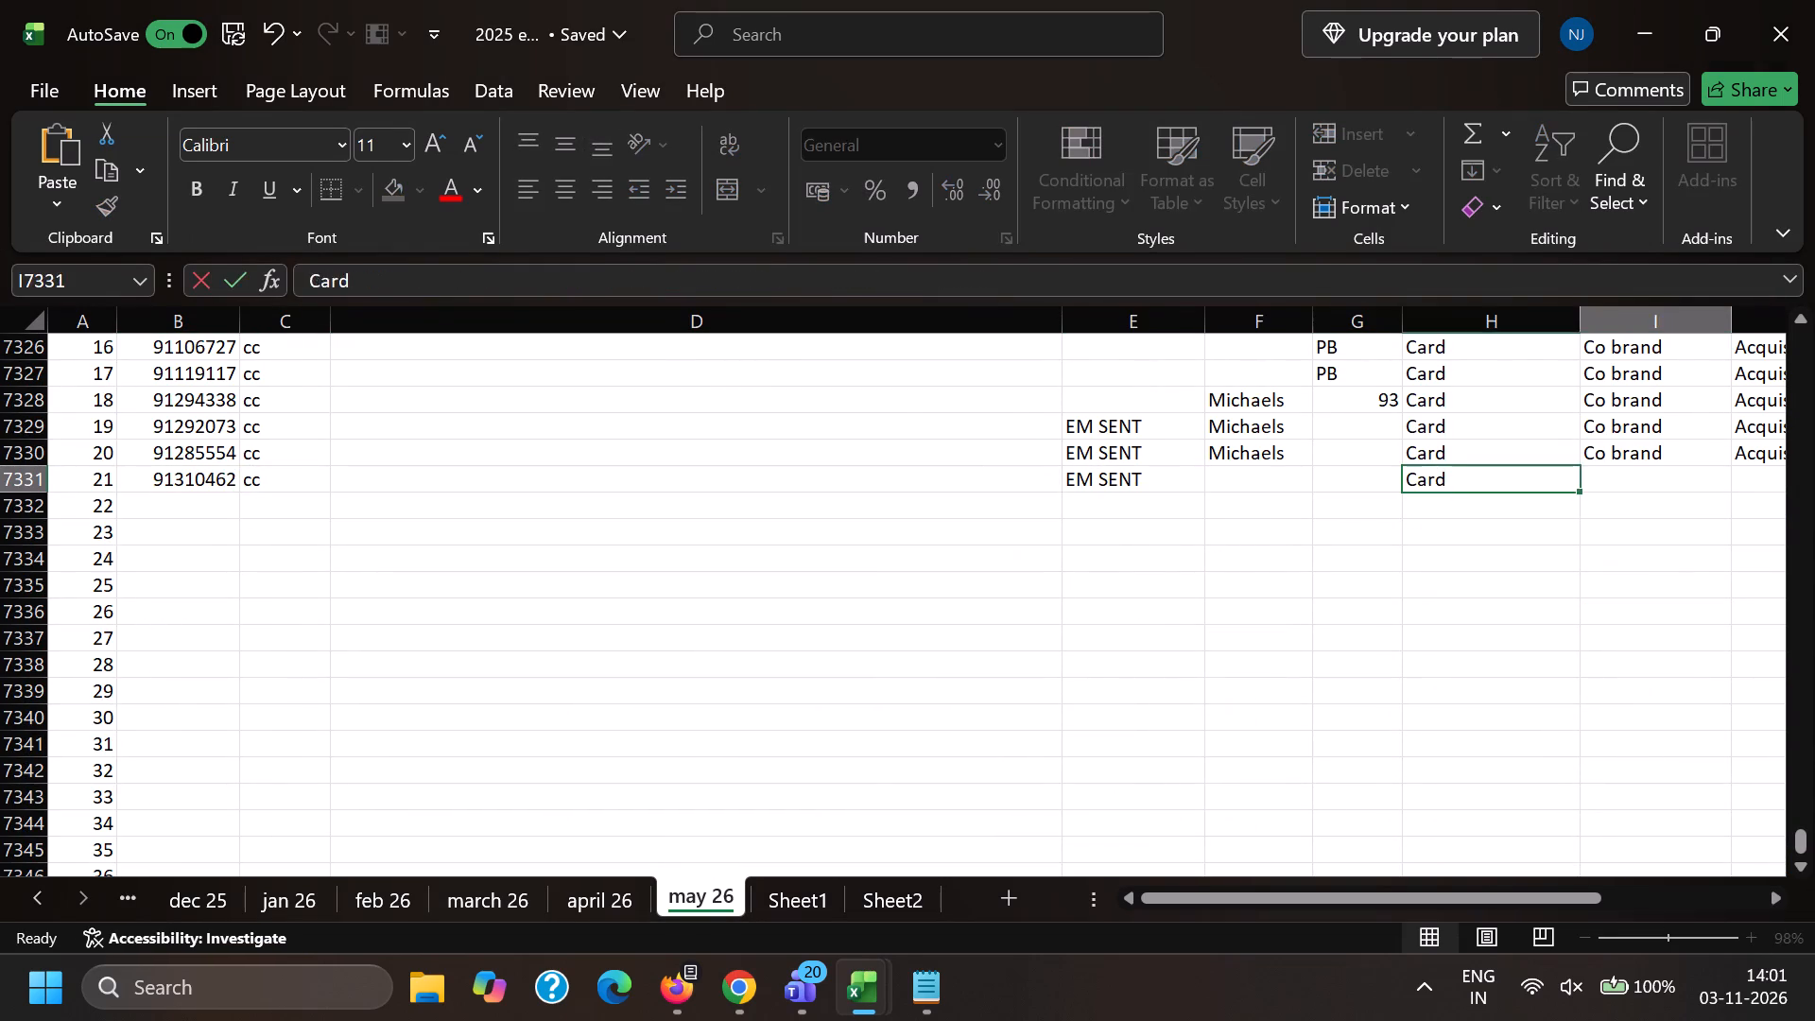
{"action": "key", "text": "c"}
{"action": "key", "text": "Right"}
{"action": "key", "text": "a"}
{"action": "key", "text": "Left"}
{"action": "key", "text": "Left"}
{"action": "key", "text": "Left"}
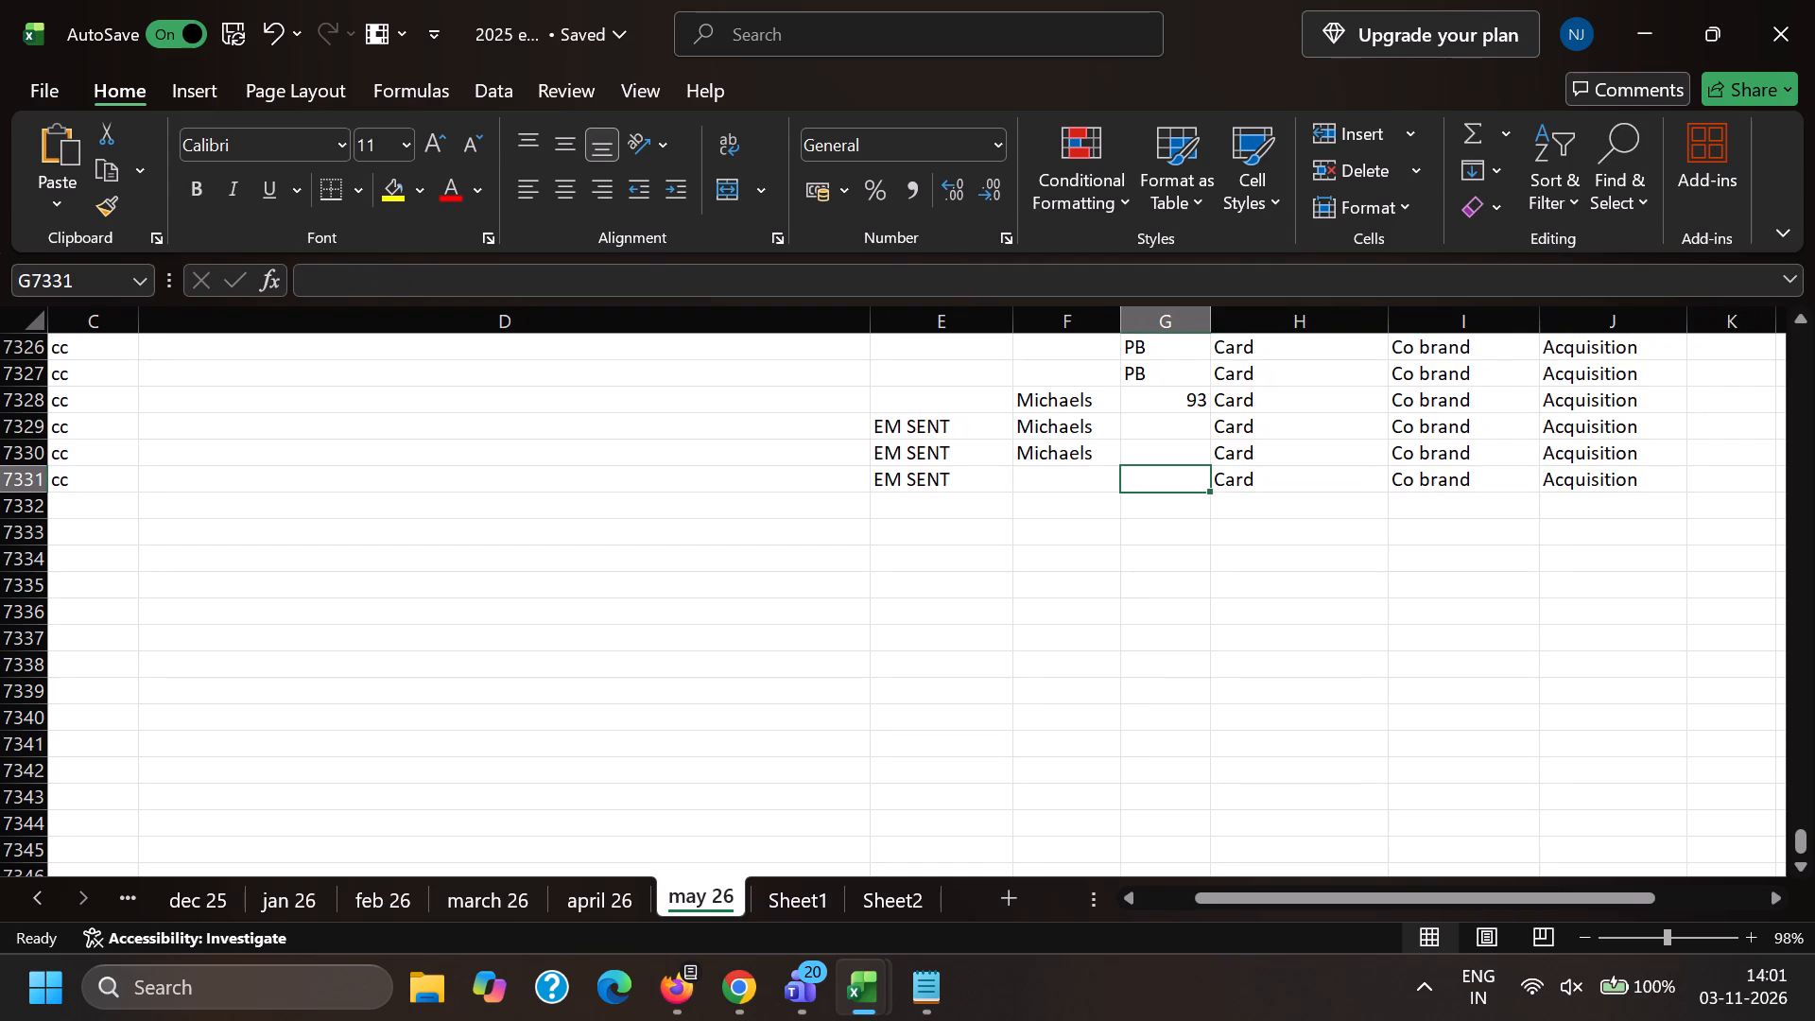
{"action": "key", "text": "w"}
{"action": "key", "text": "l"}
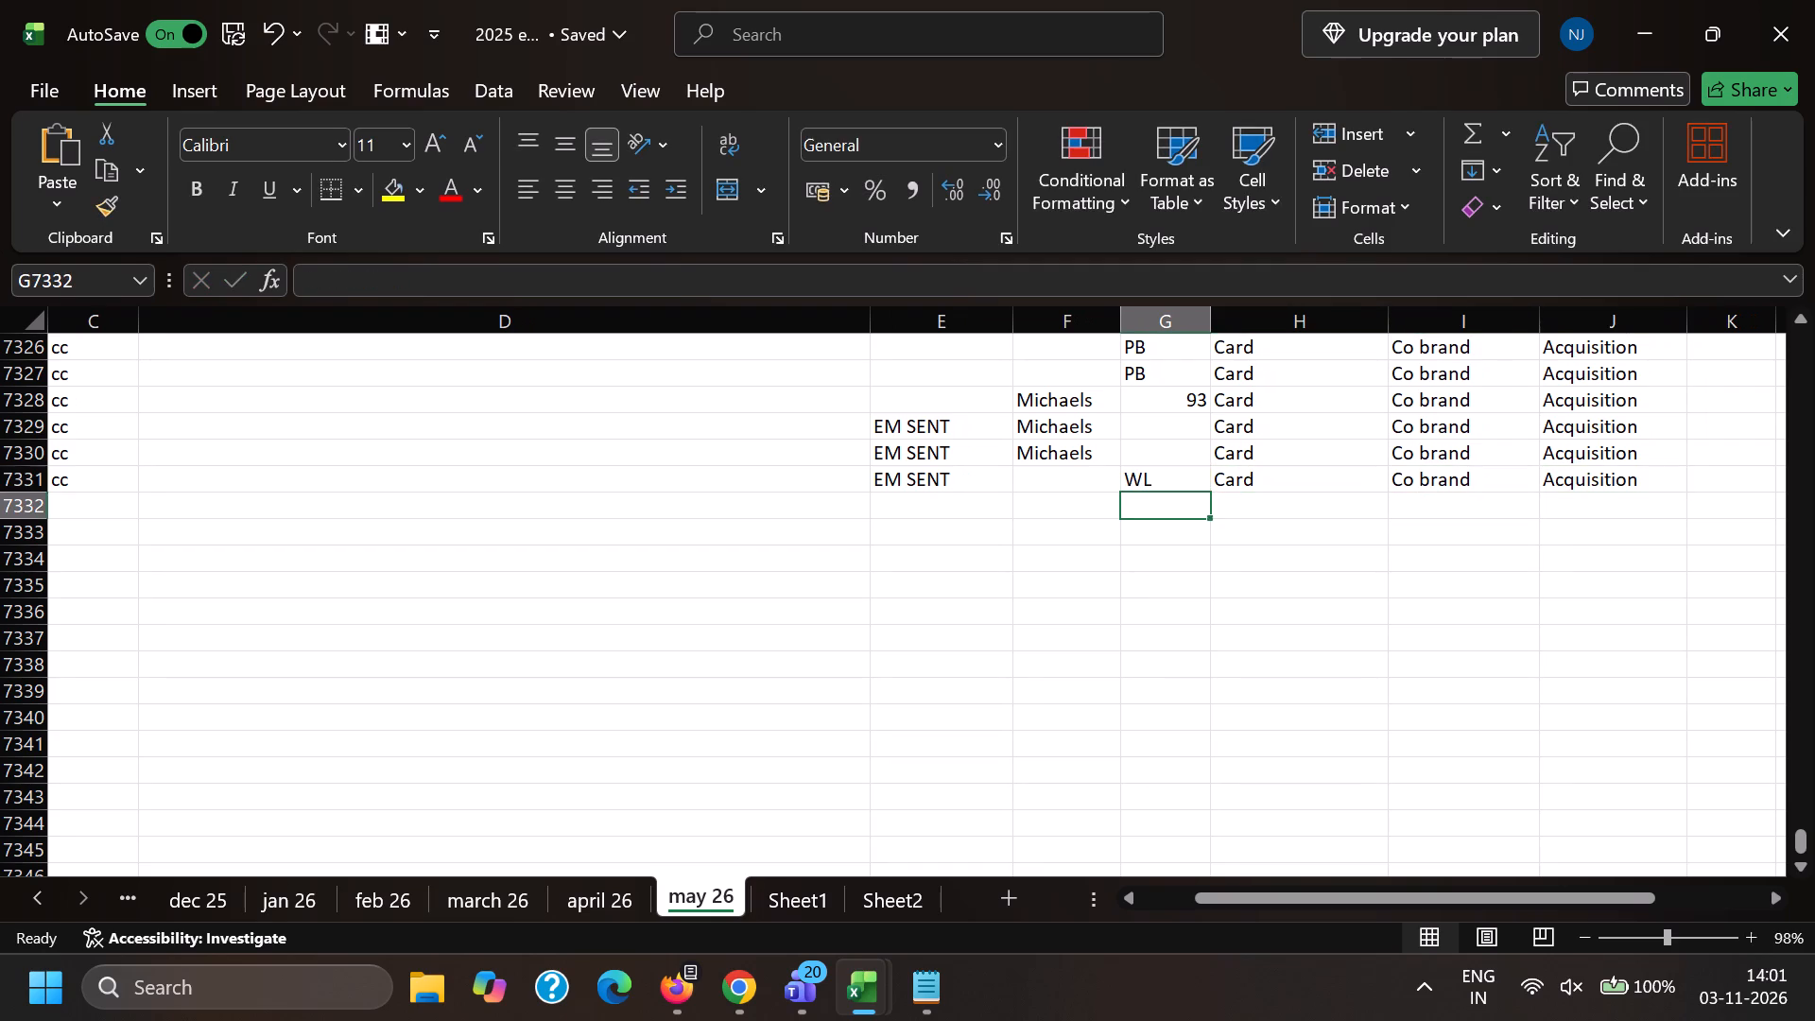
Open the product management form for email 91310462 from the Competiscan email editor.
{"action": "key", "text": "alt+Tab"}
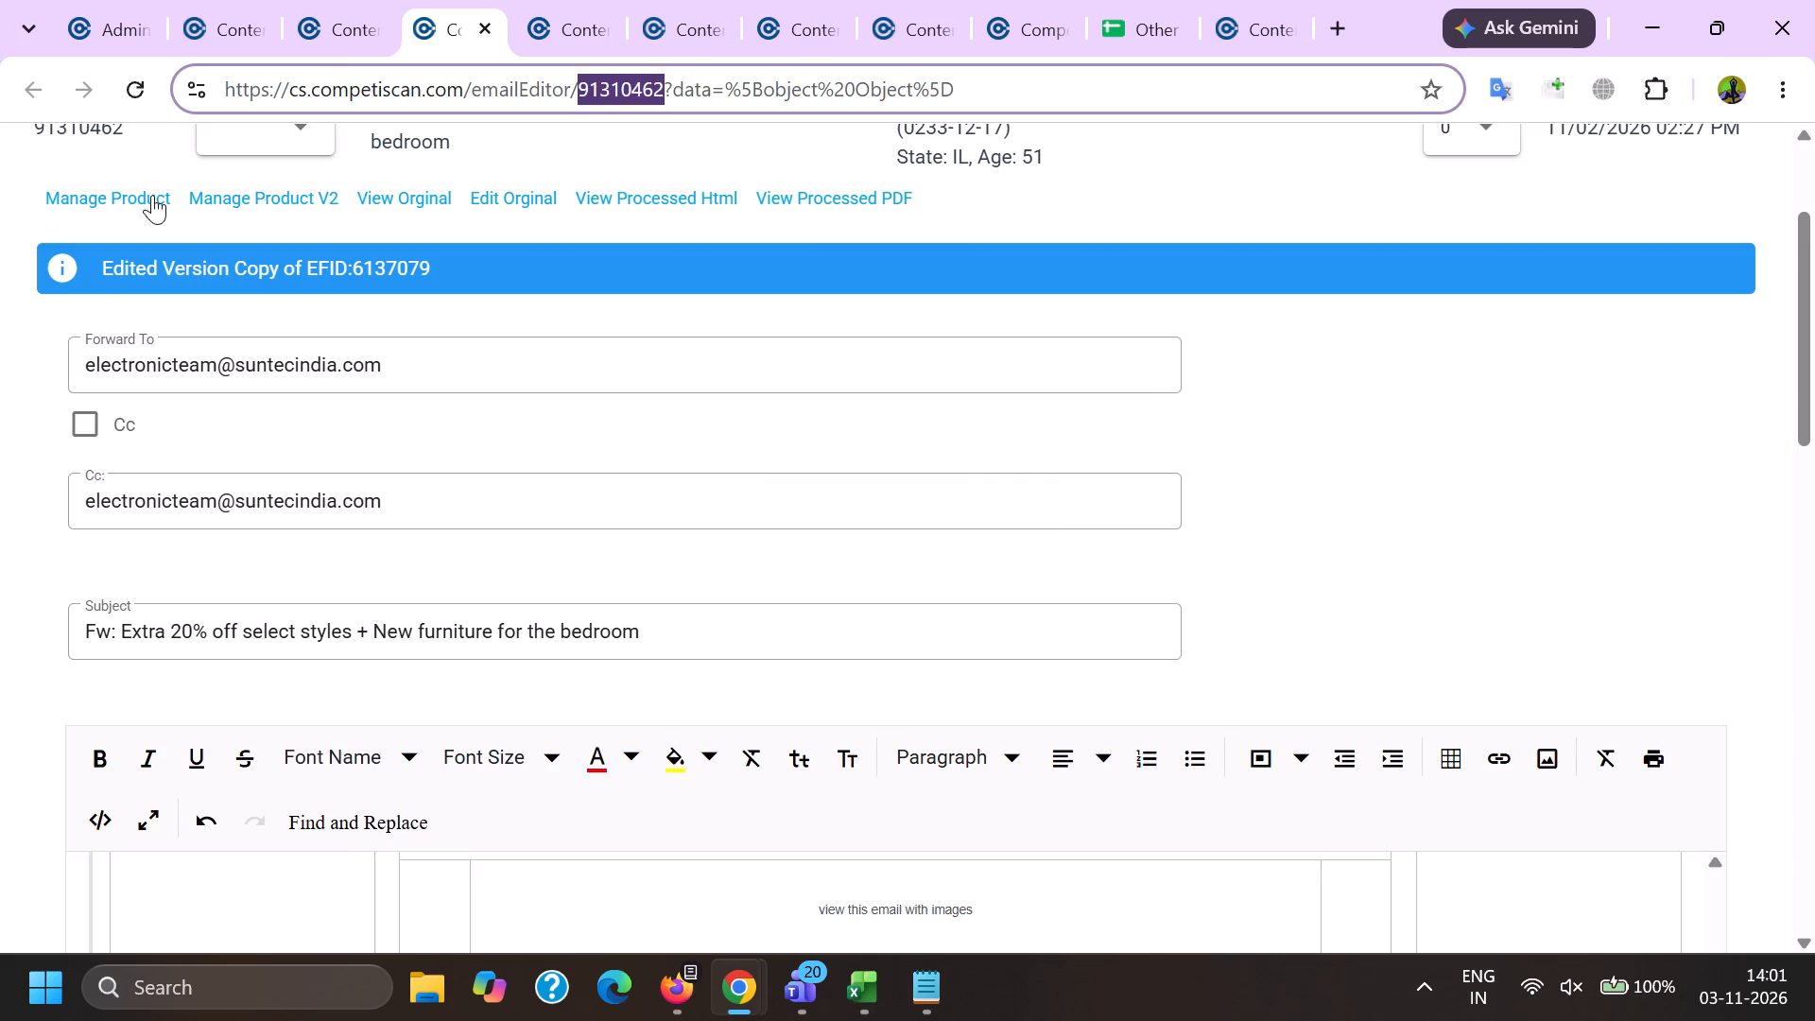
{"action": "left_click", "coordinate": [152, 195]}
Copy the sender name West Elm from the From line in the email body of 91310462.
{"action": "key", "text": "alt+Tab"}
{"action": "scroll", "coordinate": [170, 234], "scroll_direction": "down", "scroll_amount": 5}
{"action": "left_click", "coordinate": [205, 438]}
{"action": "key", "text": "Page_Up"}
{"action": "key", "text": "Page_Up"}
{"action": "key", "text": "Page_Up"}
{"action": "key", "text": "Page_Up"}
{"action": "key", "text": "Page_Up"}
{"action": "key", "text": "Page_Up"}
{"action": "key", "text": "Page_Up"}
{"action": "key", "text": "Page_Up"}
{"action": "key", "text": "Page_Up"}
{"action": "key", "text": "Page_Up"}
{"action": "key", "text": "Page_Up"}
{"action": "key", "text": "Page_Up"}
{"action": "key", "text": "Page_Up"}
{"action": "key", "text": "Page_Up"}
{"action": "key", "text": "Page_Up"}
{"action": "key", "text": "Page_Up"}
{"action": "key", "text": "Page_Up"}
{"action": "key", "text": "Page_Up"}
{"action": "key", "text": "Page_Up"}
{"action": "key", "text": "Page_Up"}
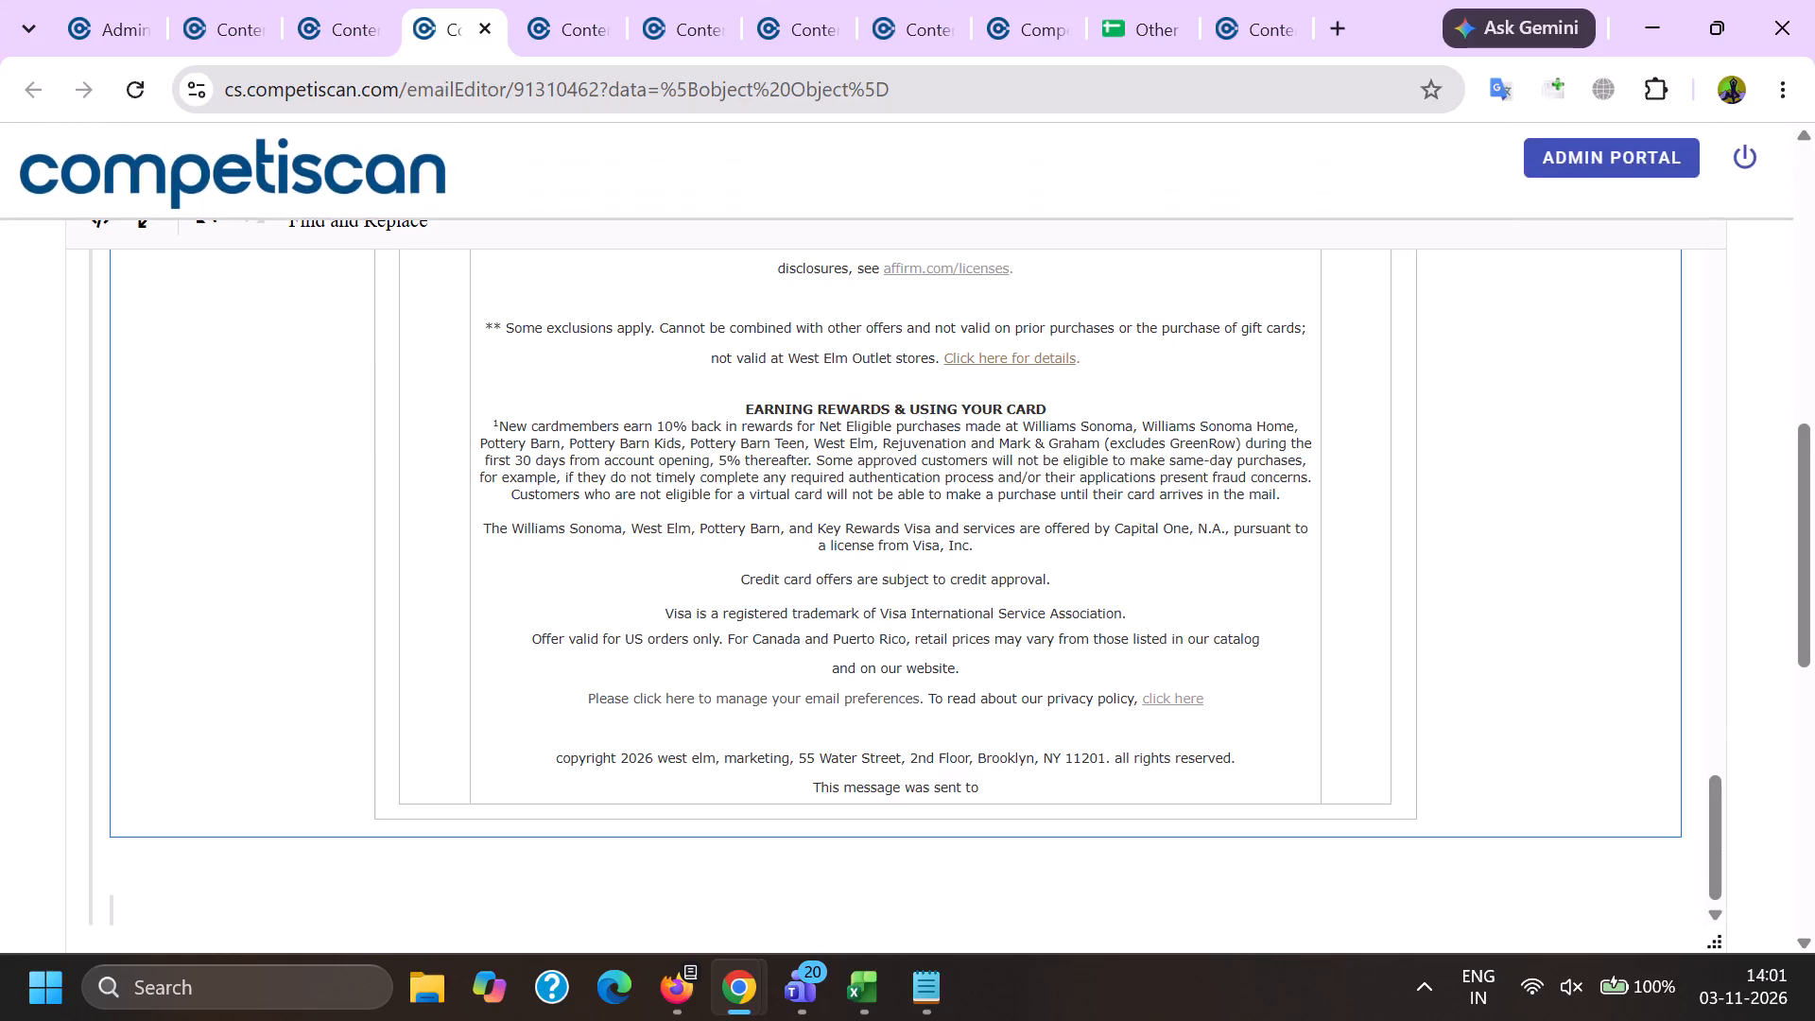
{"action": "scroll", "coordinate": [208, 395], "scroll_direction": "down", "scroll_amount": 4}
{"action": "double_click", "coordinate": [156, 470]}
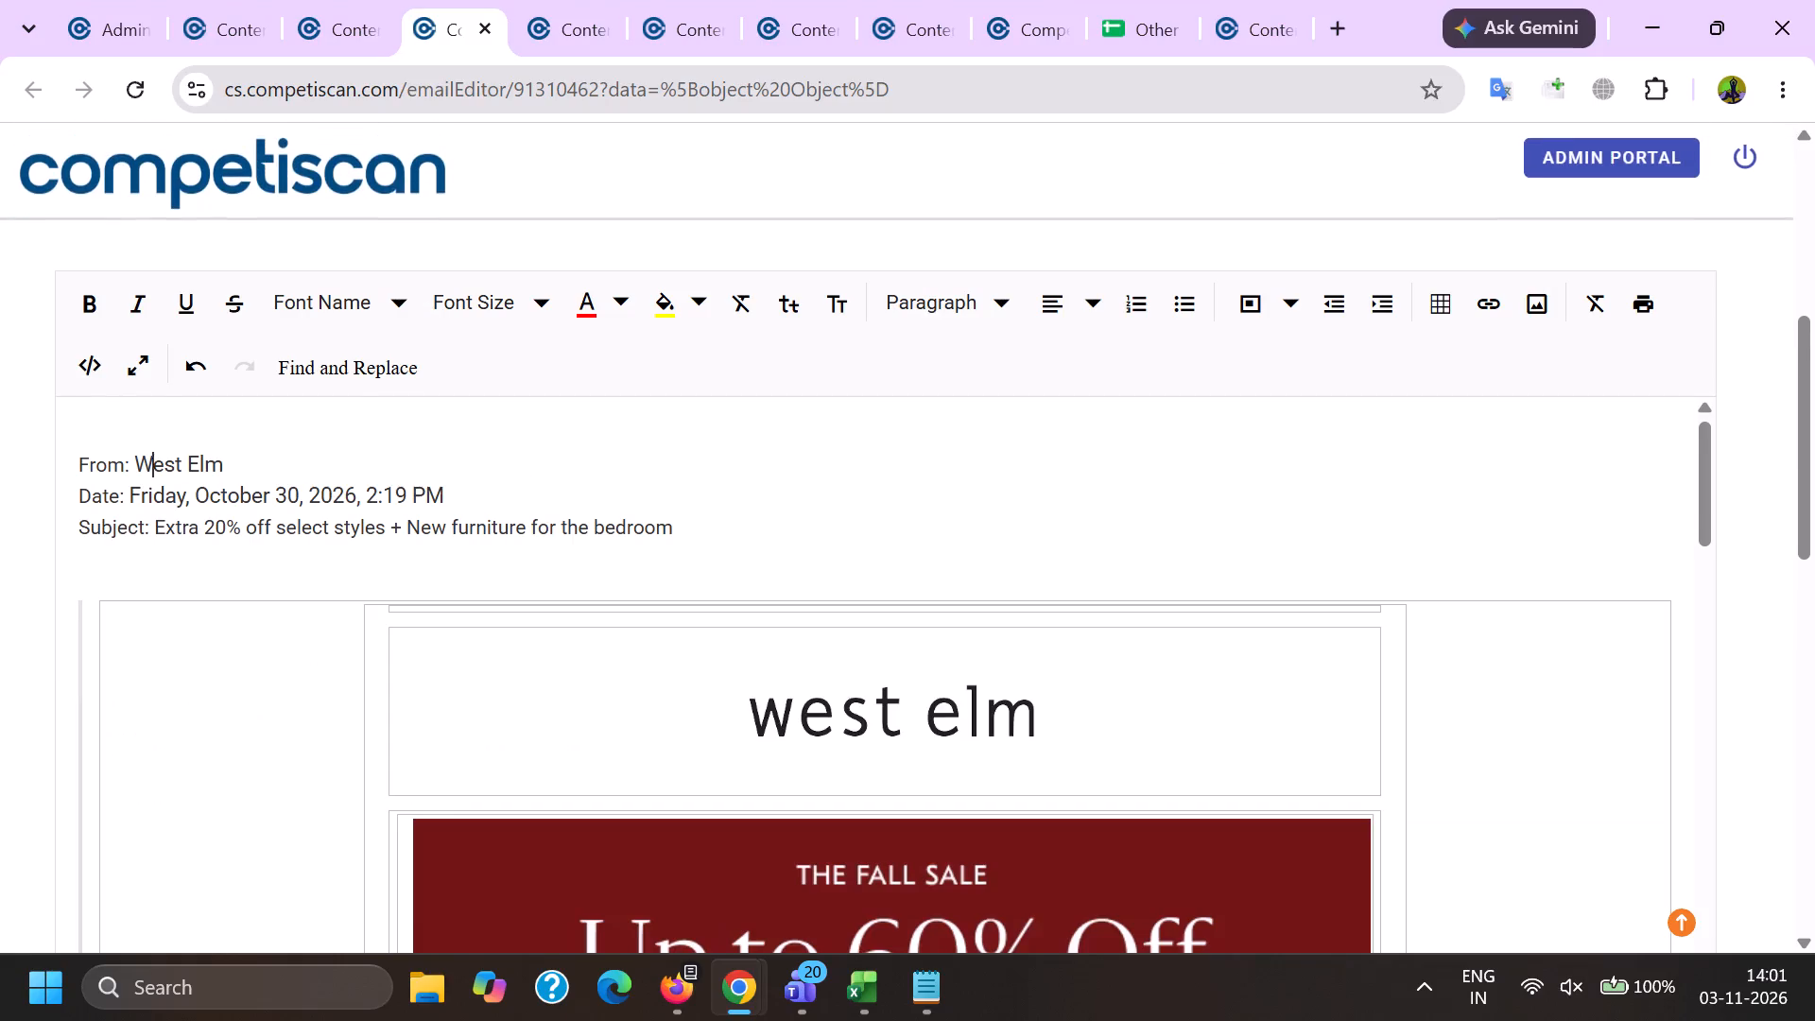
{"action": "left_click", "coordinate": [204, 458], "text": "shift"}
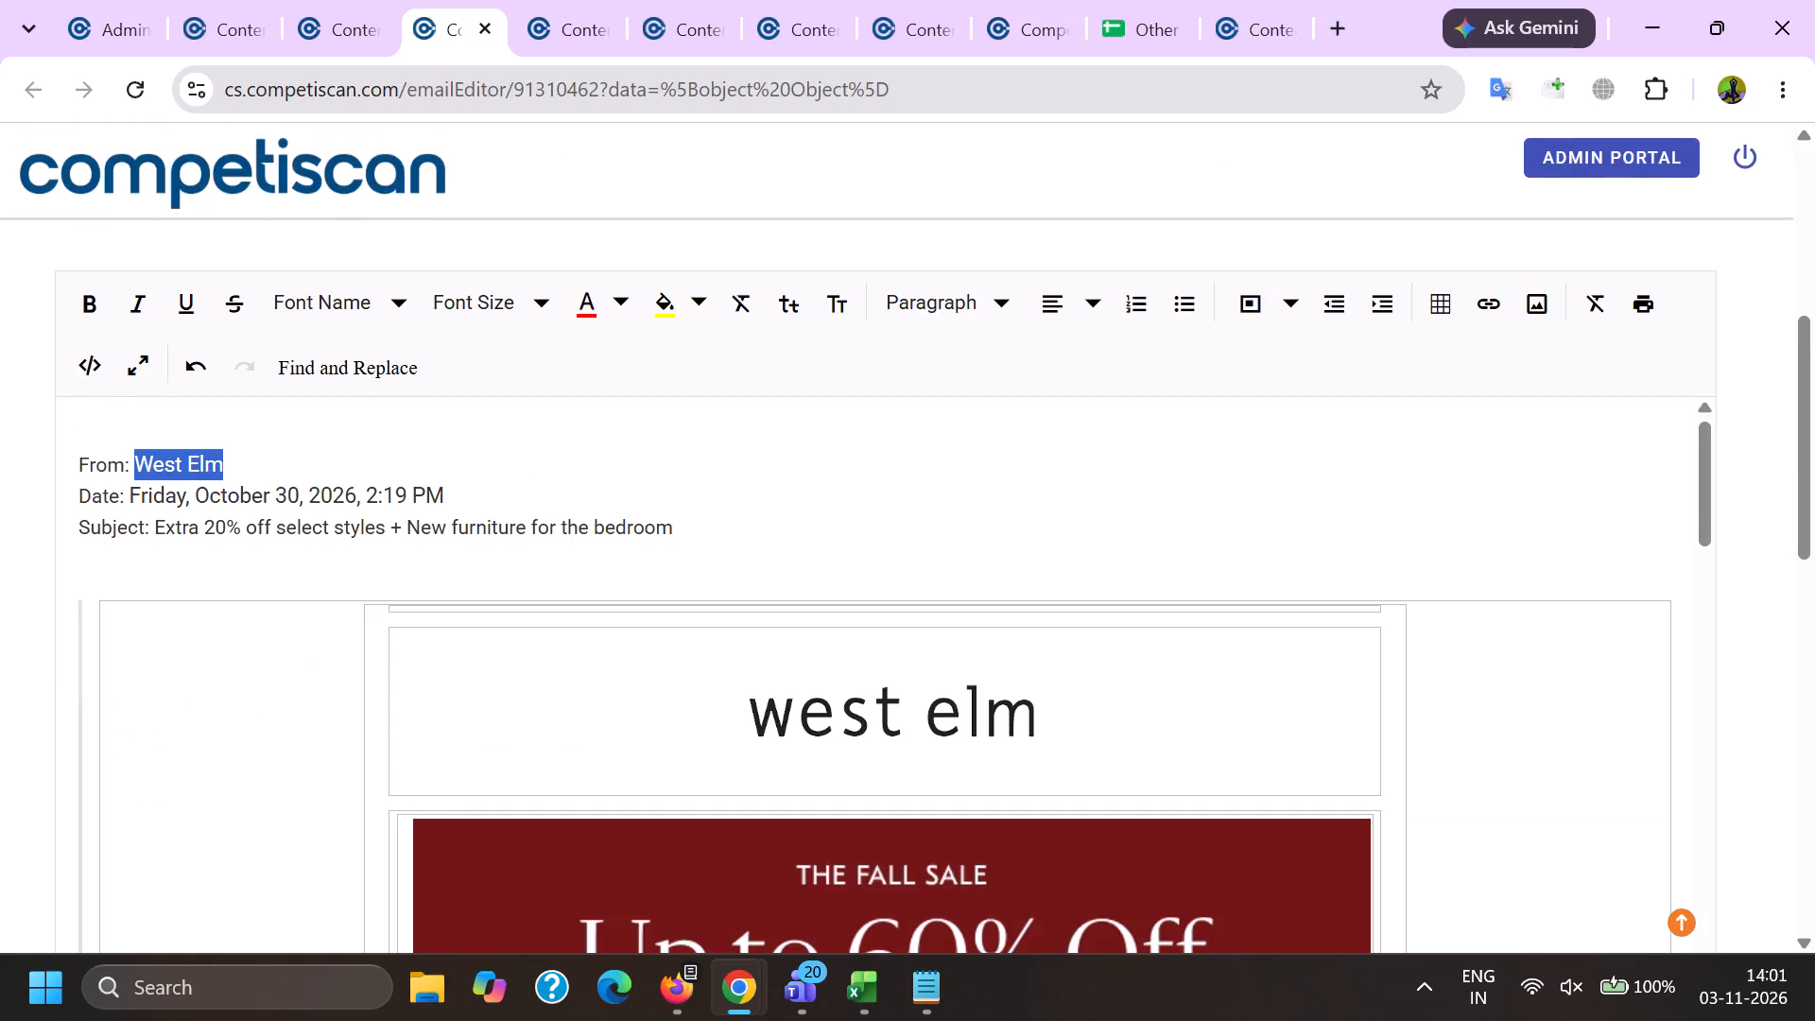
{"action": "key", "text": "ctrl+c"}
In the product form for 91310462, apply west elm's company logo as the product image.
{"action": "key", "text": "alt+Tab"}
{"action": "left_click", "coordinate": [786, 279]}
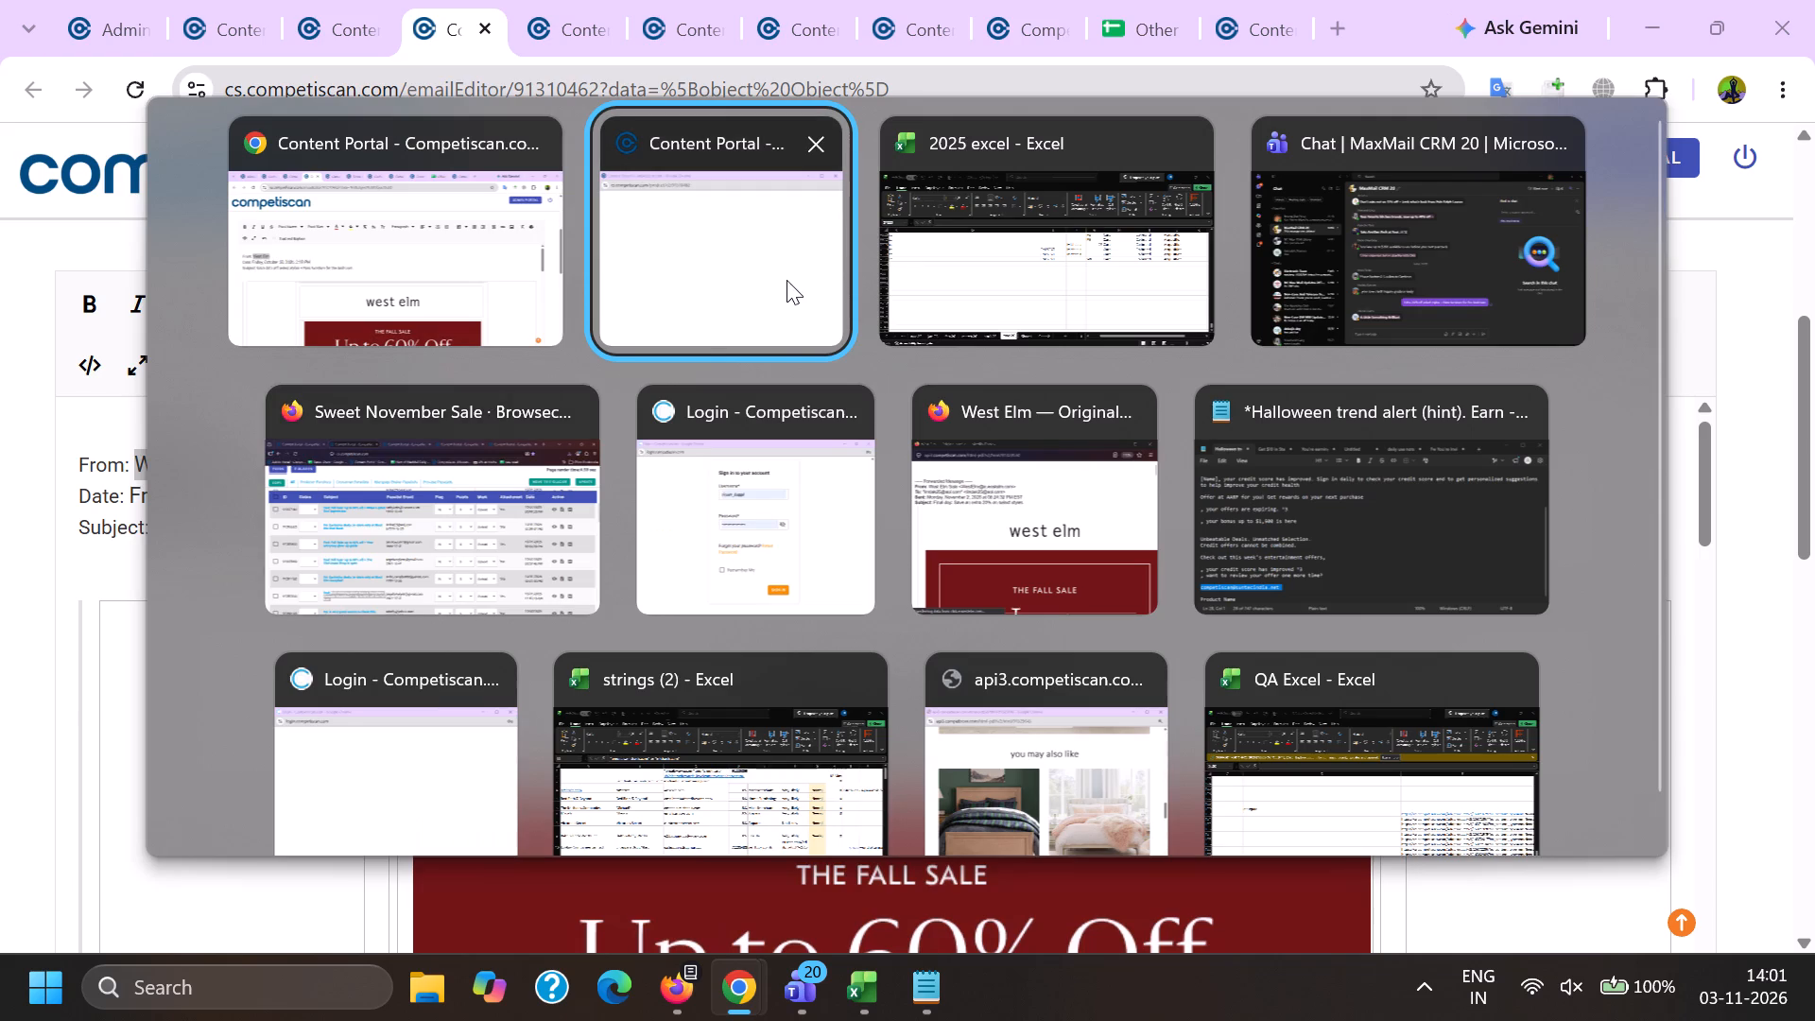
{"action": "scroll", "coordinate": [642, 259], "scroll_direction": "down", "scroll_amount": 5}
{"action": "scroll", "coordinate": [448, 422], "scroll_direction": "down", "scroll_amount": 4}
{"action": "scroll", "coordinate": [502, 627], "scroll_direction": "down", "scroll_amount": 3}
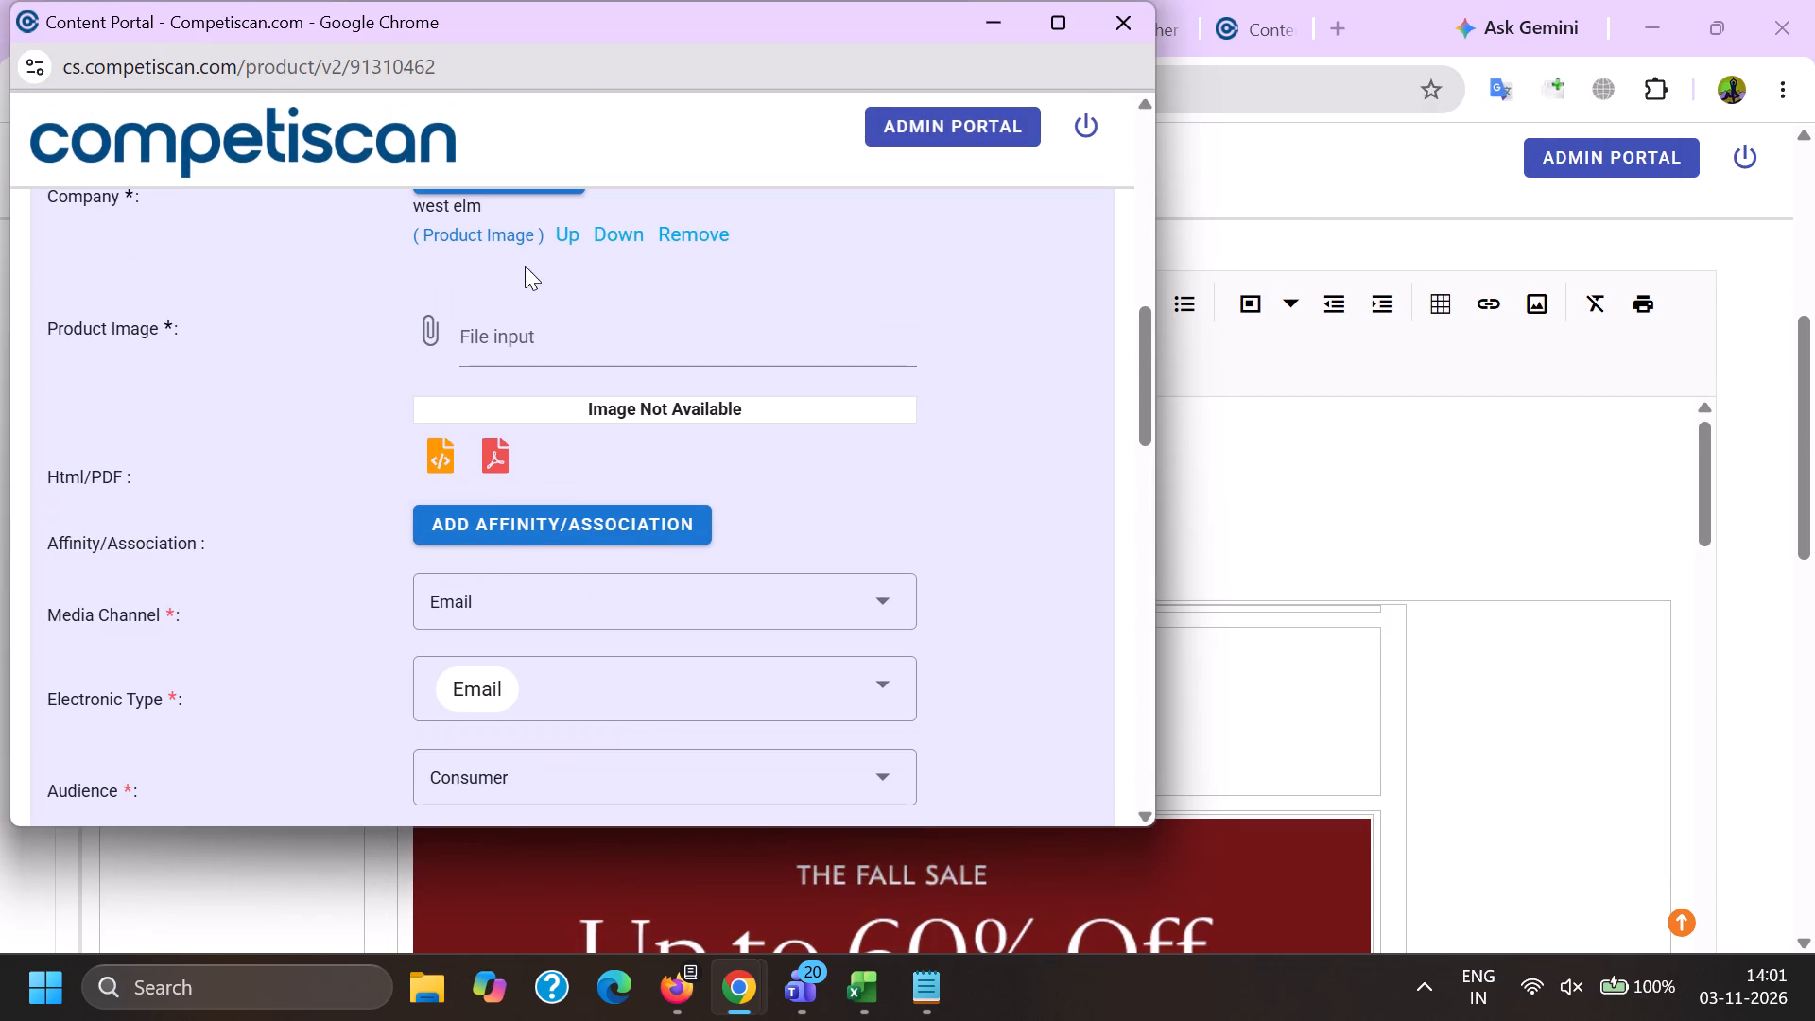
{"action": "scroll", "coordinate": [482, 481], "scroll_direction": "up", "scroll_amount": 1}
{"action": "left_click", "coordinate": [504, 375]}
Add Capital One as a company and enter West Elm in the affinity/association search.
{"action": "left_click", "coordinate": [511, 317]}
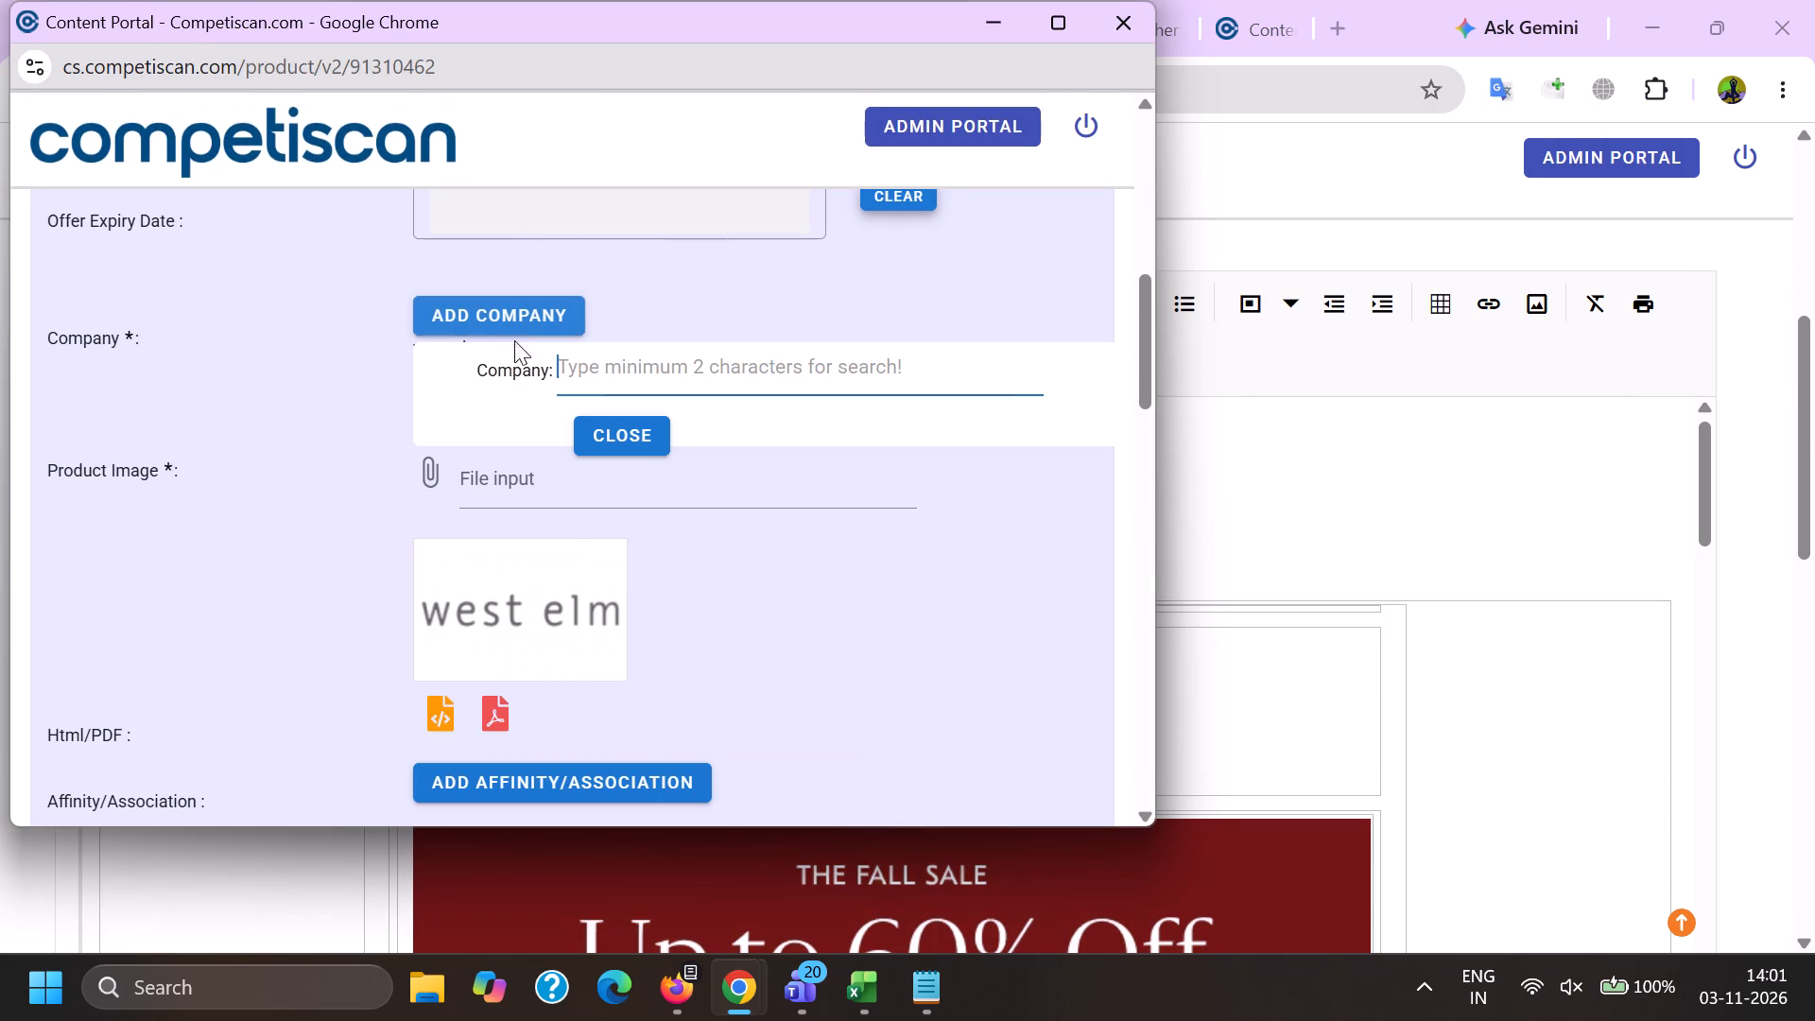
{"action": "key", "text": "c"}
{"action": "key", "text": "a"}
{"action": "type", "text": "pita"}
{"action": "key", "text": "l"}
{"action": "key", "text": "space"}
{"action": "key", "text": "o"}
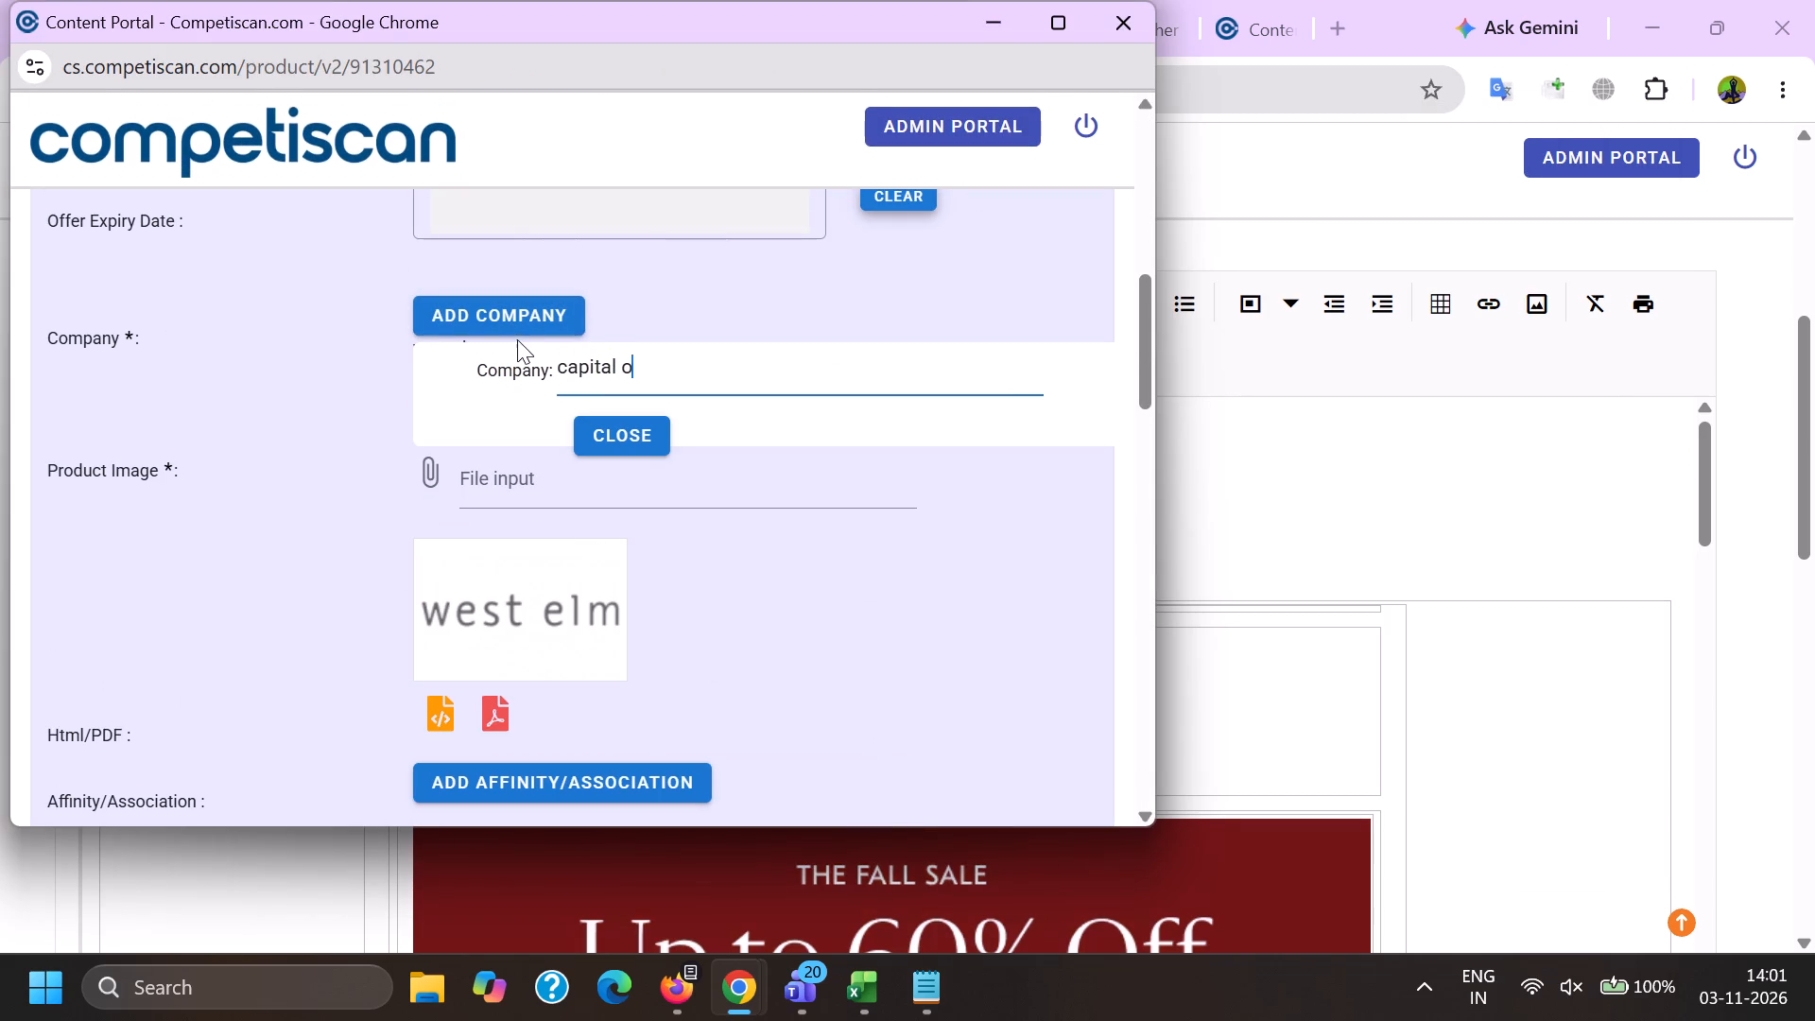
{"action": "type", "text": "ne"}
{"action": "scroll", "coordinate": [504, 313], "scroll_direction": "down", "scroll_amount": 2}
{"action": "left_click", "coordinate": [596, 503]}
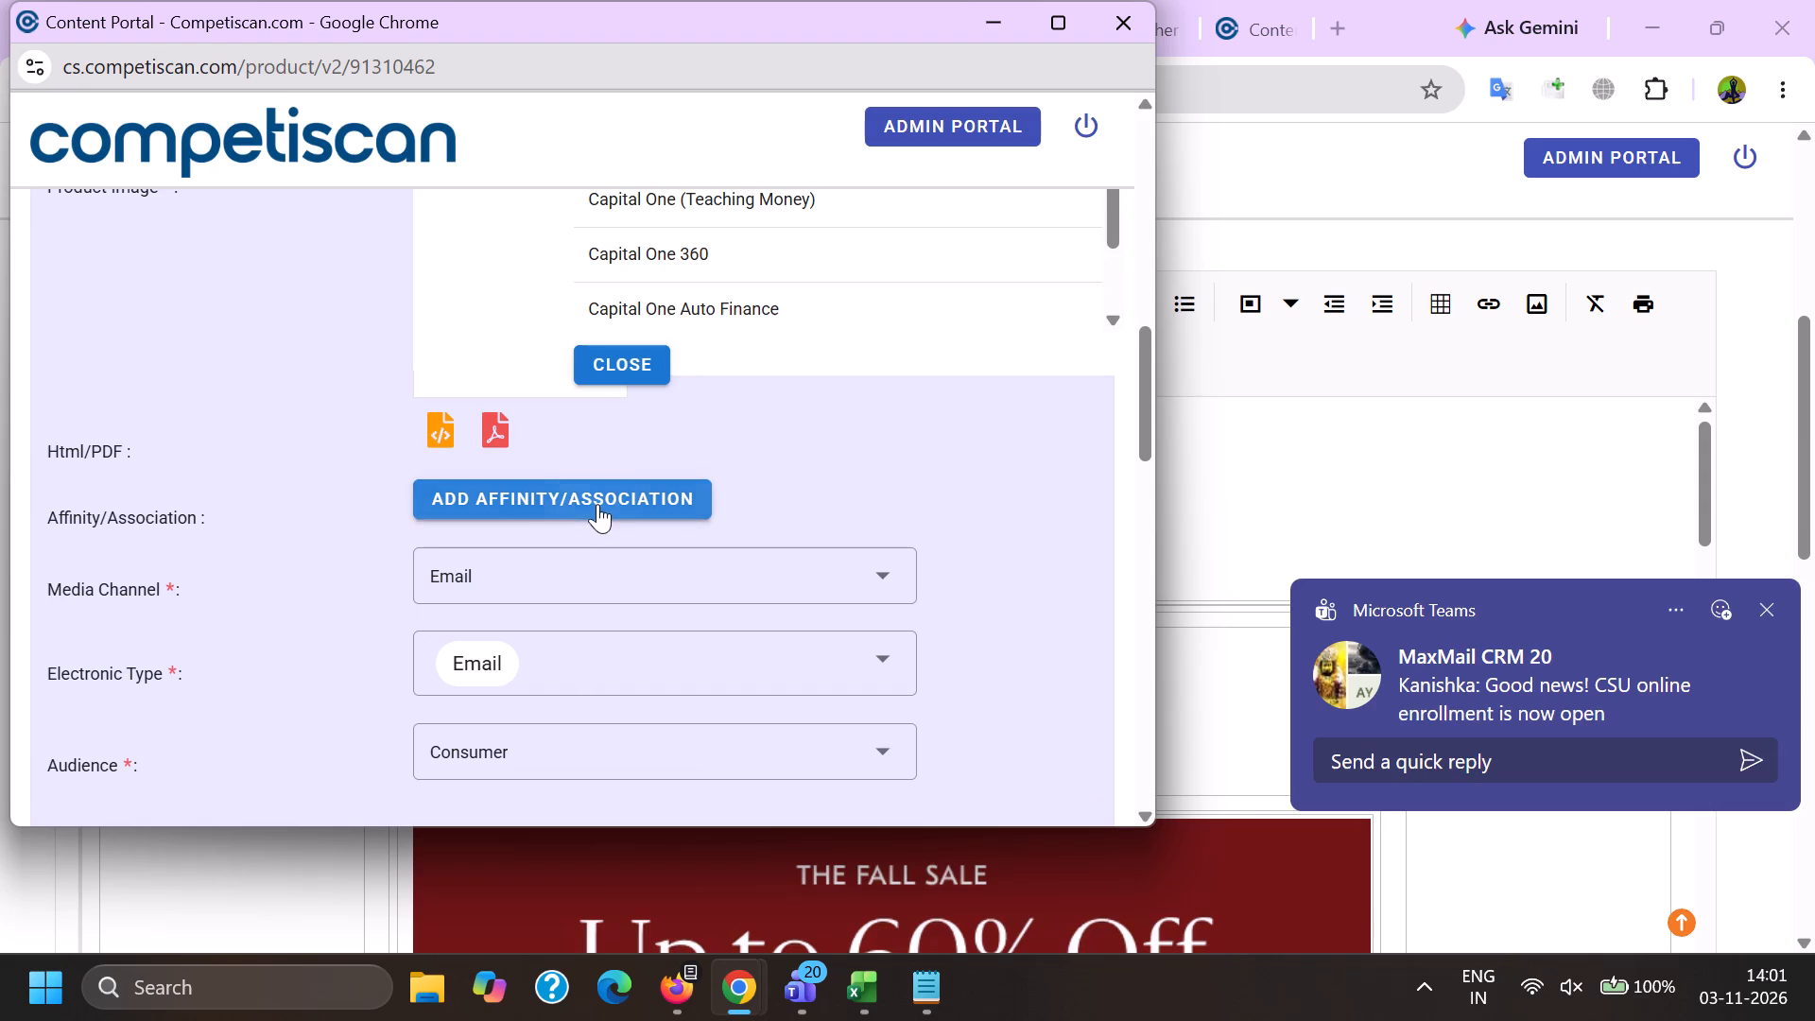
{"action": "left_click", "coordinate": [684, 551]}
{"action": "key", "text": "ctrl+v"}
{"action": "scroll", "coordinate": [649, 627], "scroll_direction": "up", "scroll_amount": 2}
{"action": "left_click", "coordinate": [617, 436]}
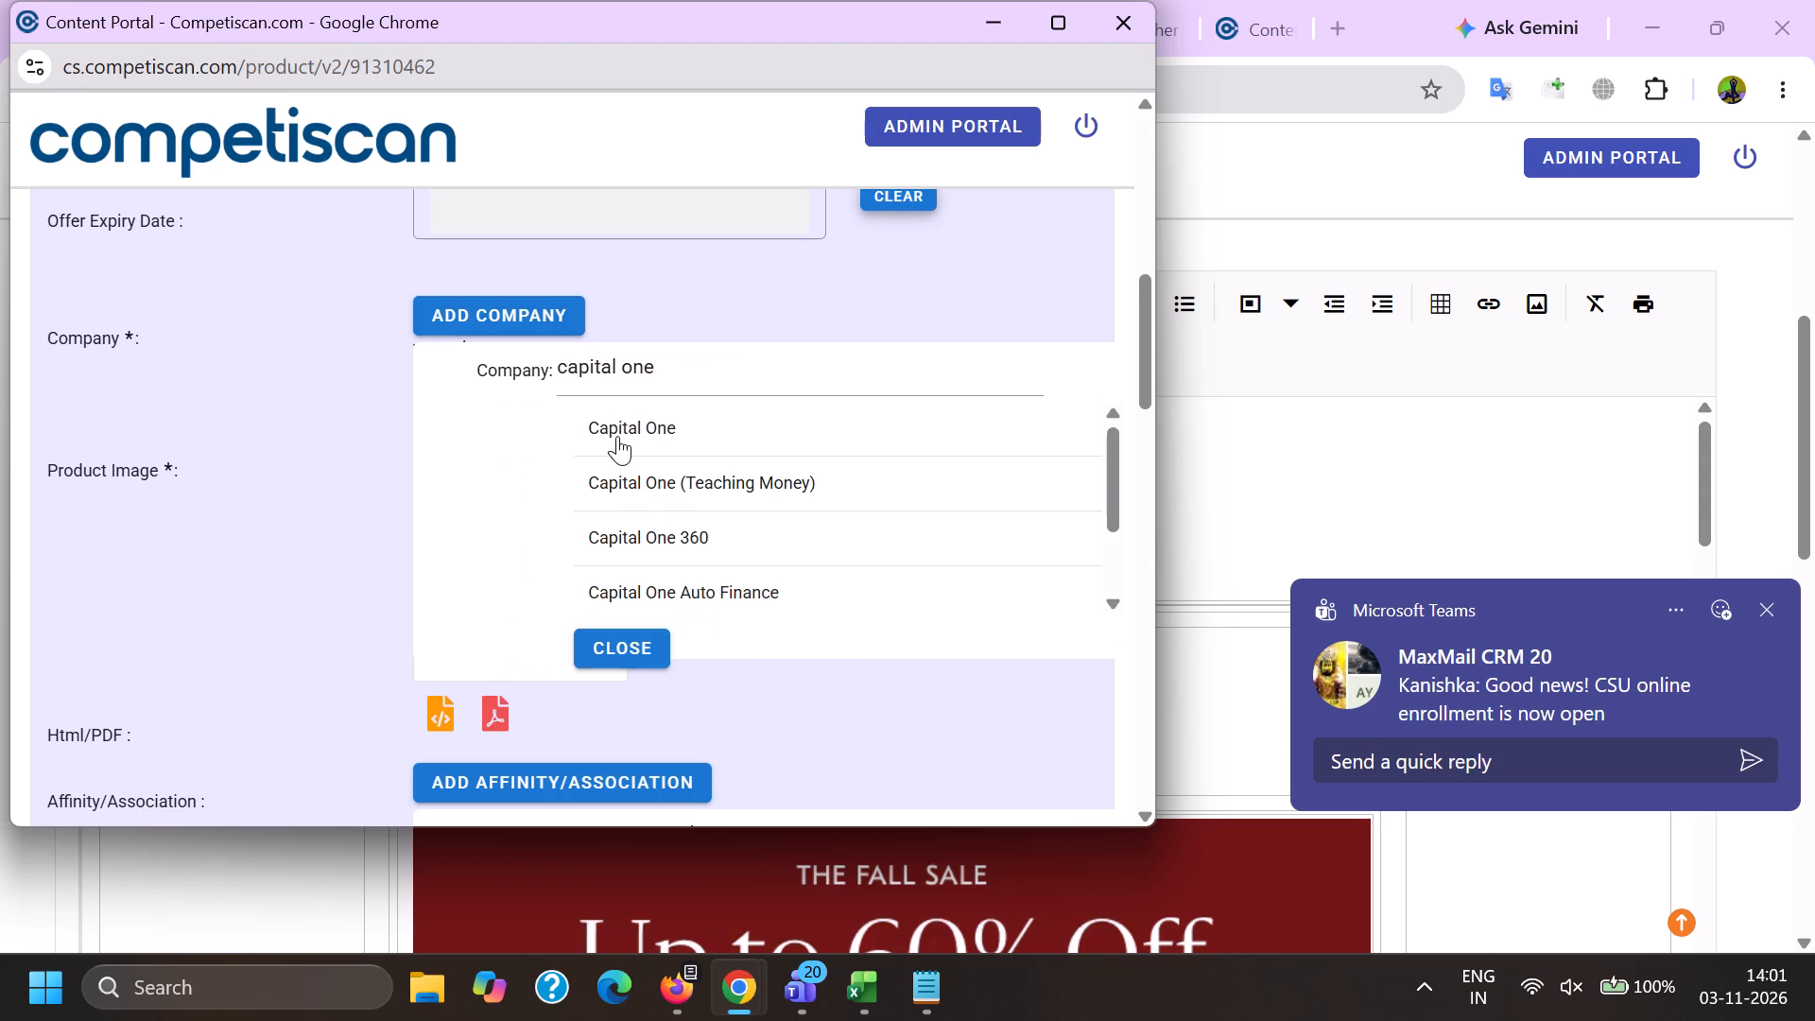
{"action": "left_click", "coordinate": [472, 379]}
Add Affirm as another company for the product.
{"action": "left_click", "coordinate": [477, 303]}
{"action": "key", "text": "a"}
{"action": "key", "text": "f"}
{"action": "type", "text": "fi"}
{"action": "type", "text": "rm"}
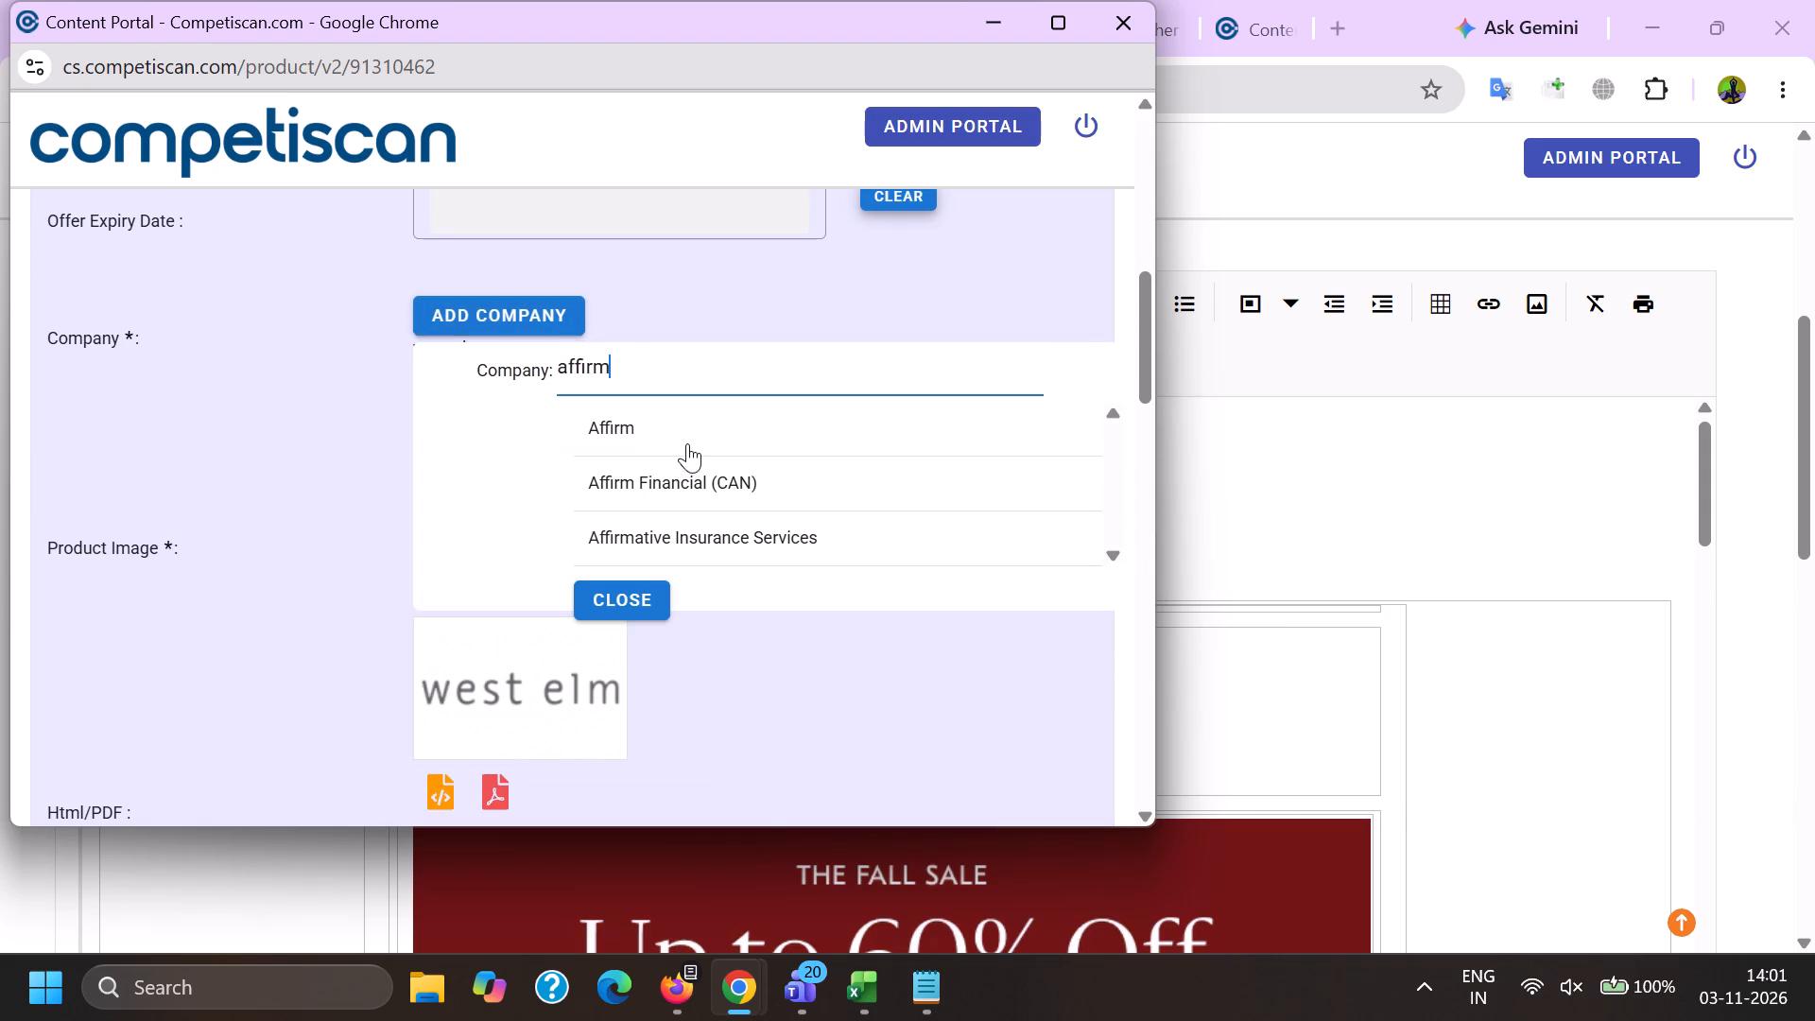
{"action": "left_click", "coordinate": [675, 442]}
Select west elm (Retail) as the product's affinity/association.
{"action": "scroll", "coordinate": [619, 328], "scroll_direction": "down", "scroll_amount": 4}
{"action": "scroll", "coordinate": [569, 424], "scroll_direction": "down", "scroll_amount": 1}
{"action": "left_click", "coordinate": [618, 342]}
Add the classification Retail / Home / Furniture to the product's sector and category entries.
{"action": "scroll", "coordinate": [540, 219], "scroll_direction": "down", "scroll_amount": 2}
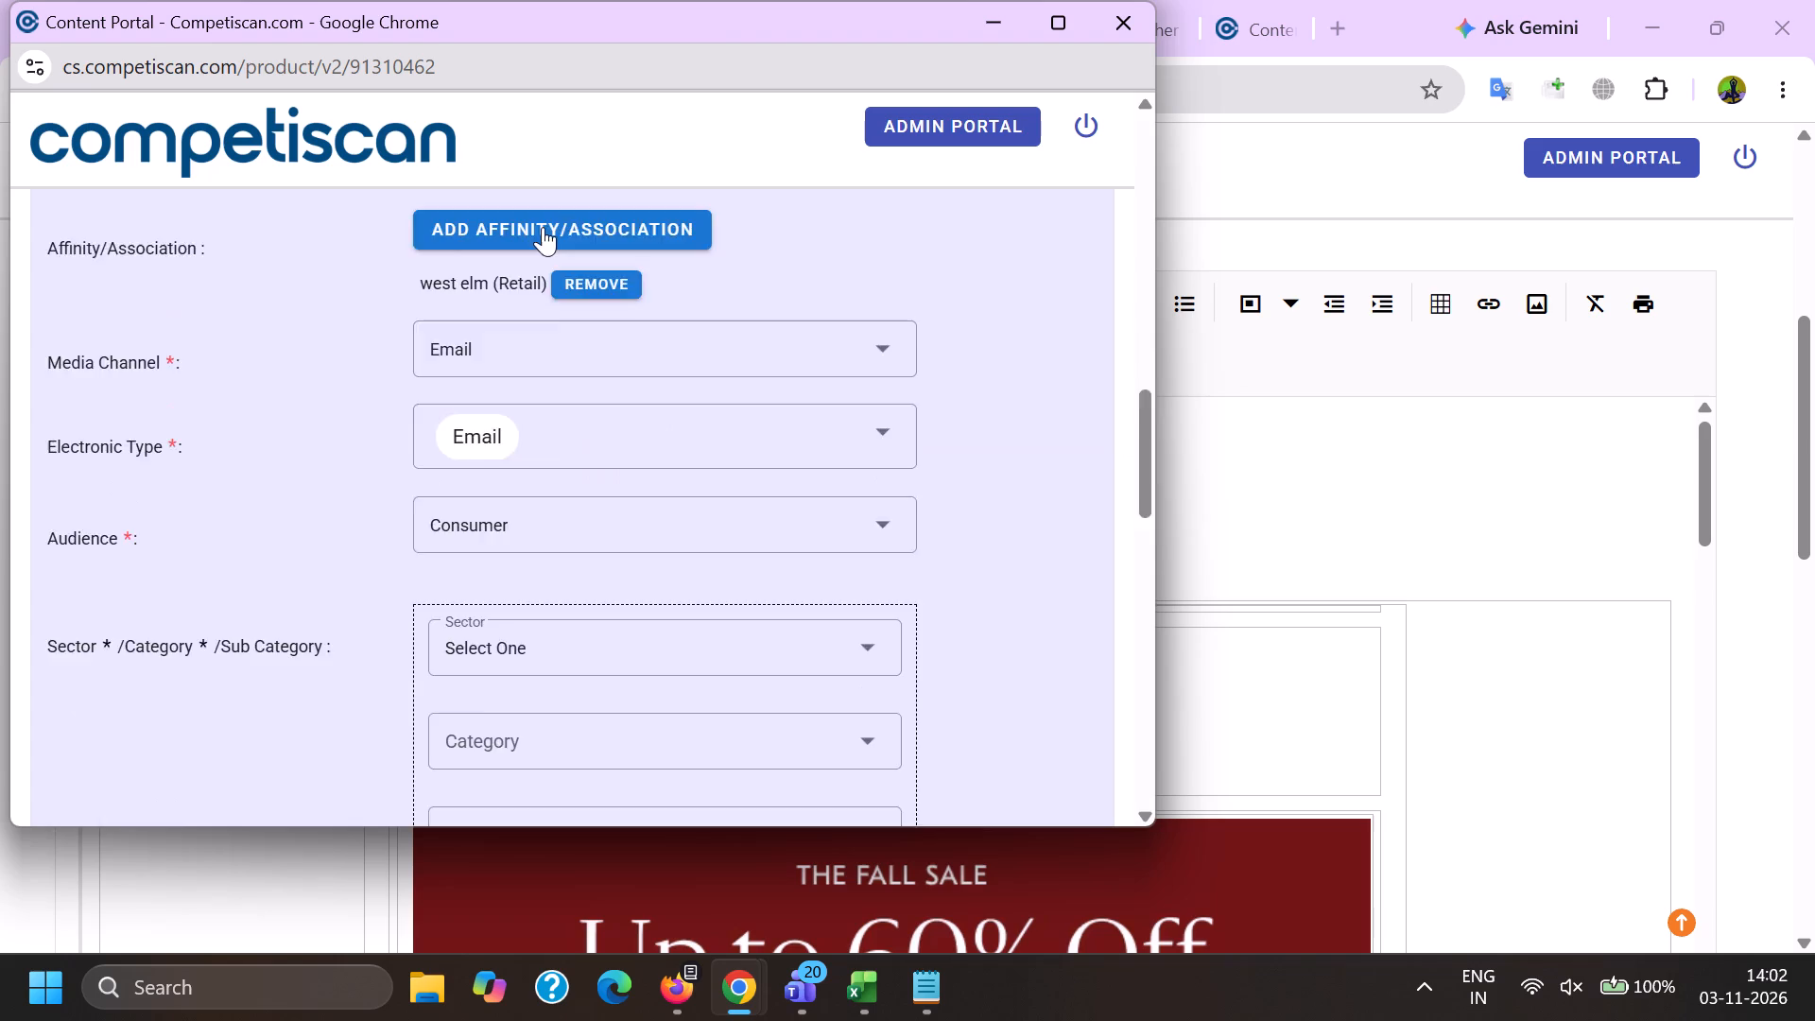
{"action": "left_click", "coordinate": [533, 352]}
{"action": "scroll", "coordinate": [532, 355], "scroll_direction": "down", "scroll_amount": 5}
{"action": "left_click", "coordinate": [516, 491]}
{"action": "left_click_drag", "start_coordinate": [428, 459], "coordinate": [440, 462]}
{"action": "left_click", "coordinate": [505, 455]}
{"action": "scroll", "coordinate": [504, 451], "scroll_direction": "down", "scroll_amount": 5}
{"action": "left_click", "coordinate": [500, 470]}
{"action": "left_click", "coordinate": [388, 501]}
{"action": "left_click", "coordinate": [514, 553]}
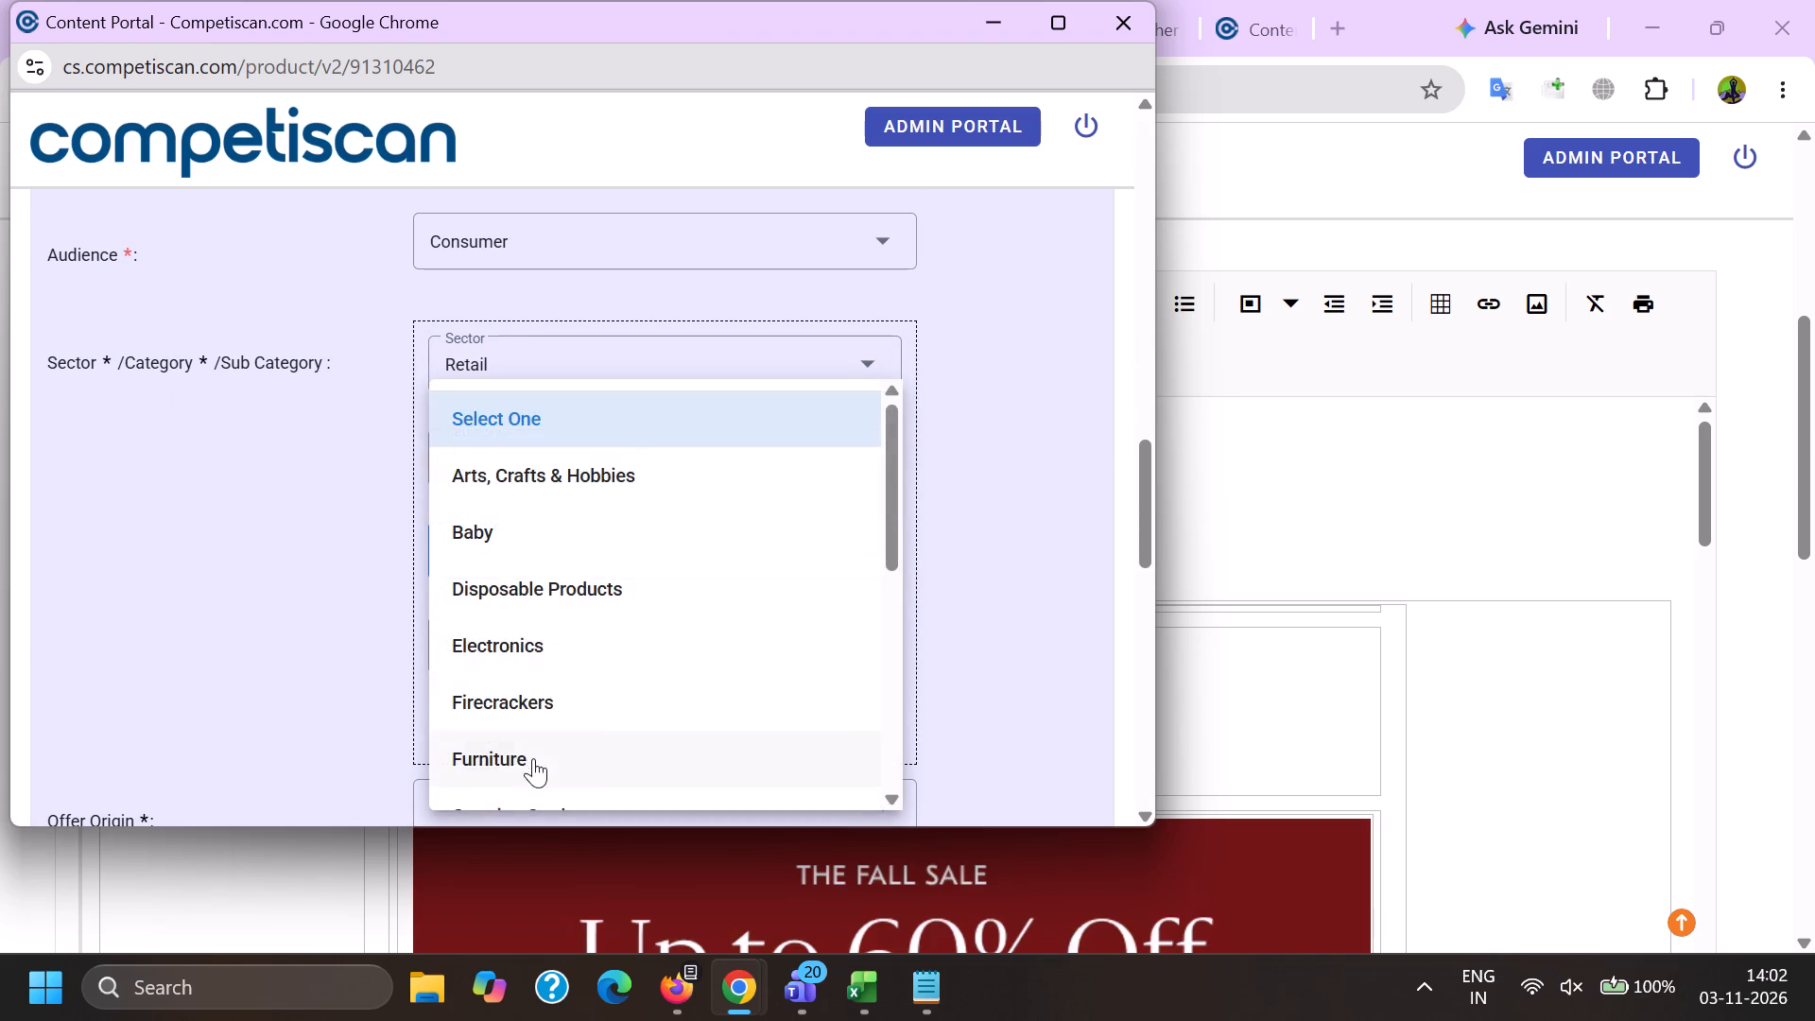
{"action": "left_click", "coordinate": [533, 758]}
{"action": "left_click", "coordinate": [374, 727]}
{"action": "left_click", "coordinate": [473, 738]}
Add a second classification with sector Credit Cards, category Payment Cards and sub category Credit Cards.
{"action": "left_click", "coordinate": [493, 398]}
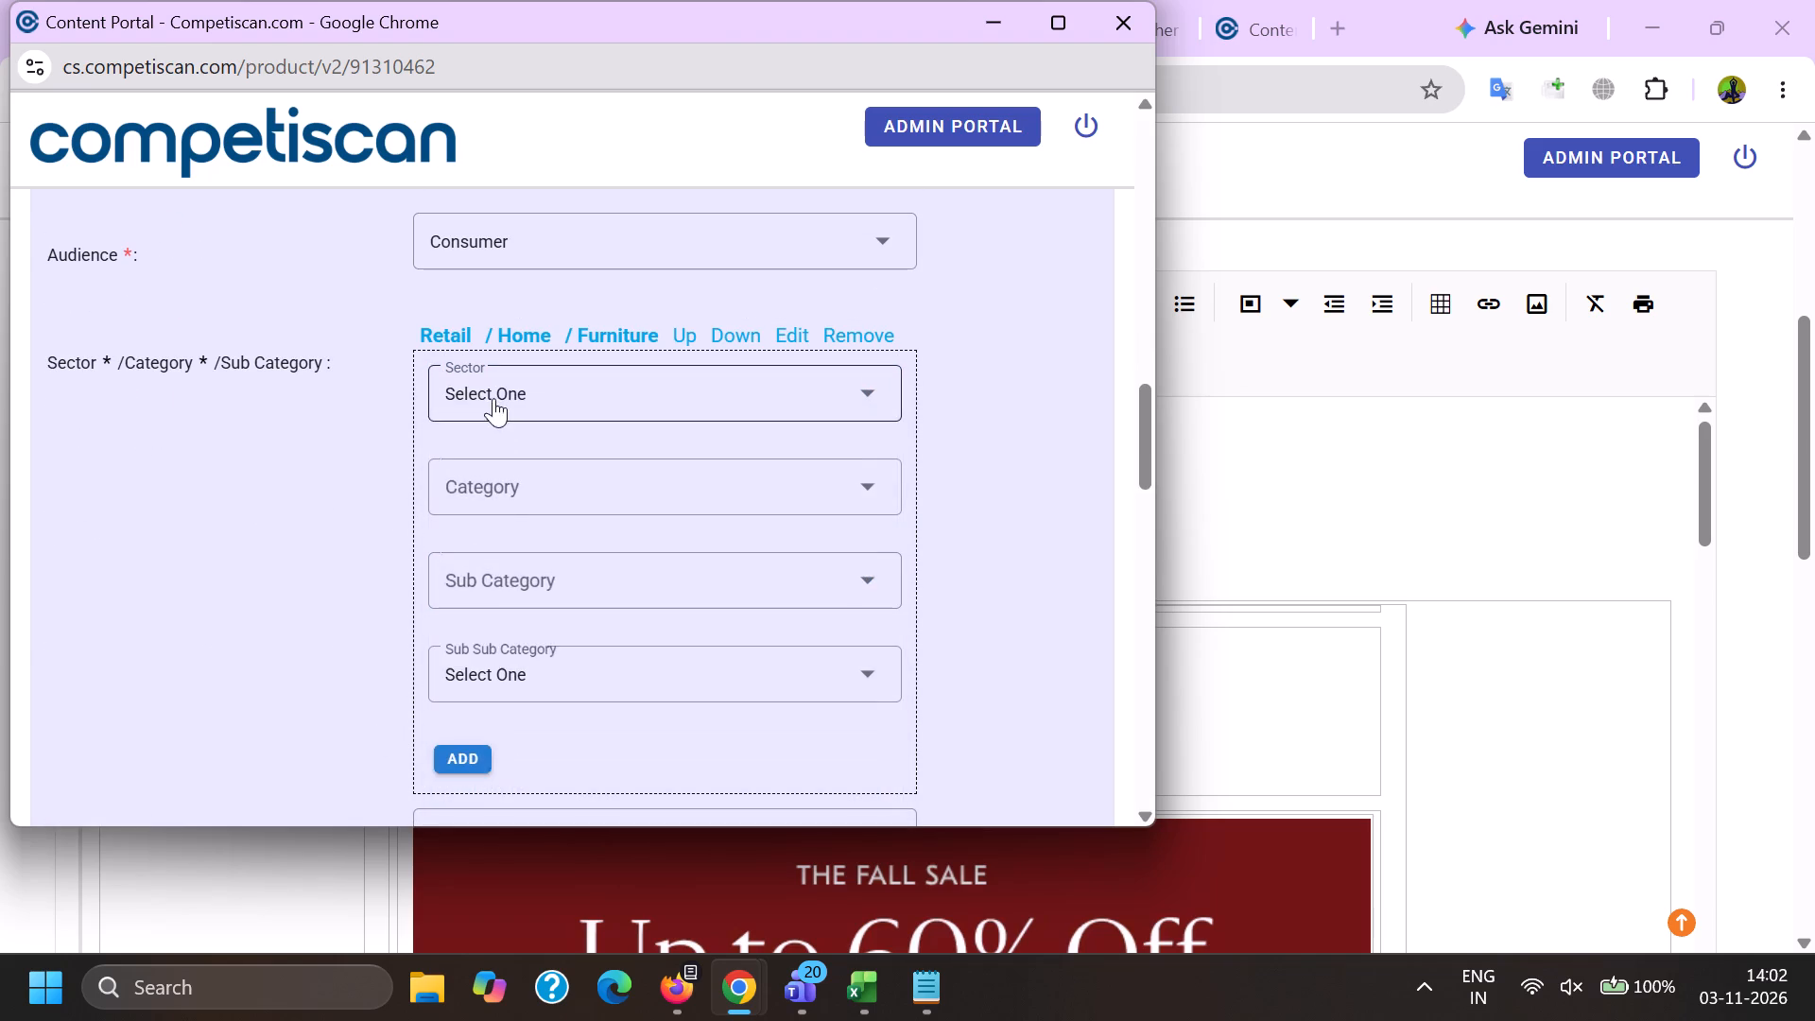
{"action": "scroll", "coordinate": [501, 692], "scroll_direction": "up", "scroll_amount": 5}
{"action": "left_click", "coordinate": [519, 638]}
{"action": "left_click", "coordinate": [487, 534]}
{"action": "left_click", "coordinate": [494, 476]}
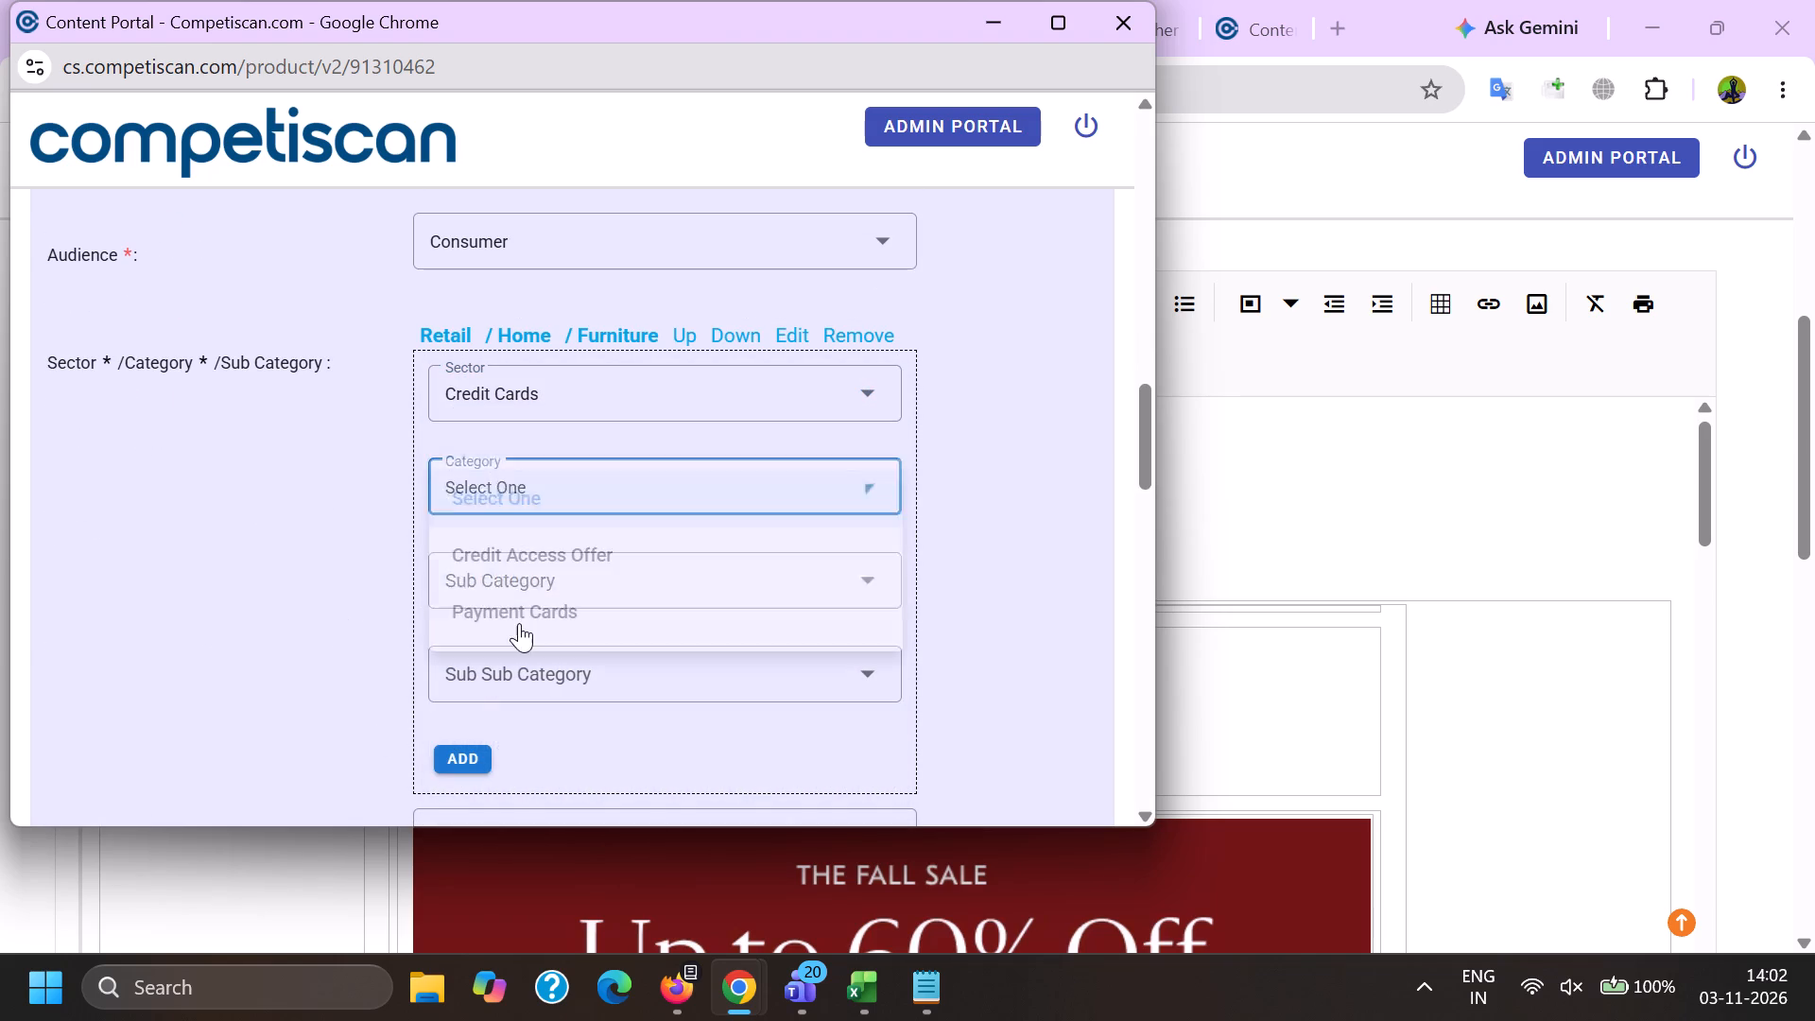
{"action": "left_click", "coordinate": [519, 621]}
{"action": "left_click", "coordinate": [508, 603]}
{"action": "scroll", "coordinate": [482, 490], "scroll_direction": "down", "scroll_amount": 1}
{"action": "left_click", "coordinate": [526, 727]}
{"action": "left_click", "coordinate": [423, 666]}
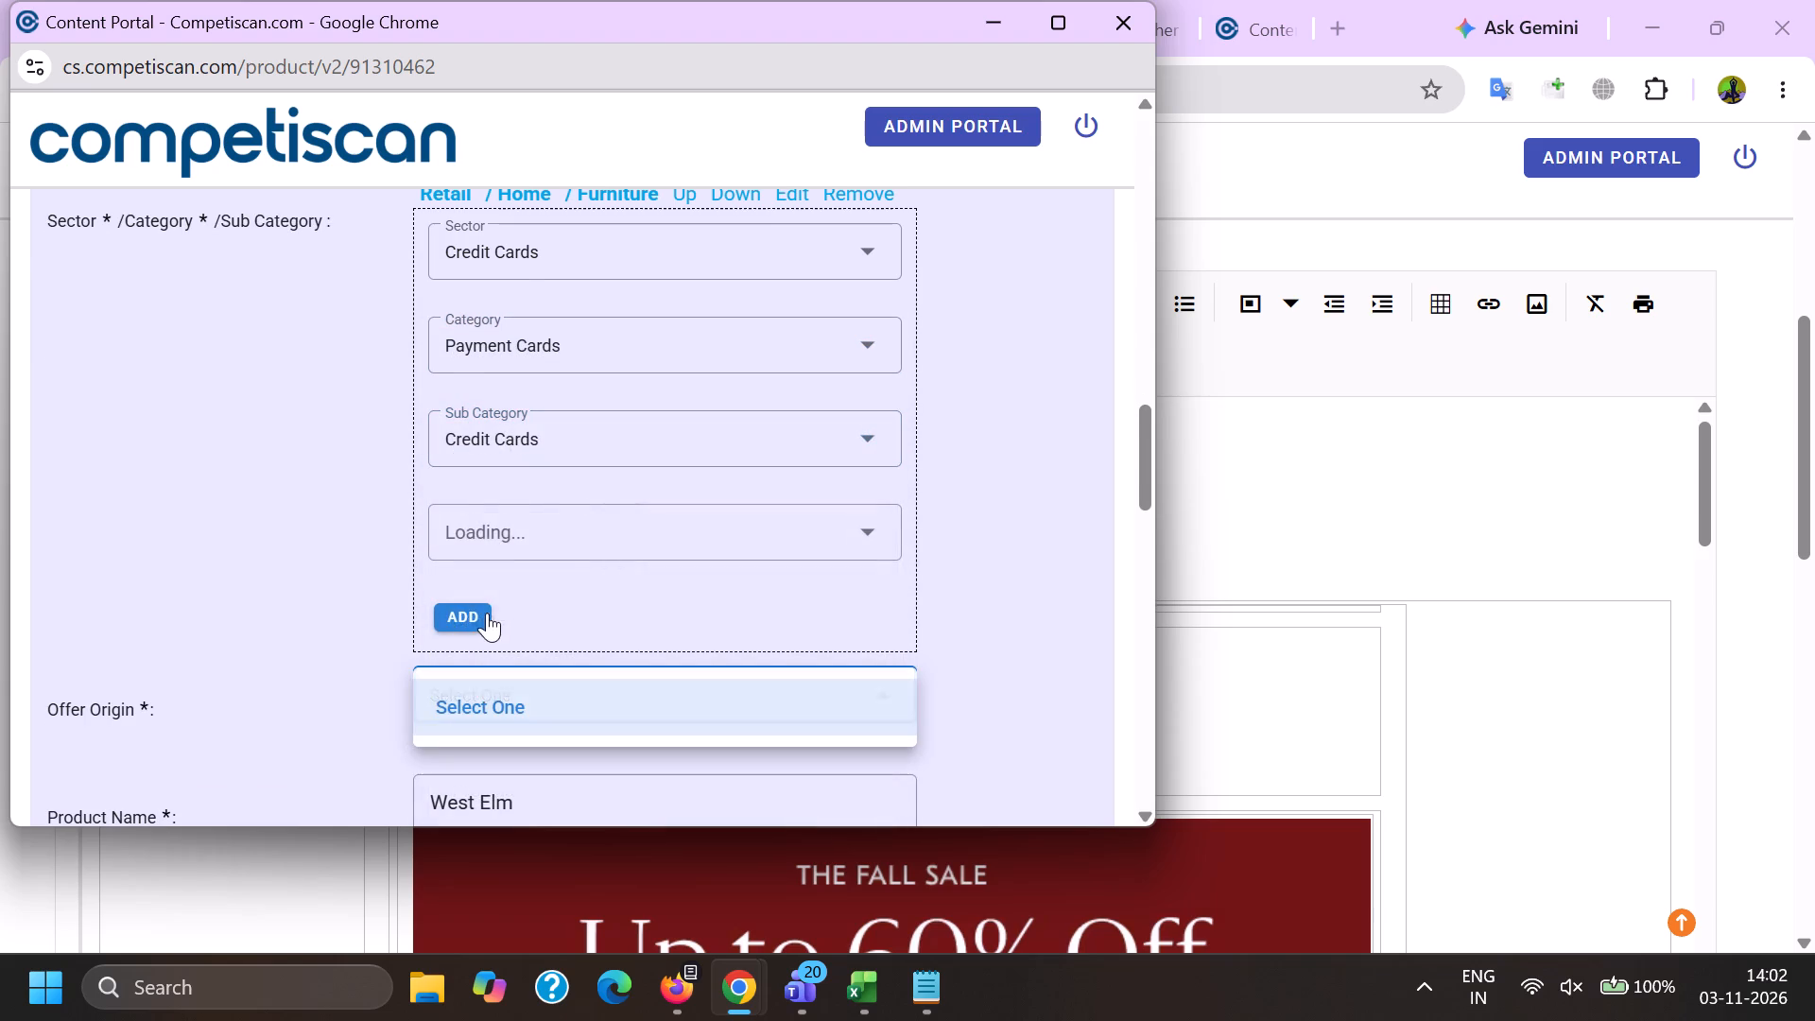
{"action": "left_click", "coordinate": [486, 614]}
Add a third classification with sector Mortgage & Loan, category Unsecured and sub category Point of Sale Financing/BNPL.
{"action": "scroll", "coordinate": [486, 625], "scroll_direction": "up", "scroll_amount": 2}
{"action": "left_click", "coordinate": [512, 590]}
{"action": "scroll", "coordinate": [507, 654], "scroll_direction": "down", "scroll_amount": 2}
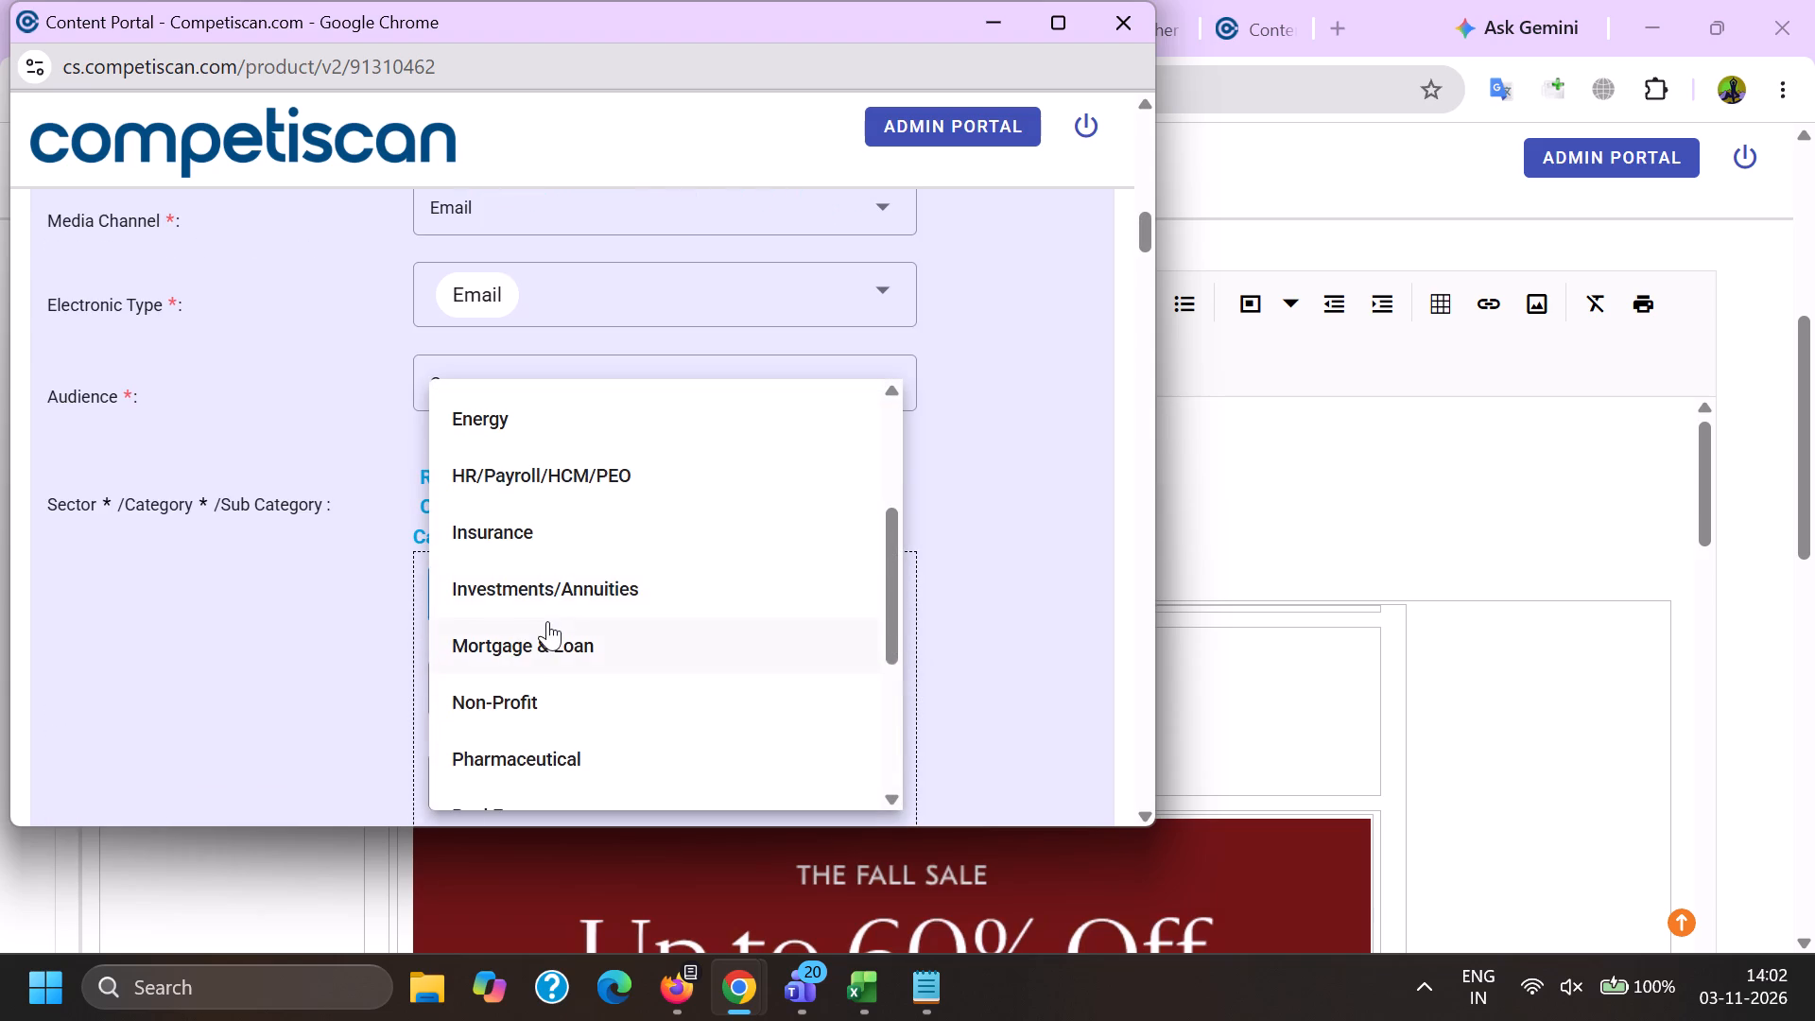
{"action": "left_click", "coordinate": [548, 620]}
{"action": "left_click_drag", "start_coordinate": [389, 640], "coordinate": [424, 662]}
{"action": "left_click", "coordinate": [567, 681]}
{"action": "scroll", "coordinate": [557, 493], "scroll_direction": "down", "scroll_amount": 1}
{"action": "left_click", "coordinate": [521, 657]}
{"action": "left_click", "coordinate": [511, 636]}
{"action": "scroll", "coordinate": [515, 501], "scroll_direction": "down", "scroll_amount": 3}
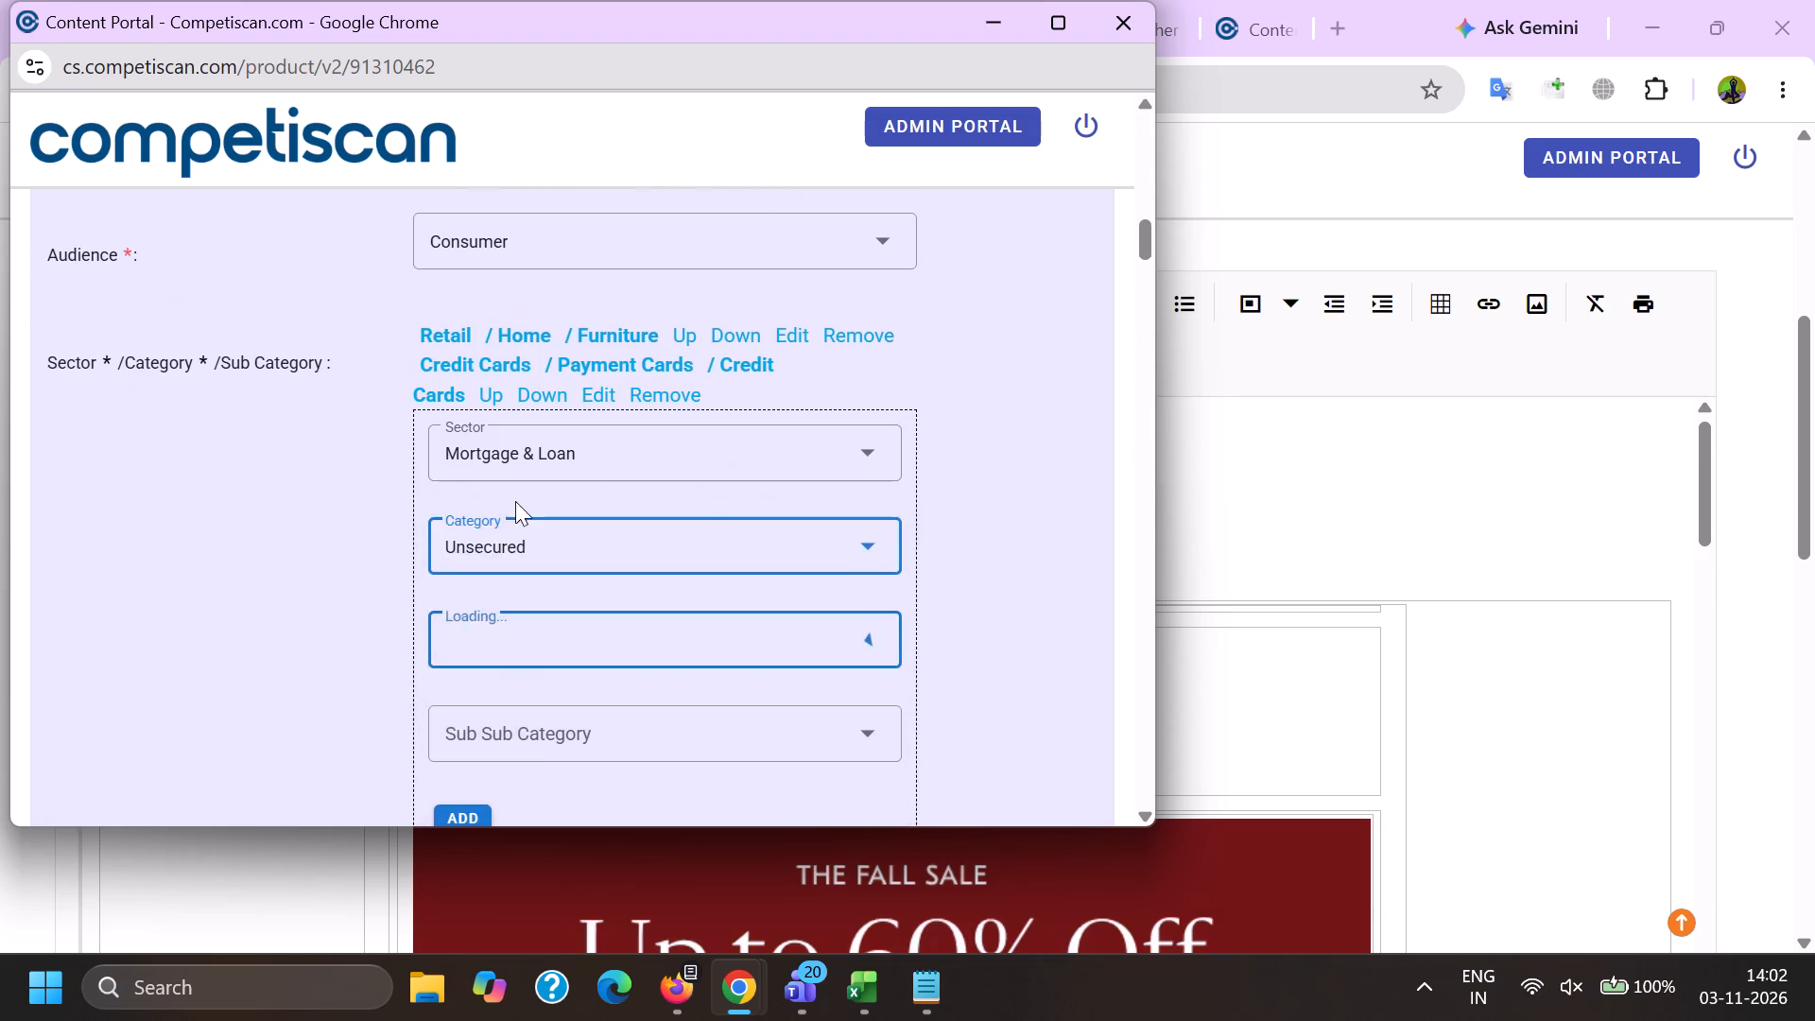
{"action": "scroll", "coordinate": [508, 445], "scroll_direction": "down", "scroll_amount": 7}
{"action": "left_click", "coordinate": [557, 587]}
{"action": "left_click", "coordinate": [378, 501]}
{"action": "left_click", "coordinate": [461, 401]}
With Retail moved below Credit Cards, set Offer Origin to Provider/Bank and look up West Elm Key Rewards Visa Card as the product name.
{"action": "scroll", "coordinate": [510, 538], "scroll_direction": "up", "scroll_amount": 3}
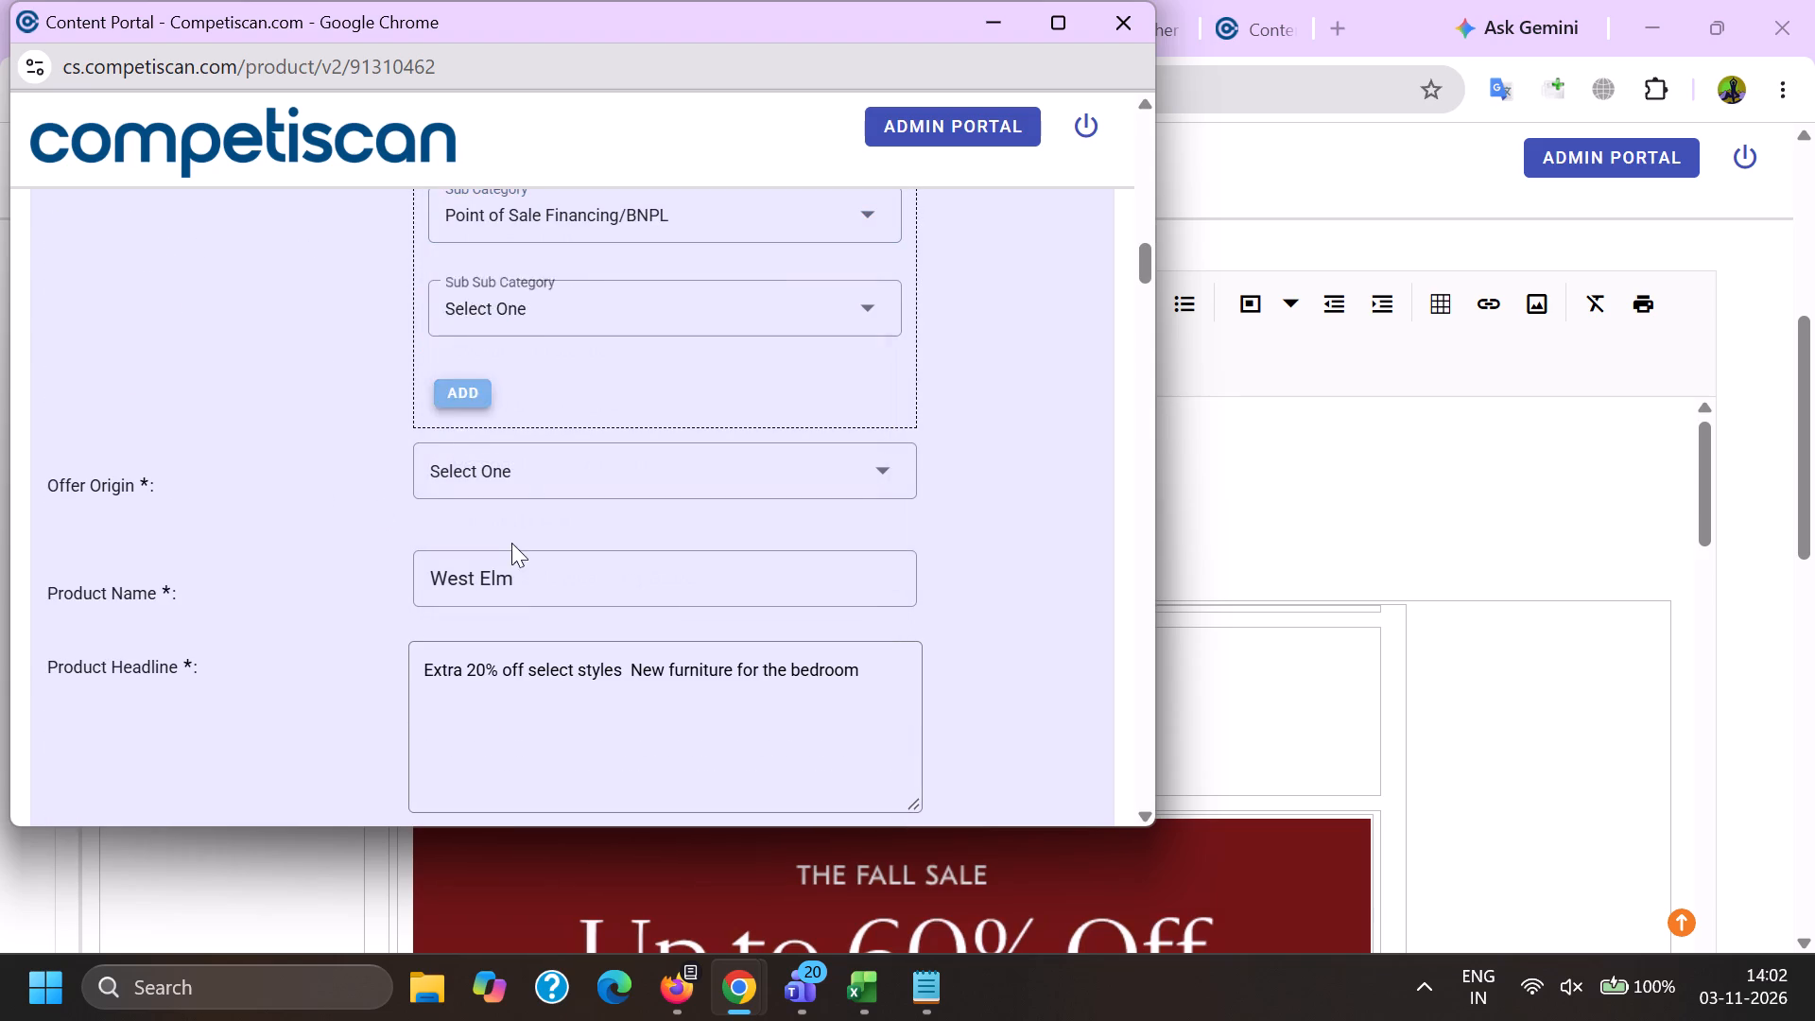
{"action": "left_click", "coordinate": [723, 325]}
{"action": "scroll", "coordinate": [565, 441], "scroll_direction": "down", "scroll_amount": 4}
{"action": "left_click", "coordinate": [519, 395]}
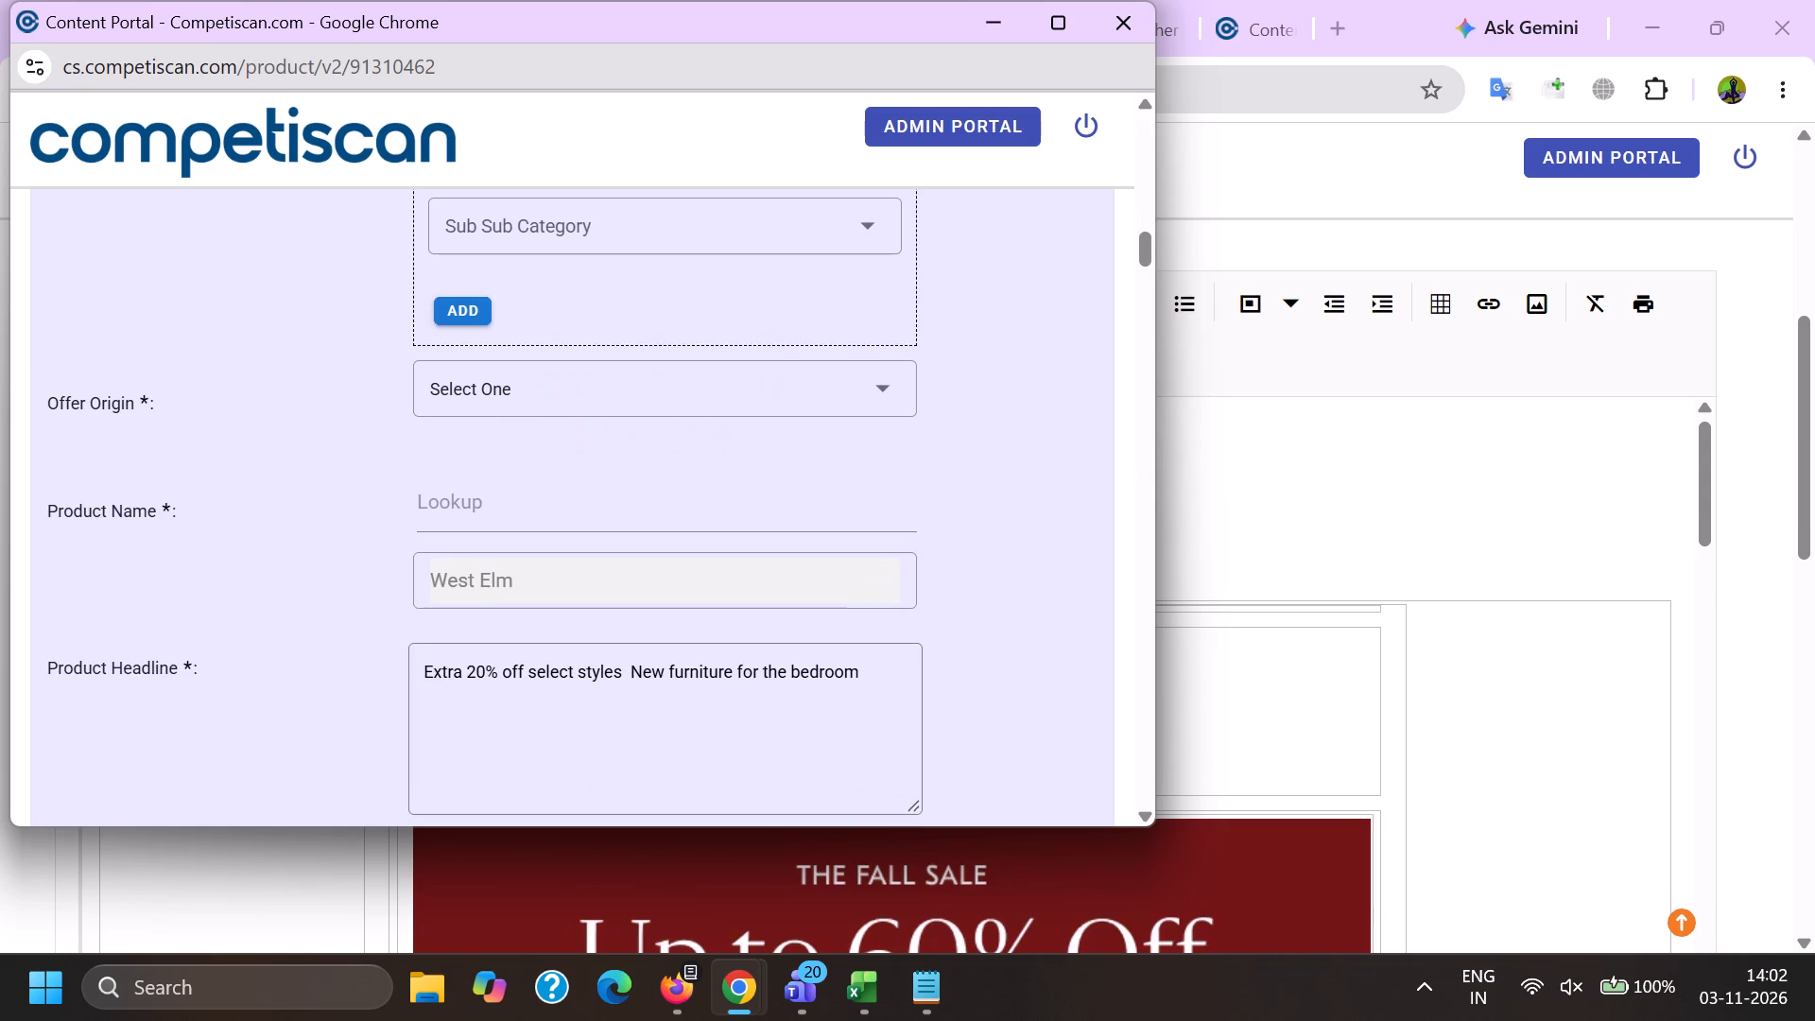
{"action": "double_click", "coordinate": [511, 514]}
{"action": "key", "text": "ctrl+v"}
{"action": "left_click", "coordinate": [542, 659]}
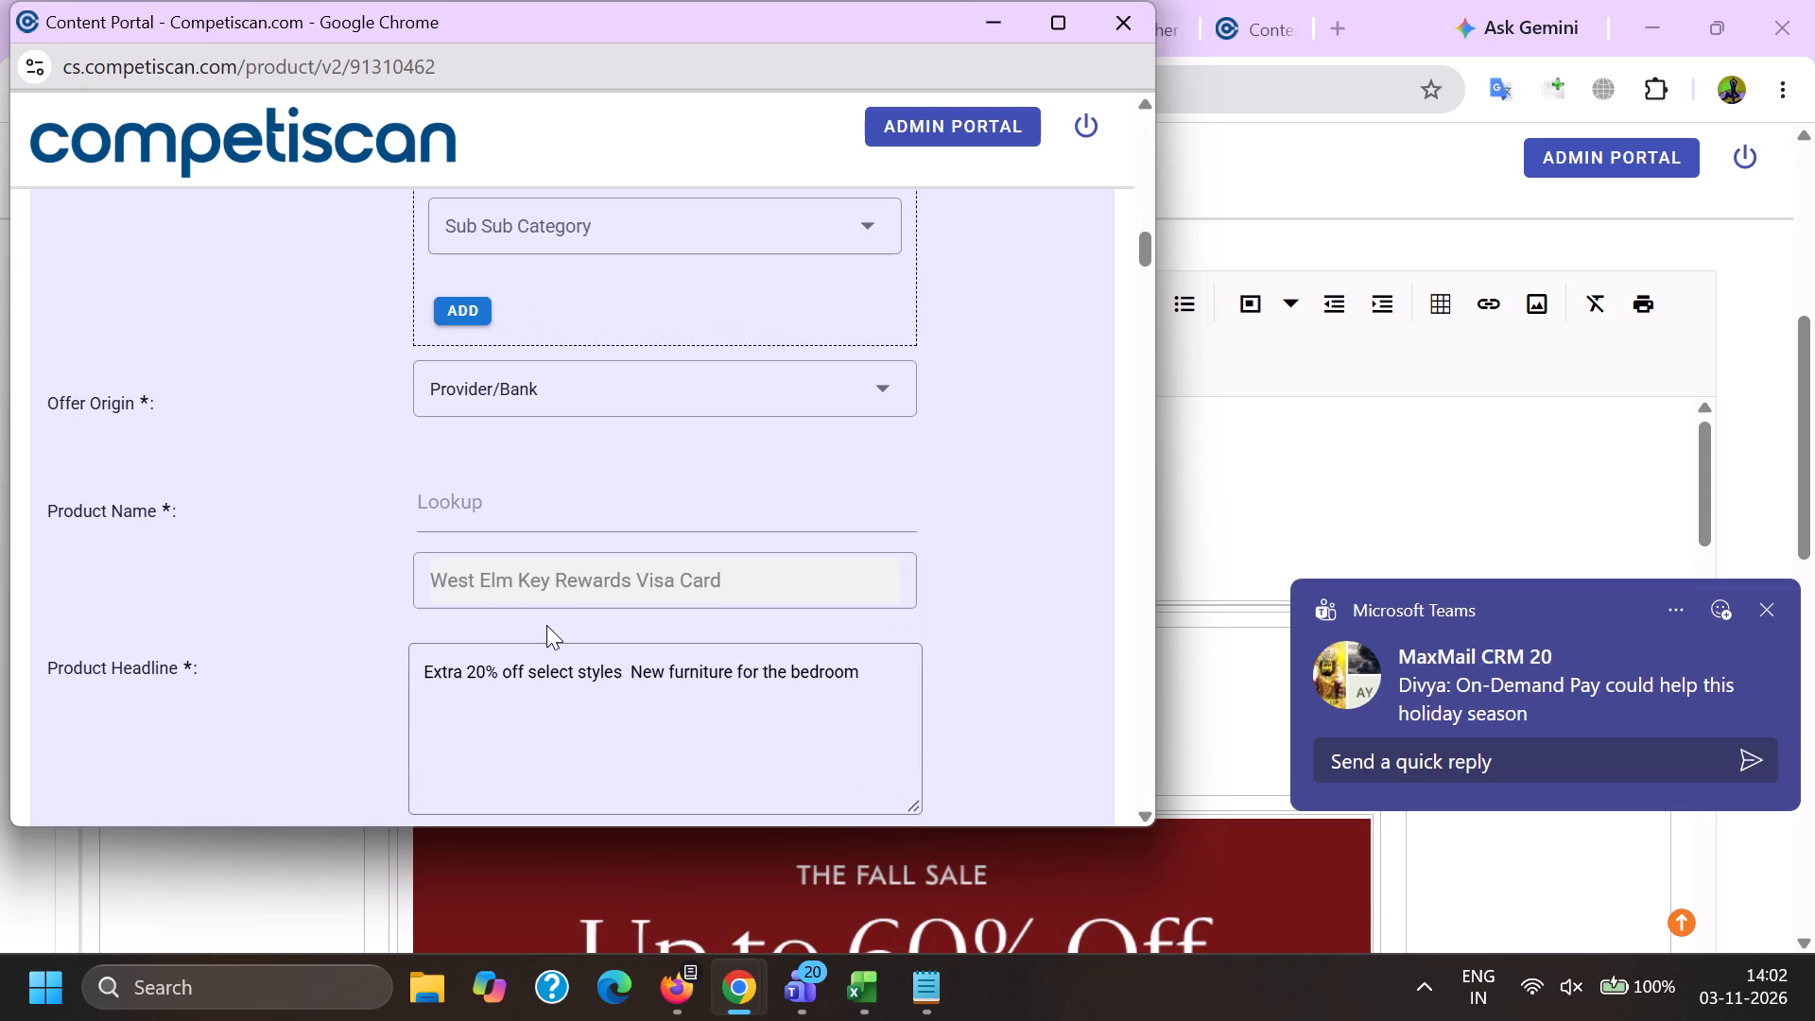
Move the Credit Cards classification back down below the Retail one.
{"action": "scroll", "coordinate": [560, 578], "scroll_direction": "up", "scroll_amount": 4}
{"action": "left_click", "coordinate": [556, 364]}
Replace the product headline with the subject line copied from the email, "Extra 20% off select styles + New furniture for the bedroom".
{"action": "scroll", "coordinate": [547, 384], "scroll_direction": "down", "scroll_amount": 4}
{"action": "left_click_drag", "start_coordinate": [859, 599], "coordinate": [859, 598]}
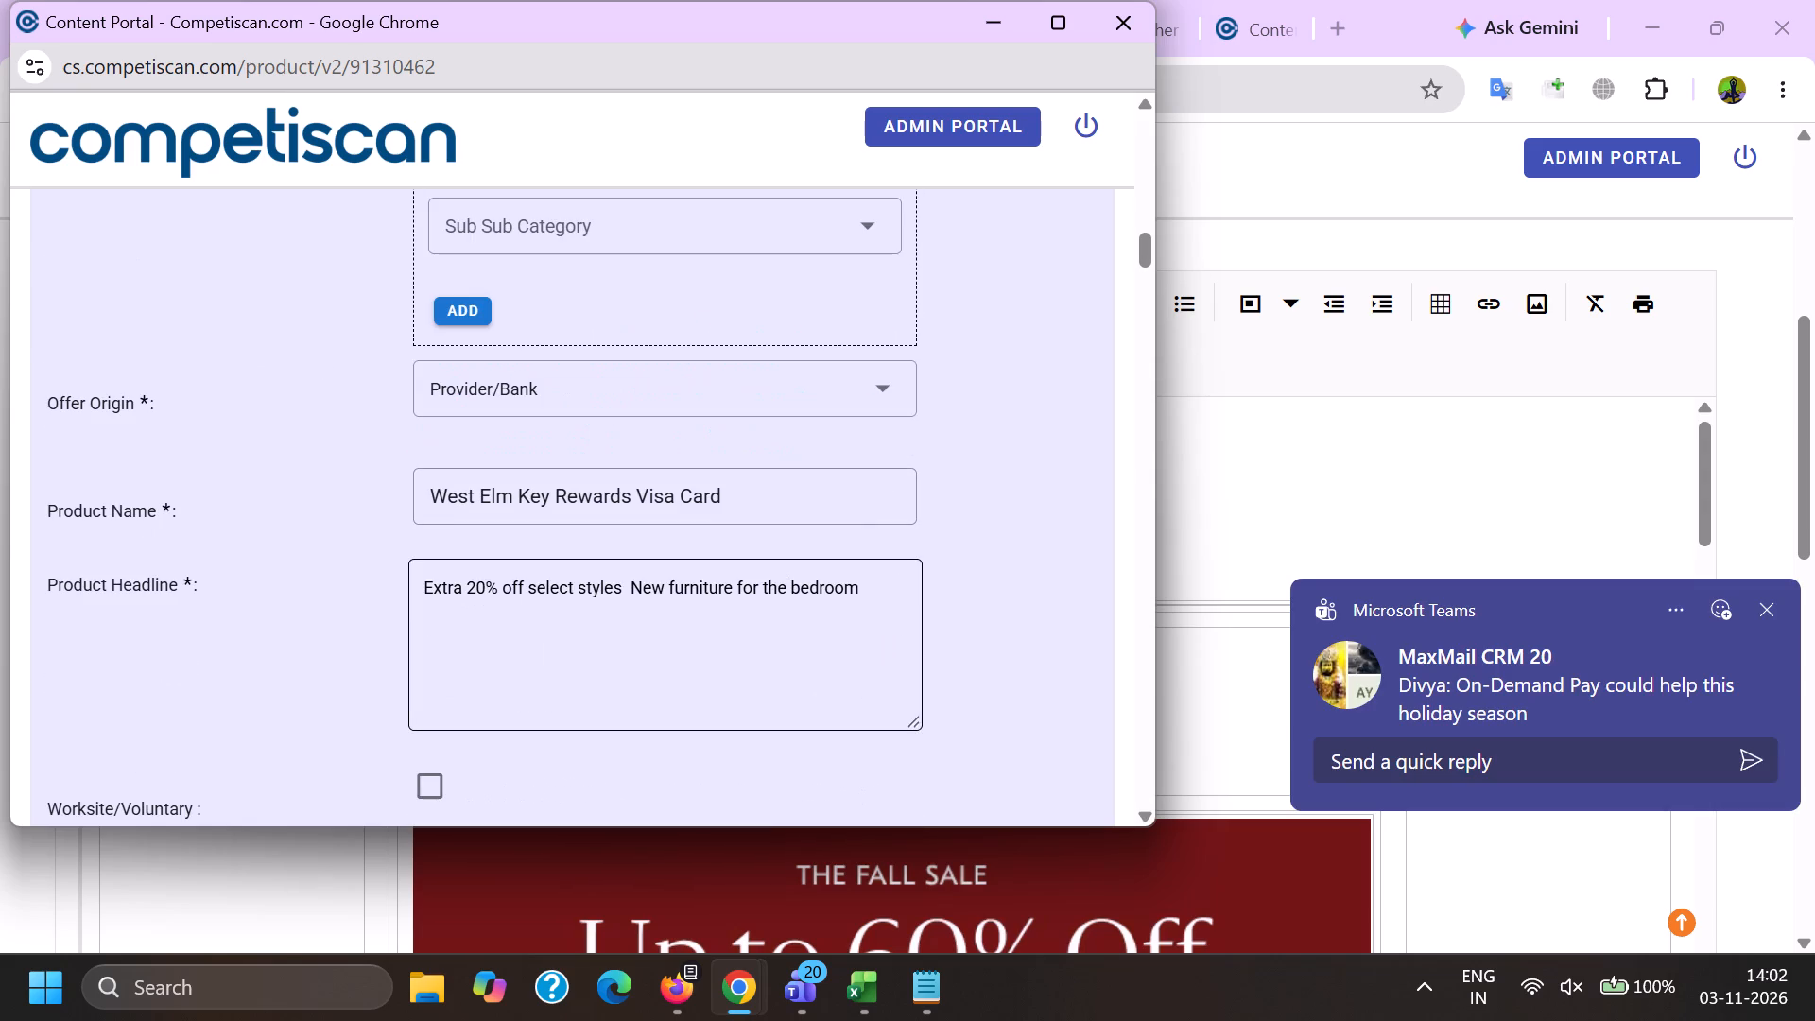
{"action": "left_click_drag", "start_coordinate": [859, 598], "coordinate": [0, 591]}
{"action": "key", "text": "BackSpace"}
{"action": "key", "text": "alt+Tab"}
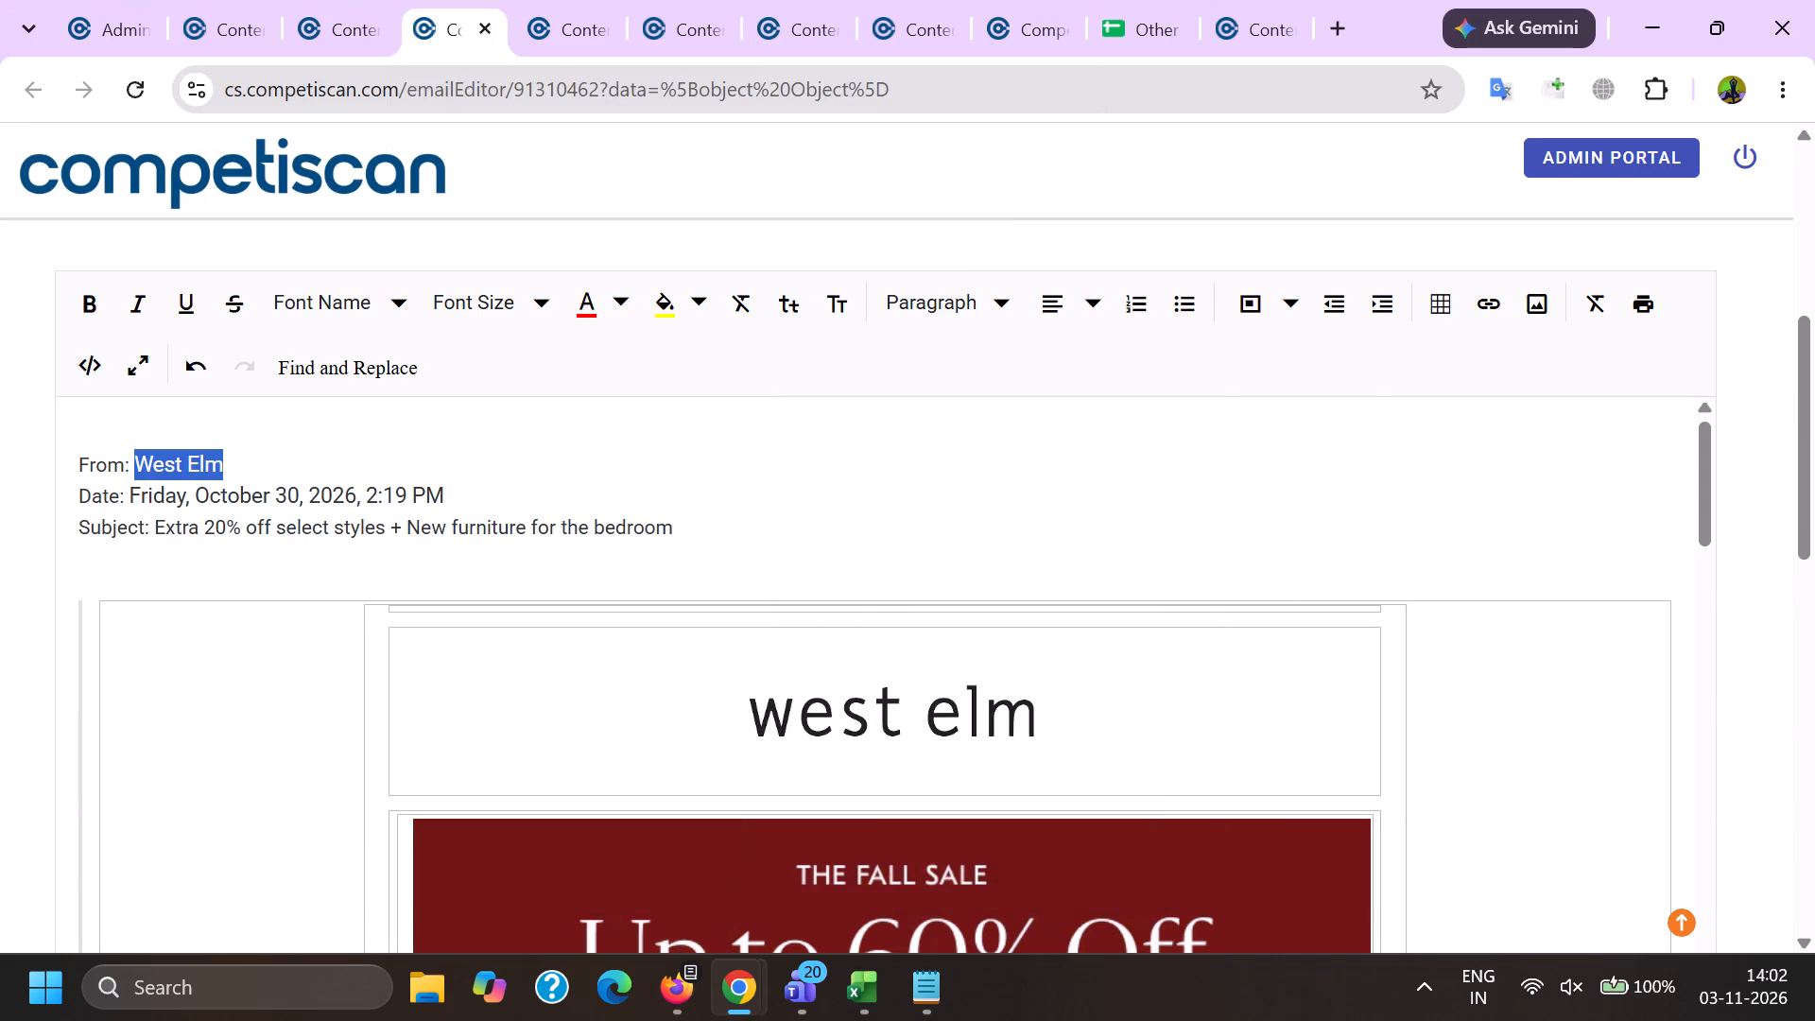
{"action": "double_click", "coordinate": [190, 519]}
{"action": "left_click", "coordinate": [685, 520], "text": "shift"}
{"action": "key", "text": "ctrl+c"}
{"action": "key", "text": "alt+Tab"}
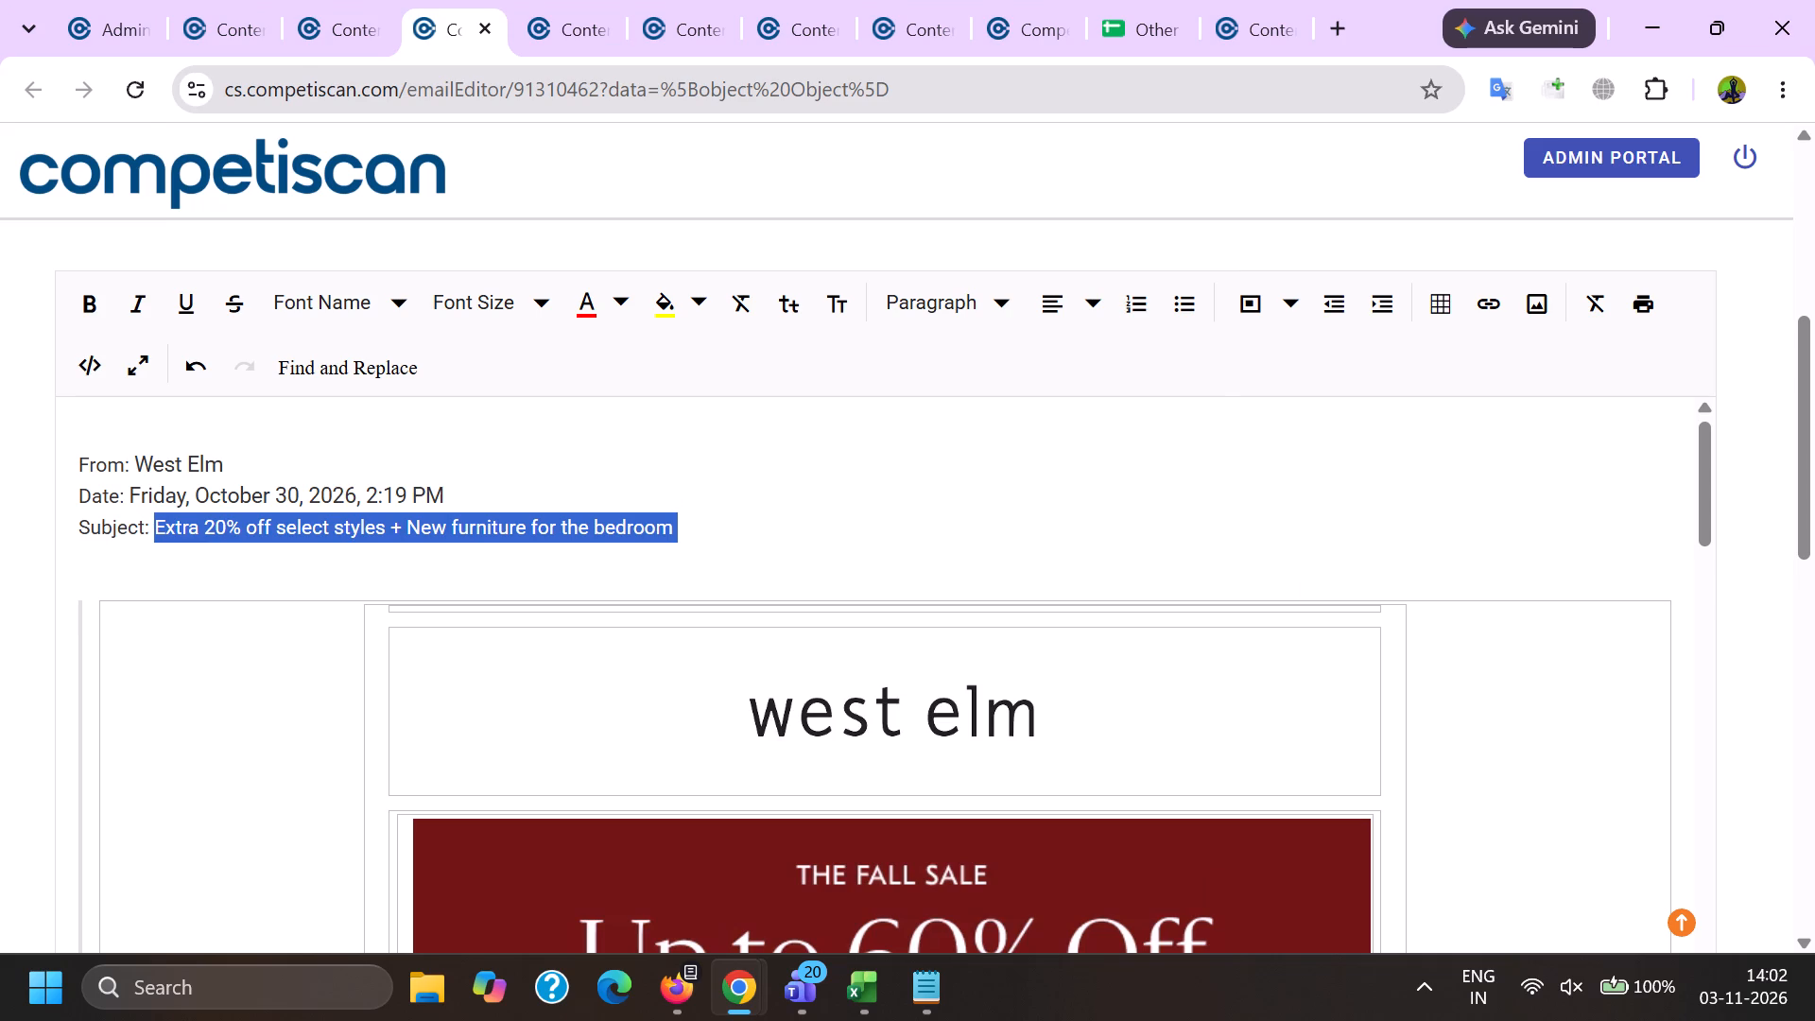
{"action": "key", "text": "ctrl+v"}
Edit the product headline to read "Extra 20% off select styles Plus New furniture for the bedroom." with a trailing space.
{"action": "left_click", "coordinate": [639, 601]}
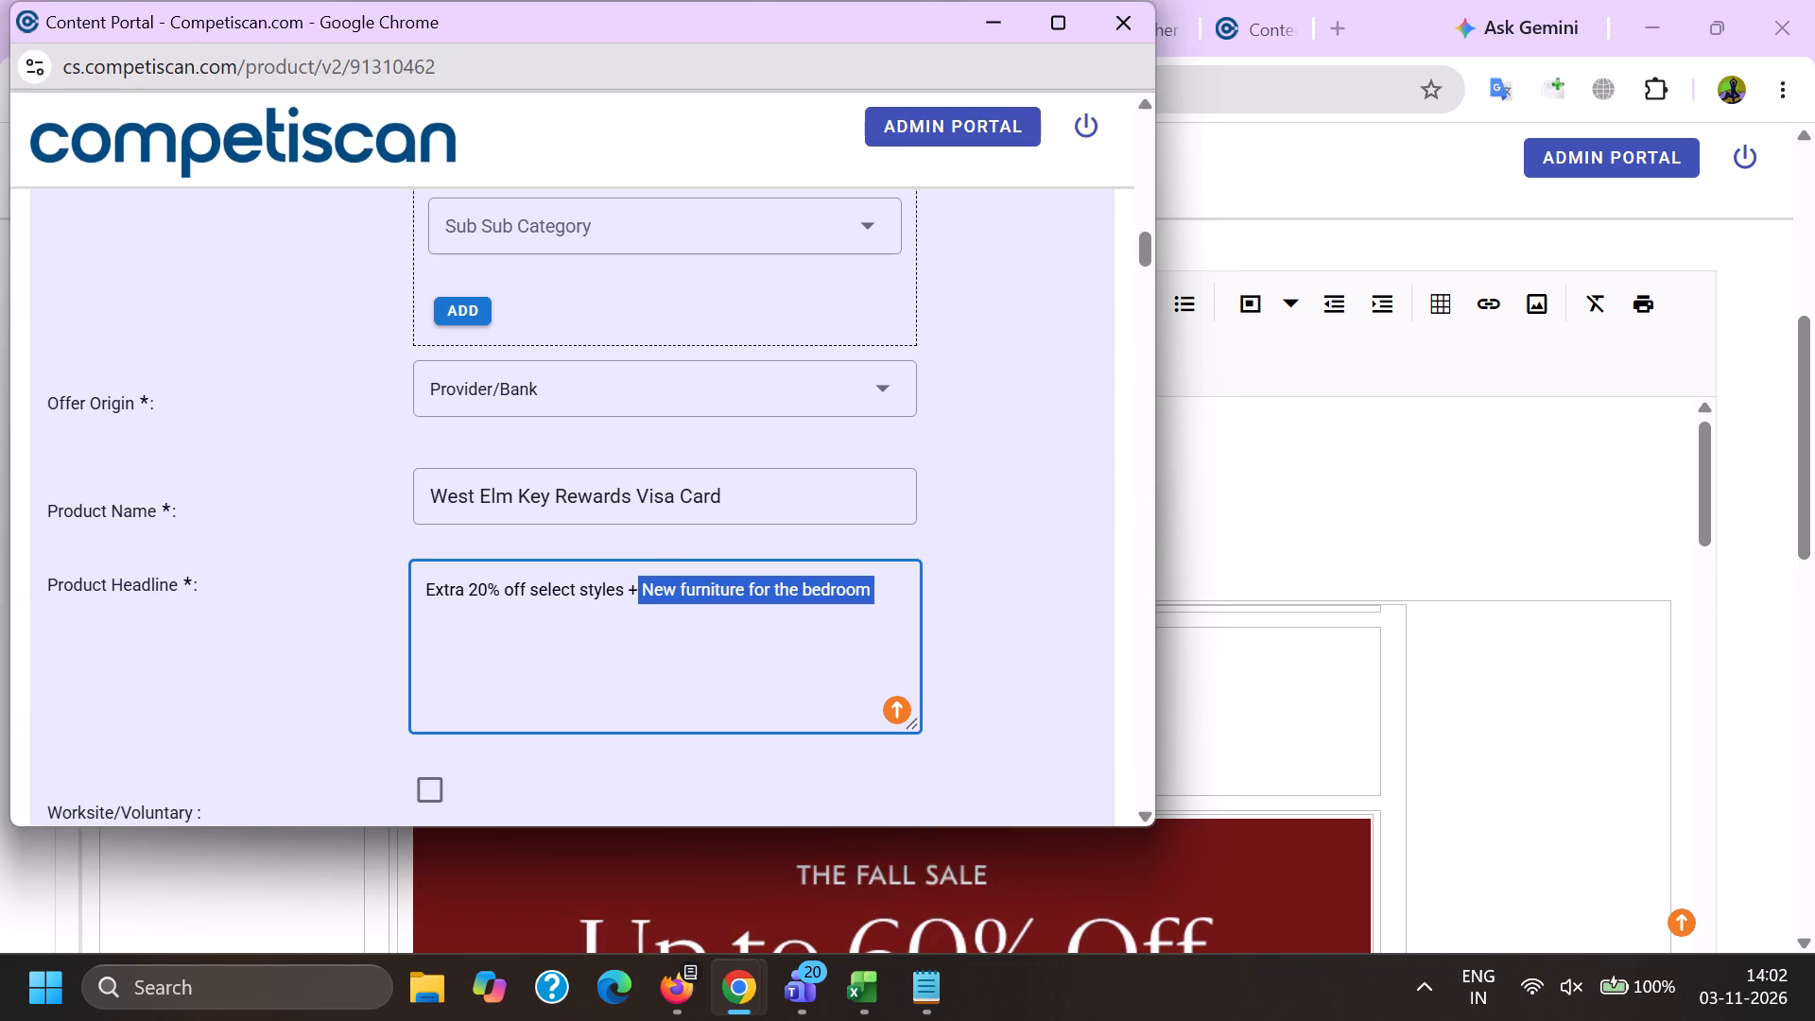
{"action": "key", "text": "Left"}
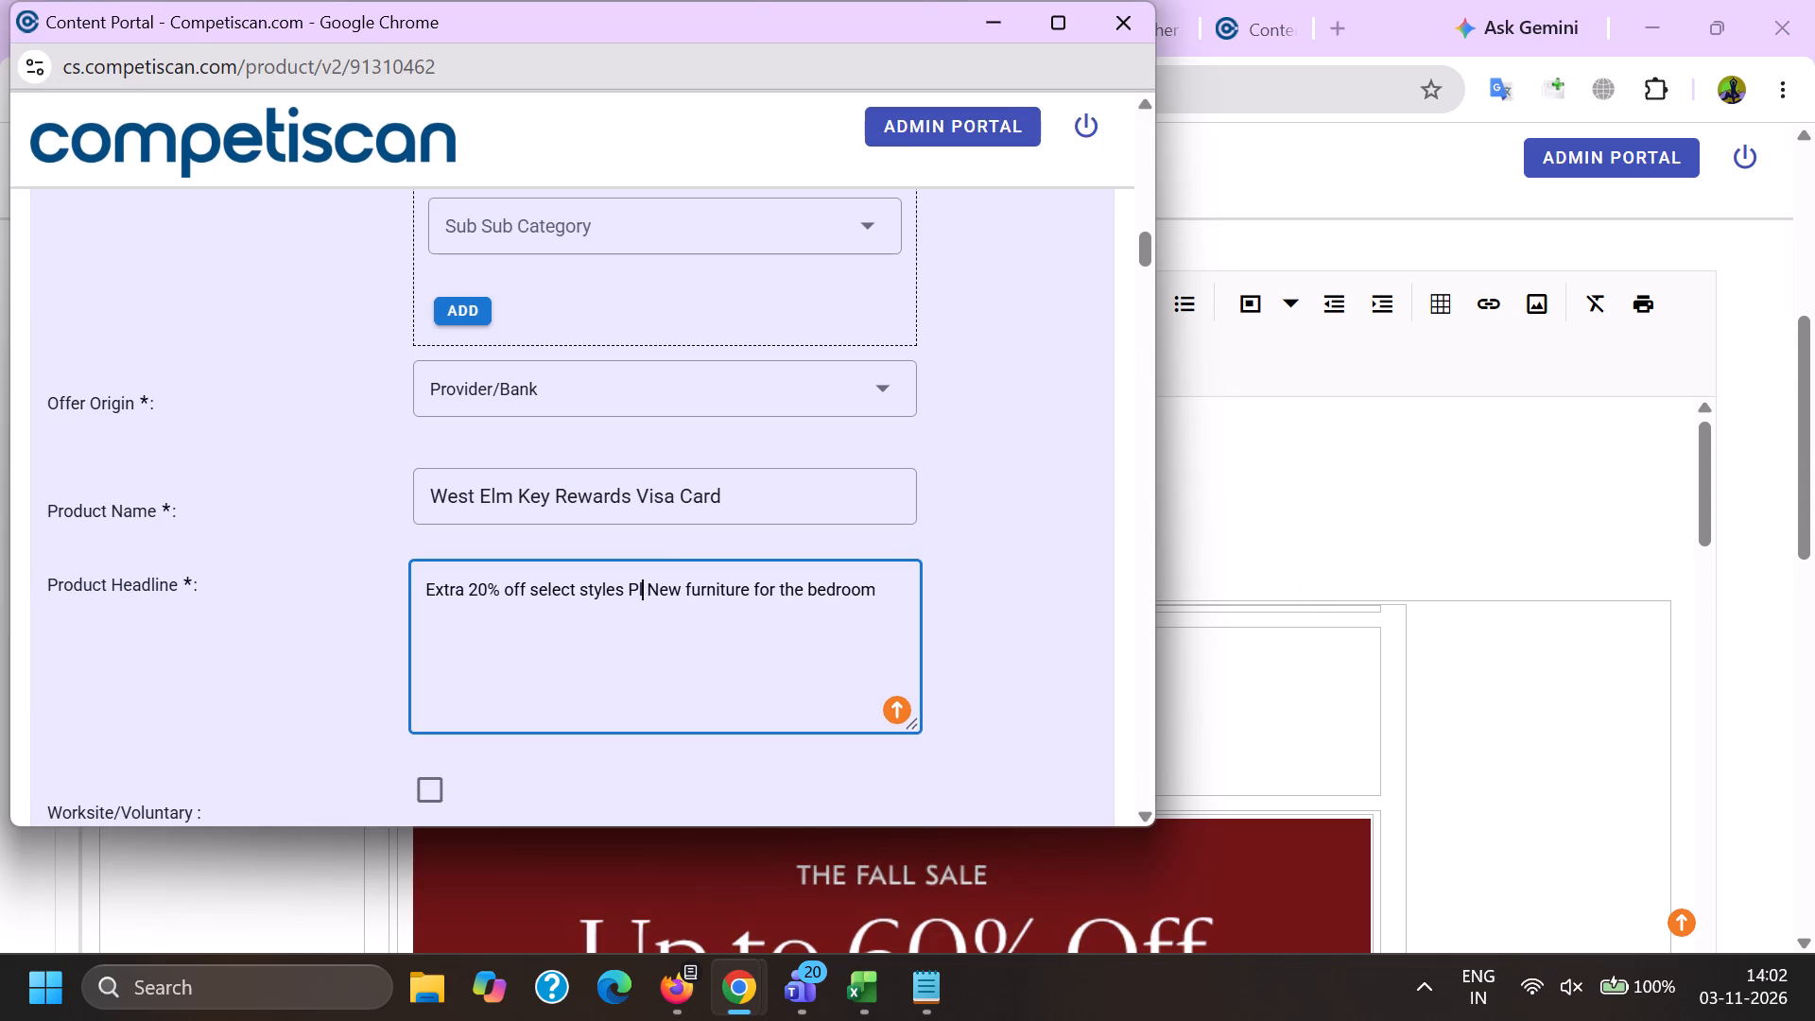
{"action": "key", "text": "u"}
{"action": "key", "text": "s"}
{"action": "key", "text": "Right"}
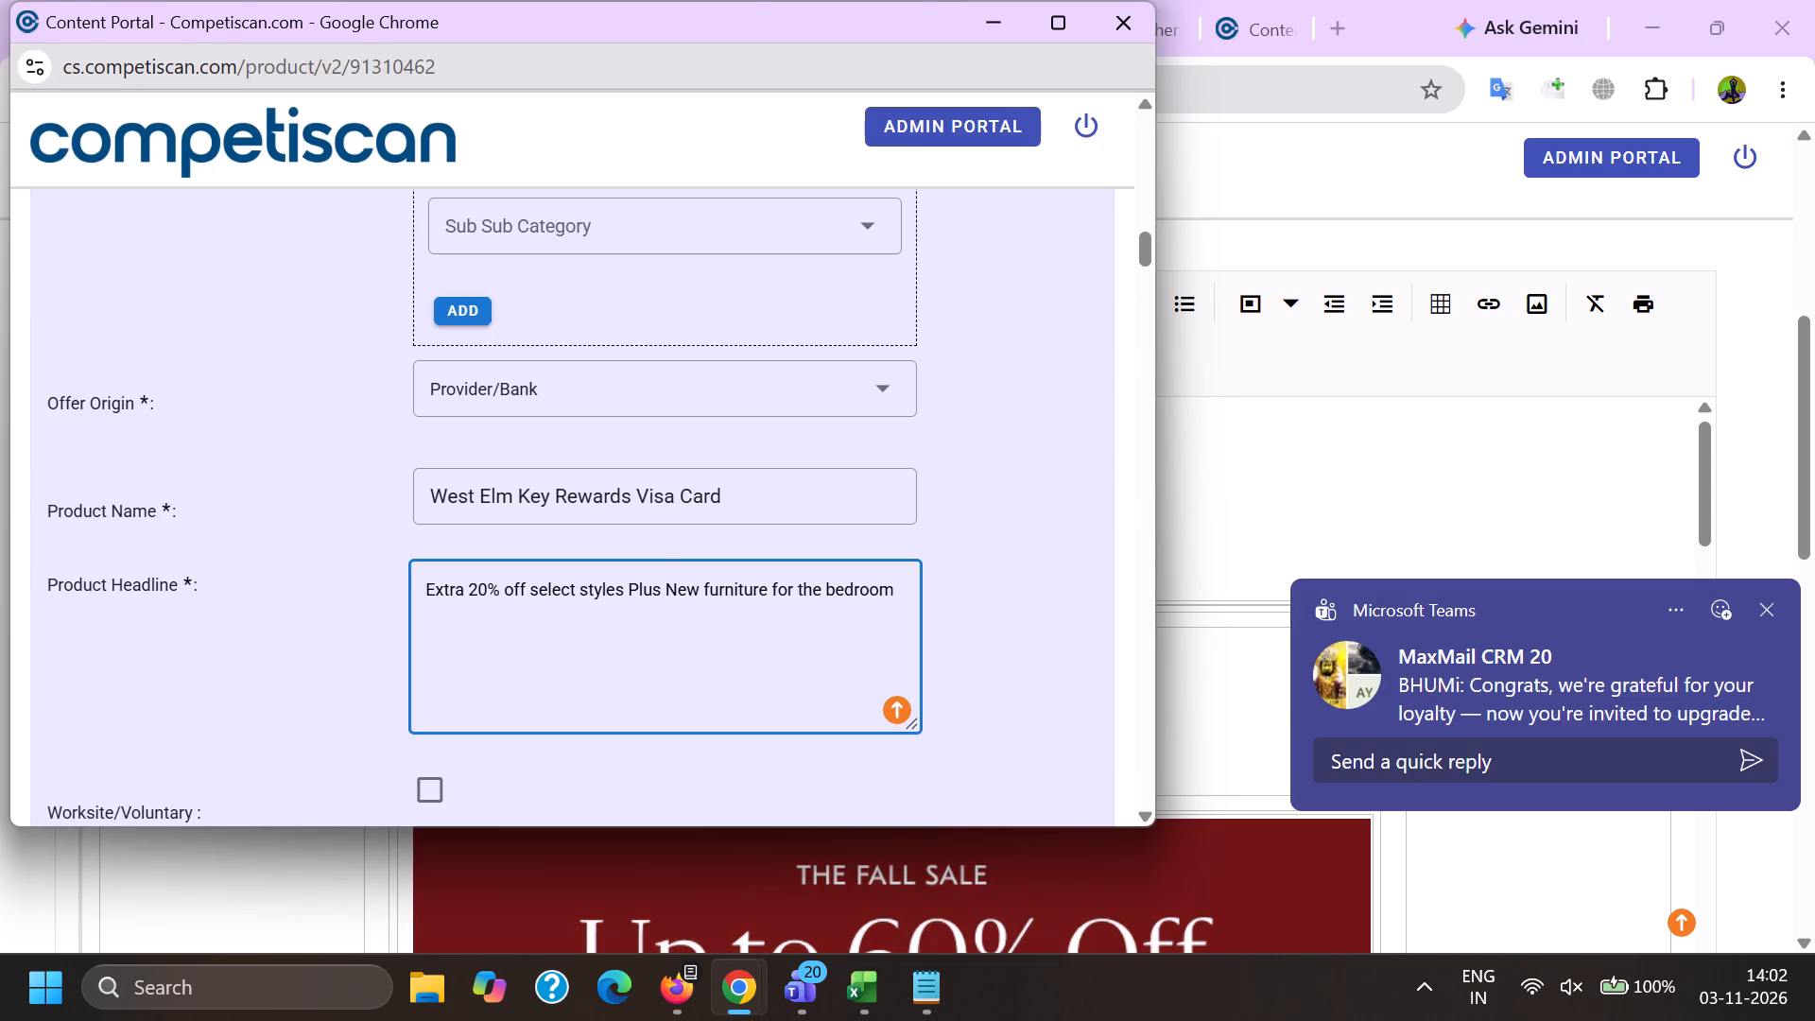
{"action": "key", "text": "Down"}
{"action": "key", "text": "BackSpace"}
{"action": "key", "text": "comma"}
{"action": "key", "text": "BackSpace"}
{"action": "key", "text": "period"}
{"action": "key", "text": "space"}
Append "Earn 10% Back in Rewards" to the product headline, copied from the headline of the other West Elm product form.
{"action": "key", "text": "alt+Tab"}
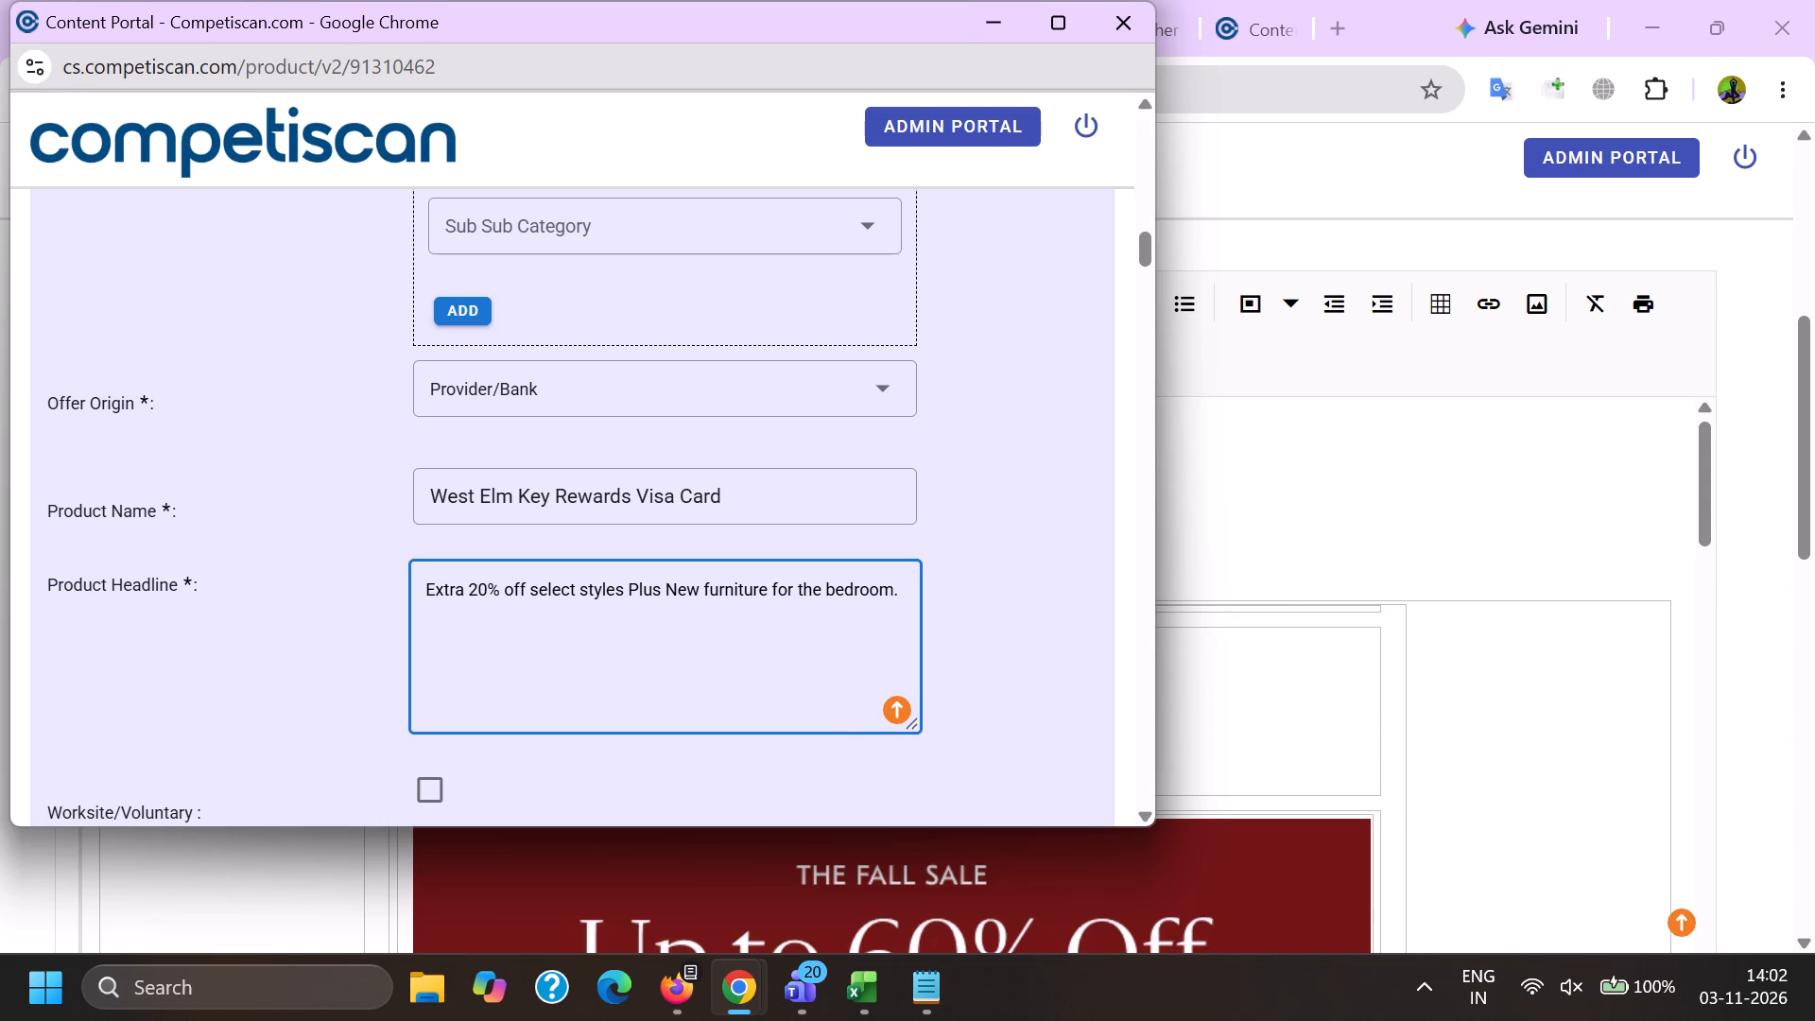
{"action": "left_click", "coordinate": [1233, 0]}
{"action": "scroll", "coordinate": [938, 711], "scroll_direction": "up", "scroll_amount": 5}
{"action": "scroll", "coordinate": [937, 654], "scroll_direction": "down", "scroll_amount": 19}
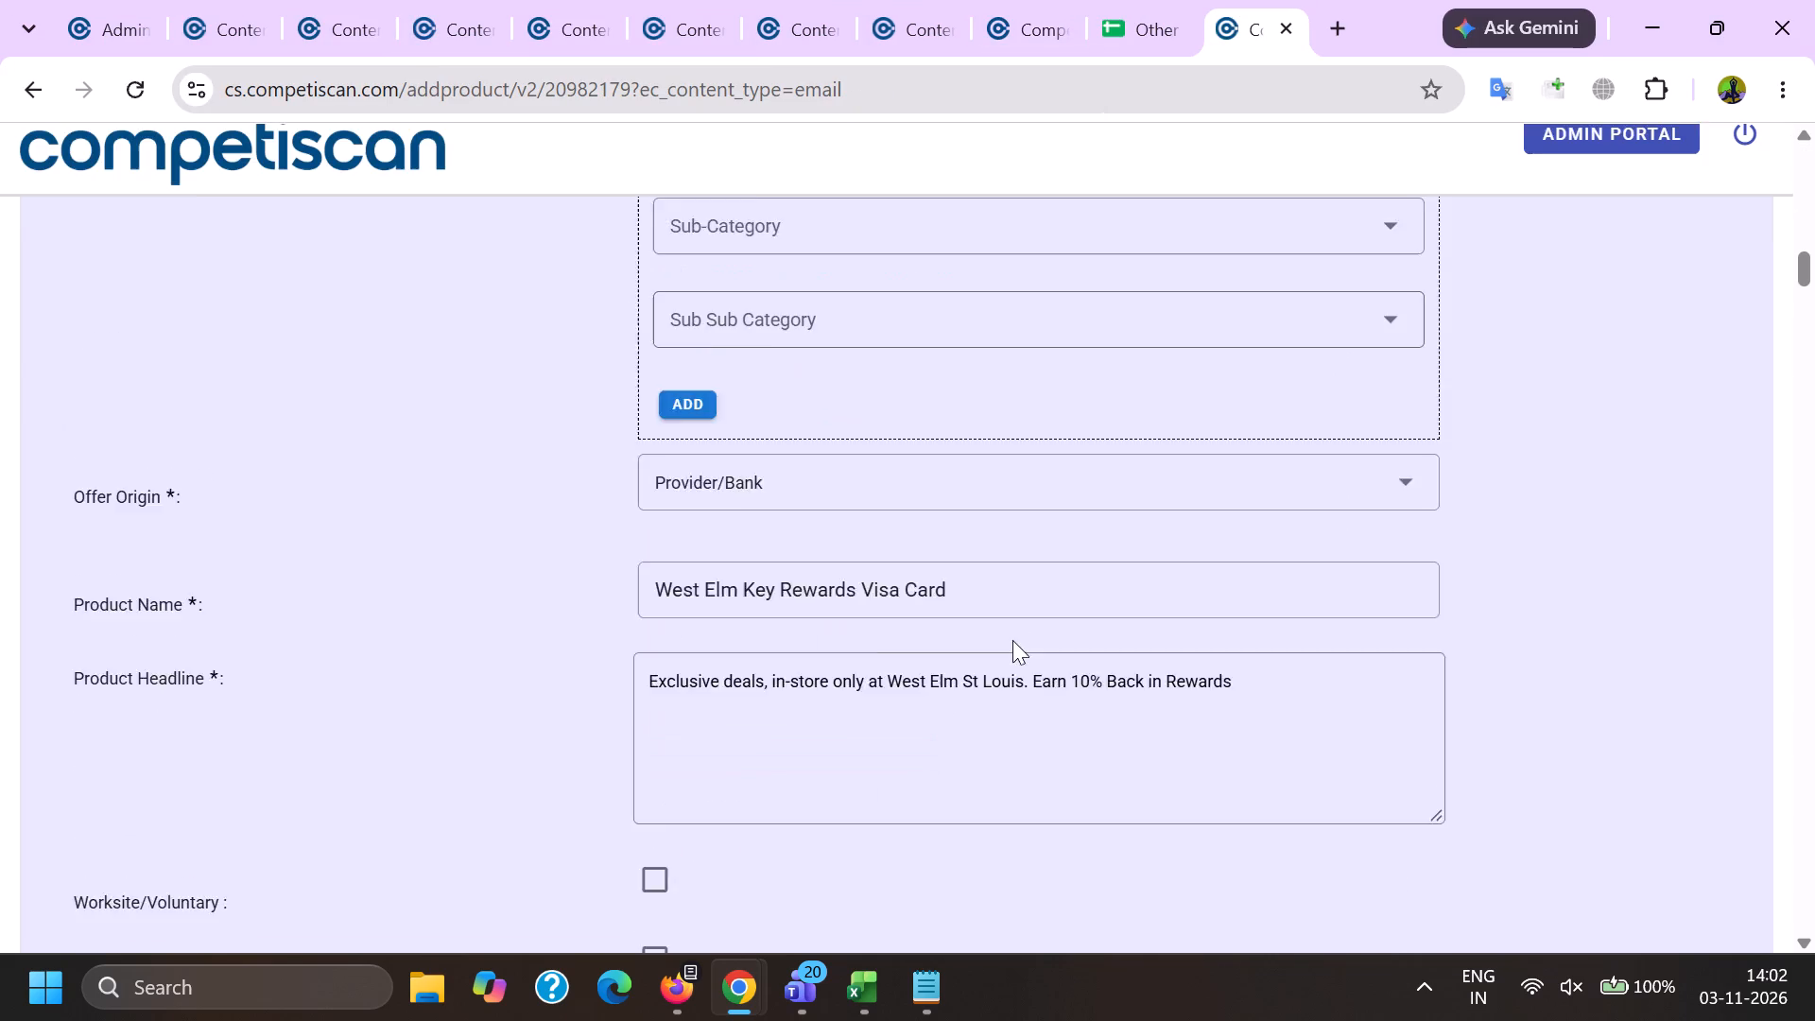
{"action": "double_click", "coordinate": [1041, 420]}
{"action": "left_click", "coordinate": [1272, 427], "text": "shift"}
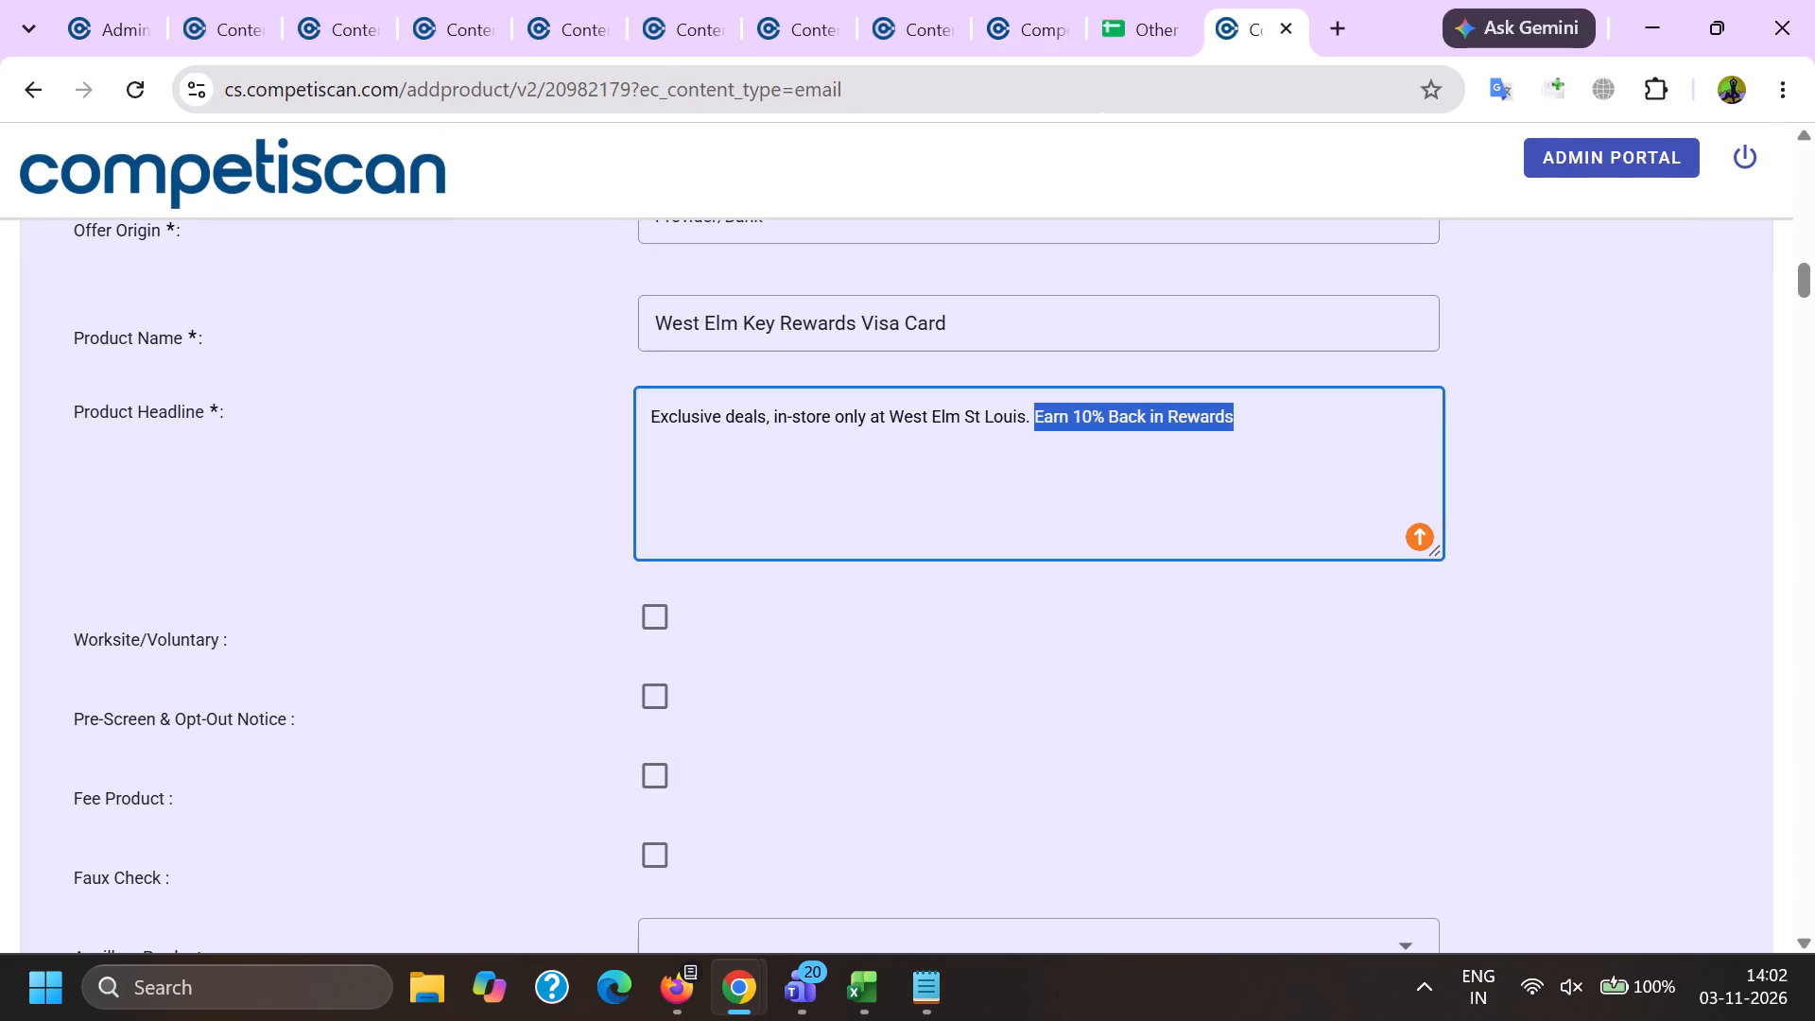
{"action": "key", "text": "ctrl+c"}
{"action": "key", "text": "alt+Tab"}
{"action": "key", "text": "ctrl+v"}
Set Response Mechanism to URL/Website and choose the mailing type.
{"action": "scroll", "coordinate": [536, 627], "scroll_direction": "down", "scroll_amount": 5}
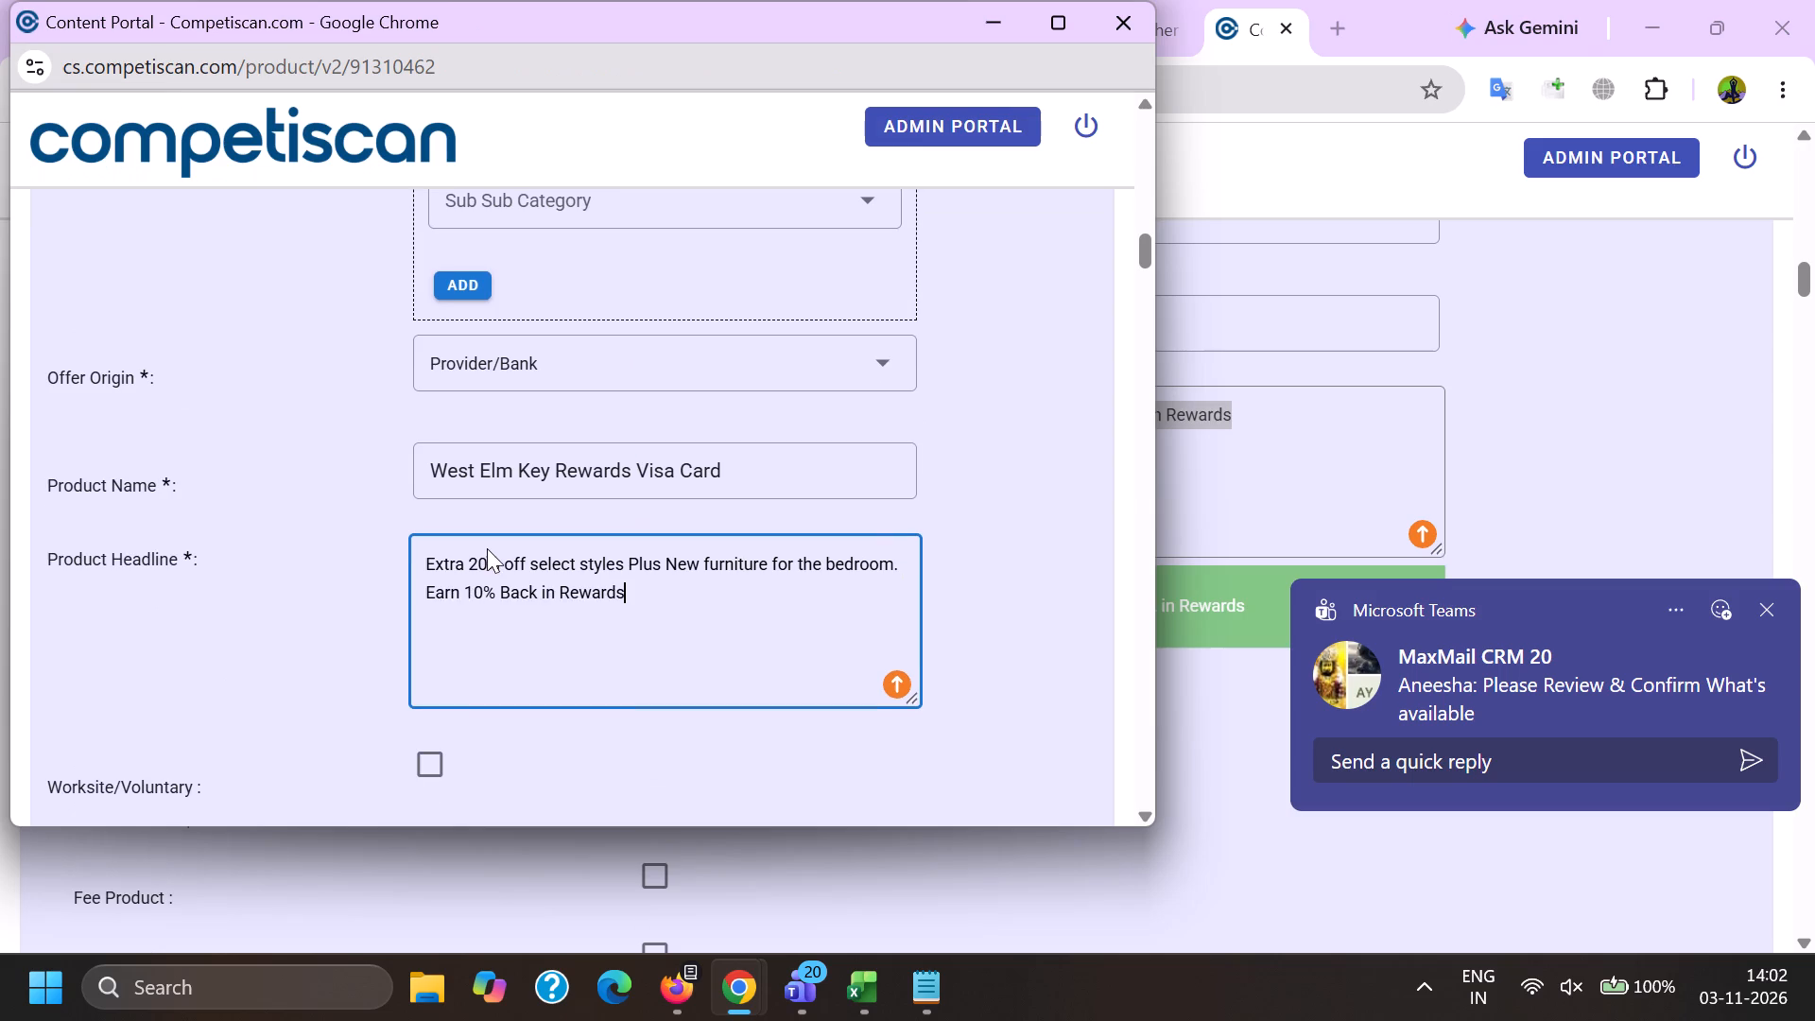
{"action": "left_click", "coordinate": [473, 523]}
{"action": "scroll", "coordinate": [492, 281], "scroll_direction": "down", "scroll_amount": 2}
{"action": "scroll", "coordinate": [537, 497], "scroll_direction": "down", "scroll_amount": 6}
{"action": "left_click", "coordinate": [527, 589]}
{"action": "left_click", "coordinate": [340, 551]}
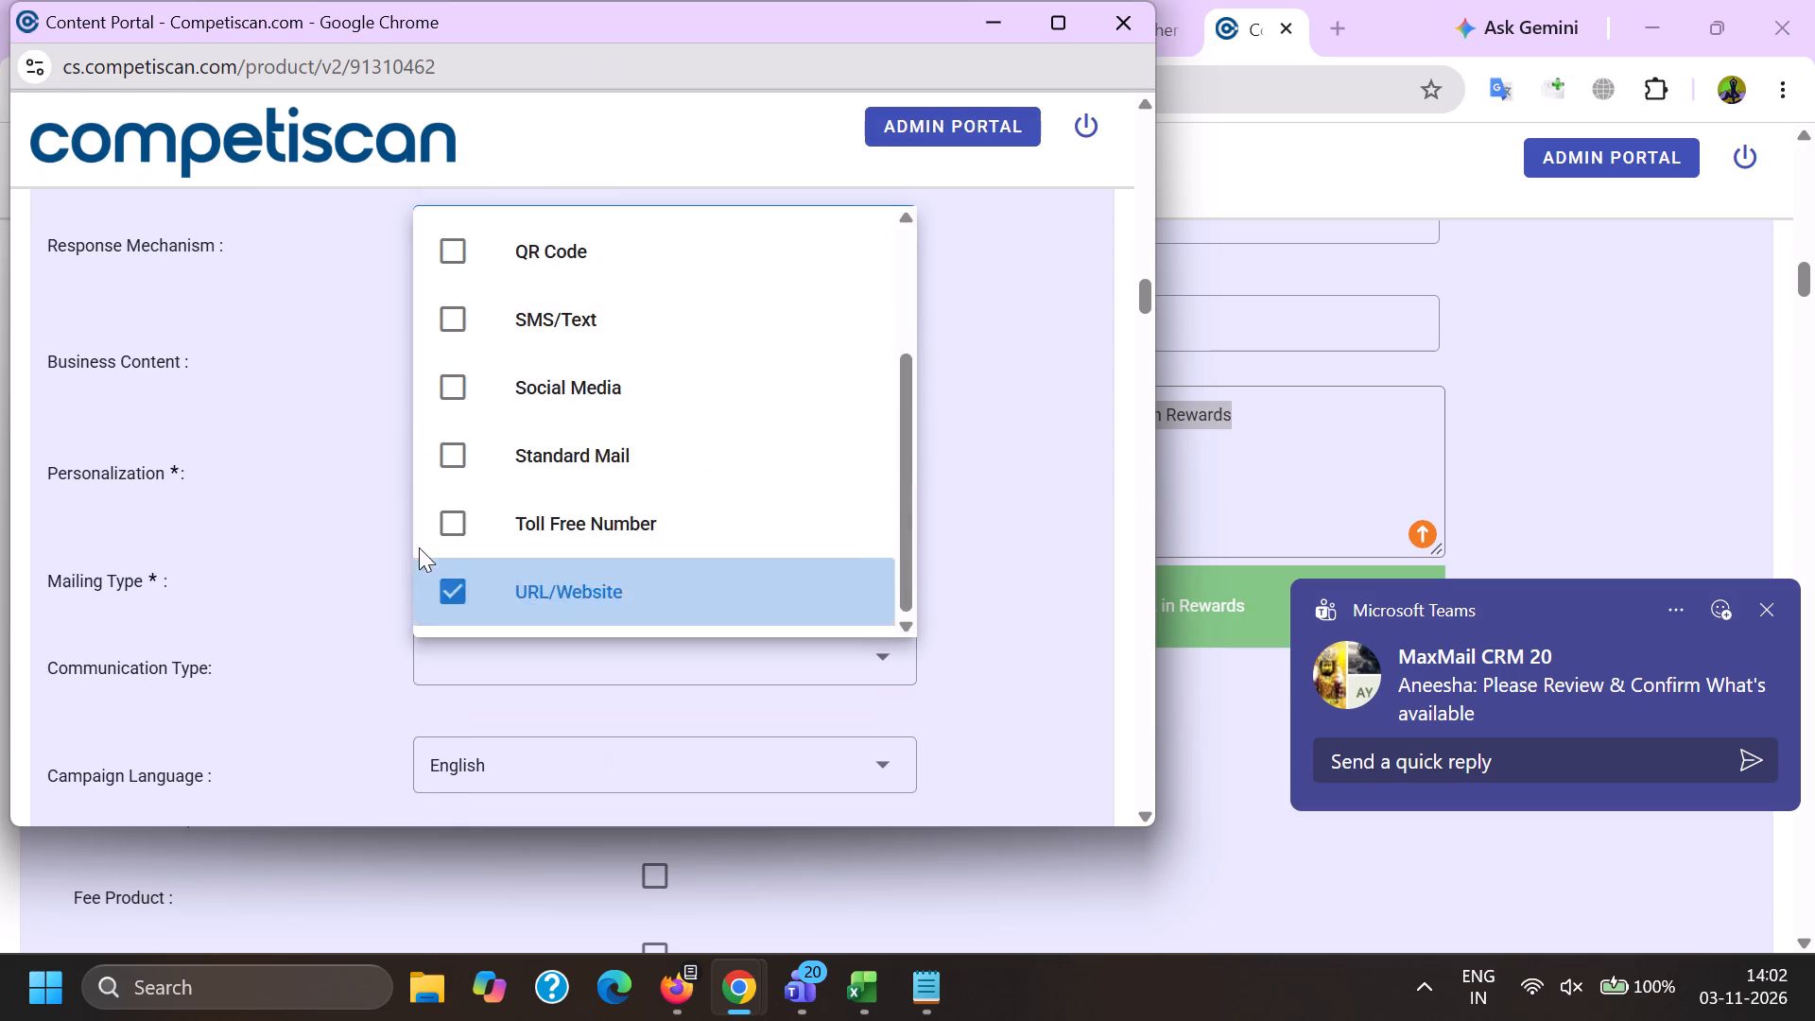
{"action": "left_click", "coordinate": [419, 546]}
{"action": "left_click", "coordinate": [491, 459]}
{"action": "left_click_drag", "start_coordinate": [399, 545], "coordinate": [399, 556]}
Set Communication Type to Bonuses/Contests/Incentives, Co-Brand and Mobile Application.
{"action": "left_click", "coordinate": [490, 638]}
{"action": "scroll", "coordinate": [524, 452], "scroll_direction": "down", "scroll_amount": 3}
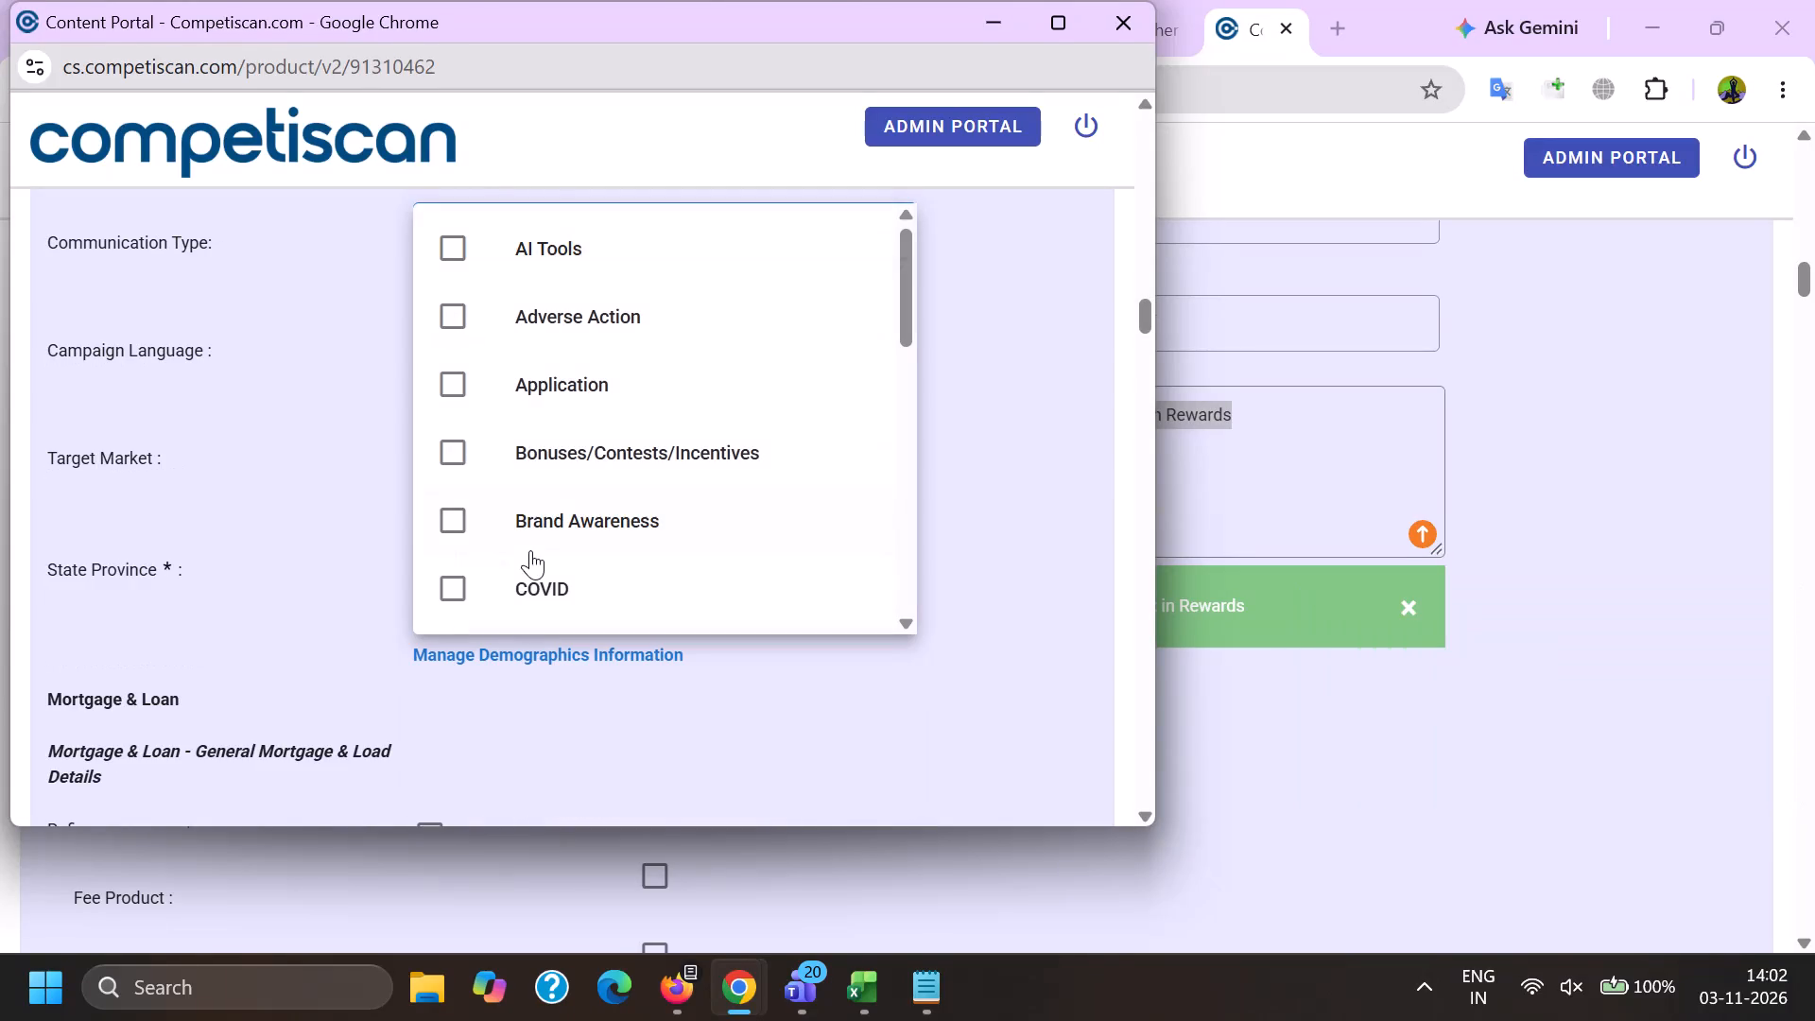
{"action": "left_click", "coordinate": [529, 446]}
{"action": "scroll", "coordinate": [530, 442], "scroll_direction": "down", "scroll_amount": 4}
{"action": "left_click", "coordinate": [530, 565]}
{"action": "scroll", "coordinate": [527, 556], "scroll_direction": "down", "scroll_amount": 9}
{"action": "scroll", "coordinate": [528, 557], "scroll_direction": "up", "scroll_amount": 1}
{"action": "scroll", "coordinate": [528, 557], "scroll_direction": "down", "scroll_amount": 2}
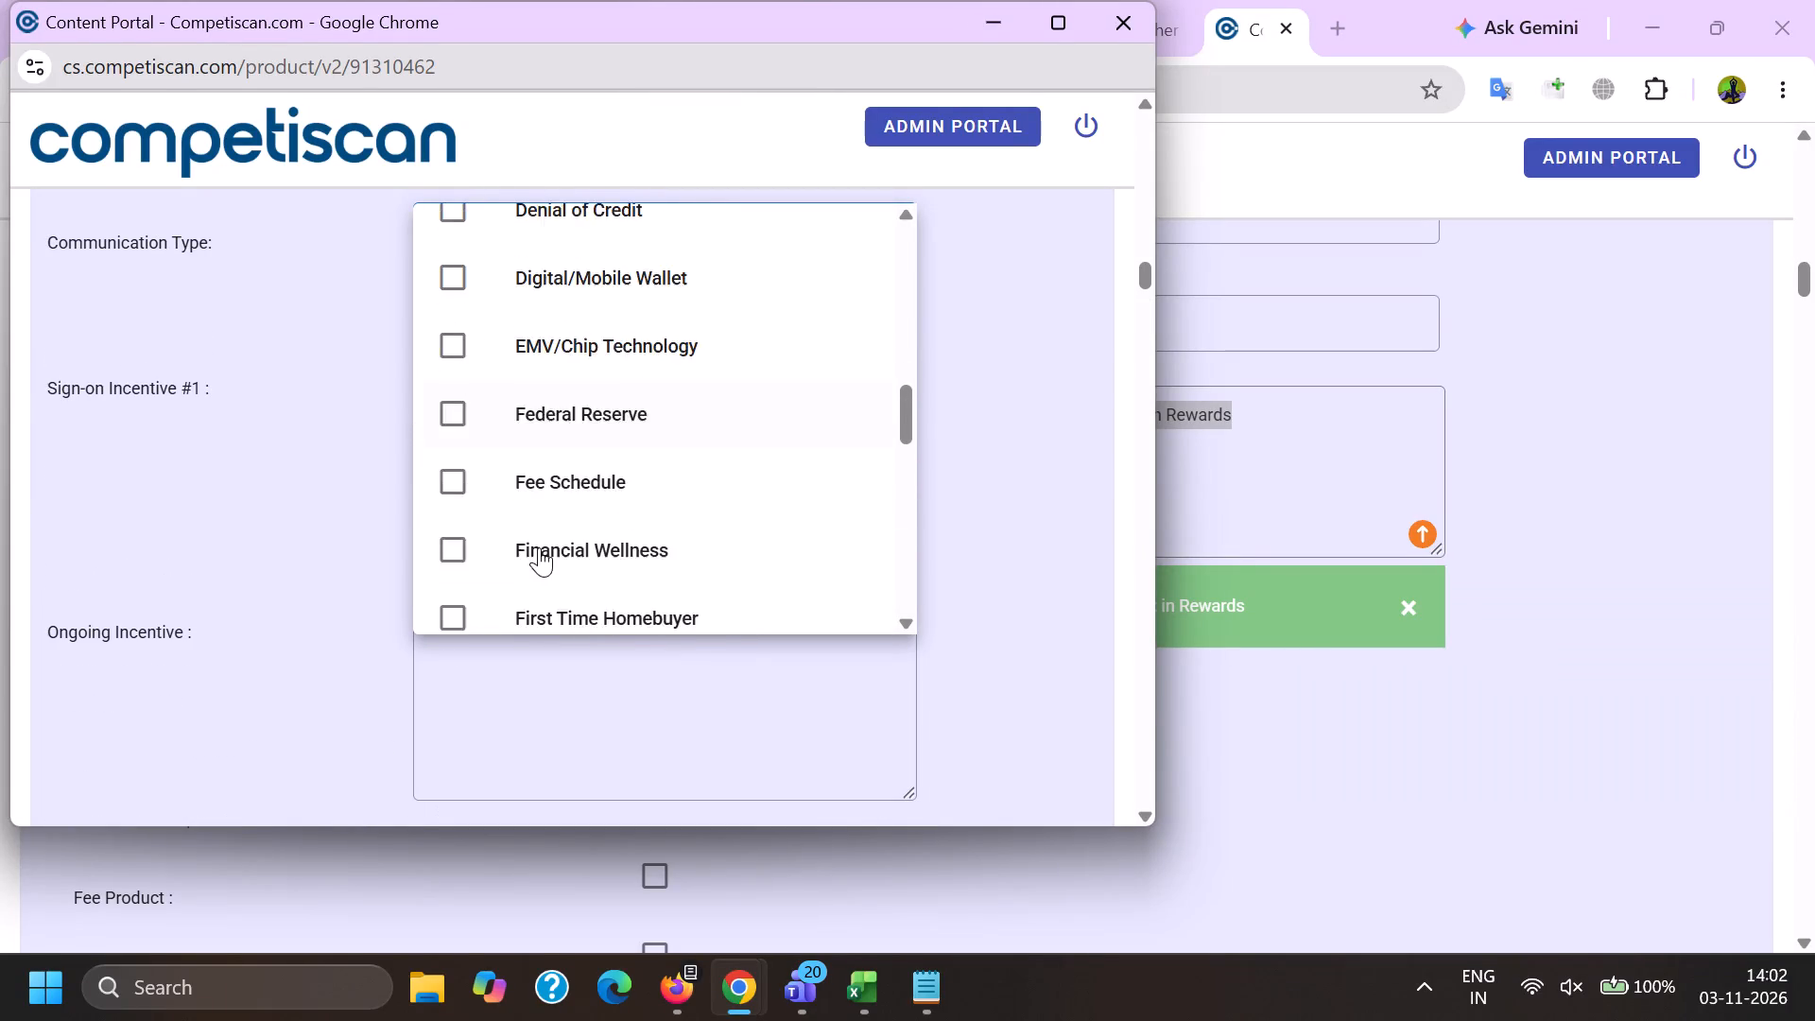
{"action": "left_click", "coordinate": [555, 553]}
{"action": "left_click", "coordinate": [311, 517]}
Copy "10% back in reward during the first 30 days from account opening" from the other product form into Sign-on Incentive #1.
{"action": "key", "text": "alt+Tab"}
{"action": "scroll", "coordinate": [1174, 545], "scroll_direction": "down", "scroll_amount": 9}
{"action": "left_click_drag", "start_coordinate": [1327, 477], "coordinate": [11, 389]}
{"action": "key", "text": "ctrl+c"}
{"action": "key", "text": "alt+Tab"}
{"action": "left_click", "coordinate": [639, 471], "text": "ctrl"}
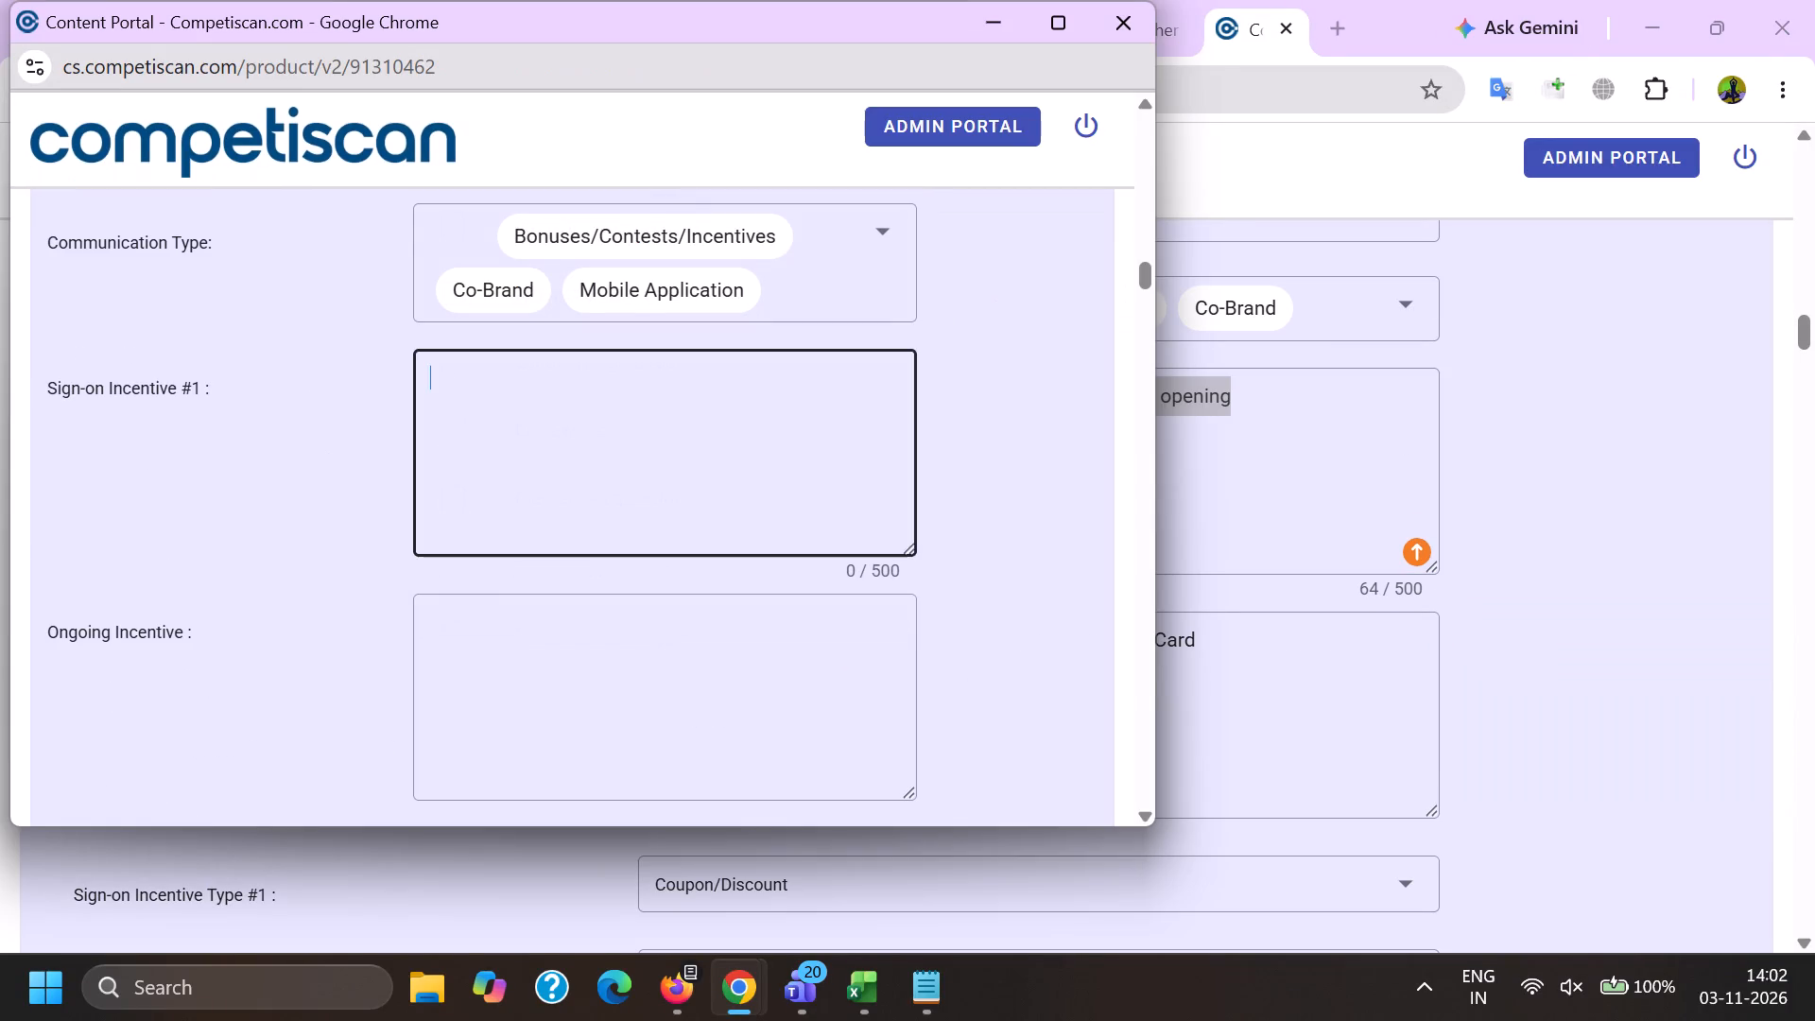
{"action": "key", "text": "ctrl+v"}
Copy "5% back in rewards with the West Elm Key Rewards Visa Card" from the other product form into Ongoing Incentive.
{"action": "left_click", "coordinate": [669, 715]}
{"action": "key", "text": "alt+Tab"}
{"action": "left_click_drag", "start_coordinate": [1269, 654], "coordinate": [591, 605]}
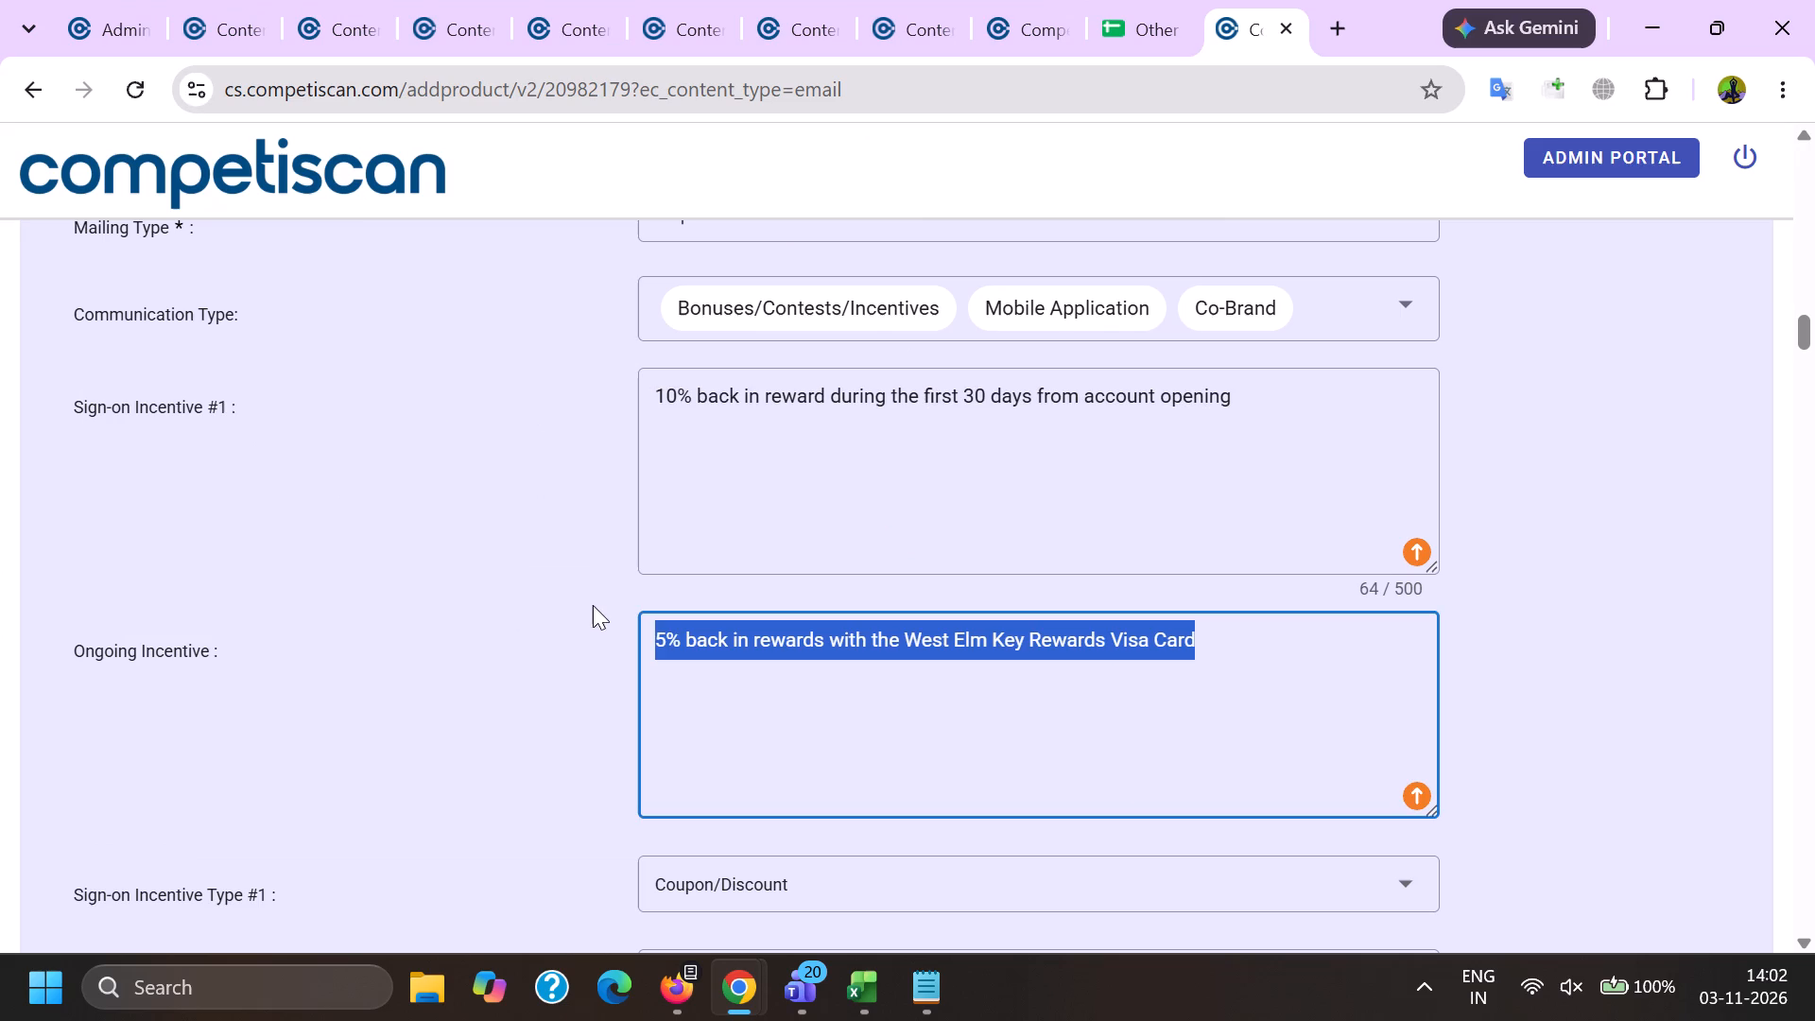
{"action": "key", "text": "ctrl+c"}
{"action": "key", "text": "alt+Tab"}
{"action": "key", "text": "ctrl+v"}
Set Sign-on Incentive Type #1 to Coupon/Discount and Sign-on Incentive Value #1 to 10.00.
{"action": "scroll", "coordinate": [552, 385], "scroll_direction": "down", "scroll_amount": 3}
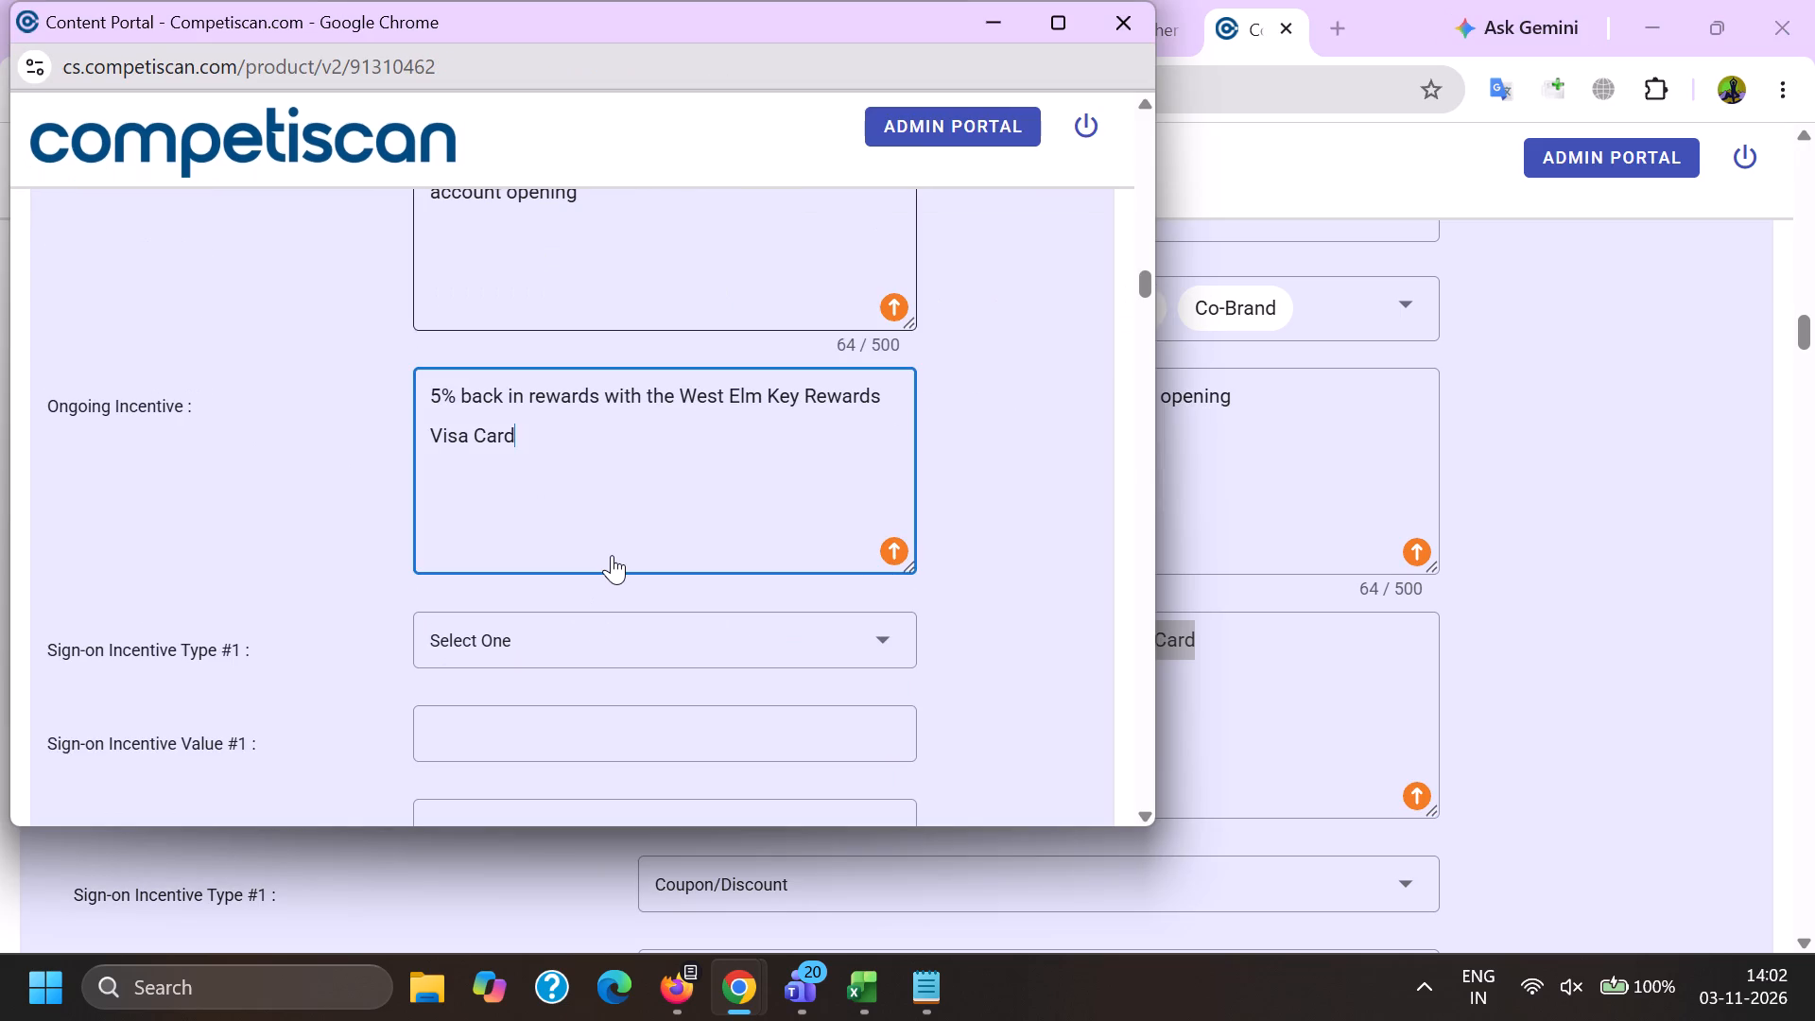
{"action": "left_click", "coordinate": [499, 452]}
{"action": "scroll", "coordinate": [499, 442], "scroll_direction": "down", "scroll_amount": 6}
{"action": "scroll", "coordinate": [495, 494], "scroll_direction": "up", "scroll_amount": 5}
{"action": "scroll", "coordinate": [520, 414], "scroll_direction": "down", "scroll_amount": 6}
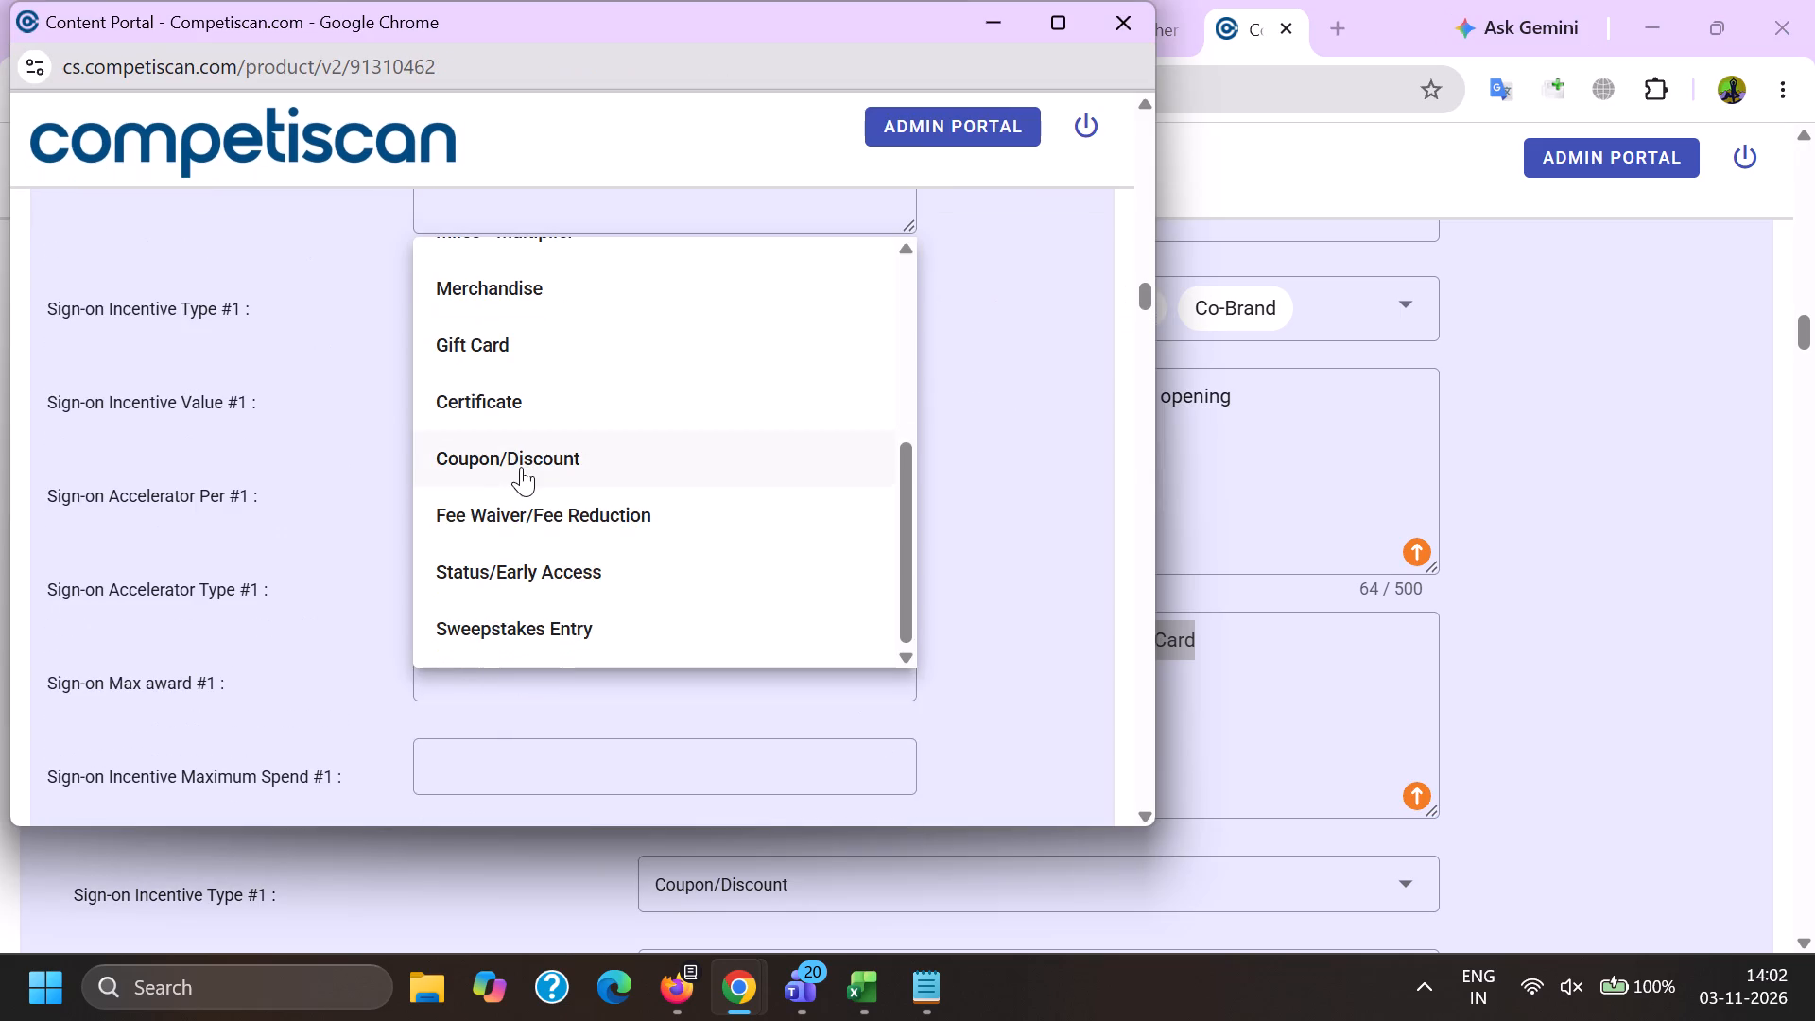
{"action": "left_click", "coordinate": [521, 465]}
{"action": "left_click_drag", "start_coordinate": [344, 465], "coordinate": [366, 454]}
{"action": "left_click", "coordinate": [460, 398]}
{"action": "key", "text": "1"}
{"action": "key", "text": "0"}
{"action": "key", "text": "period"}
{"action": "key", "text": "0"}
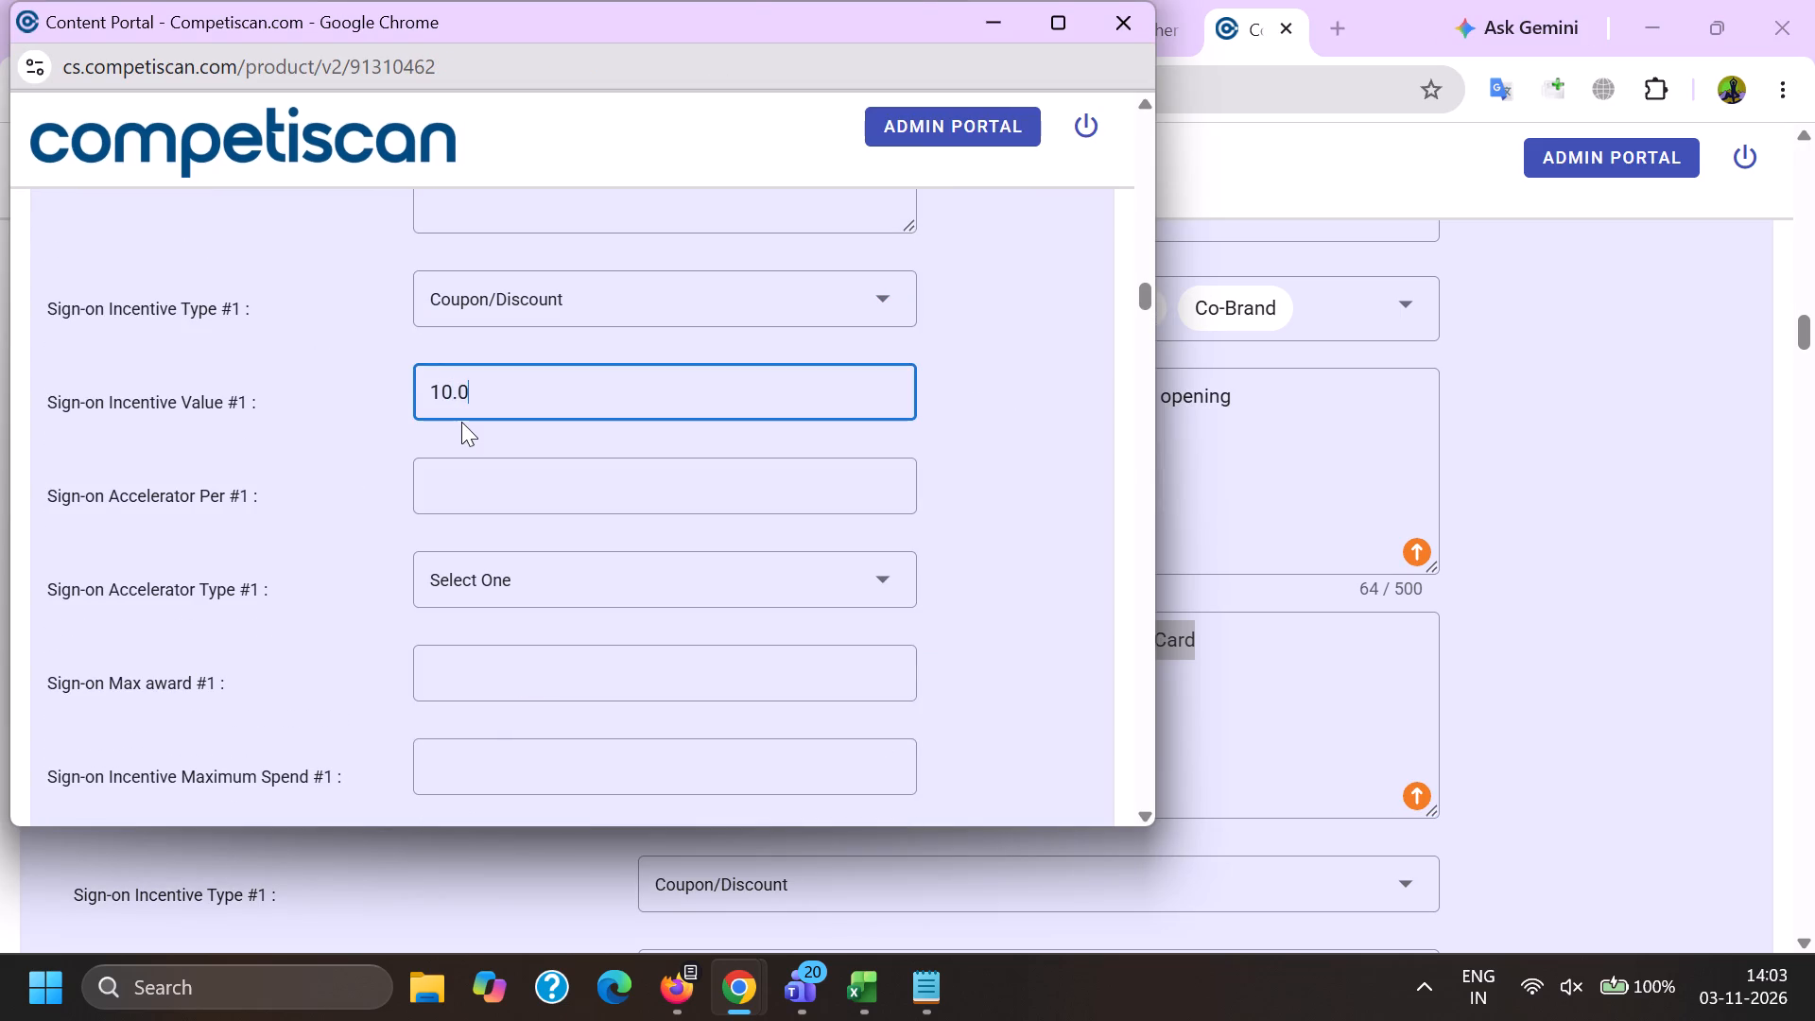
{"action": "key", "text": "0"}
Set Sign-on Max award #1 to 10.00 and Sign-on Incentive Window (months) #1 to 1.
{"action": "key", "text": "Tab"}
{"action": "key", "text": "Tab"}
{"action": "key", "text": "Tab"}
{"action": "key", "text": "1"}
{"action": "key", "text": "0"}
{"action": "key", "text": "period"}
{"action": "key", "text": "0"}
{"action": "key", "text": "0"}
{"action": "key", "text": "Tab"}
{"action": "key", "text": "Tab"}
{"action": "key", "text": "Tab"}
{"action": "key", "text": "1"}
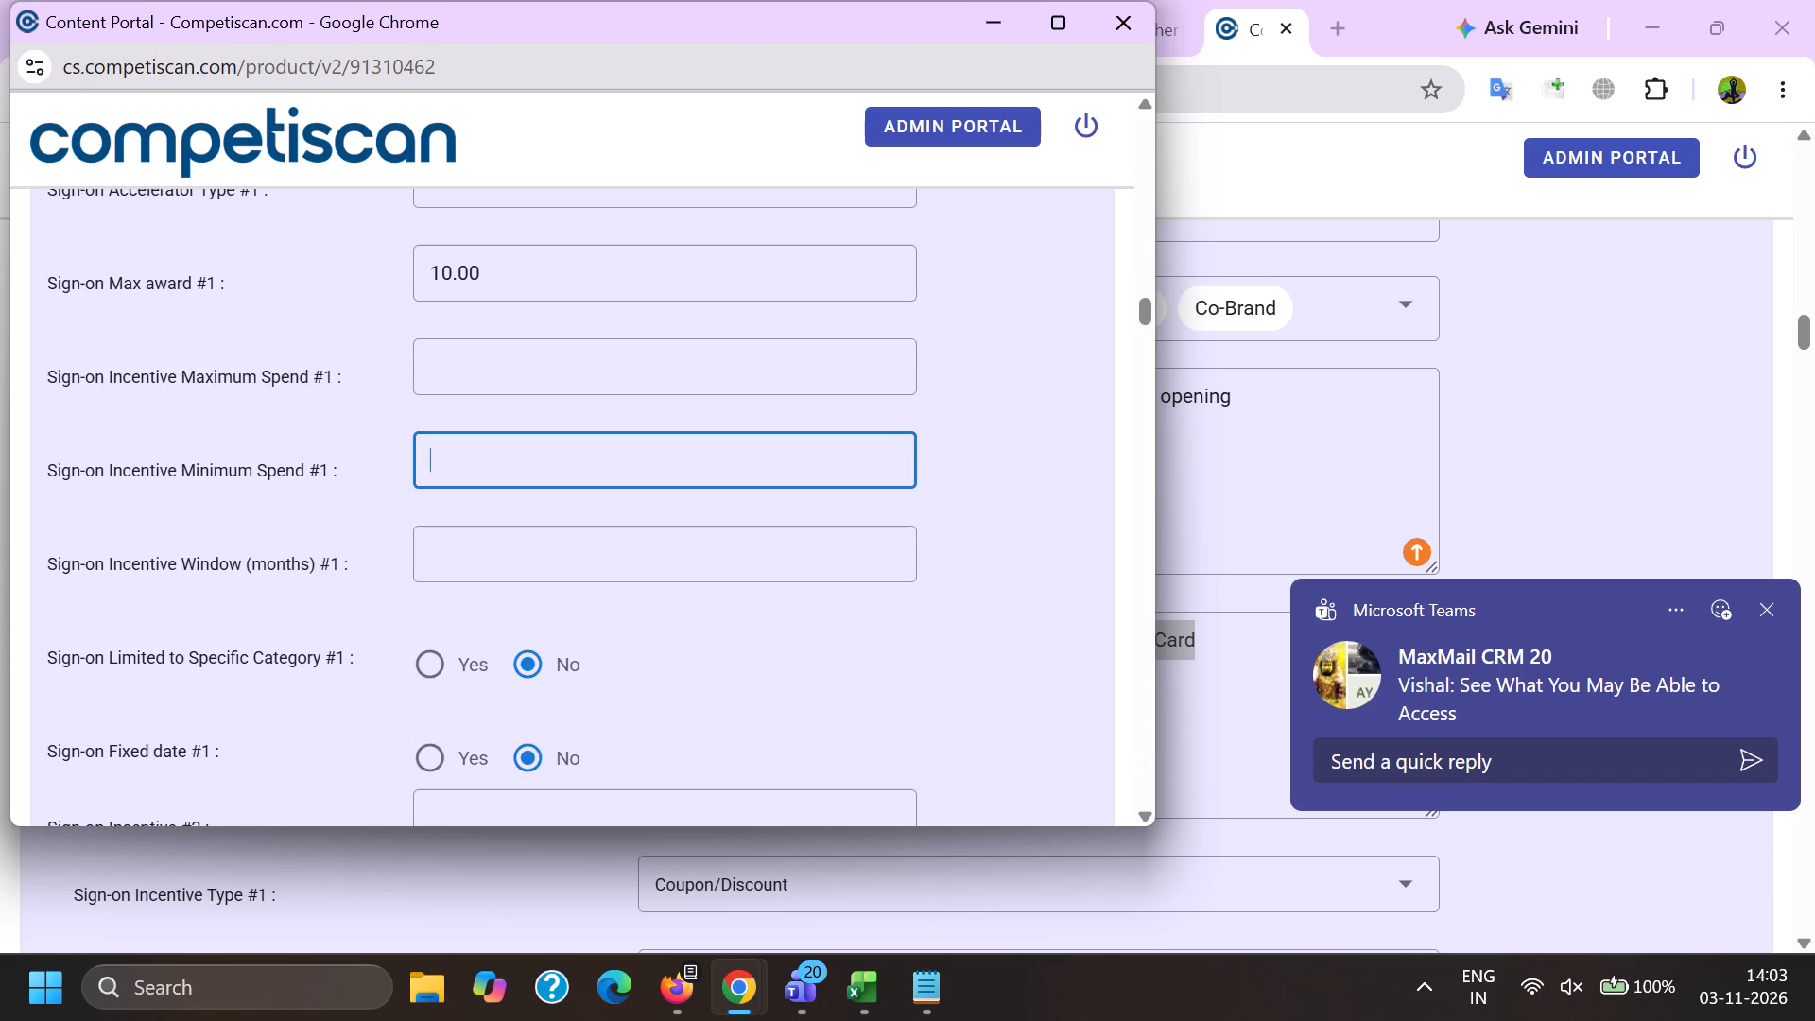
Set the Application Type above the Mortgage & Loan regular pricing details to Invitation to Apply.
{"action": "scroll", "coordinate": [449, 399], "scroll_direction": "down", "scroll_amount": 3}
{"action": "left_click", "coordinate": [416, 343]}
{"action": "scroll", "coordinate": [418, 337], "scroll_direction": "down", "scroll_amount": 19}
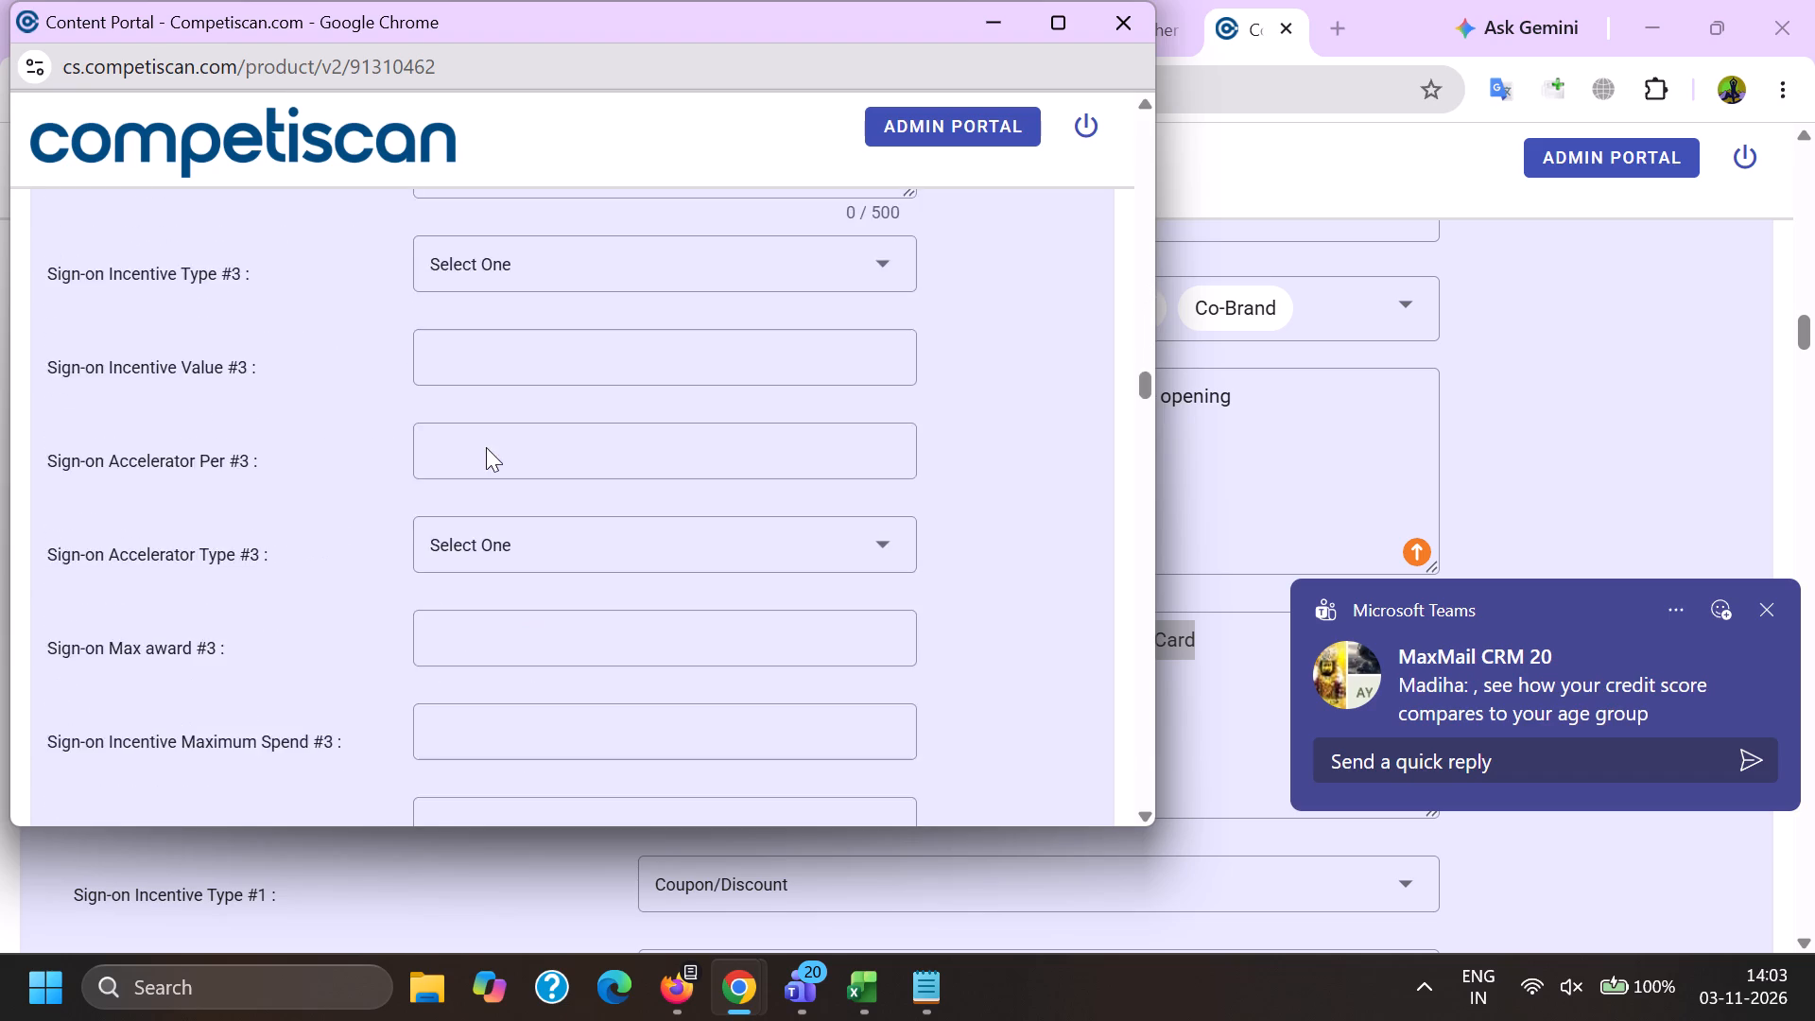
{"action": "scroll", "coordinate": [476, 423], "scroll_direction": "down", "scroll_amount": 5}
{"action": "left_click", "coordinate": [480, 465]}
{"action": "scroll", "coordinate": [510, 259], "scroll_direction": "down", "scroll_amount": 2}
{"action": "left_click", "coordinate": [519, 286]}
{"action": "left_click", "coordinate": [287, 354]}
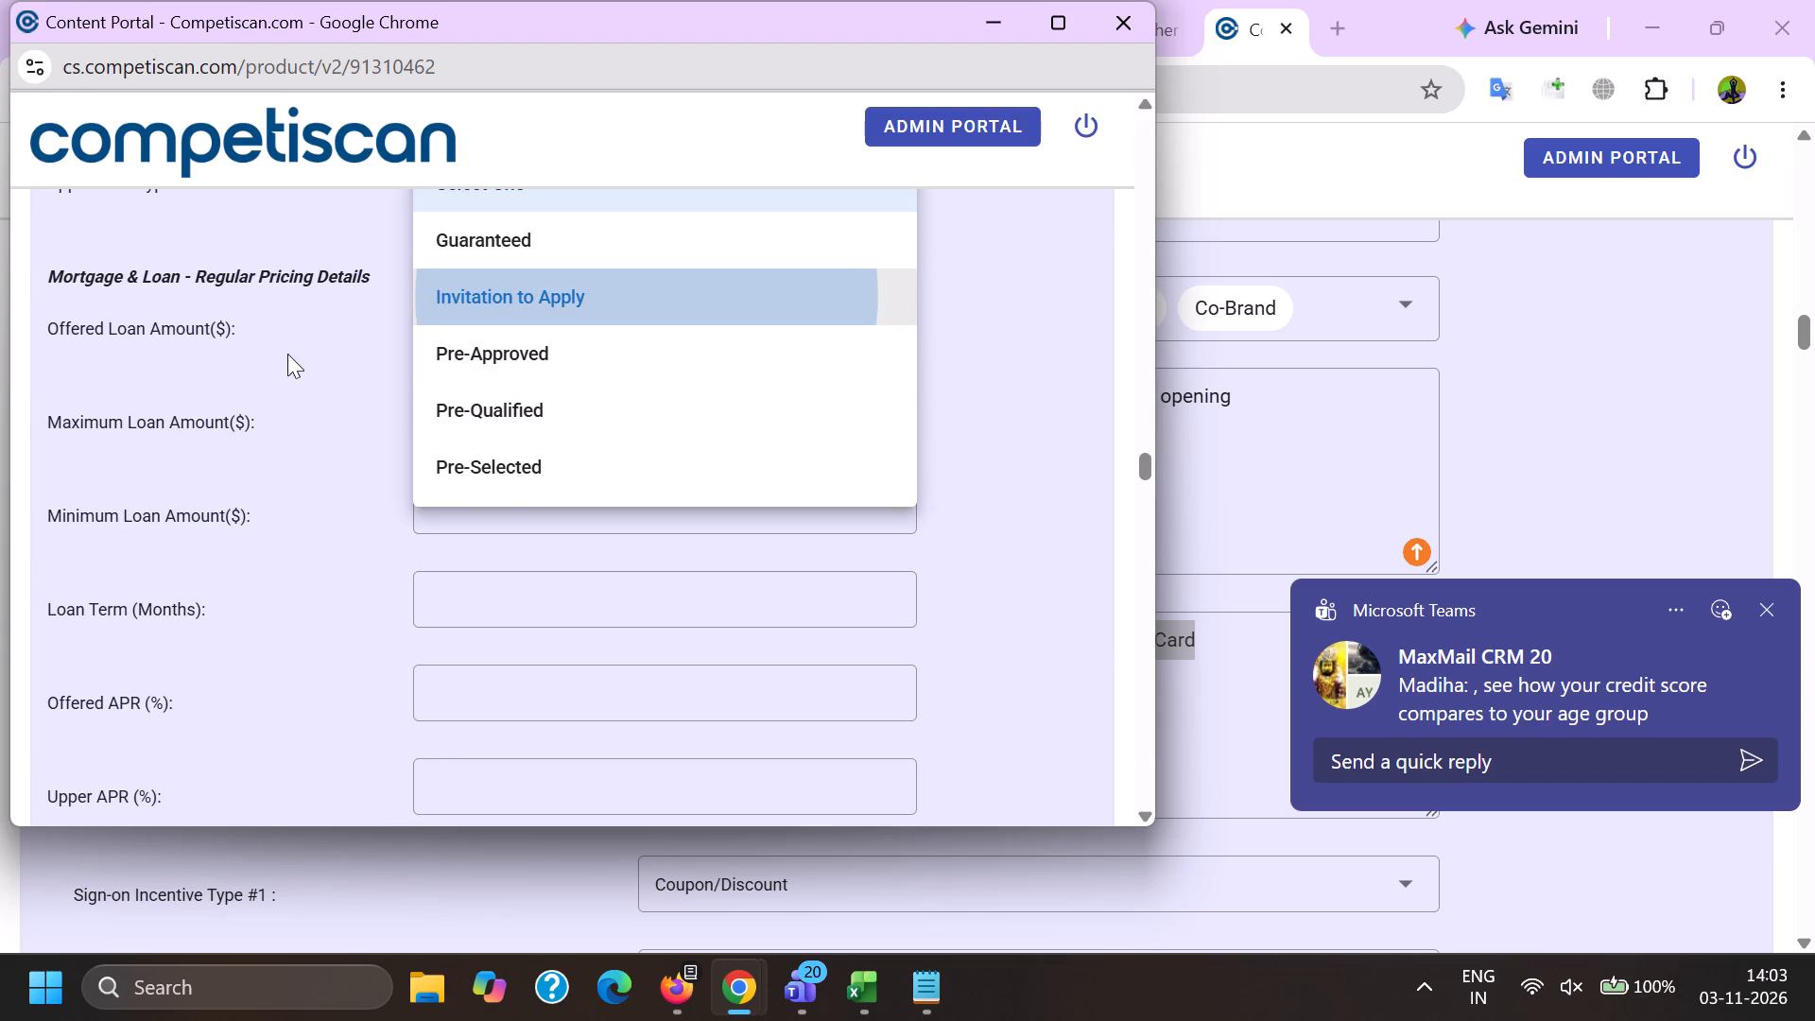
Set the Mortgage & Loan Upper APR (%) to 36 and Lower APR (%) to 0.
{"action": "scroll", "coordinate": [395, 482], "scroll_direction": "down", "scroll_amount": 4}
{"action": "left_click", "coordinate": [465, 231]}
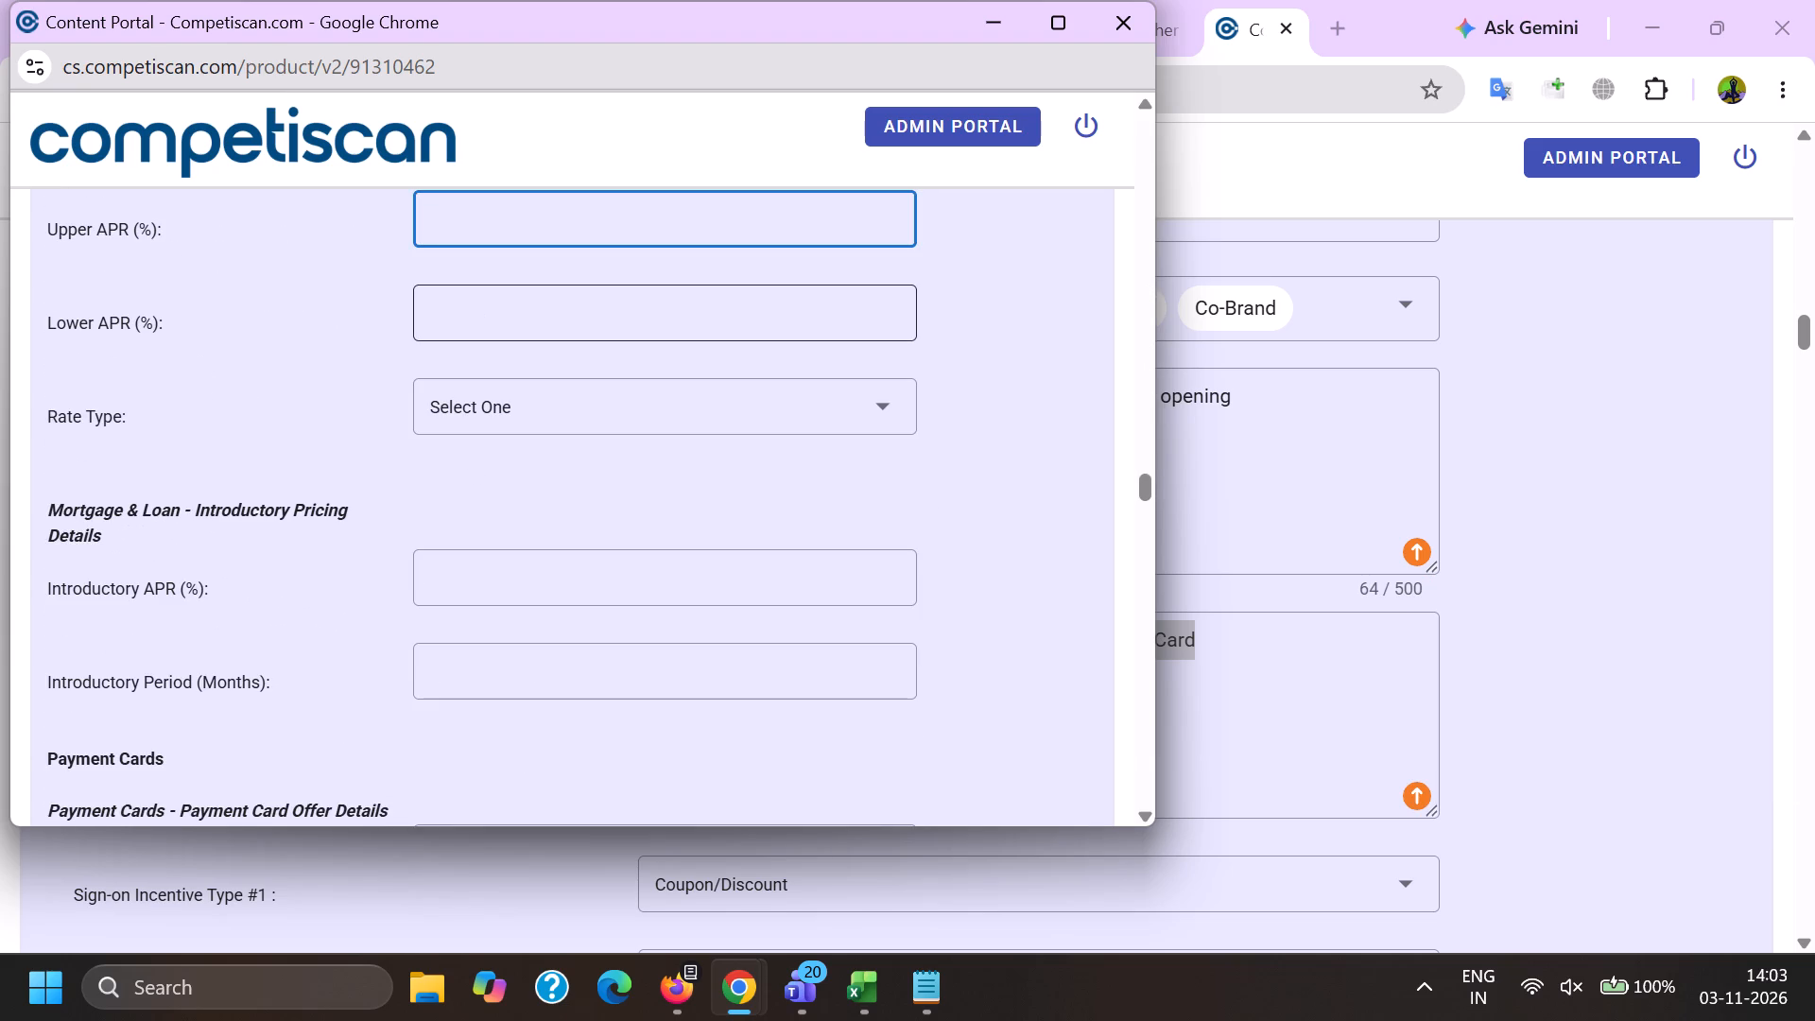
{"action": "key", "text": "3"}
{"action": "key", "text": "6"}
{"action": "key", "text": "Tab"}
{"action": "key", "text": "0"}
Set the Payment Cards Application Type to Invitation to Apply and the Card Network to Visa.
{"action": "scroll", "coordinate": [455, 281], "scroll_direction": "down", "scroll_amount": 4}
{"action": "left_click", "coordinate": [441, 266]}
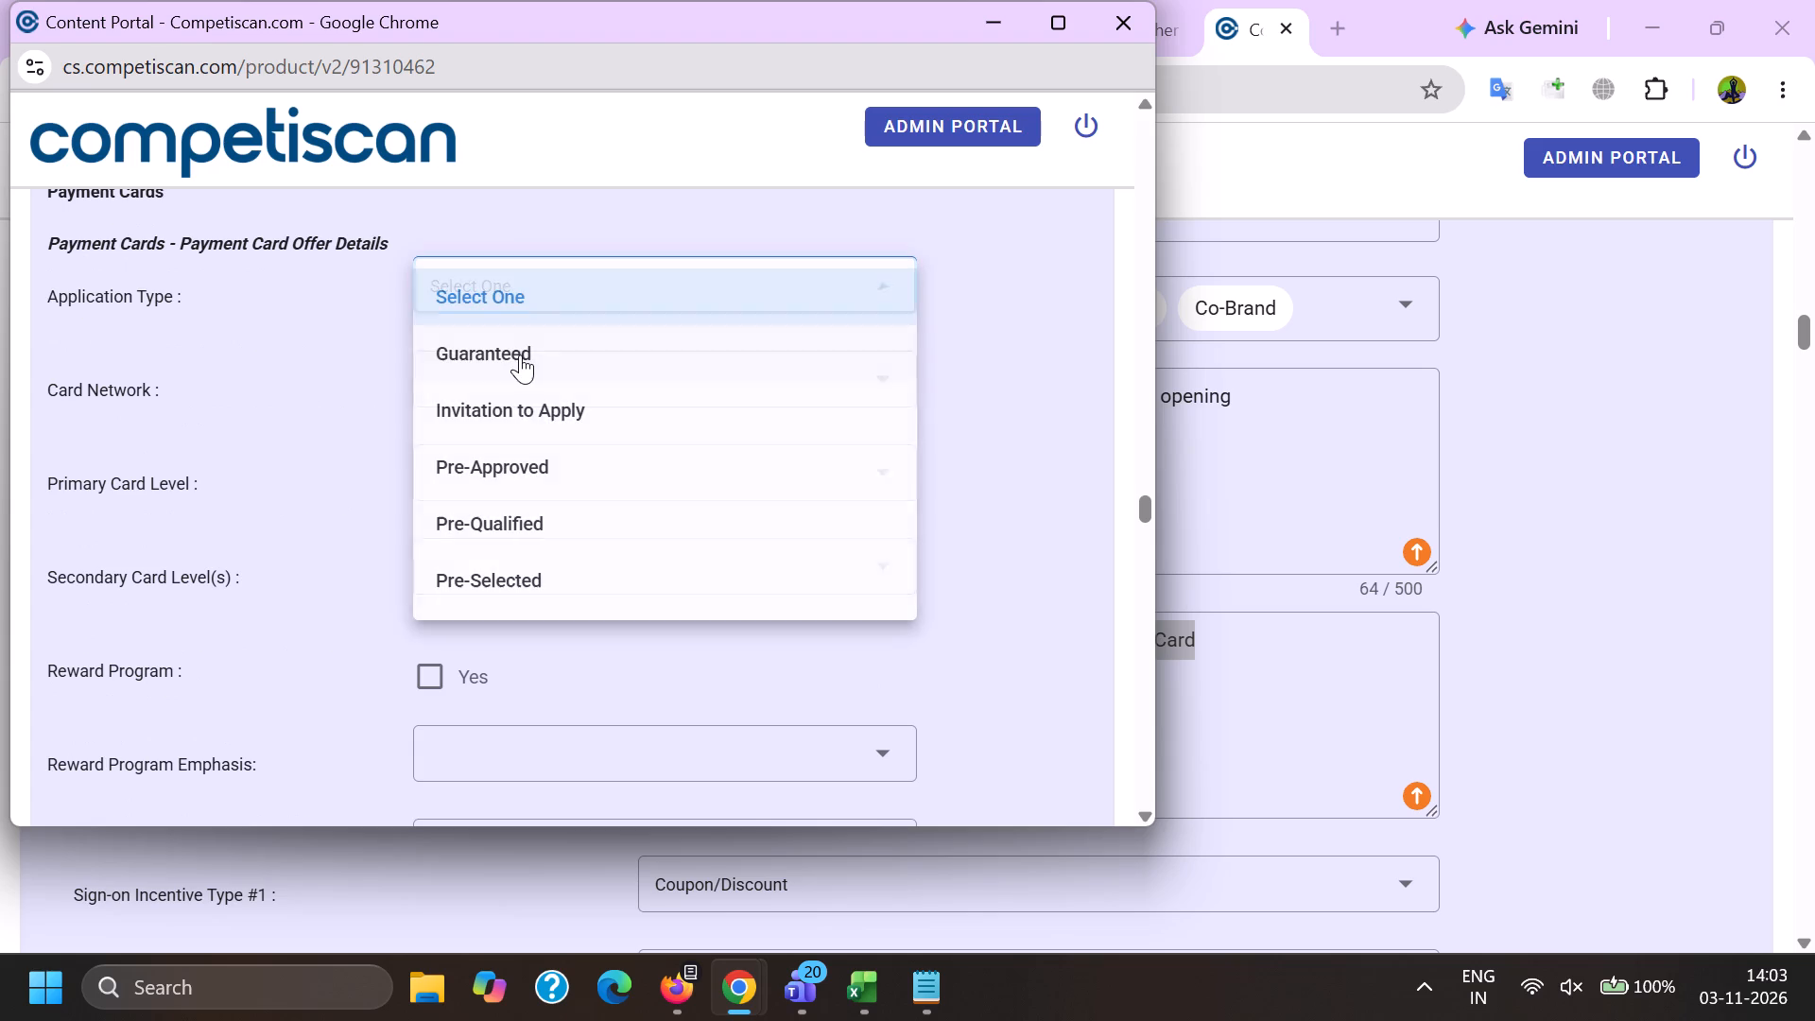
{"action": "left_click", "coordinate": [532, 395]}
{"action": "left_click", "coordinate": [527, 368]}
{"action": "scroll", "coordinate": [519, 249], "scroll_direction": "down", "scroll_amount": 1}
{"action": "left_click", "coordinate": [521, 506]}
{"action": "left_click", "coordinate": [322, 449]}
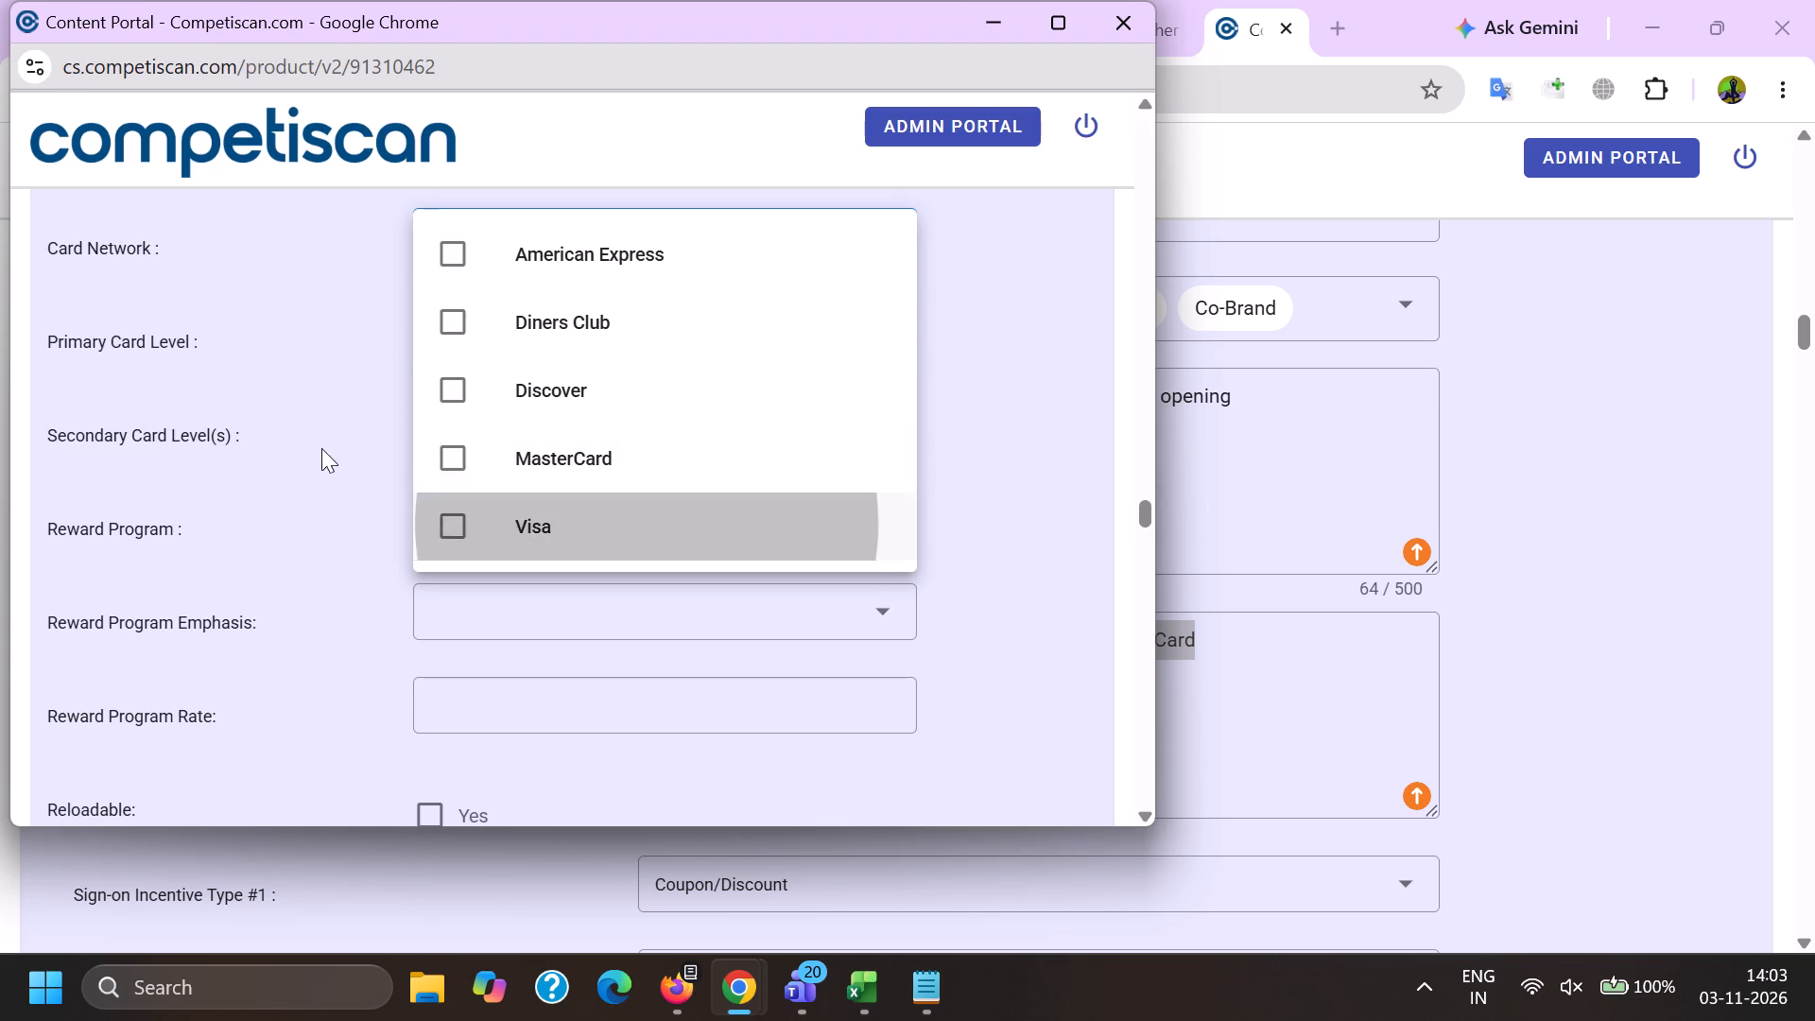
Set the Primary Card Level to Visa Signature and mark Reward Program as Yes.
{"action": "left_click", "coordinate": [417, 338]}
{"action": "scroll", "coordinate": [494, 546], "scroll_direction": "down", "scroll_amount": 5}
{"action": "left_click", "coordinate": [554, 638]}
{"action": "left_click", "coordinate": [386, 572]}
{"action": "left_click", "coordinate": [442, 550]}
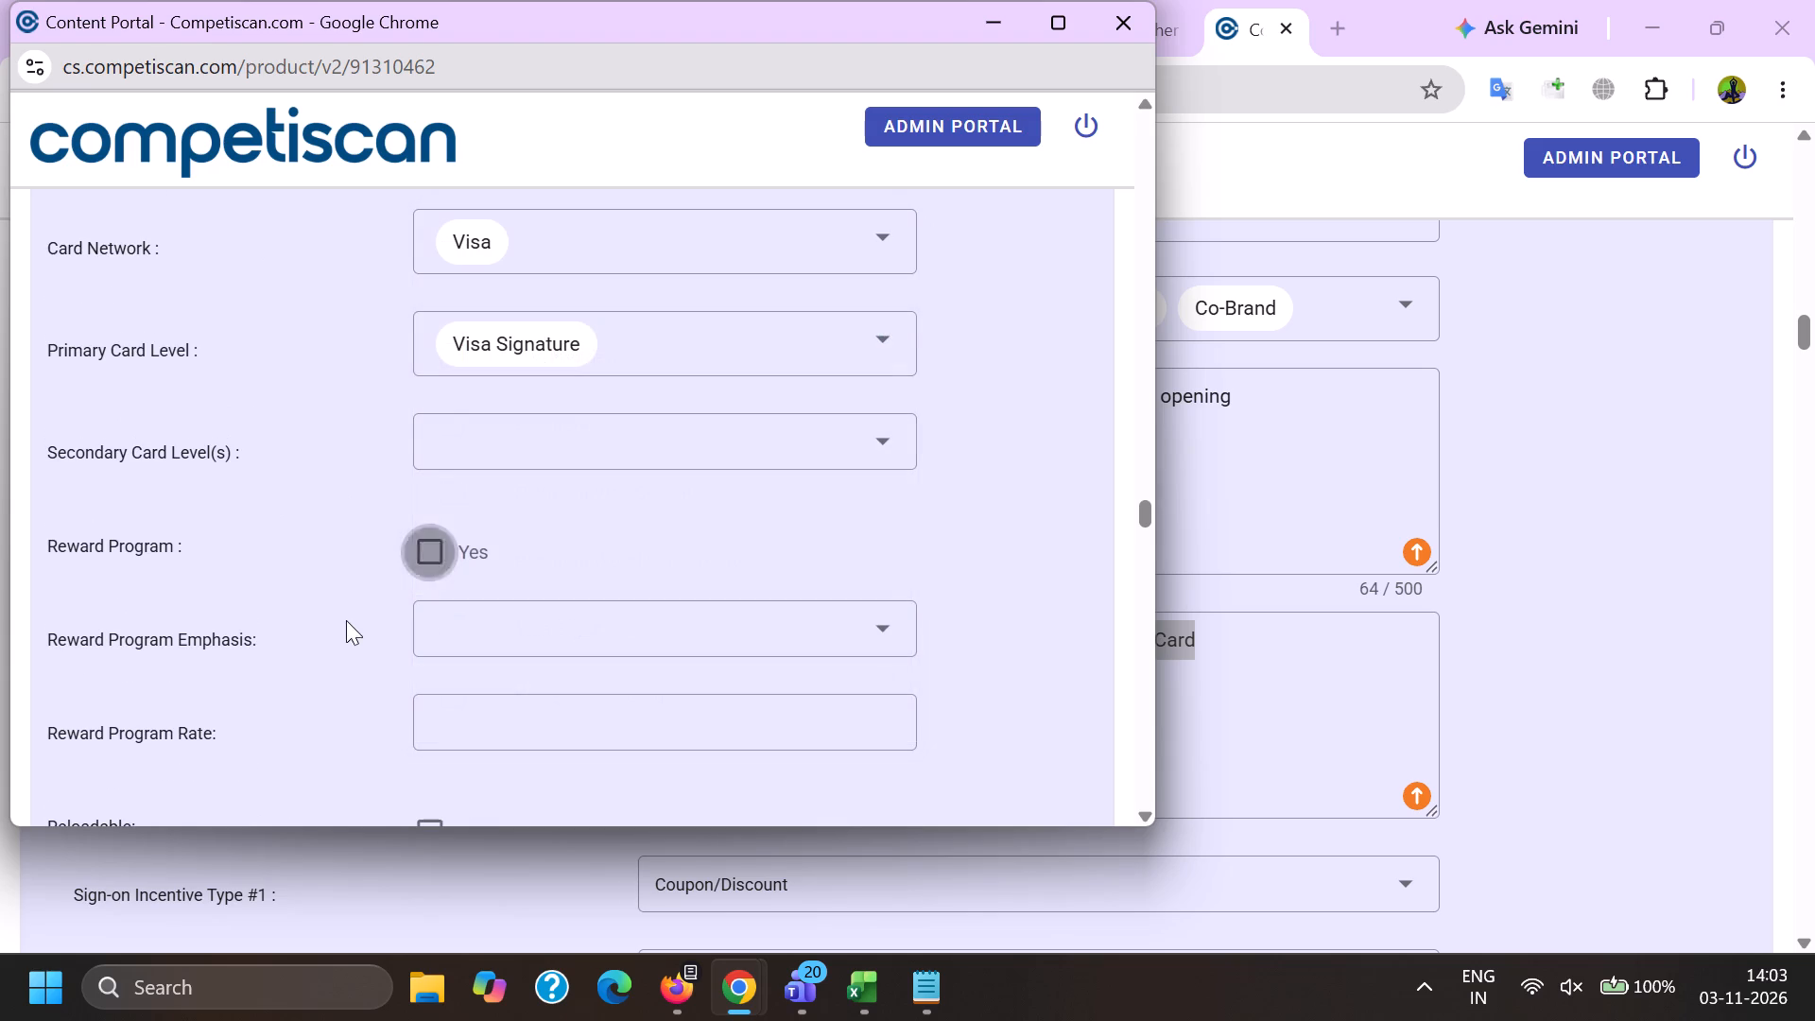
Mark Credit Card Mentioned in the Non-Profit/Consumer Services/Retail credit section and submit the product form.
{"action": "double_click", "coordinate": [346, 620]}
{"action": "key", "text": "End"}
{"action": "left_click", "coordinate": [419, 380]}
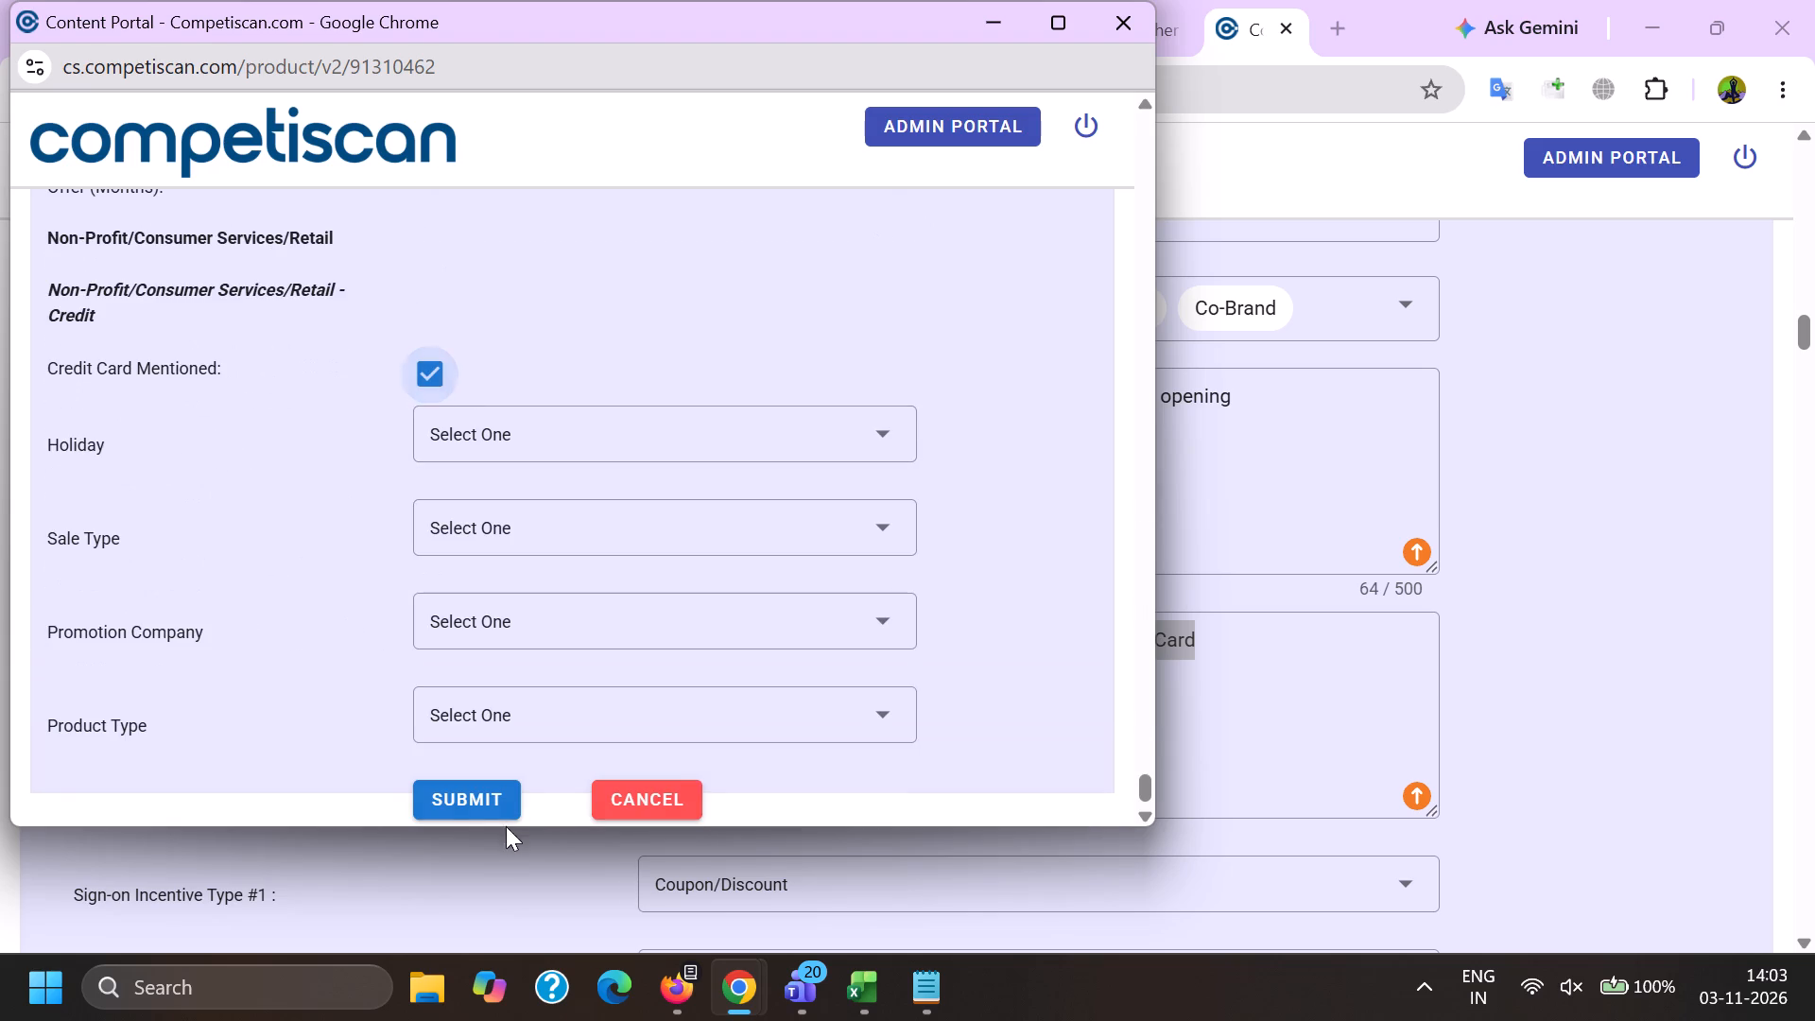
{"action": "left_click", "coordinate": [493, 811]}
Switch to the email editor showing the forwarded West Elm Fall Sale message.
{"action": "key", "text": "alt+Tab"}
{"action": "left_click", "coordinate": [466, 0]}
{"action": "left_click", "coordinate": [551, 0]}
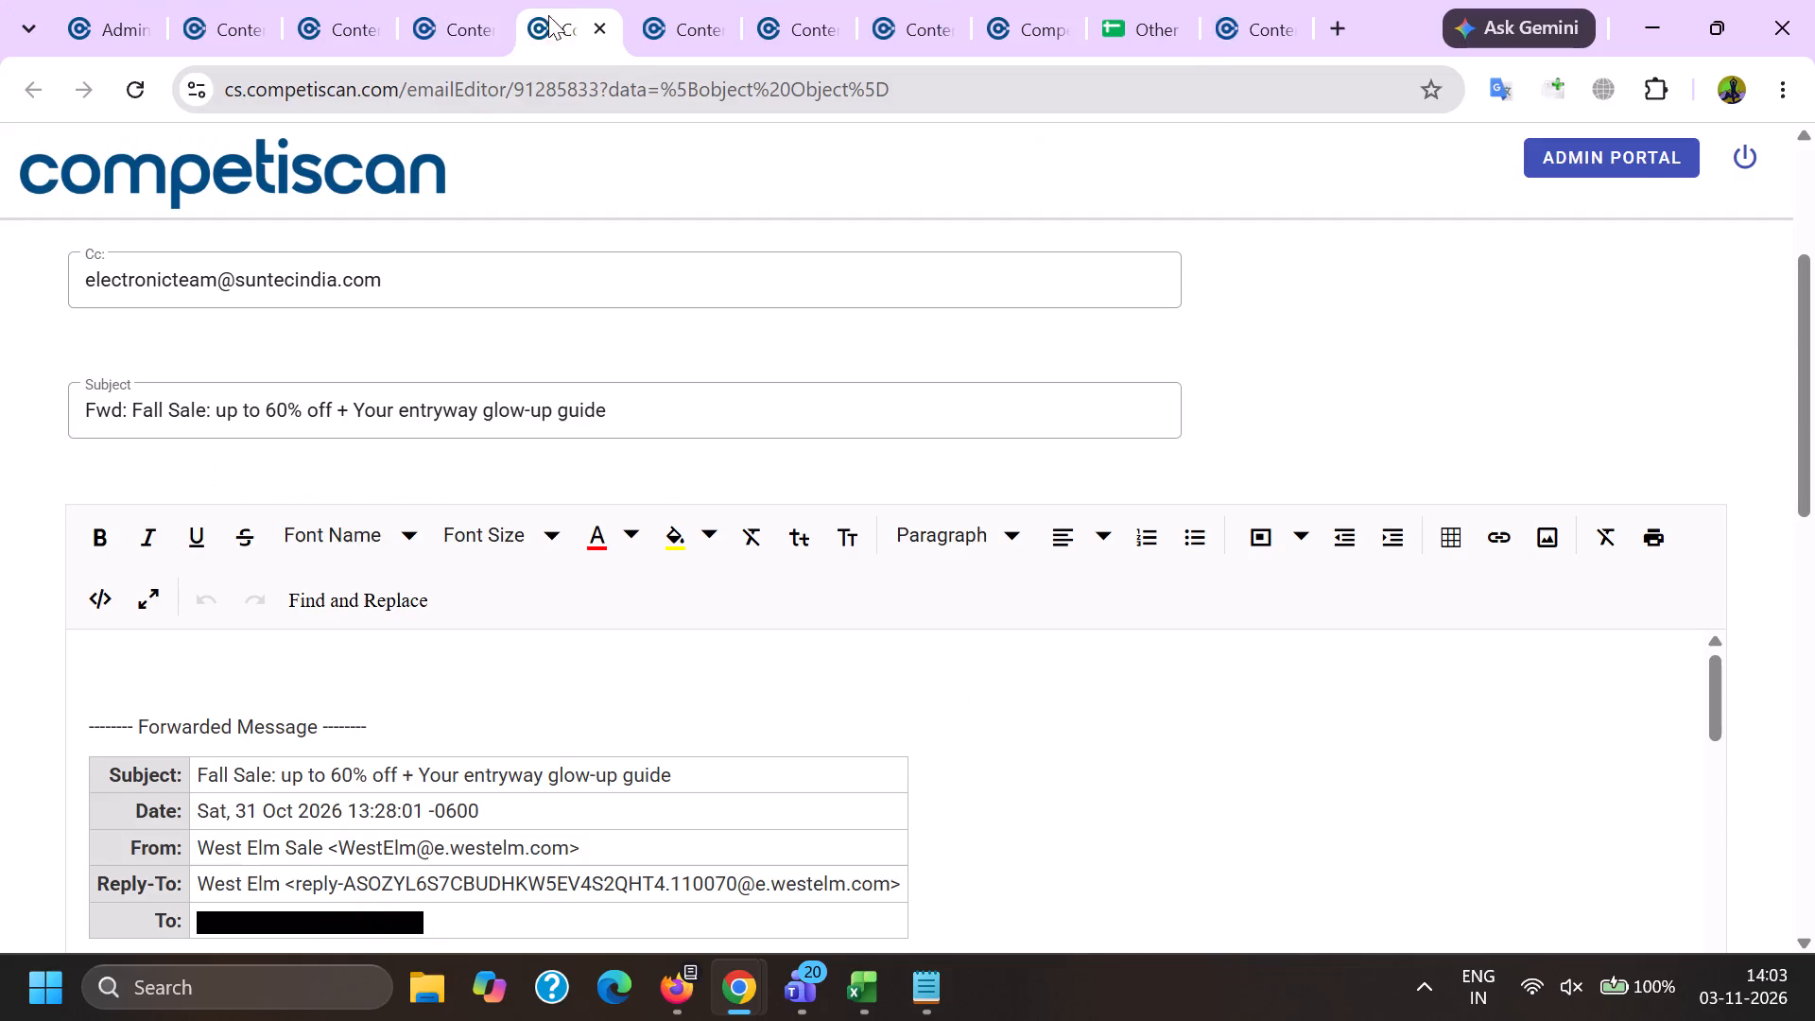
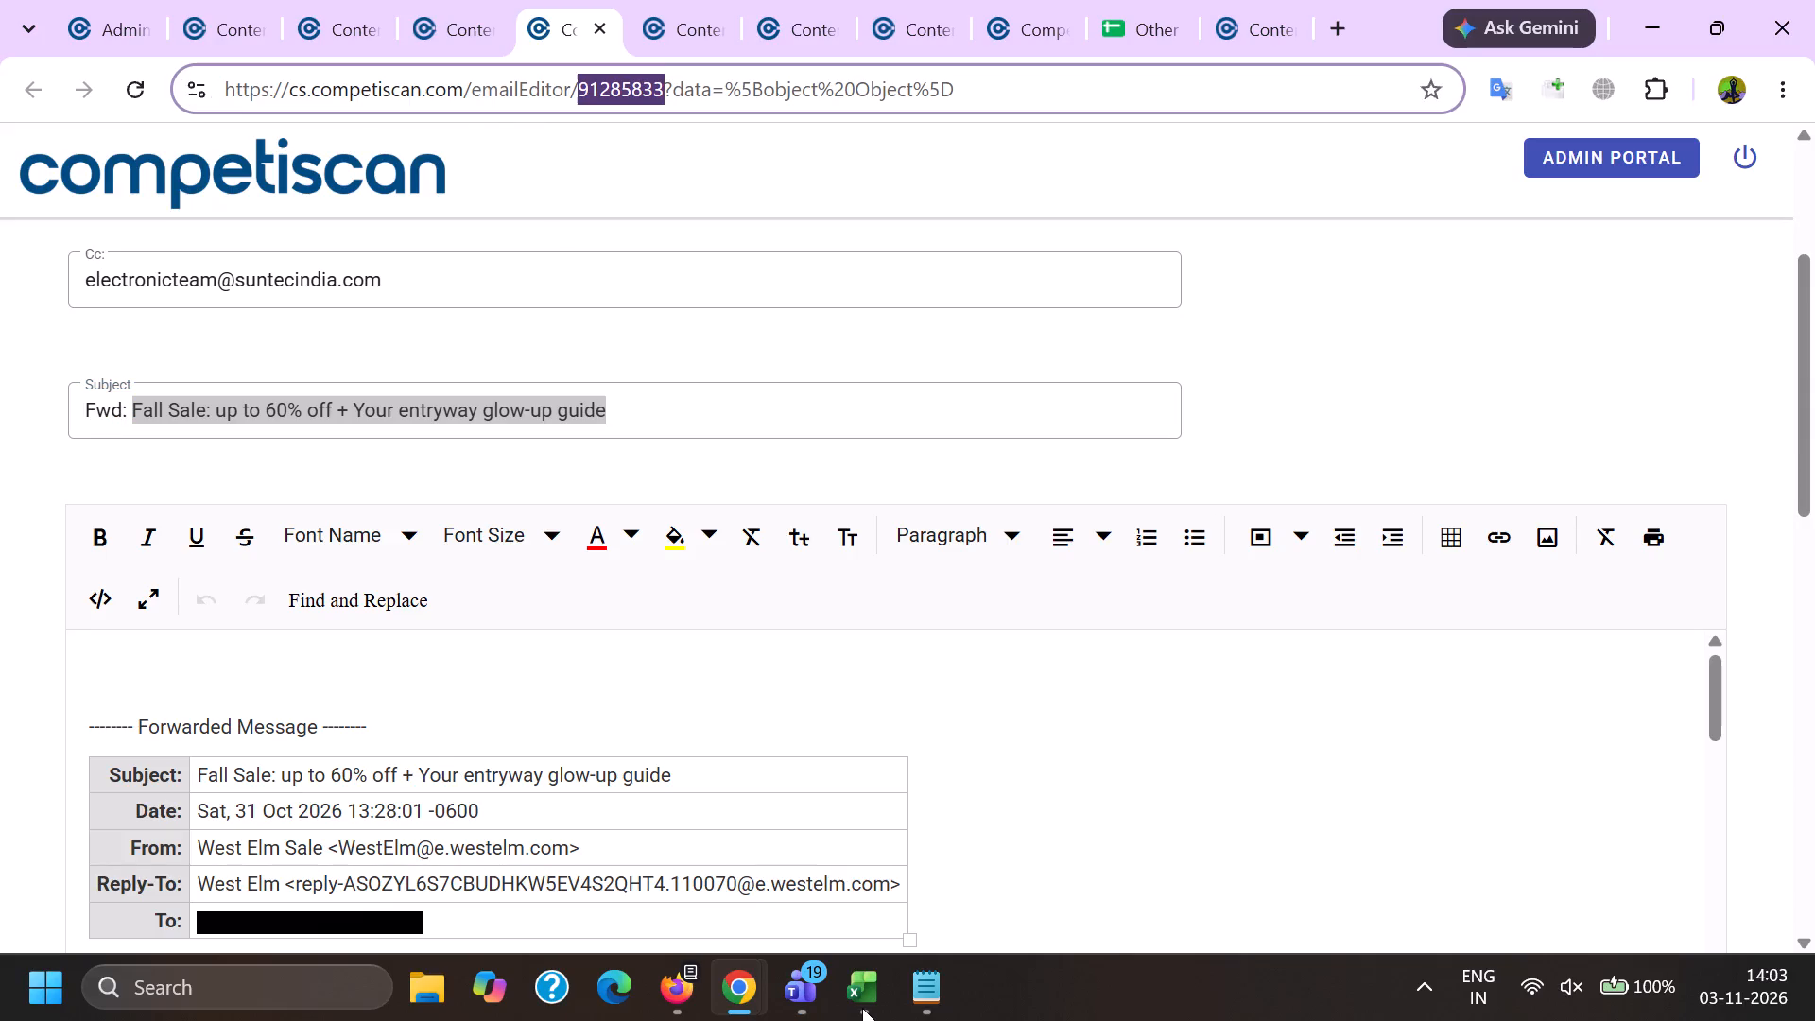
{"action": "left_click", "coordinate": [1101, 880]}
{"action": "left_click", "coordinate": [112, 505]}
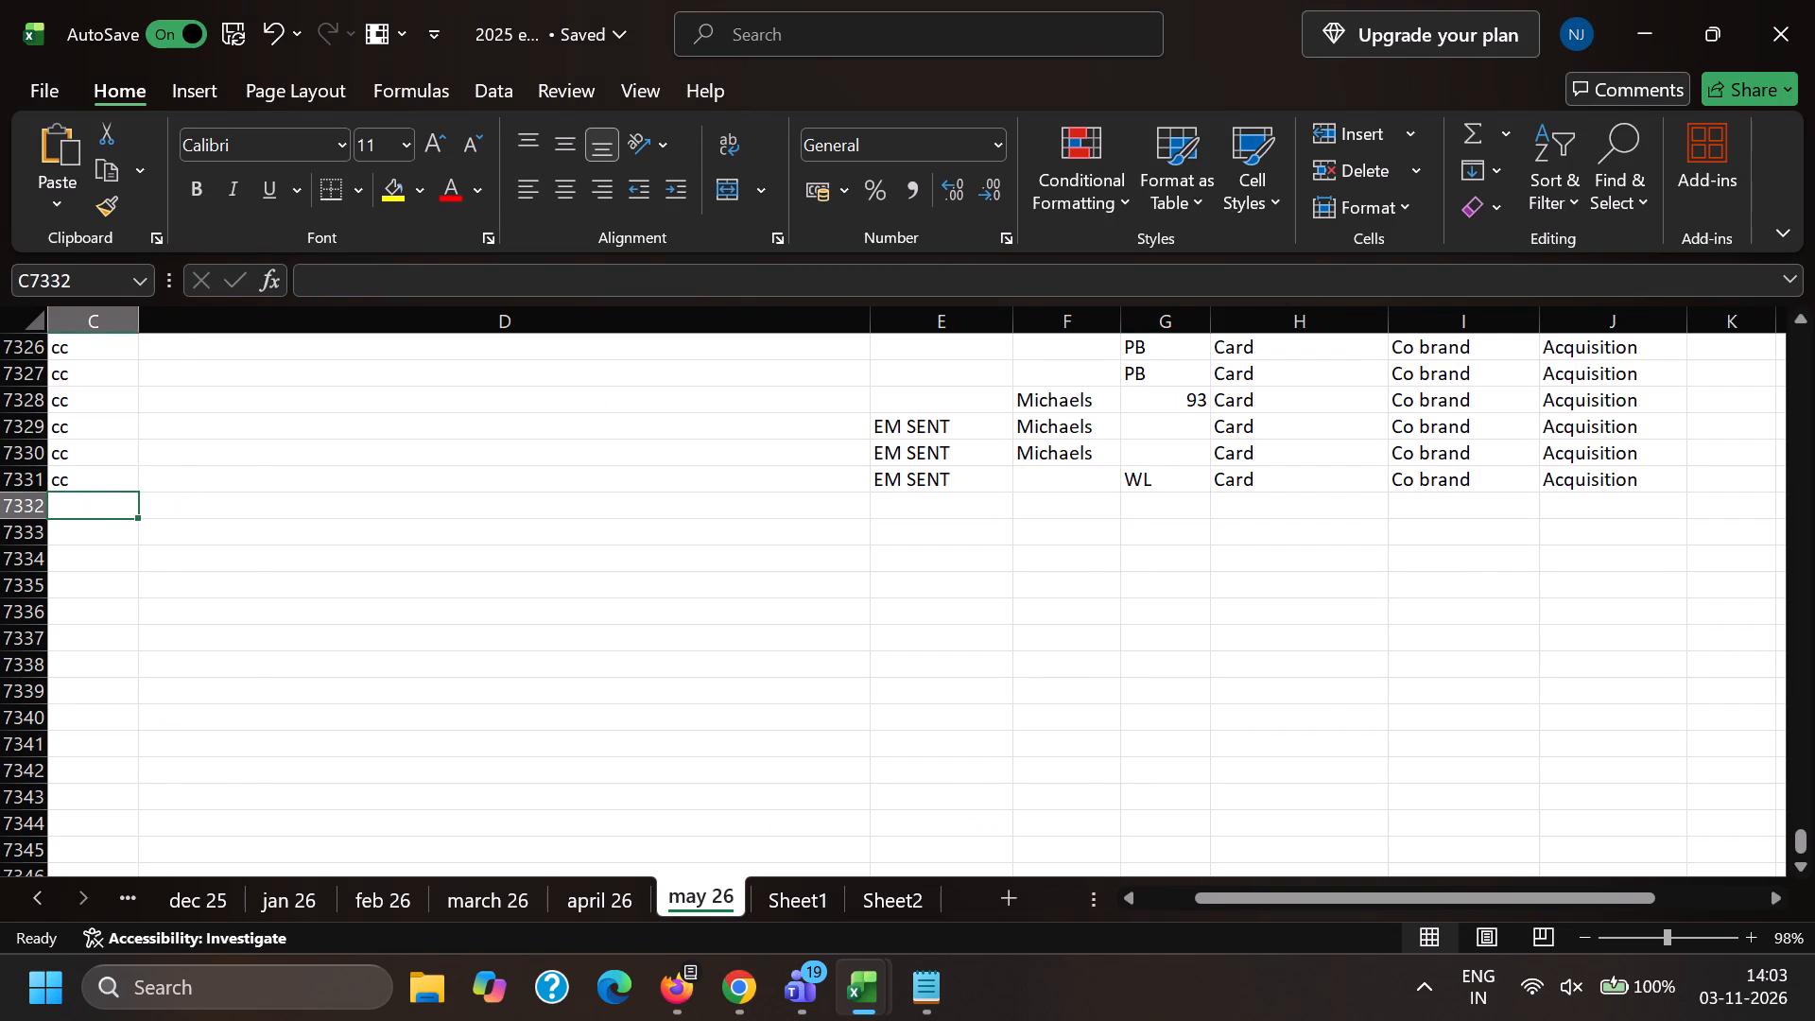
{"action": "key", "text": "Left"}
{"action": "key", "text": "ctrl+v"}
{"action": "key", "text": "Right"}
{"action": "key", "text": "c"}
{"action": "key", "text": "c"}
Copy the EM SENT through Acquisition entries of row 7331 down into rows 7332 to 7335.
{"action": "key", "text": "Right"}
{"action": "key", "text": "Right"}
{"action": "key", "text": "Up"}
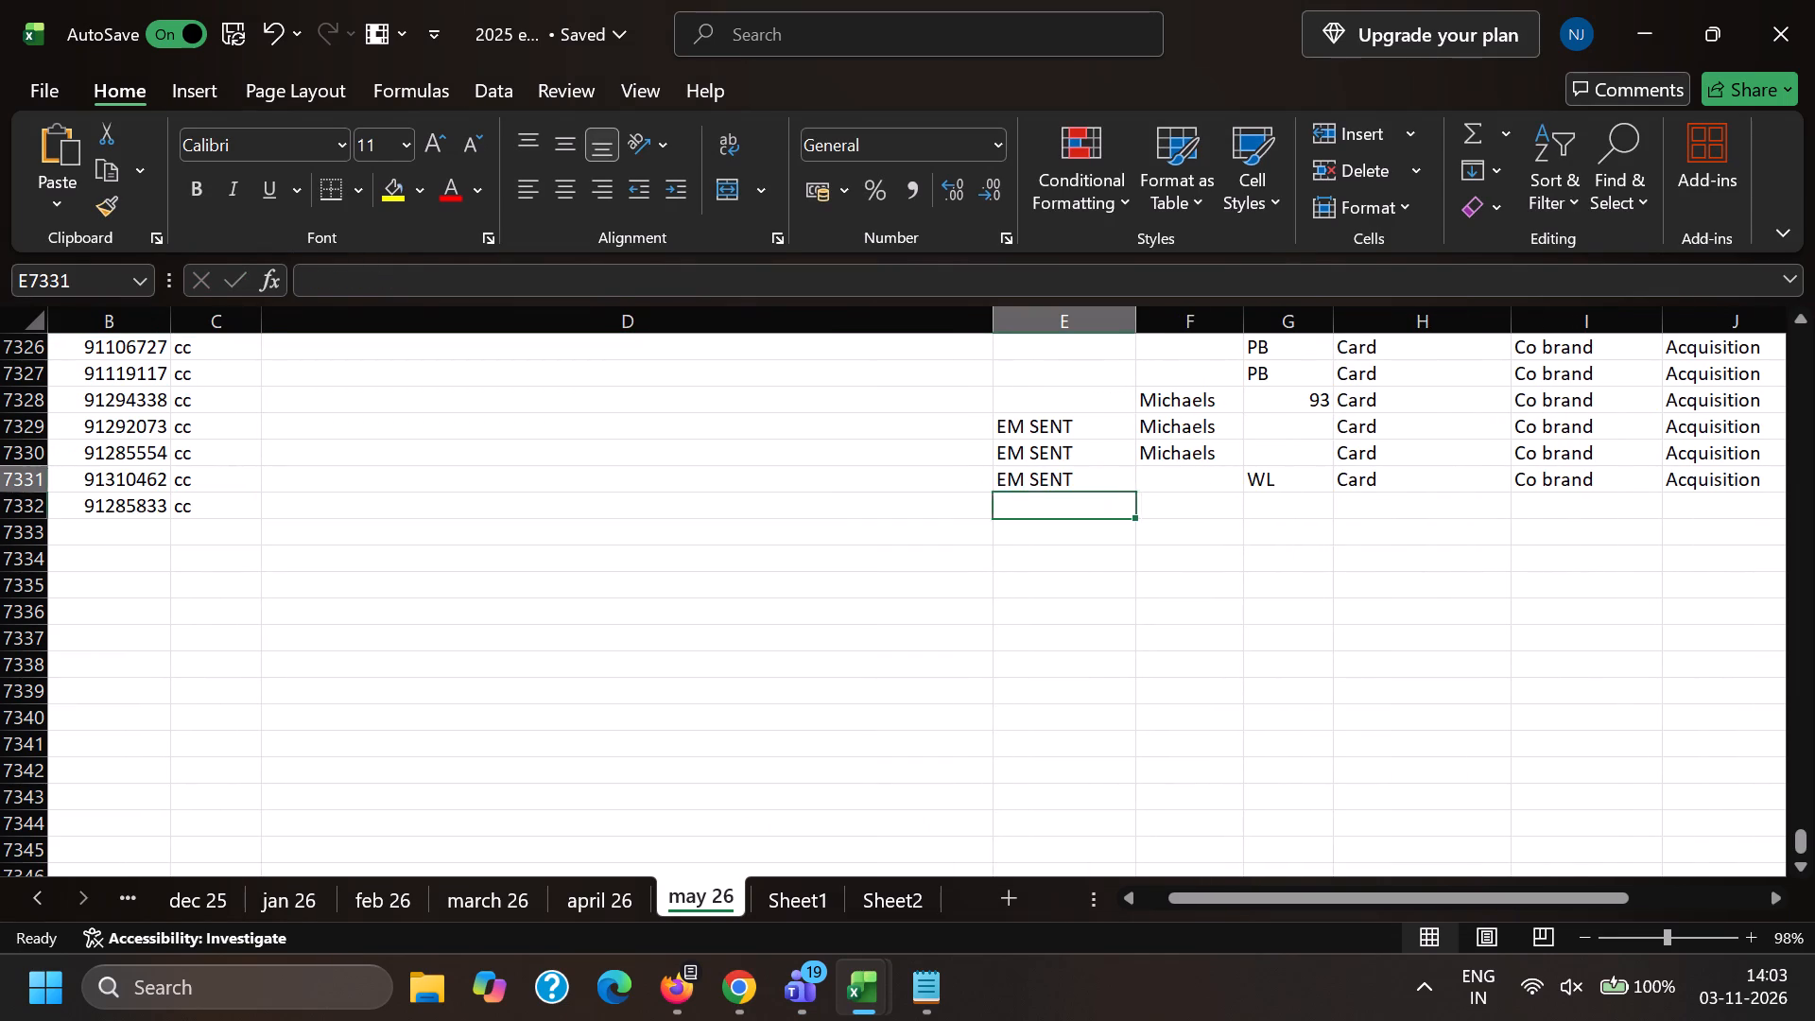
{"action": "key", "text": "shift+Right"}
{"action": "key", "text": "shift+Right"}
{"action": "key", "text": "shift+Right"}
{"action": "key", "text": "shift+Right"}
{"action": "key", "text": "shift+Right"}
{"action": "key", "text": "ctrl+c"}
{"action": "key", "text": "Down"}
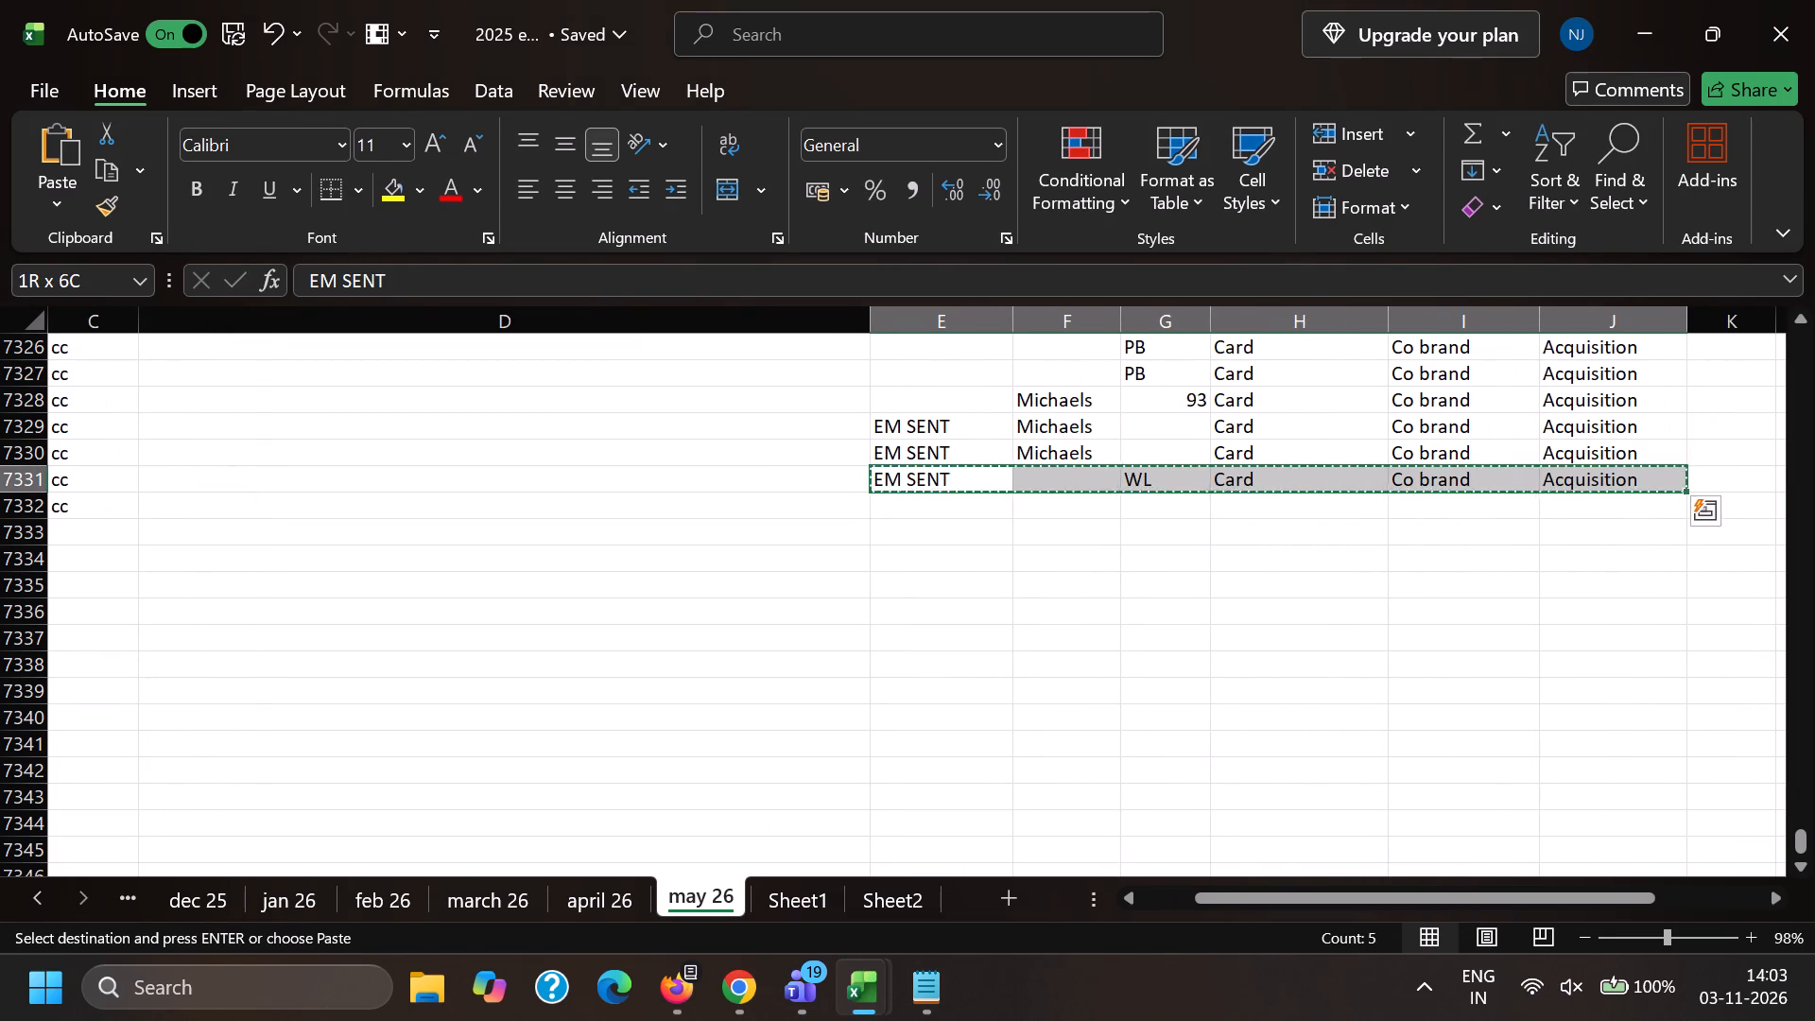
{"action": "key", "text": "ctrl+v"}
{"action": "key", "text": "Down"}
{"action": "key", "text": "ctrl+v"}
{"action": "key", "text": "Down"}
{"action": "key", "text": "ctrl+v"}
{"action": "key", "text": "Down"}
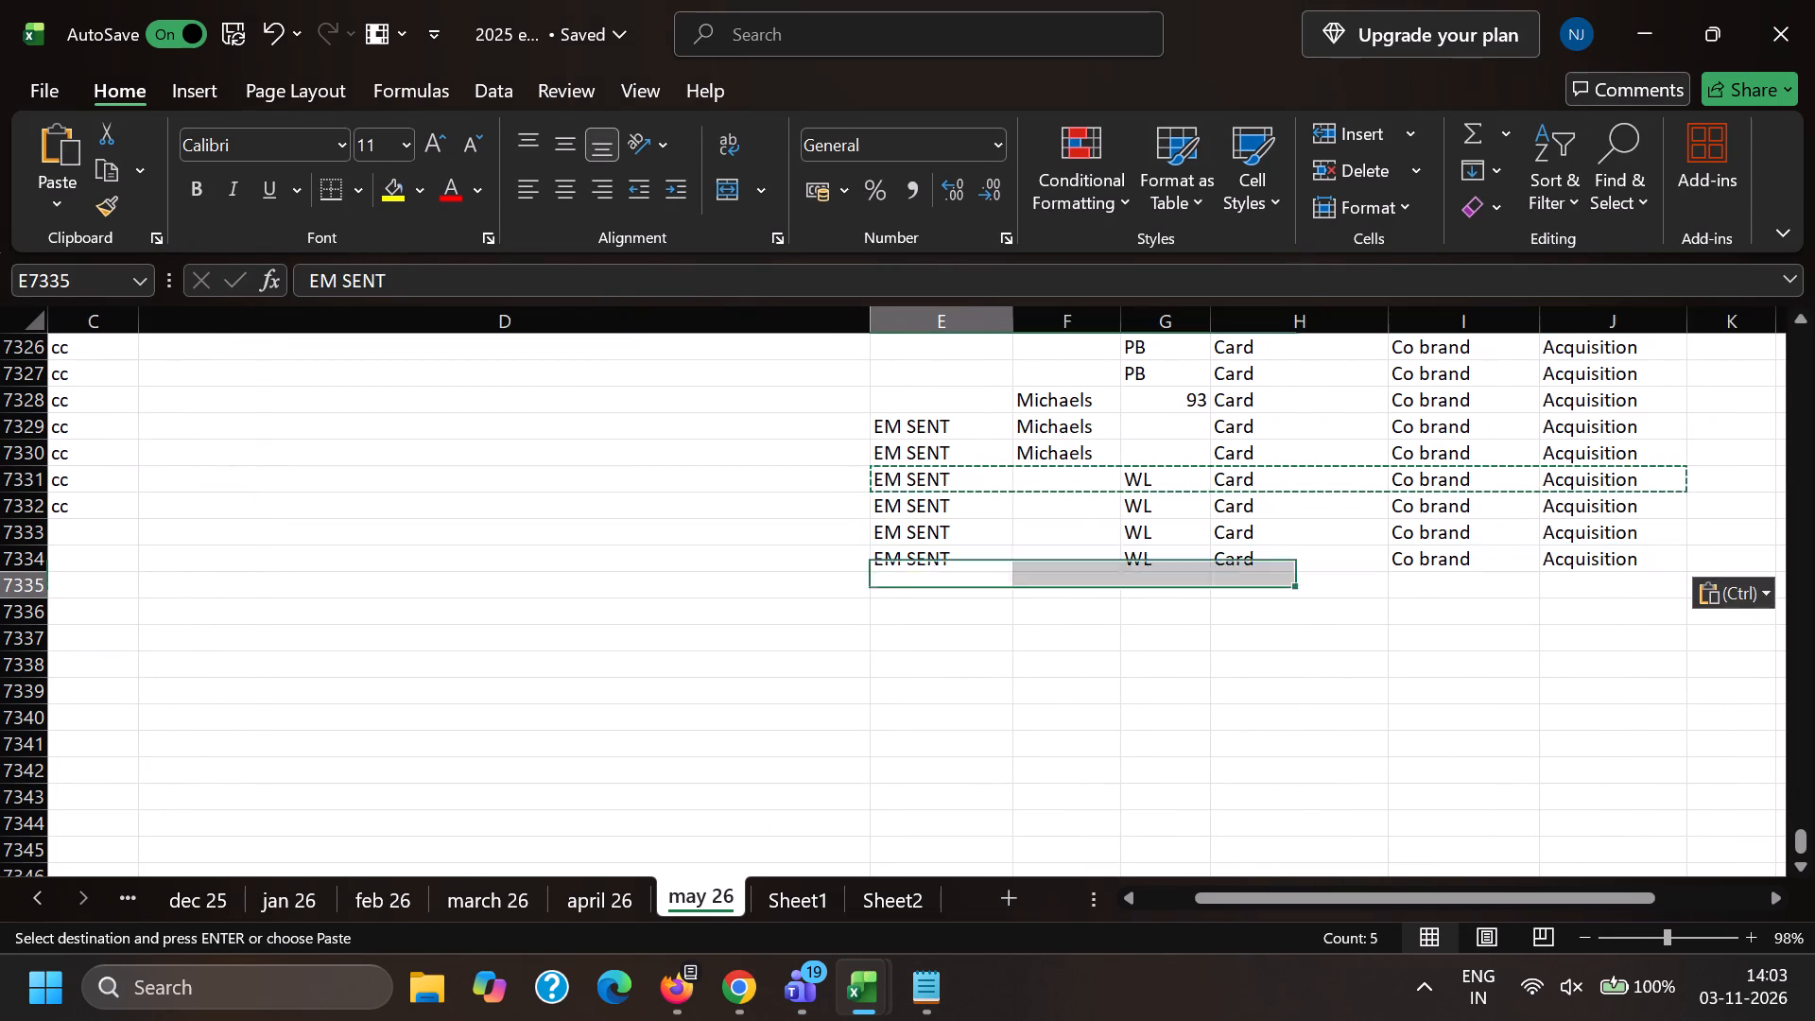
{"action": "key", "text": "ctrl+v"}
{"action": "key", "text": "Left"}
{"action": "key", "text": "Left"}
{"action": "key", "text": "Left"}
{"action": "key", "text": "Left"}
{"action": "key", "text": "Left"}
{"action": "key", "text": "Left"}
{"action": "key", "text": "Left"}
In Chrome, copy the From, Date and Subject header lines from email 91310462 to the top of email 91285833's body.
{"action": "key", "text": "alt+Tab"}
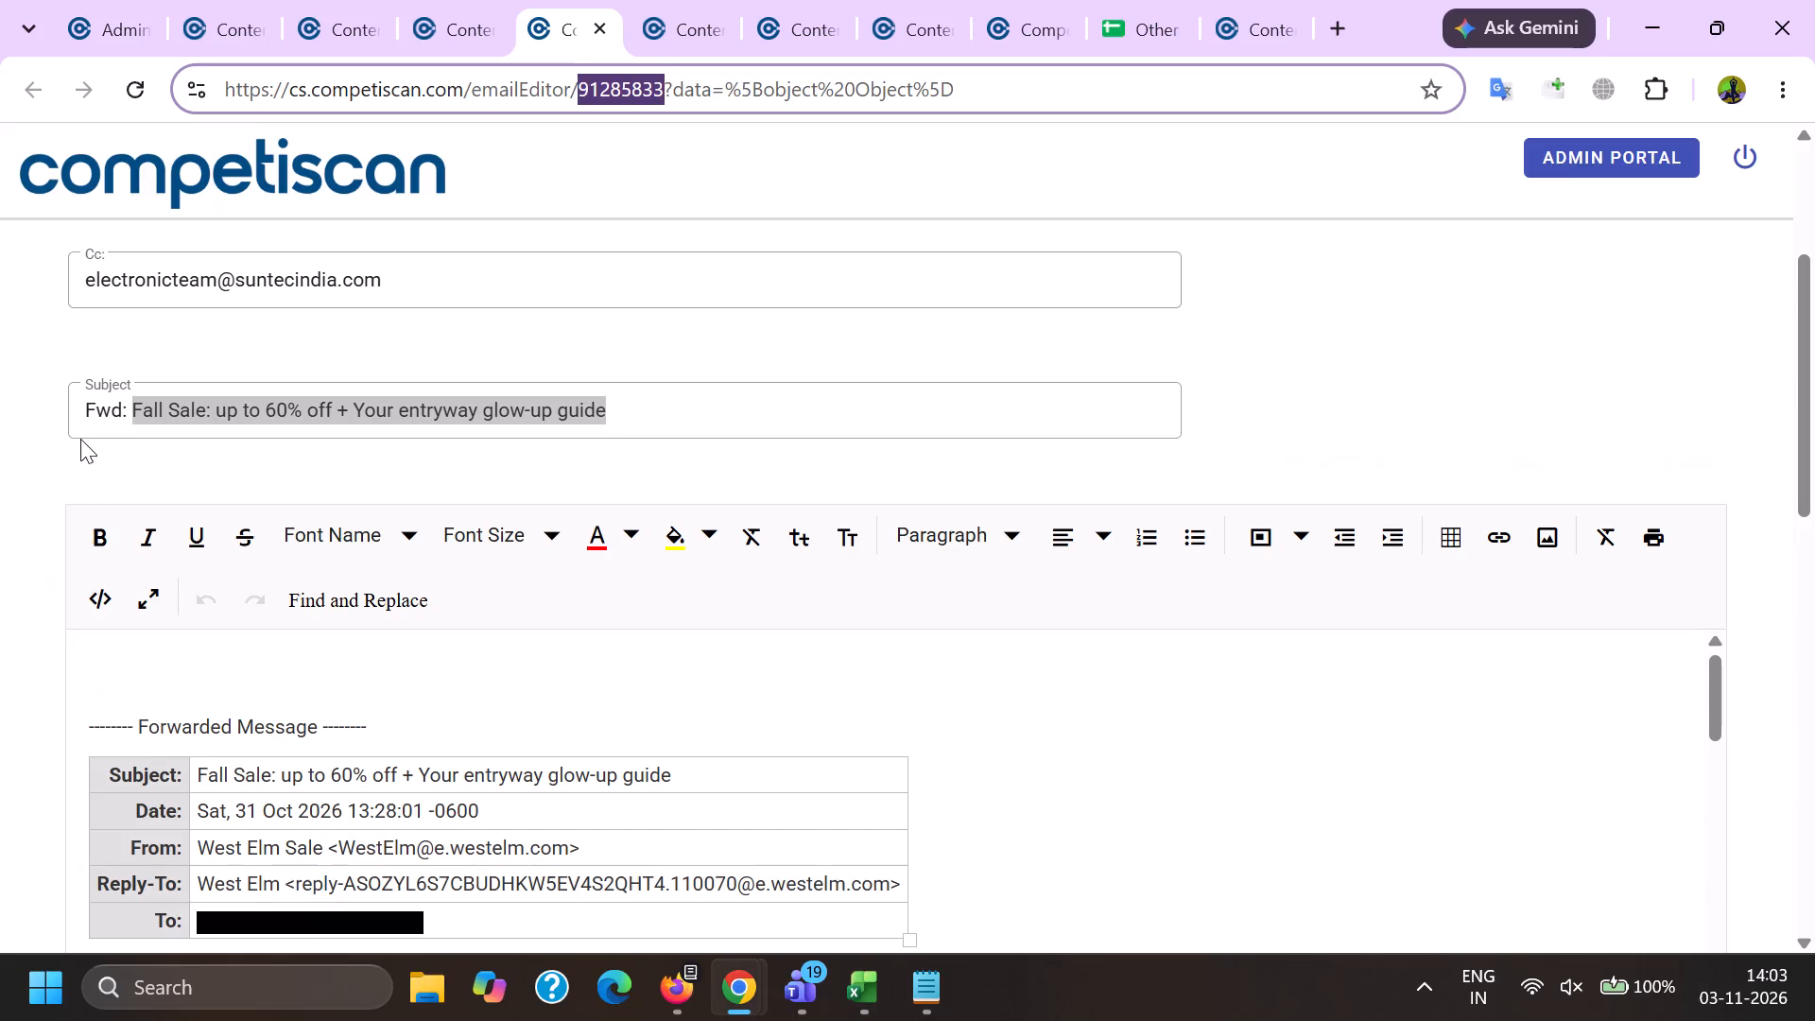
{"action": "left_click", "coordinate": [471, 0]}
{"action": "left_click", "coordinate": [759, 538]}
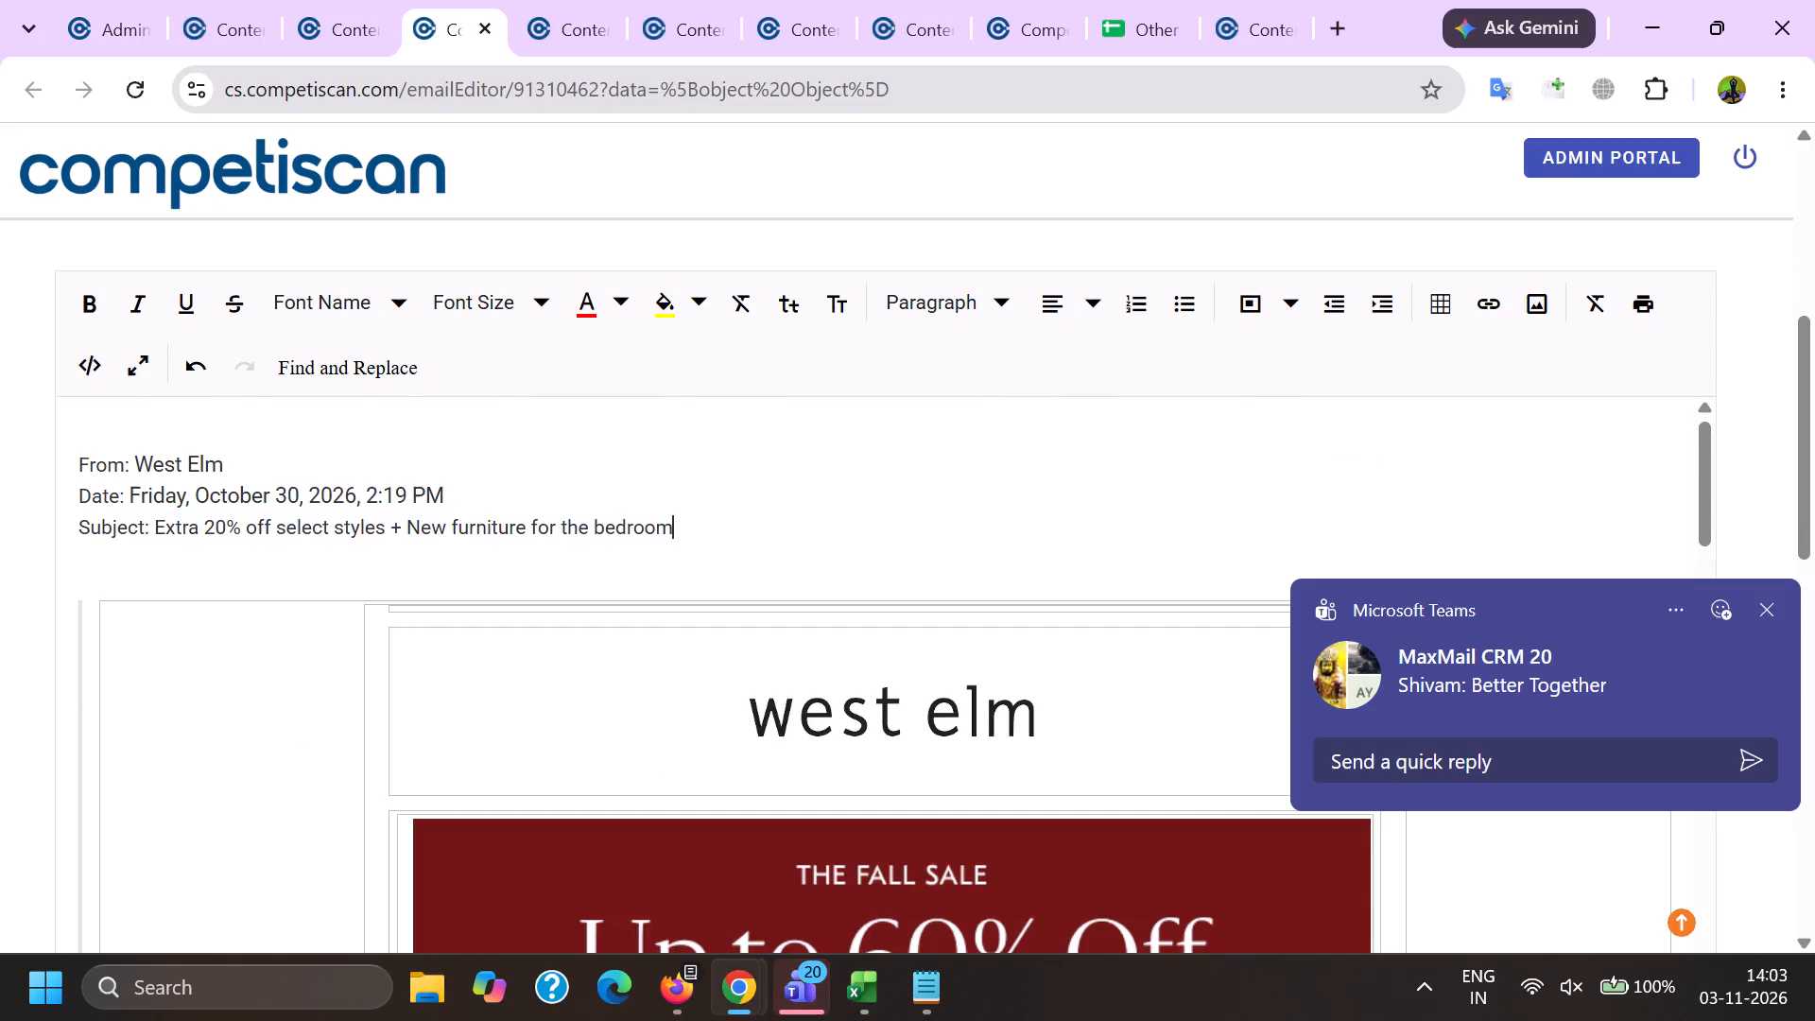
{"action": "left_click_drag", "start_coordinate": [759, 540], "coordinate": [2, 422]}
{"action": "key", "text": "ctrl+c"}
{"action": "left_click", "coordinate": [574, 0]}
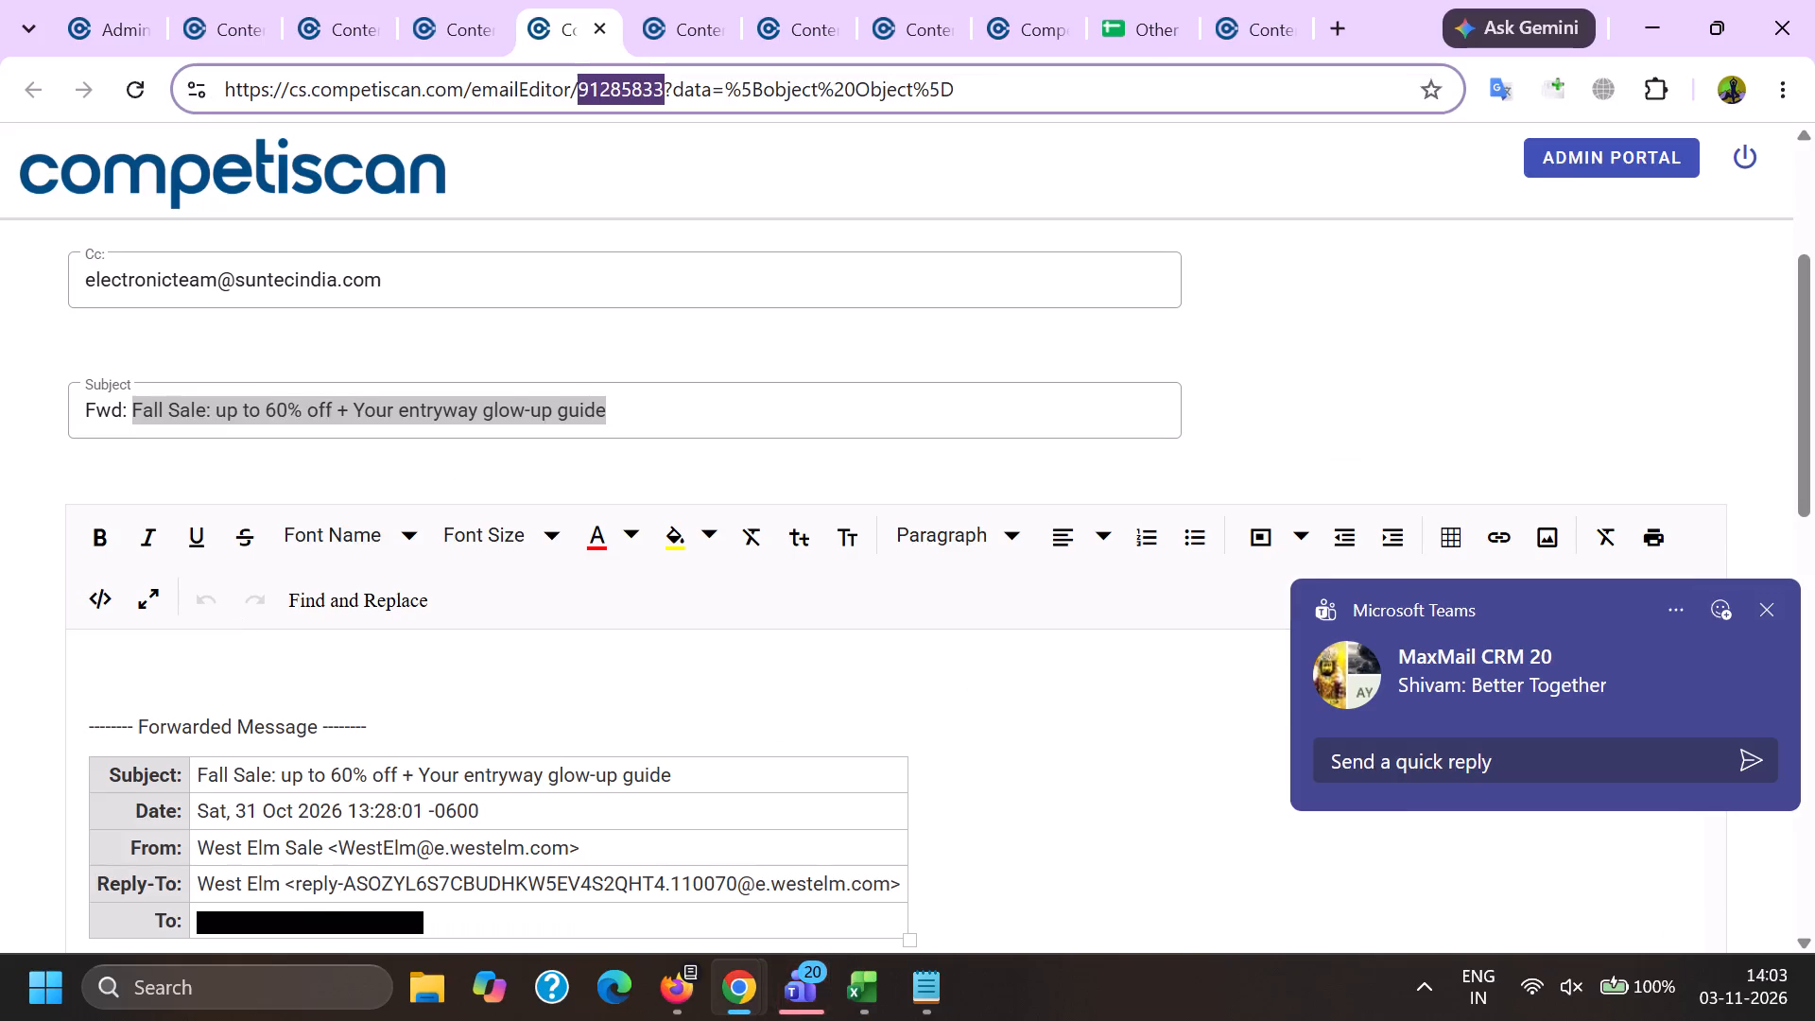
{"action": "left_click", "coordinate": [228, 641]}
{"action": "key", "text": "ctrl+v"}
Replace the pasted Subject text with "Fall Sale: up to 60% off + Your entryway glow-up guide" from the forwarded message table.
{"action": "scroll", "coordinate": [239, 451], "scroll_direction": "down", "scroll_amount": 3}
{"action": "triple_click", "coordinate": [229, 504]}
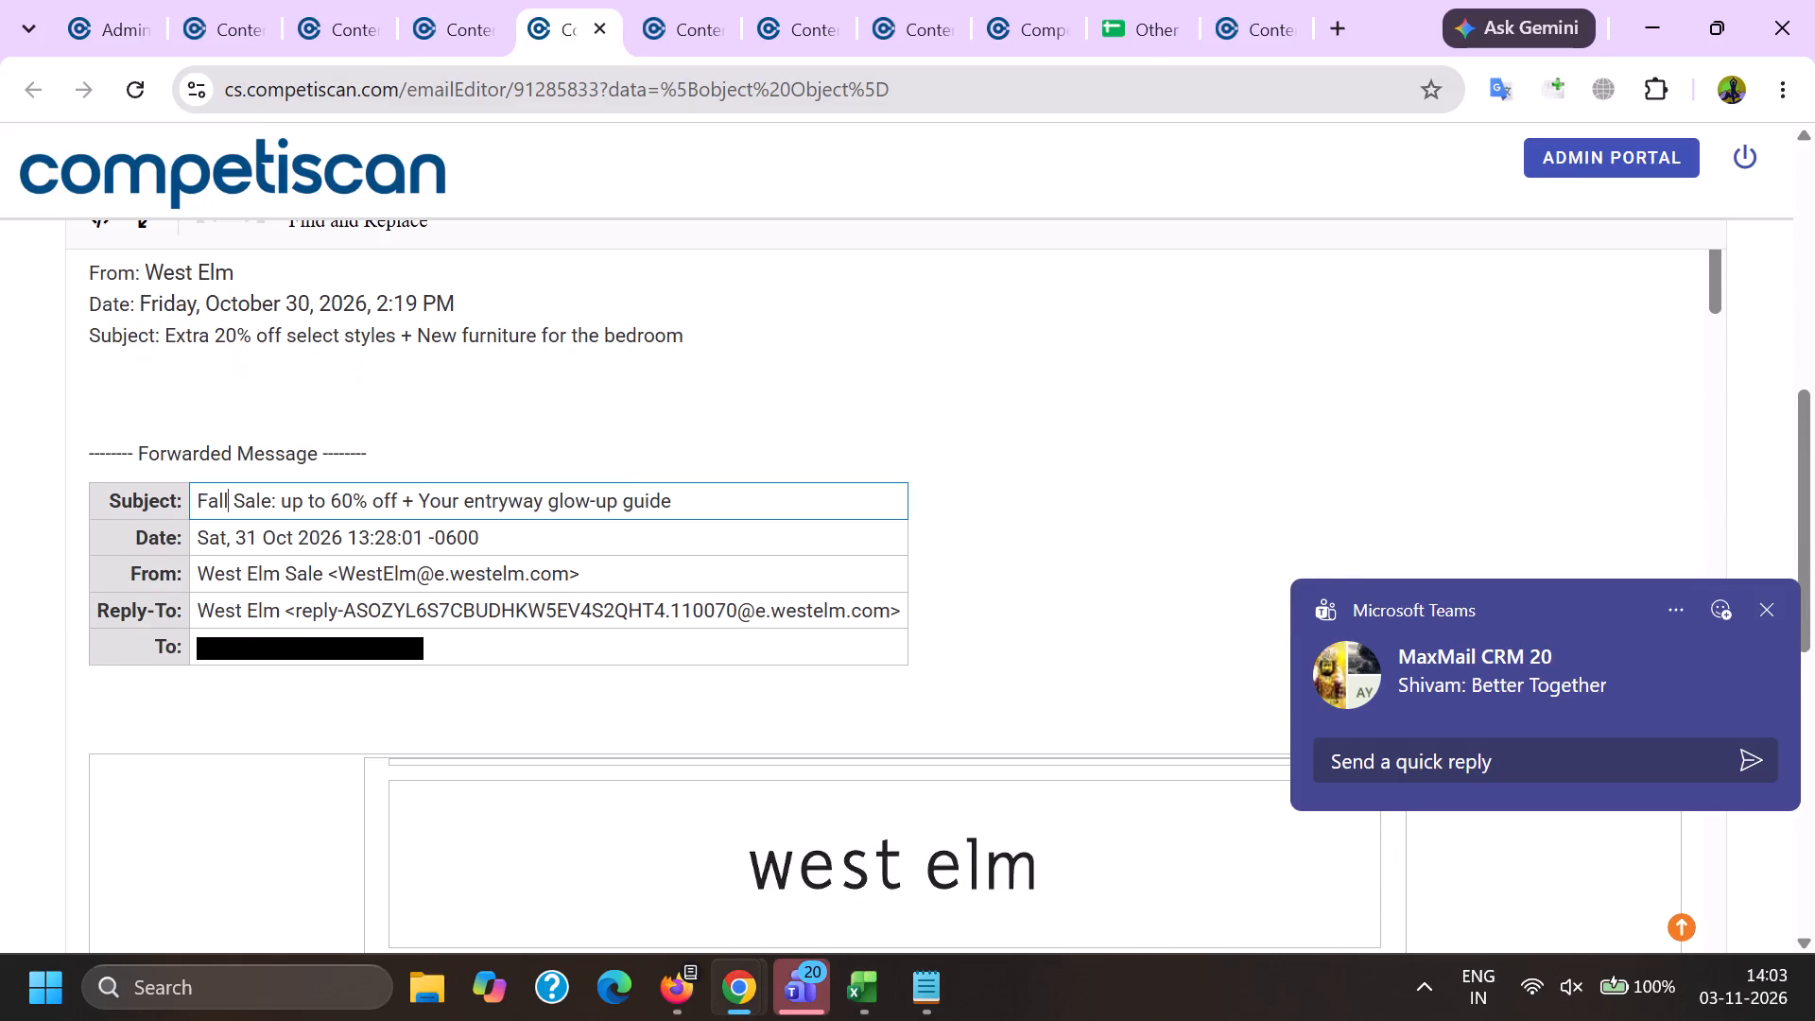
{"action": "key", "text": "ctrl+c"}
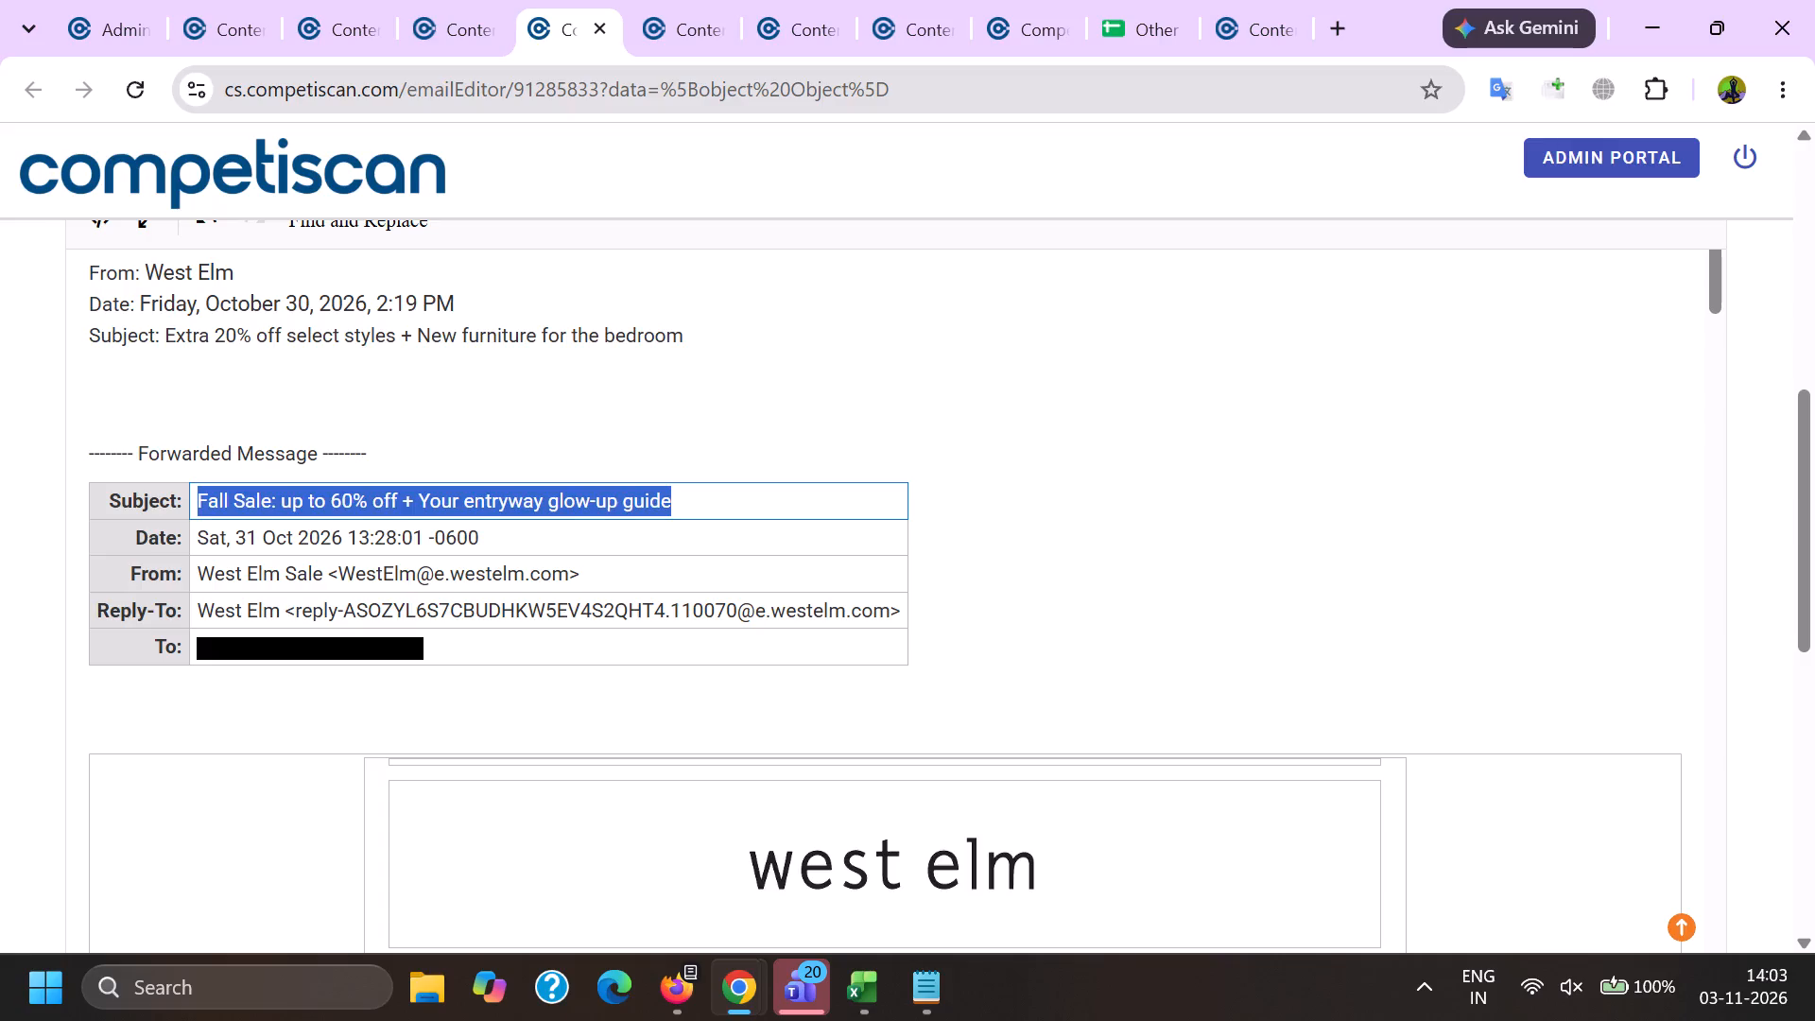
{"action": "left_click_drag", "start_coordinate": [166, 323], "coordinate": [701, 349]}
{"action": "key", "text": "ctrl+v"}
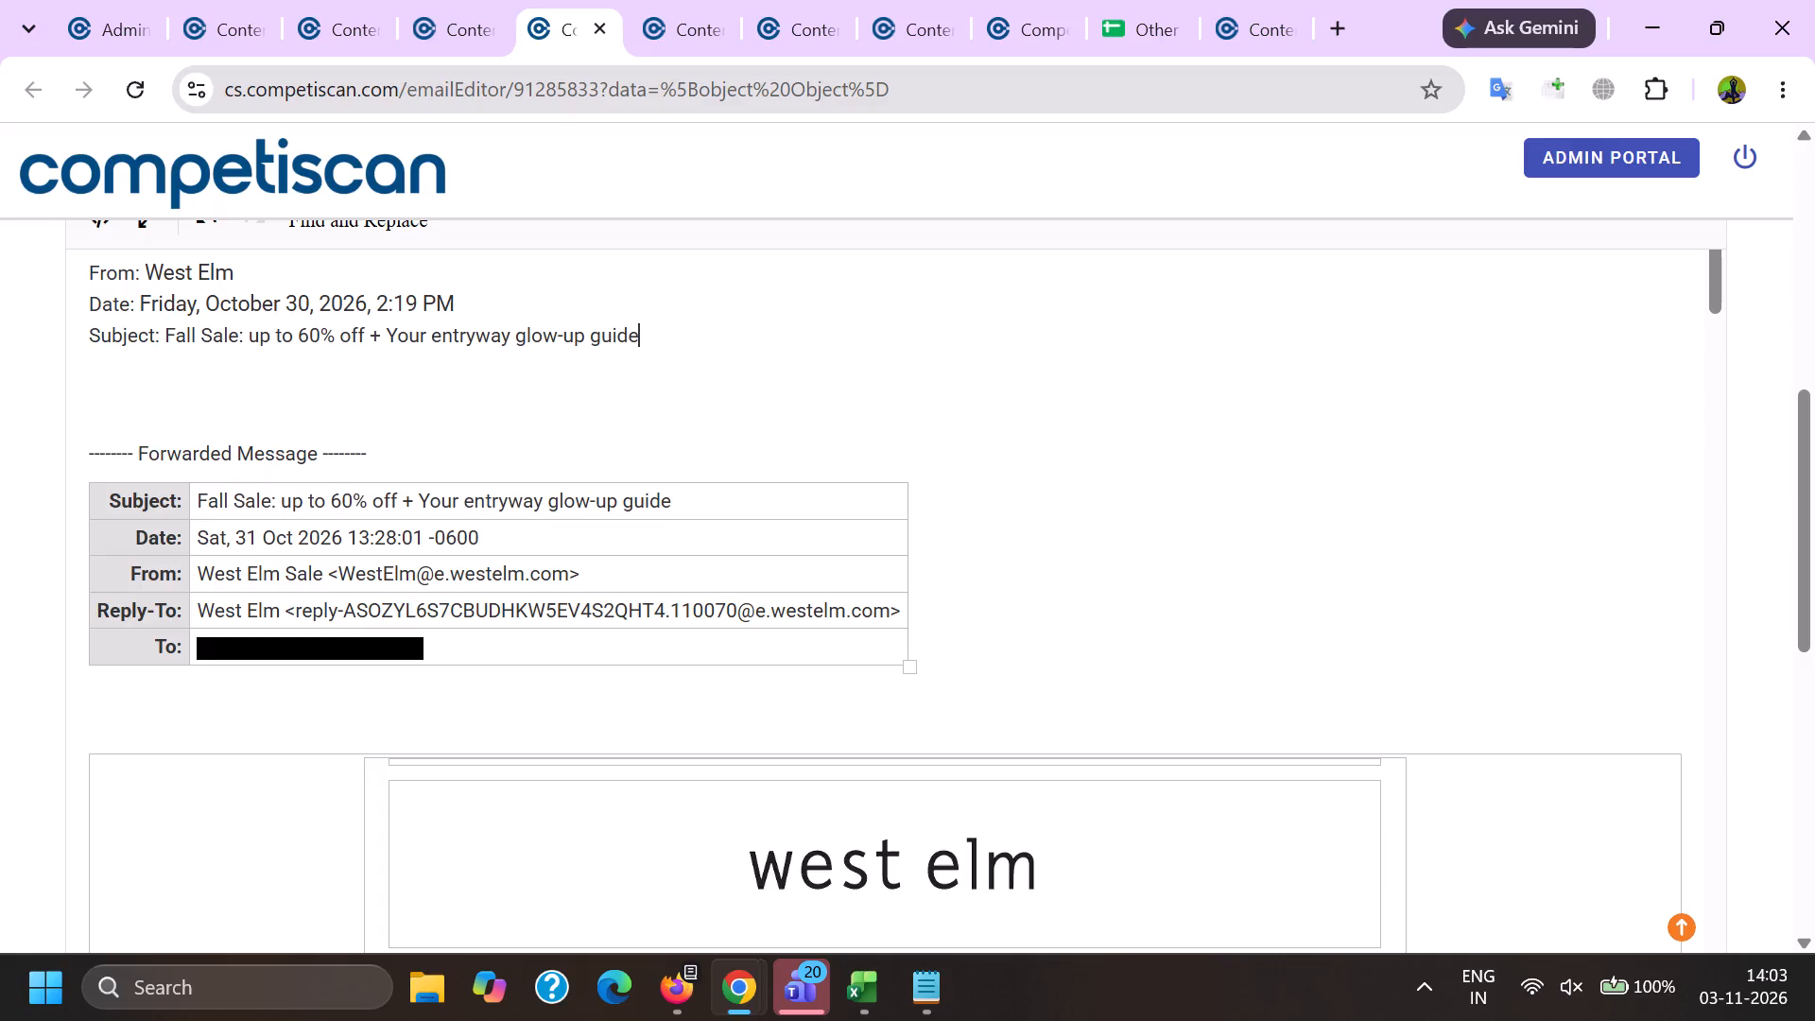
Replace the pasted Date with "Sat, 31 Oct 2026 13:28:01 -0600" and close the extra gap above the Subject line.
{"action": "triple_click", "coordinate": [241, 536]}
{"action": "key", "text": "ctrl+c"}
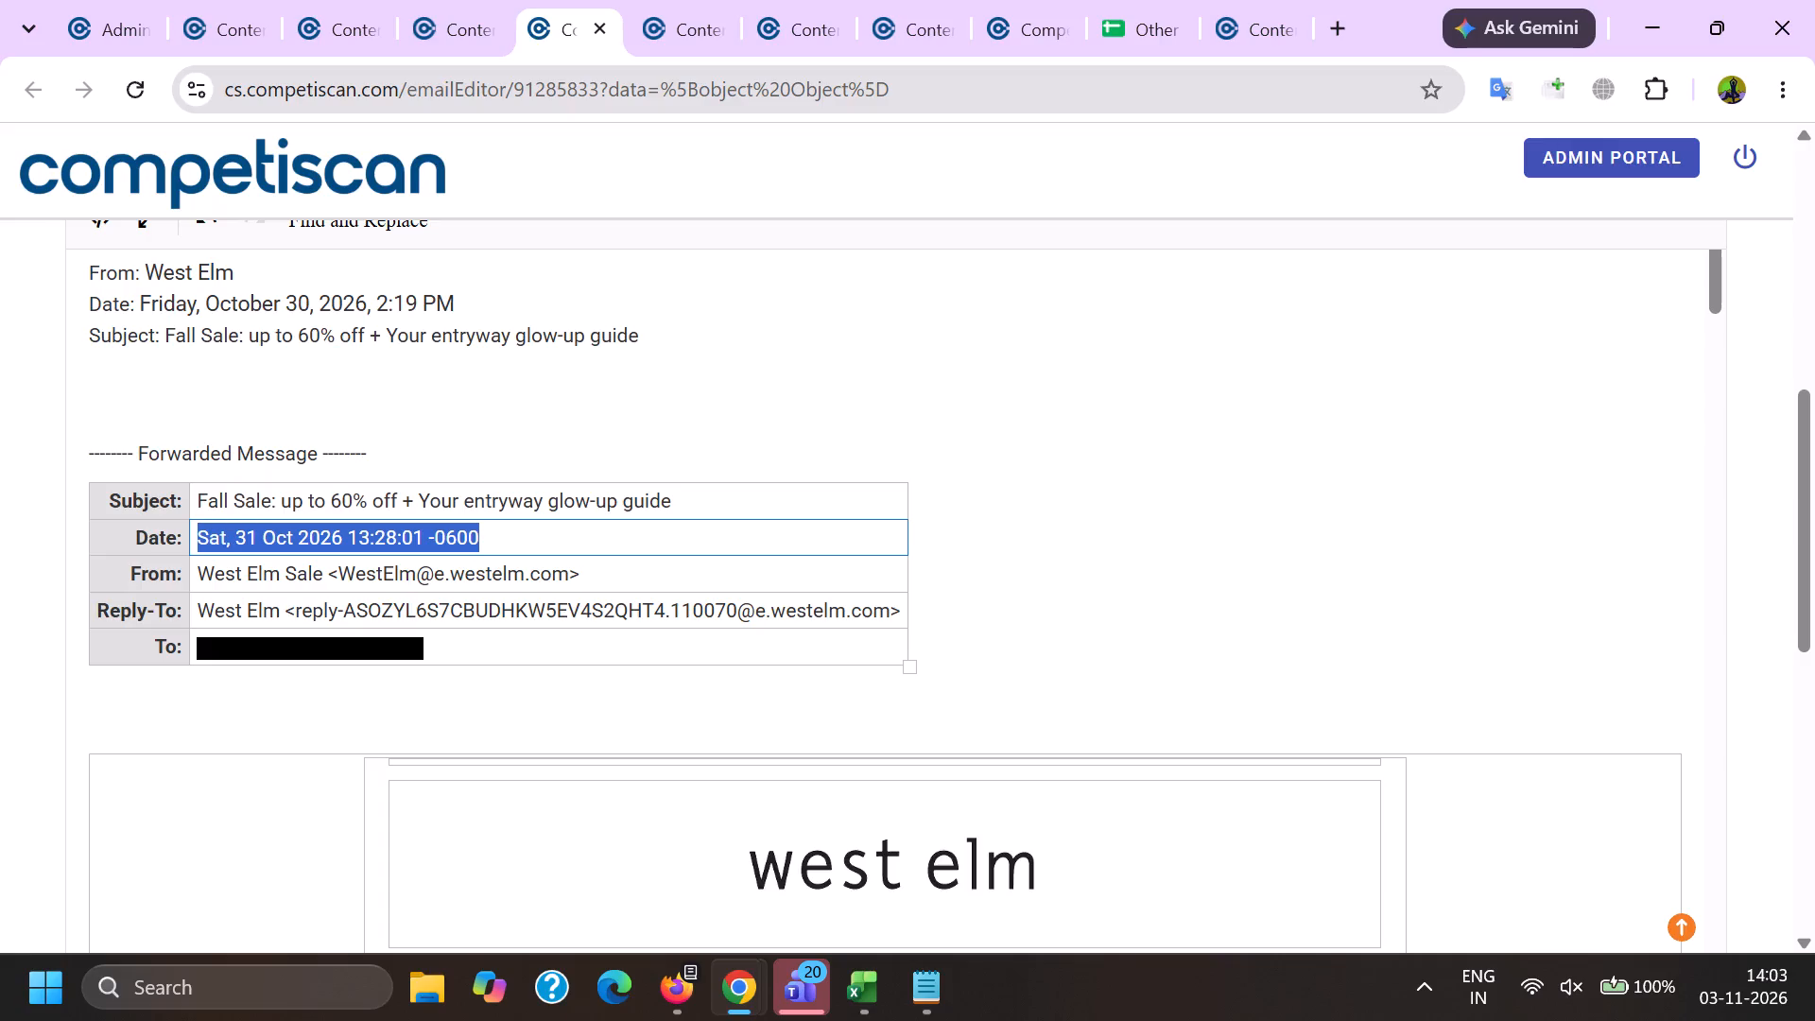
{"action": "double_click", "coordinate": [147, 300]}
{"action": "left_click", "coordinate": [505, 311], "text": "shift"}
{"action": "key", "text": "ctrl+v"}
{"action": "scroll", "coordinate": [351, 589], "scroll_direction": "up", "scroll_amount": 1}
{"action": "left_click", "coordinate": [95, 489]}
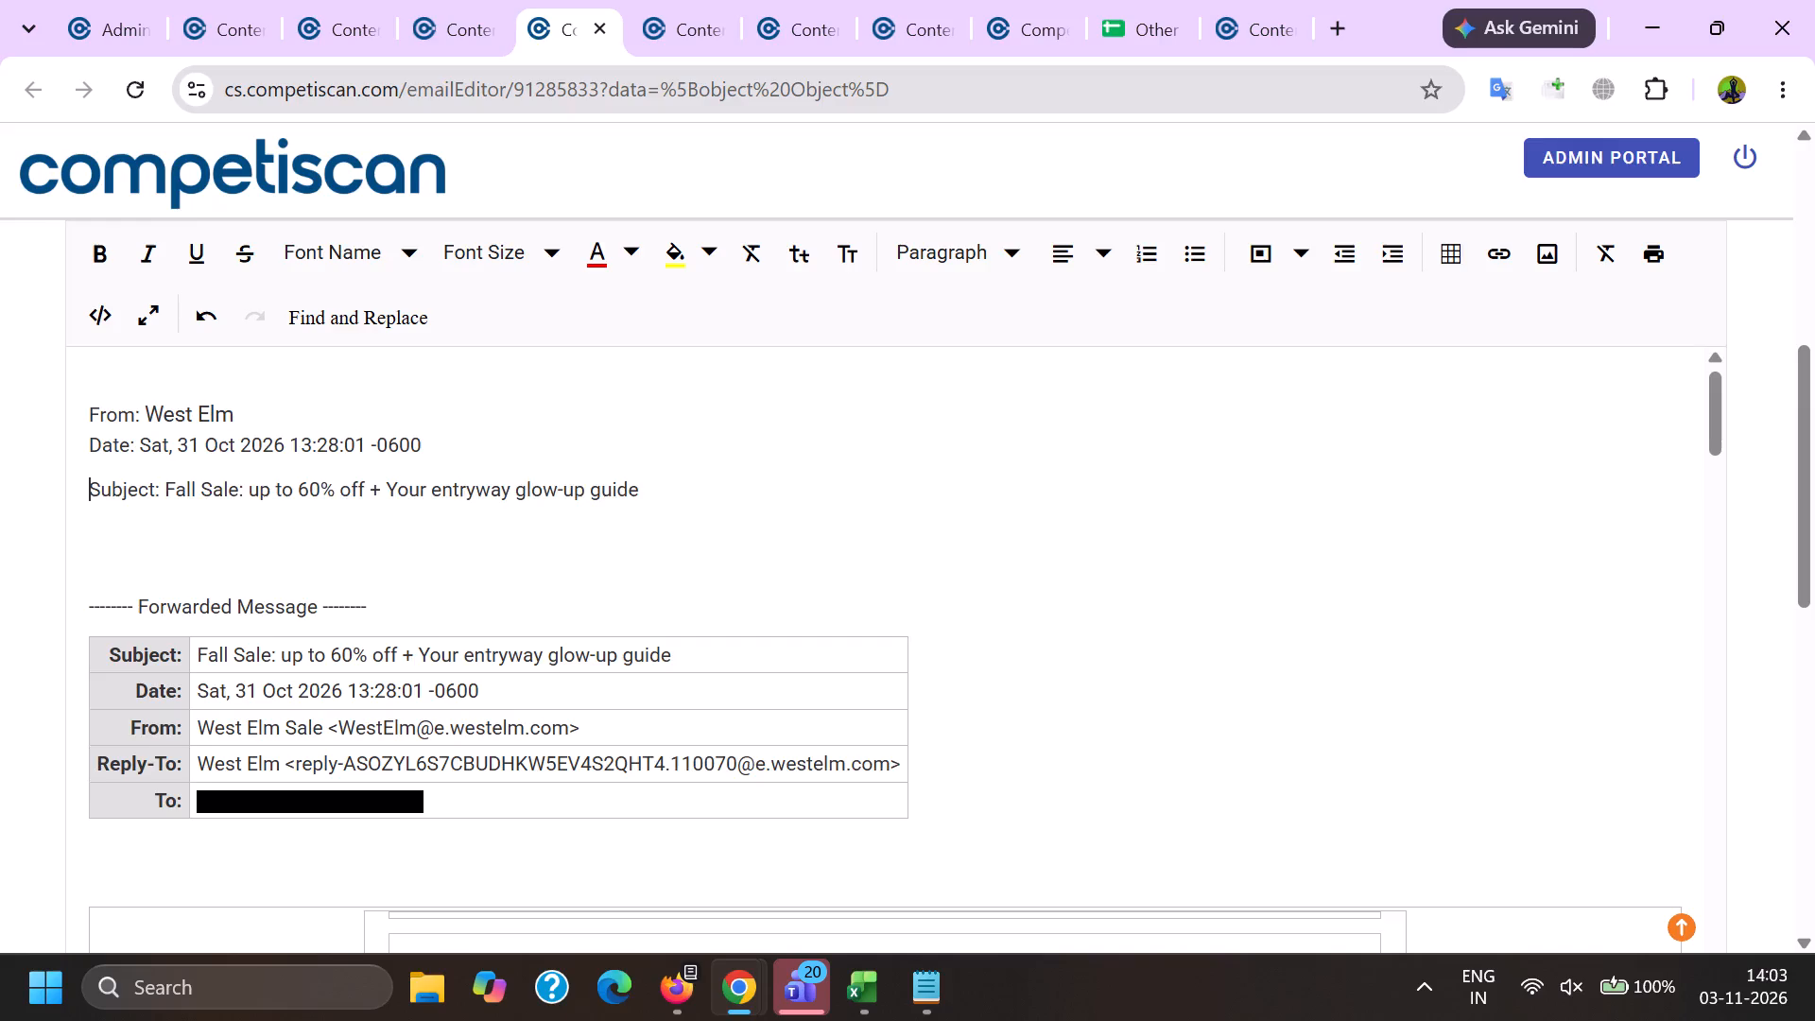
{"action": "key", "text": "BackSpace"}
{"action": "key", "text": "shift+Return"}
{"action": "key", "text": "BackSpace"}
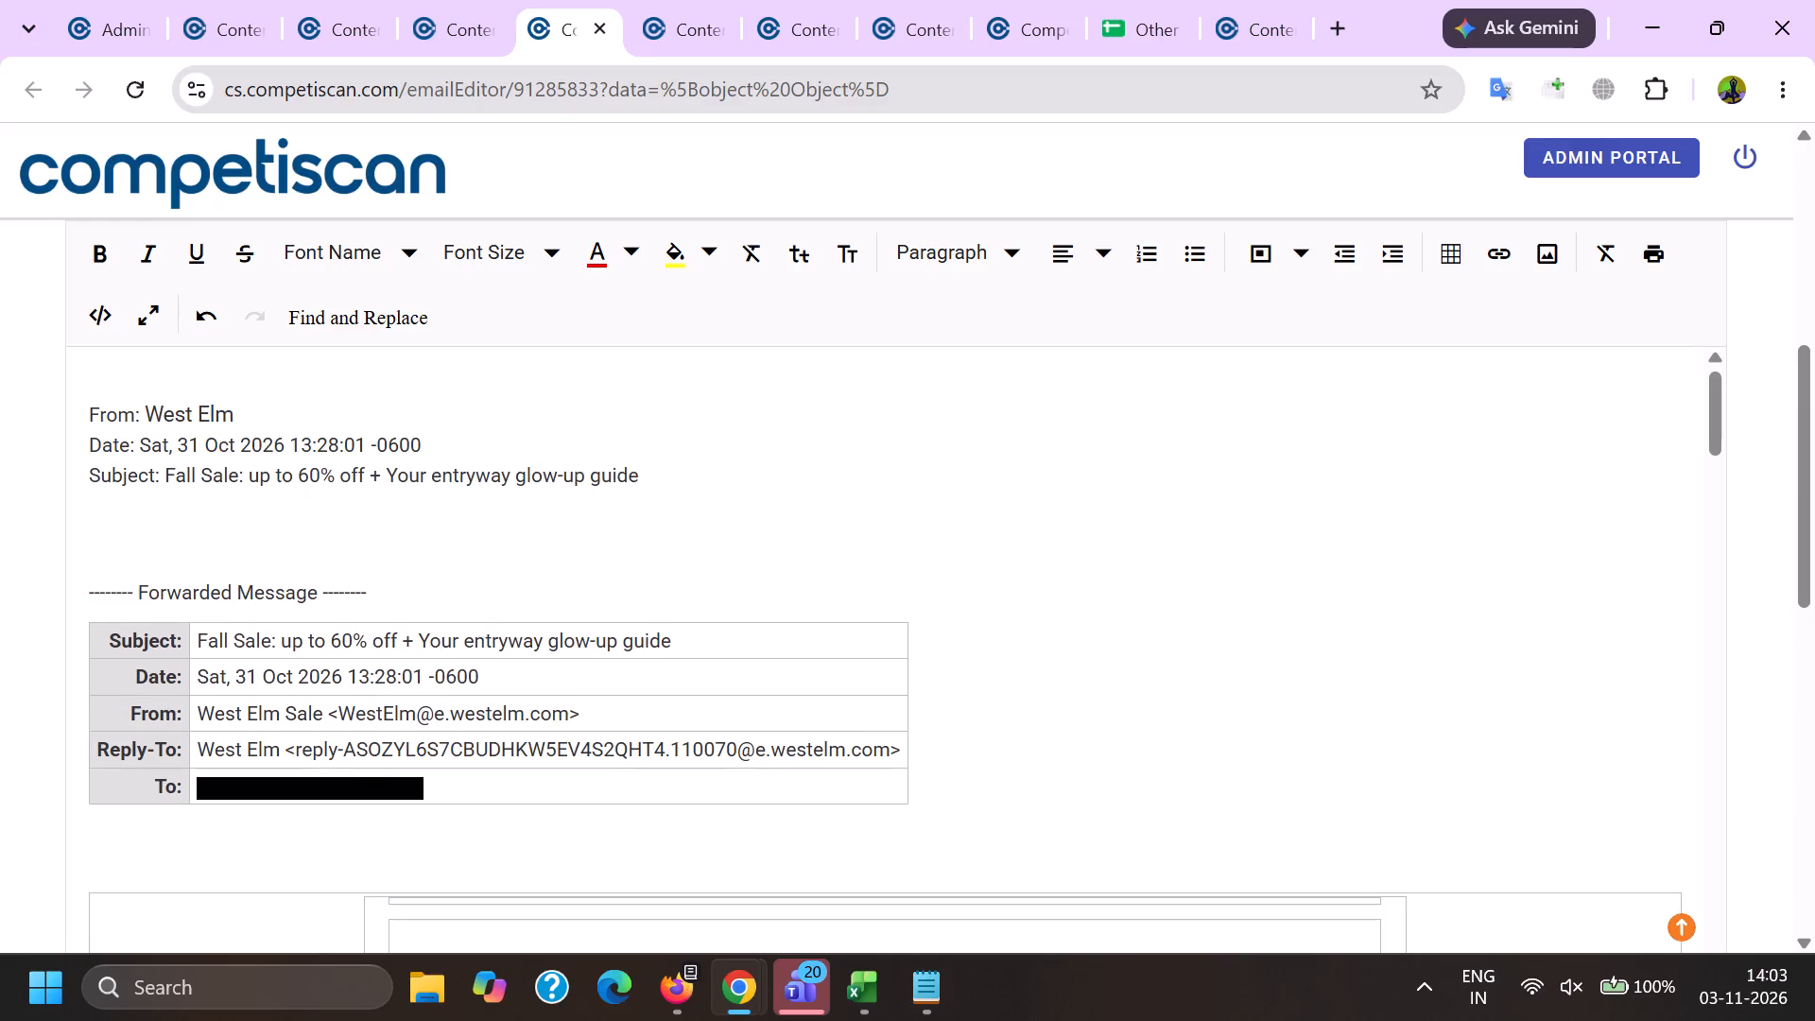
Delete the forwarded message details table and its "Forwarded Message" heading from the email body.
{"action": "left_click", "coordinate": [235, 637]}
{"action": "left_click", "coordinate": [378, 613]}
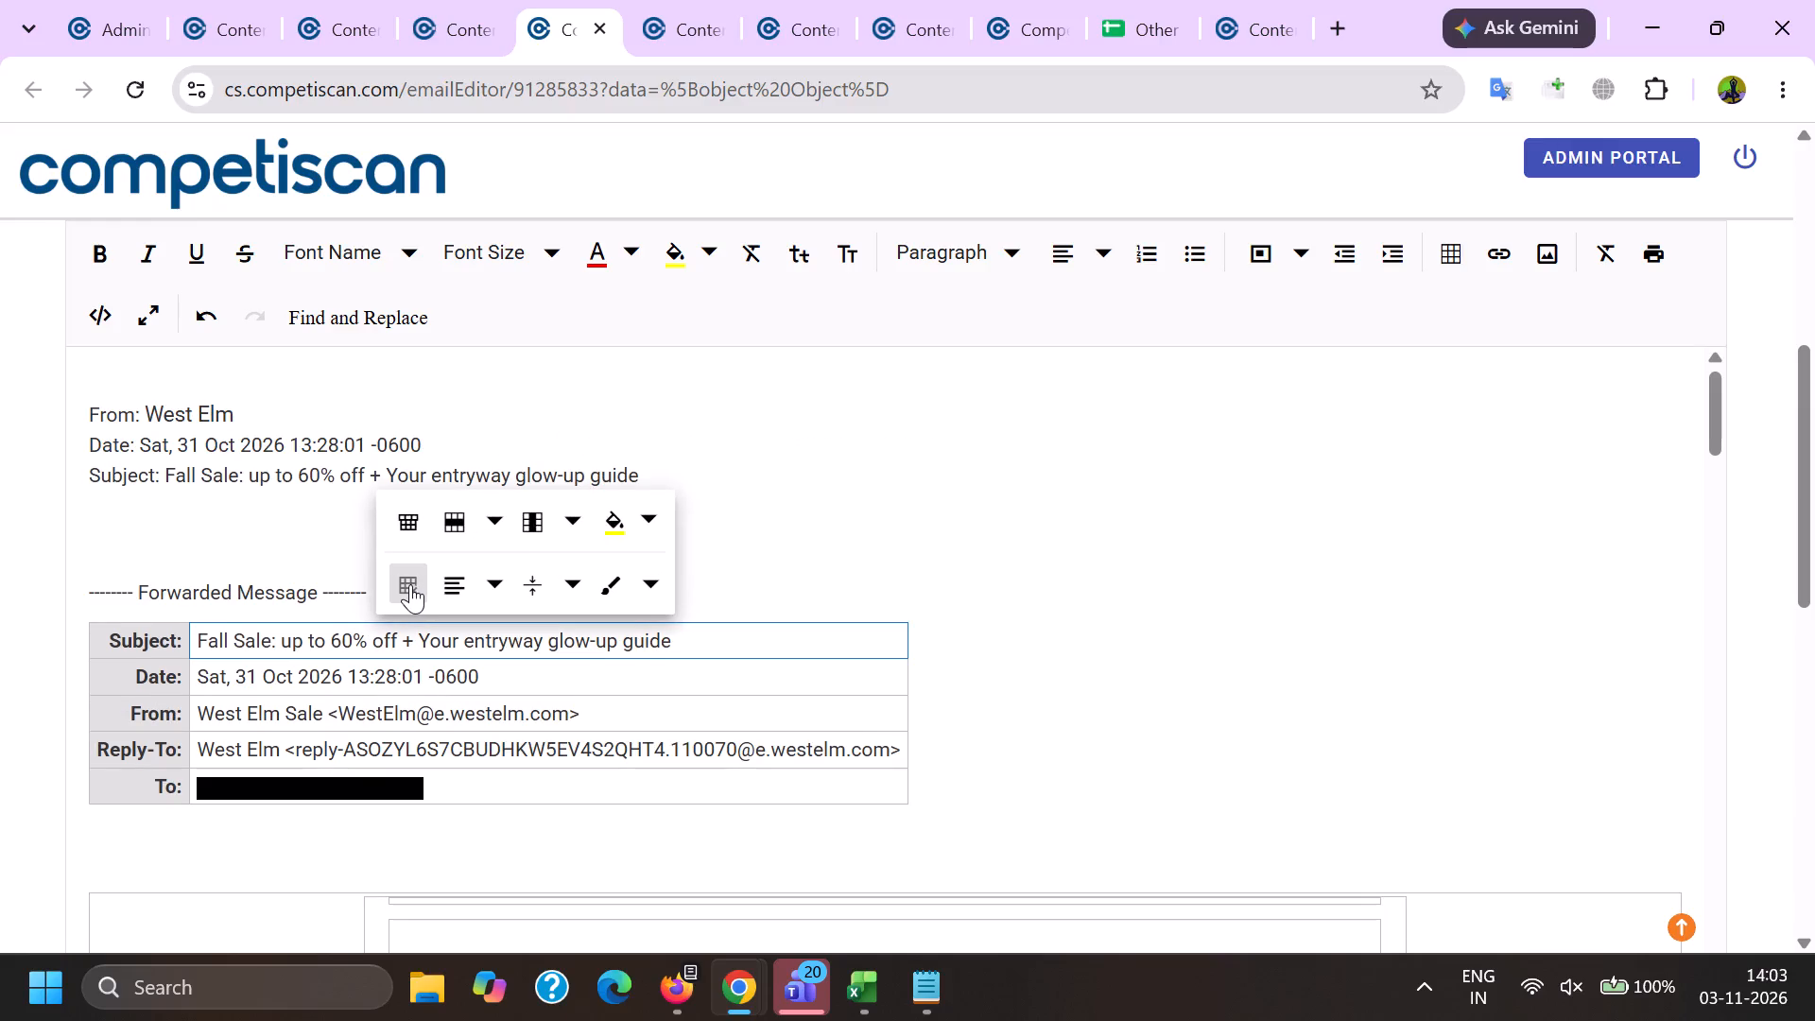
{"action": "left_click", "coordinate": [410, 584]}
{"action": "left_click_drag", "start_coordinate": [394, 595], "coordinate": [0, 561]}
{"action": "key", "text": "BackSpace"}
{"action": "key", "text": "BackSpace"}
Remove the hyperlink from the "Our app is here!" image in the email body.
{"action": "scroll", "coordinate": [760, 606], "scroll_direction": "down", "scroll_amount": 3}
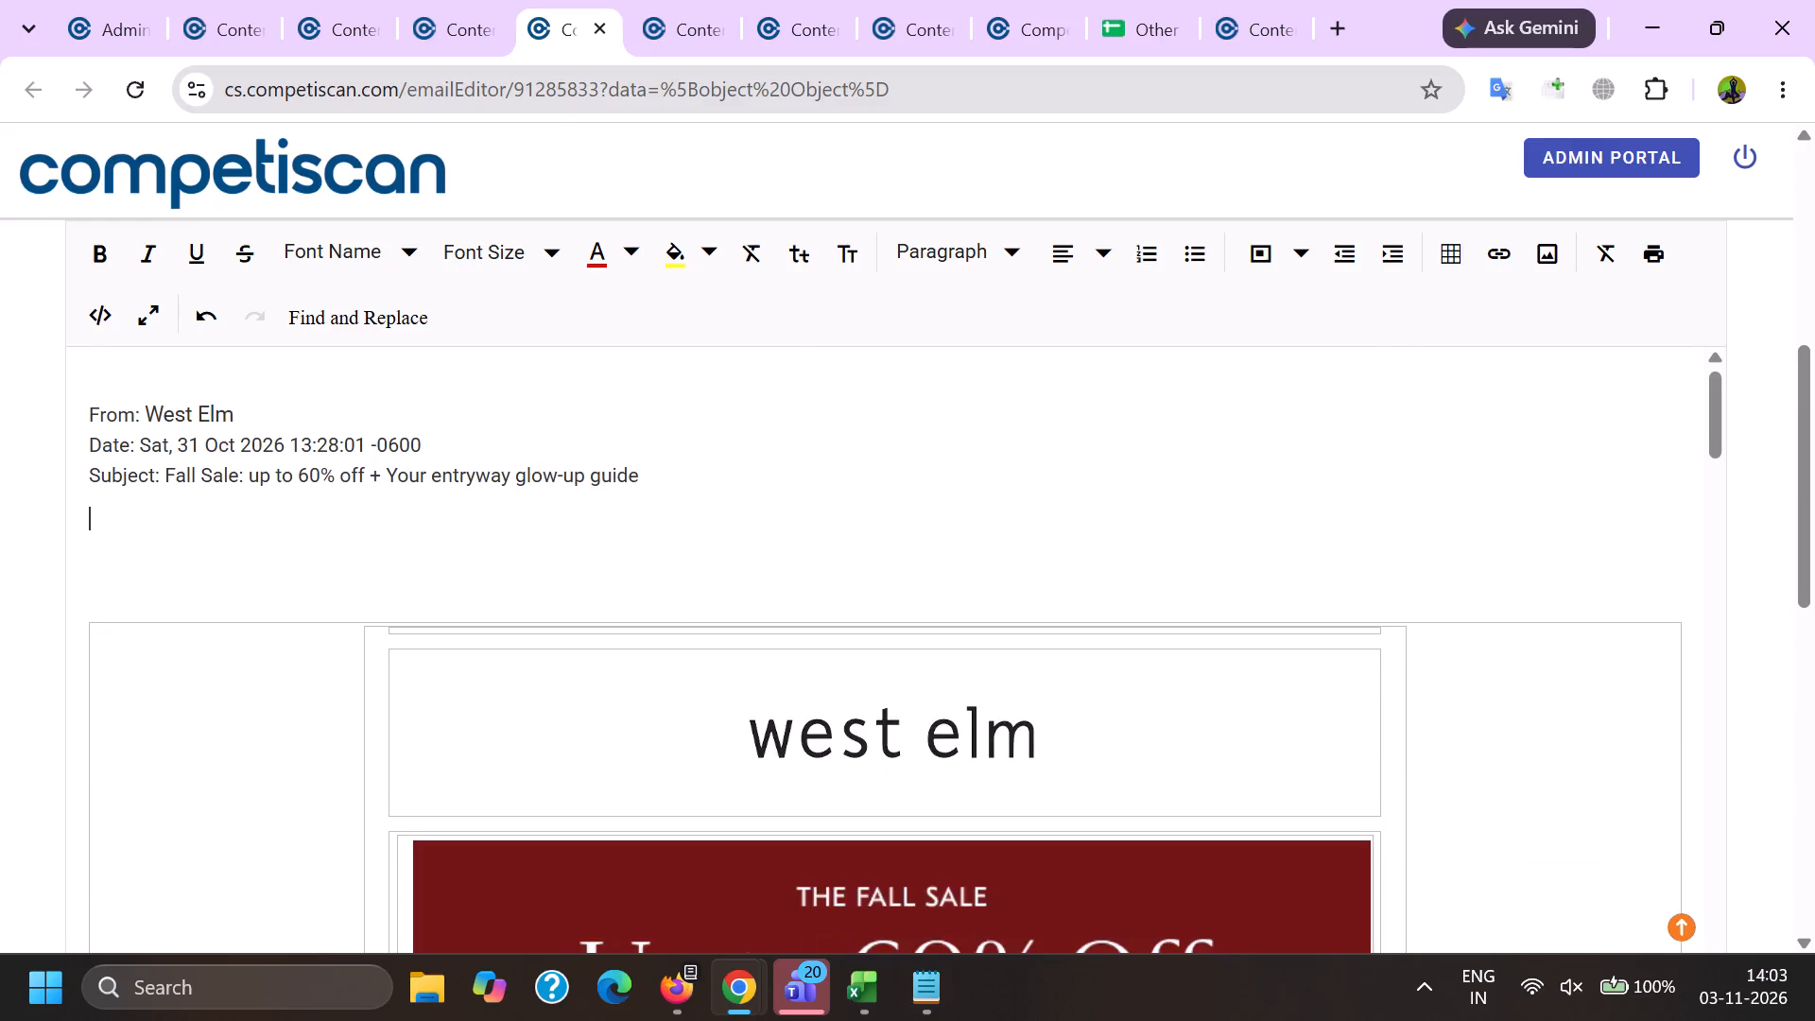
{"action": "scroll", "coordinate": [7, 534], "scroll_direction": "down", "scroll_amount": 20}
{"action": "scroll", "coordinate": [7, 534], "scroll_direction": "down", "scroll_amount": 8}
{"action": "scroll", "coordinate": [823, 673], "scroll_direction": "up", "scroll_amount": 1}
{"action": "scroll", "coordinate": [826, 674], "scroll_direction": "down", "scroll_amount": 20}
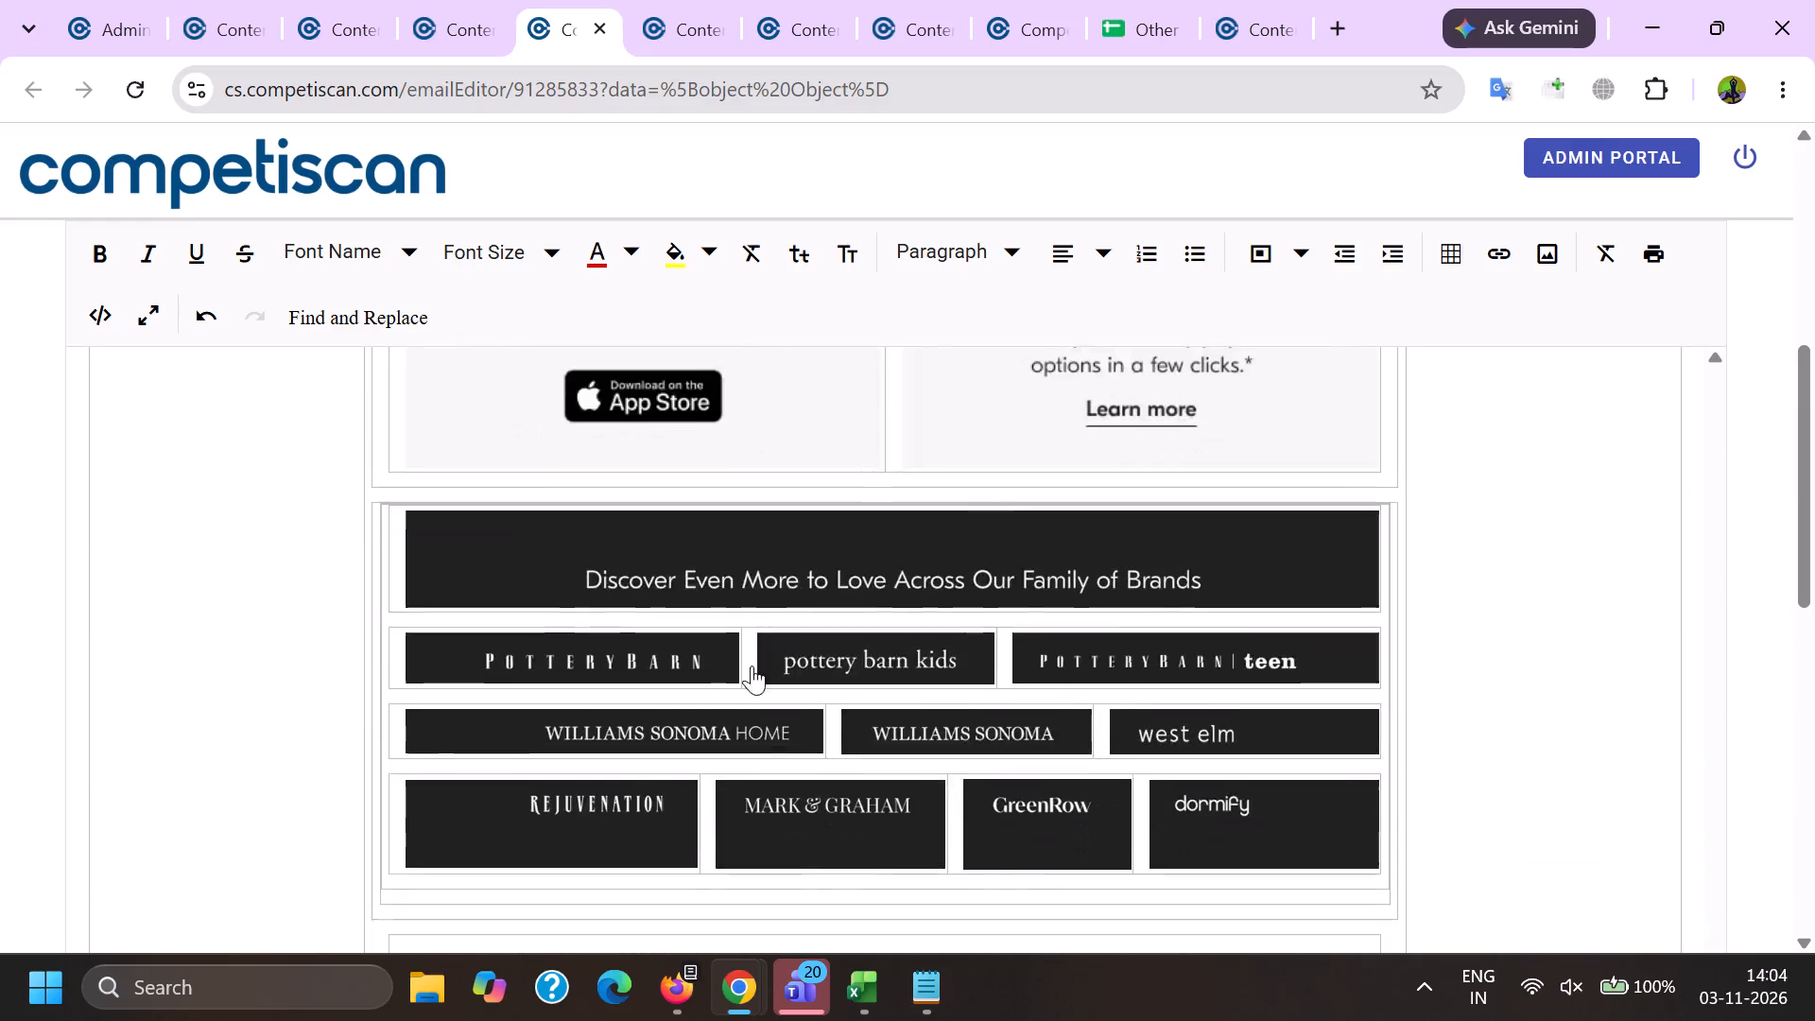
{"action": "scroll", "coordinate": [737, 684], "scroll_direction": "up", "scroll_amount": 4}
{"action": "left_click", "coordinate": [563, 902]}
{"action": "left_click", "coordinate": [551, 749]}
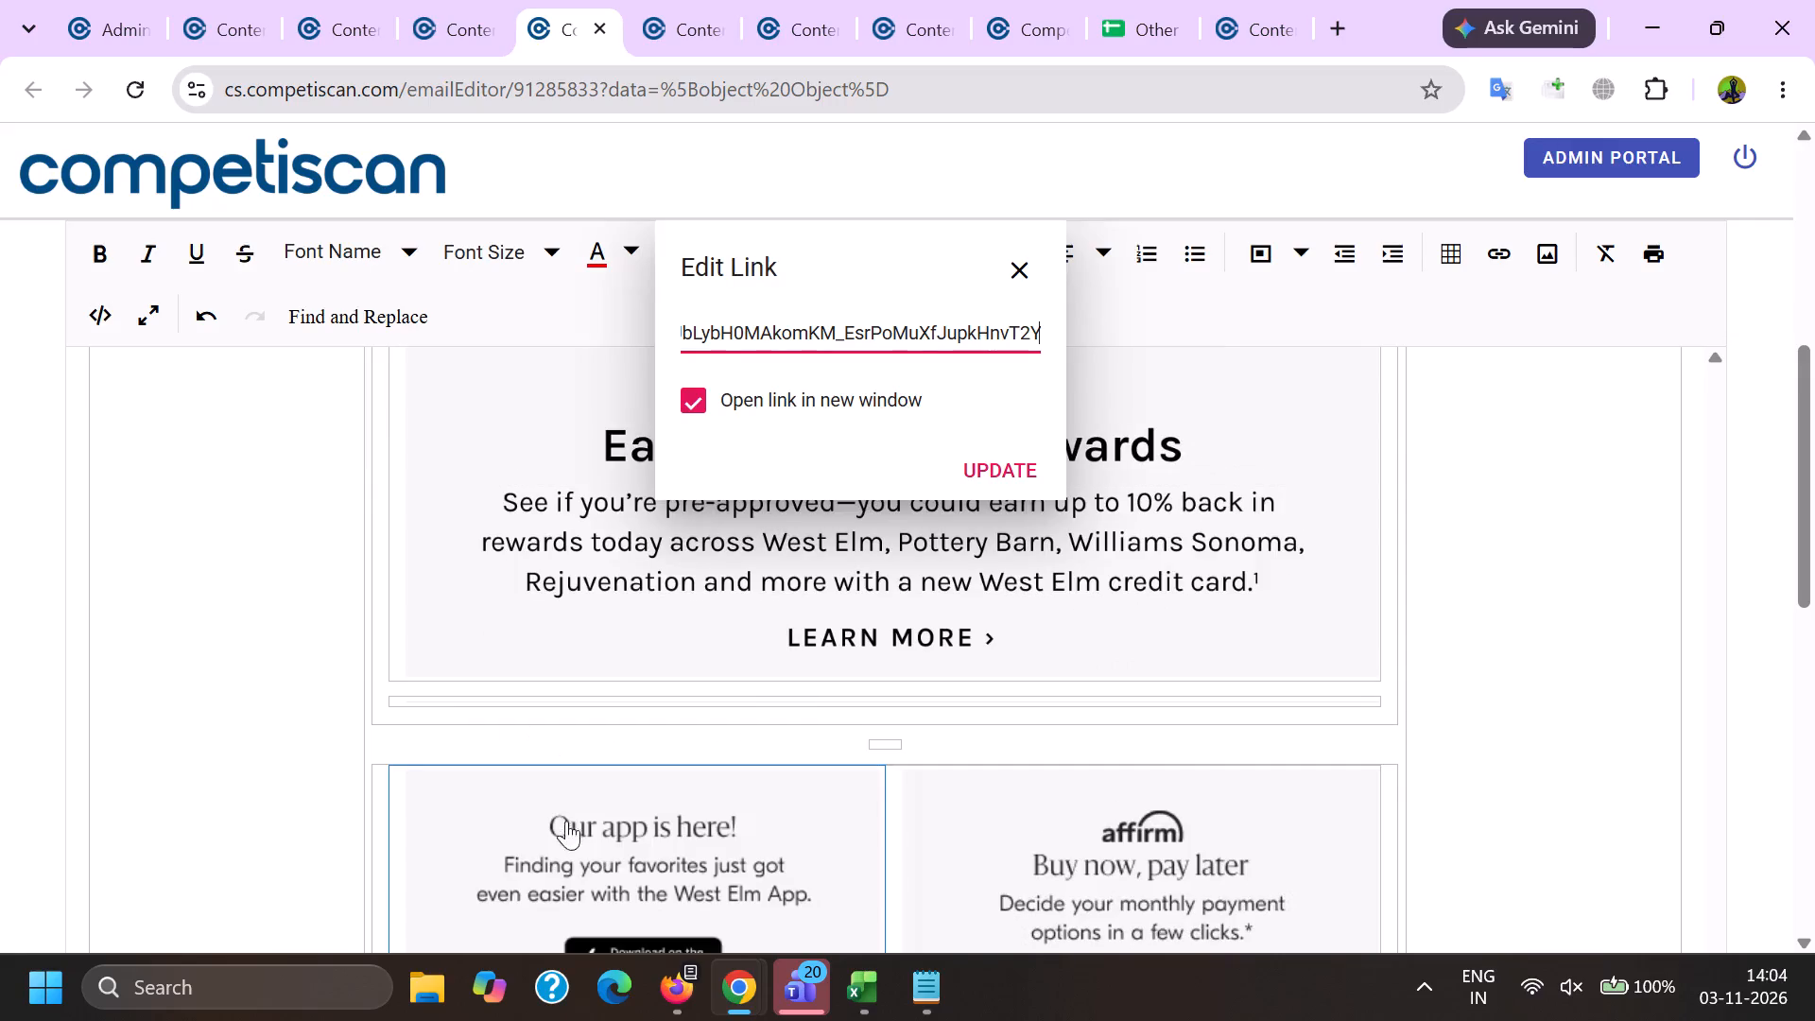
{"action": "left_click", "coordinate": [565, 837]}
{"action": "left_click", "coordinate": [587, 732]}
Remove the hyperlinks from "view this email with images" and from the "click here" for managing email preferences.
{"action": "scroll", "coordinate": [610, 641], "scroll_direction": "down", "scroll_amount": 10}
{"action": "scroll", "coordinate": [767, 718], "scroll_direction": "up", "scroll_amount": 2}
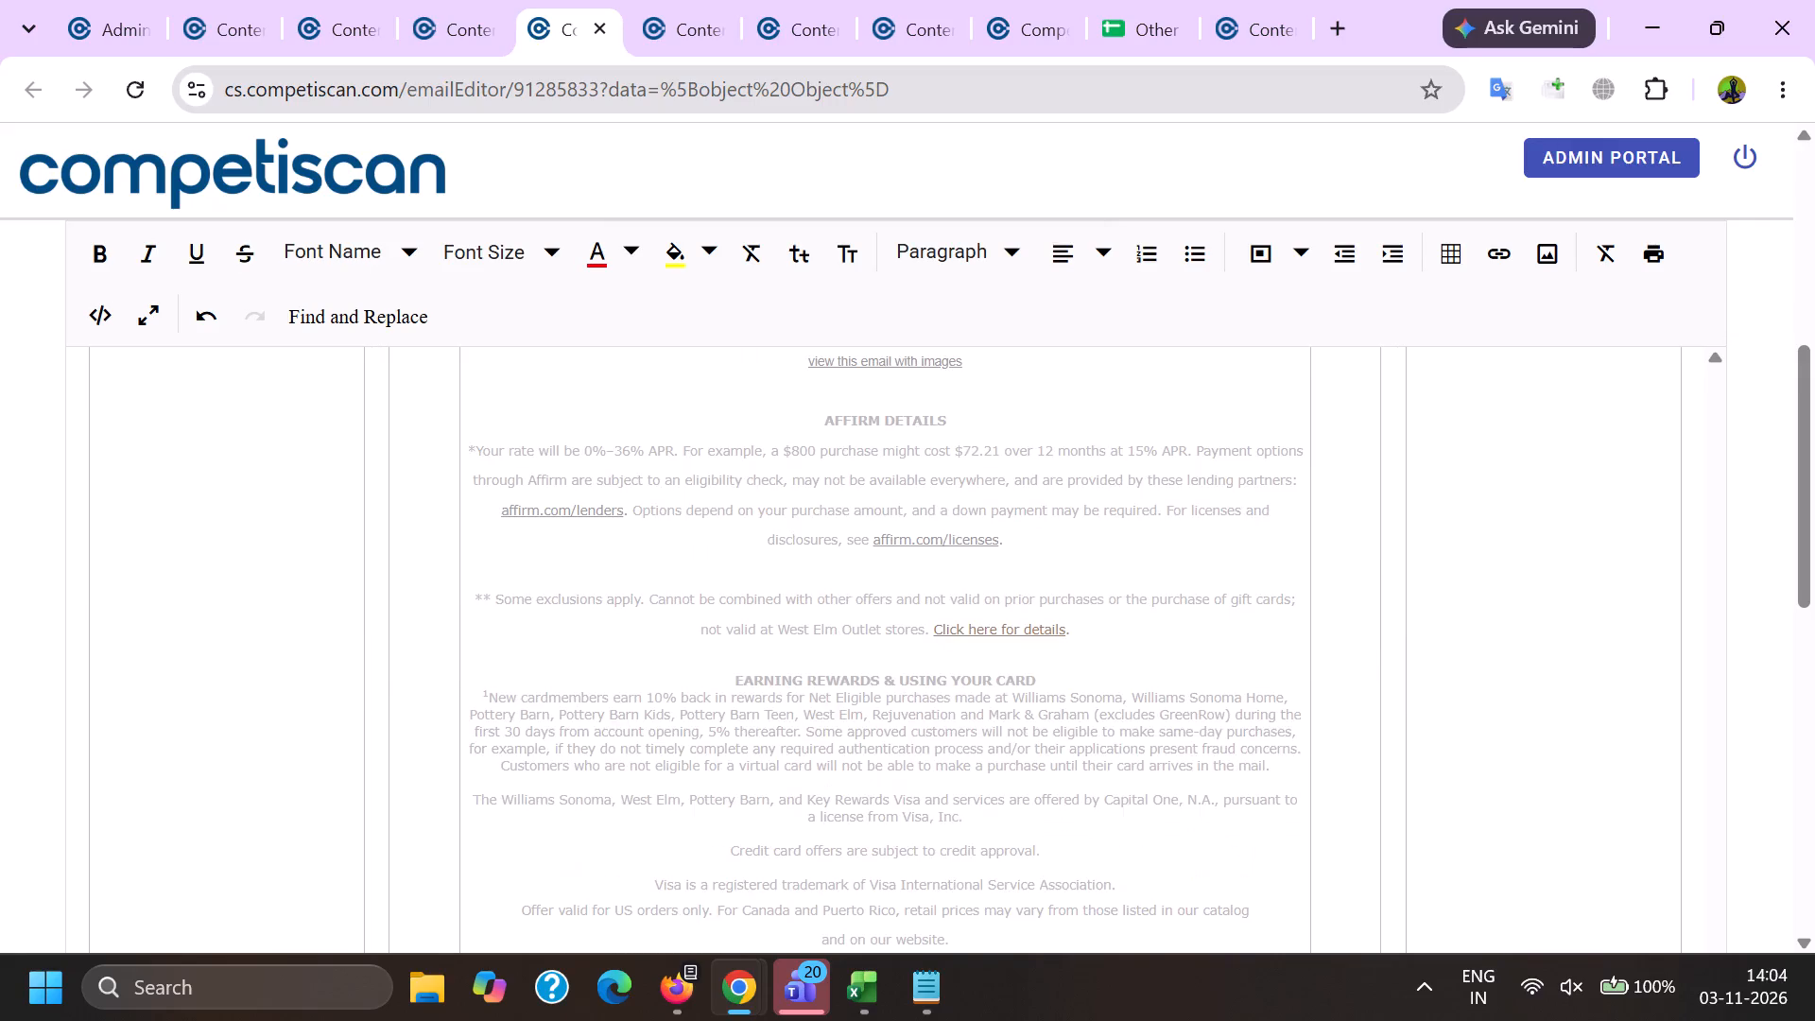
{"action": "left_click", "coordinate": [890, 646]}
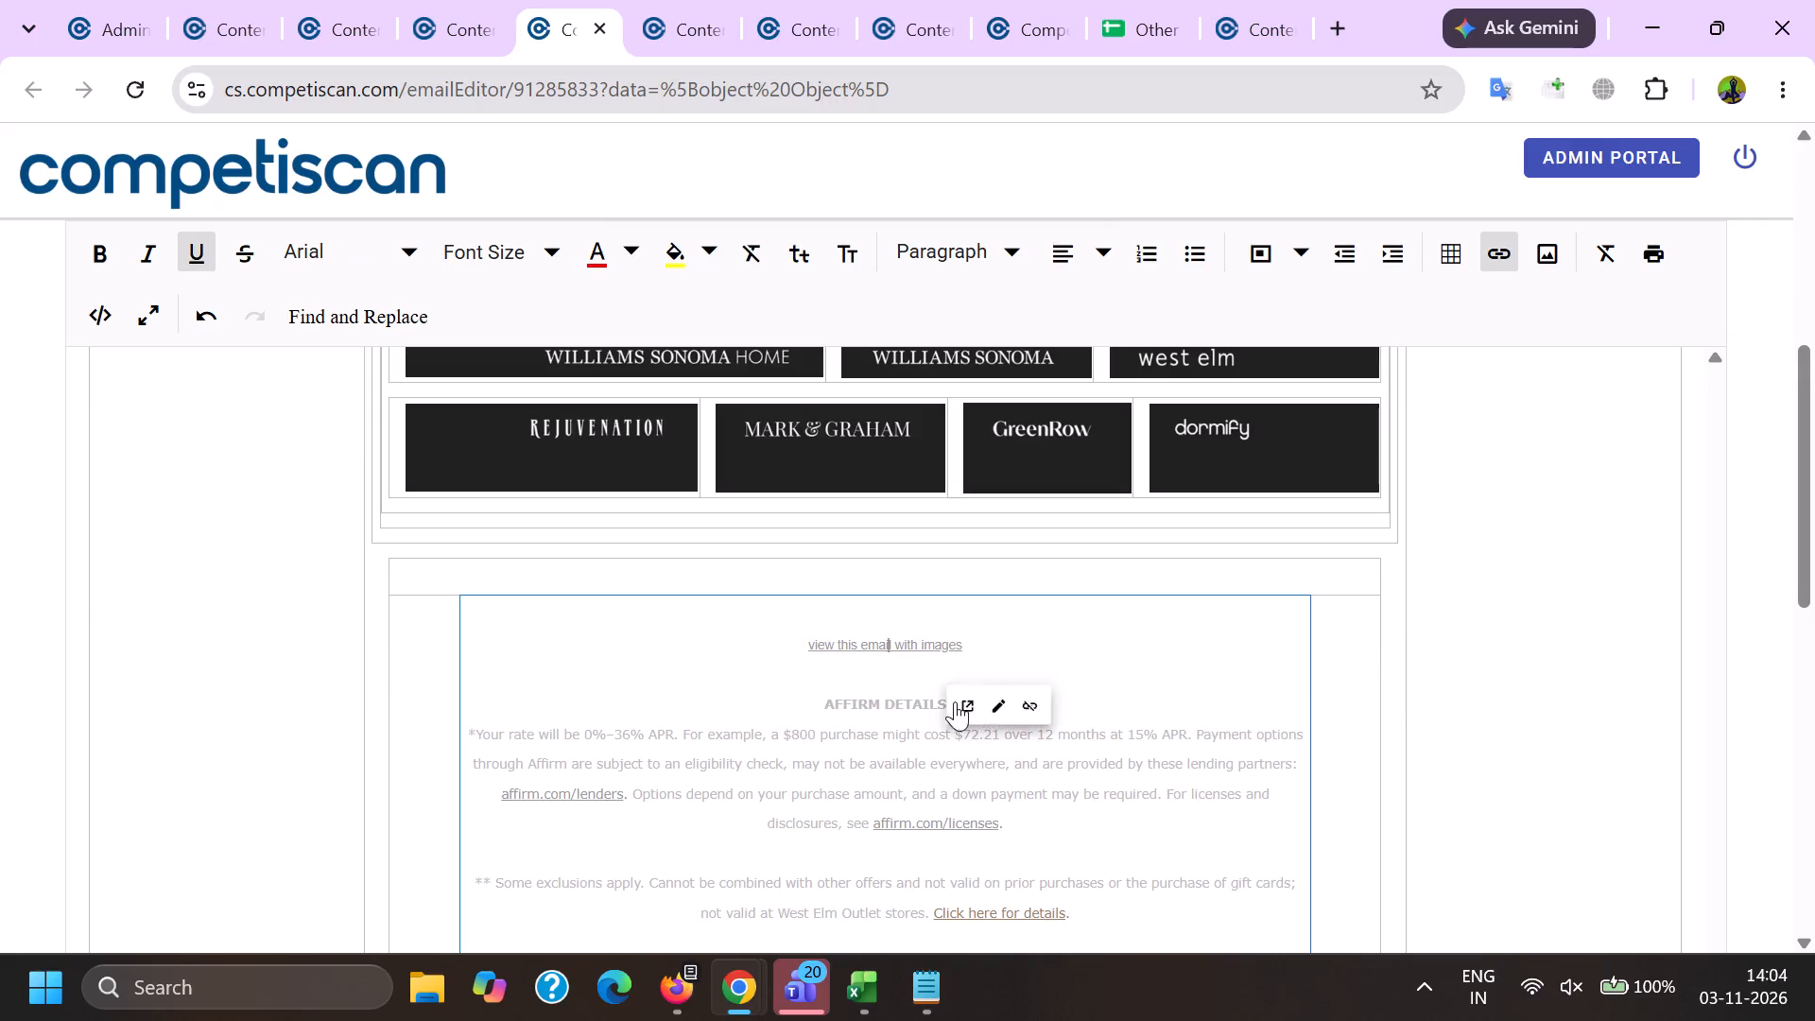
{"action": "left_click", "coordinate": [1048, 705]}
{"action": "scroll", "coordinate": [1013, 647], "scroll_direction": "down", "scroll_amount": 4}
{"action": "scroll", "coordinate": [842, 715], "scroll_direction": "down", "scroll_amount": 3}
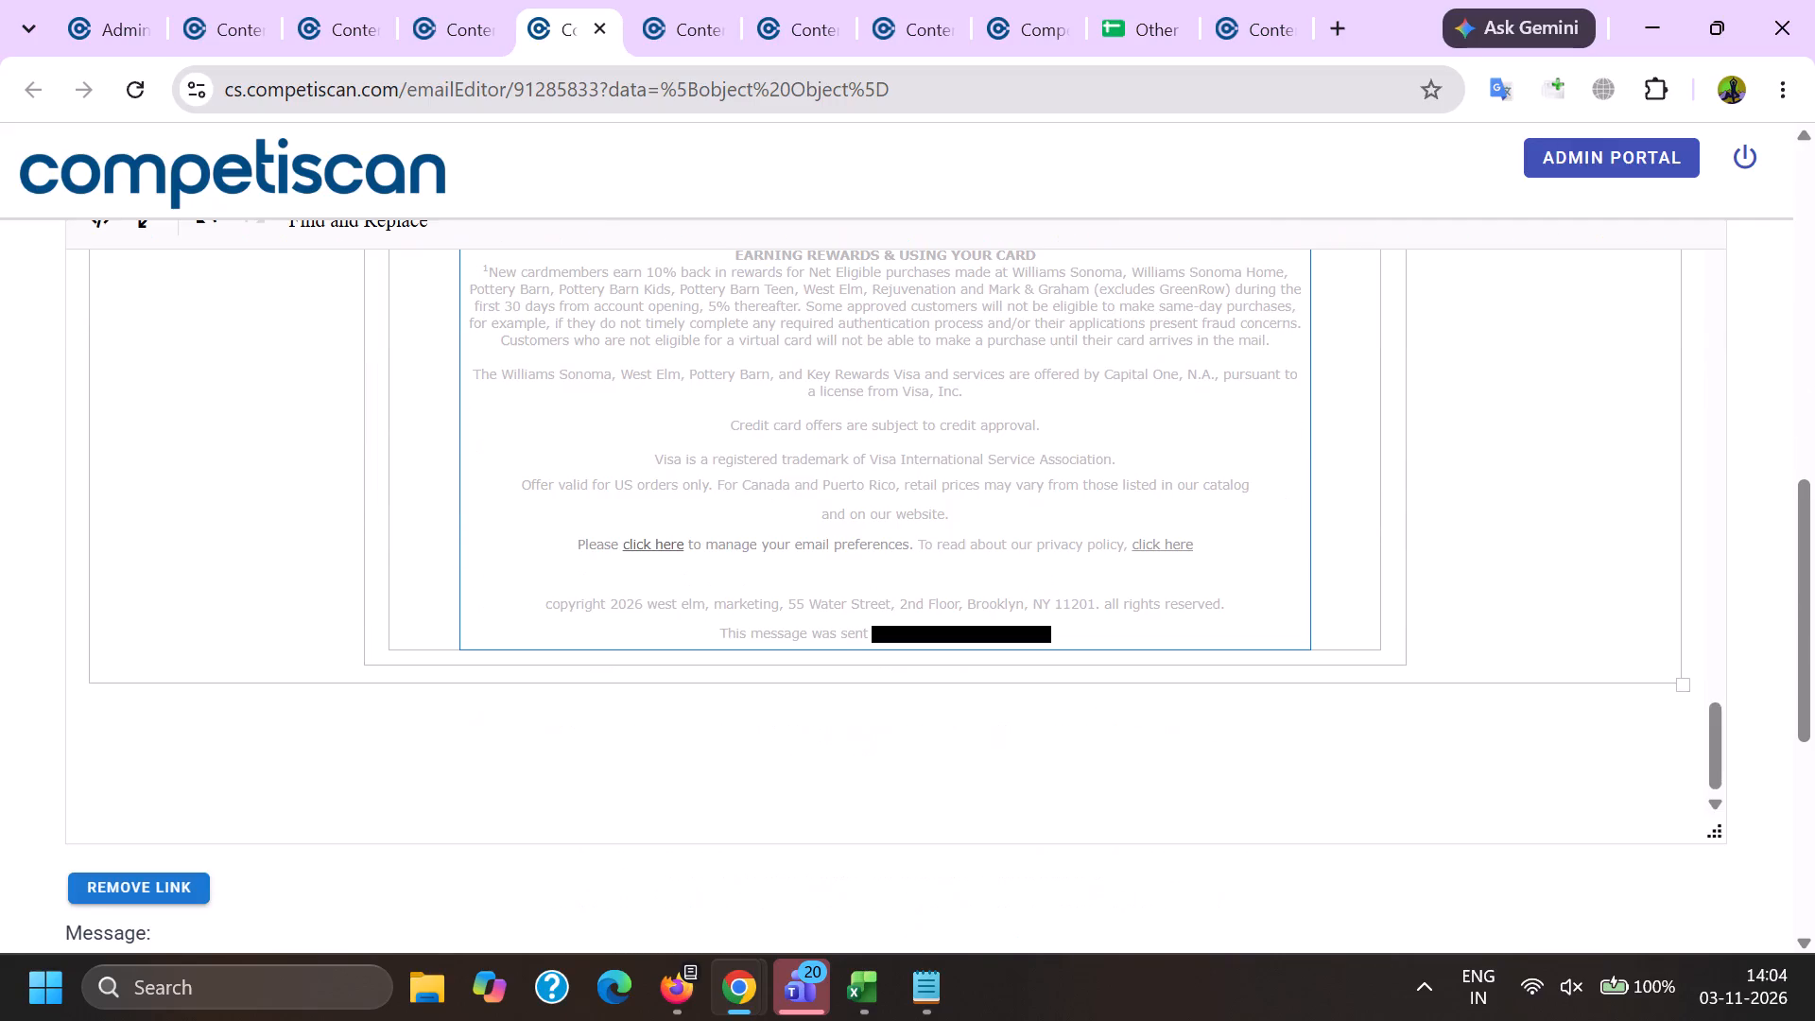
{"action": "left_click", "coordinate": [635, 540]}
{"action": "left_click", "coordinate": [788, 588]}
Delete the recipient address after "This message was sent" in the email footer.
{"action": "left_click_drag", "start_coordinate": [883, 624], "coordinate": [1068, 646]}
{"action": "key", "text": "BackSpace"}
Save the product info for email 91285833.
{"action": "scroll", "coordinate": [745, 622], "scroll_direction": "down", "scroll_amount": 8}
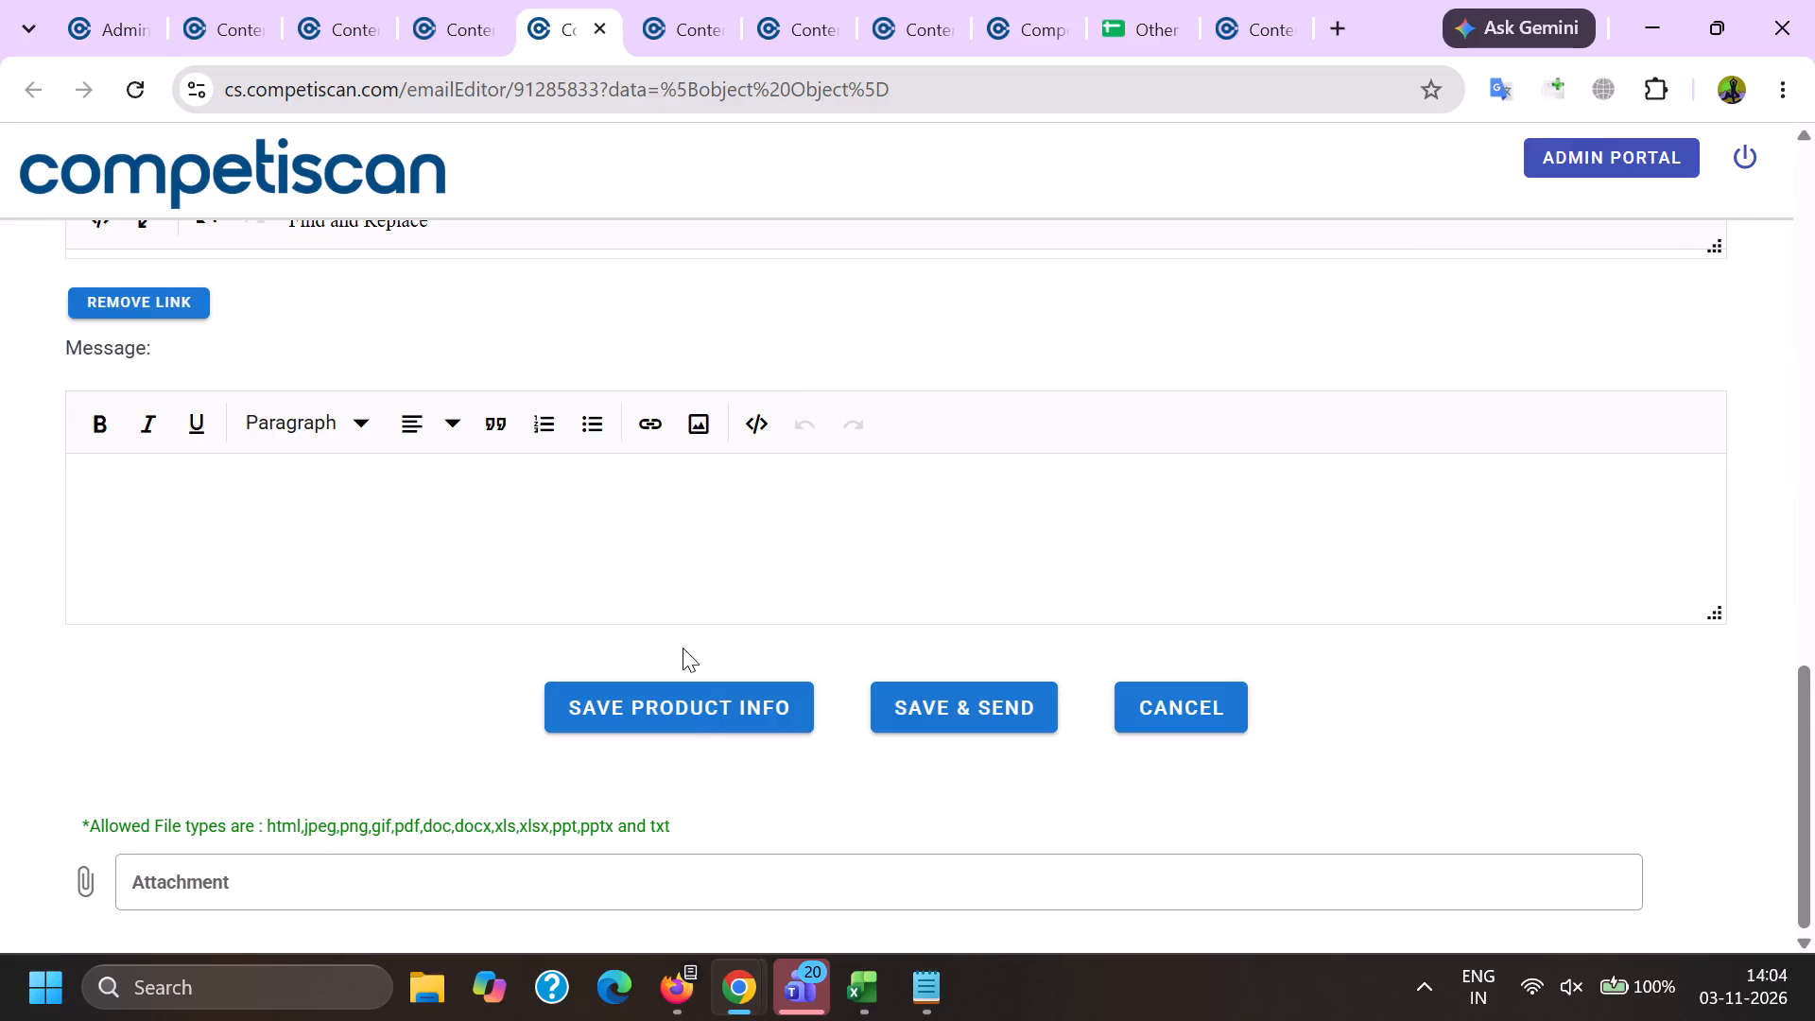
{"action": "scroll", "coordinate": [683, 648], "scroll_direction": "down", "scroll_amount": 1}
{"action": "left_click", "coordinate": [686, 707]}
{"action": "left_click", "coordinate": [903, 587]}
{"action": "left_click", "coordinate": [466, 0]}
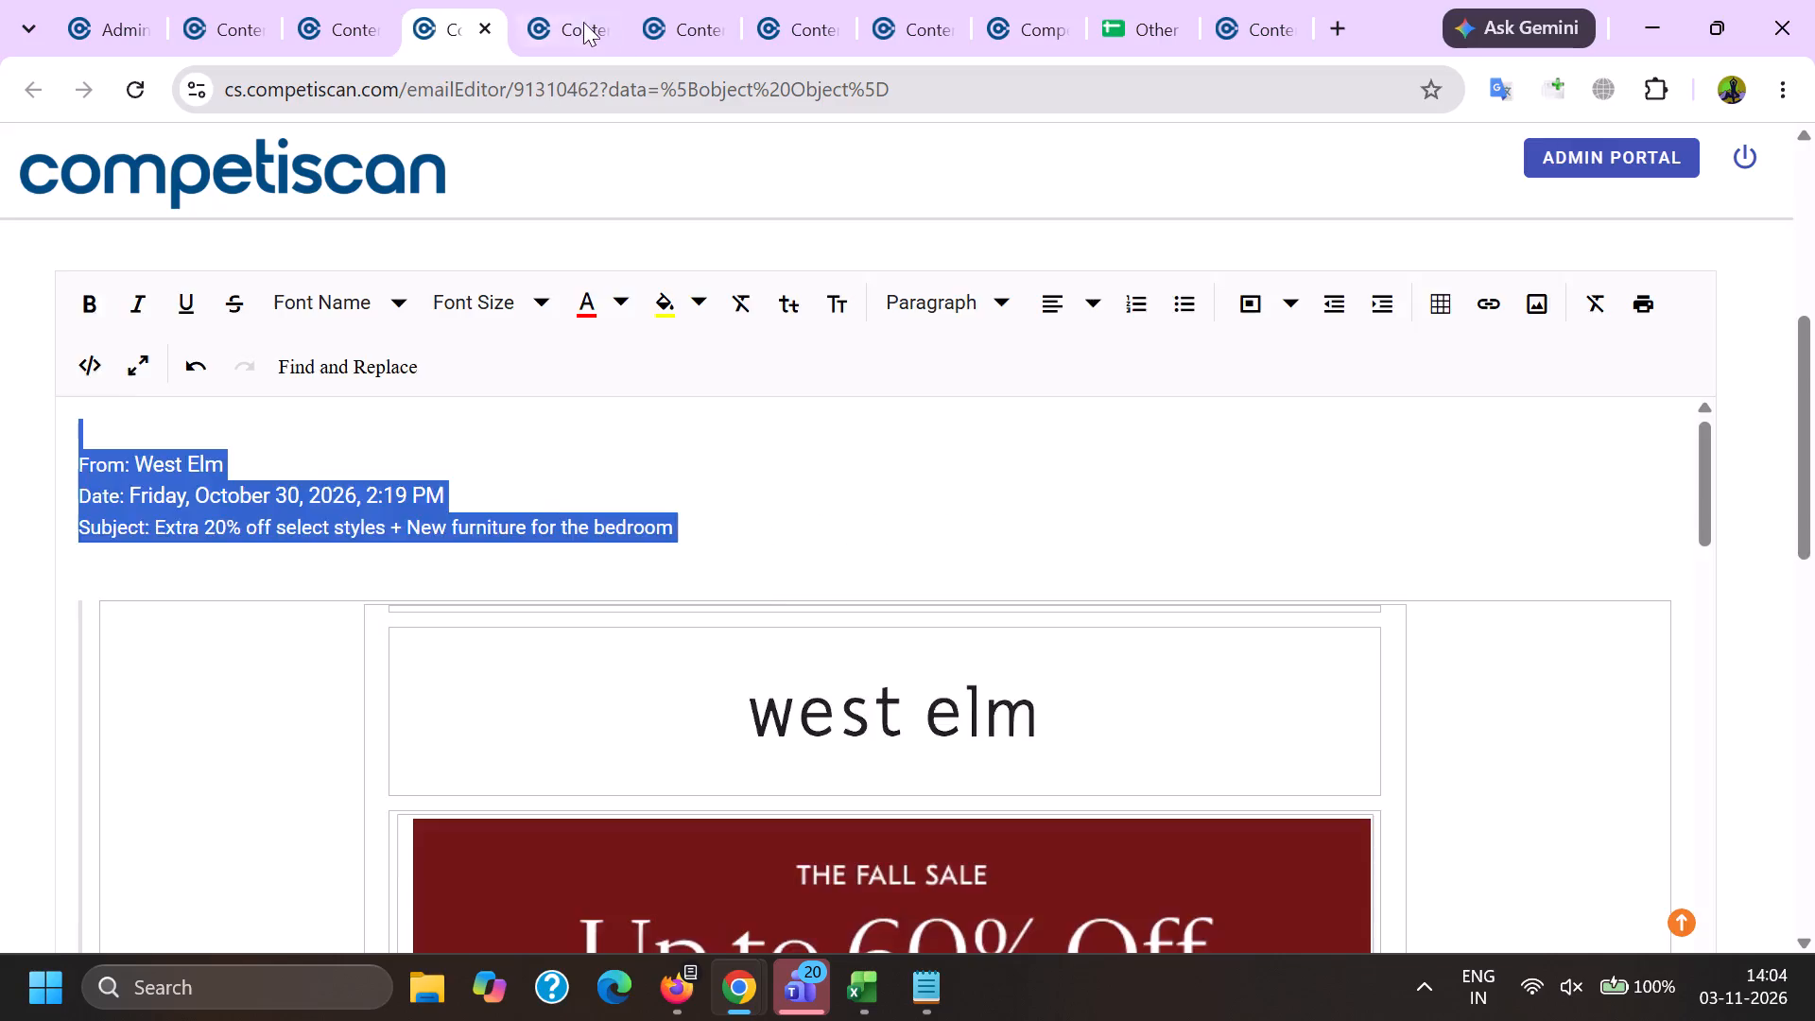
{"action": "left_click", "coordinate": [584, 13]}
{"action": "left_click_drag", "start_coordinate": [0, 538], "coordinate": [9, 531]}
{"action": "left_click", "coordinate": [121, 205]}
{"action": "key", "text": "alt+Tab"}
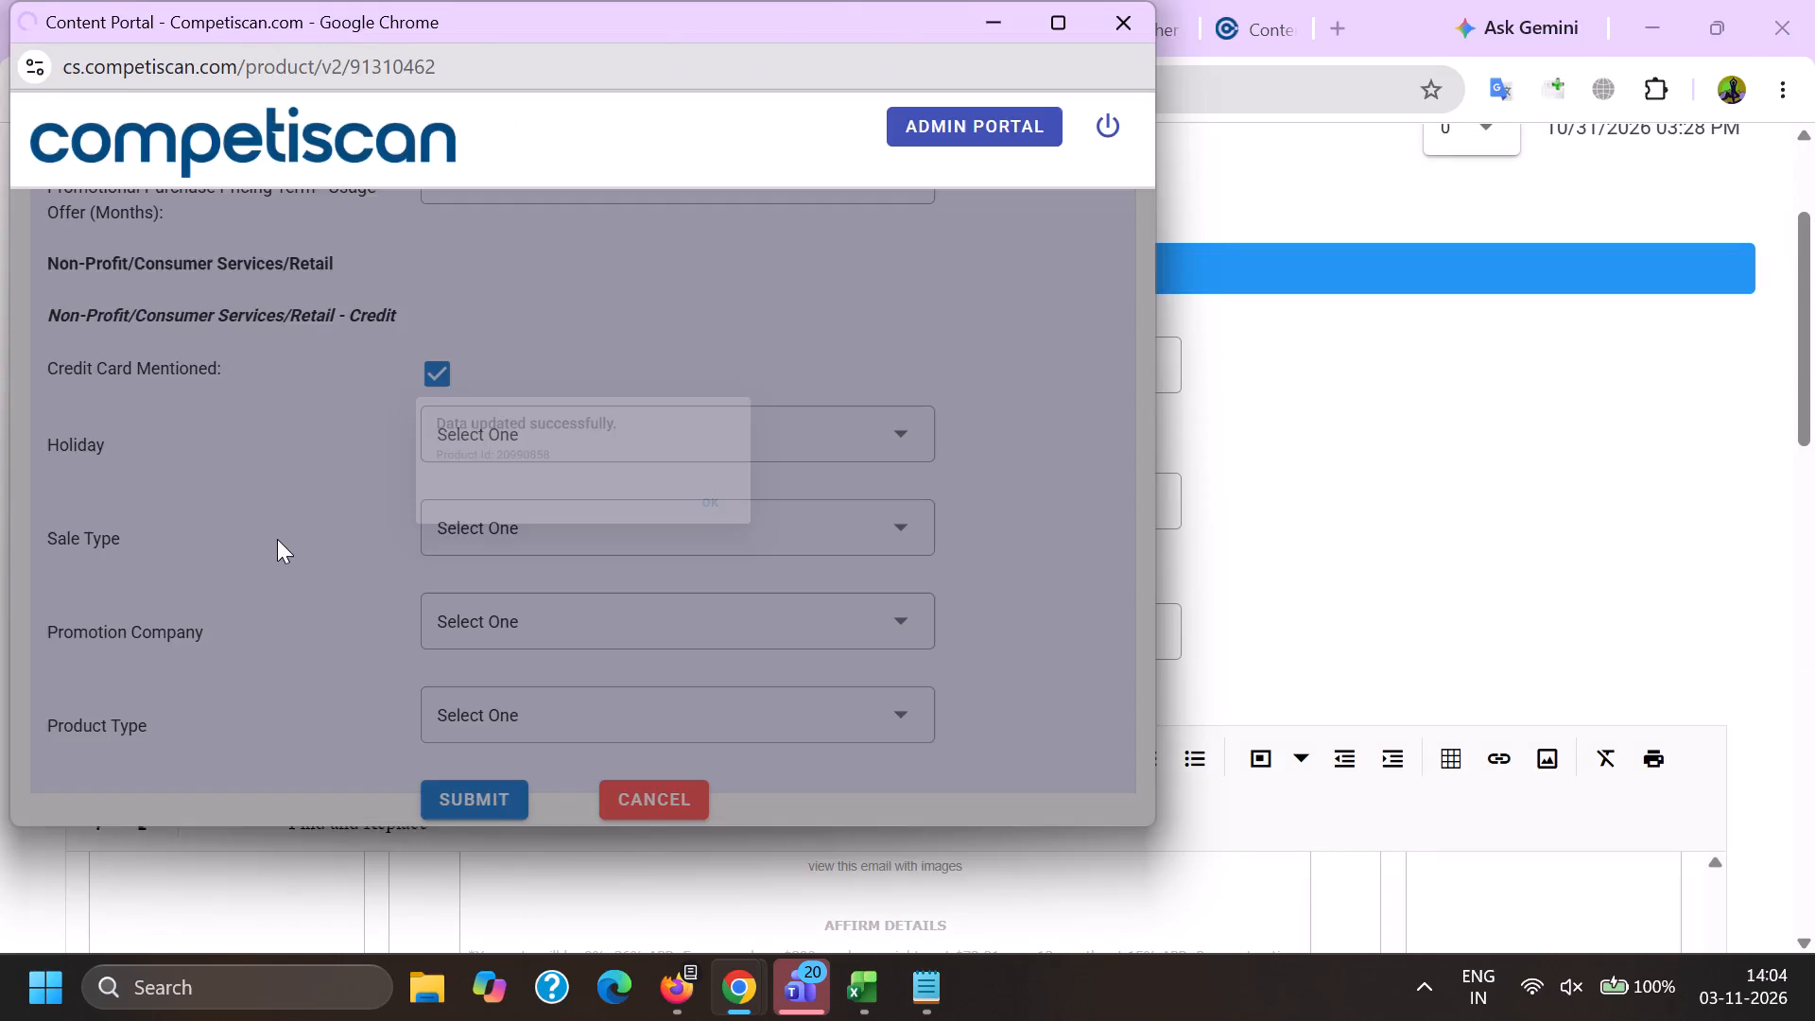
Copy the sender name "West Elm" from the From line at the top of email 91285833's body.
{"action": "scroll", "coordinate": [279, 533], "scroll_direction": "down", "scroll_amount": 5}
{"action": "left_click", "coordinate": [264, 608]}
{"action": "key", "text": "Page_Up"}
{"action": "key", "text": "Page_Up"}
{"action": "key", "text": "Page_Up"}
{"action": "key", "text": "Page_Up"}
{"action": "key", "text": "Page_Up"}
{"action": "key", "text": "Page_Up"}
{"action": "key", "text": "Page_Up"}
{"action": "key", "text": "Page_Up"}
{"action": "key", "text": "Page_Up"}
{"action": "key", "text": "Page_Up"}
{"action": "key", "text": "Page_Up"}
{"action": "key", "text": "Page_Up"}
{"action": "key", "text": "Page_Up"}
{"action": "key", "text": "Page_Up"}
{"action": "key", "text": "Page_Up"}
{"action": "key", "text": "Page_Up"}
{"action": "key", "text": "Page_Up"}
{"action": "key", "text": "Page_Up"}
{"action": "key", "text": "Page_Up"}
{"action": "key", "text": "Page_Up"}
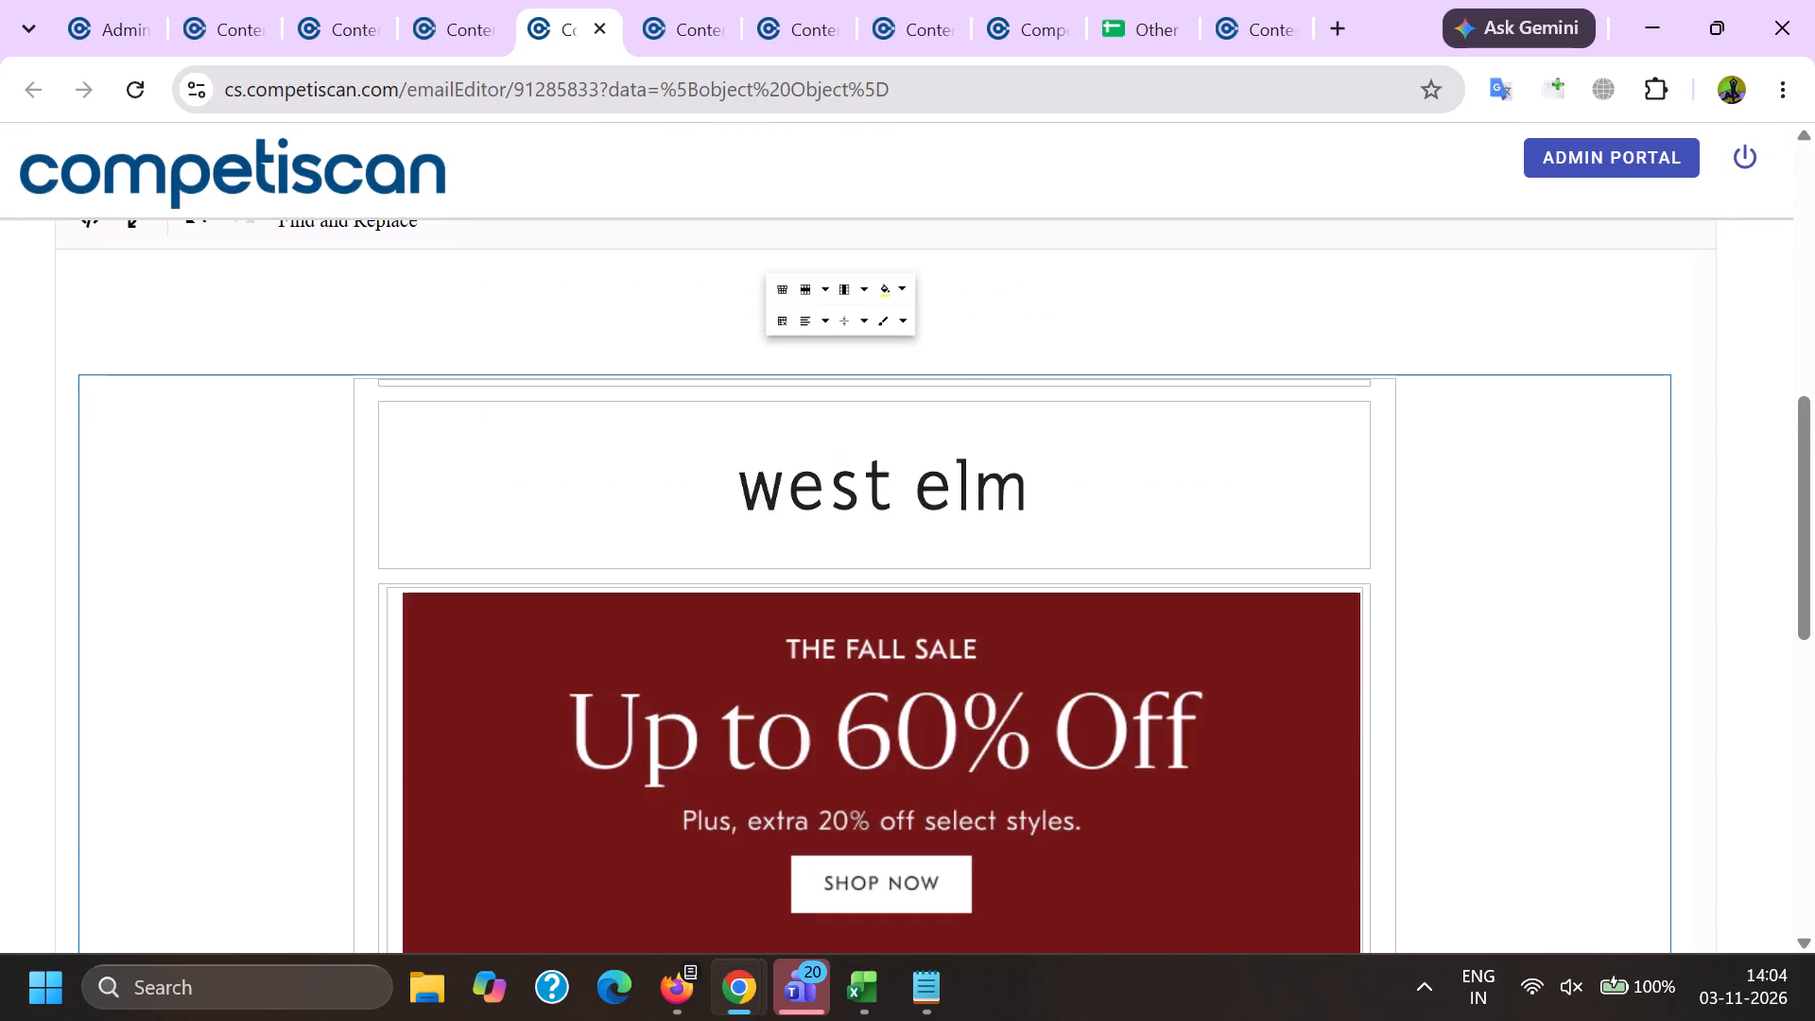
{"action": "scroll", "coordinate": [183, 508], "scroll_direction": "down", "scroll_amount": 5}
{"action": "double_click", "coordinate": [156, 329]}
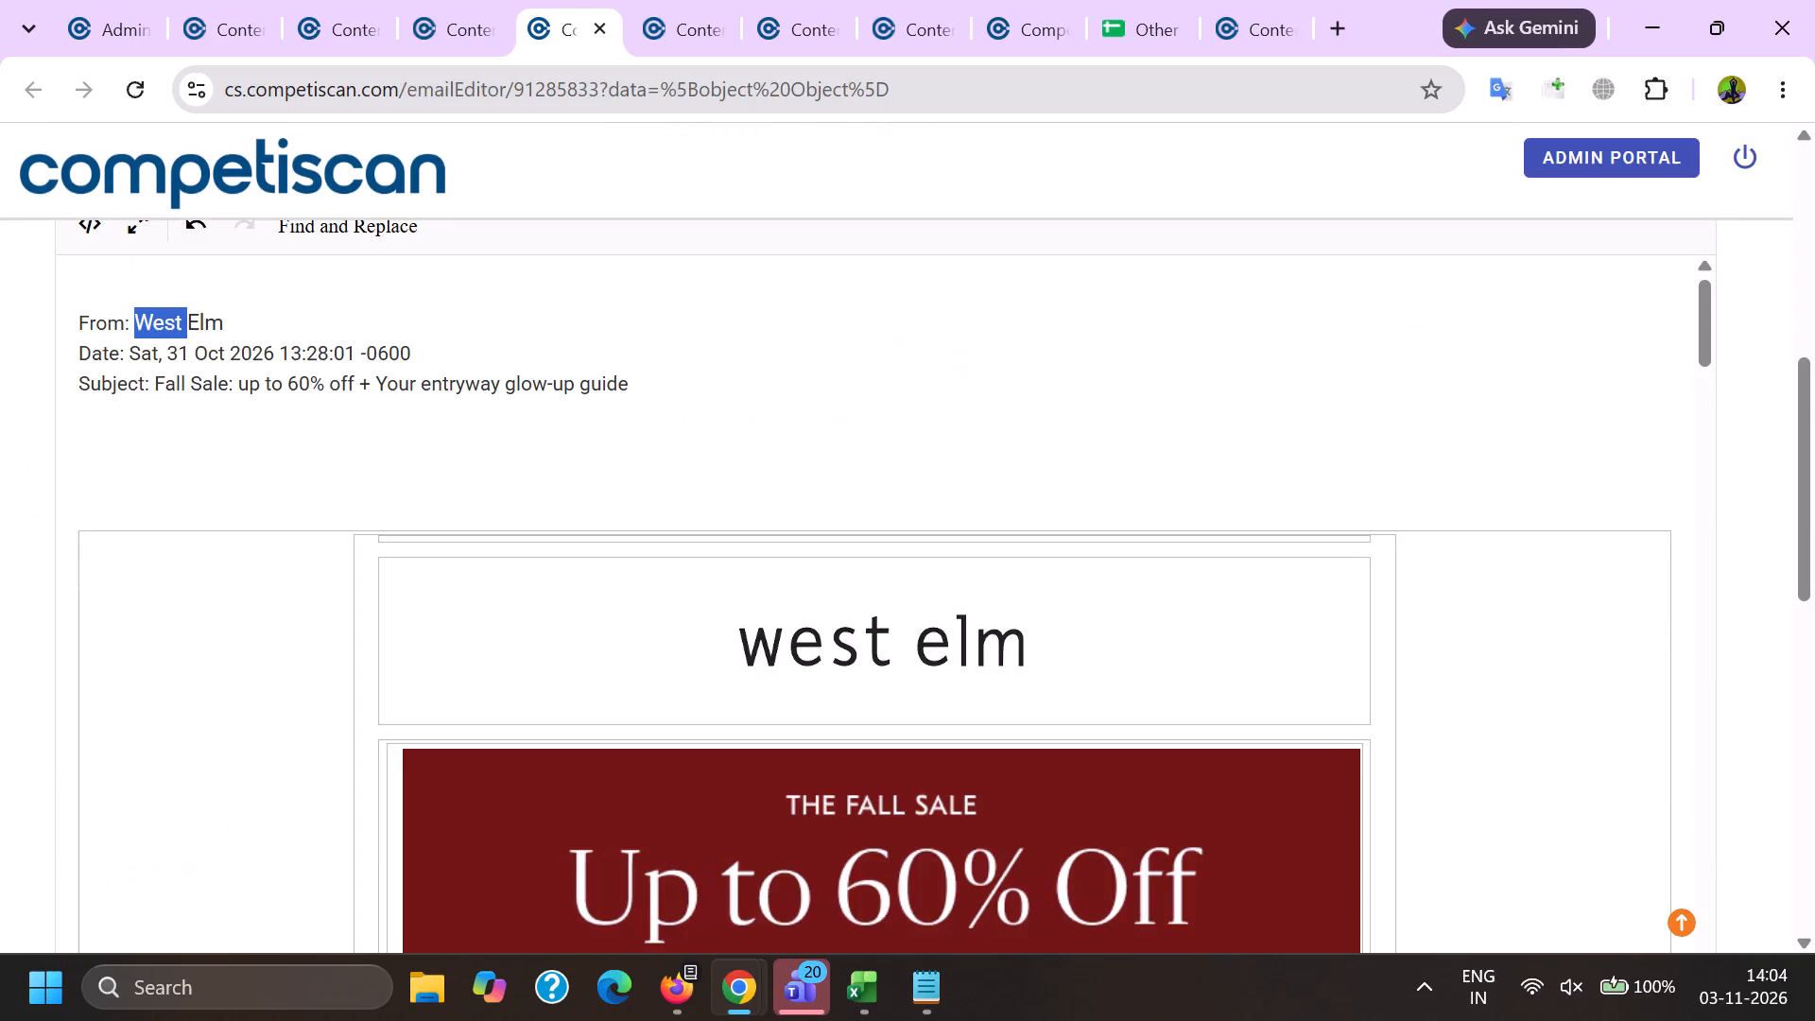
{"action": "left_click", "coordinate": [183, 313], "text": "shift"}
{"action": "left_click", "coordinate": [204, 320], "text": "shift"}
{"action": "key", "text": "ctrl+c"}
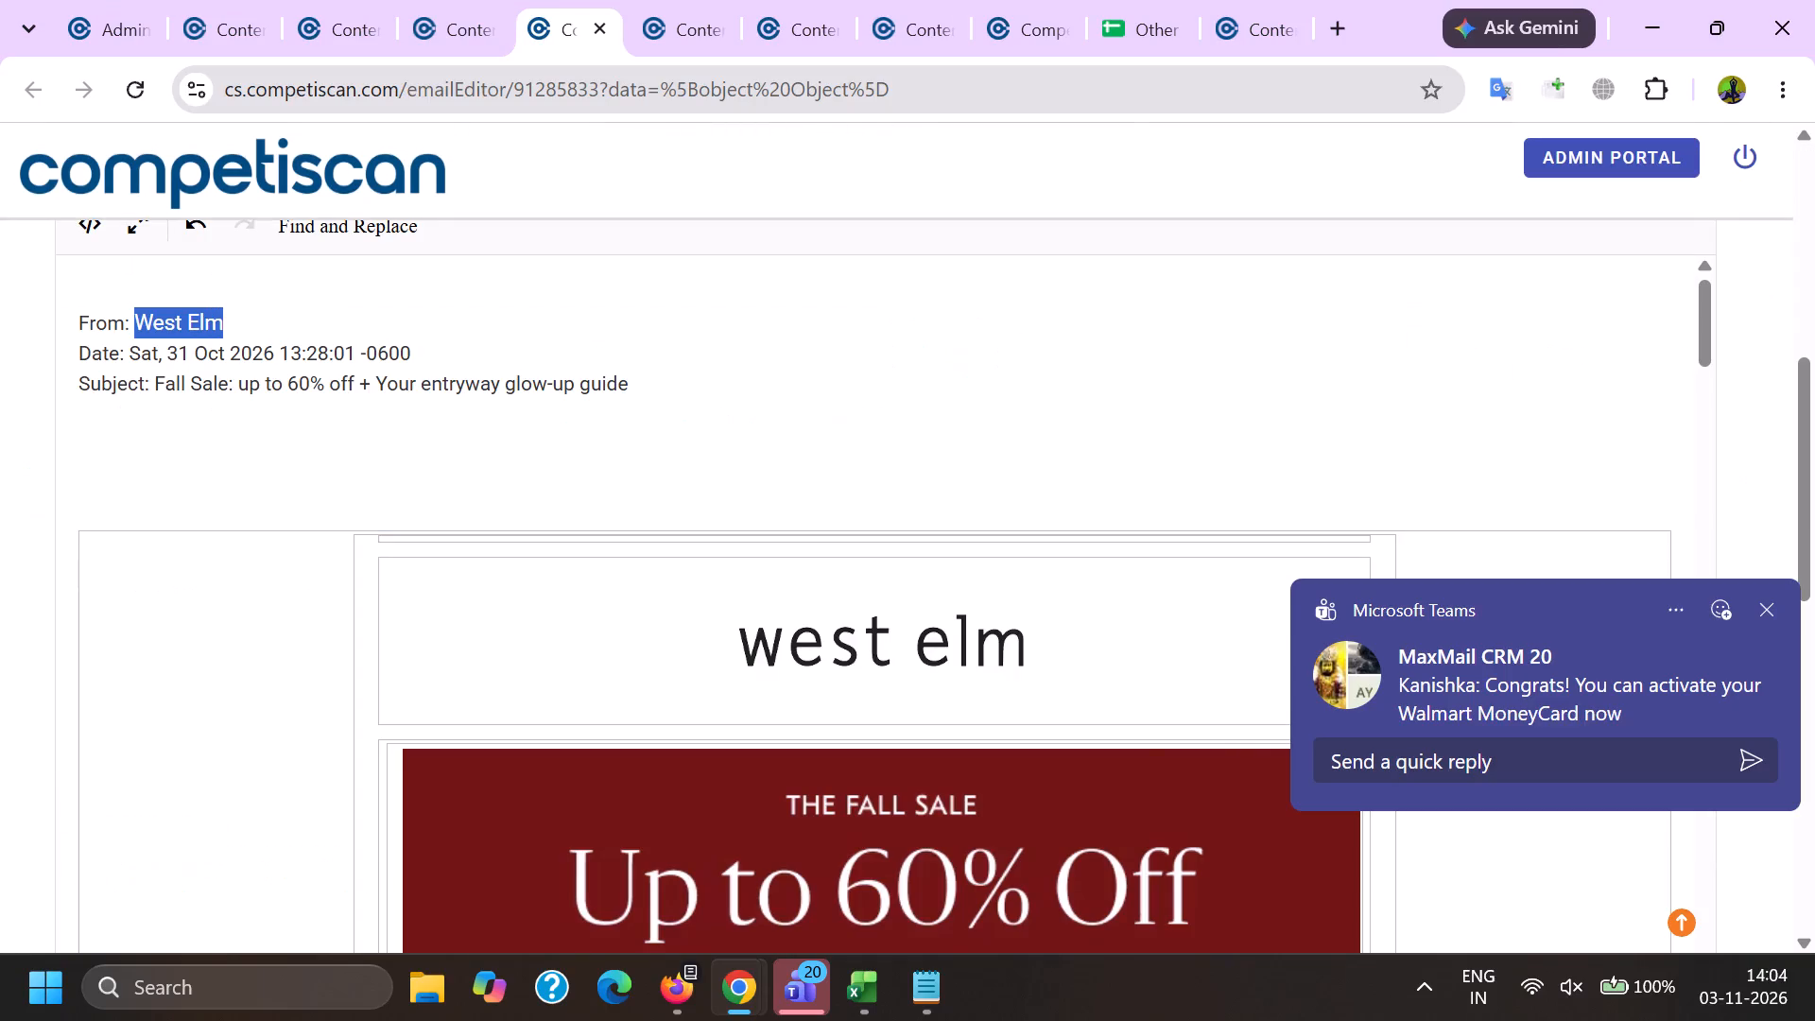
In email 91285833's product form, add Capital One as a company and enter West Elm in the Affinity/Association search.
{"action": "key", "text": "alt+Tab"}
{"action": "scroll", "coordinate": [600, 396], "scroll_direction": "down", "scroll_amount": 5}
{"action": "left_click", "coordinate": [548, 449]}
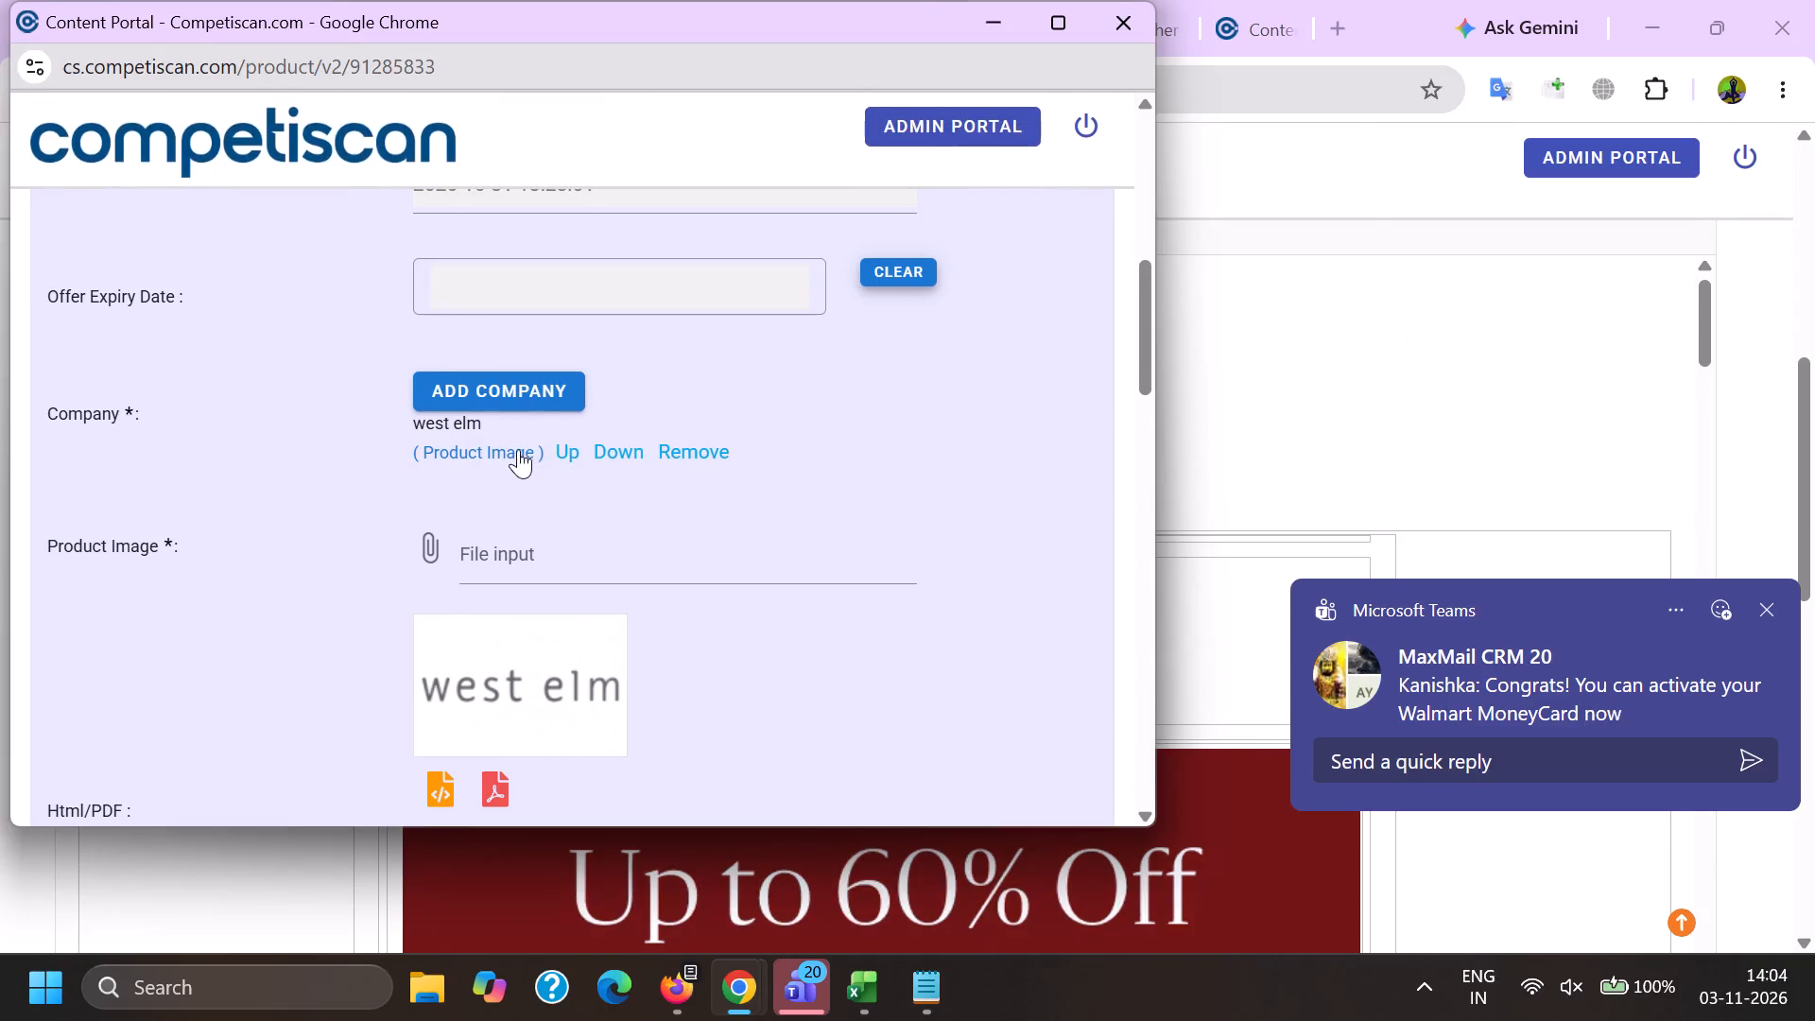
{"action": "left_click", "coordinate": [517, 446]}
{"action": "left_click", "coordinate": [508, 387]}
{"action": "key", "text": "c"}
{"action": "key", "text": "a"}
{"action": "type", "text": "pit"}
{"action": "key", "text": "a"}
{"action": "key", "text": "l"}
{"action": "key", "text": "space"}
{"action": "key", "text": "o"}
{"action": "type", "text": "ne"}
{"action": "scroll", "coordinate": [509, 405], "scroll_direction": "down", "scroll_amount": 3}
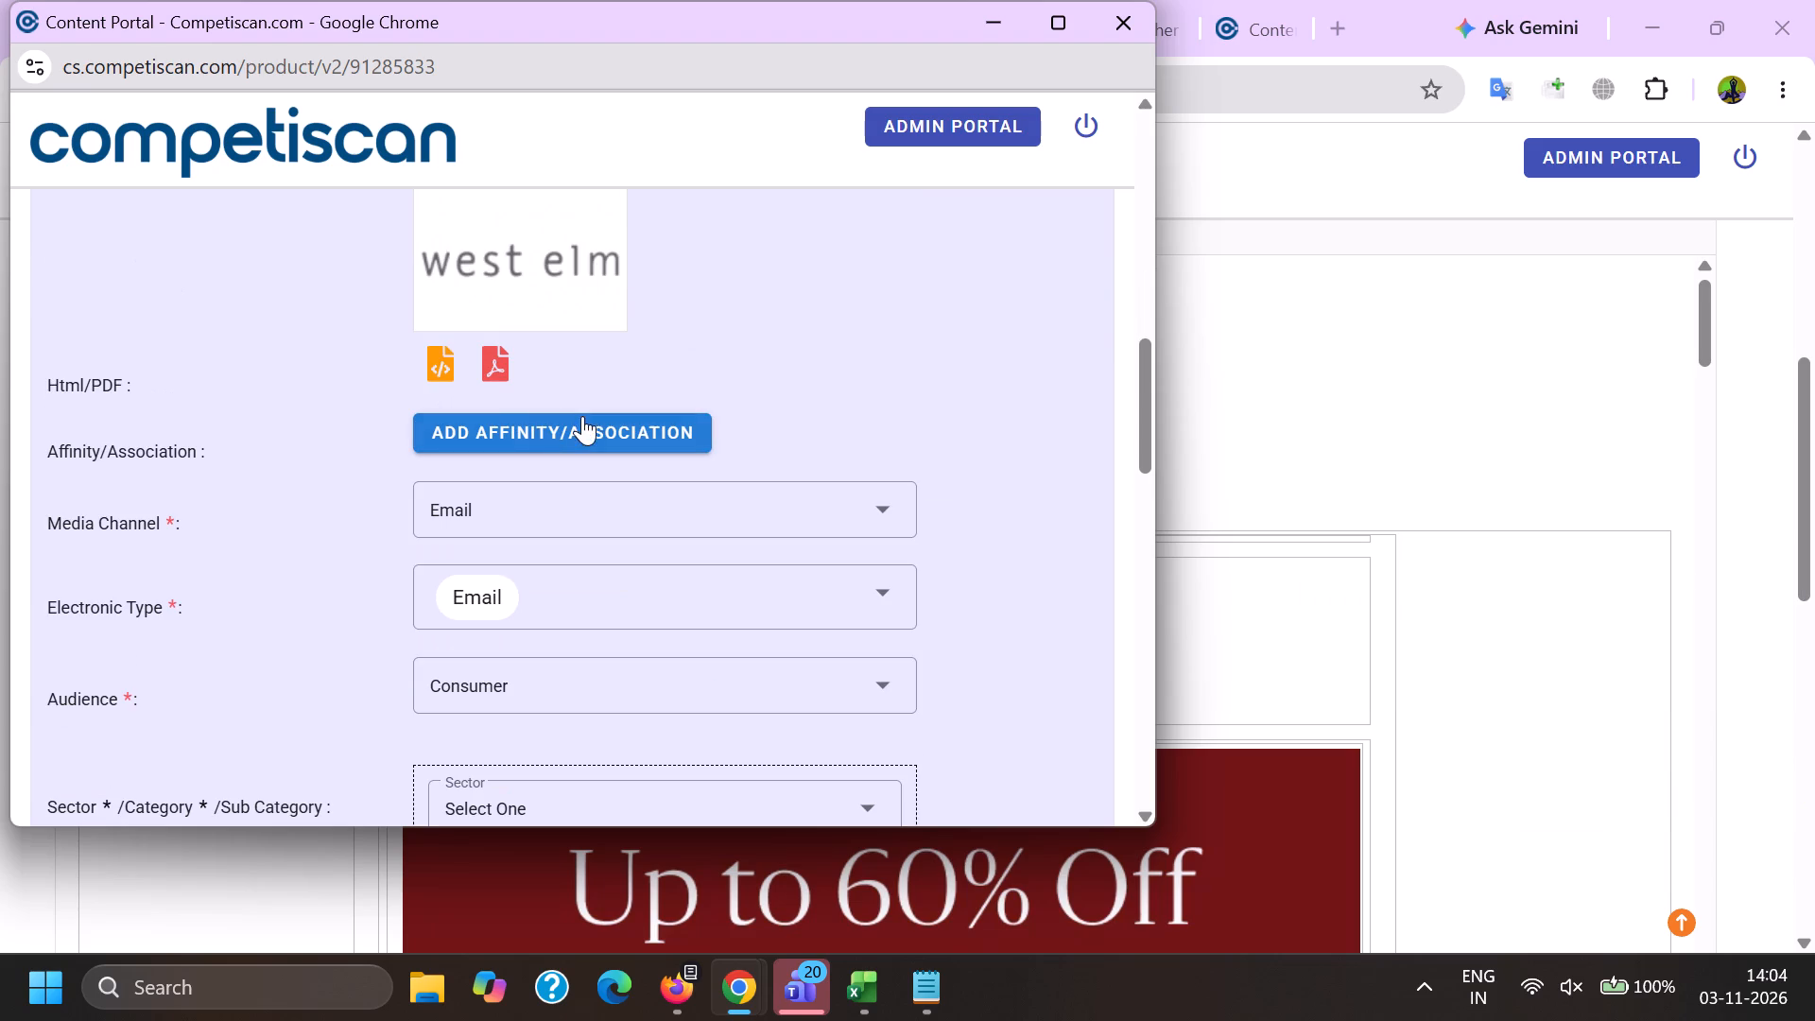
{"action": "left_click", "coordinate": [582, 411]}
{"action": "left_click", "coordinate": [674, 456]}
{"action": "left_click", "coordinate": [671, 439]}
{"action": "left_click", "coordinate": [700, 478]}
{"action": "key", "text": "ctrl+v"}
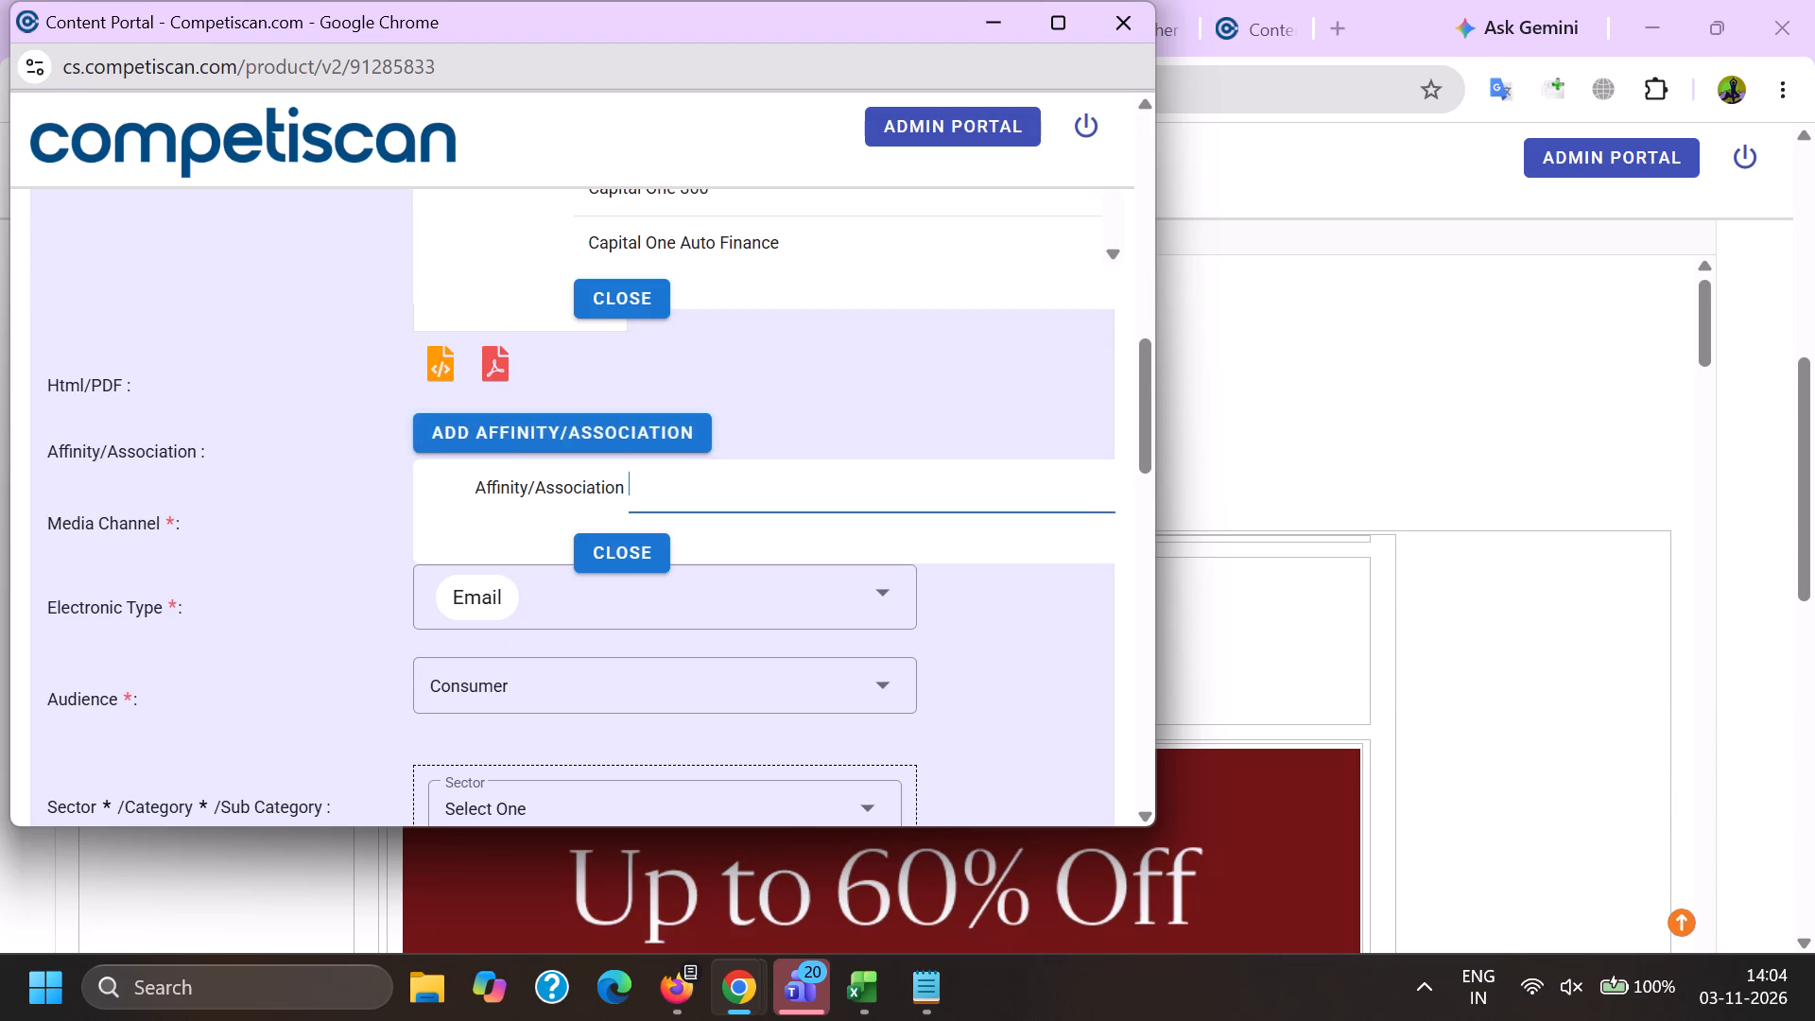
{"action": "scroll", "coordinate": [622, 589], "scroll_direction": "up", "scroll_amount": 3}
{"action": "left_click", "coordinate": [647, 523]}
Add Affirm as another company in the product form.
{"action": "left_click", "coordinate": [535, 457]}
{"action": "left_click", "coordinate": [511, 395]}
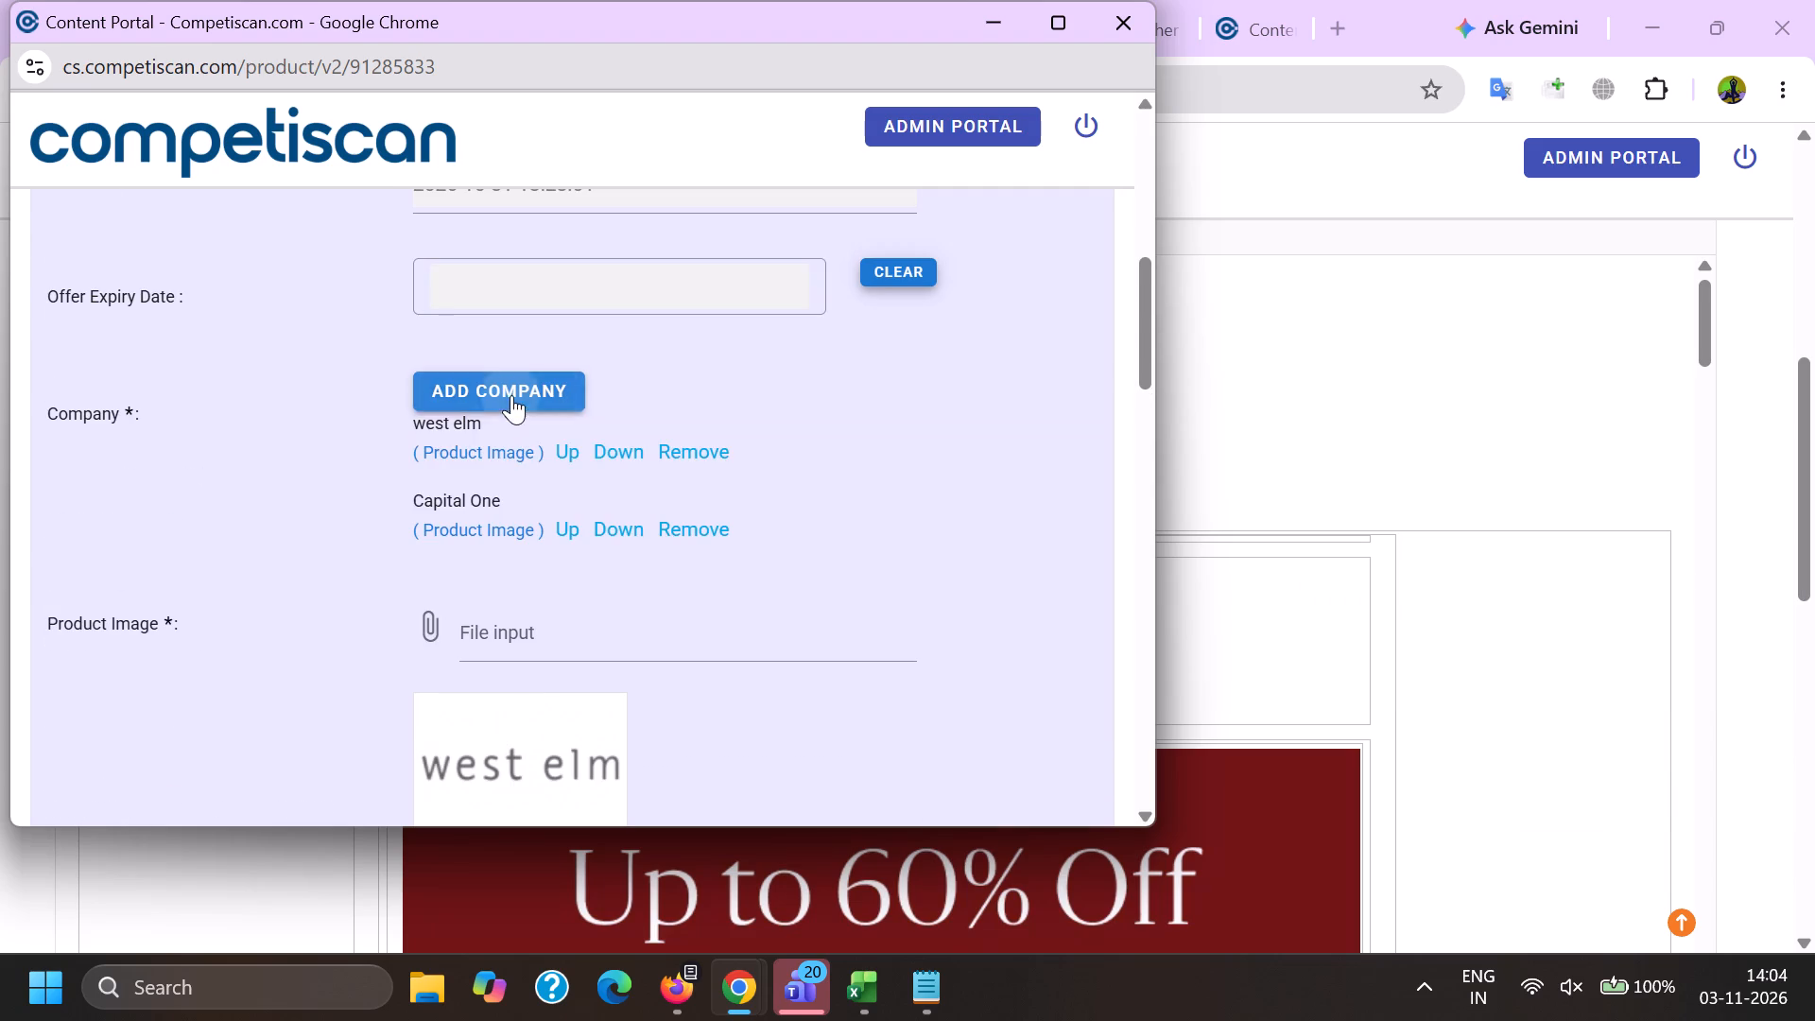
{"action": "key", "text": "a"}
{"action": "type", "text": "ff"}
{"action": "key", "text": "i"}
{"action": "type", "text": "rm"}
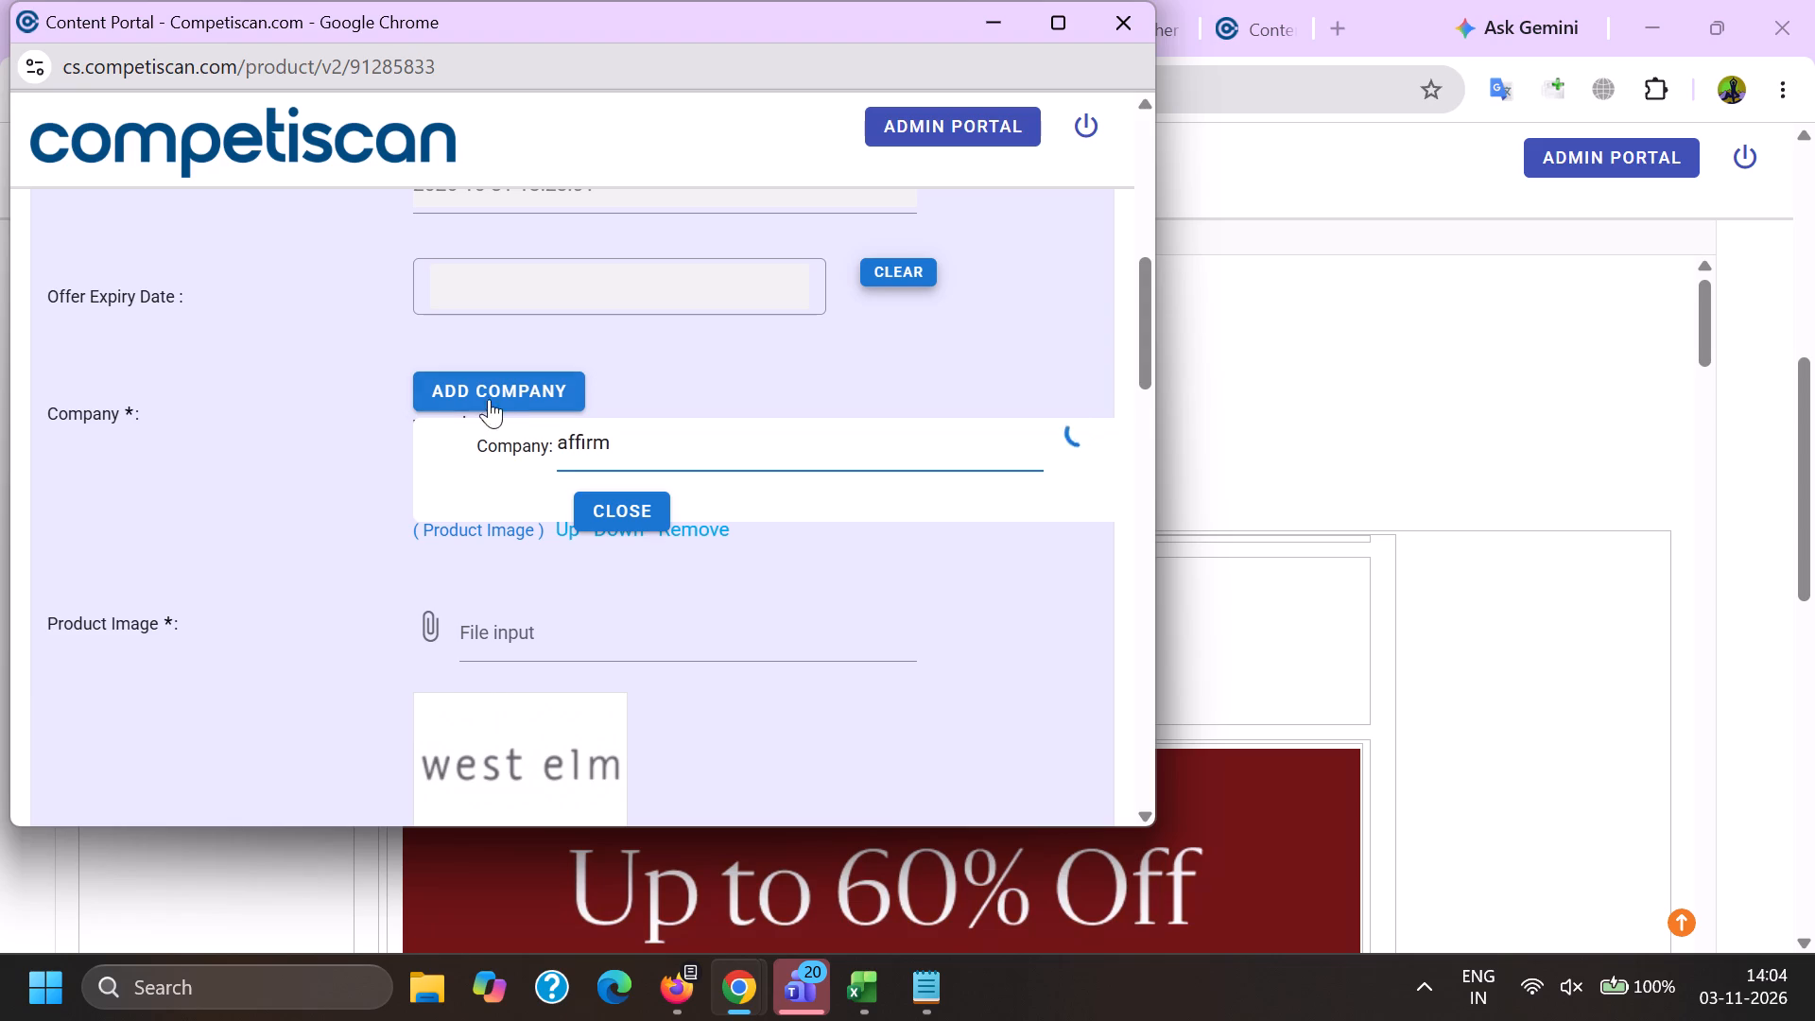
{"action": "left_click", "coordinate": [626, 525]}
Choose west elm (Retail) as the Affinity/Association.
{"action": "scroll", "coordinate": [609, 463], "scroll_direction": "down", "scroll_amount": 5}
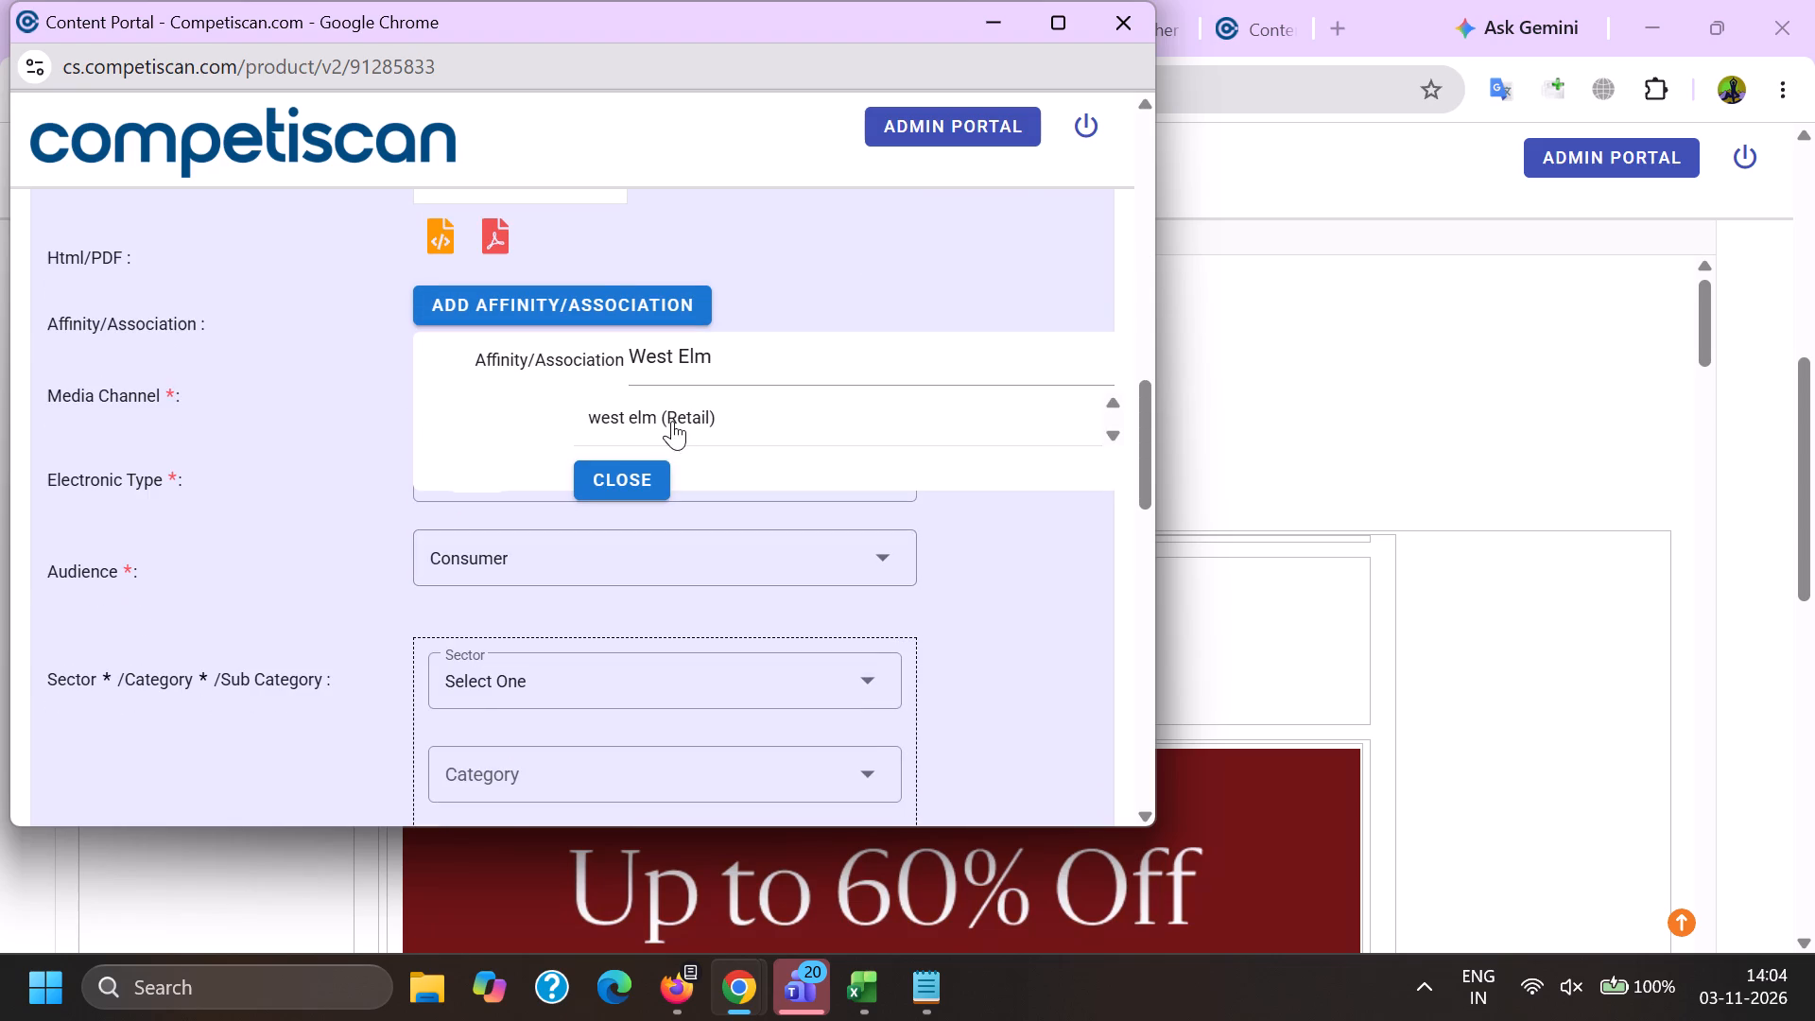
{"action": "left_click", "coordinate": [664, 415]}
Add the Sector/Category/Sub Category entry Retail / Home / Furniture to the product form of email 91285833.
{"action": "scroll", "coordinate": [592, 254], "scroll_direction": "down", "scroll_amount": 2}
{"action": "left_click", "coordinate": [557, 417]}
{"action": "scroll", "coordinate": [555, 423], "scroll_direction": "down", "scroll_amount": 6}
{"action": "left_click", "coordinate": [532, 535]}
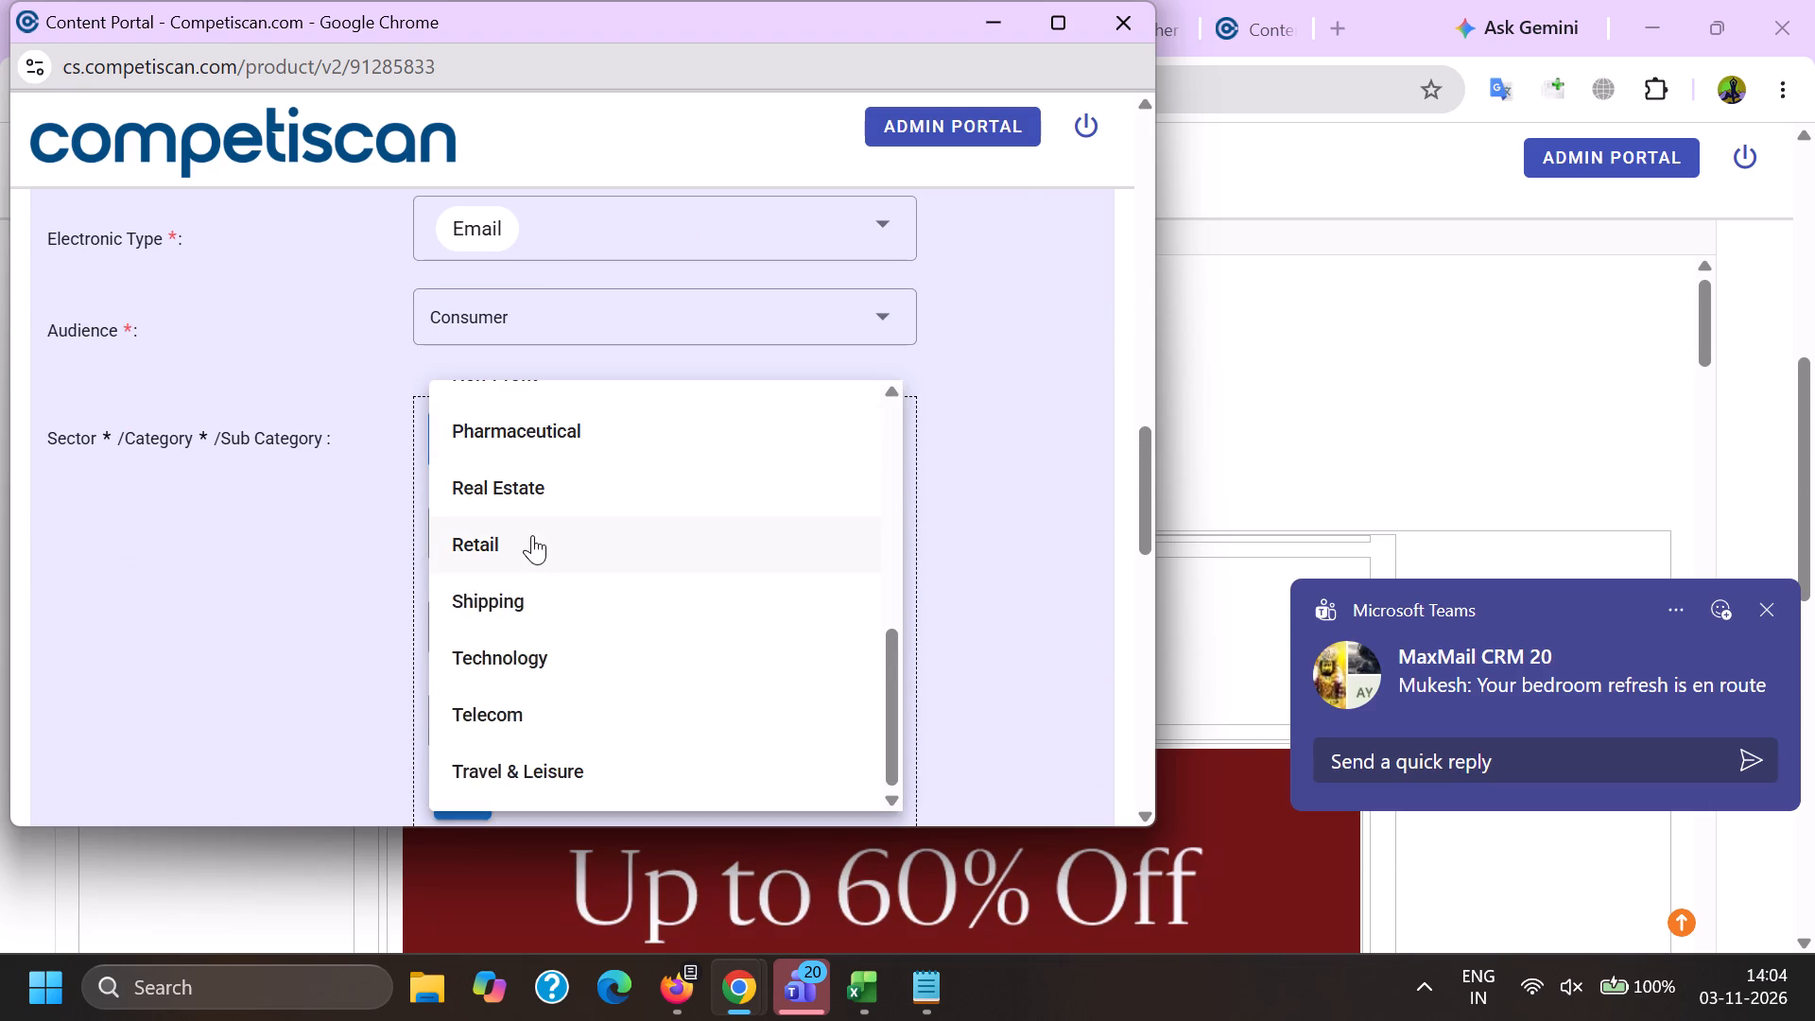
{"action": "left_click_drag", "start_coordinate": [410, 540], "coordinate": [425, 539]}
{"action": "left_click", "coordinate": [498, 520]}
{"action": "scroll", "coordinate": [512, 392], "scroll_direction": "down", "scroll_amount": 6}
{"action": "left_click", "coordinate": [517, 424]}
{"action": "left_click_drag", "start_coordinate": [307, 528], "coordinate": [317, 533]}
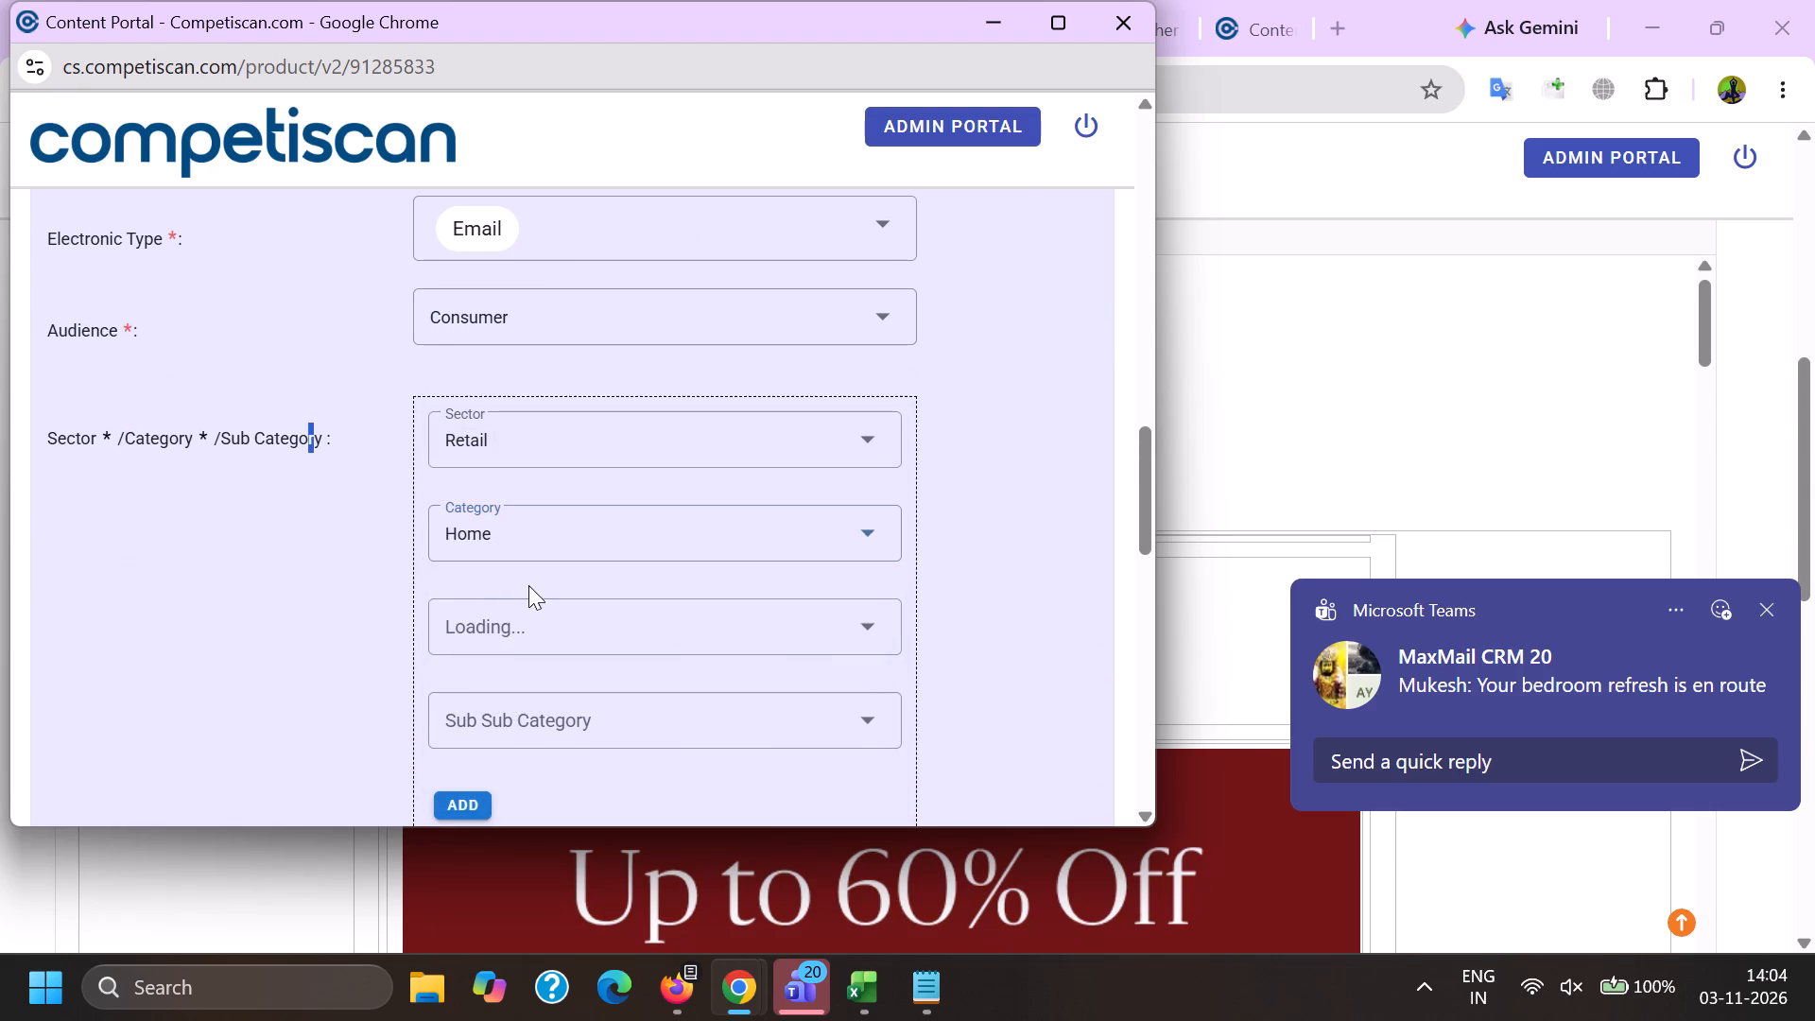
{"action": "left_click", "coordinate": [516, 614]}
{"action": "scroll", "coordinate": [529, 409], "scroll_direction": "down", "scroll_amount": 2}
{"action": "left_click", "coordinate": [513, 666]}
{"action": "left_click", "coordinate": [375, 683]}
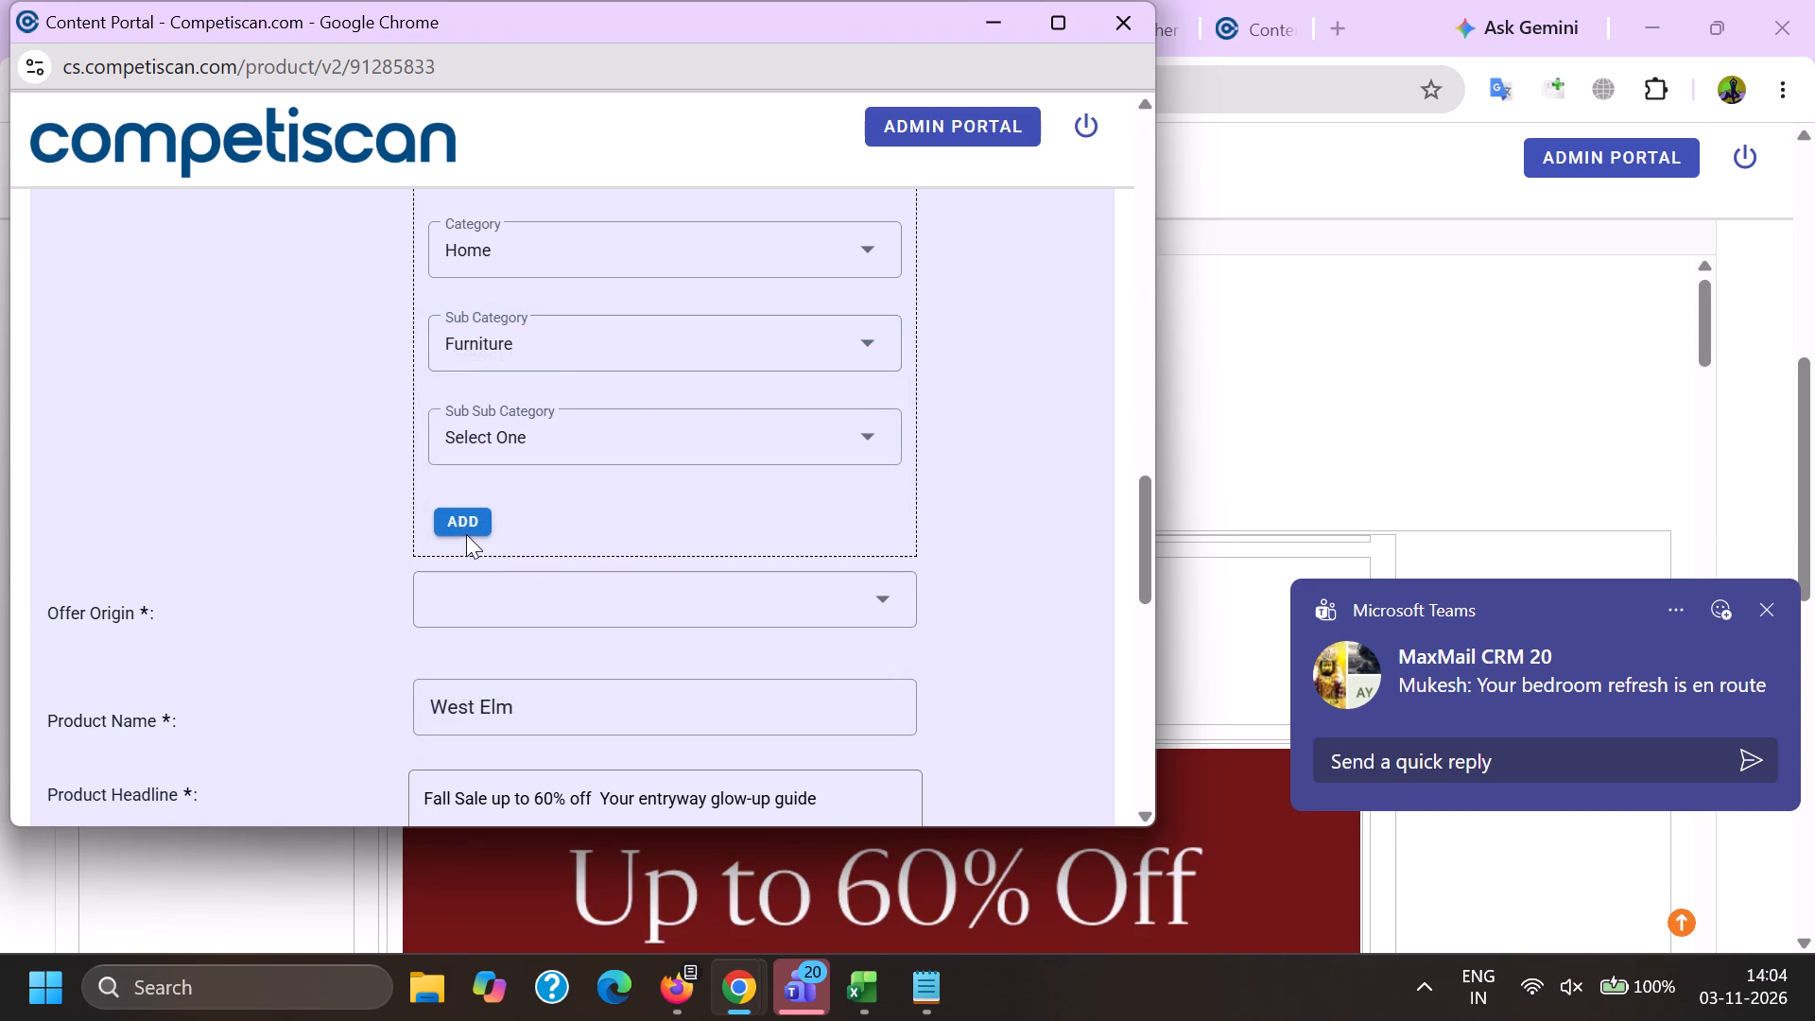
{"action": "left_click", "coordinate": [465, 521]}
Add a second sector entry with Credit Cards as sector, Payment Cards as category and Credit Cards as sub category.
{"action": "scroll", "coordinate": [422, 692], "scroll_direction": "up", "scroll_amount": 2}
{"action": "left_click", "coordinate": [491, 469]}
{"action": "scroll", "coordinate": [496, 717], "scroll_direction": "up", "scroll_amount": 5}
{"action": "left_click", "coordinate": [531, 642]}
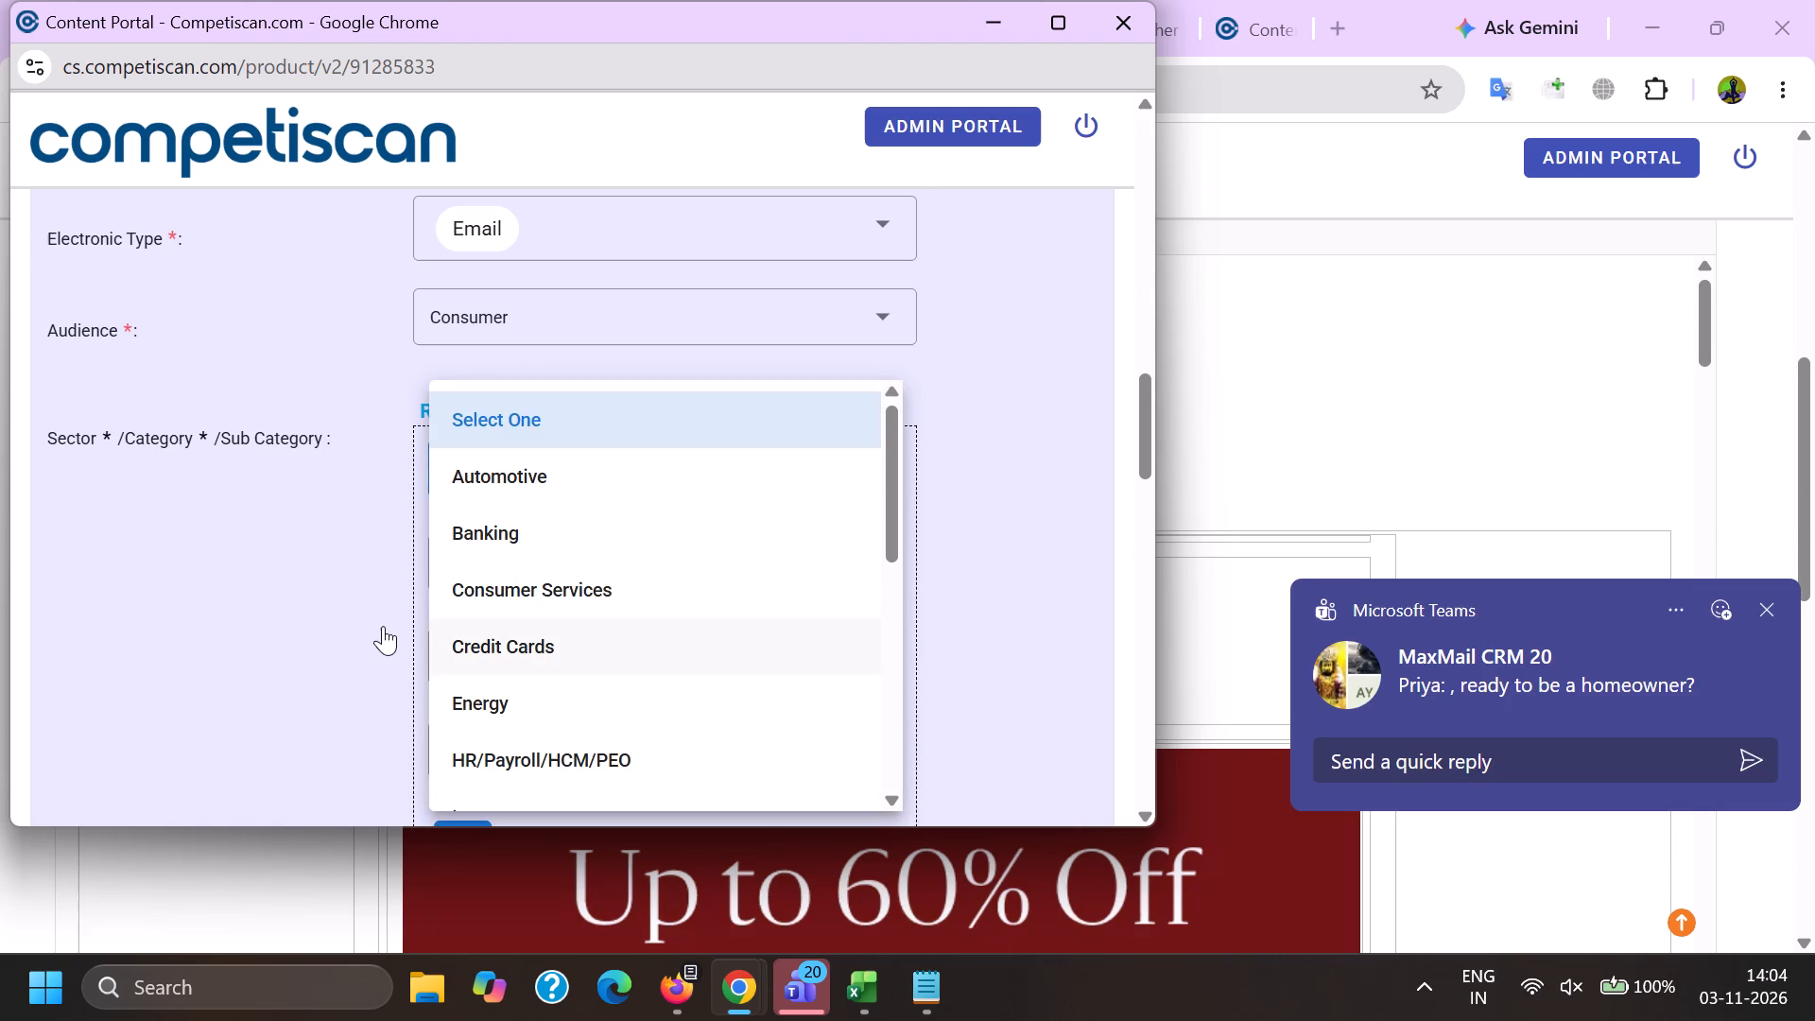
{"action": "left_click_drag", "start_coordinate": [379, 622], "coordinate": [403, 622]}
{"action": "left_click", "coordinate": [522, 564]}
{"action": "left_click", "coordinate": [535, 694]}
{"action": "left_click", "coordinate": [506, 657]}
{"action": "scroll", "coordinate": [489, 497], "scroll_direction": "down", "scroll_amount": 2}
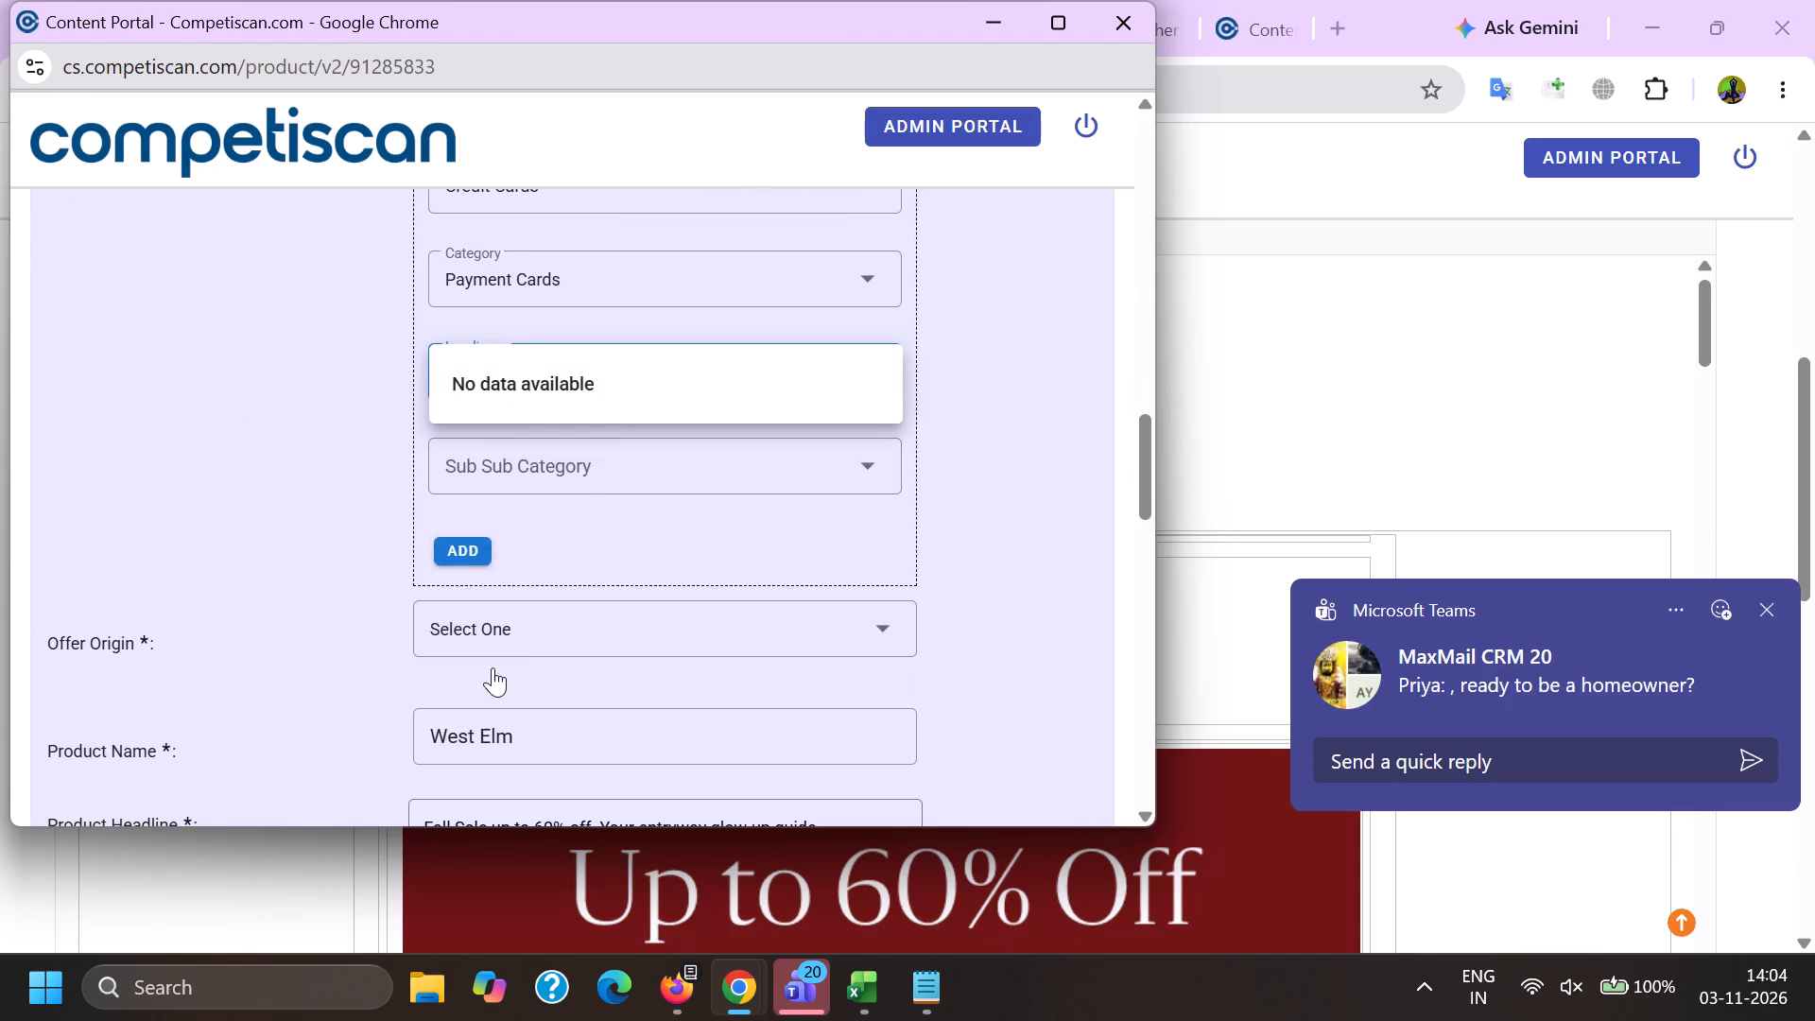
{"action": "left_click", "coordinate": [514, 691]}
{"action": "left_click_drag", "start_coordinate": [376, 632], "coordinate": [387, 626]}
{"action": "left_click", "coordinate": [453, 550]}
Move the Retail / Home / Furniture entry down in the sector list.
{"action": "scroll", "coordinate": [486, 689], "scroll_direction": "up", "scroll_amount": 3}
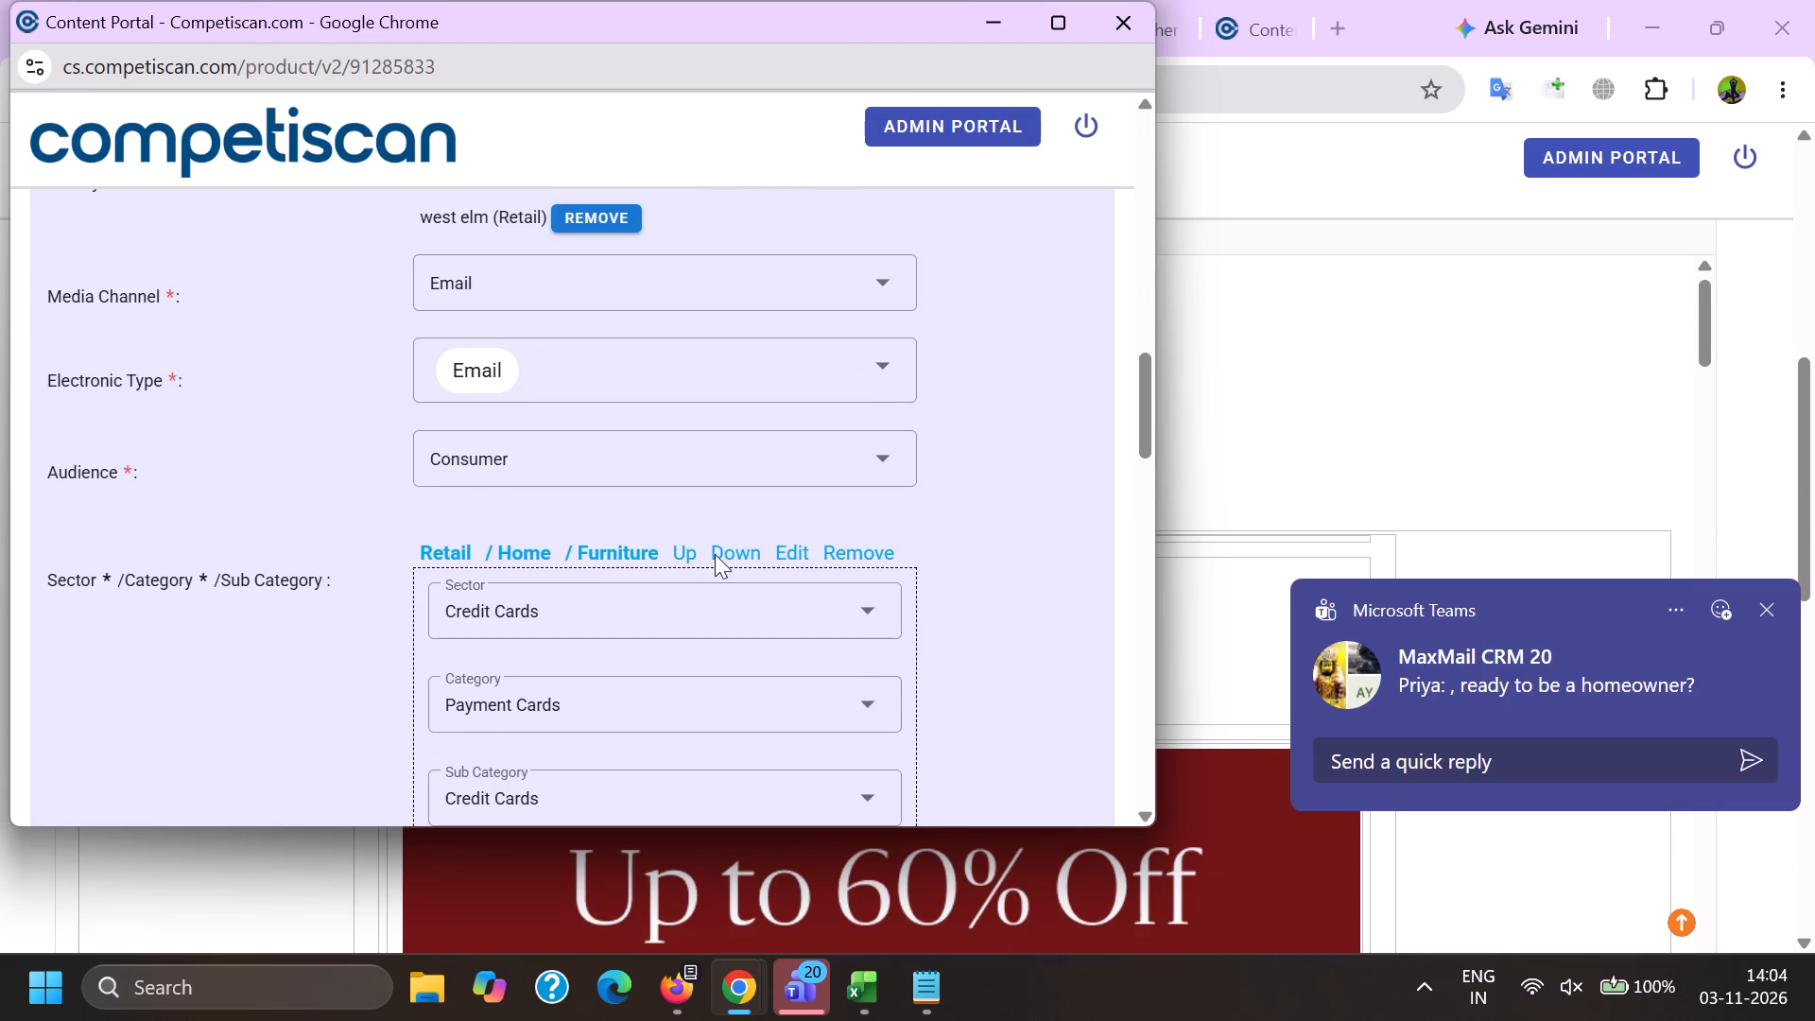
{"action": "left_click", "coordinate": [731, 550]}
Set the Offer Origin to Provider/Bank.
{"action": "scroll", "coordinate": [566, 608], "scroll_direction": "down", "scroll_amount": 5}
{"action": "left_click", "coordinate": [493, 417]}
{"action": "double_click", "coordinate": [481, 535]}
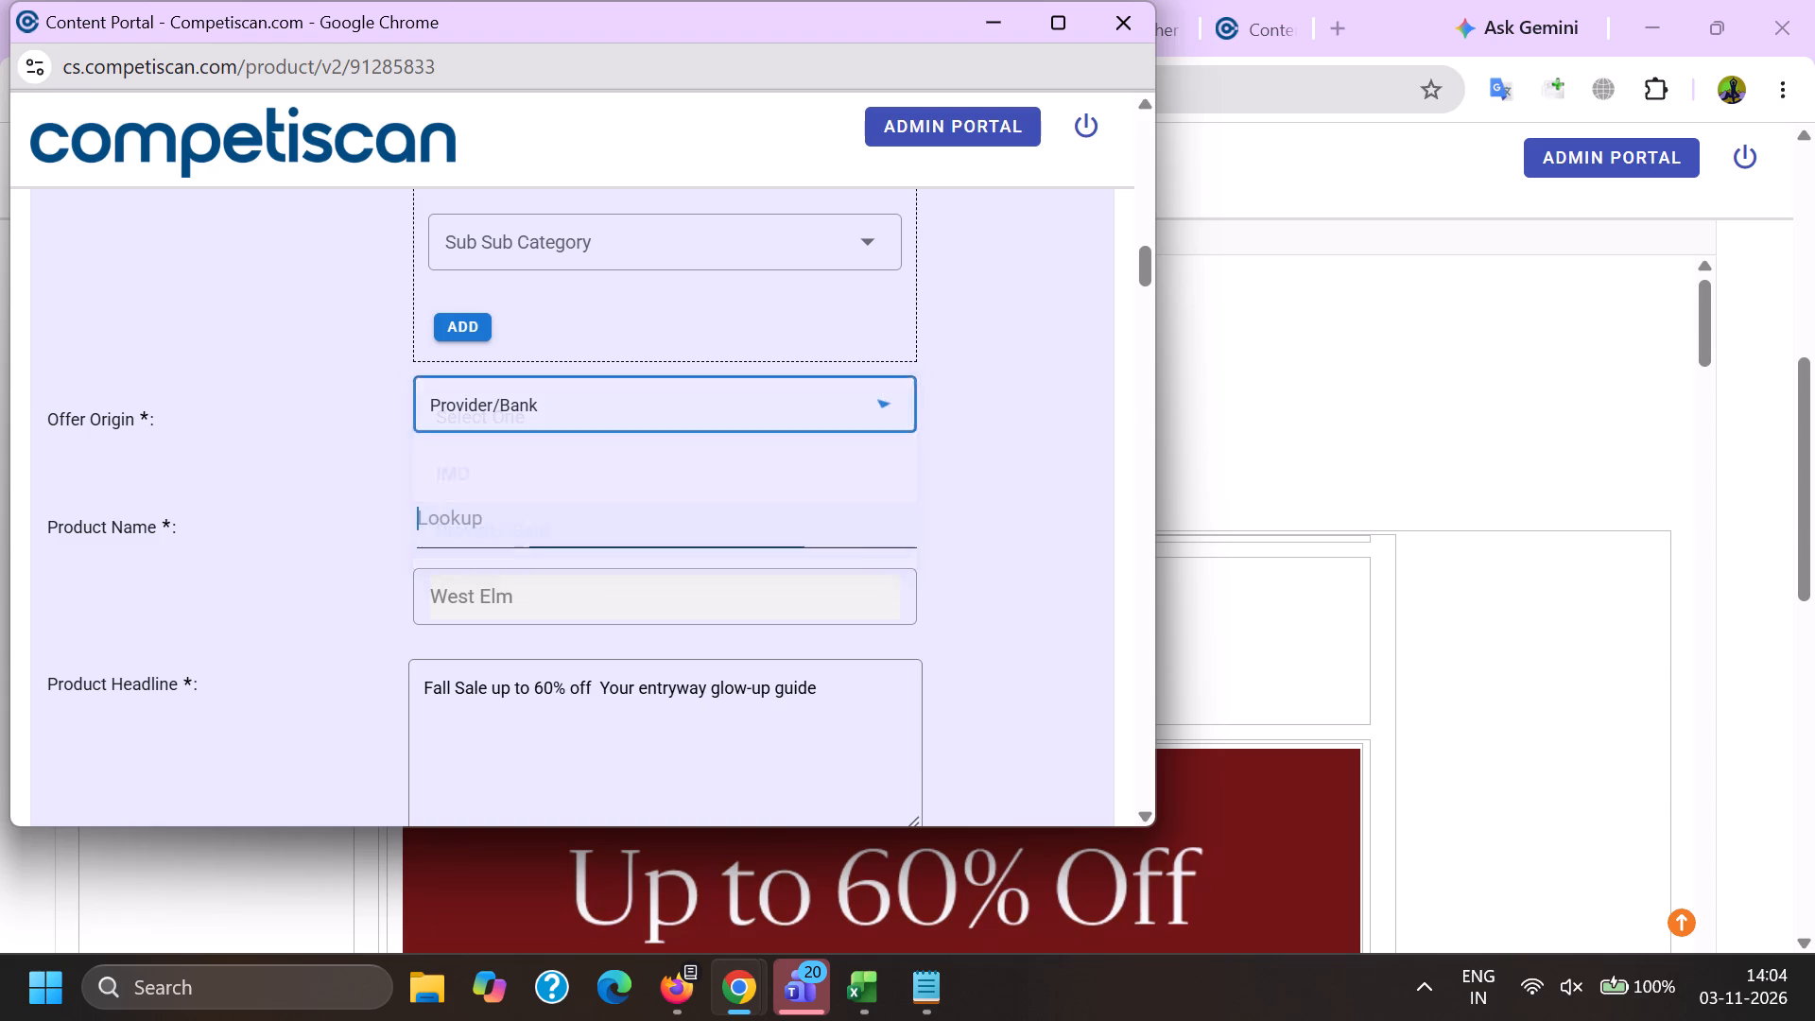
Look up West Elm in Product Name and choose West Elm Key Rewards Visa Card.
{"action": "key", "text": "ctrl+v"}
{"action": "left_click", "coordinate": [514, 617]}
{"action": "left_click", "coordinate": [515, 541]}
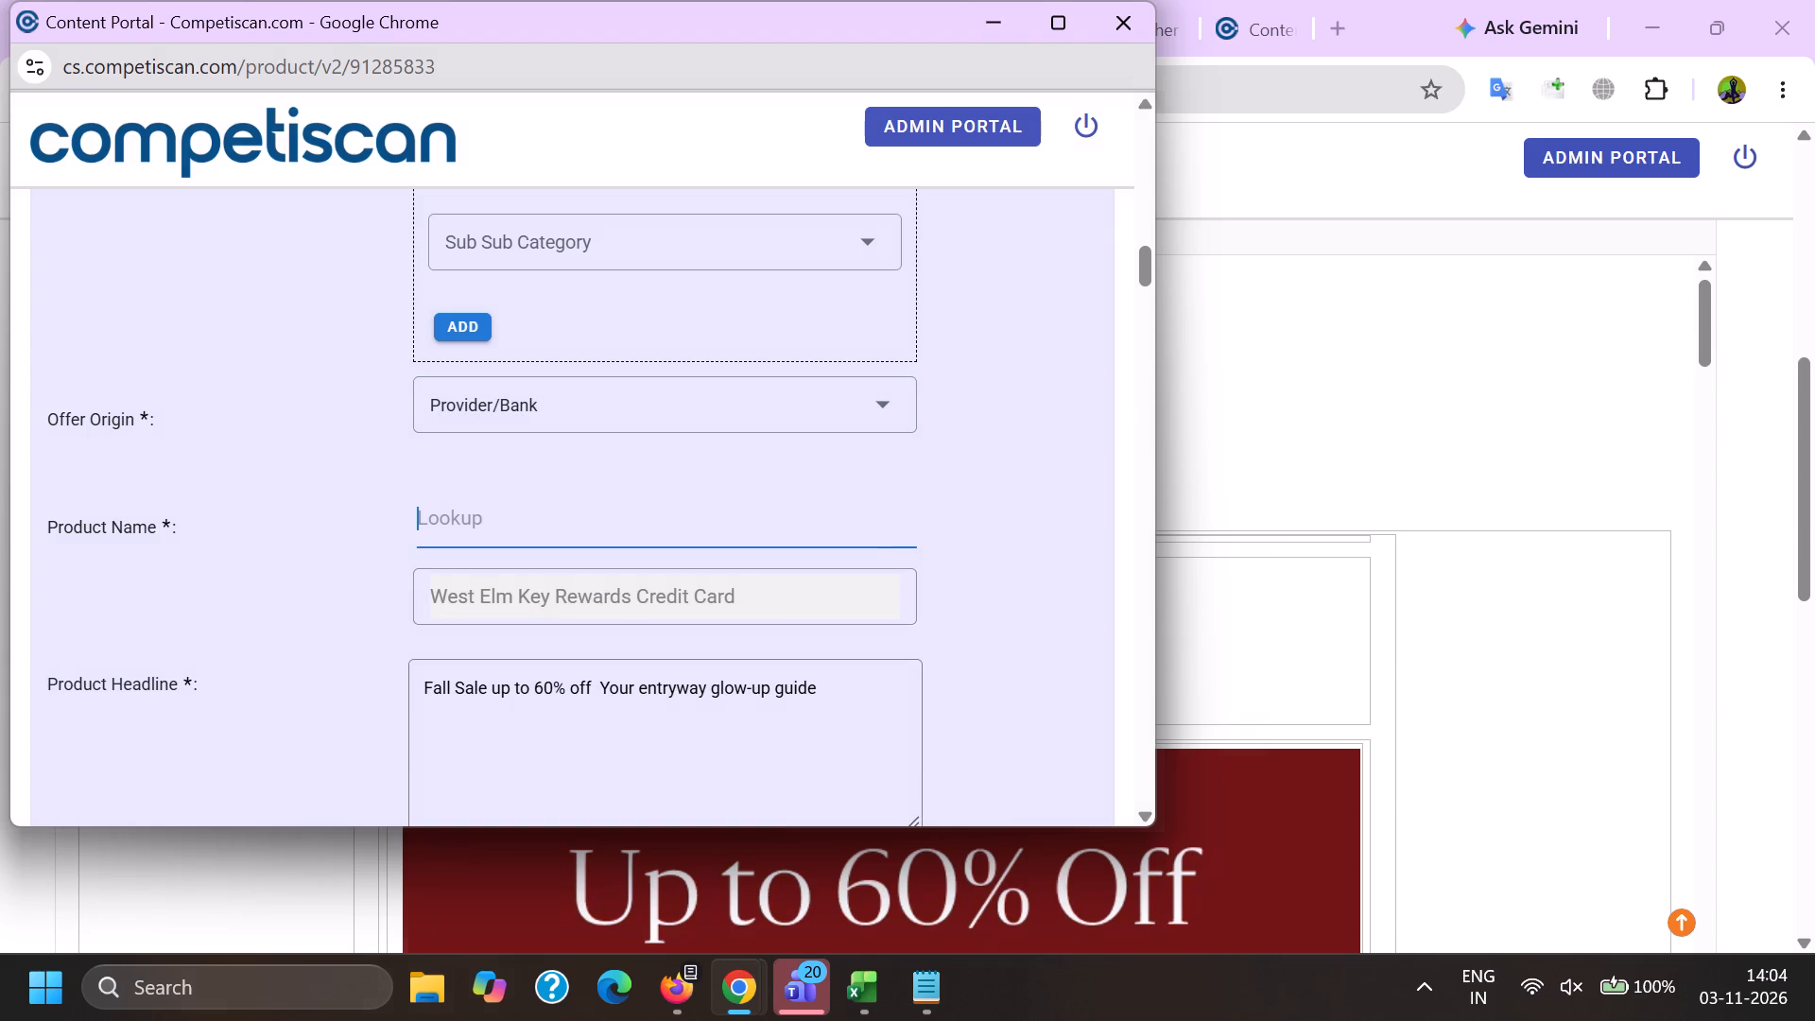
{"action": "key", "text": "ctrl+v"}
{"action": "left_click", "coordinate": [525, 645]}
Move the Credit Cards / Payment Cards / Credit Cards entry below Retail / Home / Furniture.
{"action": "scroll", "coordinate": [525, 645], "scroll_direction": "up", "scroll_amount": 4}
{"action": "left_click", "coordinate": [544, 435]}
Add a third sector entry under Mortgage & Loan with category Unsecured and a suitable loan sub category.
{"action": "left_click", "coordinate": [507, 527]}
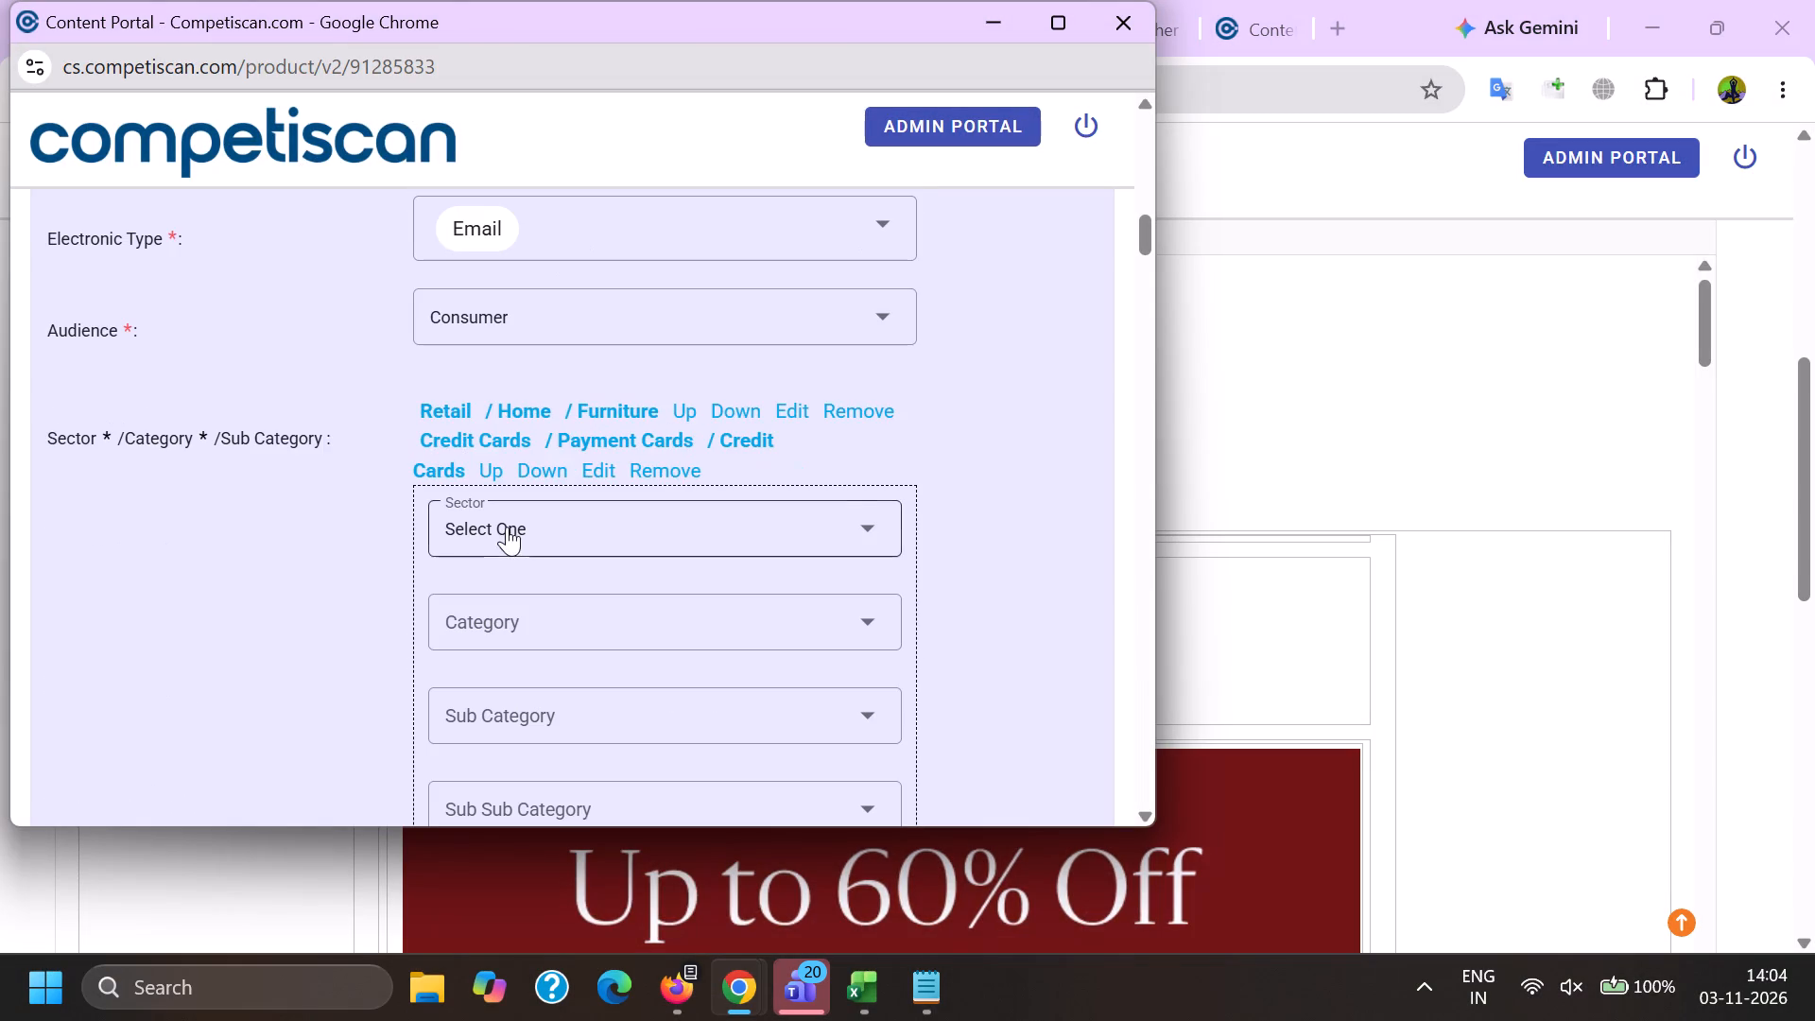
{"action": "scroll", "coordinate": [498, 649], "scroll_direction": "down", "scroll_amount": 2}
{"action": "left_click", "coordinate": [545, 652]}
{"action": "left_click", "coordinate": [425, 619]}
{"action": "left_click", "coordinate": [482, 599]}
{"action": "scroll", "coordinate": [496, 450], "scroll_direction": "down", "scroll_amount": 1}
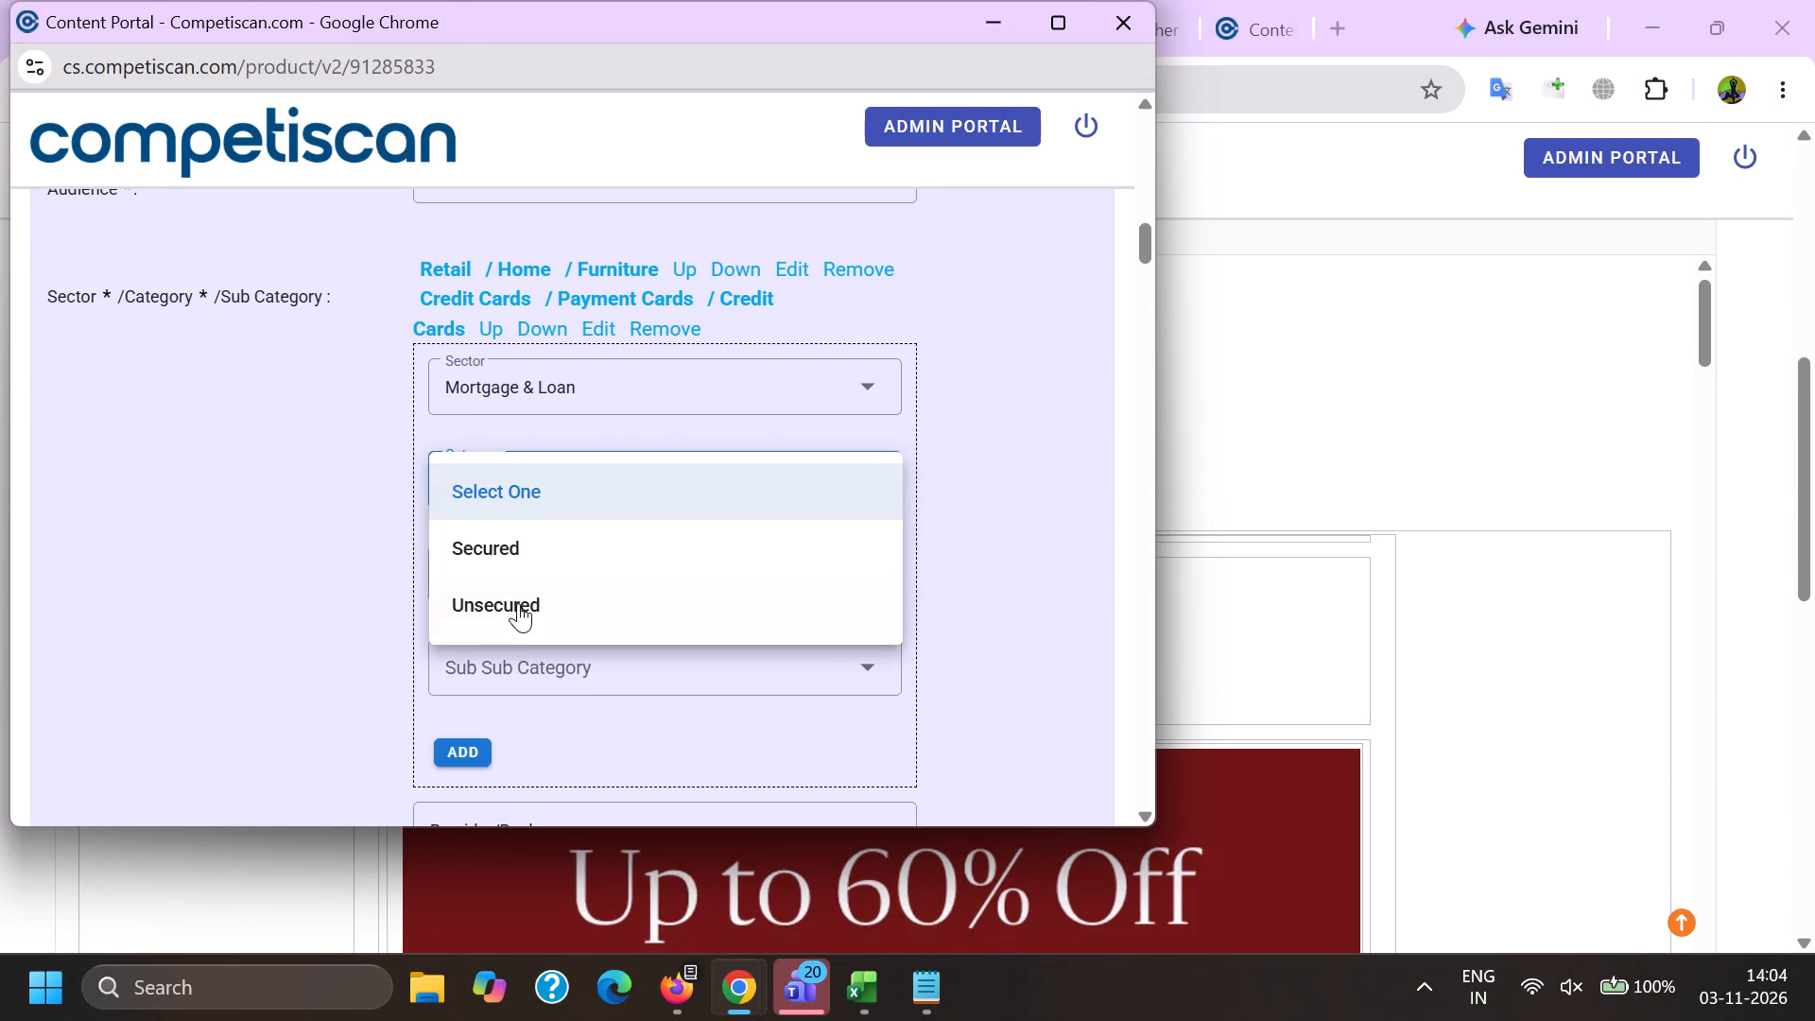
{"action": "left_click", "coordinate": [515, 598]}
{"action": "left_click", "coordinate": [511, 583]}
{"action": "scroll", "coordinate": [525, 461], "scroll_direction": "down", "scroll_amount": 3}
{"action": "scroll", "coordinate": [524, 569], "scroll_direction": "down", "scroll_amount": 6}
{"action": "scroll", "coordinate": [514, 595], "scroll_direction": "up", "scroll_amount": 5}
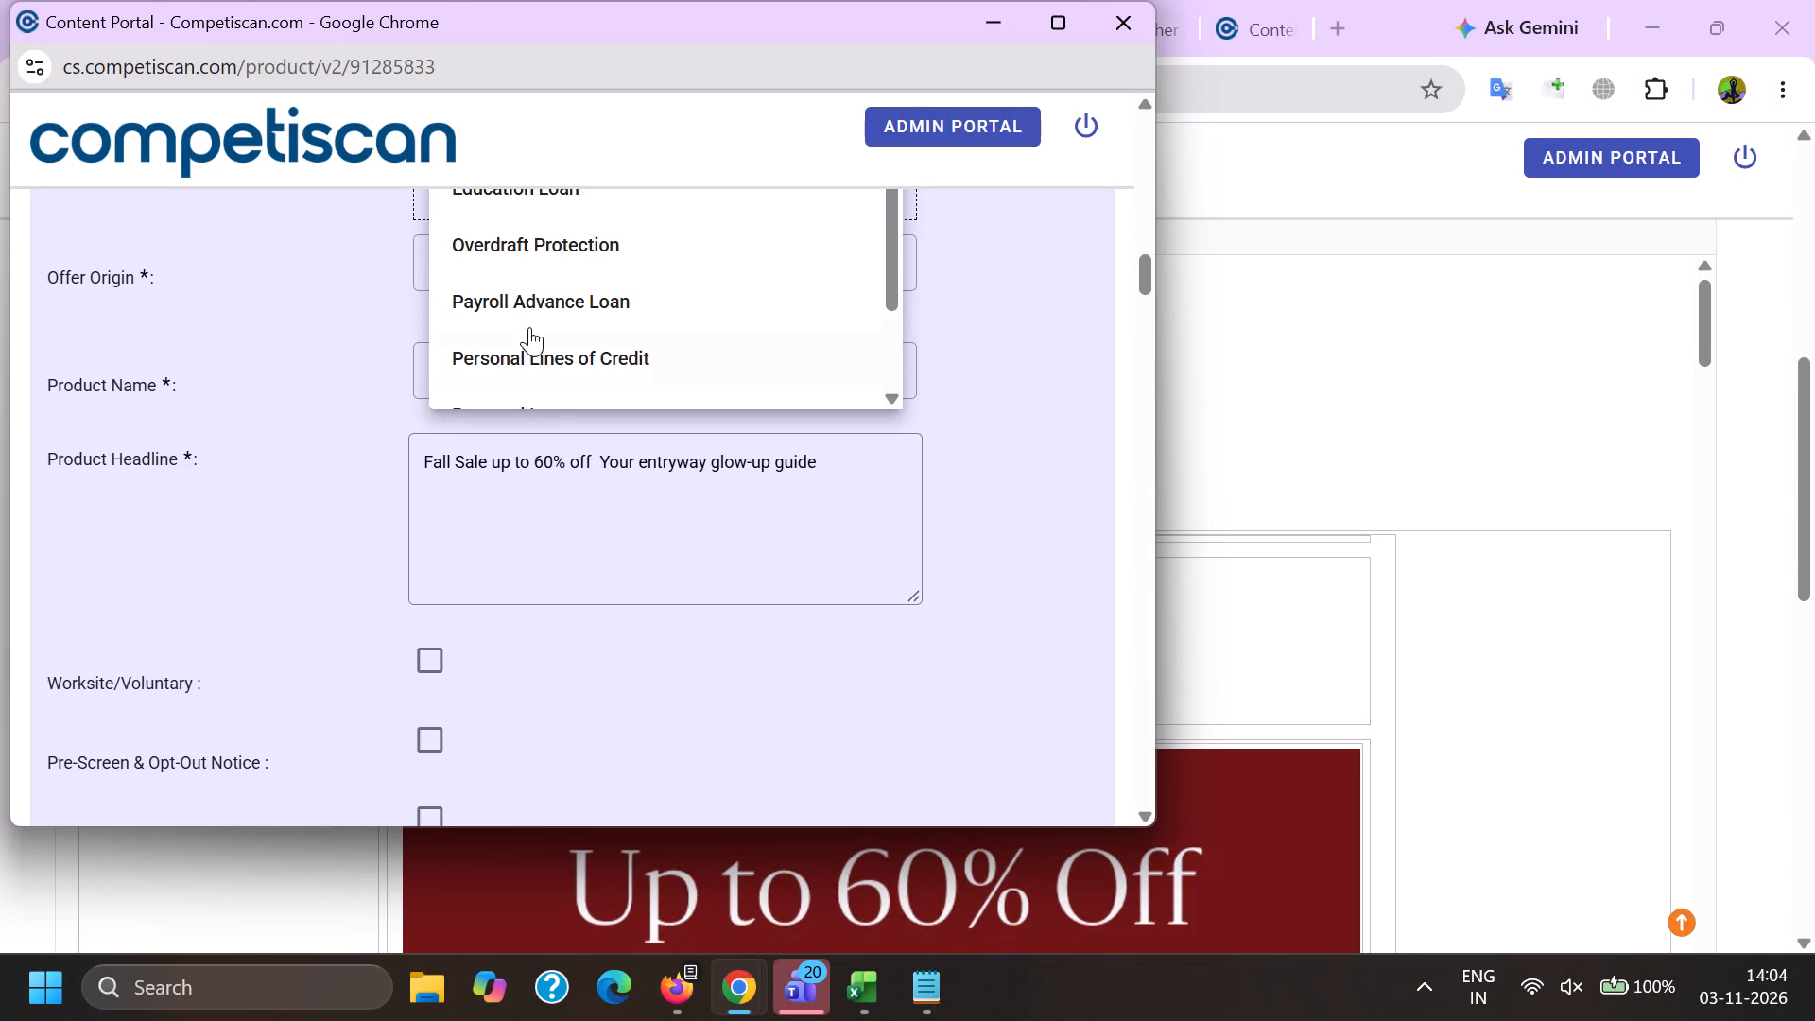
{"action": "scroll", "coordinate": [529, 327], "scroll_direction": "down", "scroll_amount": 6}
{"action": "left_click", "coordinate": [550, 382]}
{"action": "left_click", "coordinate": [332, 354]}
{"action": "scroll", "coordinate": [456, 439], "scroll_direction": "up", "scroll_amount": 1}
{"action": "left_click", "coordinate": [467, 326]}
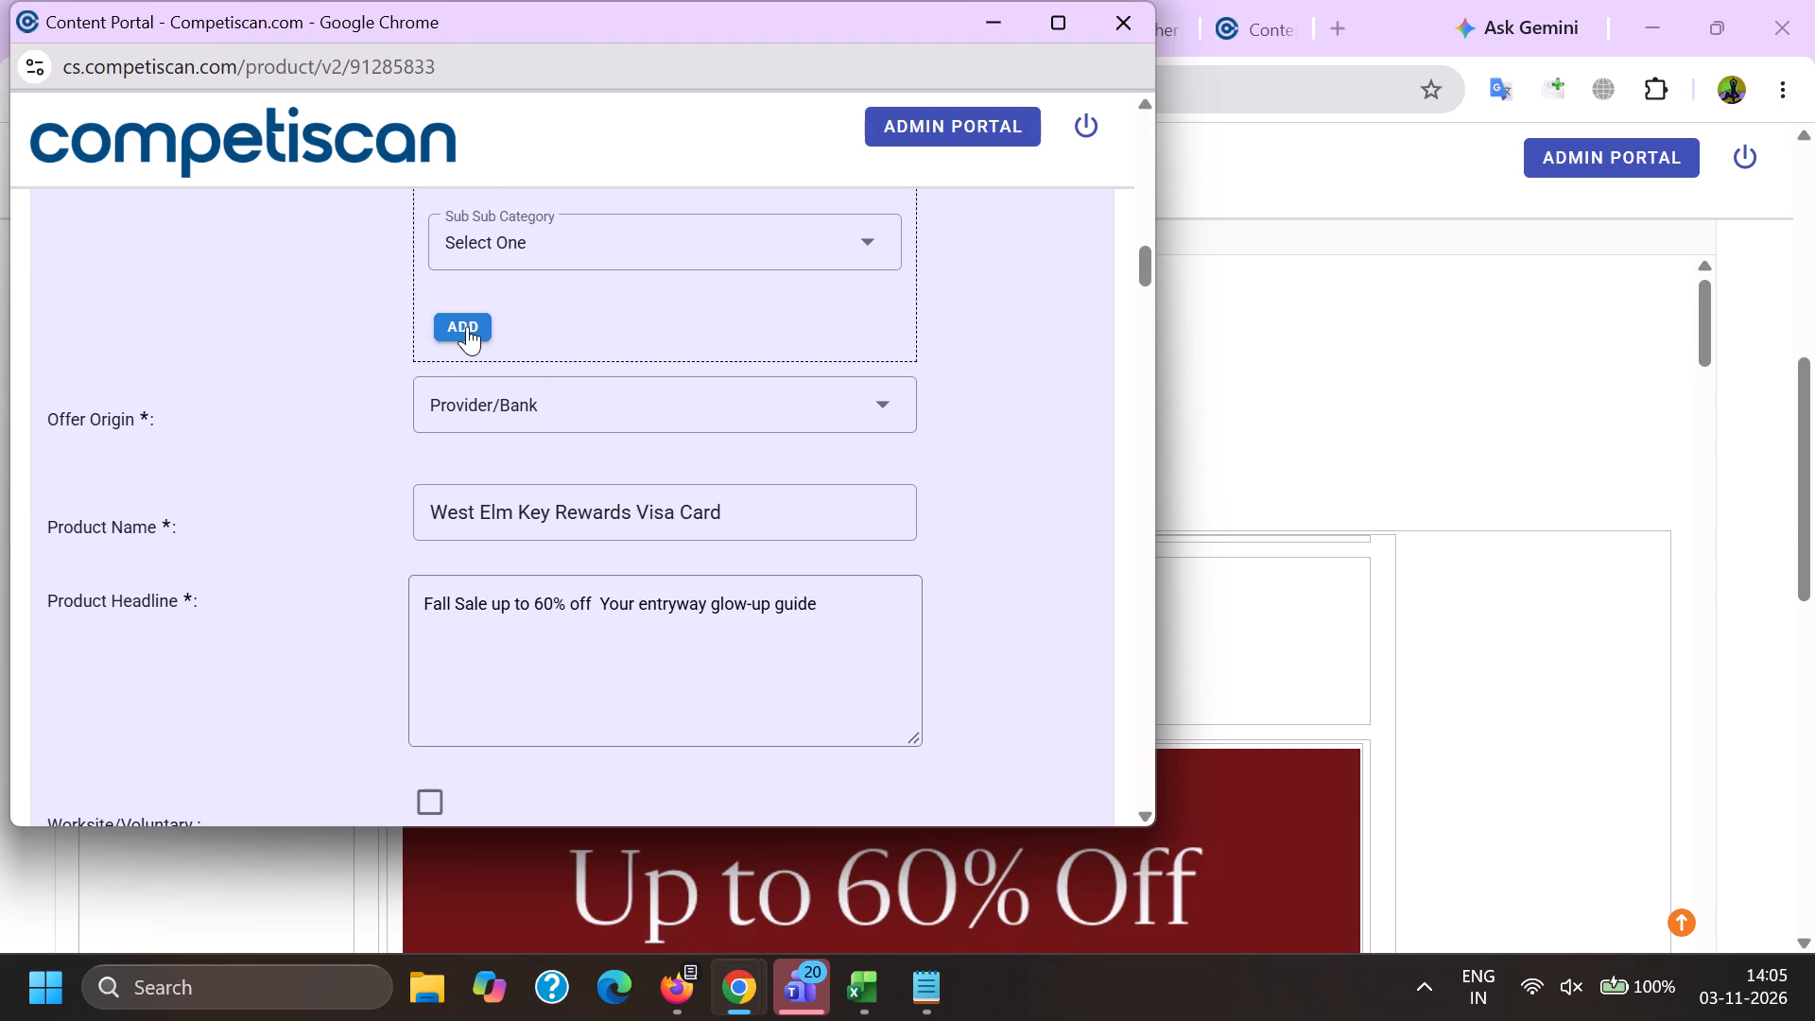
Replace the Product Headline with the email's subject "Fall Sale: up to 60% off + Your entryway glow-up guide".
{"action": "scroll", "coordinate": [531, 202], "scroll_direction": "down", "scroll_amount": 3}
{"action": "scroll", "coordinate": [597, 414], "scroll_direction": "down", "scroll_amount": 2}
{"action": "scroll", "coordinate": [599, 581], "scroll_direction": "down", "scroll_amount": 1}
{"action": "scroll", "coordinate": [594, 637], "scroll_direction": "up", "scroll_amount": 3}
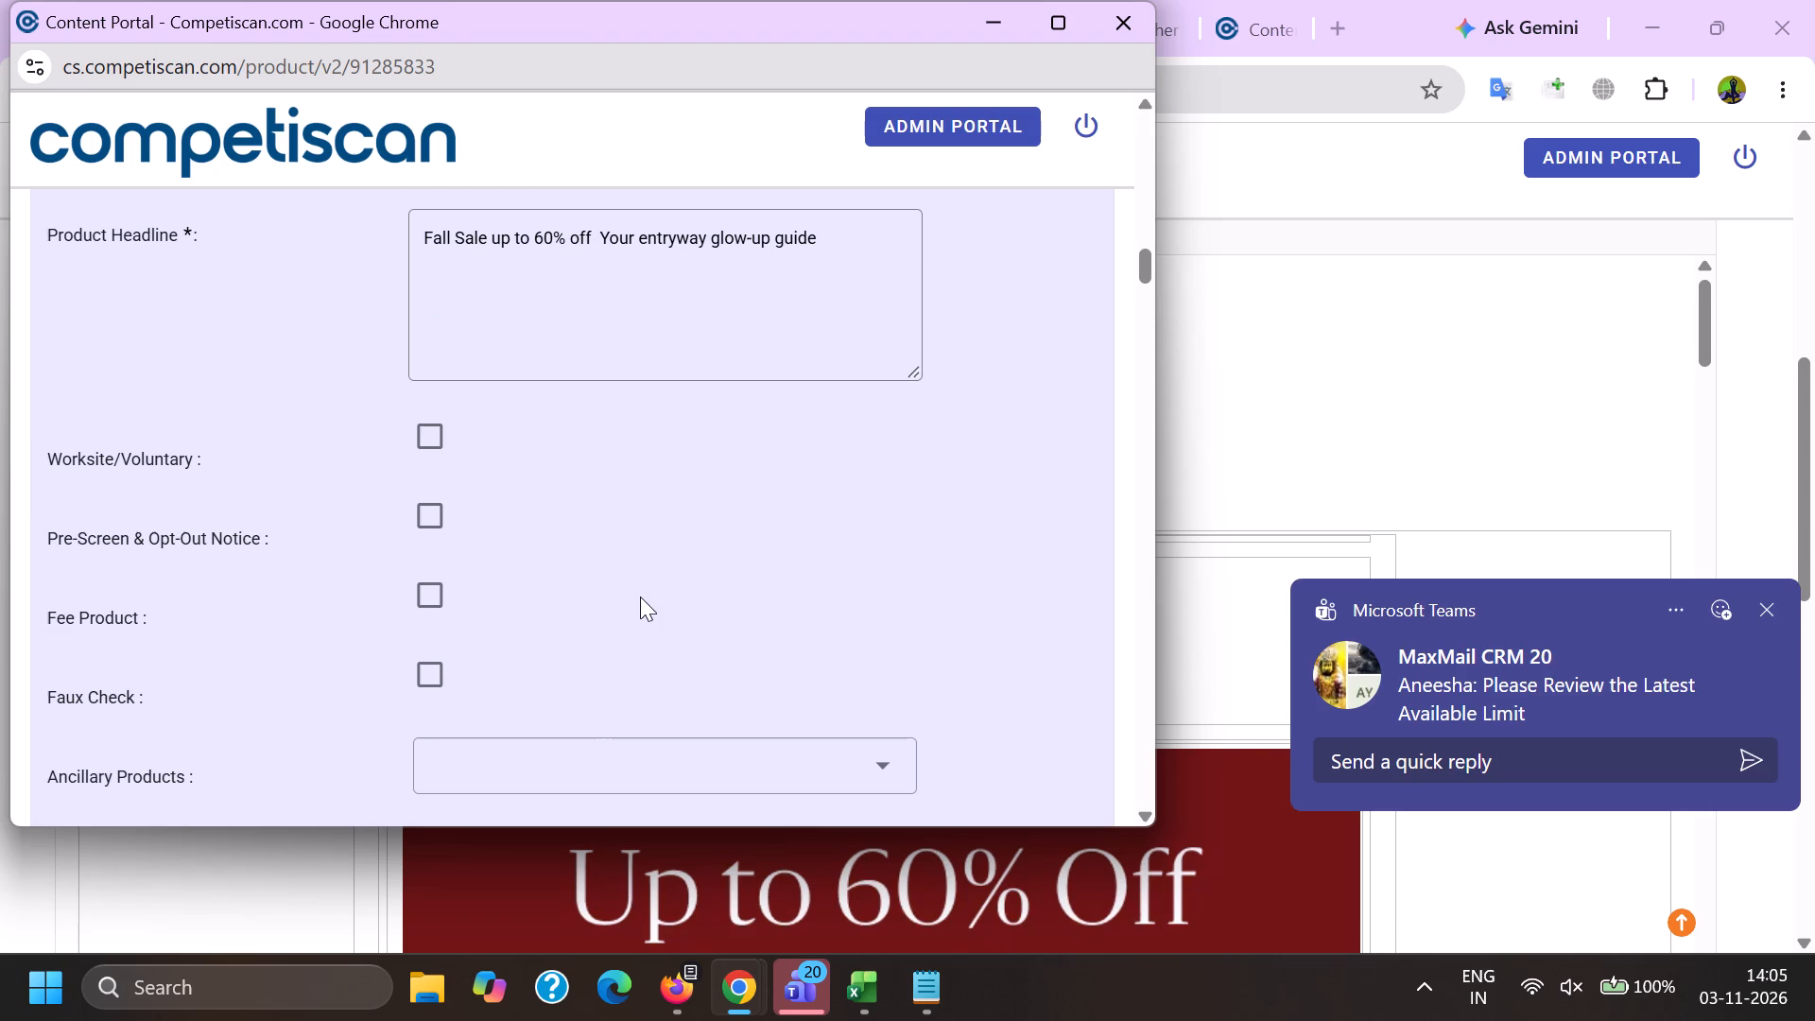
{"action": "key", "text": "alt+Tab"}
{"action": "double_click", "coordinate": [171, 379]}
{"action": "left_click", "coordinate": [696, 389], "text": "shift"}
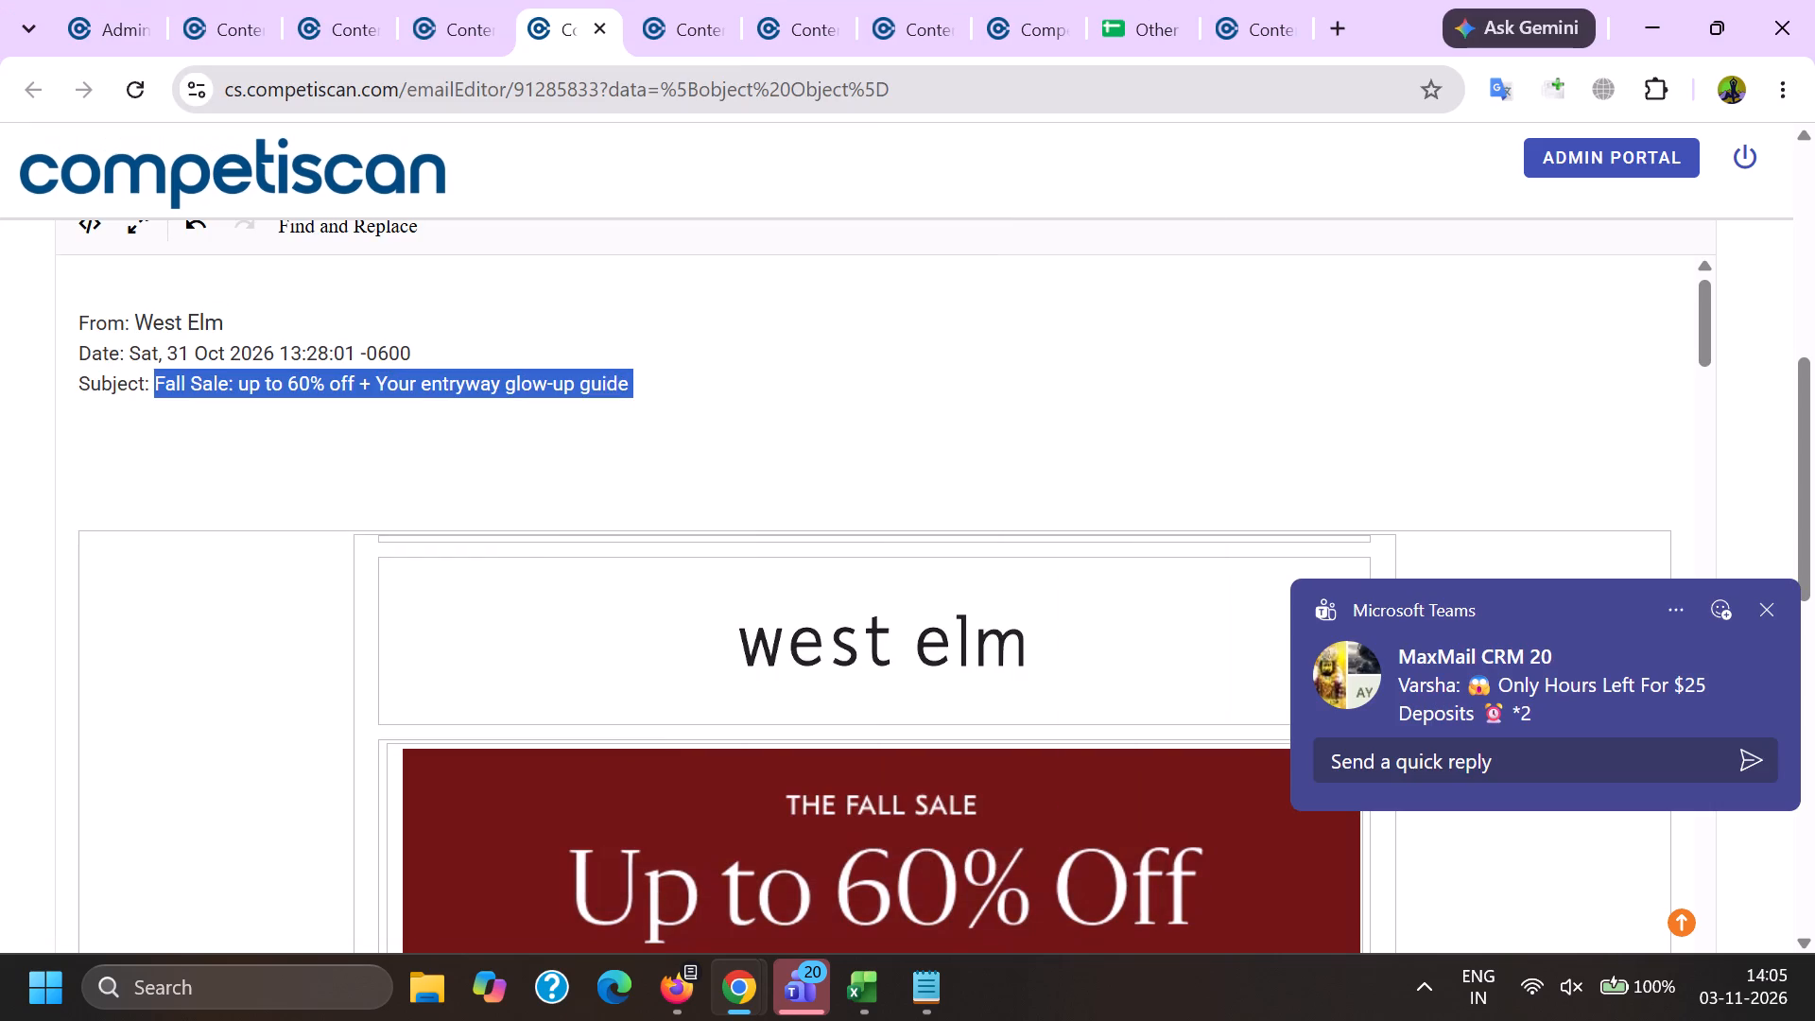
{"action": "key", "text": "ctrl+c"}
{"action": "key", "text": "alt+Tab"}
{"action": "left_click_drag", "start_coordinate": [849, 251], "coordinate": [231, 204]}
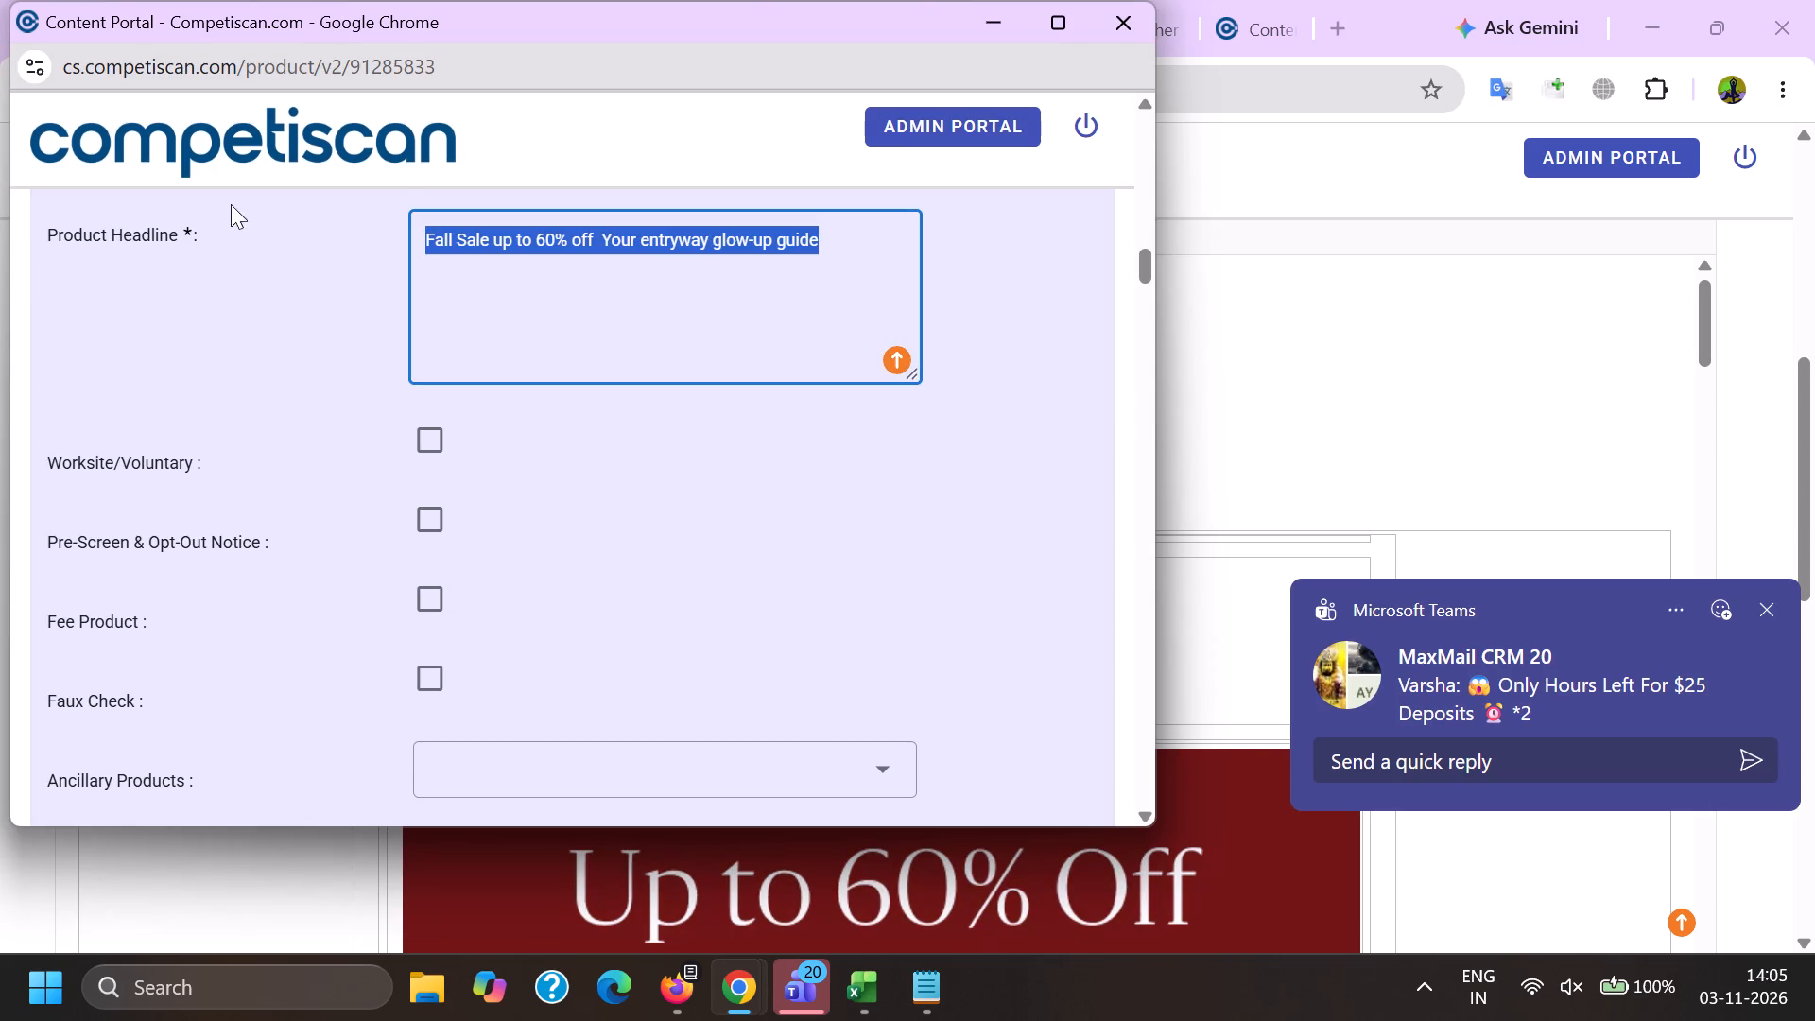
{"action": "left_click_drag", "start_coordinate": [231, 204], "coordinate": [194, 210]}
{"action": "key", "text": "ctrl+v"}
Capitalize "Up" in the Product Headline and end the sentence with a period and a space.
{"action": "left_click", "coordinate": [507, 240]}
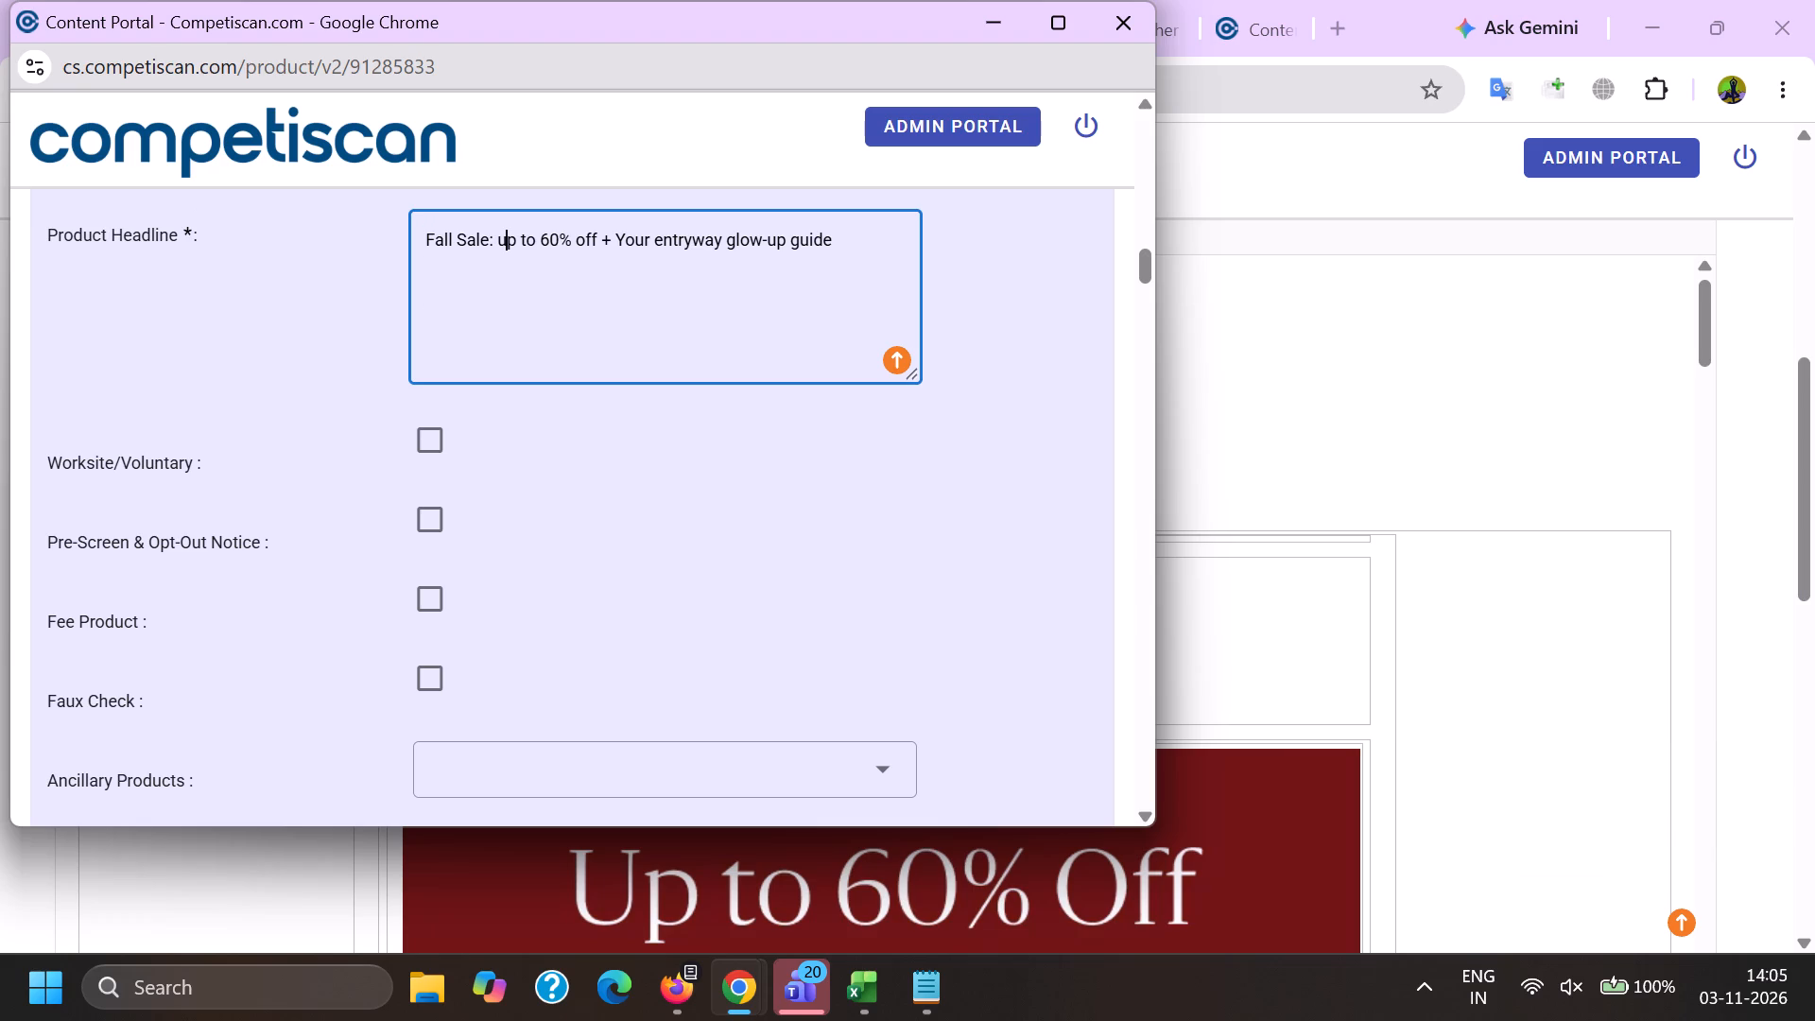
{"action": "key", "text": "Down"}
{"action": "key", "text": "BackSpace"}
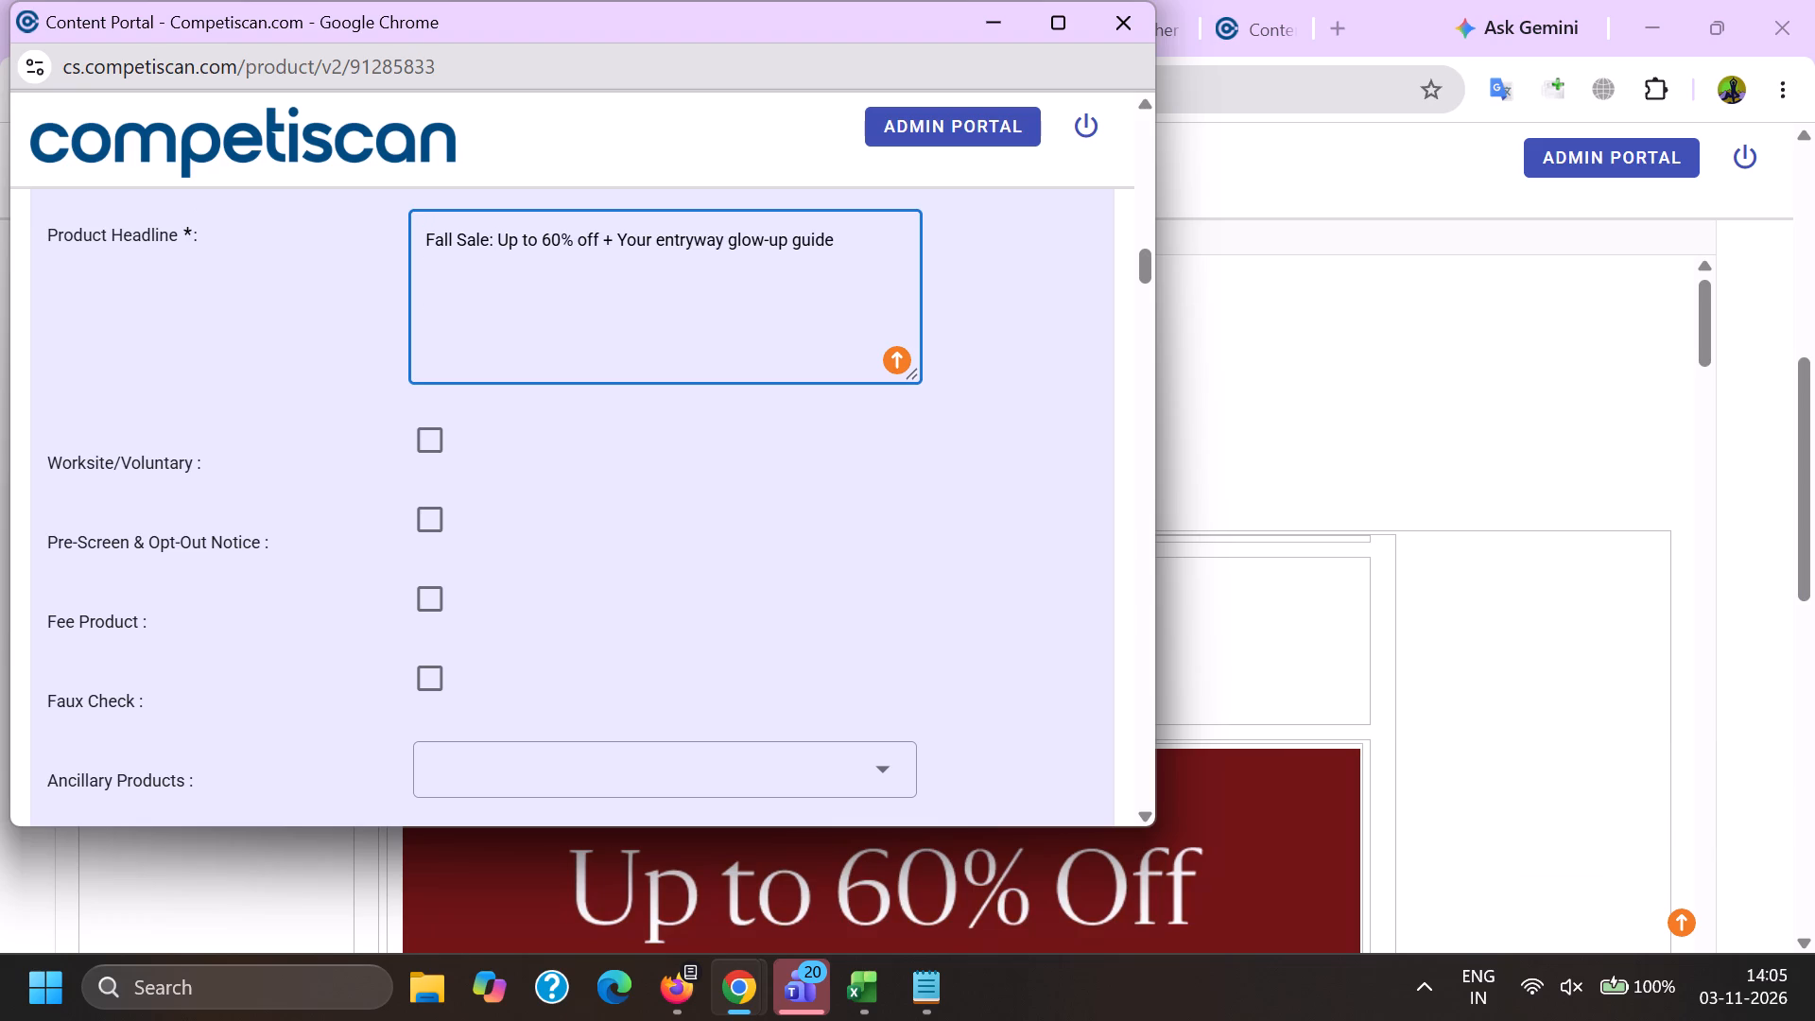
{"action": "key", "text": "period"}
{"action": "key", "text": "space"}
Replace the + sign before "Your entryway" in the Product Headline with the word "Plus".
{"action": "key", "text": "Up"}
{"action": "key", "text": "Right"}
{"action": "key", "text": "Right"}
{"action": "key", "text": "Right"}
{"action": "key", "text": "Right"}
{"action": "key", "text": "Right"}
{"action": "key", "text": "Right"}
{"action": "key", "text": "Right"}
{"action": "key", "text": "Right"}
{"action": "key", "text": "Right"}
{"action": "key", "text": "Right"}
{"action": "key", "text": "Right"}
{"action": "key", "text": "Right"}
{"action": "key", "text": "Right"}
{"action": "key", "text": "Right"}
{"action": "key", "text": "Right"}
{"action": "key", "text": "Right"}
{"action": "key", "text": "Right"}
{"action": "key", "text": "Right"}
{"action": "key", "text": "Right"}
{"action": "key", "text": "Right"}
{"action": "key", "text": "Right"}
{"action": "key", "text": "Right"}
{"action": "key", "text": "Right"}
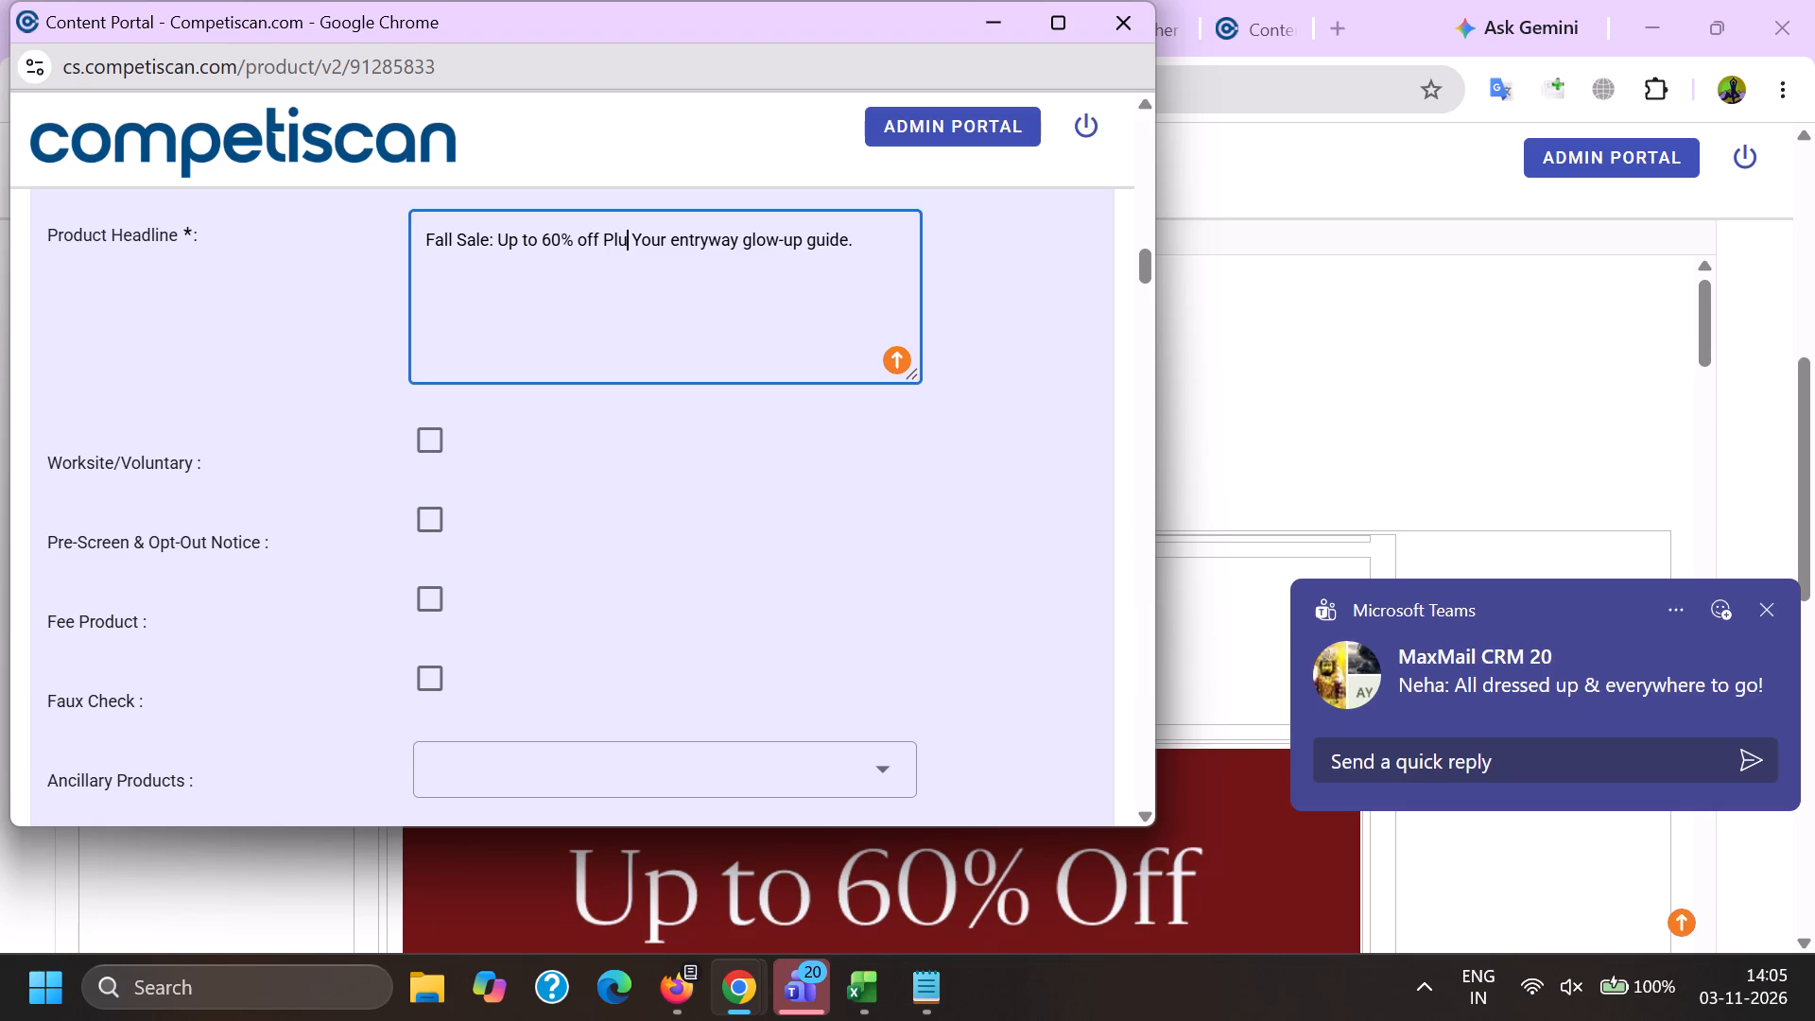
{"action": "key", "text": "s"}
Append "Earn 10% Back in Rewards" to the Product Headline, copied from the headline in West Elm product form 20982179.
{"action": "left_click", "coordinate": [900, 257]}
{"action": "key", "text": "alt+Tab"}
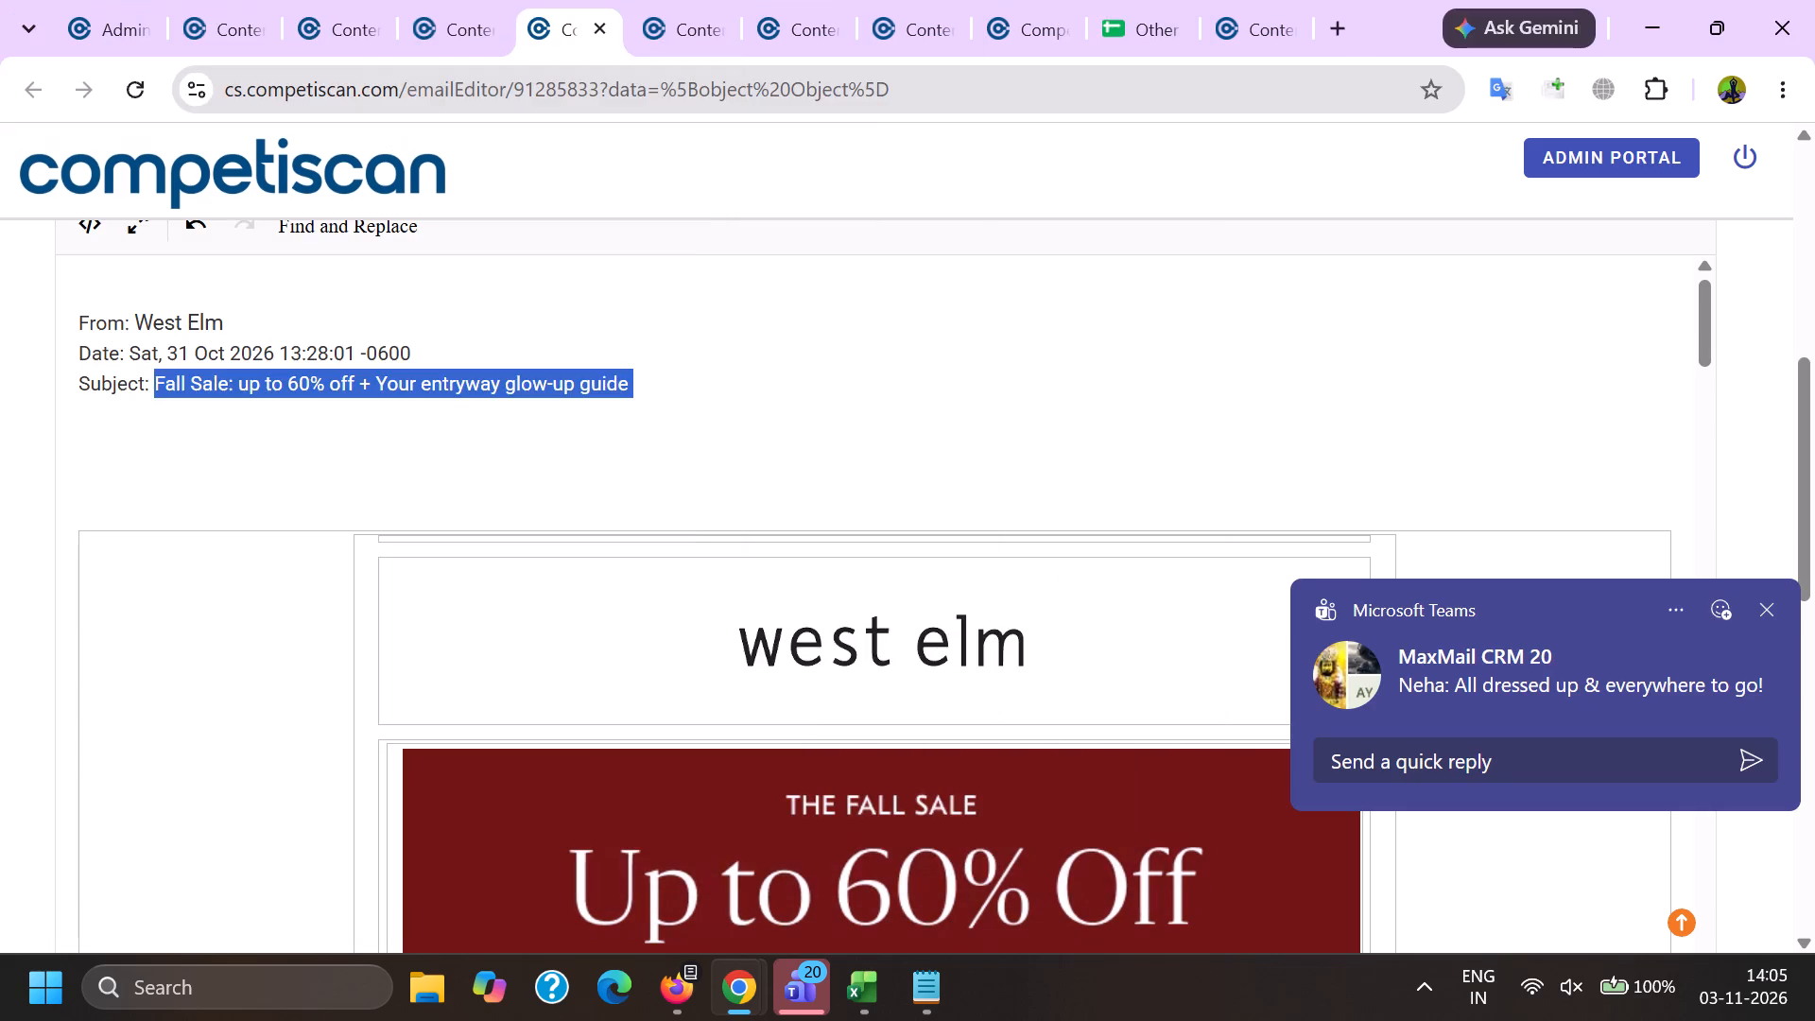
{"action": "key", "text": "alt+Tab"}
{"action": "key", "text": "BackSpace"}
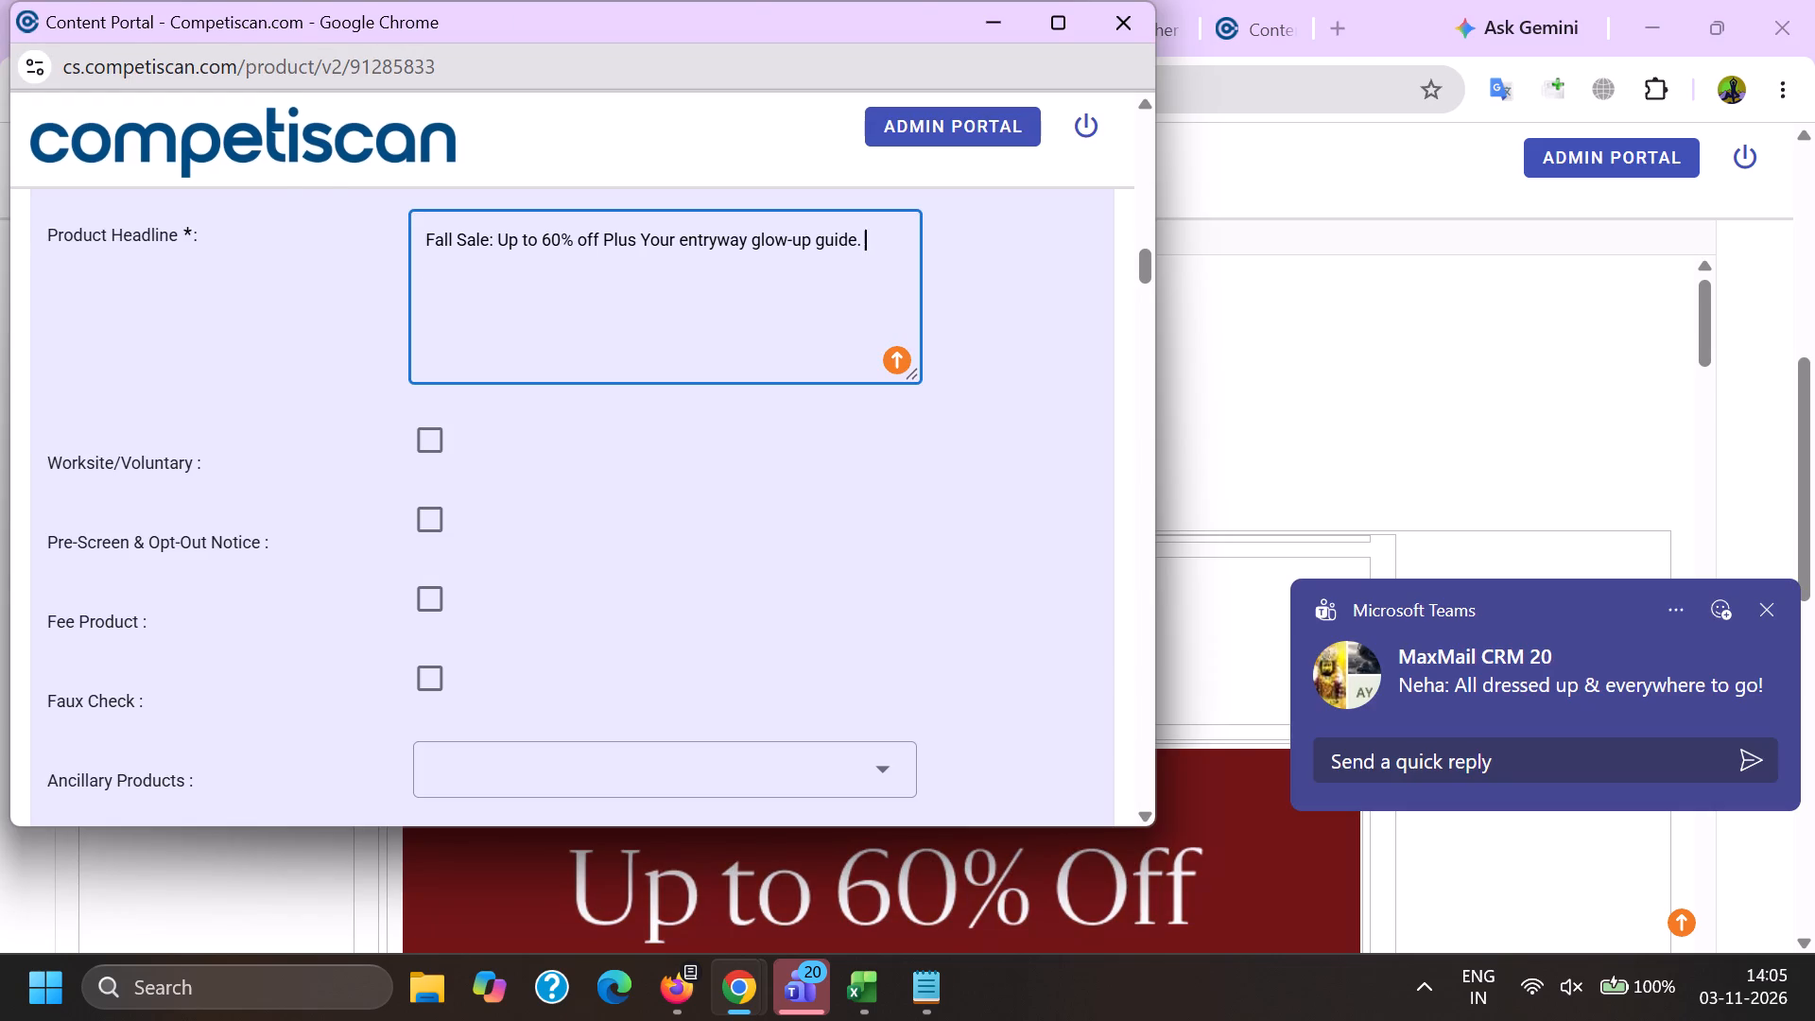
{"action": "key", "text": "alt+Tab"}
{"action": "left_click", "coordinate": [1269, 0]}
{"action": "scroll", "coordinate": [1169, 504], "scroll_direction": "up", "scroll_amount": 11}
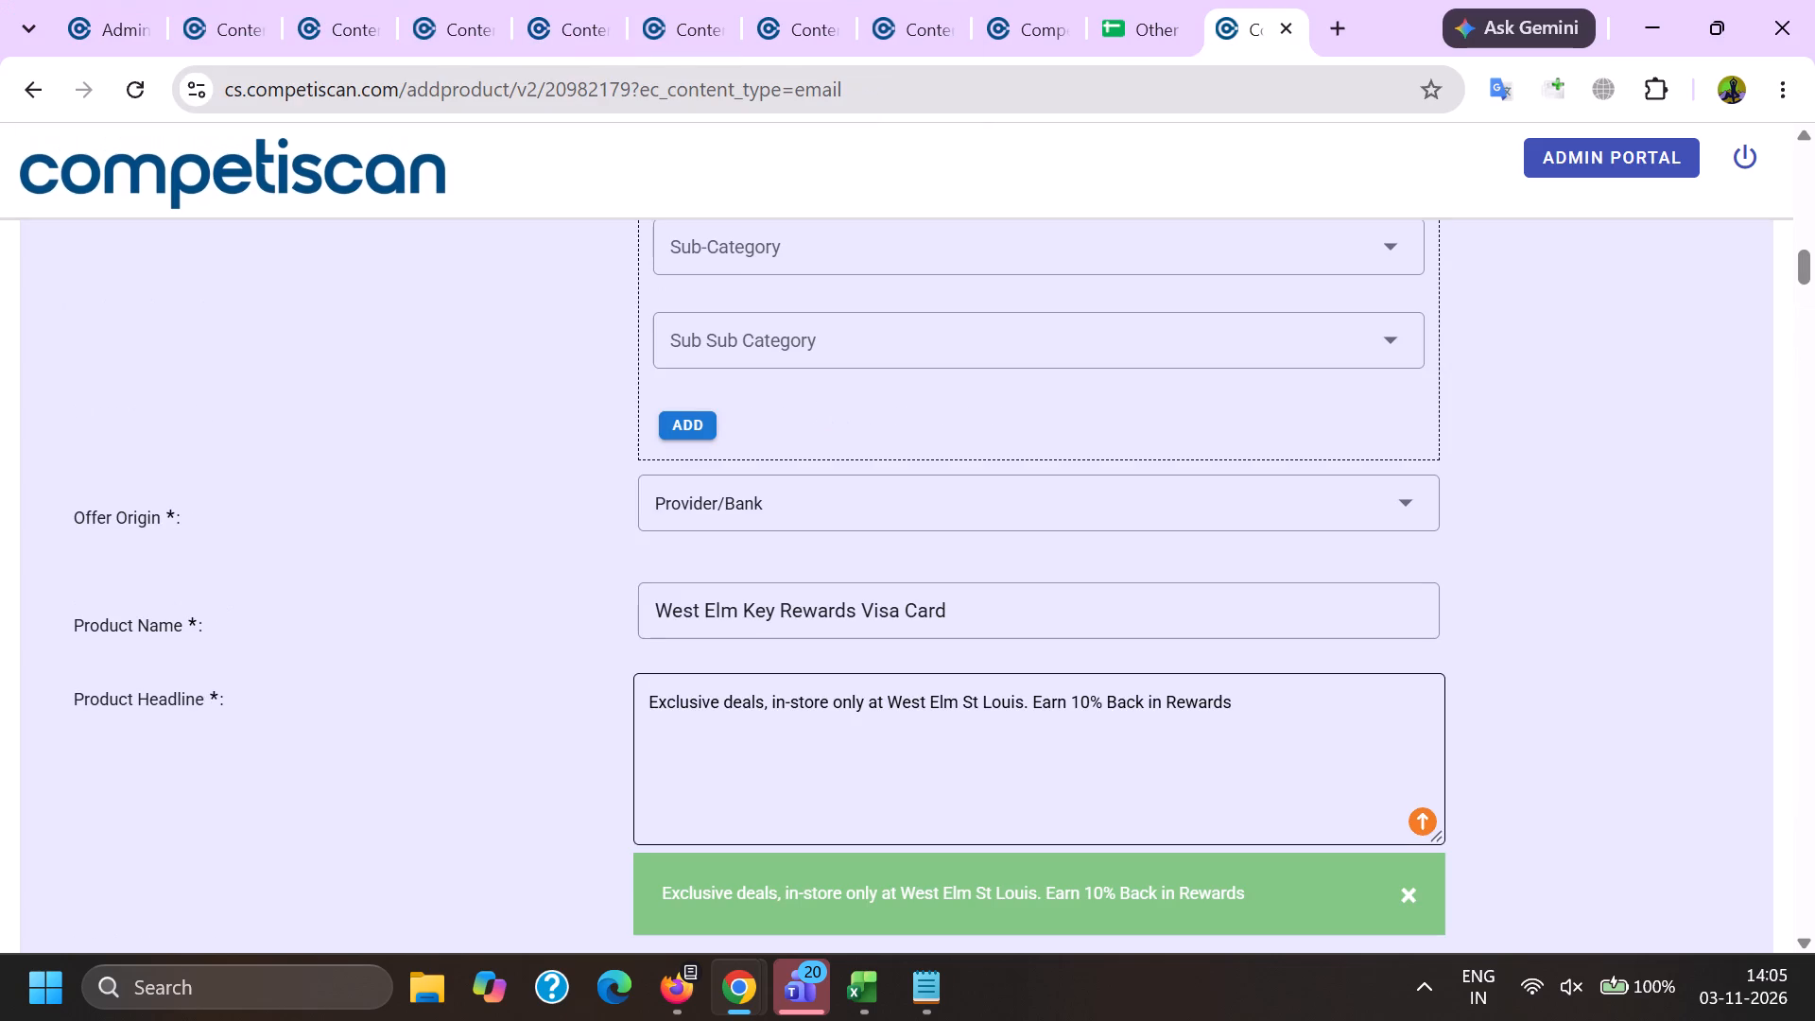
{"action": "double_click", "coordinate": [1062, 703]}
{"action": "left_click", "coordinate": [1409, 714], "text": "shift"}
{"action": "key", "text": "ctrl+c"}
{"action": "key", "text": "alt+Tab"}
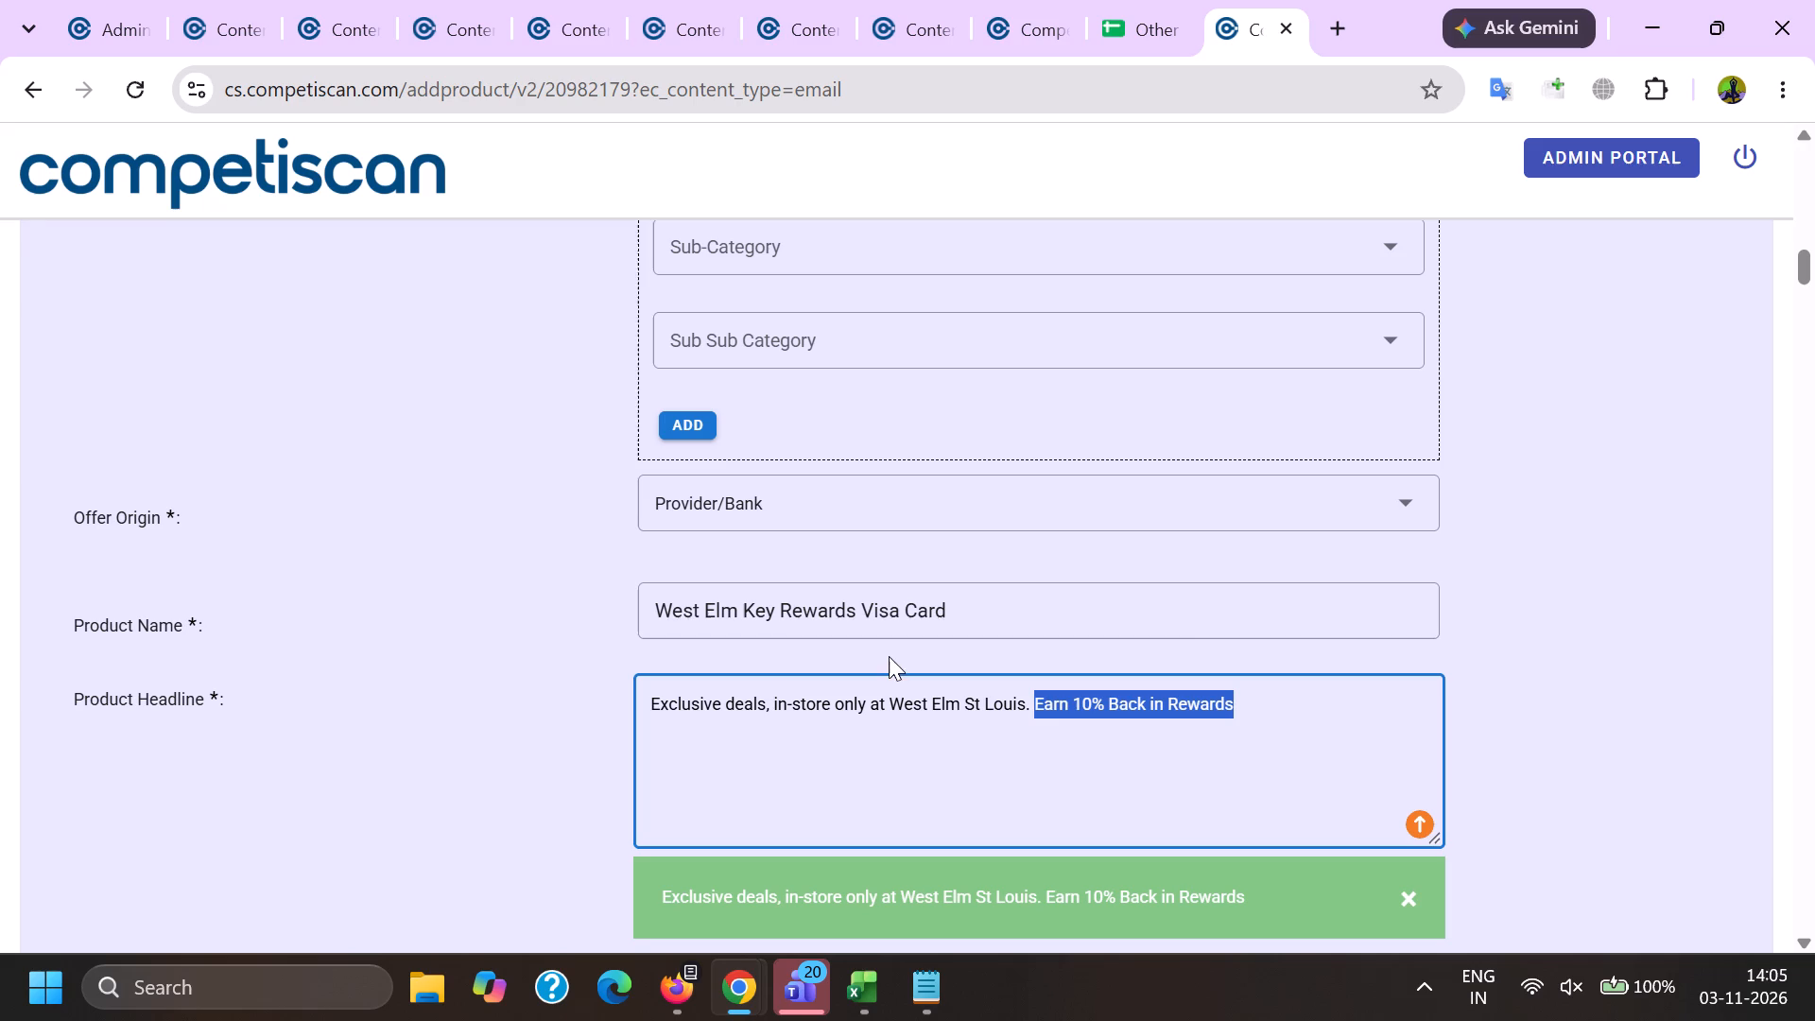
{"action": "key", "text": "ctrl+v"}
Select the Response Mechanism in email 91285833's product form.
{"action": "scroll", "coordinate": [15, 408], "scroll_direction": "down", "scroll_amount": 3}
{"action": "left_click", "coordinate": [487, 478]}
{"action": "scroll", "coordinate": [537, 276], "scroll_direction": "down", "scroll_amount": 5}
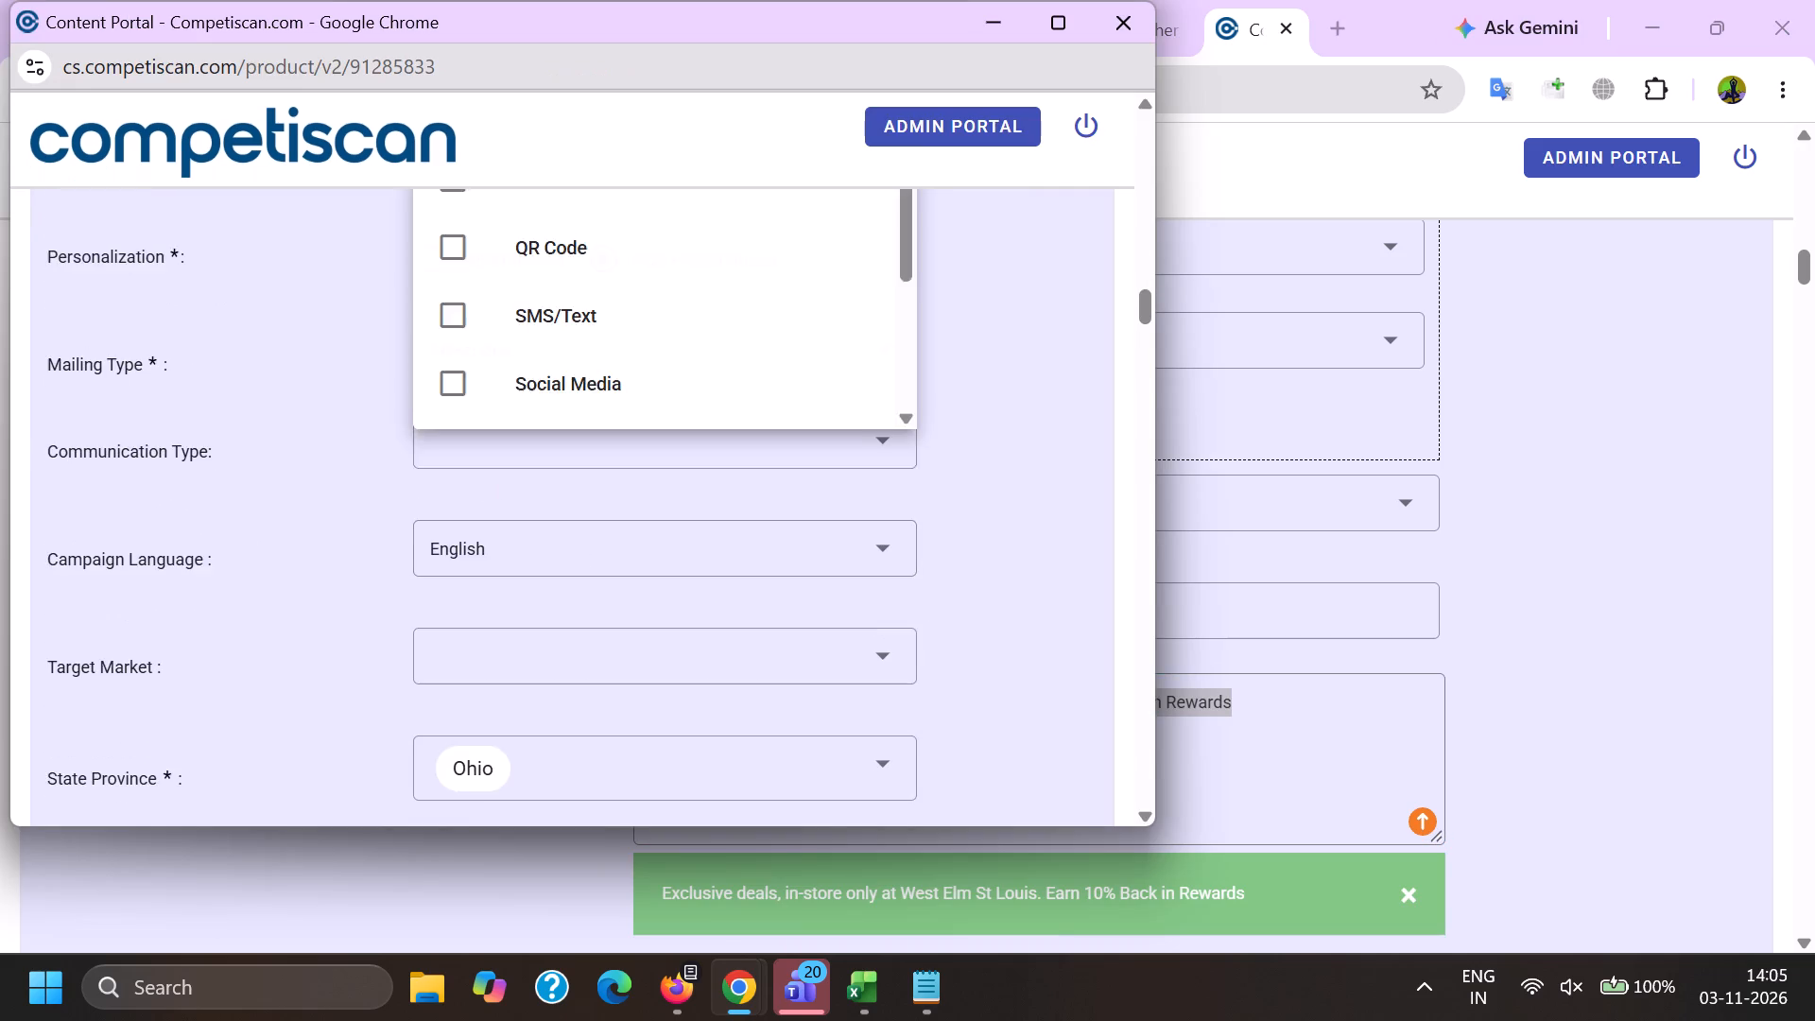
{"action": "scroll", "coordinate": [557, 448], "scroll_direction": "down", "scroll_amount": 3}
{"action": "scroll", "coordinate": [503, 459], "scroll_direction": "up", "scroll_amount": 5}
{"action": "scroll", "coordinate": [510, 369], "scroll_direction": "down", "scroll_amount": 6}
{"action": "left_click", "coordinate": [526, 407]}
{"action": "left_click", "coordinate": [354, 371]}
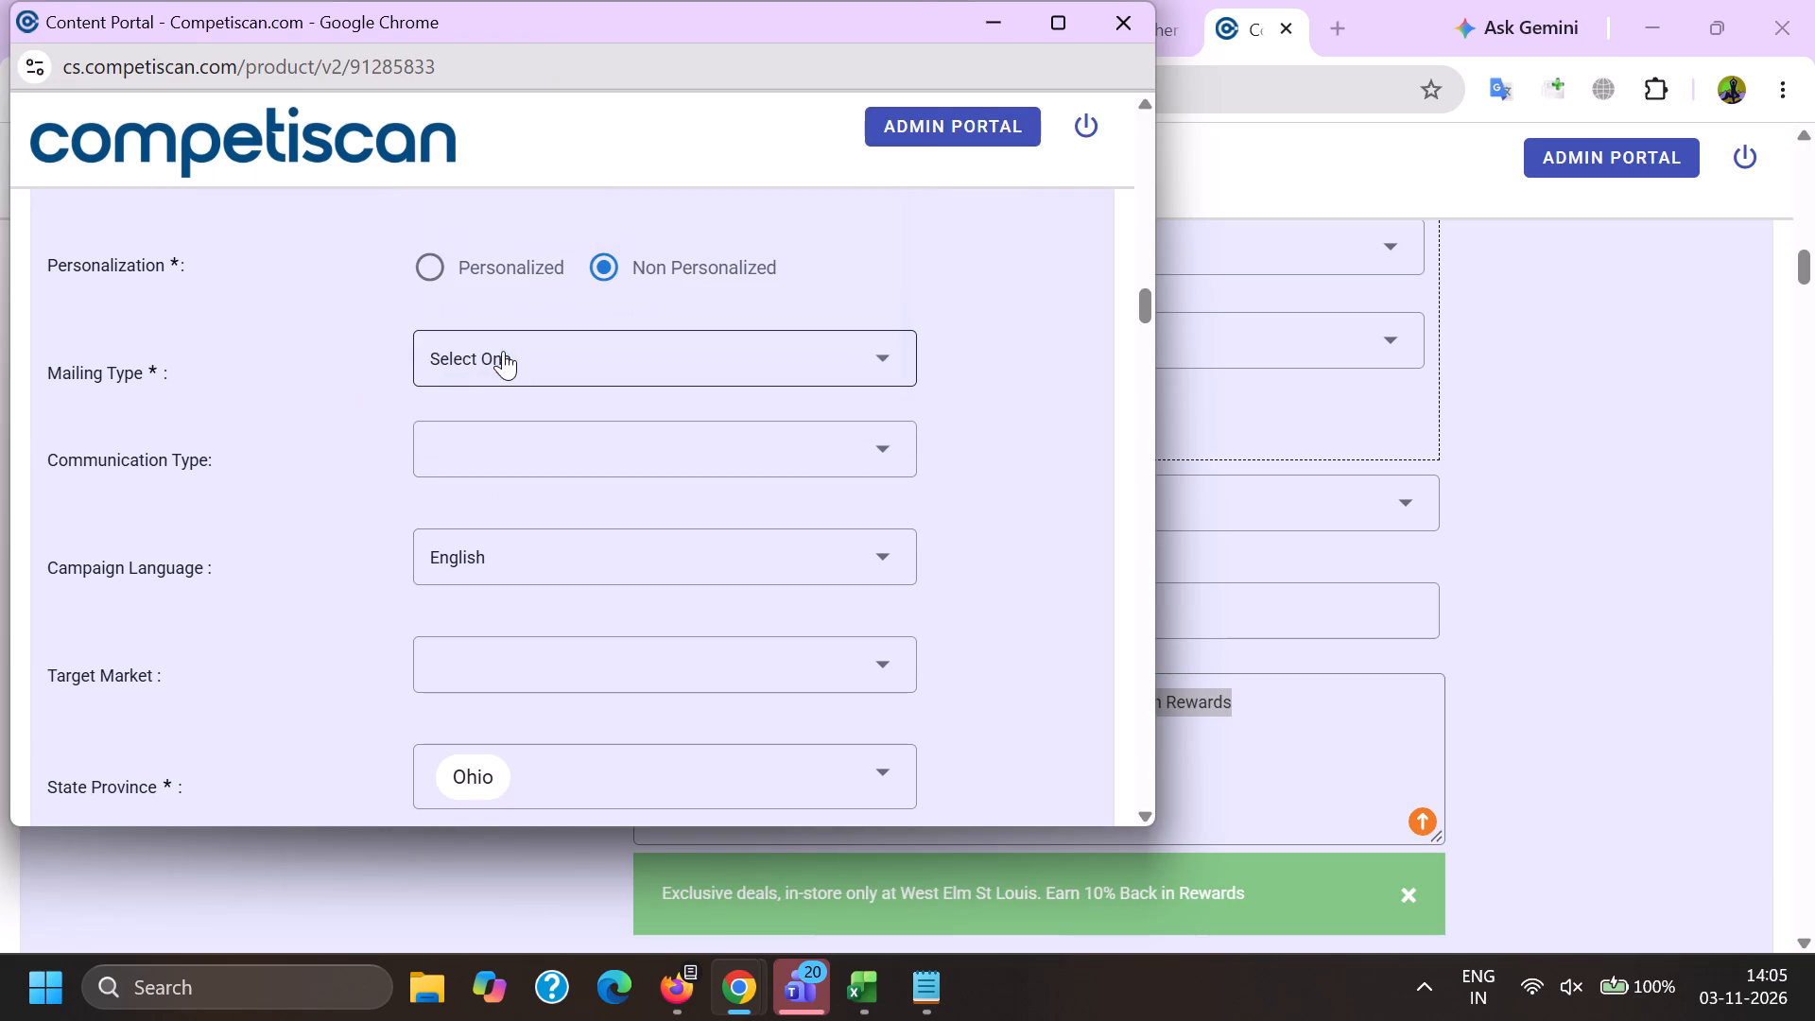
Choose the Mailing Type for the product.
{"action": "left_click", "coordinate": [502, 346]}
{"action": "left_click", "coordinate": [497, 420]}
{"action": "left_click", "coordinate": [371, 436]}
Select the Communication Types, including Bonuses/Contests/Incentives and Mobile Application.
{"action": "left_click", "coordinate": [455, 449]}
{"action": "scroll", "coordinate": [451, 376], "scroll_direction": "down", "scroll_amount": 2}
{"action": "left_click", "coordinate": [502, 397]}
{"action": "scroll", "coordinate": [501, 390], "scroll_direction": "down", "scroll_amount": 3}
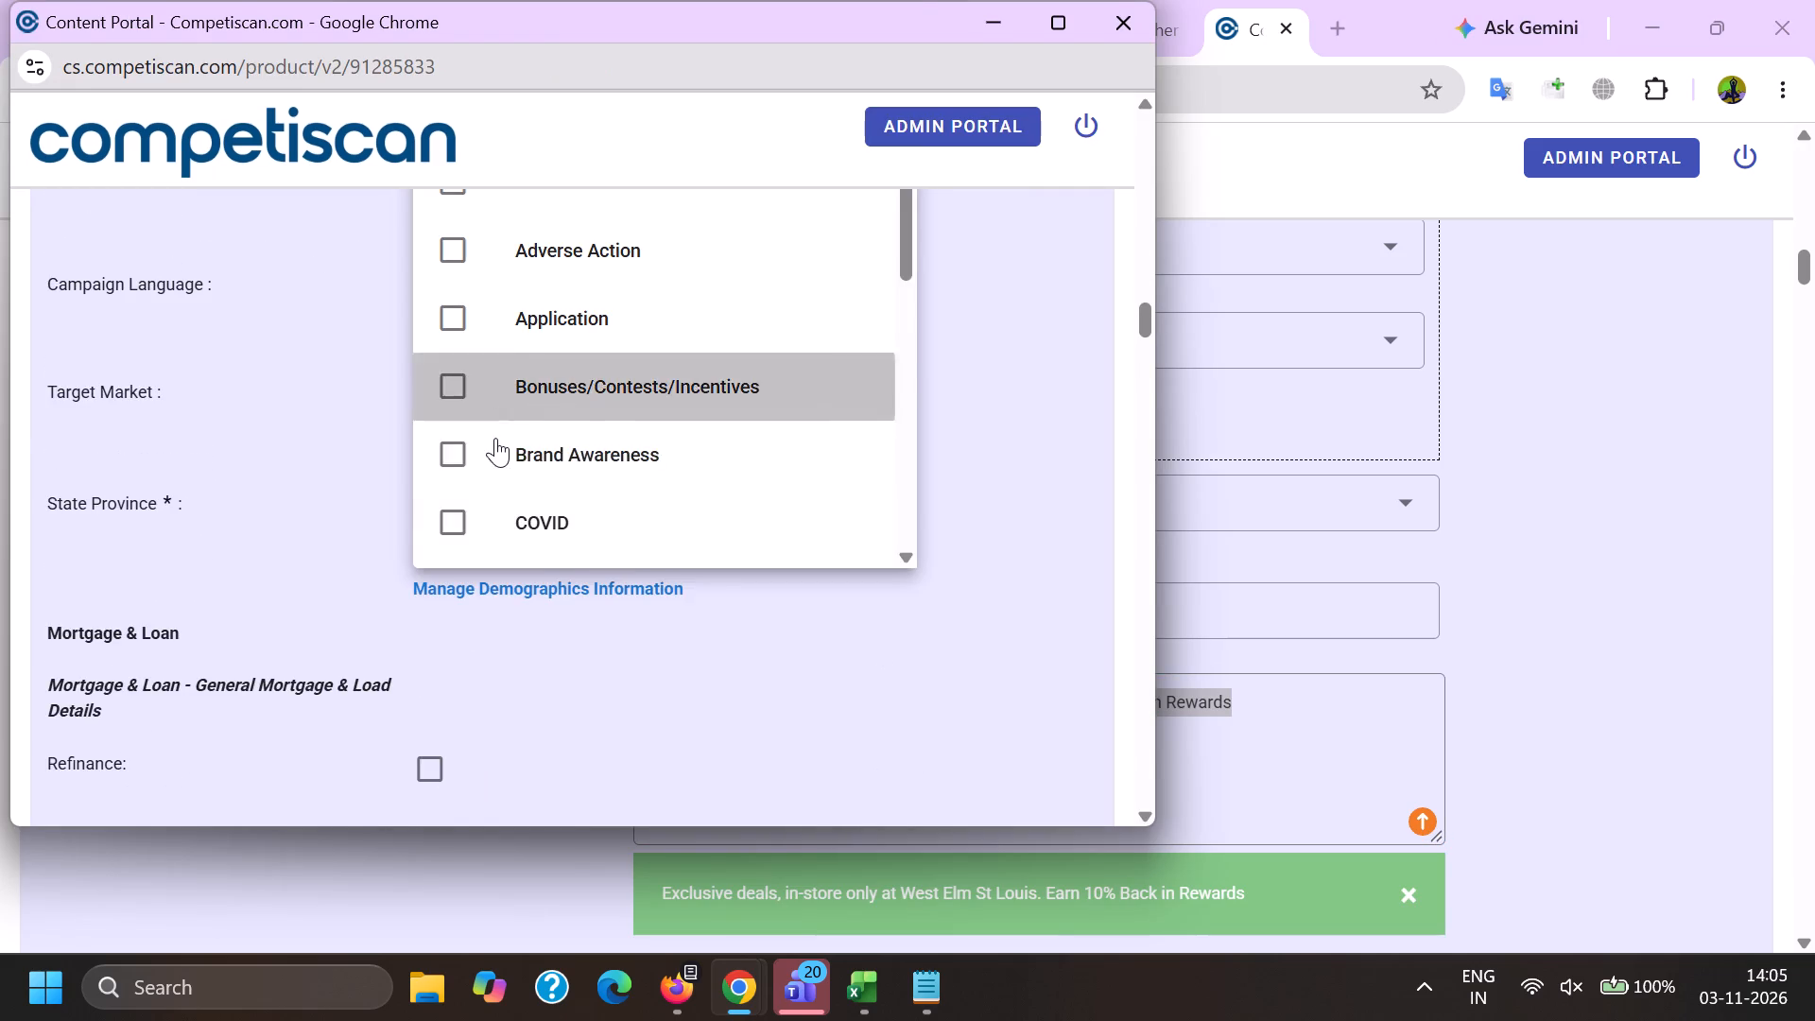
{"action": "scroll", "coordinate": [495, 438], "scroll_direction": "down", "scroll_amount": 1}
{"action": "left_click", "coordinate": [517, 485]}
{"action": "scroll", "coordinate": [516, 471], "scroll_direction": "down", "scroll_amount": 10}
{"action": "double_click", "coordinate": [547, 491]}
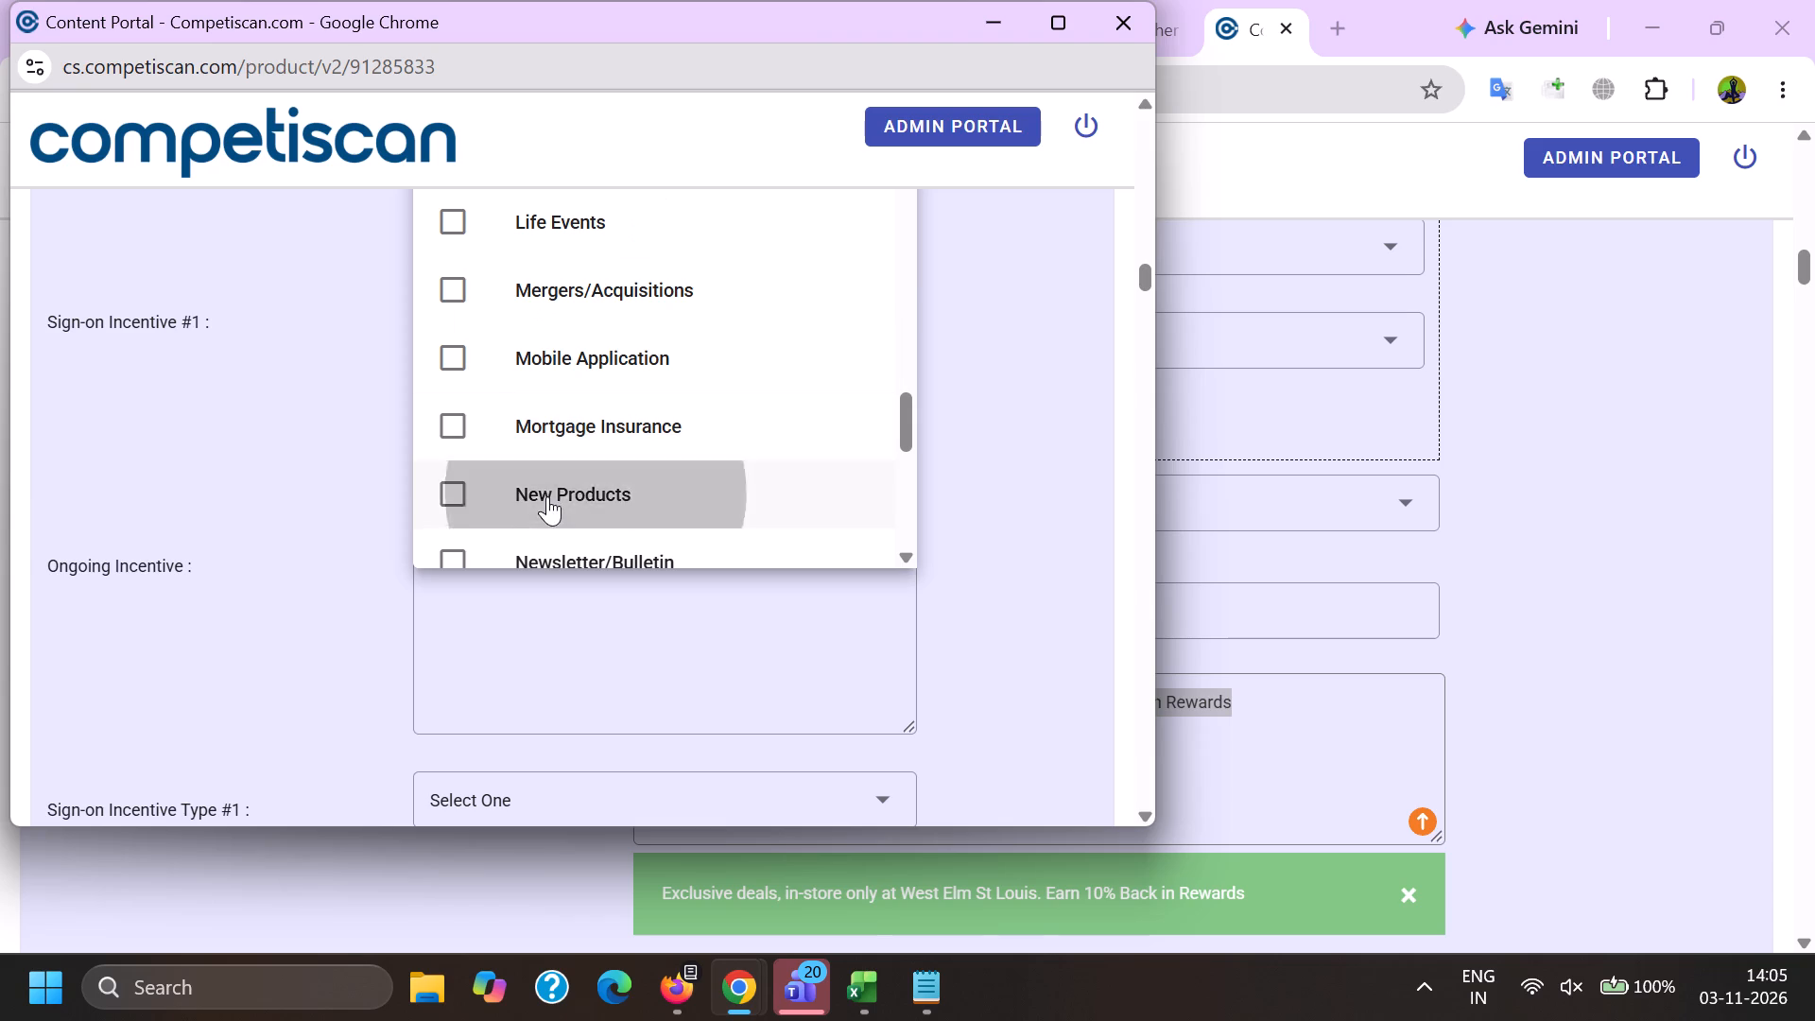
{"action": "left_click", "coordinate": [544, 332]}
{"action": "left_click", "coordinate": [179, 407]}
Copy "10% back in reward during the first 30 days from account opening" from product form 20982179 into Sign-on Incentive #1.
{"action": "key", "text": "alt+Tab"}
{"action": "scroll", "coordinate": [1167, 476], "scroll_direction": "down", "scroll_amount": 8}
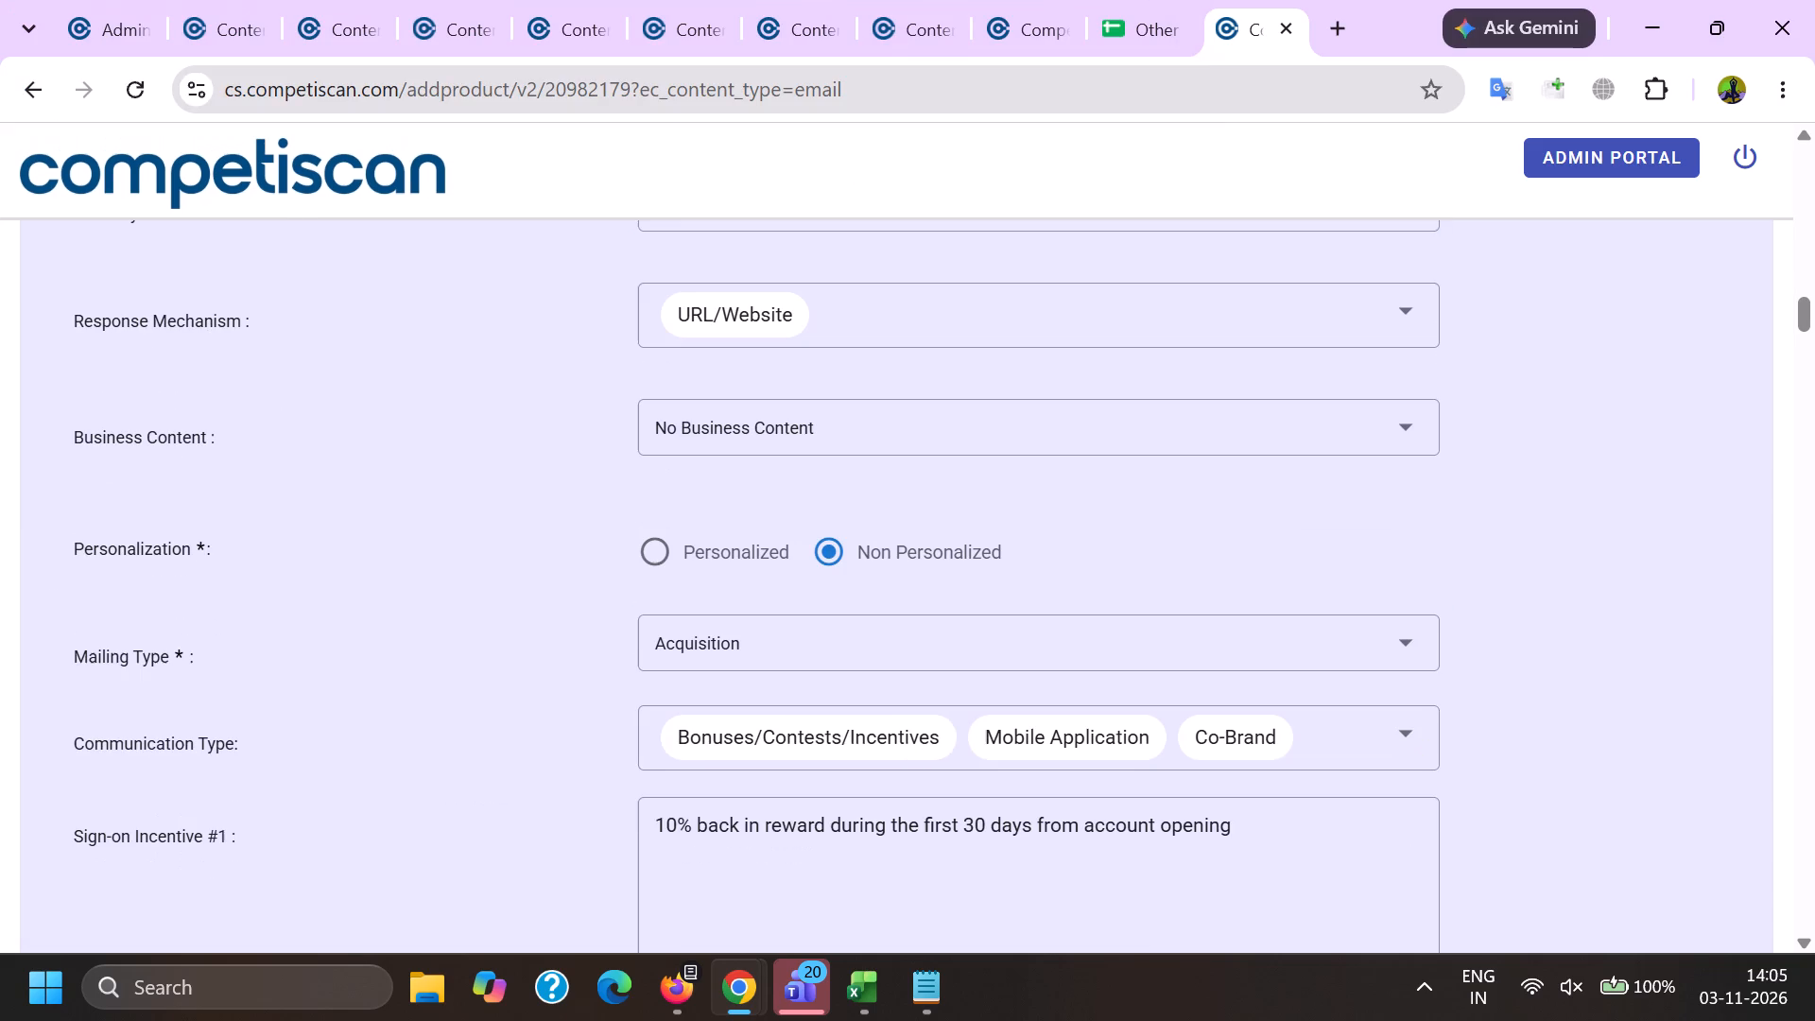
{"action": "left_click_drag", "start_coordinate": [1359, 878], "coordinate": [328, 856]}
{"action": "key", "text": "ctrl+c"}
{"action": "key", "text": "alt+Tab"}
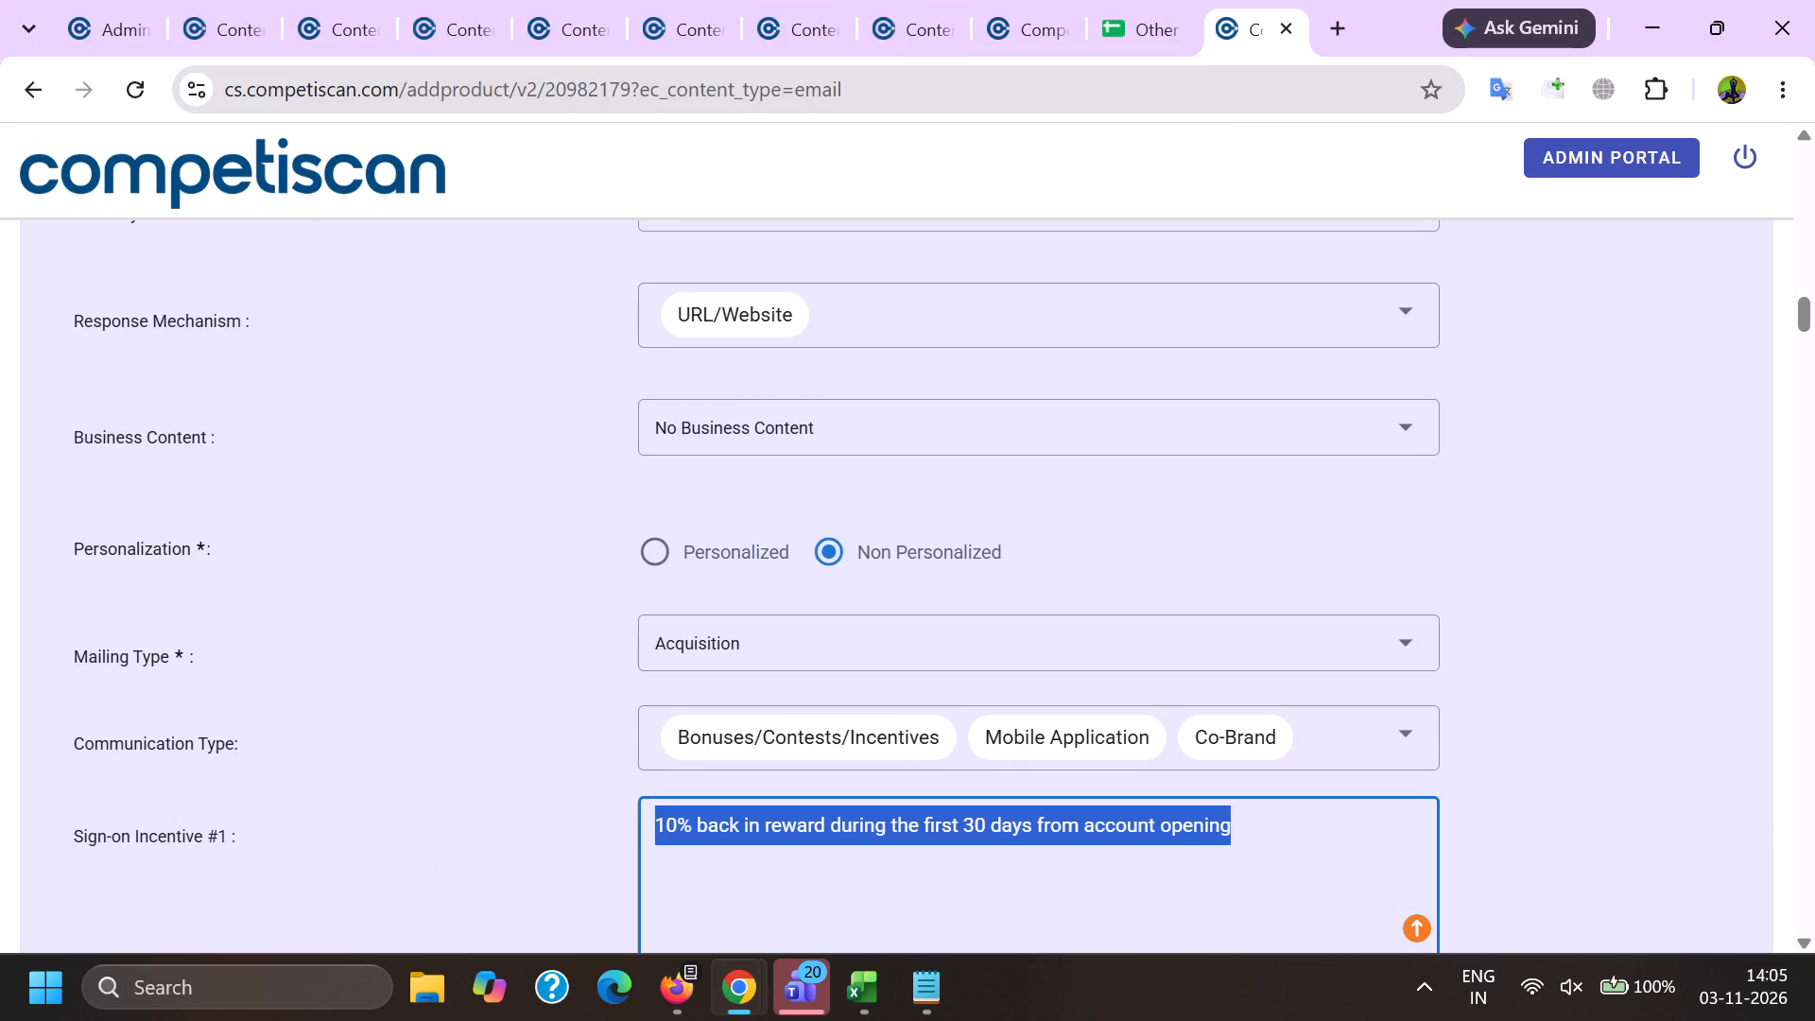
{"action": "left_click", "coordinate": [647, 398], "text": "ctrl"}
{"action": "key", "text": "ctrl+v"}
Copy the Ongoing Incentive text from product form 20982179 into email 91285833's Ongoing Incentive field.
{"action": "left_click", "coordinate": [622, 648]}
{"action": "key", "text": "alt+Tab"}
{"action": "scroll", "coordinate": [1286, 518], "scroll_direction": "down", "scroll_amount": 4}
{"action": "left_click_drag", "start_coordinate": [1314, 594], "coordinate": [158, 488]}
{"action": "key", "text": "ctrl+c"}
{"action": "key", "text": "alt+Tab"}
{"action": "key", "text": "ctrl+v"}
Set Sign-on Incentive Type #1 to Coupon/Discount.
{"action": "scroll", "coordinate": [449, 435], "scroll_direction": "down", "scroll_amount": 4}
{"action": "left_click", "coordinate": [489, 234]}
{"action": "scroll", "coordinate": [484, 241], "scroll_direction": "down", "scroll_amount": 6}
{"action": "left_click", "coordinate": [504, 410]}
{"action": "left_click_drag", "start_coordinate": [255, 380], "coordinate": [281, 384]}
Set Sign-on Incentive Value #1 and Max award #1 to 10.00, the incentive window to 1 month, and Fixed date #1 to Yes.
{"action": "left_click", "coordinate": [481, 332]}
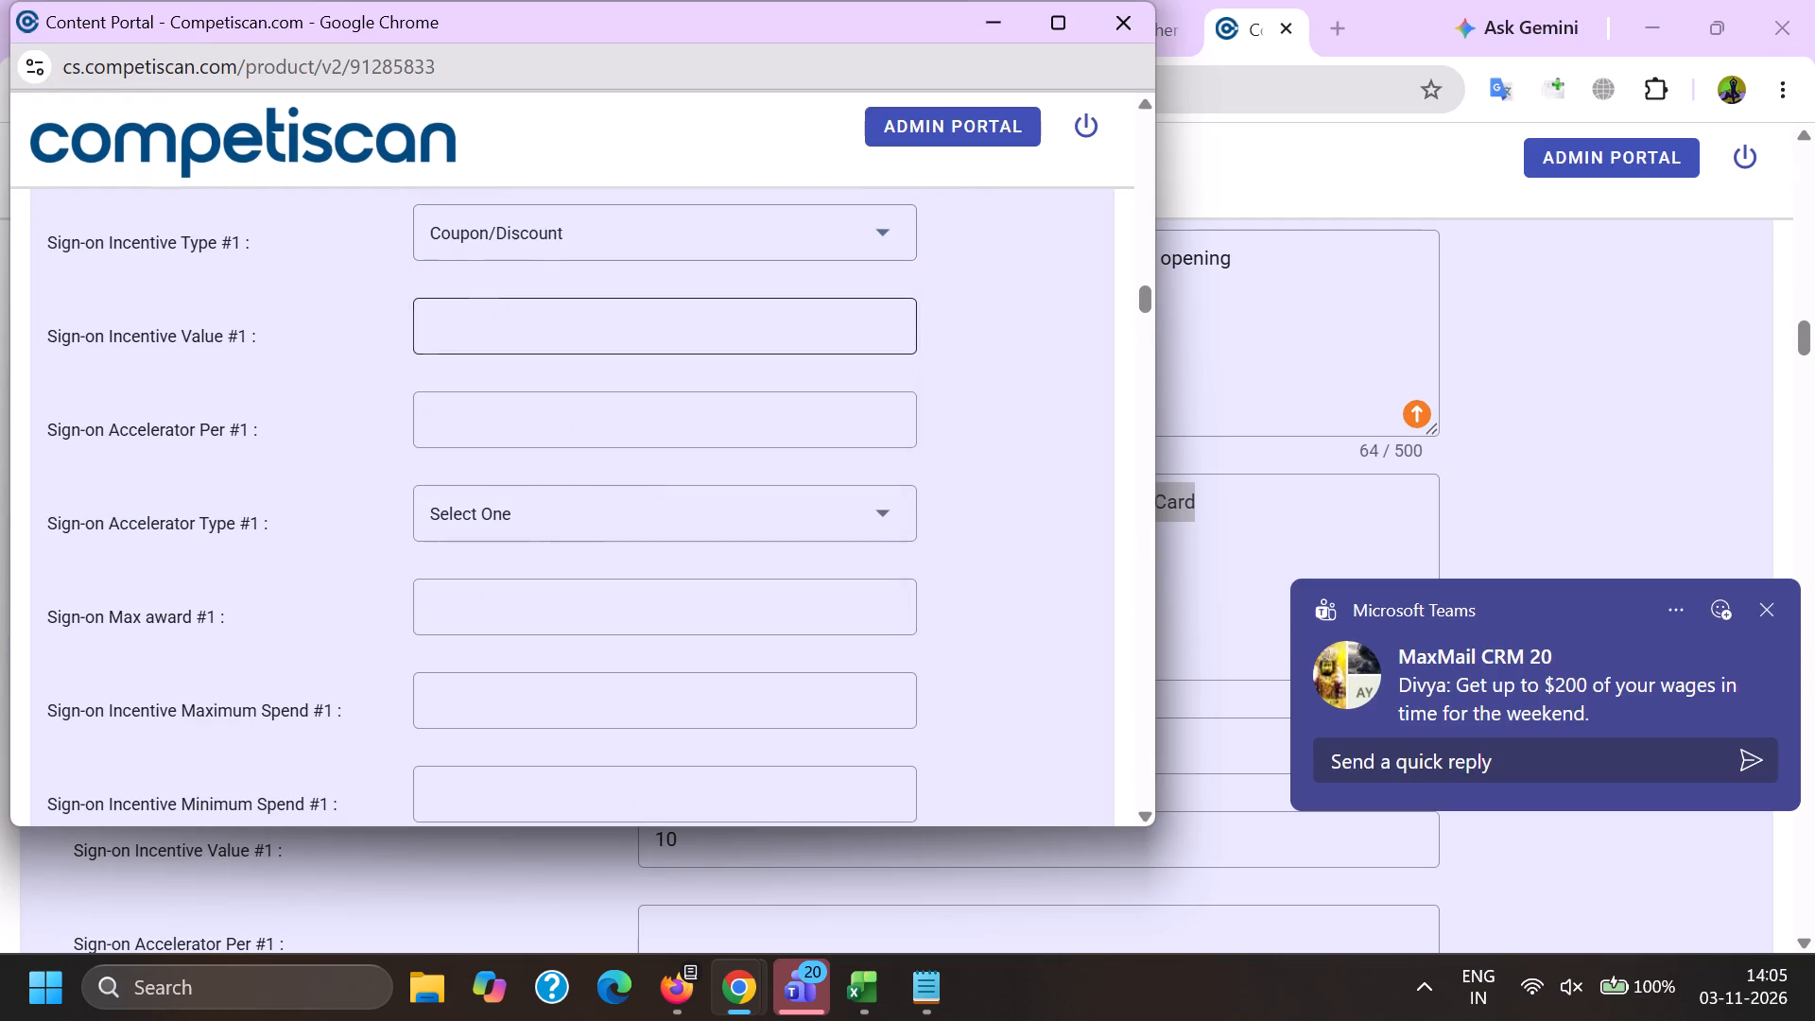
{"action": "key", "text": "1"}
{"action": "key", "text": "0"}
{"action": "key", "text": "period"}
{"action": "key", "text": "0"}
{"action": "key", "text": "0"}
{"action": "key", "text": "Tab"}
{"action": "key", "text": "Tab"}
{"action": "key", "text": "Tab"}
{"action": "type", "text": "10."}
{"action": "key", "text": "0"}
{"action": "key", "text": "0"}
{"action": "key", "text": "Tab"}
{"action": "key", "text": "Tab"}
{"action": "key", "text": "Tab"}
{"action": "key", "text": "1"}
{"action": "scroll", "coordinate": [467, 334], "scroll_direction": "down", "scroll_amount": 2}
{"action": "left_click", "coordinate": [431, 394]}
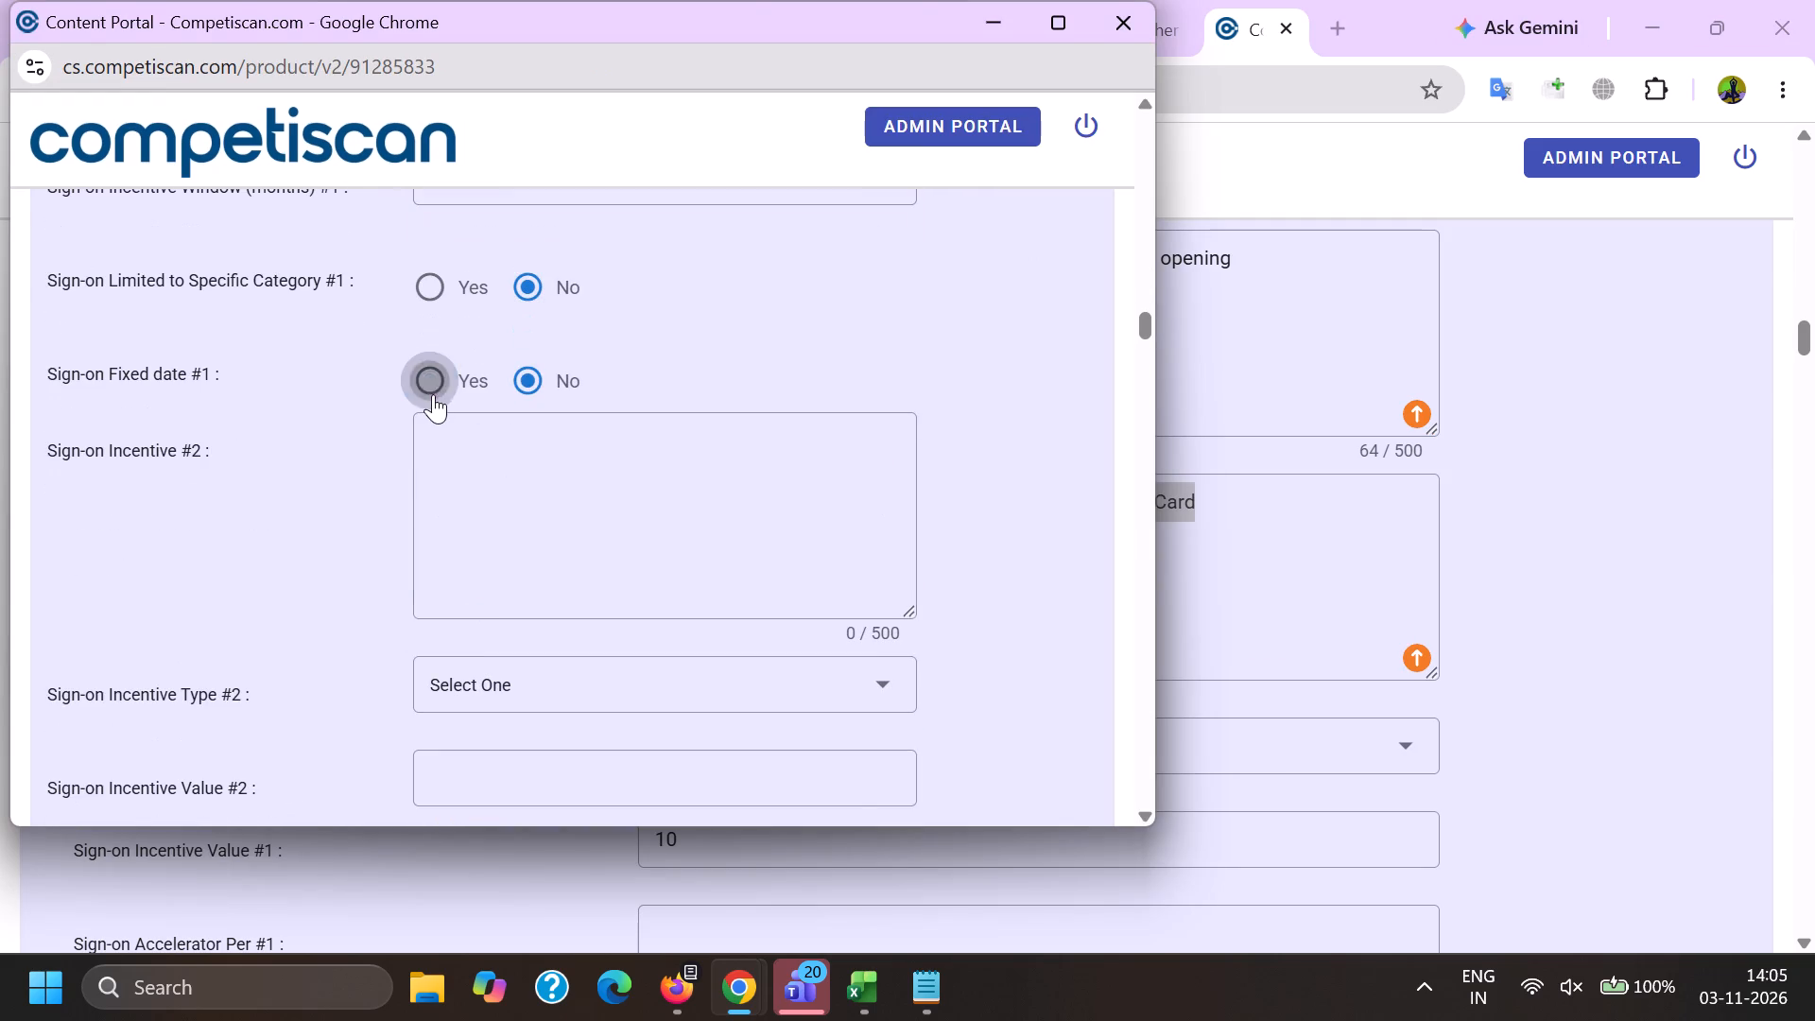
Choose the Mortgage & Loan application type, and set Upper APR to 36% and Lower APR to 0%.
{"action": "scroll", "coordinate": [431, 389], "scroll_direction": "down", "scroll_amount": 17}
{"action": "scroll", "coordinate": [445, 440], "scroll_direction": "up", "scroll_amount": 1}
{"action": "scroll", "coordinate": [446, 441], "scroll_direction": "down", "scroll_amount": 2}
{"action": "scroll", "coordinate": [459, 515], "scroll_direction": "down", "scroll_amount": 8}
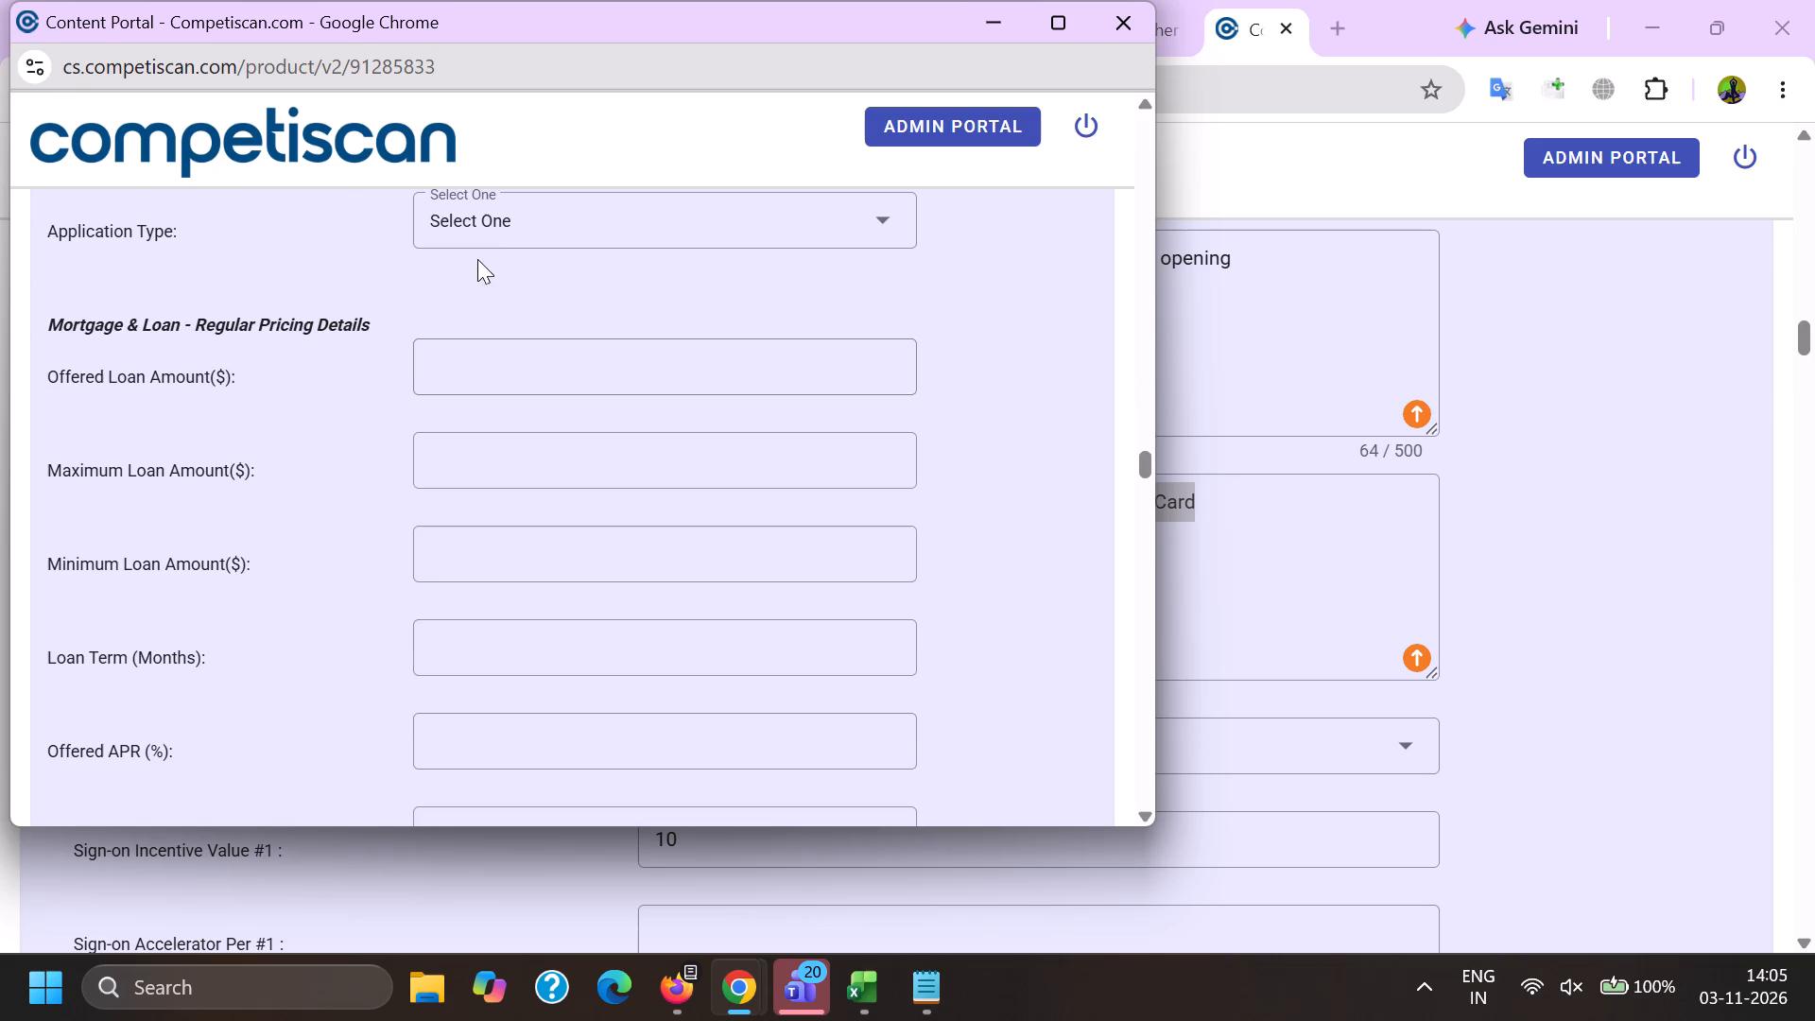
{"action": "left_click", "coordinate": [473, 237]}
{"action": "left_click", "coordinate": [477, 348]}
{"action": "left_click", "coordinate": [356, 342]}
{"action": "scroll", "coordinate": [500, 524], "scroll_direction": "down", "scroll_amount": 4}
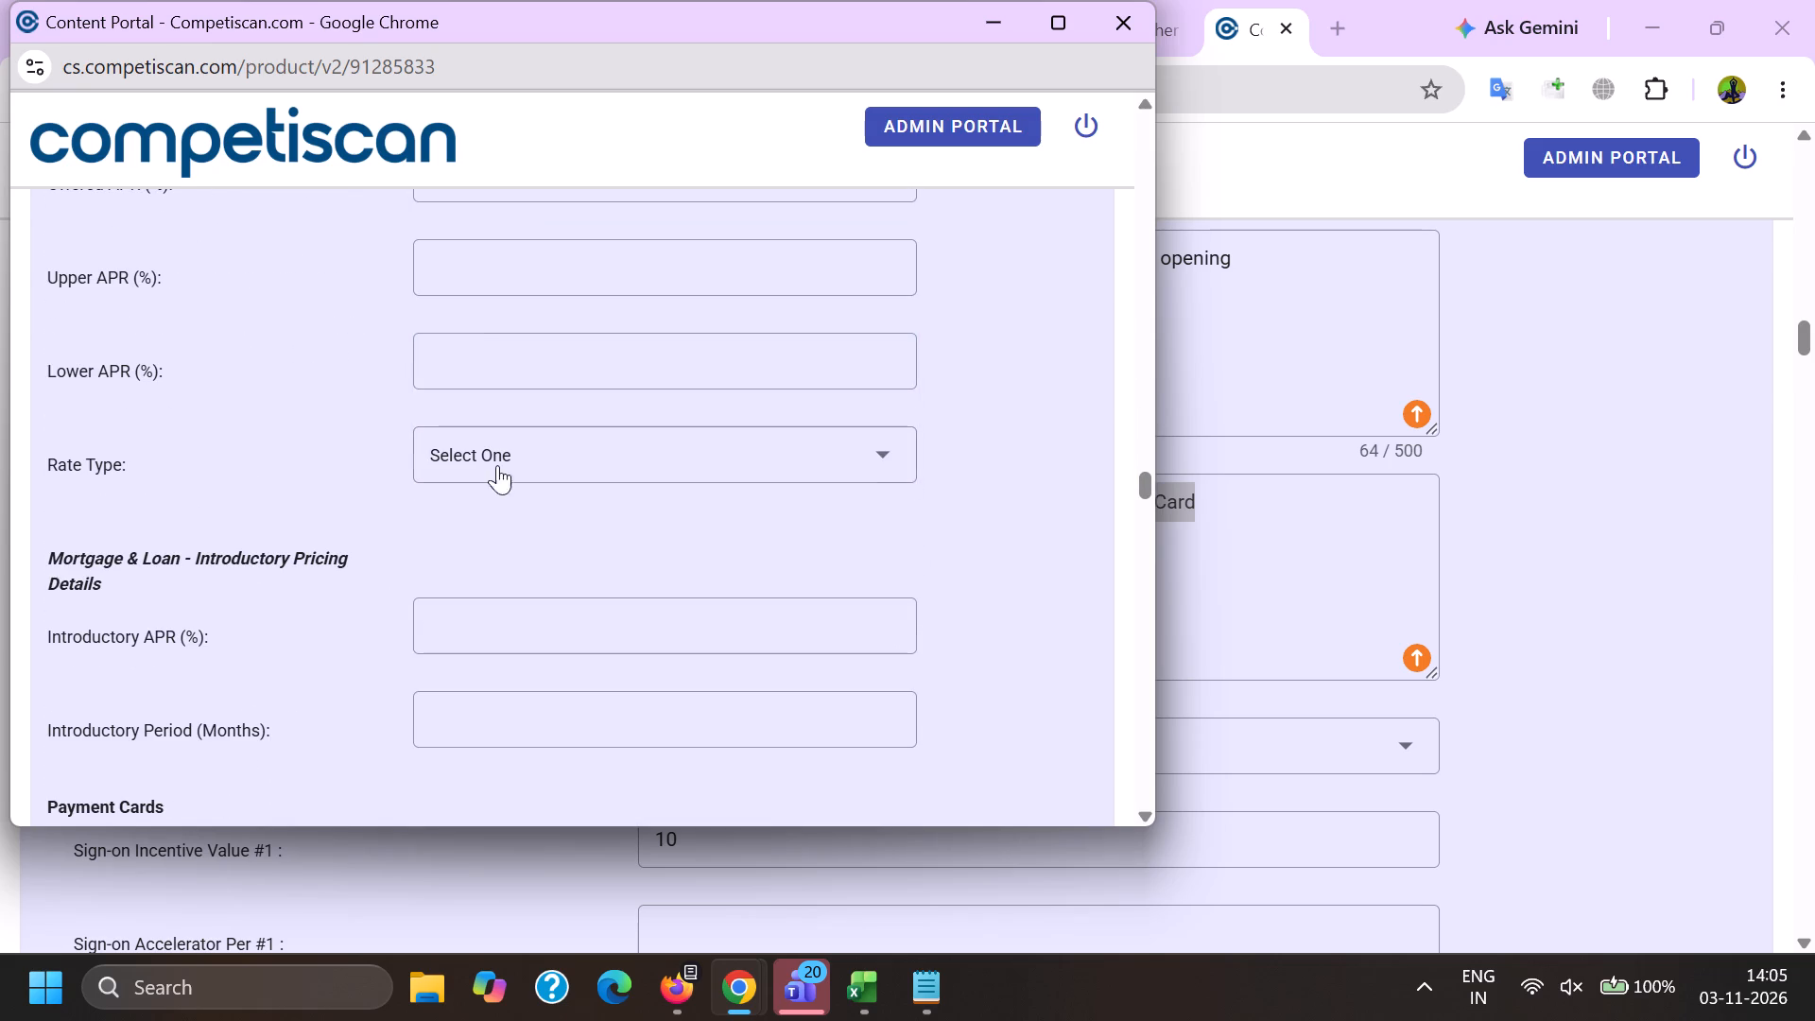
{"action": "left_click", "coordinate": [468, 289]}
{"action": "key", "text": "3"}
{"action": "key", "text": "6"}
{"action": "key", "text": "Tab"}
{"action": "key", "text": "1"}
{"action": "key", "text": "0"}
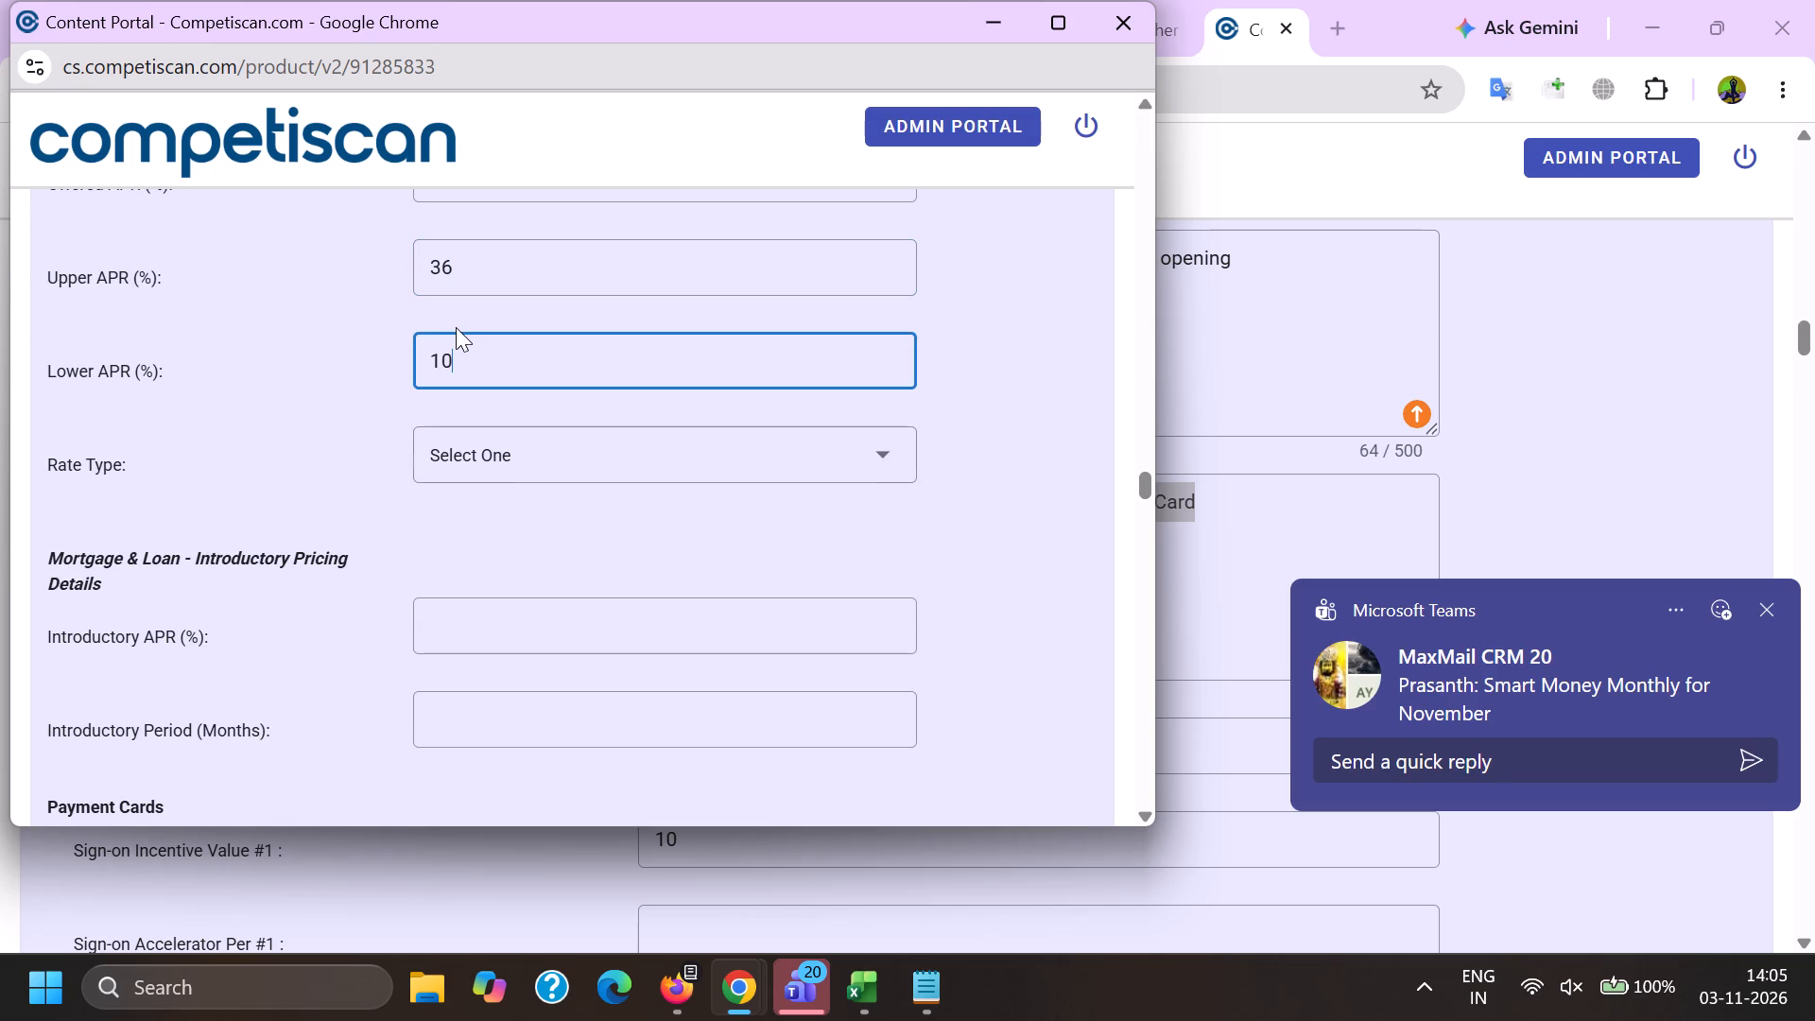
{"action": "key", "text": "BackSpace"}
{"action": "key", "text": "BackSpace"}
{"action": "key", "text": "0"}
Fill in the payment card offer details: Invitation to Apply, Visa network, Visa Signature primary level, and Reward Program Yes.
{"action": "scroll", "coordinate": [450, 325], "scroll_direction": "down", "scroll_amount": 3}
{"action": "left_click", "coordinate": [509, 476]}
{"action": "scroll", "coordinate": [508, 346], "scroll_direction": "down", "scroll_amount": 1}
{"action": "left_click", "coordinate": [520, 453]}
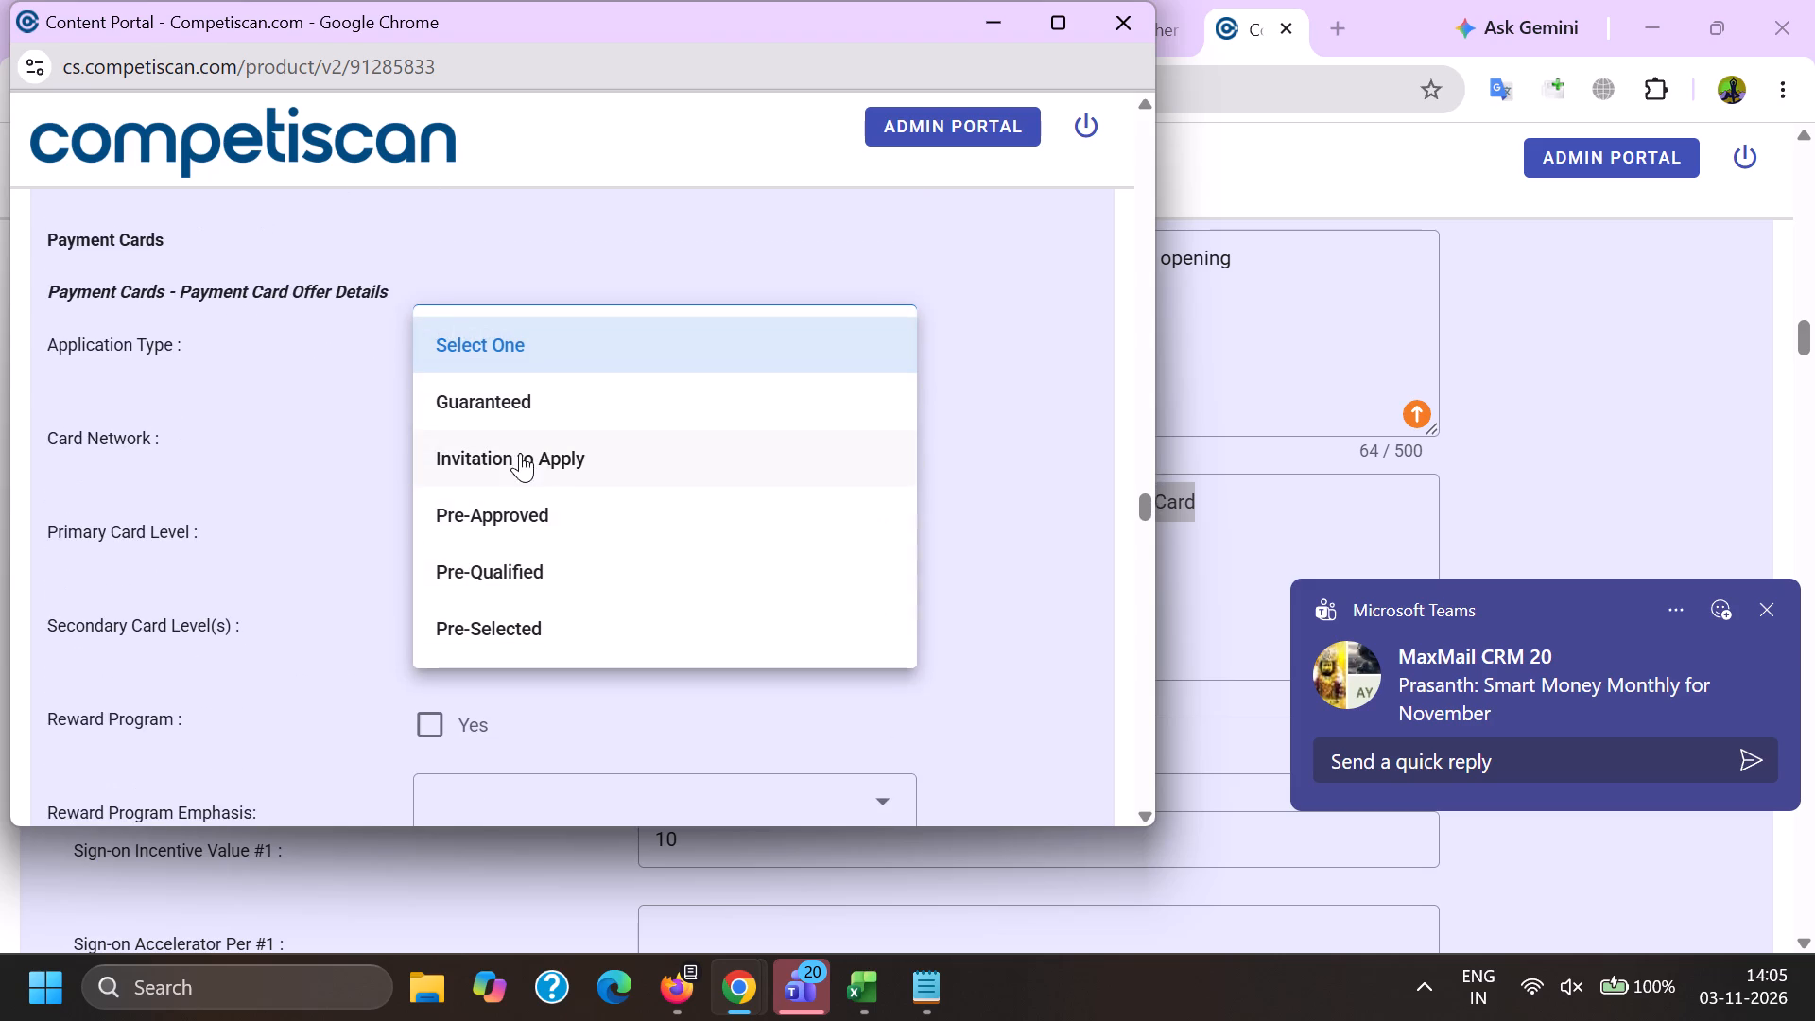
{"action": "left_click", "coordinate": [353, 432]}
{"action": "left_click", "coordinate": [489, 439]}
{"action": "scroll", "coordinate": [497, 329], "scroll_direction": "down", "scroll_amount": 2}
{"action": "left_click", "coordinate": [538, 421]}
{"action": "left_click", "coordinate": [354, 414]}
{"action": "scroll", "coordinate": [440, 517], "scroll_direction": "up", "scroll_amount": 1}
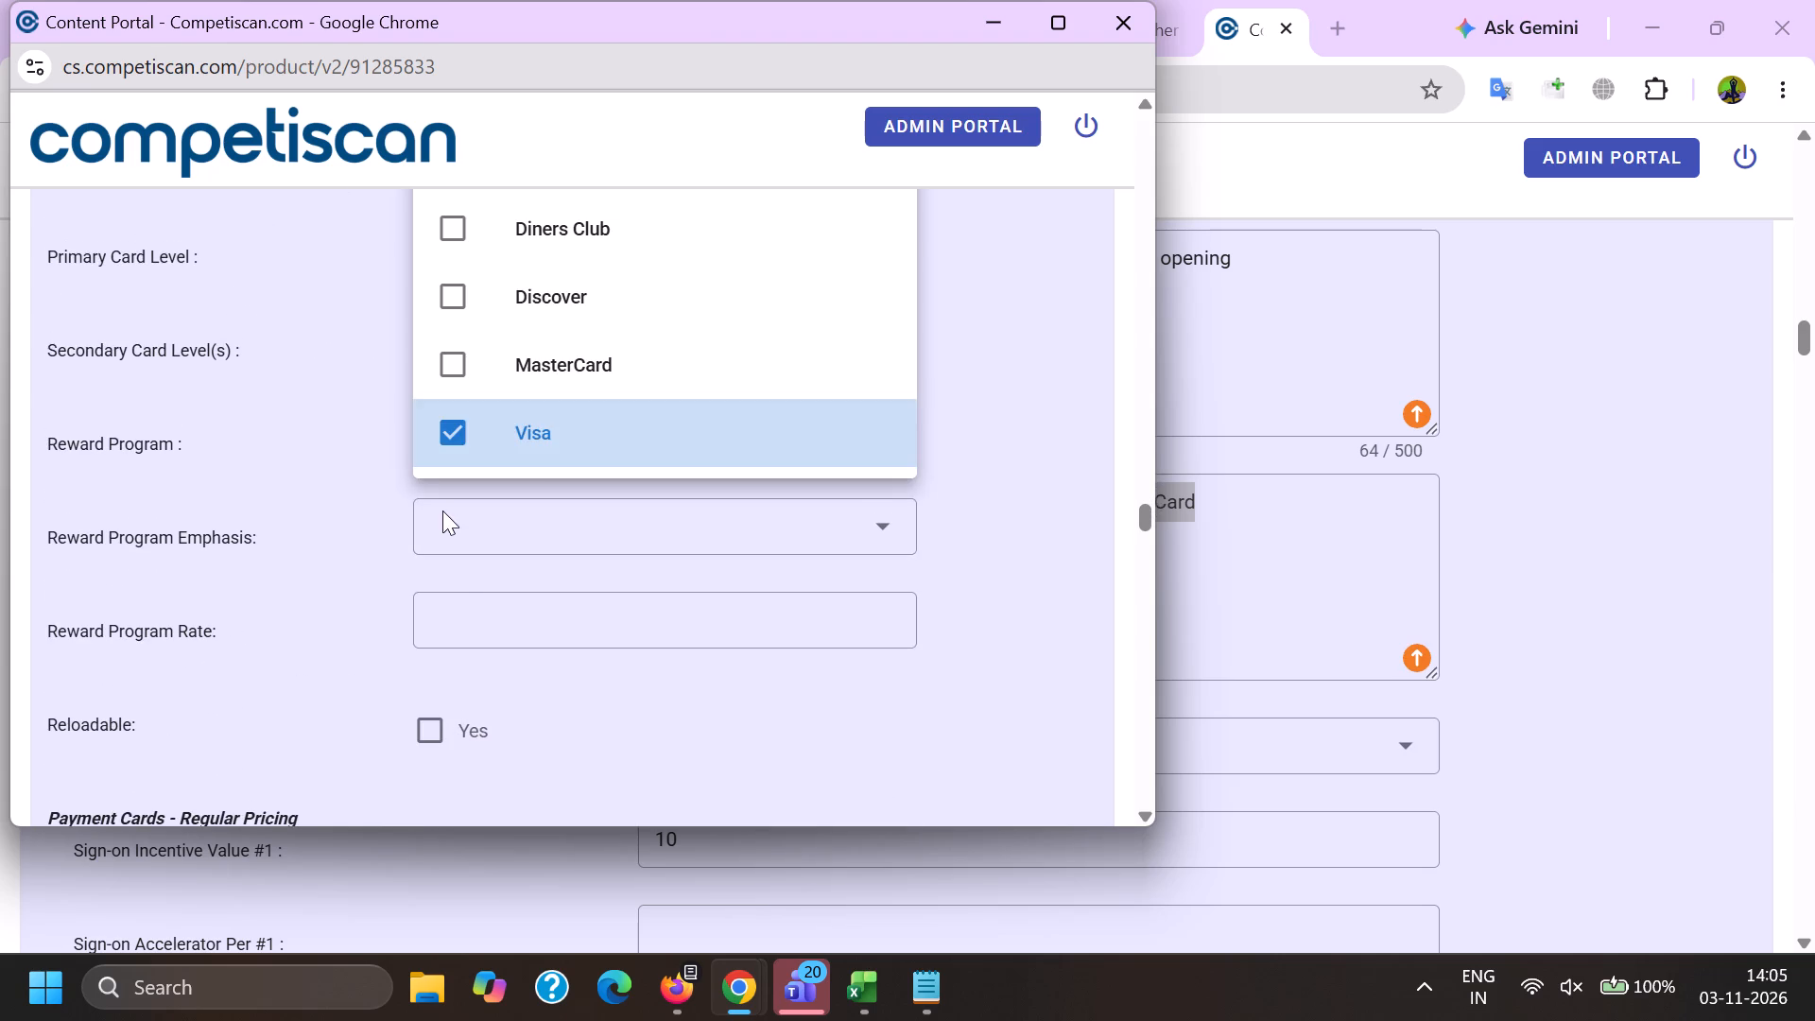
{"action": "left_click", "coordinate": [474, 383]}
{"action": "scroll", "coordinate": [507, 651], "scroll_direction": "down", "scroll_amount": 5}
{"action": "left_click", "coordinate": [538, 694]}
{"action": "left_click_drag", "start_coordinate": [336, 654], "coordinate": [347, 649]}
{"action": "left_click", "coordinate": [426, 625]}
{"action": "double_click", "coordinate": [331, 649]}
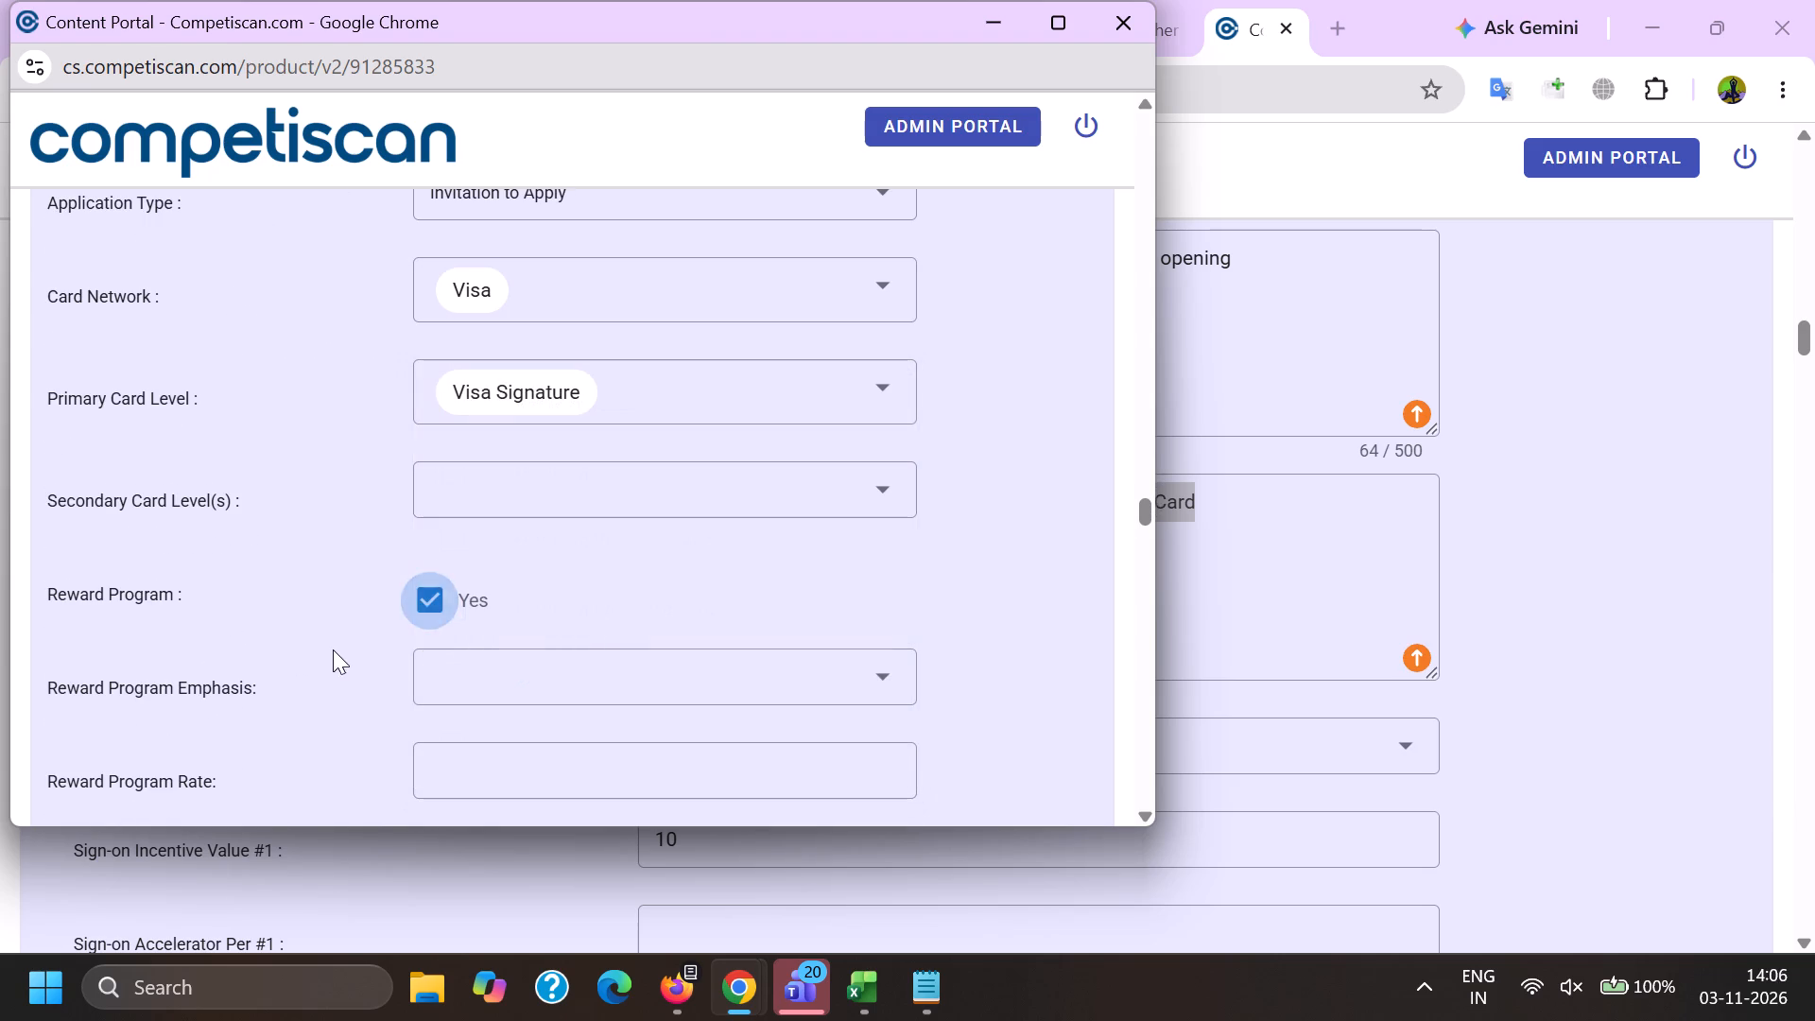
{"action": "key", "text": "End"}
{"action": "left_click", "coordinate": [455, 394]}
{"action": "left_click", "coordinate": [424, 355]}
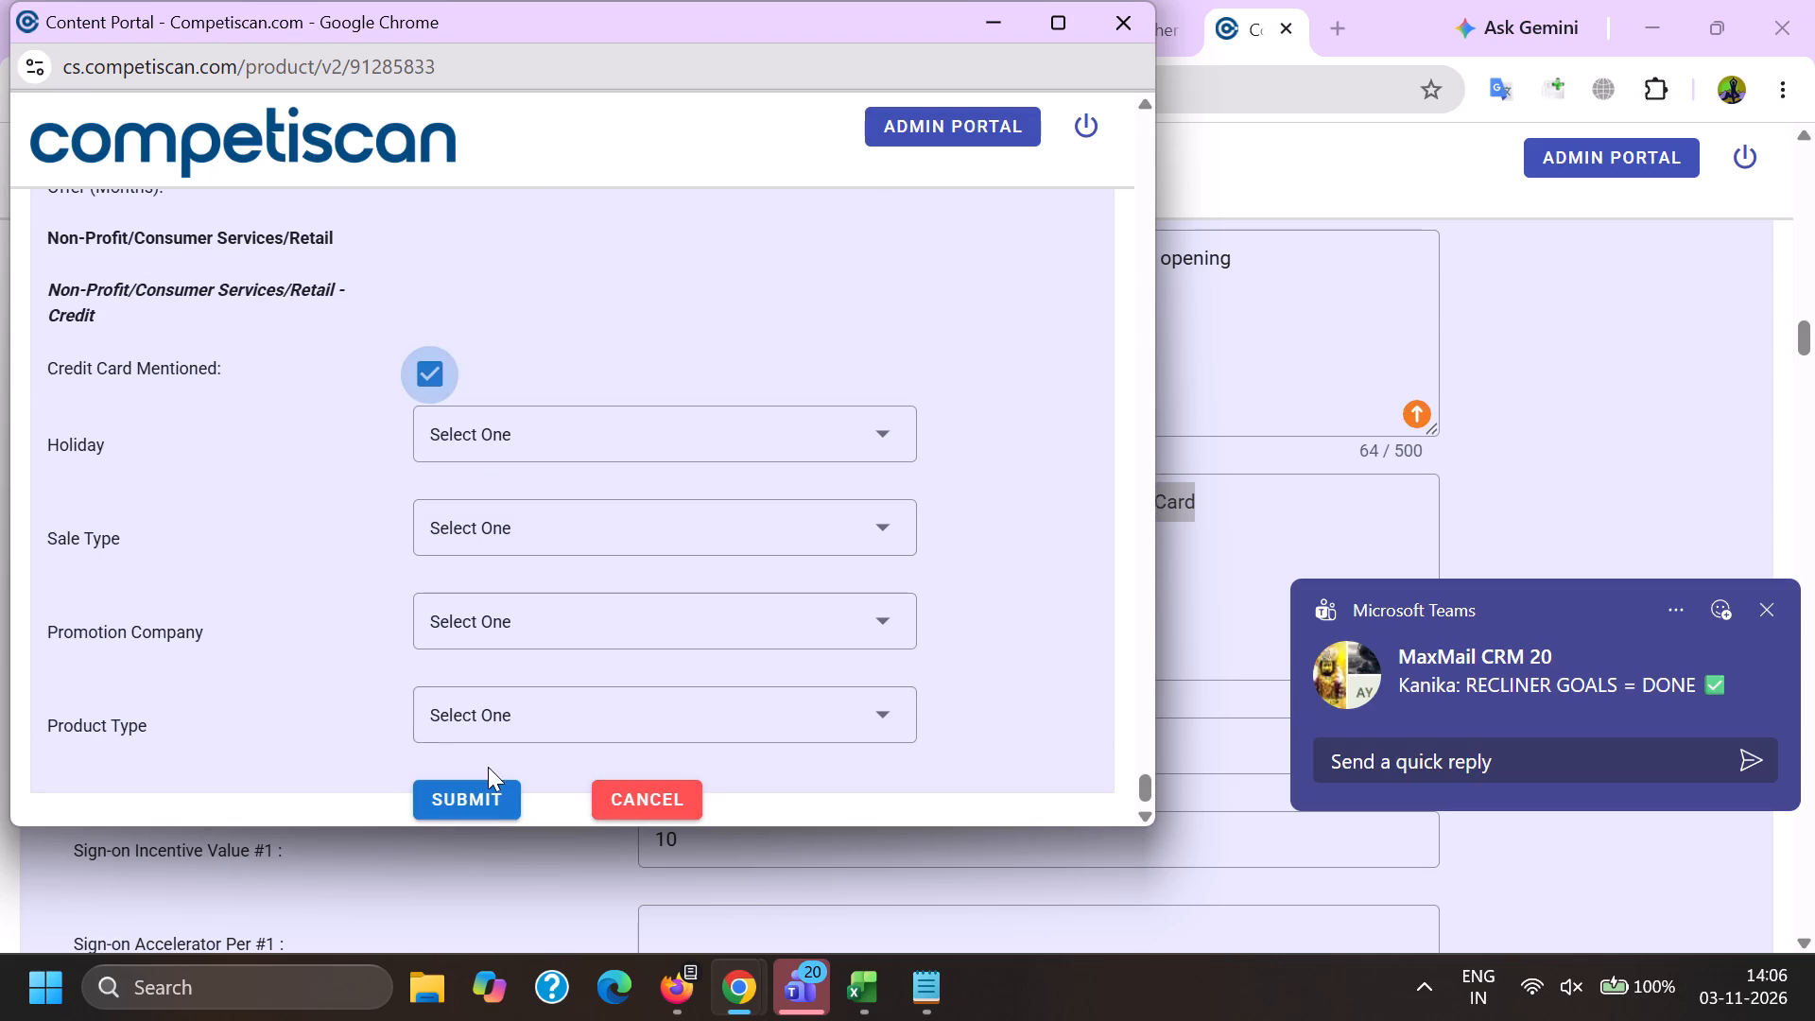
{"action": "left_click", "coordinate": [487, 809]}
Log email ID 91282225 with the code cc in entry 23 of the Excel "may 26" sheet.
{"action": "key", "text": "alt+Tab"}
{"action": "left_click", "coordinate": [589, 0]}
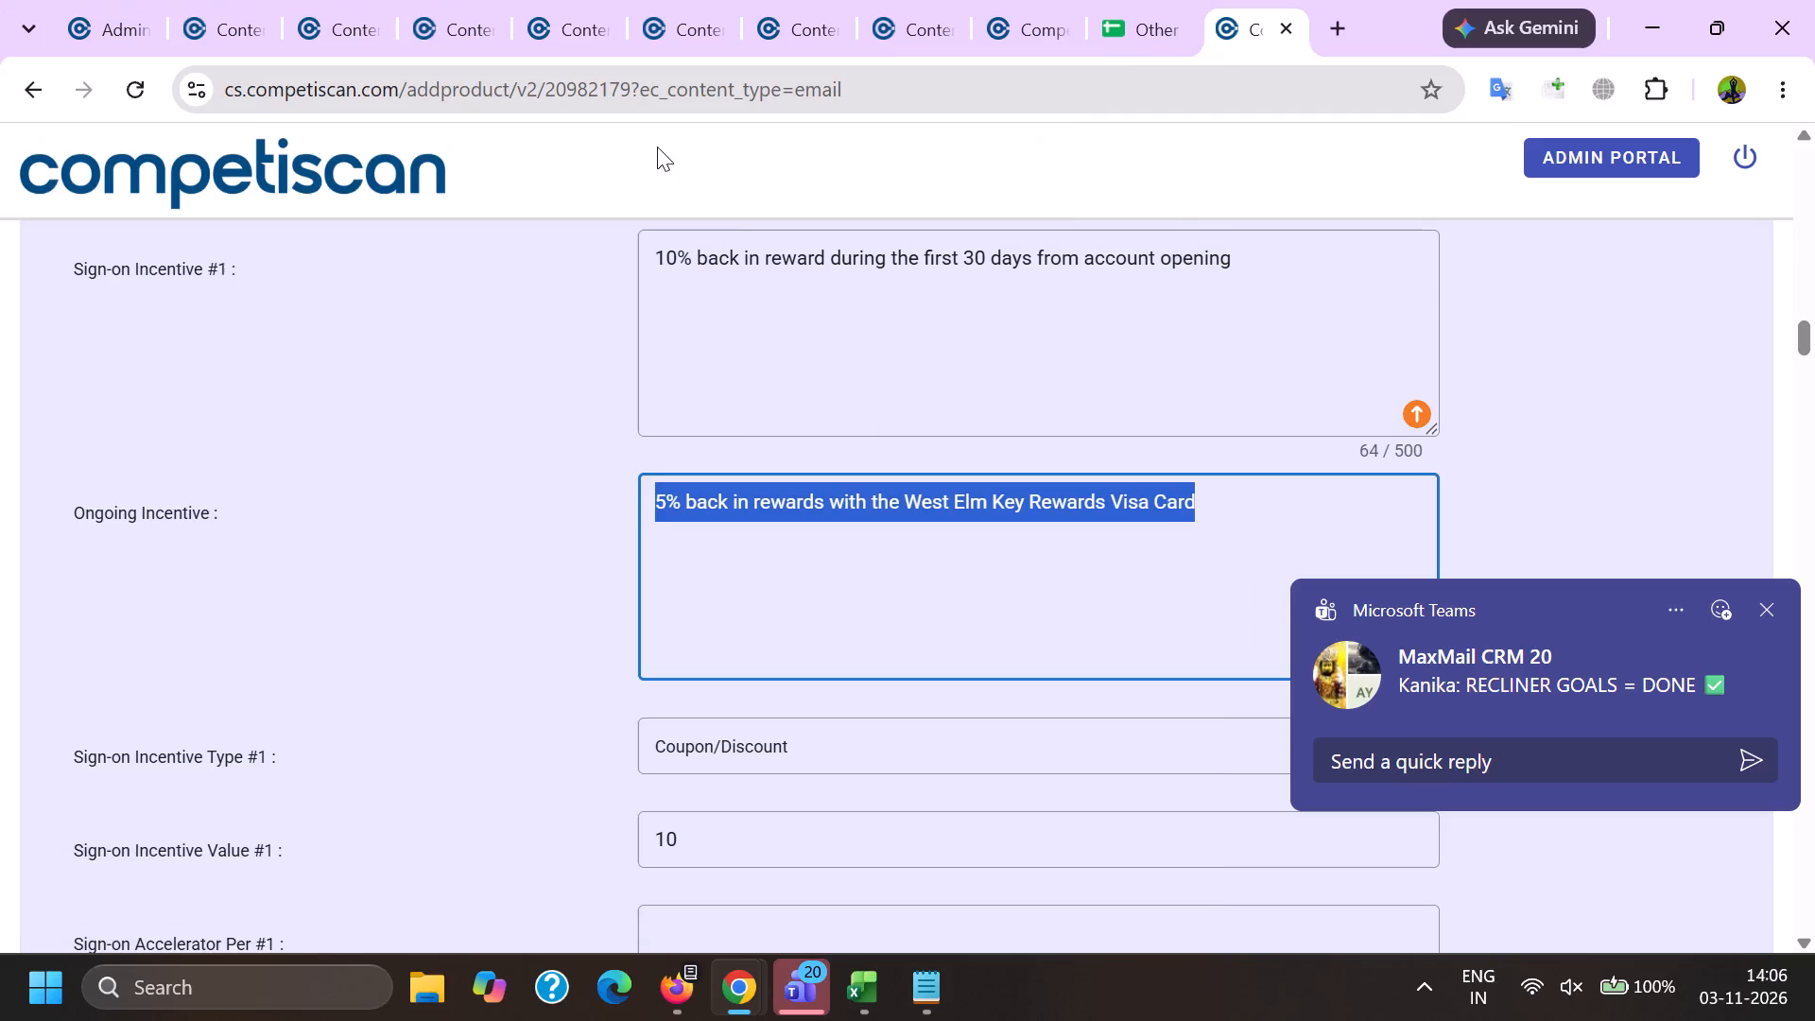
{"action": "left_click", "coordinate": [450, 0]}
{"action": "left_click", "coordinate": [560, 0]}
{"action": "left_click", "coordinate": [664, 0]}
{"action": "double_click", "coordinate": [535, 100]}
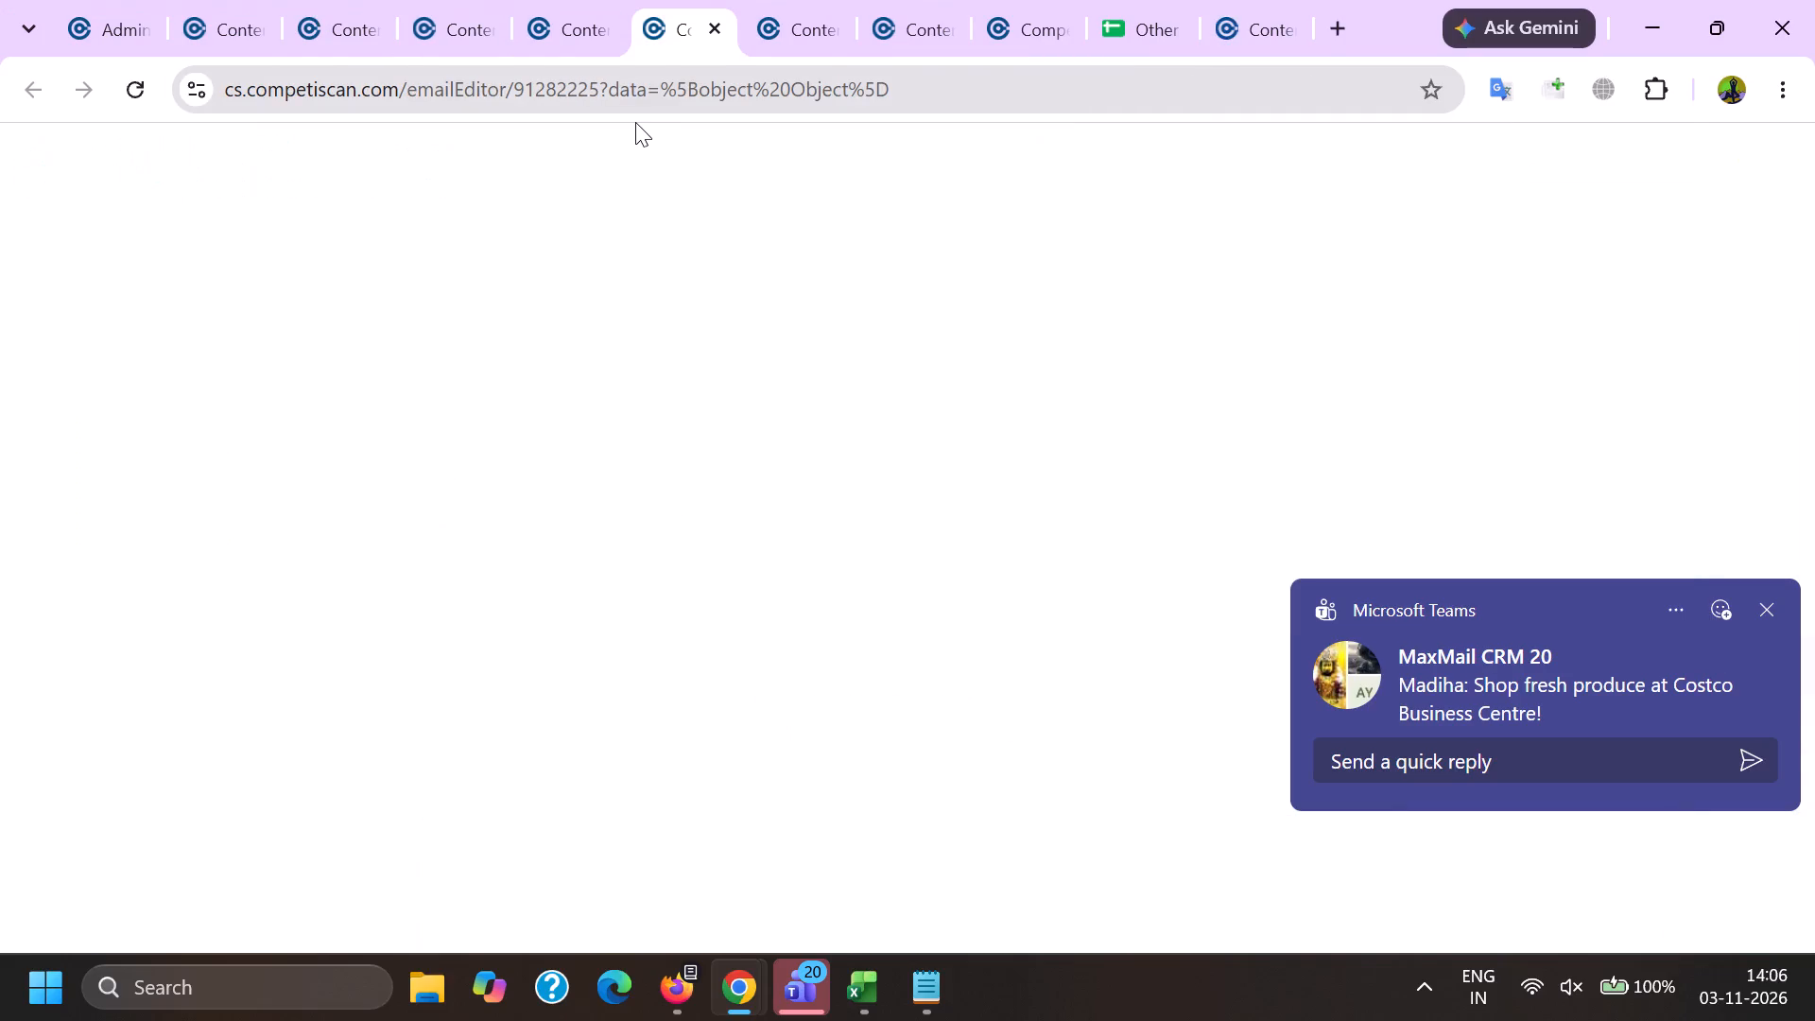
{"action": "key", "text": "ctrl+c"}
{"action": "left_click", "coordinate": [875, 966]}
{"action": "left_click", "coordinate": [1090, 886]}
{"action": "left_click", "coordinate": [221, 536]}
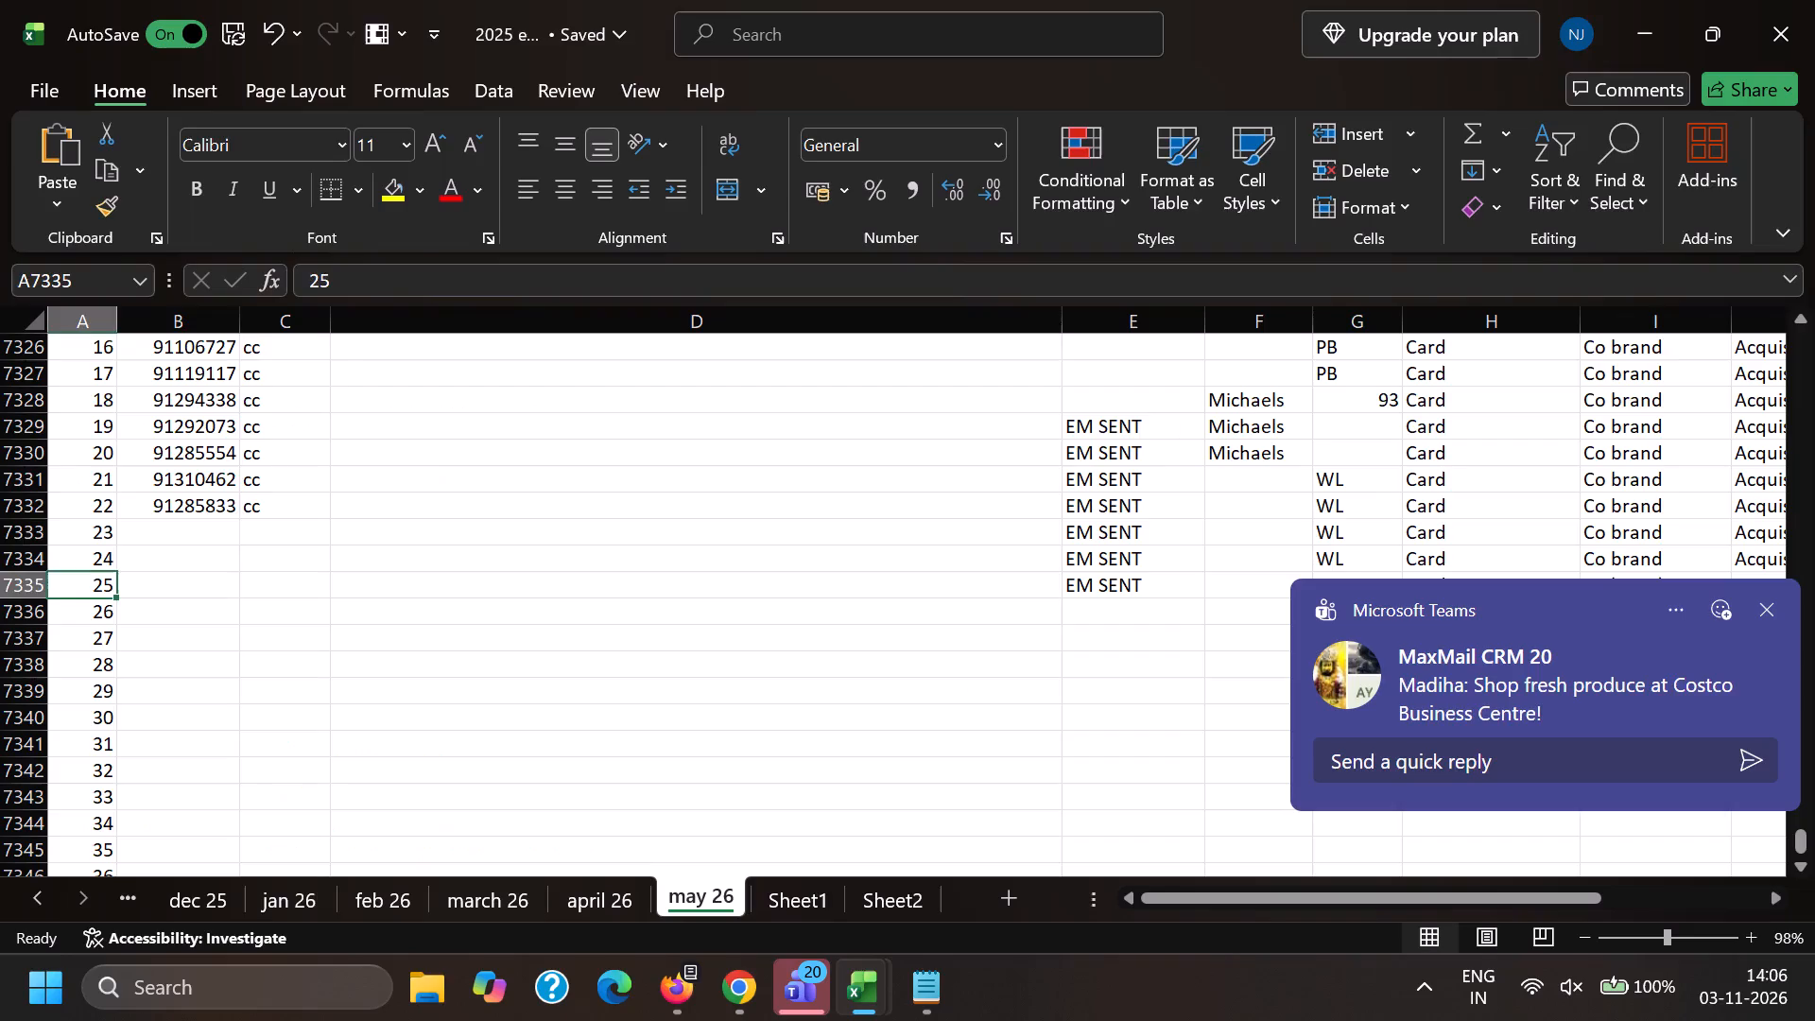
{"action": "key", "text": "ctrl+v"}
{"action": "left_click", "coordinate": [258, 528]}
{"action": "key", "text": "c"}
{"action": "key", "text": "c"}
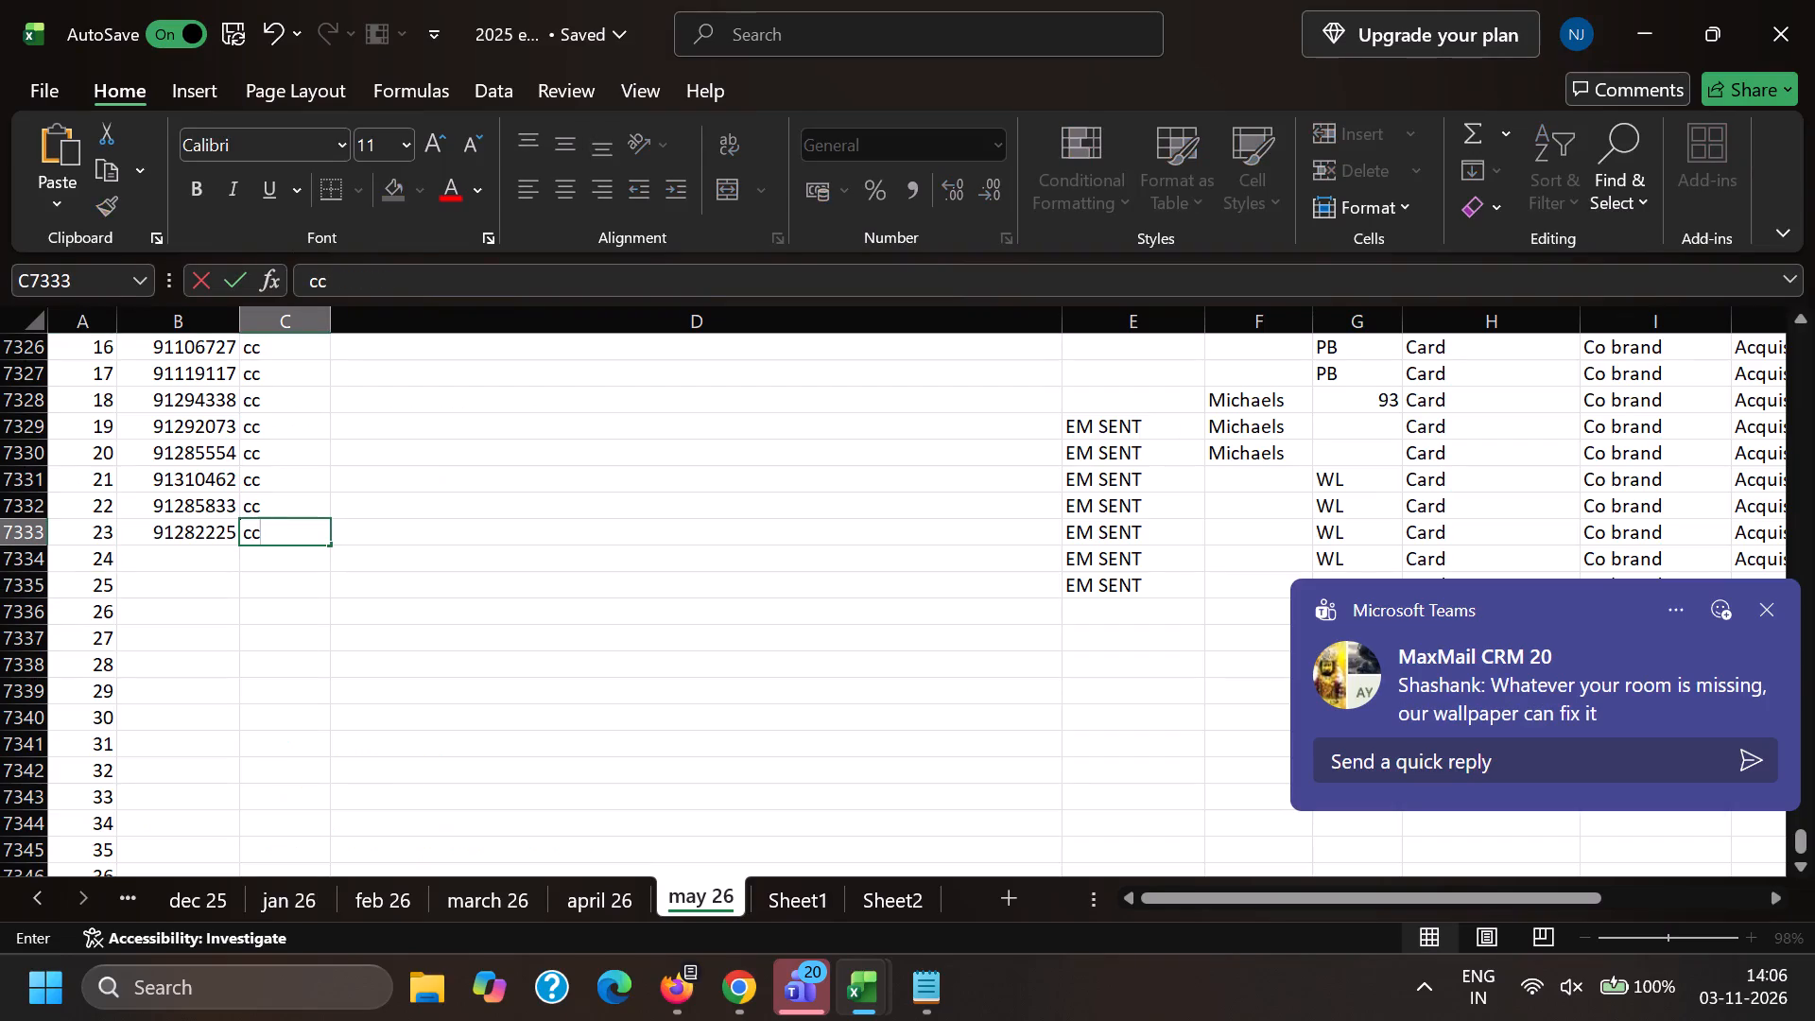
{"action": "key", "text": "Right"}
{"action": "key", "text": "Right"}
{"action": "key", "text": "Right"}
Back in Competiscan, delete the "Forwarded Message" line and the To recipient line from email 91282225's header.
{"action": "key", "text": "alt+Tab"}
{"action": "scroll", "coordinate": [285, 499], "scroll_direction": "down", "scroll_amount": 2}
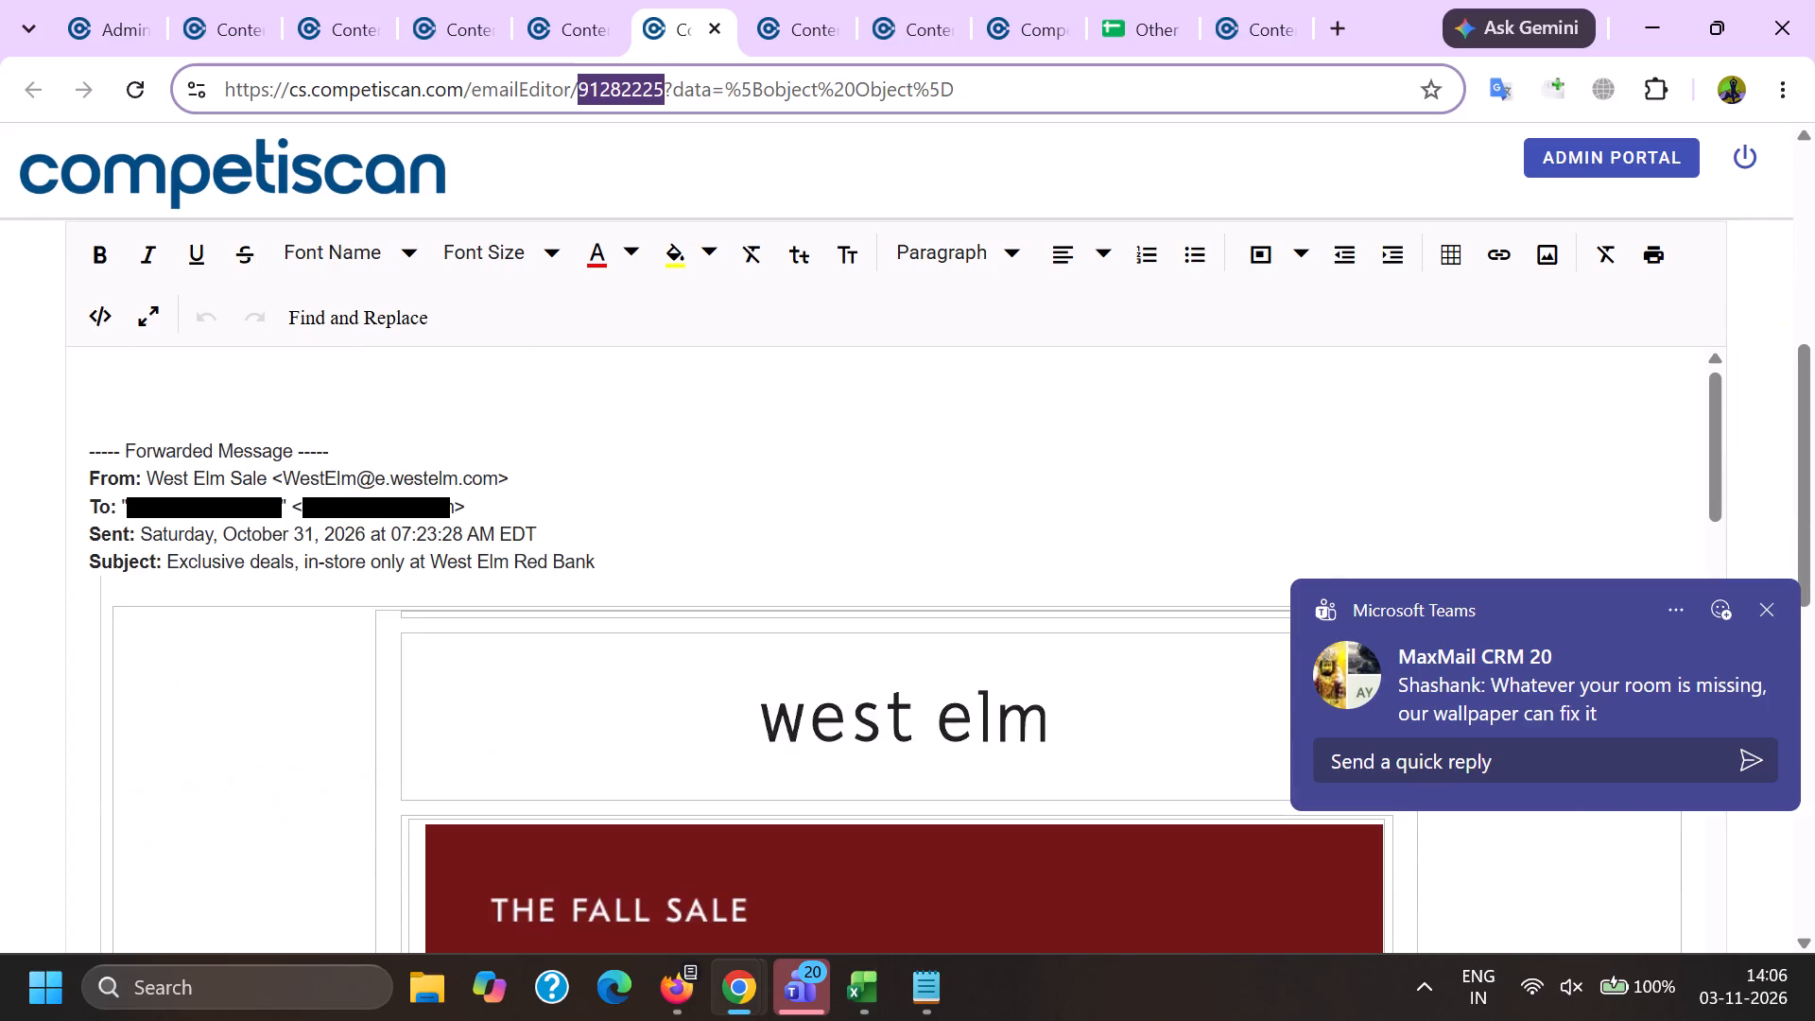
{"action": "left_click_drag", "start_coordinate": [350, 455], "coordinate": [0, 403]}
{"action": "key", "text": "BackSpace"}
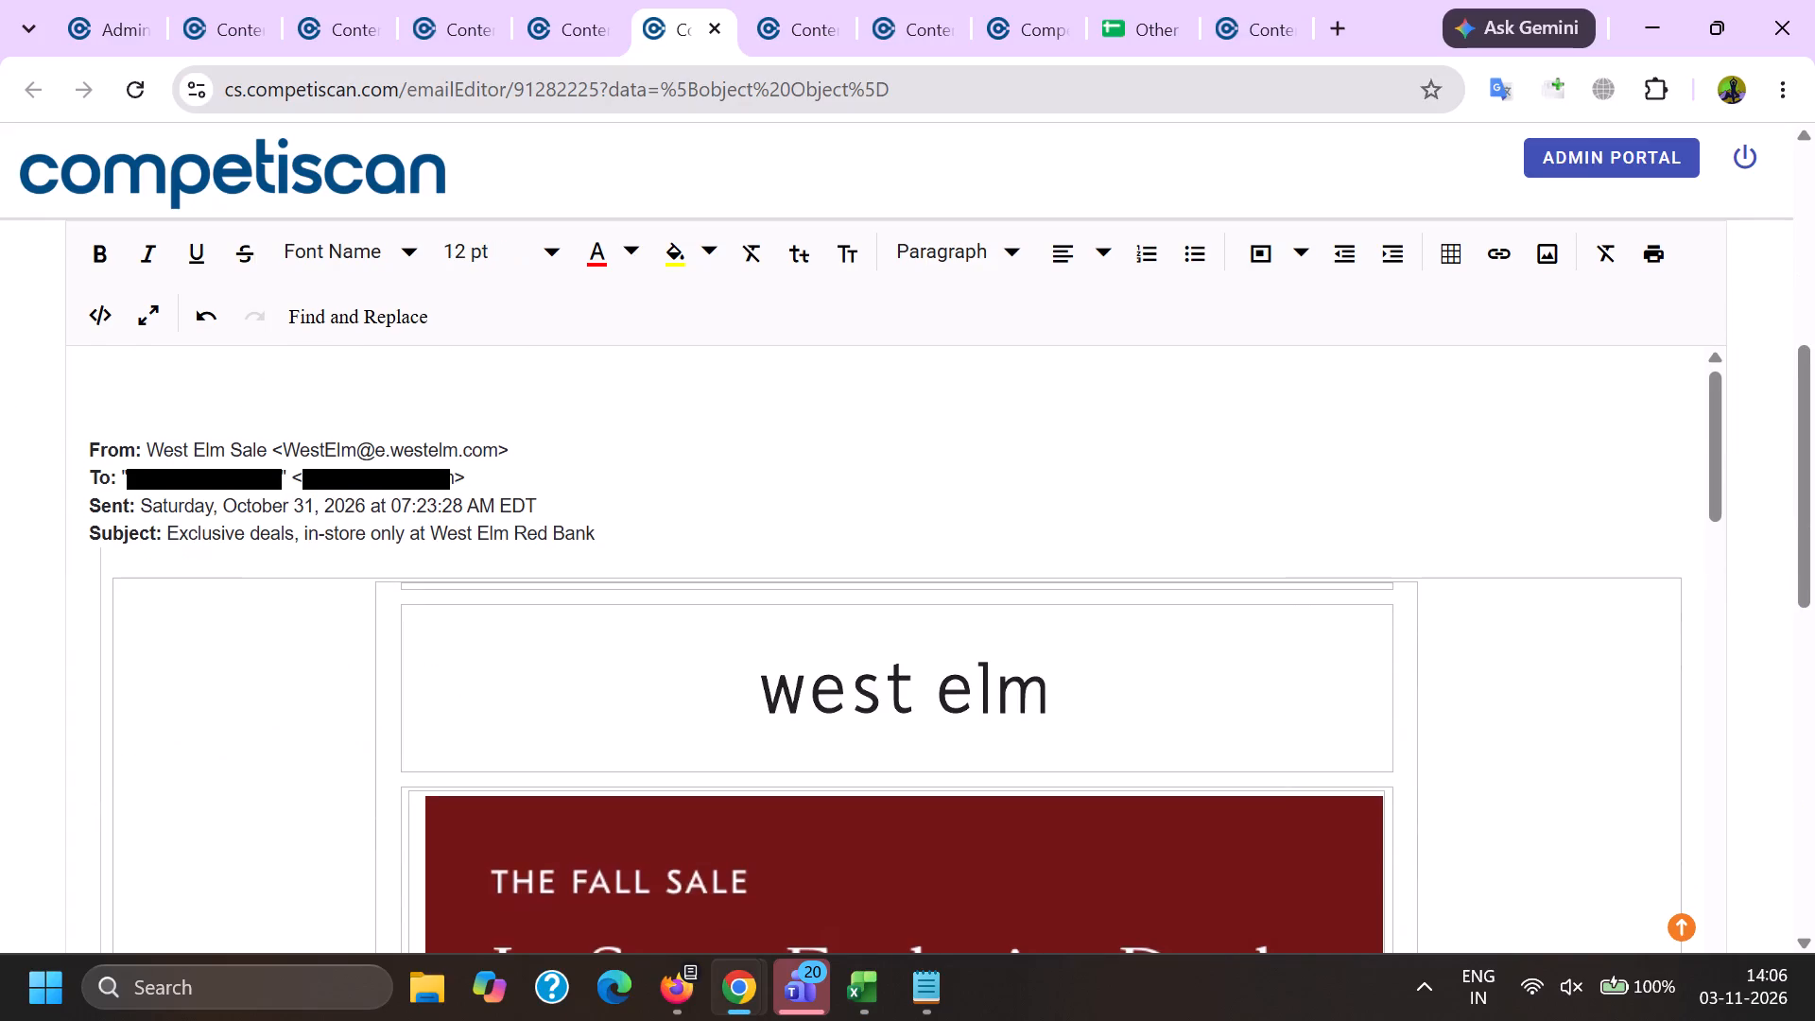
{"action": "left_click_drag", "start_coordinate": [266, 452], "coordinate": [571, 484]}
{"action": "key", "text": "BackSpace"}
Remove the links from the "Our app is here!" image and the "view this email with images" text.
{"action": "scroll", "coordinate": [747, 270], "scroll_direction": "down", "scroll_amount": 5}
{"action": "scroll", "coordinate": [813, 539], "scroll_direction": "up", "scroll_amount": 2}
{"action": "scroll", "coordinate": [813, 542], "scroll_direction": "down", "scroll_amount": 5}
{"action": "scroll", "coordinate": [794, 483], "scroll_direction": "up", "scroll_amount": 1}
{"action": "scroll", "coordinate": [795, 485], "scroll_direction": "down", "scroll_amount": 17}
{"action": "left_click", "coordinate": [689, 457]}
{"action": "left_click", "coordinate": [602, 299]}
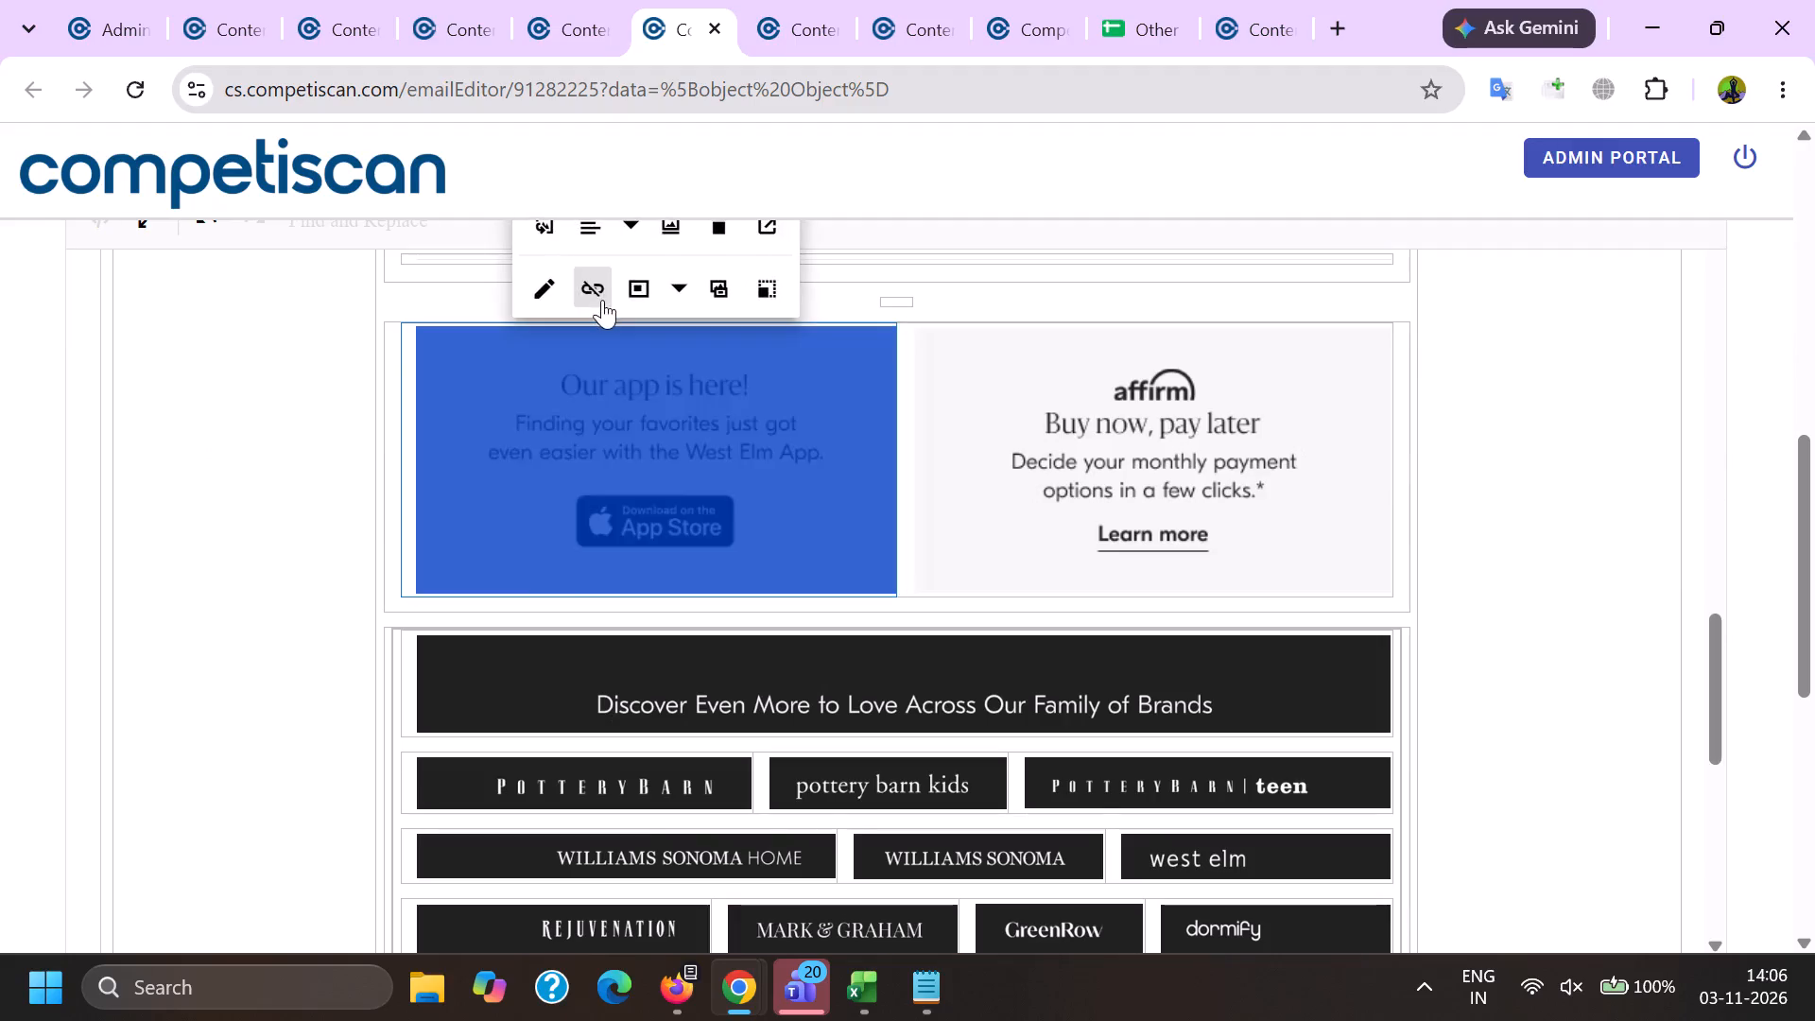
{"action": "scroll", "coordinate": [727, 587], "scroll_direction": "down", "scroll_amount": 4}
{"action": "scroll", "coordinate": [714, 692], "scroll_direction": "down", "scroll_amount": 4}
{"action": "scroll", "coordinate": [700, 772], "scroll_direction": "up", "scroll_amount": 3}
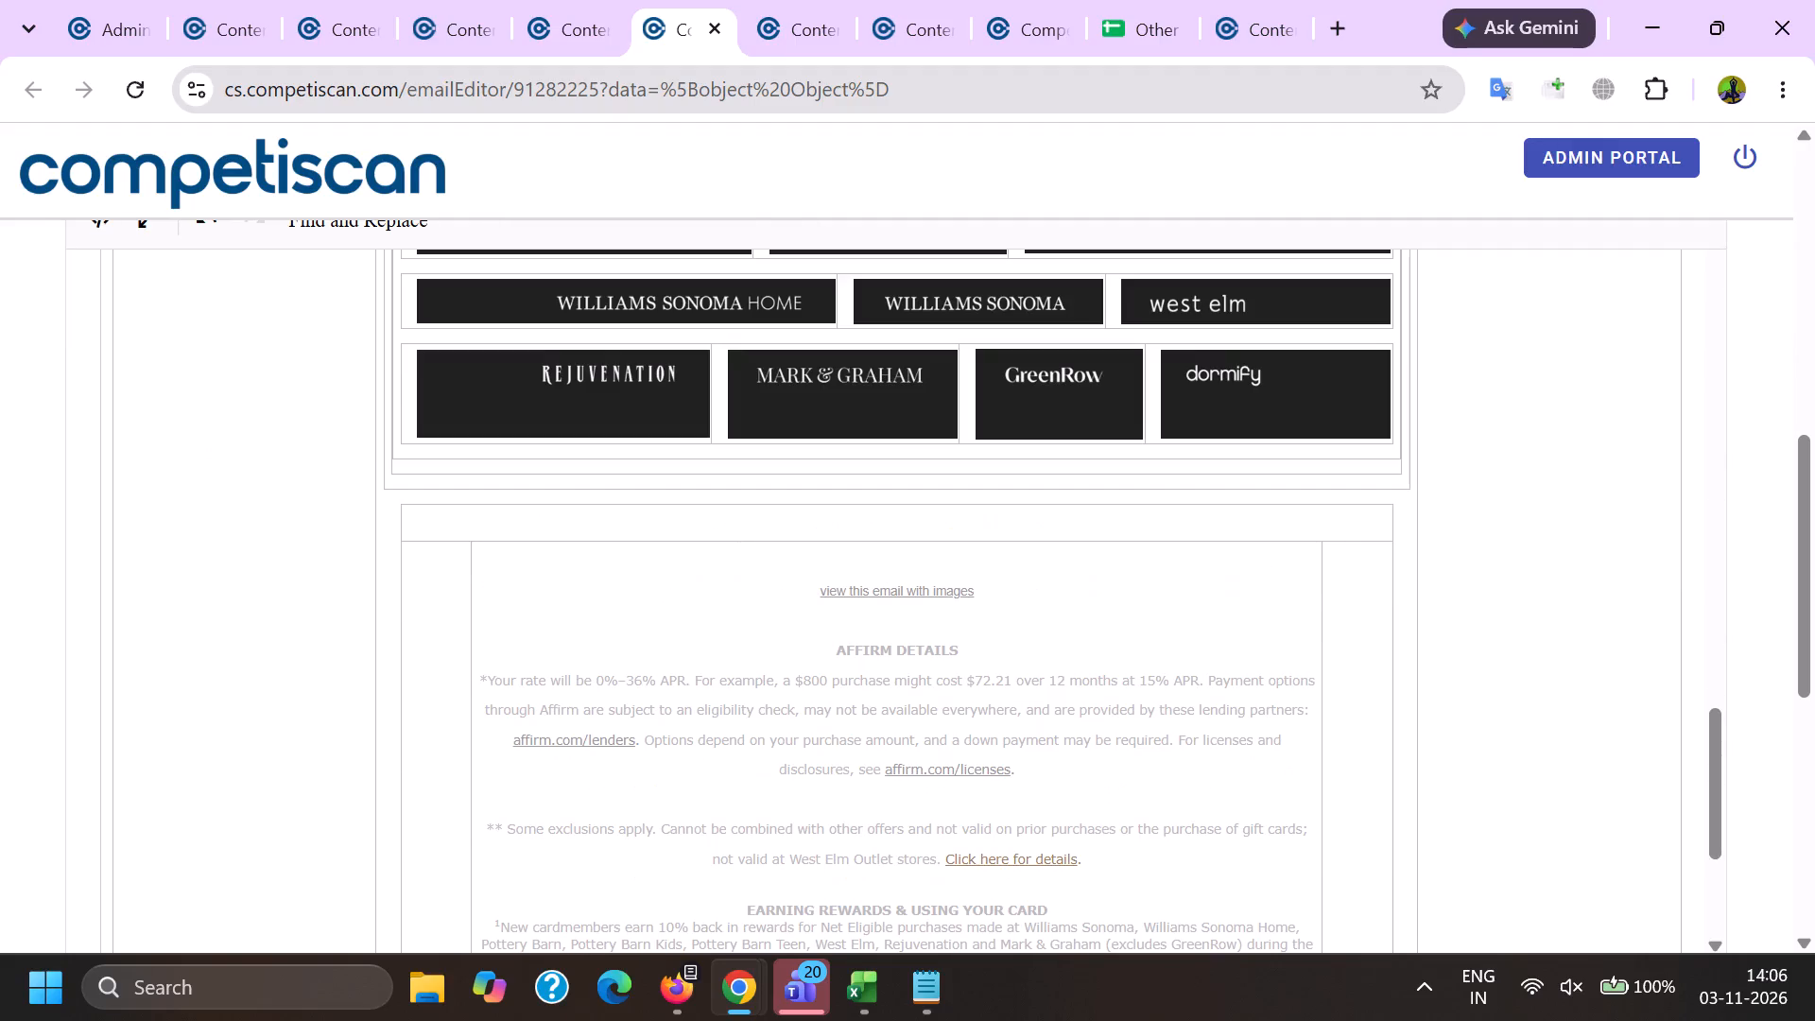
{"action": "left_click", "coordinate": [854, 597]}
{"action": "left_click", "coordinate": [1015, 682]}
Delete the recipient's address from the "This message was sent" line in the email footer.
{"action": "scroll", "coordinate": [1006, 671], "scroll_direction": "down", "scroll_amount": 8}
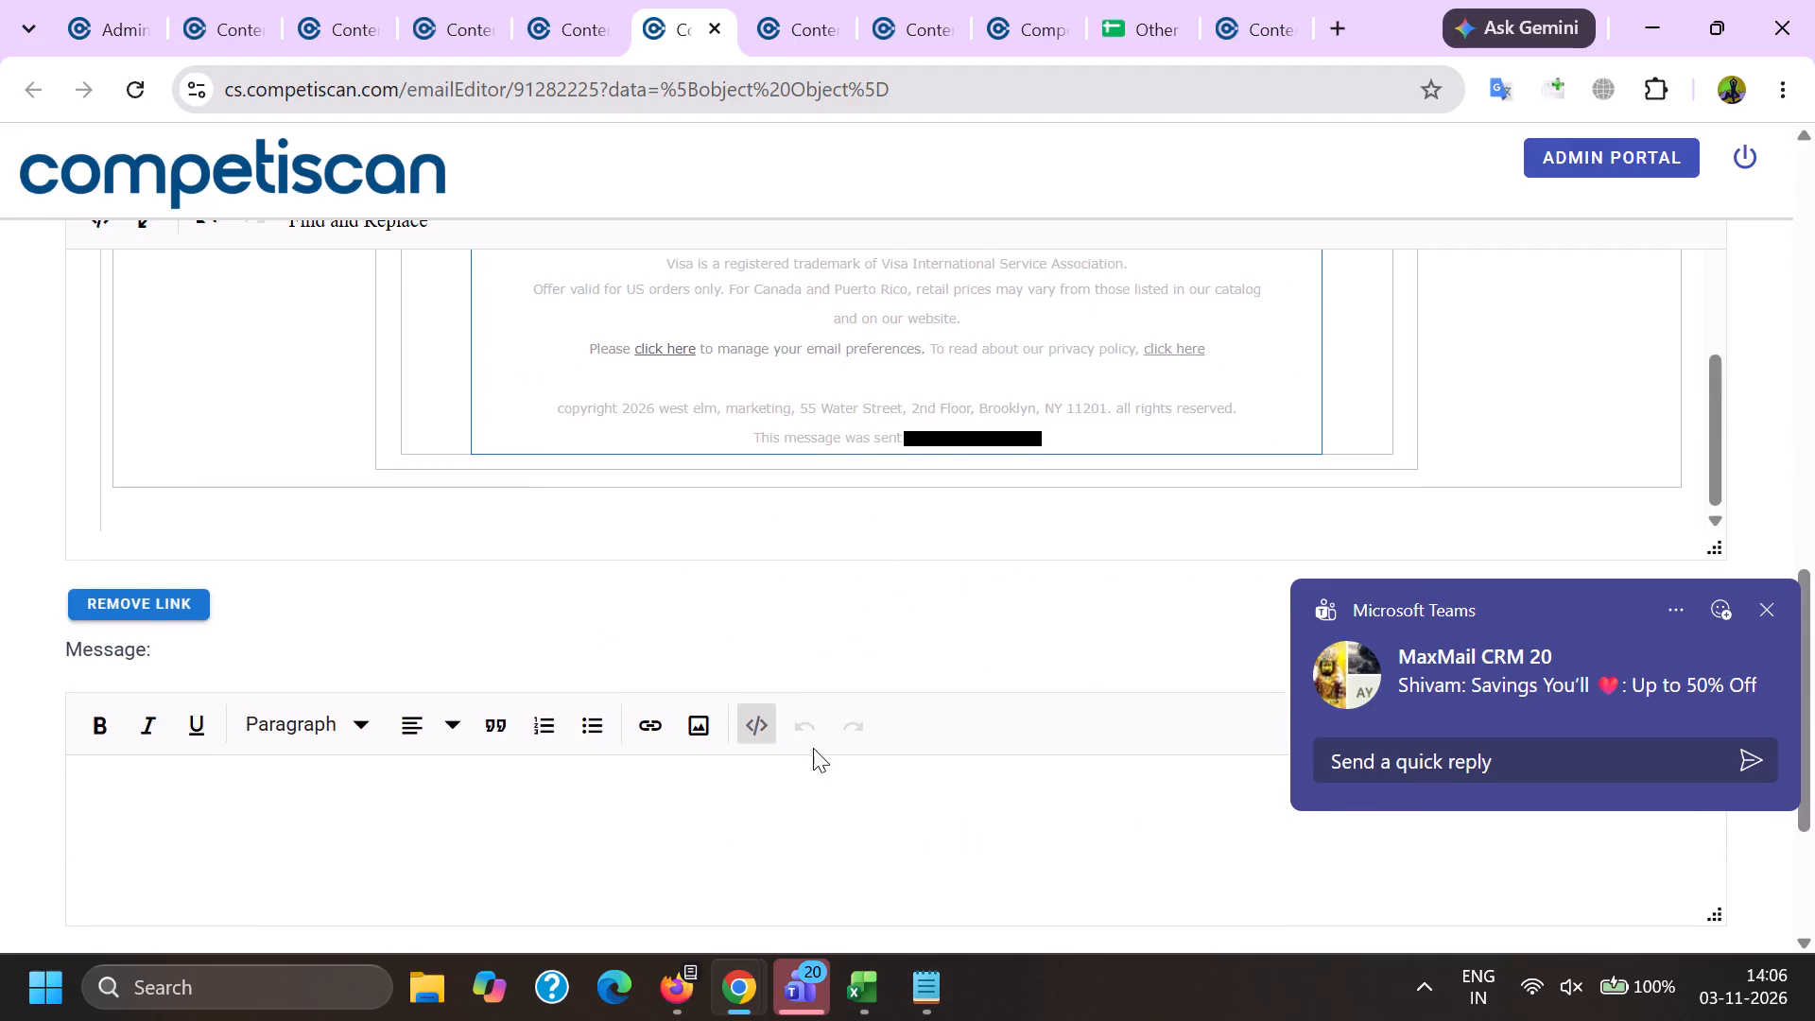
{"action": "scroll", "coordinate": [805, 753], "scroll_direction": "up", "scroll_amount": 2}
{"action": "left_click_drag", "start_coordinate": [921, 724], "coordinate": [1065, 724]}
{"action": "key", "text": "BackSpace"}
{"action": "scroll", "coordinate": [4, 574], "scroll_direction": "up", "scroll_amount": 10}
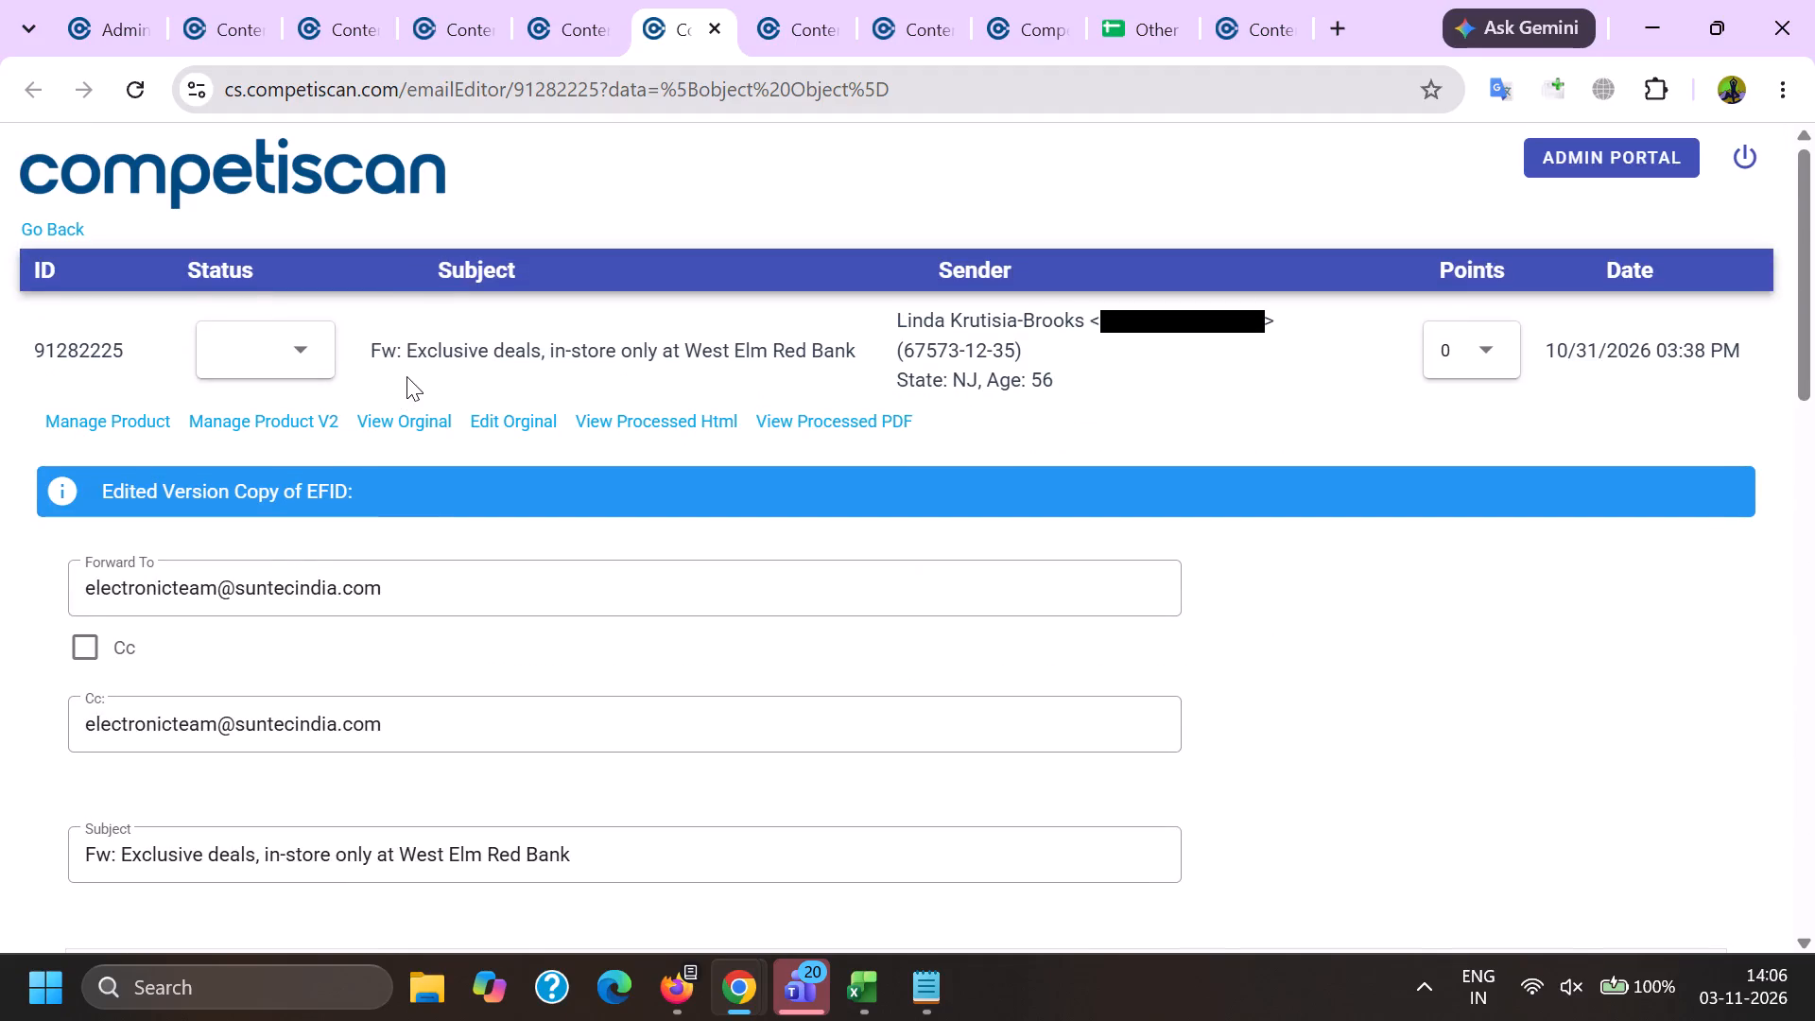
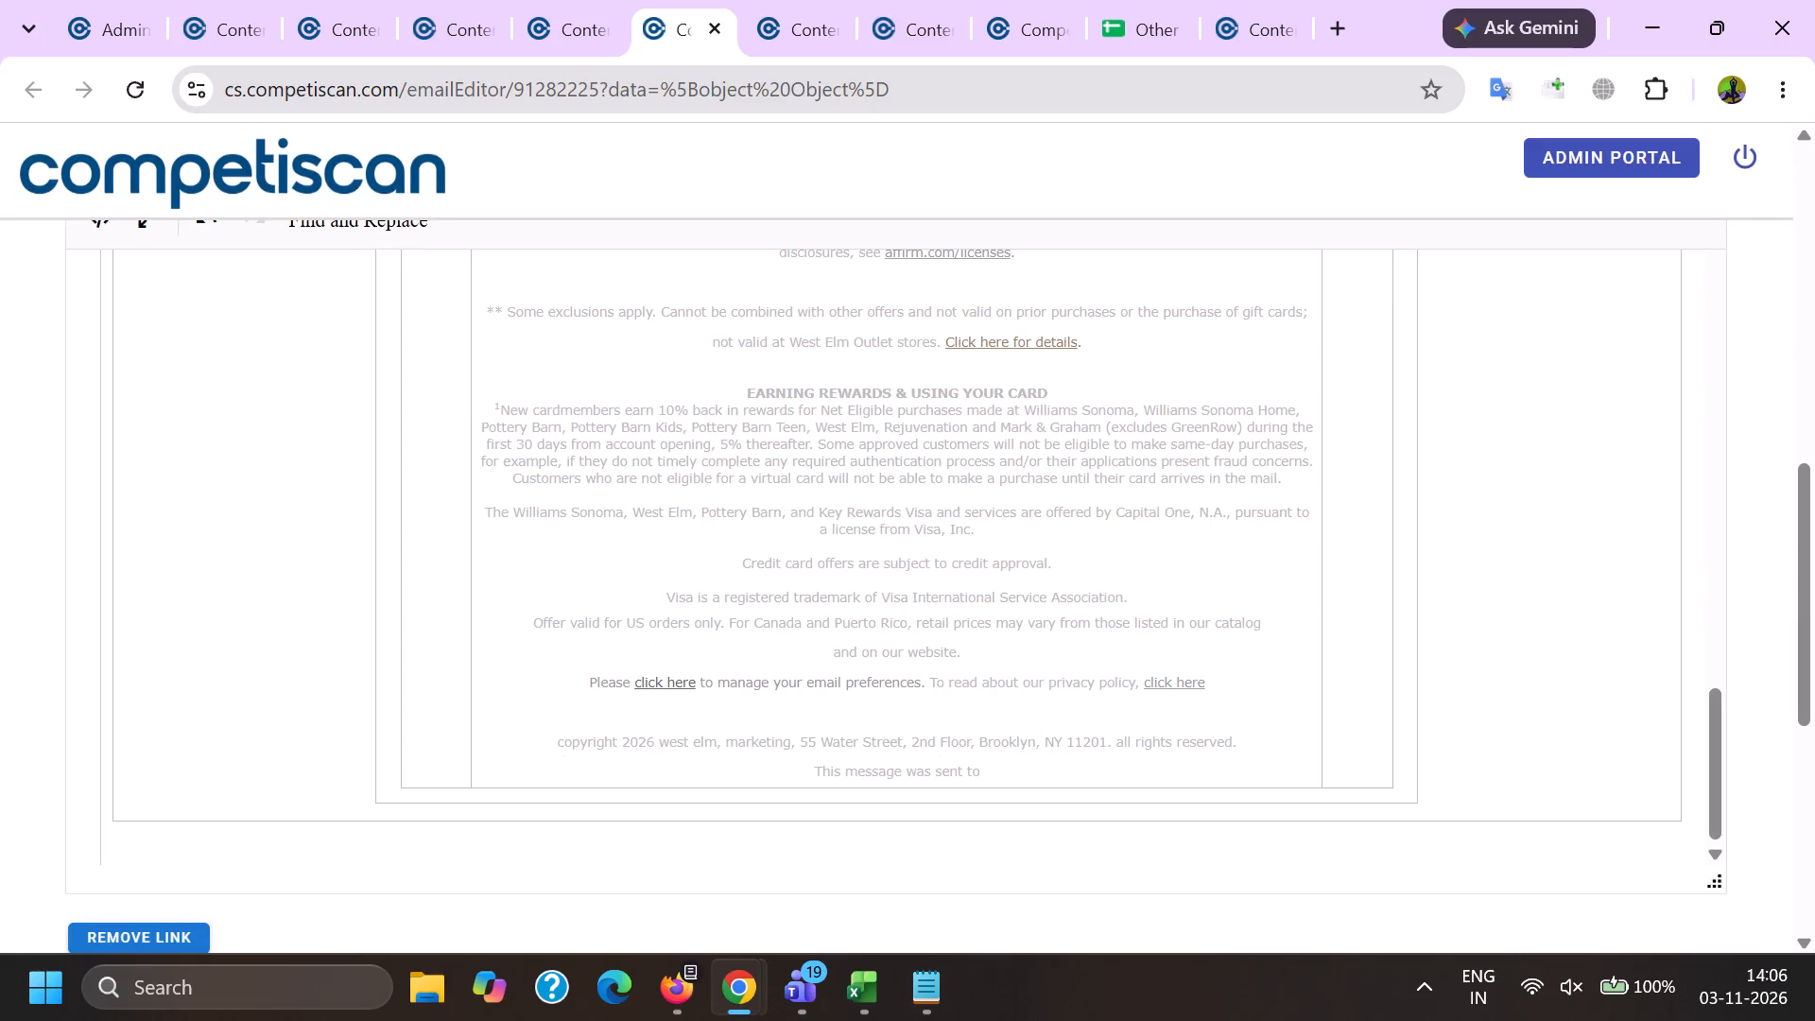
Remove the link from "click here" in the "manage your email preferences" line of the email footer.
{"action": "left_click", "coordinate": [667, 685]}
{"action": "left_click", "coordinate": [833, 750]}
Save the product info of email 91282225 and confirm saving the email.
{"action": "scroll", "coordinate": [827, 735], "scroll_direction": "down", "scroll_amount": 9}
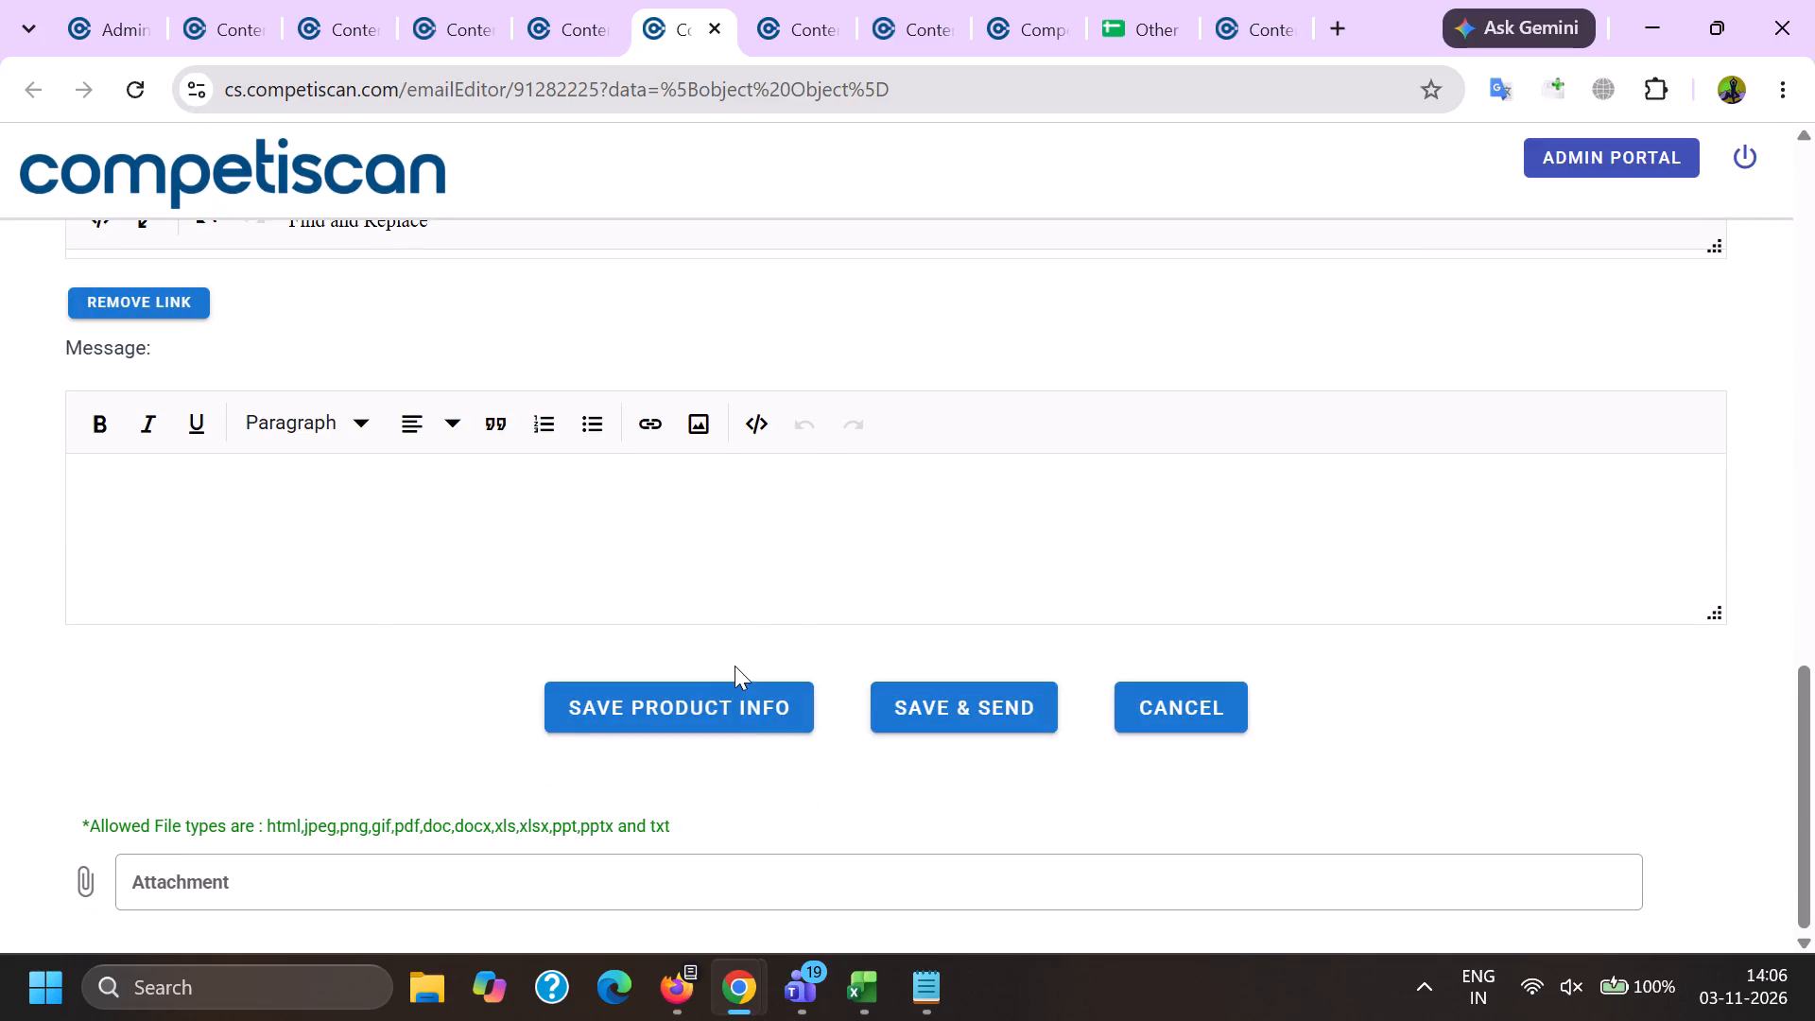
{"action": "left_click", "coordinate": [735, 666]}
{"action": "left_click", "coordinate": [786, 712]}
{"action": "left_click", "coordinate": [922, 576]}
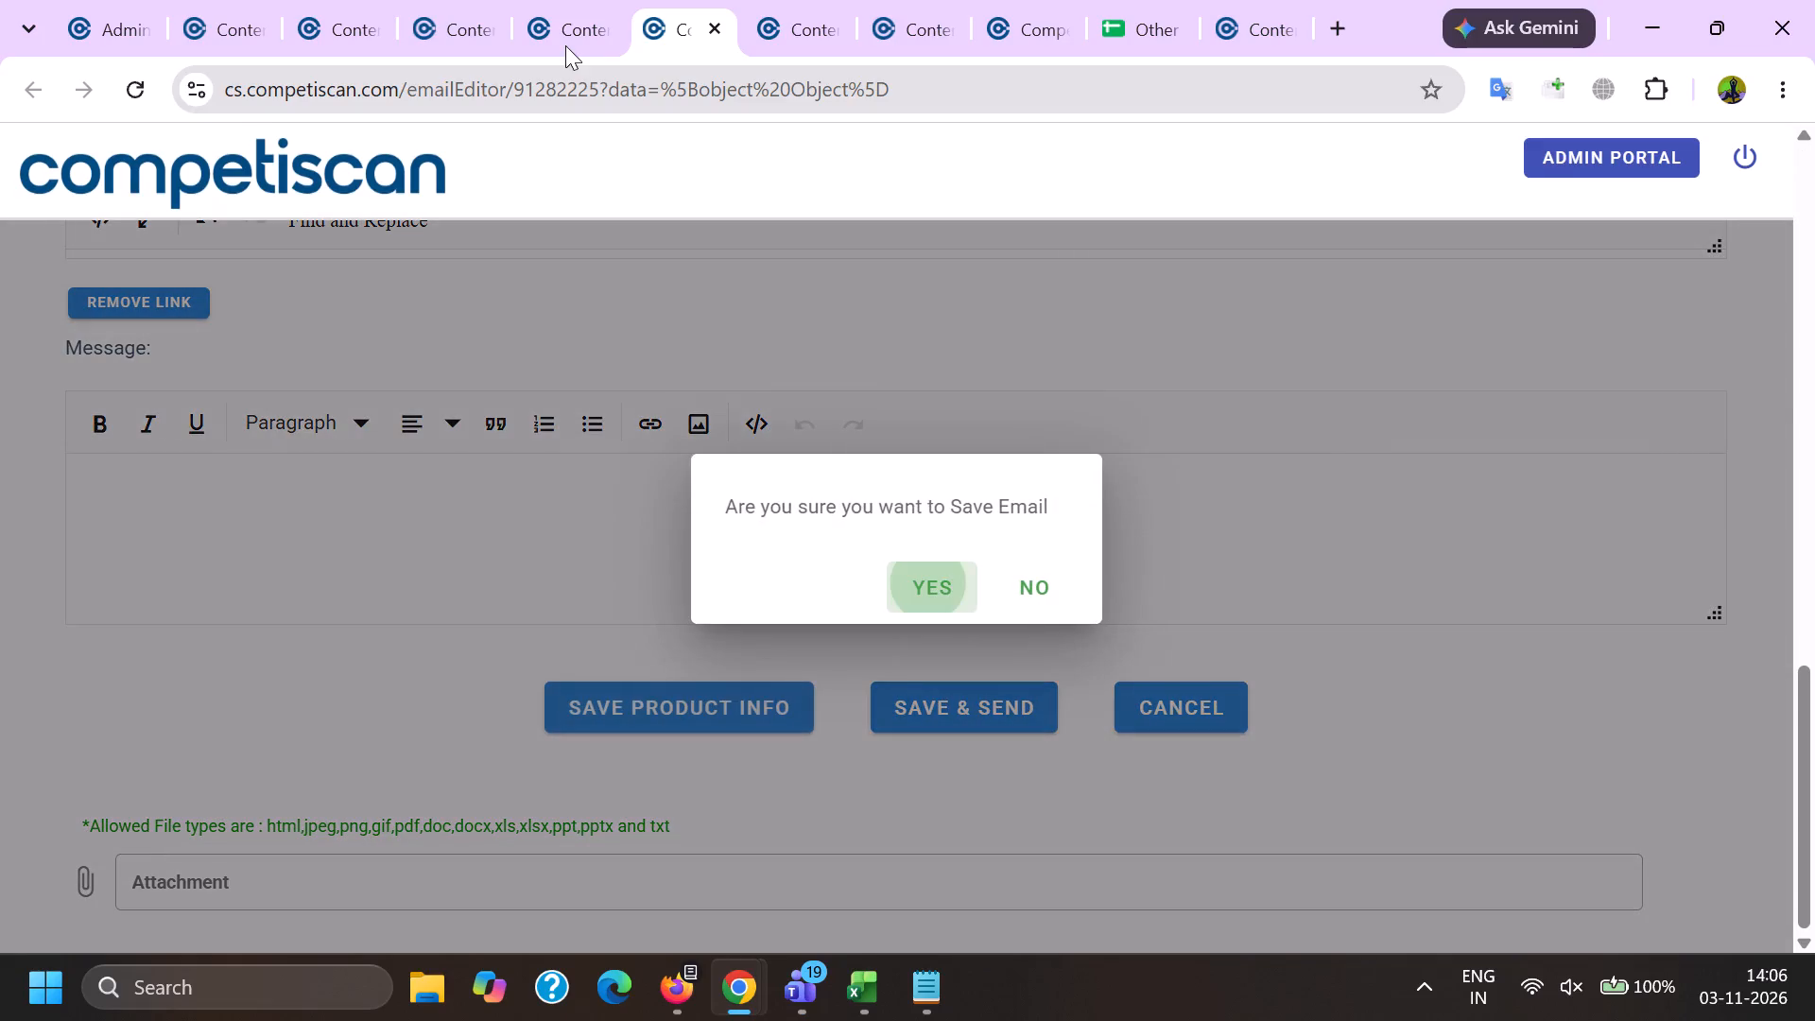
{"action": "left_click", "coordinate": [468, 0]}
{"action": "left_click", "coordinate": [526, 0]}
{"action": "left_click", "coordinate": [710, 0]}
{"action": "left_click", "coordinate": [13, 526]}
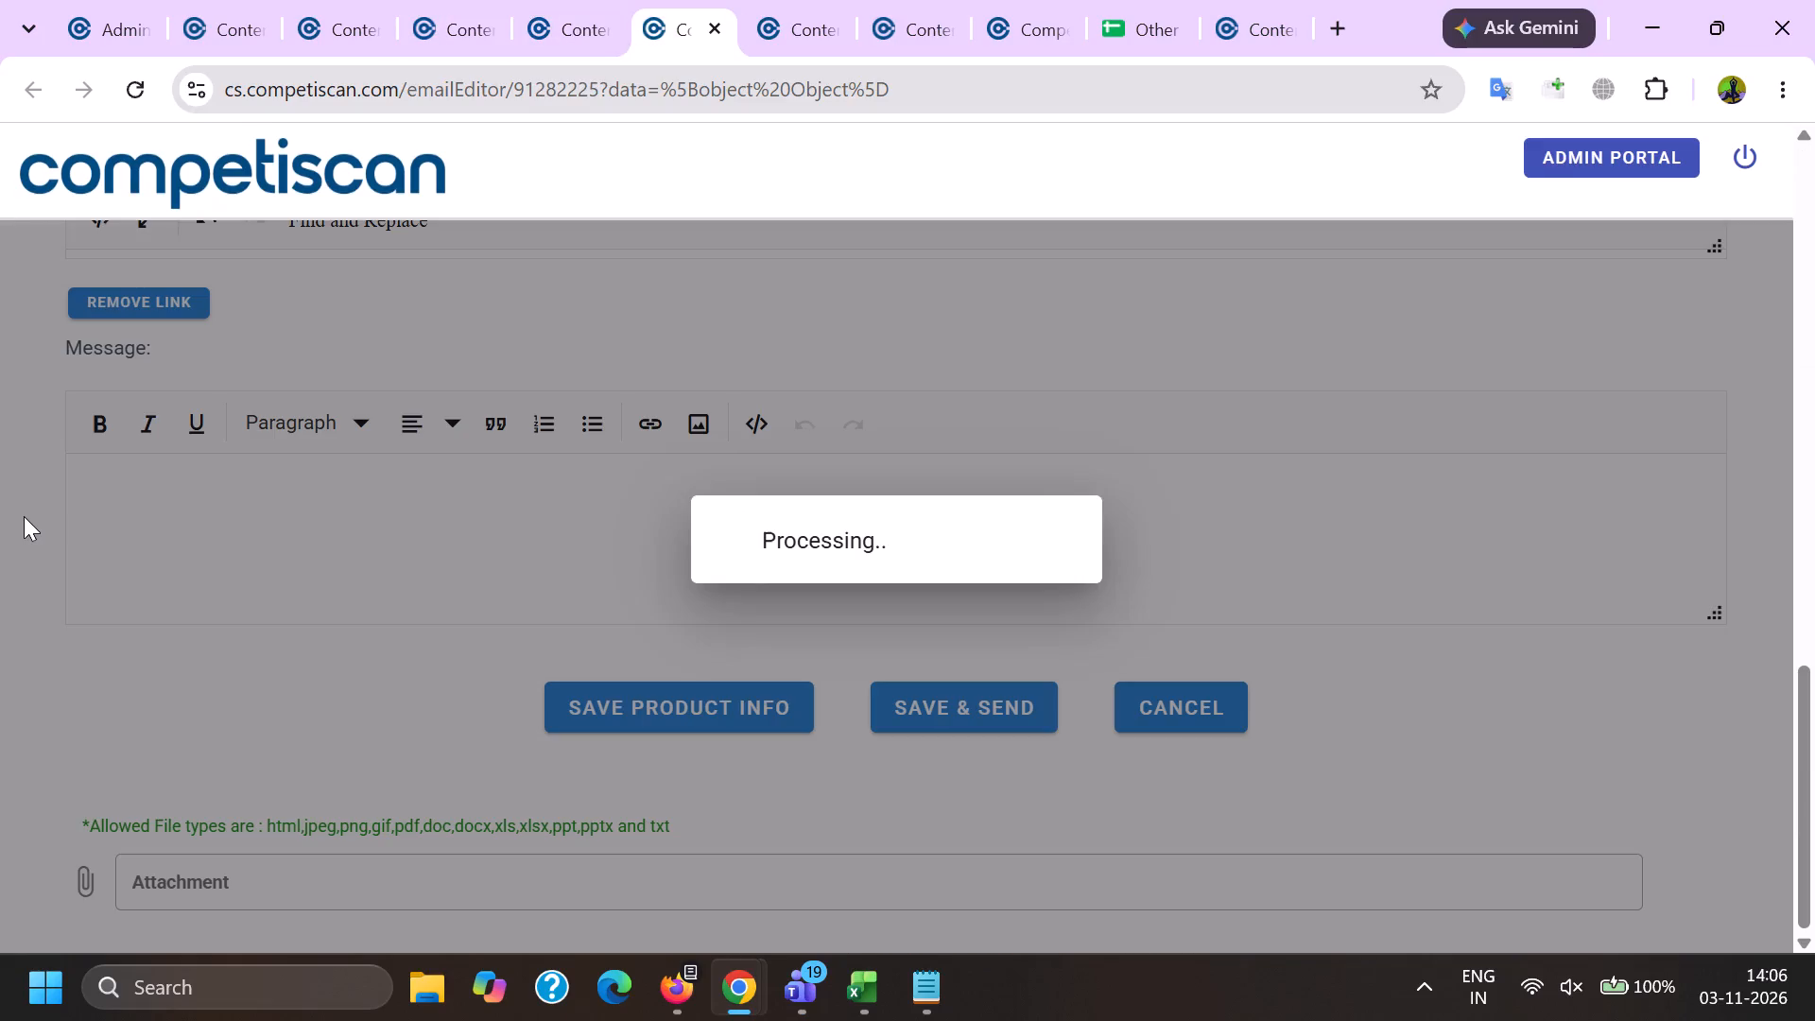
Copy the sender name "West Elm" from the From line in email 91282225's header.
{"action": "left_click", "coordinate": [162, 204]}
{"action": "key", "text": "alt+Tab"}
{"action": "scroll", "coordinate": [255, 388], "scroll_direction": "down", "scroll_amount": 4}
{"action": "left_click", "coordinate": [262, 591]}
{"action": "key", "text": "Page_Up"}
{"action": "key", "text": "Page_Up"}
{"action": "key", "text": "Page_Up"}
{"action": "key", "text": "Page_Up"}
{"action": "key", "text": "Page_Up"}
{"action": "key", "text": "Page_Up"}
{"action": "key", "text": "Page_Up"}
{"action": "key", "text": "Page_Up"}
{"action": "key", "text": "Page_Up"}
{"action": "key", "text": "Page_Up"}
{"action": "key", "text": "Page_Up"}
{"action": "key", "text": "Page_Up"}
{"action": "key", "text": "Page_Up"}
{"action": "key", "text": "Page_Up"}
{"action": "key", "text": "Page_Up"}
{"action": "key", "text": "Page_Up"}
{"action": "key", "text": "Page_Up"}
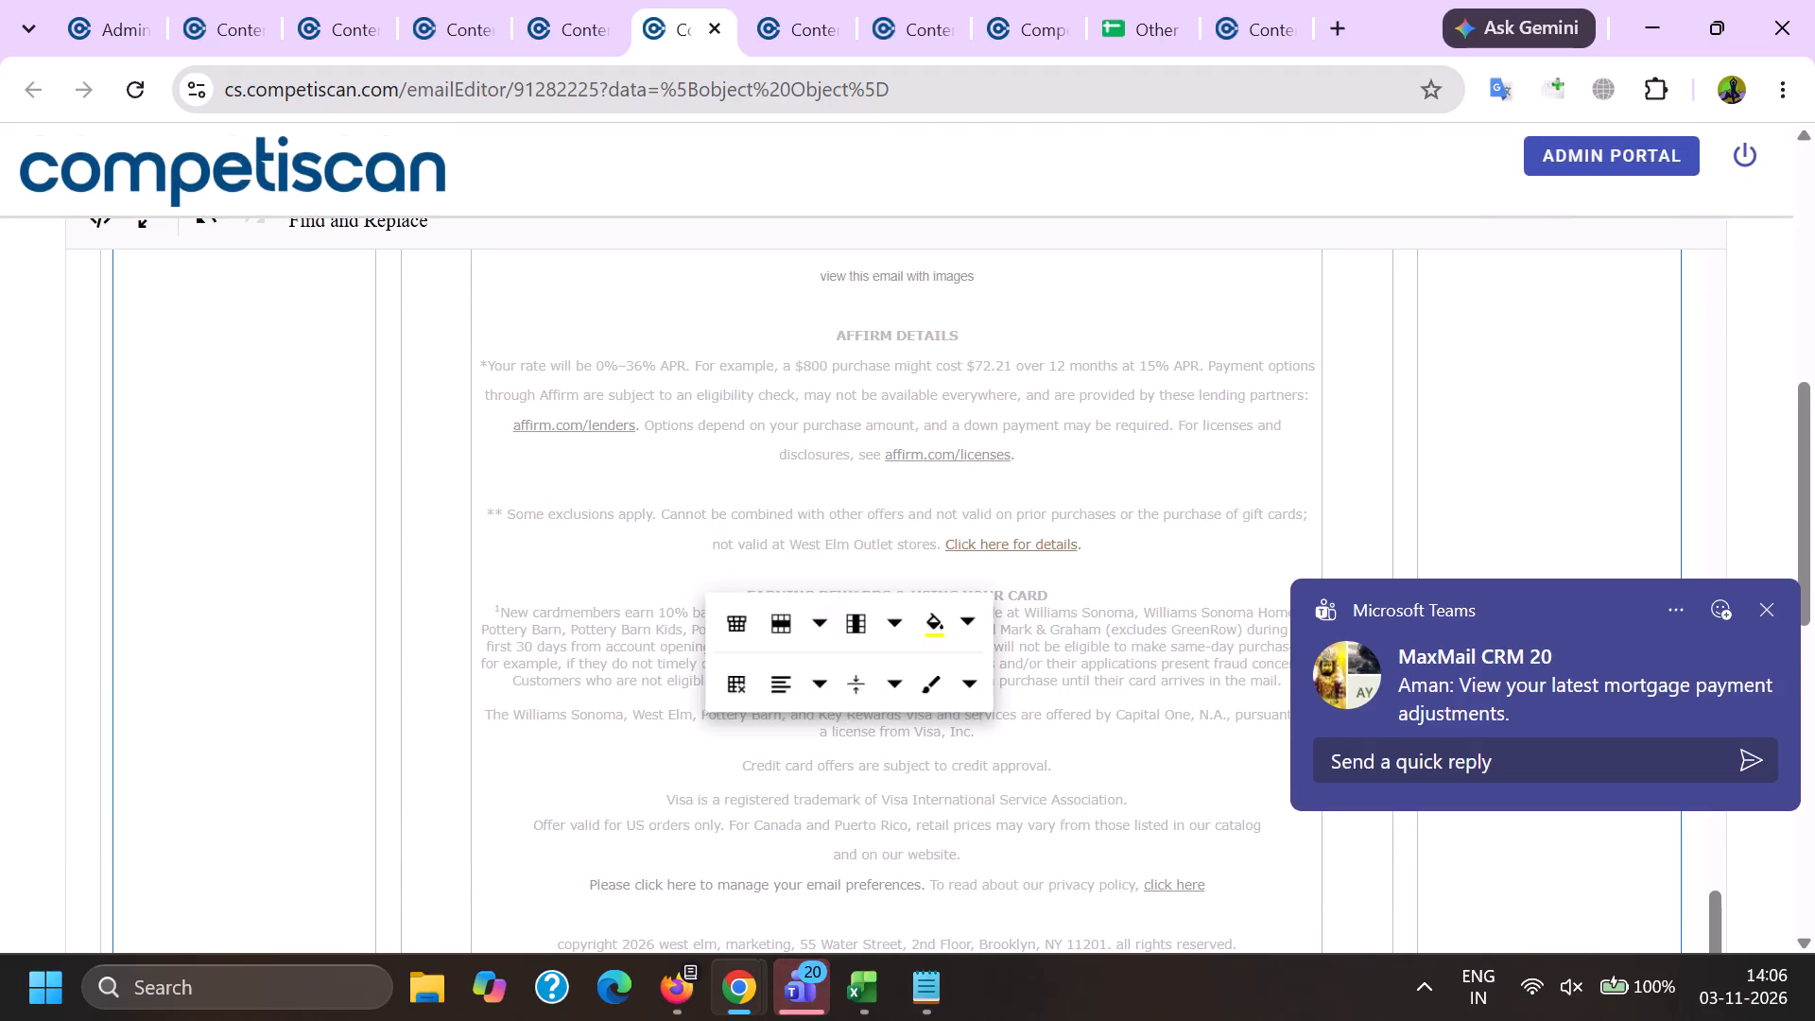
{"action": "scroll", "coordinate": [226, 510], "scroll_direction": "down", "scroll_amount": 4}
{"action": "scroll", "coordinate": [222, 645], "scroll_direction": "down", "scroll_amount": 2}
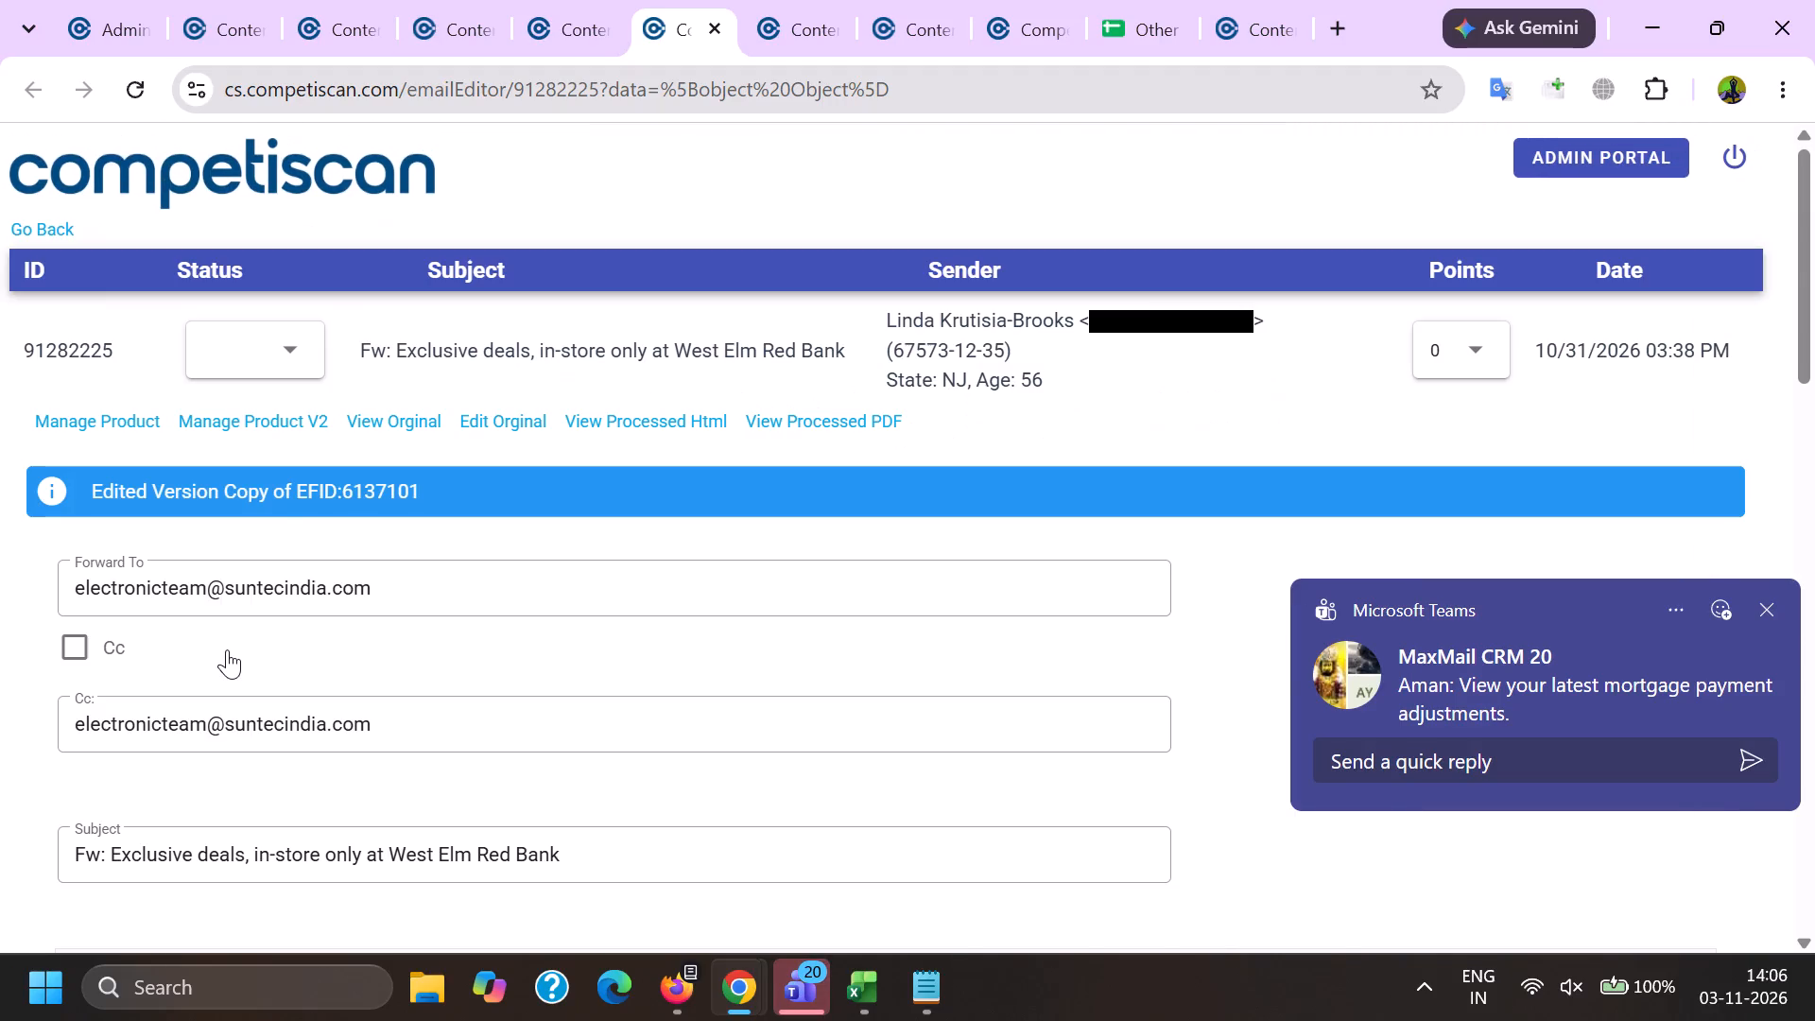
{"action": "scroll", "coordinate": [227, 649], "scroll_direction": "down", "scroll_amount": 1}
{"action": "scroll", "coordinate": [177, 689], "scroll_direction": "up", "scroll_amount": 11}
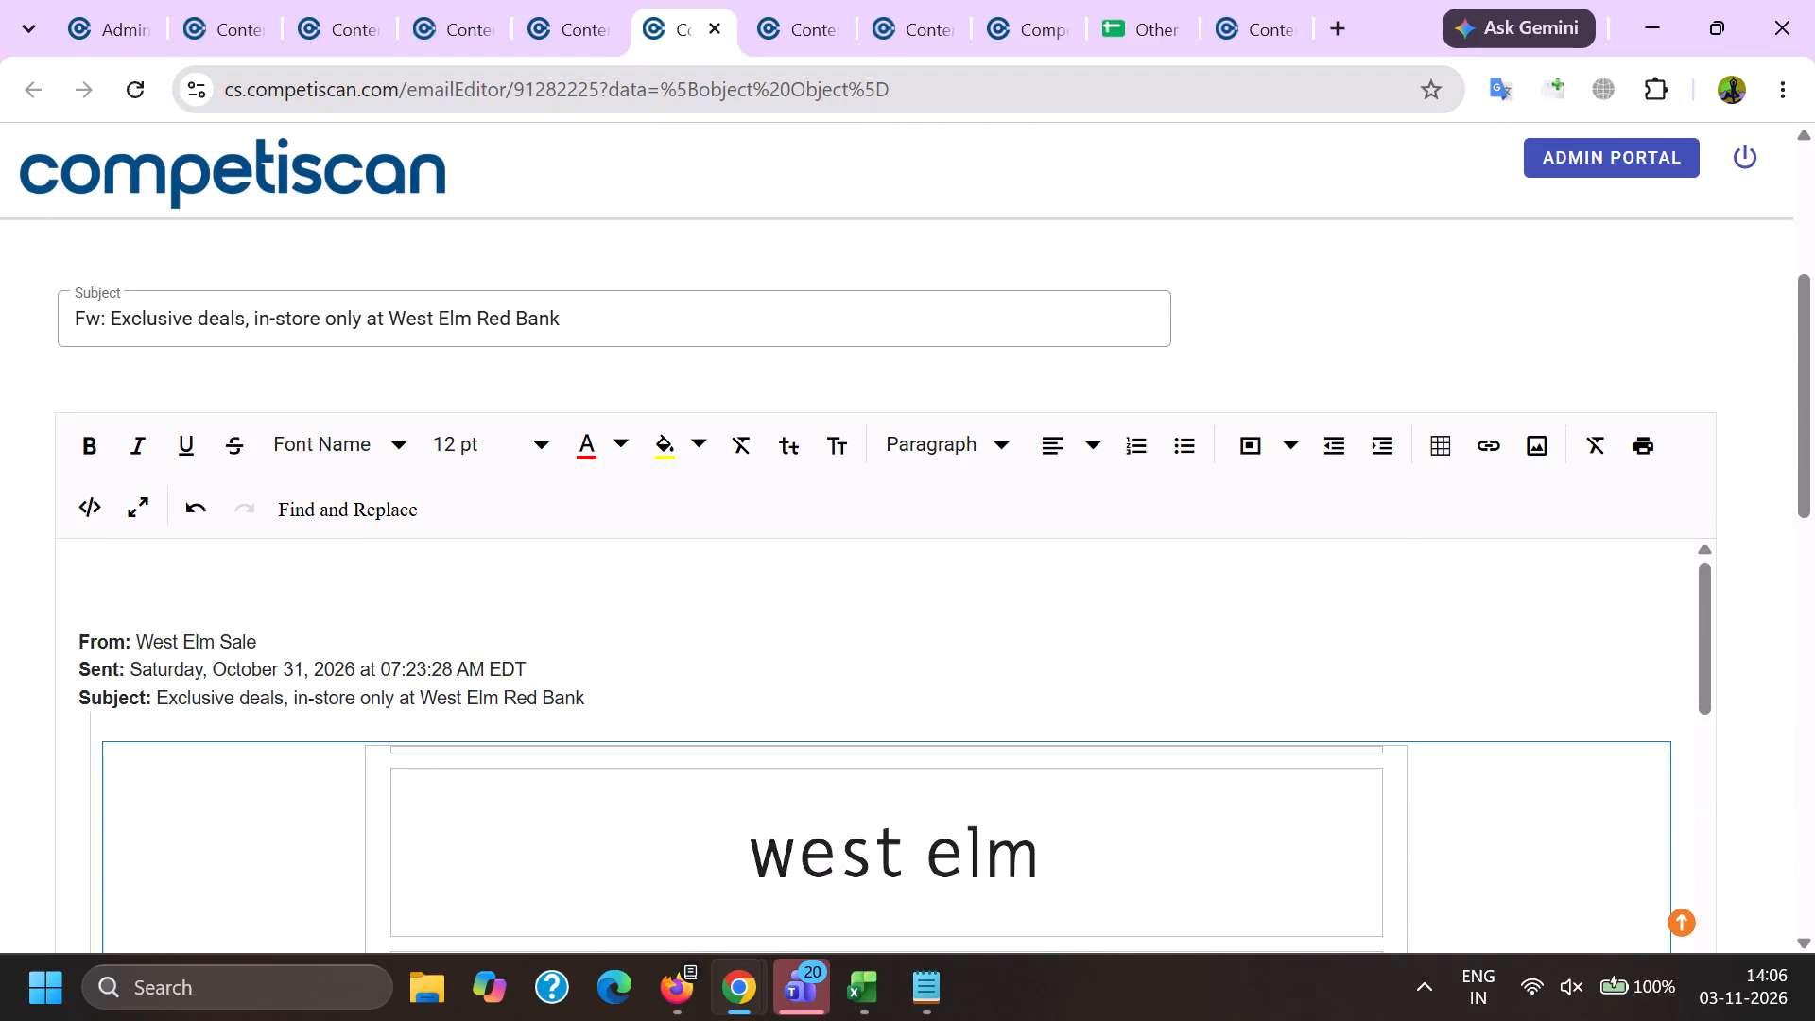
{"action": "double_click", "coordinate": [155, 647]}
{"action": "left_click", "coordinate": [180, 638], "text": "shift"}
{"action": "left_click", "coordinate": [192, 636], "text": "shift"}
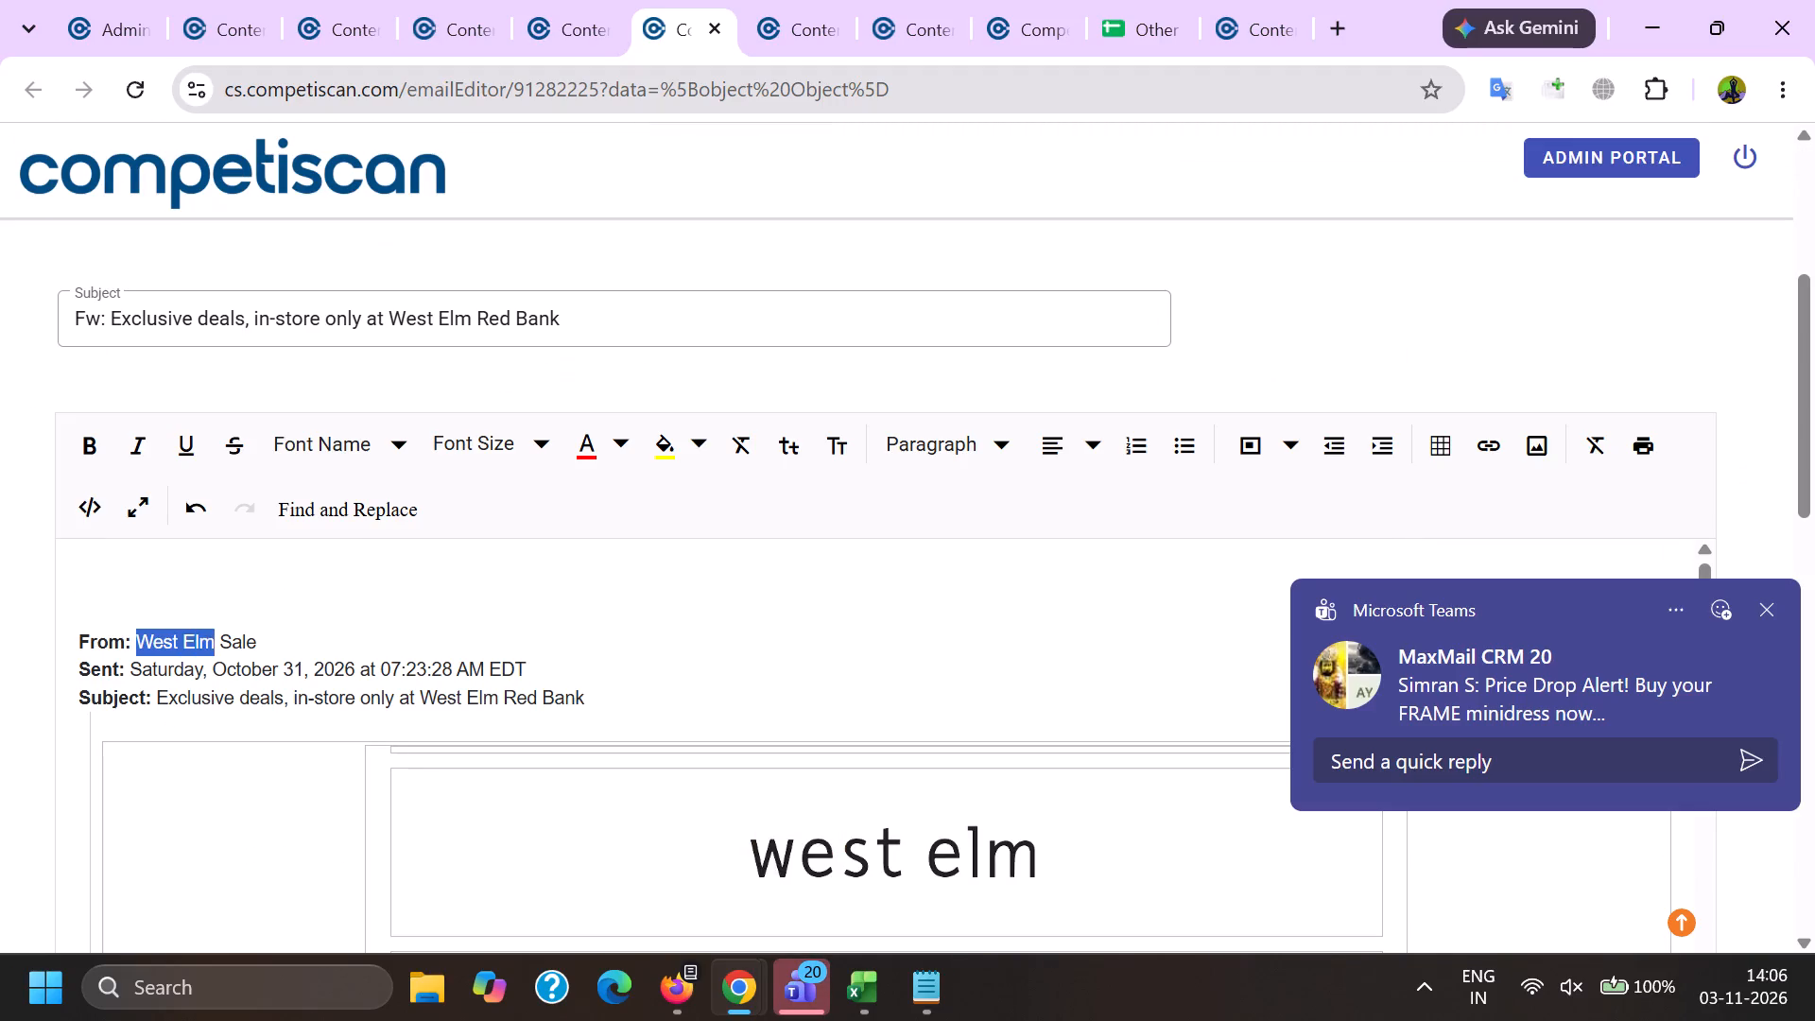
{"action": "key", "text": "ctrl+c"}
{"action": "key", "text": "ctrl+c"}
In the product form for 91282225, add Capital One as a company and look up West Elm as an affinity/association.
{"action": "key", "text": "alt+Tab"}
{"action": "scroll", "coordinate": [559, 459], "scroll_direction": "down", "scroll_amount": 6}
{"action": "left_click", "coordinate": [522, 371]}
{"action": "left_click", "coordinate": [516, 336]}
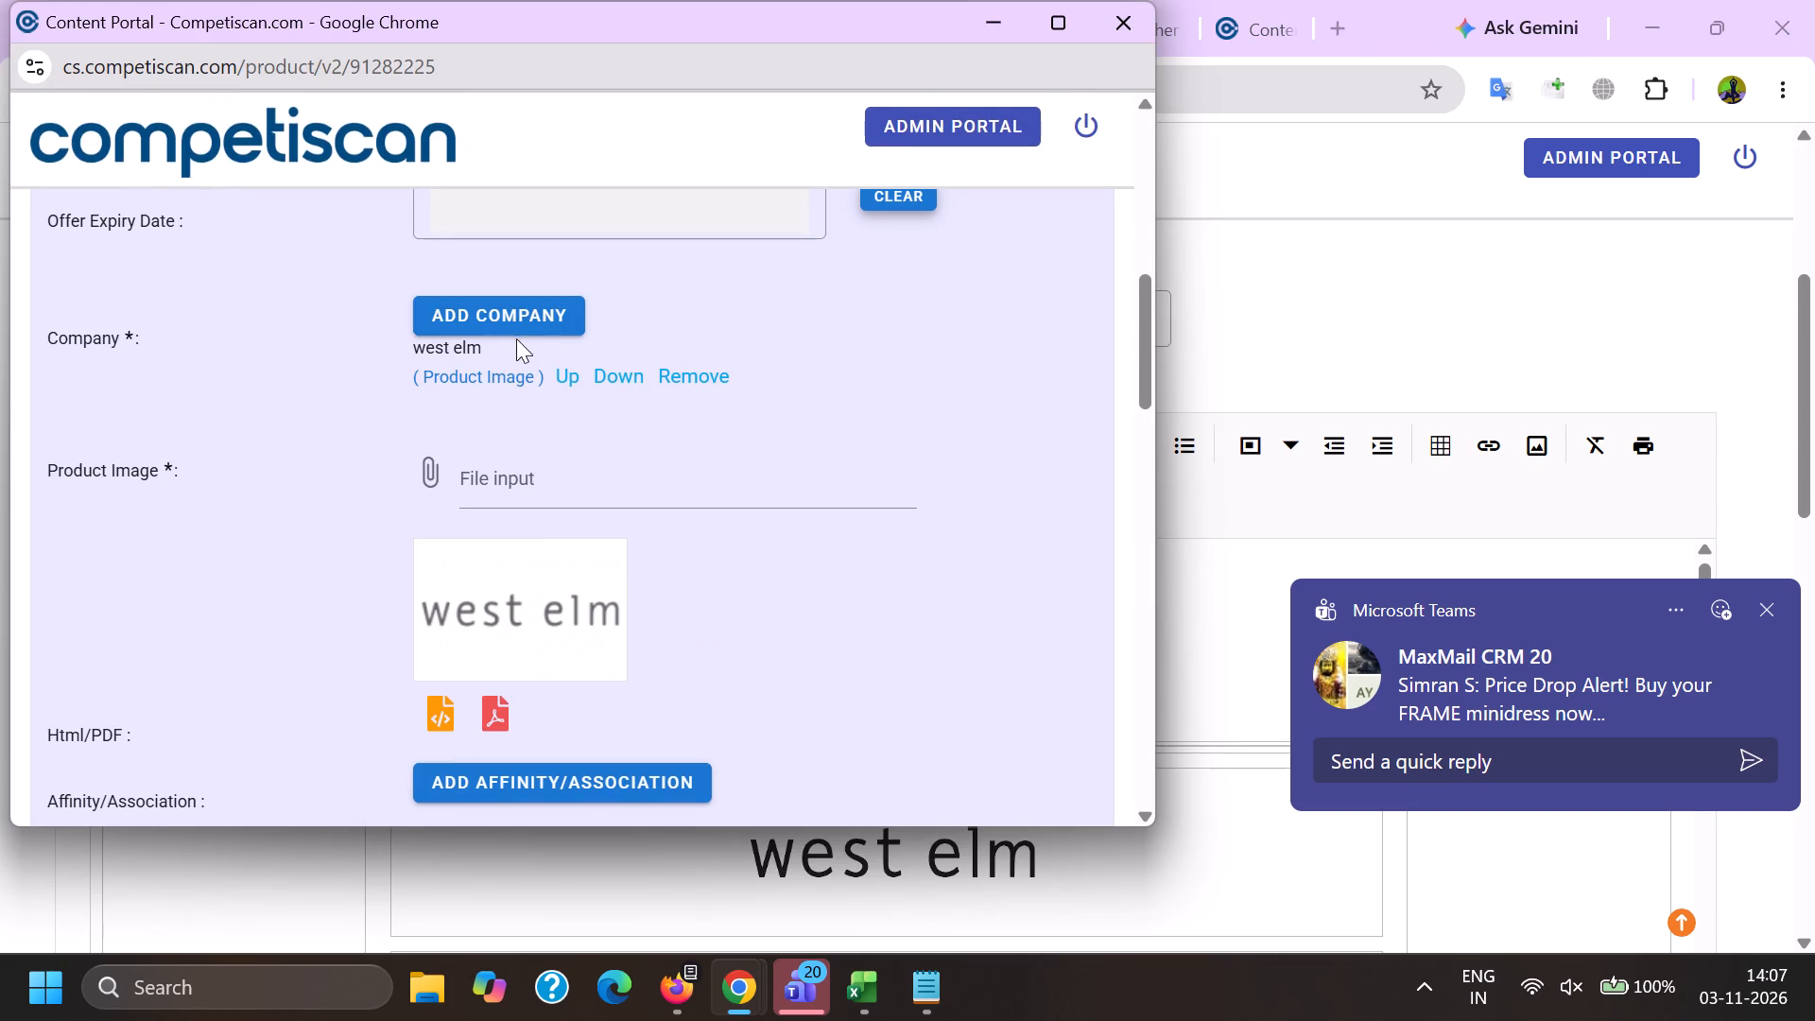
{"action": "key", "text": "c"}
{"action": "key", "text": "a"}
{"action": "left_click", "coordinate": [515, 318]}
{"action": "key", "text": "c"}
{"action": "key", "text": "a"}
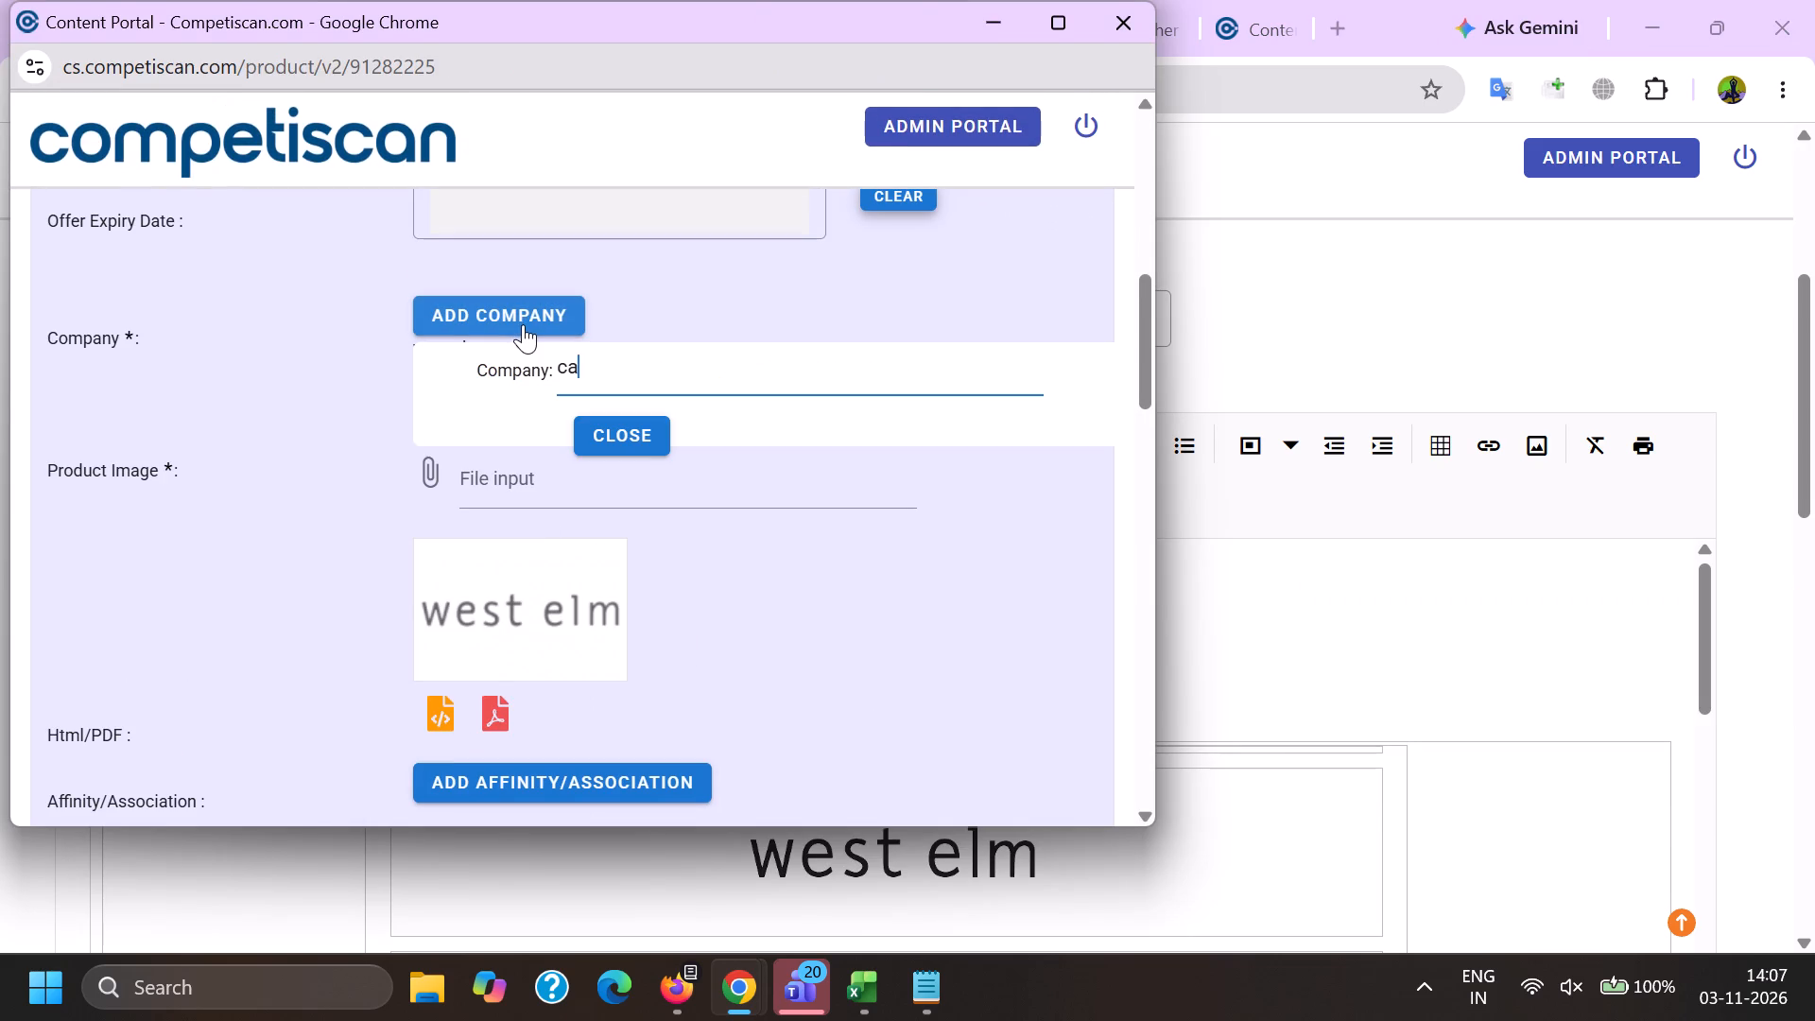
{"action": "key", "text": "p"}
{"action": "key", "text": "i"}
{"action": "key", "text": "t"}
{"action": "key", "text": "a"}
{"action": "key", "text": "l"}
{"action": "key", "text": "space"}
{"action": "key", "text": "o"}
{"action": "key", "text": "n"}
{"action": "key", "text": "e"}
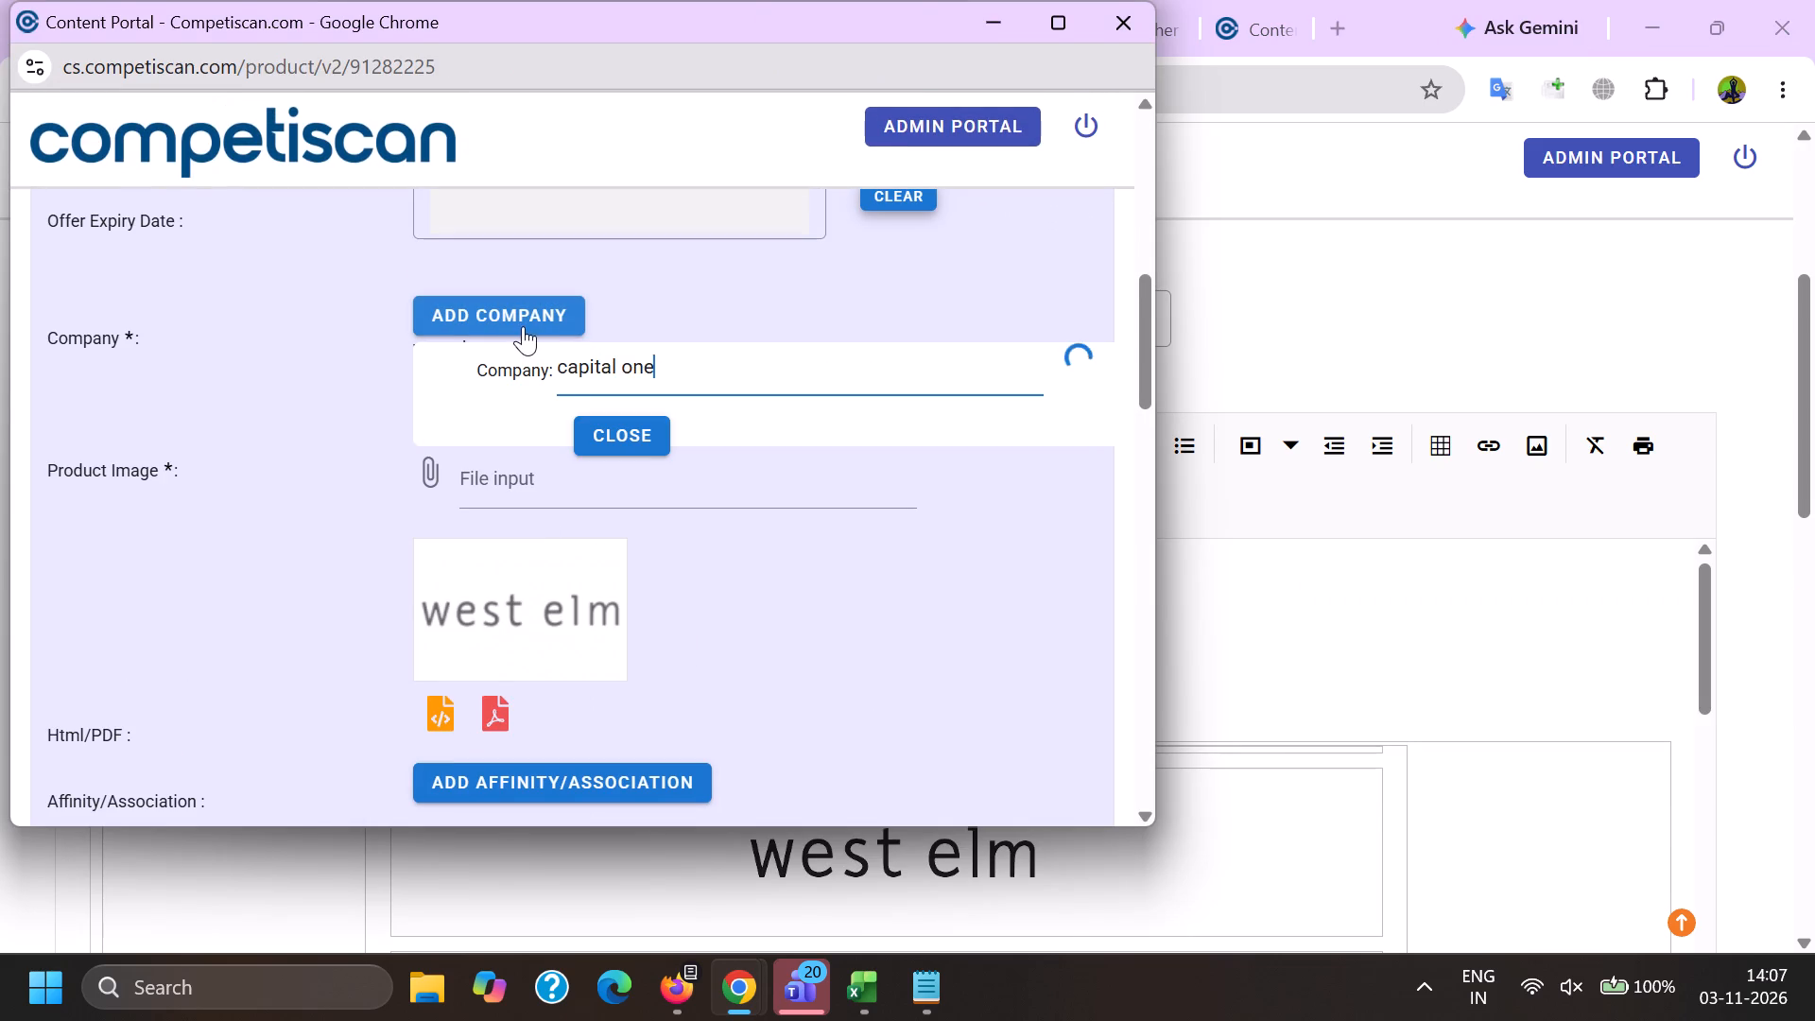
{"action": "scroll", "coordinate": [515, 322], "scroll_direction": "down", "scroll_amount": 2}
{"action": "left_click", "coordinate": [648, 487]}
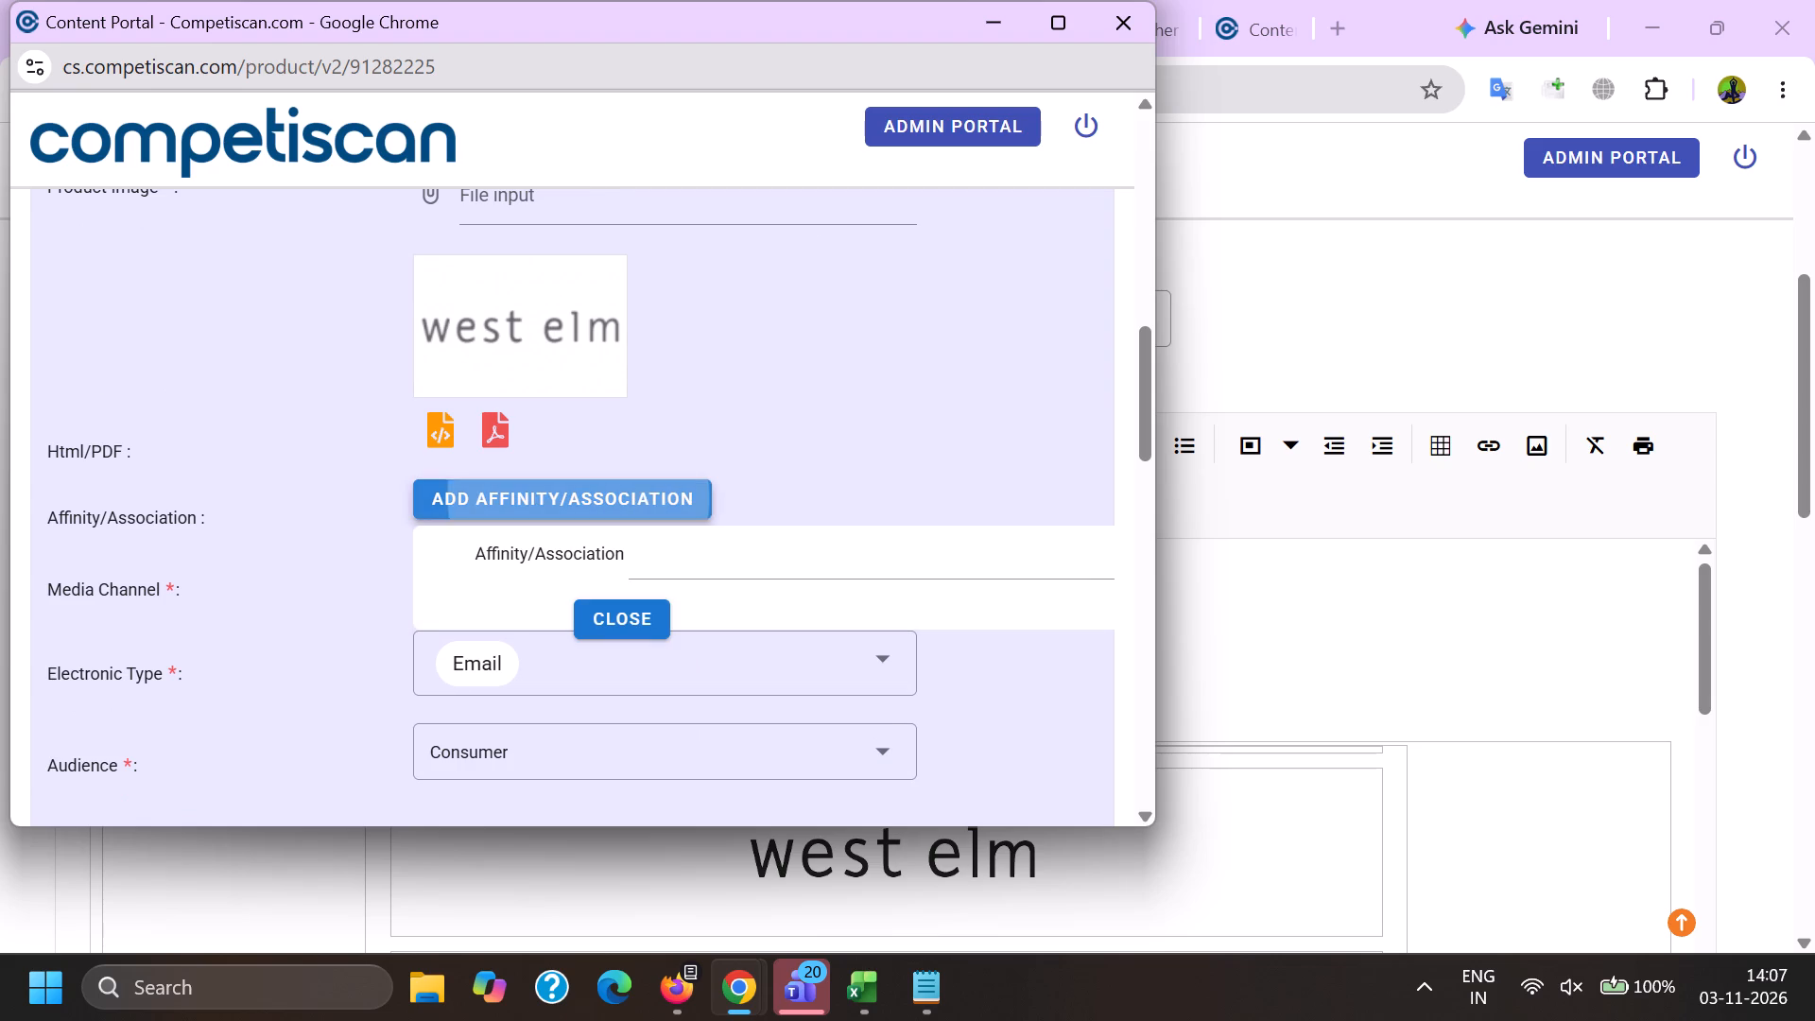
{"action": "left_click", "coordinate": [717, 549]}
{"action": "key", "text": "ctrl+v"}
{"action": "scroll", "coordinate": [690, 662], "scroll_direction": "up", "scroll_amount": 3}
{"action": "left_click", "coordinate": [632, 585]}
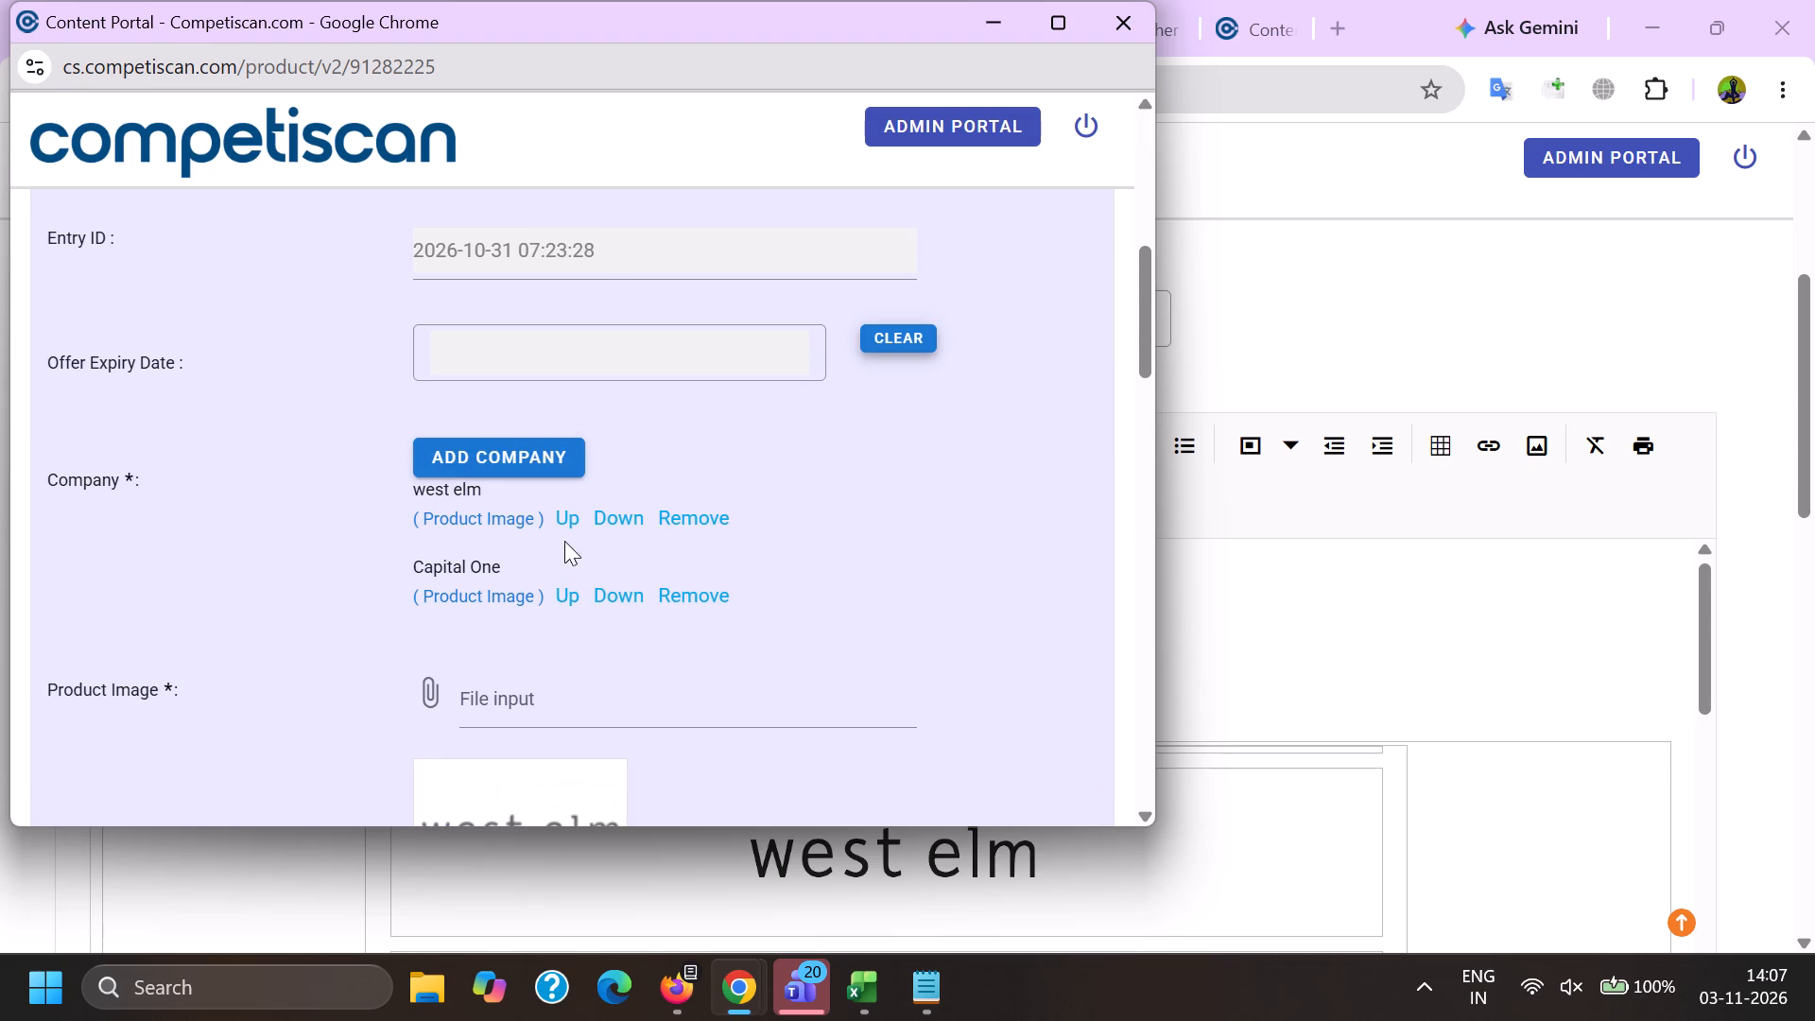
Add Affirm as a further company and select west elm (Retail) as the affinity/association.
{"action": "left_click", "coordinate": [516, 510]}
{"action": "left_click", "coordinate": [492, 452]}
{"action": "key", "text": "a"}
{"action": "key", "text": "f"}
{"action": "key", "text": "f"}
{"action": "key", "text": "i"}
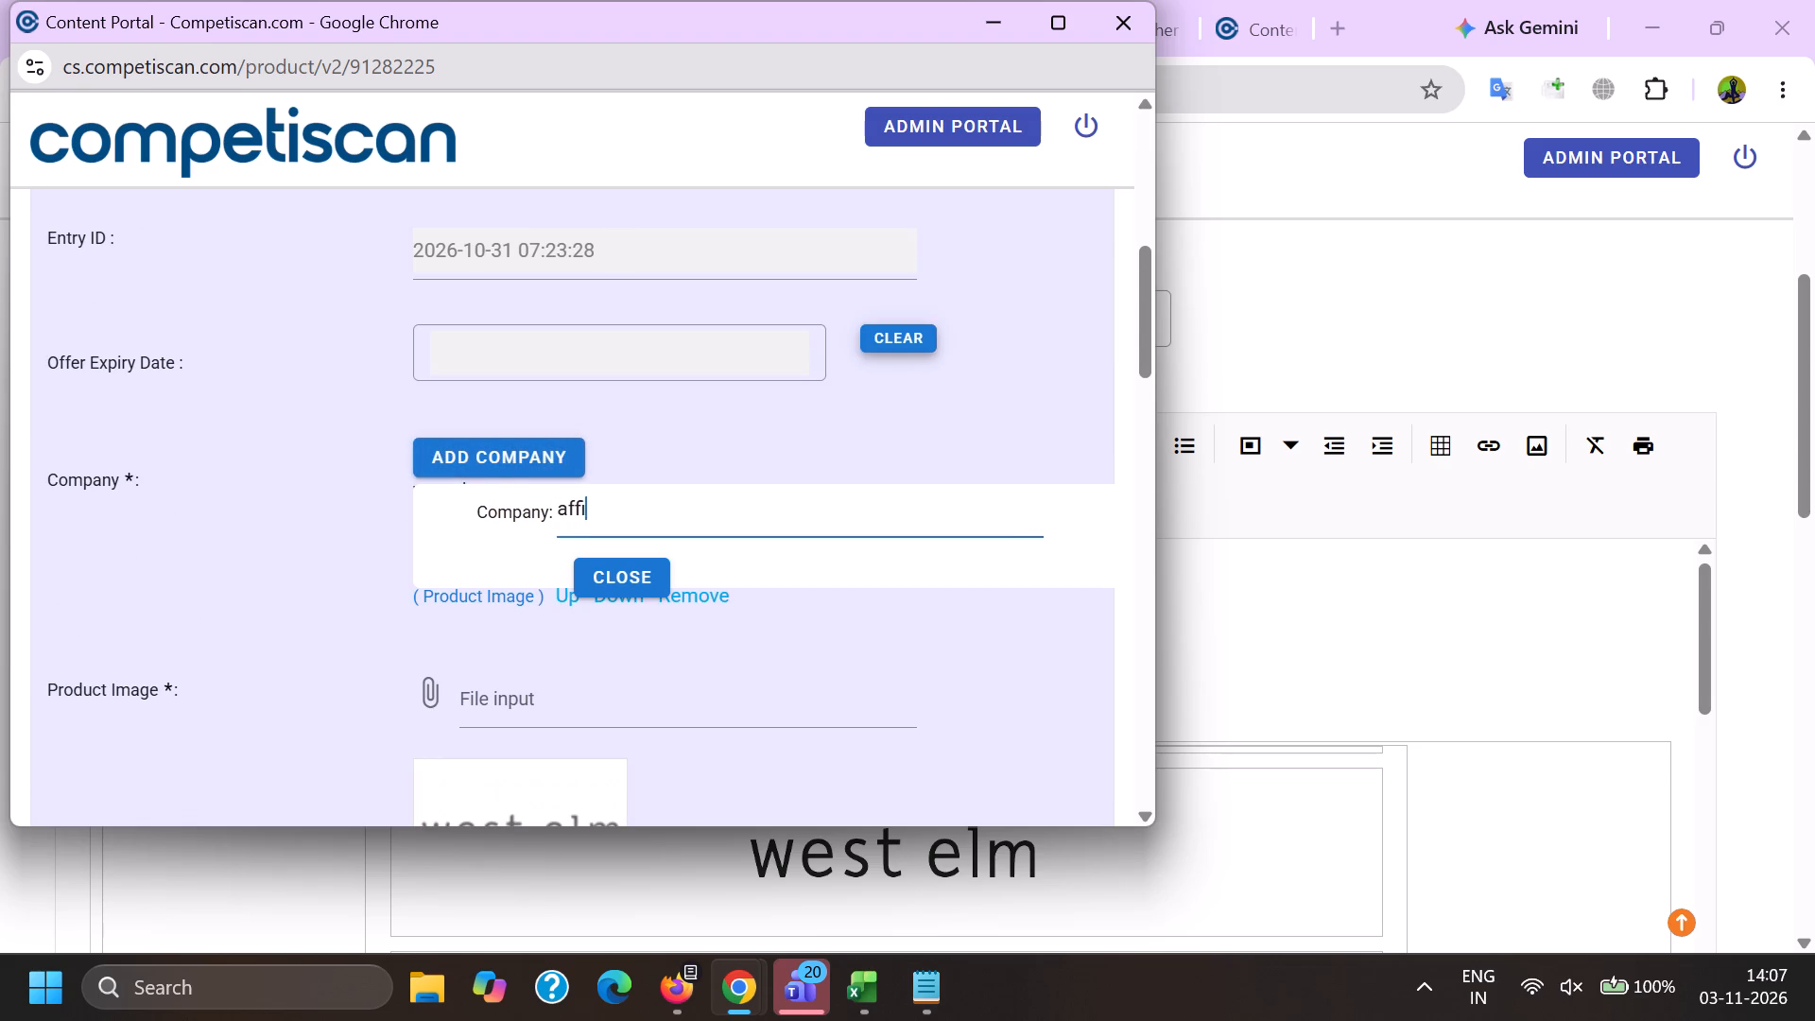
{"action": "key", "text": "r"}
{"action": "key", "text": "m"}
{"action": "scroll", "coordinate": [483, 471], "scroll_direction": "down", "scroll_amount": 4}
{"action": "left_click", "coordinate": [640, 545]}
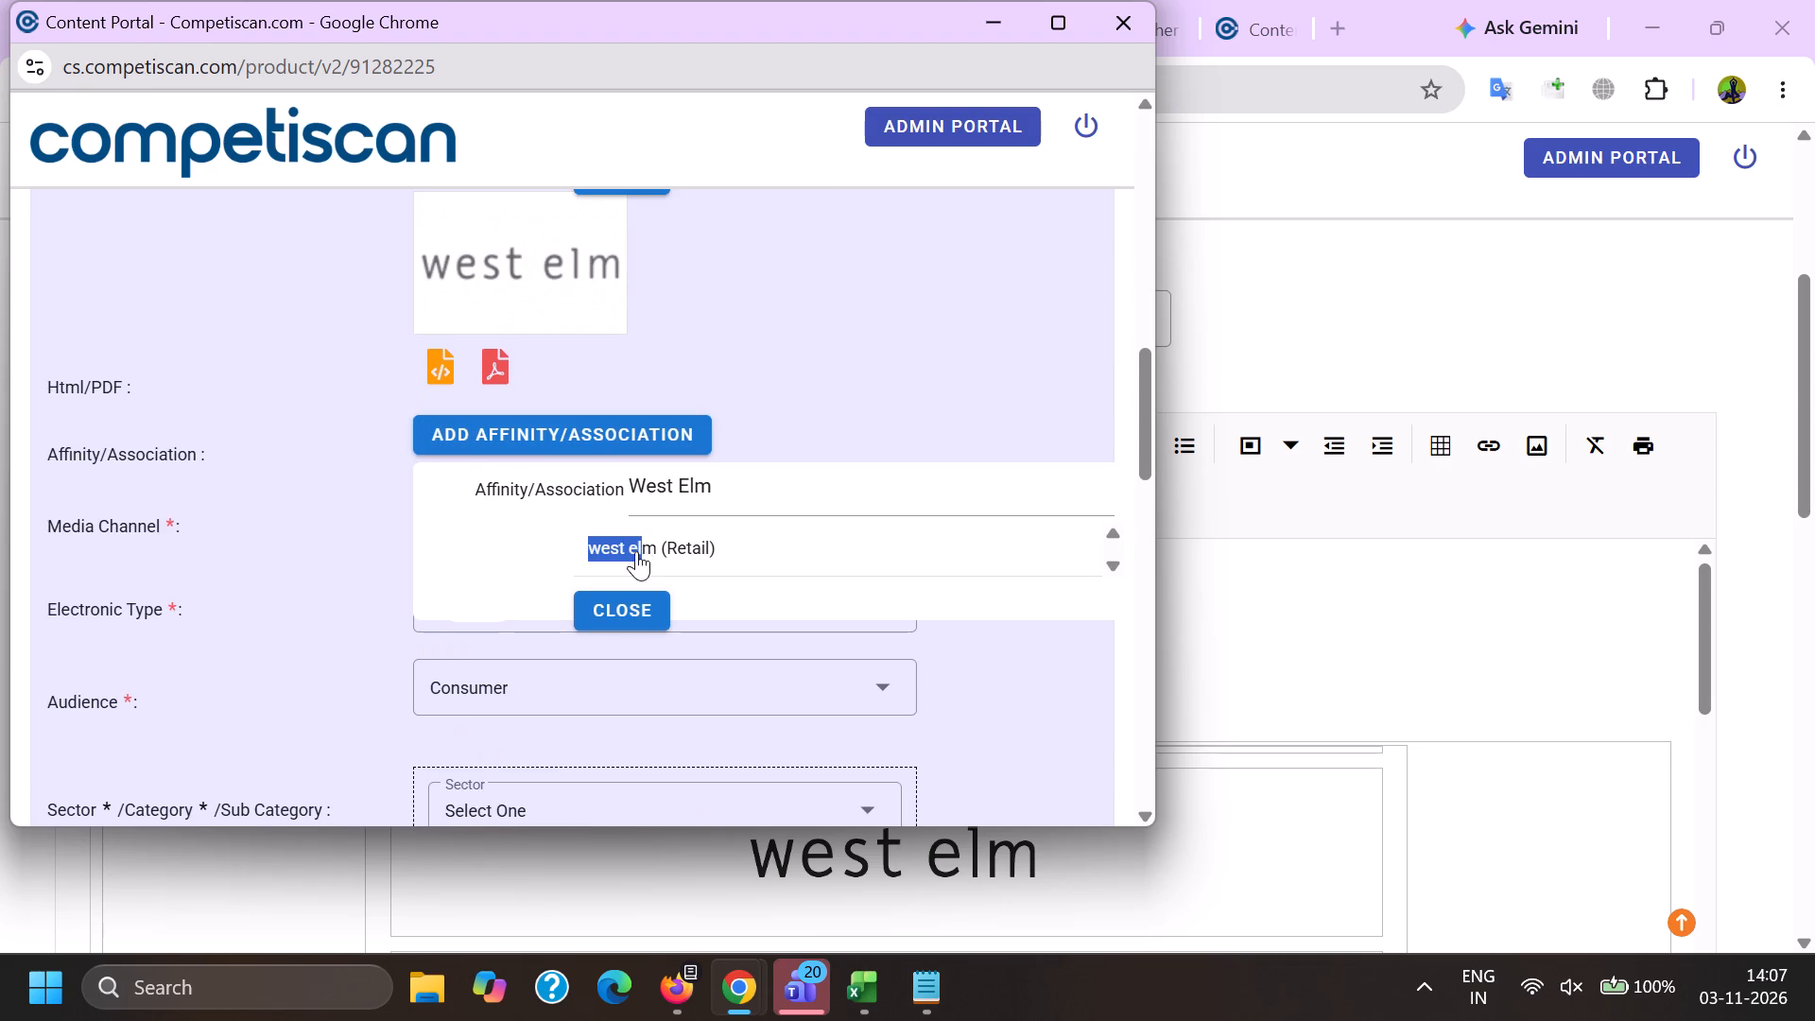
{"action": "scroll", "coordinate": [624, 584], "scroll_direction": "up", "scroll_amount": 4}
{"action": "scroll", "coordinate": [614, 597], "scroll_direction": "down", "scroll_amount": 2}
{"action": "scroll", "coordinate": [680, 716], "scroll_direction": "down", "scroll_amount": 1}
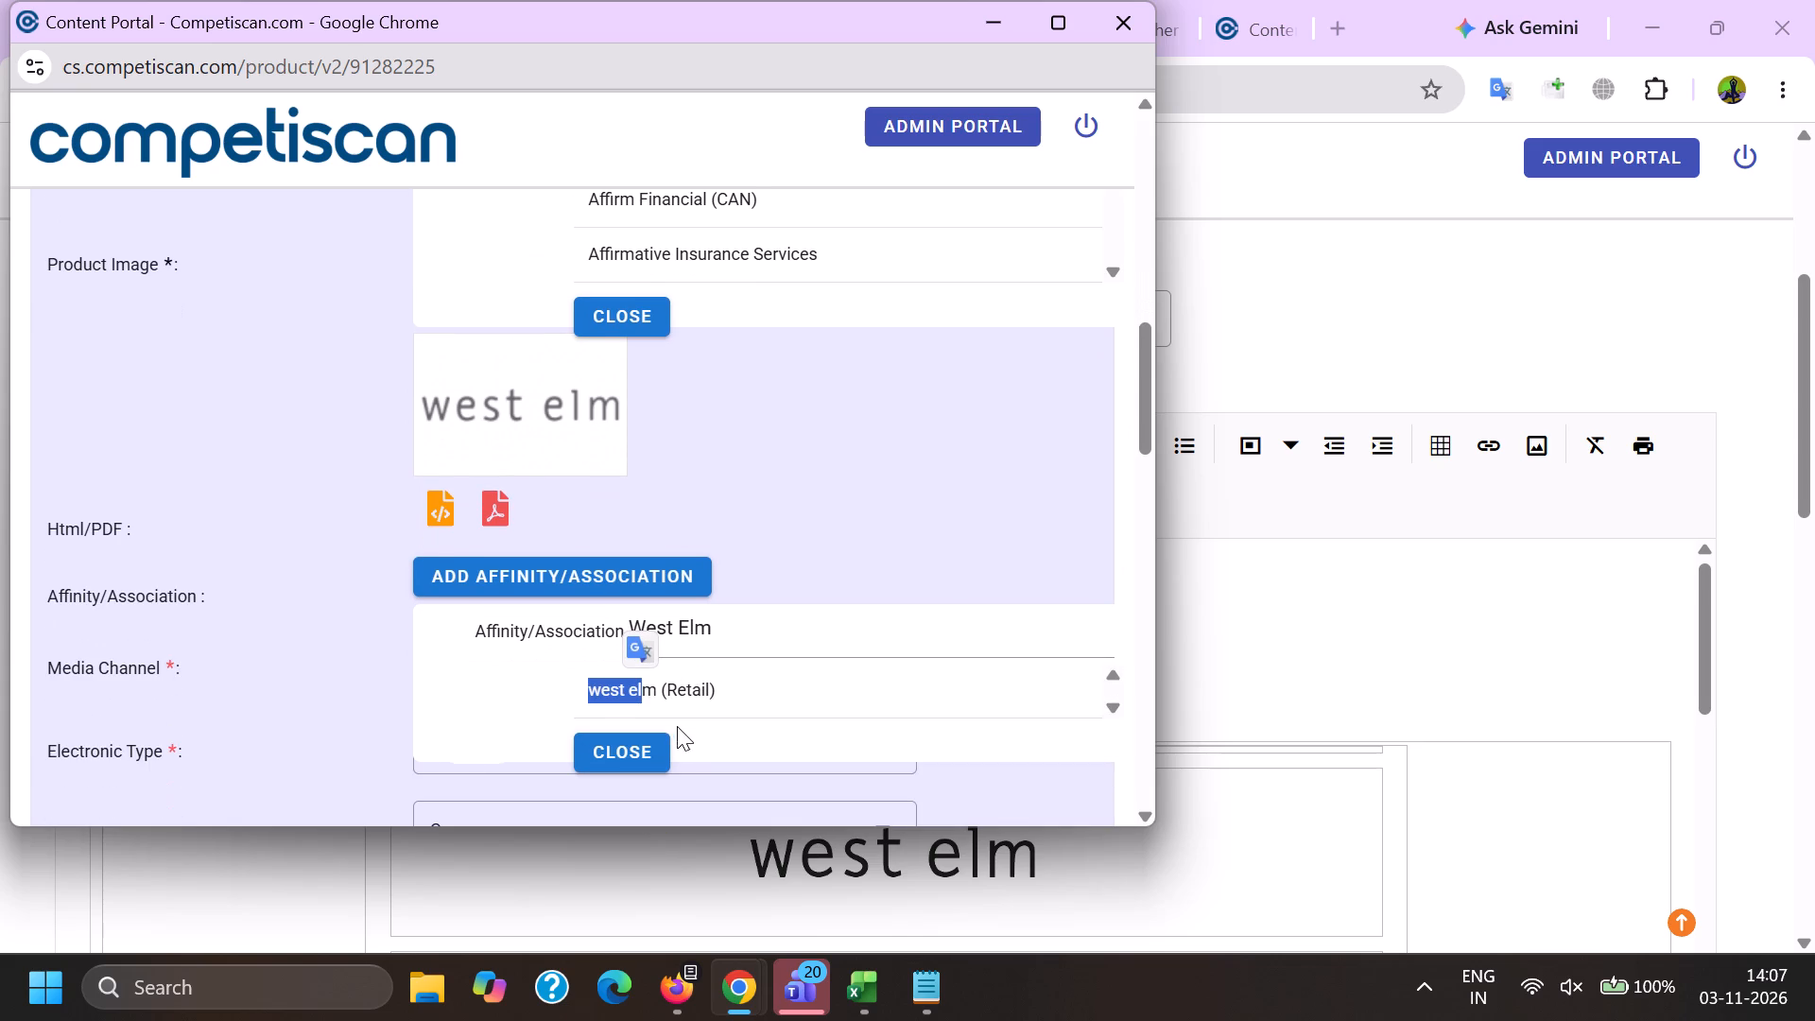
{"action": "left_click", "coordinate": [661, 711]}
{"action": "scroll", "coordinate": [658, 699], "scroll_direction": "up", "scroll_amount": 2}
{"action": "left_click", "coordinate": [602, 438]}
Add the sector classification Retail / Home / Furniture to the product.
{"action": "scroll", "coordinate": [580, 372], "scroll_direction": "down", "scroll_amount": 7}
{"action": "left_click", "coordinate": [508, 360]}
{"action": "scroll", "coordinate": [507, 356], "scroll_direction": "down", "scroll_amount": 6}
{"action": "left_click", "coordinate": [511, 512]}
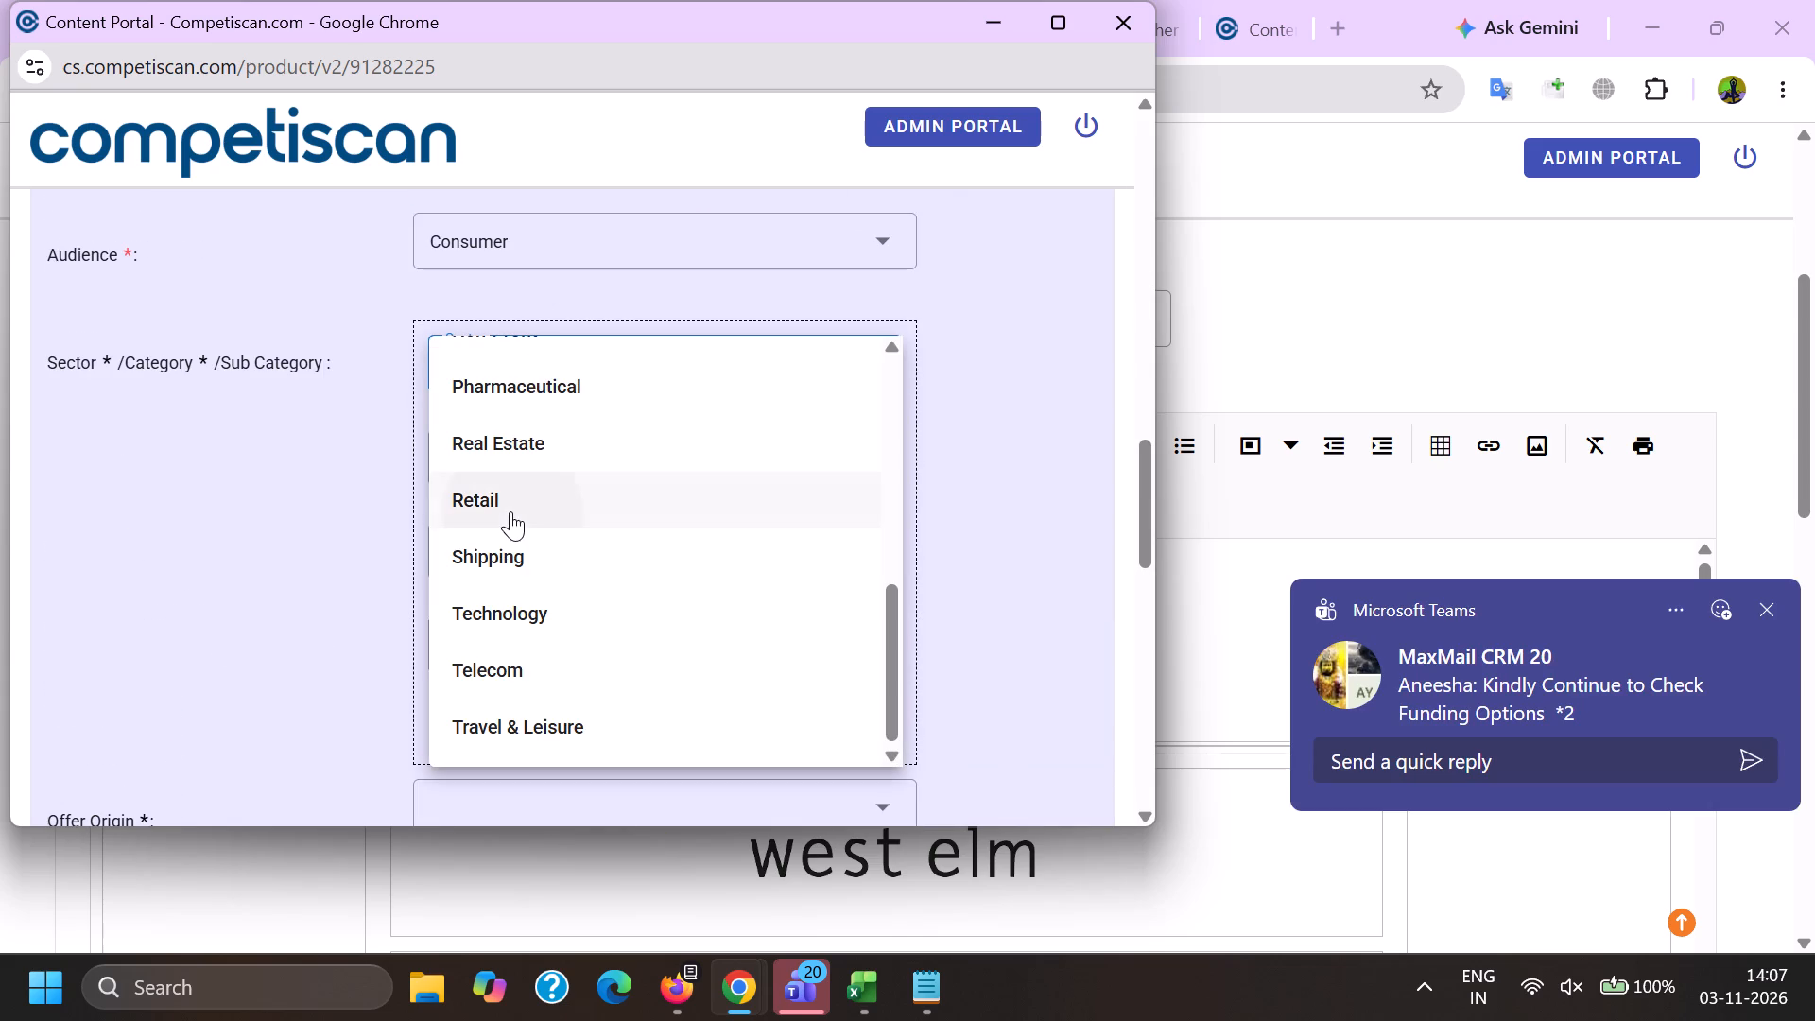
{"action": "left_click", "coordinate": [406, 479]}
{"action": "left_click", "coordinate": [475, 476]}
{"action": "scroll", "coordinate": [475, 470], "scroll_direction": "down", "scroll_amount": 6}
{"action": "left_click", "coordinate": [477, 453]}
{"action": "left_click", "coordinate": [393, 466]}
{"action": "left_click", "coordinate": [499, 547]}
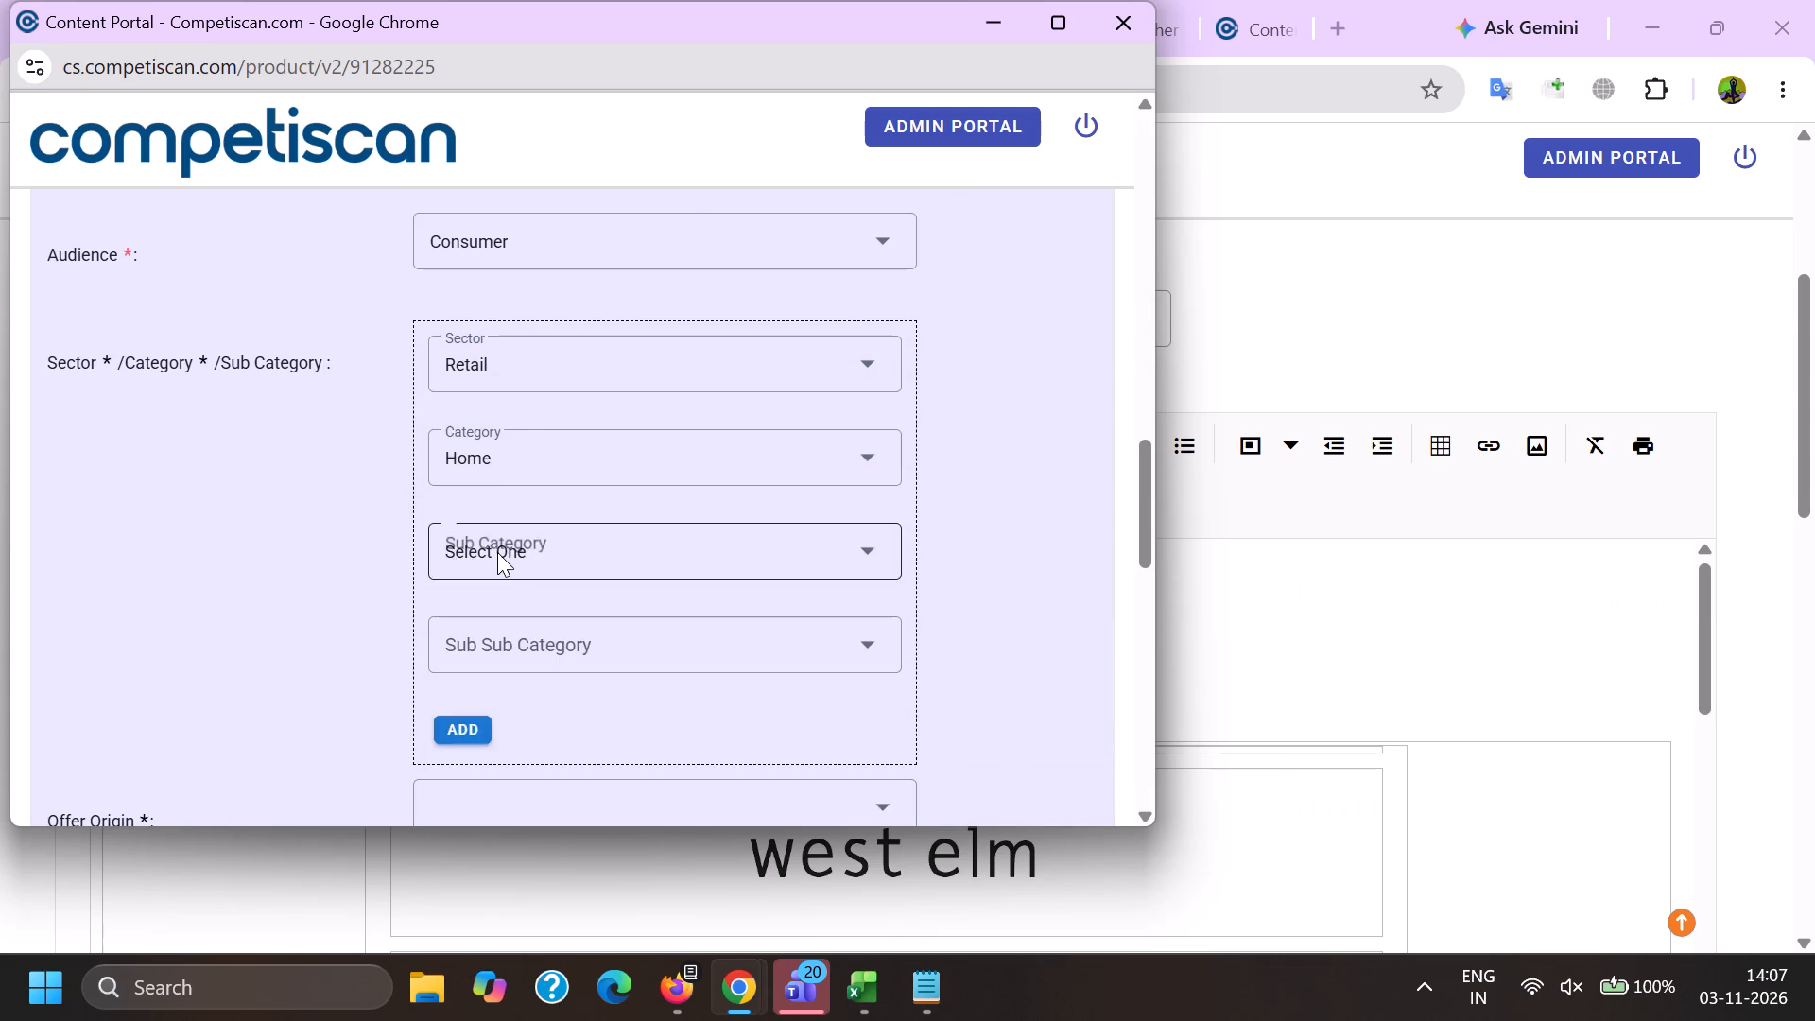
{"action": "scroll", "coordinate": [494, 434], "scroll_direction": "down", "scroll_amount": 2}
{"action": "left_click", "coordinate": [510, 466]}
{"action": "left_click_drag", "start_coordinate": [317, 523], "coordinate": [324, 547]}
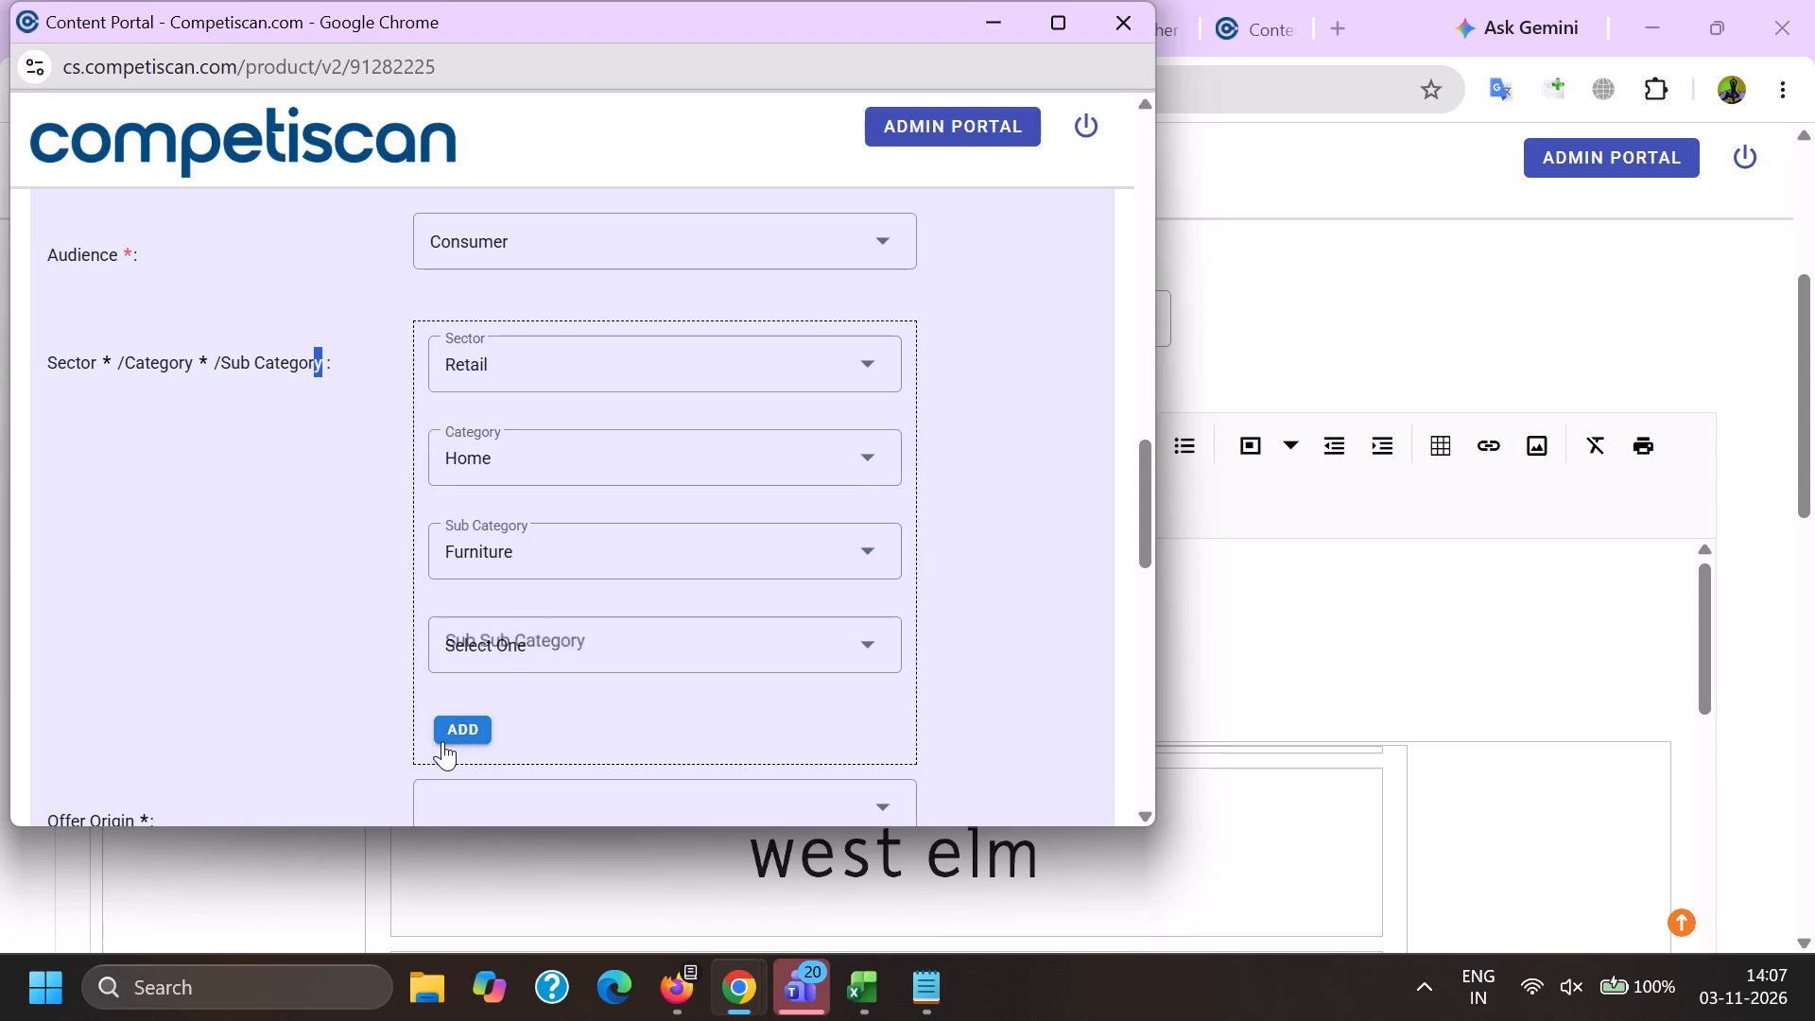
{"action": "left_click", "coordinate": [441, 738]}
Add a second sector classification, Credit Cards / Payment Cards / Credit Cards.
{"action": "left_click", "coordinate": [490, 401]}
{"action": "scroll", "coordinate": [511, 593], "scroll_direction": "up", "scroll_amount": 5}
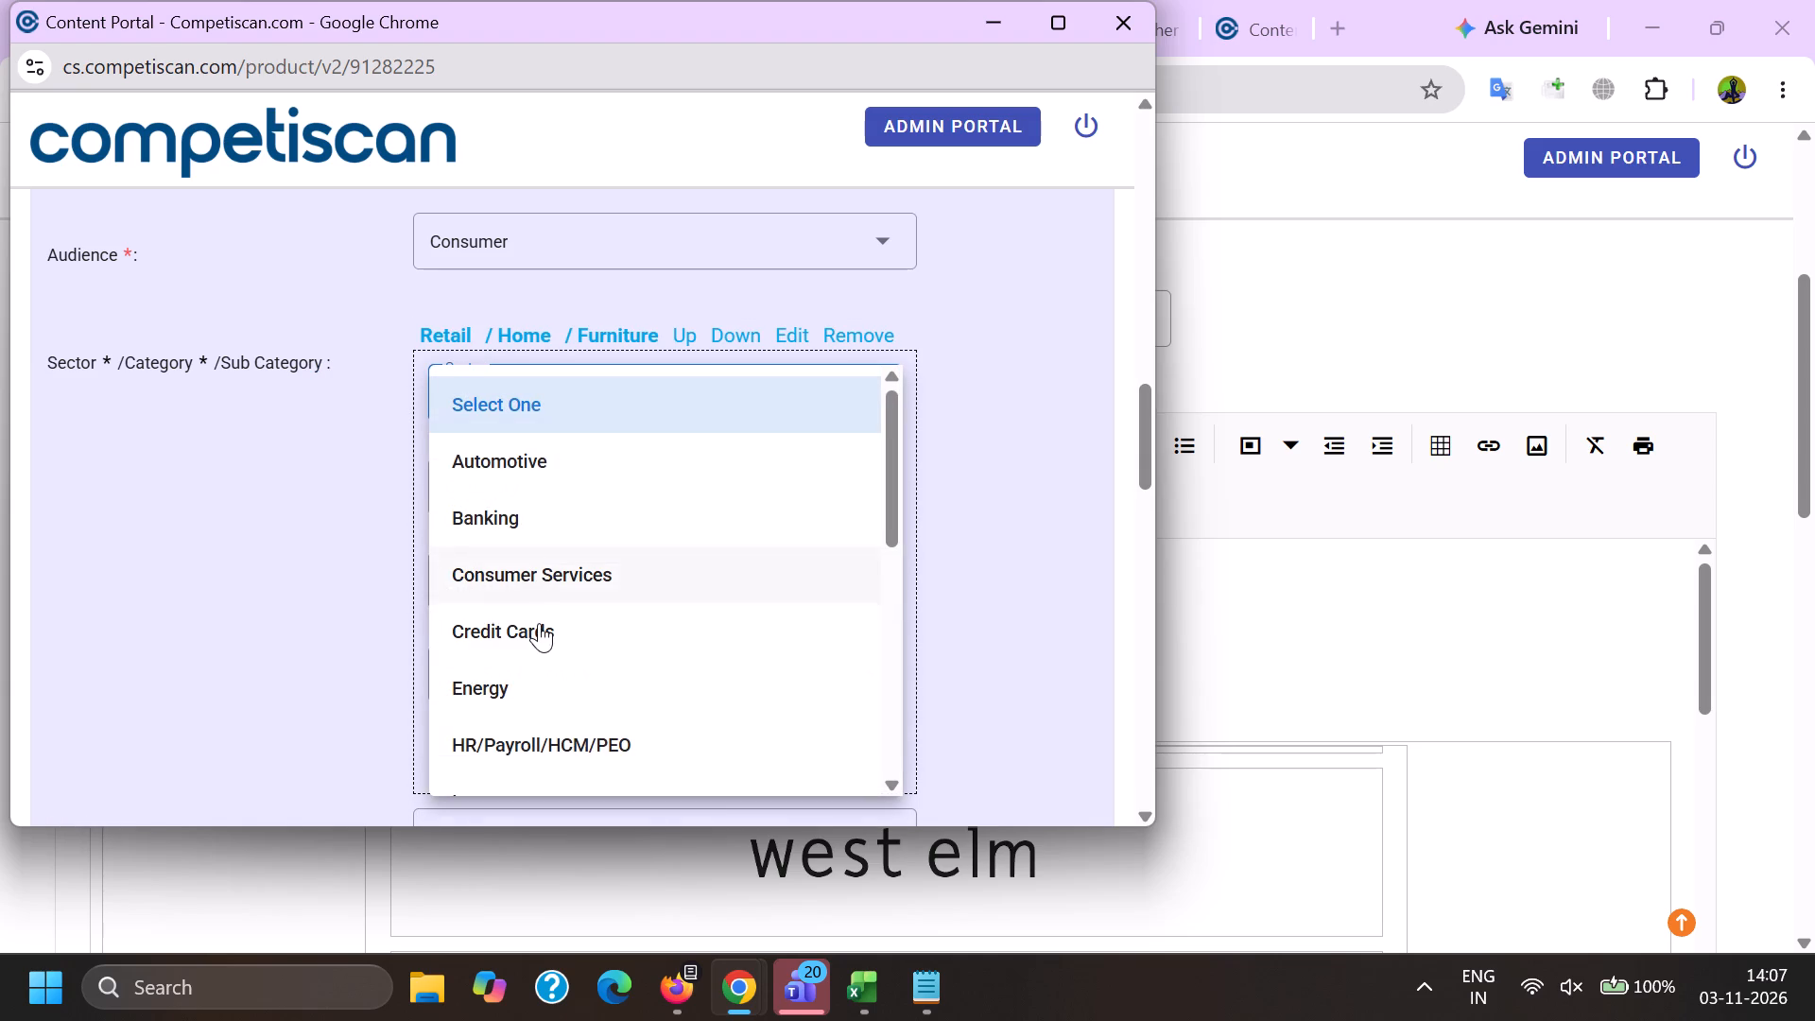
{"action": "left_click", "coordinate": [540, 624]}
{"action": "left_click_drag", "start_coordinate": [381, 572], "coordinate": [393, 570]}
{"action": "left_click", "coordinate": [475, 497]}
{"action": "double_click", "coordinate": [492, 611]}
{"action": "scroll", "coordinate": [500, 498], "scroll_direction": "up", "scroll_amount": 1}
{"action": "scroll", "coordinate": [500, 498], "scroll_direction": "down", "scroll_amount": 2}
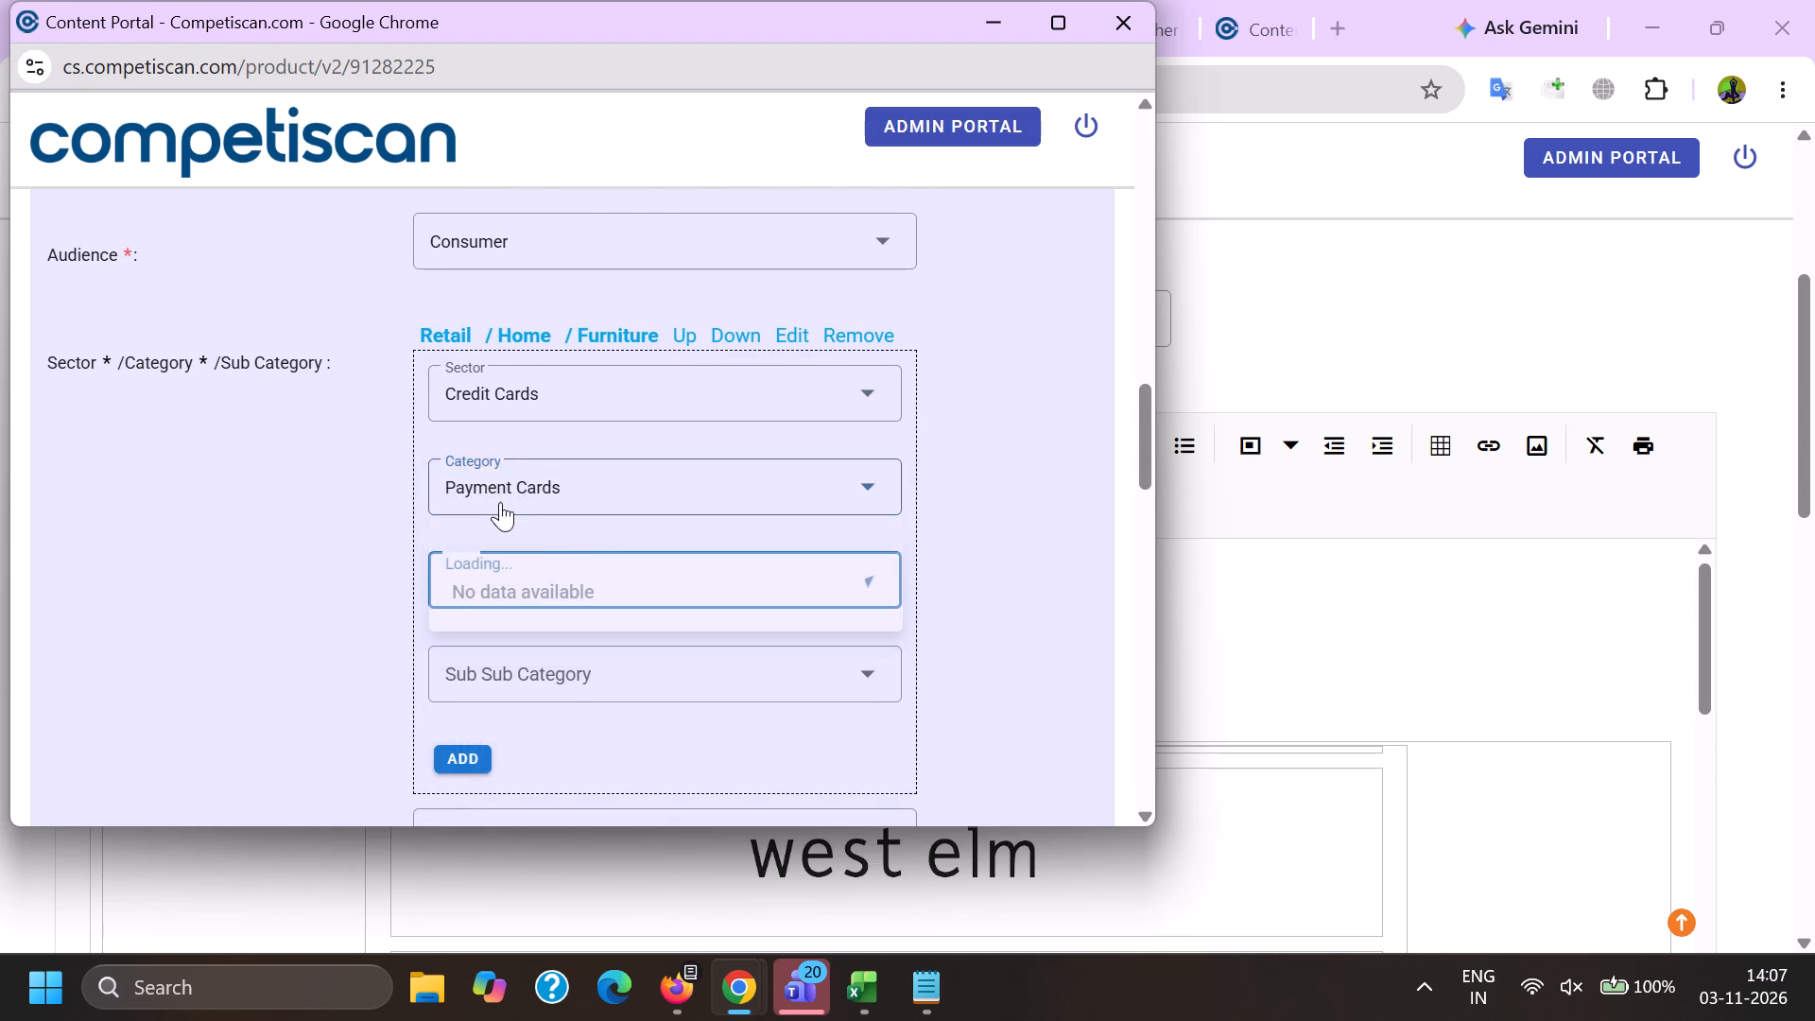
{"action": "left_click_drag", "start_coordinate": [539, 728], "coordinate": [540, 741]}
{"action": "left_click", "coordinate": [349, 670]}
{"action": "left_click", "coordinate": [447, 621]}
Move the Retail / Home / Furniture classification below the Credit Cards one.
{"action": "scroll", "coordinate": [475, 680], "scroll_direction": "up", "scroll_amount": 3}
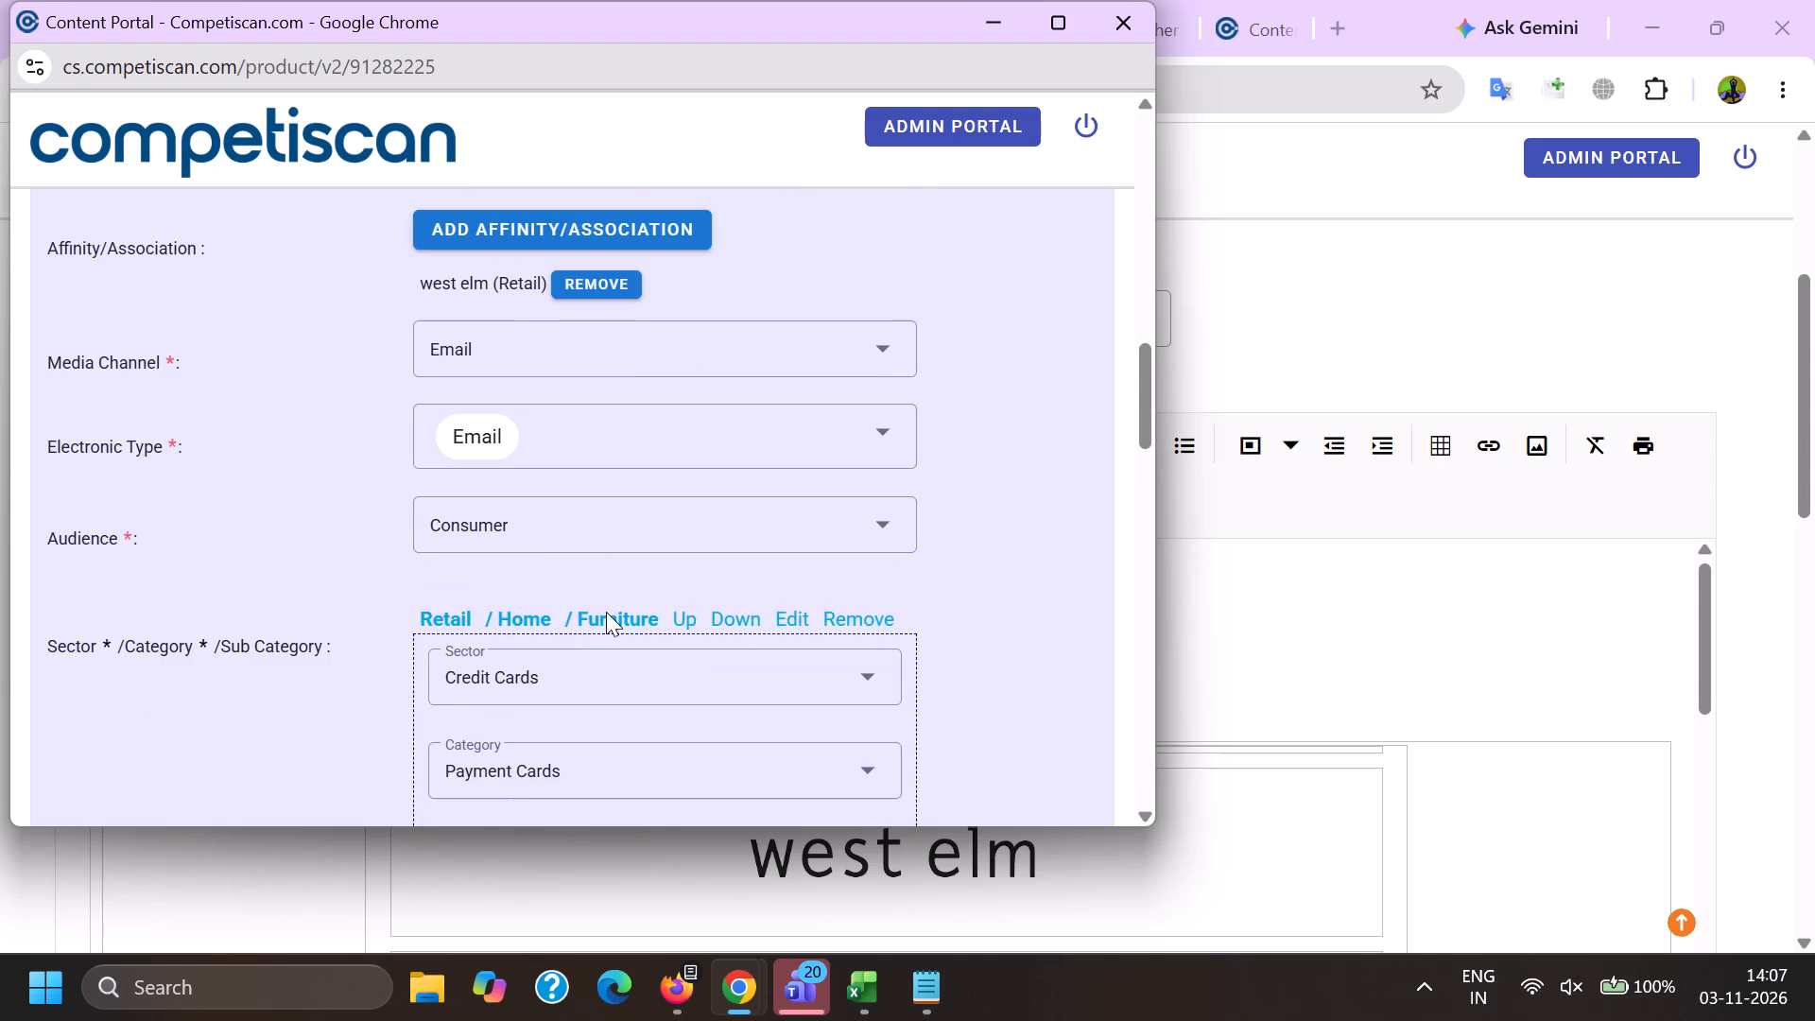
{"action": "left_click", "coordinate": [732, 623]}
Add a third sector classification, Mortgage & Loan / Unsecured / Point of Sale Financing/BNPL.
{"action": "scroll", "coordinate": [657, 688], "scroll_direction": "down", "scroll_amount": 4}
{"action": "scroll", "coordinate": [521, 613], "scroll_direction": "up", "scroll_amount": 2}
{"action": "left_click", "coordinate": [480, 441]}
{"action": "scroll", "coordinate": [489, 637], "scroll_direction": "down", "scroll_amount": 3}
{"action": "left_click", "coordinate": [548, 521]}
{"action": "left_click_drag", "start_coordinate": [342, 559], "coordinate": [351, 565]}
{"action": "left_click", "coordinate": [460, 554]}
{"action": "double_click", "coordinate": [499, 666]}
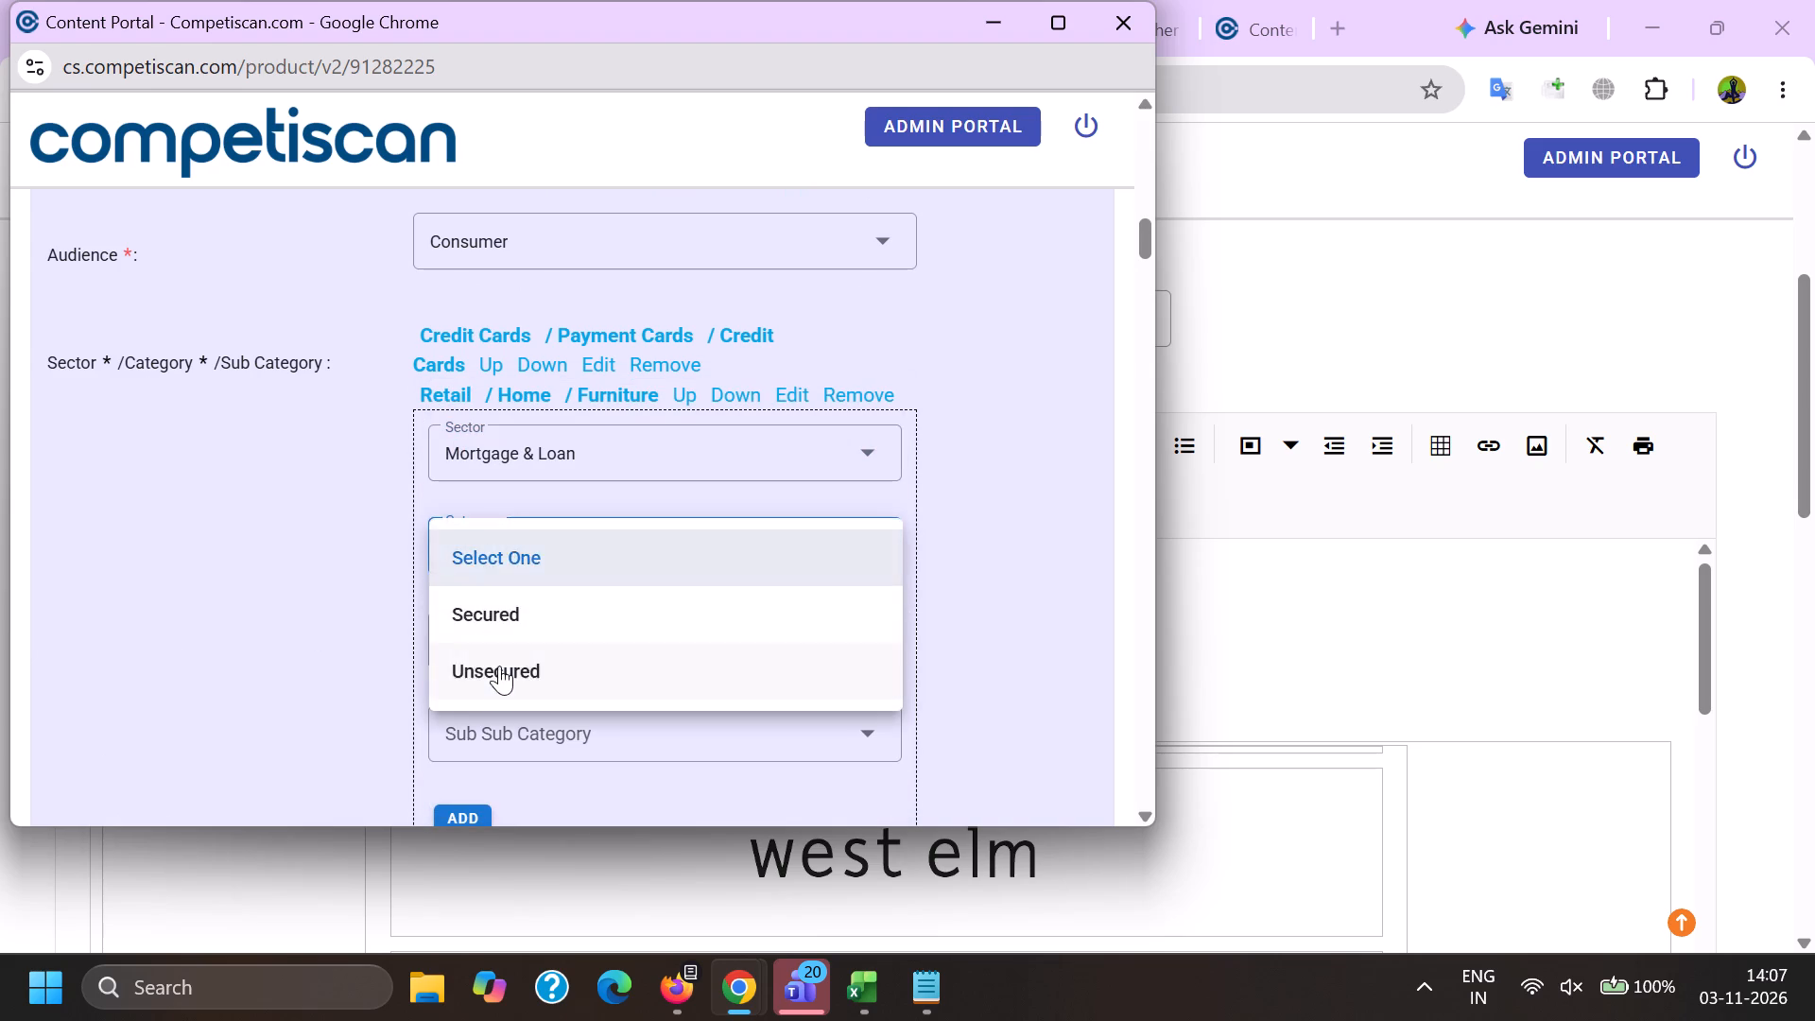
{"action": "scroll", "coordinate": [498, 571], "scroll_direction": "down", "scroll_amount": 7}
{"action": "left_click", "coordinate": [532, 687]}
{"action": "left_click_drag", "start_coordinate": [439, 658], "coordinate": [447, 668]}
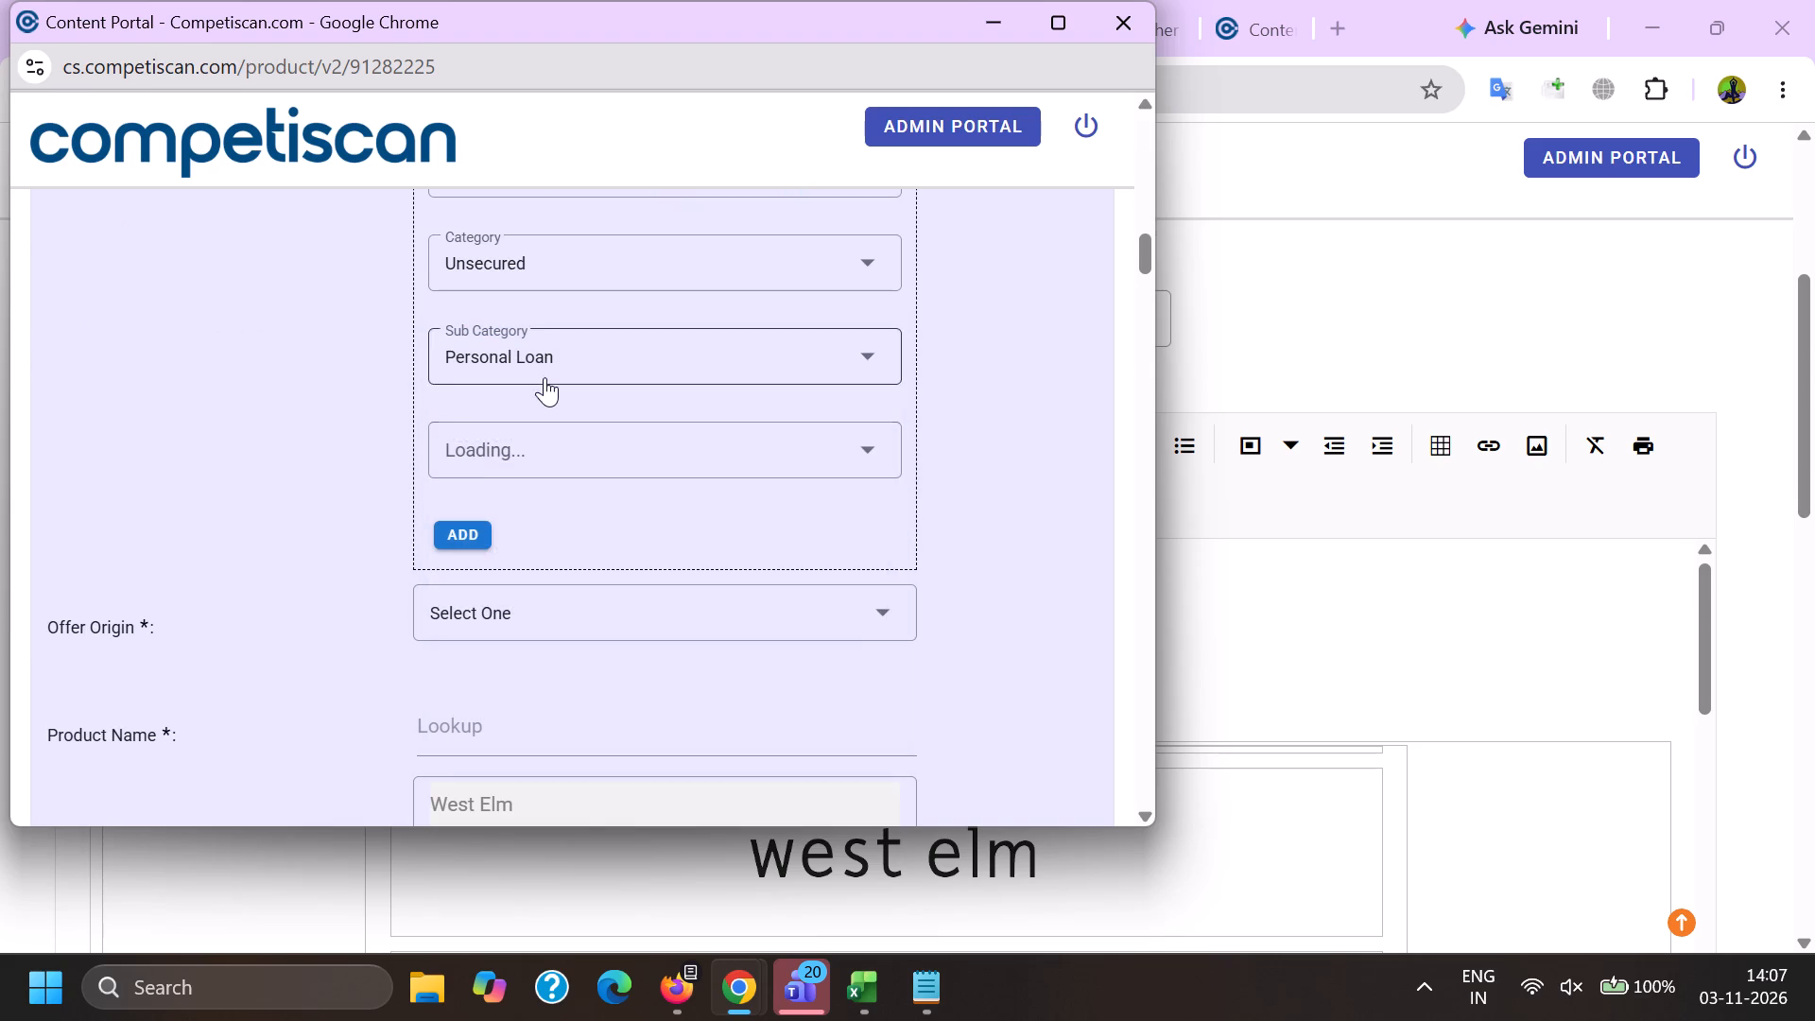
{"action": "left_click", "coordinate": [525, 382]}
{"action": "scroll", "coordinate": [506, 594], "scroll_direction": "down", "scroll_amount": 5}
{"action": "scroll", "coordinate": [540, 630], "scroll_direction": "up", "scroll_amount": 5}
{"action": "left_click", "coordinate": [522, 358]}
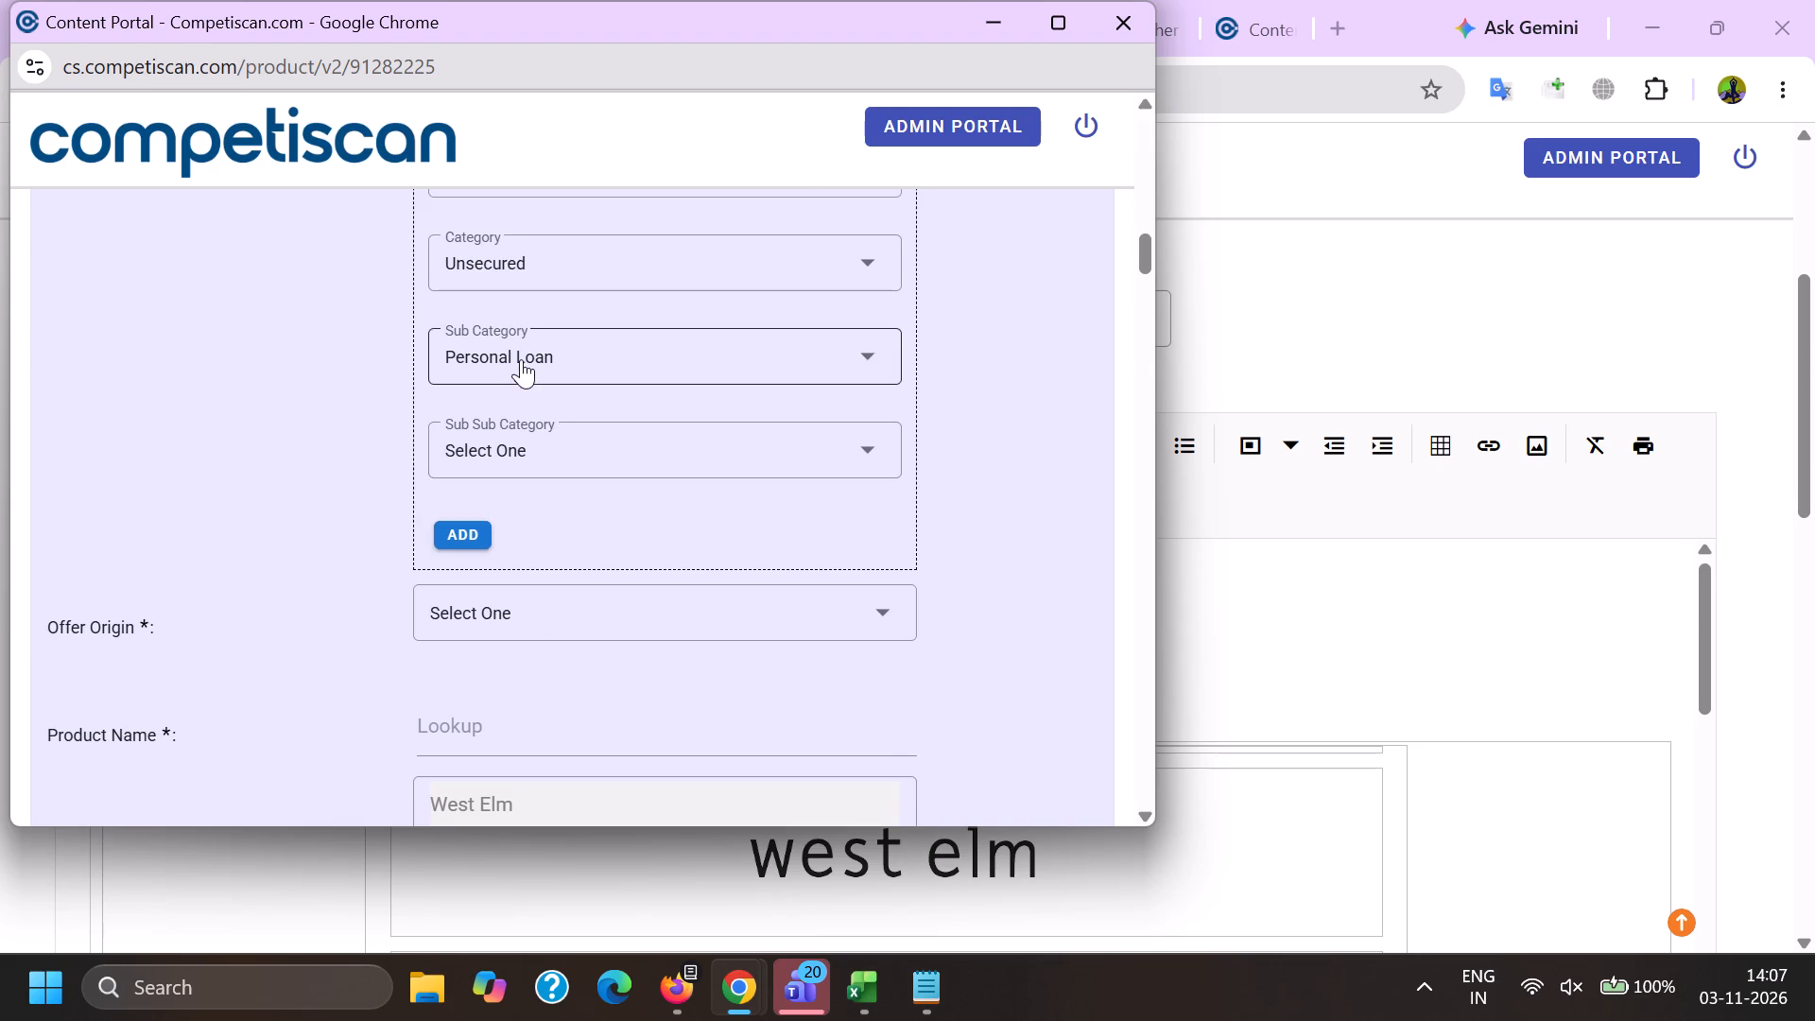
{"action": "scroll", "coordinate": [540, 623], "scroll_direction": "down", "scroll_amount": 5}
{"action": "scroll", "coordinate": [556, 632], "scroll_direction": "up", "scroll_amount": 4}
{"action": "left_click", "coordinate": [568, 596]}
{"action": "left_click", "coordinate": [380, 566]}
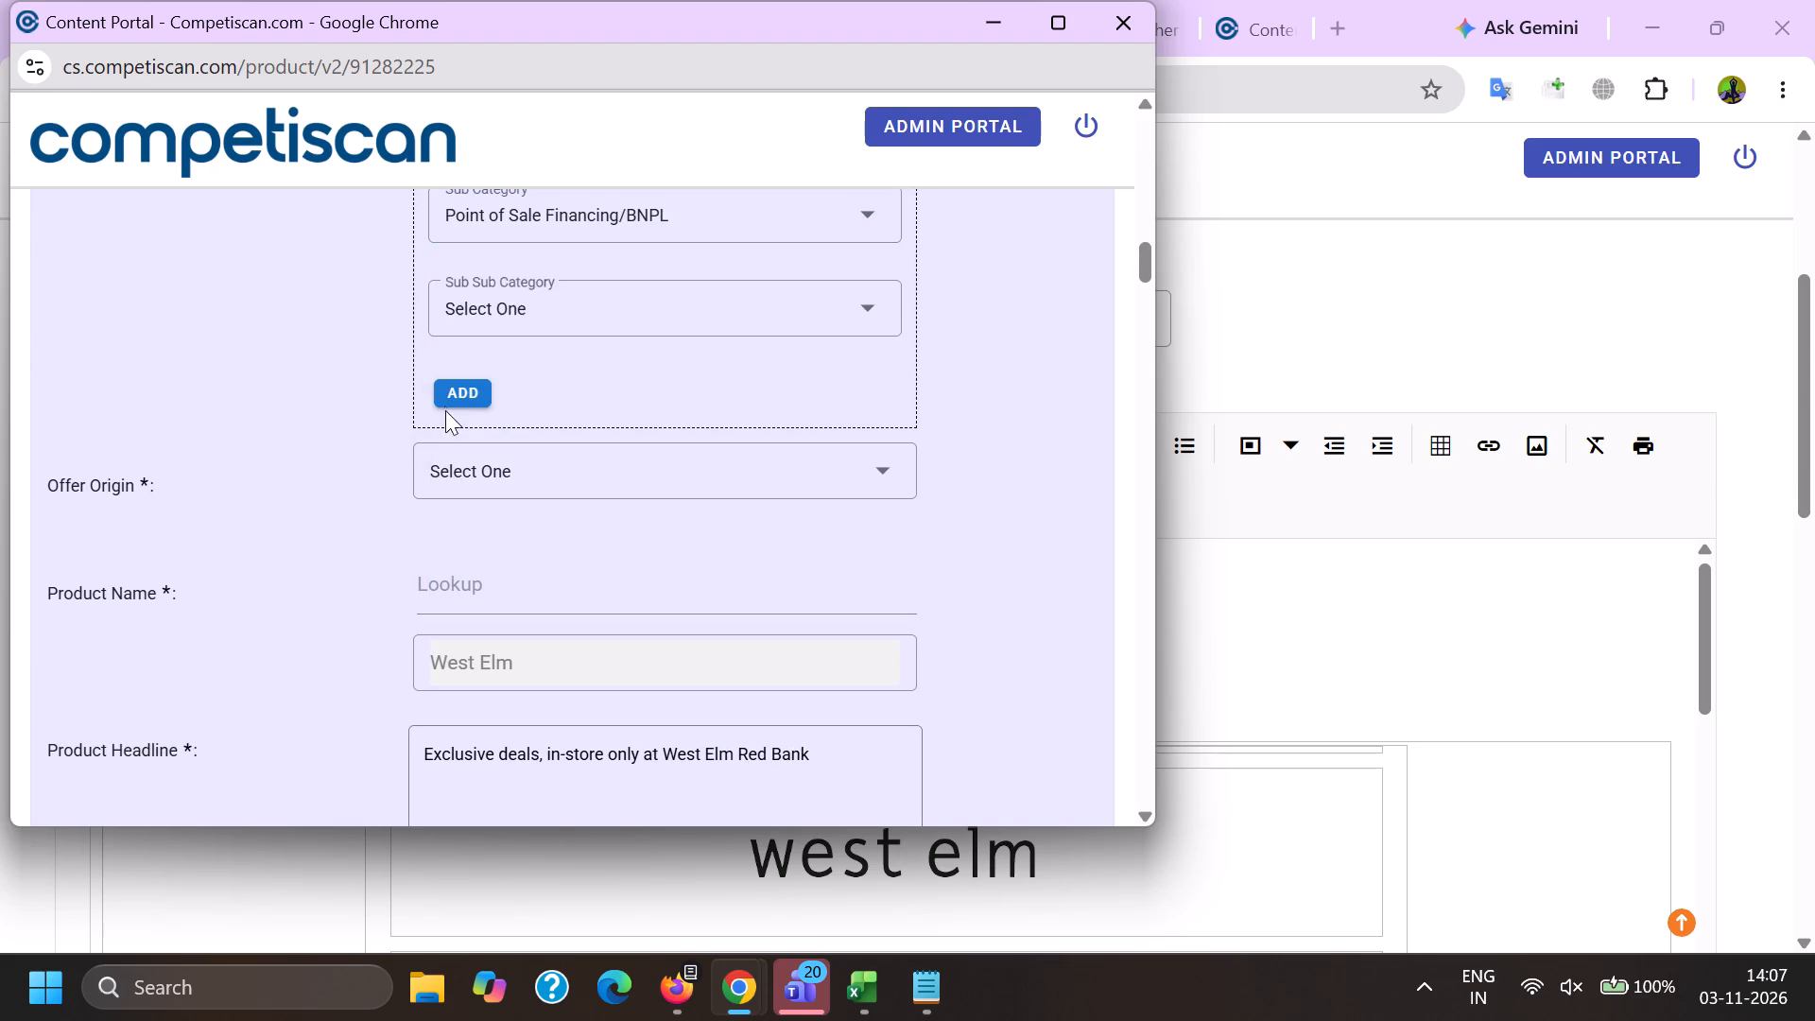
{"action": "left_click", "coordinate": [444, 405]}
Set Offer Origin to Provider/Bank and the Product Name to West Elm Key Rewards Visa Card.
{"action": "left_click", "coordinate": [457, 515]}
{"action": "double_click", "coordinate": [493, 647]}
{"action": "key", "text": "ctrl+v"}
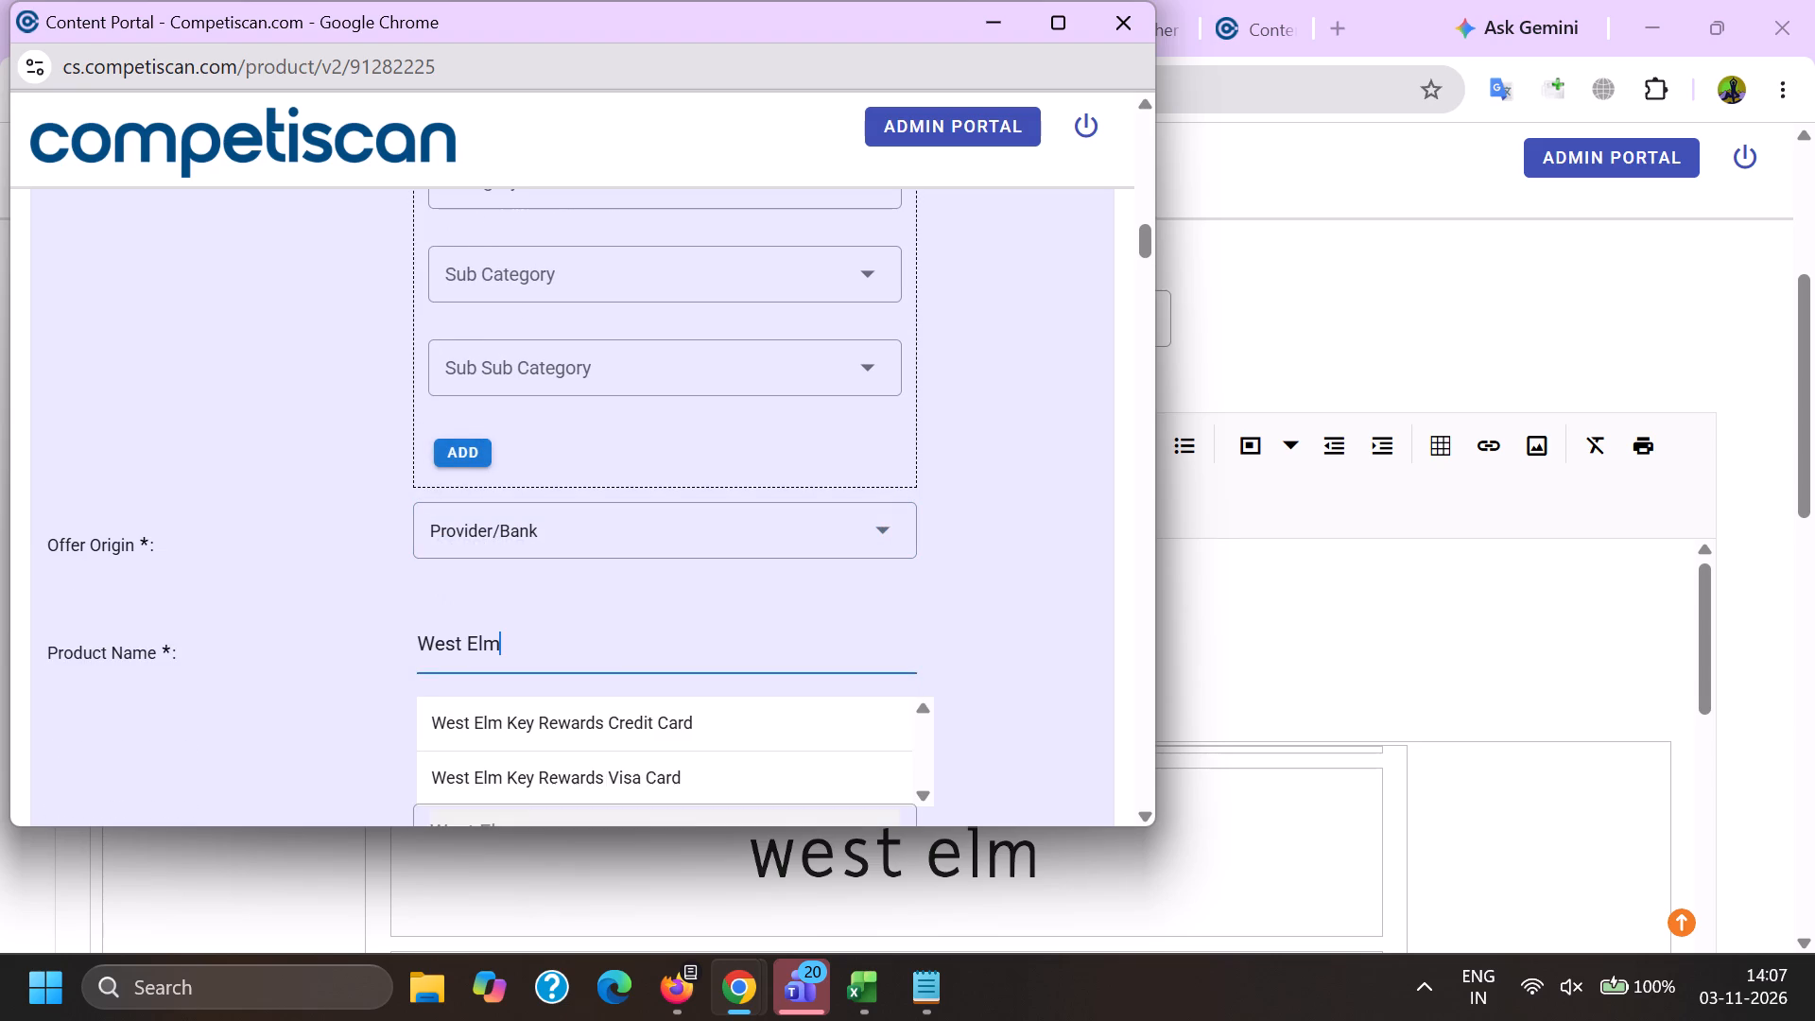
{"action": "left_click", "coordinate": [534, 764]}
{"action": "scroll", "coordinate": [531, 764], "scroll_direction": "up", "scroll_amount": 4}
{"action": "left_click", "coordinate": [545, 511]}
{"action": "scroll", "coordinate": [541, 500], "scroll_direction": "down", "scroll_amount": 2}
{"action": "scroll", "coordinate": [543, 501], "scroll_direction": "up", "scroll_amount": 1}
{"action": "scroll", "coordinate": [544, 501], "scroll_direction": "down", "scroll_amount": 2}
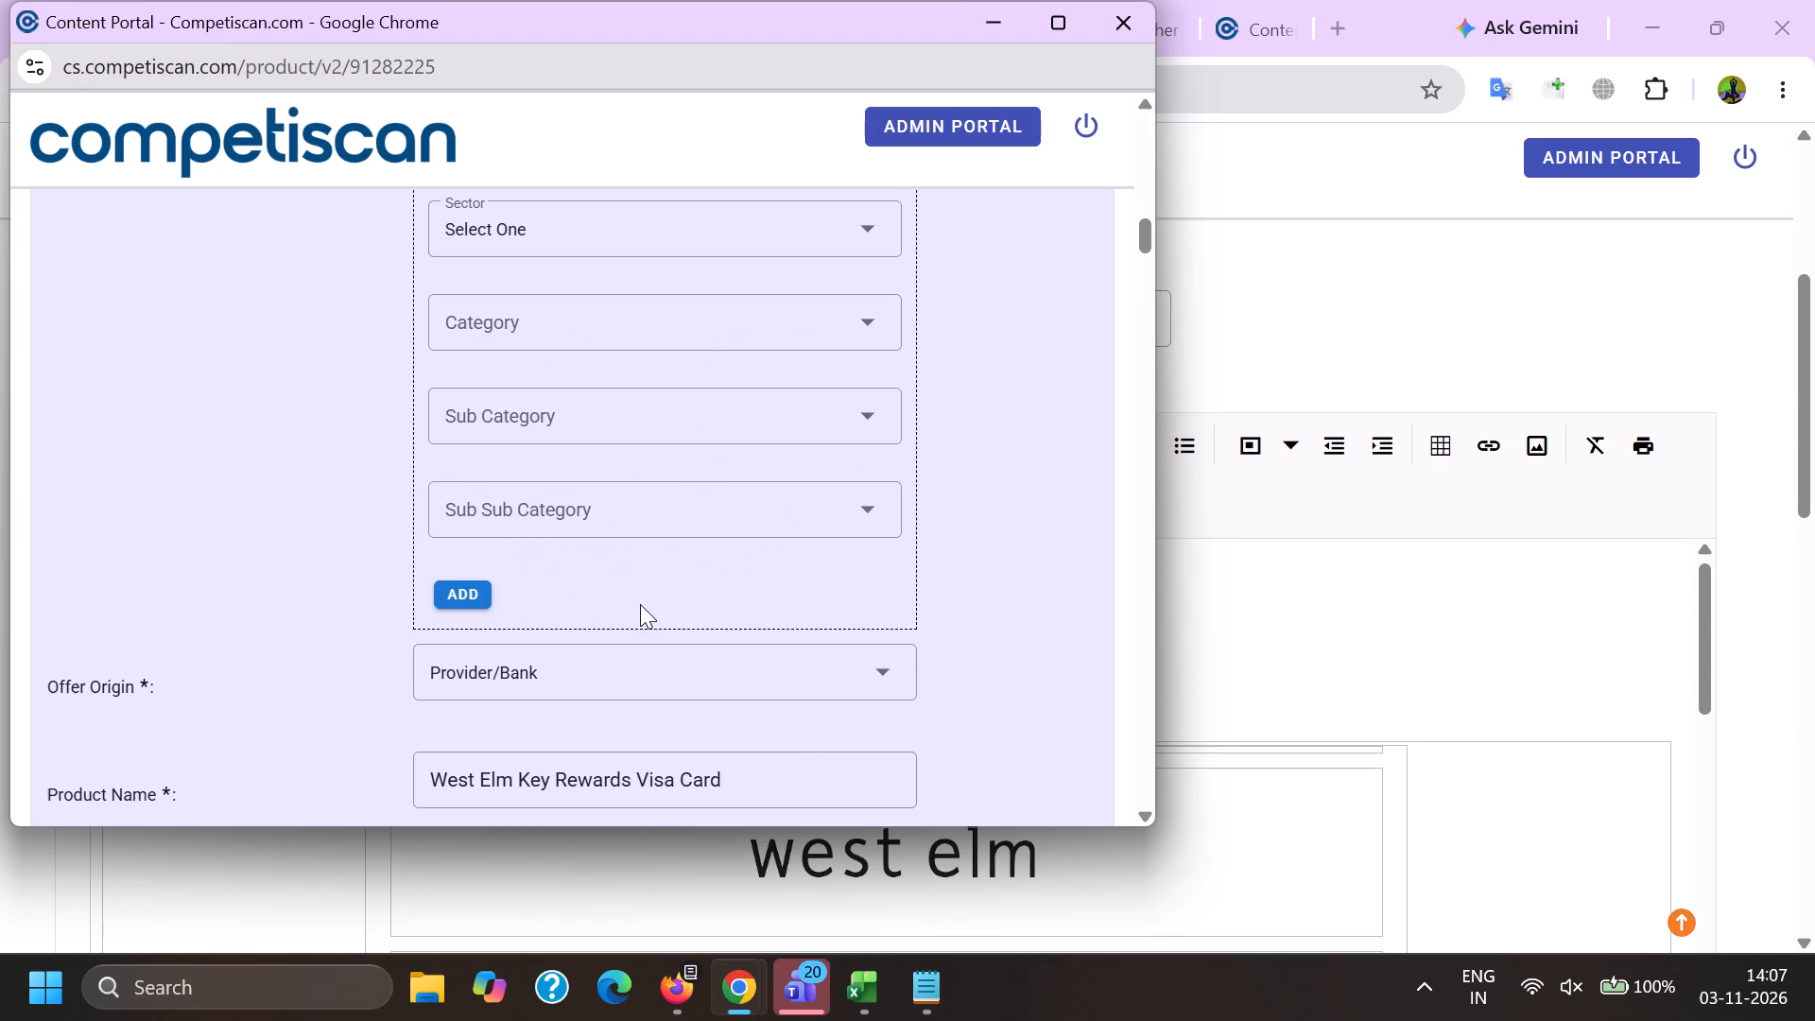
Replace the Product Headline with the email's subject text, "Exclusive deals, in-store only at West Elm Red Bank", ending it with a period.
{"action": "scroll", "coordinate": [760, 602], "scroll_direction": "down", "scroll_amount": 3}
{"action": "left_click_drag", "start_coordinate": [862, 517], "coordinate": [1, 531]}
{"action": "key", "text": "BackSpace"}
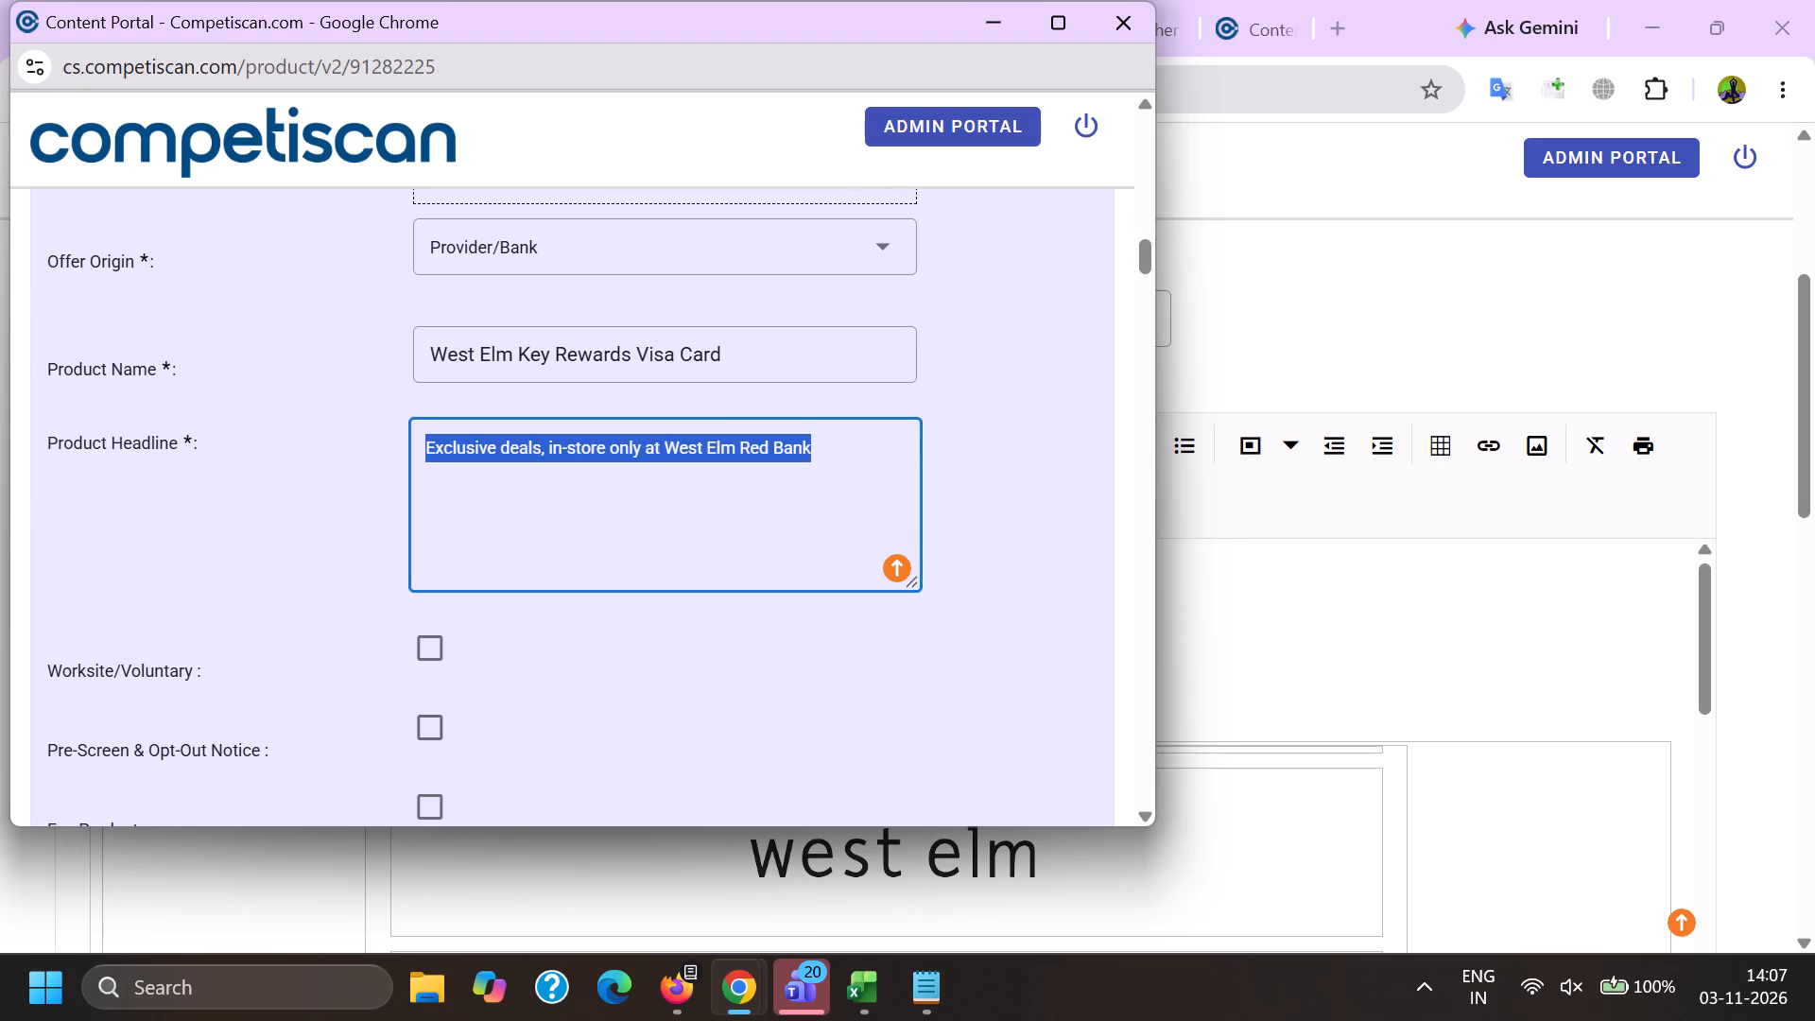
{"action": "key", "text": "alt+Tab"}
{"action": "double_click", "coordinate": [164, 699]}
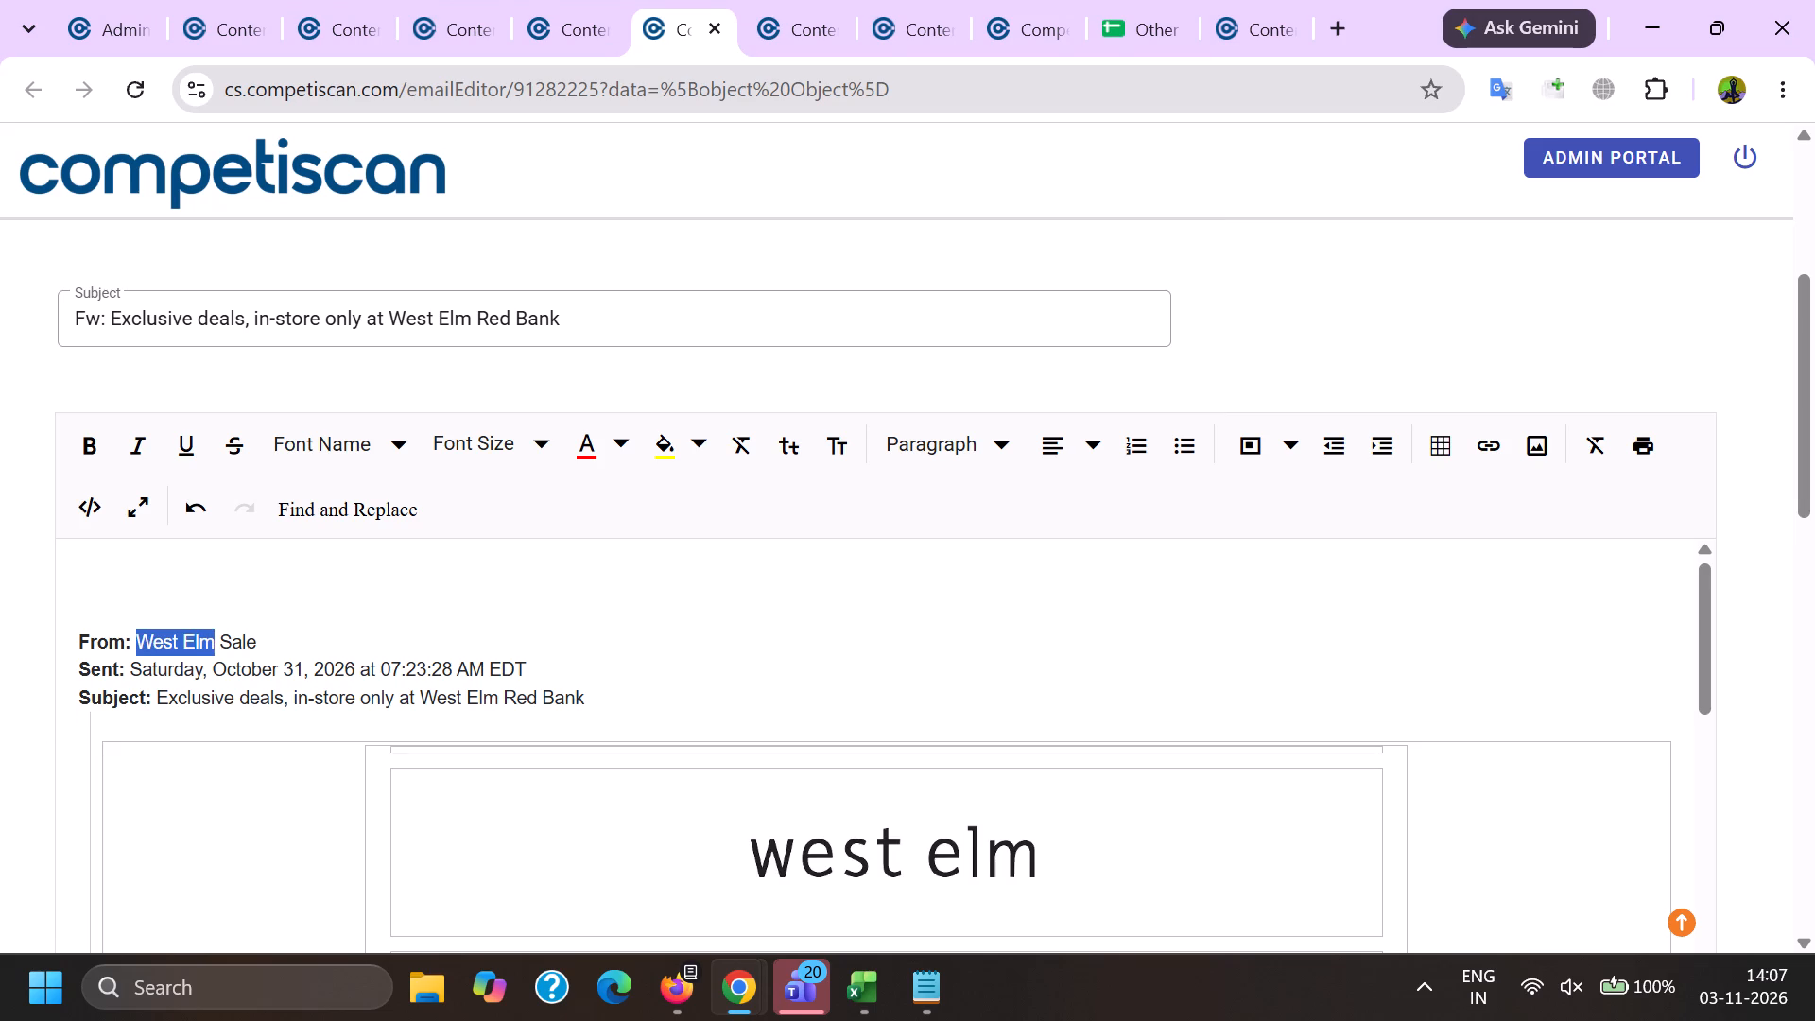
{"action": "left_click", "coordinate": [606, 702], "text": "shift"}
{"action": "key", "text": "ctrl+c"}
{"action": "key", "text": "alt+Tab"}
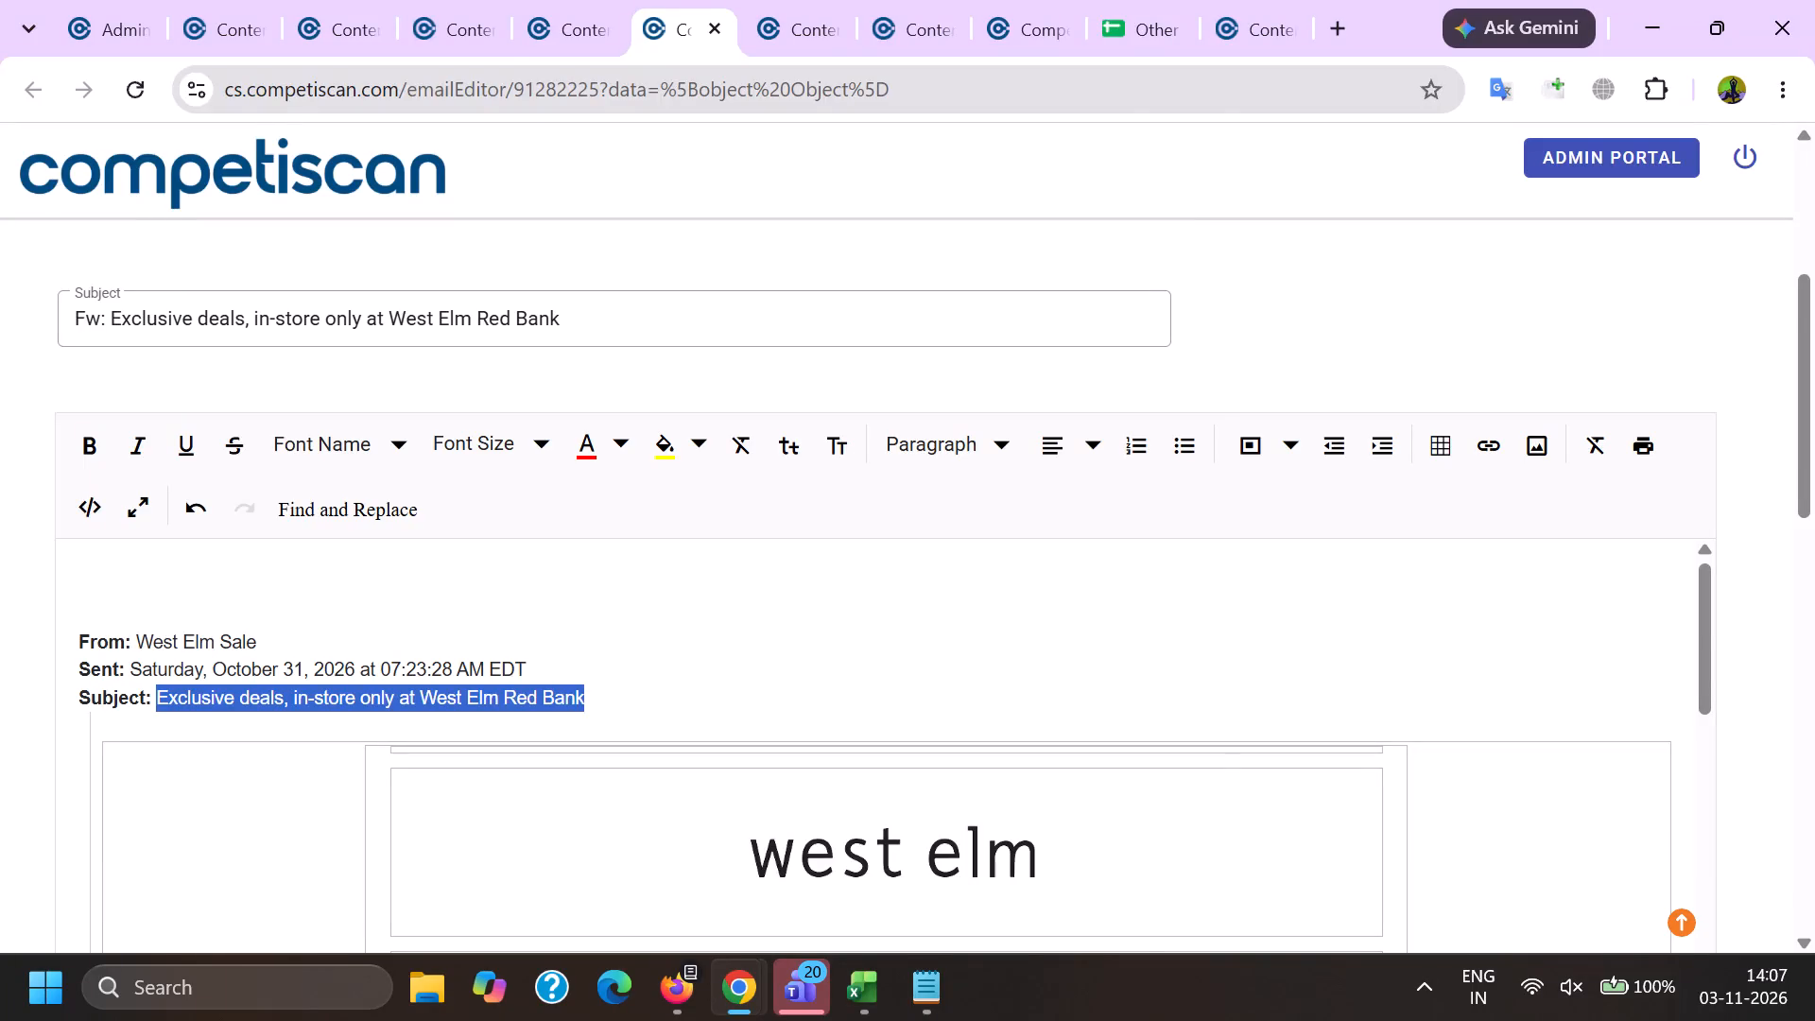
{"action": "key", "text": "ctrl+v"}
{"action": "key", "text": "BackSpace"}
{"action": "key", "text": "period"}
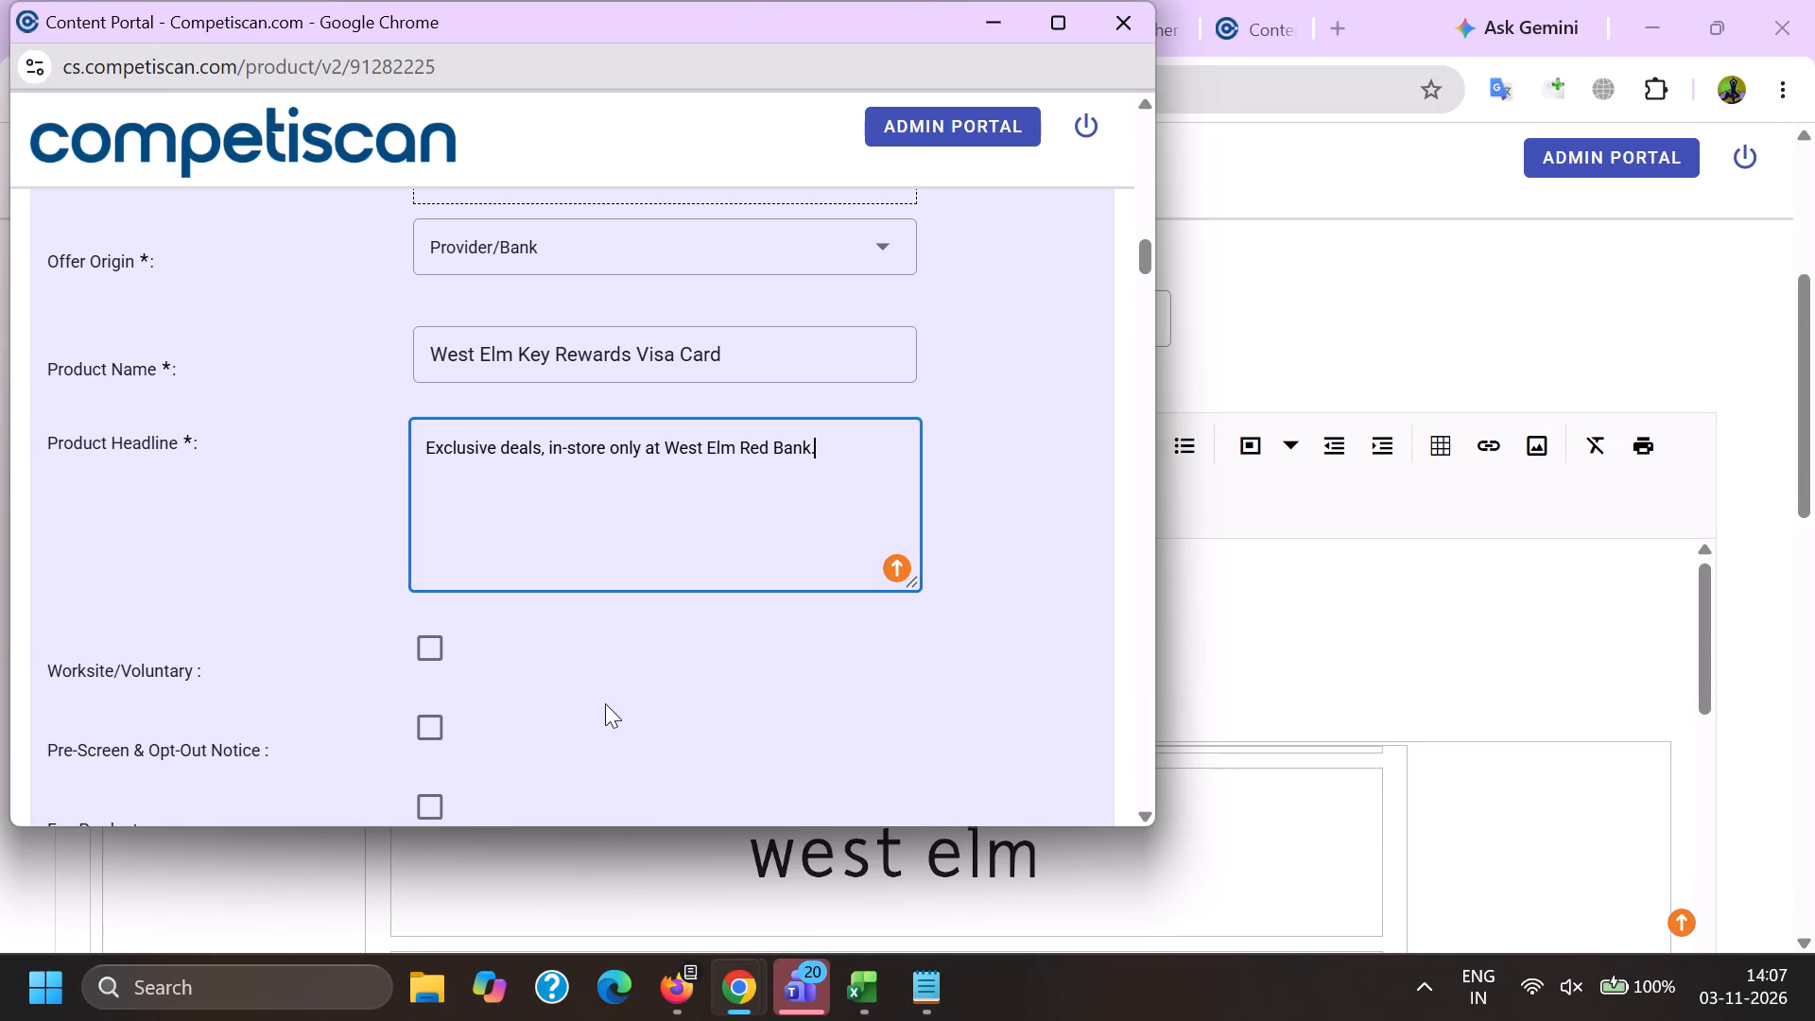
{"action": "key", "text": "space"}
Append "Earn 10% Back in Rewards", copied from the headline of product form 20982179, to the Product Headline.
{"action": "key", "text": "alt+Tab"}
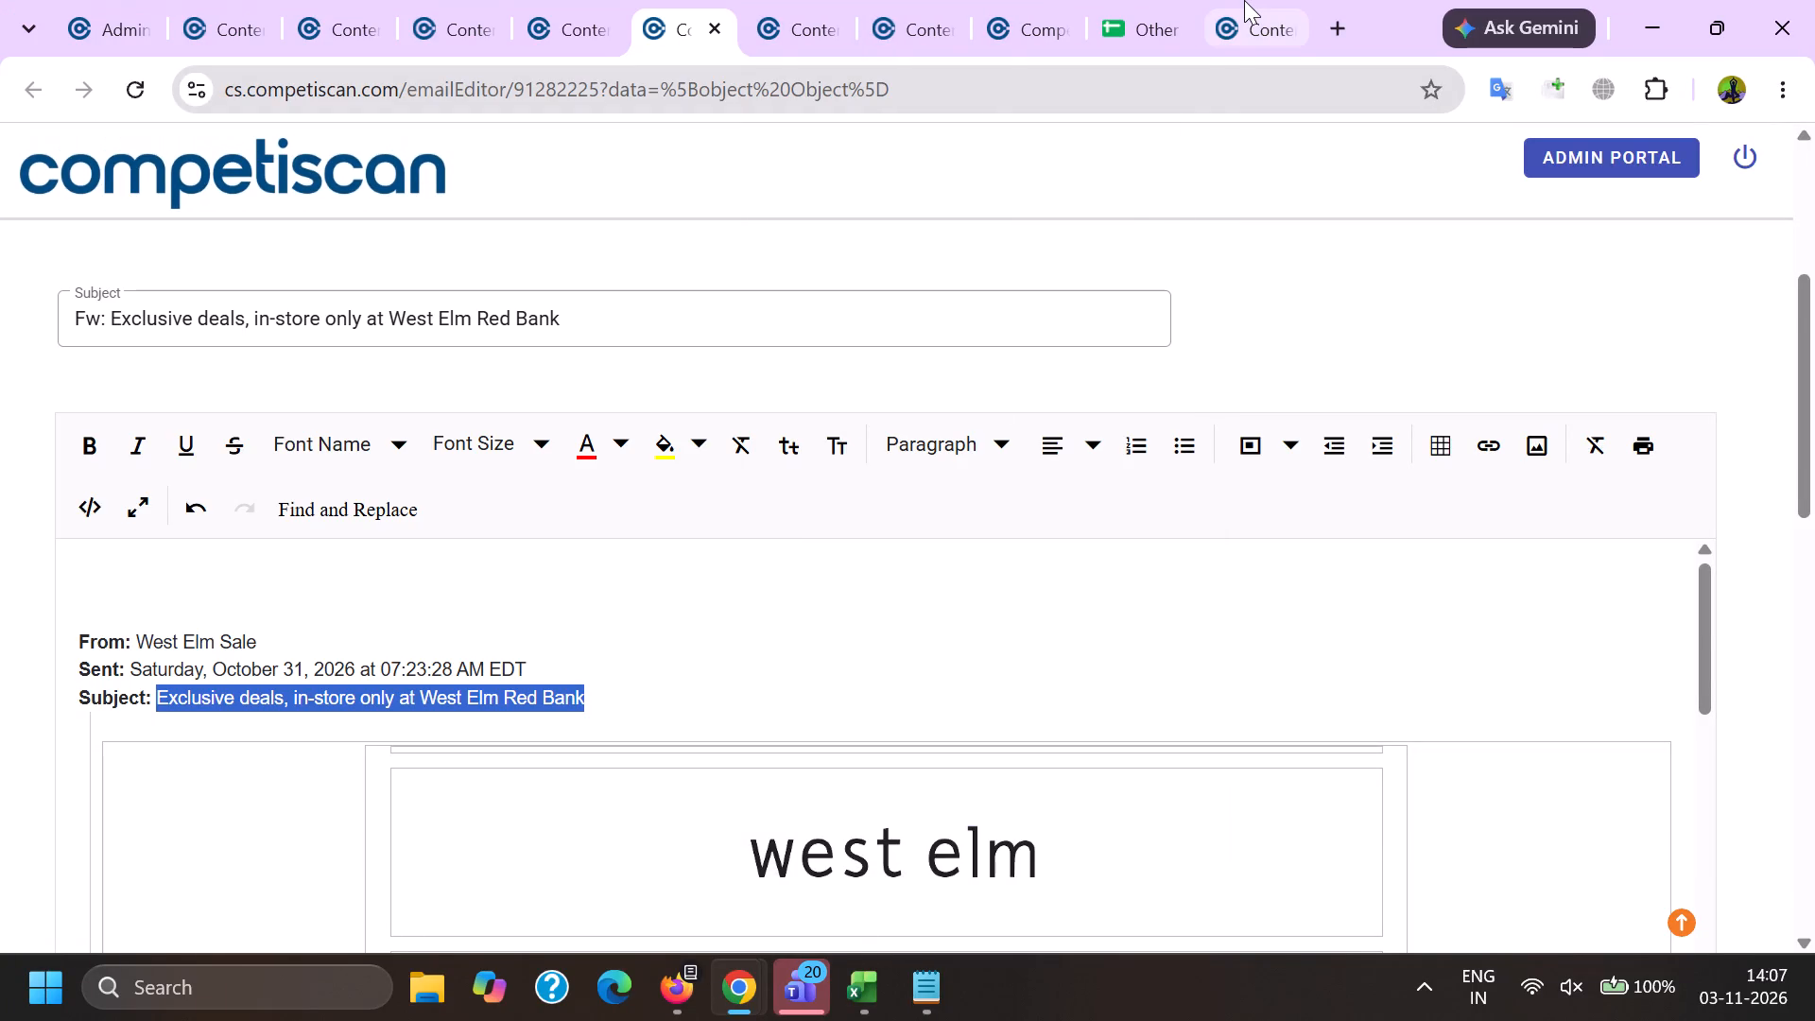
{"action": "left_click", "coordinate": [1244, 0]}
{"action": "scroll", "coordinate": [1207, 450], "scroll_direction": "up", "scroll_amount": 10}
{"action": "double_click", "coordinate": [1043, 411]}
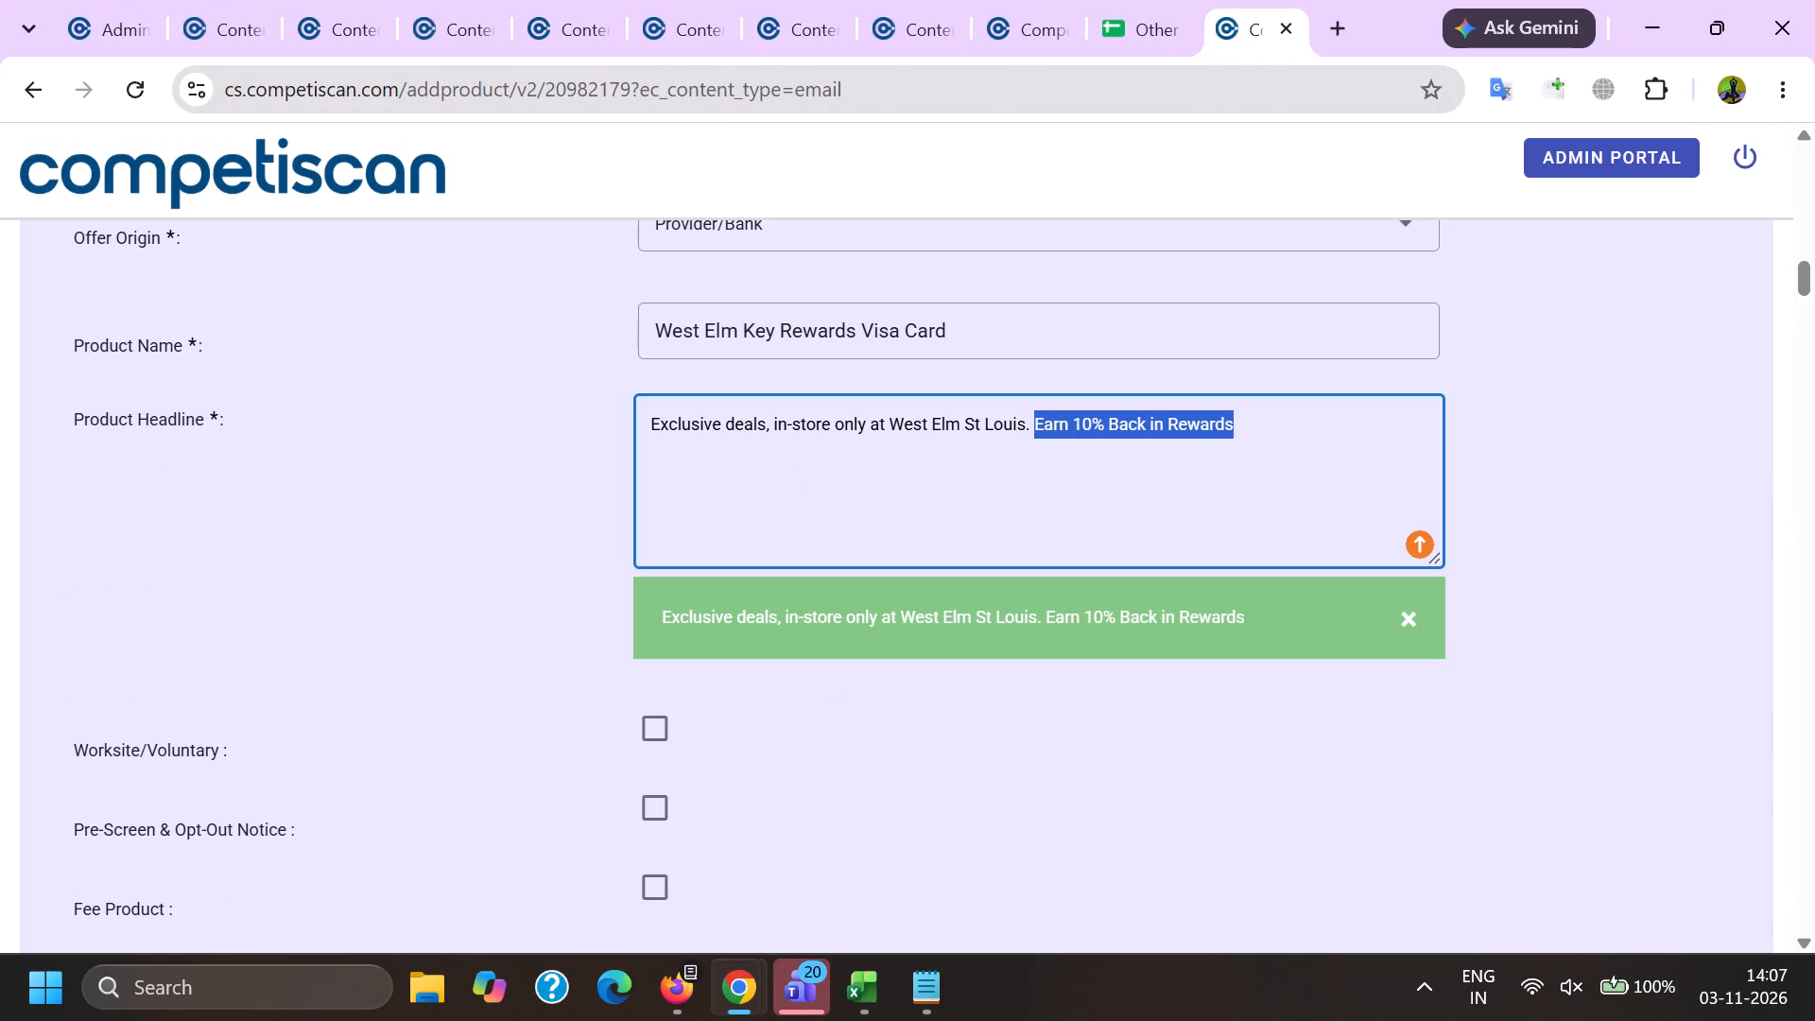
{"action": "left_click", "coordinate": [1189, 437], "text": "shift"}
{"action": "key", "text": "ctrl+c"}
{"action": "key", "text": "alt+Tab"}
{"action": "key", "text": "ctrl+v"}
{"action": "scroll", "coordinate": [554, 459], "scroll_direction": "down", "scroll_amount": 3}
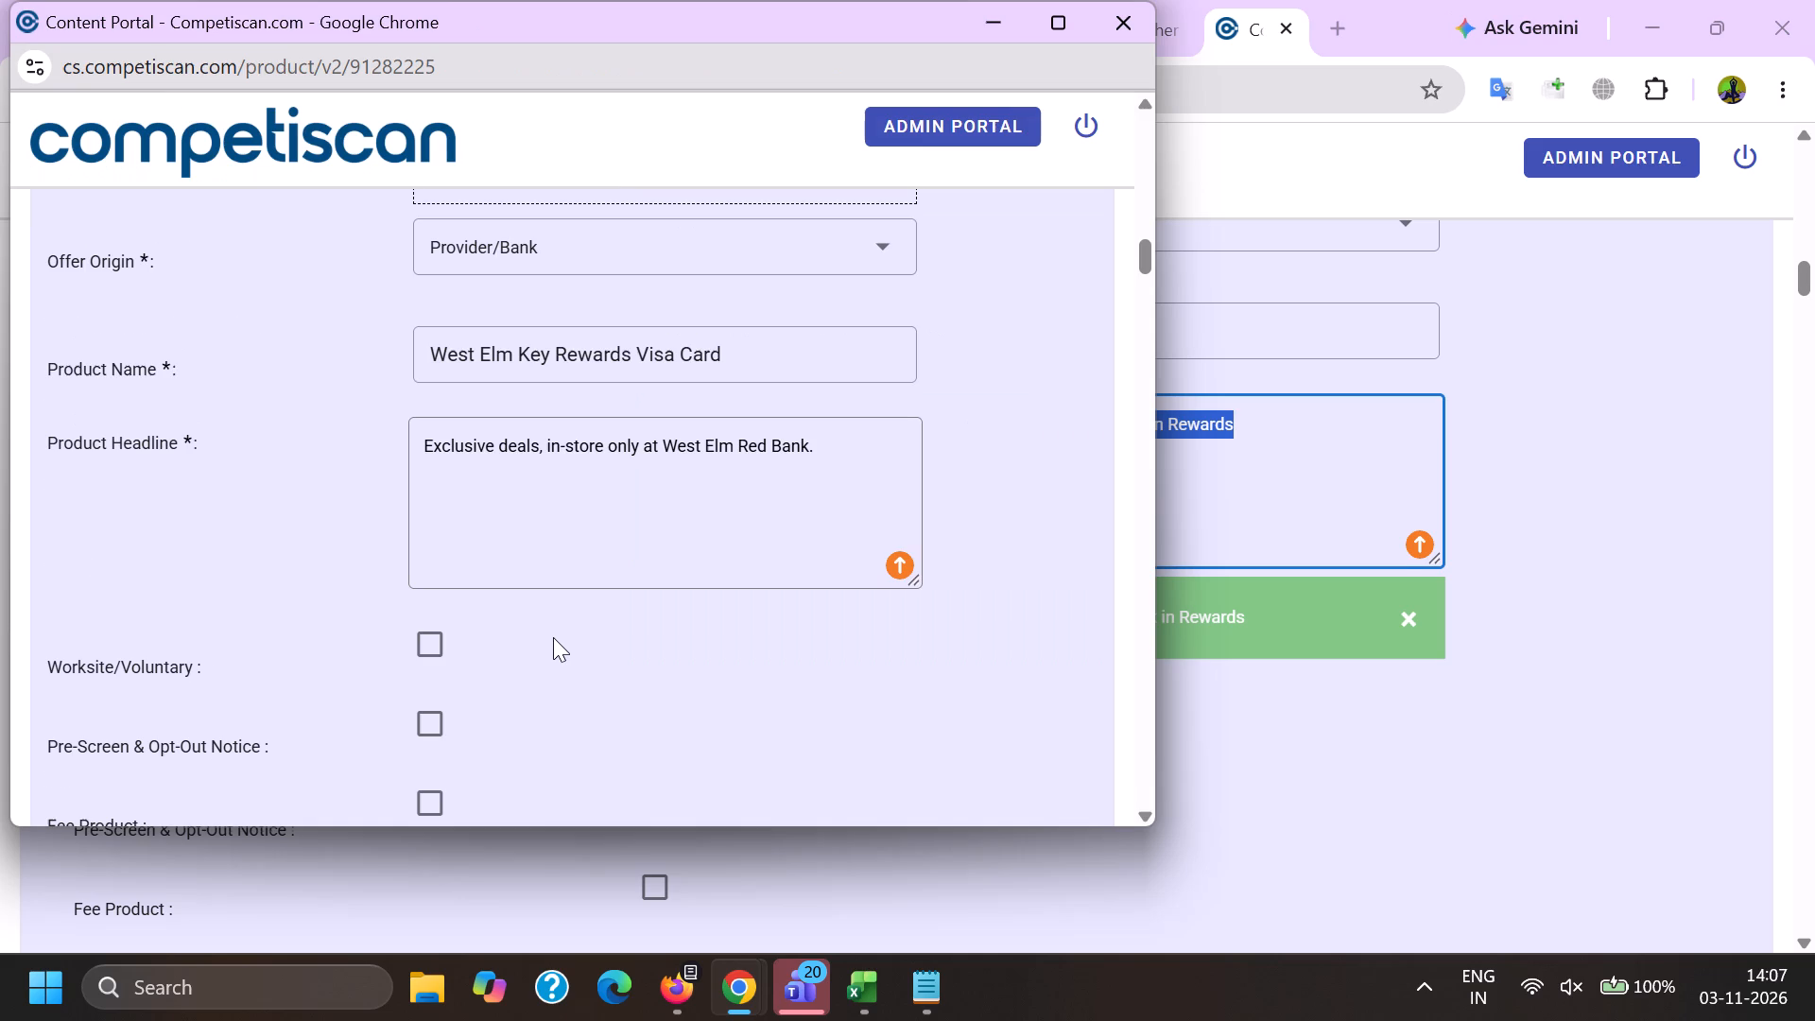
Set the Response Mechanism to URL/Website and the Mailing Type to Acquisition.
{"action": "left_click", "coordinate": [502, 662]}
{"action": "scroll", "coordinate": [525, 434], "scroll_direction": "down", "scroll_amount": 3}
{"action": "scroll", "coordinate": [515, 532], "scroll_direction": "down", "scroll_amount": 7}
{"action": "left_click", "coordinate": [526, 616]}
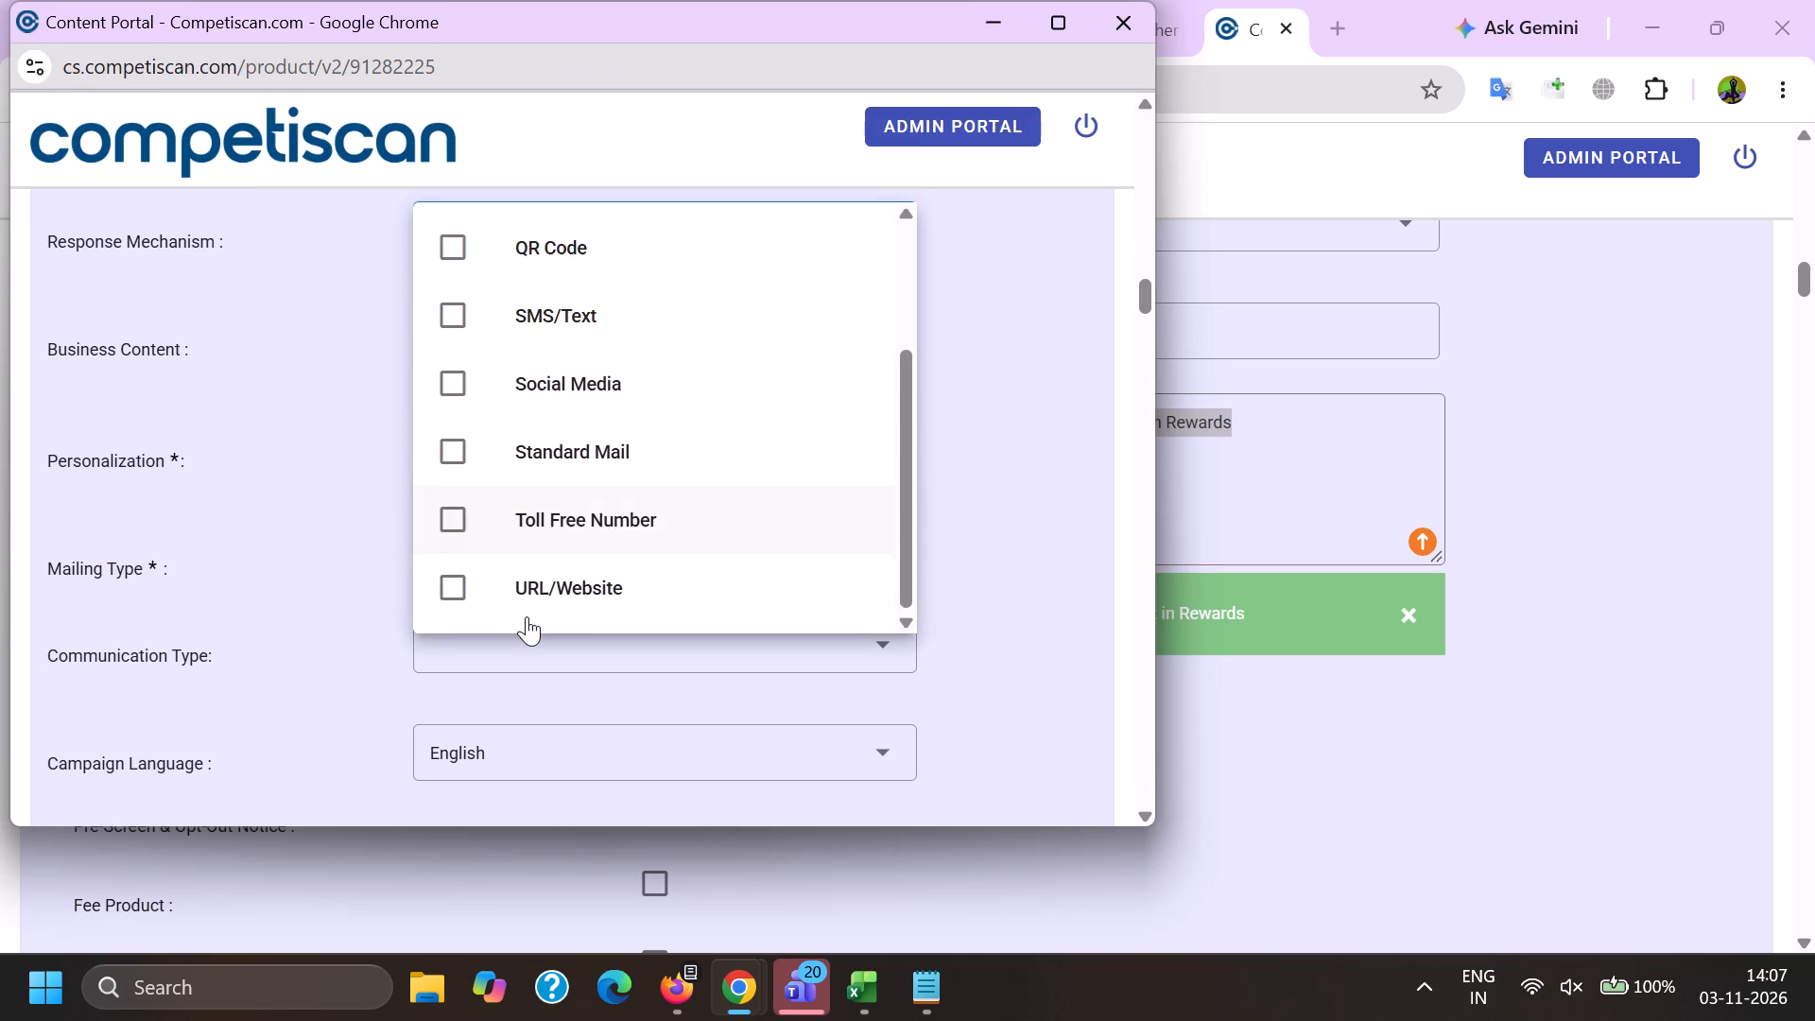
{"action": "left_click", "coordinate": [412, 572]}
{"action": "left_click", "coordinate": [509, 564]}
{"action": "left_click", "coordinate": [506, 476]}
{"action": "left_click", "coordinate": [324, 567]}
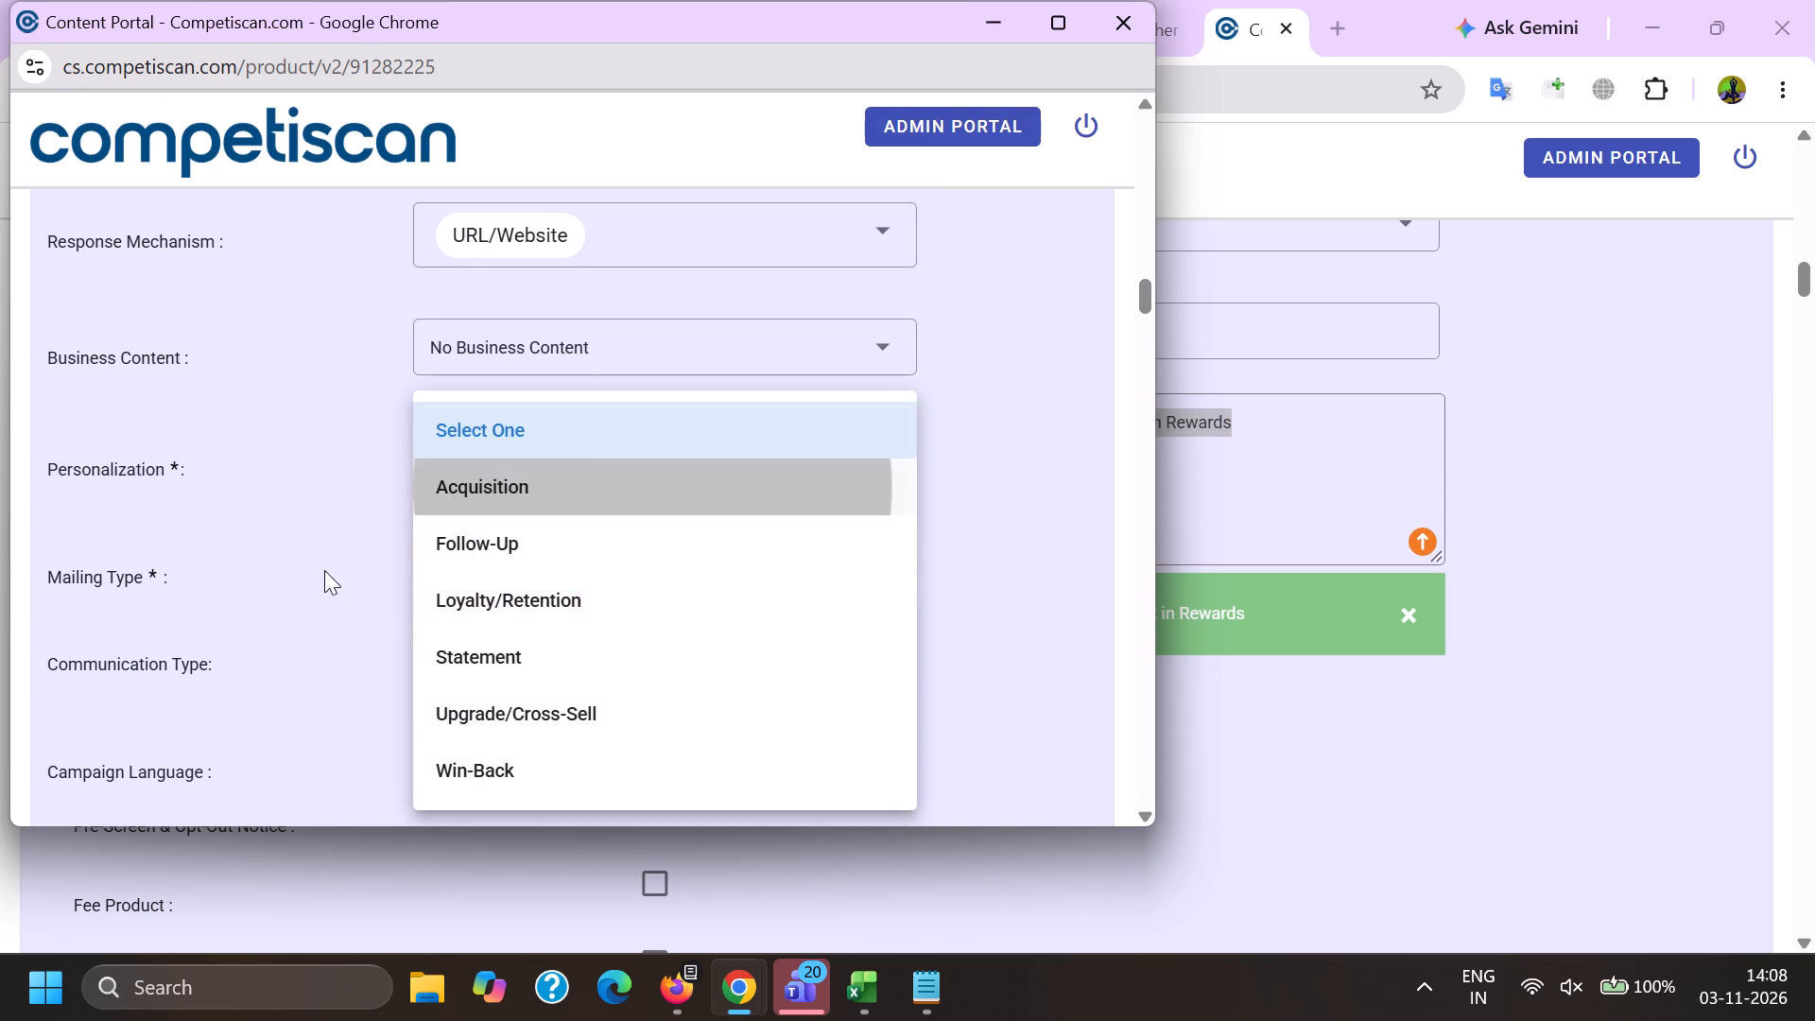
Set the Communication Type to Bonuses/Contests/Incentives, Co-Brand and Mobile Application.
{"action": "left_click", "coordinate": [472, 605]}
{"action": "left_click", "coordinate": [493, 656]}
{"action": "scroll", "coordinate": [503, 470], "scroll_direction": "down", "scroll_amount": 1}
{"action": "left_click", "coordinate": [533, 704]}
{"action": "scroll", "coordinate": [527, 705], "scroll_direction": "down", "scroll_amount": 5}
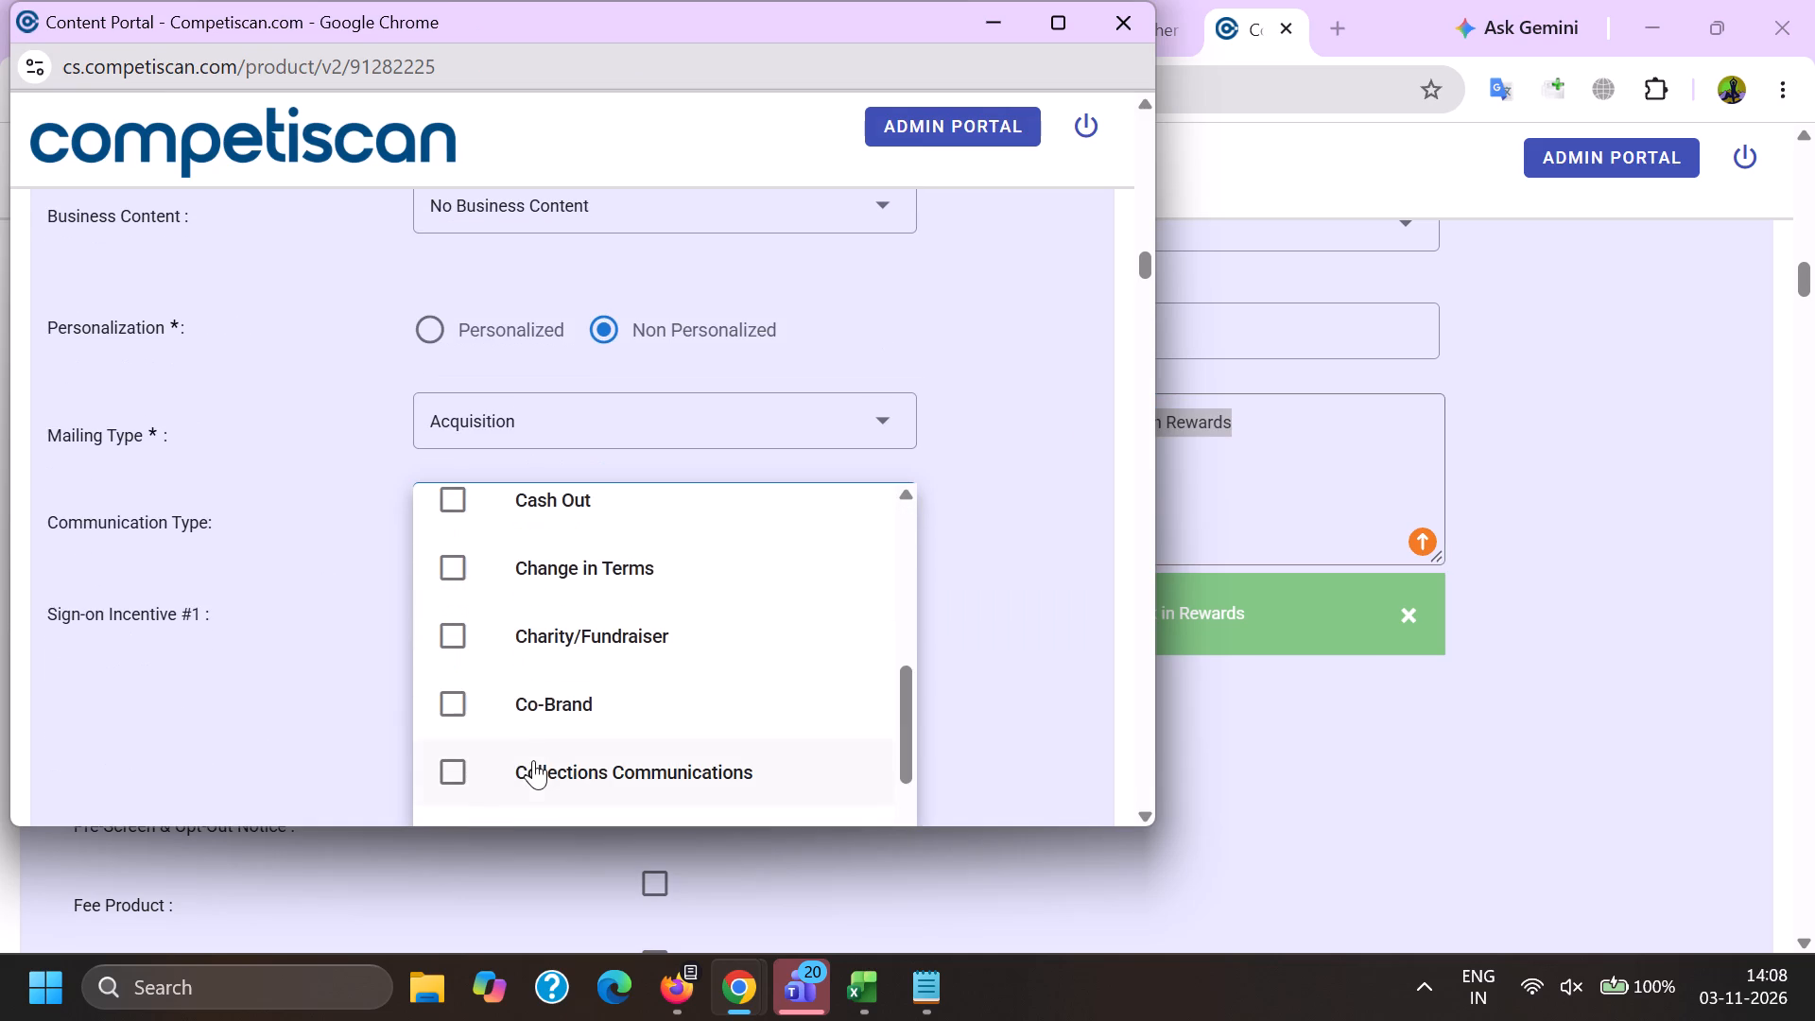
{"action": "left_click", "coordinate": [532, 711]}
{"action": "scroll", "coordinate": [527, 705], "scroll_direction": "down", "scroll_amount": 10}
{"action": "left_click", "coordinate": [527, 724]}
Copy "10% back in reward during the first 30 days from account opening" from product form 20982179 into Sign-on Incentive #1.
{"action": "key", "text": "alt+Tab"}
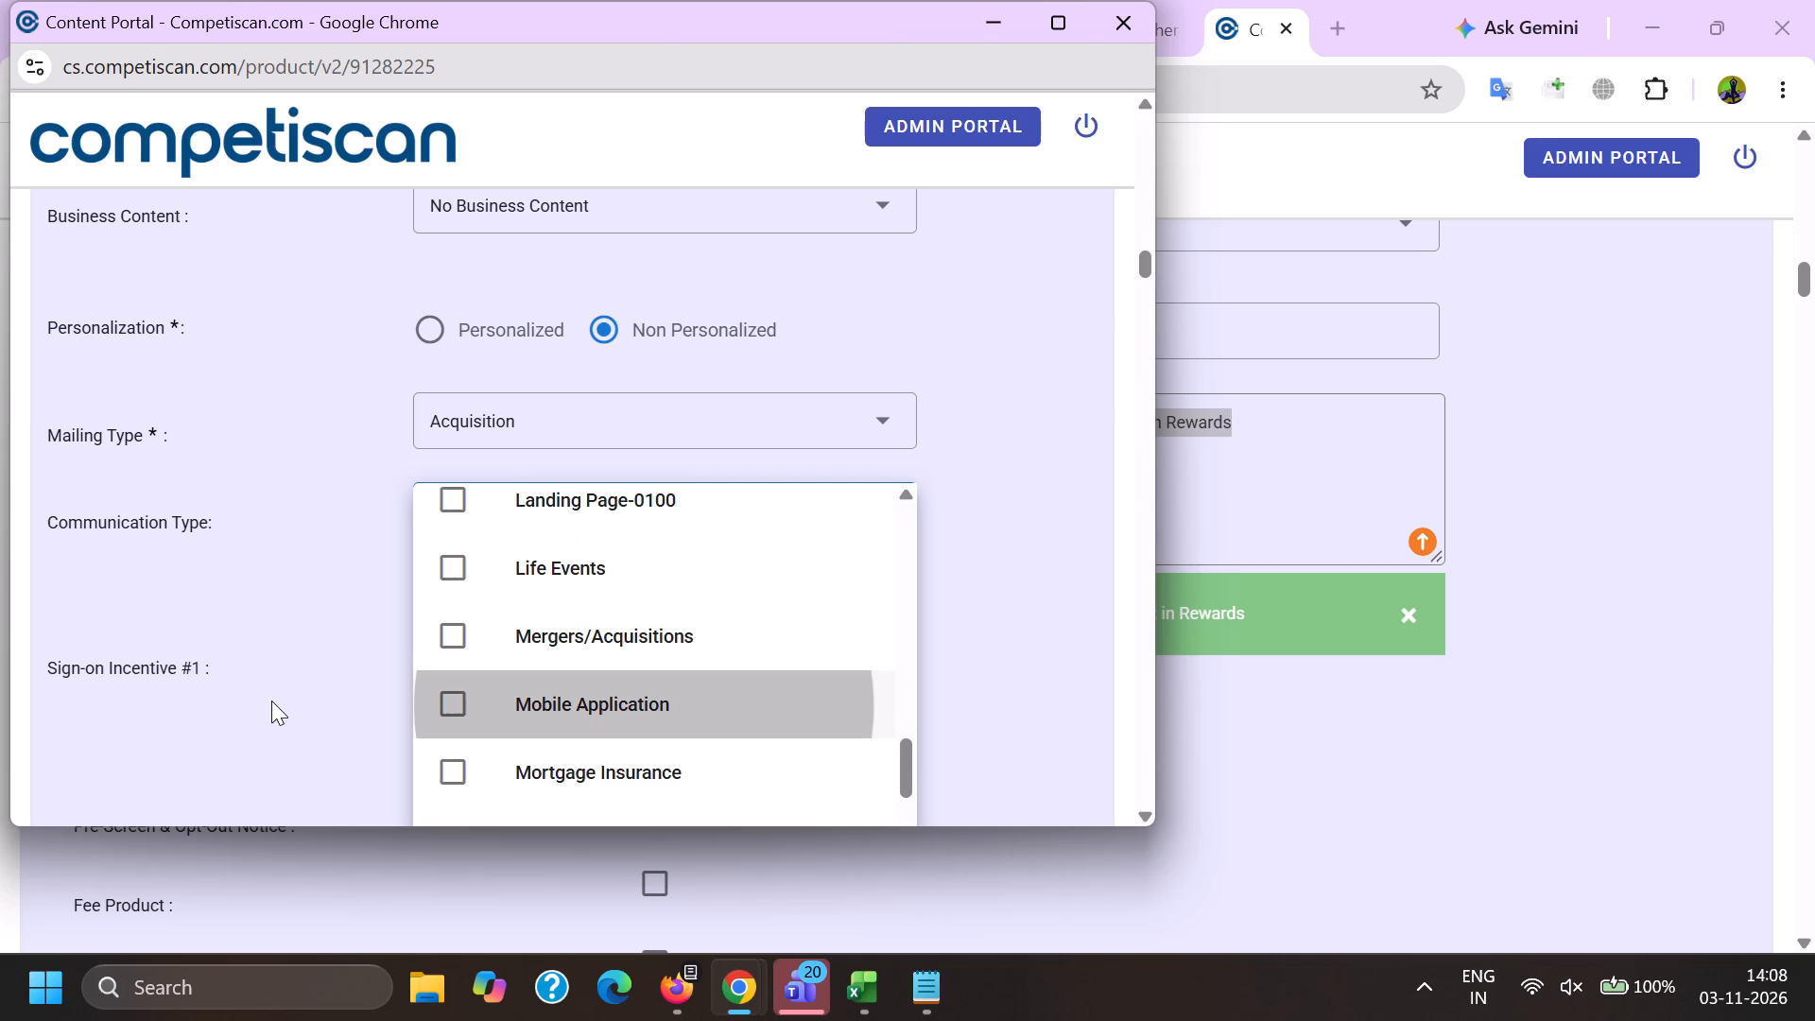
{"action": "scroll", "coordinate": [1249, 638], "scroll_direction": "down", "scroll_amount": 8}
{"action": "left_click_drag", "start_coordinate": [1271, 652], "coordinate": [264, 553]}
{"action": "key", "text": "ctrl+c"}
{"action": "key", "text": "alt+Tab"}
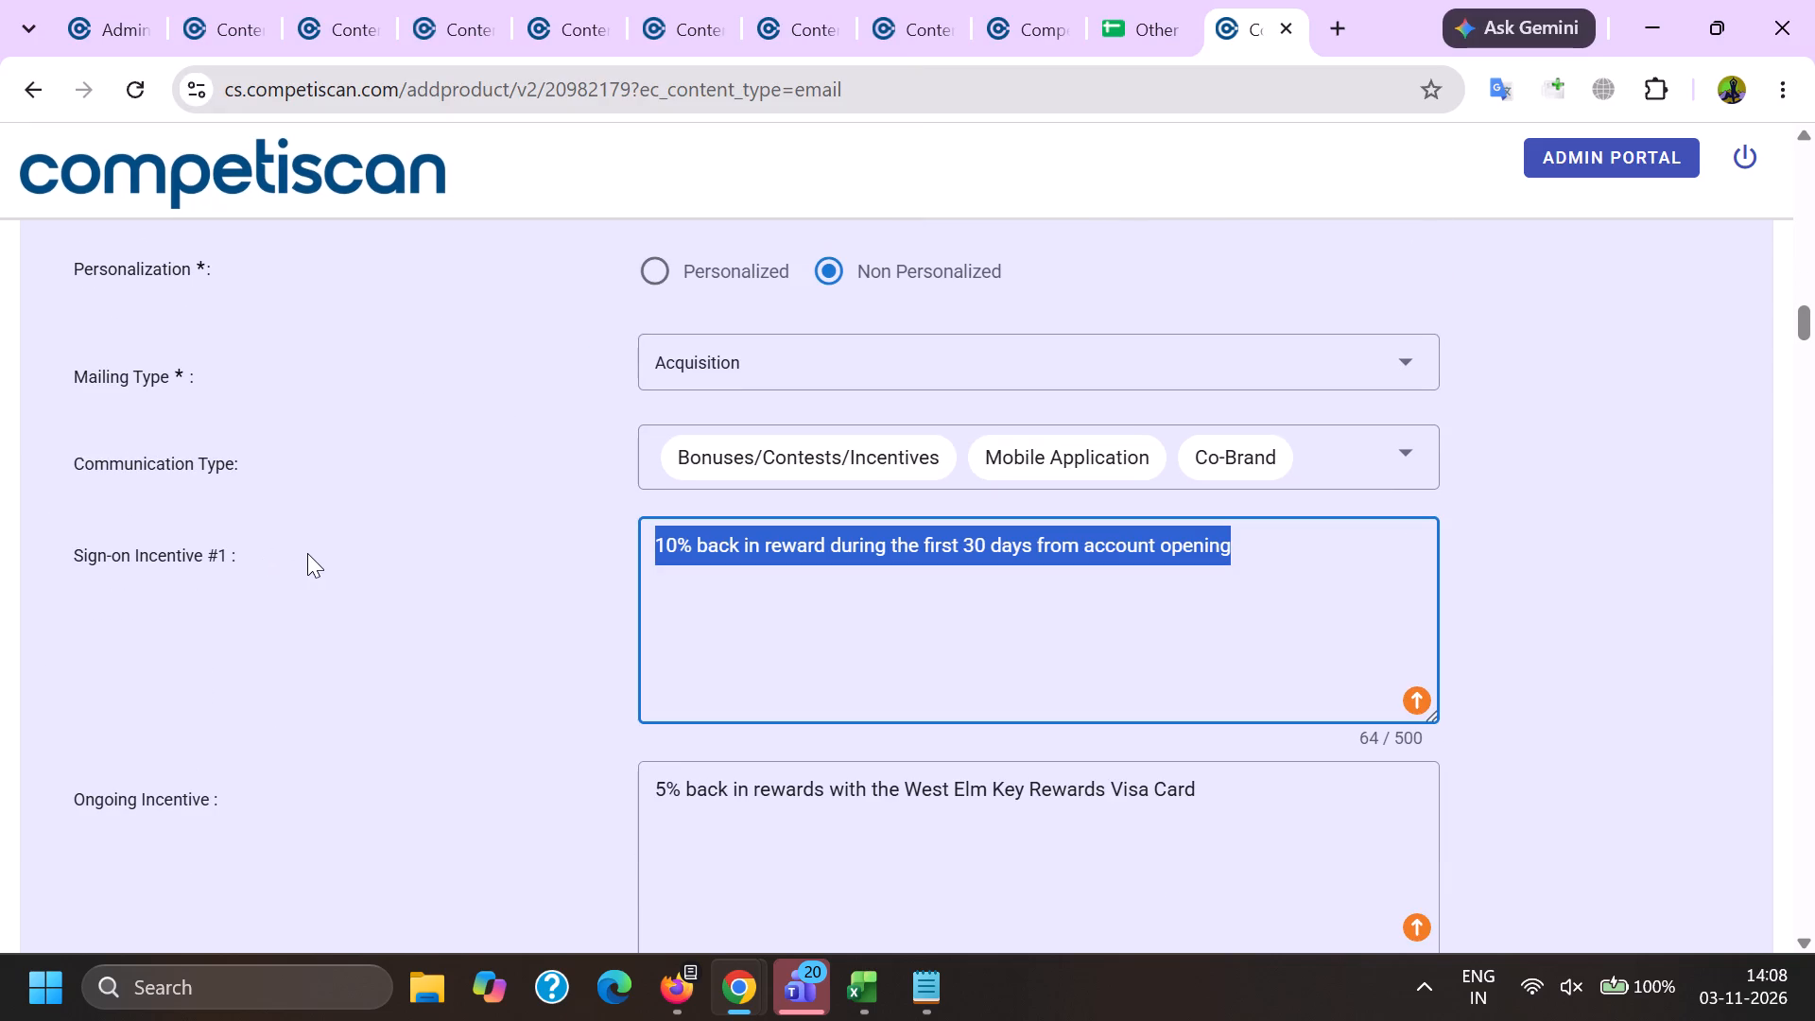
{"action": "left_click", "coordinate": [248, 693]}
{"action": "left_click", "coordinate": [590, 684]}
{"action": "key", "text": "ctrl+v"}
Copy "5% back in rewards with the West Elm Key Rewards Visa Card" from product form 20982179 into Ongoing Incentive.
{"action": "scroll", "coordinate": [565, 484], "scroll_direction": "down", "scroll_amount": 3}
{"action": "left_click", "coordinate": [591, 671]}
{"action": "left_click", "coordinate": [567, 529]}
{"action": "key", "text": "alt+Tab"}
{"action": "scroll", "coordinate": [1359, 518], "scroll_direction": "down", "scroll_amount": 3}
{"action": "left_click_drag", "start_coordinate": [1183, 407], "coordinate": [543, 399]}
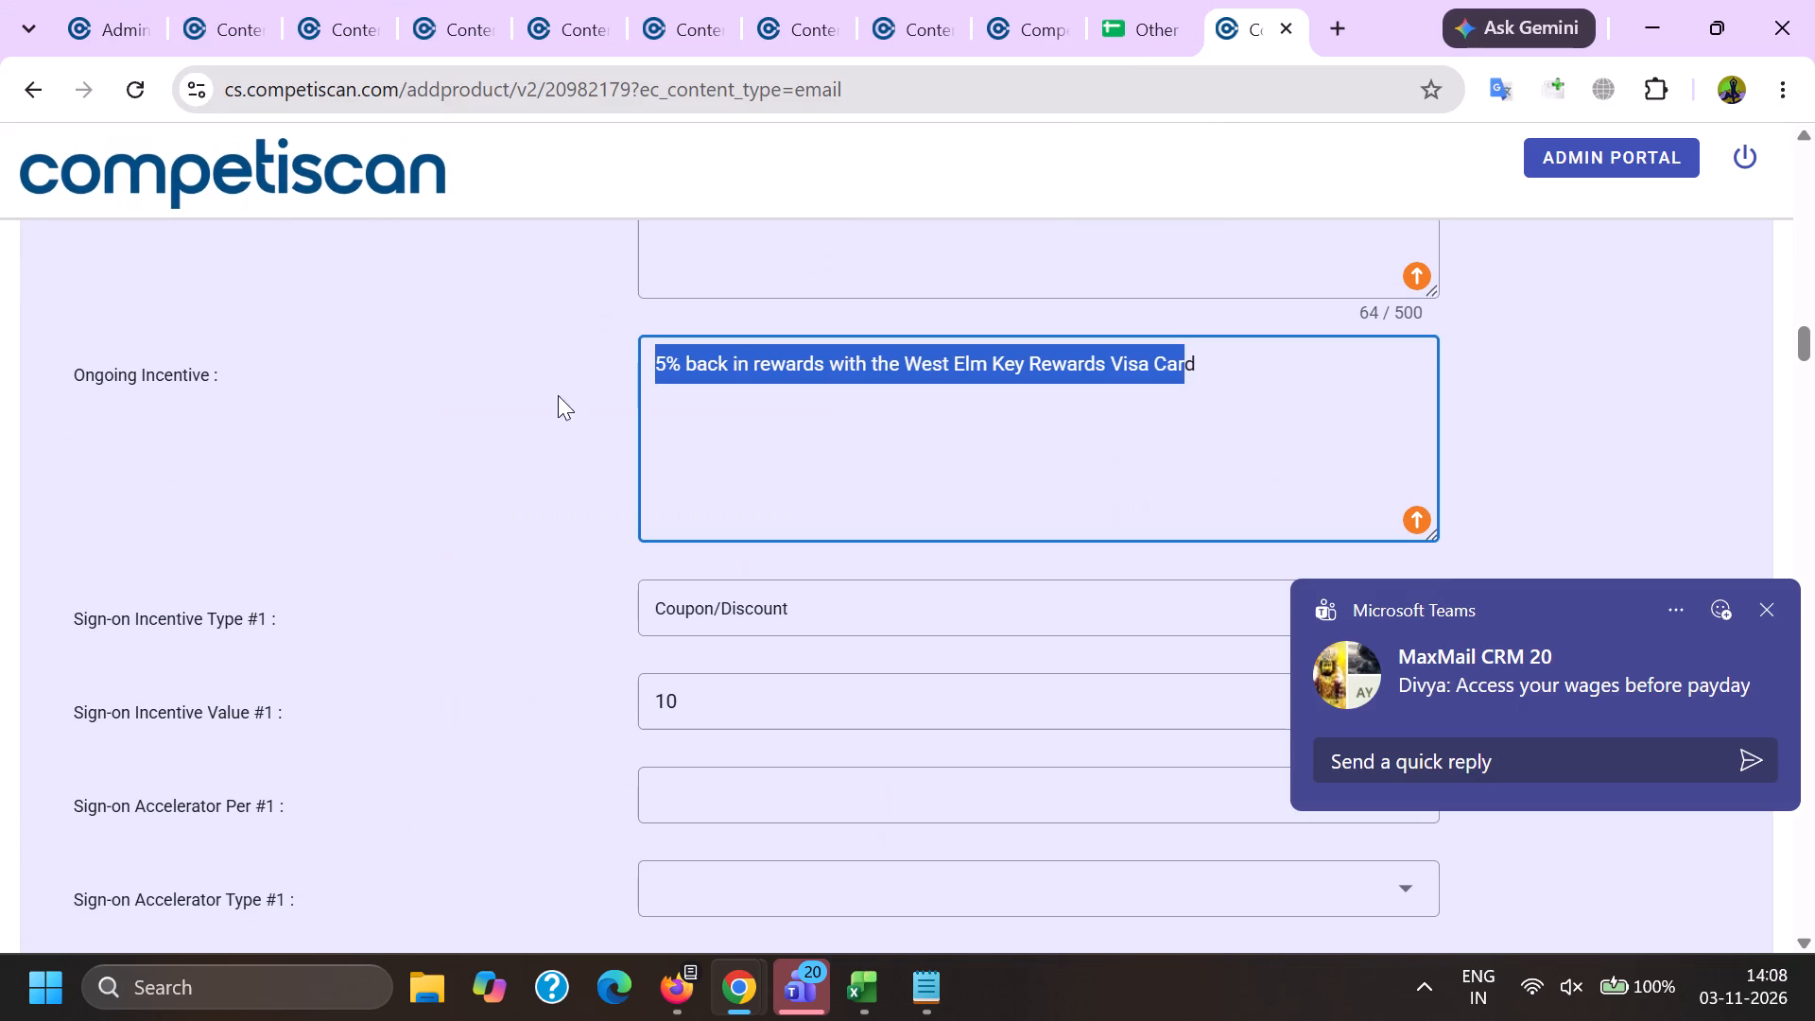
{"action": "key", "text": "ctrl+a"}
{"action": "key", "text": "ctrl+c"}
{"action": "key", "text": "alt+Tab"}
{"action": "key", "text": "ctrl+v"}
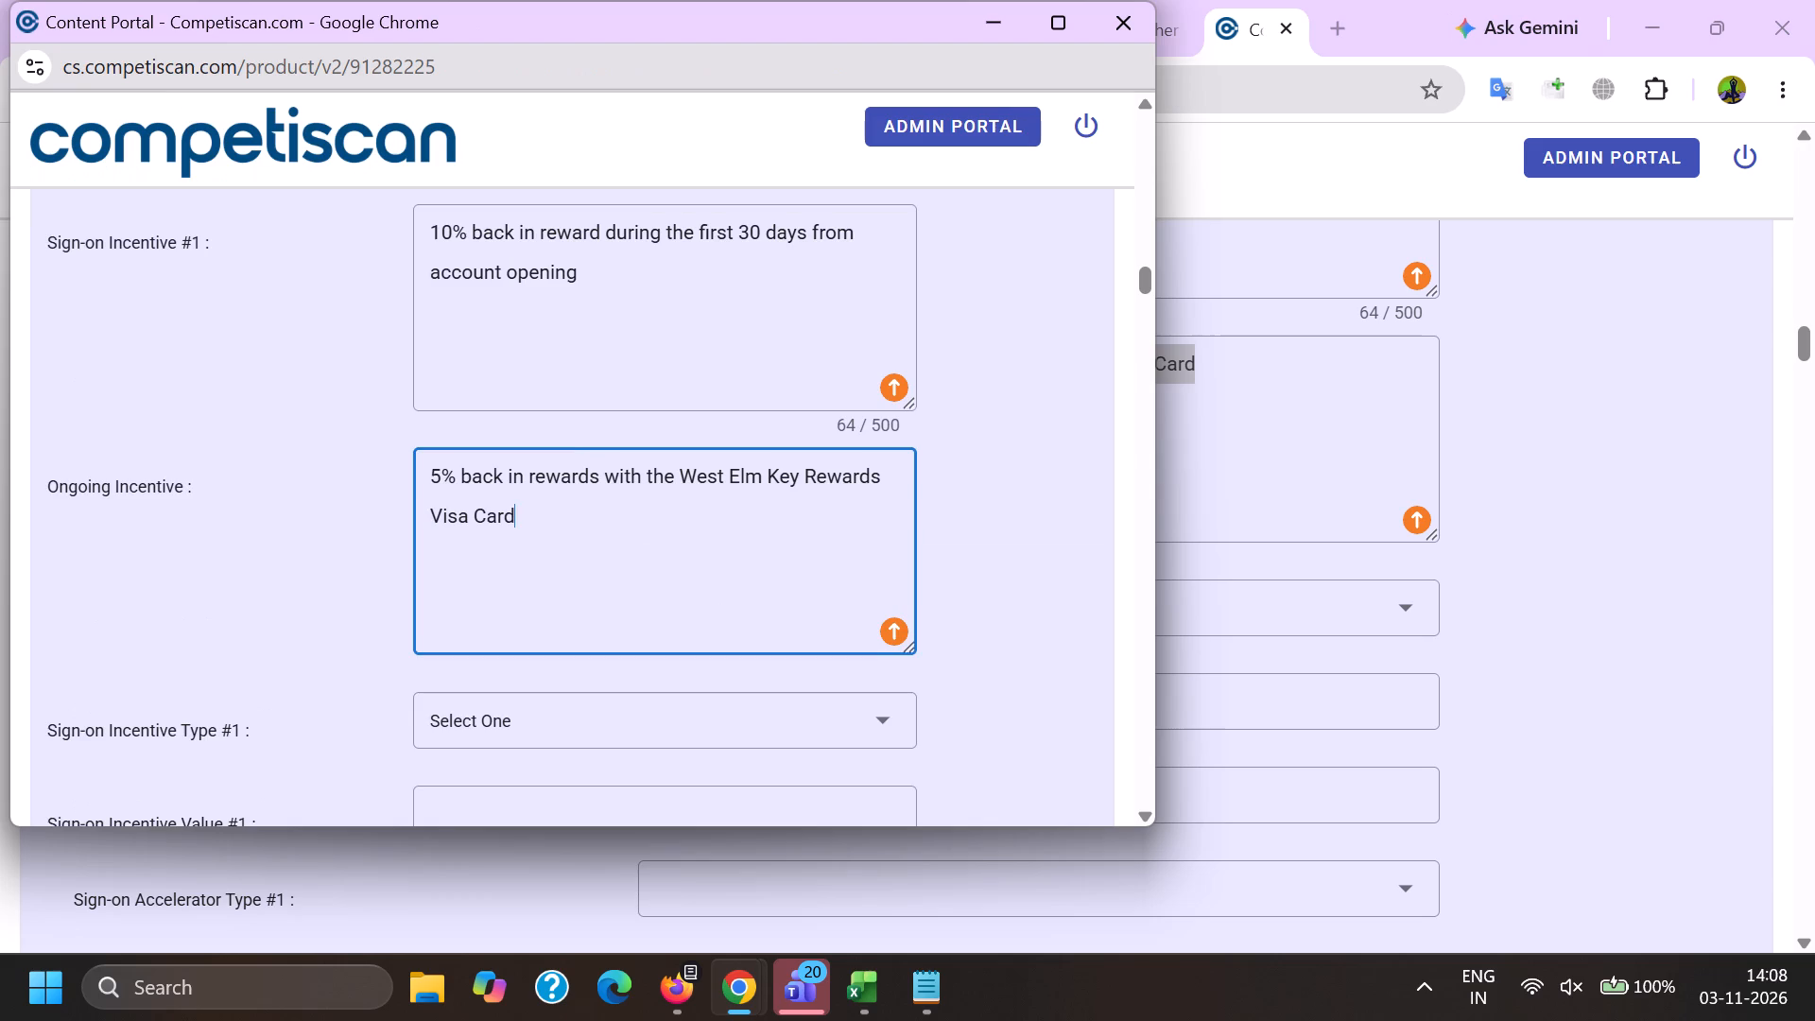
Set Sign-on Incentive Type #1 to Coupon/Discount and Sign-on Incentive Value #1 to 10.00.
{"action": "scroll", "coordinate": [397, 480], "scroll_direction": "down", "scroll_amount": 3}
{"action": "left_click", "coordinate": [476, 311]}
{"action": "scroll", "coordinate": [474, 308], "scroll_direction": "down", "scroll_amount": 6}
{"action": "left_click", "coordinate": [496, 441]}
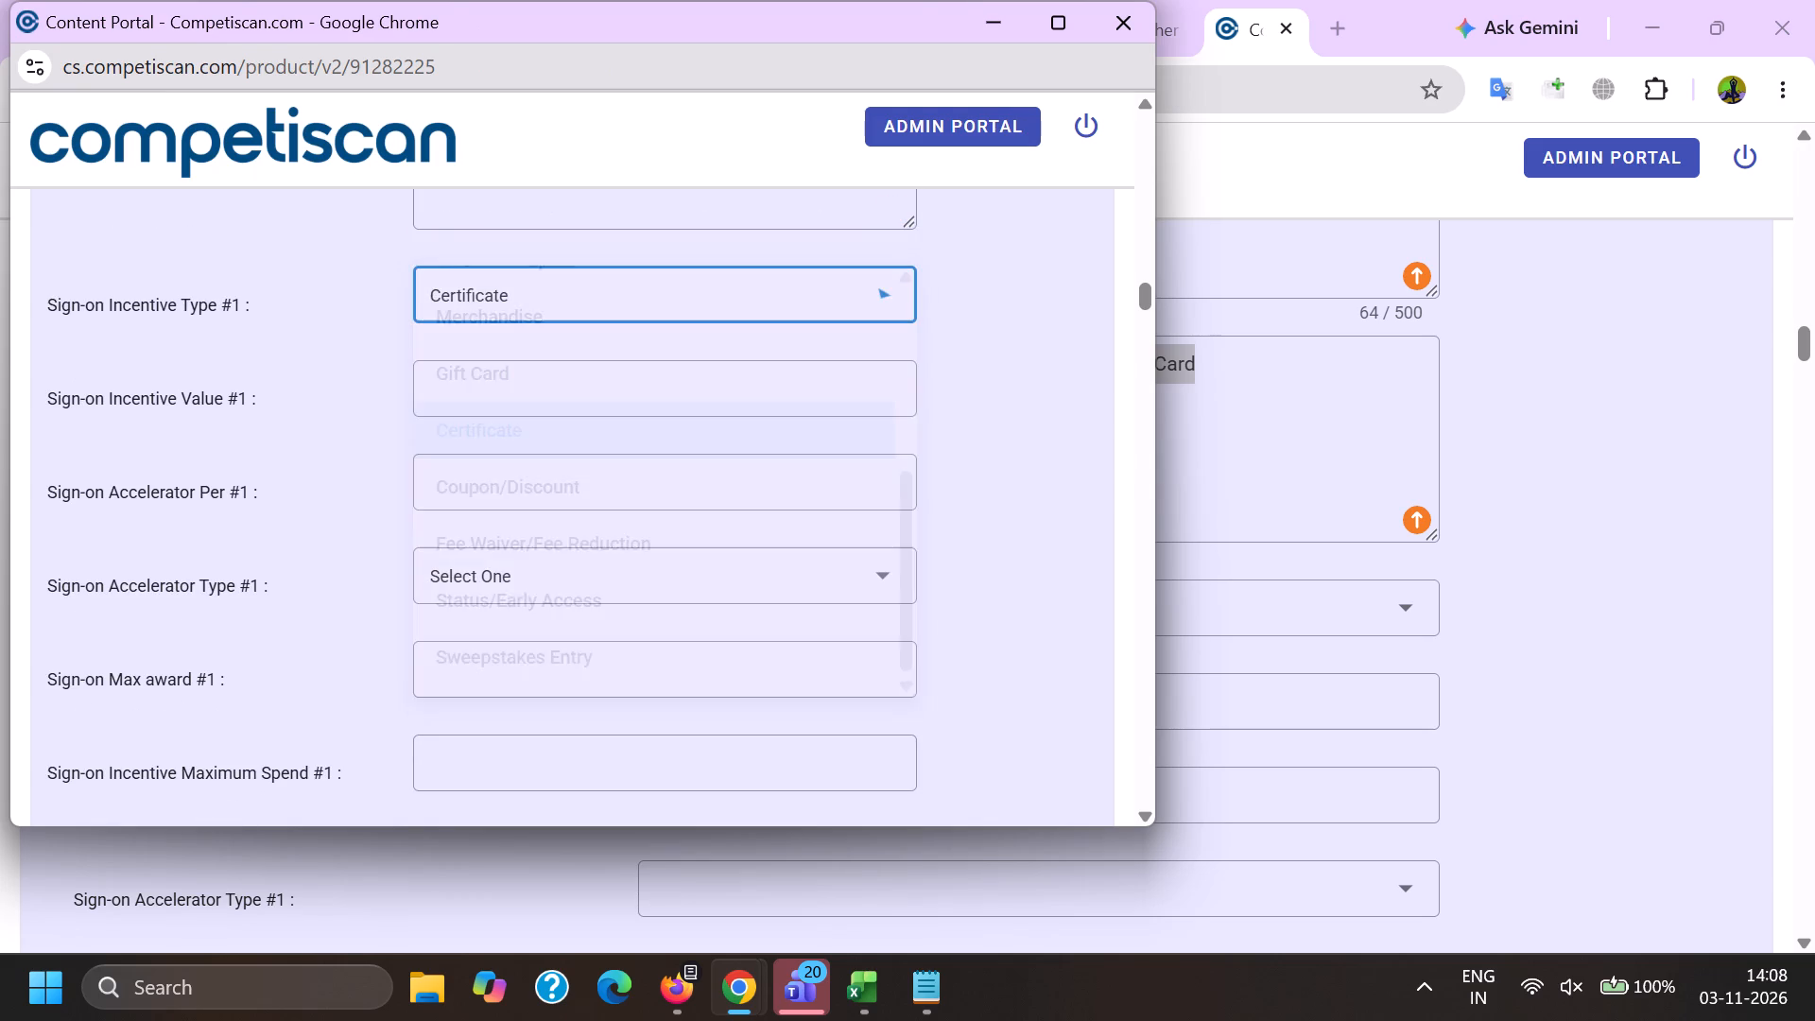
{"action": "left_click", "coordinate": [481, 281]}
{"action": "left_click", "coordinate": [544, 496]}
{"action": "left_click_drag", "start_coordinate": [287, 472], "coordinate": [301, 466]}
{"action": "left_click", "coordinate": [432, 406]}
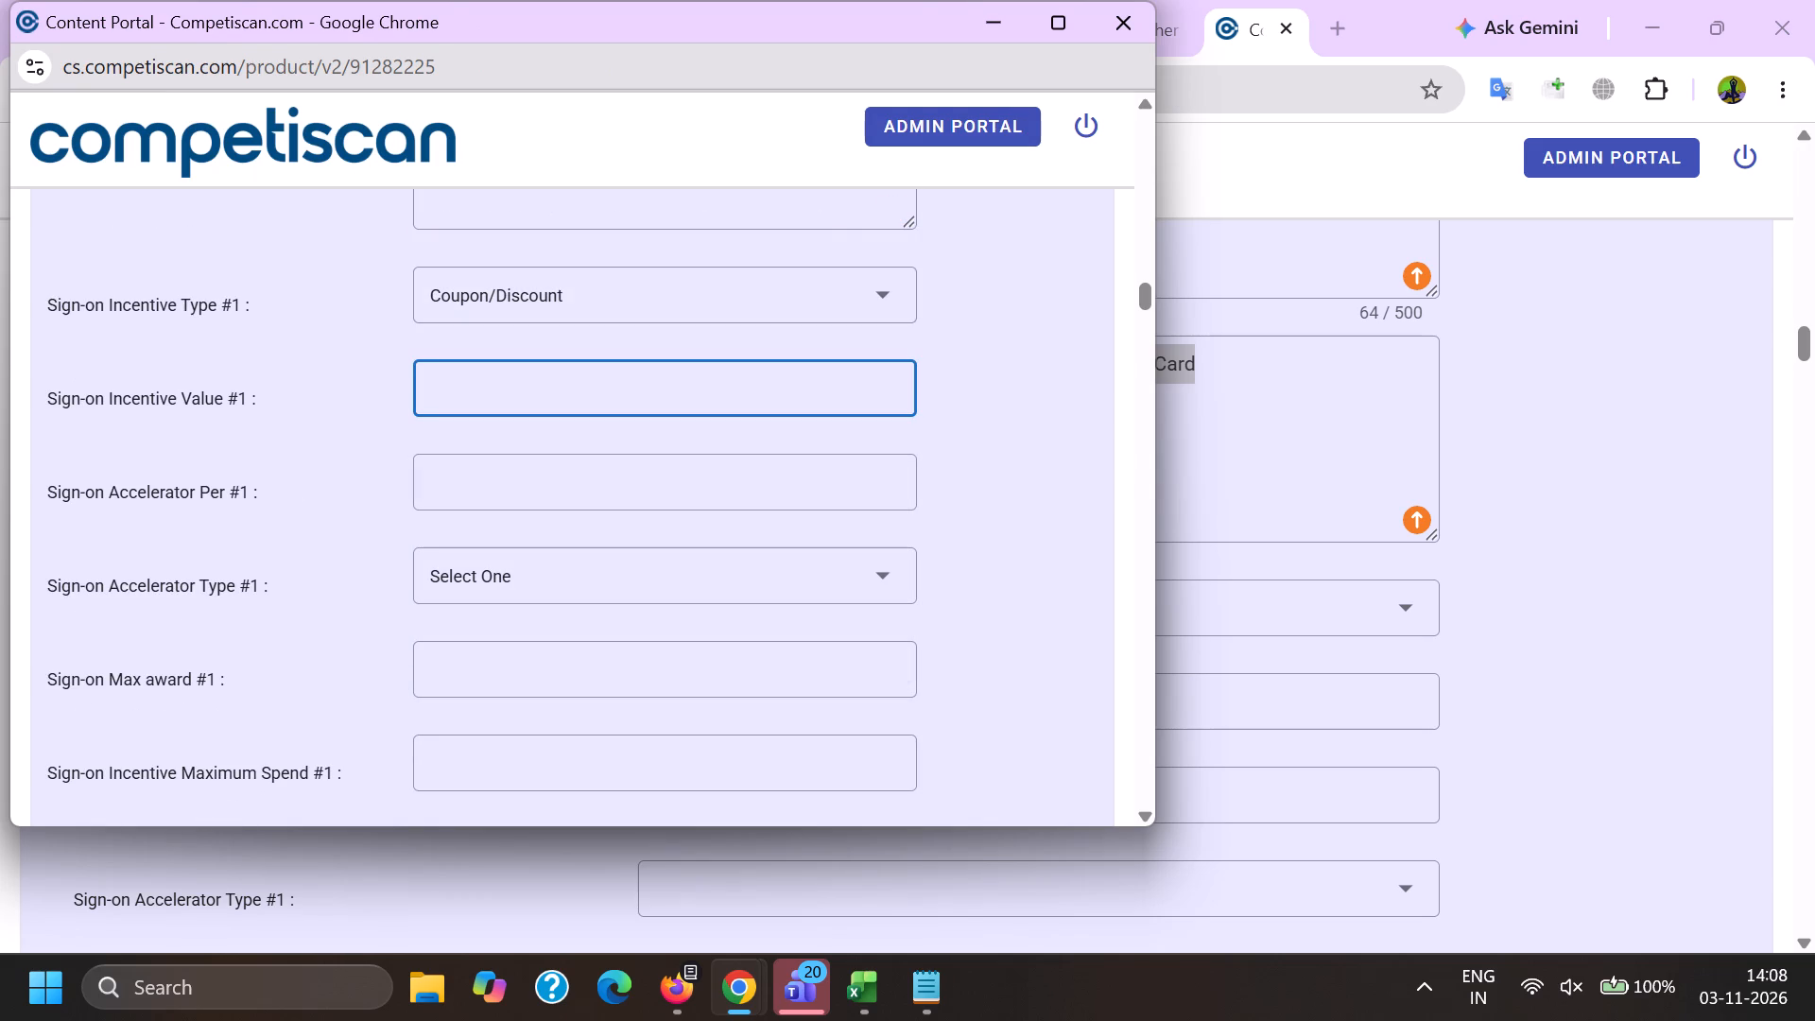
{"action": "key", "text": "1"}
{"action": "key", "text": "0"}
{"action": "key", "text": "period"}
{"action": "key", "text": "0"}
{"action": "key", "text": "0"}
Set Sign-on Max award #1 to 10.00.
{"action": "key", "text": "Tab"}
{"action": "key", "text": "Tab"}
{"action": "key", "text": "Tab"}
{"action": "key", "text": "1"}
{"action": "key", "text": "0"}
{"action": "type", "text": ".3"}
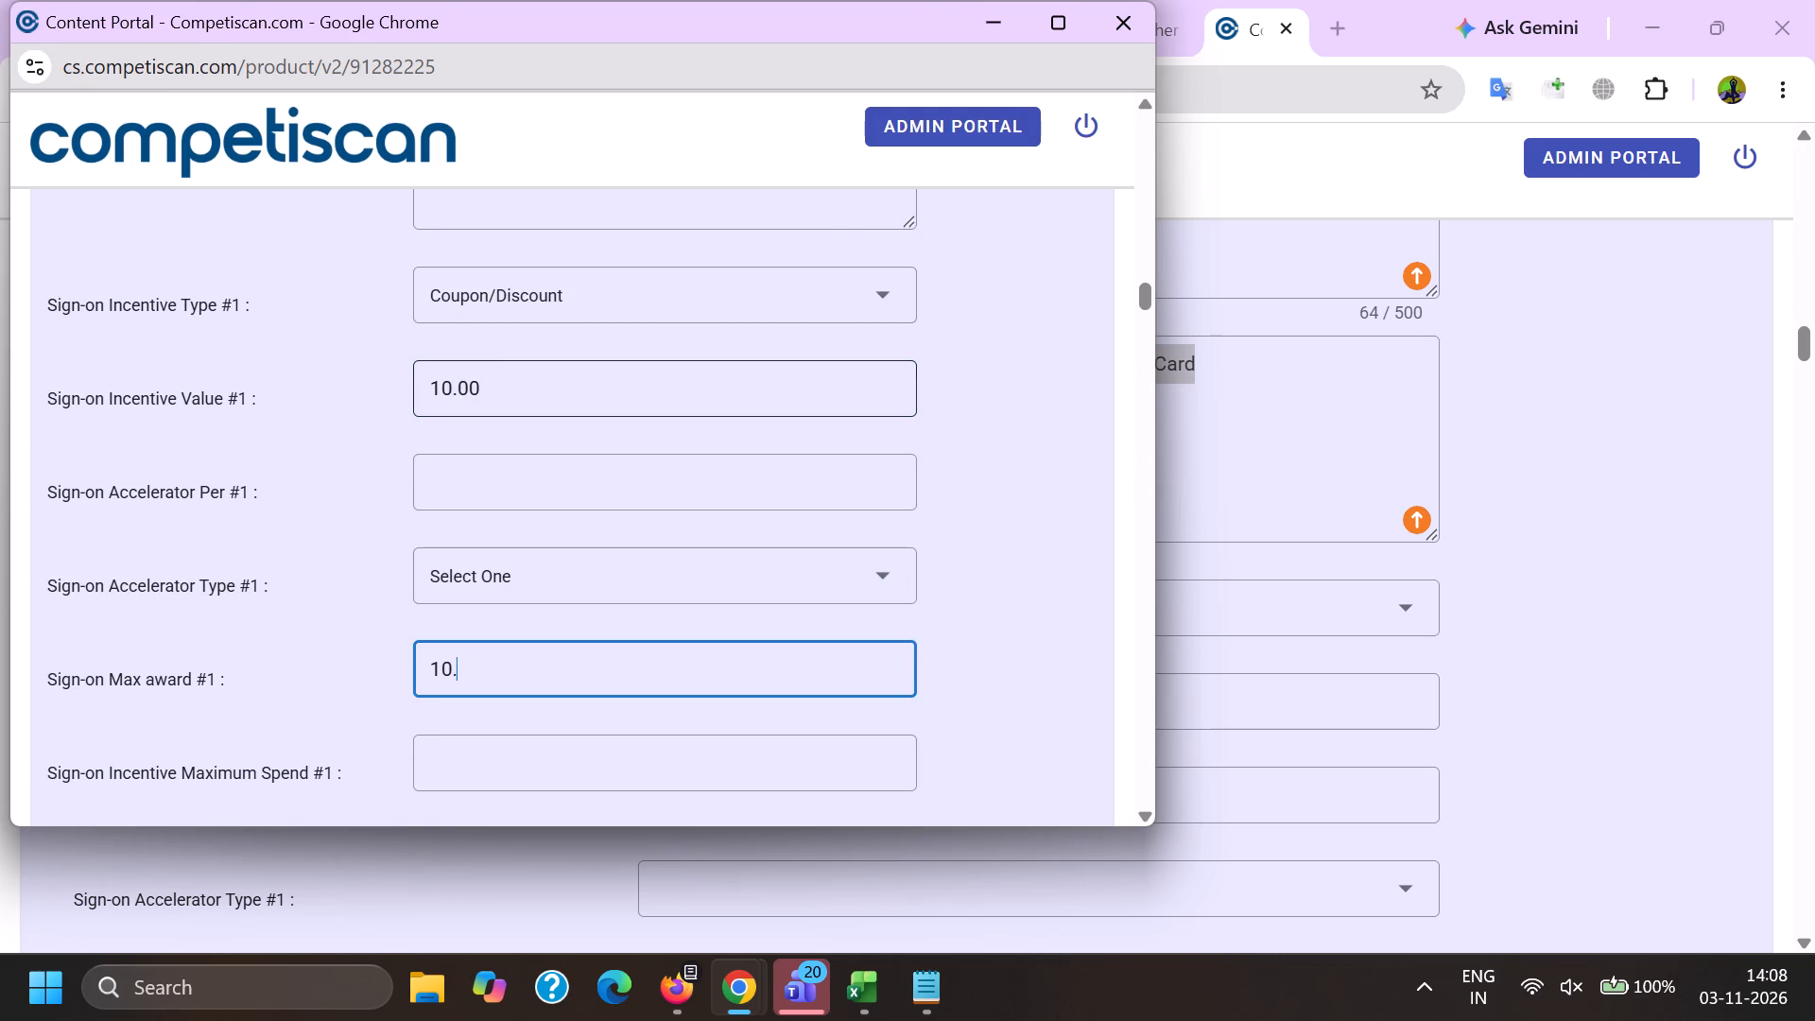
{"action": "key", "text": "0"}
{"action": "key", "text": "0"}
{"action": "key", "text": "BackSpace"}
{"action": "key", "text": "BackSpace"}
{"action": "key", "text": "BackSpace"}
{"action": "key", "text": "0"}
{"action": "key", "text": "0"}
Enter 1 in the third field after Sign-on Max award #1 and set Sign-on Fixed date #1 to Yes.
{"action": "key", "text": "Tab"}
{"action": "key", "text": "Tab"}
{"action": "key", "text": "Tab"}
{"action": "key", "text": "1"}
{"action": "scroll", "coordinate": [387, 416], "scroll_direction": "down", "scroll_amount": 3}
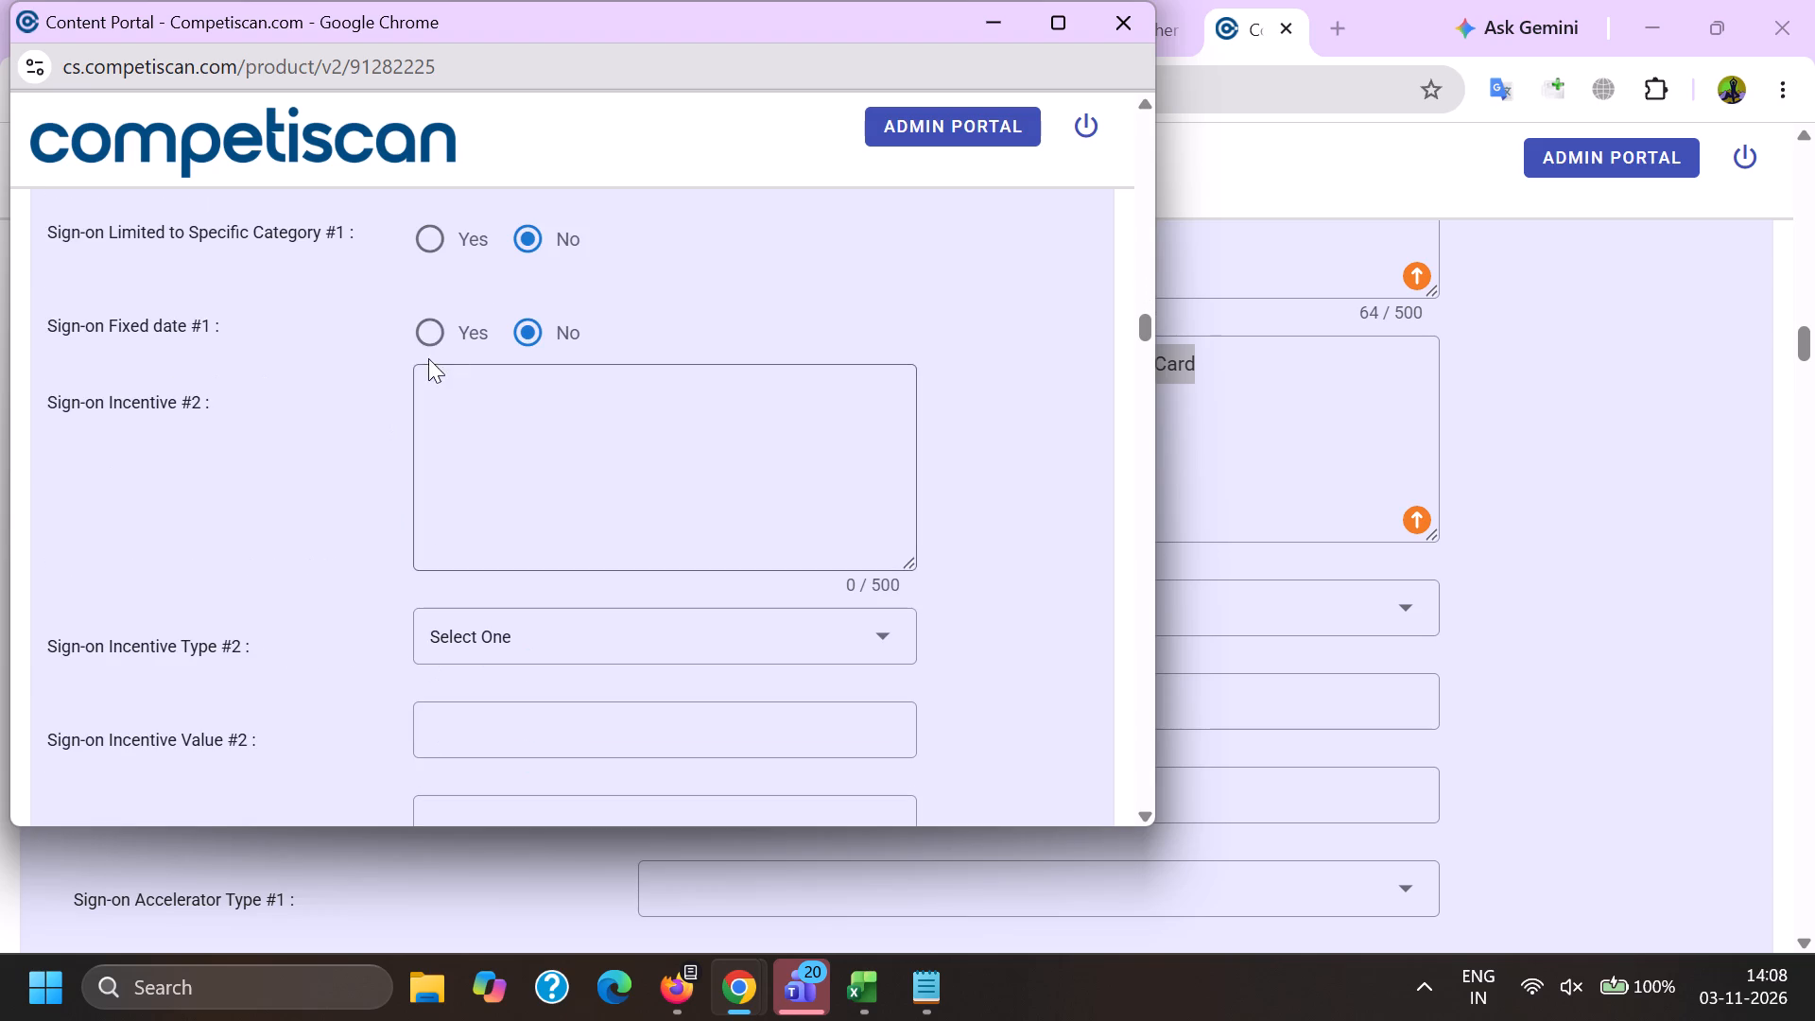
{"action": "left_click", "coordinate": [424, 344]}
Set the Mortgage & Loan Application Type to Invitation to Apply.
{"action": "scroll", "coordinate": [426, 362], "scroll_direction": "down", "scroll_amount": 20}
{"action": "scroll", "coordinate": [426, 362], "scroll_direction": "down", "scroll_amount": 2}
{"action": "scroll", "coordinate": [447, 508], "scroll_direction": "up", "scroll_amount": 1}
{"action": "scroll", "coordinate": [448, 510], "scroll_direction": "down", "scroll_amount": 2}
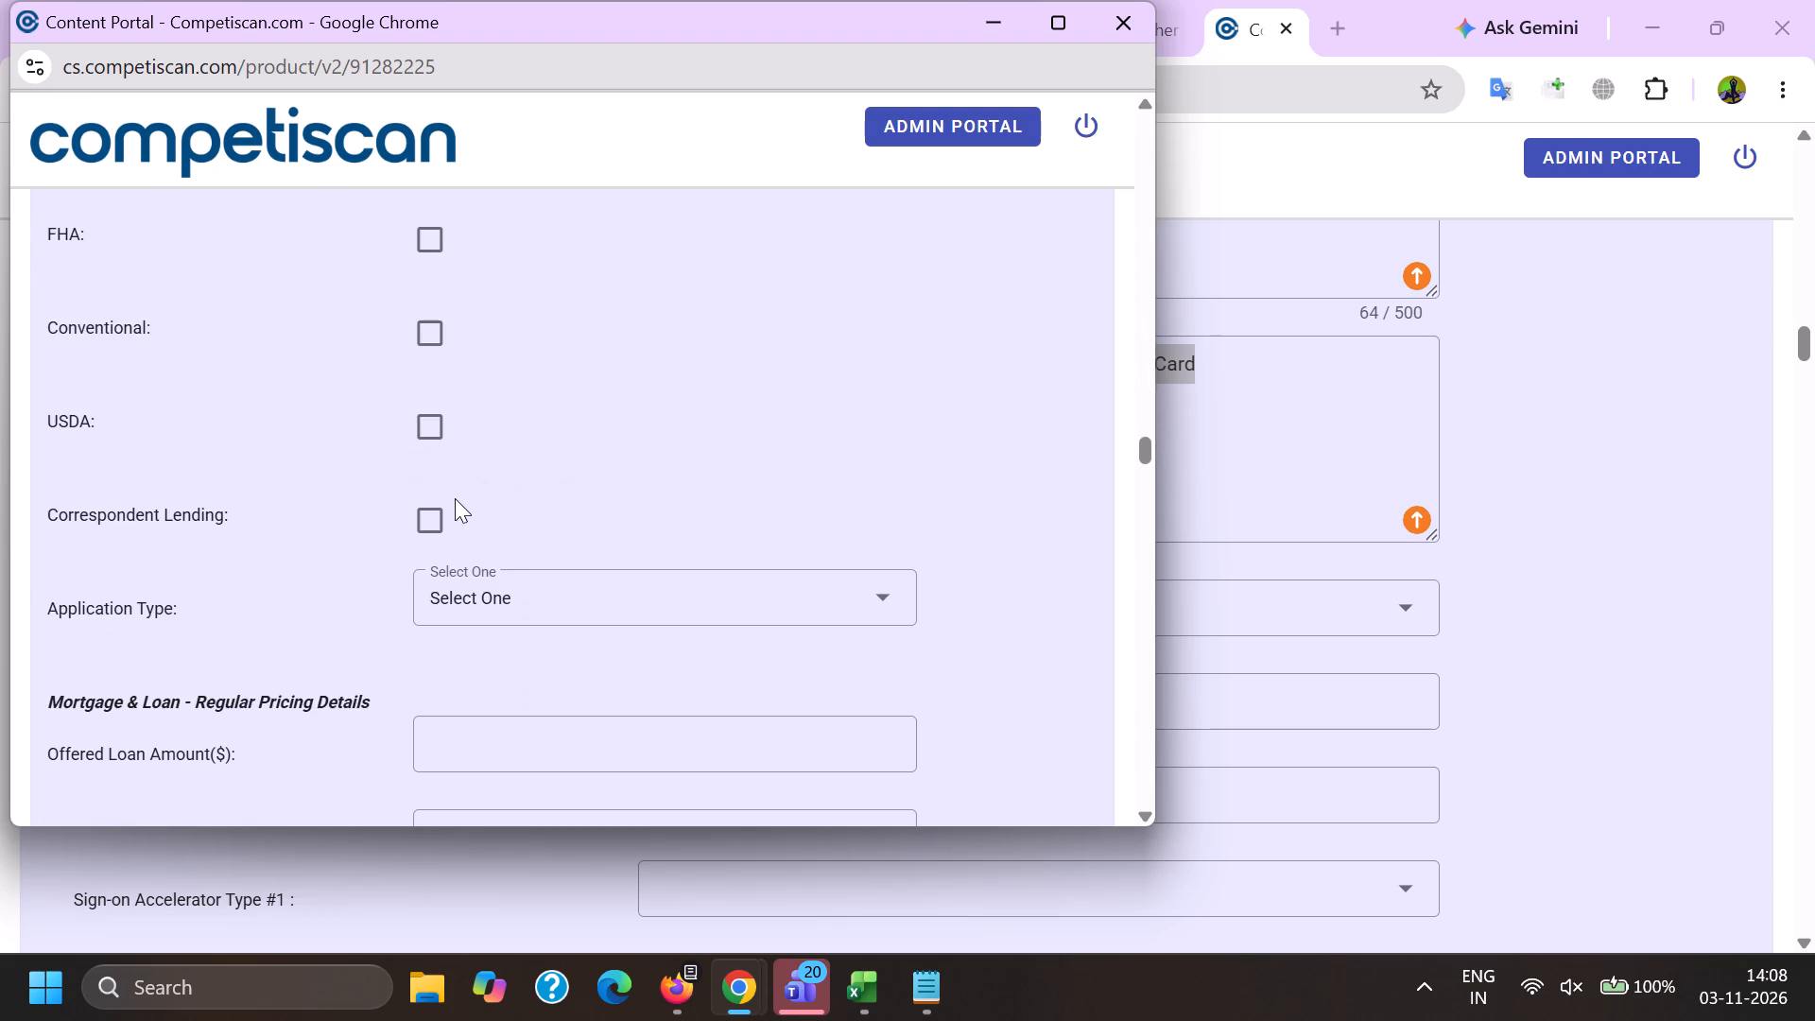
{"action": "left_click", "coordinate": [493, 607]}
{"action": "scroll", "coordinate": [529, 253], "scroll_direction": "down", "scroll_amount": 2}
{"action": "left_click", "coordinate": [521, 317]}
{"action": "left_click", "coordinate": [318, 292]}
In the Mortgage & Loan regular pricing details, set the Upper APR to 36 and the Lower APR to 0.
{"action": "scroll", "coordinate": [362, 329], "scroll_direction": "down", "scroll_amount": 3}
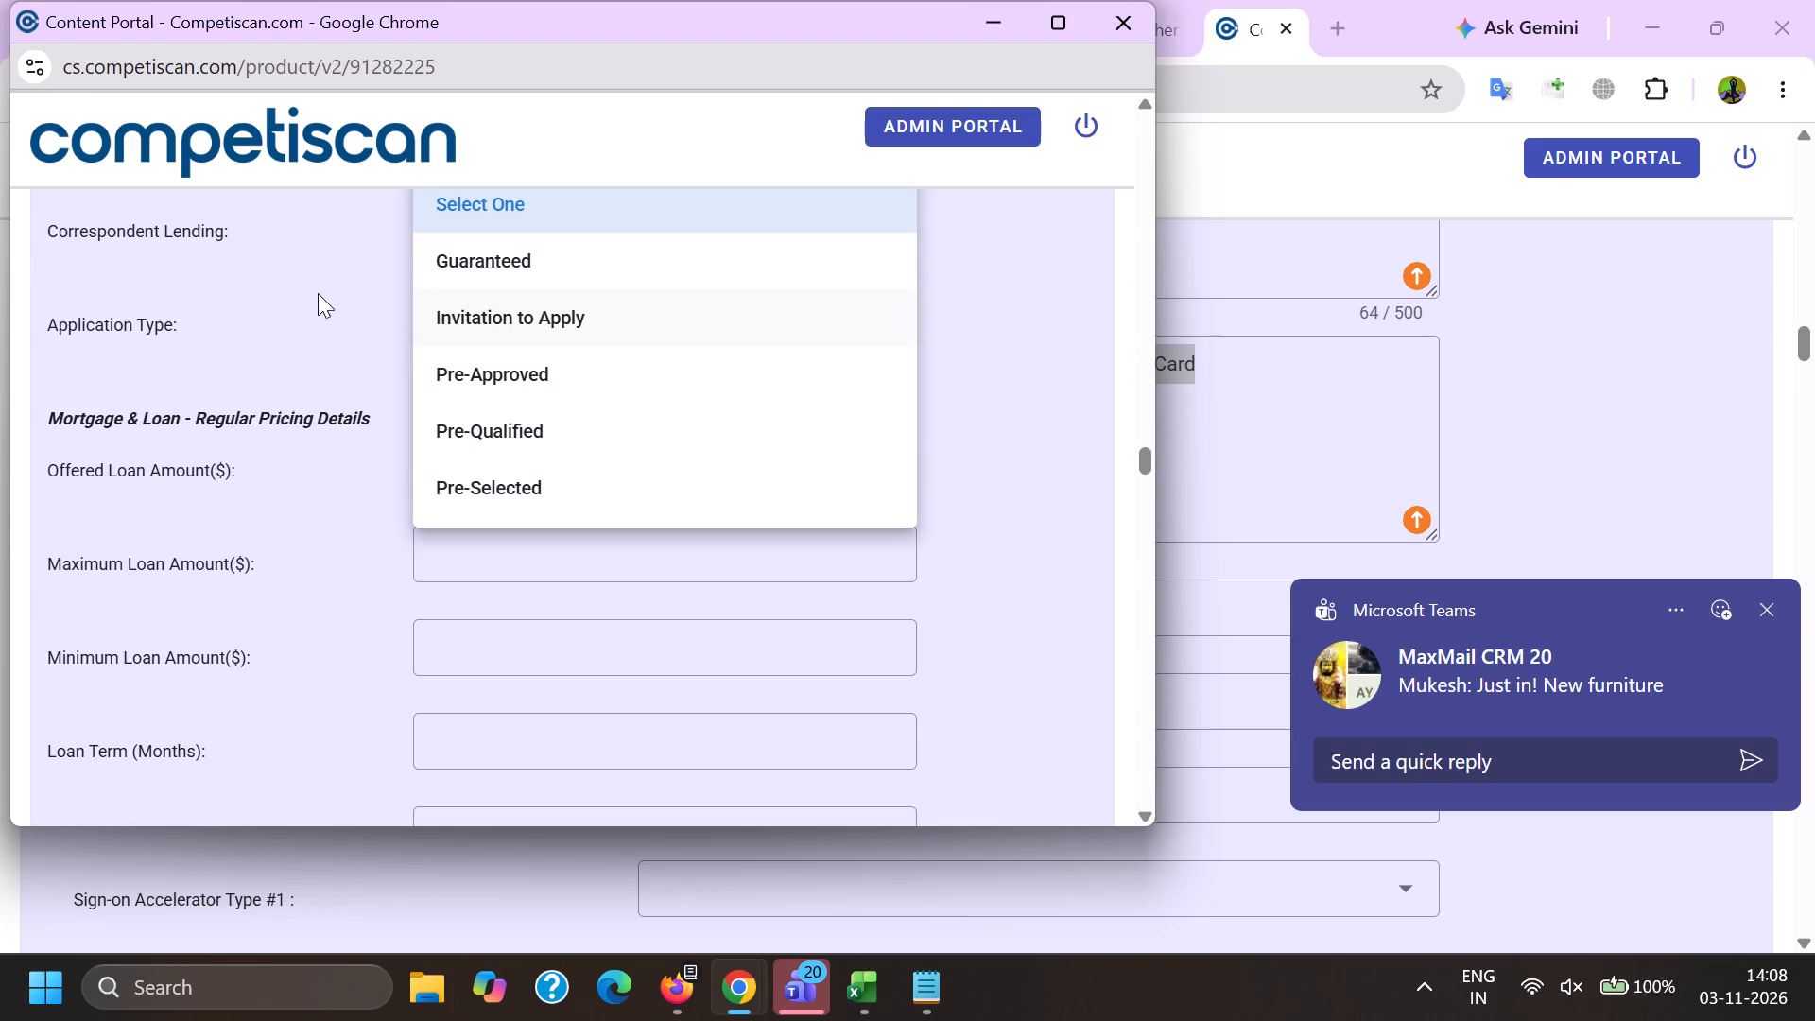
{"action": "left_click", "coordinate": [488, 525]}
{"action": "type", "text": "36"}
{"action": "key", "text": "Tab"}
{"action": "key", "text": "0"}
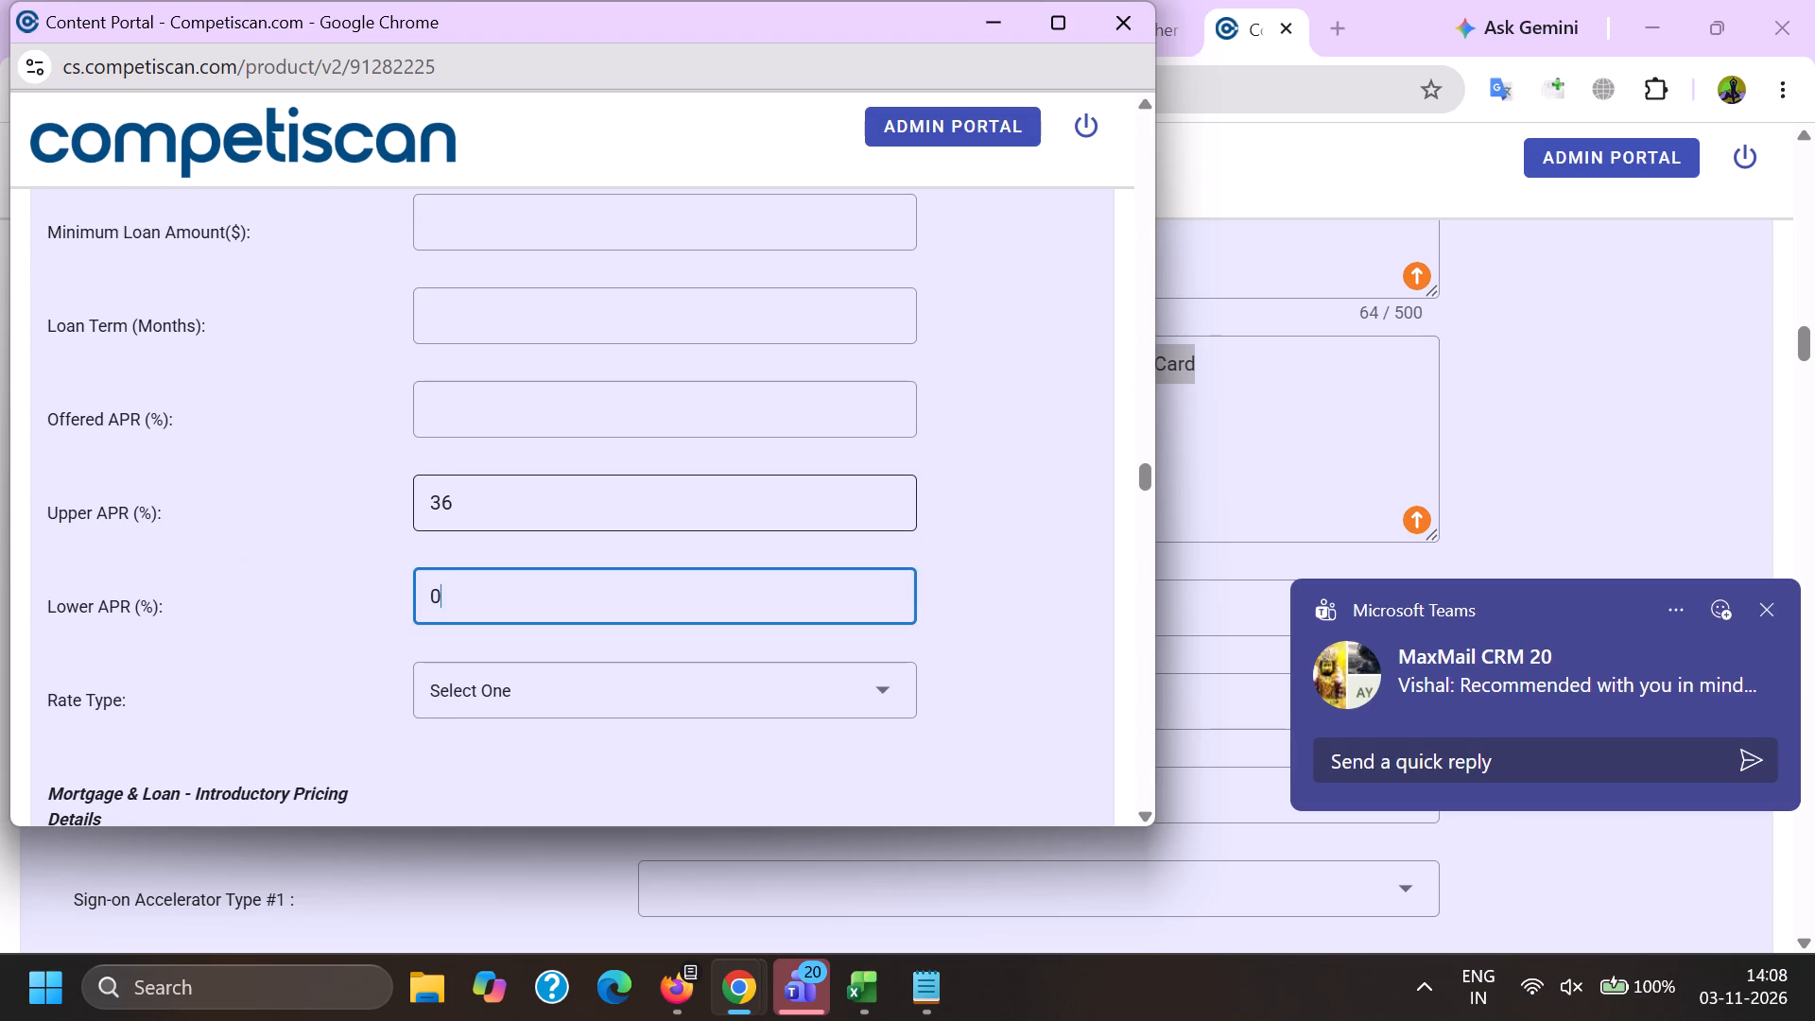
In the Payment Card Offer Details, set the Application Type to Invitation to Apply and the Card Network to Visa.
{"action": "scroll", "coordinate": [495, 504], "scroll_direction": "down", "scroll_amount": 4}
{"action": "left_click", "coordinate": [538, 576]}
{"action": "scroll", "coordinate": [510, 333], "scroll_direction": "down", "scroll_amount": 2}
{"action": "left_click", "coordinate": [519, 434]}
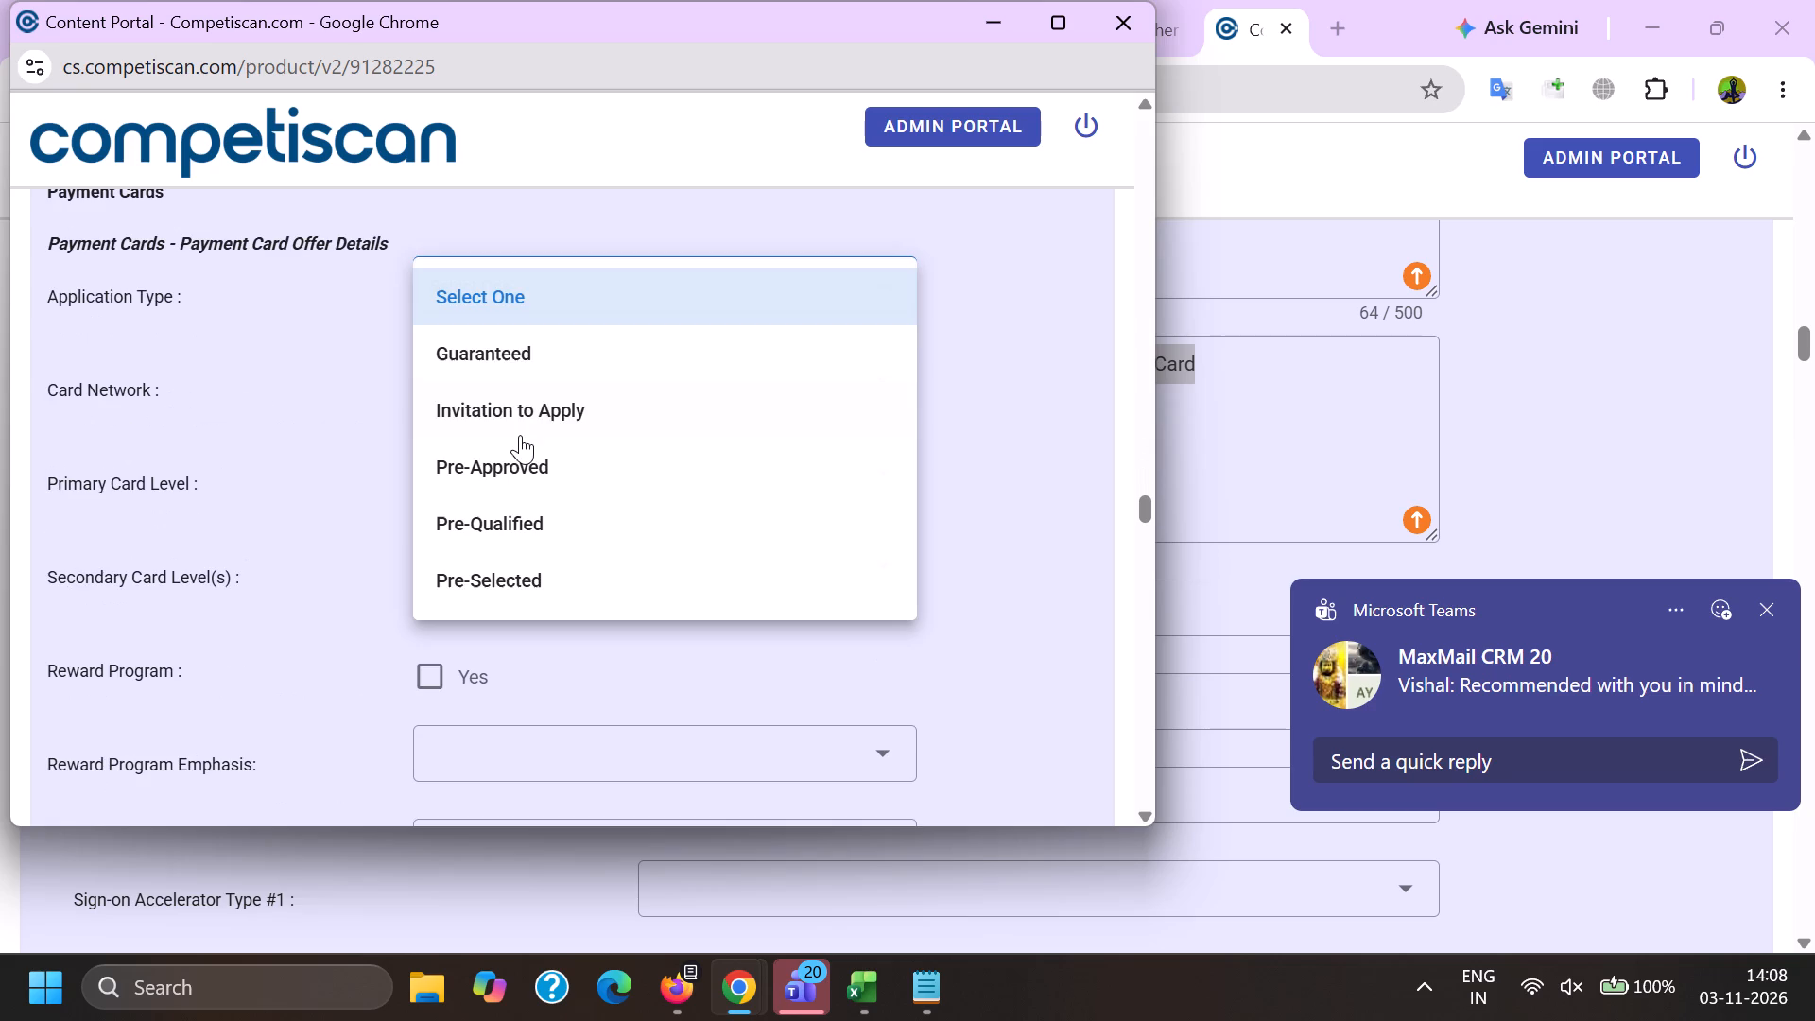
{"action": "left_click", "coordinate": [403, 421]}
{"action": "left_click", "coordinate": [469, 400]}
{"action": "scroll", "coordinate": [509, 227], "scroll_direction": "down", "scroll_amount": 2}
{"action": "left_click", "coordinate": [539, 397]}
{"action": "left_click", "coordinate": [376, 371]}
Set the Primary Card Level to Visa Signature and mark Reward Program as Yes.
{"action": "scroll", "coordinate": [426, 476], "scroll_direction": "up", "scroll_amount": 2}
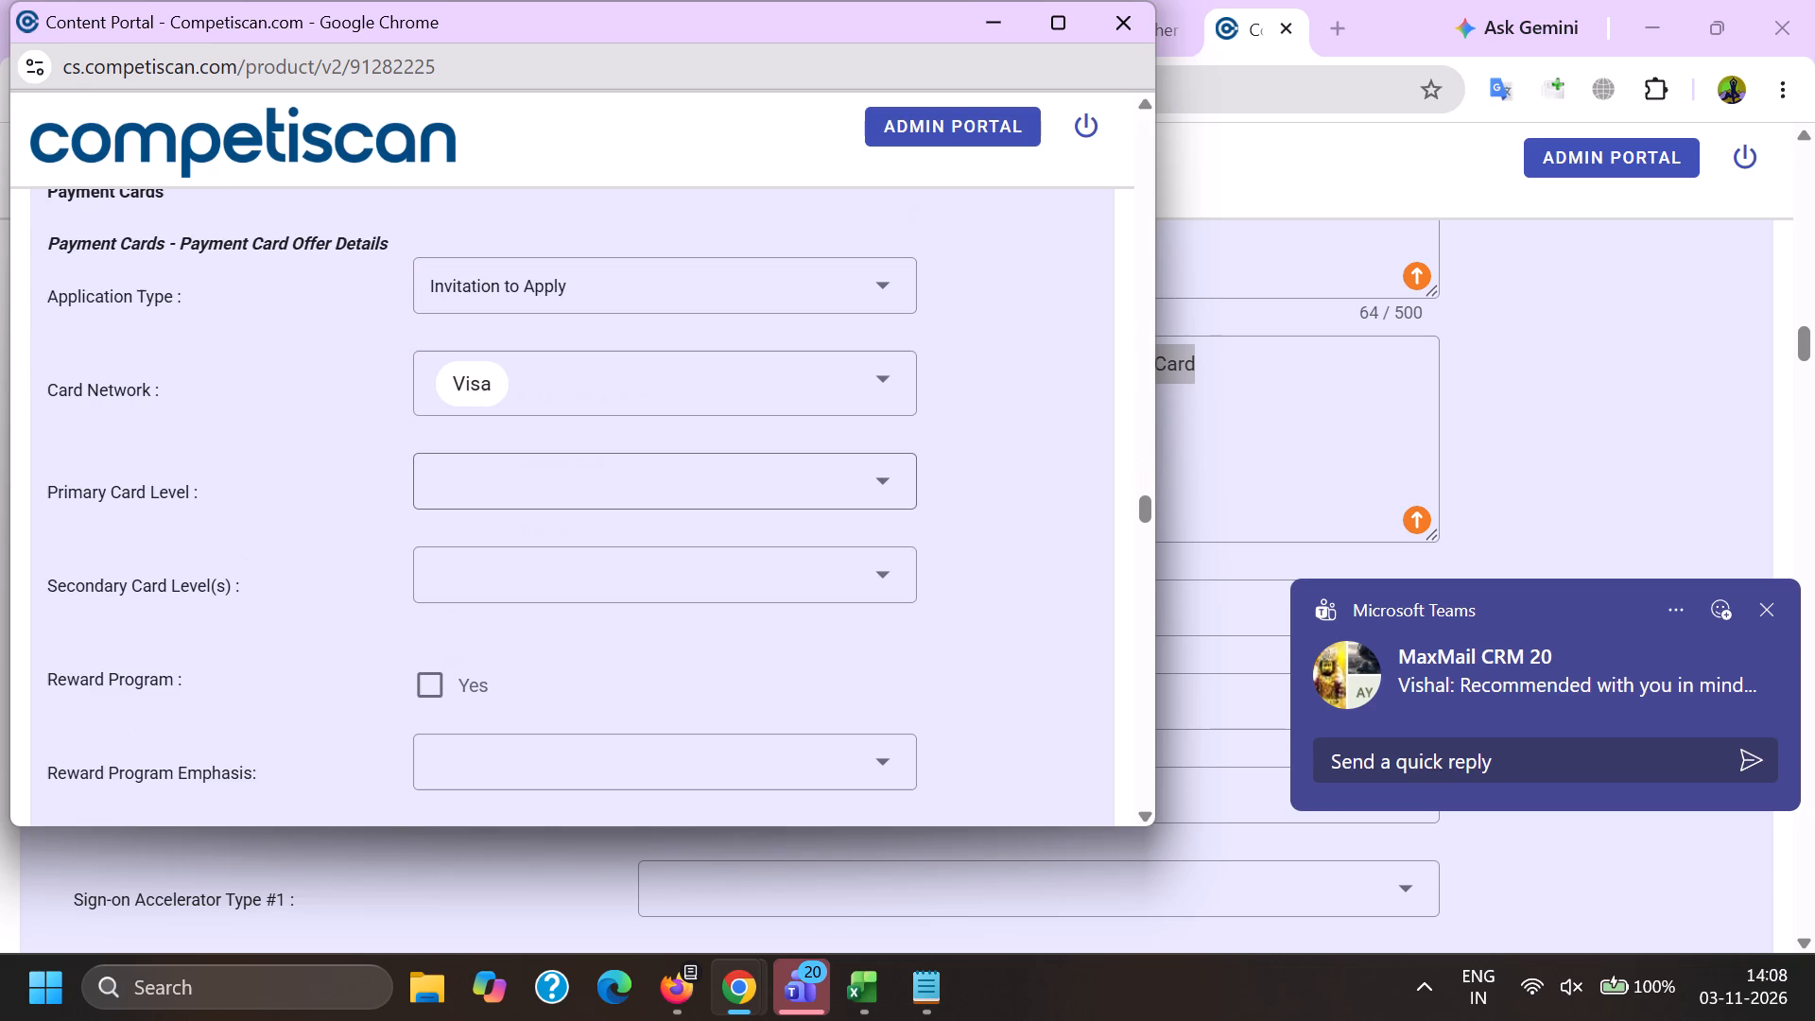
{"action": "left_click", "coordinate": [478, 475]}
{"action": "scroll", "coordinate": [523, 726], "scroll_direction": "down", "scroll_amount": 5}
{"action": "left_click_drag", "start_coordinate": [572, 745], "coordinate": [575, 756]}
{"action": "left_click", "coordinate": [302, 712]}
{"action": "left_click", "coordinate": [444, 687]}
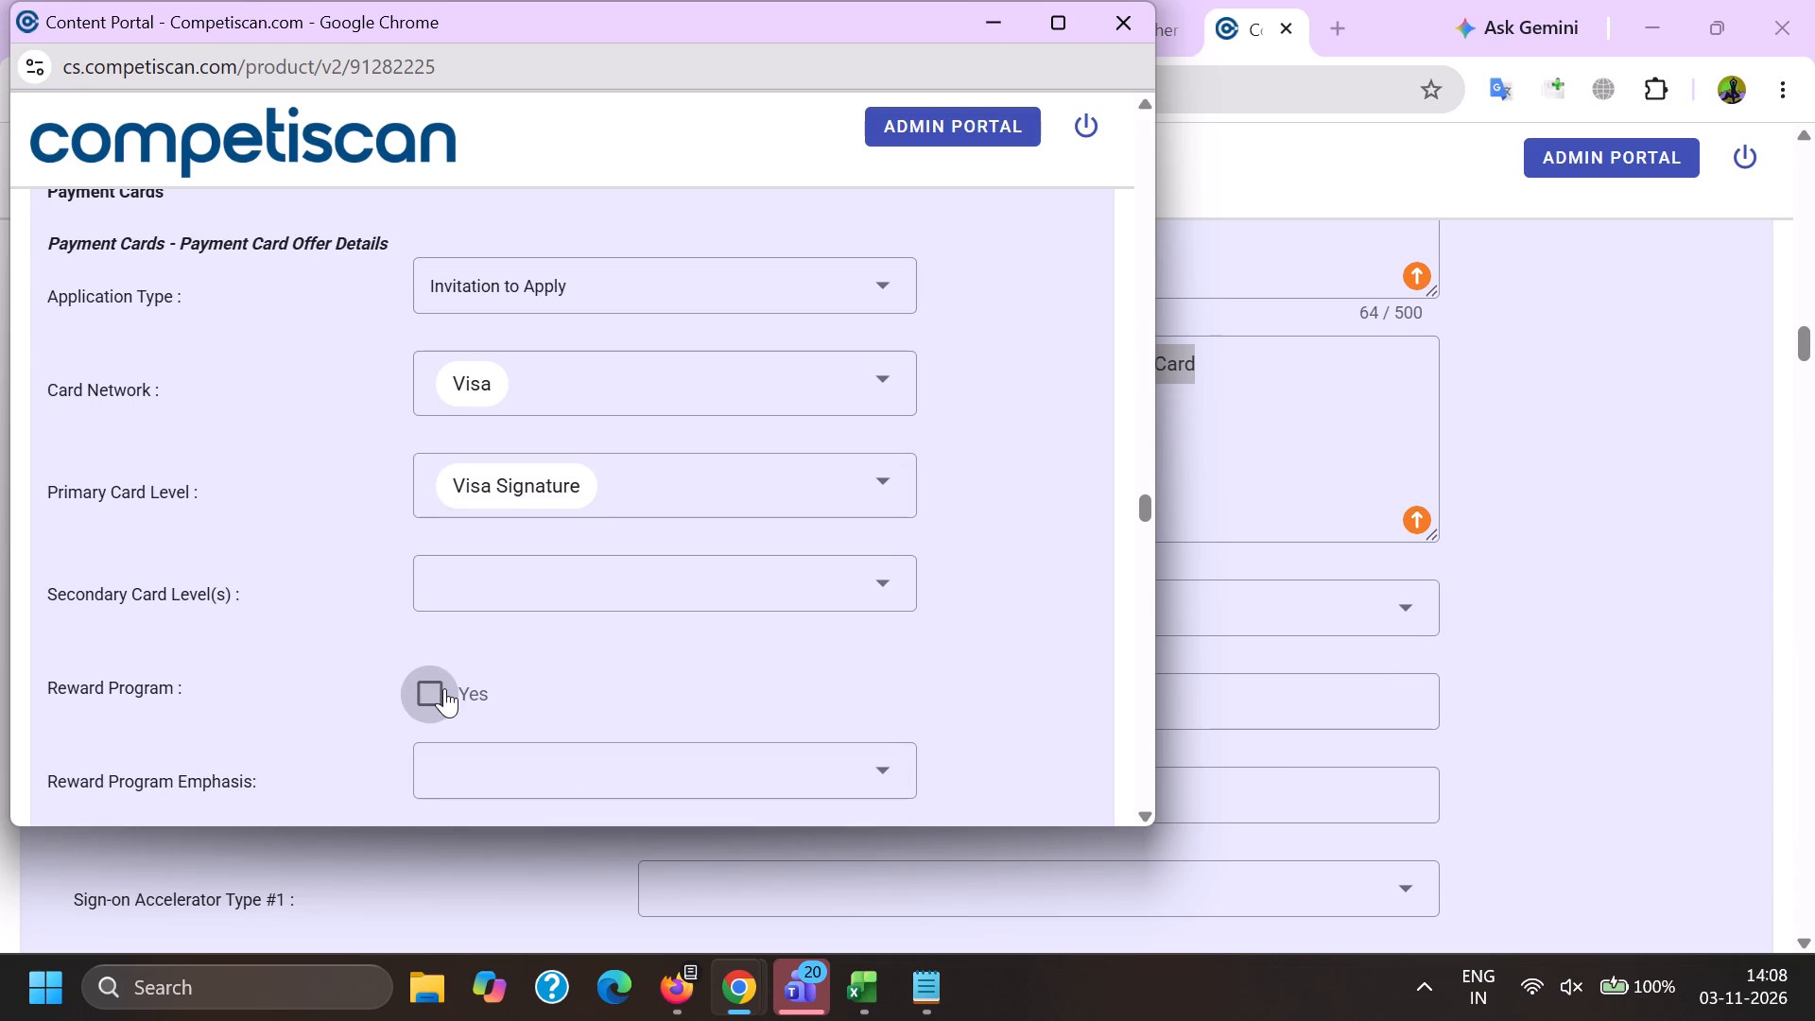
{"action": "left_click", "coordinate": [297, 735]}
Mark Credit Card Mentioned in the Non-Profit/Consumer Services/Retail credit section and submit product form 91282225.
{"action": "key", "text": "End"}
{"action": "left_click", "coordinate": [442, 360]}
{"action": "left_click", "coordinate": [484, 813]}
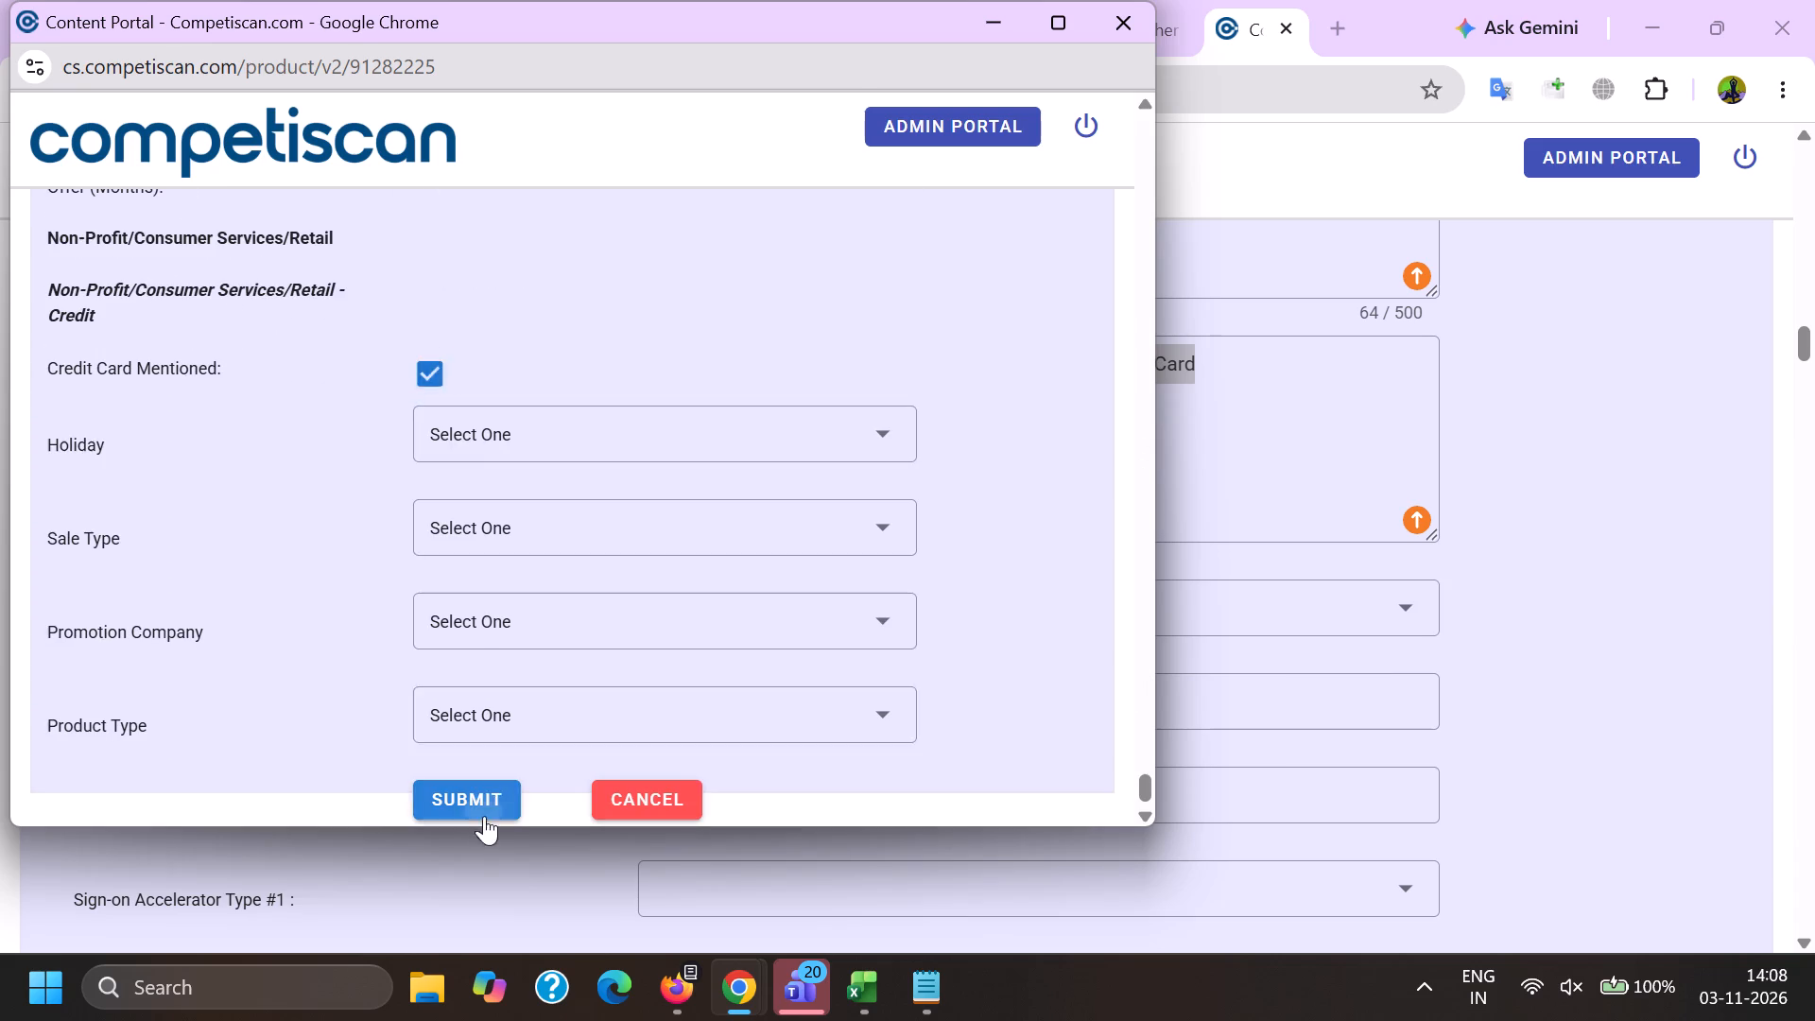
Copy ID 91287184 of the West Elm Fall Sale email into row 7334 of the may 26 Excel sheet, marked cc.
{"action": "key", "text": "alt+Tab"}
{"action": "left_click", "coordinate": [560, 19]}
{"action": "left_click", "coordinate": [661, 0]}
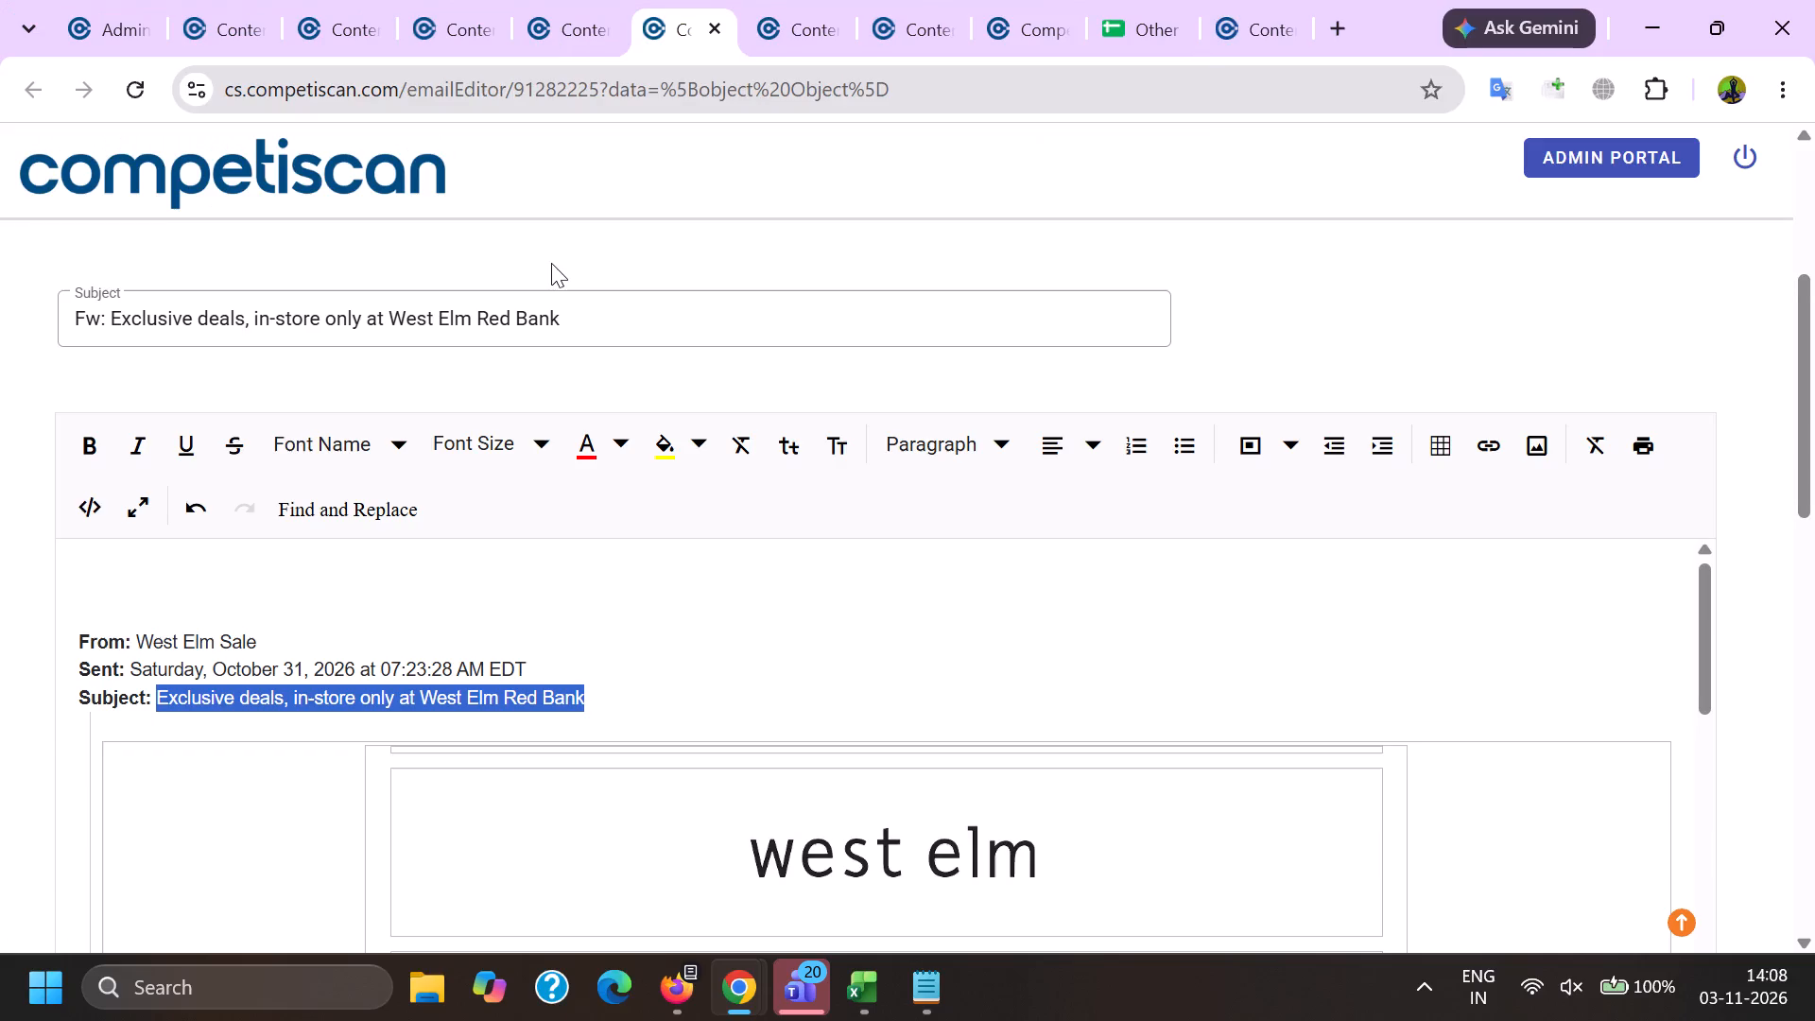
{"action": "left_click", "coordinate": [773, 5]}
{"action": "double_click", "coordinate": [554, 98]}
{"action": "key", "text": "ctrl+c"}
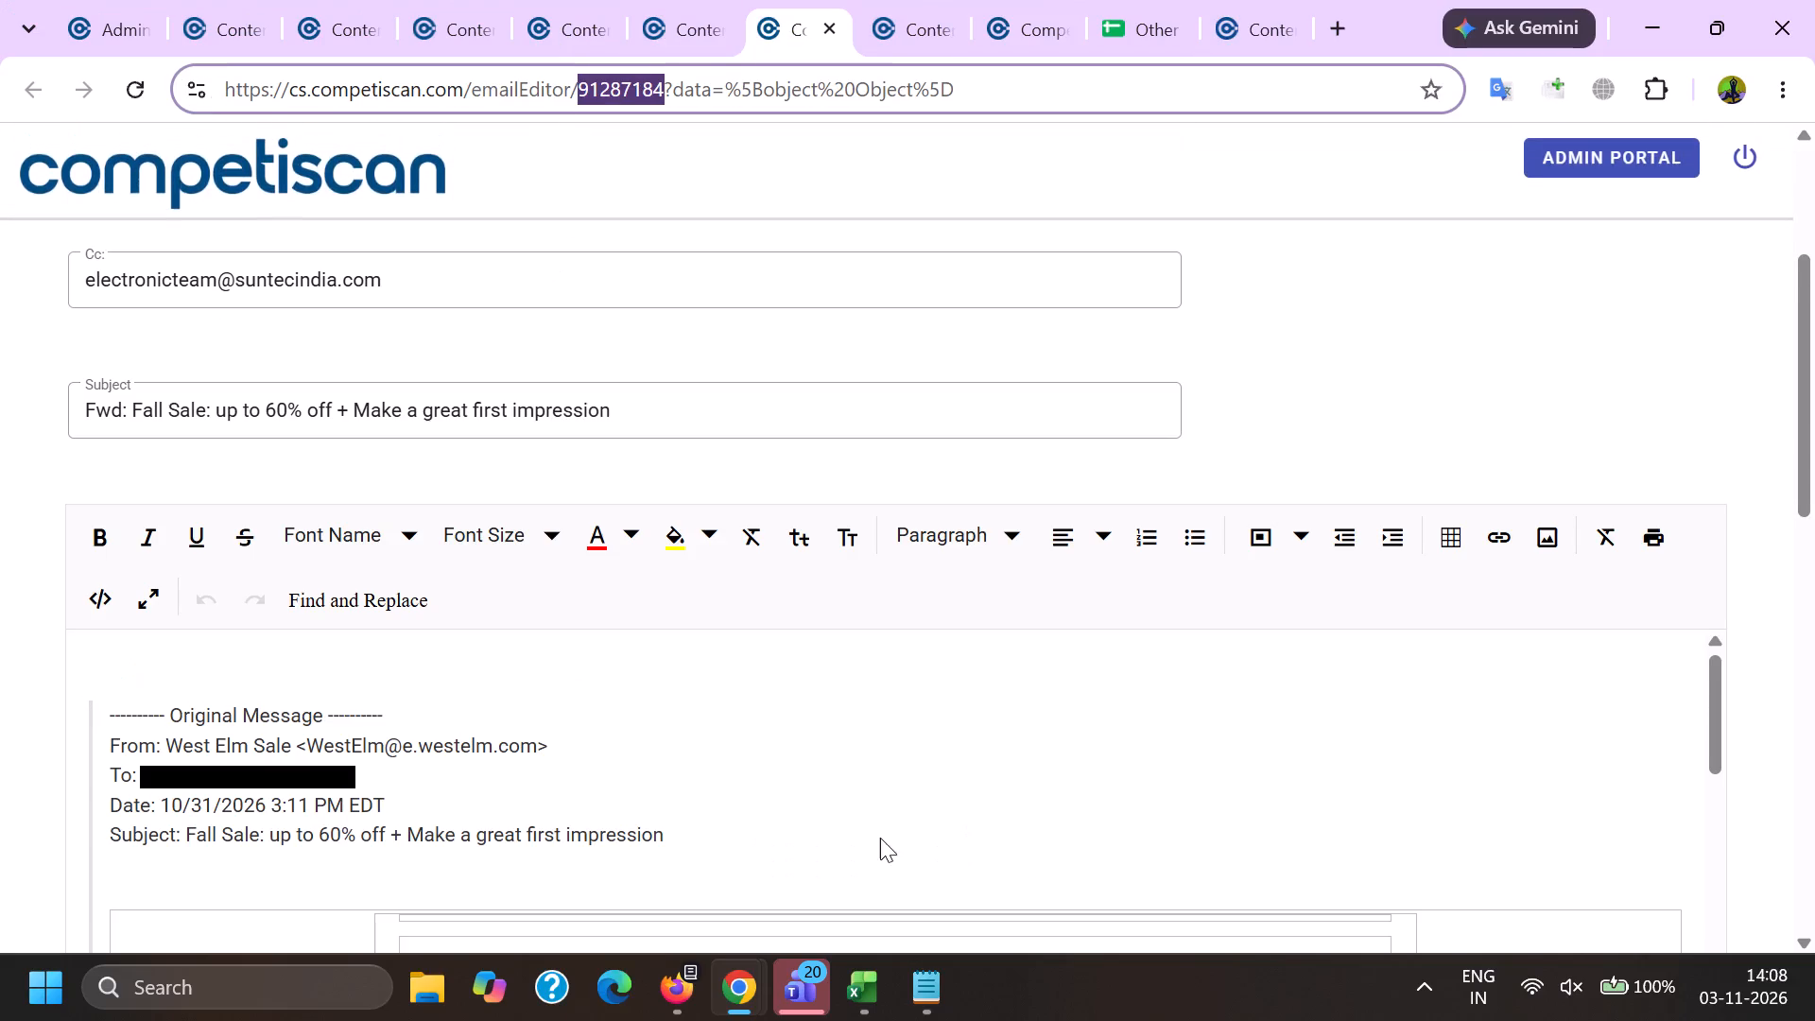
{"action": "left_click", "coordinate": [856, 1020]}
{"action": "left_click", "coordinate": [1166, 848]}
{"action": "left_click", "coordinate": [212, 564]}
{"action": "key", "text": "ctrl+v"}
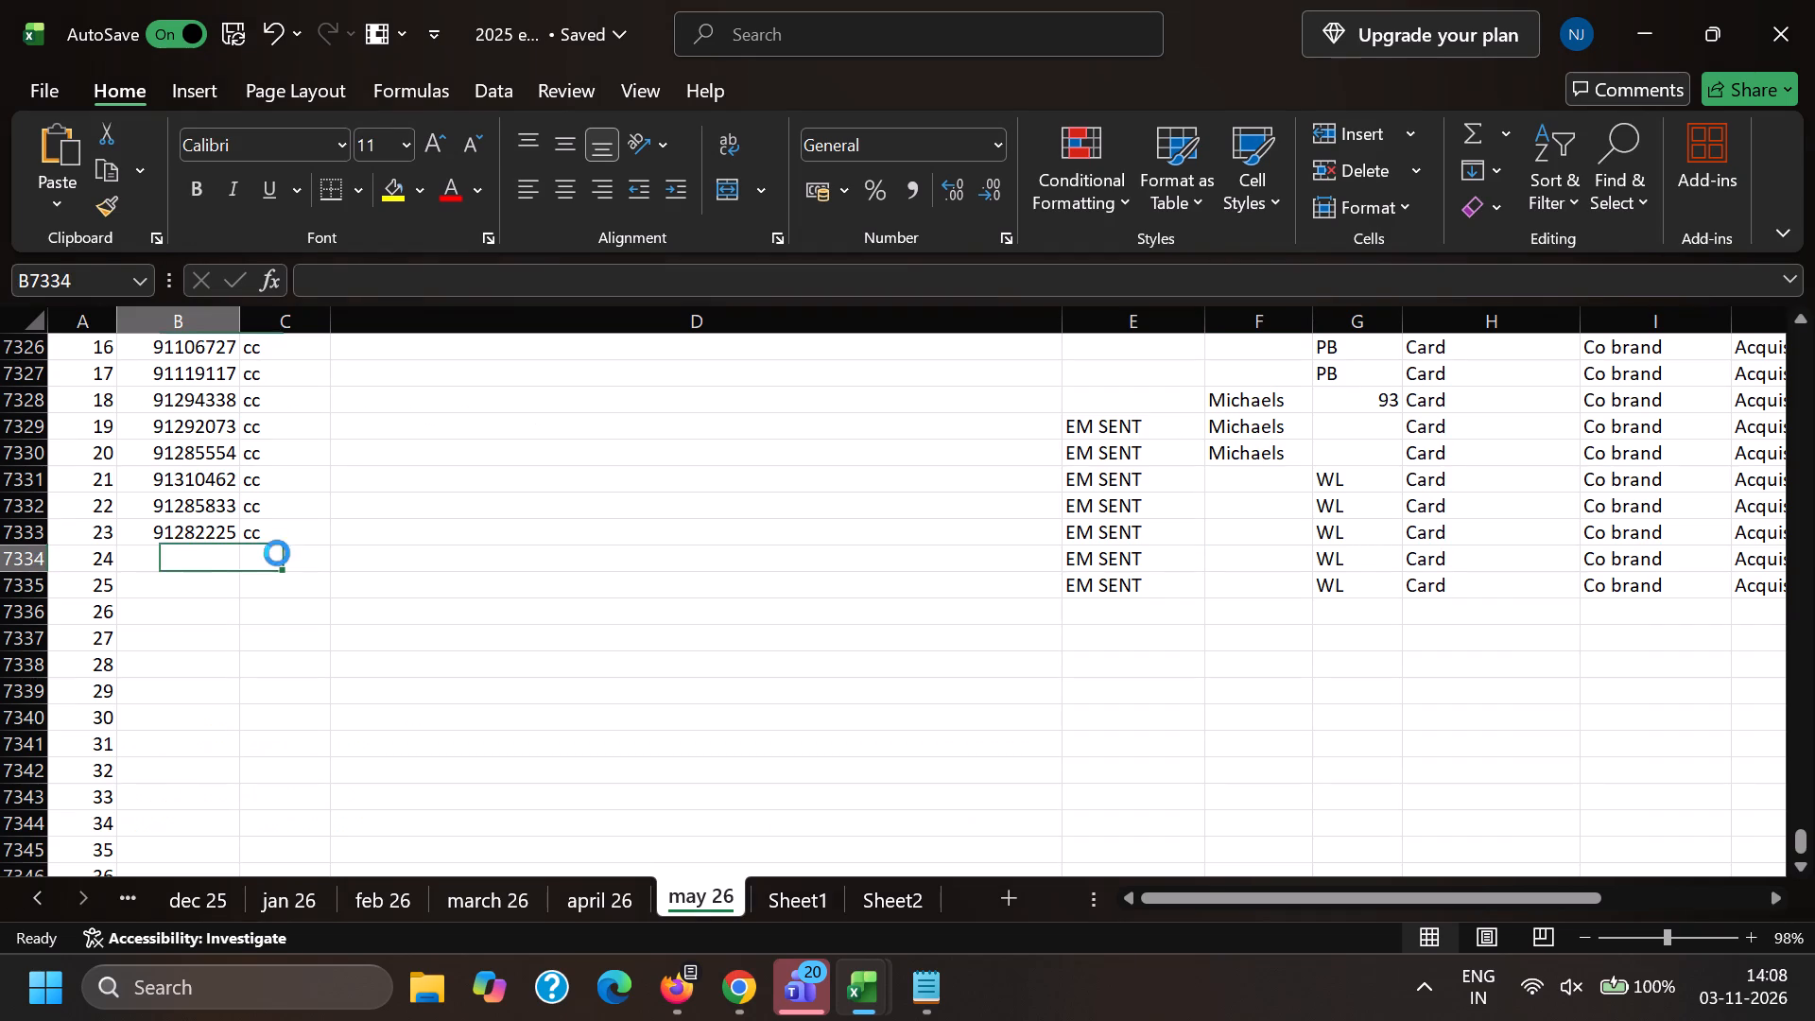
{"action": "left_click", "coordinate": [277, 552]}
{"action": "key", "text": "c"}
{"action": "key", "text": "c"}
{"action": "left_click", "coordinate": [396, 551]}
{"action": "key", "text": "alt+Tab"}
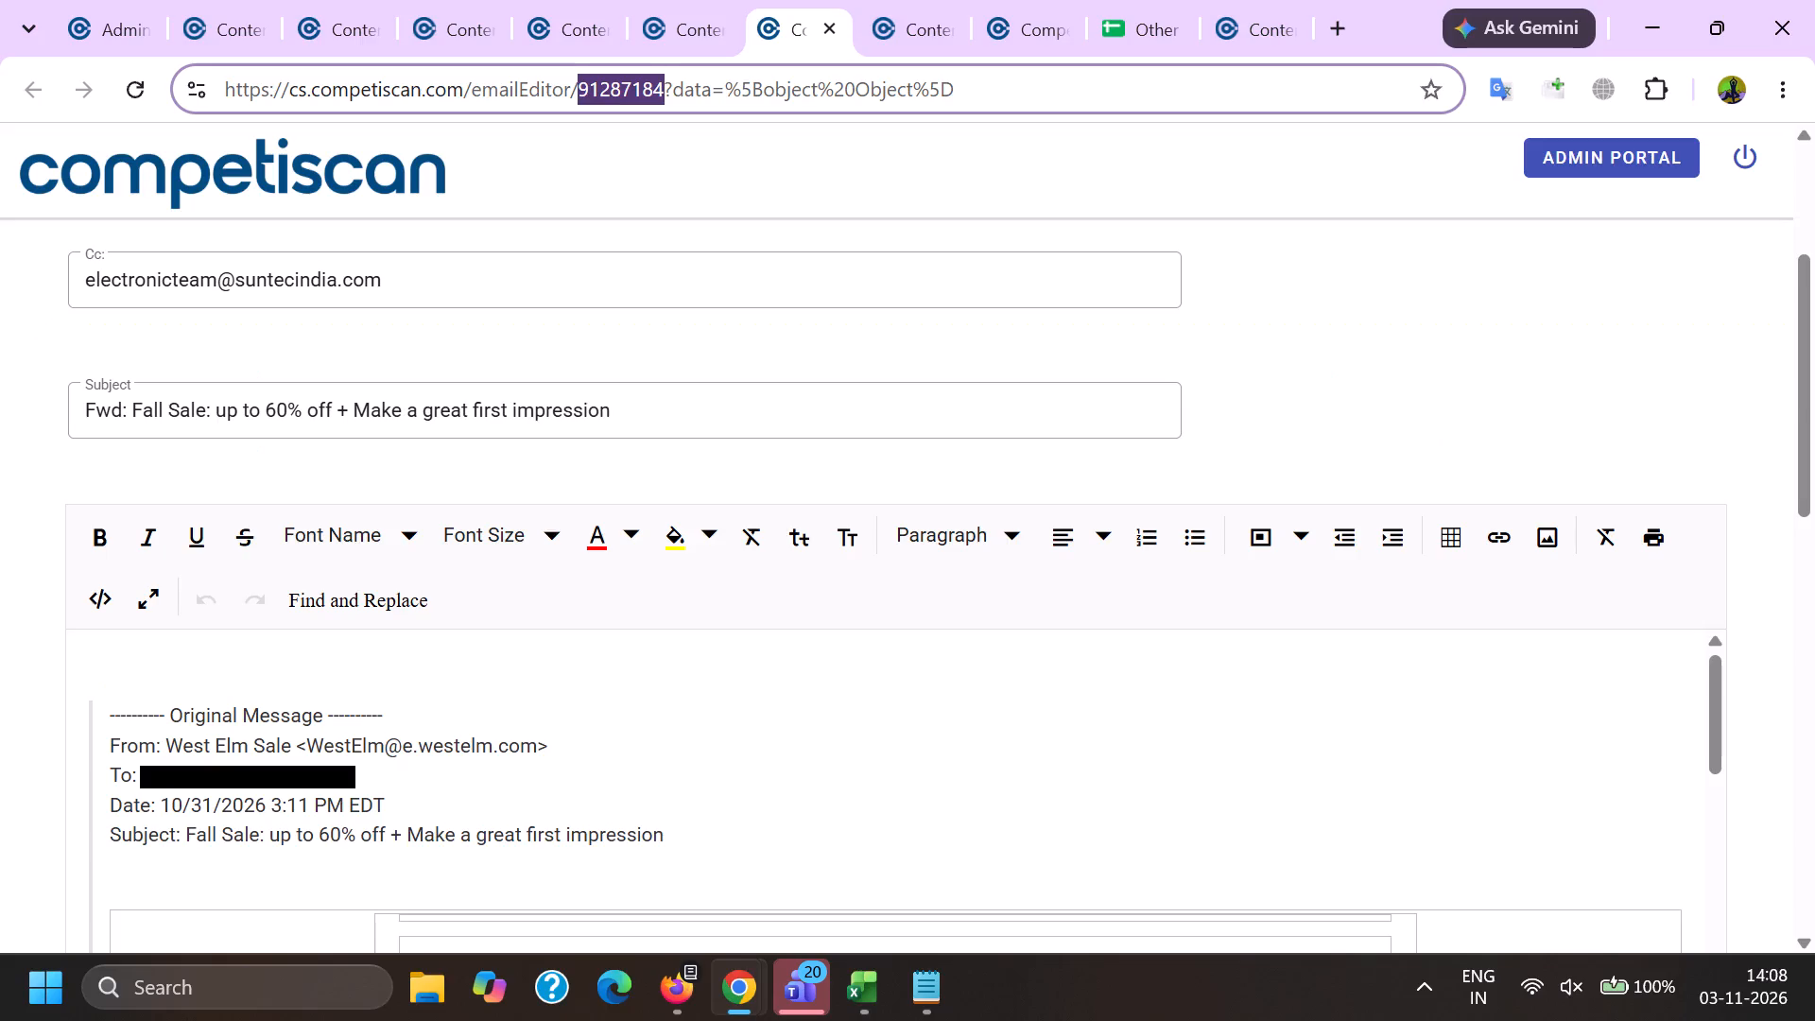
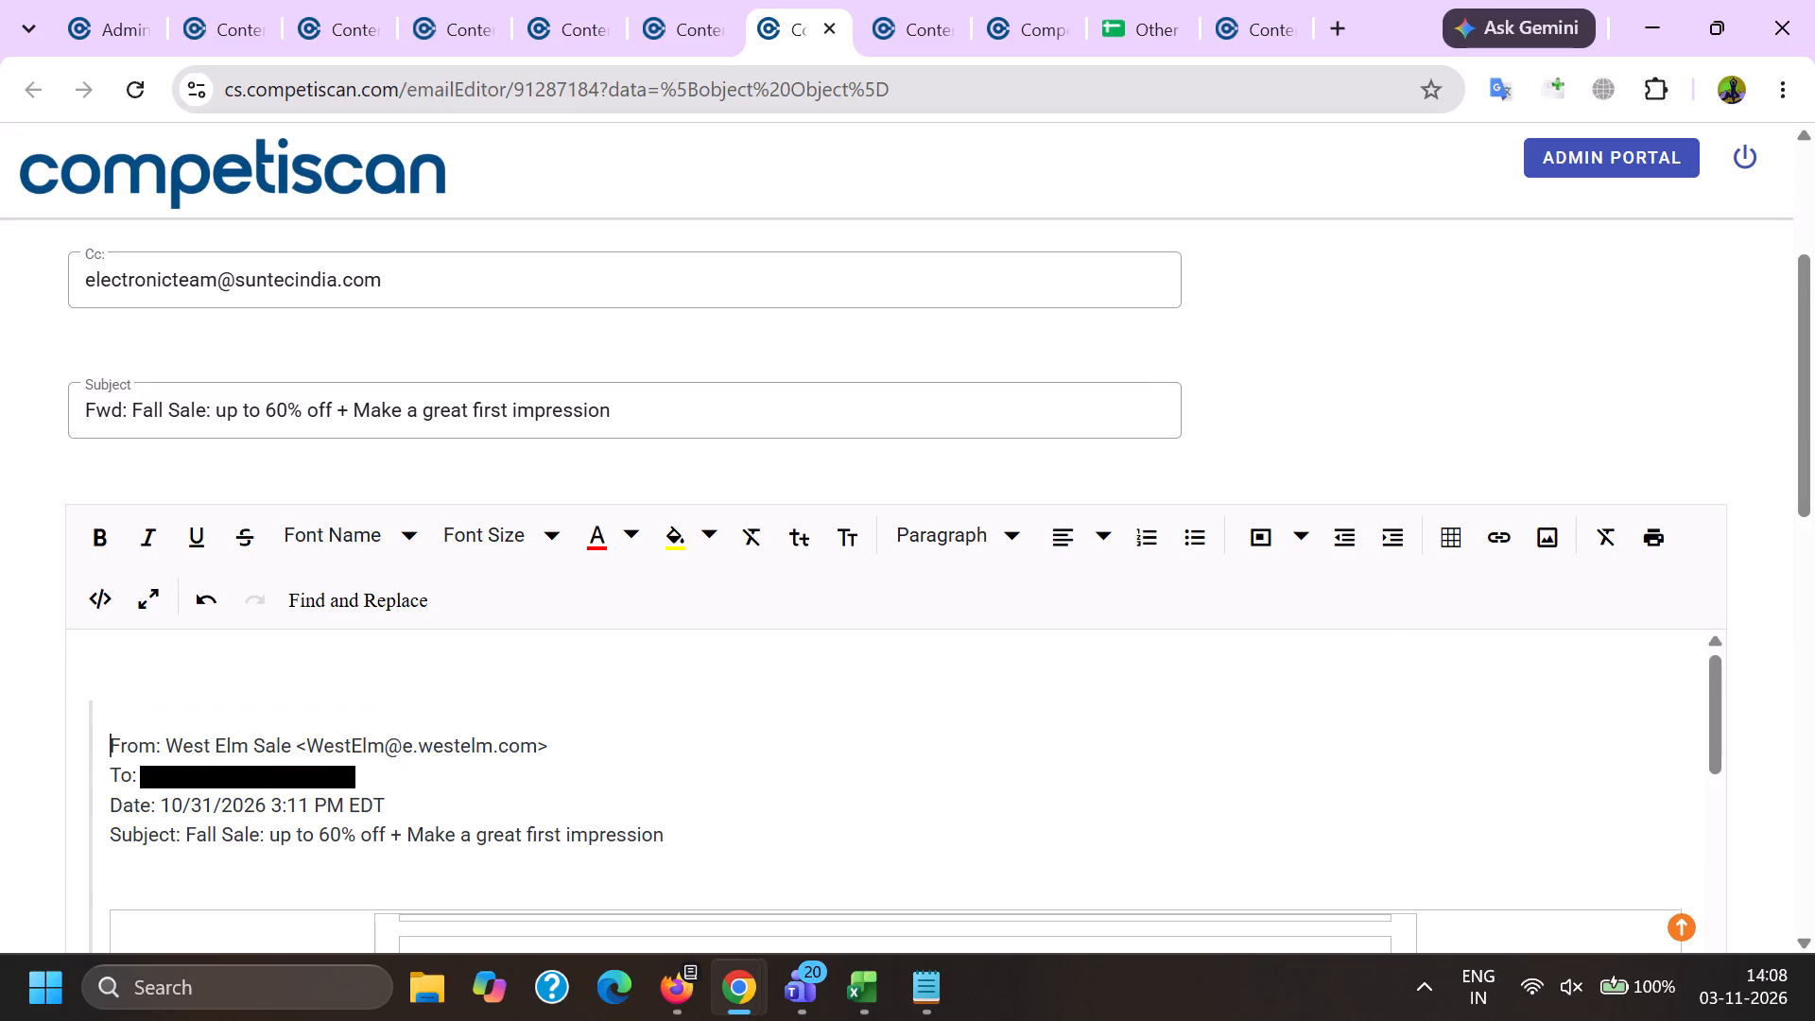
Clean the forwarded header of the West Elm Fall Sale email by removing the recipient line and the sender's email address.
{"action": "key", "text": "BackSpace"}
{"action": "left_click_drag", "start_coordinate": [95, 742], "coordinate": [442, 740]}
{"action": "key", "text": "BackSpace"}
{"action": "key", "text": "BackSpace"}
{"action": "left_click_drag", "start_coordinate": [313, 713], "coordinate": [638, 705]}
{"action": "key", "text": "BackSpace"}
Examine the email body through the credit card offer, Affirm details and card rewards terms for content that needs cleaning.
{"action": "scroll", "coordinate": [735, 418], "scroll_direction": "down", "scroll_amount": 20}
{"action": "scroll", "coordinate": [735, 418], "scroll_direction": "down", "scroll_amount": 5}
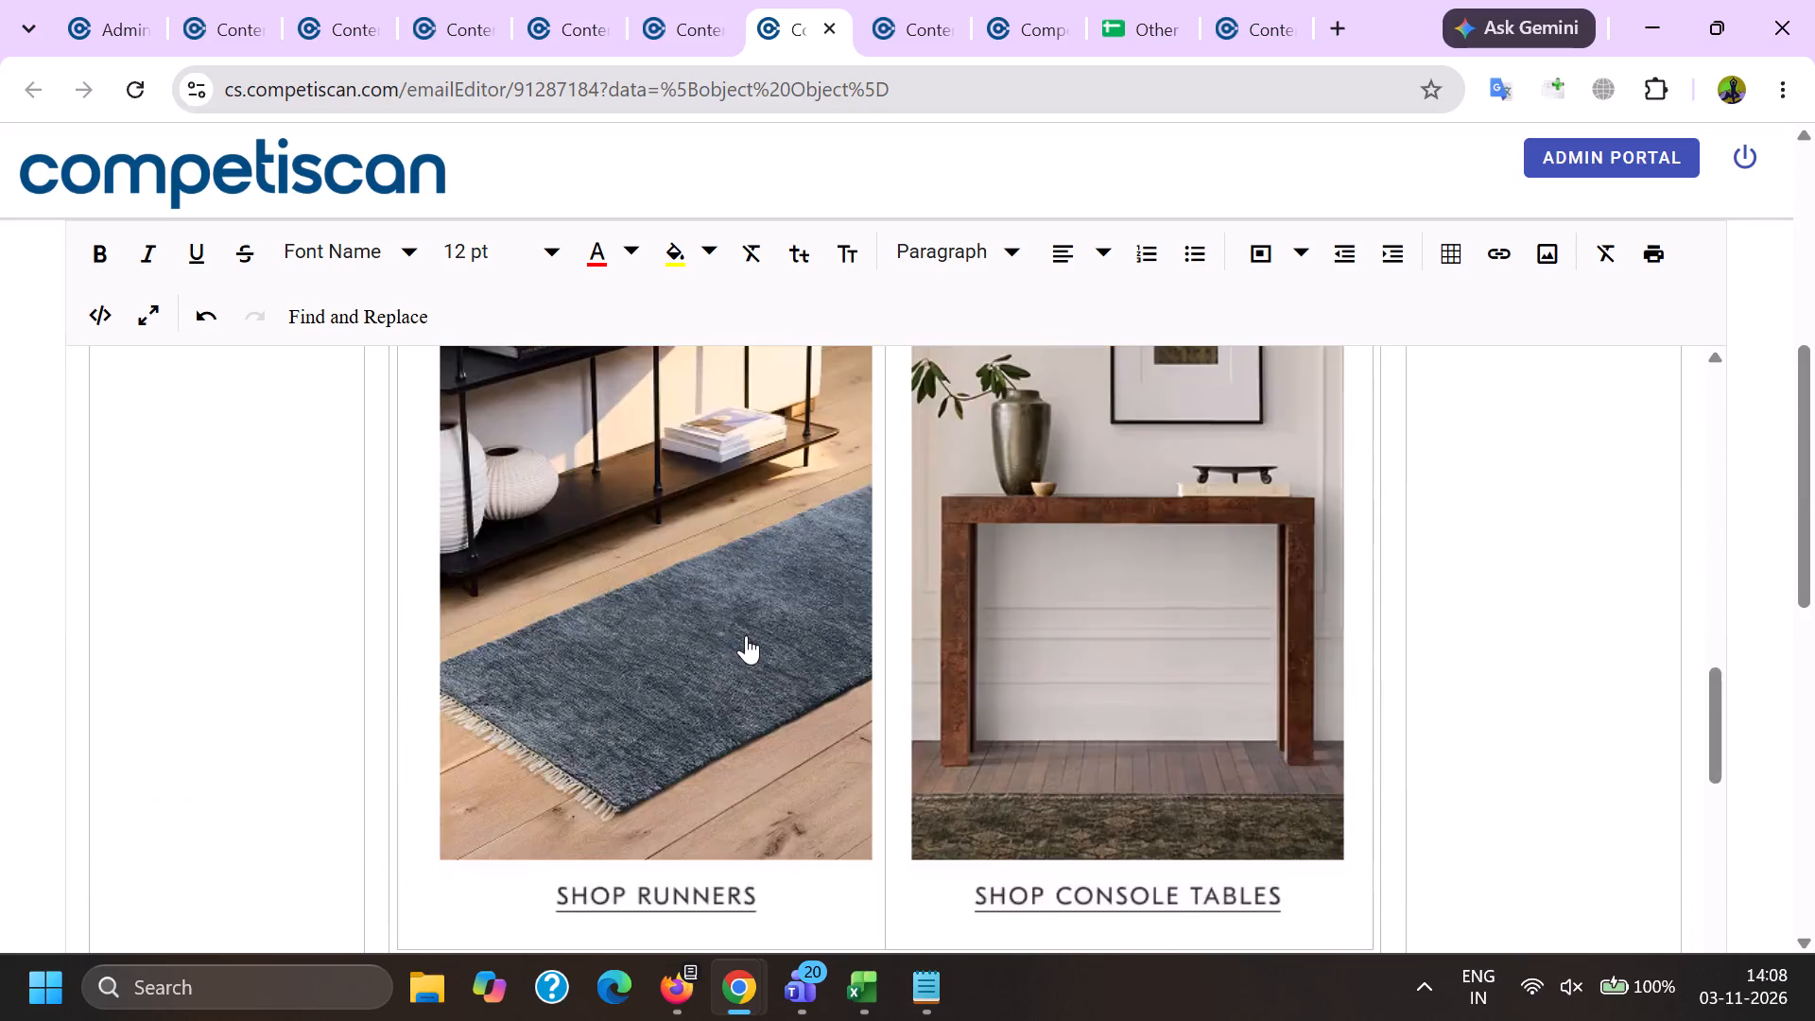
{"action": "scroll", "coordinate": [746, 635], "scroll_direction": "down", "scroll_amount": 10}
{"action": "scroll", "coordinate": [638, 742], "scroll_direction": "up", "scroll_amount": 4}
{"action": "left_click", "coordinate": [562, 718]}
{"action": "left_click", "coordinate": [573, 639]}
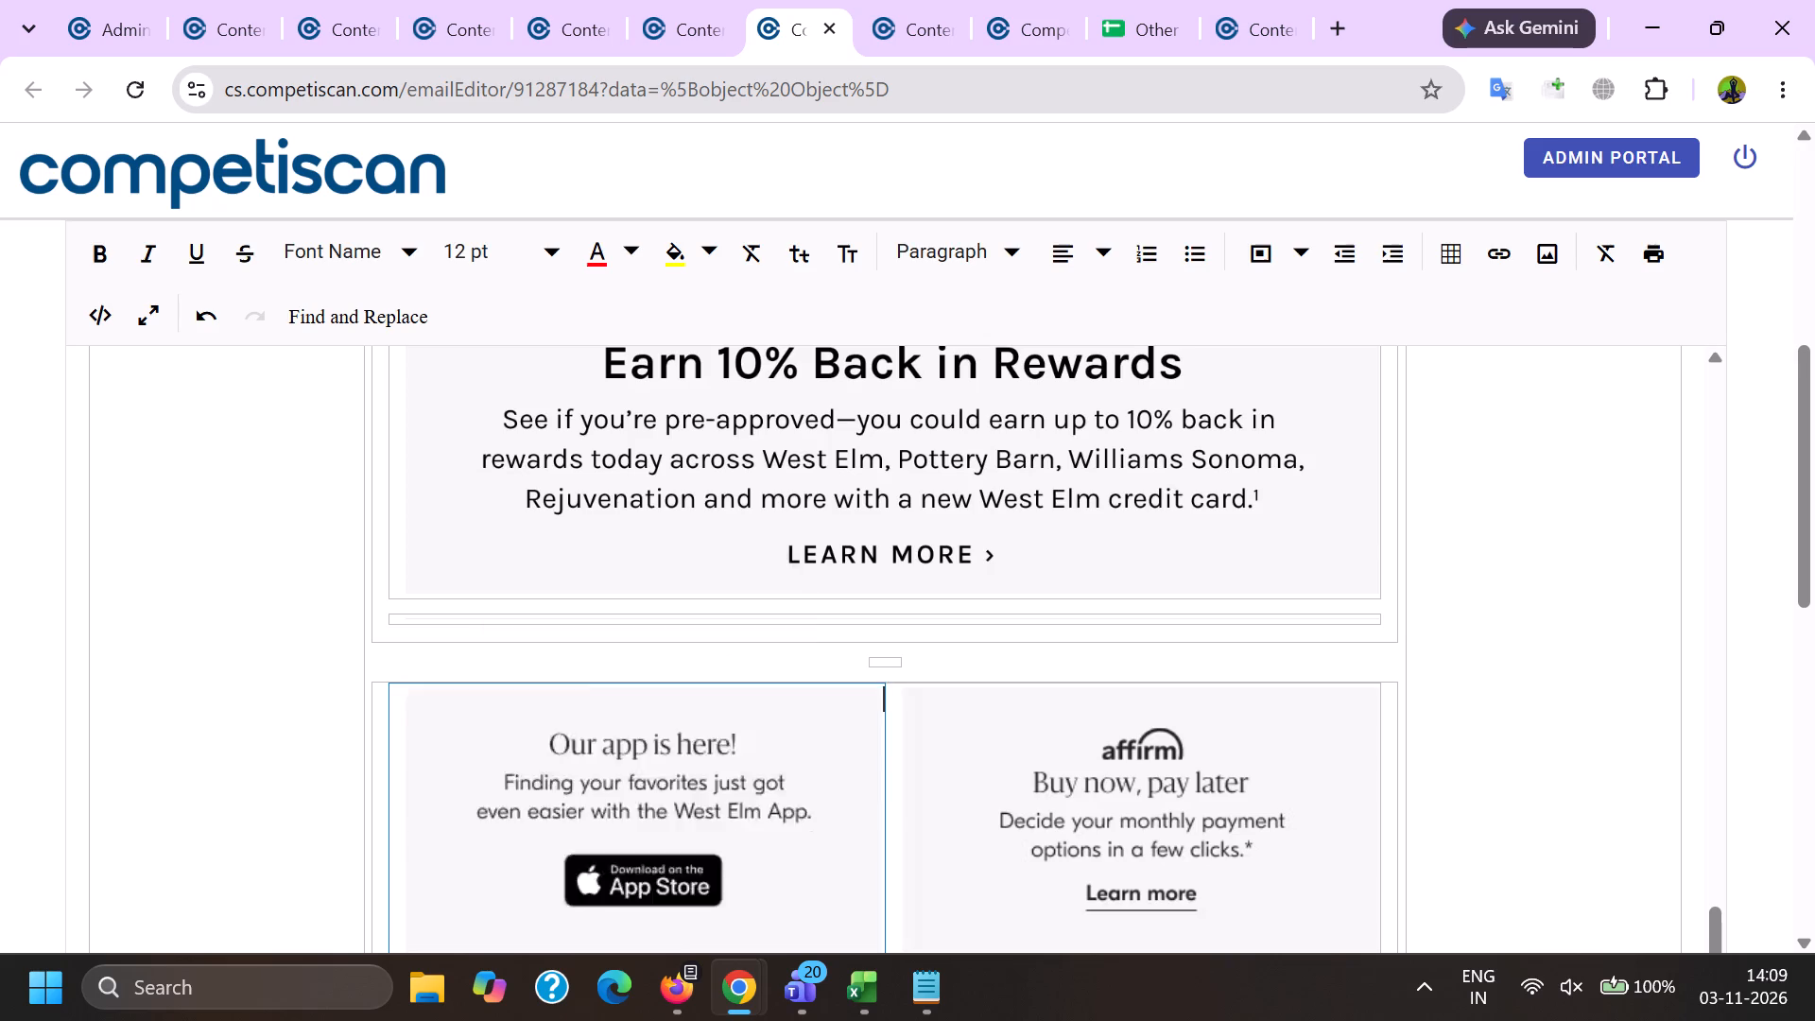
{"action": "scroll", "coordinate": [572, 640], "scroll_direction": "down", "scroll_amount": 11}
{"action": "scroll", "coordinate": [747, 633], "scroll_direction": "up", "scroll_amount": 3}
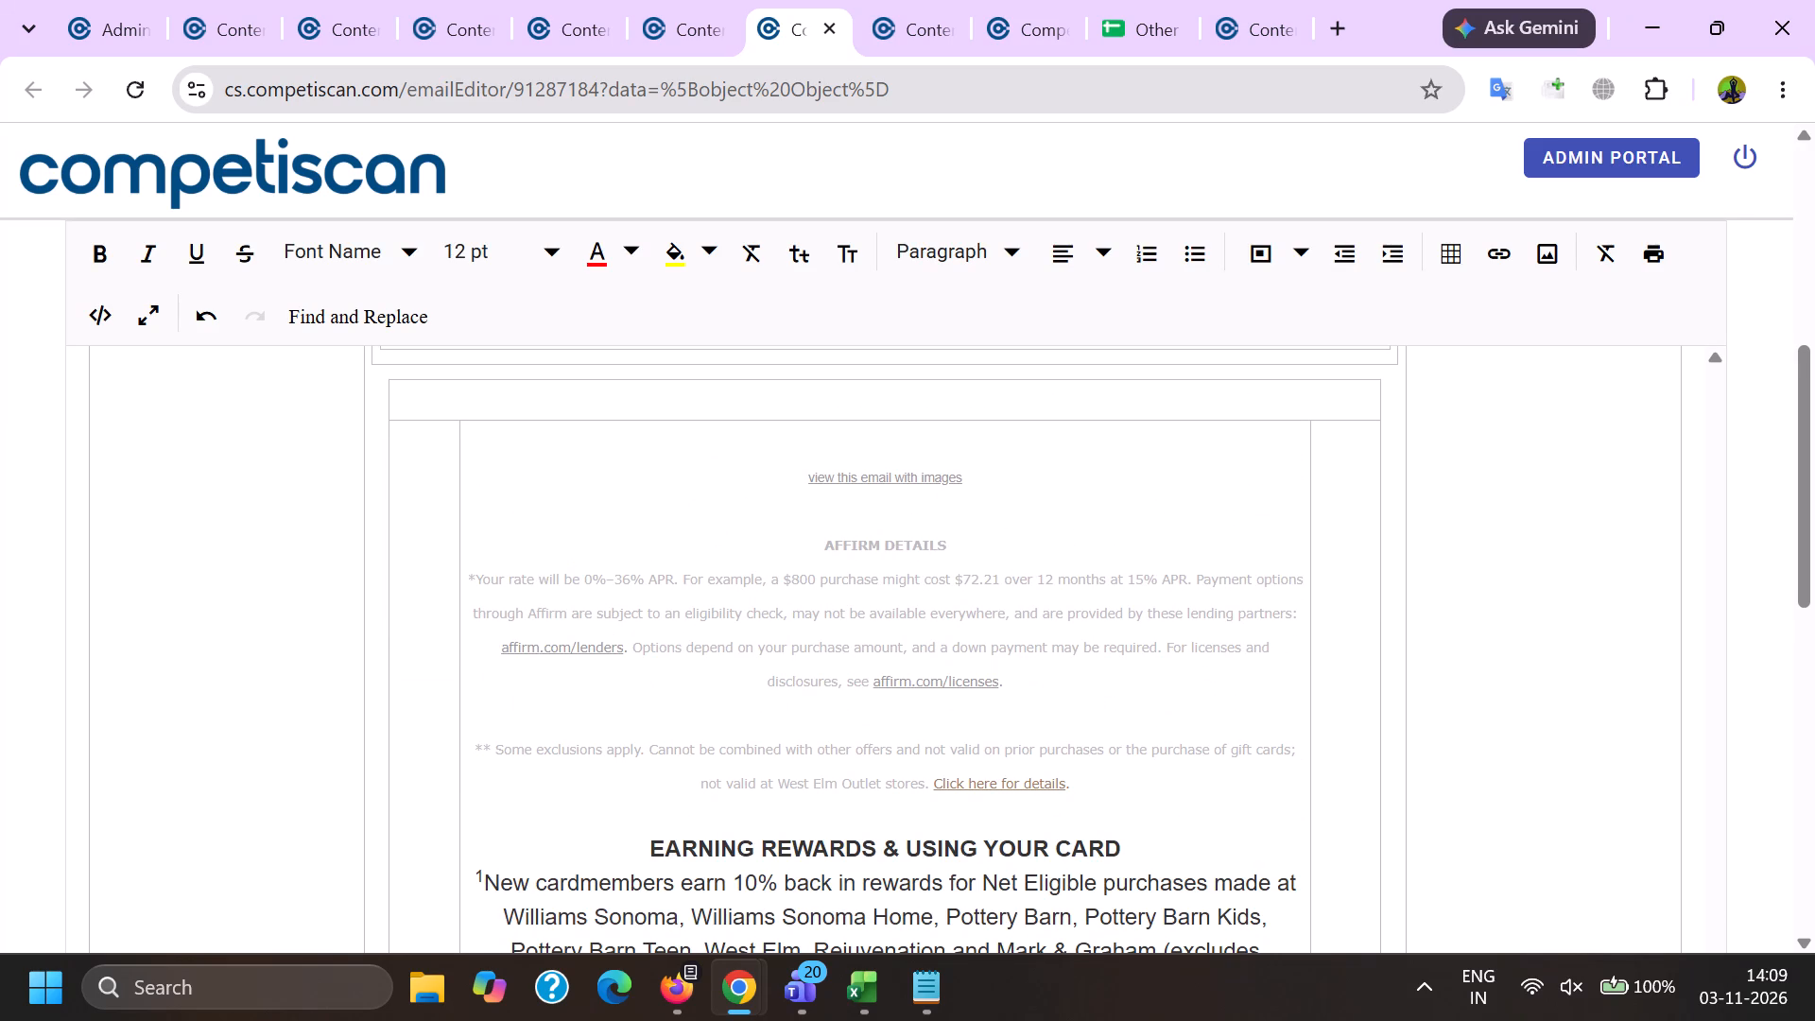
{"action": "left_click", "coordinate": [859, 474]}
{"action": "left_click", "coordinate": [1022, 523]}
{"action": "scroll", "coordinate": [1011, 542], "scroll_direction": "down", "scroll_amount": 4}
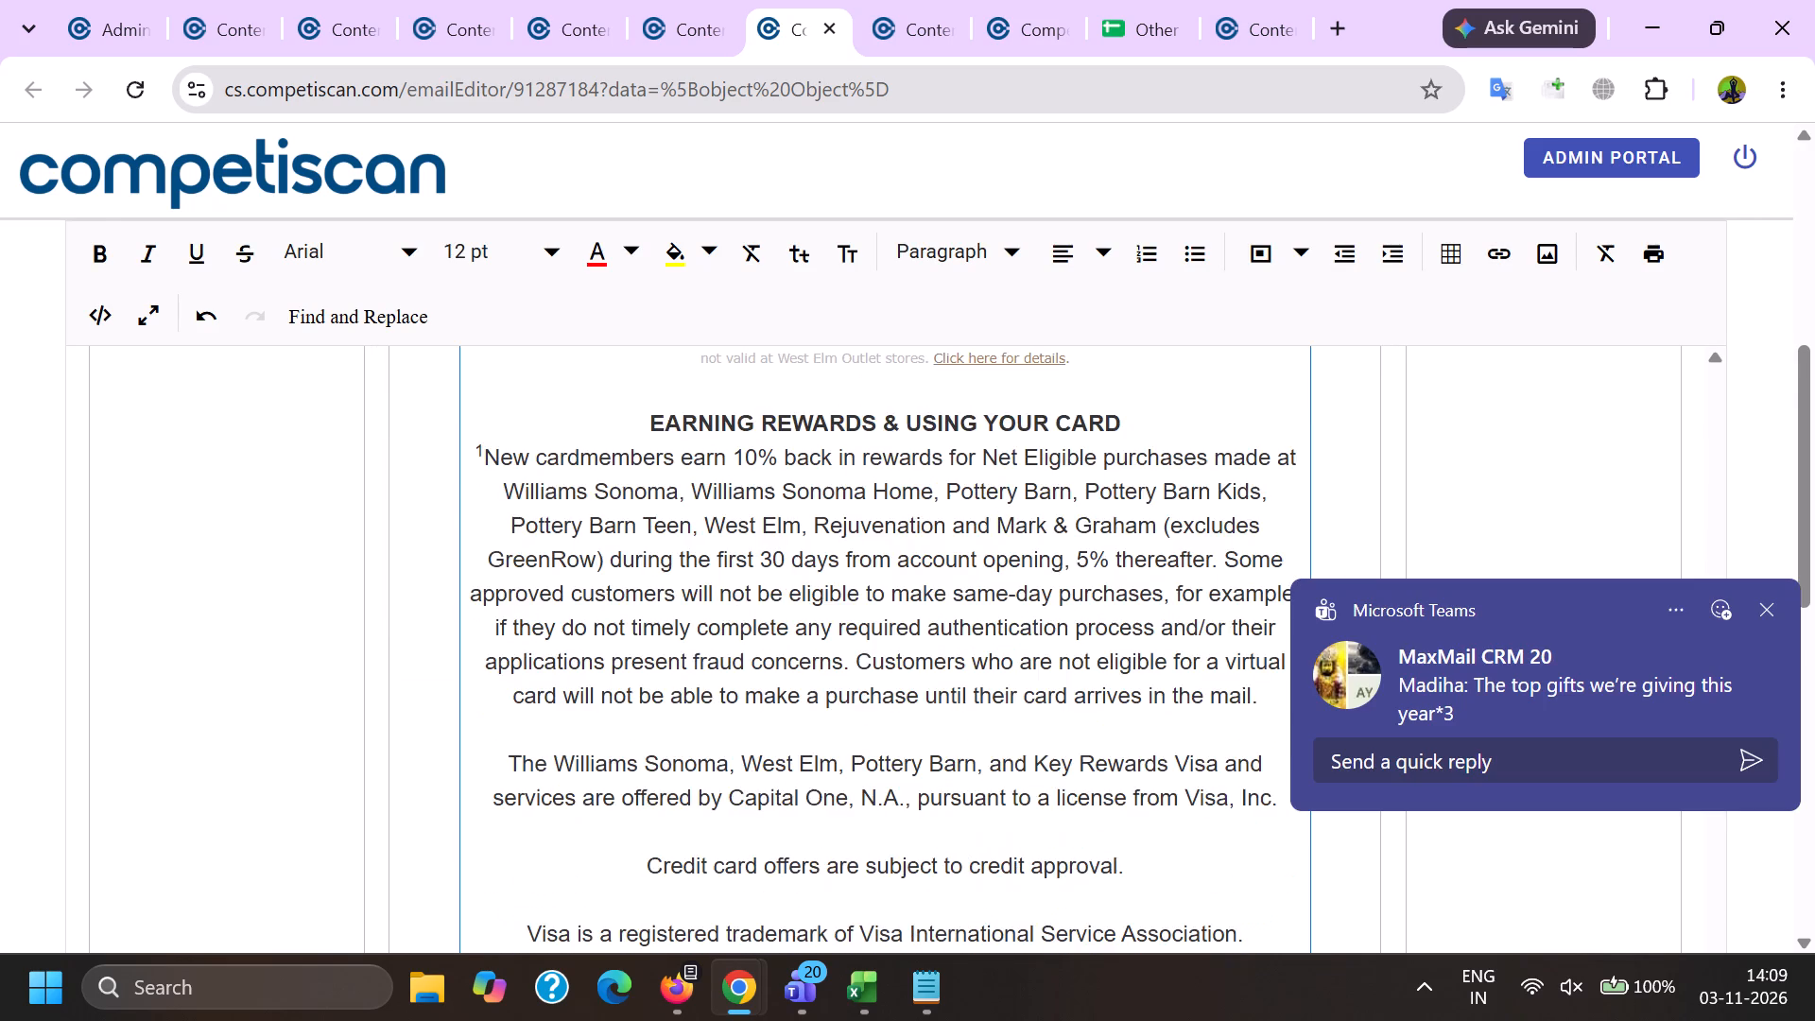
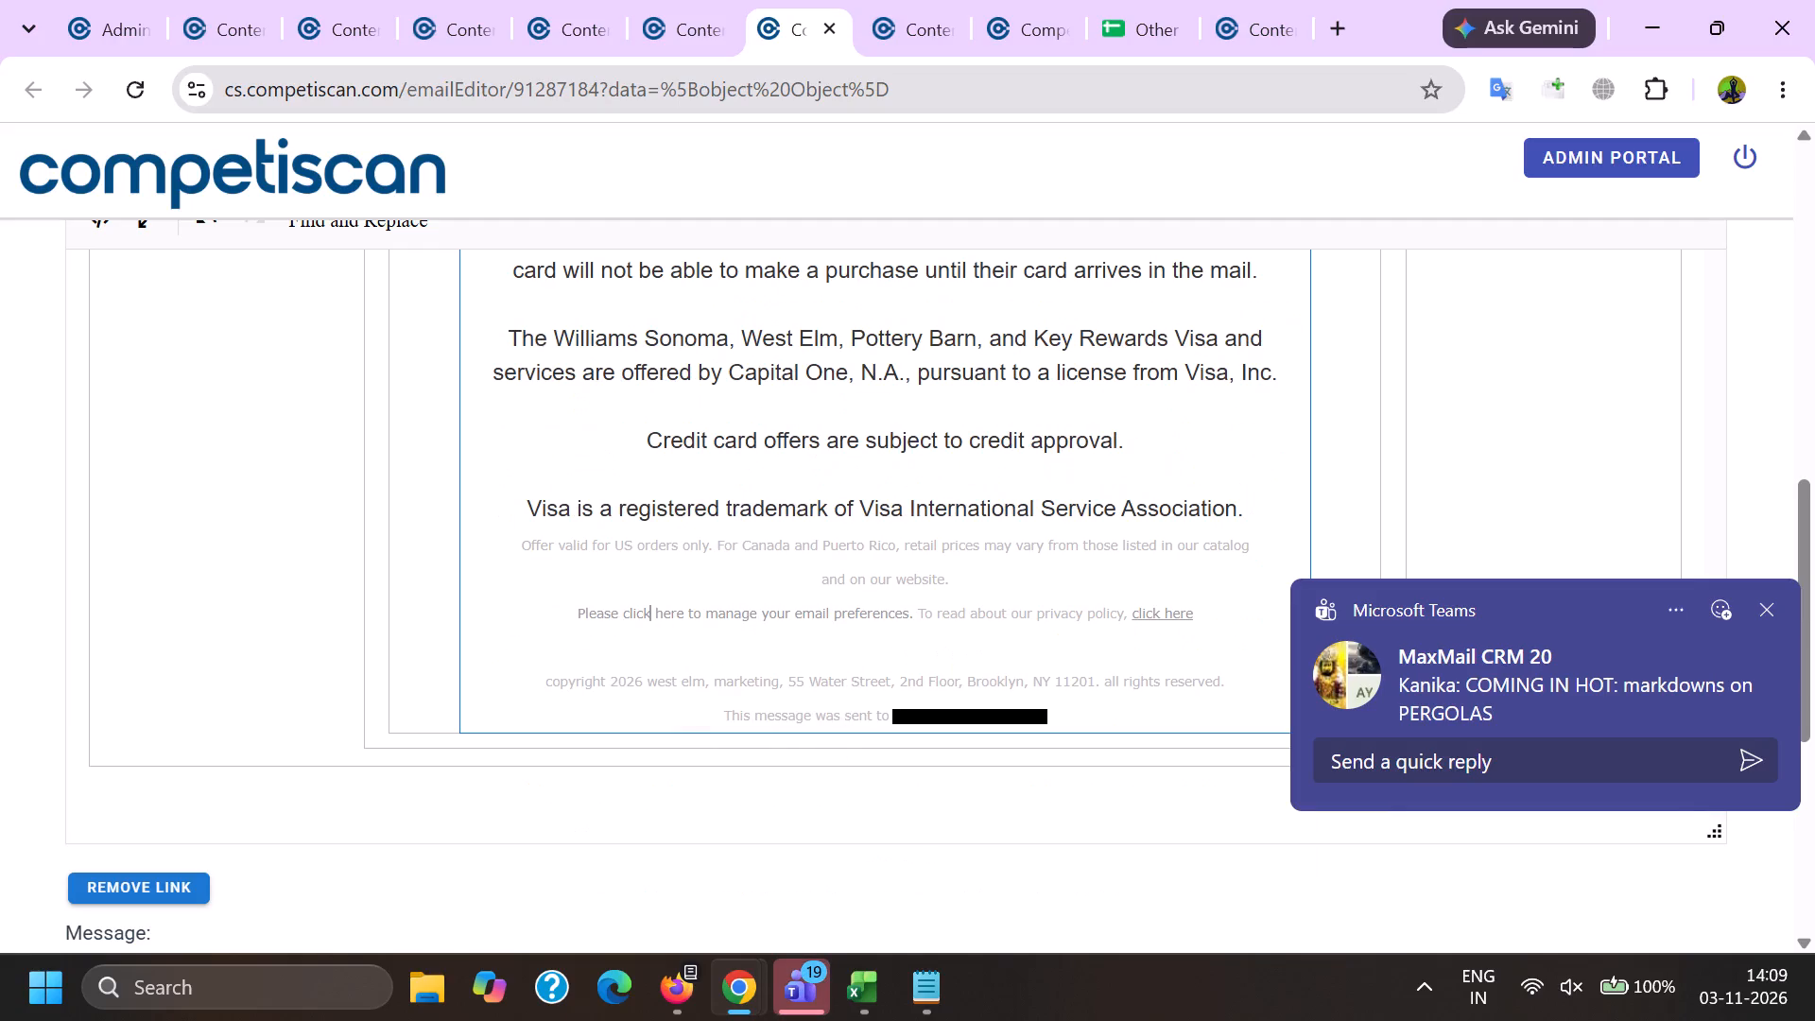
Delete the recipient's email address from the footer of the West Elm email and save its product info.
{"action": "left_click_drag", "start_coordinate": [890, 723], "coordinate": [1079, 708]}
{"action": "key", "text": "BackSpace"}
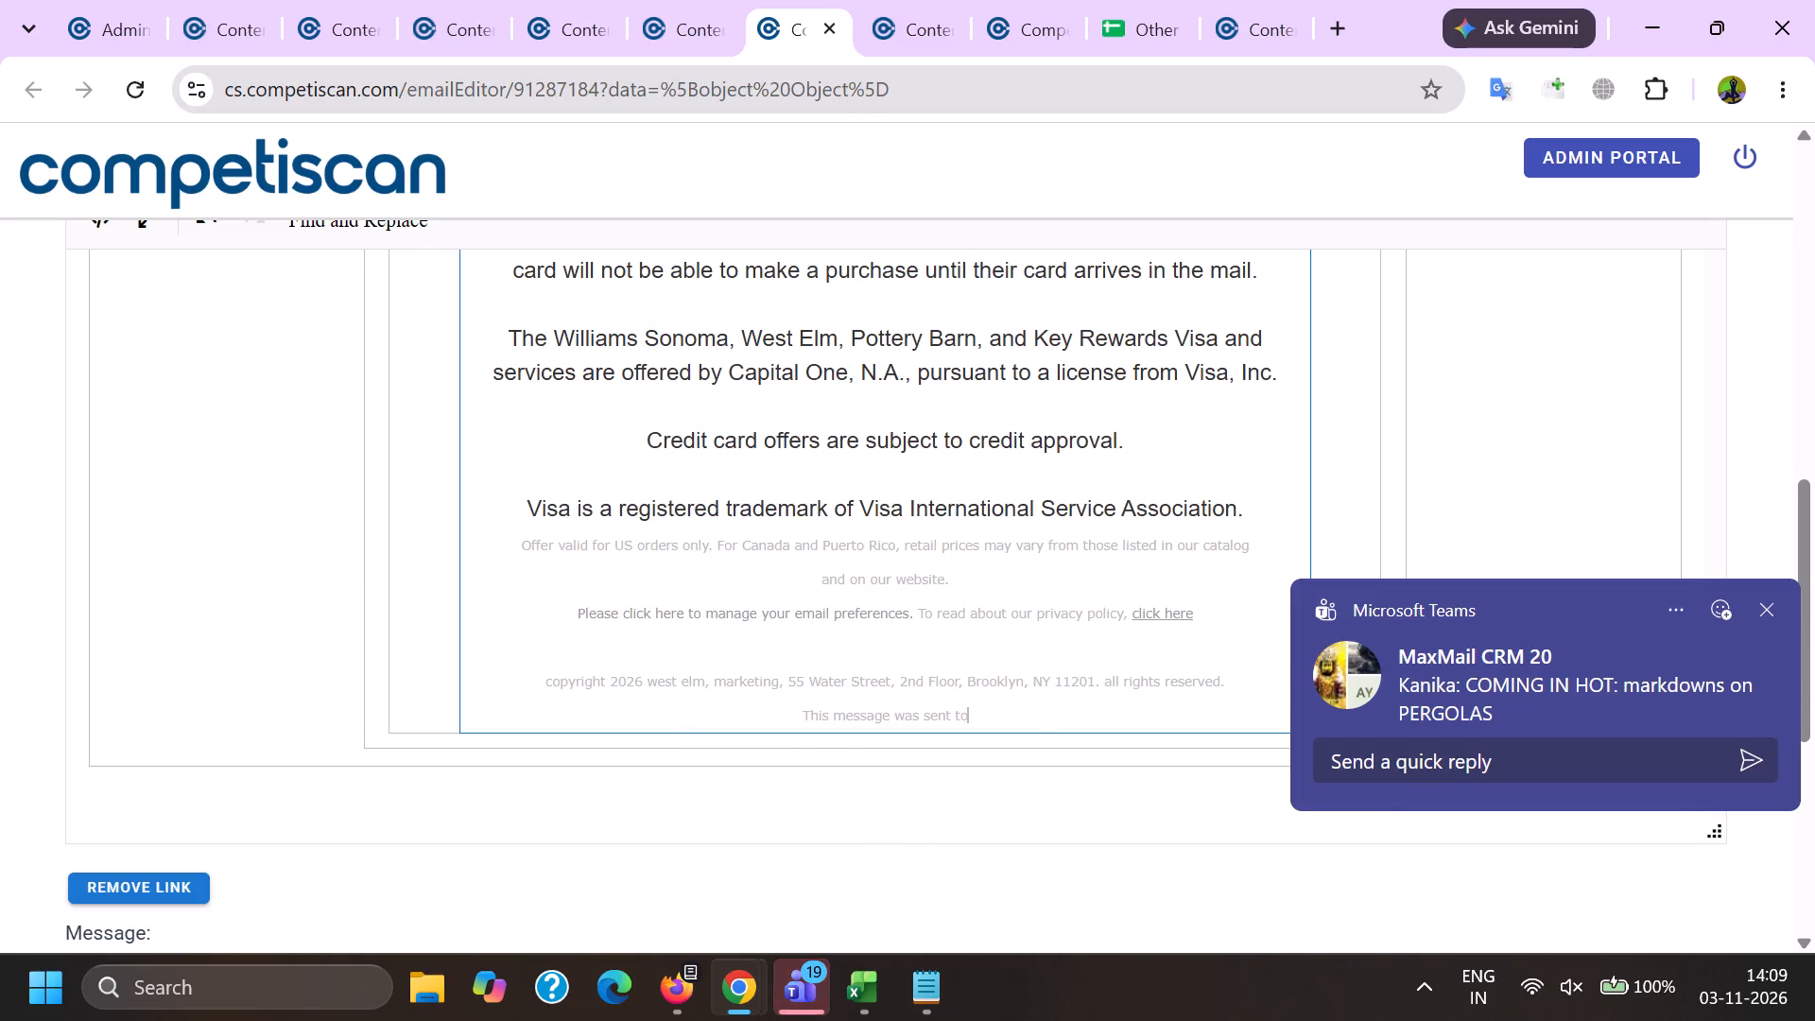
{"action": "scroll", "coordinate": [828, 768], "scroll_direction": "up", "scroll_amount": 4}
{"action": "scroll", "coordinate": [785, 595], "scroll_direction": "up", "scroll_amount": 2}
{"action": "scroll", "coordinate": [785, 594], "scroll_direction": "down", "scroll_amount": 16}
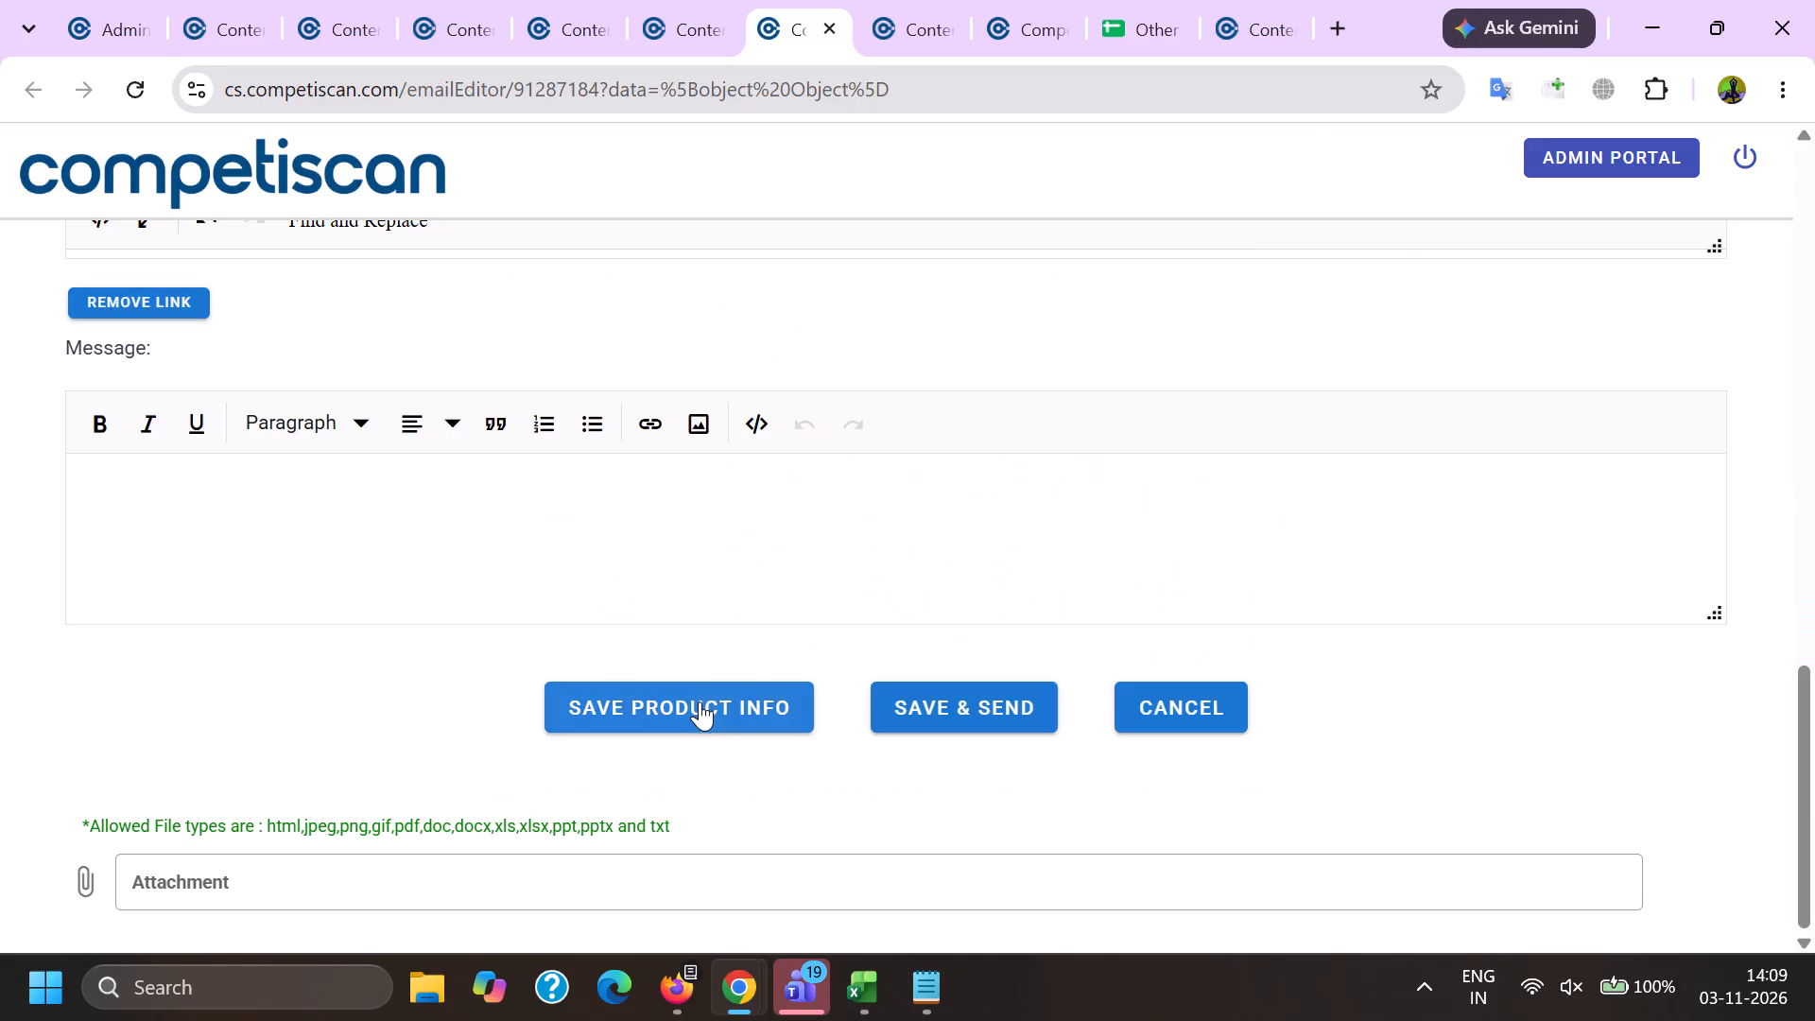
{"action": "left_click", "coordinate": [700, 701]}
{"action": "left_click", "coordinate": [928, 587]}
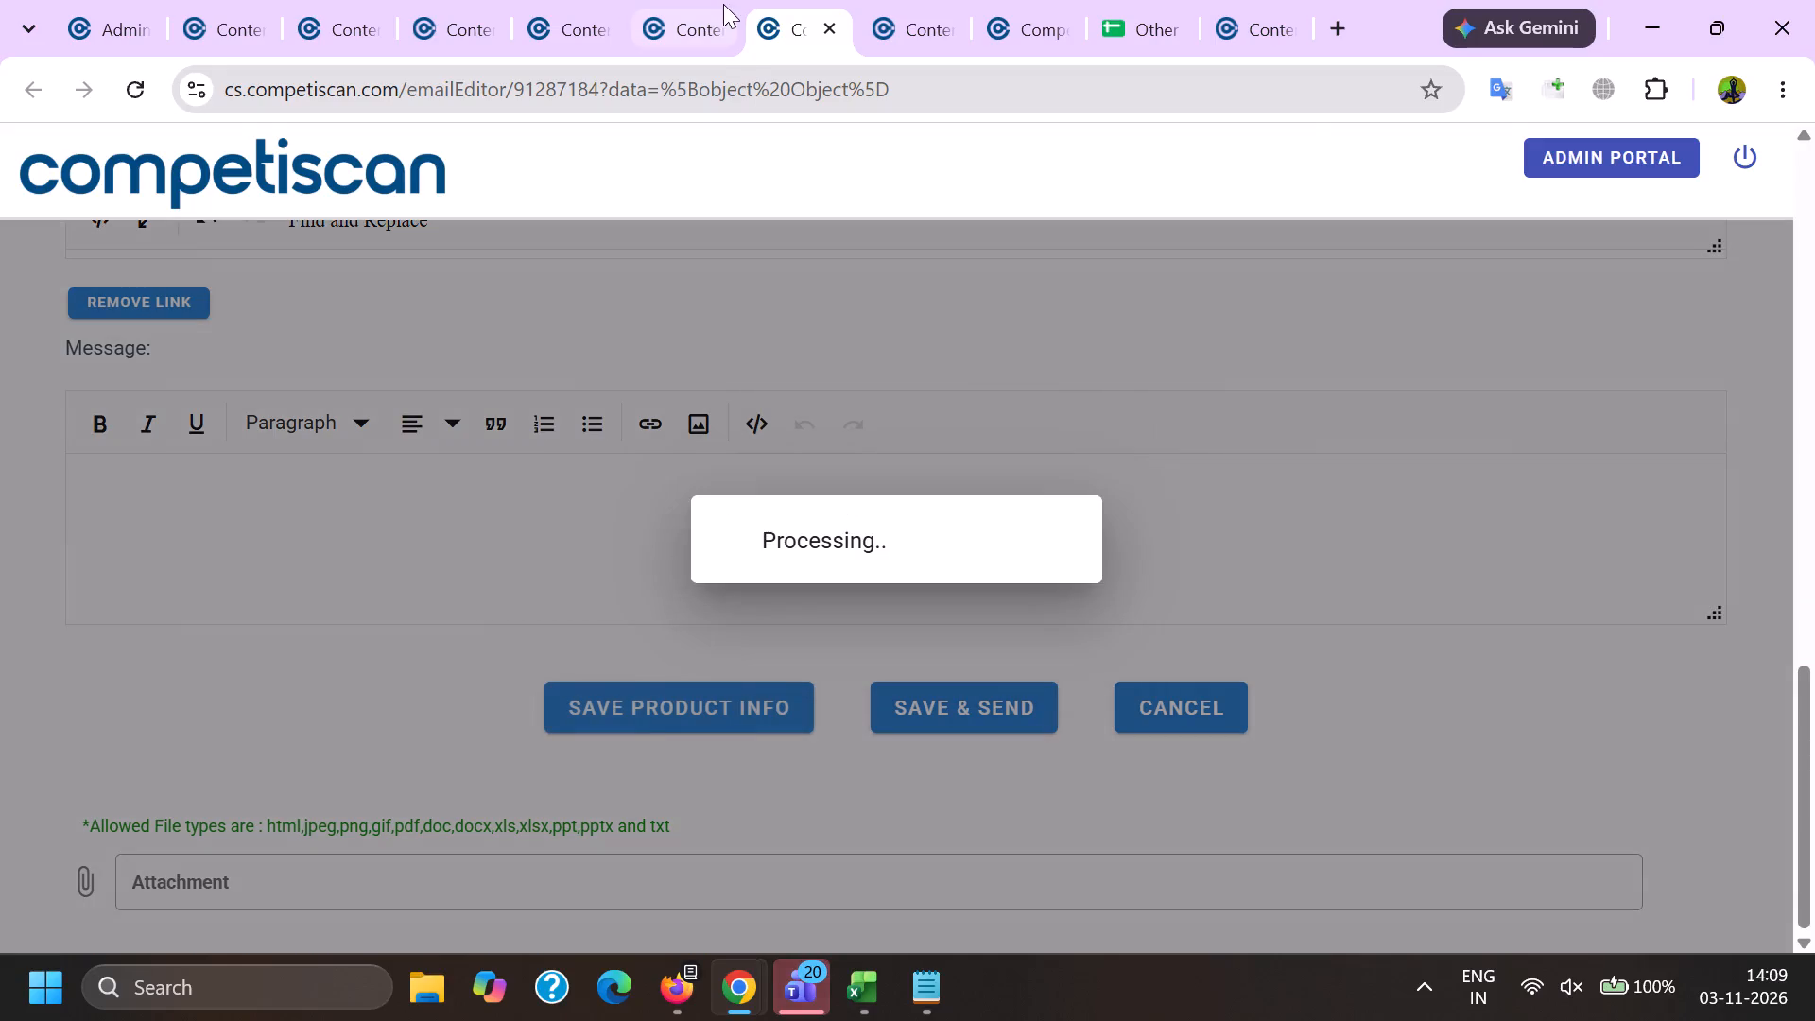
Open the product management form for the West Elm Fall Sale email.
{"action": "left_click", "coordinate": [0, 453]}
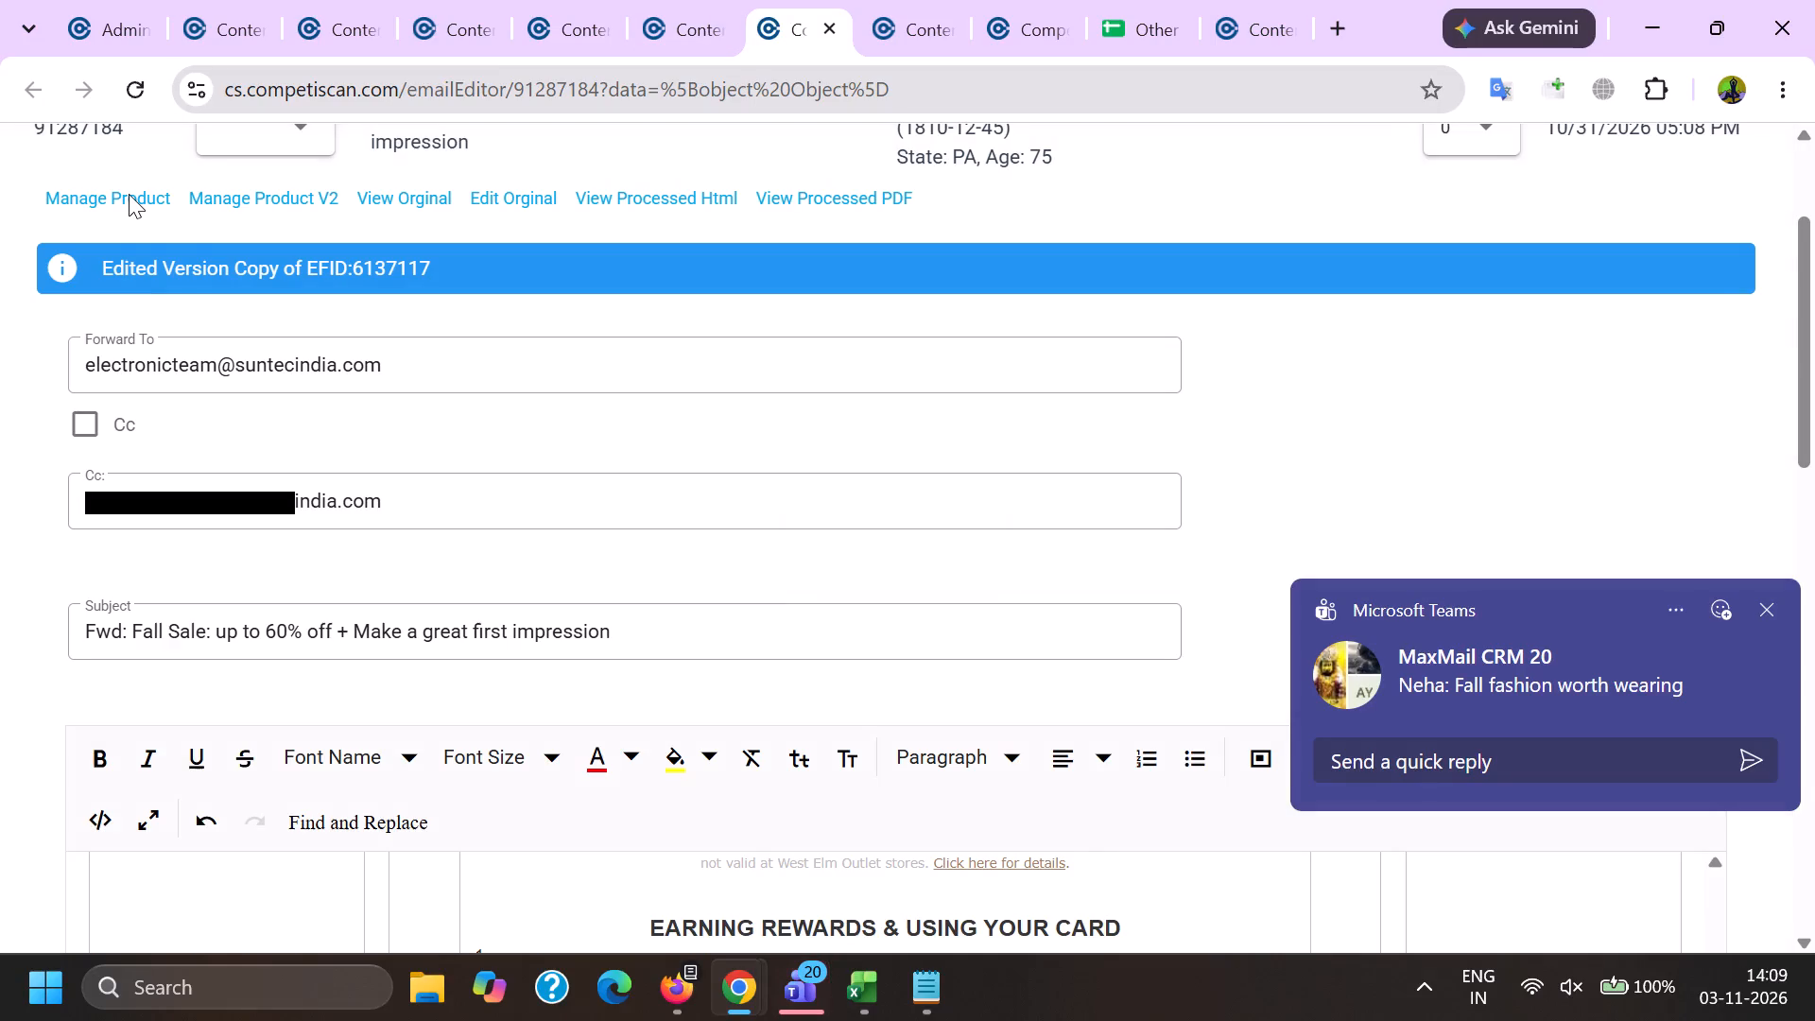
{"action": "left_click", "coordinate": [129, 200]}
Copy the name West Elm from the From line at the start of the cleaned email.
{"action": "key", "text": "alt+Tab"}
{"action": "scroll", "coordinate": [289, 353], "scroll_direction": "down", "scroll_amount": 5}
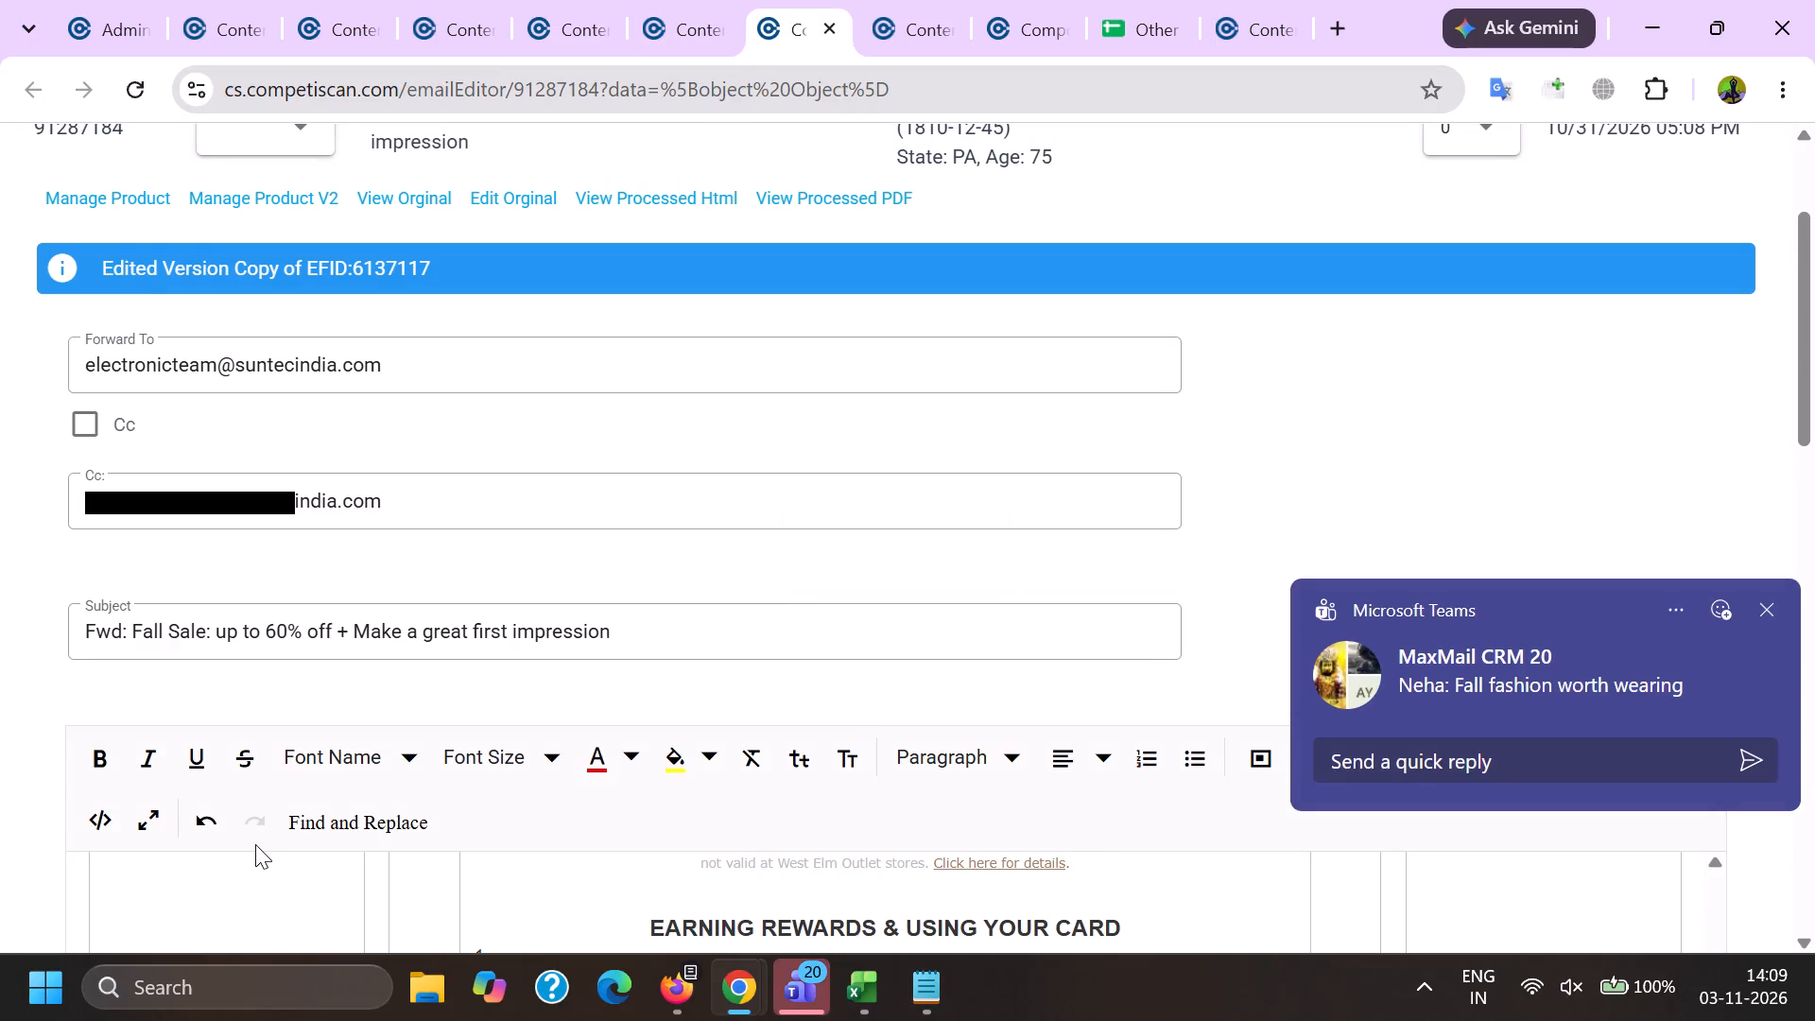
{"action": "left_click", "coordinate": [248, 885]}
{"action": "key", "text": "Page_Up"}
{"action": "key", "text": "Page_Up"}
{"action": "key", "text": "Page_Up"}
{"action": "key", "text": "Page_Up"}
{"action": "key", "text": "Page_Up"}
{"action": "key", "text": "Page_Up"}
{"action": "key", "text": "Page_Up"}
{"action": "key", "text": "Page_Up"}
{"action": "key", "text": "Page_Up"}
{"action": "key", "text": "Page_Up"}
{"action": "key", "text": "Page_Up"}
{"action": "key", "text": "Page_Up"}
{"action": "key", "text": "Page_Up"}
{"action": "key", "text": "Page_Up"}
{"action": "key", "text": "Page_Up"}
{"action": "key", "text": "Page_Up"}
{"action": "key", "text": "Page_Up"}
{"action": "key", "text": "Page_Up"}
{"action": "key", "text": "Page_Up"}
{"action": "key", "text": "Page_Up"}
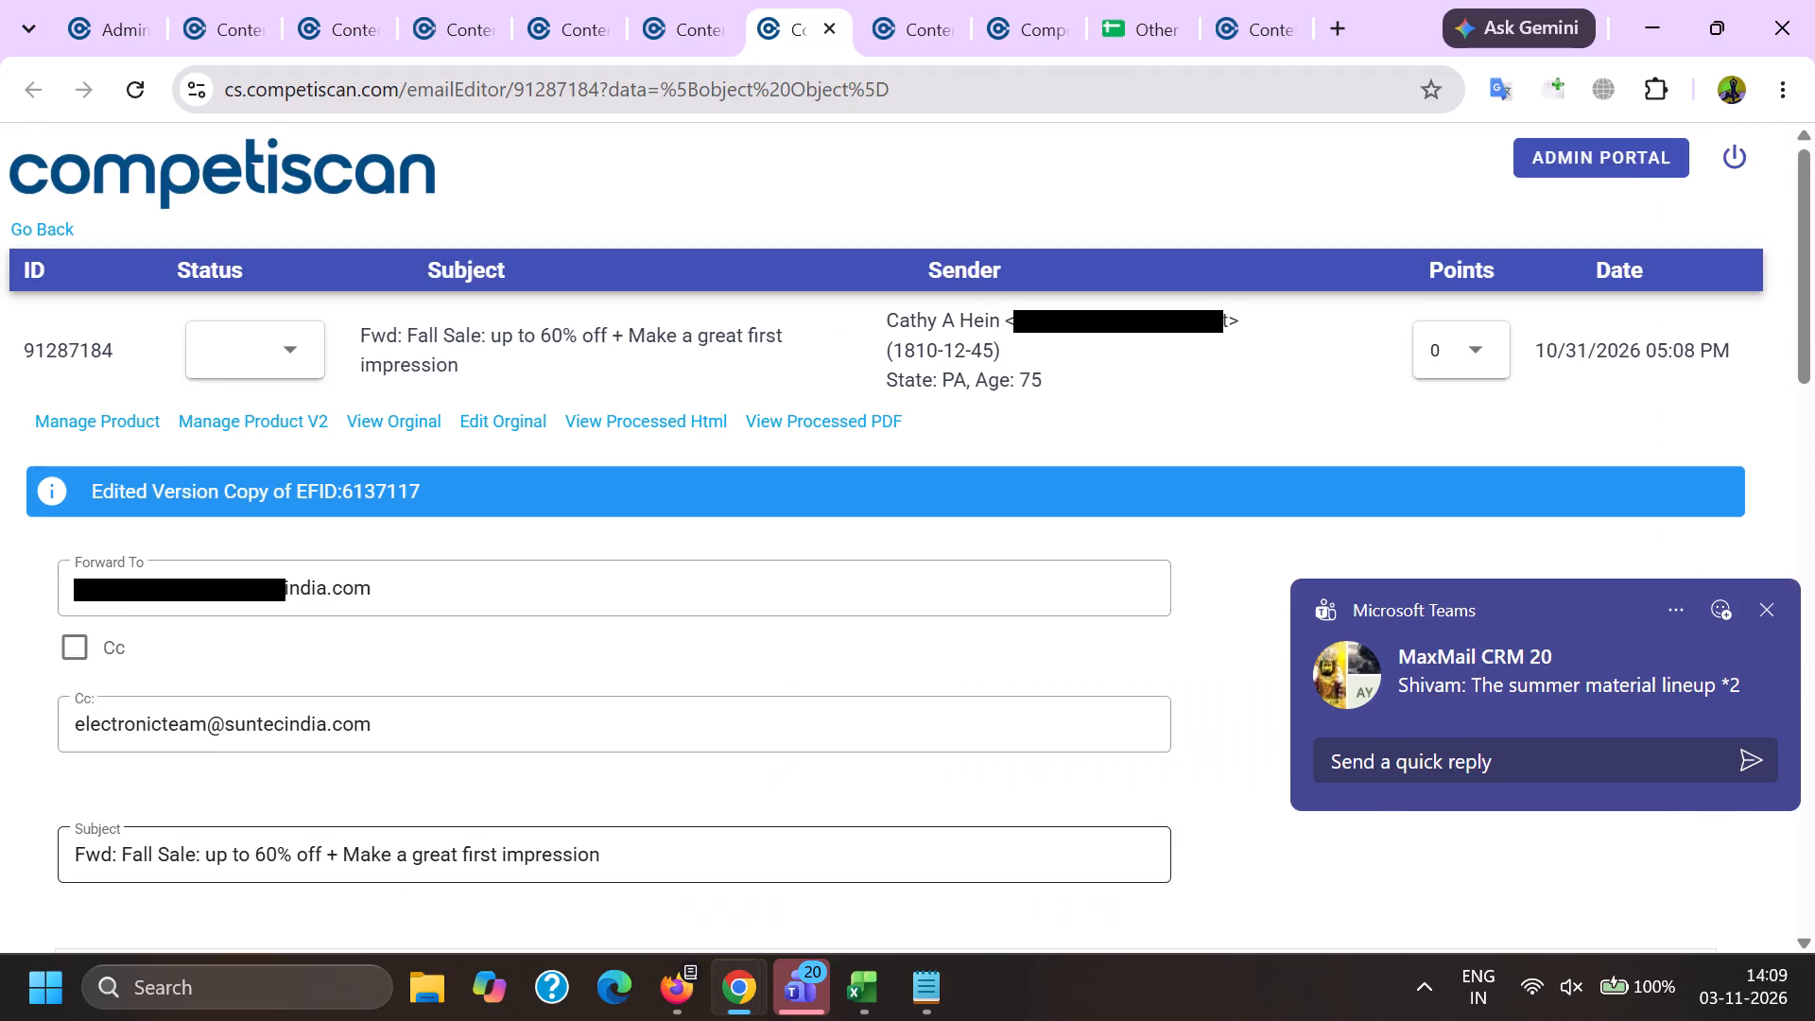
{"action": "scroll", "coordinate": [250, 582], "scroll_direction": "down", "scroll_amount": 5}
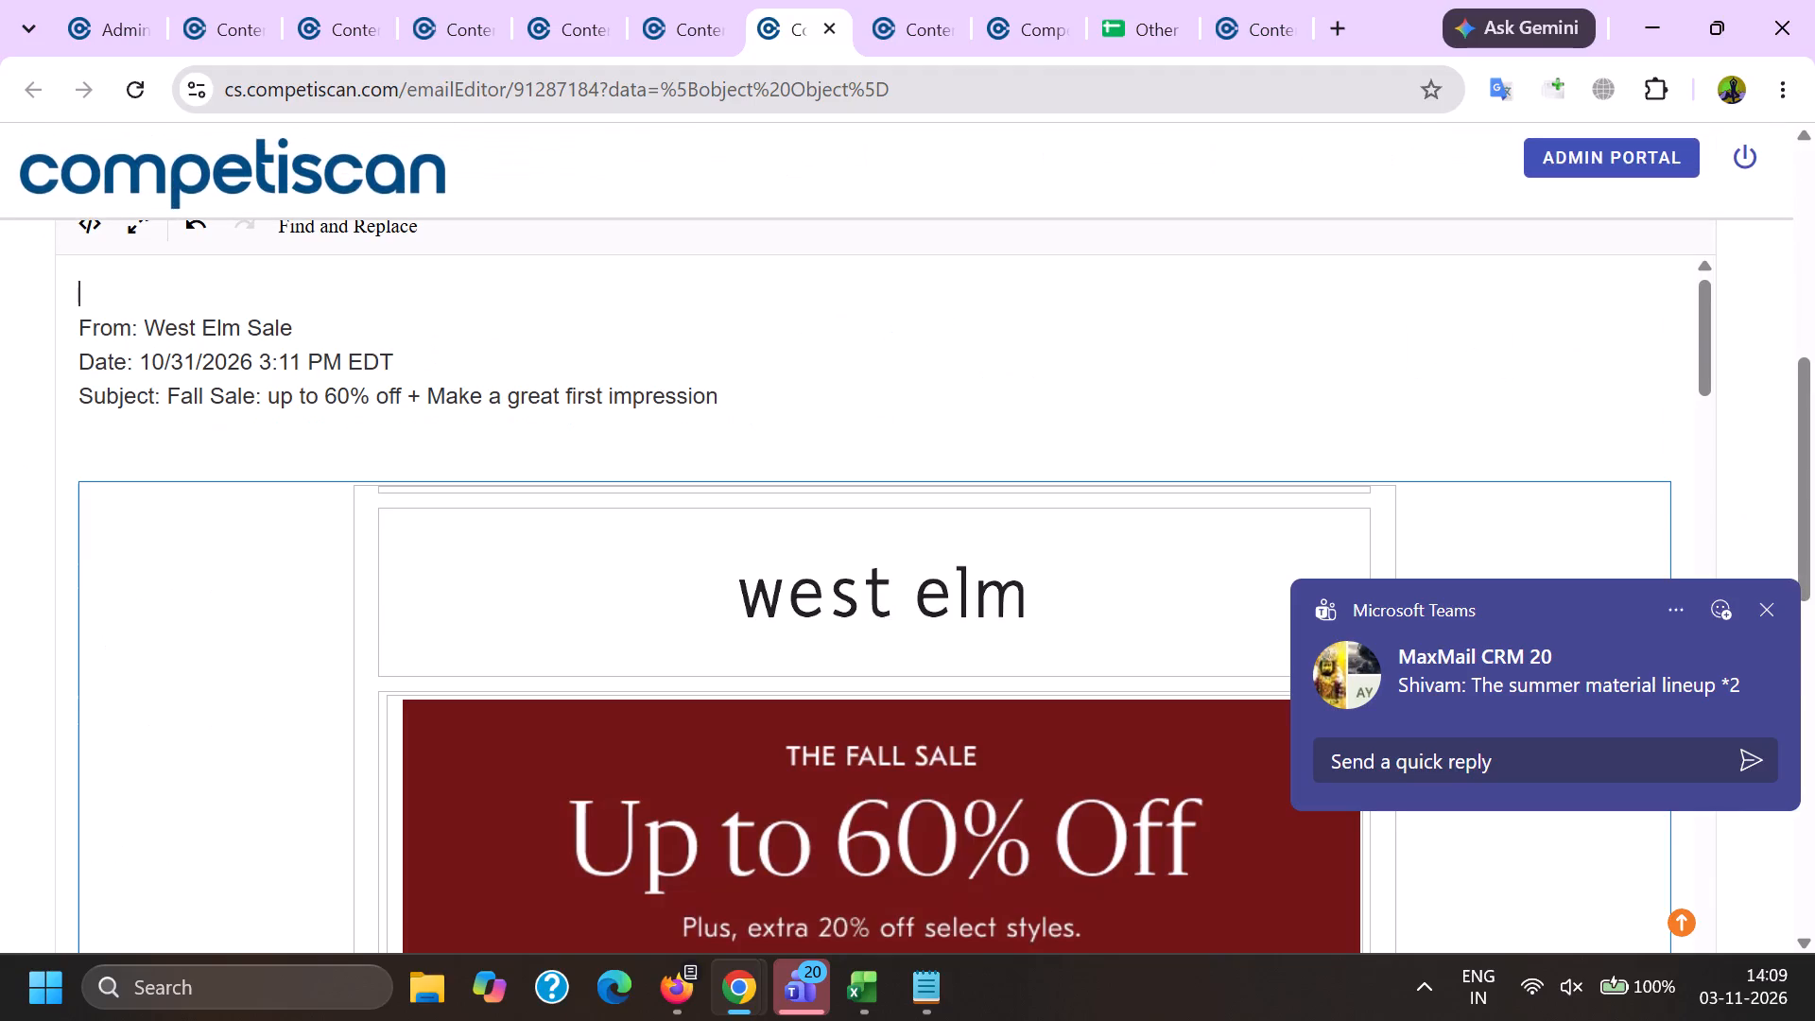
{"action": "double_click", "coordinate": [154, 337]}
{"action": "left_click", "coordinate": [216, 327], "text": "shift"}
{"action": "key", "text": "ctrl+c"}
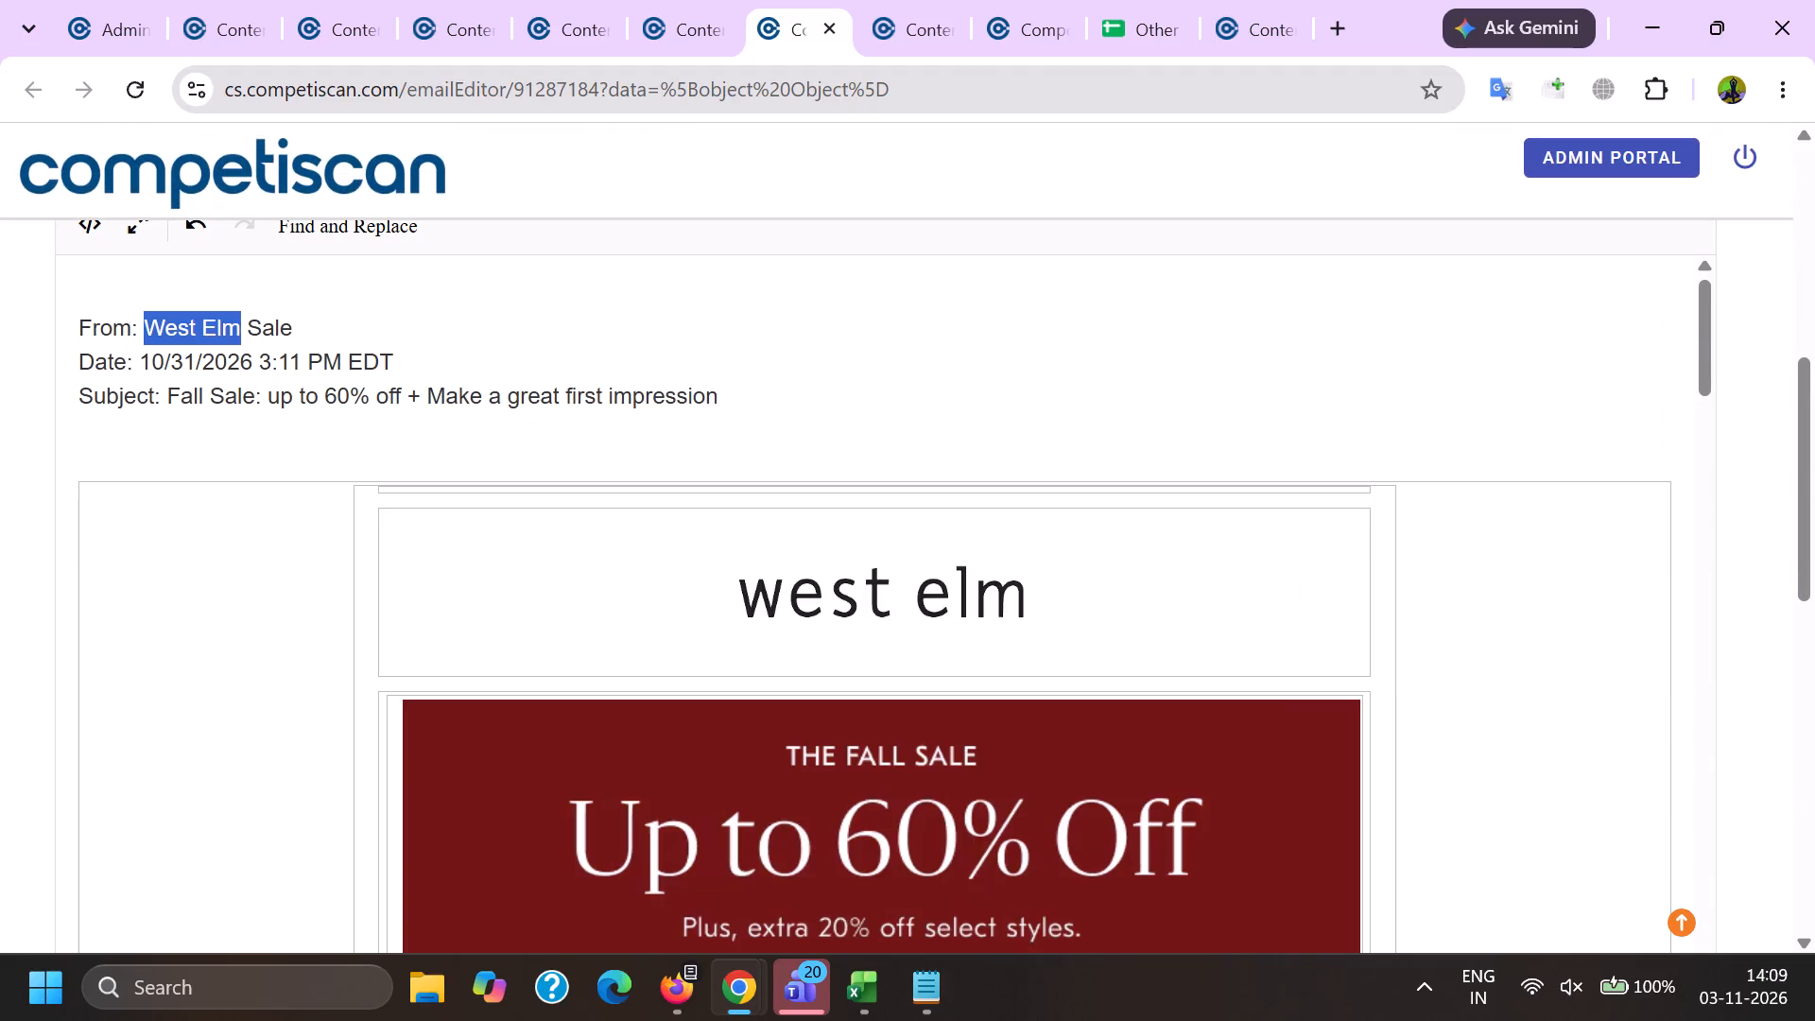
In the product form, use the west elm company's image as the product image.
{"action": "key", "text": "alt+Tab"}
{"action": "scroll", "coordinate": [493, 475], "scroll_direction": "down", "scroll_amount": 5}
{"action": "left_click", "coordinate": [533, 522]}
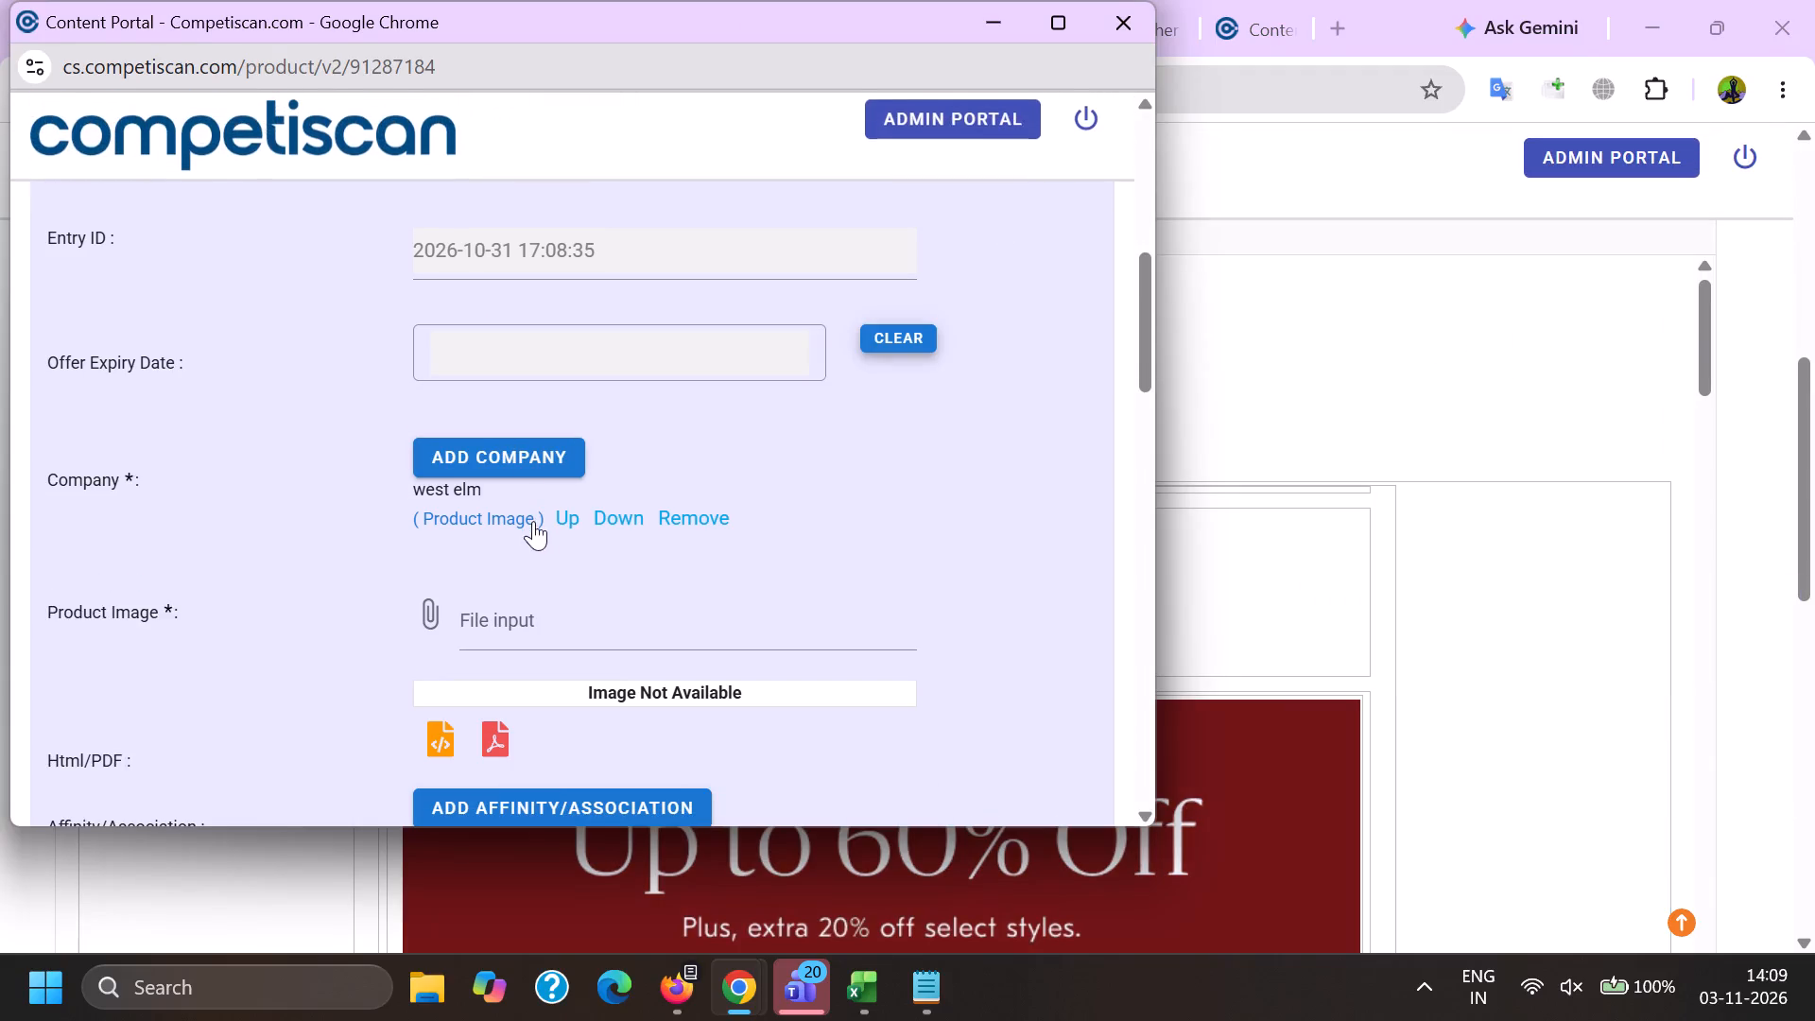
Add Capital One as a company and enter the copied West Elm name in the affinity/association search.
{"action": "left_click", "coordinate": [527, 448]}
{"action": "key", "text": "c"}
{"action": "key", "text": "a"}
{"action": "key", "text": "p"}
{"action": "key", "text": "i"}
{"action": "key", "text": "t"}
{"action": "key", "text": "a"}
{"action": "key", "text": "l"}
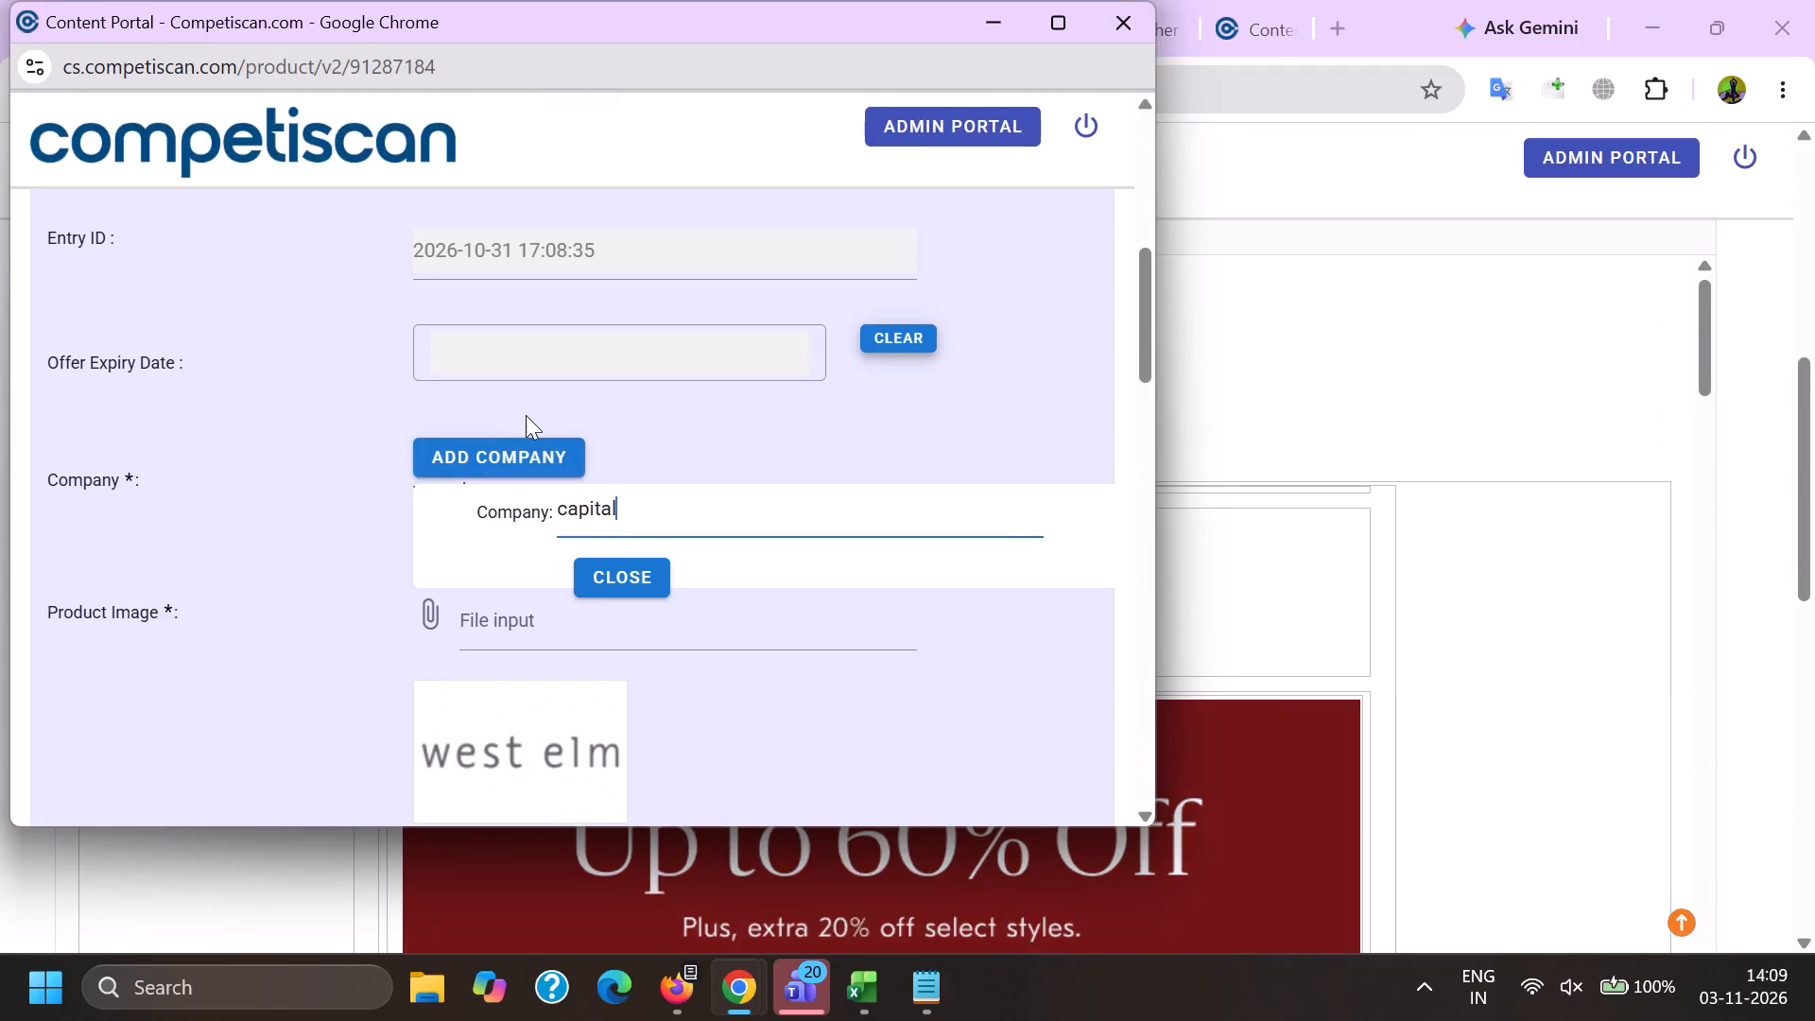
{"action": "key", "text": "space"}
{"action": "key", "text": "o"}
{"action": "key", "text": "n"}
{"action": "key", "text": "e"}
{"action": "scroll", "coordinate": [522, 418], "scroll_direction": "down", "scroll_amount": 4}
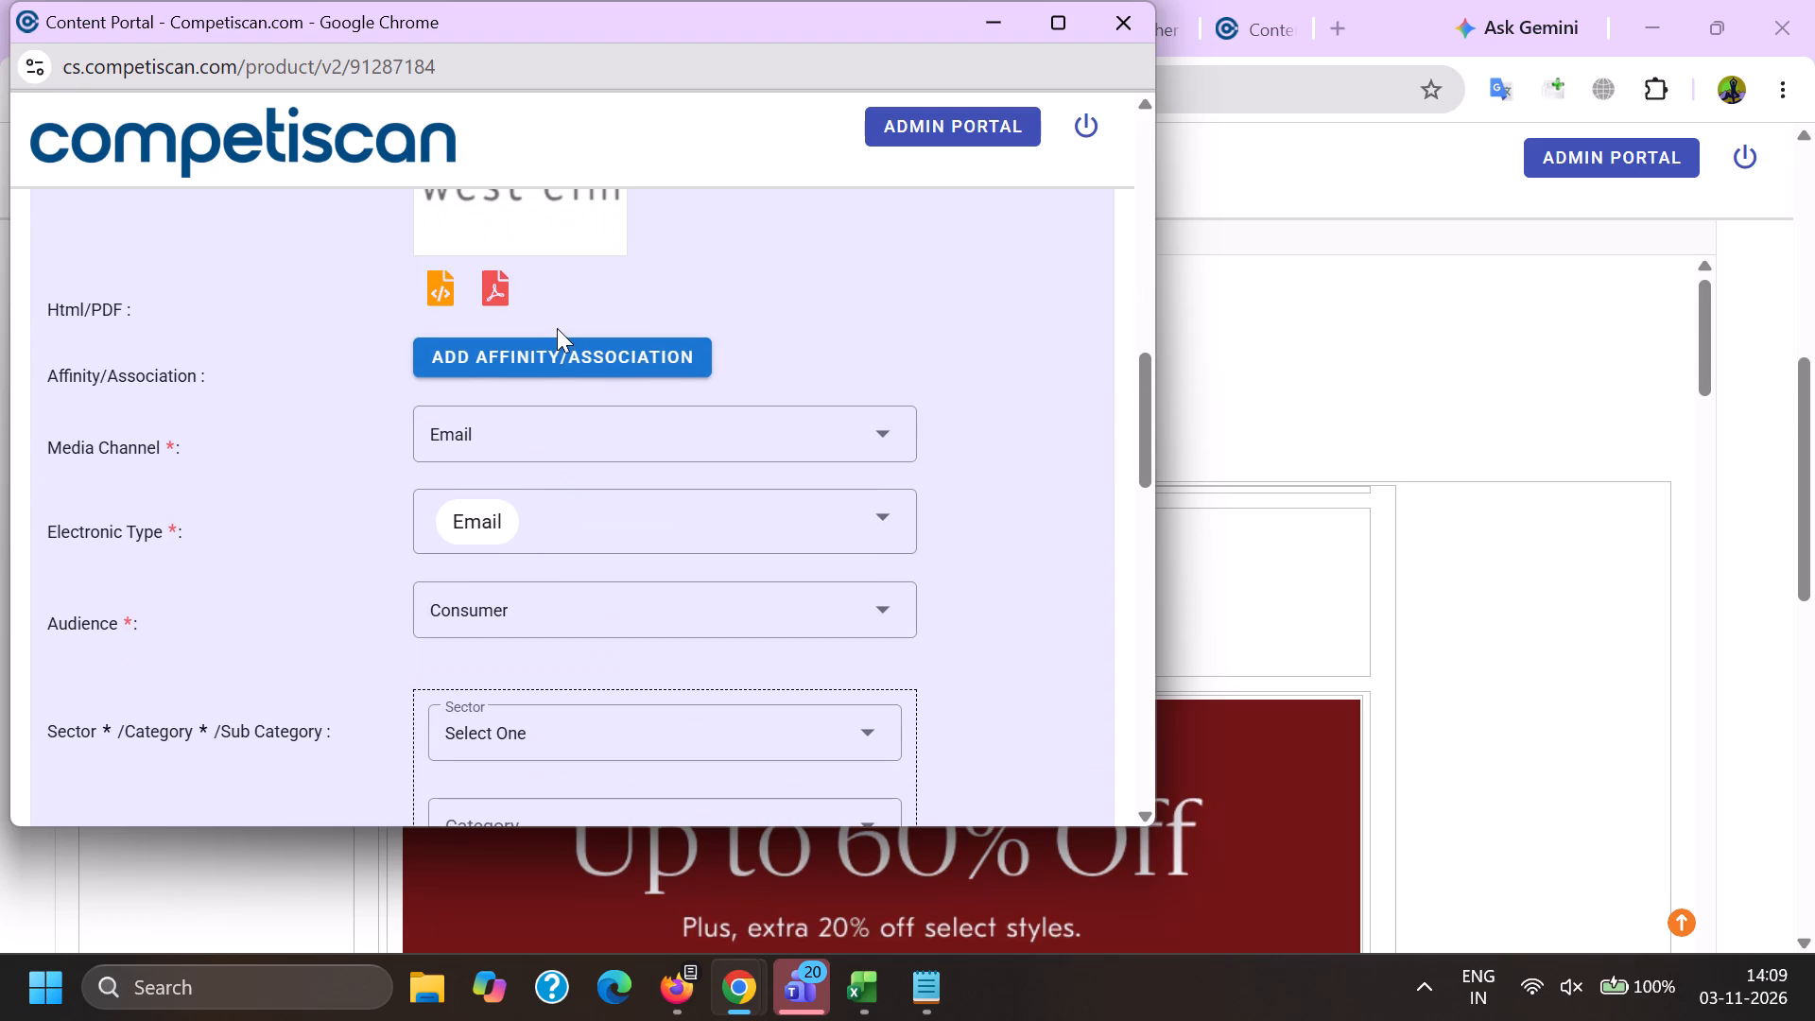
{"action": "left_click", "coordinate": [598, 374]}
{"action": "left_click", "coordinate": [720, 385]}
{"action": "key", "text": "ctrl+v"}
{"action": "scroll", "coordinate": [704, 500], "scroll_direction": "up", "scroll_amount": 3}
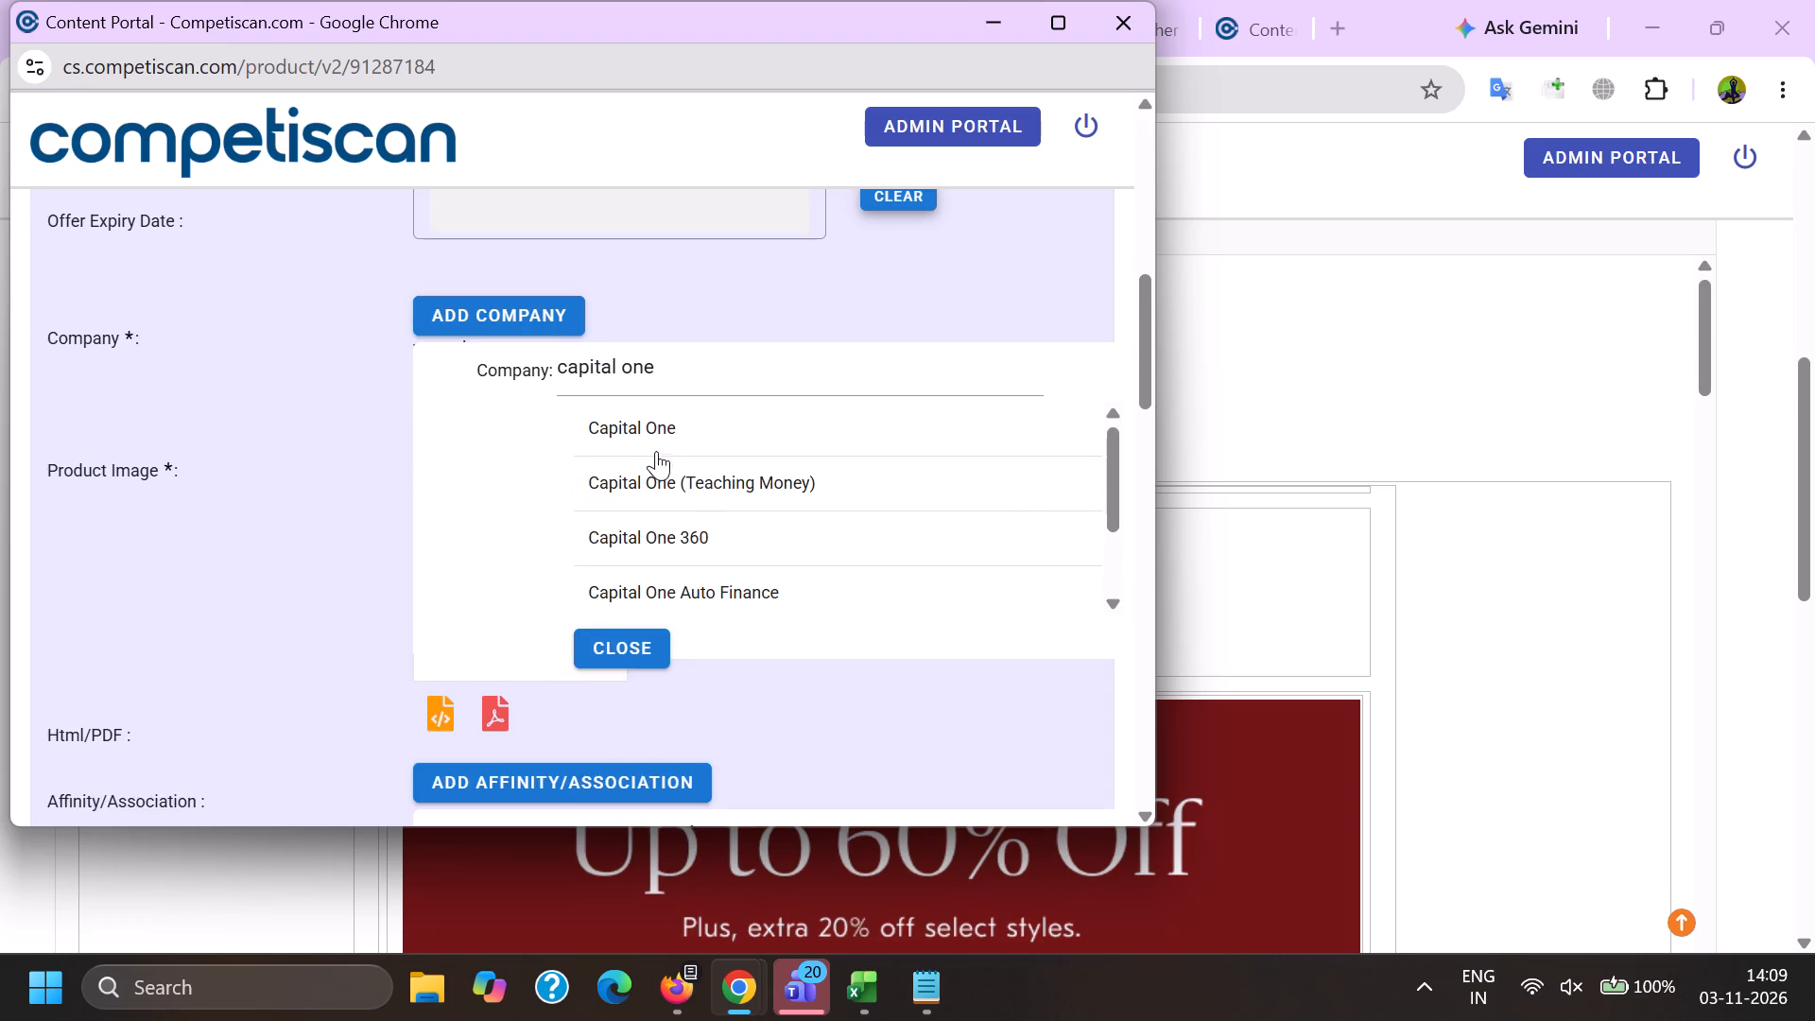
{"action": "left_click", "coordinate": [644, 437]}
Add Affirm to the product form's companies.
{"action": "left_click", "coordinate": [517, 364]}
{"action": "left_click", "coordinate": [516, 363]}
{"action": "left_click", "coordinate": [520, 375]}
{"action": "left_click", "coordinate": [520, 337]}
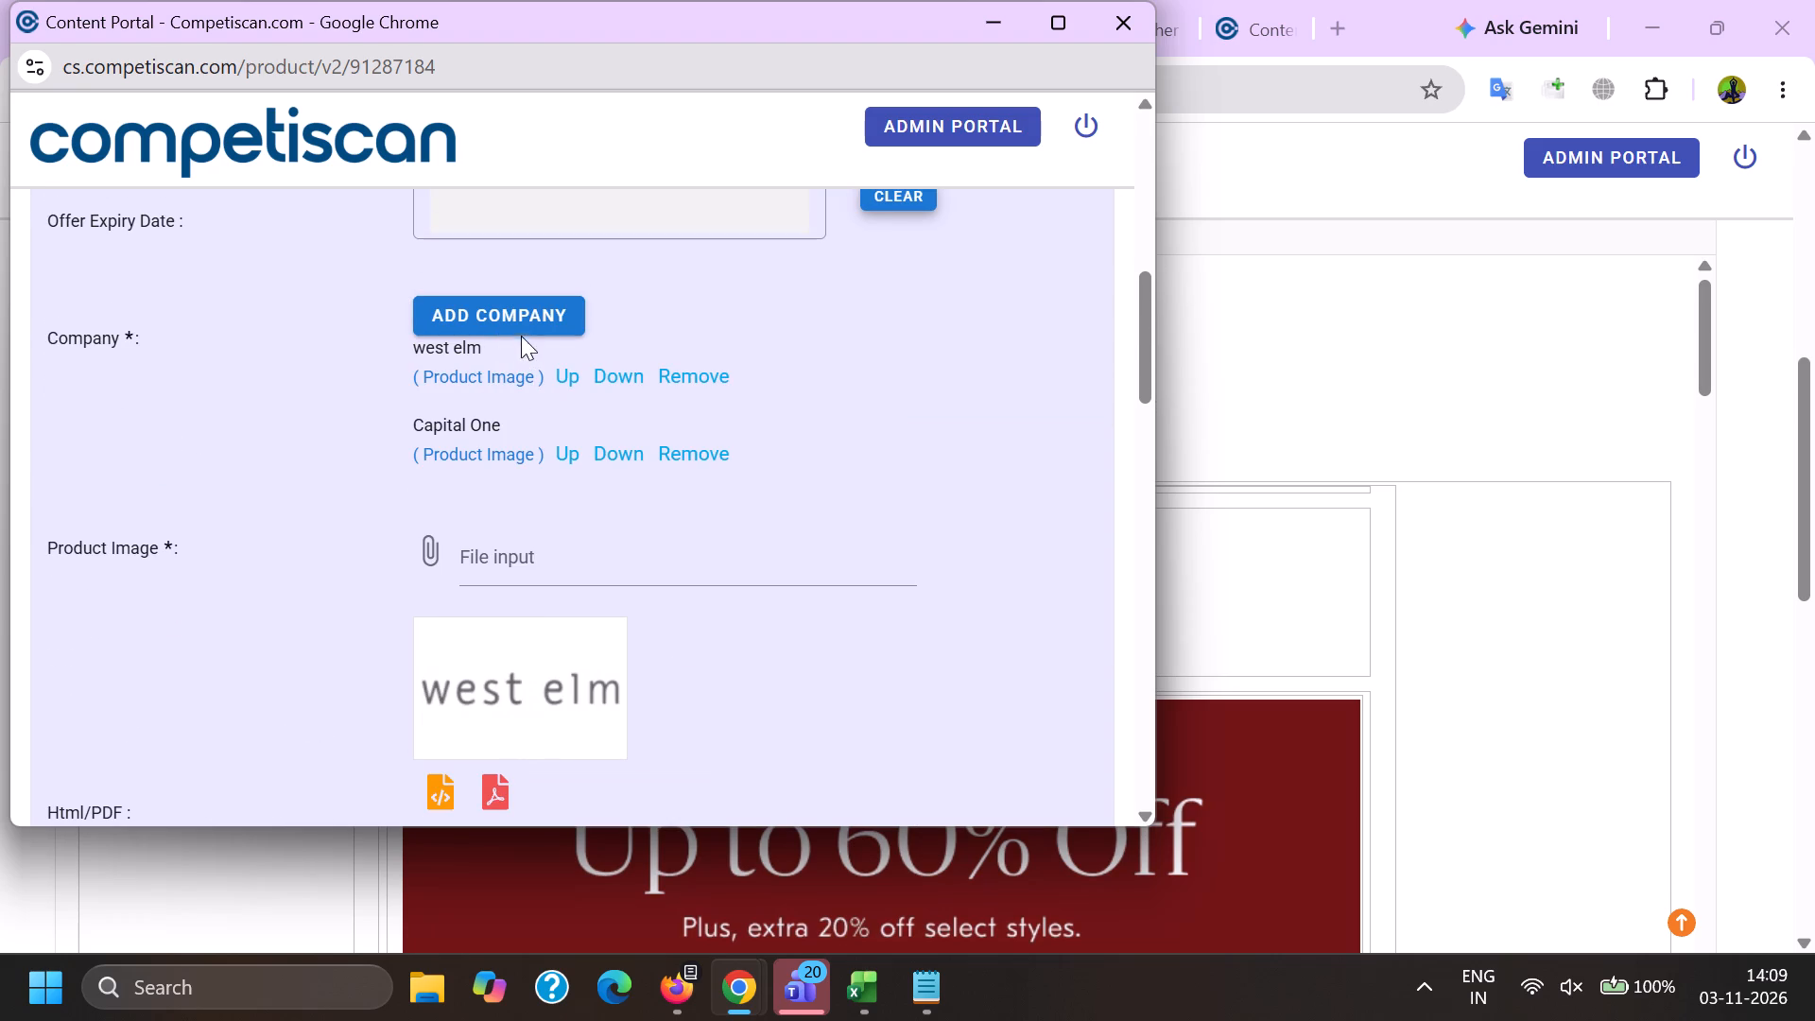
{"action": "left_click", "coordinate": [512, 317]}
{"action": "key", "text": "a"}
{"action": "key", "text": "f"}
{"action": "key", "text": "f"}
{"action": "type", "text": "ir"}
{"action": "key", "text": "m"}
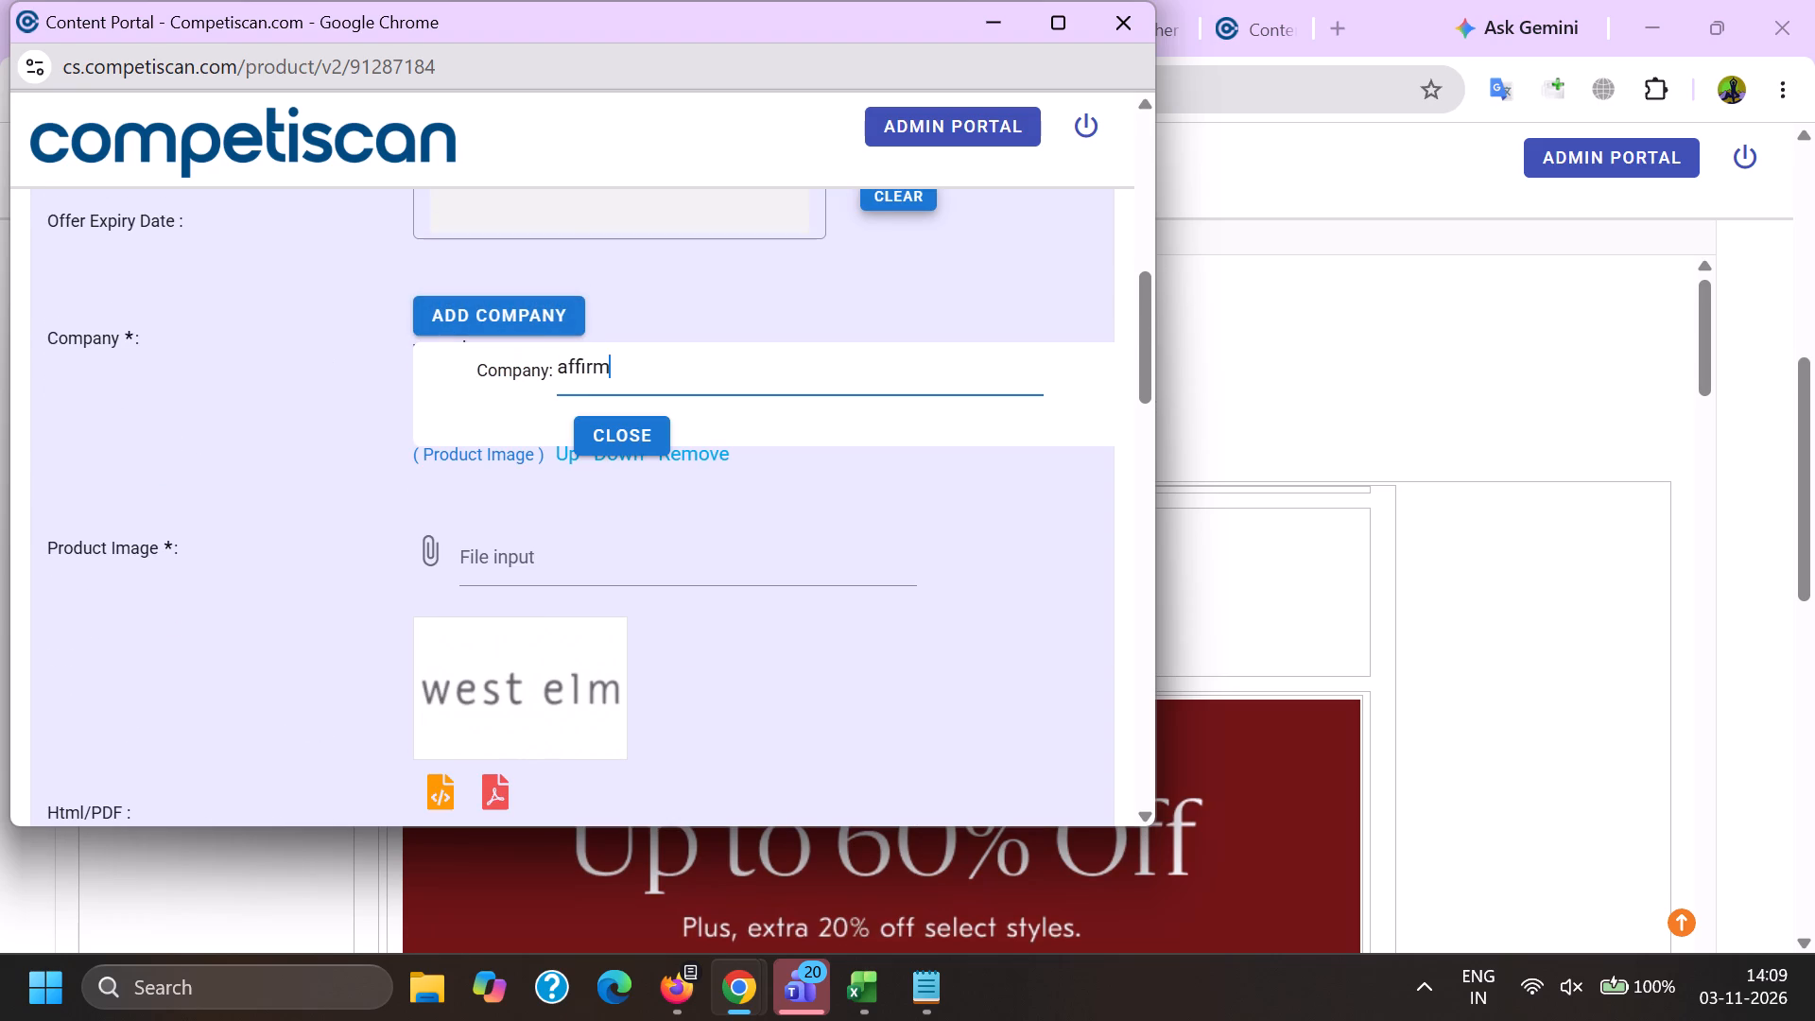
{"action": "left_click", "coordinate": [623, 434]}
Select west elm (Retail) as the affinity/association.
{"action": "scroll", "coordinate": [607, 393], "scroll_direction": "down", "scroll_amount": 4}
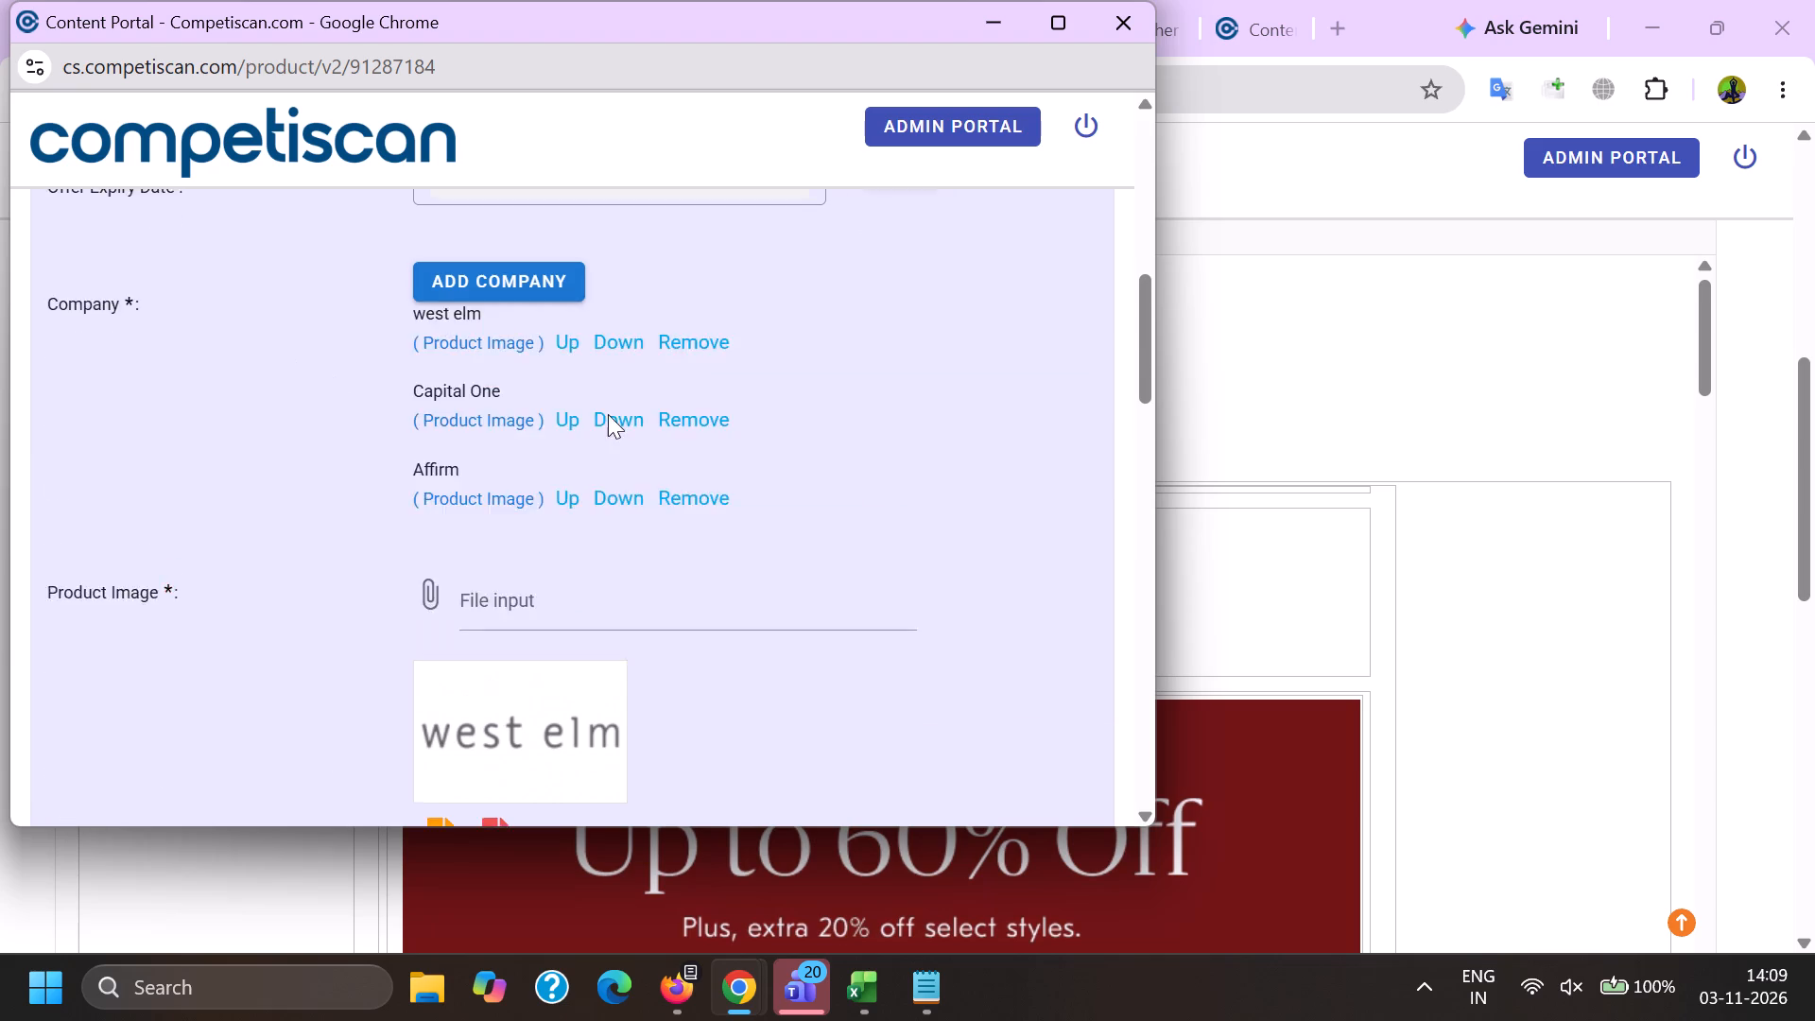
{"action": "left_click", "coordinate": [614, 497]}
Add the classification Retail / Home / Furniture to the product form.
{"action": "scroll", "coordinate": [585, 212], "scroll_direction": "down", "scroll_amount": 4}
{"action": "left_click", "coordinate": [503, 225]}
{"action": "scroll", "coordinate": [500, 223], "scroll_direction": "down", "scroll_amount": 7}
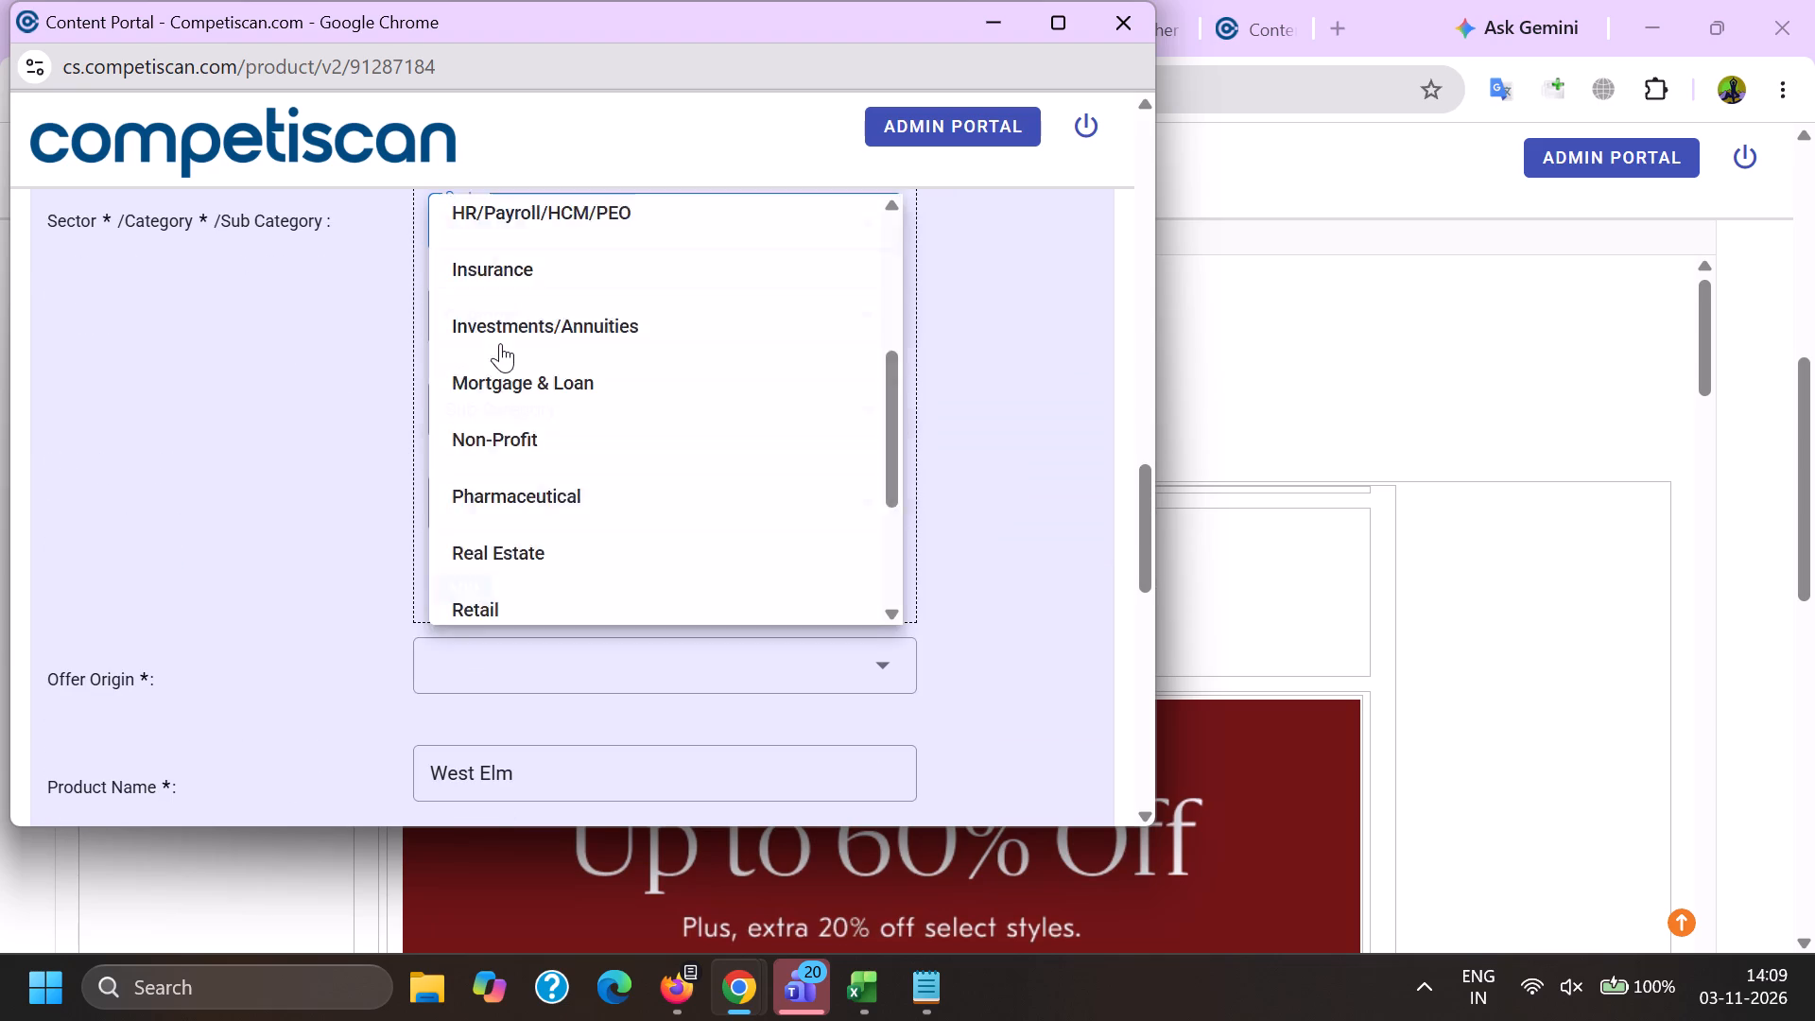
{"action": "left_click", "coordinate": [498, 338]}
{"action": "left_click_drag", "start_coordinate": [411, 330], "coordinate": [423, 328]}
{"action": "left_click", "coordinate": [481, 292]}
{"action": "scroll", "coordinate": [463, 413], "scroll_direction": "down", "scroll_amount": 5}
{"action": "left_click", "coordinate": [495, 341]}
{"action": "left_click_drag", "start_coordinate": [335, 352], "coordinate": [345, 356]}
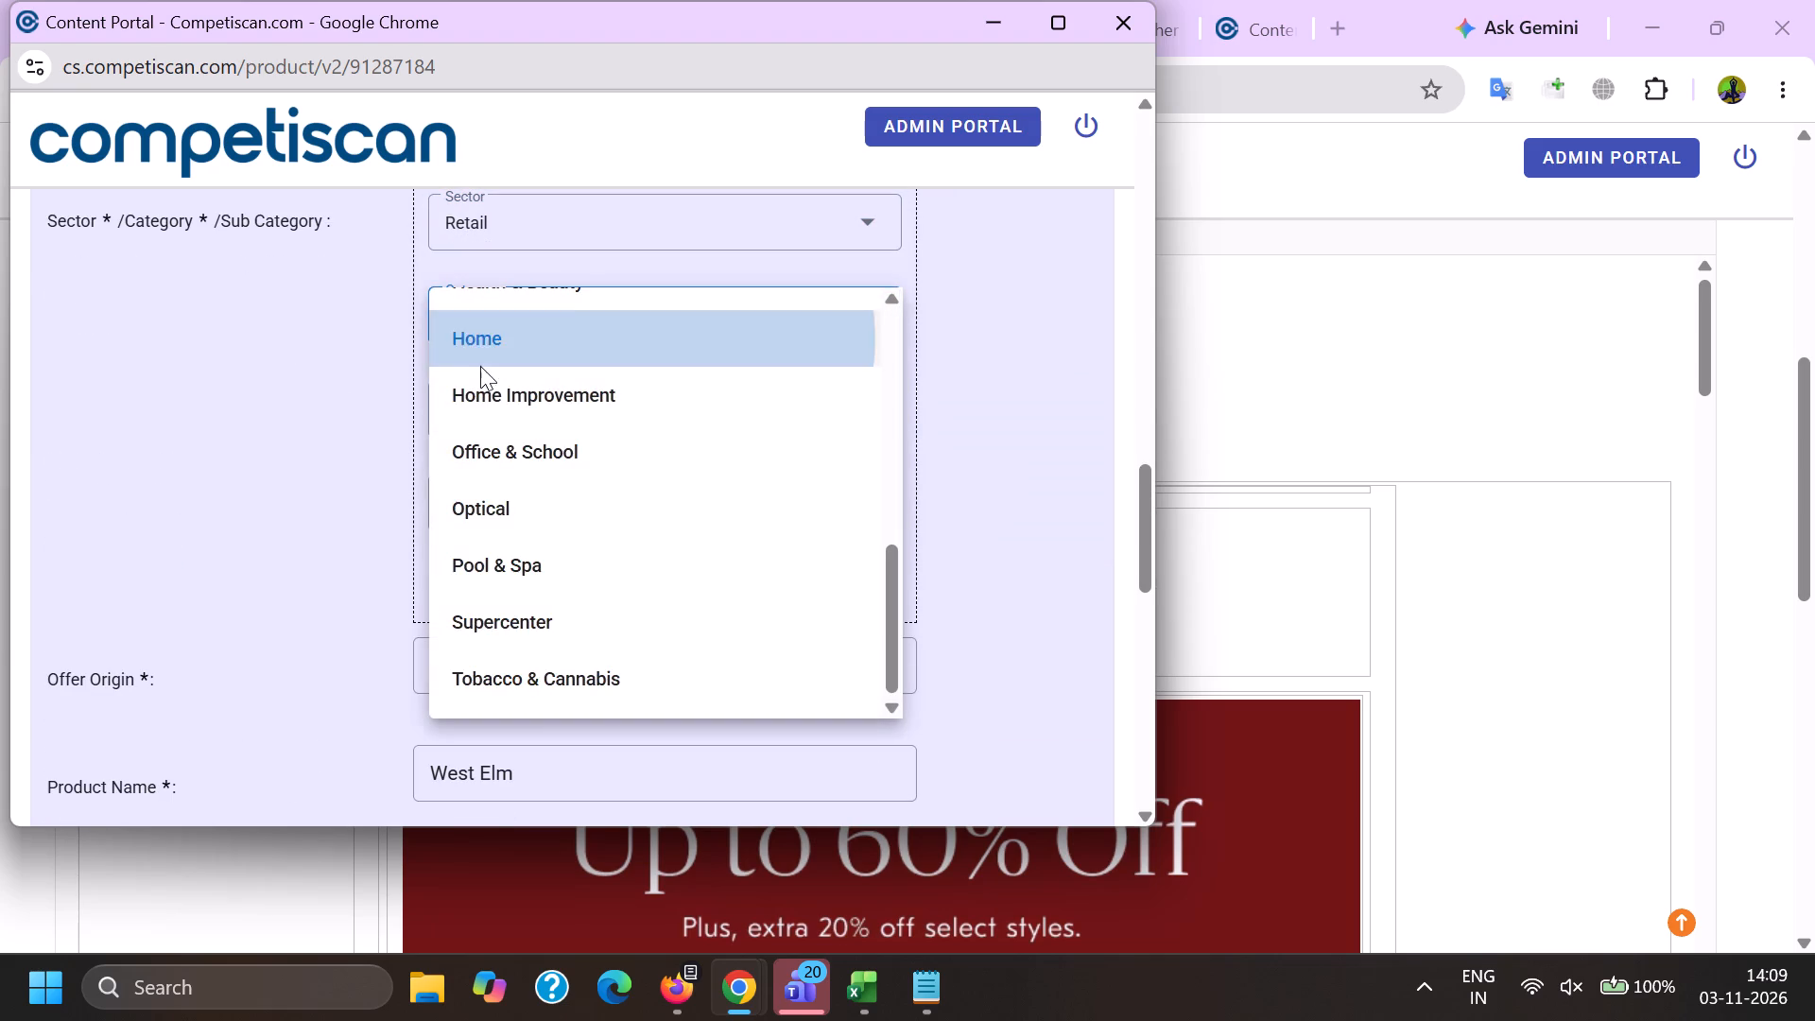
{"action": "left_click", "coordinate": [484, 371]}
{"action": "left_click", "coordinate": [495, 420]}
{"action": "left_click", "coordinate": [522, 806]}
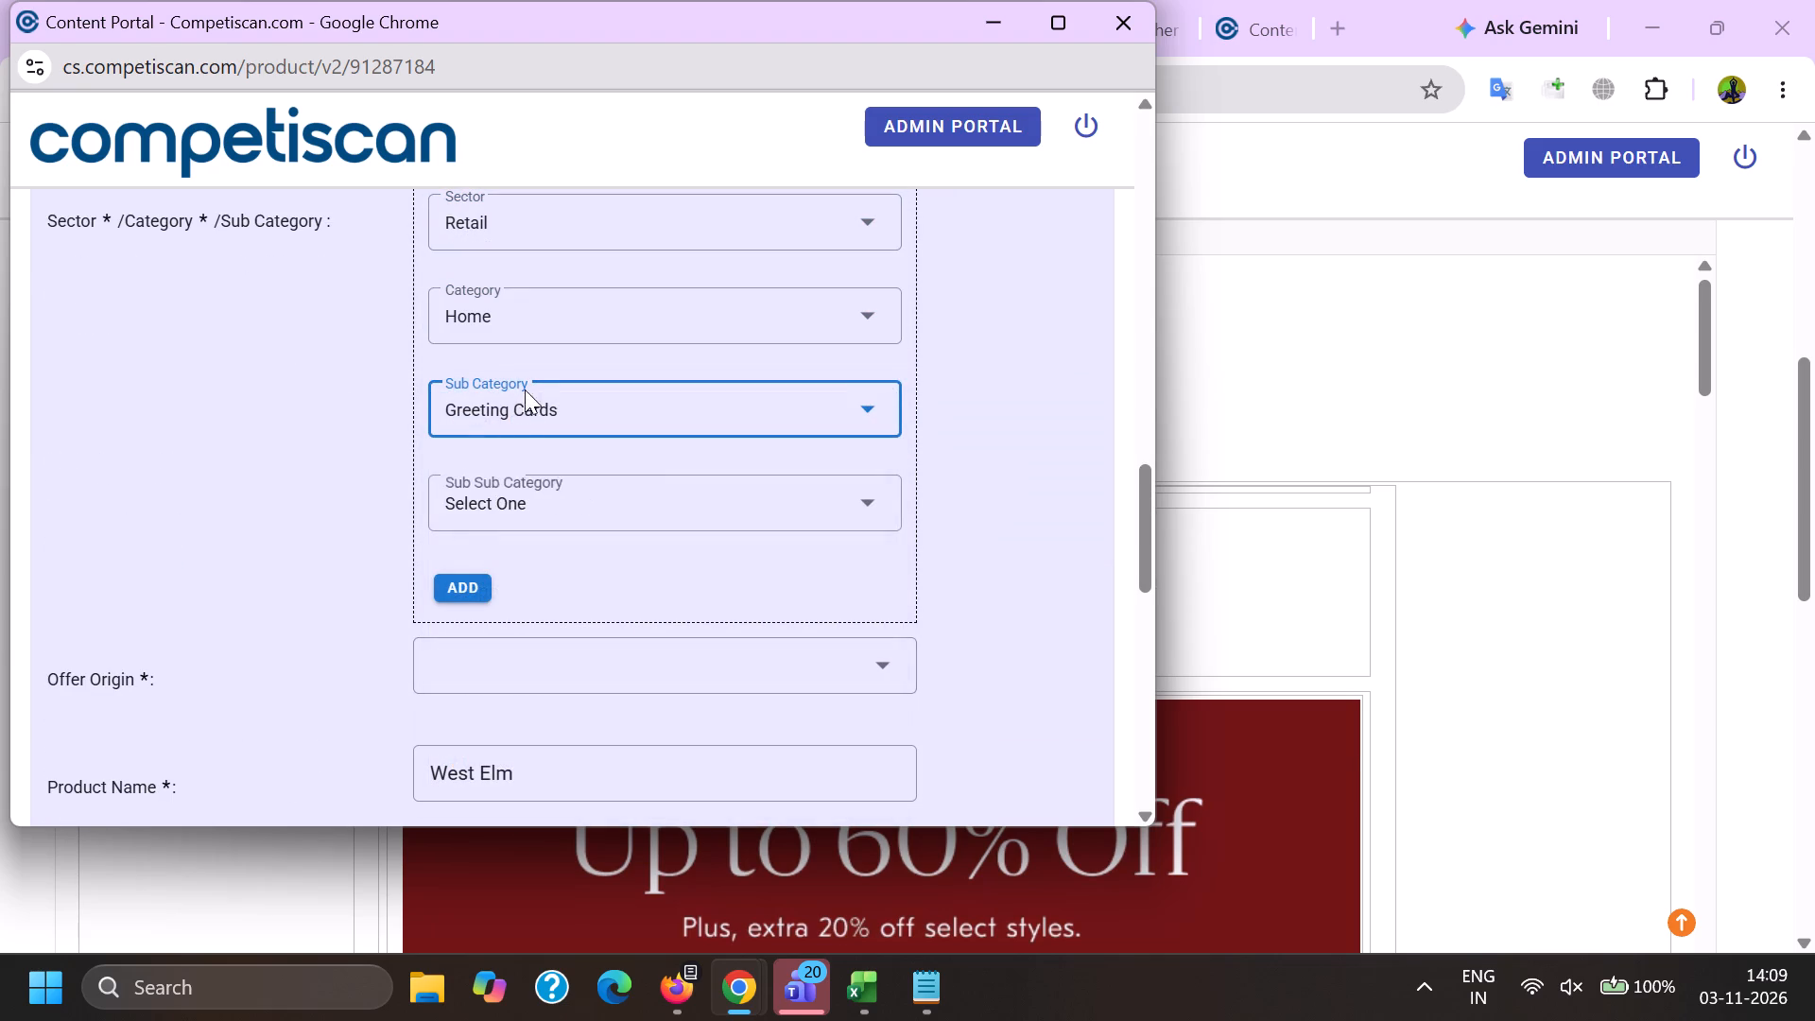
{"action": "left_click", "coordinate": [527, 394]}
{"action": "scroll", "coordinate": [524, 609], "scroll_direction": "down", "scroll_amount": 2}
{"action": "left_click", "coordinate": [496, 464]}
{"action": "left_click_drag", "start_coordinate": [376, 466], "coordinate": [377, 479]}
{"action": "left_click_drag", "start_coordinate": [474, 563], "coordinate": [474, 541]}
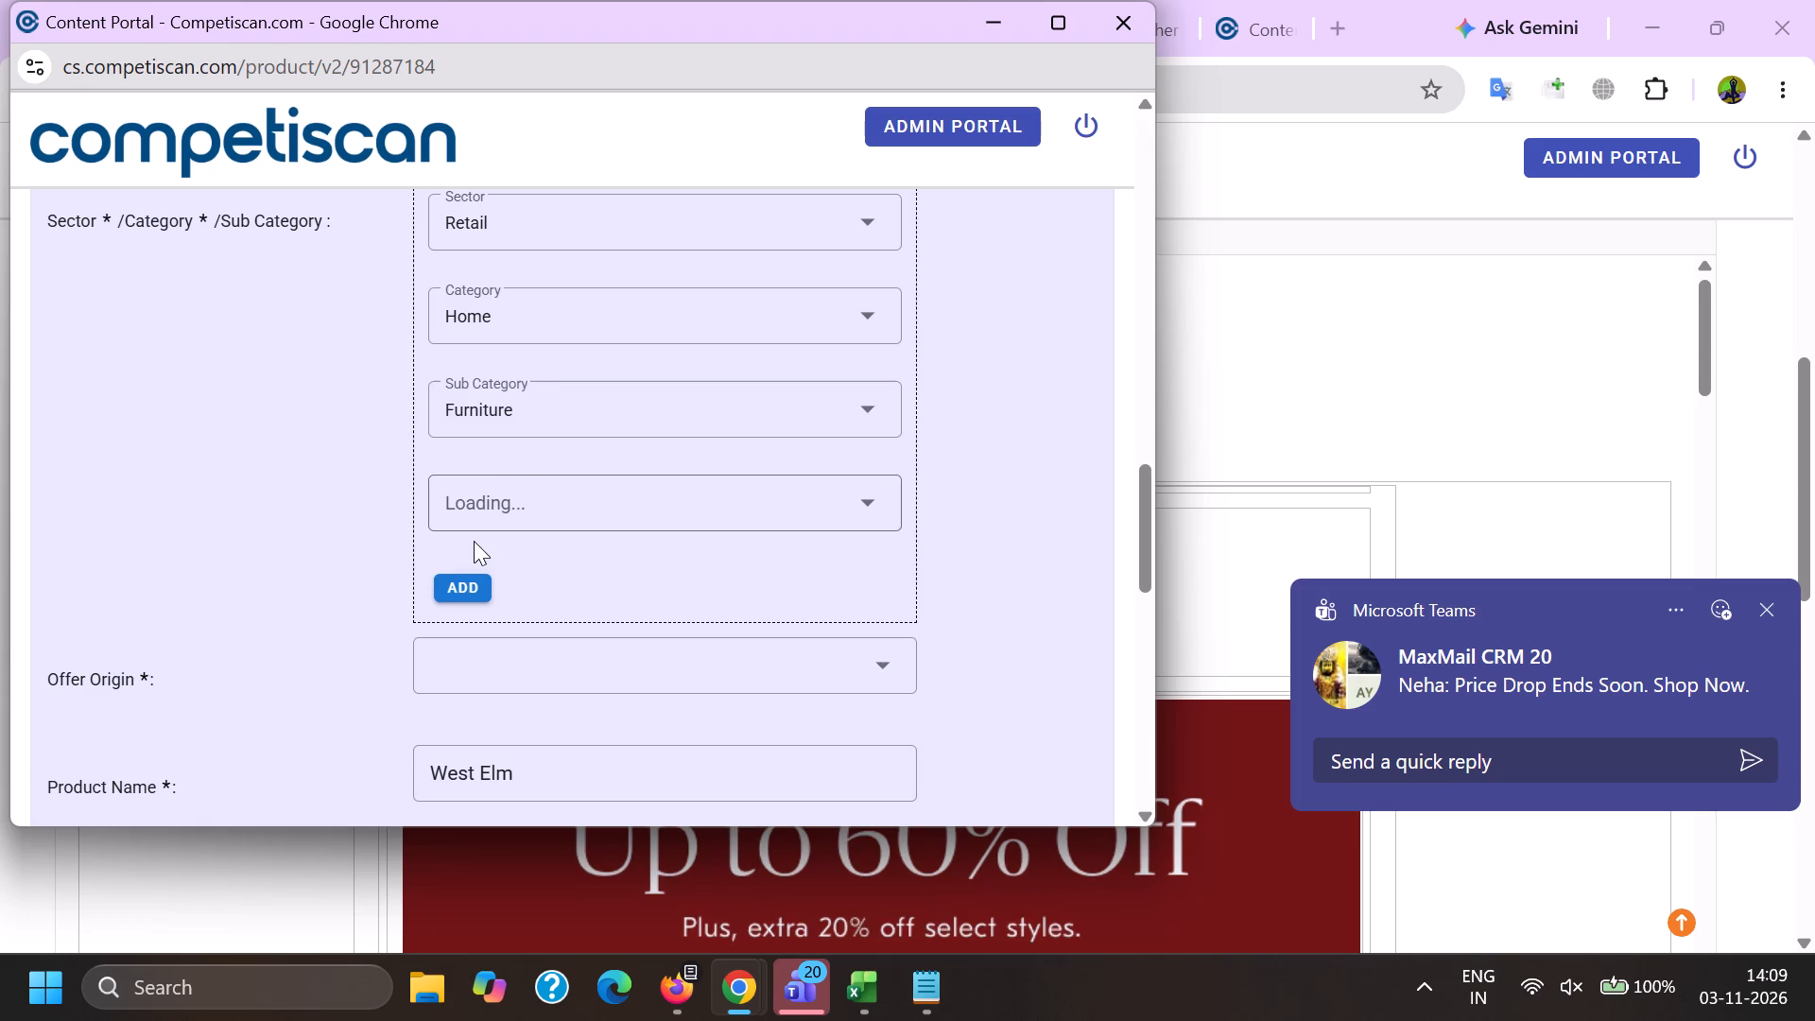
{"action": "left_click_drag", "start_coordinate": [474, 541], "coordinate": [475, 580]}
{"action": "left_click", "coordinate": [475, 582]}
Add a second classification, Credit Cards / Payment Cards / Credit Cards.
{"action": "left_click", "coordinate": [515, 267]}
{"action": "scroll", "coordinate": [517, 545], "scroll_direction": "up", "scroll_amount": 5}
{"action": "left_click", "coordinate": [532, 496]}
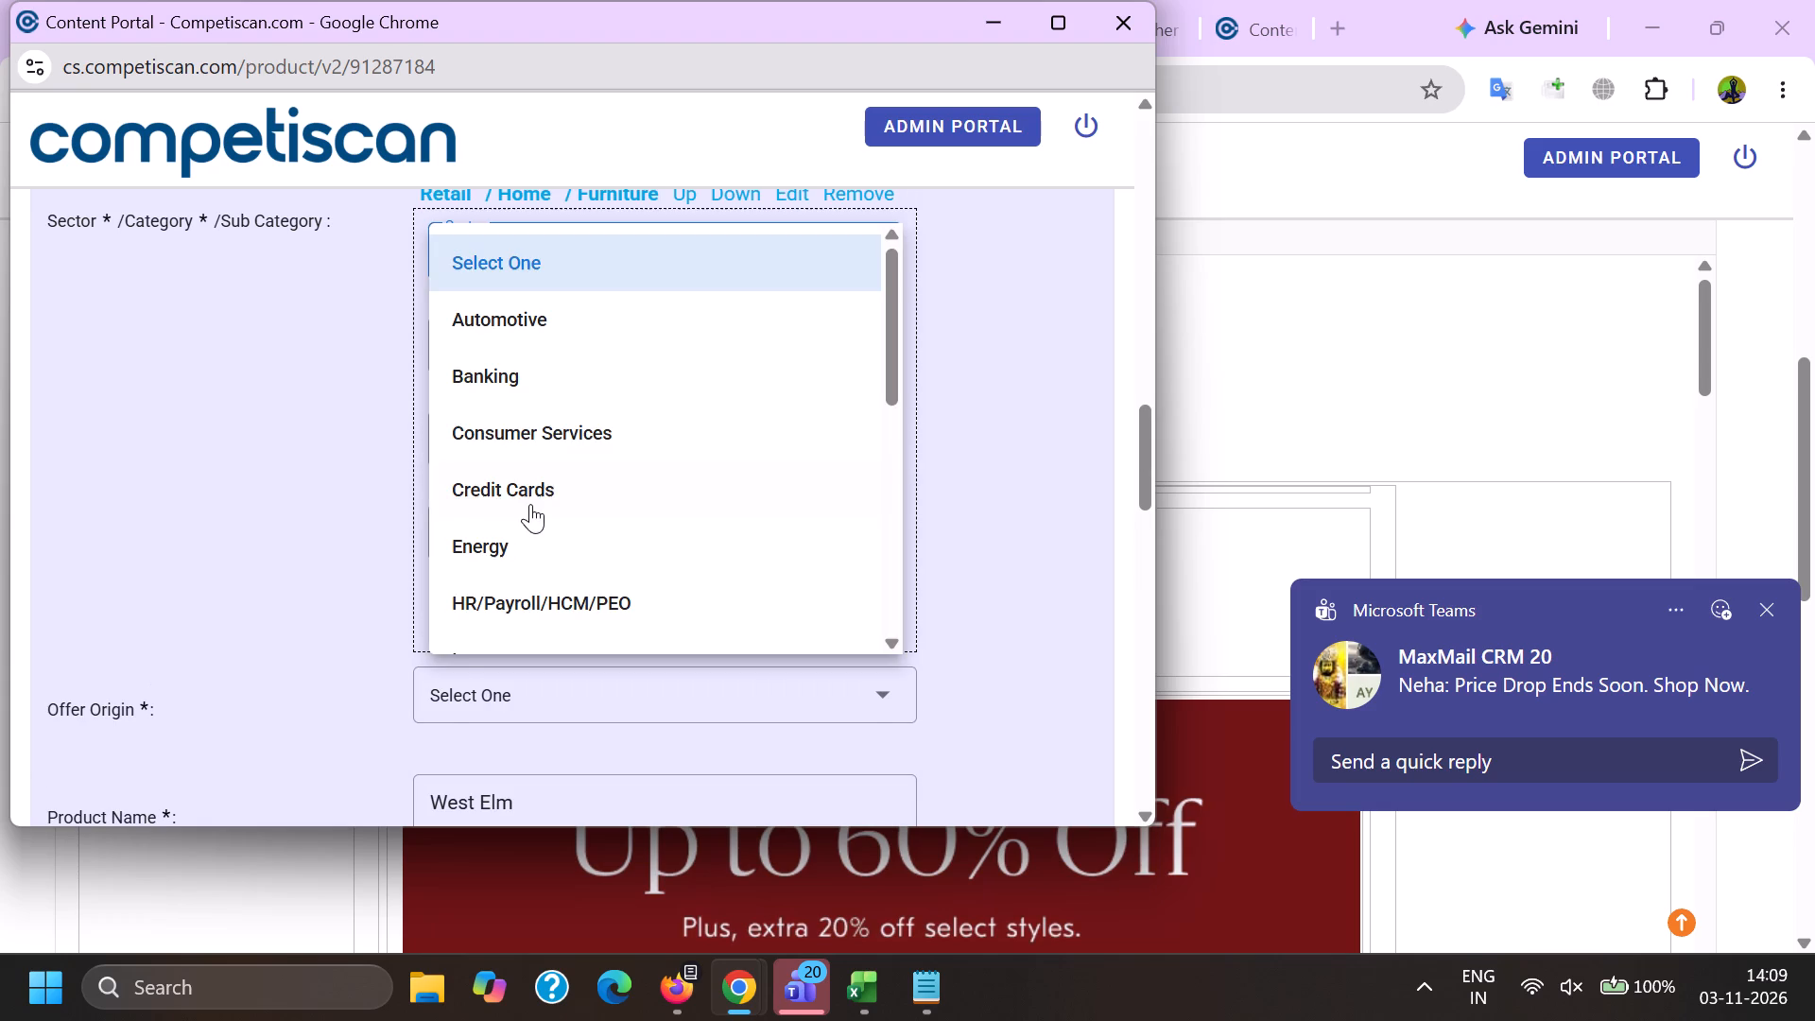
{"action": "left_click_drag", "start_coordinate": [317, 470], "coordinate": [328, 470]}
{"action": "left_click", "coordinate": [451, 427]}
{"action": "left_click", "coordinate": [490, 352]}
{"action": "double_click", "coordinate": [493, 458]}
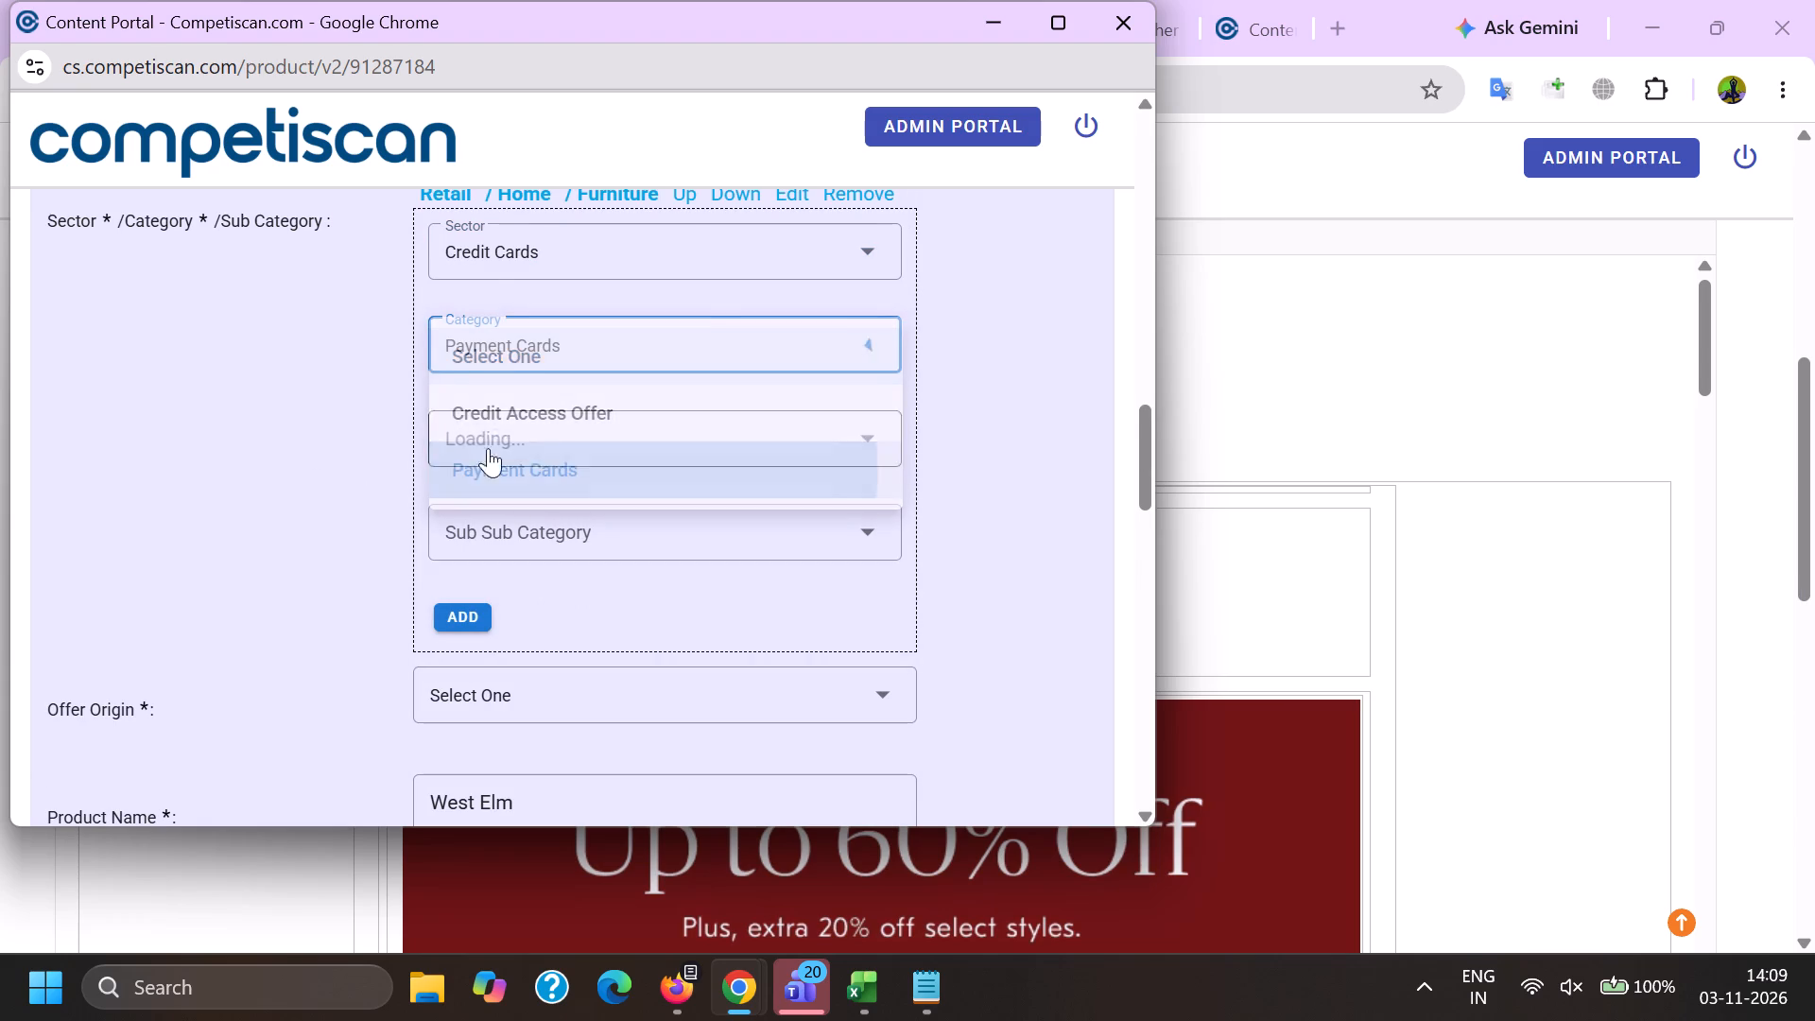
{"action": "scroll", "coordinate": [494, 351], "scroll_direction": "down", "scroll_amount": 1}
{"action": "left_click", "coordinate": [527, 562]}
{"action": "left_click", "coordinate": [362, 549]}
{"action": "left_click", "coordinate": [436, 476]}
Move the Retail / Home / Furniture classification below the Credit Cards one.
{"action": "scroll", "coordinate": [518, 563], "scroll_direction": "up", "scroll_amount": 2}
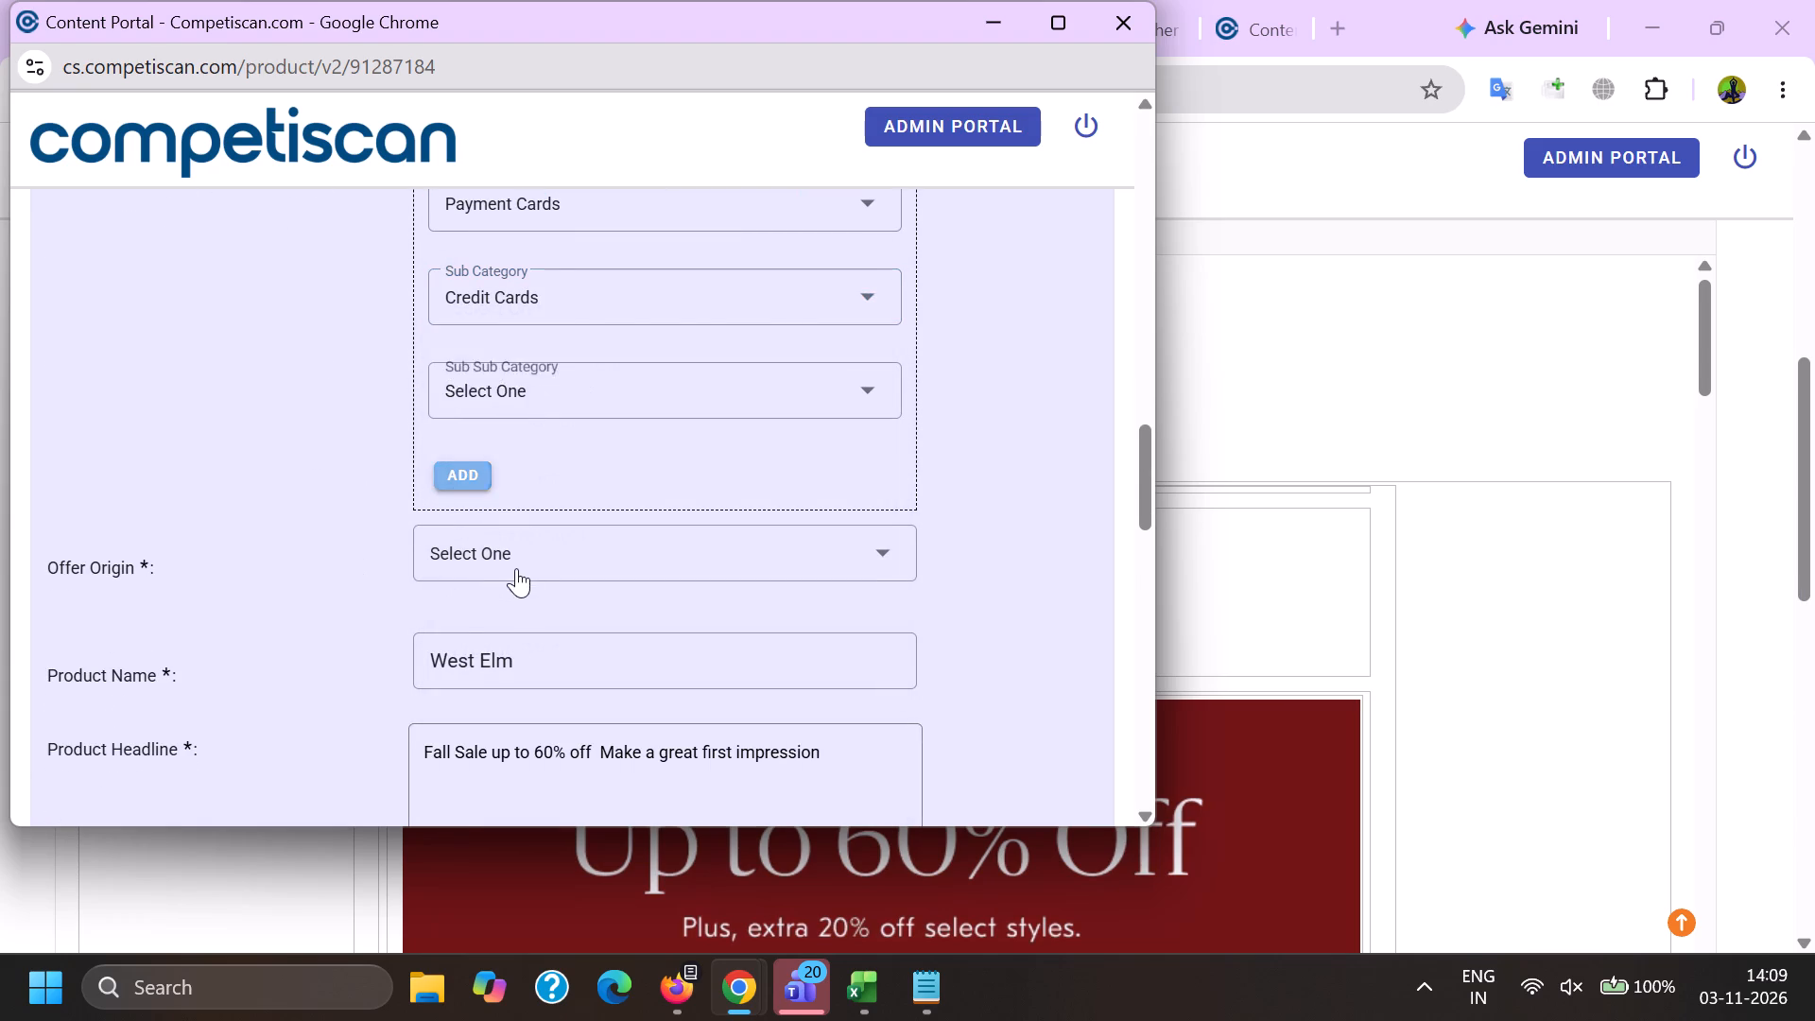
{"action": "left_click", "coordinate": [725, 336]}
Set the offer origin to Provider/Bank and look up West Elm, choosing West Elm Key Rewards Visa Card as the product name.
{"action": "scroll", "coordinate": [661, 404], "scroll_direction": "down", "scroll_amount": 3}
{"action": "left_click", "coordinate": [527, 476]}
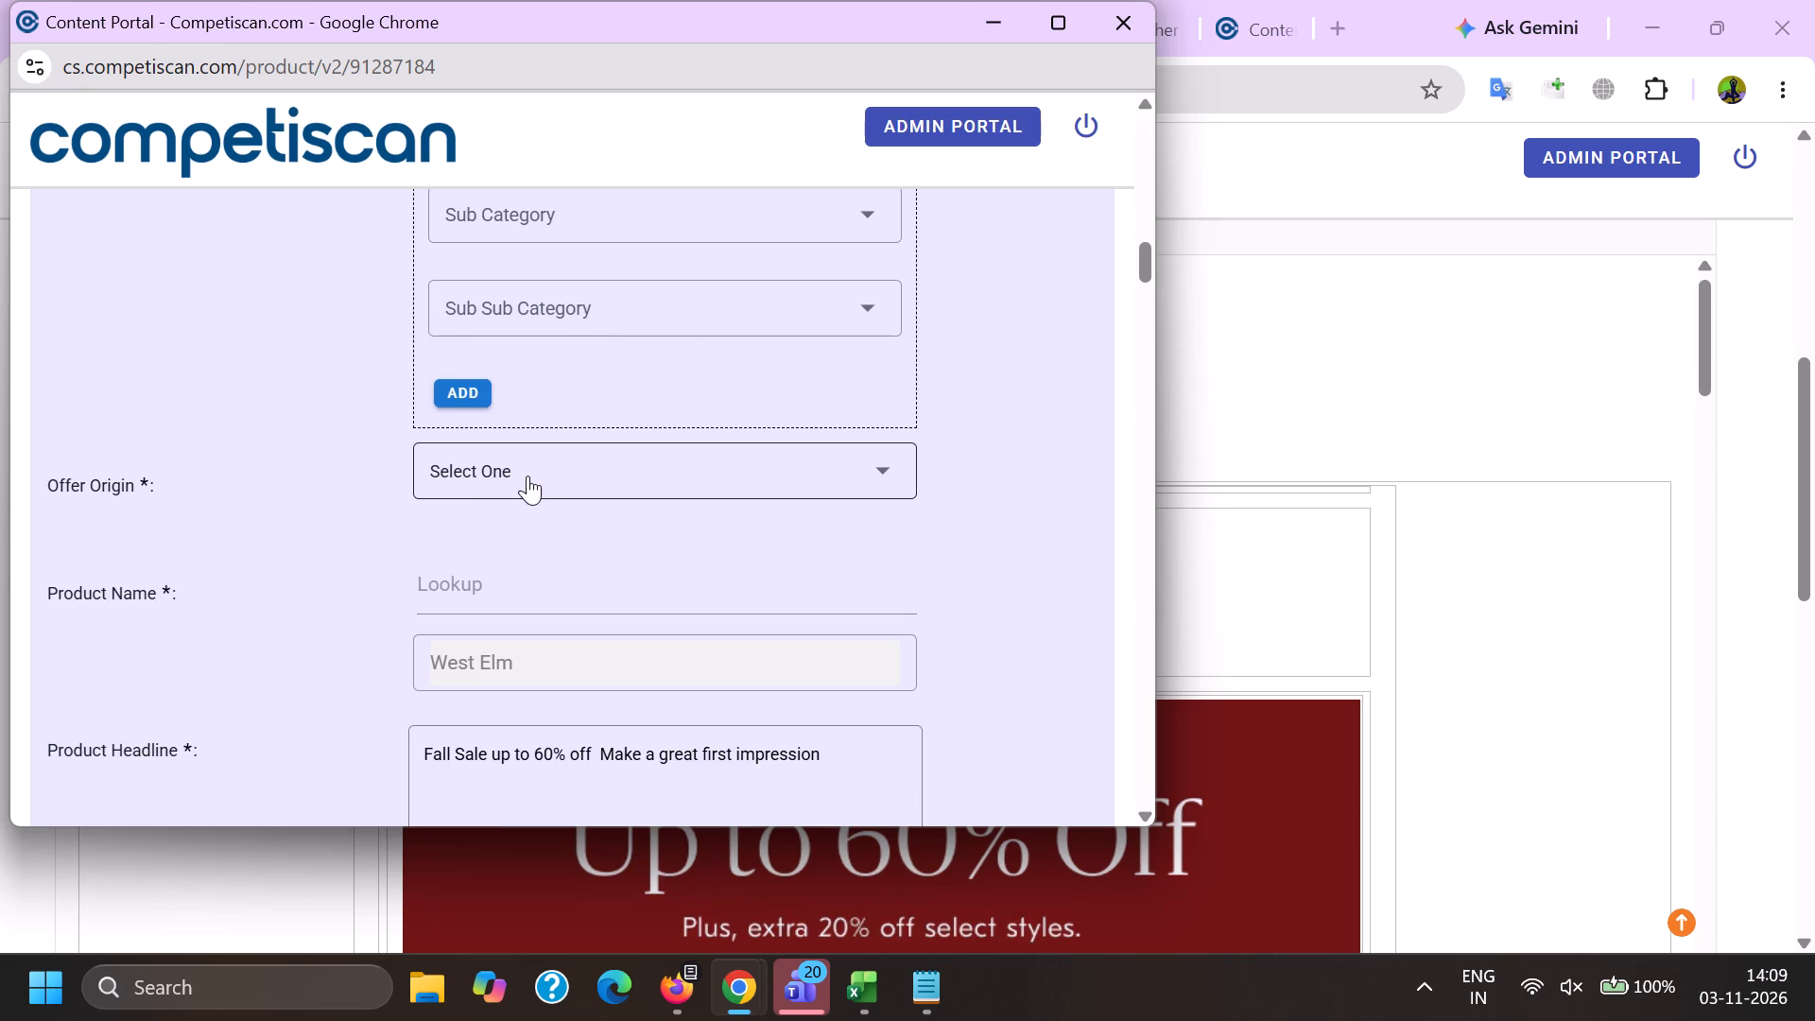
{"action": "double_click", "coordinate": [521, 586]}
{"action": "key", "text": "ctrl+v"}
{"action": "left_click", "coordinate": [525, 727]}
Move the Credit Cards classification back down below Retail / Home / Furniture.
{"action": "scroll", "coordinate": [521, 717], "scroll_direction": "up", "scroll_amount": 4}
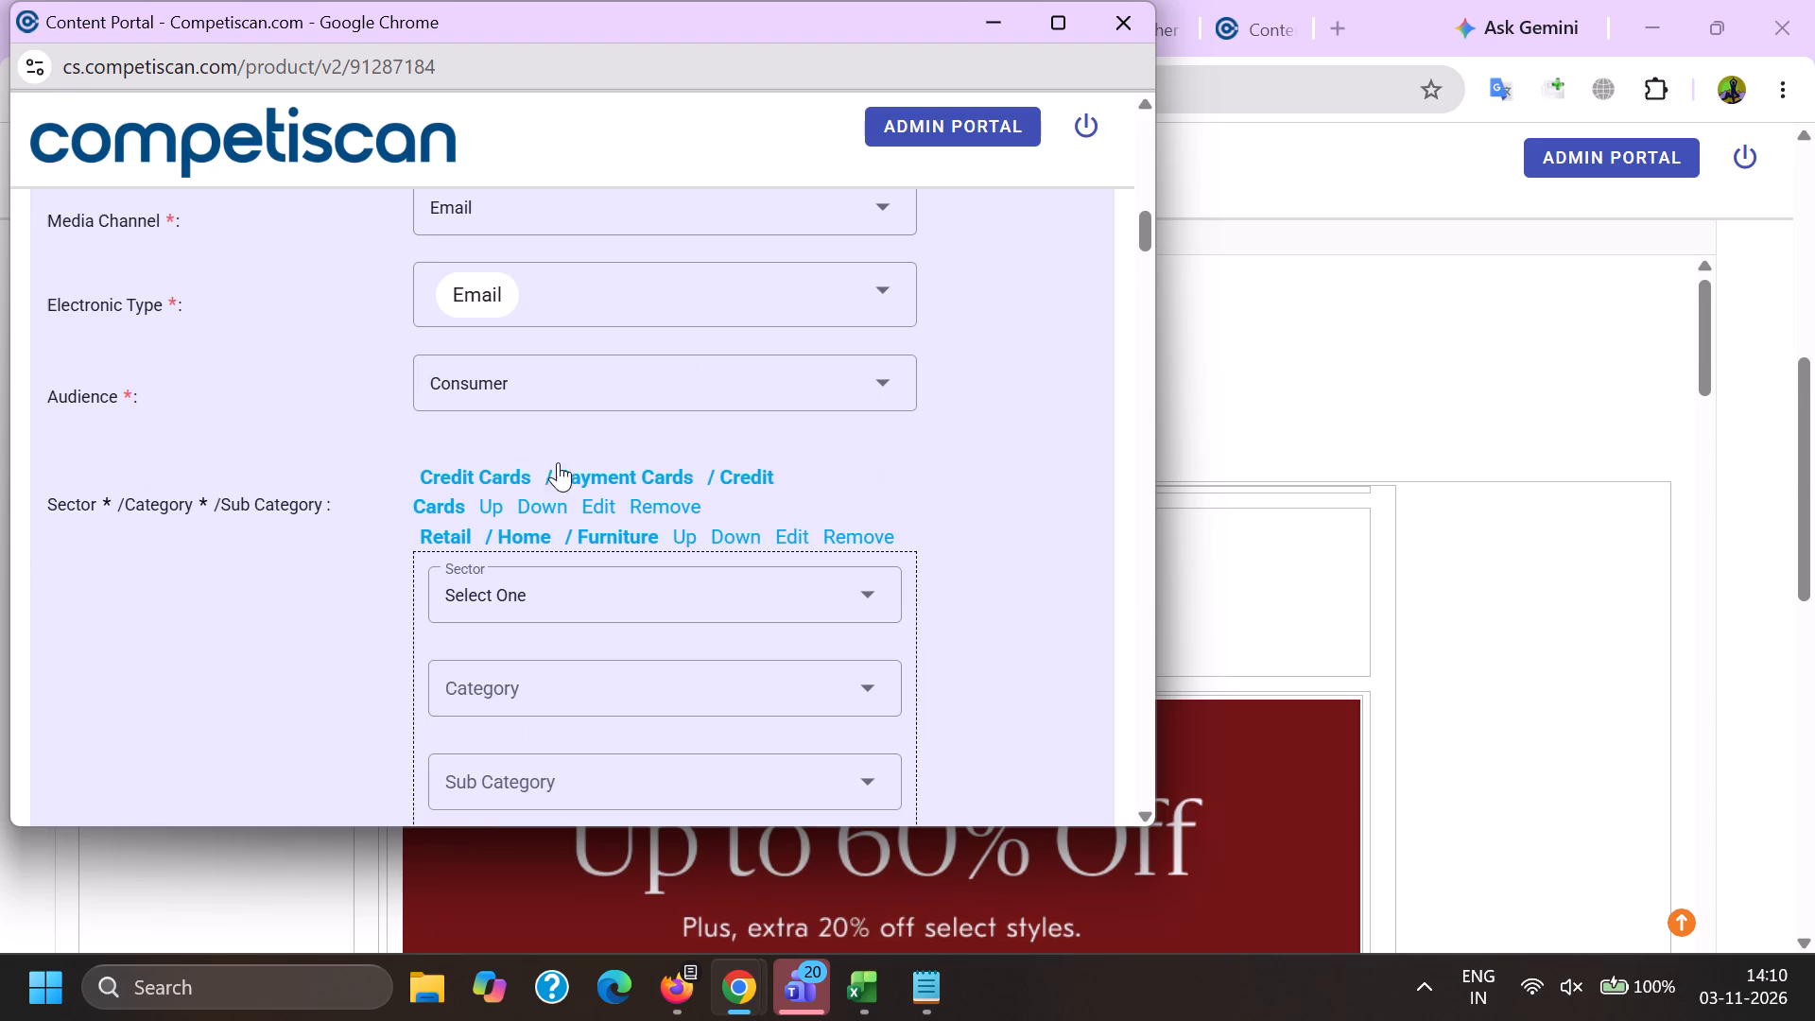
{"action": "left_click", "coordinate": [550, 500]}
Add a third classification, Mortgage & Loan / Unsecured.
{"action": "scroll", "coordinate": [542, 477], "scroll_direction": "down", "scroll_amount": 5}
{"action": "scroll", "coordinate": [509, 528], "scroll_direction": "up", "scroll_amount": 4}
{"action": "left_click", "coordinate": [488, 450]}
{"action": "scroll", "coordinate": [483, 462], "scroll_direction": "down", "scroll_amount": 2}
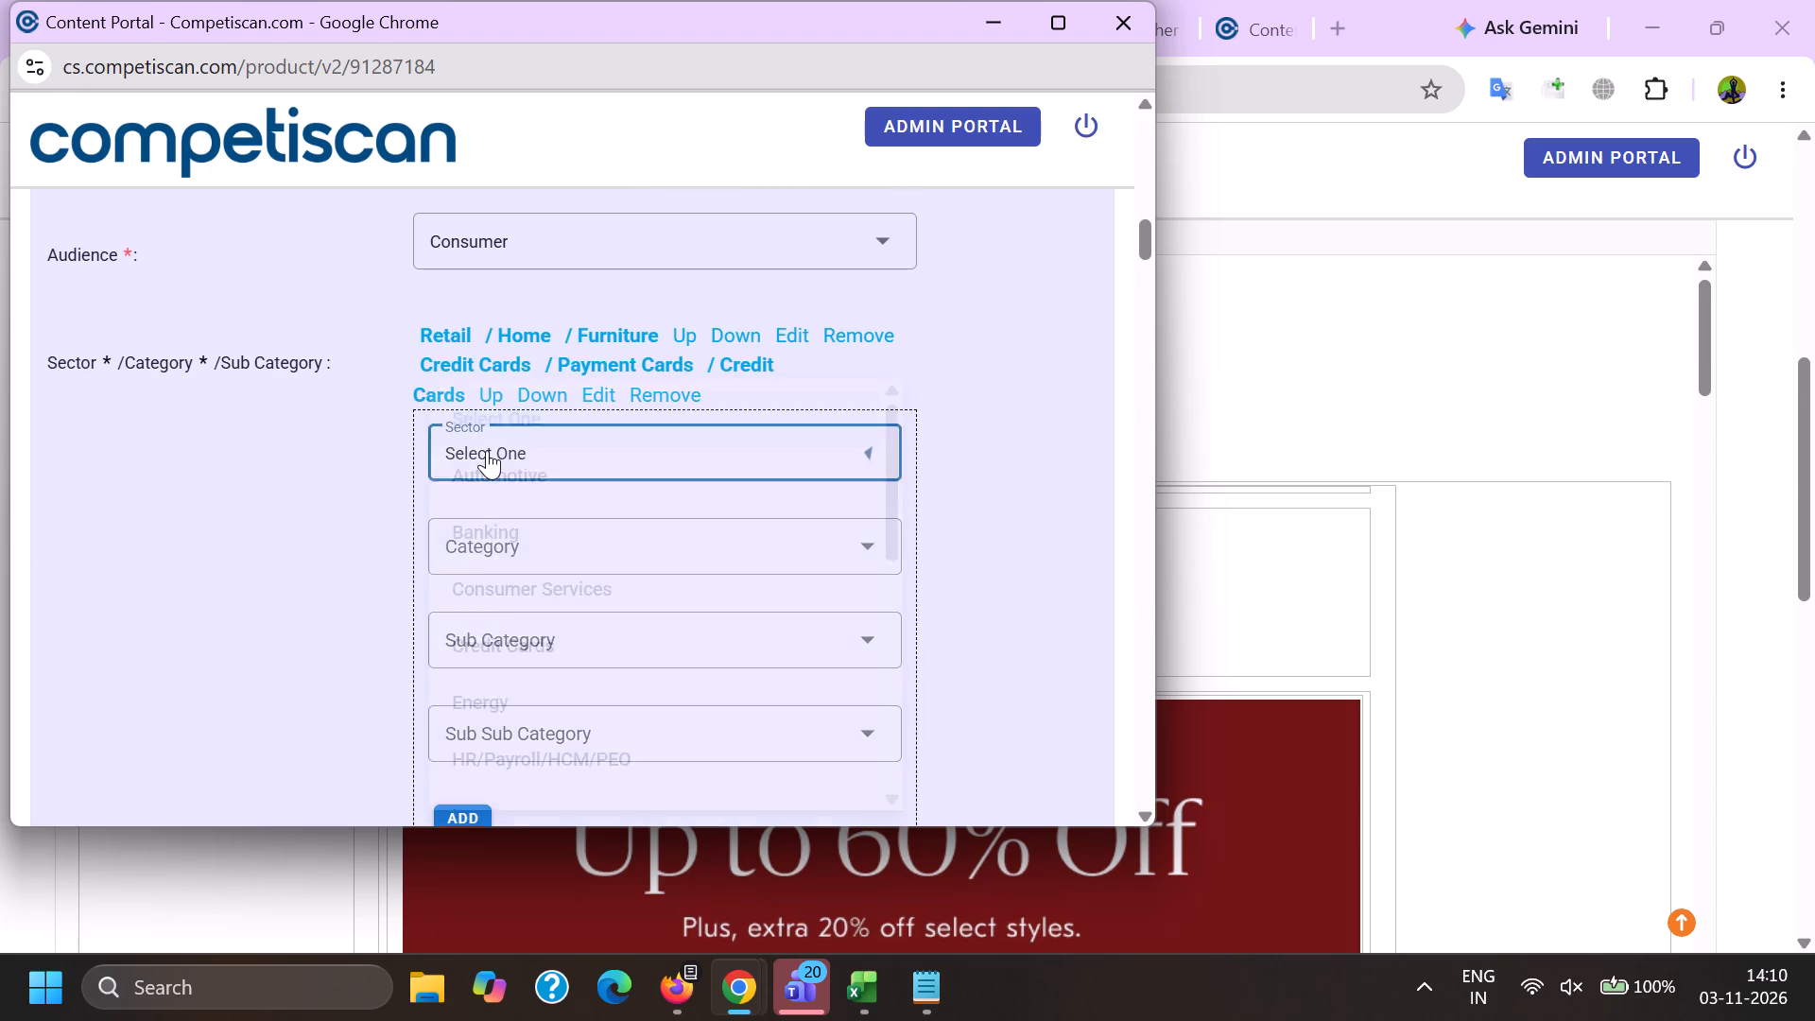
{"action": "scroll", "coordinate": [487, 450], "scroll_direction": "down", "scroll_amount": 2}
{"action": "scroll", "coordinate": [510, 573], "scroll_direction": "up", "scroll_amount": 2}
{"action": "left_click_drag", "start_coordinate": [539, 630], "coordinate": [536, 643]}
{"action": "left_click", "coordinate": [369, 638]}
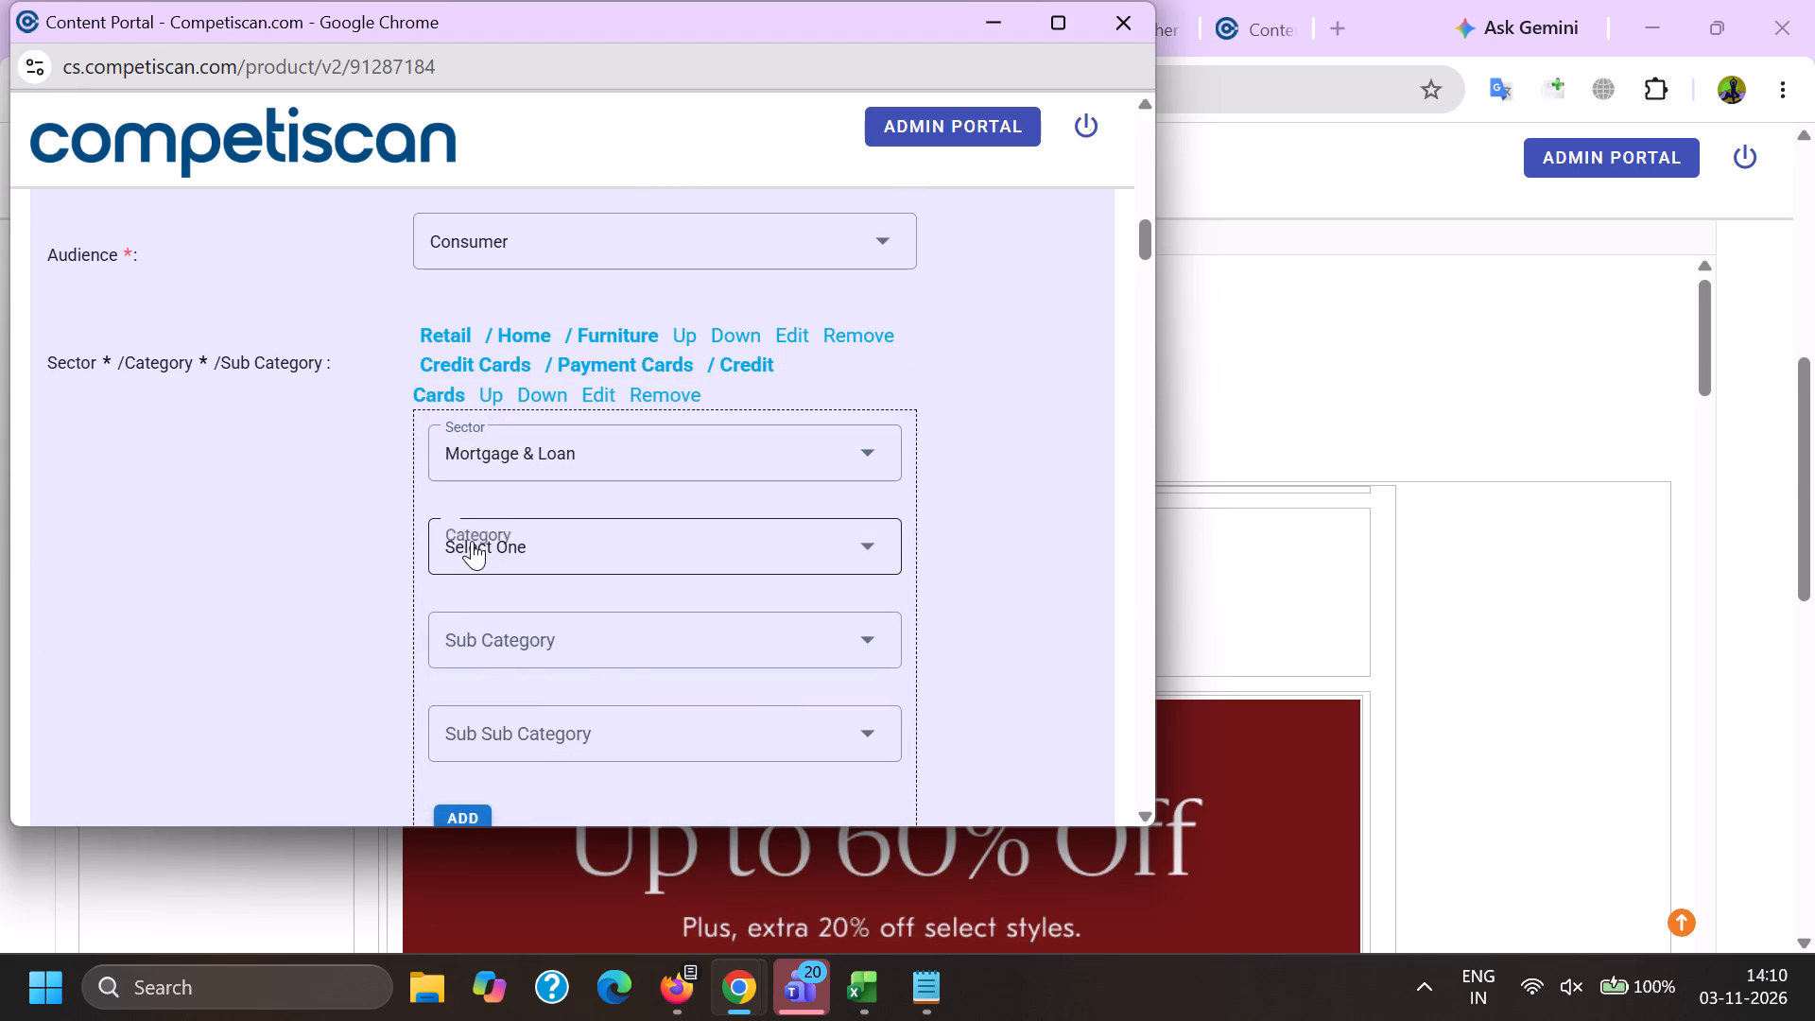
{"action": "left_click", "coordinate": [472, 540]}
{"action": "left_click", "coordinate": [484, 636]}
{"action": "left_click", "coordinate": [509, 534]}
{"action": "left_click", "coordinate": [514, 654]}
{"action": "left_click", "coordinate": [510, 649]}
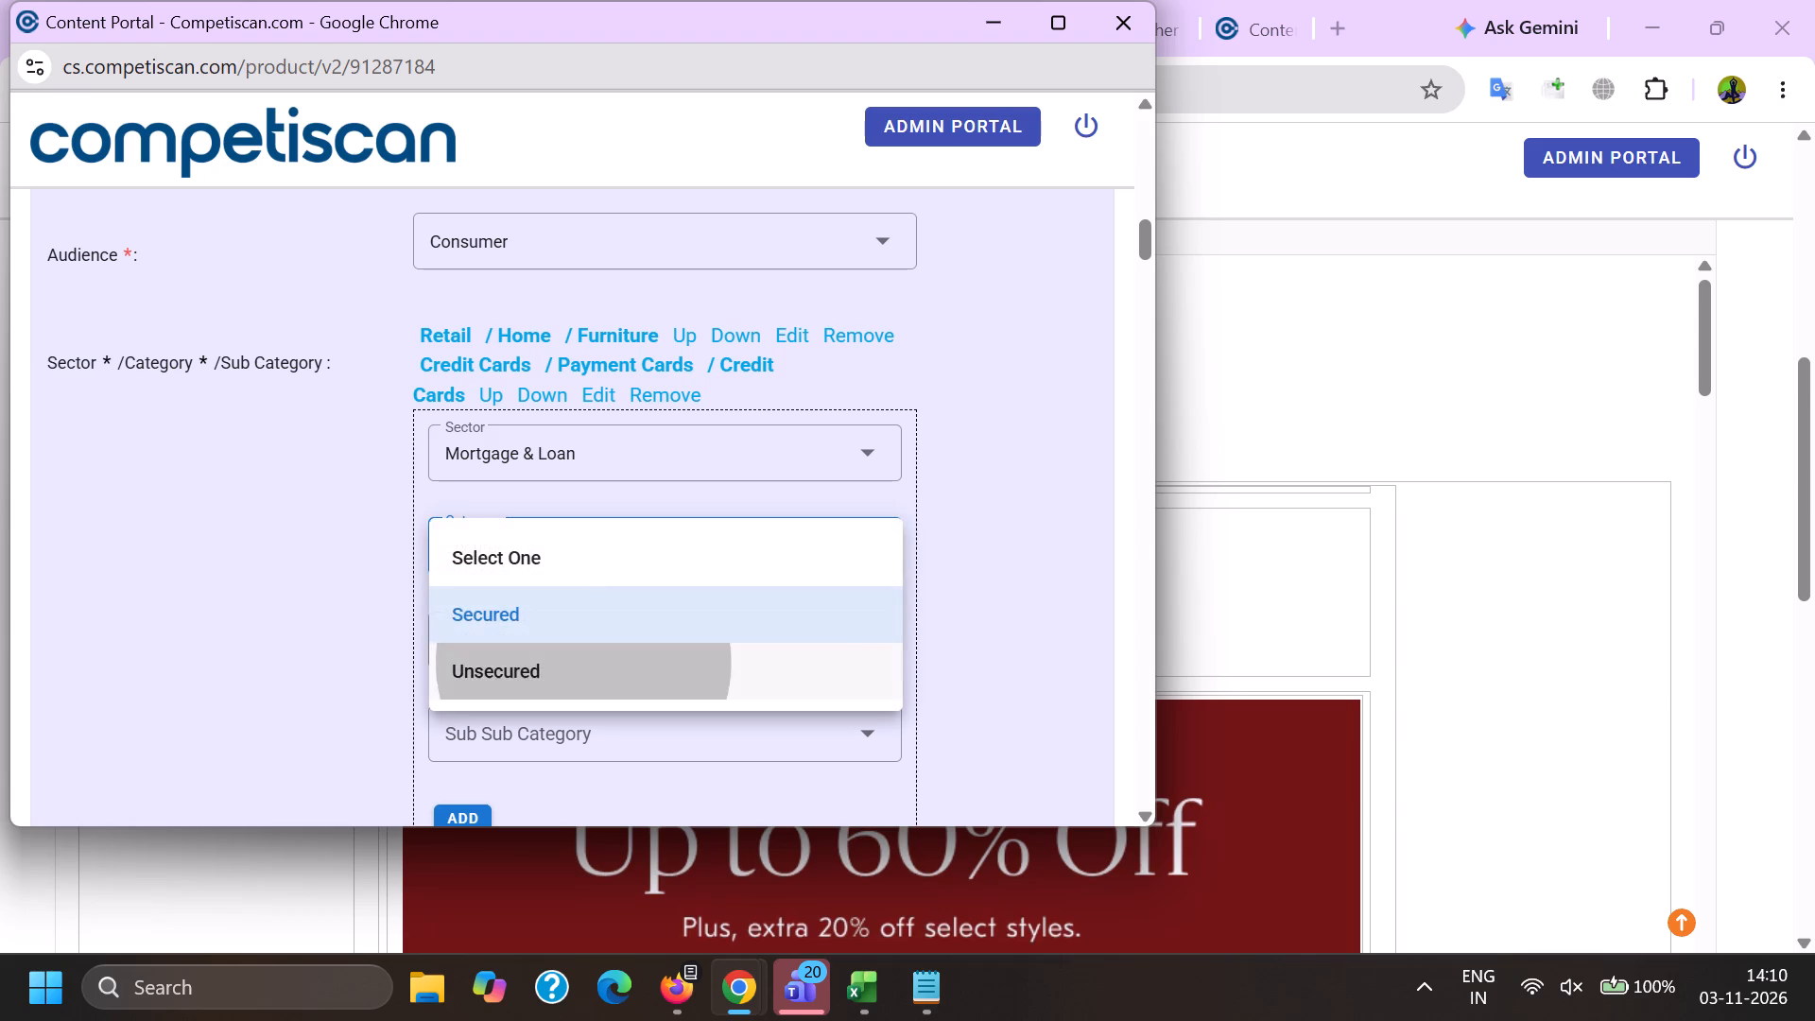
{"action": "scroll", "coordinate": [512, 486], "scroll_direction": "down", "scroll_amount": 9}
{"action": "left_click_drag", "start_coordinate": [528, 741], "coordinate": [529, 753]}
{"action": "left_click", "coordinate": [353, 703]}
{"action": "left_click", "coordinate": [434, 526]}
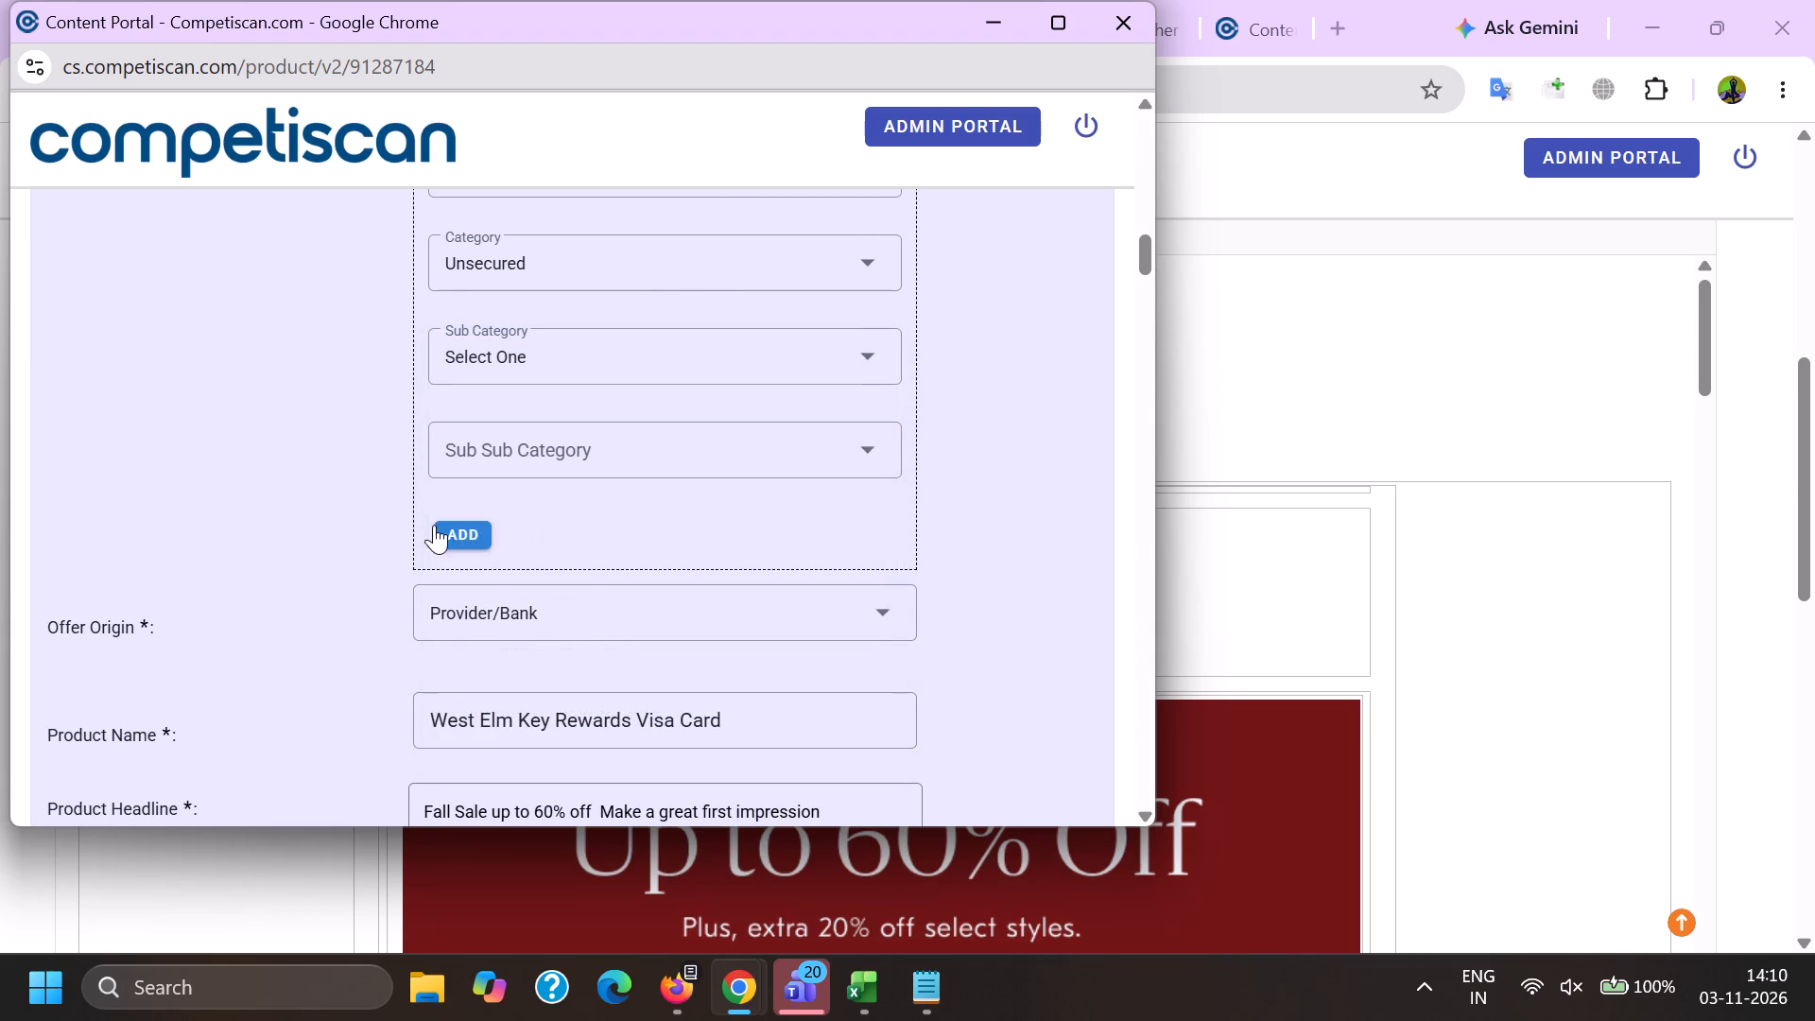
Edit the Mortgage & Loan / Unsecured classification to use the subcategory Point of Sale Financing/BNPL and update it.
{"action": "scroll", "coordinate": [460, 425], "scroll_direction": "down", "scroll_amount": 3}
{"action": "scroll", "coordinate": [576, 553], "scroll_direction": "up", "scroll_amount": 3}
{"action": "scroll", "coordinate": [483, 500], "scroll_direction": "up", "scroll_amount": 4}
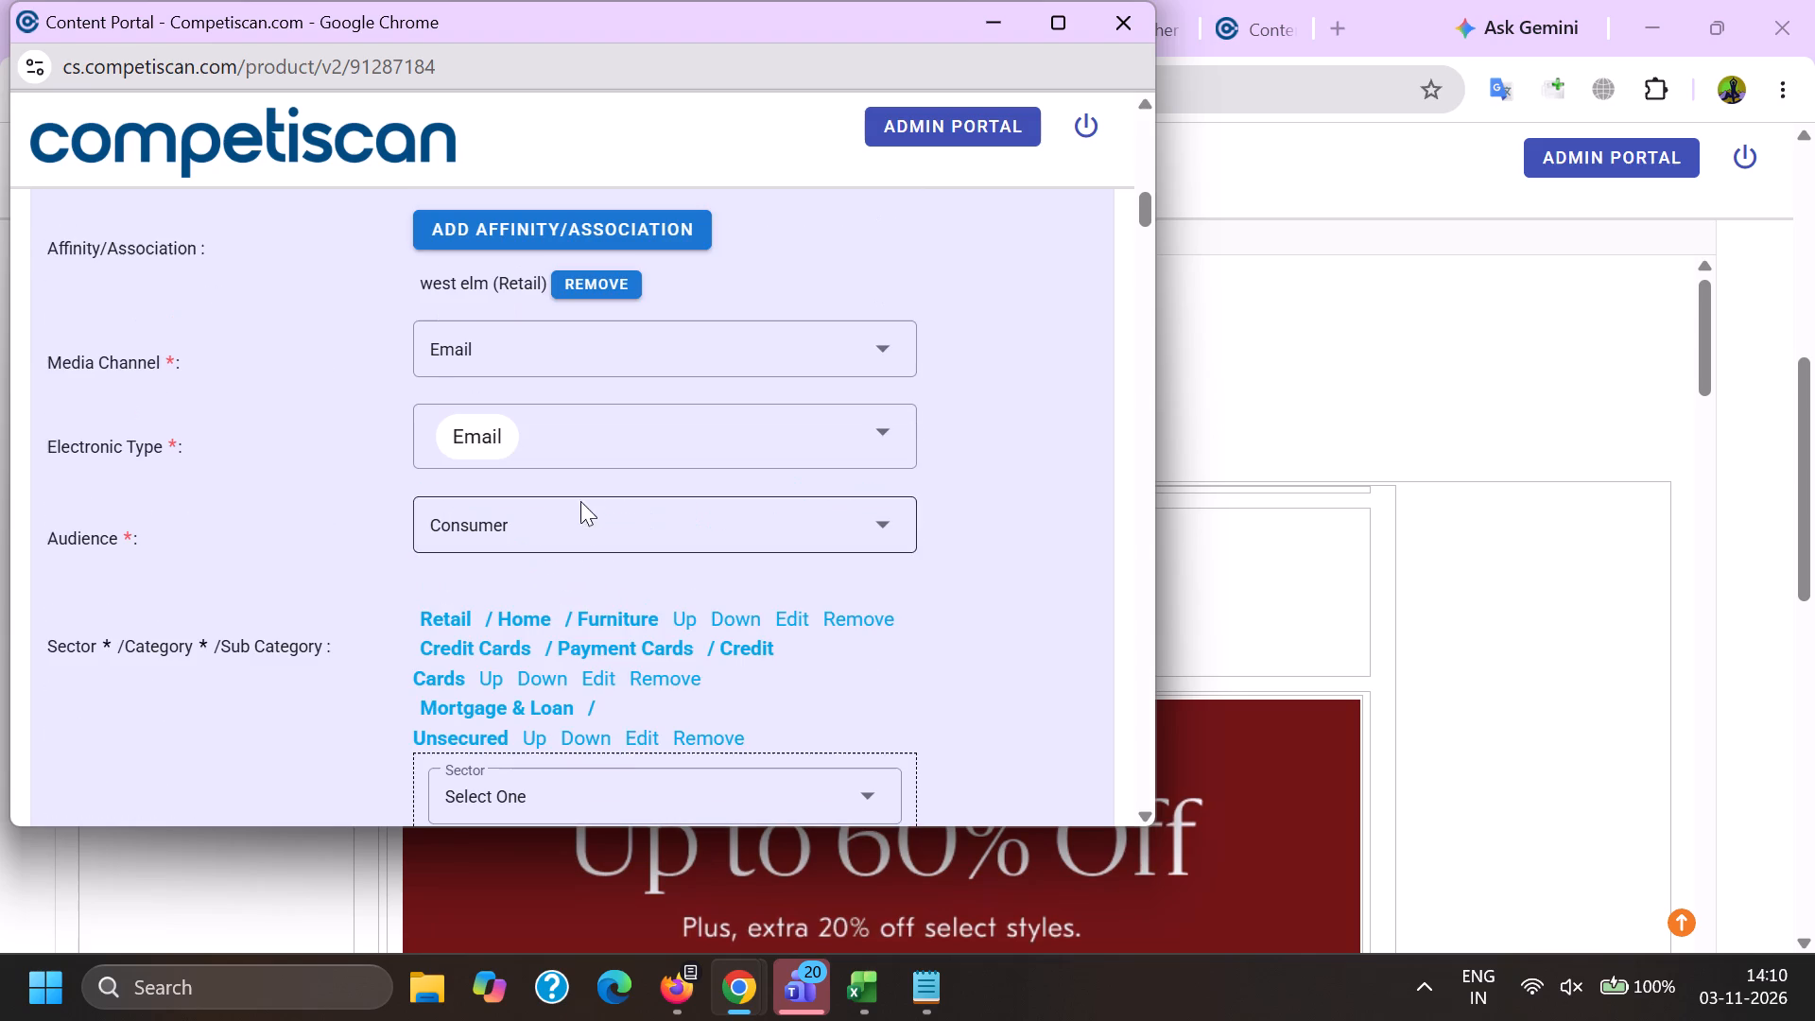
{"action": "left_click", "coordinate": [633, 738]}
{"action": "scroll", "coordinate": [618, 493], "scroll_direction": "down", "scroll_amount": 2}
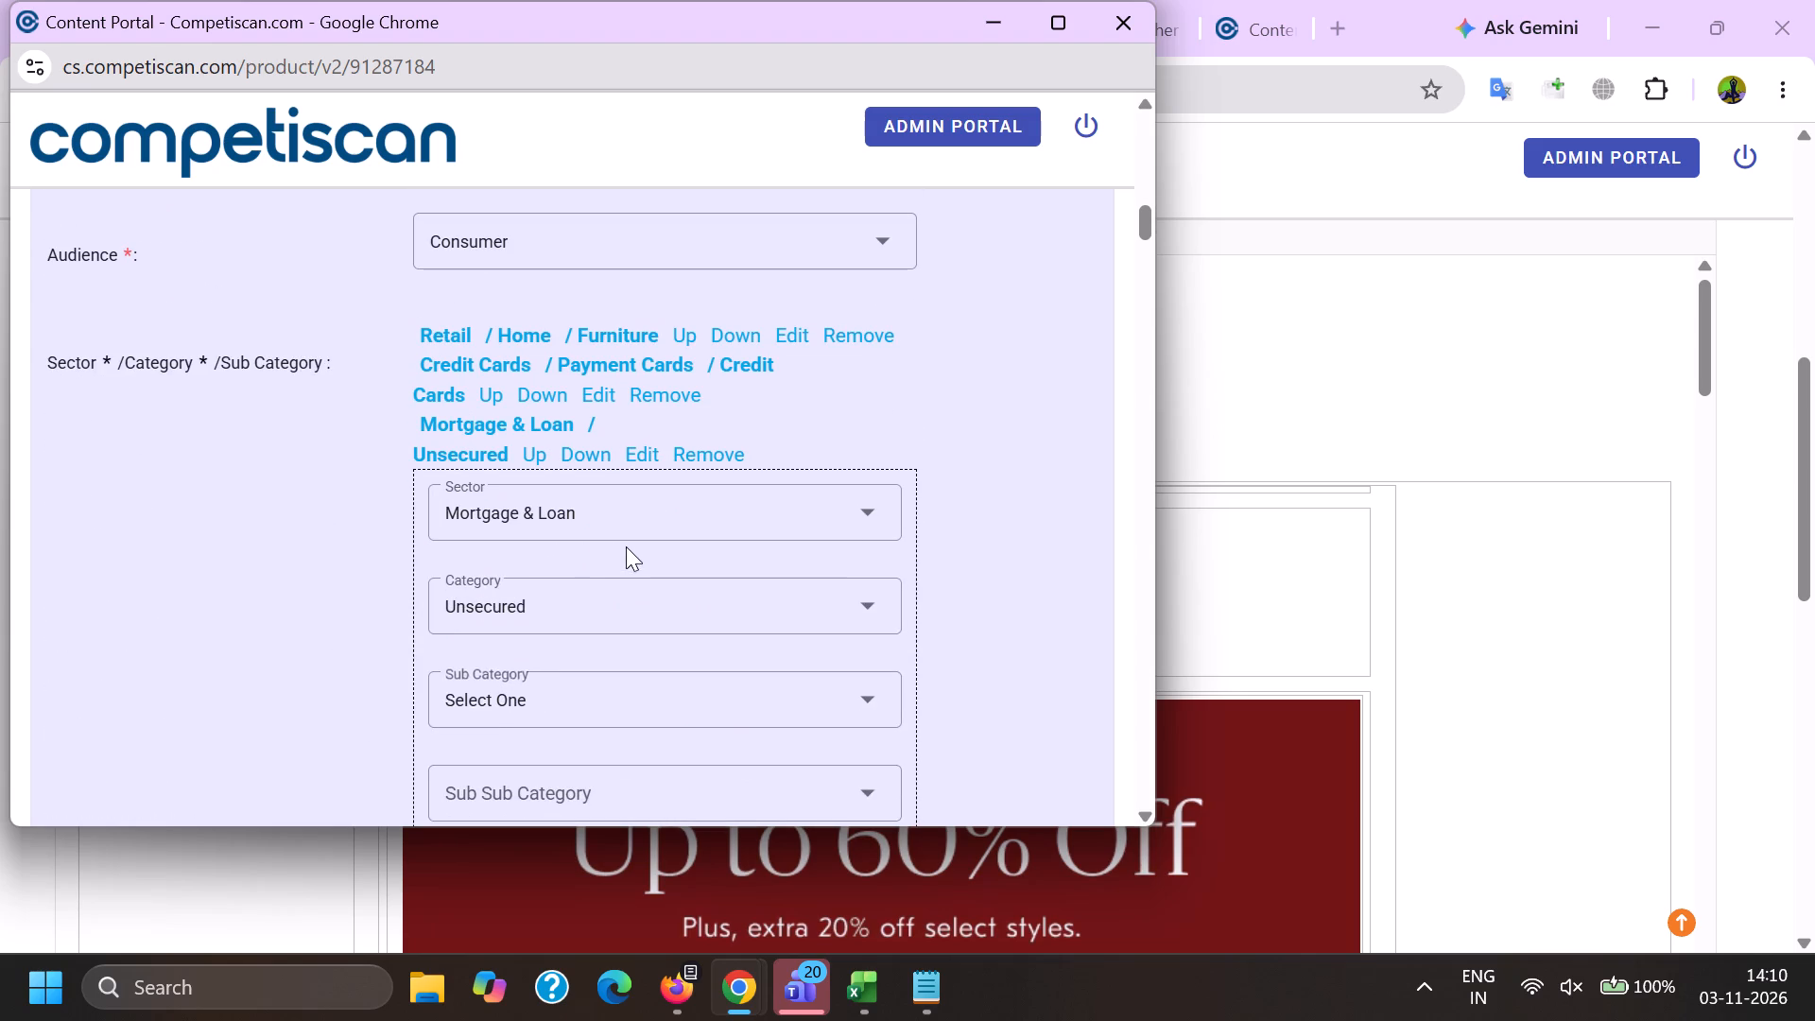
{"action": "scroll", "coordinate": [612, 514], "scroll_direction": "down", "scroll_amount": 3}
{"action": "left_click", "coordinate": [475, 296]}
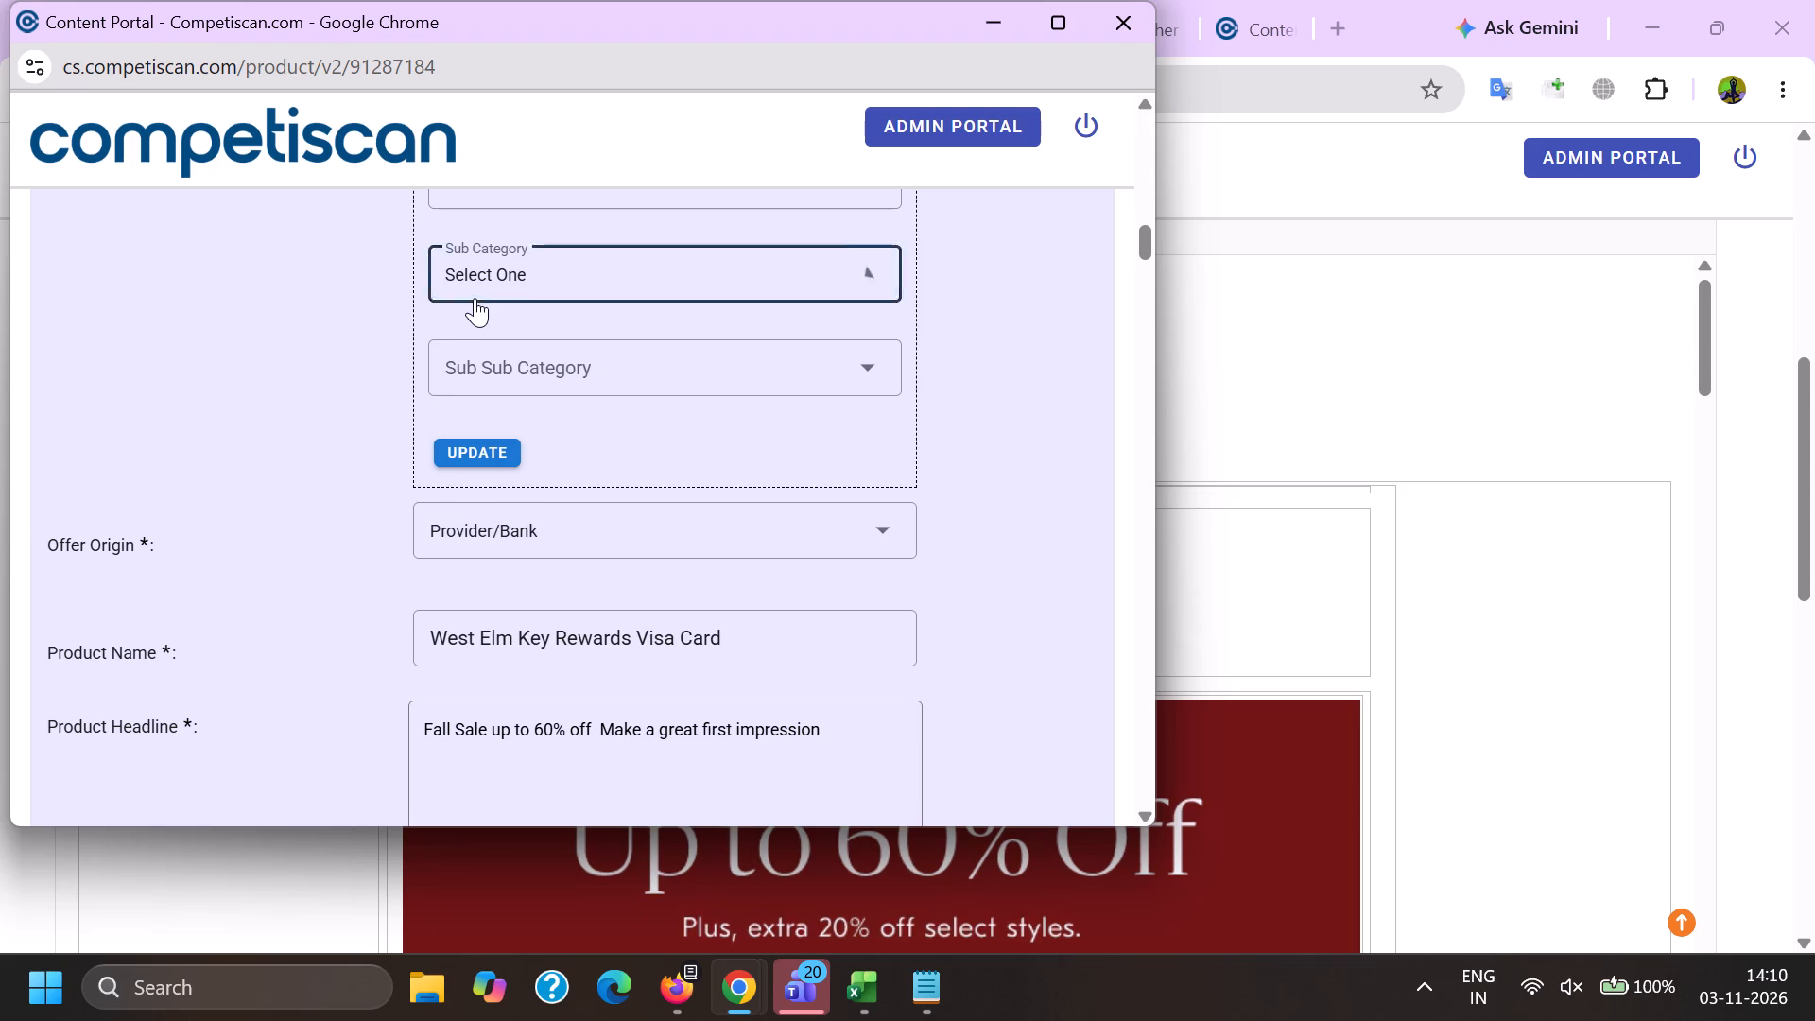
{"action": "scroll", "coordinate": [475, 296], "scroll_direction": "down", "scroll_amount": 2}
{"action": "scroll", "coordinate": [475, 298], "scroll_direction": "up", "scroll_amount": 1}
{"action": "scroll", "coordinate": [474, 306], "scroll_direction": "down", "scroll_amount": 4}
{"action": "left_click", "coordinate": [579, 606]}
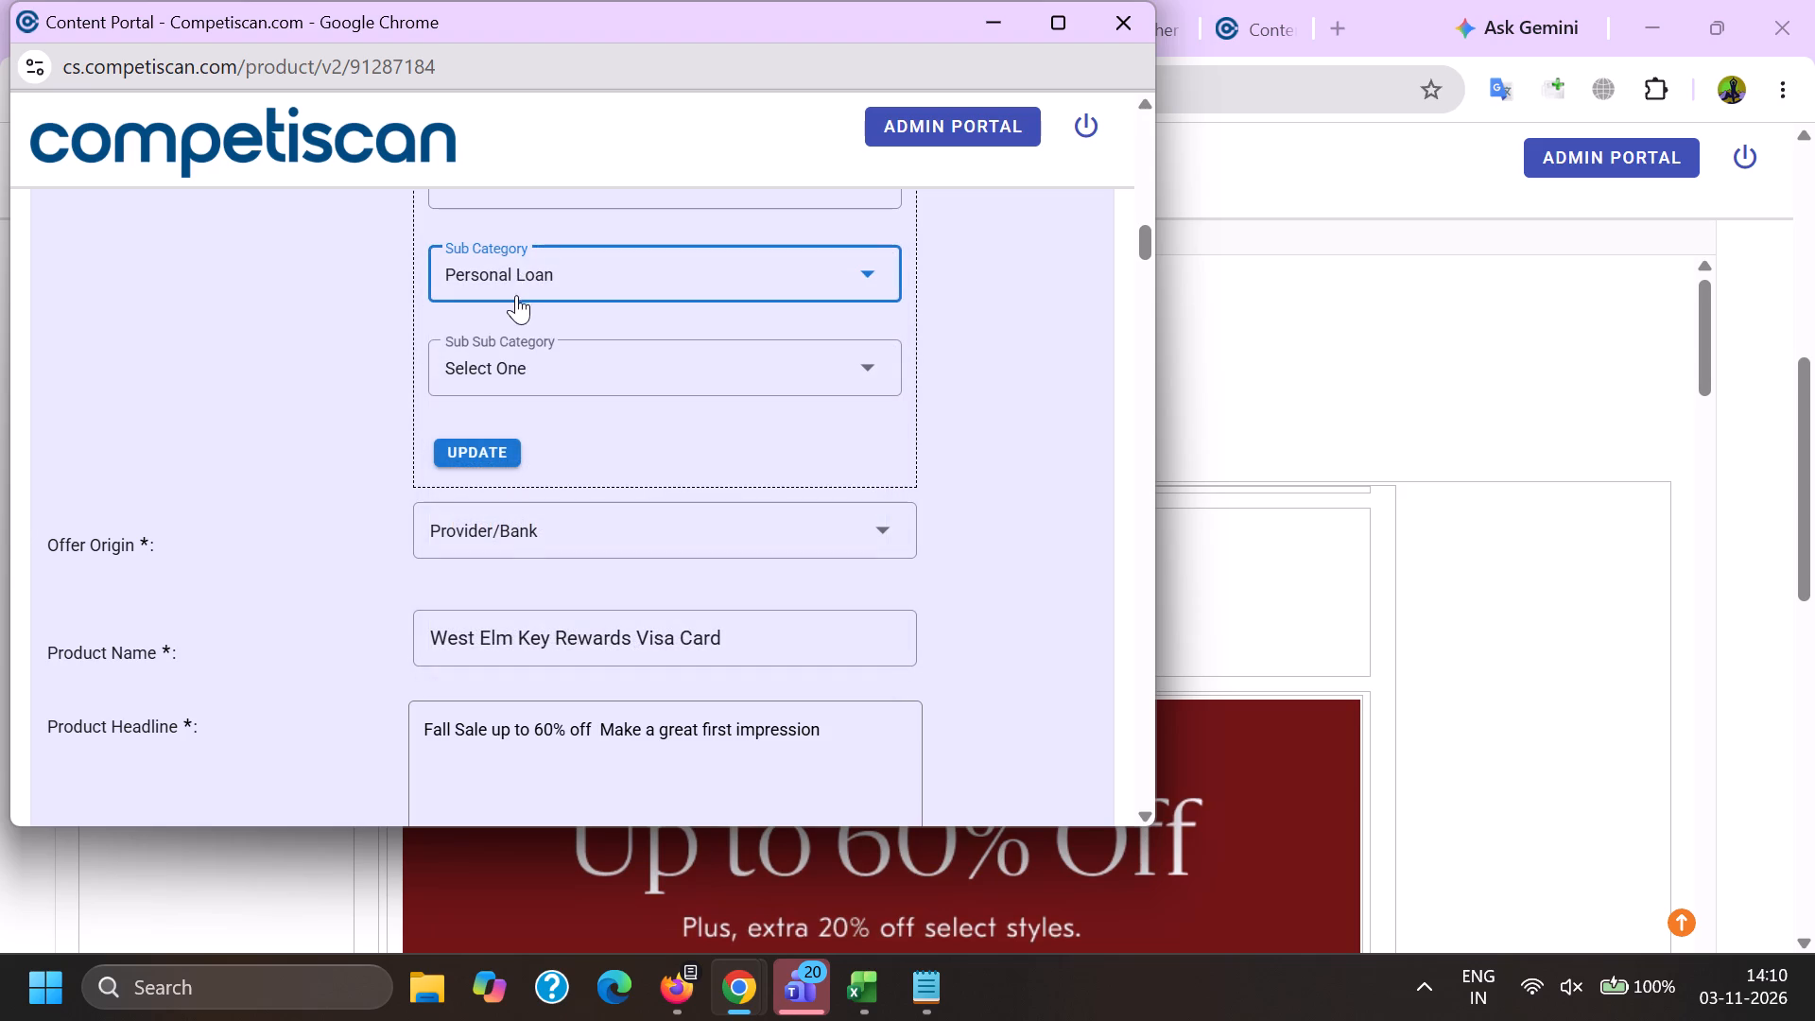
{"action": "left_click", "coordinate": [516, 294]}
{"action": "left_click", "coordinate": [546, 657]}
{"action": "left_click", "coordinate": [330, 548]}
{"action": "left_click", "coordinate": [446, 446]}
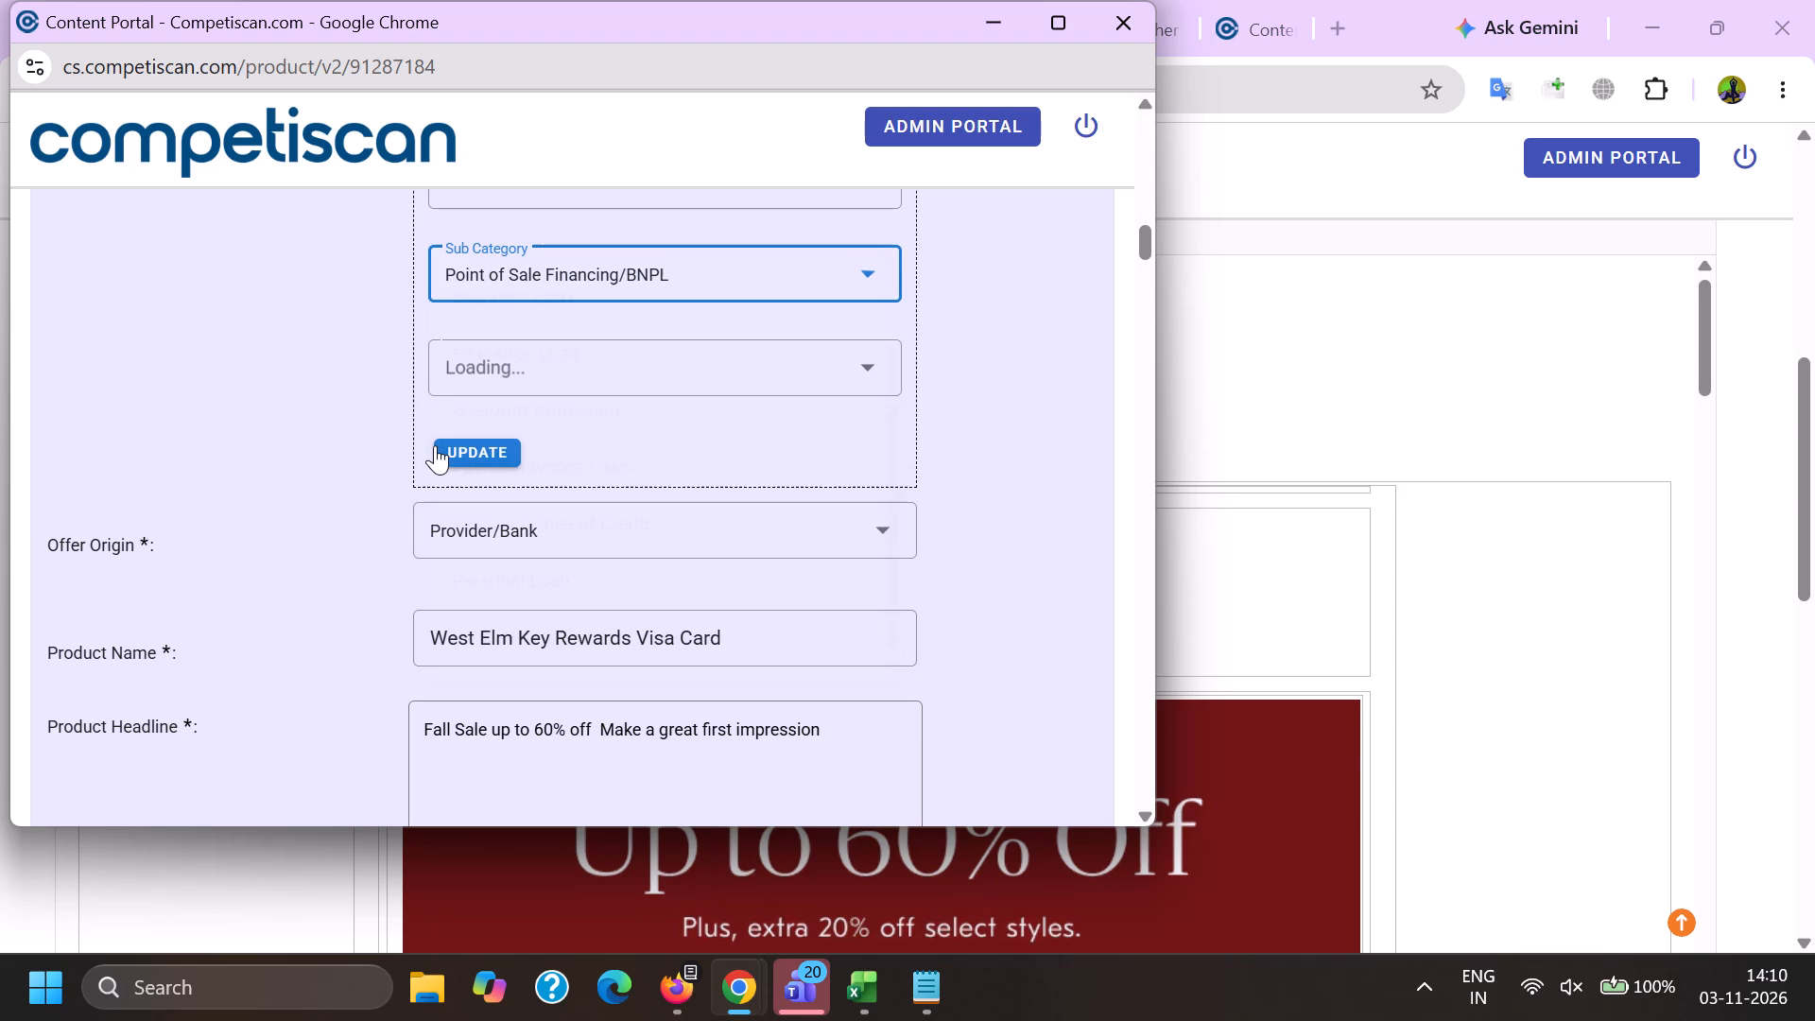
Replace the product headline with the email's subject line, "Fall Sale: up to 60% off + Make a great first impression".
{"action": "scroll", "coordinate": [633, 404], "scroll_direction": "down", "scroll_amount": 2}
{"action": "left_click_drag", "start_coordinate": [856, 470], "coordinate": [1, 476]}
{"action": "key", "text": "BackSpace"}
{"action": "key", "text": "alt+Tab"}
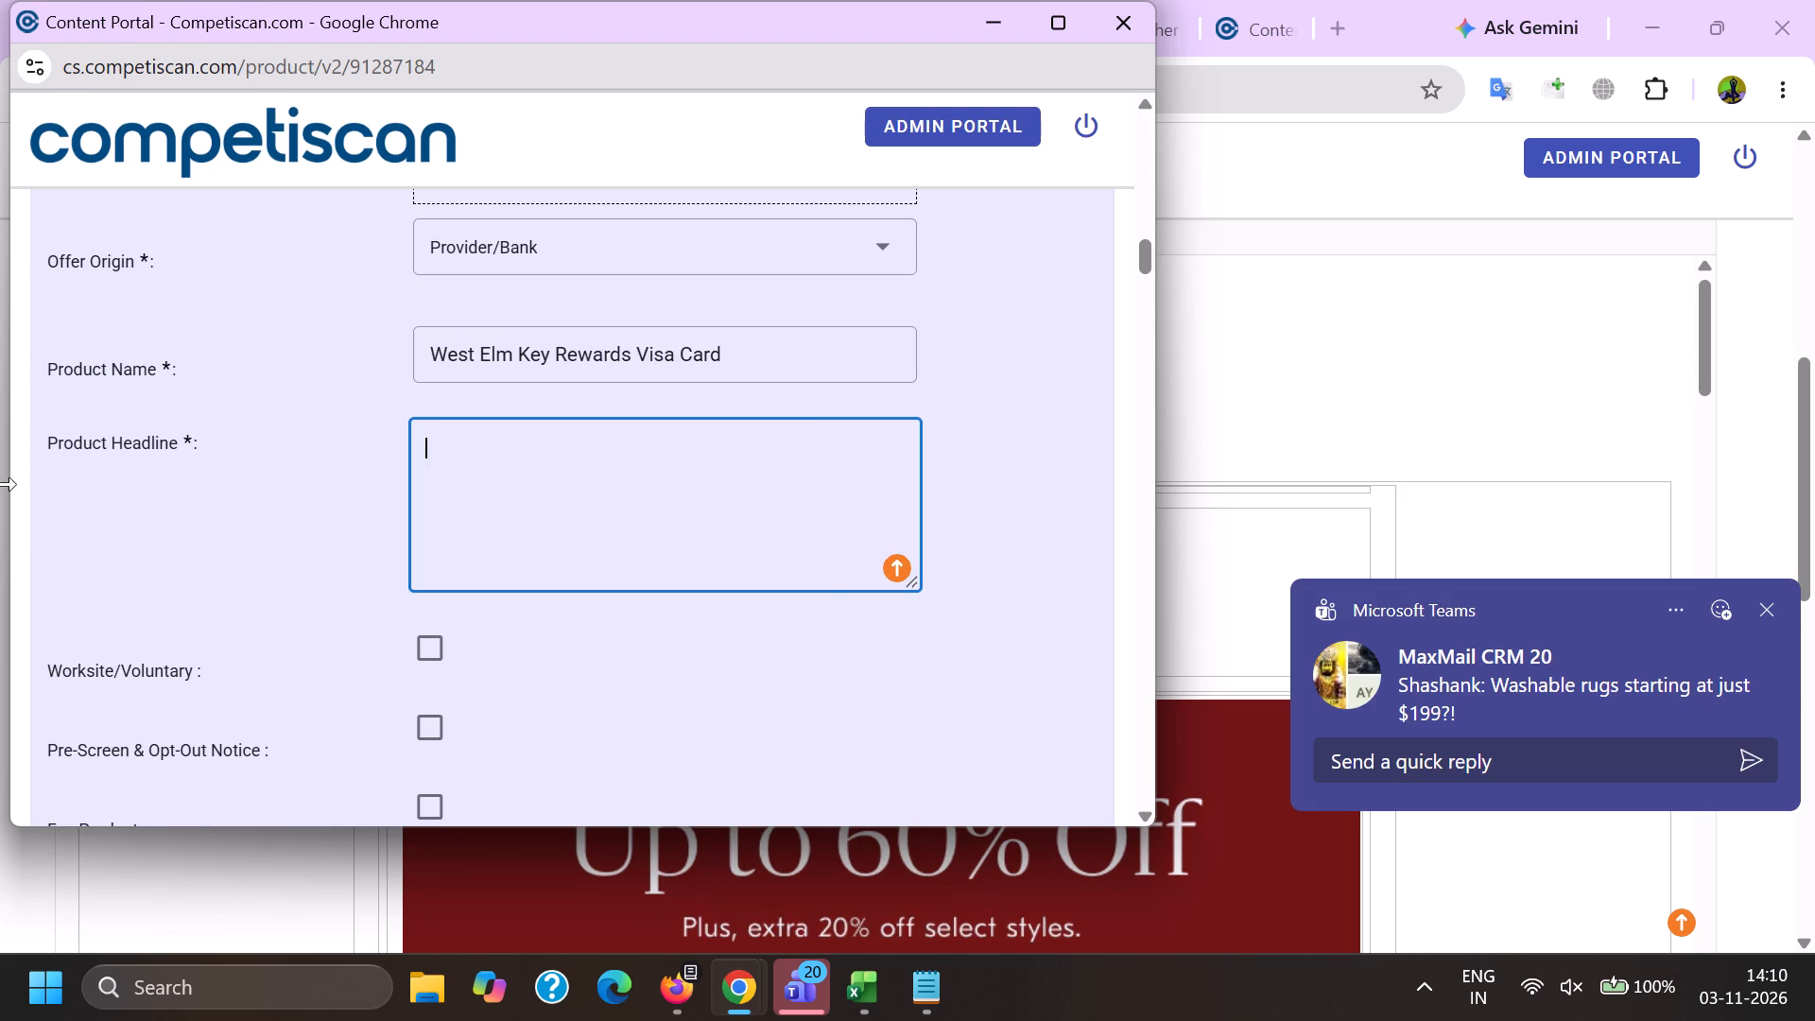
{"action": "double_click", "coordinate": [167, 391]}
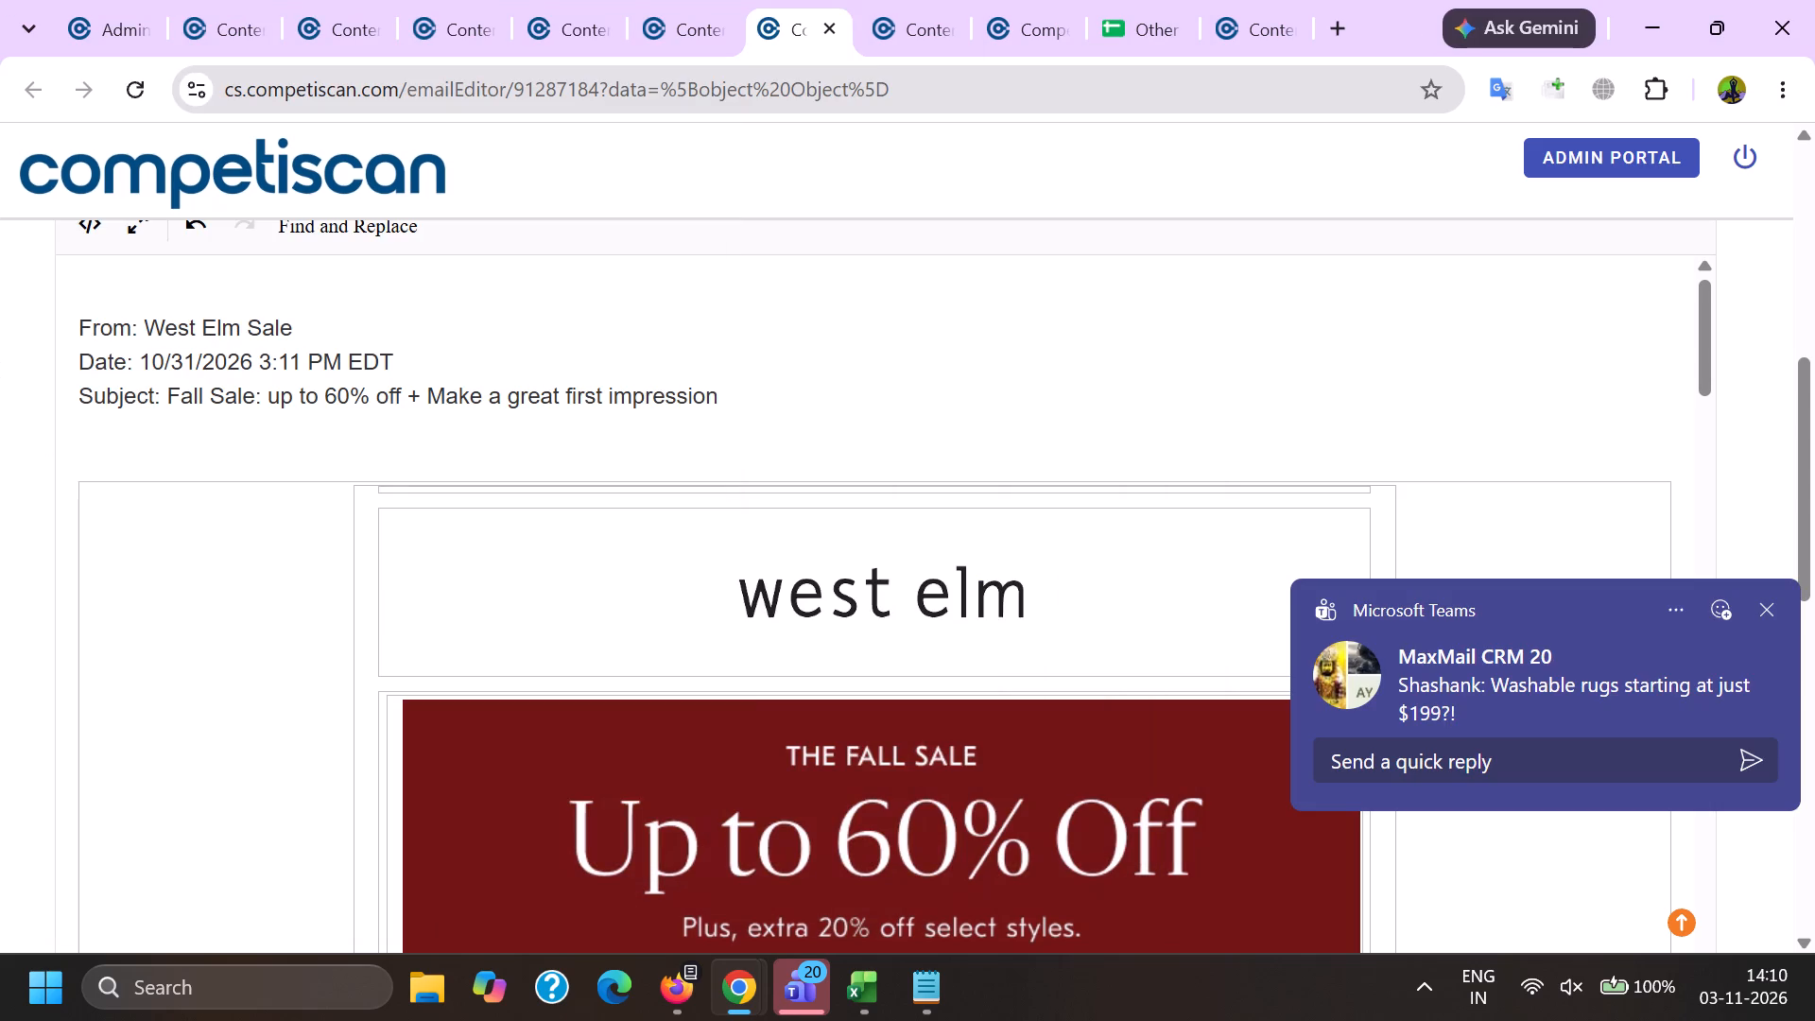
{"action": "left_click", "coordinate": [761, 397], "text": "shift"}
{"action": "key", "text": "ctrl+c"}
{"action": "key", "text": "alt+Tab"}
{"action": "left_click", "coordinate": [566, 495]}
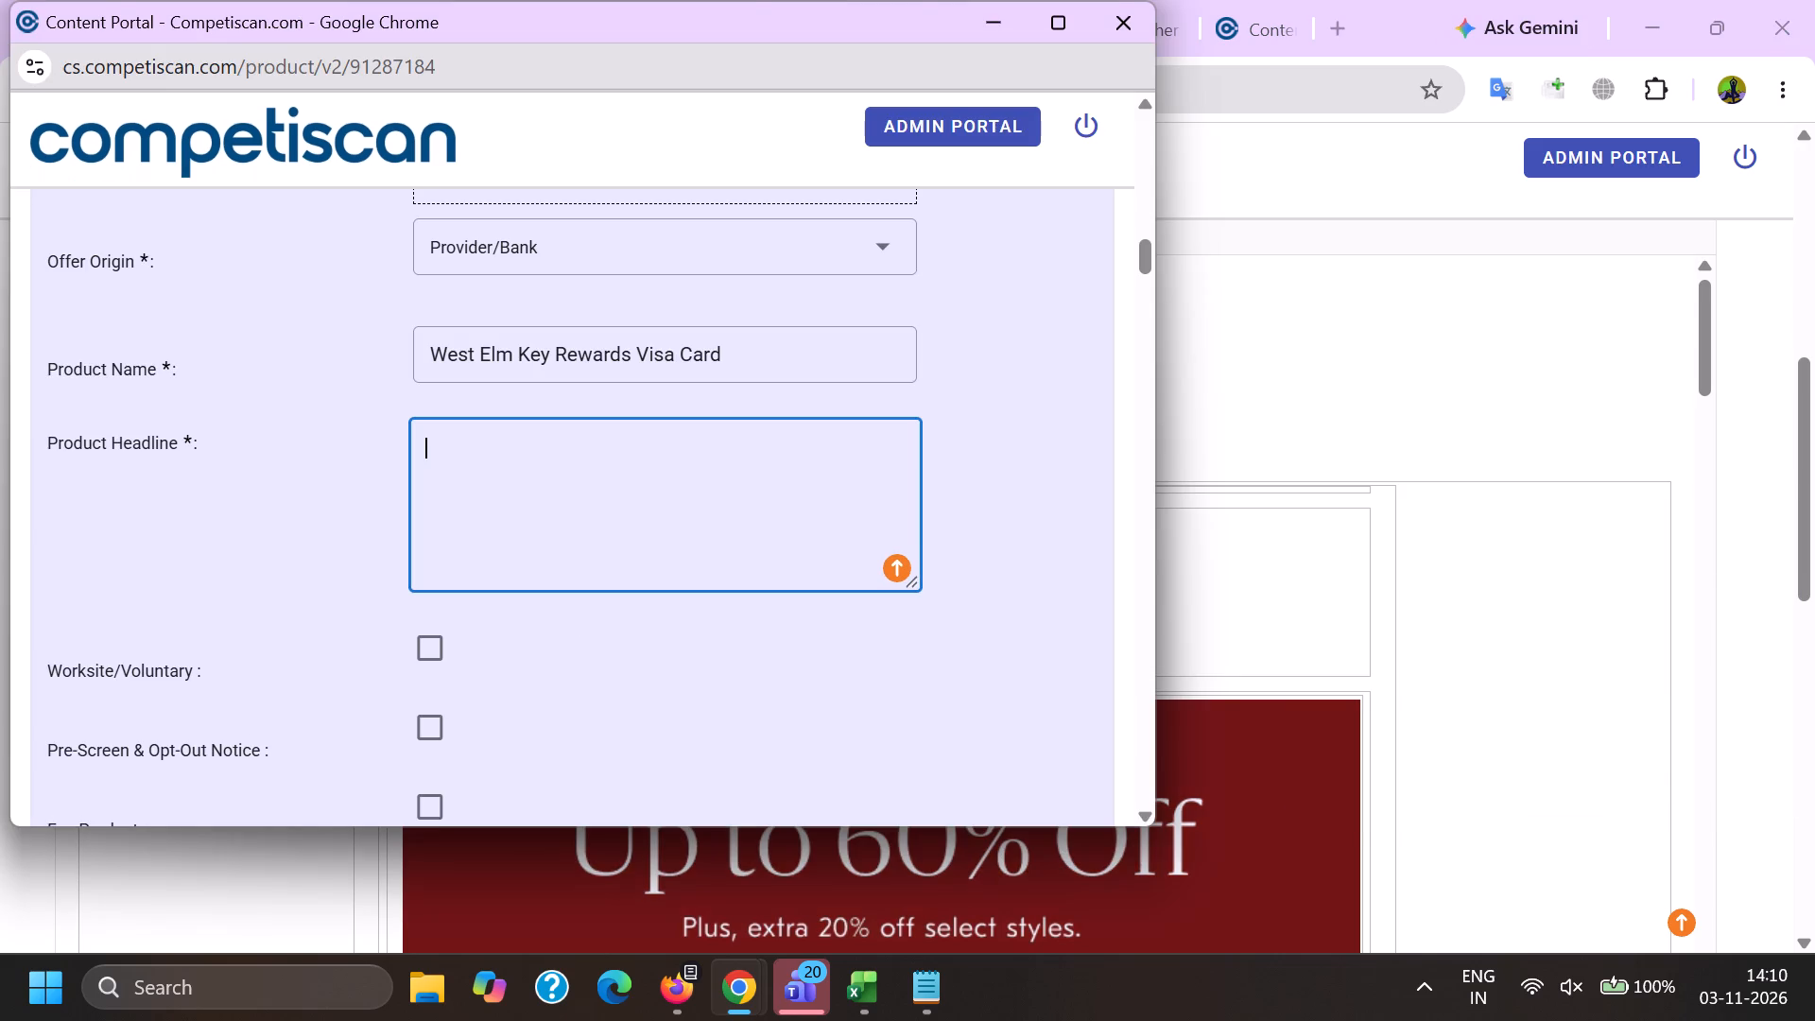
{"action": "key", "text": "ctrl+v"}
Edit the product headline to capitalise "Up" and replace the + sign with the word "Plus".
{"action": "left_click", "coordinate": [513, 436]}
{"action": "key", "text": "Left"}
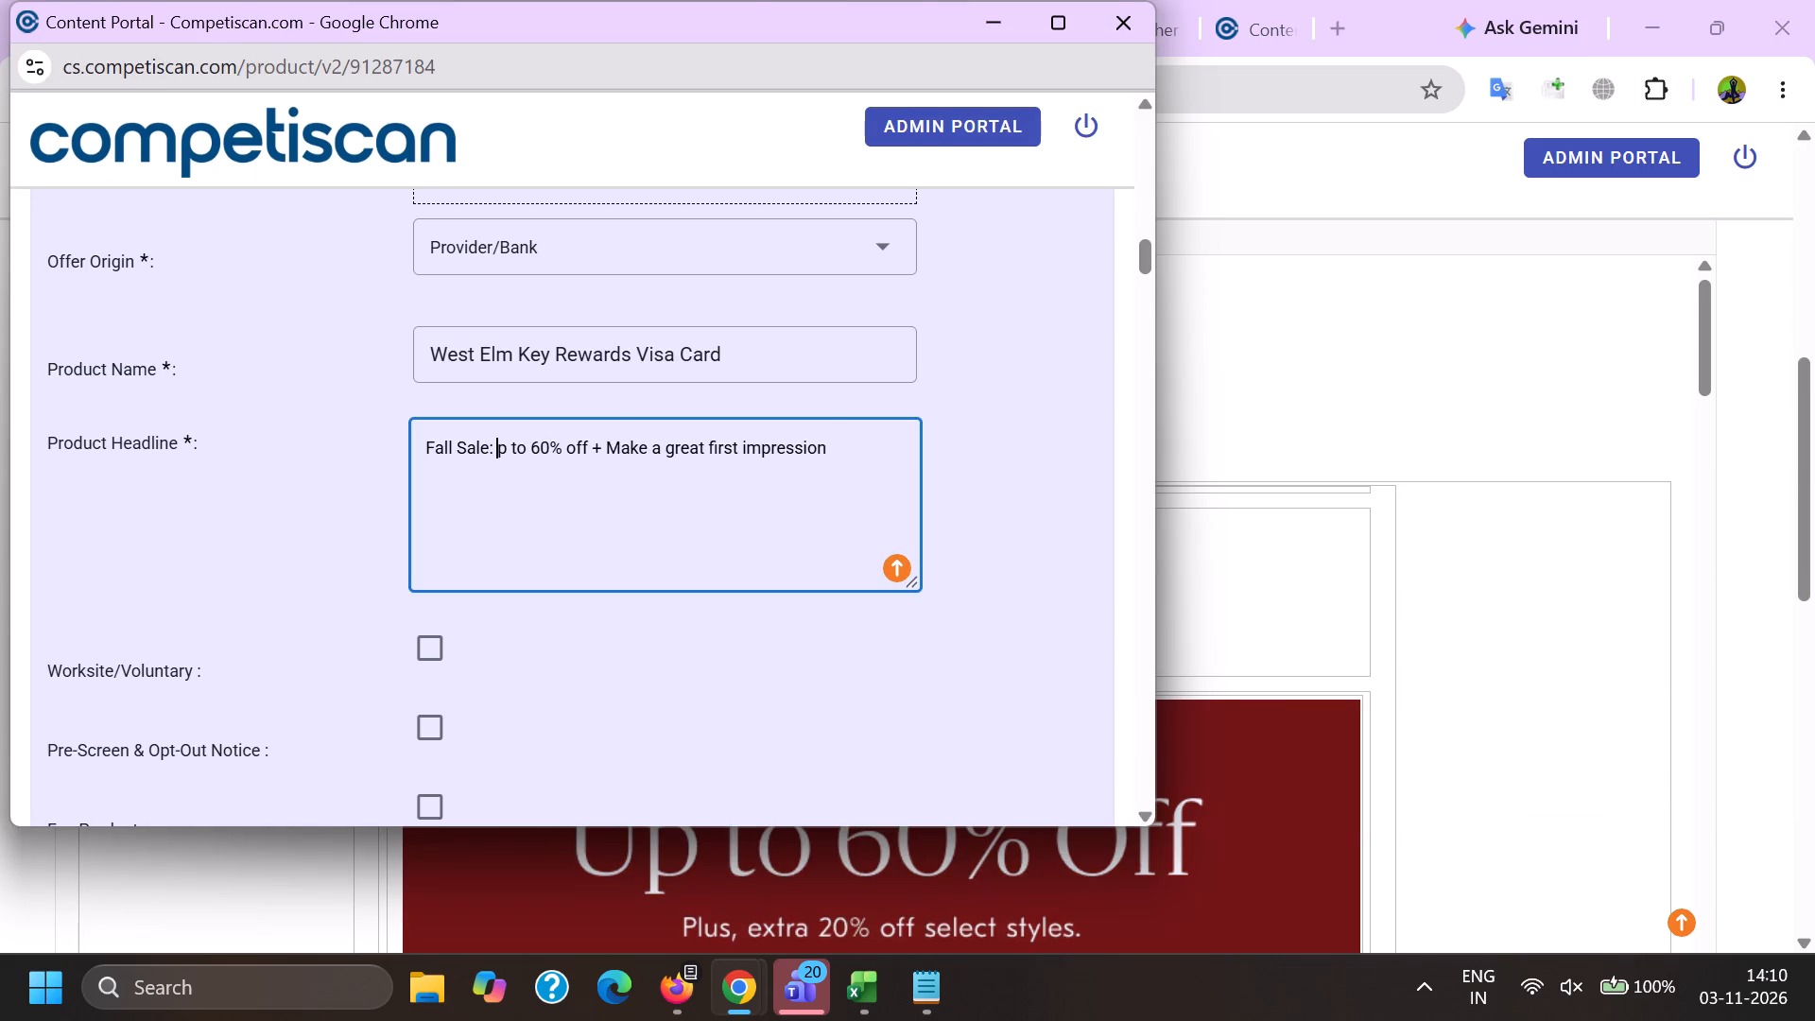
{"action": "key", "text": "Down"}
{"action": "key", "text": "Left"}
{"action": "key", "text": "Left"}
{"action": "key", "text": "Left"}
{"action": "key", "text": "Left"}
{"action": "key", "text": "Left"}
{"action": "key", "text": "Left"}
{"action": "key", "text": "Left"}
{"action": "key", "text": "Left"}
{"action": "key", "text": "Left"}
{"action": "key", "text": "Left"}
{"action": "key", "text": "Left"}
{"action": "key", "text": "Left"}
{"action": "key", "text": "Left"}
{"action": "key", "text": "Left"}
{"action": "key", "text": "Left"}
{"action": "key", "text": "Left"}
{"action": "key", "text": "Left"}
{"action": "key", "text": "Left"}
{"action": "key", "text": "Left"}
{"action": "key", "text": "Left"}
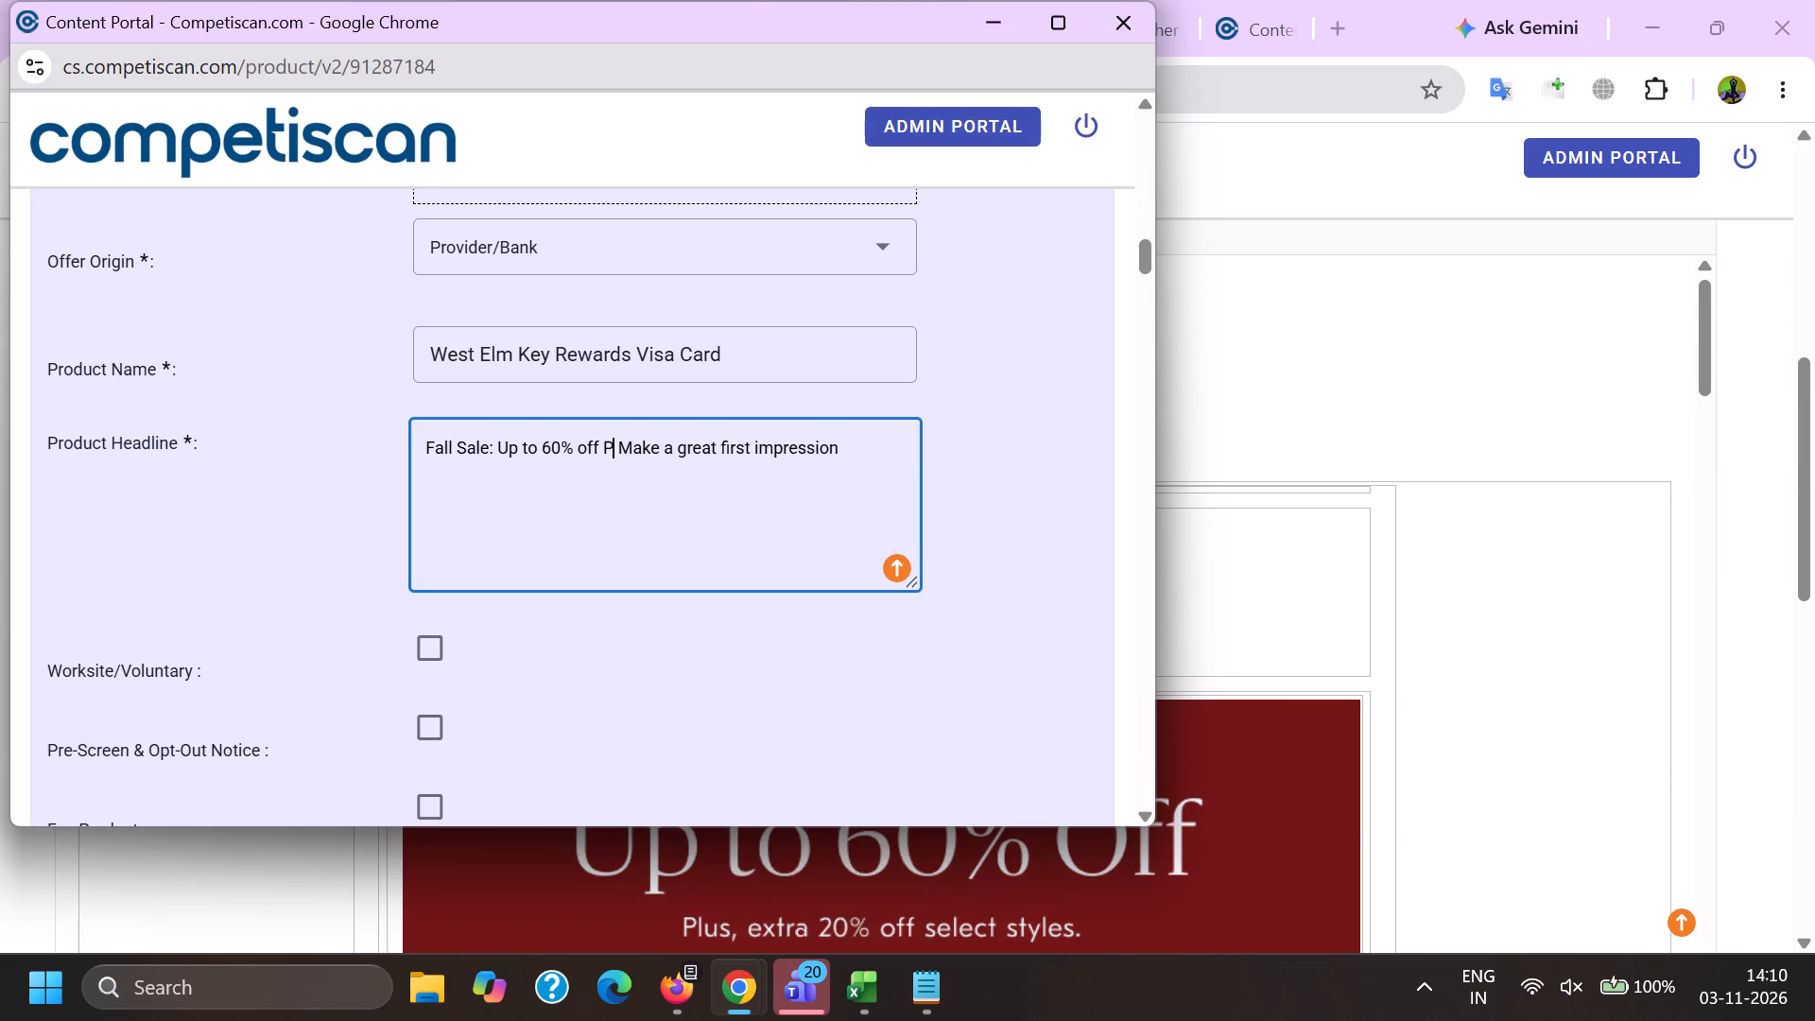
{"action": "key", "text": "u"}
{"action": "key", "text": "s"}
{"action": "key", "text": "Right"}
{"action": "key", "text": "Down"}
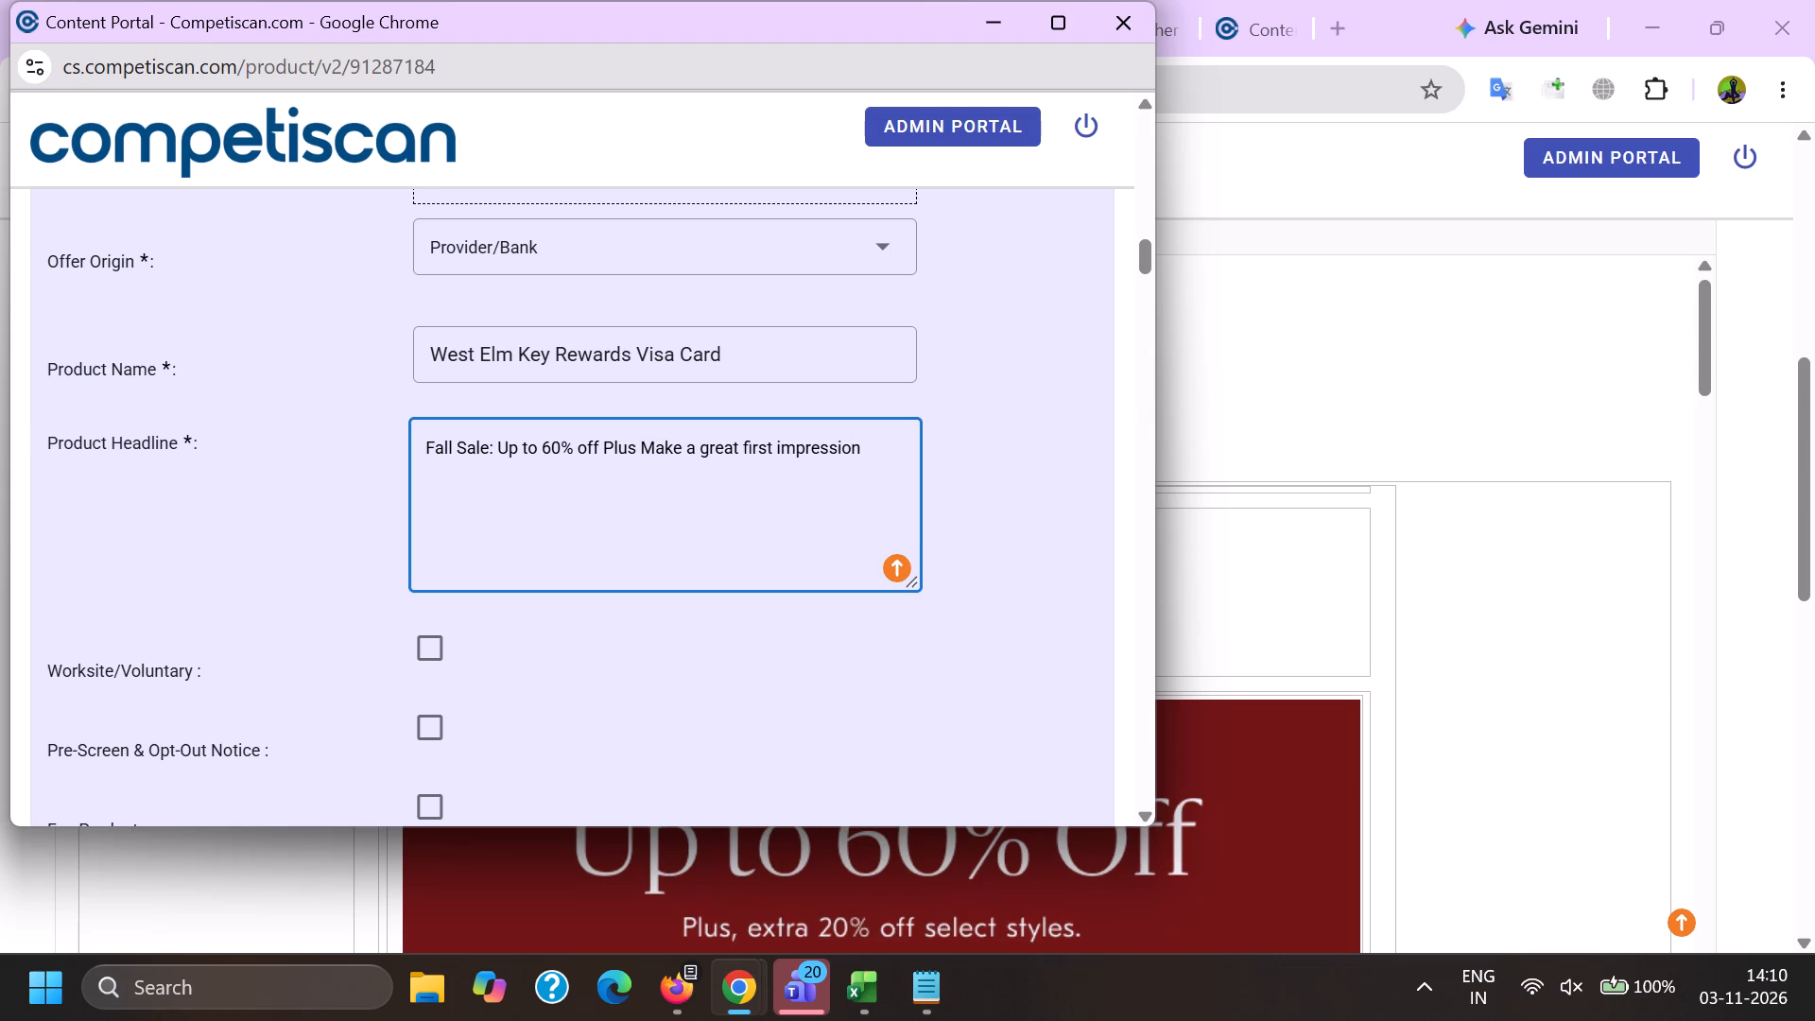
End the headline with a period and append "Earn 10% Back in Rewards", copied from the other West Elm product form.
{"action": "key", "text": "period"}
{"action": "key", "text": "space"}
{"action": "key", "text": "alt+Tab"}
{"action": "left_click", "coordinate": [1233, 0]}
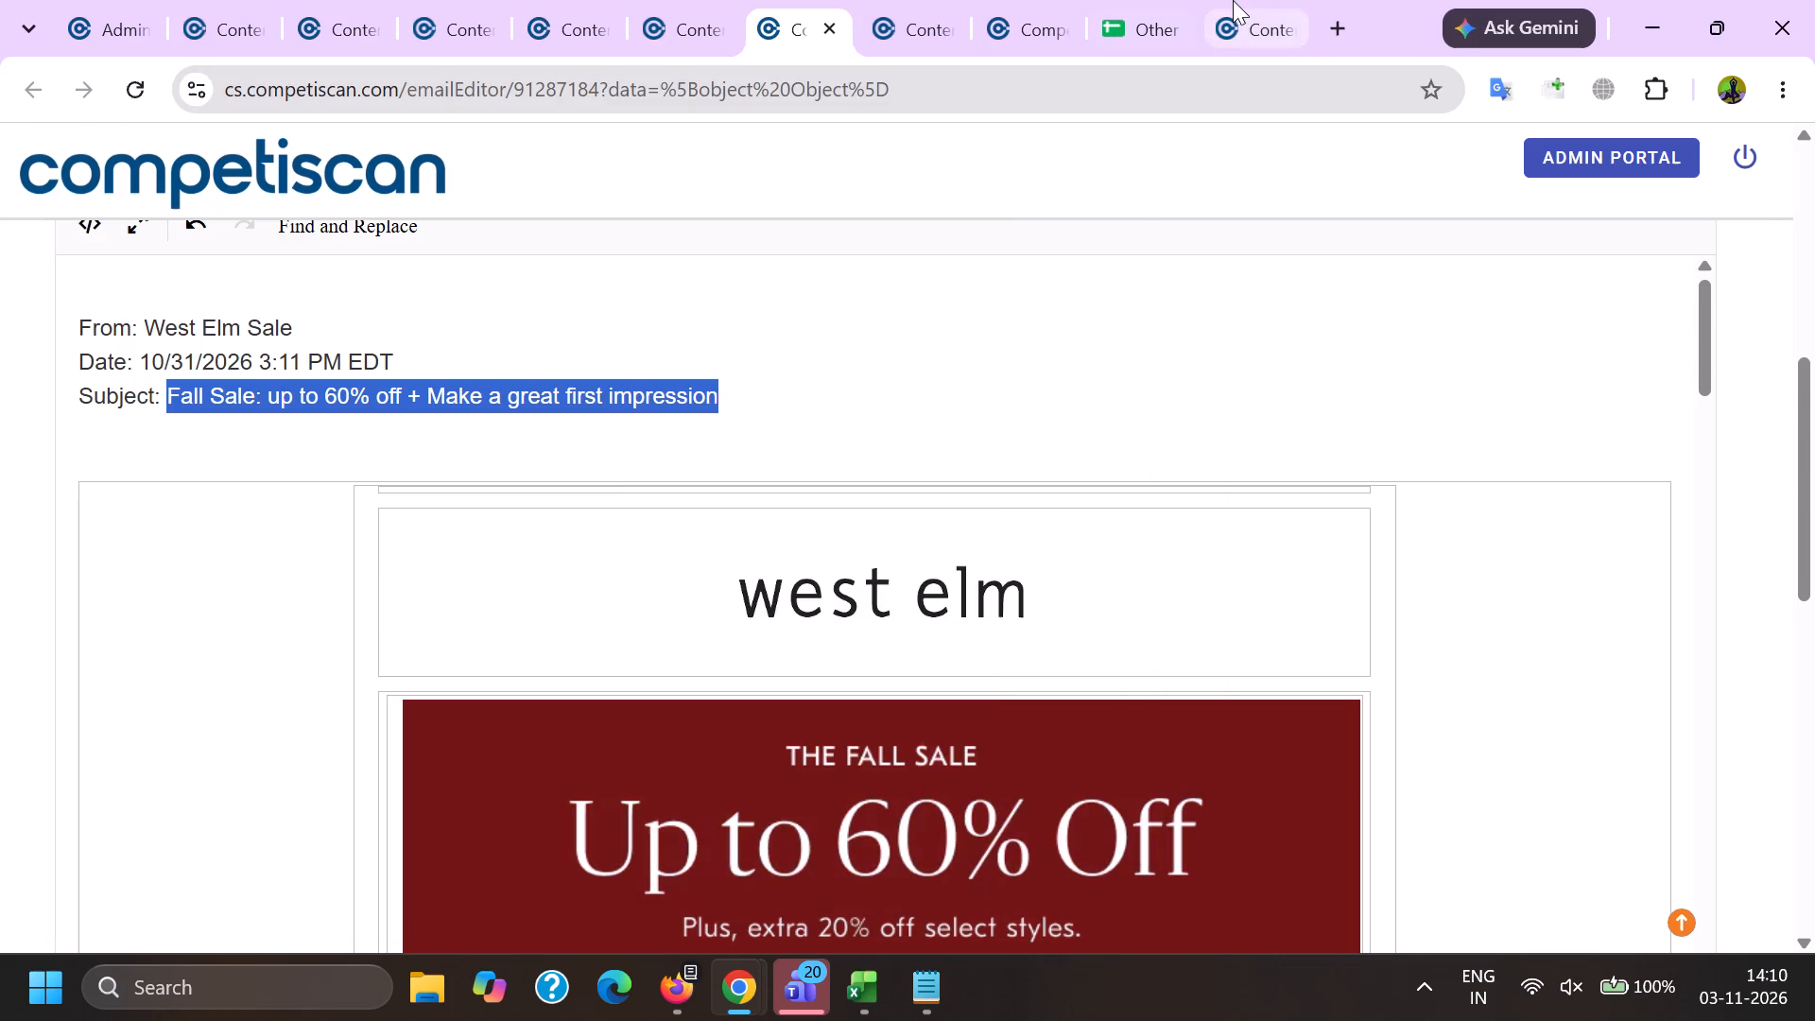
{"action": "scroll", "coordinate": [1083, 431], "scroll_direction": "up", "scroll_amount": 13}
{"action": "double_click", "coordinate": [1043, 706]}
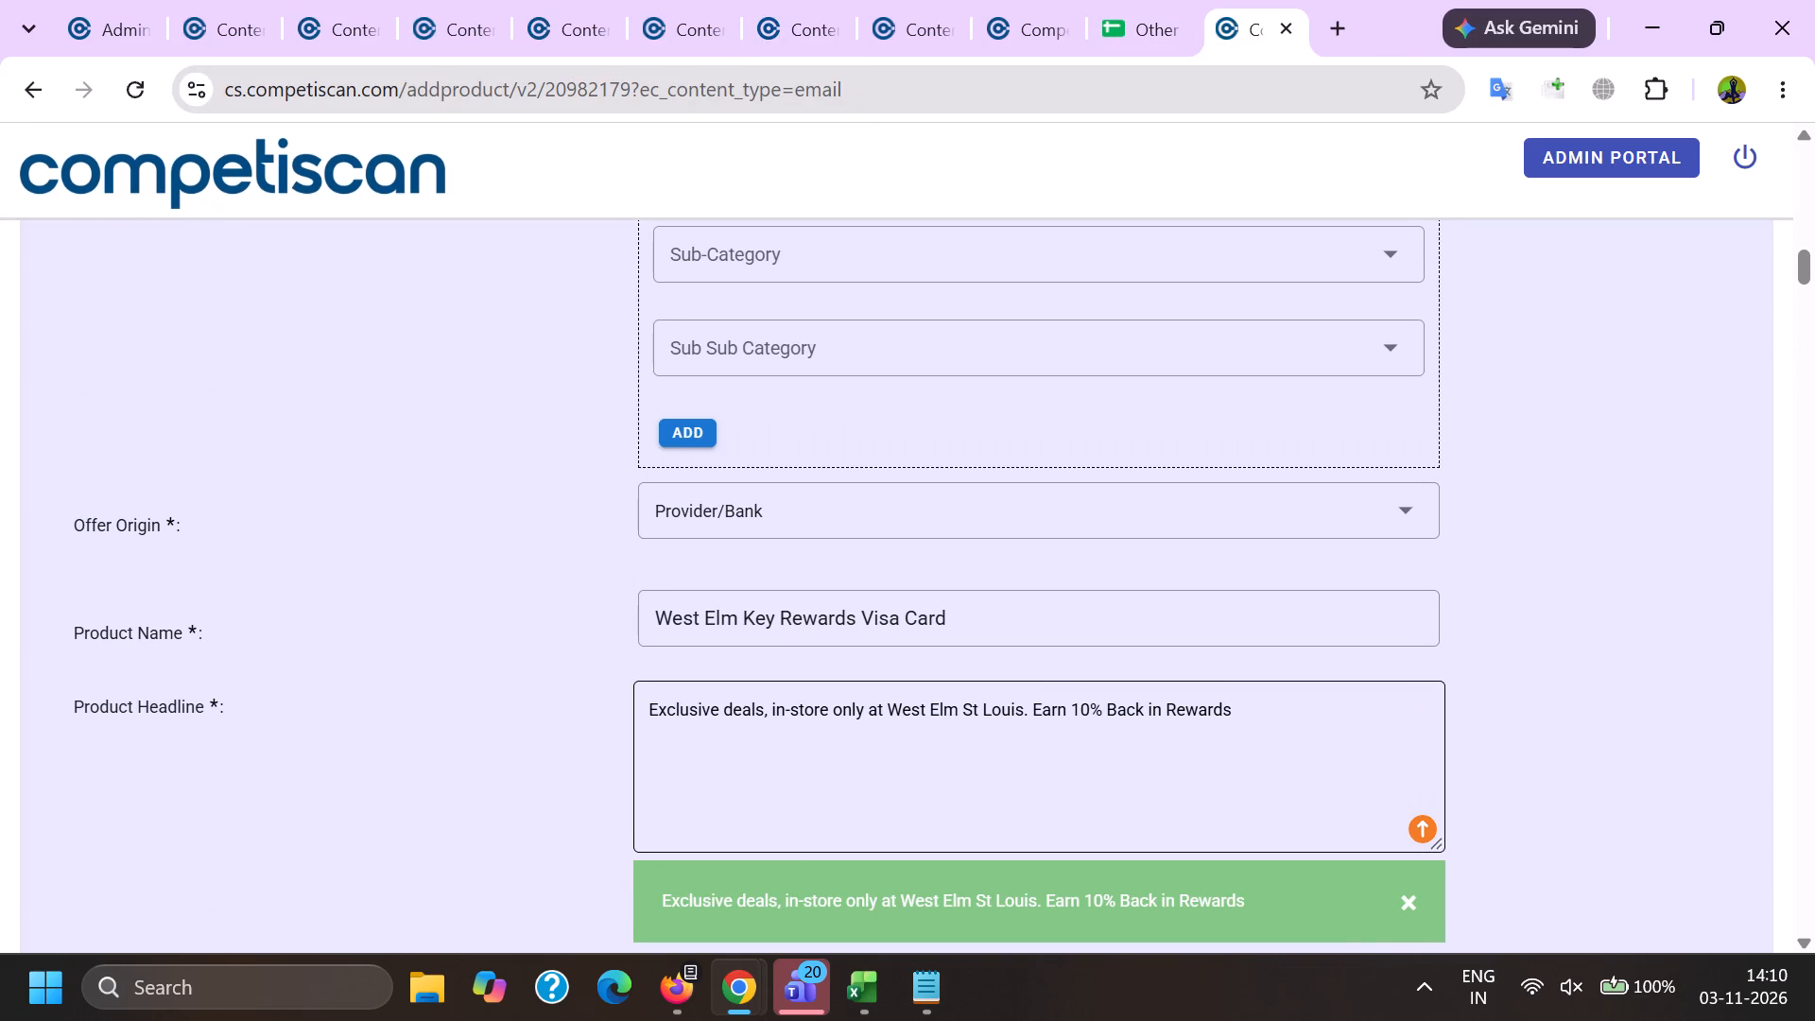
{"action": "left_click", "coordinate": [1268, 709], "text": "shift"}
{"action": "key", "text": "ctrl+c"}
{"action": "key", "text": "alt+Tab"}
{"action": "key", "text": "ctrl+v"}
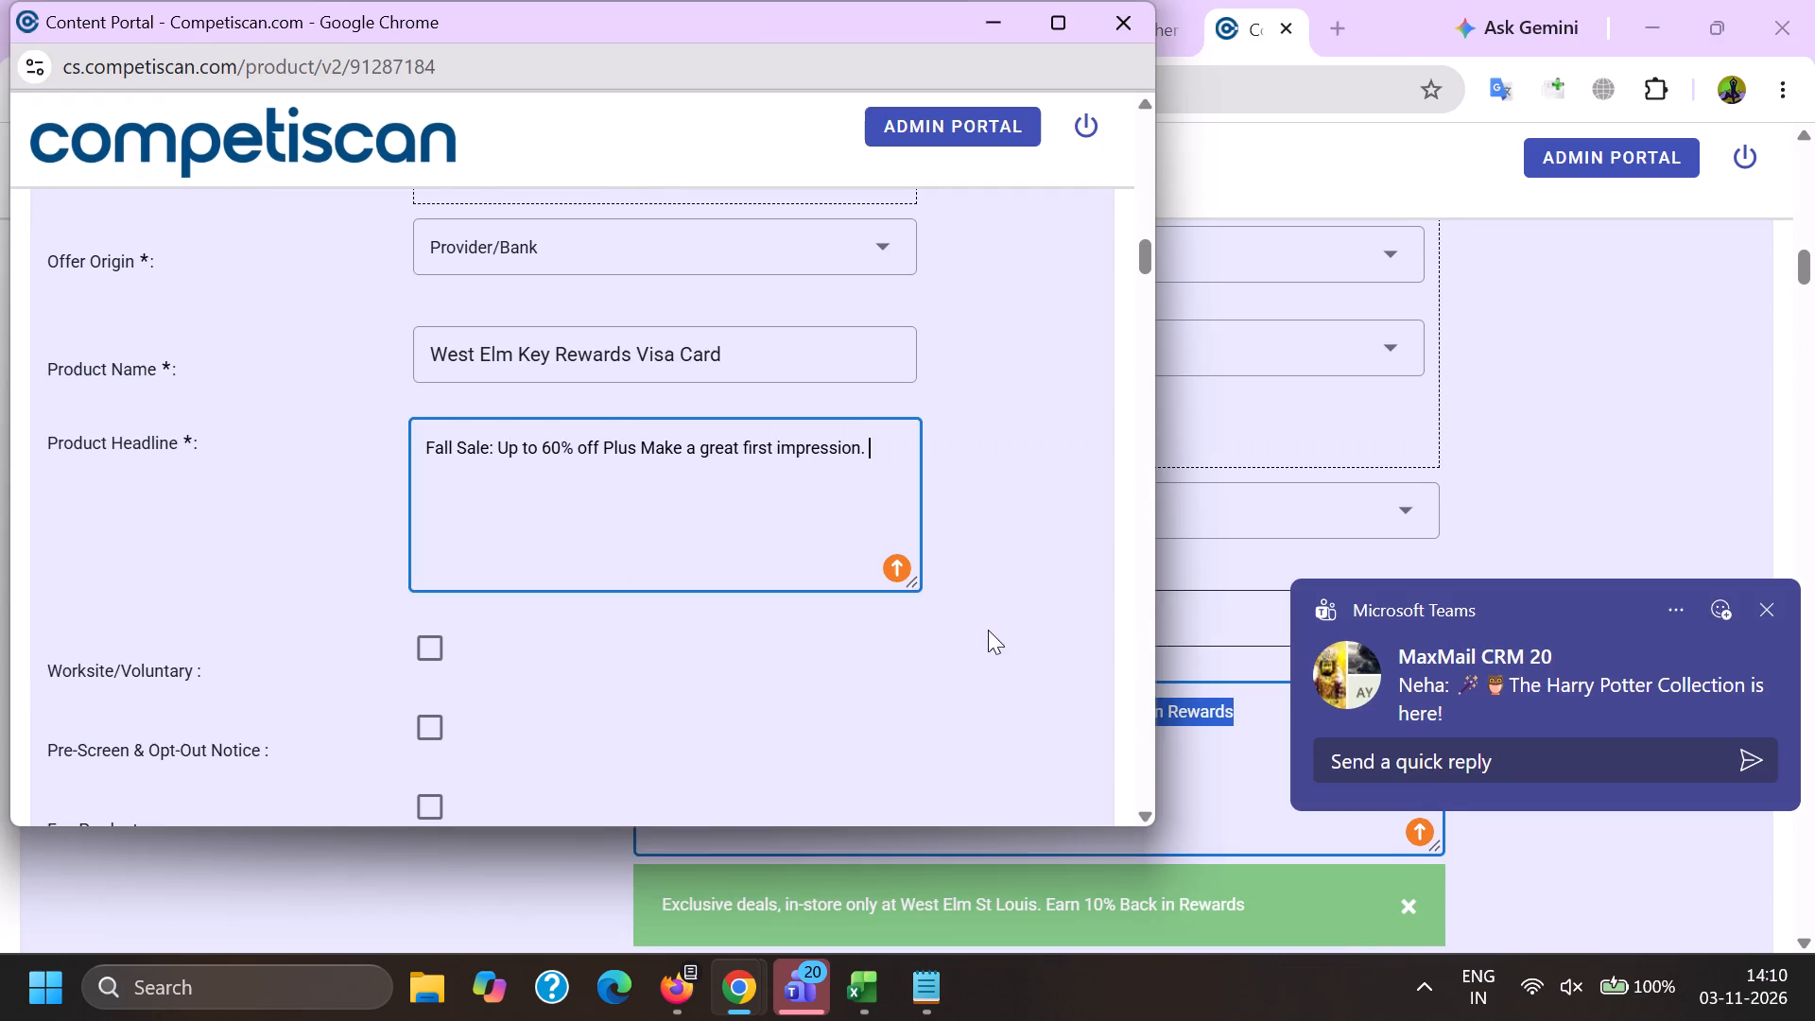
Select URL/Website as the response option in the West Elm product form.
{"action": "scroll", "coordinate": [341, 481], "scroll_direction": "down", "scroll_amount": 5}
{"action": "left_click", "coordinate": [505, 372]}
{"action": "scroll", "coordinate": [481, 268], "scroll_direction": "down", "scroll_amount": 7}
{"action": "left_click", "coordinate": [544, 434]}
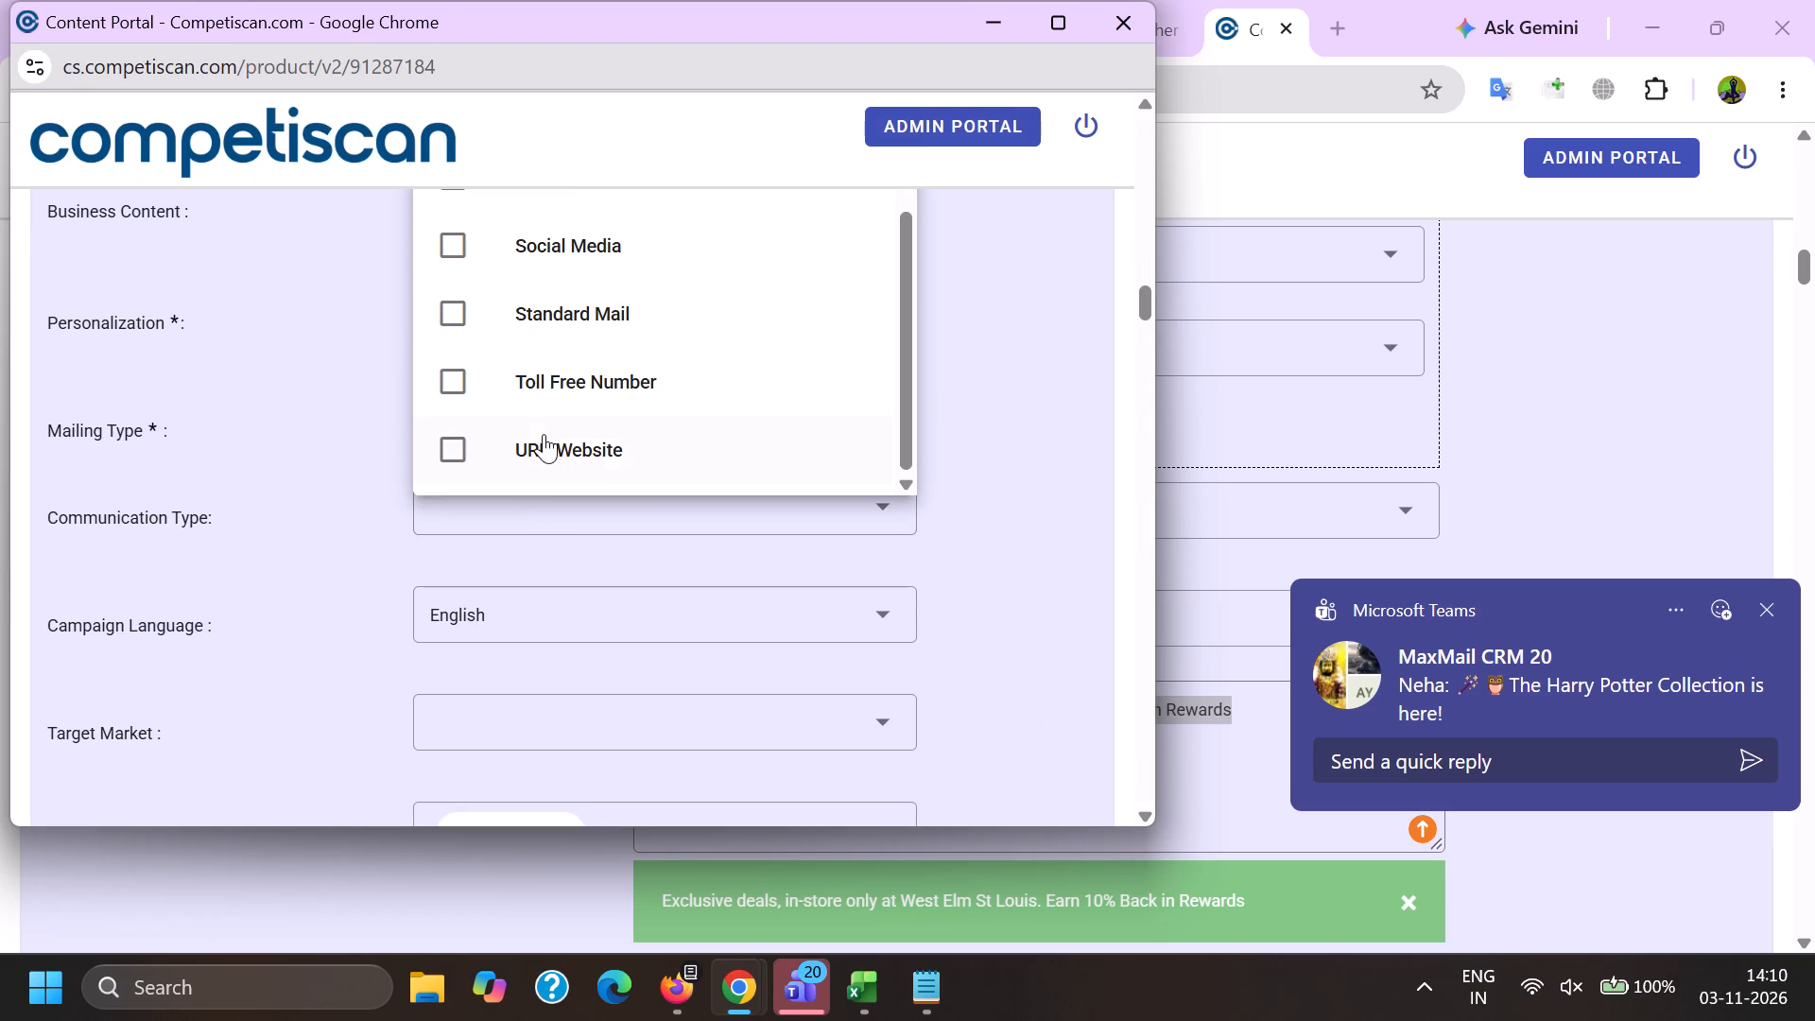
{"action": "left_click", "coordinate": [331, 424]}
Set the mailing type to Acquisition.
{"action": "left_click", "coordinate": [537, 417]}
{"action": "left_click", "coordinate": [537, 454]}
{"action": "left_click", "coordinate": [537, 439]}
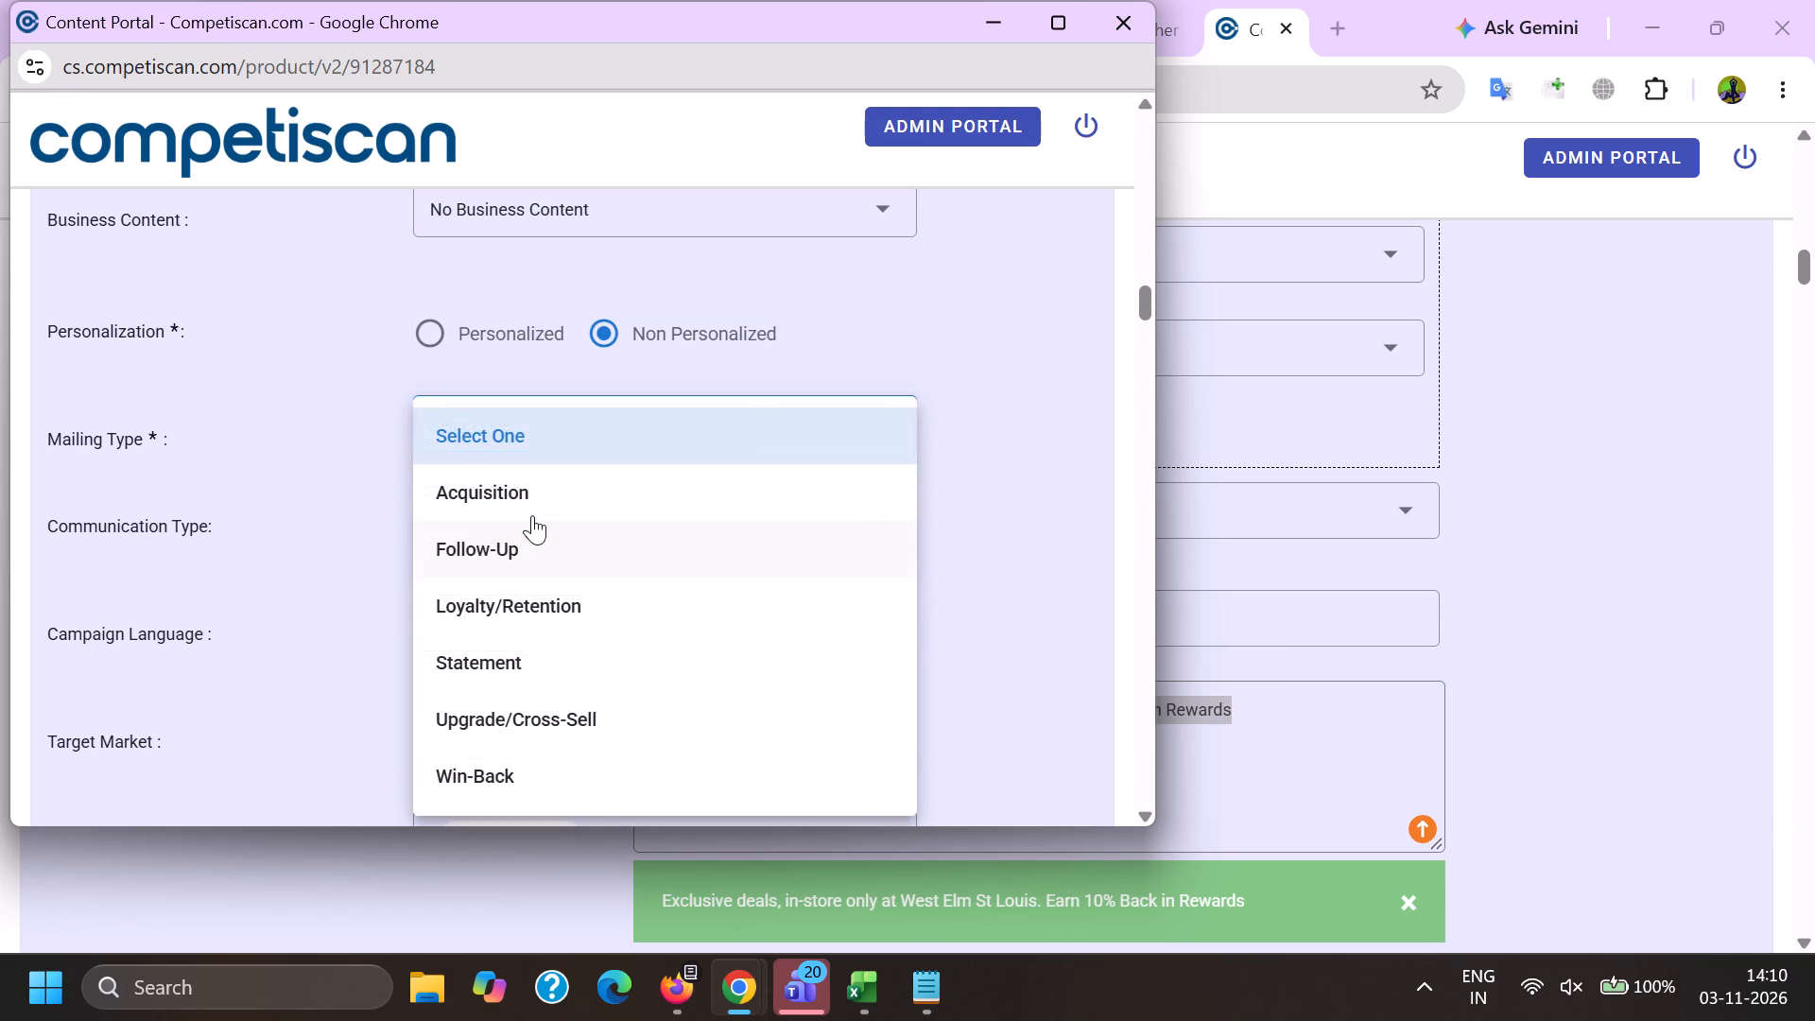
{"action": "left_click", "coordinate": [532, 515]}
{"action": "left_click", "coordinate": [354, 495]}
Select Bonuses/Contests/Incentives, Co-Brand and Mobile Application as the communication types.
{"action": "left_click_drag", "start_coordinate": [447, 489], "coordinate": [452, 498]}
{"action": "scroll", "coordinate": [531, 396], "scroll_direction": "down", "scroll_amount": 2}
{"action": "left_click", "coordinate": [533, 461]}
{"action": "scroll", "coordinate": [533, 461], "scroll_direction": "down", "scroll_amount": 4}
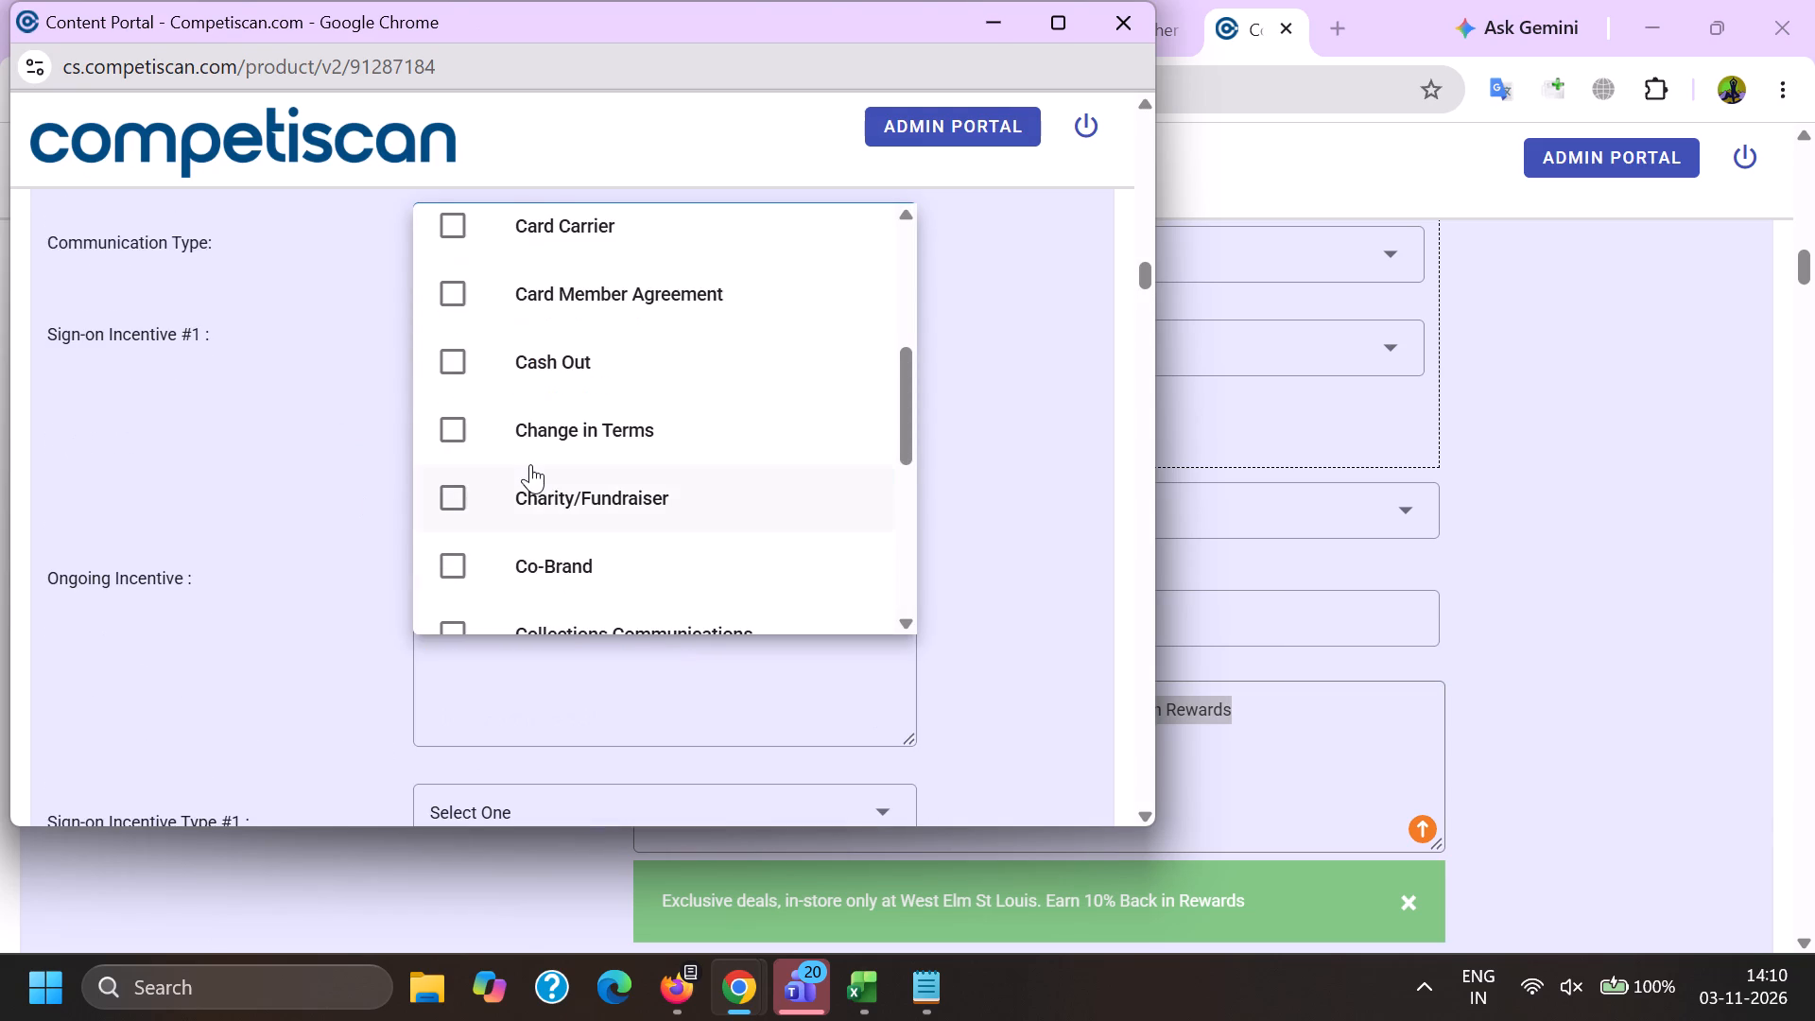
{"action": "left_click", "coordinate": [539, 578]}
{"action": "scroll", "coordinate": [528, 553], "scroll_direction": "down", "scroll_amount": 10}
{"action": "left_click", "coordinate": [560, 414]}
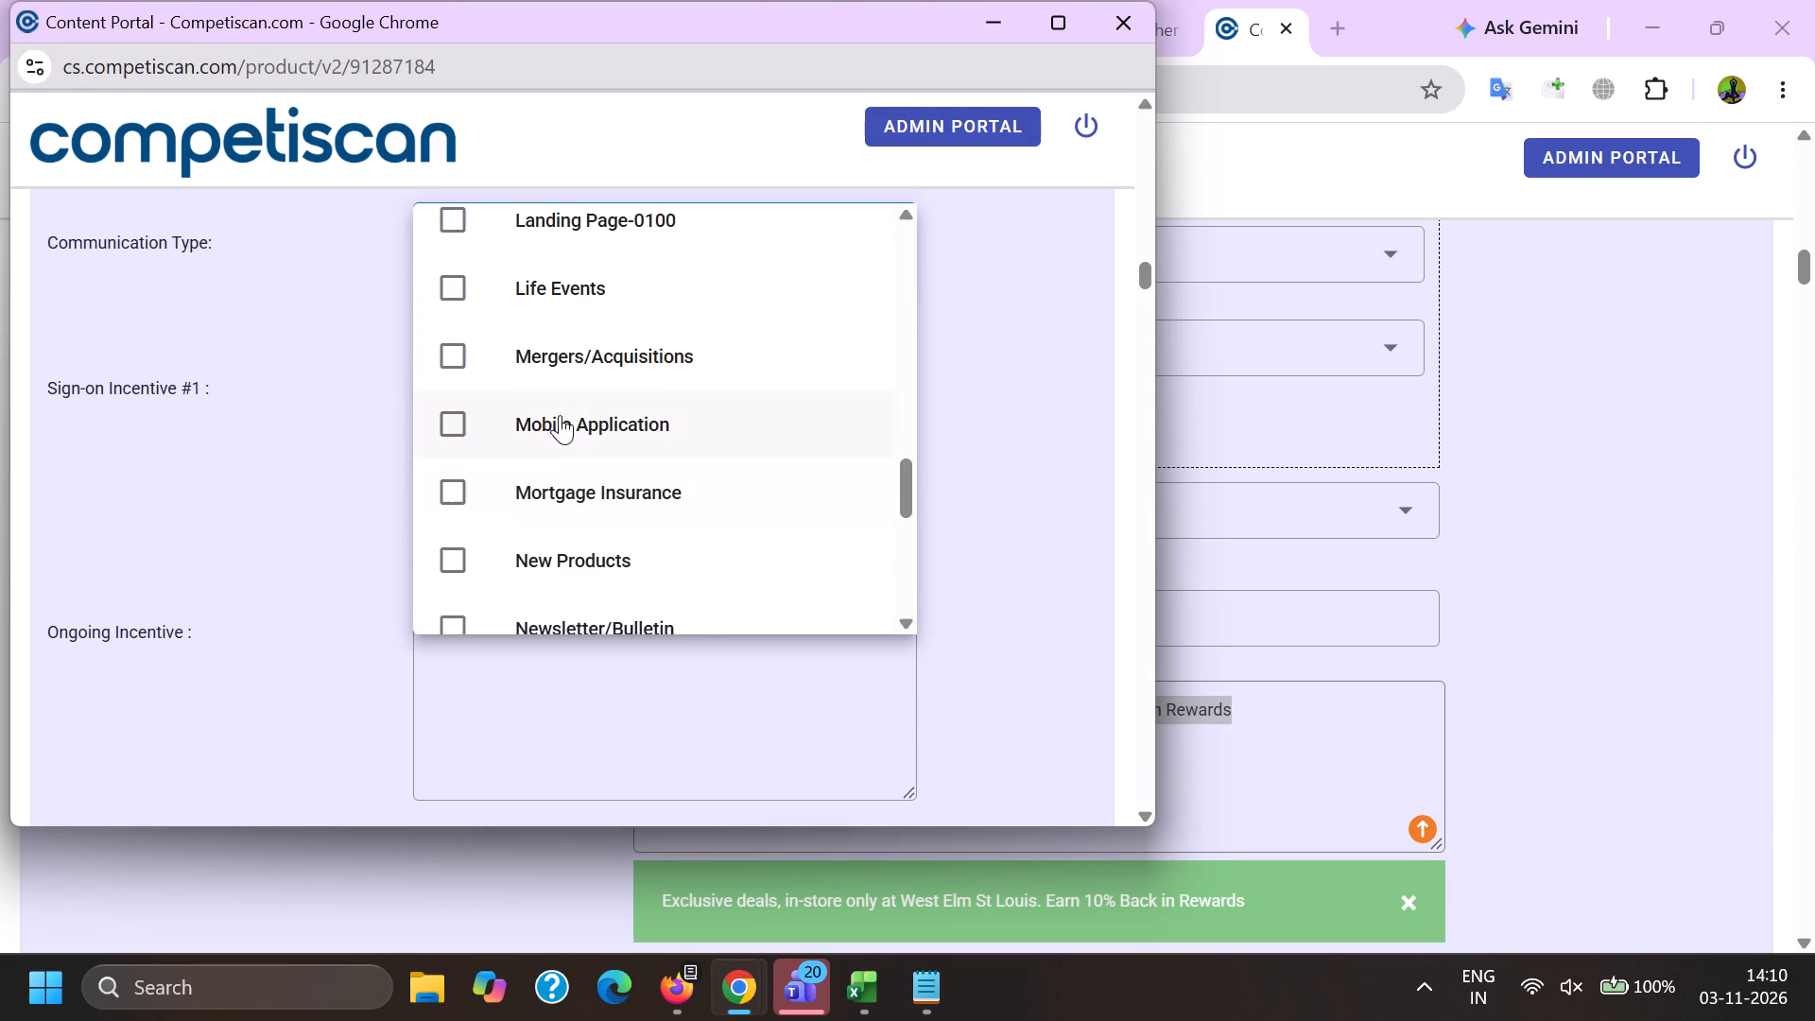
Copy "10% back in reward during the first 30 days from account opening" from the reference form into Sign-on Incentive #1.
{"action": "key", "text": "alt+Tab"}
{"action": "scroll", "coordinate": [982, 505], "scroll_direction": "down", "scroll_amount": 10}
{"action": "left_click_drag", "start_coordinate": [1288, 668], "coordinate": [446, 547]}
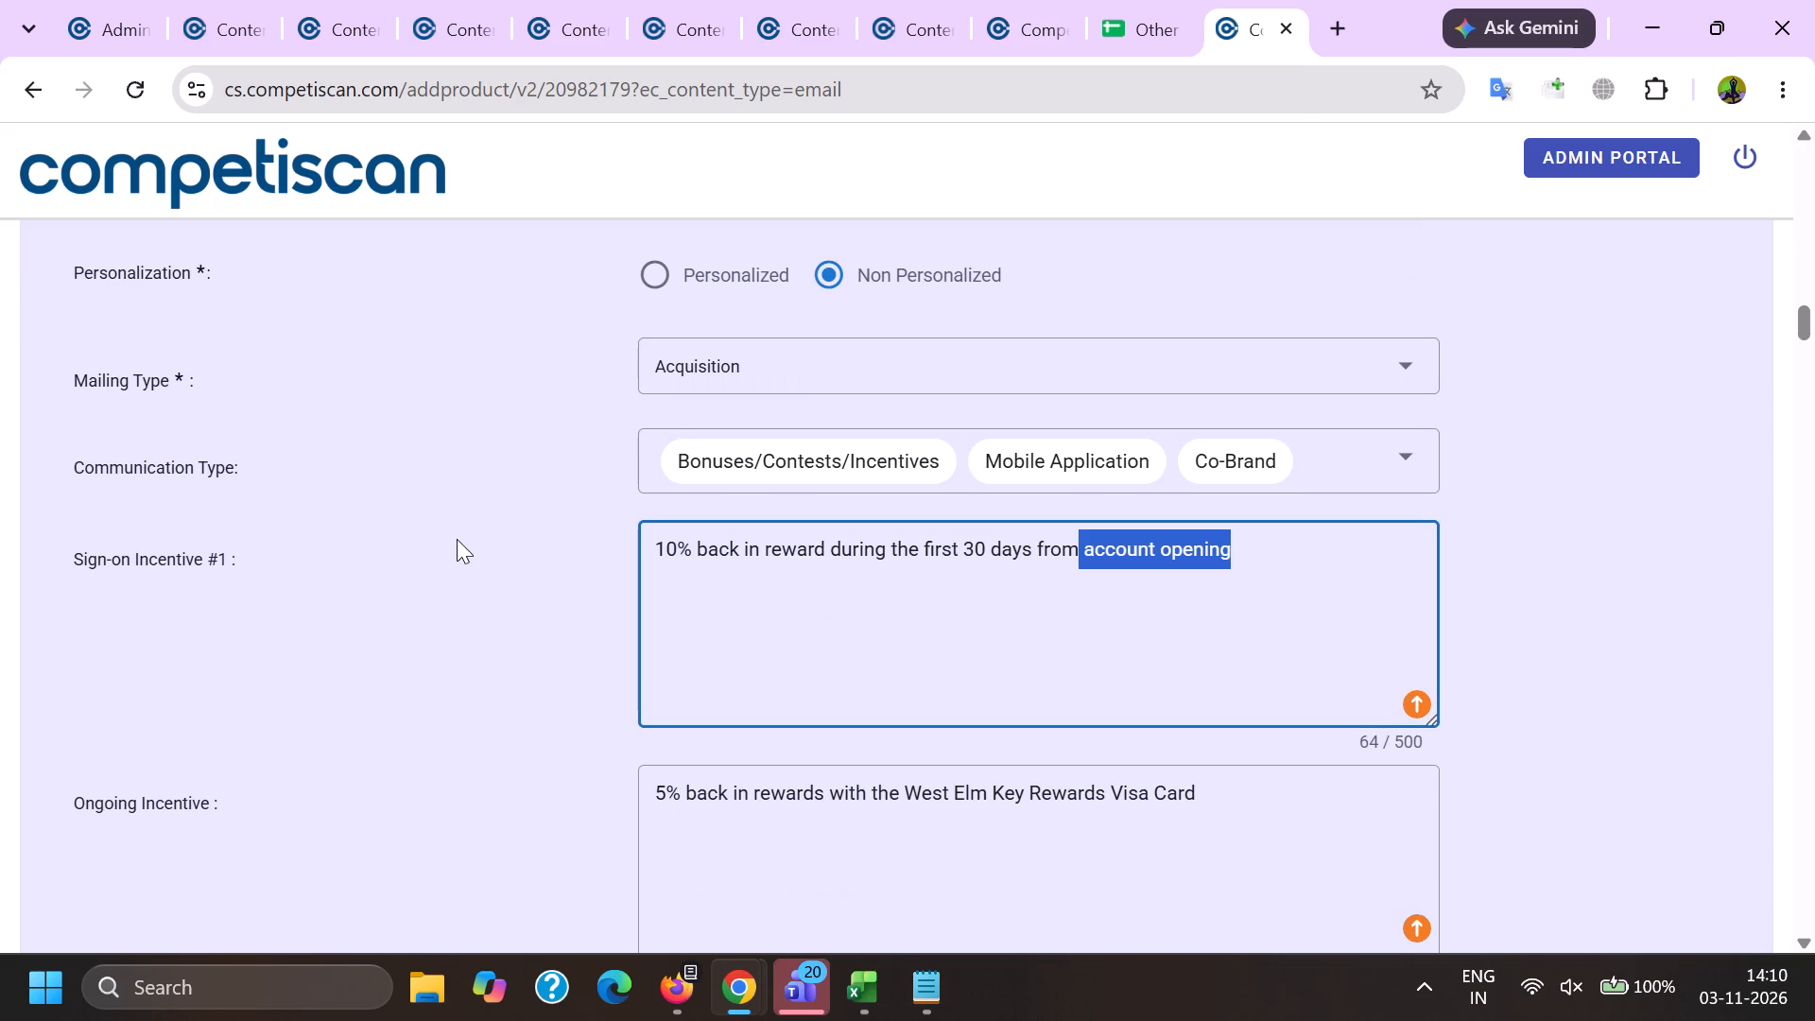
{"action": "key", "text": "ctrl+c"}
{"action": "key", "text": "alt+Tab"}
{"action": "left_click", "coordinate": [320, 524], "text": "ctrl"}
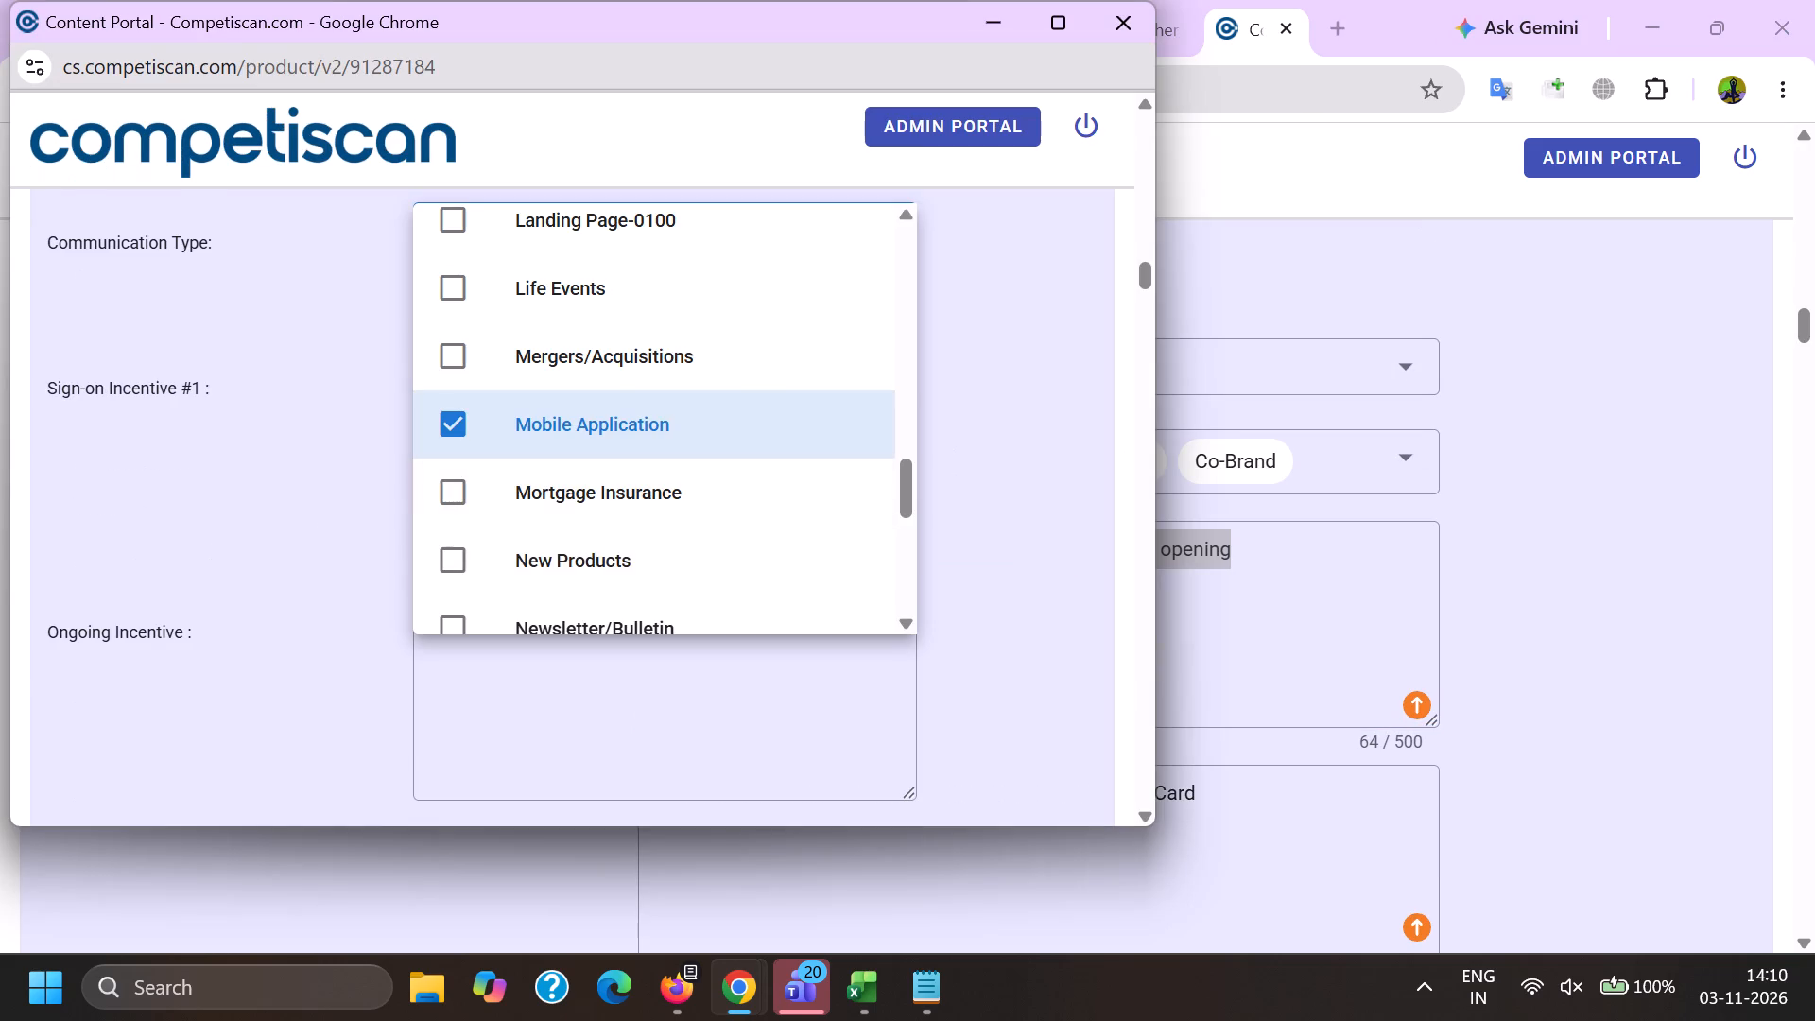
{"action": "left_click", "coordinate": [519, 468], "text": "ctrl"}
{"action": "key", "text": "ctrl+v"}
Copy "5% back in rewards with the West Elm Key Rewards Visa Card" from the reference form into Ongoing Incentive.
{"action": "left_click", "coordinate": [578, 613]}
{"action": "key", "text": "alt+Tab"}
{"action": "left_click_drag", "start_coordinate": [1258, 839], "coordinate": [193, 848]}
{"action": "key", "text": "ctrl+c"}
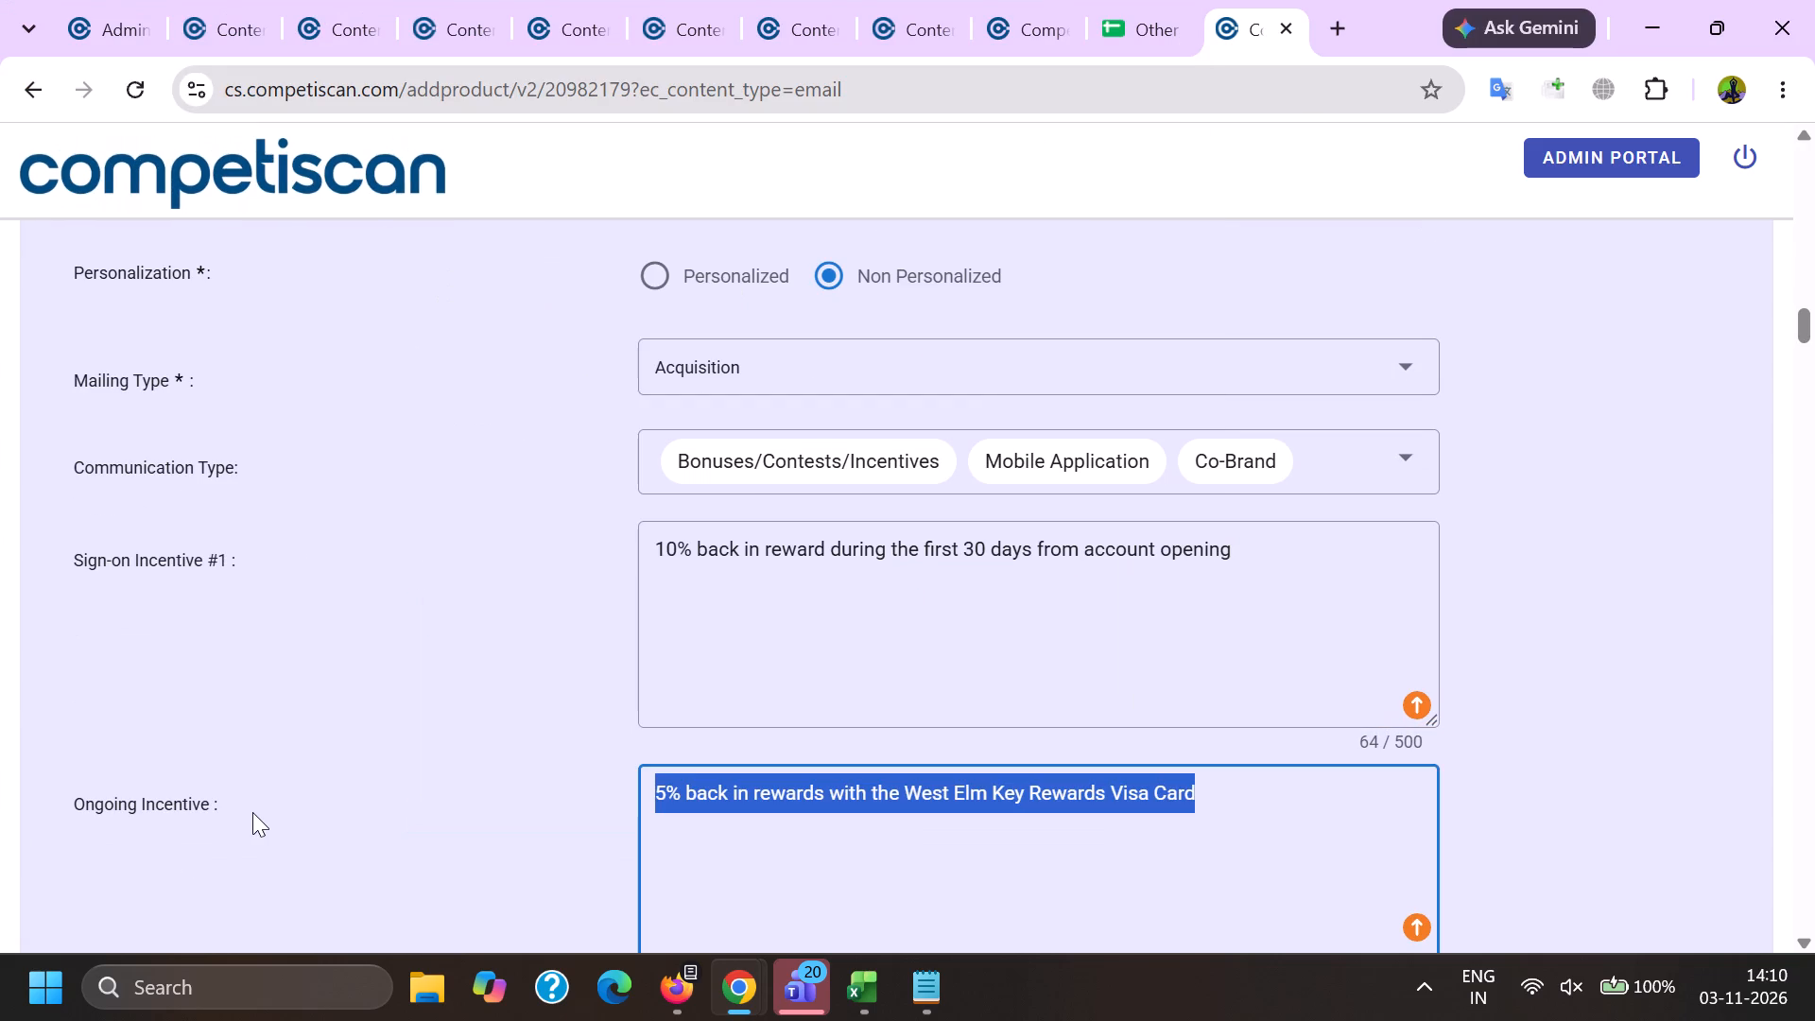
{"action": "key", "text": "alt+Tab"}
{"action": "key", "text": "ctrl+v"}
Set Sign-on Incentive Type #1 to Coupon/Discount with an incentive value of 10.00.
{"action": "scroll", "coordinate": [526, 489], "scroll_direction": "down", "scroll_amount": 3}
{"action": "left_click", "coordinate": [516, 457]}
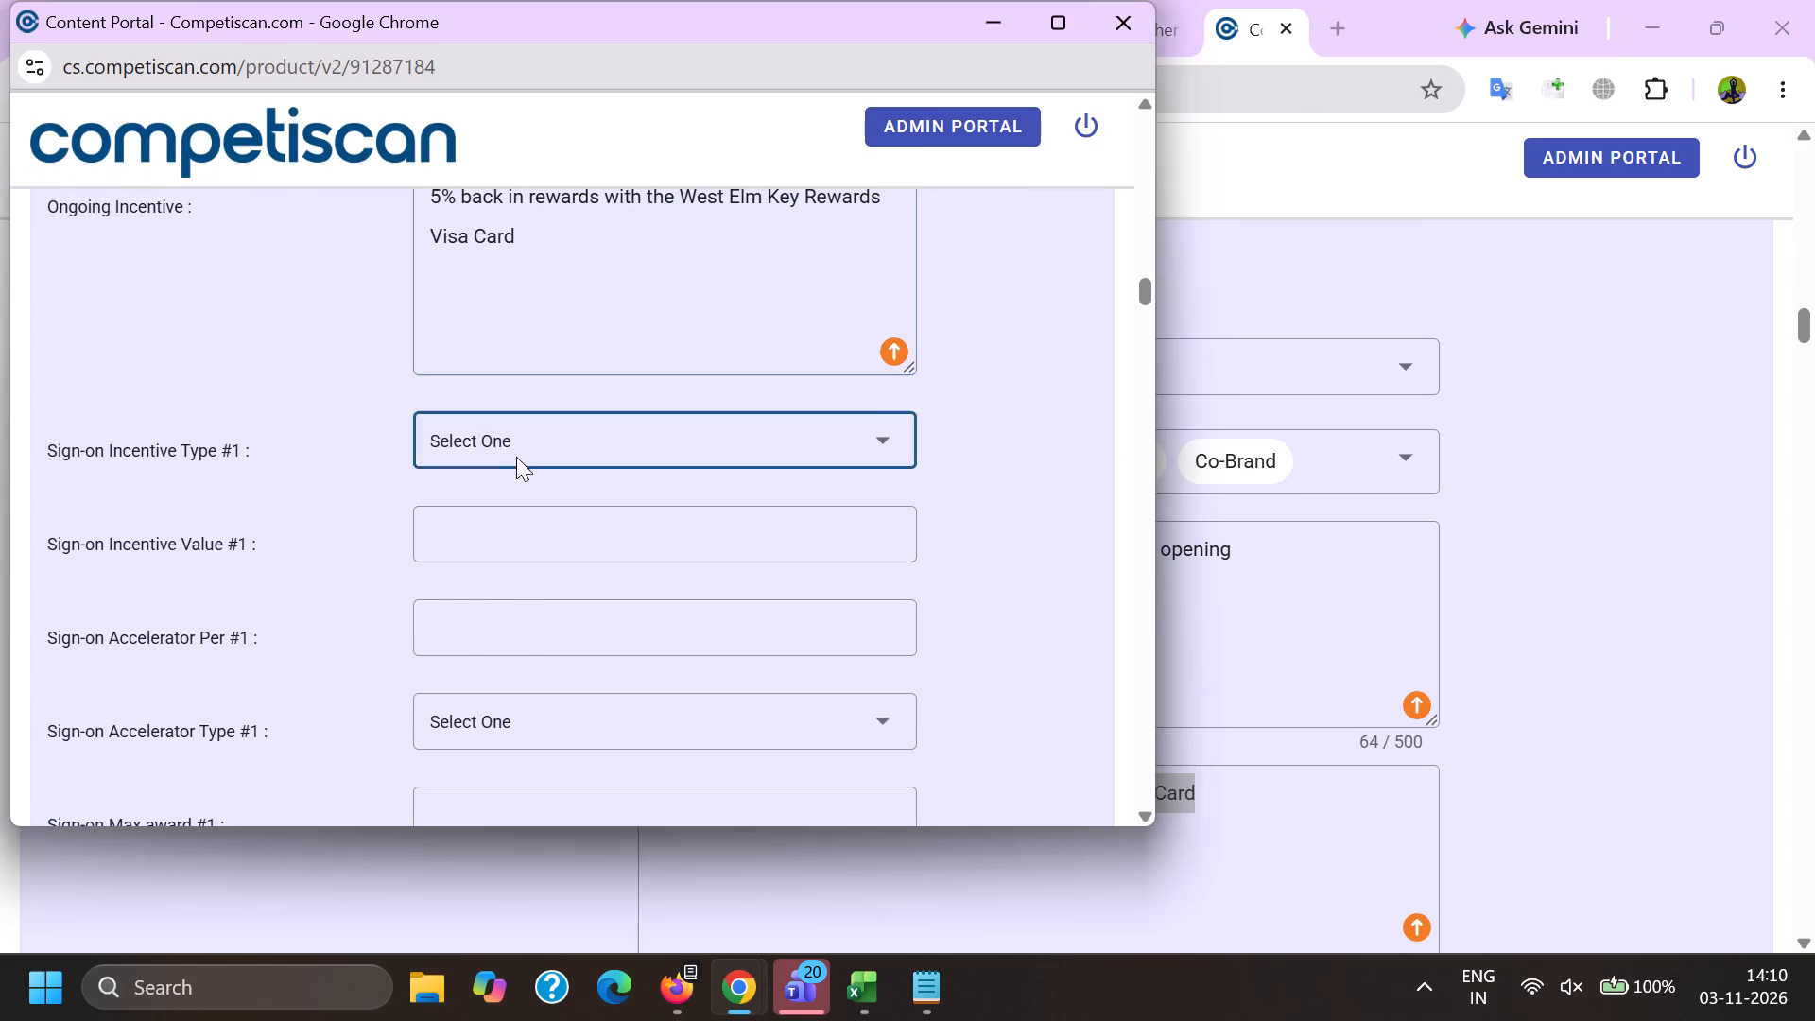
{"action": "scroll", "coordinate": [516, 455], "scroll_direction": "down", "scroll_amount": 6}
{"action": "left_click", "coordinate": [519, 592]}
{"action": "left_click", "coordinate": [377, 551]}
{"action": "left_click", "coordinate": [476, 500]}
{"action": "left_click", "coordinate": [491, 541]}
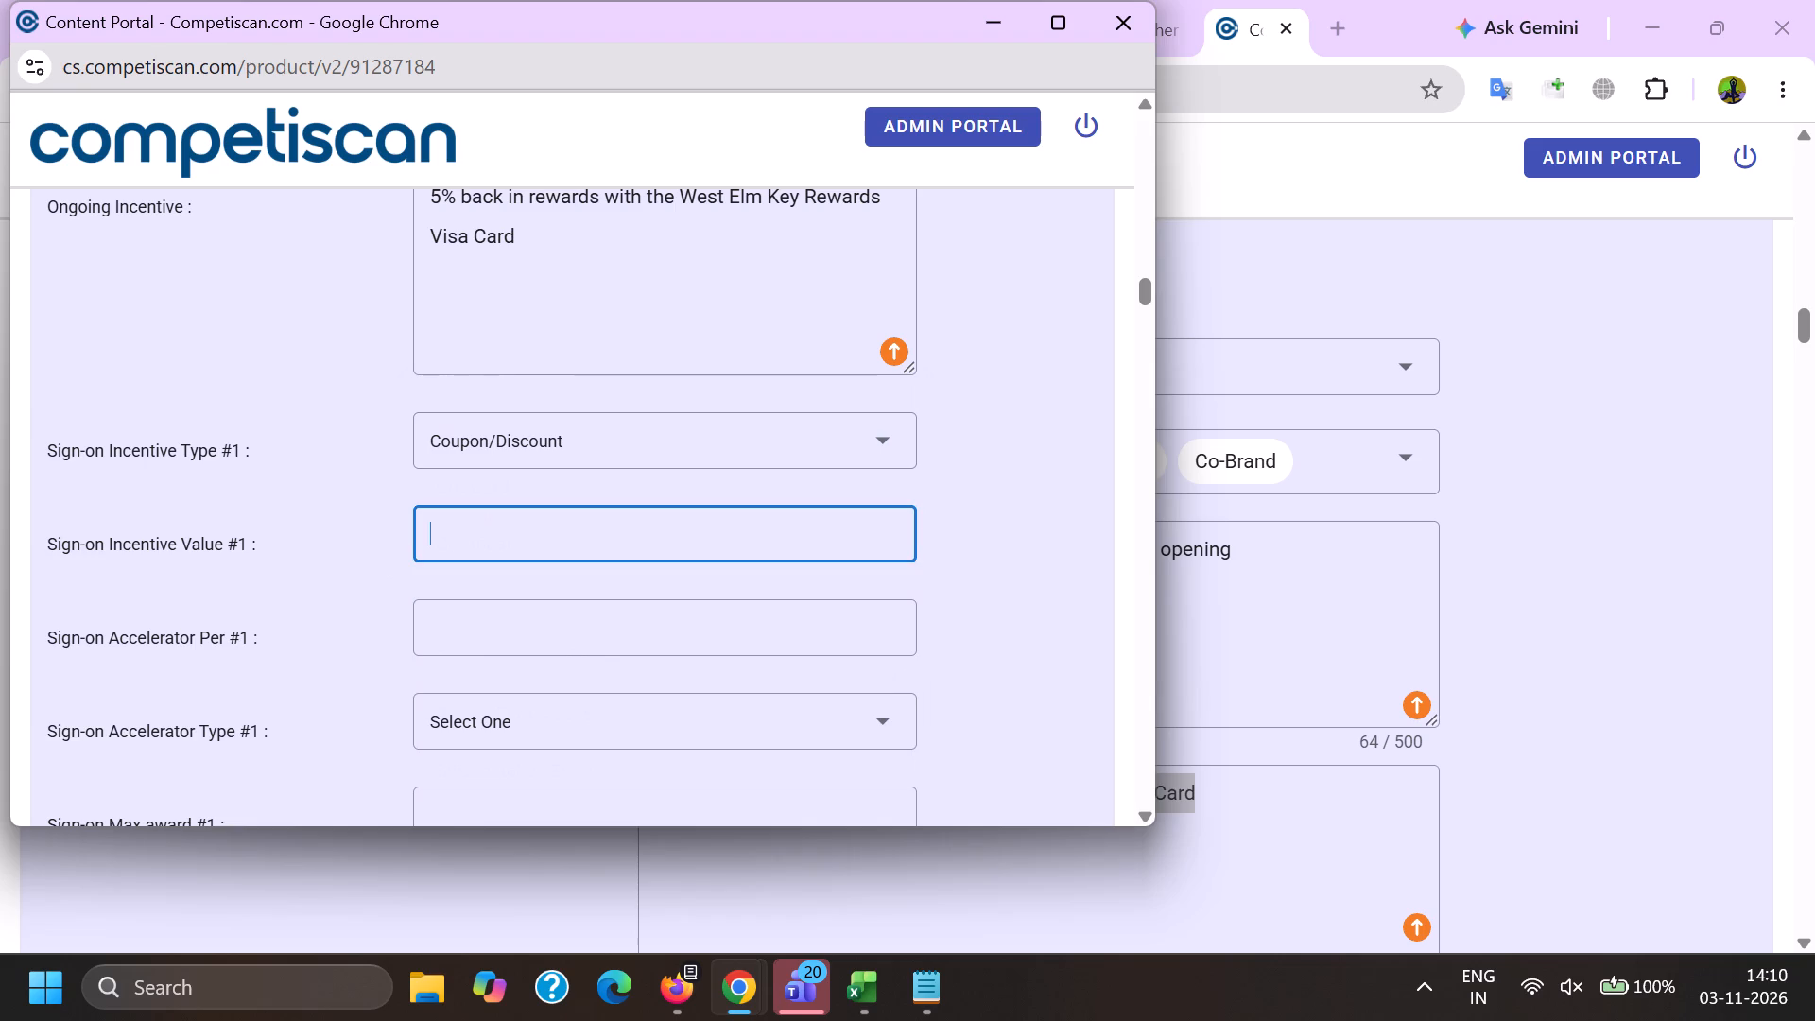
{"action": "key", "text": "1"}
{"action": "key", "text": "0"}
{"action": "key", "text": "period"}
{"action": "key", "text": "0"}
{"action": "key", "text": "0"}
Set Sign-on Max award #1 to 10.00 and the Sign-on Incentive Window #1 to 1 month.
{"action": "key", "text": "Tab"}
{"action": "key", "text": "Tab"}
{"action": "key", "text": "Tab"}
{"action": "key", "text": "1"}
{"action": "key", "text": "0"}
{"action": "key", "text": "period"}
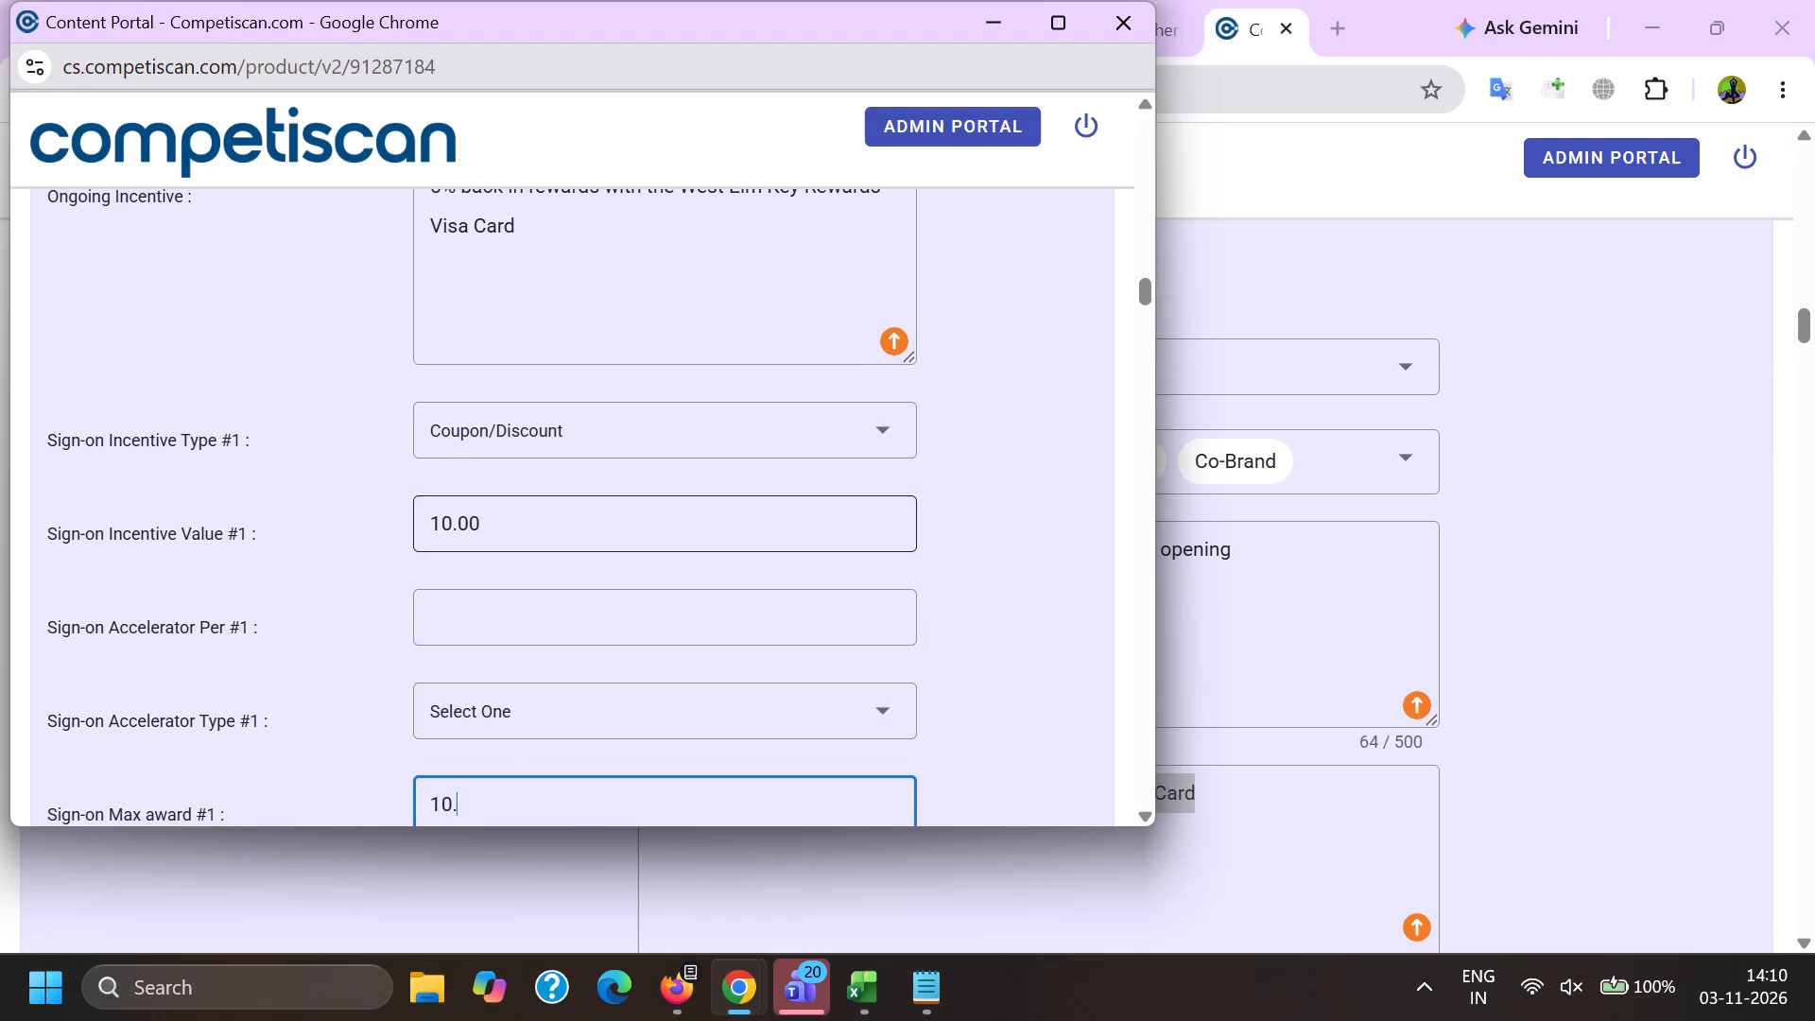
{"action": "key", "text": "0"}
{"action": "key", "text": "0"}
{"action": "key", "text": "Tab"}
{"action": "key", "text": "Tab"}
{"action": "key", "text": "Tab"}
{"action": "key", "text": "1"}
{"action": "scroll", "coordinate": [388, 509], "scroll_direction": "down", "scroll_amount": 3}
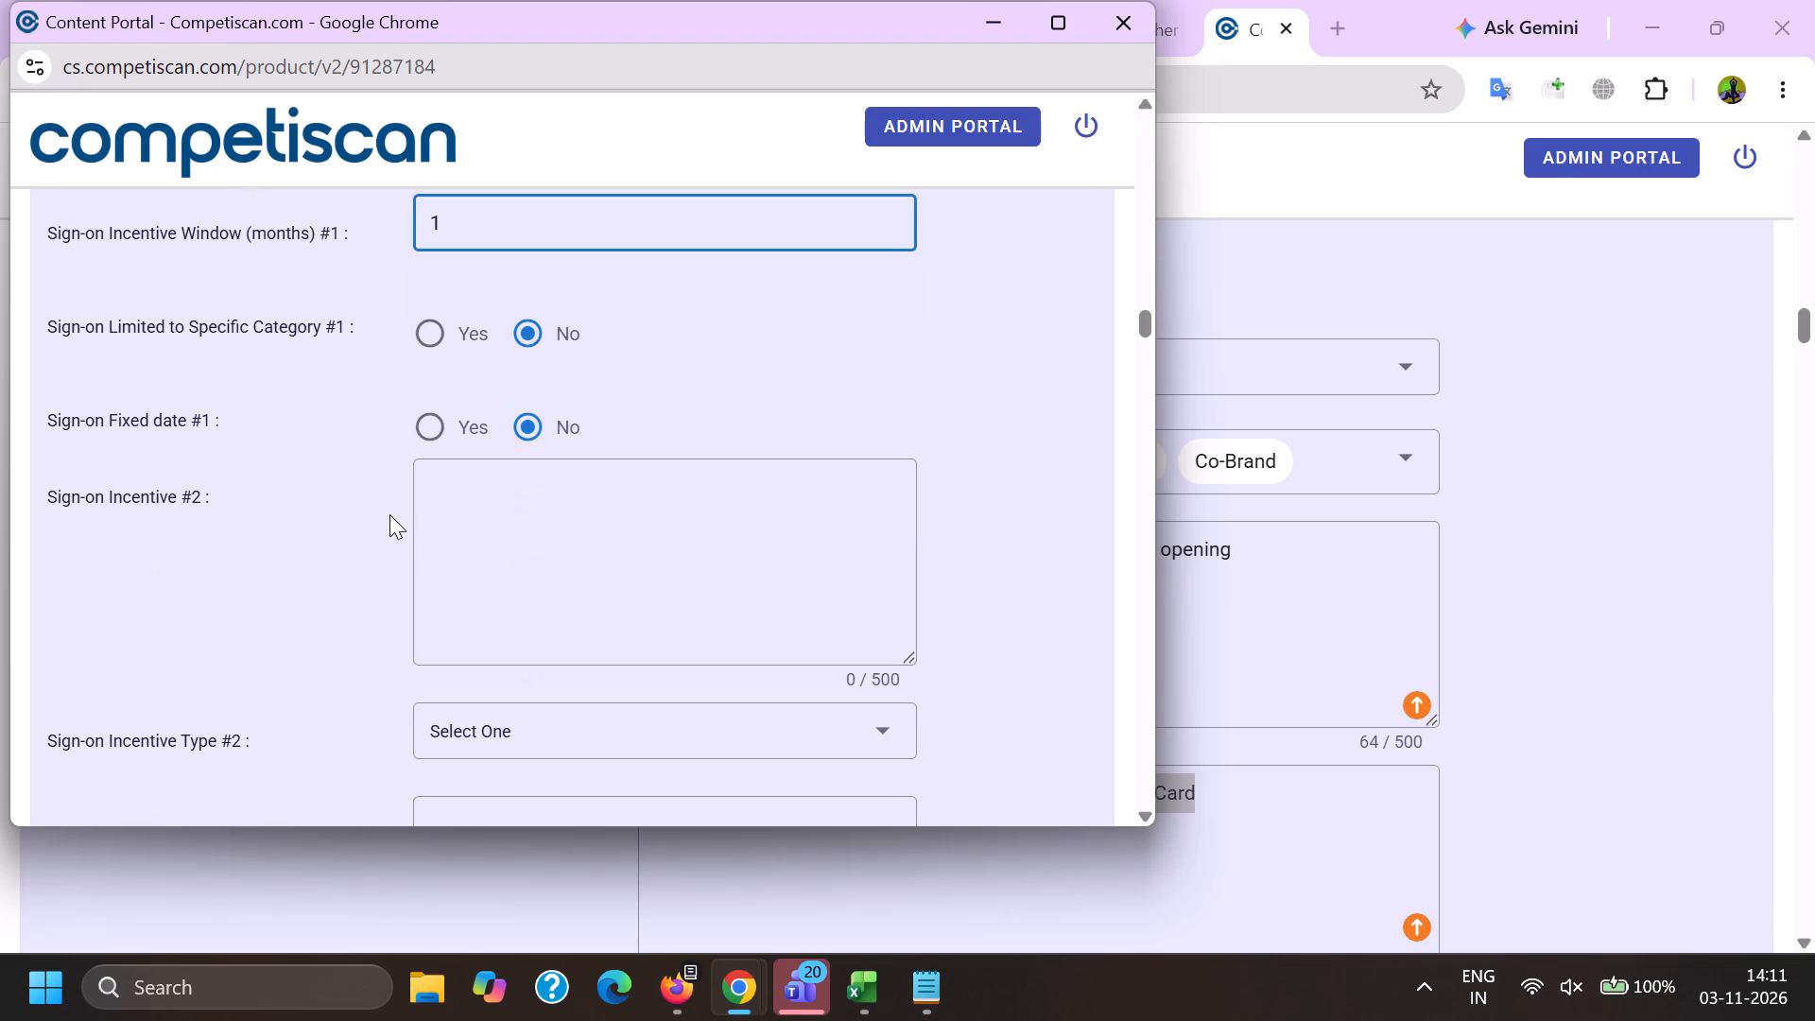
Set Sign-on Fixed date #1 to Yes.
{"action": "left_click", "coordinate": [450, 432]}
Choose the Mortgage & Loan Application Type, and set its regular pricing to Upper APR 36 and Lower APR 0.
{"action": "scroll", "coordinate": [451, 433], "scroll_direction": "down", "scroll_amount": 20}
{"action": "scroll", "coordinate": [451, 433], "scroll_direction": "down", "scroll_amount": 5}
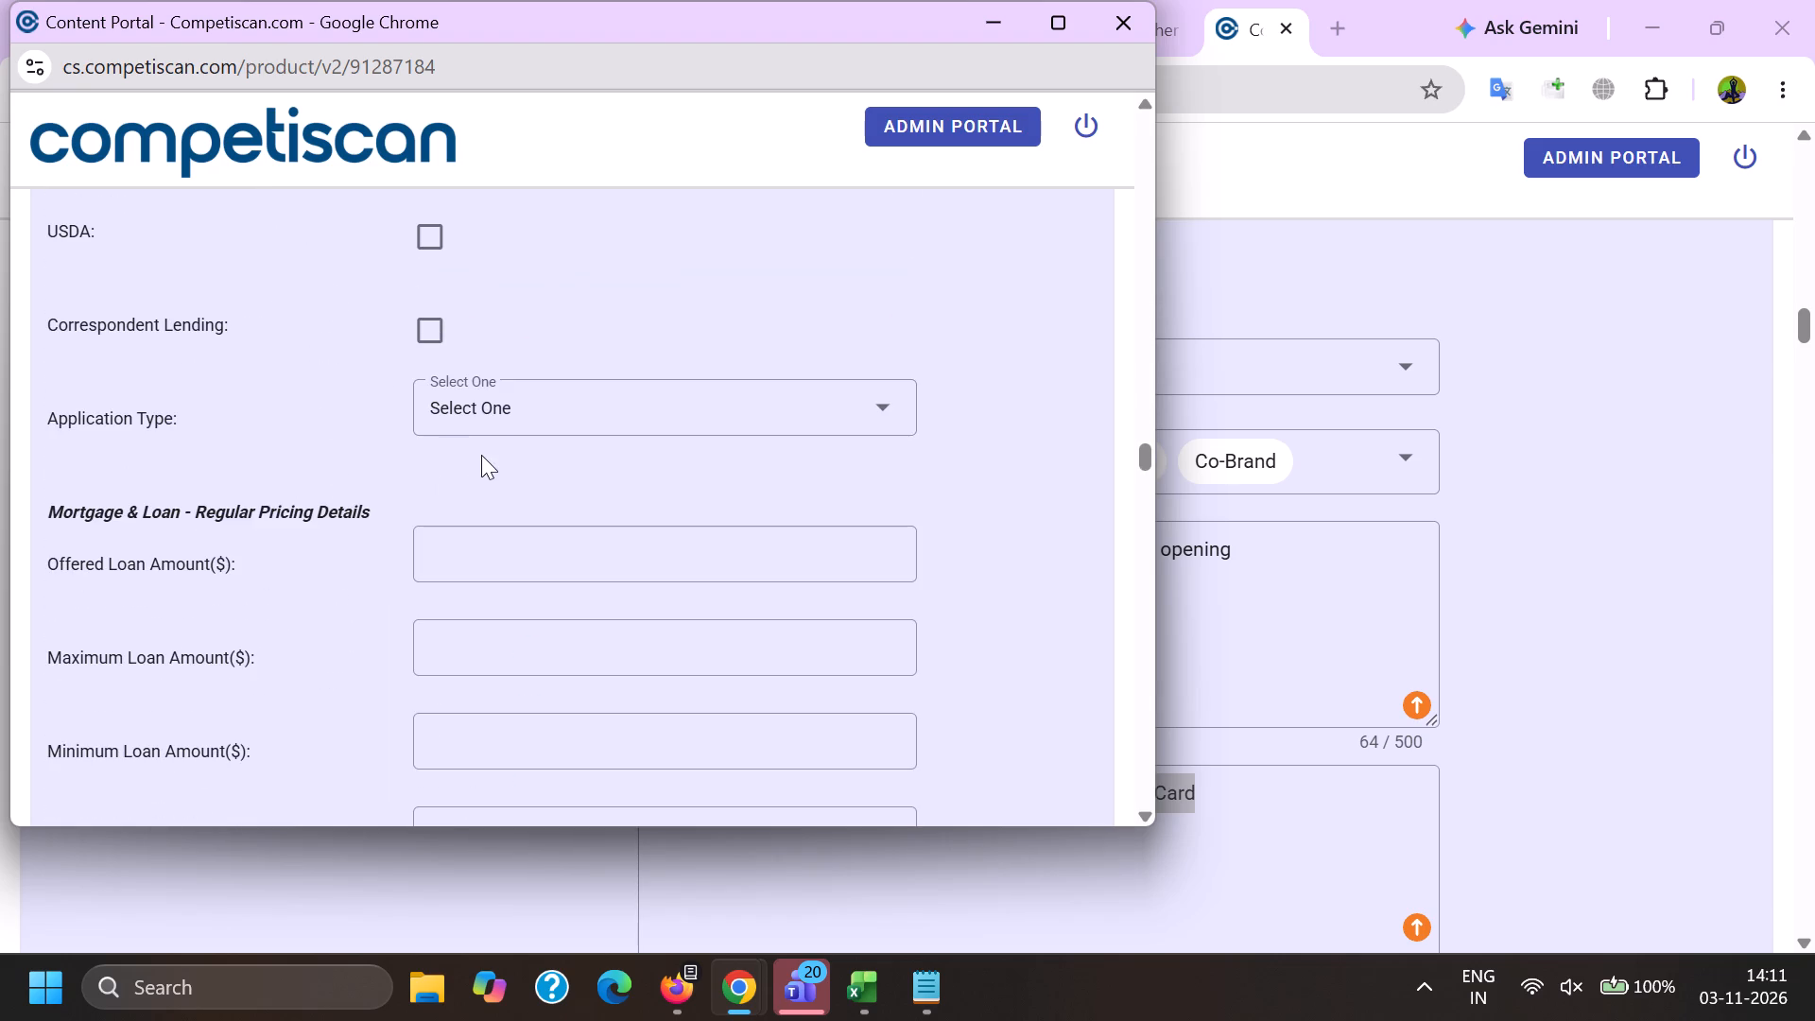
{"action": "left_click", "coordinate": [470, 404]}
{"action": "left_click", "coordinate": [510, 556]}
{"action": "scroll", "coordinate": [458, 546], "scroll_direction": "down", "scroll_amount": 4}
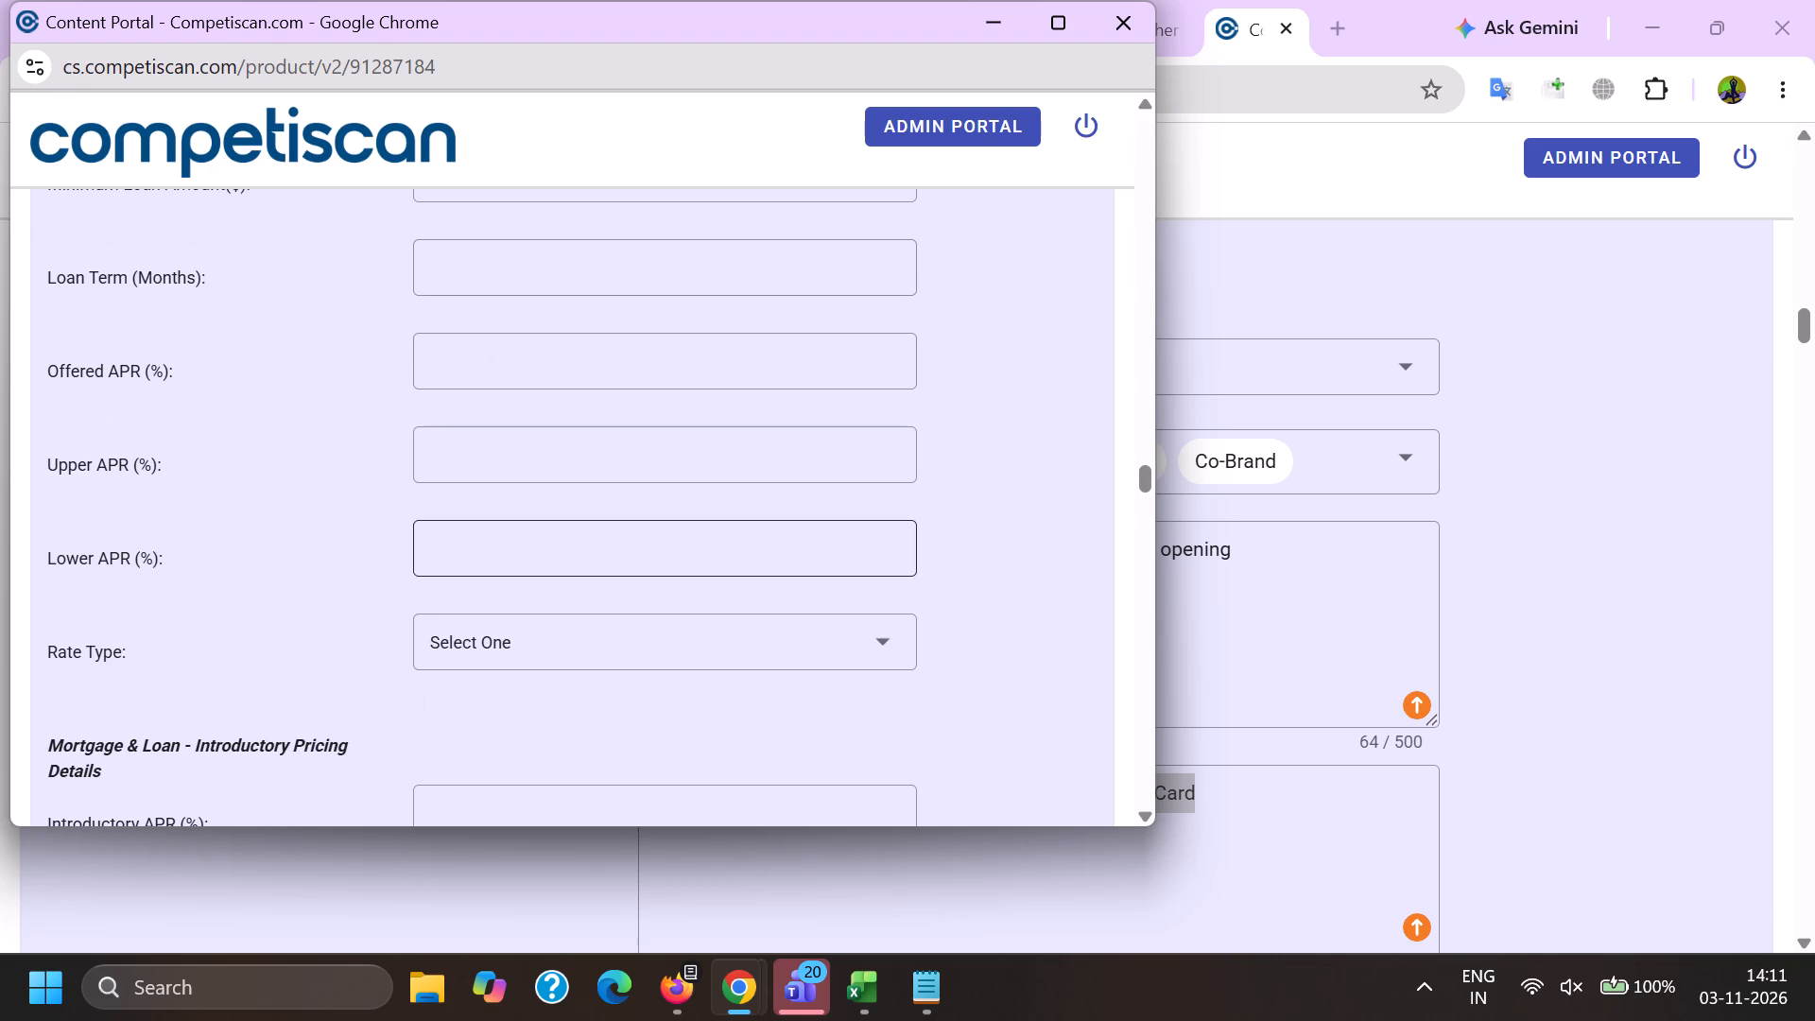
{"action": "left_click", "coordinate": [467, 436]}
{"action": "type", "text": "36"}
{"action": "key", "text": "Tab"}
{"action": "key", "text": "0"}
Set the Payment Card Offer Application Type to Invitation to Apply and the Card Network to Visa.
{"action": "scroll", "coordinate": [458, 427], "scroll_direction": "down", "scroll_amount": 4}
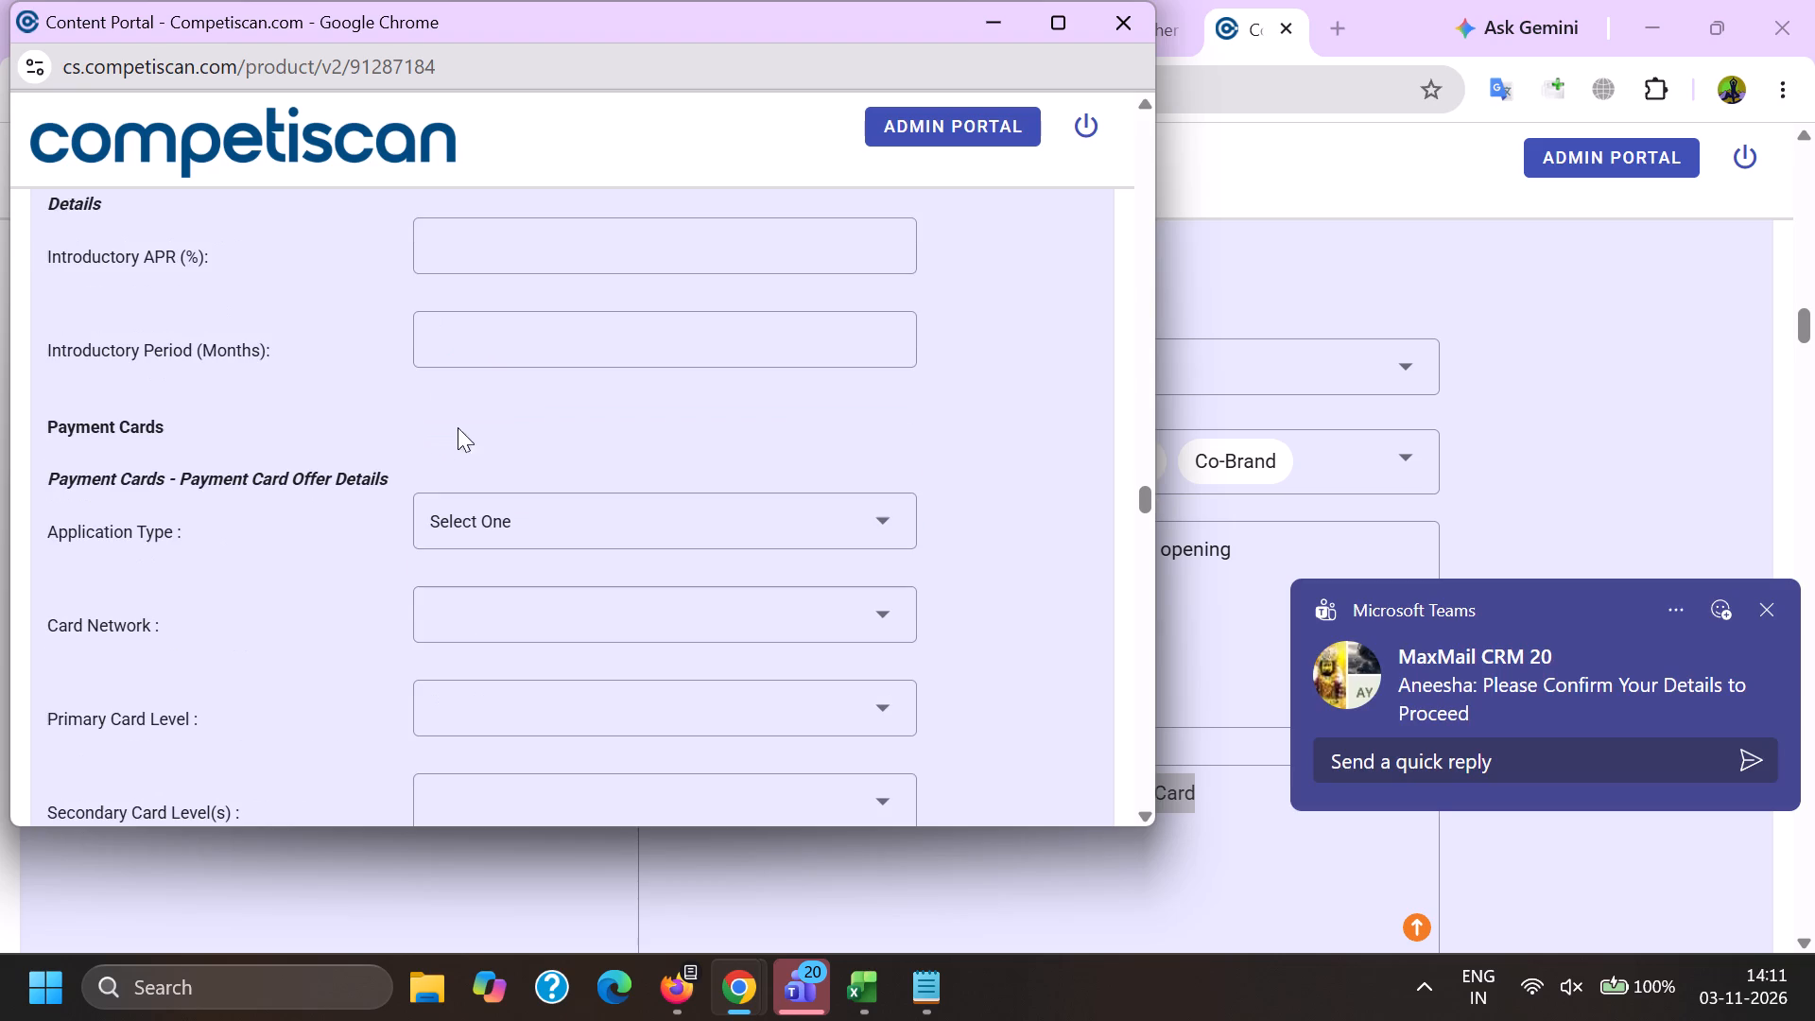
{"action": "left_click", "coordinate": [570, 515]}
{"action": "scroll", "coordinate": [530, 314], "scroll_direction": "down", "scroll_amount": 2}
{"action": "left_click", "coordinate": [533, 379]}
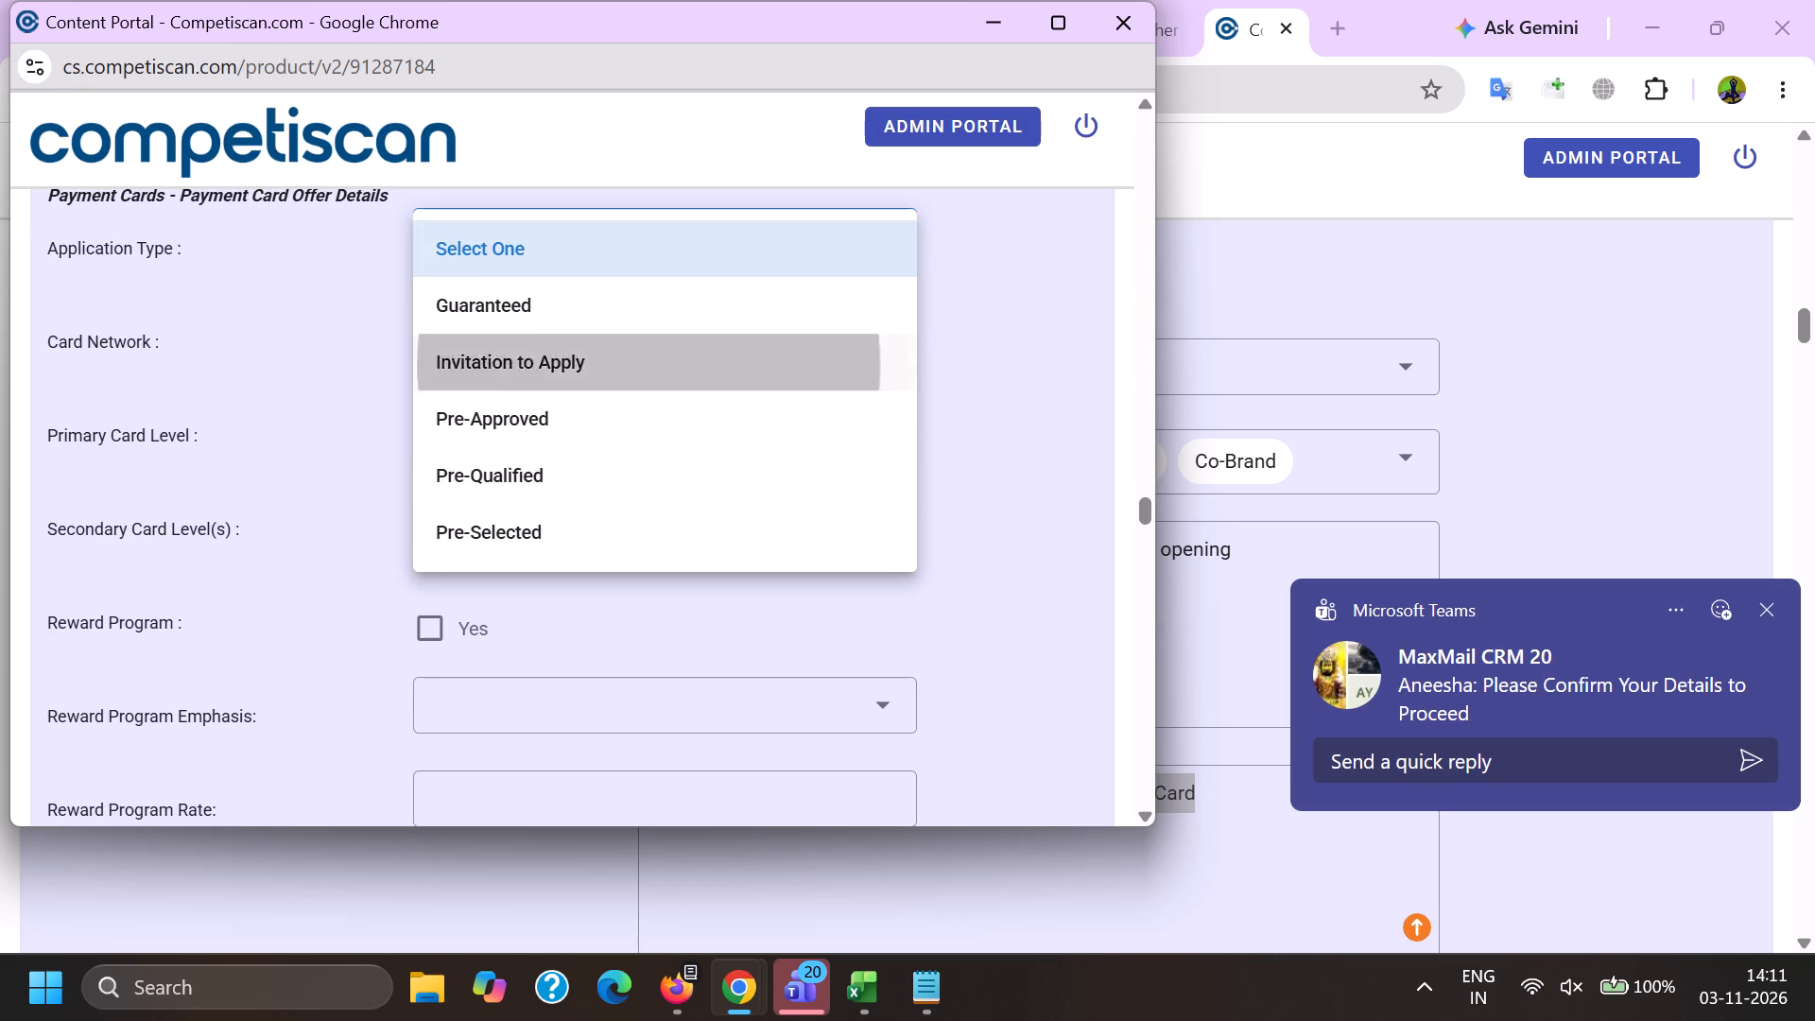
{"action": "left_click", "coordinate": [486, 325]}
{"action": "left_click", "coordinate": [554, 594]}
{"action": "left_click", "coordinate": [399, 562]}
Set the Primary Card Level to Visa Signature and mark Reward Program as Yes.
{"action": "left_click", "coordinate": [459, 452]}
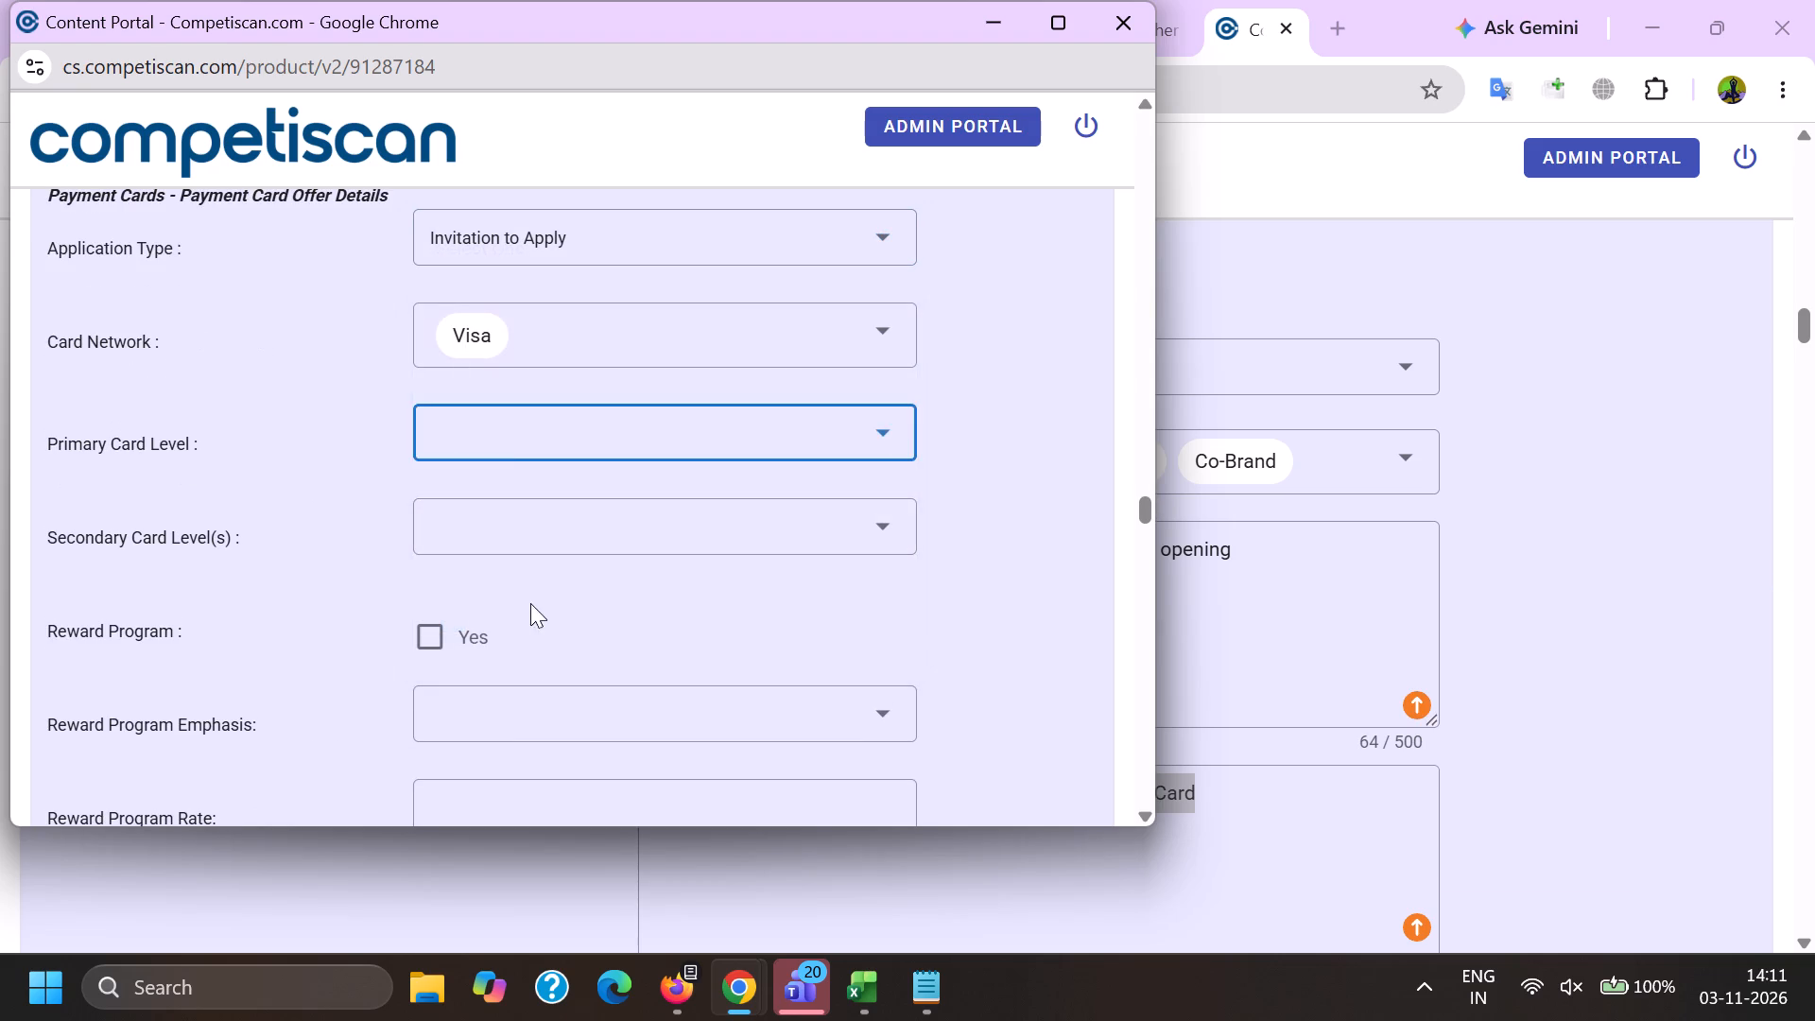
{"action": "scroll", "coordinate": [523, 680], "scroll_direction": "down", "scroll_amount": 5}
{"action": "left_click", "coordinate": [550, 712]}
{"action": "left_click_drag", "start_coordinate": [204, 681], "coordinate": [228, 686]}
{"action": "left_click", "coordinate": [417, 636]}
{"action": "left_click", "coordinate": [324, 698]}
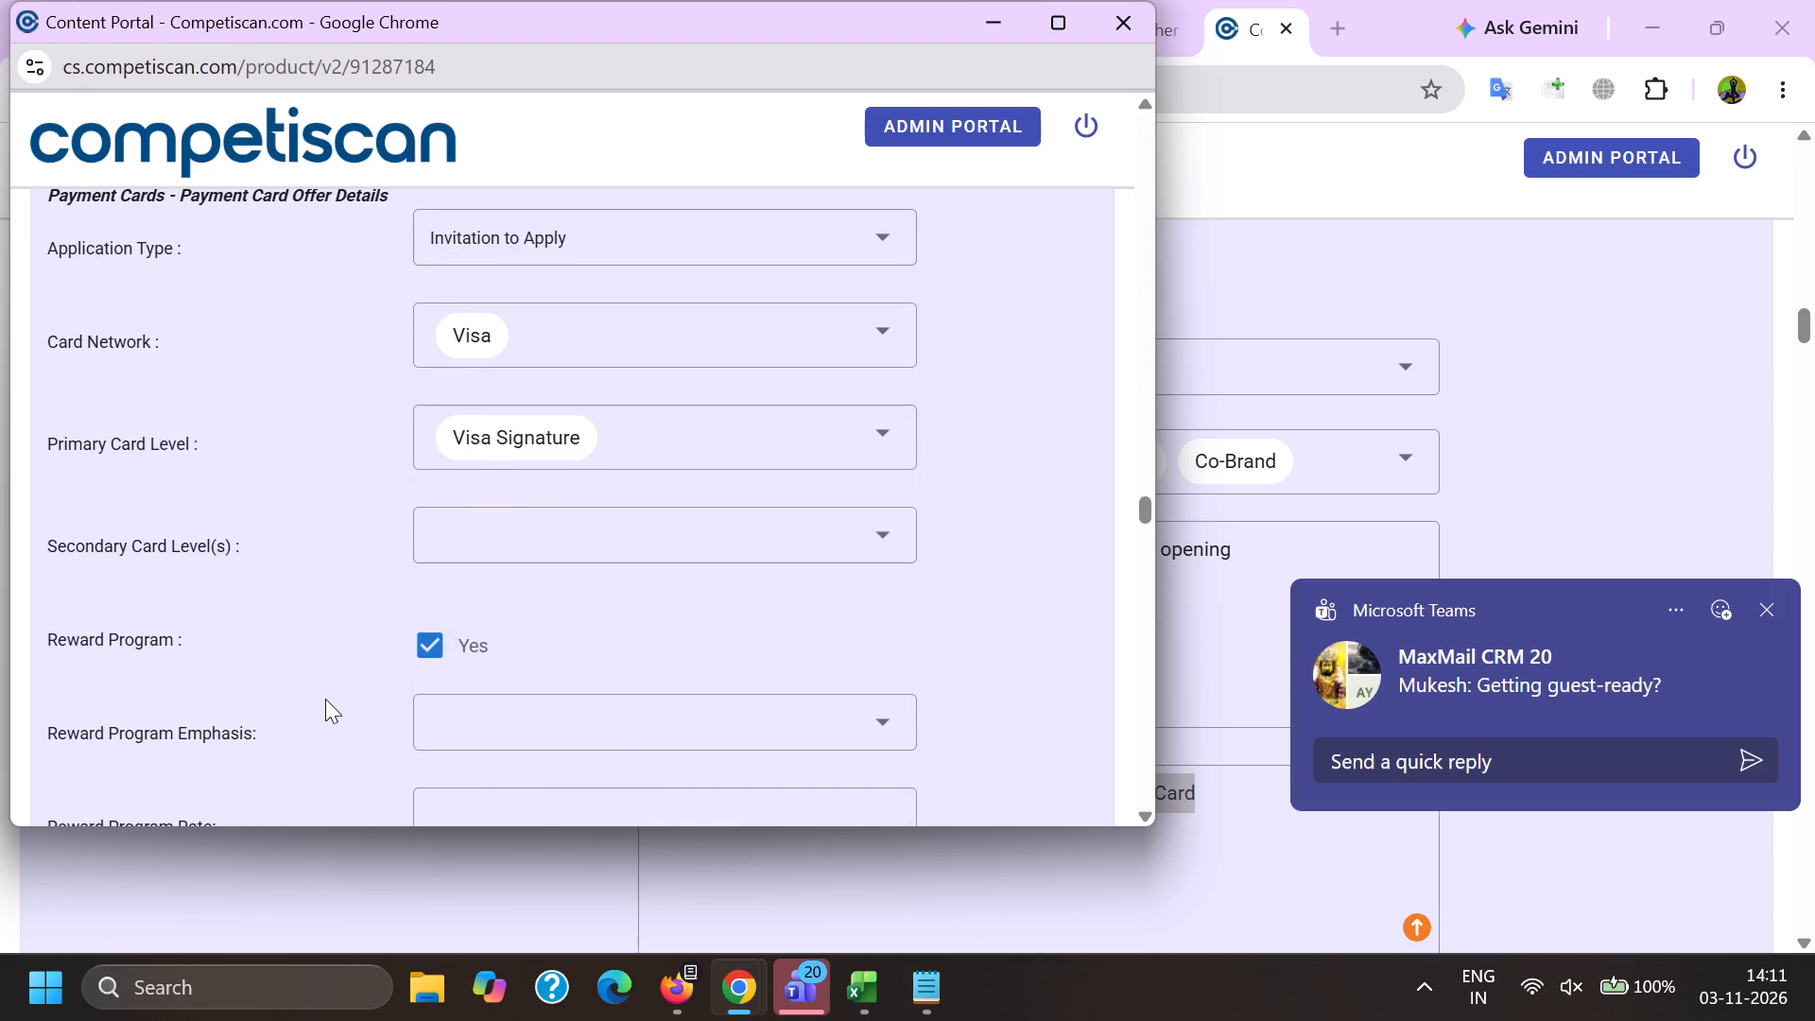
Mark Credit Card Mentioned under Non-Profit/Consumer Services/Retail and submit the product form.
{"action": "key", "text": "End"}
{"action": "left_click", "coordinate": [414, 368]}
{"action": "left_click", "coordinate": [504, 795]}
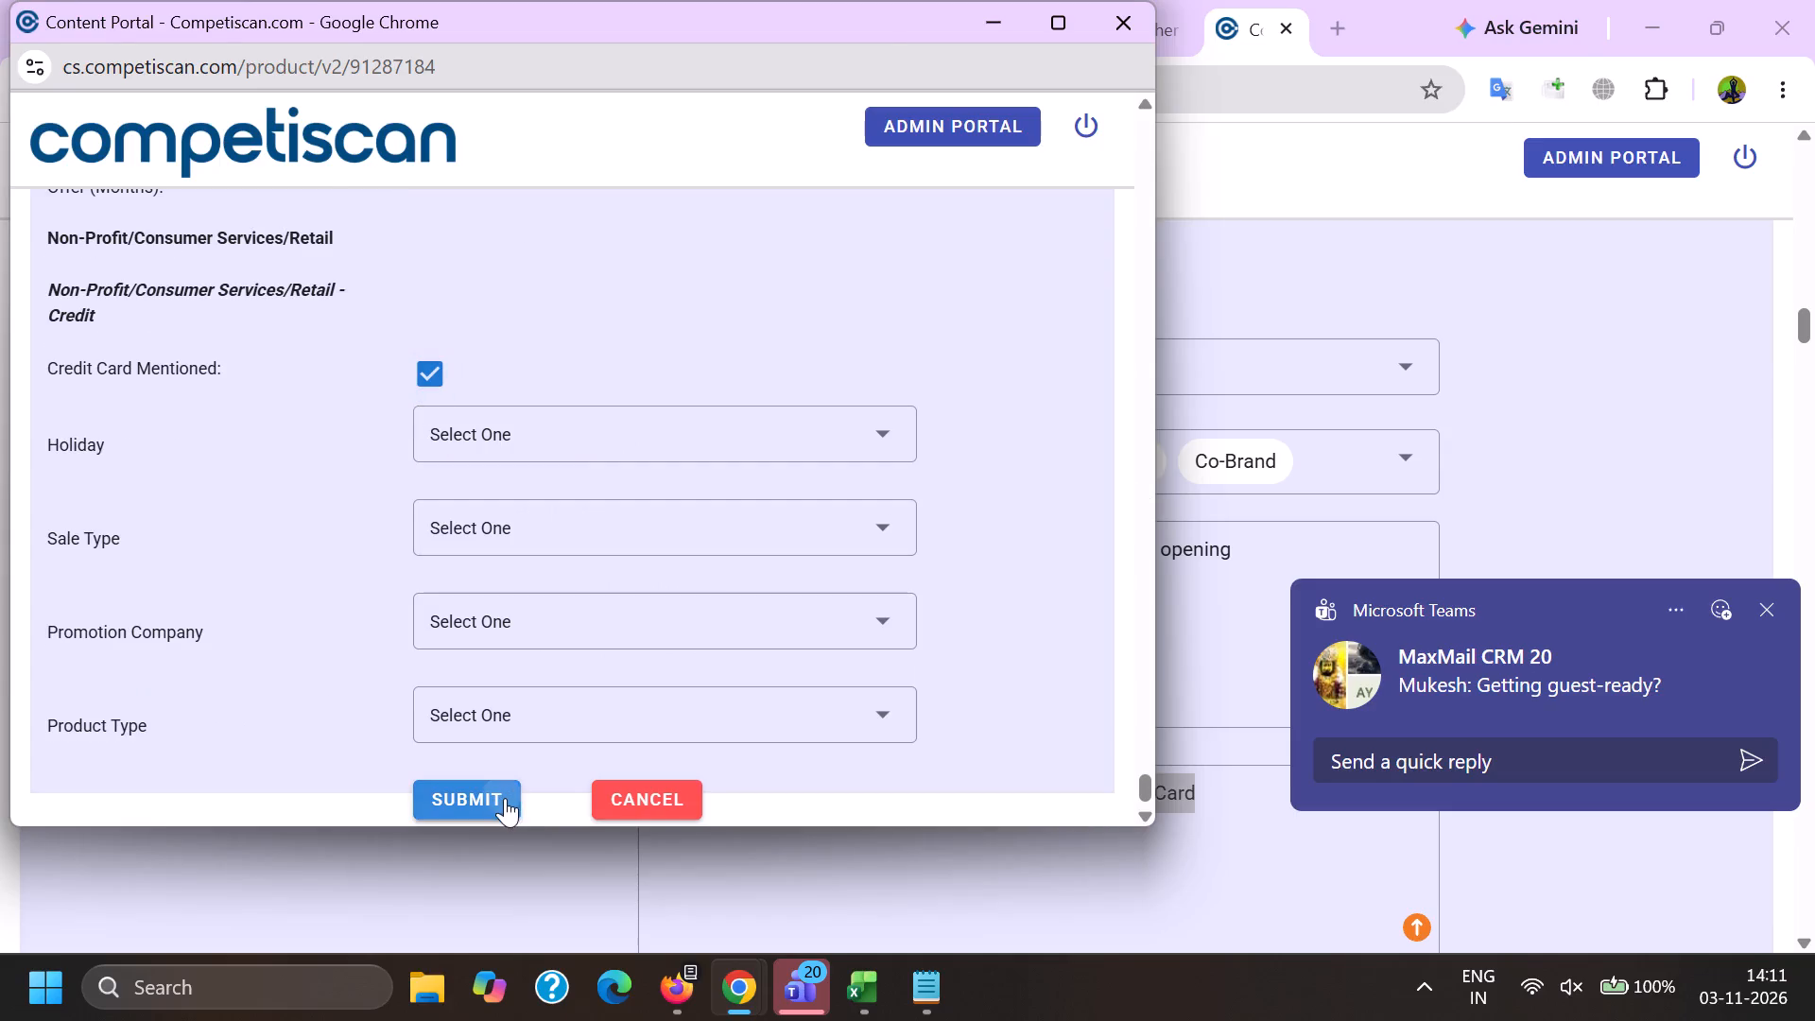
Return to the main browser window and bring up the West Elm email about the Russ & Daughters Ceramic Matchbox.
{"action": "key", "text": "alt+Tab"}
{"action": "left_click", "coordinate": [416, 0]}
{"action": "left_click", "coordinate": [648, 0]}
{"action": "left_click", "coordinate": [775, 0]}
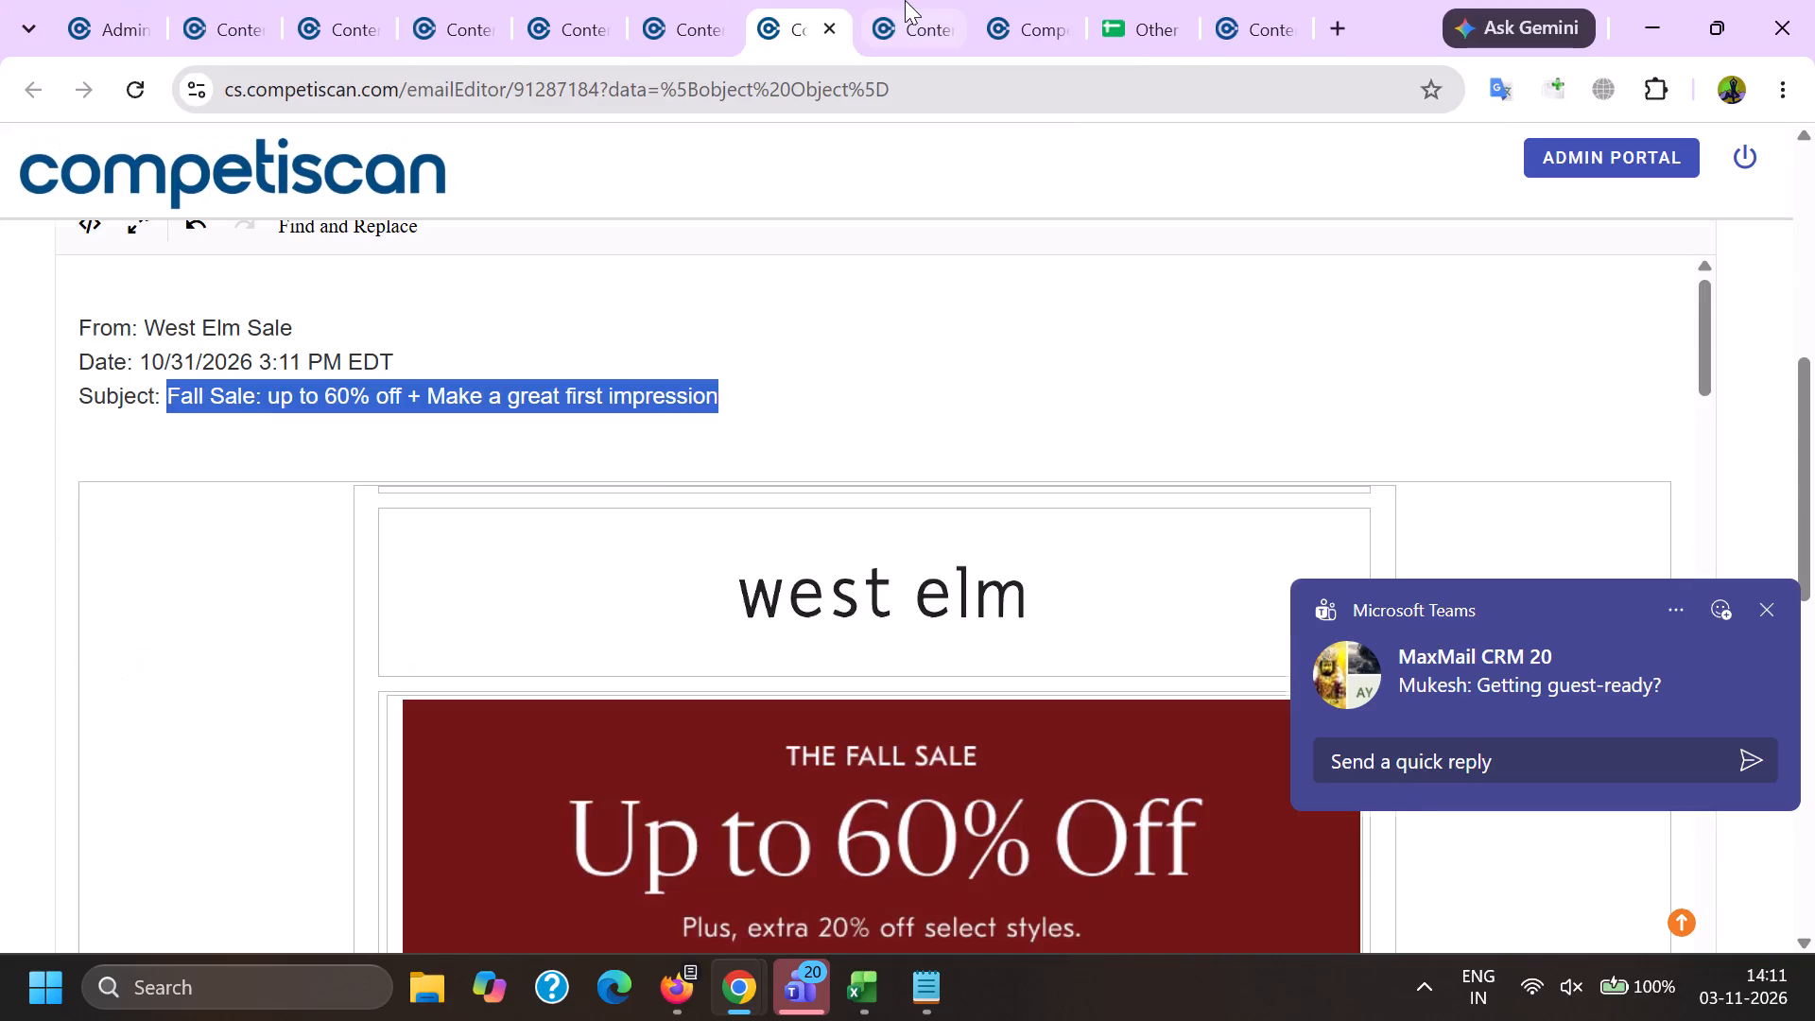
{"action": "left_click", "coordinate": [905, 0]}
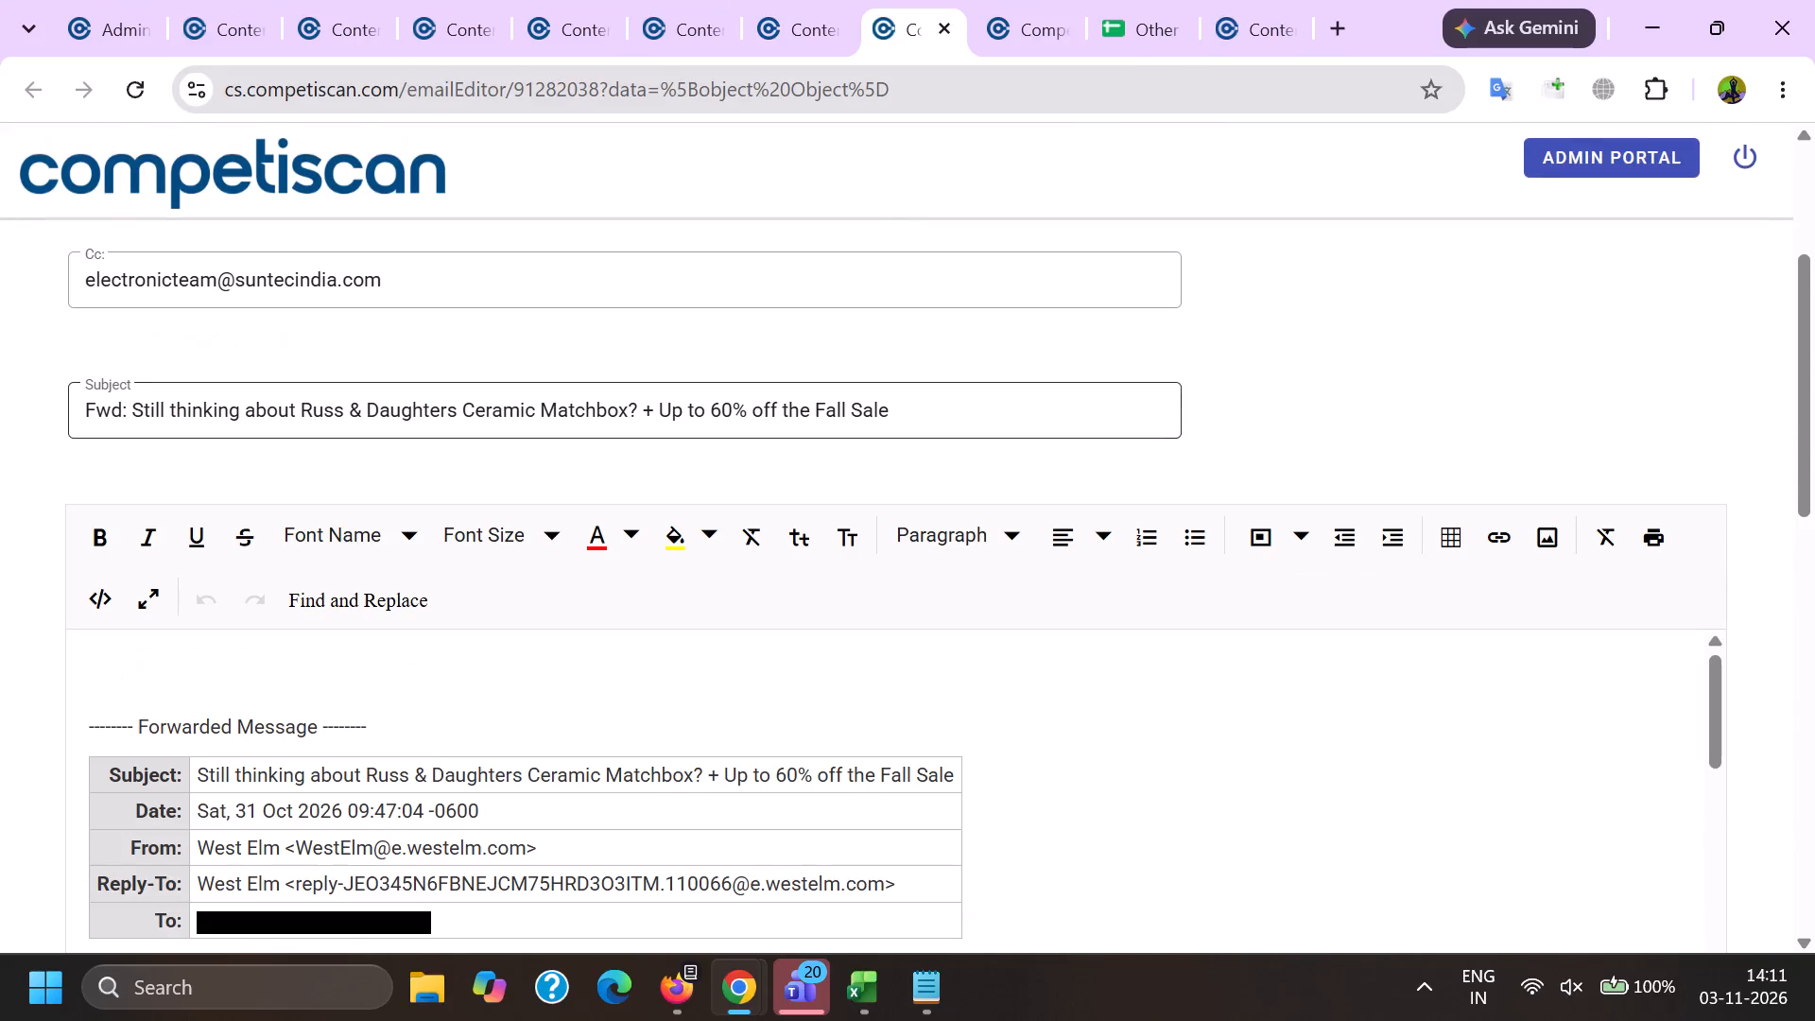
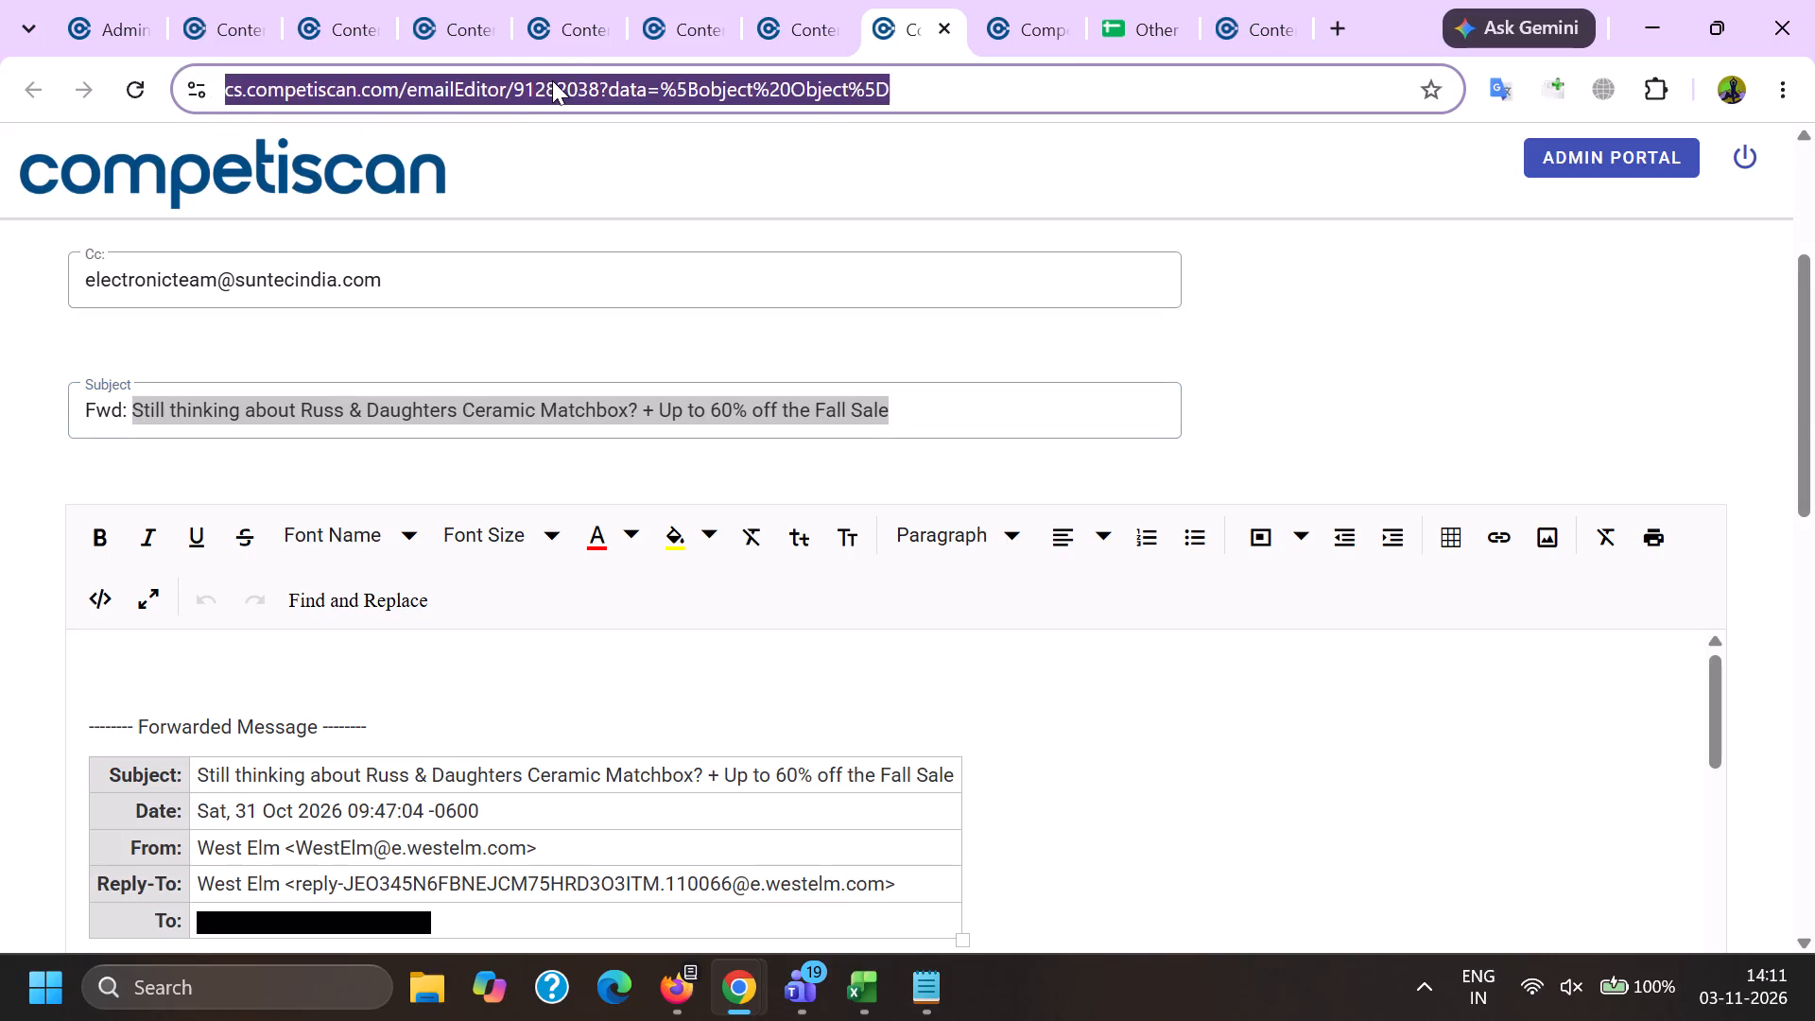
Switch to the Excel tracking workbook and select the empty email ID cell B7335 for entry 25 on the may 26 sheet.
{"action": "left_click", "coordinate": [874, 1018]}
{"action": "left_click", "coordinate": [1076, 879]}
{"action": "left_click", "coordinate": [155, 594]}
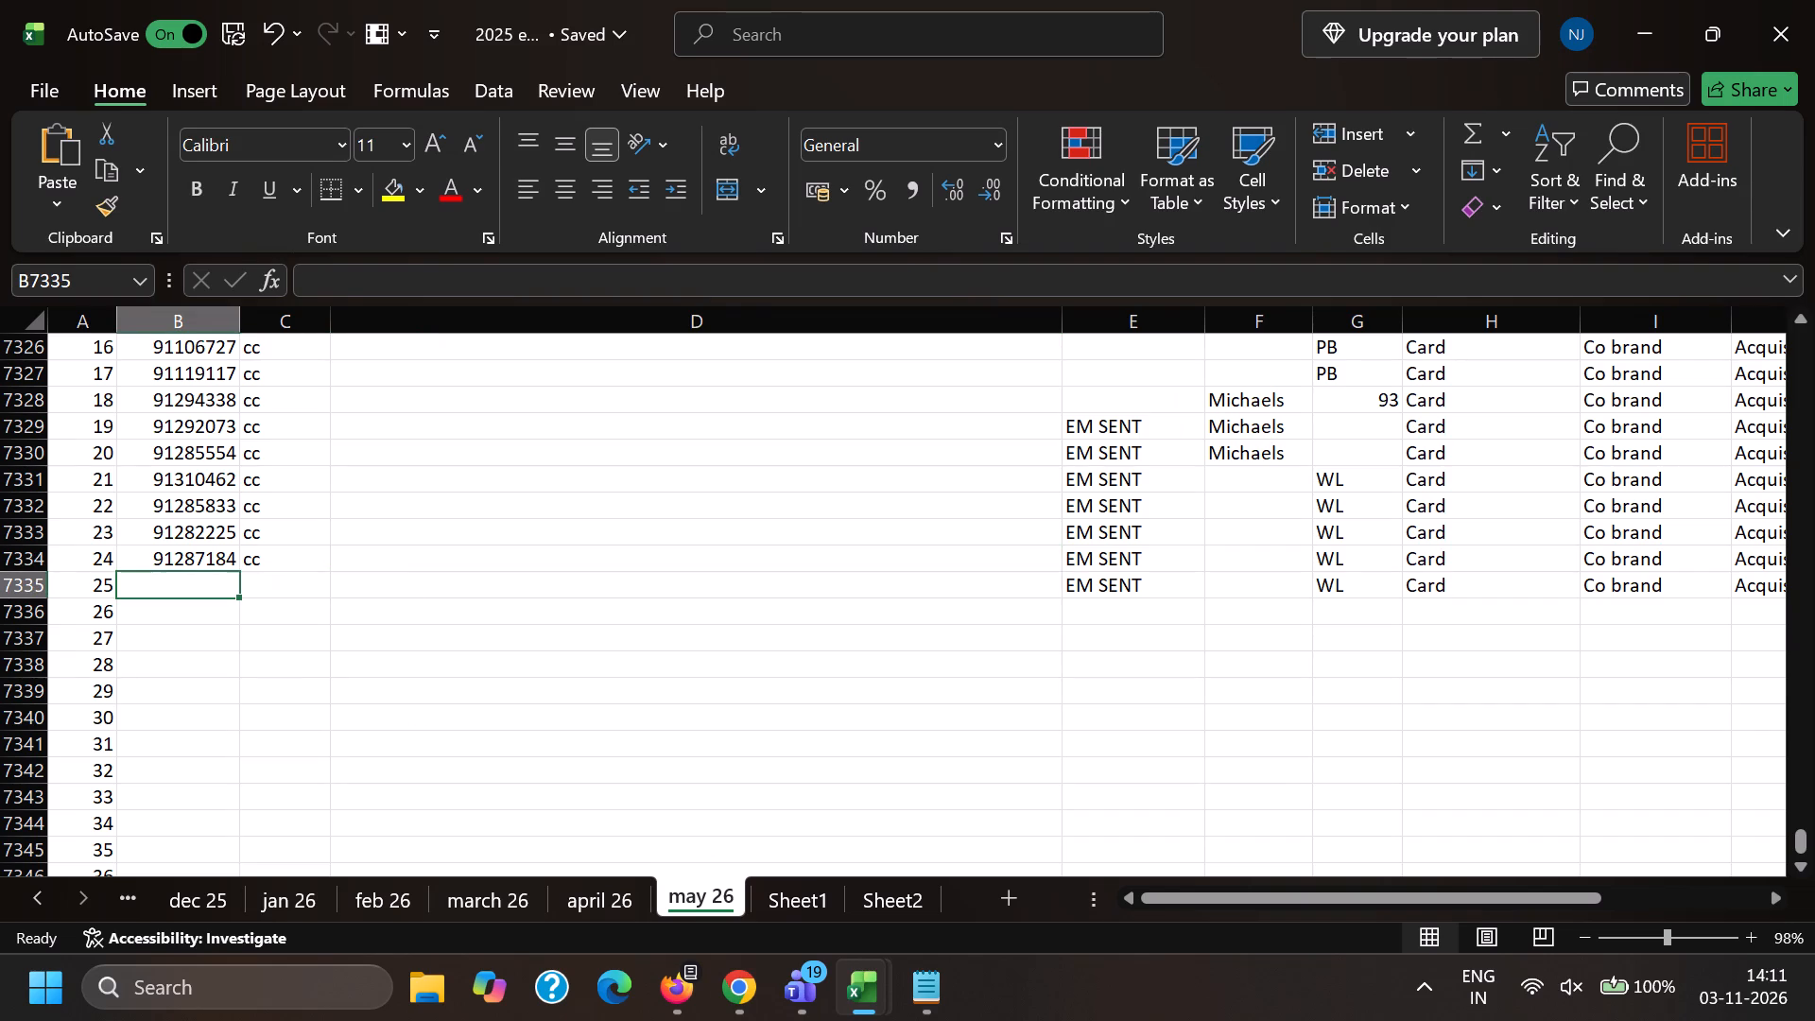
Log email ID 91282038 with the code cc against entry 25 of the may 26 sheet.
{"action": "key", "text": "ctrl+v"}
{"action": "left_click", "coordinate": [295, 579]}
{"action": "key", "text": "c"}
{"action": "key", "text": "c"}
{"action": "key", "text": "Right"}
{"action": "key", "text": "Right"}
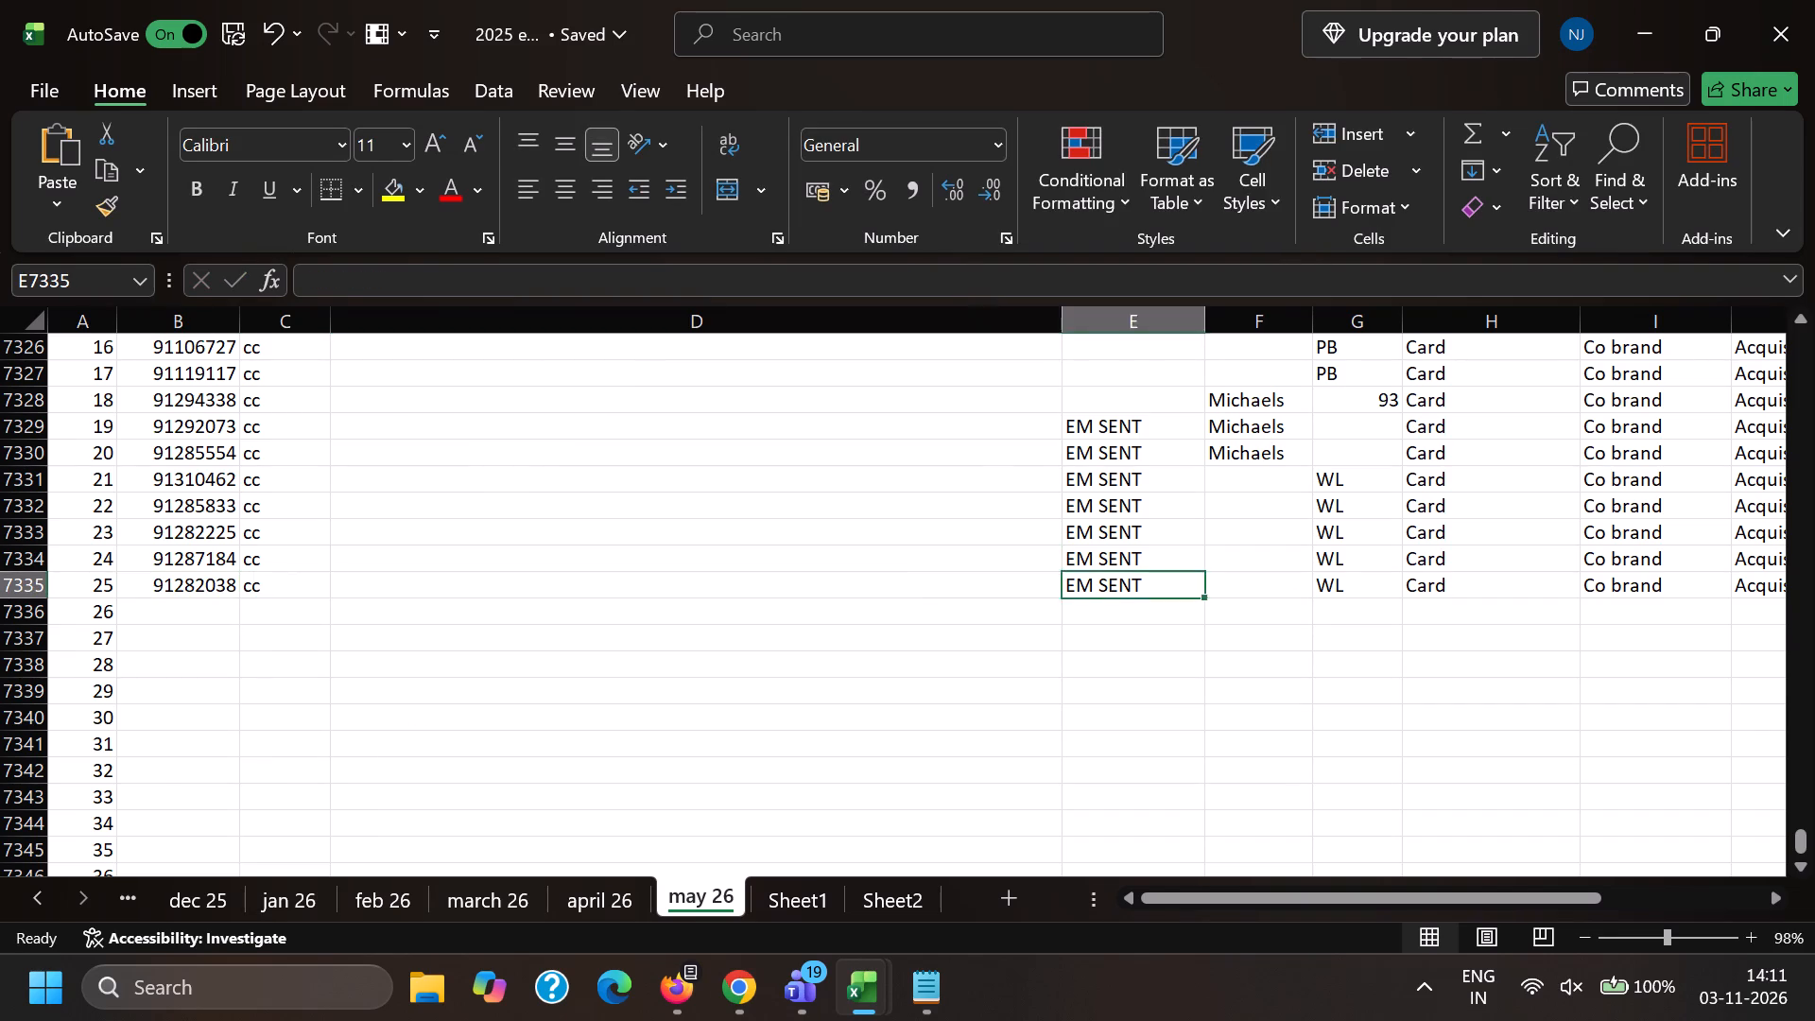
{"action": "key", "text": "Right"}
In Chrome, copy the From, Date and Subject lines from email 91287184 to the top of email 91282038's body.
{"action": "key", "text": "alt+Tab"}
{"action": "scroll", "coordinate": [463, 268], "scroll_direction": "down", "scroll_amount": 1}
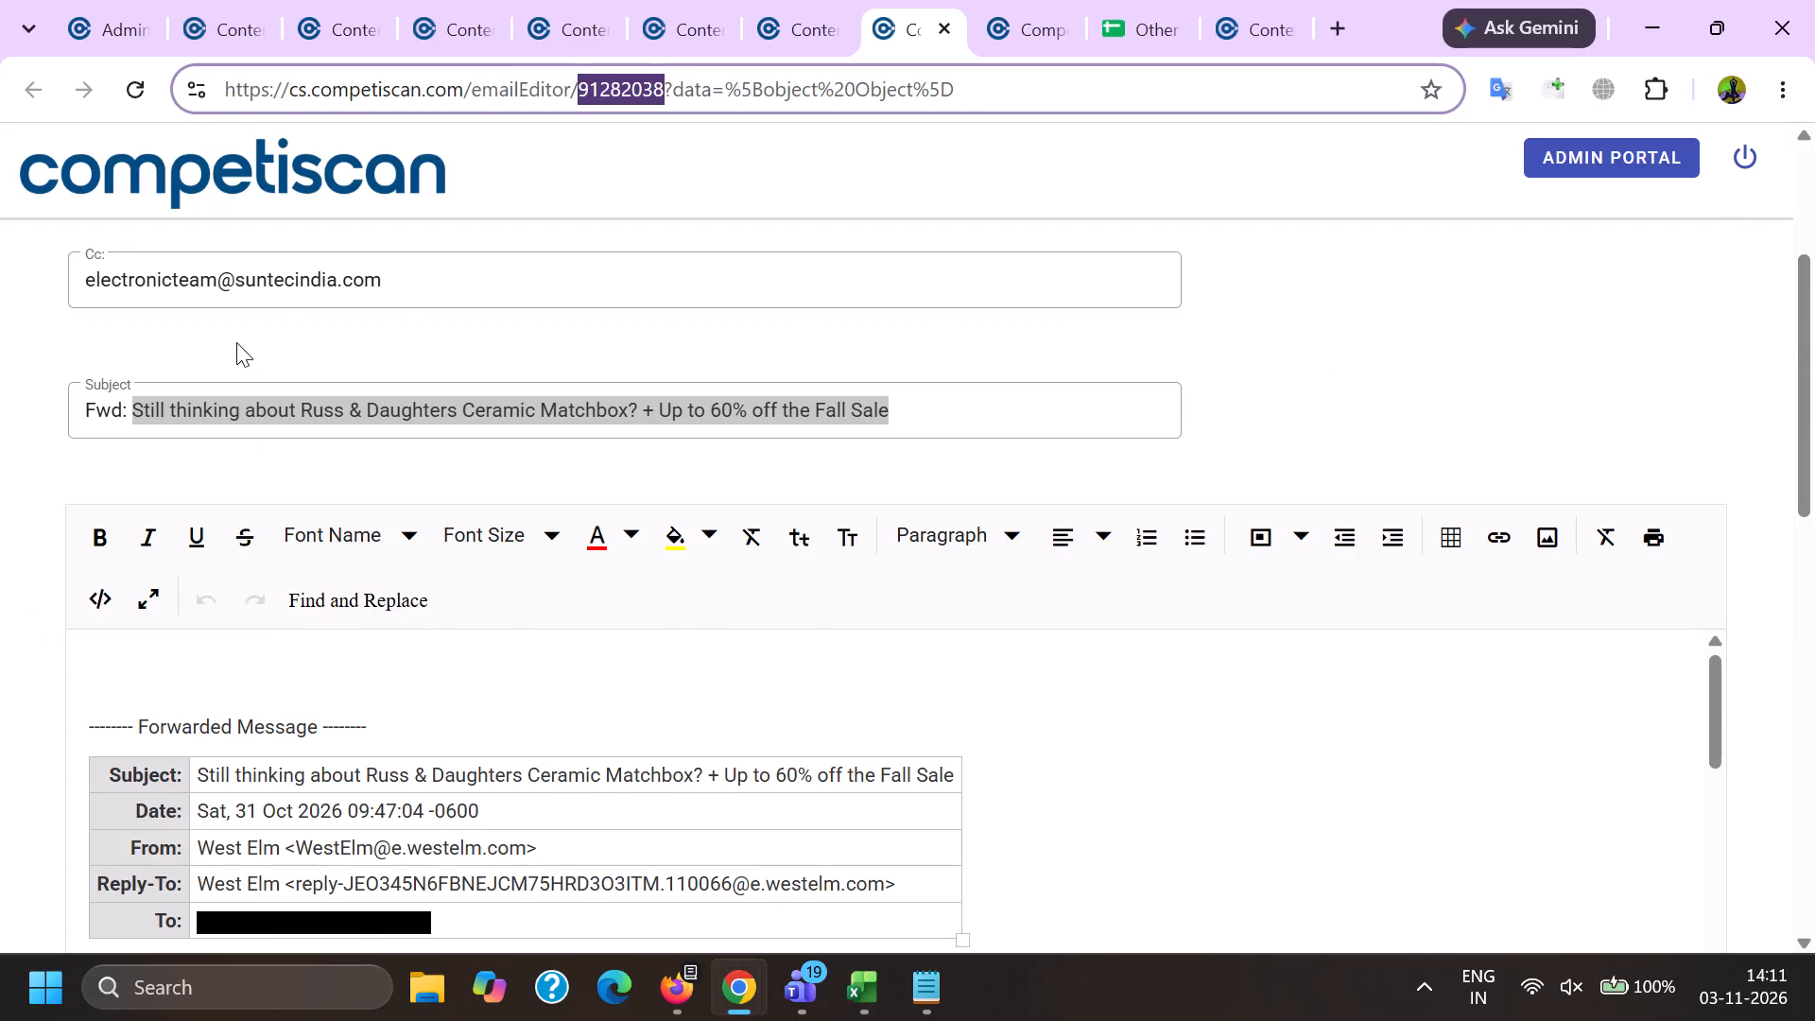
{"action": "scroll", "coordinate": [236, 342], "scroll_direction": "down", "scroll_amount": 1}
{"action": "left_click", "coordinate": [811, 16]}
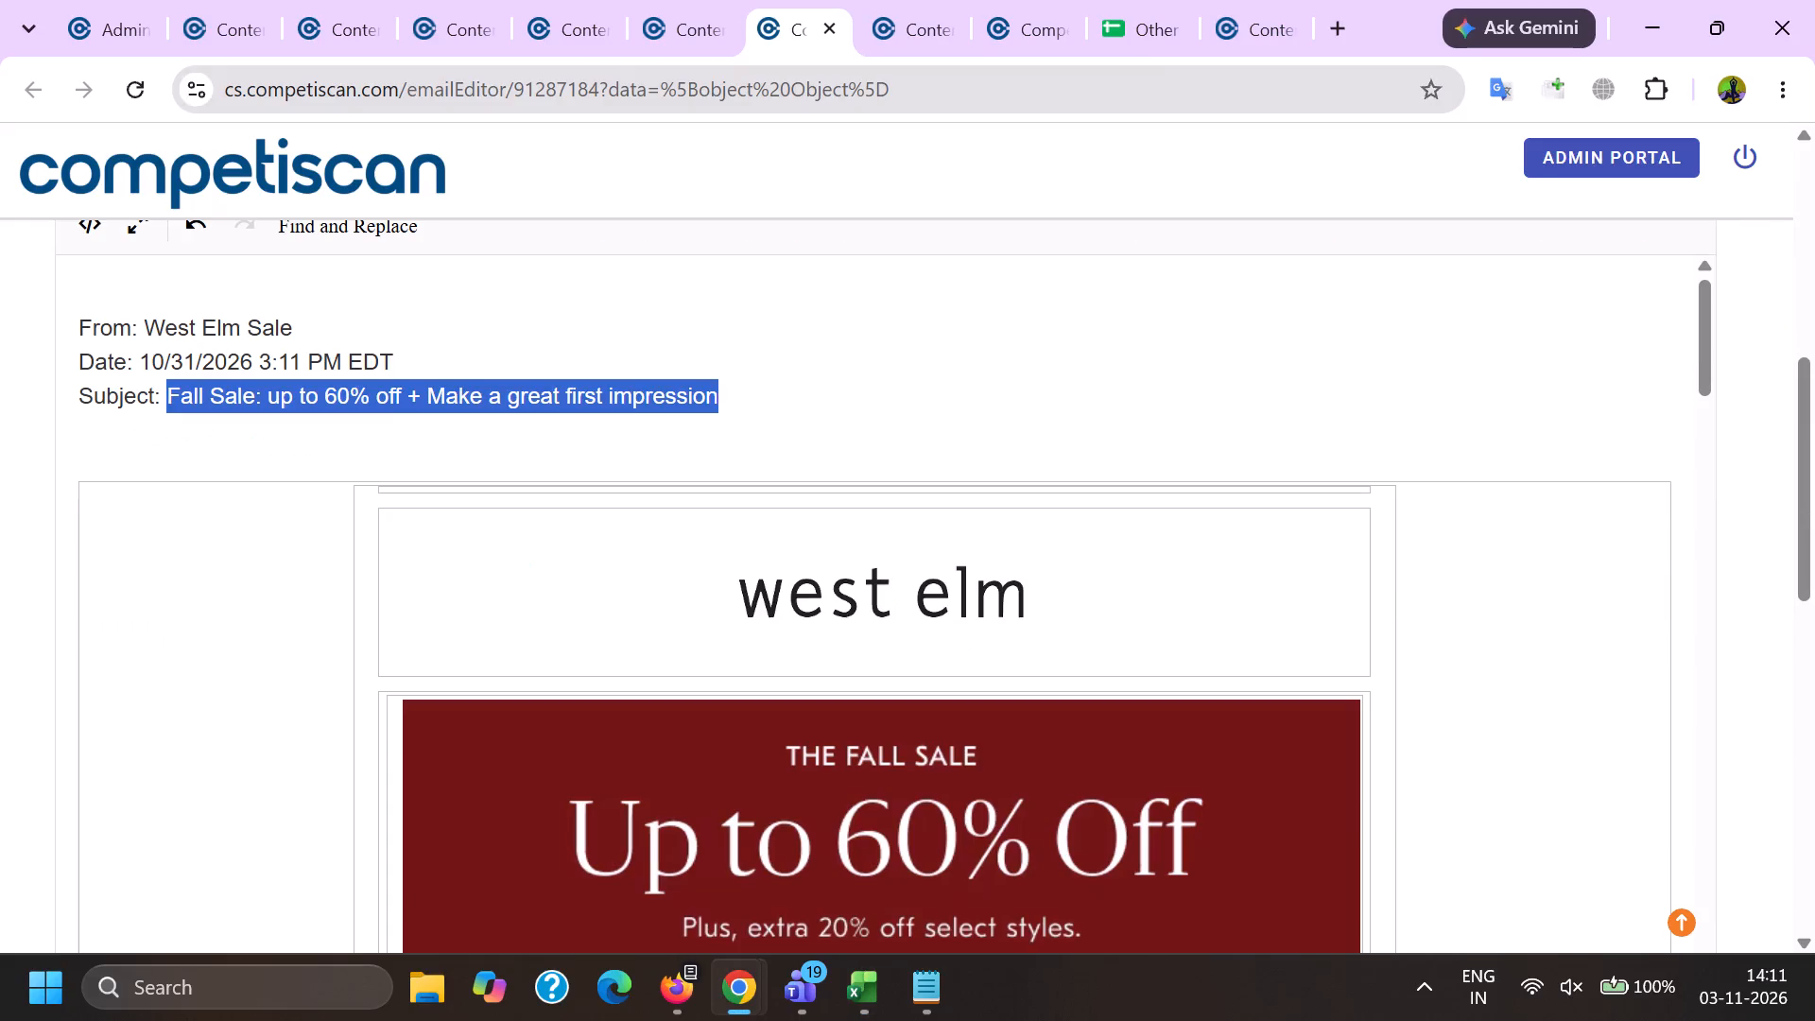
{"action": "left_click", "coordinate": [739, 382]}
{"action": "left_click_drag", "start_coordinate": [774, 387], "coordinate": [11, 307]}
{"action": "key", "text": "ctrl+c"}
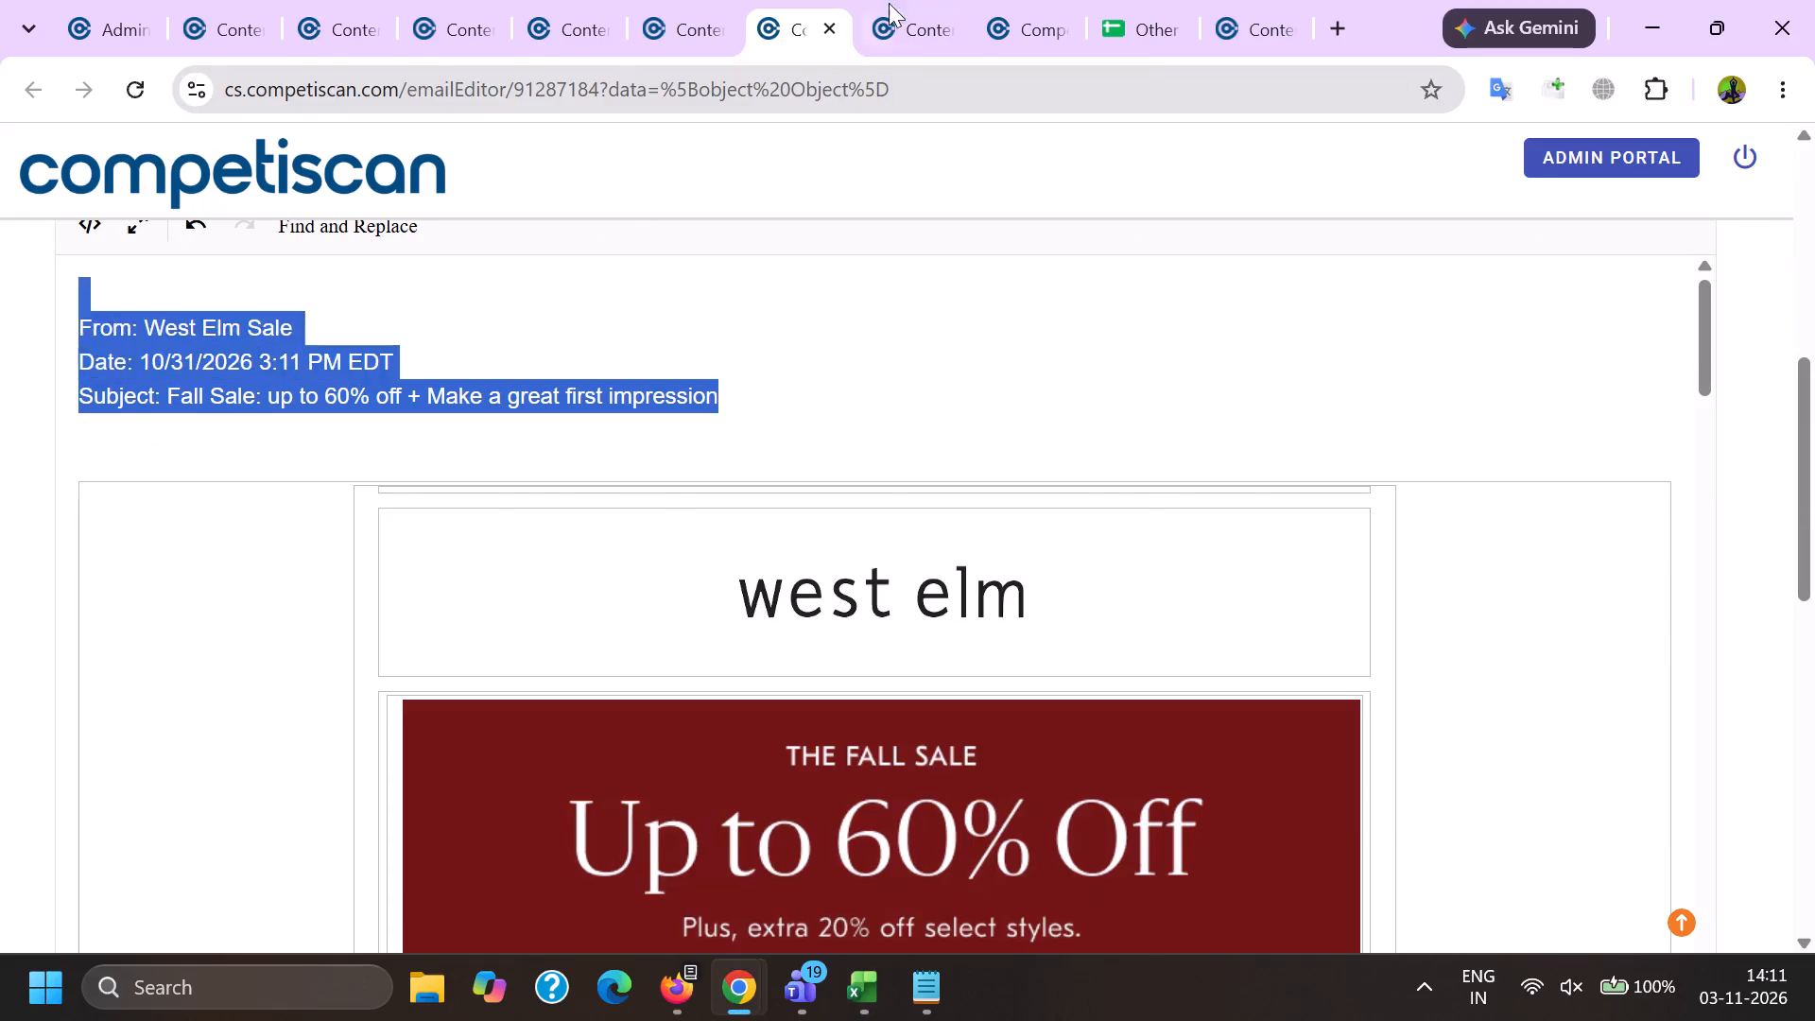
{"action": "left_click", "coordinate": [901, 0]}
{"action": "left_click", "coordinate": [489, 420]}
{"action": "key", "text": "ctrl+v"}
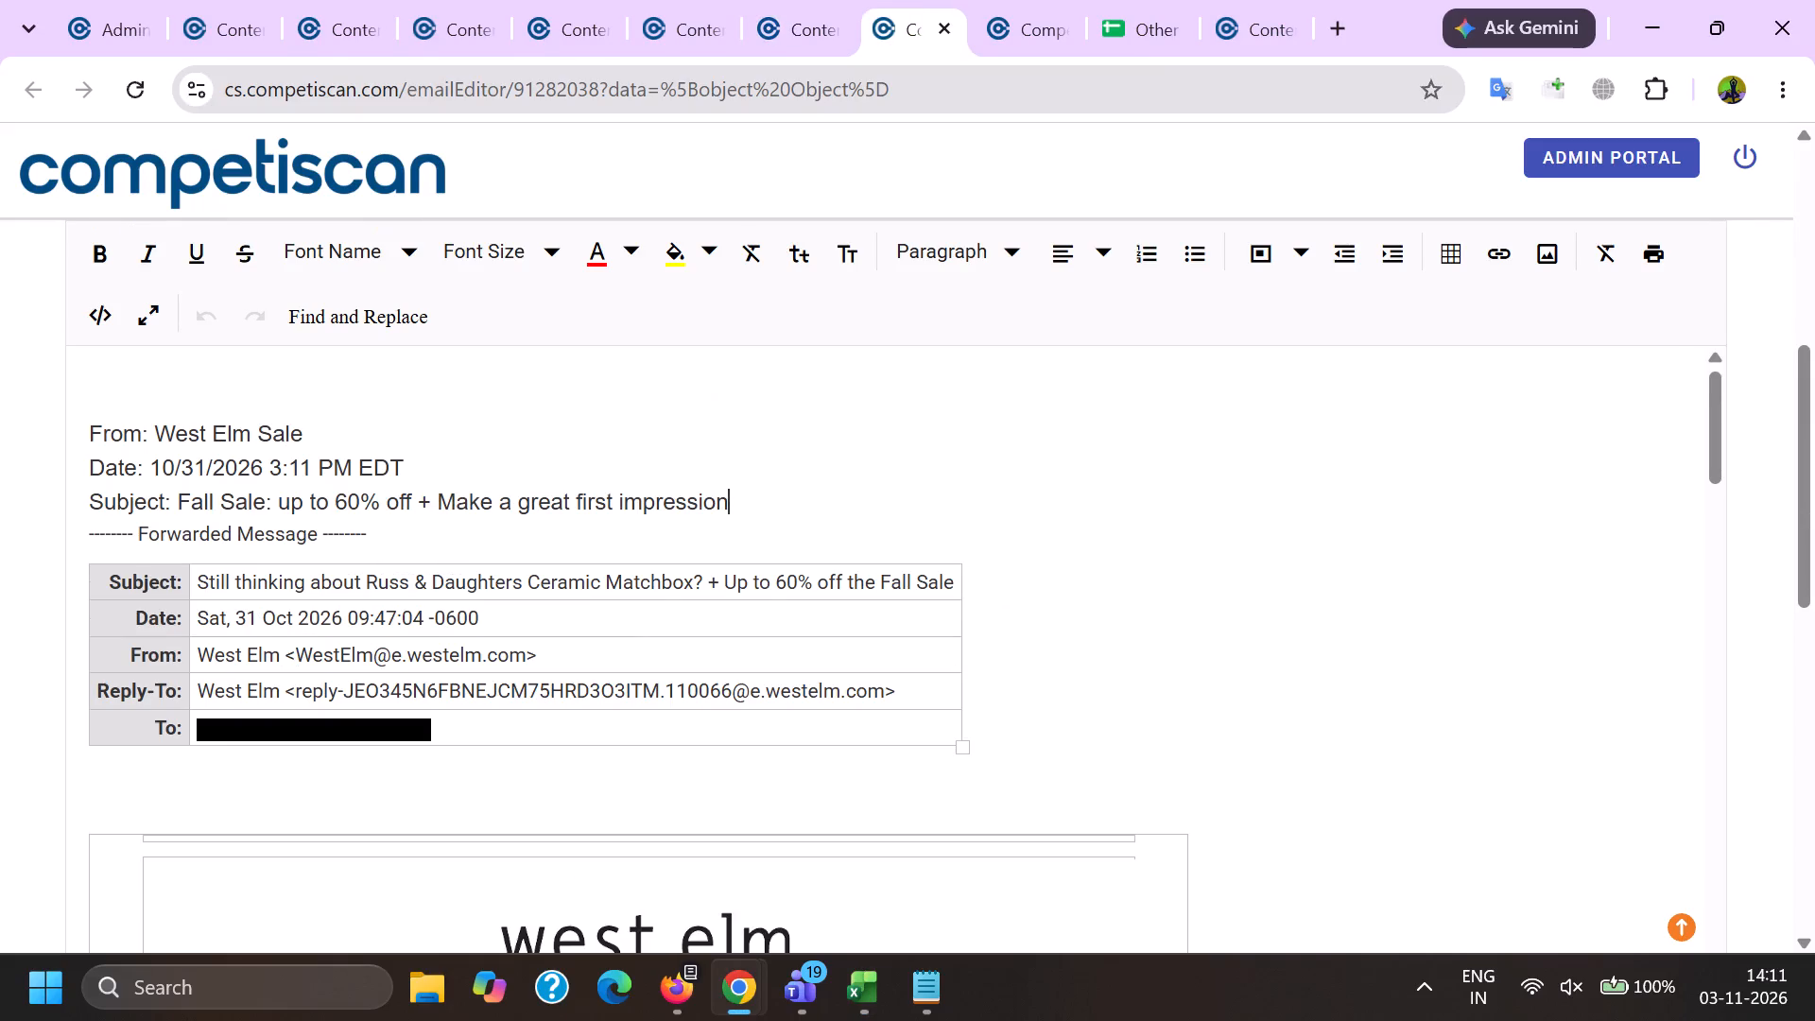
Replace the pasted Subject text with "Still thinking about Russ & Daughters Ceramic Matchbox? + Up to 60% off the Fall Sale".
{"action": "triple_click", "coordinate": [244, 587]}
{"action": "left_click", "coordinate": [244, 588]}
{"action": "key", "text": "ctrl+c"}
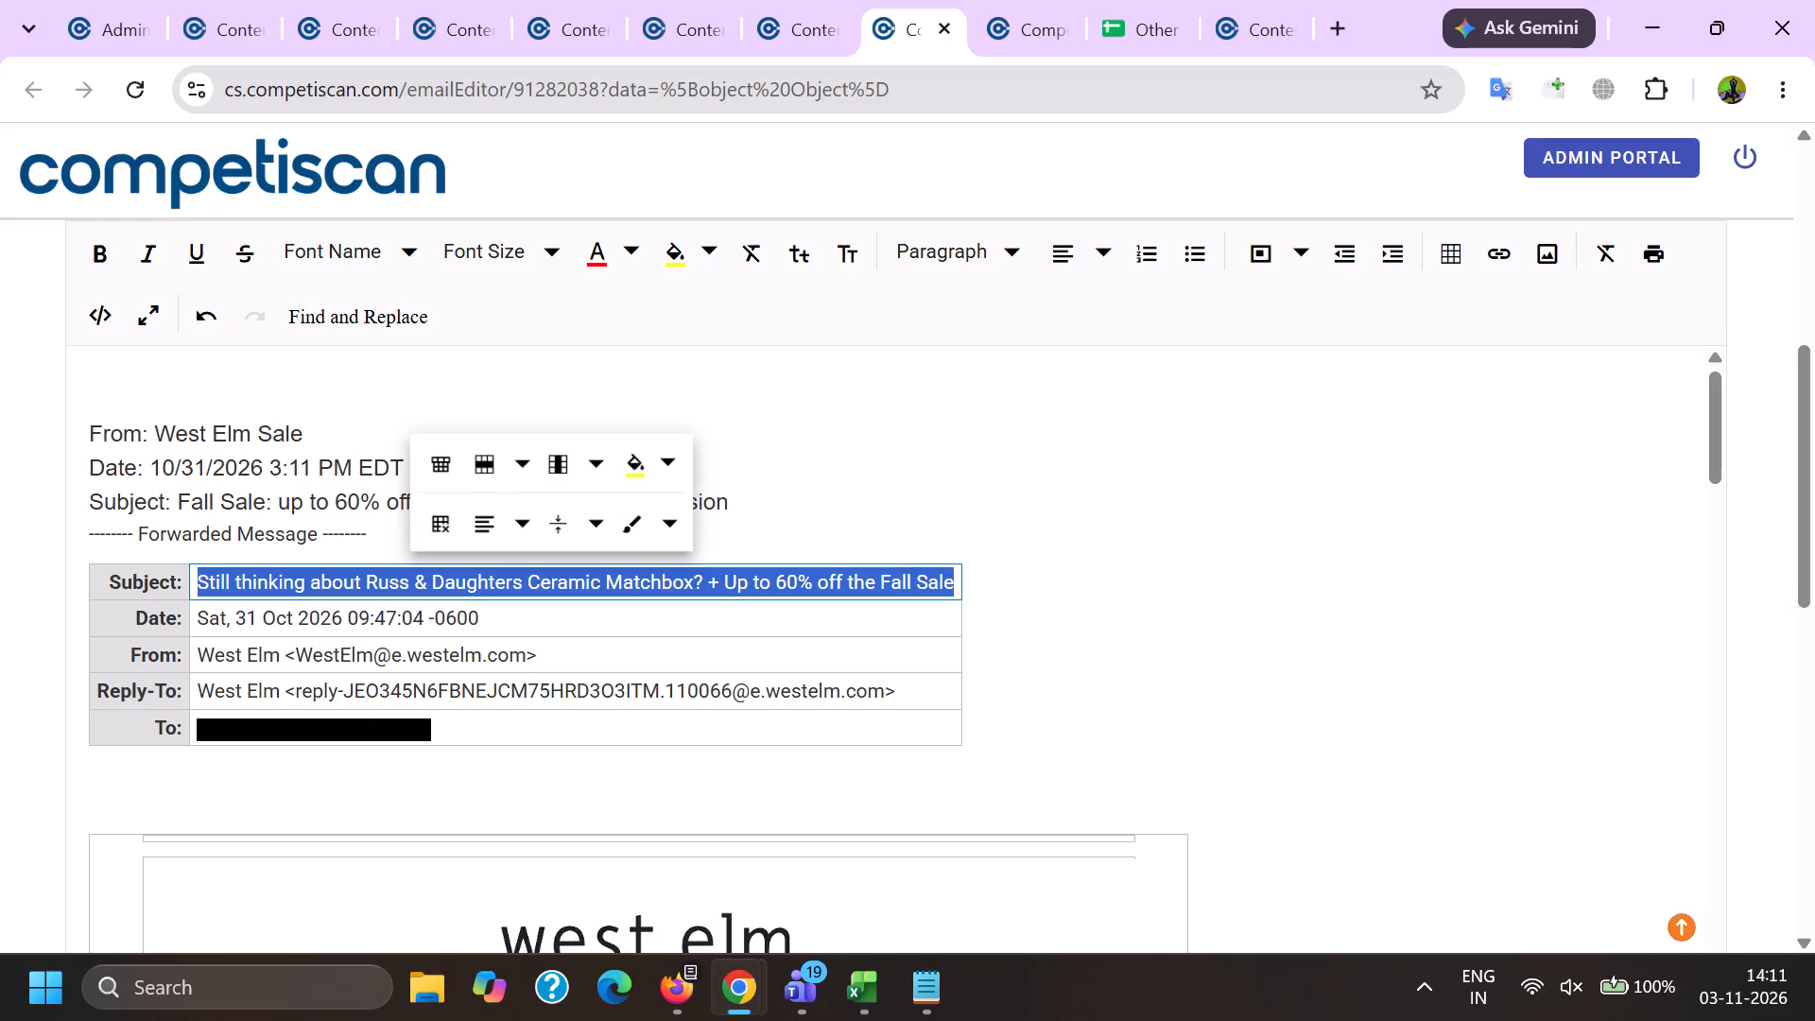
{"action": "left_click_drag", "start_coordinate": [180, 509], "coordinate": [784, 487]}
{"action": "key", "text": "ctrl+v"}
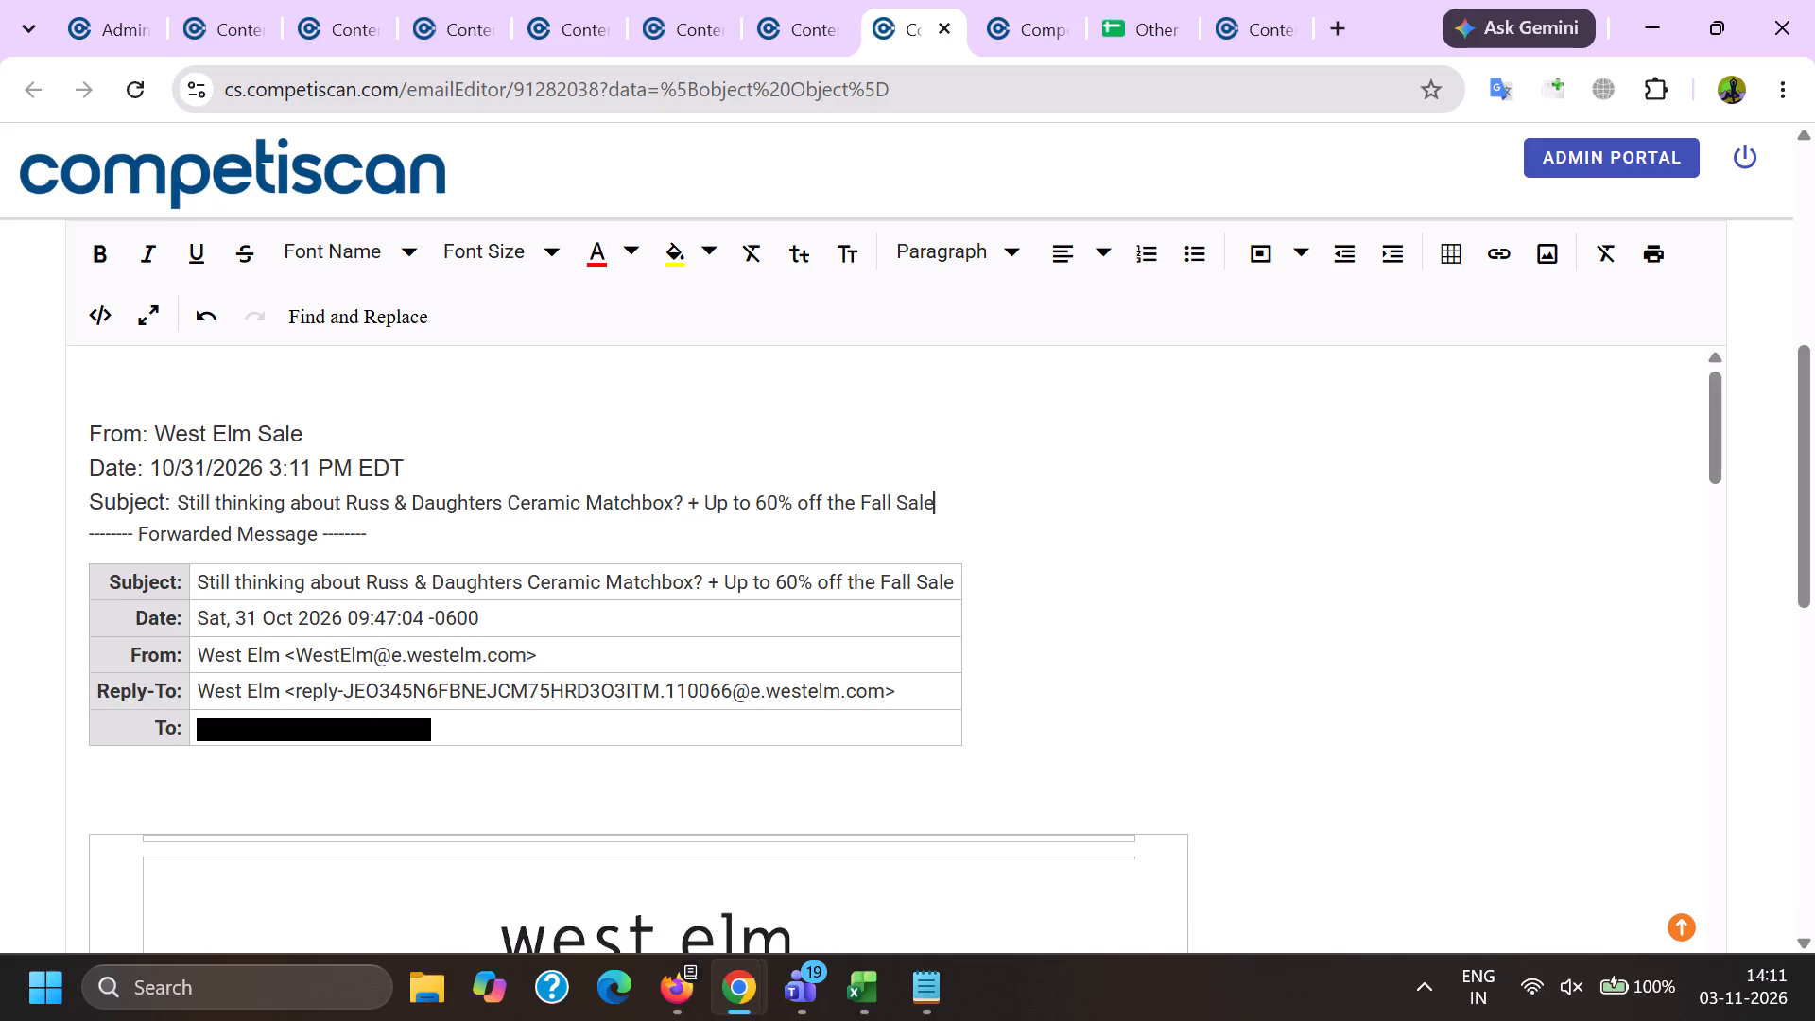
Replace the pasted Date value with "Sat, 31 Oct 2026 09:47:04 -0600" from the forwarded header.
{"action": "triple_click", "coordinate": [233, 605]}
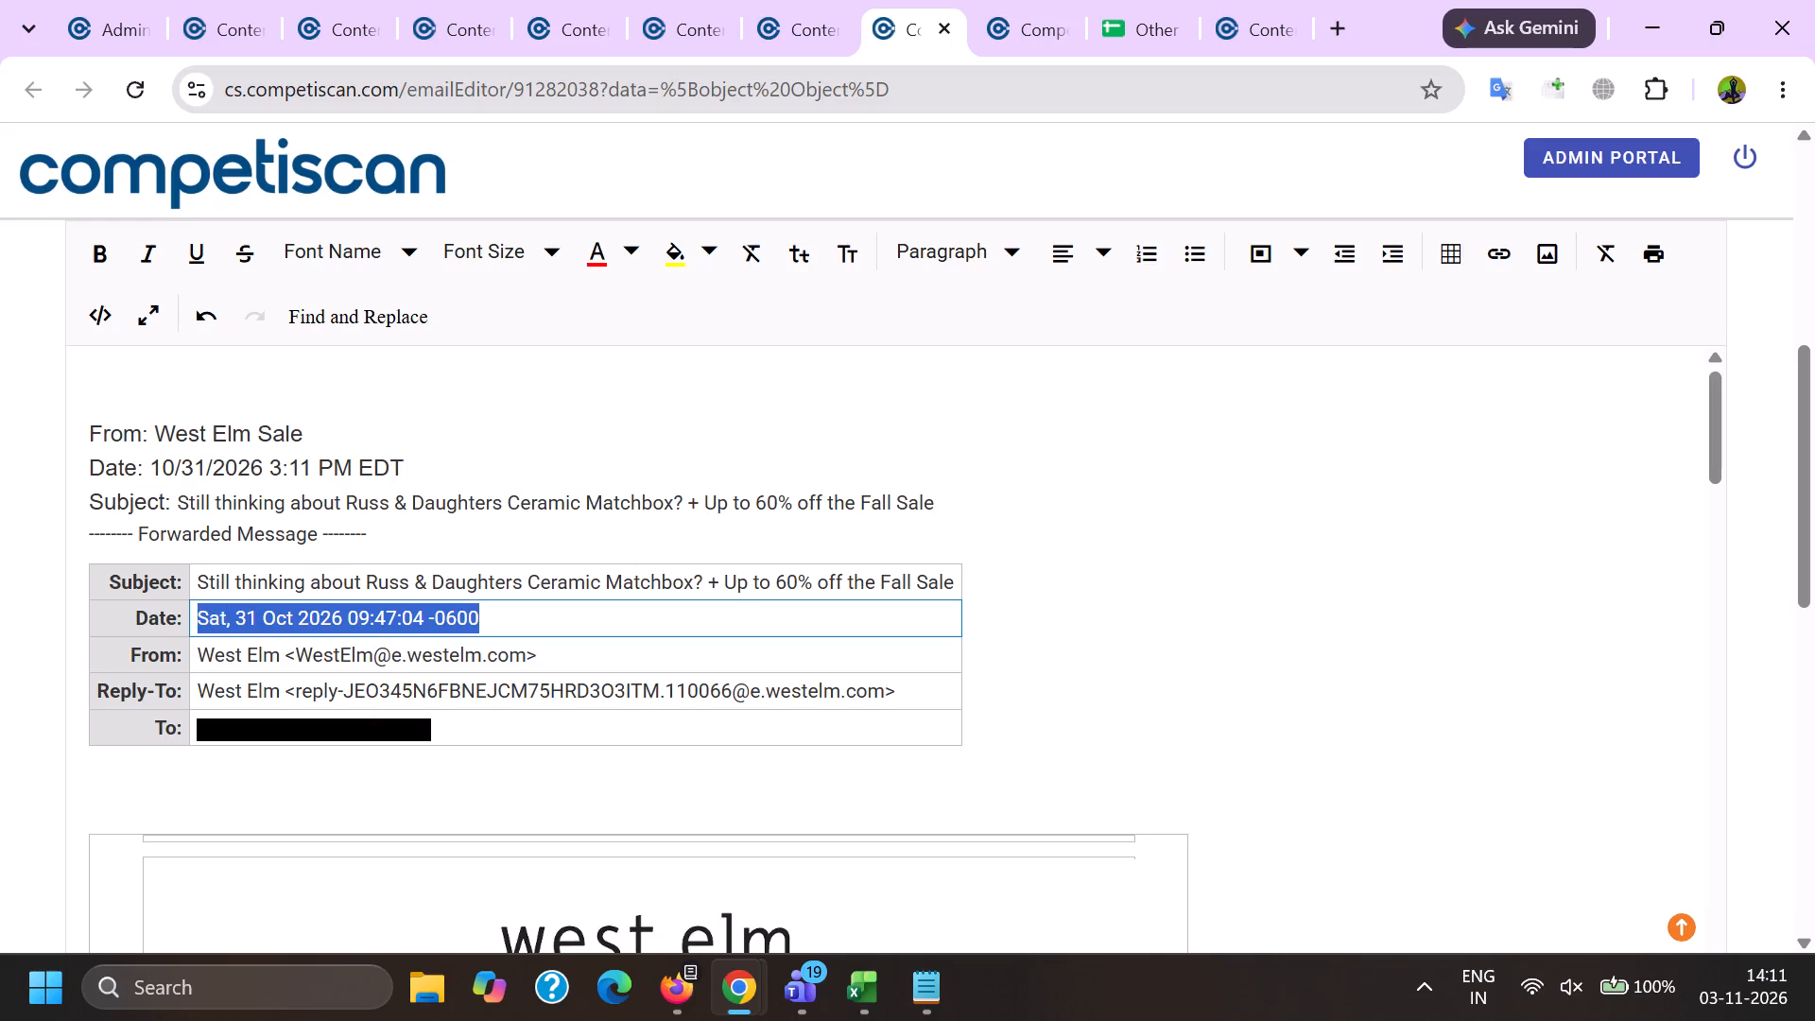
{"action": "key", "text": "ctrl+c"}
{"action": "left_click_drag", "start_coordinate": [150, 471], "coordinate": [447, 445]}
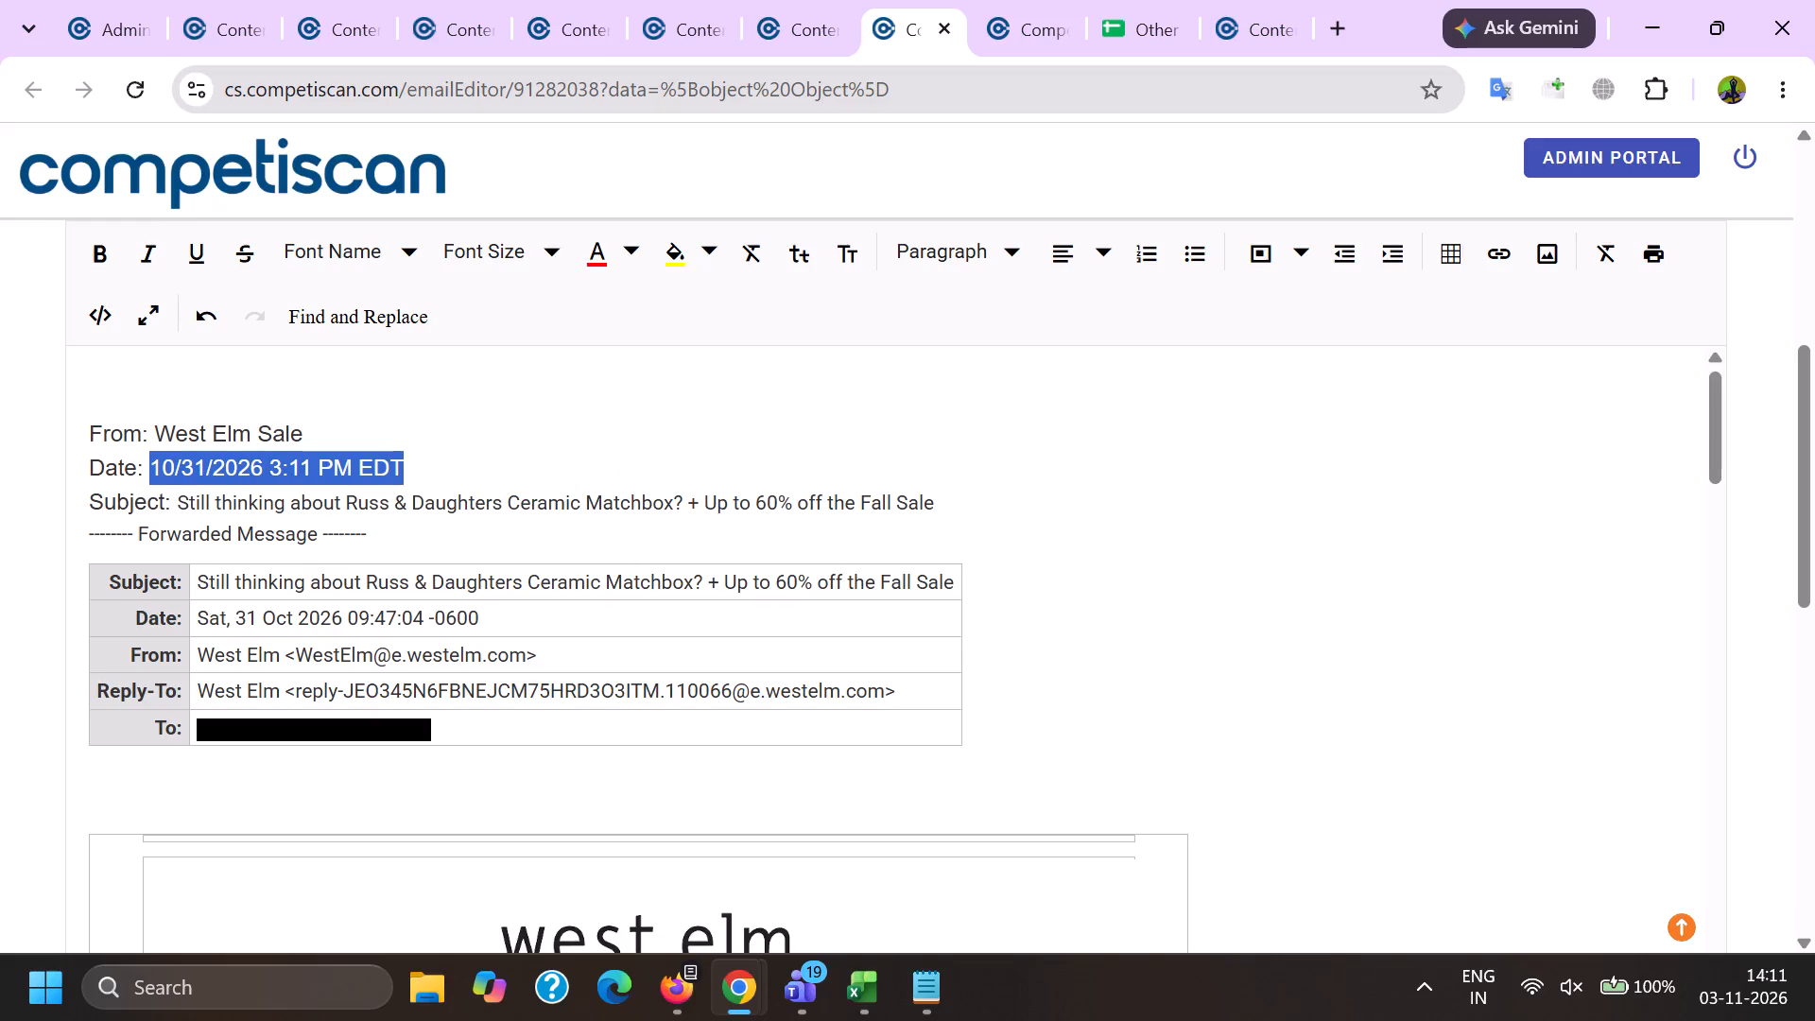
{"action": "left_click", "coordinate": [457, 465], "text": "shift"}
{"action": "key", "text": "ctrl+v"}
{"action": "left_click", "coordinate": [771, 614]}
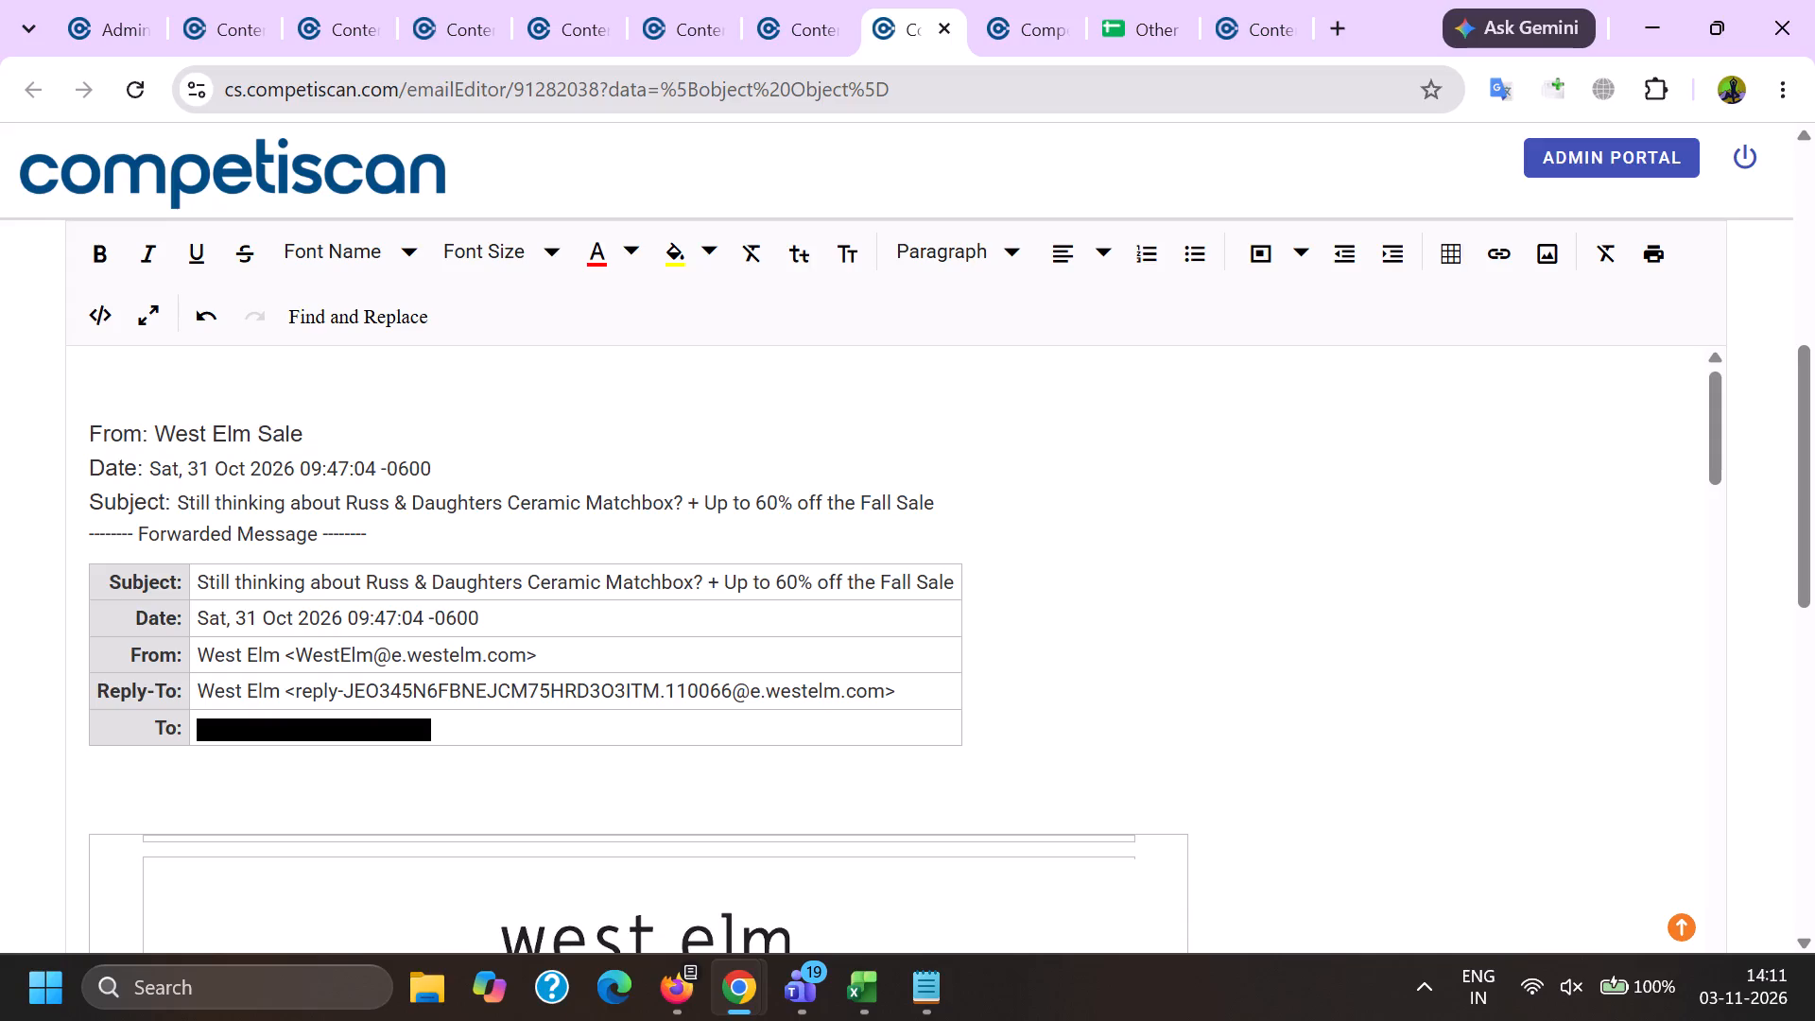
Delete the leftover forwarded-message header beneath the new From, Date and Subject lines.
{"action": "left_click", "coordinate": [449, 564]}
{"action": "left_click_drag", "start_coordinate": [443, 562], "coordinate": [30, 535]}
{"action": "key", "text": "BackSpace"}
Remove the hyperlink from the "Our app is here!" image near the end of the email.
{"action": "scroll", "coordinate": [469, 598], "scroll_direction": "down", "scroll_amount": 14}
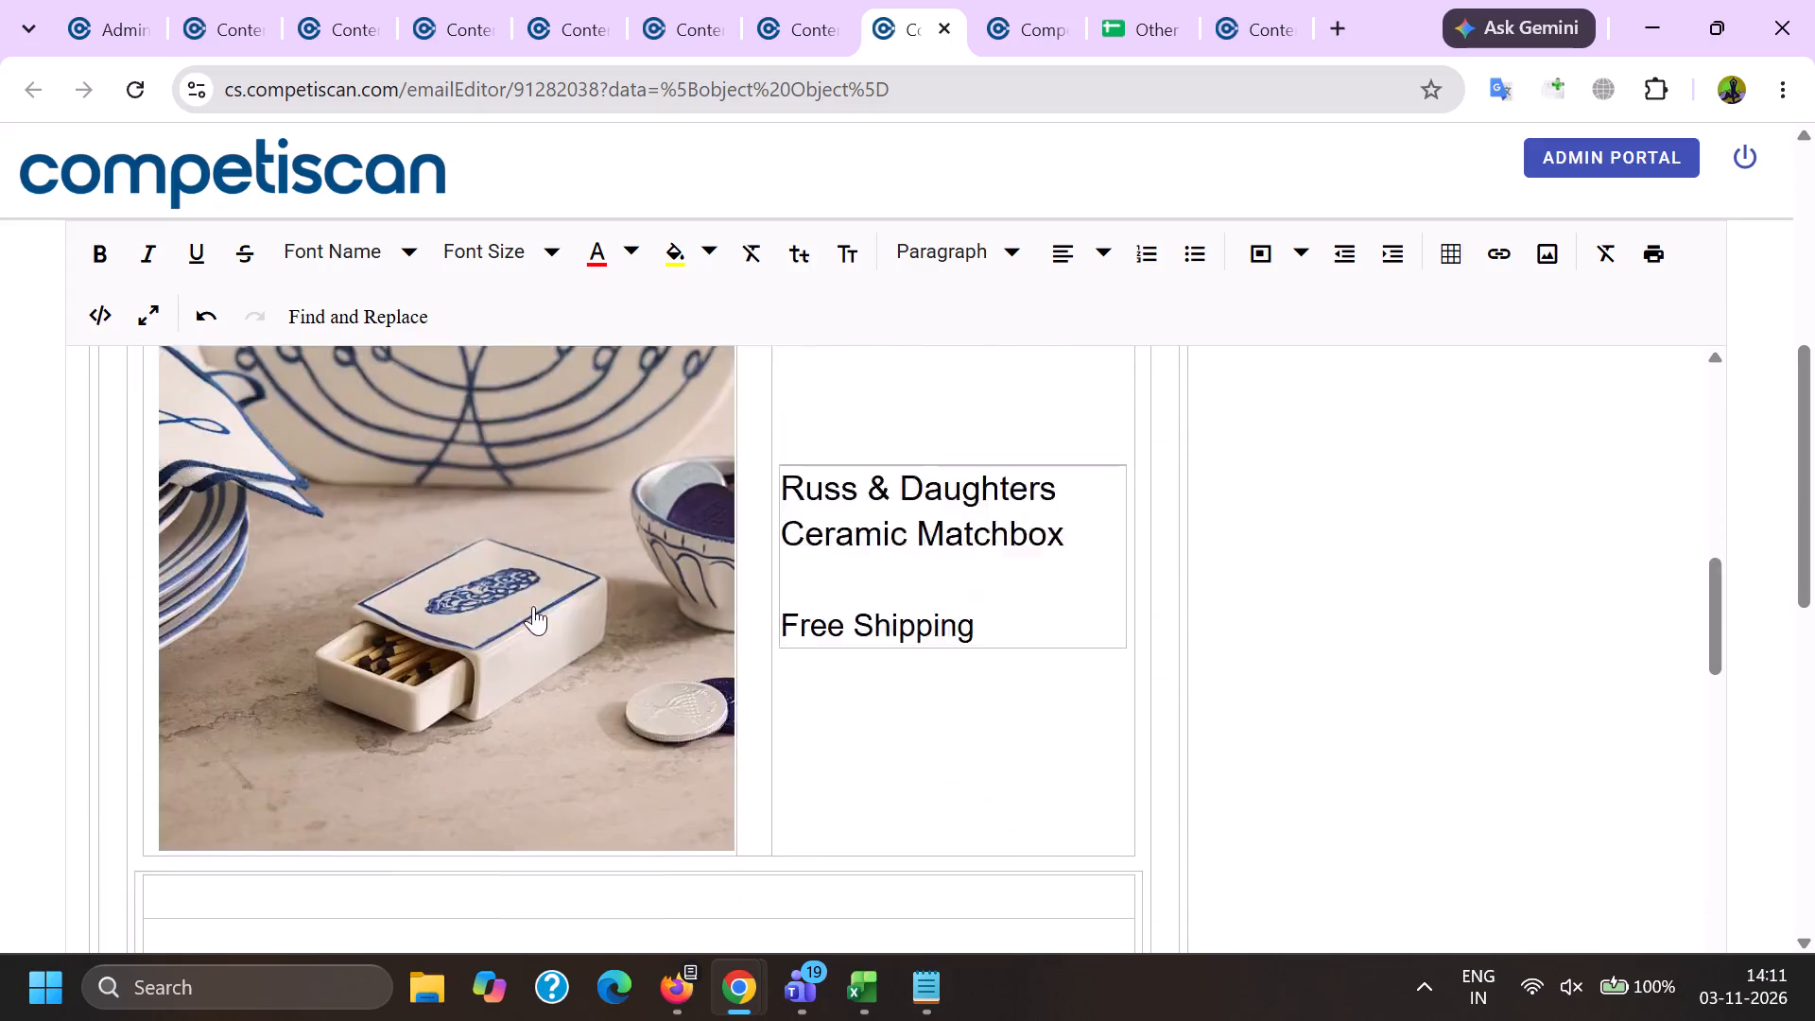
{"action": "scroll", "coordinate": [533, 606], "scroll_direction": "down", "scroll_amount": 20}
{"action": "scroll", "coordinate": [362, 633], "scroll_direction": "up", "scroll_amount": 4}
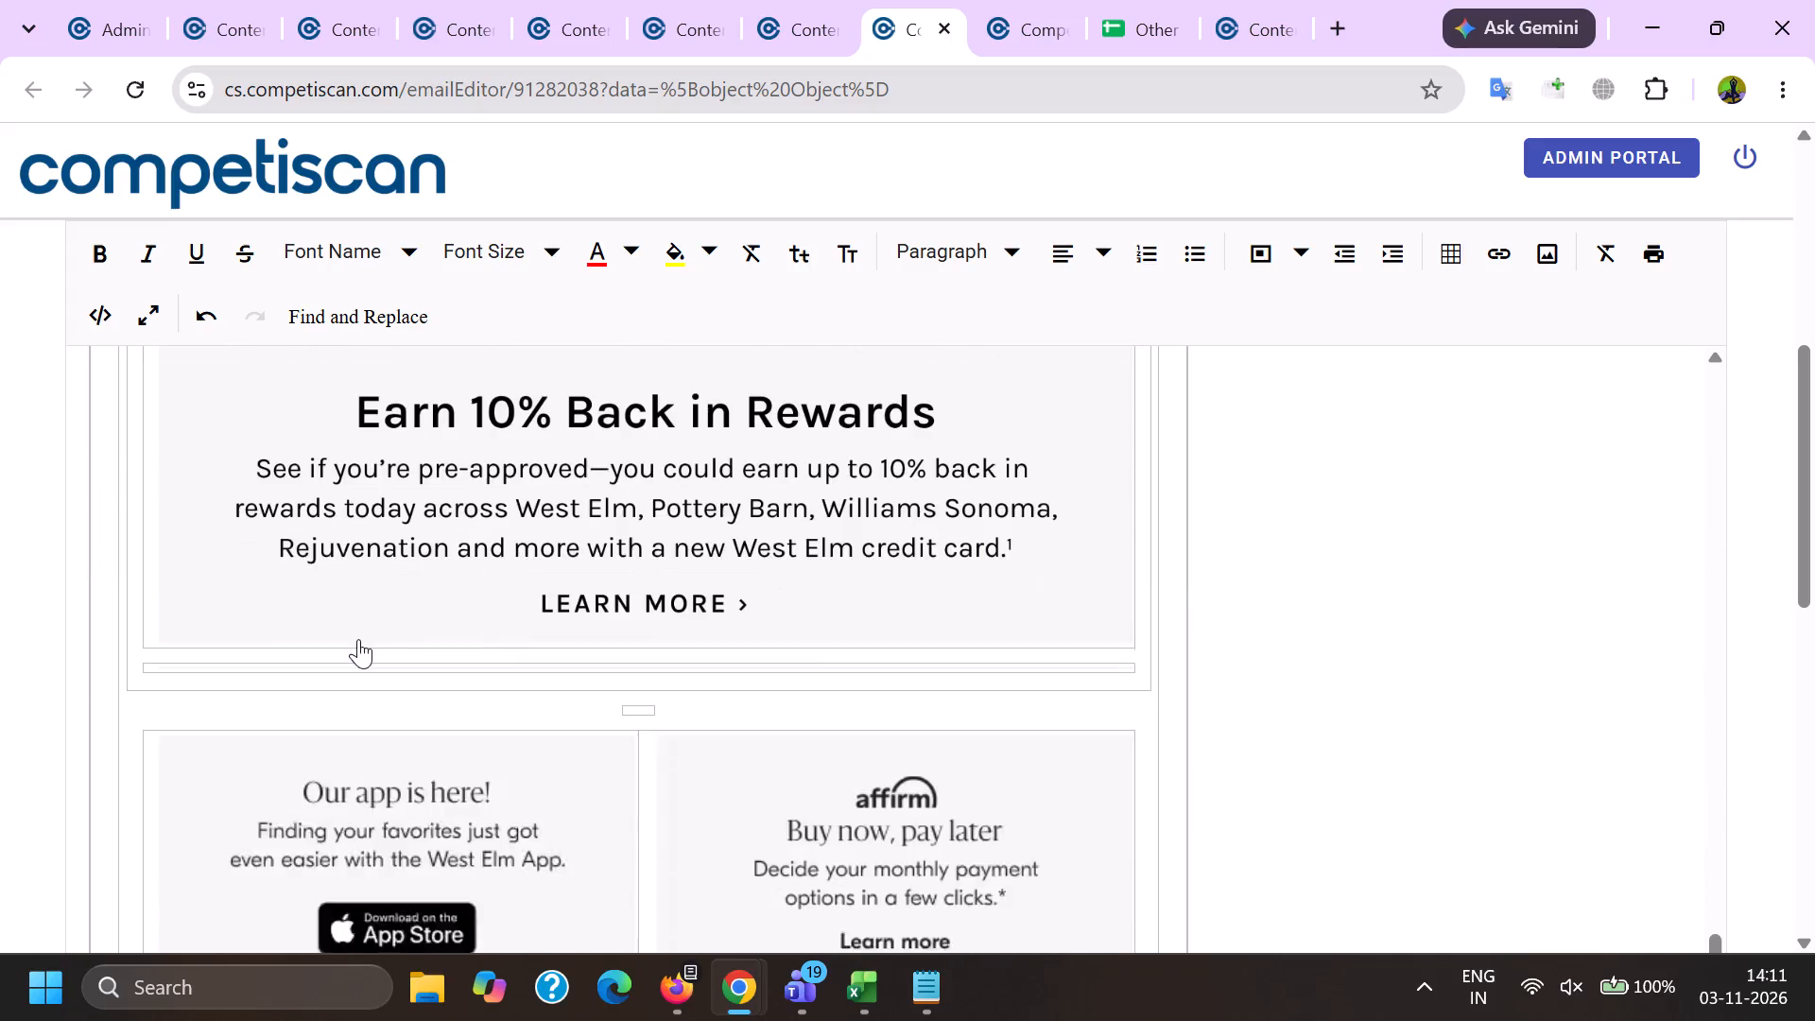
{"action": "left_click", "coordinate": [340, 753]}
{"action": "left_click", "coordinate": [317, 816]}
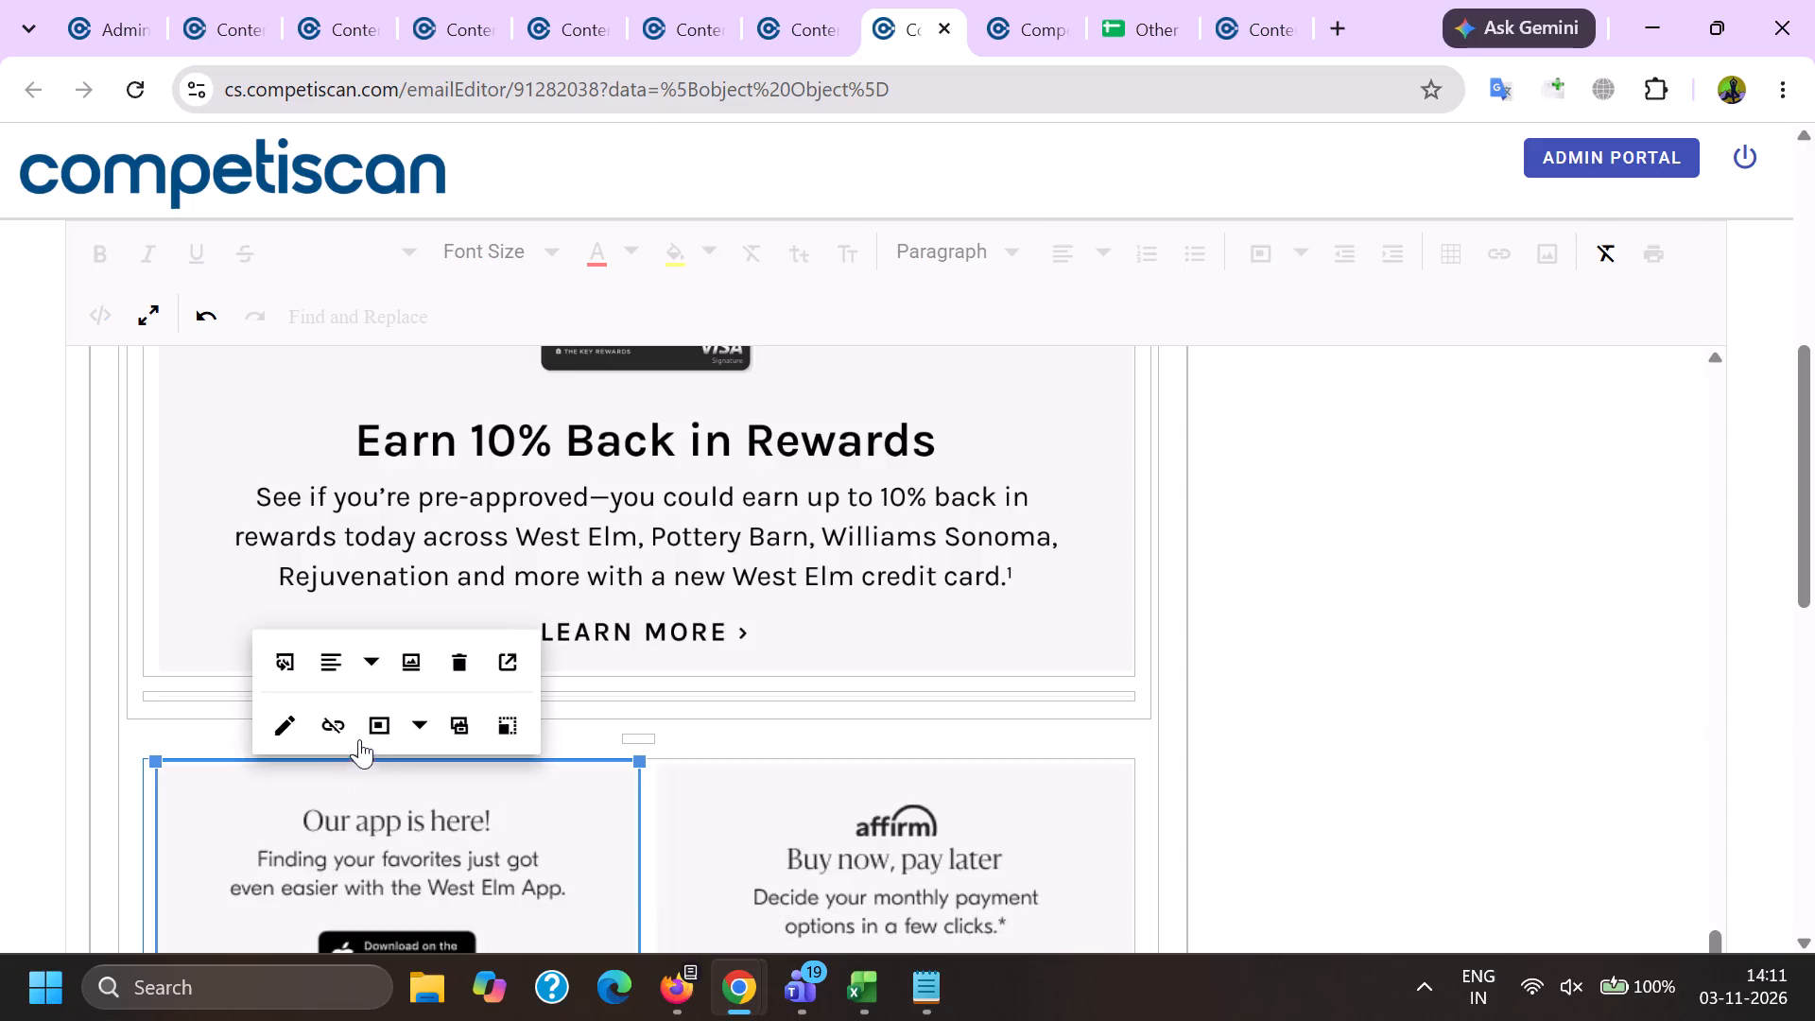
{"action": "left_click", "coordinate": [341, 727]}
Remove the hyperlinks from "view this email with images" and from "click here" in the email-preferences line.
{"action": "scroll", "coordinate": [342, 725], "scroll_direction": "down", "scroll_amount": 7}
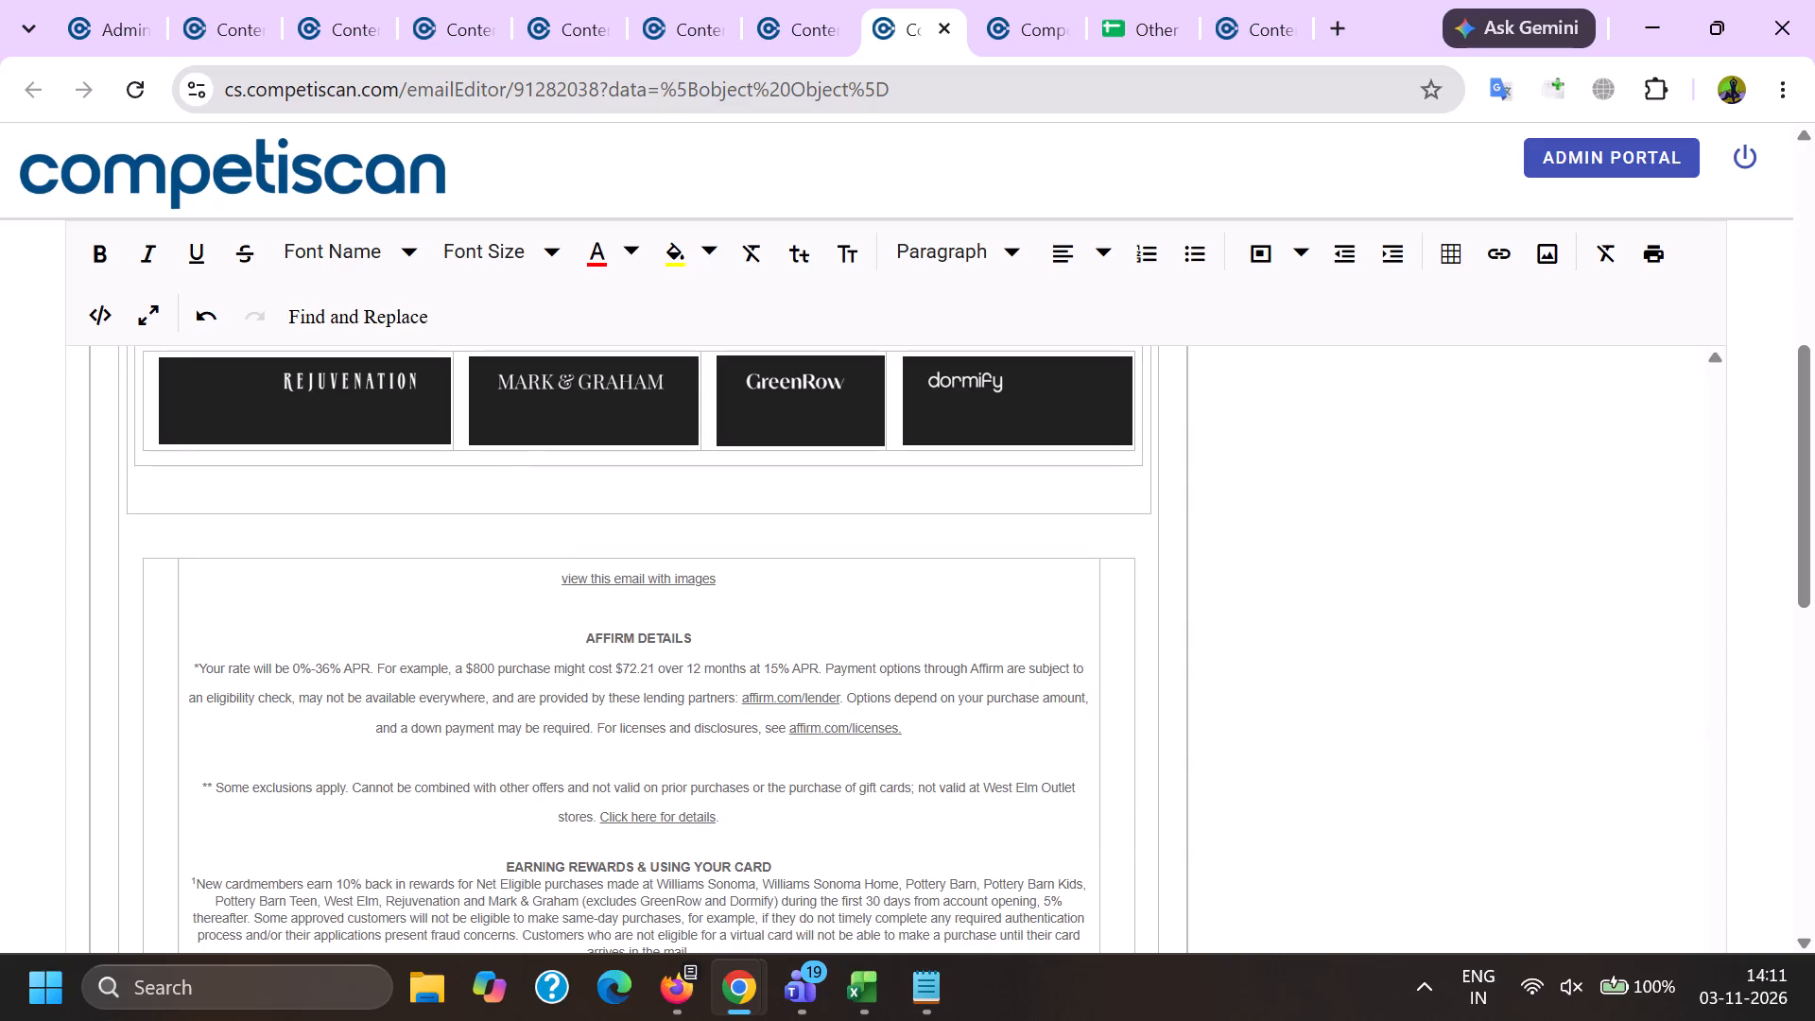
{"action": "left_click", "coordinate": [628, 569]}
{"action": "left_click", "coordinate": [670, 583]}
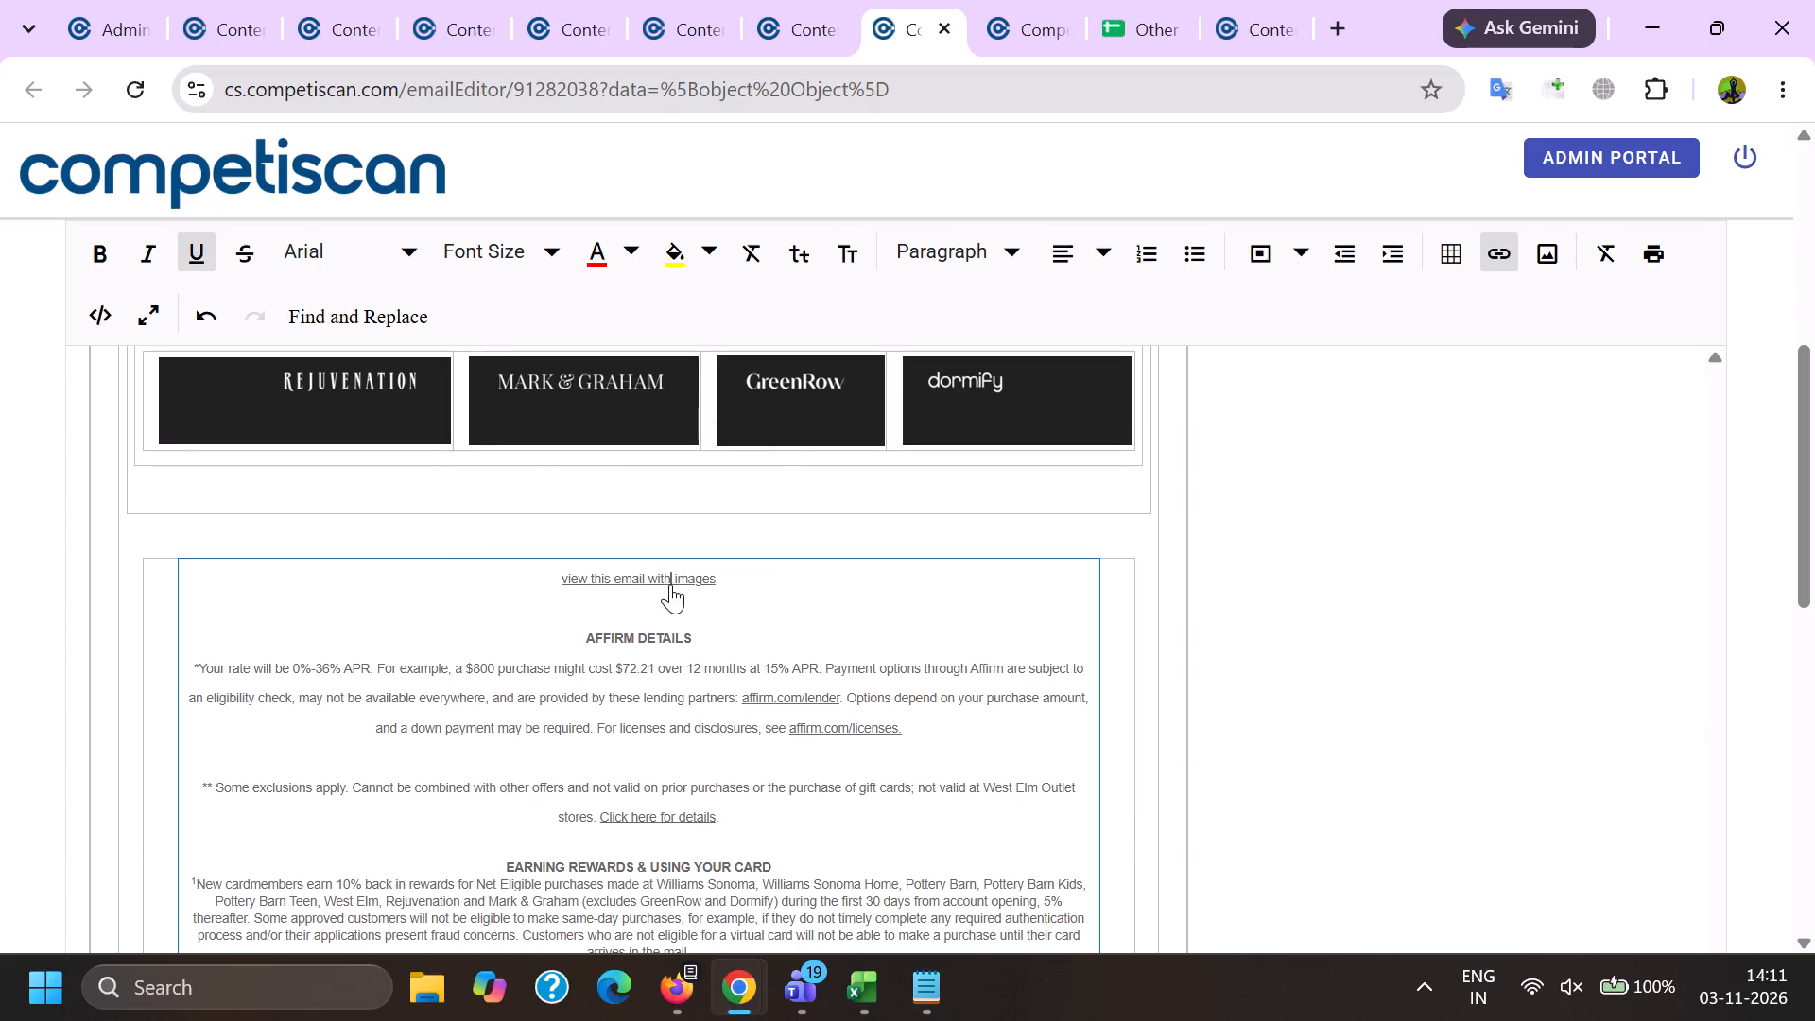
{"action": "left_click", "coordinate": [807, 639]}
{"action": "scroll", "coordinate": [746, 627], "scroll_direction": "down", "scroll_amount": 4}
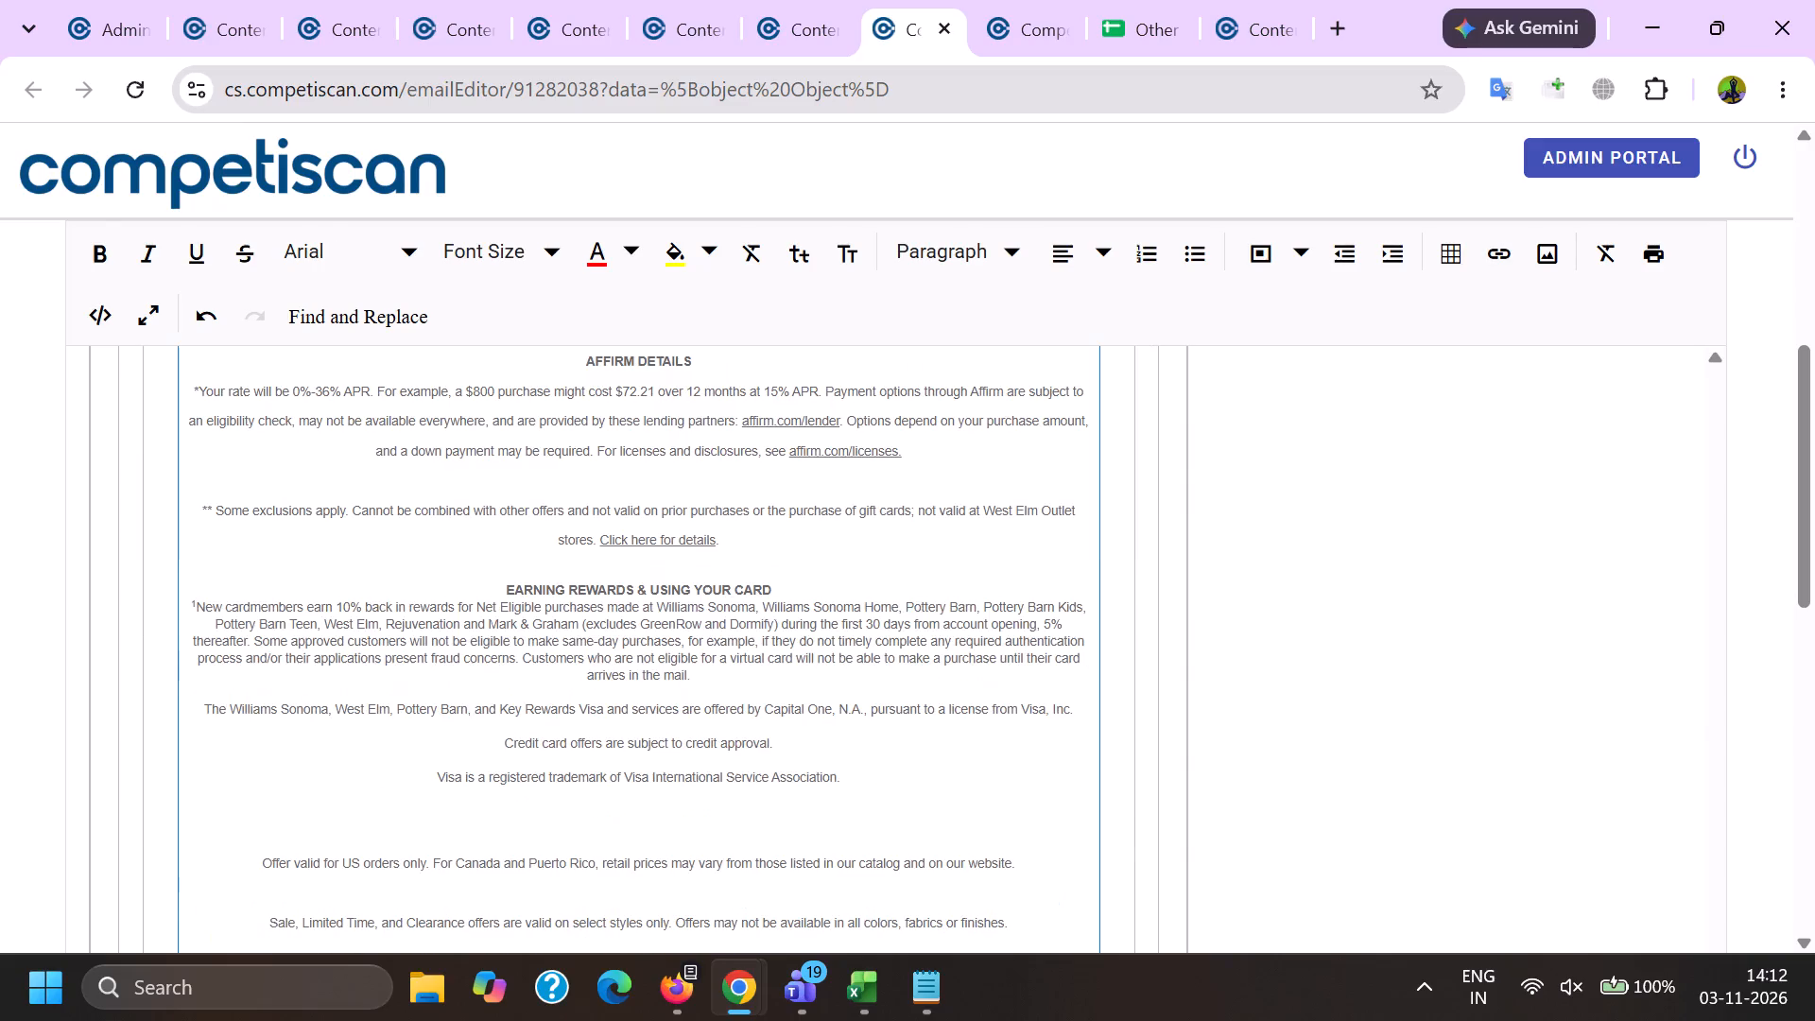
{"action": "scroll", "coordinate": [627, 770], "scroll_direction": "down", "scroll_amount": 3}
{"action": "left_click", "coordinate": [560, 562]}
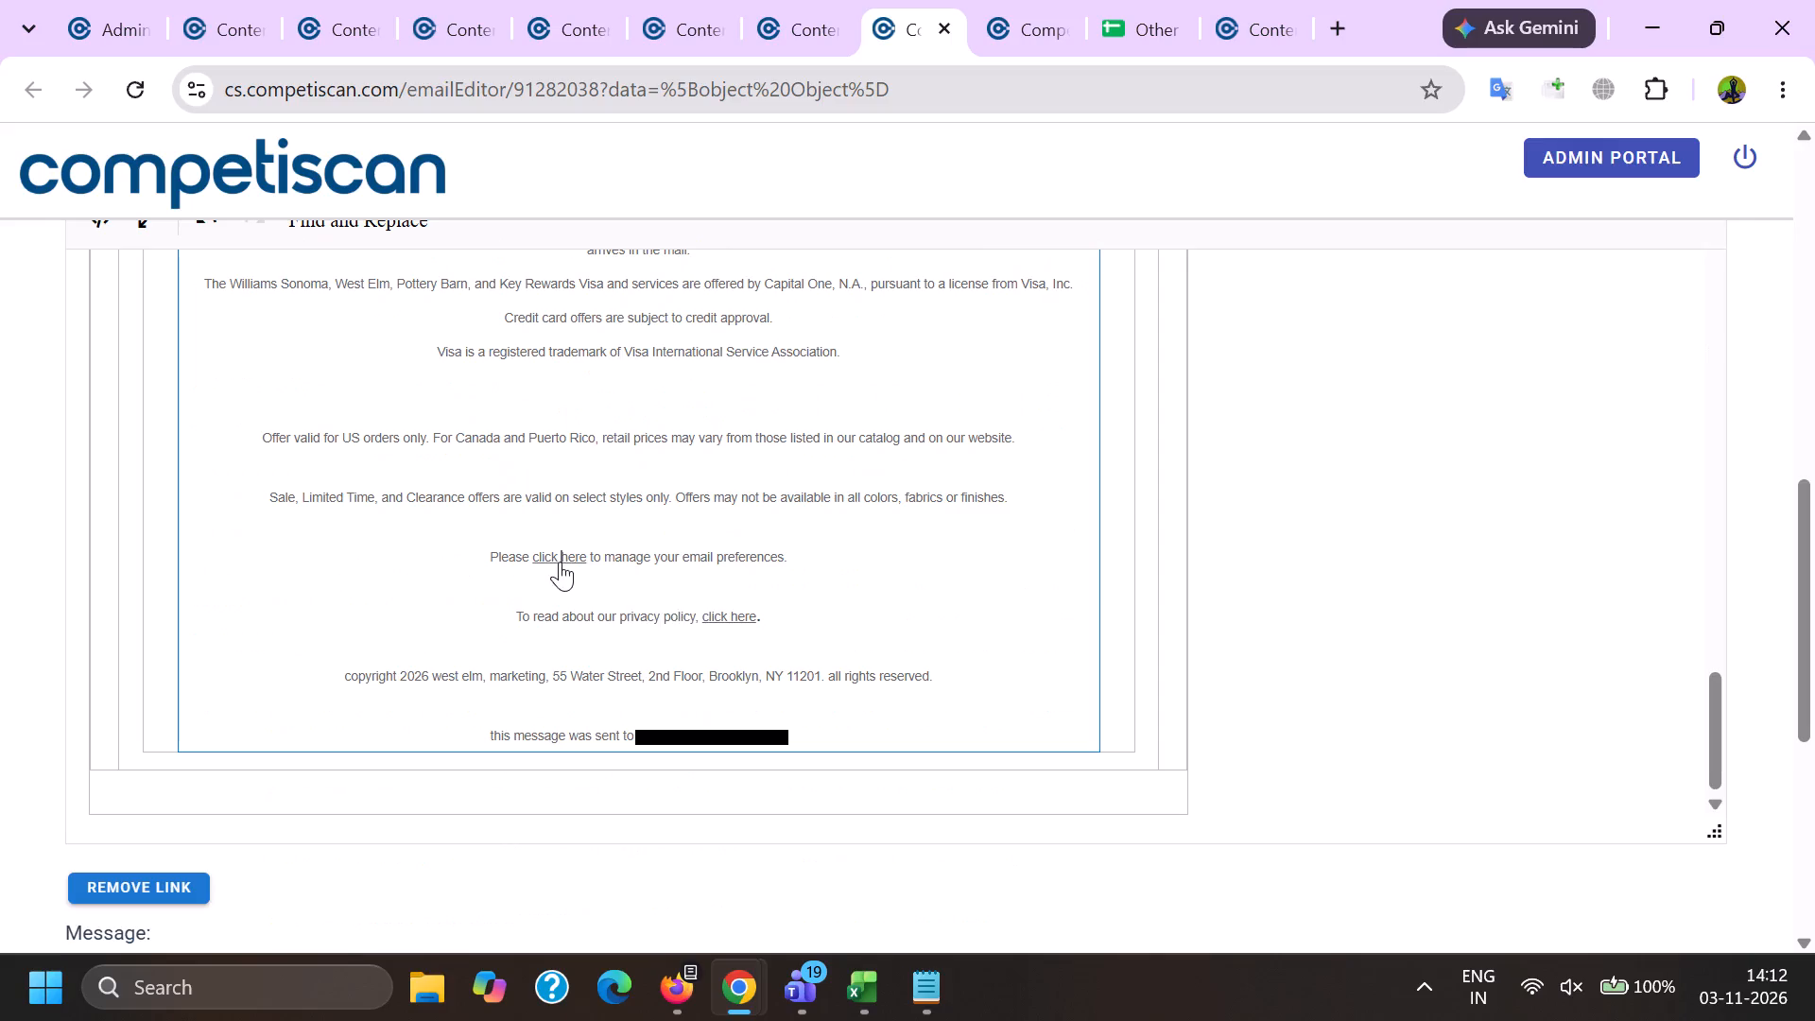
{"action": "left_click", "coordinate": [723, 606]}
Delete the recipient address after "this message was sent to" in the email footer.
{"action": "left_click_drag", "start_coordinate": [648, 735], "coordinate": [810, 722]}
{"action": "key", "text": "BackSpace"}
{"action": "key", "text": "BackSpace"}
Save the product info for the cleaned email 91282038.
{"action": "scroll", "coordinate": [623, 684], "scroll_direction": "down", "scroll_amount": 9}
{"action": "left_click", "coordinate": [627, 702]}
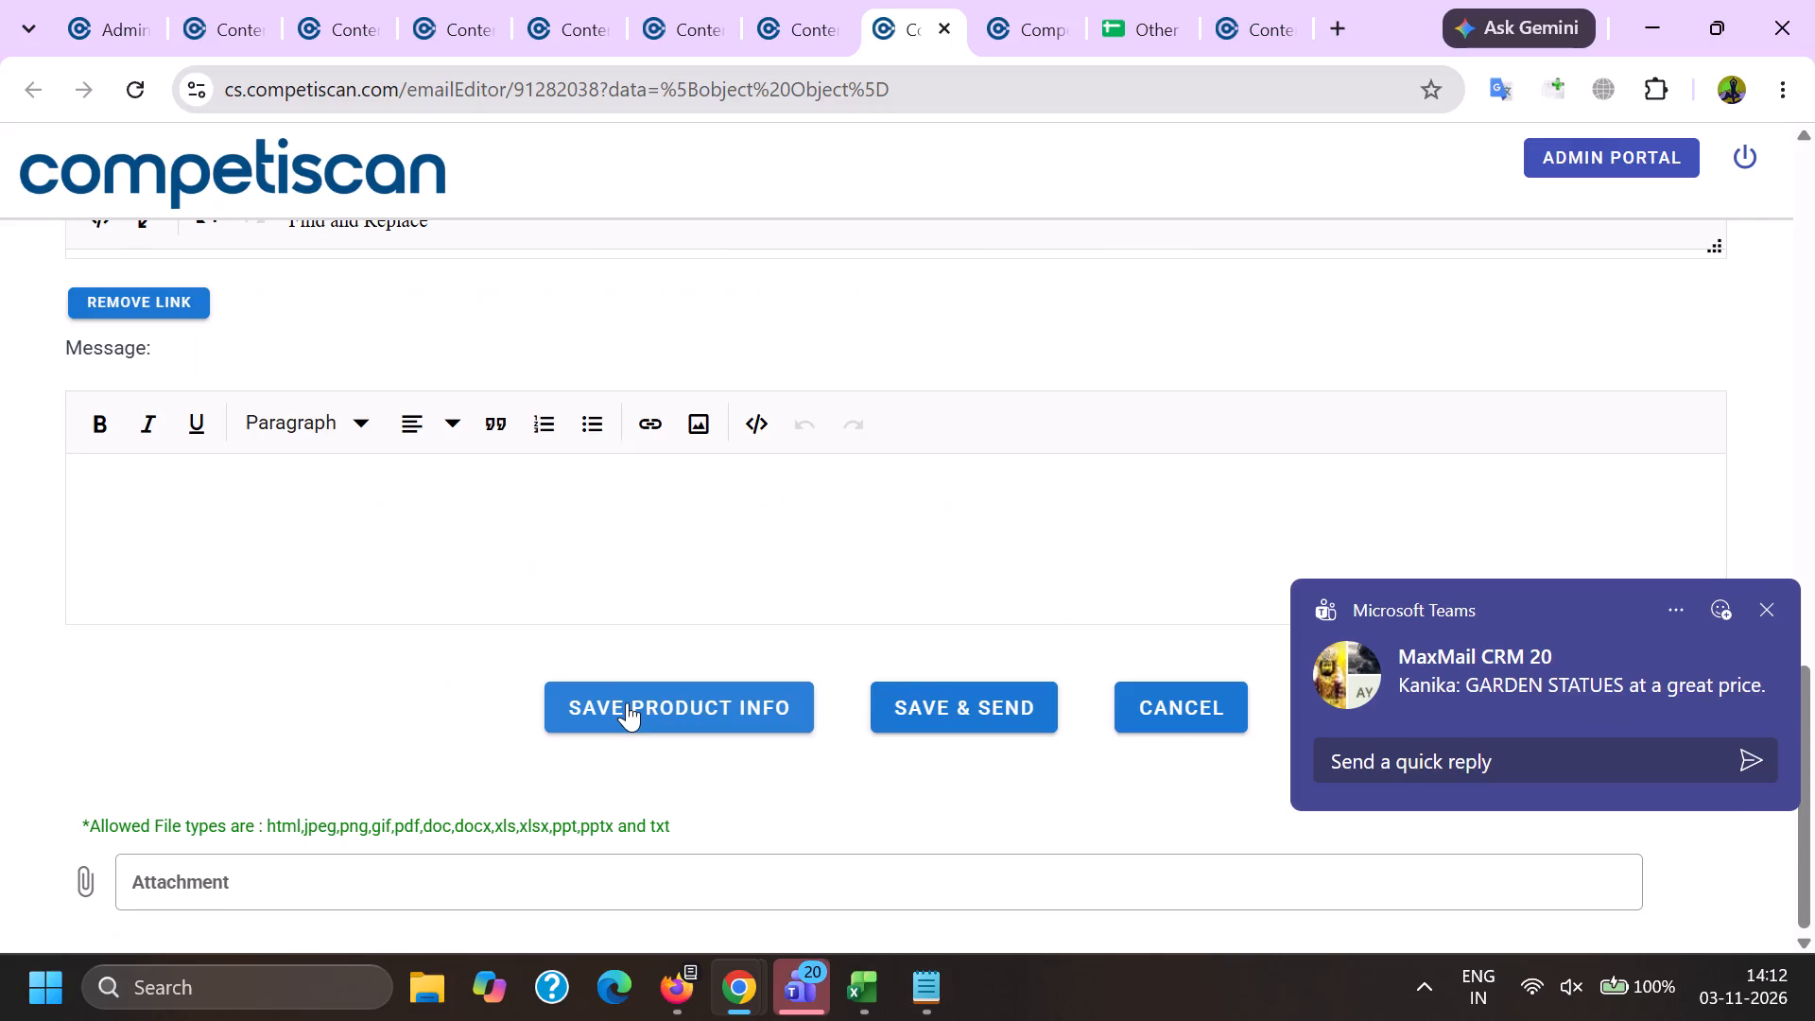
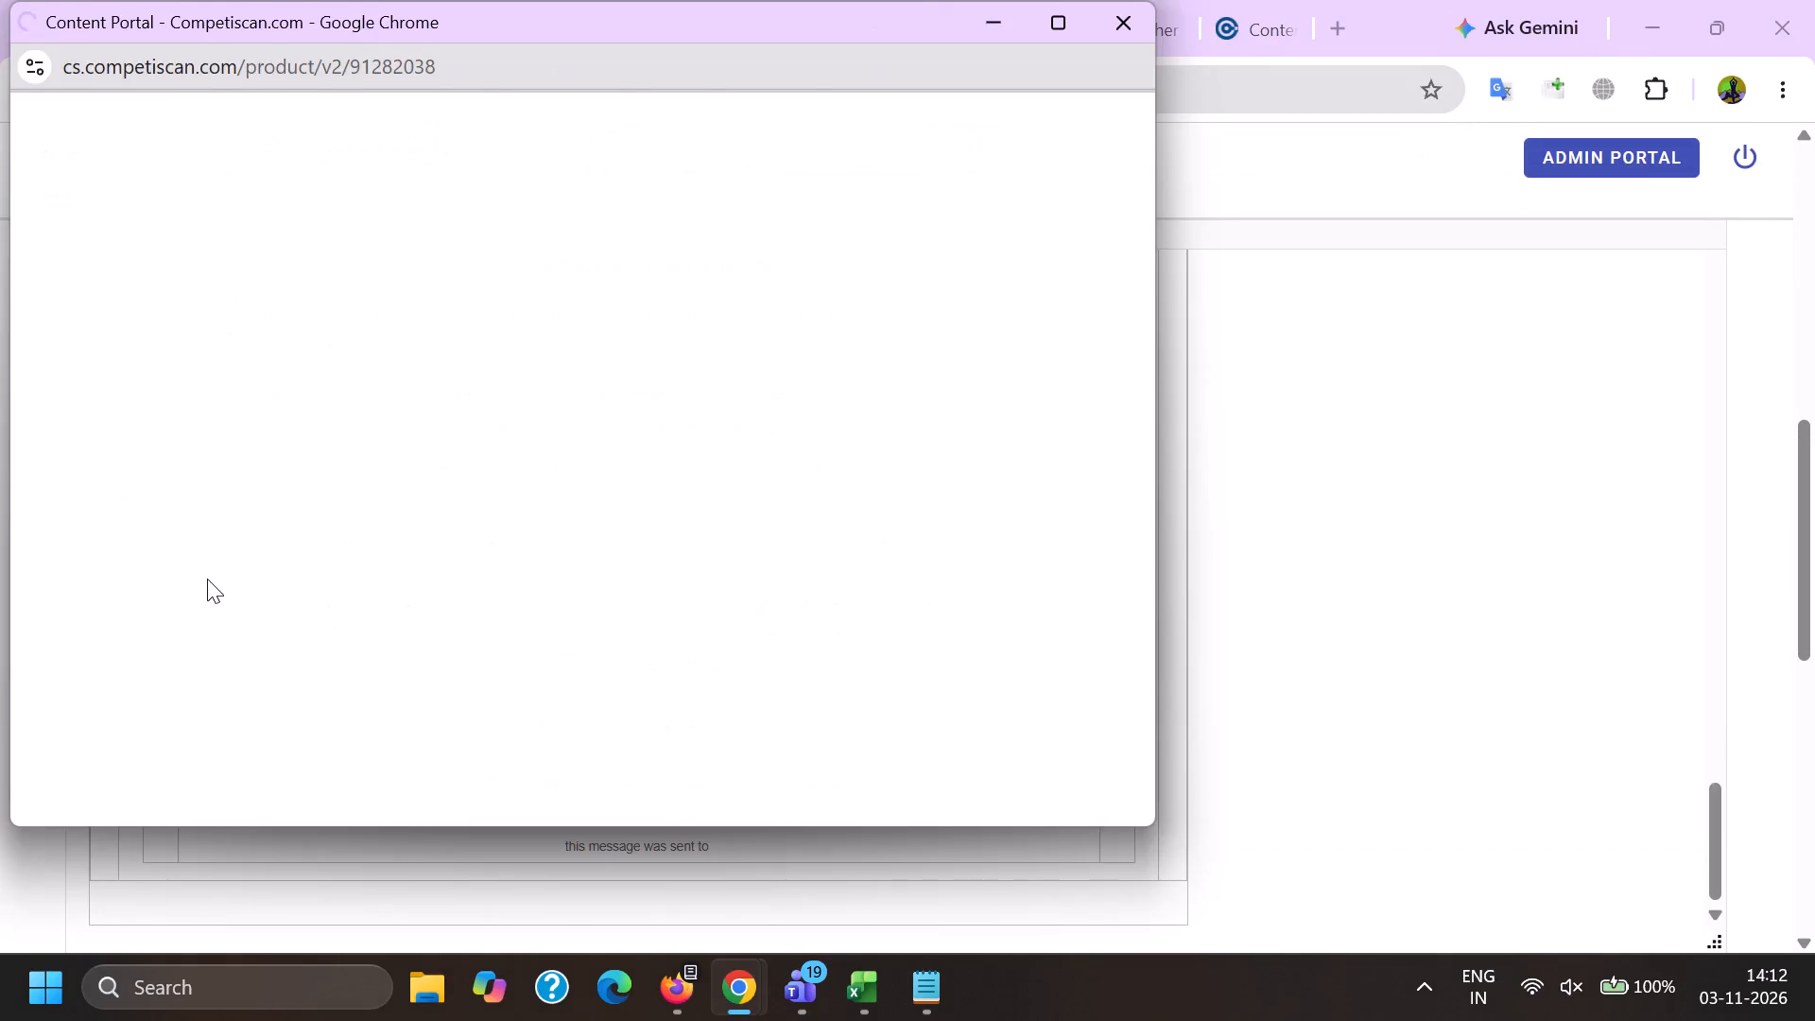
Look back over the cleaned email 91282038 from its footer up to its header.
{"action": "left_click", "coordinate": [140, 615]}
{"action": "key", "text": "Page_Up"}
{"action": "key", "text": "Page_Up"}
{"action": "key", "text": "Page_Up"}
{"action": "key", "text": "Page_Up"}
{"action": "key", "text": "Page_Up"}
{"action": "key", "text": "Page_Up"}
{"action": "key", "text": "Page_Up"}
{"action": "key", "text": "Page_Up"}
{"action": "key", "text": "Page_Up"}
{"action": "key", "text": "Page_Up"}
{"action": "key", "text": "Page_Up"}
{"action": "key", "text": "Page_Up"}
{"action": "key", "text": "Page_Up"}
{"action": "key", "text": "Page_Up"}
{"action": "key", "text": "Page_Up"}
{"action": "key", "text": "Page_Up"}
{"action": "key", "text": "Page_Up"}
{"action": "key", "text": "Page_Up"}
{"action": "key", "text": "Page_Up"}
{"action": "key", "text": "Page_Up"}
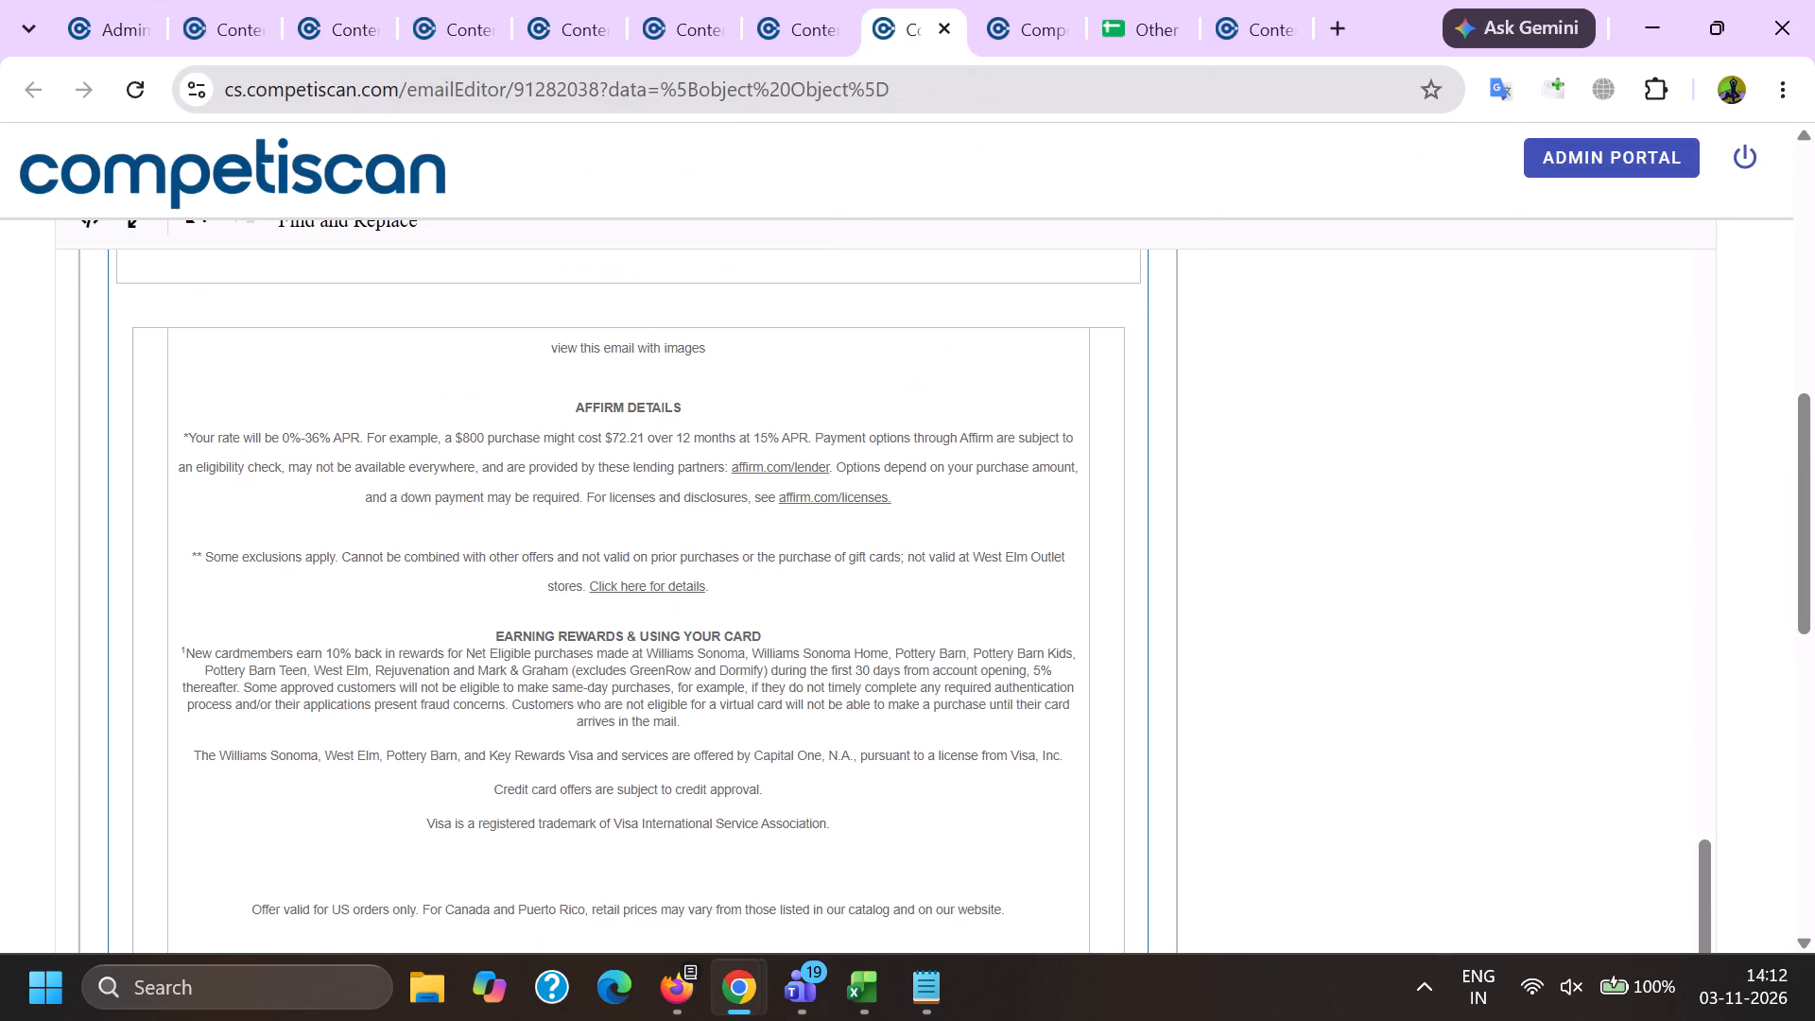
Search the temp products for the other West Elm email's ID, 91287184.
{"action": "left_click", "coordinate": [818, 0]}
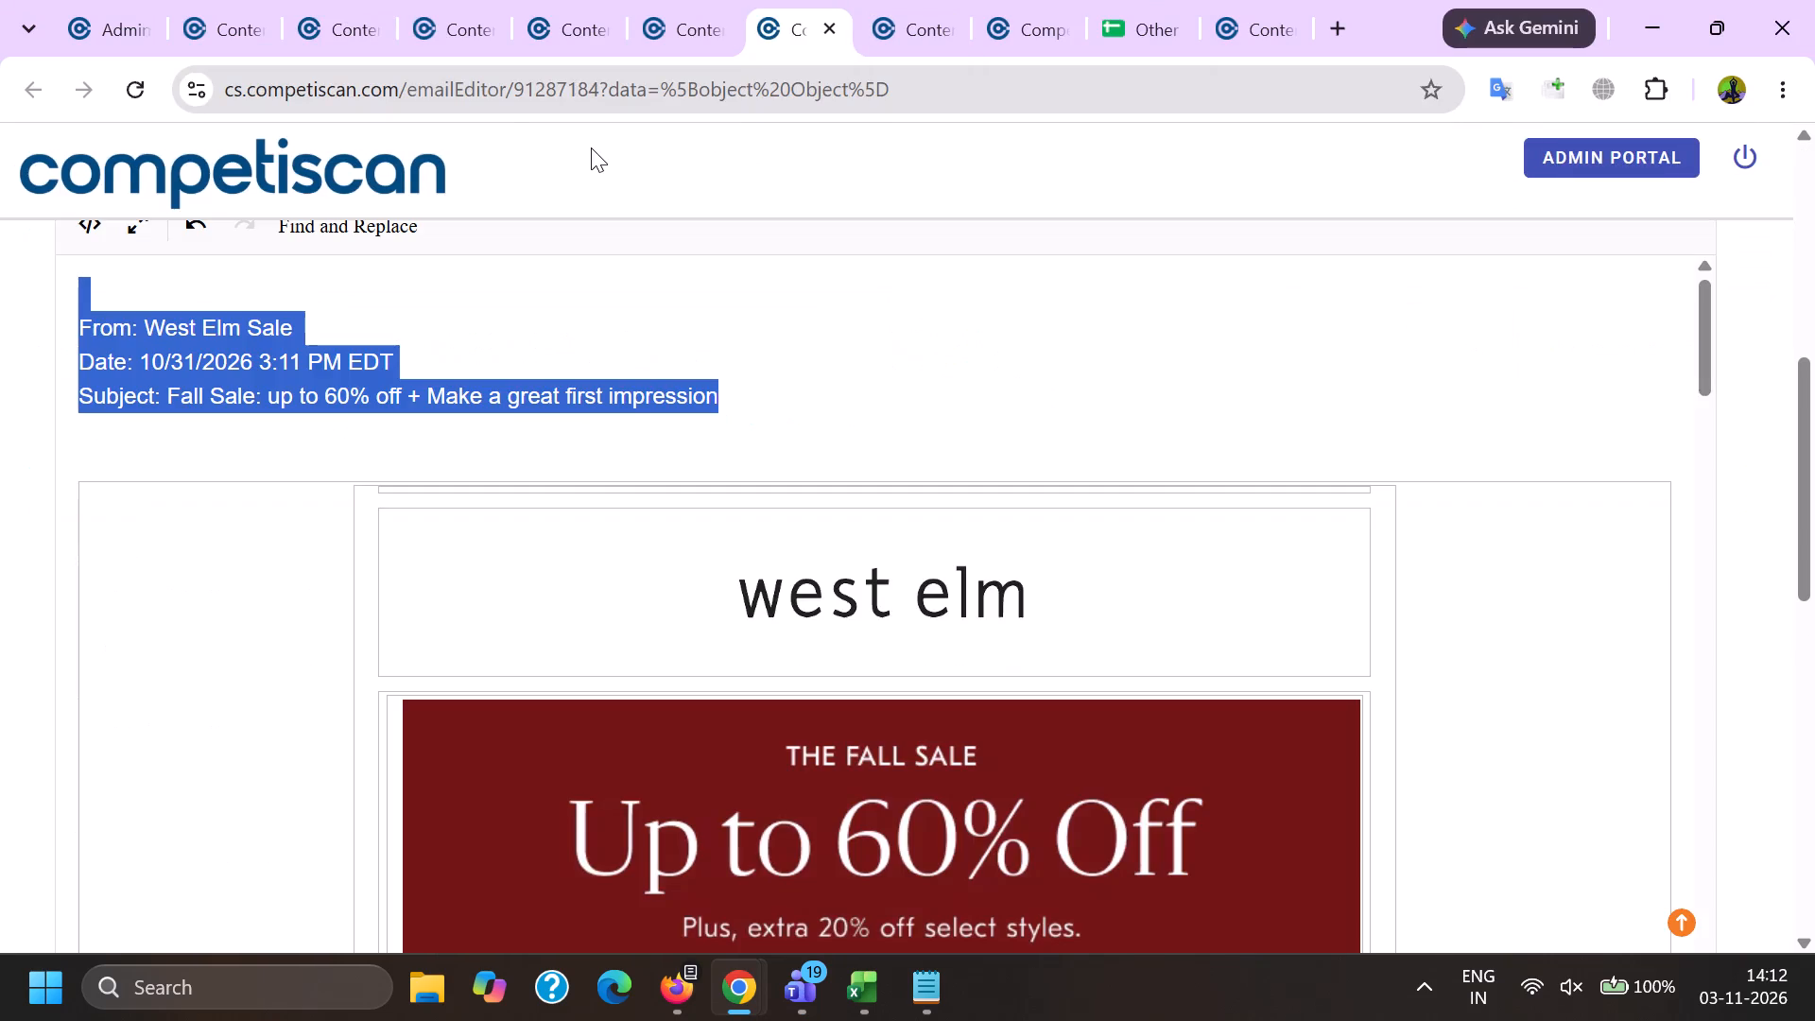
{"action": "double_click", "coordinate": [582, 88]}
{"action": "key", "text": "ctrl+c"}
{"action": "left_click", "coordinate": [992, 0]}
{"action": "left_click", "coordinate": [727, 287]}
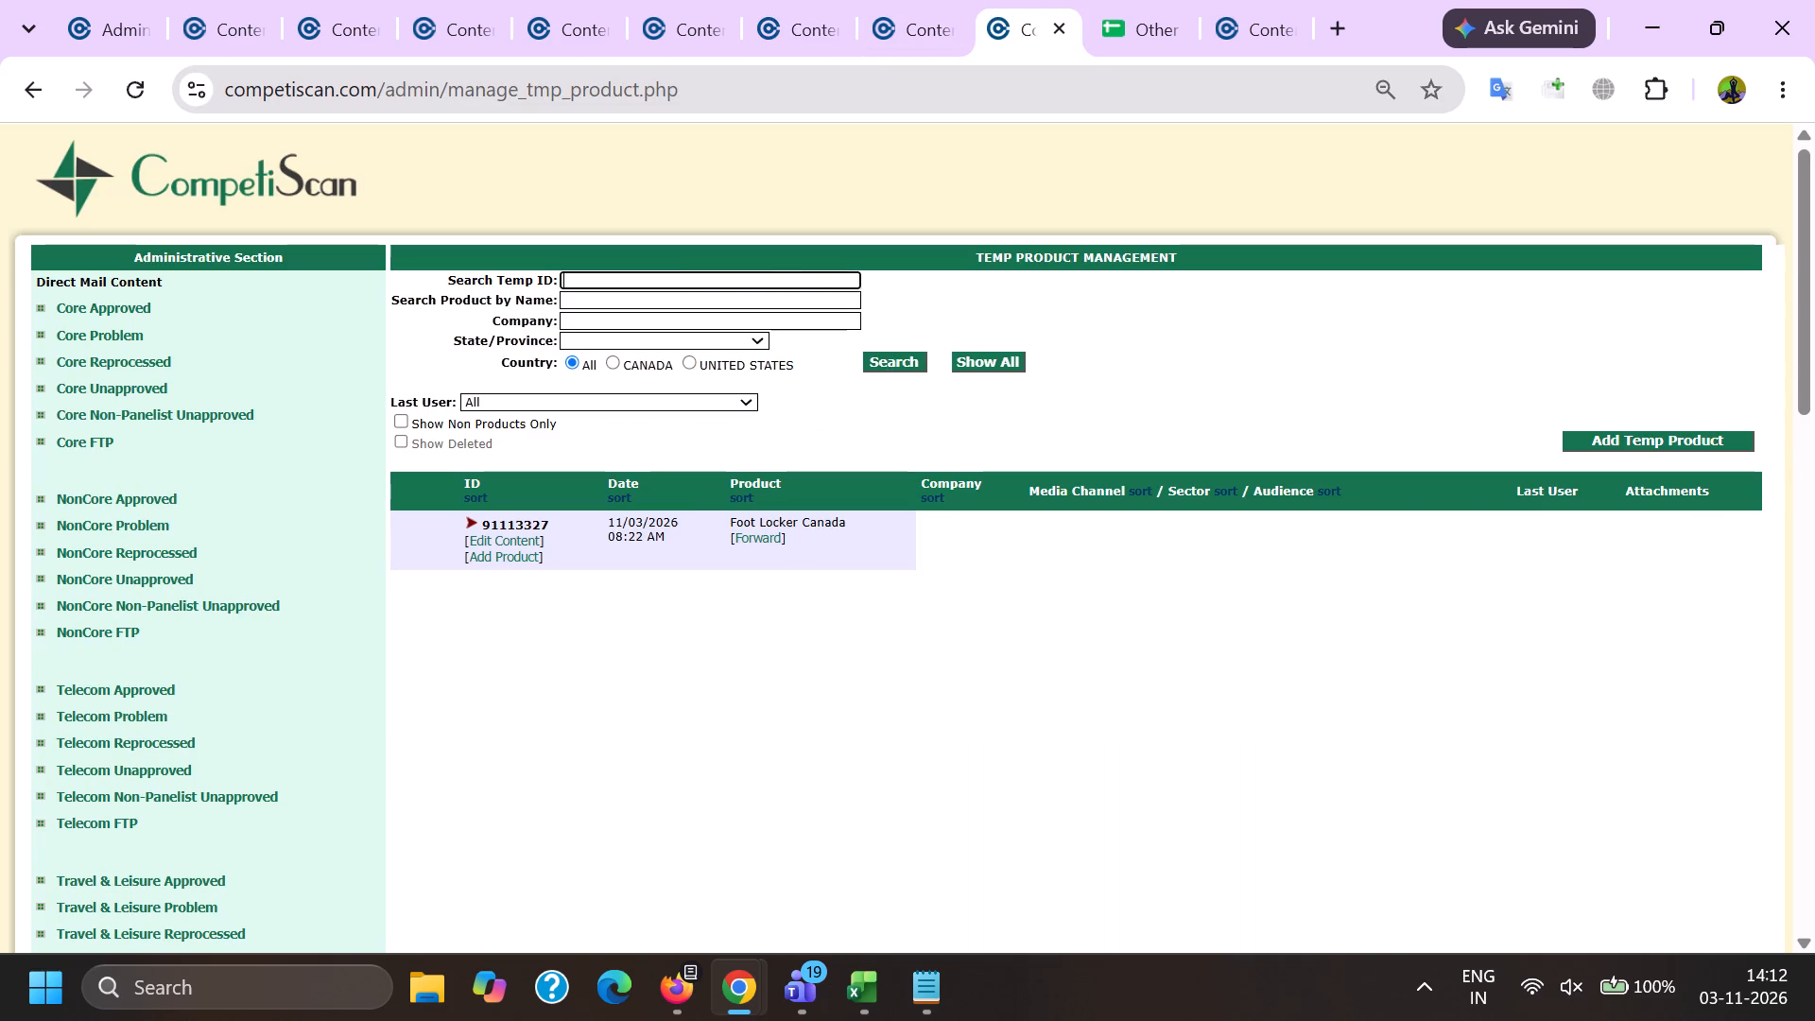
{"action": "key", "text": "ctrl+v"}
{"action": "key", "text": "Return"}
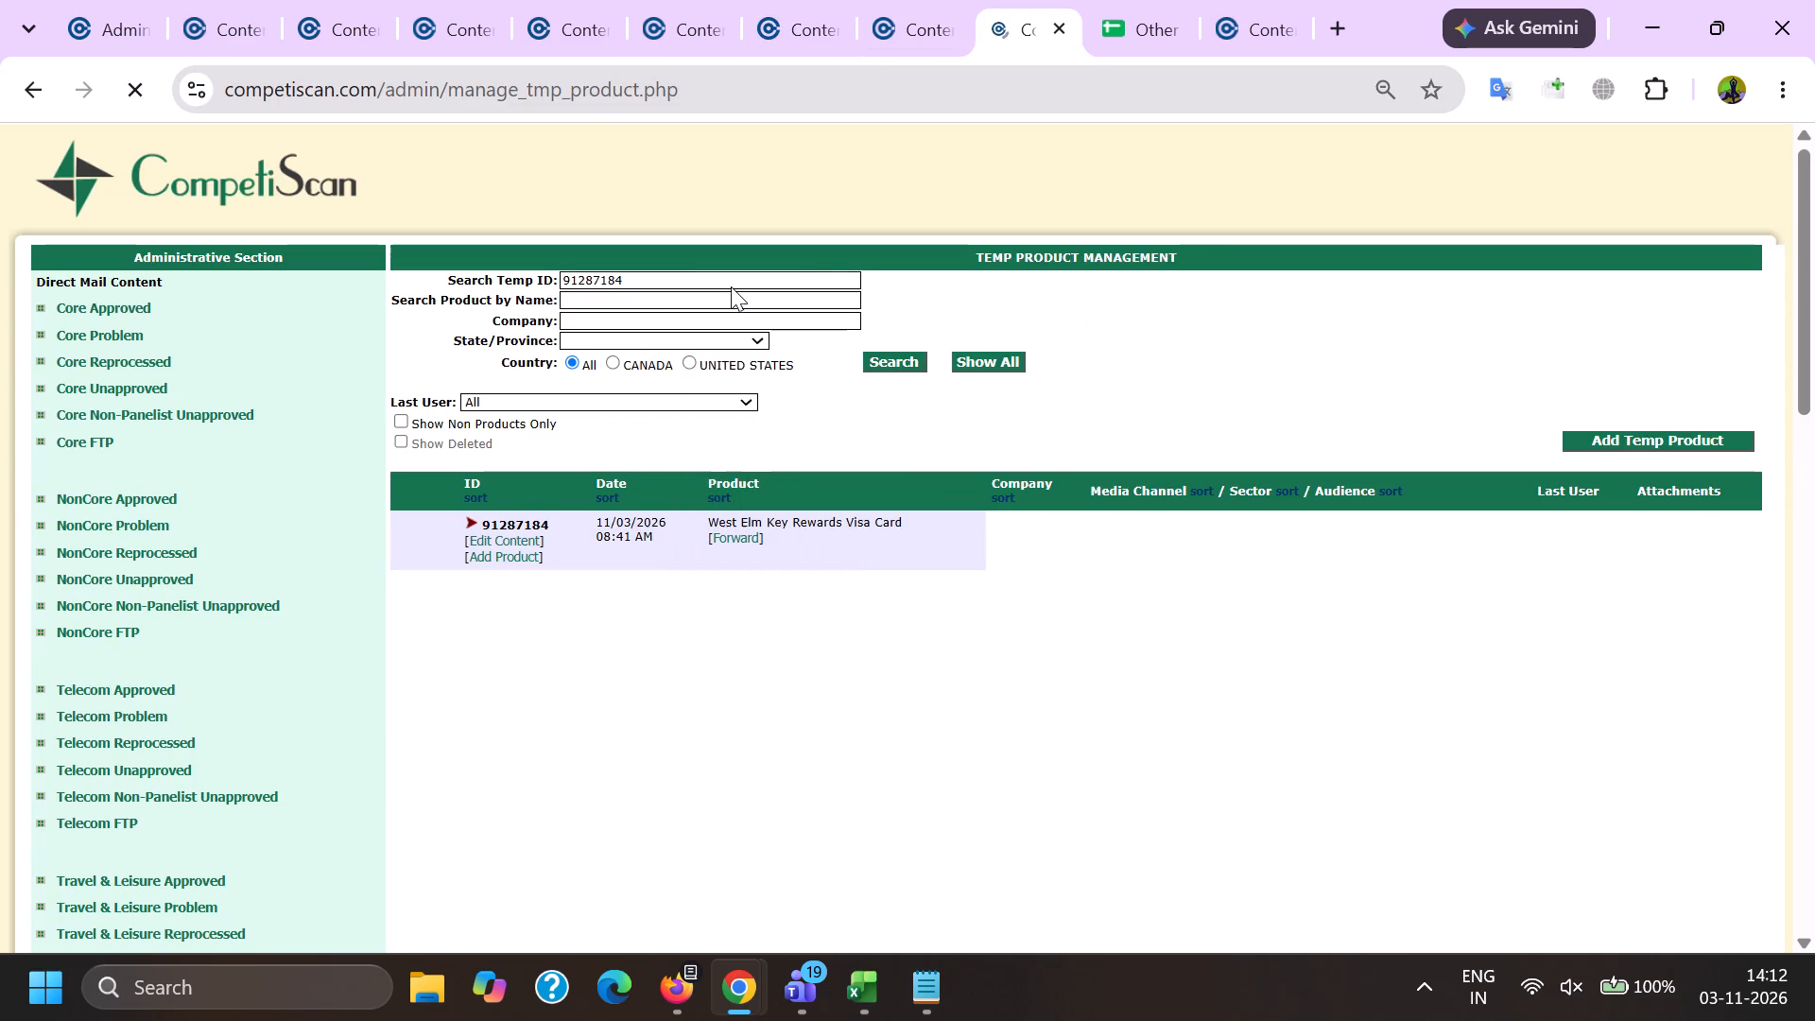
Copy the name "West Elm" from the From line of email 91287184.
{"action": "left_click", "coordinate": [825, 0]}
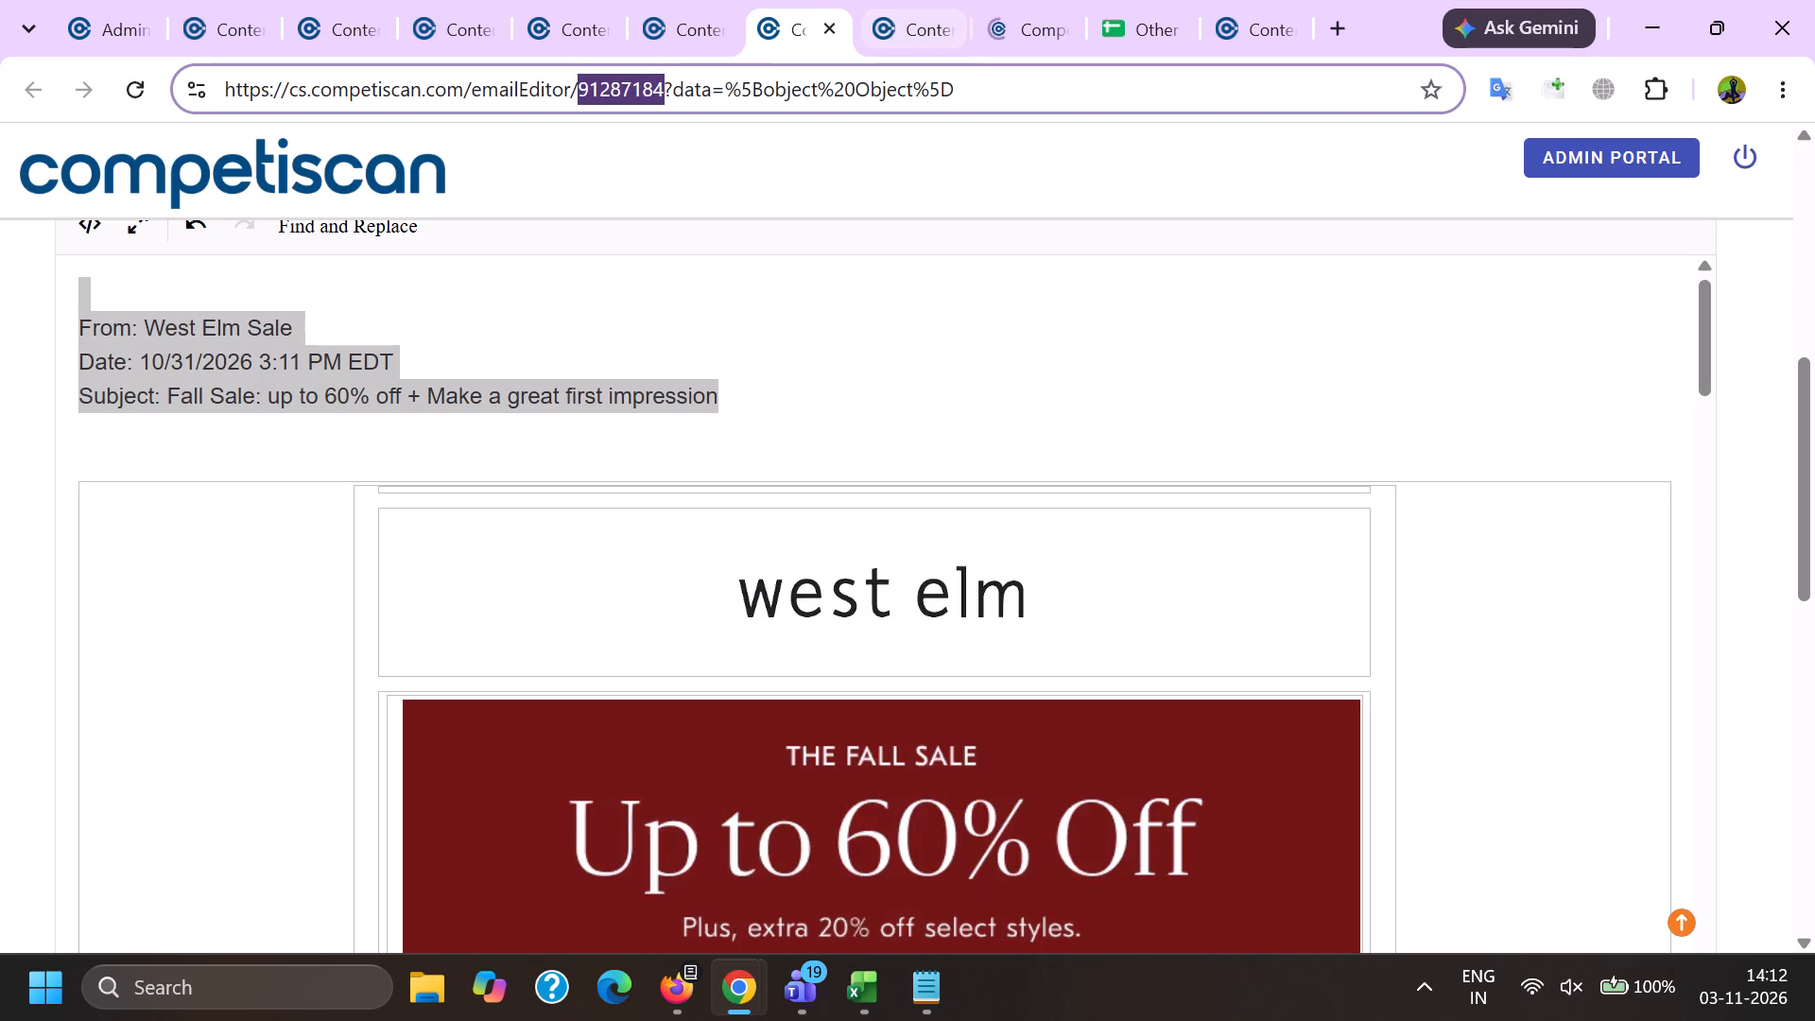
{"action": "left_click", "coordinate": [197, 302]}
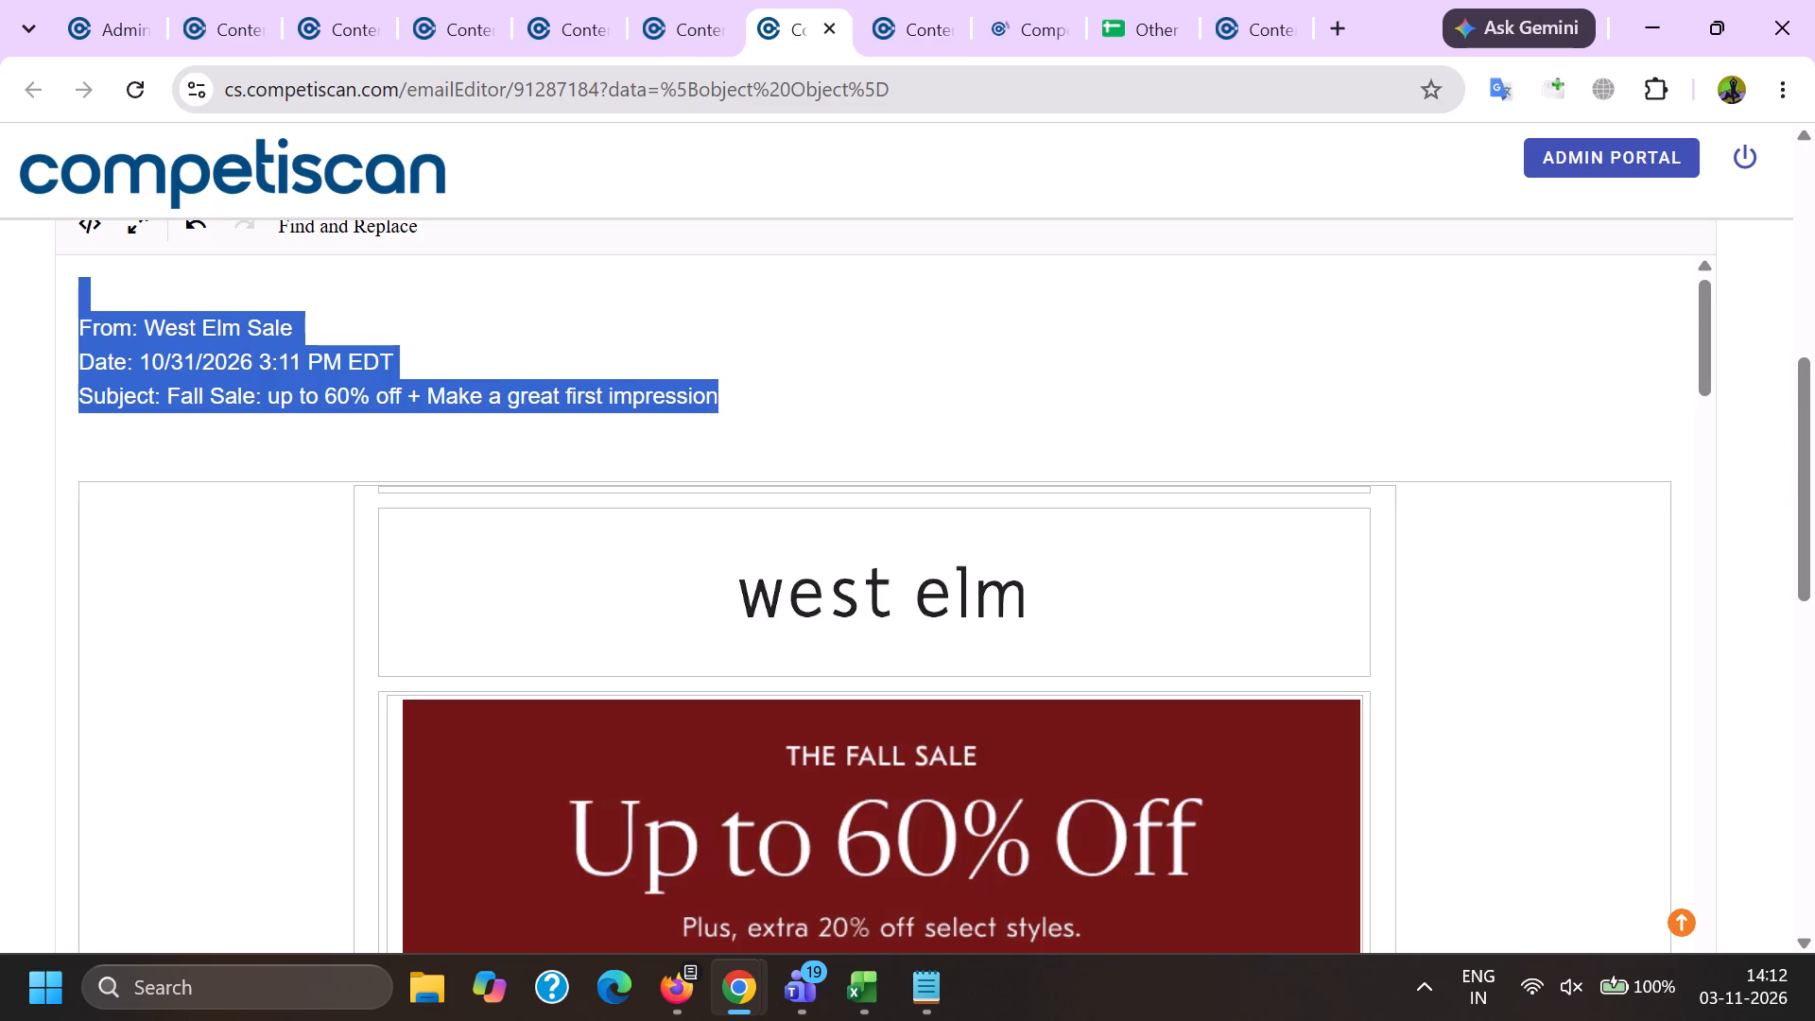
{"action": "double_click", "coordinate": [178, 320]}
{"action": "double_click", "coordinate": [170, 326]}
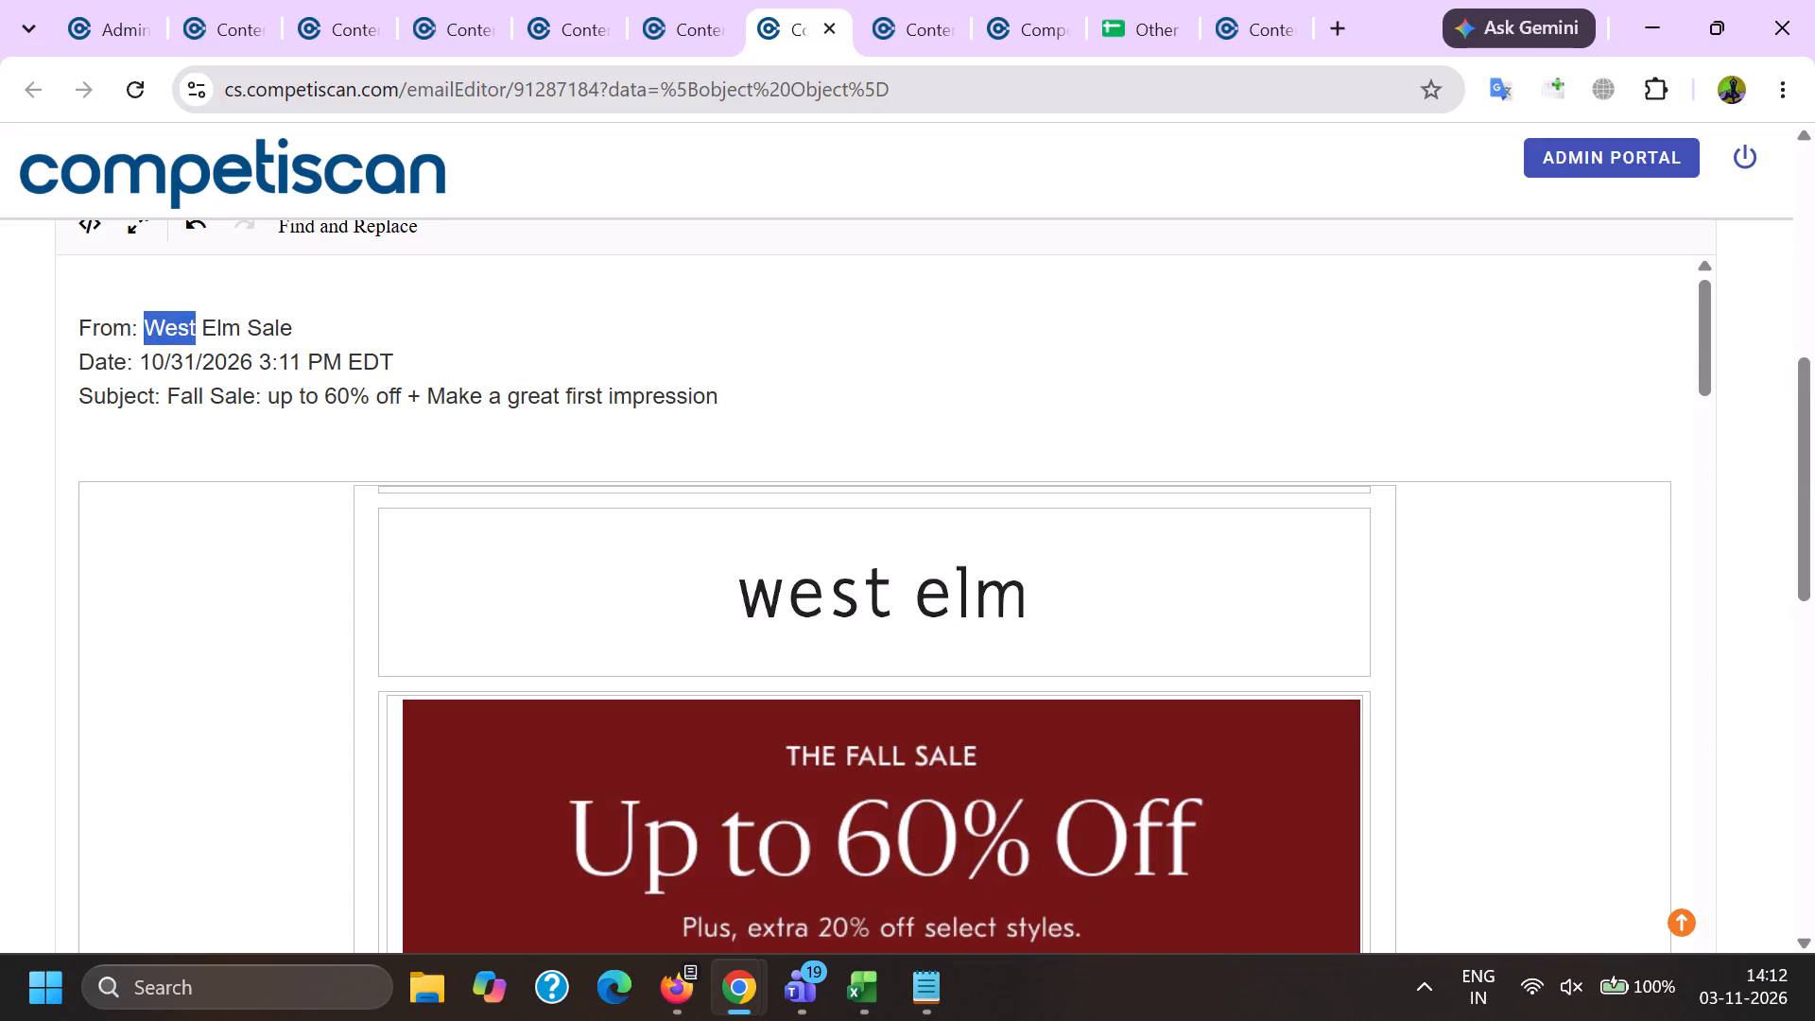
{"action": "left_click", "coordinate": [219, 321], "text": "shift"}
{"action": "key", "text": "ctrl+c"}
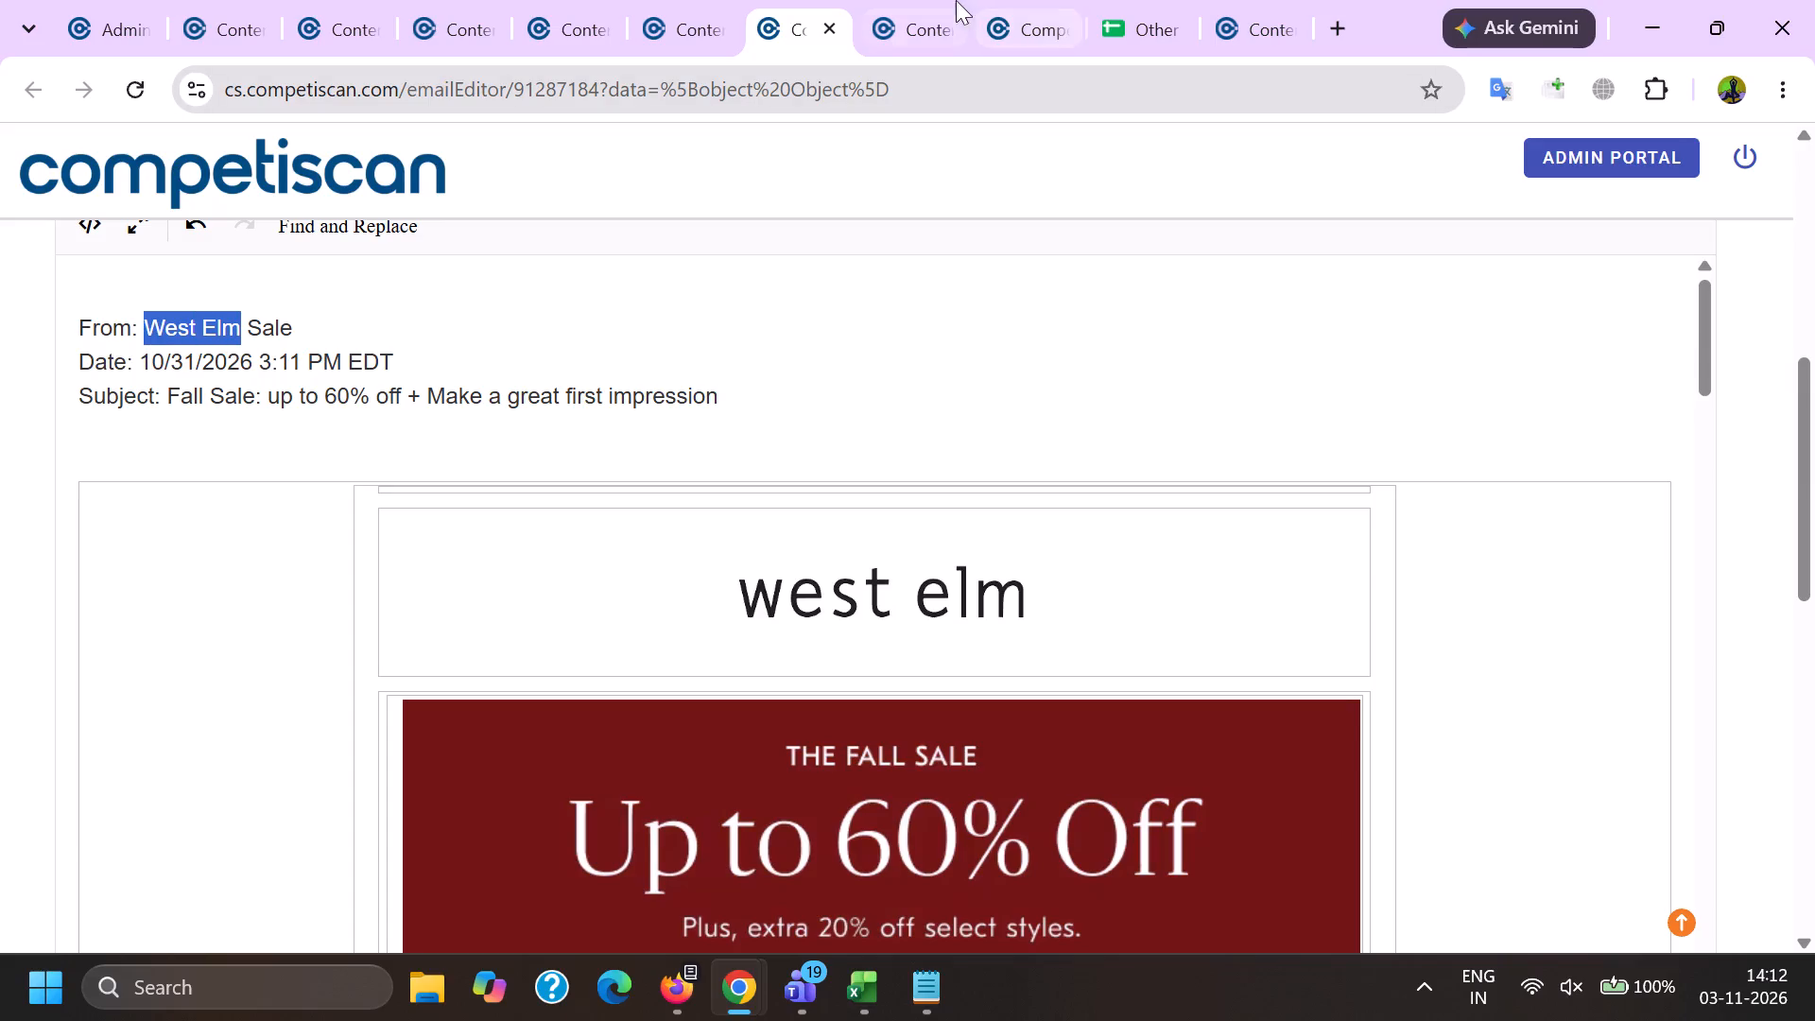
In product form 91282038, add Capital One as a company and look up West Elm as an affinity/association.
{"action": "left_click", "coordinate": [957, 0]}
{"action": "scroll", "coordinate": [493, 630], "scroll_direction": "down", "scroll_amount": 3}
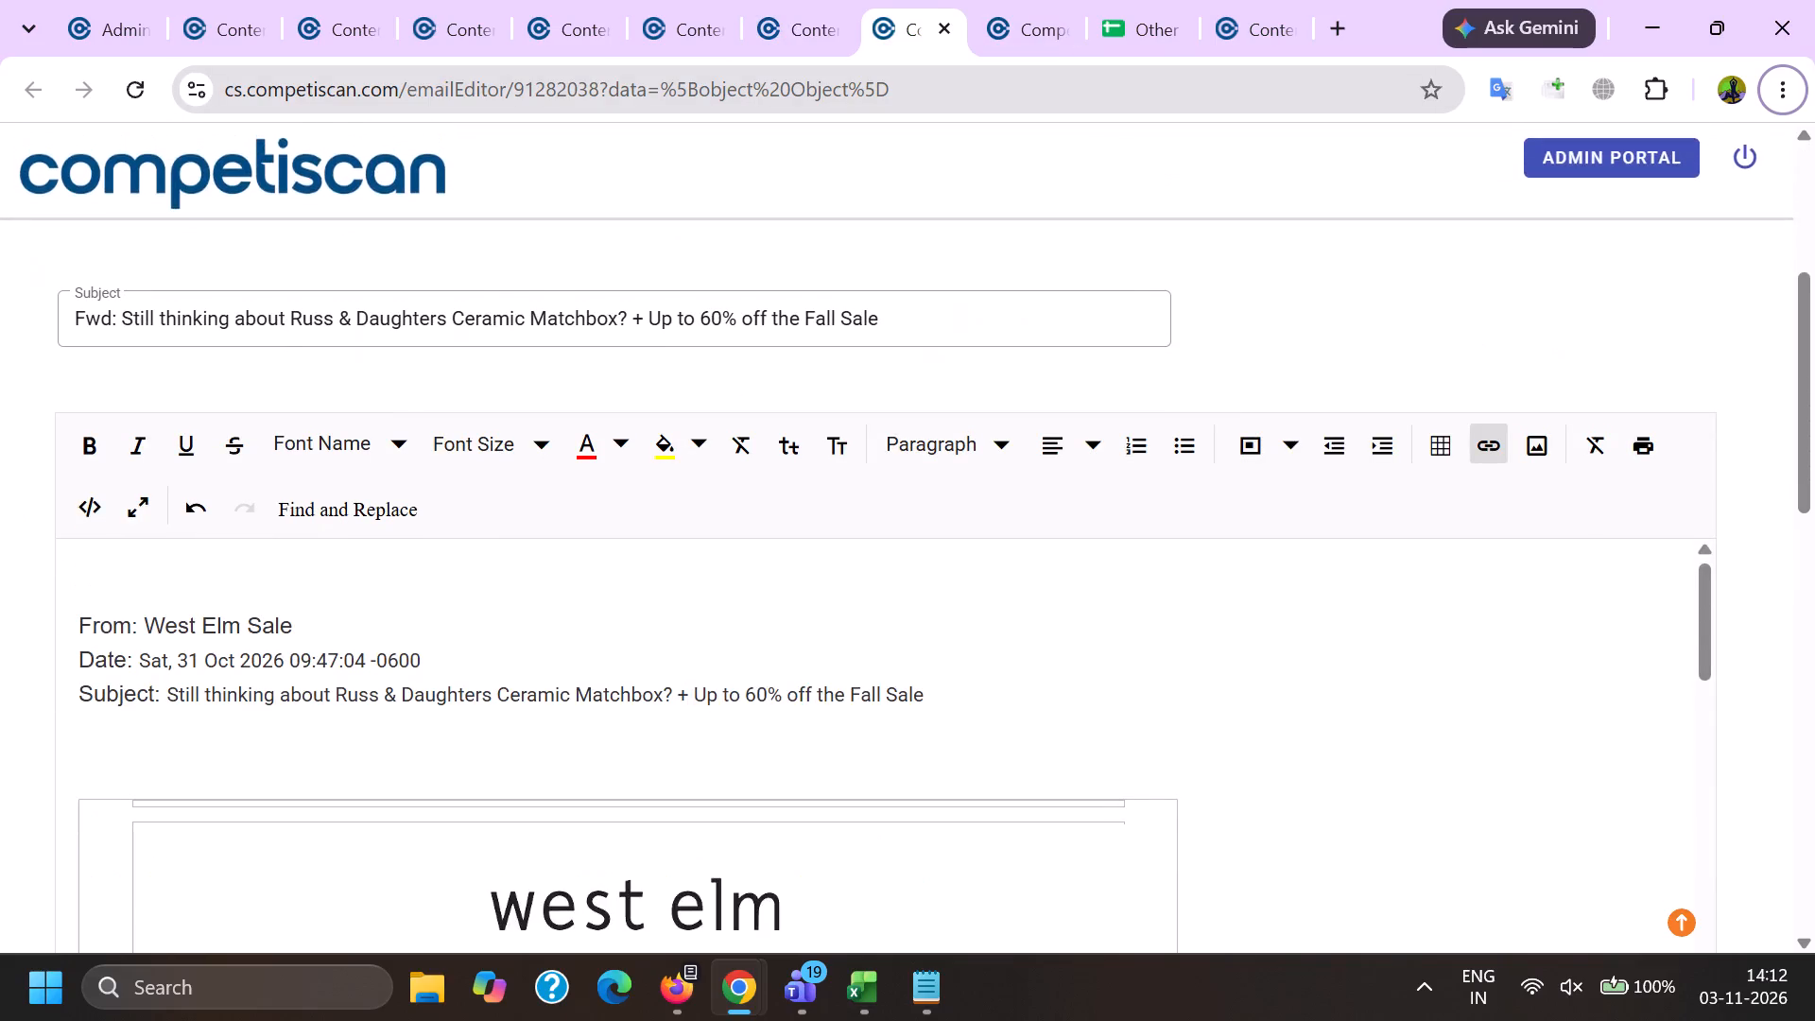
{"action": "left_click", "coordinate": [1021, 14]}
{"action": "left_click", "coordinate": [921, 0]}
{"action": "key", "text": "alt+Tab"}
{"action": "scroll", "coordinate": [517, 429], "scroll_direction": "down", "scroll_amount": 4}
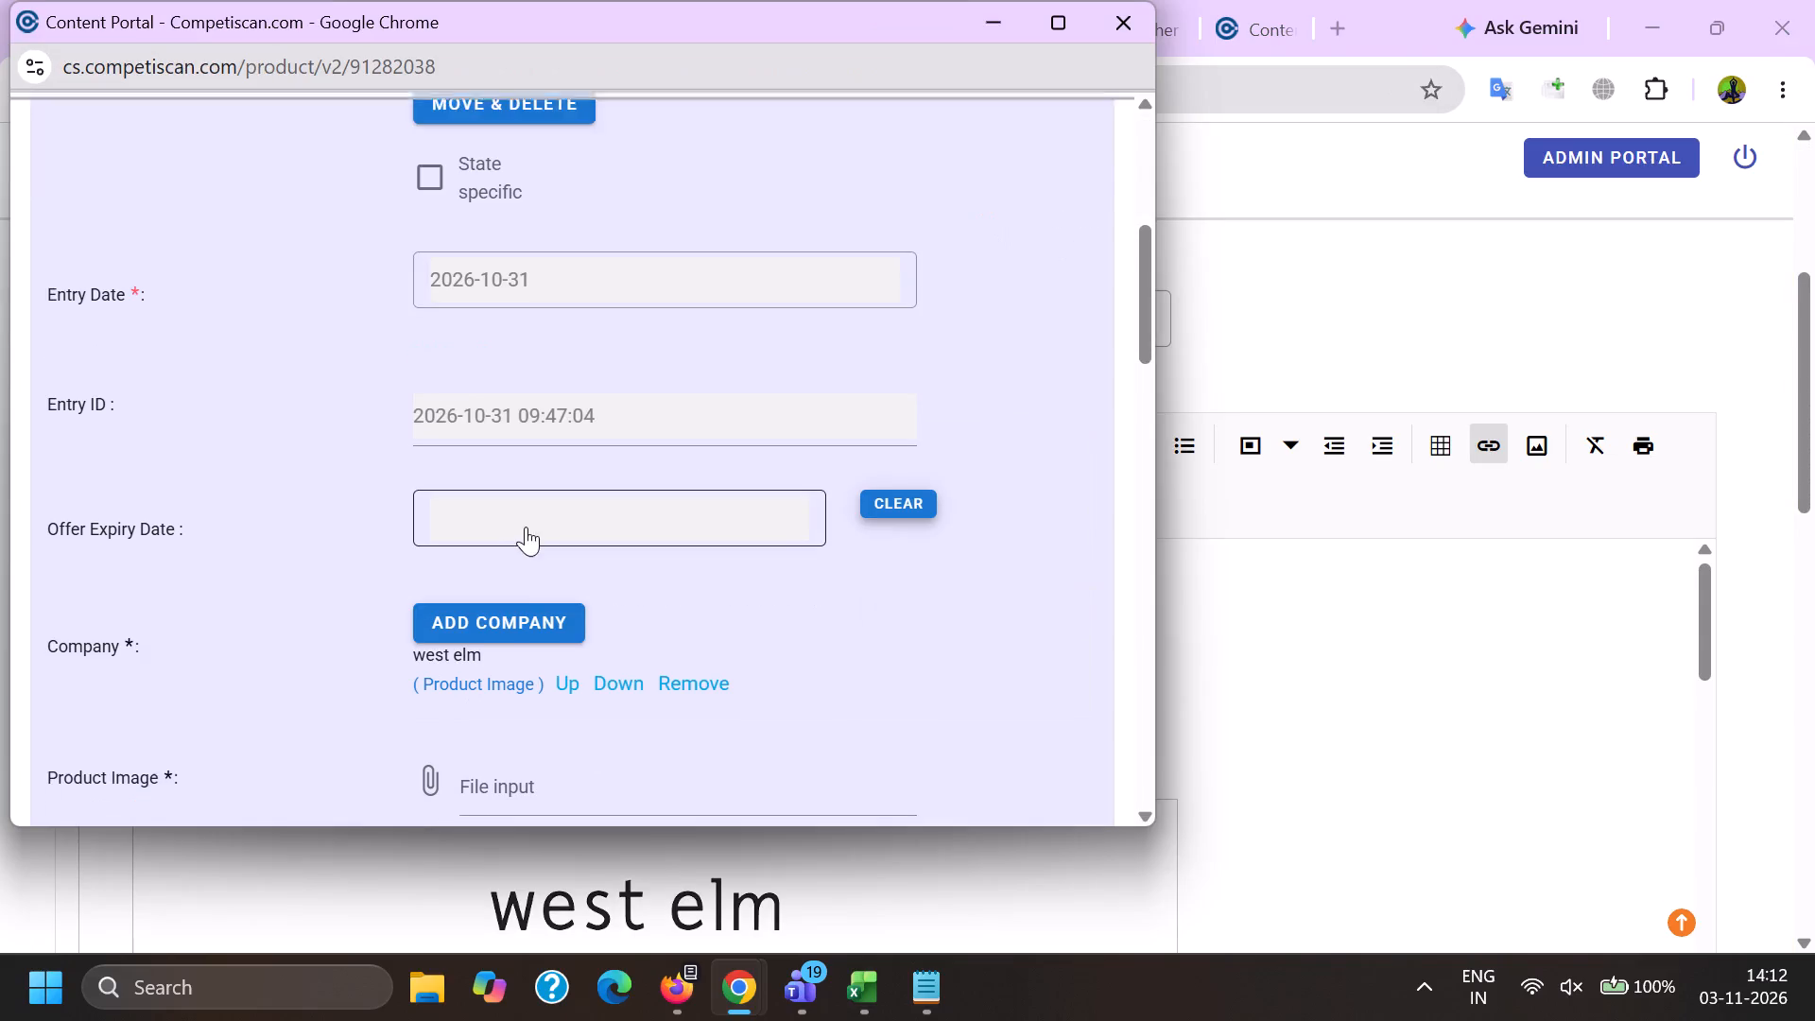
{"action": "left_click", "coordinate": [516, 671]}
{"action": "left_click", "coordinate": [517, 677]}
{"action": "left_click", "coordinate": [522, 614]}
{"action": "key", "text": "c"}
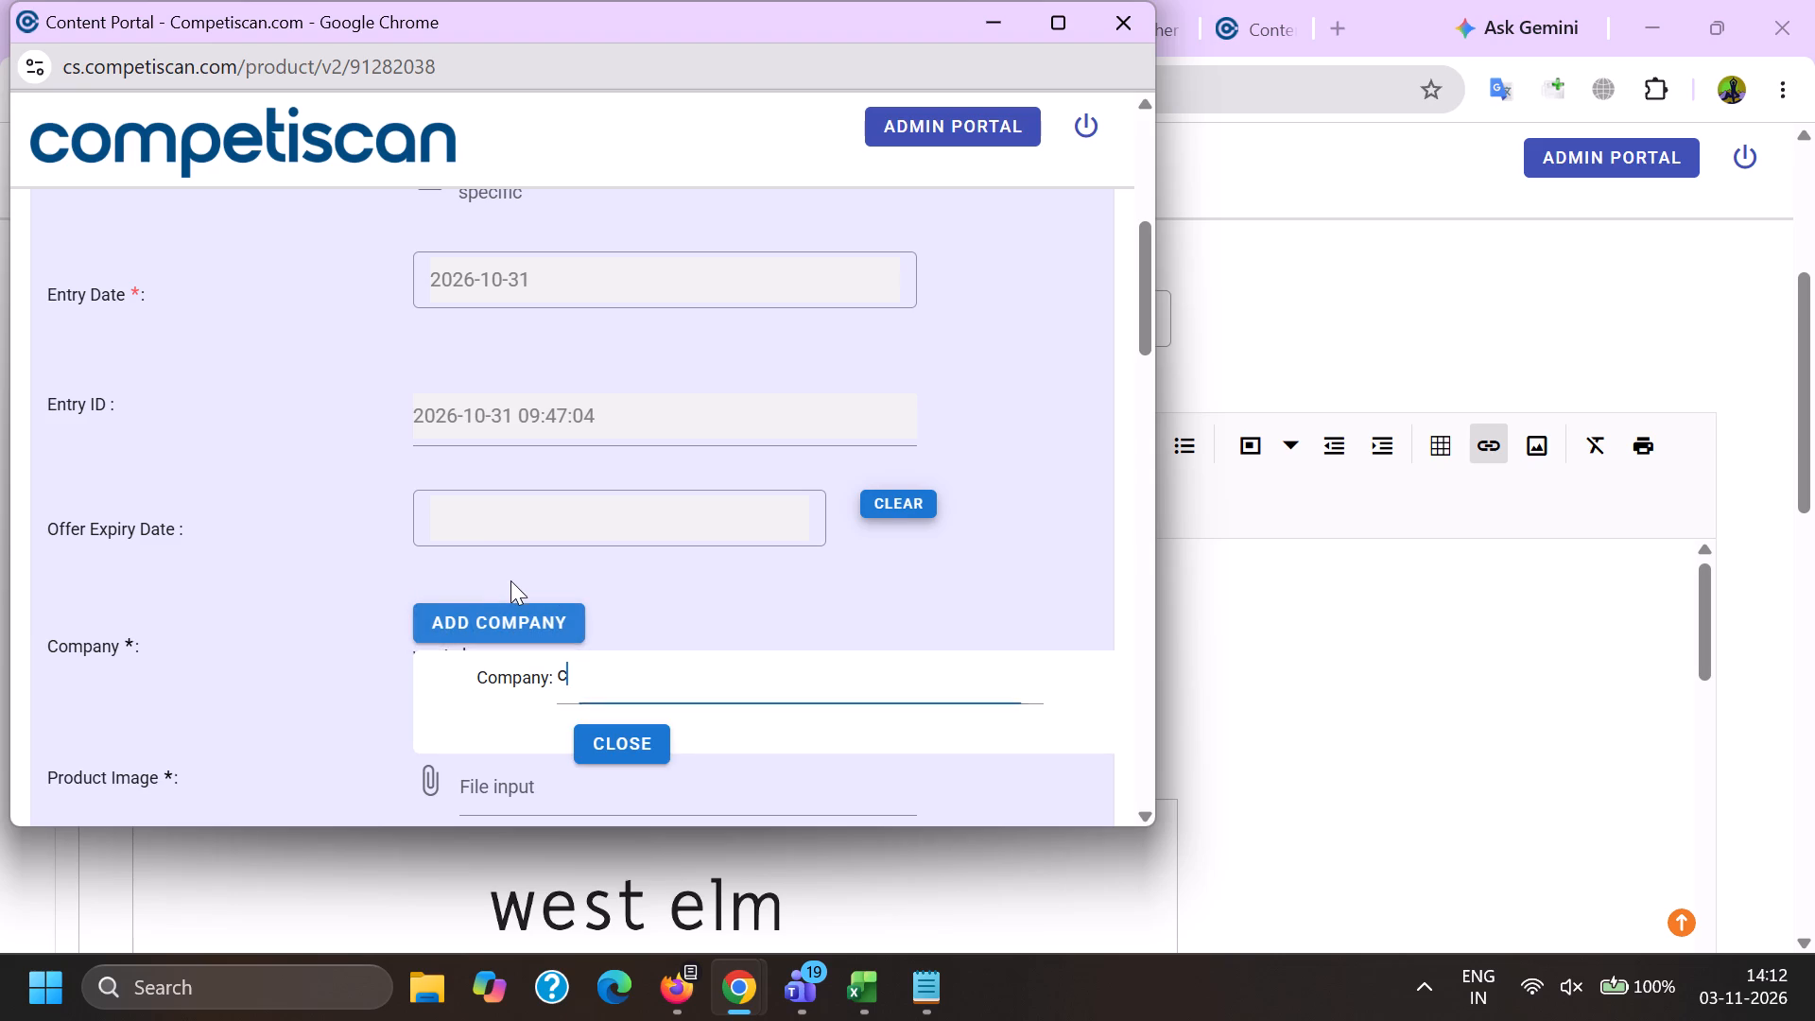
{"action": "key", "text": "a"}
{"action": "key", "text": "p"}
{"action": "key", "text": "i"}
{"action": "key", "text": "t"}
{"action": "key", "text": "a"}
{"action": "key", "text": "l"}
{"action": "key", "text": "space"}
{"action": "type", "text": "on"}
{"action": "key", "text": "e"}
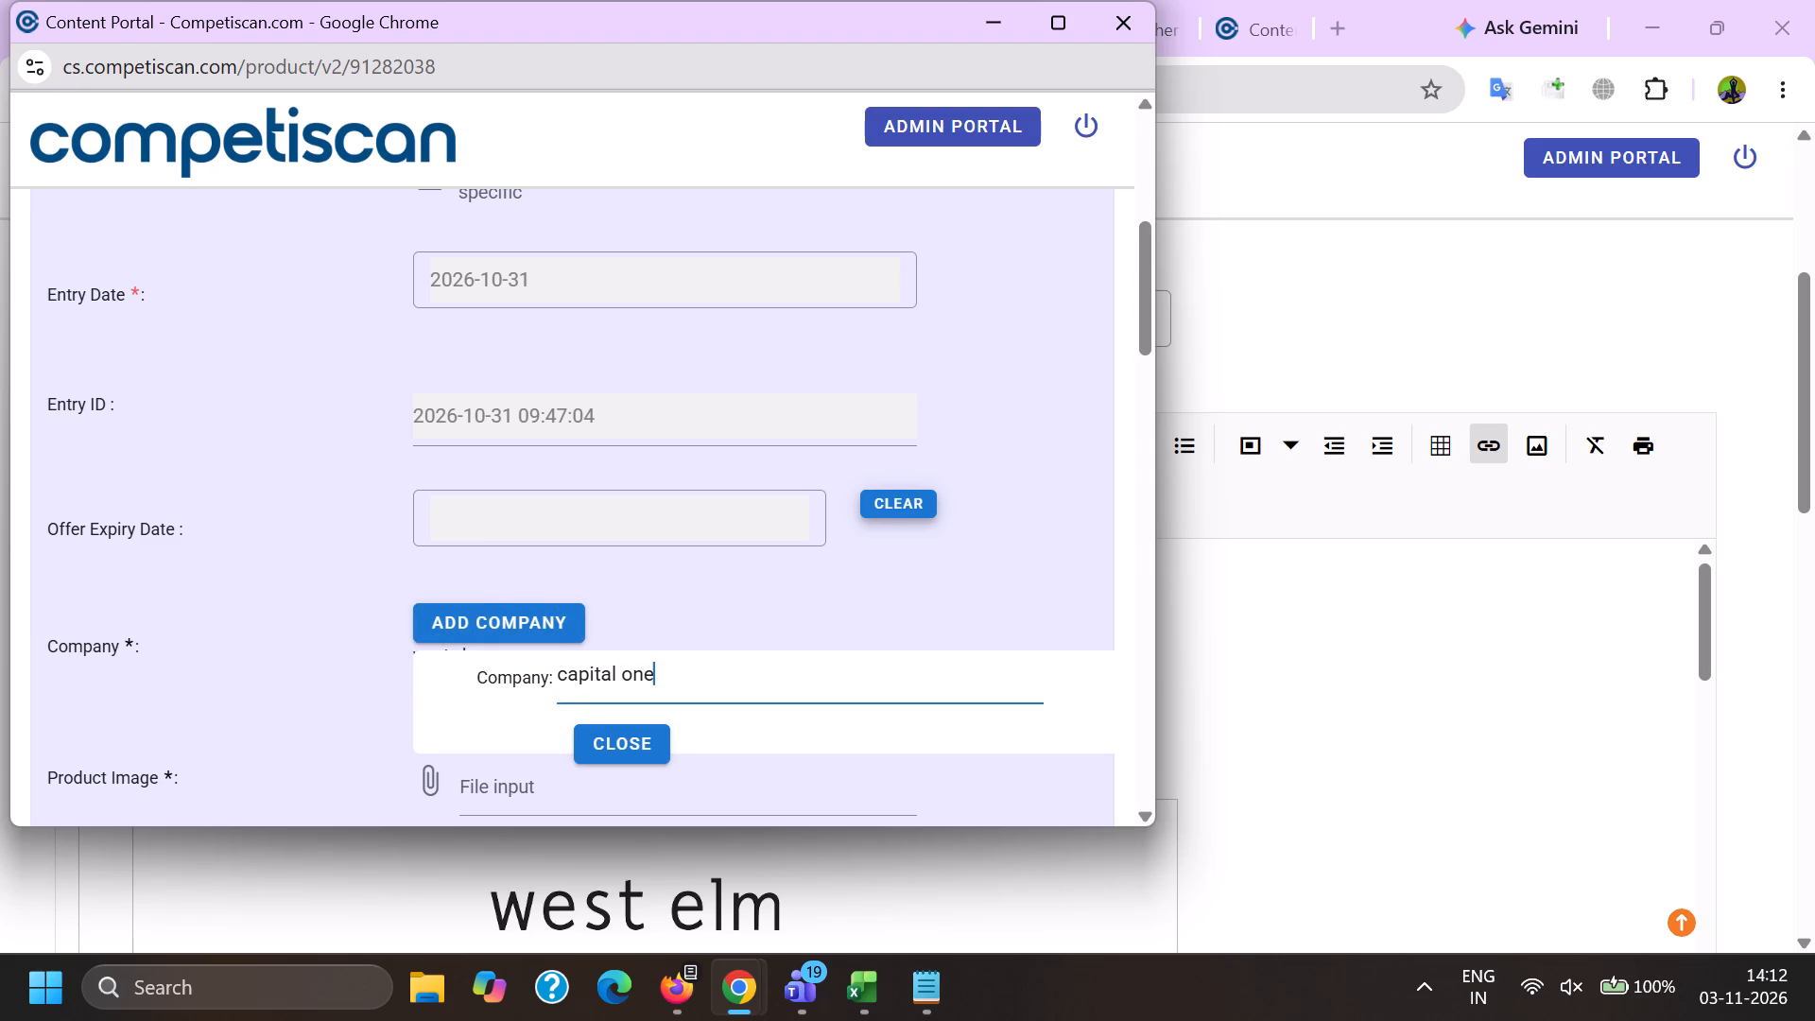
{"action": "scroll", "coordinate": [493, 579], "scroll_direction": "down", "scroll_amount": 4}
{"action": "left_click", "coordinate": [586, 512]}
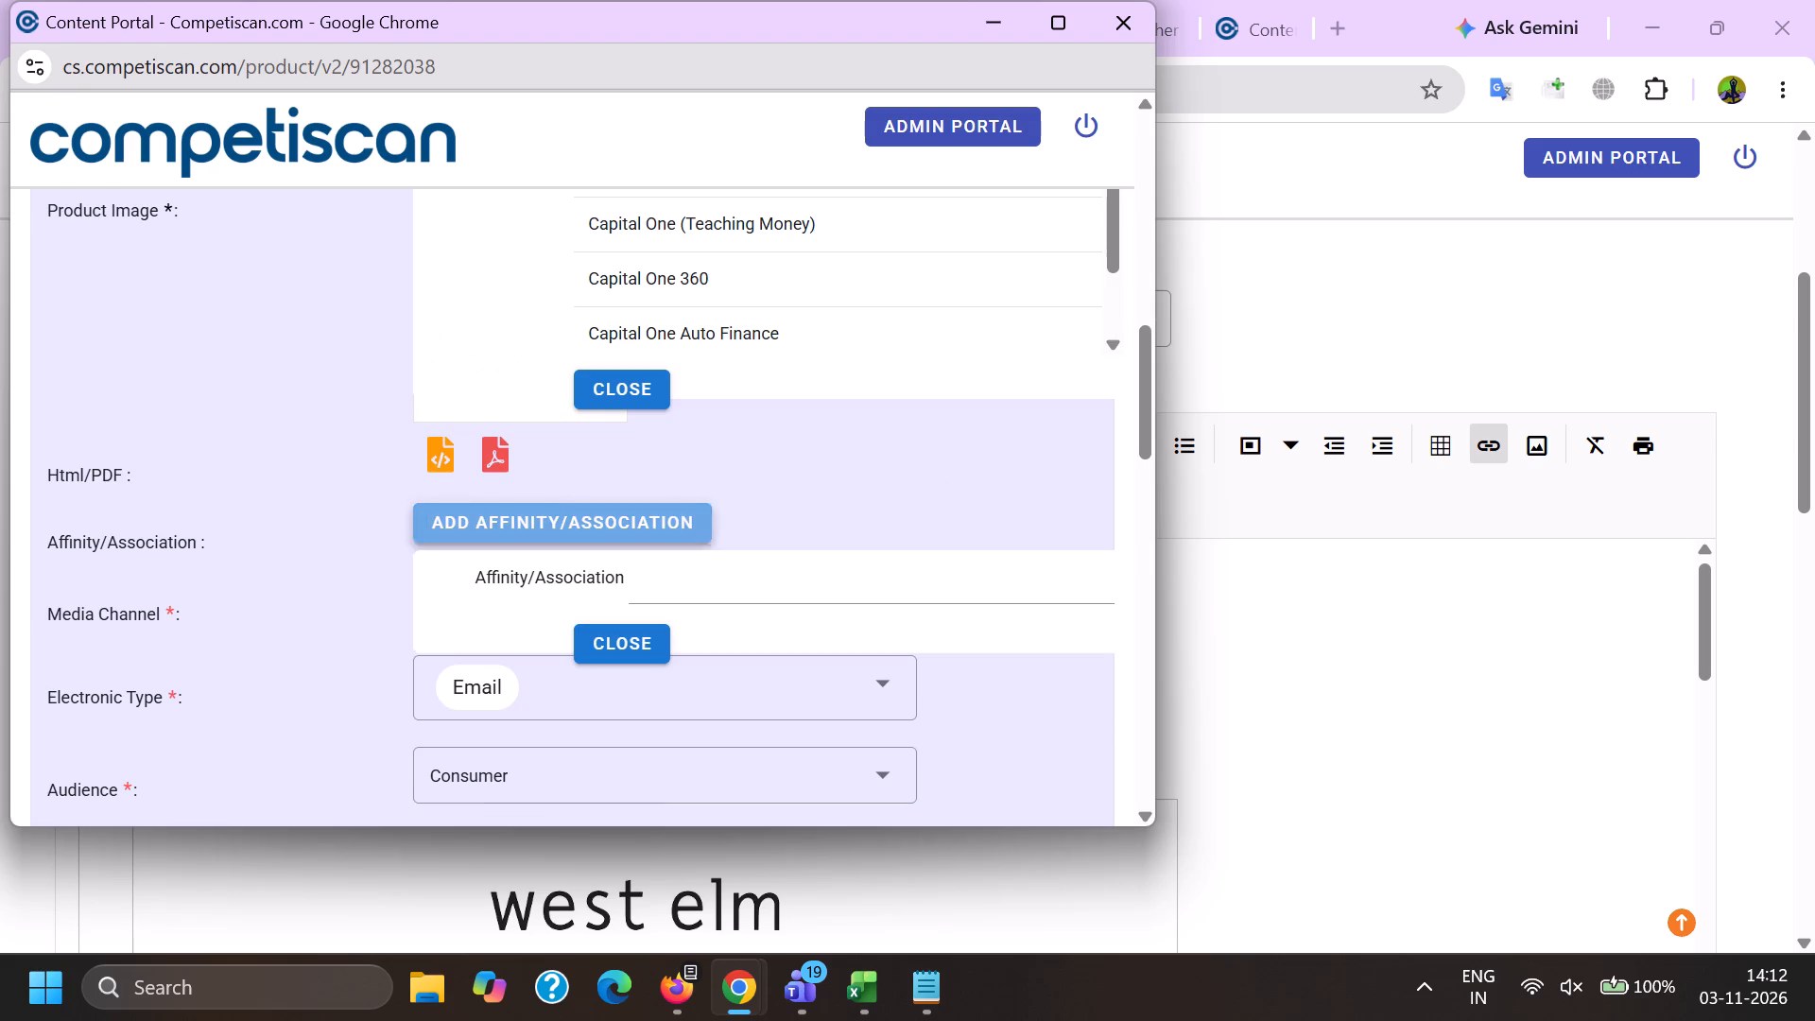
{"action": "left_click", "coordinate": [673, 571]}
{"action": "key", "text": "ctrl+v"}
{"action": "scroll", "coordinate": [670, 581], "scroll_direction": "up", "scroll_amount": 3}
{"action": "left_click", "coordinate": [658, 597]}
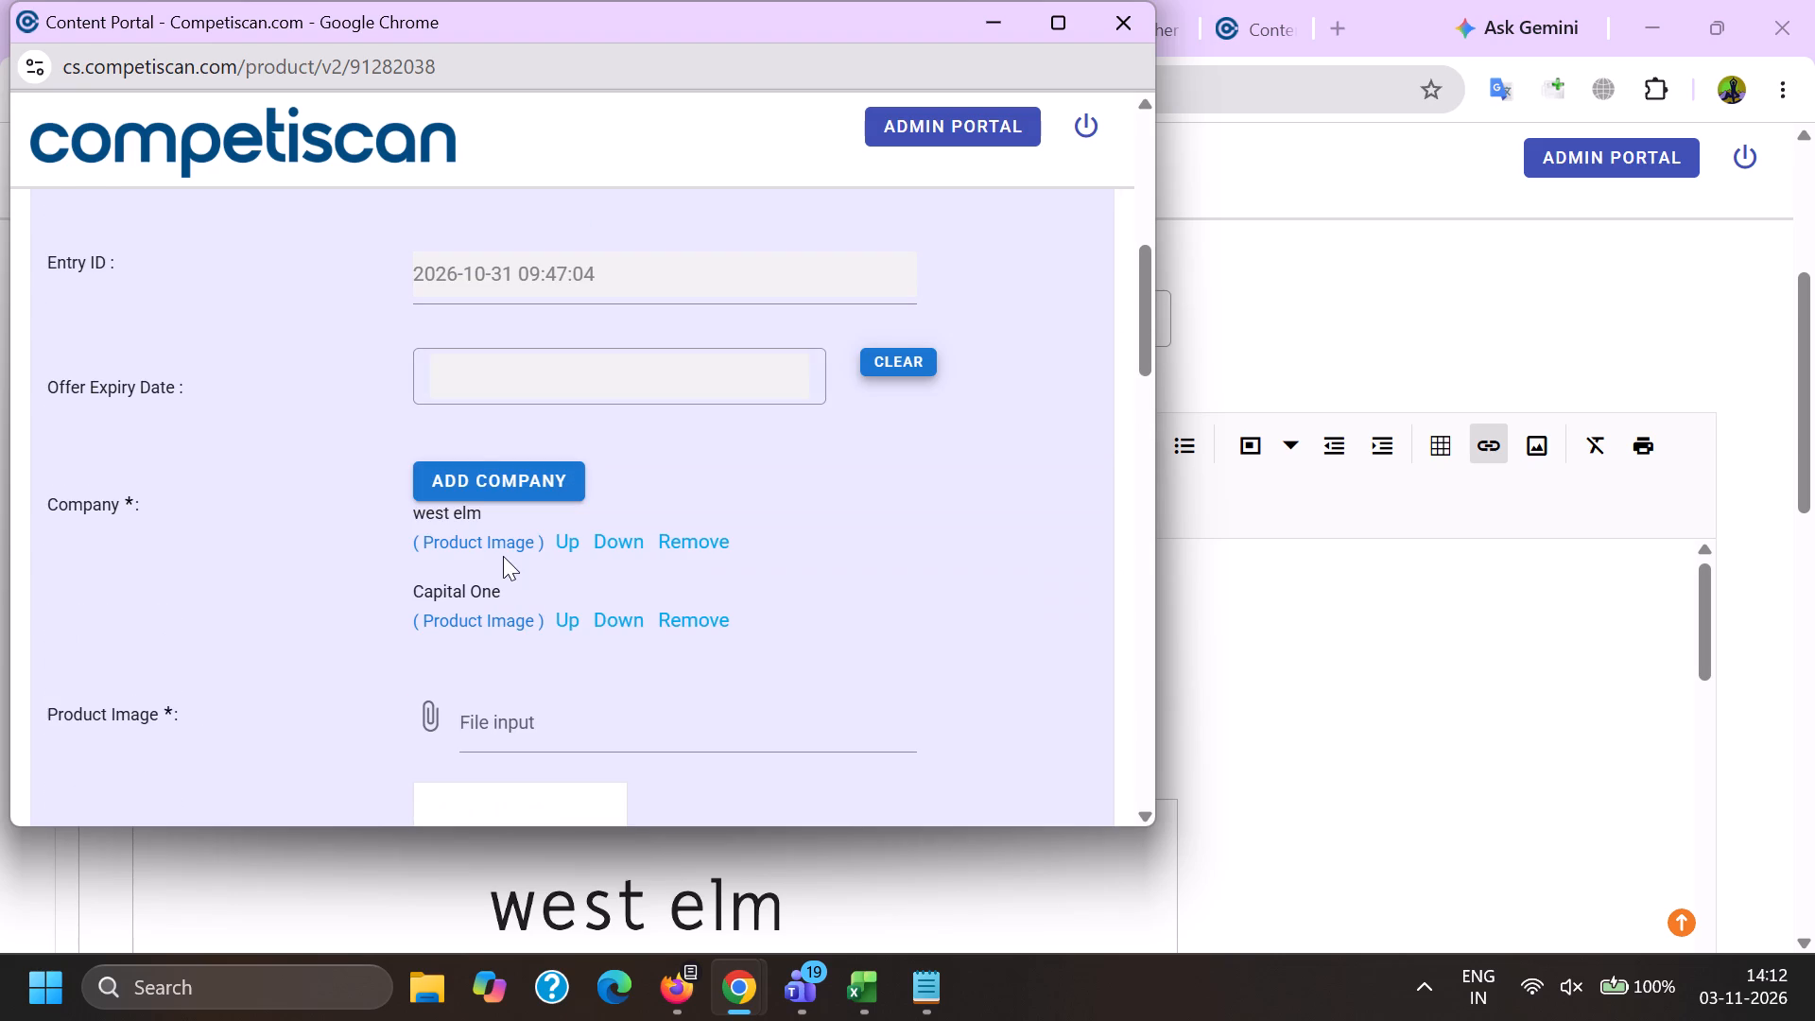
Add Affirm as another company on the product form.
{"action": "left_click", "coordinate": [473, 548]}
{"action": "left_click", "coordinate": [466, 449]}
{"action": "left_click", "coordinate": [474, 485]}
{"action": "key", "text": "a"}
{"action": "key", "text": "f"}
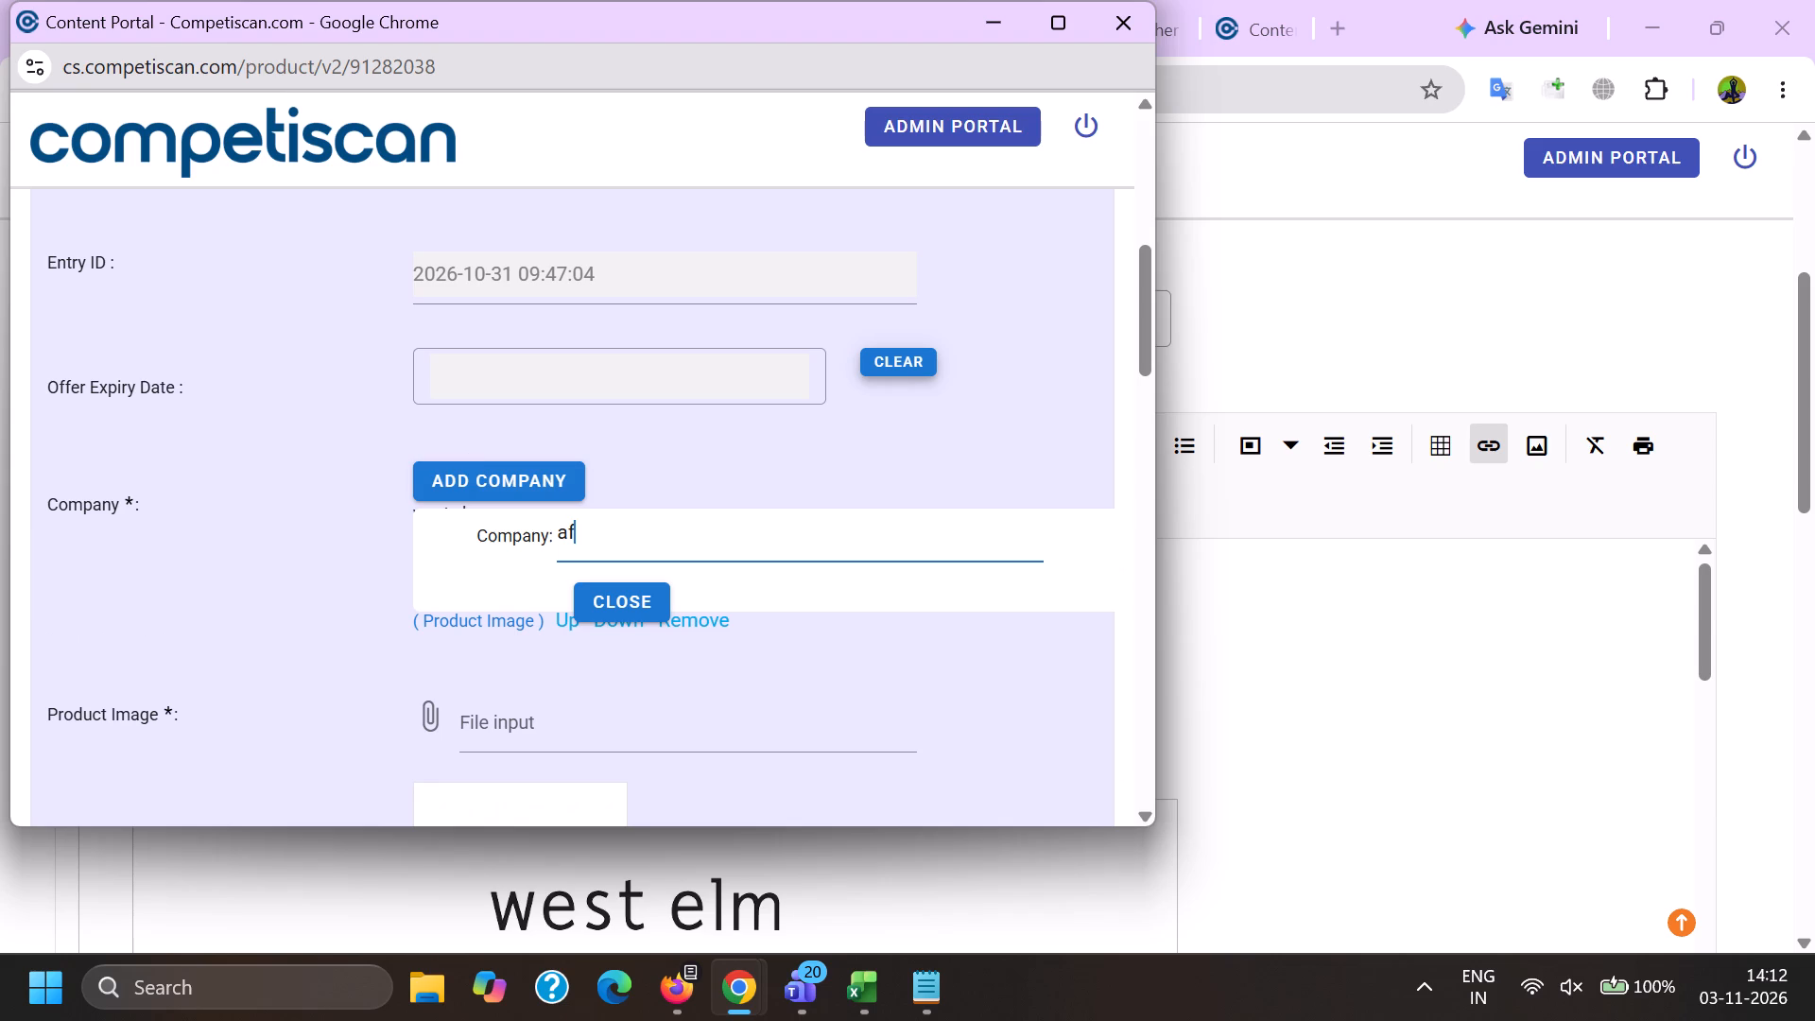
{"action": "key", "text": "f"}
{"action": "key", "text": "i"}
{"action": "key", "text": "r"}
{"action": "key", "text": "m"}
{"action": "scroll", "coordinate": [473, 455], "scroll_direction": "down", "scroll_amount": 2}
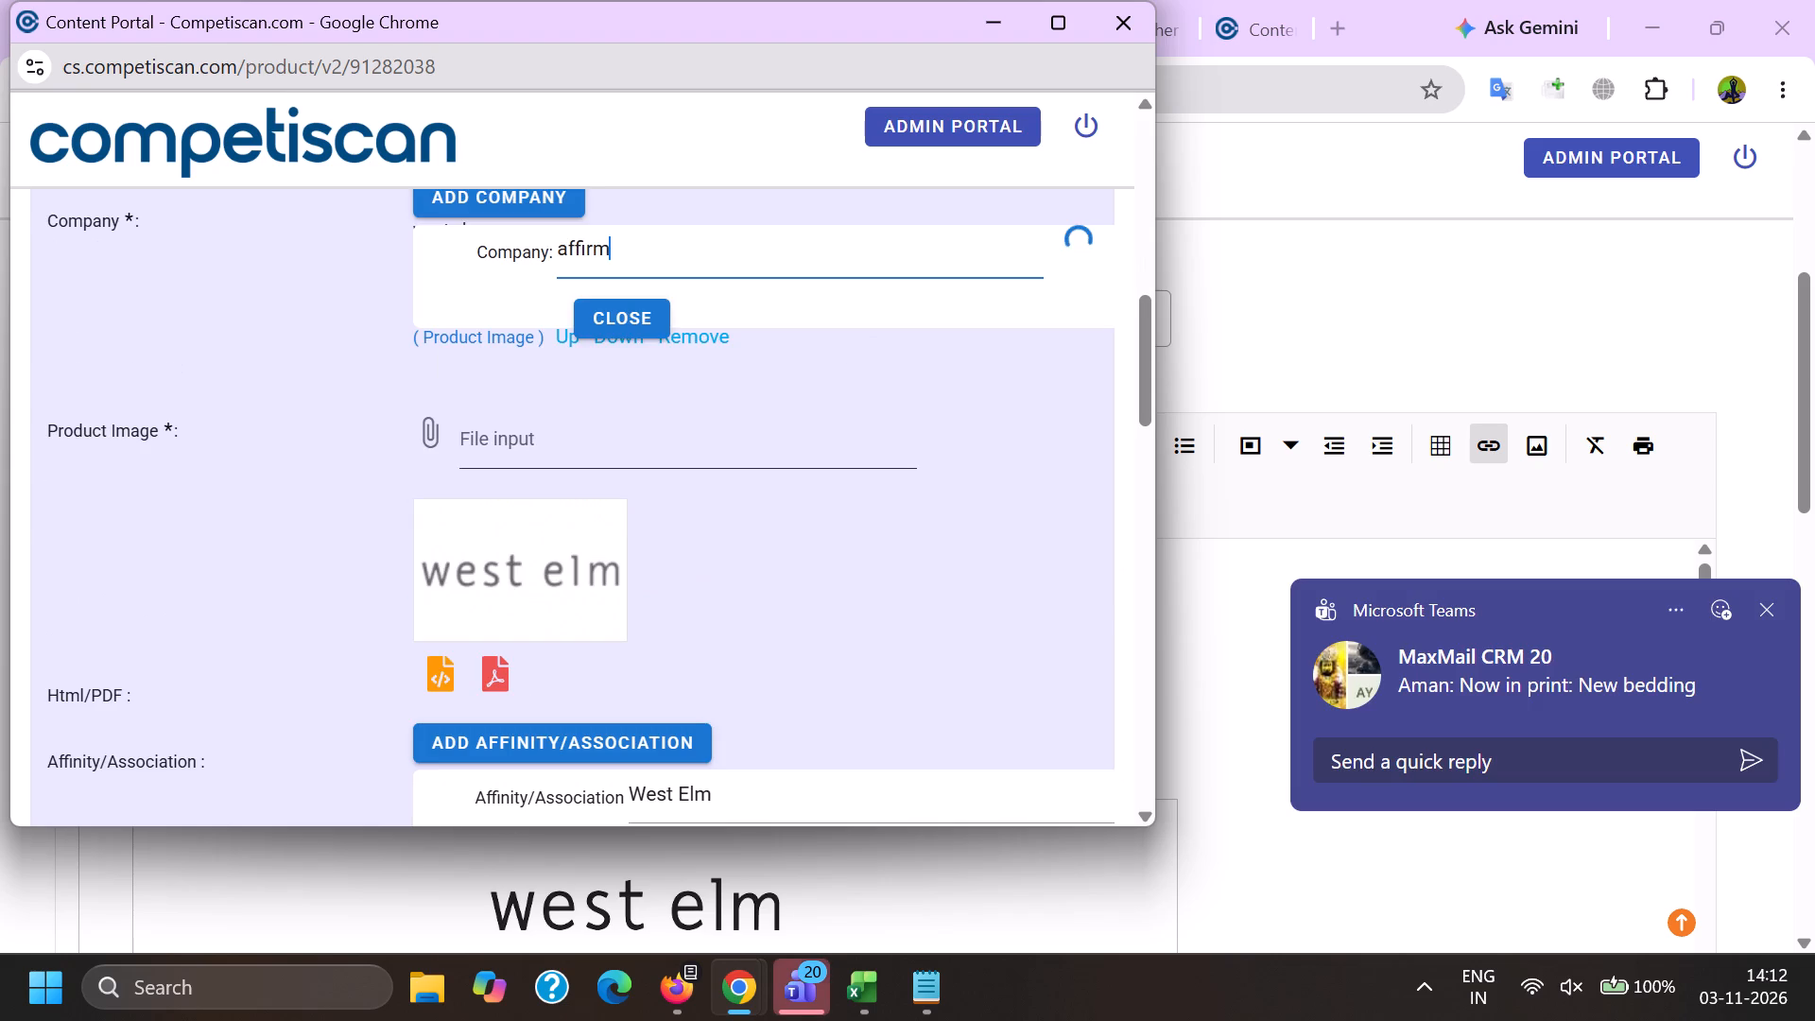
{"action": "scroll", "coordinate": [630, 490], "scroll_direction": "up", "scroll_amount": 1}
{"action": "left_click", "coordinate": [635, 462]}
Choose west elm (Retail) as the product's affinity/association.
{"action": "scroll", "coordinate": [626, 407], "scroll_direction": "down", "scroll_amount": 4}
{"action": "scroll", "coordinate": [613, 489], "scroll_direction": "down", "scroll_amount": 1}
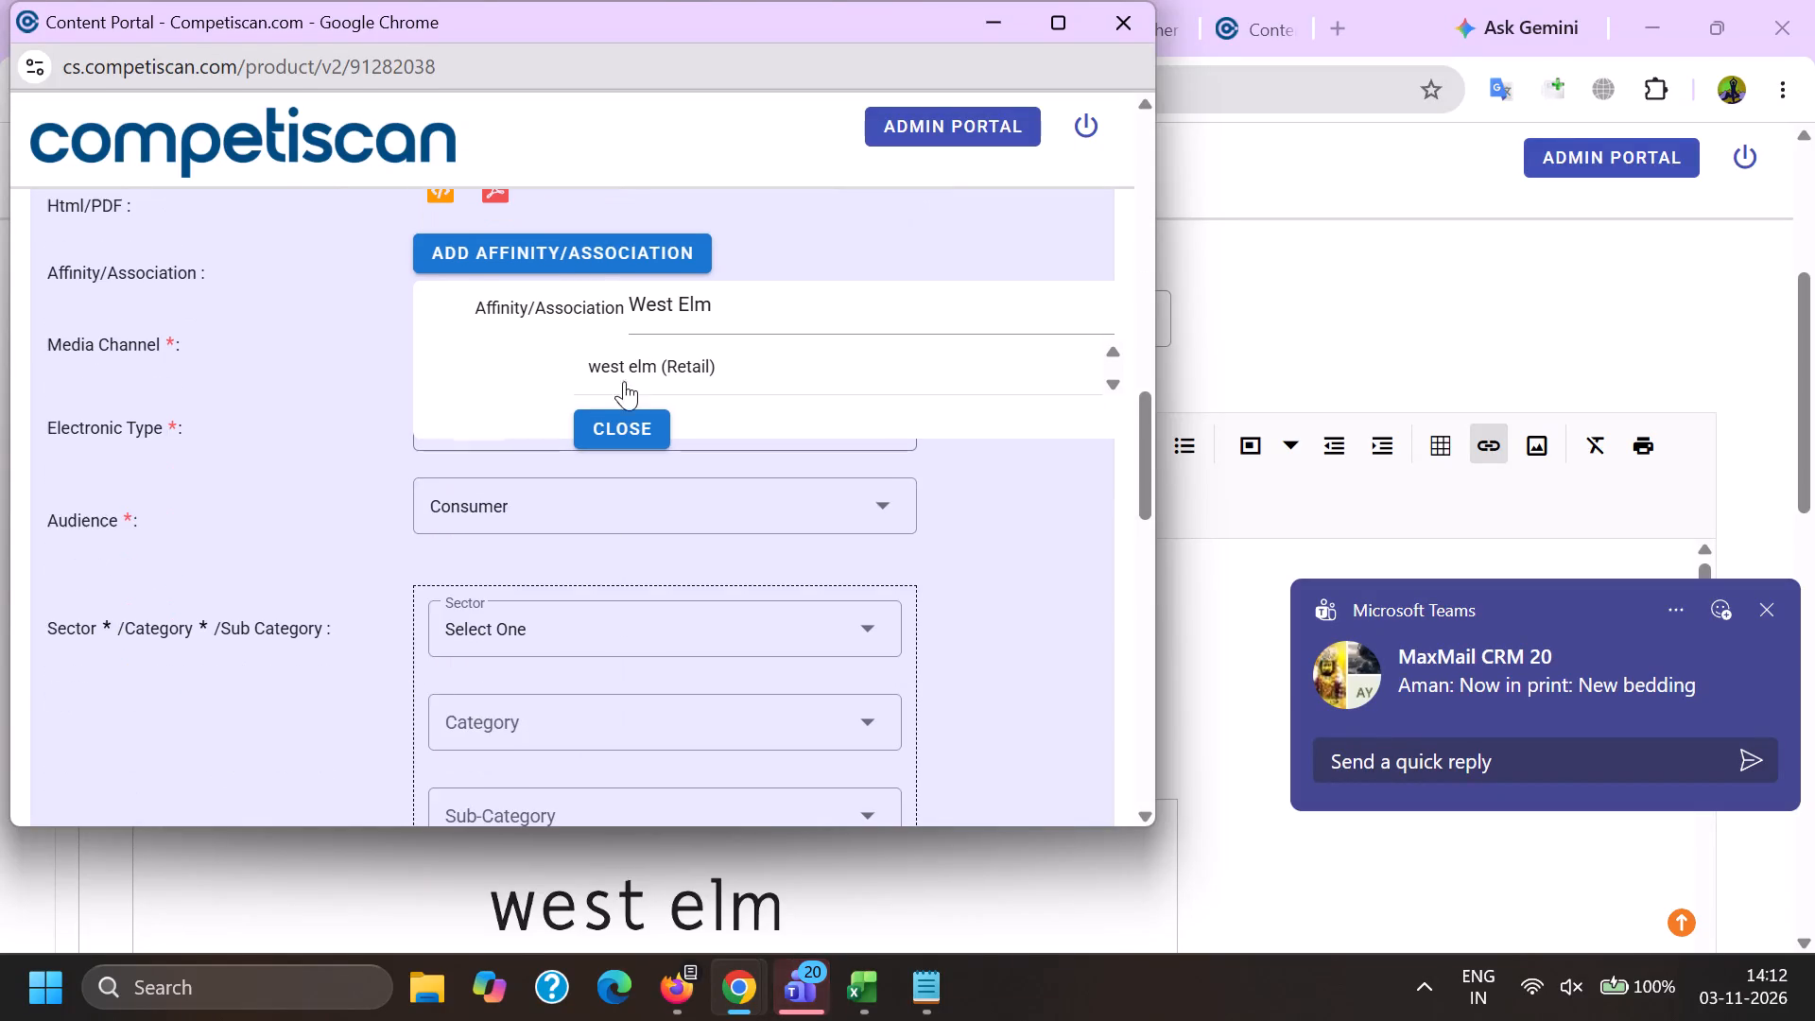
{"action": "left_click", "coordinate": [619, 365]}
Add the sector classification Retail / Home / Furniture to the product.
{"action": "scroll", "coordinate": [544, 251], "scroll_direction": "down", "scroll_amount": 2}
{"action": "left_click", "coordinate": [527, 376]}
{"action": "scroll", "coordinate": [525, 375], "scroll_direction": "down", "scroll_amount": 5}
{"action": "left_click", "coordinate": [521, 510]}
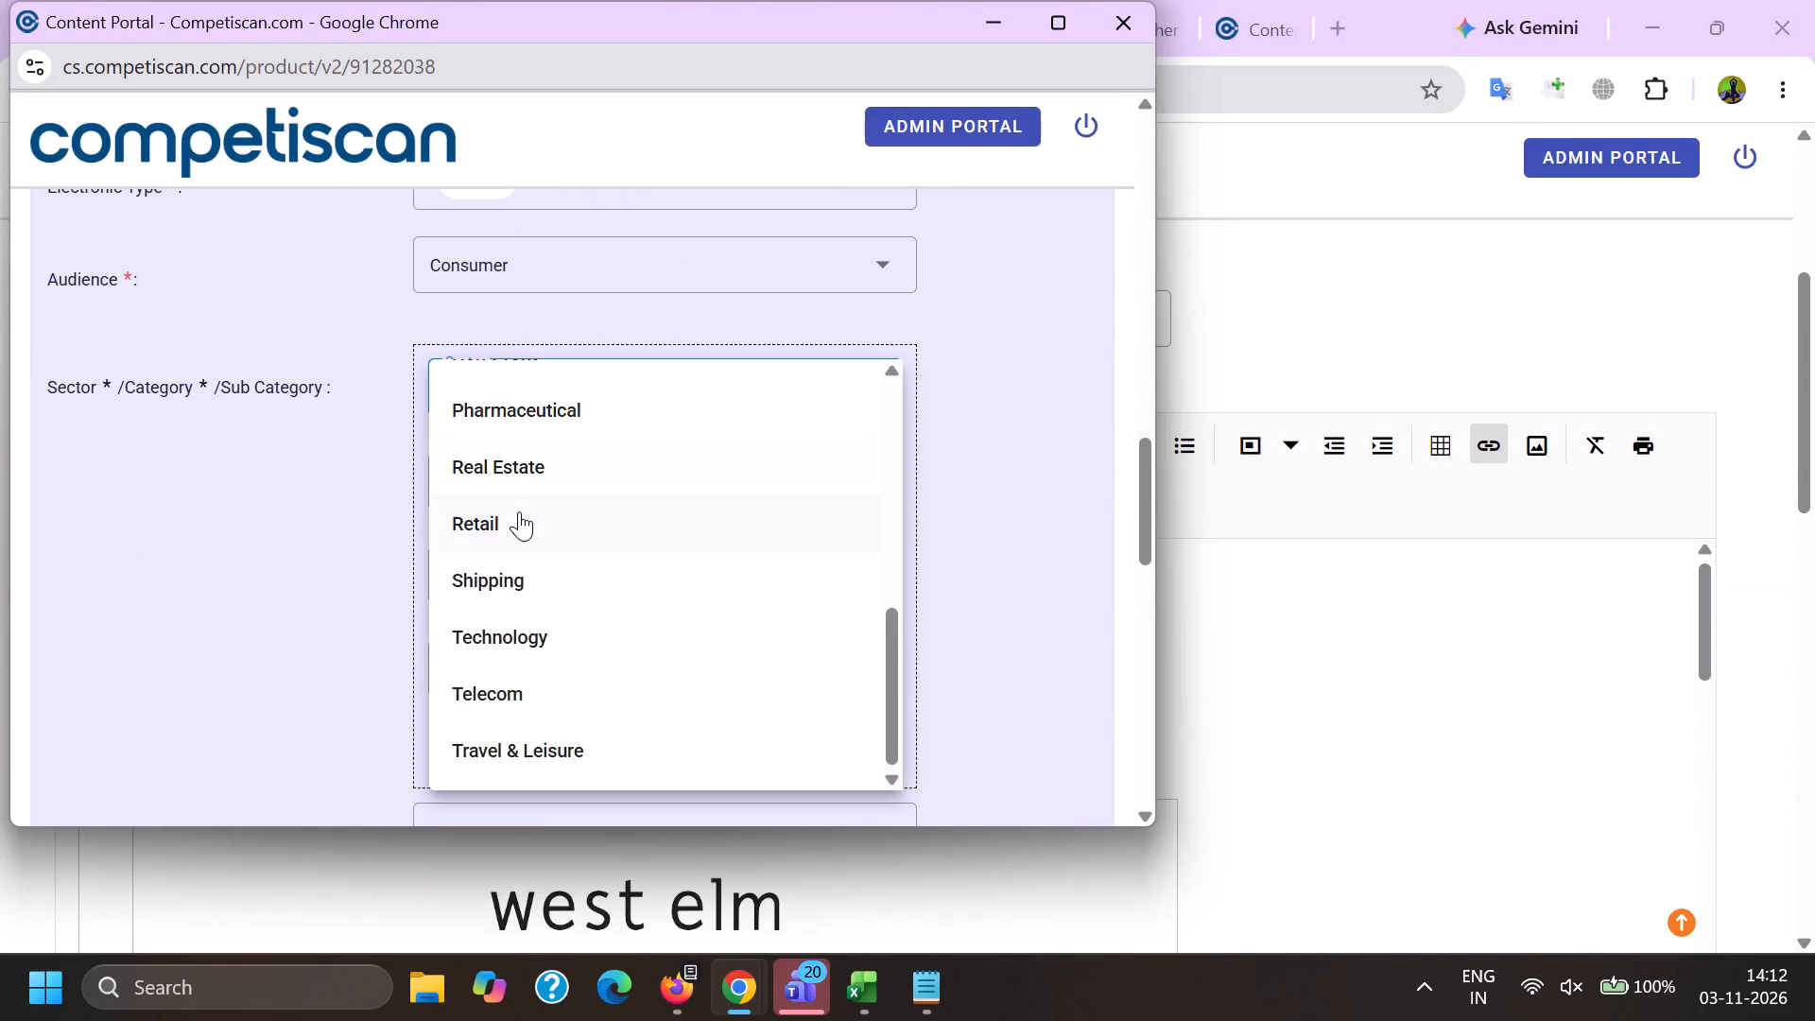
{"action": "left_click_drag", "start_coordinate": [302, 507], "coordinate": [342, 506]}
{"action": "left_click", "coordinate": [596, 482]}
{"action": "scroll", "coordinate": [566, 295], "scroll_direction": "down", "scroll_amount": 7}
{"action": "left_click", "coordinate": [520, 361]}
{"action": "left_click_drag", "start_coordinate": [325, 400], "coordinate": [345, 407]}
{"action": "left_click", "coordinate": [536, 415]}
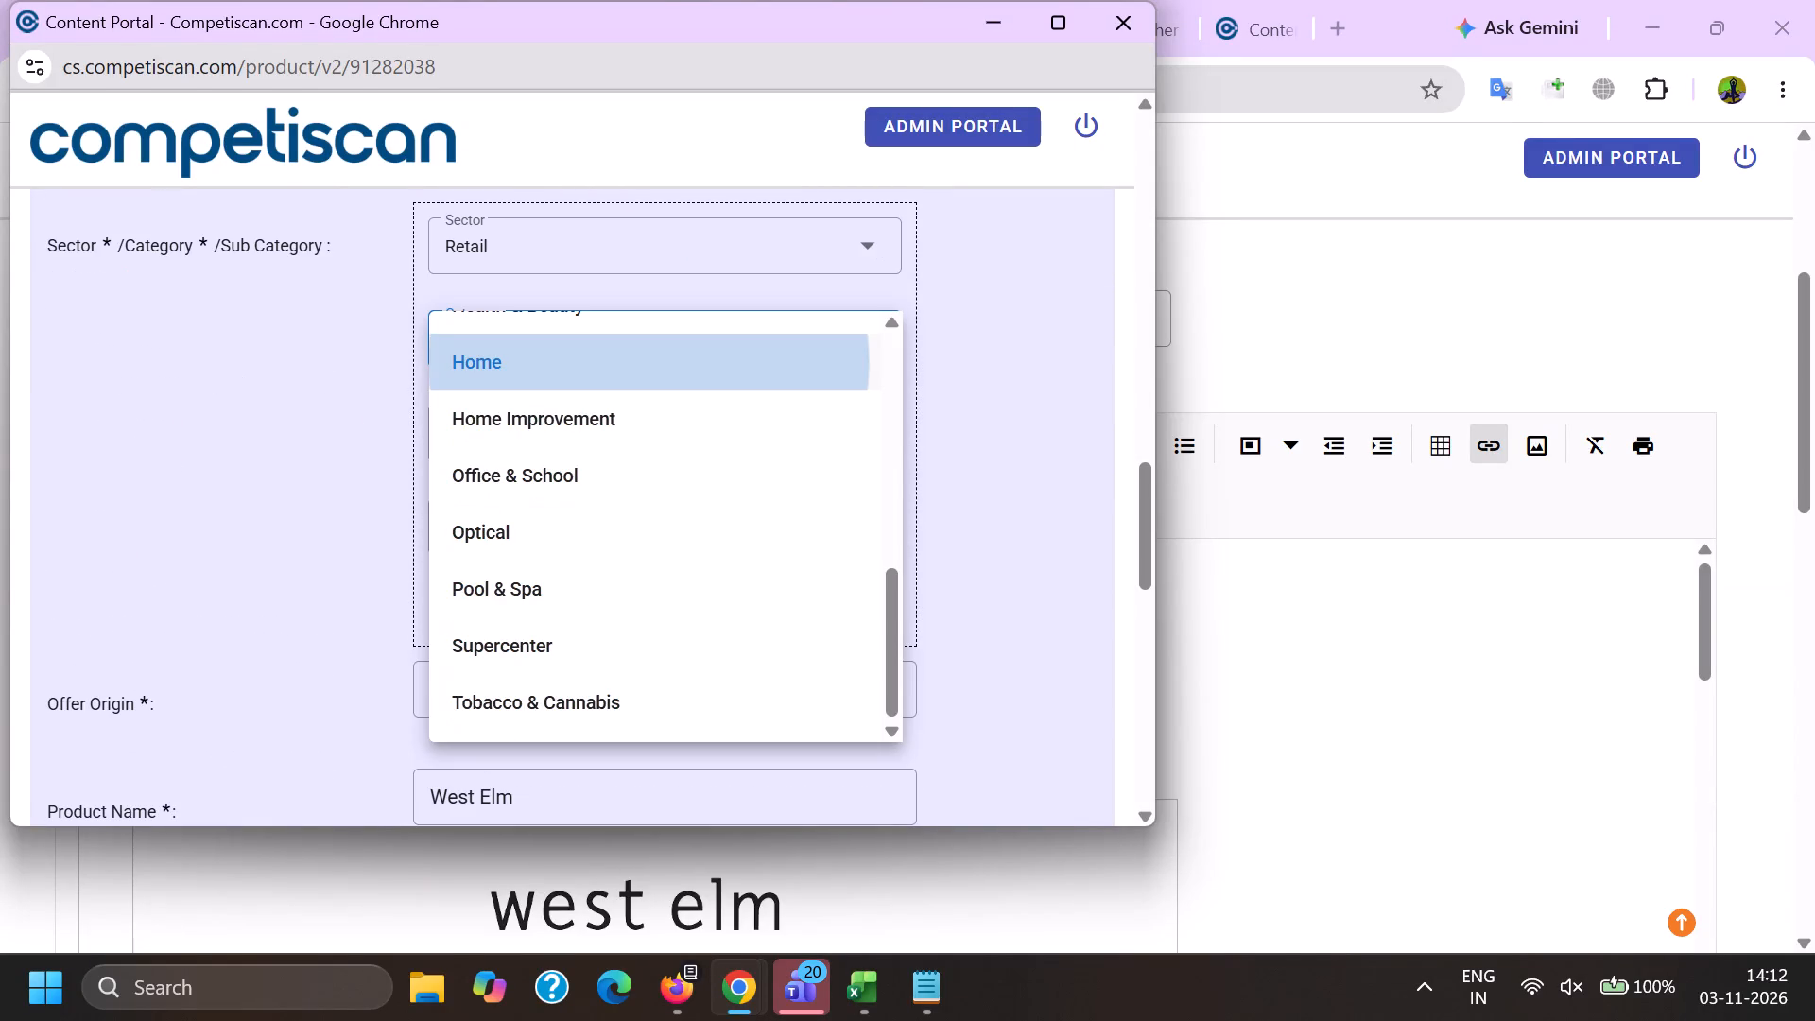
{"action": "scroll", "coordinate": [512, 325], "scroll_direction": "down", "scroll_amount": 1}
{"action": "left_click", "coordinate": [525, 640]}
{"action": "left_click_drag", "start_coordinate": [198, 575], "coordinate": [243, 551]}
{"action": "left_click", "coordinate": [482, 480]}
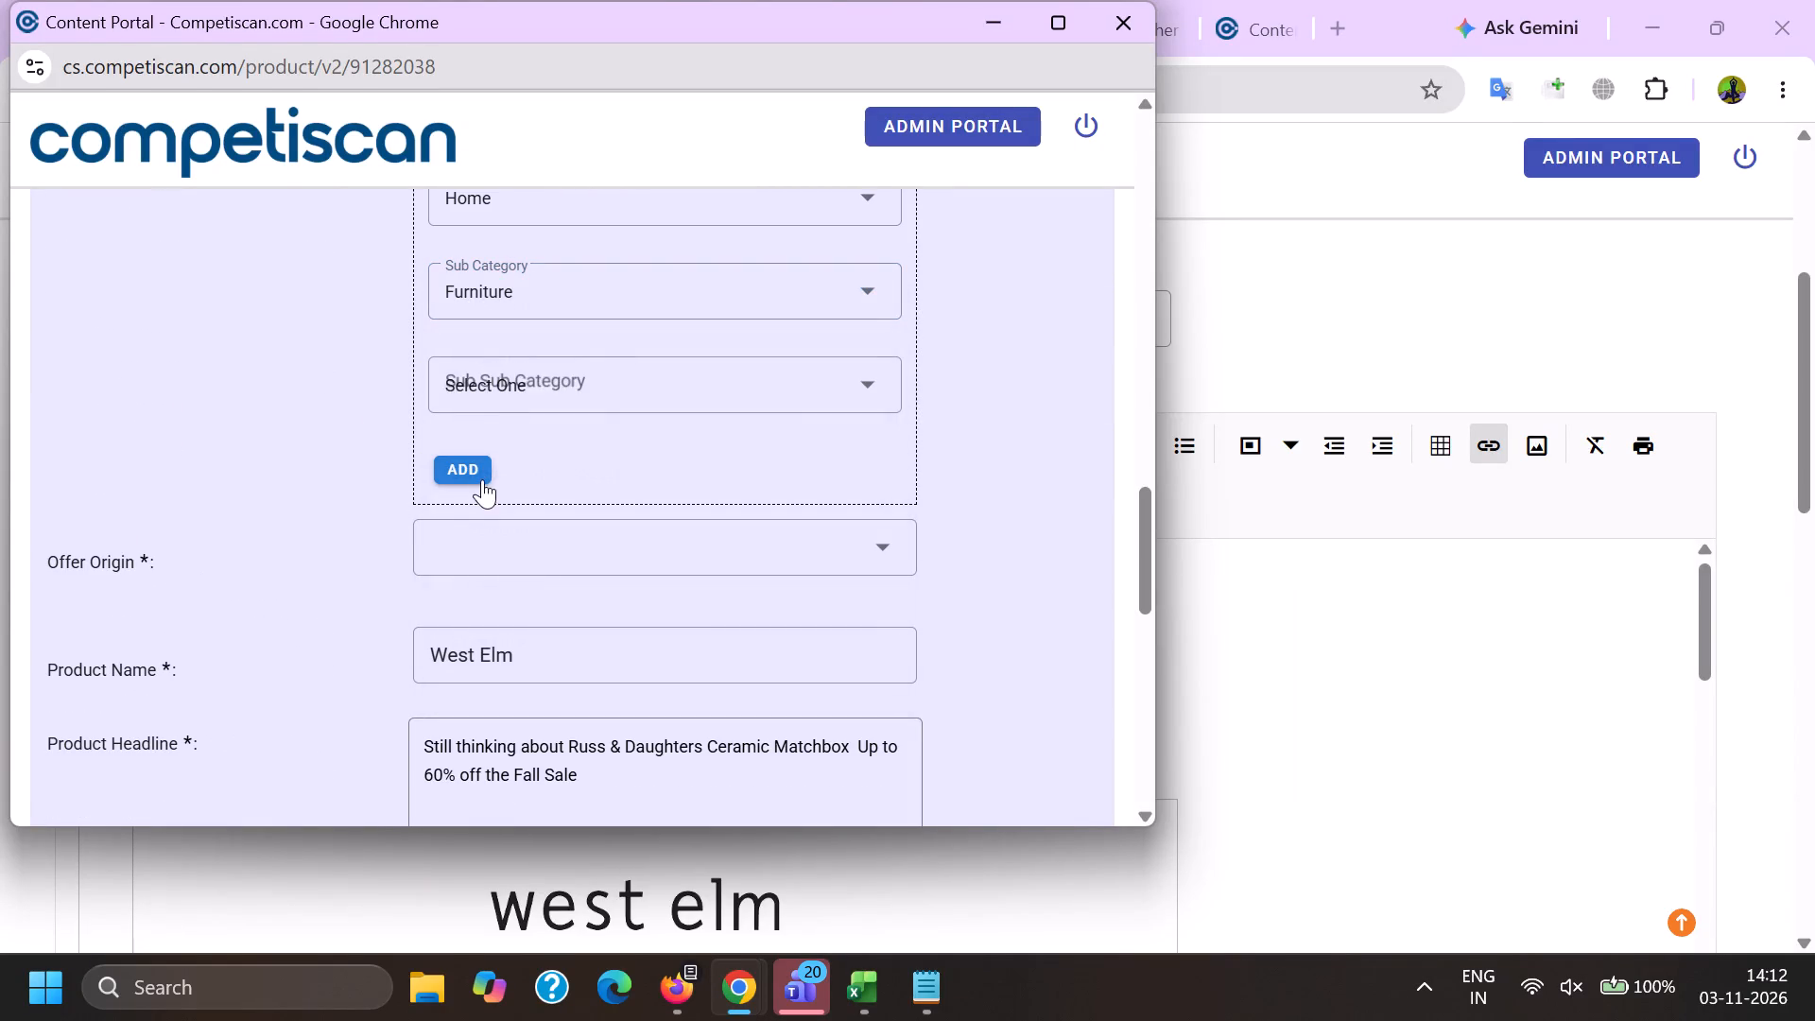
Add a second sector classification, Credit Cards / Payment Cards / Credit Cards.
{"action": "scroll", "coordinate": [495, 567], "scroll_direction": "up", "scroll_amount": 3}
{"action": "left_click", "coordinate": [525, 554]}
{"action": "scroll", "coordinate": [510, 620], "scroll_direction": "up", "scroll_amount": 5}
{"action": "left_click", "coordinate": [517, 632]}
{"action": "left_click_drag", "start_coordinate": [432, 630], "coordinate": [446, 632]}
{"action": "left_click", "coordinate": [560, 623]}
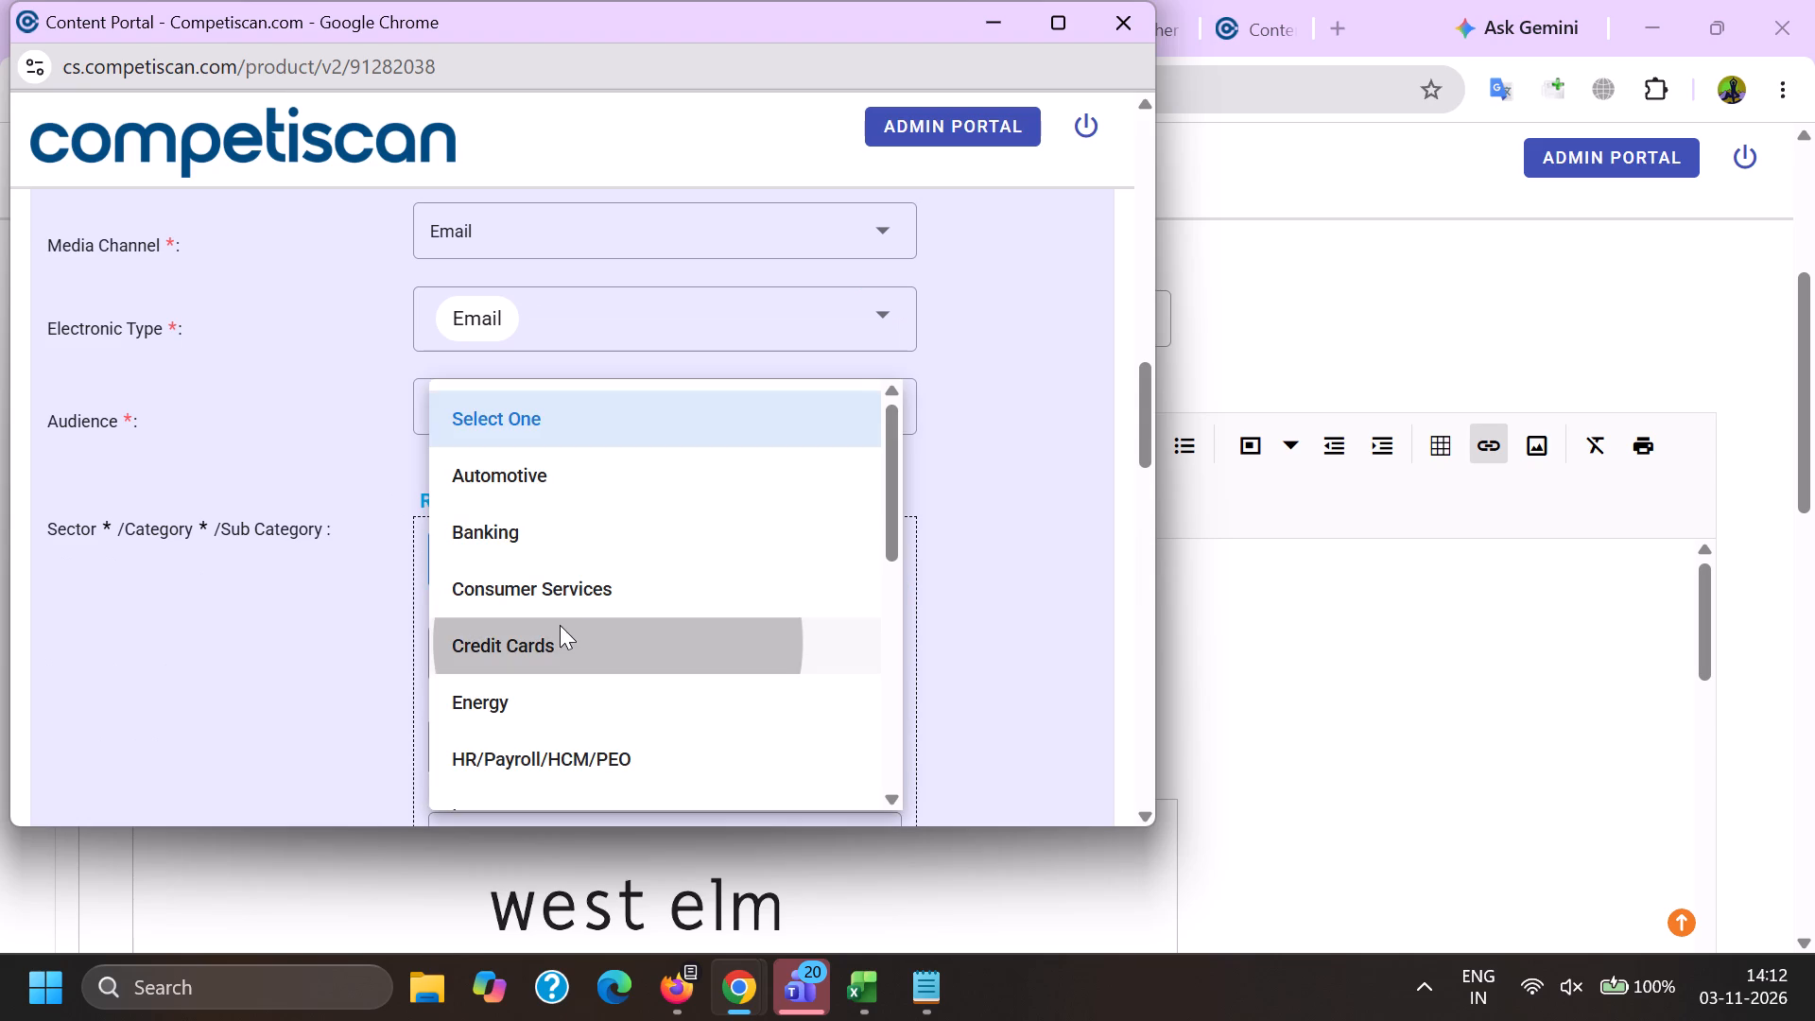
{"action": "scroll", "coordinate": [590, 410], "scroll_direction": "down", "scroll_amount": 1}
{"action": "left_click", "coordinate": [547, 539]}
{"action": "left_click", "coordinate": [543, 659]}
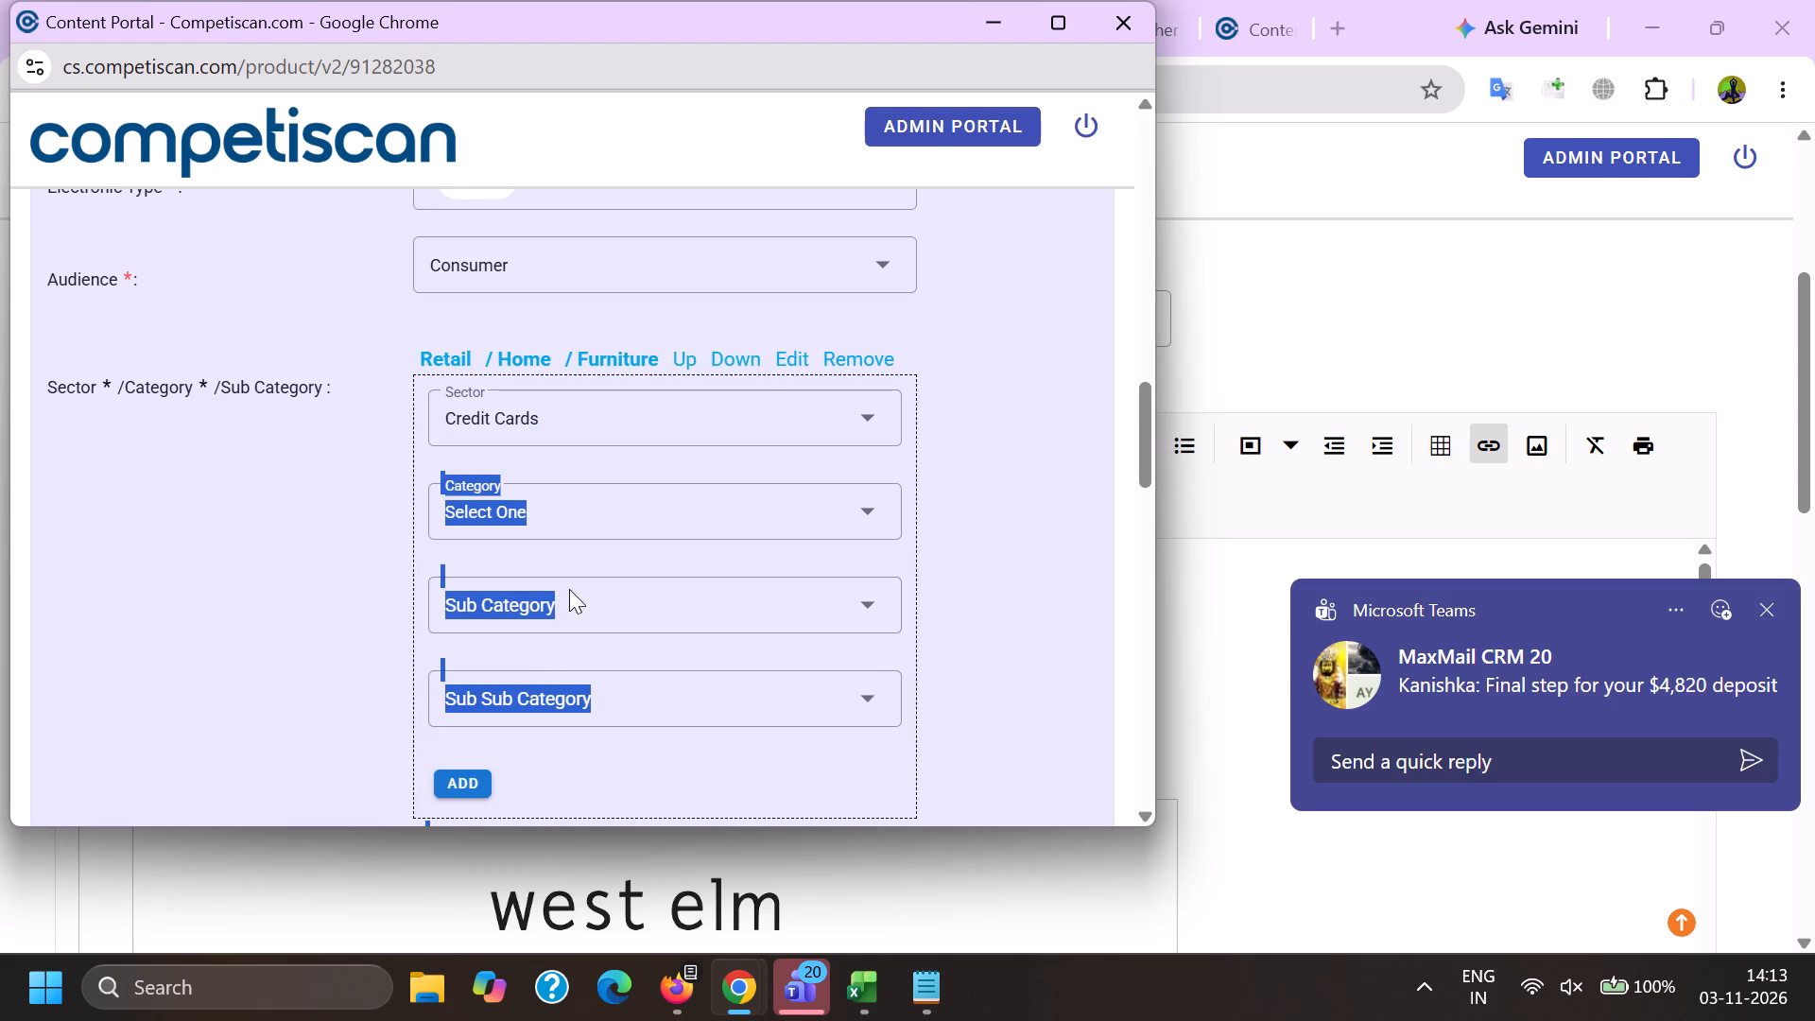
{"action": "left_click", "coordinate": [551, 526]}
{"action": "left_click", "coordinate": [547, 647]}
{"action": "left_click", "coordinate": [534, 613]}
{"action": "scroll", "coordinate": [526, 501], "scroll_direction": "down", "scroll_amount": 8}
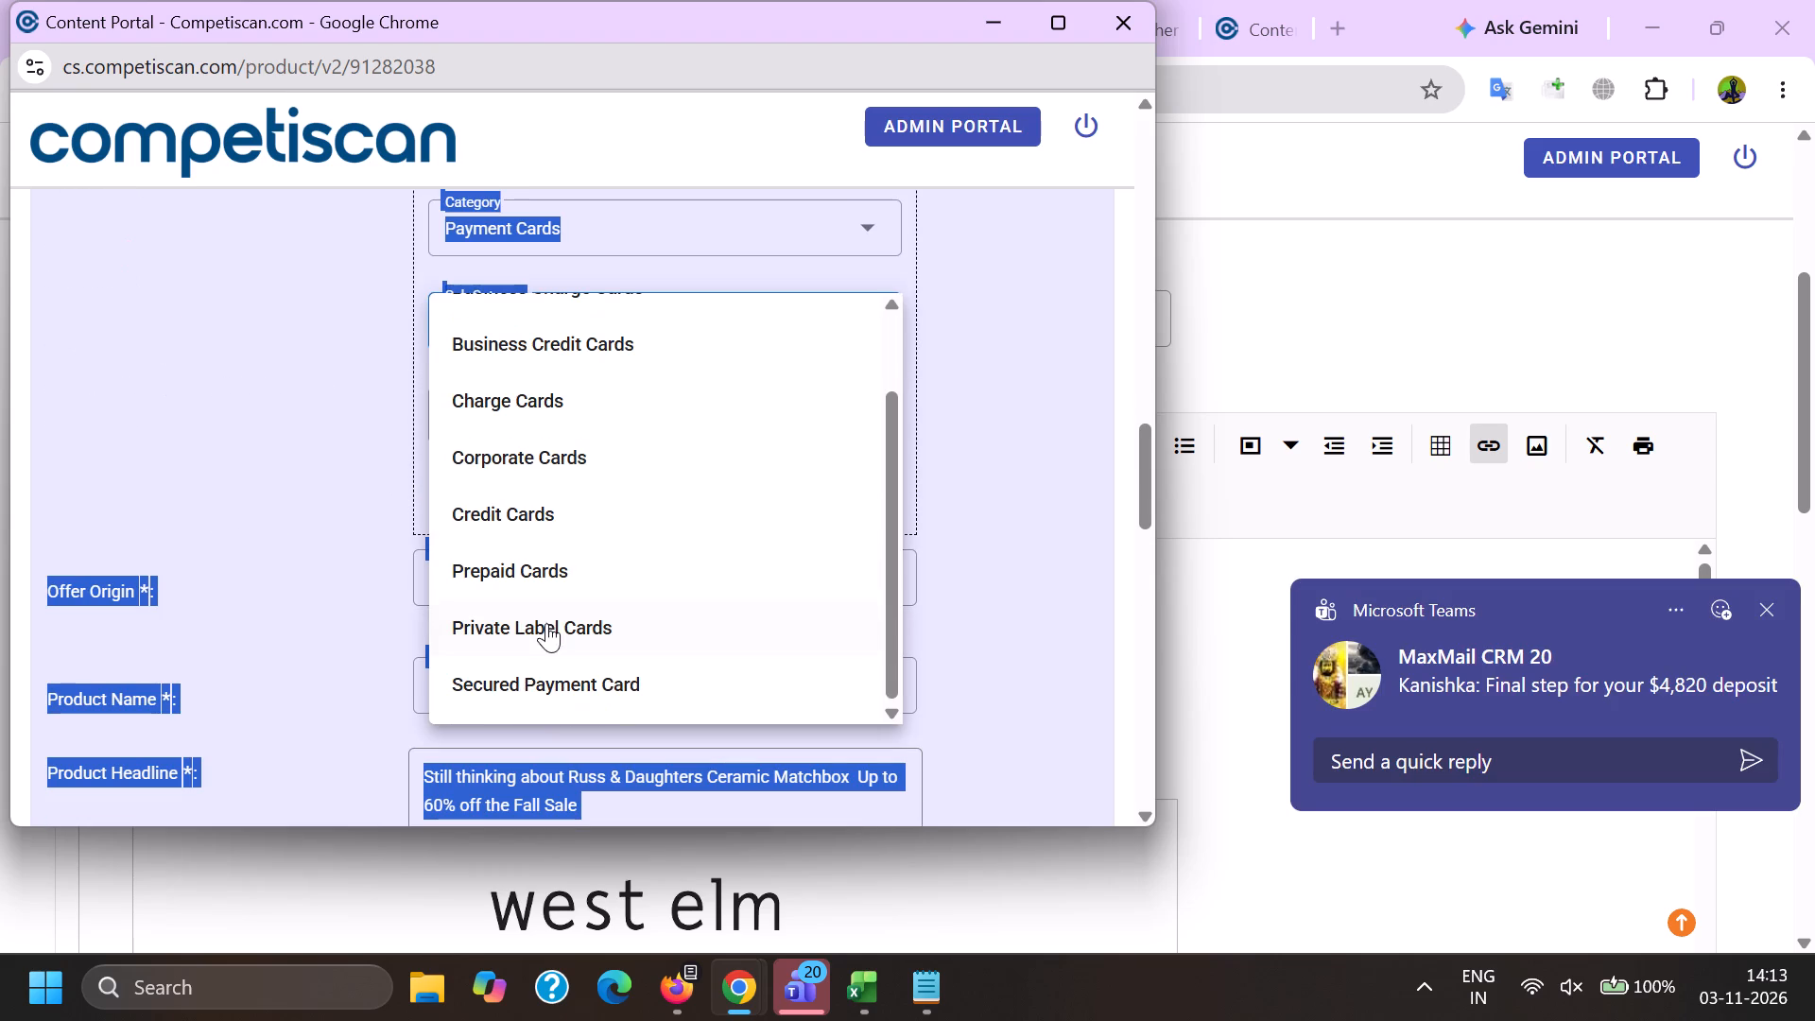
{"action": "left_click", "coordinate": [533, 521]}
{"action": "left_click_drag", "start_coordinate": [295, 536], "coordinate": [303, 537]}
{"action": "left_click", "coordinate": [481, 500]}
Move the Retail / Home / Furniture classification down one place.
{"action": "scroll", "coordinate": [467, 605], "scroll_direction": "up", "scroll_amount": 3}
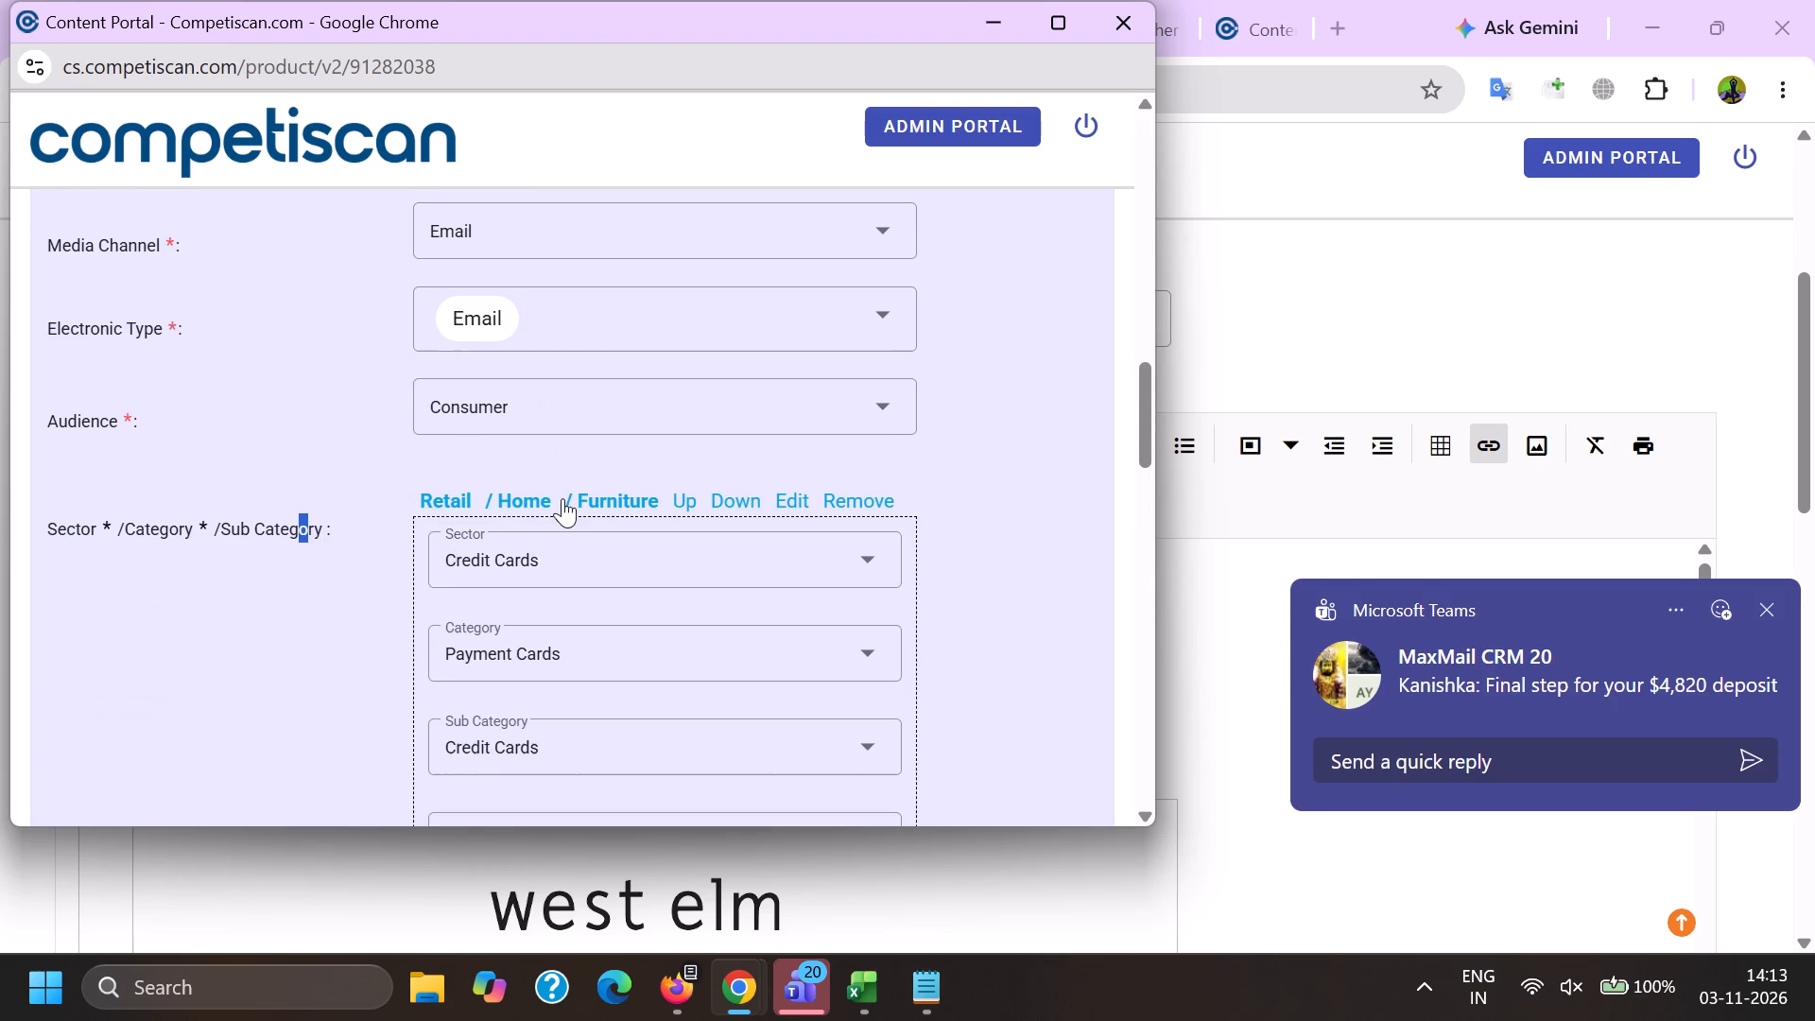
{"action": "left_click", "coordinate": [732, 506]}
Add a third sector classification, Mortgage & Loan / Unsecured / Point of Sale Financing/BNPL.
{"action": "left_click", "coordinate": [488, 623]}
{"action": "scroll", "coordinate": [488, 623], "scroll_direction": "down", "scroll_amount": 3}
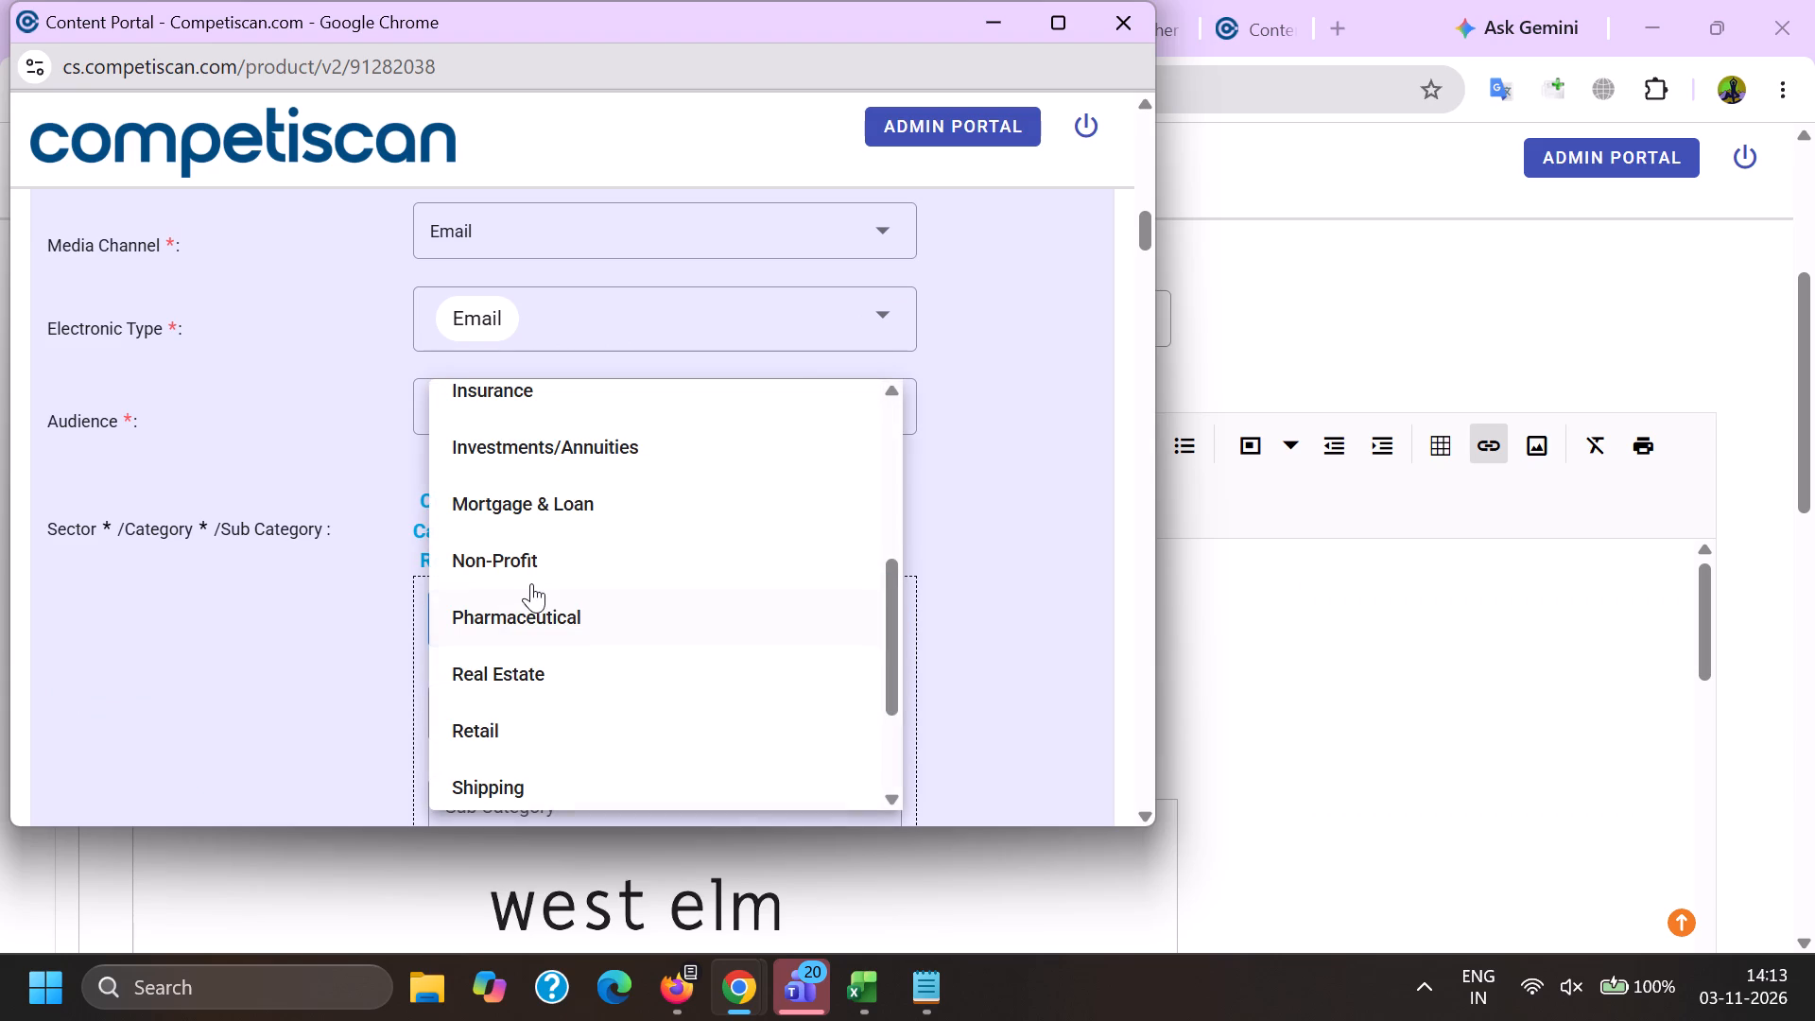
{"action": "left_click", "coordinate": [551, 507]}
{"action": "left_click_drag", "start_coordinate": [334, 591], "coordinate": [343, 599]}
{"action": "left_click", "coordinate": [496, 675]}
{"action": "left_click", "coordinate": [529, 702]}
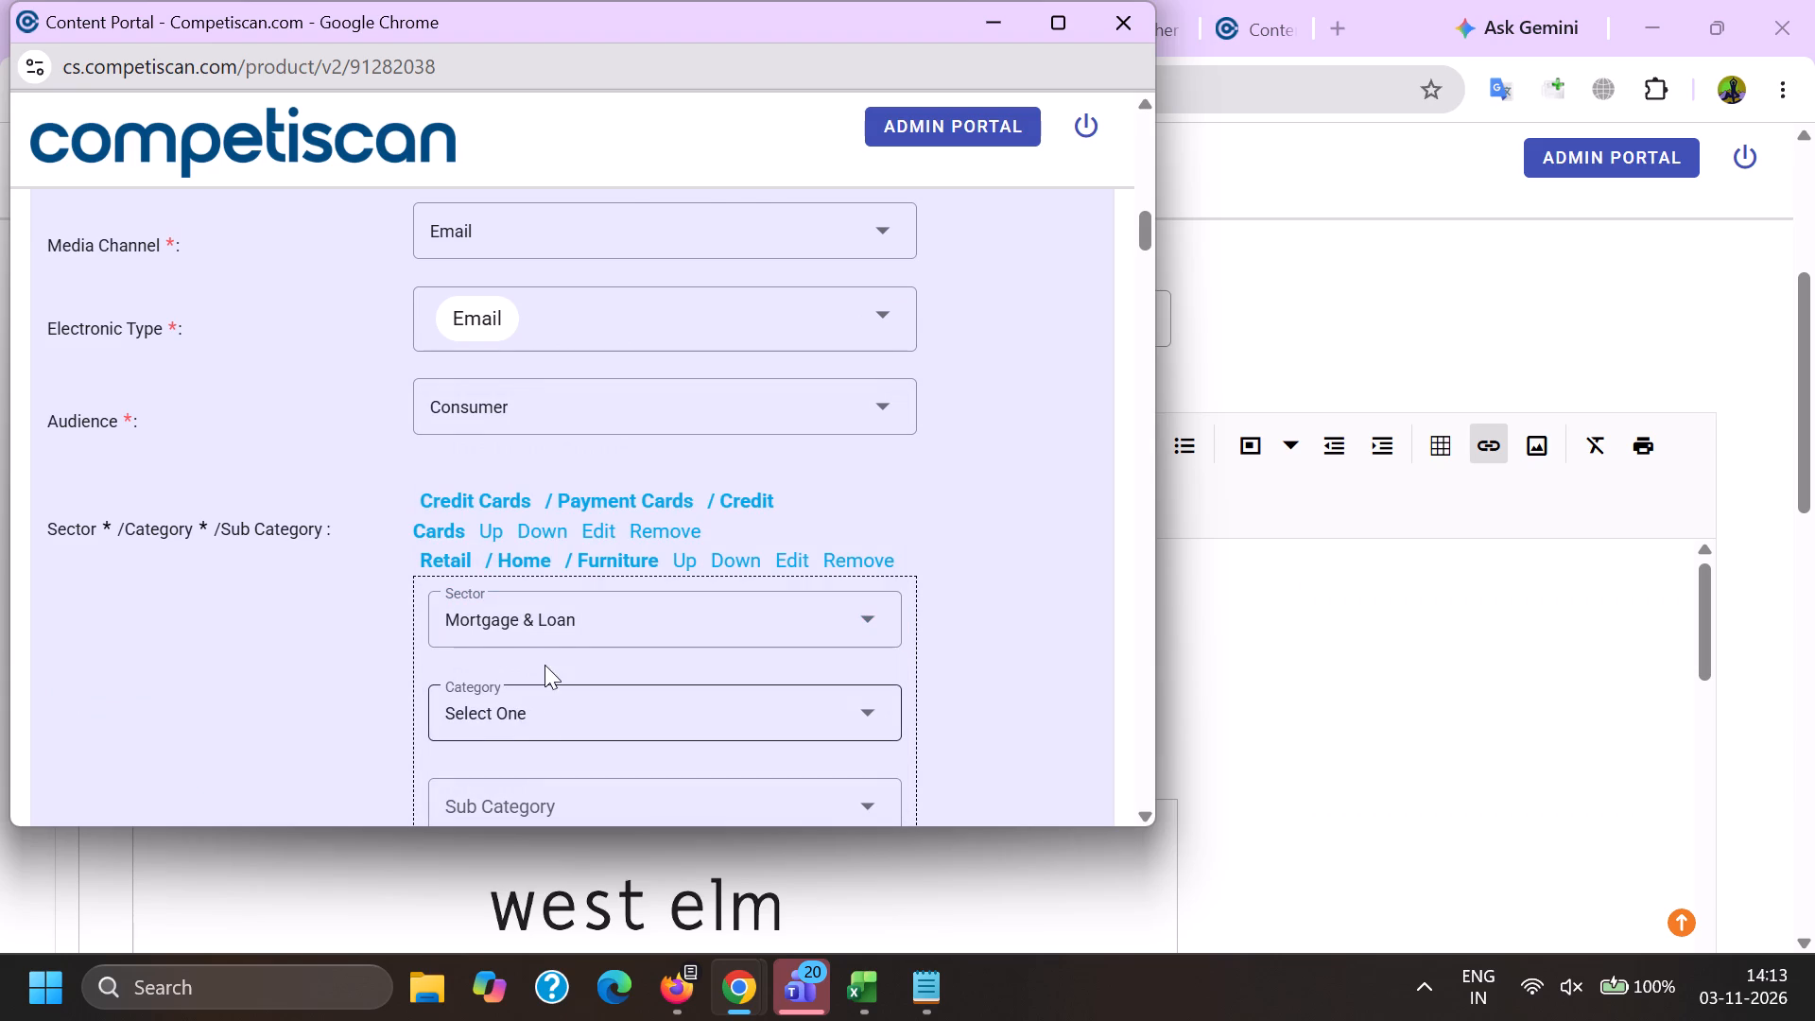
{"action": "scroll", "coordinate": [563, 516], "scroll_direction": "down", "scroll_amount": 2}
{"action": "left_click", "coordinate": [549, 518]}
{"action": "left_click", "coordinate": [510, 491]}
{"action": "left_click", "coordinate": [505, 525]}
{"action": "scroll", "coordinate": [479, 662], "scroll_direction": "down", "scroll_amount": 5}
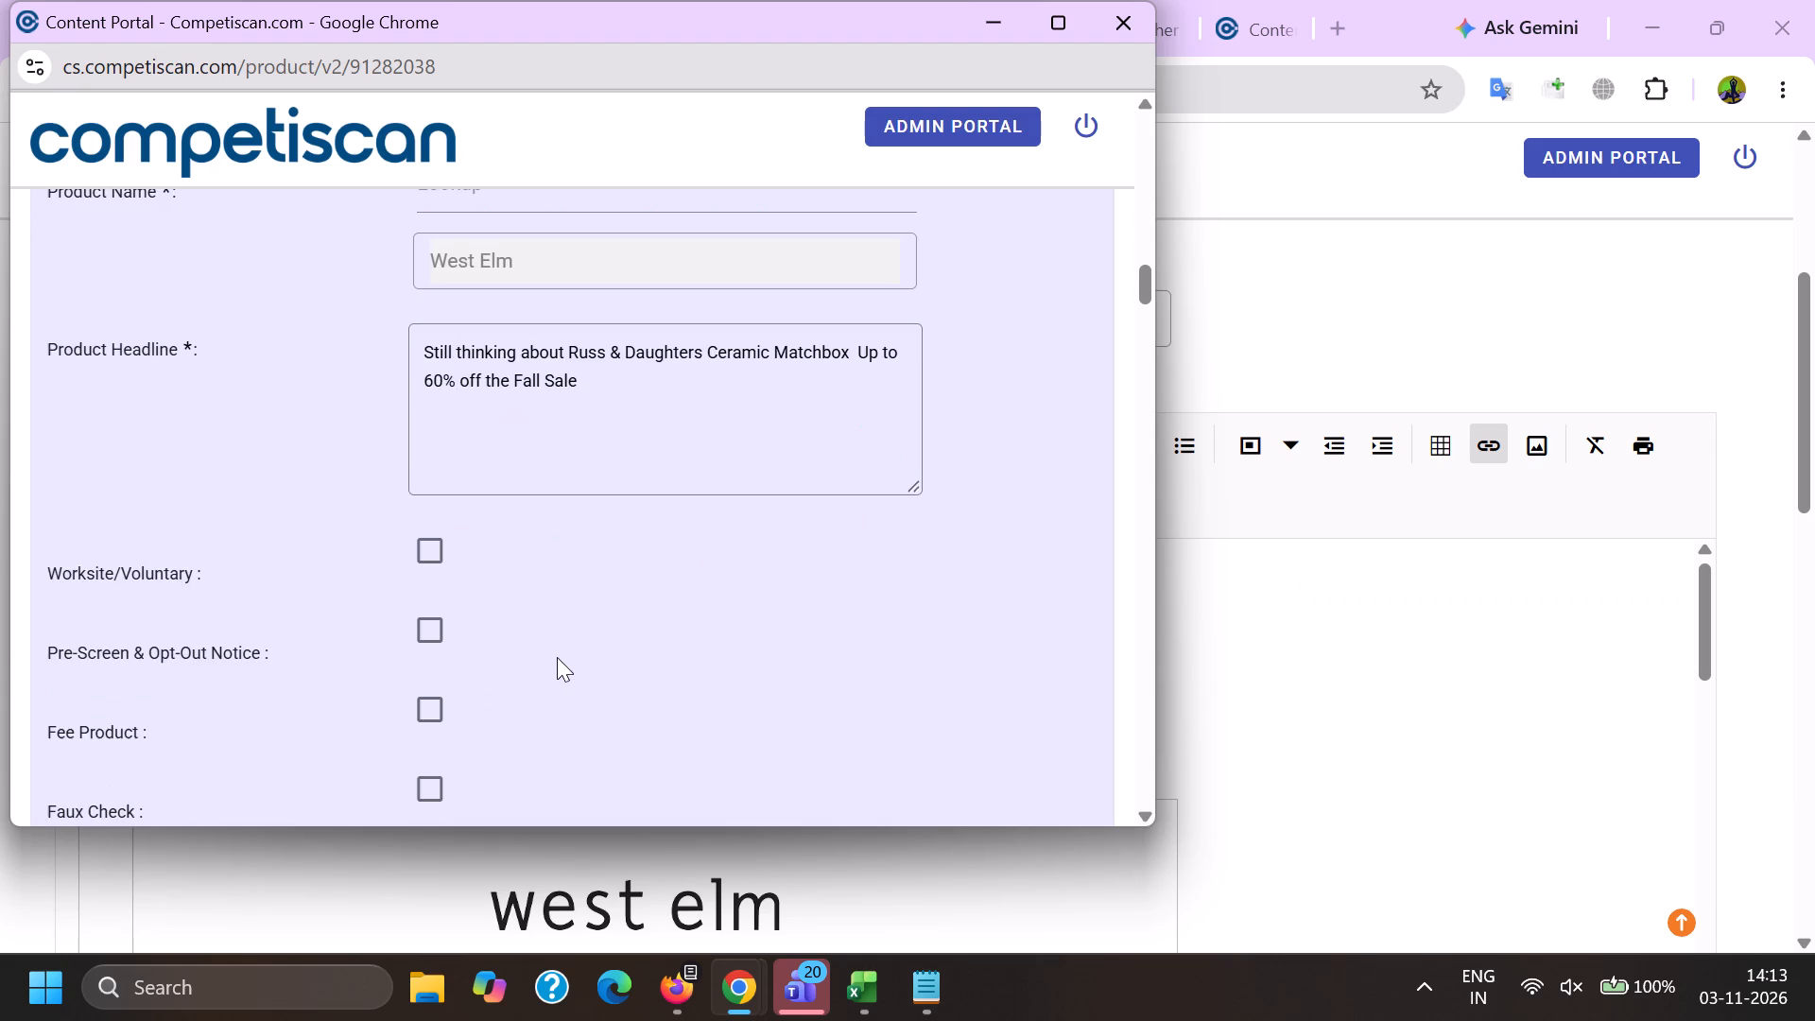
{"action": "scroll", "coordinate": [557, 653], "scroll_direction": "up", "scroll_amount": 3}
{"action": "scroll", "coordinate": [567, 448], "scroll_direction": "down", "scroll_amount": 5}
{"action": "left_click", "coordinate": [593, 598]}
{"action": "left_click_drag", "start_coordinate": [272, 548], "coordinate": [302, 532]}
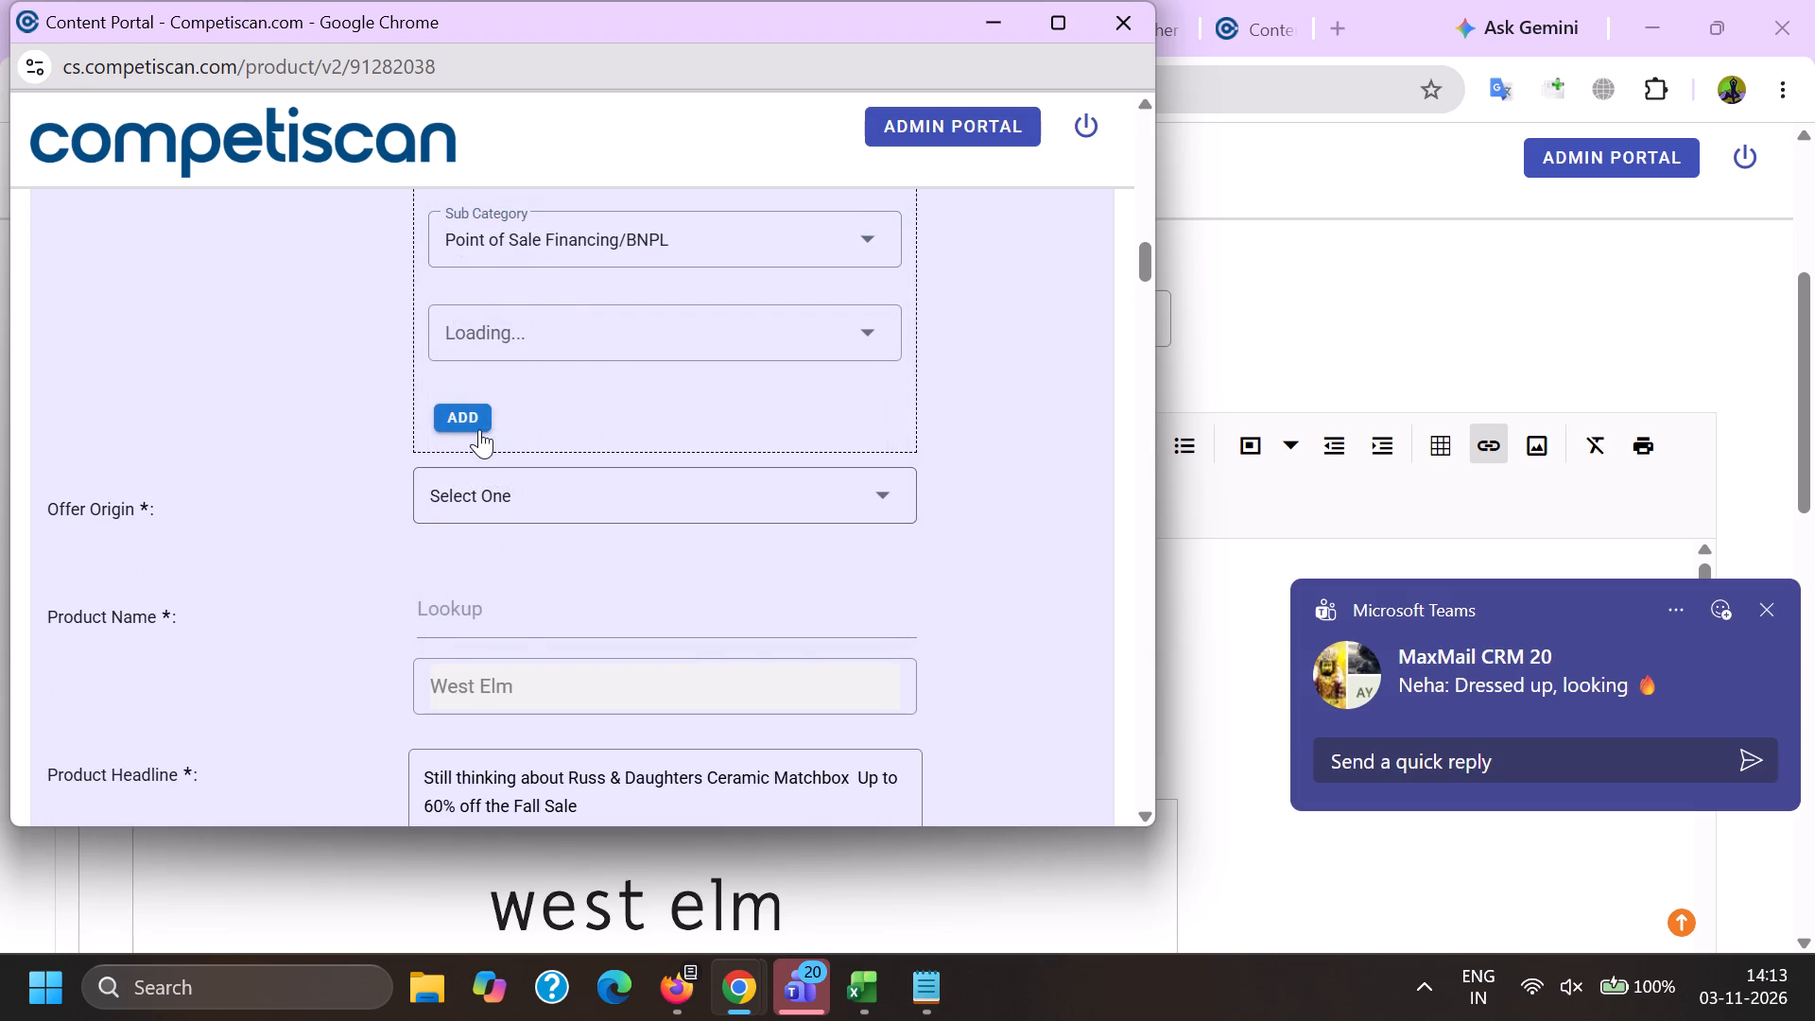
{"action": "left_click", "coordinate": [469, 428]}
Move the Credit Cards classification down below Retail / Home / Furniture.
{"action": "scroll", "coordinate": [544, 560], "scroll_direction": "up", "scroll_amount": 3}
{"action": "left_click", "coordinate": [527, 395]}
Set the offer origin to Provider/Bank.
{"action": "scroll", "coordinate": [527, 398], "scroll_direction": "down", "scroll_amount": 4}
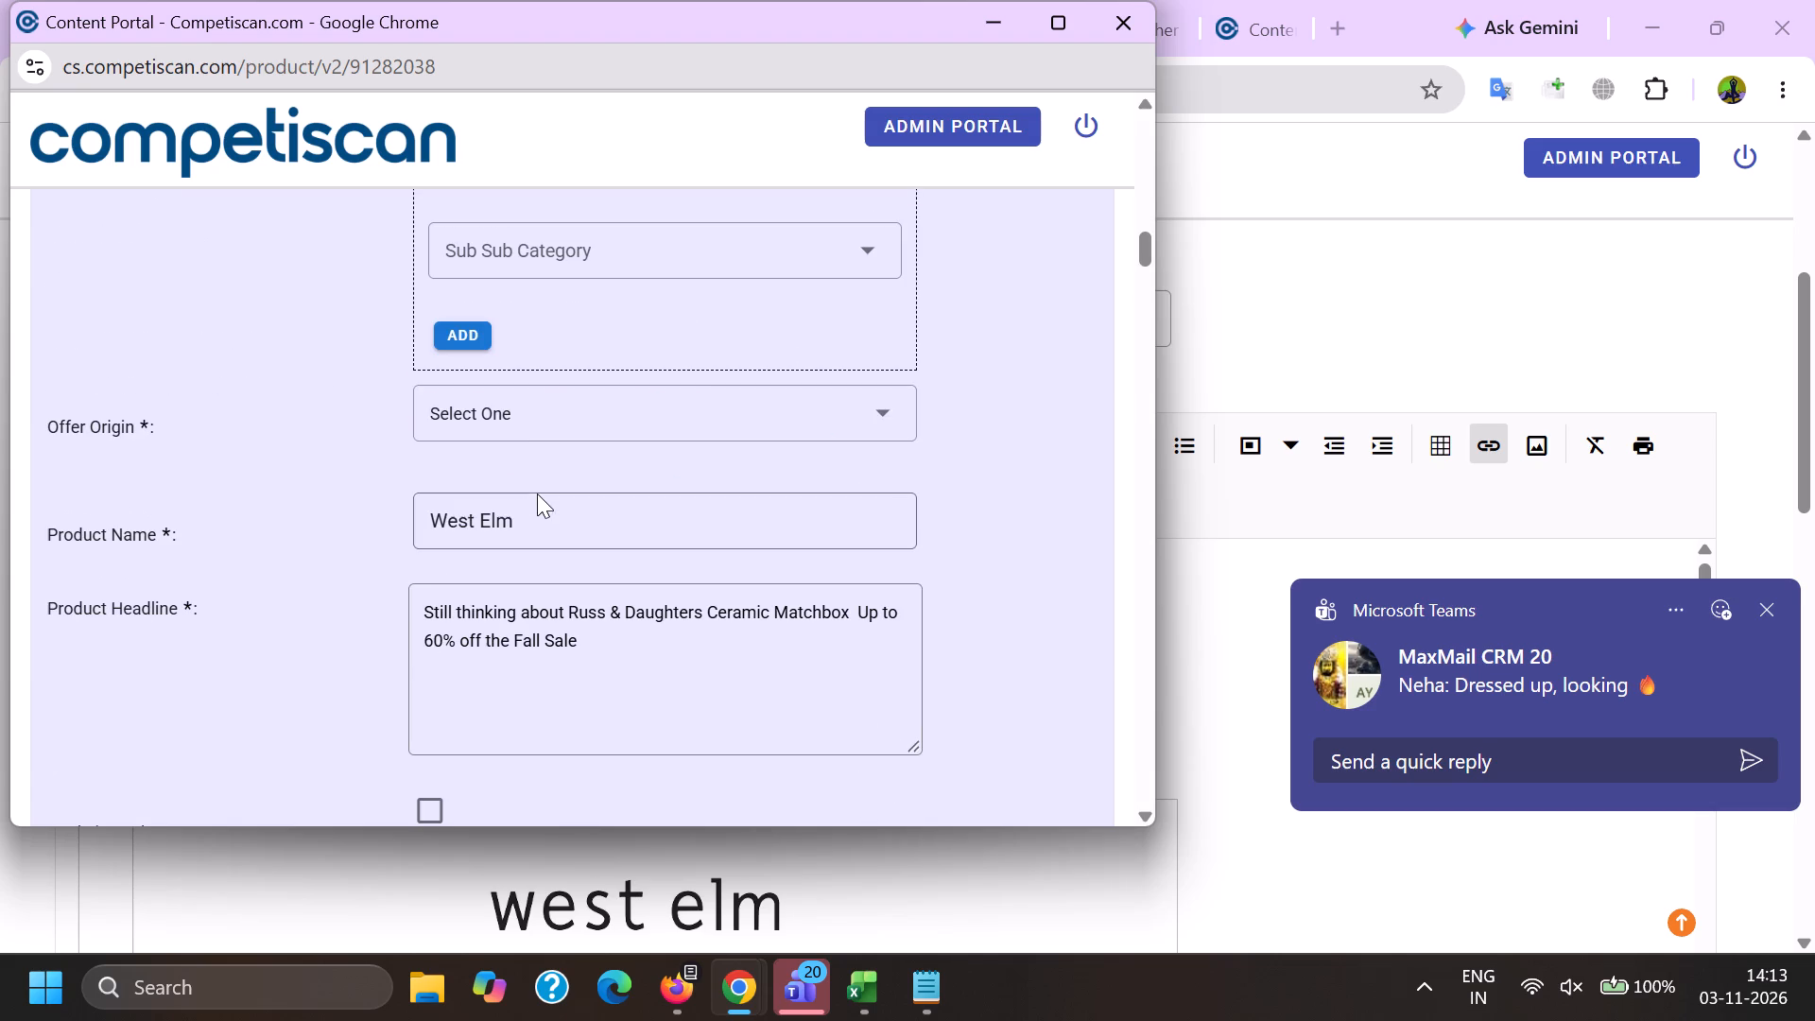
{"action": "left_click", "coordinate": [514, 420]}
{"action": "left_click", "coordinate": [532, 560]}
Move the Retail classification below Credit Cards and set the product name to West Elm Key Rewards Visa Card.
{"action": "scroll", "coordinate": [530, 549], "scroll_direction": "up", "scroll_amount": 5}
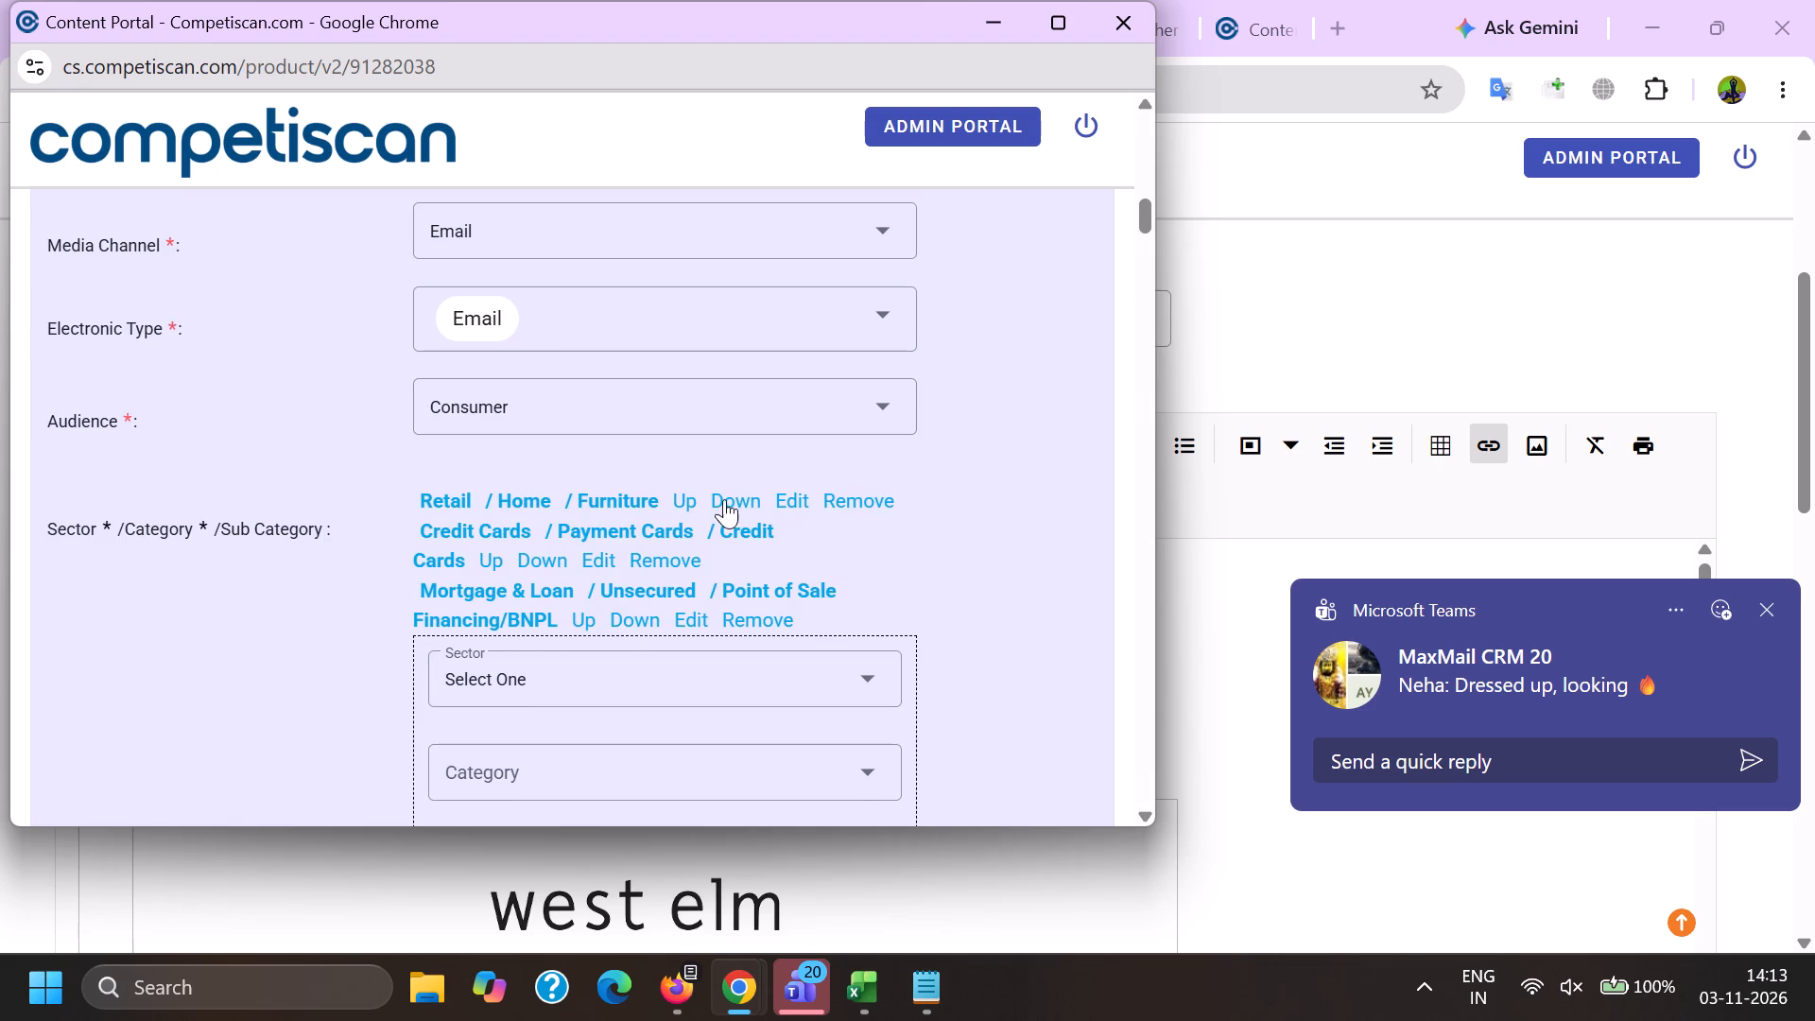
{"action": "left_click", "coordinate": [724, 499]}
{"action": "scroll", "coordinate": [717, 506], "scroll_direction": "down", "scroll_amount": 5}
{"action": "left_click", "coordinate": [519, 522]}
{"action": "key", "text": "ctrl+v"}
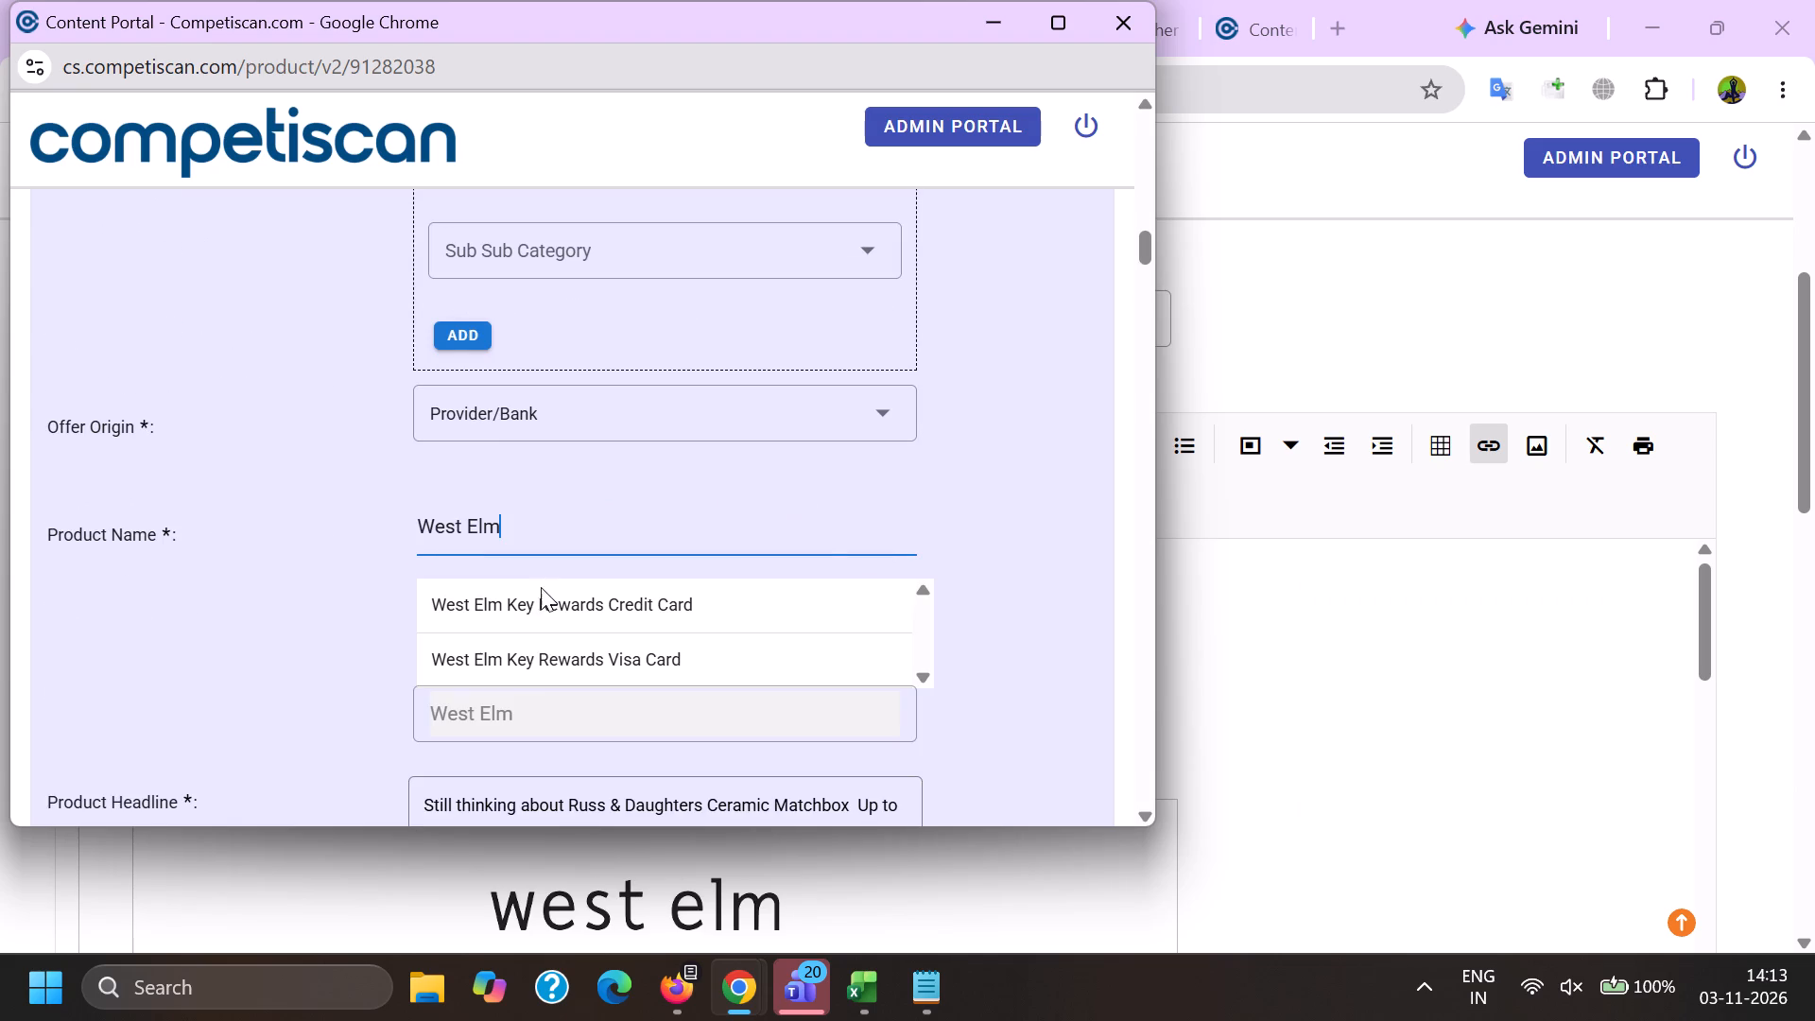
{"action": "left_click", "coordinate": [533, 659]}
Move the Credit Cards classification down so that Retail / Home / Furniture comes first.
{"action": "scroll", "coordinate": [530, 652], "scroll_direction": "up", "scroll_amount": 4}
{"action": "left_click", "coordinate": [551, 404]}
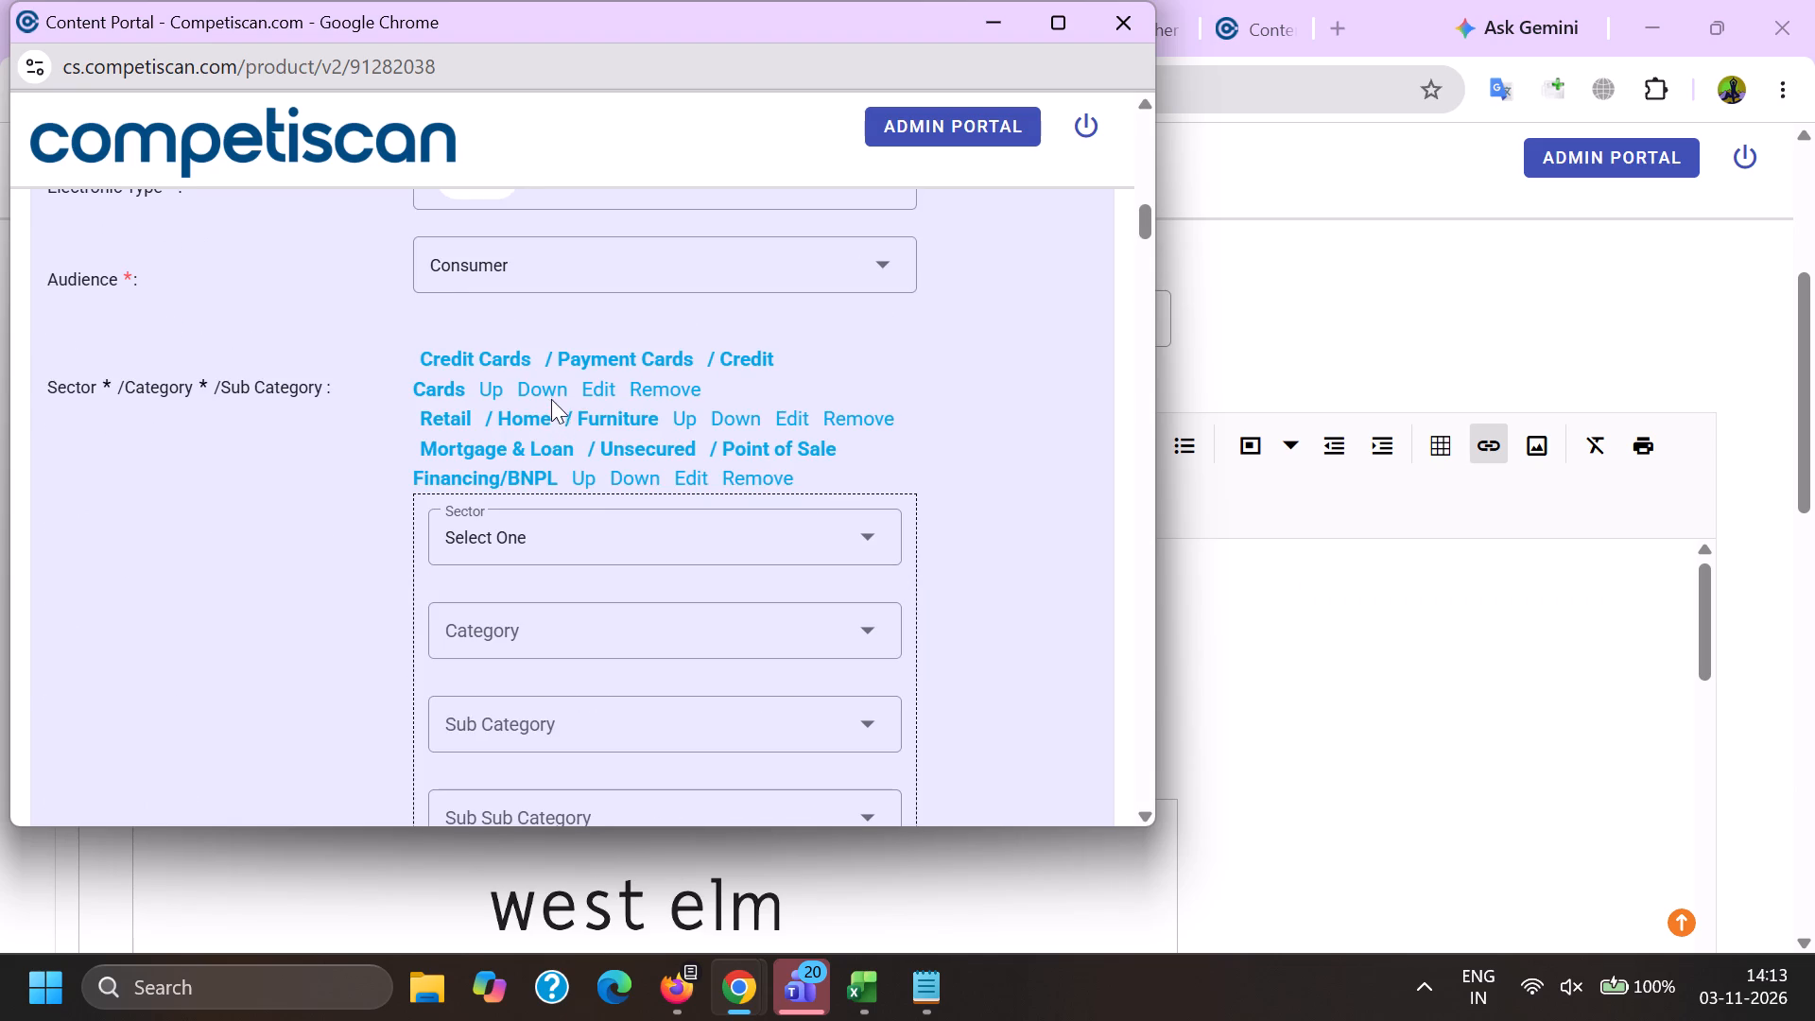
{"action": "left_click", "coordinate": [550, 395]}
Replace the product headline with the email's subject, "Still thinking about Russ & Daughters Ceramic Matchbox? + Up to 60% off the Fall Sale".
{"action": "scroll", "coordinate": [550, 390], "scroll_direction": "down", "scroll_amount": 4}
{"action": "left_click_drag", "start_coordinate": [769, 652], "coordinate": [0, 559]}
{"action": "key", "text": "BackSpace"}
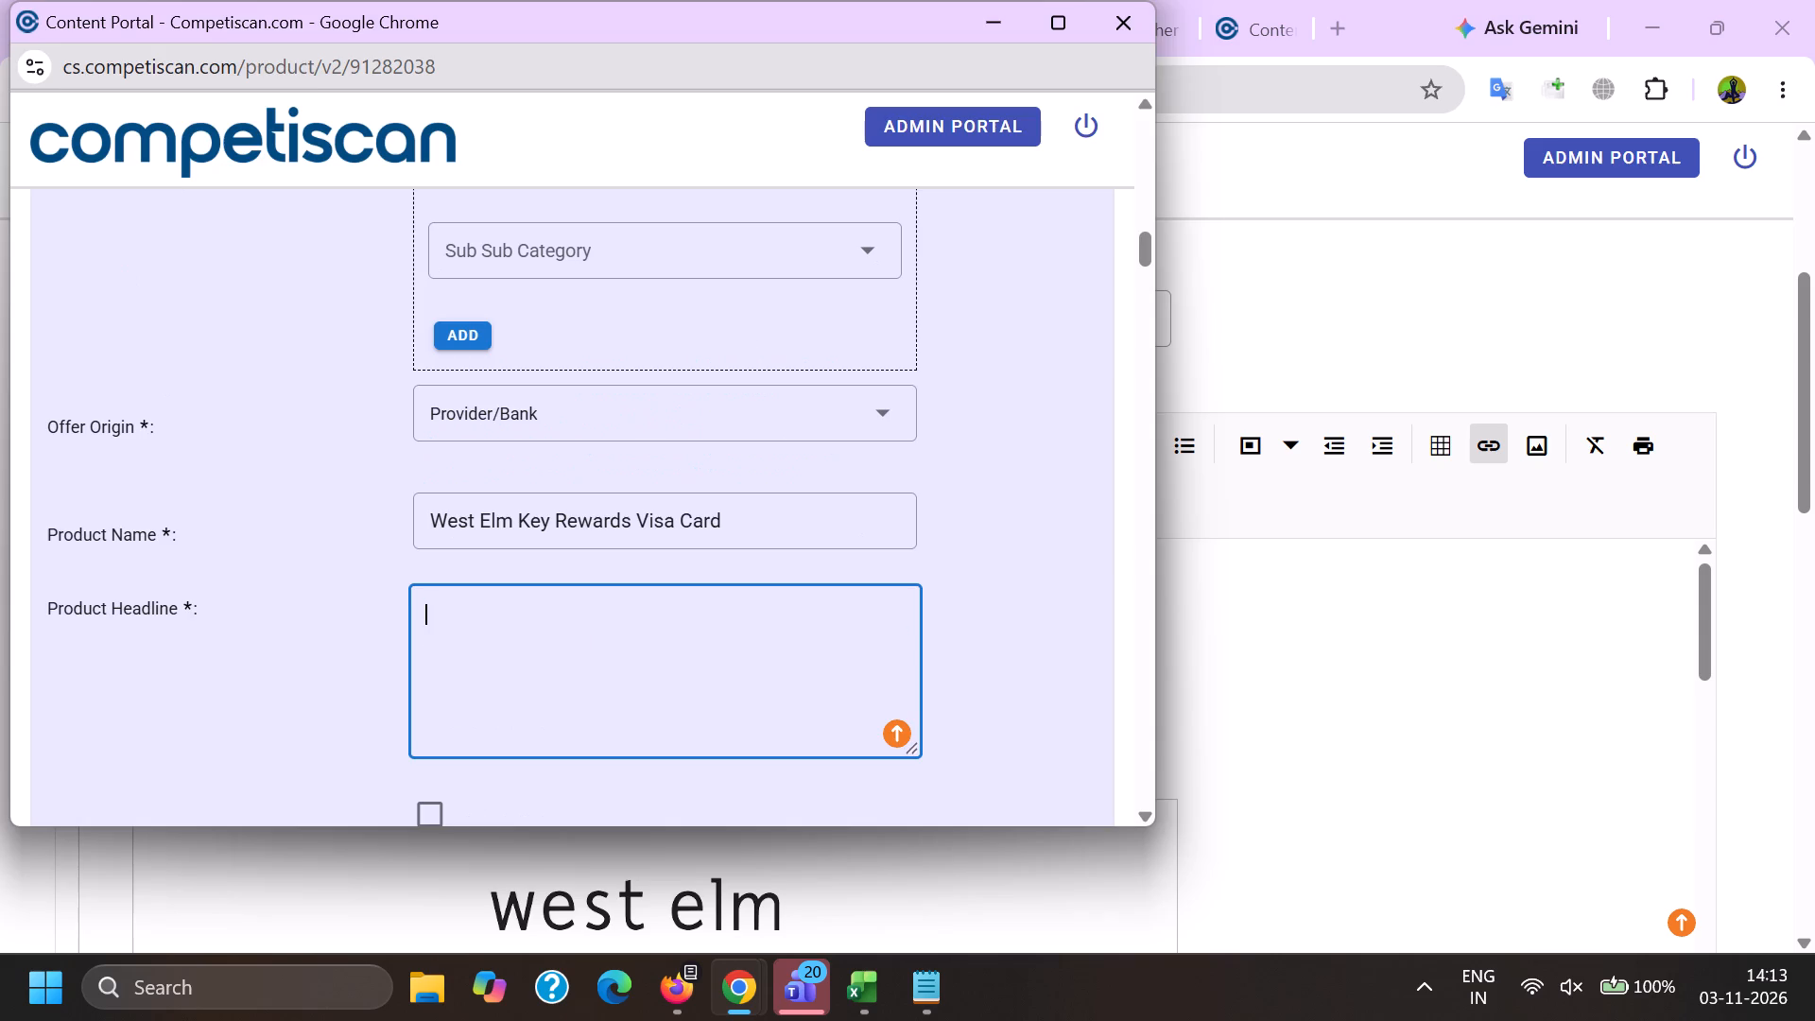
{"action": "key", "text": "alt+Tab"}
{"action": "double_click", "coordinate": [176, 705]}
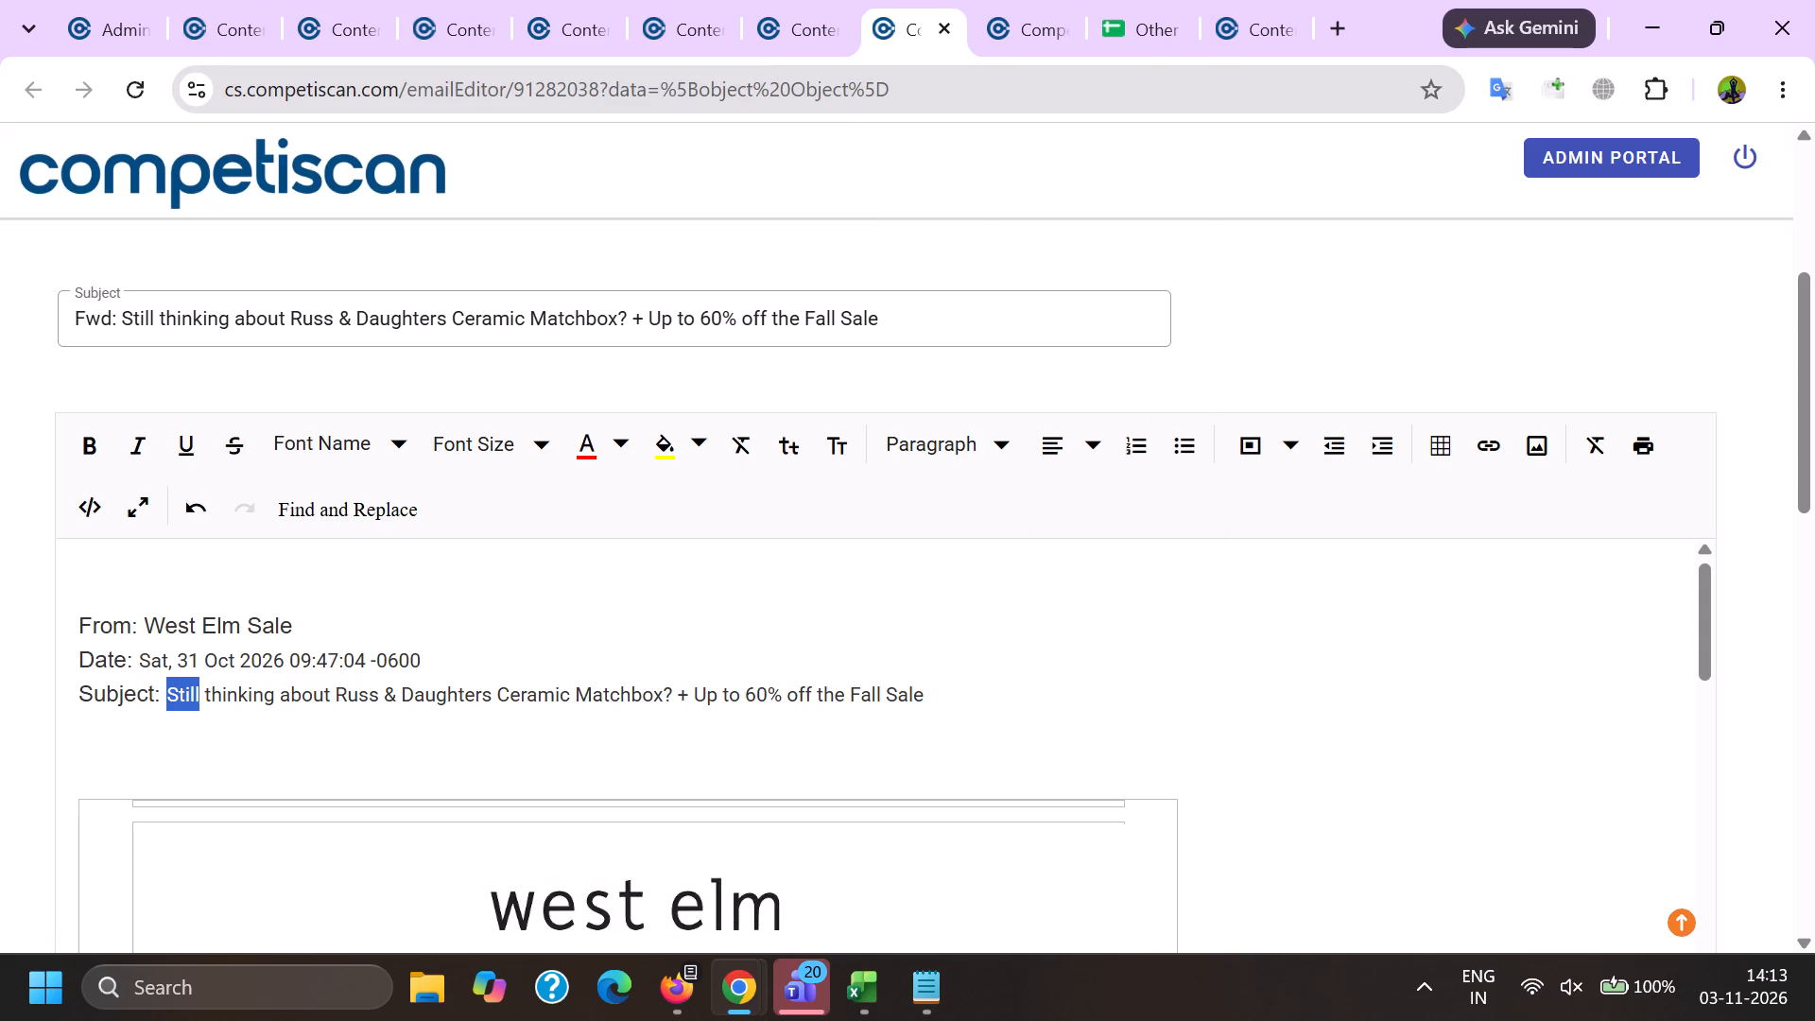
{"action": "left_click", "coordinate": [1024, 711], "text": "shift"}
{"action": "key", "text": "ctrl+c"}
{"action": "key", "text": "alt+Tab"}
{"action": "key", "text": "ctrl+v"}
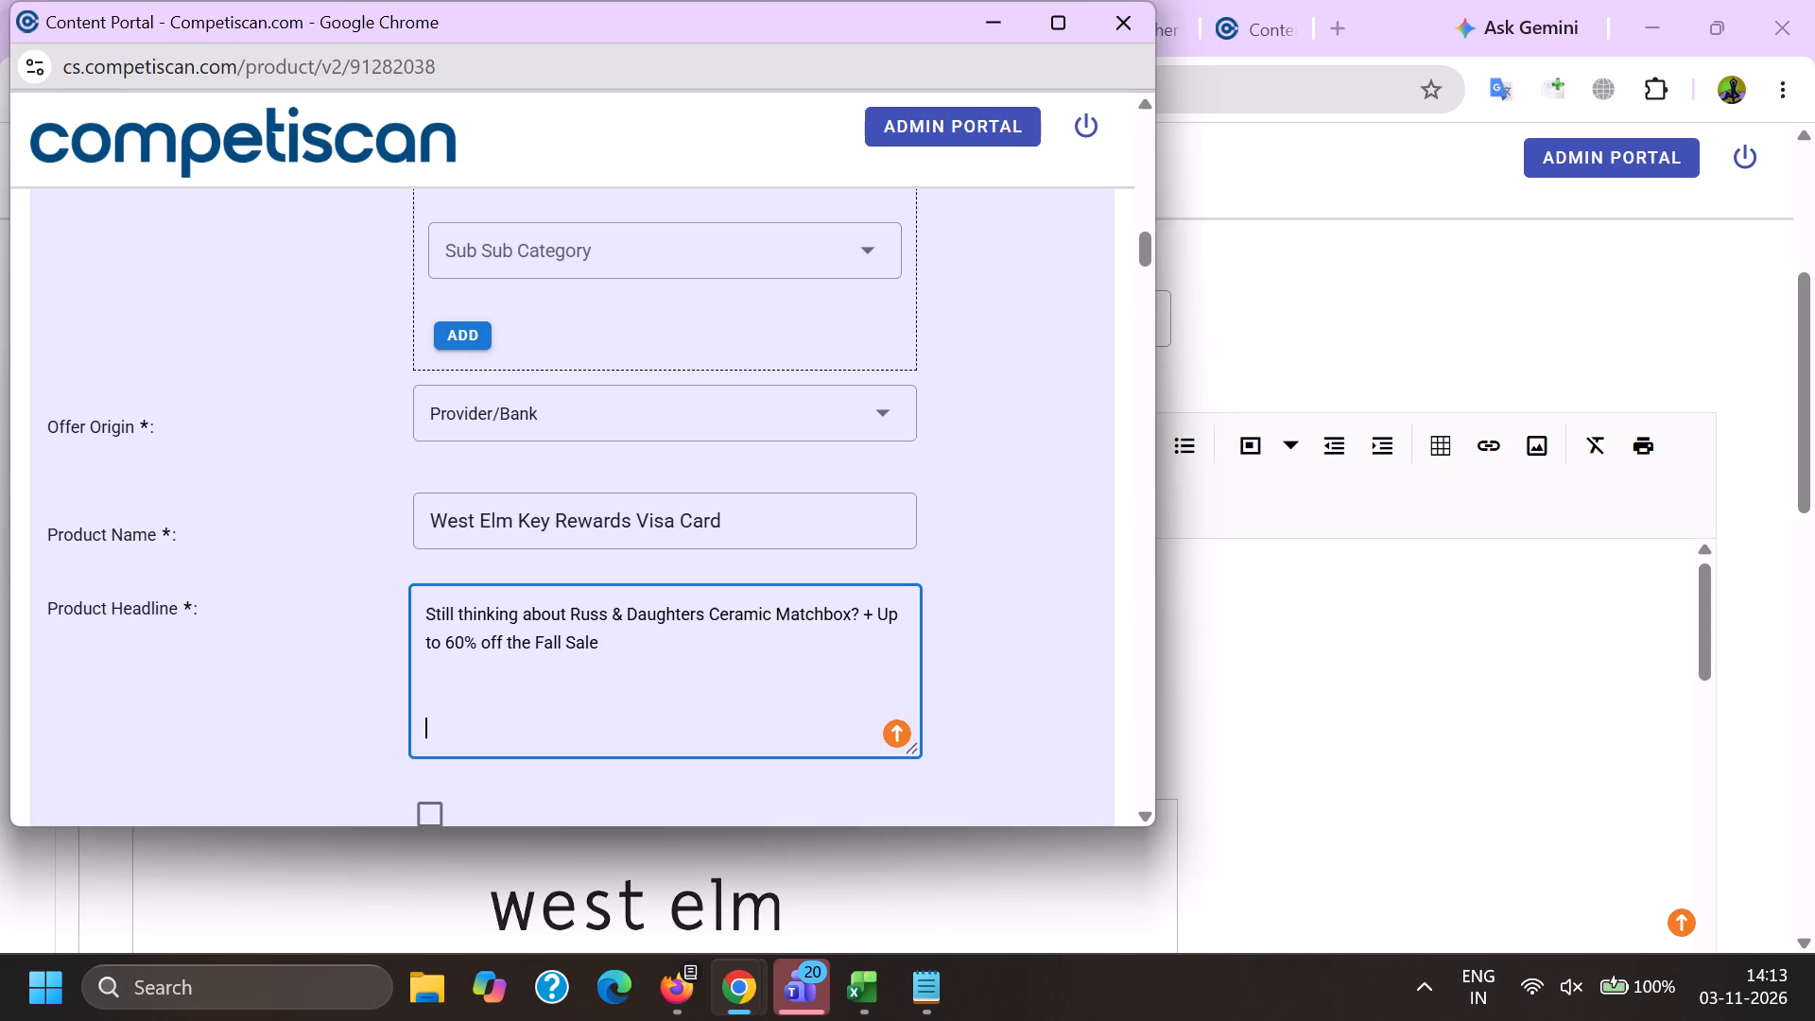
Remove the trailing blank lines from the product headline and end it with a full stop.
{"action": "key", "text": "BackSpace"}
{"action": "key", "text": "BackSpace"}
{"action": "key", "text": "BackSpace"}
{"action": "key", "text": "slash"}
{"action": "key", "text": "space"}
{"action": "key", "text": "BackSpace"}
{"action": "key", "text": "Return"}
{"action": "key", "text": "BackSpace"}
{"action": "key", "text": "BackSpace"}
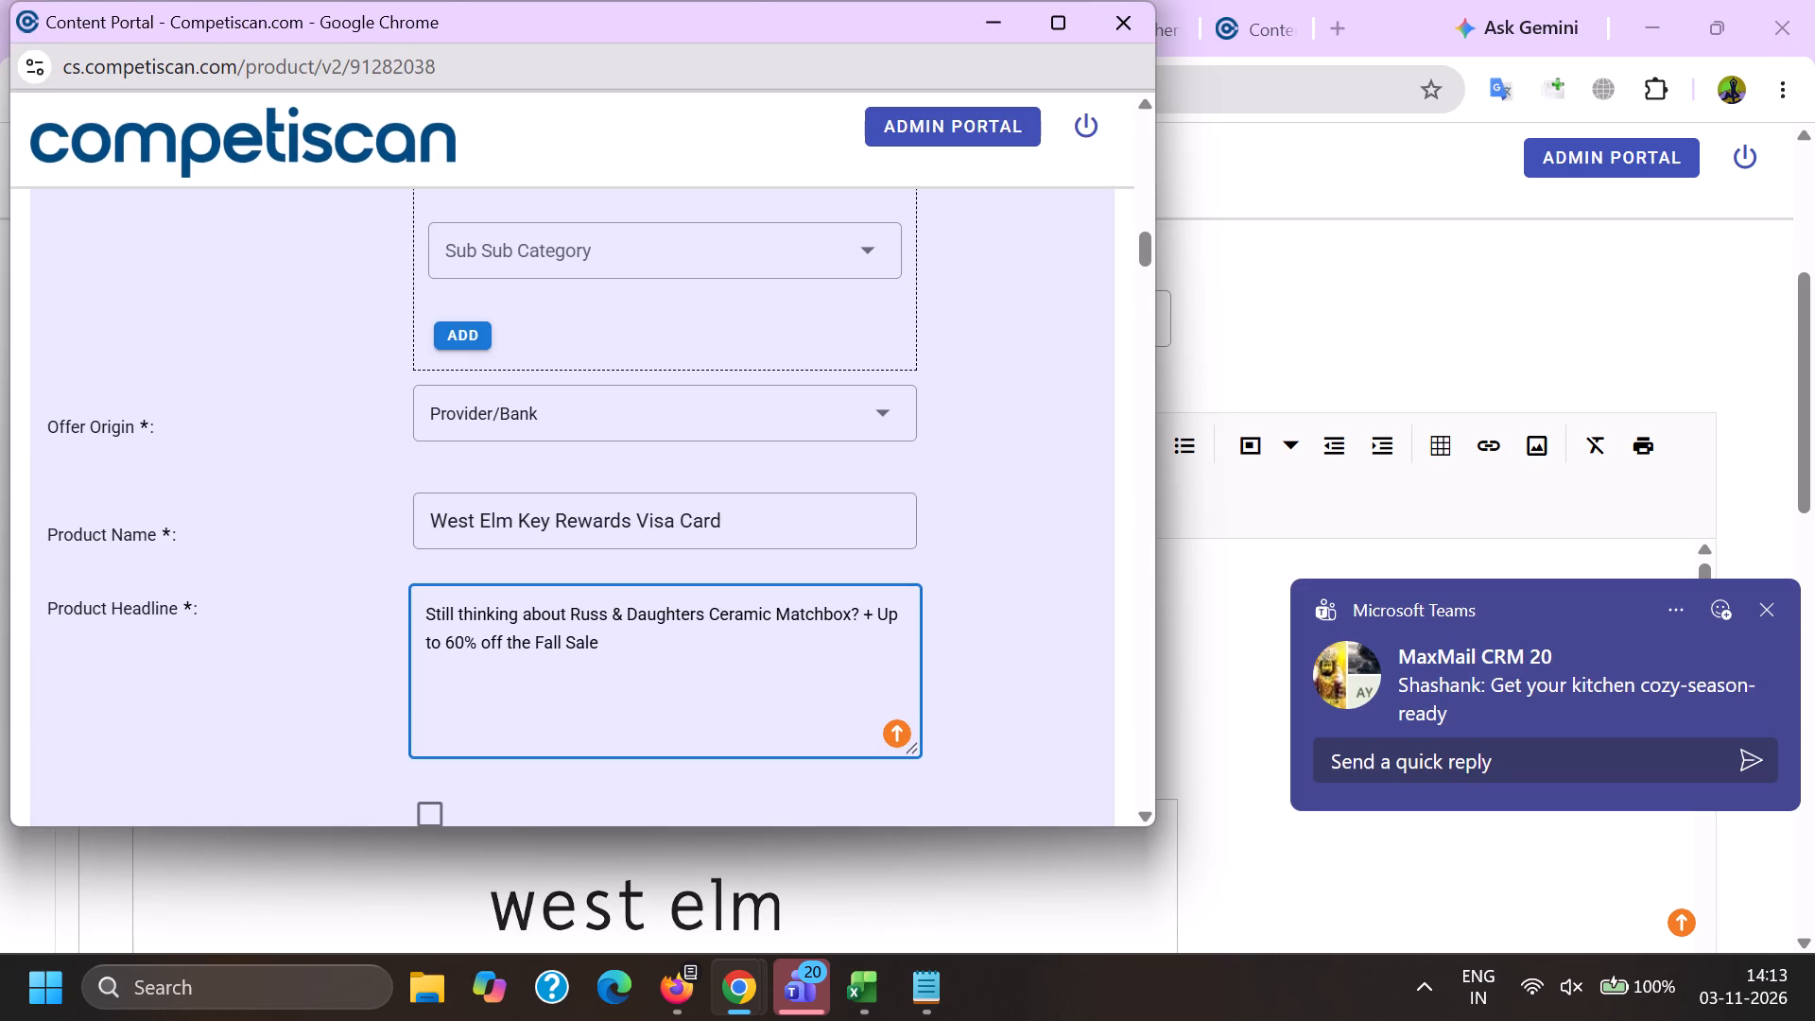
{"action": "key", "text": "period"}
{"action": "key", "text": "space"}
In the product headline, replace "&" with "and" and "+" with "Plus".
{"action": "left_click", "coordinate": [616, 614]}
{"action": "key", "text": "Right"}
{"action": "key", "text": "BackSpace"}
{"action": "key", "text": "a"}
{"action": "key", "text": "n"}
{"action": "key", "text": "d"}
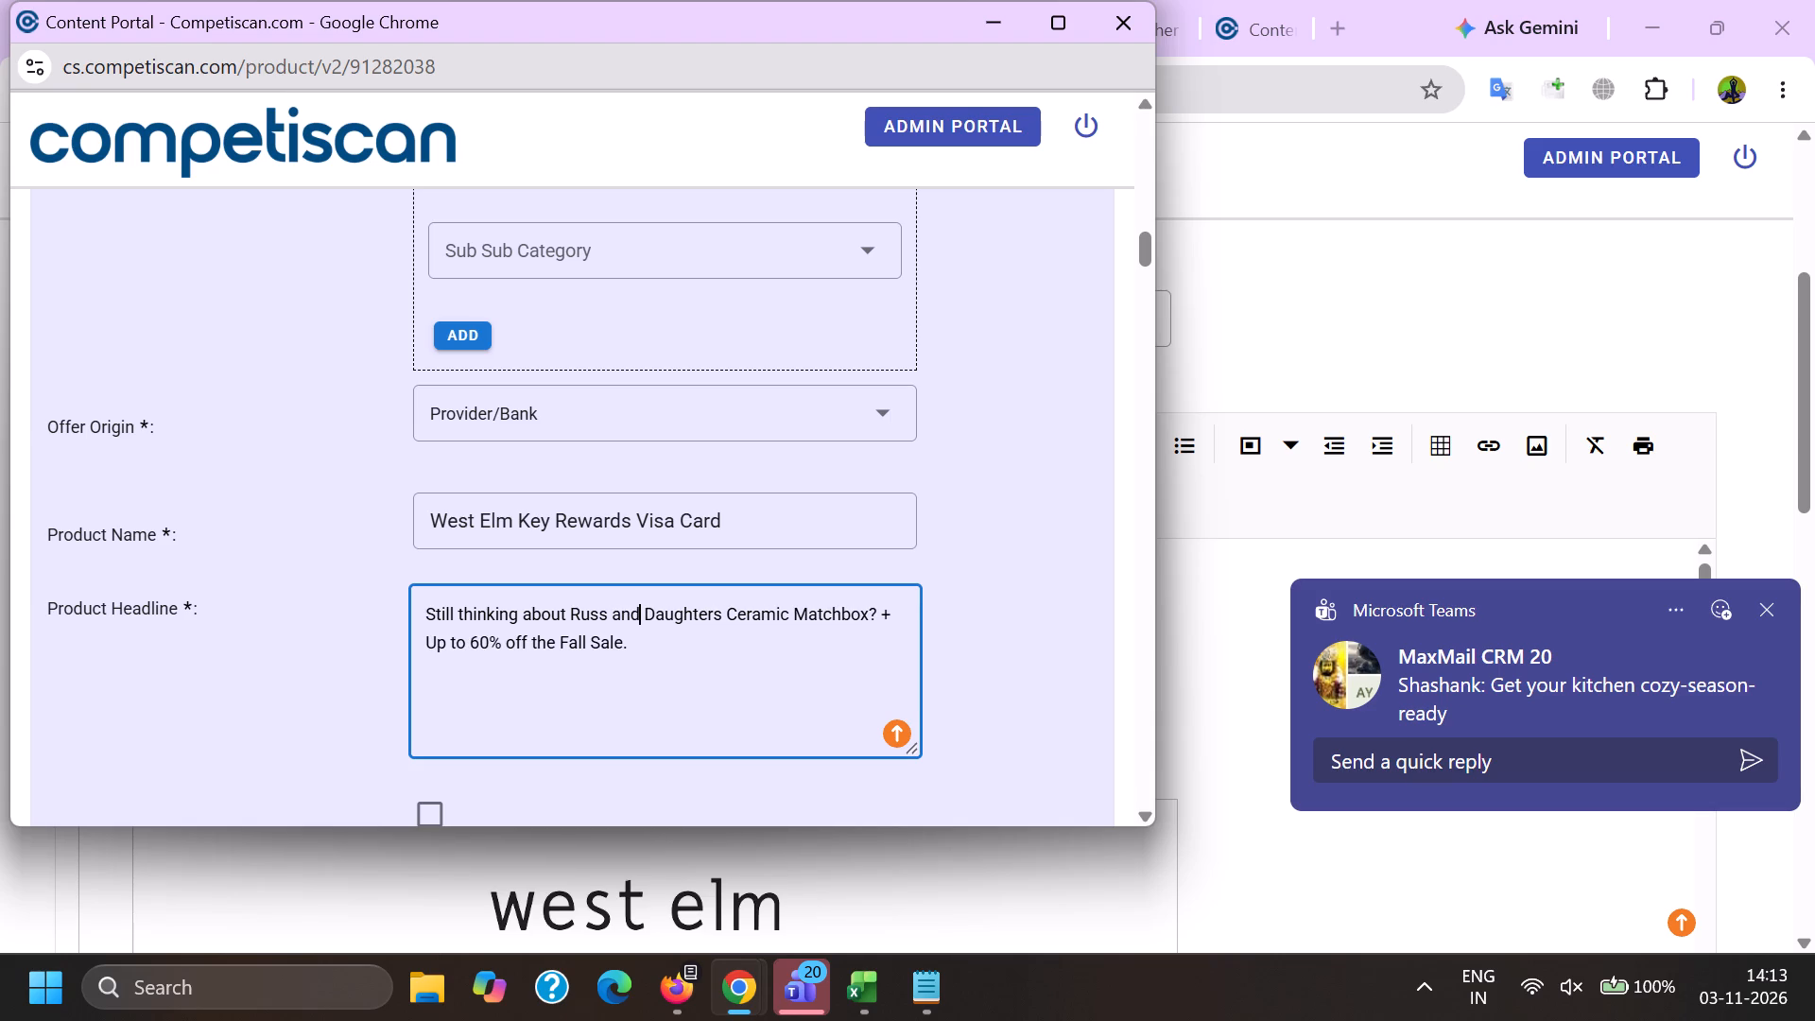
{"action": "left_click", "coordinate": [893, 615]}
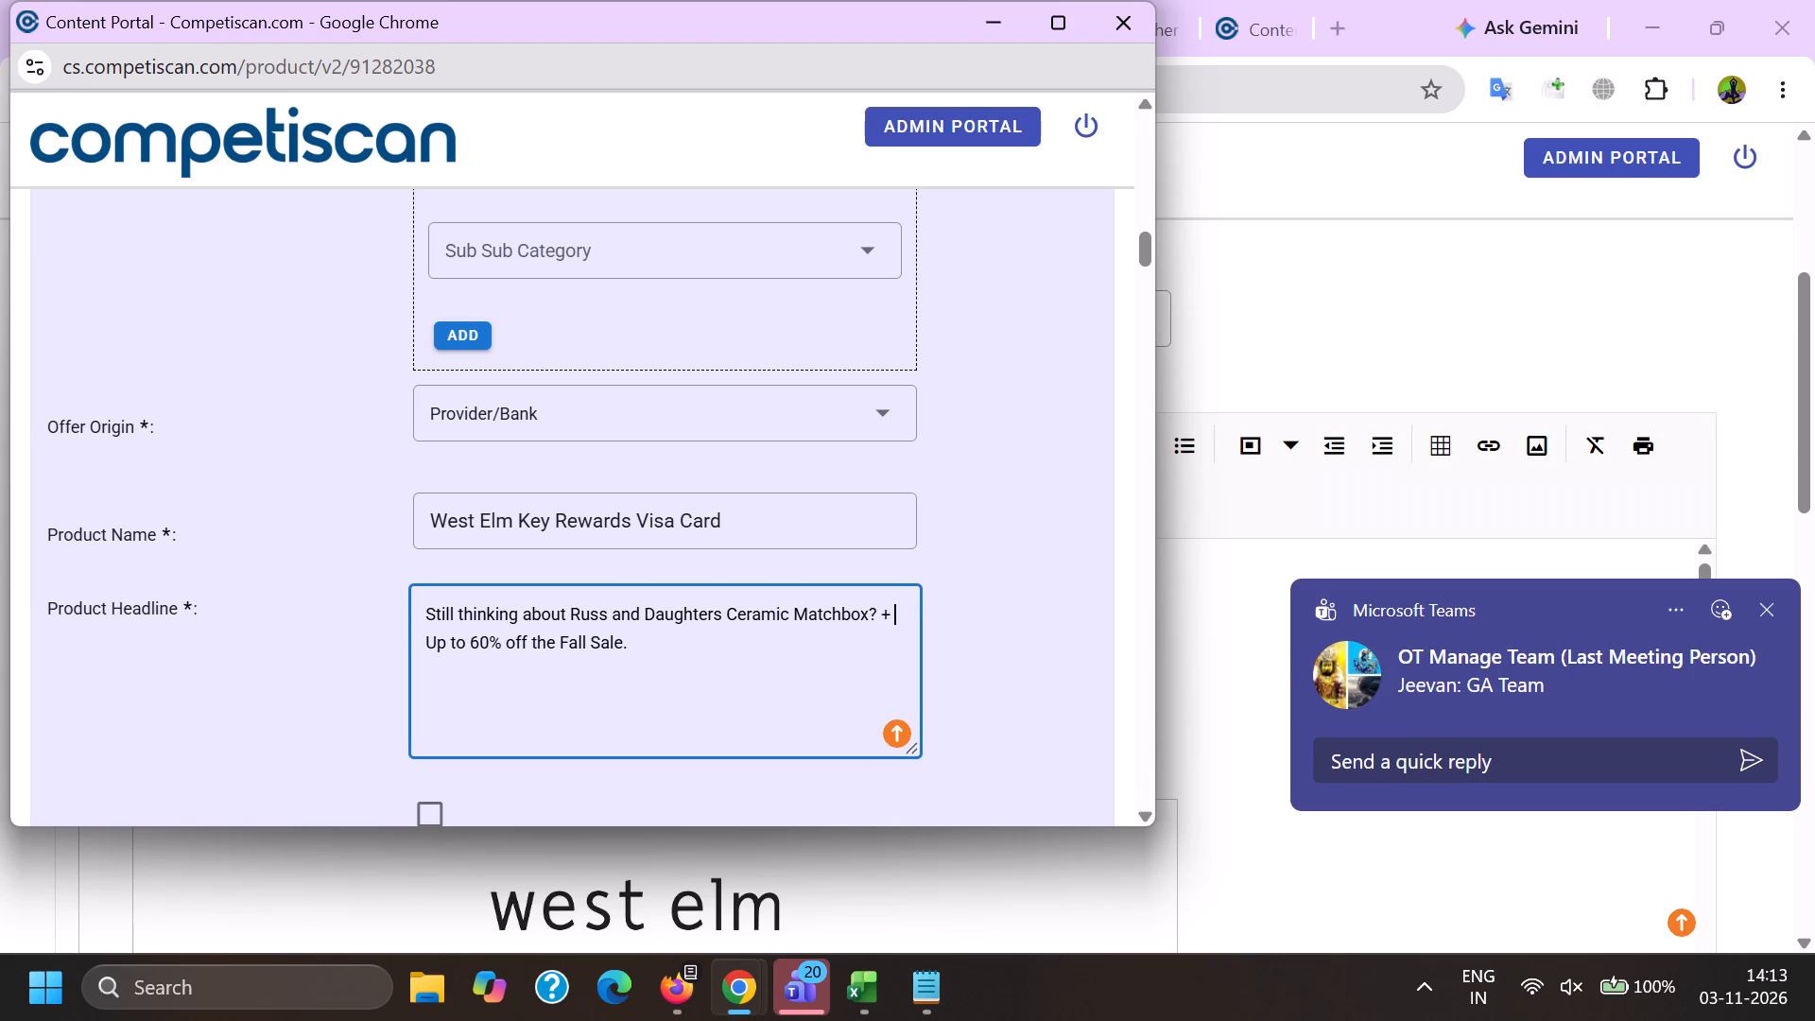
{"action": "key", "text": "Left"}
{"action": "key", "text": "u"}
{"action": "key", "text": "s"}
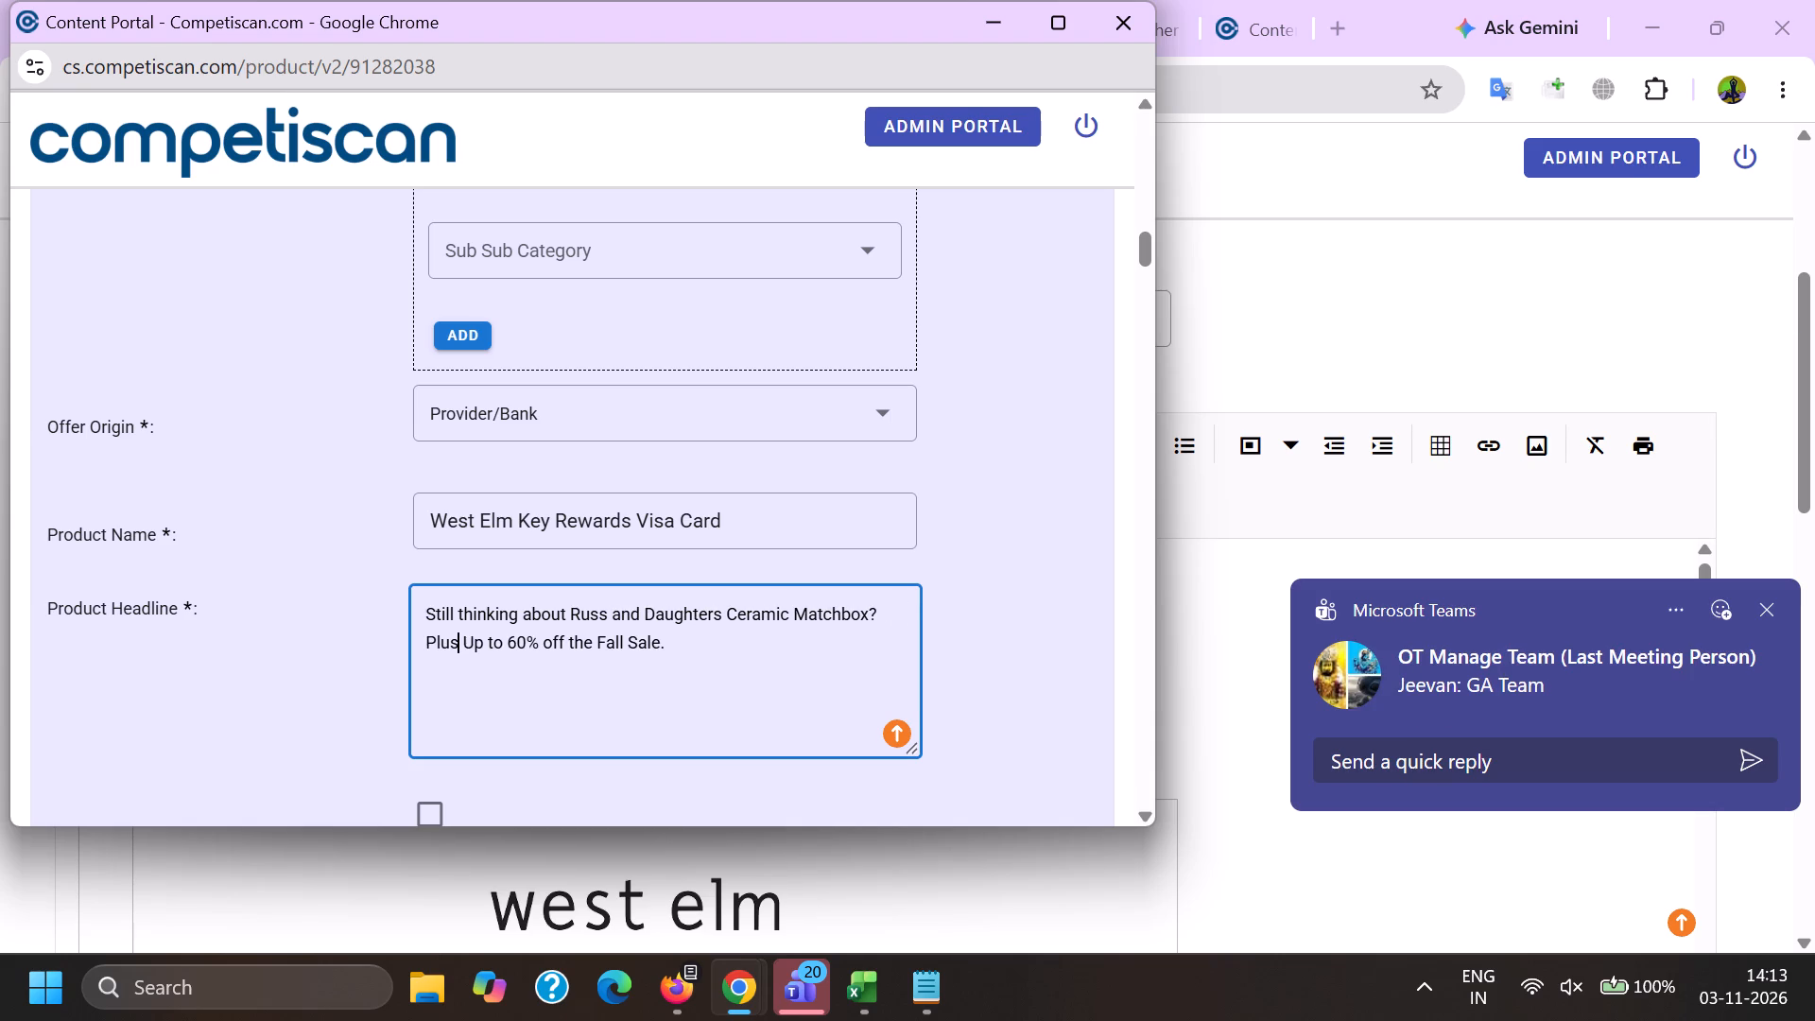
Append "Earn 10% Back in Rewards" to the product headline, copied from the headline of the earlier West Elm product.
{"action": "left_click", "coordinate": [861, 683]}
{"action": "key", "text": "alt+Tab"}
{"action": "left_click", "coordinate": [1270, 0]}
{"action": "scroll", "coordinate": [959, 556], "scroll_direction": "up", "scroll_amount": 9}
{"action": "double_click", "coordinate": [1057, 577]}
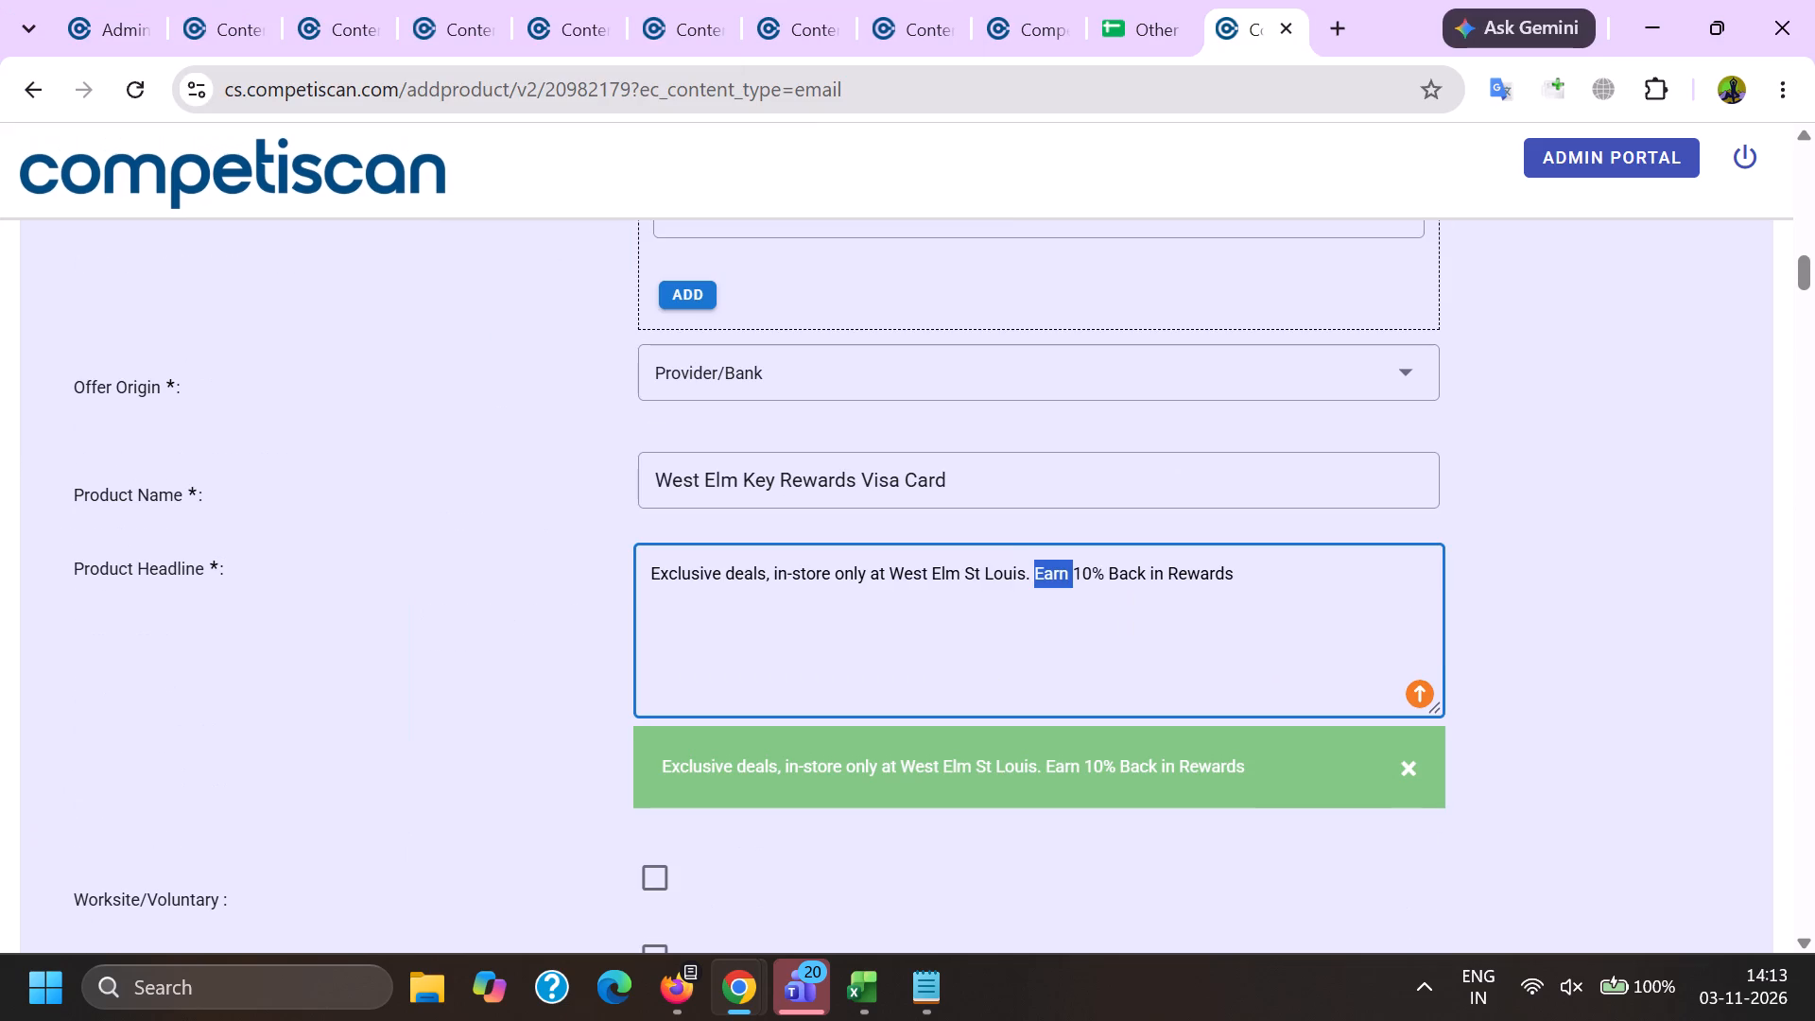
{"action": "left_click", "coordinate": [1338, 552], "text": "shift"}
{"action": "key", "text": "ctrl+c"}
{"action": "key", "text": "alt+Tab"}
{"action": "key", "text": "ctrl+v"}
Set the response mechanism to URL/Website and the mailing type to Acquisition.
{"action": "scroll", "coordinate": [526, 582], "scroll_direction": "down", "scroll_amount": 5}
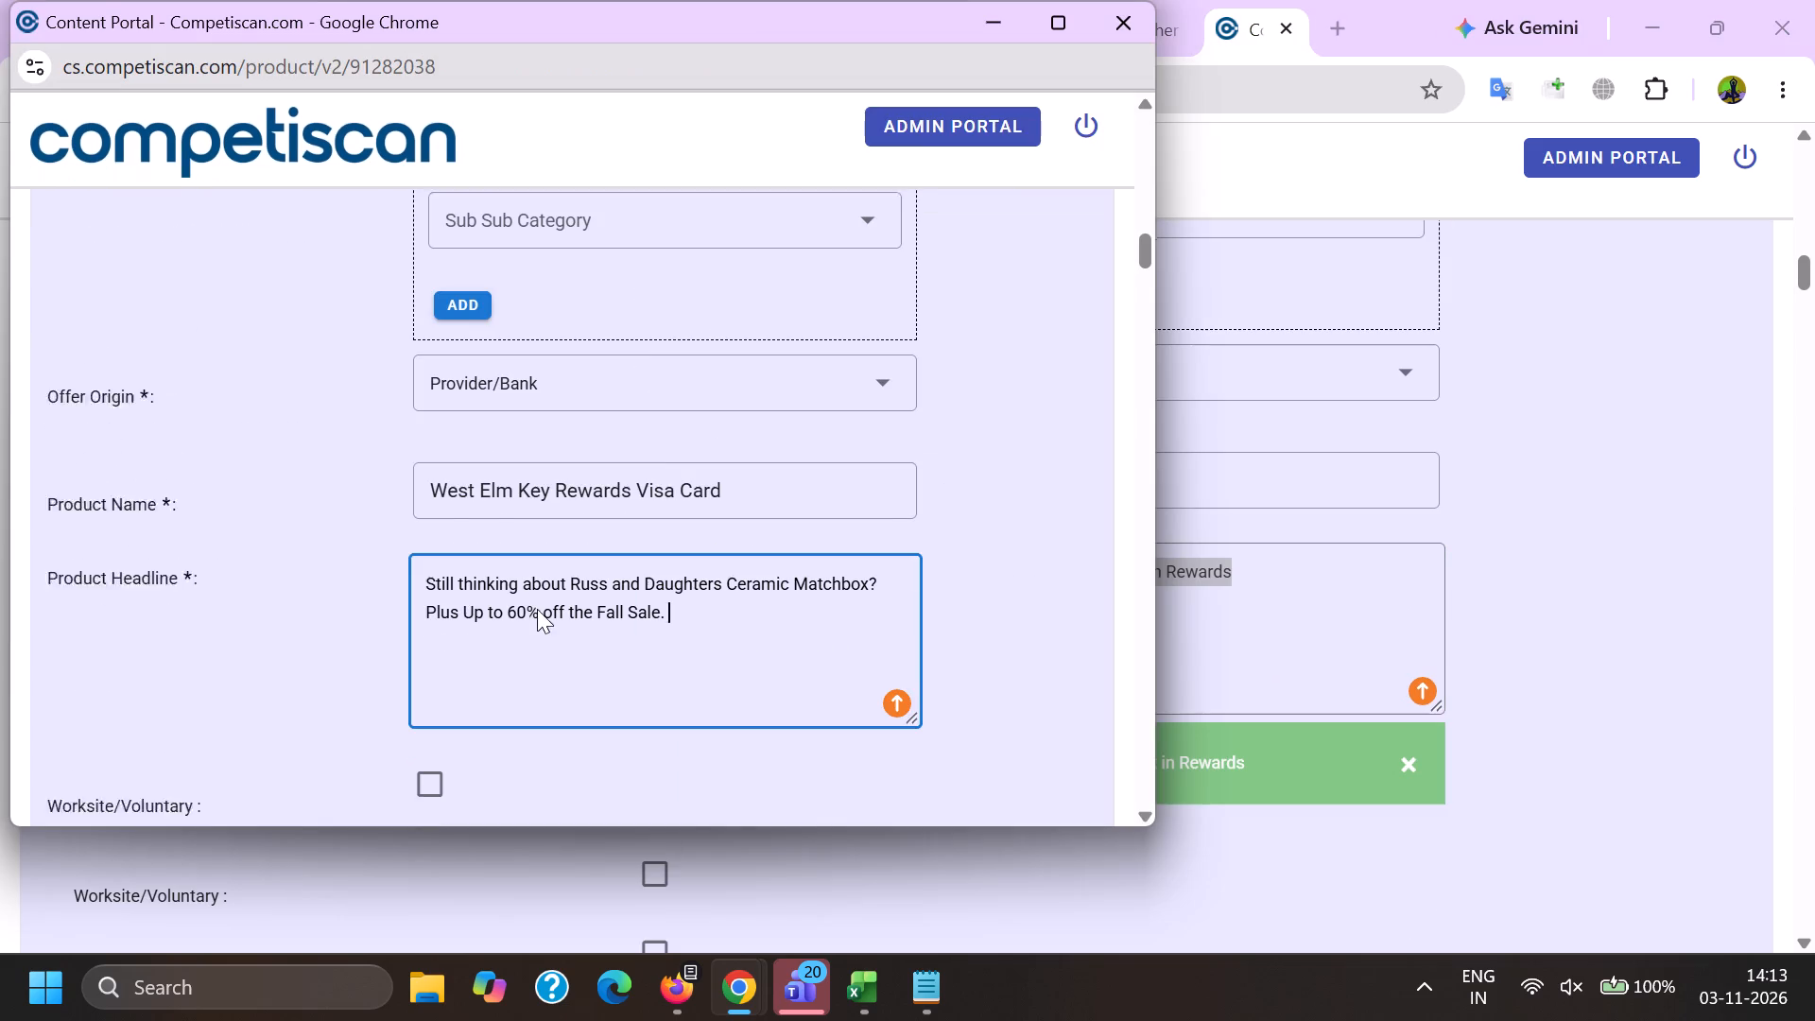
{"action": "left_click", "coordinate": [492, 510]}
{"action": "scroll", "coordinate": [517, 270], "scroll_direction": "down", "scroll_amount": 1}
{"action": "left_click", "coordinate": [514, 434]}
{"action": "left_click", "coordinate": [537, 373]}
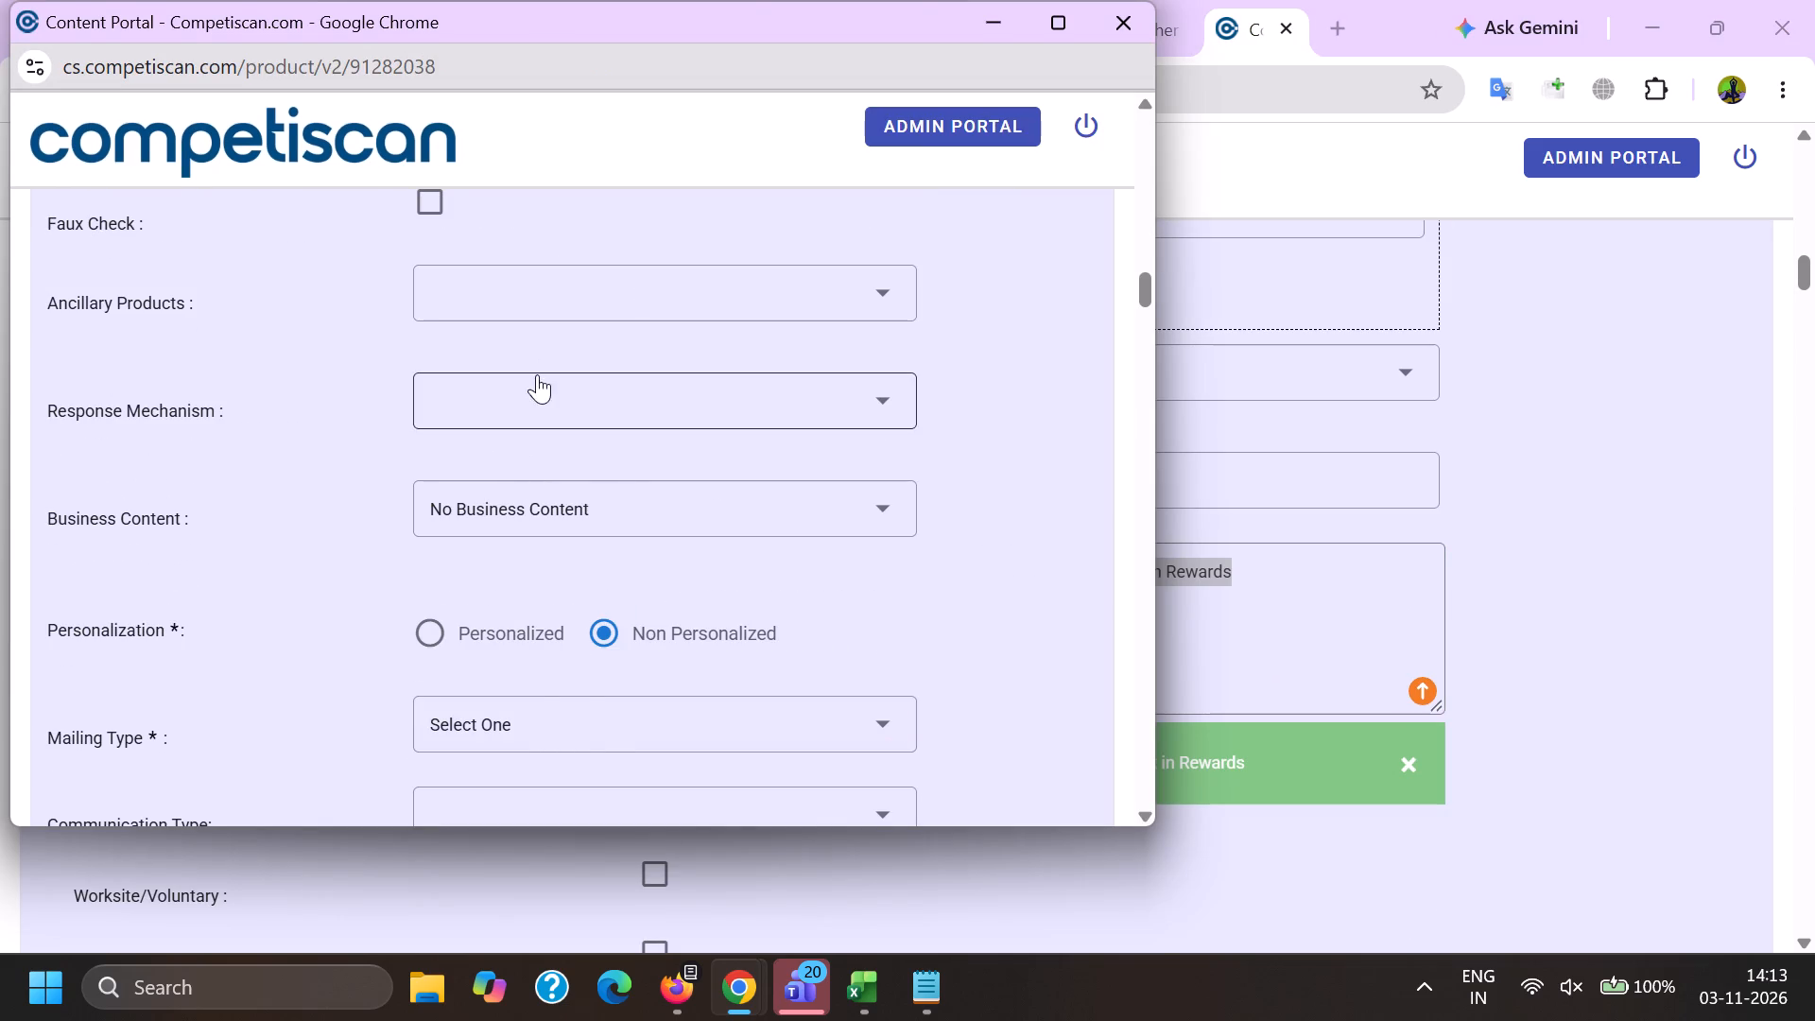
{"action": "scroll", "coordinate": [531, 305], "scroll_direction": "down", "scroll_amount": 7}
{"action": "left_click", "coordinate": [518, 603]}
{"action": "left_click_drag", "start_coordinate": [288, 604], "coordinate": [306, 608]}
{"action": "left_click", "coordinate": [502, 584]}
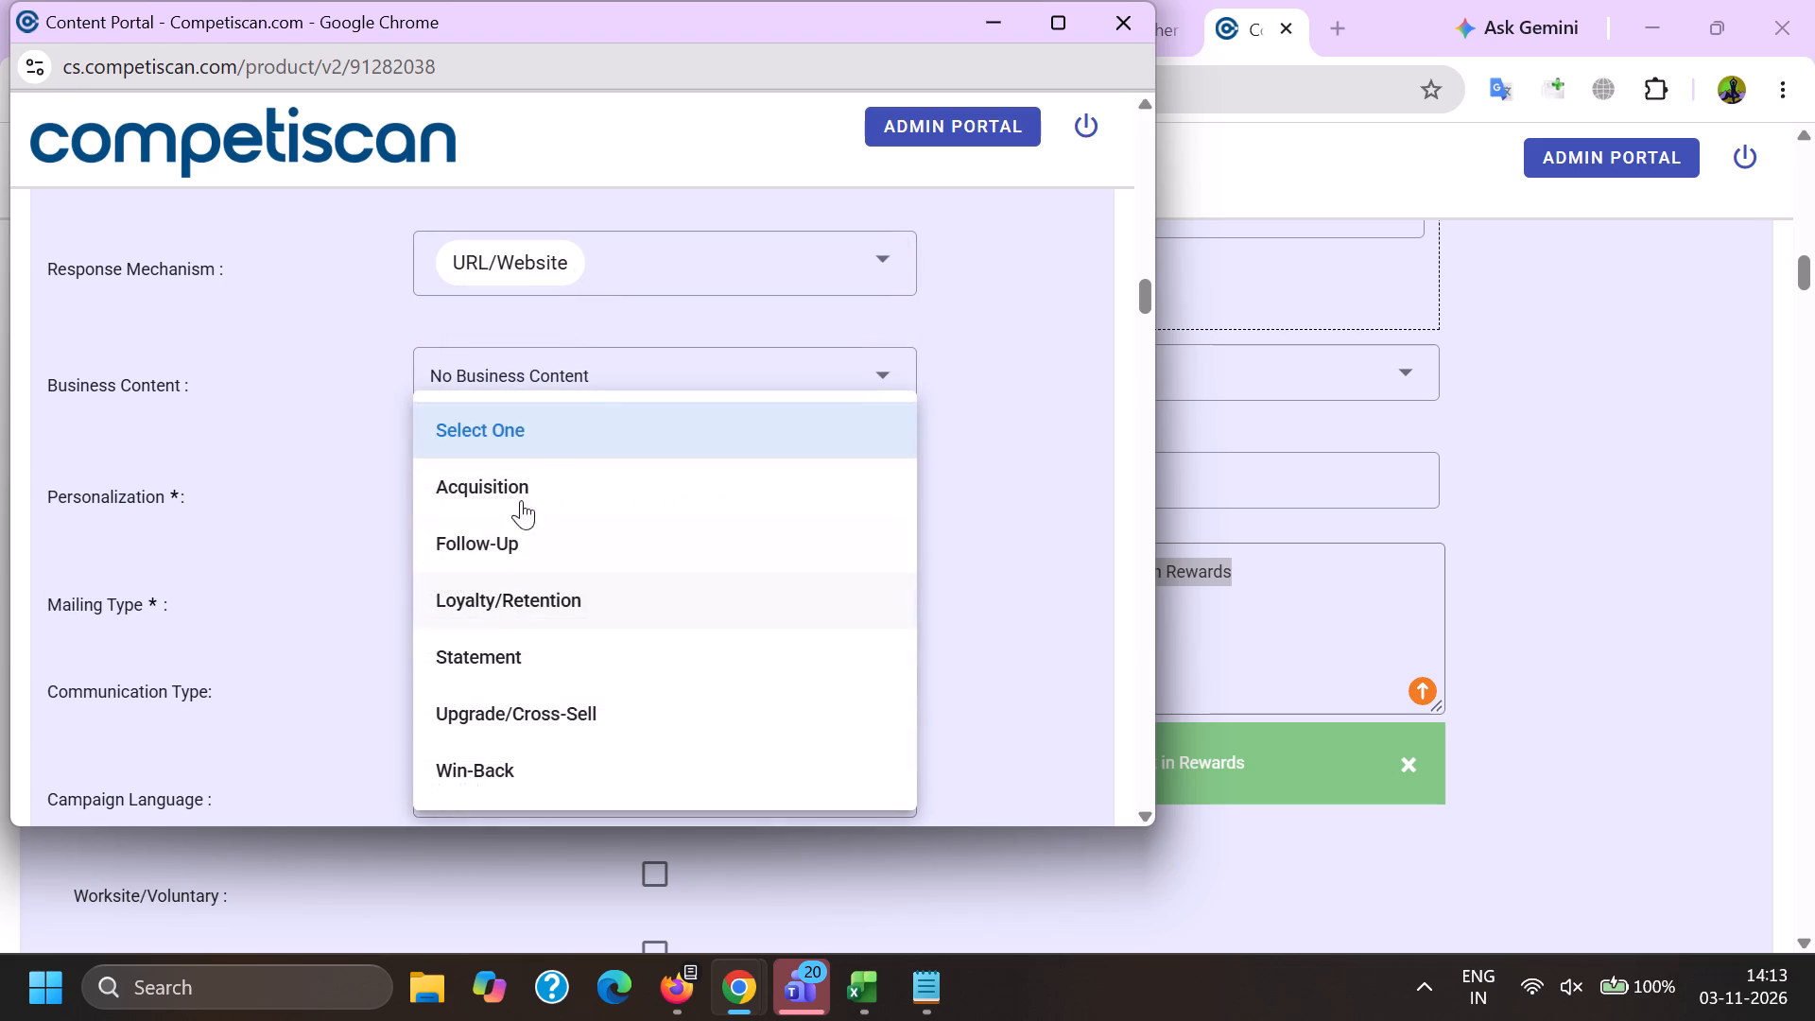
{"action": "left_click", "coordinate": [520, 499]}
{"action": "left_click", "coordinate": [354, 561]}
Set the communication types to Bonuses/Contests/Incentives, Co-Brand and Mobile Application.
{"action": "left_click", "coordinate": [491, 707]}
{"action": "scroll", "coordinate": [532, 475], "scroll_direction": "down", "scroll_amount": 2}
{"action": "left_click", "coordinate": [535, 635]}
{"action": "scroll", "coordinate": [529, 634], "scroll_direction": "down", "scroll_amount": 4}
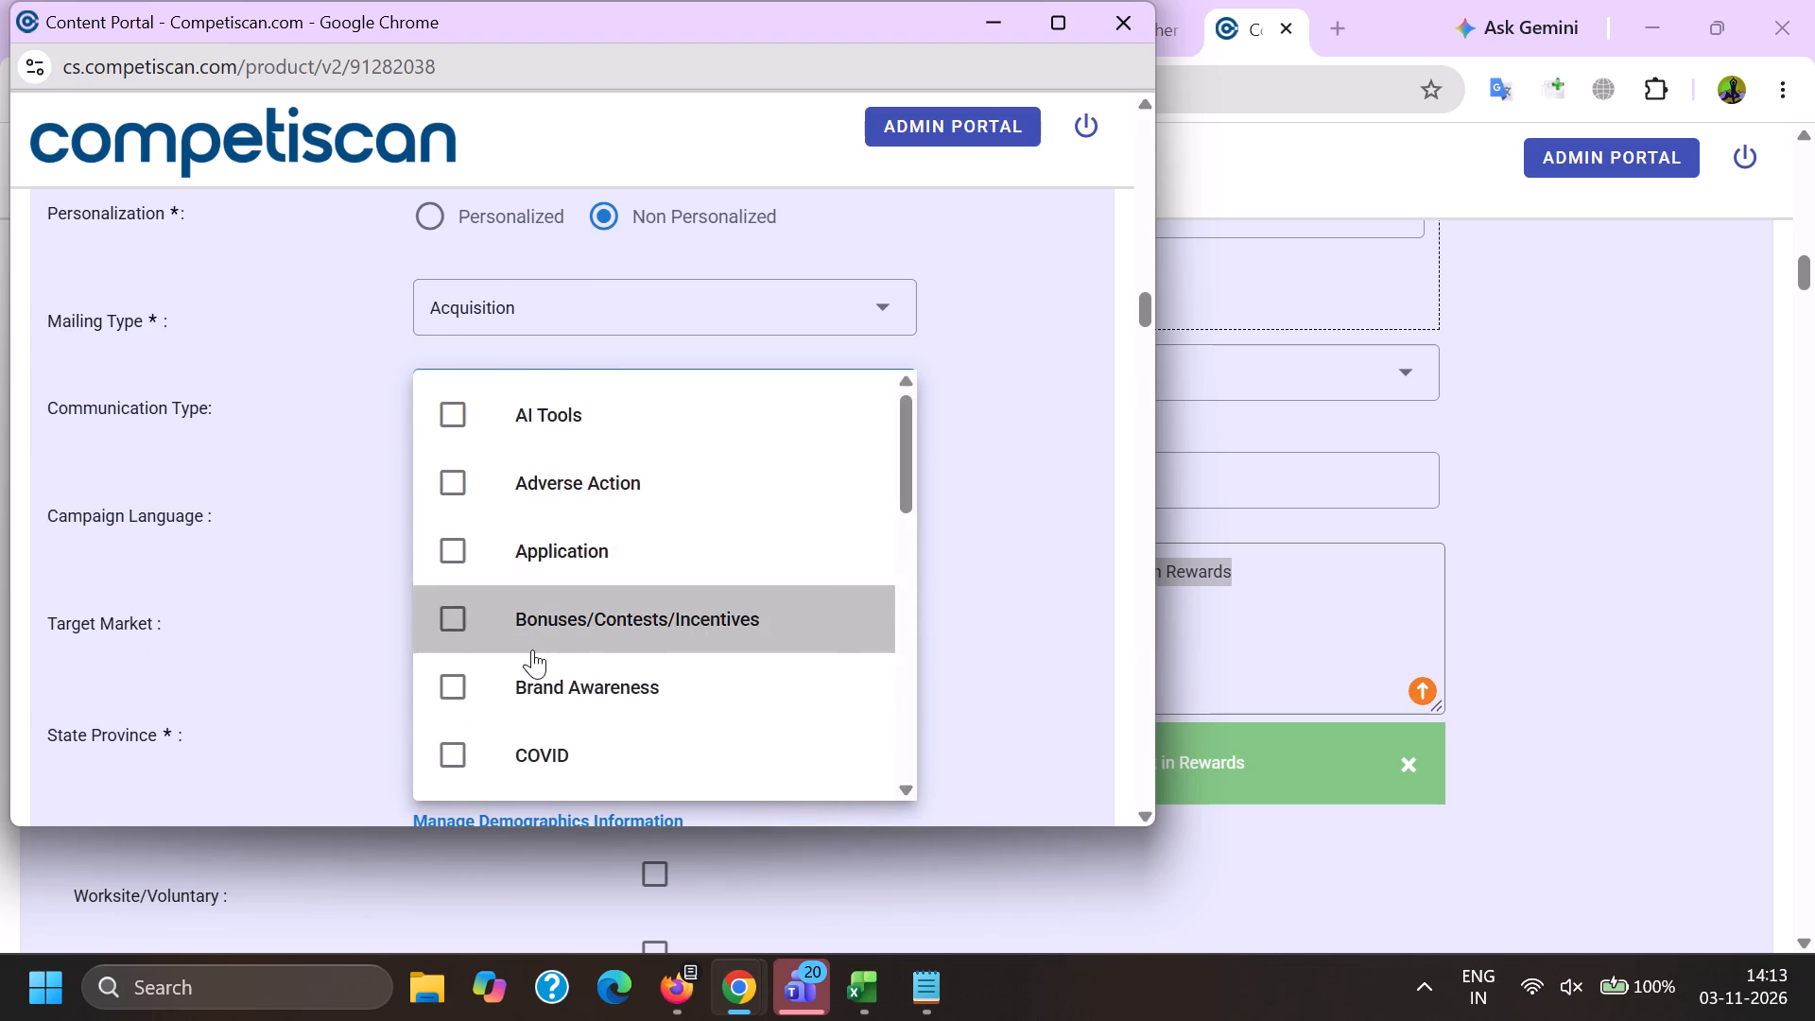
{"action": "left_click", "coordinate": [544, 718]}
{"action": "scroll", "coordinate": [542, 718], "scroll_direction": "down", "scroll_amount": 9}
{"action": "left_click", "coordinate": [595, 713]}
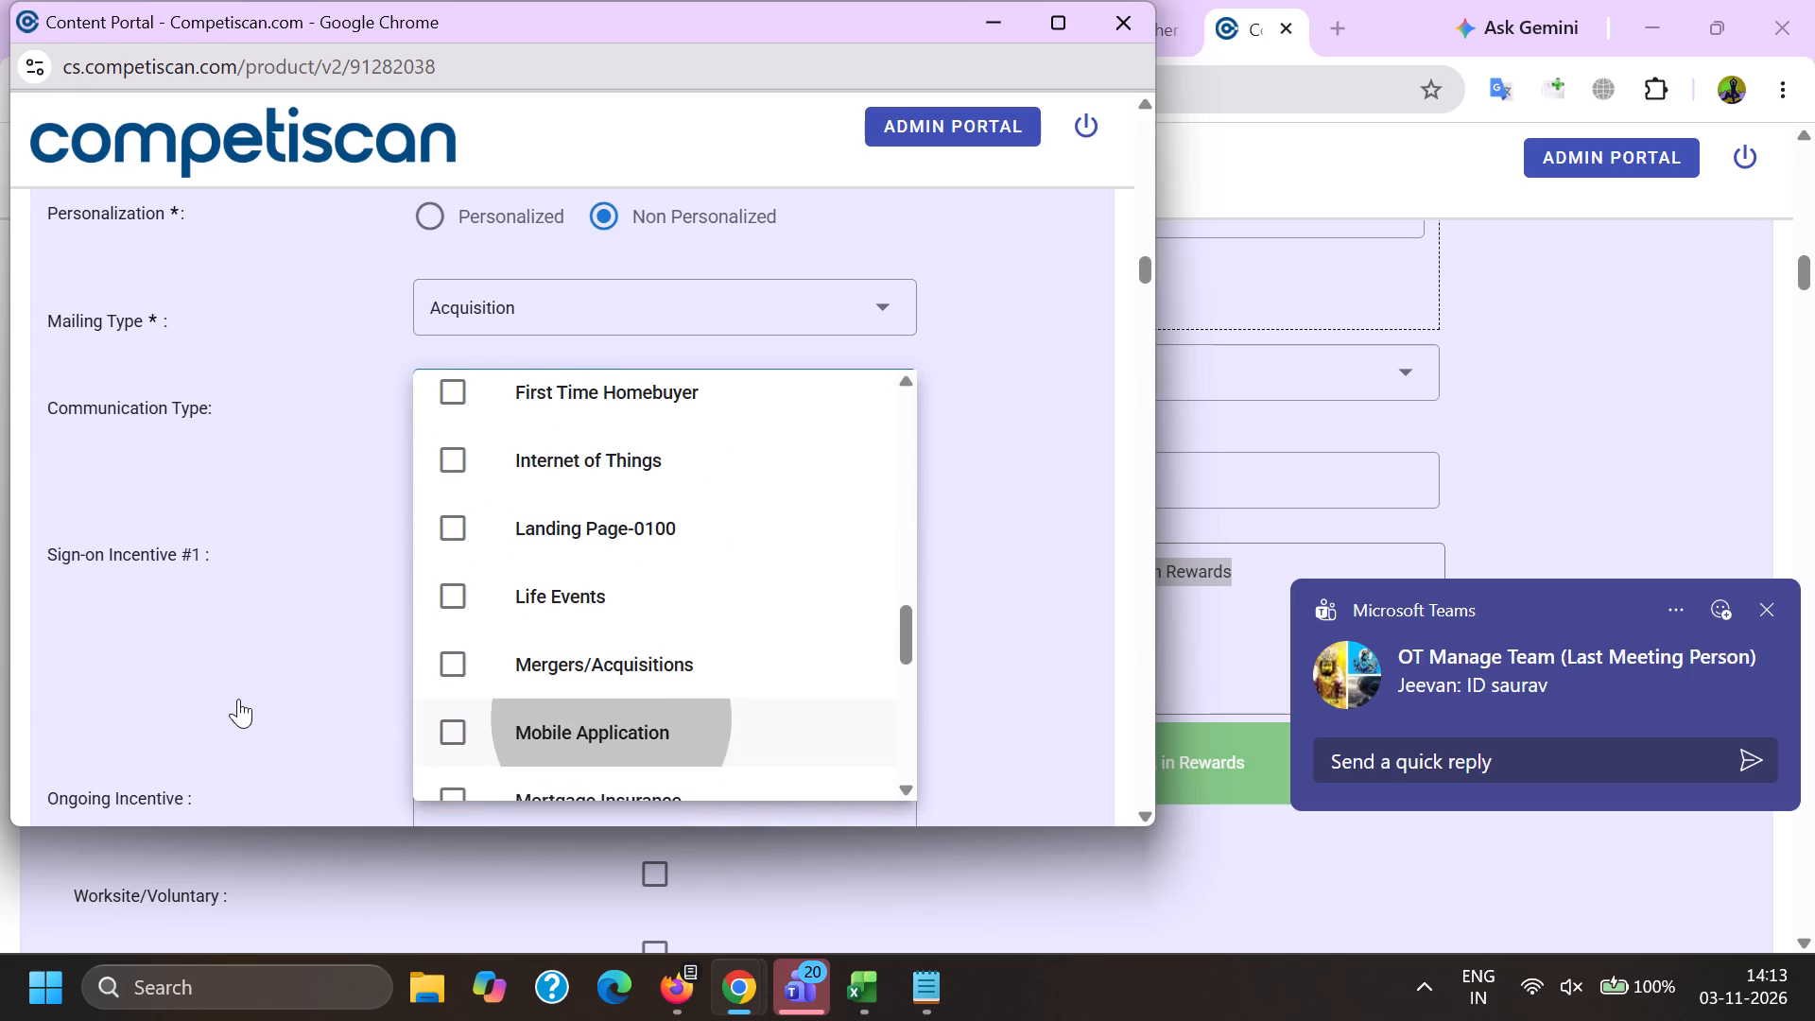
{"action": "left_click", "coordinate": [239, 699]}
Copy "10% back in reward during the first 30 days from account opening" from the earlier product into Sign-on Incentive #1.
{"action": "key", "text": "alt+Tab"}
{"action": "scroll", "coordinate": [1018, 638], "scroll_direction": "down", "scroll_amount": 9}
{"action": "left_click_drag", "start_coordinate": [1226, 575], "coordinate": [3, 696]}
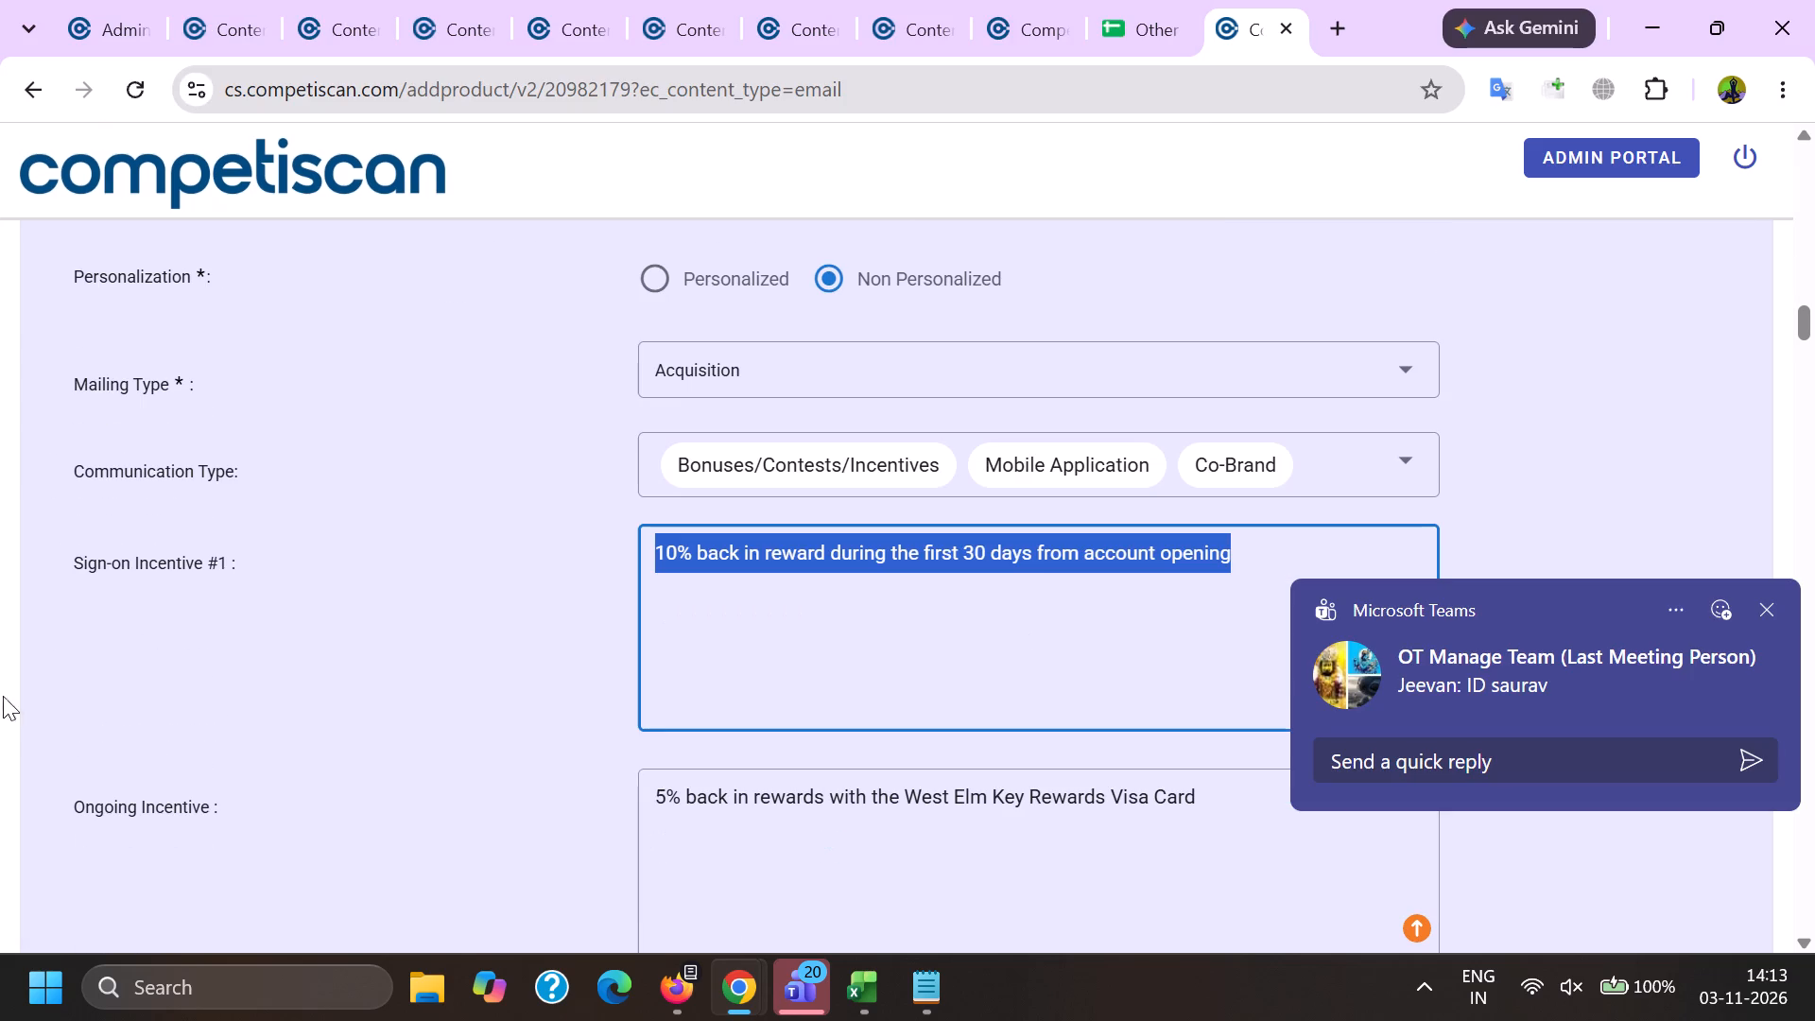
{"action": "left_click_drag", "start_coordinate": [3, 696], "coordinate": [14, 696]}
{"action": "key", "text": "ctrl+c"}
{"action": "key", "text": "alt+Tab"}
{"action": "left_click", "coordinate": [634, 649], "text": "ctrl"}
{"action": "key", "text": "ctrl+v"}
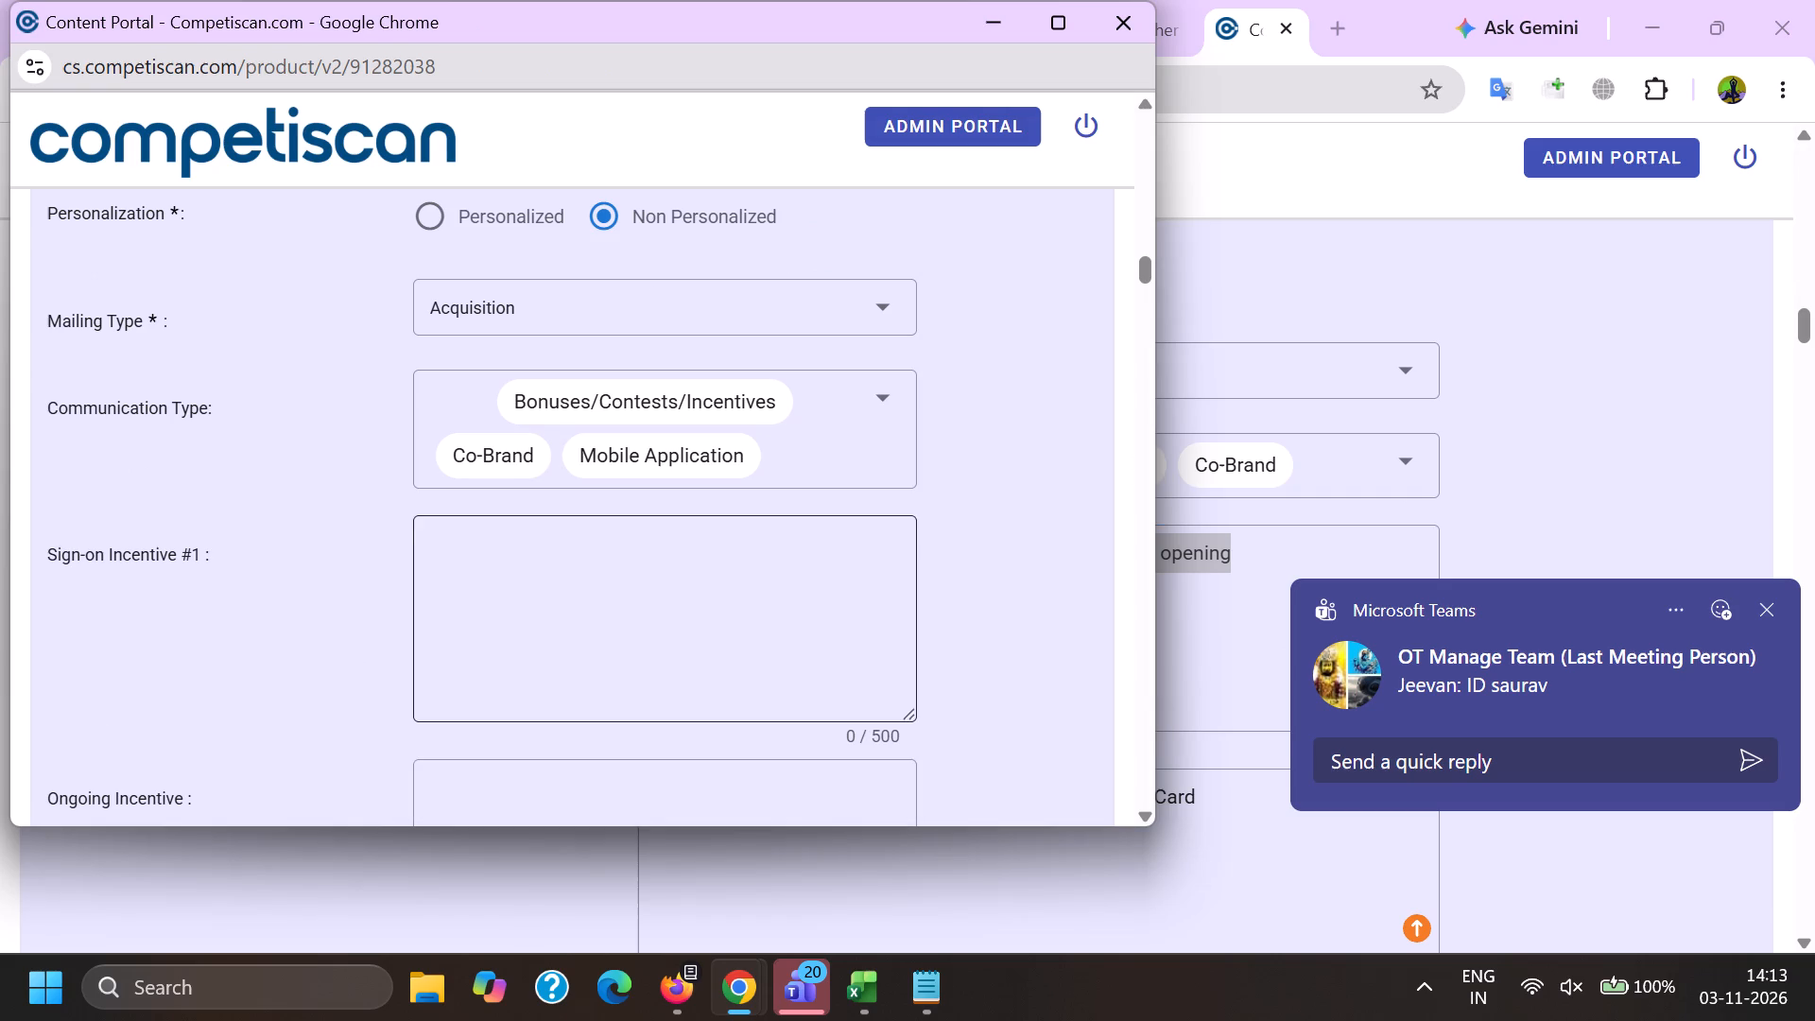
Copy "5% back in rewards with the West Elm Key Rewards Visa Card" from the earlier product into Ongoing Incentive.
{"action": "left_click", "coordinate": [653, 788]}
{"action": "key", "text": "alt+Tab"}
{"action": "scroll", "coordinate": [1190, 569], "scroll_direction": "down", "scroll_amount": 2}
{"action": "left_click_drag", "start_coordinate": [1291, 535], "coordinate": [295, 549]}
{"action": "key", "text": "ctrl+c"}
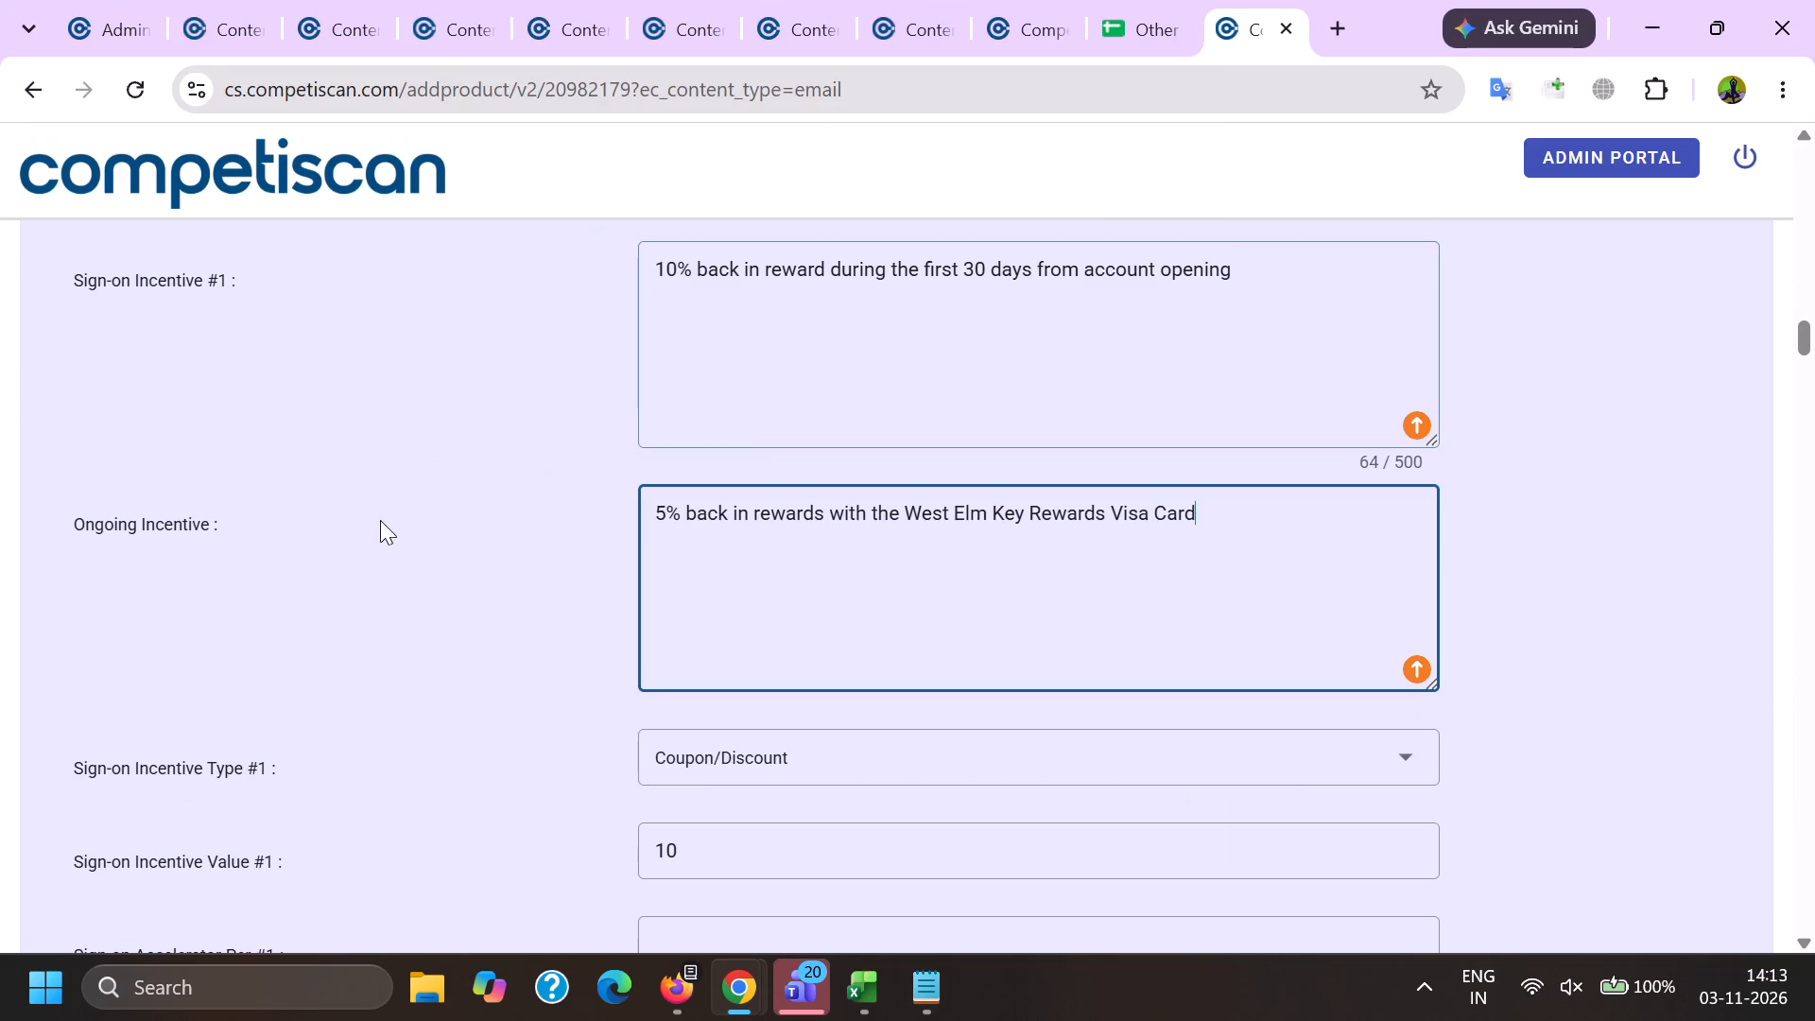
{"action": "key", "text": "alt+Tab"}
{"action": "key", "text": "ctrl+v"}
Set Sign-on Incentive Type #1 to Coupon/Discount with an incentive value of 10.00.
{"action": "scroll", "coordinate": [525, 470], "scroll_direction": "down", "scroll_amount": 3}
{"action": "left_click", "coordinate": [506, 621]}
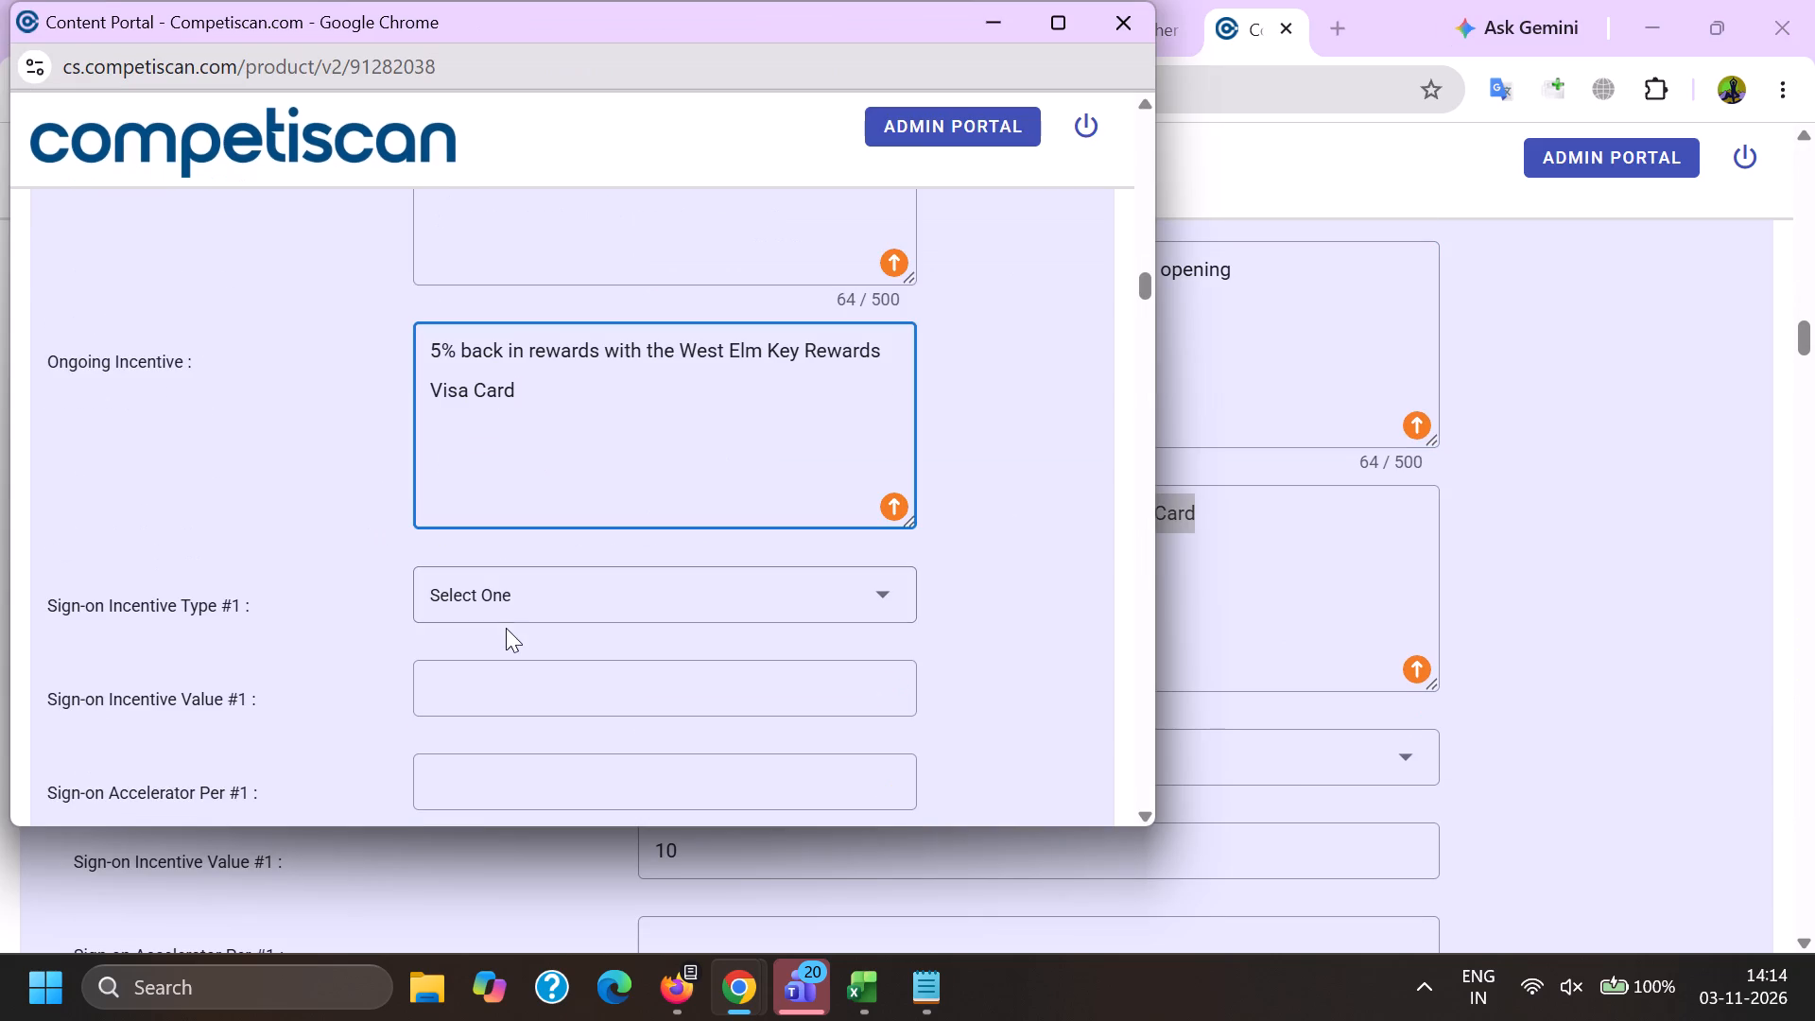
{"action": "left_click", "coordinate": [503, 616]}
{"action": "scroll", "coordinate": [503, 610], "scroll_direction": "down", "scroll_amount": 5}
{"action": "left_click", "coordinate": [532, 623]}
{"action": "left_click", "coordinate": [482, 663]}
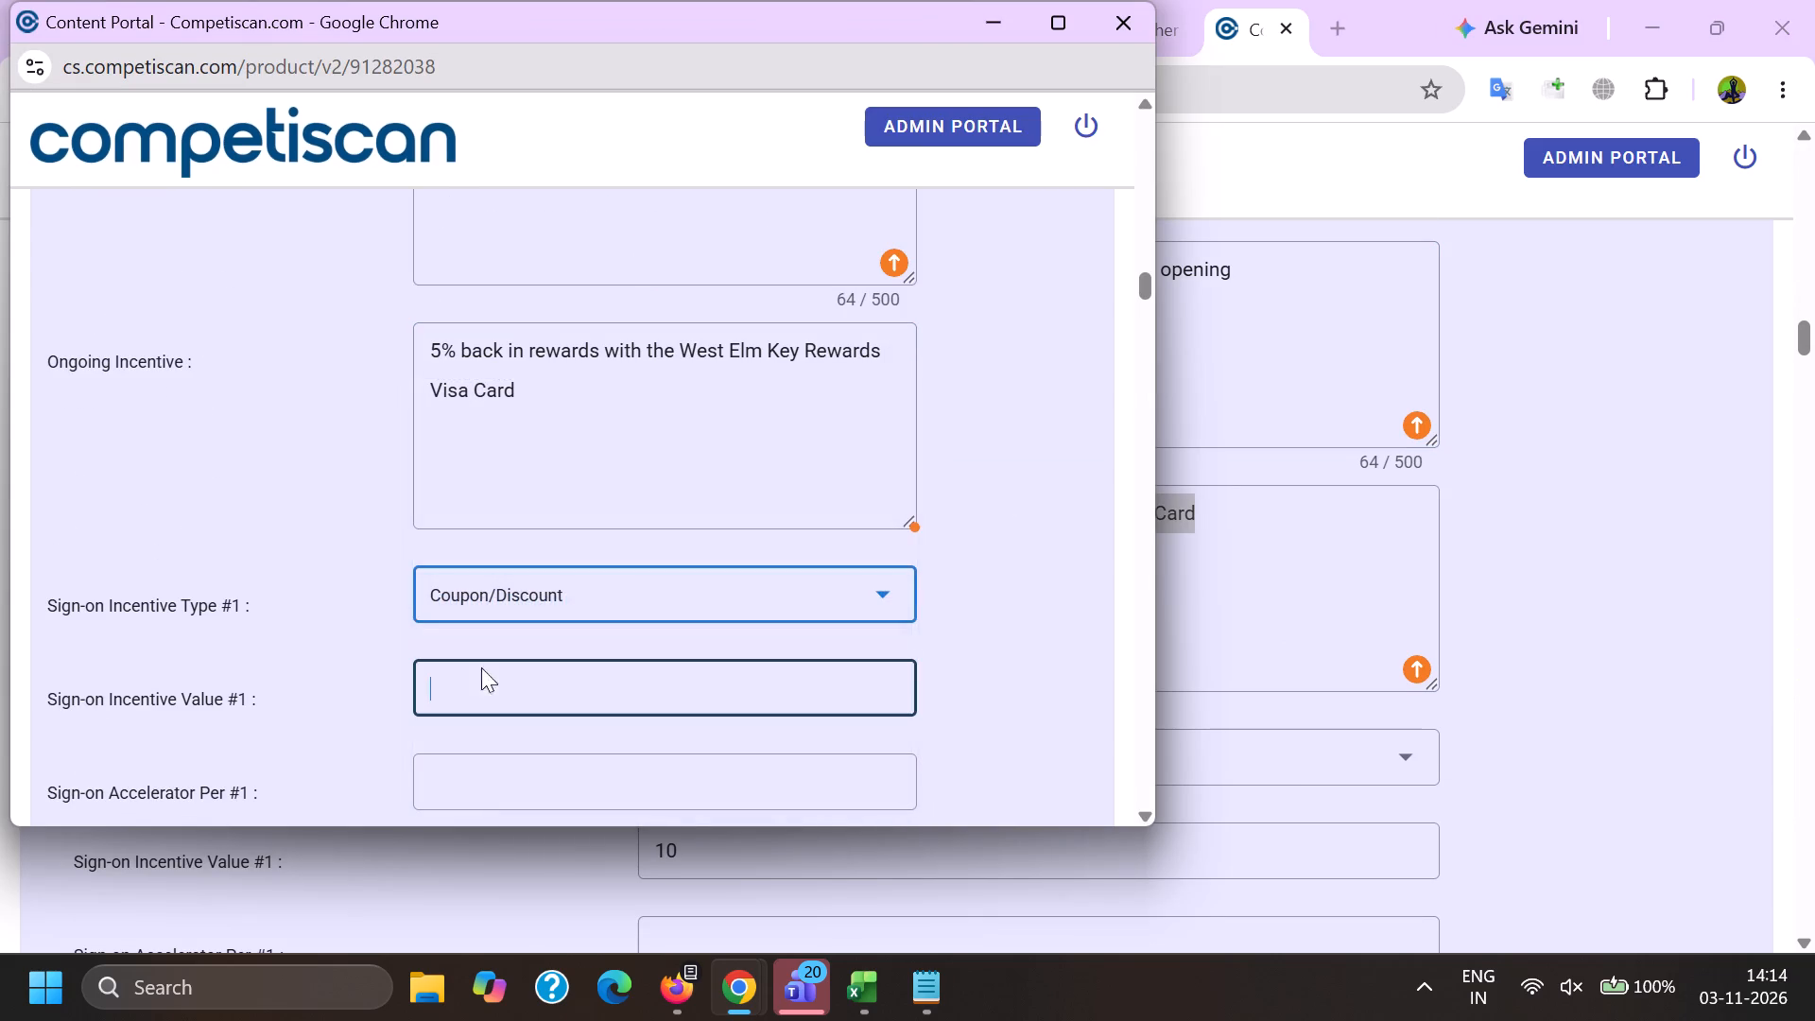
{"action": "key", "text": "1"}
{"action": "key", "text": "0"}
{"action": "key", "text": "period"}
{"action": "key", "text": "0"}
{"action": "key", "text": "0"}
Set Sign-on Max Award #1 to 10.00 and the Sign-on Incentive Window #1 to 1 month.
{"action": "key", "text": "Tab"}
{"action": "key", "text": "Tab"}
{"action": "key", "text": "Tab"}
{"action": "key", "text": "1"}
{"action": "key", "text": "0"}
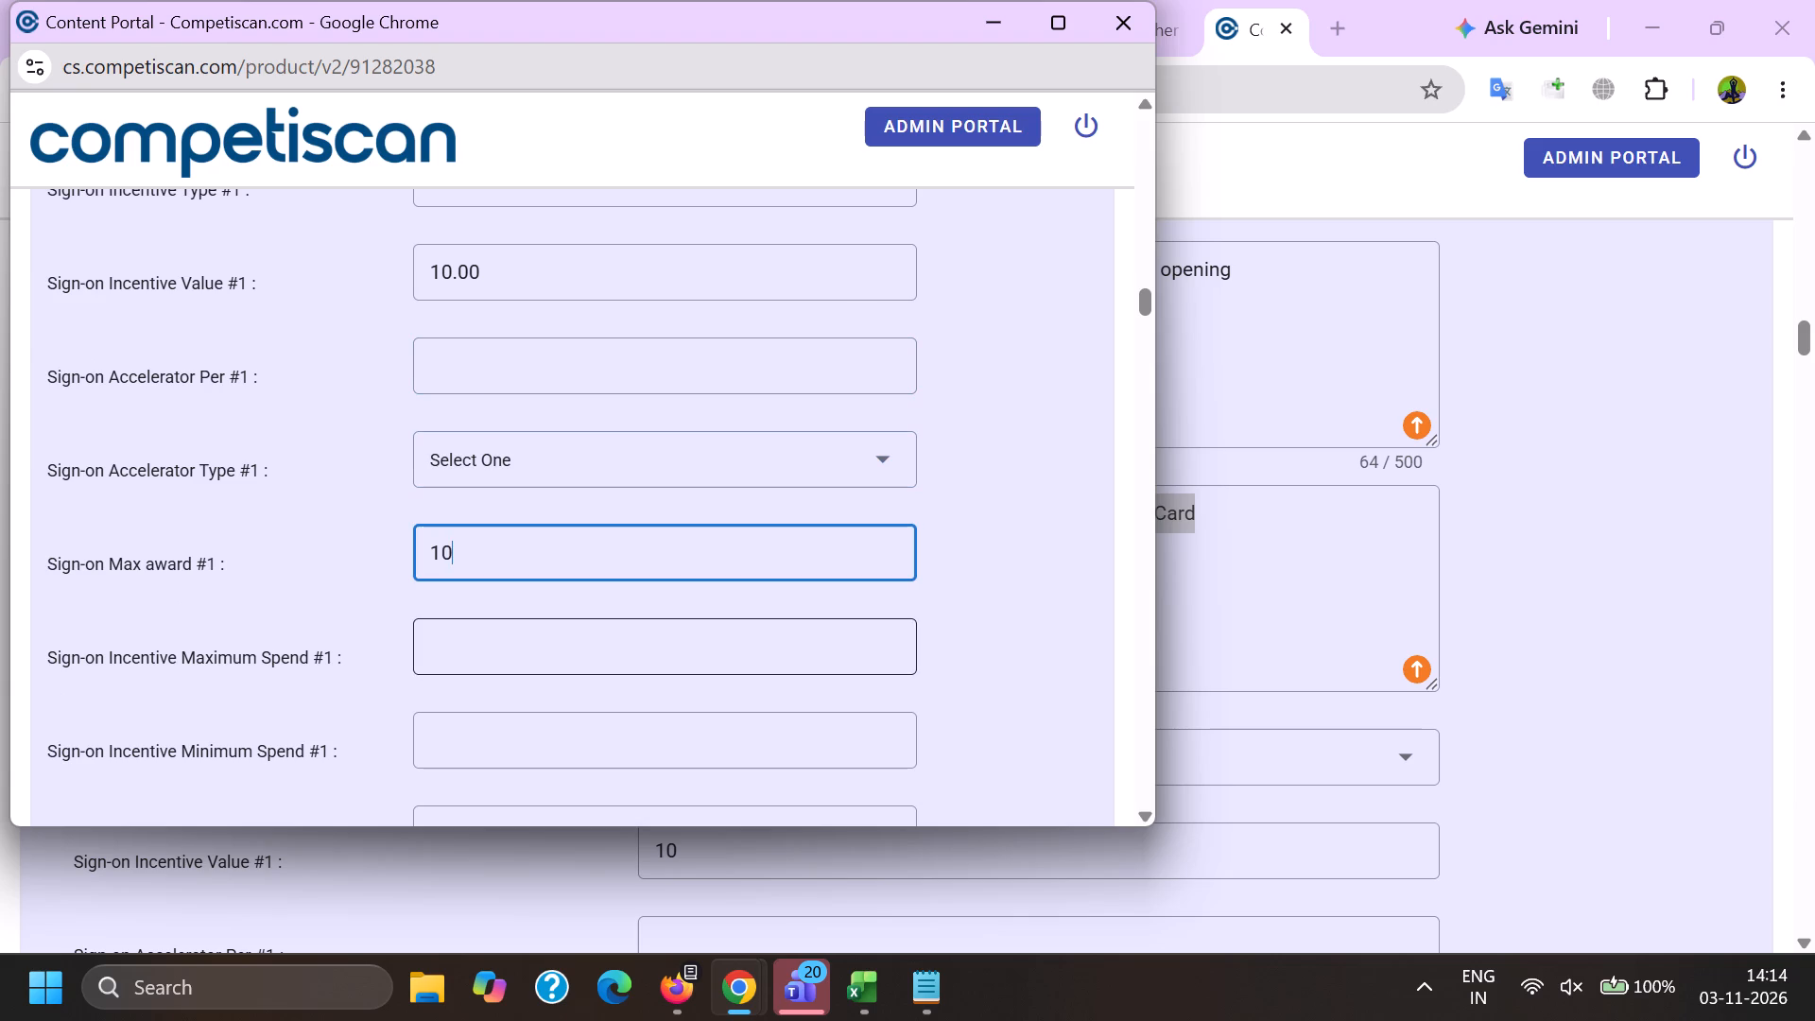
{"action": "key", "text": "period"}
{"action": "key", "text": "0"}
{"action": "key", "text": "0"}
{"action": "key", "text": "Tab"}
{"action": "key", "text": "Tab"}
{"action": "key", "text": "Tab"}
{"action": "key", "text": "1"}
Set the Mortgage & Loan application type and enter an upper APR of 36 and a lower APR of 0.
{"action": "scroll", "coordinate": [449, 646], "scroll_direction": "down", "scroll_amount": 3}
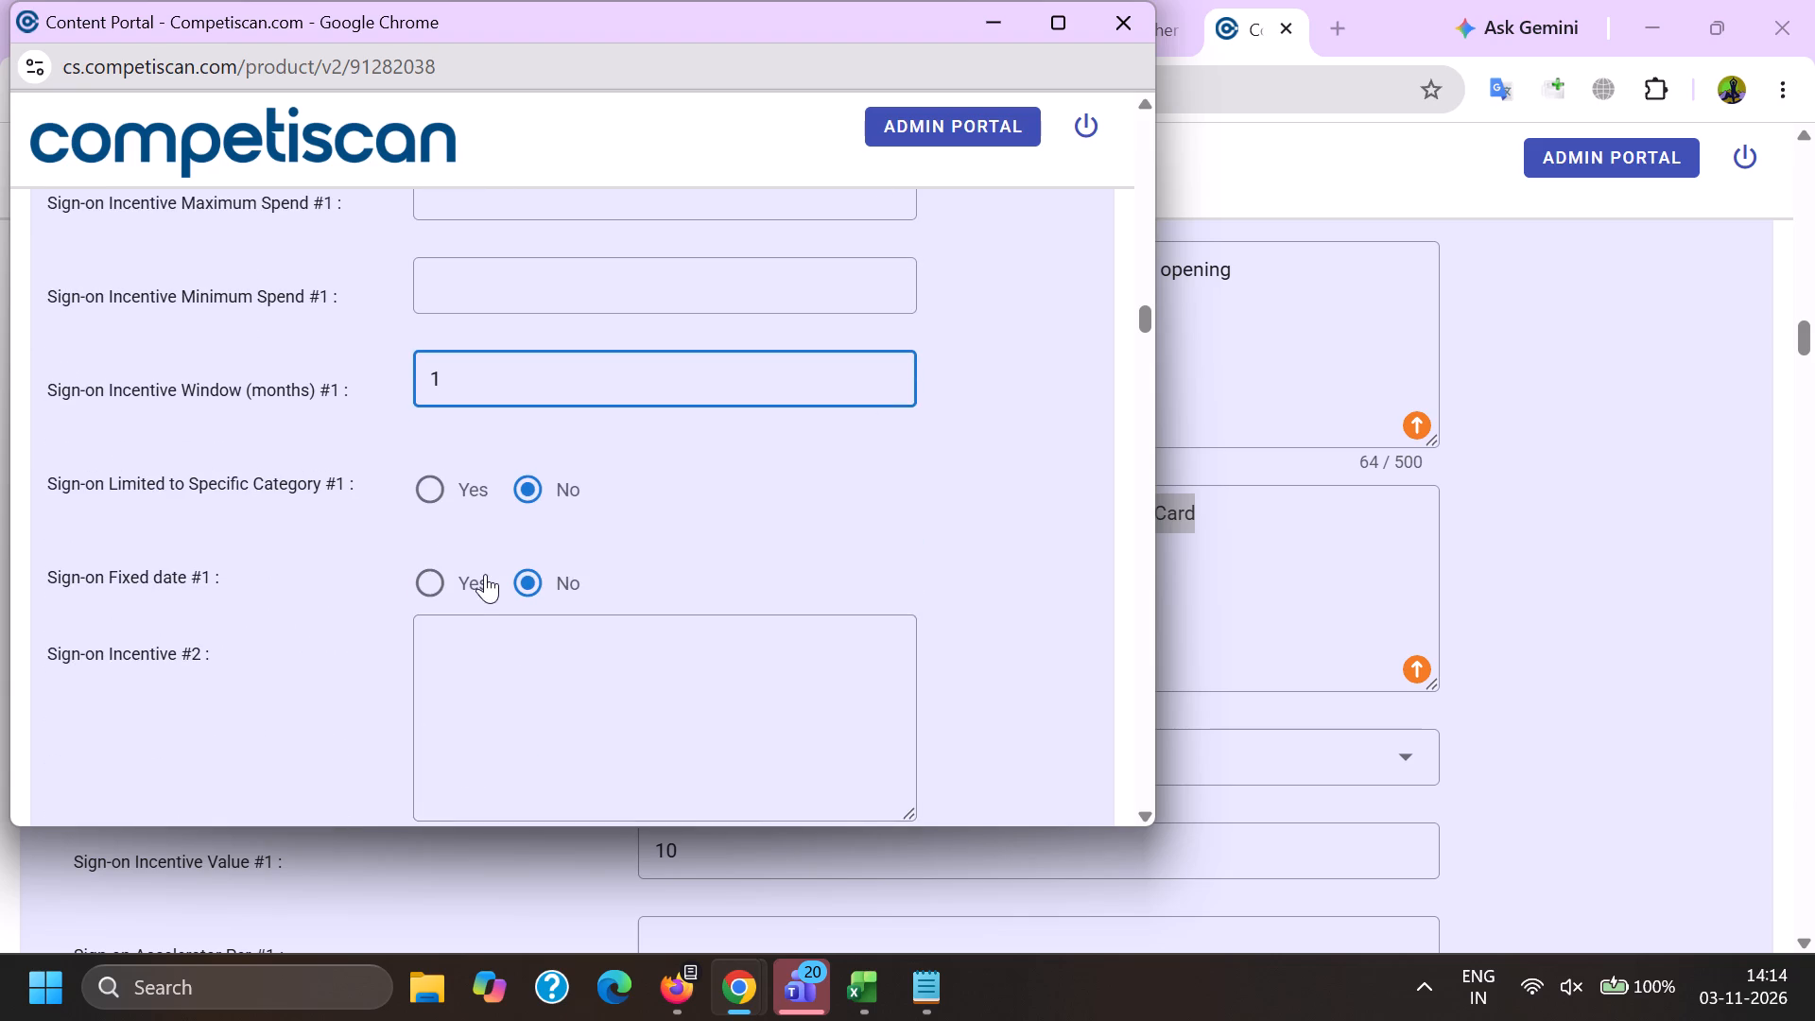
{"action": "left_click", "coordinate": [485, 573]}
{"action": "scroll", "coordinate": [485, 561], "scroll_direction": "down", "scroll_amount": 20}
{"action": "scroll", "coordinate": [485, 561], "scroll_direction": "down", "scroll_amount": 5}
{"action": "left_click", "coordinate": [512, 559]}
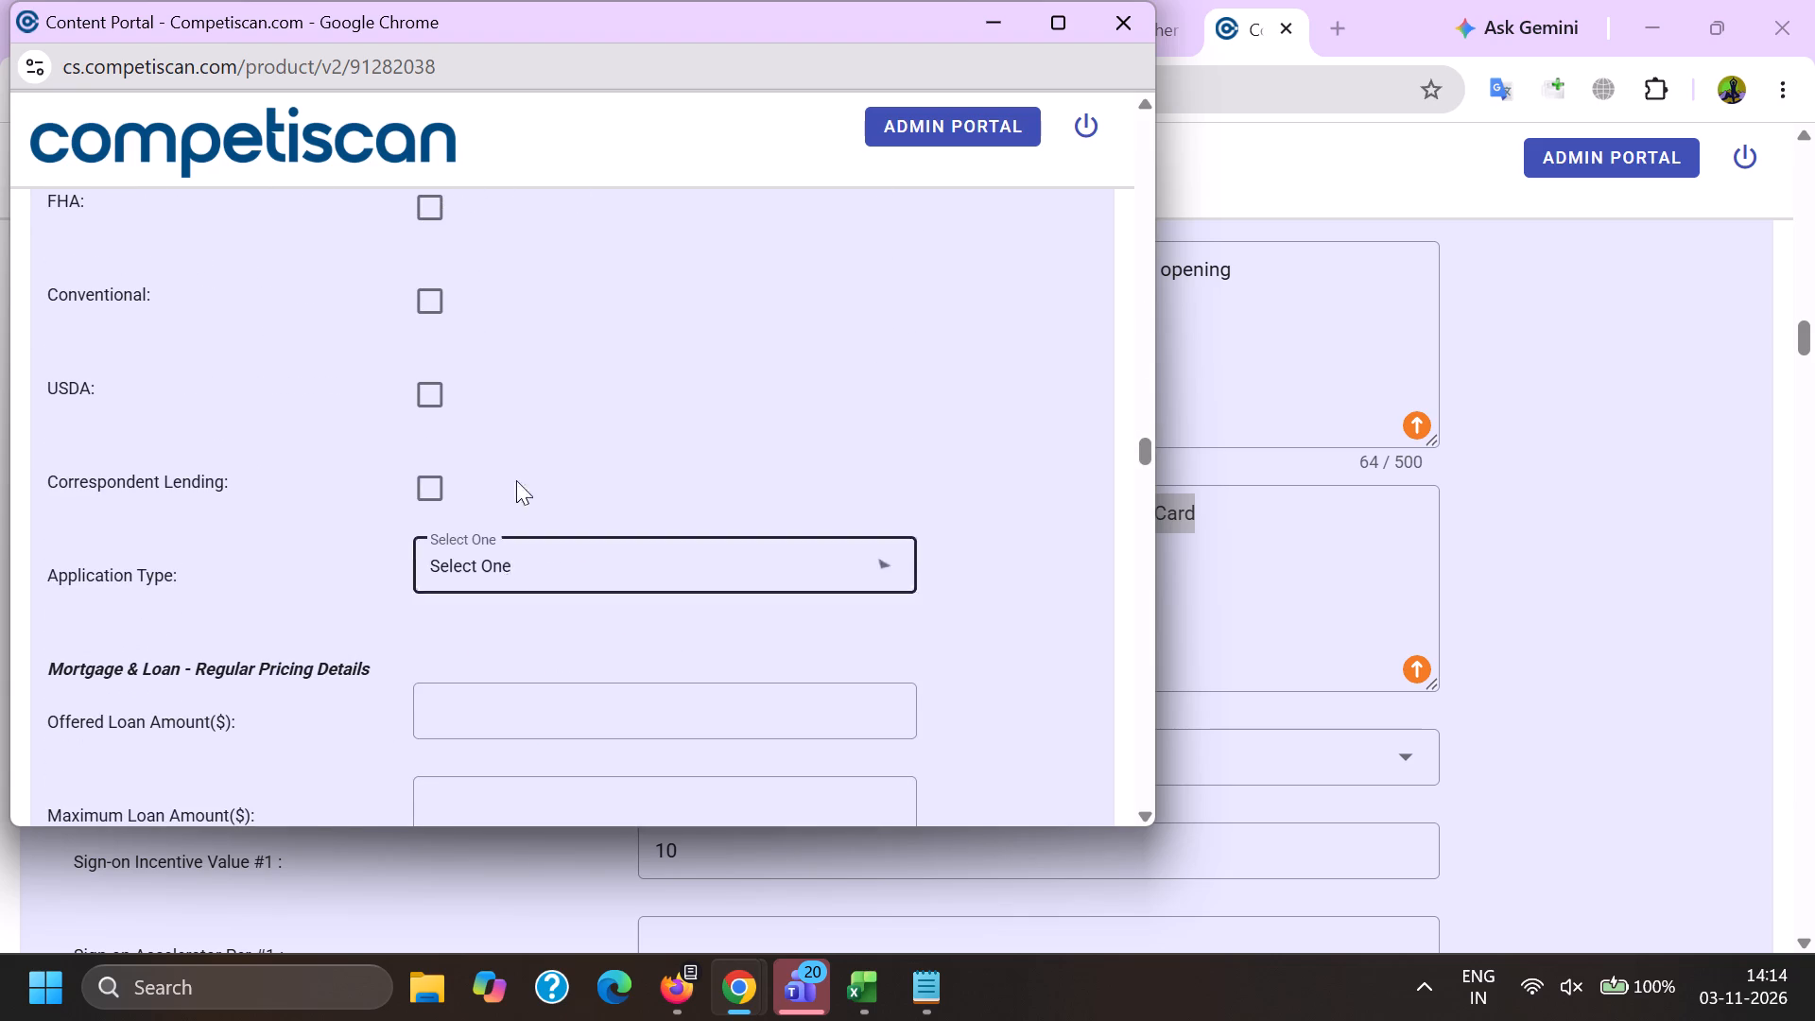
{"action": "scroll", "coordinate": [513, 362], "scroll_direction": "down", "scroll_amount": 1}
{"action": "left_click", "coordinate": [535, 473]}
{"action": "left_click", "coordinate": [344, 467]}
{"action": "scroll", "coordinate": [377, 487], "scroll_direction": "down", "scroll_amount": 3}
{"action": "left_click", "coordinate": [514, 635]}
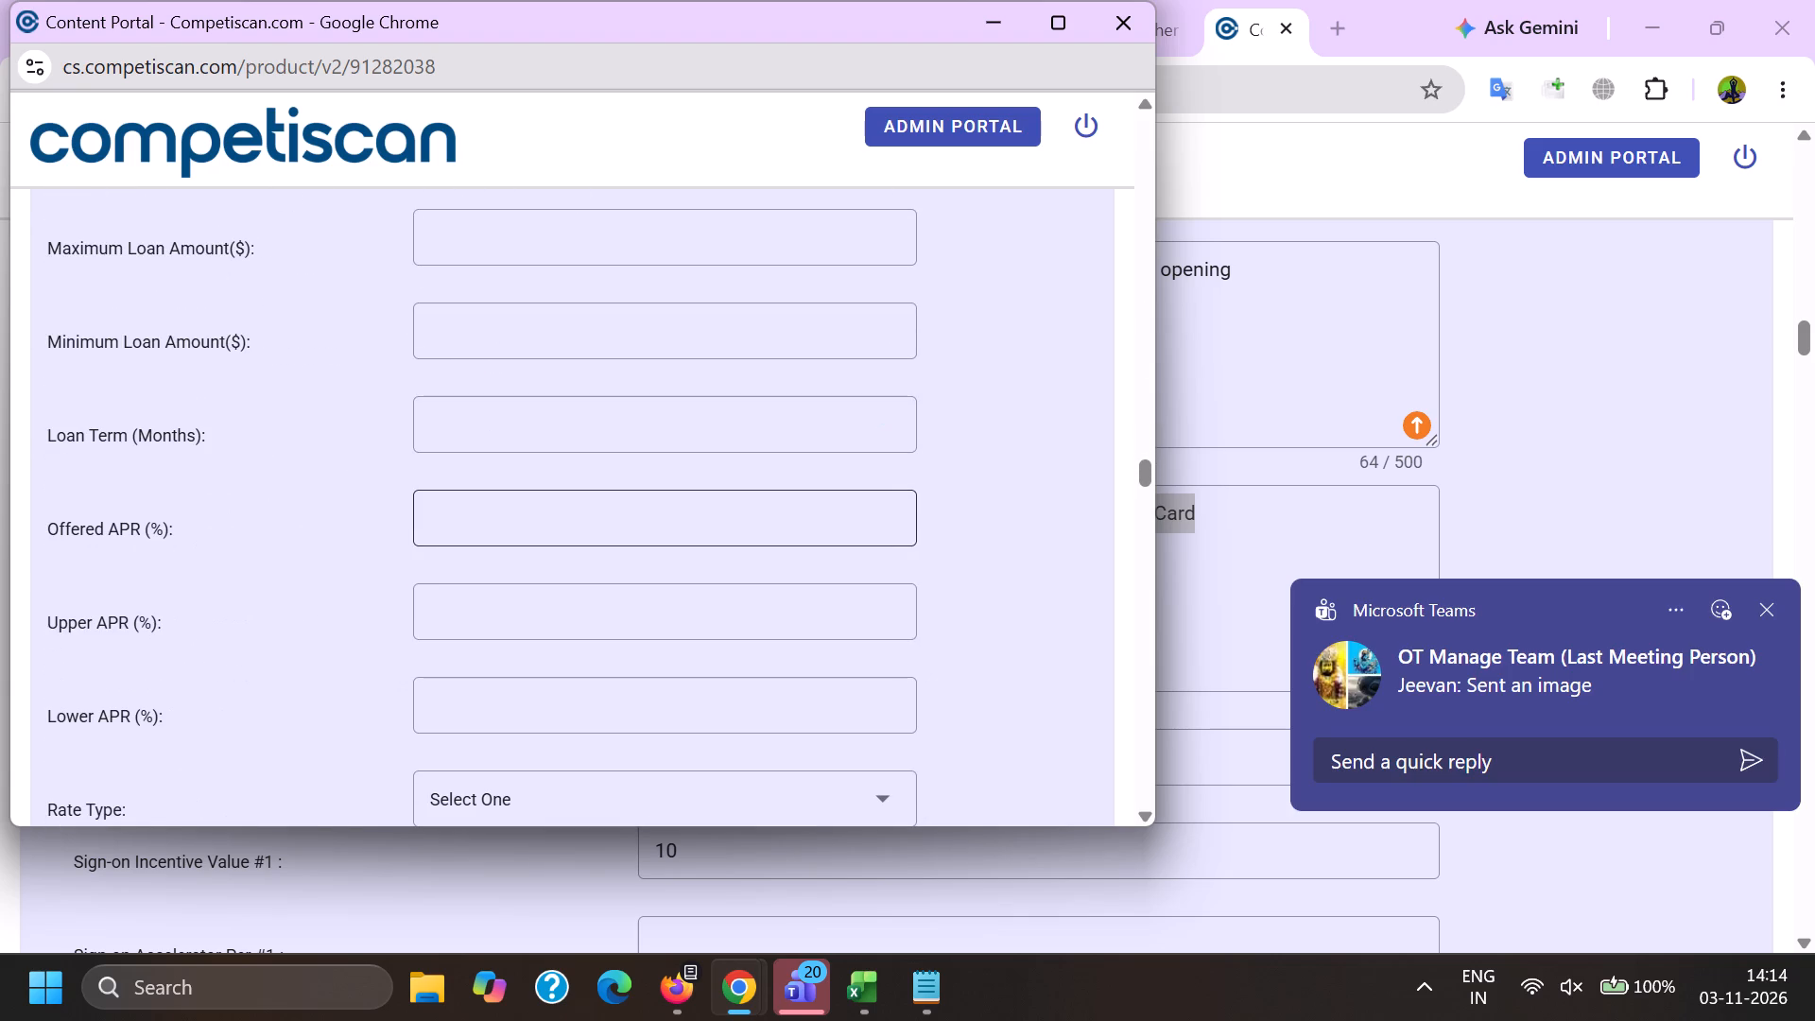
{"action": "key", "text": "3"}
{"action": "key", "text": "6"}
{"action": "key", "text": "Tab"}
{"action": "key", "text": "0"}
Under Payment Cards, set the application type to Invitation to Apply and the card network to Visa.
{"action": "scroll", "coordinate": [464, 594], "scroll_direction": "down", "scroll_amount": 5}
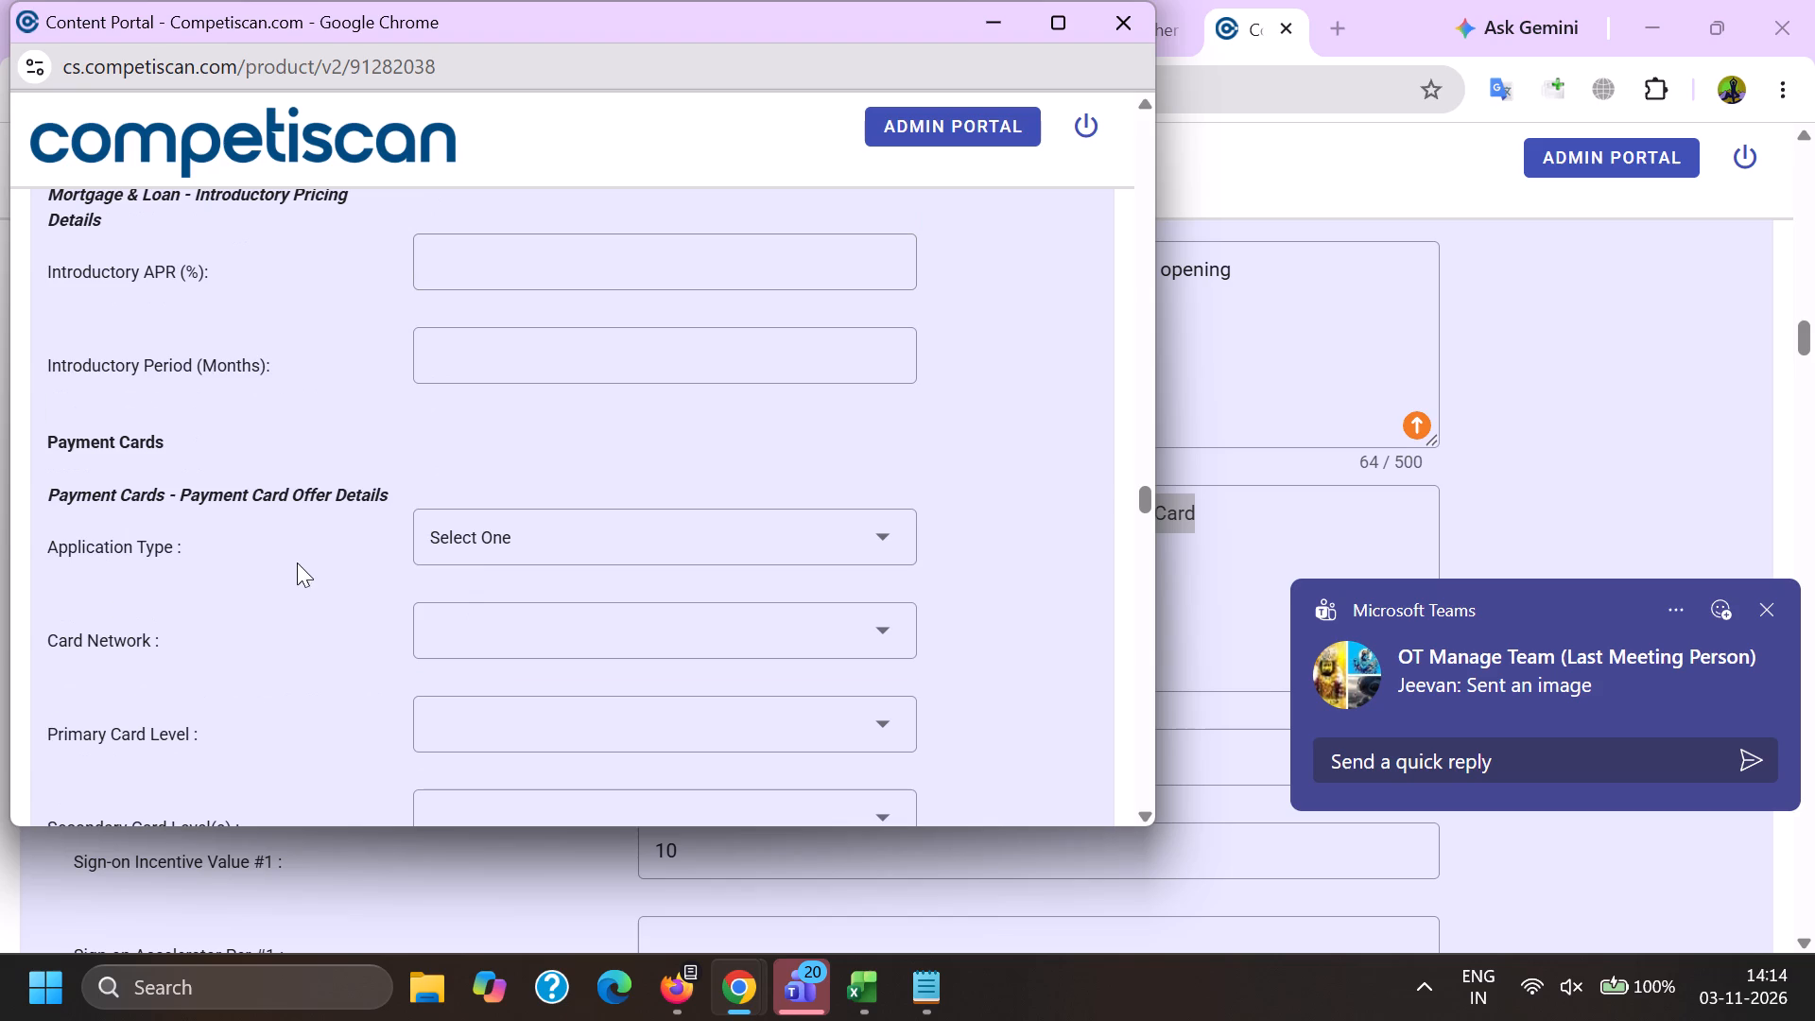
{"action": "left_click", "coordinate": [519, 526]}
{"action": "scroll", "coordinate": [584, 368], "scroll_direction": "down", "scroll_amount": 2}
{"action": "left_click", "coordinate": [577, 380]}
{"action": "left_click", "coordinate": [337, 358]}
{"action": "left_click", "coordinate": [491, 318]}
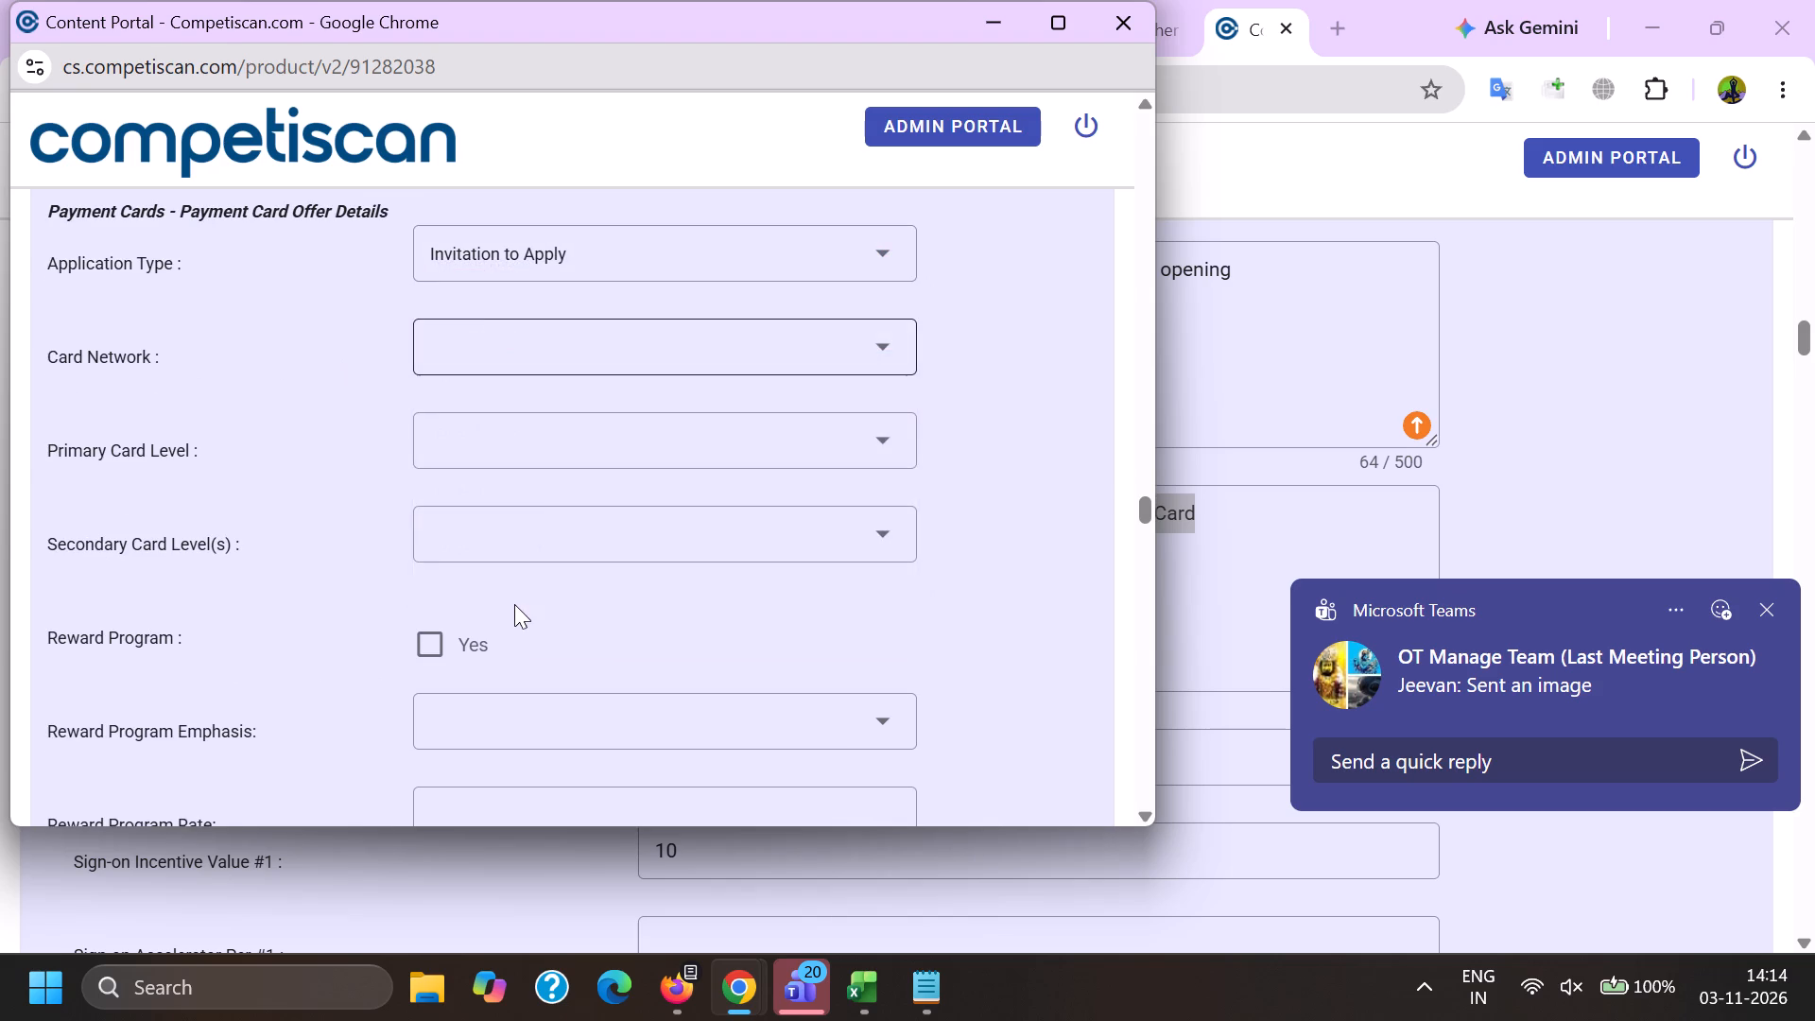
{"action": "left_click", "coordinate": [518, 622]}
{"action": "left_click", "coordinate": [371, 610]}
Set the primary card level to Visa Signature and mark the reward program as Yes.
{"action": "left_click", "coordinate": [523, 482]}
{"action": "left_click", "coordinate": [544, 422]}
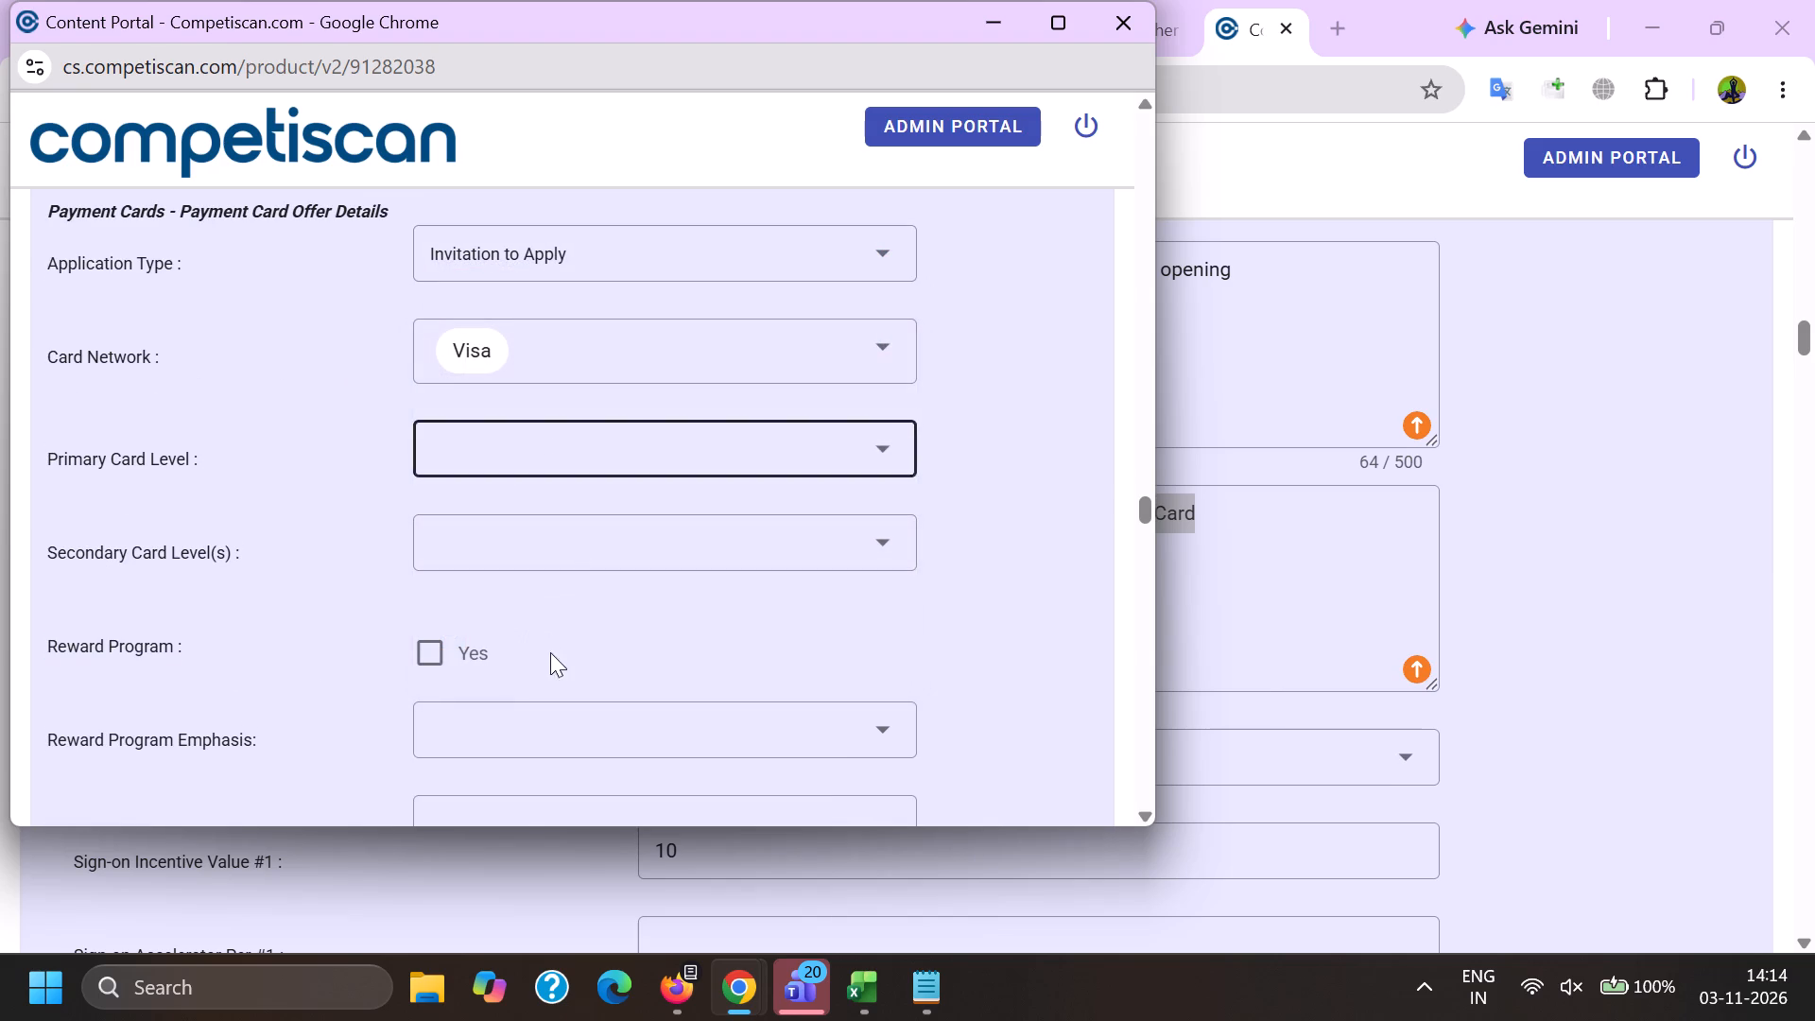
{"action": "scroll", "coordinate": [534, 676], "scroll_direction": "down", "scroll_amount": 5}
{"action": "left_click", "coordinate": [559, 712]}
{"action": "left_click", "coordinate": [350, 683]}
{"action": "left_click", "coordinate": [433, 656]}
{"action": "left_click", "coordinate": [352, 701]}
{"action": "left_click", "coordinate": [346, 703]}
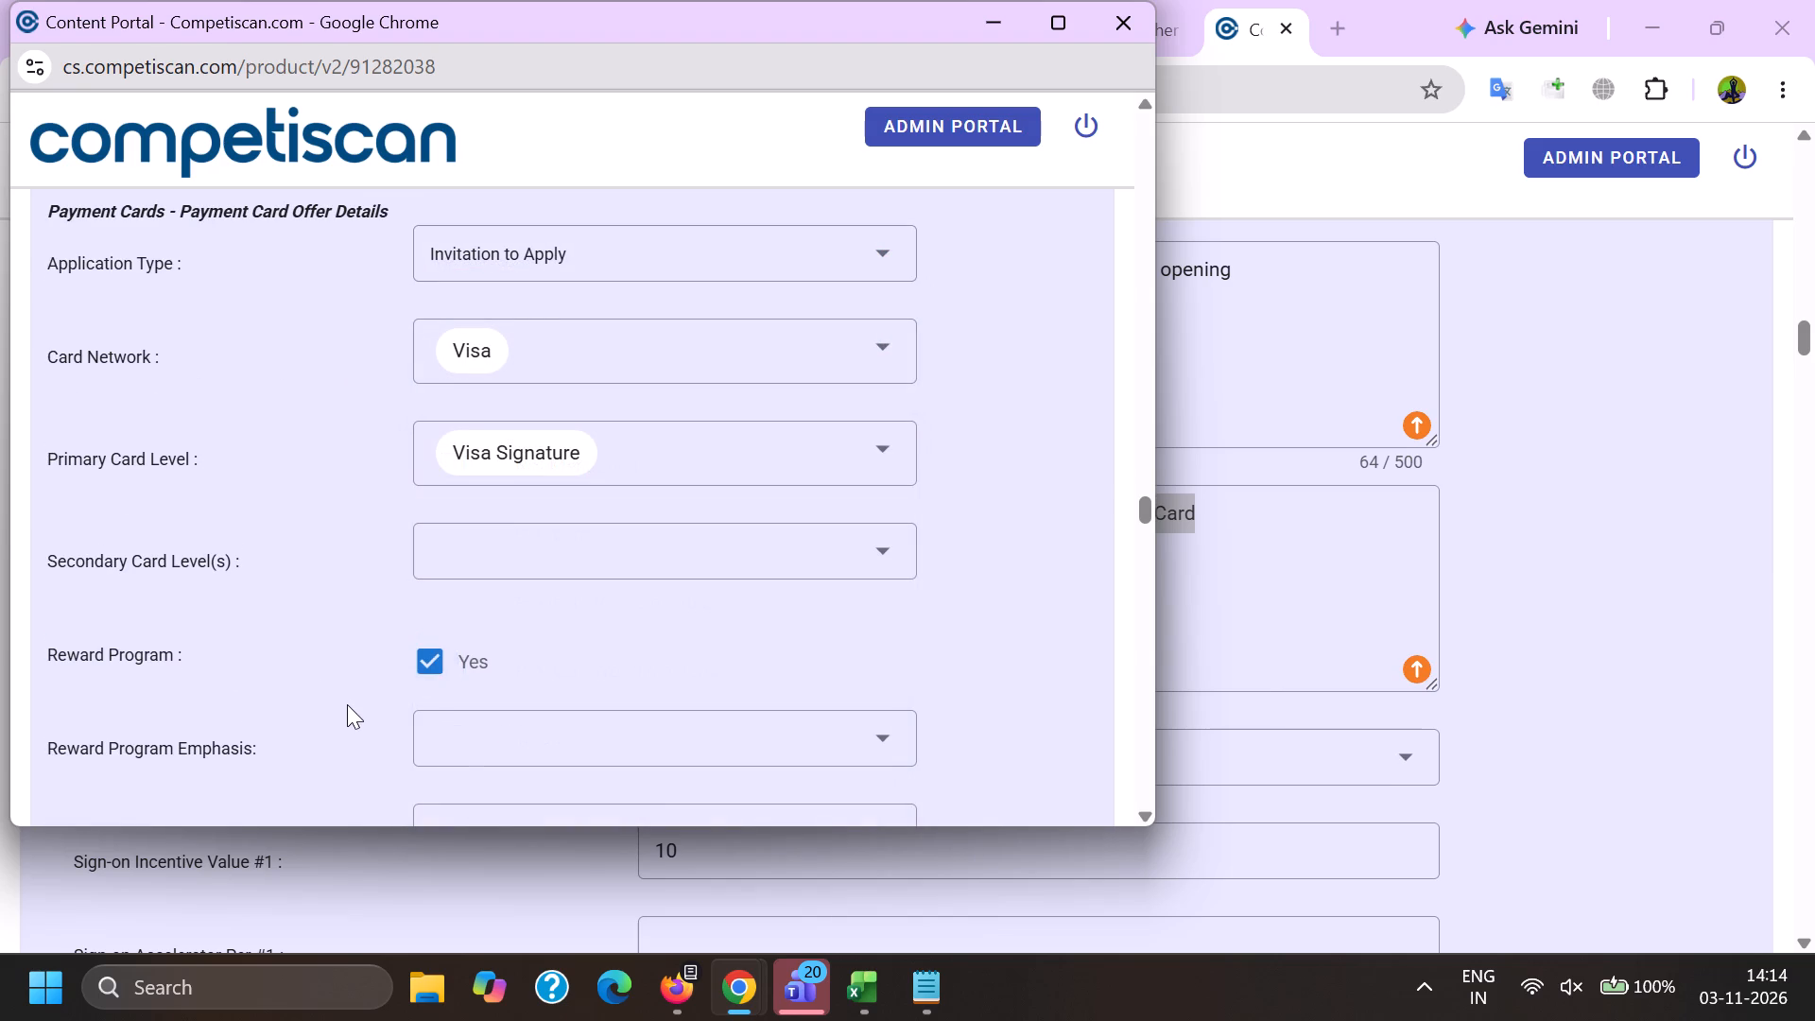
Mark Credit Card Mentioned in the retail credit section and submit the product form.
{"action": "key", "text": "End"}
{"action": "left_click", "coordinate": [431, 396]}
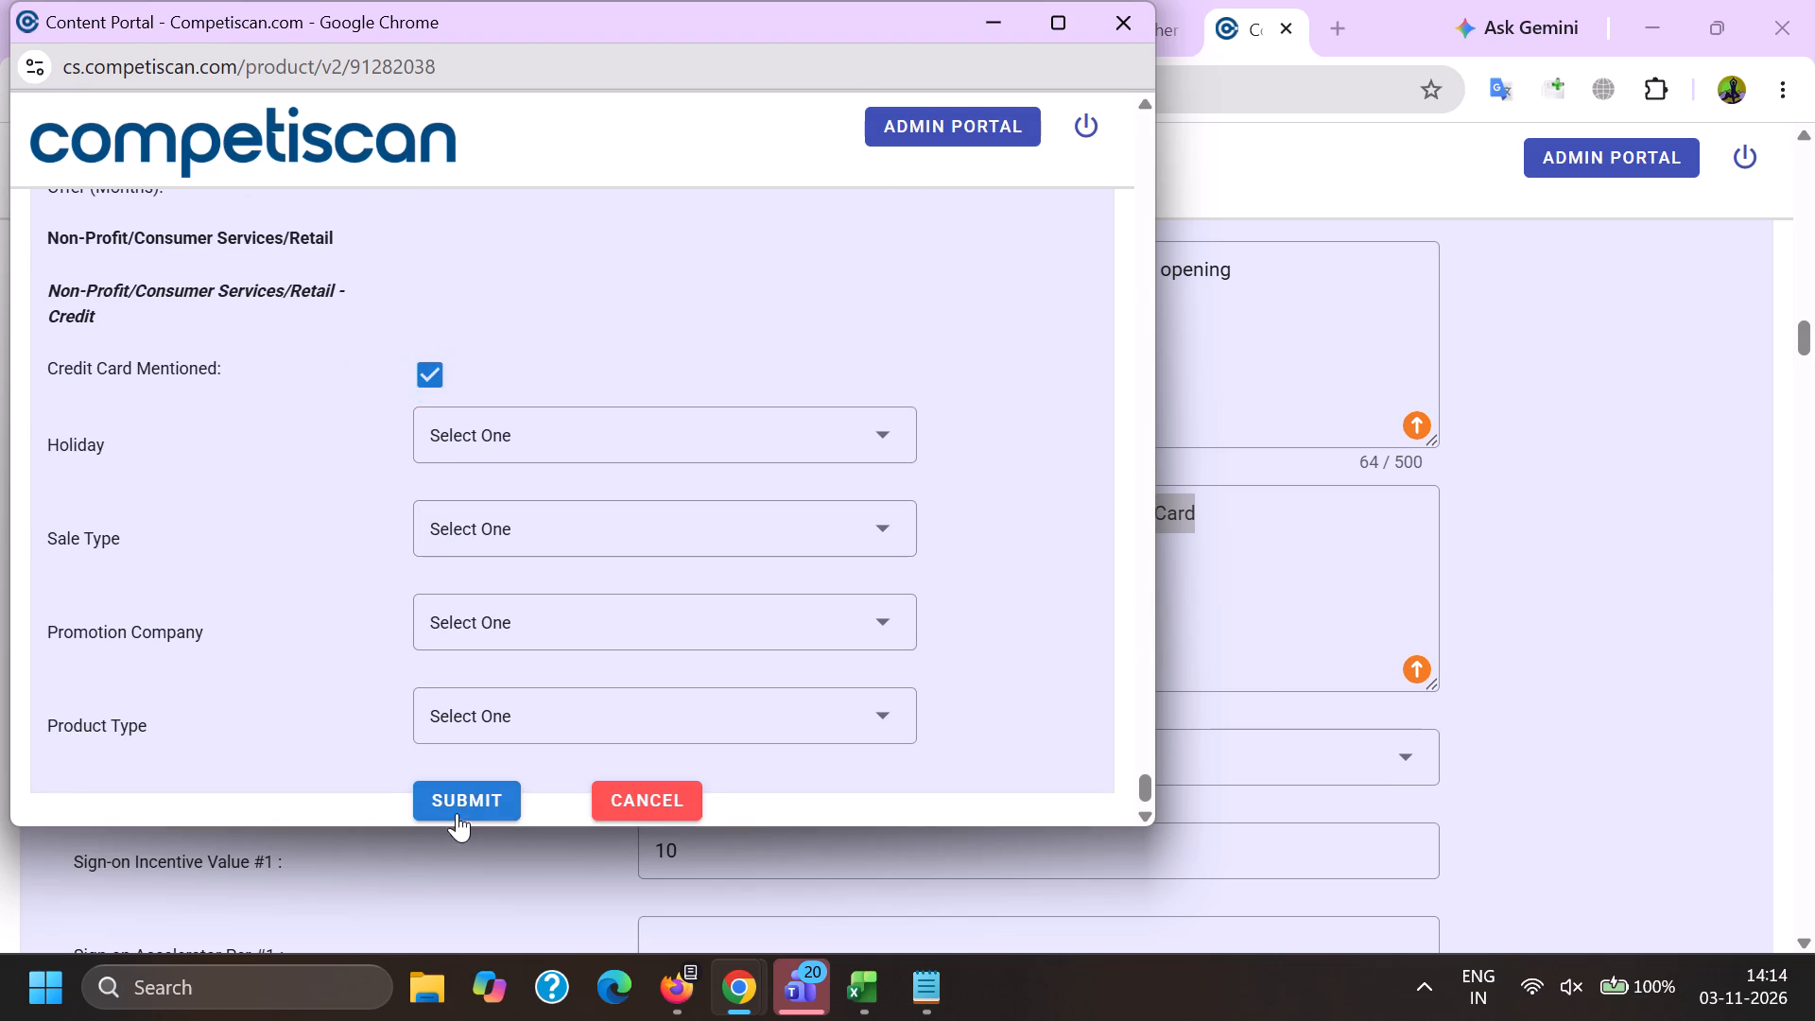
{"action": "left_click", "coordinate": [457, 813]}
Replace the Forward To and Cc addresses of the "Extra 20% off select styles" email with the address kept in Notepad.
{"action": "key", "text": "alt+Tab"}
{"action": "left_click", "coordinate": [633, 179]}
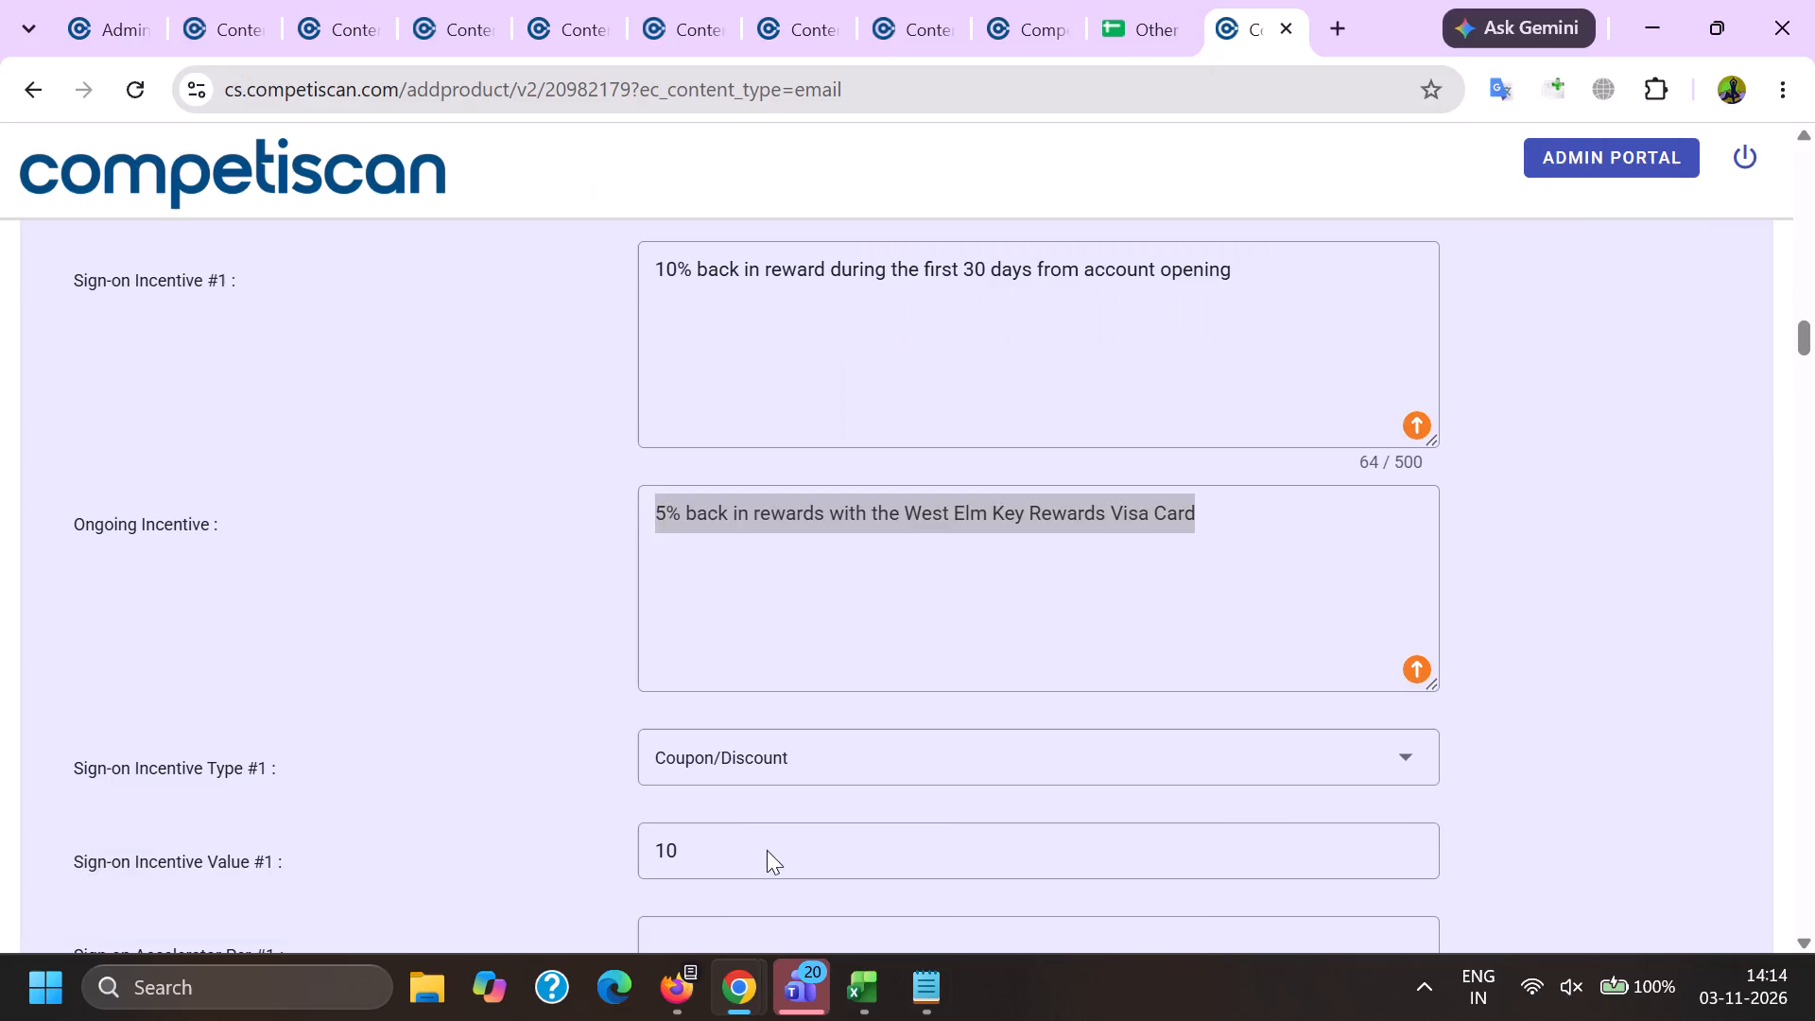
{"action": "left_click", "coordinate": [928, 1009]}
{"action": "key", "text": "ctrl+c"}
{"action": "key", "text": "alt+Tab"}
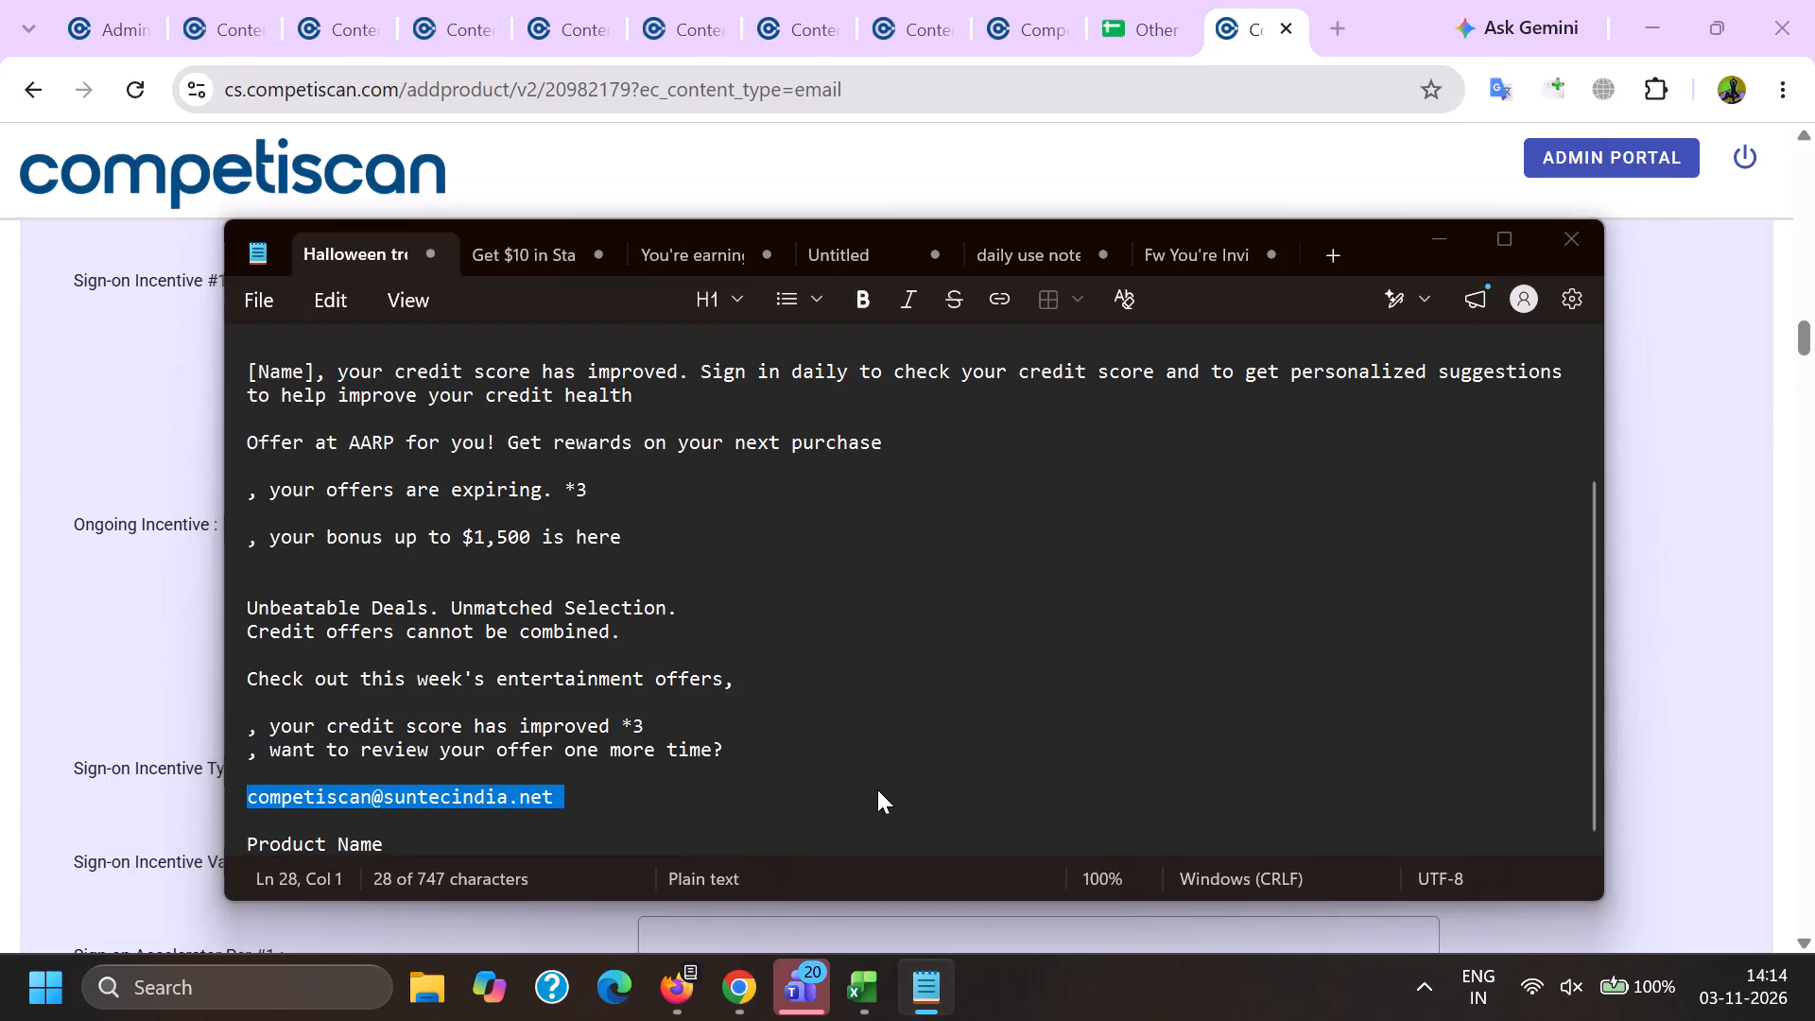
{"action": "left_click", "coordinate": [452, 0]}
{"action": "scroll", "coordinate": [579, 365], "scroll_direction": "up", "scroll_amount": 5}
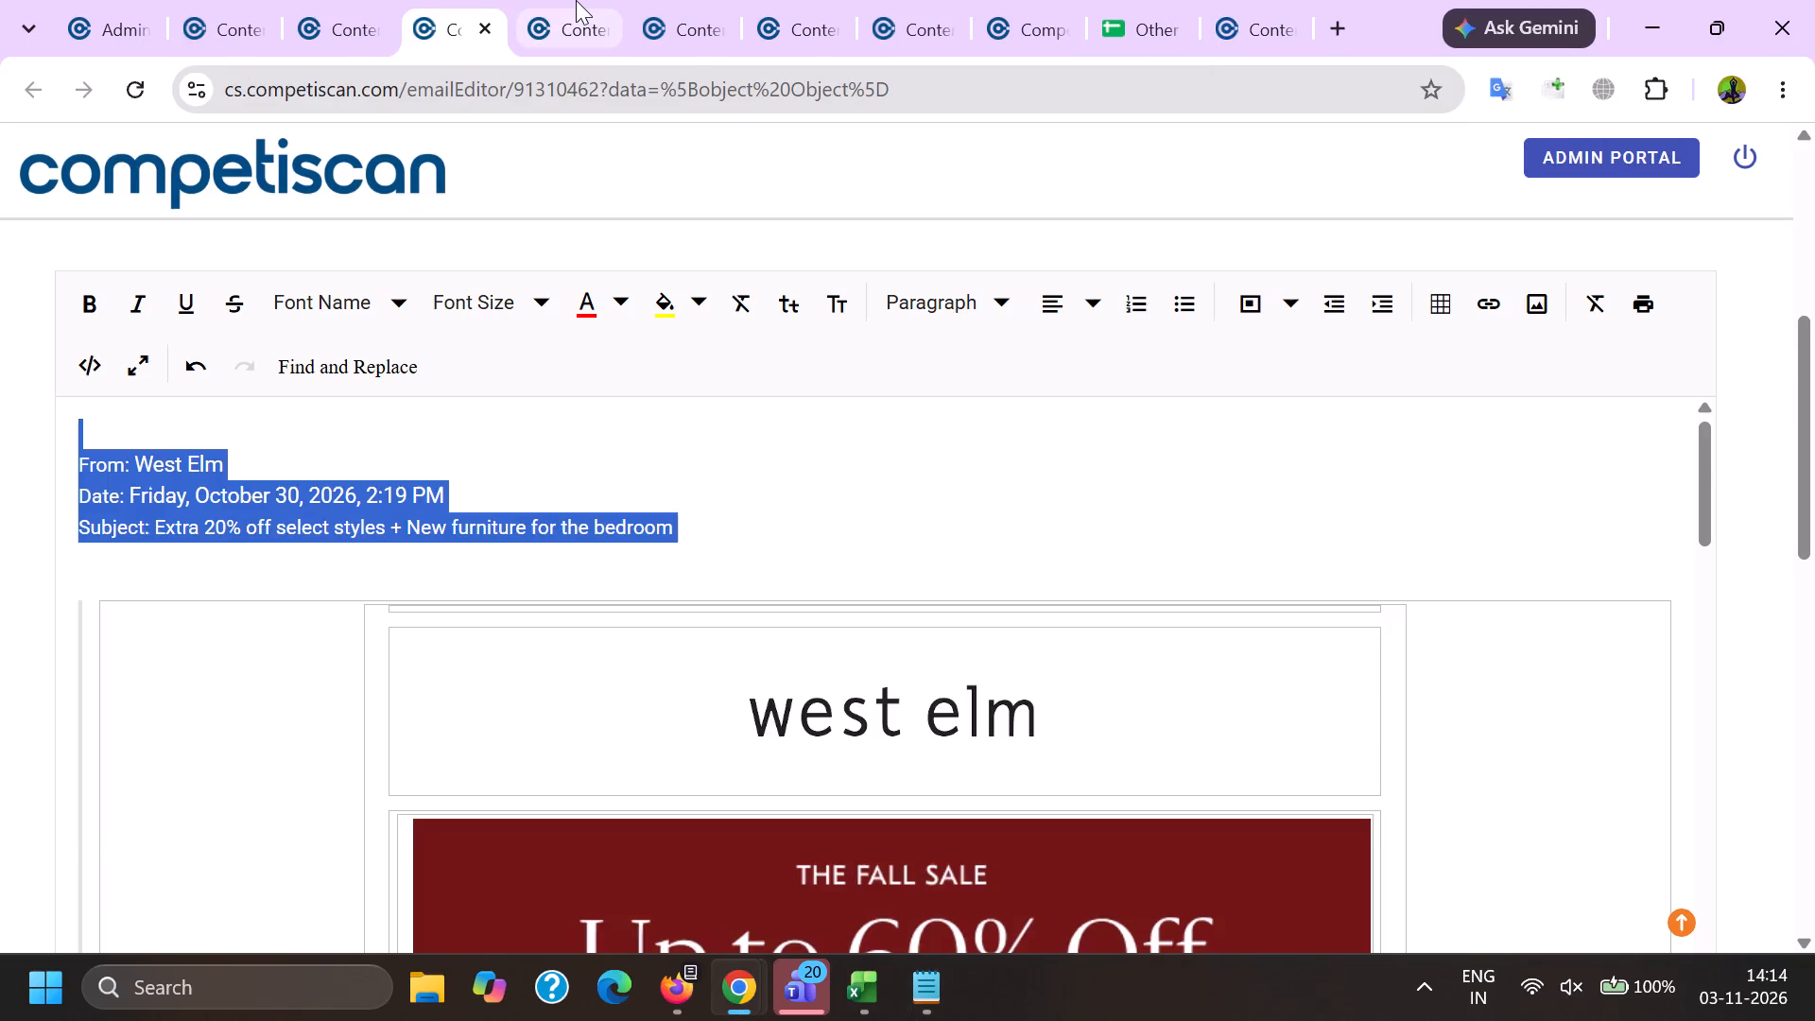
{"action": "left_click_drag", "start_coordinate": [460, 585], "coordinate": [3, 625]}
{"action": "key", "text": "ctrl+v"}
{"action": "left_click", "coordinate": [114, 643]}
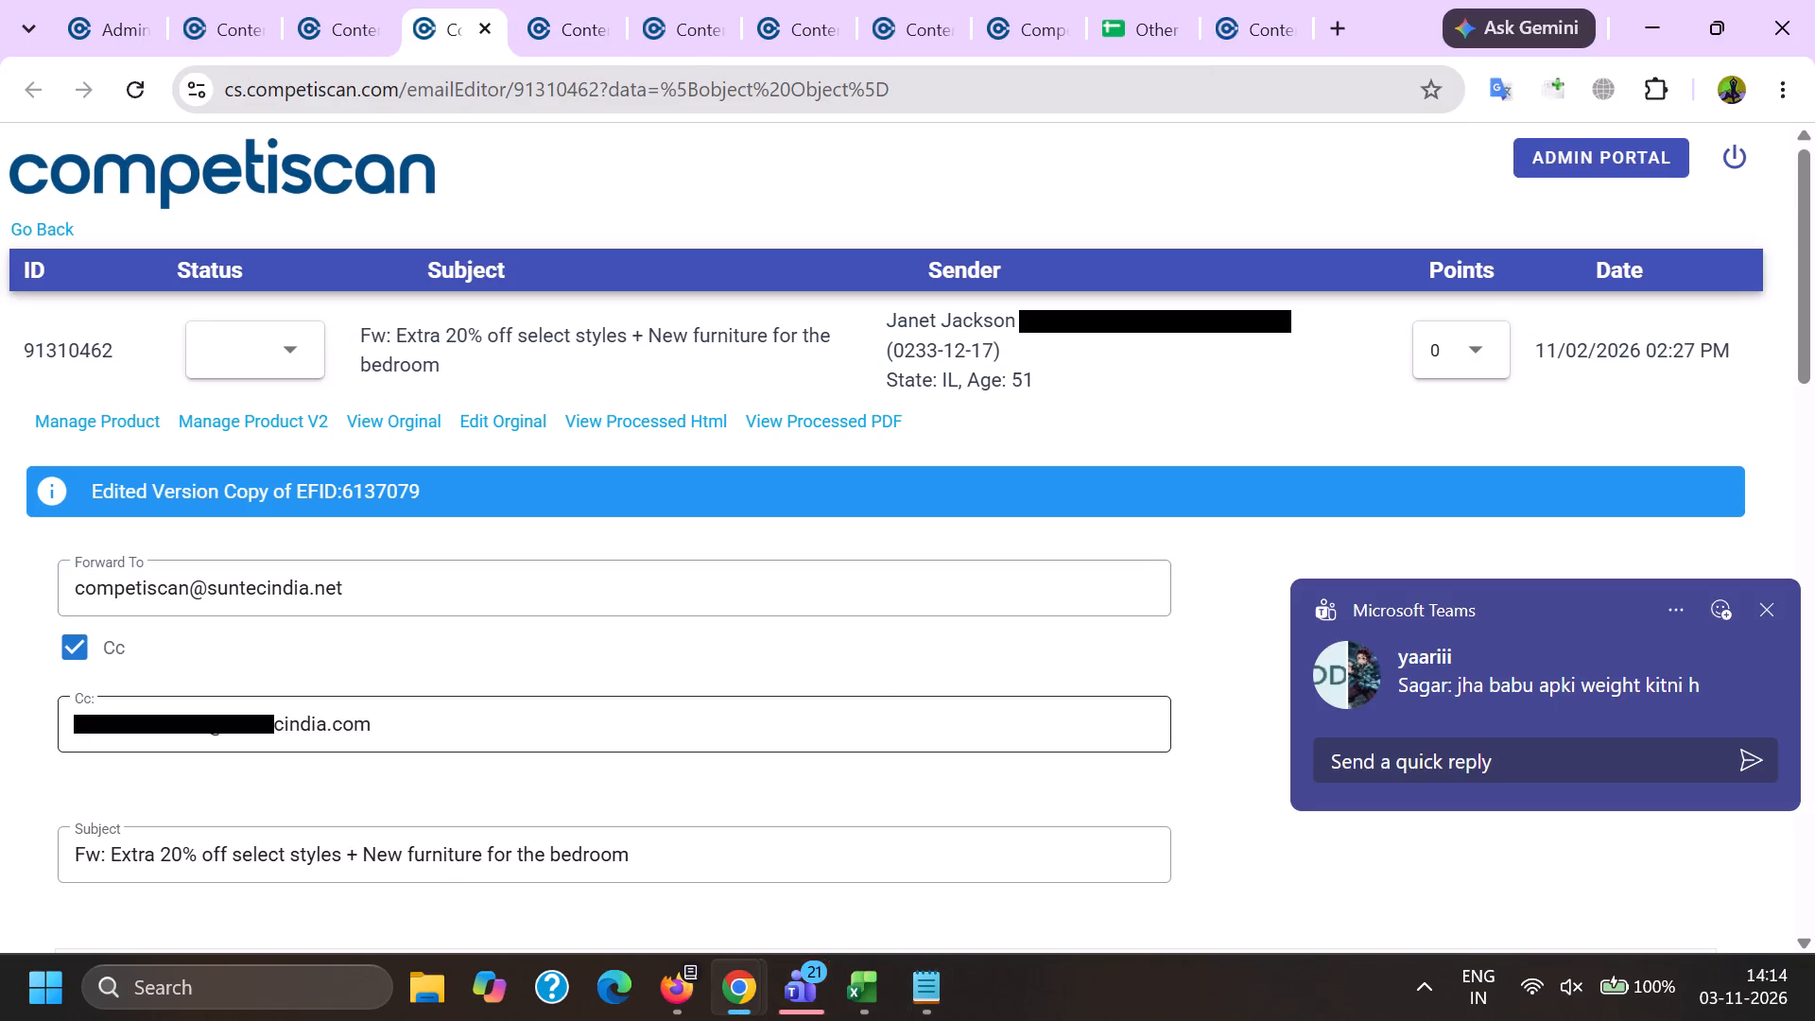
{"action": "left_click_drag", "start_coordinate": [493, 719], "coordinate": [35, 701]}
{"action": "key", "text": "ctrl+v"}
Append " ++HP" to the email's subject line.
{"action": "left_click", "coordinate": [734, 866]}
{"action": "key", "text": "space"}
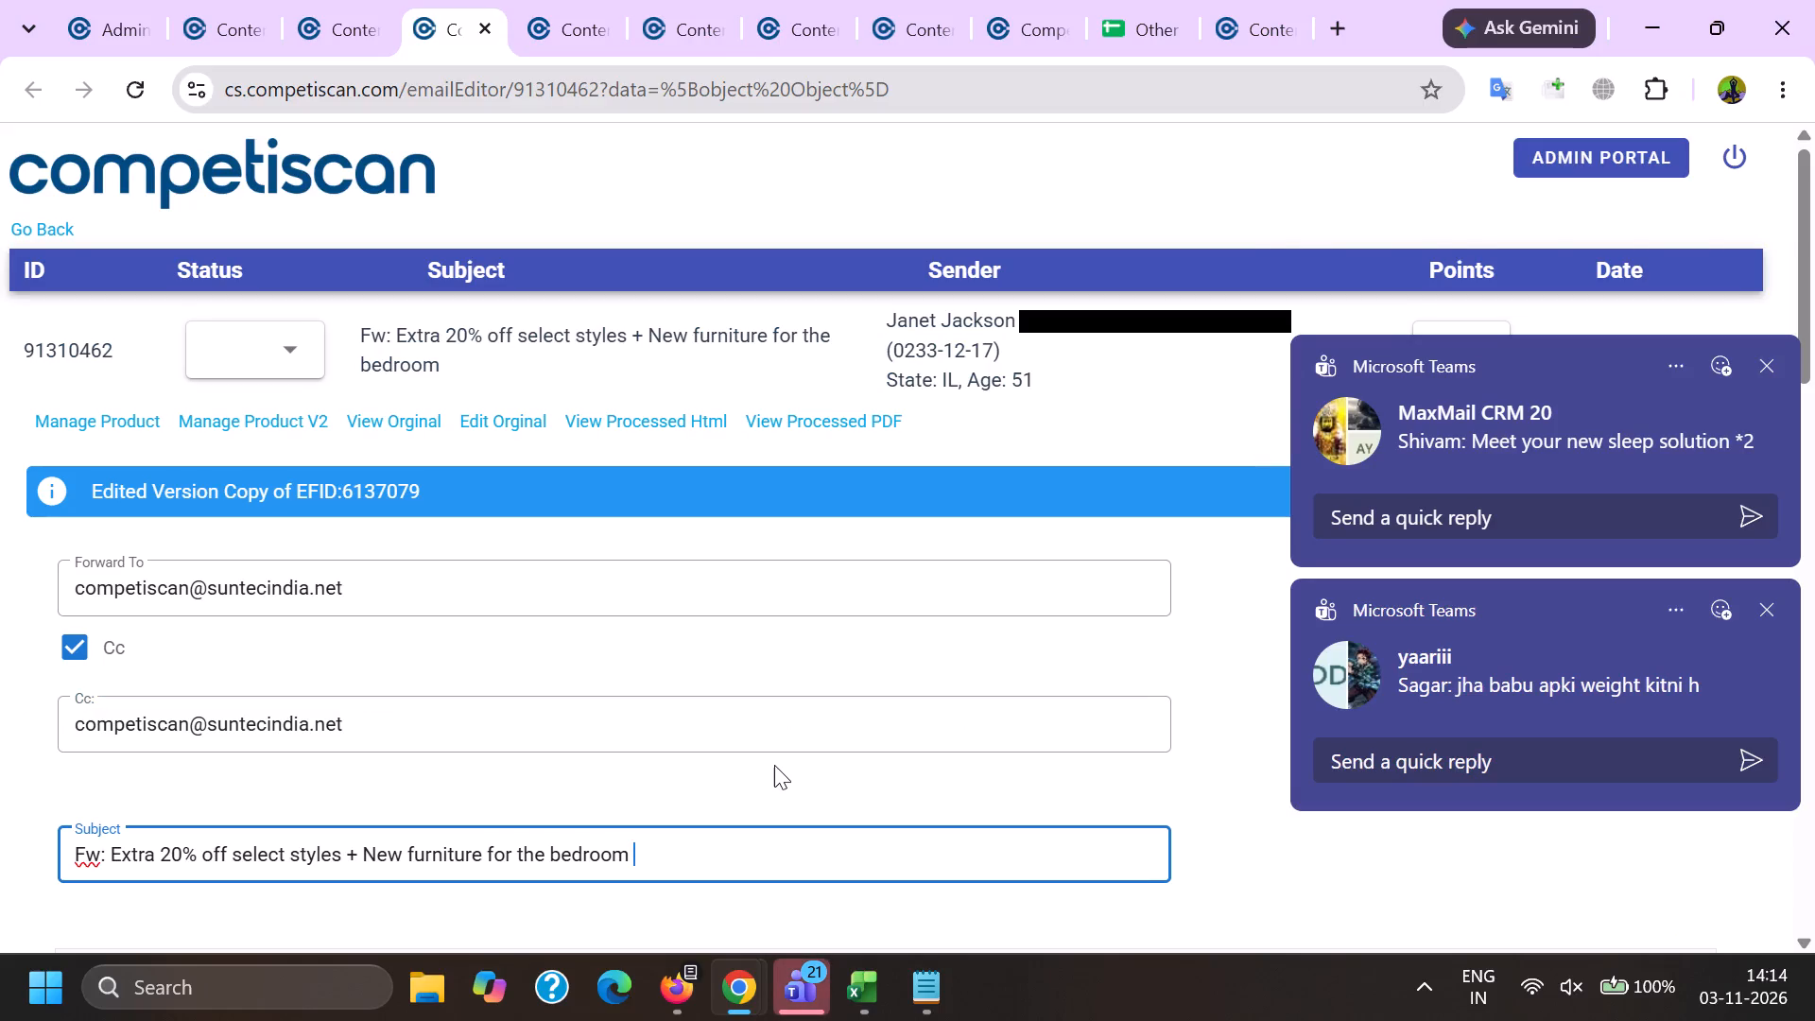
{"action": "key", "text": "shift+plus"}
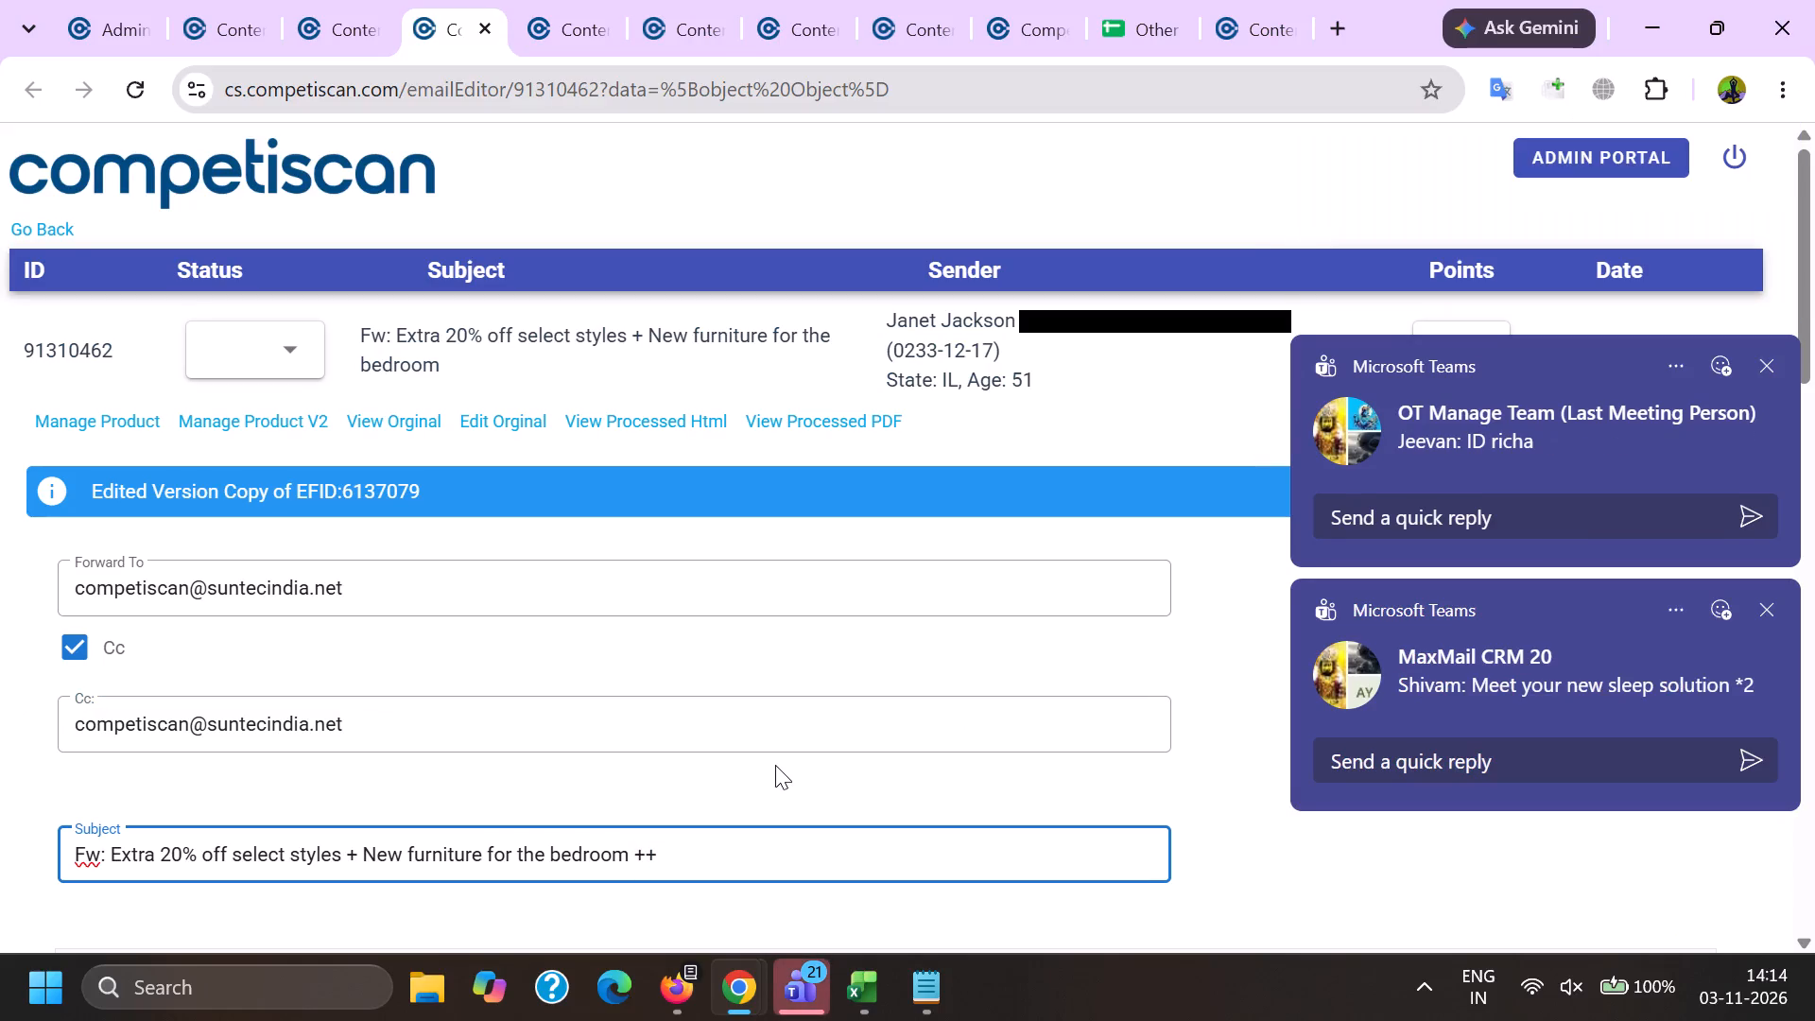
{"action": "key", "text": "j"}
{"action": "key", "text": "BackSpace"}
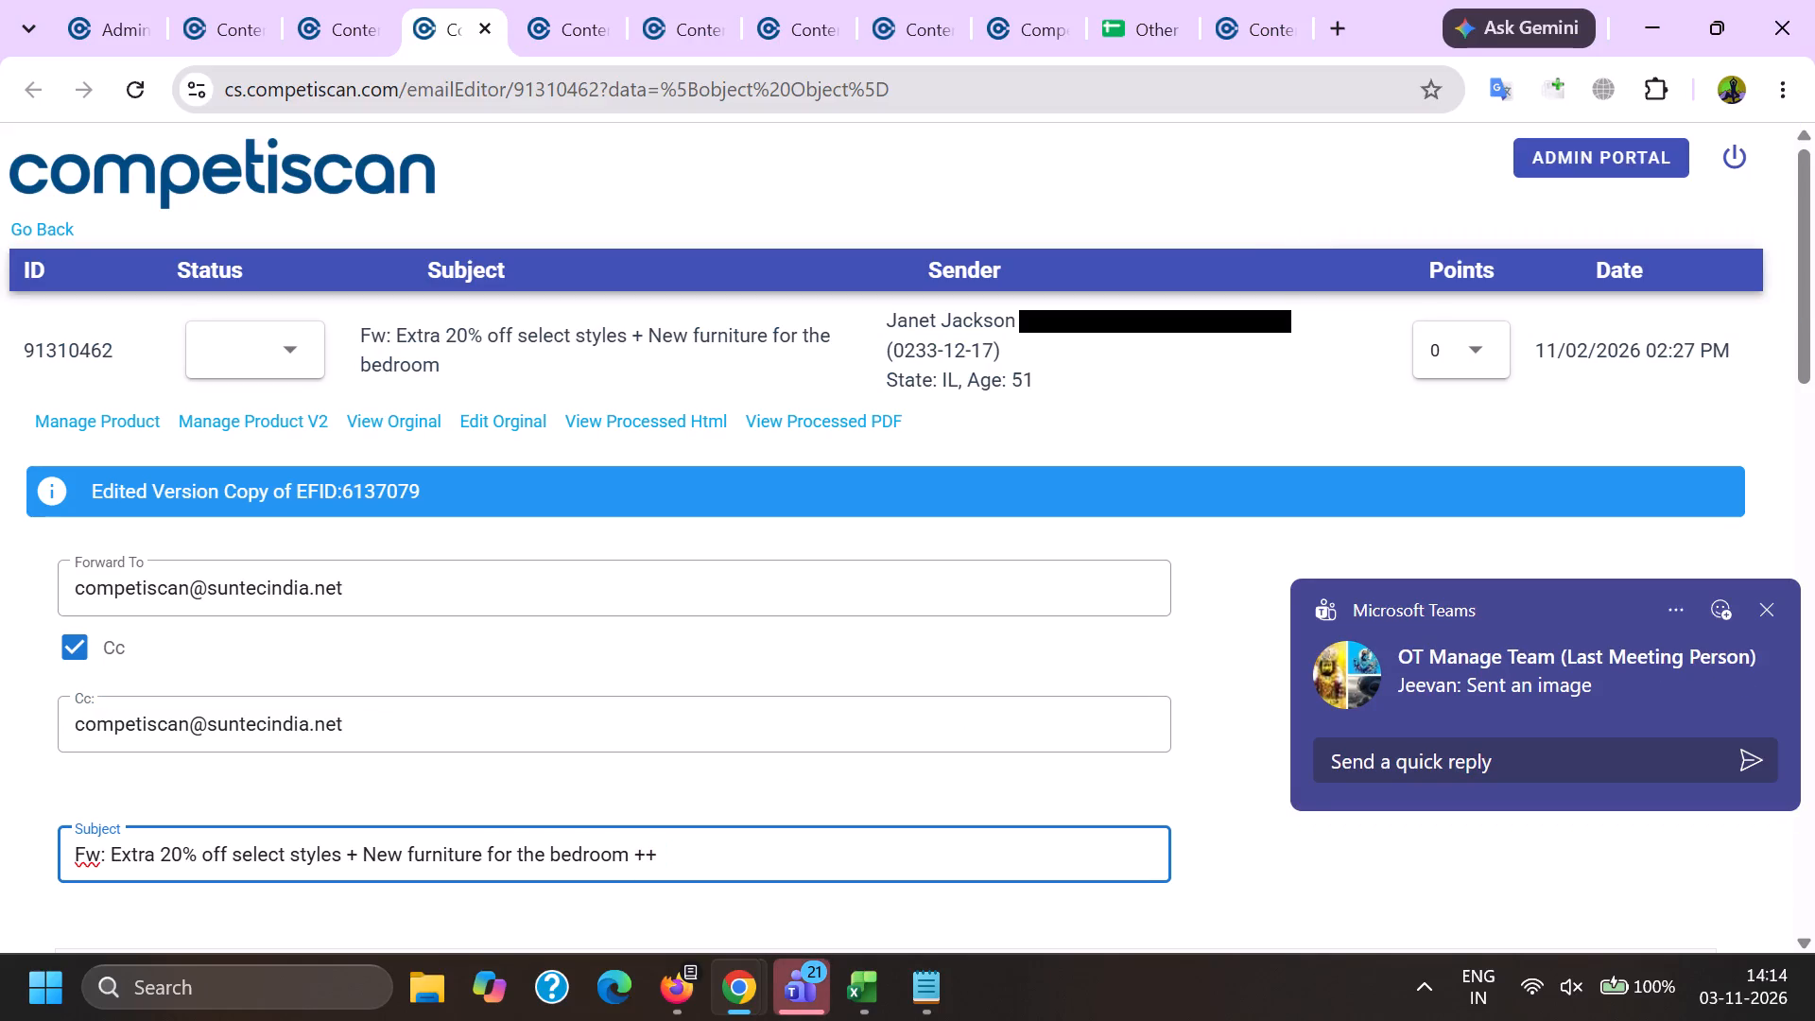
{"action": "key", "text": "h"}
{"action": "key", "text": "p"}
{"action": "scroll", "coordinate": [1, 687], "scroll_direction": "down", "scroll_amount": 4}
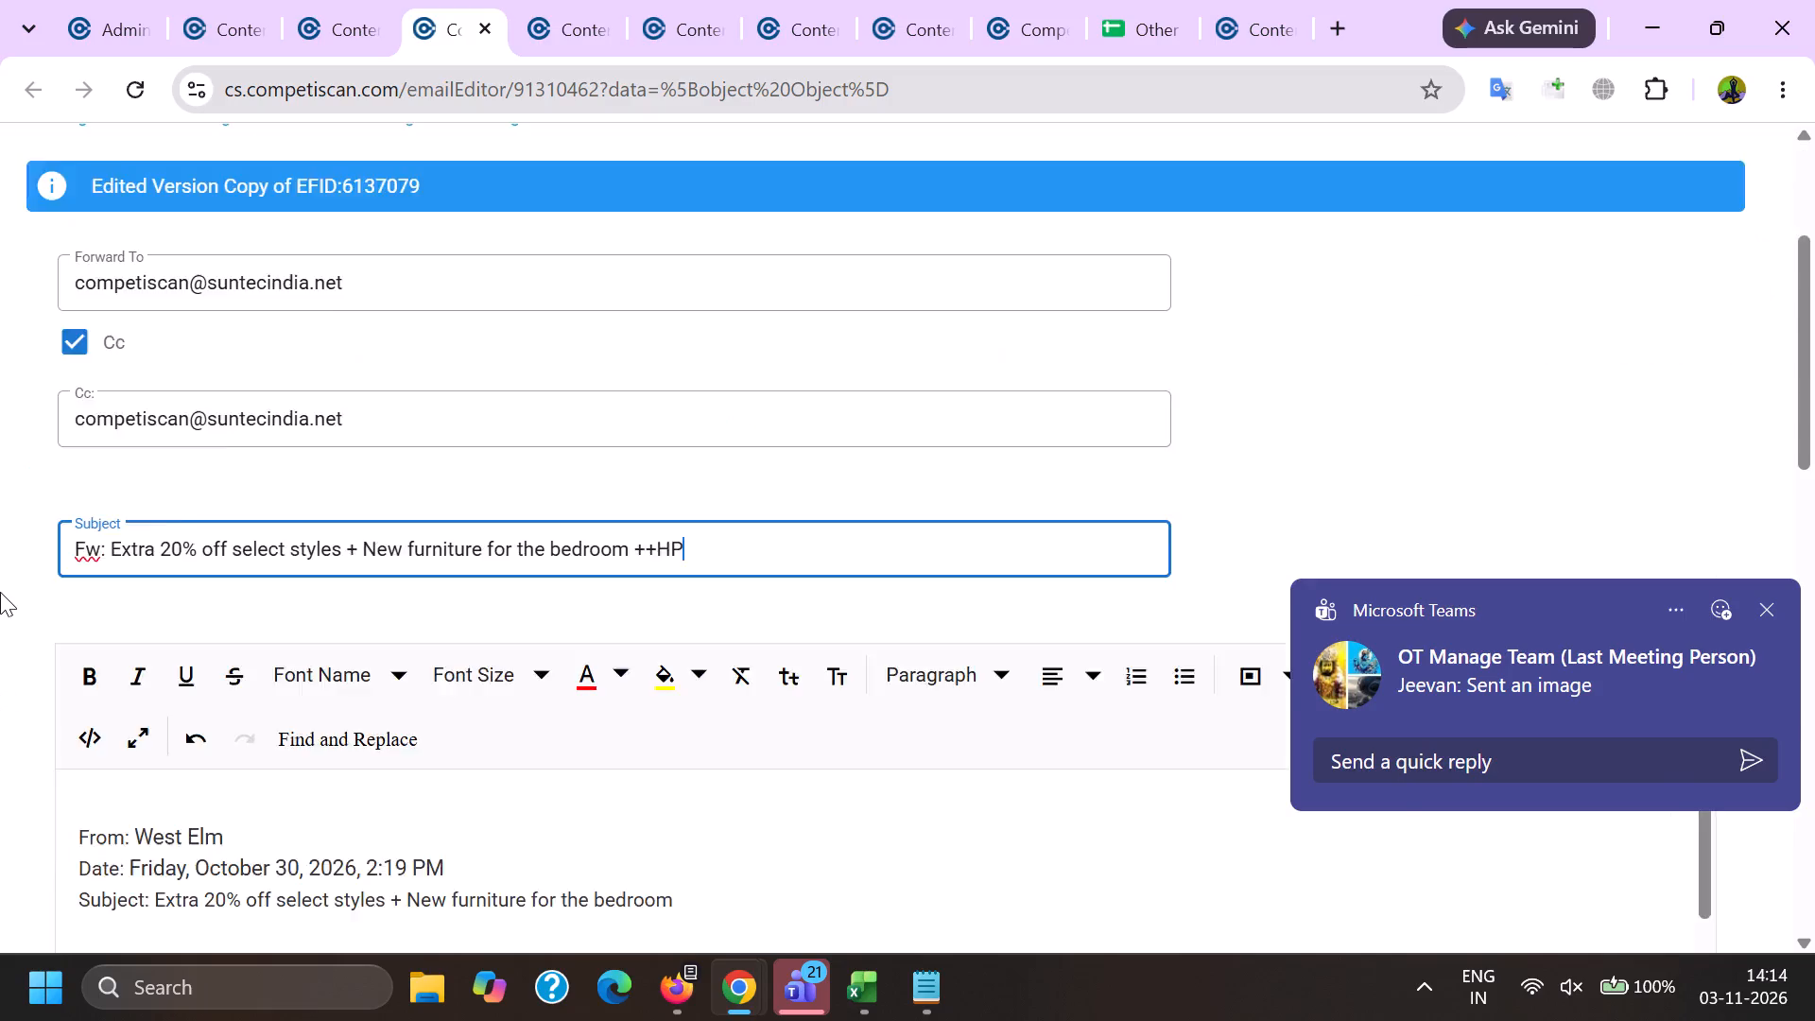
Save and send the edited "Extra 20% off select styles" email.
{"action": "scroll", "coordinate": [0, 592], "scroll_direction": "down", "scroll_amount": 4}
{"action": "scroll", "coordinate": [280, 650], "scroll_direction": "down", "scroll_amount": 3}
{"action": "scroll", "coordinate": [796, 871], "scroll_direction": "down", "scroll_amount": 9}
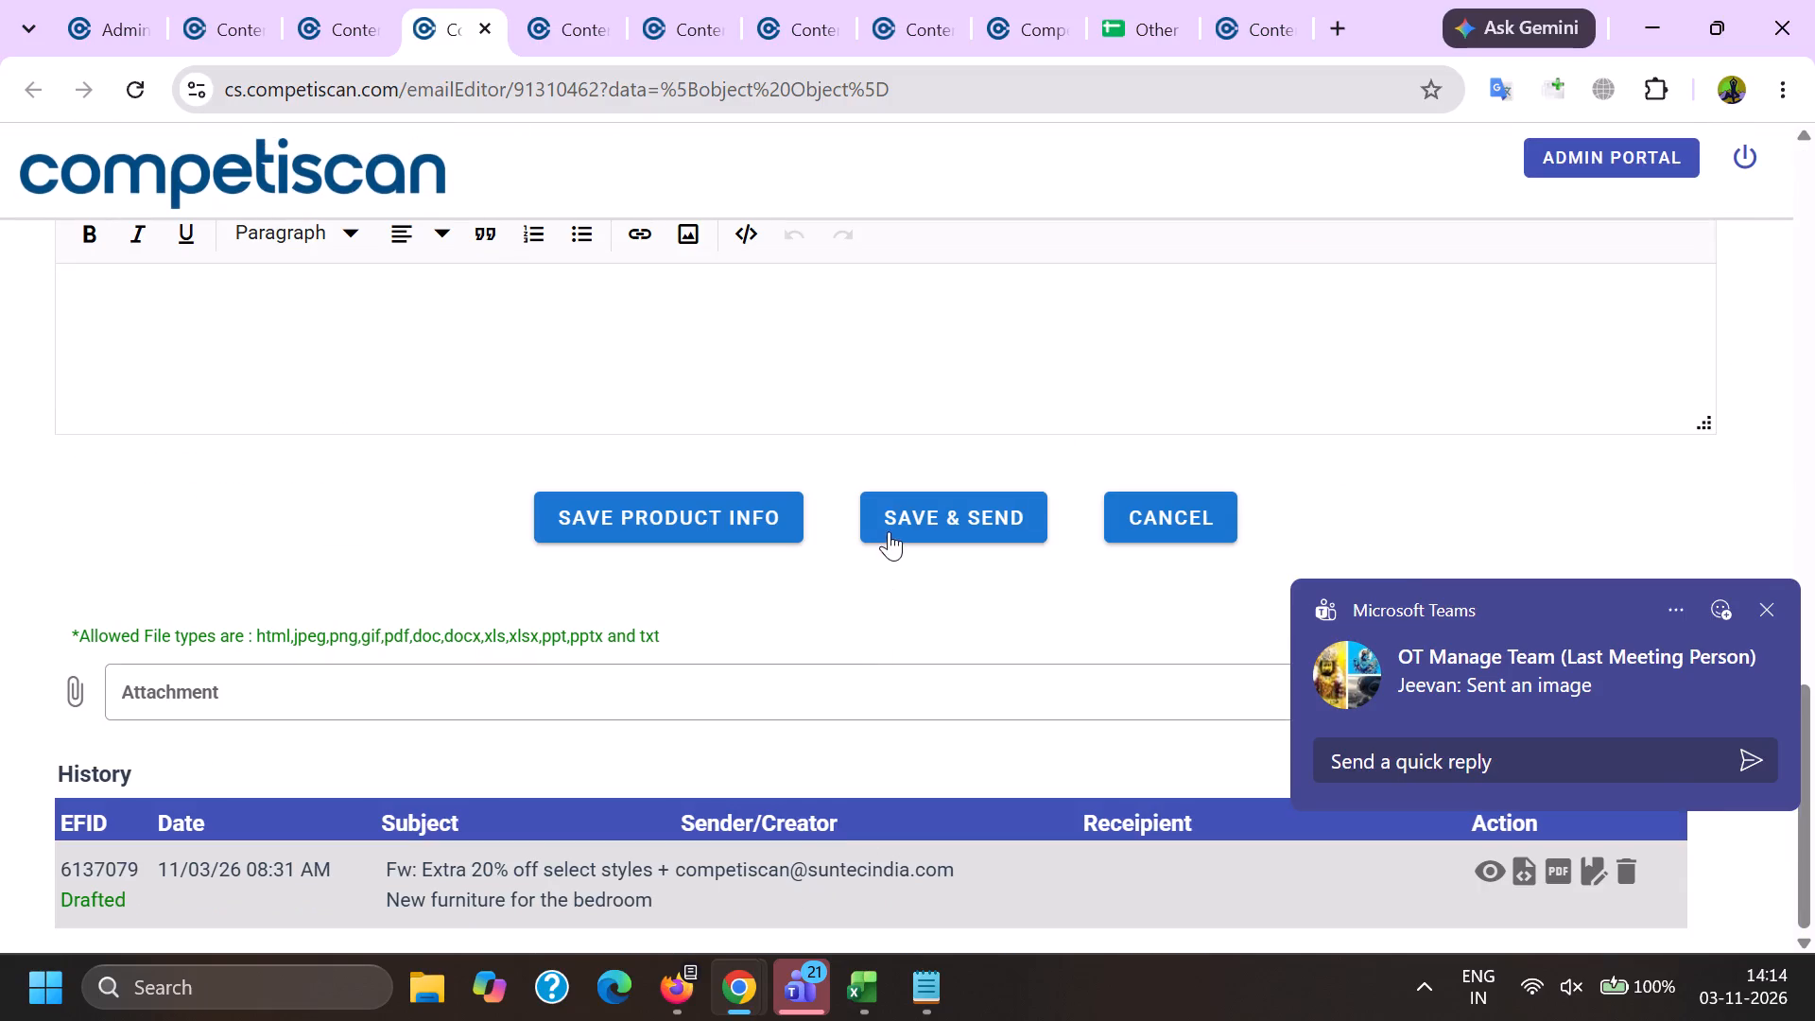
{"action": "left_click", "coordinate": [888, 531]}
{"action": "left_click", "coordinate": [923, 605]}
In the "Your entryway glow-up guide" email, enable Cc and replace the Forward To and Cc addresses with the copied Competiscan address.
{"action": "left_click", "coordinate": [530, 0]}
{"action": "scroll", "coordinate": [365, 584], "scroll_direction": "up", "scroll_amount": 7}
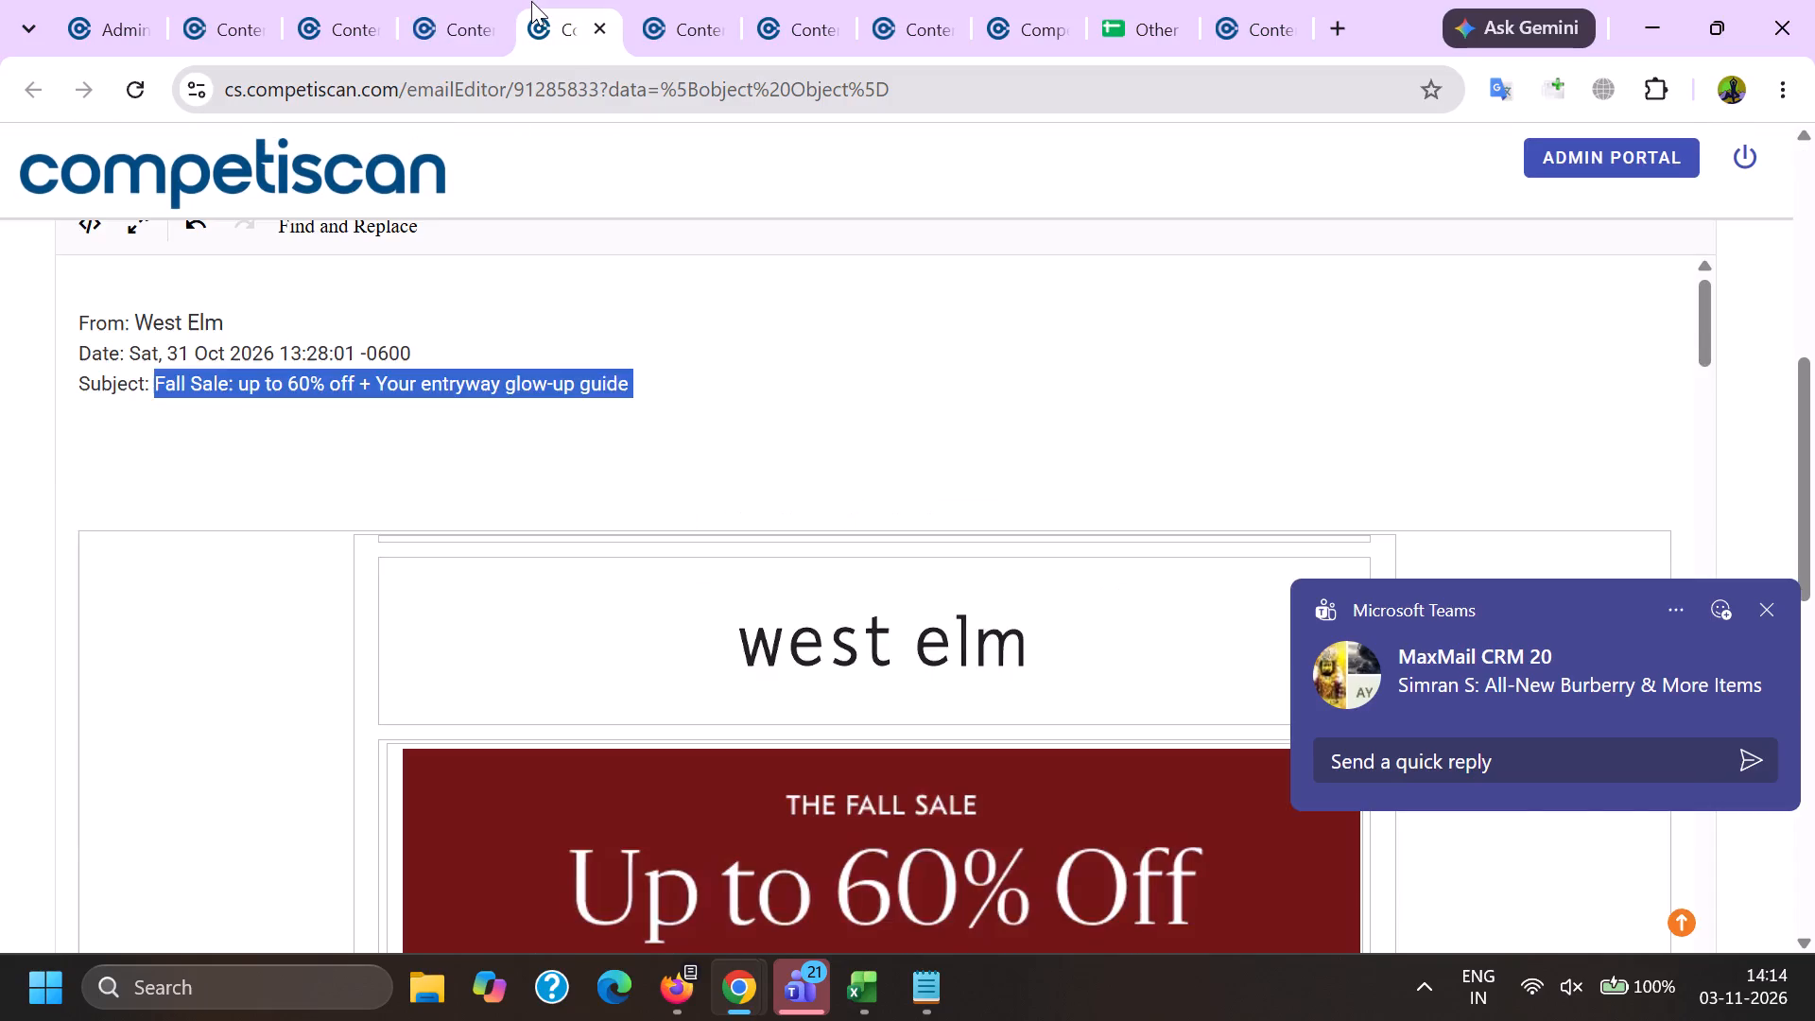
{"action": "scroll", "coordinate": [531, 1], "scroll_direction": "up", "scroll_amount": 3}
{"action": "left_click_drag", "start_coordinate": [428, 583], "coordinate": [8, 599]}
{"action": "key", "text": "ctrl+v"}
{"action": "left_click", "coordinate": [110, 634]}
{"action": "left_click_drag", "start_coordinate": [552, 704], "coordinate": [12, 740]}
{"action": "key", "text": "ctrl+v"}
Append " ++hp" to the entryway glow-up email's subject line, and save and send the email.
{"action": "left_click", "coordinate": [662, 852]}
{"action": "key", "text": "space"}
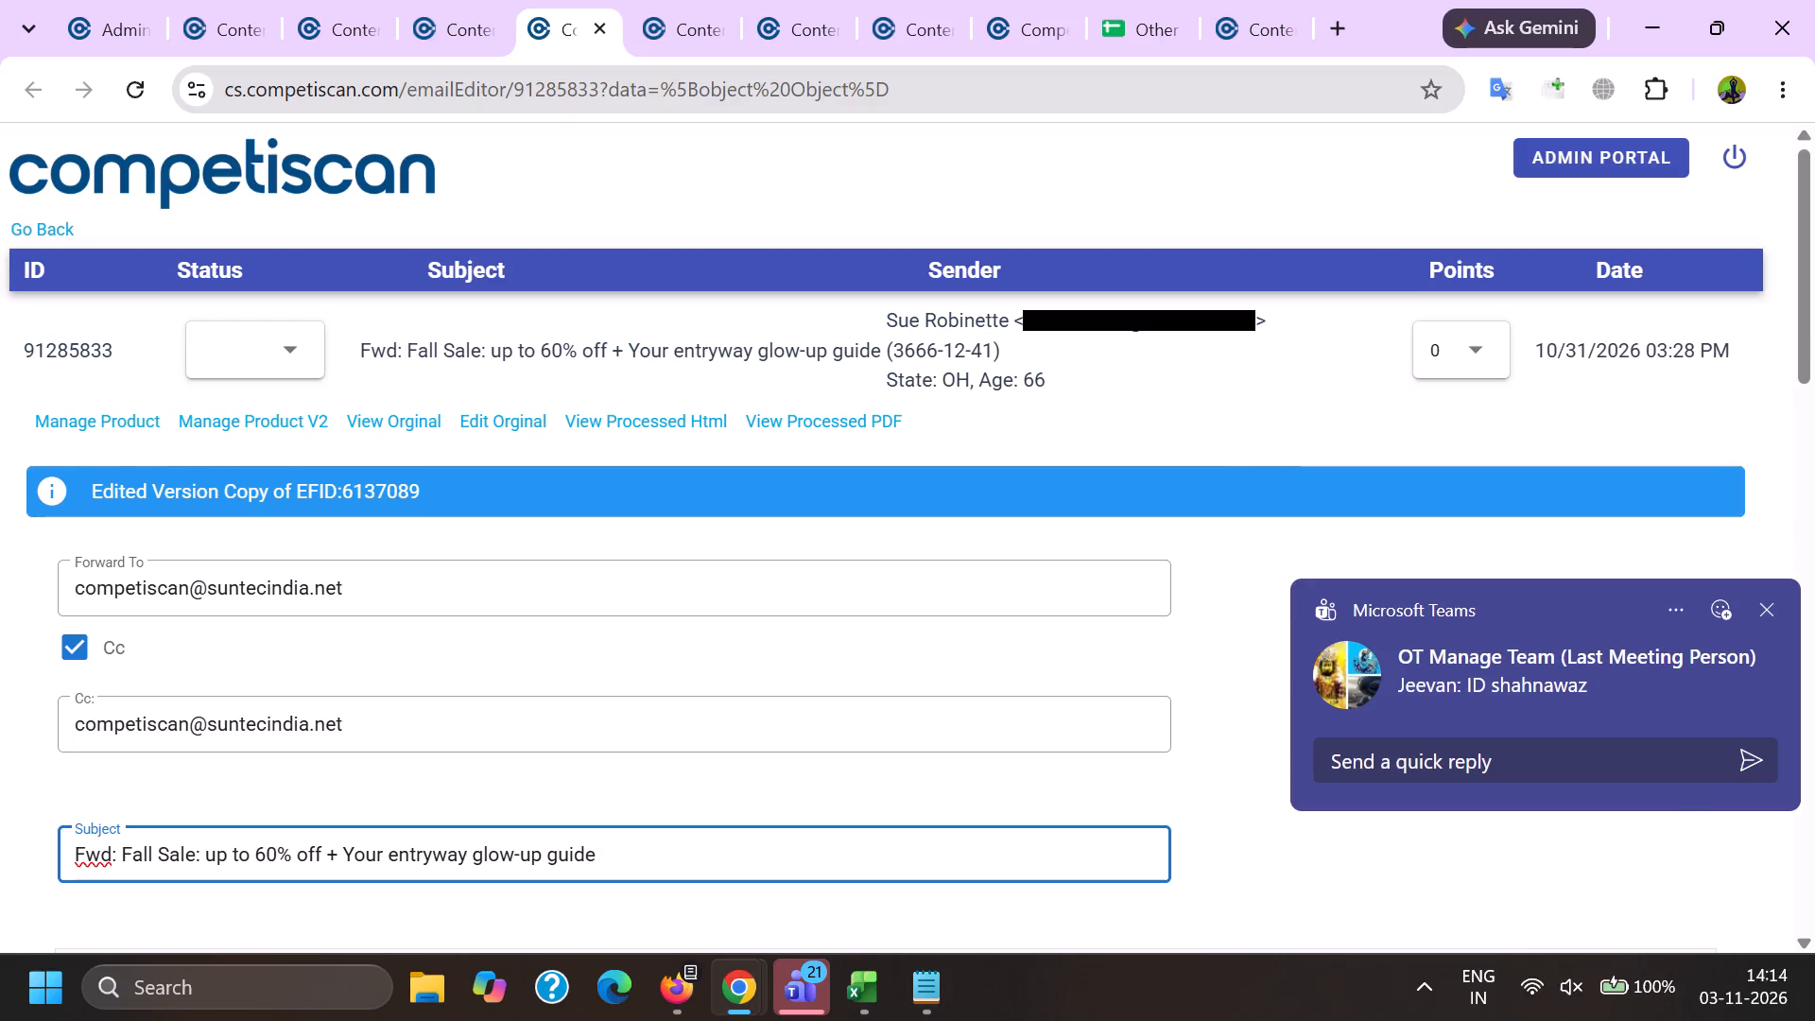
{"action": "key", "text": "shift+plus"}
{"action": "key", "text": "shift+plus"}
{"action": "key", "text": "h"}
{"action": "scroll", "coordinate": [406, 753], "scroll_direction": "down", "scroll_amount": 15}
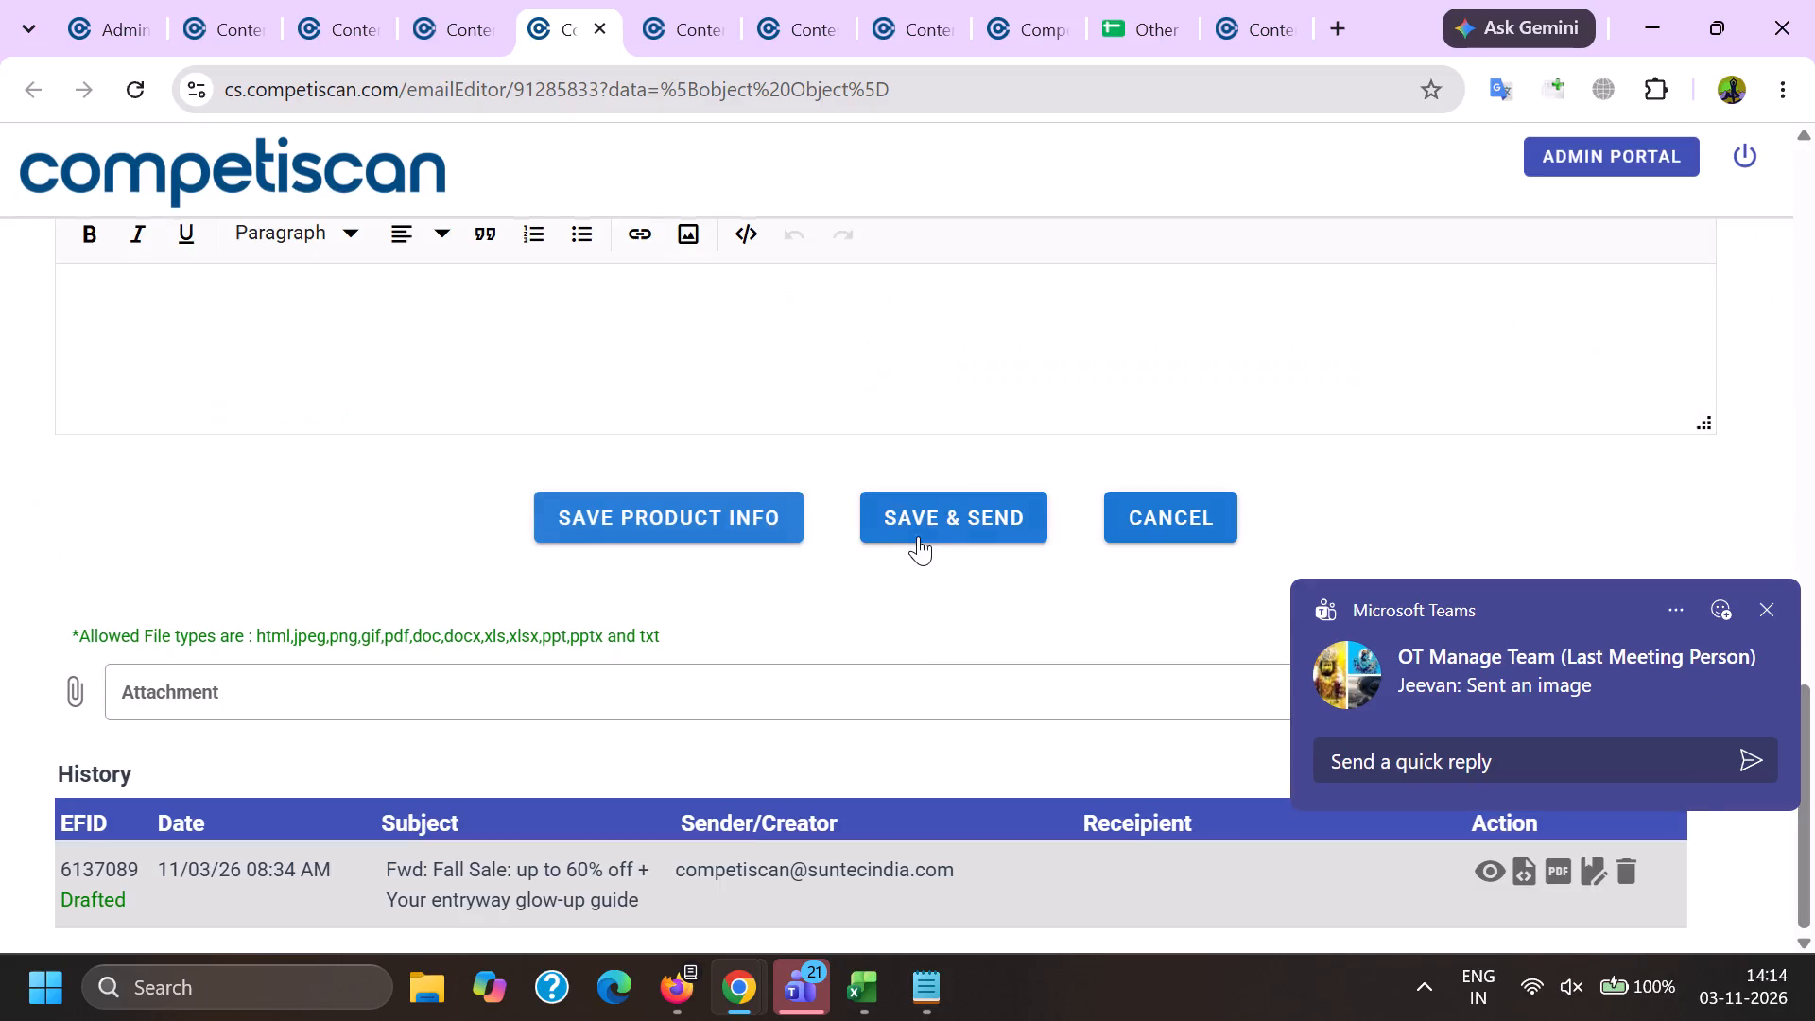
{"action": "left_click", "coordinate": [919, 536]}
{"action": "left_click", "coordinate": [946, 611]}
In the "Exclusive deals, in-store only at West Elm Red Bank" email, enable Cc and replace both recipient addresses with the copied address.
{"action": "left_click", "coordinate": [695, 0]}
{"action": "scroll", "coordinate": [499, 486], "scroll_direction": "up", "scroll_amount": 5}
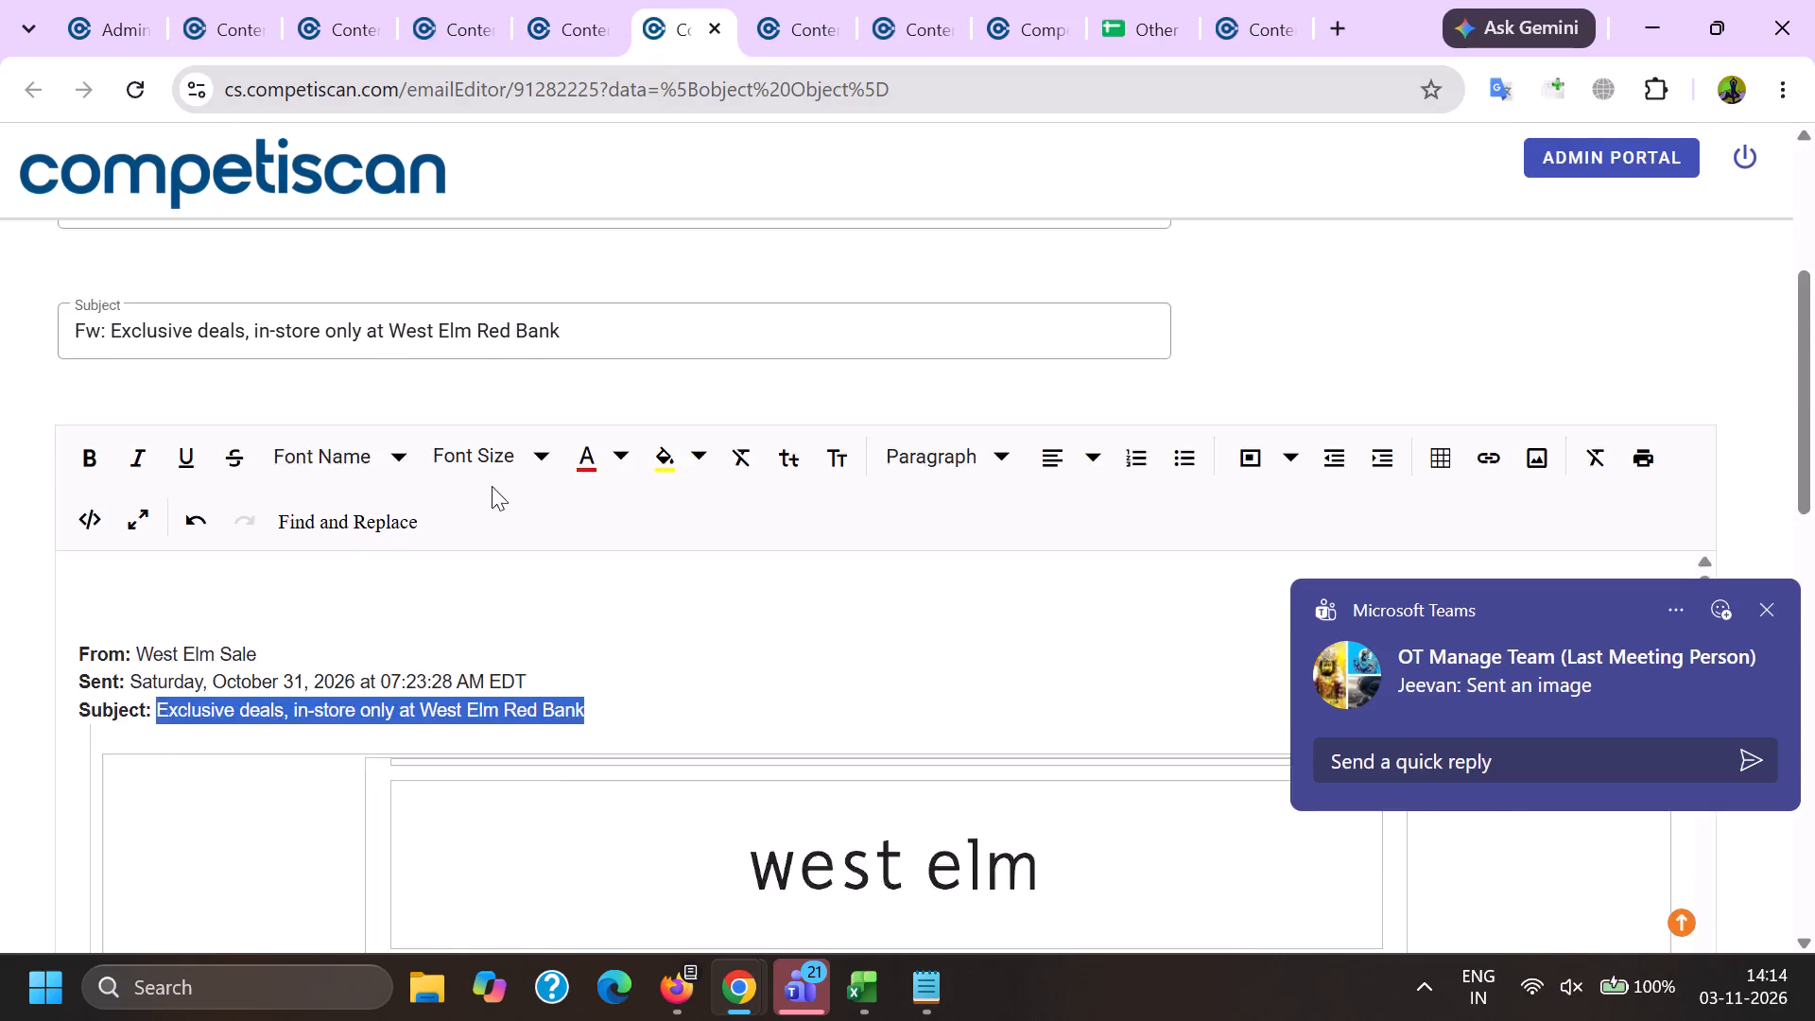
{"action": "left_click_drag", "start_coordinate": [502, 589], "coordinate": [2, 570]}
{"action": "key", "text": "ctrl+v"}
{"action": "left_click", "coordinate": [81, 644]}
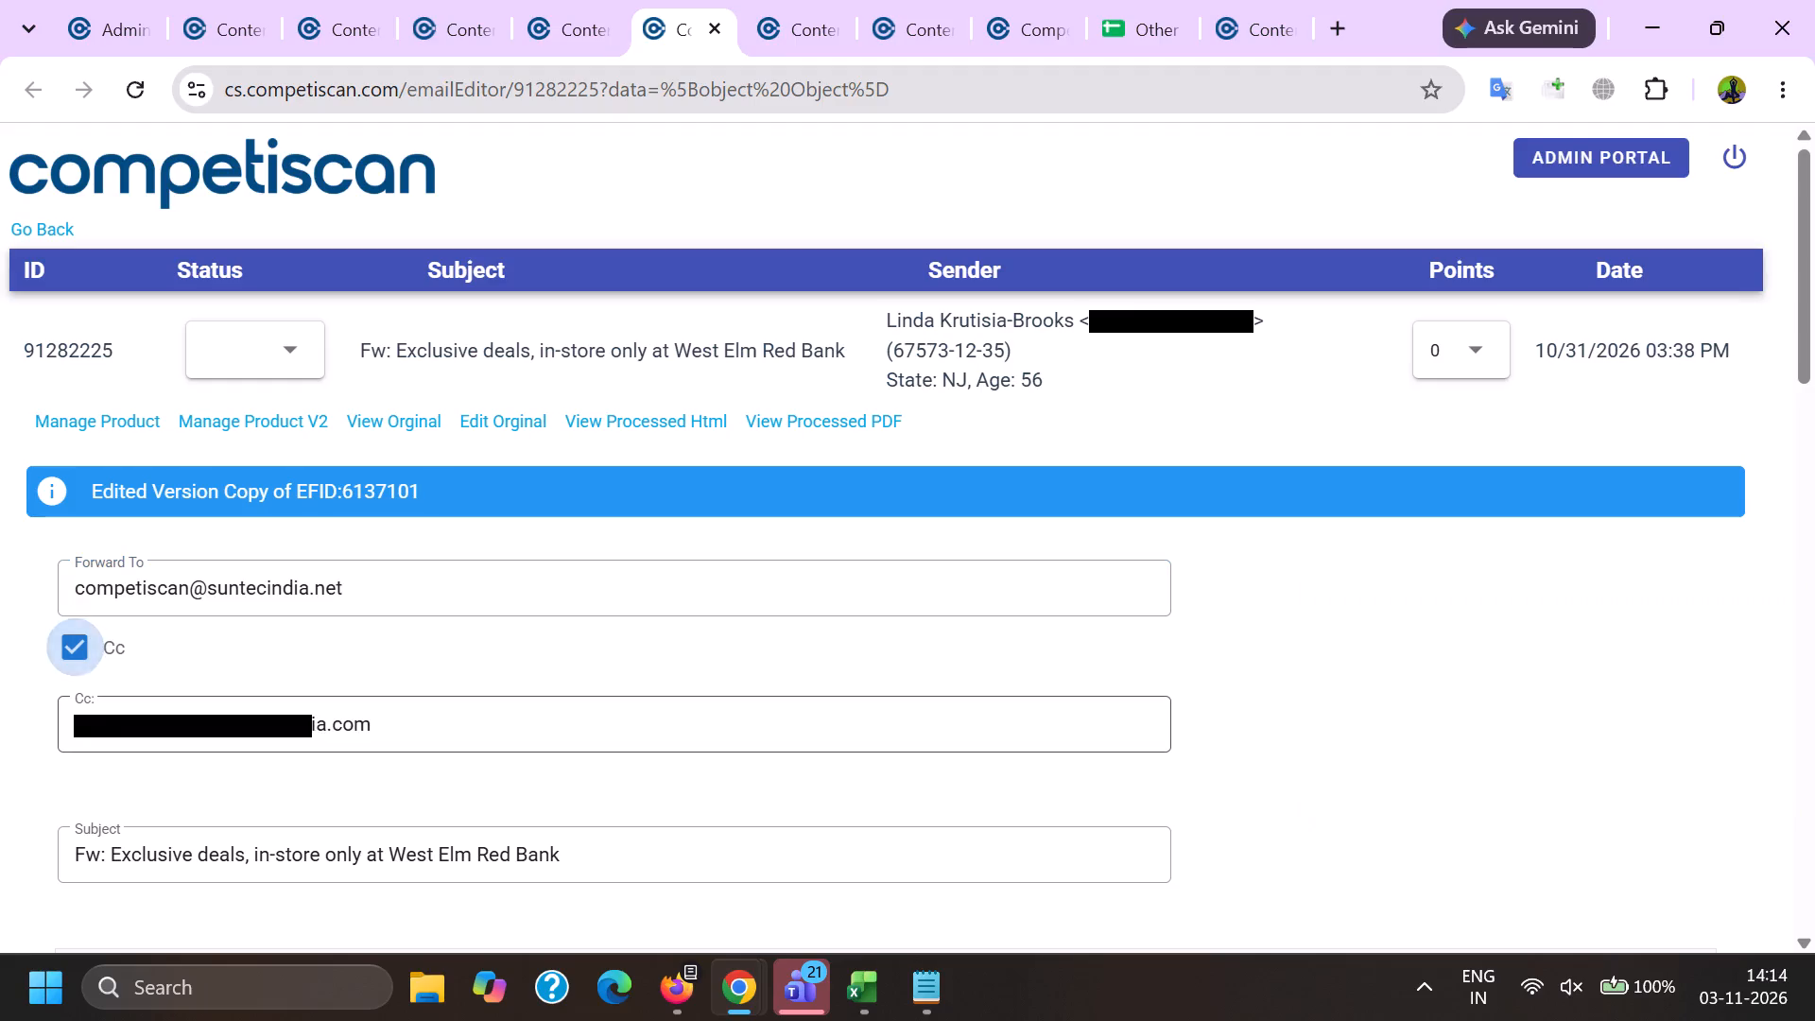
{"action": "left_click_drag", "start_coordinate": [487, 706], "coordinate": [11, 626]}
{"action": "key", "text": "ctrl+v"}
Append " ++hp" to the Red Bank email's subject line, and save and send the email.
{"action": "left_click", "coordinate": [654, 868]}
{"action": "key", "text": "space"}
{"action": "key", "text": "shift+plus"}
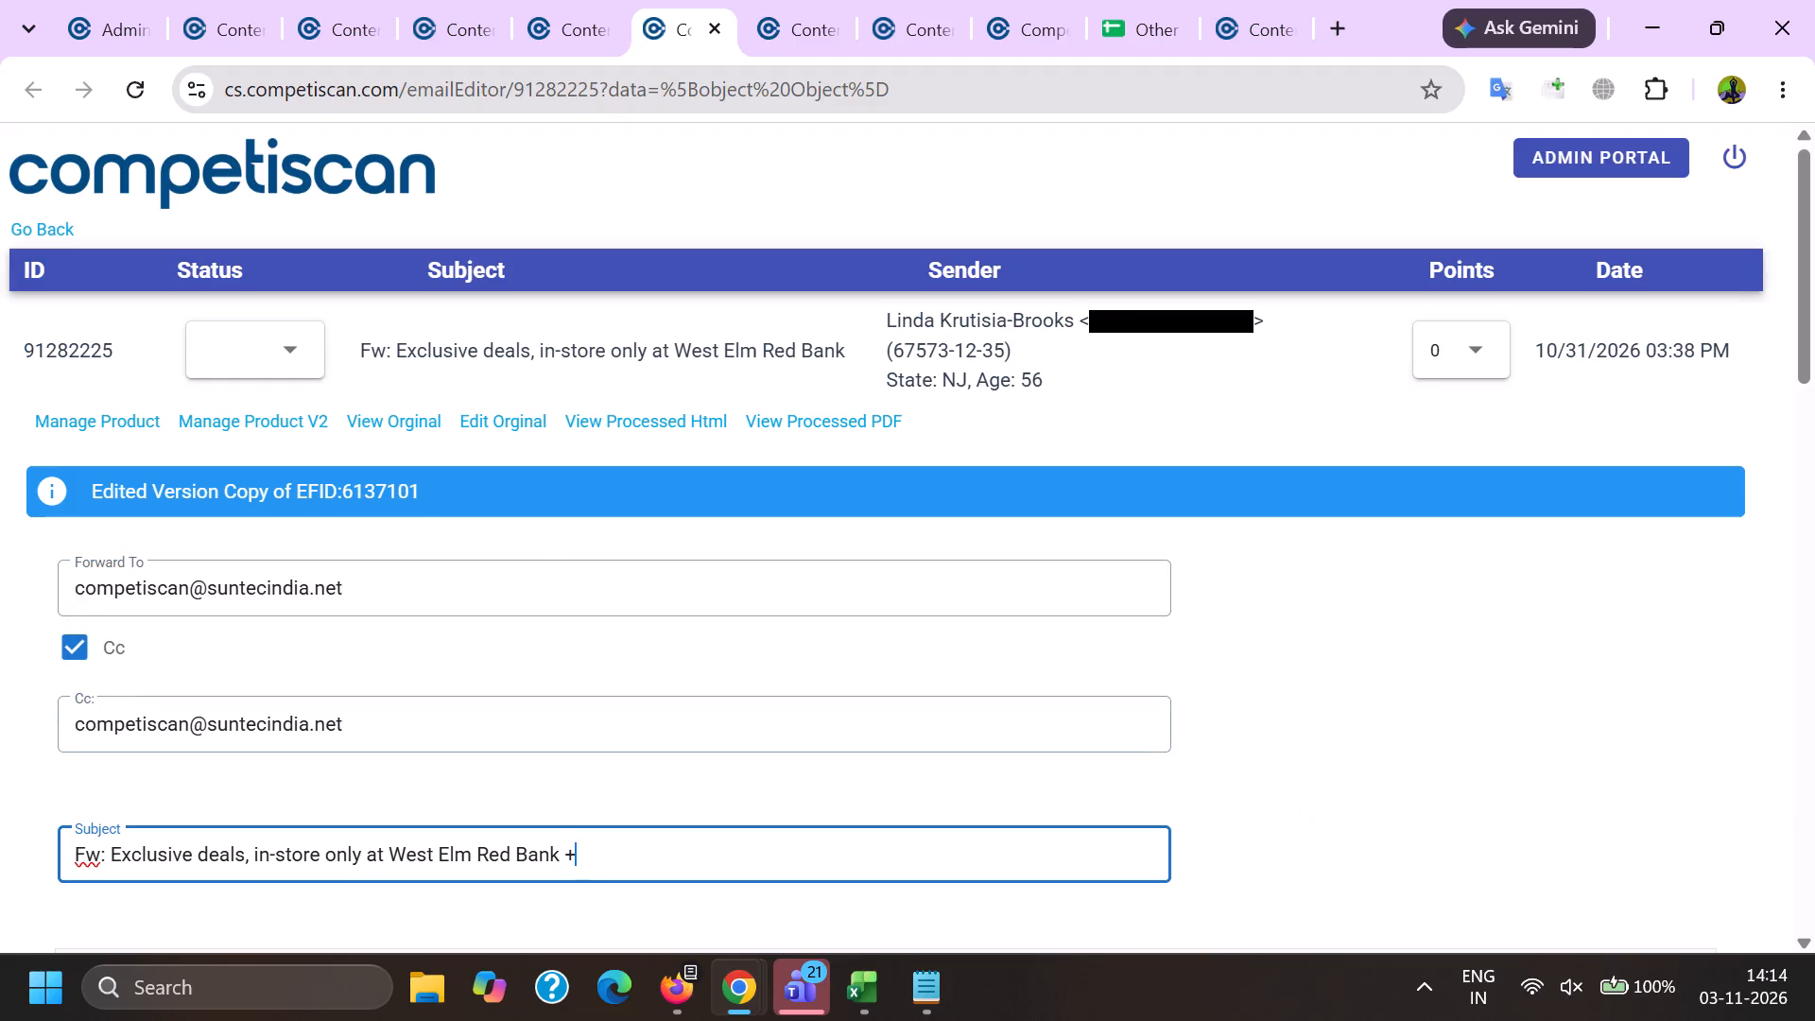
{"action": "scroll", "coordinate": [0, 767], "scroll_direction": "down", "scroll_amount": 7}
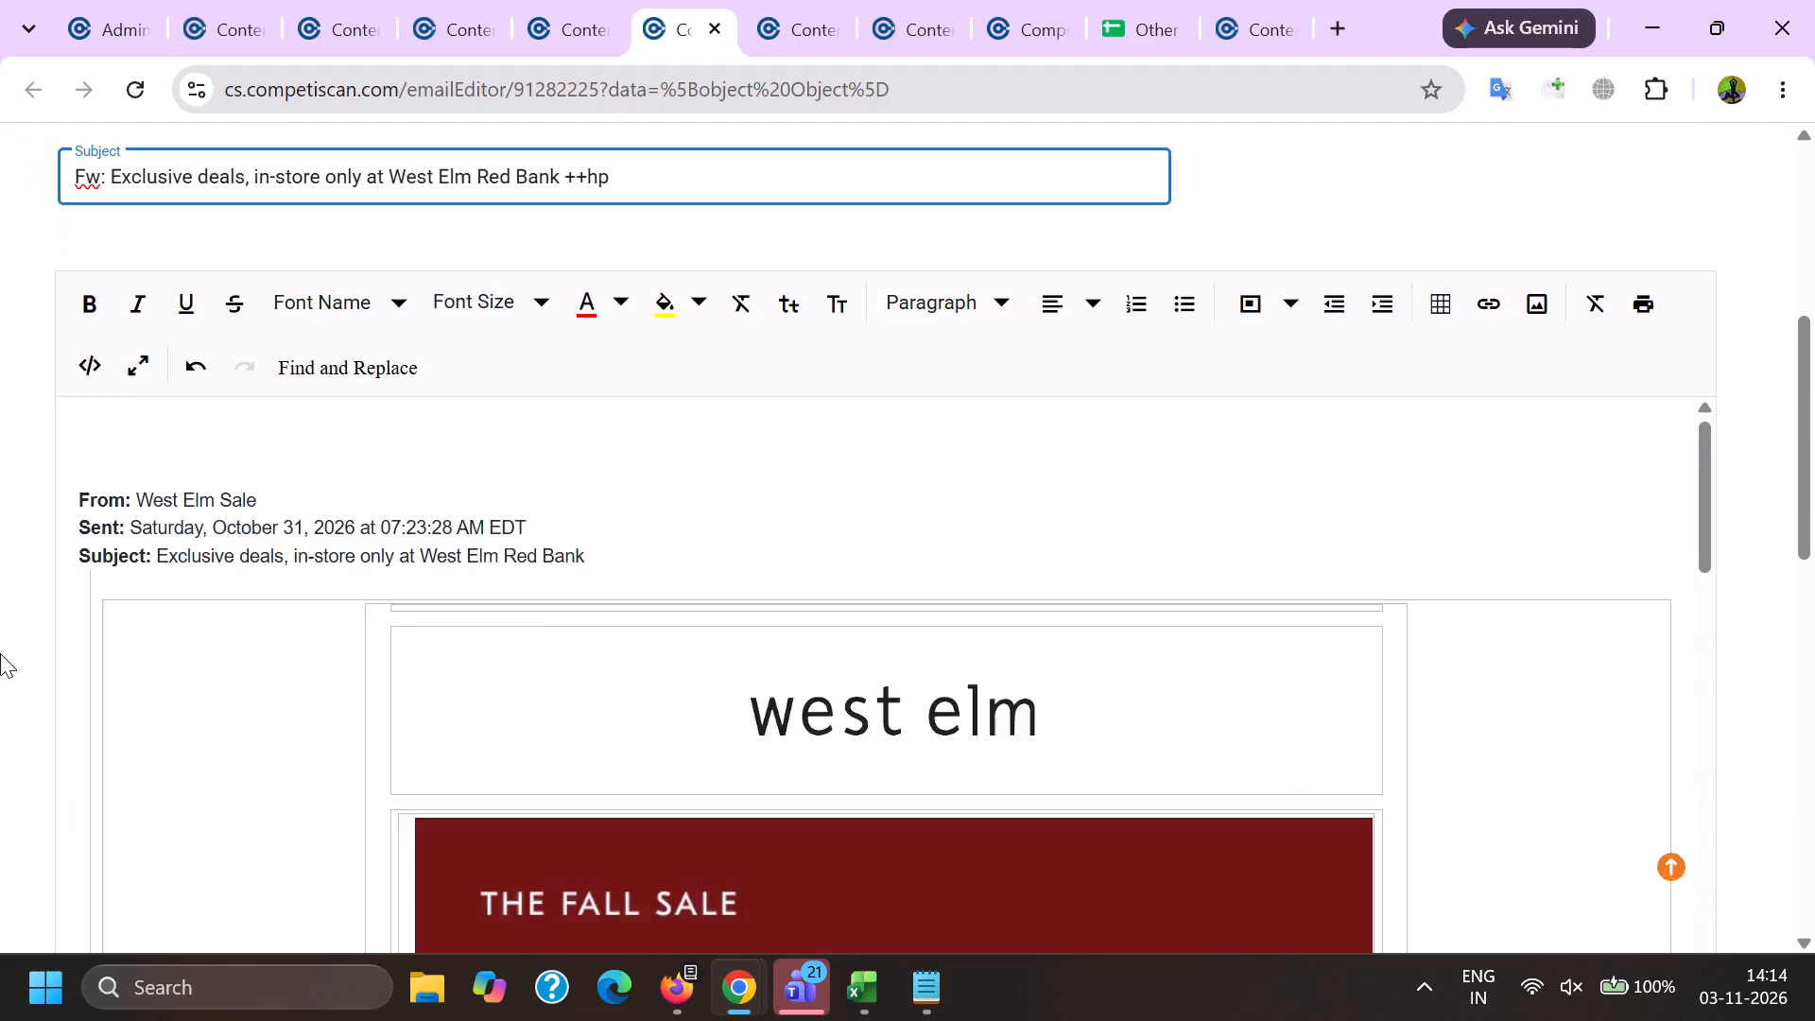
{"action": "scroll", "coordinate": [0, 653], "scroll_direction": "down", "scroll_amount": 3}
{"action": "left_click", "coordinate": [897, 931]}
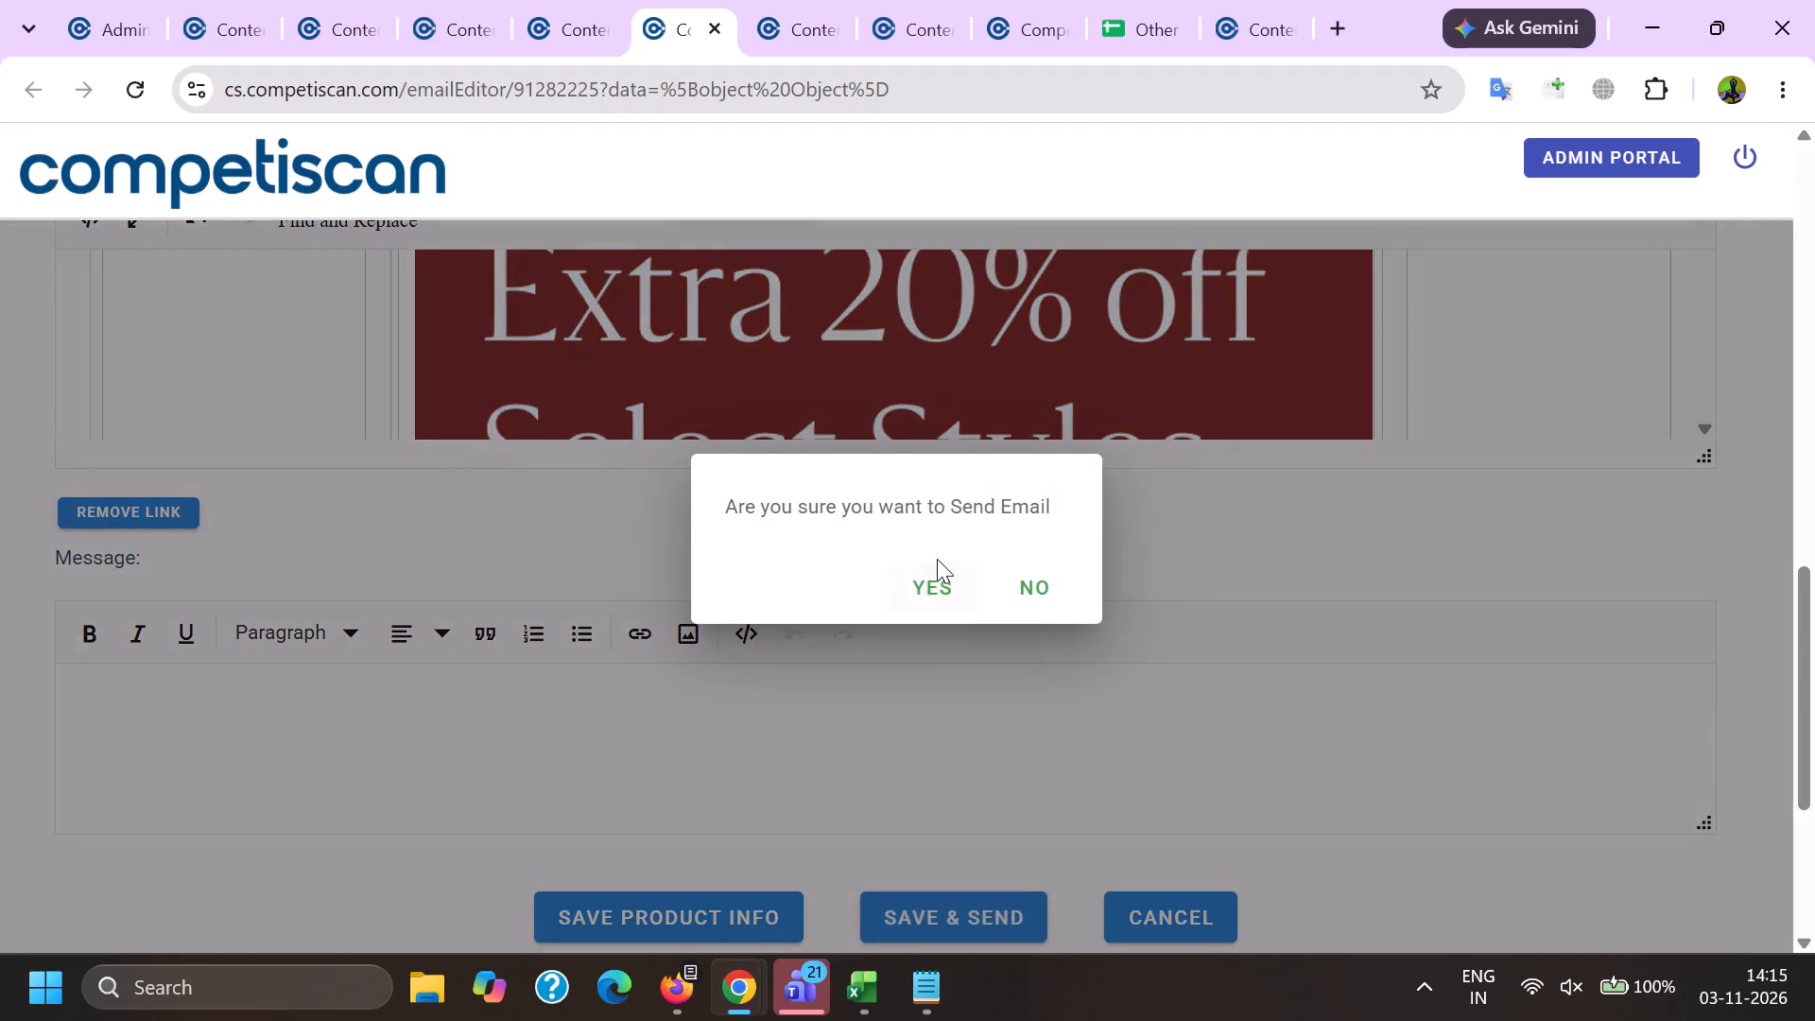
{"action": "left_click", "coordinate": [936, 559]}
{"action": "left_click_drag", "start_coordinate": [938, 583], "coordinate": [938, 604]}
In the "Make a great first impression" email, enable Cc and replace the Forward To and Cc addresses with the copied address.
{"action": "left_click", "coordinate": [811, 0]}
{"action": "scroll", "coordinate": [476, 620], "scroll_direction": "up", "scroll_amount": 6}
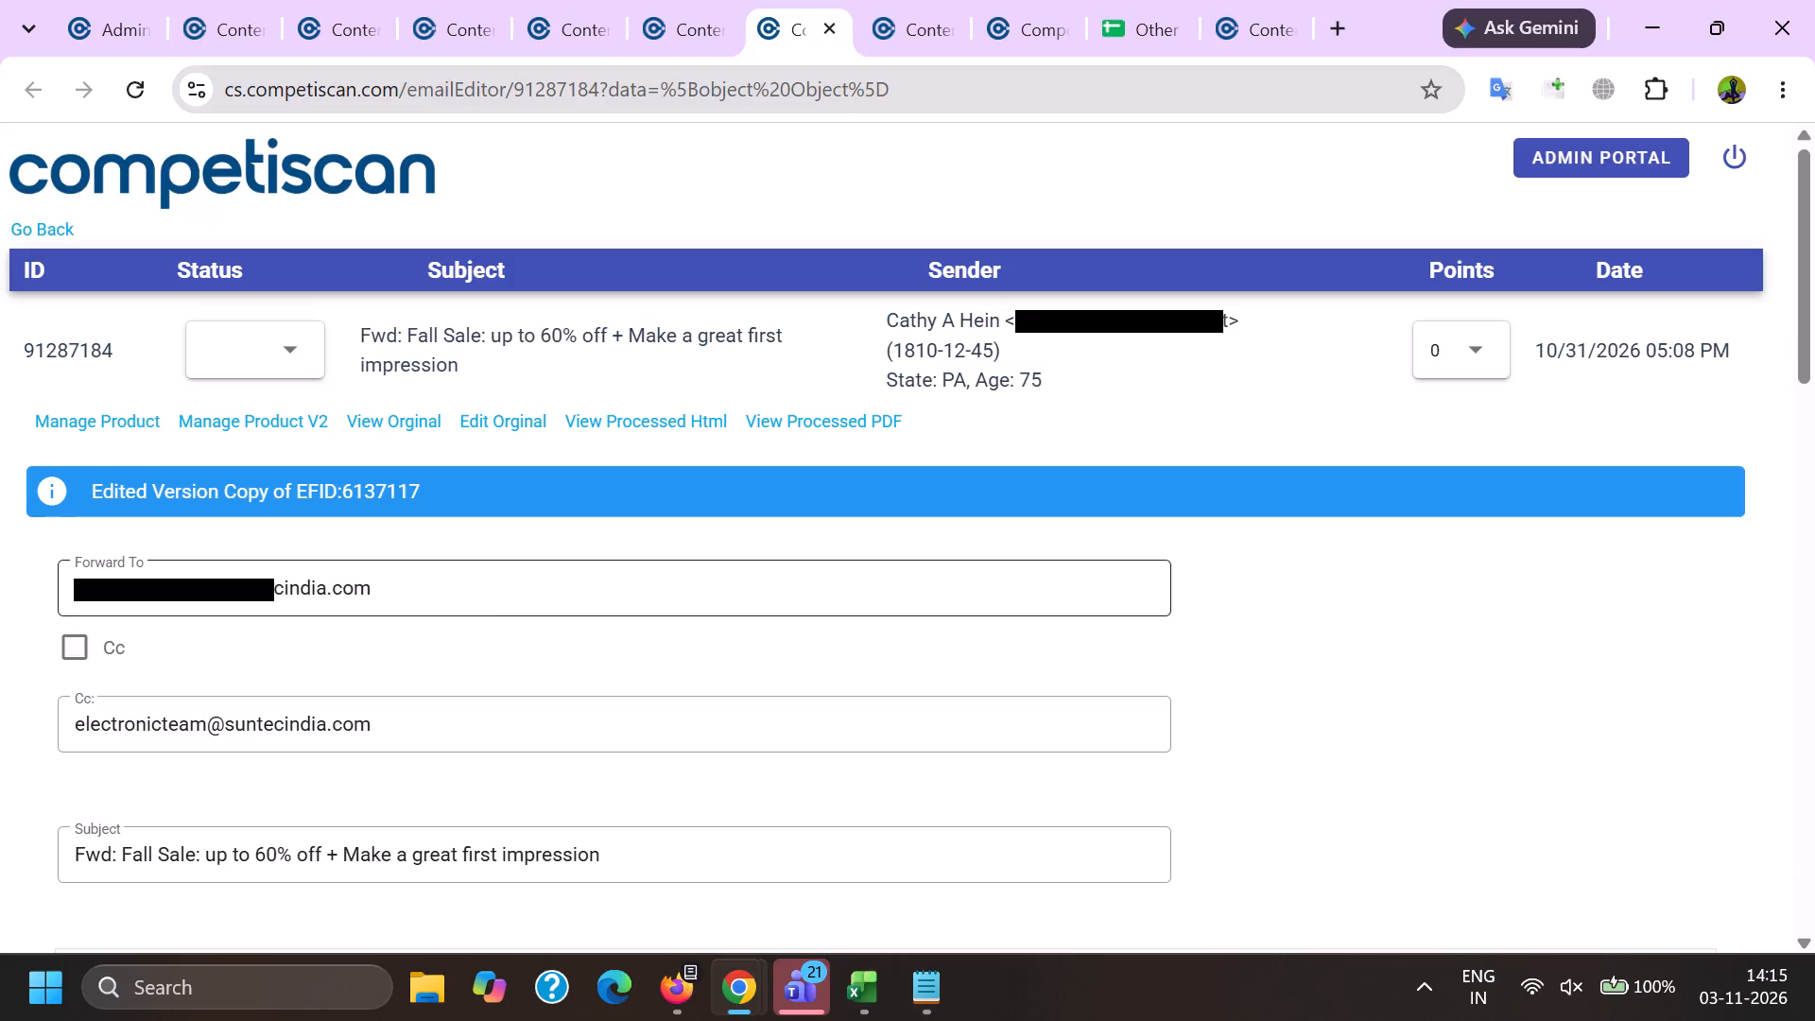
{"action": "left_click_drag", "start_coordinate": [495, 615], "coordinate": [12, 488]}
{"action": "left_click", "coordinate": [386, 563]}
{"action": "left_click_drag", "start_coordinate": [456, 581], "coordinate": [8, 573]}
{"action": "key", "text": "ctrl+v"}
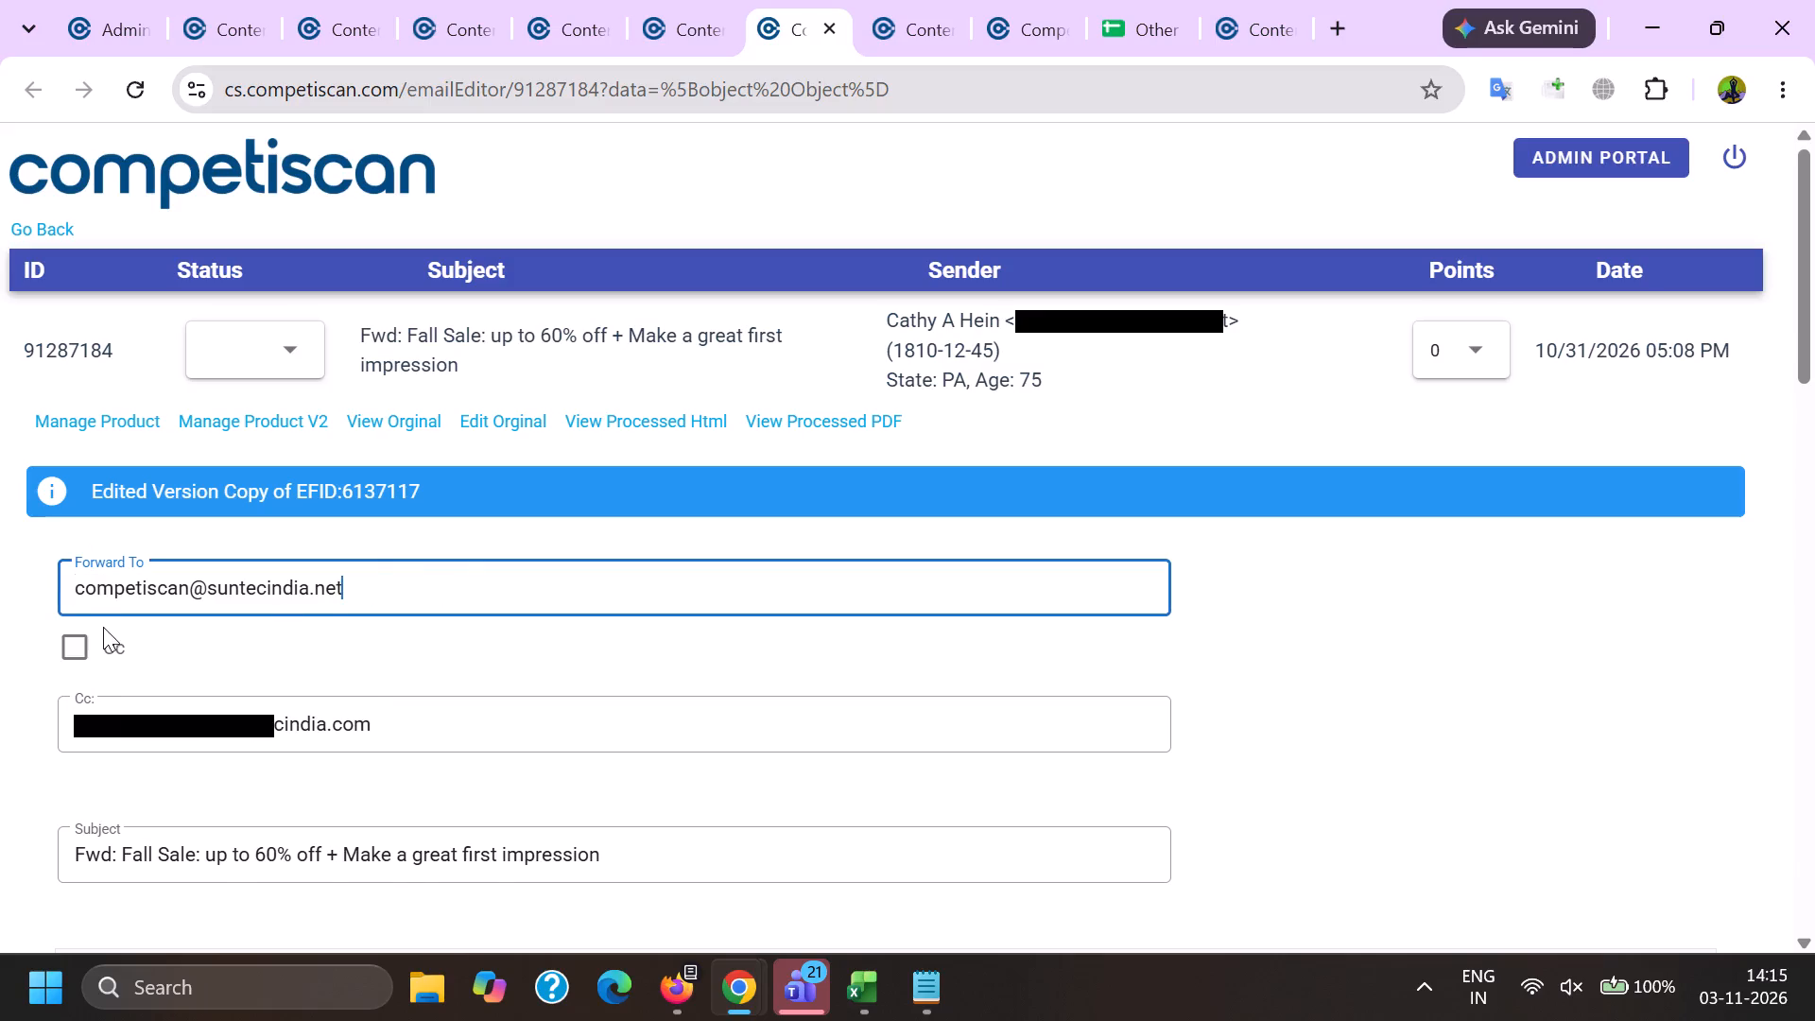
{"action": "left_click", "coordinate": [76, 653]}
{"action": "left_click_drag", "start_coordinate": [562, 740], "coordinate": [6, 716]}
{"action": "key", "text": "ctrl+v"}
Append " ++hp" to the "Make a great first impression" email's subject line, and save and send the email.
{"action": "left_click", "coordinate": [625, 851]}
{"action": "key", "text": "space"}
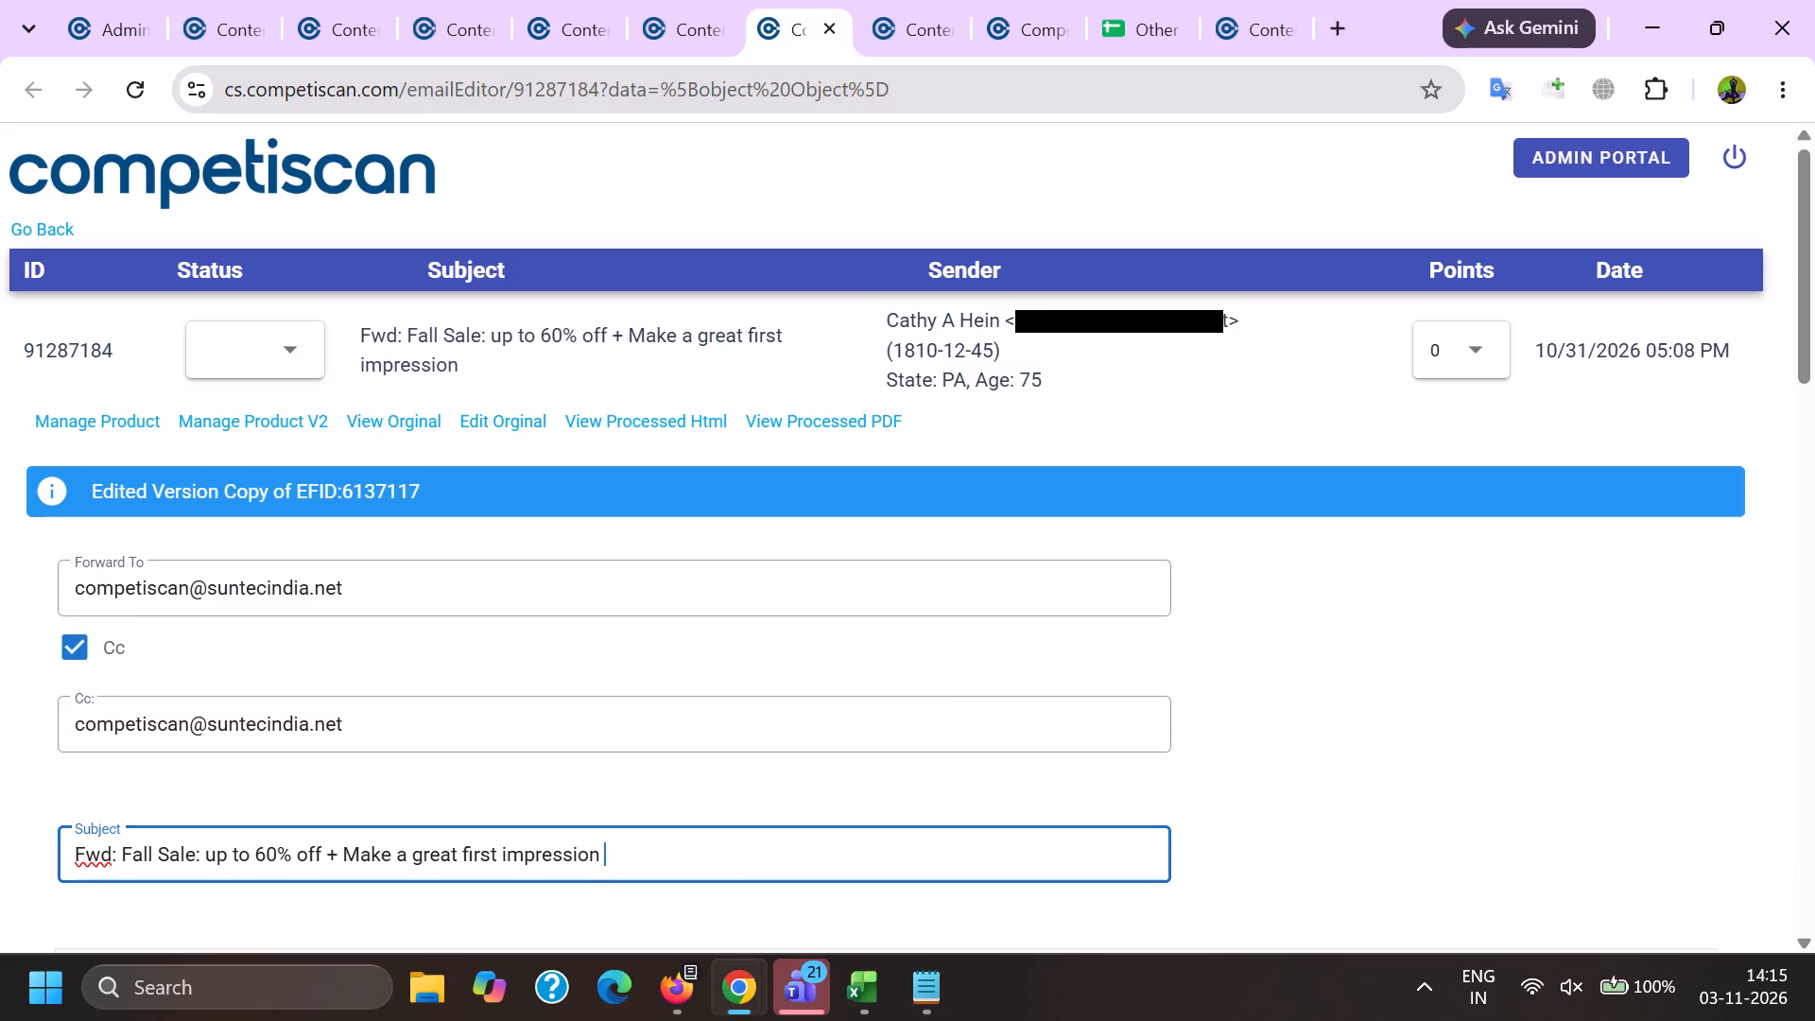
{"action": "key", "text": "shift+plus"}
{"action": "scroll", "coordinate": [0, 628], "scroll_direction": "down", "scroll_amount": 4}
{"action": "scroll", "coordinate": [0, 623], "scroll_direction": "up", "scroll_amount": 1}
{"action": "scroll", "coordinate": [0, 624], "scroll_direction": "down", "scroll_amount": 9}
{"action": "left_click", "coordinate": [854, 646]}
{"action": "left_click", "coordinate": [957, 653]}
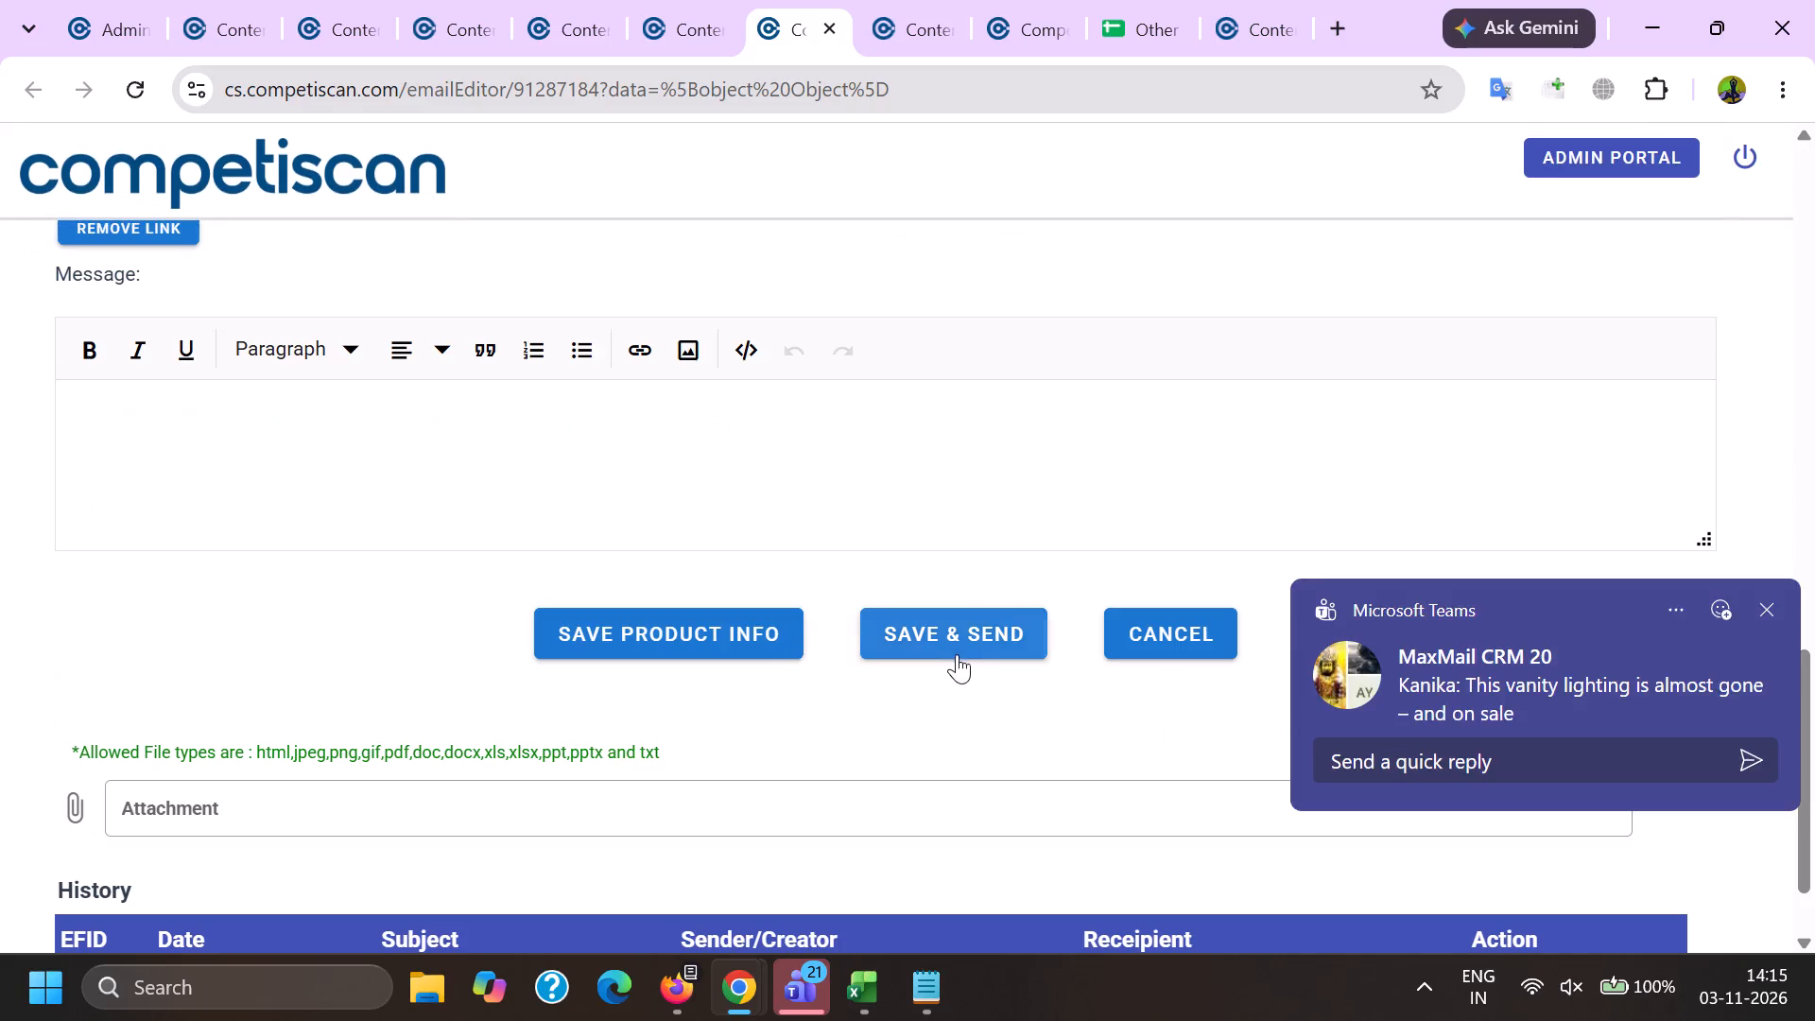
{"action": "left_click", "coordinate": [955, 611]}
In the "Russ & Daughters Ceramic Matchbox" email, enable Cc and replace the Forward To and Cc addresses with the copied address.
{"action": "left_click", "coordinate": [945, 0]}
{"action": "scroll", "coordinate": [804, 538], "scroll_direction": "up", "scroll_amount": 2}
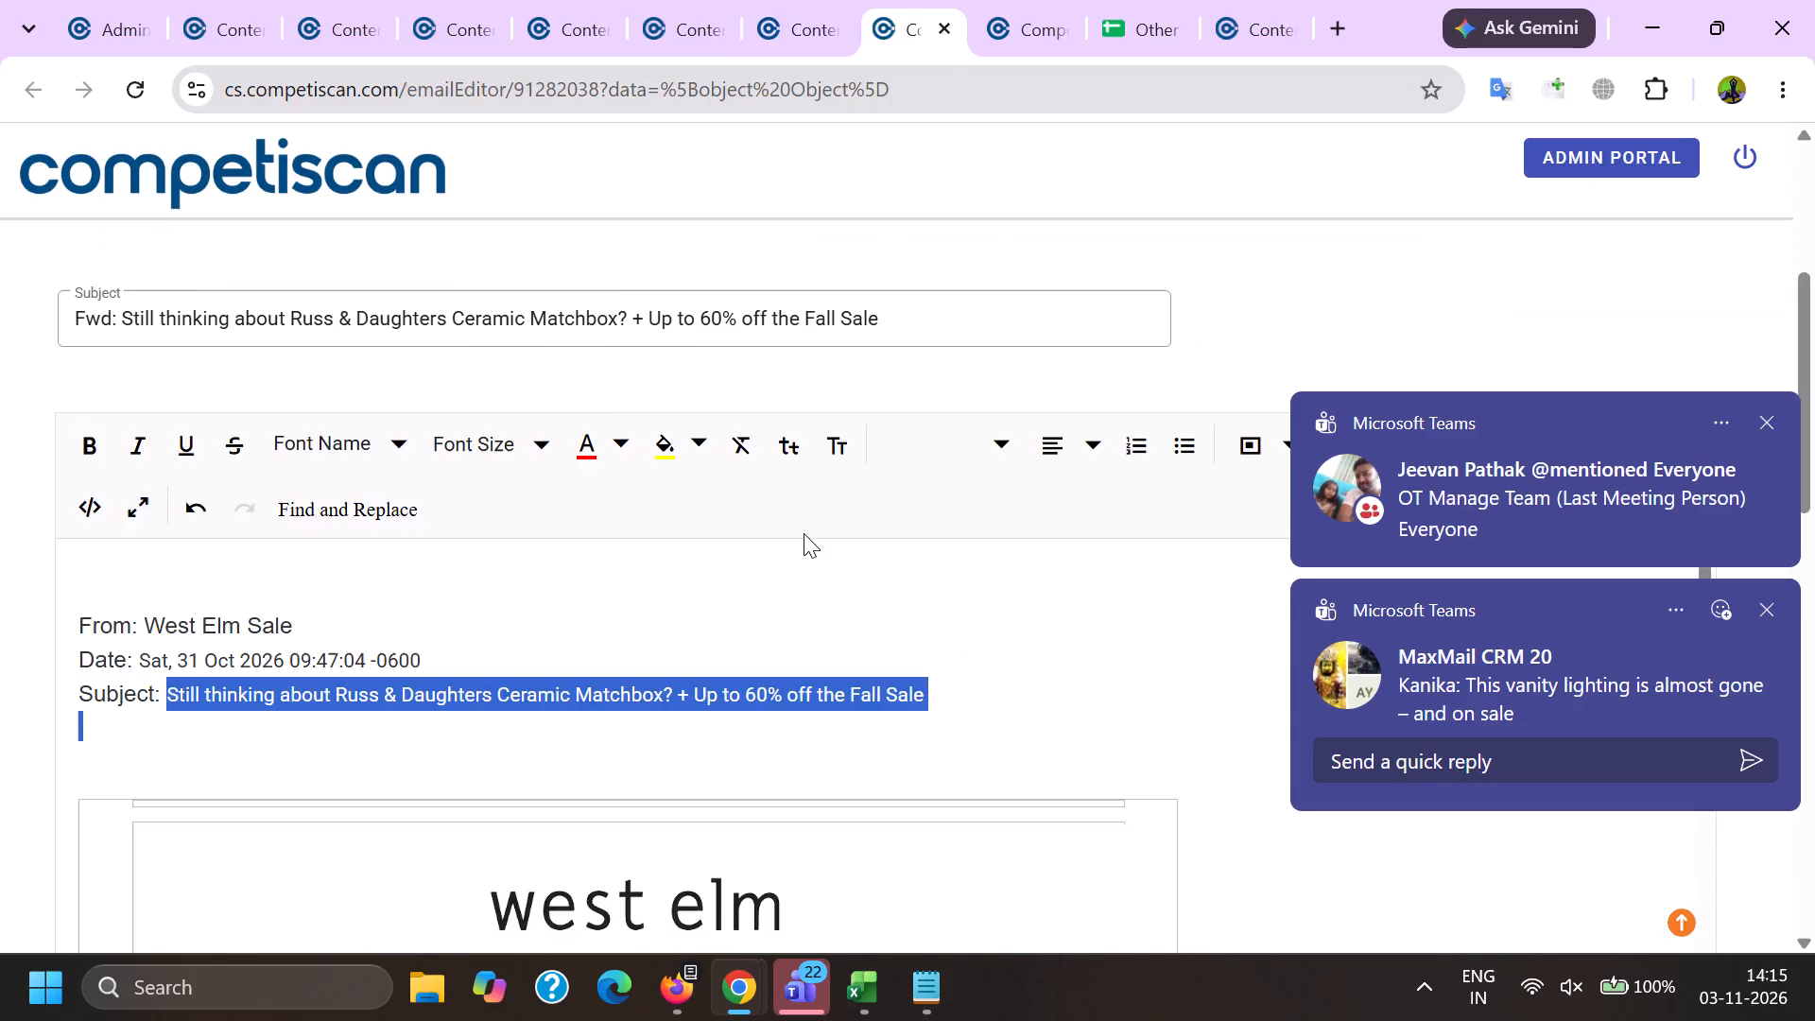
{"action": "scroll", "coordinate": [804, 533], "scroll_direction": "up", "scroll_amount": 7}
{"action": "left_click_drag", "start_coordinate": [731, 584], "coordinate": [4, 515]}
{"action": "key", "text": "ctrl+v"}
{"action": "left_click", "coordinate": [84, 641]}
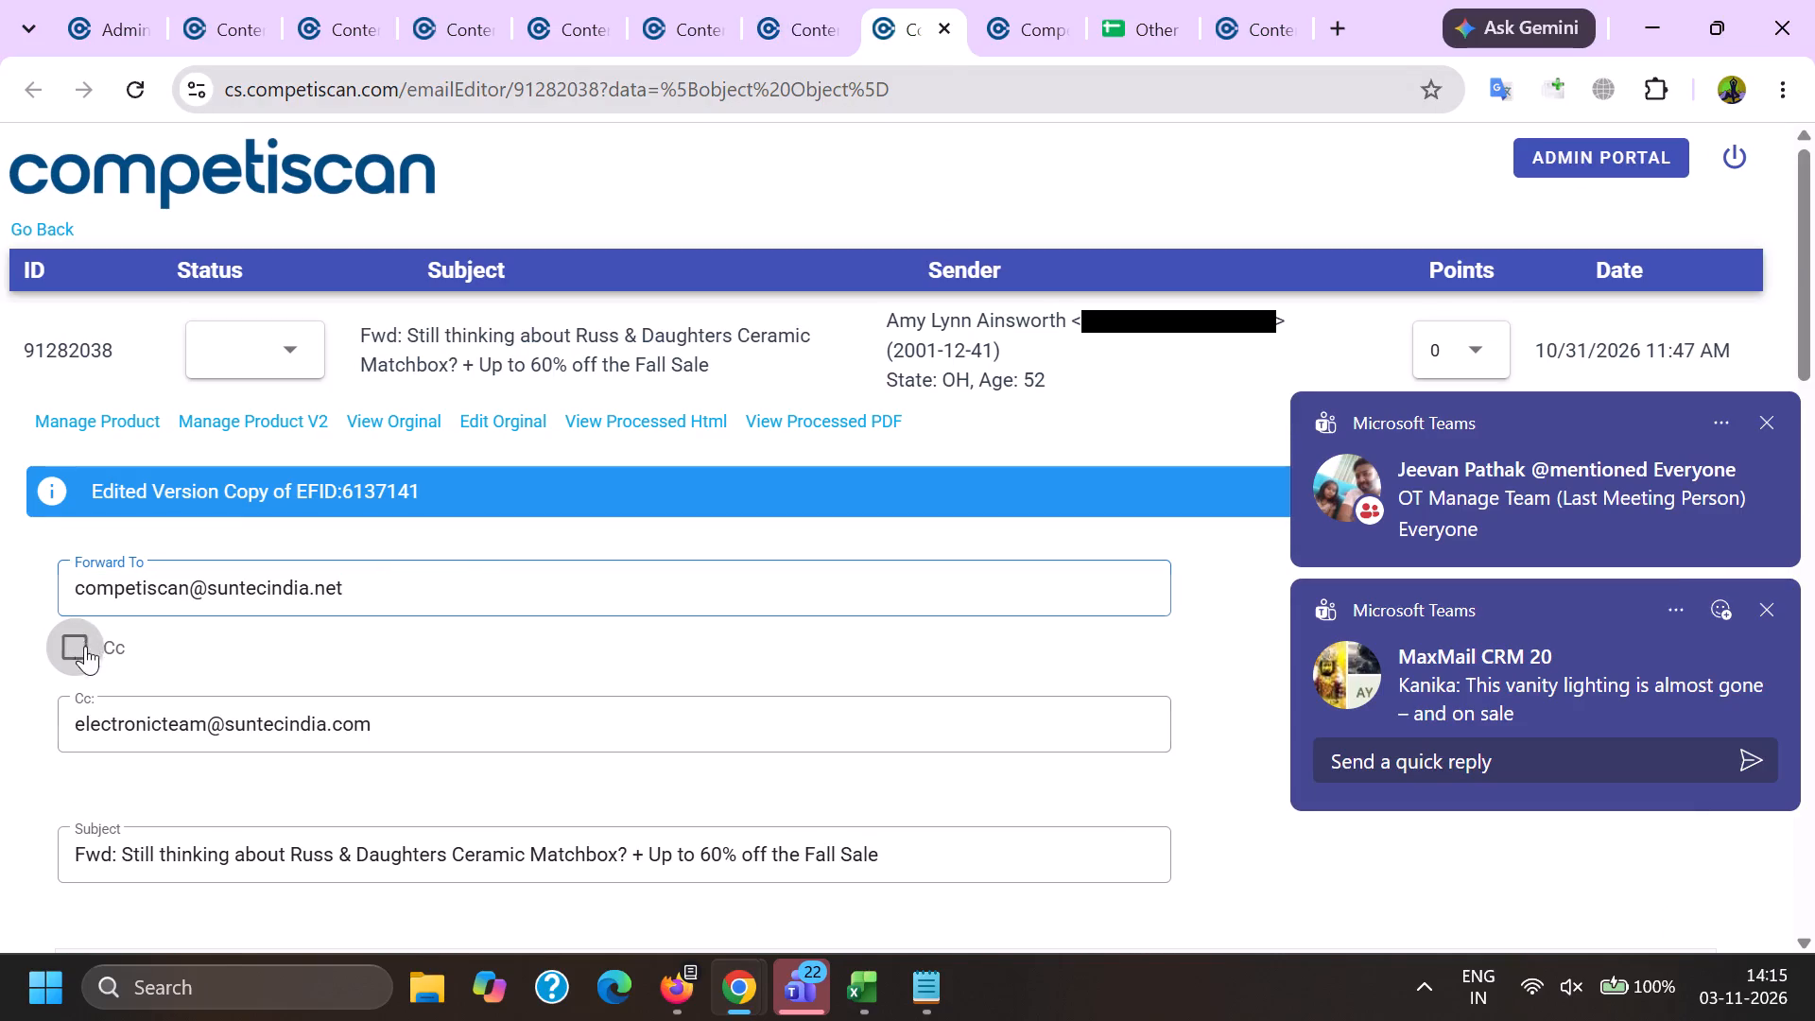
{"action": "left_click_drag", "start_coordinate": [480, 731], "coordinate": [3, 702]}
{"action": "key", "text": "ctrl+v"}
Append " ++hp" to the Ceramic Matchbox email's subject line, and save and send the email.
{"action": "left_click", "coordinate": [945, 874]}
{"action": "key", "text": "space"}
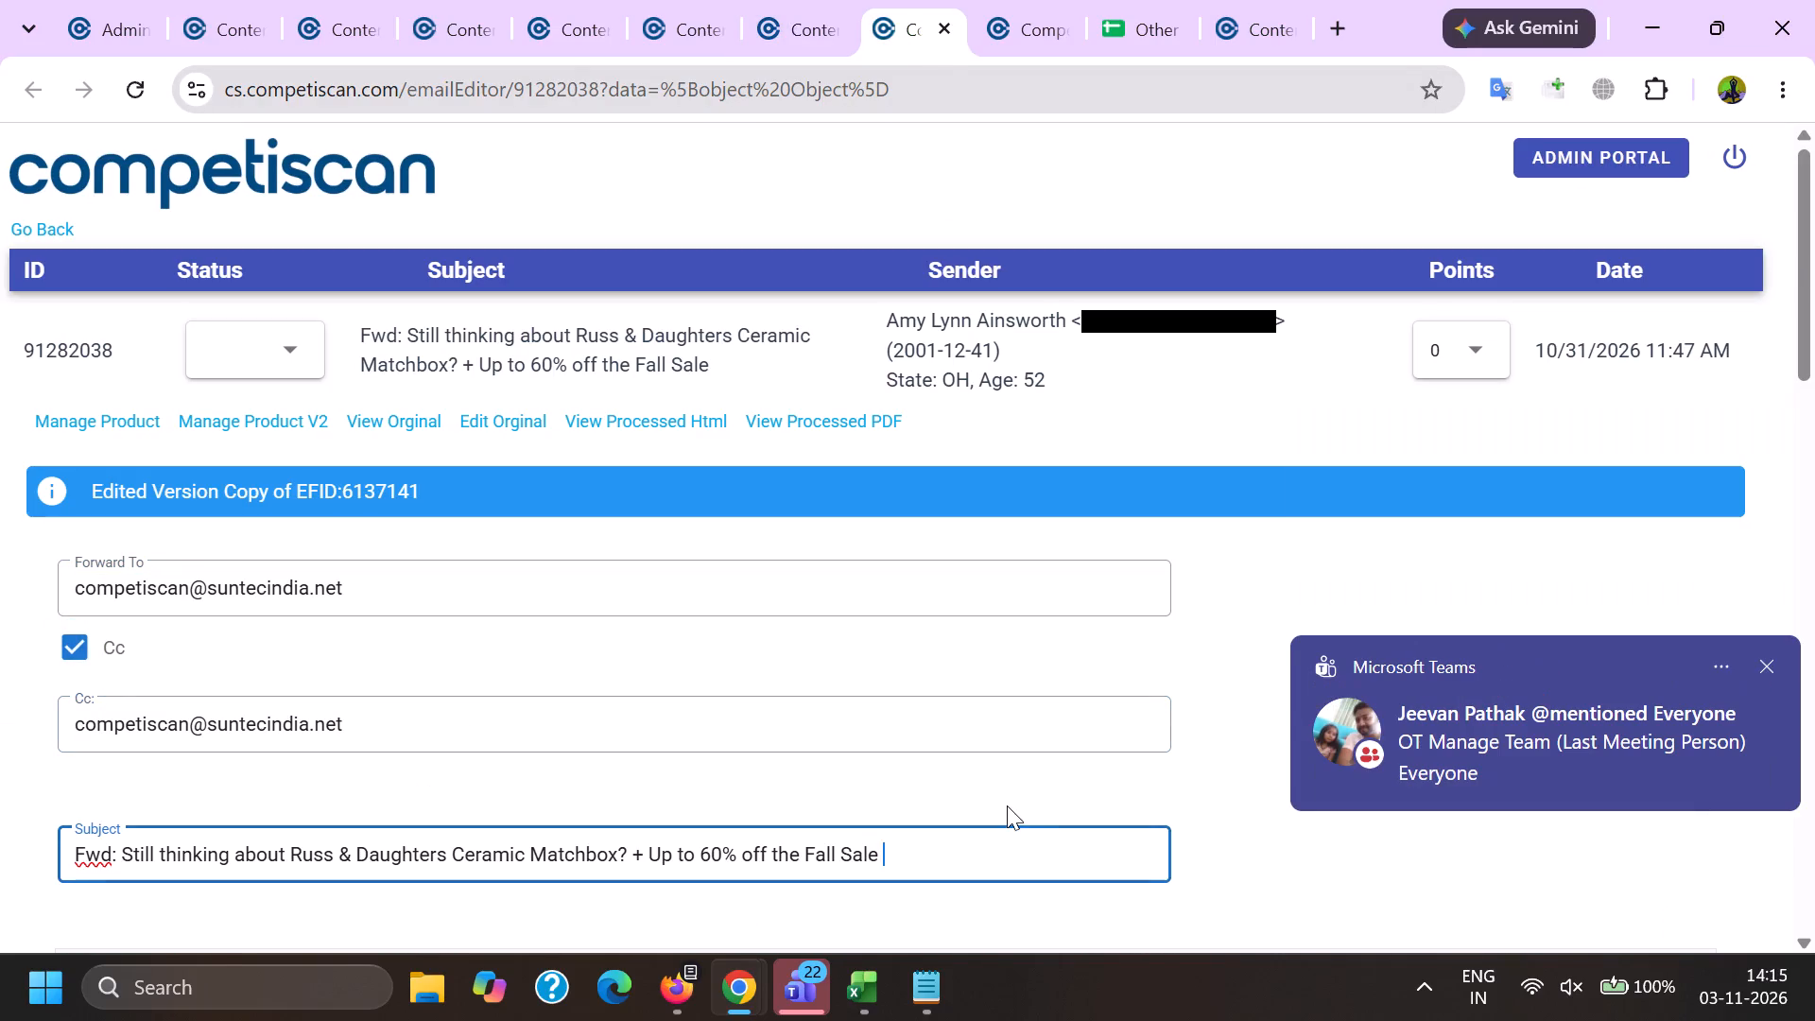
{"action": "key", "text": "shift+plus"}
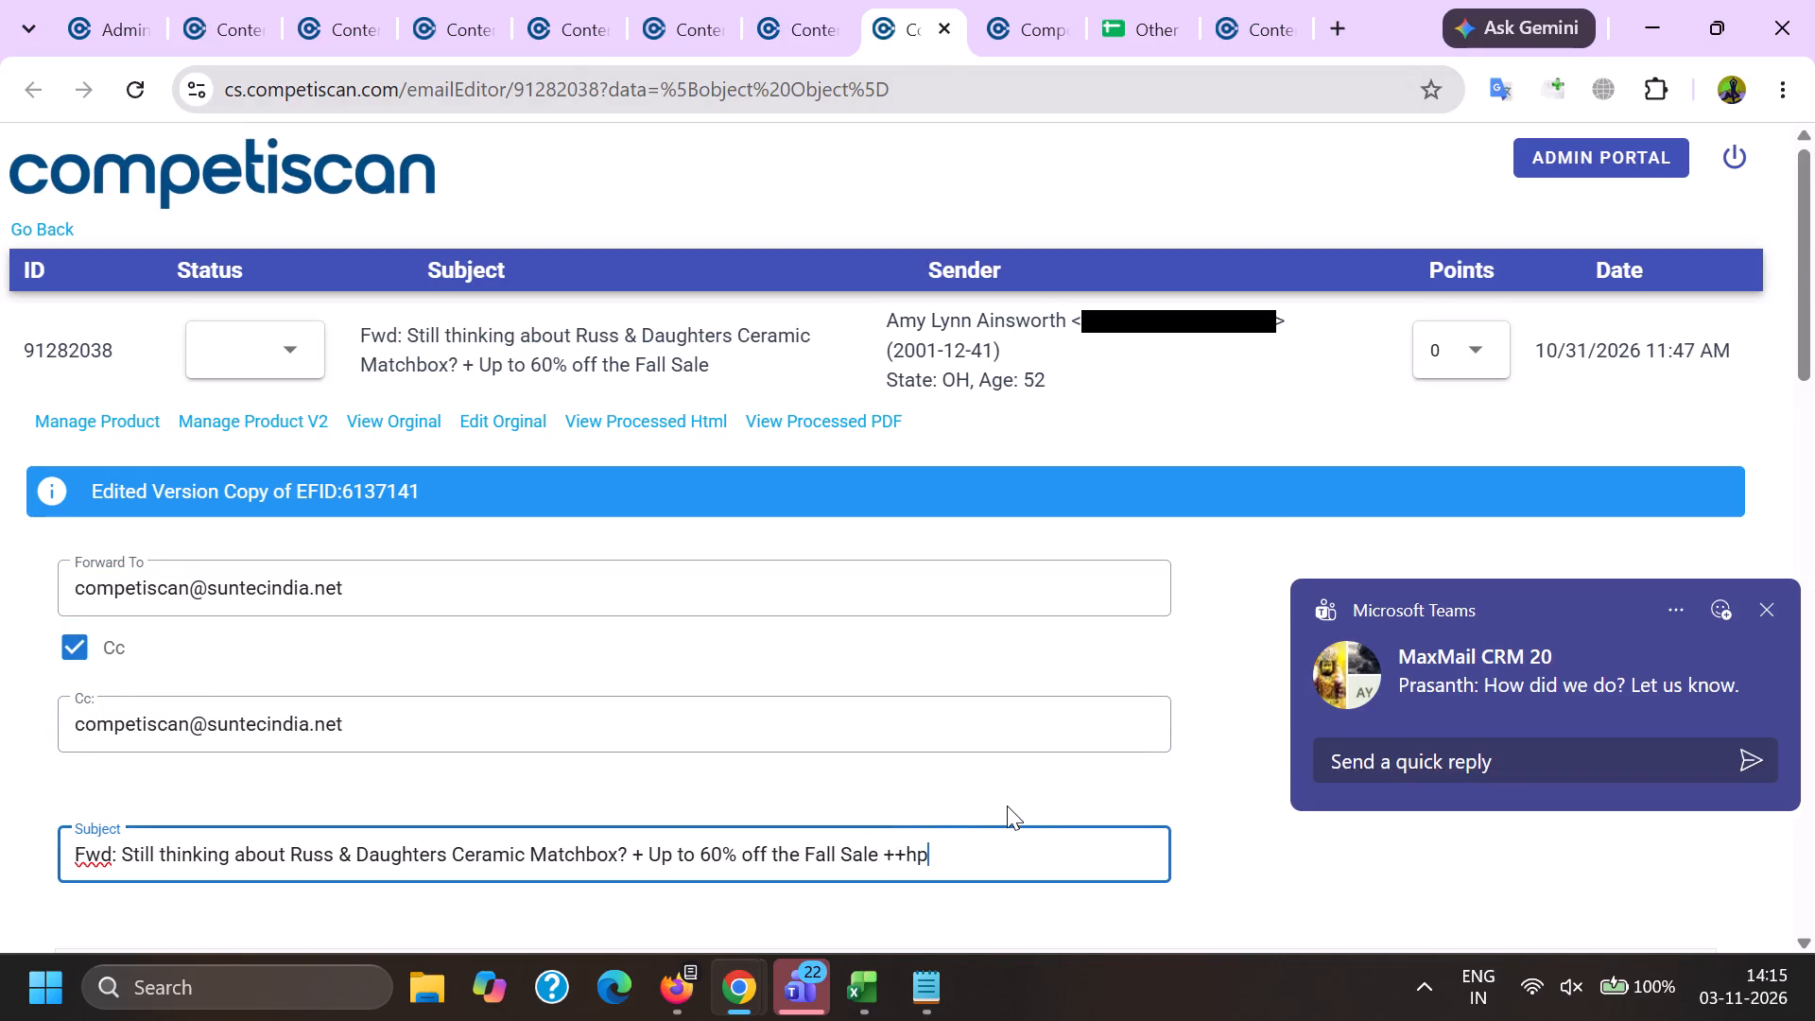
{"action": "scroll", "coordinate": [0, 352], "scroll_direction": "down", "scroll_amount": 16}
{"action": "left_click", "coordinate": [874, 495]}
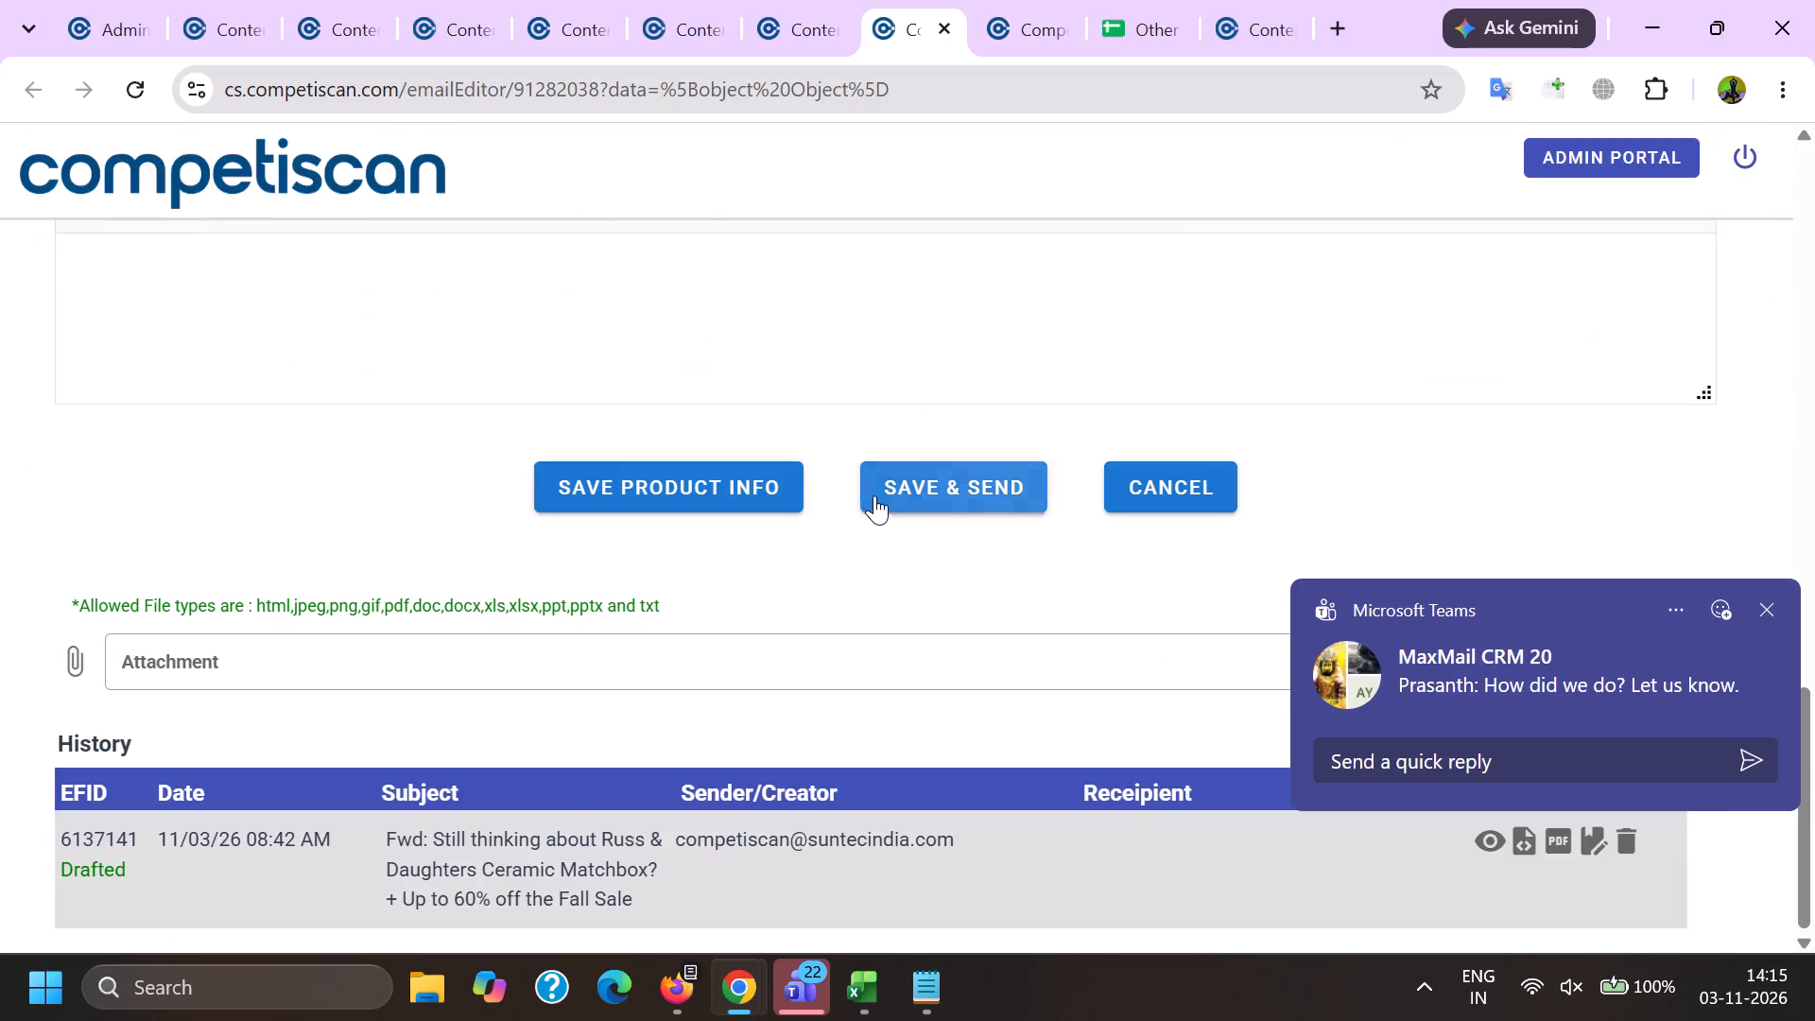
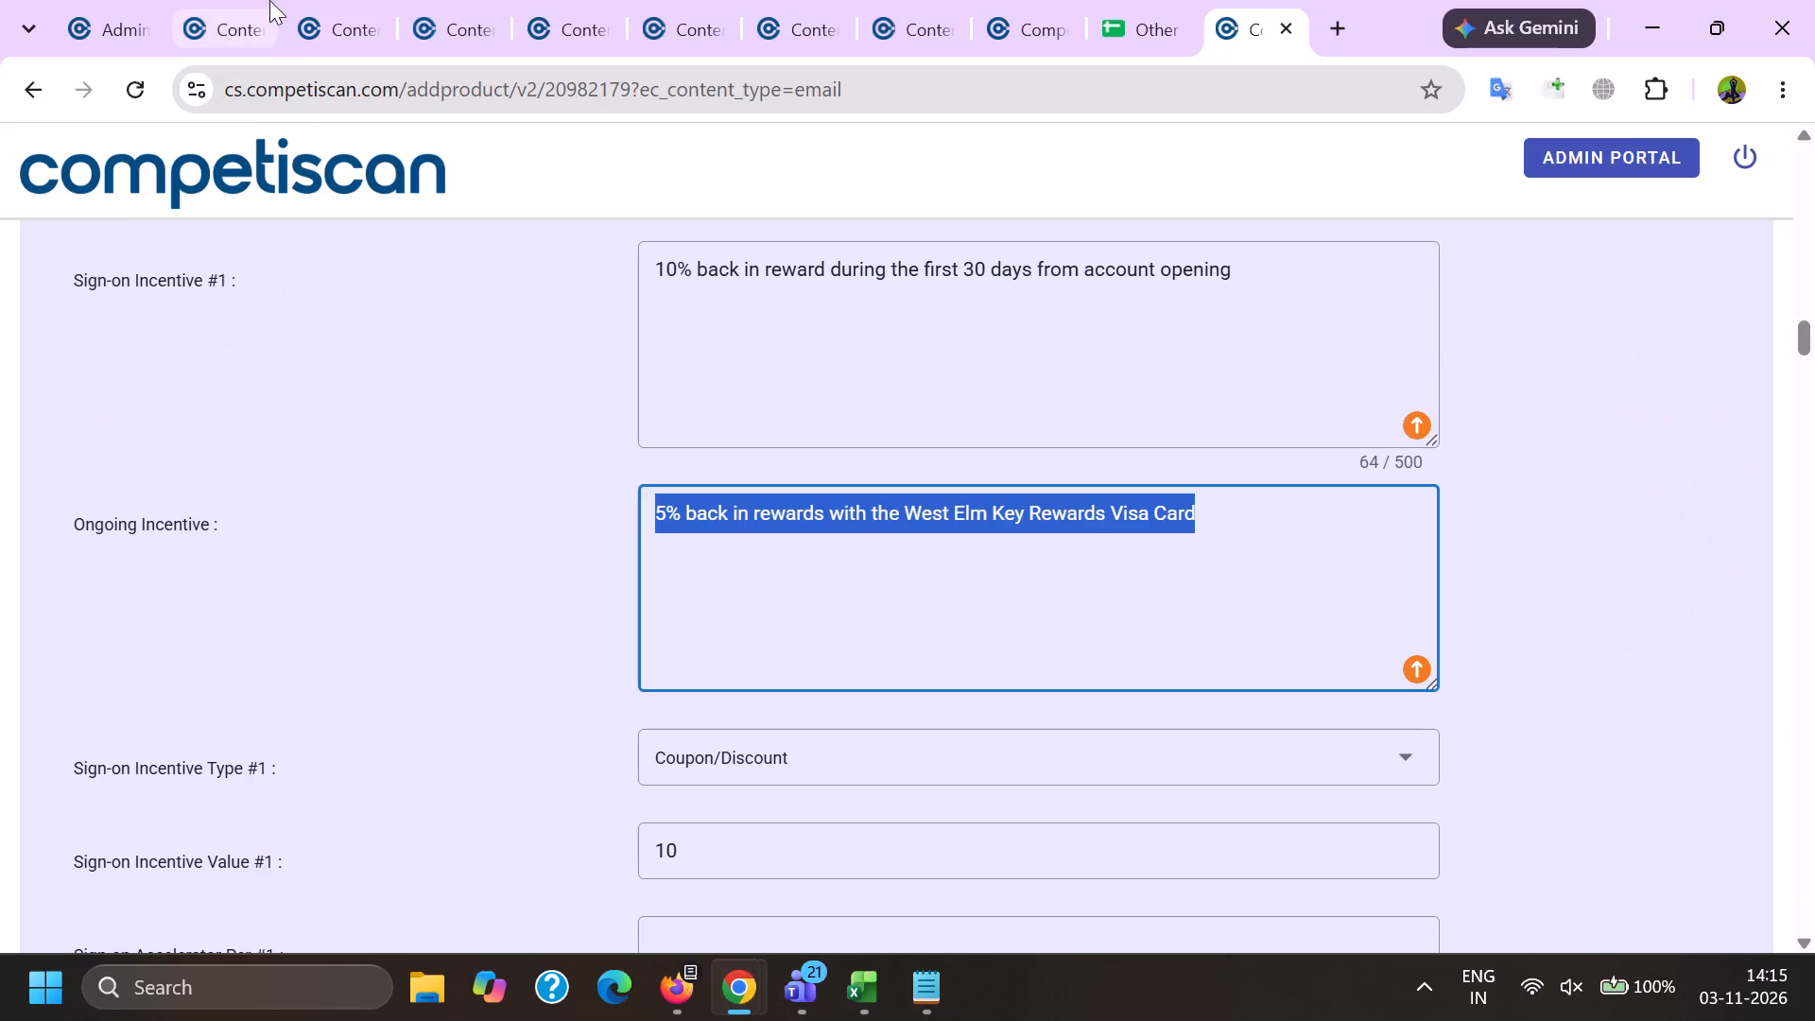
Switch to the editor for the "Time for dessert: Here's up to 70% OFF" email and bring up its address and subject fields.
{"action": "left_click", "coordinate": [358, 0]}
{"action": "scroll", "coordinate": [149, 580], "scroll_direction": "up", "scroll_amount": 15}
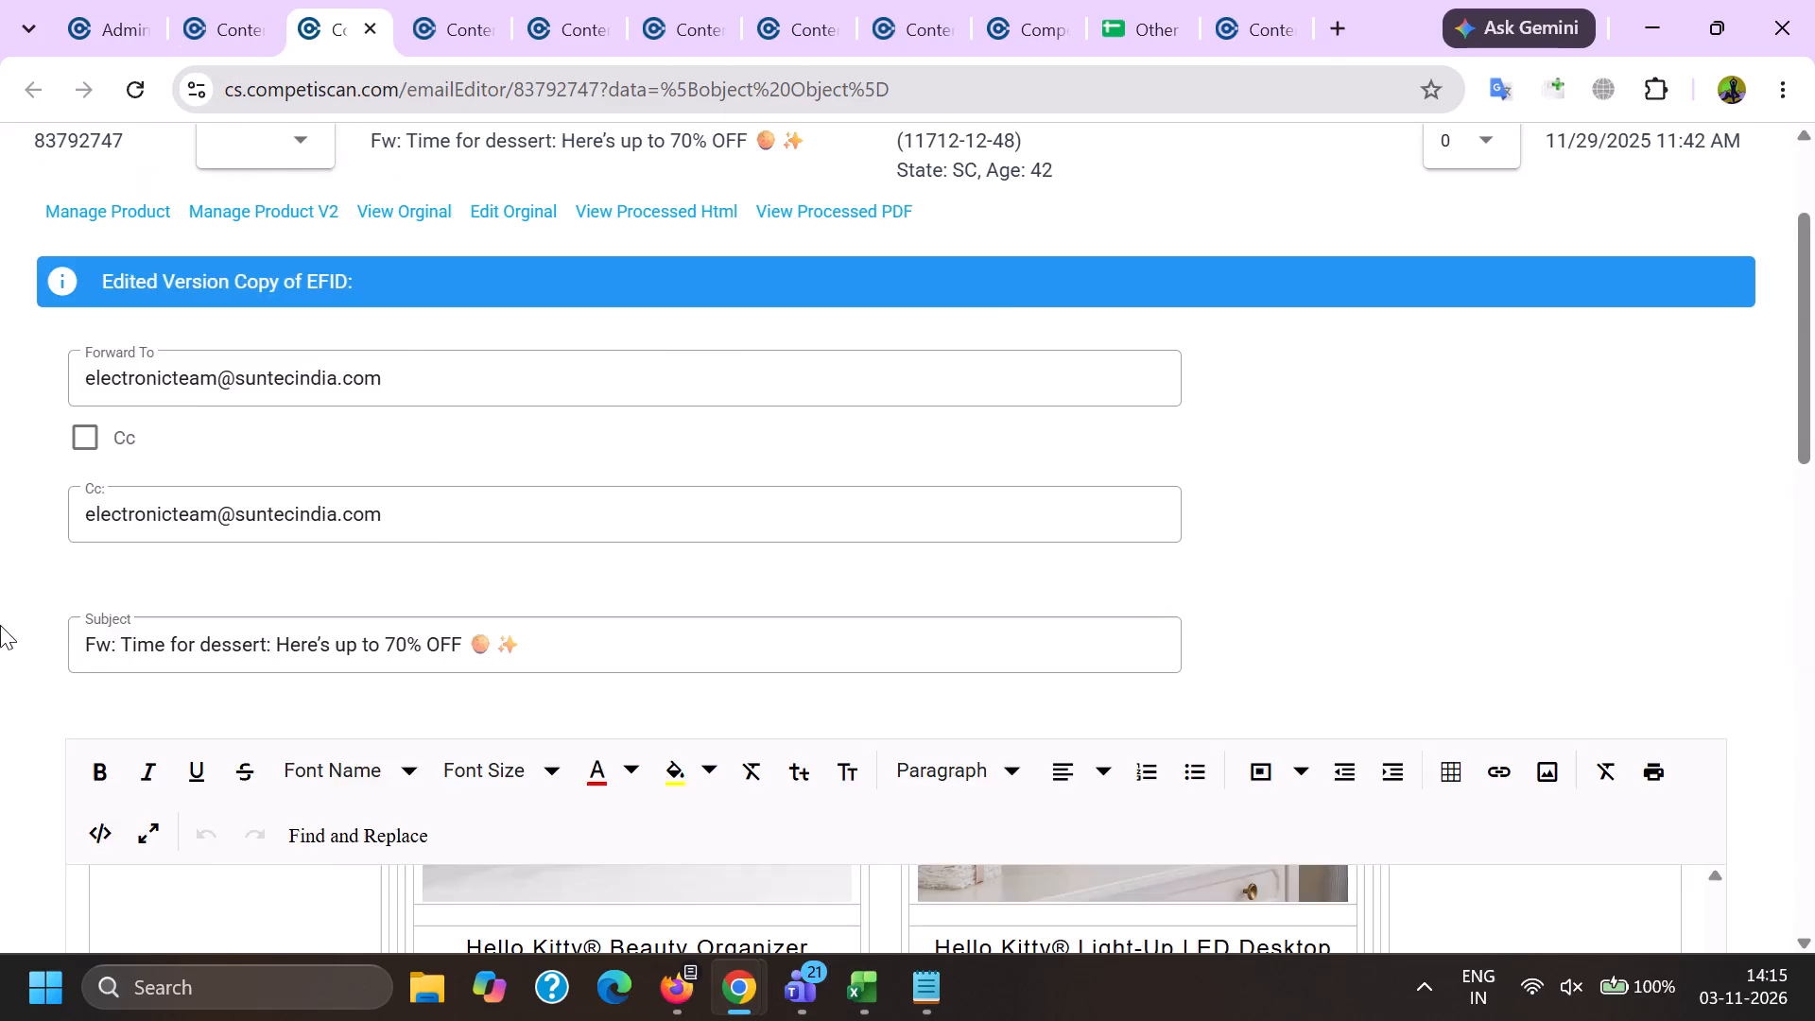
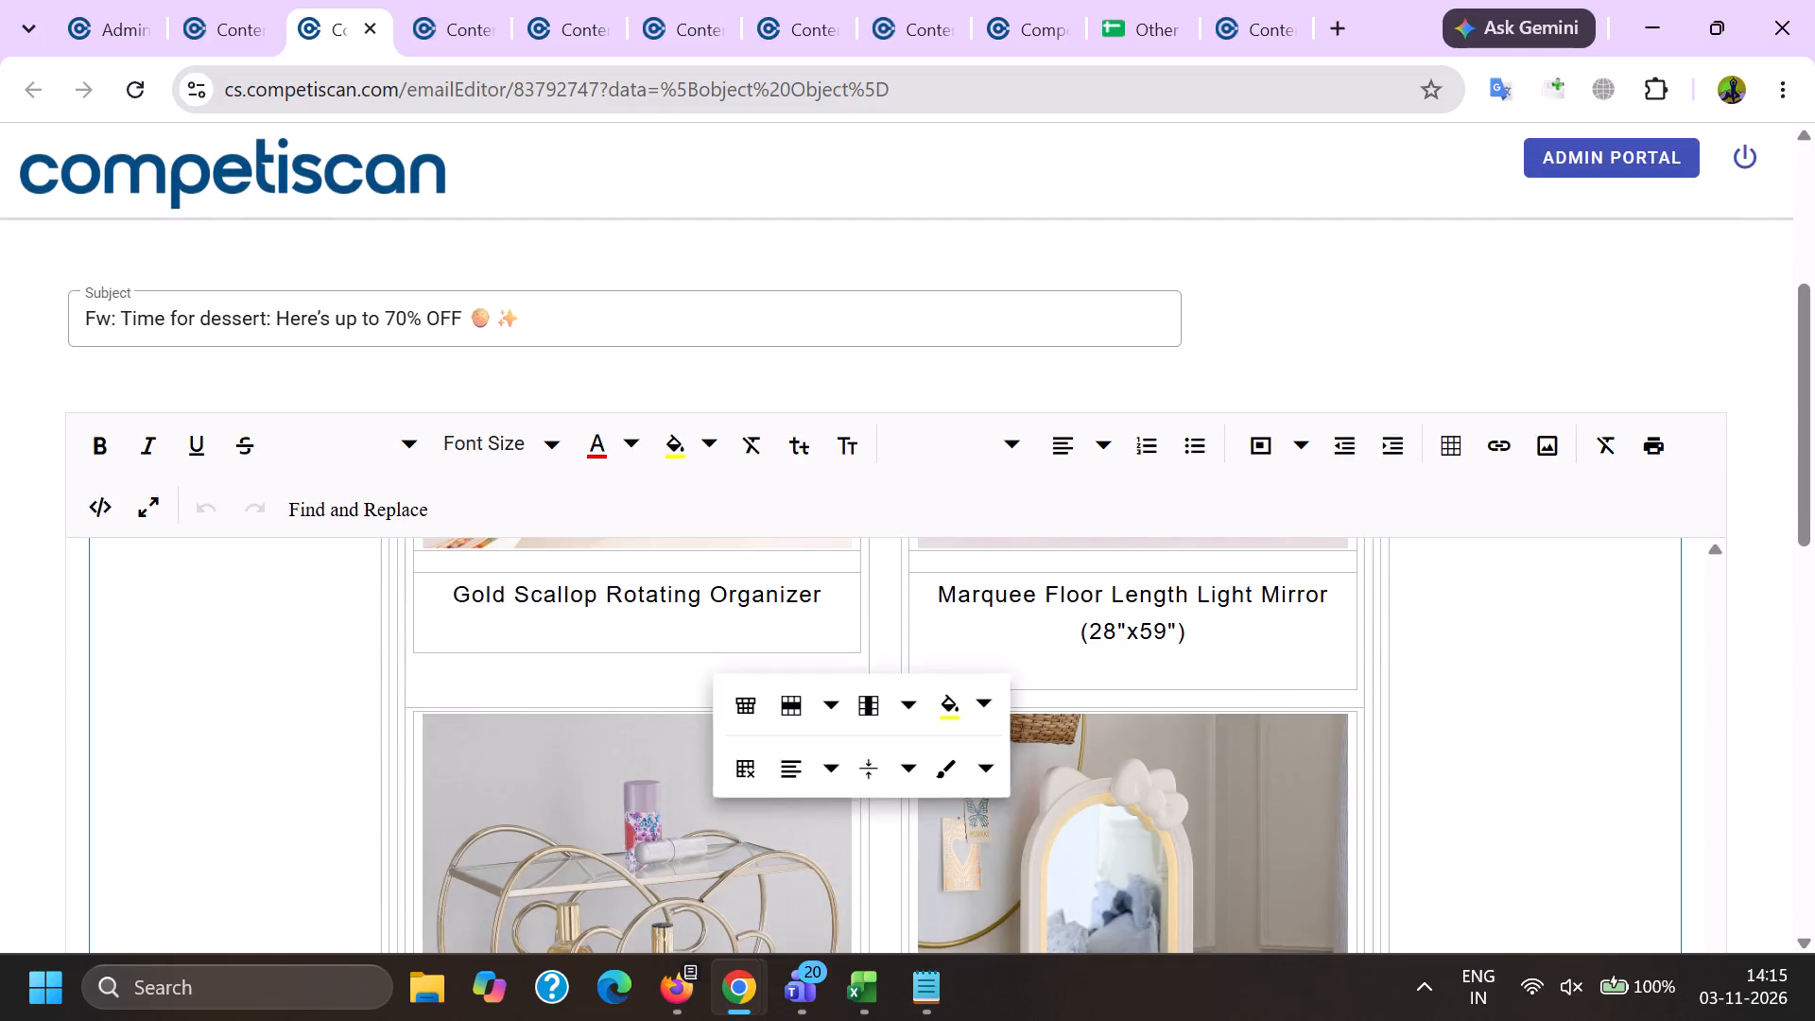
Delete the "Forwarded Message" line, the sender's email address and the To line from the Pottery Barn Teen email's header.
{"action": "scroll", "coordinate": [341, 581], "scroll_direction": "down", "scroll_amount": 3}
{"action": "left_click_drag", "start_coordinate": [346, 636], "coordinate": [235, 673]}
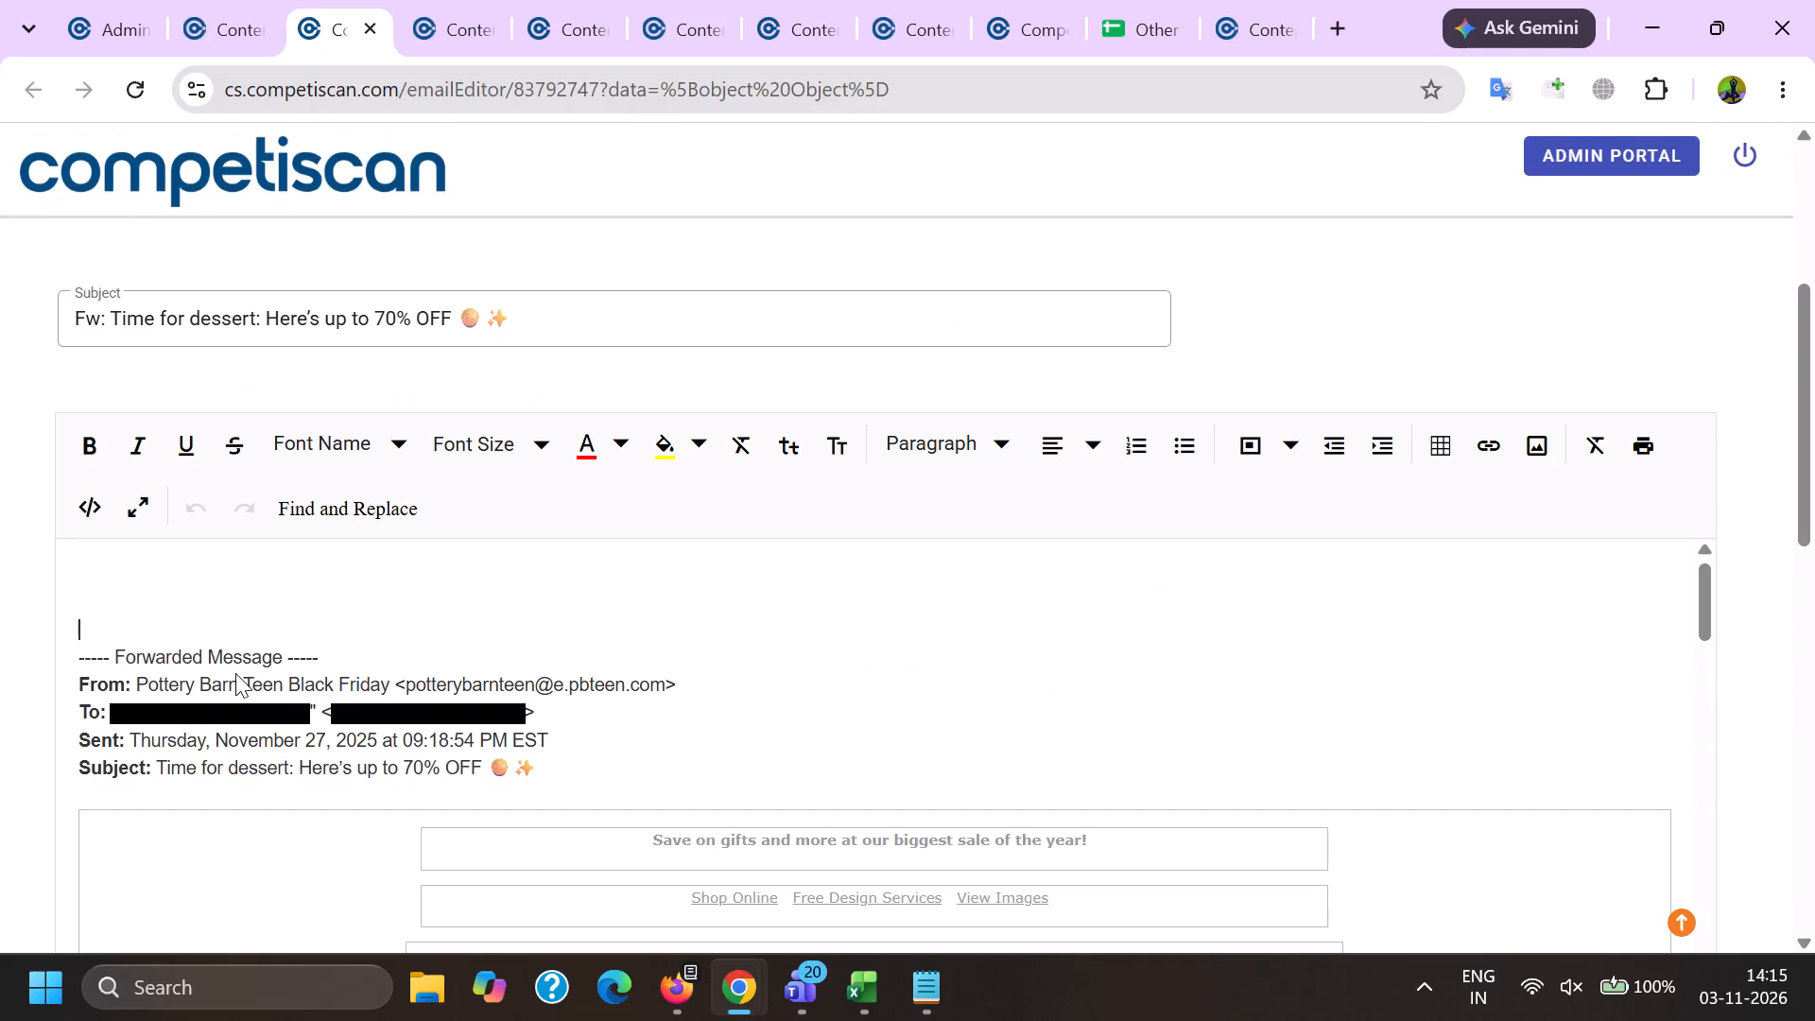
{"action": "left_click_drag", "start_coordinate": [235, 673], "coordinate": [380, 651]}
{"action": "key", "text": "BackSpace"}
{"action": "left_click_drag", "start_coordinate": [402, 650], "coordinate": [403, 650]}
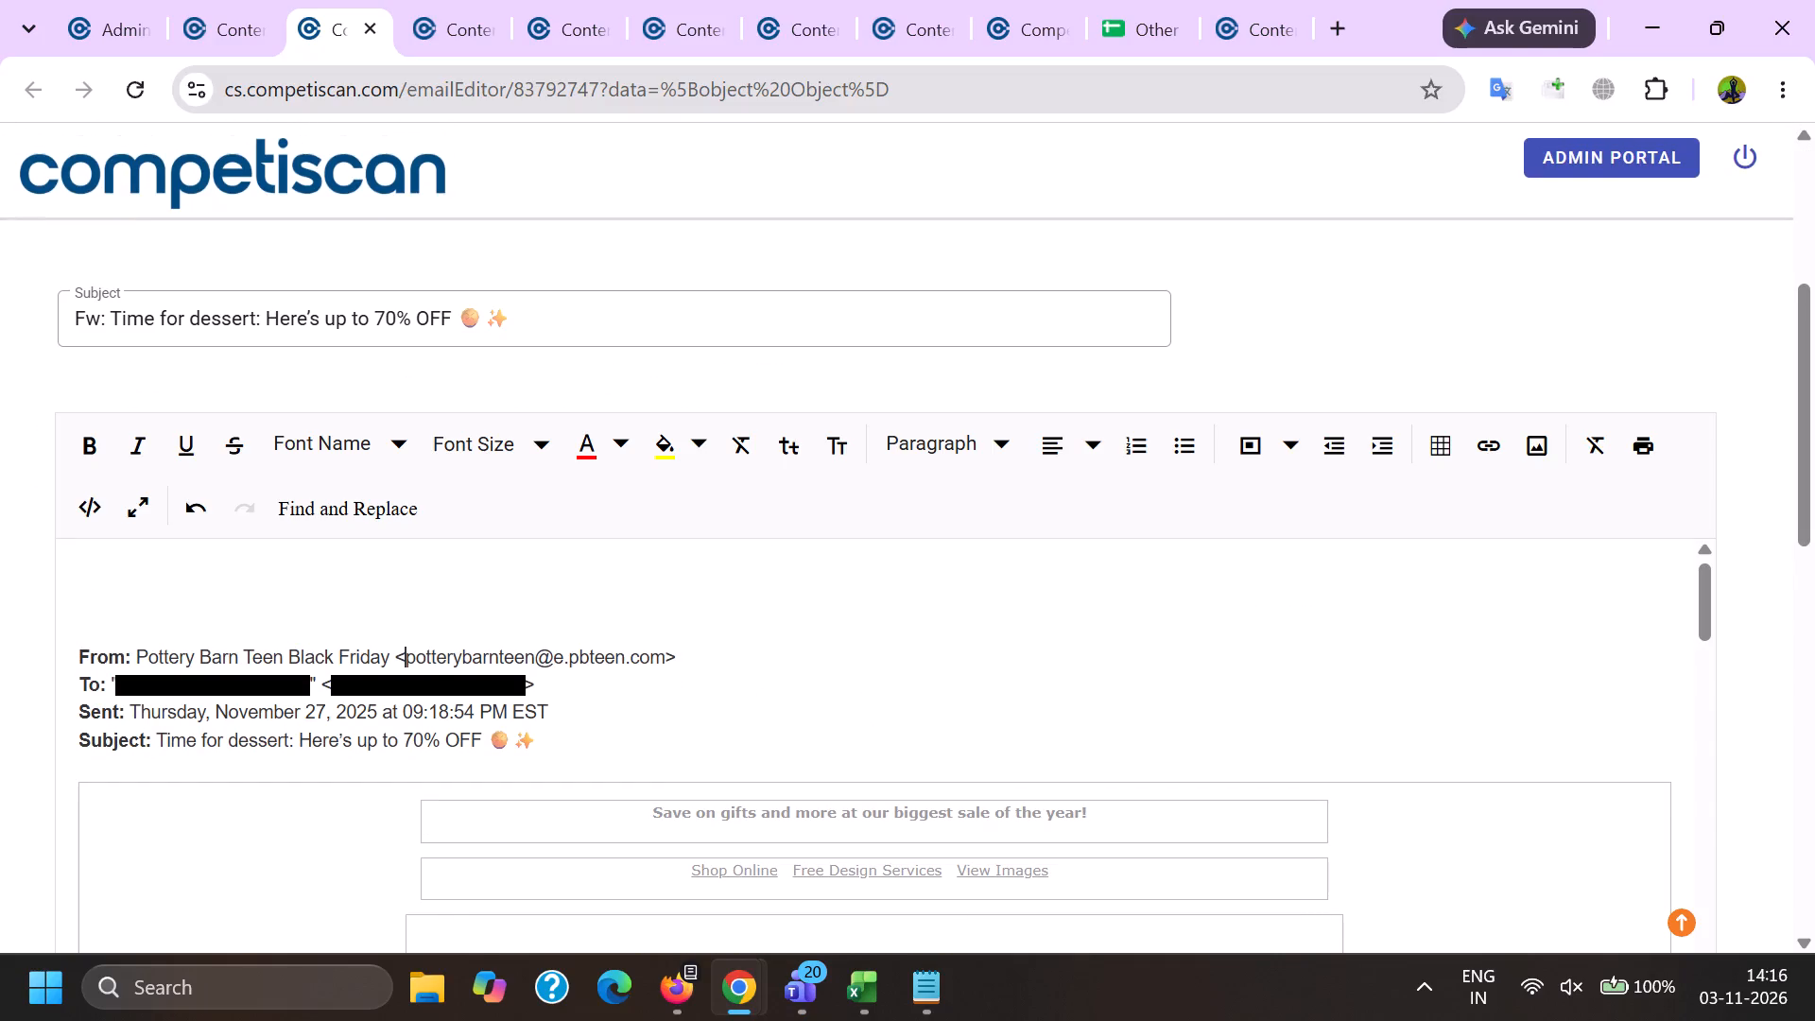
{"action": "left_click_drag", "start_coordinate": [403, 650], "coordinate": [602, 695]}
{"action": "key", "text": "BackSpace"}
{"action": "key", "text": "BackSpace"}
{"action": "scroll", "coordinate": [888, 415], "scroll_direction": "down", "scroll_amount": 2}
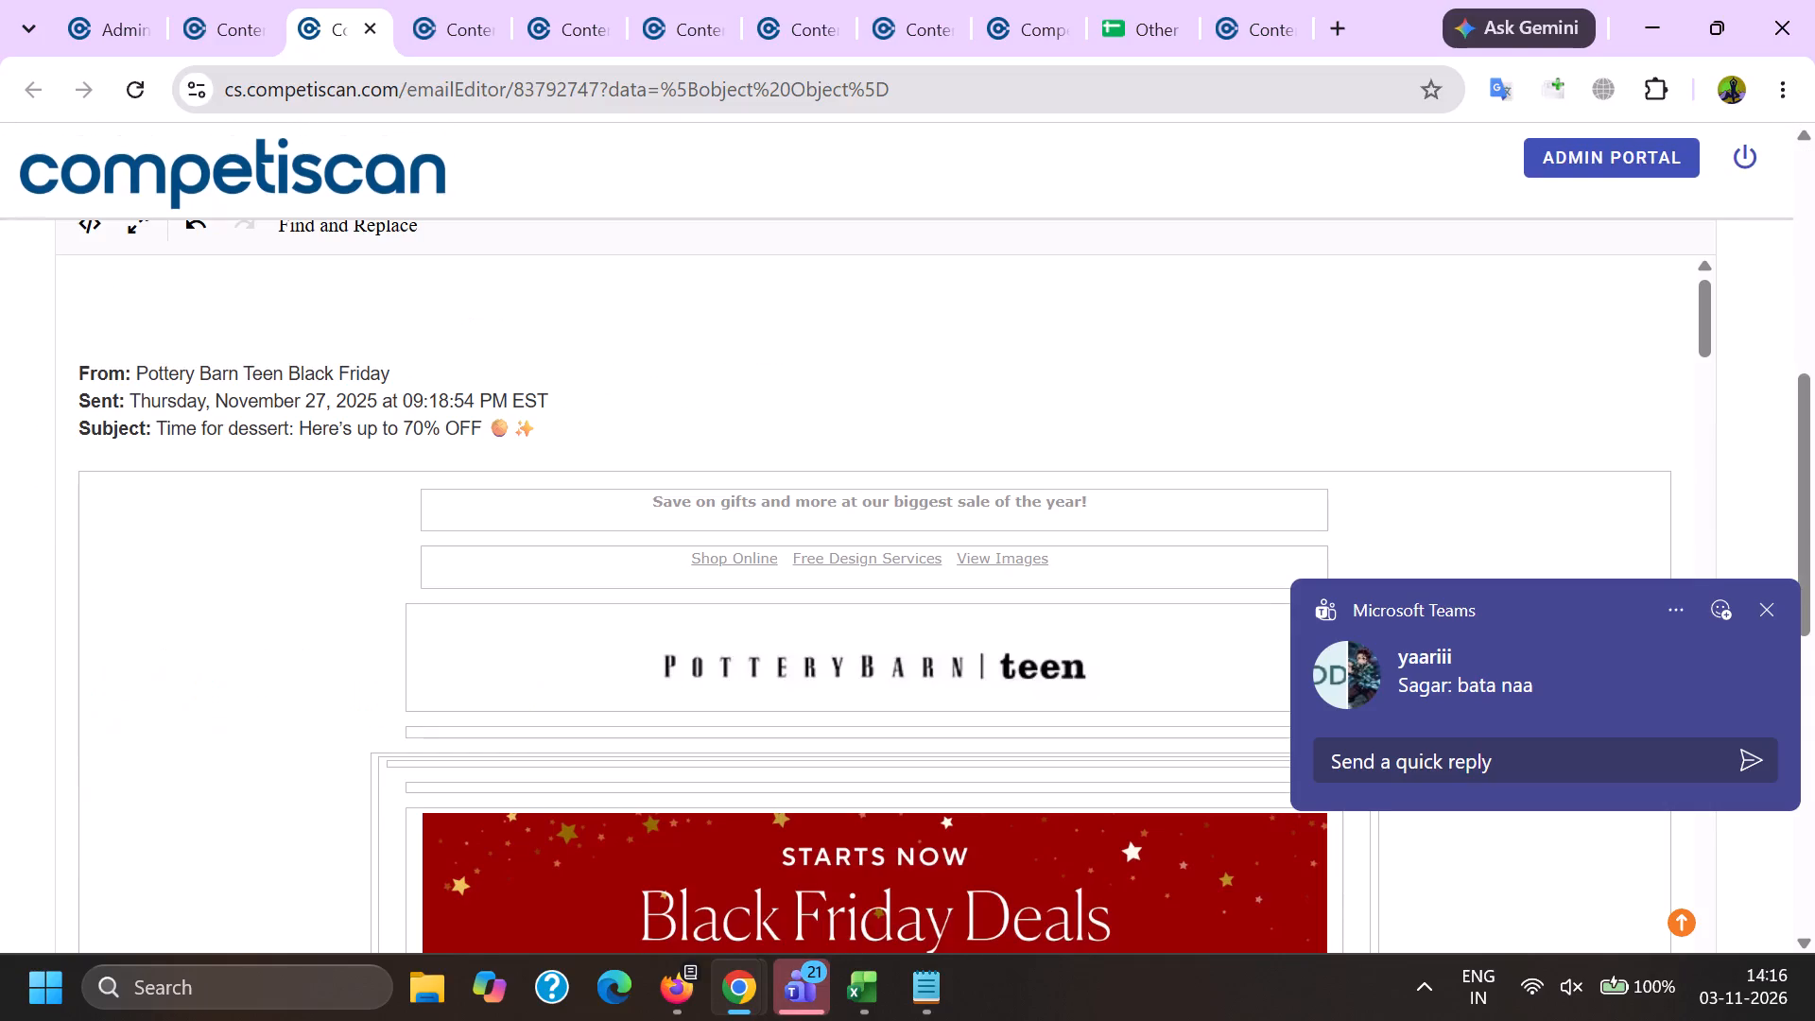
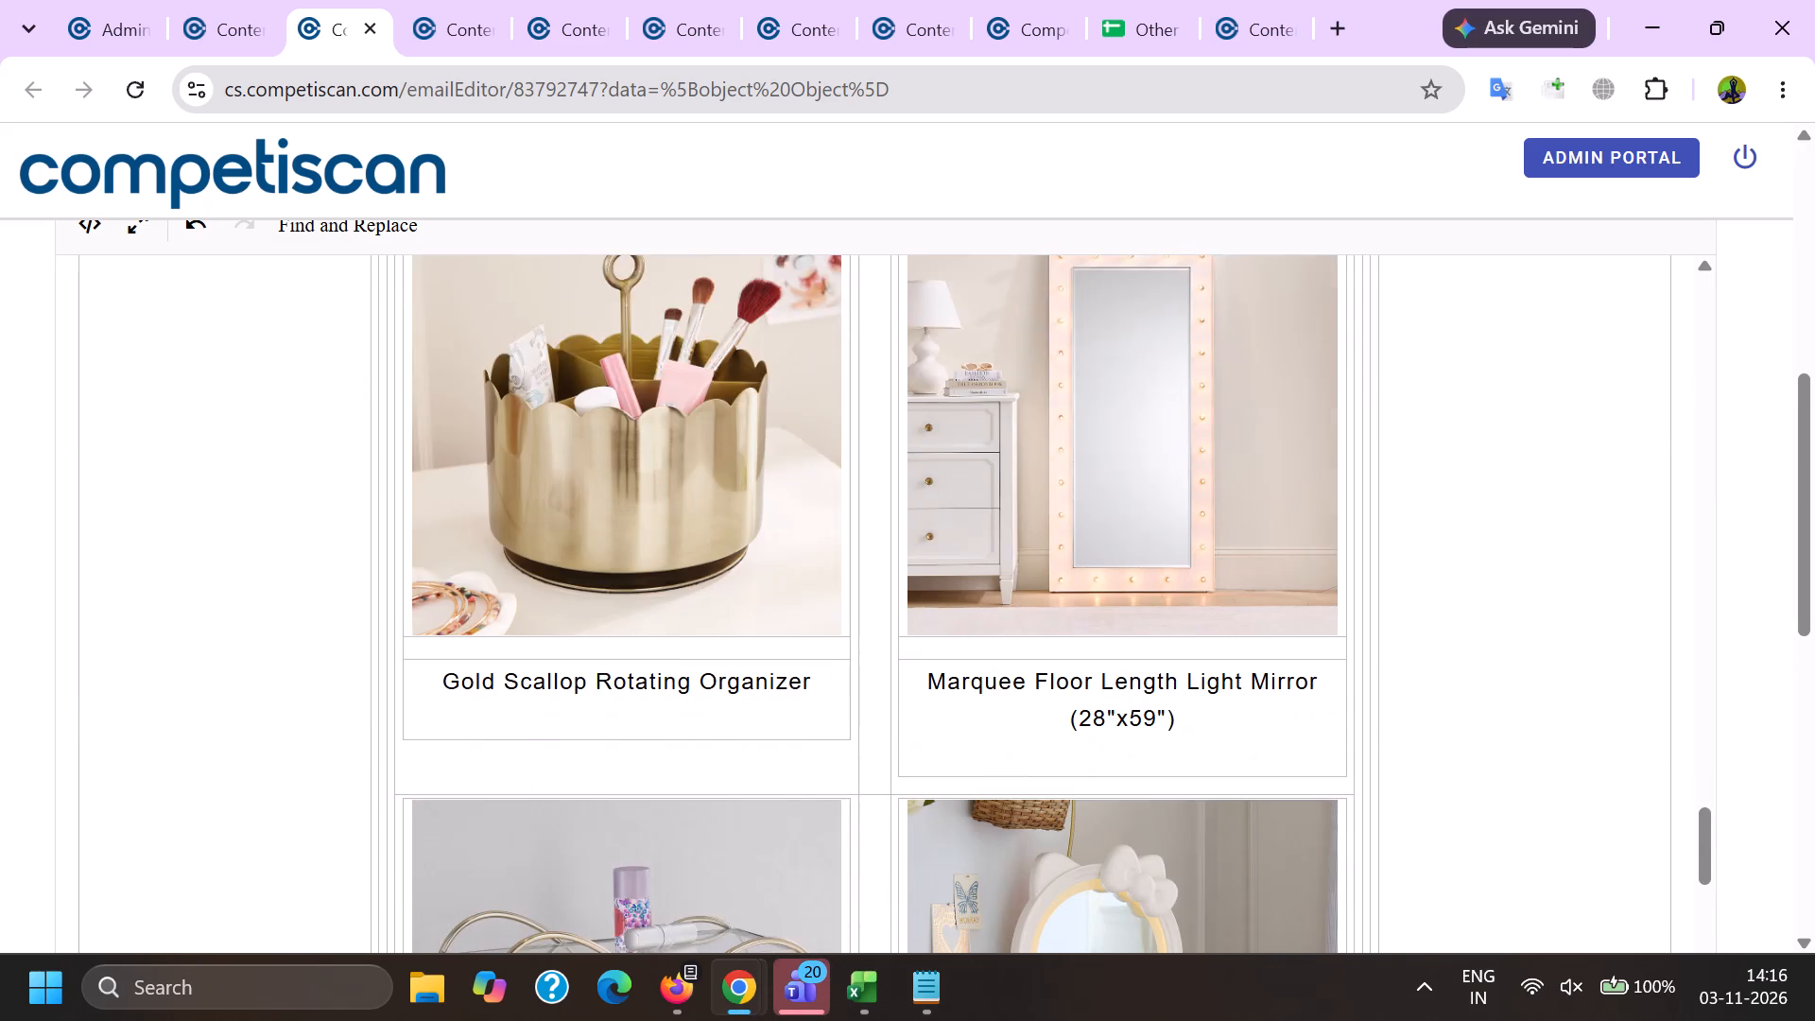
Look through the Pottery Barn Teen email's body and remove the links from it.
{"action": "scroll", "coordinate": [902, 678], "scroll_direction": "down", "scroll_amount": 2}
{"action": "scroll", "coordinate": [148, 628], "scroll_direction": "up", "scroll_amount": 20}
{"action": "scroll", "coordinate": [148, 628], "scroll_direction": "up", "scroll_amount": 7}
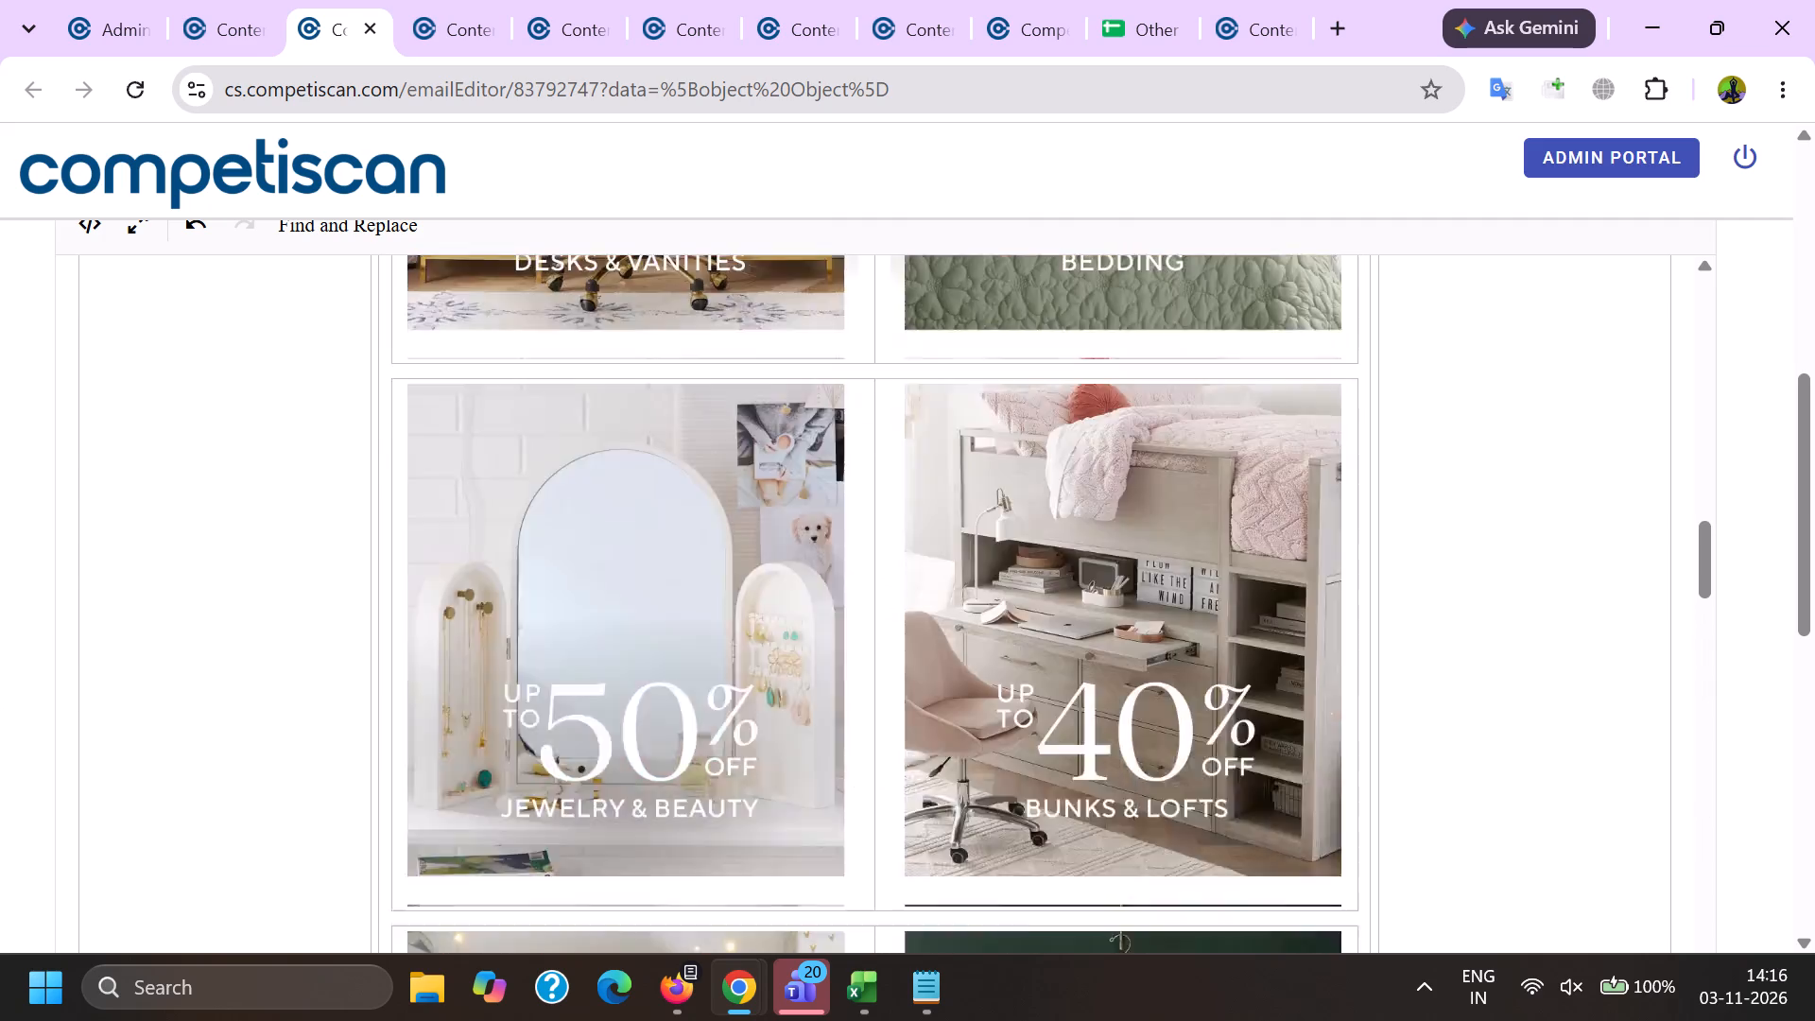
{"action": "scroll", "coordinate": [158, 586], "scroll_direction": "up", "scroll_amount": 20}
{"action": "scroll", "coordinate": [158, 586], "scroll_direction": "up", "scroll_amount": 2}
{"action": "scroll", "coordinate": [156, 562], "scroll_direction": "down", "scroll_amount": 8}
{"action": "scroll", "coordinate": [126, 574], "scroll_direction": "up", "scroll_amount": 3}
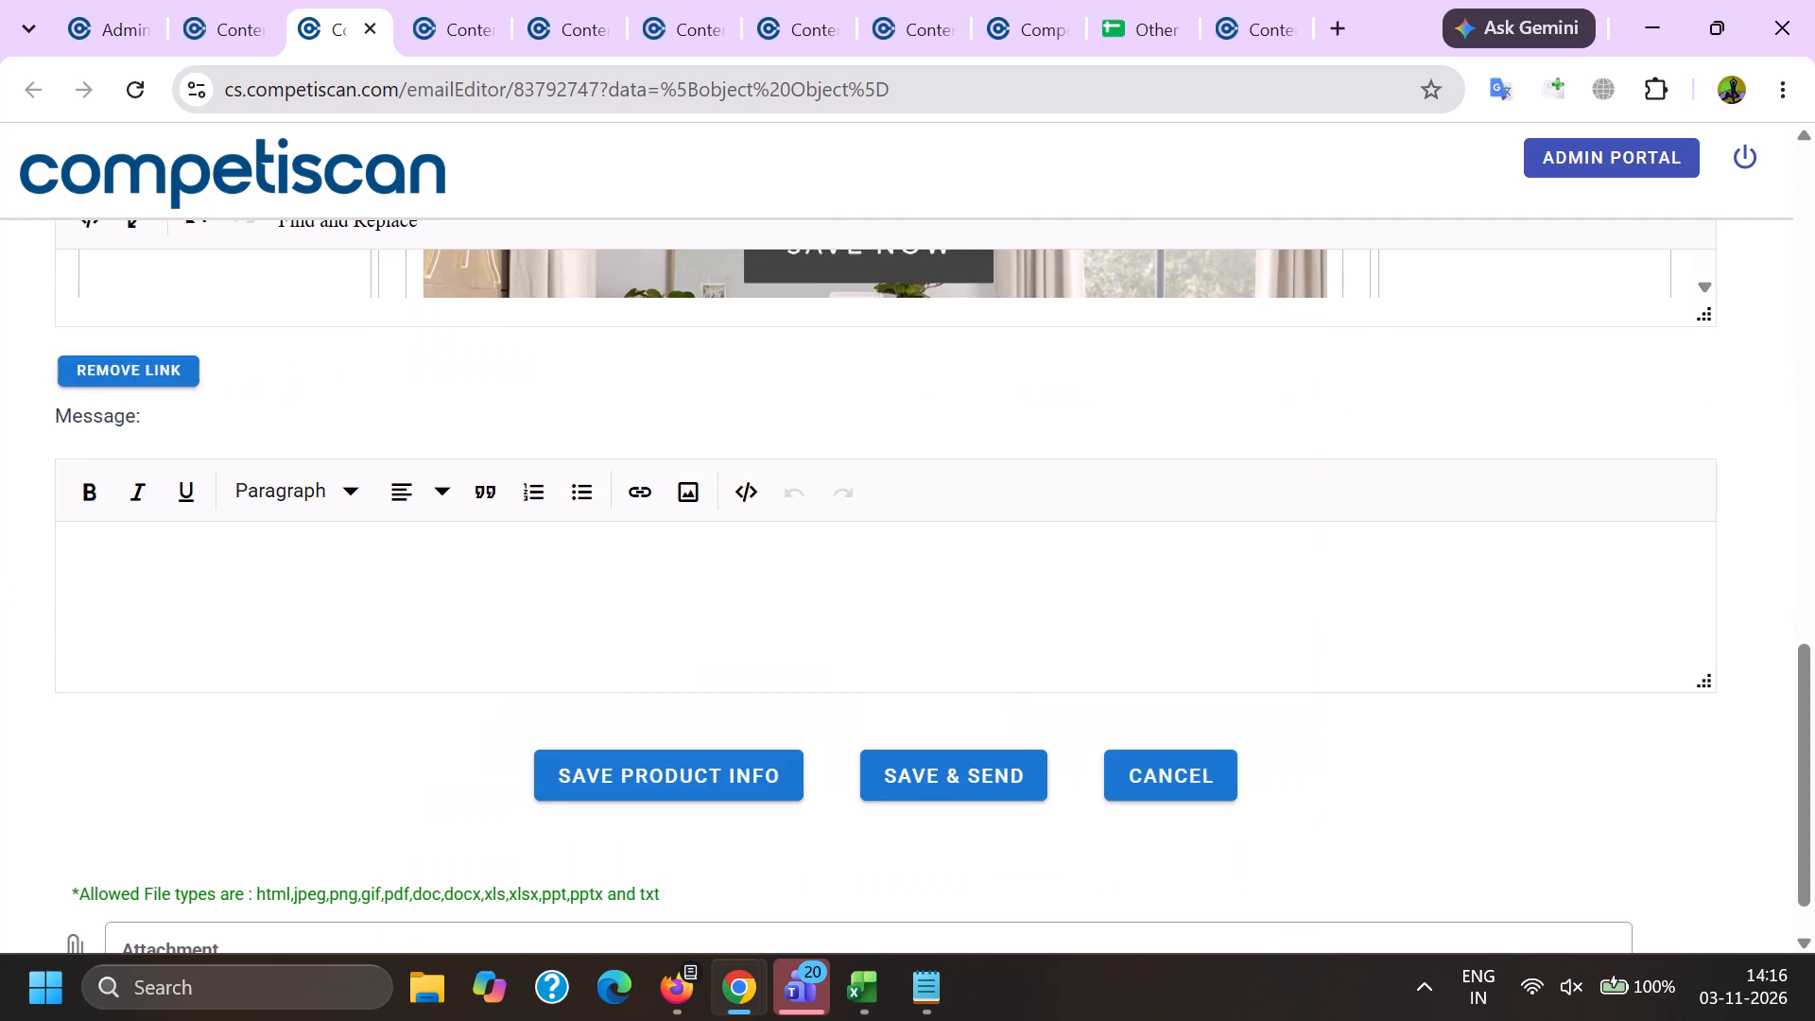
{"action": "scroll", "coordinate": [126, 574], "scroll_direction": "up", "scroll_amount": 2}
{"action": "scroll", "coordinate": [209, 559], "scroll_direction": "up", "scroll_amount": 6}
{"action": "scroll", "coordinate": [0, 611], "scroll_direction": "down", "scroll_amount": 7}
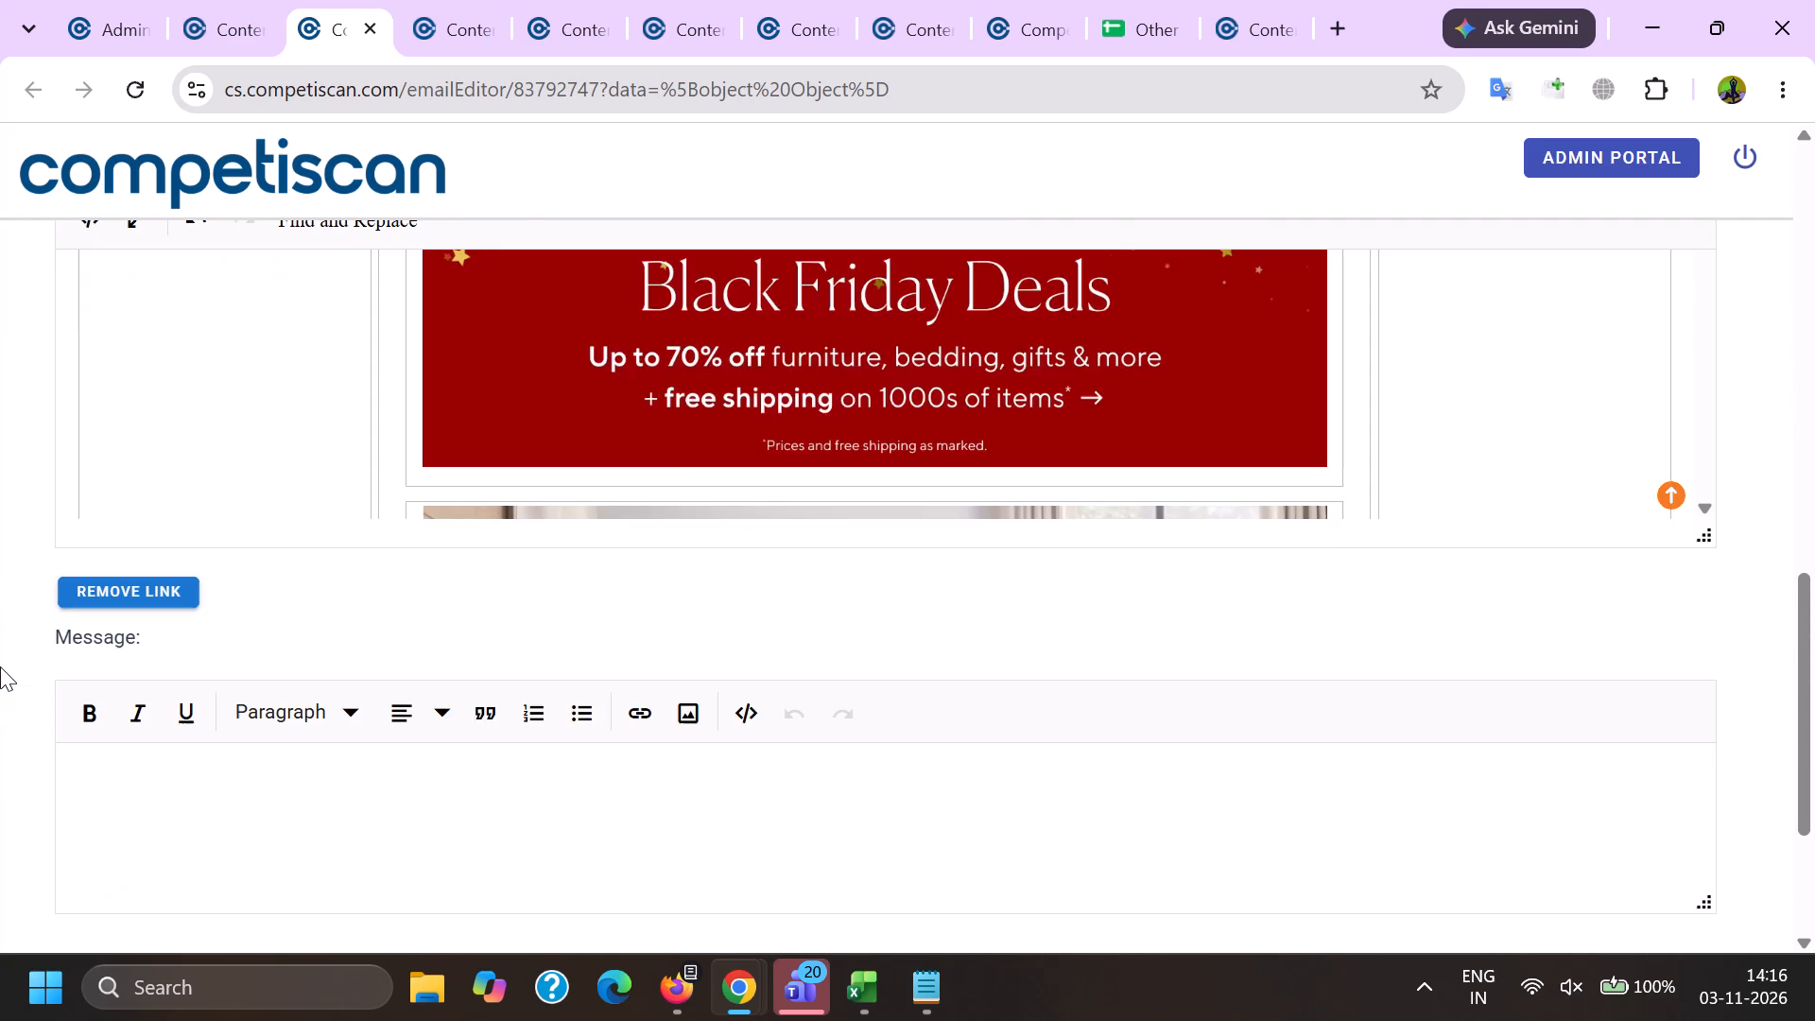
{"action": "left_click", "coordinate": [153, 297]}
{"action": "left_click", "coordinate": [1021, 265]}
{"action": "scroll", "coordinate": [531, 672], "scroll_direction": "up", "scroll_amount": 4}
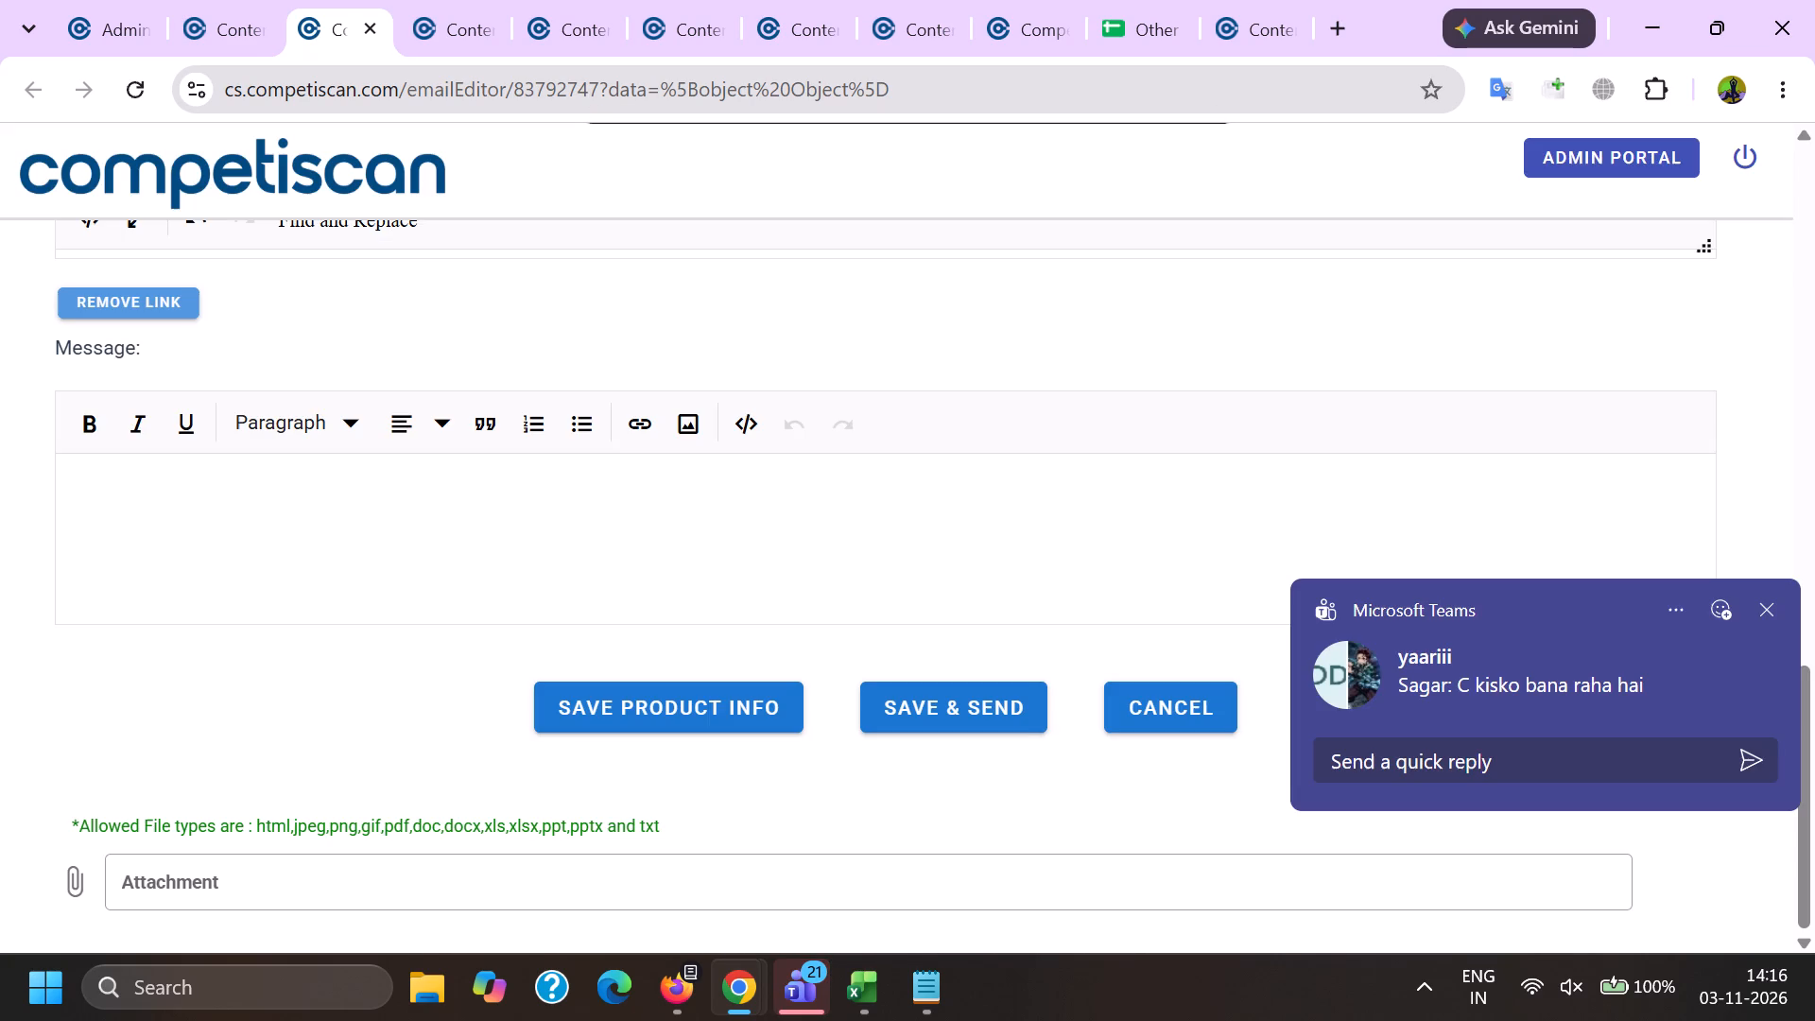
{"action": "scroll", "coordinate": [639, 456], "scroll_direction": "down", "scroll_amount": 20}
{"action": "scroll", "coordinate": [639, 456], "scroll_direction": "down", "scroll_amount": 20}
{"action": "scroll", "coordinate": [639, 456], "scroll_direction": "down", "scroll_amount": 9}
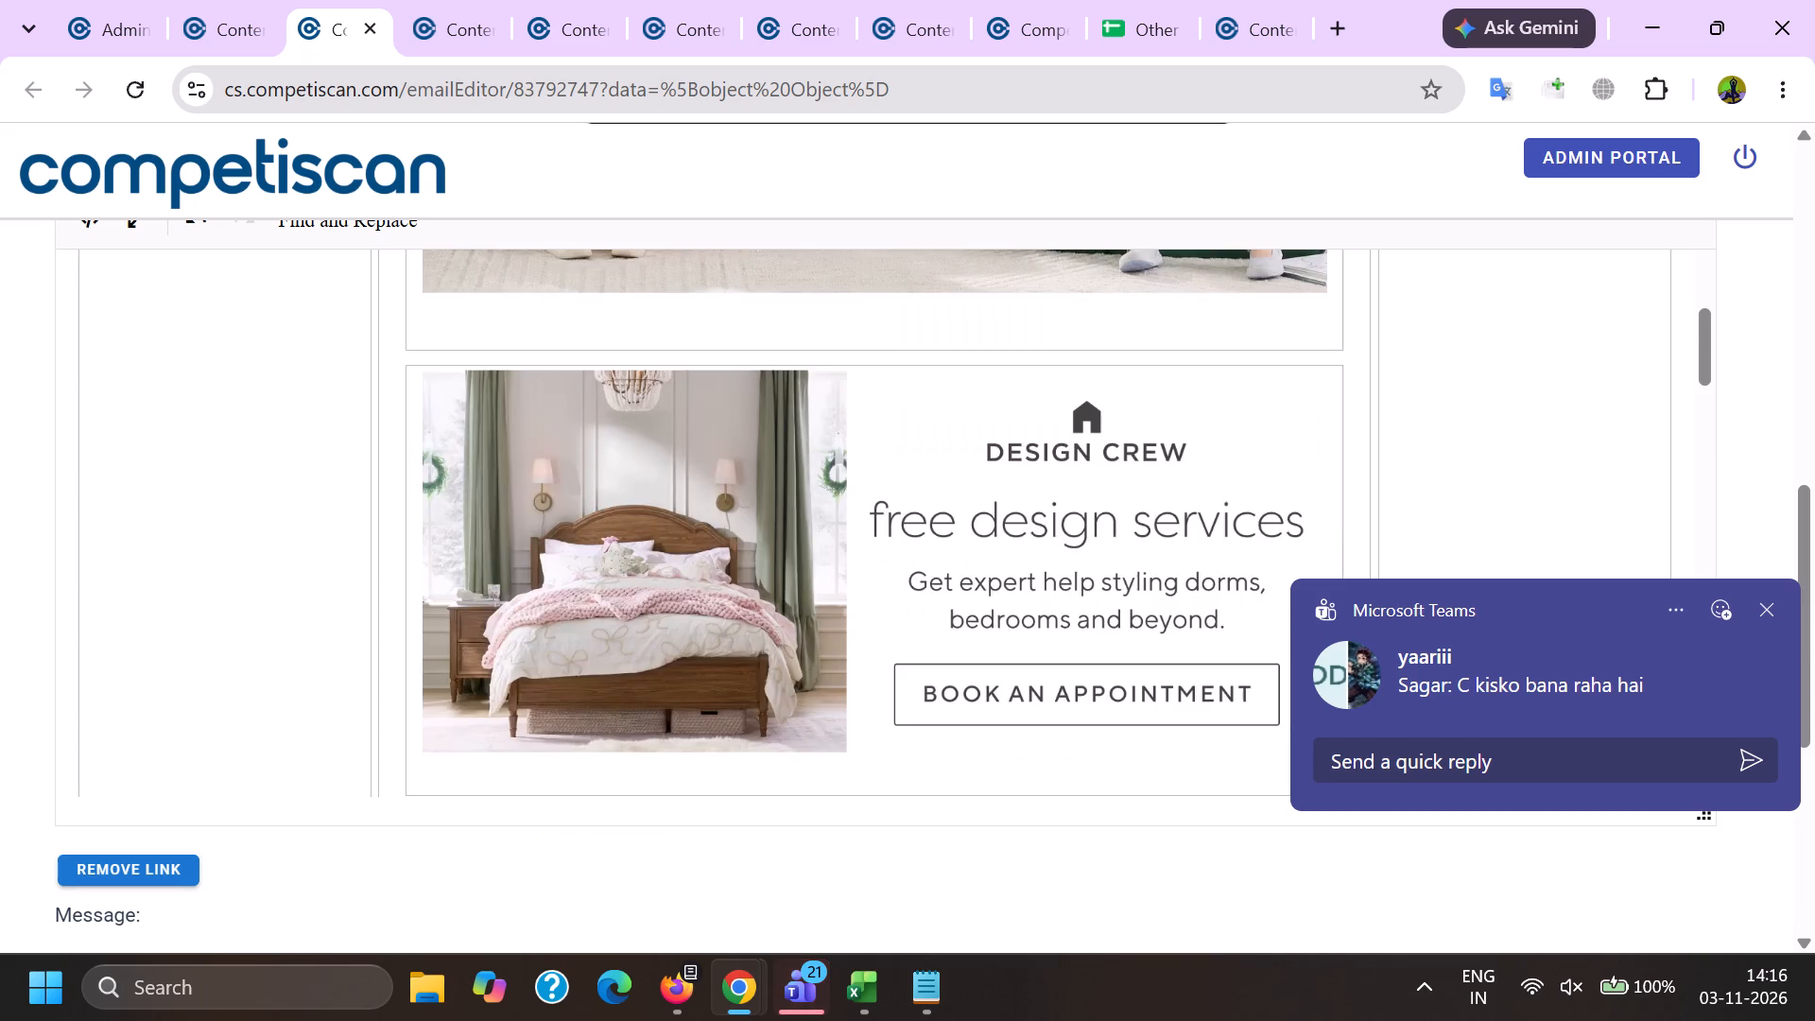
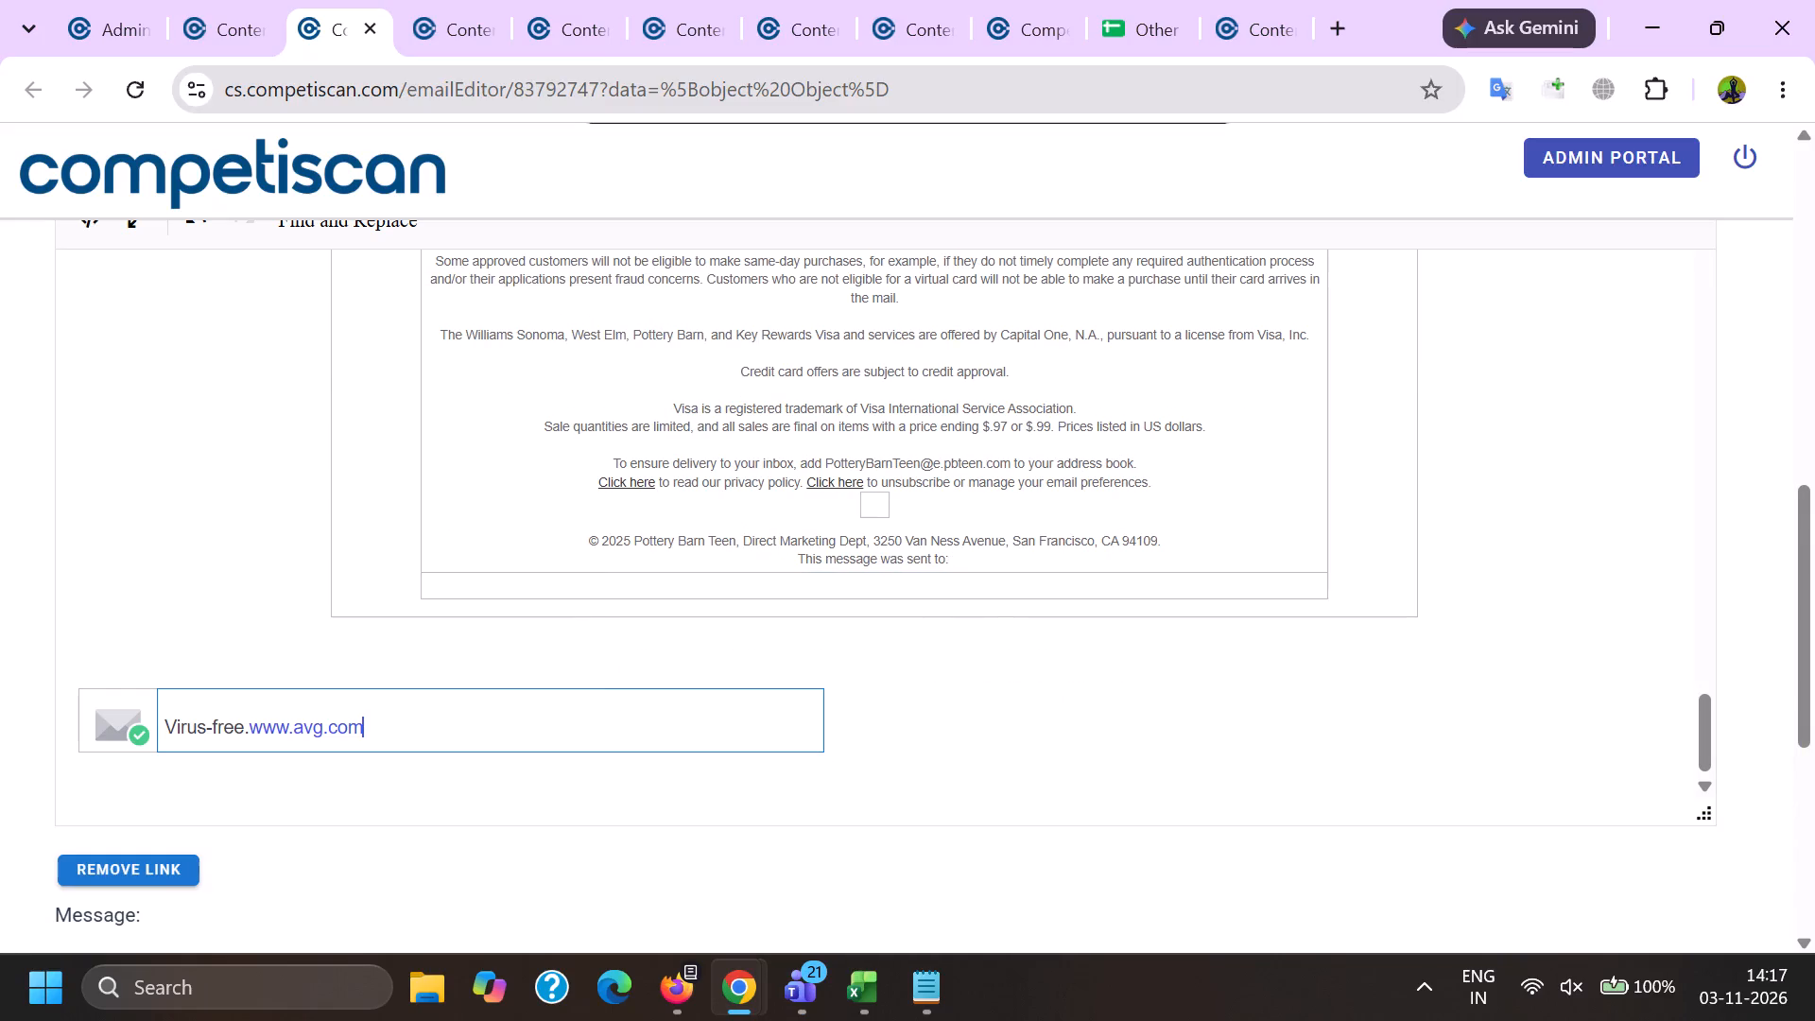
Delete the AVG virus-free signature and the sender's email address from the Pottery Barn Teen email's footer, and save the product info.
{"action": "left_click", "coordinate": [335, 647]}
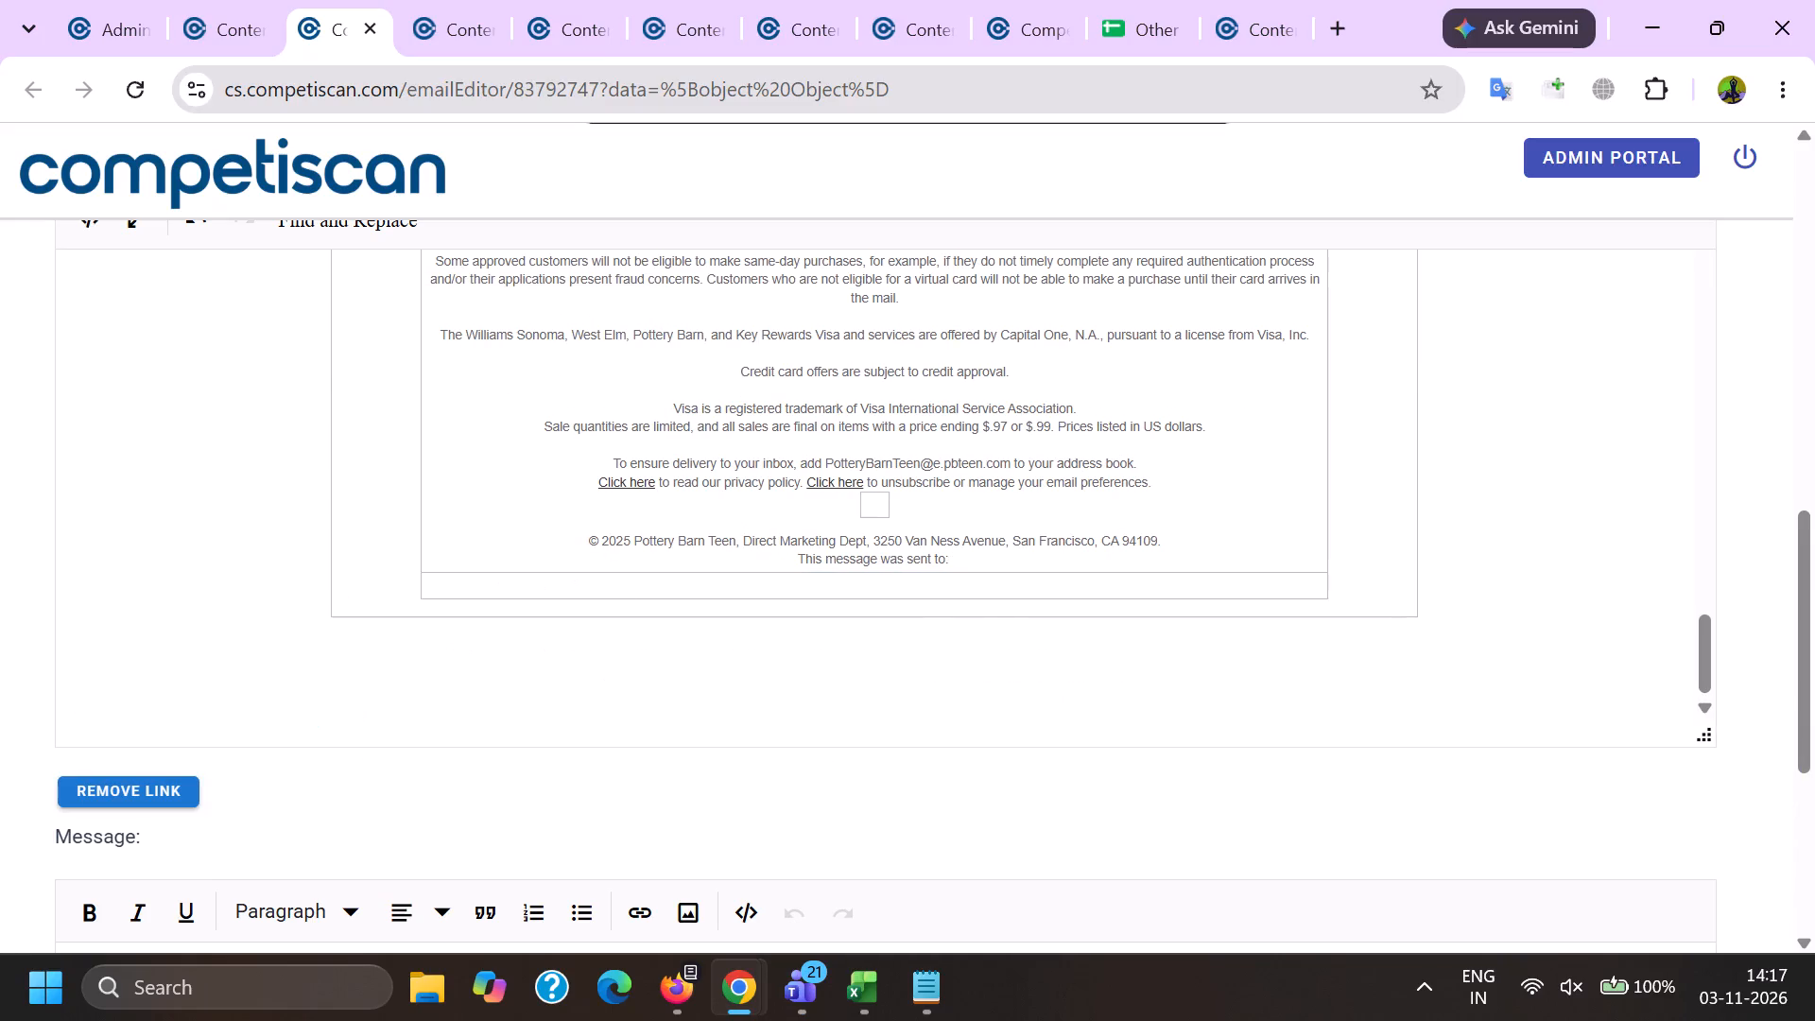
{"action": "left_click_drag", "start_coordinate": [821, 467], "coordinate": [1006, 473]}
{"action": "key", "text": "BackSpace"}
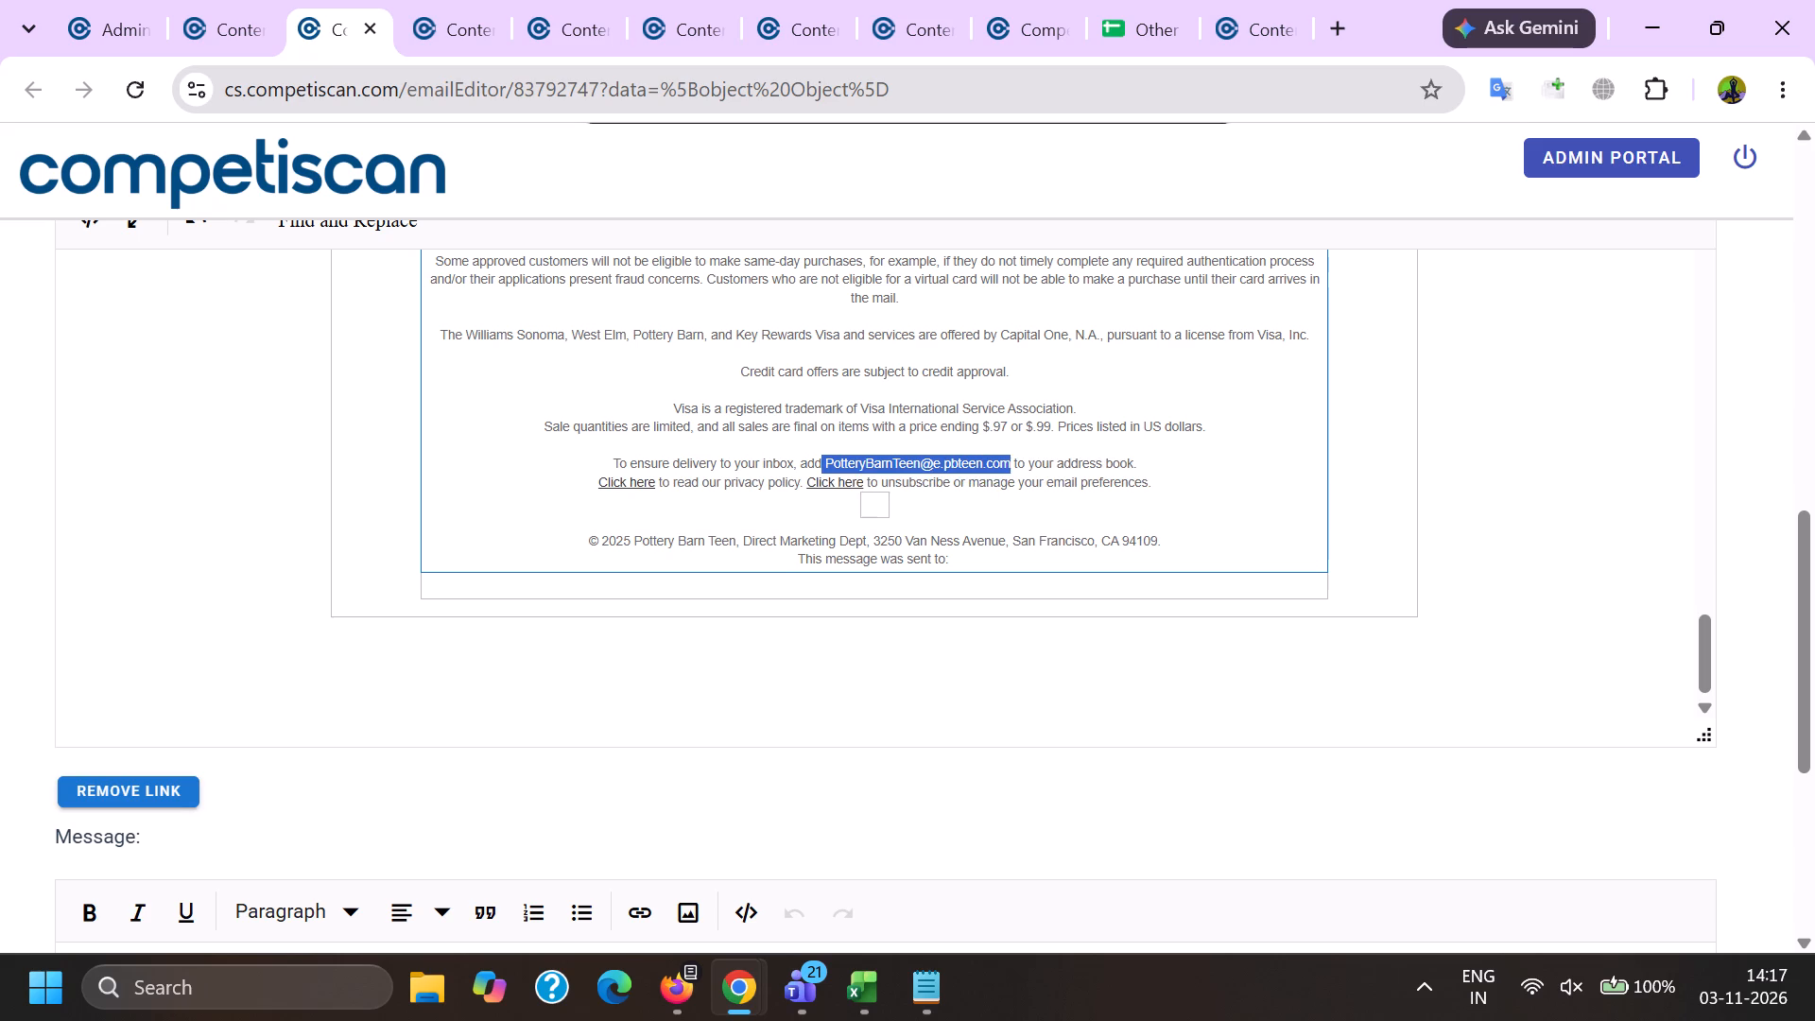
{"action": "scroll", "coordinate": [434, 587], "scroll_direction": "down", "scroll_amount": 10}
{"action": "left_click", "coordinate": [620, 697]}
{"action": "left_click", "coordinate": [956, 591]}
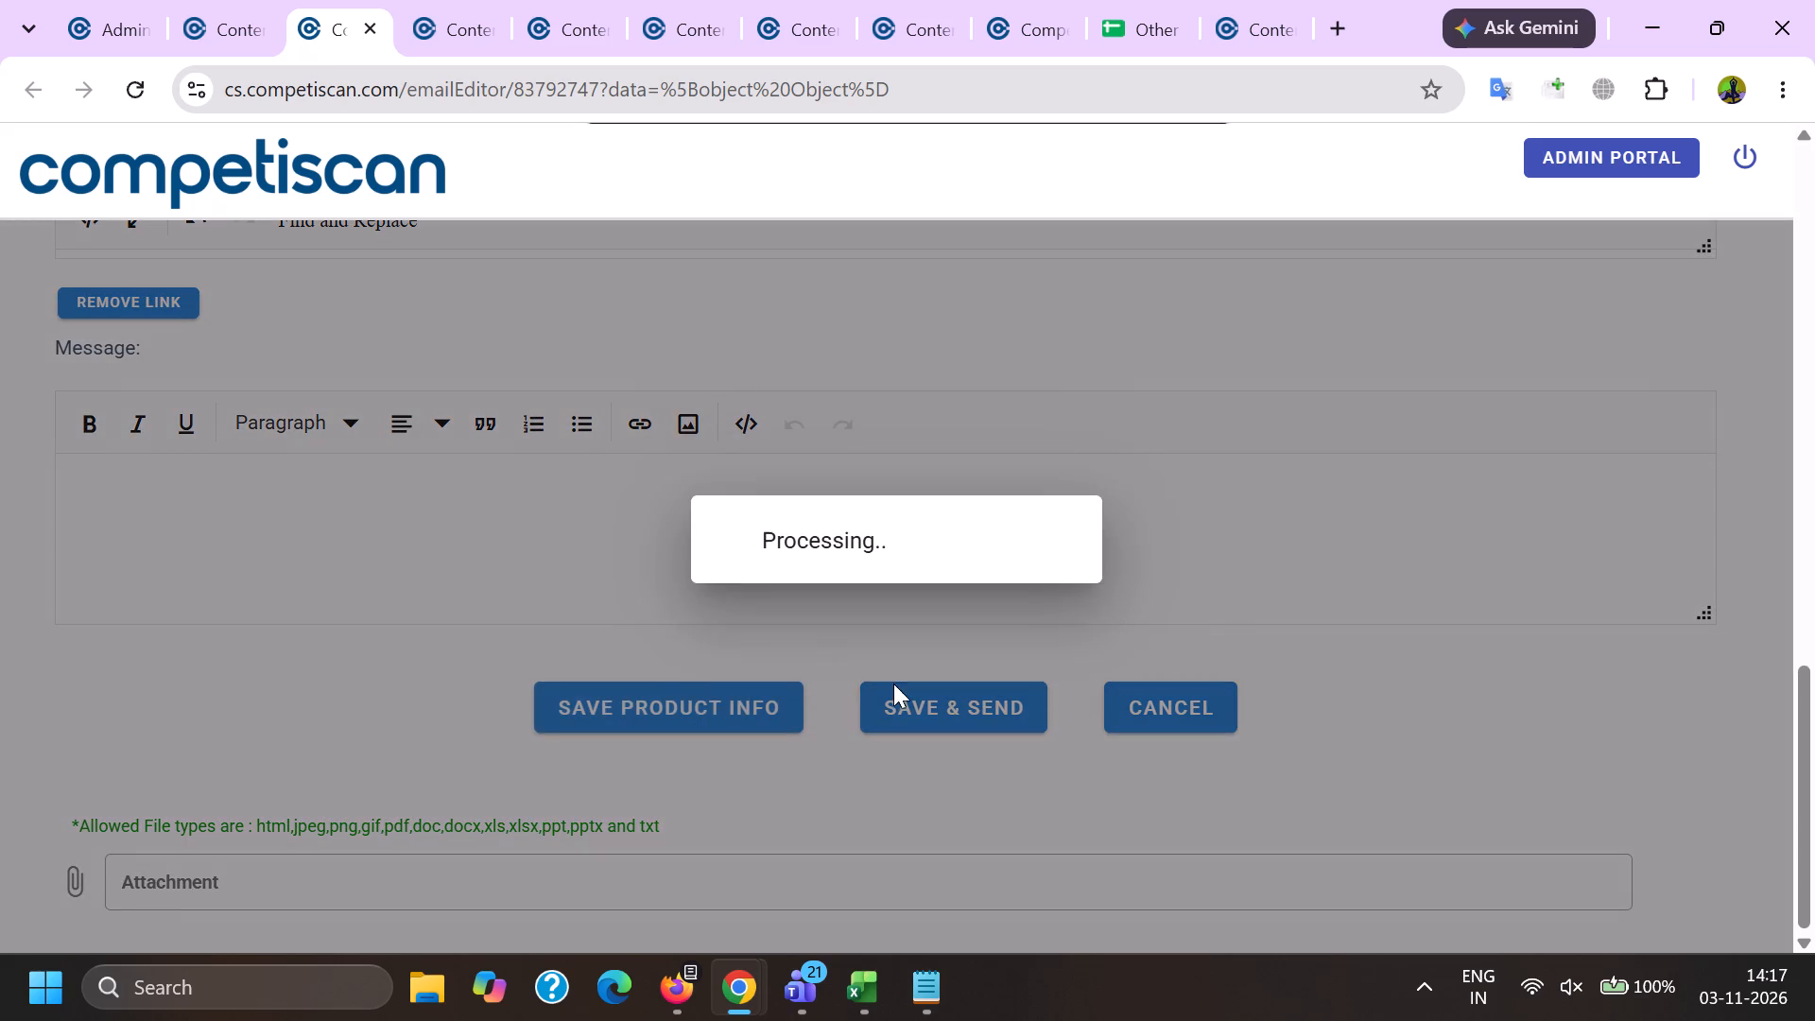
Close the email content tabs between the Pottery Barn Teen email and the Temp Product Management page.
{"action": "left_click", "coordinate": [463, 0]}
{"action": "left_click", "coordinate": [486, 32]}
{"action": "left_click", "coordinate": [486, 32]}
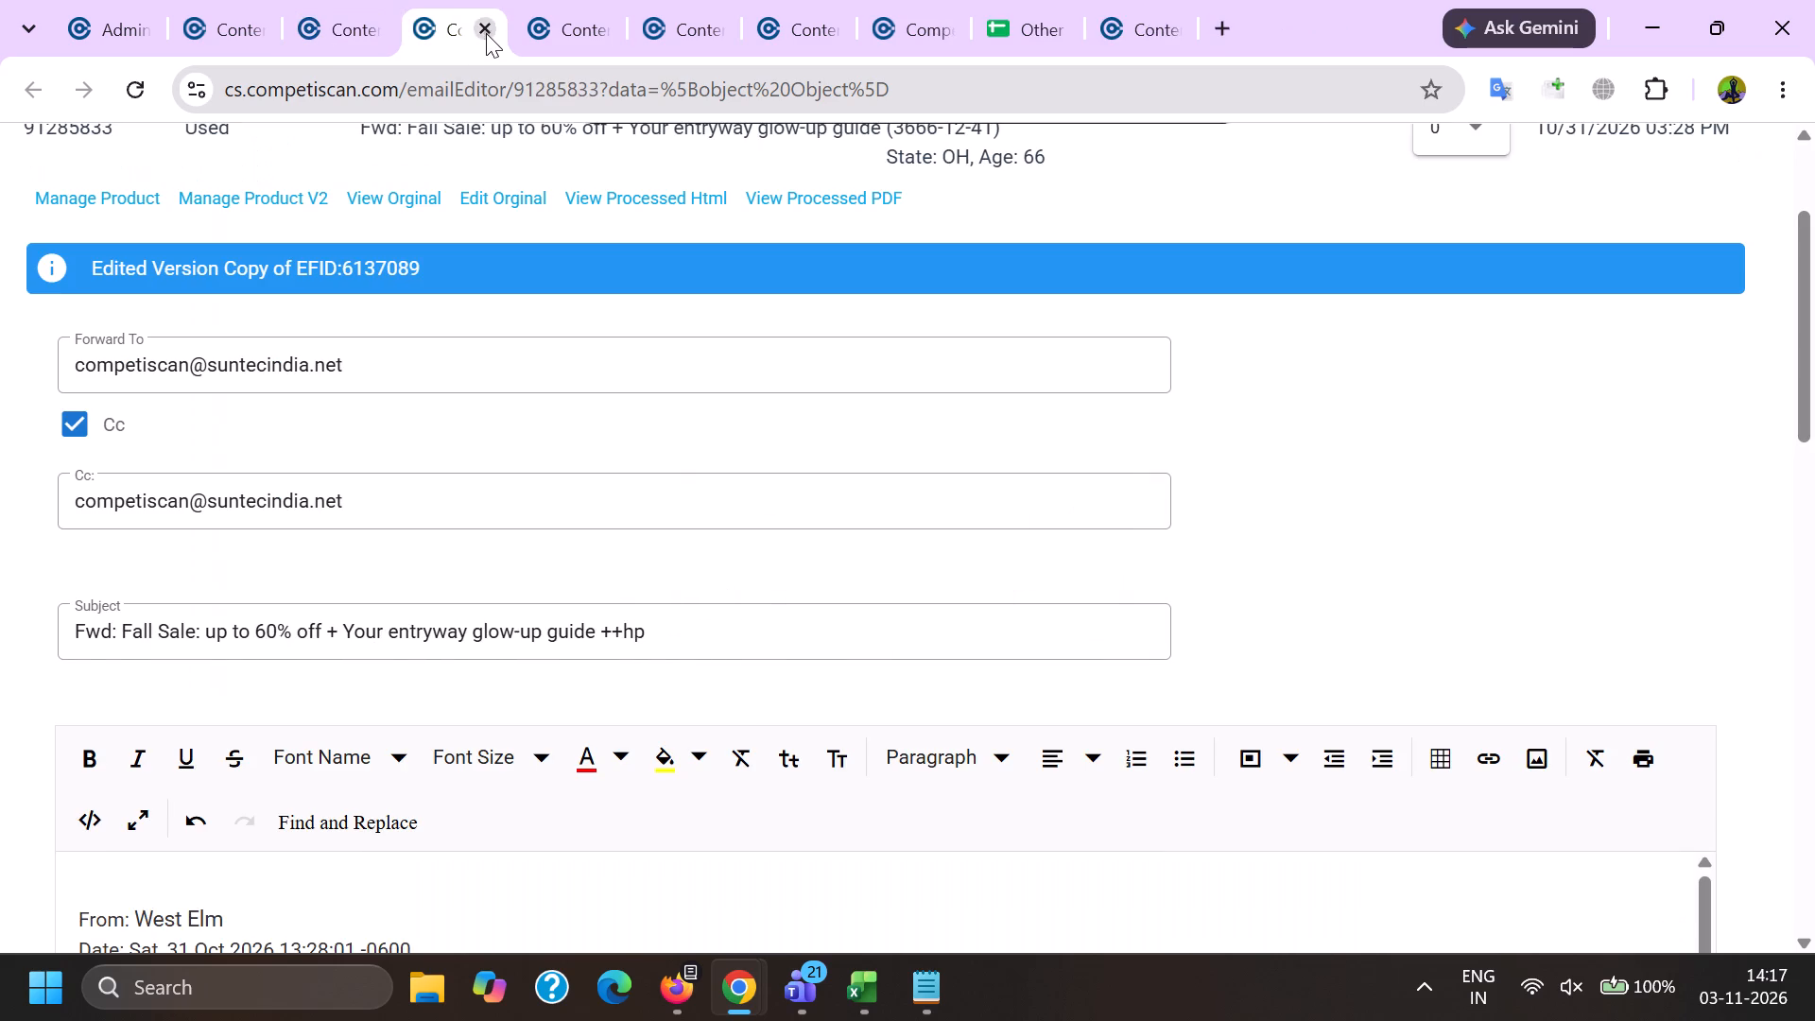
{"action": "left_click", "coordinate": [486, 32]}
{"action": "left_click", "coordinate": [486, 29]}
{"action": "left_click", "coordinate": [486, 31]}
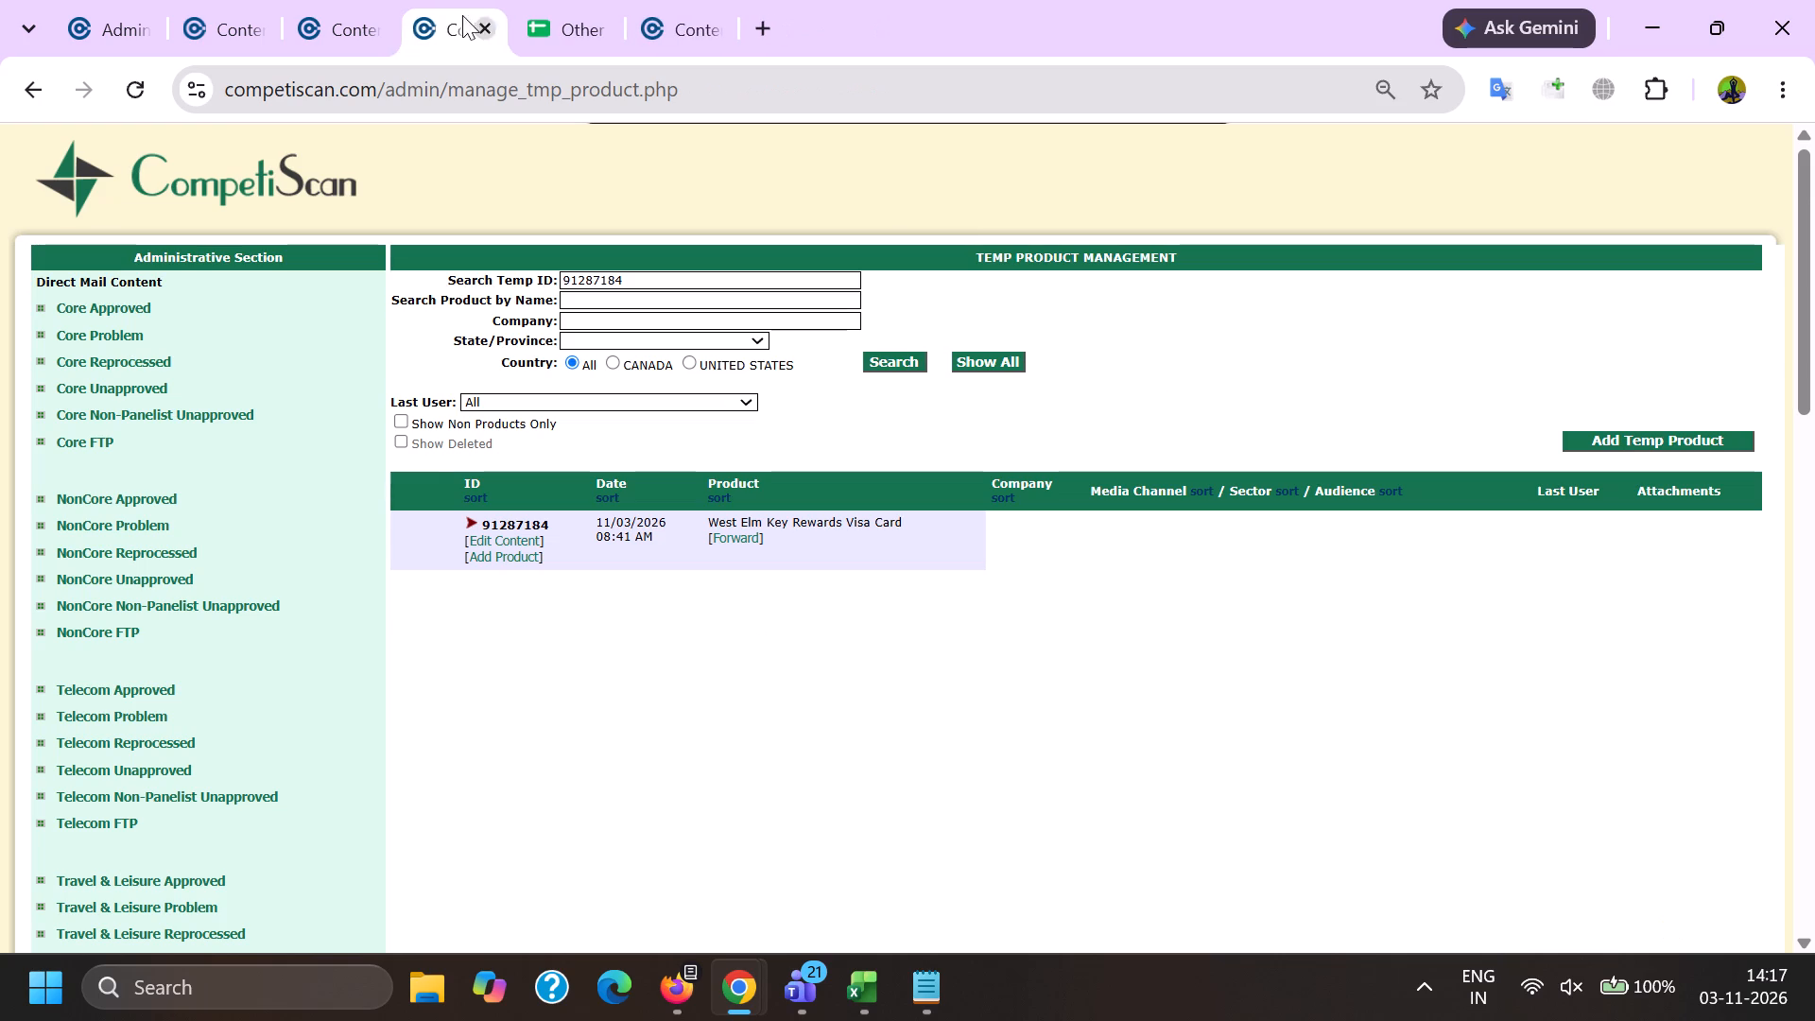
Copy product link 20981983 from the may 26 sheet of the 2025 Excel workbook and load it in Chrome's existing product form tab.
{"action": "left_click", "coordinate": [859, 996]}
{"action": "left_click", "coordinate": [1136, 896]}
{"action": "scroll", "coordinate": [849, 618], "scroll_direction": "up", "scroll_amount": 6}
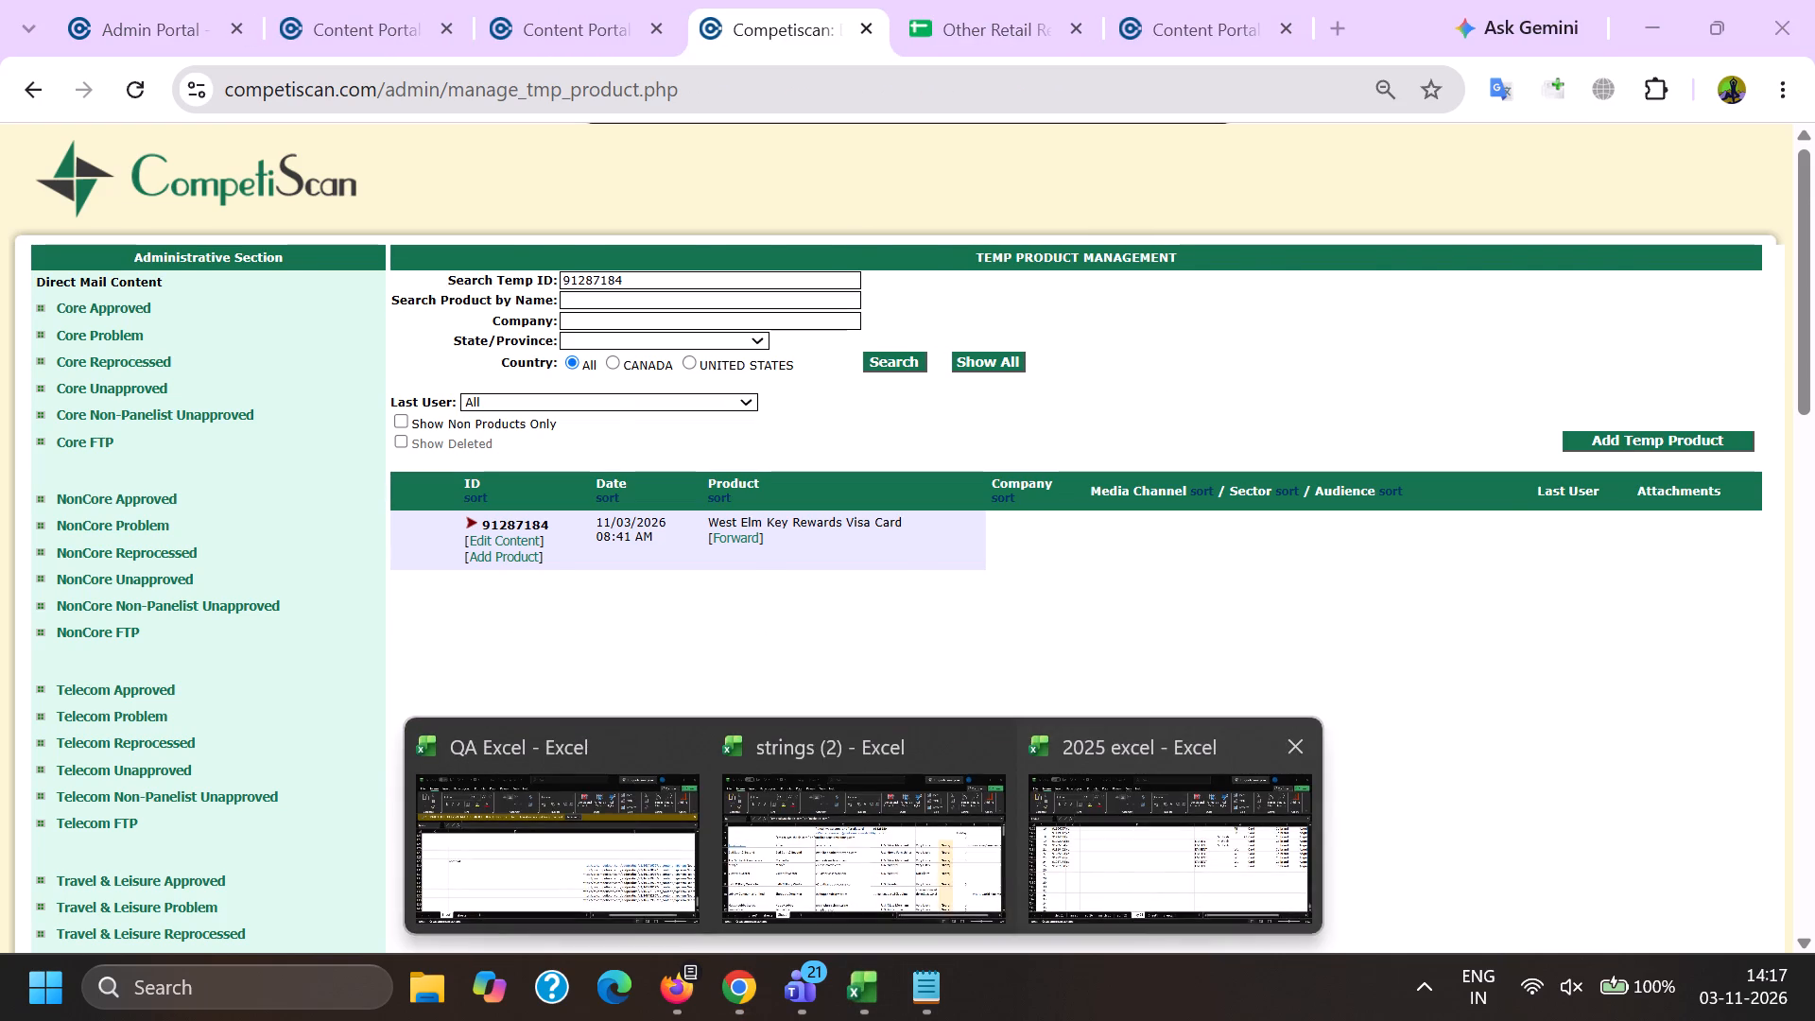
{"action": "scroll", "coordinate": [852, 602], "scroll_direction": "up", "scroll_amount": 8}
{"action": "scroll", "coordinate": [1029, 555], "scroll_direction": "up", "scroll_amount": 3}
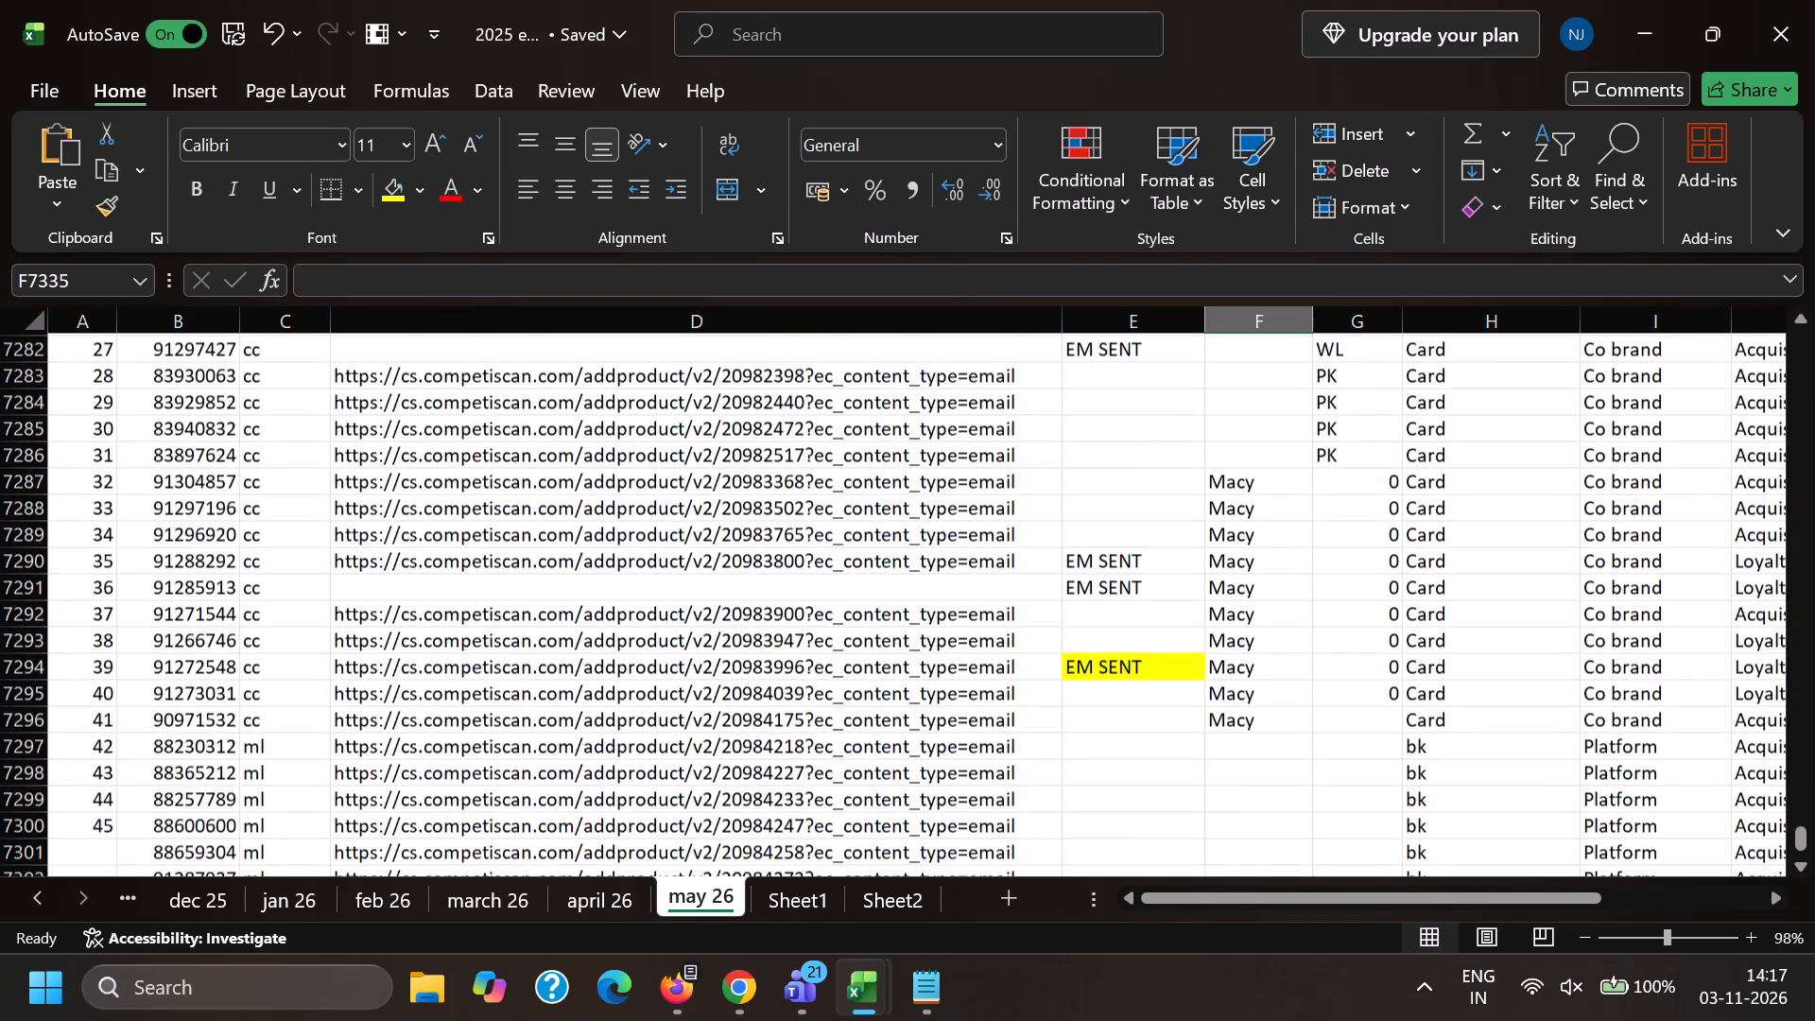
{"action": "left_click", "coordinate": [932, 372]}
{"action": "key", "text": "ctrl+c"}
{"action": "key", "text": "alt+Tab"}
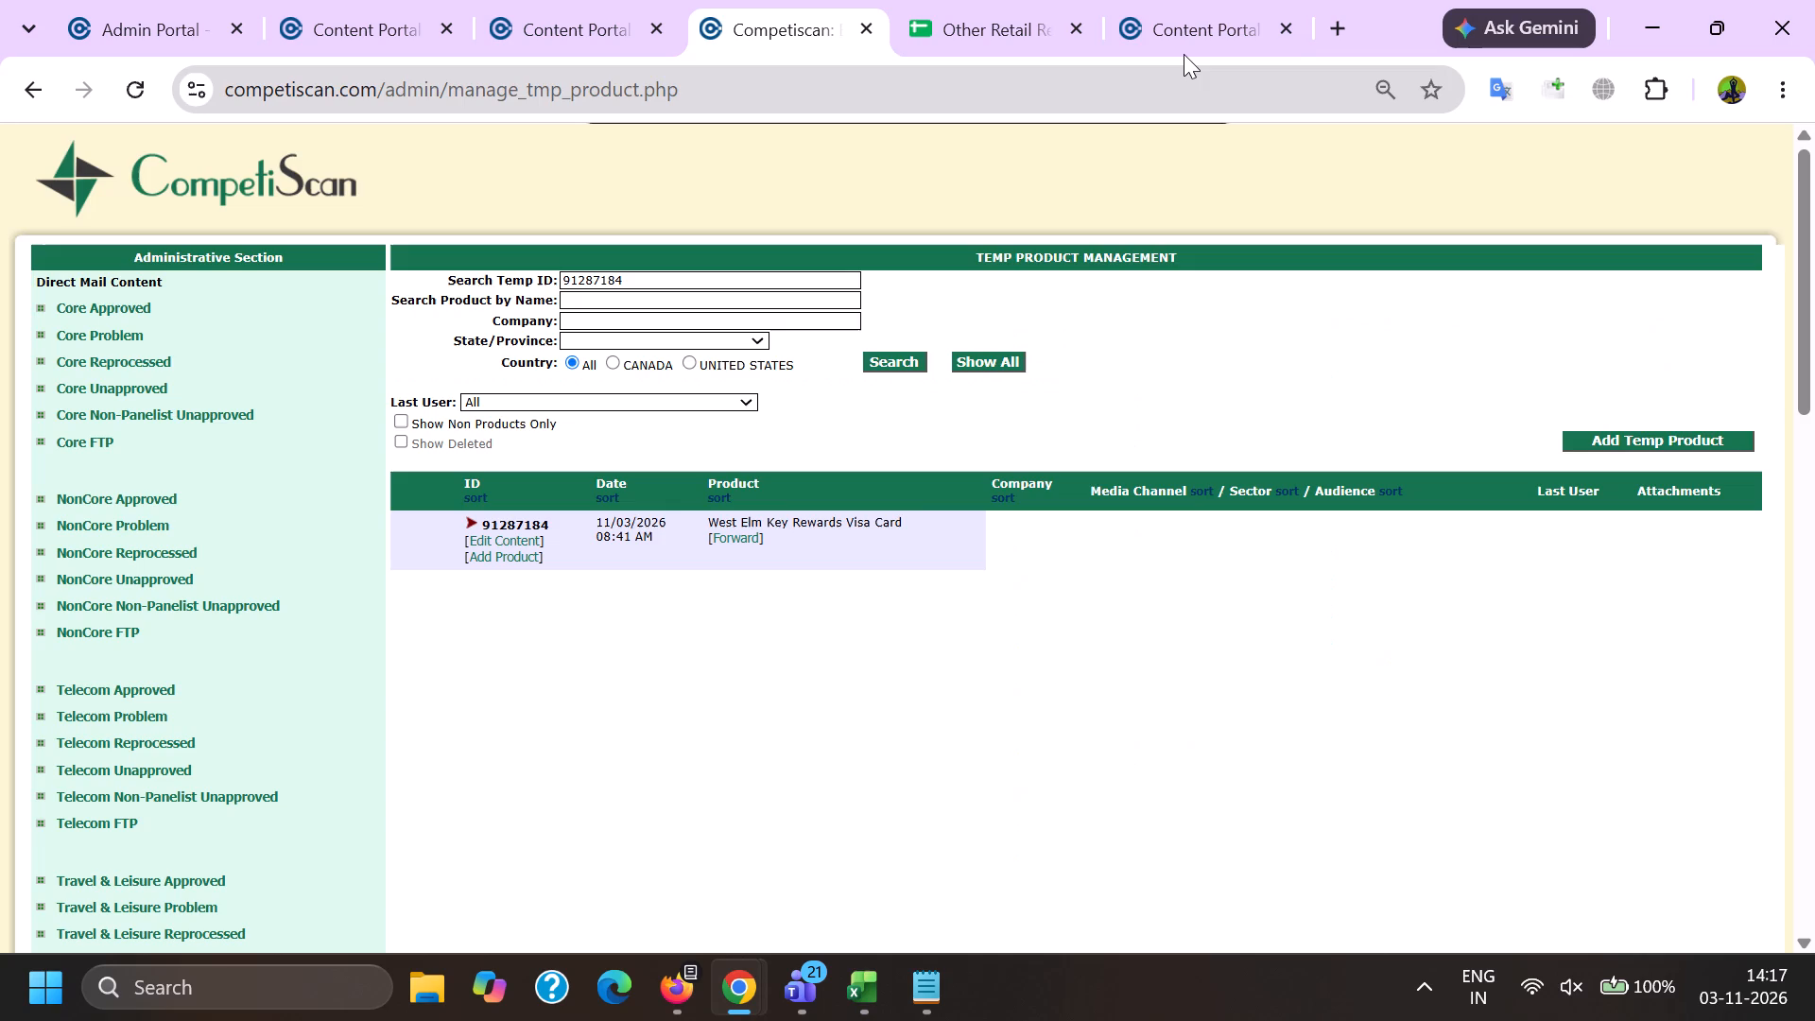
{"action": "left_click", "coordinate": [1200, 0]}
{"action": "triple_click", "coordinate": [1212, 102]}
{"action": "key", "text": "ctrl+v"}
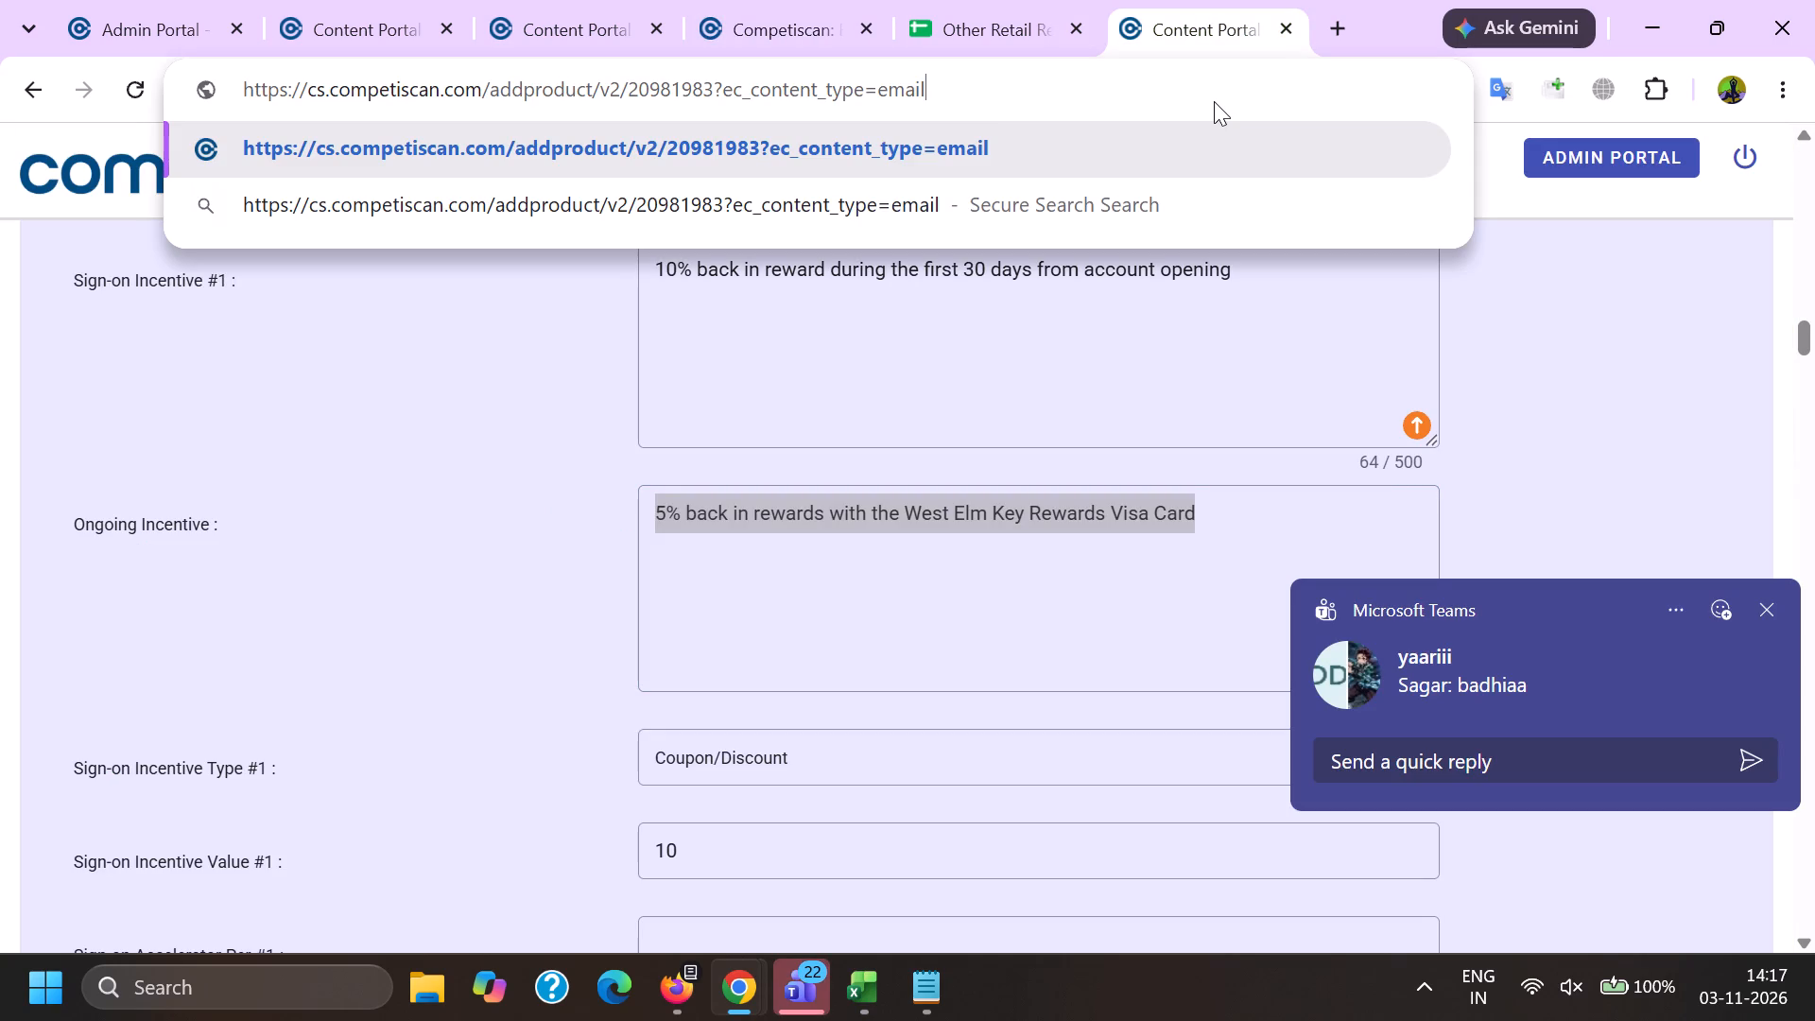
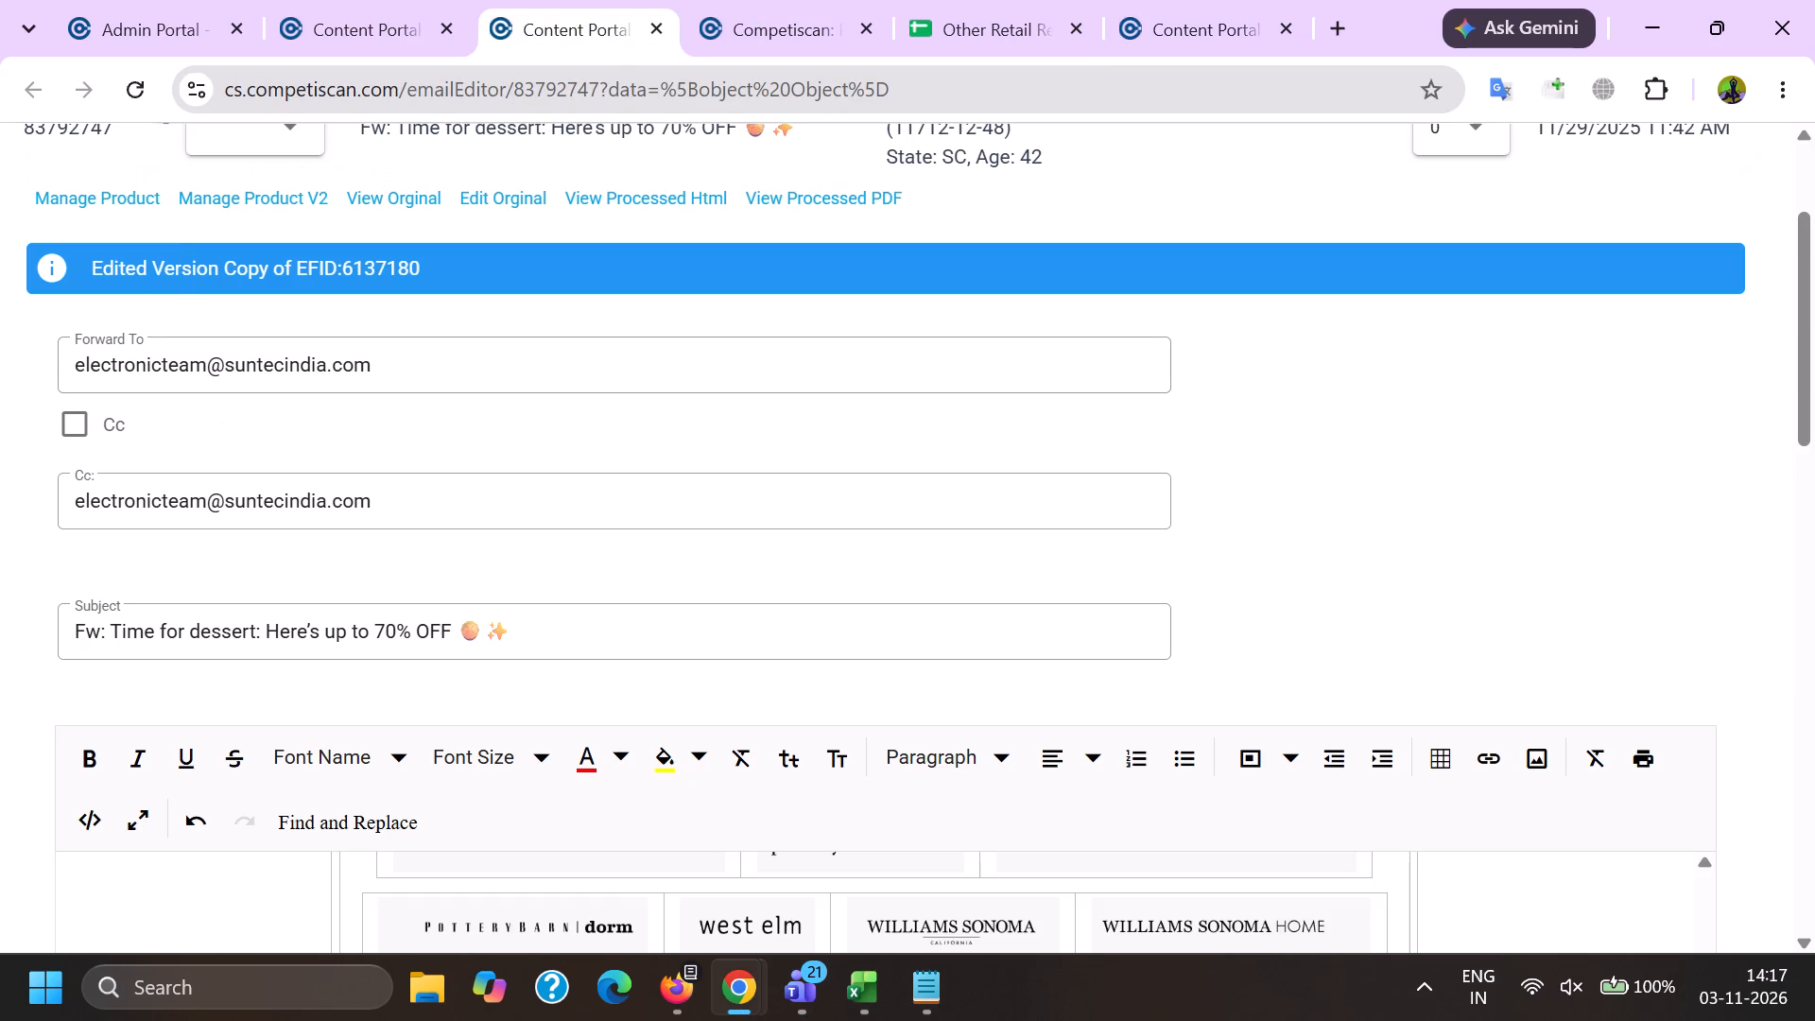
Open the product form for Pottery Barn Teen email 83792747 and return to its email editor.
{"action": "left_click", "coordinate": [146, 197]}
{"action": "key", "text": "alt+Tab"}
{"action": "scroll", "coordinate": [193, 500], "scroll_direction": "down", "scroll_amount": 4}
{"action": "left_click", "coordinate": [672, 303]}
{"action": "scroll", "coordinate": [330, 543], "scroll_direction": "down", "scroll_amount": 4}
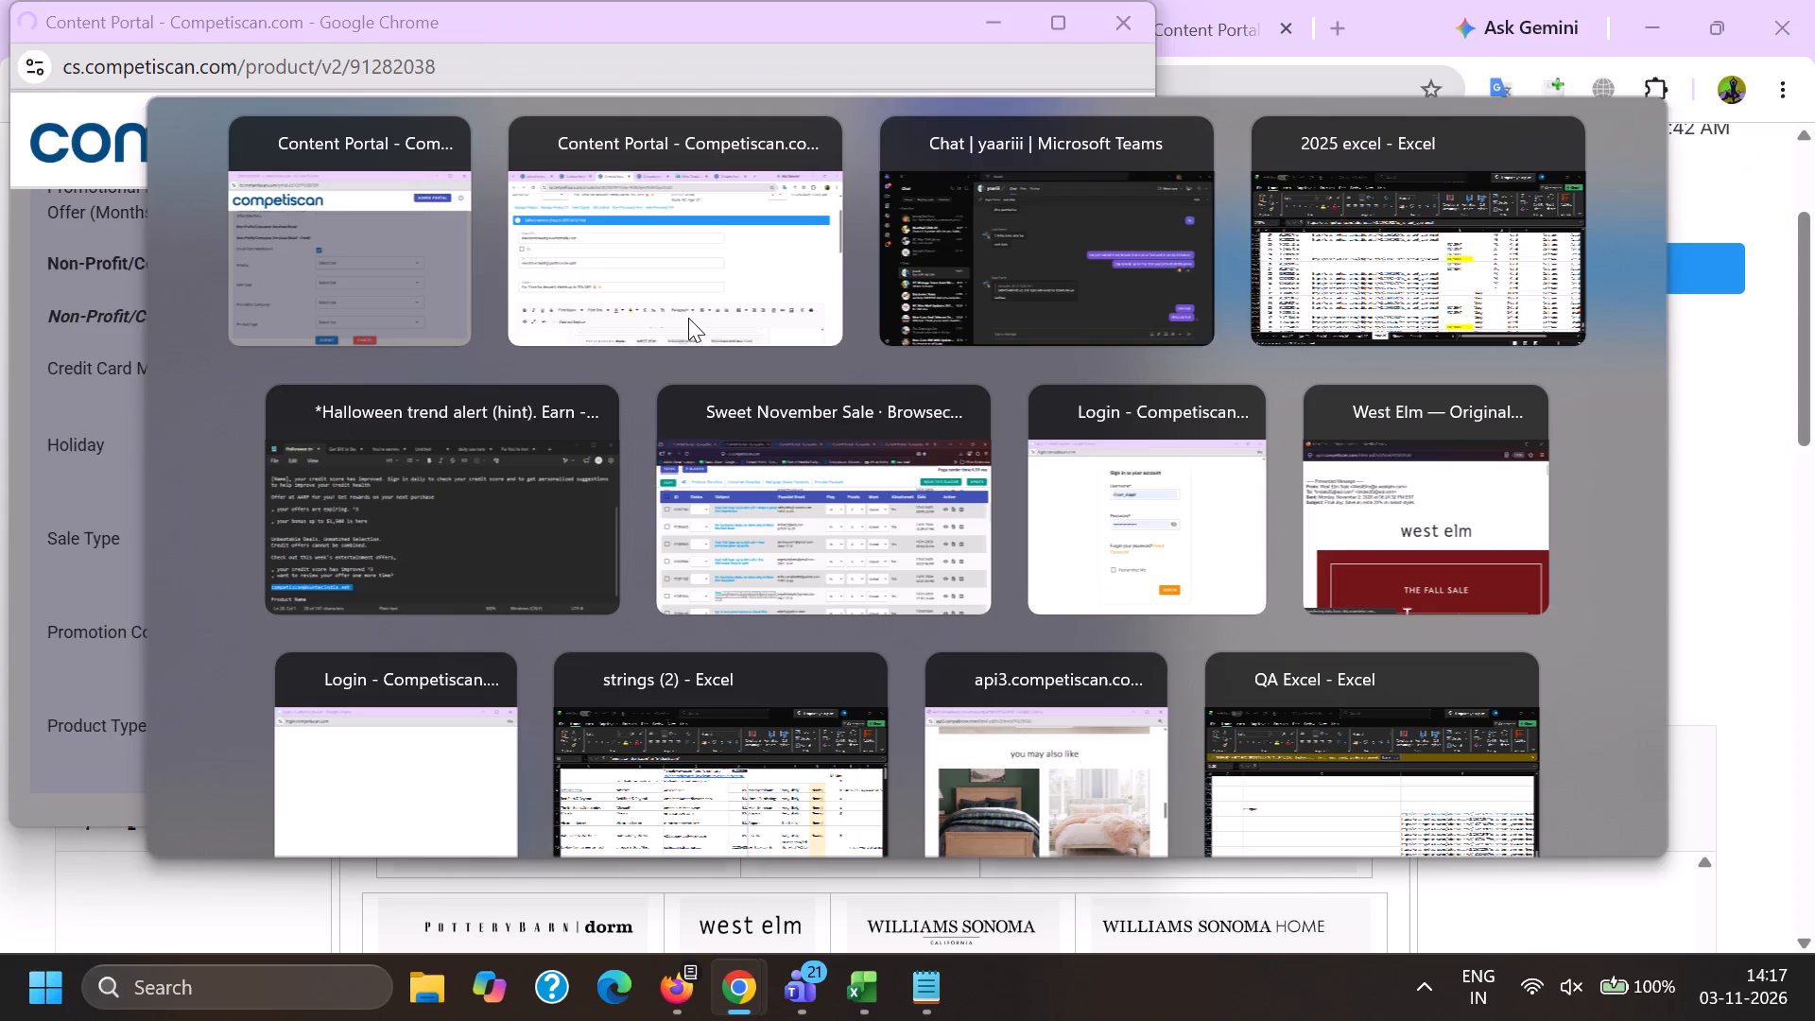
{"action": "scroll", "coordinate": [688, 318], "scroll_direction": "down", "scroll_amount": 1}
Copy the sender name "Pottery Barn Teen" from the From line at the start of the email body.
{"action": "left_click", "coordinate": [261, 597]}
{"action": "key", "text": "Page_Up"}
{"action": "key", "text": "Page_Up"}
{"action": "key", "text": "Page_Up"}
{"action": "key", "text": "Page_Up"}
{"action": "key", "text": "Page_Up"}
{"action": "key", "text": "Page_Up"}
{"action": "key", "text": "Page_Up"}
{"action": "key", "text": "Page_Up"}
{"action": "scroll", "coordinate": [258, 545], "scroll_direction": "down", "scroll_amount": 5}
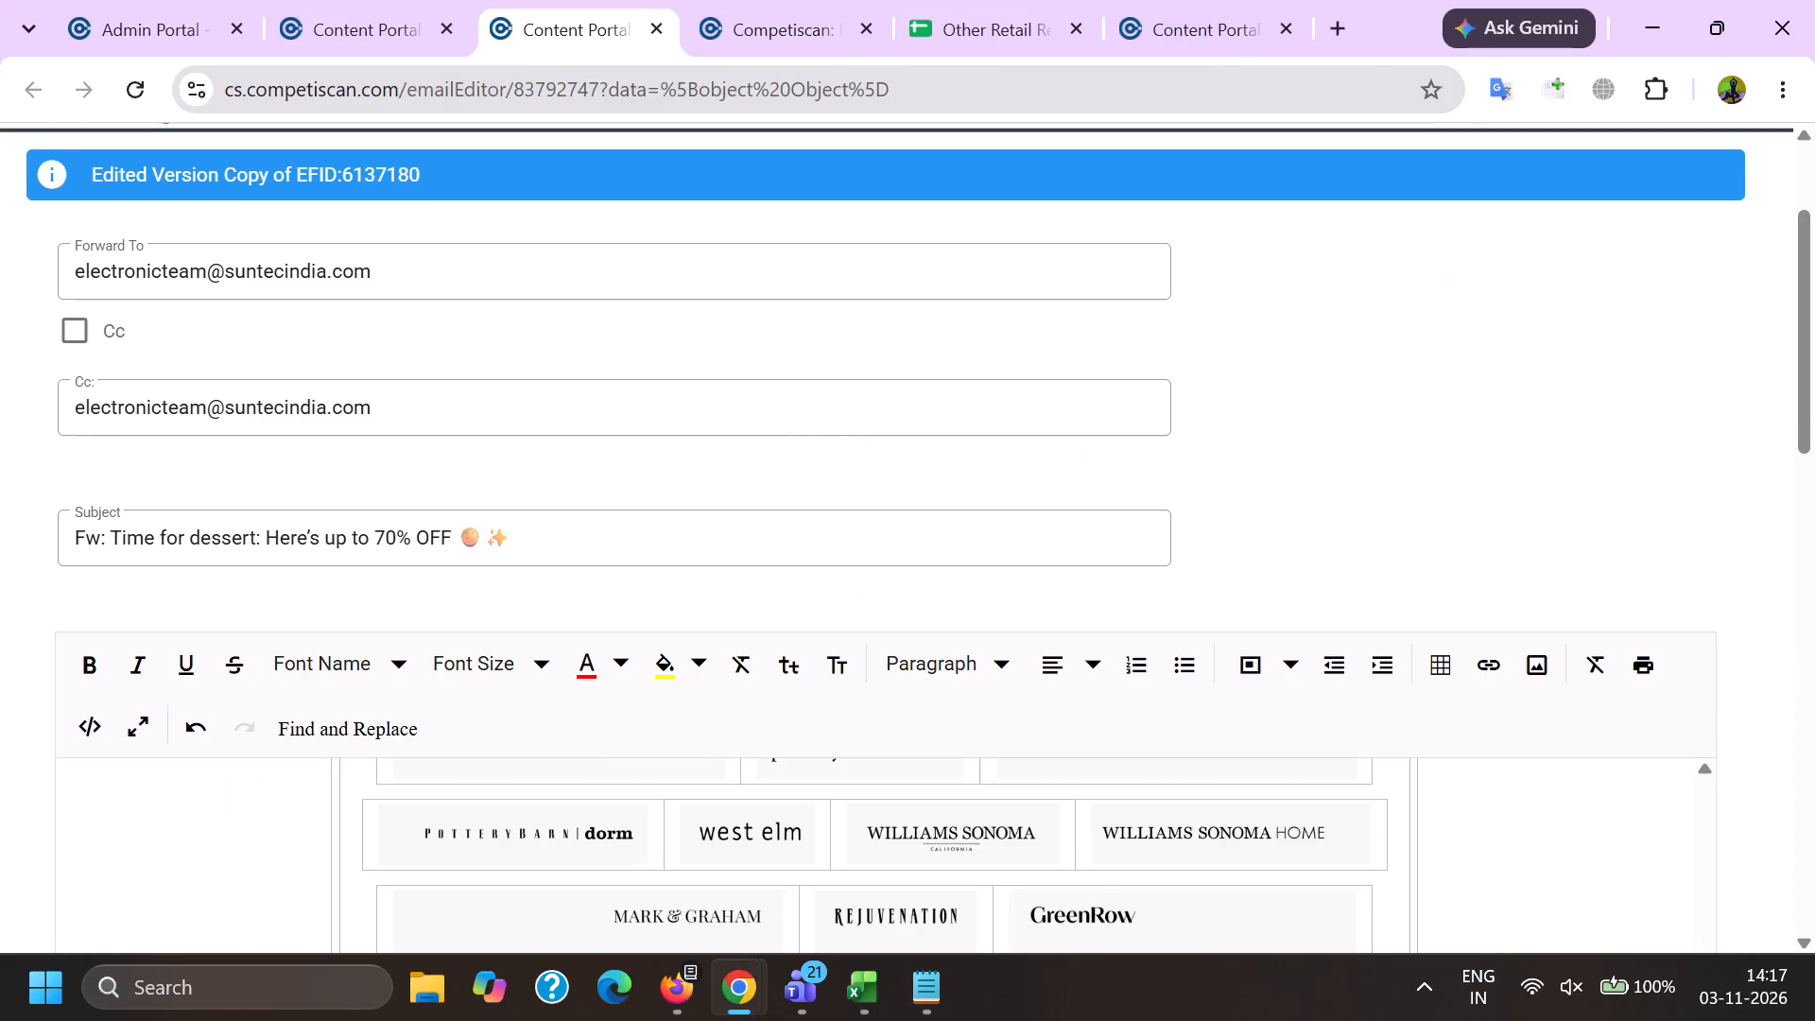
{"action": "left_click", "coordinate": [214, 640]}
{"action": "key", "text": "Page_Up"}
{"action": "scroll", "coordinate": [224, 553], "scroll_direction": "down", "scroll_amount": 4}
{"action": "left_click", "coordinate": [209, 627]}
{"action": "key", "text": "Page_Up"}
{"action": "scroll", "coordinate": [211, 559], "scroll_direction": "down", "scroll_amount": 5}
{"action": "left_click", "coordinate": [211, 567]}
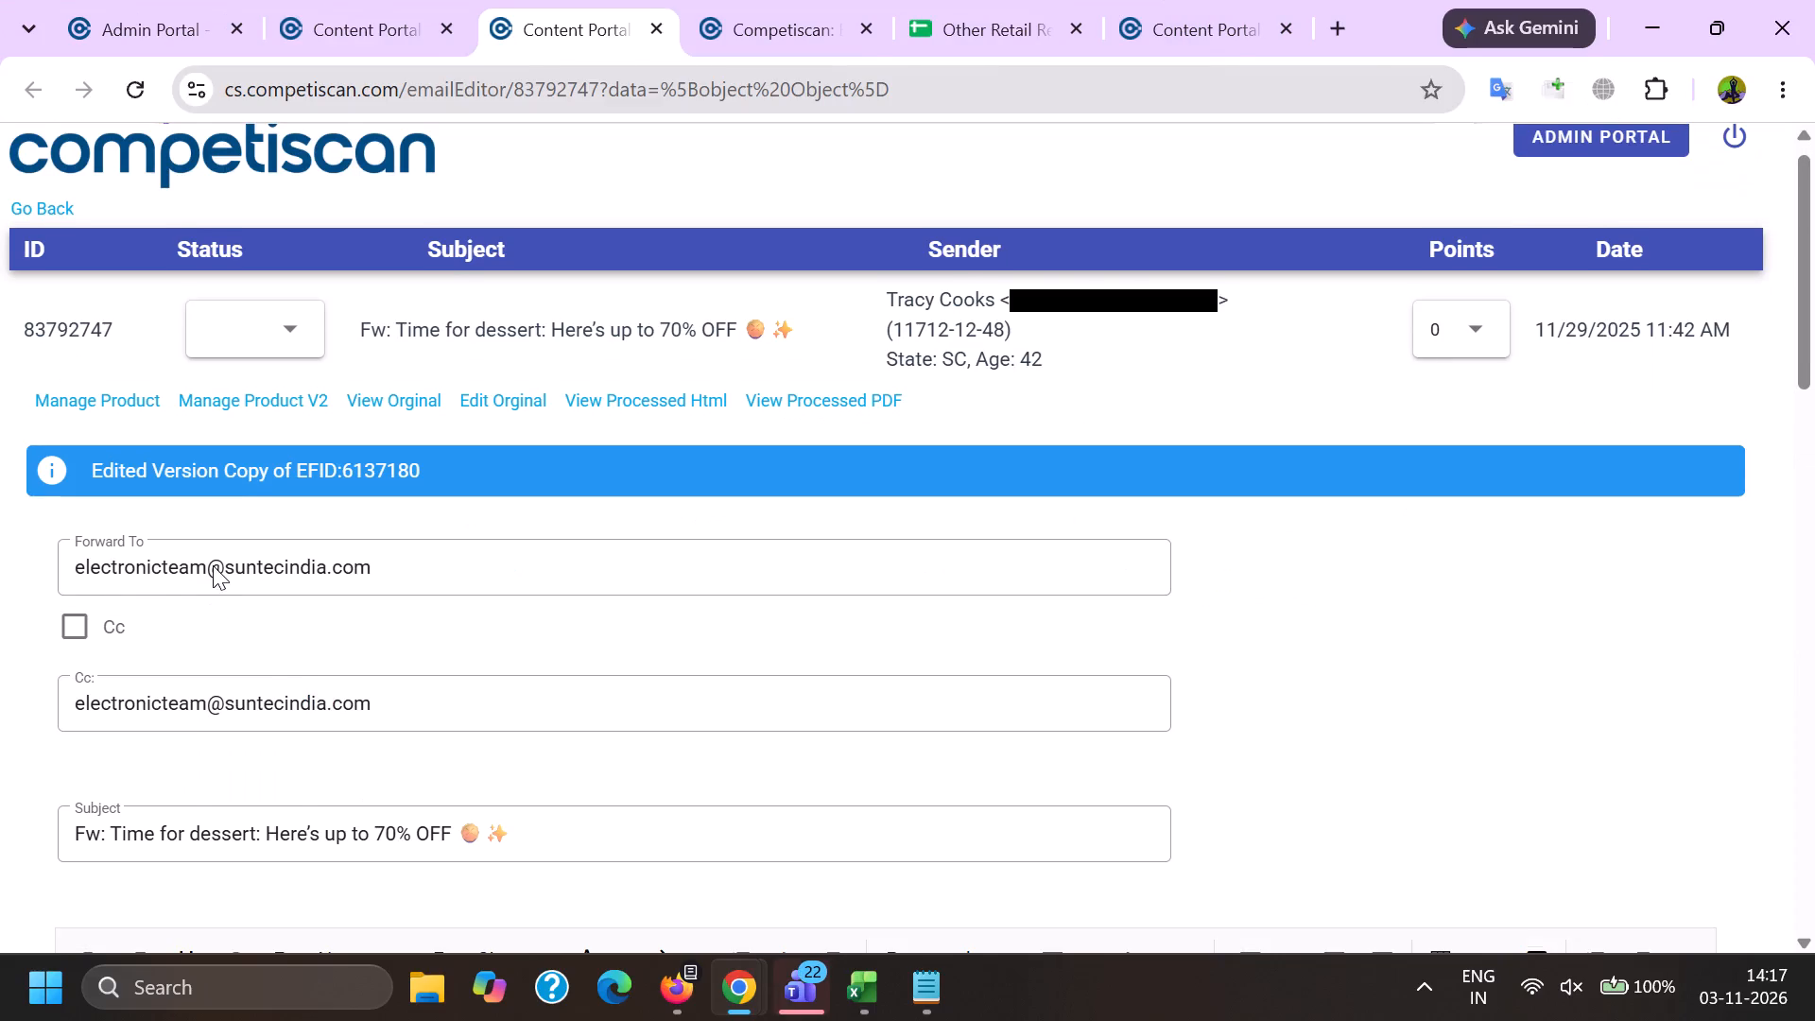
{"action": "scroll", "coordinate": [210, 564], "scroll_direction": "down", "scroll_amount": 5}
{"action": "left_click", "coordinate": [196, 609]}
{"action": "key", "text": "Page_Up"}
{"action": "key", "text": "Page_Up"}
{"action": "key", "text": "Page_Up"}
{"action": "key", "text": "Page_Up"}
{"action": "key", "text": "Page_Up"}
{"action": "key", "text": "Page_Up"}
{"action": "key", "text": "Page_Up"}
{"action": "key", "text": "Page_Up"}
{"action": "key", "text": "Page_Up"}
{"action": "key", "text": "Page_Up"}
{"action": "key", "text": "Page_Up"}
{"action": "key", "text": "Page_Up"}
{"action": "key", "text": "Page_Up"}
{"action": "key", "text": "Page_Up"}
{"action": "key", "text": "Page_Up"}
{"action": "key", "text": "Page_Up"}
{"action": "key", "text": "Page_Up"}
{"action": "key", "text": "Page_Up"}
{"action": "key", "text": "Page_Up"}
{"action": "key", "text": "Page_Up"}
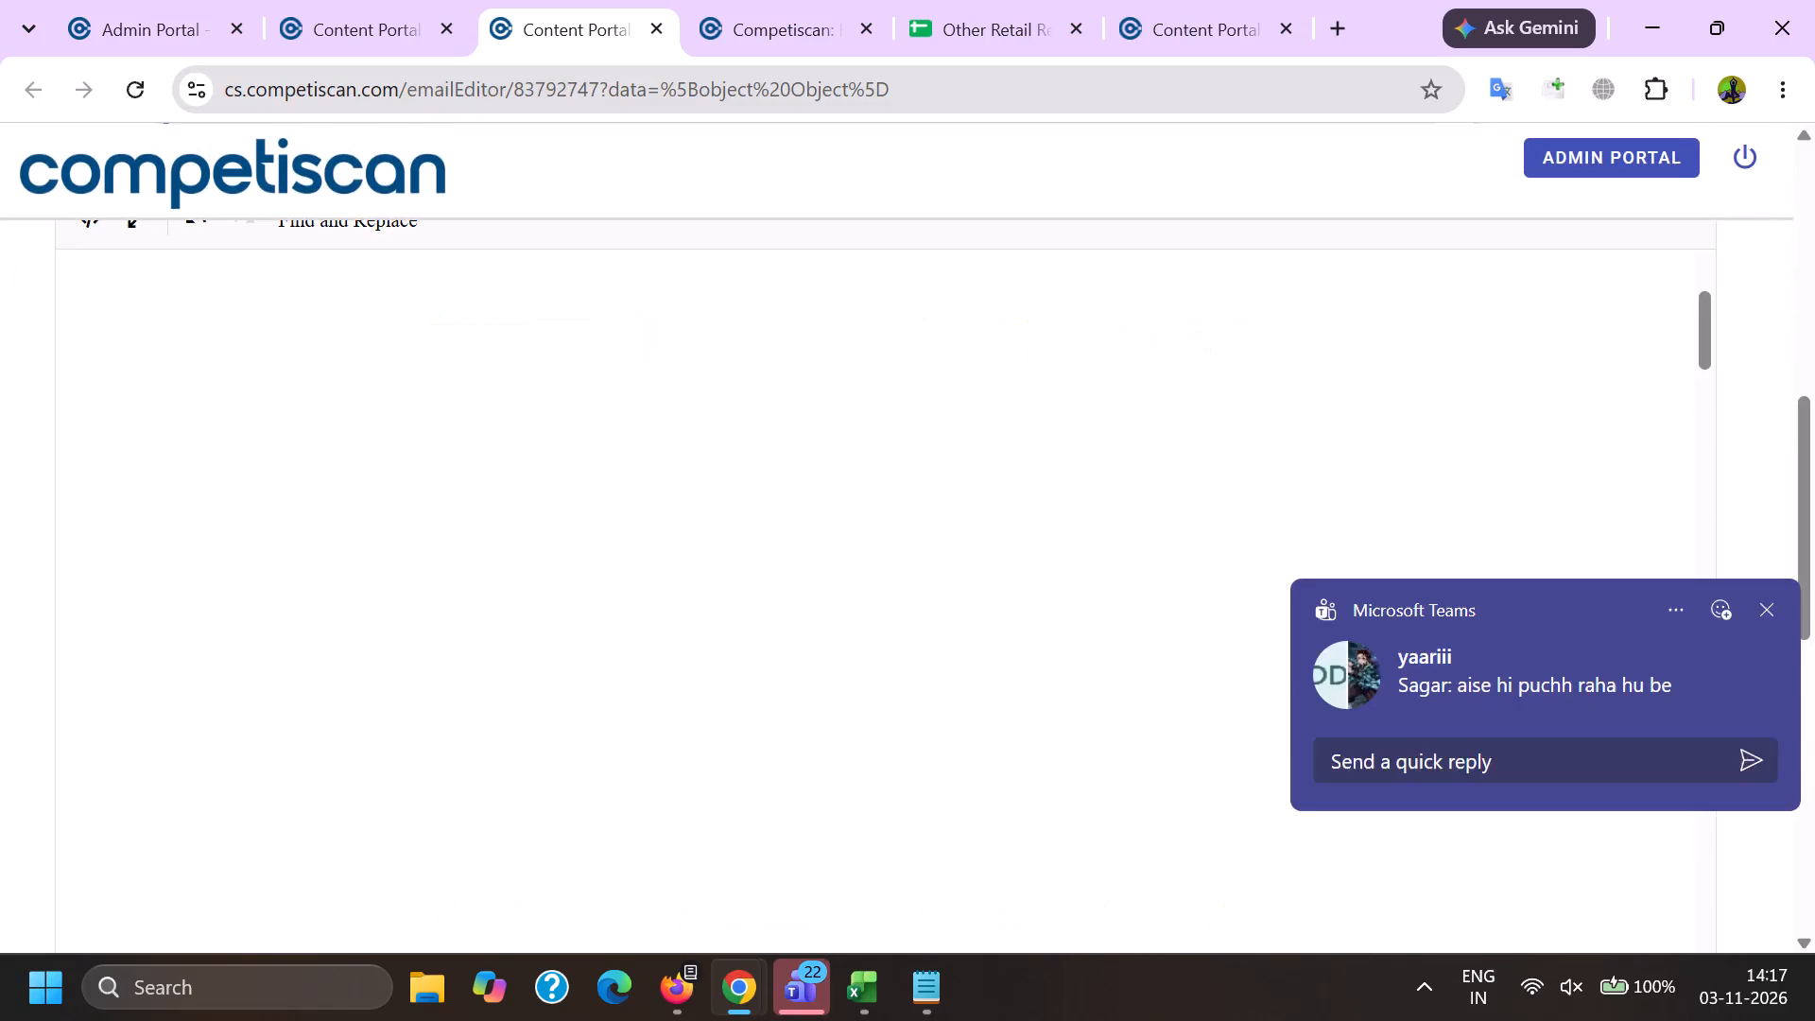
{"action": "scroll", "coordinate": [204, 568], "scroll_direction": "down", "scroll_amount": 4}
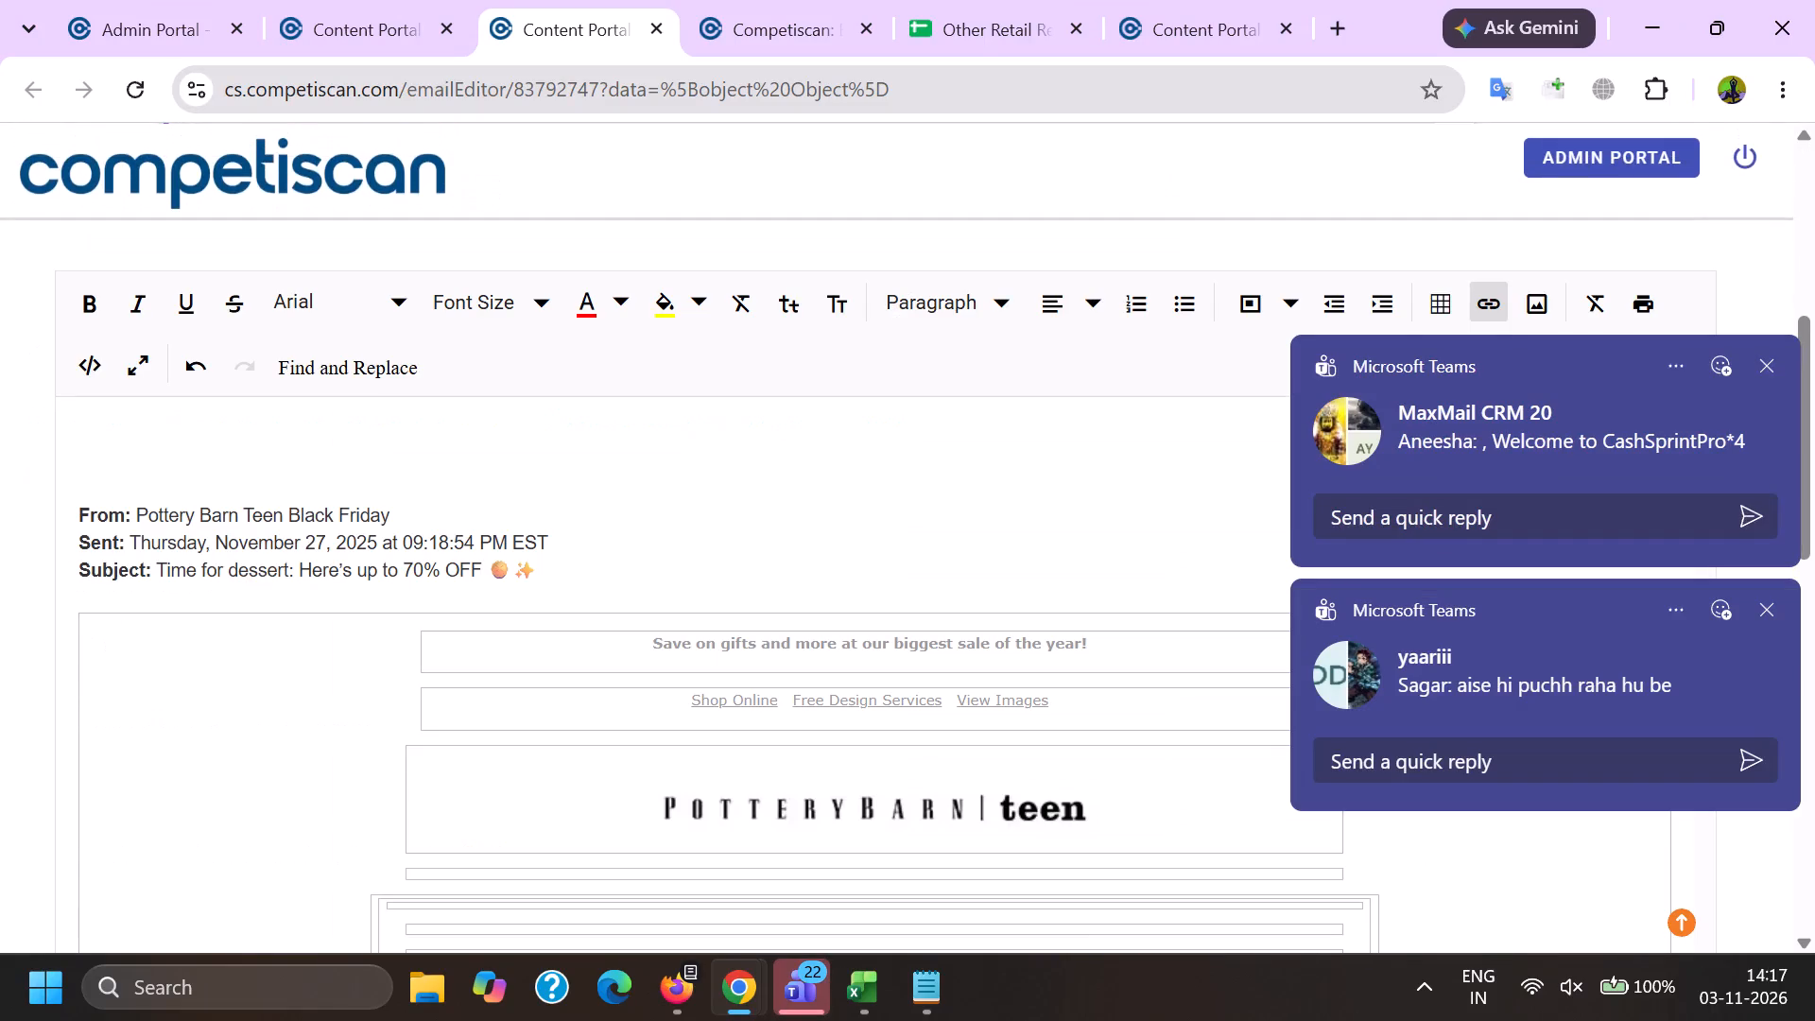
{"action": "double_click", "coordinate": [163, 516]}
{"action": "left_click", "coordinate": [278, 510], "text": "shift"}
{"action": "key", "text": "ctrl+c"}
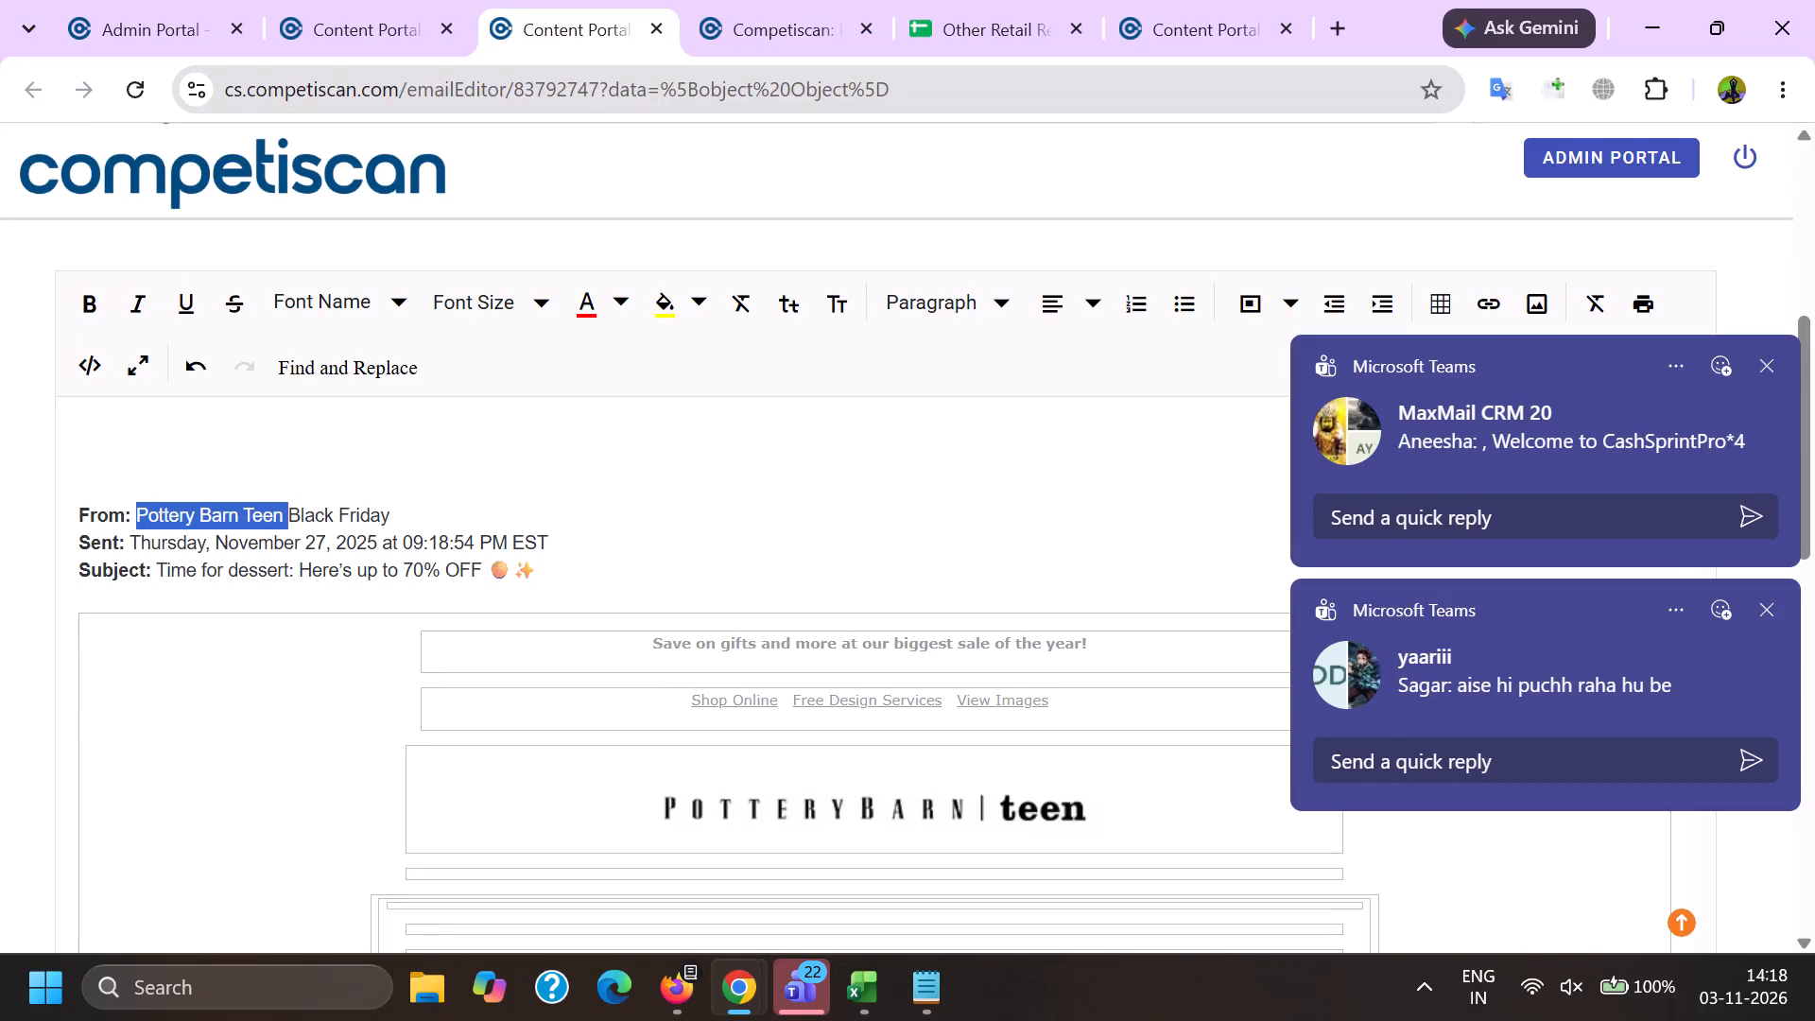
Add Capital One as a company on the email's product form and paste Pottery Barn Teen into a new affinity/association search.
{"action": "key", "text": "alt+Tab"}
{"action": "scroll", "coordinate": [561, 417], "scroll_direction": "down", "scroll_amount": 5}
{"action": "left_click", "coordinate": [525, 515]}
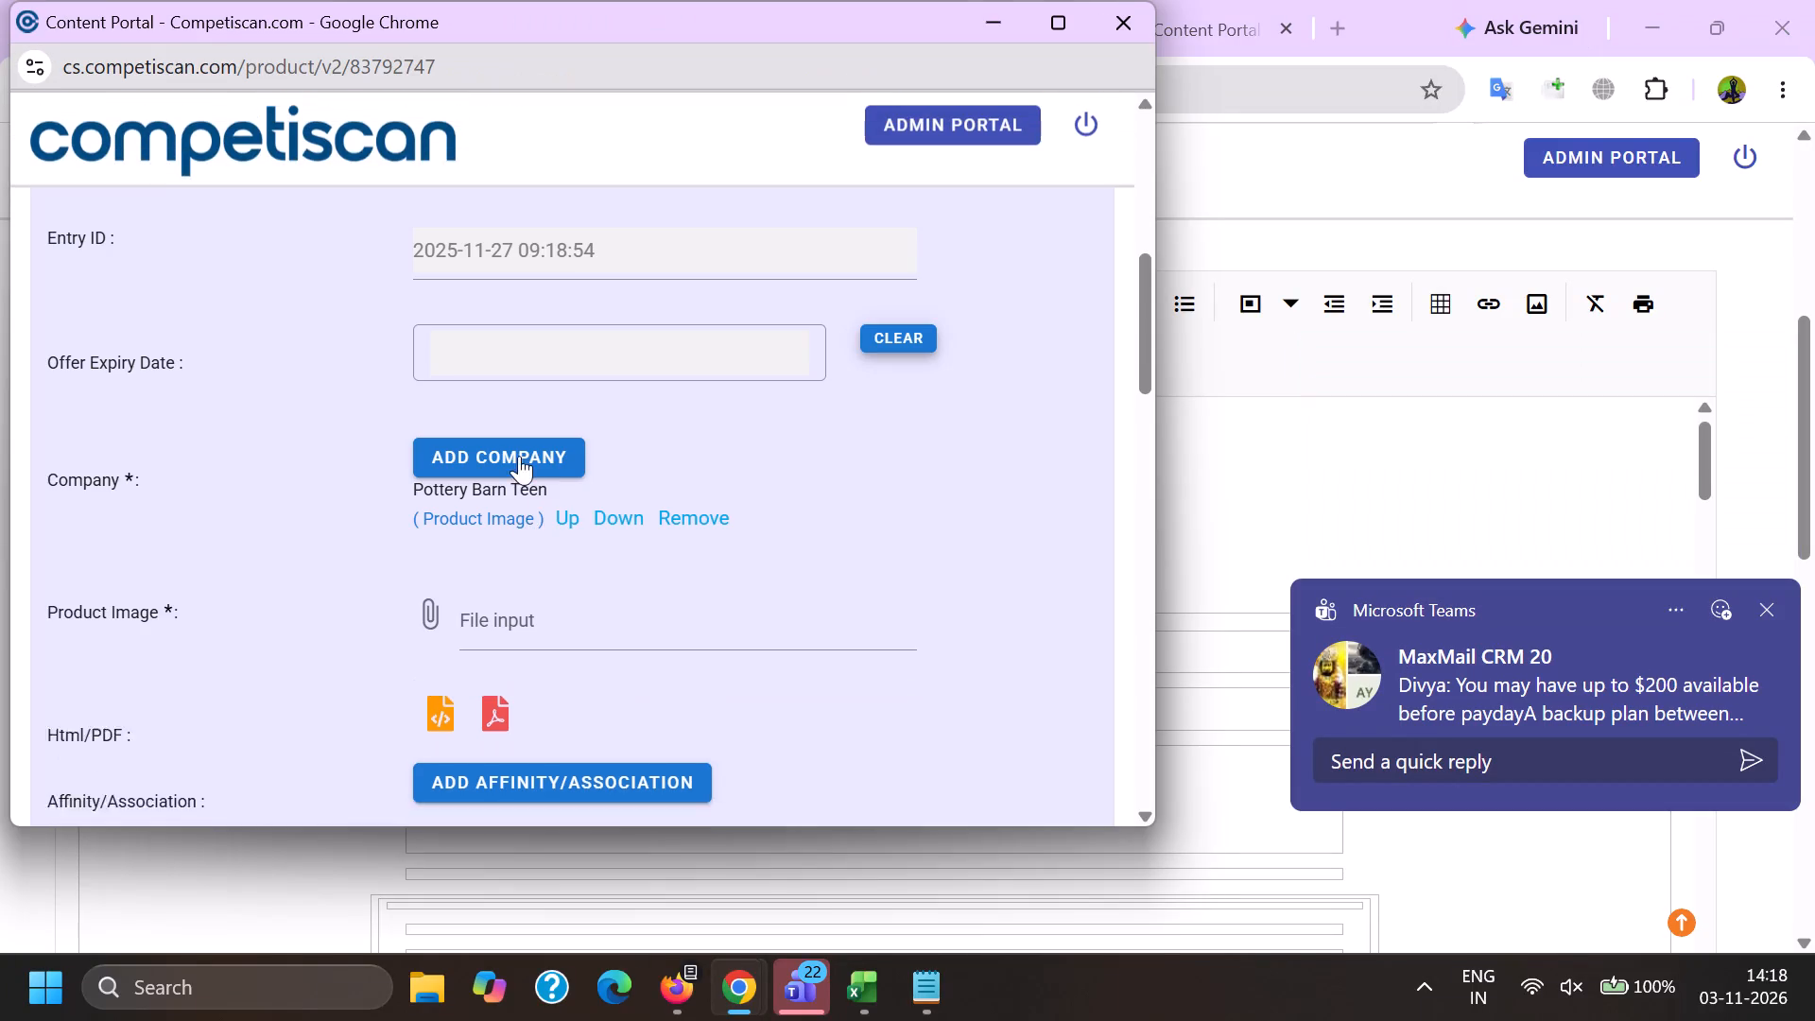
{"action": "left_click", "coordinate": [519, 456]}
{"action": "key", "text": "c"}
{"action": "key", "text": "a"}
{"action": "key", "text": "p"}
{"action": "key", "text": "i"}
{"action": "key", "text": "t"}
{"action": "key", "text": "a"}
{"action": "key", "text": "l"}
{"action": "key", "text": "space"}
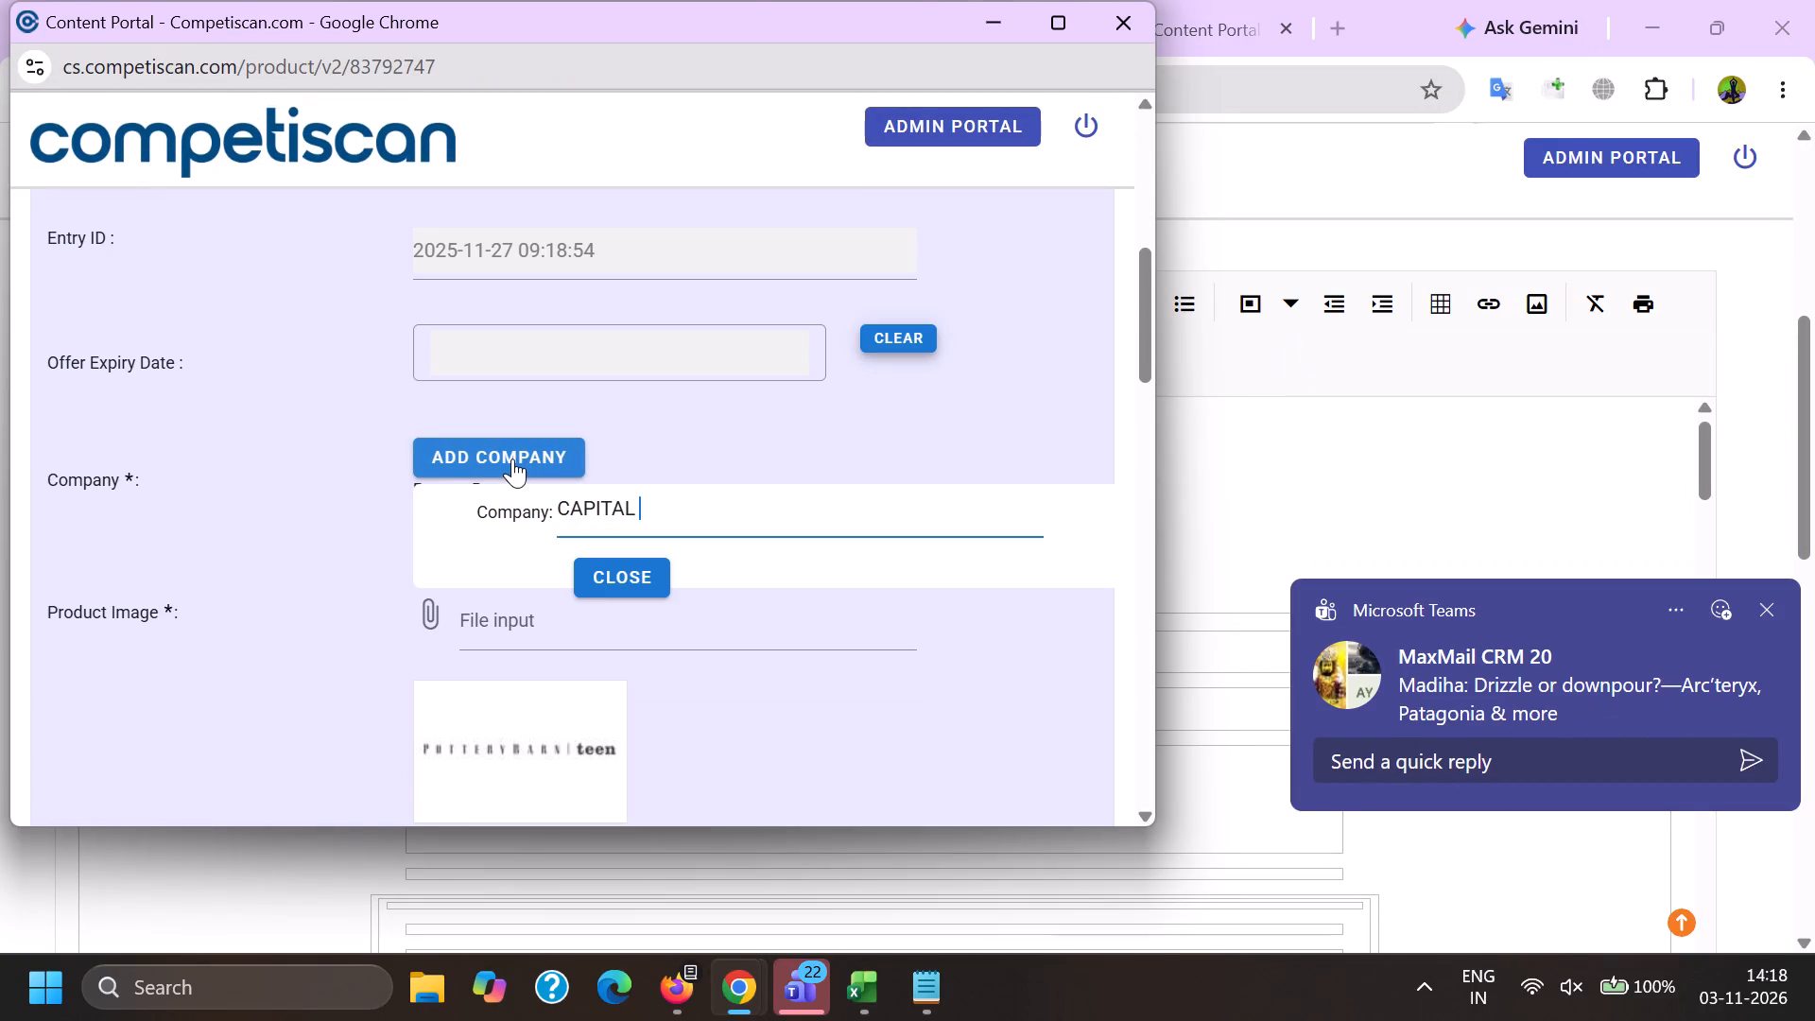
{"action": "key", "text": "o"}
{"action": "key", "text": "n"}
{"action": "key", "text": "e"}
{"action": "scroll", "coordinate": [506, 460], "scroll_direction": "down", "scroll_amount": 2}
{"action": "left_click", "coordinate": [579, 622]}
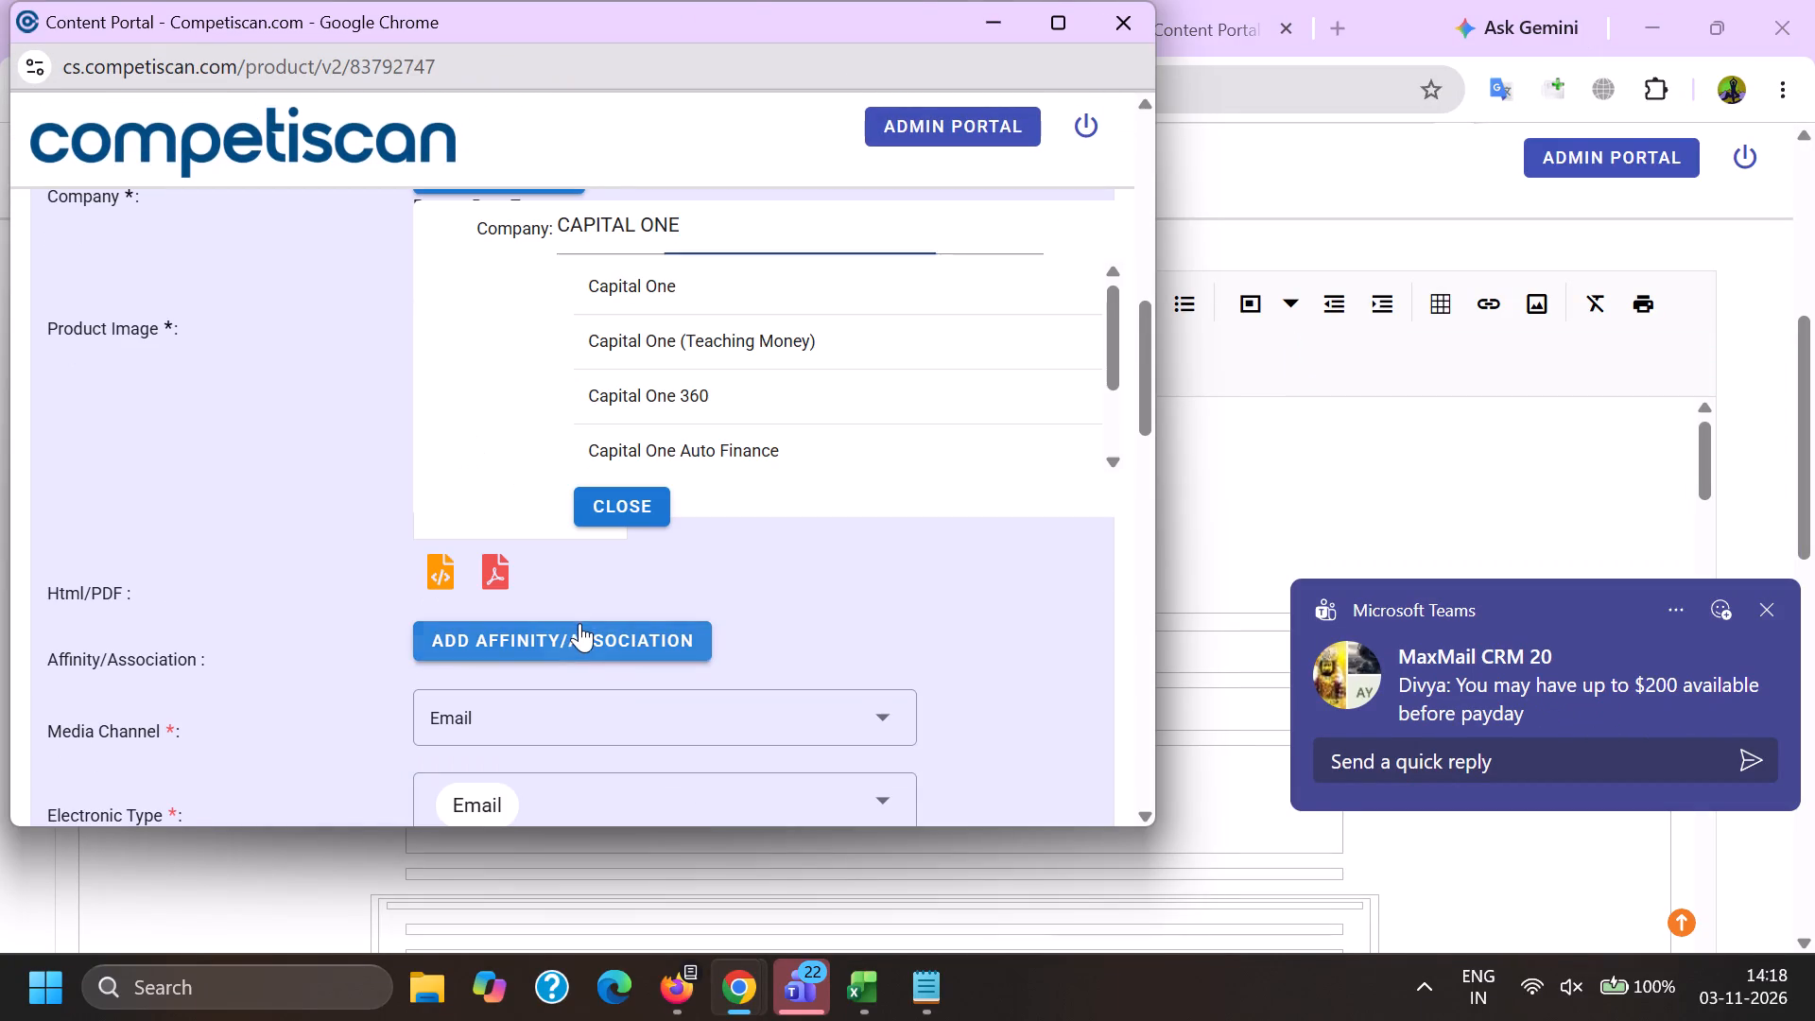
{"action": "left_click", "coordinate": [703, 674]}
{"action": "key", "text": "ctrl+v"}
{"action": "scroll", "coordinate": [662, 713], "scroll_direction": "up", "scroll_amount": 3}
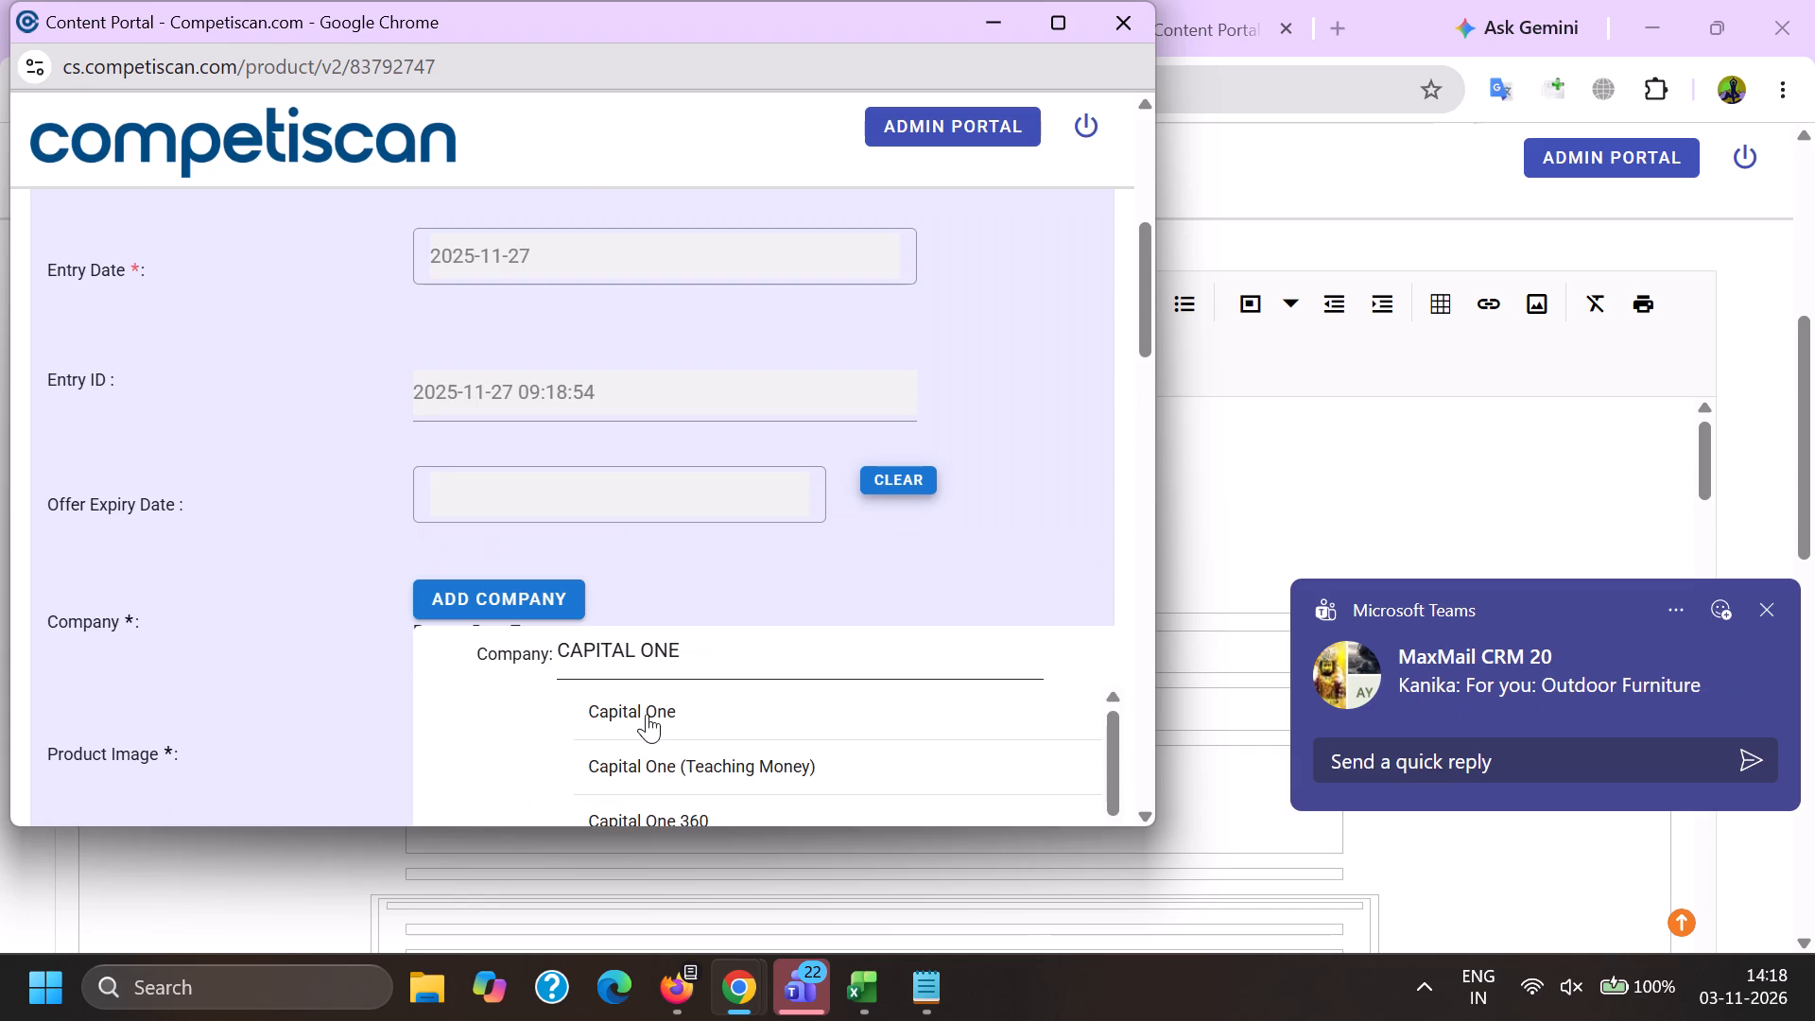
{"action": "left_click", "coordinate": [647, 718]}
Shorten the affinity/association search to "Pottery Barn Tee" and add Pottery Barn Teen (Retail).
{"action": "scroll", "coordinate": [544, 607], "scroll_direction": "down", "scroll_amount": 4}
{"action": "left_click", "coordinate": [829, 632]}
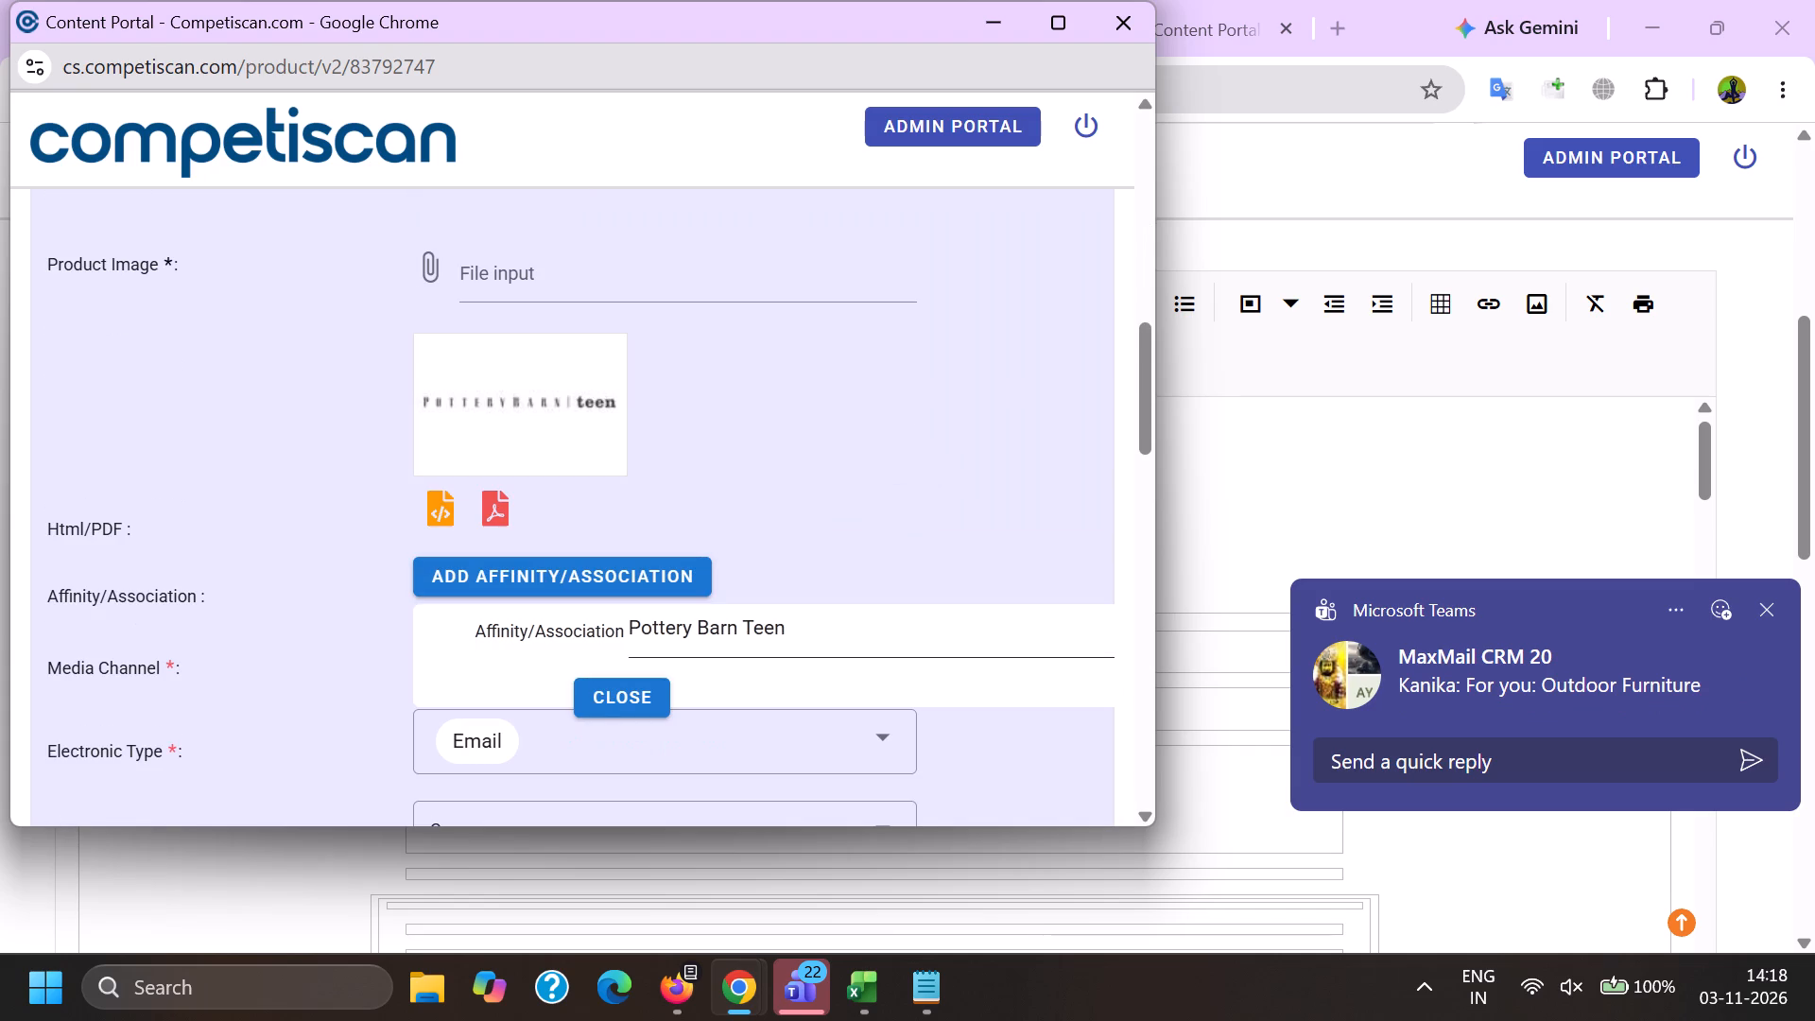
{"action": "key", "text": "BackSpace"}
{"action": "key", "text": "BackSpace"}
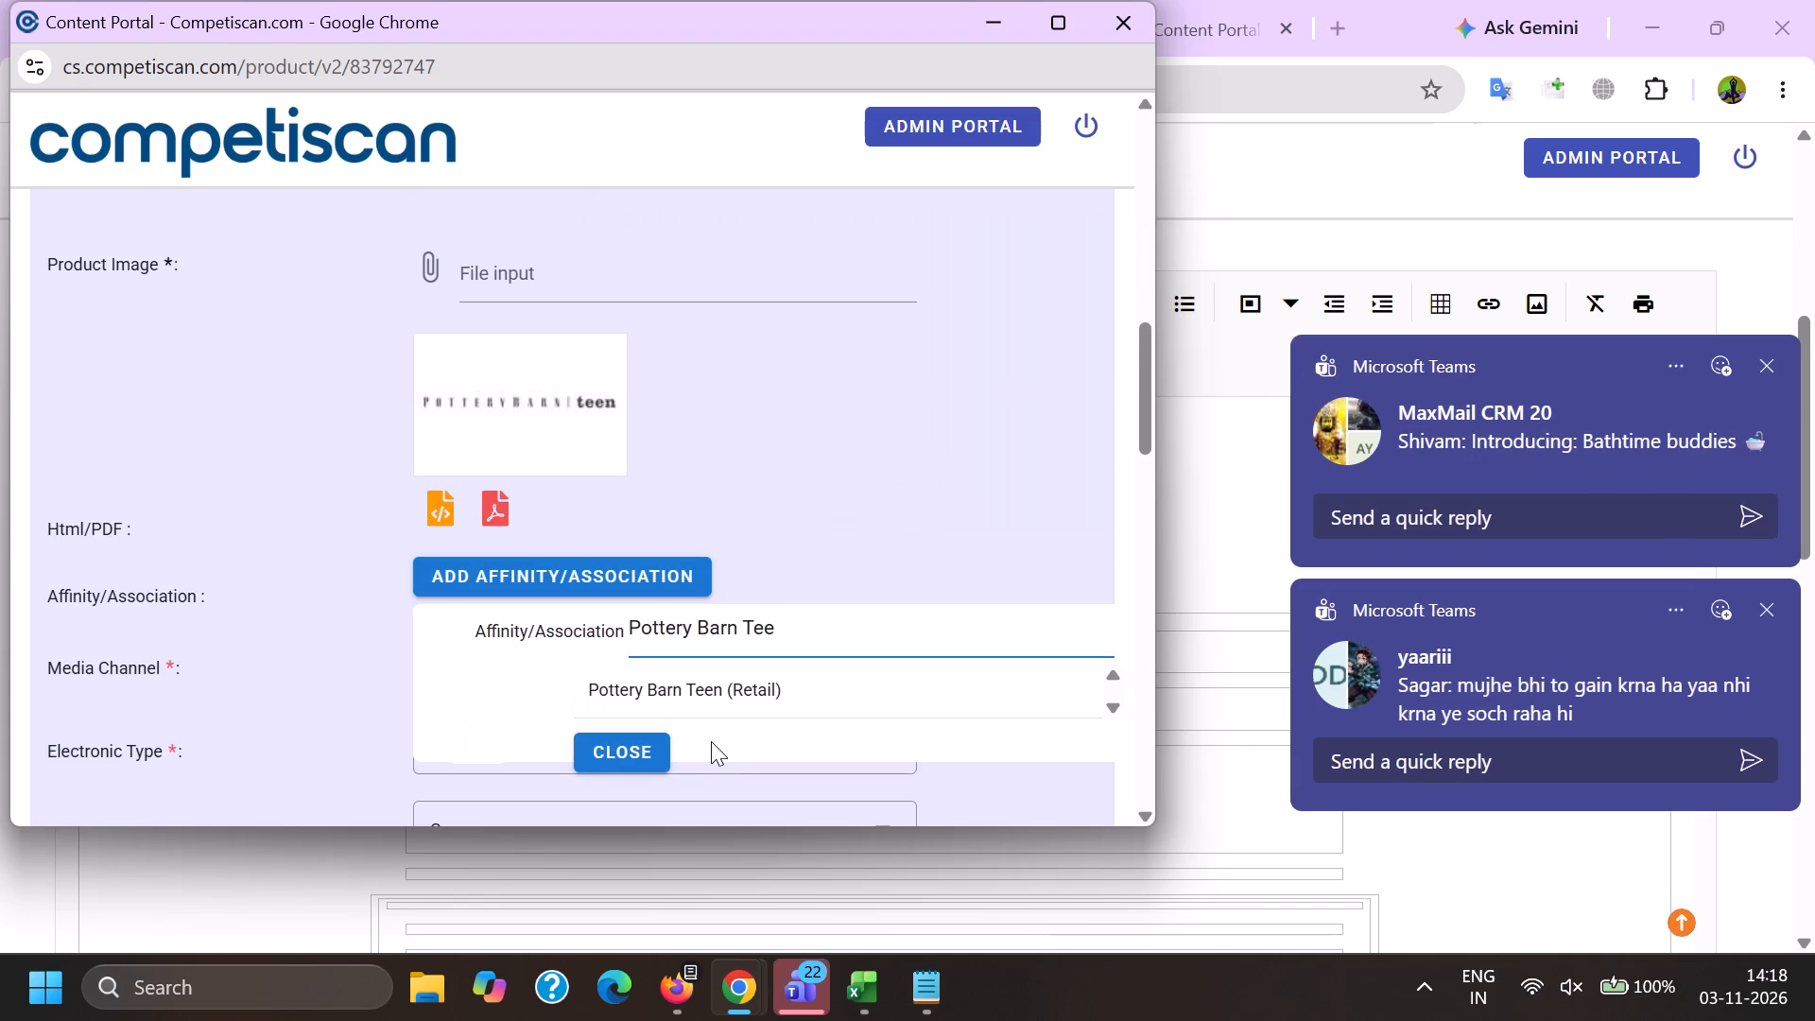
{"action": "left_click", "coordinate": [654, 697]}
{"action": "scroll", "coordinate": [601, 517], "scroll_direction": "down", "scroll_amount": 3}
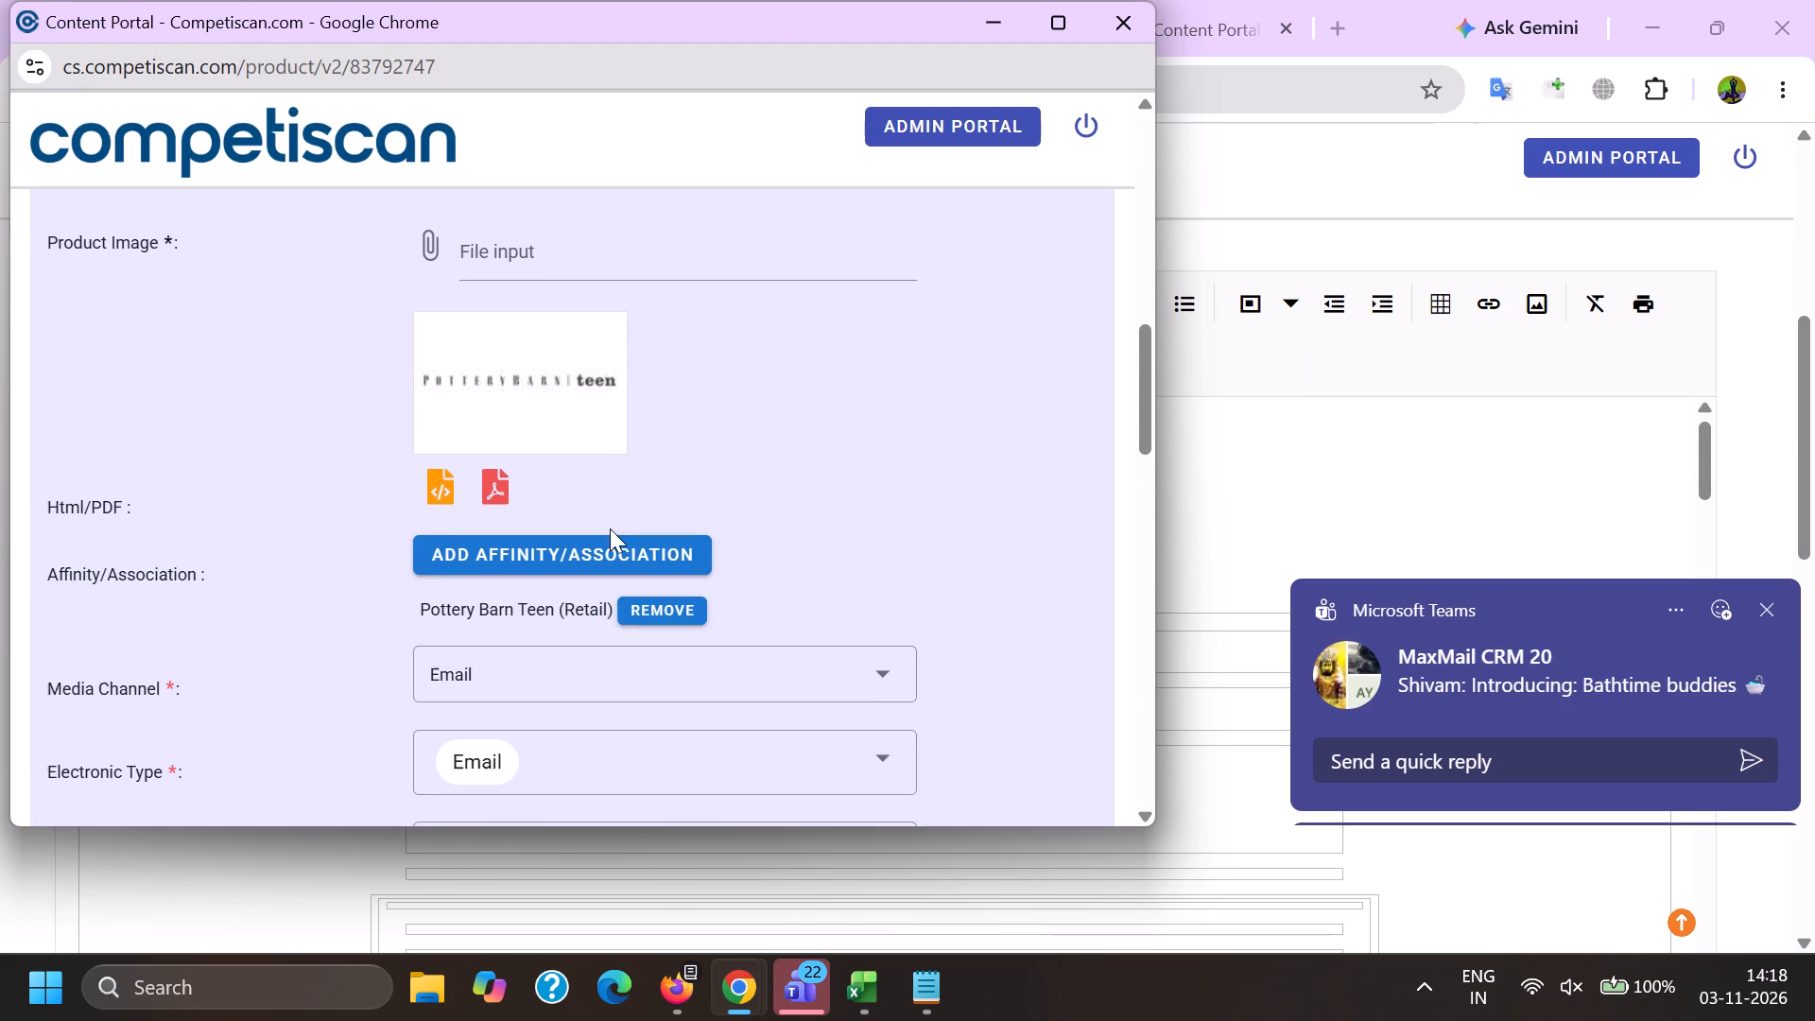
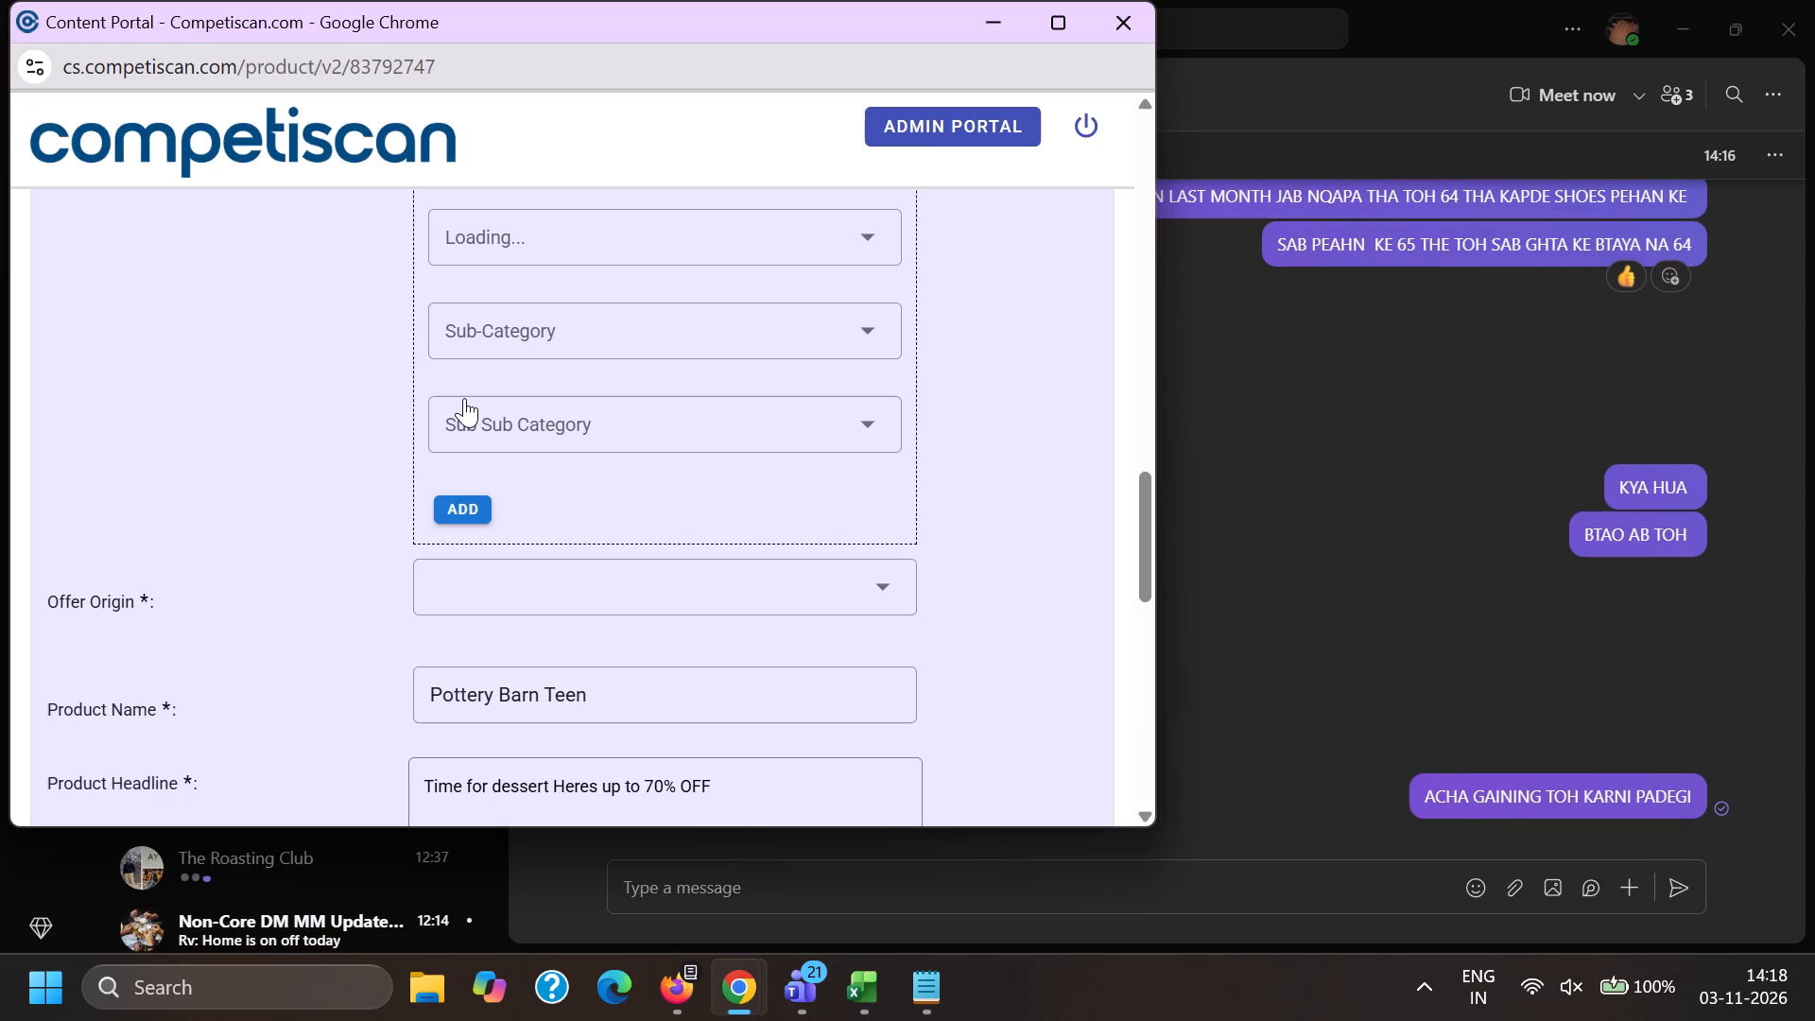
Choose the Home category and Furniture sub-category, and add the Retail / Home / Furniture sector entry.
{"action": "left_click", "coordinate": [494, 278]}
{"action": "left_click_drag", "start_coordinate": [266, 306], "coordinate": [295, 320]}
{"action": "left_click", "coordinate": [506, 344]}
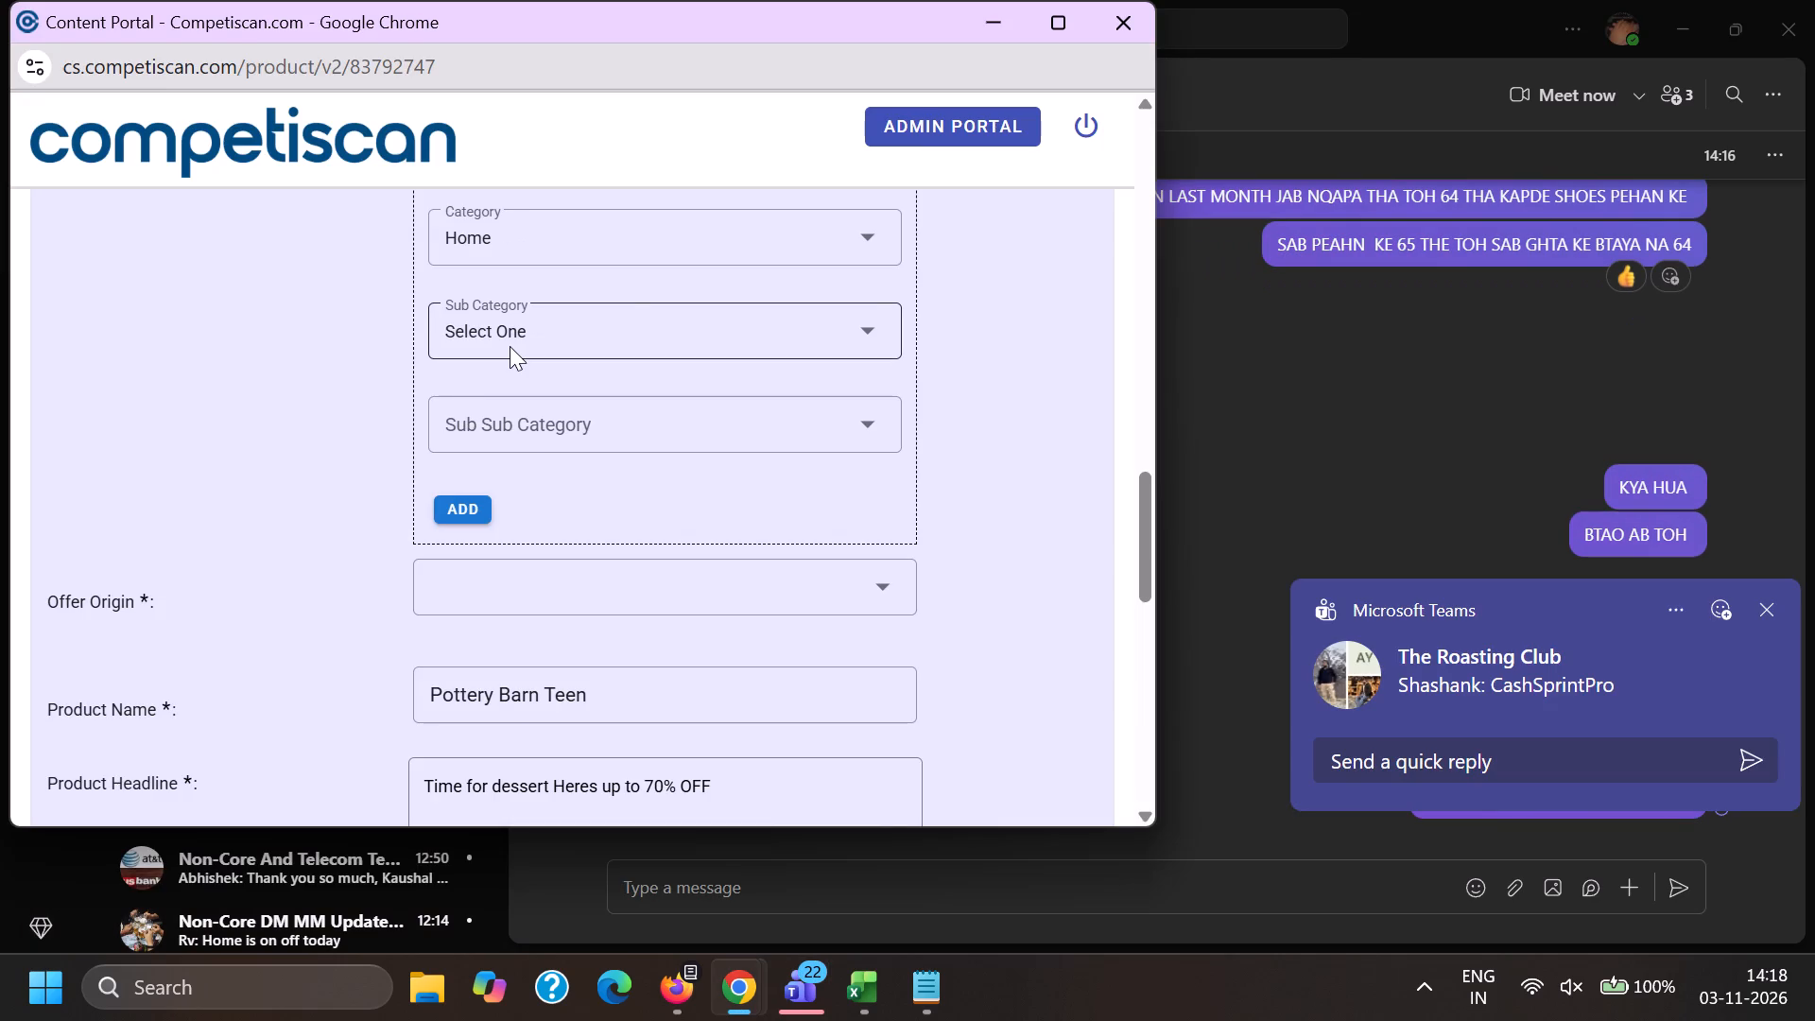
{"action": "scroll", "coordinate": [514, 541], "scroll_direction": "down", "scroll_amount": 7}
{"action": "scroll", "coordinate": [514, 532], "scroll_direction": "up", "scroll_amount": 5}
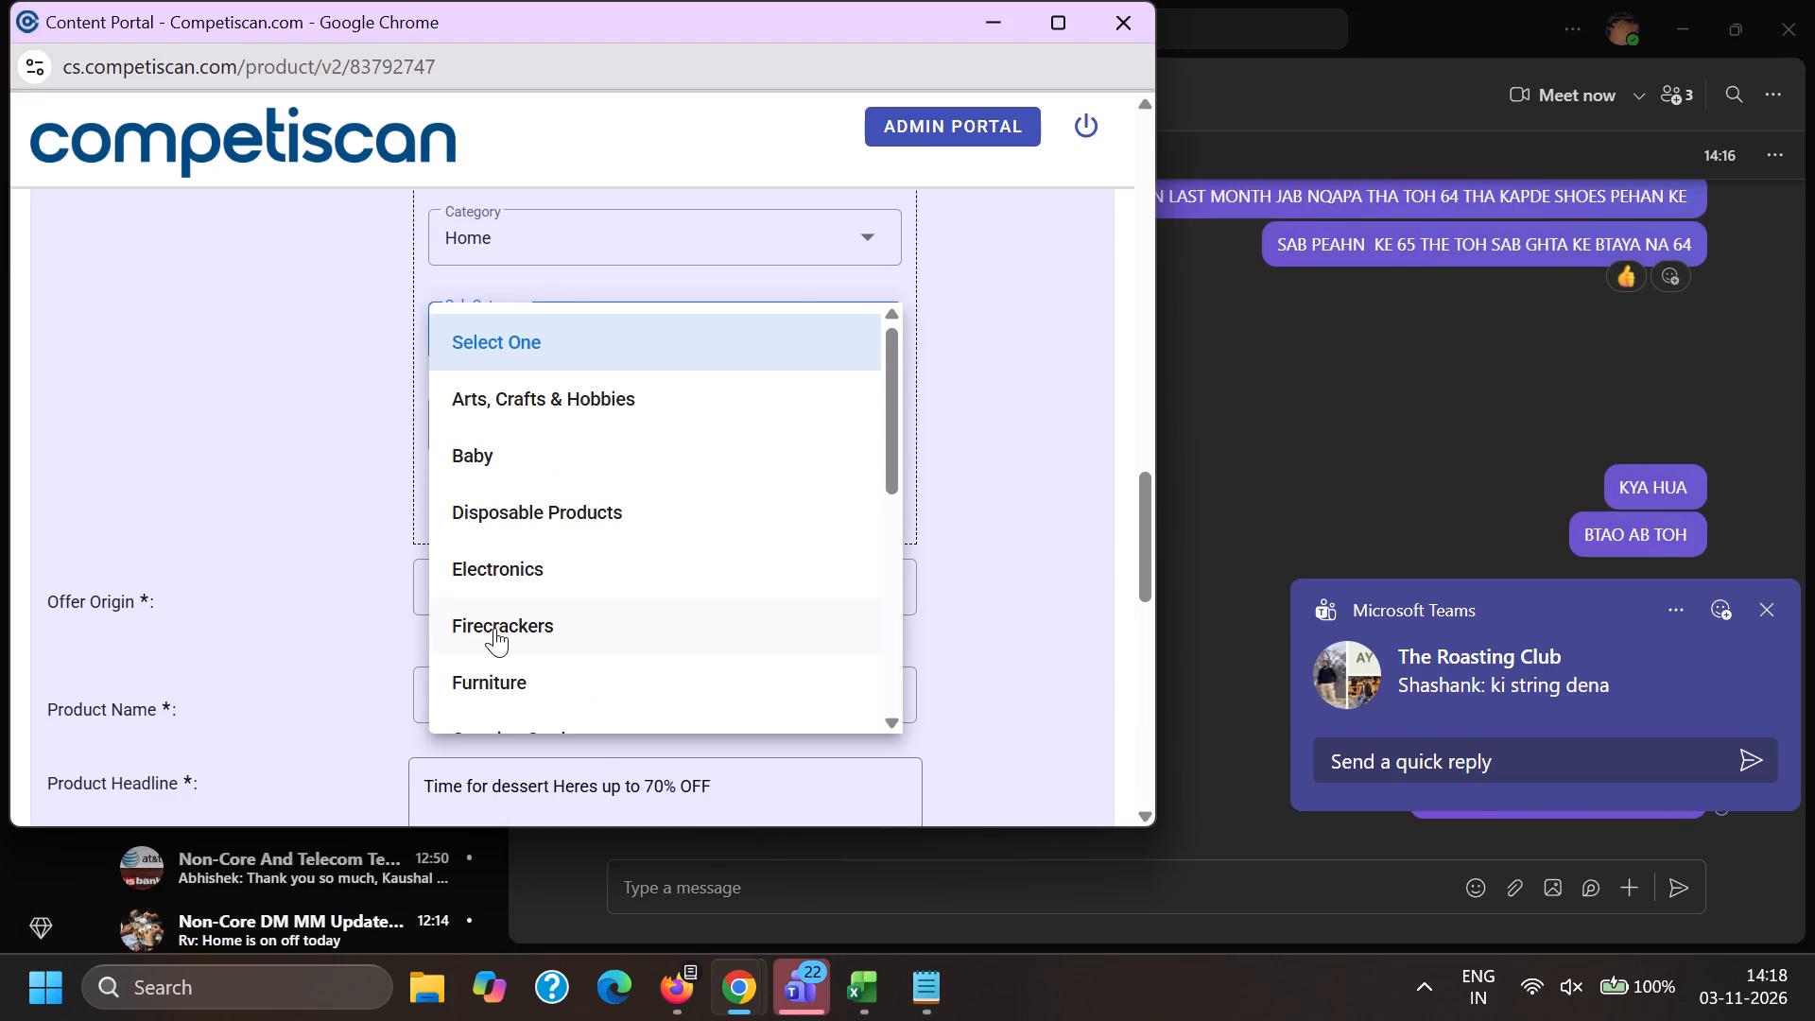
{"action": "left_click", "coordinate": [490, 666]}
{"action": "left_click", "coordinate": [457, 503]}
{"action": "scroll", "coordinate": [452, 625], "scroll_direction": "up", "scroll_amount": 3}
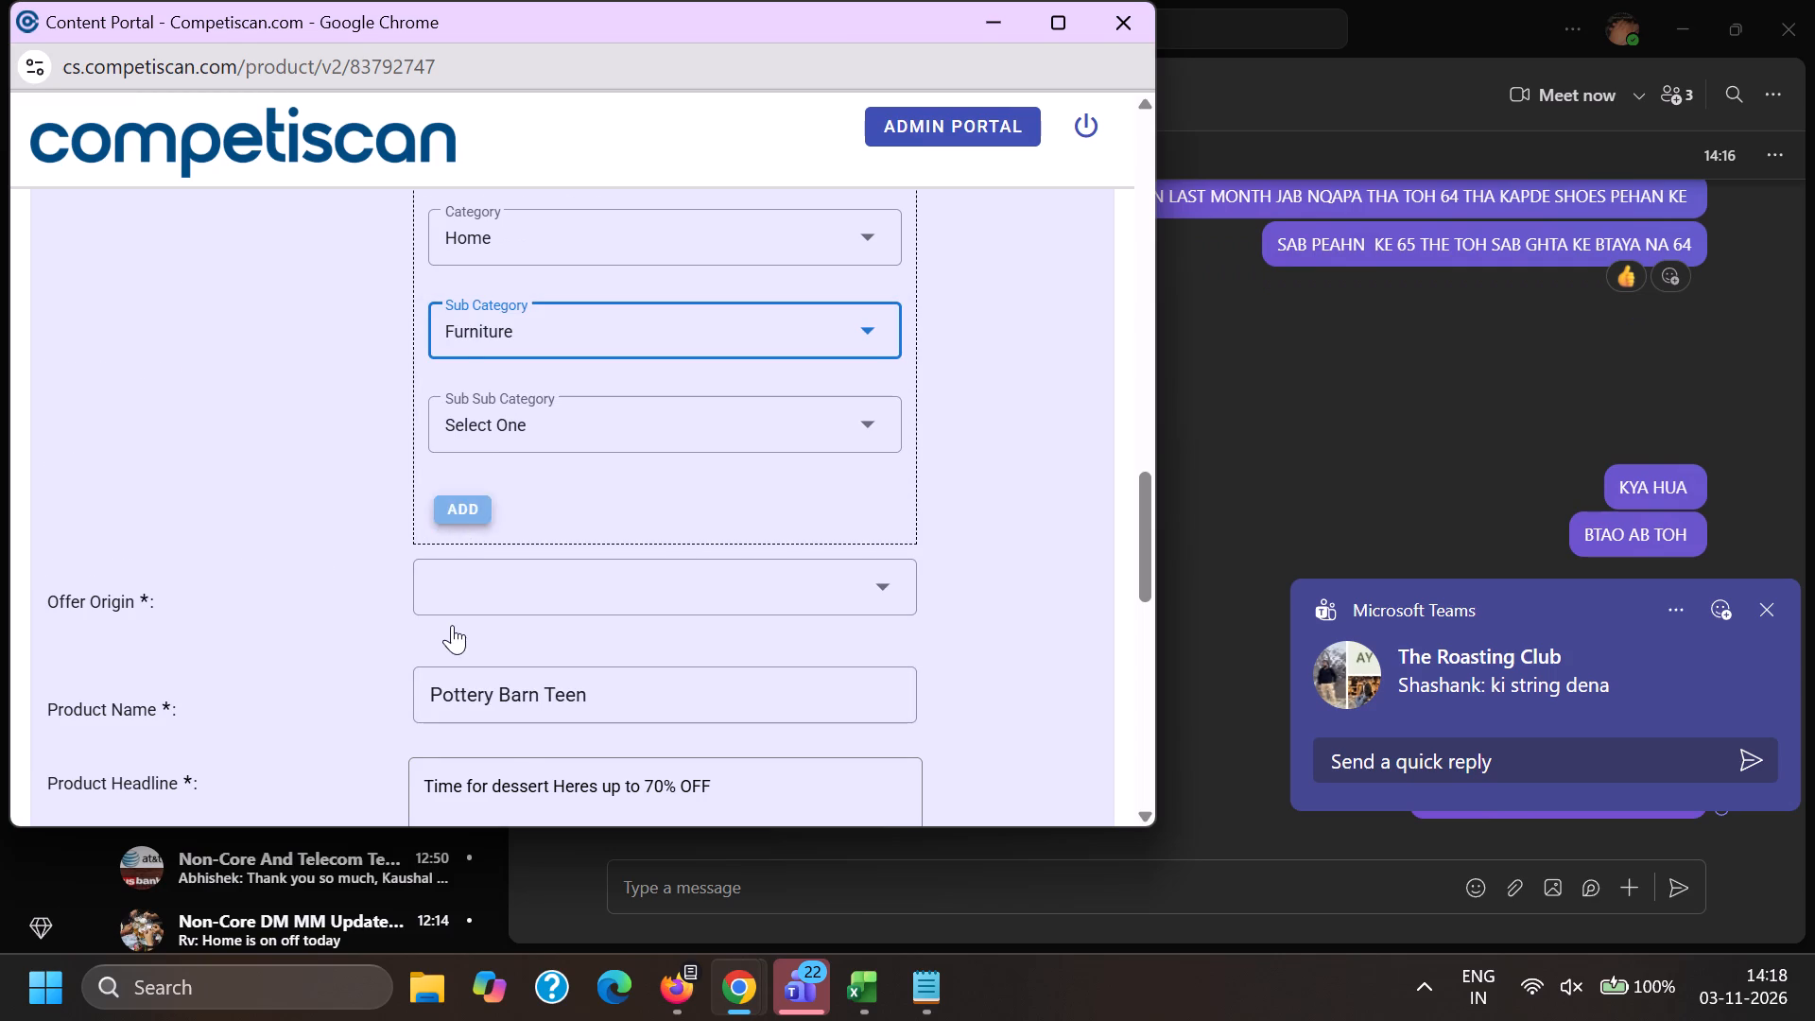
Edit the Retail entry to Home / Home Decor / Bedding-Sheets & Pillowcases and update it.
{"action": "left_click", "coordinate": [806, 552]}
{"action": "left_click", "coordinate": [806, 543]}
{"action": "scroll", "coordinate": [521, 500], "scroll_direction": "down", "scroll_amount": 2}
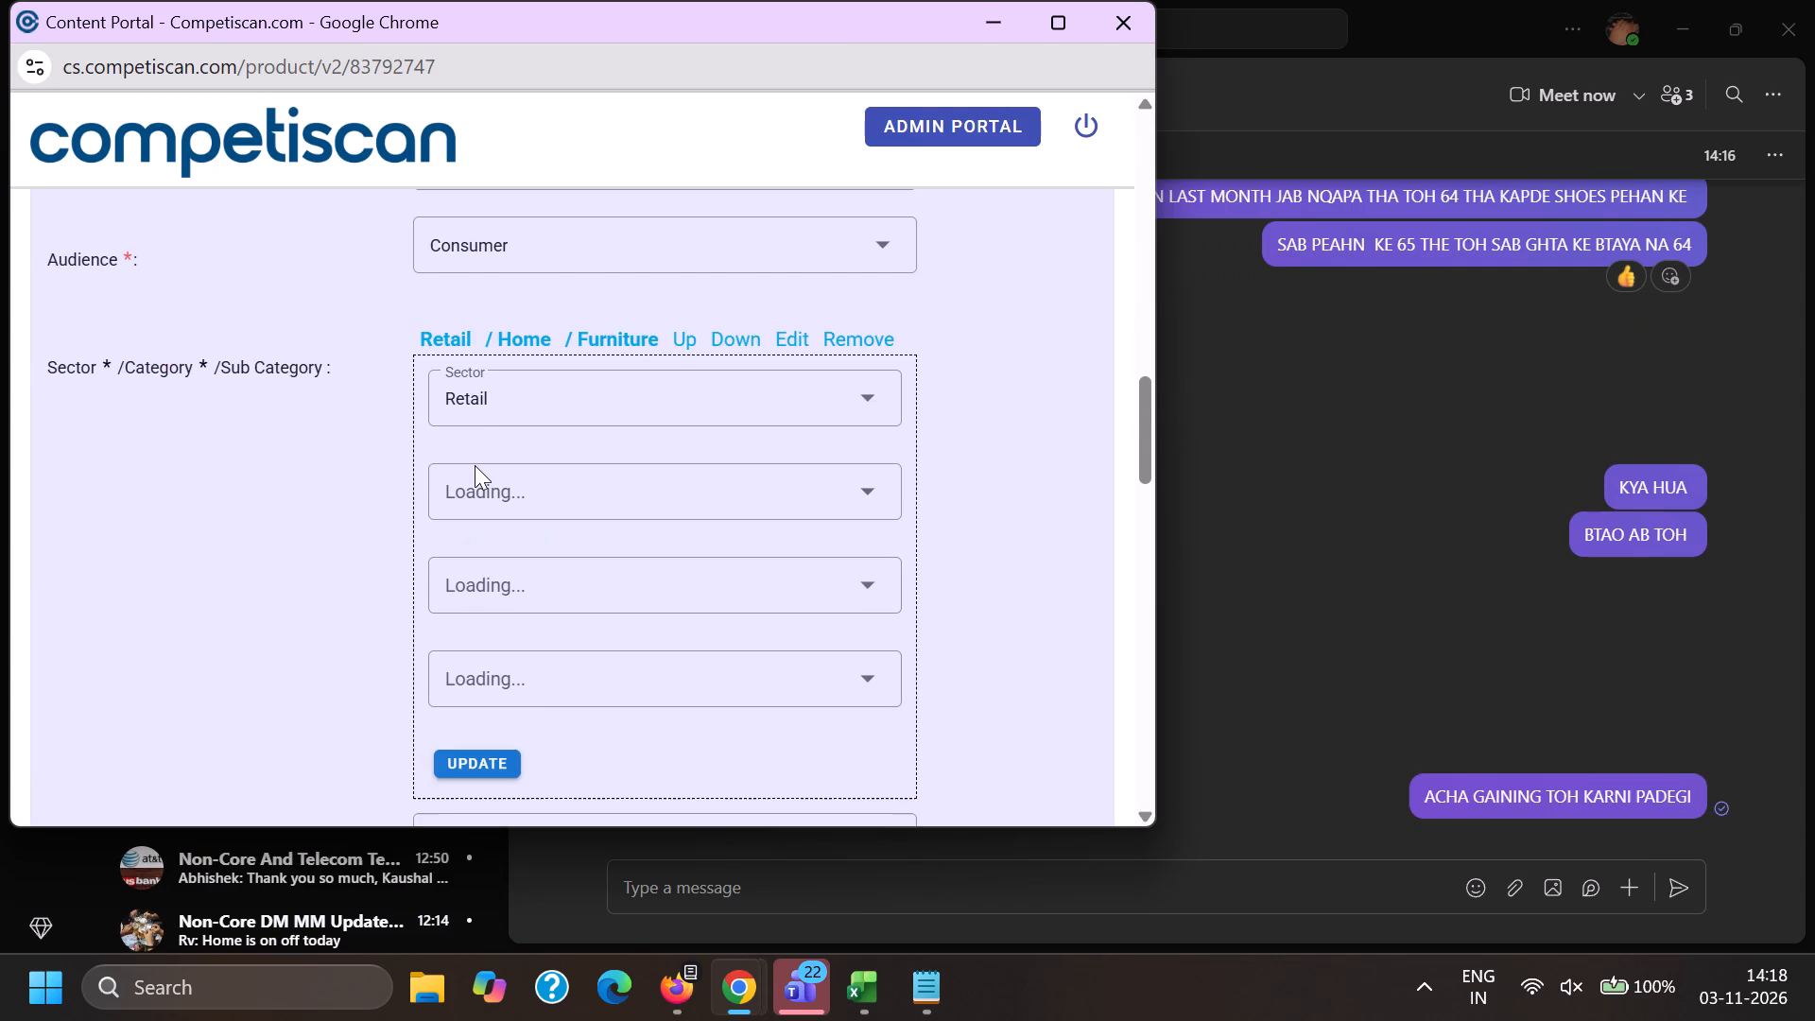
{"action": "left_click", "coordinate": [468, 529]}
{"action": "scroll", "coordinate": [487, 552], "scroll_direction": "down", "scroll_amount": 5}
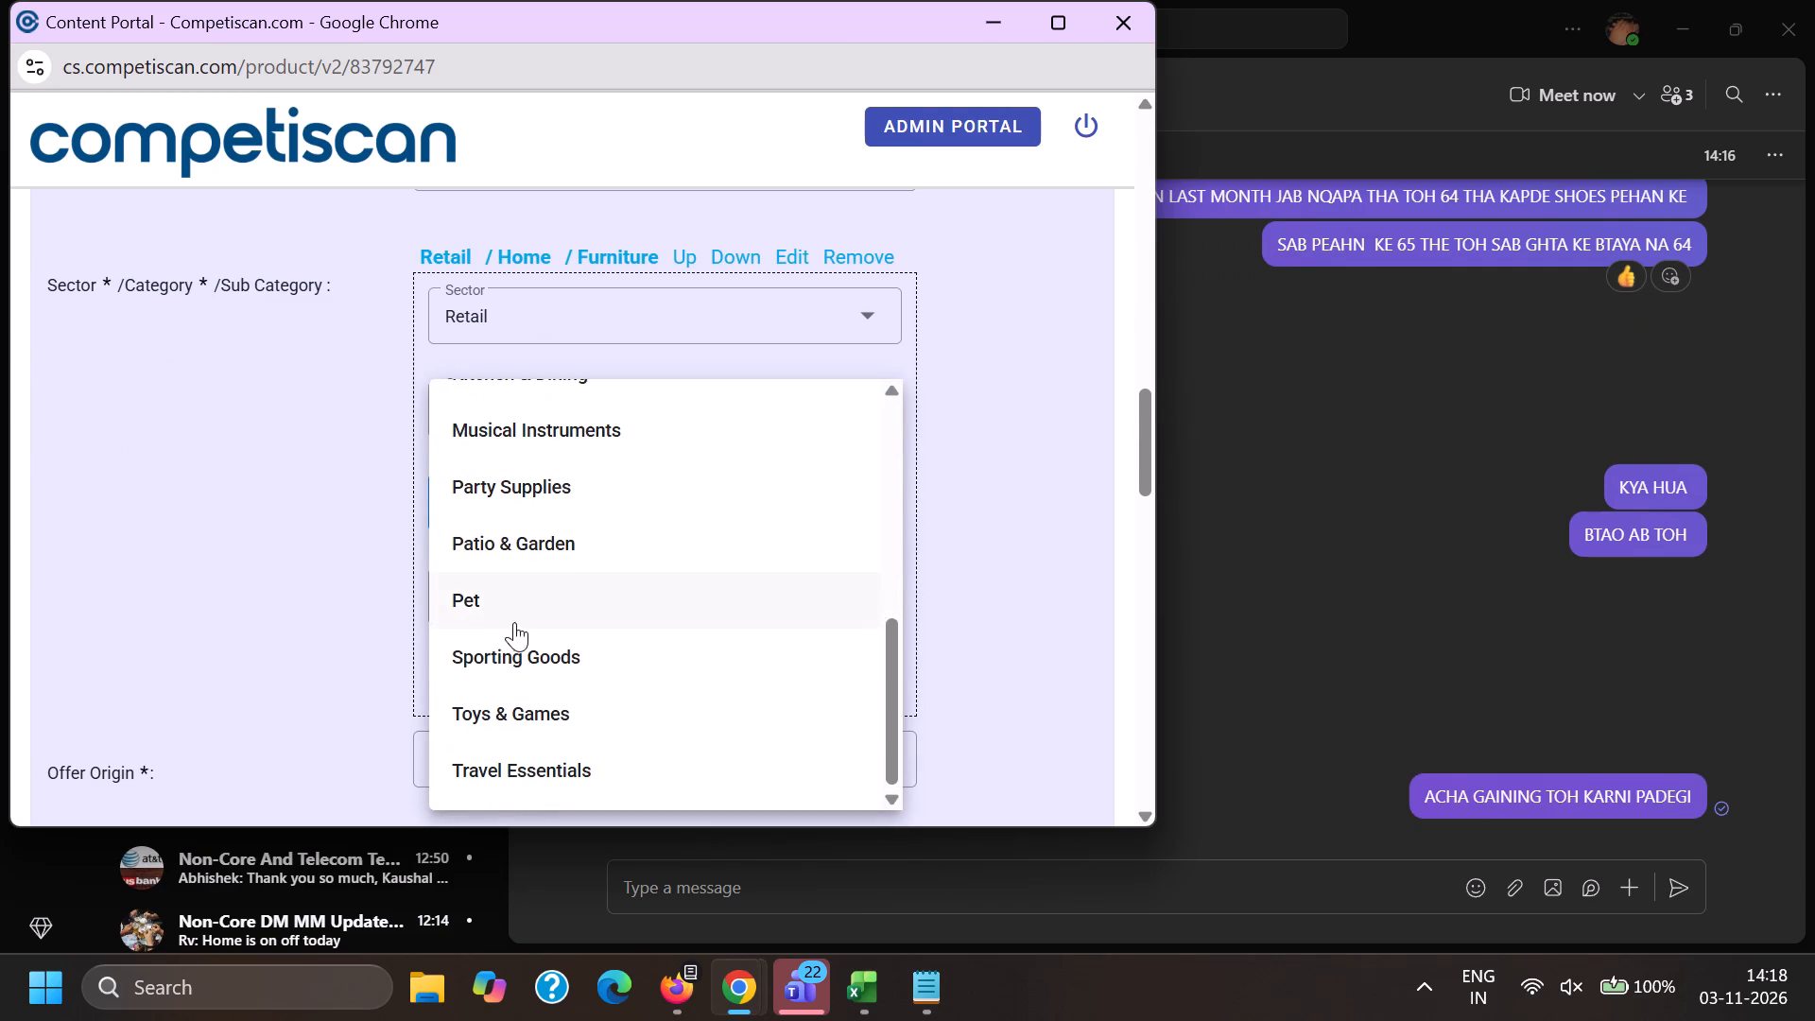
{"action": "scroll", "coordinate": [519, 635], "scroll_direction": "up", "scroll_amount": 3}
{"action": "scroll", "coordinate": [518, 644], "scroll_direction": "down", "scroll_amount": 3}
{"action": "scroll", "coordinate": [519, 655], "scroll_direction": "up", "scroll_amount": 9}
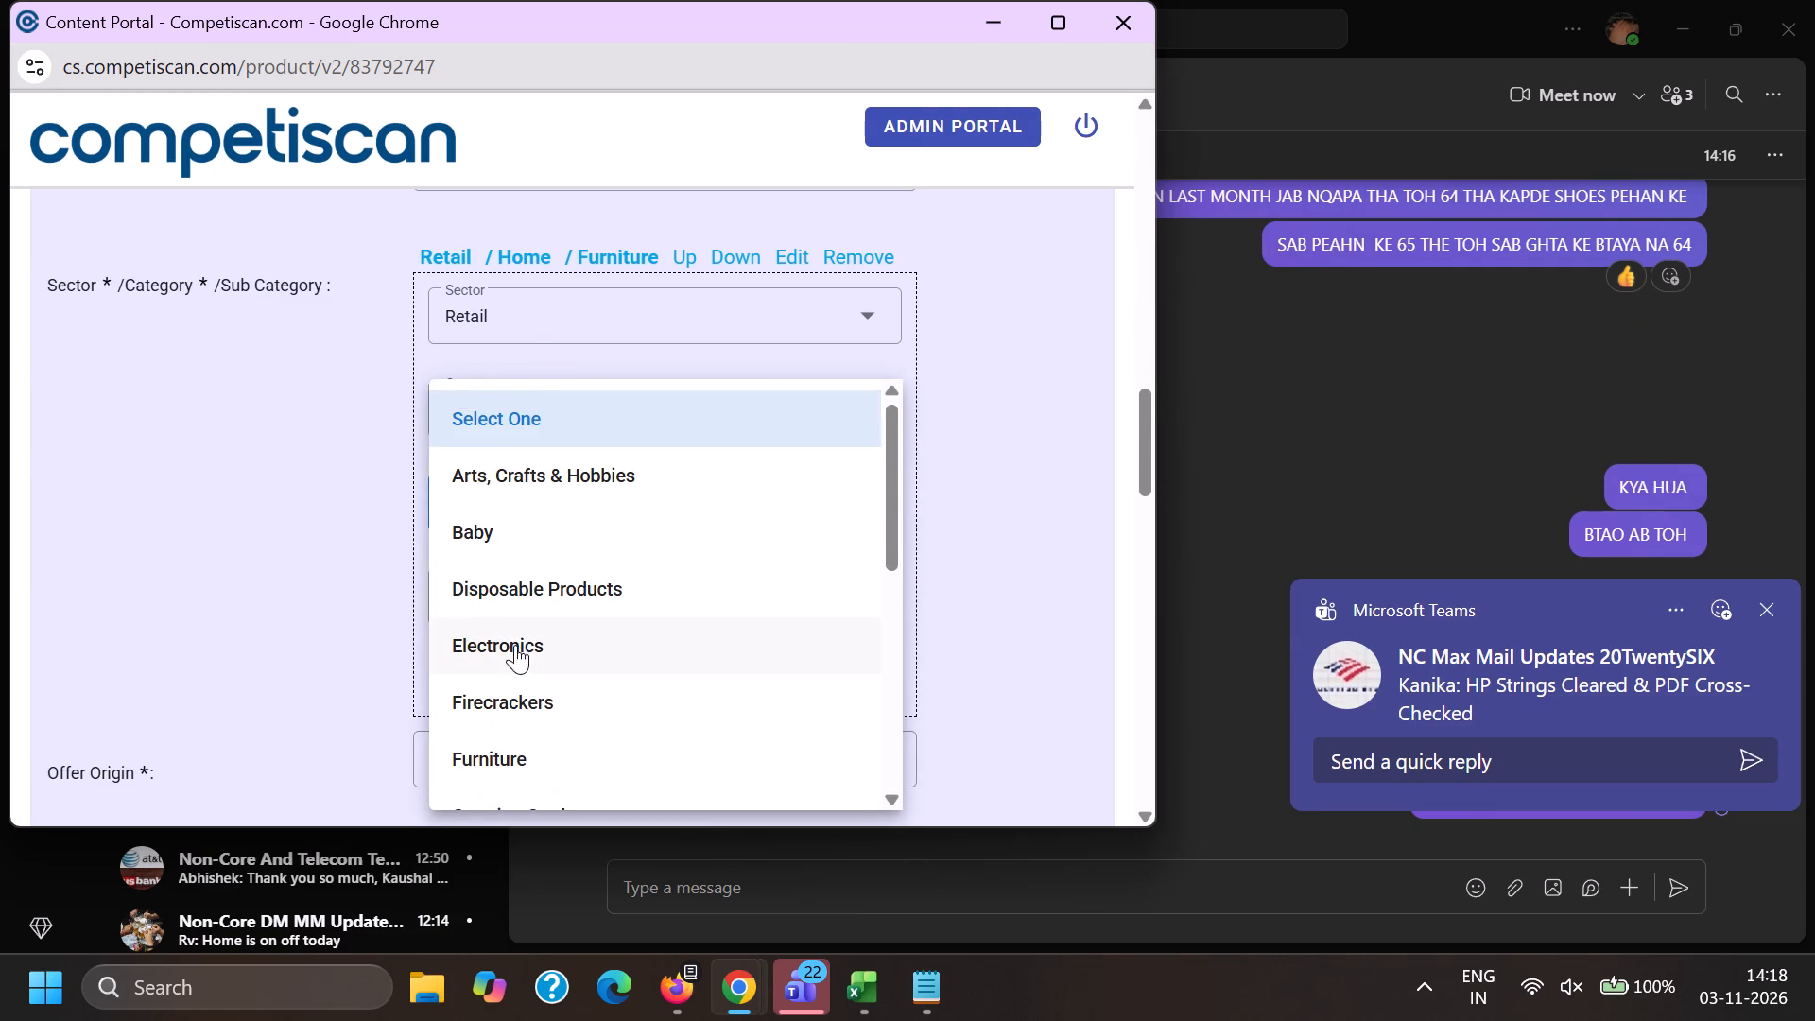
{"action": "scroll", "coordinate": [495, 640], "scroll_direction": "down", "scroll_amount": 4}
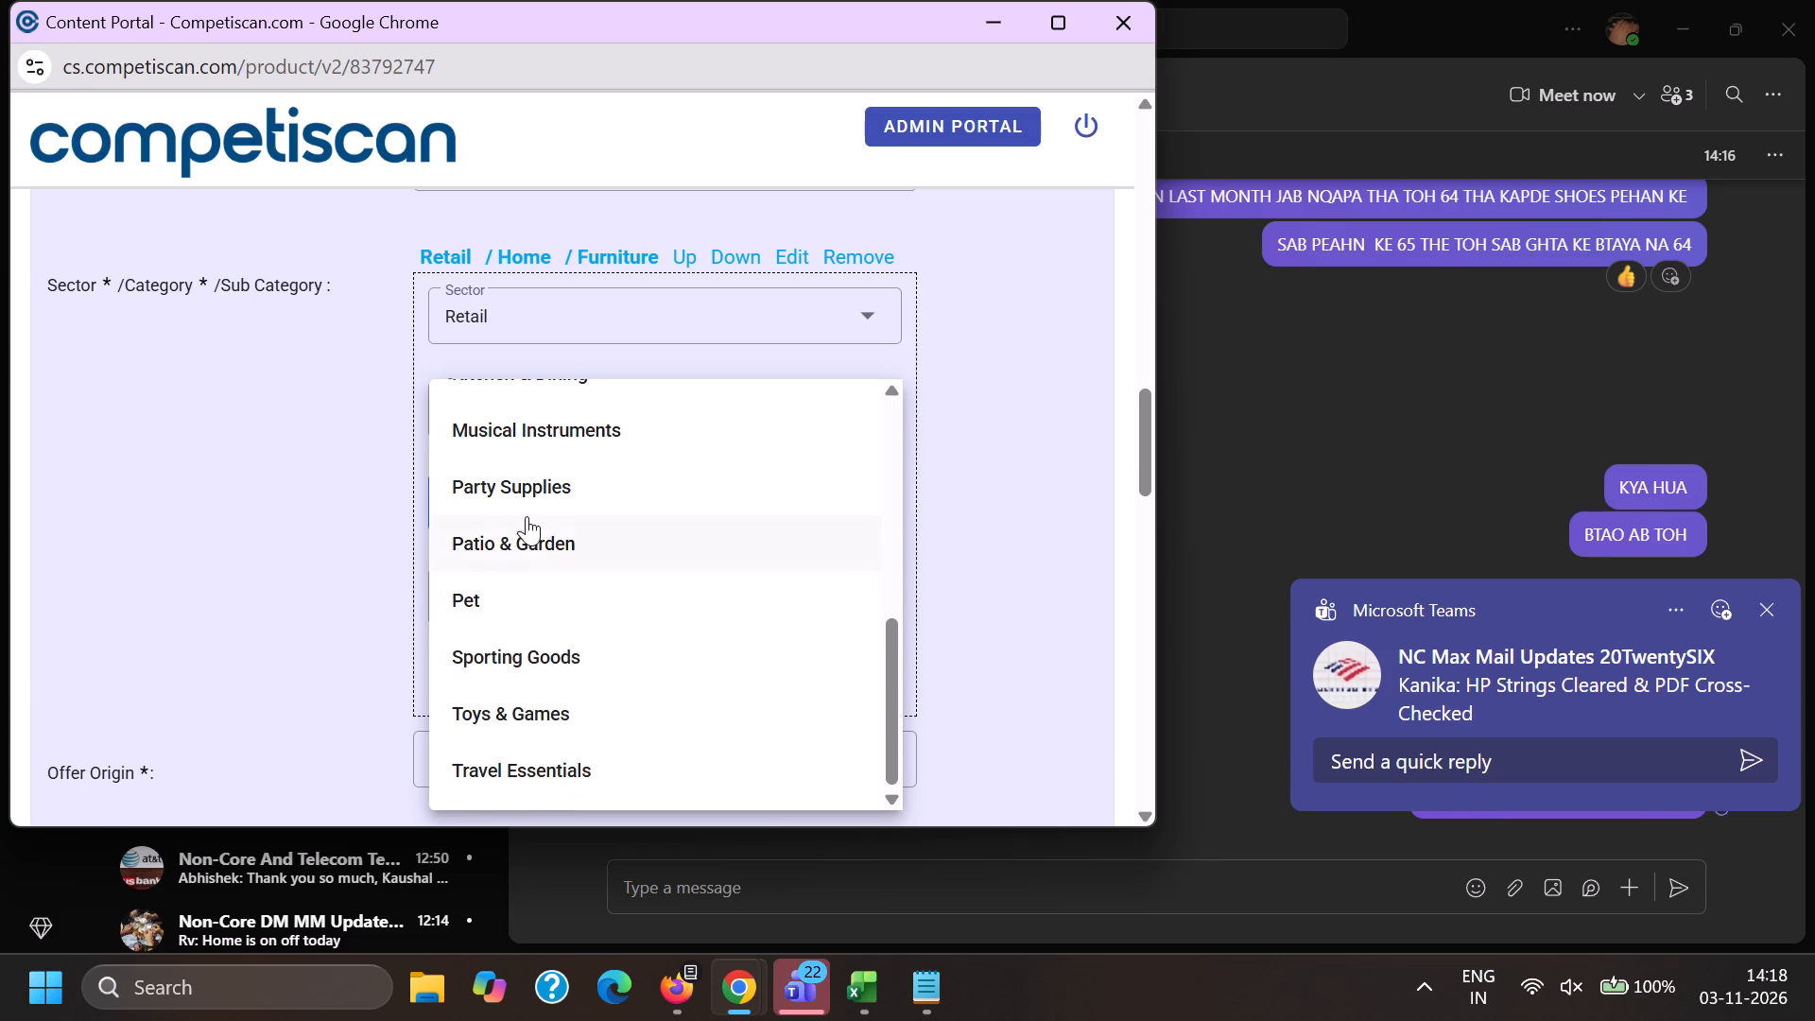
{"action": "scroll", "coordinate": [510, 635], "scroll_direction": "down", "scroll_amount": 1}
{"action": "scroll", "coordinate": [540, 569], "scroll_direction": "up", "scroll_amount": 2}
{"action": "left_click", "coordinate": [510, 459]}
{"action": "left_click", "coordinate": [285, 426]}
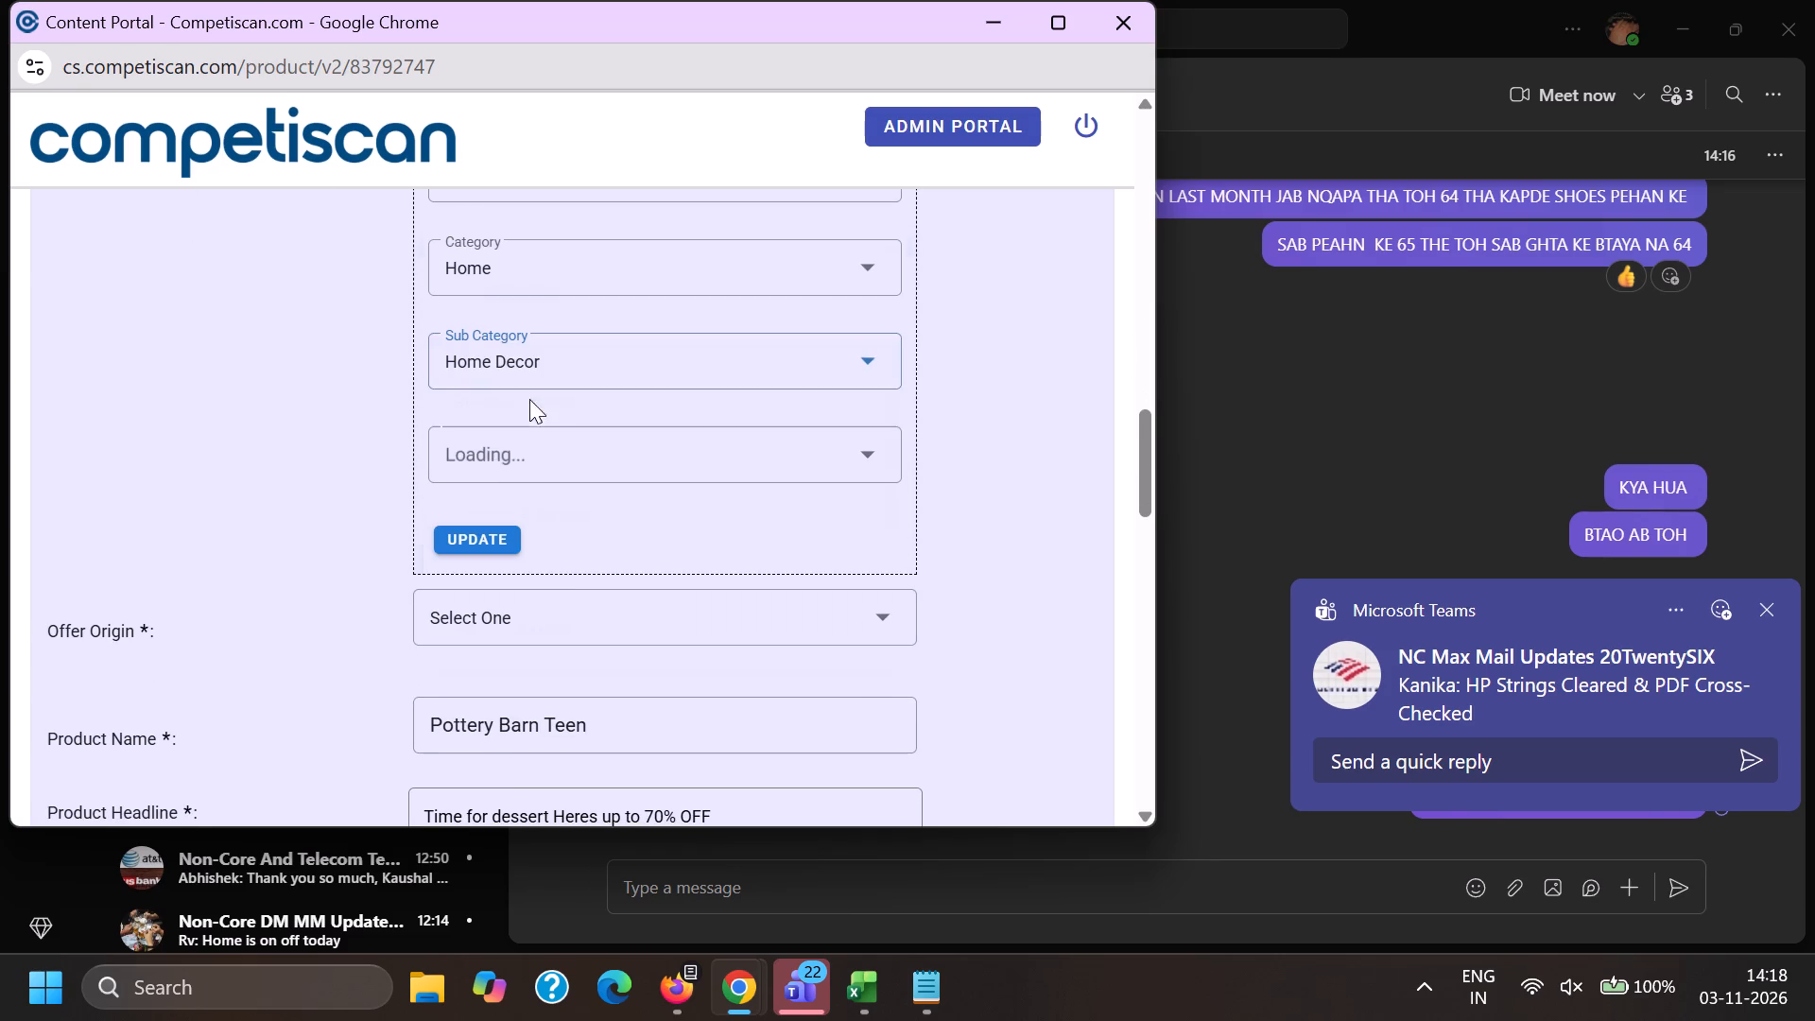
{"action": "left_click", "coordinate": [495, 463]}
{"action": "left_click", "coordinate": [535, 583]}
{"action": "left_click", "coordinate": [377, 577]}
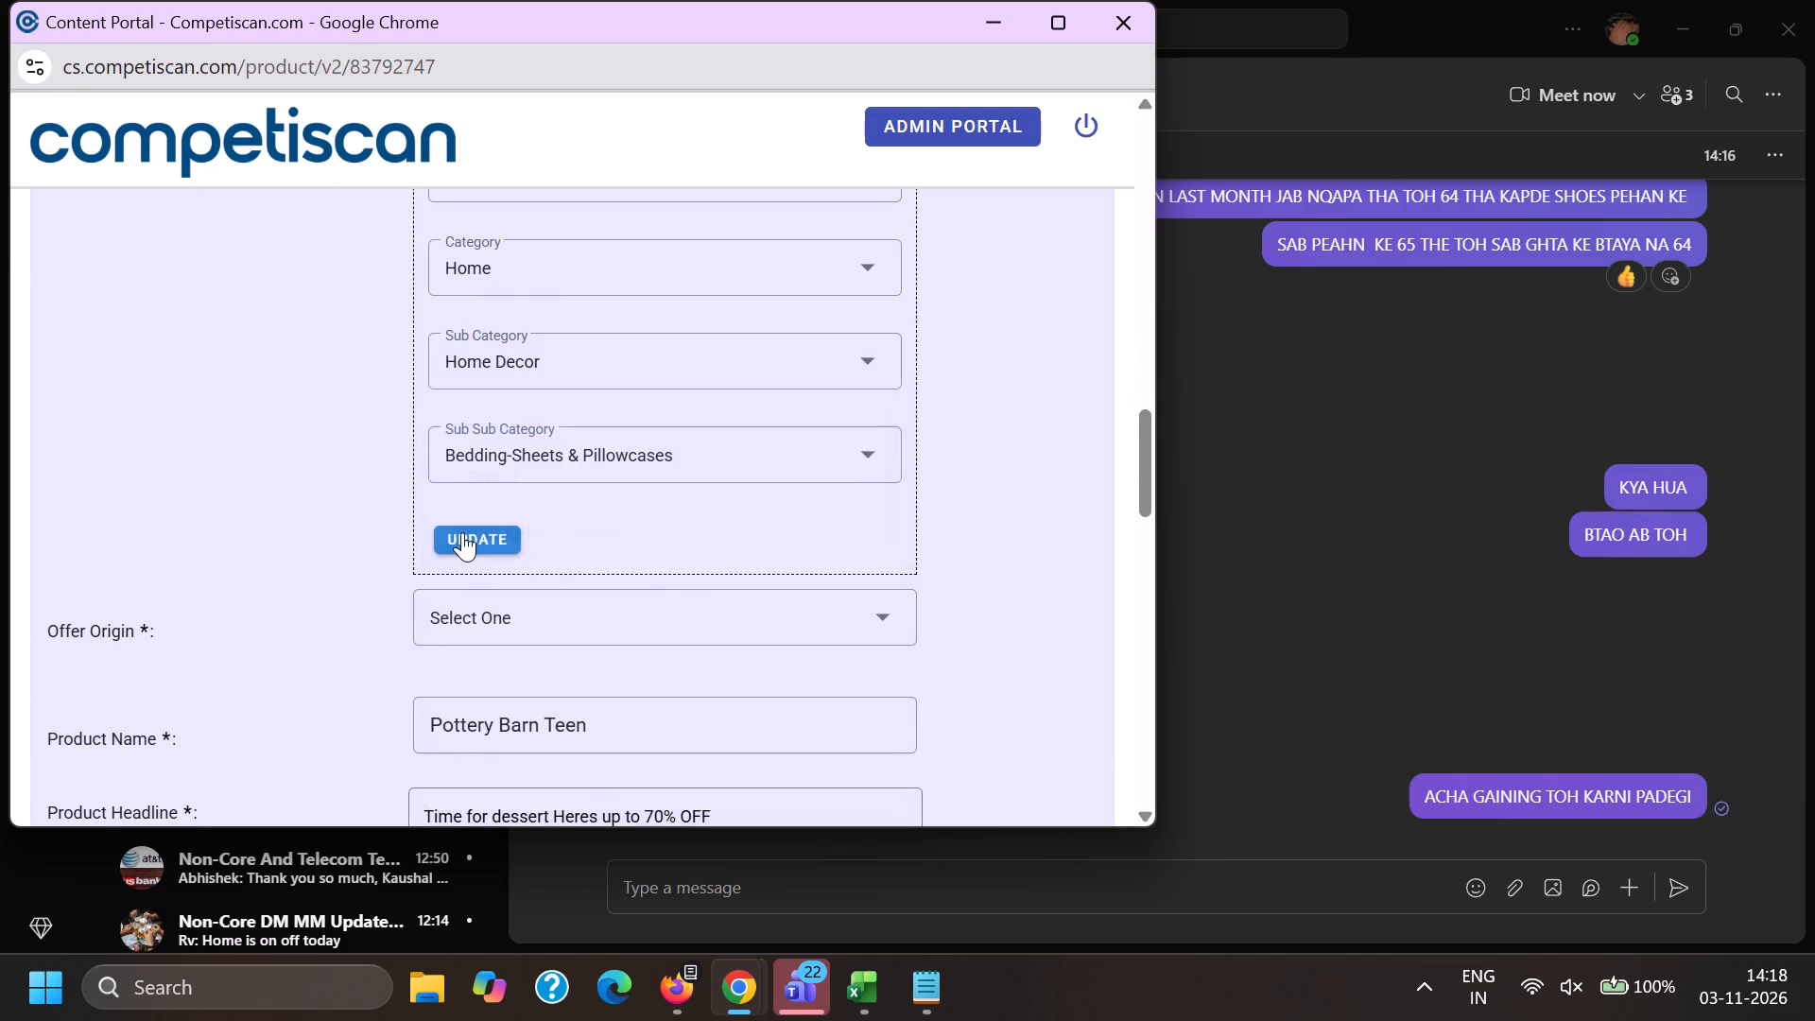
{"action": "left_click", "coordinate": [462, 532]}
Add a second sector entry of Credit Cards / Payment Cards / Credit Cards.
{"action": "scroll", "coordinate": [521, 584], "scroll_direction": "up", "scroll_amount": 2}
{"action": "left_click", "coordinate": [493, 510]}
{"action": "scroll", "coordinate": [489, 621], "scroll_direction": "up", "scroll_amount": 6}
{"action": "left_click", "coordinate": [503, 652]}
{"action": "left_click_drag", "start_coordinate": [360, 626], "coordinate": [373, 620]}
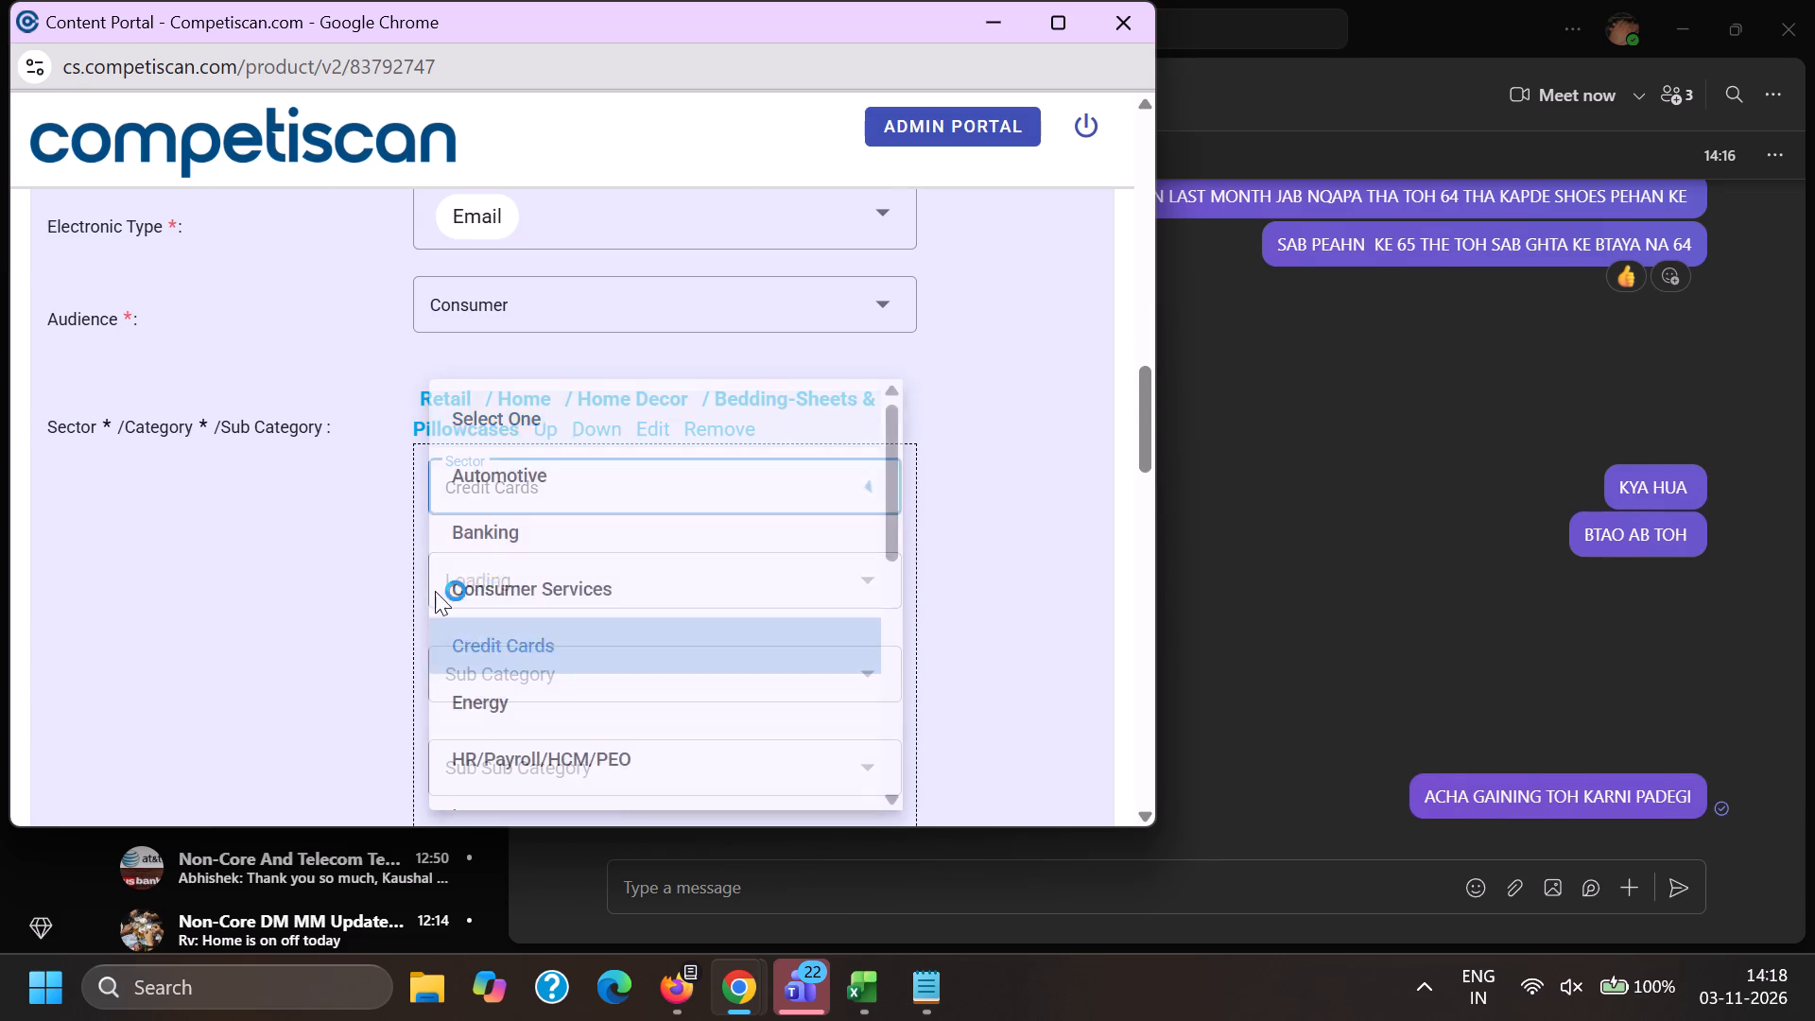
{"action": "left_click", "coordinate": [472, 569]}
{"action": "double_click", "coordinate": [503, 688]}
{"action": "scroll", "coordinate": [522, 556], "scroll_direction": "down", "scroll_amount": 4}
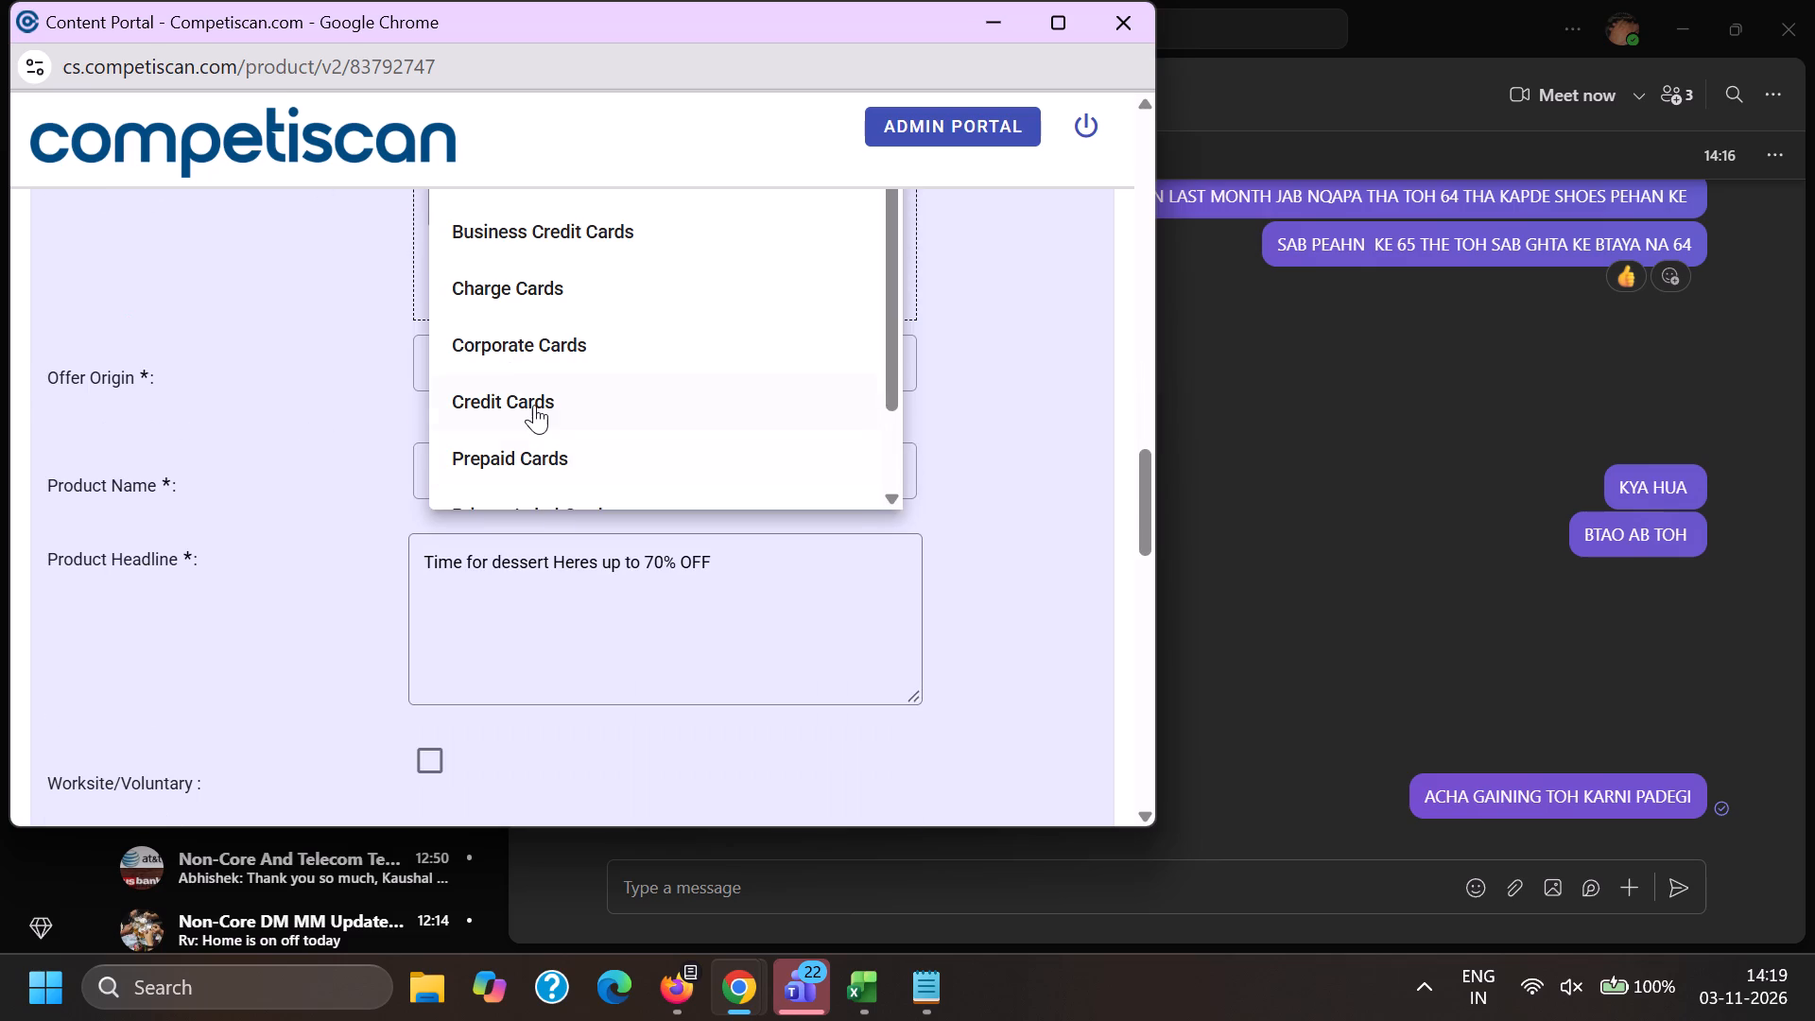
{"action": "left_click", "coordinate": [534, 401]}
{"action": "left_click", "coordinate": [295, 360]}
{"action": "left_click", "coordinate": [439, 292]}
{"action": "scroll", "coordinate": [506, 531], "scroll_direction": "up", "scroll_amount": 4}
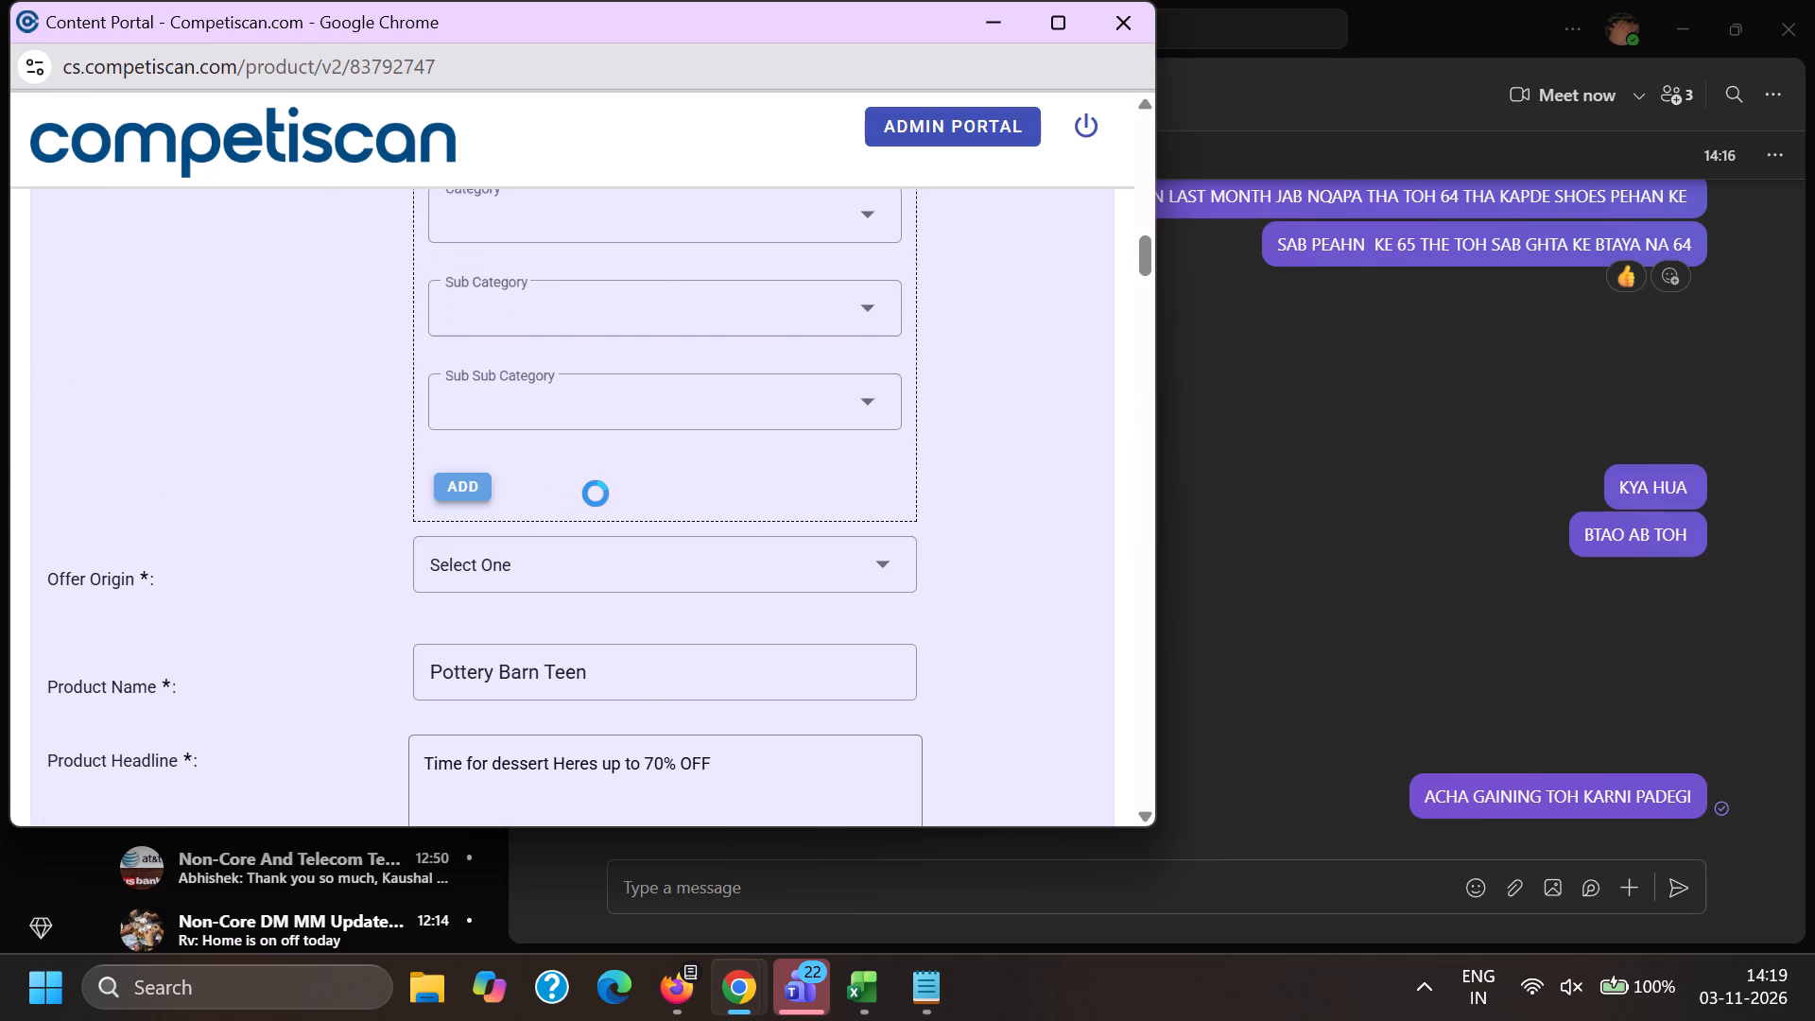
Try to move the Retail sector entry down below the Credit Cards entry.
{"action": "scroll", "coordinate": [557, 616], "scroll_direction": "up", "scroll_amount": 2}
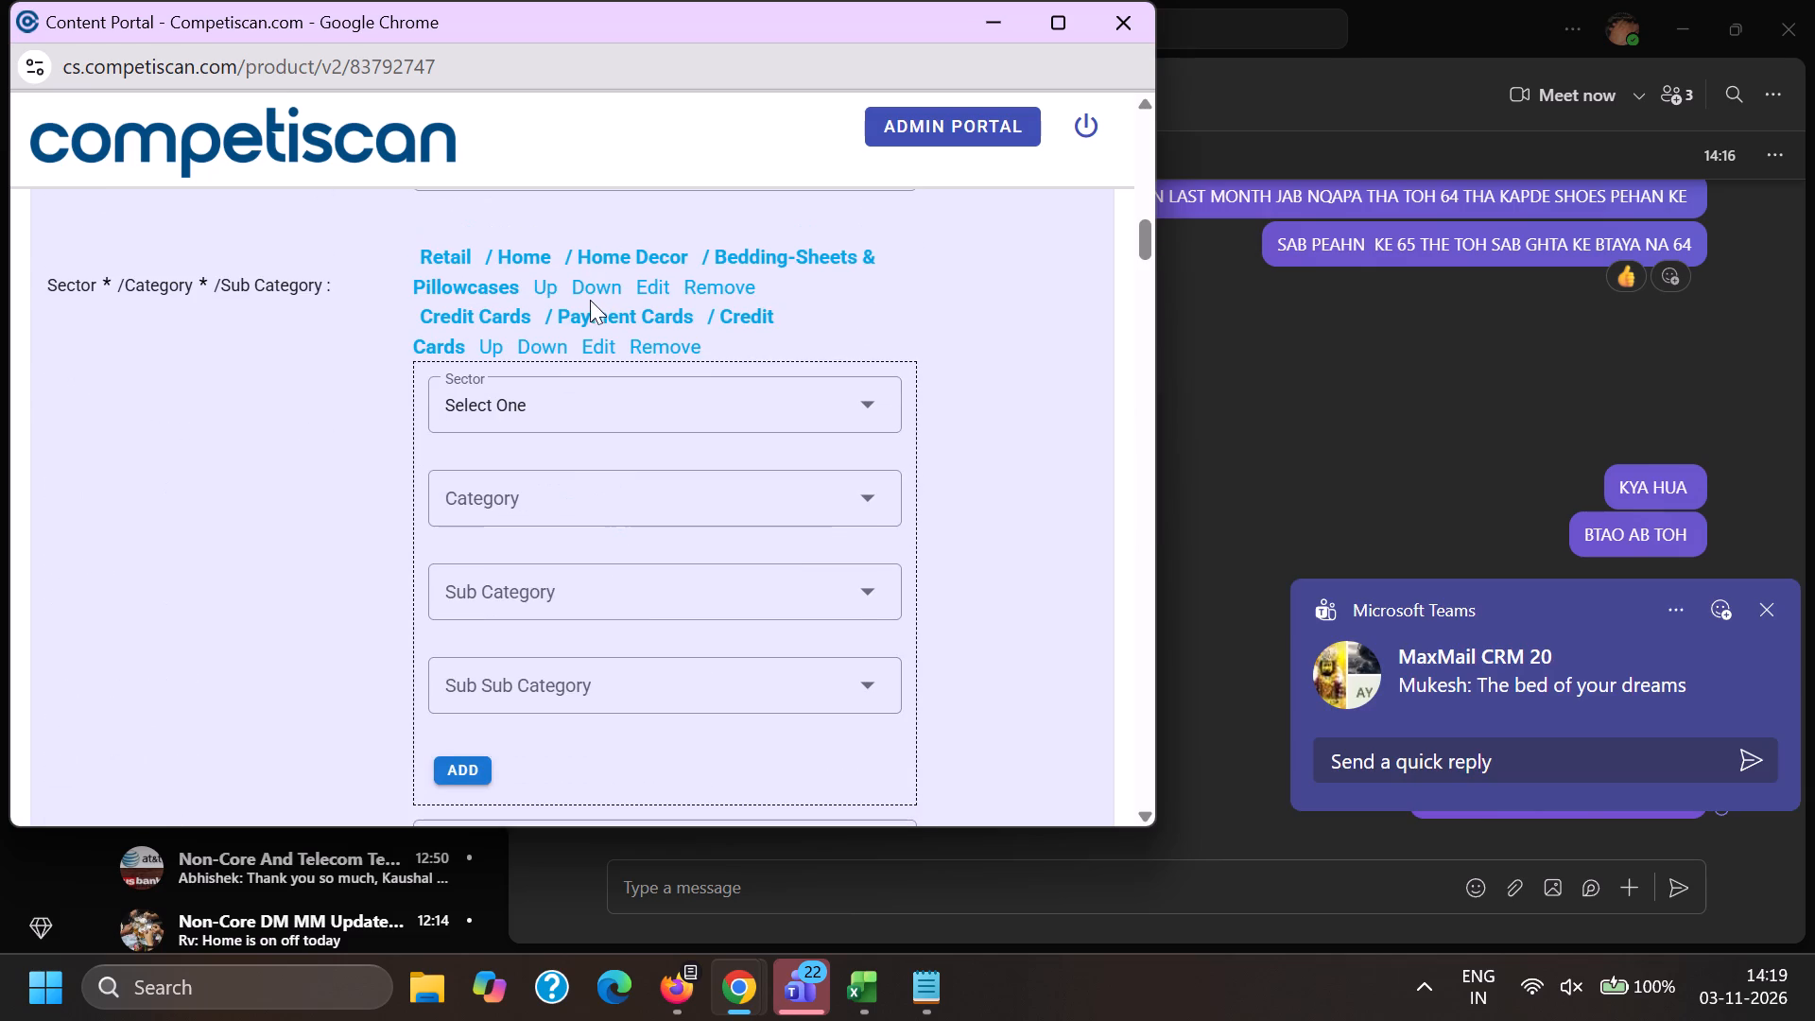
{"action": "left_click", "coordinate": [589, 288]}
Look up "Pottery Barn" in the product name field and choose Pottery Barn Key Rewards Visa Credit Card.
{"action": "scroll", "coordinate": [582, 321], "scroll_direction": "down", "scroll_amount": 6}
{"action": "scroll", "coordinate": [622, 608], "scroll_direction": "up", "scroll_amount": 4}
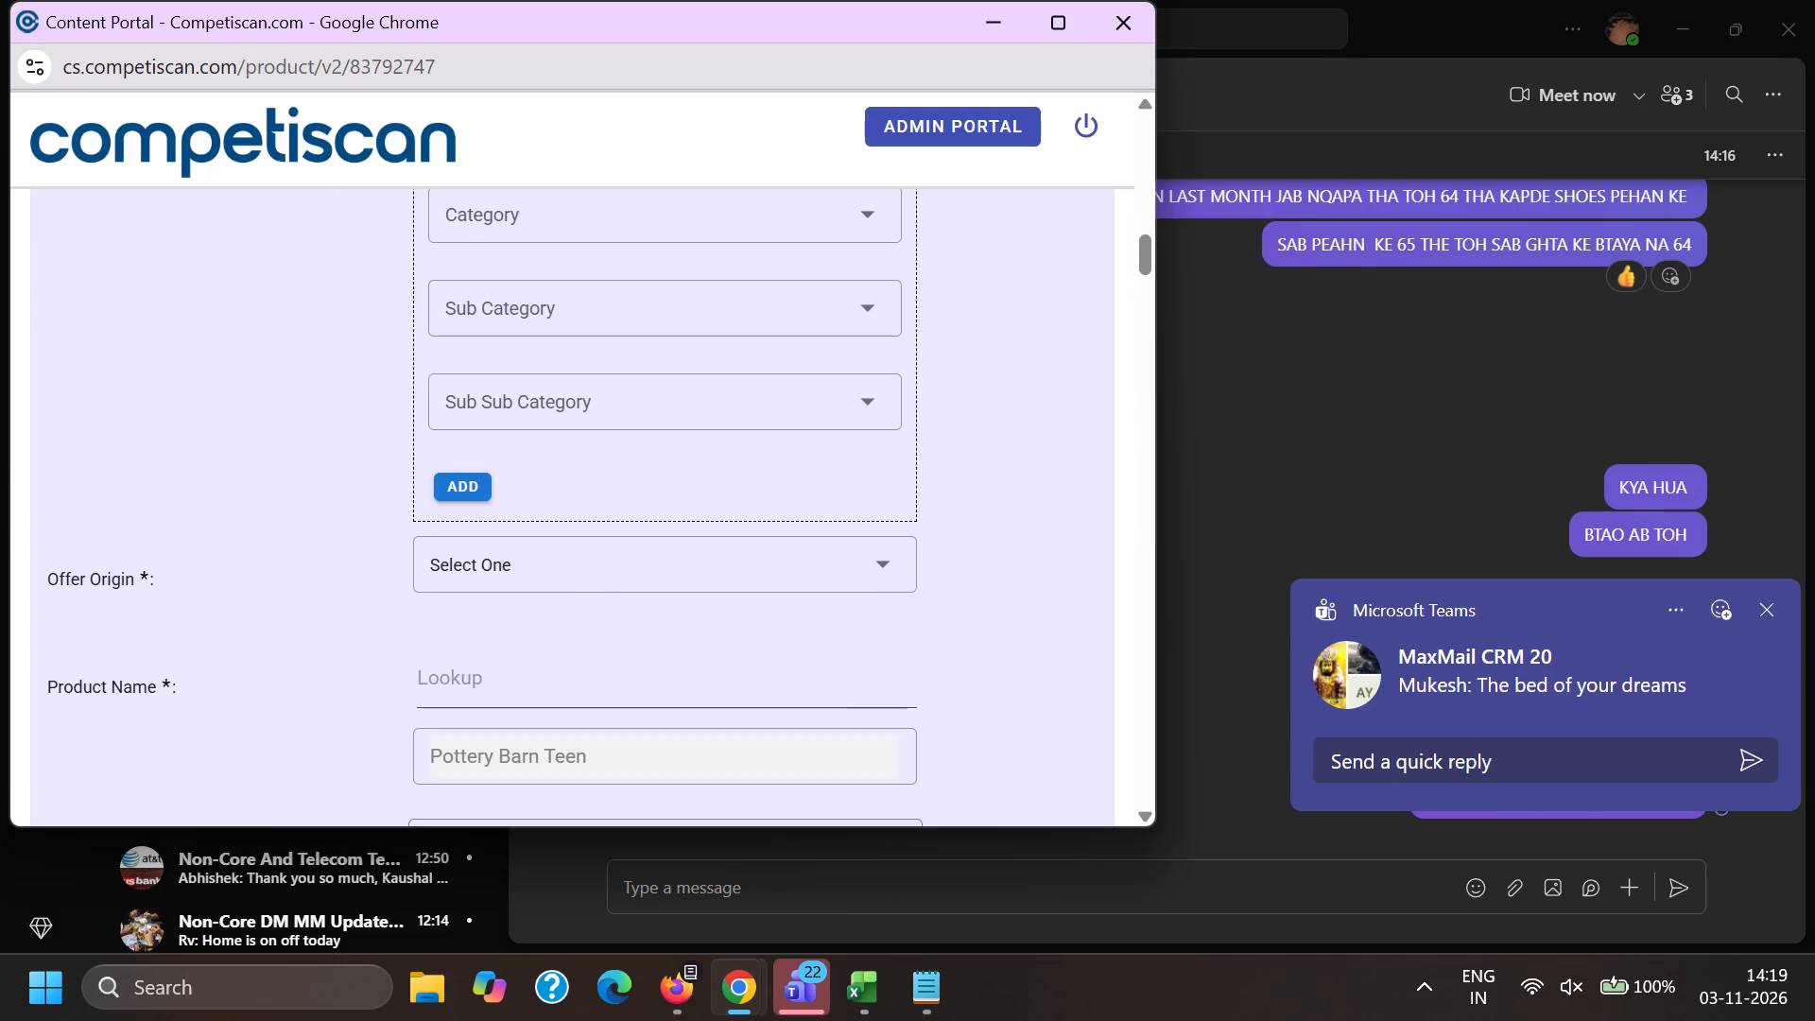
{"action": "left_click", "coordinate": [533, 679]}
{"action": "key", "text": "ctrl+v"}
{"action": "left_click_drag", "start_coordinate": [533, 672], "coordinate": [714, 711]}
{"action": "key", "text": "BackSpace"}
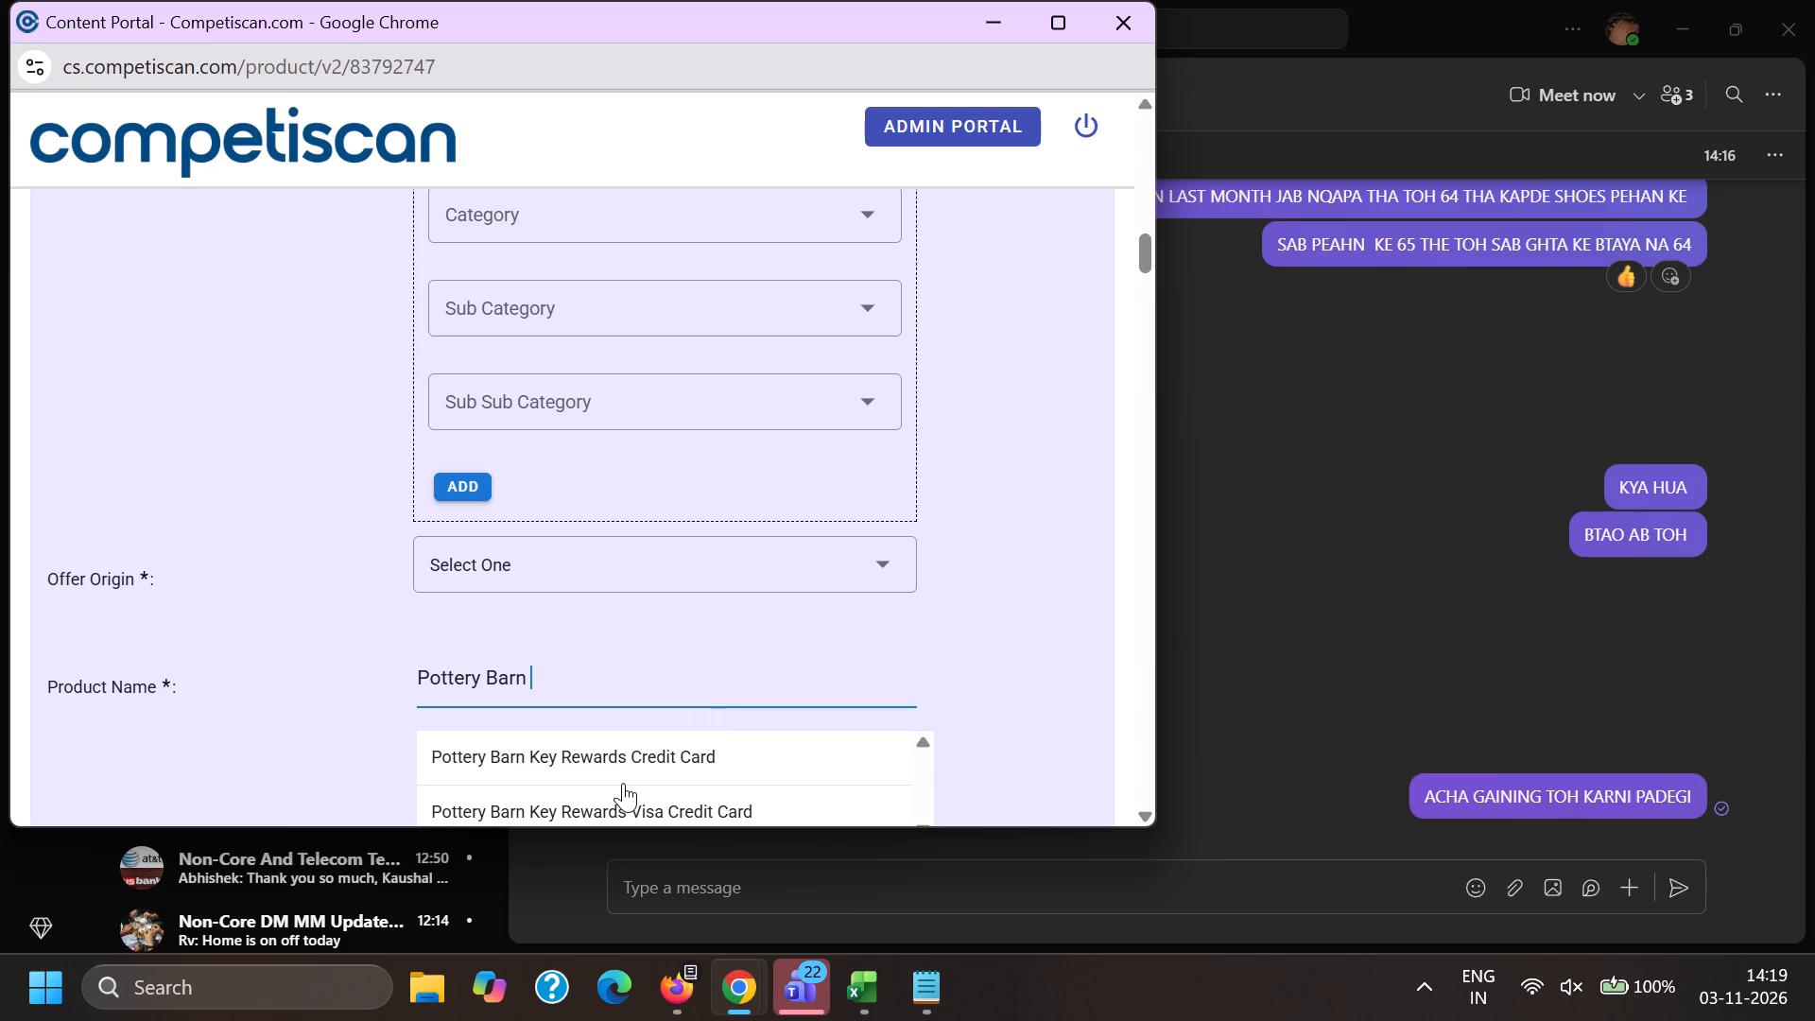
{"action": "left_click", "coordinate": [617, 794]}
Set the offer origin to Provider/Bank.
{"action": "scroll", "coordinate": [544, 646], "scroll_direction": "up", "scroll_amount": 4}
{"action": "left_click", "coordinate": [538, 561]}
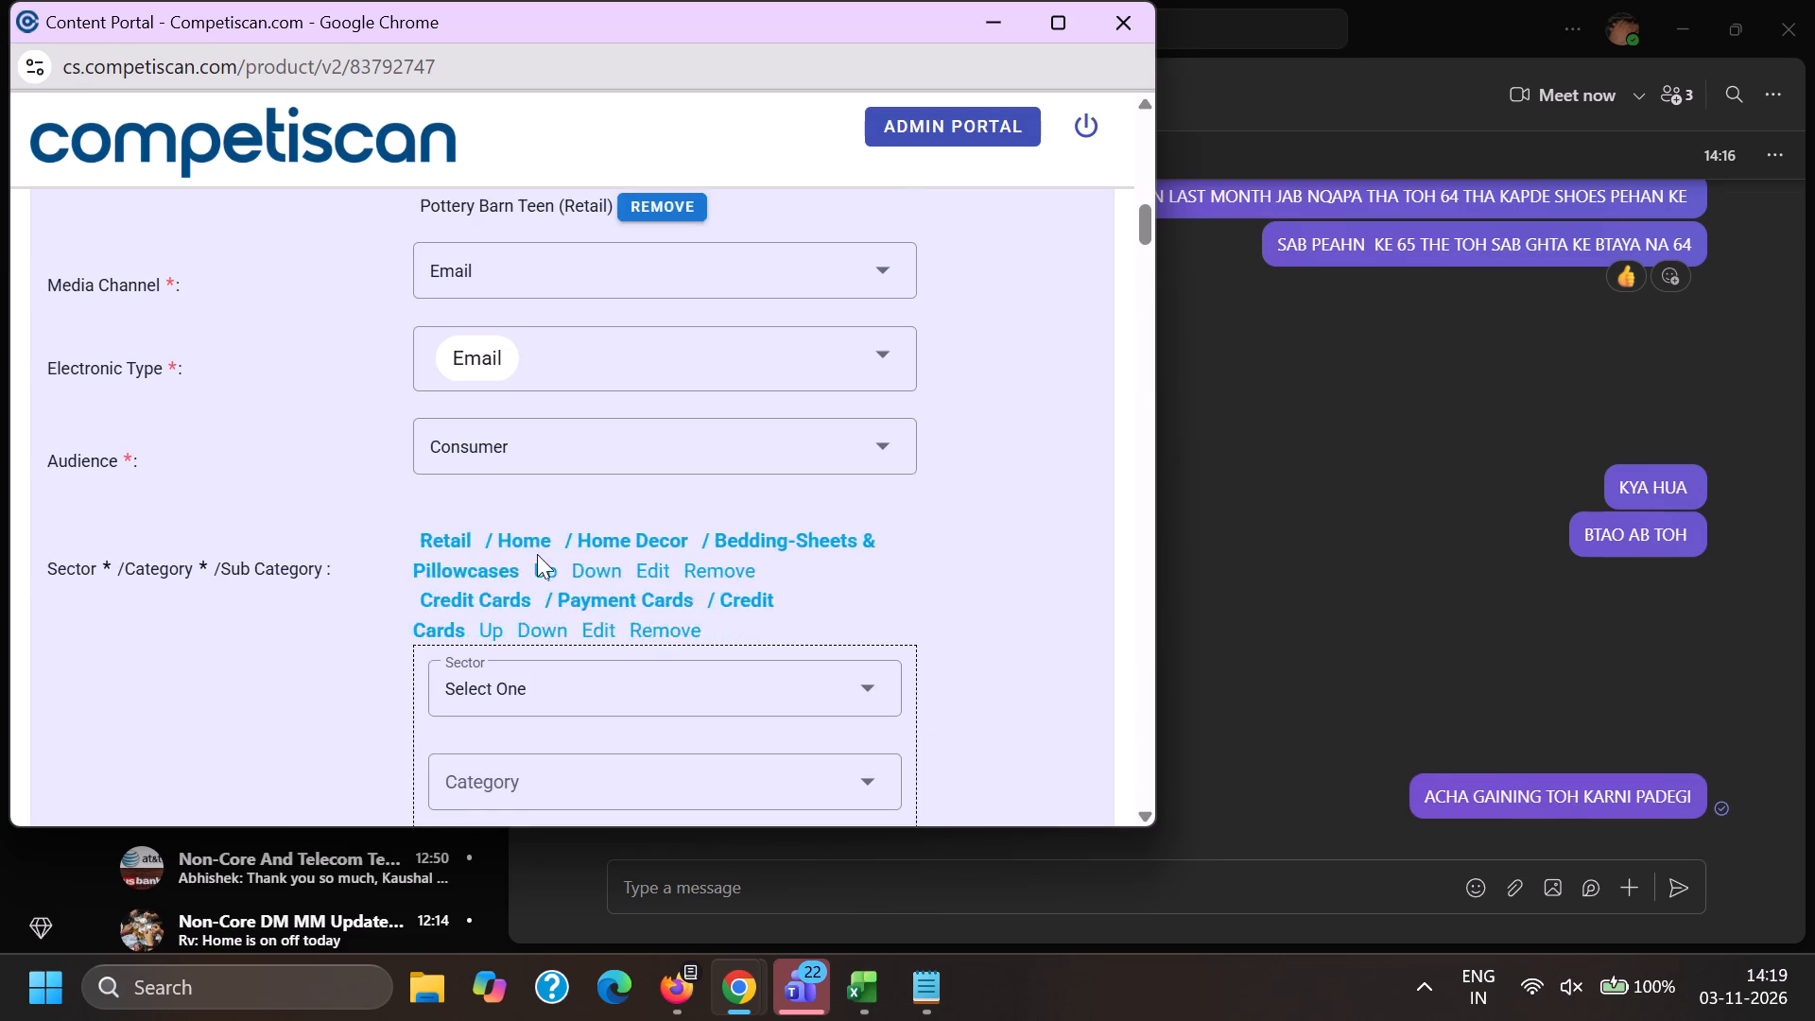
{"action": "scroll", "coordinate": [537, 554], "scroll_direction": "down", "scroll_amount": 5}
{"action": "left_click", "coordinate": [512, 420]}
{"action": "left_click", "coordinate": [511, 535]}
{"action": "scroll", "coordinate": [628, 674], "scroll_direction": "up", "scroll_amount": 4}
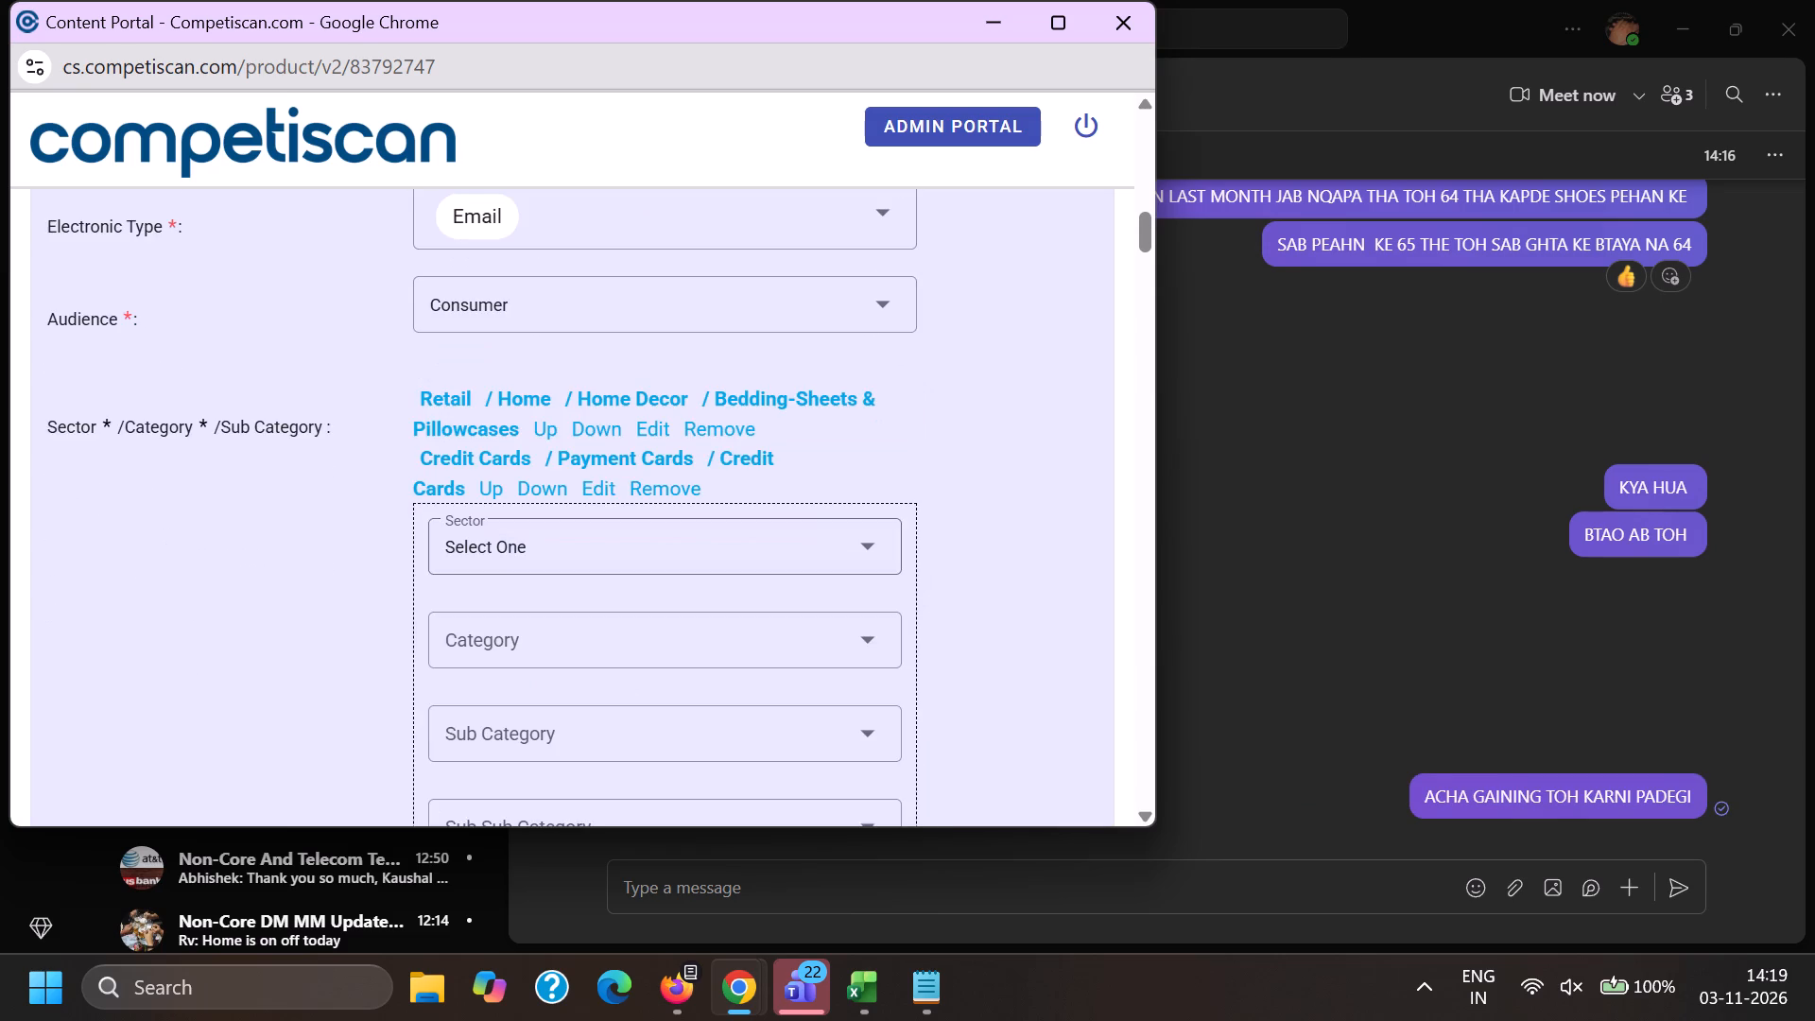
Replace the product headline with "Time for dessert: Here's up to 70% OFF", copied from the email's subject line without its emojis.
{"action": "scroll", "coordinate": [520, 501], "scroll_direction": "down", "scroll_amount": 4}
{"action": "scroll", "coordinate": [486, 565], "scroll_direction": "up", "scroll_amount": 3}
{"action": "scroll", "coordinate": [493, 468], "scroll_direction": "up", "scroll_amount": 1}
{"action": "scroll", "coordinate": [509, 579], "scroll_direction": "down", "scroll_amount": 3}
{"action": "left_click_drag", "start_coordinate": [735, 759], "coordinate": [152, 744]}
{"action": "key", "text": "BackSpace"}
{"action": "key", "text": "alt+Tab"}
{"action": "key", "text": "alt+Tab"}
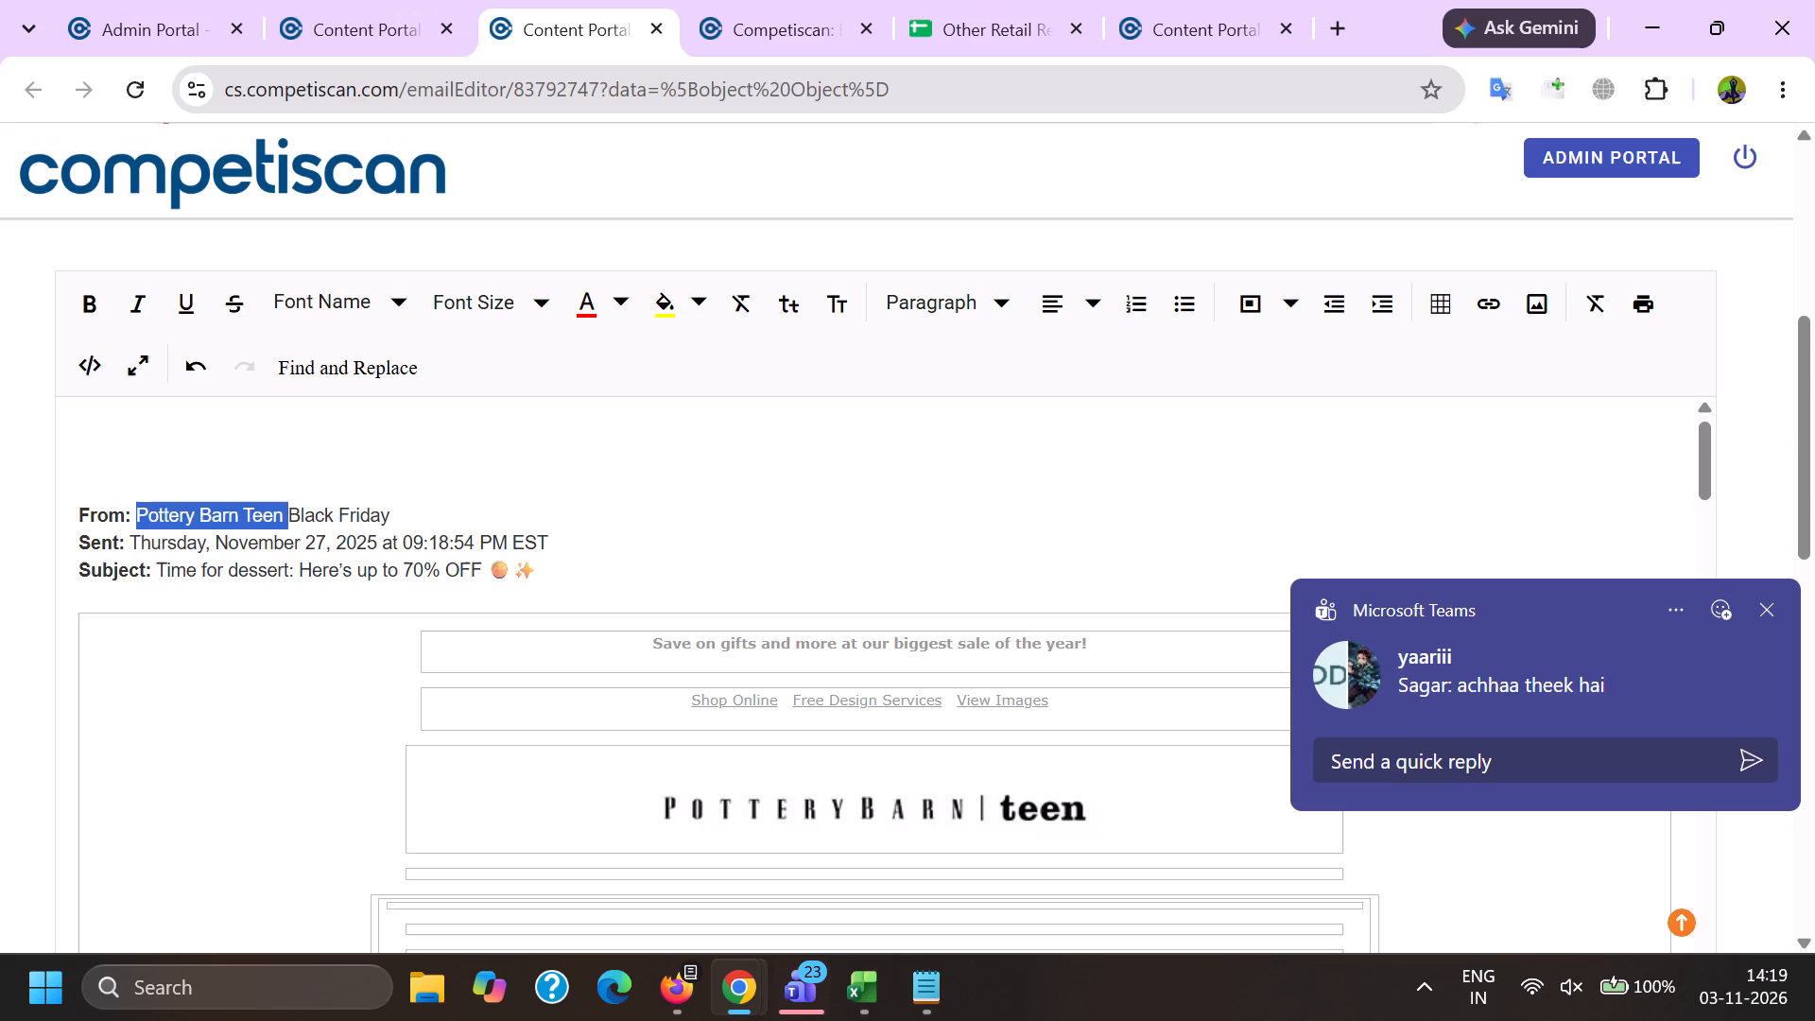
{"action": "left_click_drag", "start_coordinate": [155, 569], "coordinate": [479, 583]}
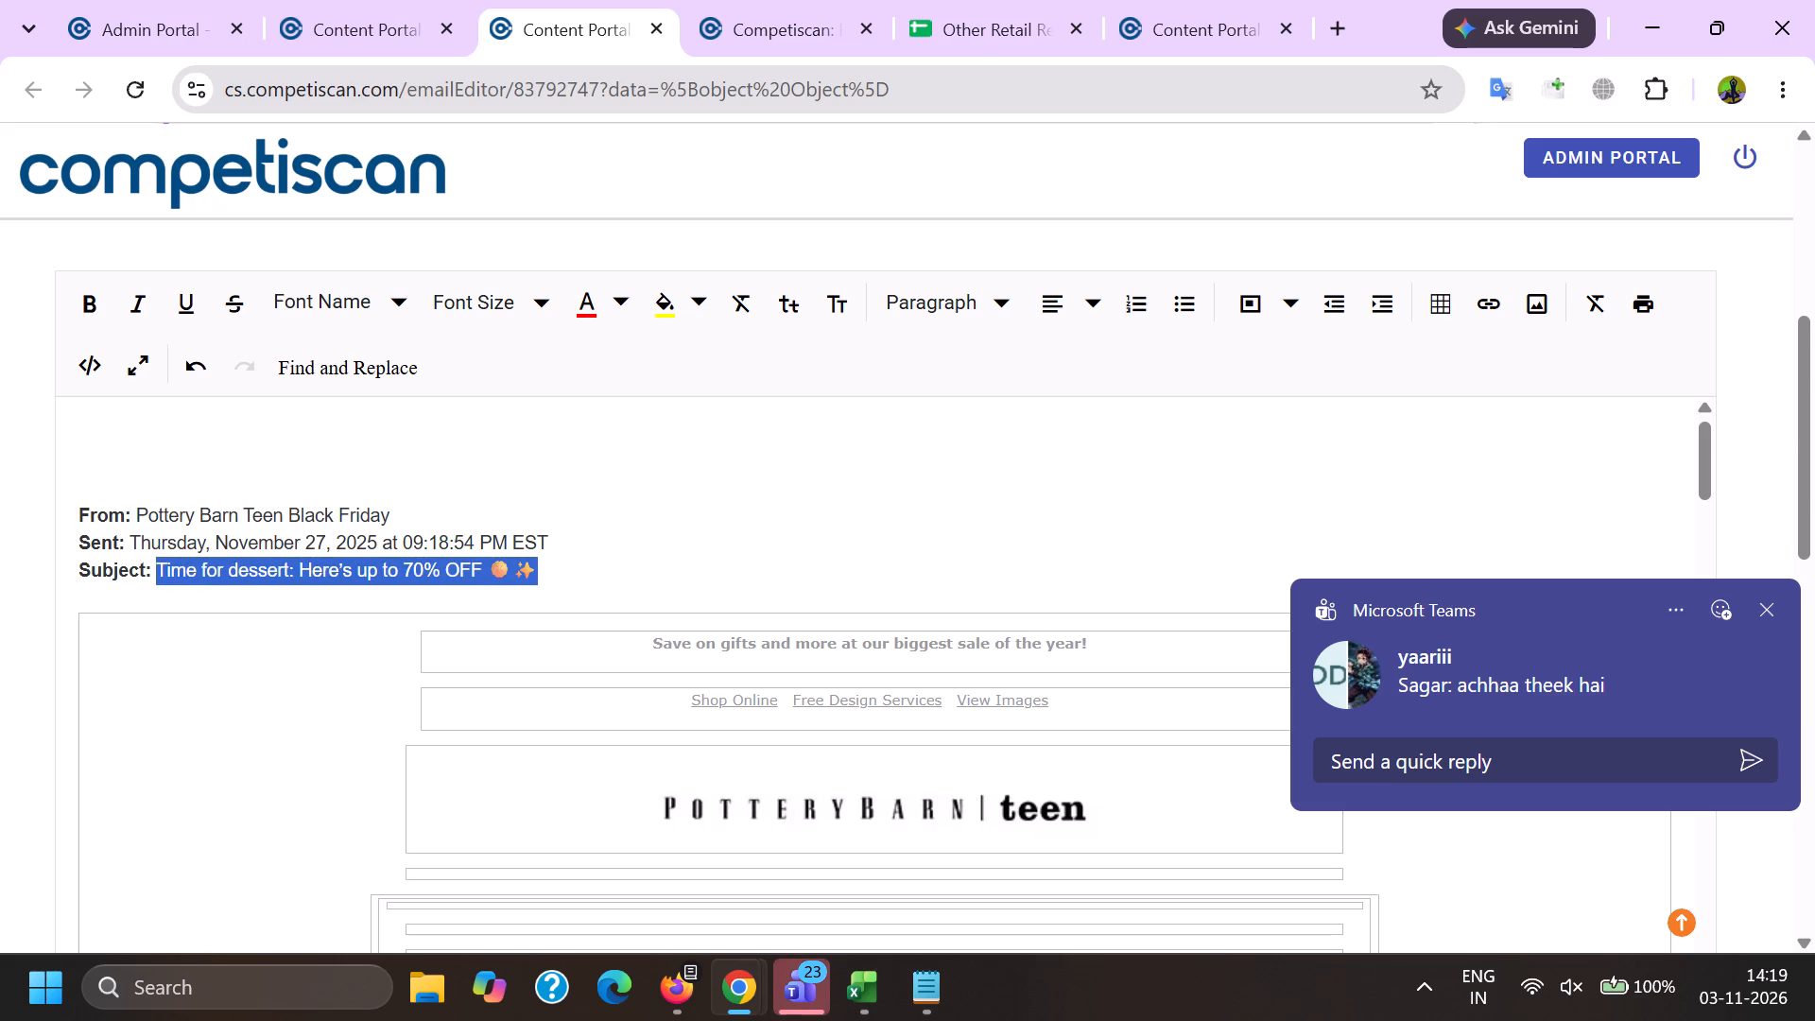
{"action": "left_click_drag", "start_coordinate": [479, 583], "coordinate": [482, 582]}
{"action": "key", "text": "ctrl+c"}
{"action": "key", "text": "alt+Tab"}
{"action": "key", "text": "ctrl+v"}
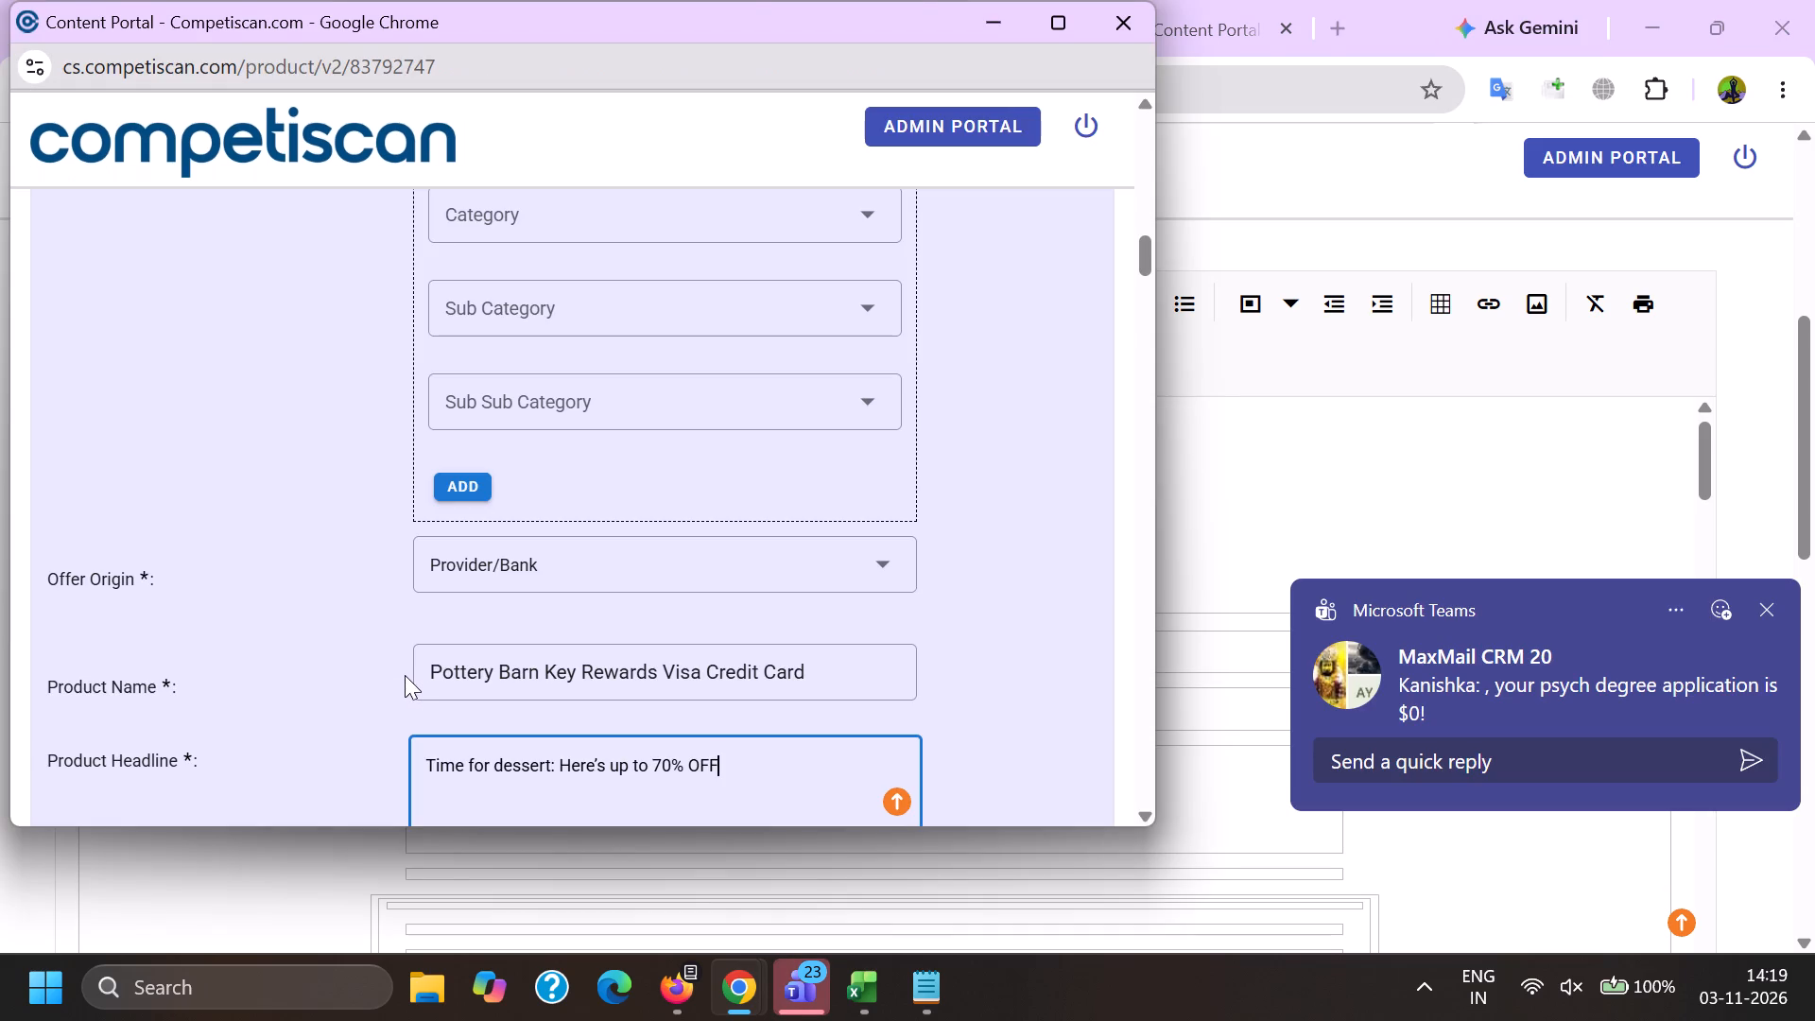
Append a period and the email's preheader "Save on gifts and more at our biggest sale of the year" to the headline, without the exclamation mark.
{"action": "key", "text": "period"}
{"action": "key", "text": "space"}
{"action": "key", "text": "alt+Tab"}
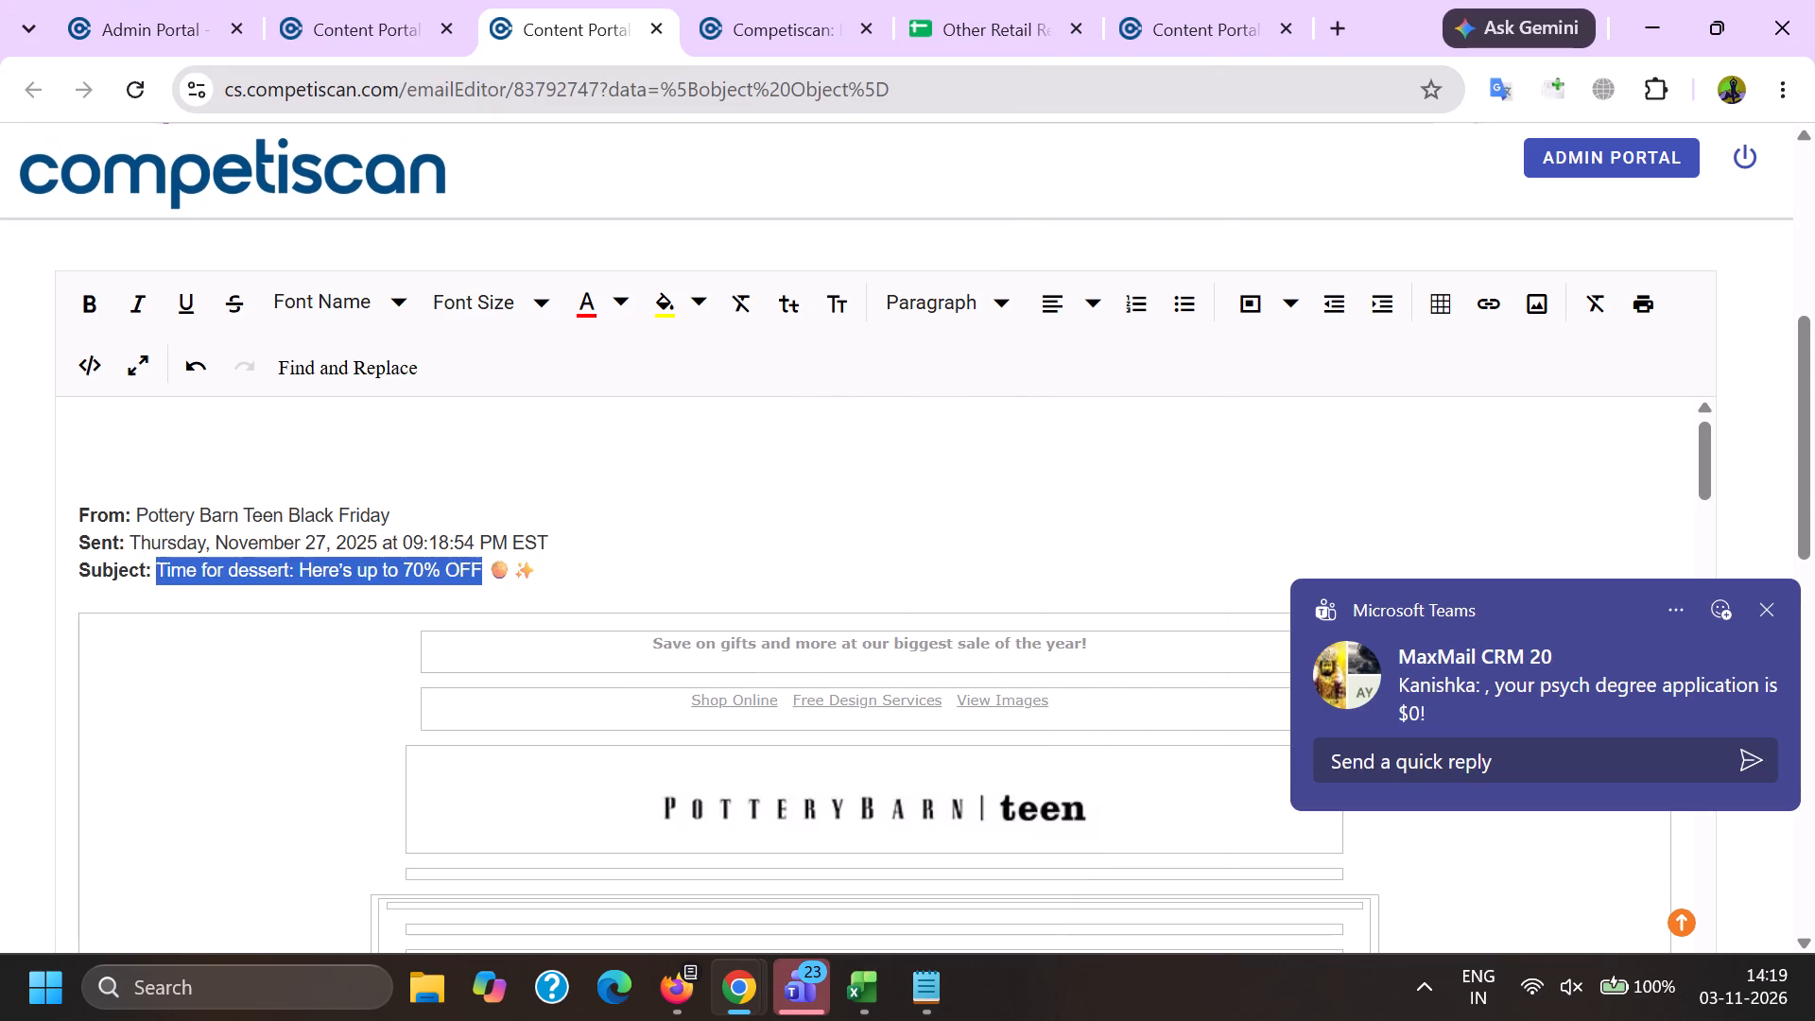
{"action": "left_click_drag", "start_coordinate": [596, 649], "coordinate": [1131, 654]}
{"action": "key", "text": "ctrl+c"}
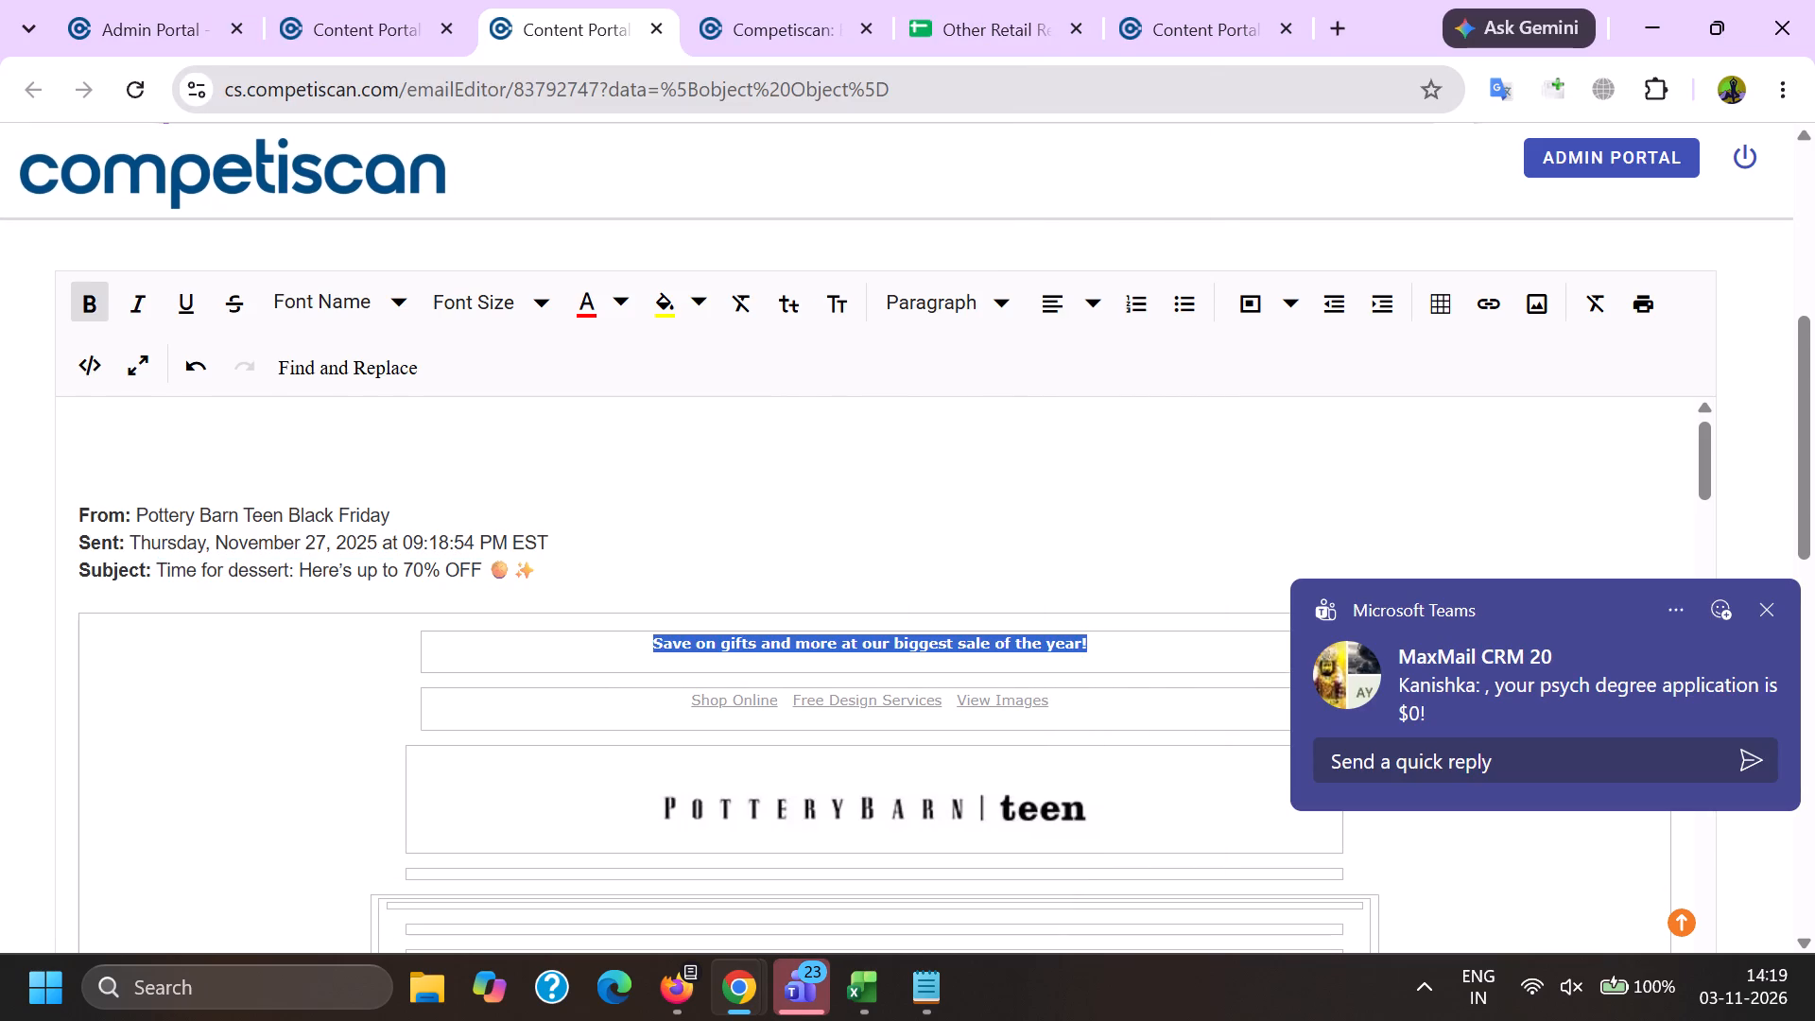
{"action": "key", "text": "alt+Tab"}
{"action": "key", "text": "ctrl+v"}
{"action": "key", "text": "BackSpace"}
Select URL/Website as the response mechanism.
{"action": "scroll", "coordinate": [414, 651], "scroll_direction": "down", "scroll_amount": 6}
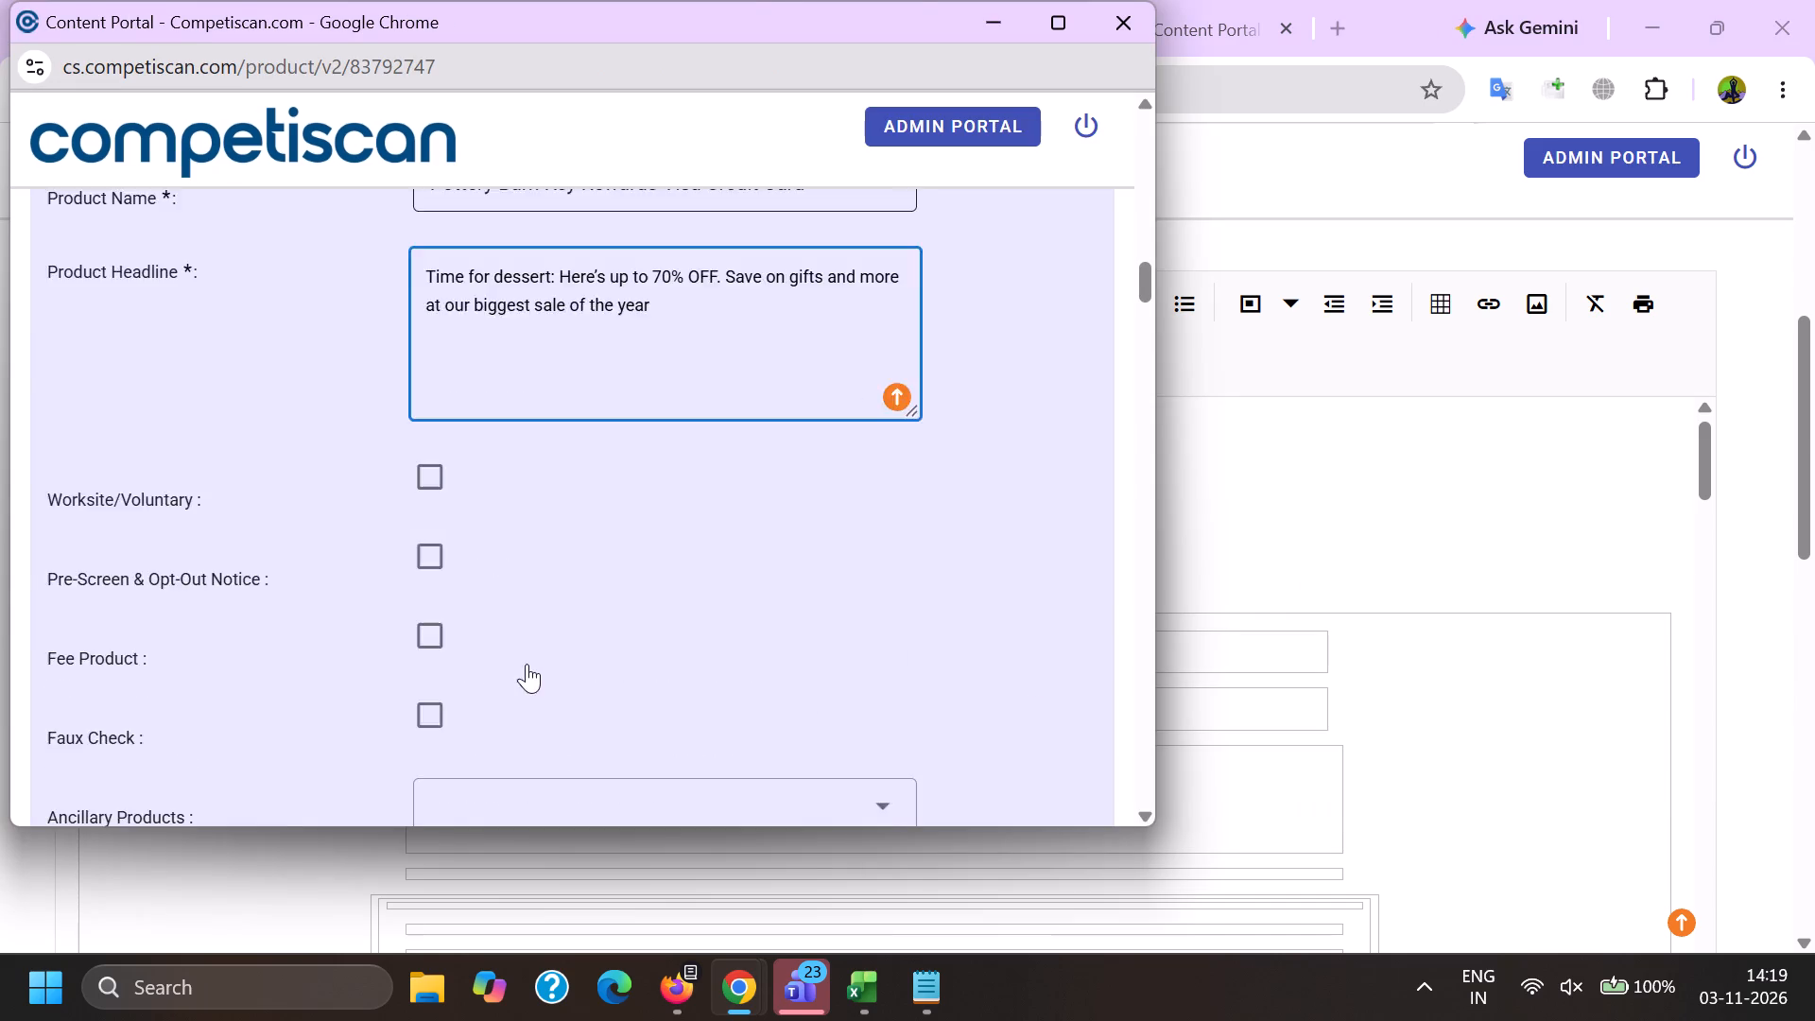
{"action": "left_click", "coordinate": [507, 544]}
{"action": "scroll", "coordinate": [546, 350], "scroll_direction": "down", "scroll_amount": 7}
{"action": "left_click", "coordinate": [542, 621]}
{"action": "left_click_drag", "start_coordinate": [337, 602], "coordinate": [358, 612]}
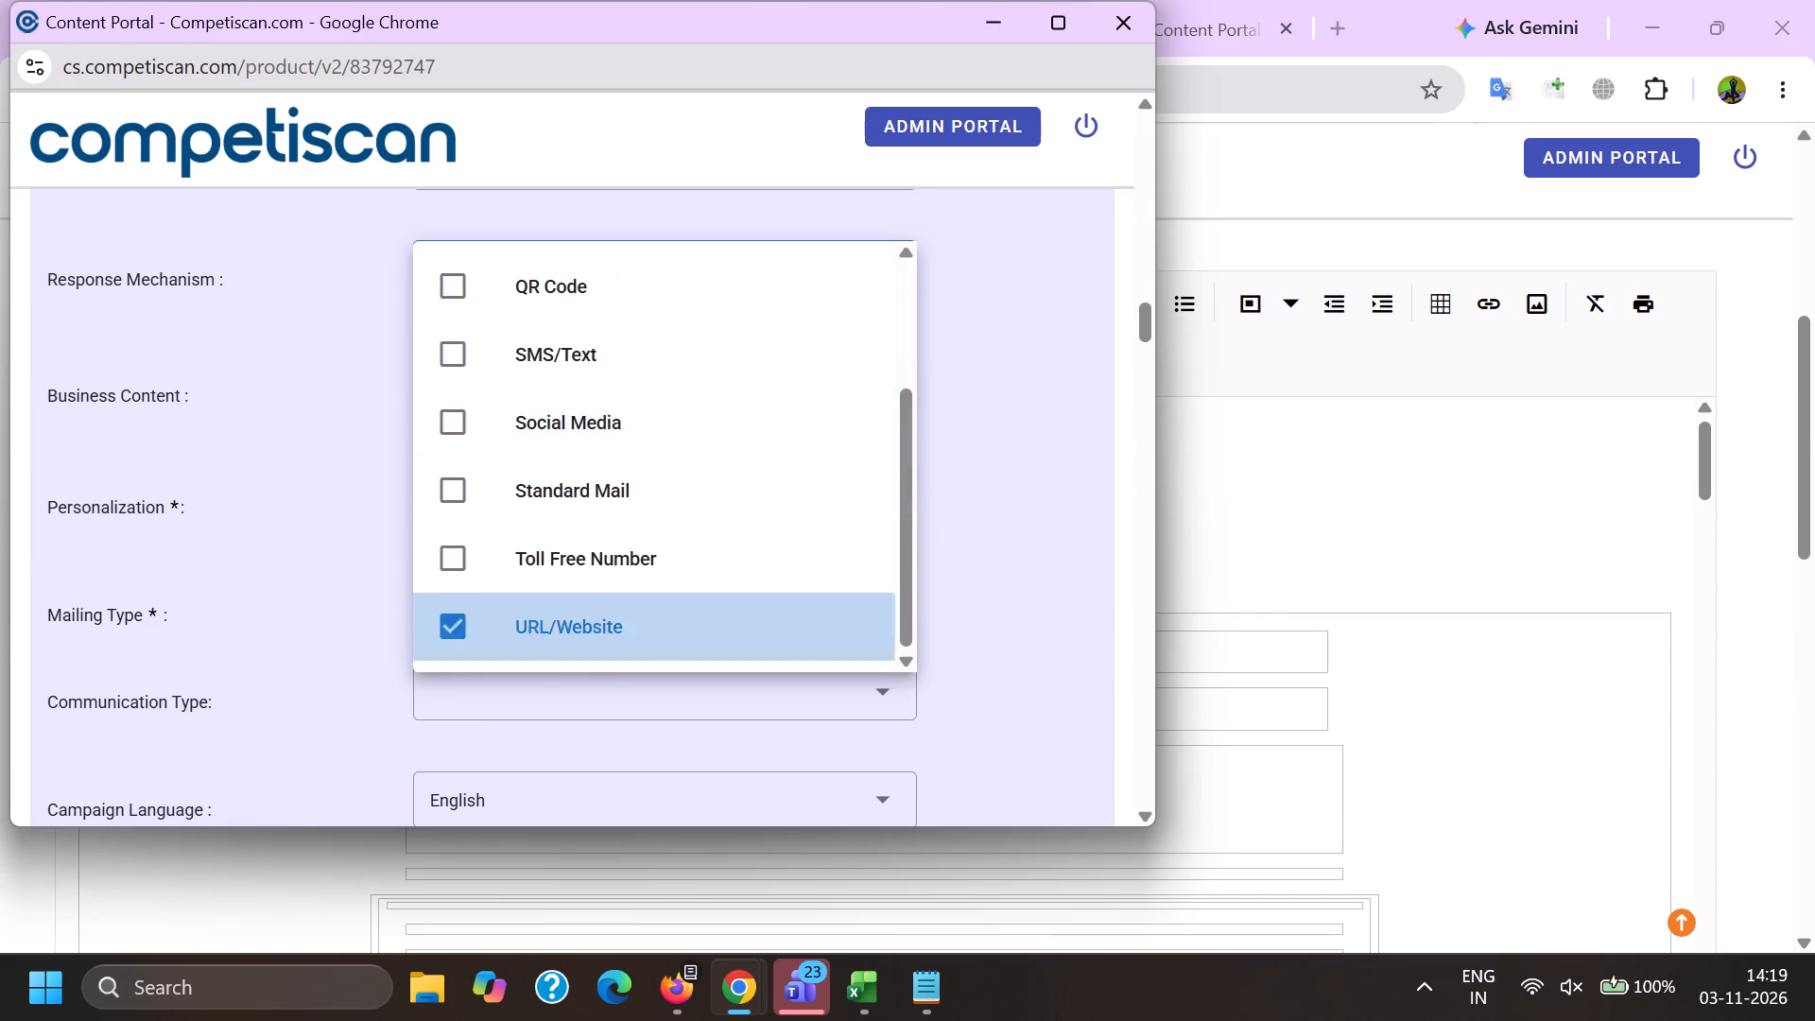
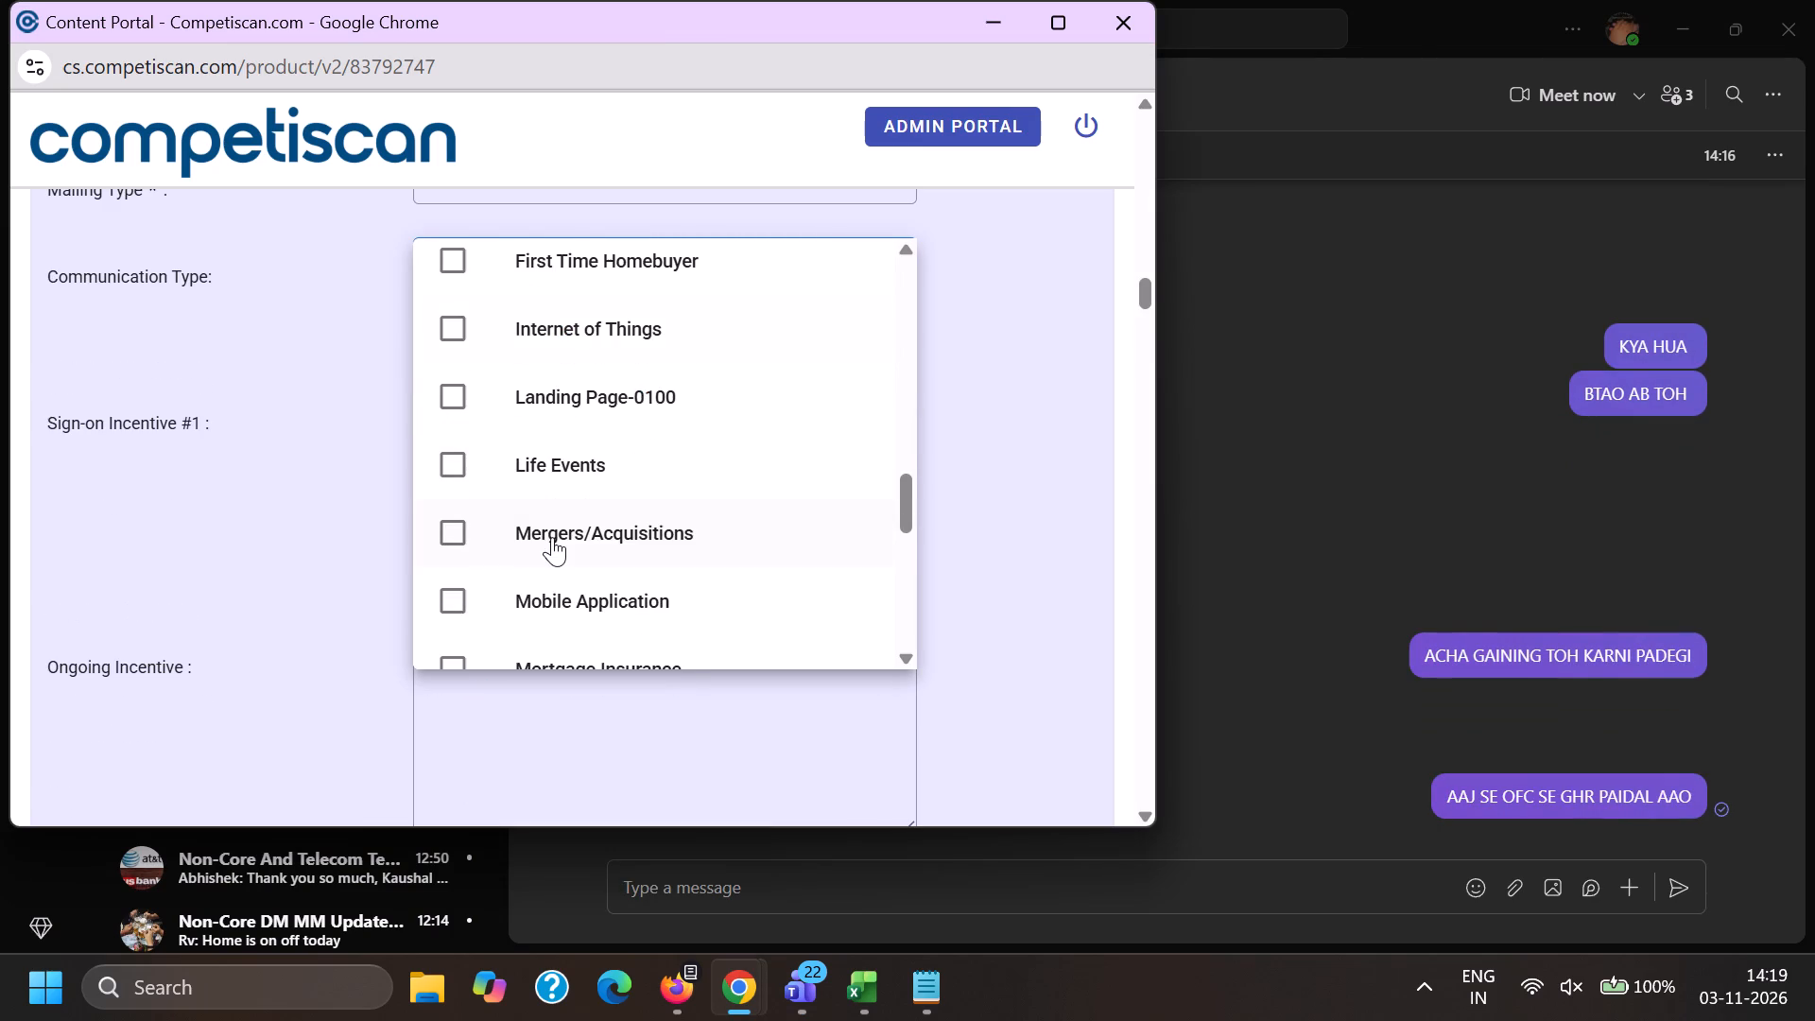
Add Mobile Application to the communication types.
{"action": "left_click", "coordinate": [596, 630]}
Fill Sign-on Incentive #1 with "10% back in rewards during the first 30 days from account opening", copied from the reference product form.
{"action": "key", "text": "alt+Tab"}
{"action": "key", "text": "alt+Tab"}
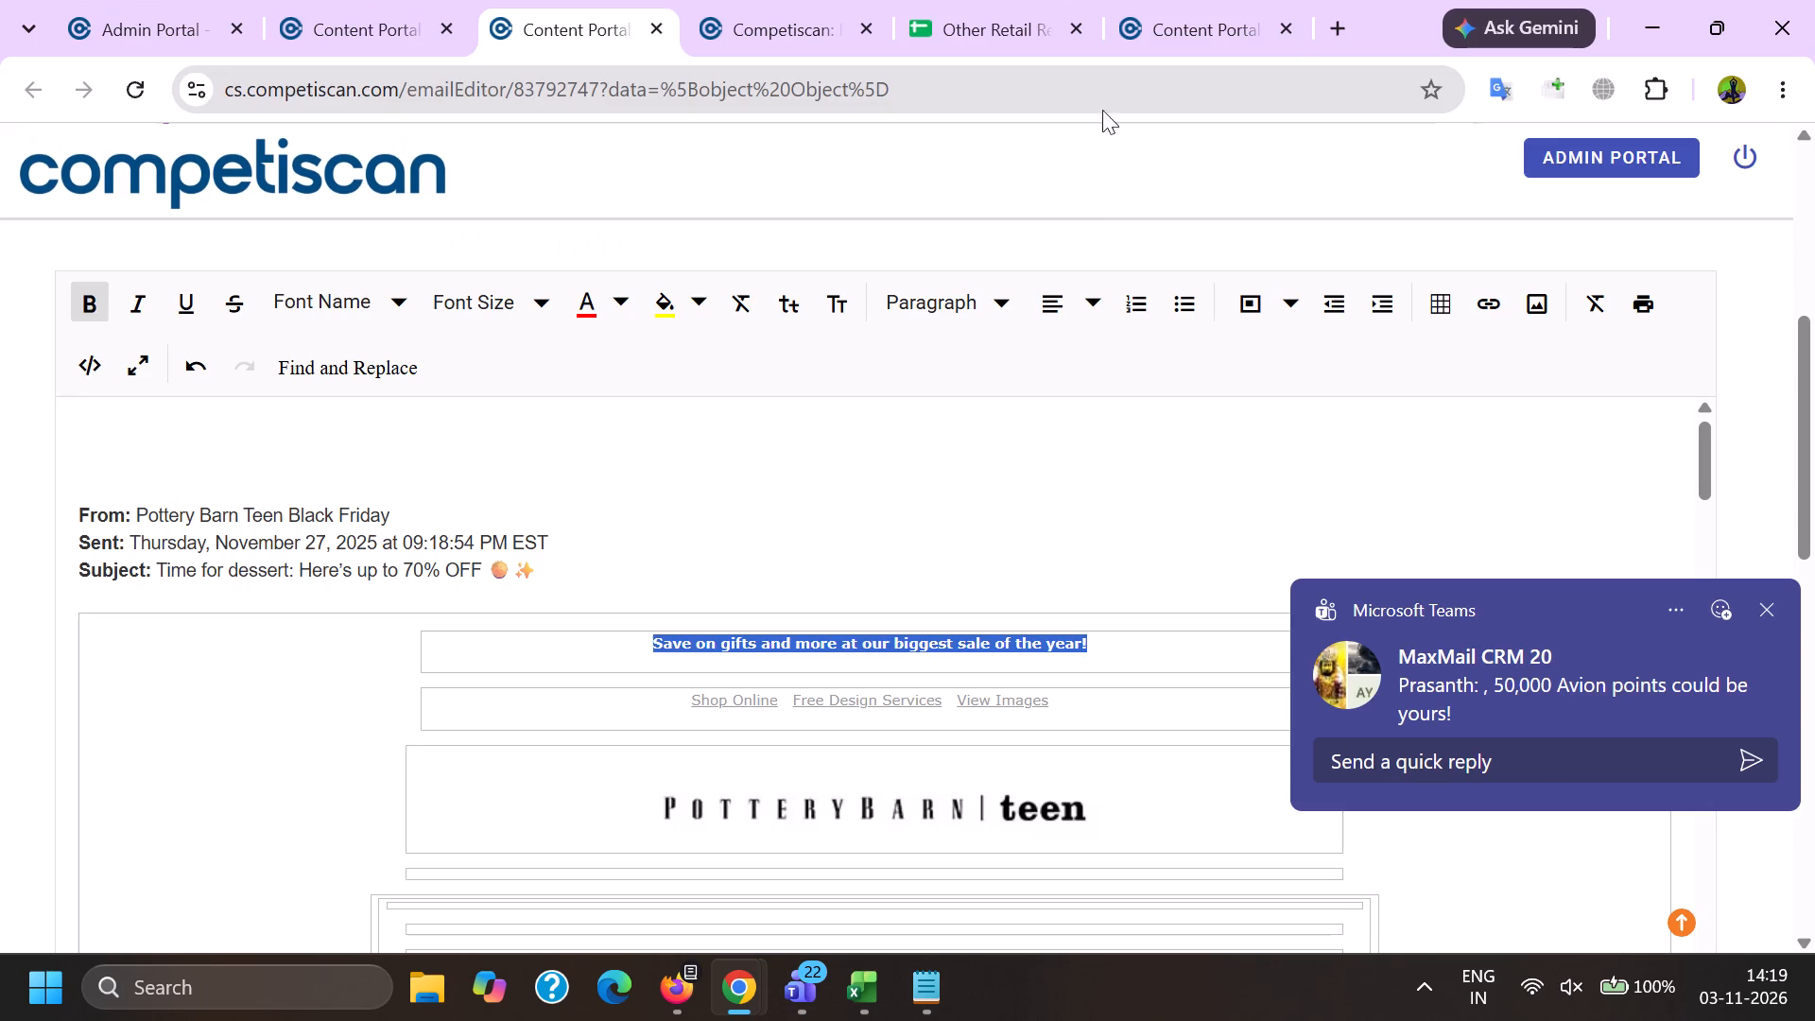
{"action": "left_click", "coordinate": [1167, 0]}
{"action": "scroll", "coordinate": [1064, 486], "scroll_direction": "down", "scroll_amount": 20}
{"action": "scroll", "coordinate": [1064, 486], "scroll_direction": "down", "scroll_amount": 7}
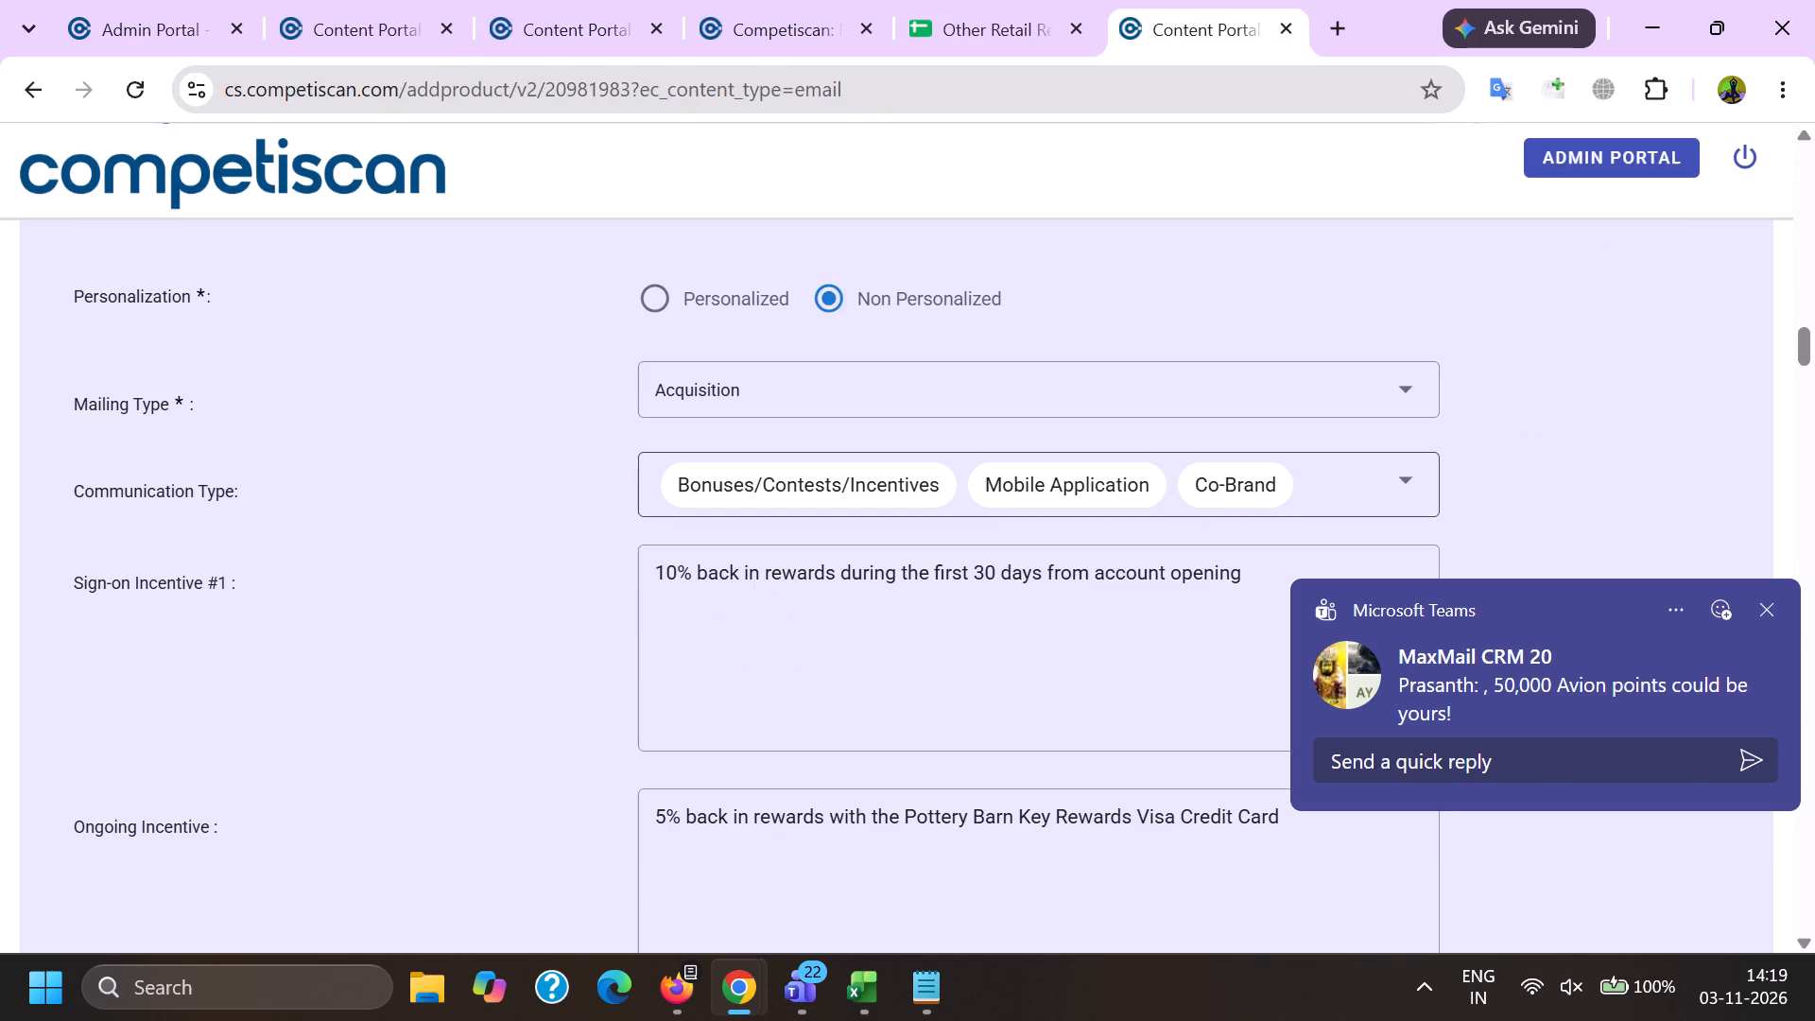
{"action": "scroll", "coordinate": [1177, 607], "scroll_direction": "down", "scroll_amount": 2}
{"action": "left_click_drag", "start_coordinate": [1305, 357], "coordinate": [346, 392]}
{"action": "key", "text": "ctrl+c"}
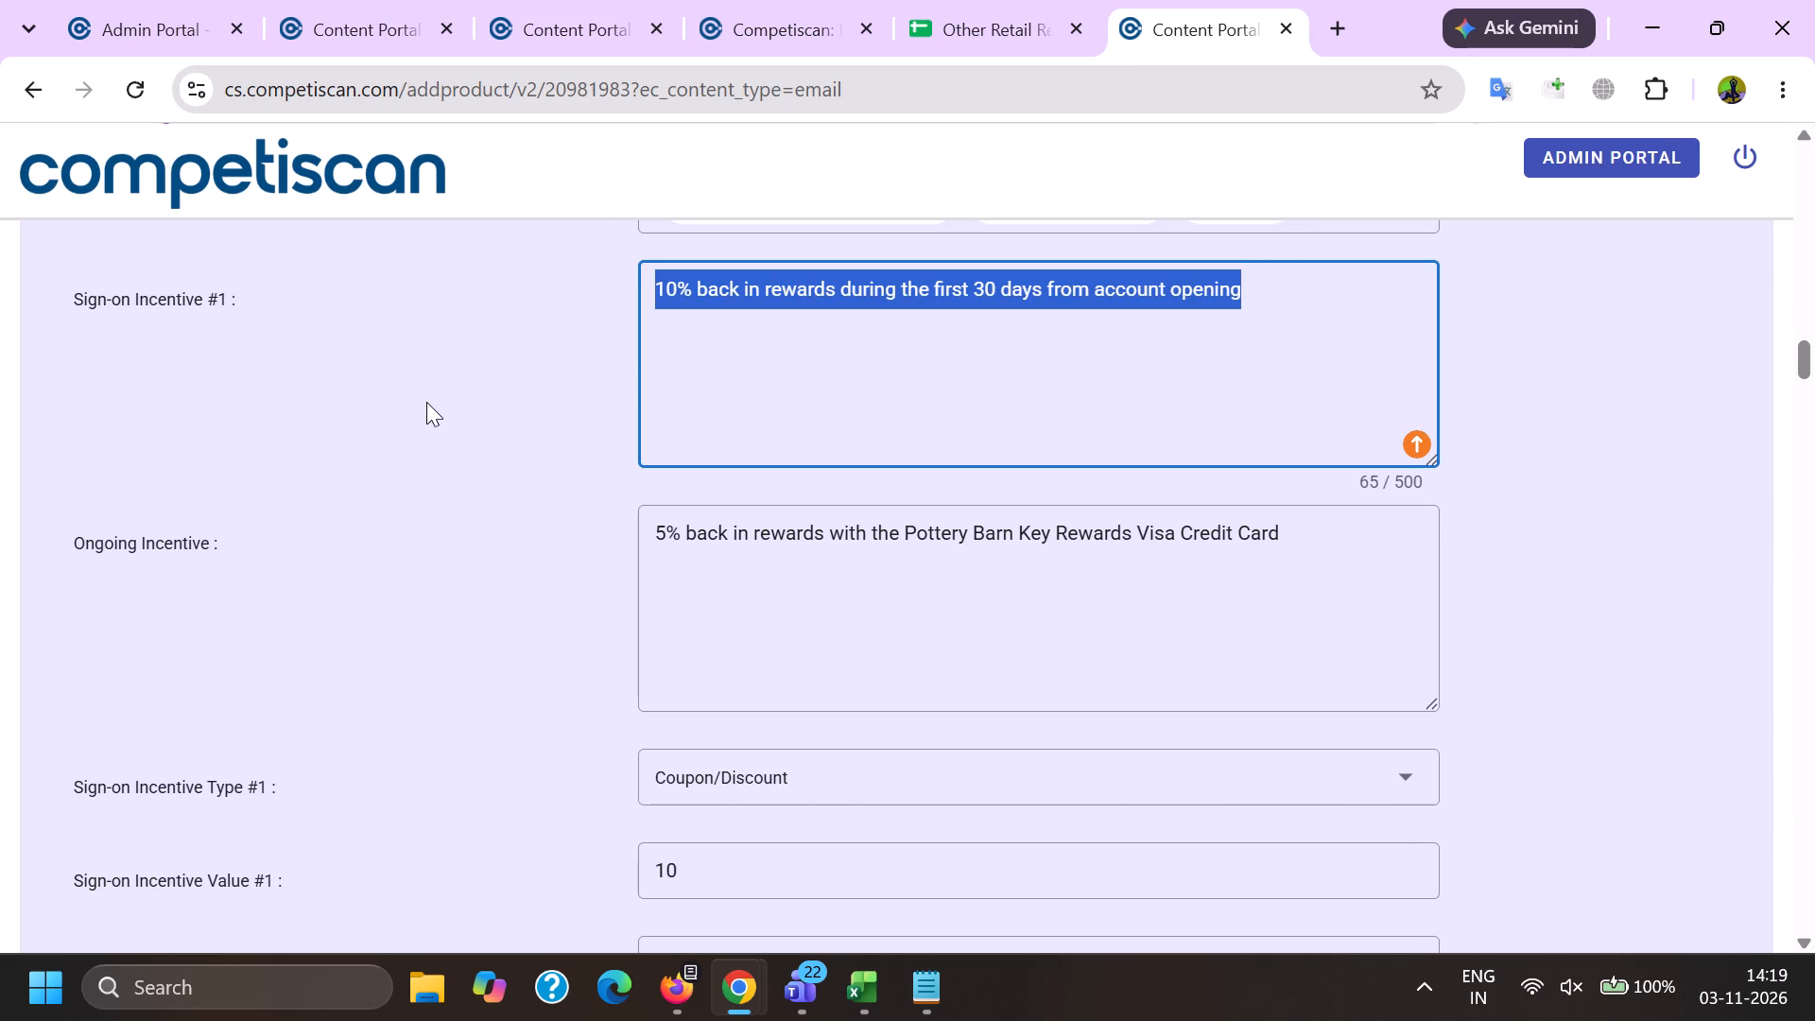
{"action": "key", "text": "alt+Tab"}
{"action": "left_click", "coordinate": [266, 545]}
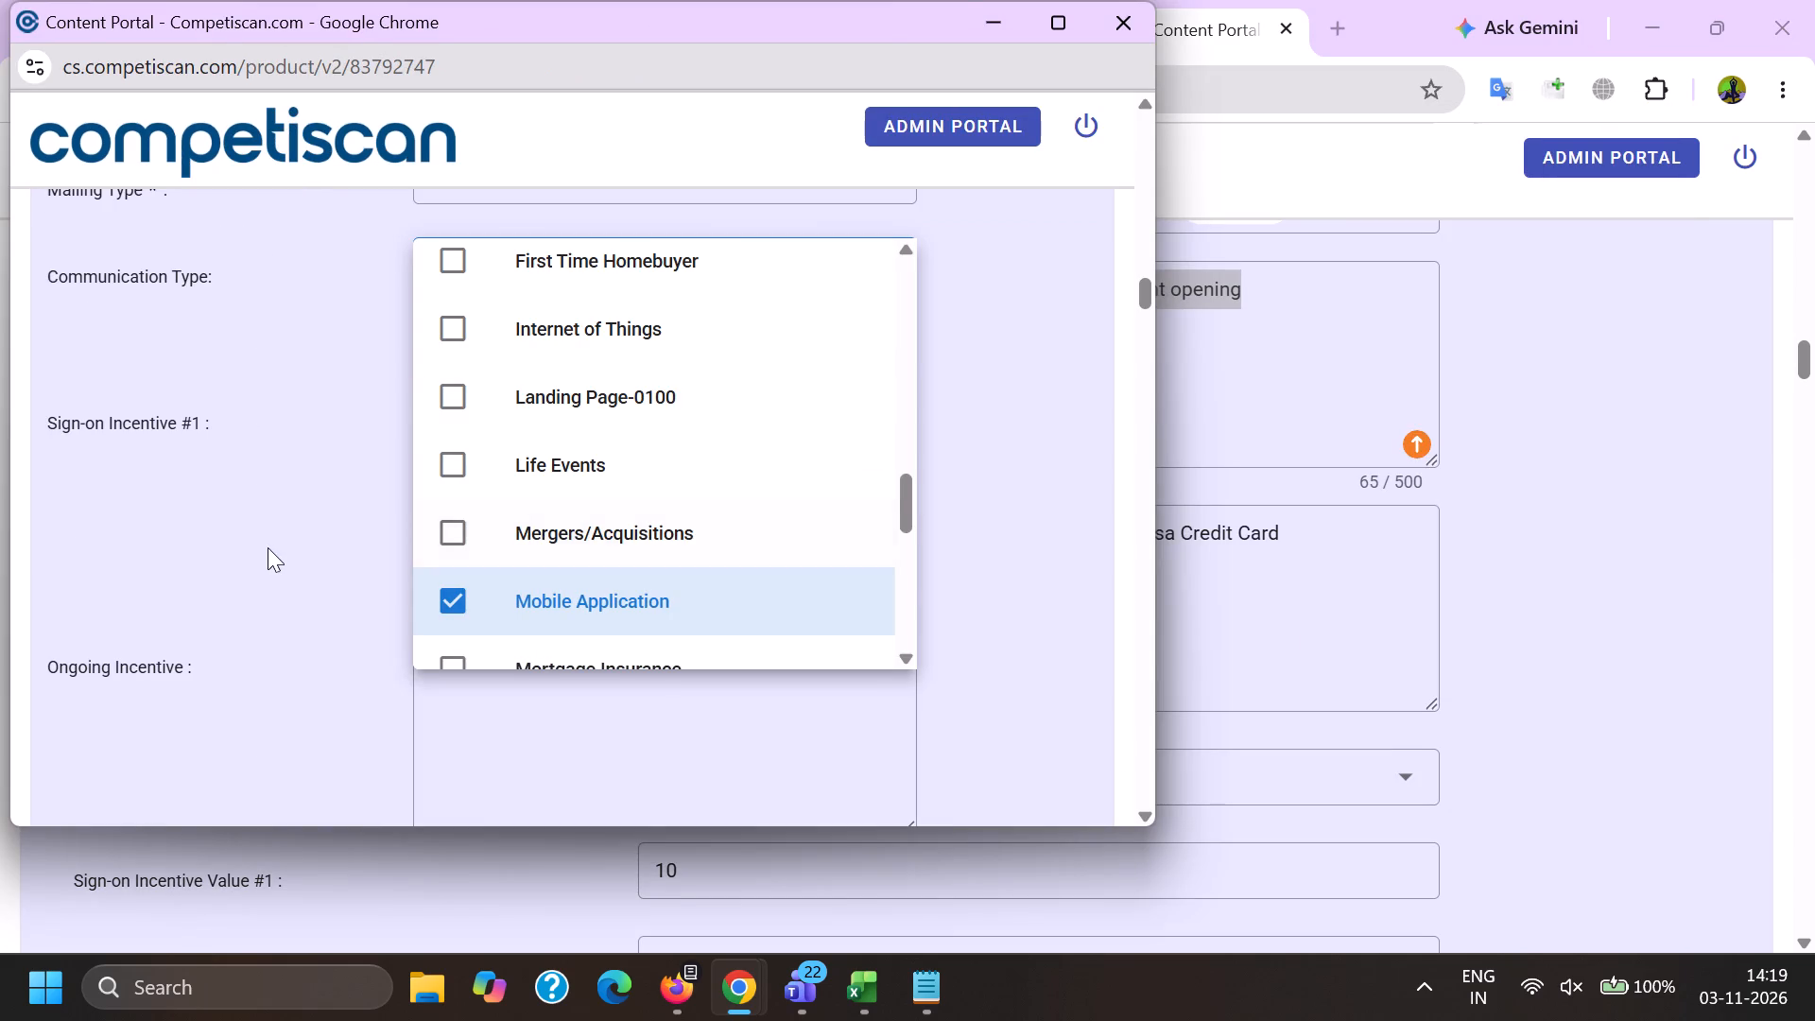
{"action": "left_click", "coordinate": [461, 510]}
{"action": "key", "text": "ctrl+v"}
Copy the reference product's ongoing incentive, "5% back in rewards with the Pottery Barn Key Rewards Visa Credit Card", into Ongoing Incentive.
{"action": "left_click_drag", "start_coordinate": [544, 704], "coordinate": [556, 716]}
{"action": "key", "text": "alt+Tab"}
{"action": "left_click_drag", "start_coordinate": [1351, 634], "coordinate": [1547, 674]}
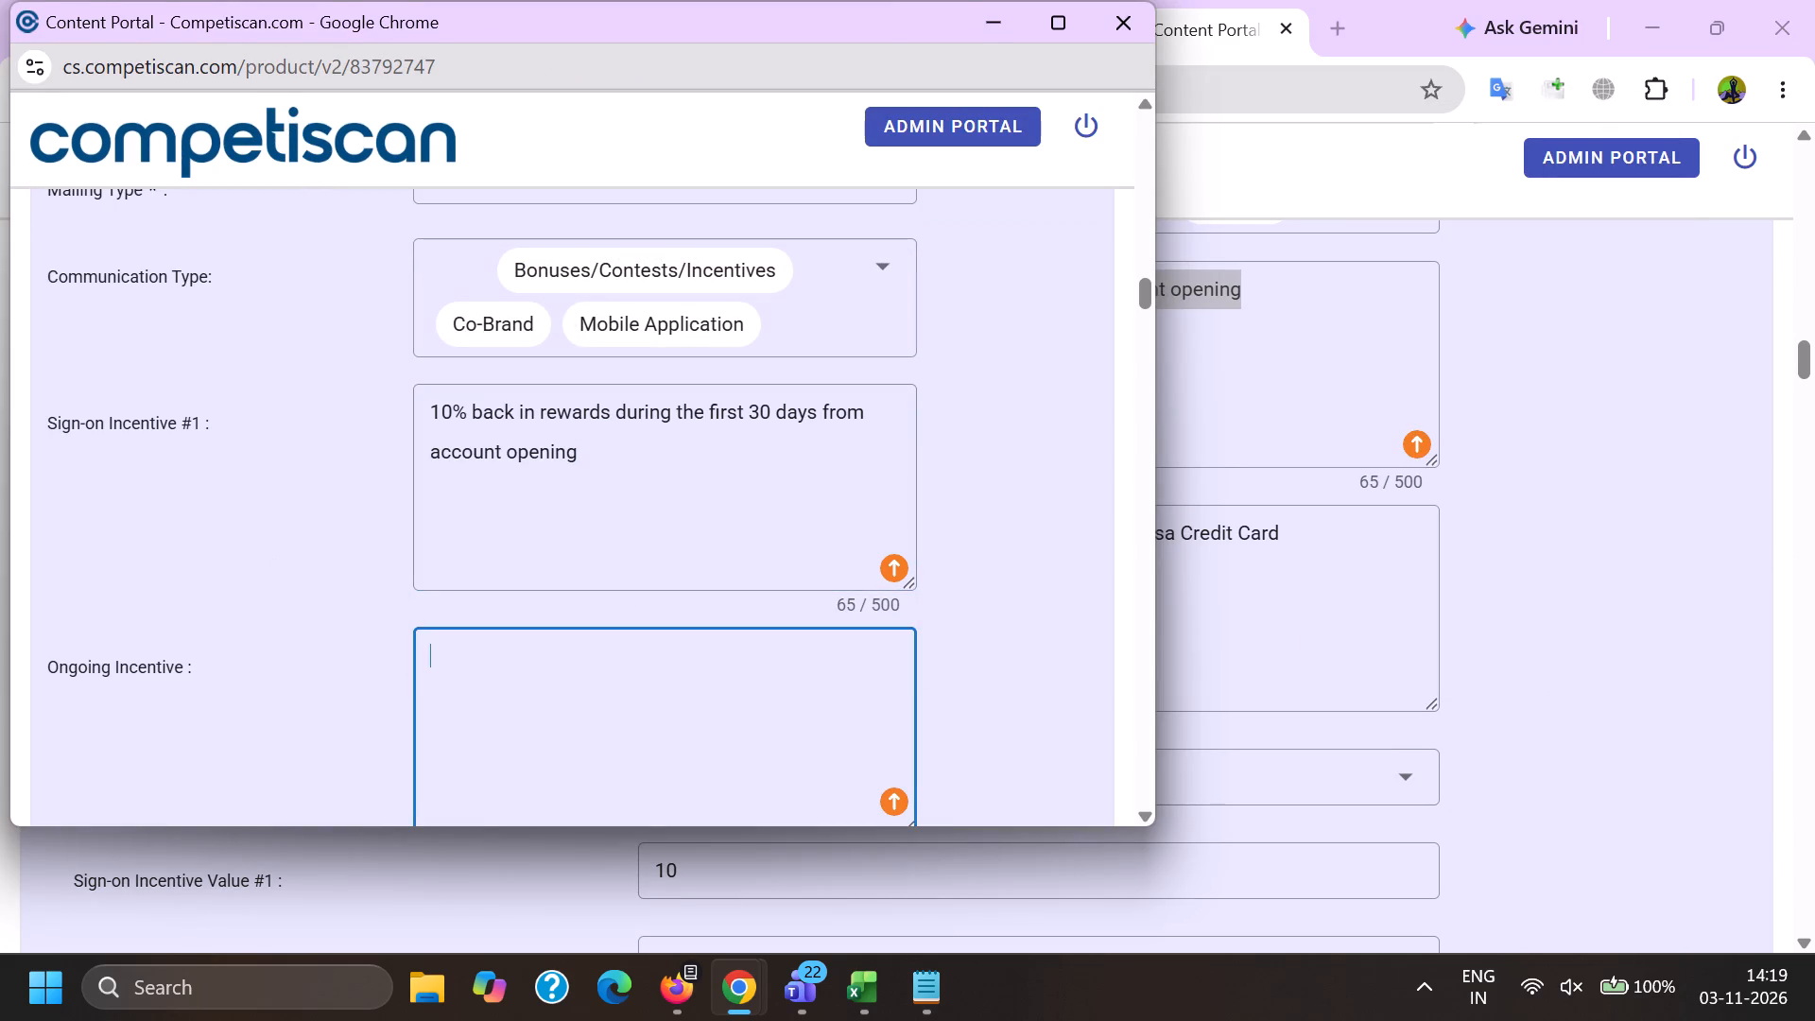
{"action": "left_click_drag", "start_coordinate": [1547, 674], "coordinate": [14, 570]}
{"action": "key", "text": "ctrl+c"}
{"action": "key", "text": "alt+Tab"}
{"action": "key", "text": "ctrl+v"}
Set the Sign-on Incentive #1 type to Coupon/Discount and its value to 10.00.
{"action": "scroll", "coordinate": [370, 516], "scroll_direction": "down", "scroll_amount": 3}
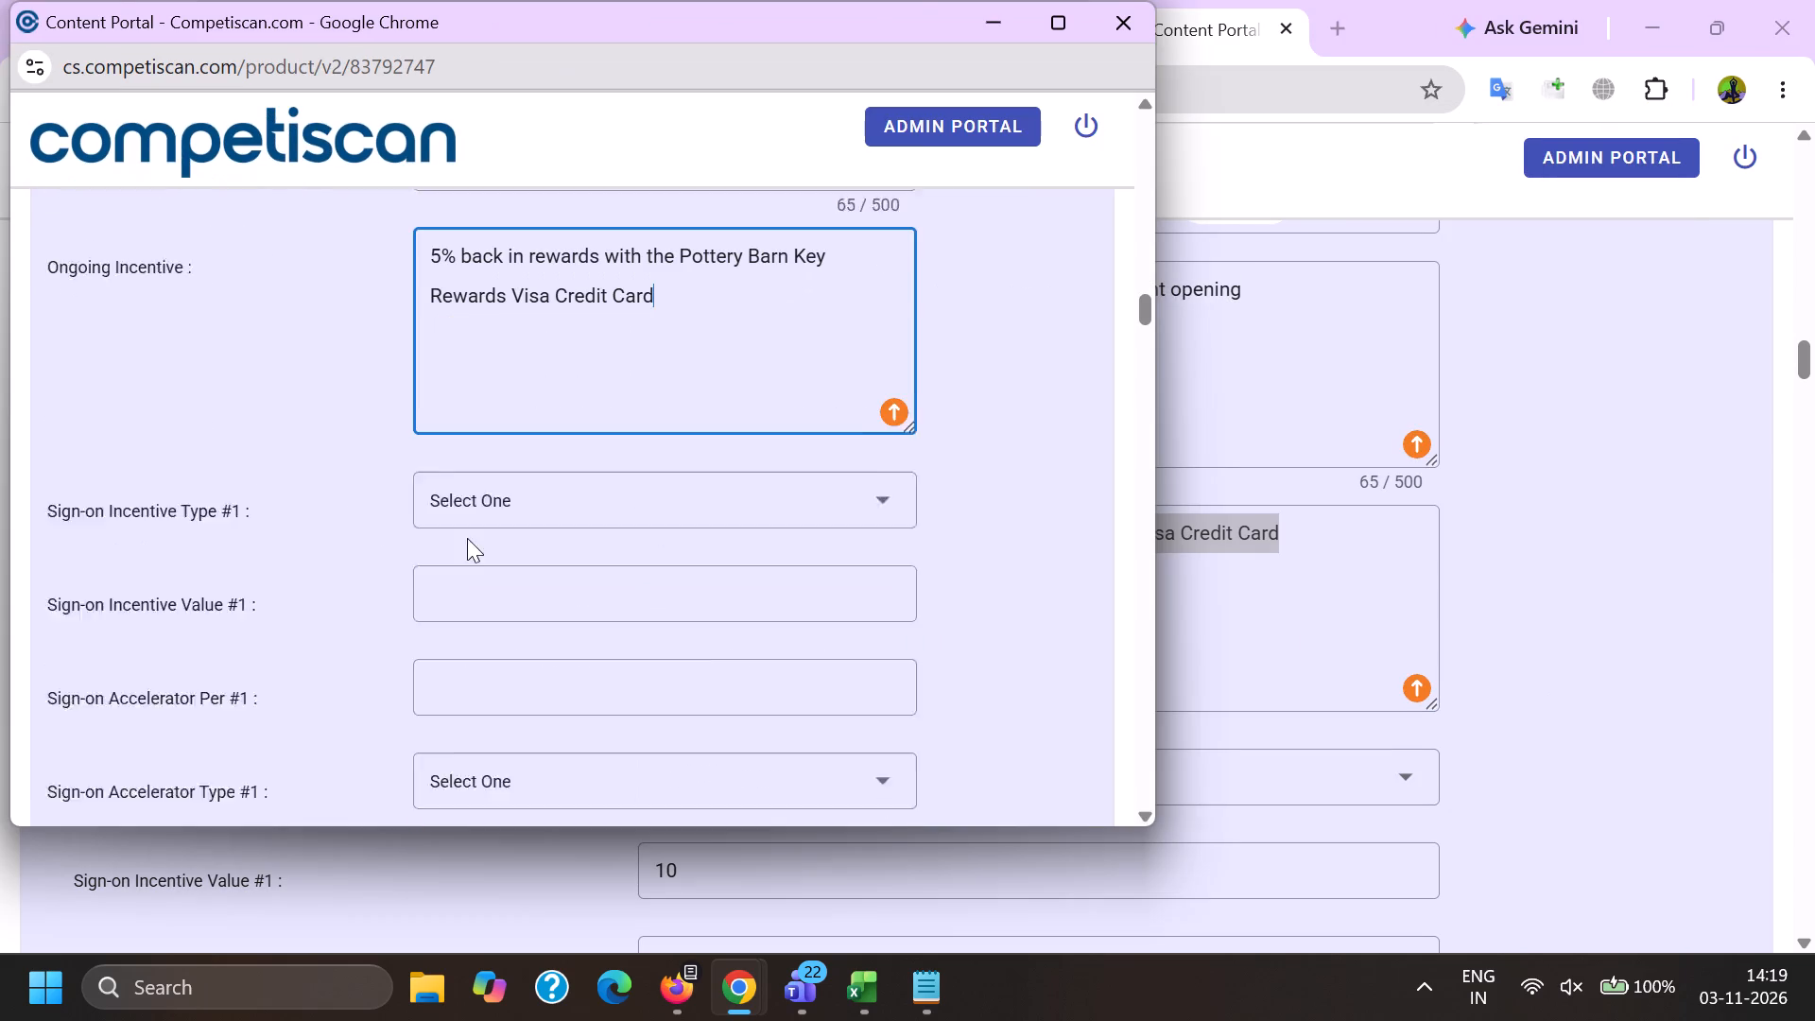
{"action": "left_click", "coordinate": [470, 487]}
{"action": "scroll", "coordinate": [471, 488], "scroll_direction": "down", "scroll_amount": 6}
{"action": "left_click", "coordinate": [500, 602]}
{"action": "left_click", "coordinate": [379, 590]}
{"action": "left_click", "coordinate": [496, 537]}
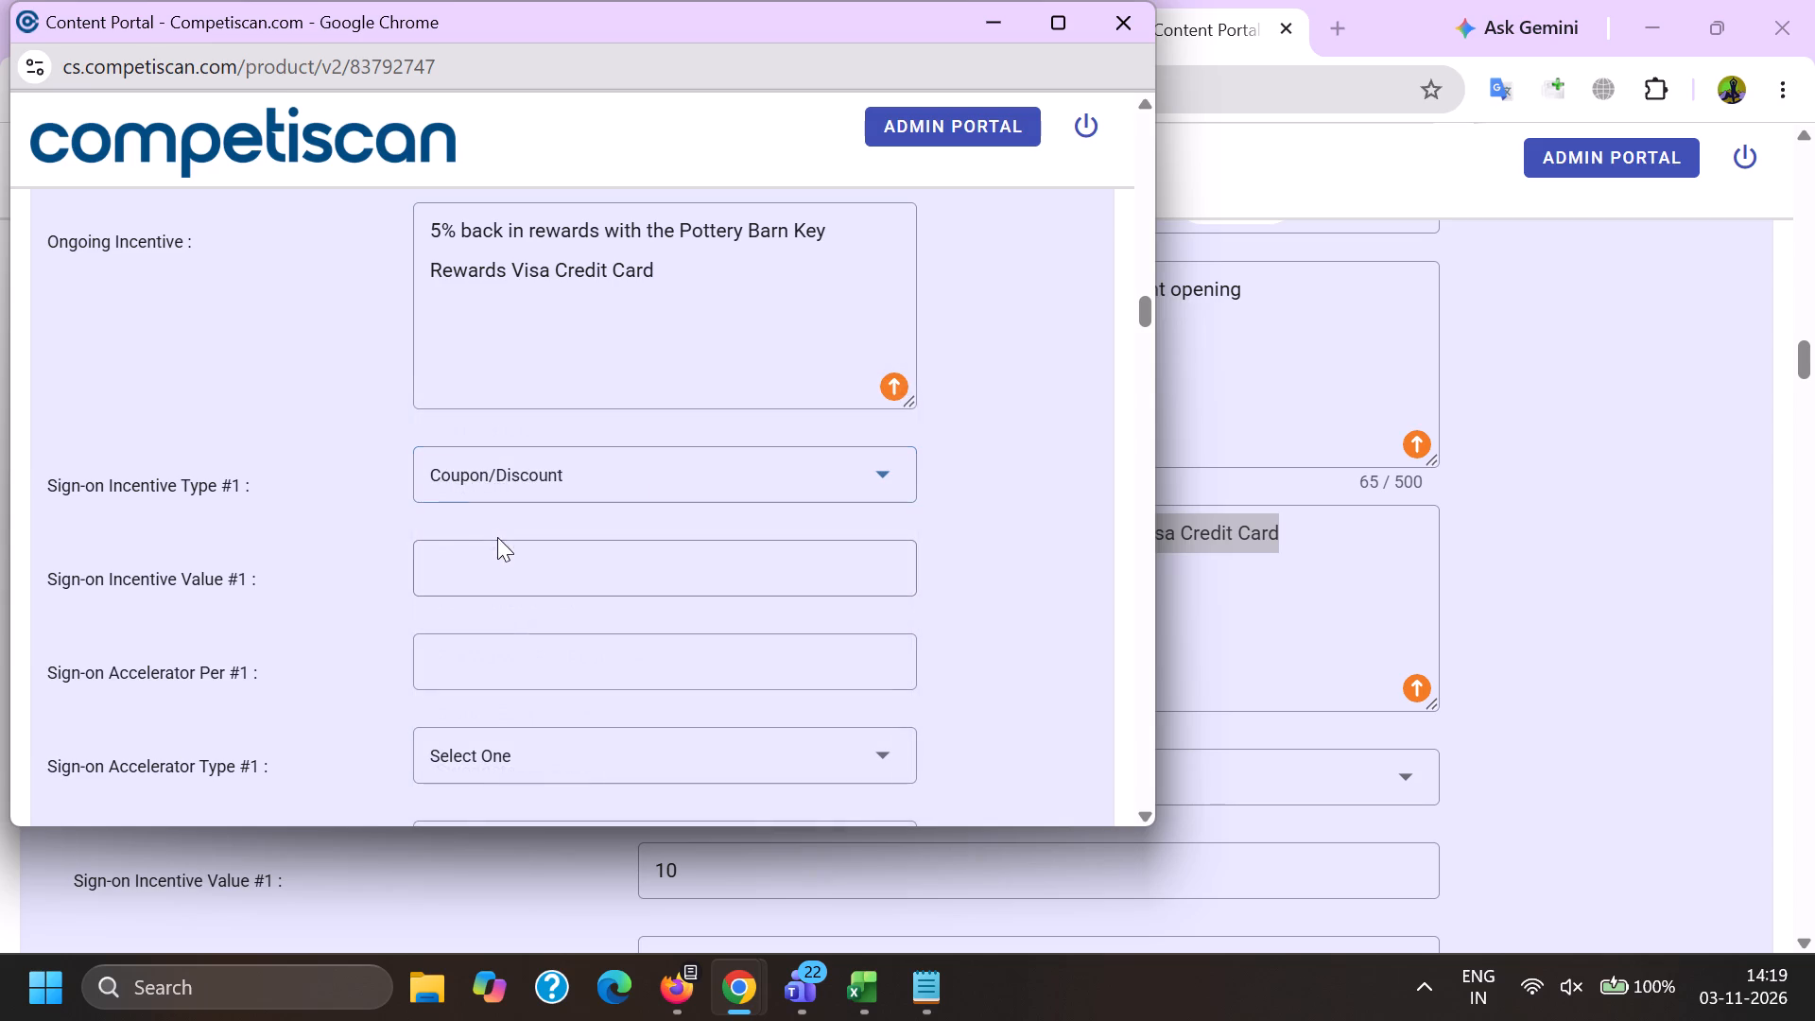
{"action": "left_click", "coordinate": [522, 572]}
{"action": "key", "text": "1"}
{"action": "key", "text": "0"}
{"action": "key", "text": "period"}
{"action": "key", "text": "0"}
{"action": "key", "text": "0"}
Set the Sign-on Max award #1 to 10.00.
{"action": "key", "text": "Tab"}
{"action": "key", "text": "Tab"}
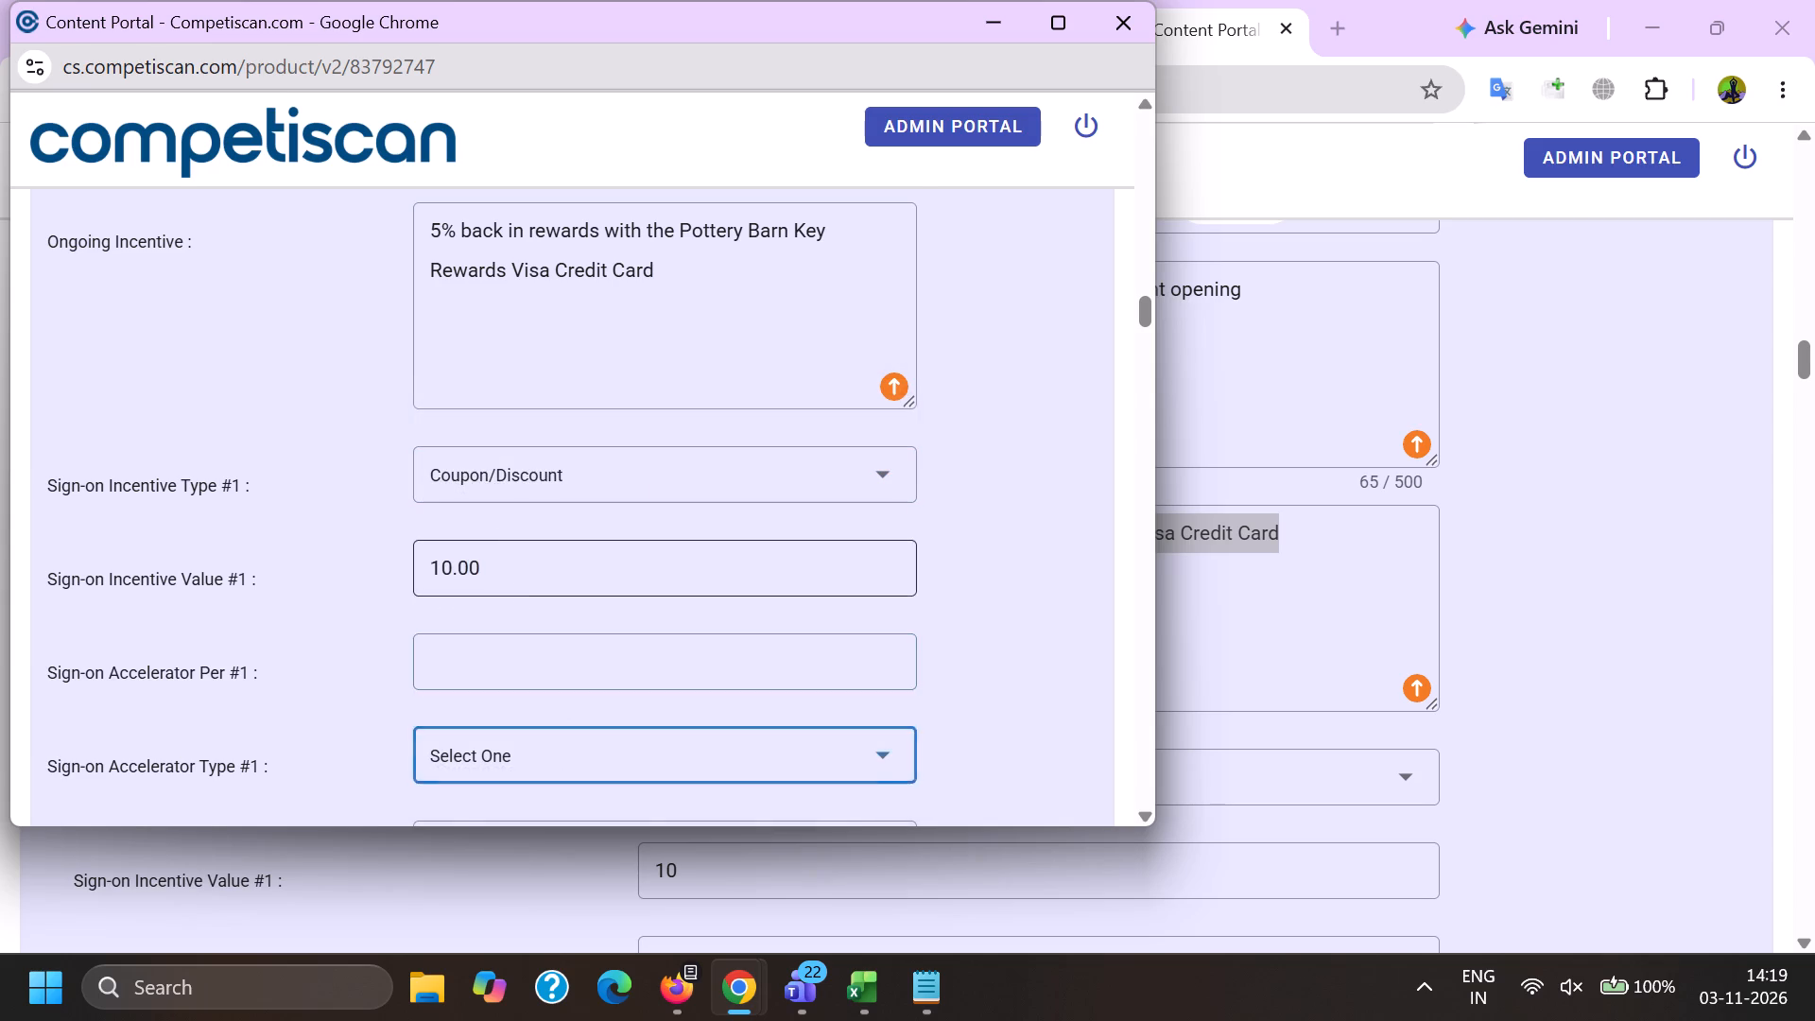
{"action": "key", "text": "Tab"}
{"action": "key", "text": "1"}
{"action": "key", "text": "0"}
{"action": "key", "text": "period"}
{"action": "key", "text": "0"}
{"action": "key", "text": "0"}
Set the Sign-on Incentive #1 window to 1 month, leaving the maximum and minimum spend empty.
{"action": "key", "text": "Tab"}
{"action": "key", "text": "Tab"}
{"action": "key", "text": "1"}
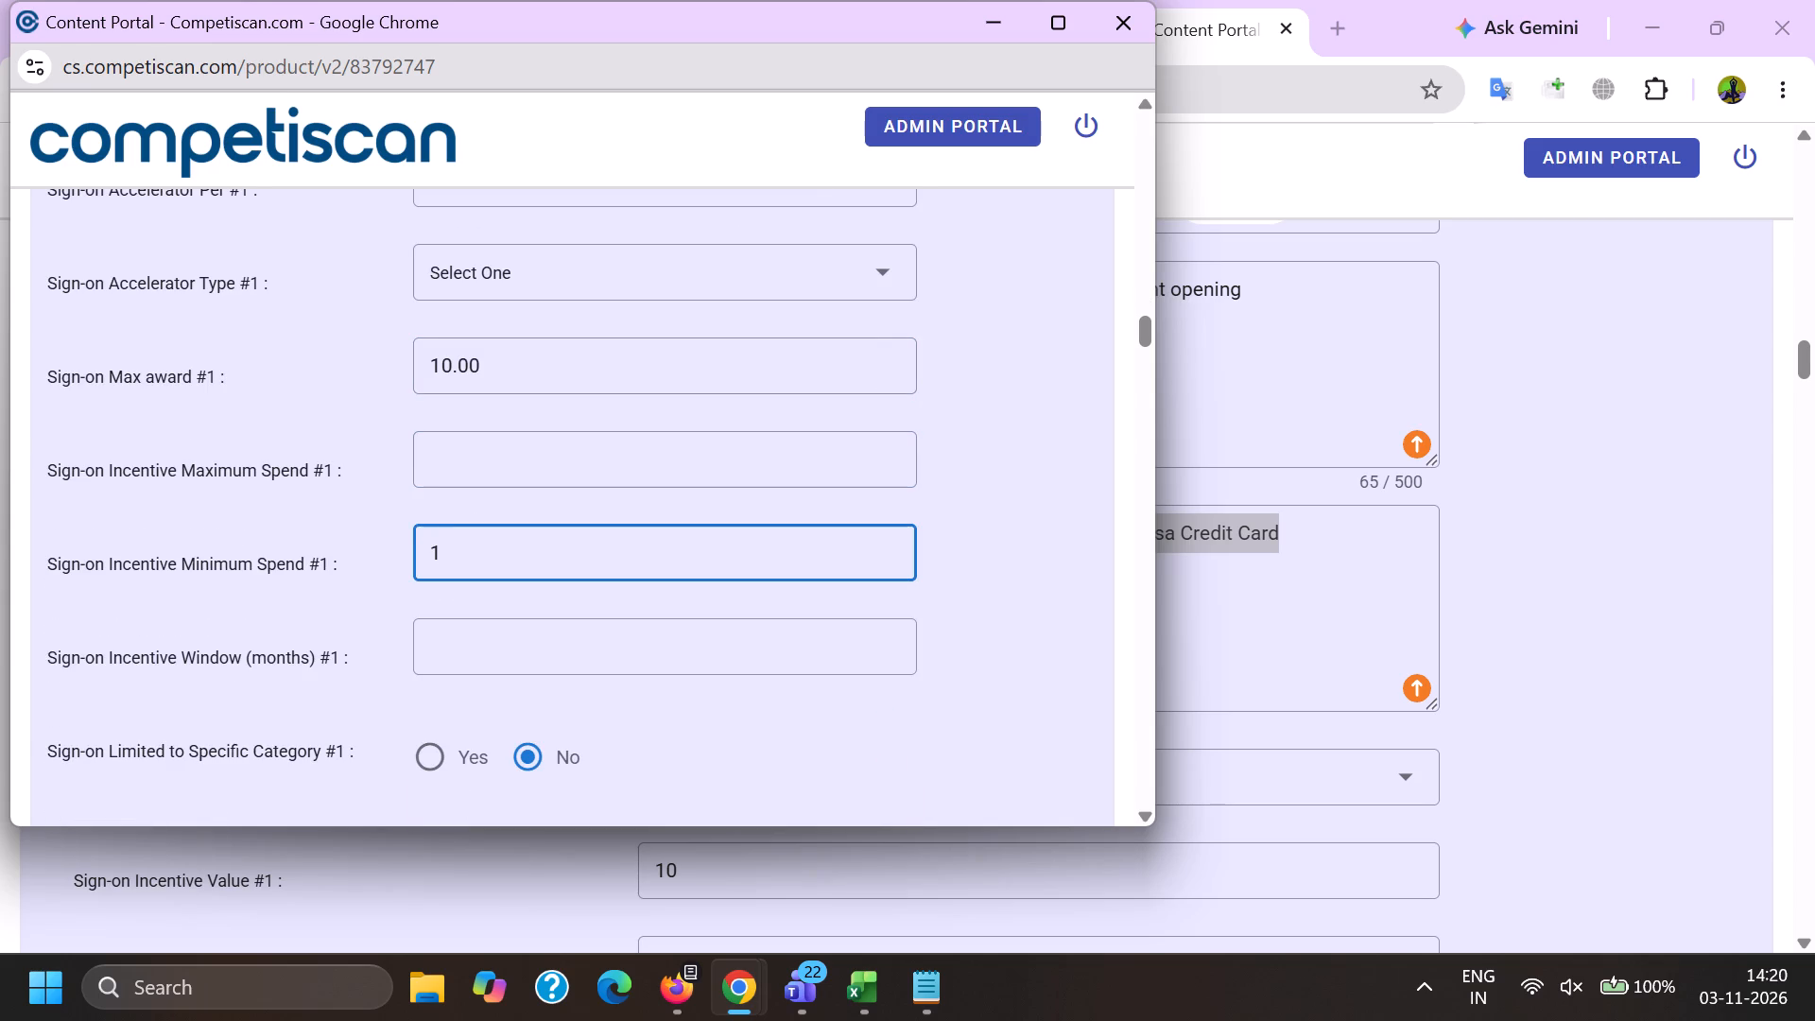
{"action": "key", "text": "BackSpace"}
{"action": "key", "text": "Tab"}
{"action": "key", "text": "1"}
{"action": "scroll", "coordinate": [546, 463], "scroll_direction": "down", "scroll_amount": 2}
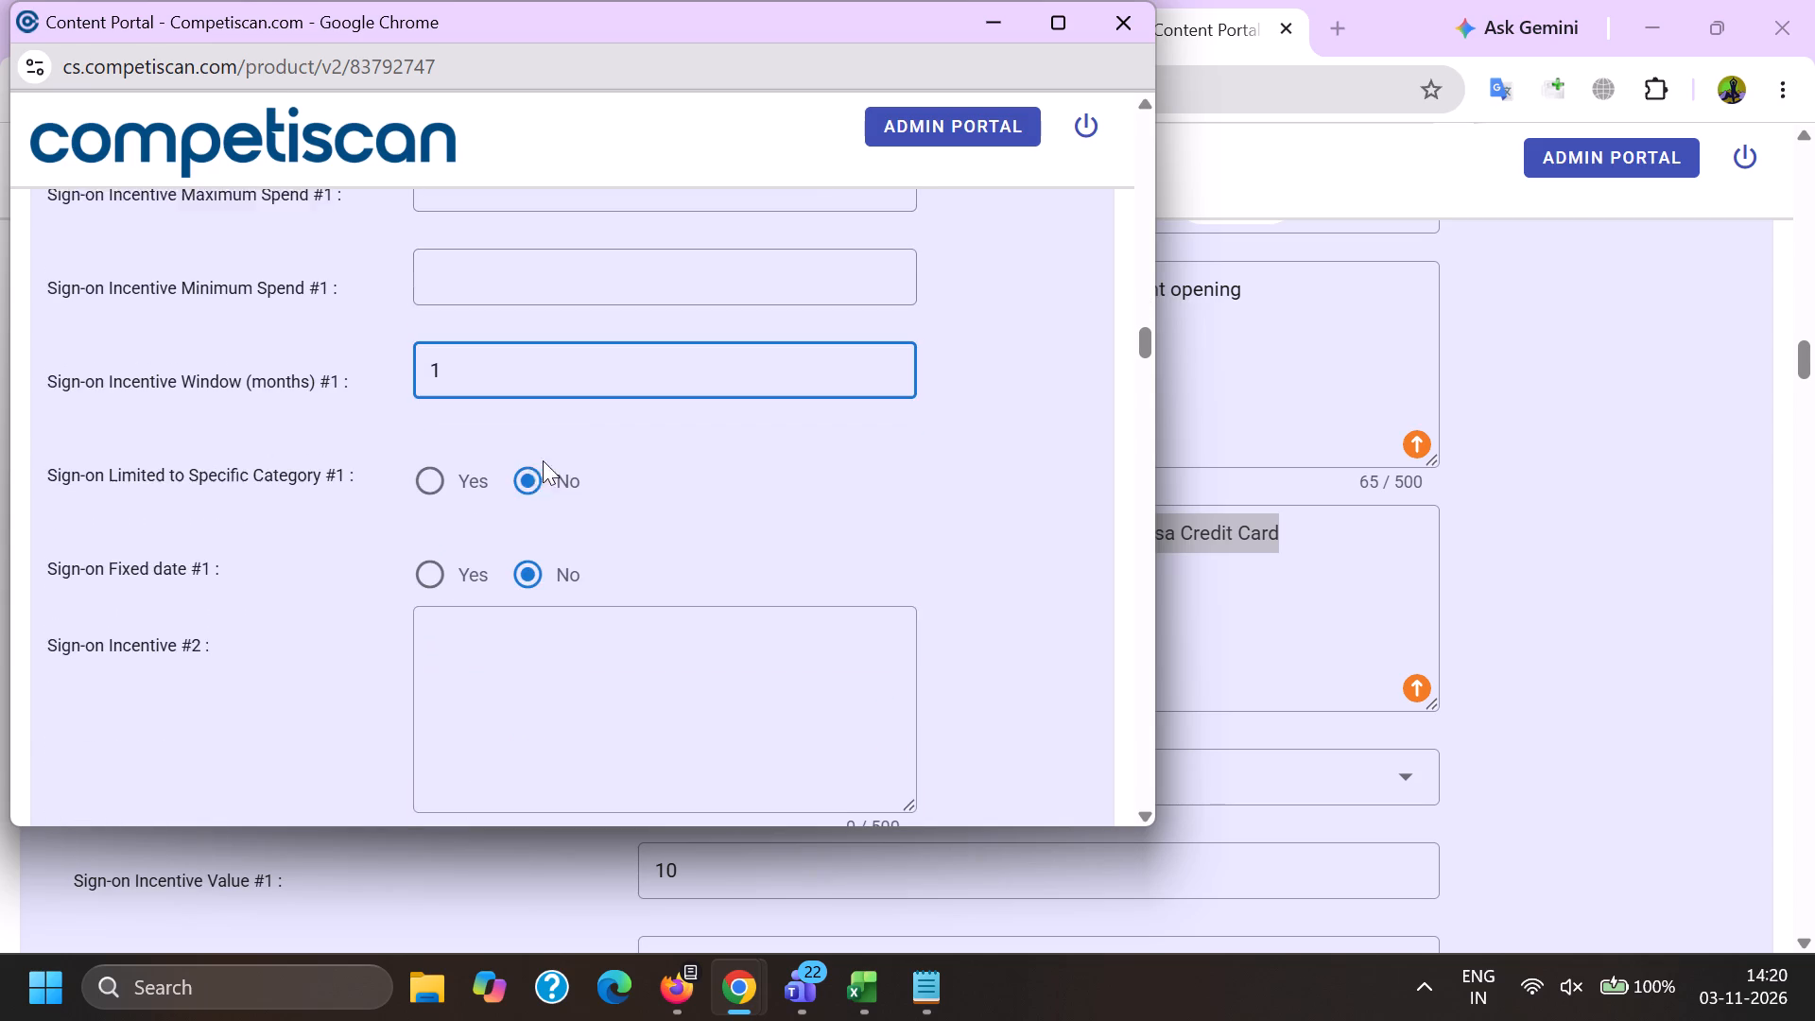
{"action": "left_click", "coordinate": [470, 579]}
Choose the application type in the payment card offer details.
{"action": "scroll", "coordinate": [469, 578], "scroll_direction": "down", "scroll_amount": 15}
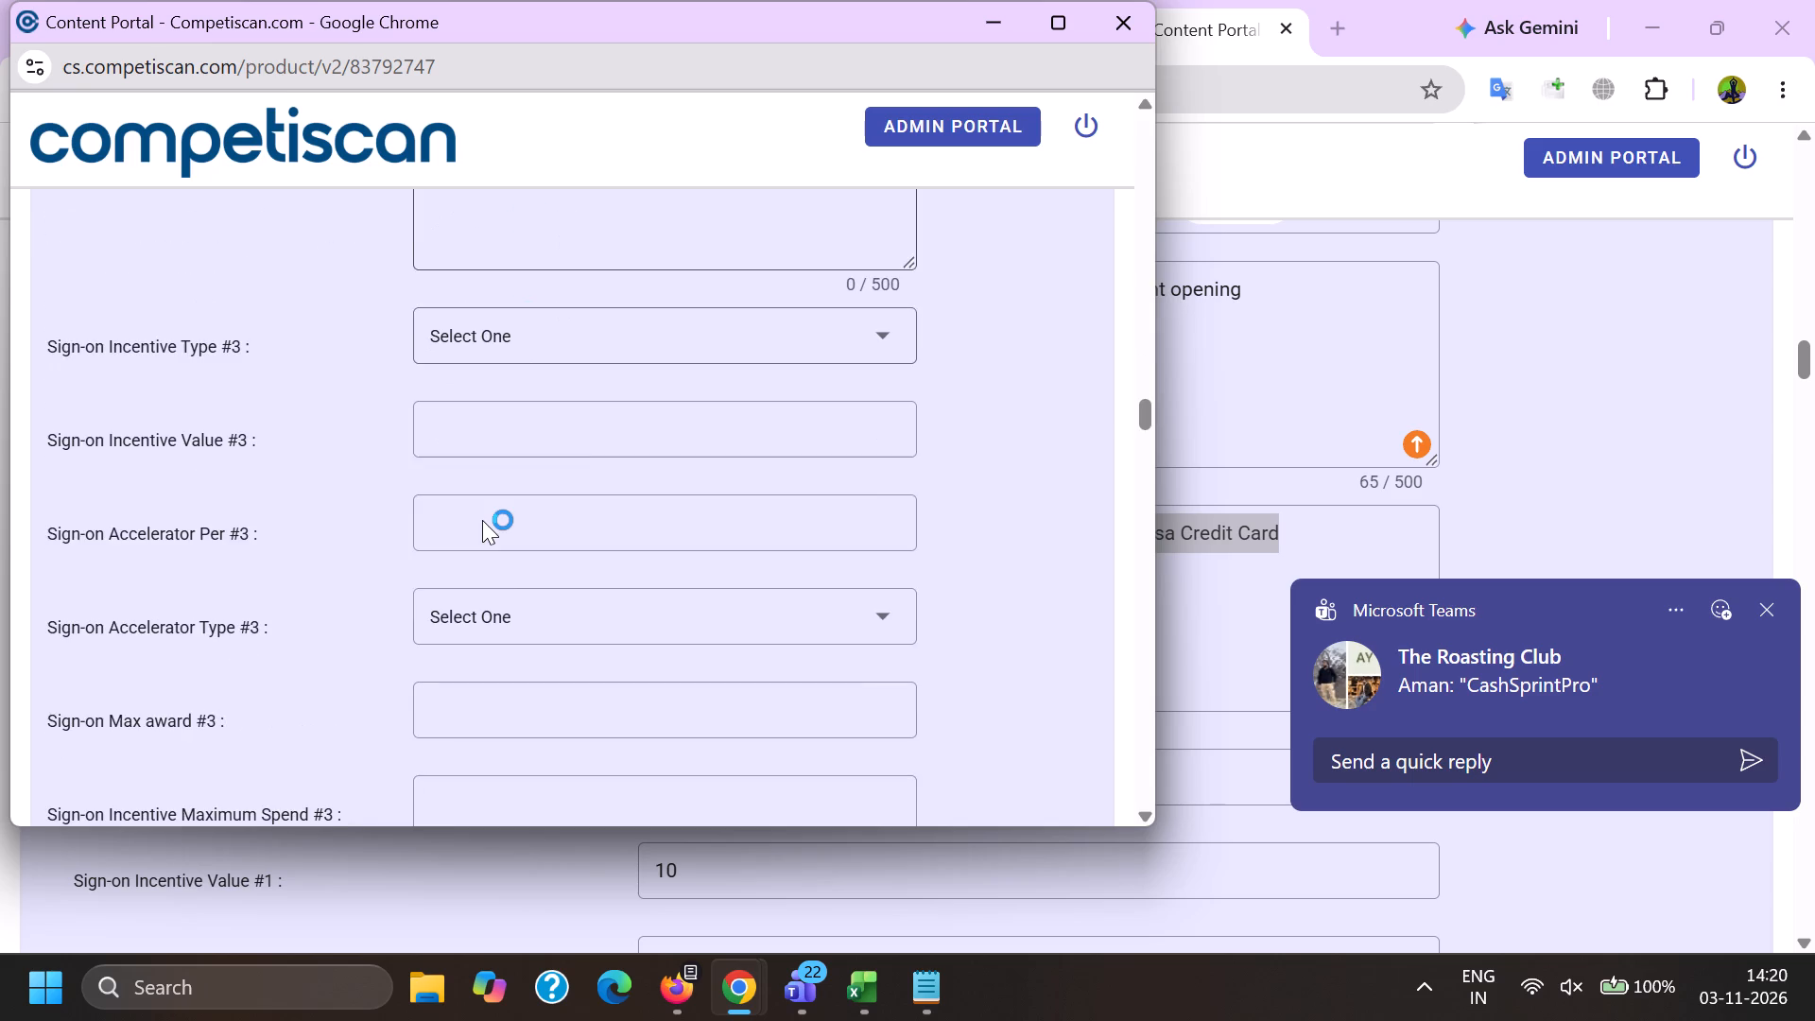
{"action": "scroll", "coordinate": [481, 514], "scroll_direction": "down", "scroll_amount": 7}
{"action": "left_click", "coordinate": [478, 312]}
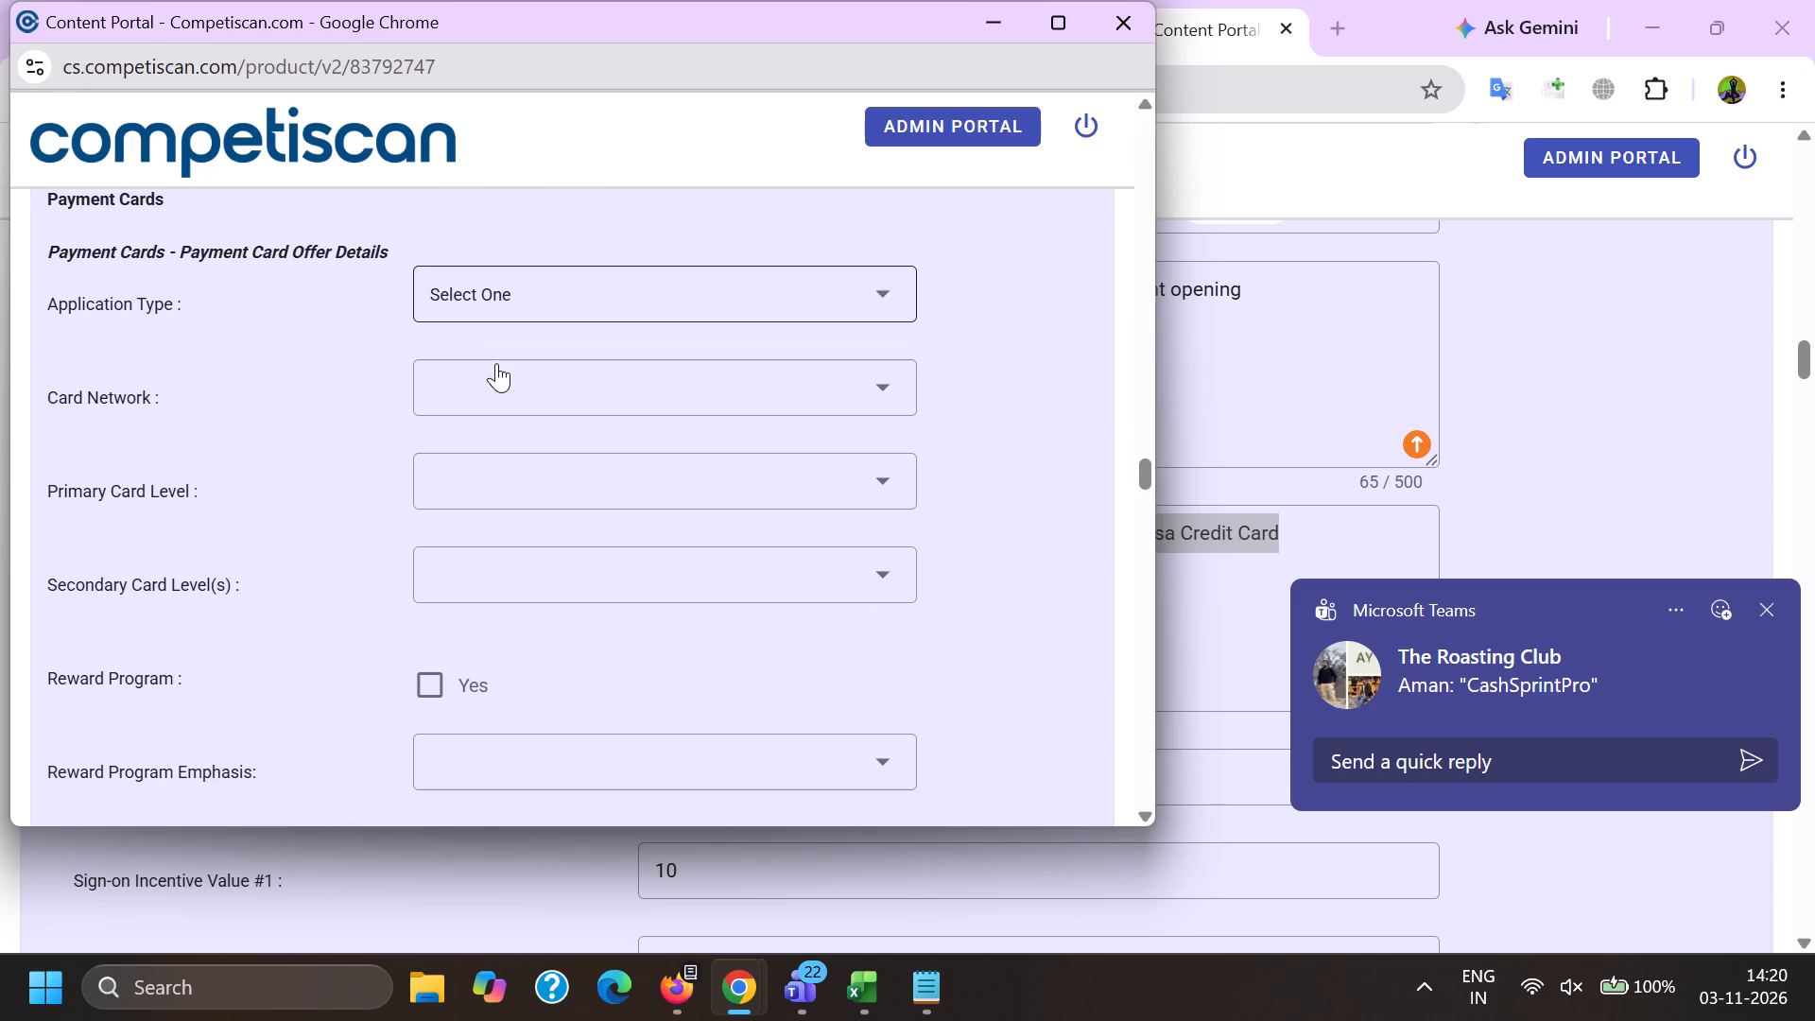
{"action": "left_click", "coordinate": [493, 422]}
{"action": "left_click_drag", "start_coordinate": [317, 415], "coordinate": [332, 413]}
Set the card network to Visa and the primary card level to Visa Signature.
{"action": "left_click", "coordinate": [525, 373]}
{"action": "scroll", "coordinate": [527, 338], "scroll_direction": "down", "scroll_amount": 1}
{"action": "left_click", "coordinate": [520, 579]}
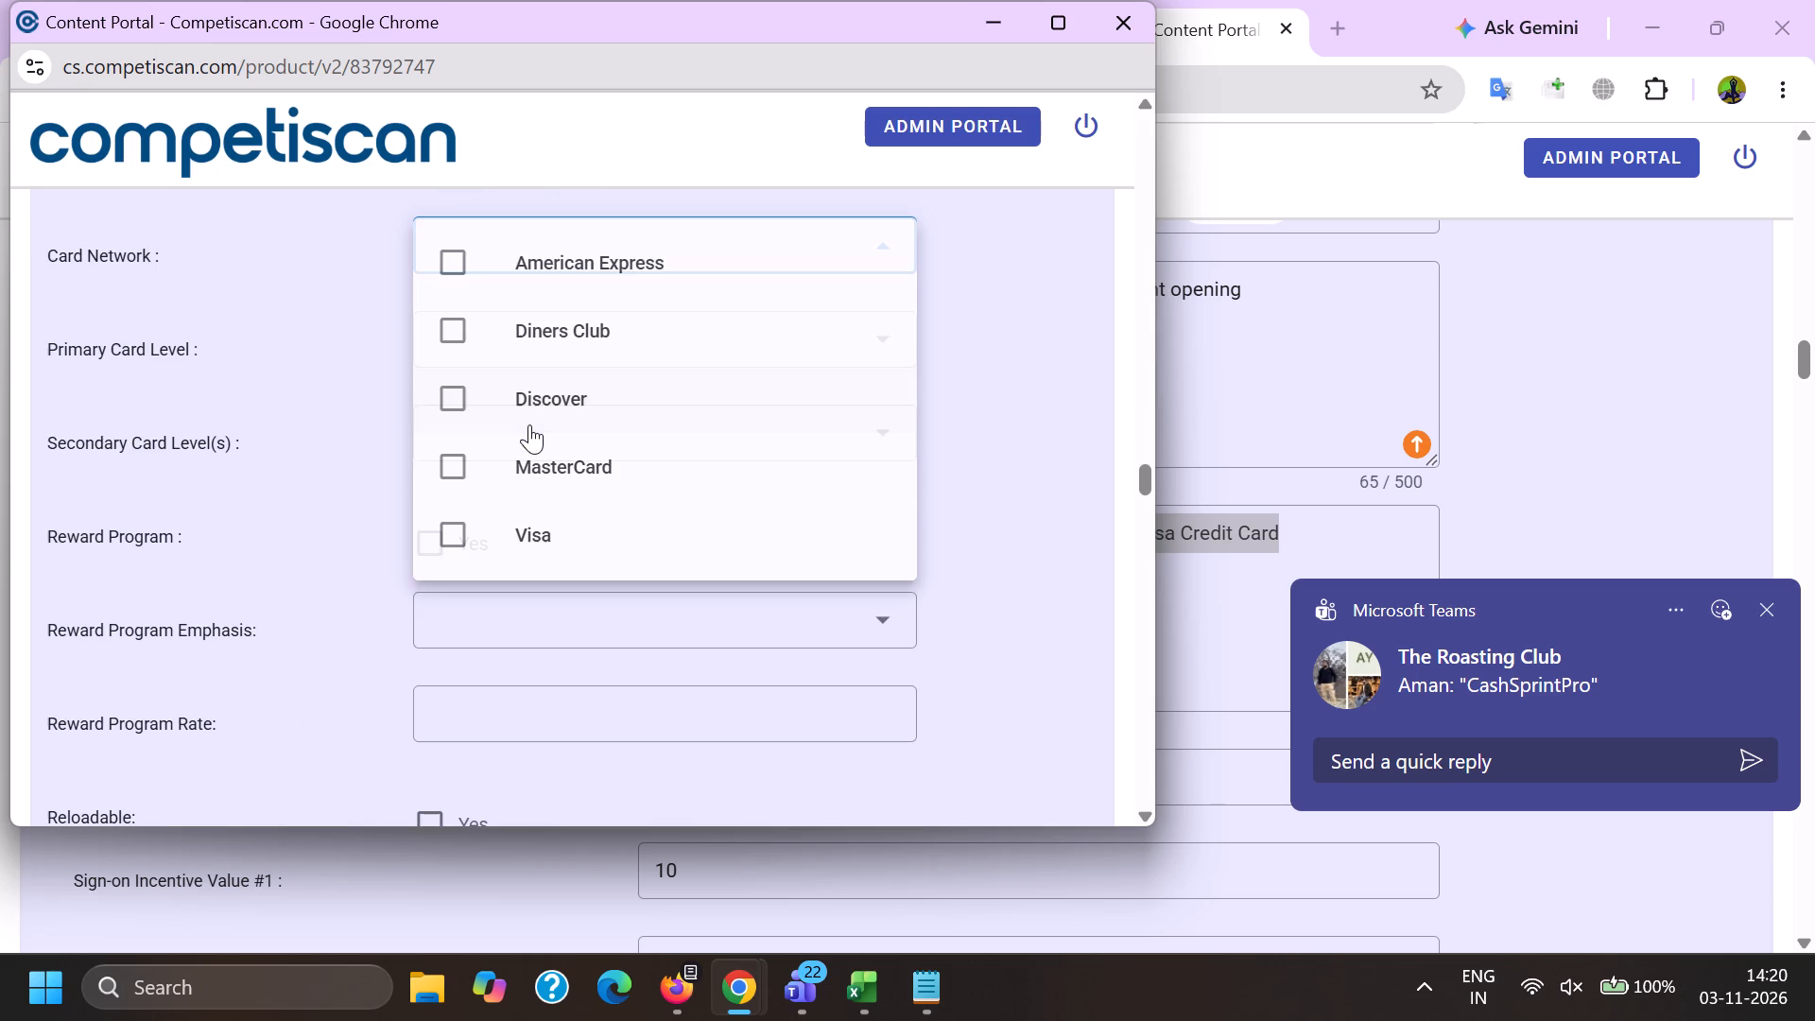
{"action": "left_click", "coordinate": [536, 527]}
{"action": "left_click_drag", "start_coordinate": [244, 514], "coordinate": [269, 500]}
{"action": "left_click", "coordinate": [481, 370]}
{"action": "scroll", "coordinate": [508, 582], "scroll_direction": "down", "scroll_amount": 5}
{"action": "left_click", "coordinate": [546, 624]}
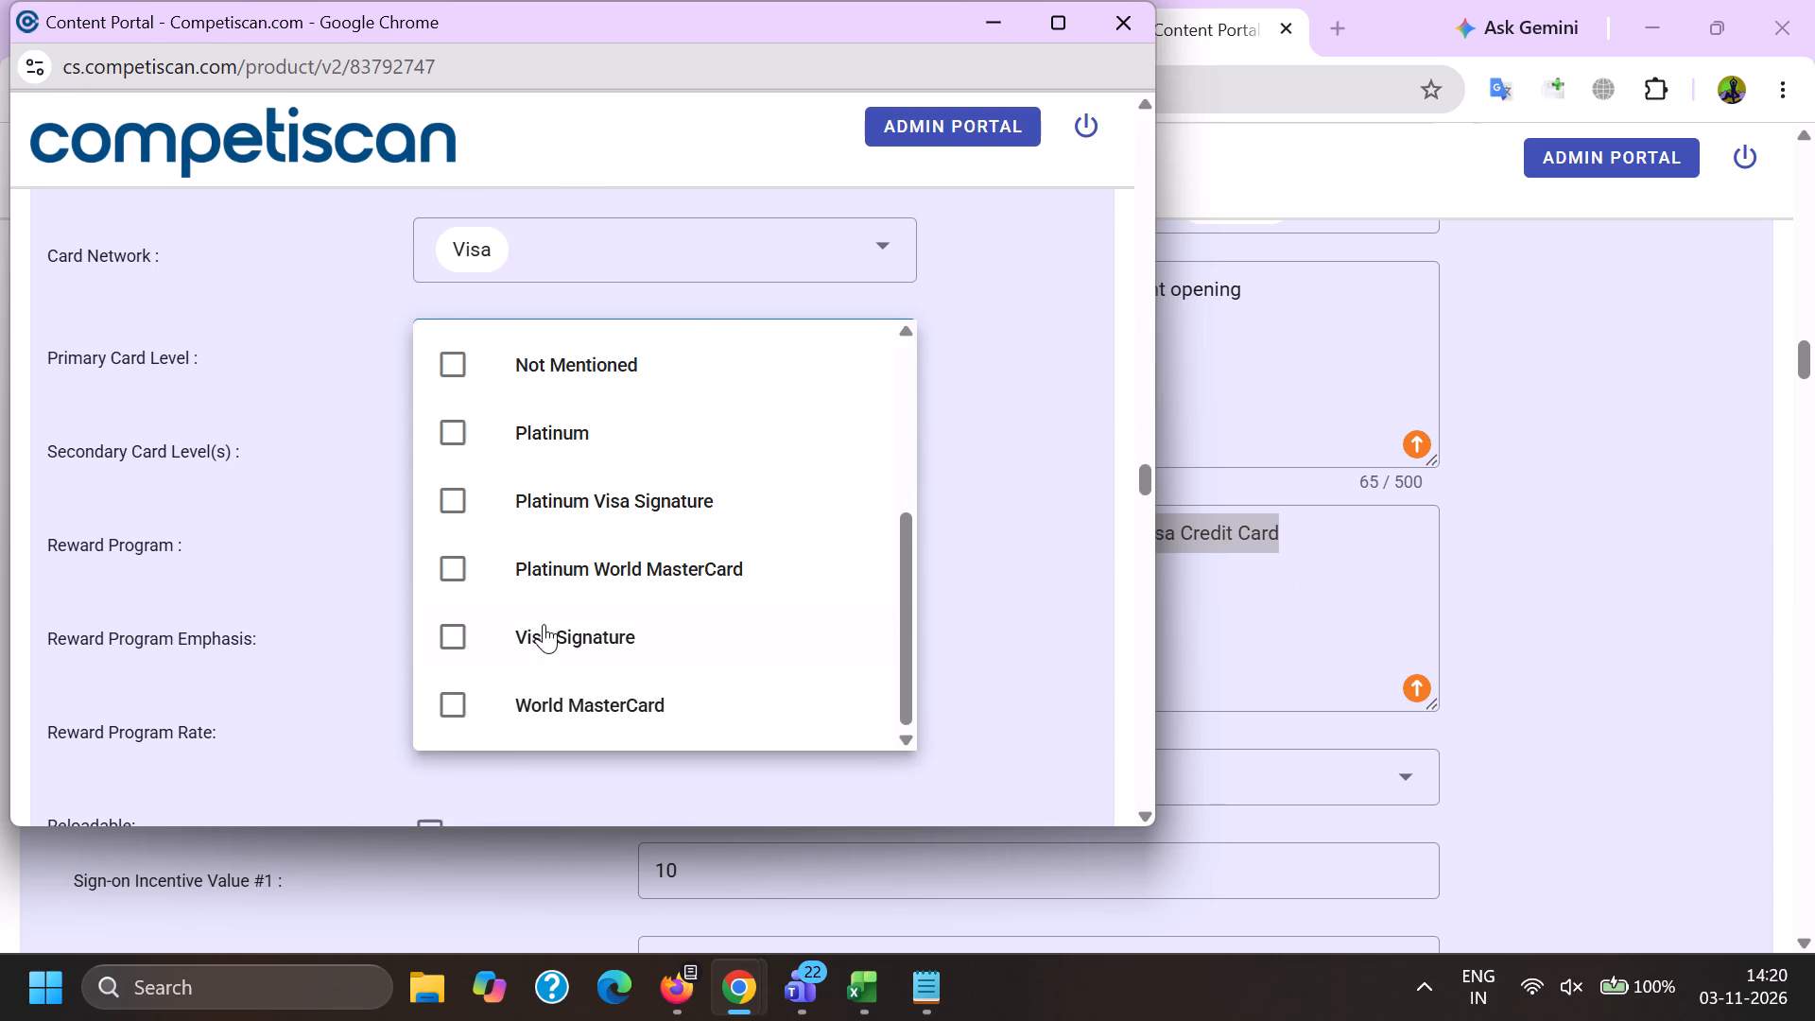
{"action": "left_click_drag", "start_coordinate": [340, 608], "coordinate": [362, 599]}
Mark the payment card's Reward Program as Yes.
{"action": "left_click", "coordinate": [442, 546]}
{"action": "double_click", "coordinate": [295, 645]}
{"action": "key", "text": "End"}
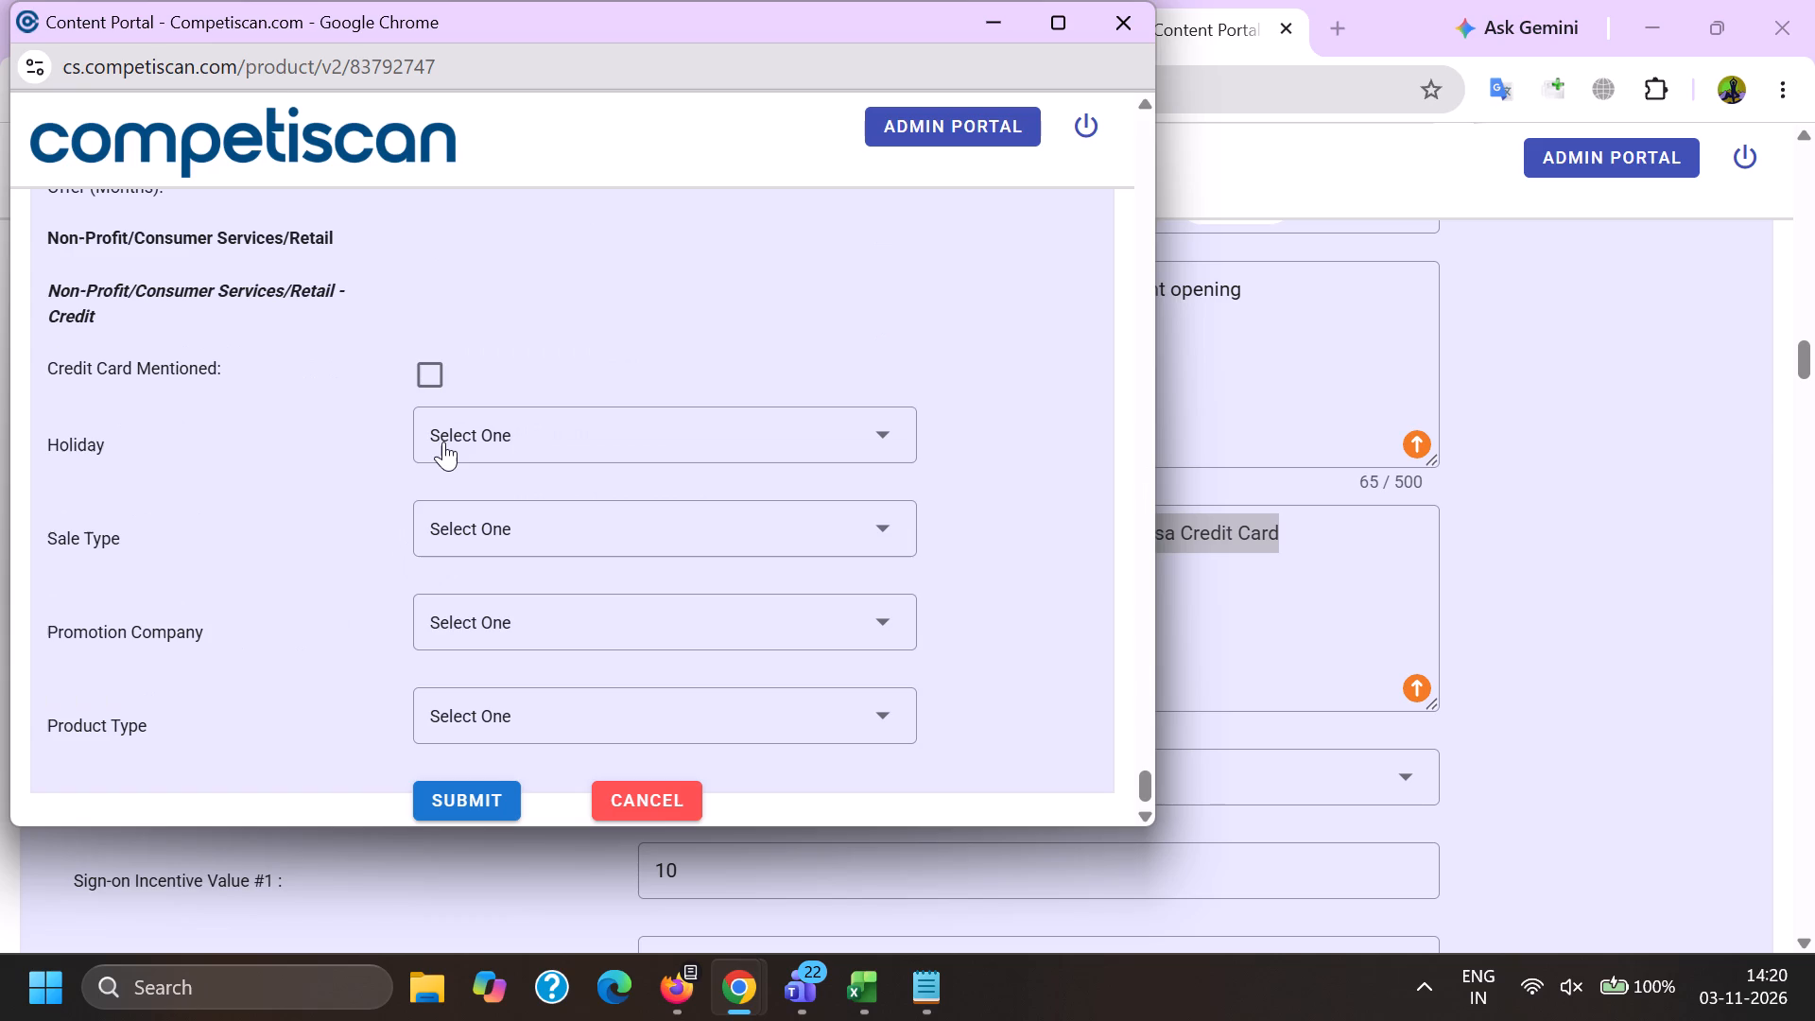
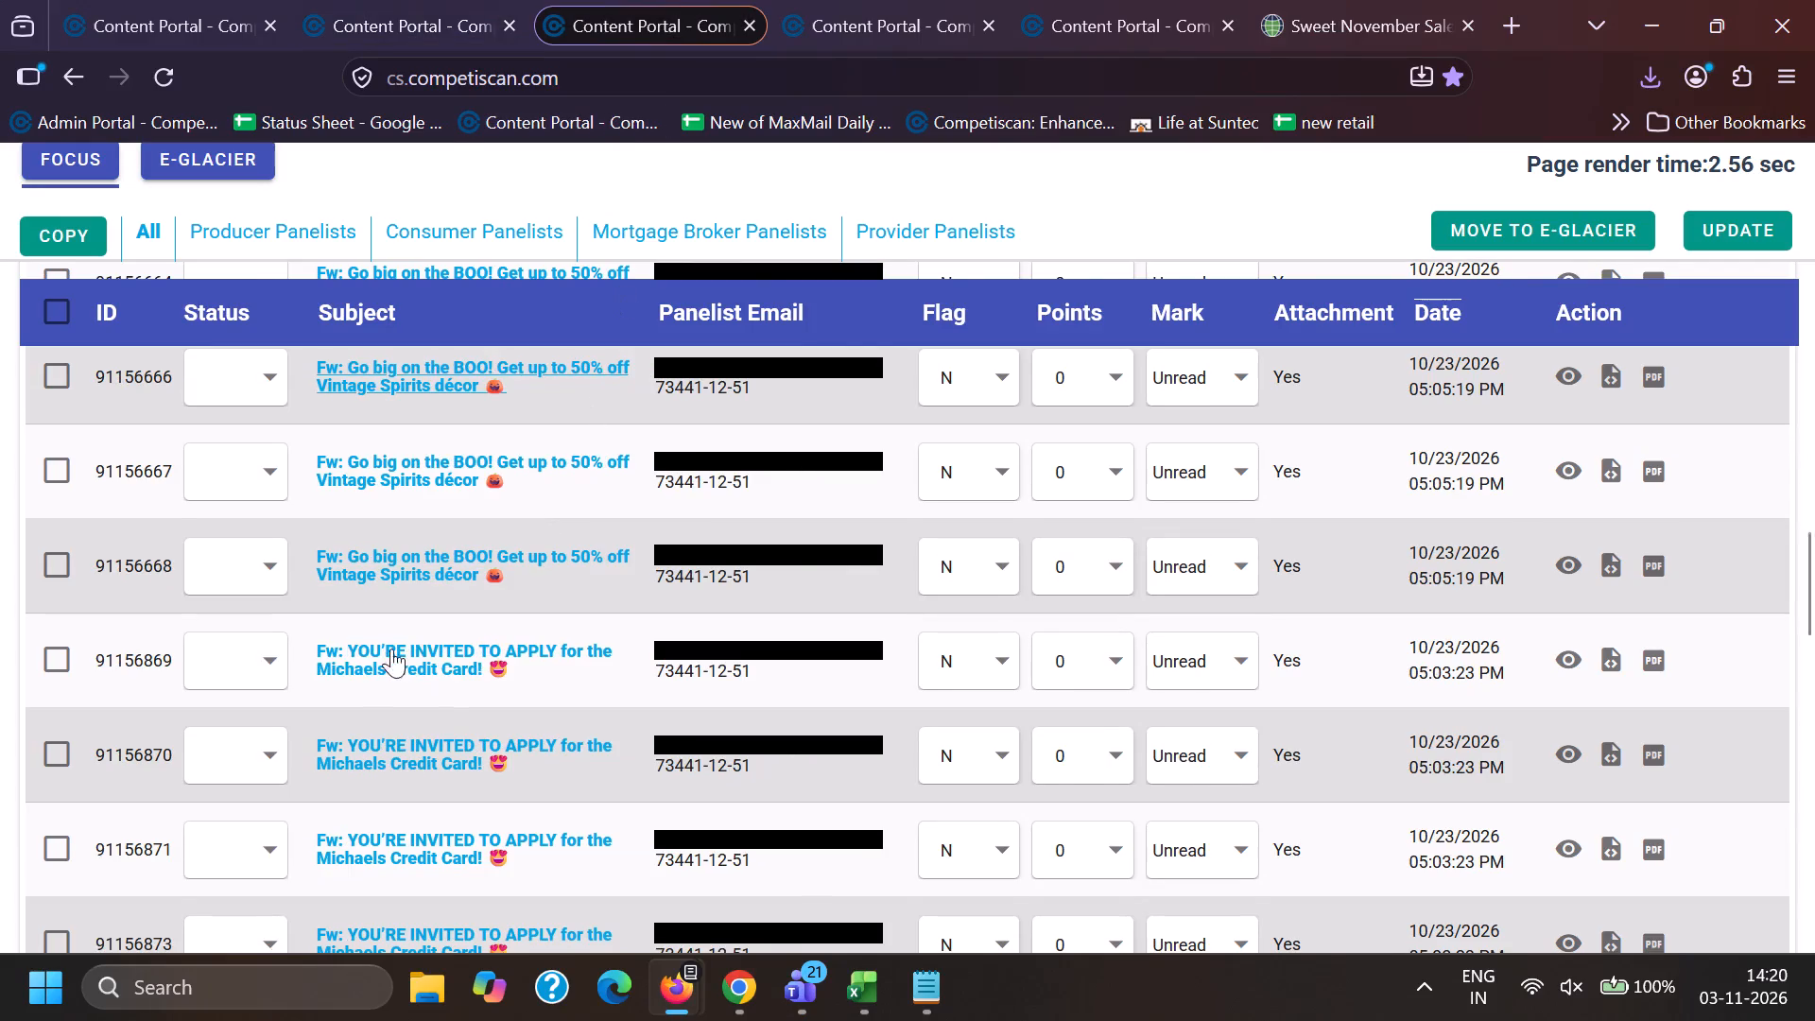
Look through the panelist emails and the e.pbteen.com results, moving on to page 4 of those results.
{"action": "scroll", "coordinate": [391, 649], "scroll_direction": "down", "scroll_amount": 1}
{"action": "left_click", "coordinate": [897, 0]}
{"action": "scroll", "coordinate": [492, 470], "scroll_direction": "down", "scroll_amount": 8}
{"action": "scroll", "coordinate": [409, 628], "scroll_direction": "down", "scroll_amount": 7}
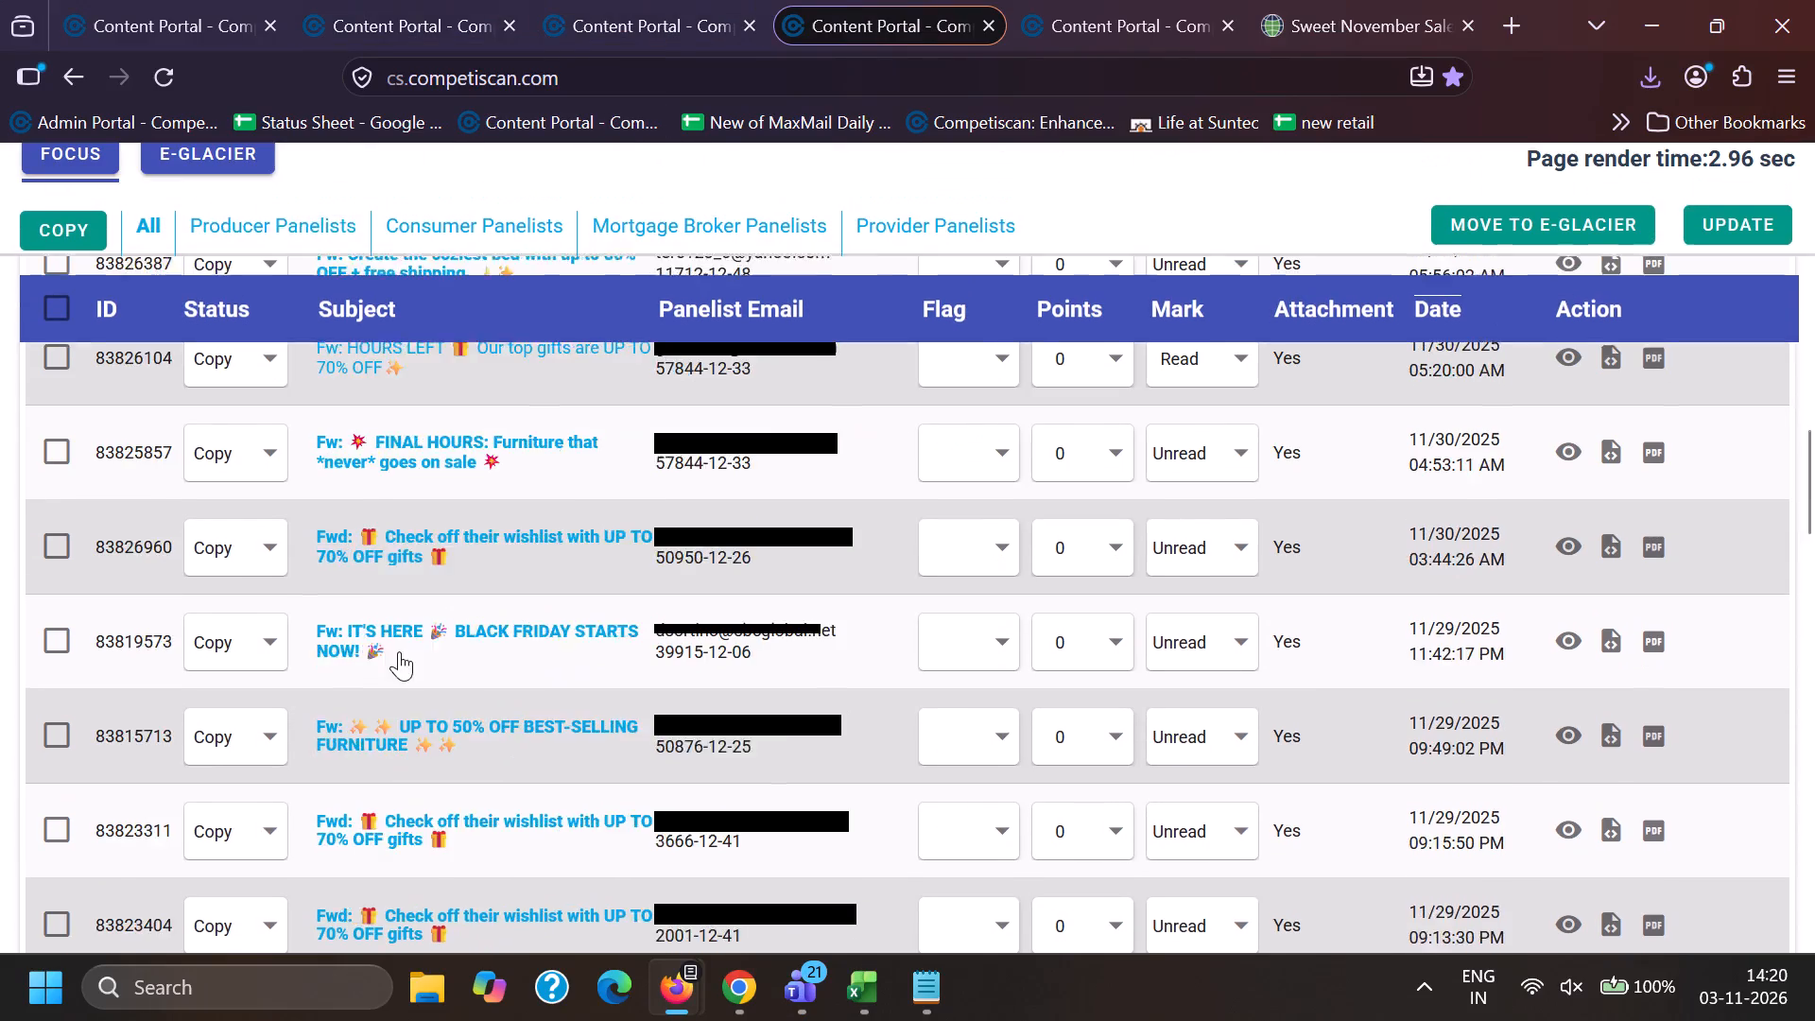
{"action": "scroll", "coordinate": [399, 651], "scroll_direction": "down", "scroll_amount": 17}
{"action": "scroll", "coordinate": [626, 610], "scroll_direction": "up", "scroll_amount": 2}
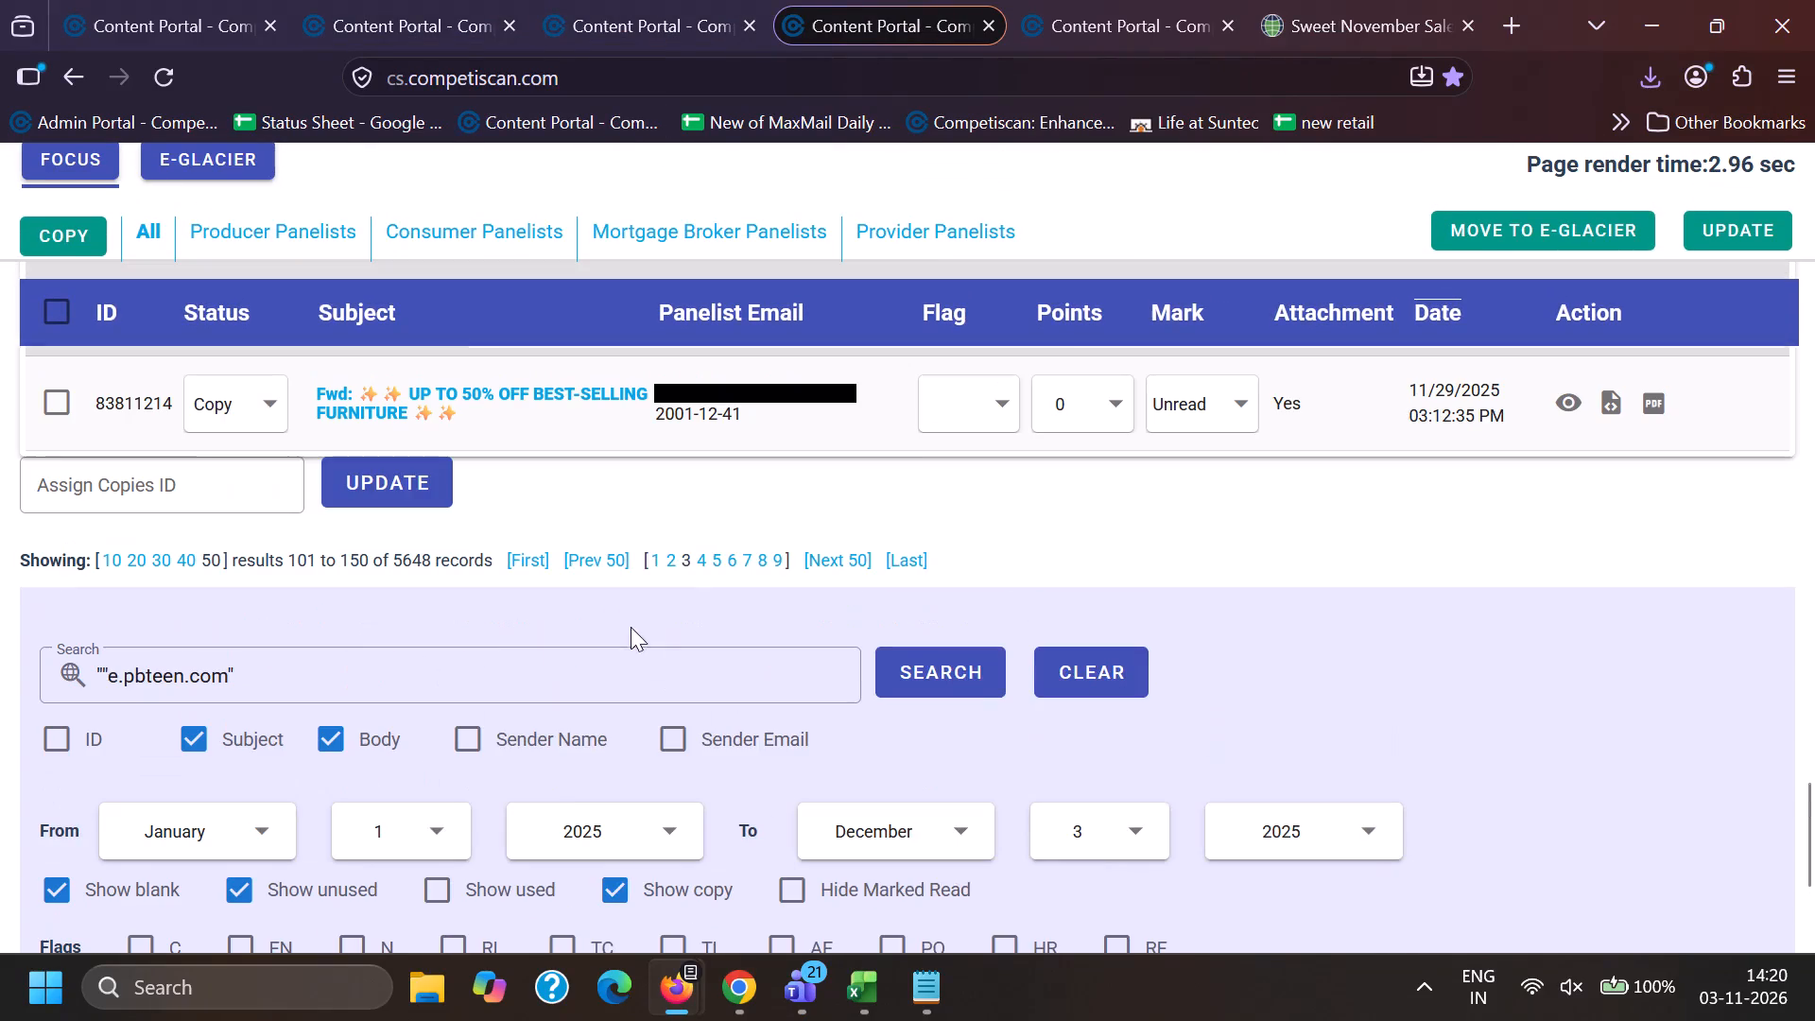
{"action": "left_click", "coordinate": [703, 563]}
In the unfiltered Content Portal email list, search subject and body for "CashSprintPro".
{"action": "left_click", "coordinate": [994, 7]}
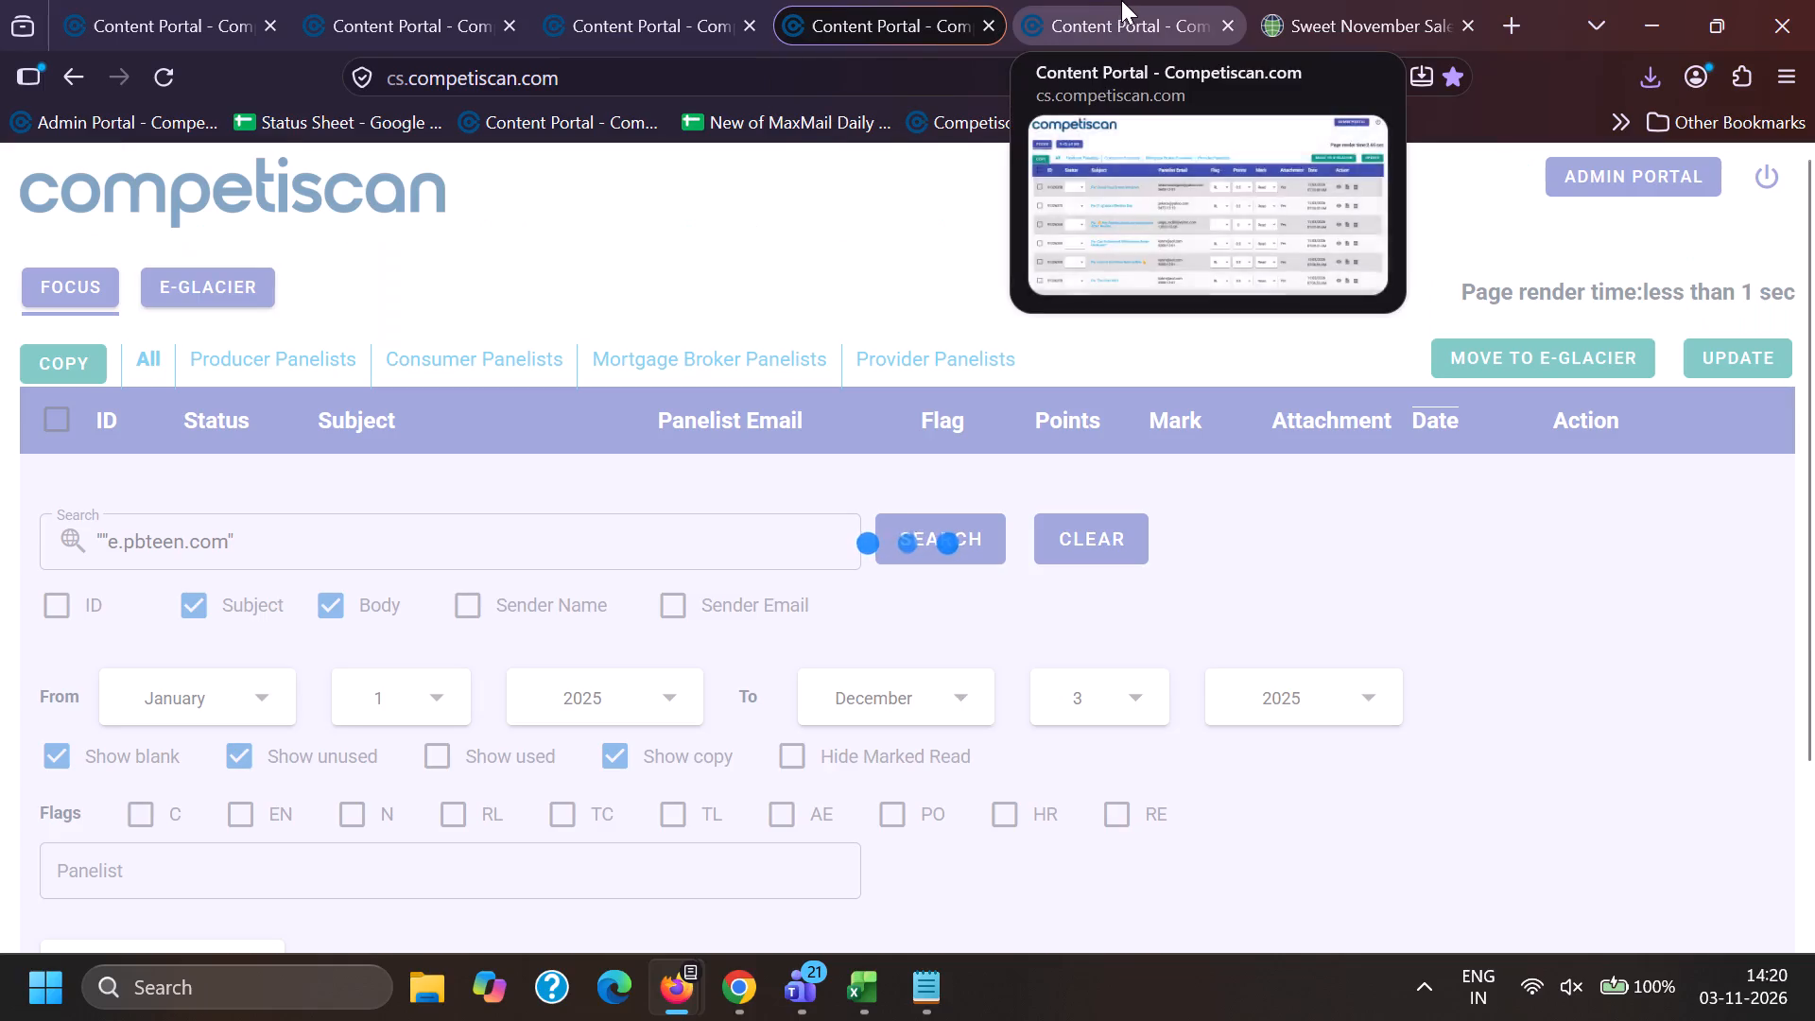
{"action": "left_click", "coordinate": [1118, 0]}
{"action": "scroll", "coordinate": [352, 489], "scroll_direction": "down", "scroll_amount": 5}
{"action": "left_click", "coordinate": [346, 648]}
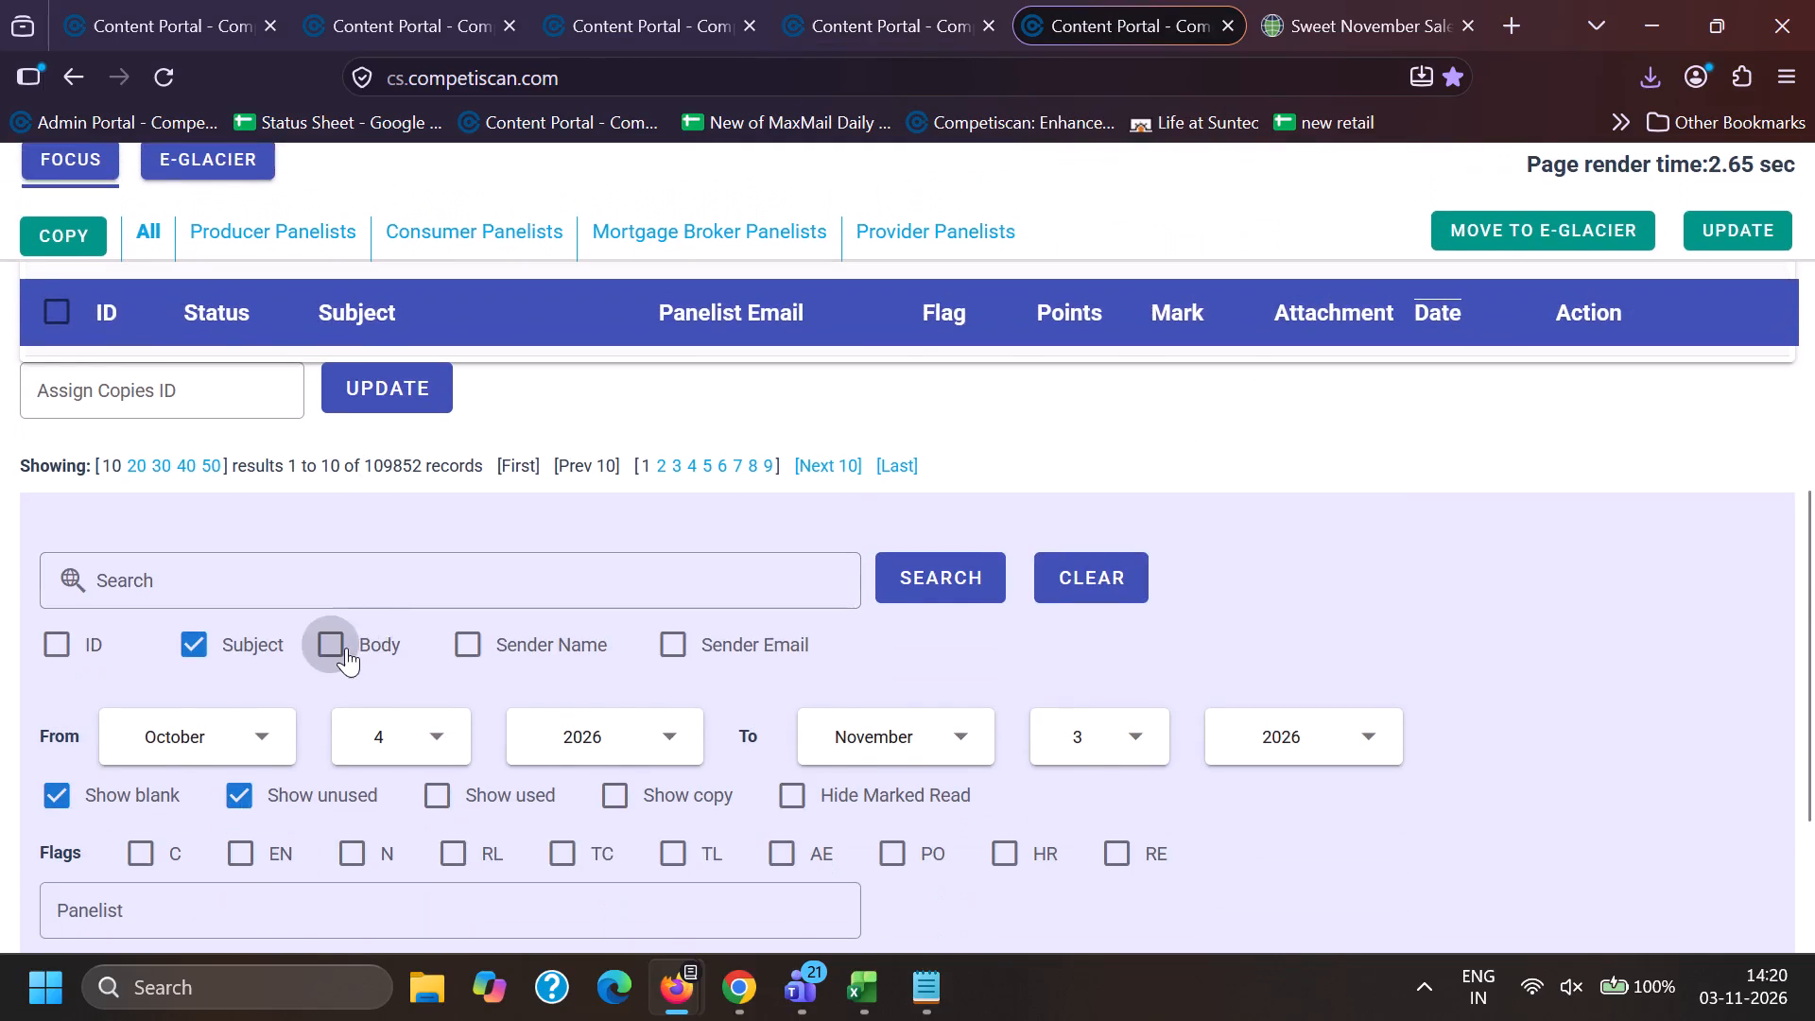
{"action": "scroll", "coordinate": [346, 645], "scroll_direction": "down", "scroll_amount": 5}
{"action": "left_click", "coordinate": [358, 729]}
{"action": "left_click", "coordinate": [372, 769]}
{"action": "scroll", "coordinate": [372, 769], "scroll_direction": "up", "scroll_amount": 2}
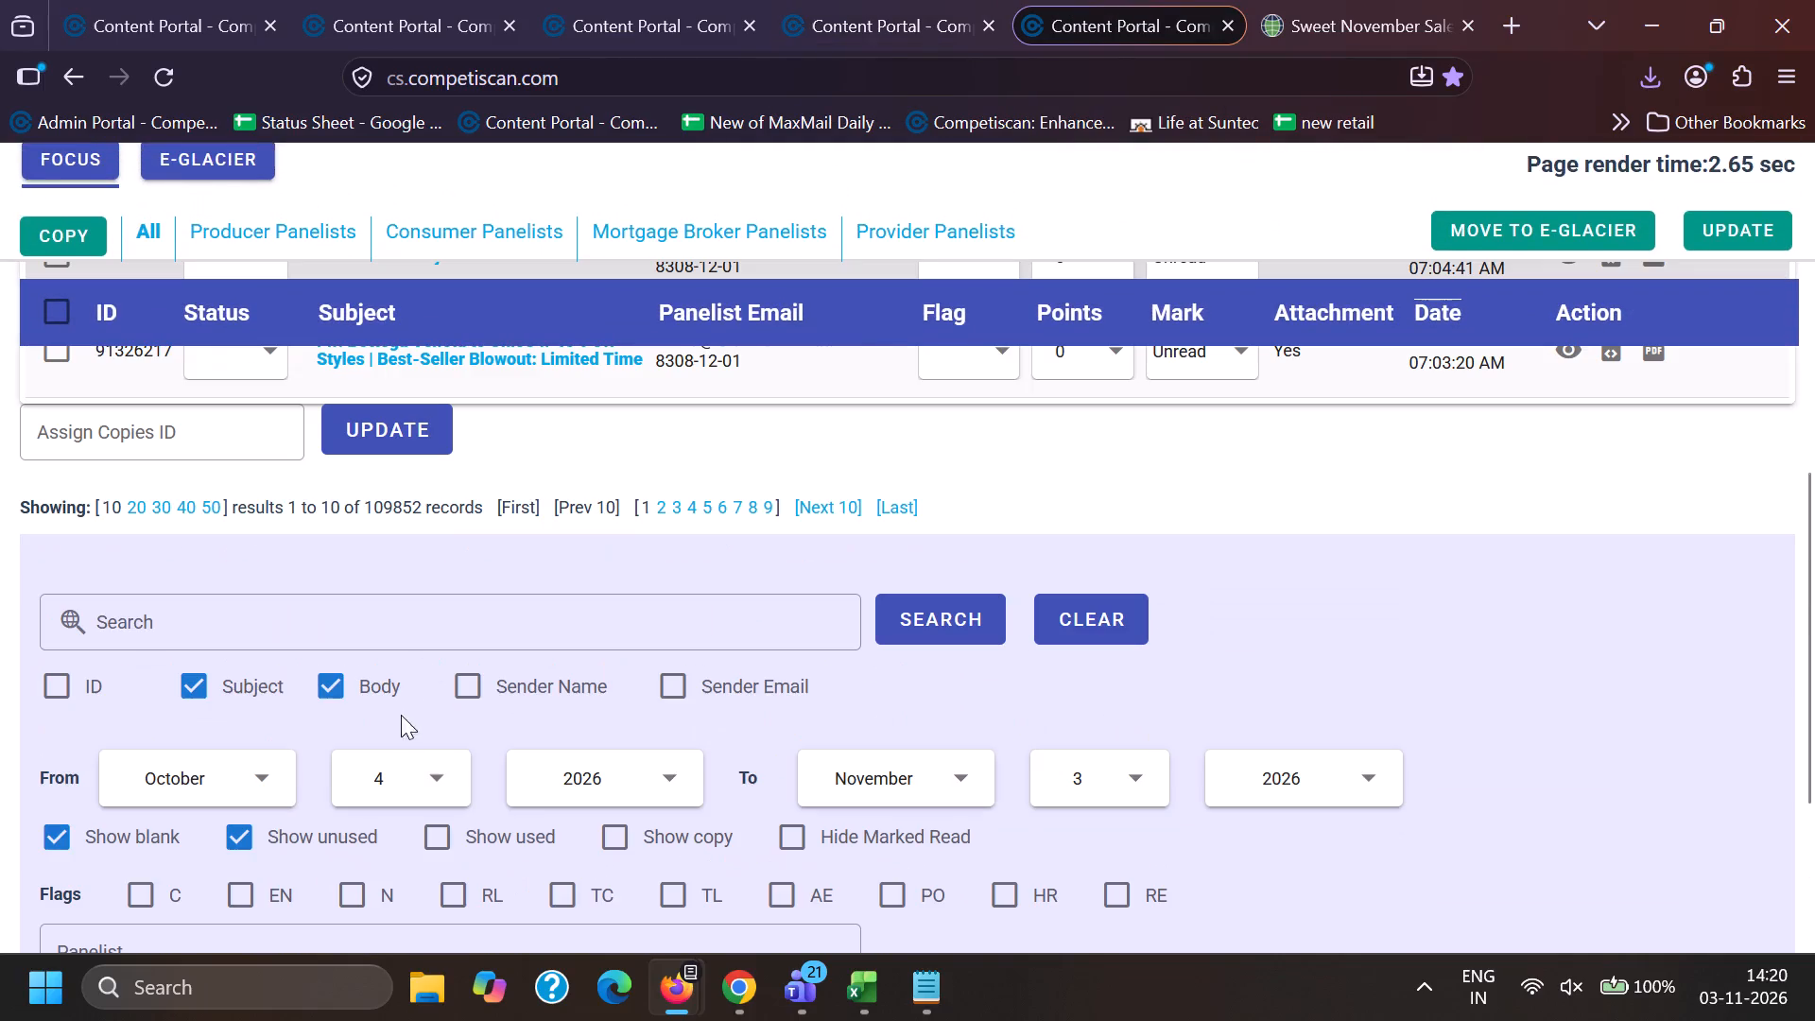
{"action": "left_click", "coordinate": [414, 636]}
{"action": "key", "text": "shift+quotedbl"}
{"action": "key", "text": "ctrl+v"}
{"action": "key", "text": "shift+quotedbl"}
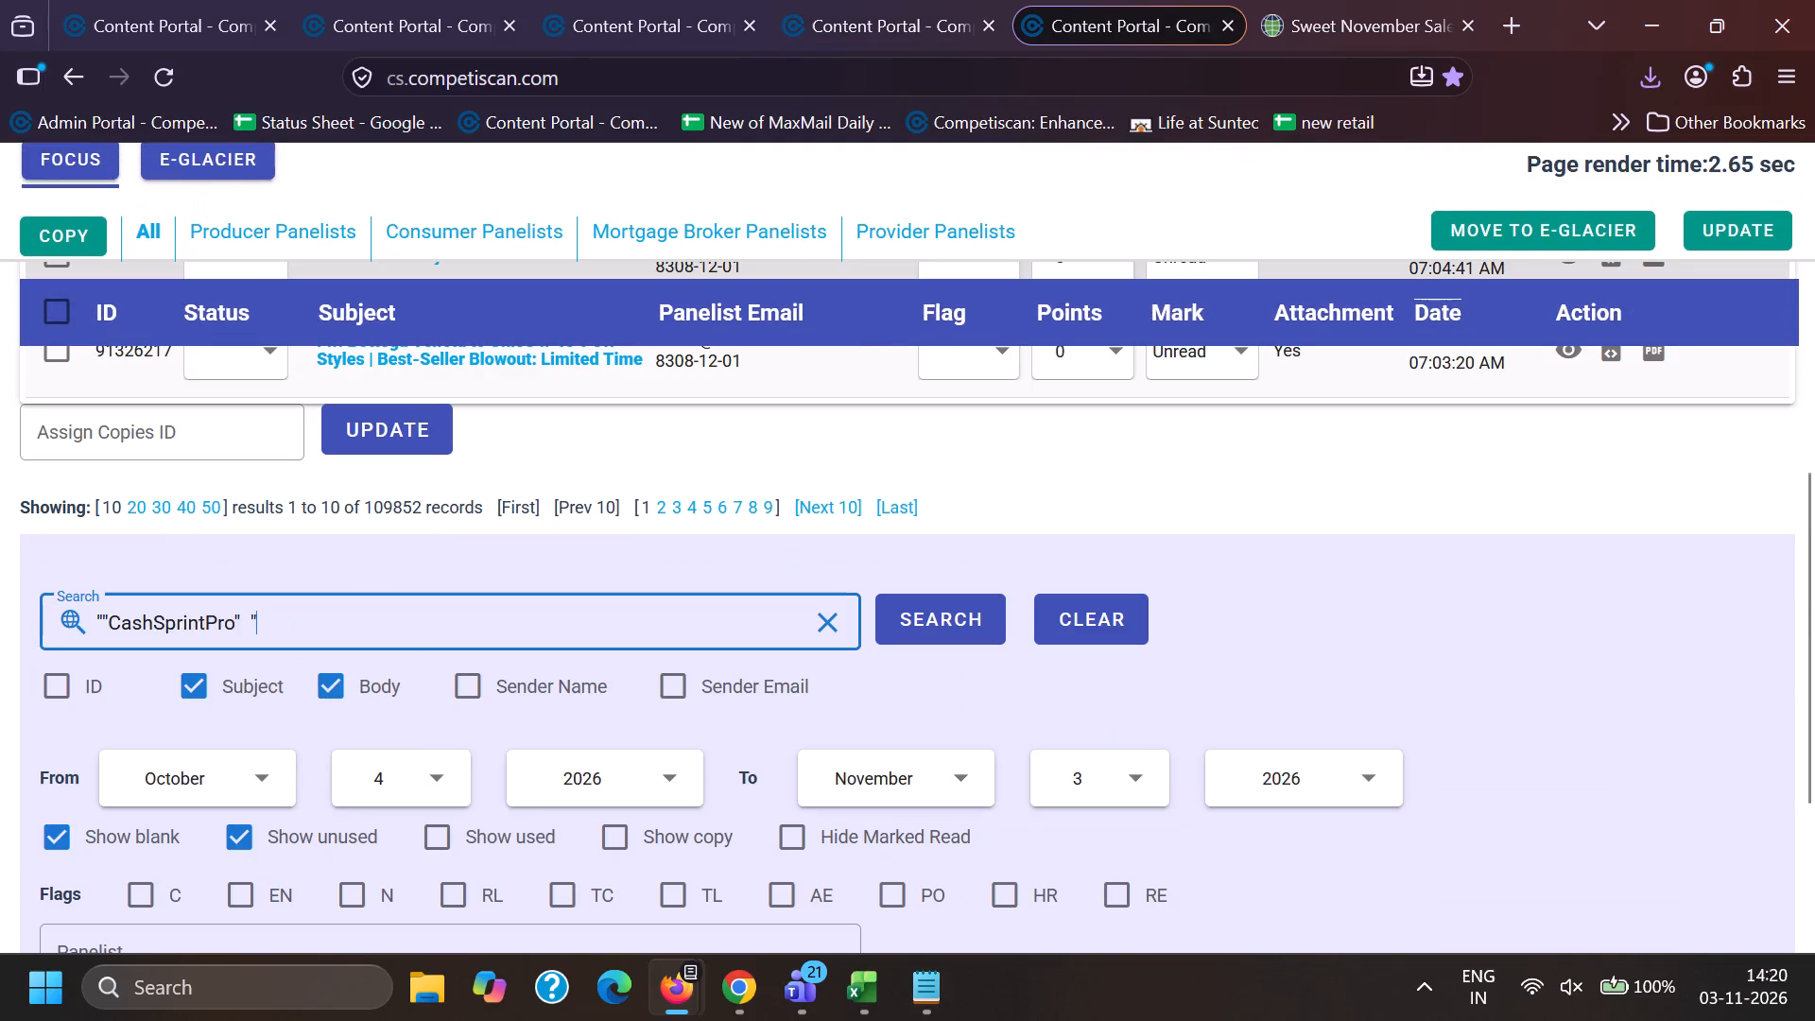
{"action": "key", "text": "BackSpace"}
{"action": "key", "text": "BackSpace"}
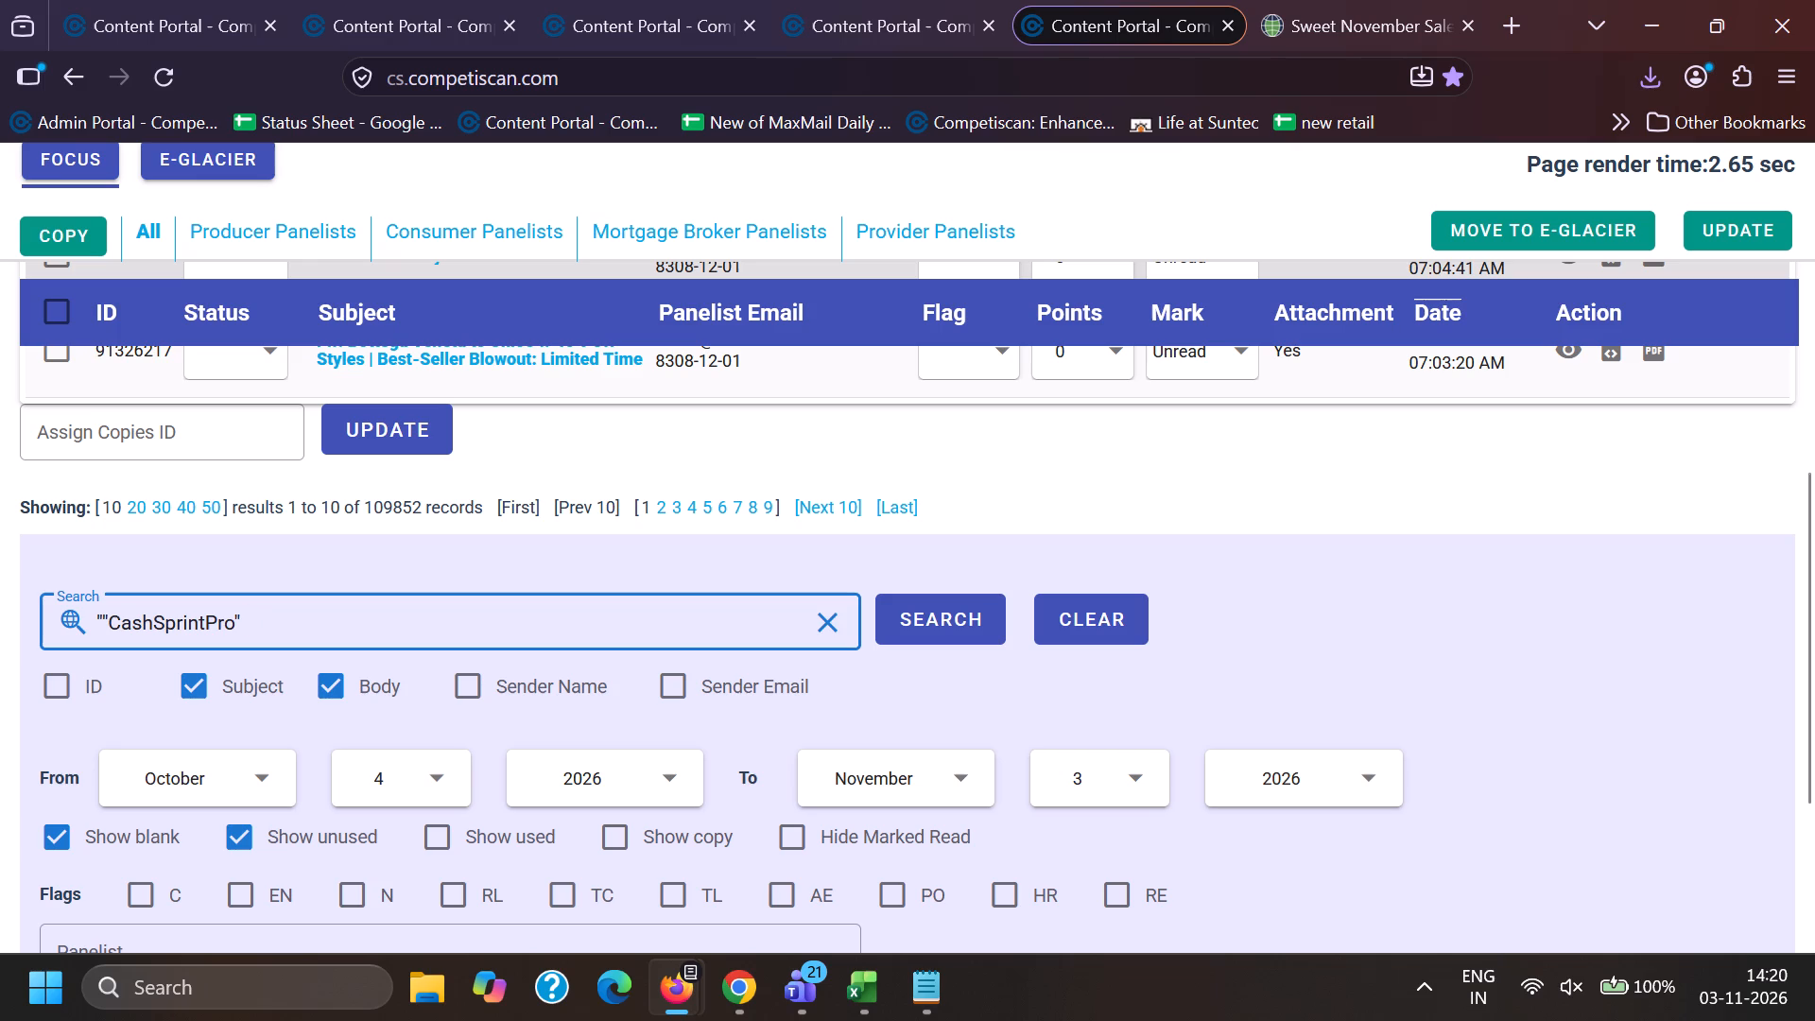
{"action": "key", "text": "BackSpace"}
{"action": "key", "text": "Return"}
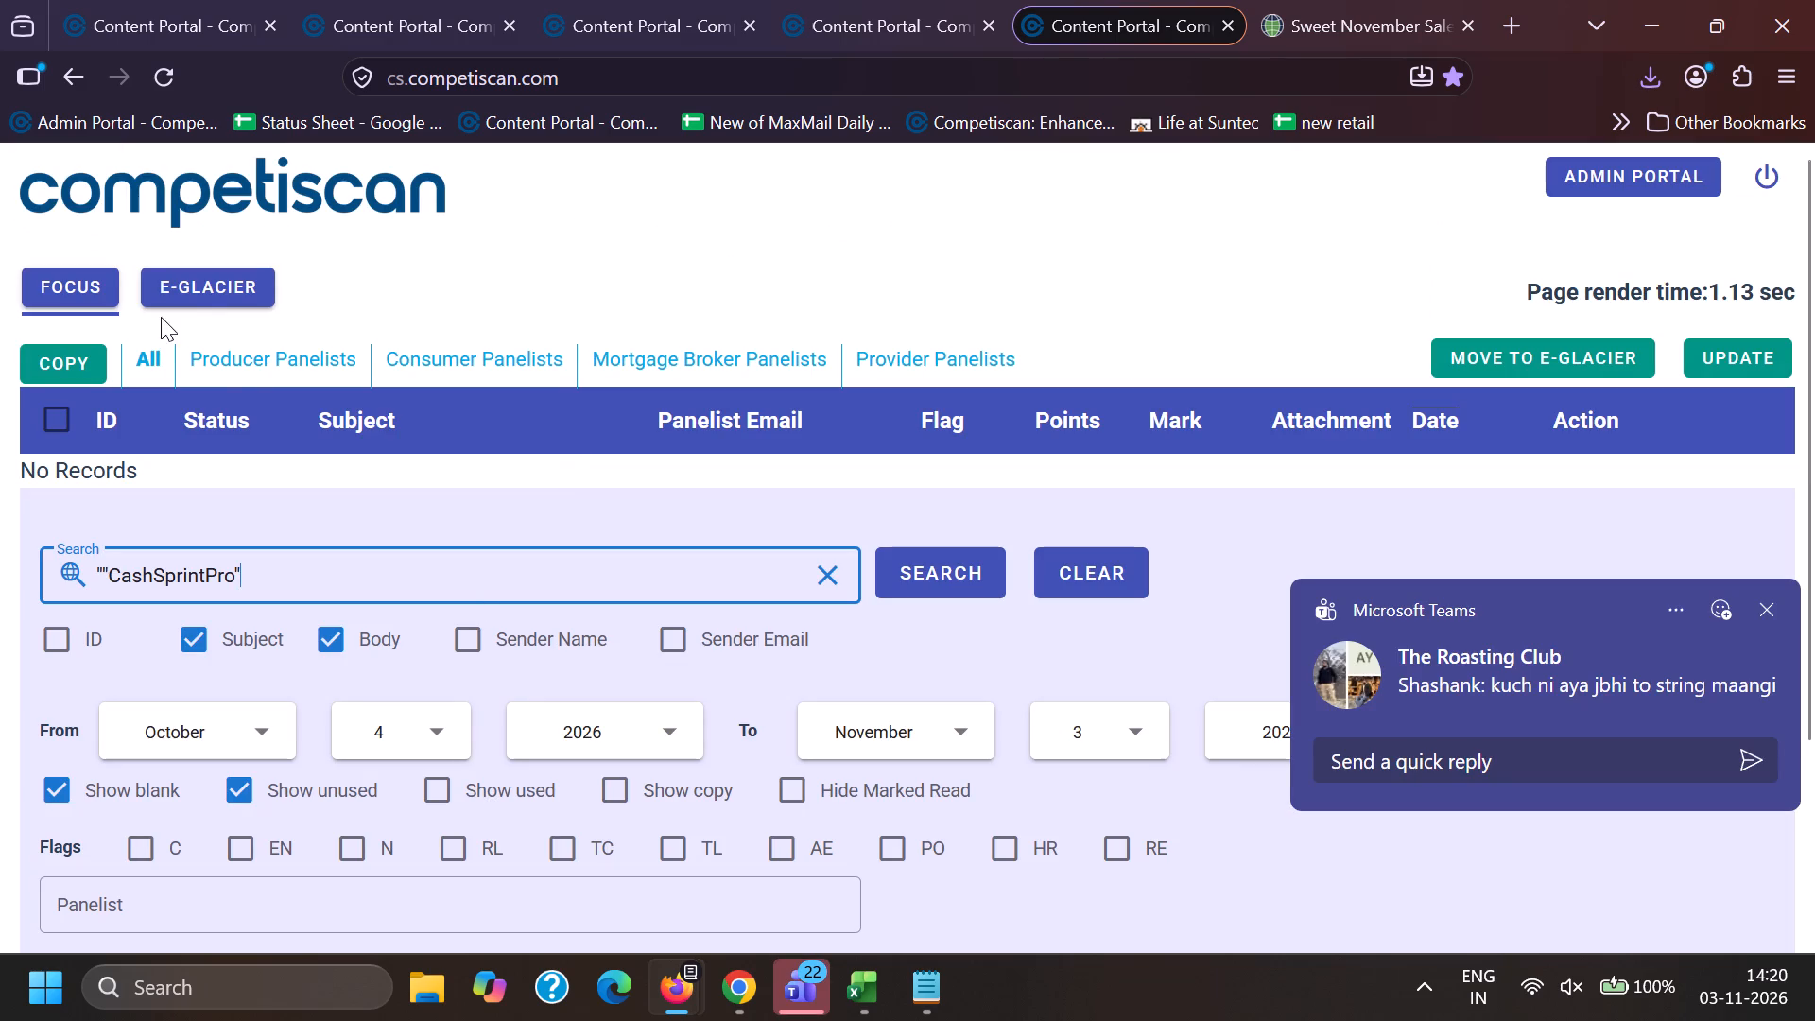
Set the CashSprintPro search's start date to January 1 and check it in E-Glacier.
{"action": "scroll", "coordinate": [208, 626], "scroll_direction": "down", "scroll_amount": 1}
{"action": "left_click", "coordinate": [203, 586]}
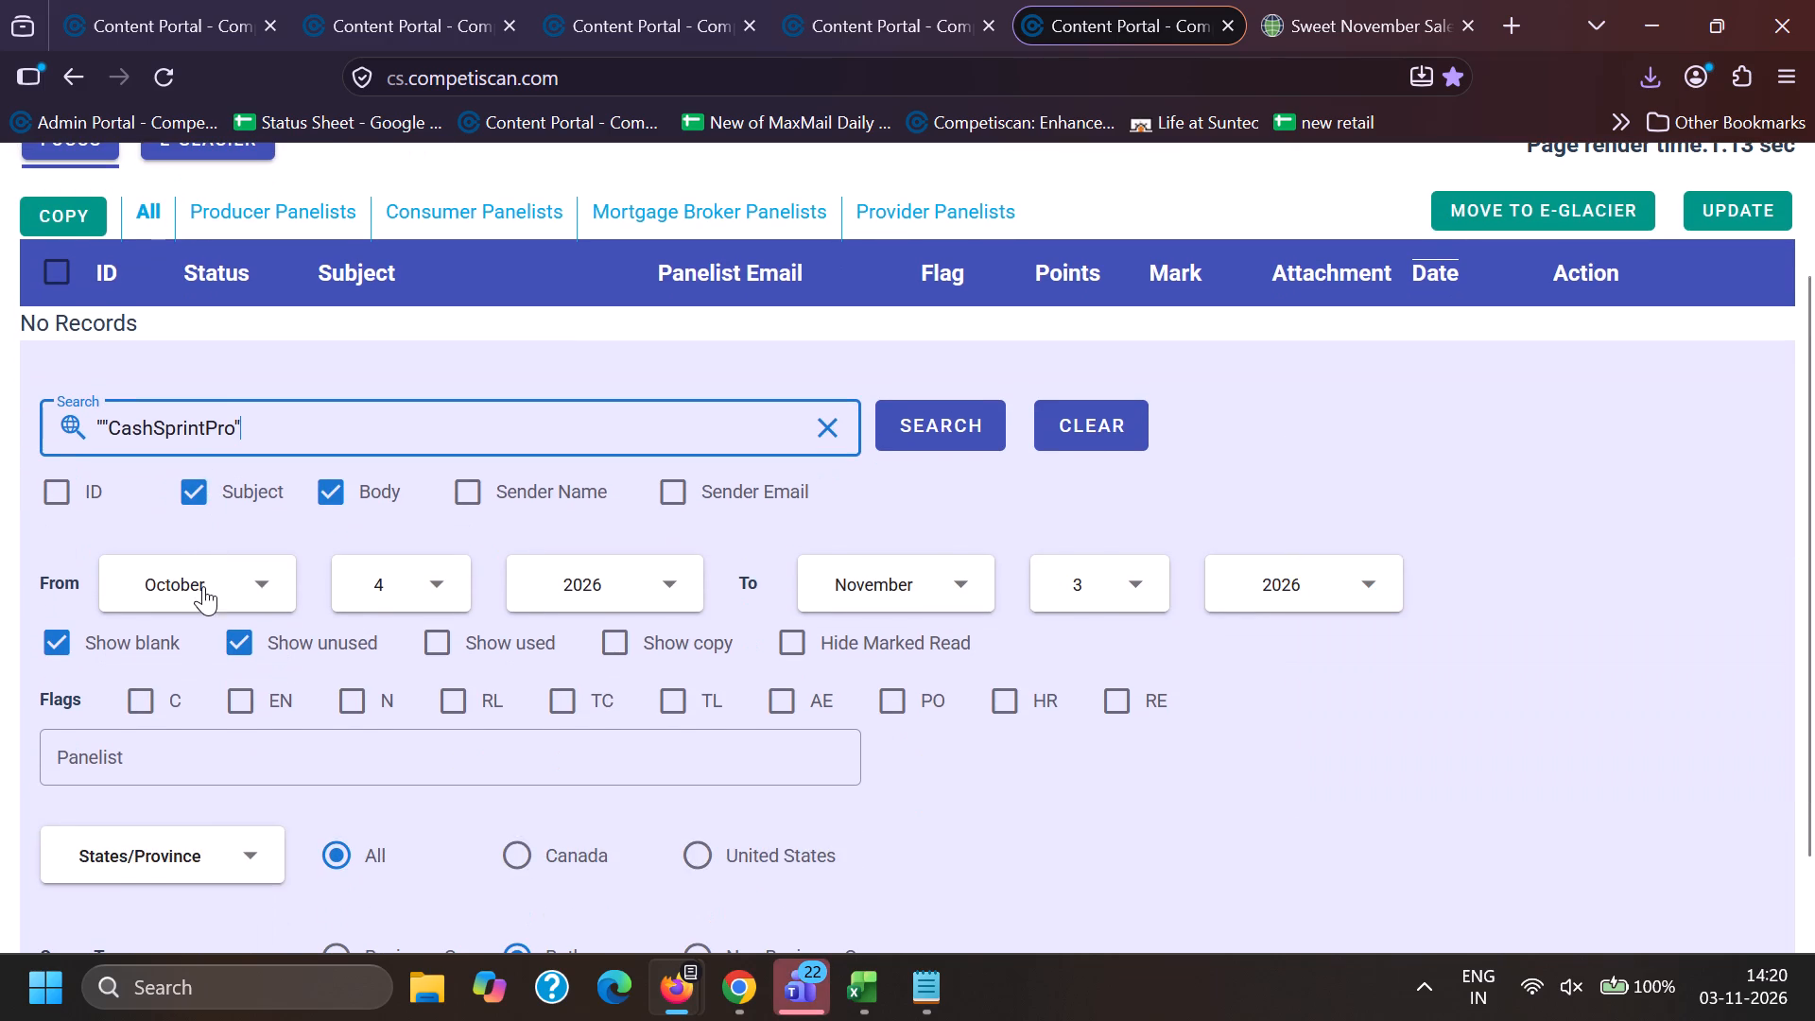
{"action": "left_click", "coordinate": [193, 598]}
{"action": "left_click", "coordinate": [433, 586]}
{"action": "left_click", "coordinate": [405, 607]}
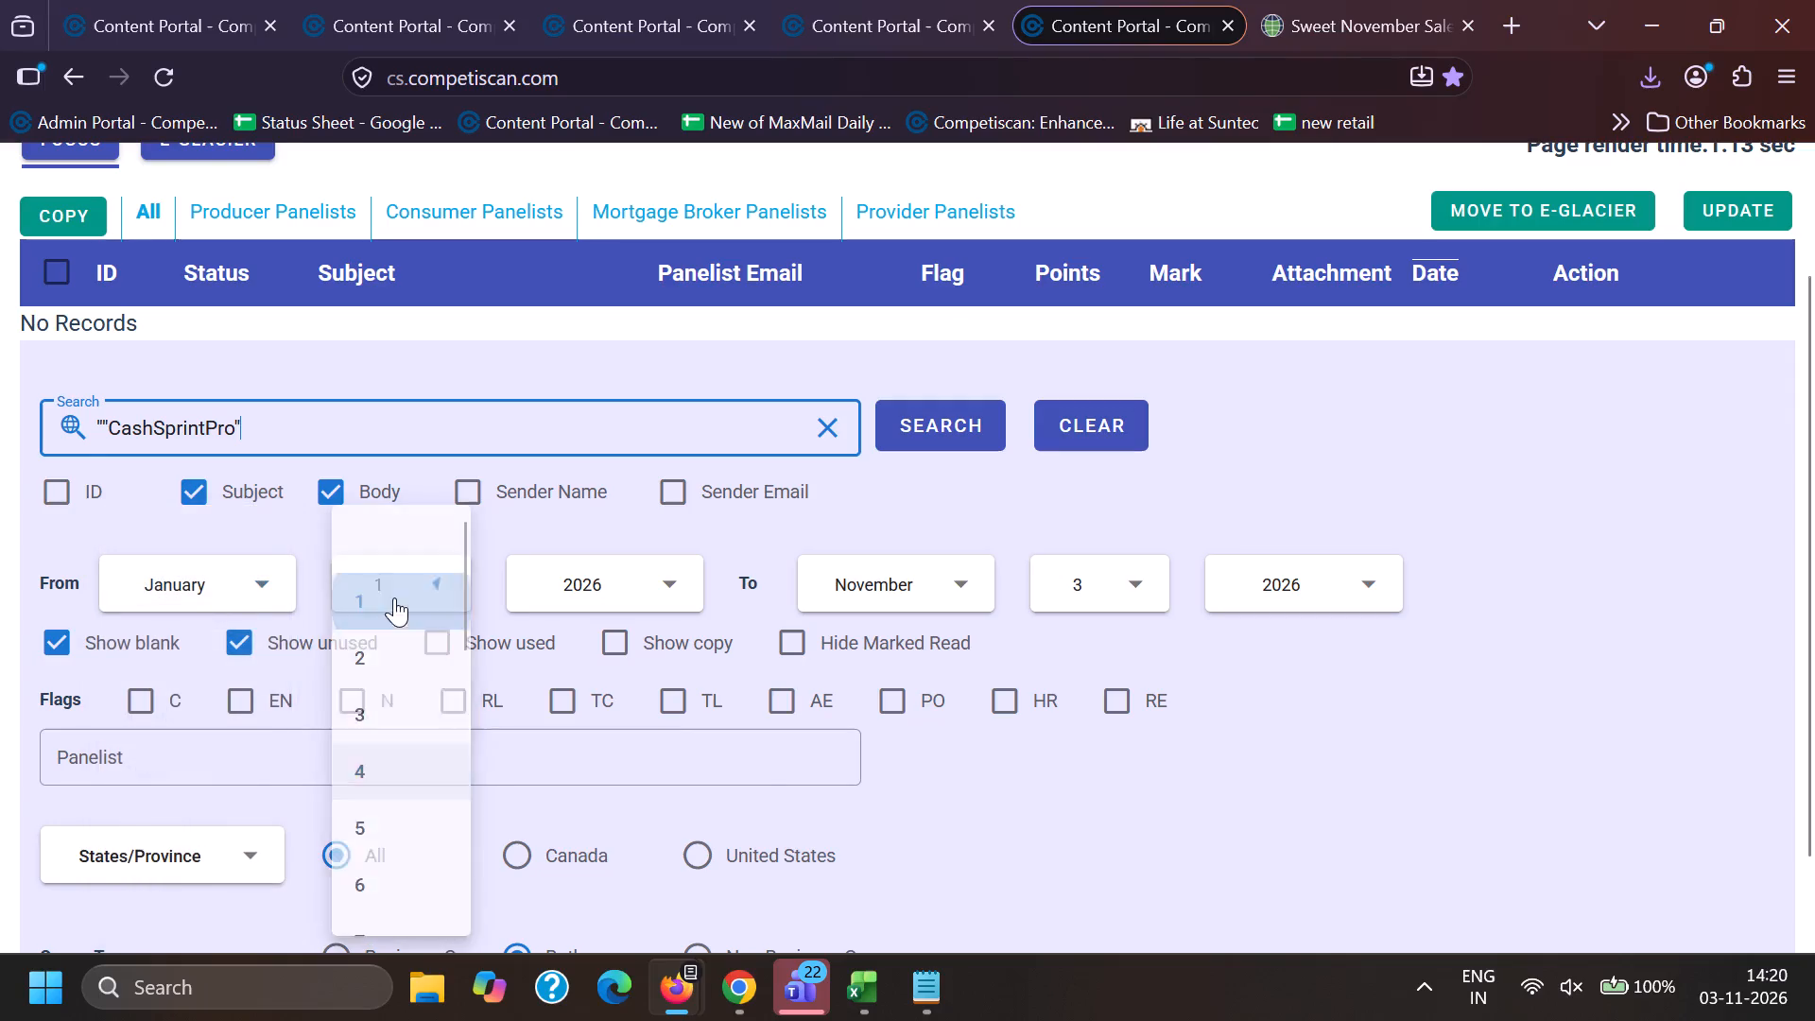
{"action": "scroll", "coordinate": [242, 630], "scroll_direction": "up", "scroll_amount": 2}
{"action": "left_click", "coordinate": [202, 294]}
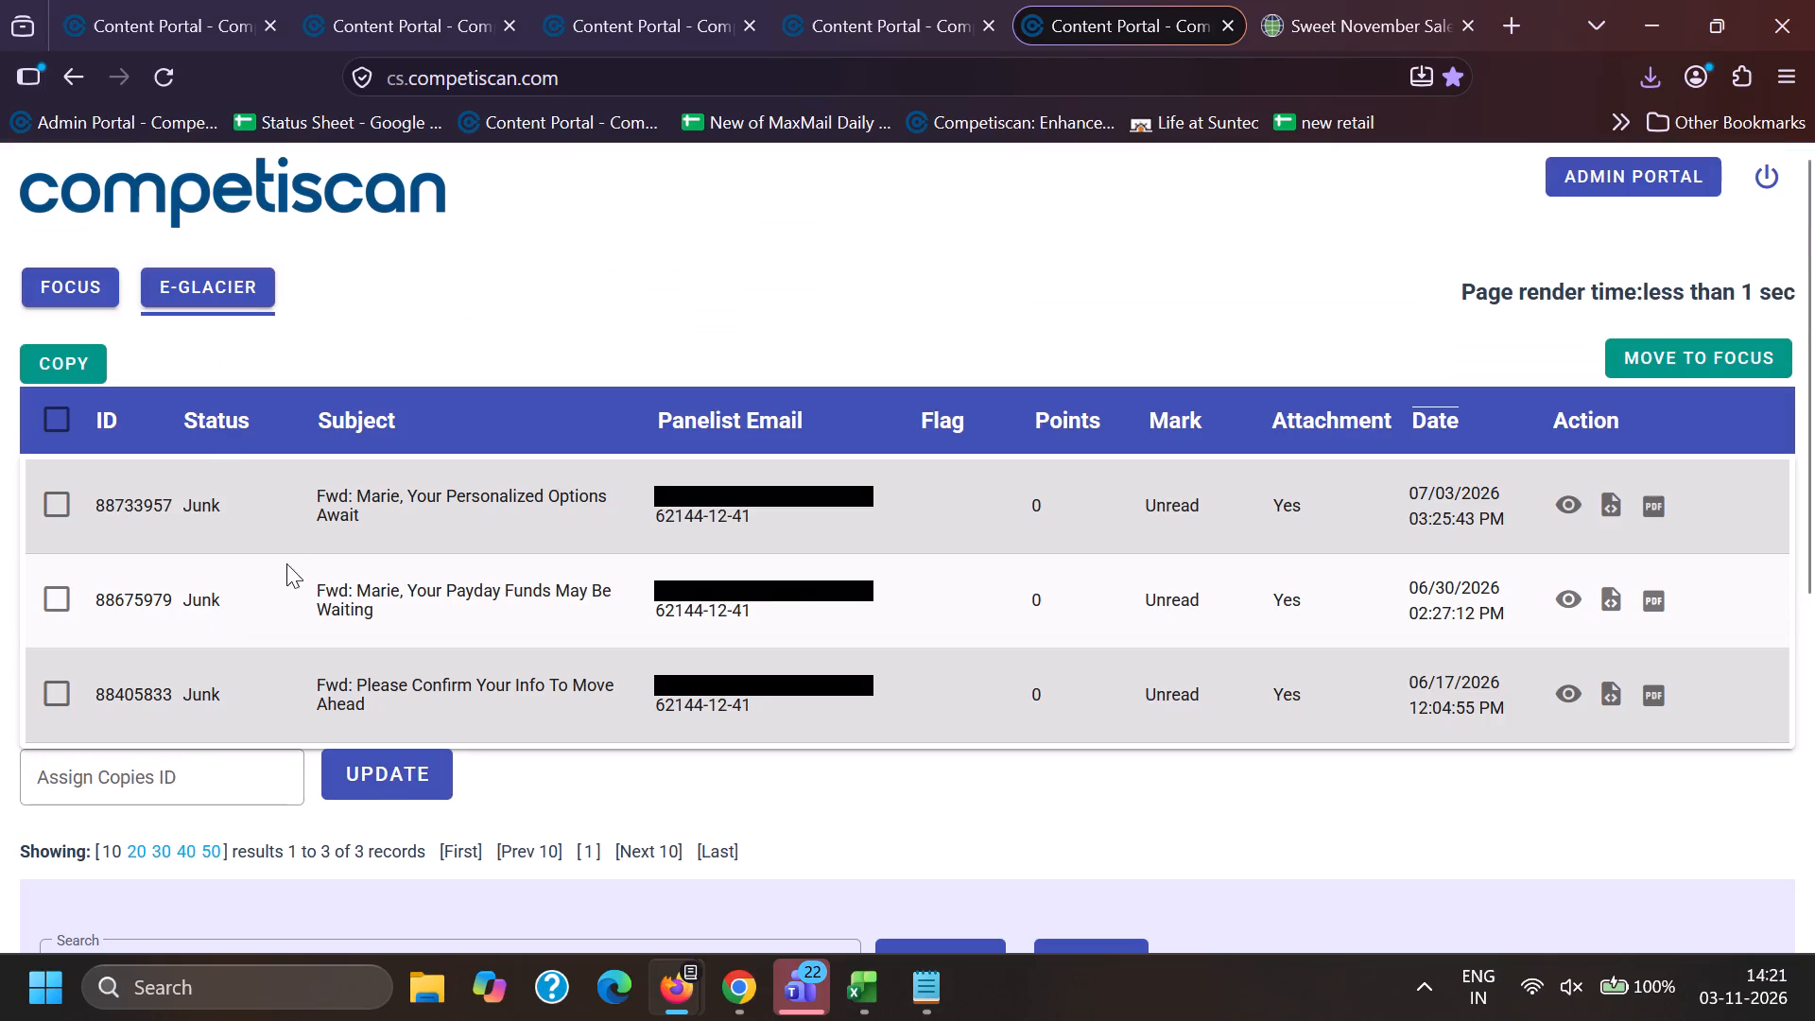
Set the CashSprintPro search's start year to 2025 and run it in Focus and in E-Glacier.
{"action": "left_click", "coordinate": [97, 299]}
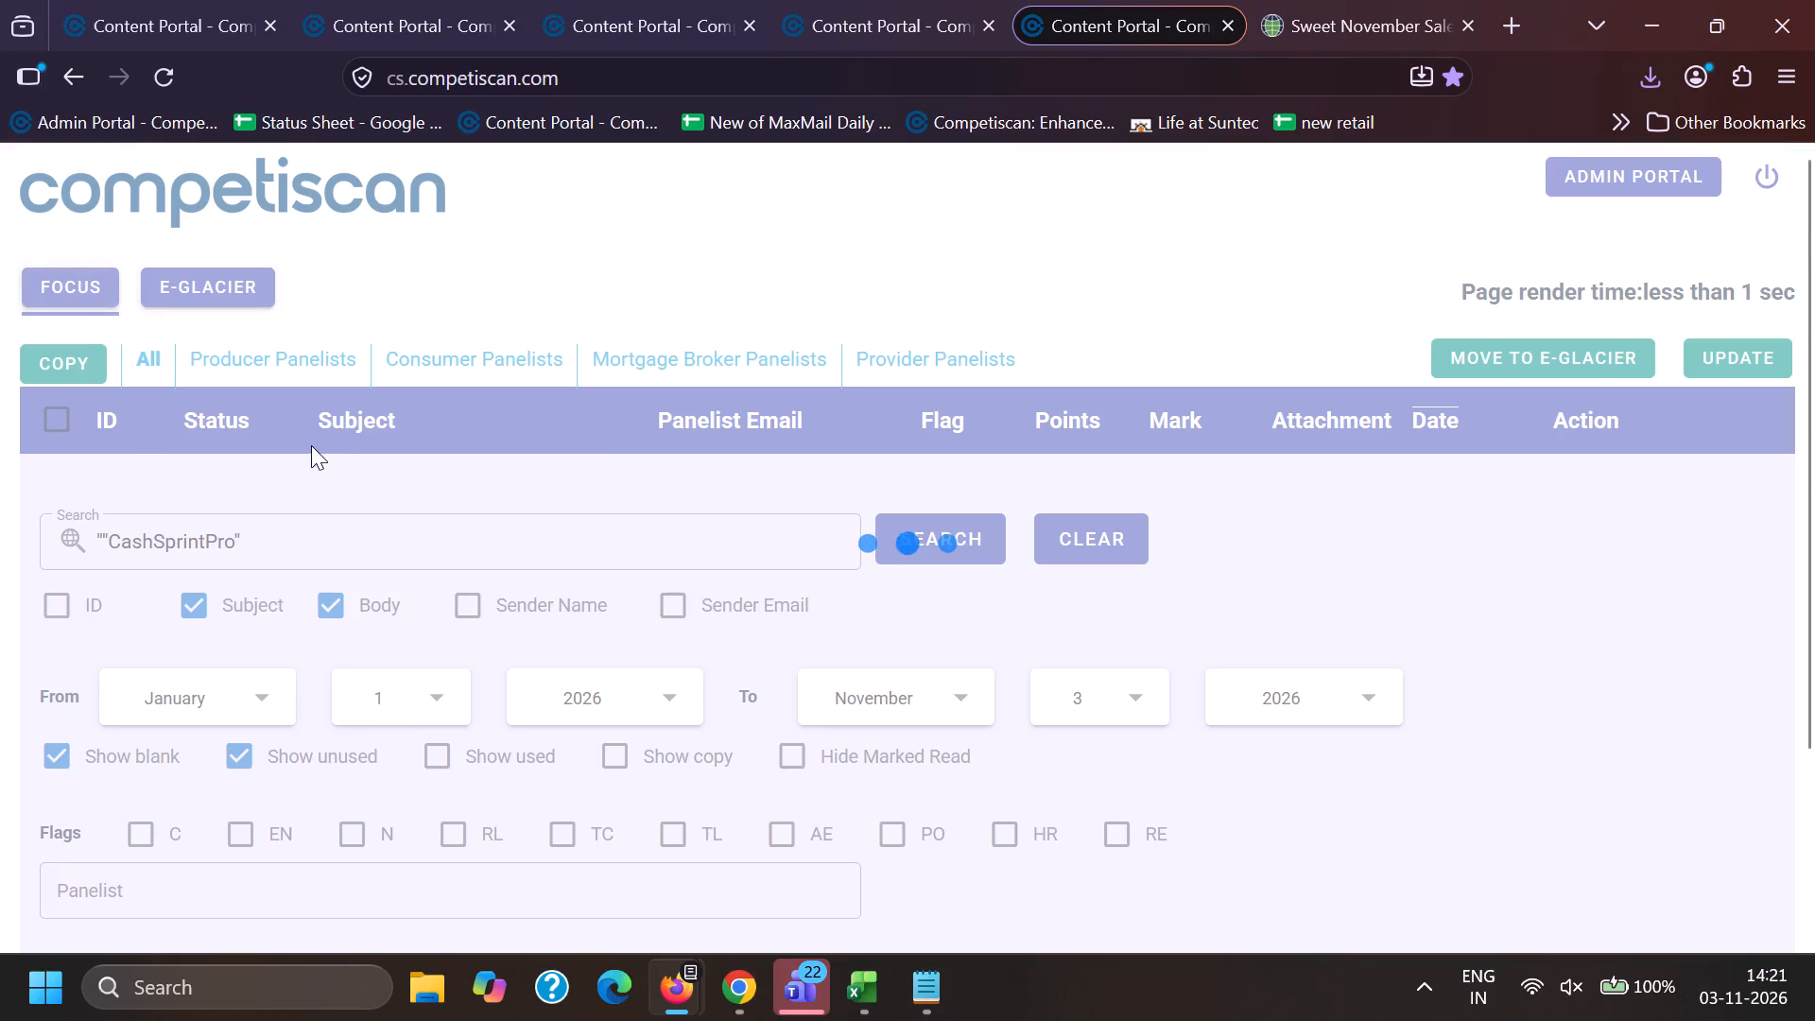
{"action": "left_click", "coordinate": [571, 722]}
{"action": "scroll", "coordinate": [573, 687], "scroll_direction": "down", "scroll_amount": 6}
{"action": "left_click", "coordinate": [576, 796]}
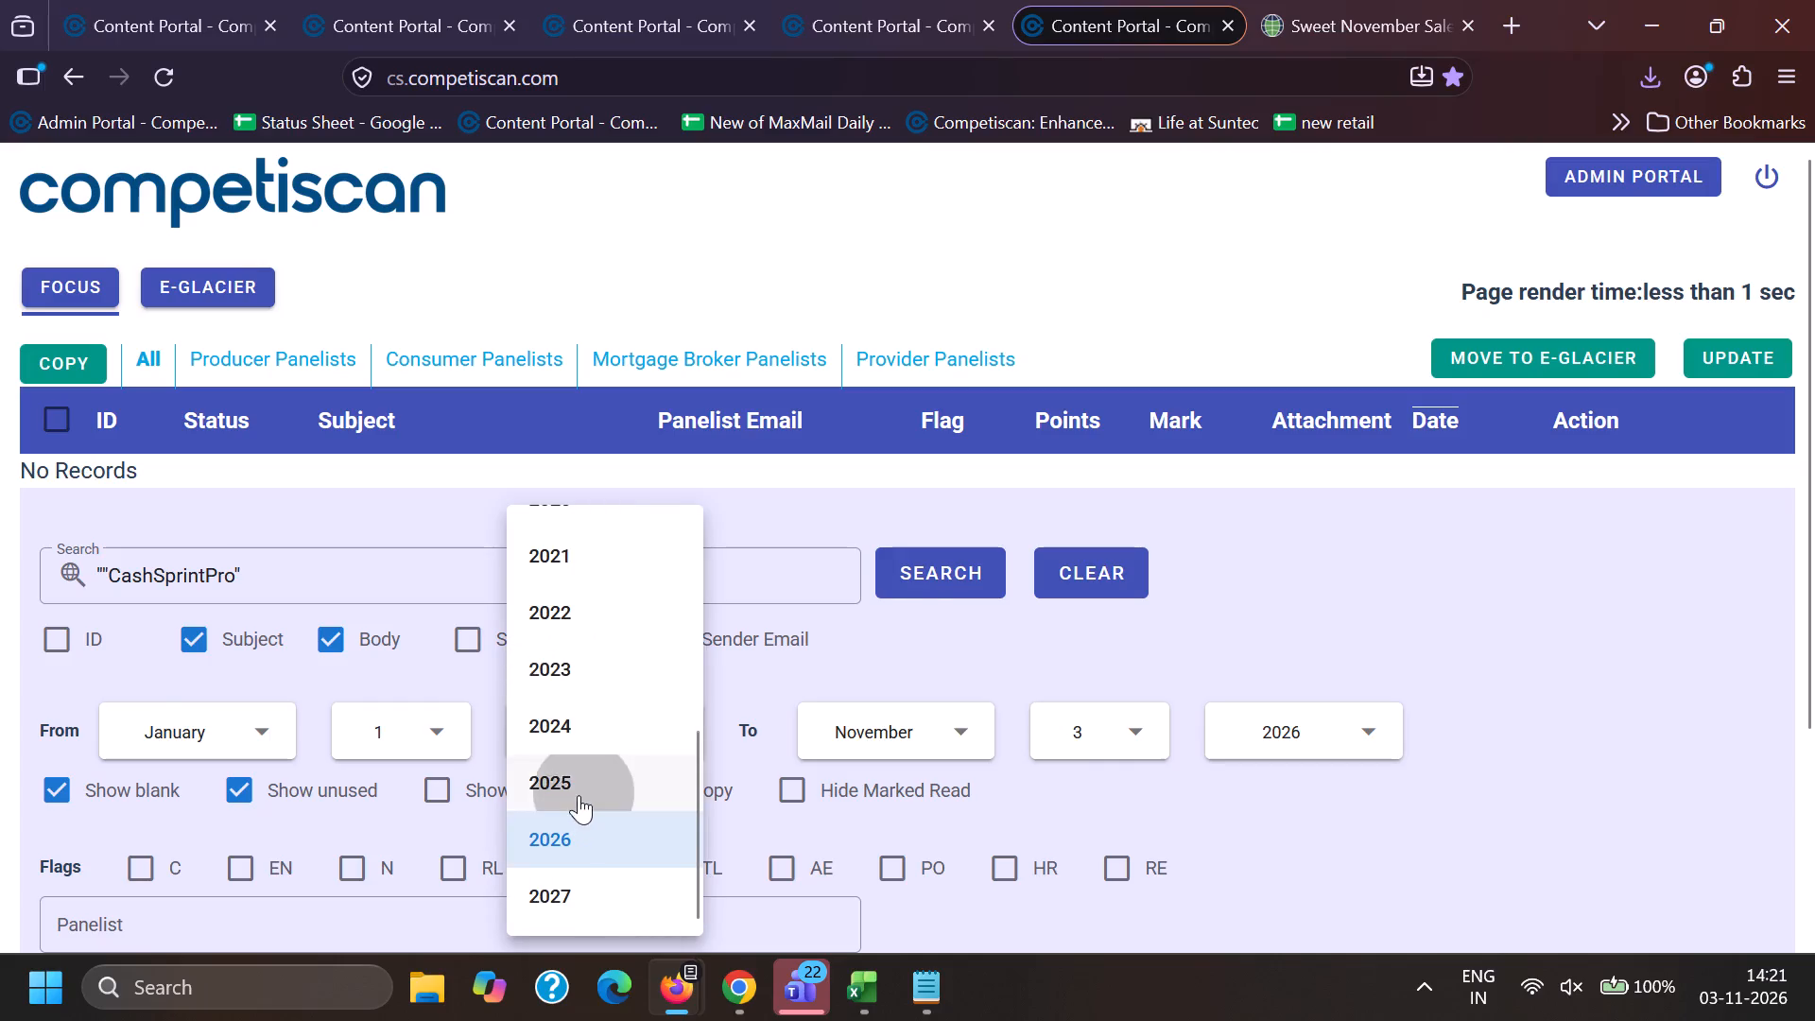
{"action": "left_click", "coordinate": [929, 563]}
{"action": "left_click", "coordinate": [209, 306]}
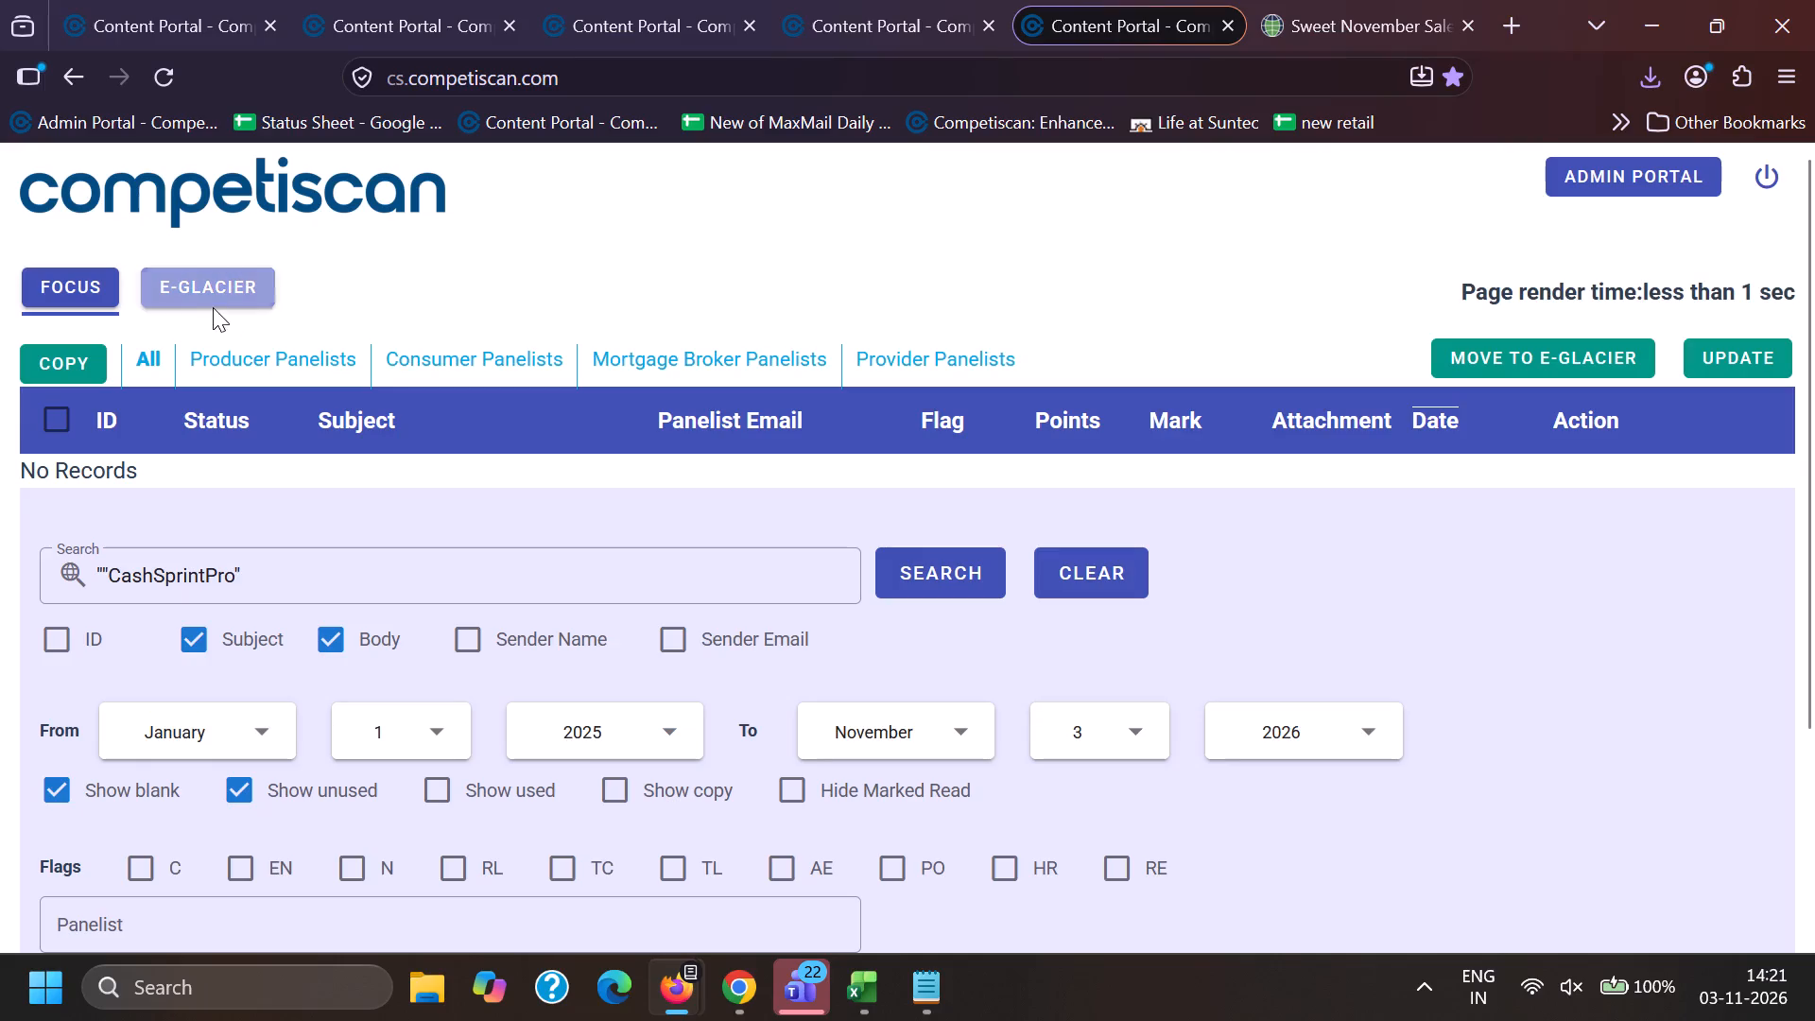
{"action": "left_click", "coordinate": [214, 301]}
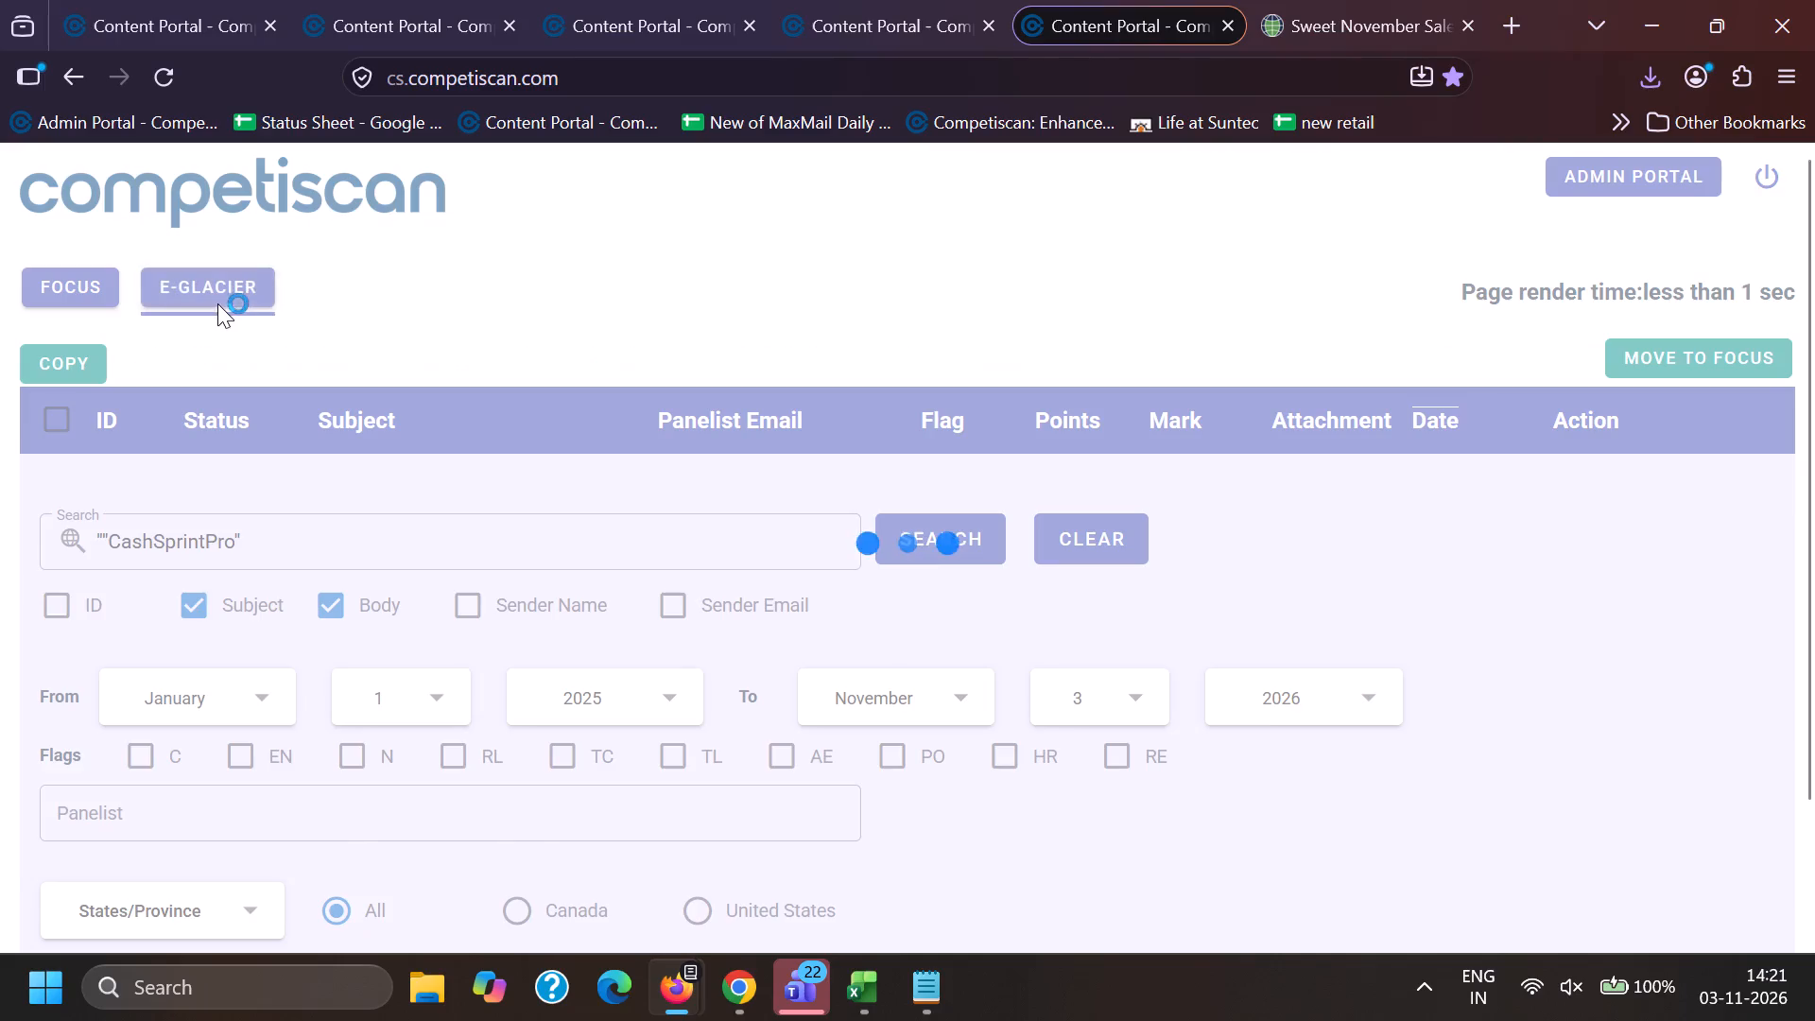
In the e.pbteen.com results, copy the subject "HOURS LEFT 🎁 Our top gifts are UP TO 70% OFF✨" from email 83772225.
{"action": "left_click", "coordinate": [674, 0]}
{"action": "left_click", "coordinate": [933, 0]}
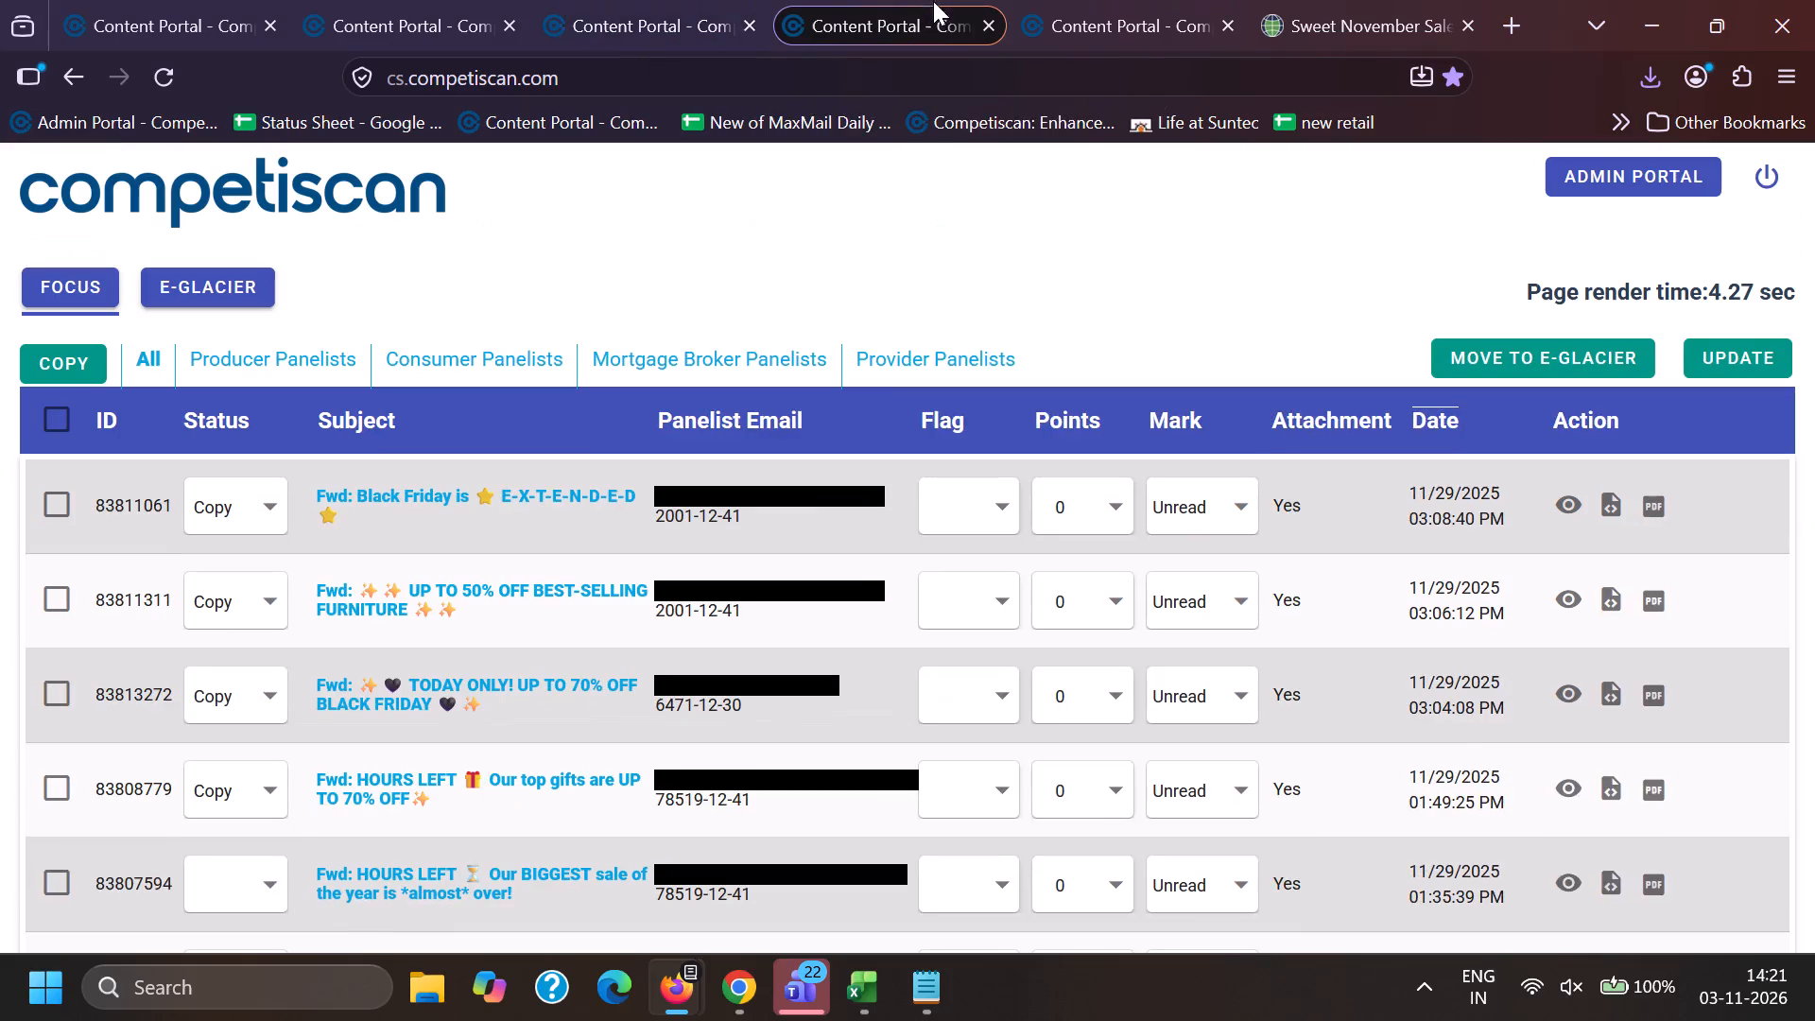
{"action": "scroll", "coordinate": [399, 661], "scroll_direction": "down", "scroll_amount": 3}
{"action": "left_click_drag", "start_coordinate": [356, 689], "coordinate": [390, 707]}
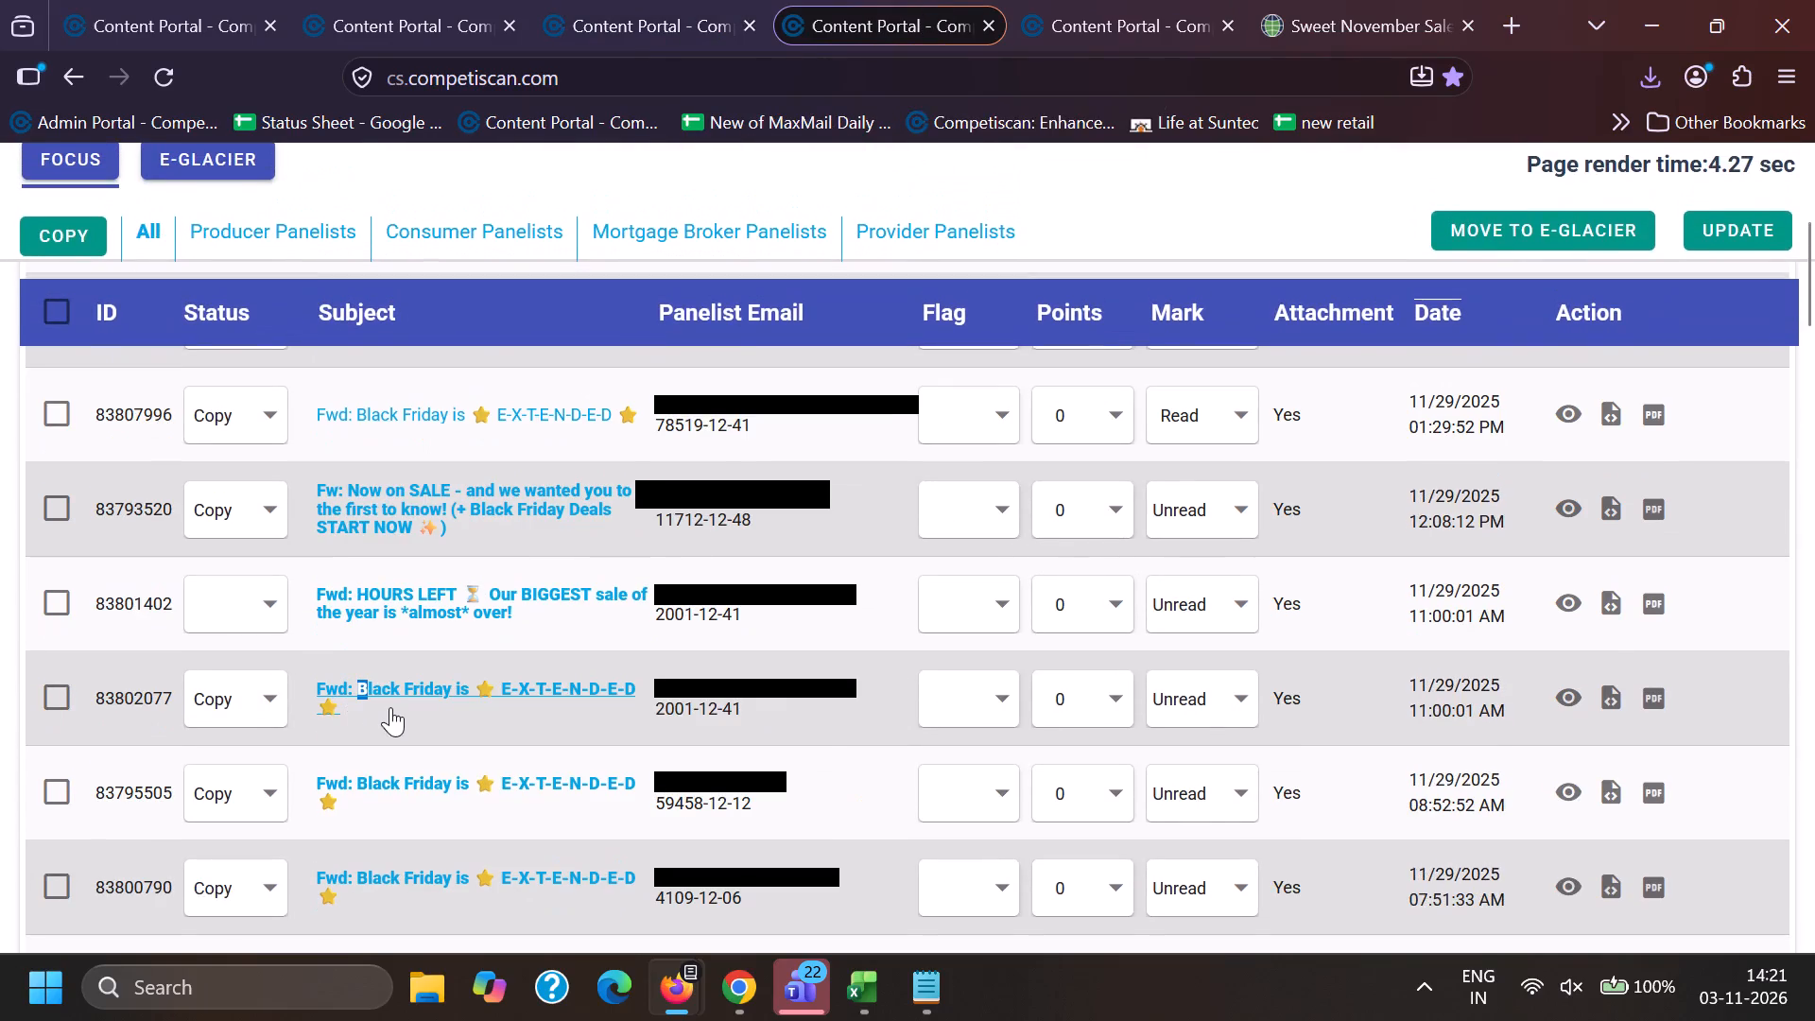
{"action": "left_click_drag", "start_coordinate": [390, 707], "coordinate": [392, 710]}
{"action": "scroll", "coordinate": [471, 688], "scroll_direction": "down", "scroll_amount": 16}
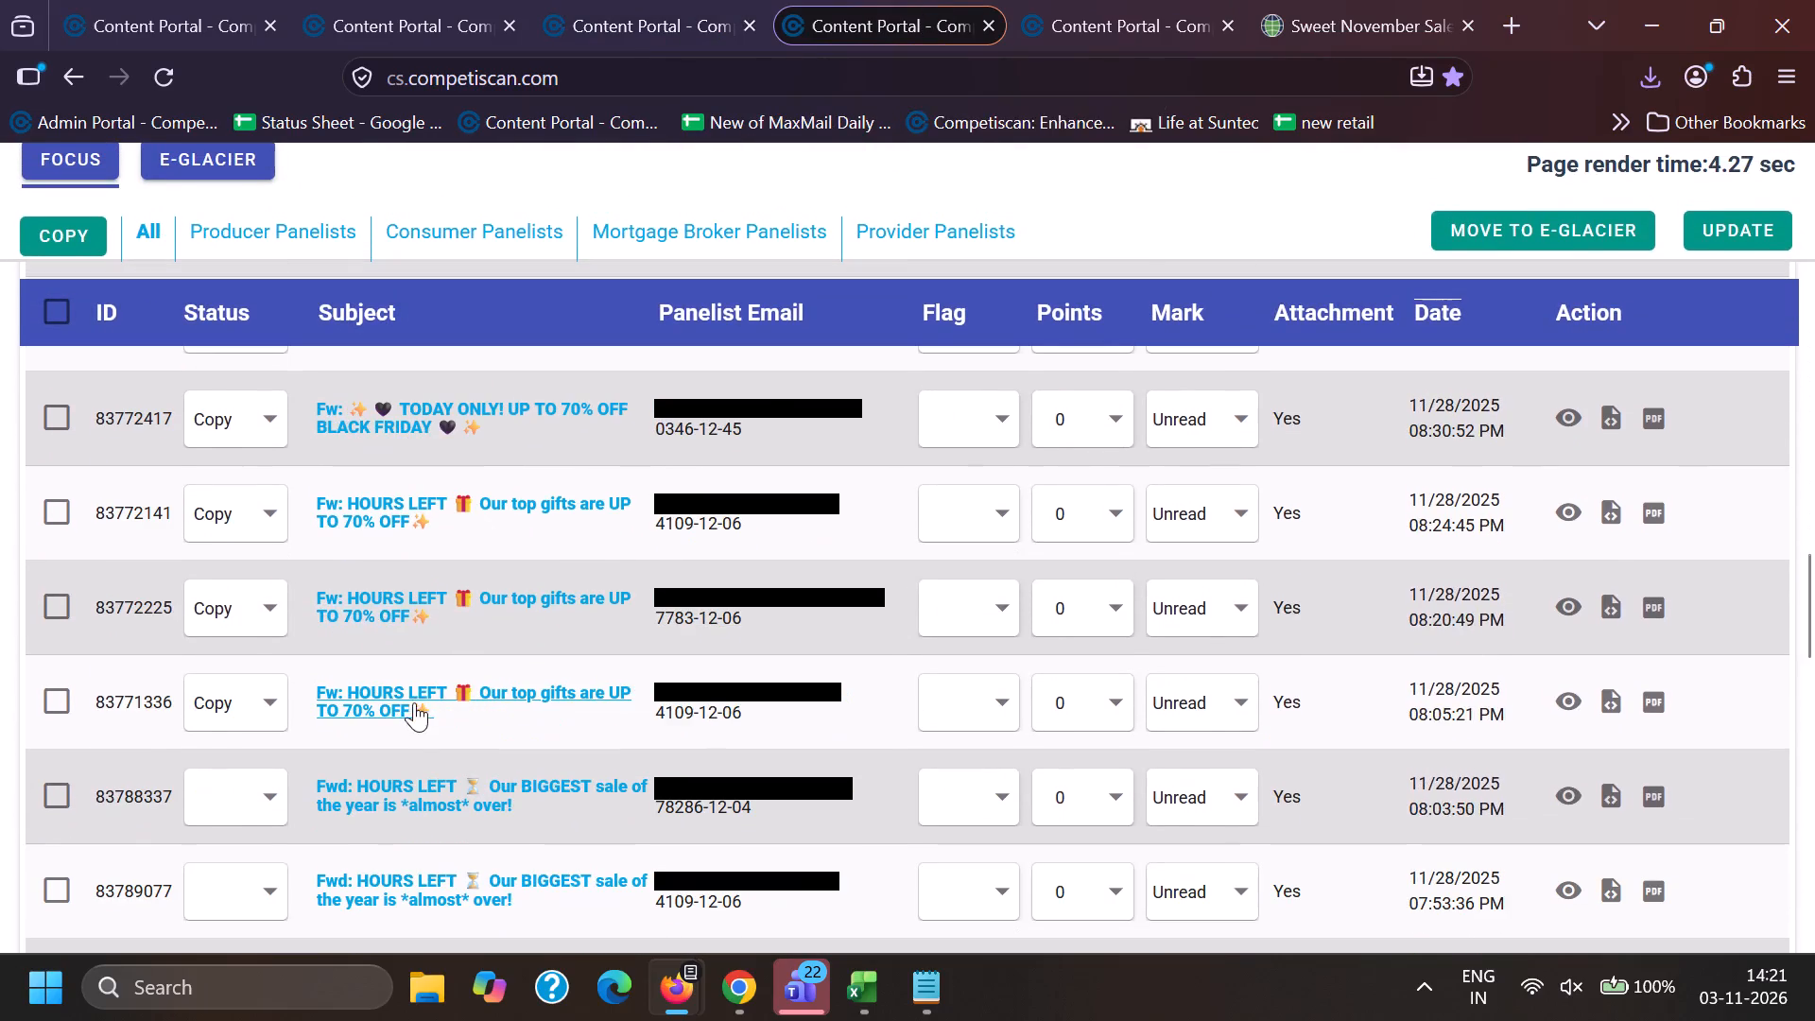
{"action": "left_click_drag", "start_coordinate": [351, 582], "coordinate": [568, 625]}
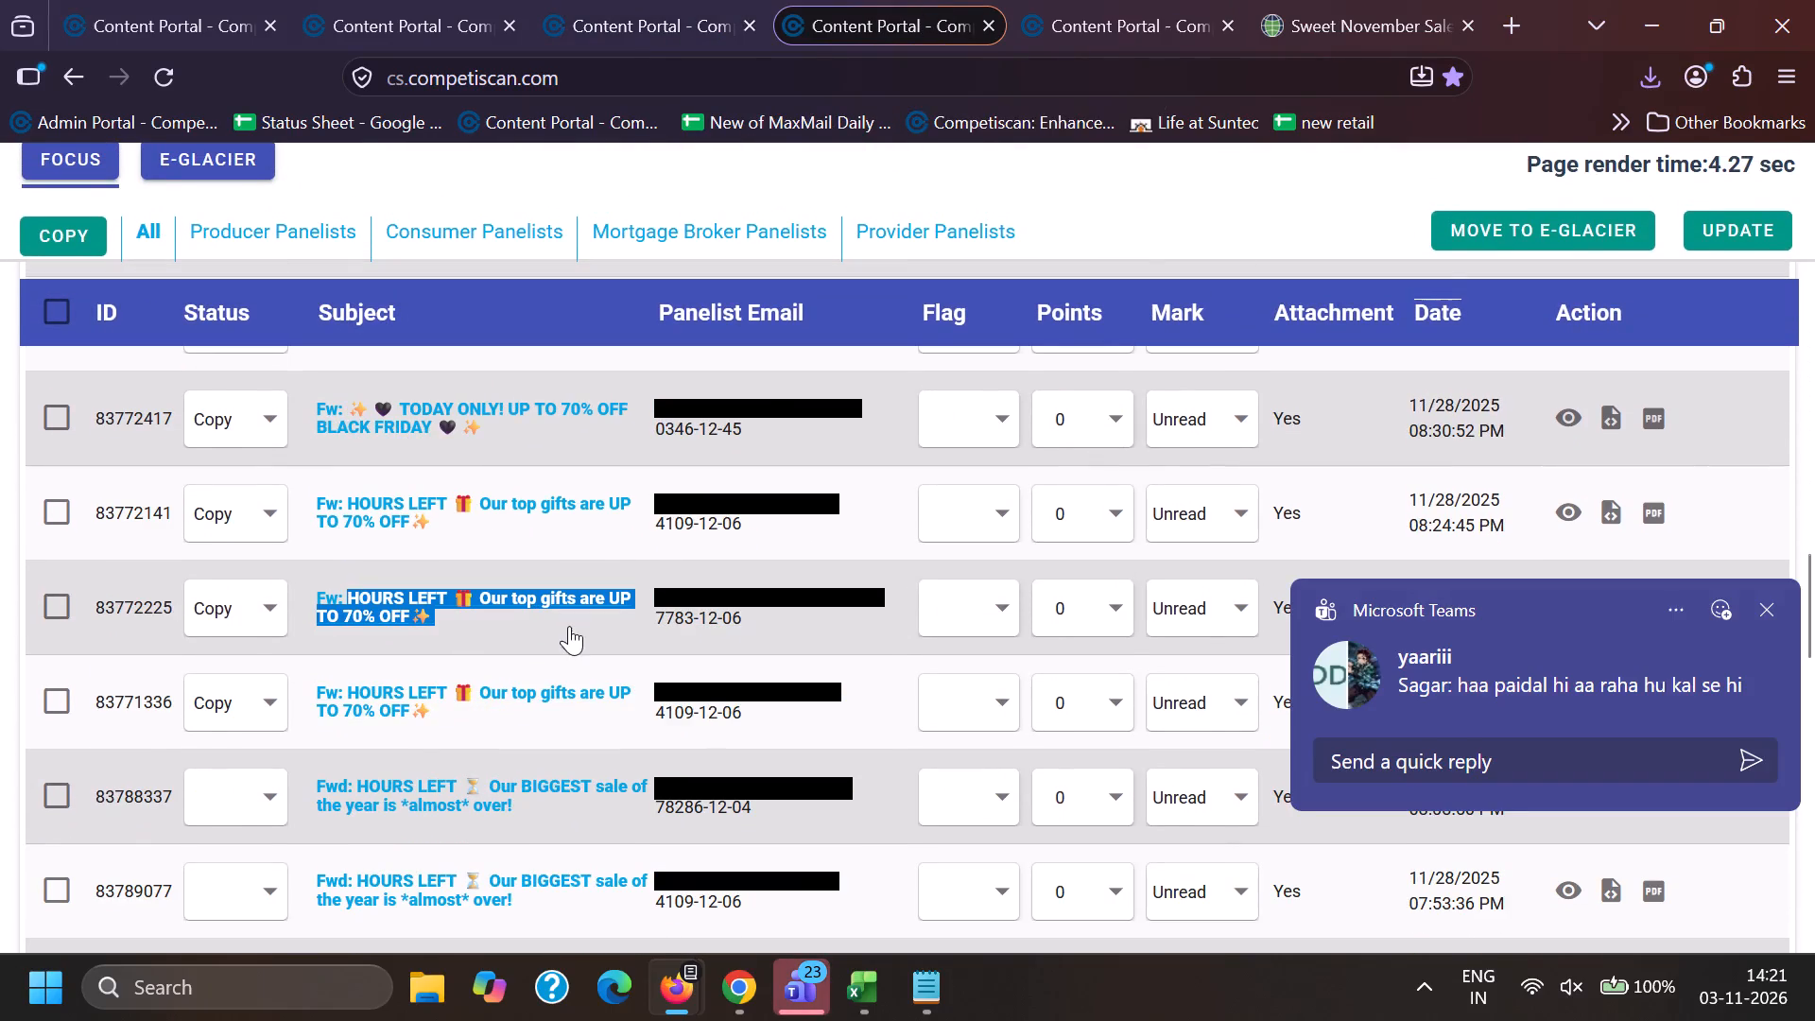
{"action": "key", "text": "ctrl+c"}
{"action": "key", "text": "ctrl+c"}
Switch to Chrome, close the spare Content Portal page beside the Admin Portal, and open the Content Portal from the Admin Portal.
{"action": "left_click", "coordinate": [749, 1020]}
{"action": "left_click", "coordinate": [307, 895]}
{"action": "left_click", "coordinate": [441, 39]}
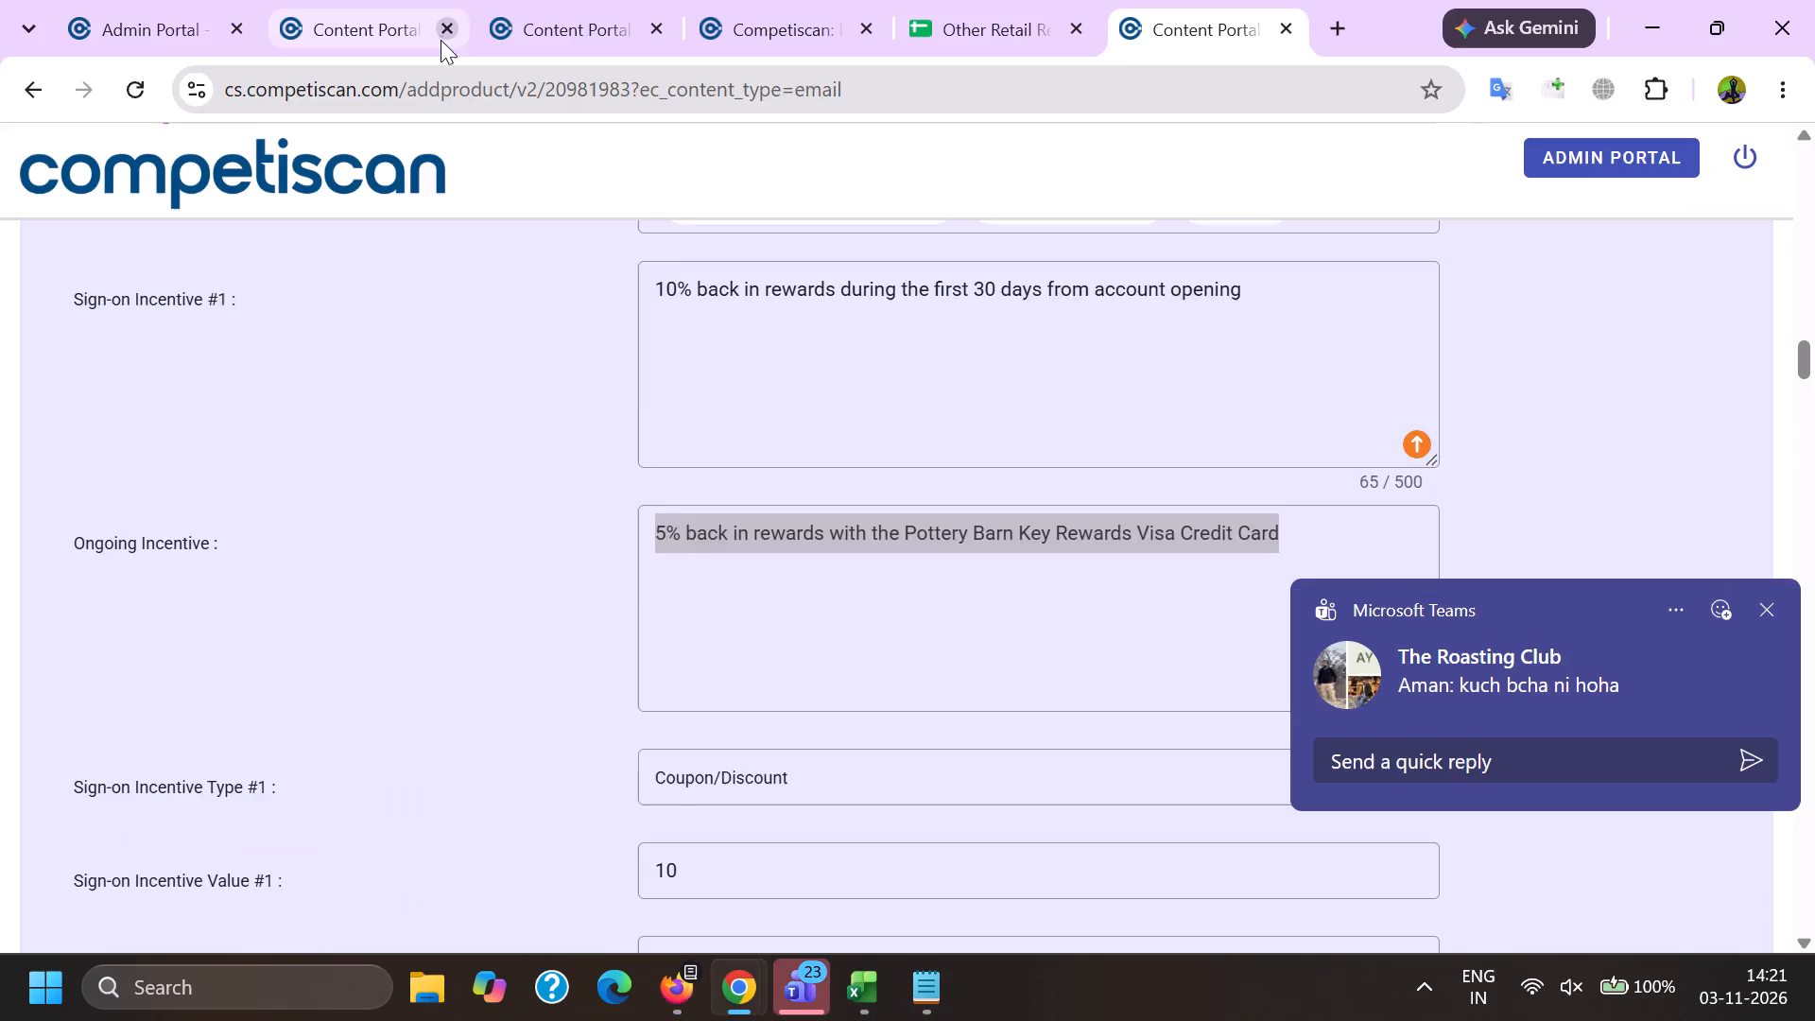
{"action": "scroll", "coordinate": [550, 518], "scroll_direction": "down", "scroll_amount": 4}
{"action": "left_click", "coordinate": [229, 0]}
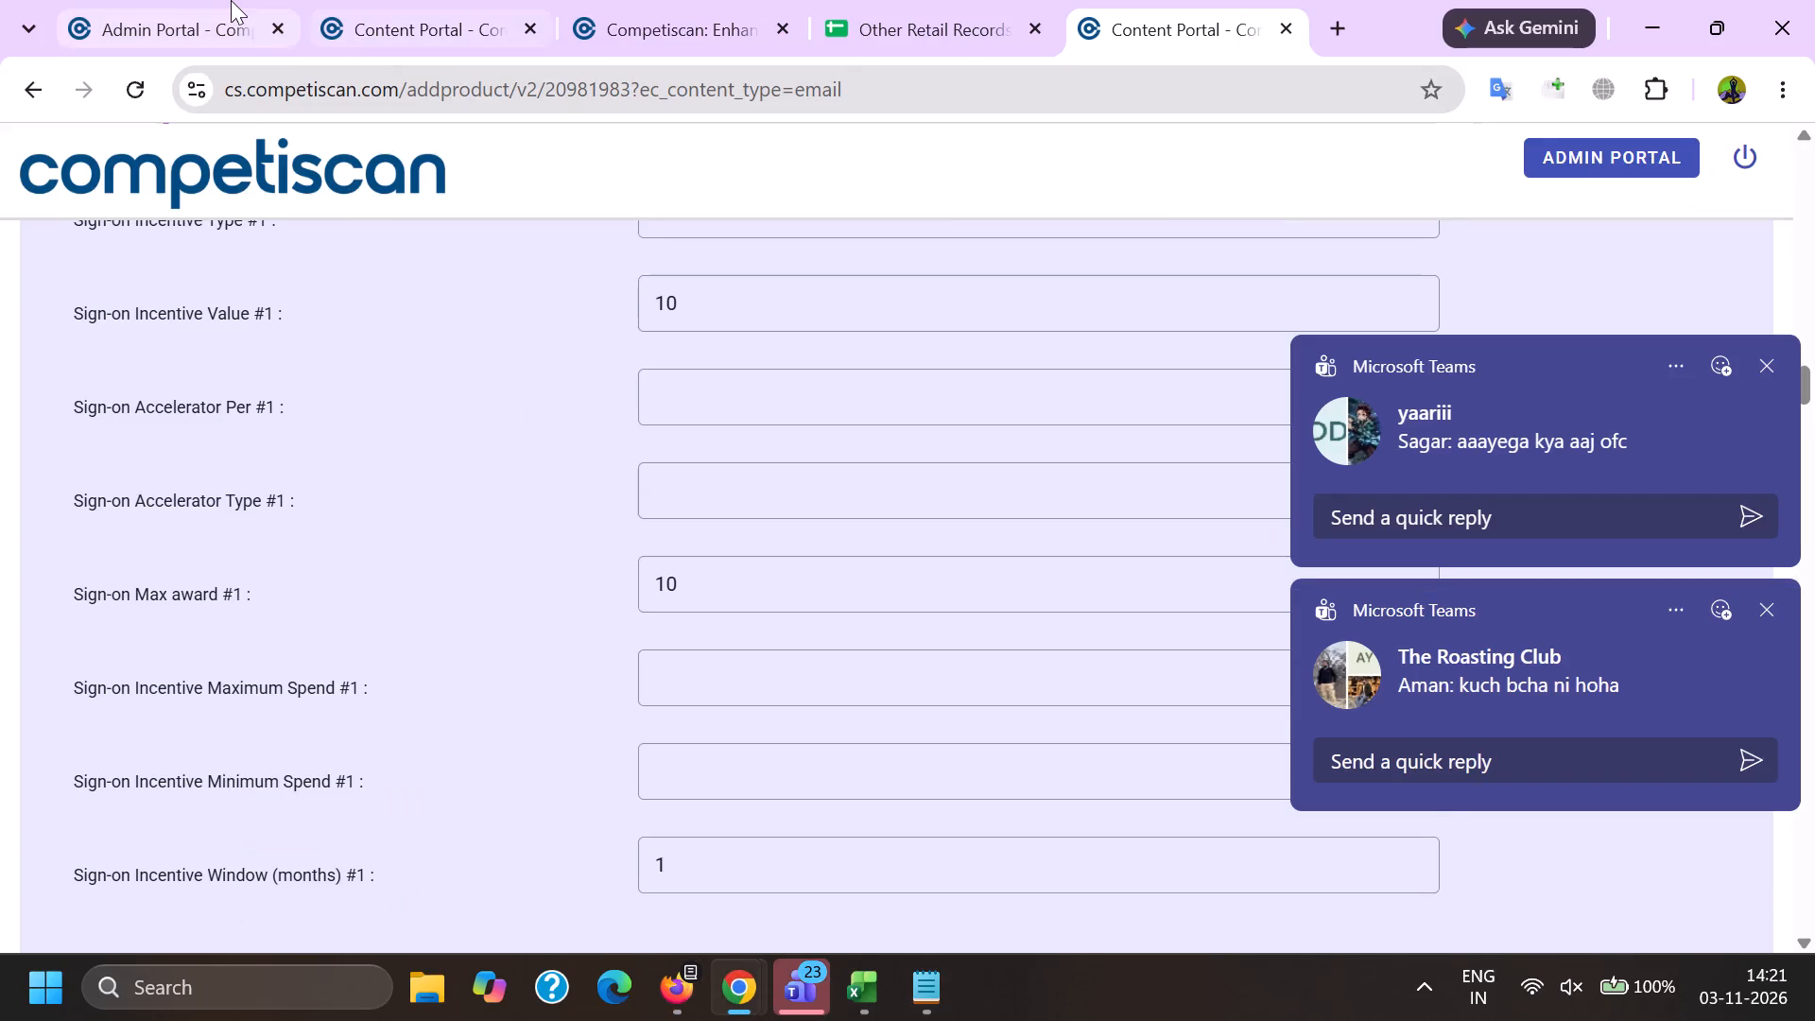
{"action": "left_click", "coordinate": [1566, 190], "text": "ctrl"}
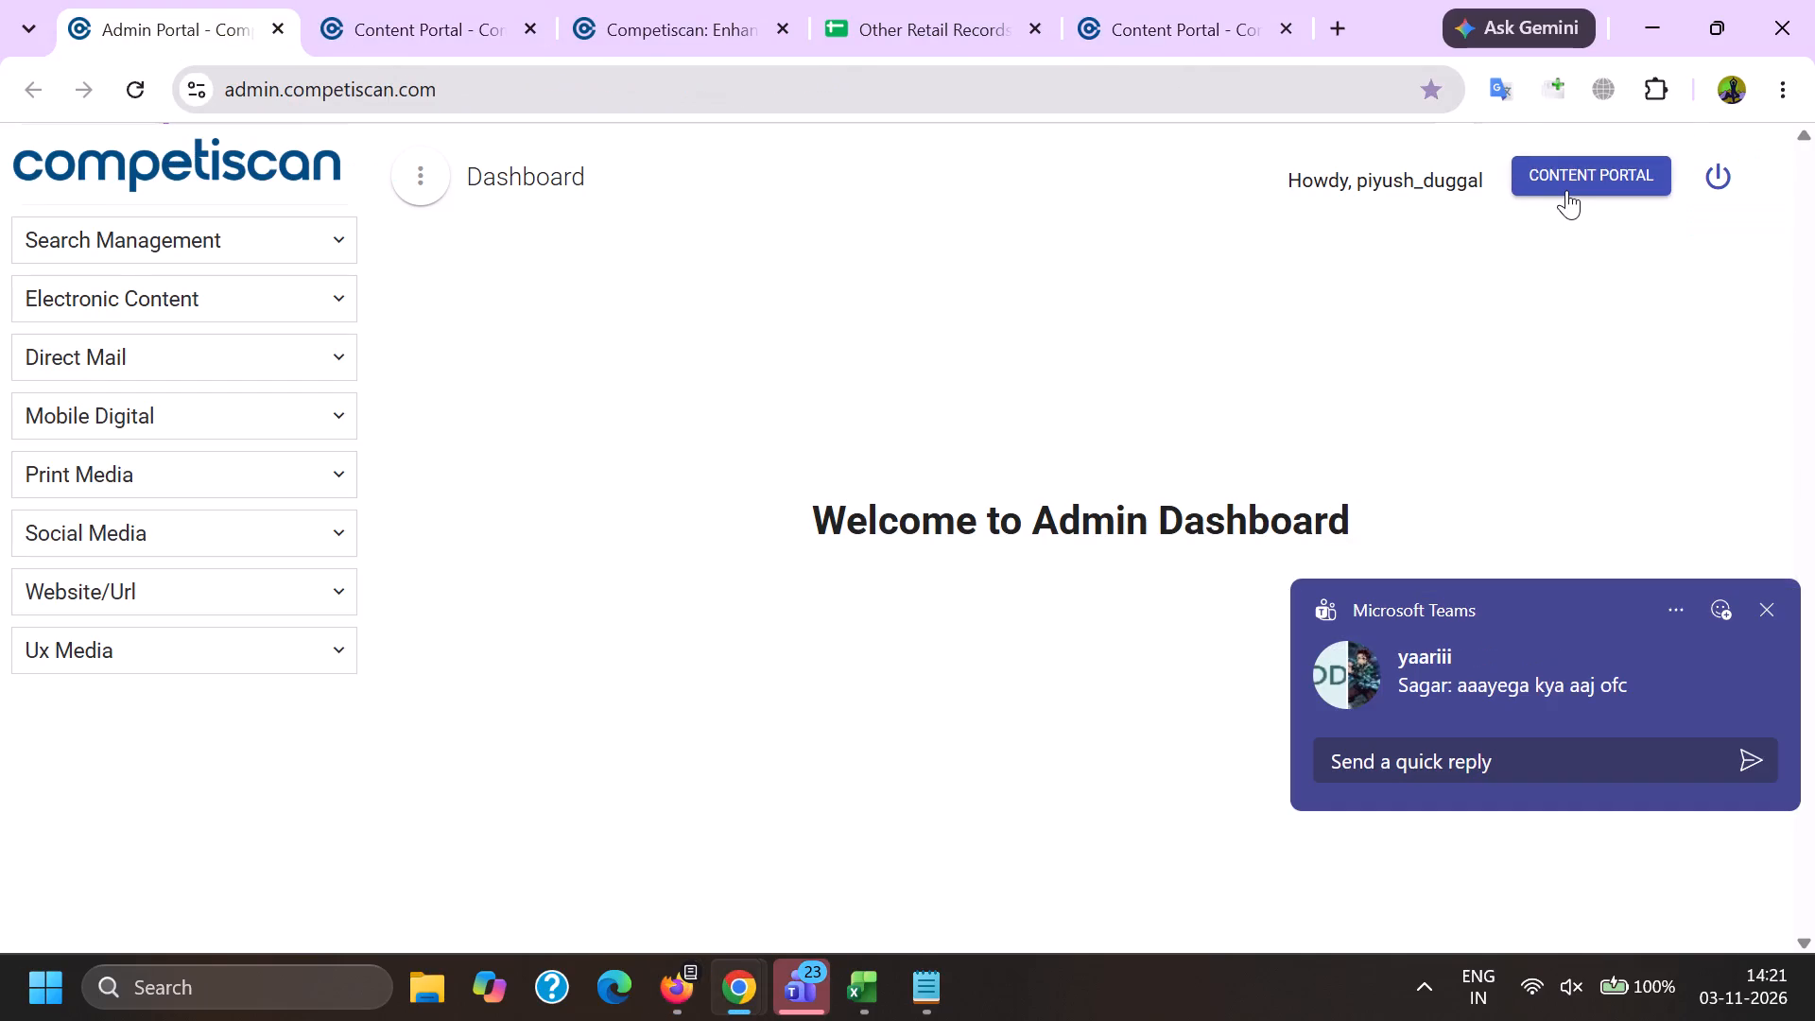
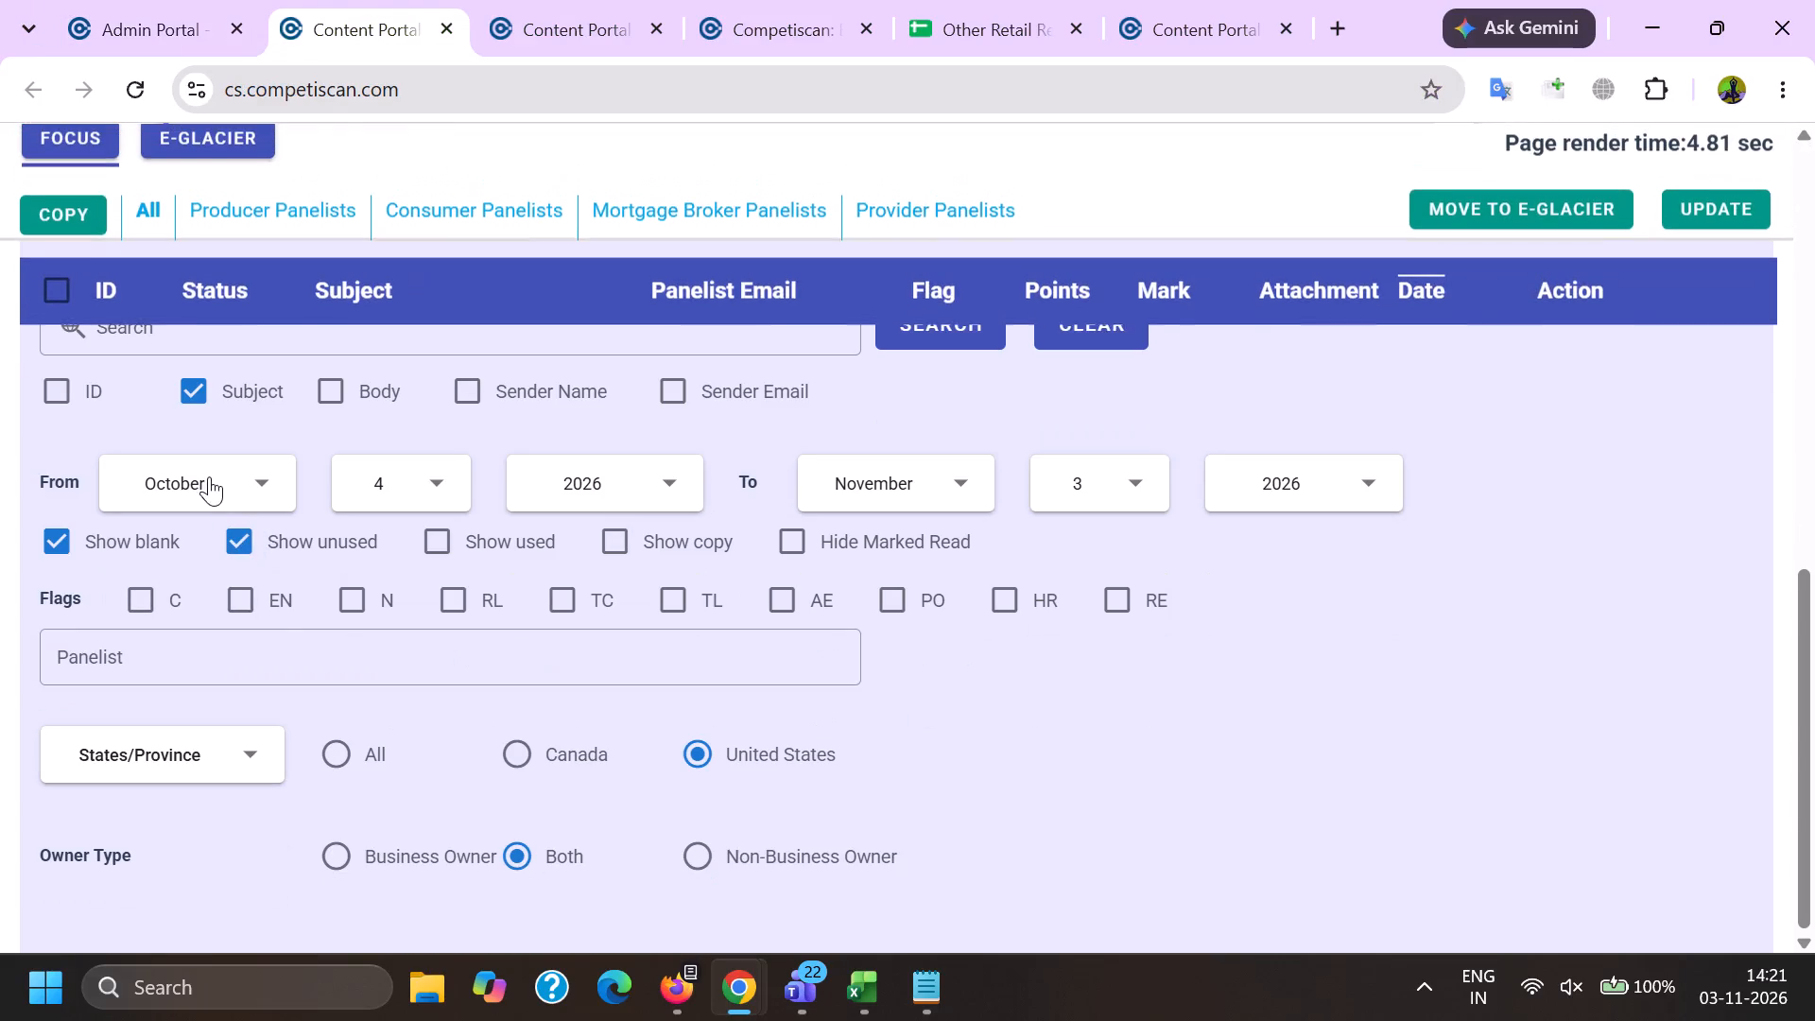
Clear the search's From and To dates, set the location filter to All, and include used emails.
{"action": "scroll", "coordinate": [194, 516], "scroll_direction": "up", "scroll_amount": 5}
{"action": "left_click", "coordinate": [194, 511]}
{"action": "double_click", "coordinate": [337, 482]}
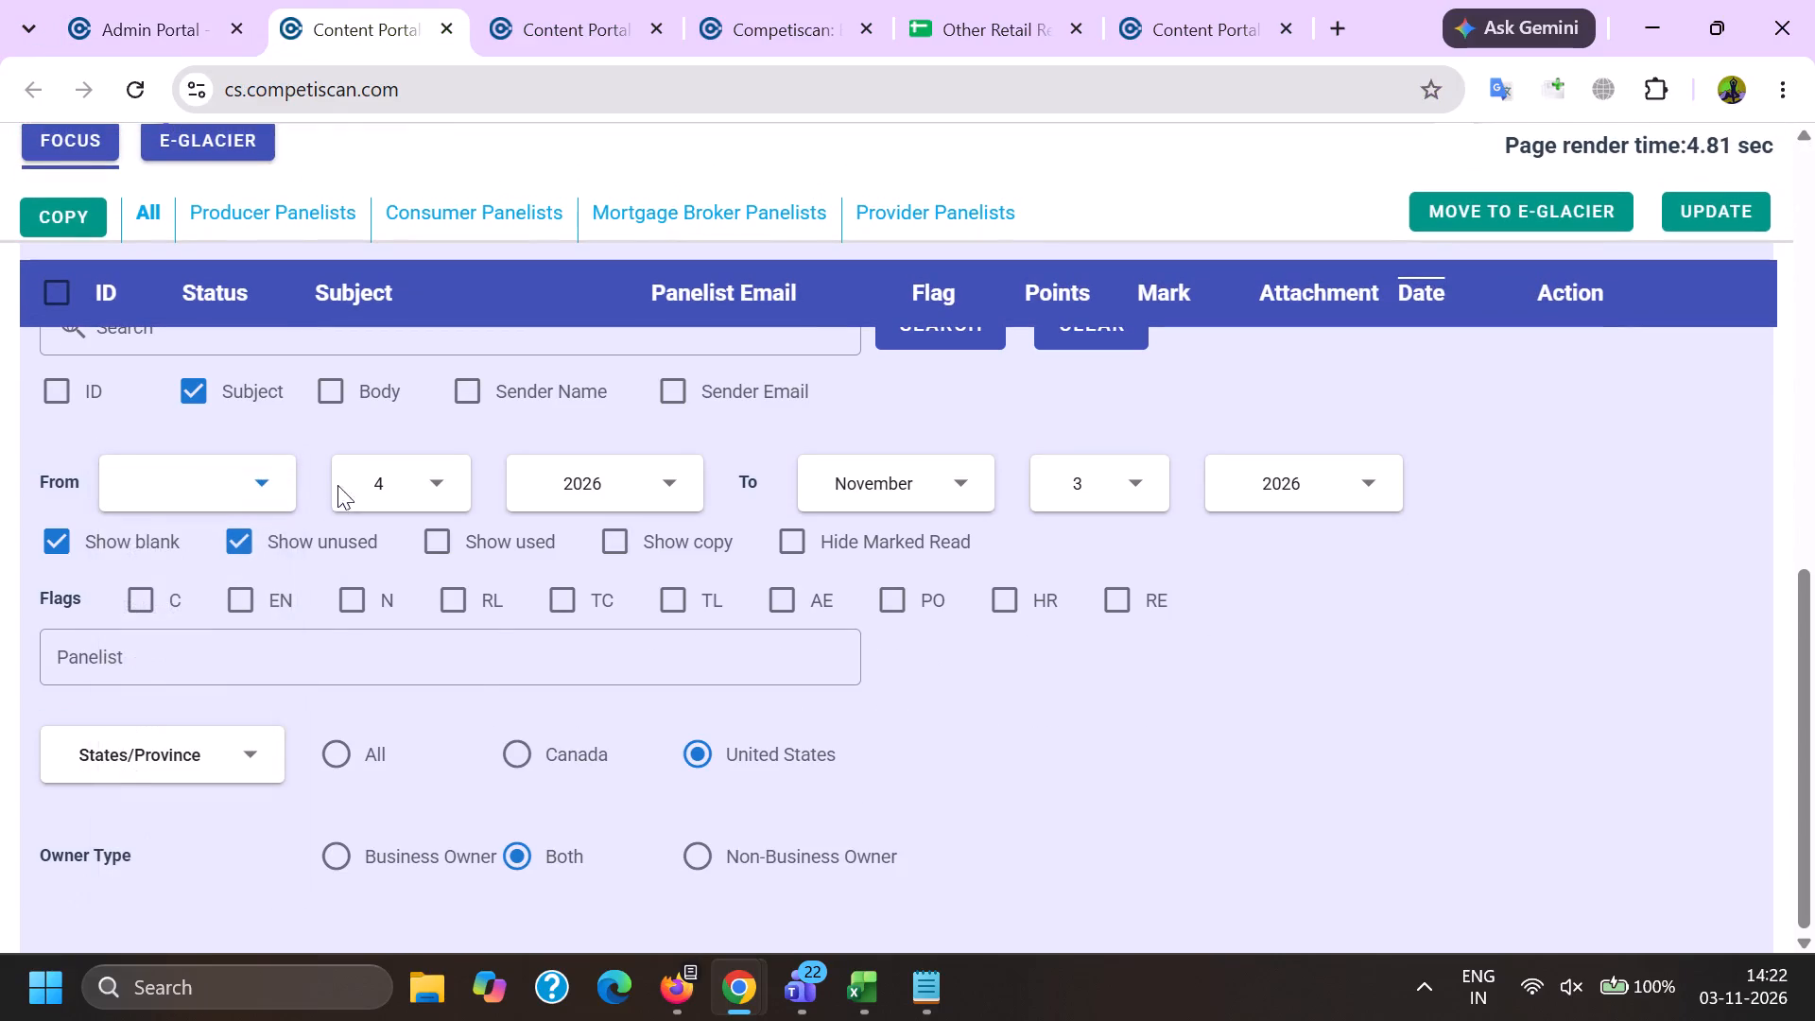
{"action": "double_click", "coordinate": [559, 489]}
{"action": "double_click", "coordinate": [855, 469]}
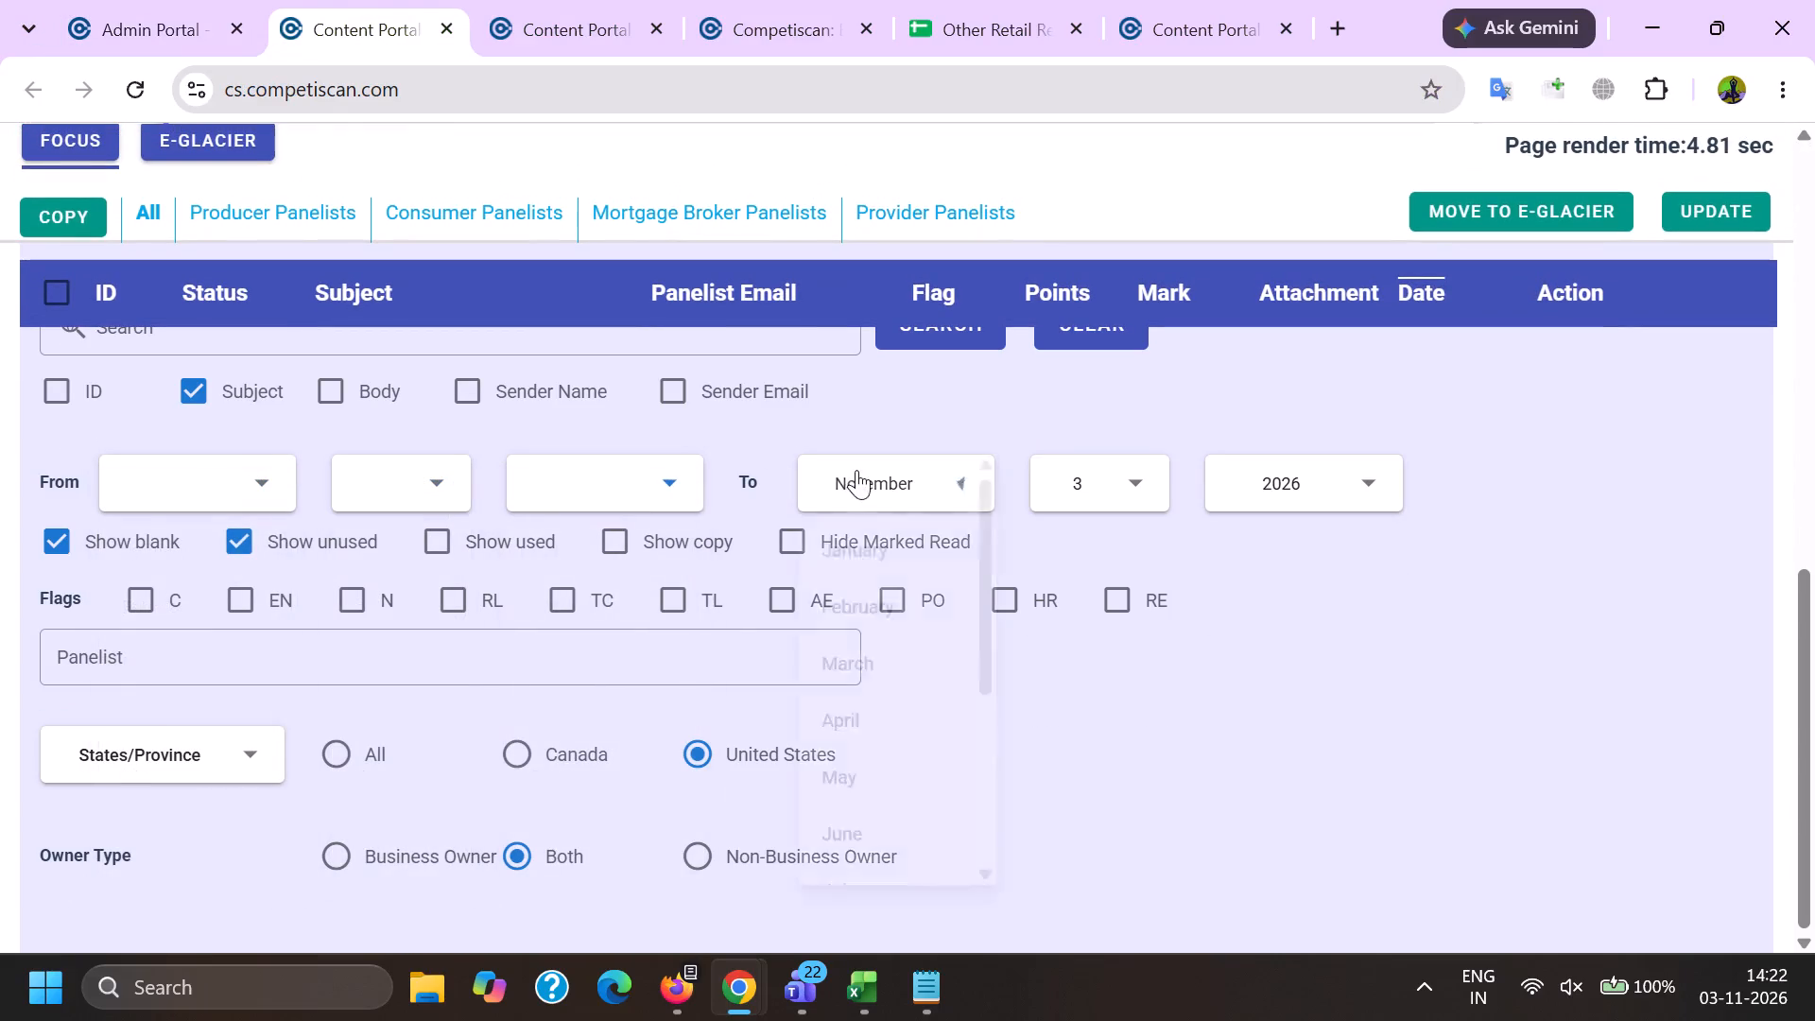
{"action": "scroll", "coordinate": [857, 474], "scroll_direction": "up", "scroll_amount": 6}
{"action": "left_click", "coordinate": [856, 473]}
{"action": "double_click", "coordinate": [1117, 471]}
{"action": "double_click", "coordinate": [1260, 493]}
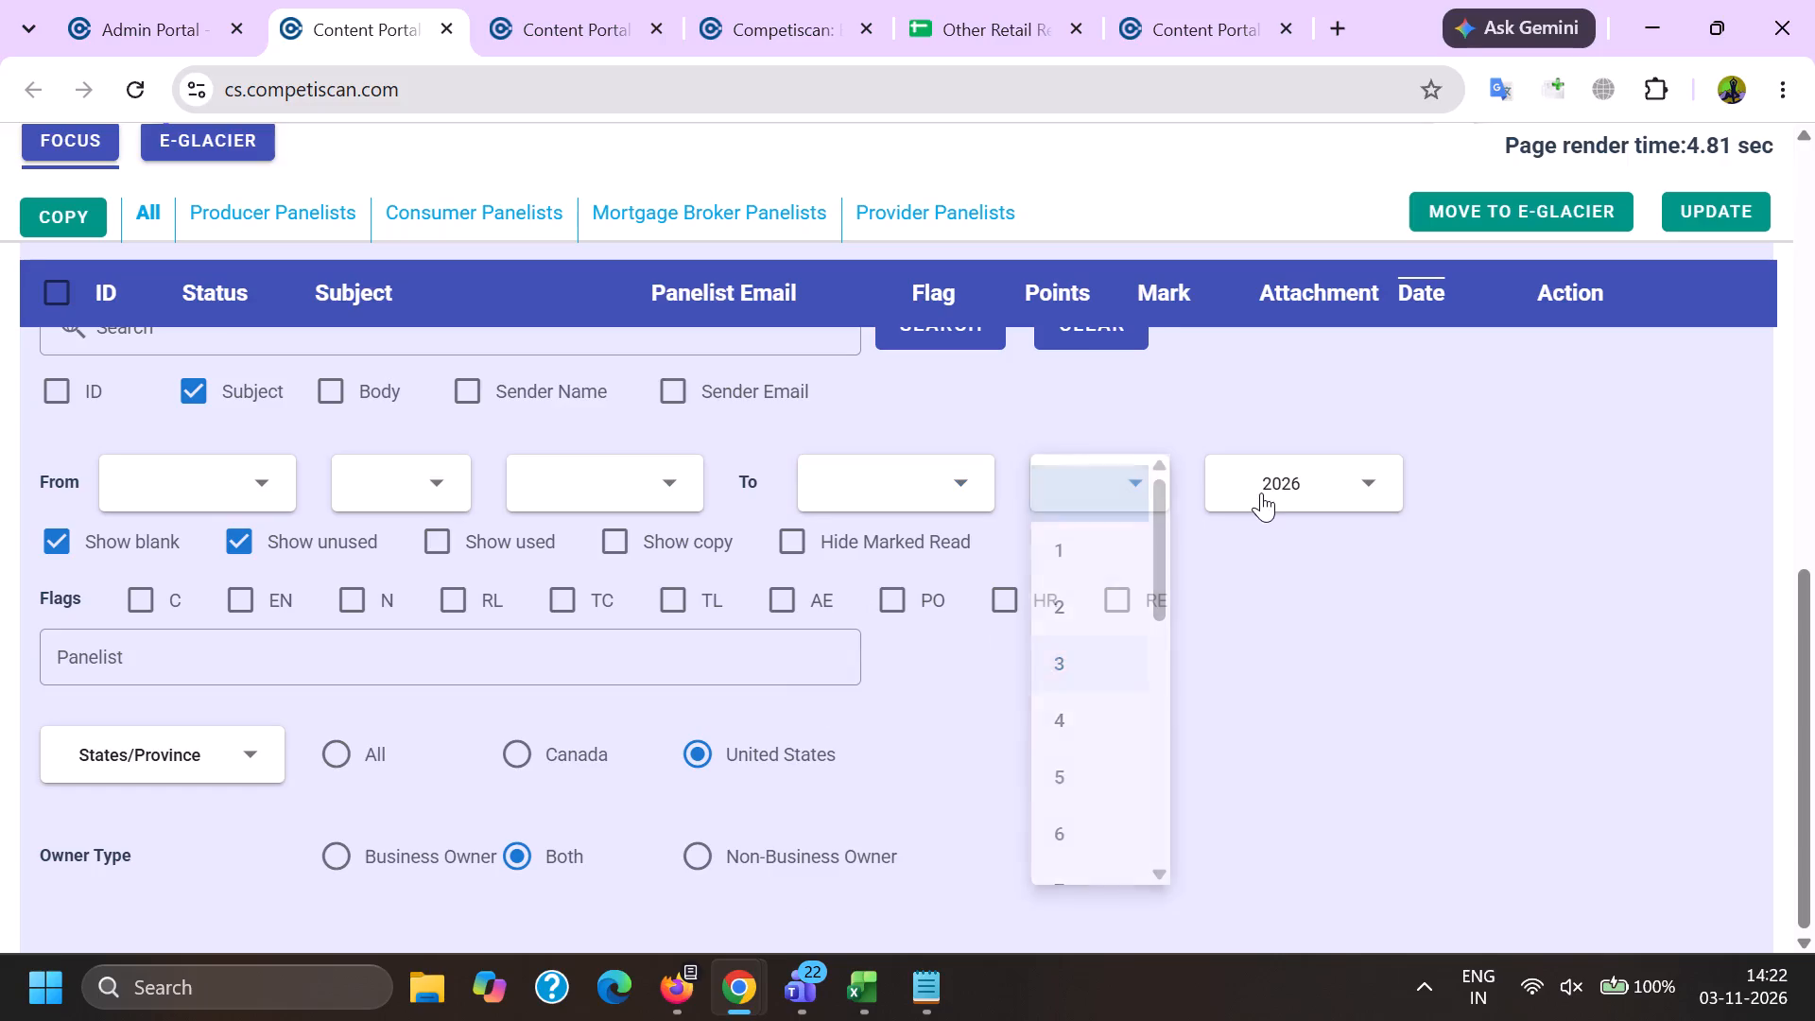
{"action": "left_click", "coordinate": [364, 741]}
{"action": "left_click", "coordinate": [439, 532]}
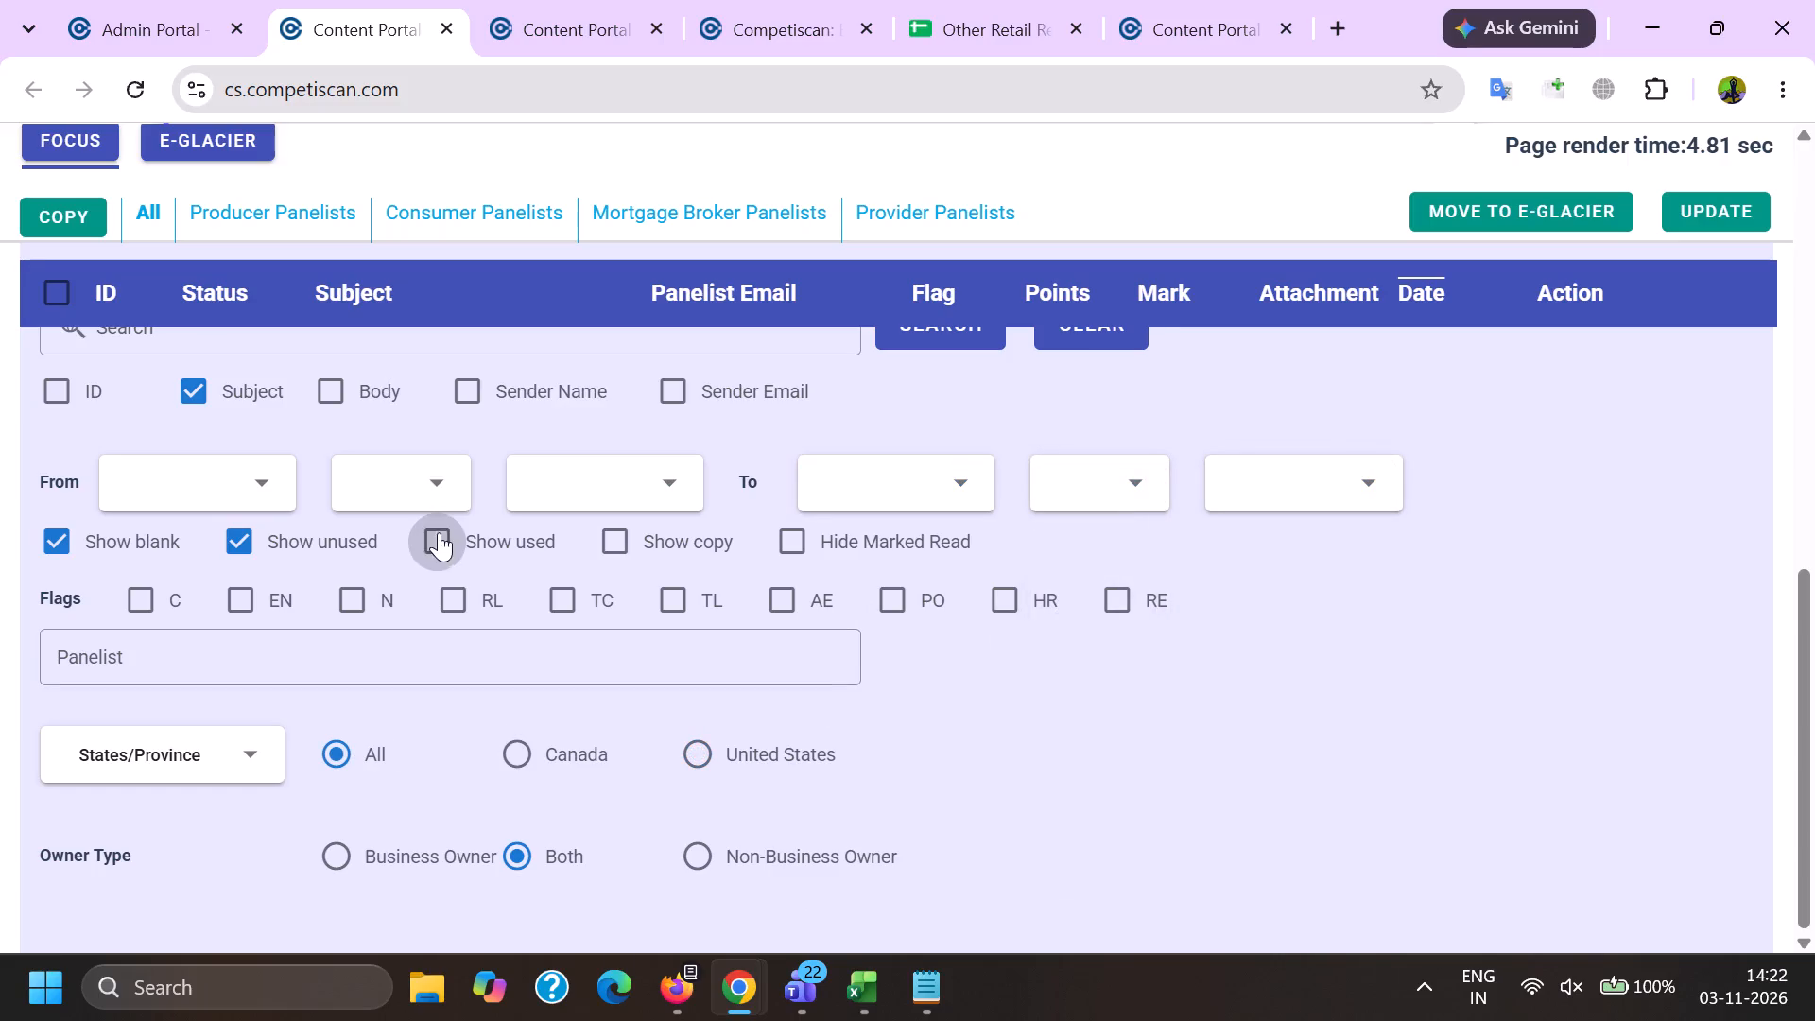
Switch to Firefox and copy the selected subject "HOURS LEFT 🎁 Our top gifts are UP TO 70% OFF✨" of email 83772225 again.
{"action": "left_click", "coordinate": [690, 995]}
{"action": "left_click", "coordinate": [475, 865]}
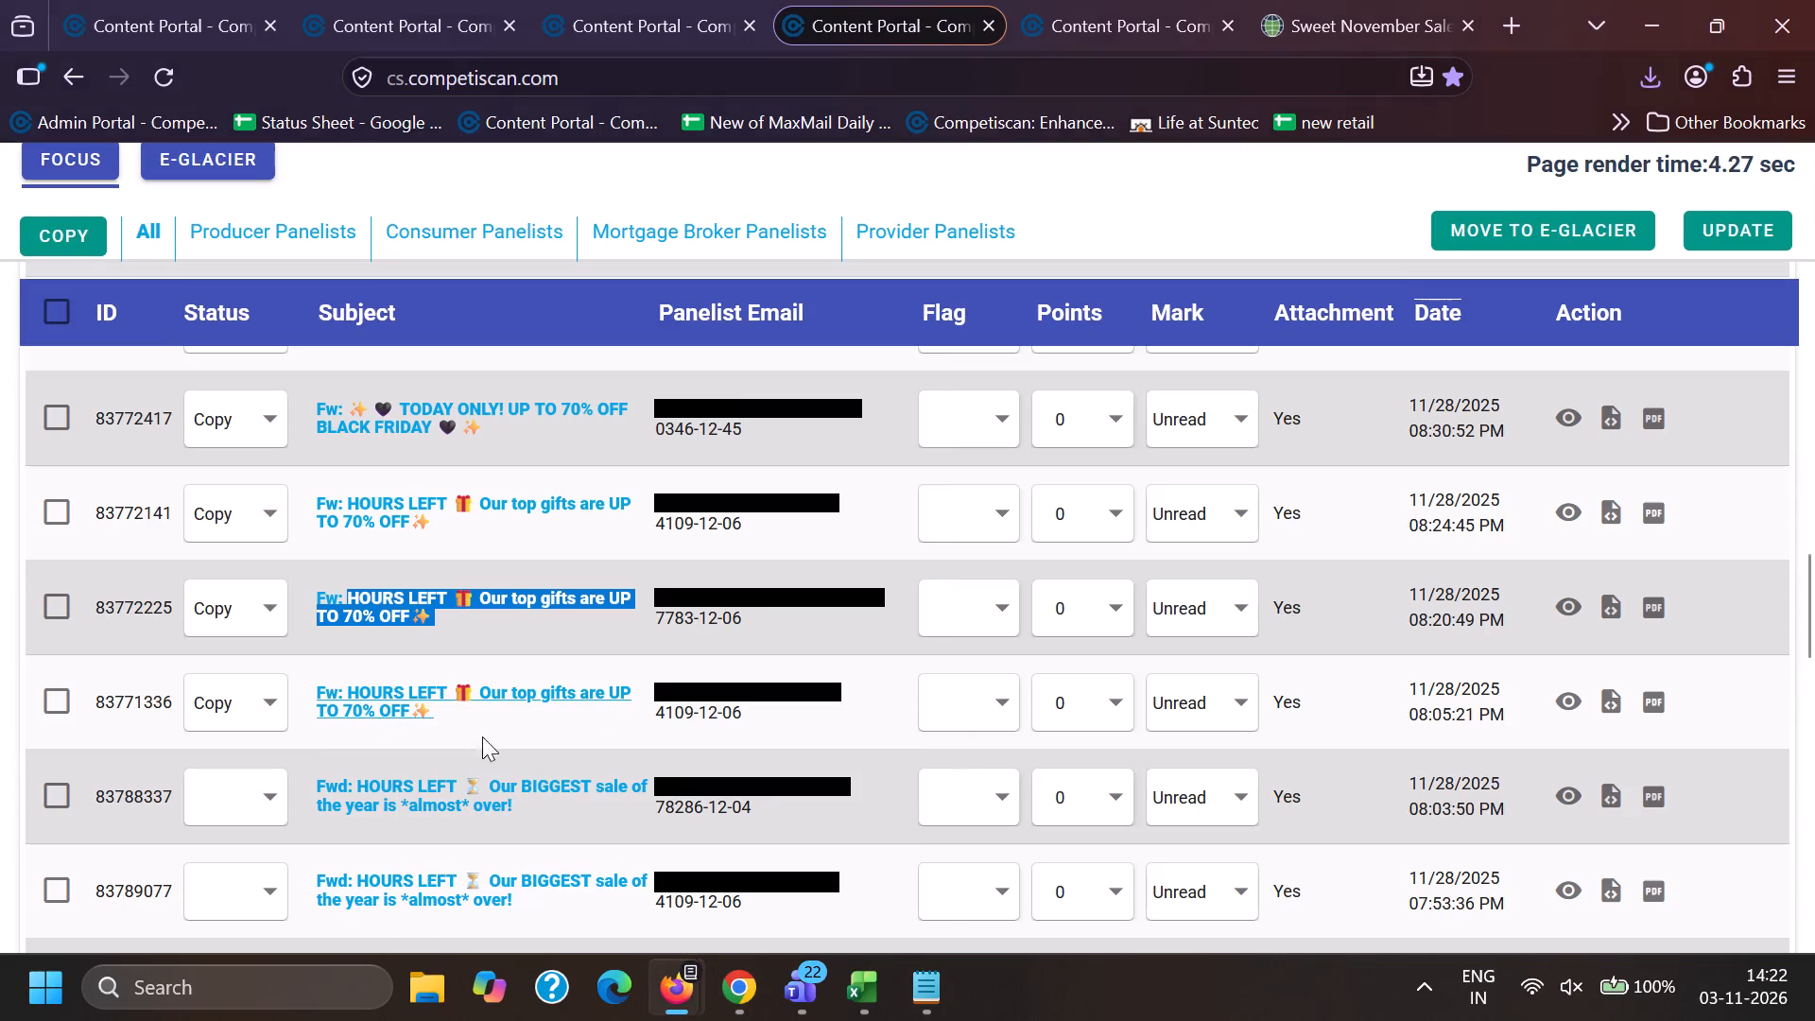
{"action": "key", "text": "ctrl+c"}
{"action": "key", "text": "ctrl+c"}
Switch to Chrome, include copies, and search subjects for "HOURS LEFT 🎁 Our top gifts are UP TO 70% OFF✨" in quotation marks.
{"action": "left_click", "coordinate": [750, 999]}
{"action": "left_click", "coordinate": [361, 864]}
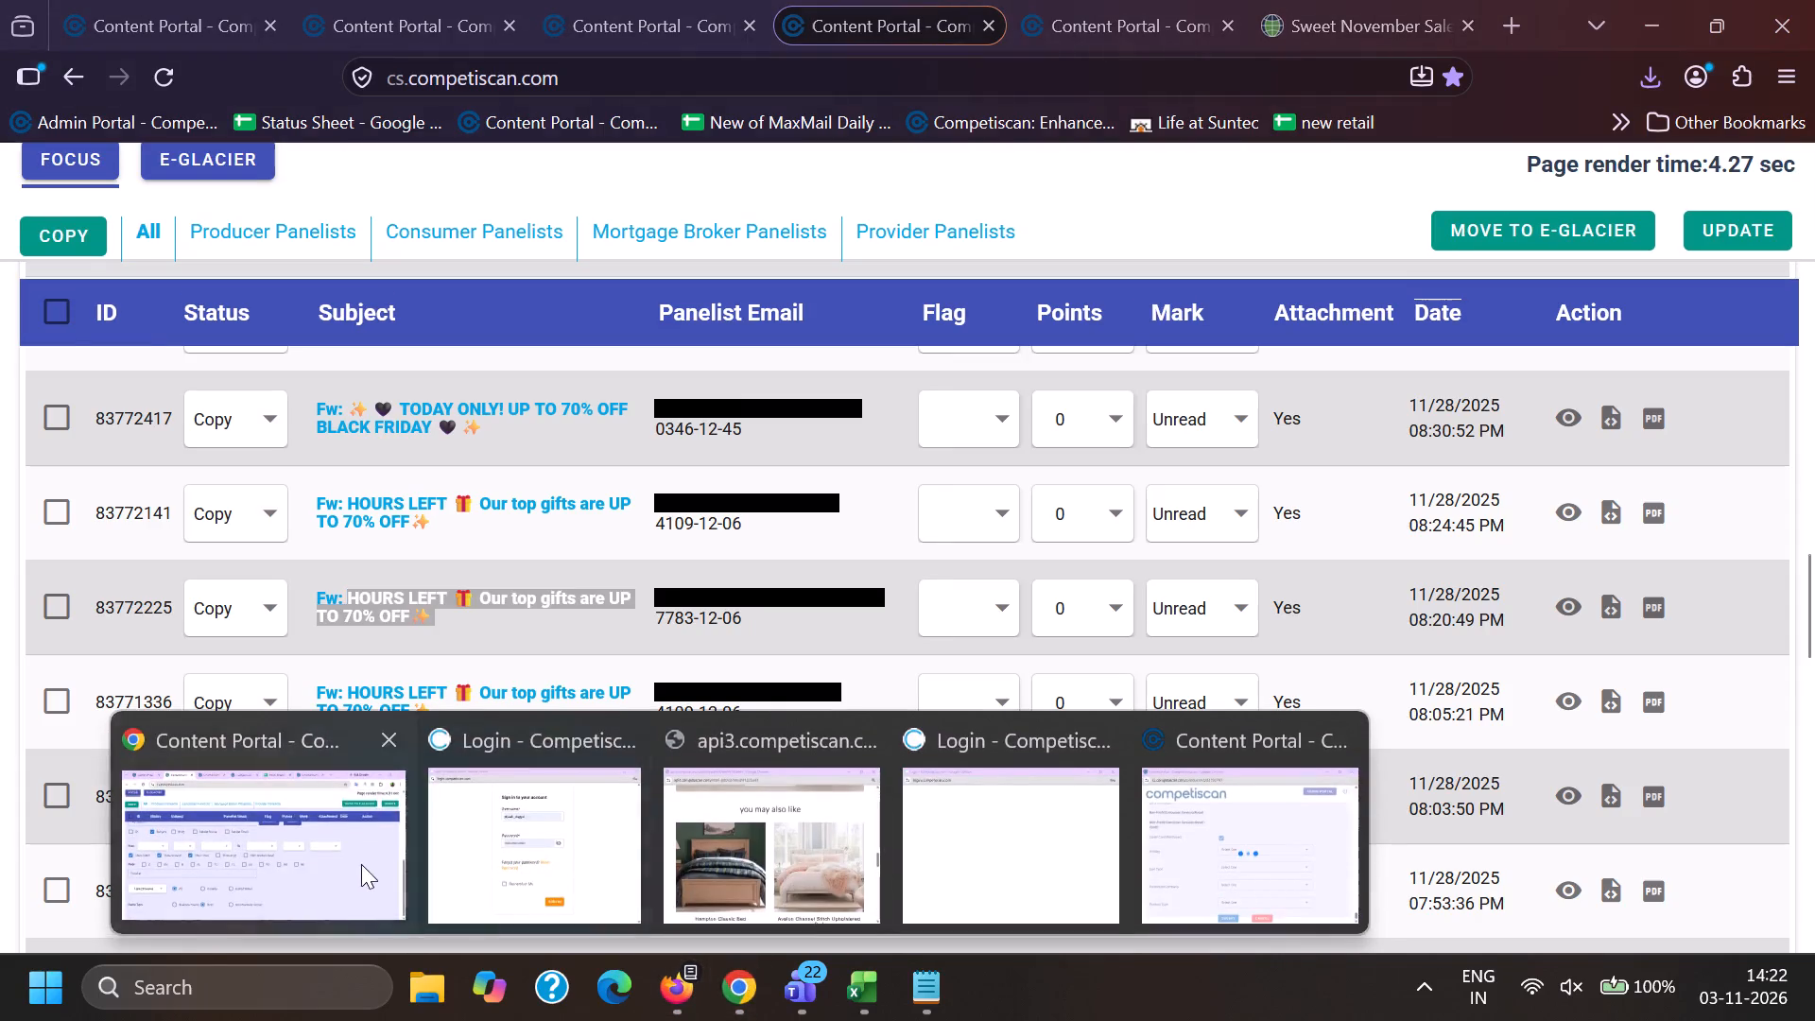
{"action": "scroll", "coordinate": [417, 786], "scroll_direction": "up", "scroll_amount": 2}
{"action": "left_click", "coordinate": [638, 839]}
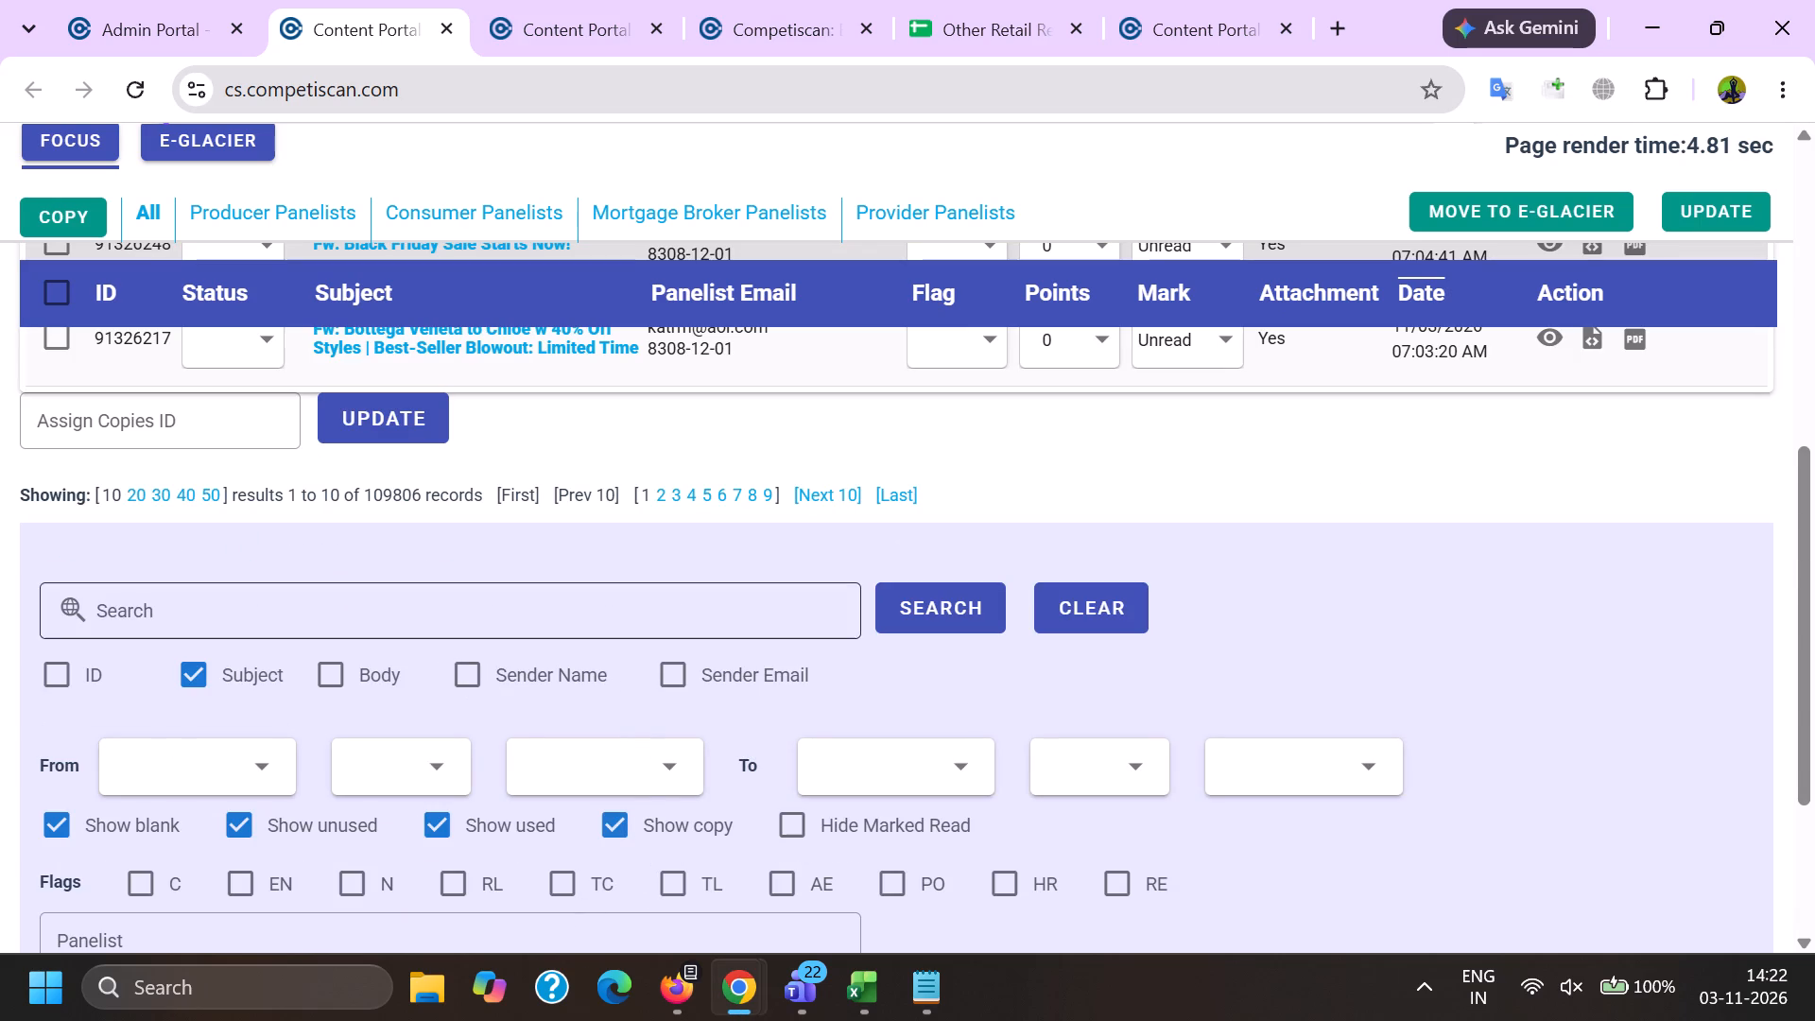
{"action": "left_click", "coordinate": [553, 614]}
{"action": "key", "text": "shift+quotedbl"}
{"action": "key", "text": "ctrl+v"}
{"action": "key", "text": "shift+quotedbl"}
{"action": "key", "text": "Return"}
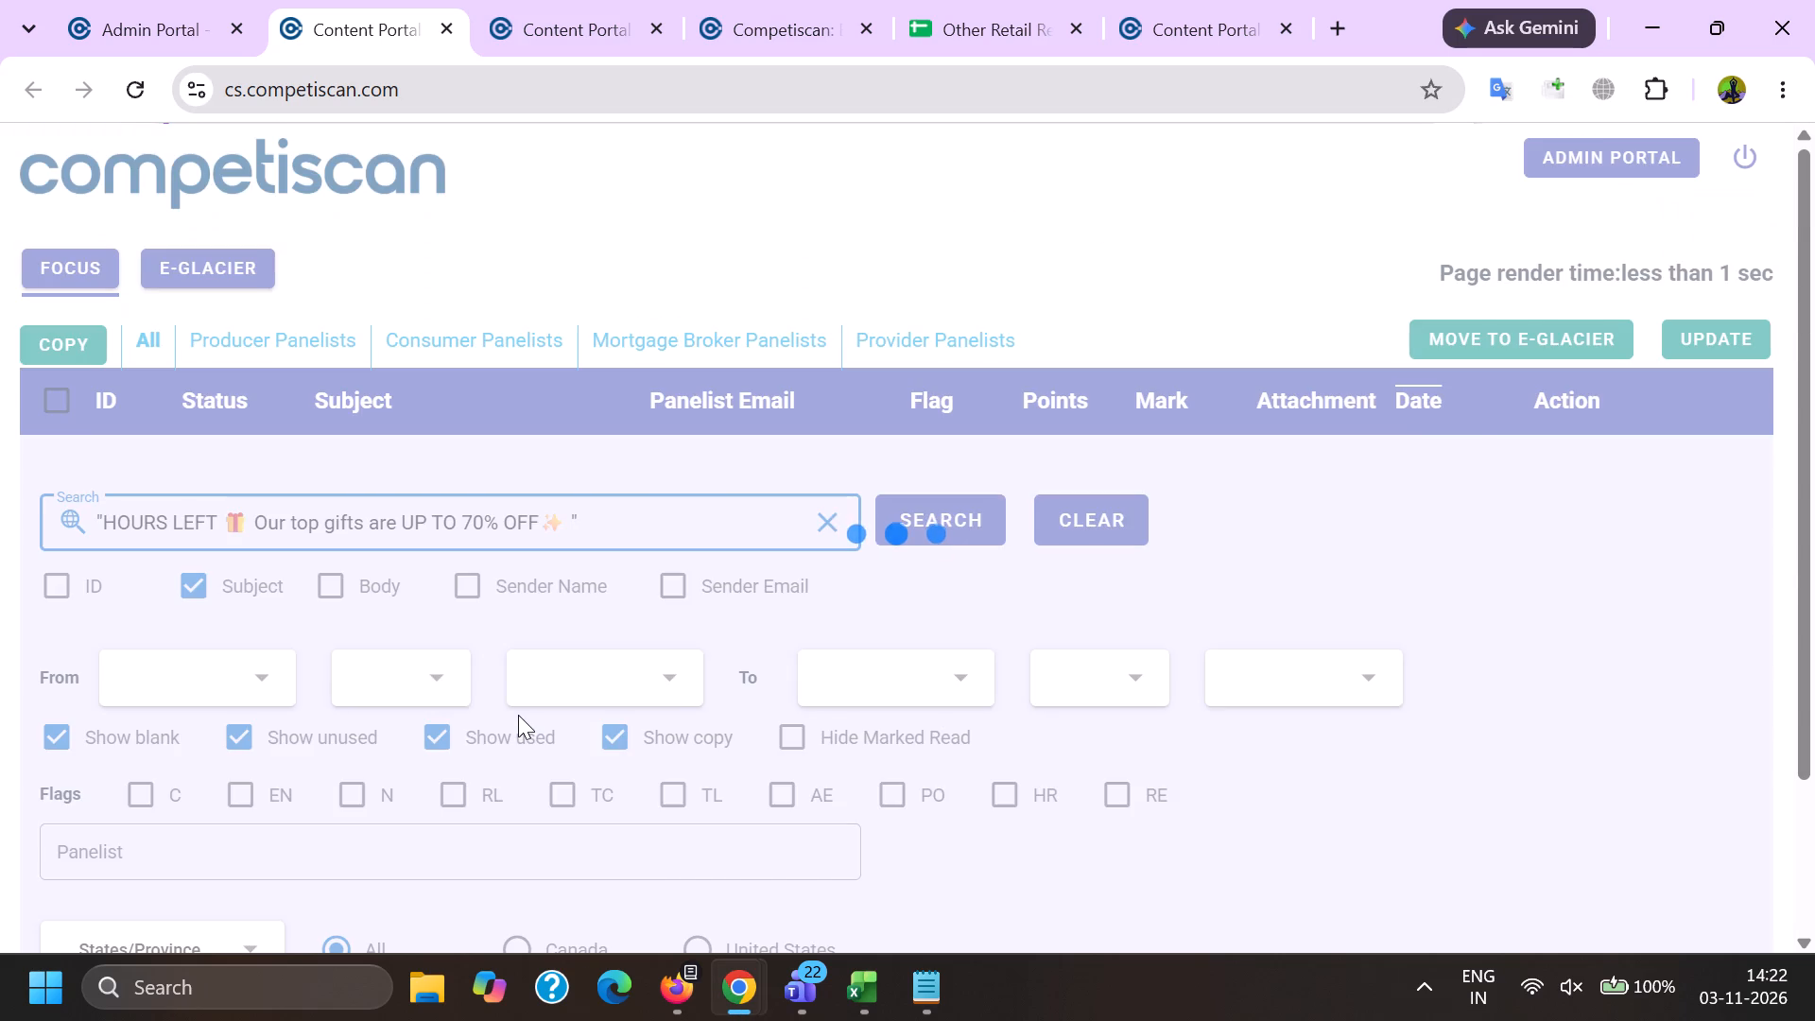
Switch to Firefox and copy the subject "✨ 🖤 TODAY ONLY! UP TO 70% OFF BLACK FRIDAY 🖤 ✨" from email 83783159.
{"action": "key", "text": "alt+Tab"}
{"action": "scroll", "coordinate": [491, 668], "scroll_direction": "down", "scroll_amount": 9}
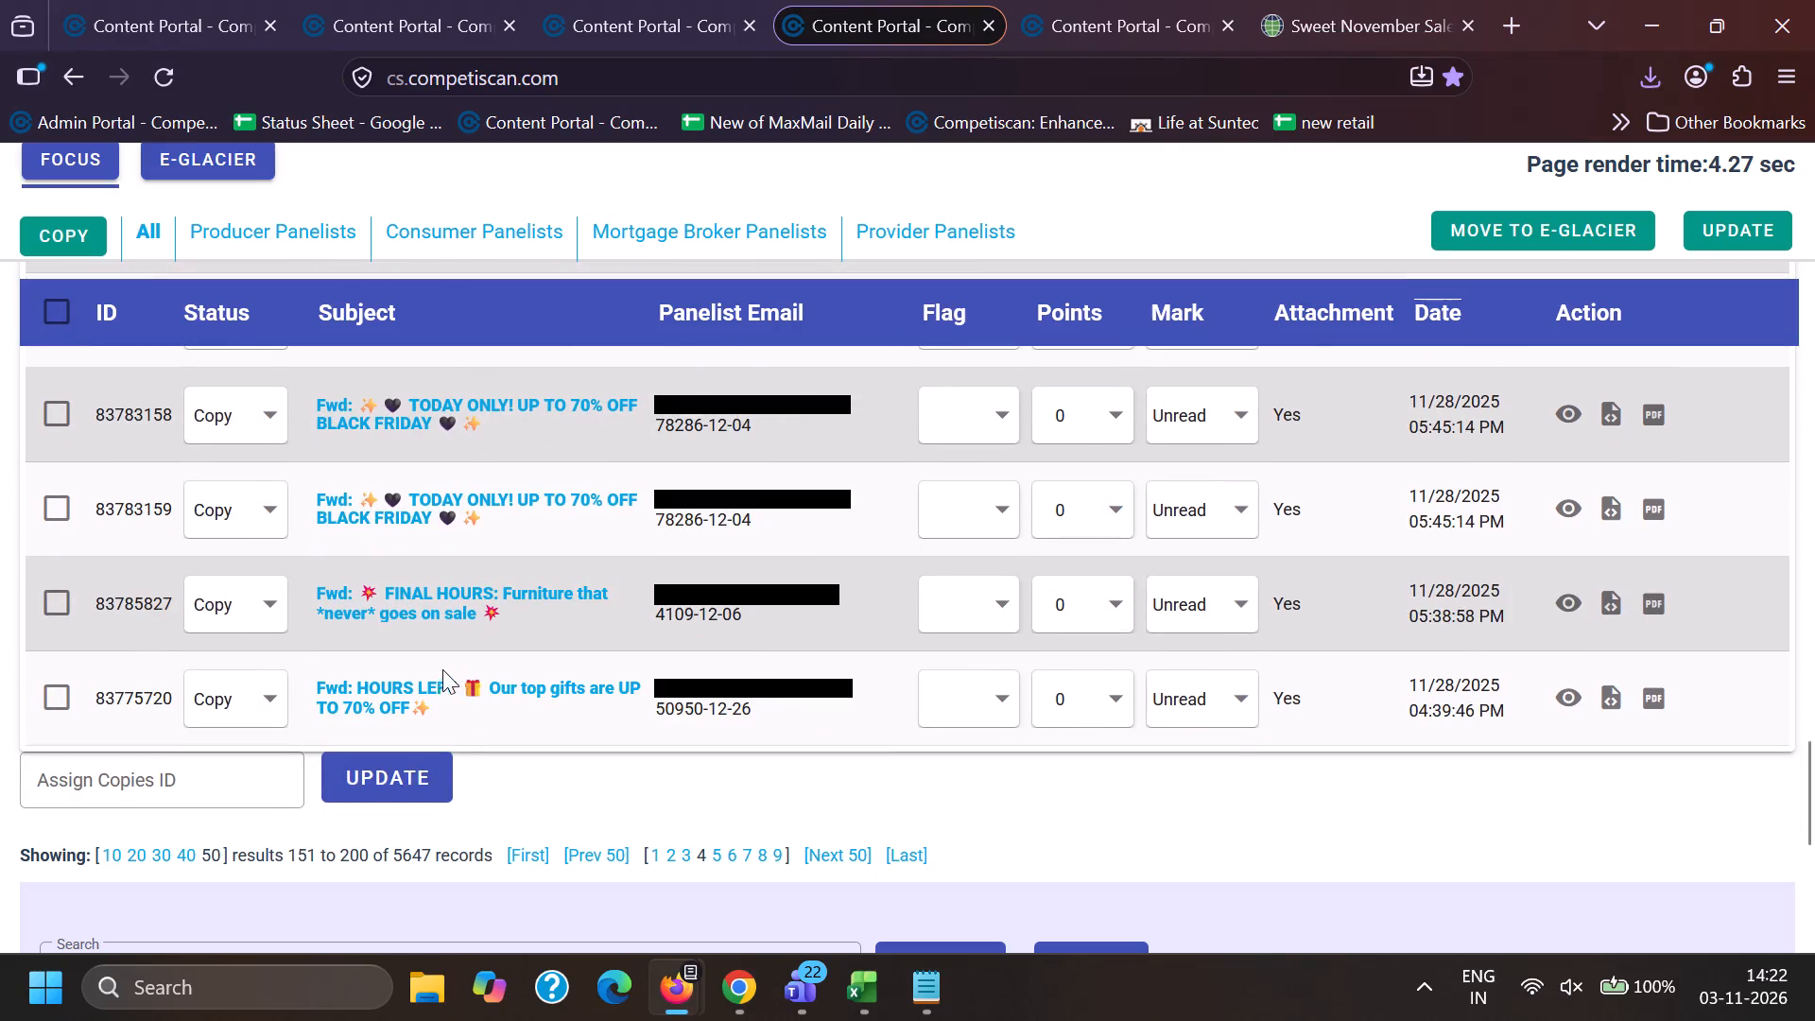
{"action": "left_click_drag", "start_coordinate": [364, 483], "coordinate": [485, 527]}
{"action": "key", "text": "ctrl+c"}
{"action": "key", "text": "ctrl+c"}
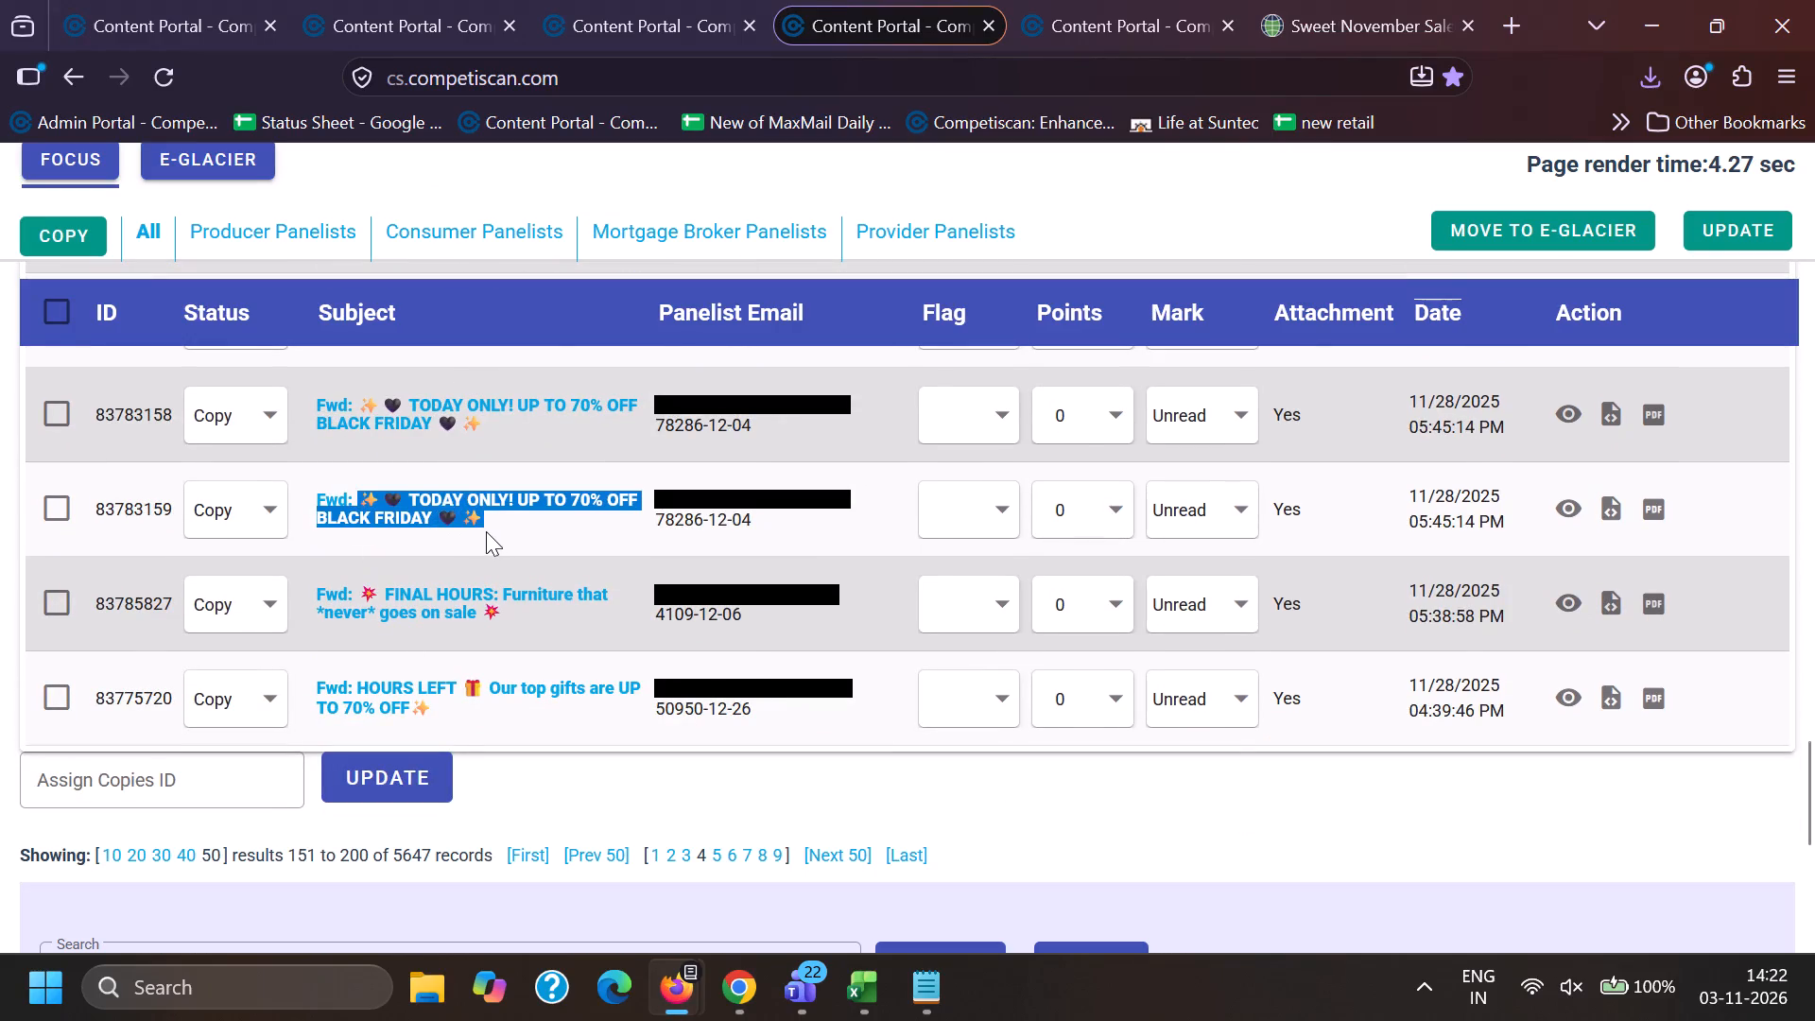
Switch to Chrome and preview the HOURS LEFT emails 83883036 and 83817048 to check their content.
{"action": "key", "text": "alt+Tab"}
{"action": "scroll", "coordinate": [571, 601], "scroll_direction": "down", "scroll_amount": 8}
{"action": "scroll", "coordinate": [652, 705], "scroll_direction": "down", "scroll_amount": 4}
{"action": "scroll", "coordinate": [814, 715], "scroll_direction": "up", "scroll_amount": 15}
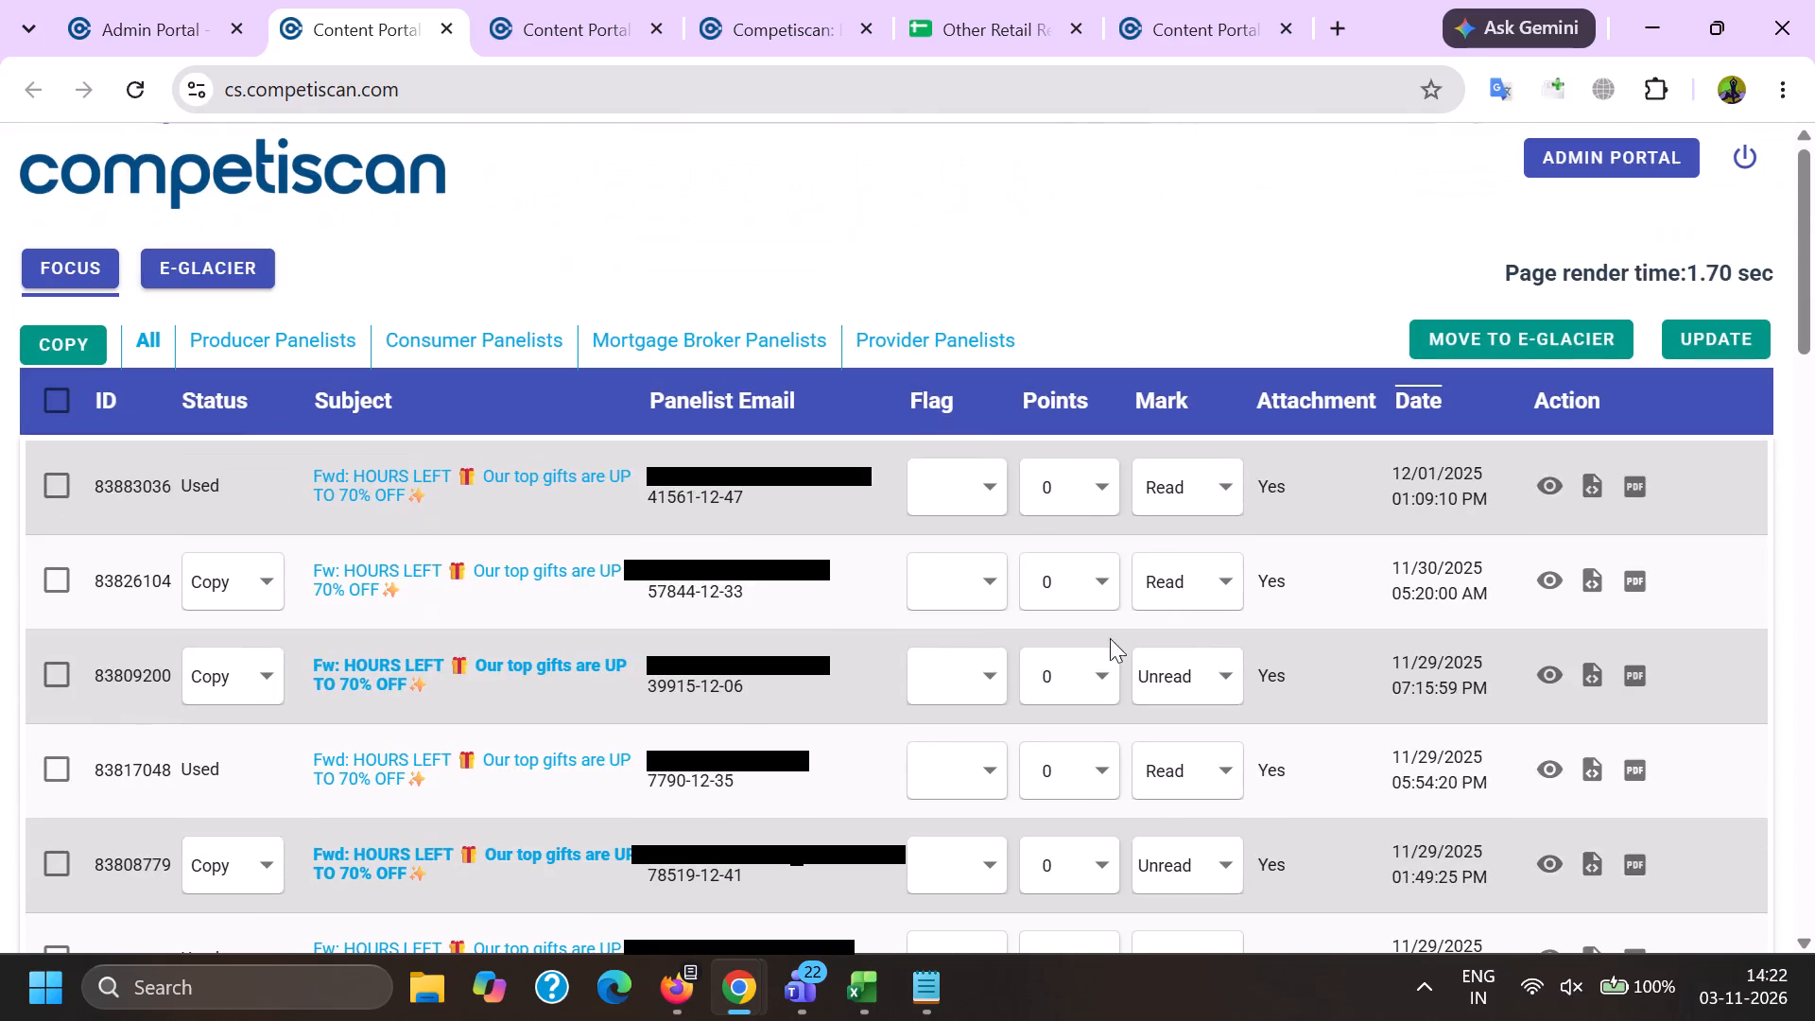
{"action": "scroll", "coordinate": [1110, 638], "scroll_direction": "up", "scroll_amount": 2}
{"action": "left_click", "coordinate": [1539, 495]}
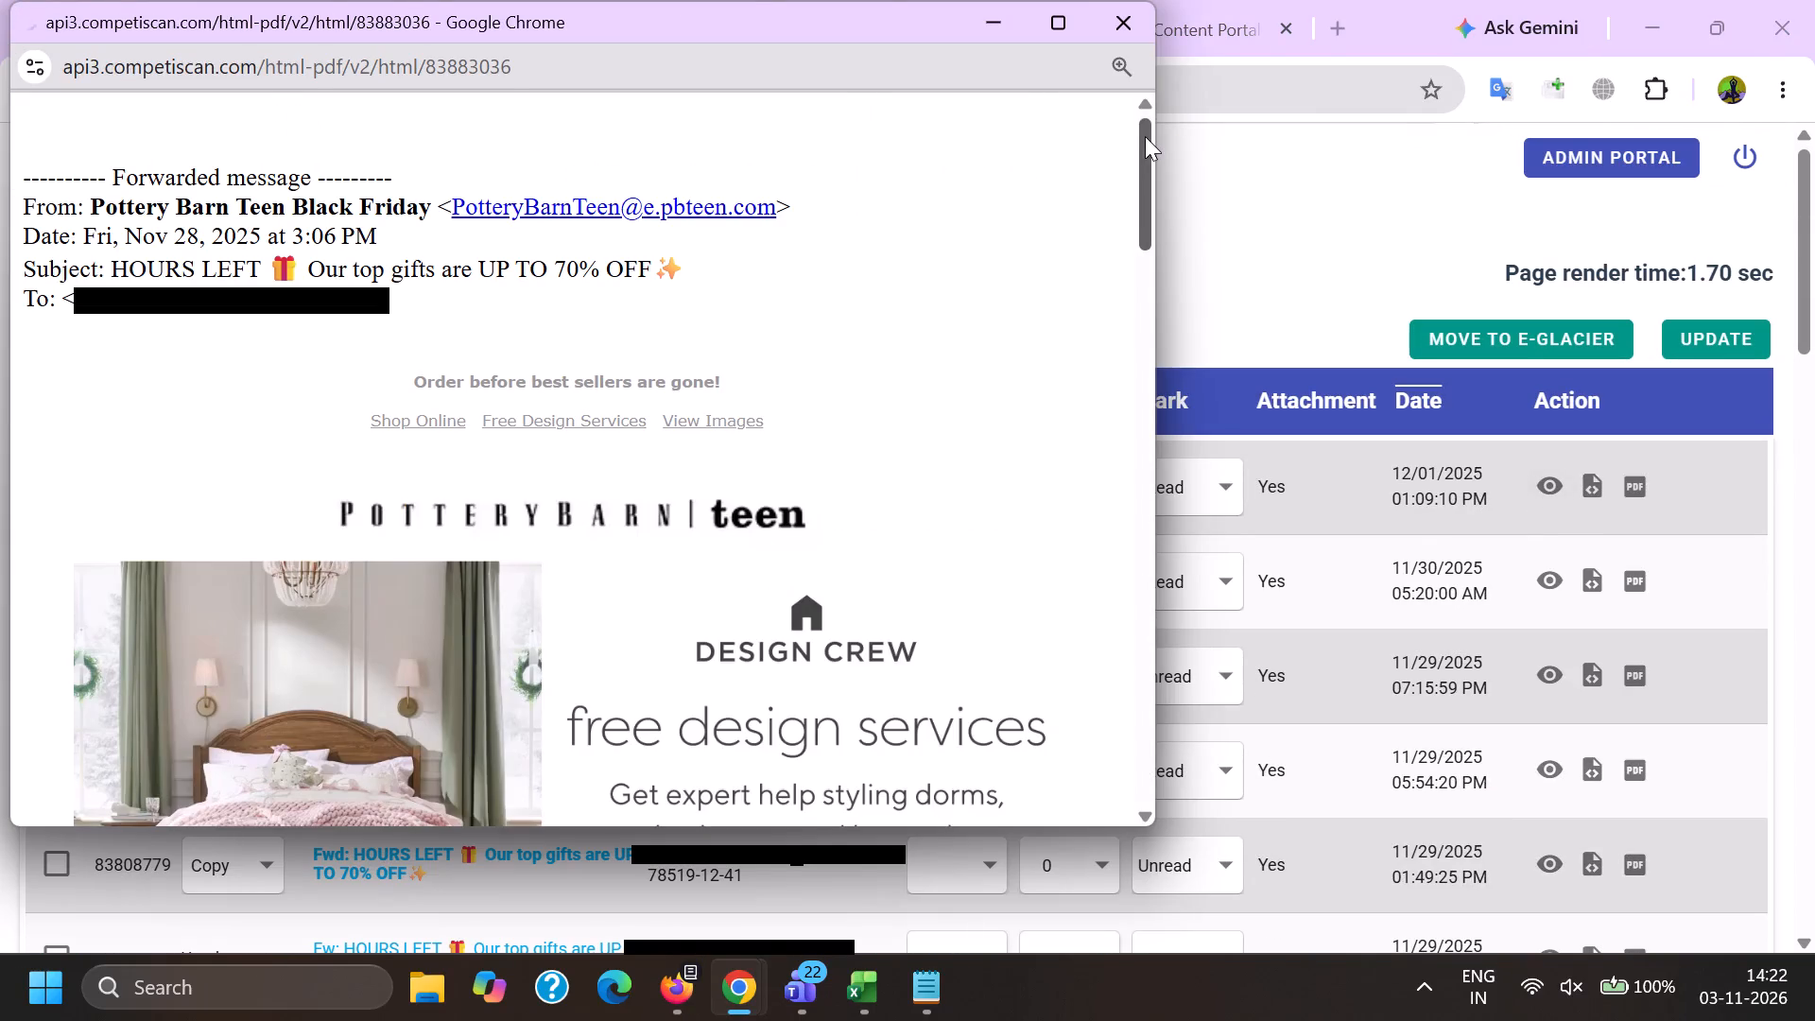
{"action": "left_click_drag", "start_coordinate": [1145, 136], "coordinate": [1148, 163]}
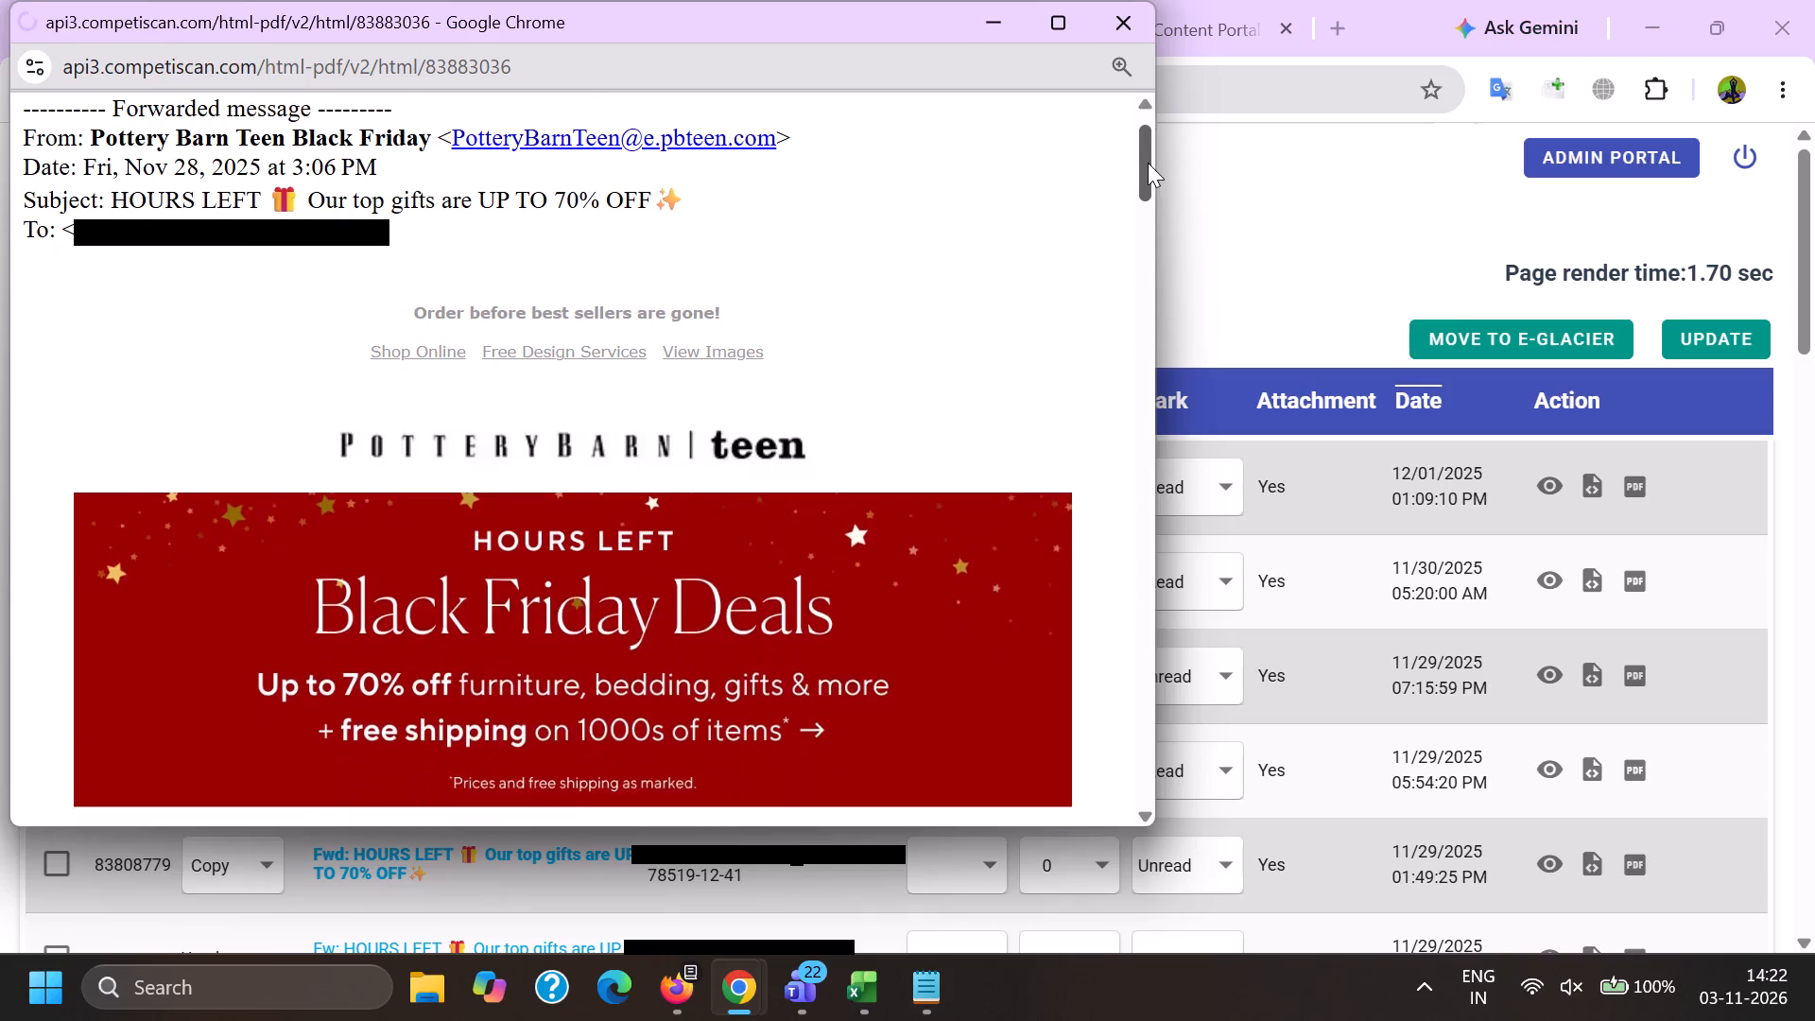
{"action": "left_click_drag", "start_coordinate": [1148, 163], "coordinate": [1130, 666]}
{"action": "key", "text": "alt+Tab"}
{"action": "left_click", "coordinate": [1771, 606]}
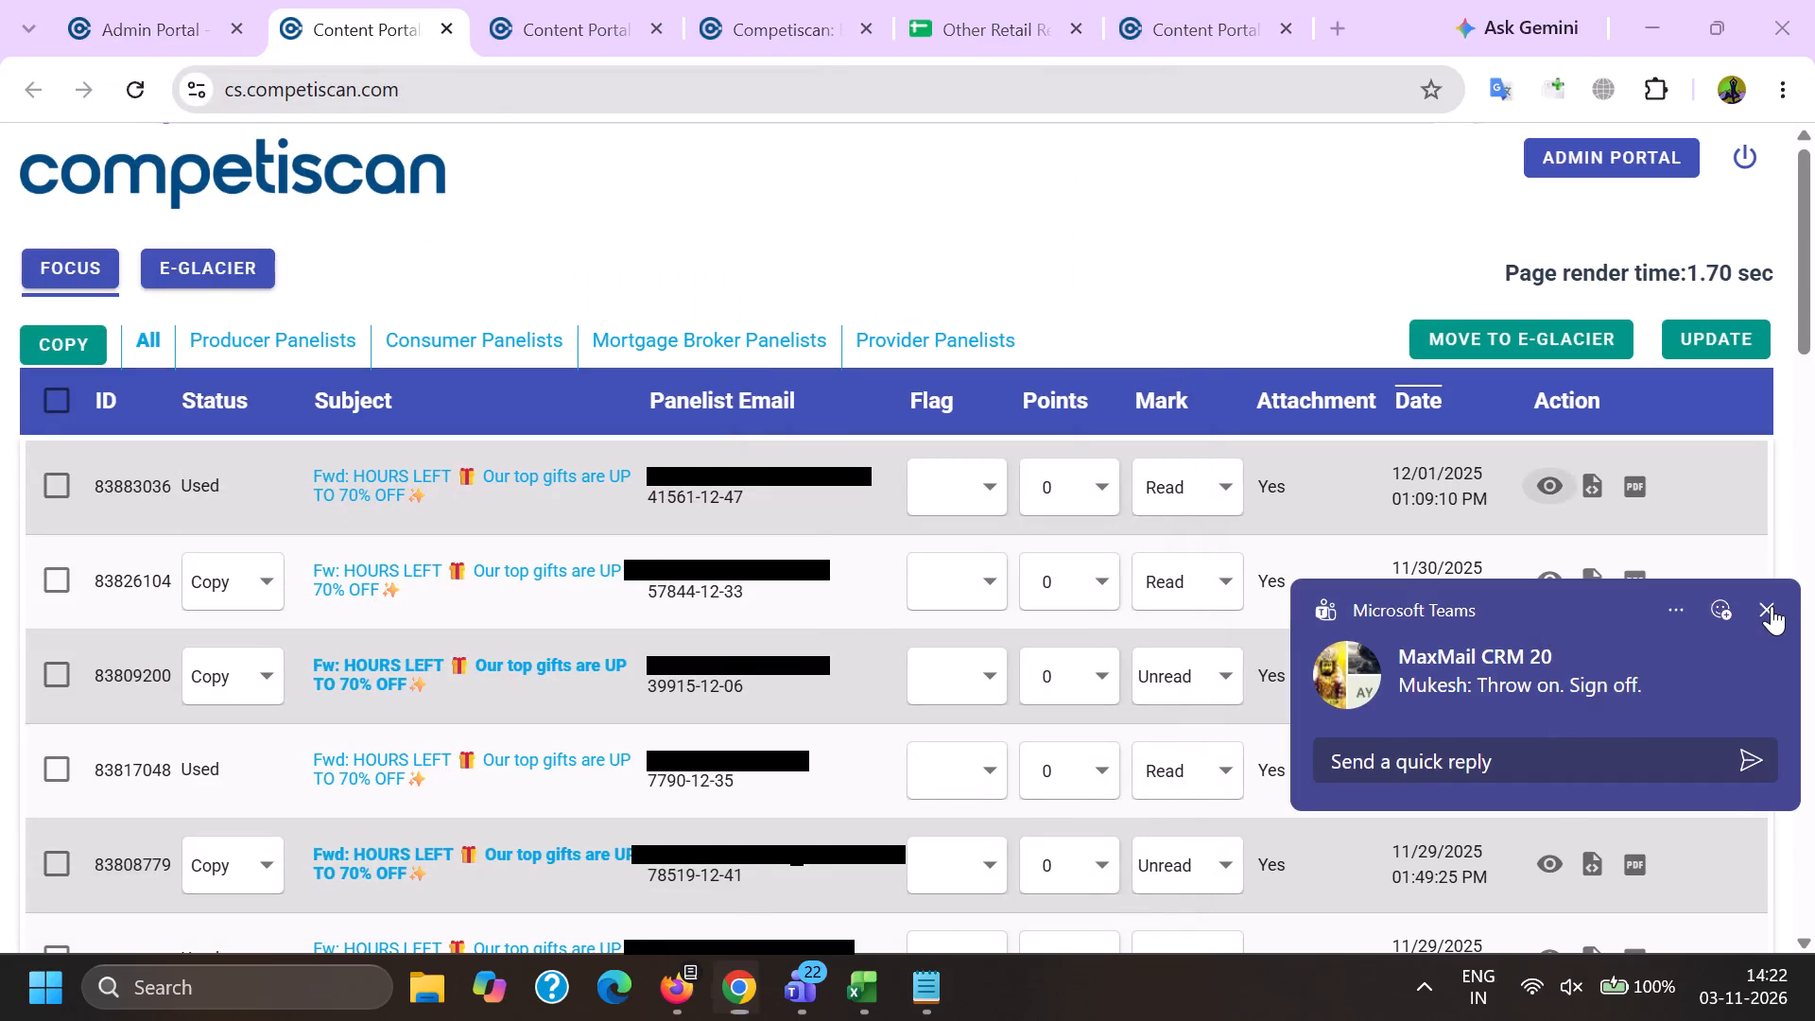
{"action": "left_click", "coordinate": [1543, 765]}
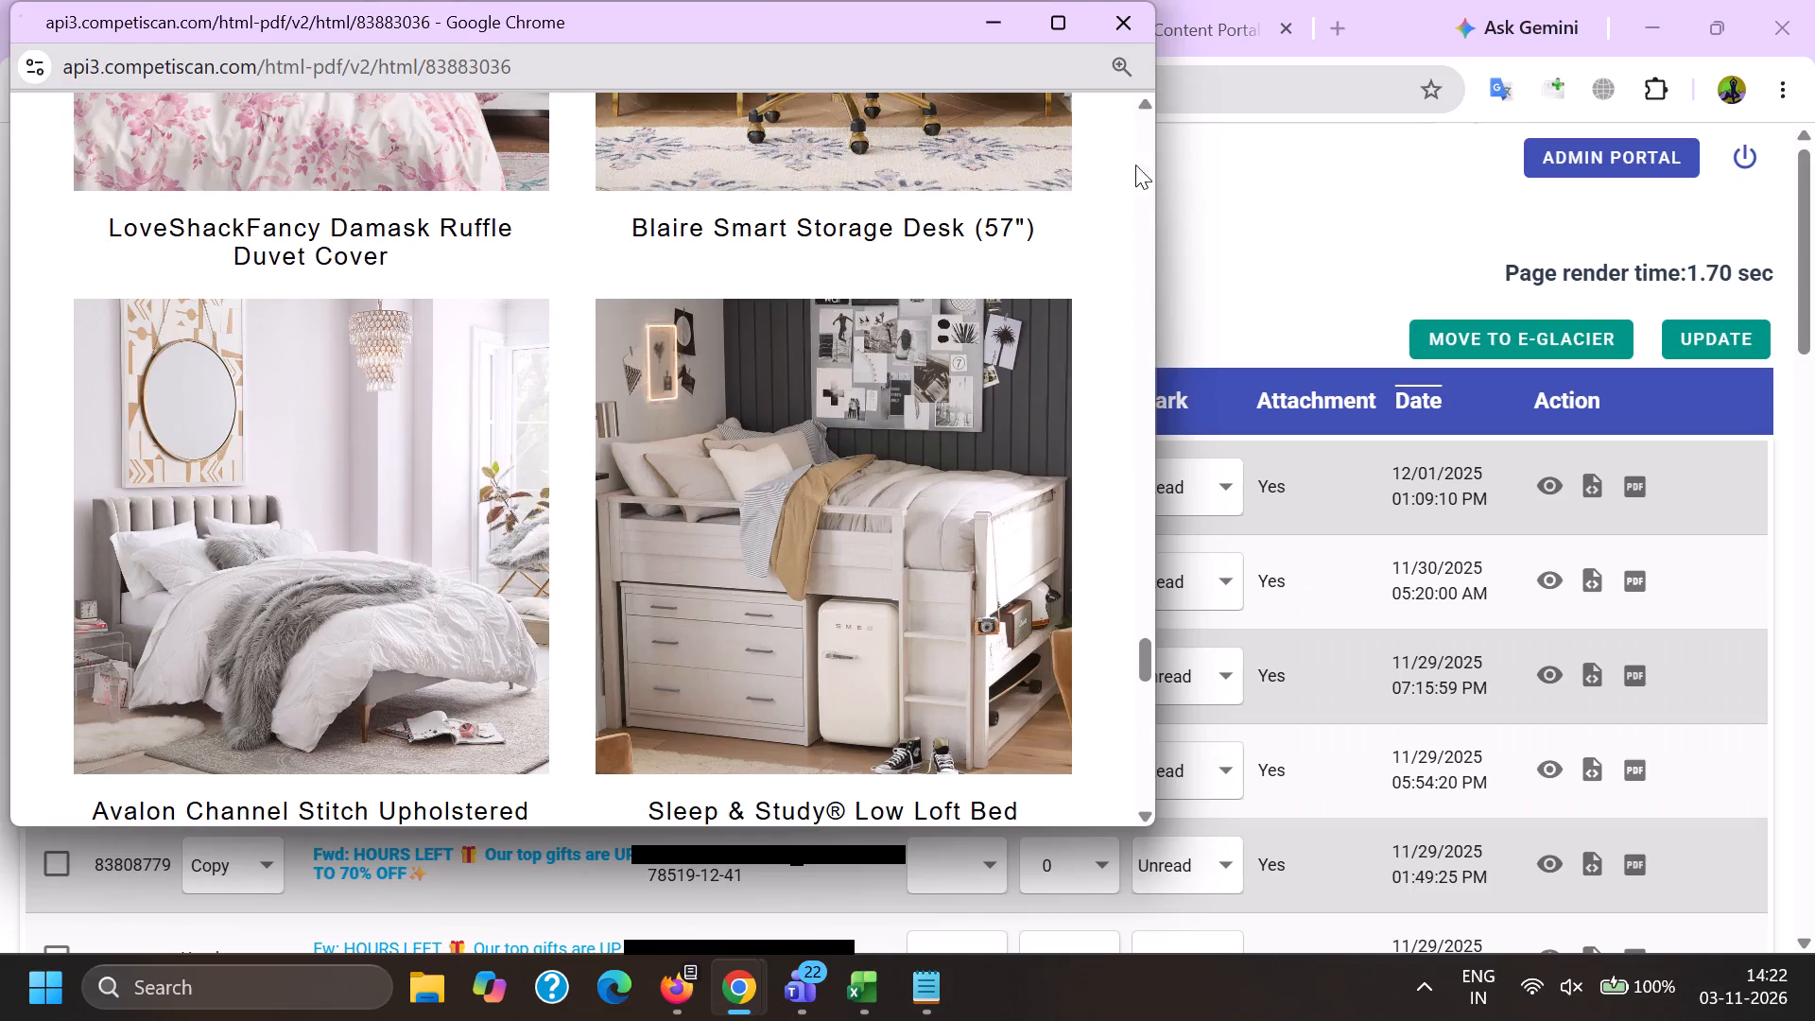
{"action": "left_click", "coordinate": [1143, 136]}
{"action": "key", "text": "alt+Tab"}
Preview the HOURS LEFT emails 83826104, 83809200 and 83781440 to check their content.
{"action": "left_click", "coordinate": [1542, 587]}
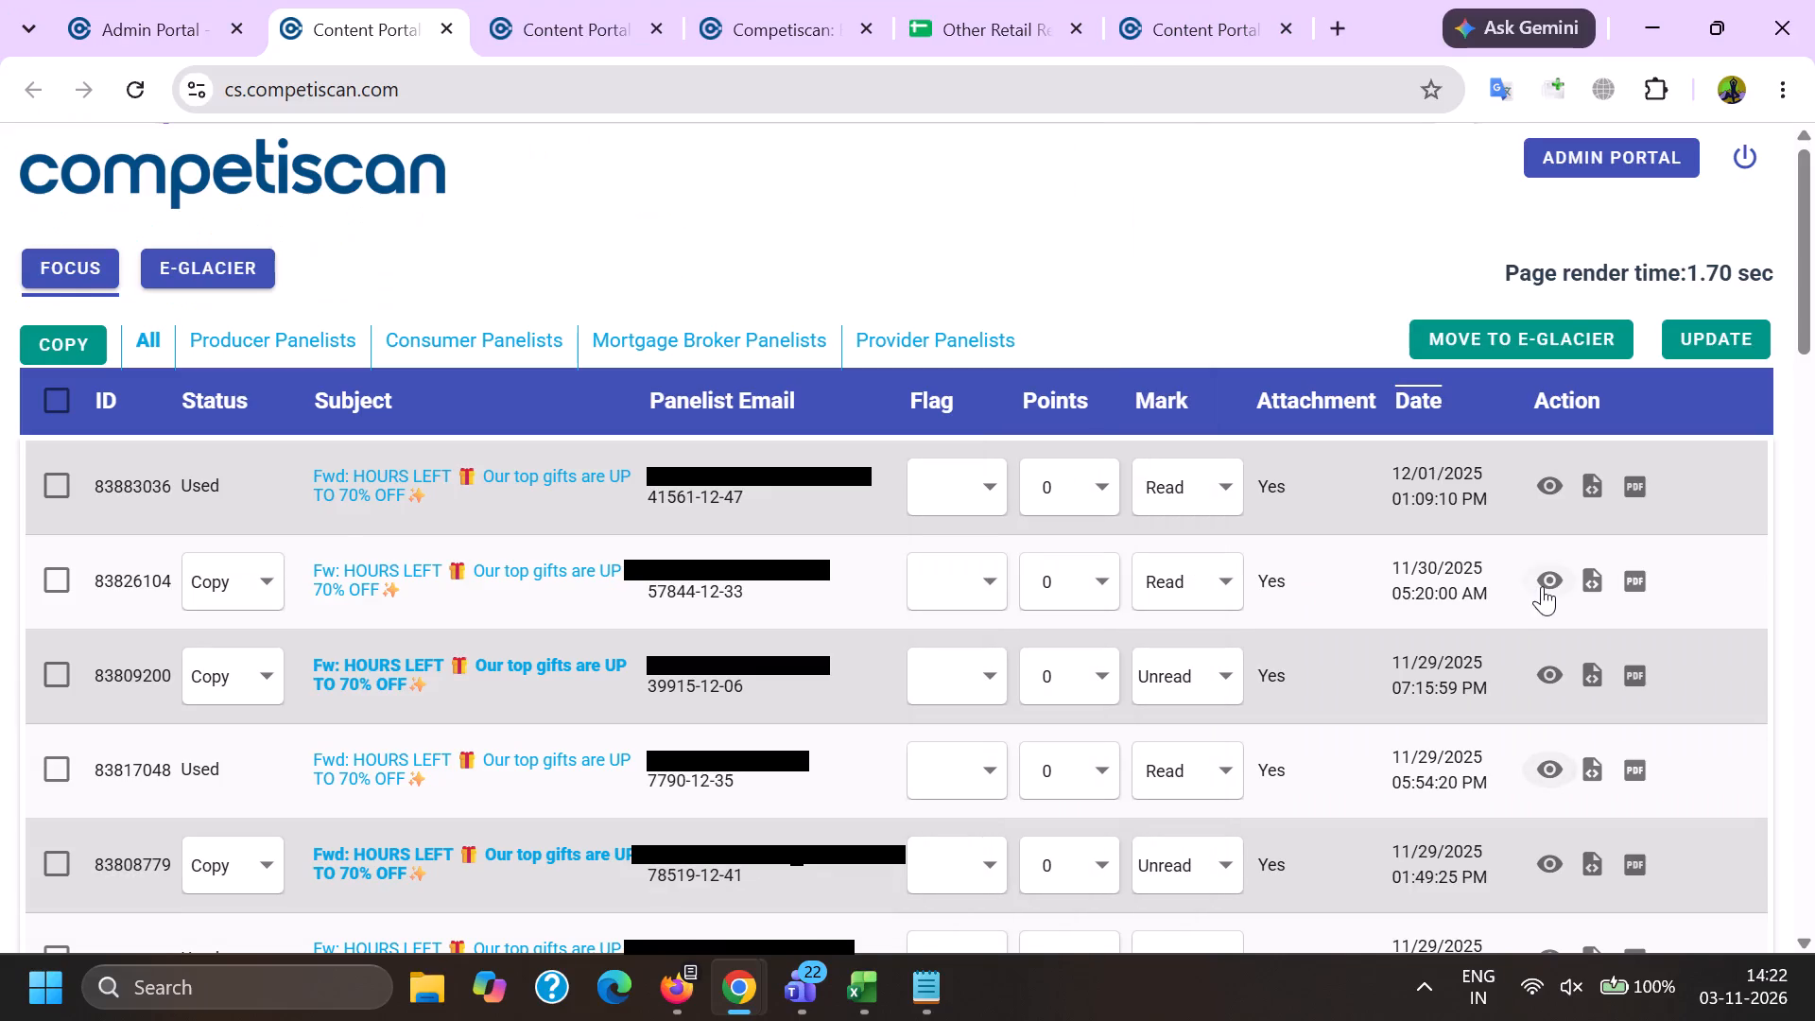
{"action": "left_click_drag", "start_coordinate": [1146, 141], "coordinate": [1102, 621]}
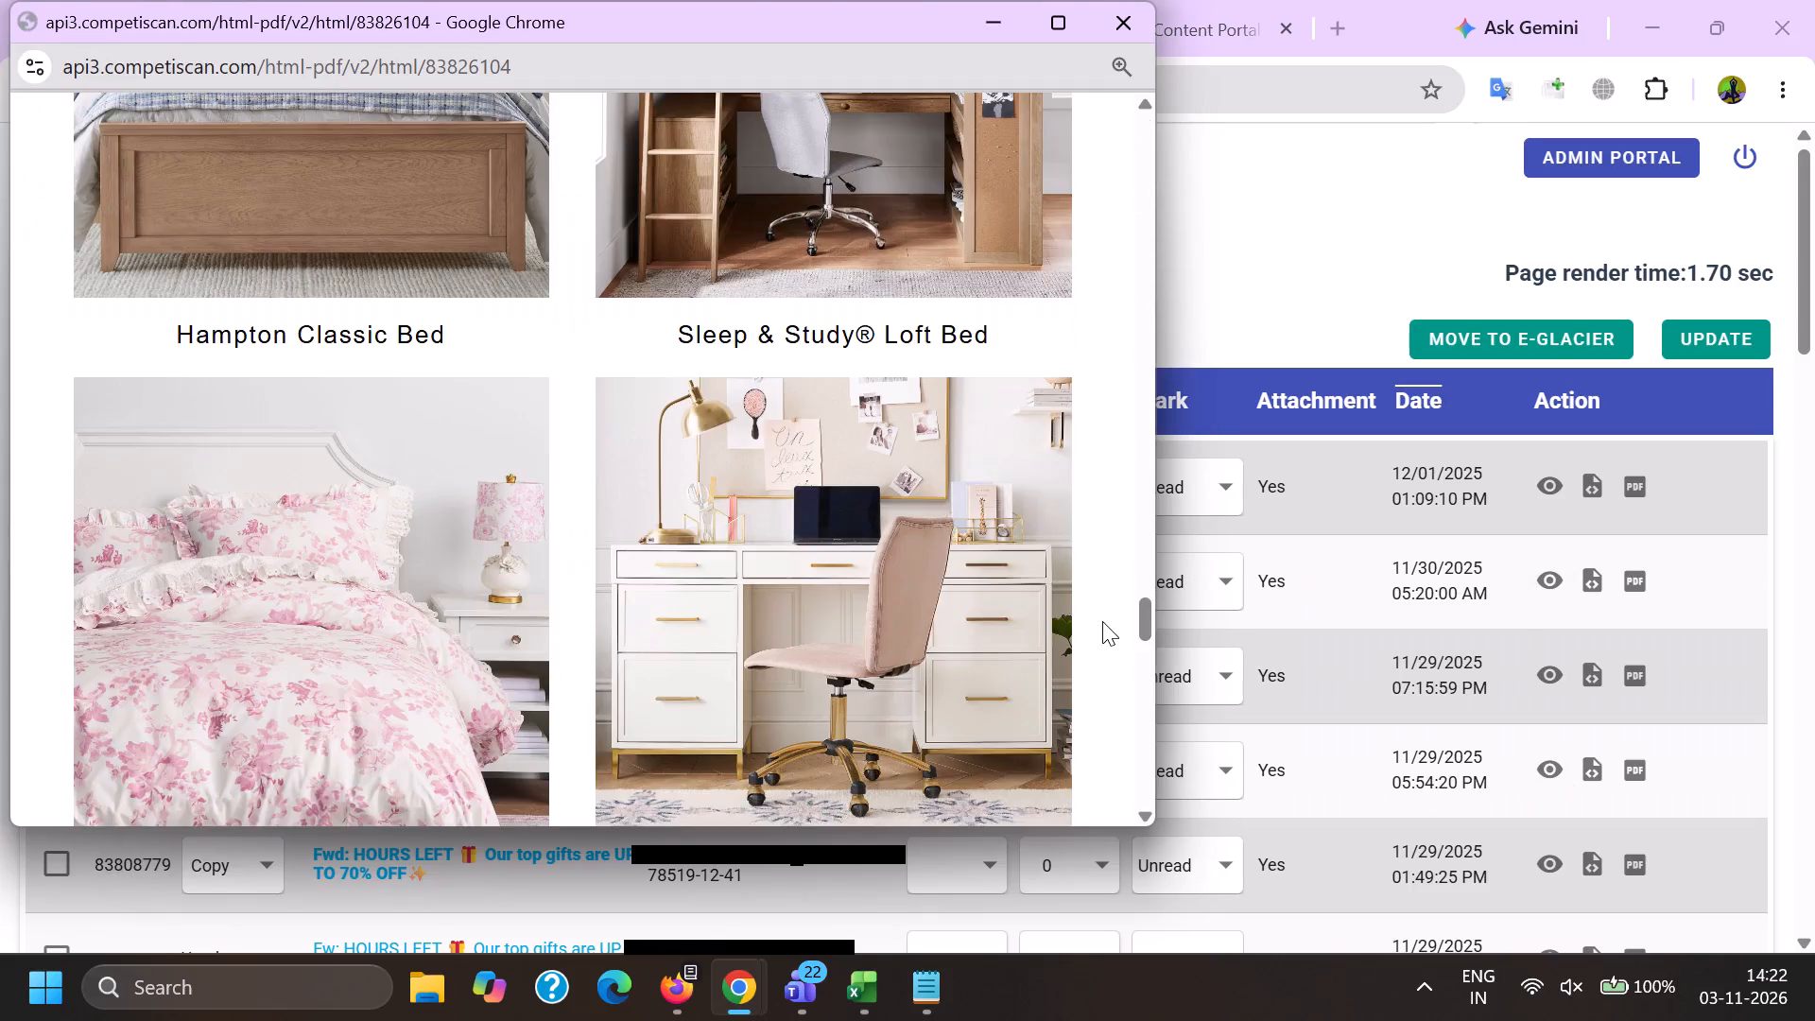
{"action": "left_click_drag", "start_coordinate": [1102, 621], "coordinate": [1106, 649]}
{"action": "key", "text": "alt+Tab"}
{"action": "scroll", "coordinate": [1414, 476], "scroll_direction": "down", "scroll_amount": 1}
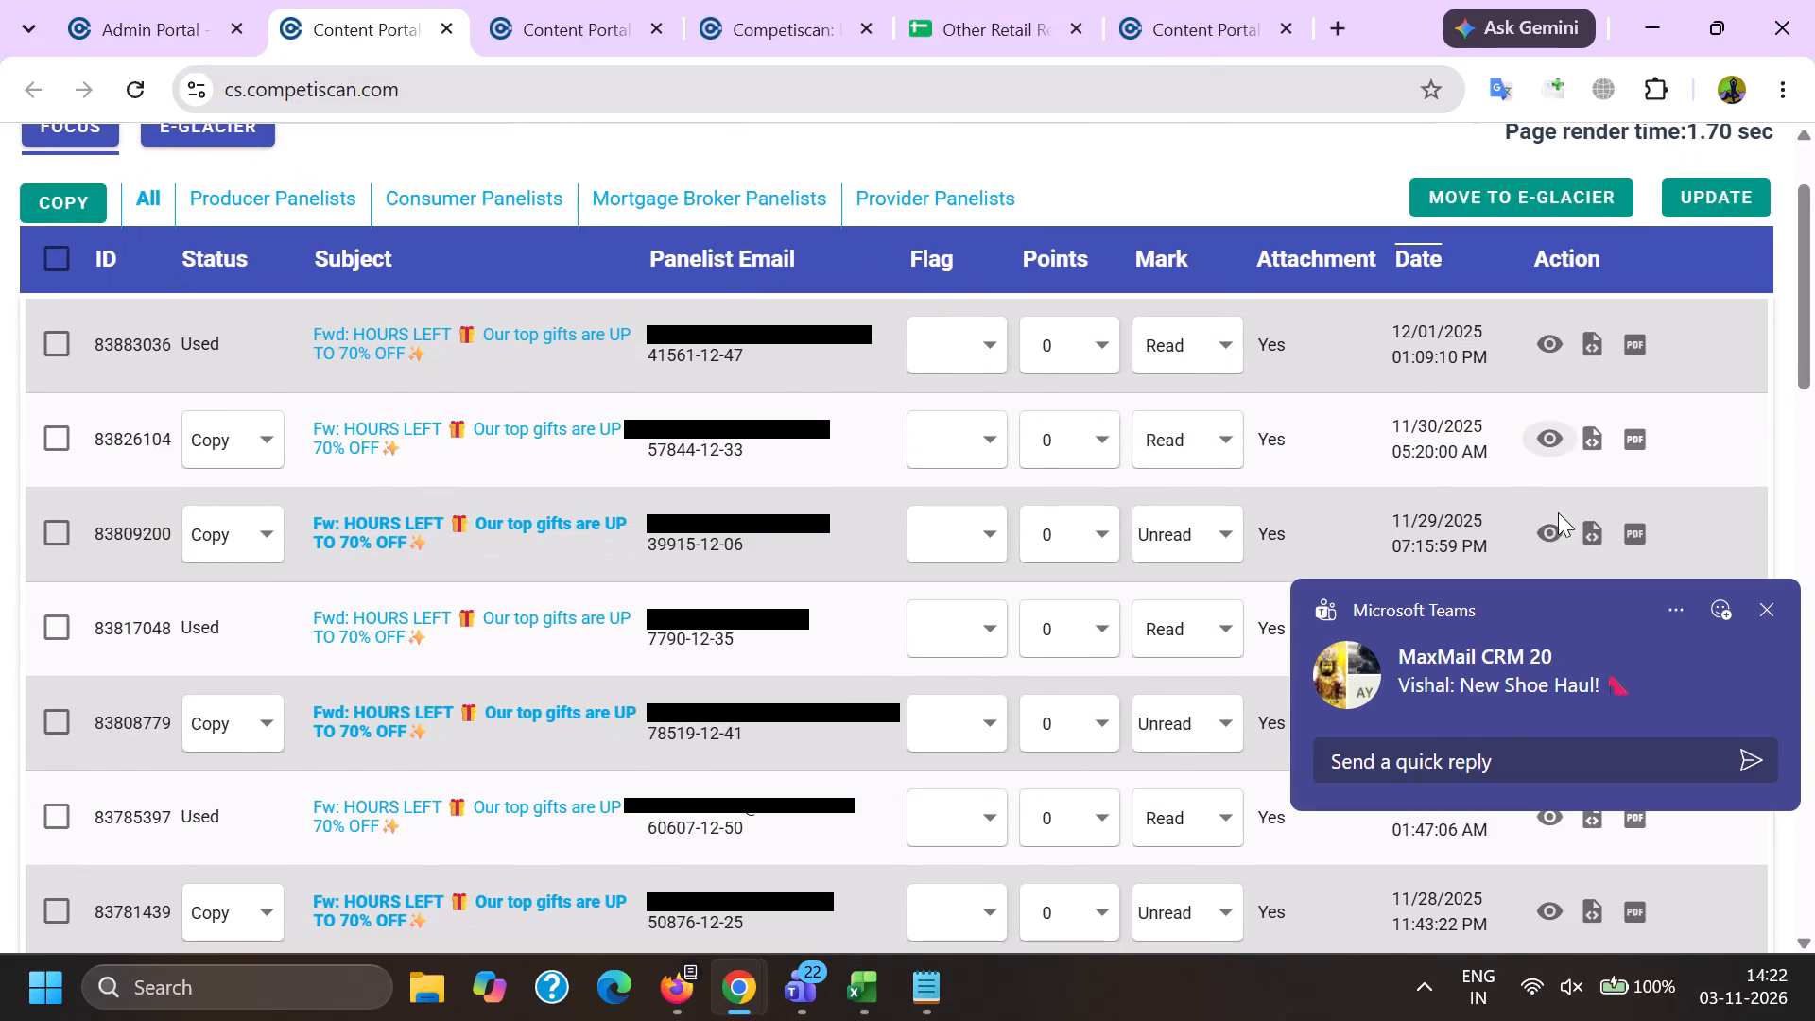
{"action": "left_click", "coordinate": [1549, 527]}
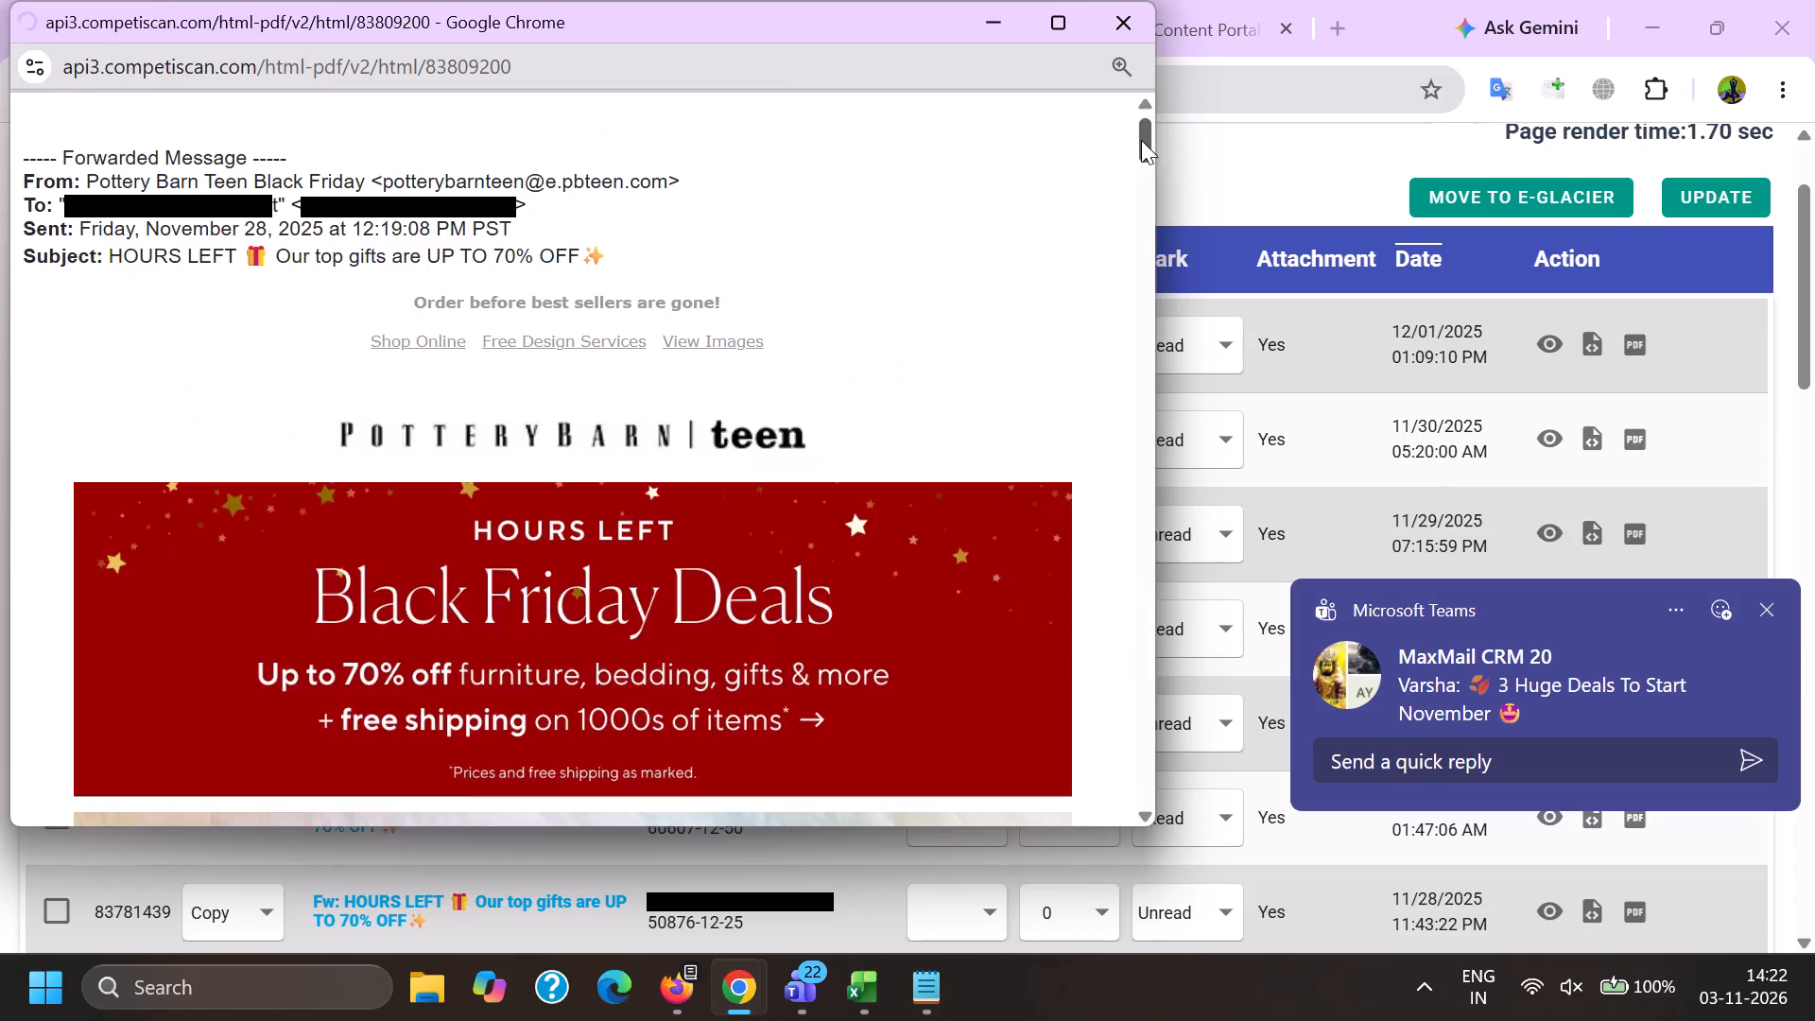
{"action": "left_click_drag", "start_coordinate": [1139, 138], "coordinate": [1075, 639]}
{"action": "key", "text": "alt+Tab"}
{"action": "scroll", "coordinate": [1075, 625], "scroll_direction": "down", "scroll_amount": 2}
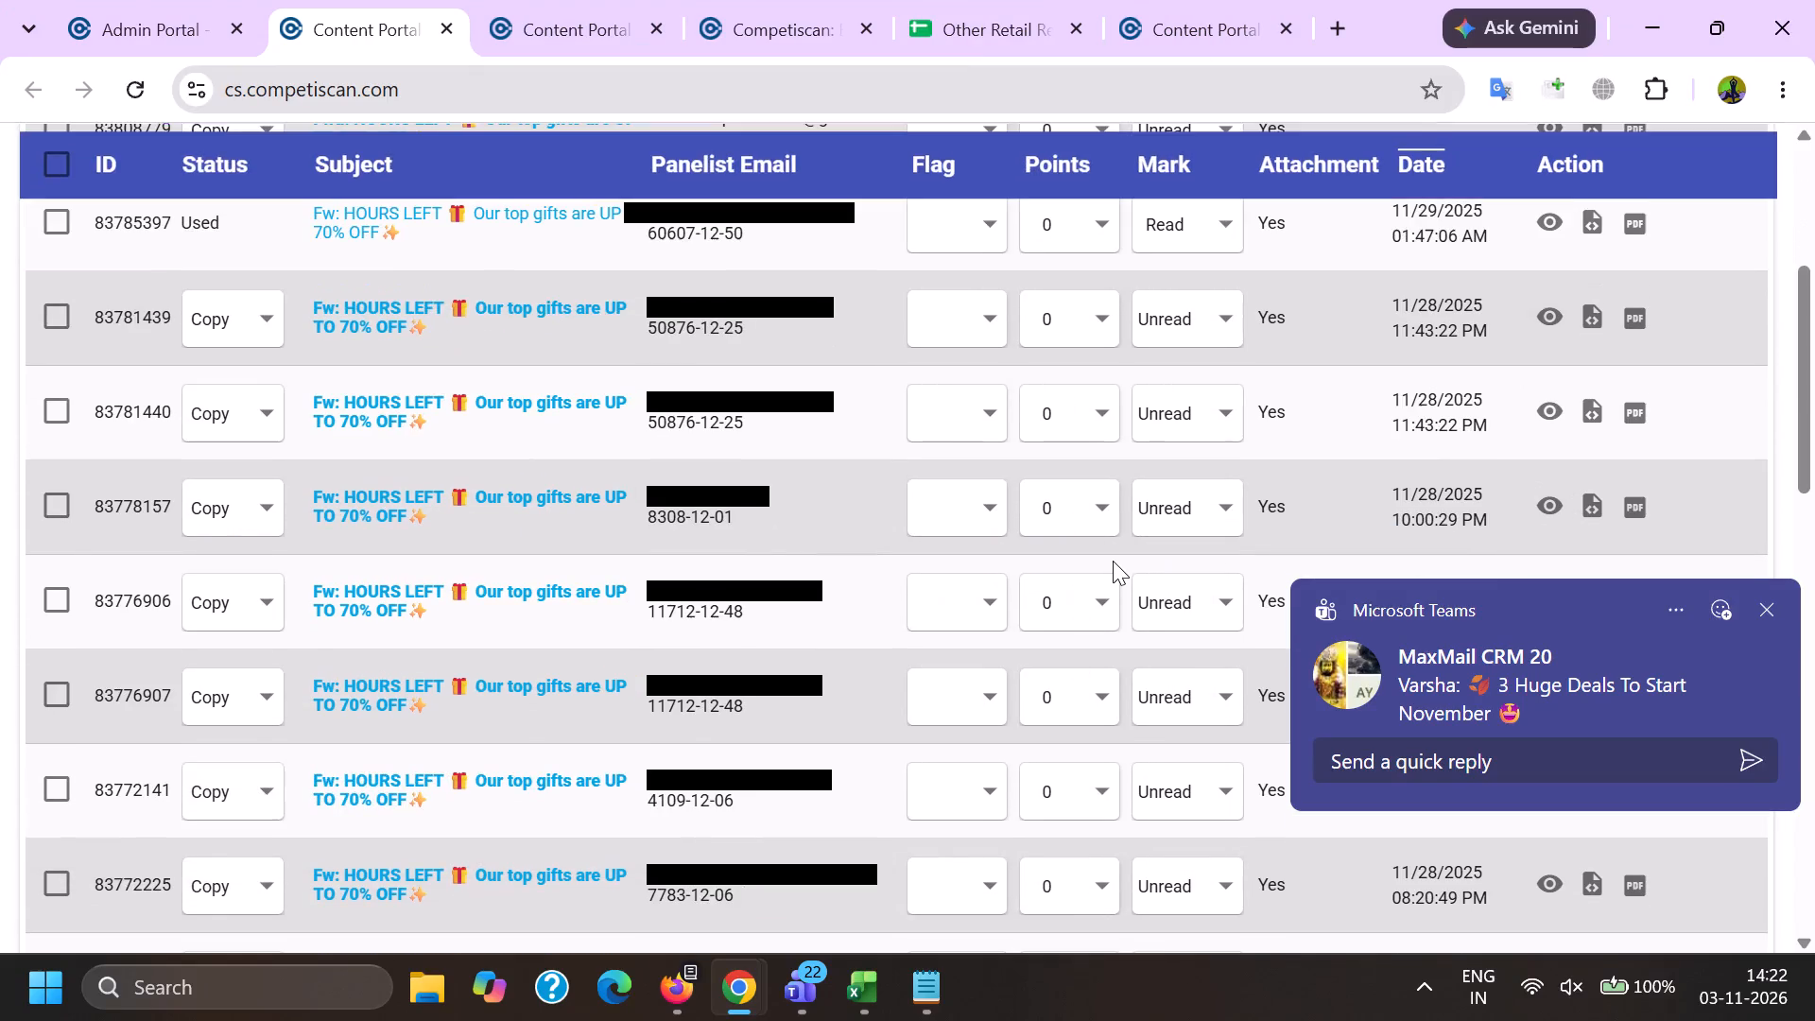
{"action": "left_click", "coordinate": [1547, 414]}
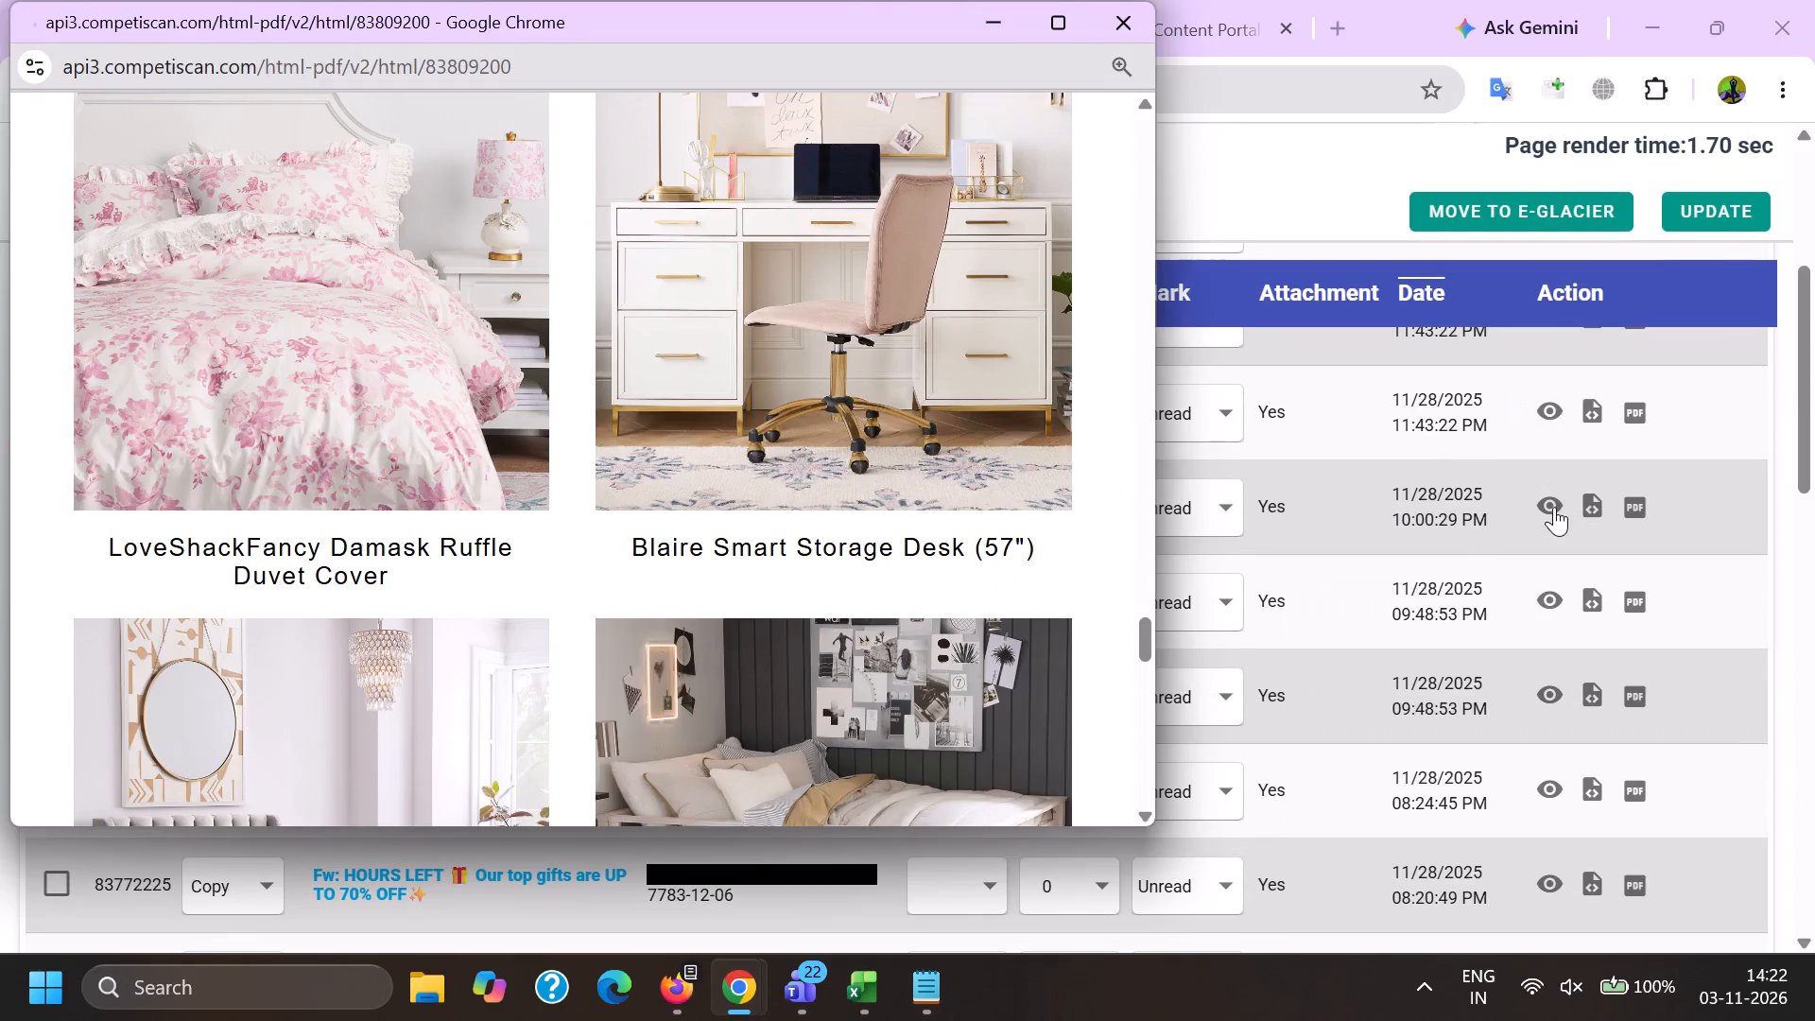
{"action": "key", "text": "alt+Tab"}
Preview email 83778157 and open it from its subject in a new tab.
{"action": "left_click", "coordinate": [1545, 506]}
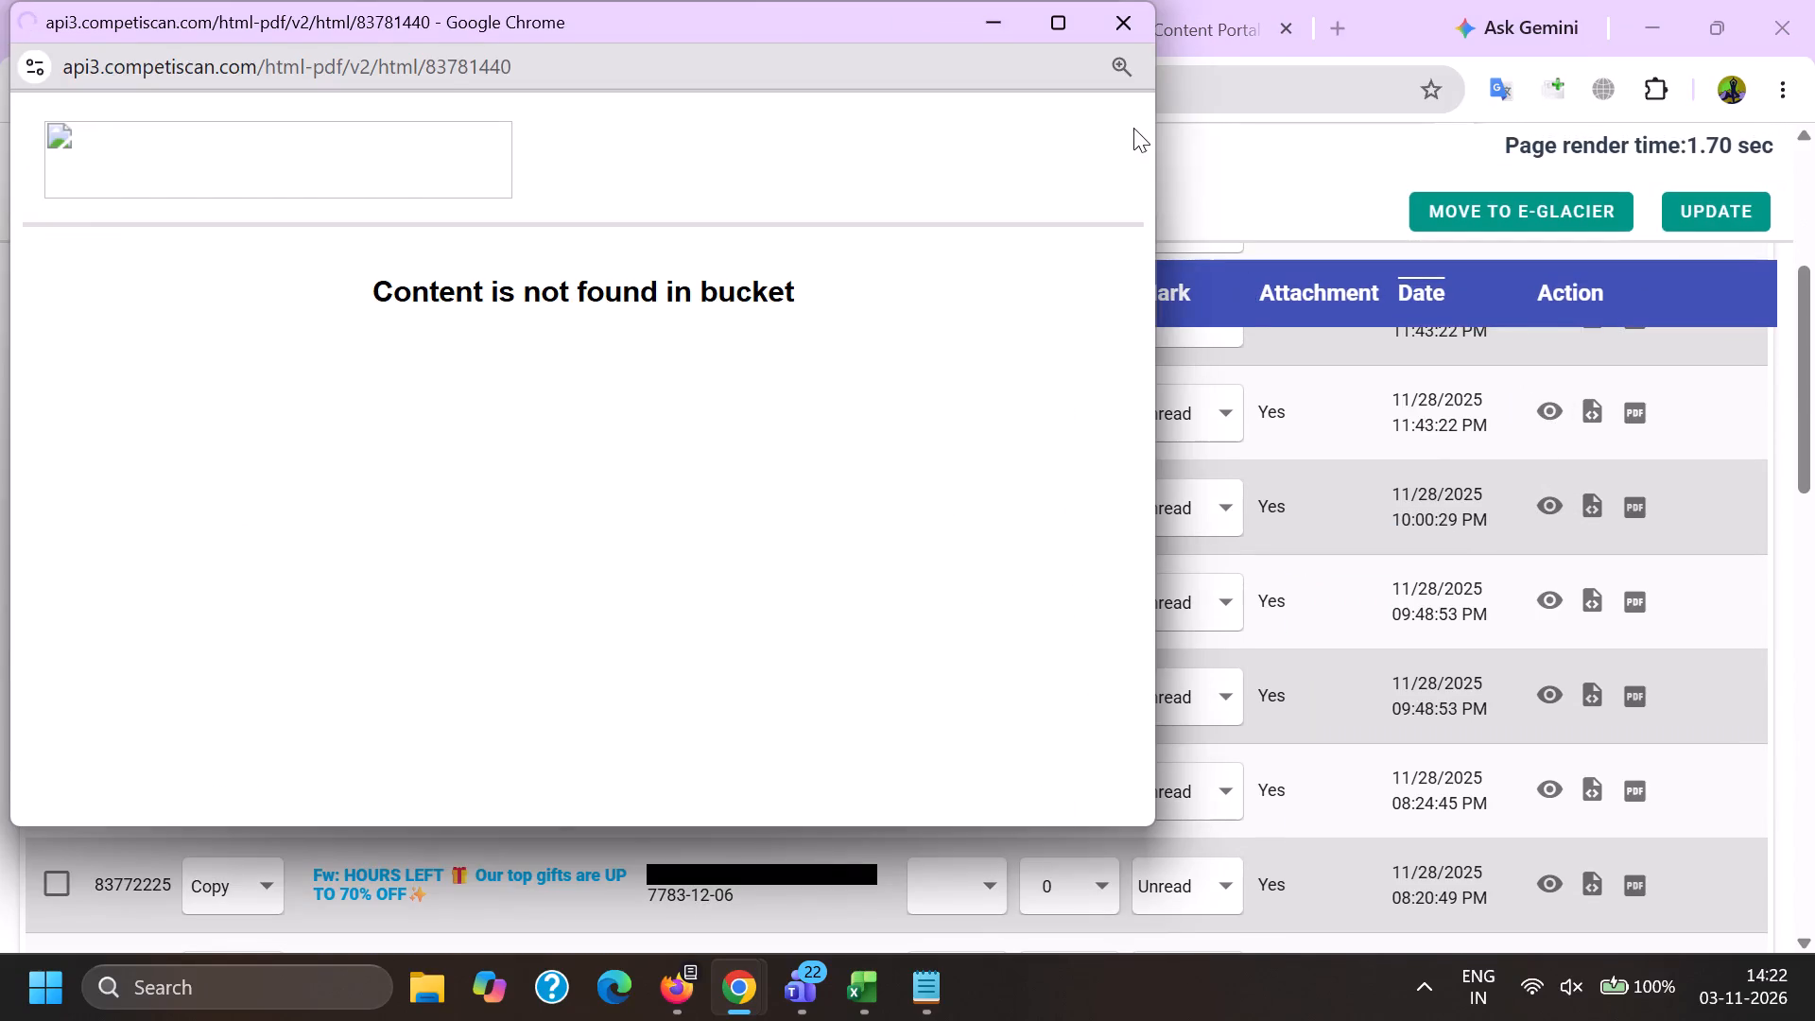
{"action": "left_click_drag", "start_coordinate": [1150, 120], "coordinate": [1147, 207]}
{"action": "key", "text": "alt+Tab"}
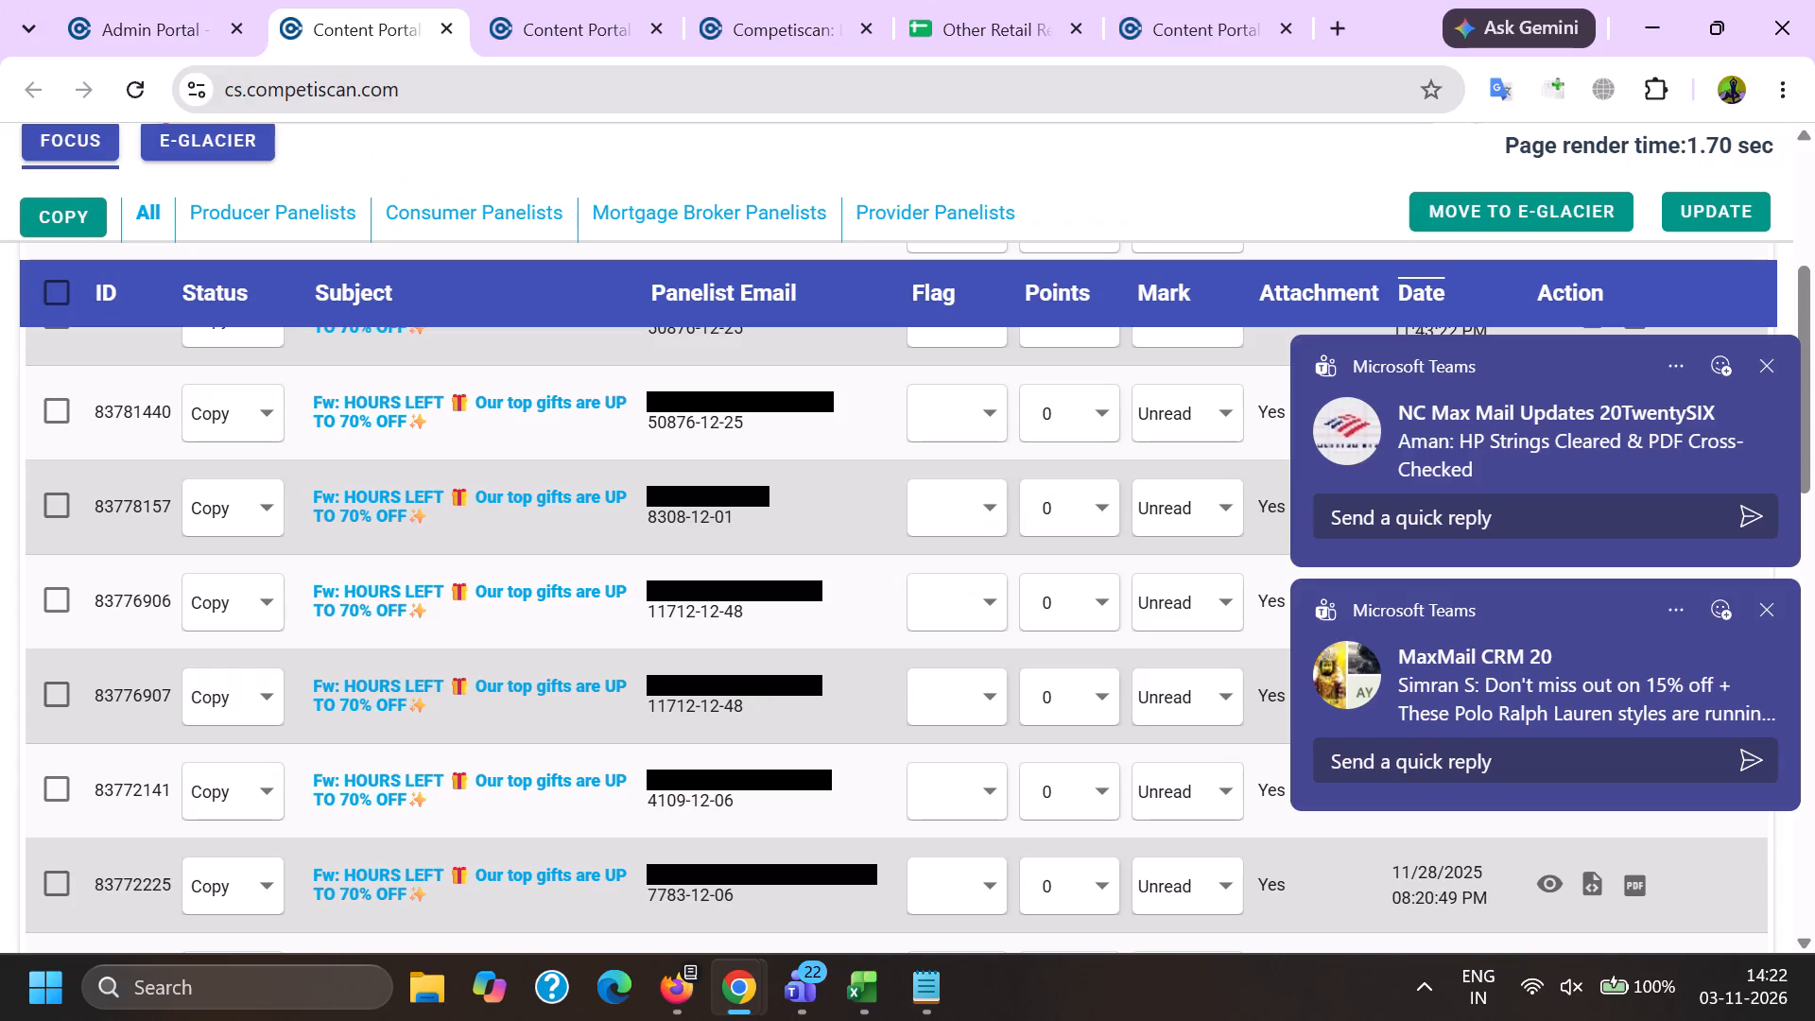
{"action": "double_click", "coordinate": [1772, 618]}
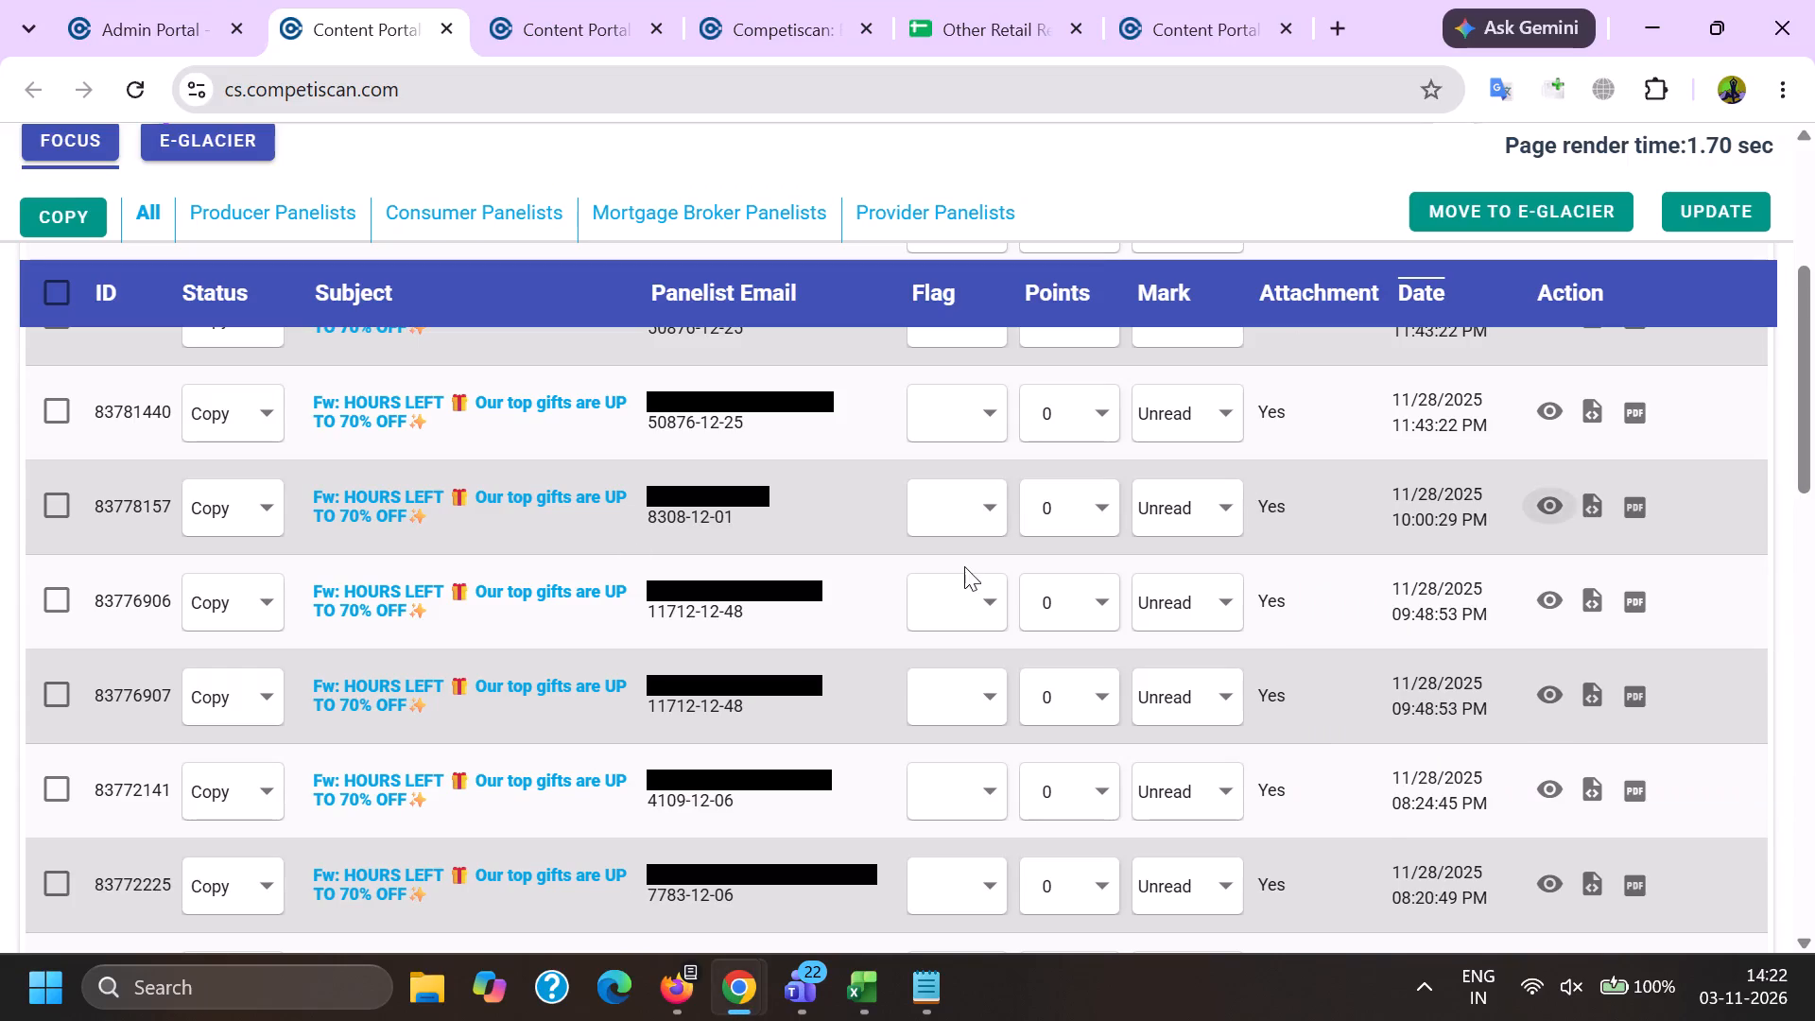
{"action": "left_click", "coordinate": [421, 502], "text": "ctrl"}
Preview email 83776906 through to its lower part and open it from its subject in a new tab.
{"action": "left_click", "coordinate": [1559, 598]}
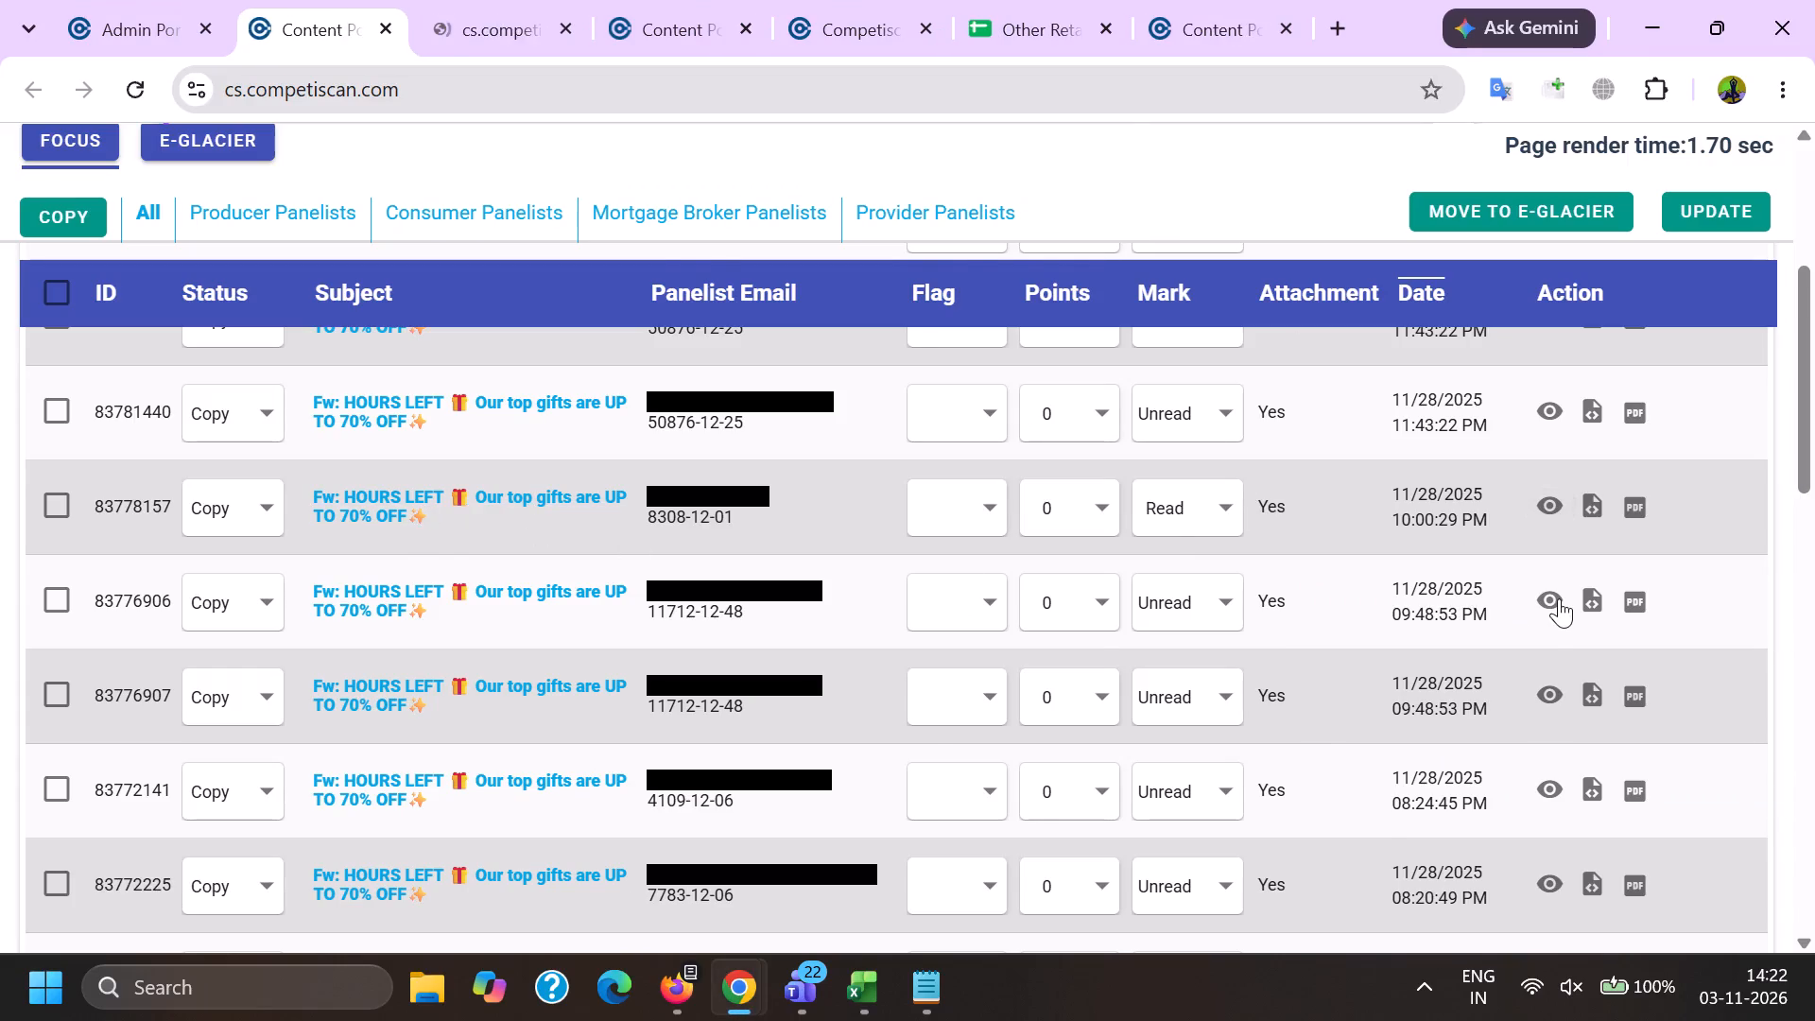
{"action": "left_click_drag", "start_coordinate": [1143, 135], "coordinate": [1143, 136]}
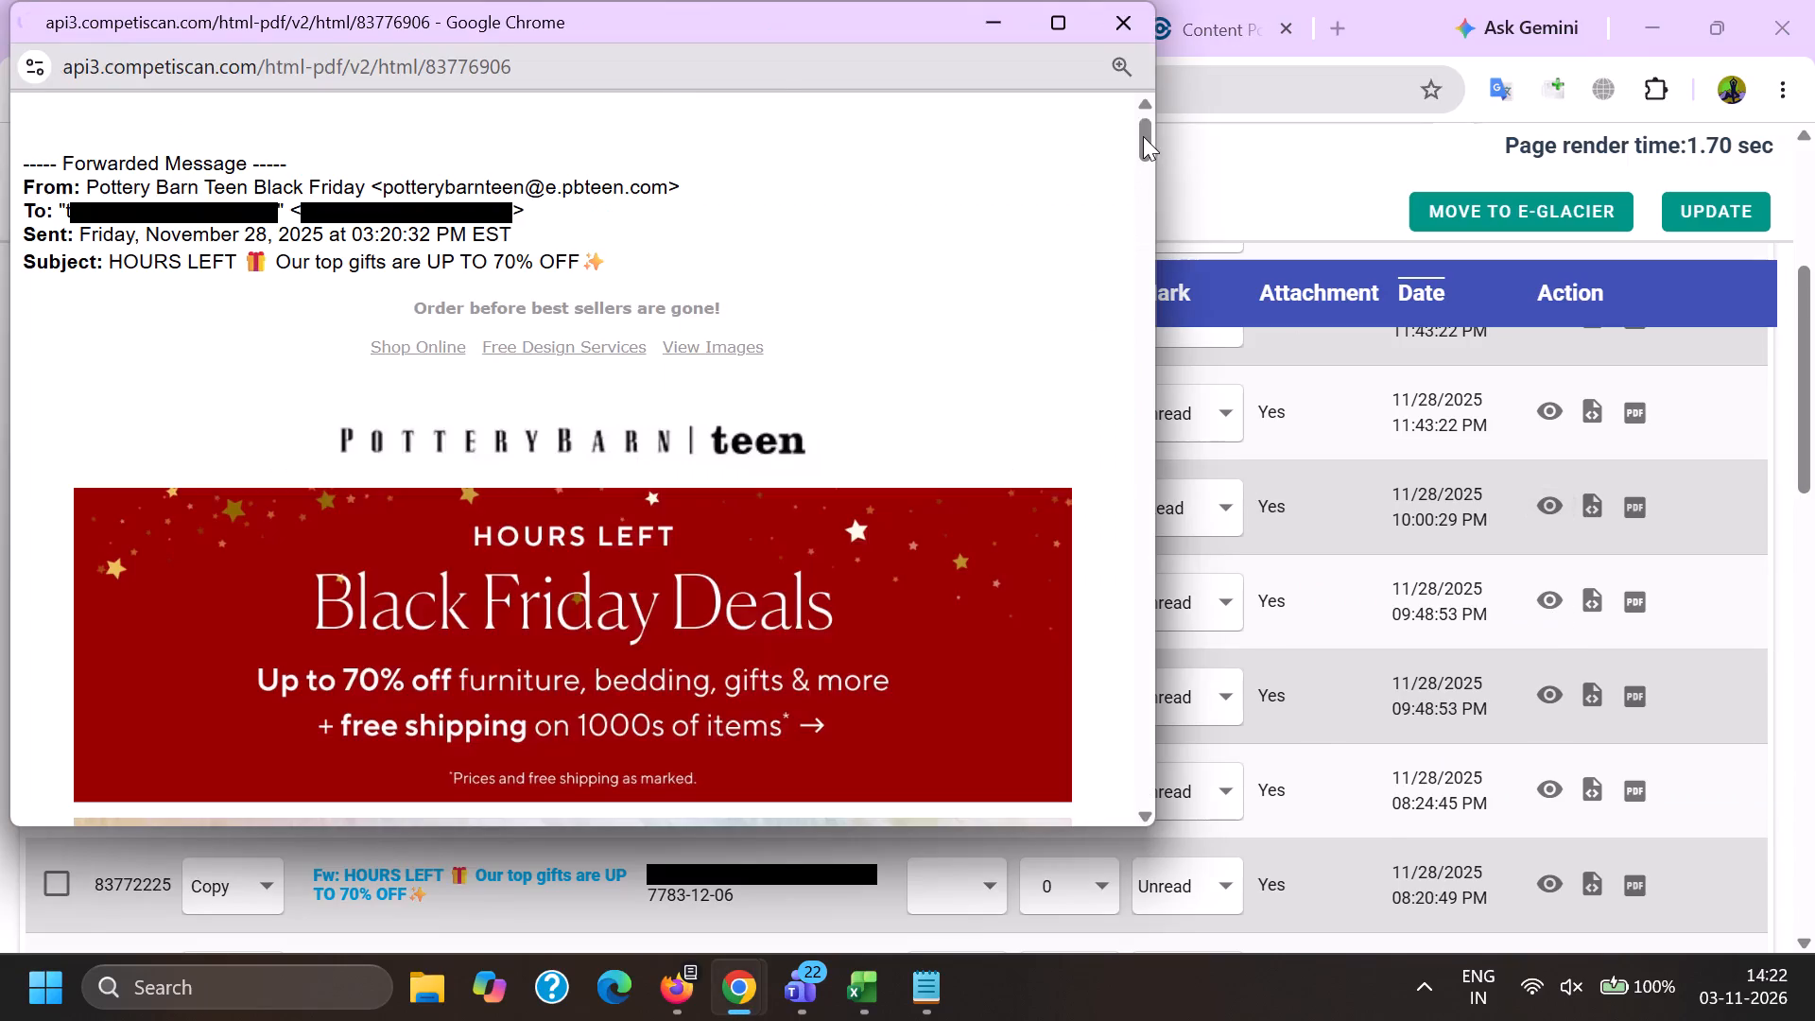
{"action": "left_click_drag", "start_coordinate": [1143, 136], "coordinate": [1113, 641]}
{"action": "key", "text": "alt+Tab"}
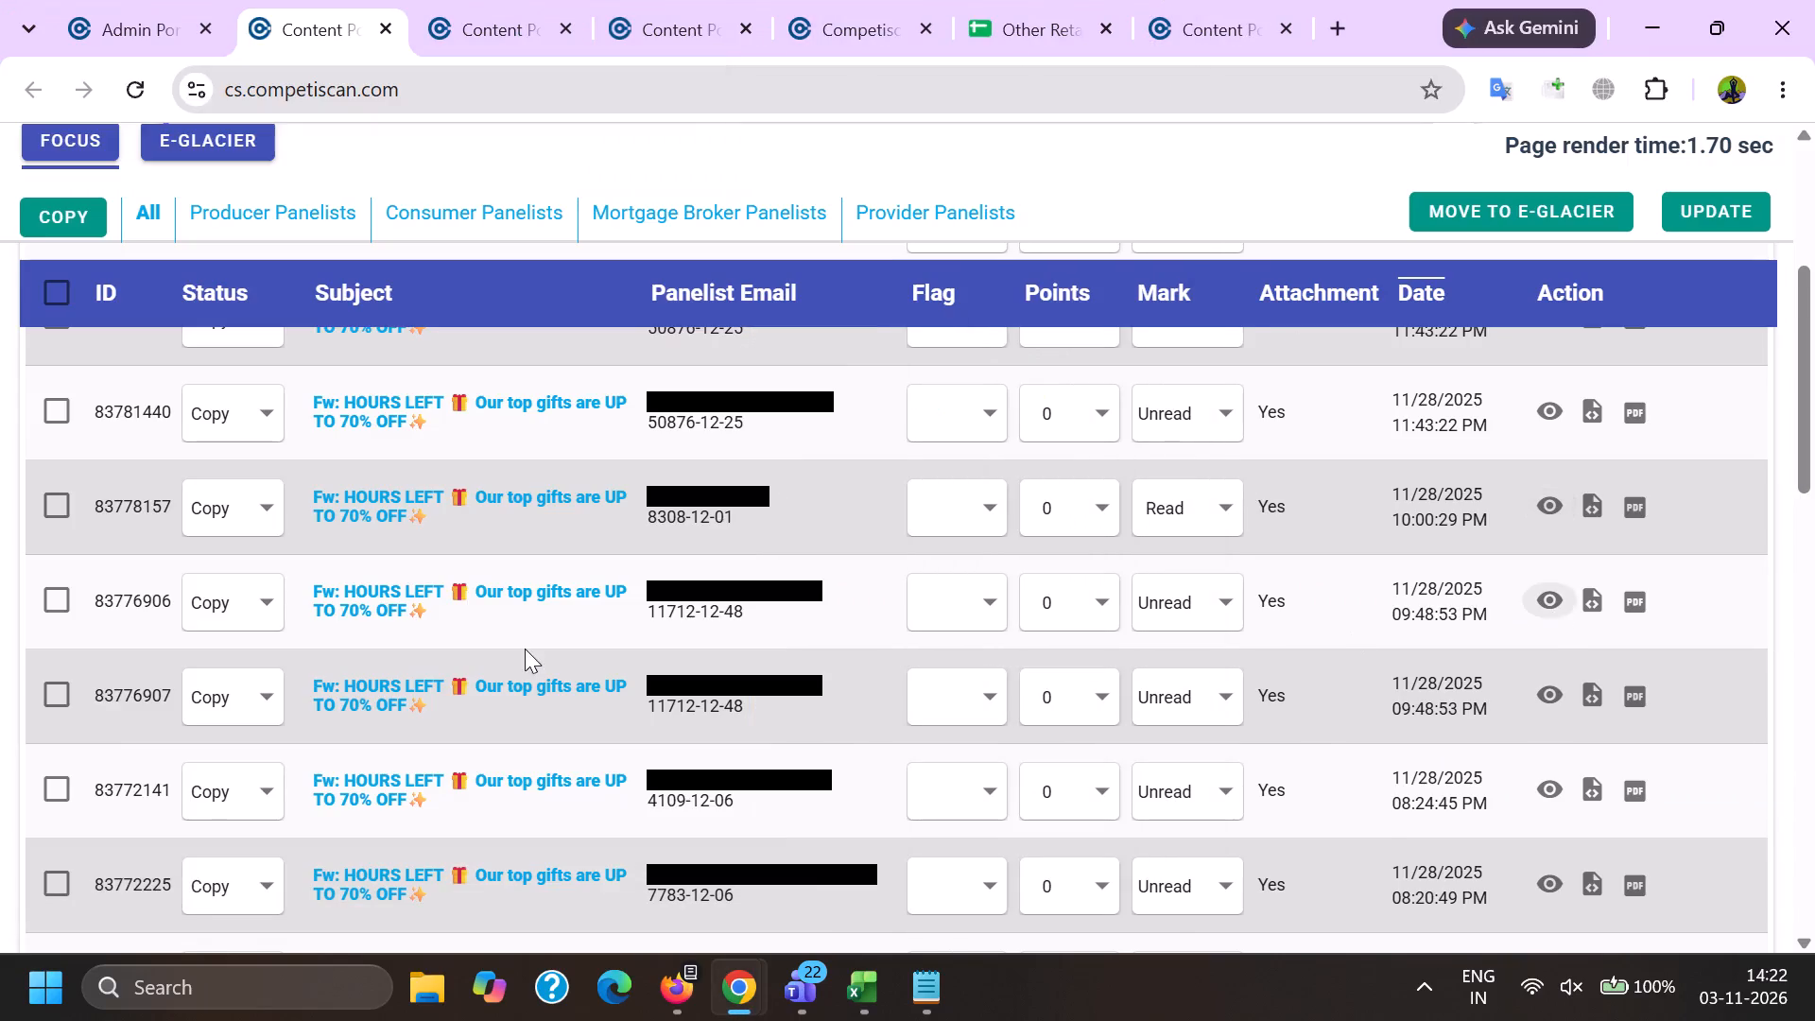
{"action": "left_click", "coordinate": [384, 597], "text": "ctrl"}
Preview the HOURS LEFT emails 83776907 and 83772141 to check their content.
{"action": "left_click", "coordinate": [1551, 701]}
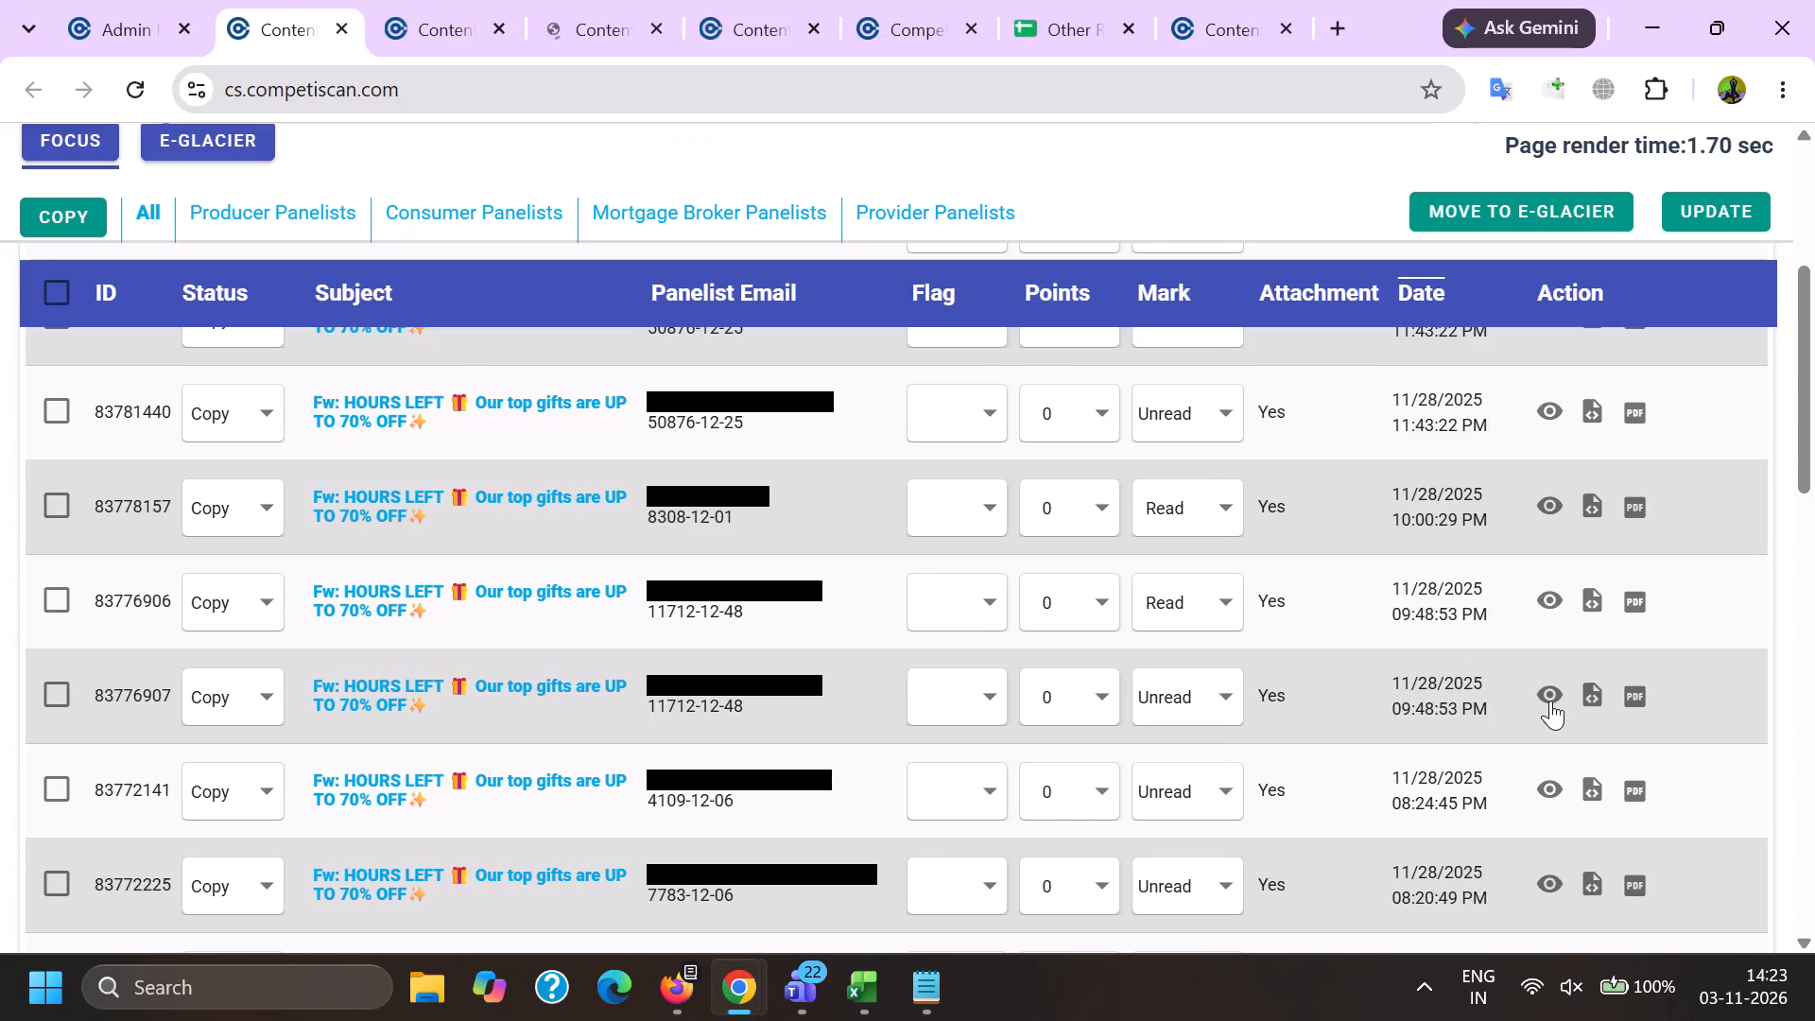
{"action": "key", "text": "alt+Tab"}
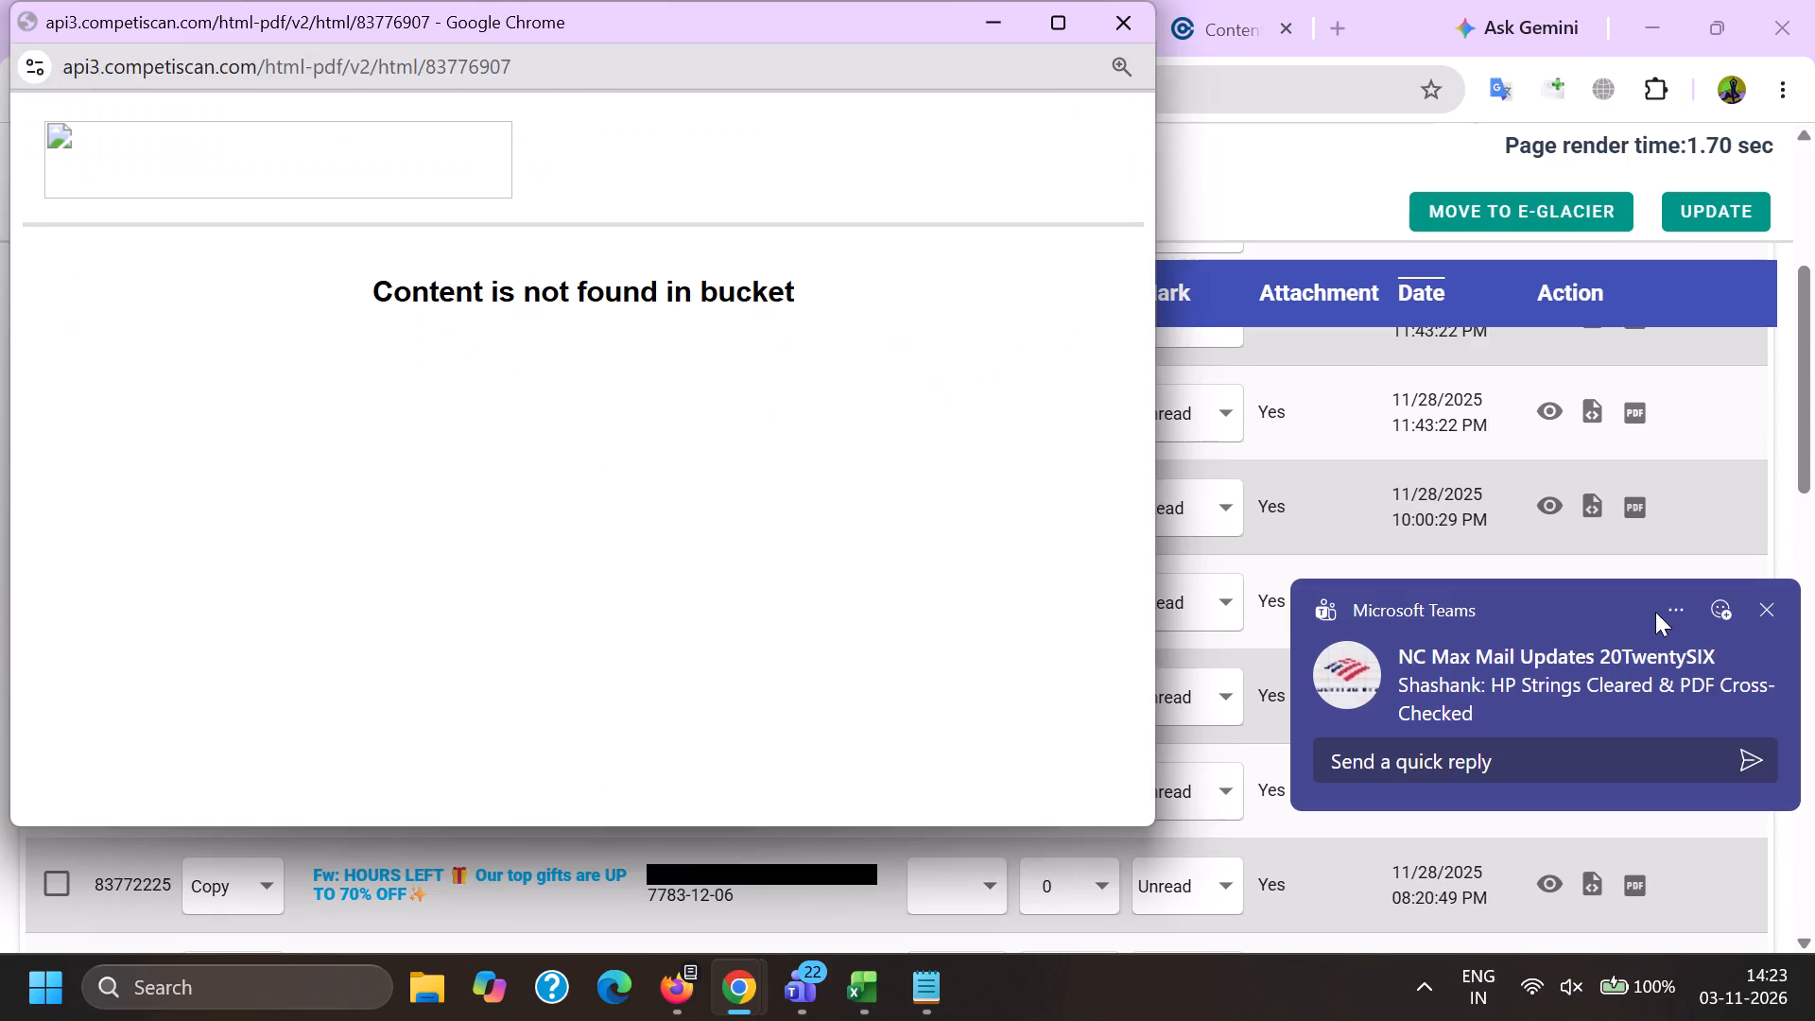
{"action": "left_click", "coordinate": [1767, 614]}
{"action": "left_click", "coordinate": [1546, 783]}
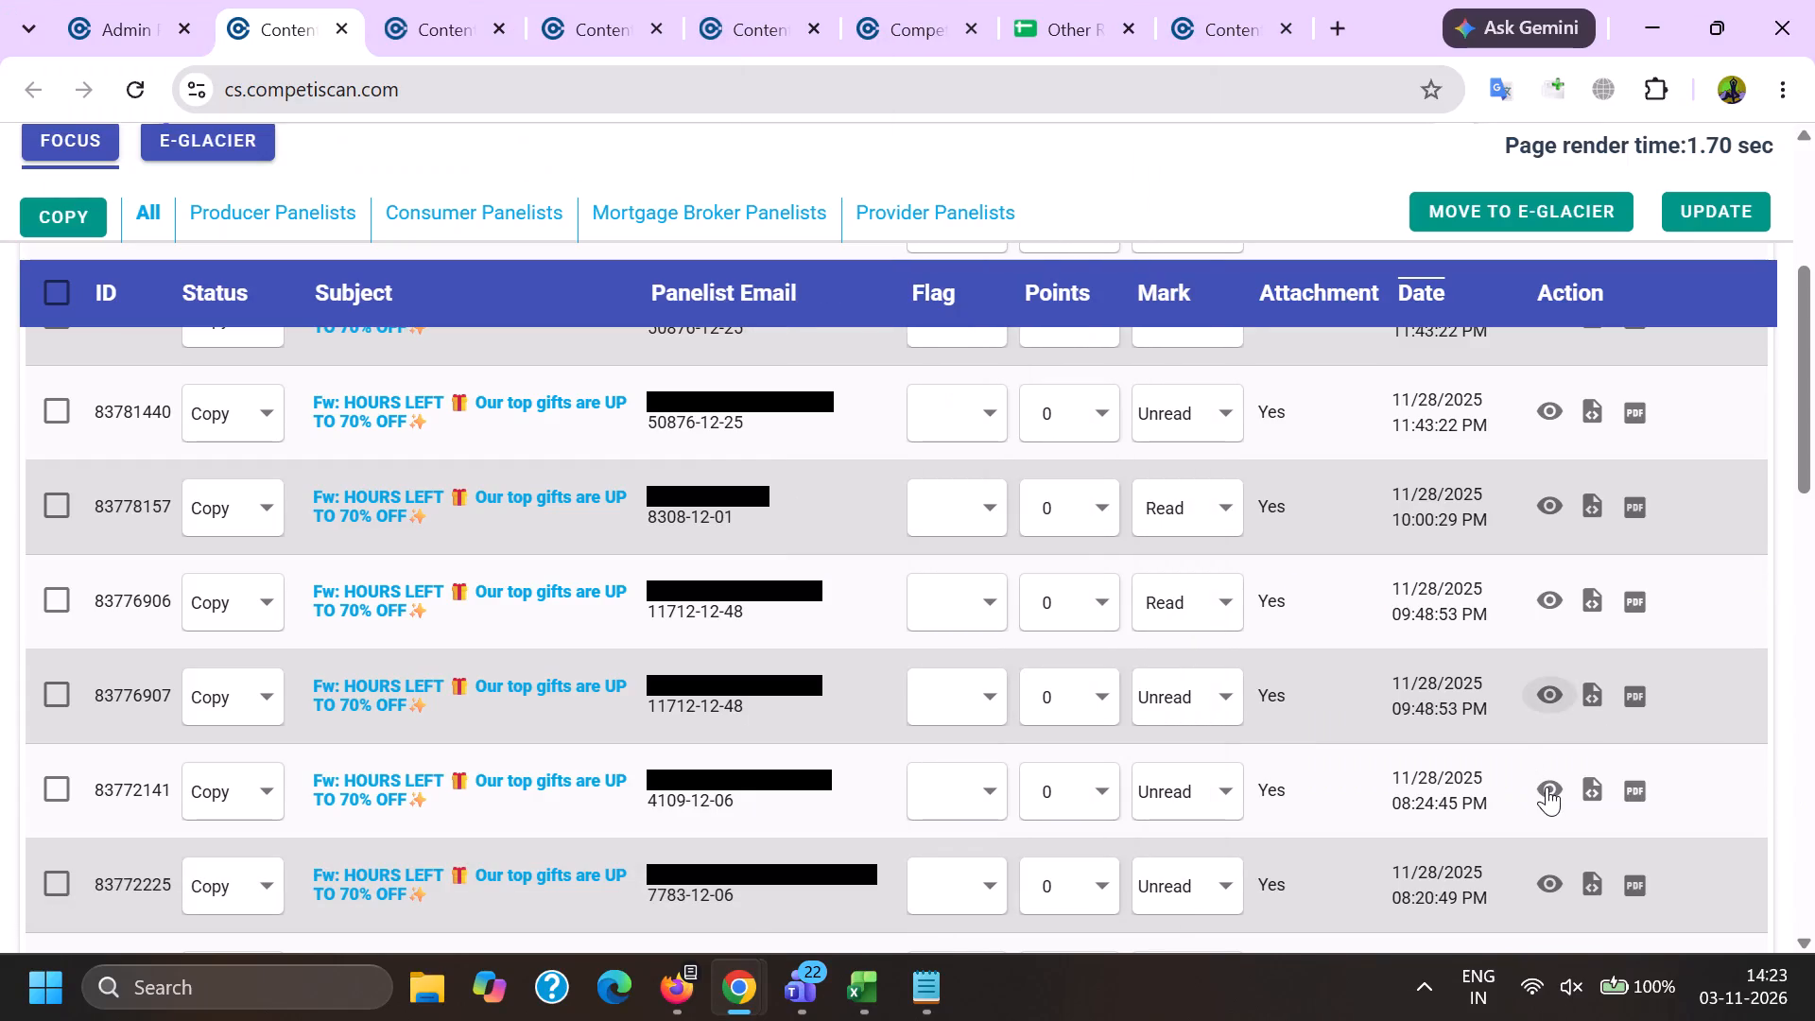
{"action": "left_click_drag", "start_coordinate": [1141, 133], "coordinate": [1133, 610]}
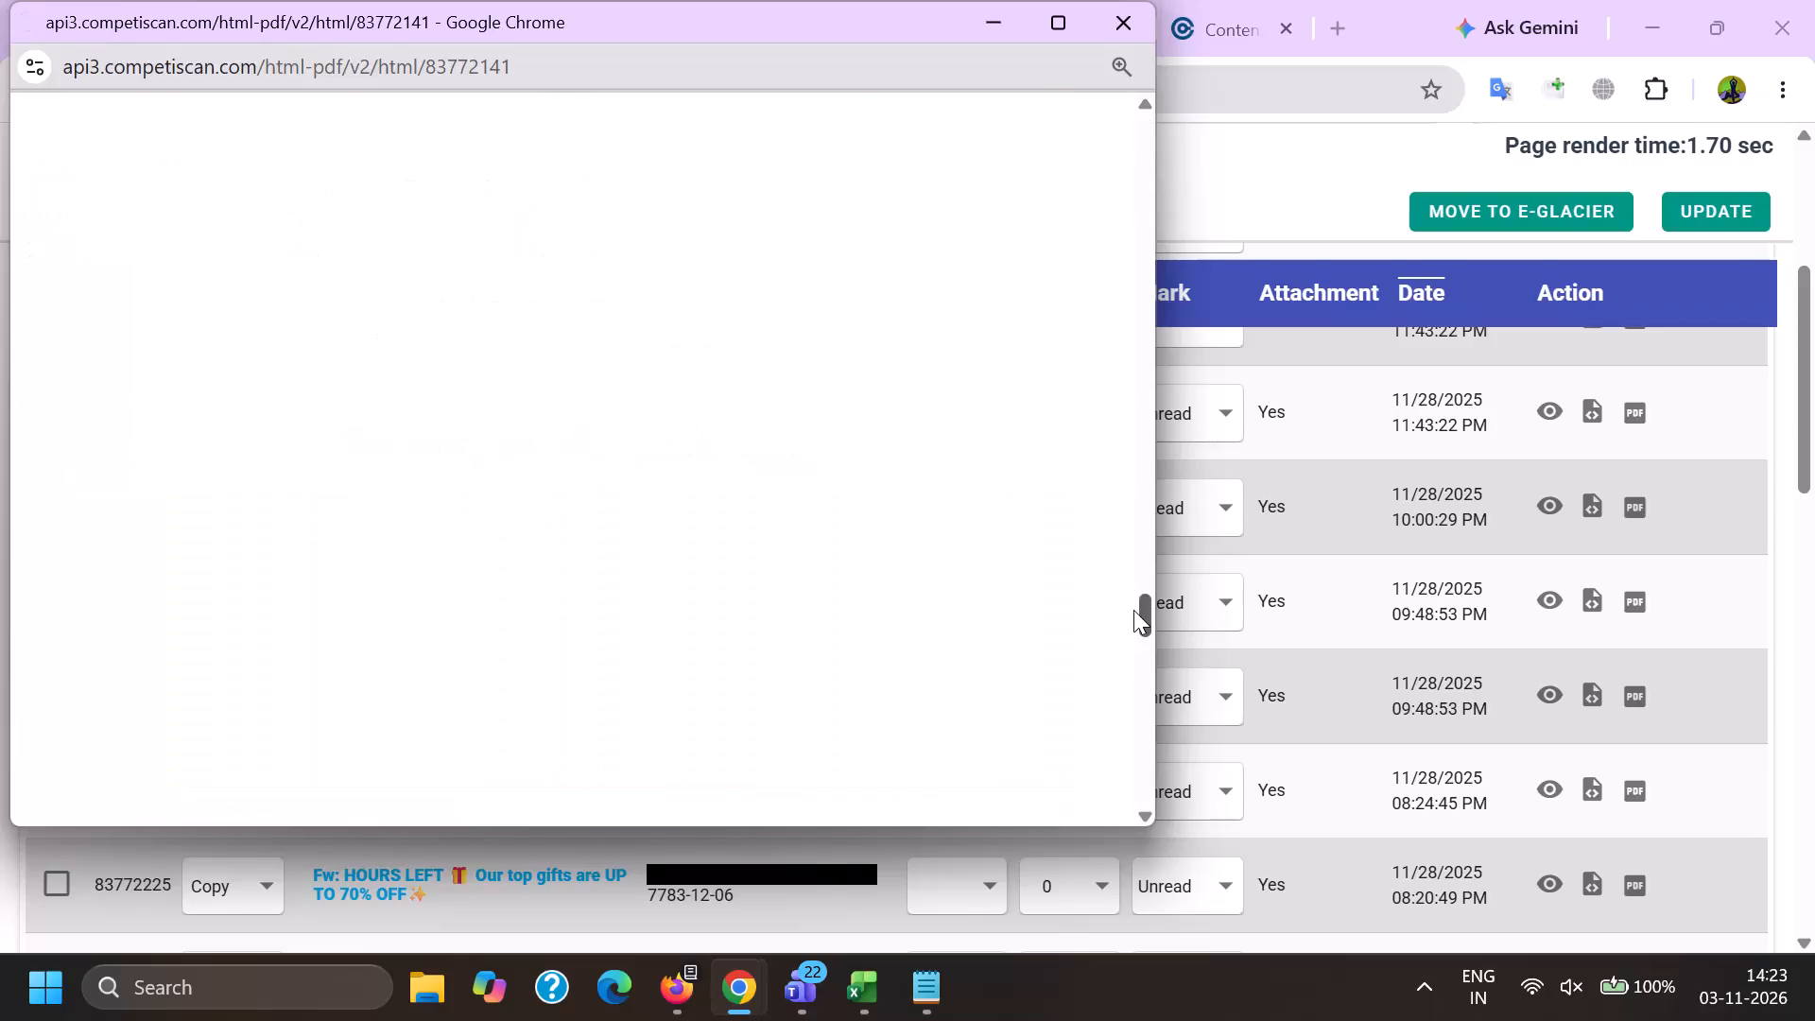
{"action": "left_click_drag", "start_coordinate": [1133, 610], "coordinate": [1133, 647]}
{"action": "key", "text": "alt+Tab"}
Preview the HOURS LEFT emails 83772225 and 83771336 through to their lower parts to check their content.
{"action": "left_click", "coordinate": [1554, 889]}
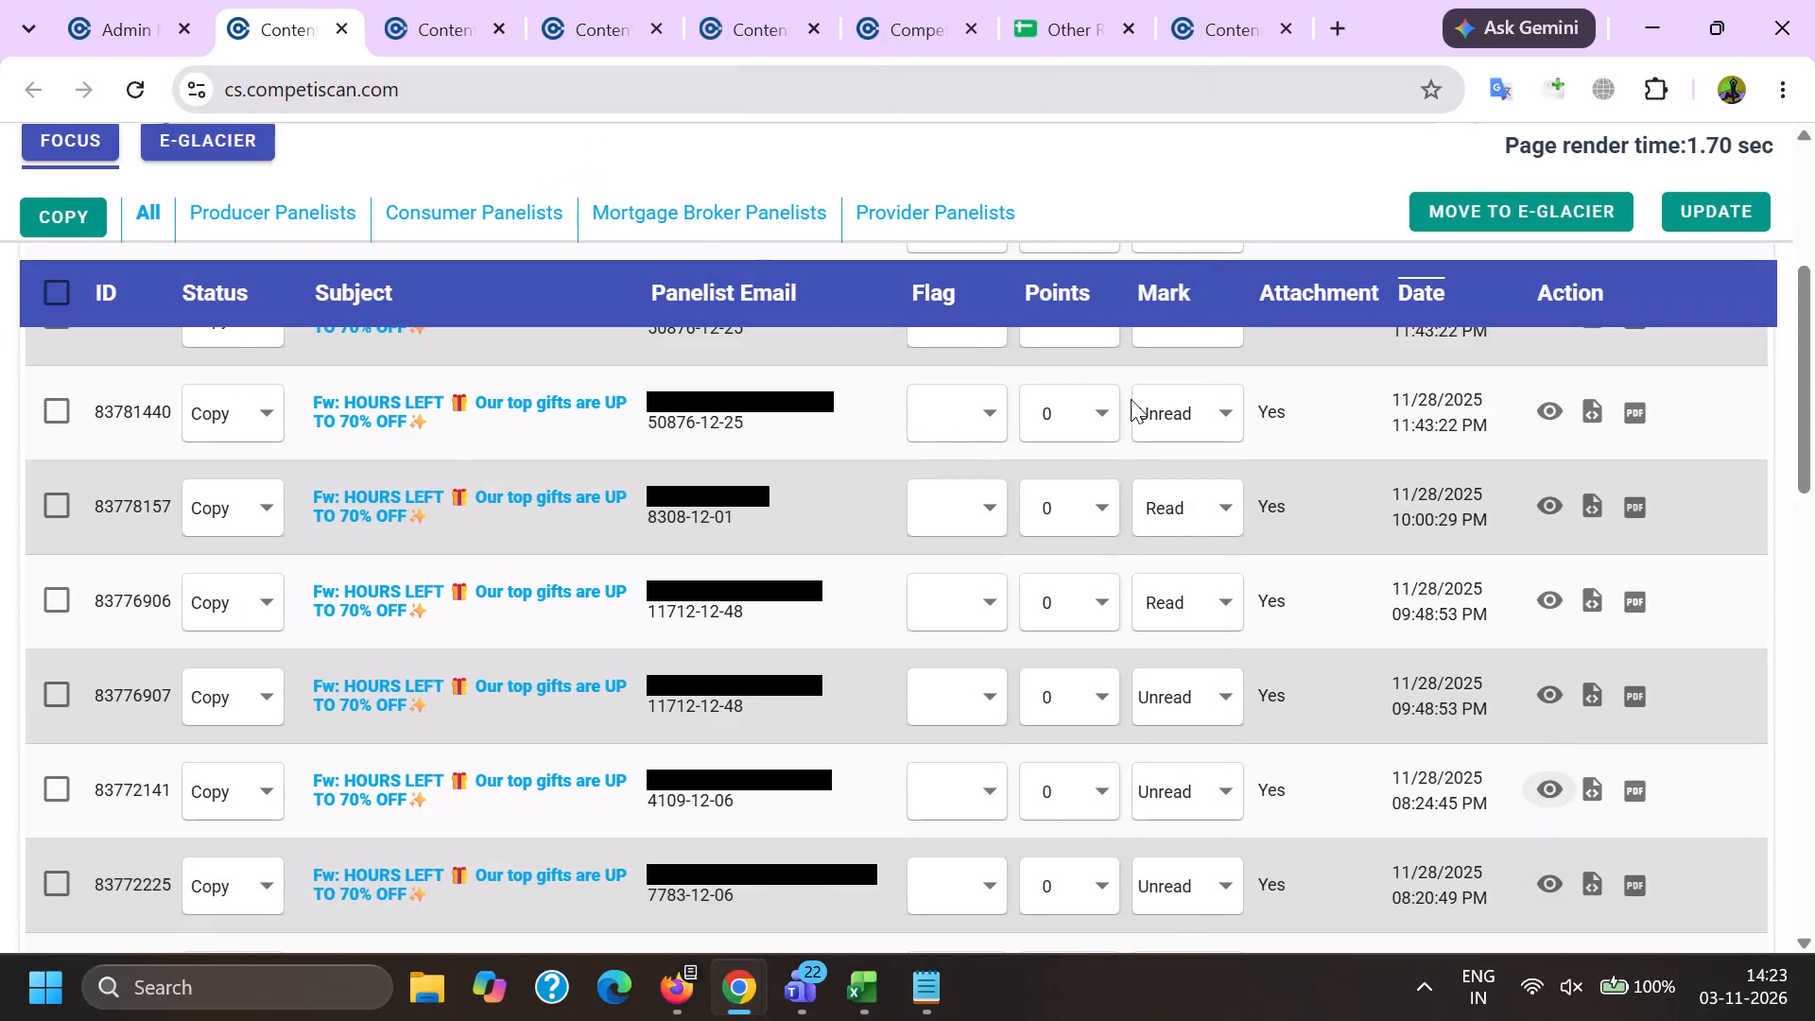
{"action": "left_click_drag", "start_coordinate": [1148, 137], "coordinate": [1120, 560]}
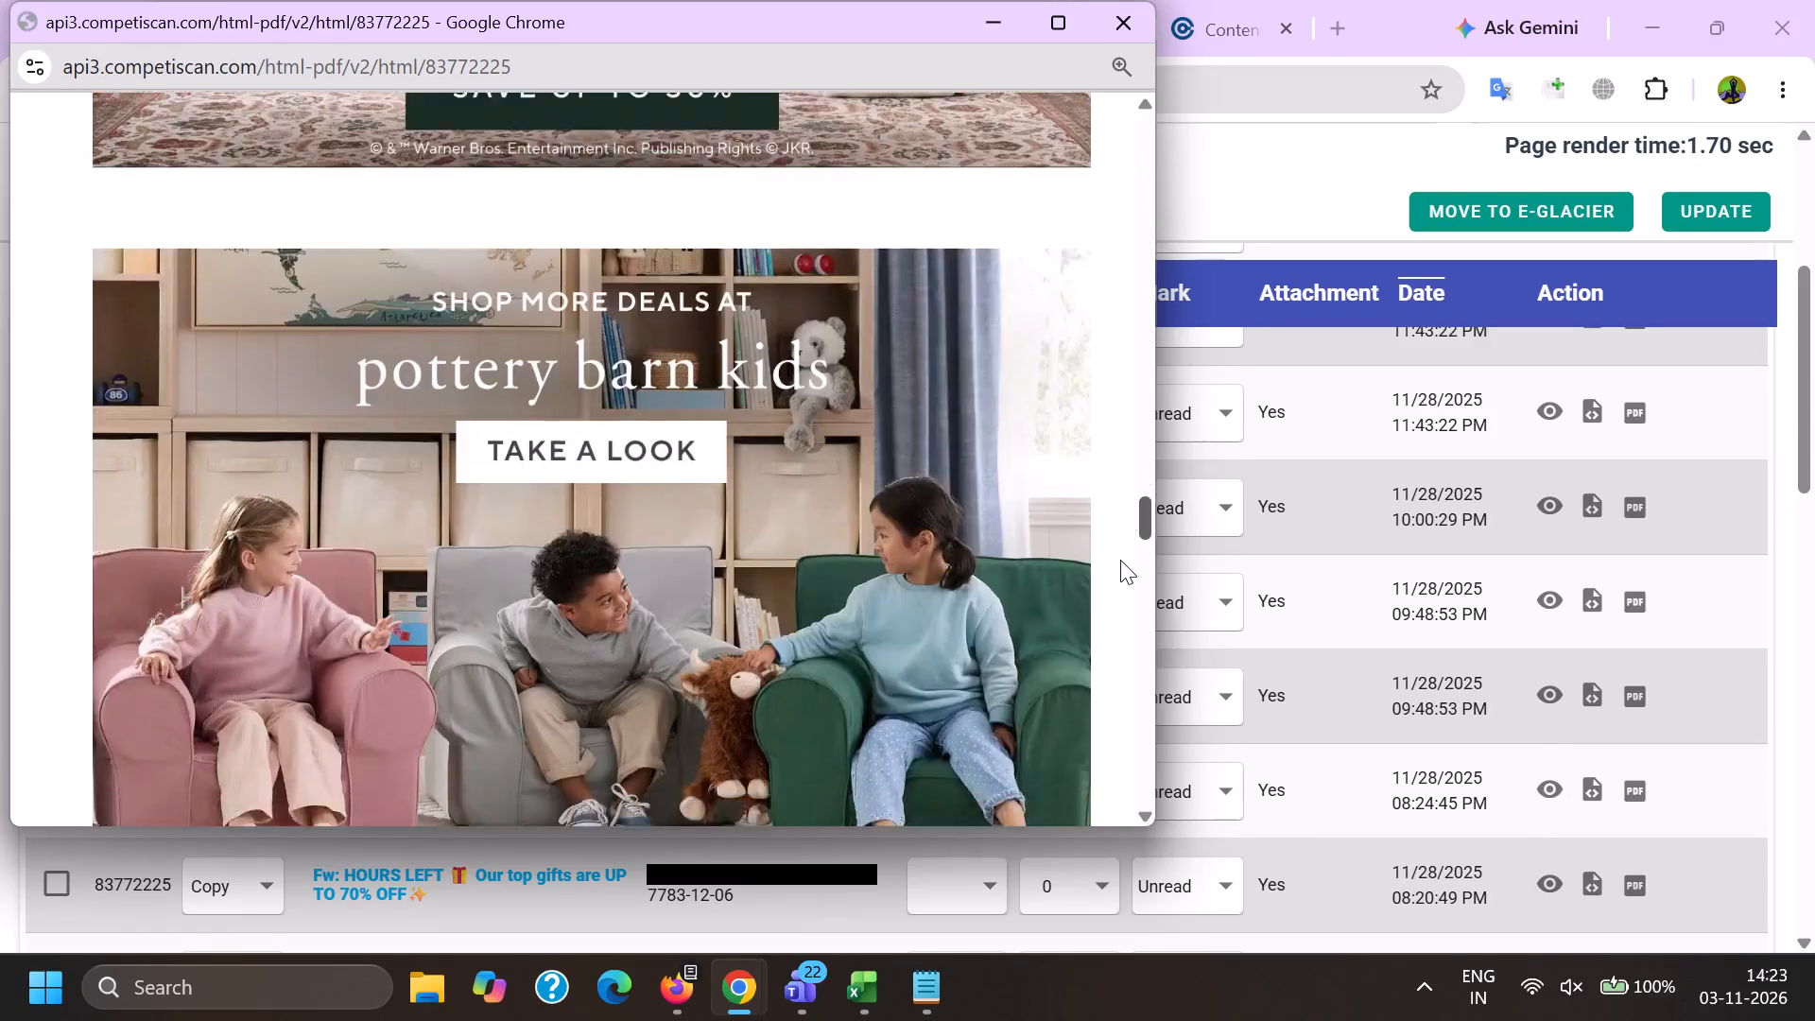
{"action": "left_click_drag", "start_coordinate": [1120, 560], "coordinate": [1131, 664]}
{"action": "key", "text": "alt+Tab"}
{"action": "scroll", "coordinate": [1307, 643], "scroll_direction": "down", "scroll_amount": 2}
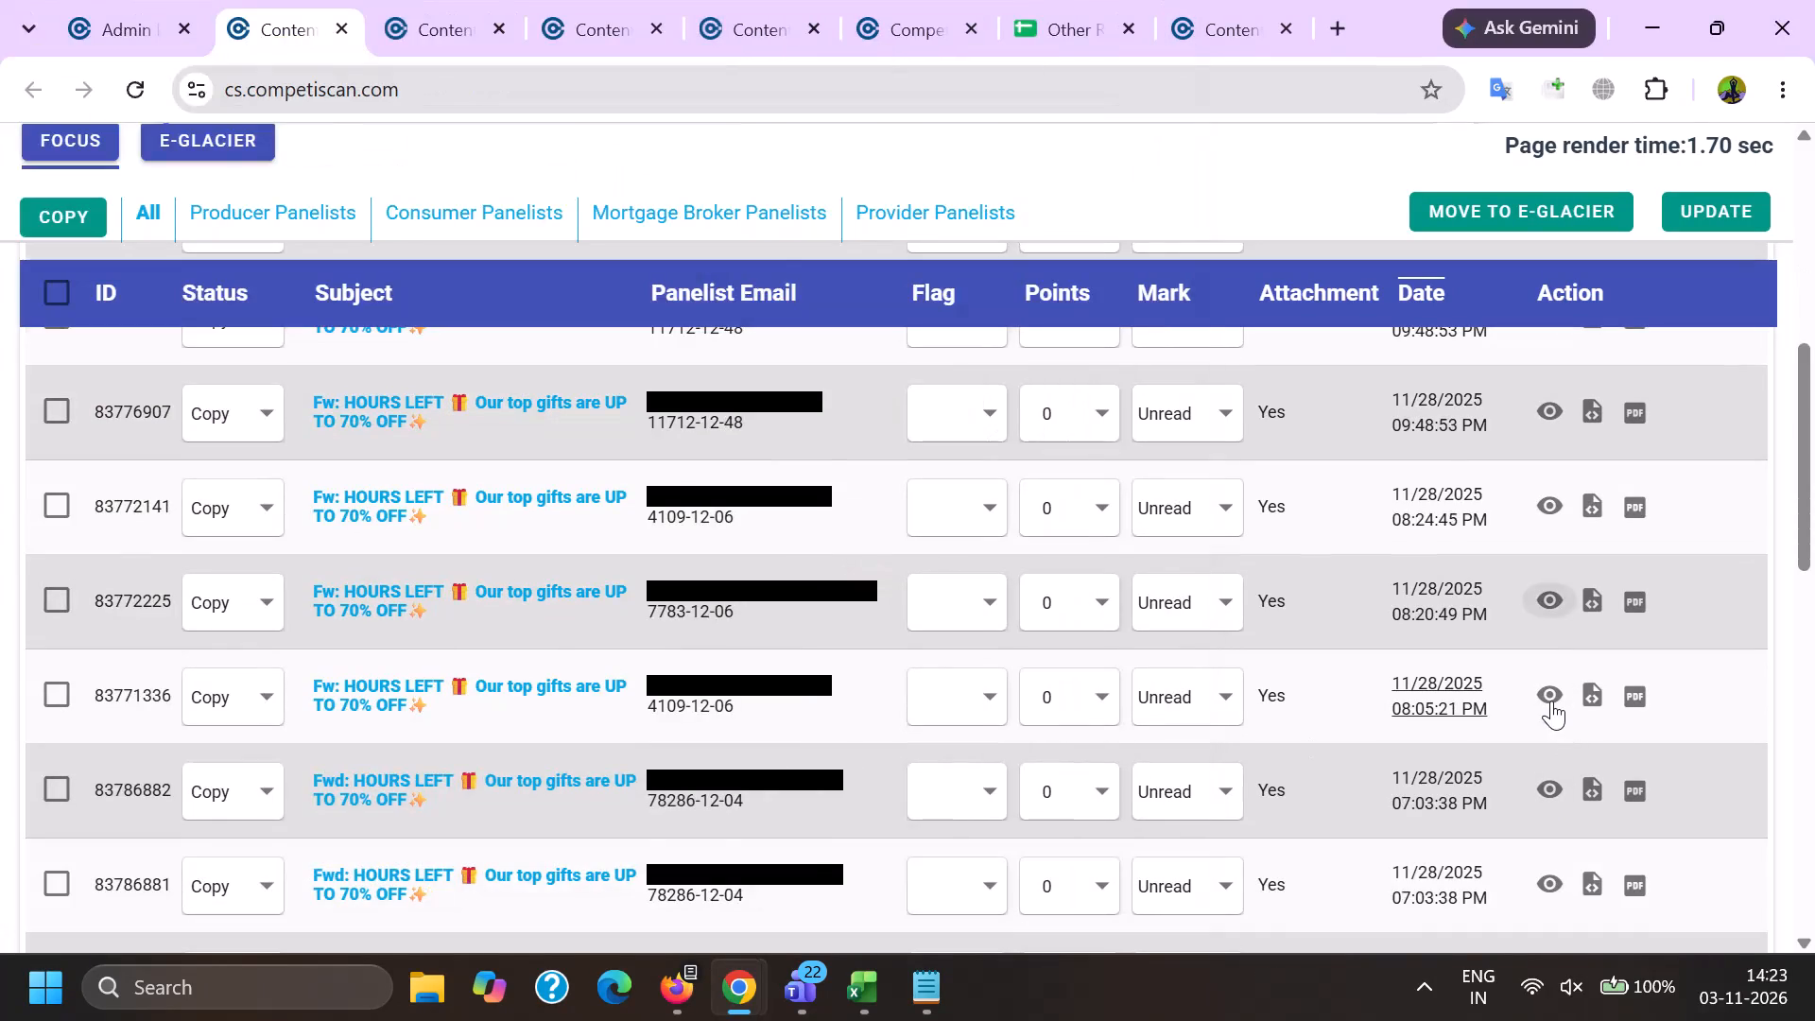
{"action": "left_click", "coordinate": [1550, 698]}
{"action": "left_click_drag", "start_coordinate": [1145, 132], "coordinate": [1098, 657]}
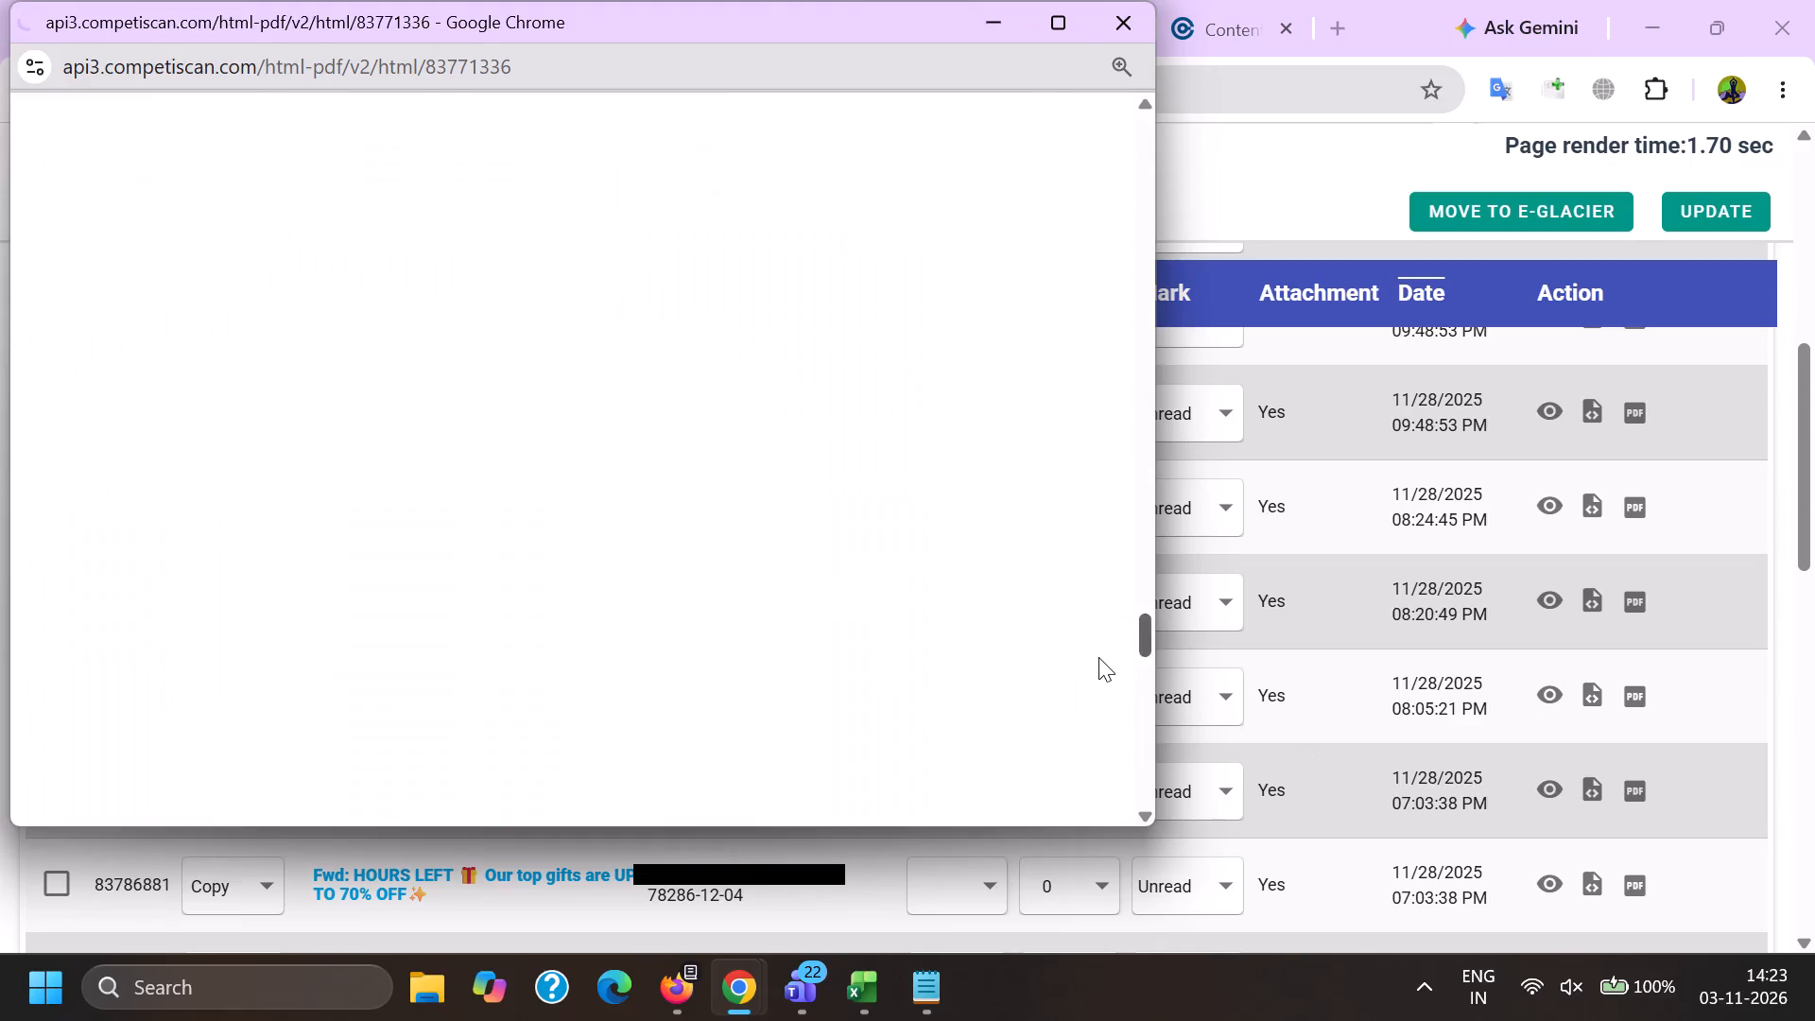
{"action": "left_click_drag", "start_coordinate": [1098, 657], "coordinate": [1099, 617]}
{"action": "key", "text": "alt+Tab"}
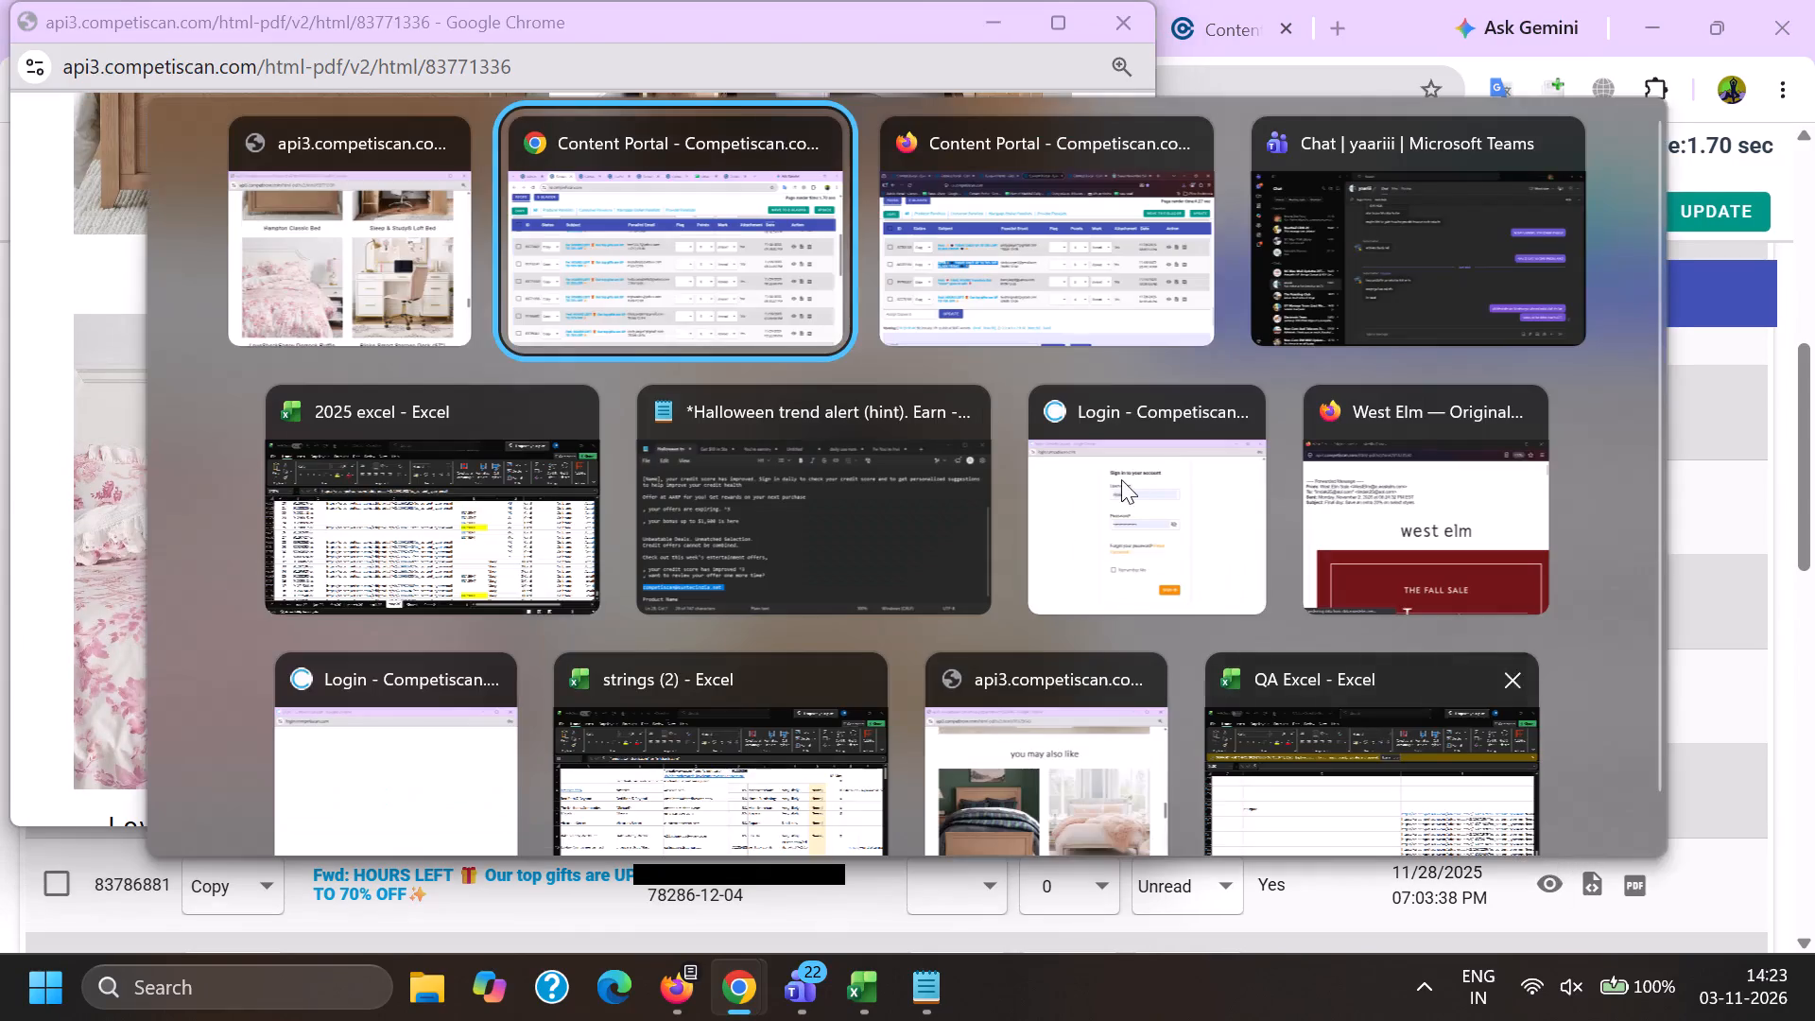
{"action": "left_click", "coordinate": [807, 293]}
Preview the HOURS LEFT emails 83786882 and 83786881 to check their content.
{"action": "scroll", "coordinate": [1336, 665], "scroll_direction": "down", "scroll_amount": 1}
{"action": "left_click", "coordinate": [1546, 656]}
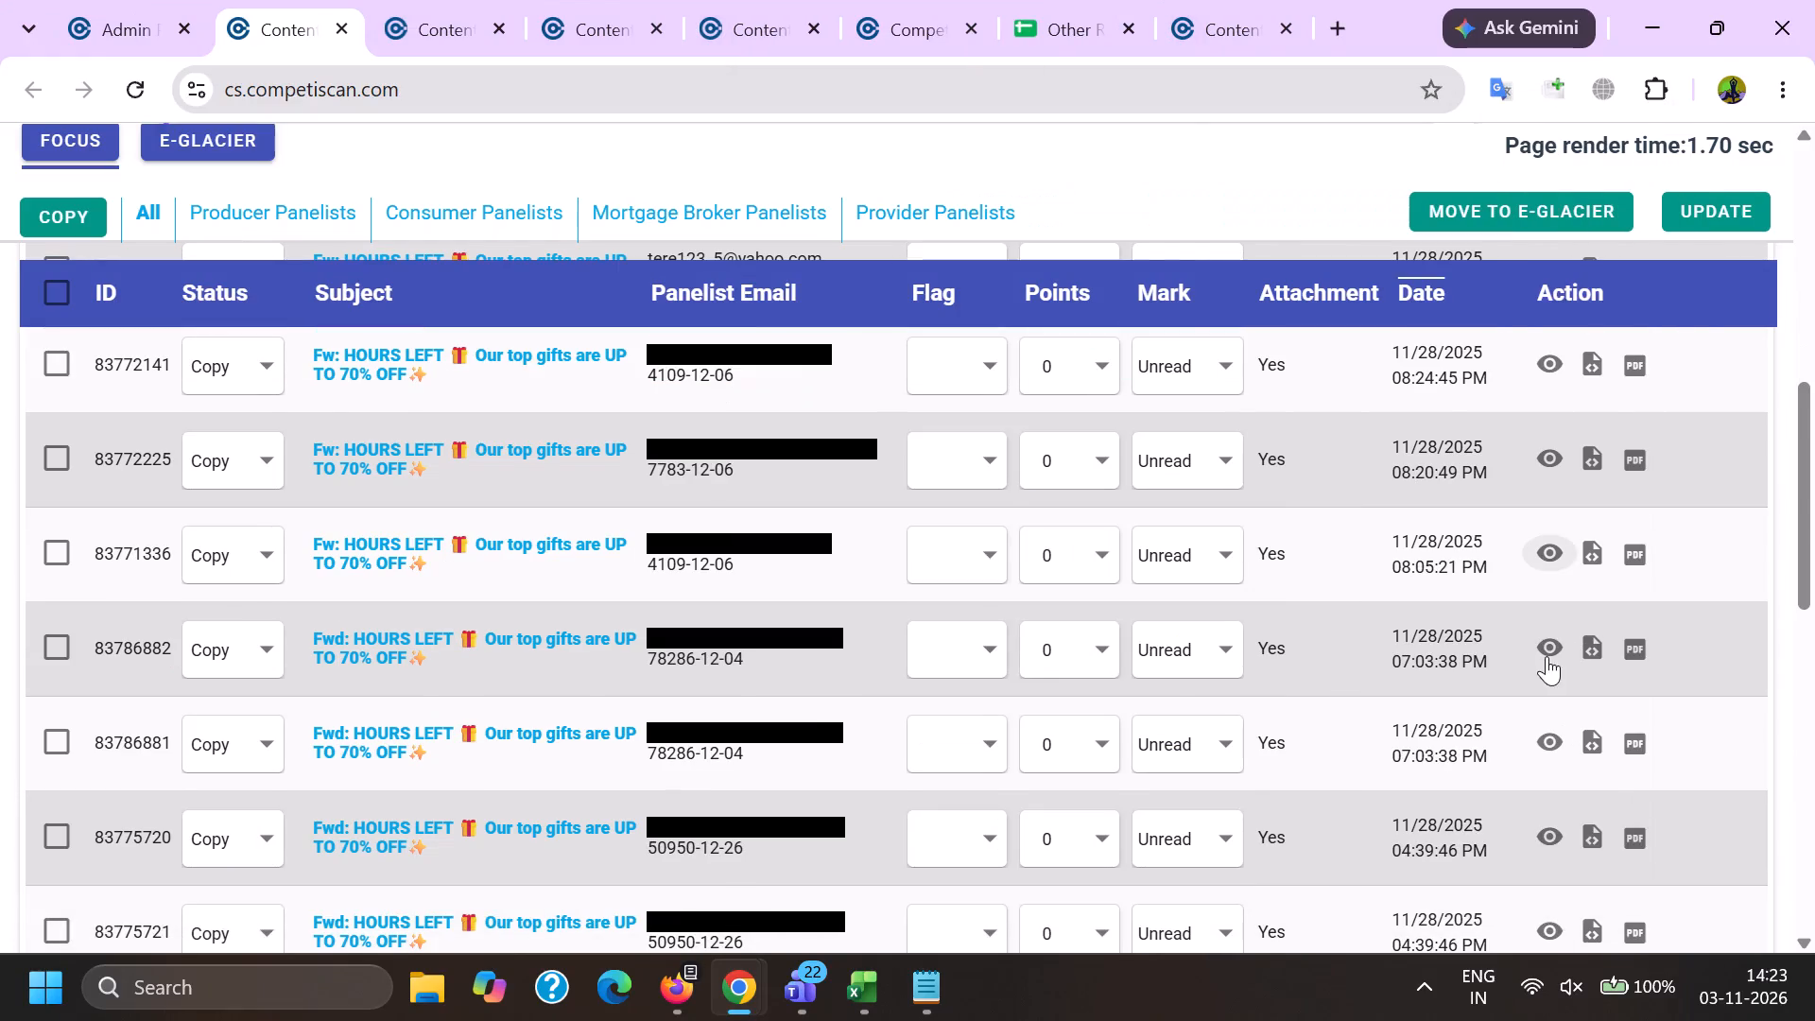
{"action": "key", "text": "alt+Tab"}
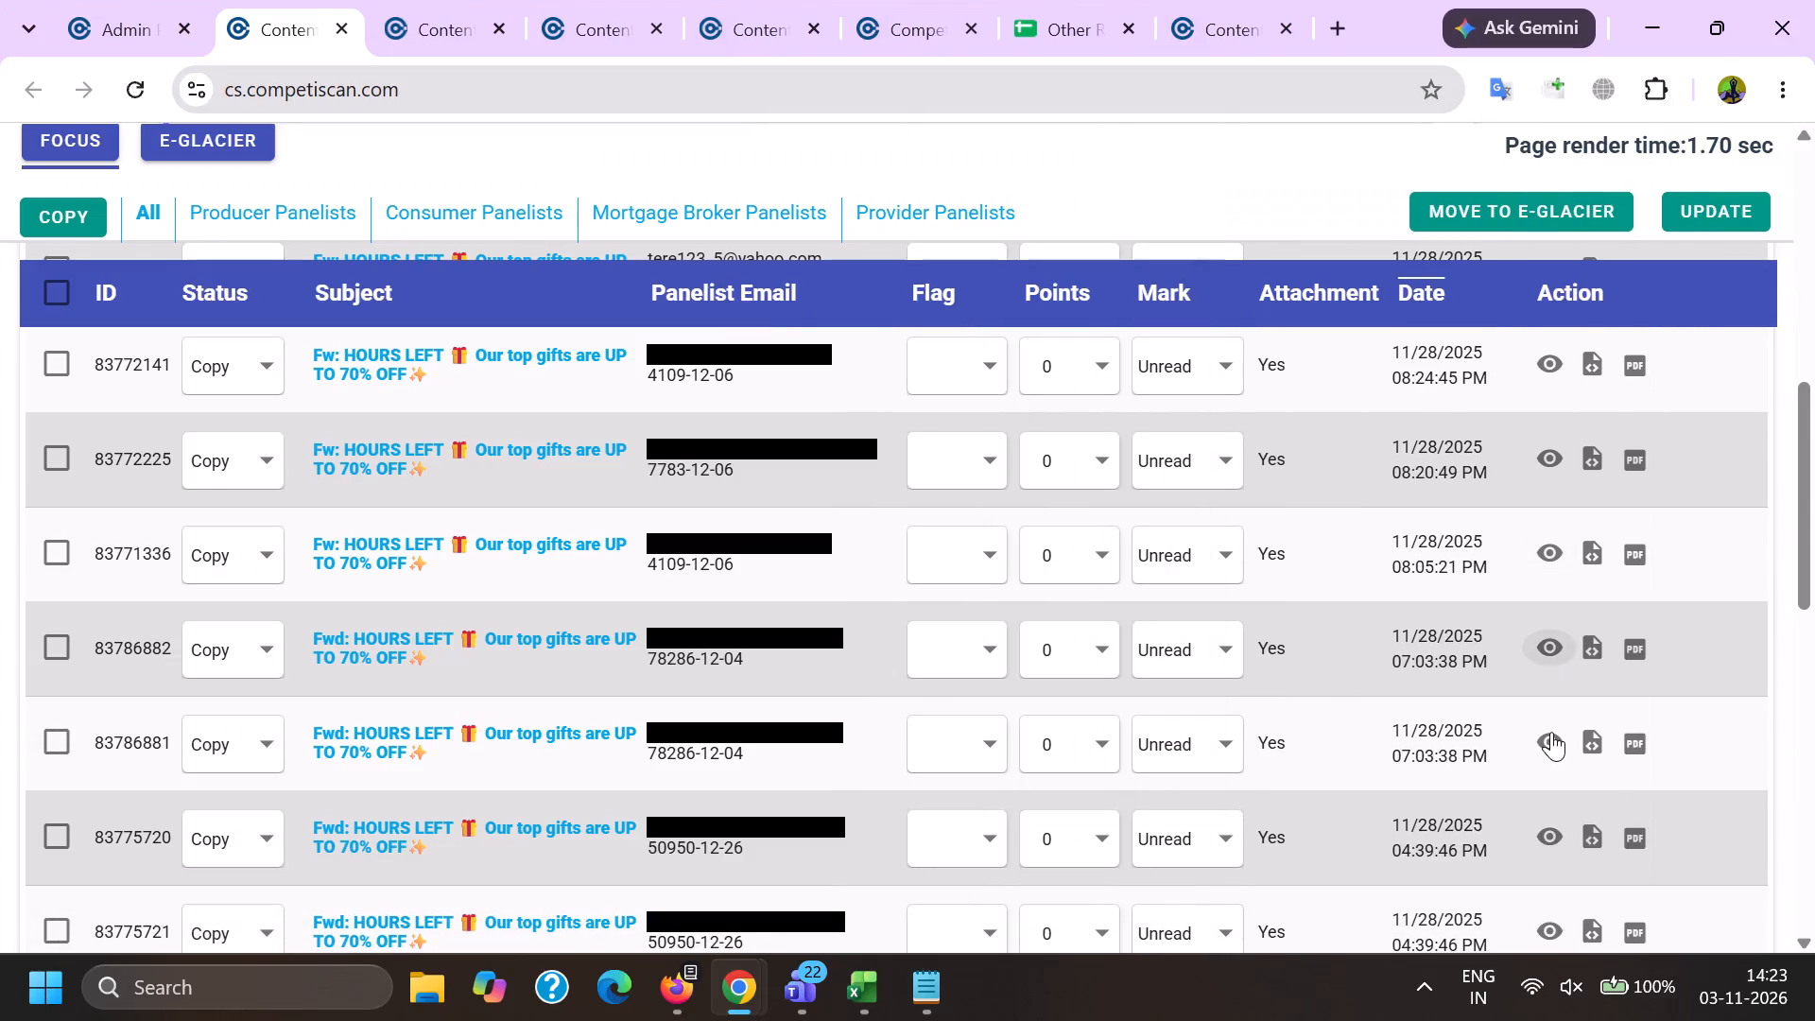
{"action": "left_click", "coordinate": [1549, 741]}
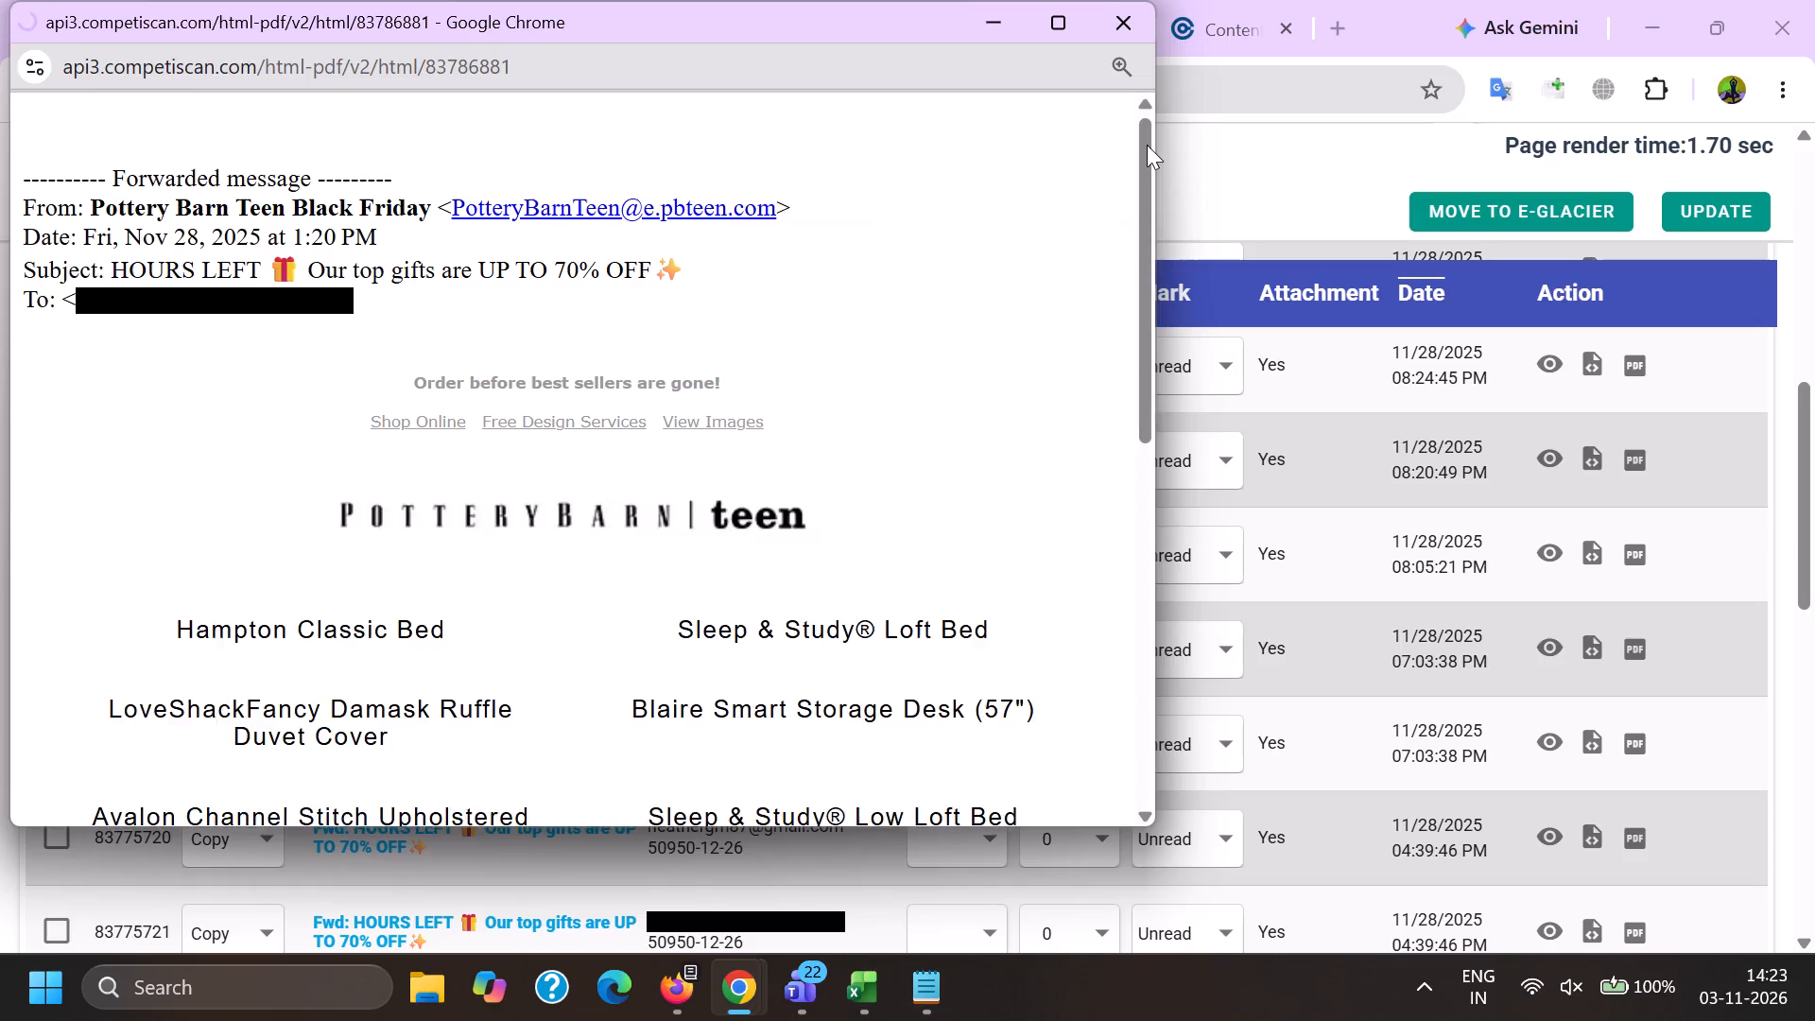
{"action": "left_click_drag", "start_coordinate": [1147, 145], "coordinate": [1082, 657]}
{"action": "key", "text": "alt+Tab"}
Preview the HOURS LEFT emails 83775720, 83775721 and 83772213 to check their content.
{"action": "scroll", "coordinate": [1440, 601], "scroll_direction": "down", "scroll_amount": 1}
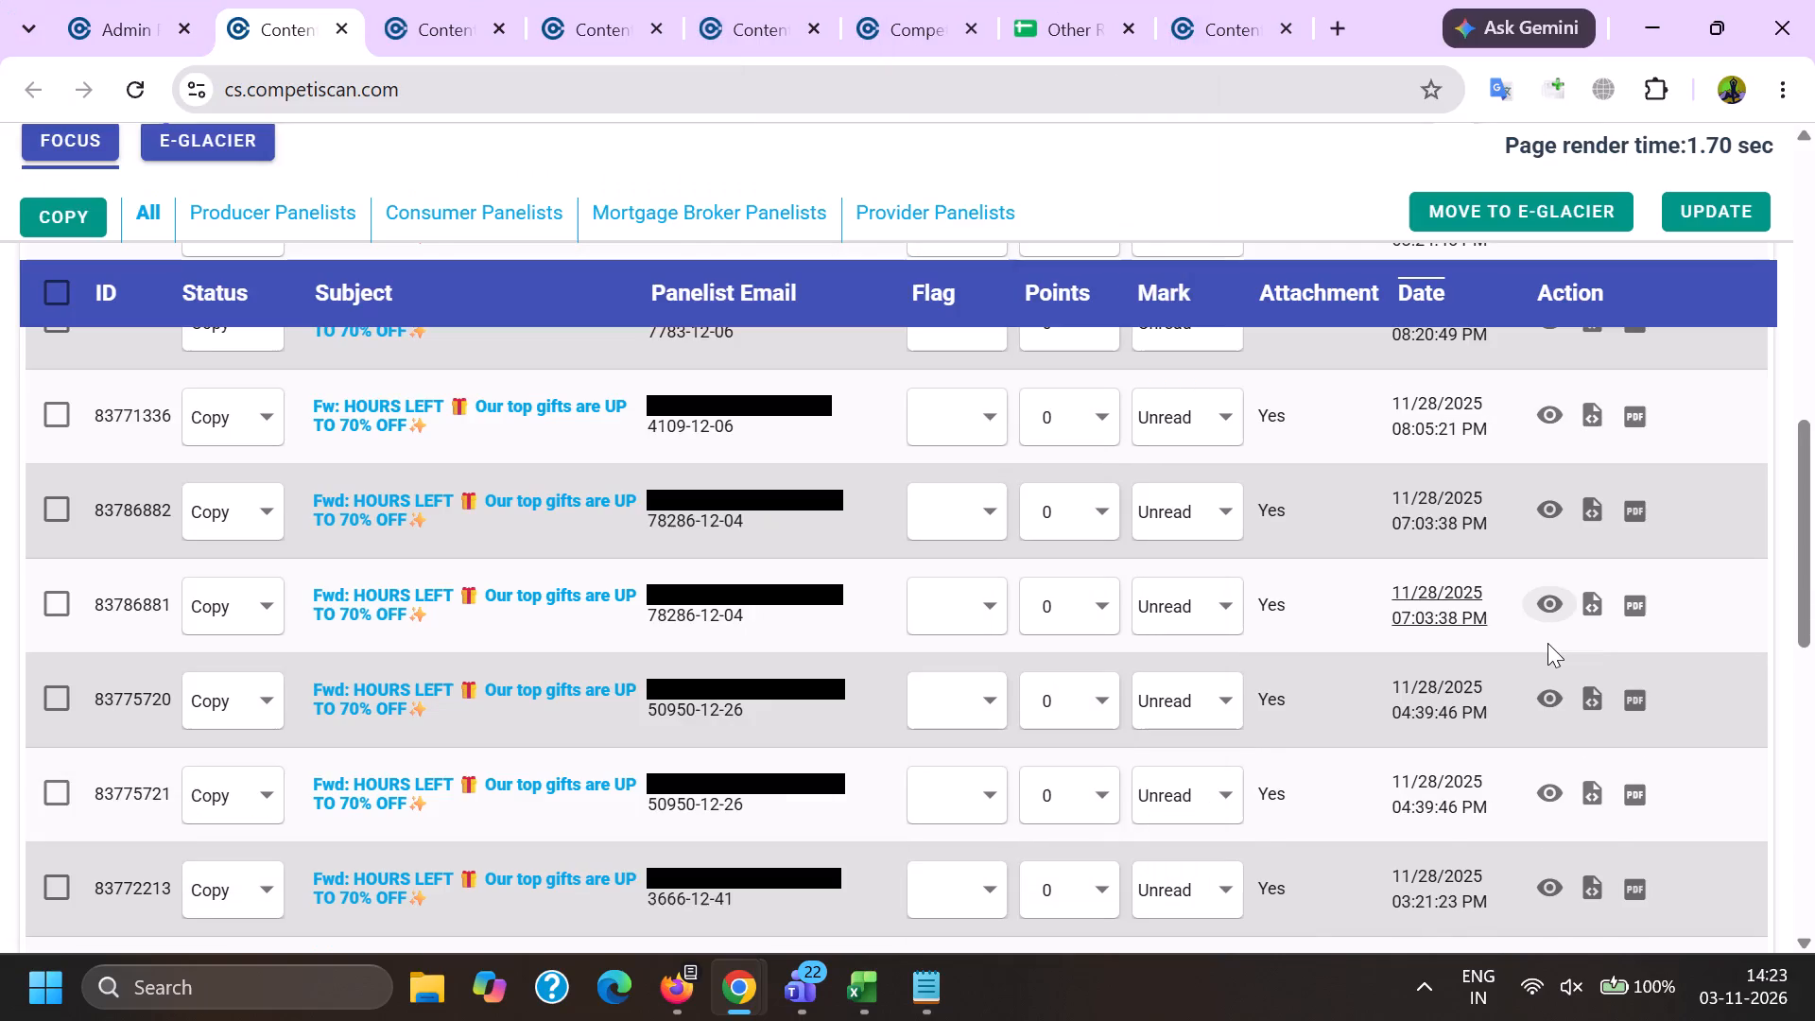
{"action": "left_click", "coordinate": [1559, 694]}
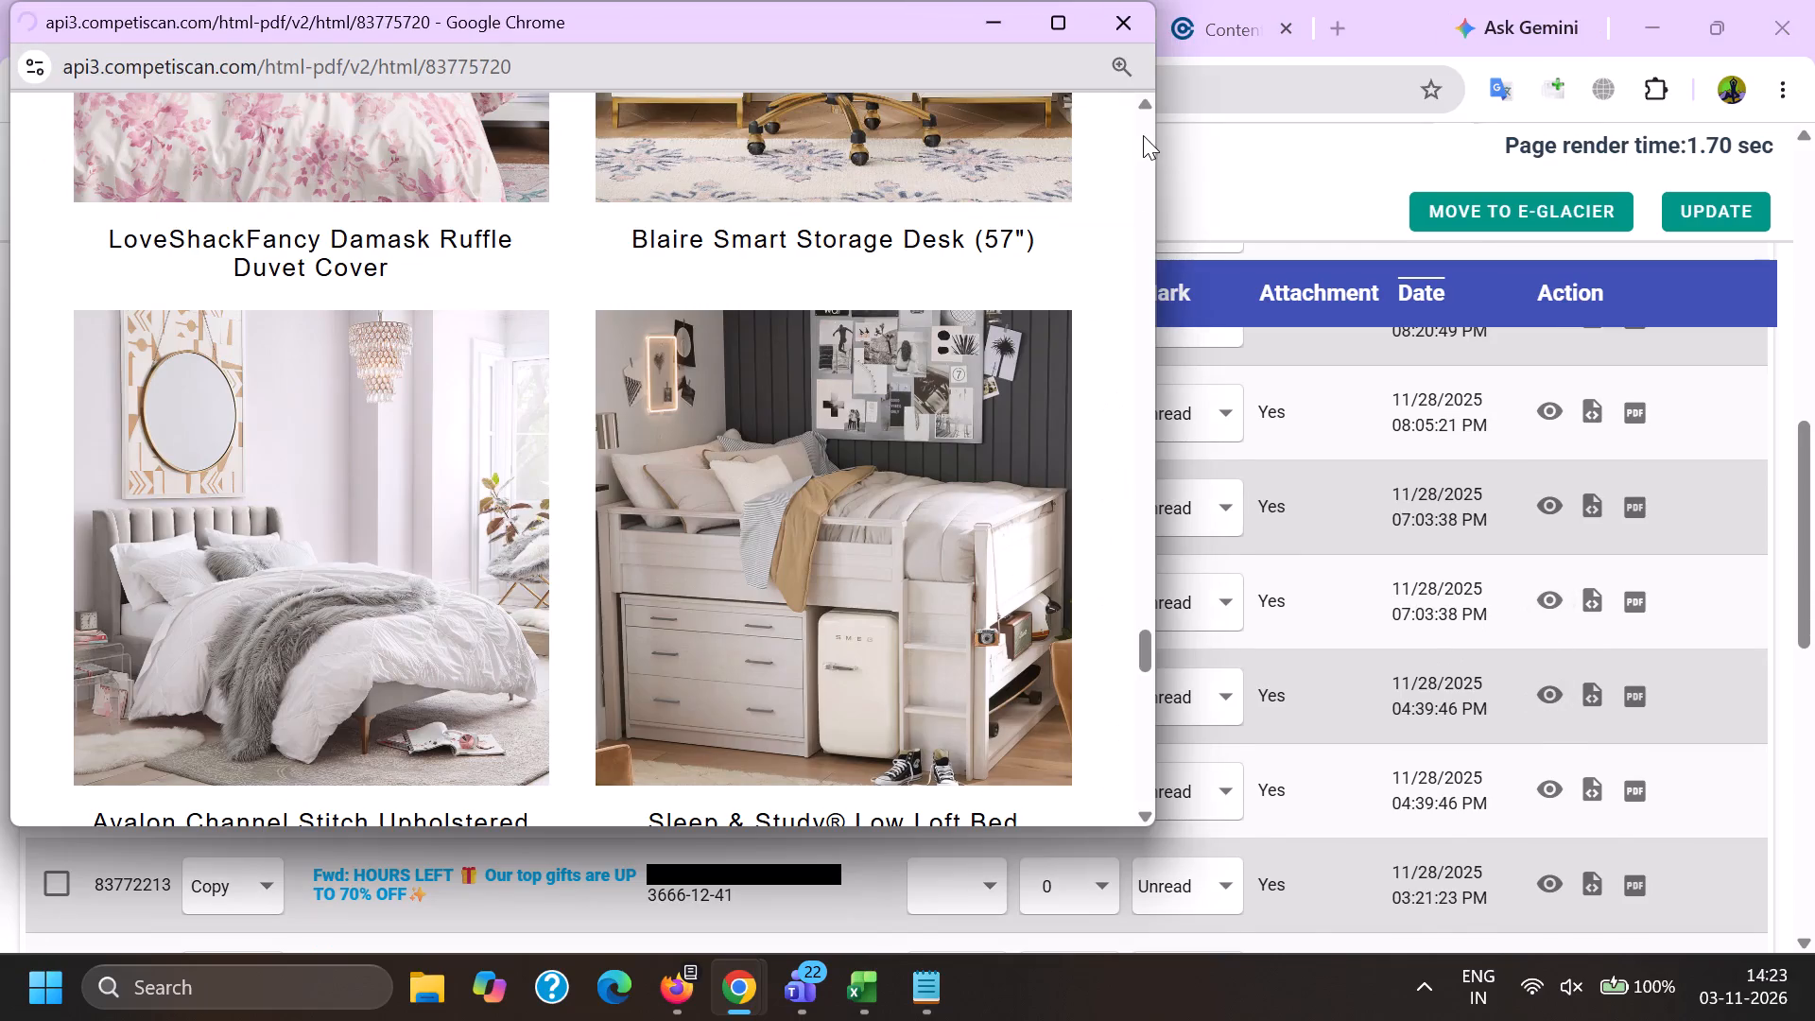
{"action": "left_click_drag", "start_coordinate": [1143, 134], "coordinate": [1090, 650]}
{"action": "key", "text": "alt+Tab"}
{"action": "scroll", "coordinate": [1321, 657], "scroll_direction": "down", "scroll_amount": 1}
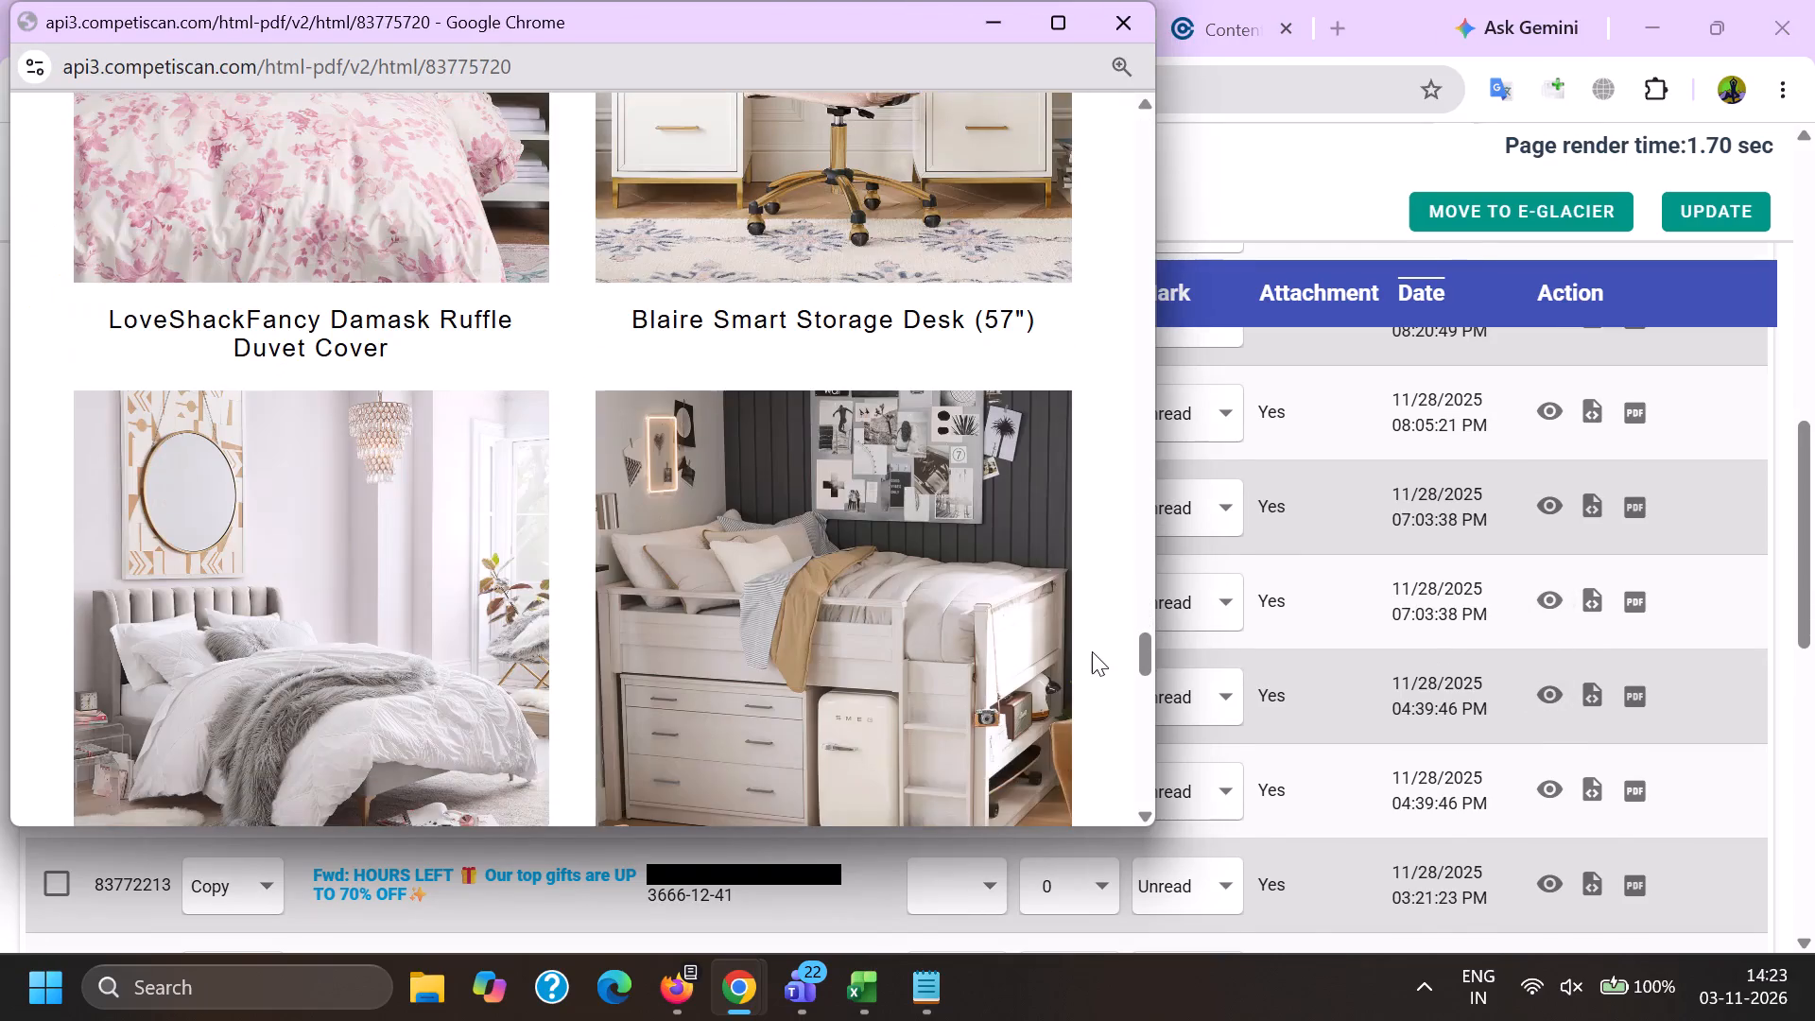
{"action": "left_click", "coordinate": [1553, 649]}
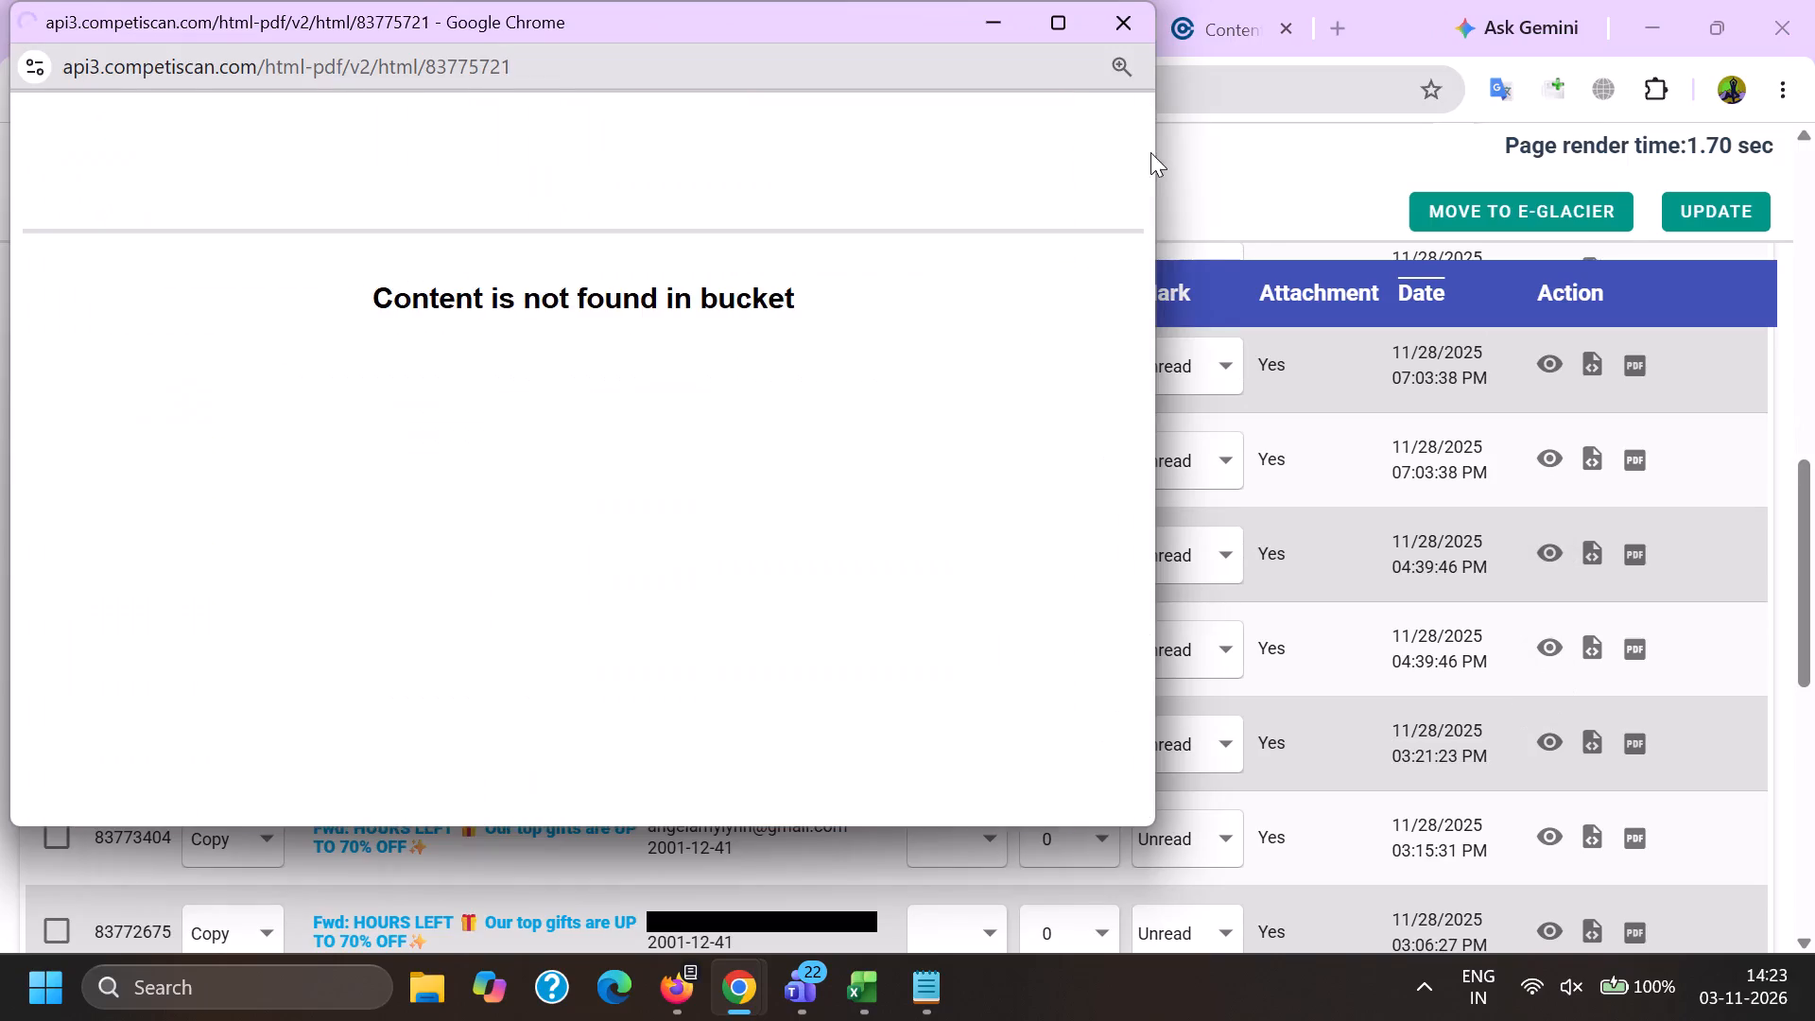
{"action": "key", "text": "alt+Tab"}
{"action": "left_click", "coordinate": [1546, 742]}
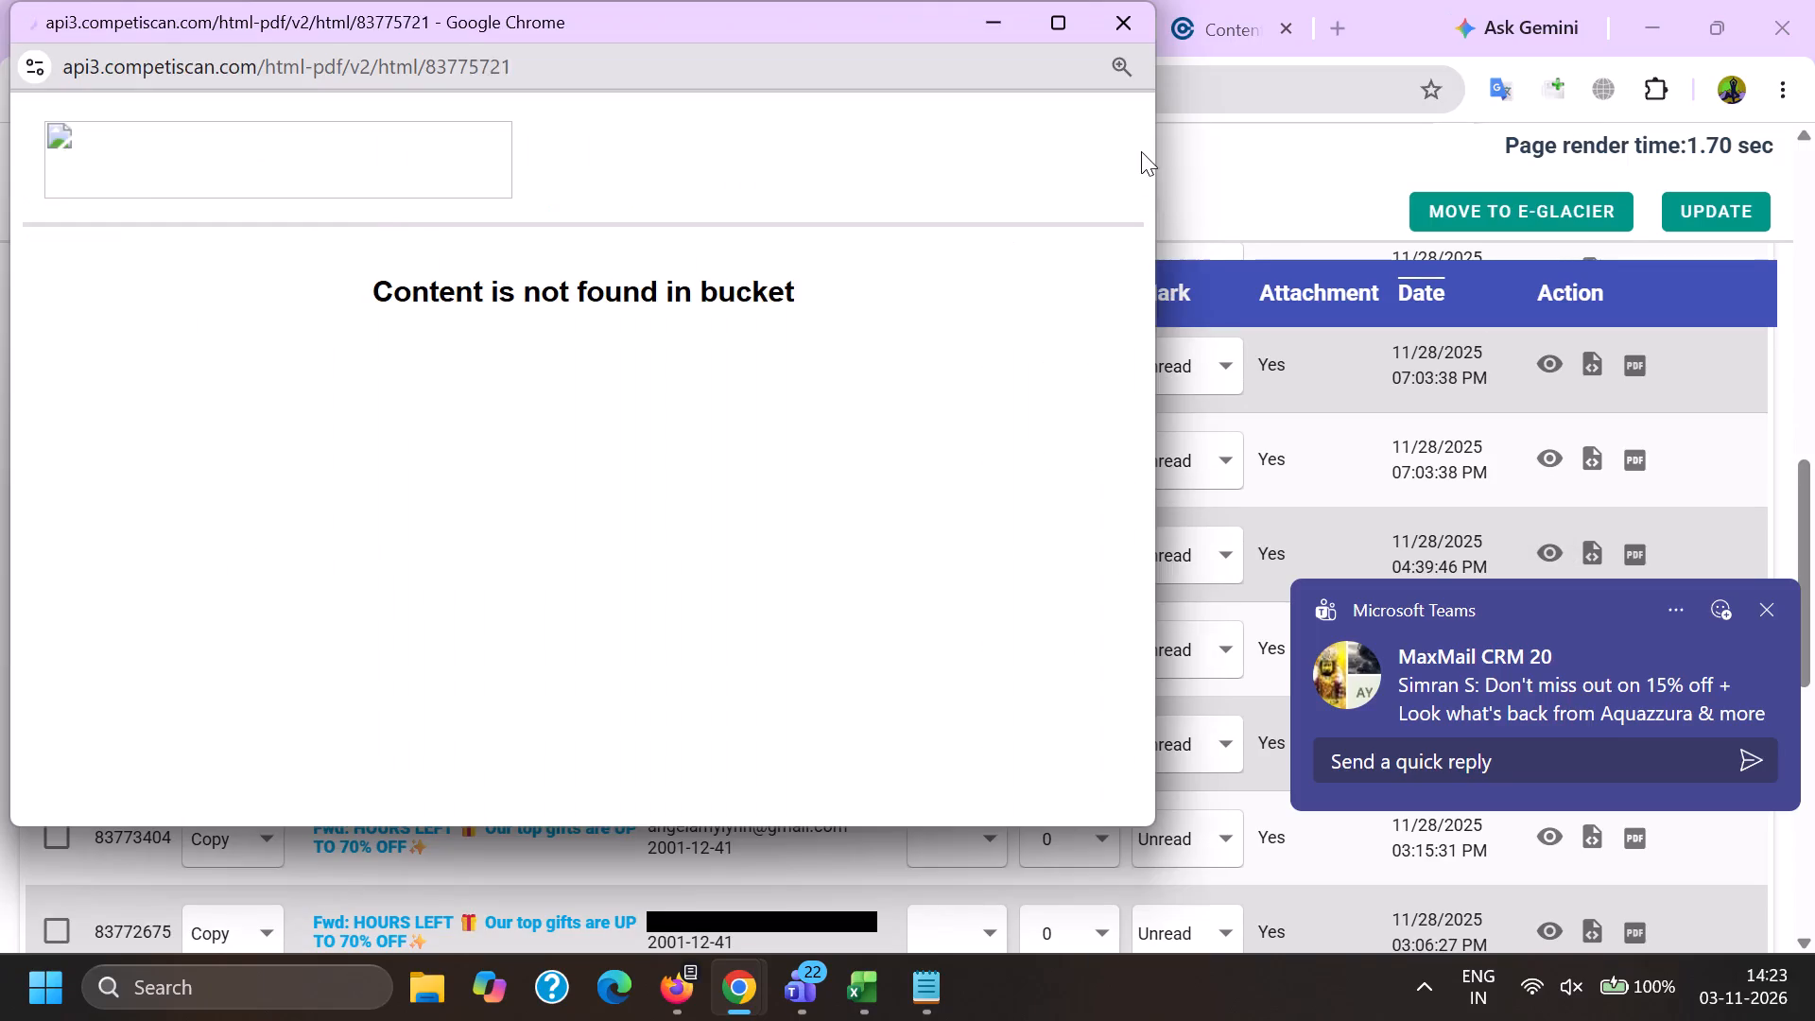
{"action": "left_click_drag", "start_coordinate": [1144, 140], "coordinate": [1110, 653]}
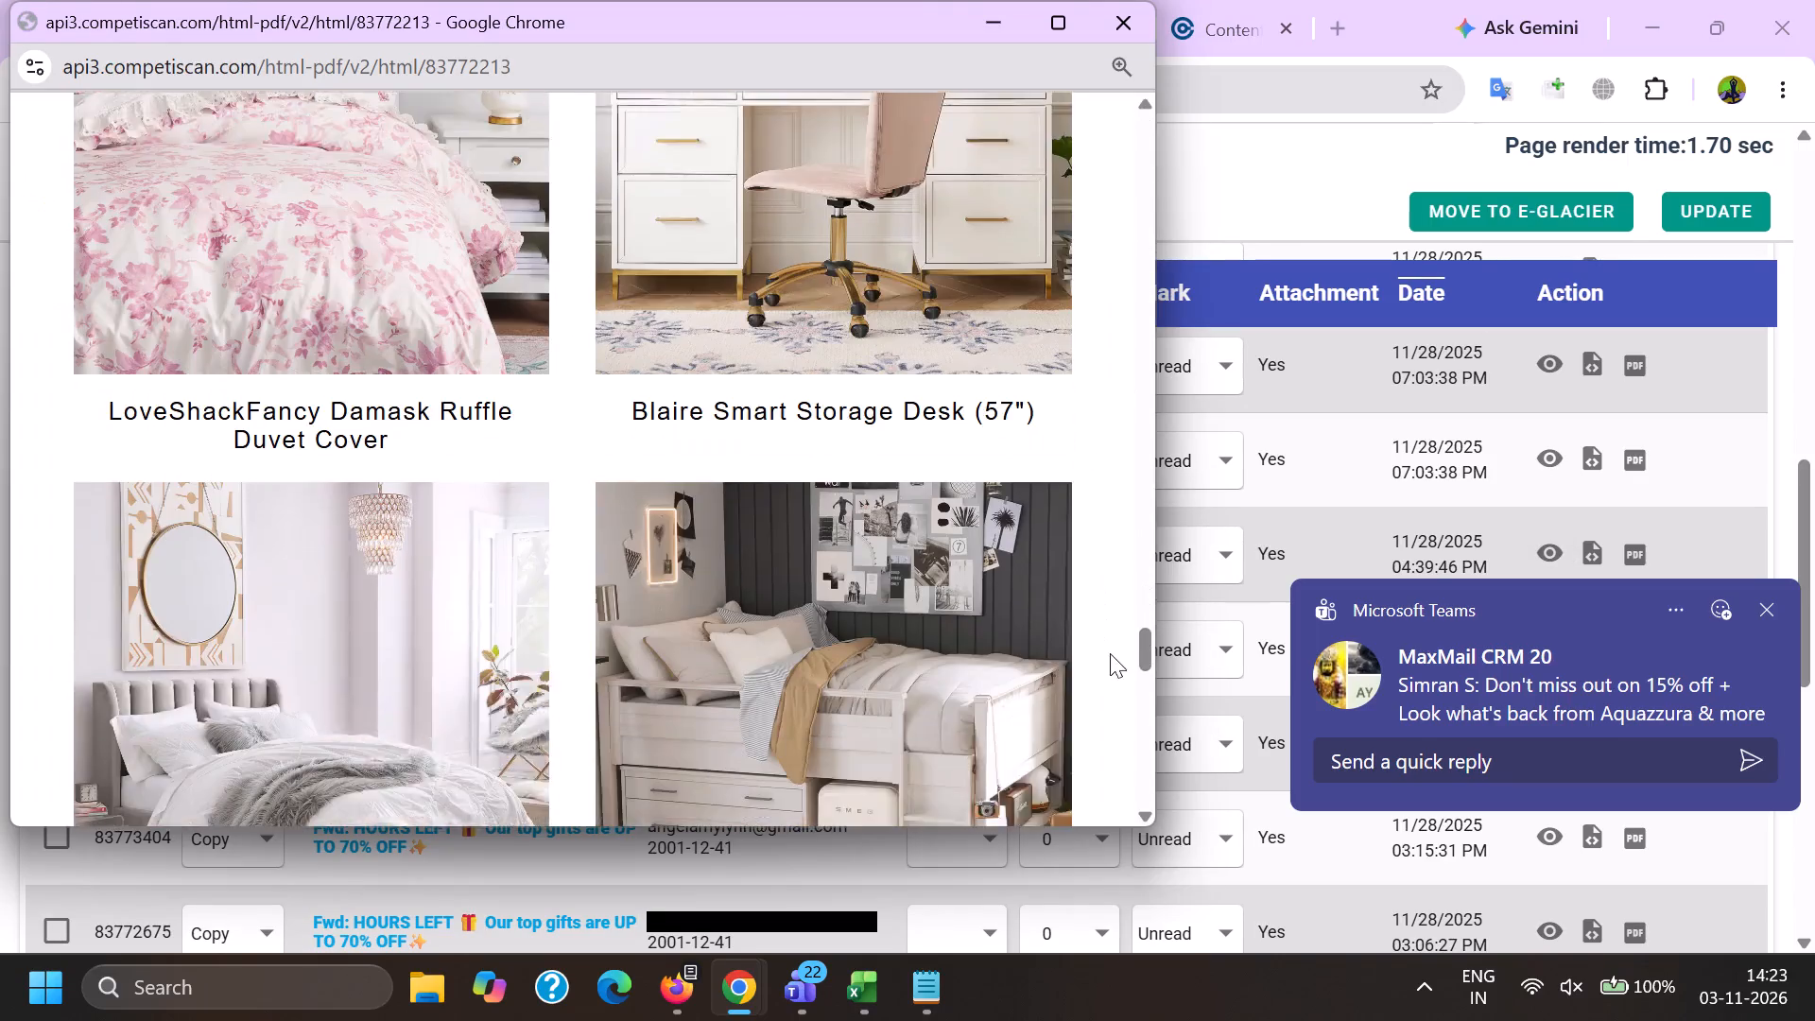
{"action": "left_click_drag", "start_coordinate": [1110, 653], "coordinate": [1111, 654]}
{"action": "key", "text": "alt+Tab"}
{"action": "left_click", "coordinate": [1776, 609]}
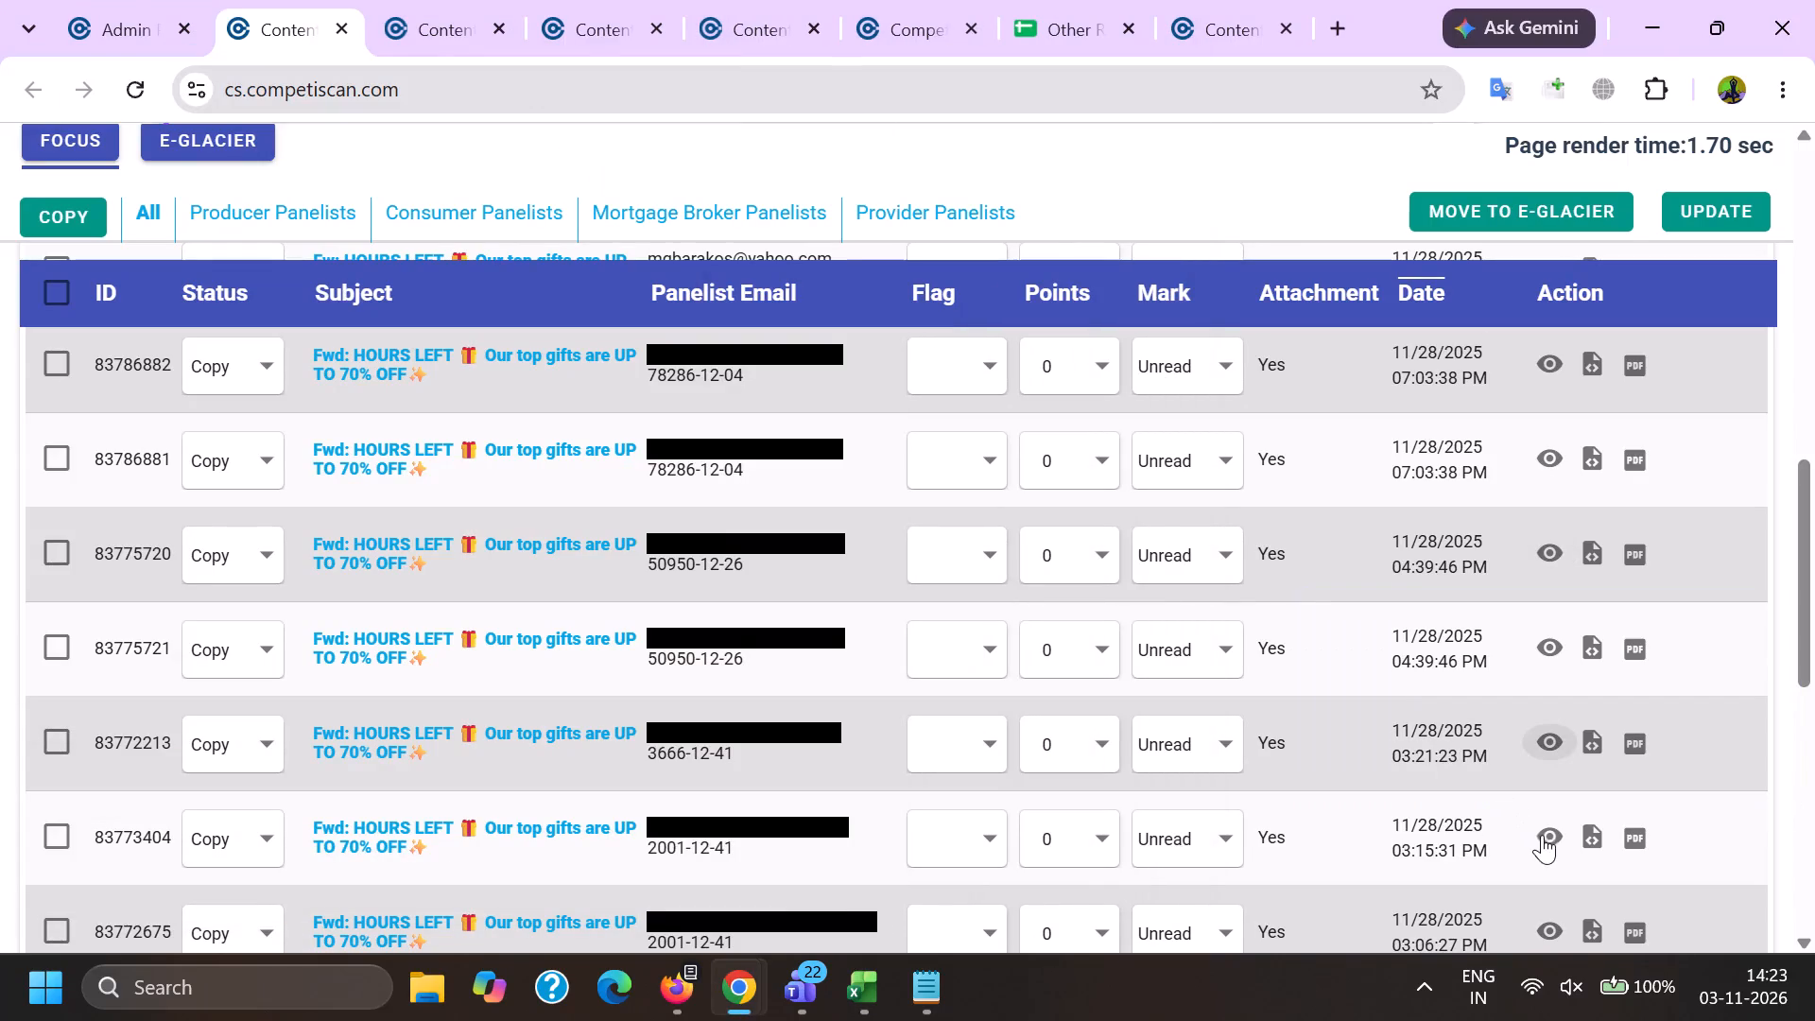
Preview the last two HOURS LEFT emails in the list, 83773404 and 83772675, to check their content.
{"action": "left_click", "coordinate": [1543, 835]}
{"action": "left_click_drag", "start_coordinate": [1148, 131], "coordinate": [1105, 647]}
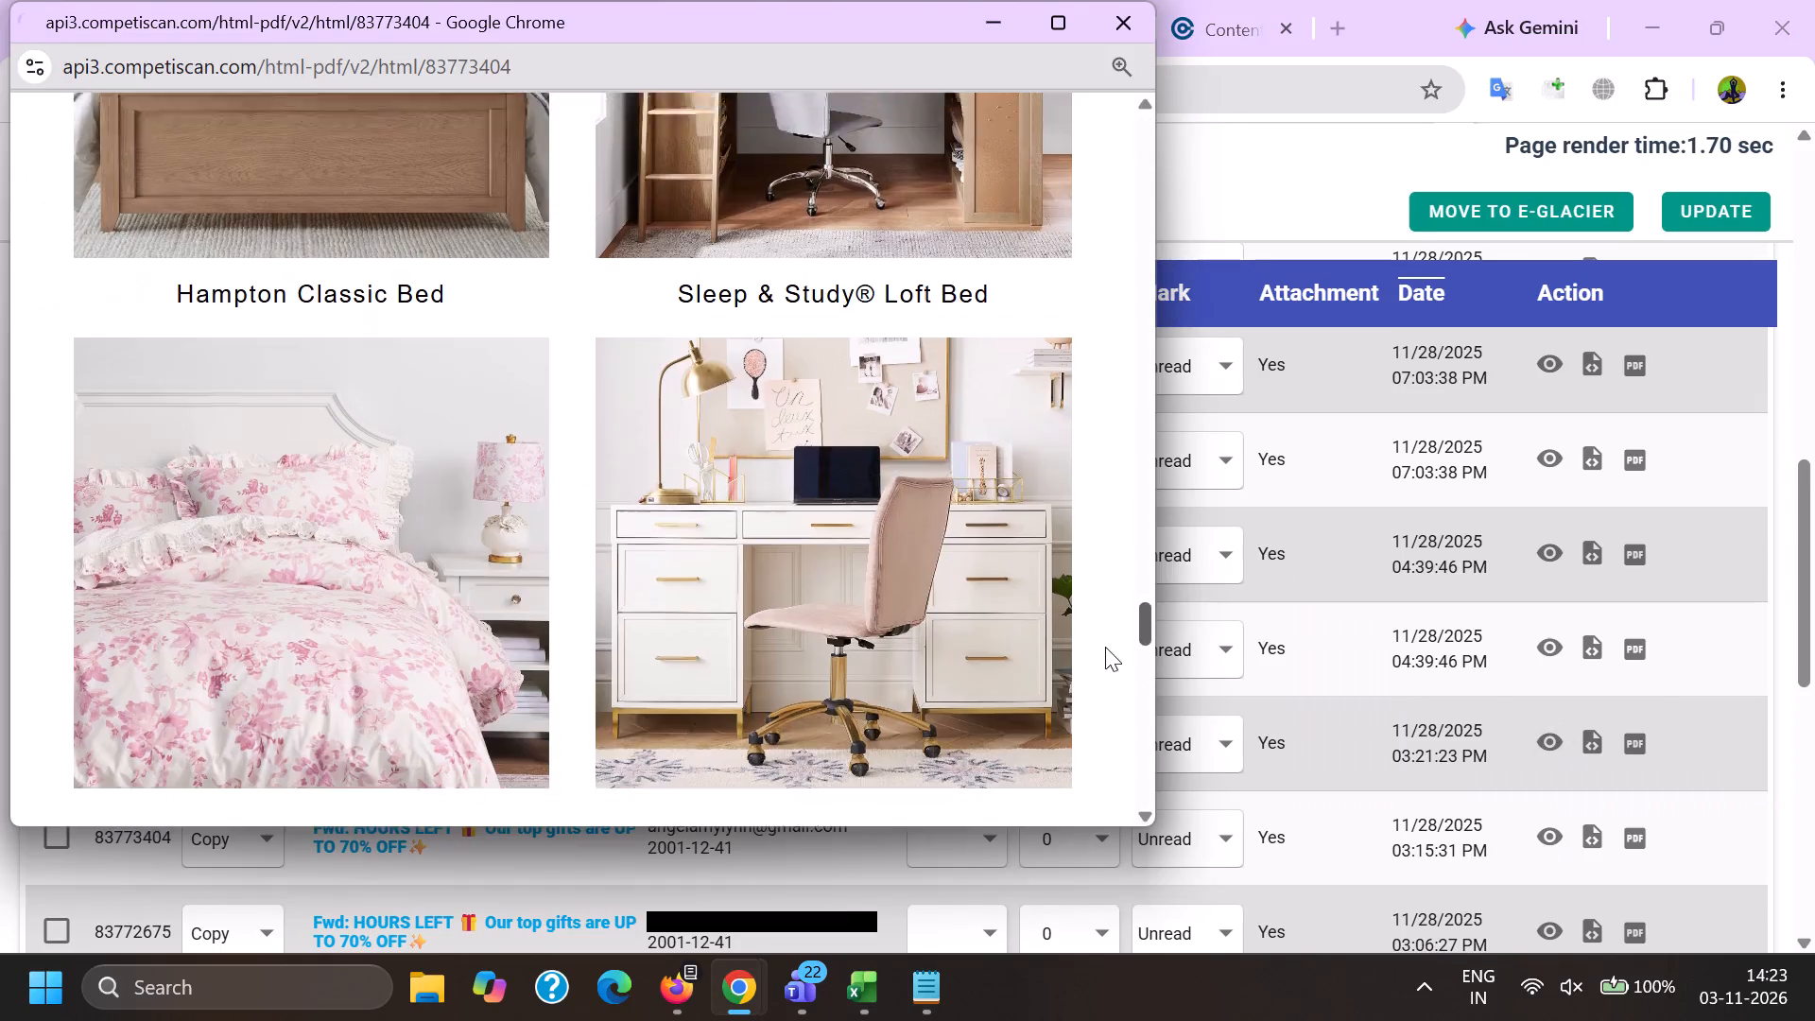
{"action": "left_click_drag", "start_coordinate": [1105, 647], "coordinate": [1104, 672]}
{"action": "key", "text": "alt+Tab"}
{"action": "scroll", "coordinate": [1549, 727], "scroll_direction": "down", "scroll_amount": 2}
{"action": "left_click", "coordinate": [1552, 648]}
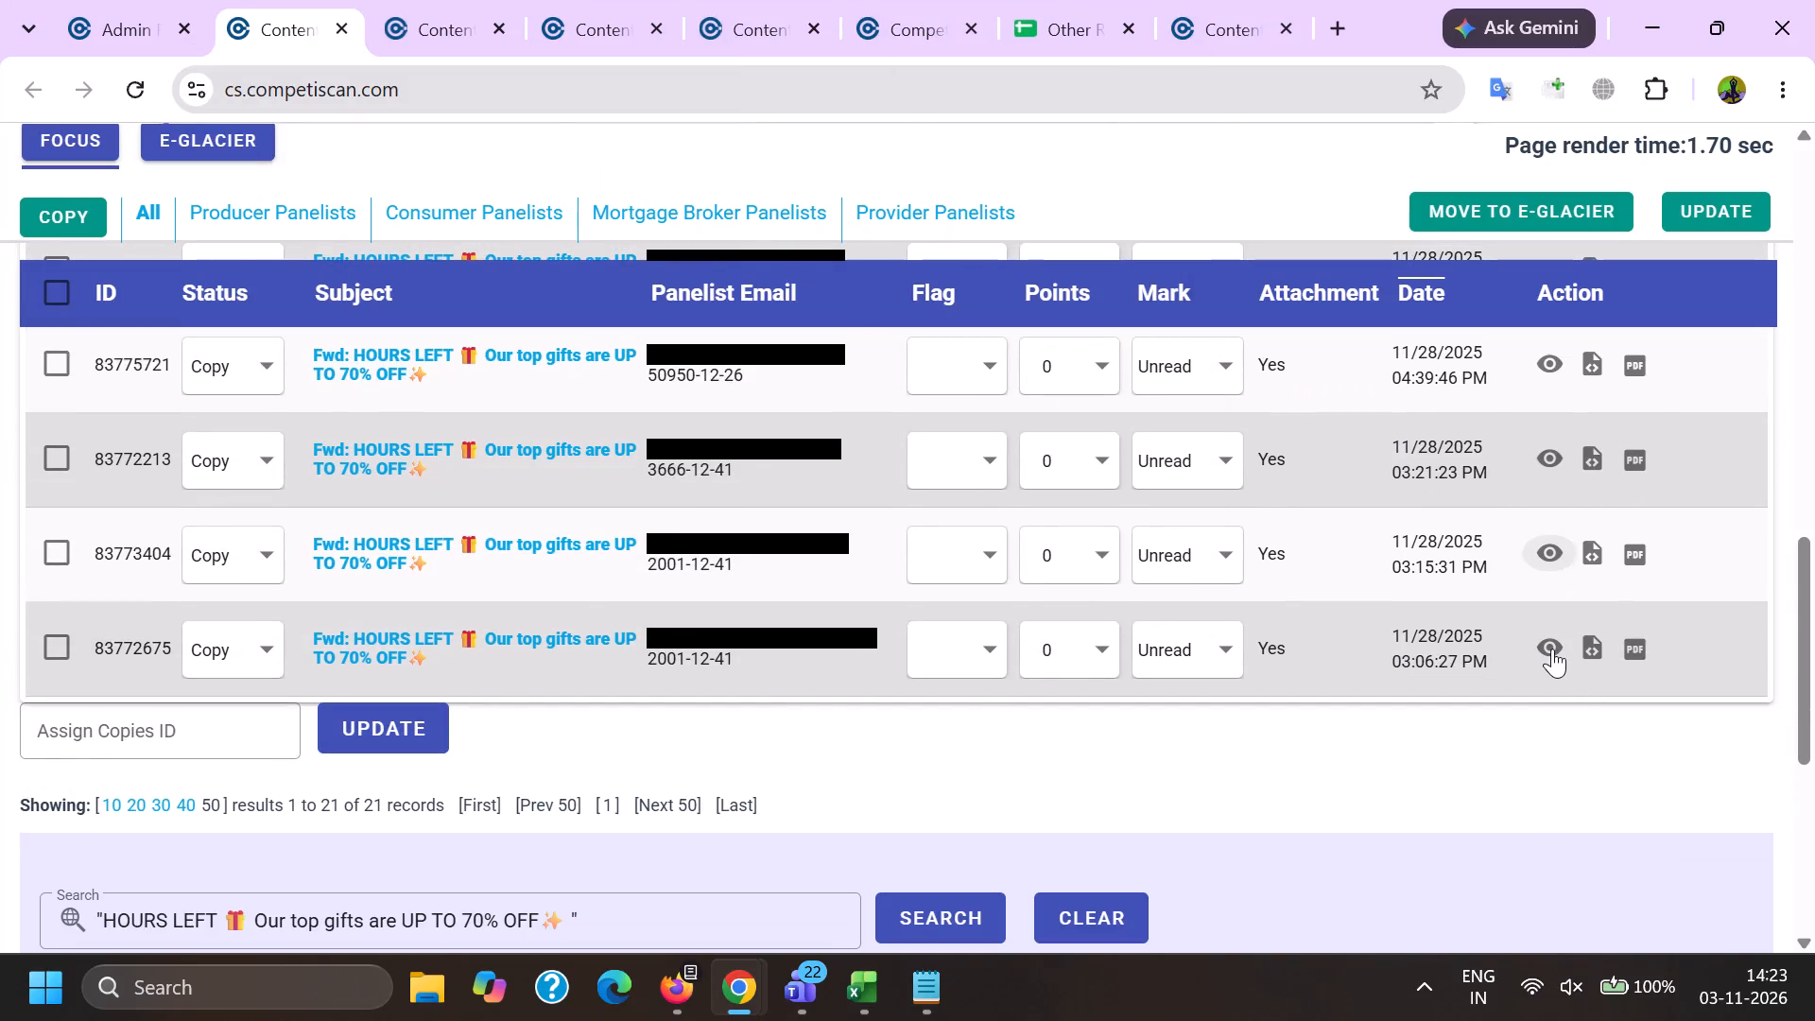
{"action": "left_click_drag", "start_coordinate": [1147, 127], "coordinate": [1146, 128]}
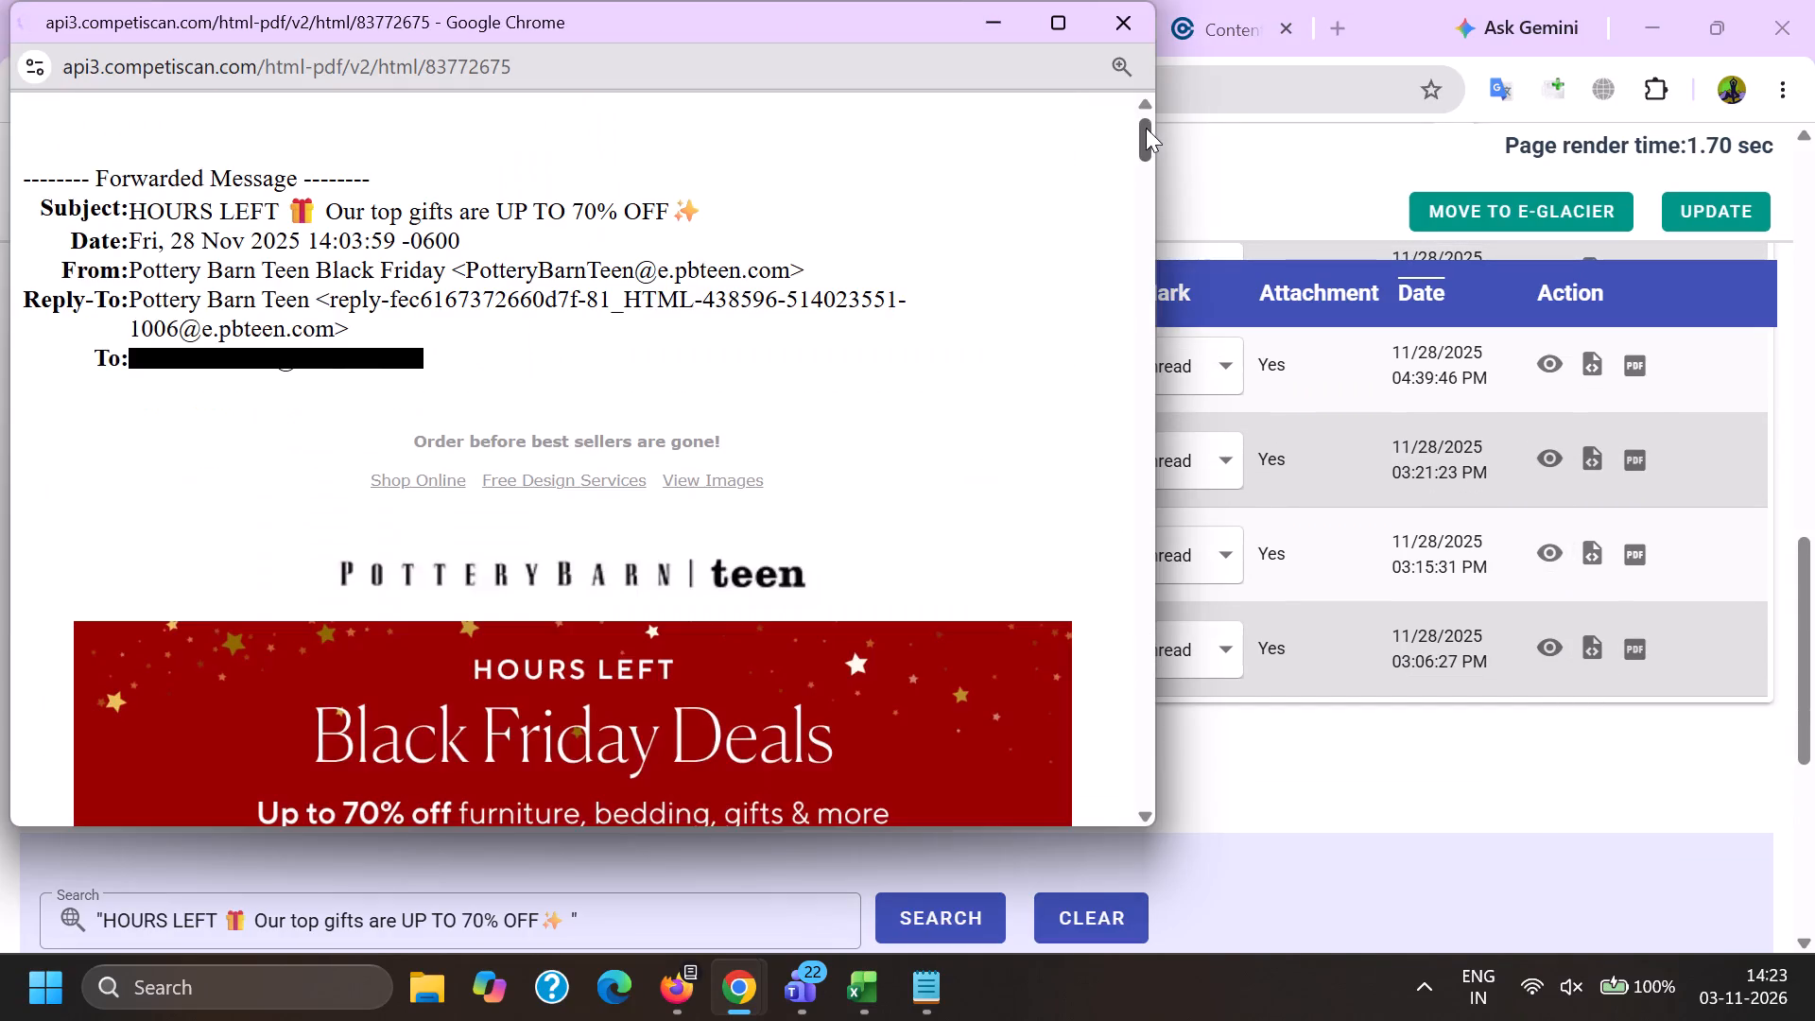
{"action": "left_click_drag", "start_coordinate": [1146, 128], "coordinate": [1142, 636]}
{"action": "key", "text": "alt+Tab"}
Recheck the previews of the HOURS LEFT emails 83781439 and 83781440 from 11/28/2025.
{"action": "scroll", "coordinate": [1194, 657], "scroll_direction": "up", "scroll_amount": 8}
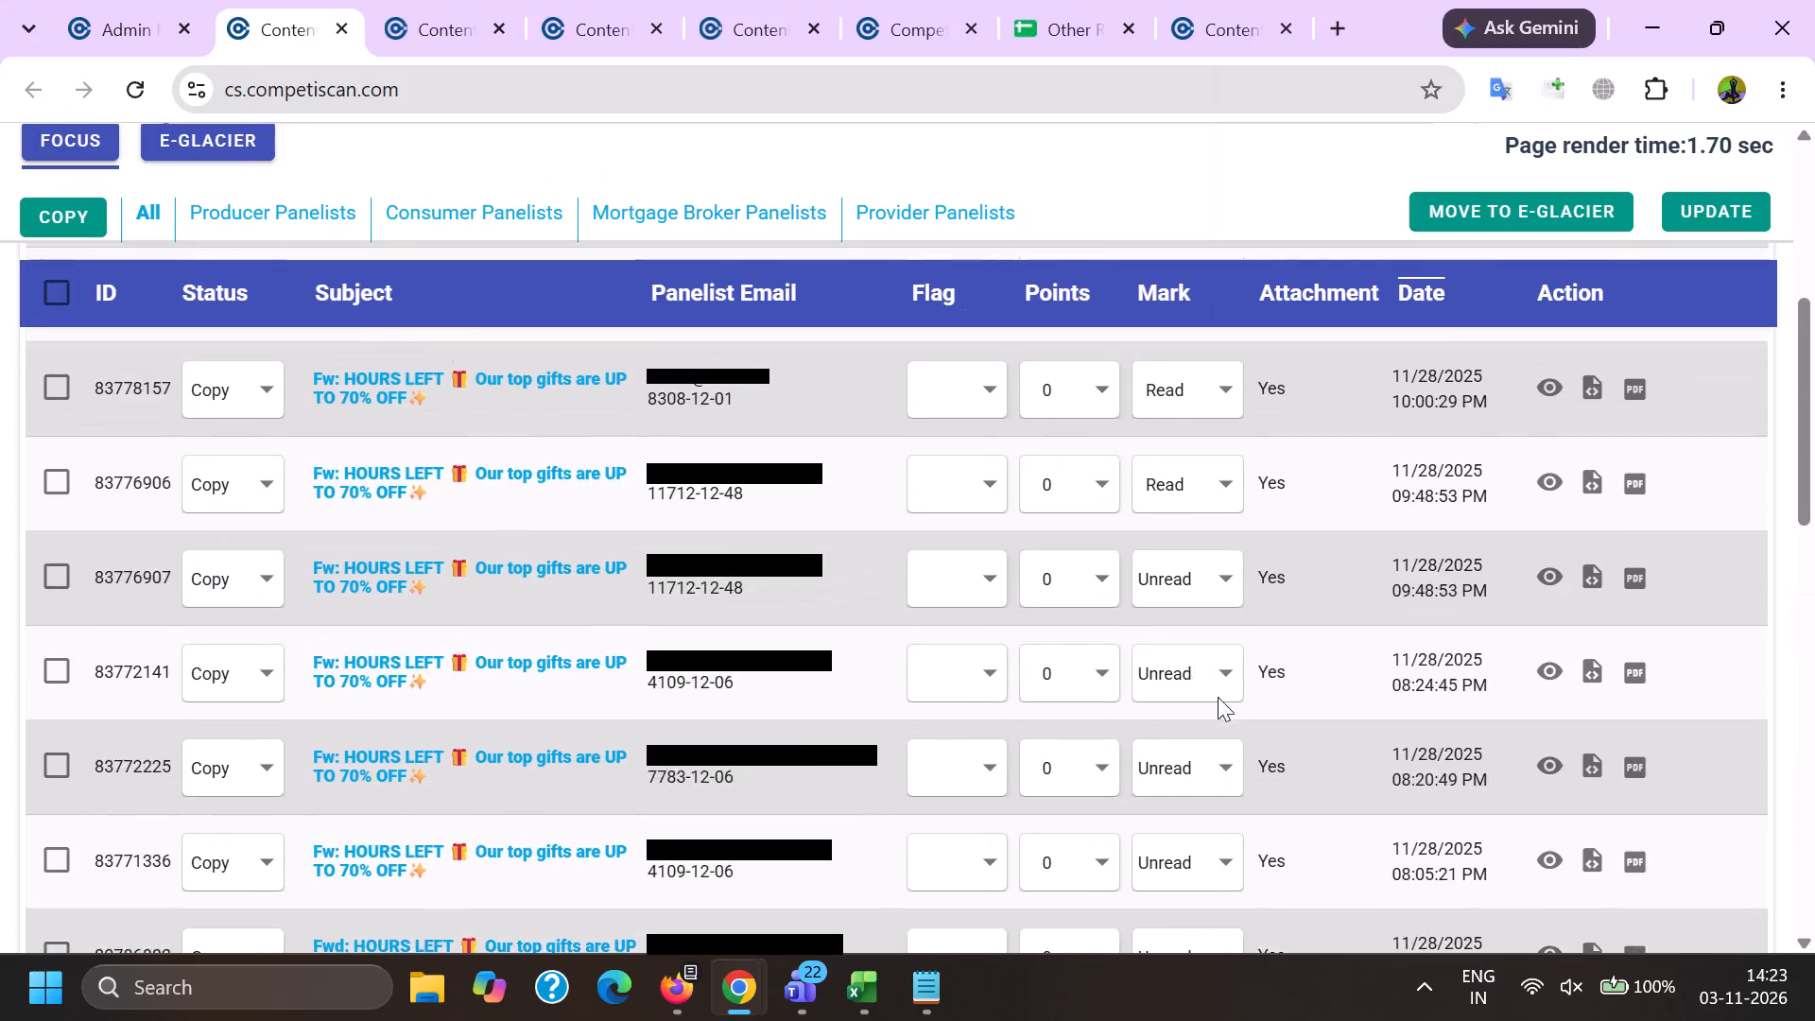
{"action": "left_click", "coordinate": [1544, 781]}
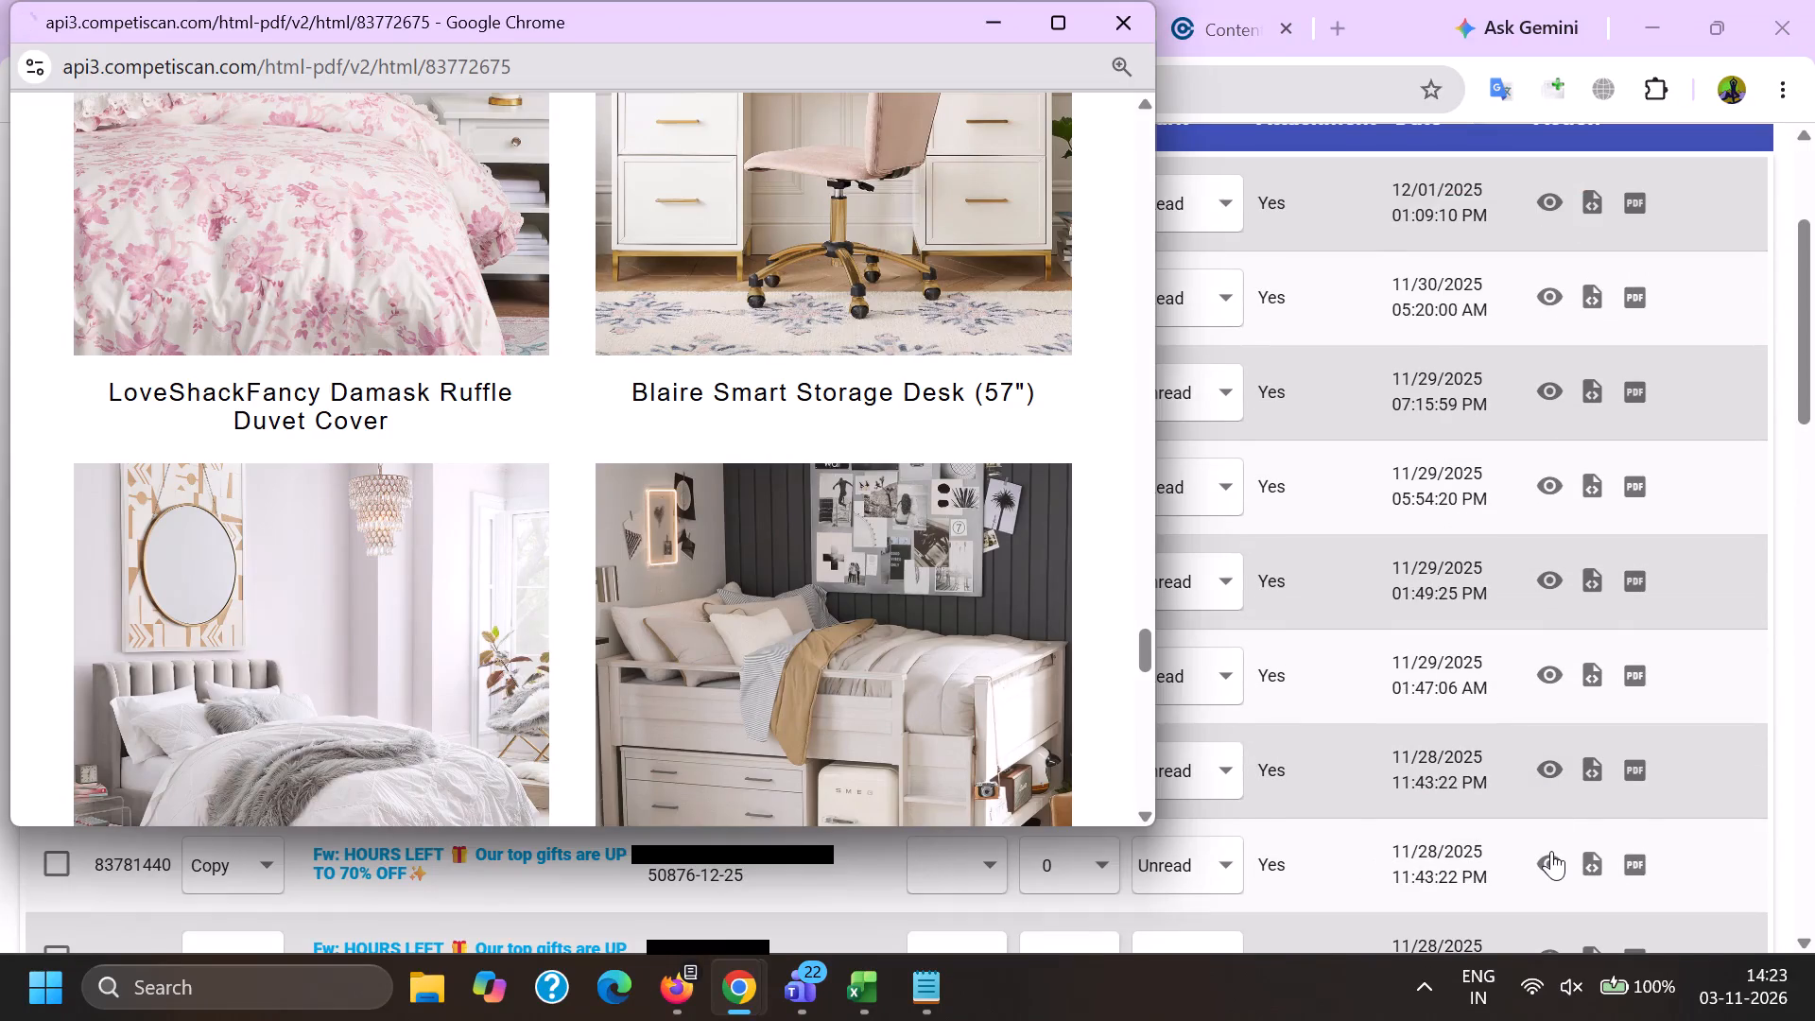
{"action": "left_click_drag", "start_coordinate": [1143, 143], "coordinate": [1101, 710]}
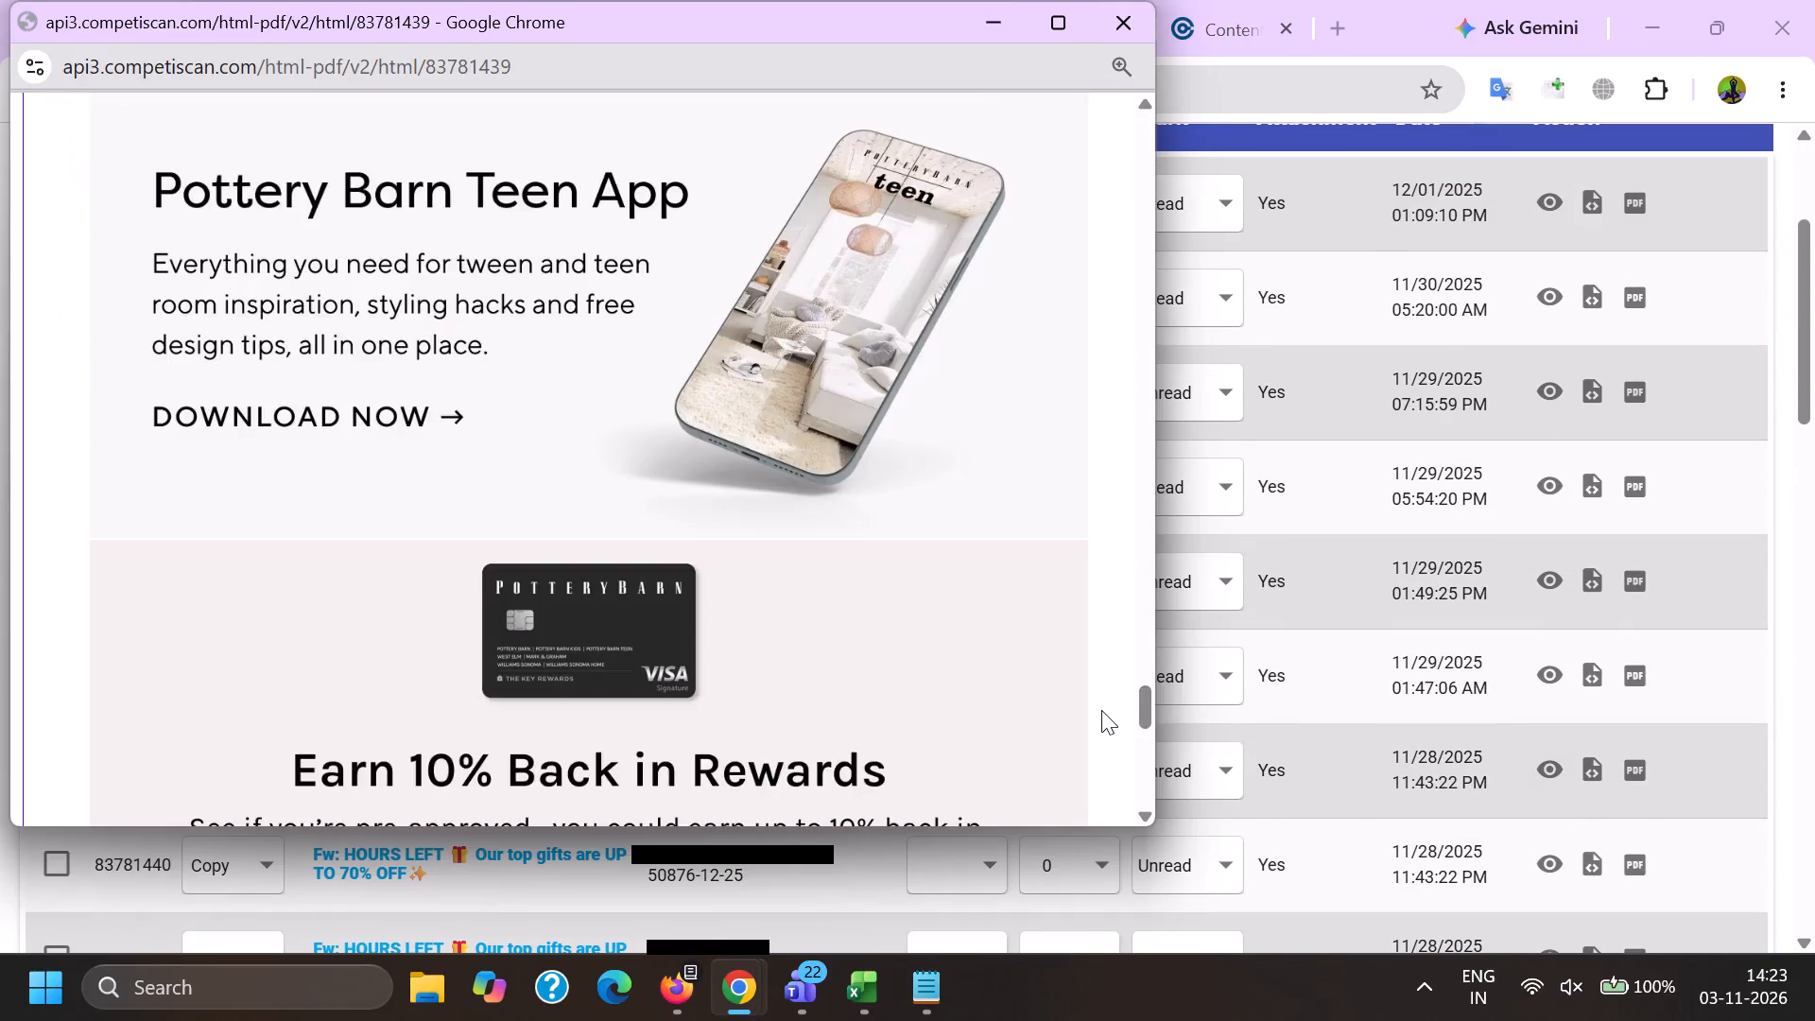
{"action": "left_click_drag", "start_coordinate": [1101, 710], "coordinate": [1115, 606]}
{"action": "key", "text": "alt+Tab"}
{"action": "left_click", "coordinate": [1557, 866]}
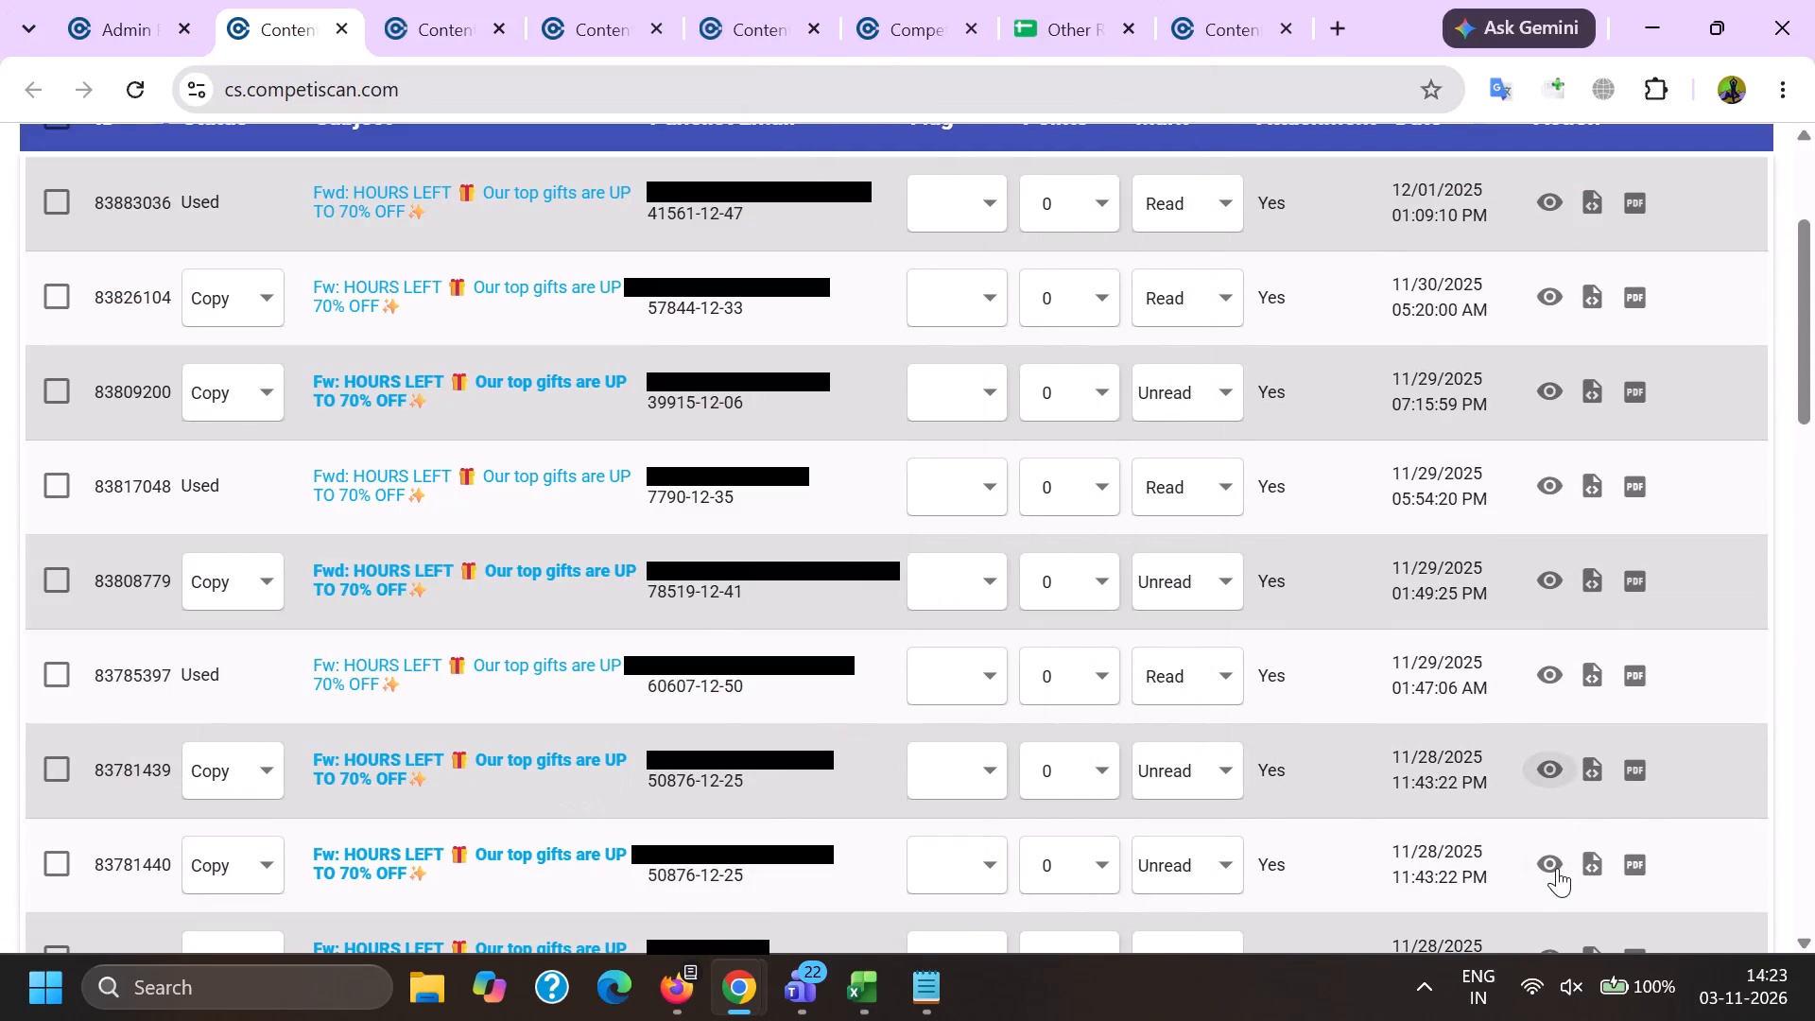
{"action": "key", "text": "alt+Tab"}
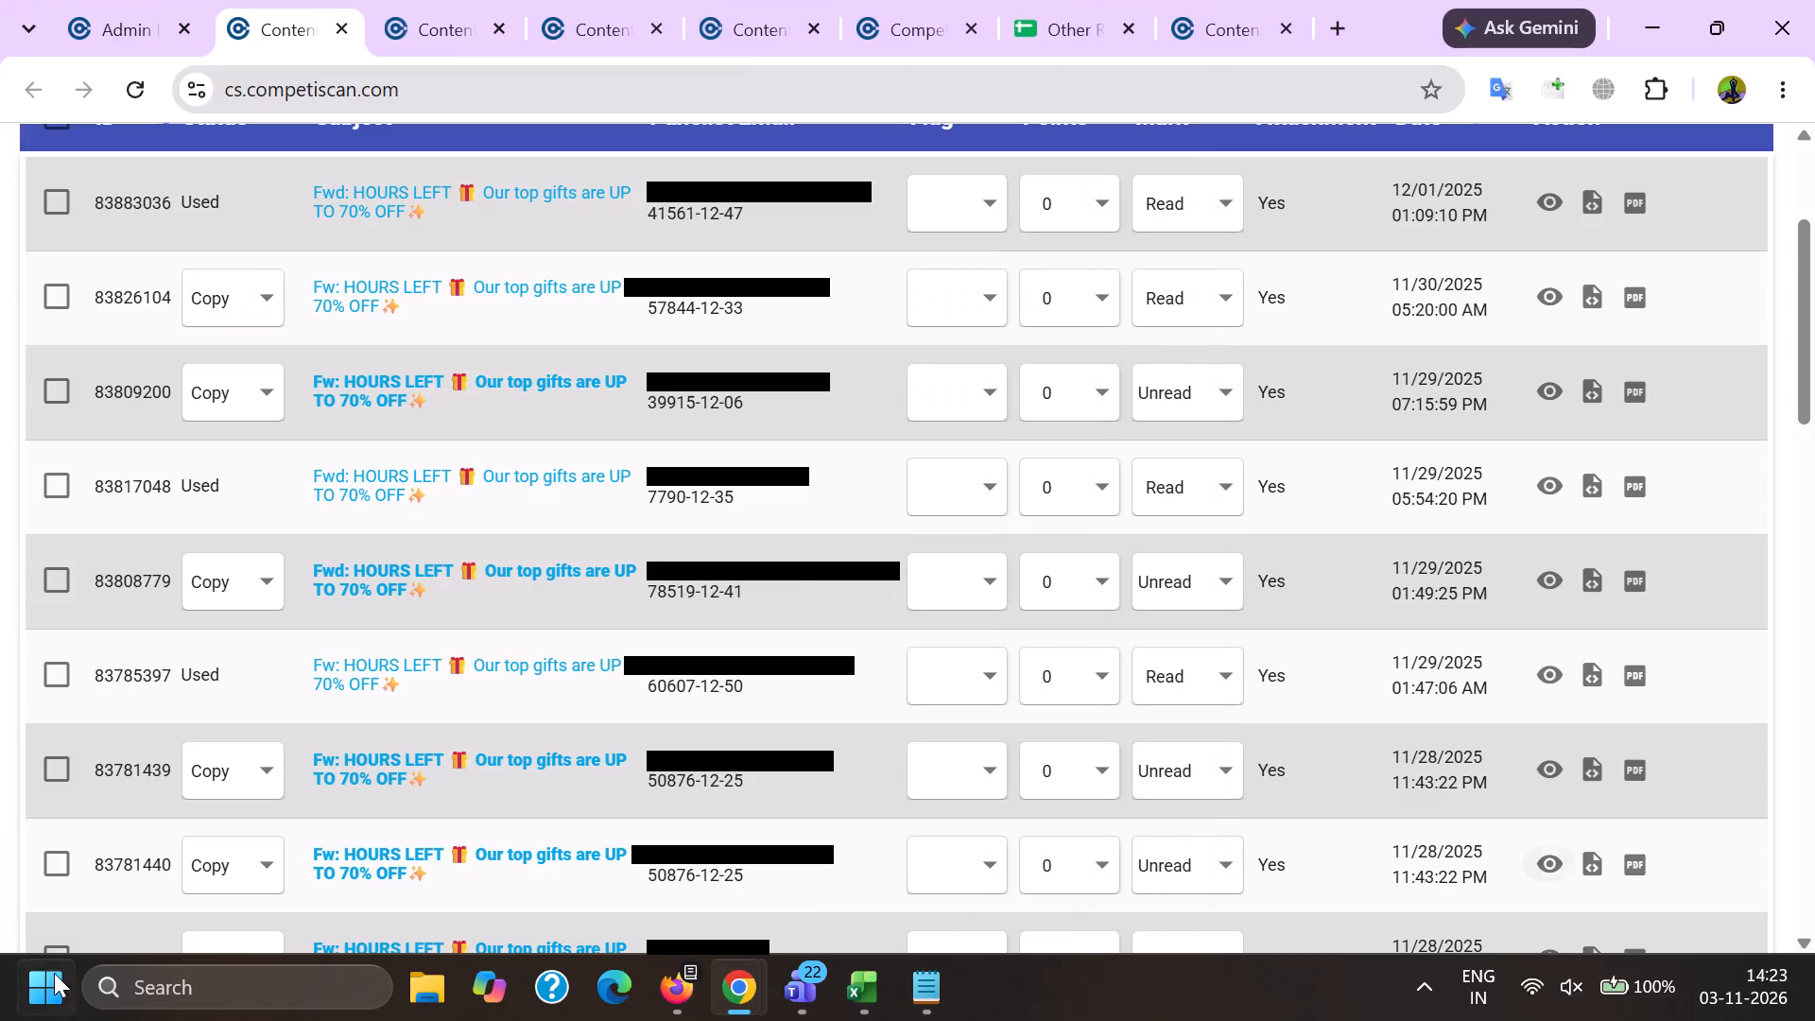
Go to the open editor of email 83778157 and place the cursor before HOURS LEFT in its forwarded Subject line.
{"action": "left_click", "coordinate": [451, 0]}
{"action": "scroll", "coordinate": [259, 603], "scroll_direction": "down", "scroll_amount": 1}
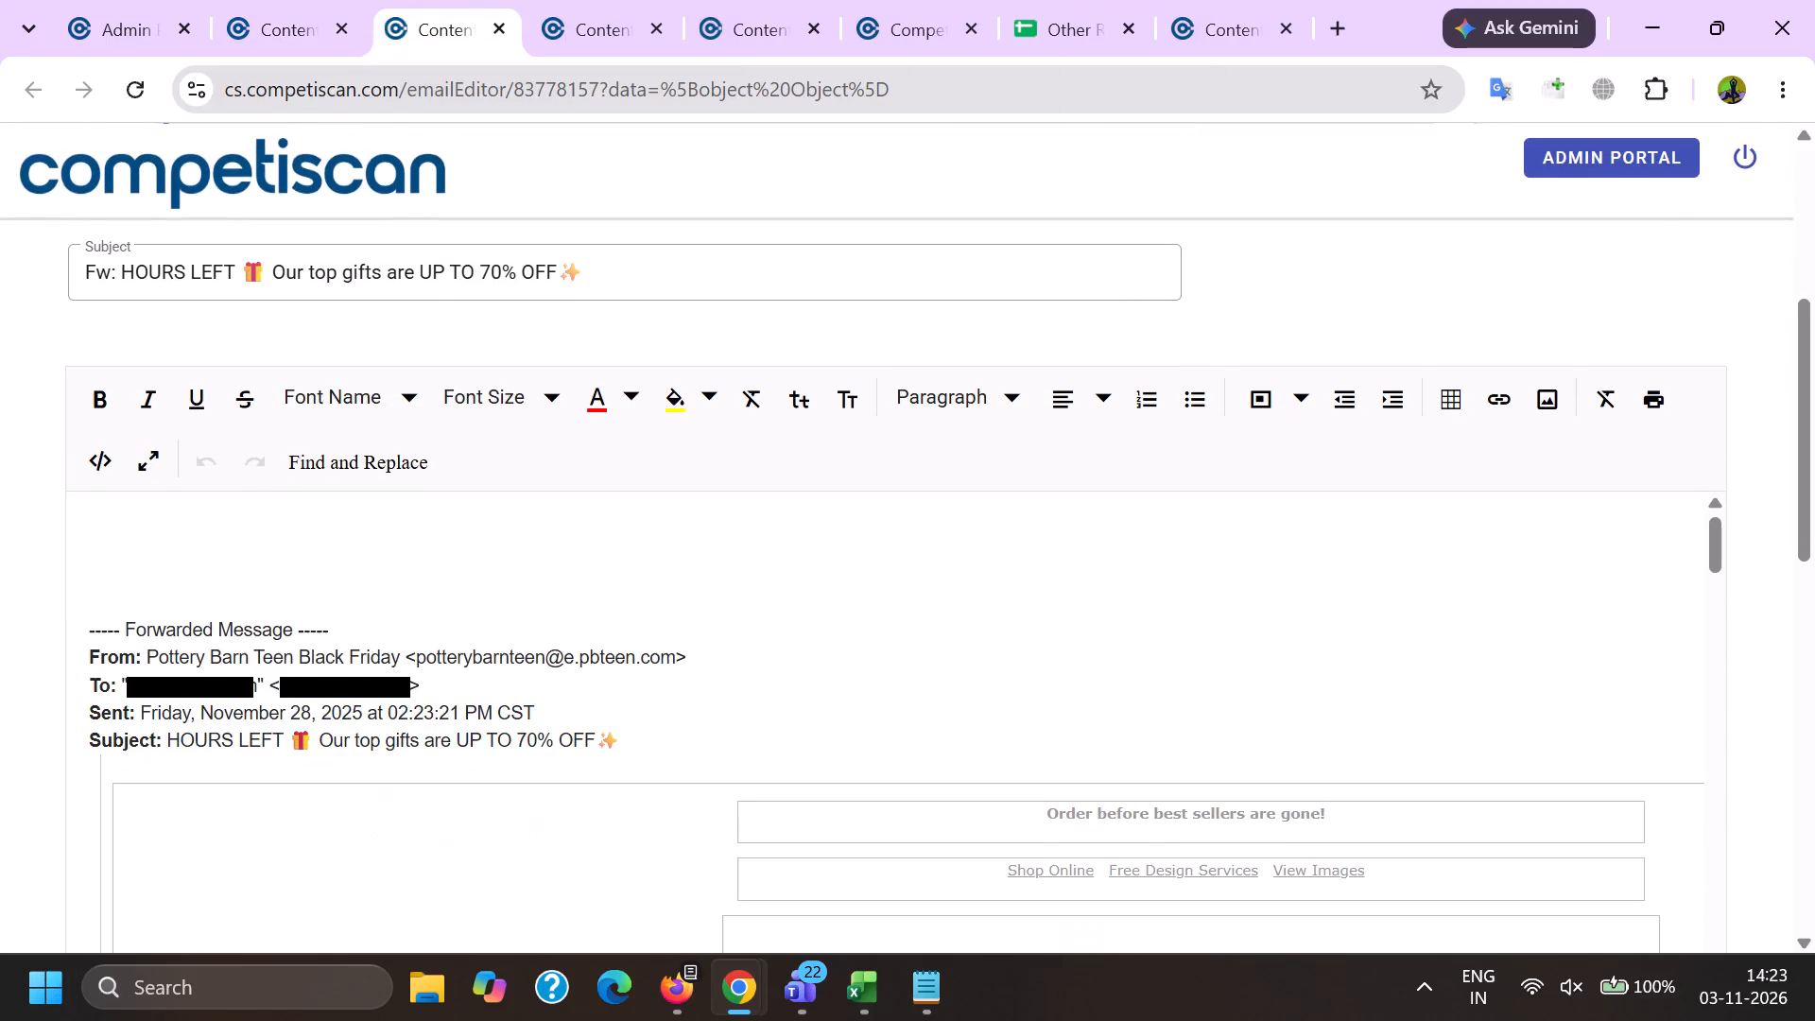
{"action": "left_click_drag", "start_coordinate": [169, 734], "coordinate": [170, 732]}
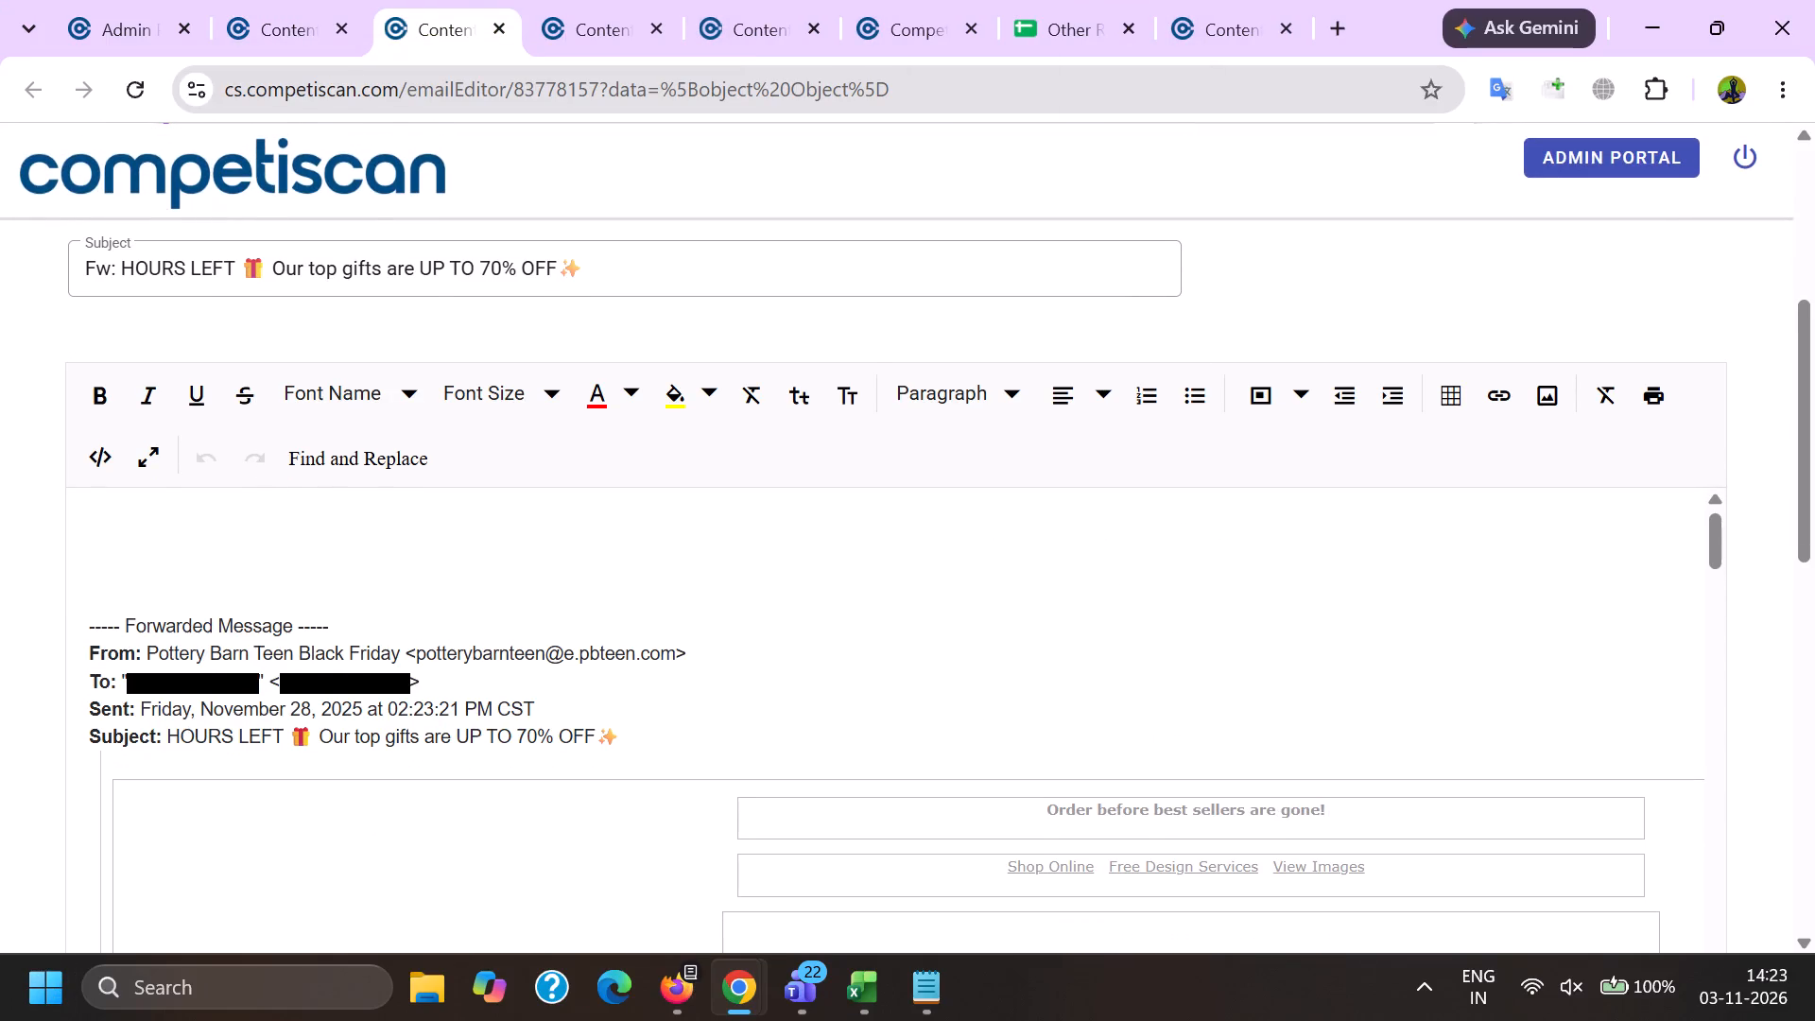
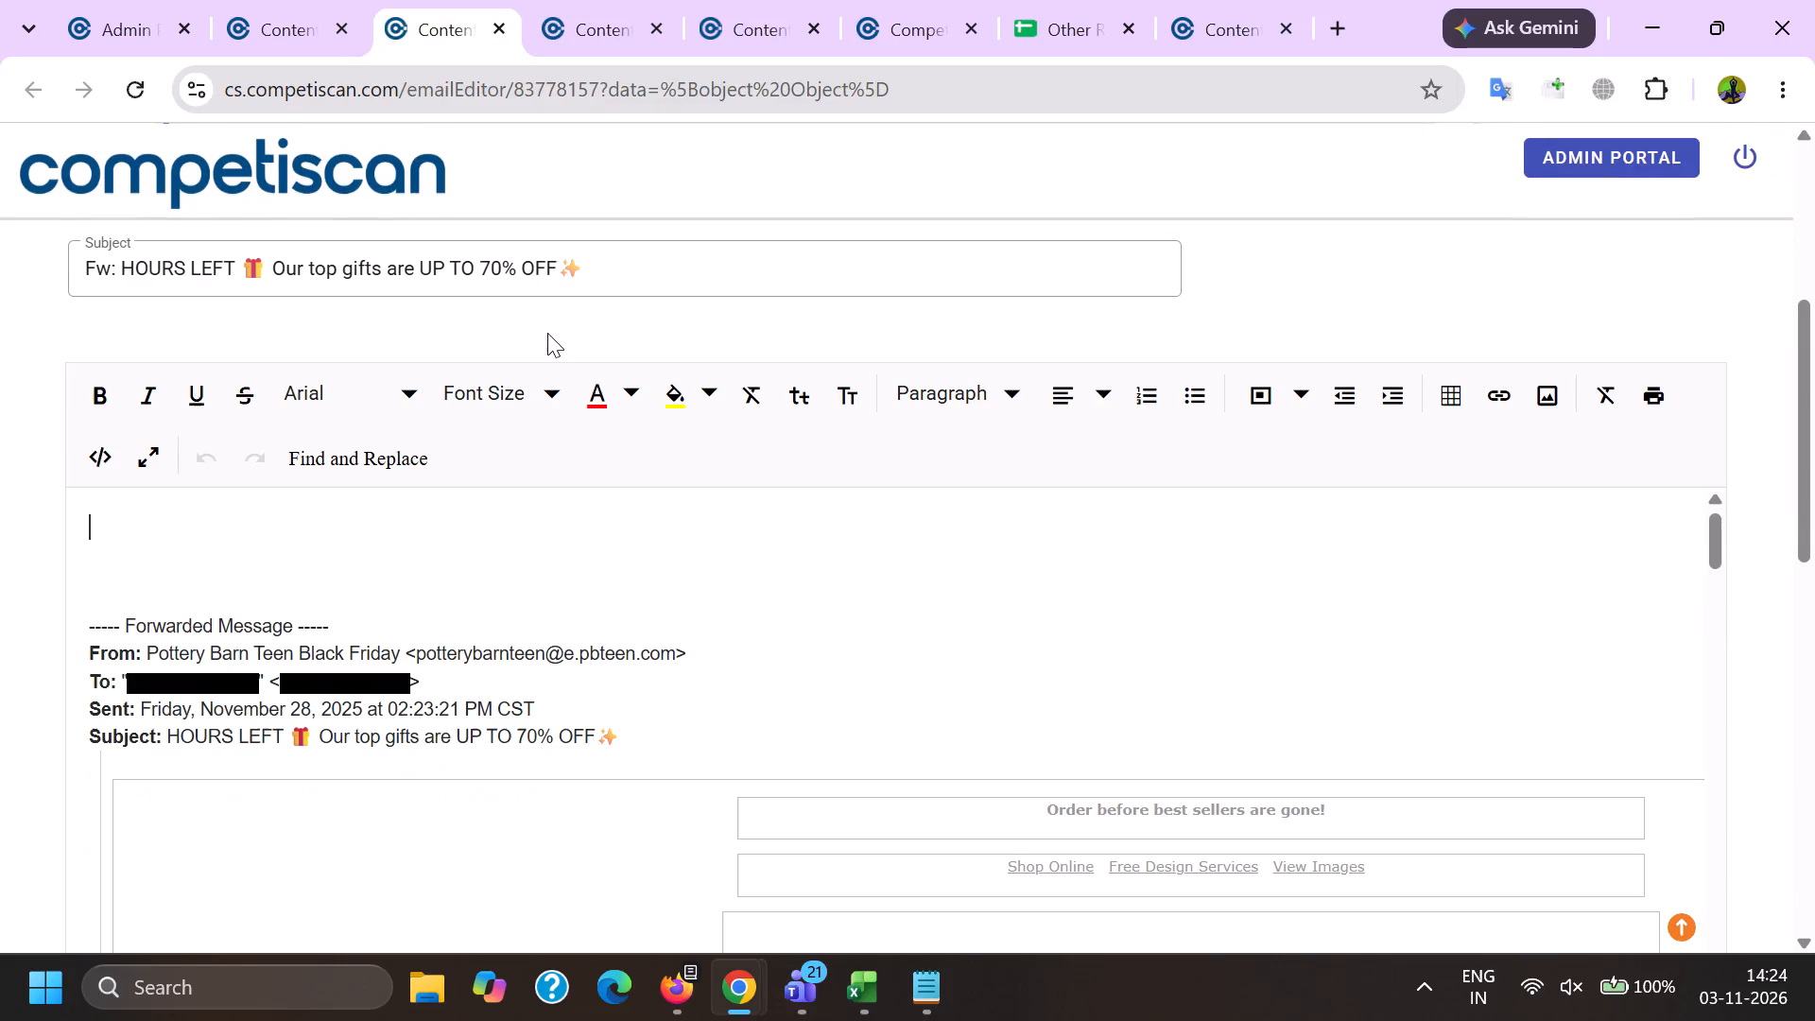
Update the status of emails 83778157 and 83776906 on their editor pages.
{"action": "scroll", "coordinate": [60, 581], "scroll_direction": "up", "scroll_amount": 10}
{"action": "left_click", "coordinate": [302, 339]}
{"action": "left_click", "coordinate": [294, 345]}
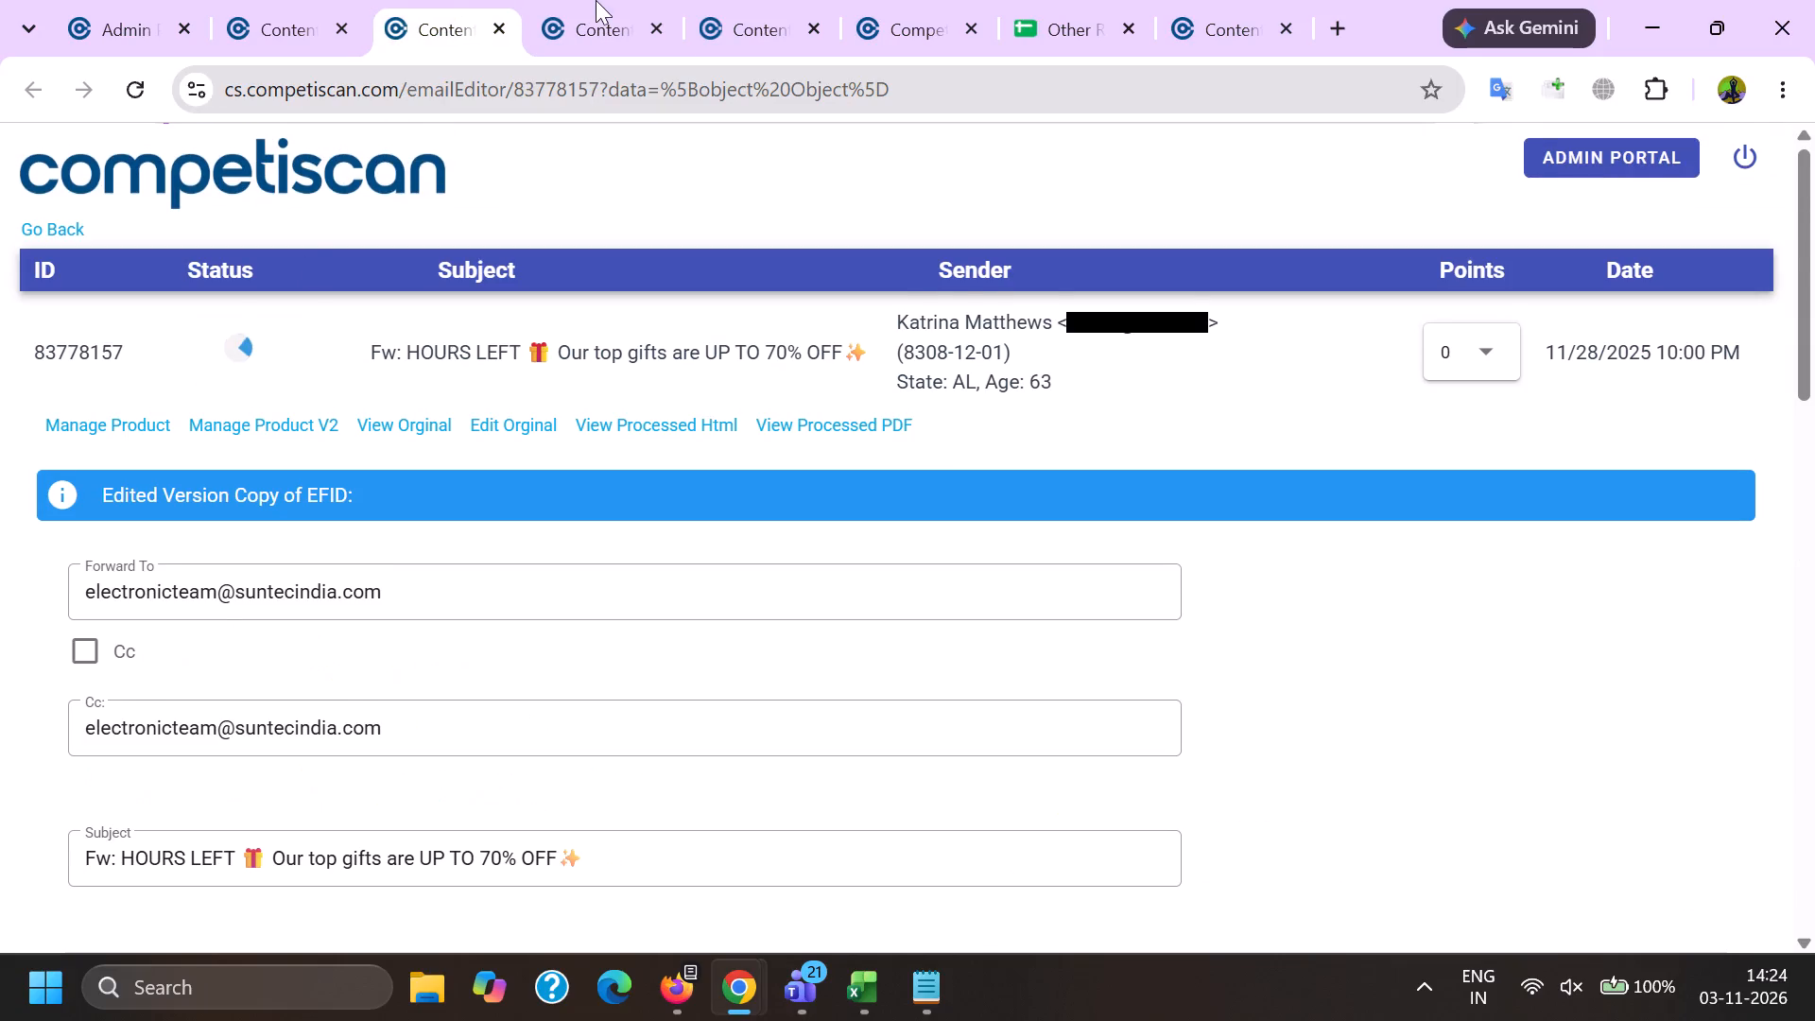
{"action": "left_click", "coordinate": [596, 0]}
{"action": "scroll", "coordinate": [229, 389], "scroll_direction": "up", "scroll_amount": 6}
{"action": "double_click", "coordinate": [248, 356]}
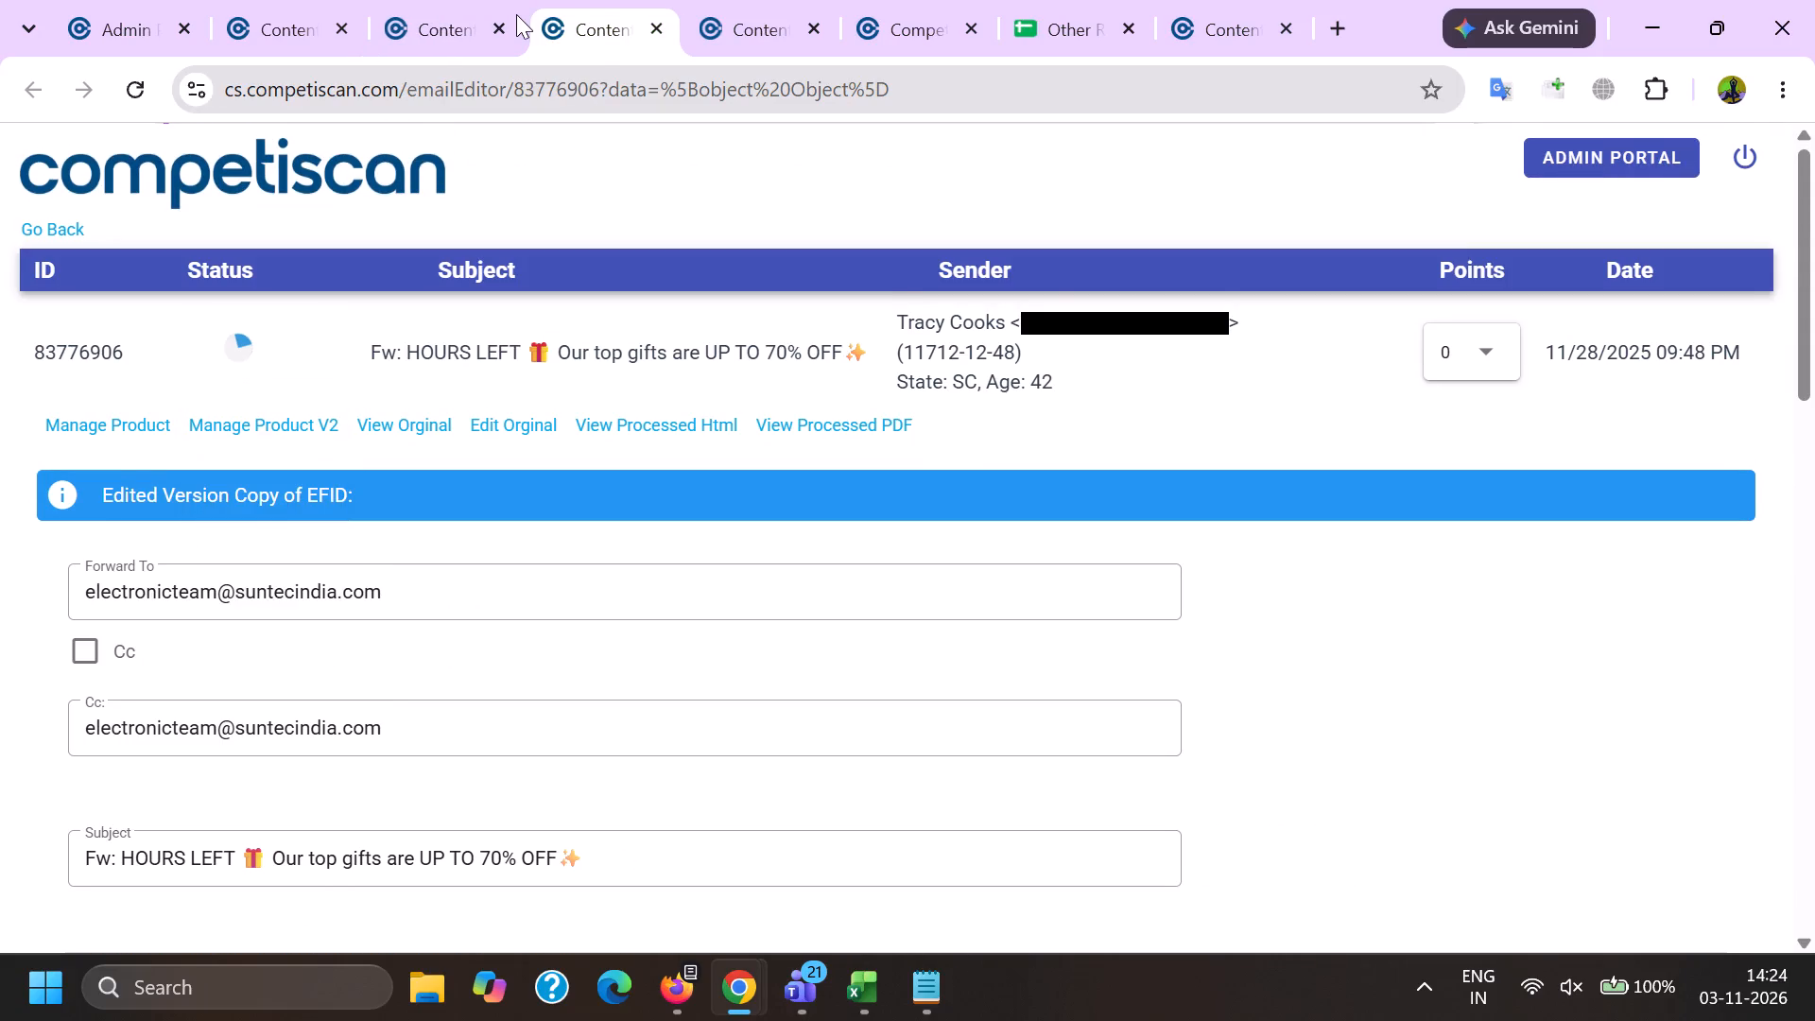
Delete the Forwarded Message heading above the From line in the body of email 83778157.
{"action": "left_click", "coordinate": [485, 0]}
{"action": "scroll", "coordinate": [258, 424], "scroll_direction": "down", "scroll_amount": 4}
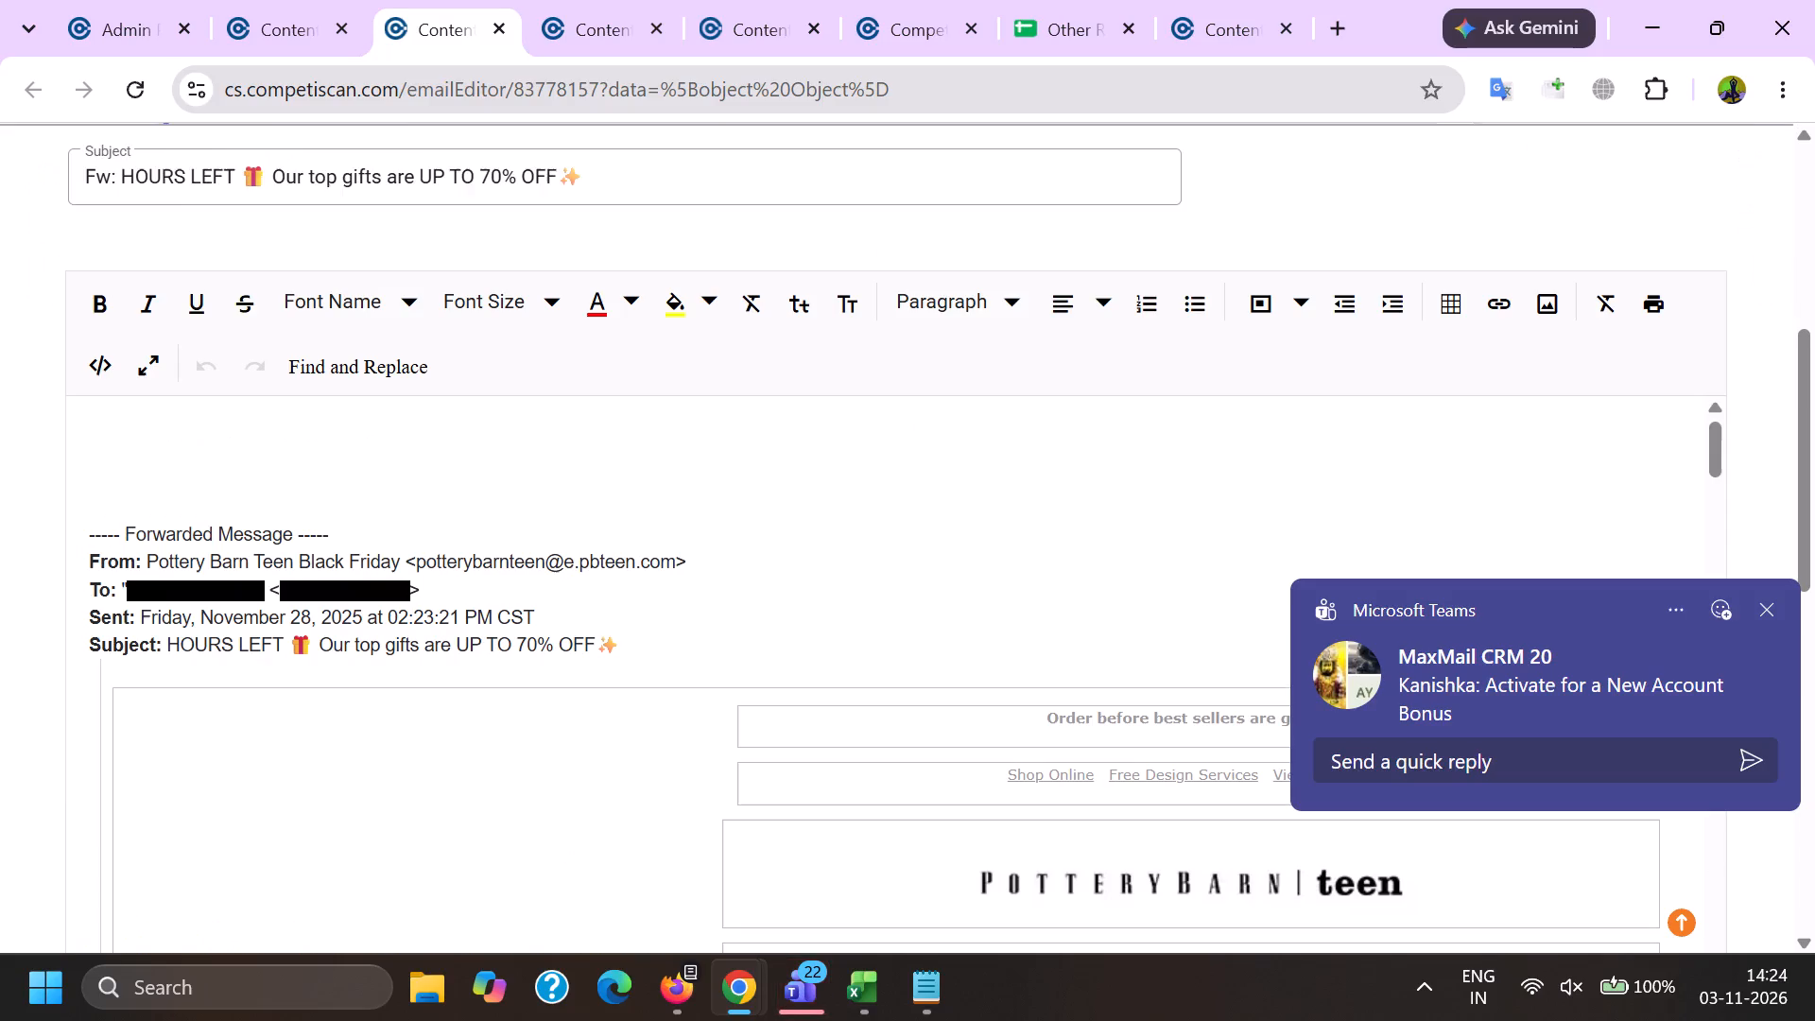
{"action": "left_click_drag", "start_coordinate": [374, 510], "coordinate": [422, 516]}
{"action": "left_click_drag", "start_coordinate": [444, 511], "coordinate": [463, 519]}
{"action": "left_click_drag", "start_coordinate": [463, 521], "coordinate": [209, 482]}
{"action": "key", "text": "BackSpace"}
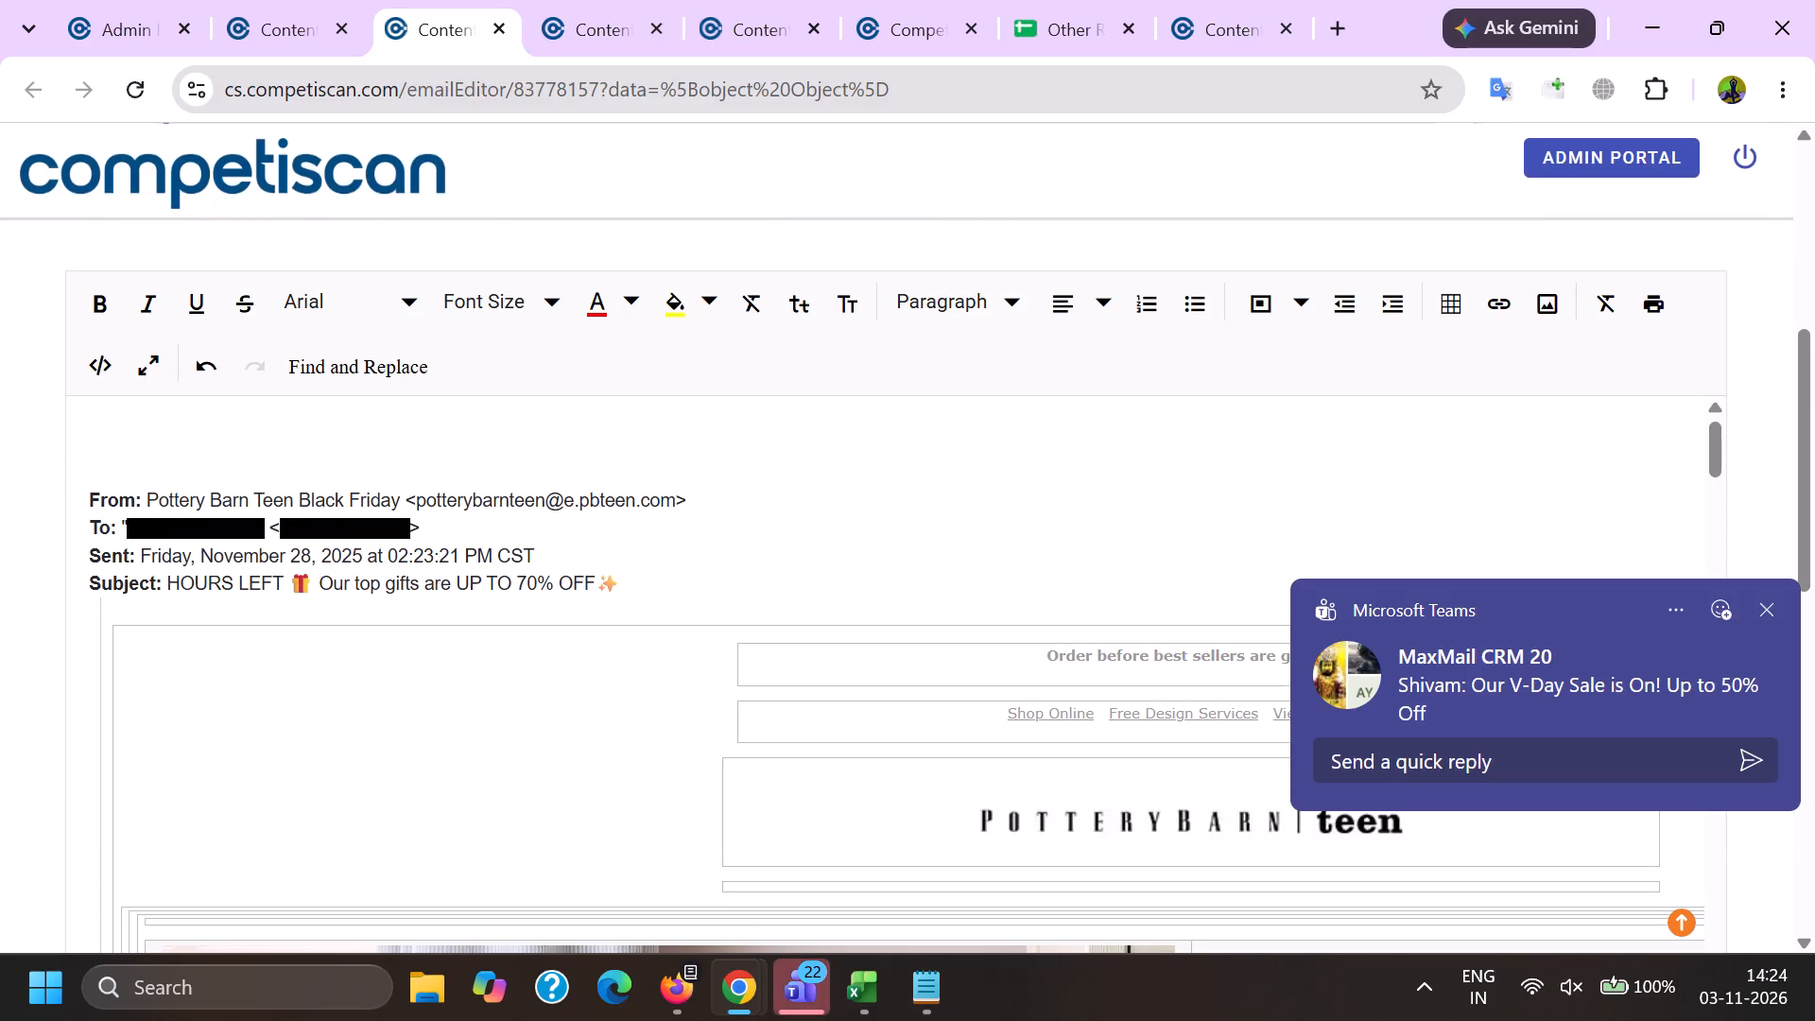
Delete the sender's e-mail address and the whole To line from the forwarded header of email 83778157.
{"action": "left_click_drag", "start_coordinate": [412, 509], "coordinate": [437, 524]}
{"action": "key", "text": "BackSpace"}
{"action": "key", "text": "BackSpace"}
Remove the hyperlink from the View Images text above the Pottery Barn Teen logo.
{"action": "scroll", "coordinate": [896, 314], "scroll_direction": "down", "scroll_amount": 1}
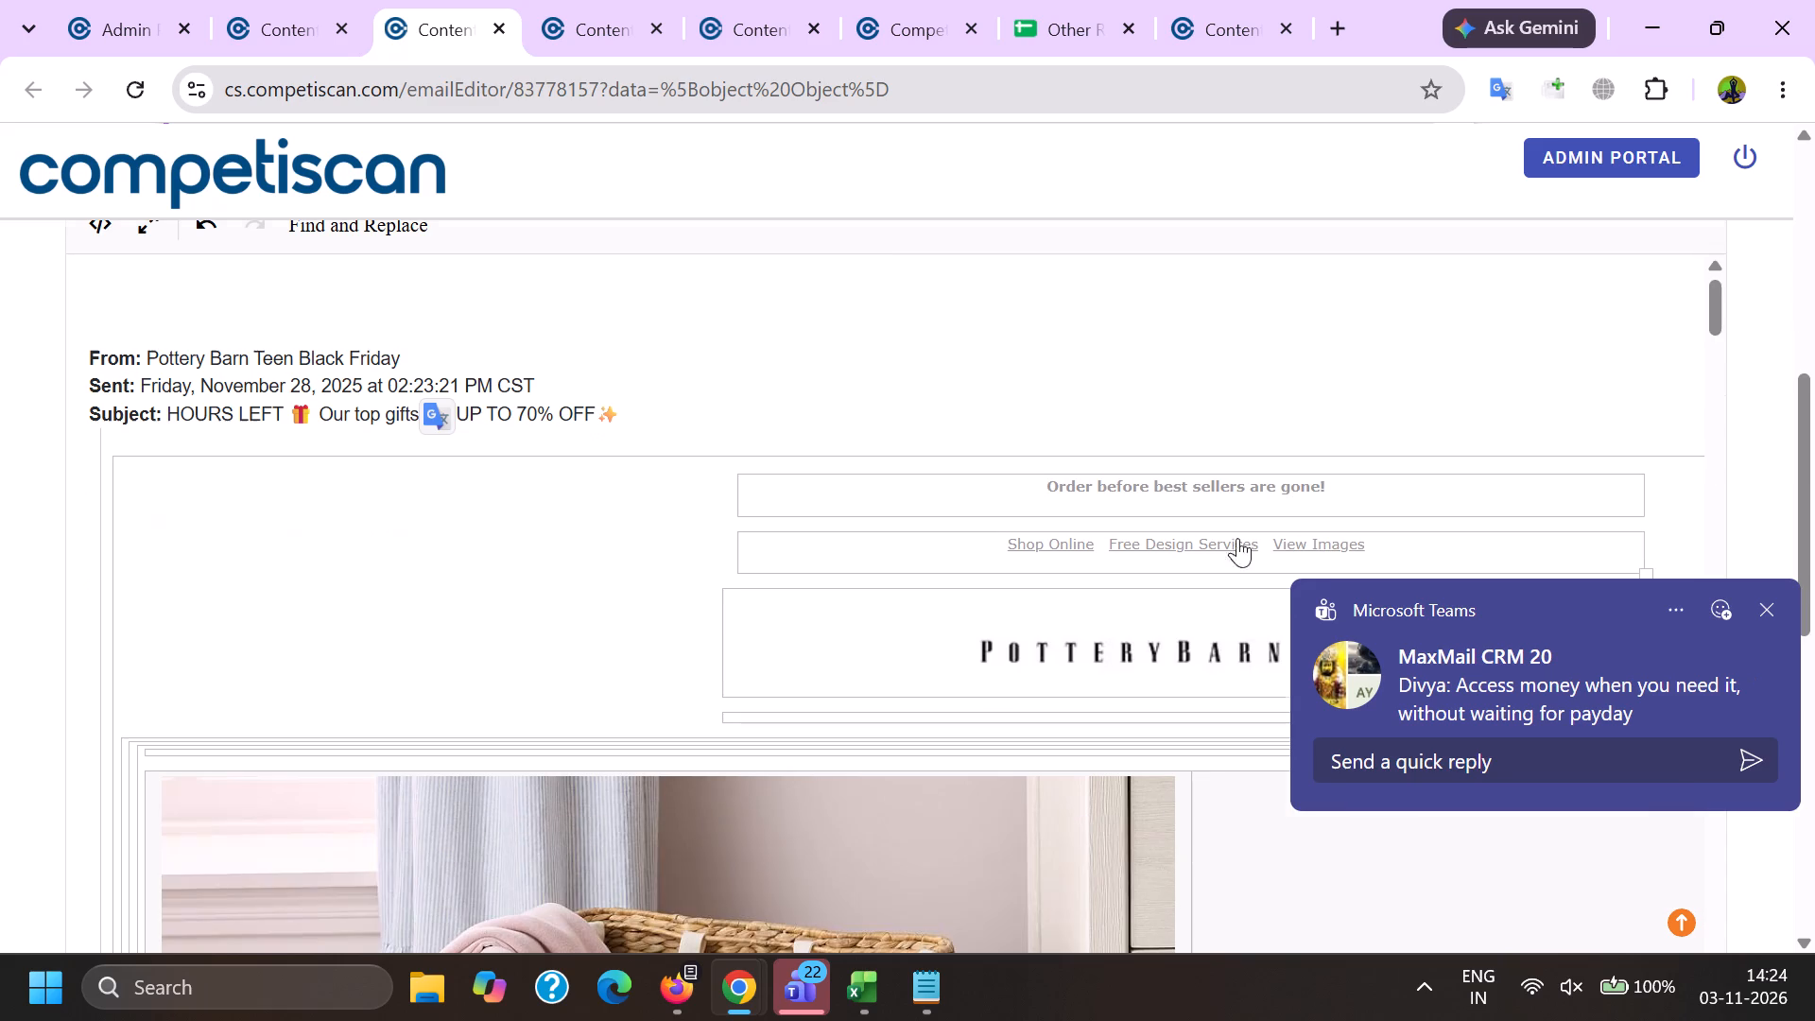
{"action": "left_click", "coordinate": [1332, 545]}
{"action": "scroll", "coordinate": [1380, 298], "scroll_direction": "down", "scroll_amount": 2}
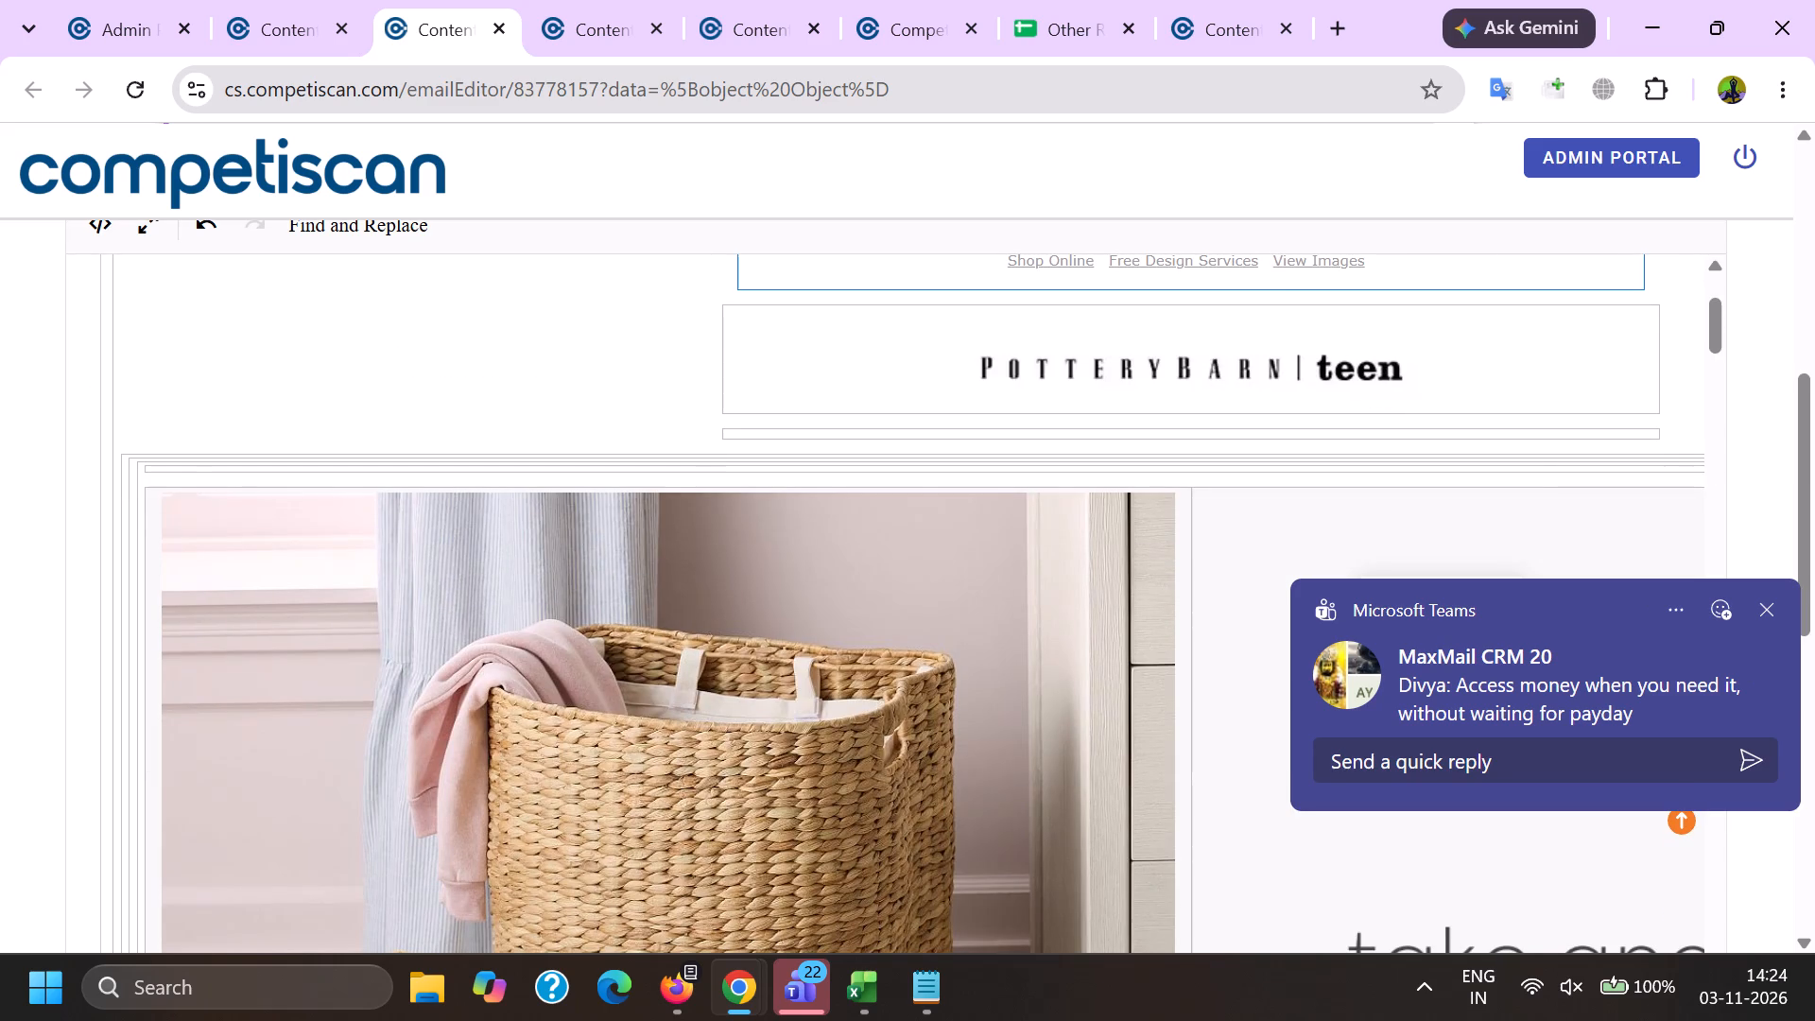
{"action": "left_click", "coordinate": [1301, 257]}
{"action": "left_click", "coordinate": [1456, 317]}
{"action": "scroll", "coordinate": [522, 493], "scroll_direction": "down", "scroll_amount": 11}
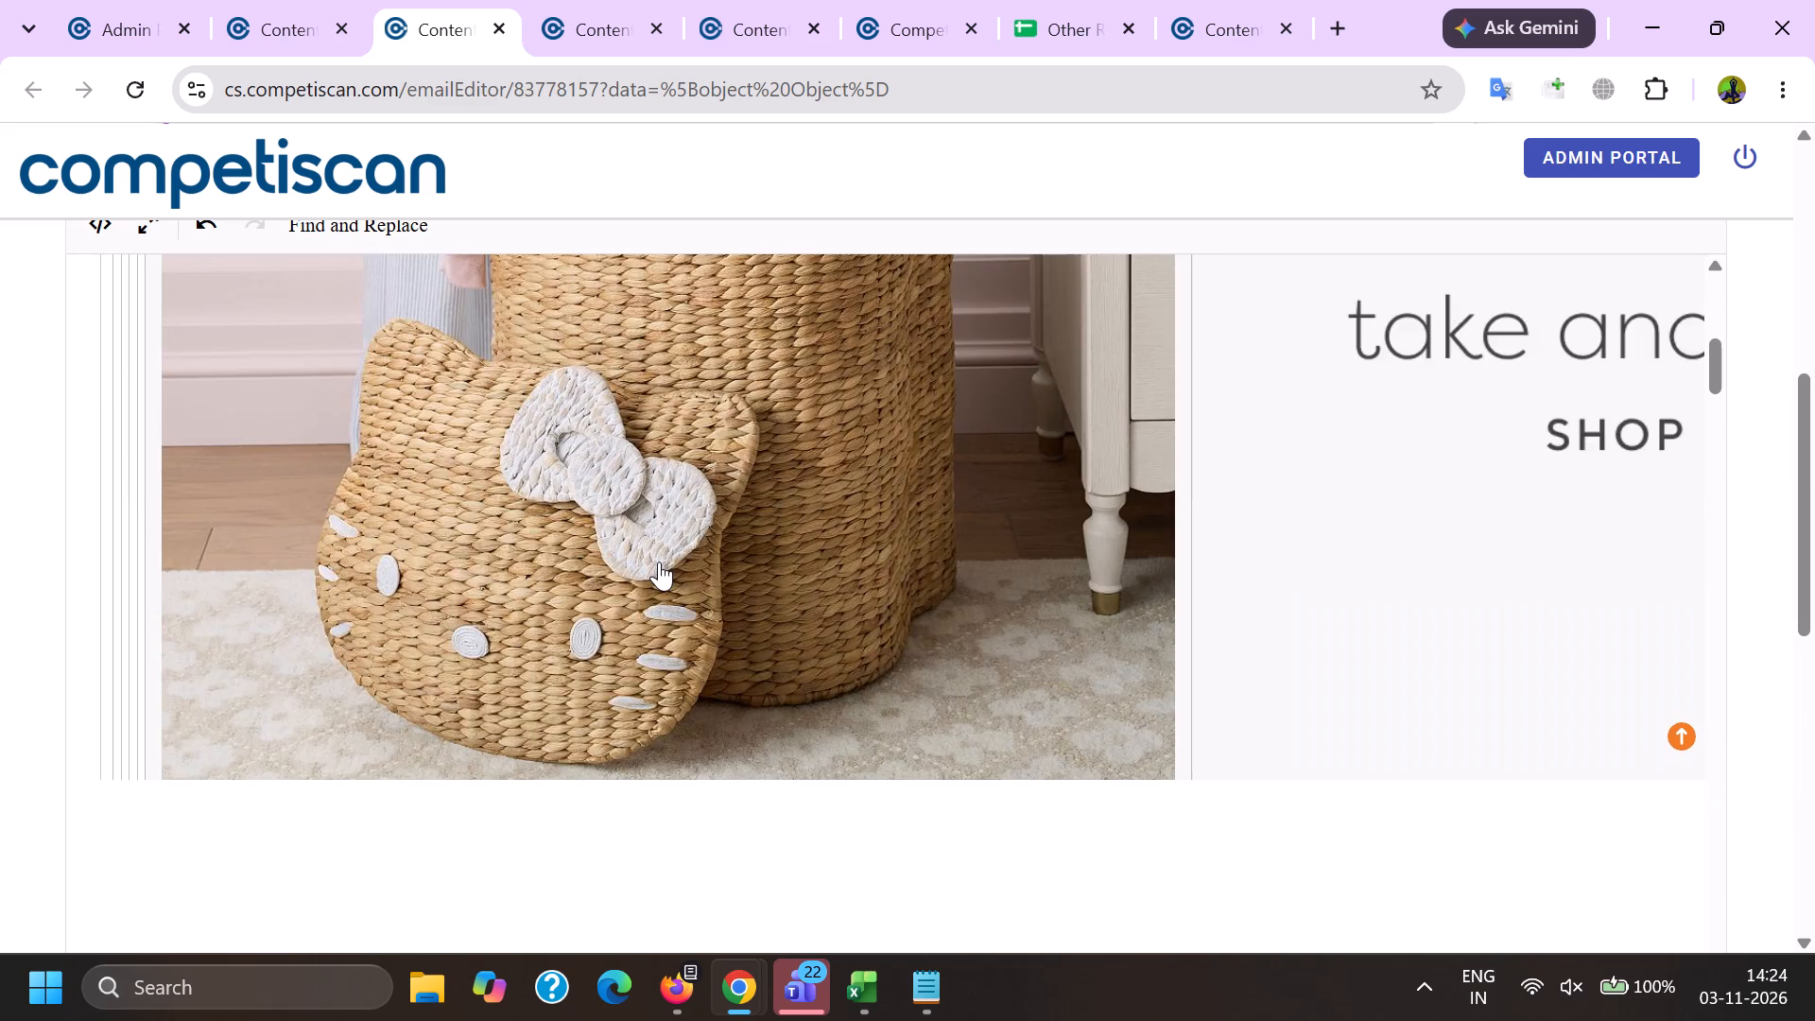
Remove the hyperlink from the Pottery Barn Teen App download banner near the end of the email body.
{"action": "scroll", "coordinate": [659, 562], "scroll_direction": "down", "scroll_amount": 20}
{"action": "scroll", "coordinate": [659, 562], "scroll_direction": "down", "scroll_amount": 11}
{"action": "scroll", "coordinate": [832, 583], "scroll_direction": "up", "scroll_amount": 2}
{"action": "scroll", "coordinate": [834, 588], "scroll_direction": "down", "scroll_amount": 20}
{"action": "scroll", "coordinate": [834, 588], "scroll_direction": "down", "scroll_amount": 4}
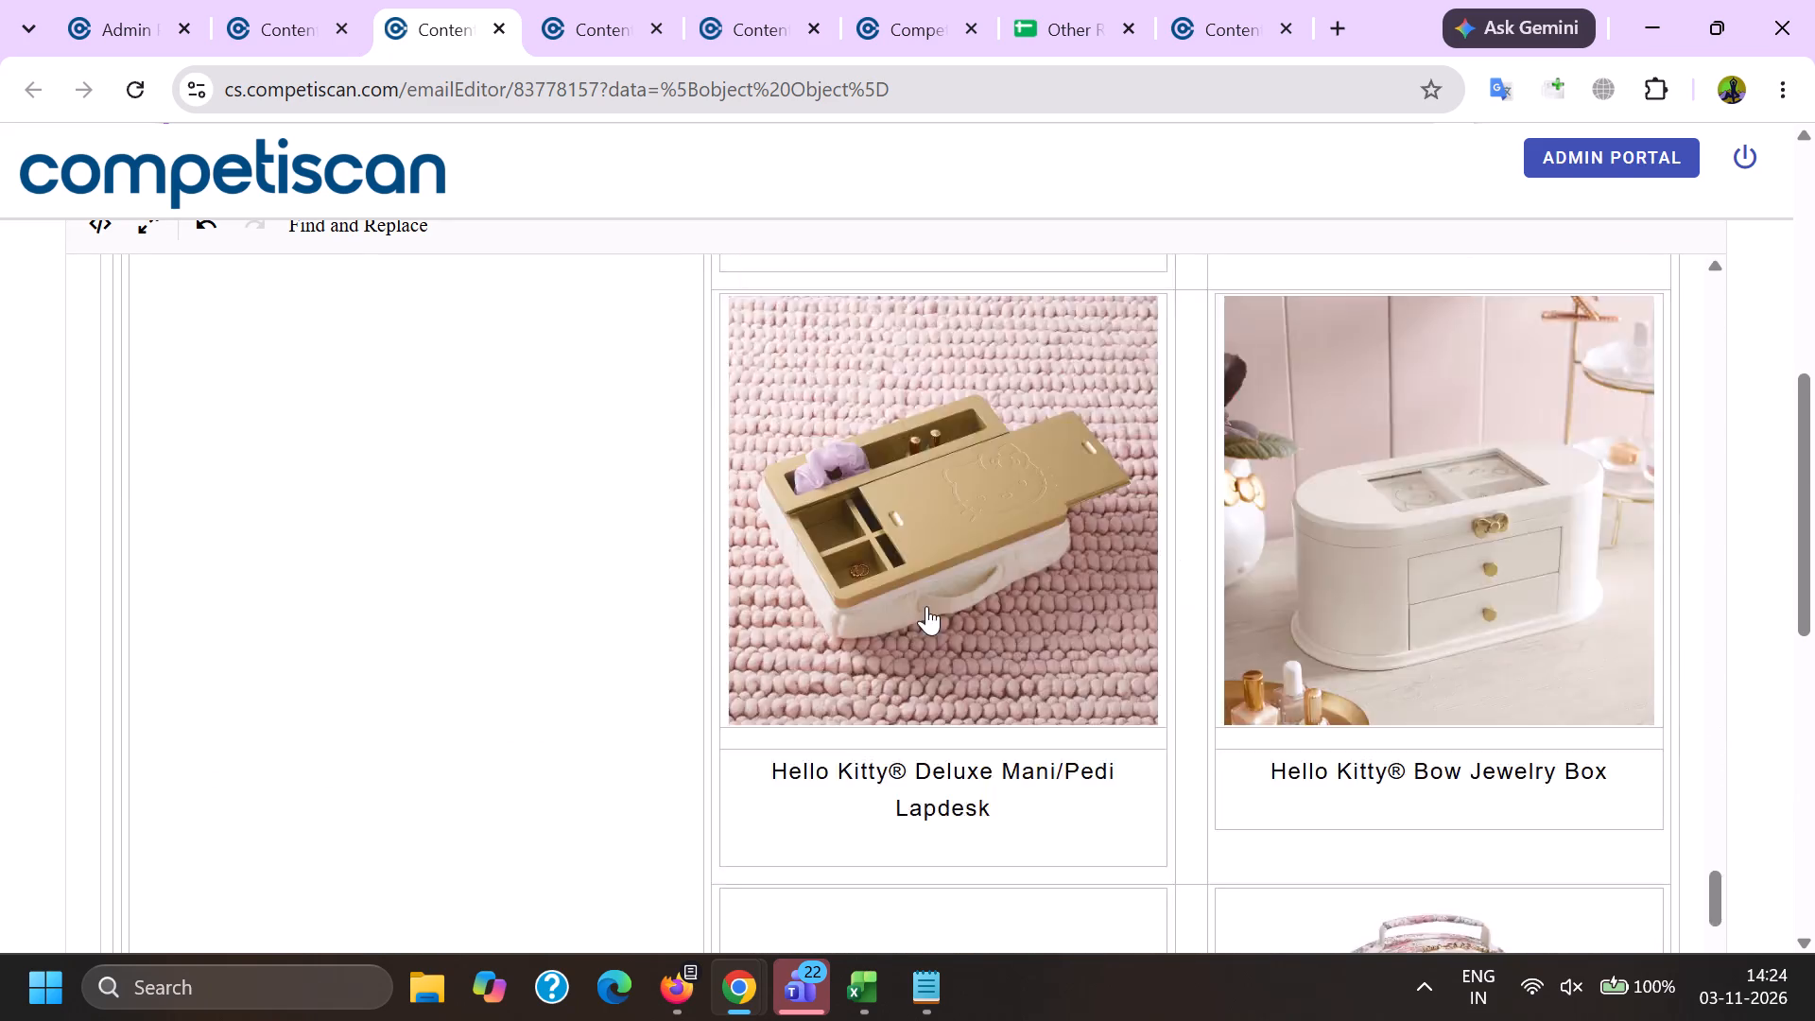
{"action": "scroll", "coordinate": [926, 606], "scroll_direction": "down", "scroll_amount": 2}
{"action": "scroll", "coordinate": [926, 608], "scroll_direction": "up", "scroll_amount": 1}
{"action": "scroll", "coordinate": [926, 609], "scroll_direction": "down", "scroll_amount": 10}
{"action": "scroll", "coordinate": [739, 723], "scroll_direction": "up", "scroll_amount": 4}
{"action": "left_click", "coordinate": [705, 710]}
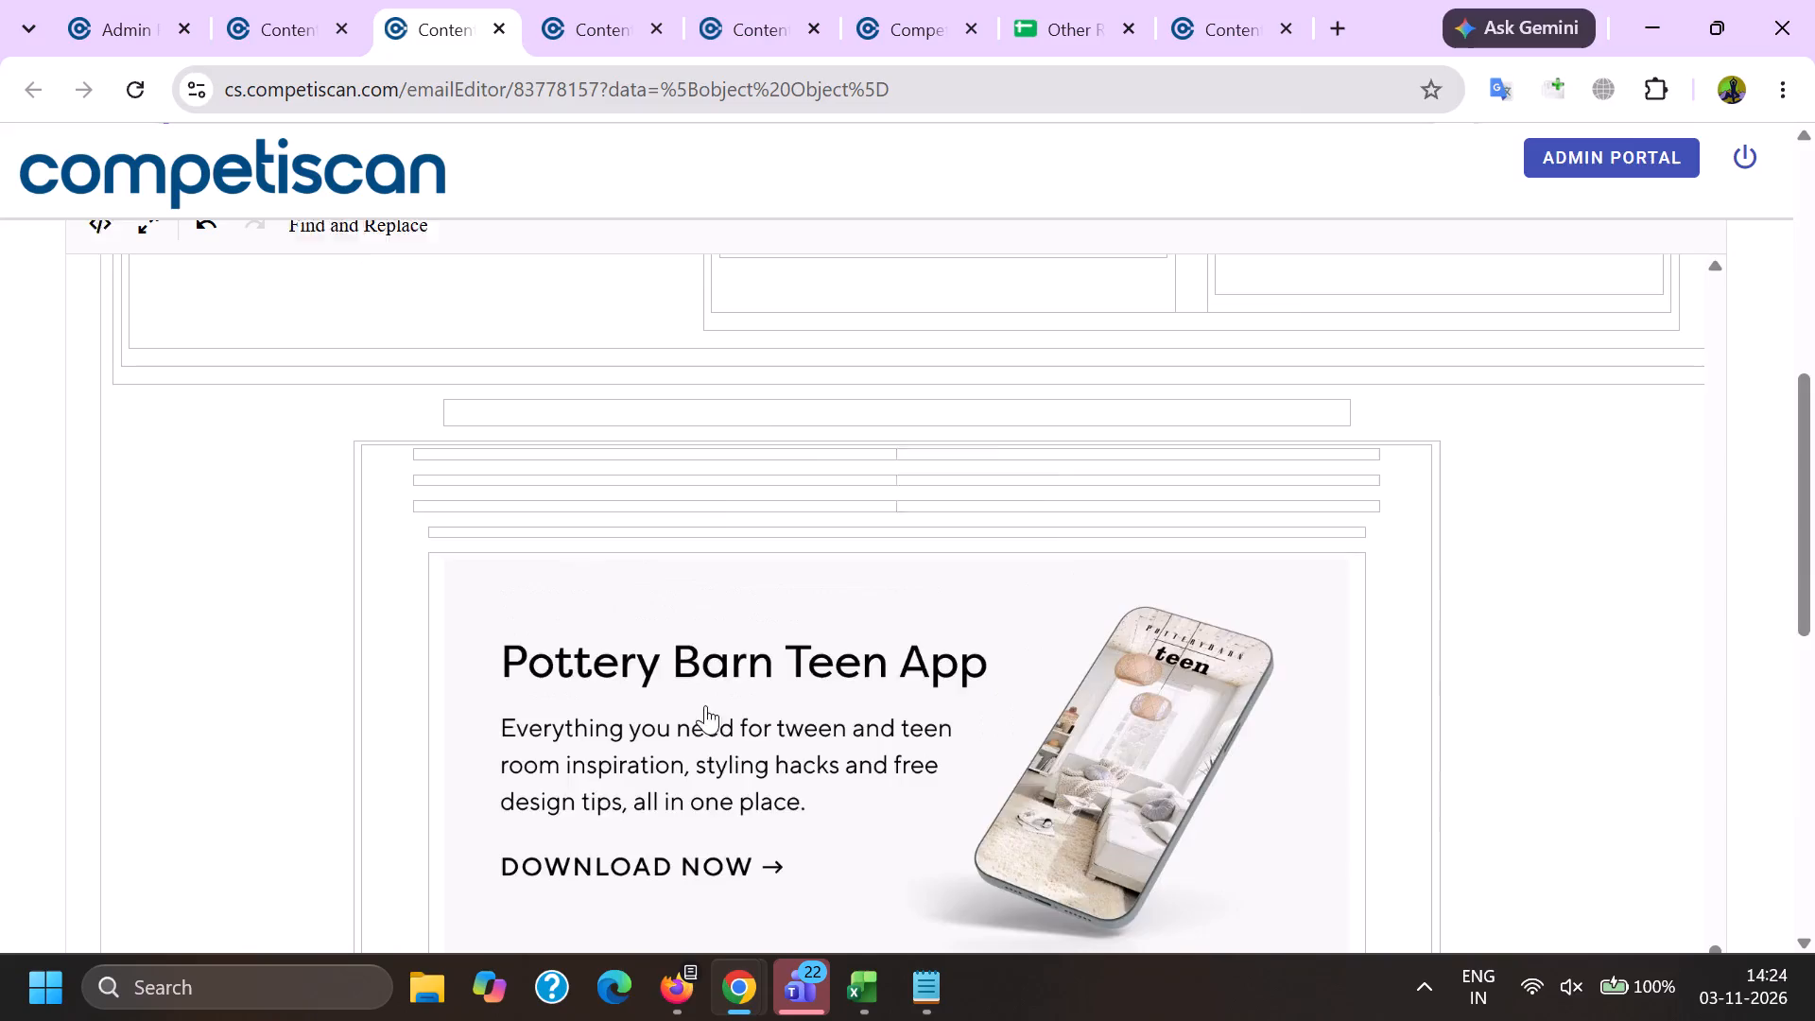
{"action": "left_click", "coordinate": [818, 502]}
Remove the hyperlinks from the Follow us on social banner and the Instagram, Facebook, Pinterest and TikTok images.
{"action": "scroll", "coordinate": [818, 503], "scroll_direction": "down", "scroll_amount": 9}
{"action": "left_click", "coordinate": [569, 298]}
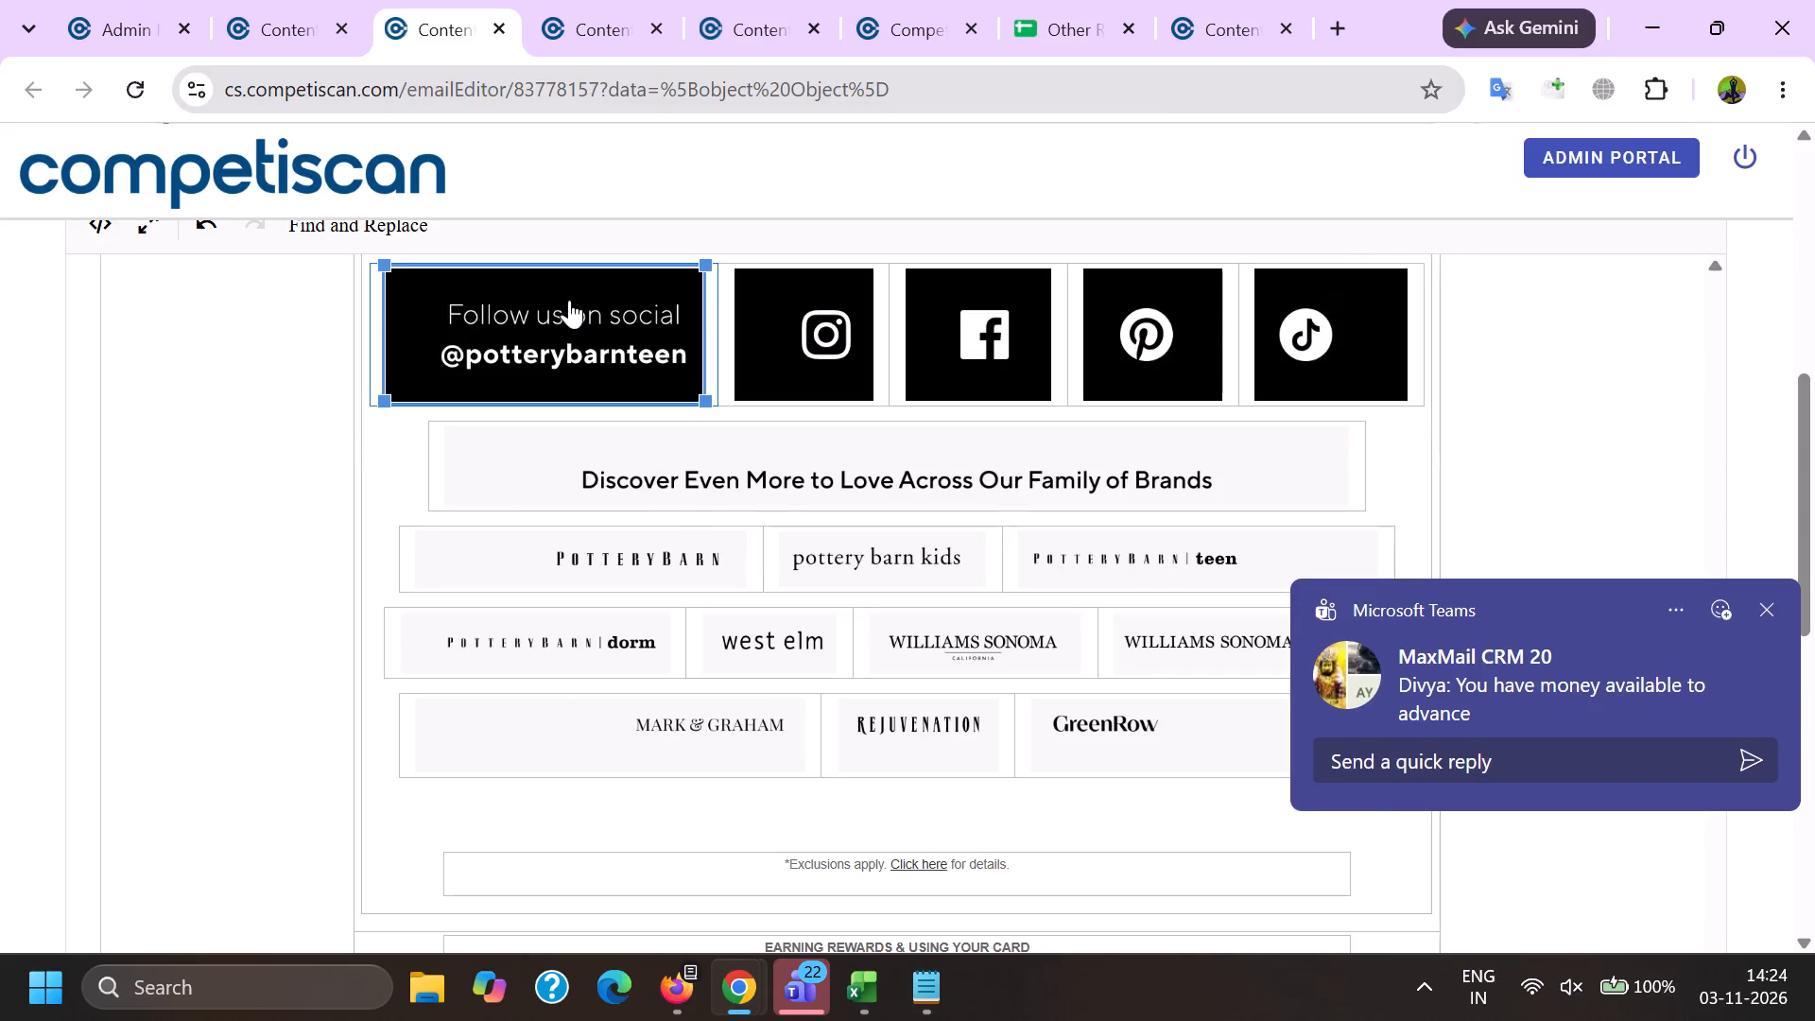
{"action": "left_click", "coordinate": [470, 498]}
{"action": "left_click", "coordinate": [775, 321]}
{"action": "left_click", "coordinate": [808, 496]}
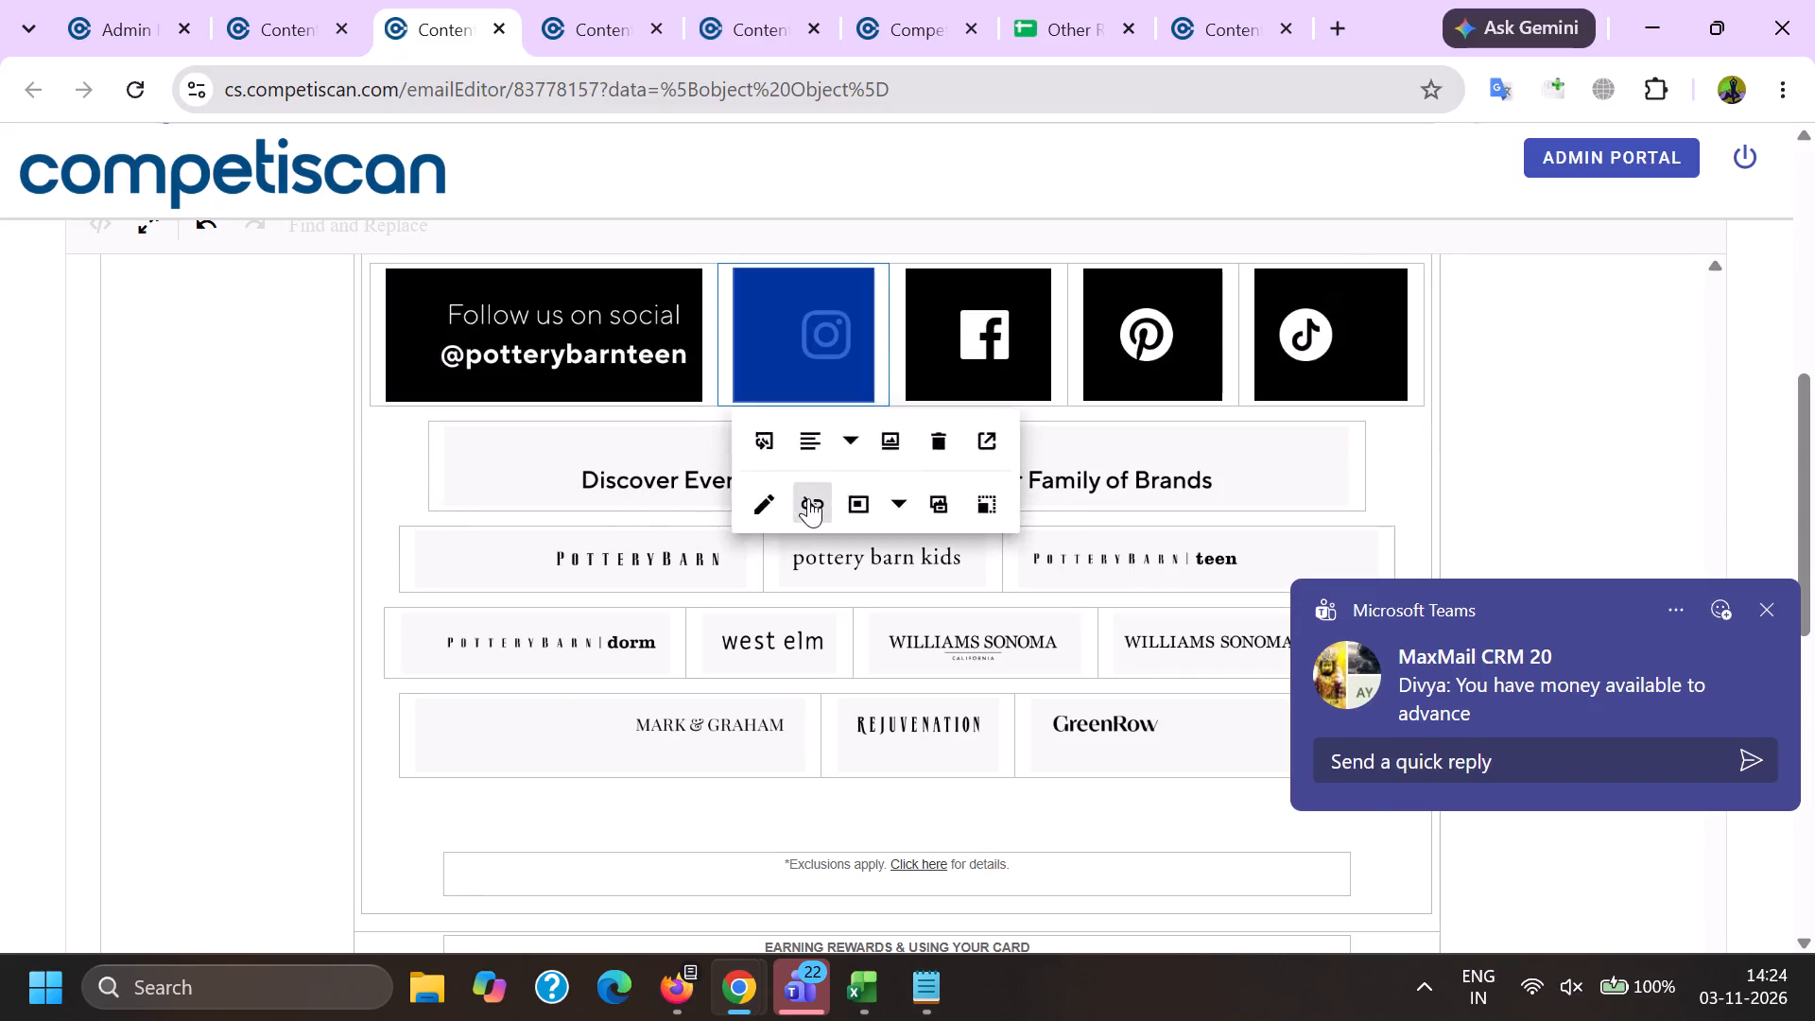
{"action": "left_click", "coordinate": [995, 342]}
{"action": "left_click", "coordinate": [1003, 492]}
{"action": "left_click", "coordinate": [1181, 283]}
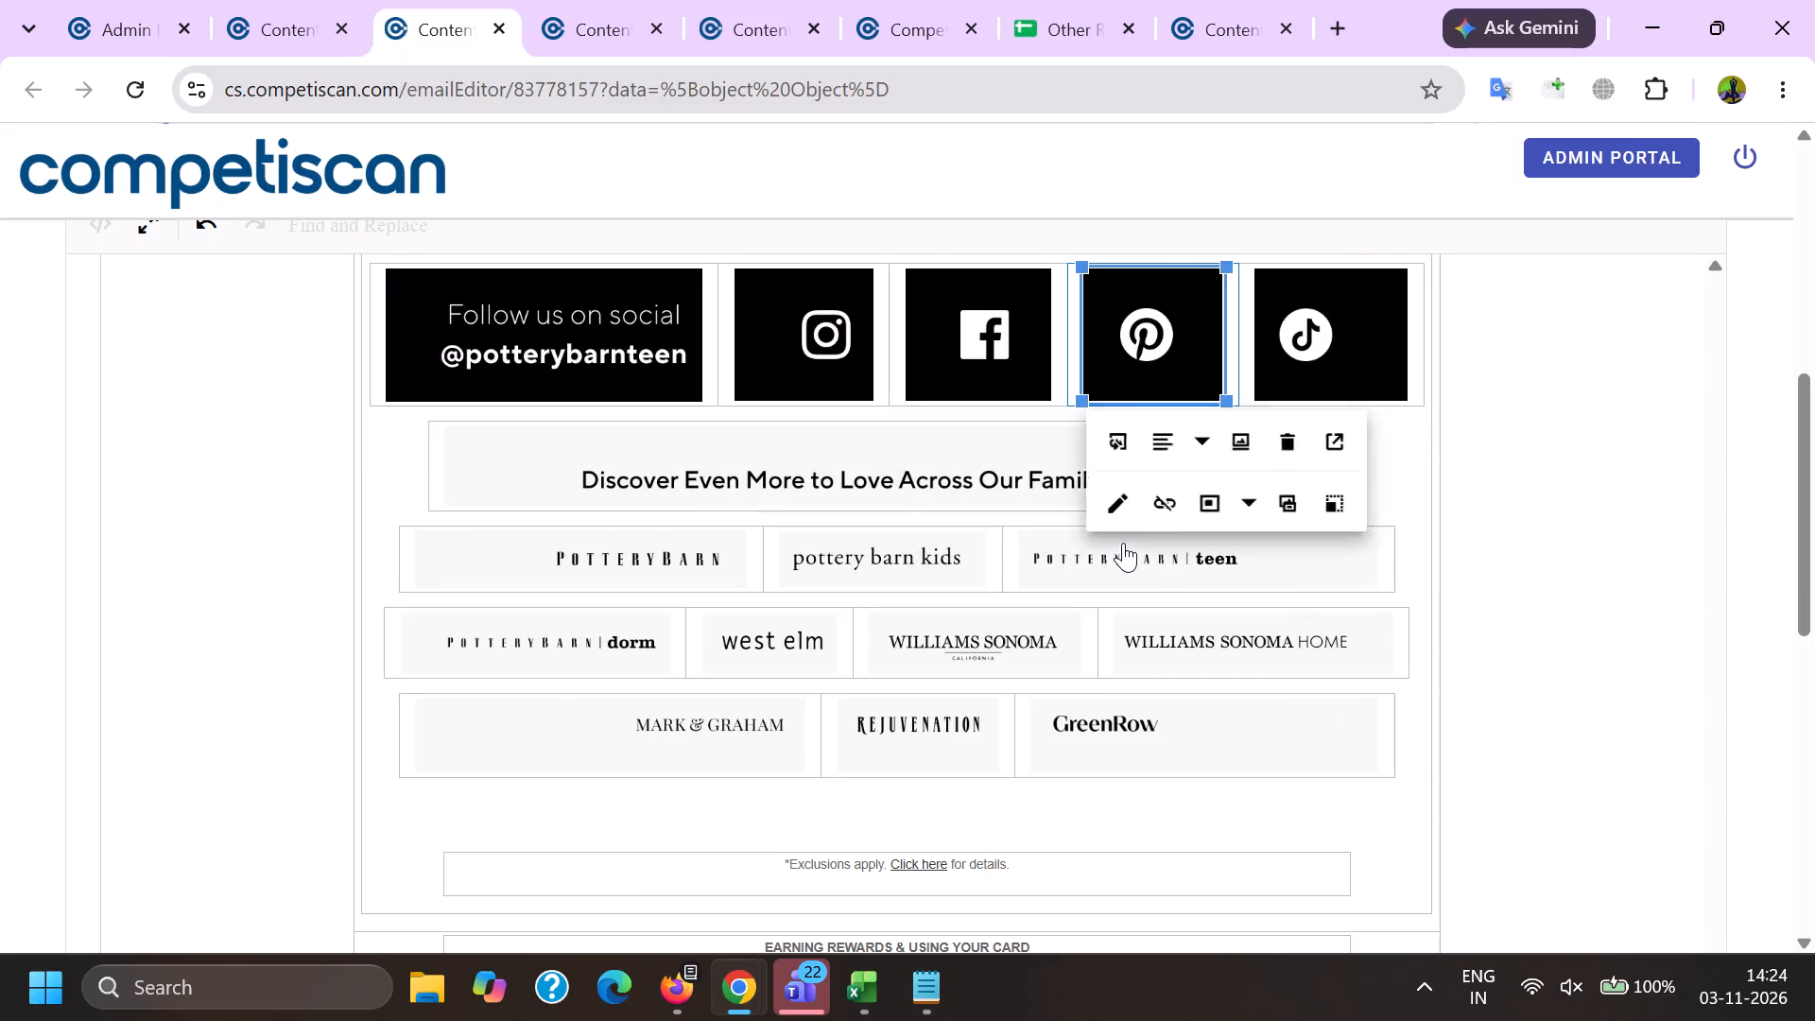
{"action": "left_click", "coordinate": [1169, 514]}
{"action": "left_click", "coordinate": [1299, 359]}
{"action": "left_click", "coordinate": [1339, 509]}
Delete the recipient's address after "This message was sent to:" in the email footer.
{"action": "scroll", "coordinate": [732, 527], "scroll_direction": "down", "scroll_amount": 6}
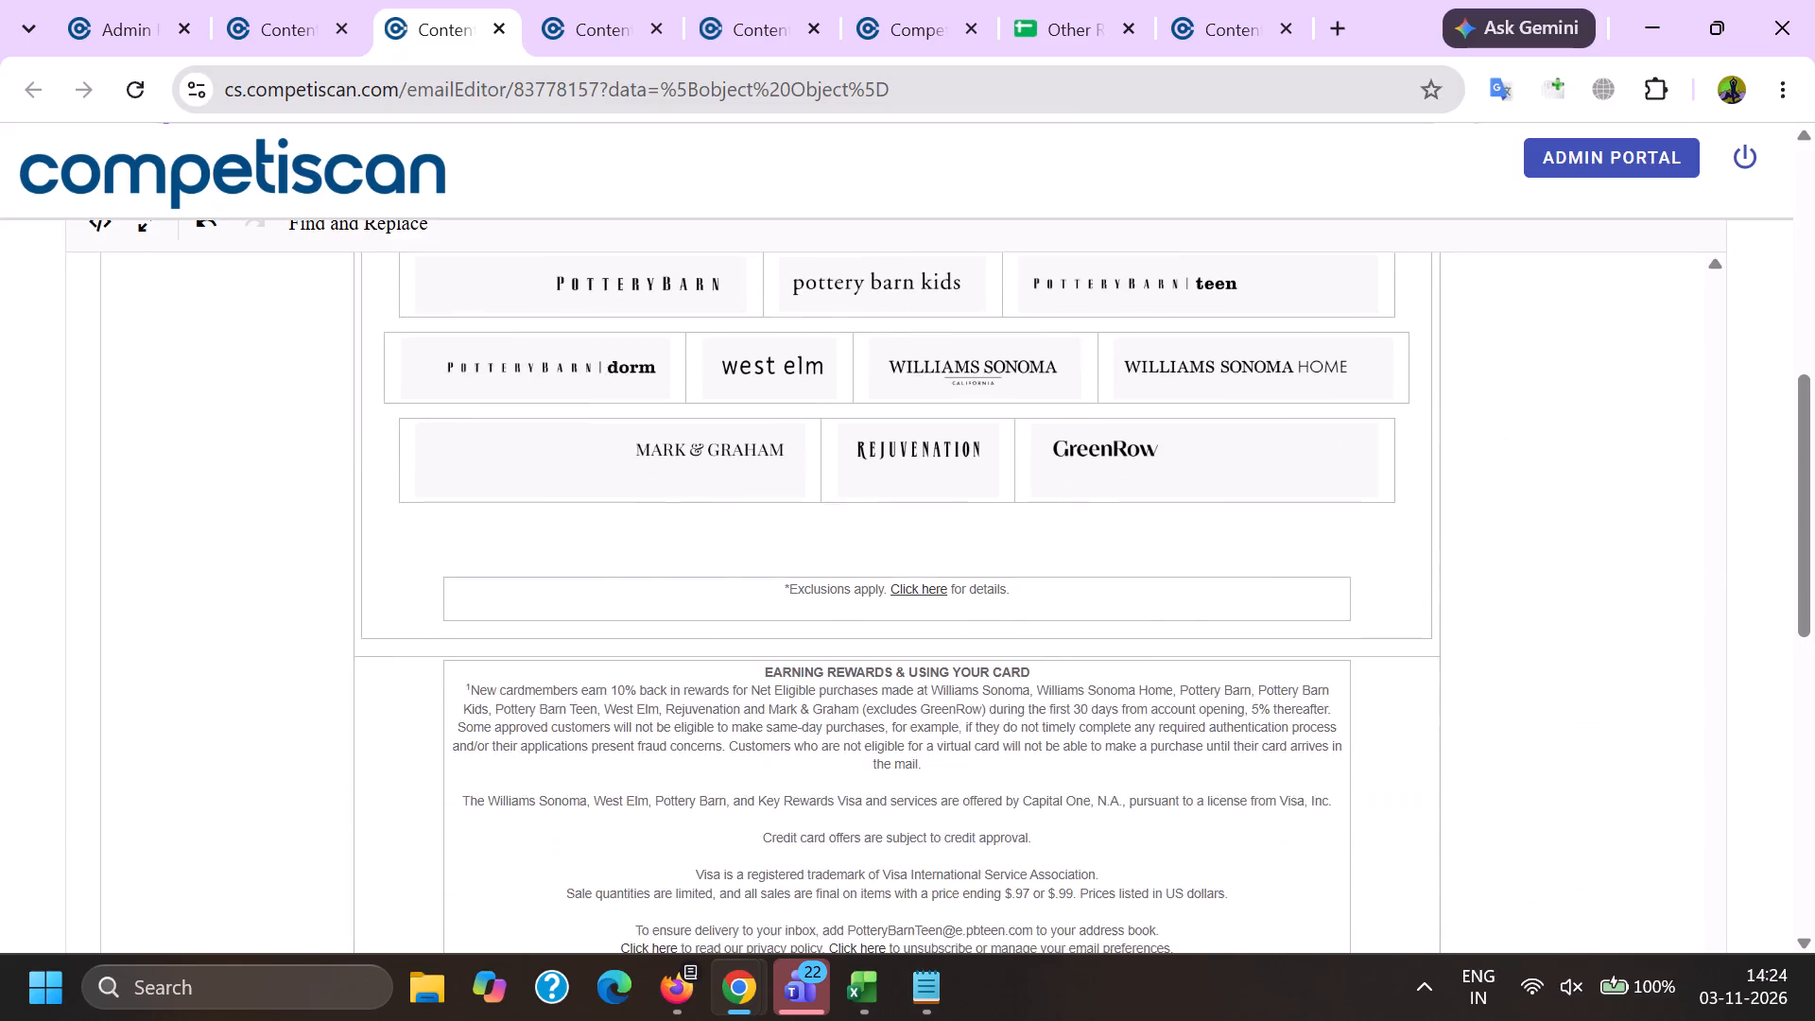
{"action": "scroll", "coordinate": [756, 648], "scroll_direction": "down", "scroll_amount": 1}
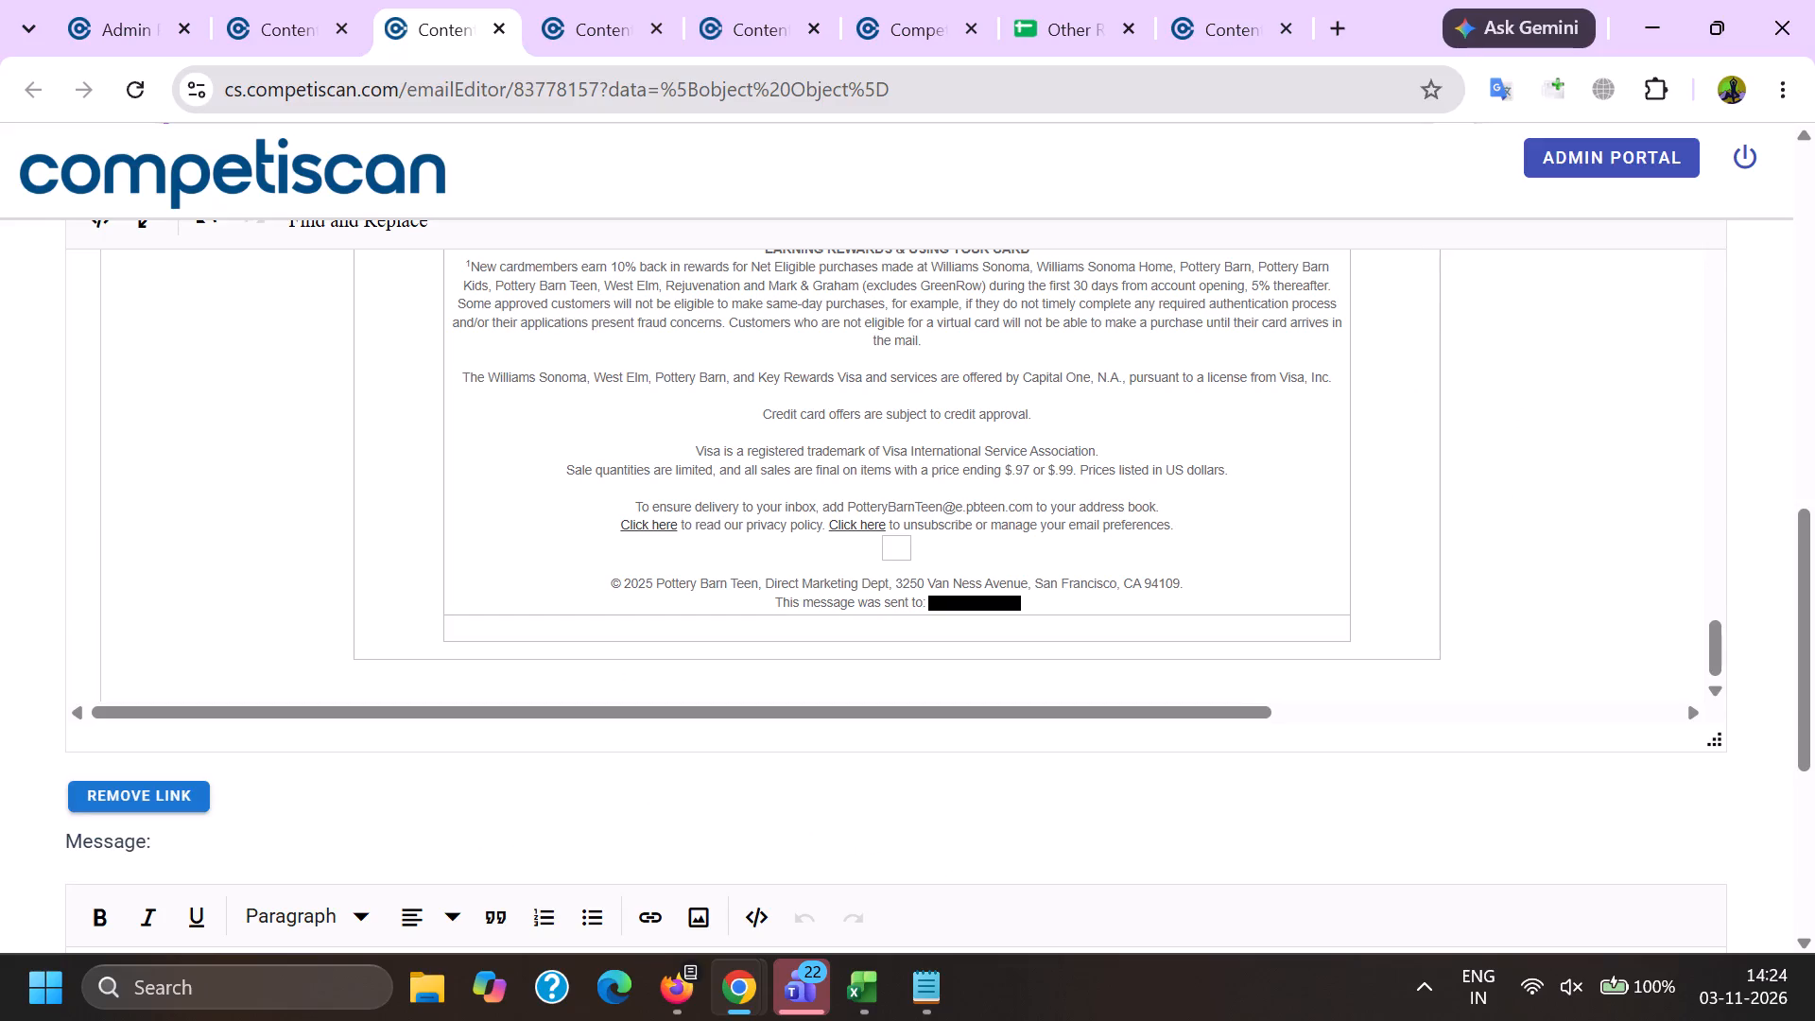
{"action": "left_click_drag", "start_coordinate": [934, 599], "coordinate": [1052, 604]}
{"action": "key", "text": "BackSpace"}
{"action": "key", "text": "BackSpace"}
Remove the hyperlink from the unsubscribe Click here text and delete the sender's address from the footer's inbox delivery line.
{"action": "scroll", "coordinate": [943, 733], "scroll_direction": "up", "scroll_amount": 2}
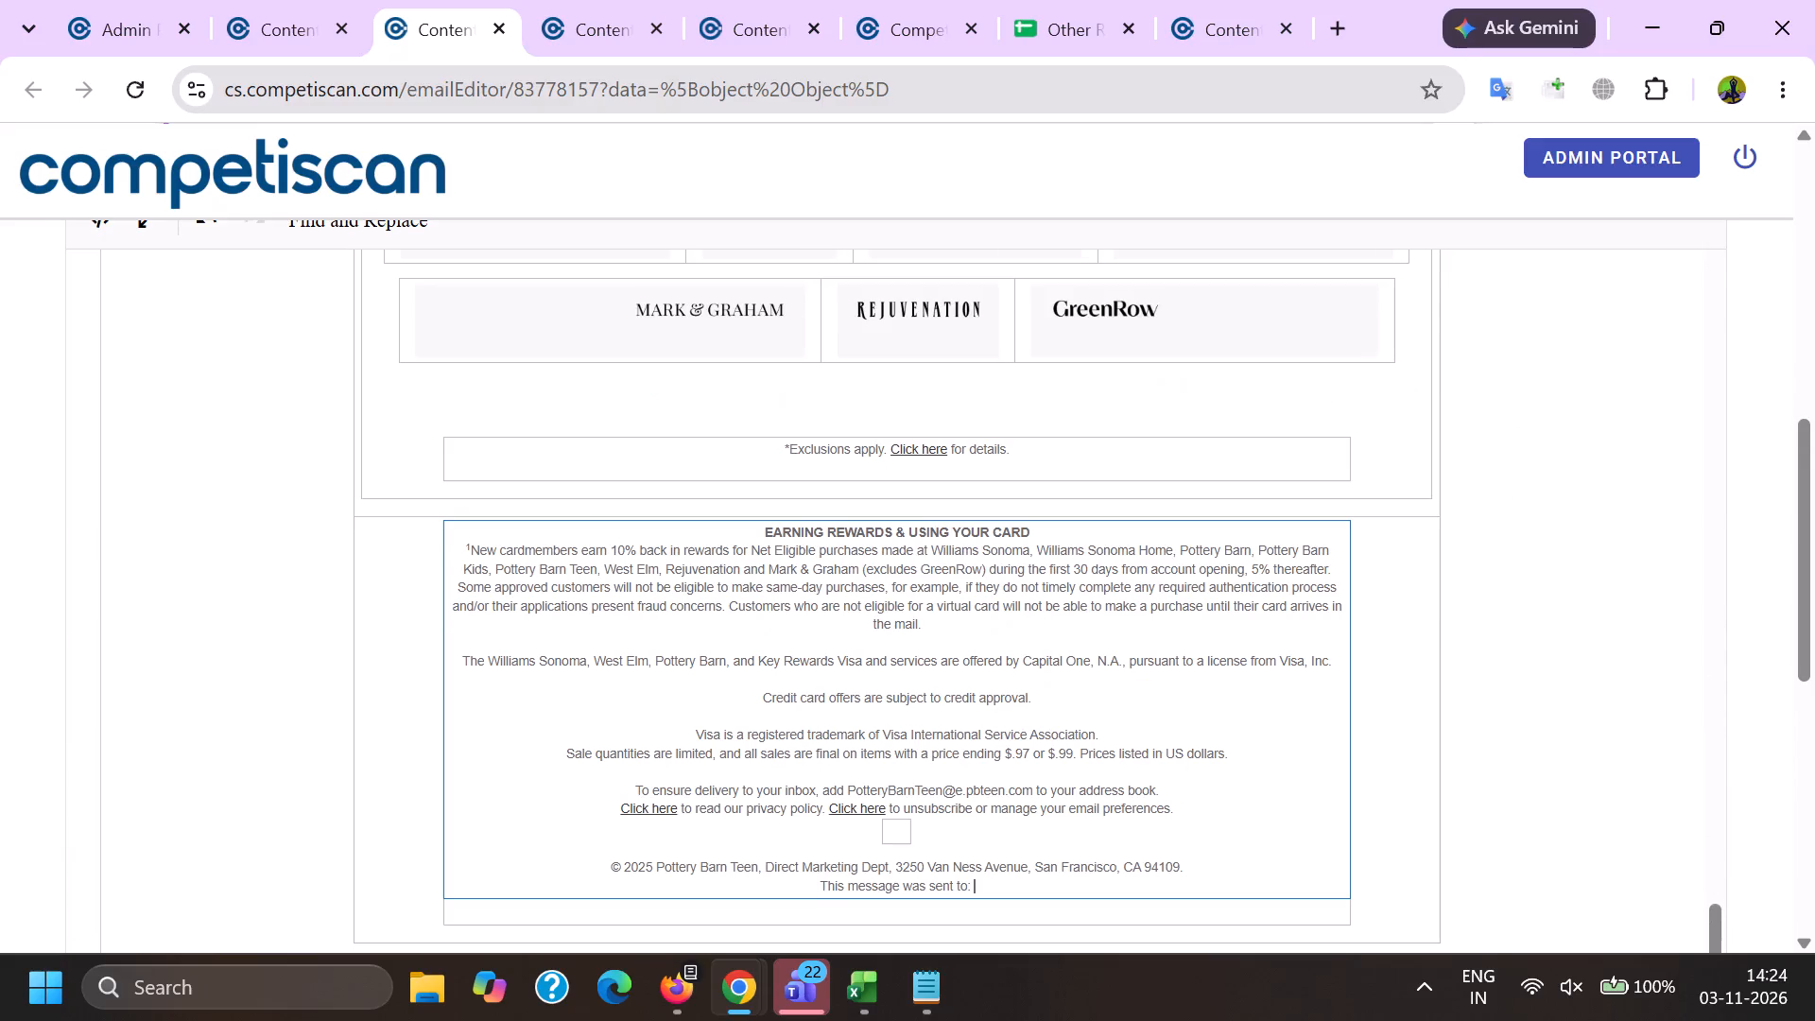
{"action": "left_click", "coordinate": [839, 809]}
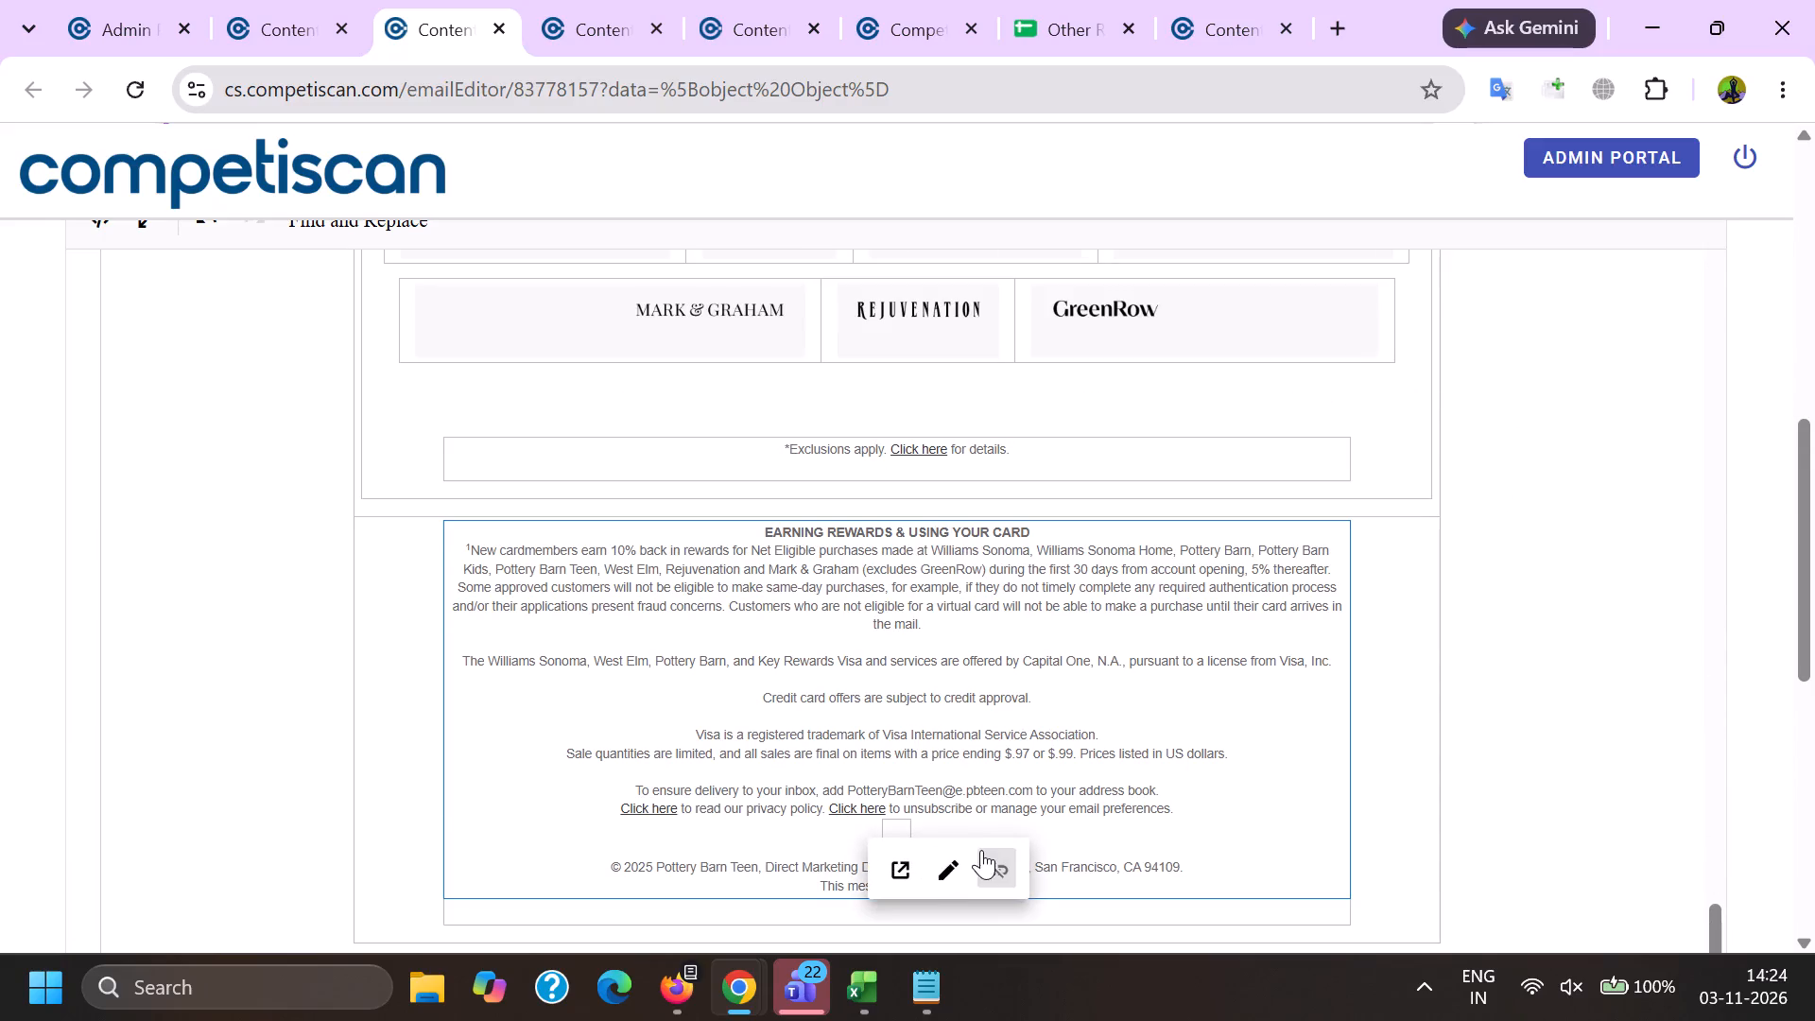
{"action": "left_click", "coordinate": [981, 850]}
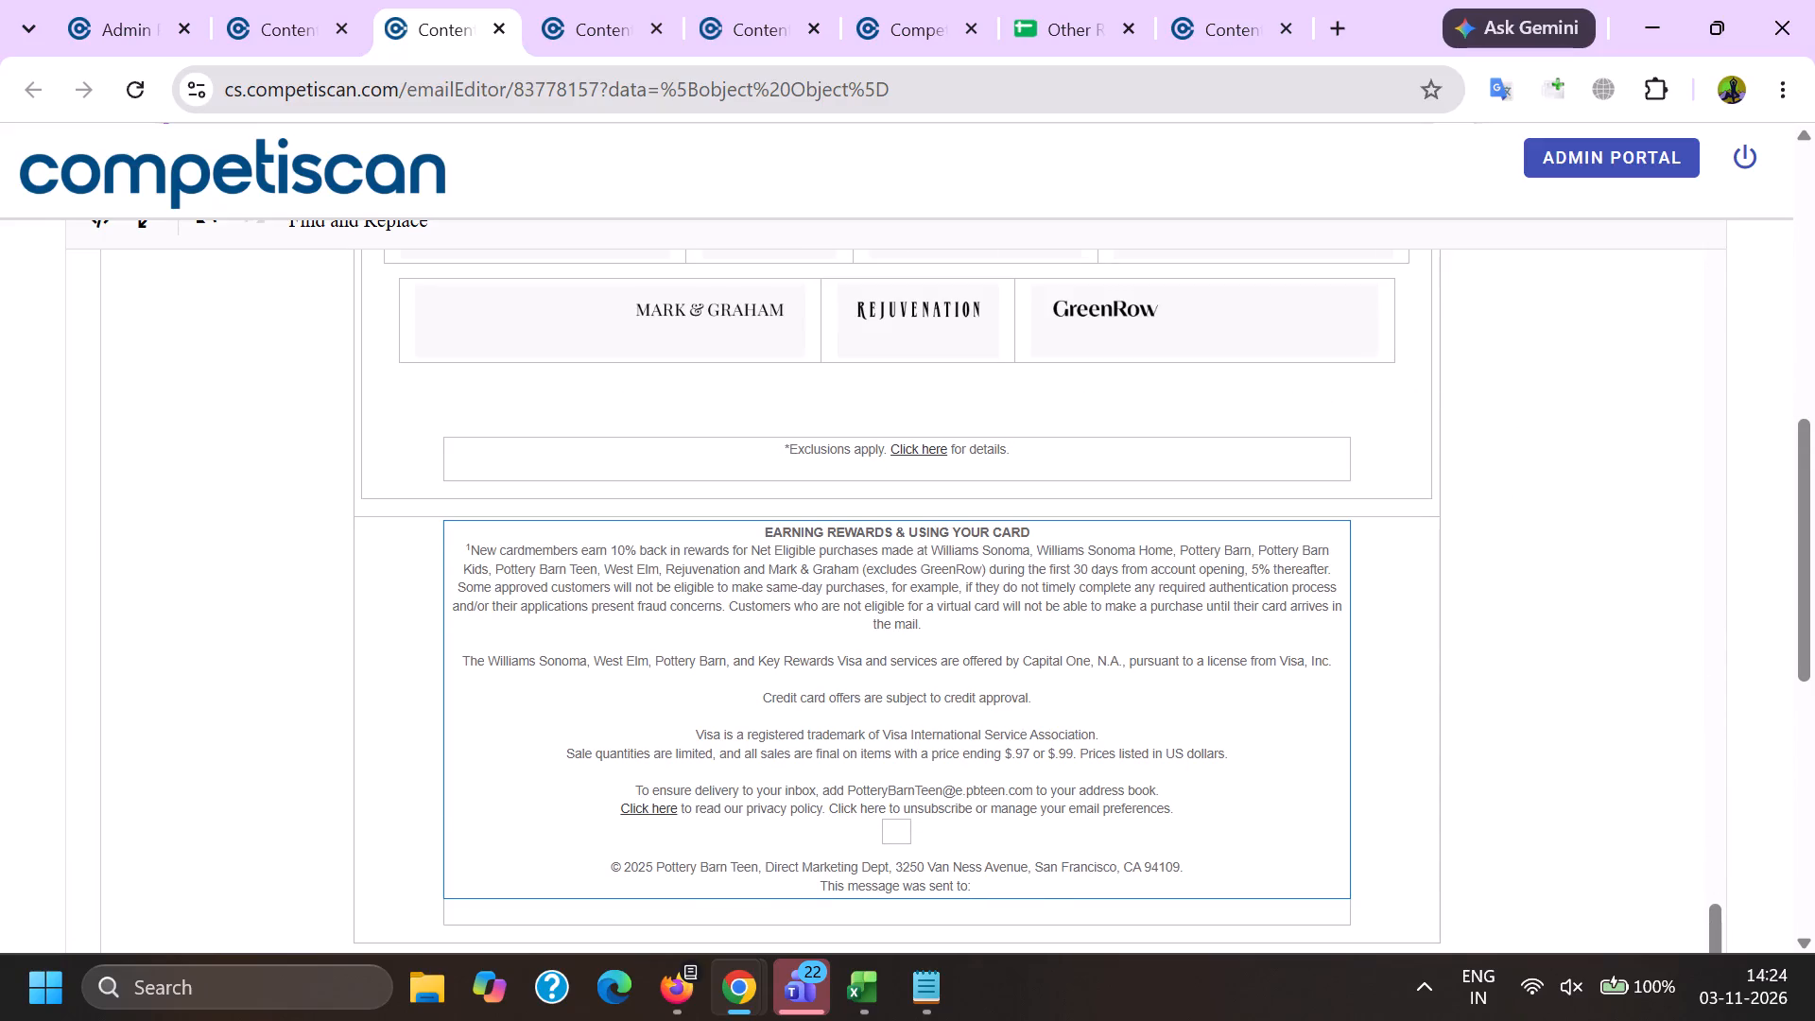
{"action": "left_click_drag", "start_coordinate": [853, 788], "coordinate": [1030, 786]}
{"action": "key", "text": "BackSpace"}
{"action": "key", "text": "BackSpace"}
Save the product info of the edited email 83778157 and confirm the save.
{"action": "scroll", "coordinate": [724, 538], "scroll_direction": "down", "scroll_amount": 7}
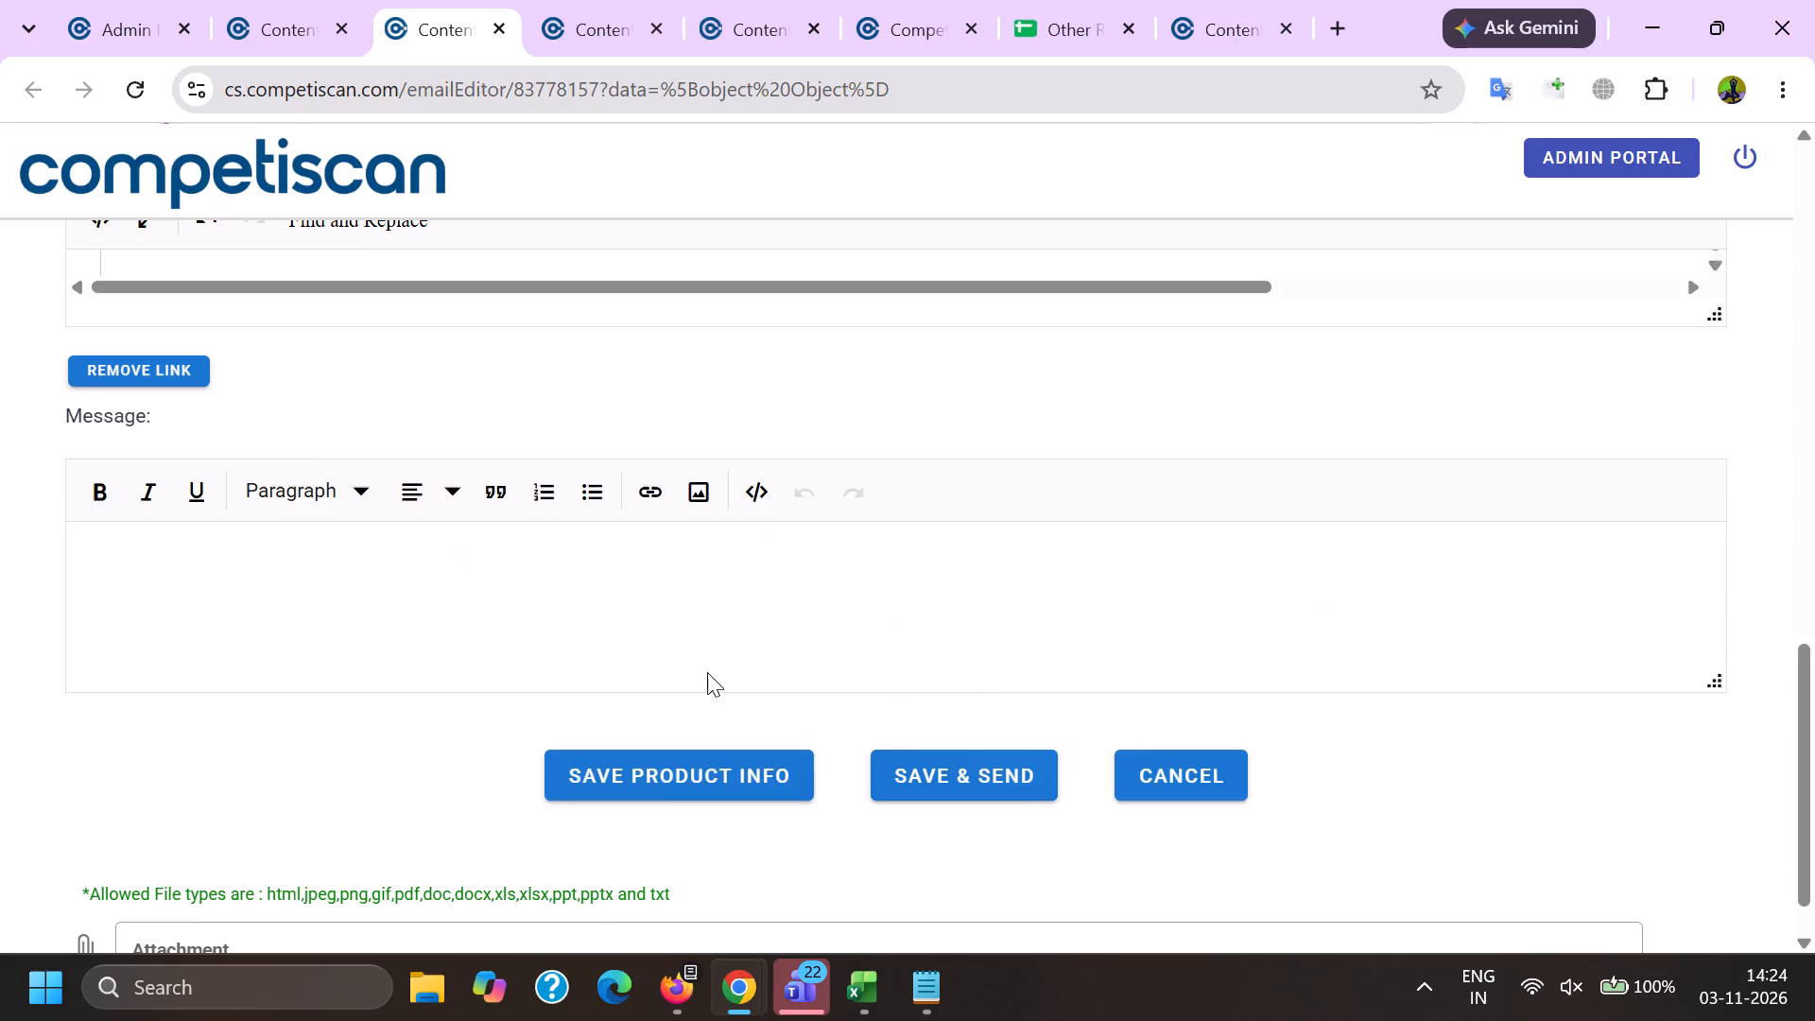
{"action": "scroll", "coordinate": [707, 672], "scroll_direction": "down", "scroll_amount": 4}
{"action": "left_click", "coordinate": [687, 701]}
{"action": "left_click", "coordinate": [944, 603]}
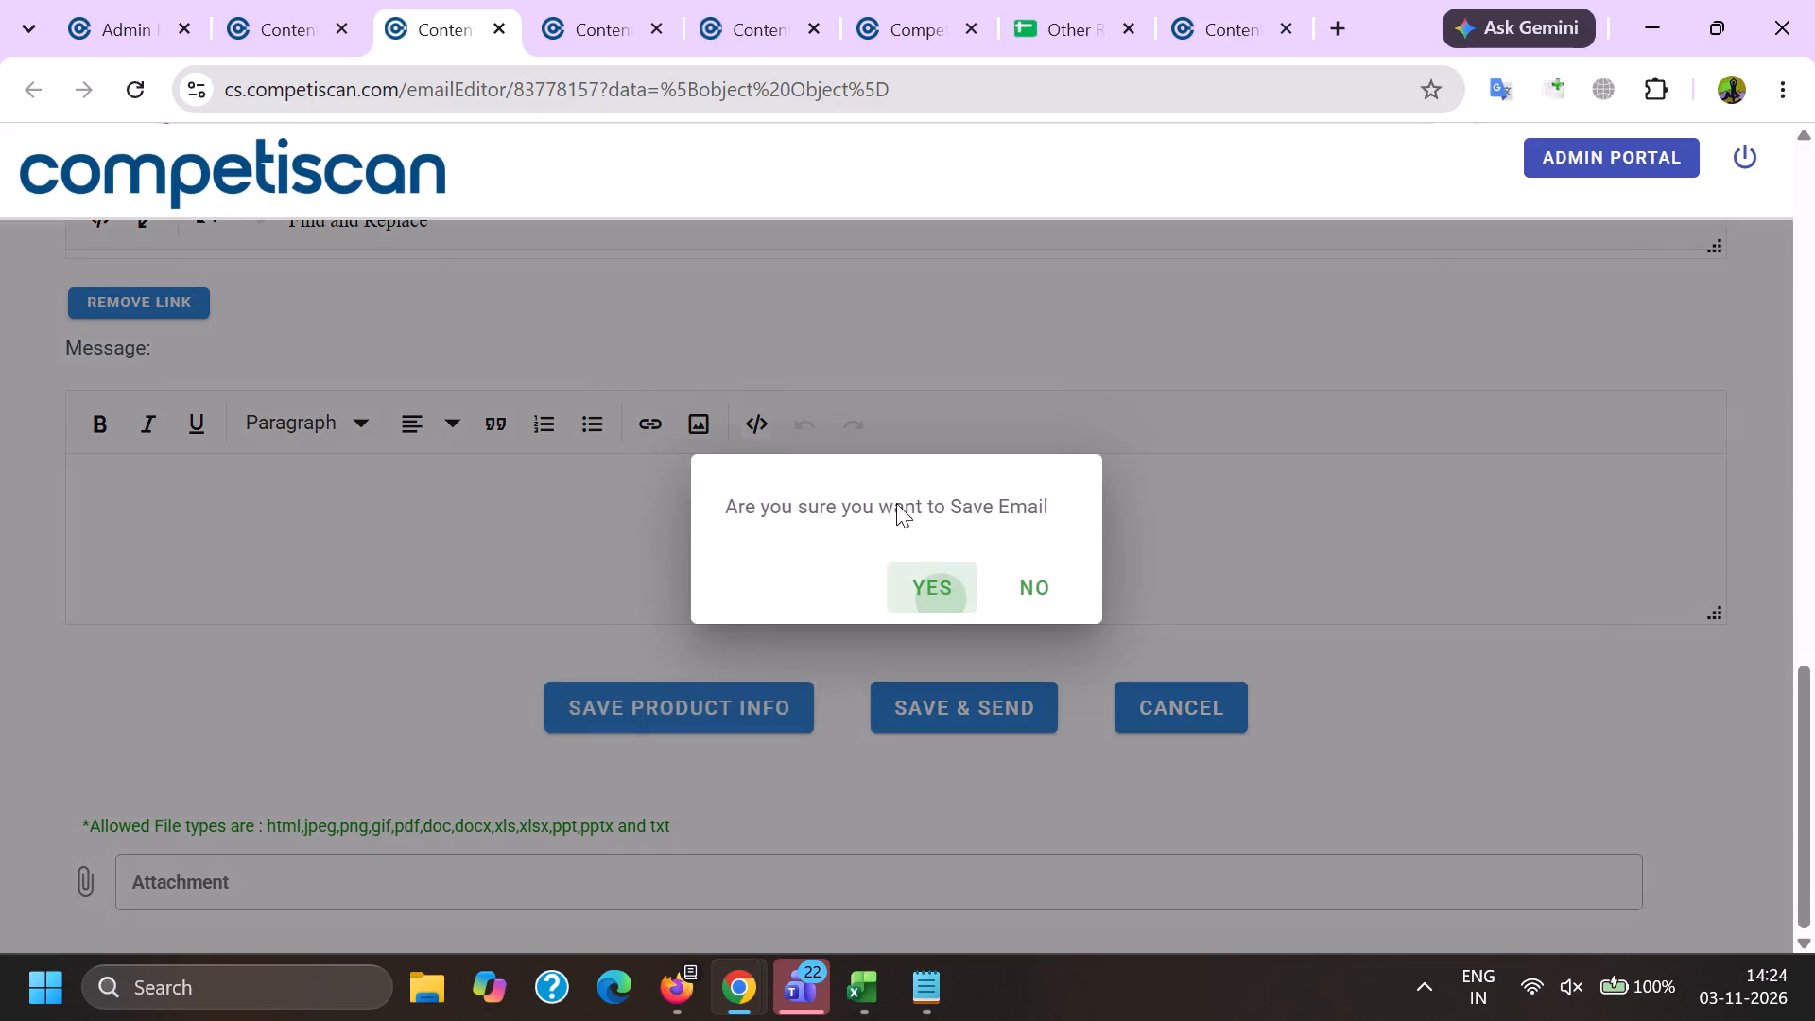
Review the forwarding fields of email 83778157 and return to the footer part of its body.
{"action": "left_click", "coordinate": [625, 0]}
{"action": "left_click", "coordinate": [432, 0]}
{"action": "left_click", "coordinate": [0, 471]}
{"action": "scroll", "coordinate": [1, 476], "scroll_direction": "up", "scroll_amount": 4}
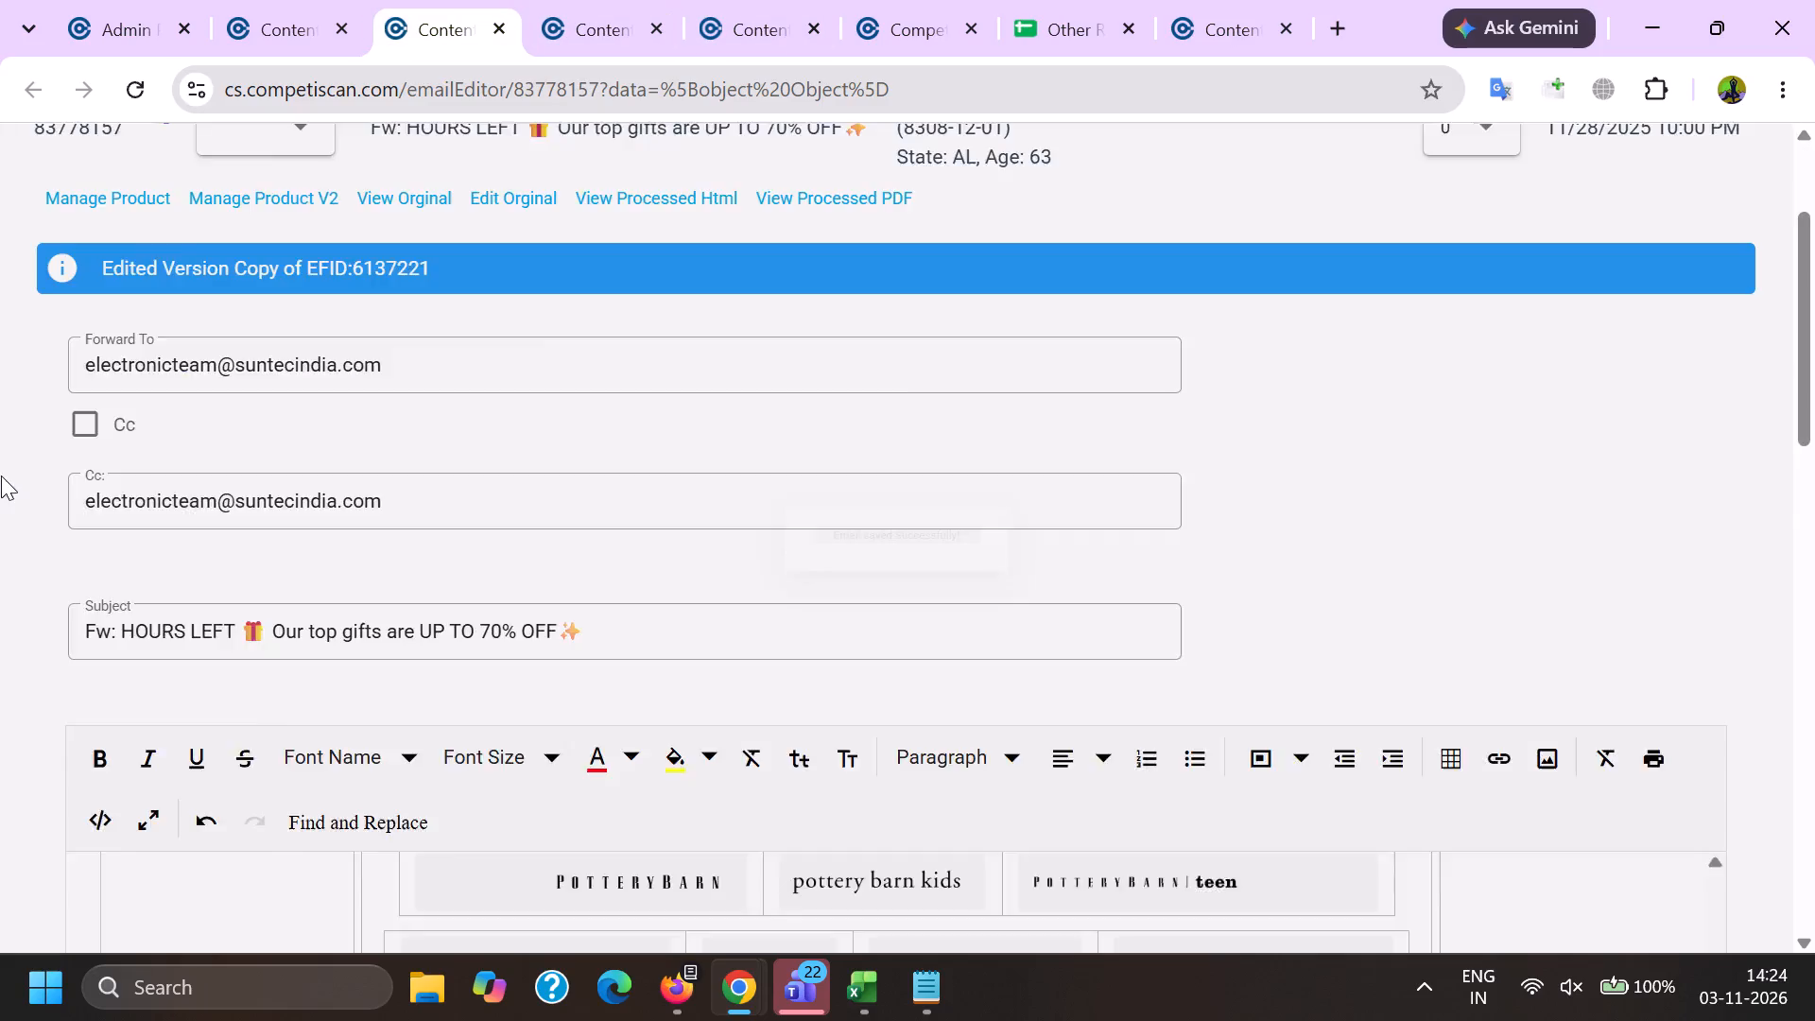
{"action": "left_click", "coordinate": [104, 422]}
{"action": "key", "text": "alt+Tab"}
{"action": "scroll", "coordinate": [258, 486], "scroll_direction": "down", "scroll_amount": 5}
{"action": "left_click", "coordinate": [204, 649]}
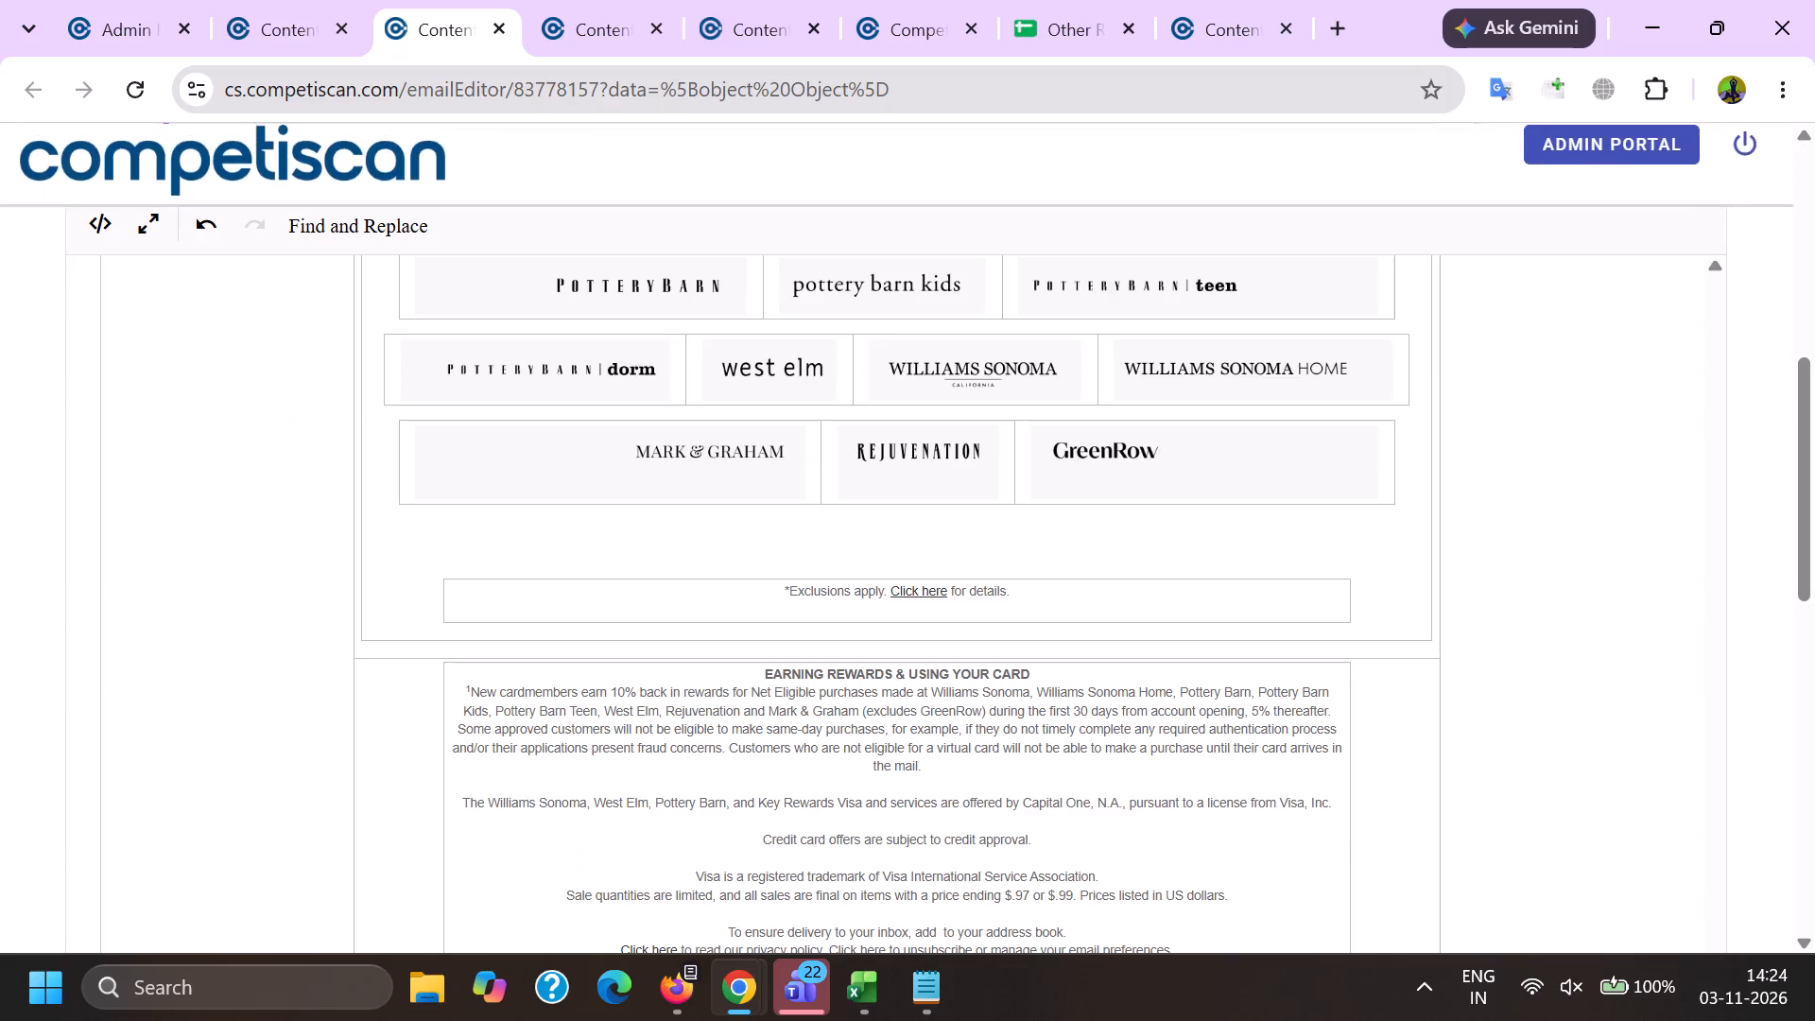
Copy the brand name Pottery Barn Teen from the From line at the start of email 83778157's body.
{"action": "key", "text": "Page_Up"}
{"action": "key", "text": "Page_Up"}
{"action": "key", "text": "Page_Up"}
{"action": "key", "text": "Page_Up"}
{"action": "key", "text": "Page_Up"}
{"action": "key", "text": "Page_Up"}
{"action": "key", "text": "Page_Up"}
{"action": "key", "text": "Page_Up"}
{"action": "key", "text": "Page_Up"}
{"action": "key", "text": "Page_Up"}
{"action": "key", "text": "Page_Up"}
{"action": "key", "text": "Page_Up"}
{"action": "key", "text": "Page_Up"}
{"action": "key", "text": "Page_Up"}
{"action": "key", "text": "Page_Up"}
{"action": "key", "text": "Page_Up"}
{"action": "key", "text": "Page_Up"}
{"action": "key", "text": "Page_Up"}
{"action": "key", "text": "Page_Up"}
{"action": "key", "text": "Page_Up"}
{"action": "key", "text": "Home"}
{"action": "scroll", "coordinate": [202, 538], "scroll_direction": "down", "scroll_amount": 2}
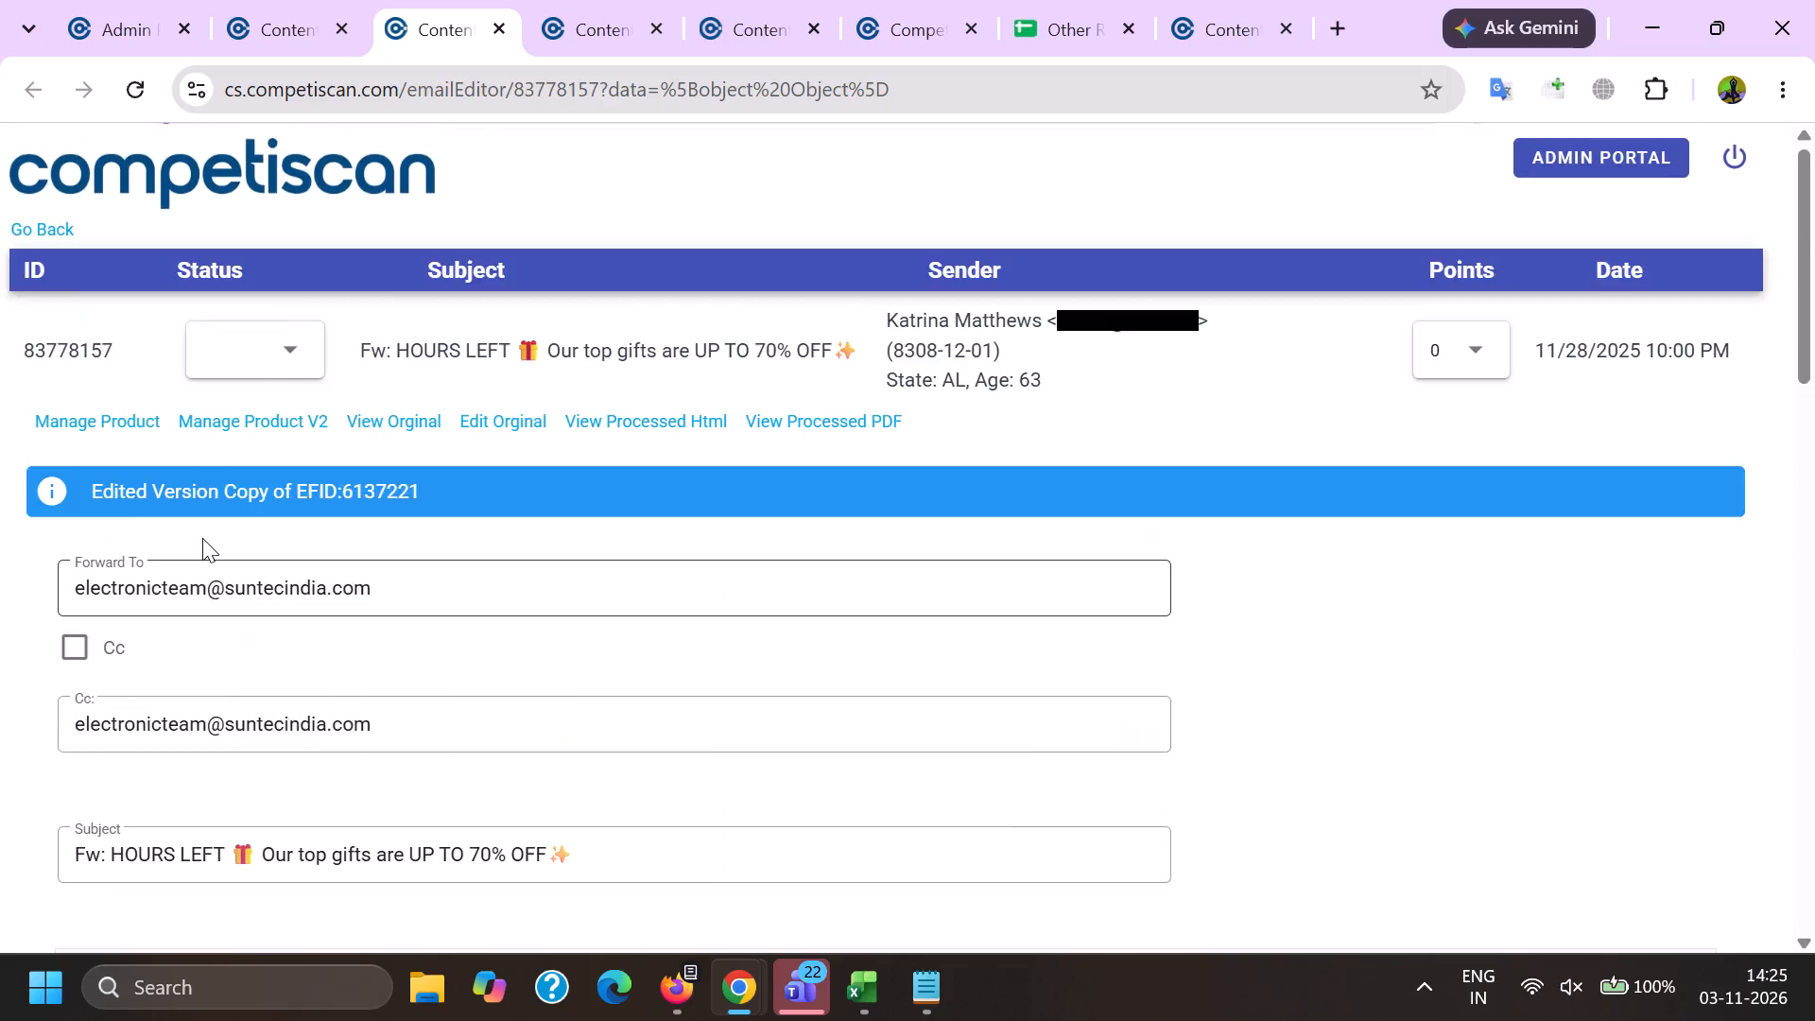
{"action": "scroll", "coordinate": [202, 538], "scroll_direction": "down", "scroll_amount": 1}
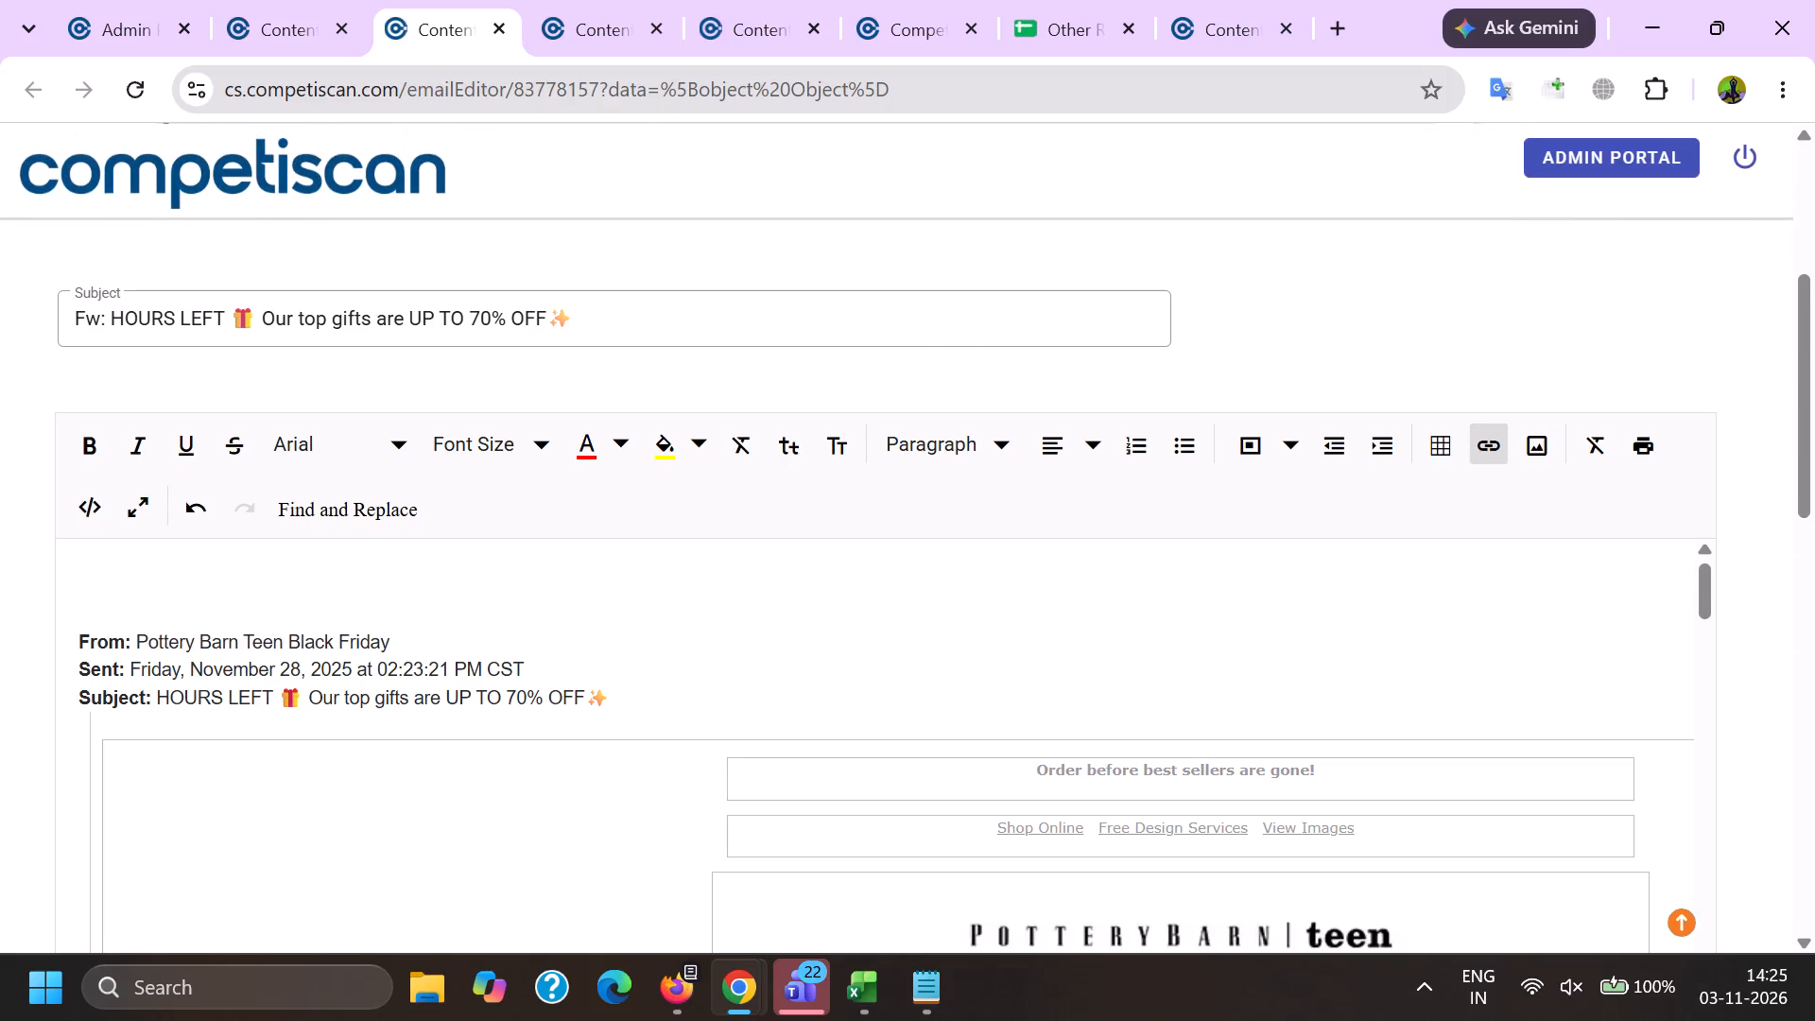
{"action": "double_click", "coordinate": [173, 637]}
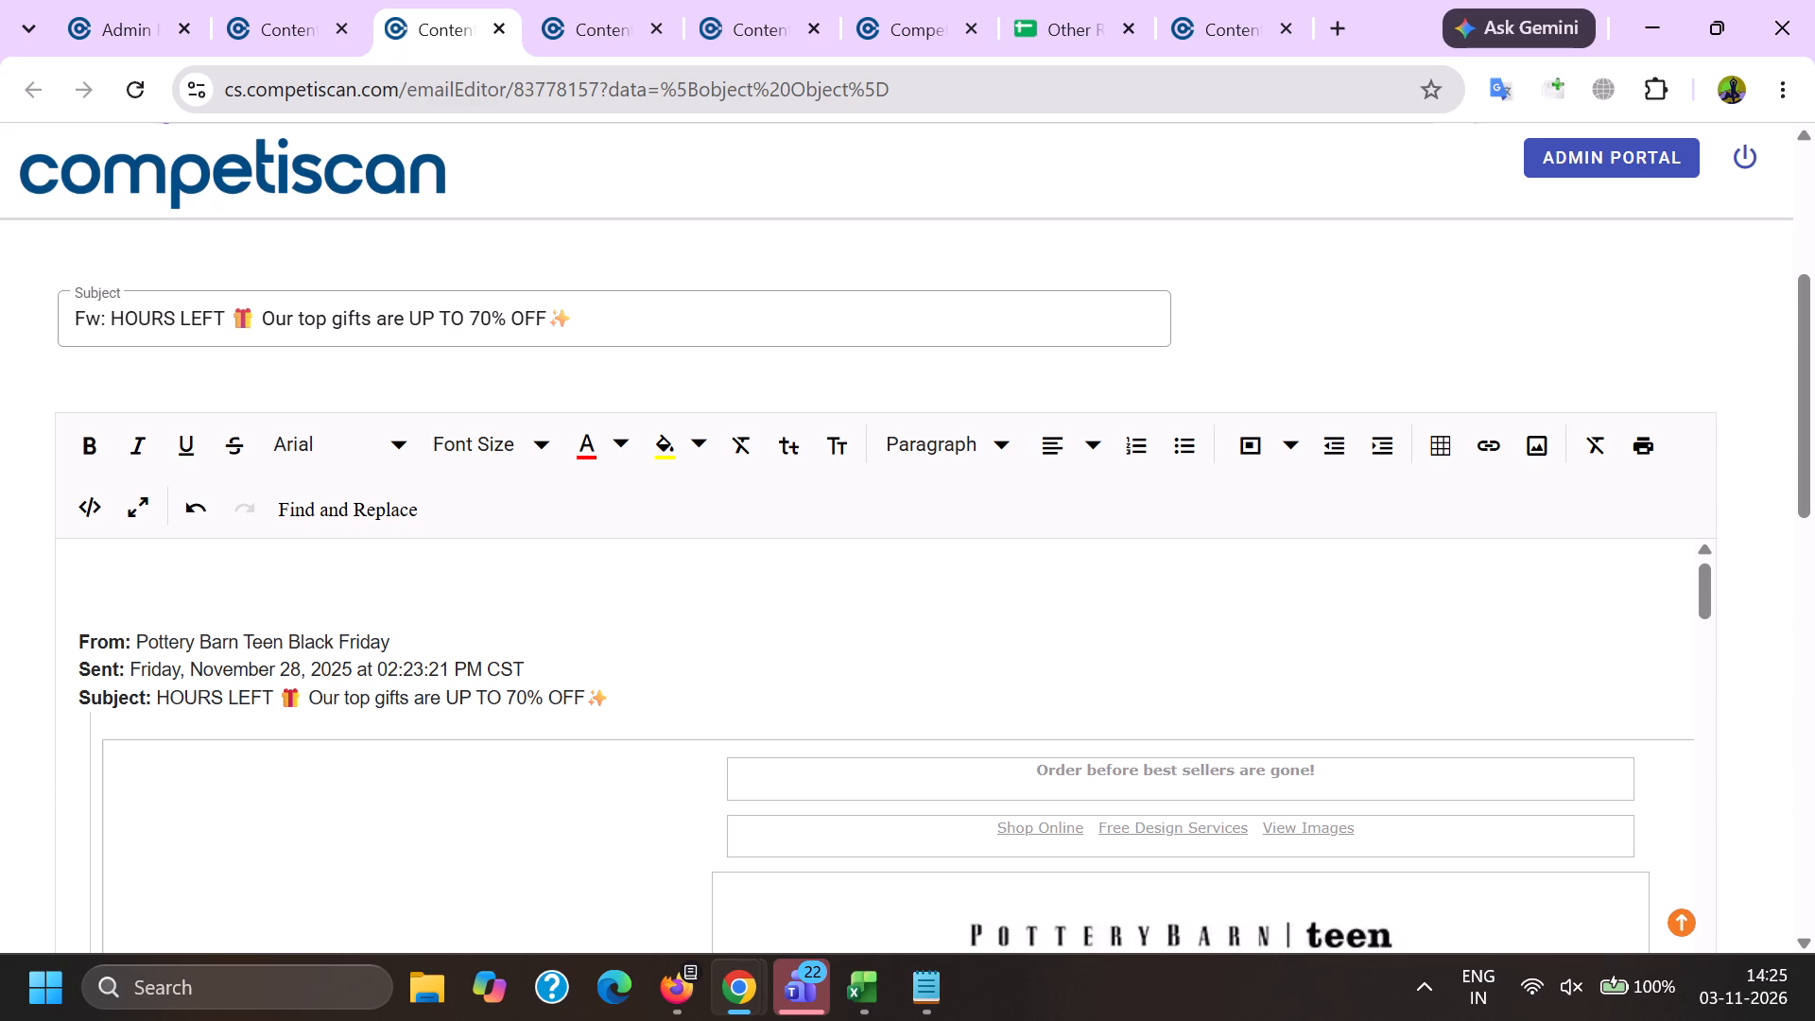
{"action": "double_click", "coordinate": [150, 633]}
{"action": "double_click", "coordinate": [145, 647]}
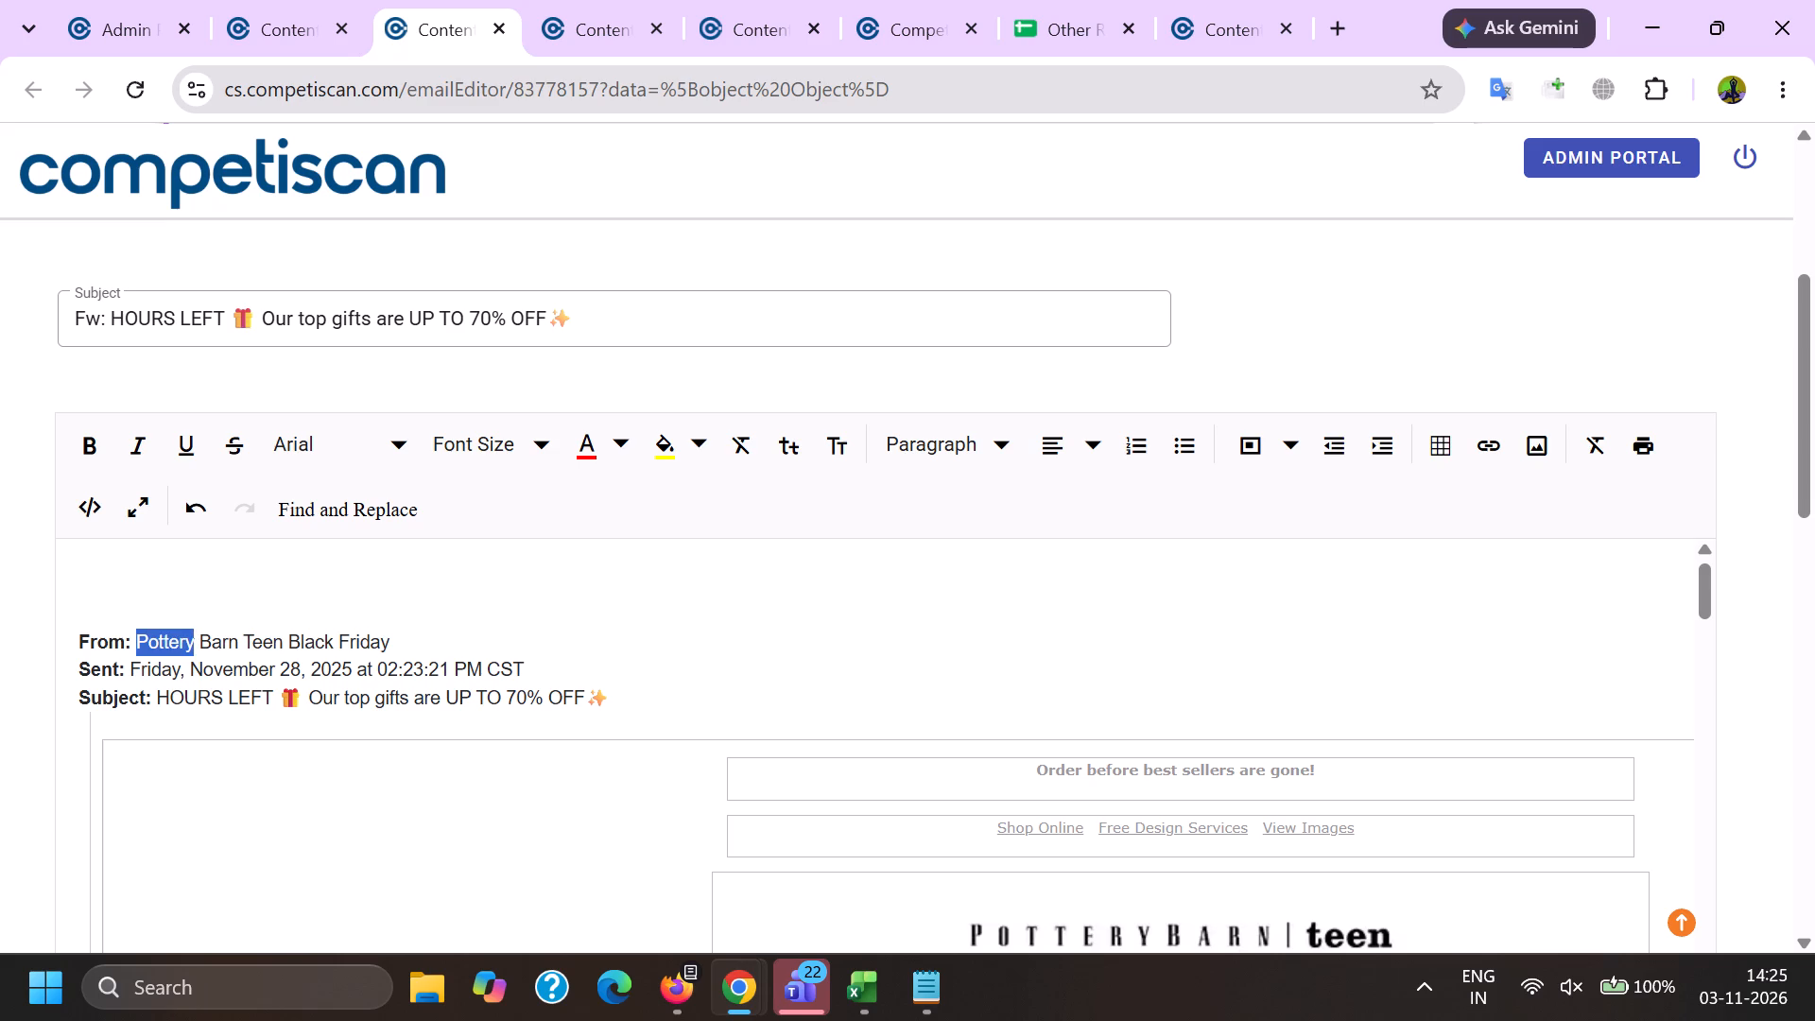
{"action": "left_click", "coordinate": [270, 641], "text": "shift"}
{"action": "key", "text": "ctrl+c"}
Add Capital One as another company on the product form for 83778157.
{"action": "key", "text": "alt+Tab"}
{"action": "scroll", "coordinate": [640, 332], "scroll_direction": "down", "scroll_amount": 6}
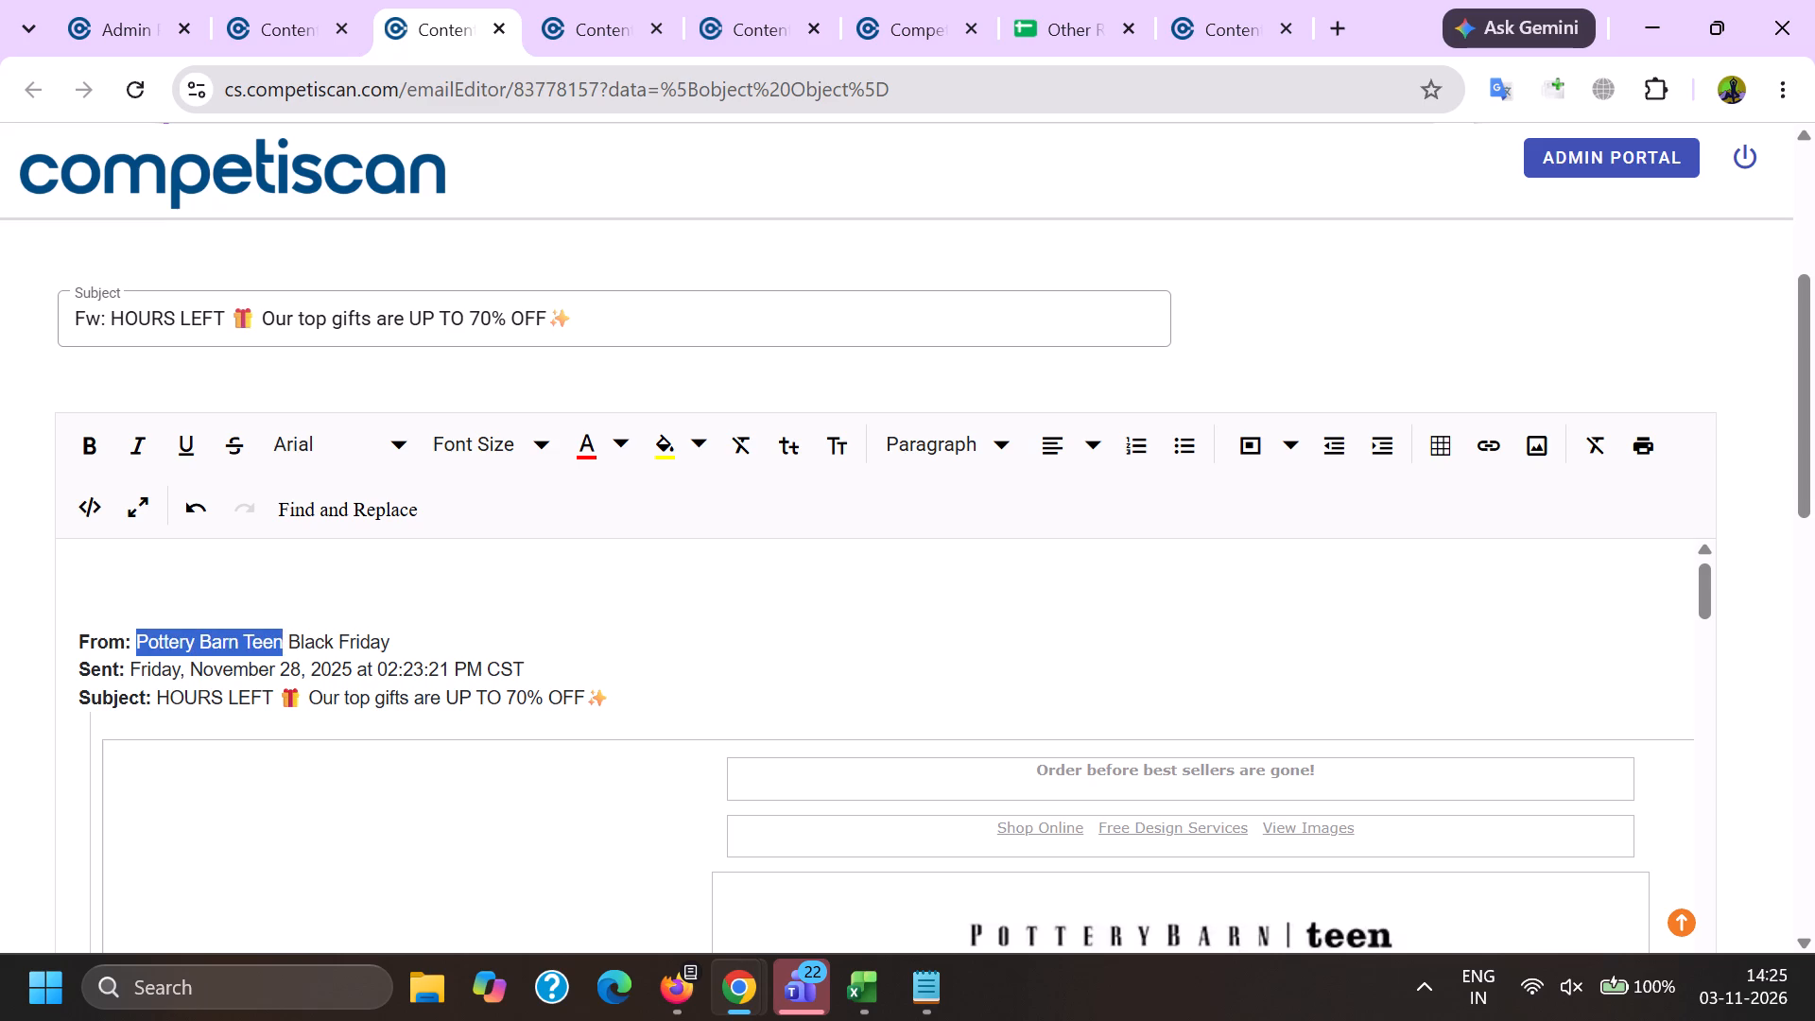
{"action": "scroll", "coordinate": [527, 358], "scroll_direction": "down", "scroll_amount": 5}
{"action": "left_click", "coordinate": [534, 517]}
{"action": "left_click", "coordinate": [536, 431]}
{"action": "left_click", "coordinate": [534, 447]}
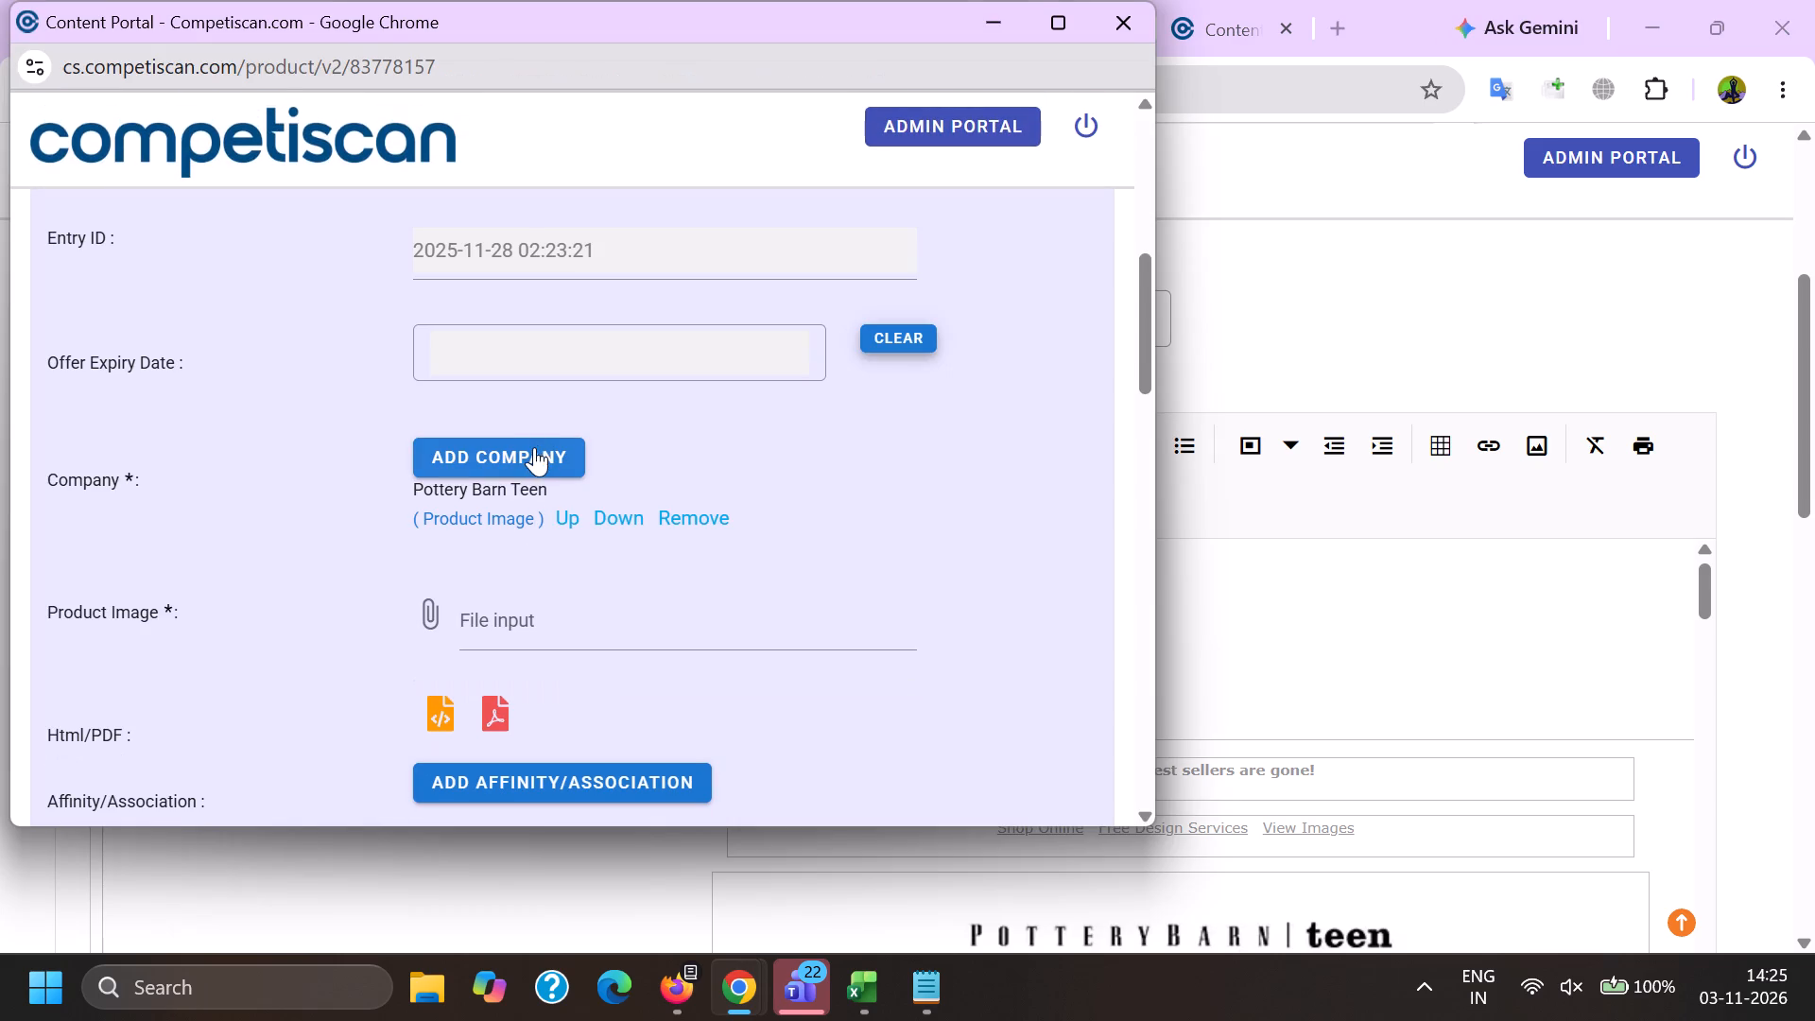
{"action": "key", "text": "c"}
{"action": "key", "text": "a"}
{"action": "key", "text": "p"}
{"action": "key", "text": "i"}
{"action": "key", "text": "t"}
{"action": "key", "text": "a"}
{"action": "key", "text": "l"}
{"action": "key", "text": "semicolon"}
{"action": "key", "text": "space"}
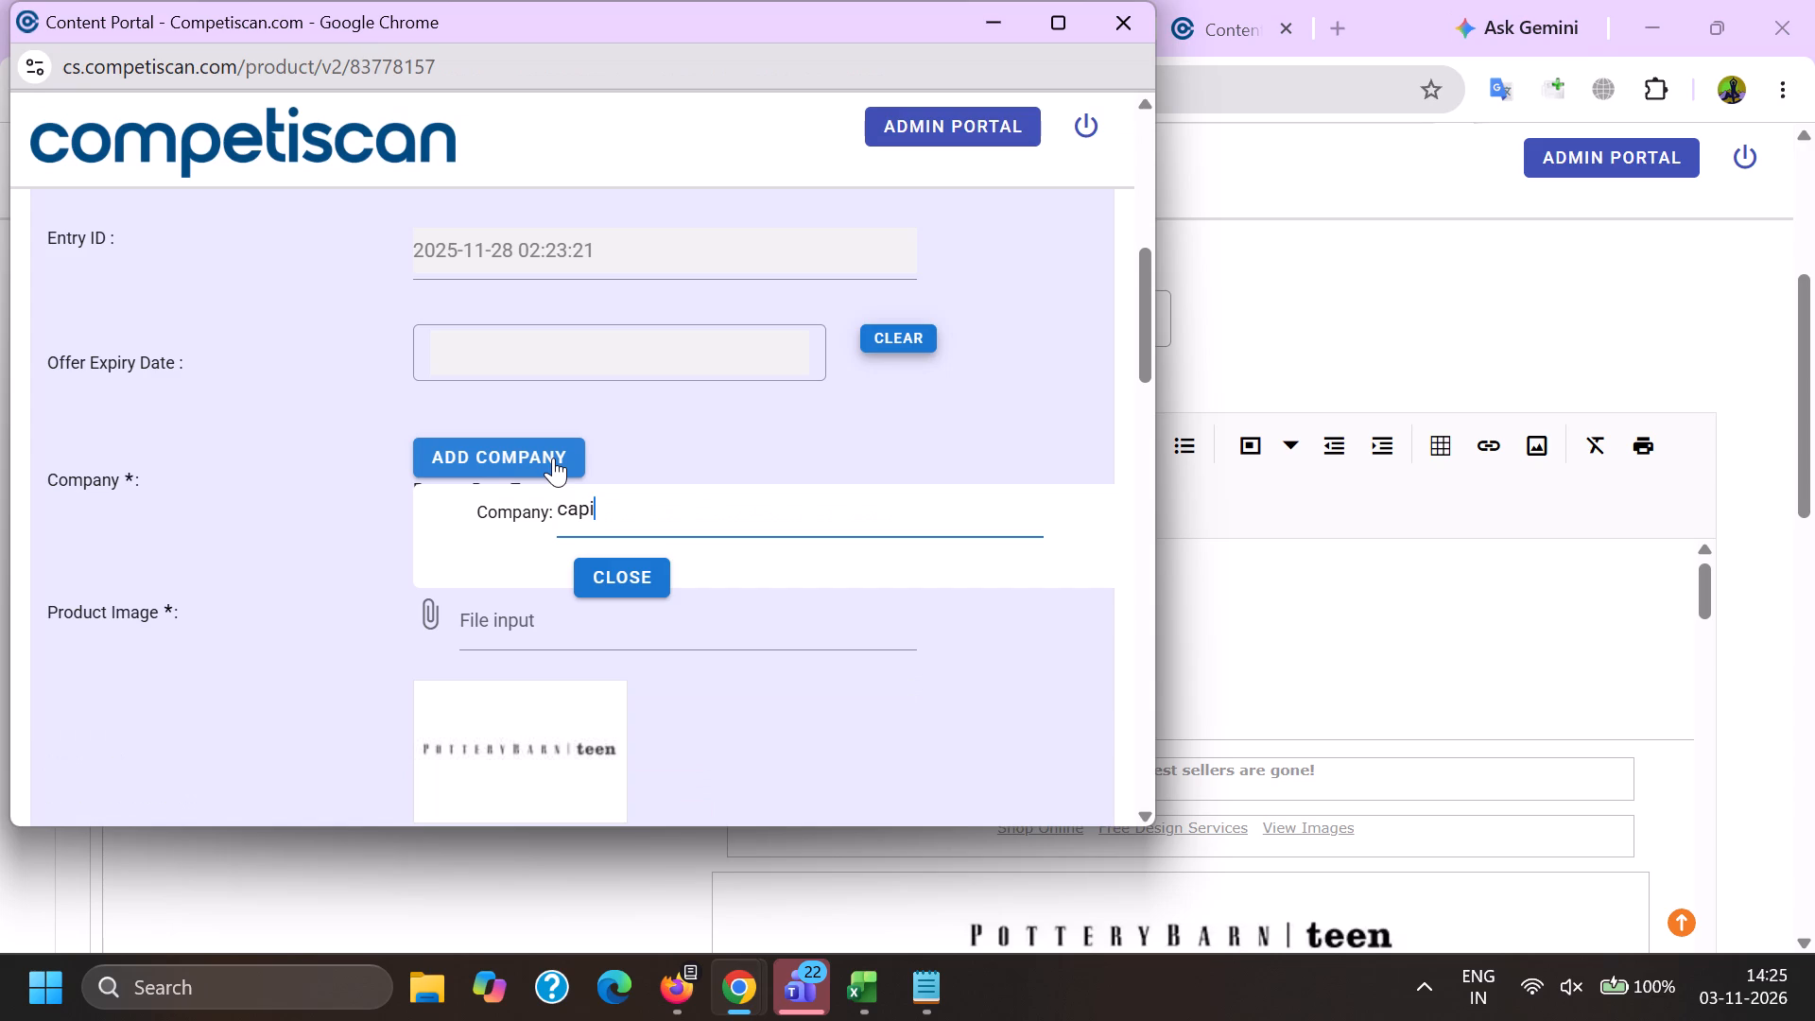
{"action": "key", "text": "o"}
{"action": "key", "text": "n"}
{"action": "key", "text": "e"}
{"action": "key", "text": "w"}
{"action": "key", "text": "BackSpace"}
{"action": "key", "text": "BackSpace"}
{"action": "key", "text": "BackSpace"}
{"action": "key", "text": "BackSpace"}
{"action": "key", "text": "BackSpace"}
{"action": "key", "text": "BackSpace"}
{"action": "key", "text": "space"}
{"action": "key", "text": "o"}
{"action": "key", "text": "n"}
{"action": "key", "text": "e"}
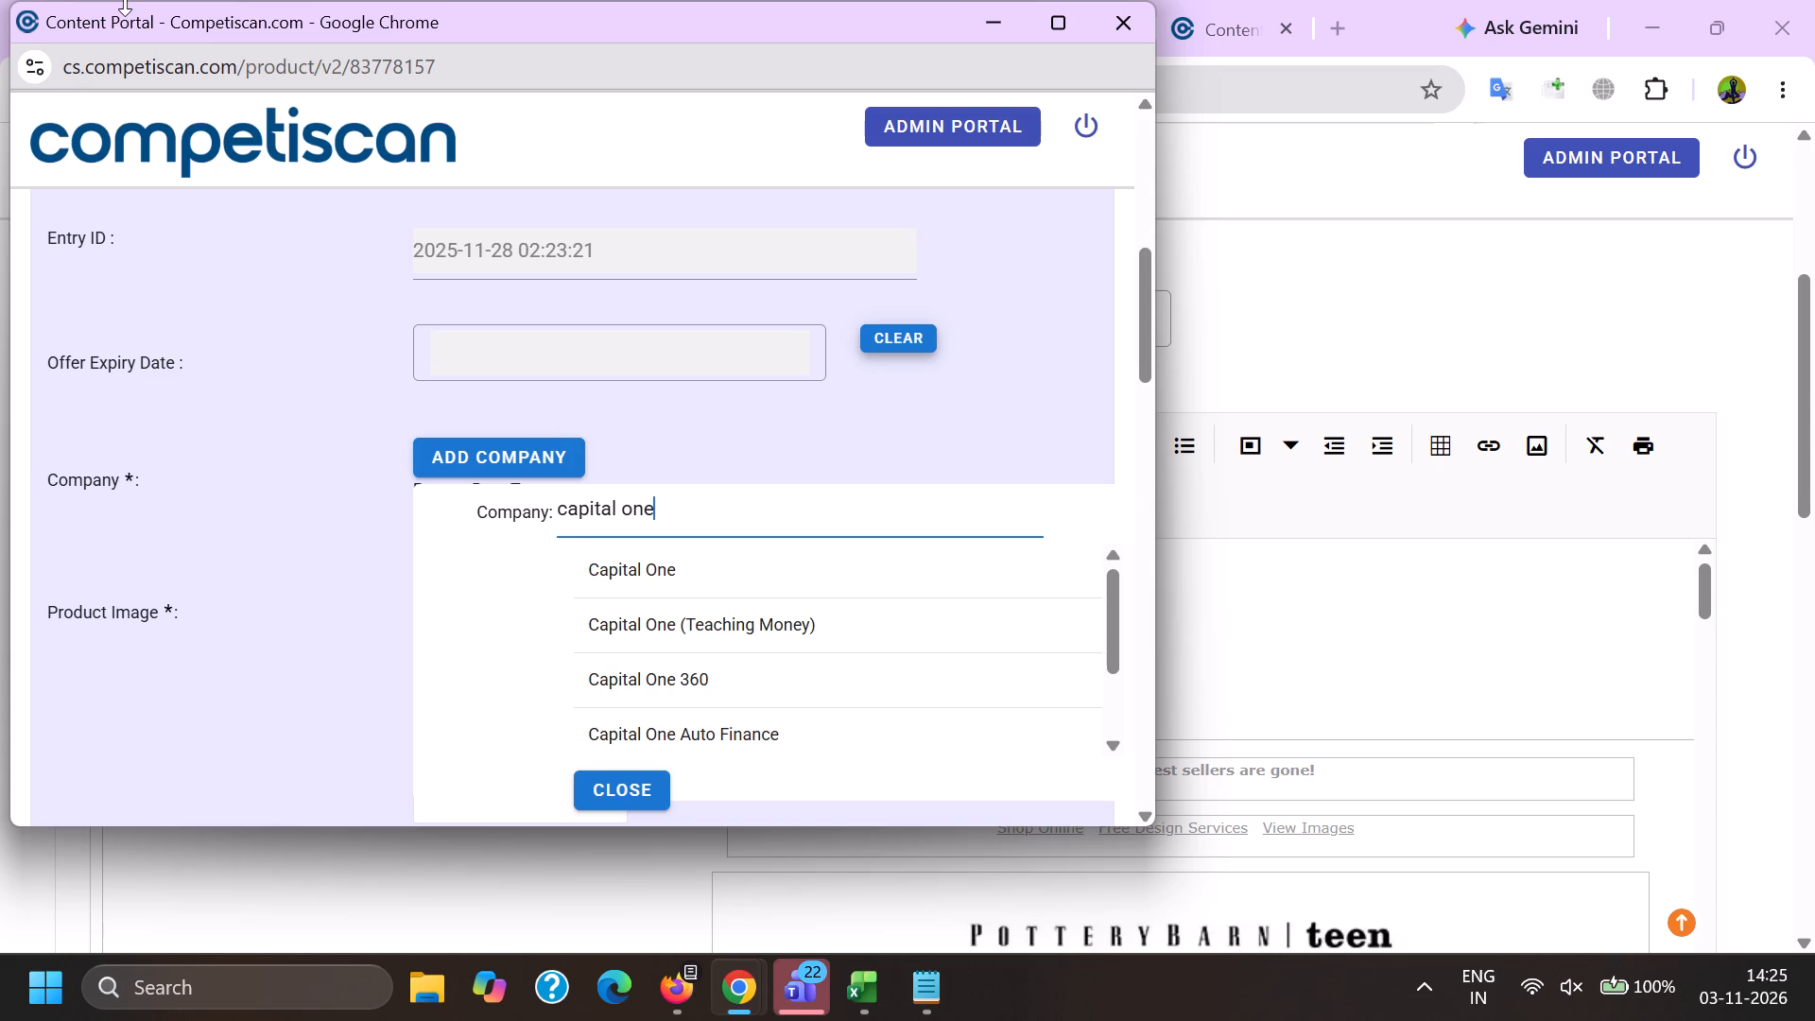
{"action": "left_click", "coordinate": [627, 569]}
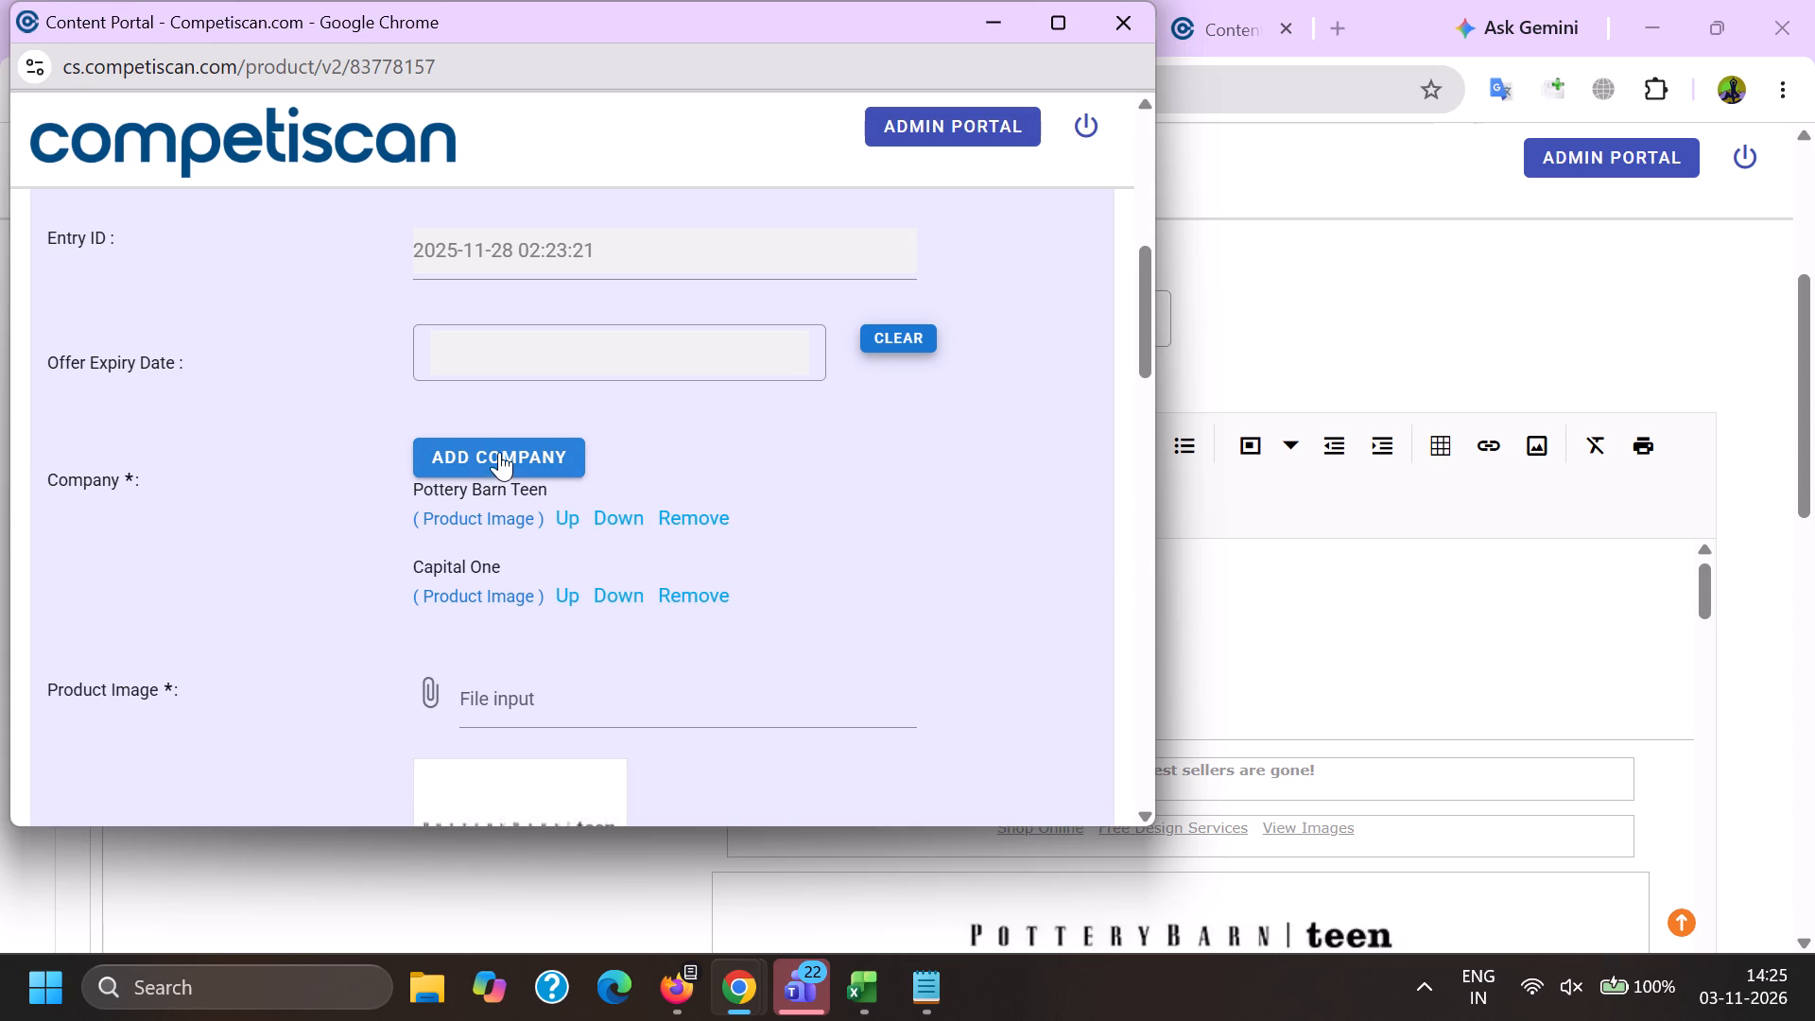
{"action": "left_click", "coordinate": [499, 452]}
{"action": "left_click", "coordinate": [613, 581]}
Add Pottery Barn Teen (Retail) as the product's affinity/association.
{"action": "scroll", "coordinate": [606, 392], "scroll_direction": "down", "scroll_amount": 3}
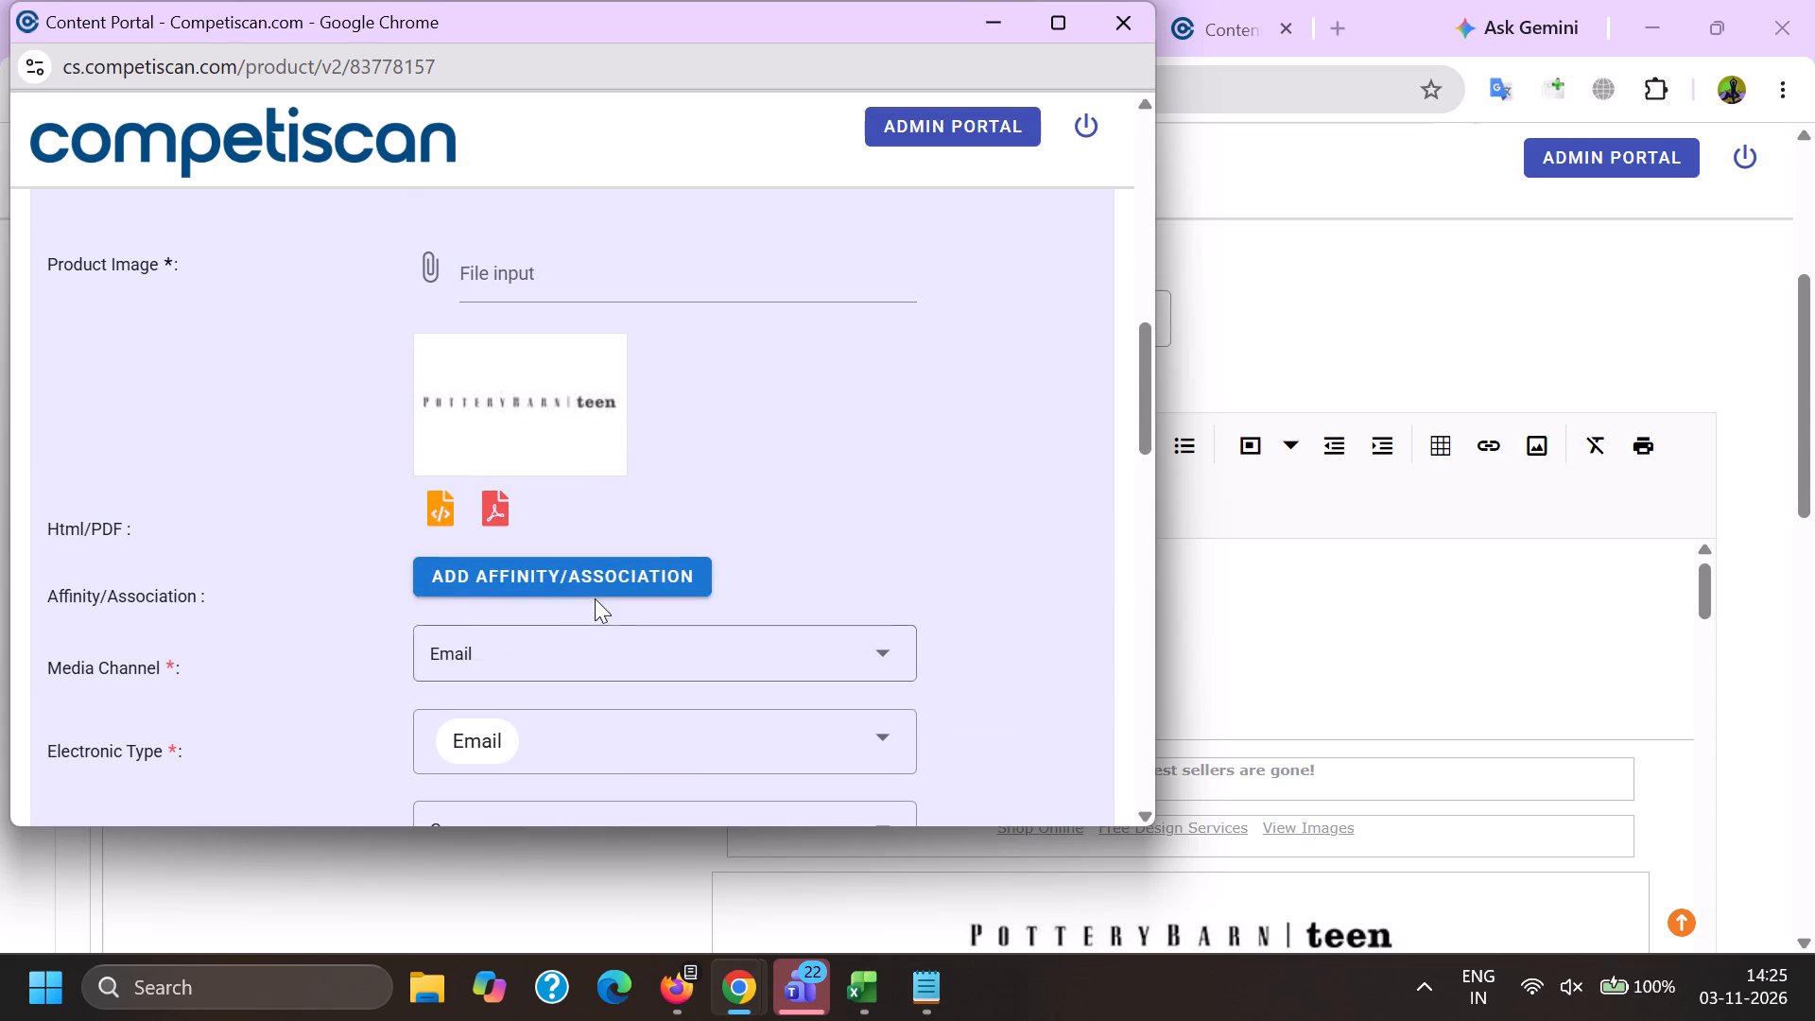
{"action": "left_click", "coordinate": [585, 558]}
{"action": "left_click", "coordinate": [704, 604]}
{"action": "key", "text": "ctrl+v"}
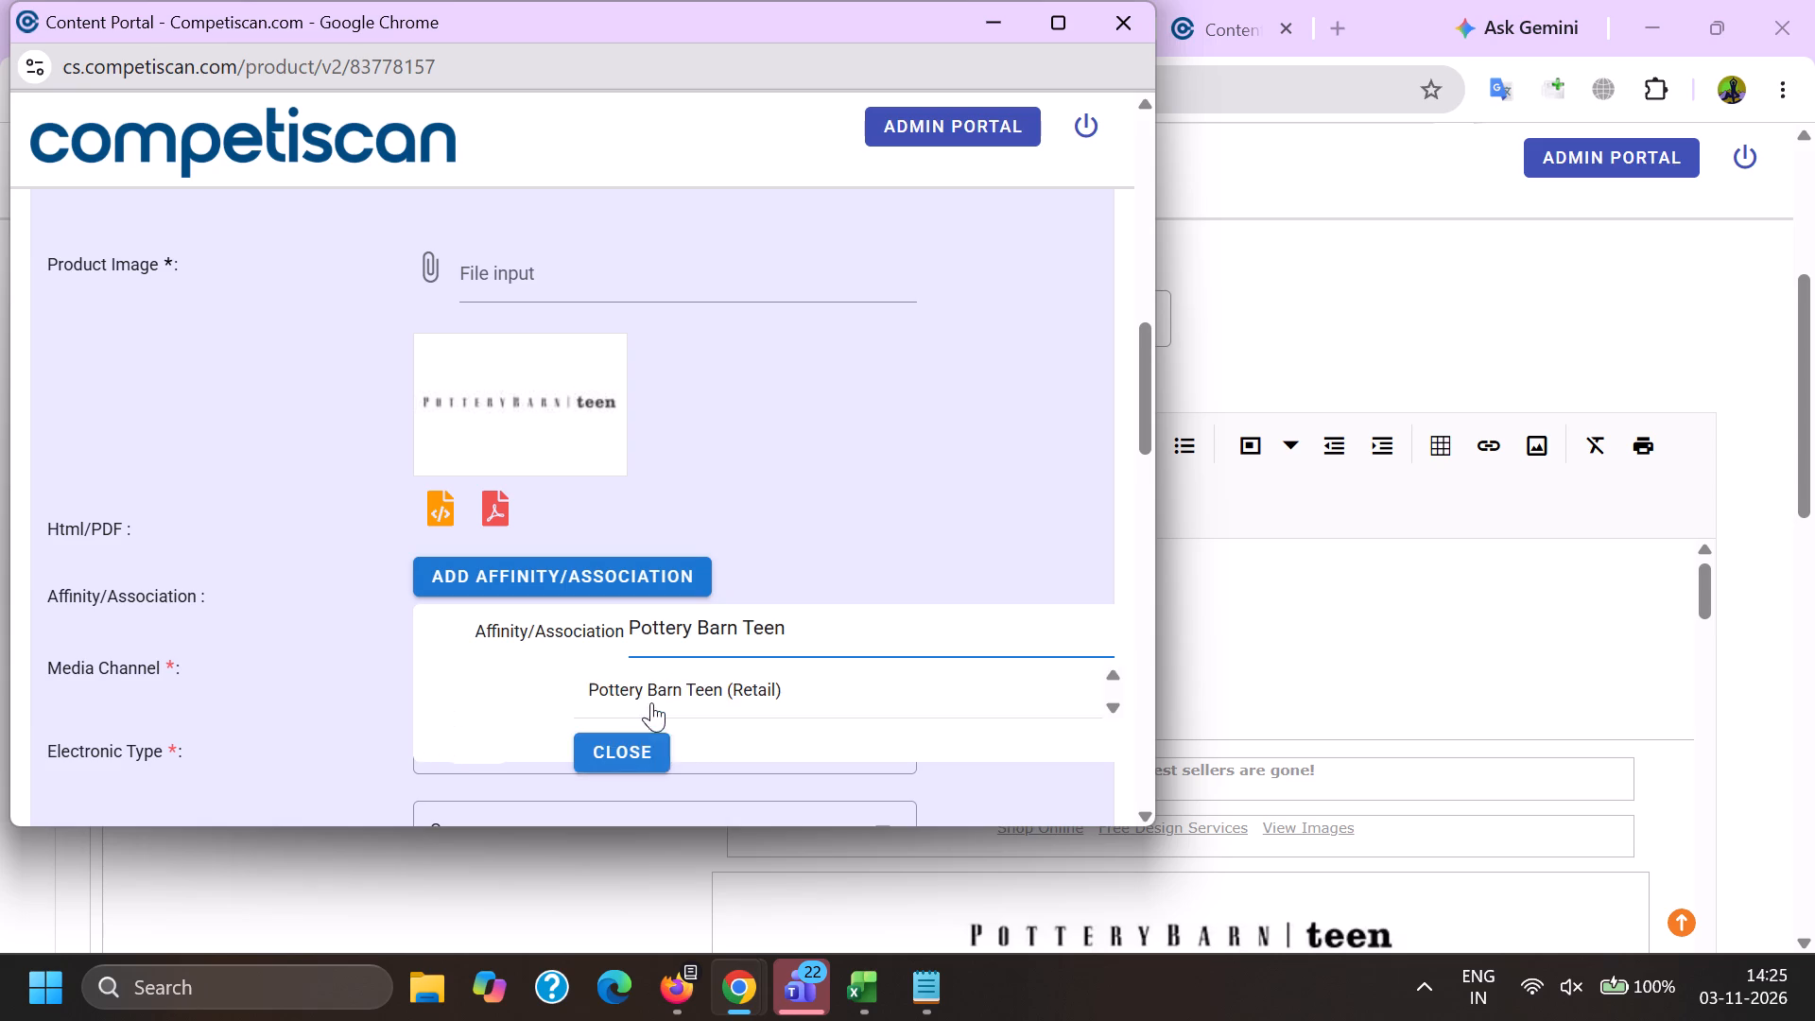
{"action": "left_click", "coordinate": [634, 695]}
Set the product classification's sector to Retail and its category to Home.
{"action": "scroll", "coordinate": [560, 419], "scroll_direction": "down", "scroll_amount": 4}
{"action": "left_click", "coordinate": [513, 411]}
{"action": "scroll", "coordinate": [513, 410], "scroll_direction": "down", "scroll_amount": 7}
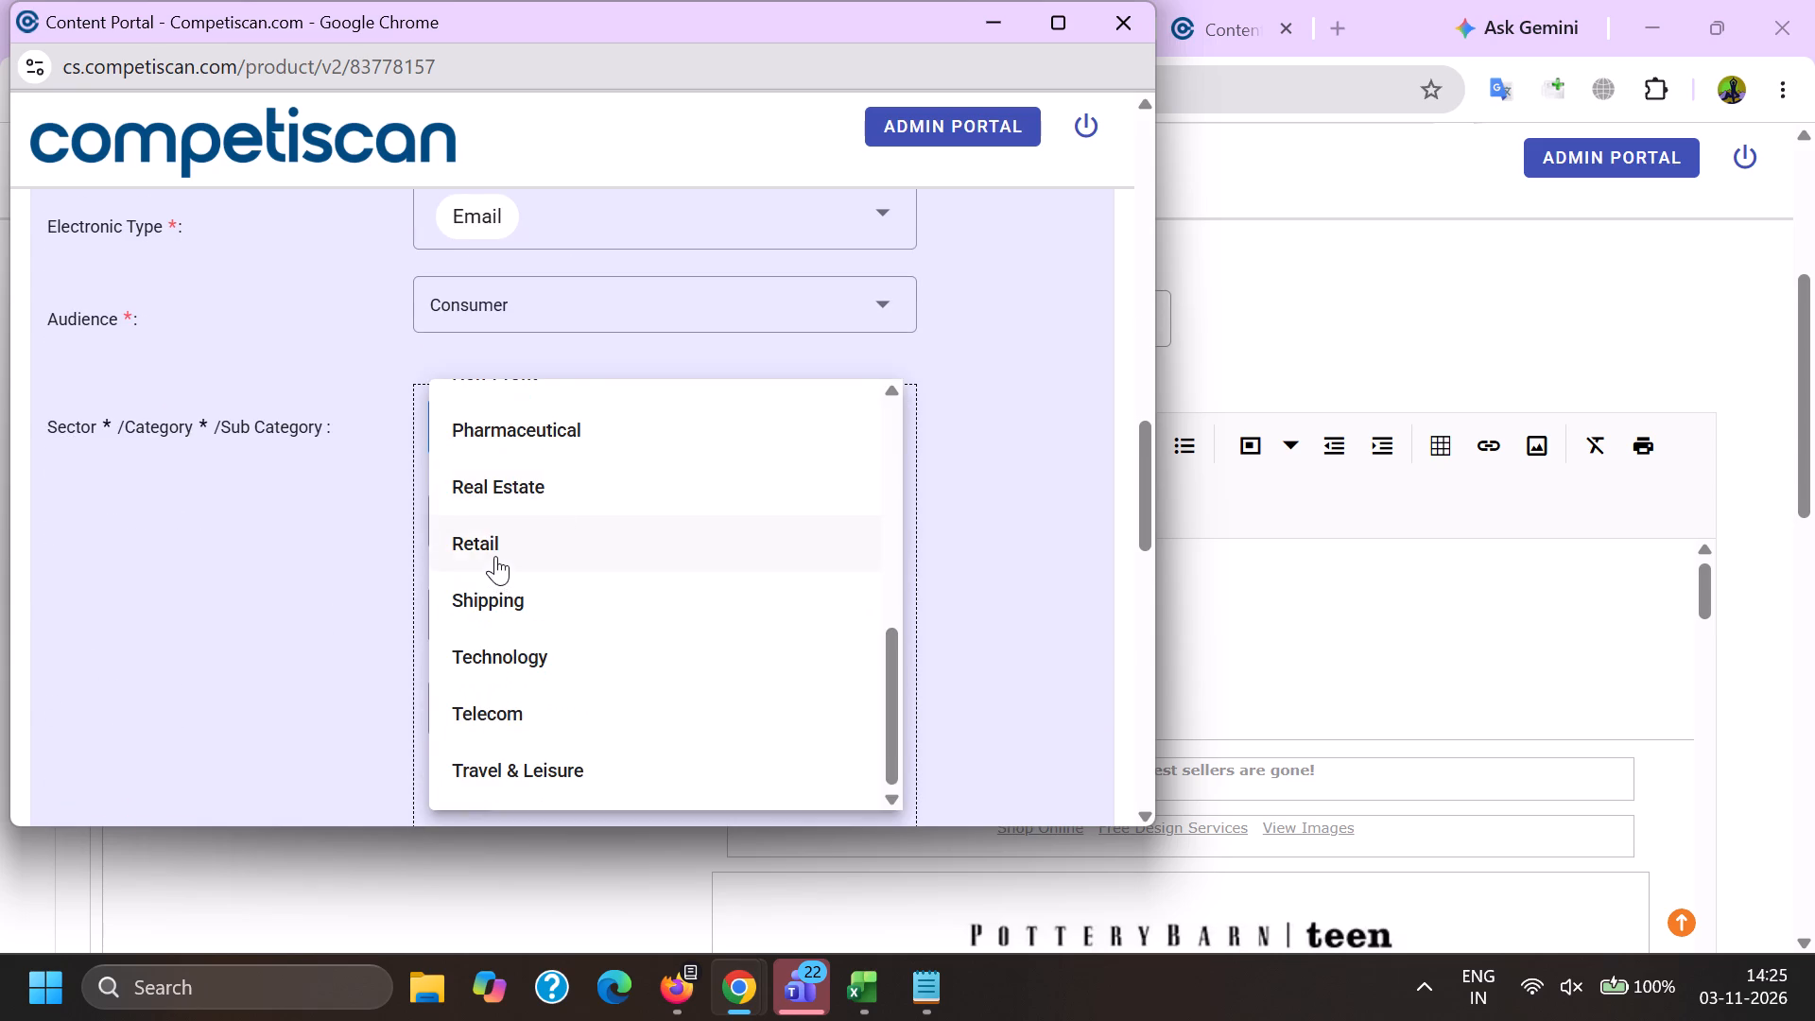
{"action": "left_click", "coordinate": [495, 557]}
{"action": "left_click_drag", "start_coordinate": [211, 597], "coordinate": [252, 583]}
{"action": "left_click", "coordinate": [460, 536]}
{"action": "scroll", "coordinate": [458, 528], "scroll_direction": "down", "scroll_amount": 6}
{"action": "scroll", "coordinate": [432, 682], "scroll_direction": "up", "scroll_amount": 5}
{"action": "scroll", "coordinate": [498, 525], "scroll_direction": "down", "scroll_amount": 6}
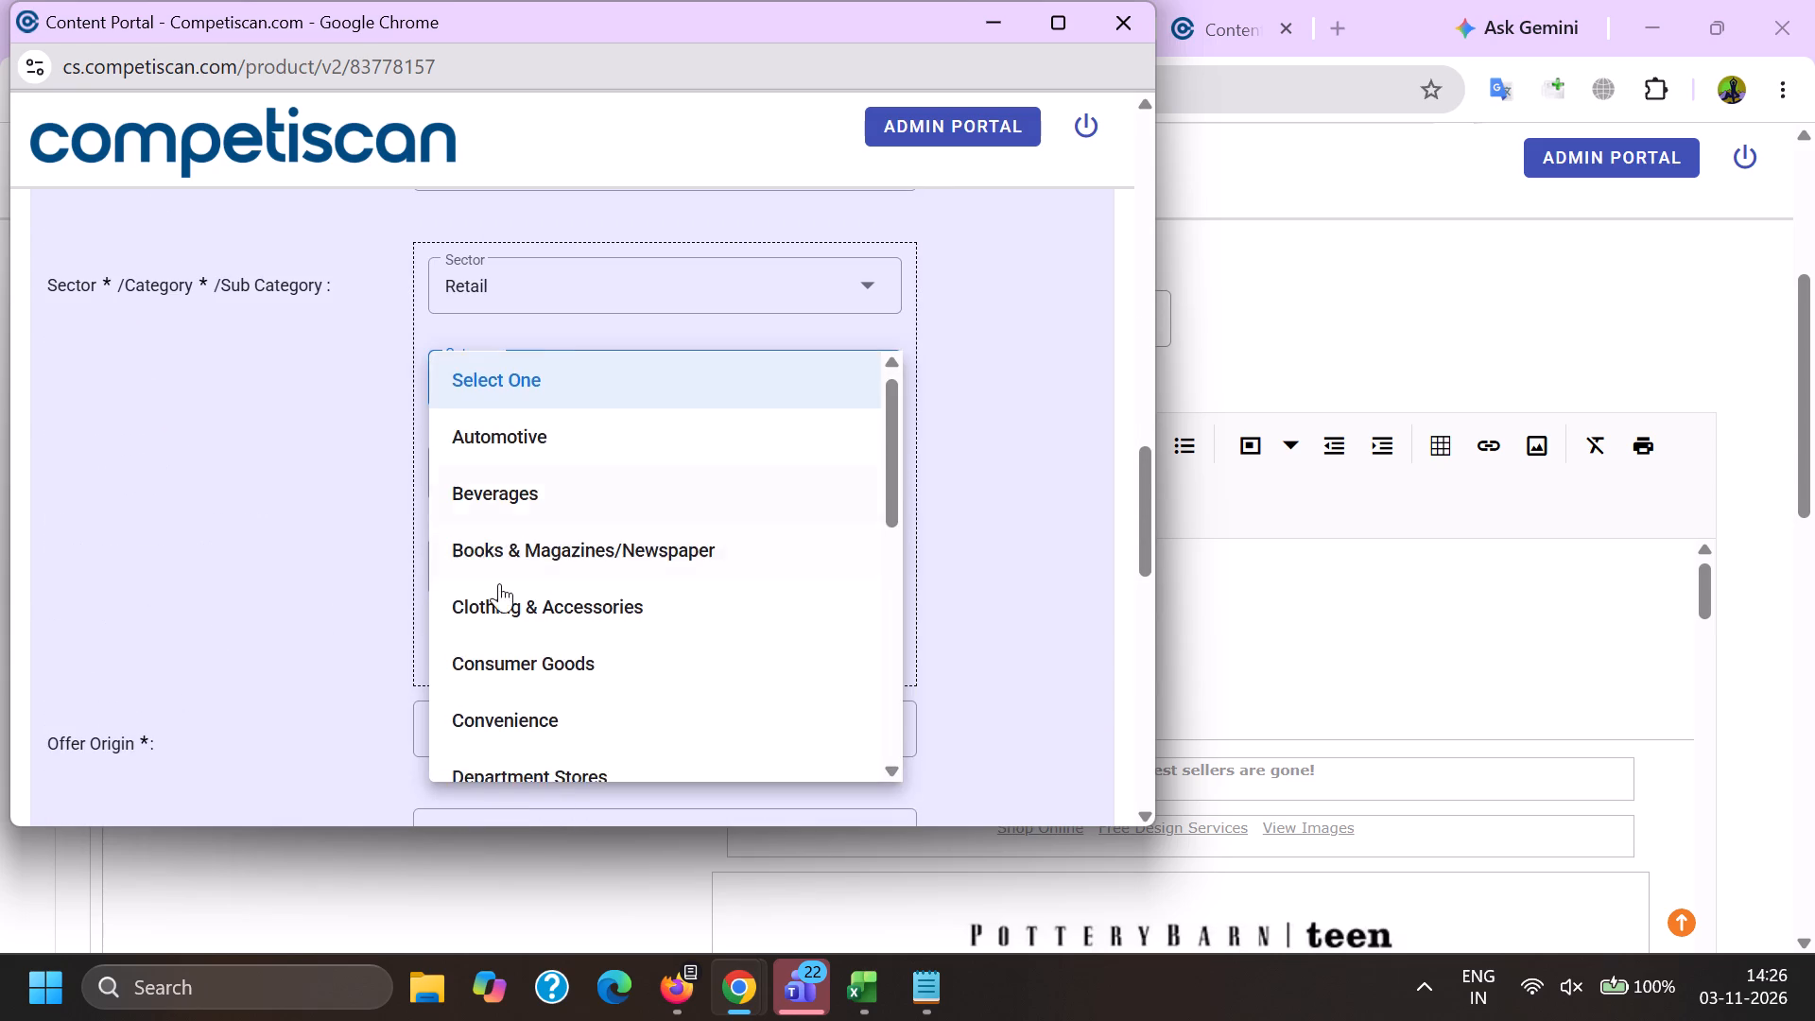
{"action": "left_click", "coordinate": [524, 415]}
{"action": "left_click", "coordinate": [289, 493]}
Check the email's product images, choose Home Decor and Bedding-Sheets & Pillowcases as sub categories, and add the Retail classification.
{"action": "left_click", "coordinate": [486, 467]}
{"action": "key", "text": "alt+Tab"}
{"action": "scroll", "coordinate": [593, 628], "scroll_direction": "down", "scroll_amount": 3}
{"action": "scroll", "coordinate": [587, 646], "scroll_direction": "up", "scroll_amount": 1}
{"action": "scroll", "coordinate": [585, 652], "scroll_direction": "down", "scroll_amount": 7}
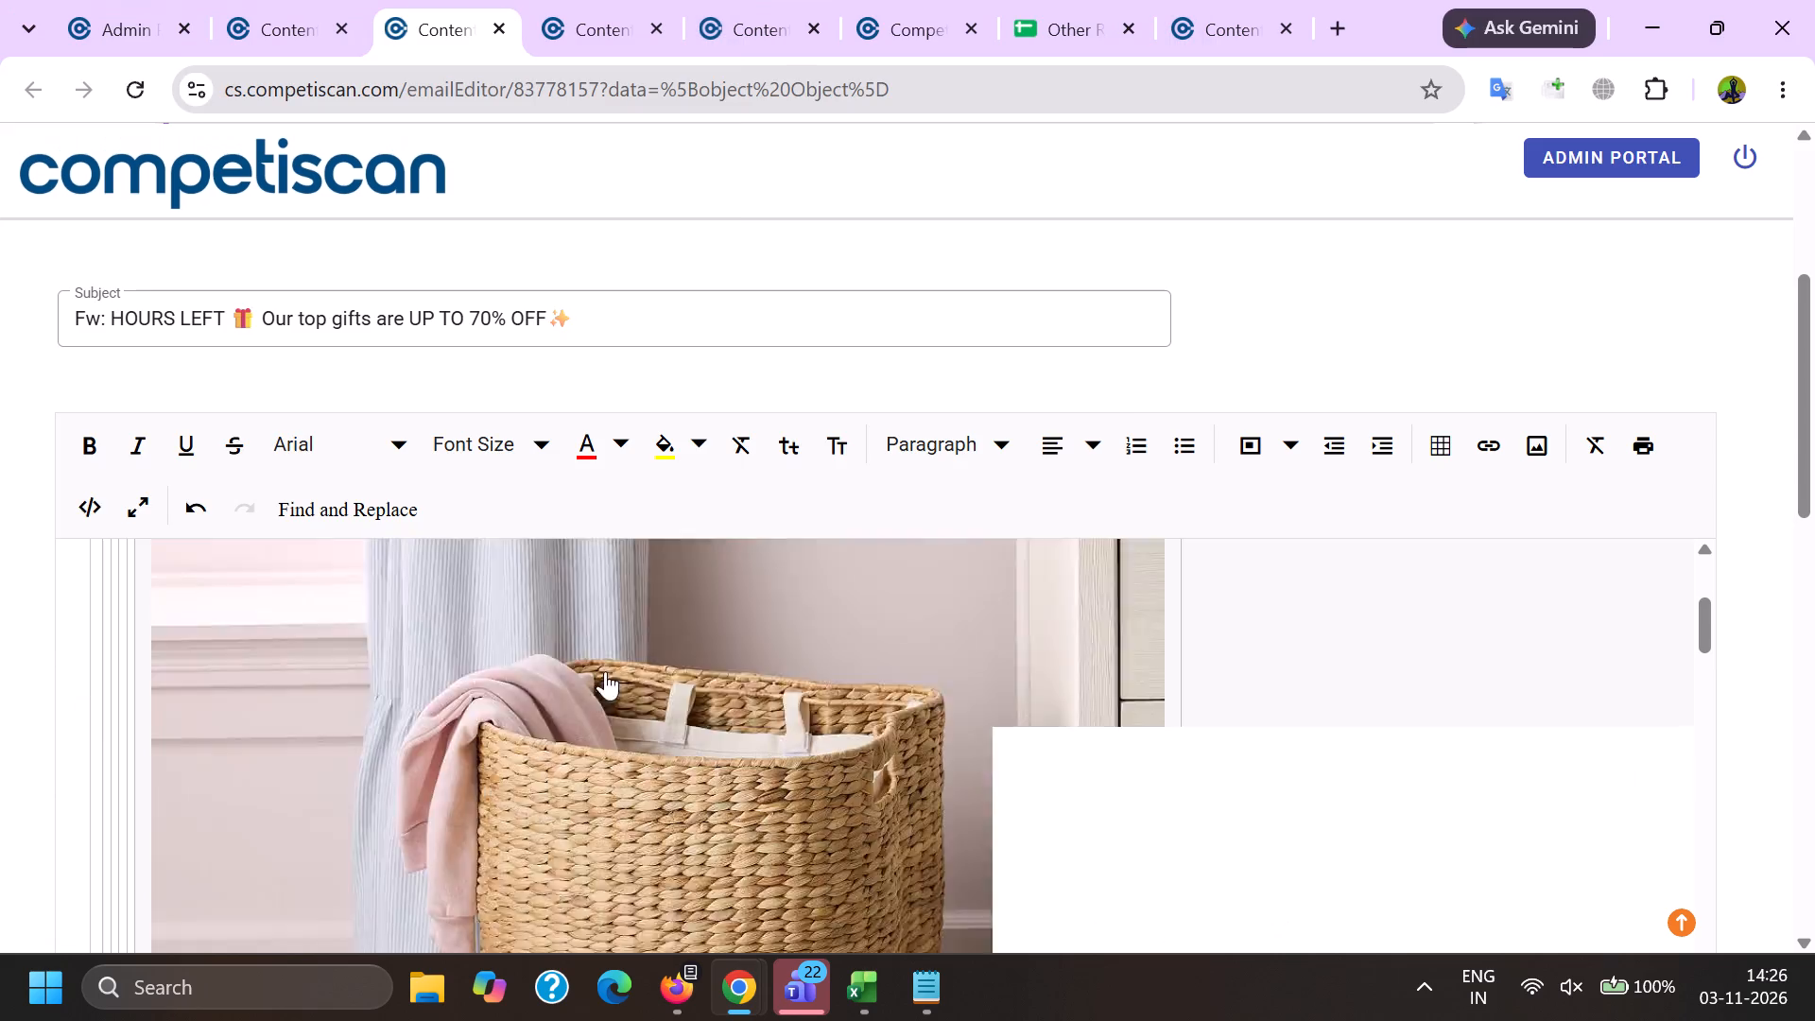
{"action": "scroll", "coordinate": [605, 671], "scroll_direction": "down", "scroll_amount": 7}
{"action": "key", "text": "alt+Tab"}
{"action": "scroll", "coordinate": [484, 627], "scroll_direction": "down", "scroll_amount": 5}
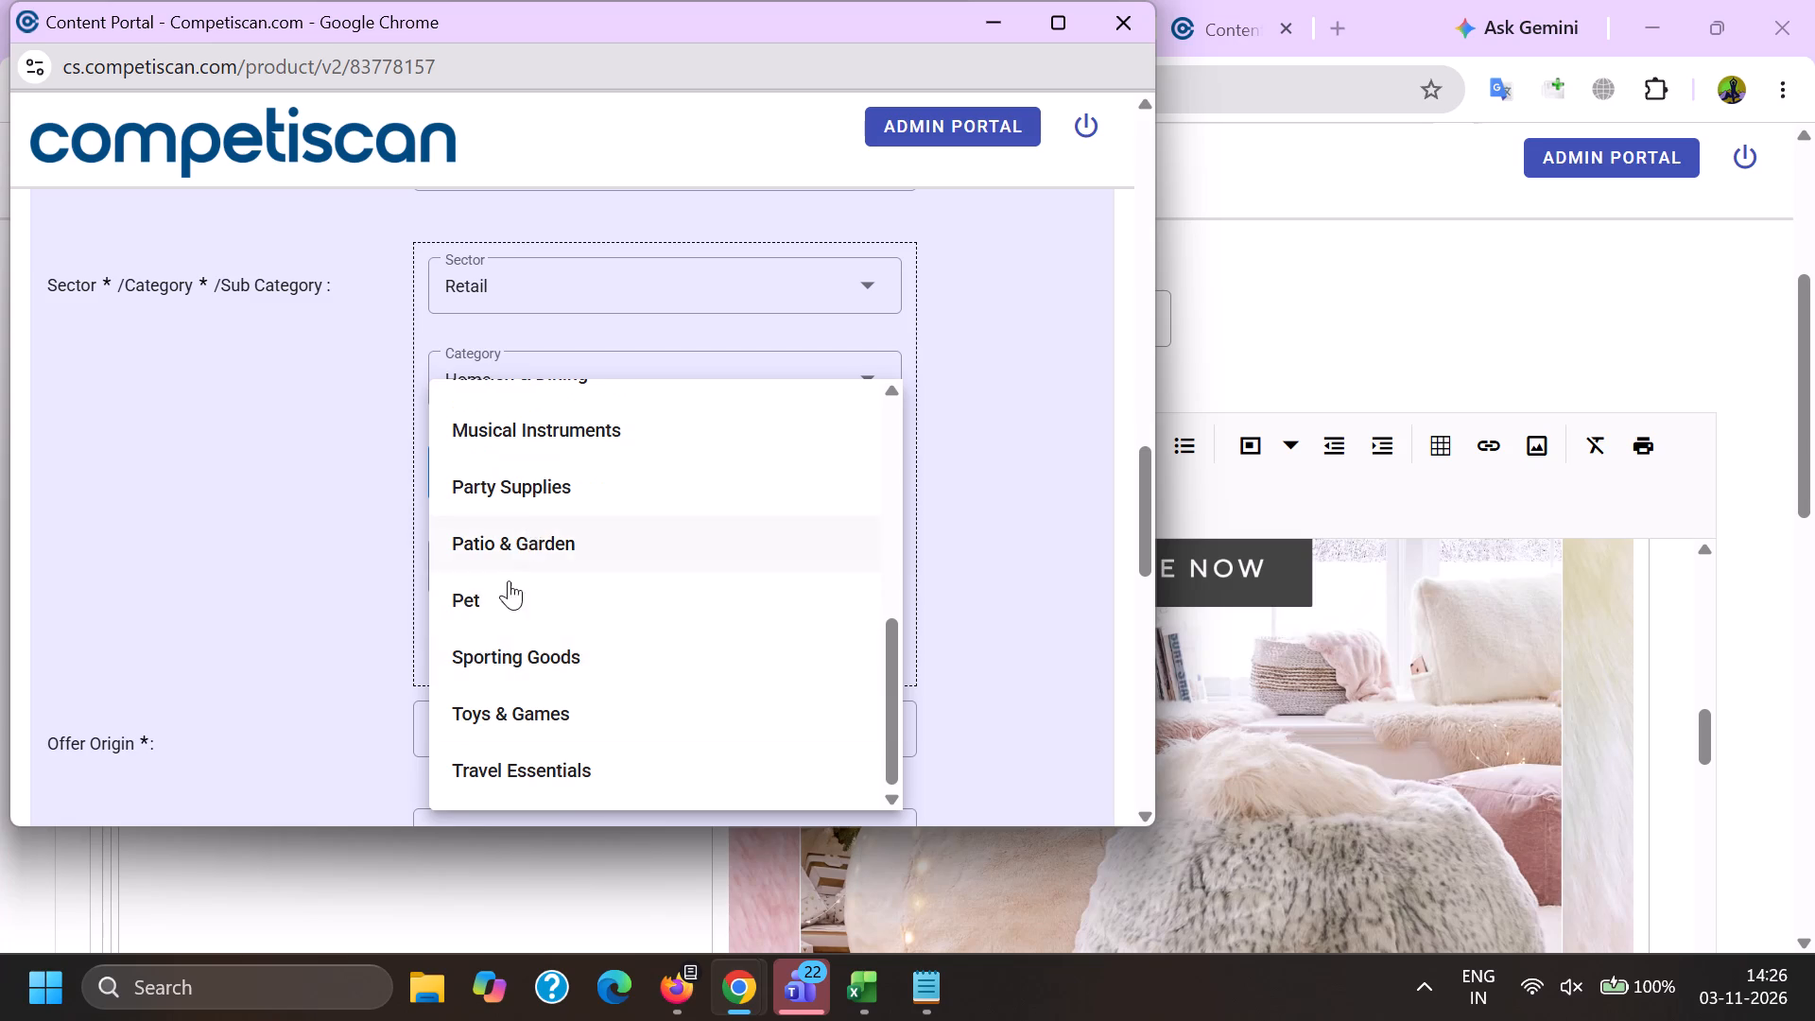
{"action": "scroll", "coordinate": [485, 677], "scroll_direction": "up", "scroll_amount": 2}
{"action": "left_click", "coordinate": [527, 593]}
{"action": "left_click_drag", "start_coordinate": [183, 595], "coordinate": [228, 593]}
{"action": "left_click", "coordinate": [537, 560]}
{"action": "scroll", "coordinate": [562, 397], "scroll_direction": "down", "scroll_amount": 1}
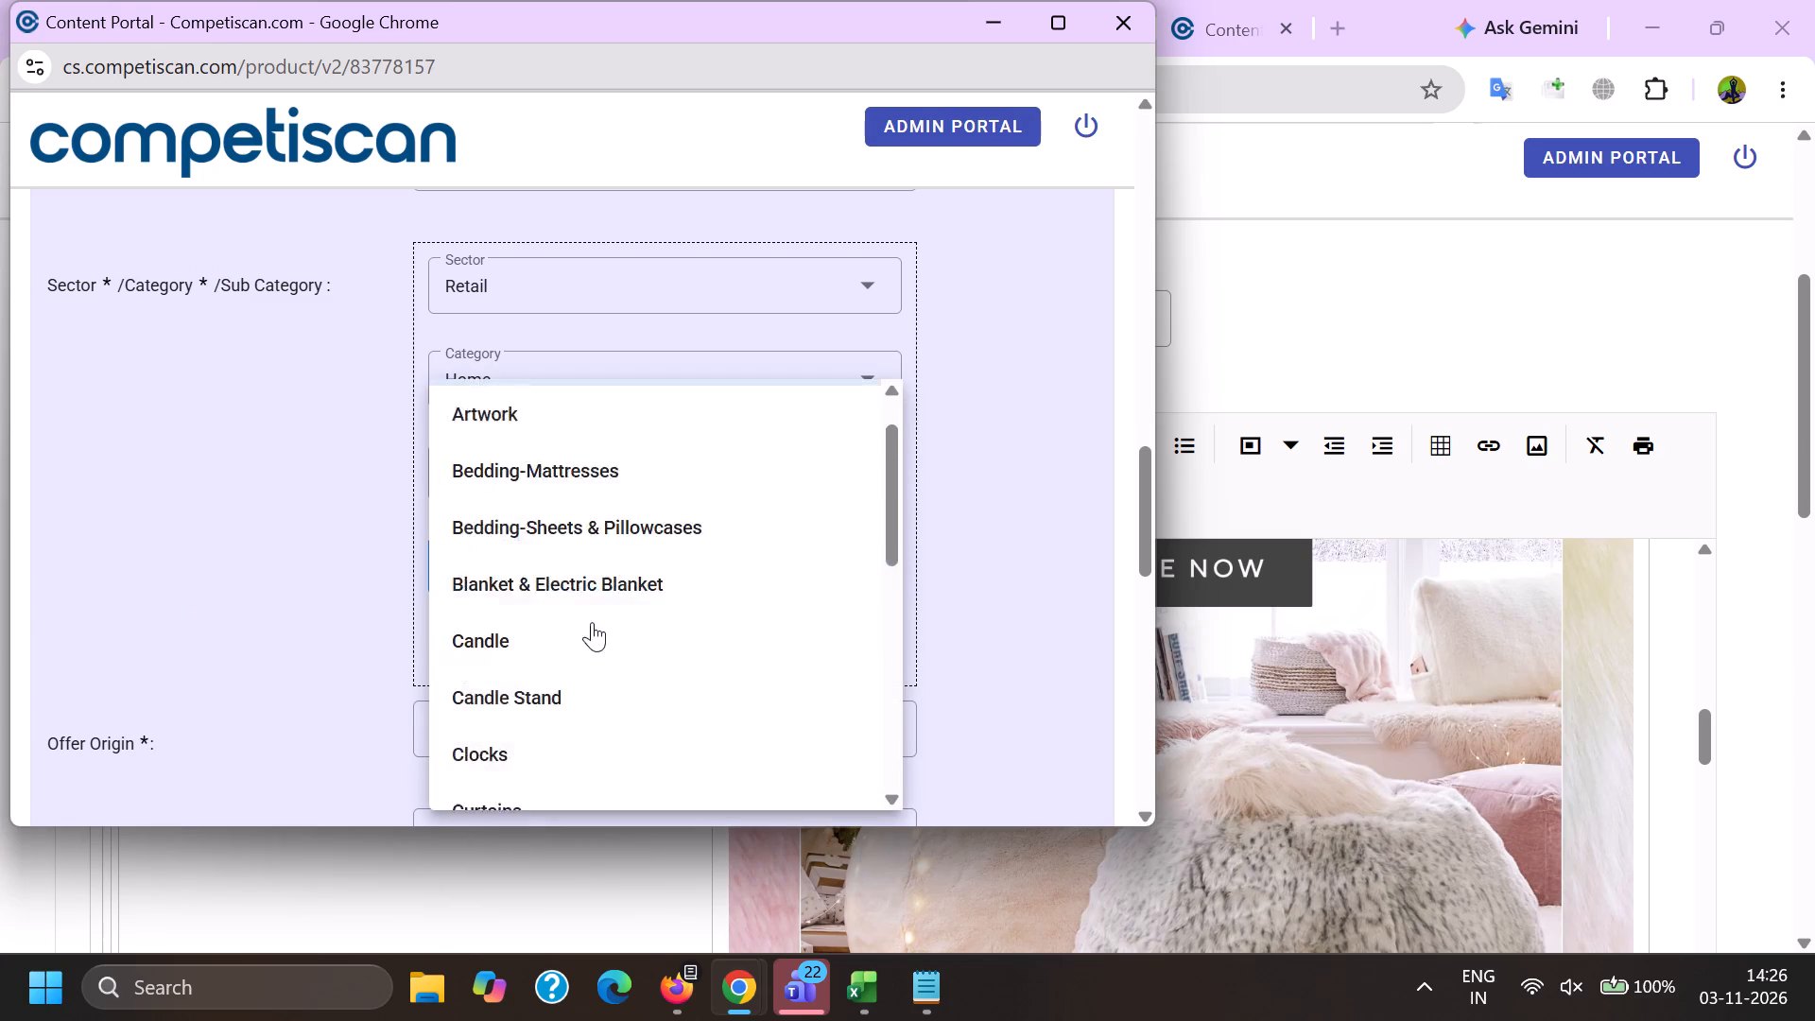
{"action": "left_click", "coordinate": [580, 441]}
{"action": "left_click", "coordinate": [354, 510]}
{"action": "left_click", "coordinate": [466, 639]}
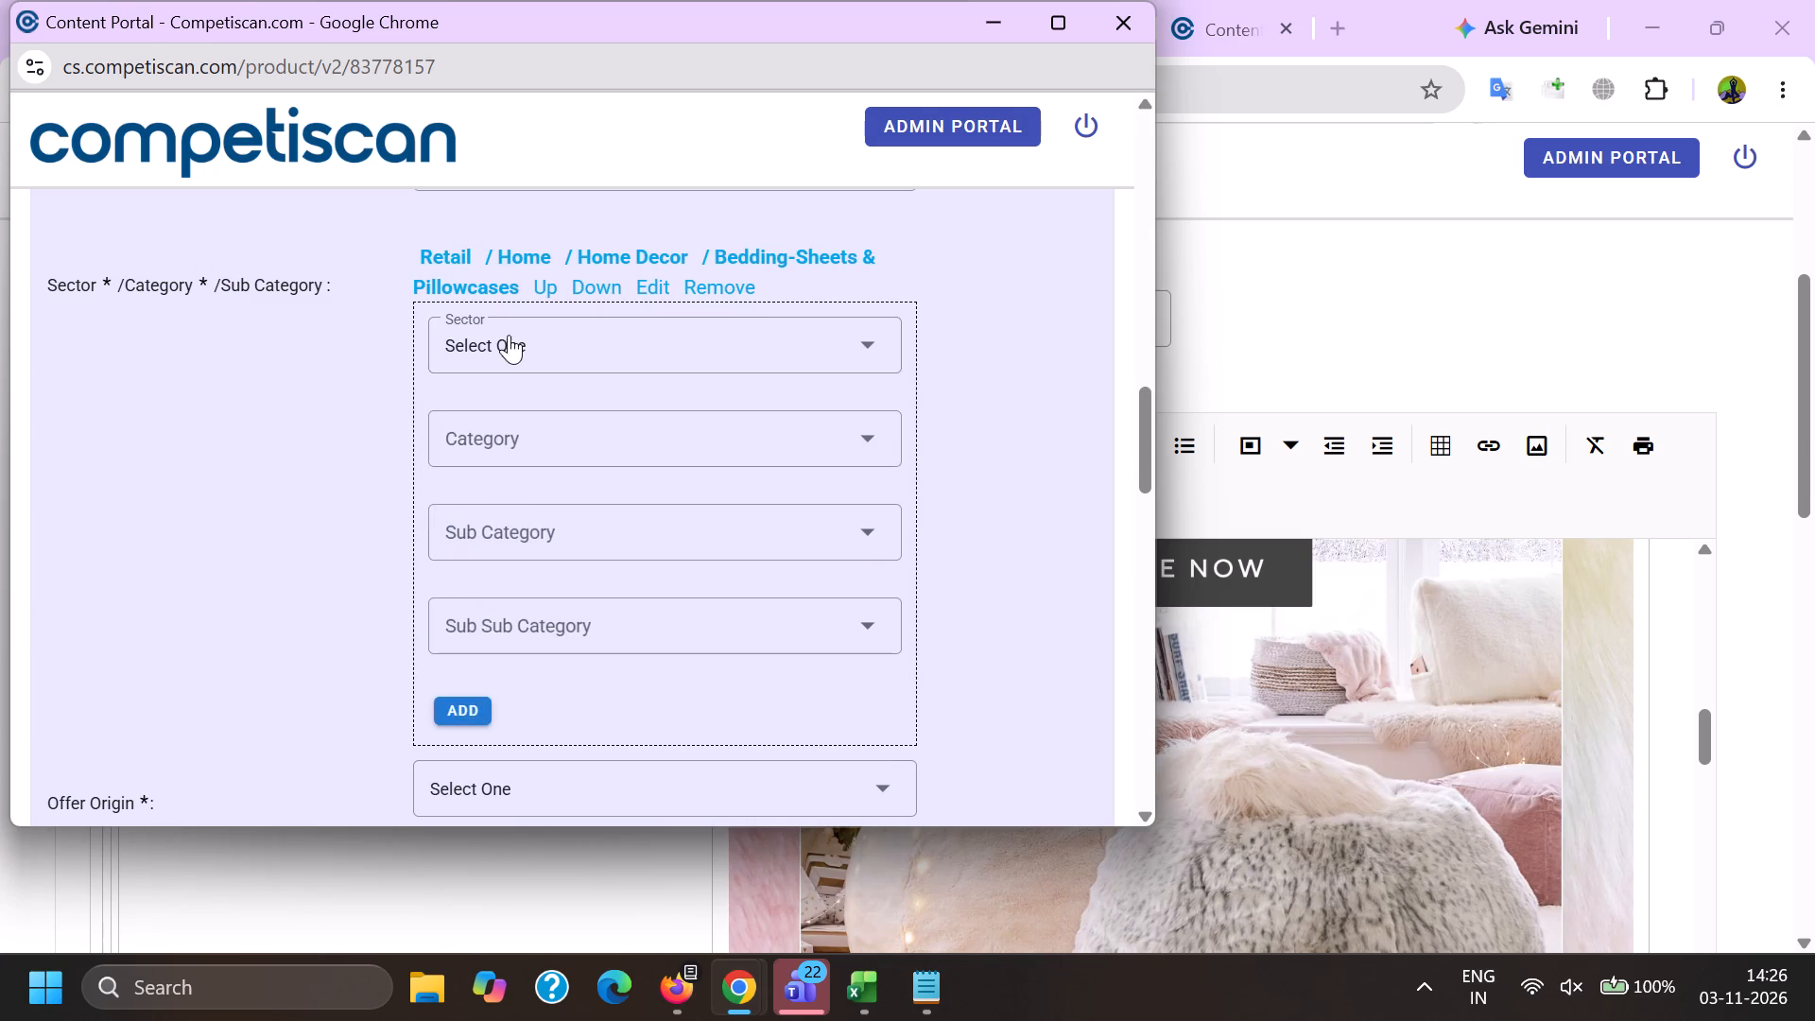
Add a second classification with sector Credit Cards, category Payment Cards and sub category Credit Cards.
{"action": "left_click", "coordinate": [508, 332]}
{"action": "scroll", "coordinate": [476, 611], "scroll_direction": "up", "scroll_amount": 6}
{"action": "left_click_drag", "start_coordinate": [527, 576], "coordinate": [527, 584]}
{"action": "left_click_drag", "start_coordinate": [238, 601], "coordinate": [290, 580]}
{"action": "left_click", "coordinate": [482, 433]}
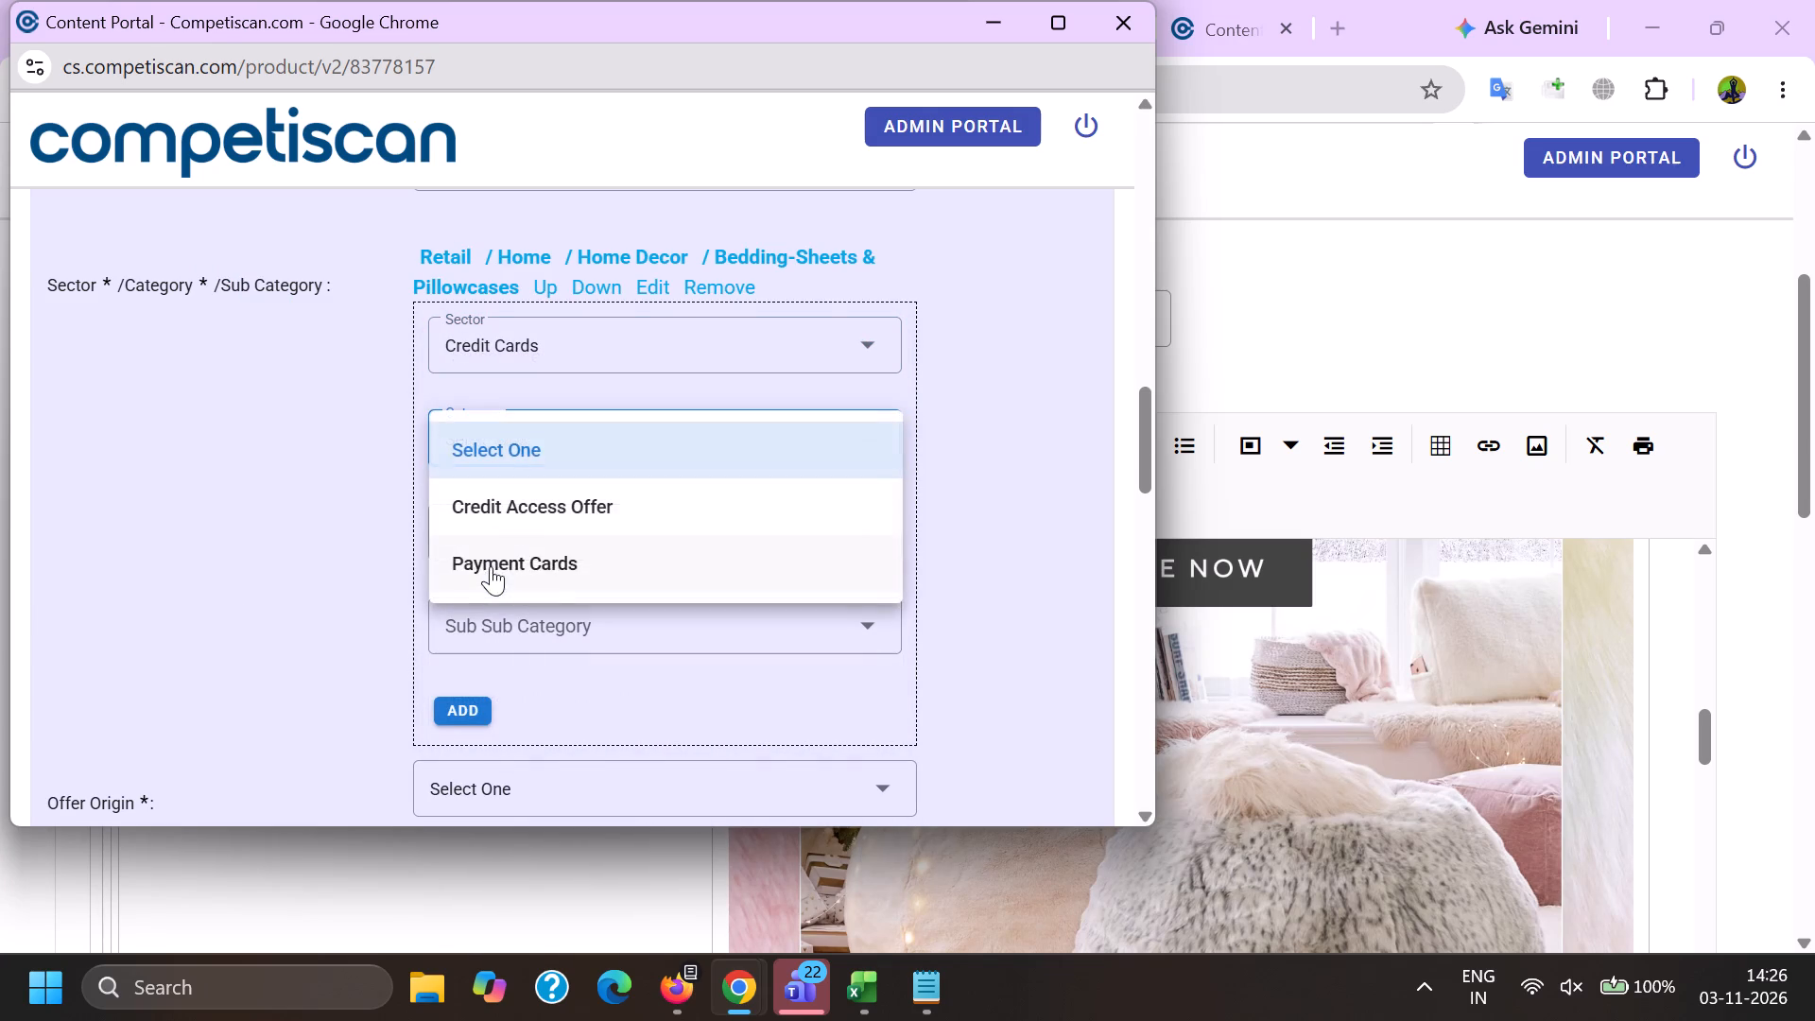
{"action": "left_click", "coordinate": [491, 565]}
{"action": "left_click", "coordinate": [483, 521]}
{"action": "scroll", "coordinate": [513, 379], "scroll_direction": "down", "scroll_amount": 1}
{"action": "left_click", "coordinate": [528, 679]}
{"action": "left_click_drag", "start_coordinate": [214, 637], "coordinate": [260, 631]}
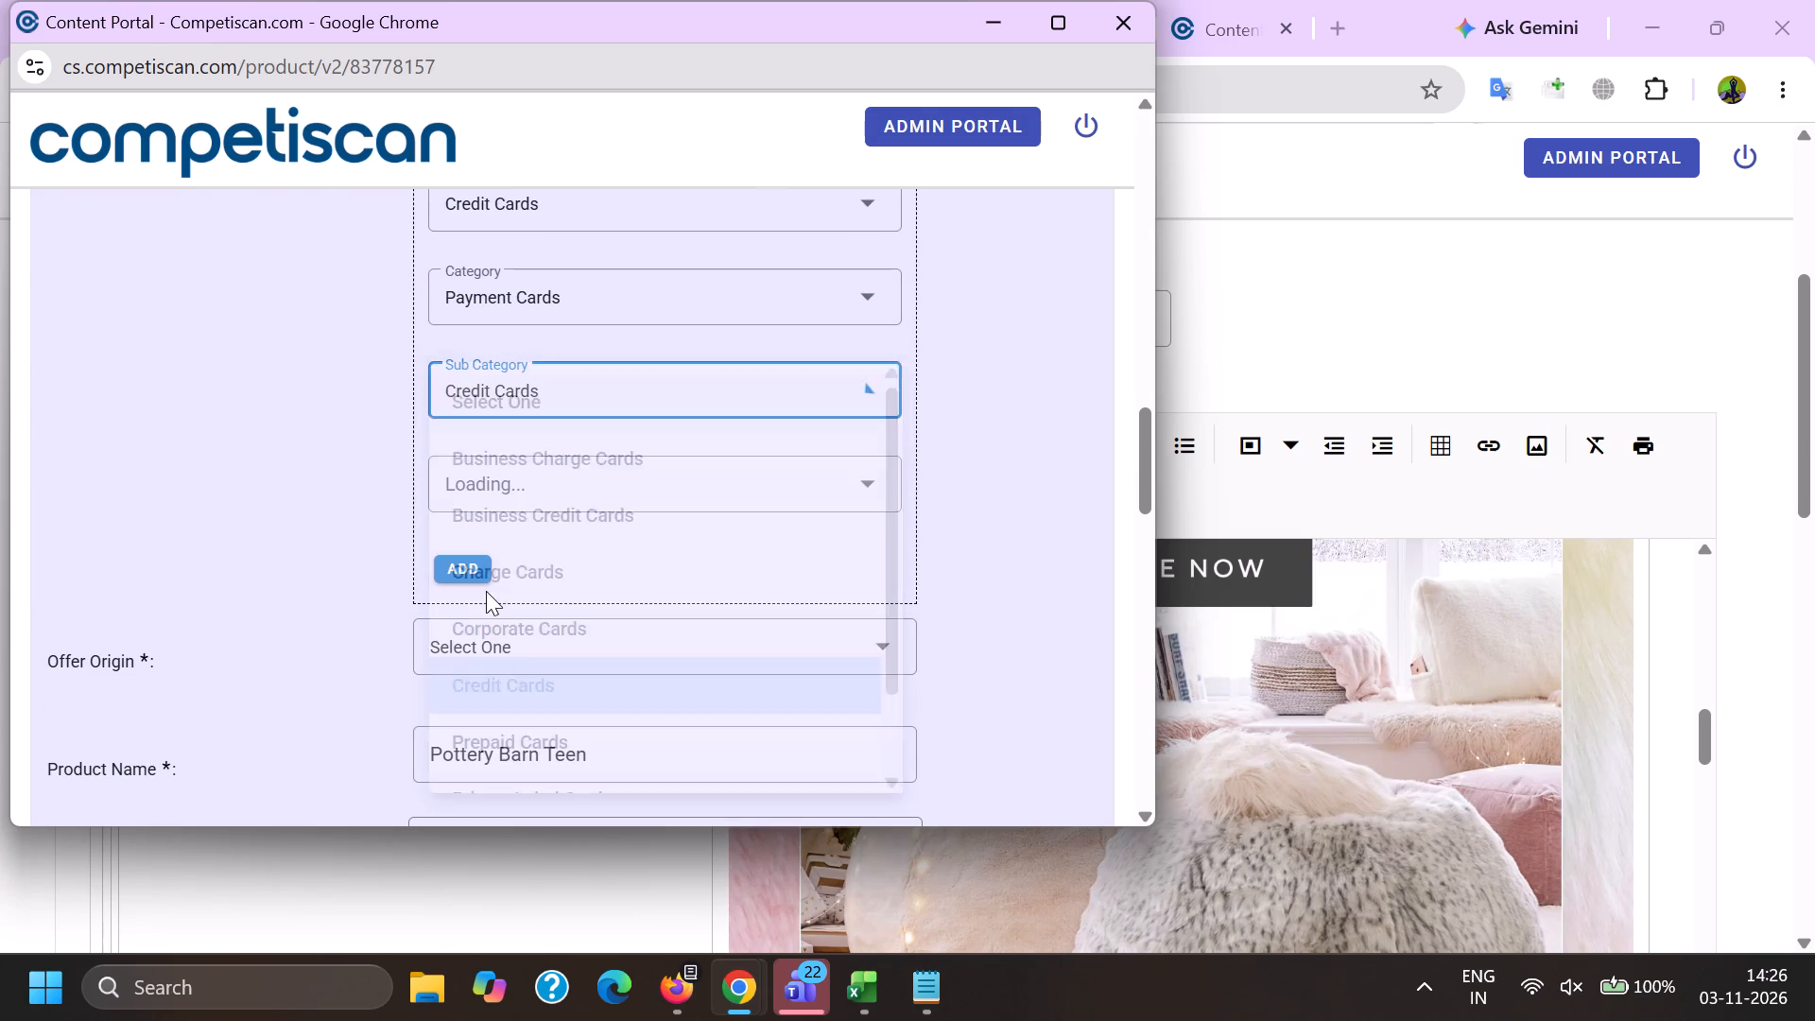
{"action": "left_click", "coordinate": [452, 571]}
Move the Retail / Home classification down below the Credit Cards classification.
{"action": "scroll", "coordinate": [500, 695], "scroll_direction": "up", "scroll_amount": 3}
{"action": "left_click", "coordinate": [593, 570]}
Set the offer origin to Provider/Bank and the product name to Pottery Barn Key Rewards Visa Credit Card.
{"action": "scroll", "coordinate": [565, 527], "scroll_direction": "down", "scroll_amount": 5}
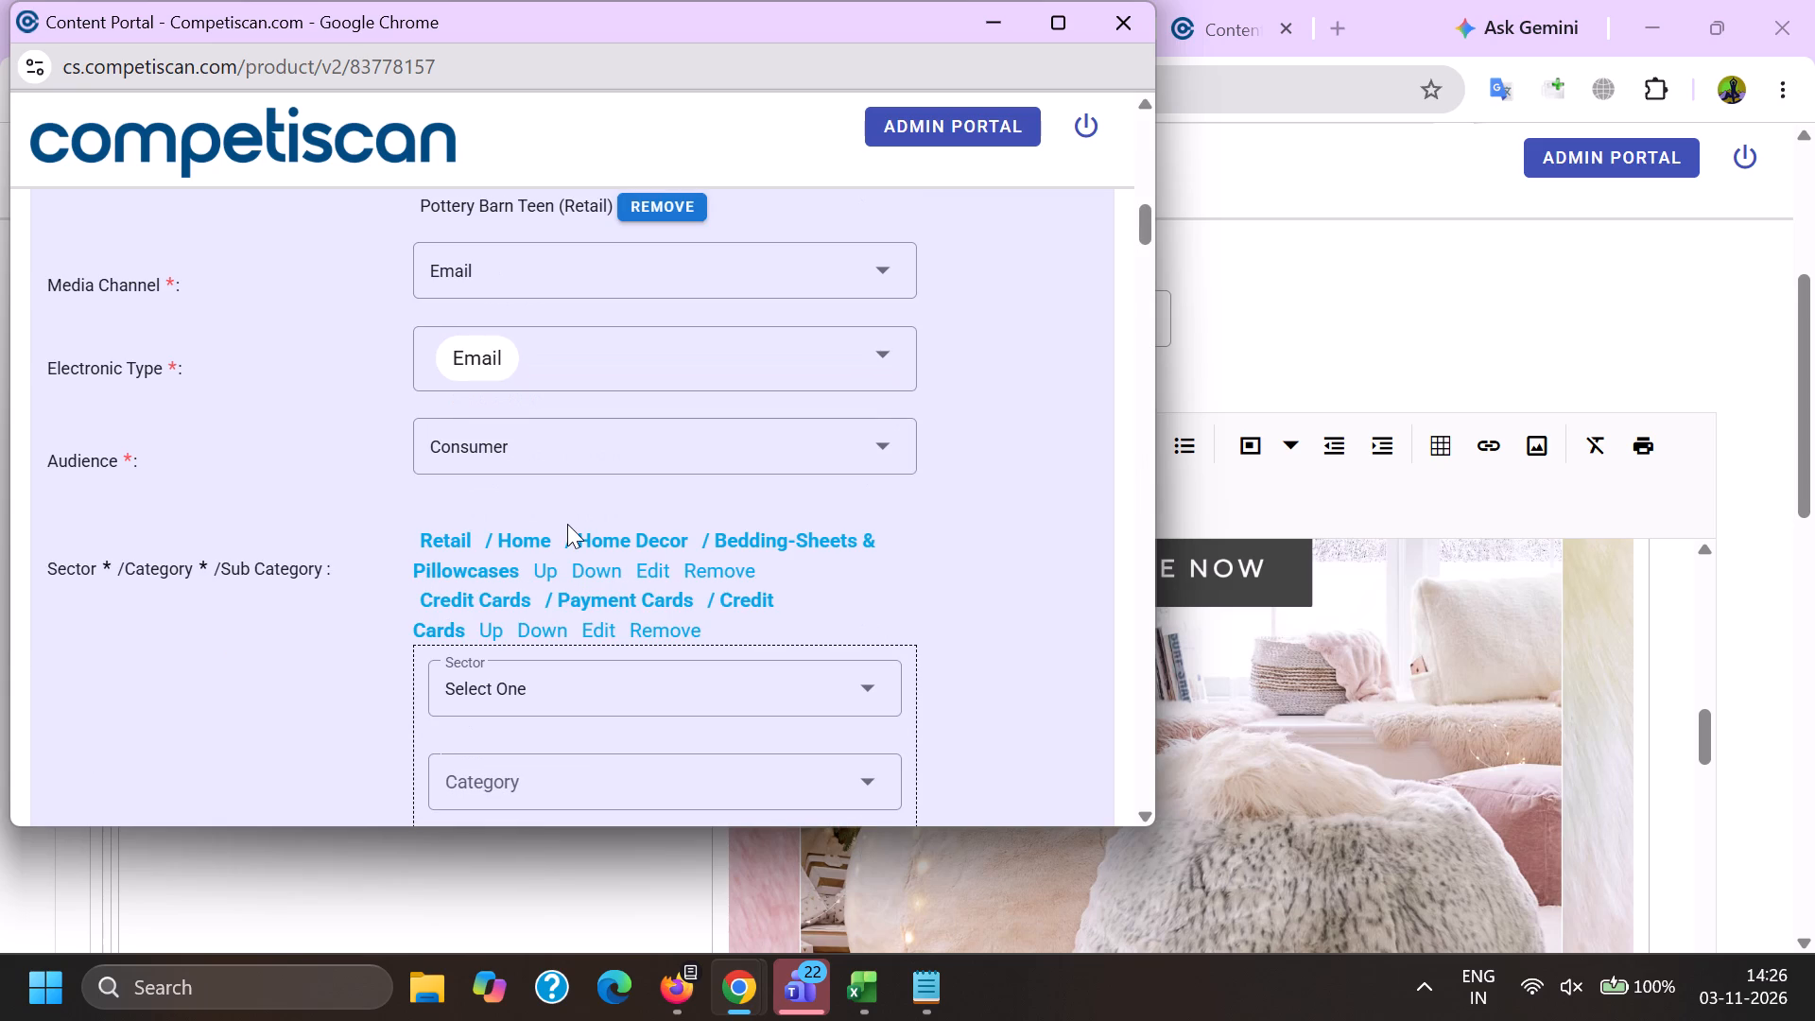
{"action": "left_click", "coordinate": [486, 406]}
{"action": "double_click", "coordinate": [473, 549]}
{"action": "key", "text": "ctrl+v"}
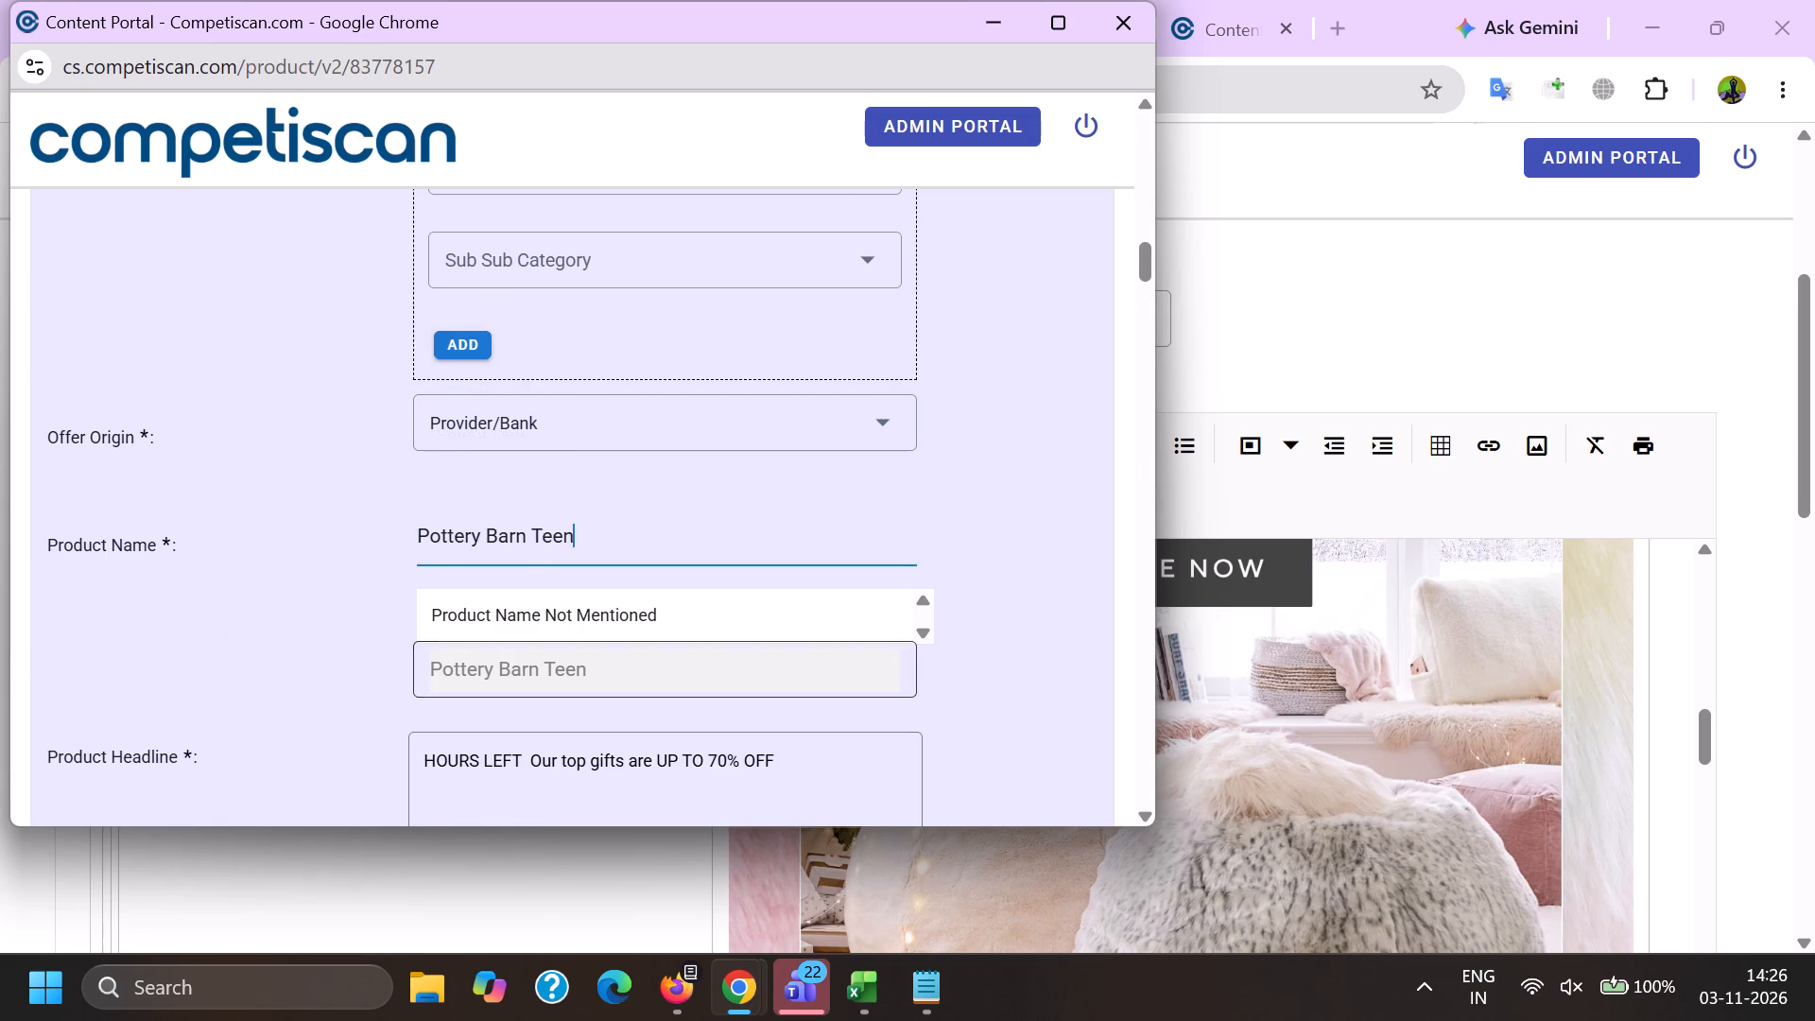
{"action": "left_click_drag", "start_coordinate": [541, 528], "coordinate": [773, 569]}
{"action": "key", "text": "BackSpace"}
{"action": "key", "text": "BackSpace"}
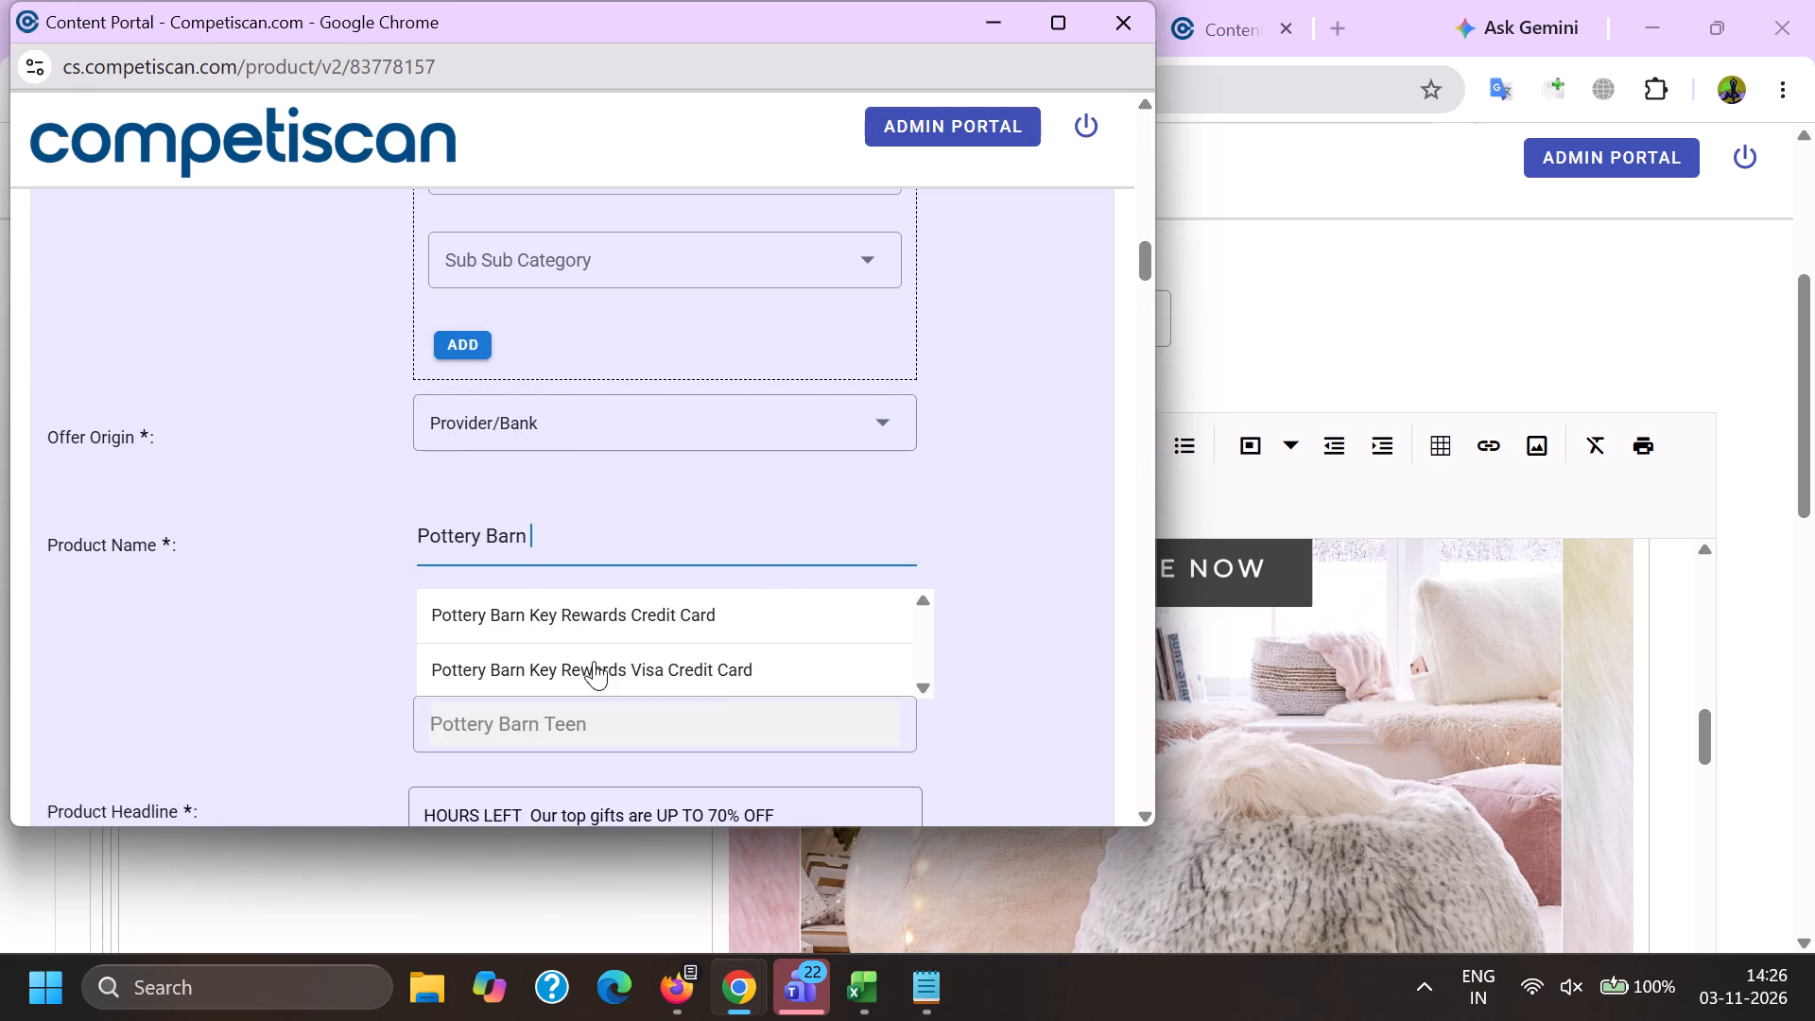
{"action": "left_click", "coordinate": [594, 664]}
{"action": "scroll", "coordinate": [589, 667], "scroll_direction": "up", "scroll_amount": 4}
{"action": "left_click", "coordinate": [531, 419]}
{"action": "scroll", "coordinate": [511, 513], "scroll_direction": "down", "scroll_amount": 5}
Replace the product headline with the full subject line, including emojis, copied from the Subject line in email 83778157's body.
{"action": "left_click_drag", "start_coordinate": [811, 580], "coordinate": [810, 578]}
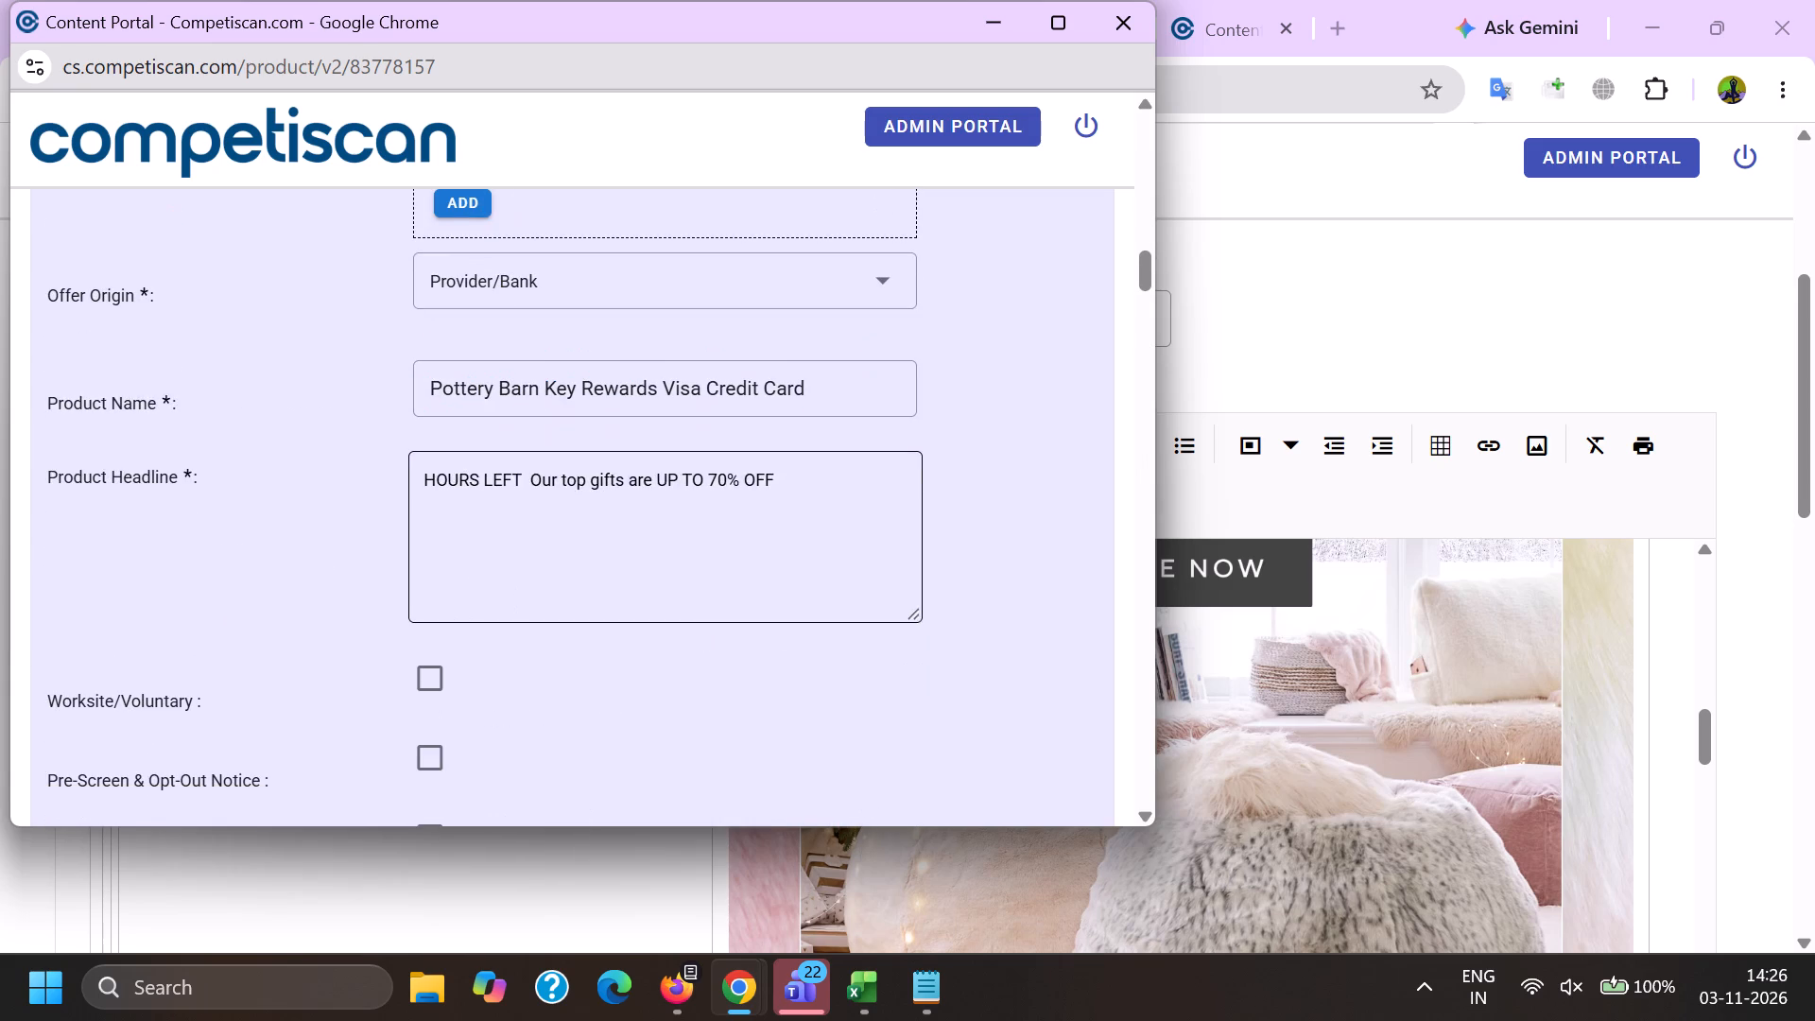
{"action": "left_click_drag", "start_coordinate": [810, 578], "coordinate": [3, 458]}
{"action": "key", "text": "BackSpace"}
{"action": "key", "text": "alt+Tab"}
{"action": "scroll", "coordinate": [339, 698], "scroll_direction": "up", "scroll_amount": 12}
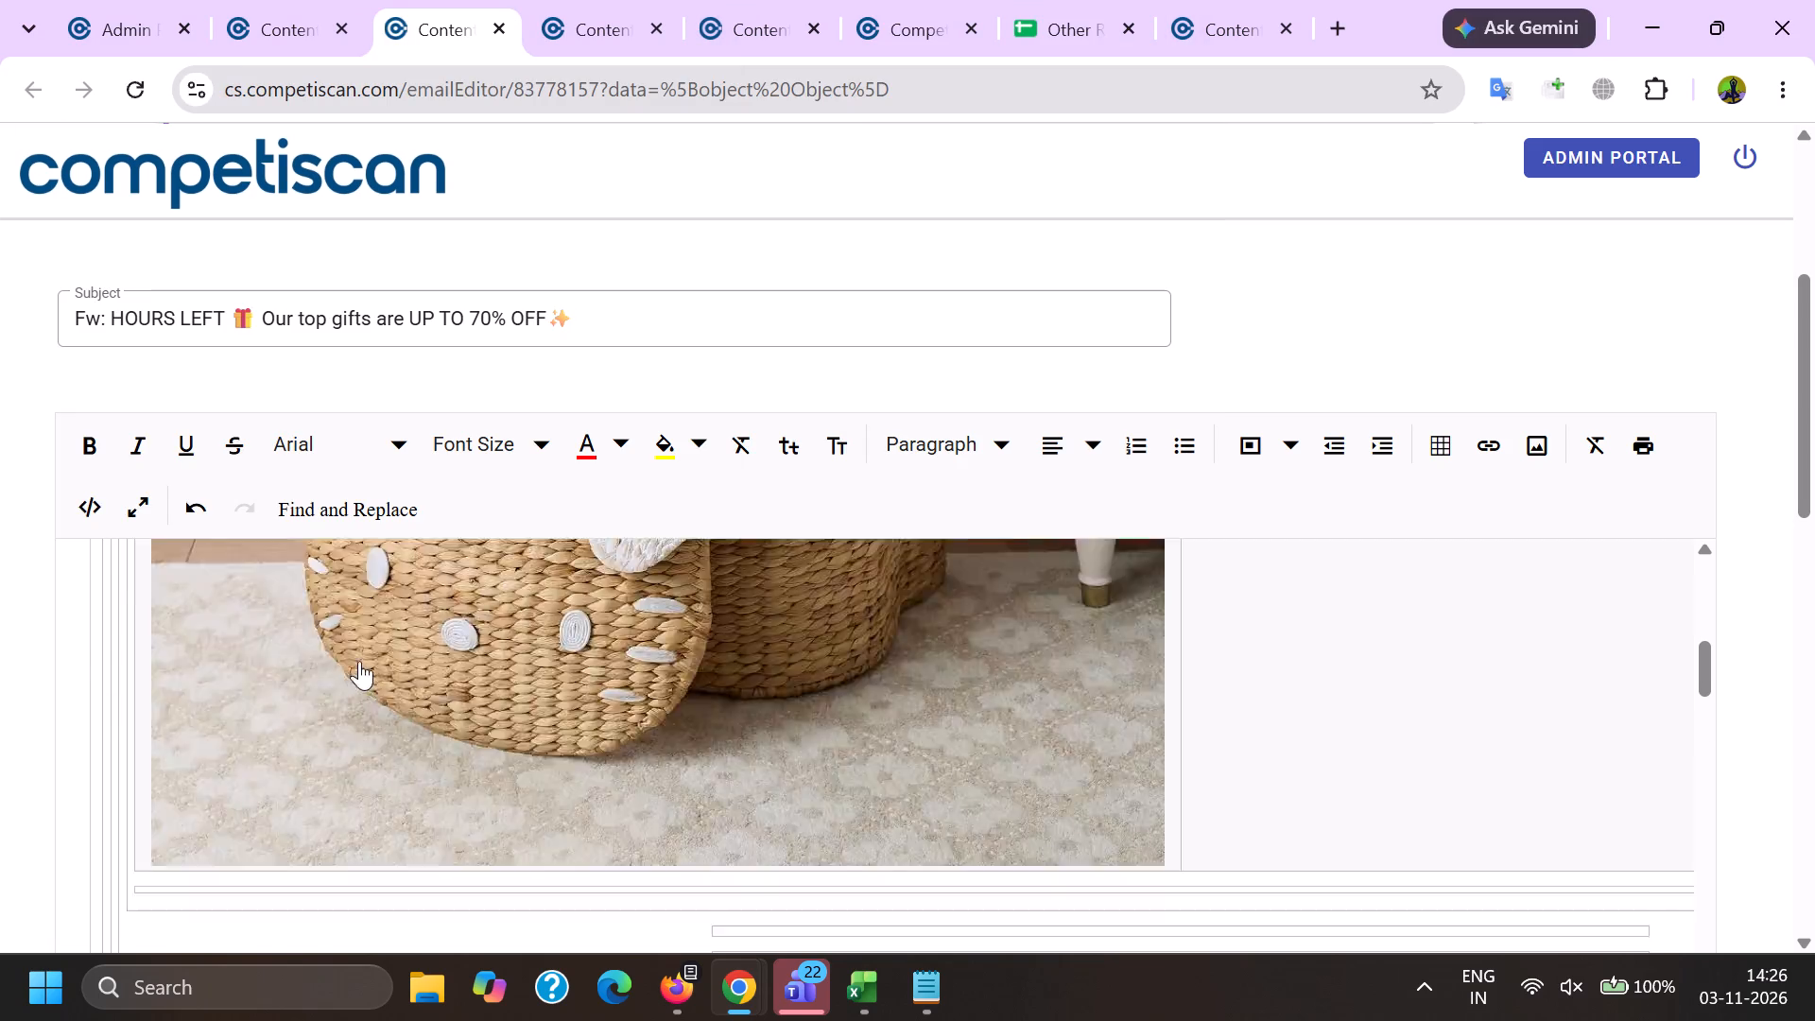
{"action": "scroll", "coordinate": [359, 661], "scroll_direction": "up", "scroll_amount": 6}
{"action": "double_click", "coordinate": [170, 685]}
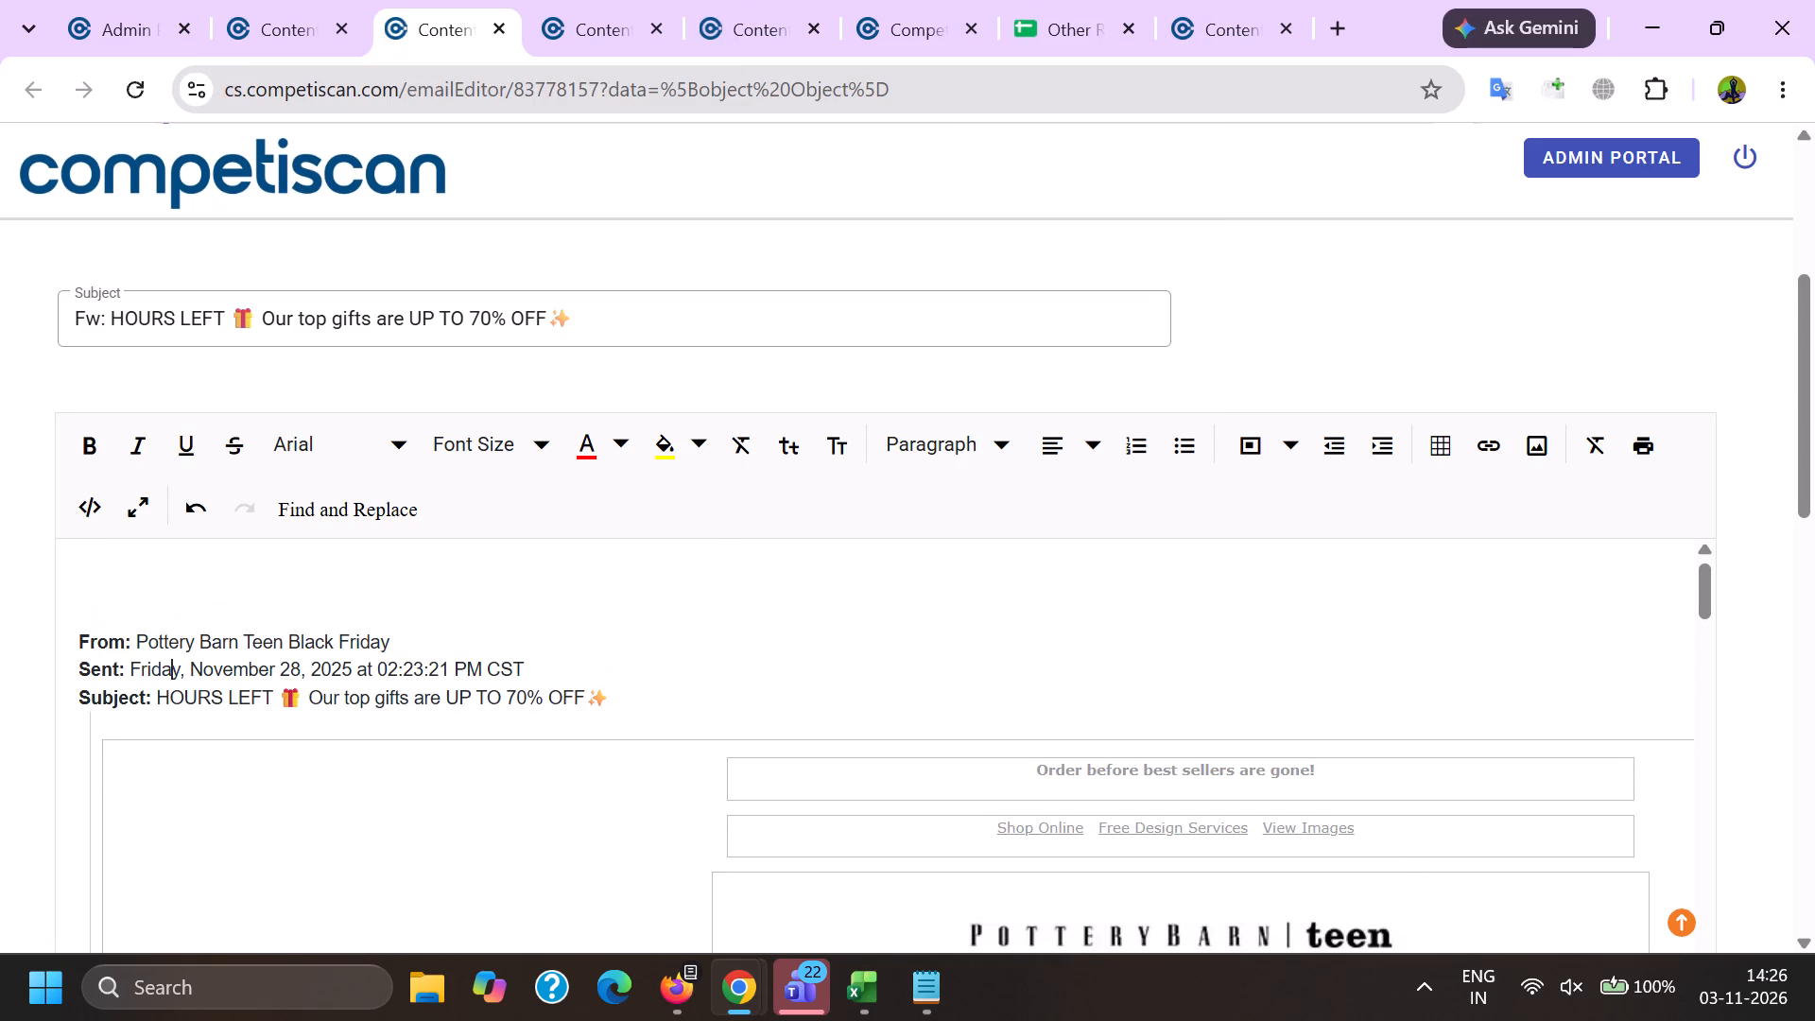
{"action": "double_click", "coordinate": [196, 708]}
{"action": "left_click", "coordinate": [648, 706], "text": "shift"}
{"action": "key", "text": "ctrl+c"}
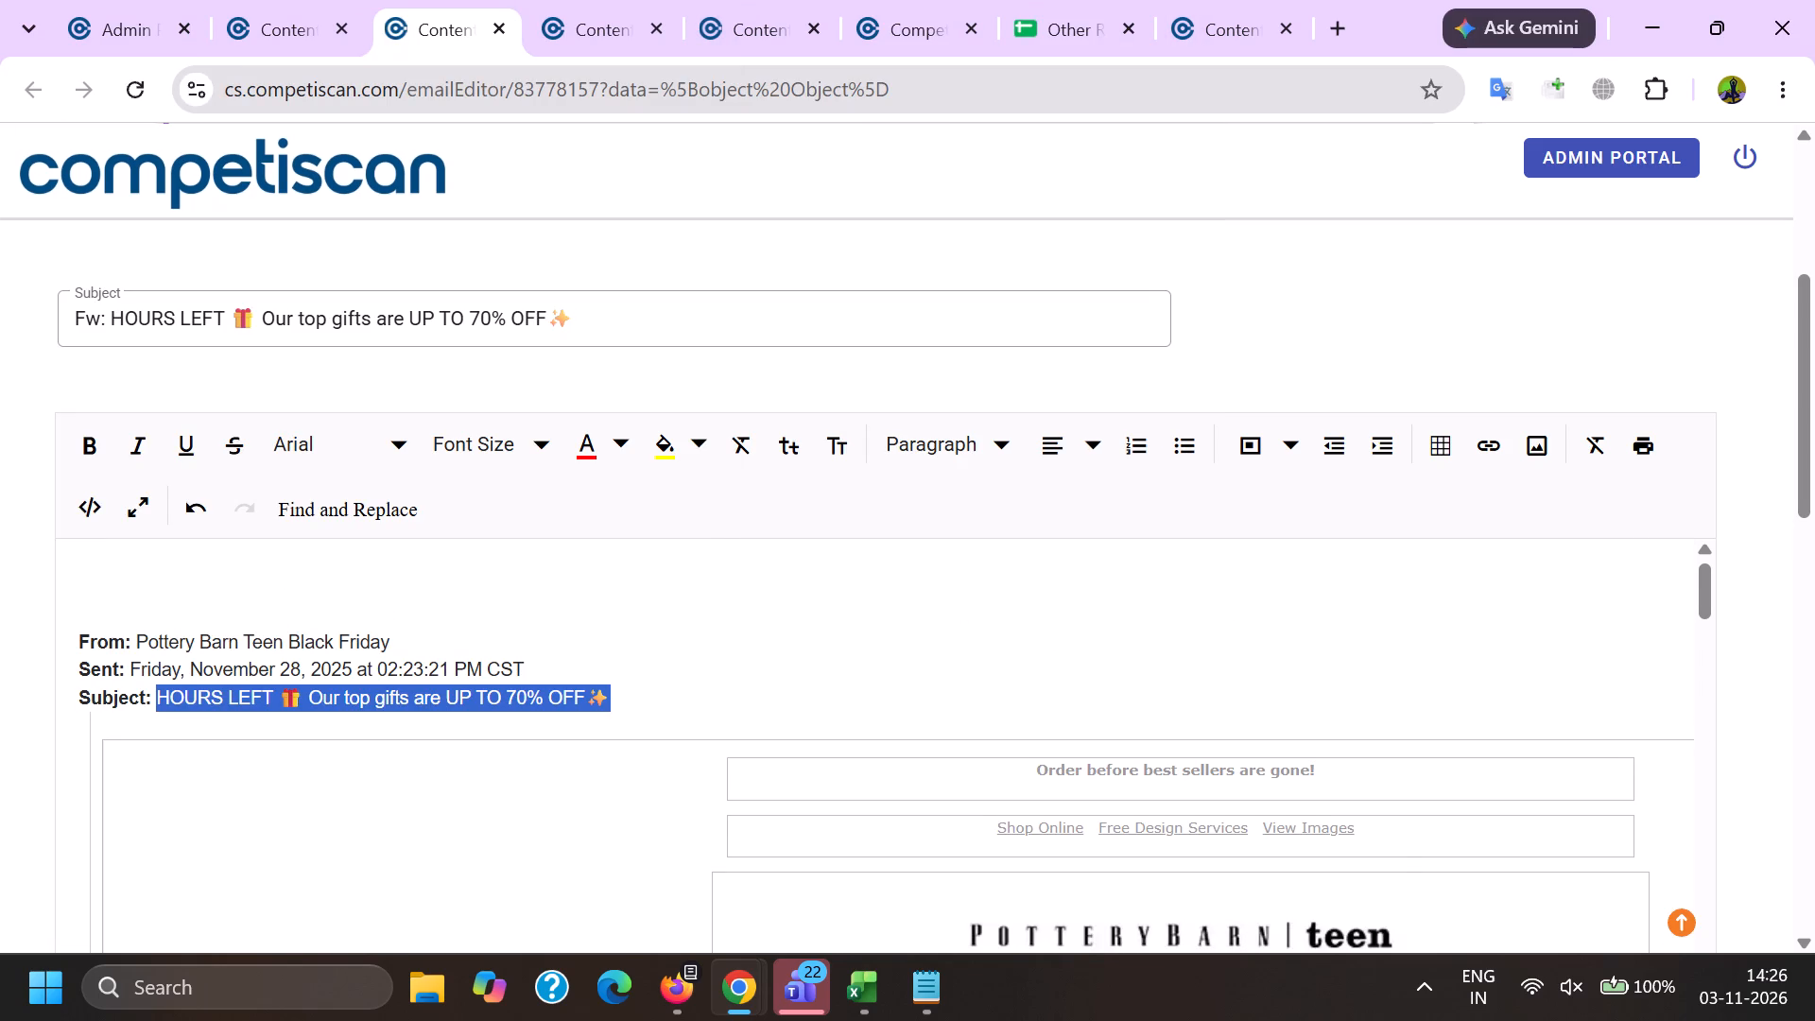
{"action": "key", "text": "alt+Tab"}
{"action": "key", "text": "ctrl+v"}
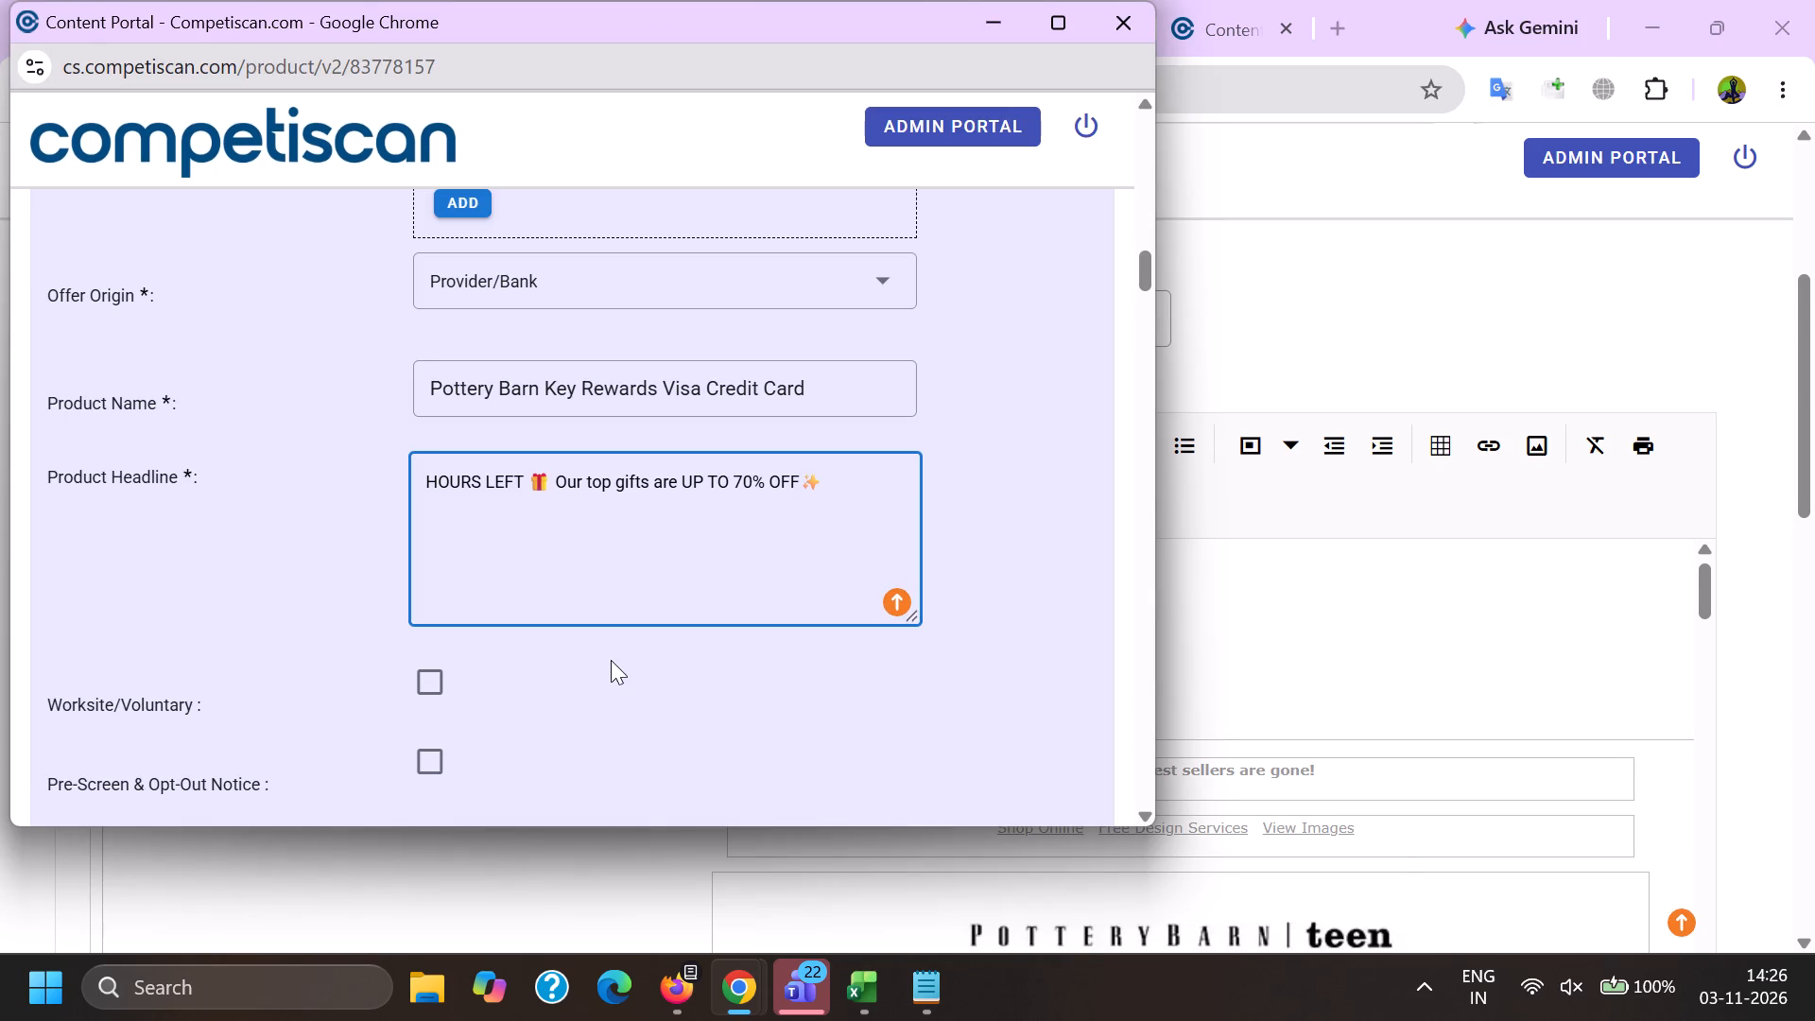
Remove both emojis from the product headline and close it with a period, so it reads "HOURS LEFT Our top gifts are UP TO 70% OFF.".
{"action": "key", "text": "BackSpace"}
{"action": "key", "text": "BackSpace"}
{"action": "key", "text": "BackSpace"}
{"action": "key", "text": "f"}
{"action": "key", "text": "period"}
{"action": "key", "text": "space"}
{"action": "left_click", "coordinate": [554, 475]}
{"action": "key", "text": "BackSpace"}
{"action": "key", "text": "BackSpace"}
Append the line "Order before best sellers are gone!", copied from the top of the email body, to the product headline.
{"action": "left_click", "coordinate": [864, 499]}
{"action": "key", "text": "alt+Tab"}
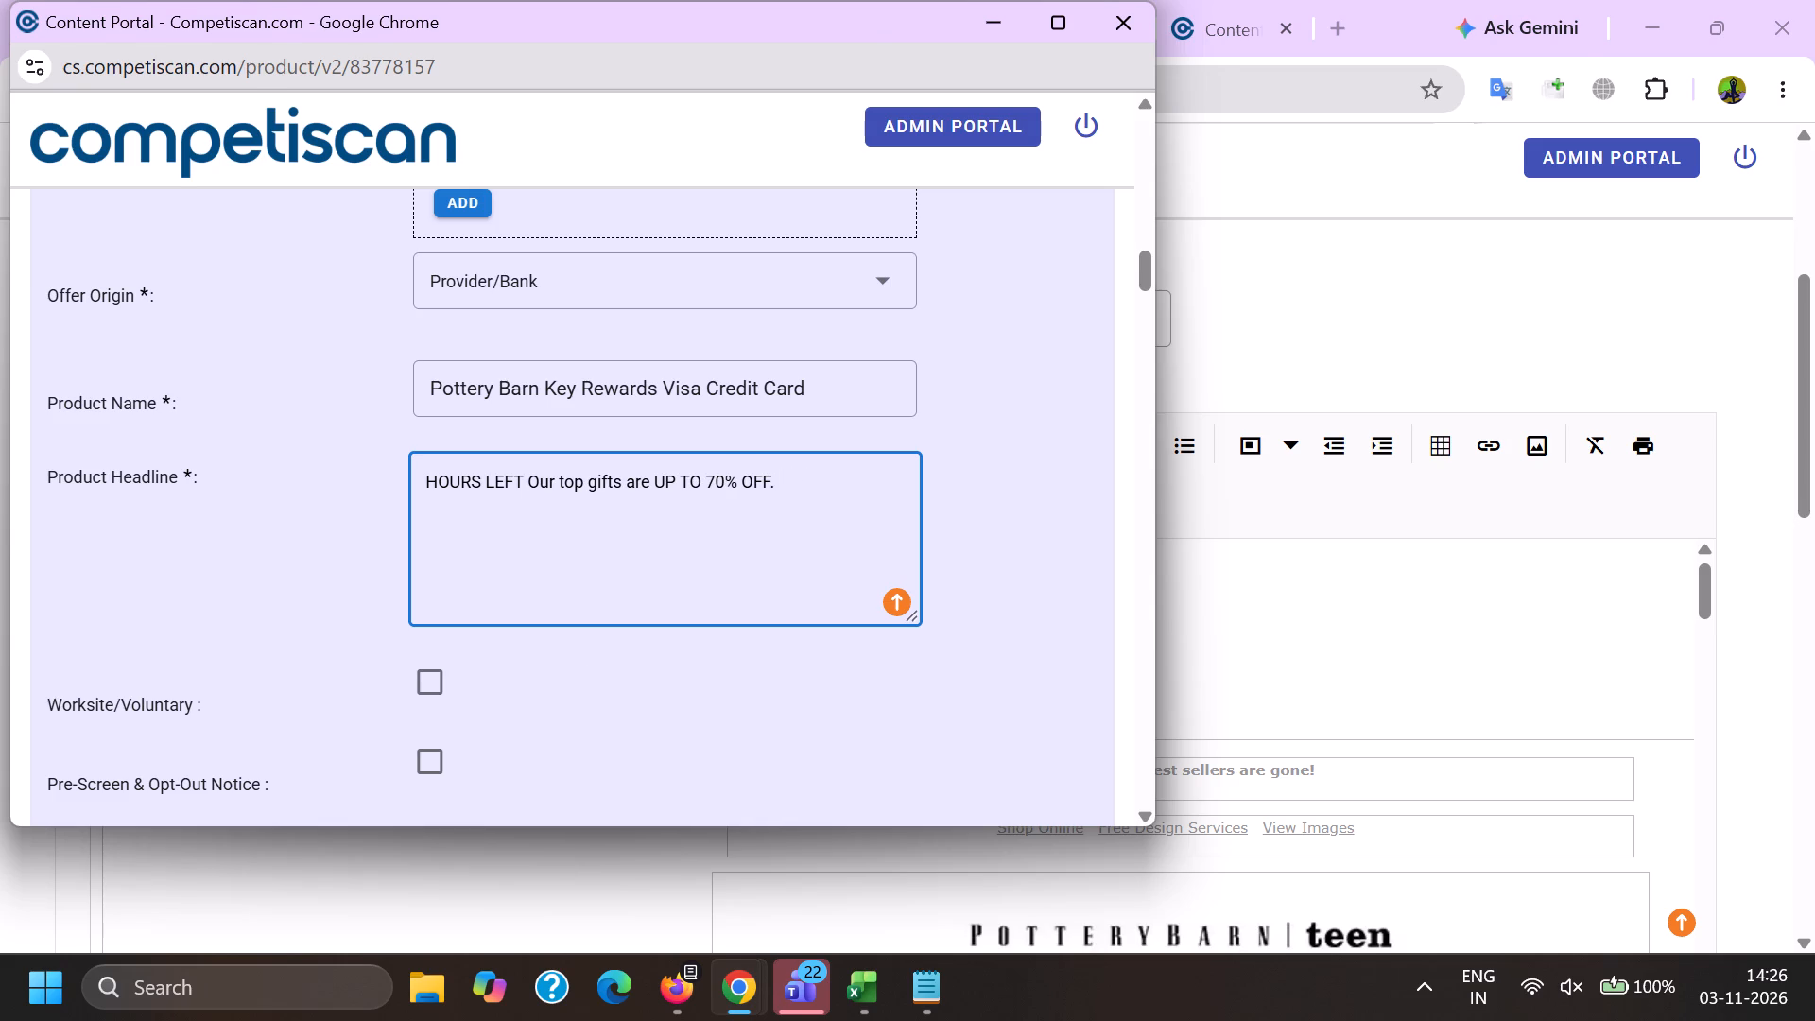
{"action": "left_click_drag", "start_coordinate": [1001, 761], "coordinate": [1451, 780]}
{"action": "key", "text": "ctrl+c"}
{"action": "key", "text": "alt+Tab"}
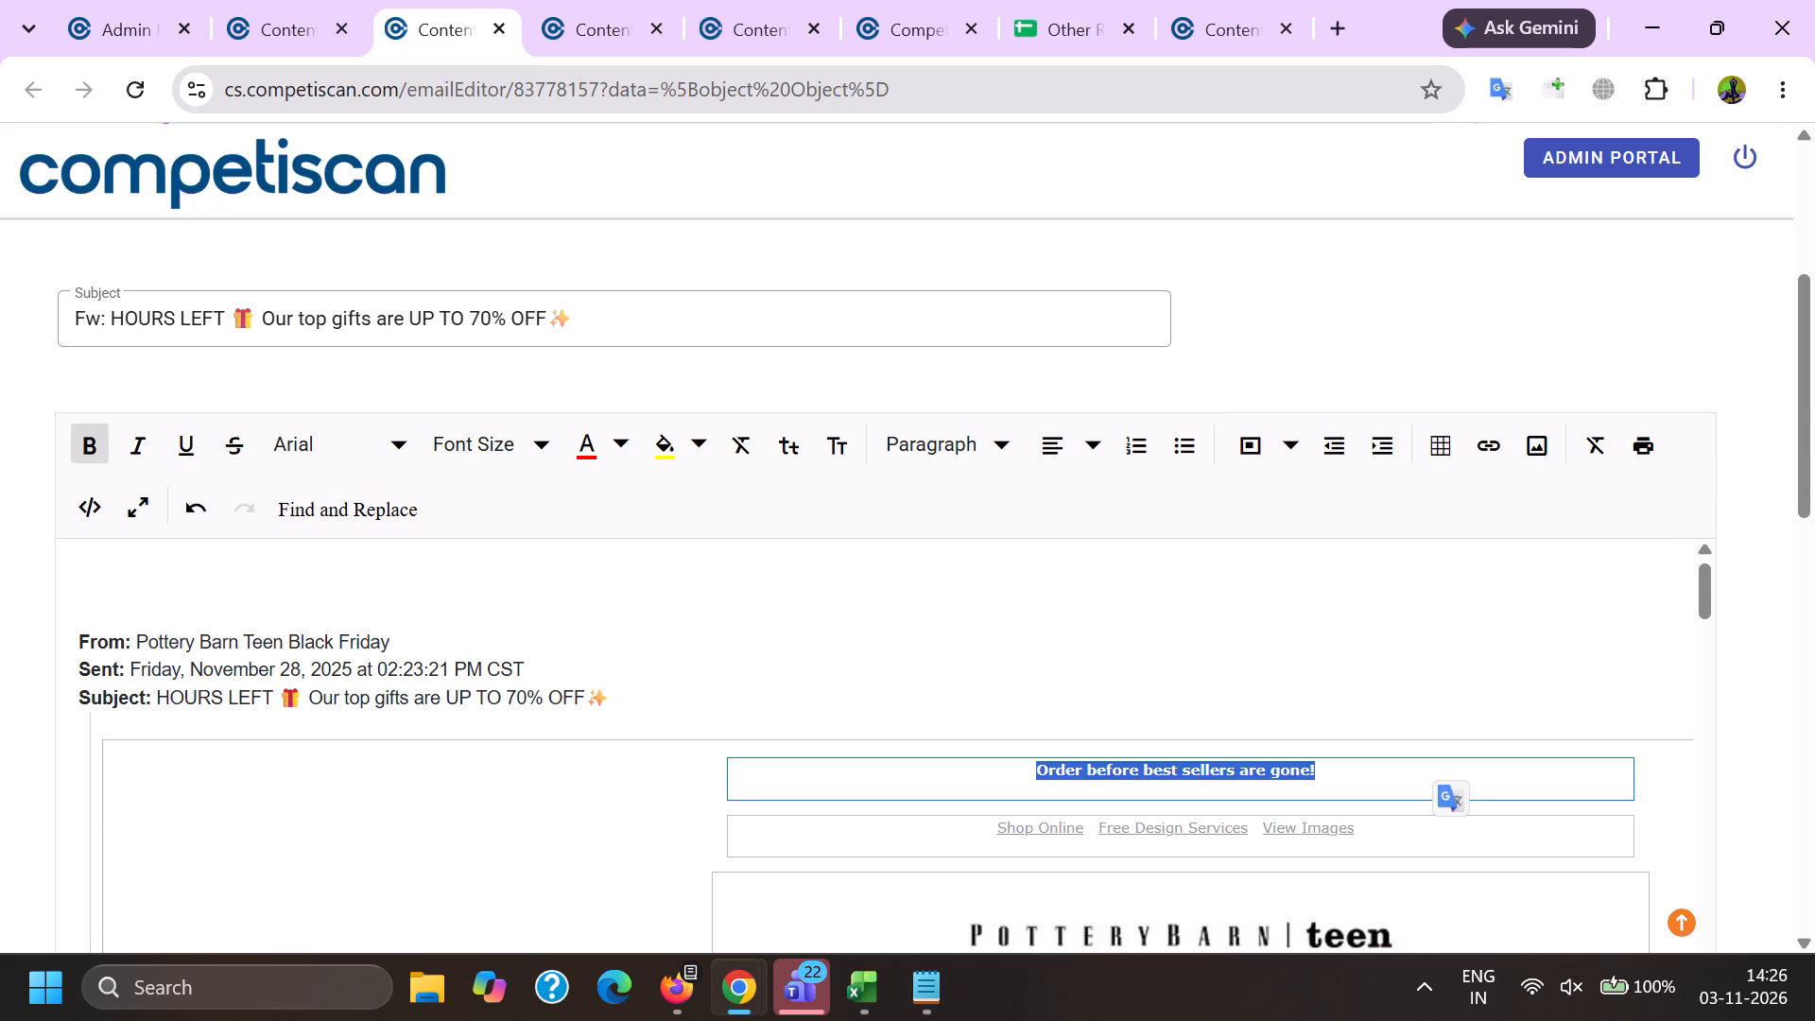
{"action": "key", "text": "ctrl+v"}
{"action": "key", "text": "BackSpace"}
Set the response mechanism to URL/Website and the mailing type to Acquisition.
{"action": "scroll", "coordinate": [437, 427], "scroll_direction": "down", "scroll_amount": 4}
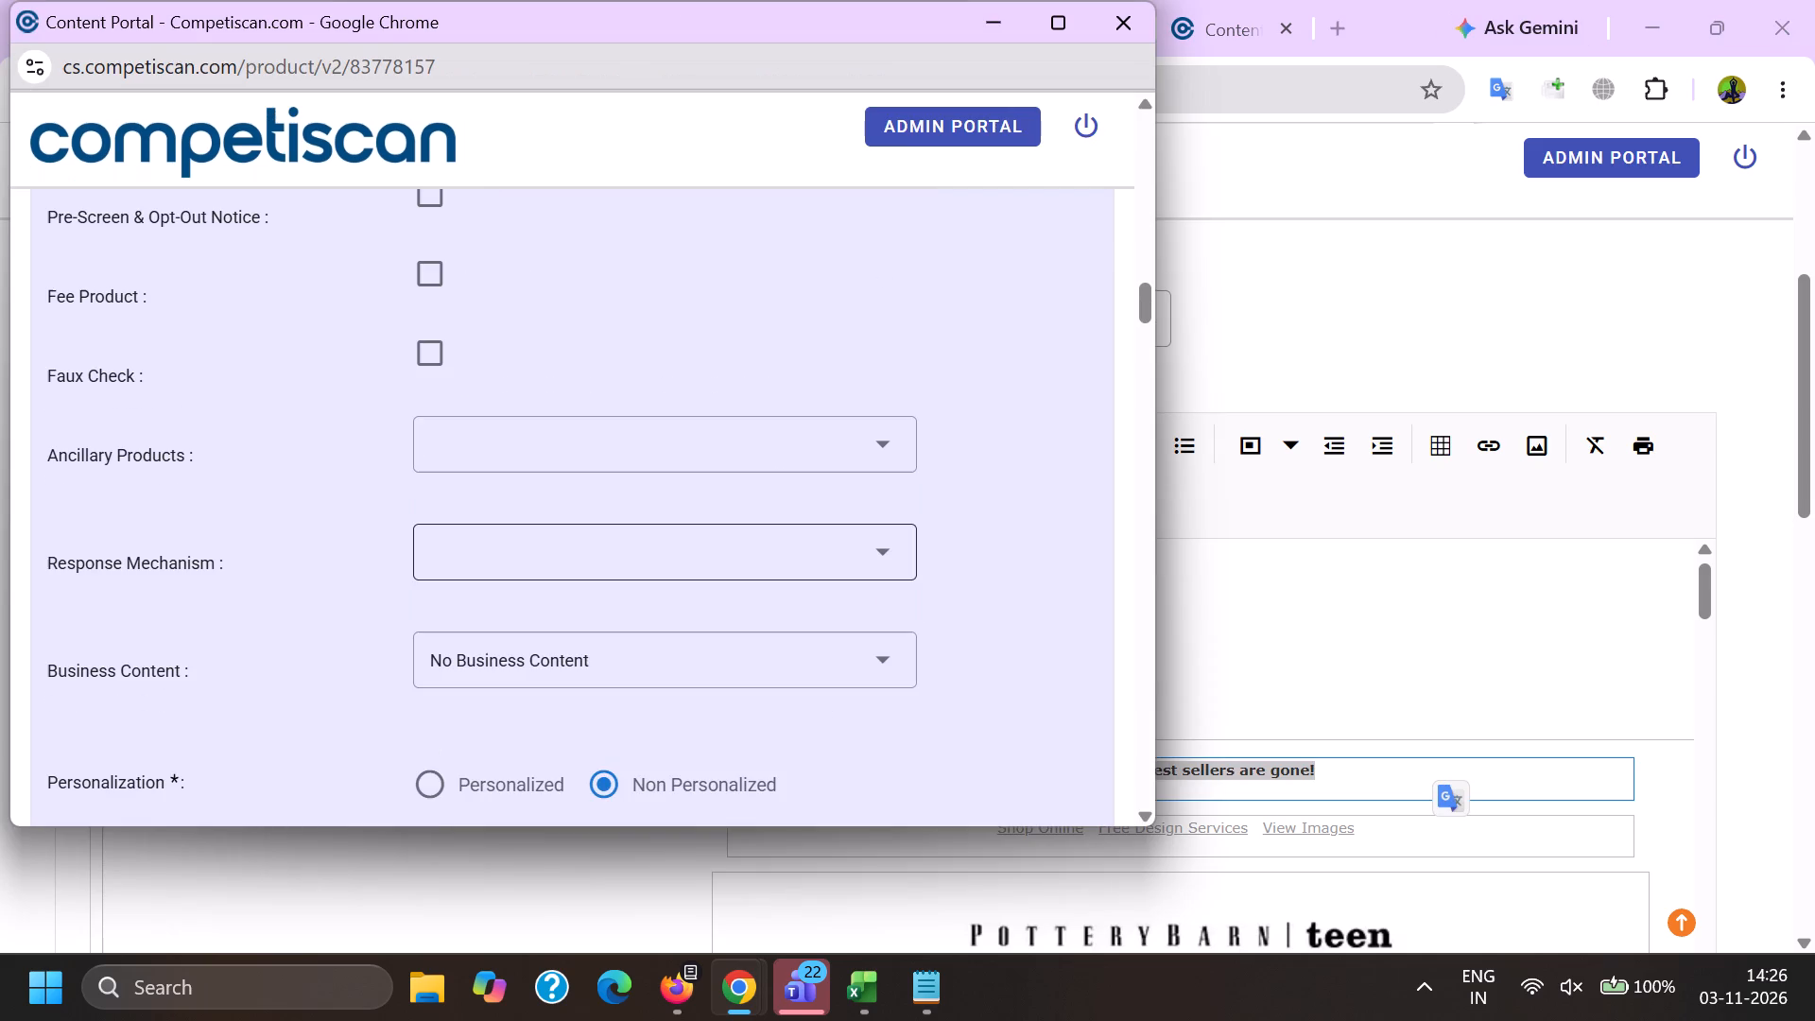
{"action": "left_click", "coordinate": [548, 554]}
{"action": "scroll", "coordinate": [548, 273], "scroll_direction": "down", "scroll_amount": 8}
{"action": "left_click", "coordinate": [567, 655]}
{"action": "left_click", "coordinate": [380, 592]}
{"action": "left_click", "coordinate": [543, 583]}
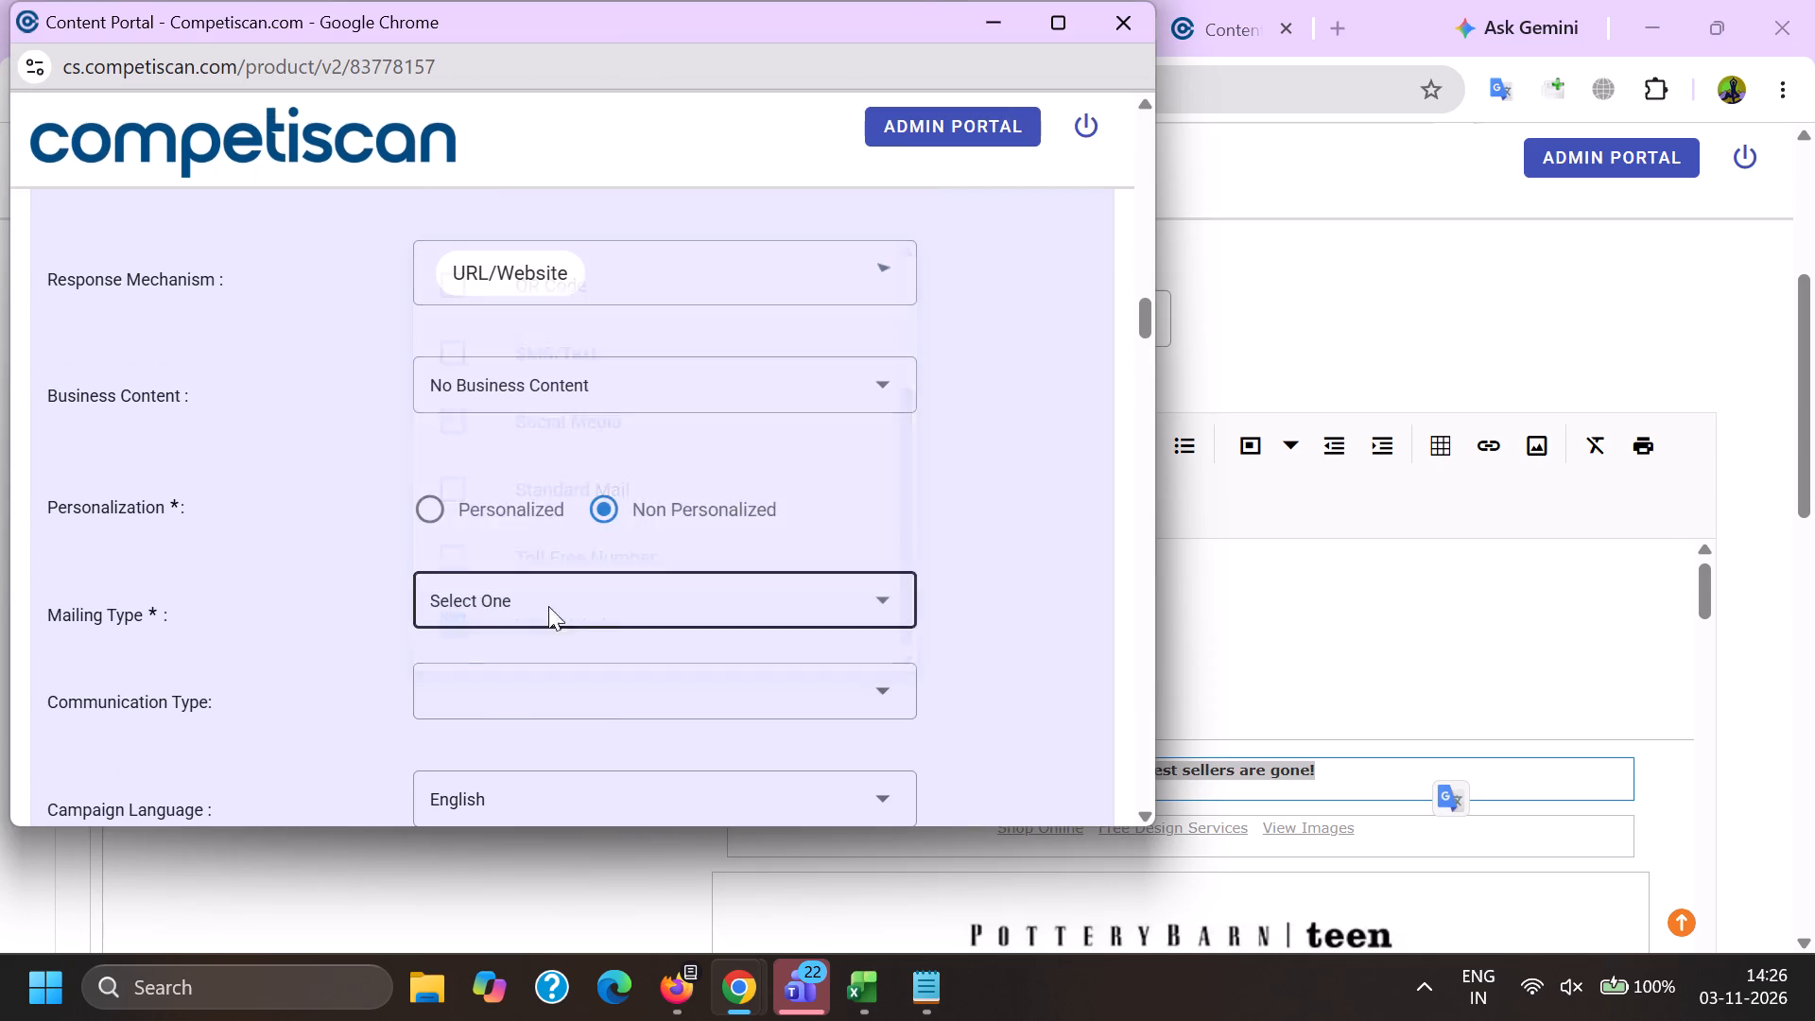
{"action": "left_click", "coordinate": [510, 481]}
{"action": "left_click_drag", "start_coordinate": [251, 602], "coordinate": [267, 619]}
Choose Bonuses/Contests/Incentives and Co-Brand as communication types, leaving AI Tools unselected, and look for further applicable types.
{"action": "left_click", "coordinate": [527, 718]}
{"action": "left_click", "coordinate": [523, 684]}
{"action": "scroll", "coordinate": [534, 459], "scroll_direction": "down", "scroll_amount": 2}
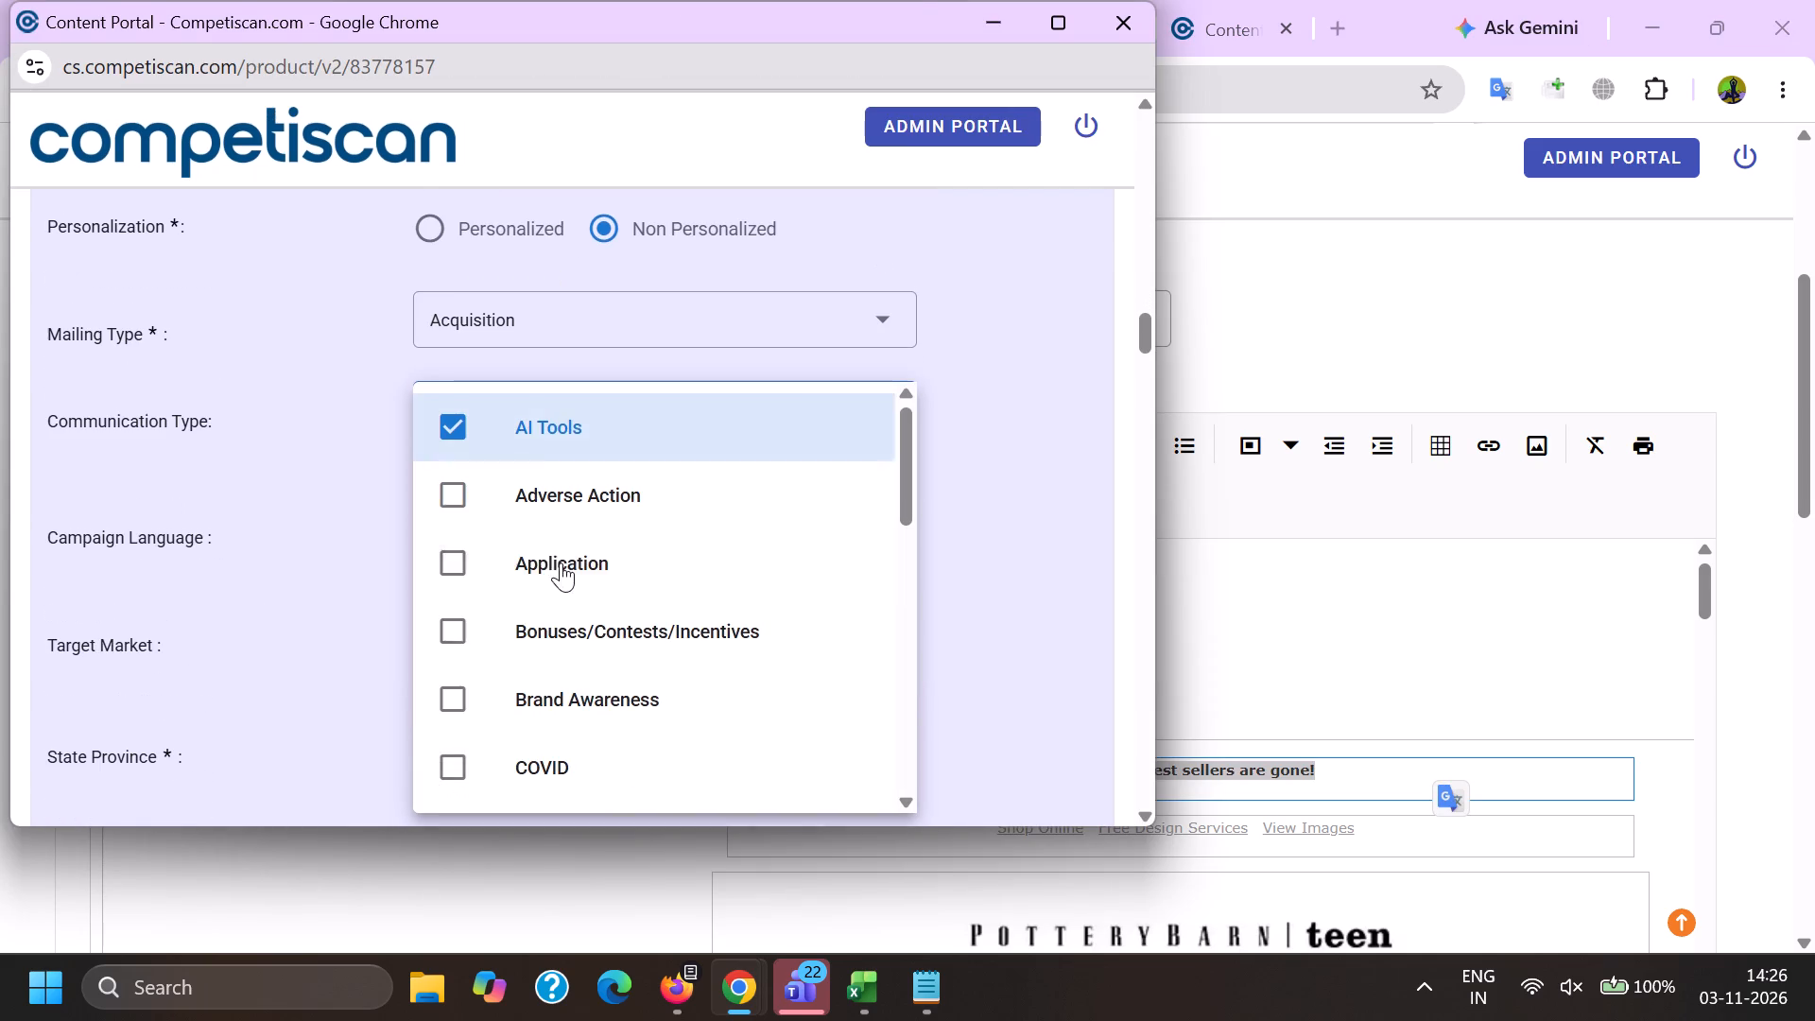
{"action": "left_click", "coordinate": [520, 424]}
{"action": "left_click", "coordinate": [540, 625]}
{"action": "scroll", "coordinate": [539, 614], "scroll_direction": "down", "scroll_amount": 4}
{"action": "scroll", "coordinate": [546, 711], "scroll_direction": "down", "scroll_amount": 4}
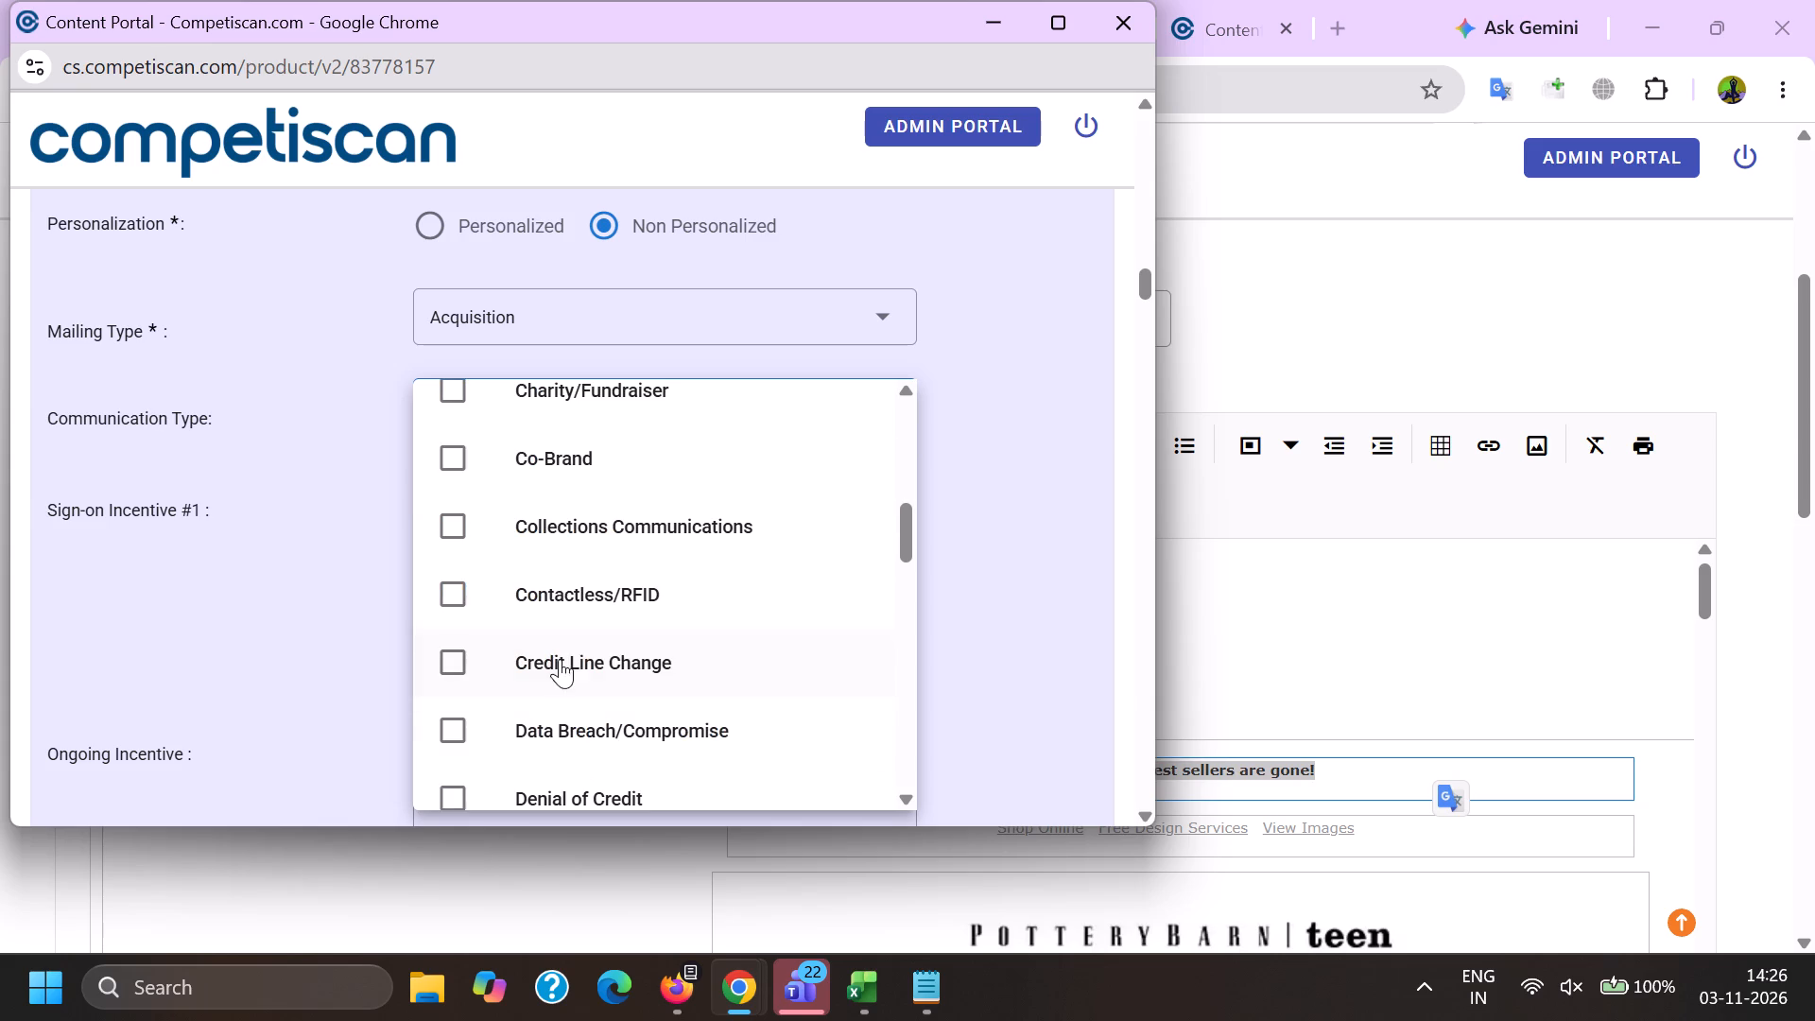
{"action": "left_click", "coordinate": [545, 449]}
{"action": "scroll", "coordinate": [534, 487], "scroll_direction": "down", "scroll_amount": 3}
{"action": "scroll", "coordinate": [529, 580], "scroll_direction": "up", "scroll_amount": 1}
{"action": "scroll", "coordinate": [531, 593], "scroll_direction": "down", "scroll_amount": 7}
{"action": "scroll", "coordinate": [562, 663], "scroll_direction": "up", "scroll_amount": 2}
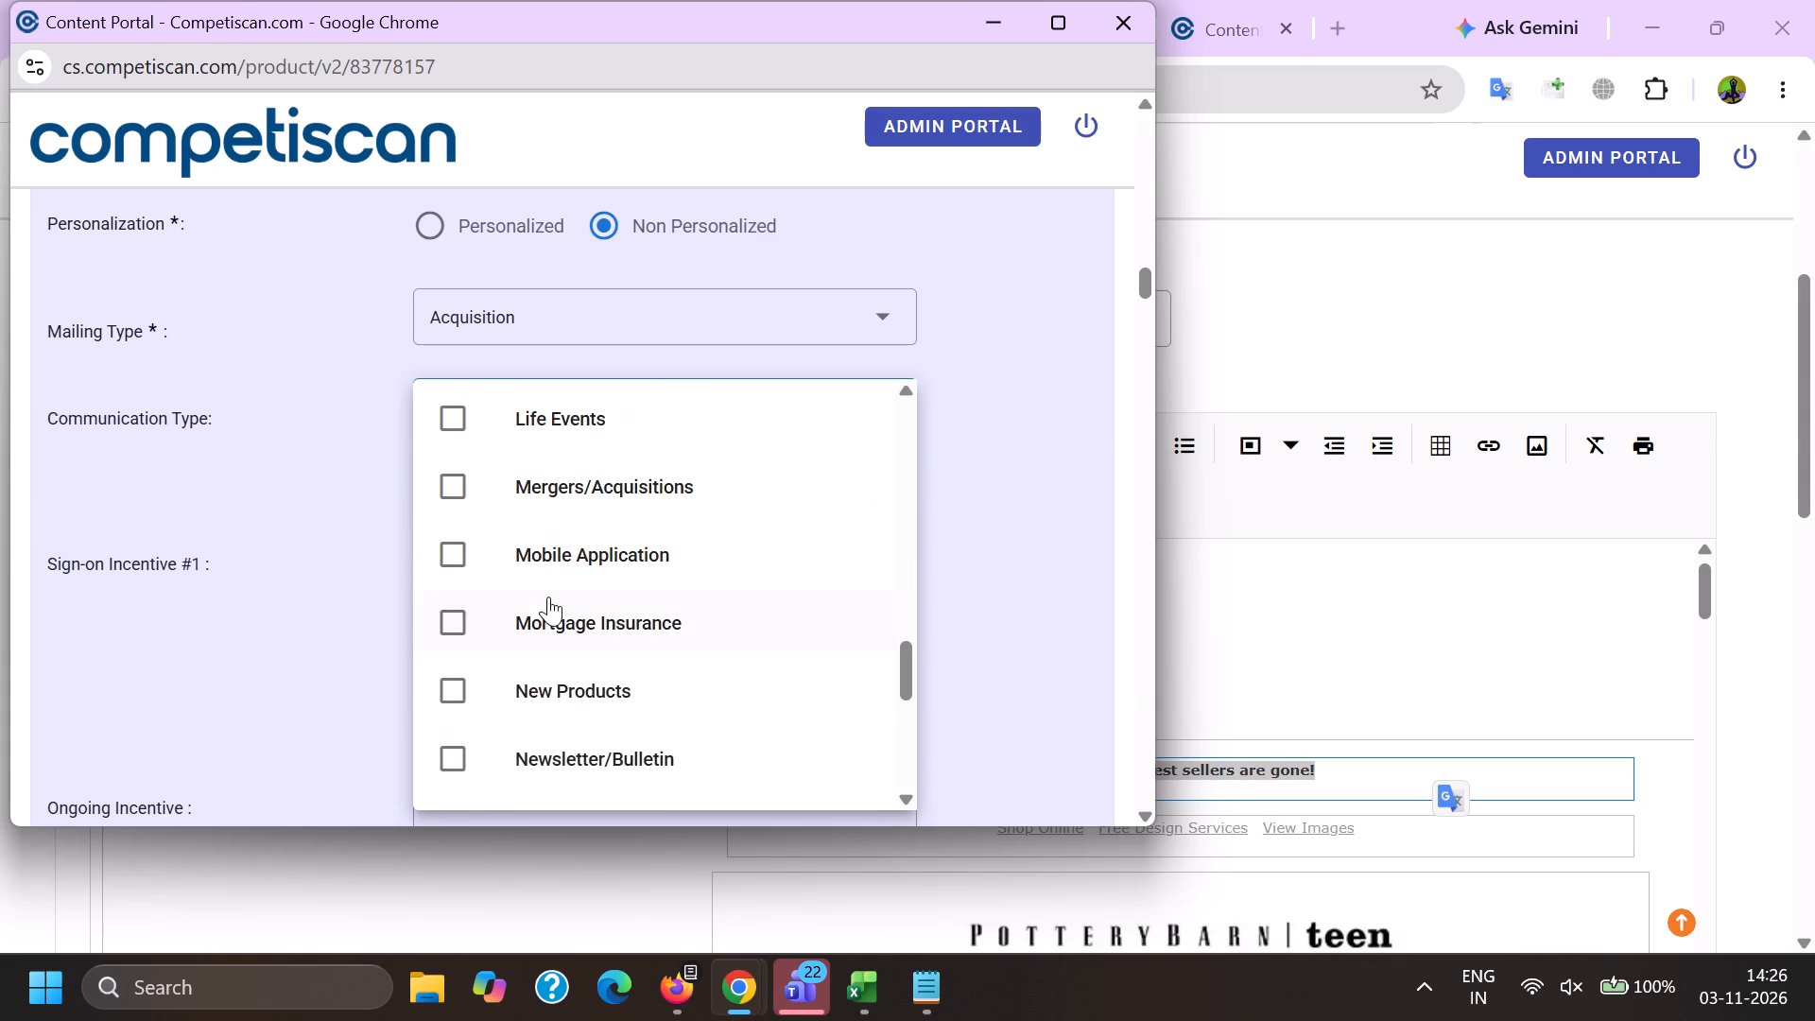
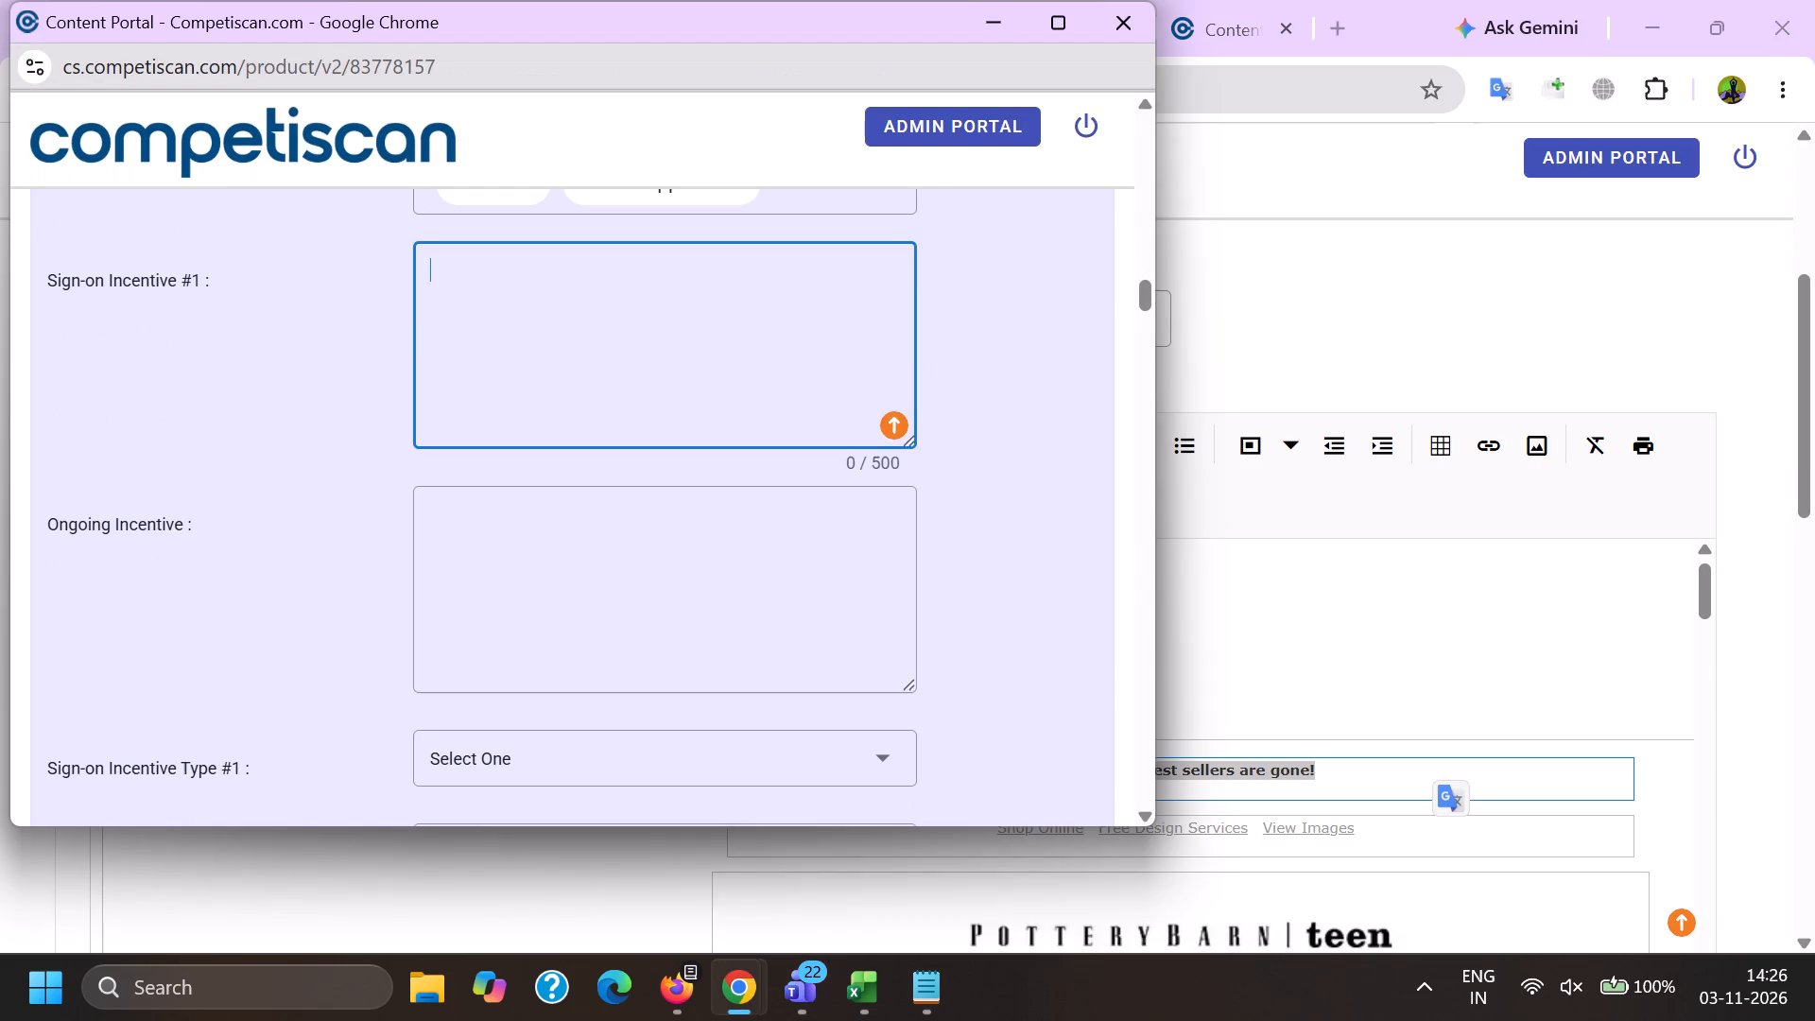
Fill Sign-on Incentive #1 with "10% back in rewards during the first 30 days from account opening", copied from the already completed product form.
{"action": "key", "text": "ctrl+v"}
{"action": "key", "text": "alt+Tab"}
{"action": "left_click_drag", "start_coordinate": [1242, 0], "coordinate": [1242, 9]}
{"action": "scroll", "coordinate": [1011, 735], "scroll_direction": "up", "scroll_amount": 5}
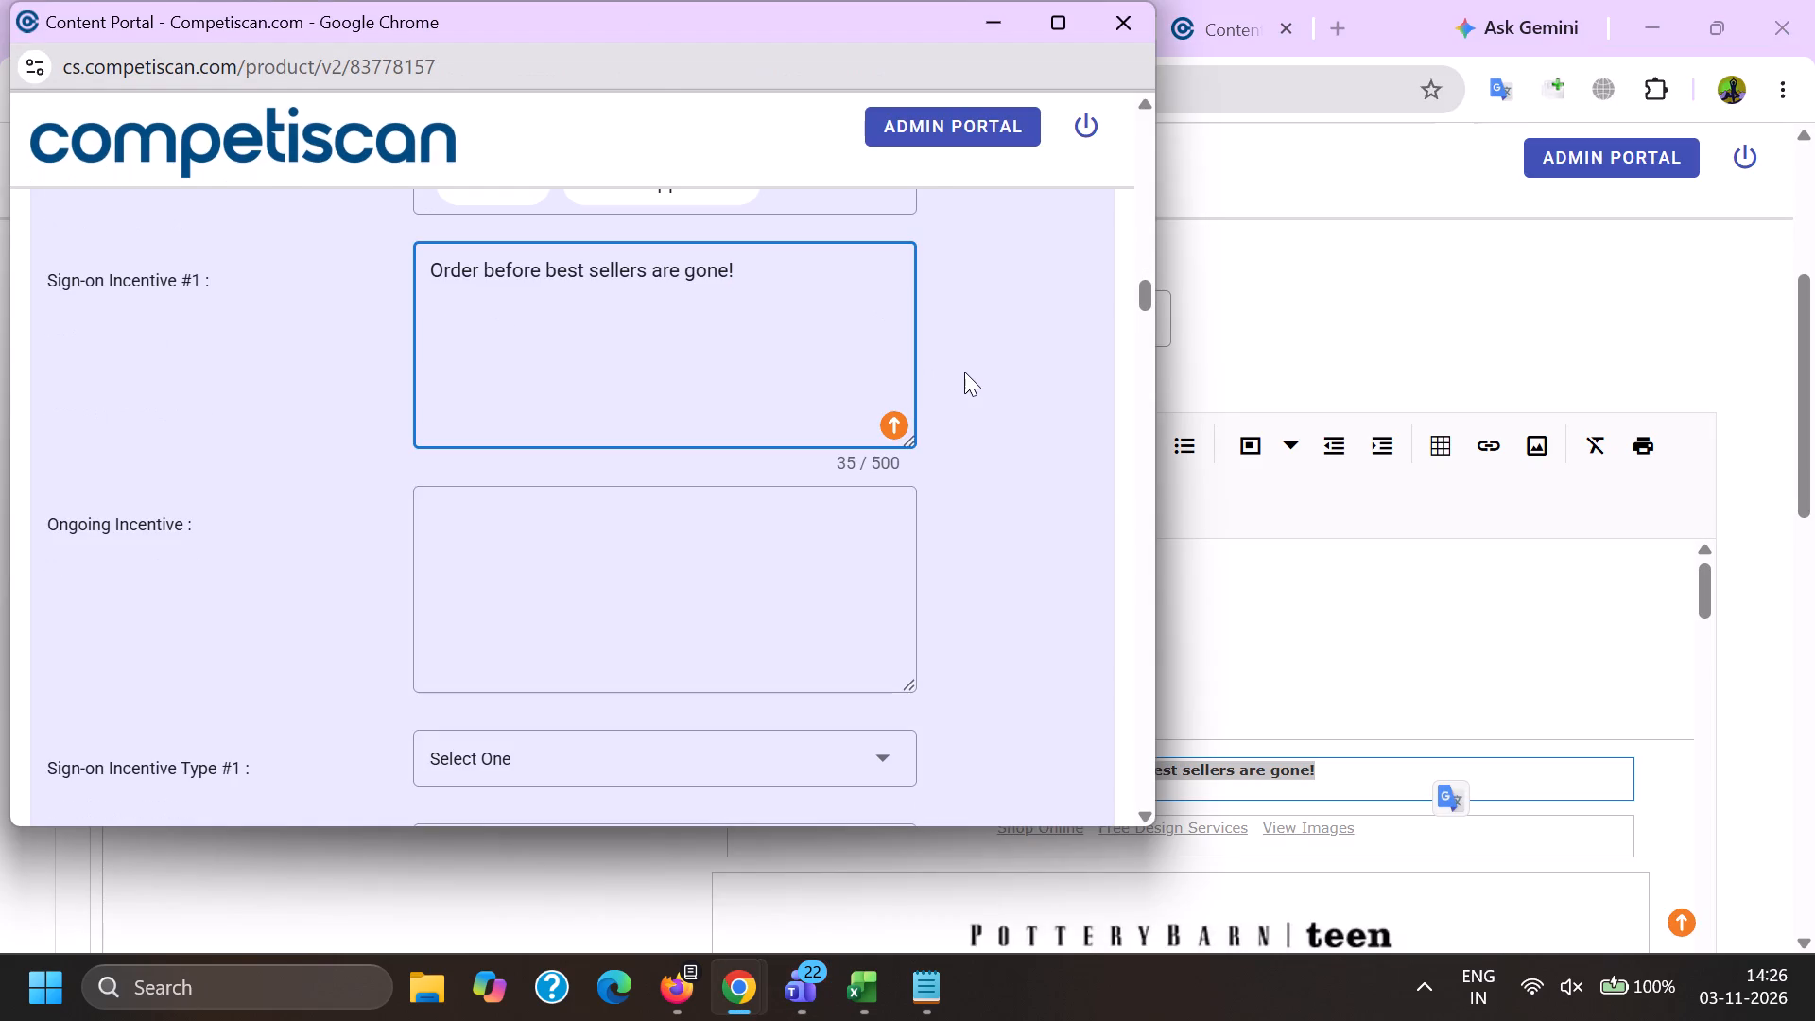
{"action": "scroll", "coordinate": [964, 372], "scroll_direction": "up", "scroll_amount": 6}
{"action": "scroll", "coordinate": [1080, 654], "scroll_direction": "down", "scroll_amount": 5}
{"action": "left_click_drag", "start_coordinate": [1294, 629], "coordinate": [399, 647]}
{"action": "key", "text": "ctrl+c"}
{"action": "key", "text": "alt+Tab"}
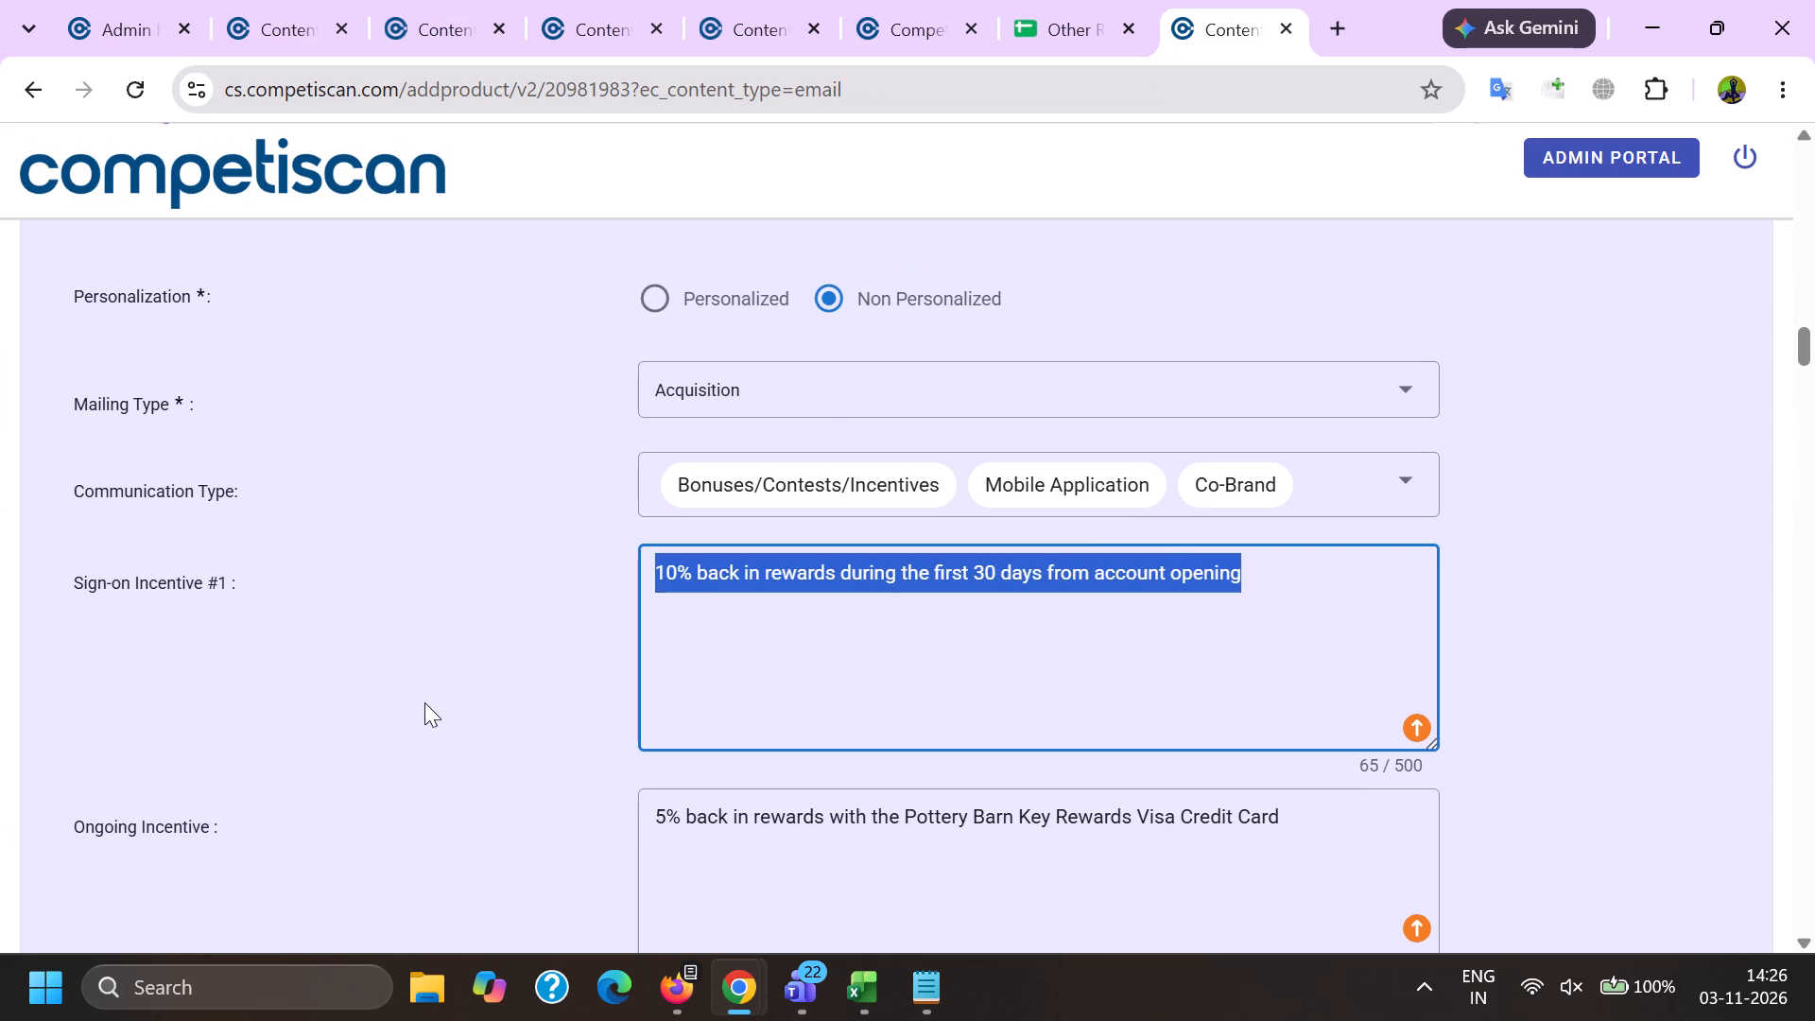
{"action": "left_click_drag", "start_coordinate": [834, 341], "coordinate": [158, 389]}
{"action": "key", "text": "ctrl+c"}
{"action": "key", "text": "ctrl+v"}
{"action": "left_click_drag", "start_coordinate": [748, 304], "coordinate": [1, 233]}
{"action": "key", "text": "ctrl+v"}
{"action": "key", "text": "alt+Tab"}
{"action": "key", "text": "ctrl+c"}
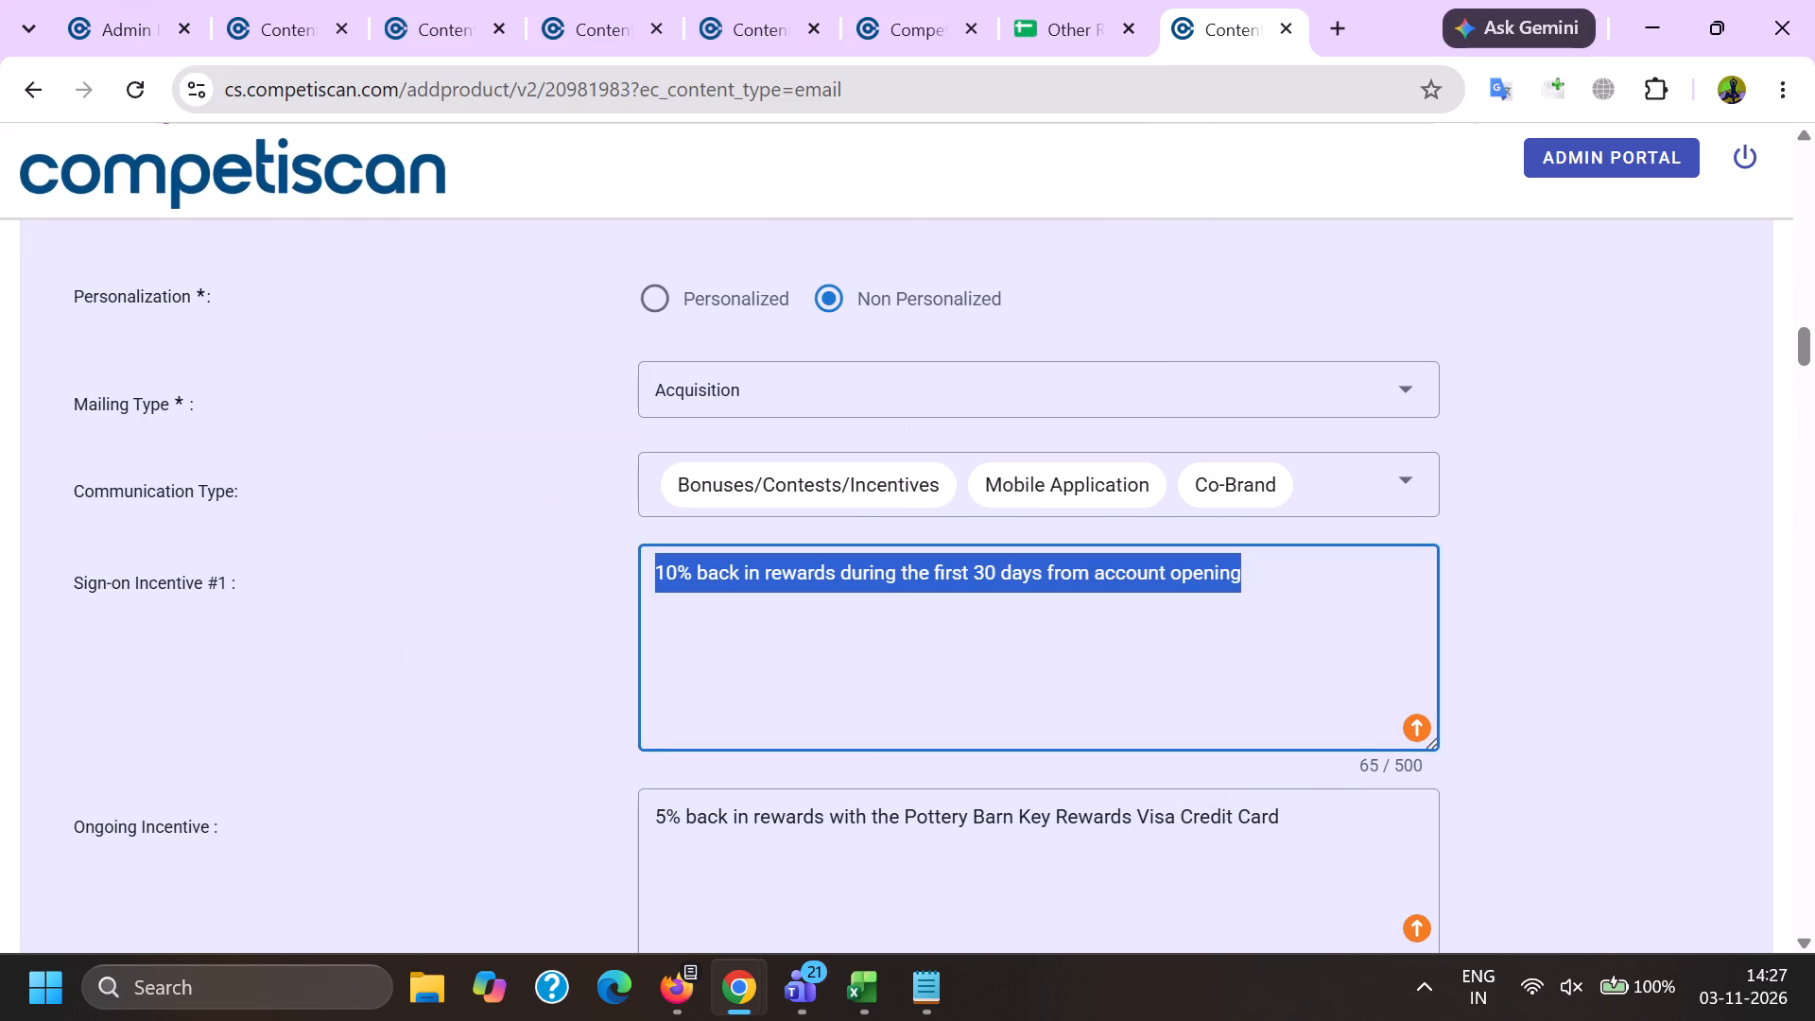
{"action": "key", "text": "alt+Tab"}
{"action": "left_click_drag", "start_coordinate": [871, 361], "coordinate": [300, 292]}
{"action": "key", "text": "ctrl+v"}
Copy the Ongoing Incentive "5% back in rewards with the Pottery Barn Key Rewards Visa Credit Card" from the completed form for the new product's Ongoing Incentive.
{"action": "left_click", "coordinate": [544, 553]}
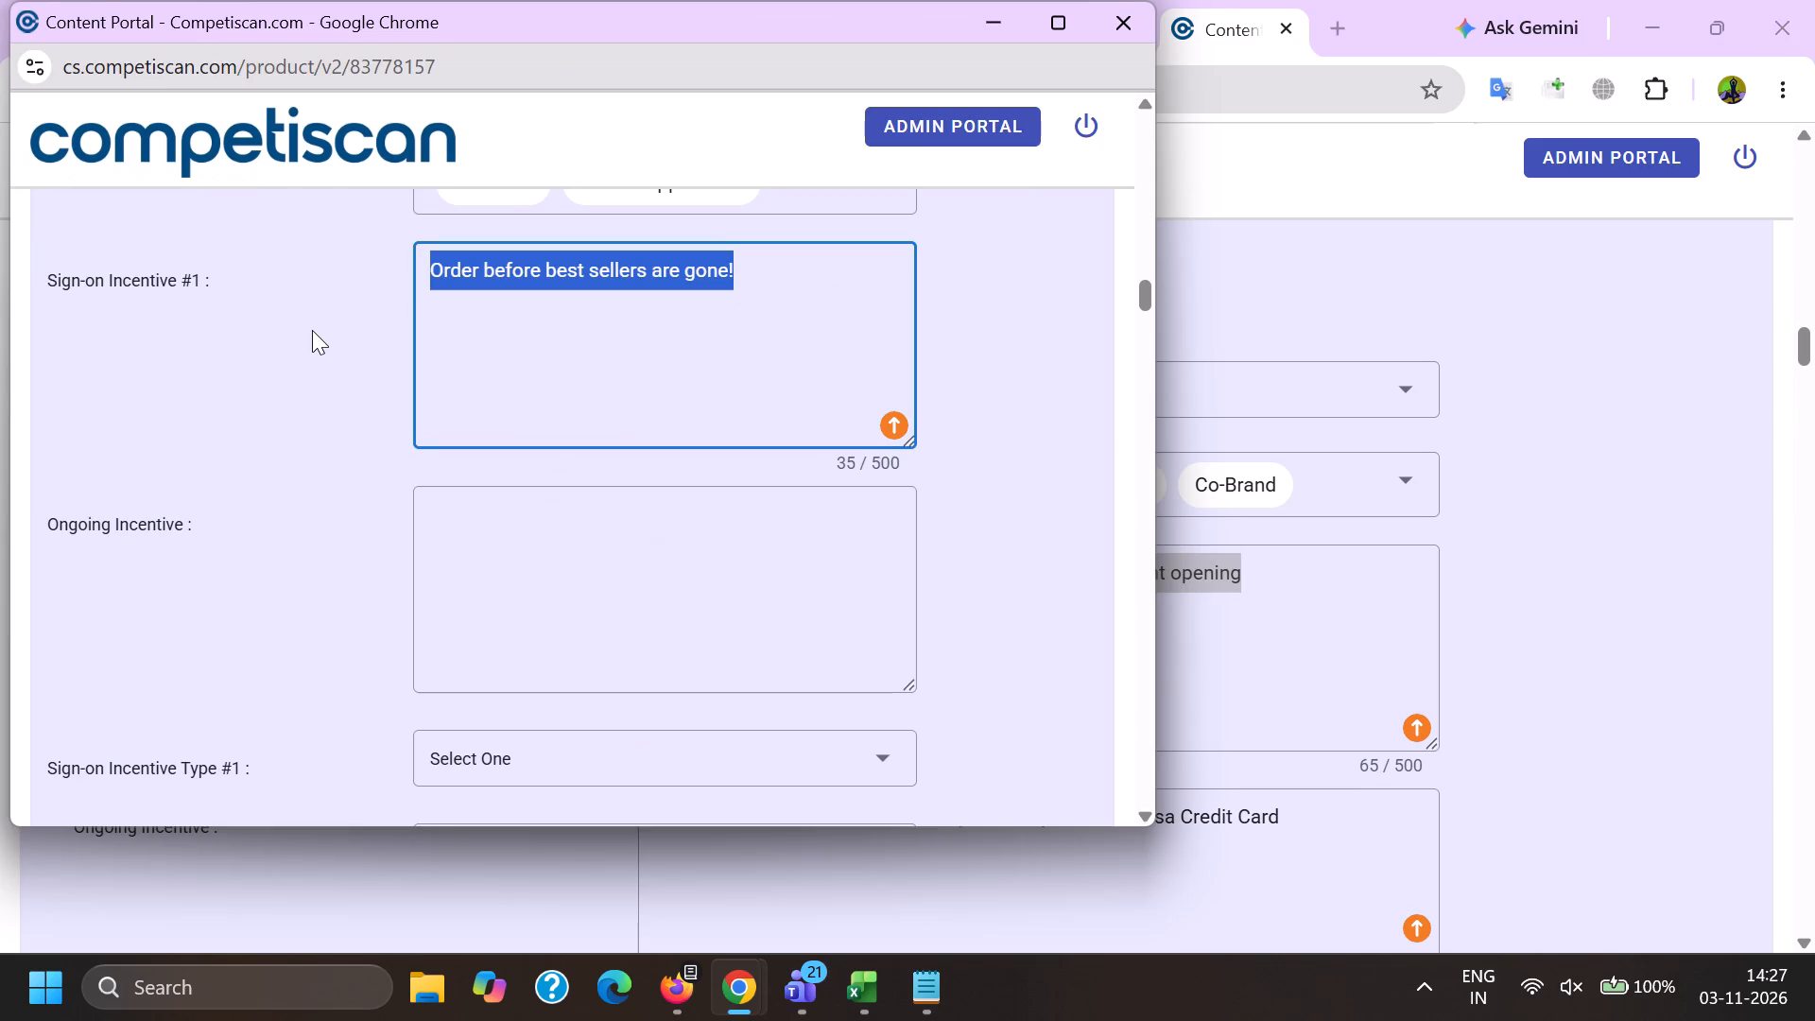
{"action": "key", "text": "alt+Tab"}
{"action": "left_click_drag", "start_coordinate": [1344, 857], "coordinate": [117, 869]}
{"action": "key", "text": "ctrl+c"}
{"action": "key", "text": "alt+Tab"}
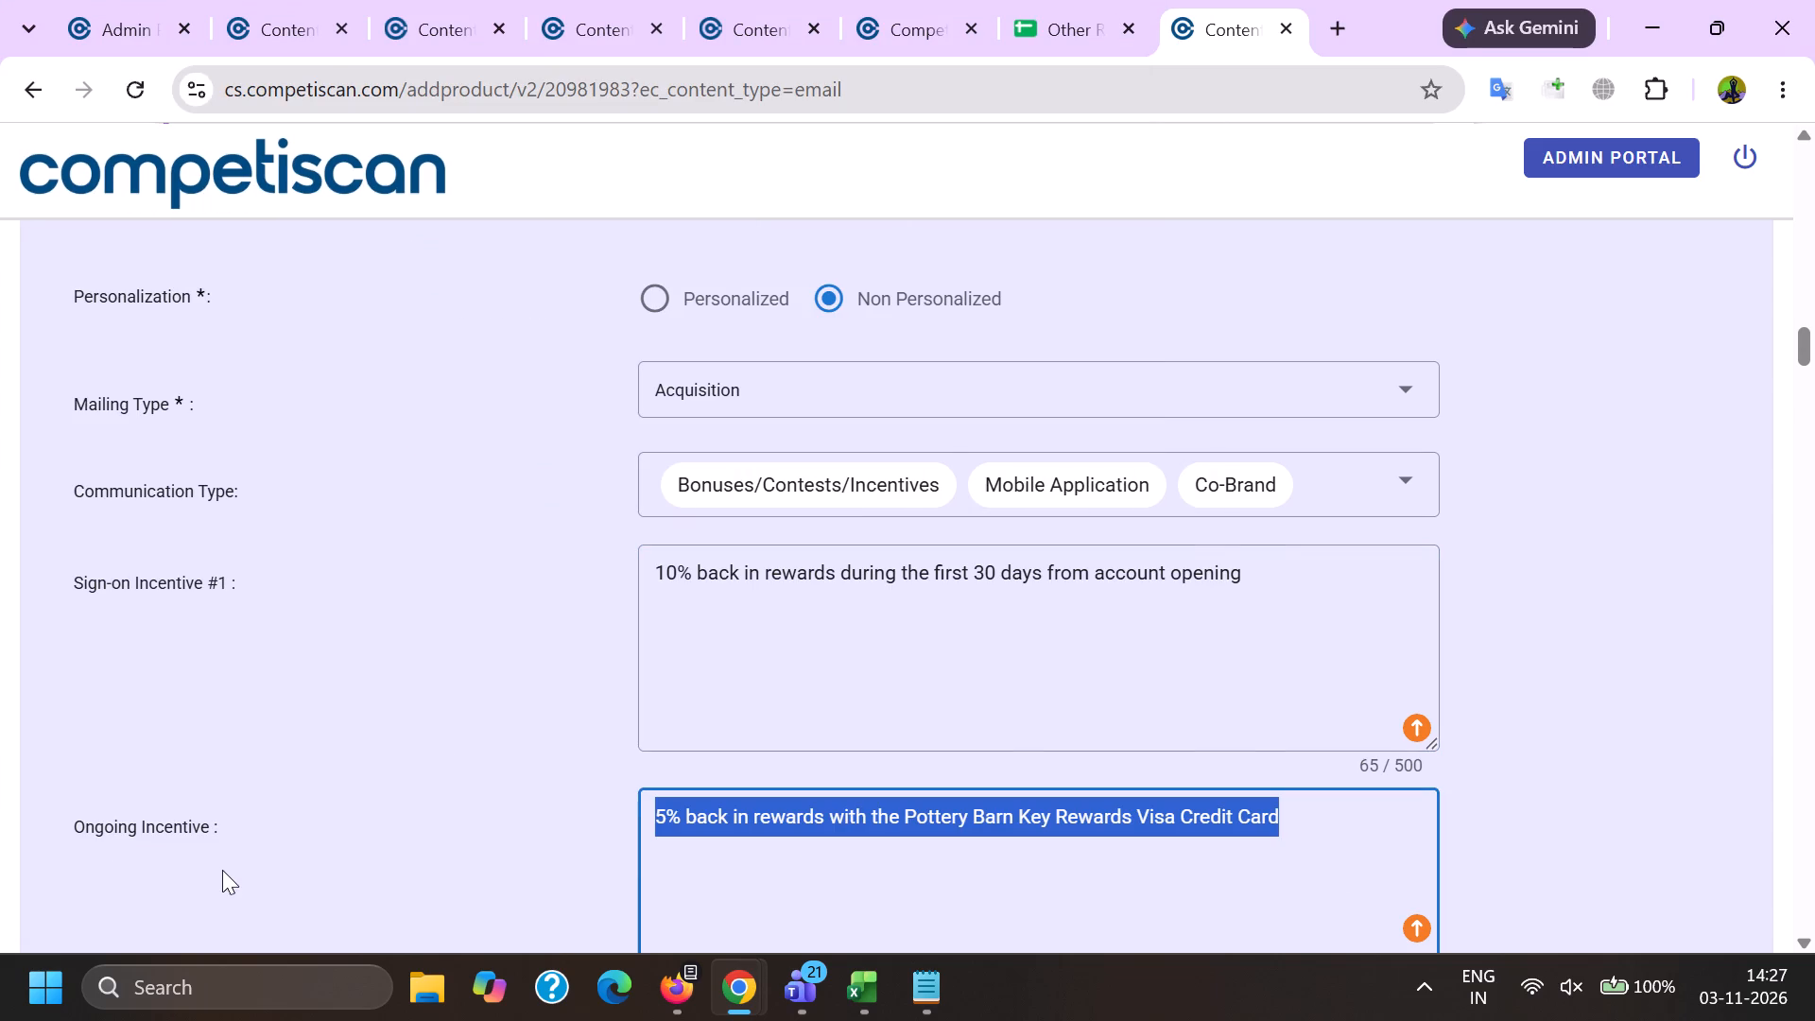
Fill the new product's Ongoing Incentive with the copied "5% back in rewards with the Pottery Barn Key Rewards Visa Credit Card".
{"action": "key", "text": "ctrl+v"}
Set Sign-on Incentive Type #1 to Coupon/Discount and enter 140.00 as Sign-on Incentive Value #1.
{"action": "scroll", "coordinate": [389, 287], "scroll_direction": "down", "scroll_amount": 2}
{"action": "left_click", "coordinate": [519, 470]}
{"action": "scroll", "coordinate": [519, 471], "scroll_direction": "down", "scroll_amount": 6}
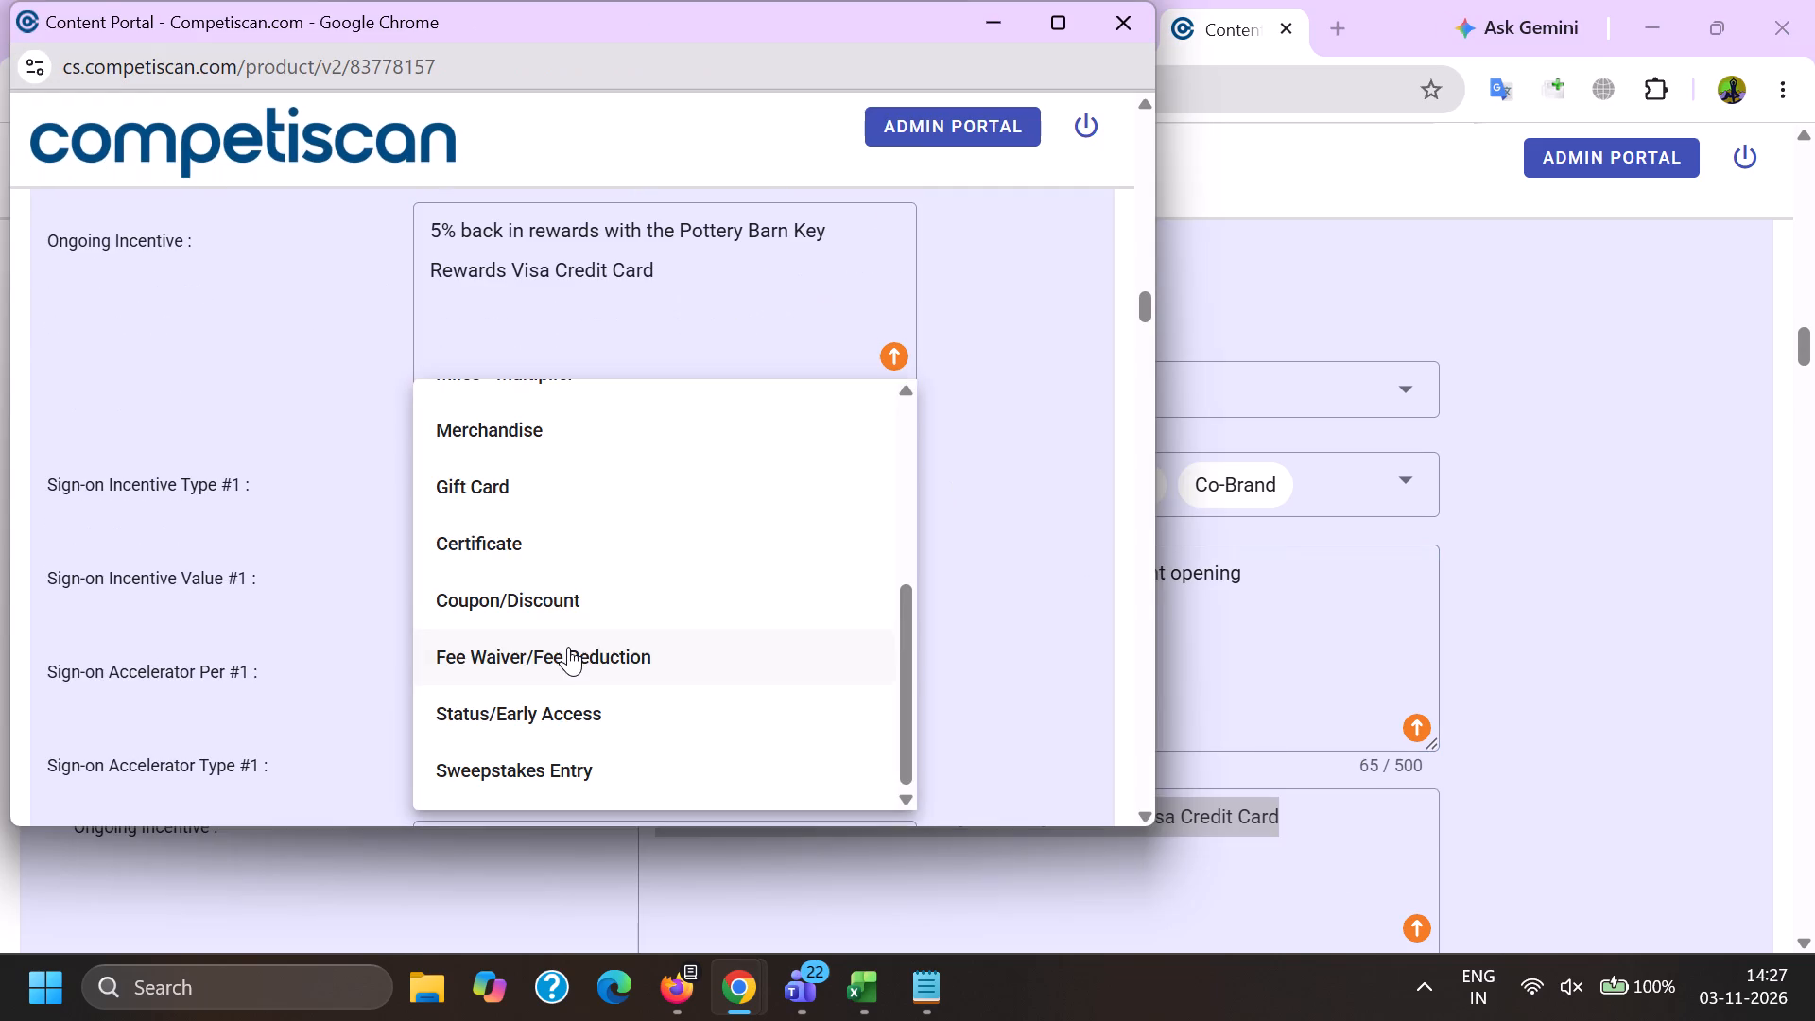
{"action": "left_click", "coordinate": [560, 601]}
{"action": "left_click_drag", "start_coordinate": [205, 594], "coordinate": [218, 598]}
{"action": "left_click", "coordinate": [453, 560]}
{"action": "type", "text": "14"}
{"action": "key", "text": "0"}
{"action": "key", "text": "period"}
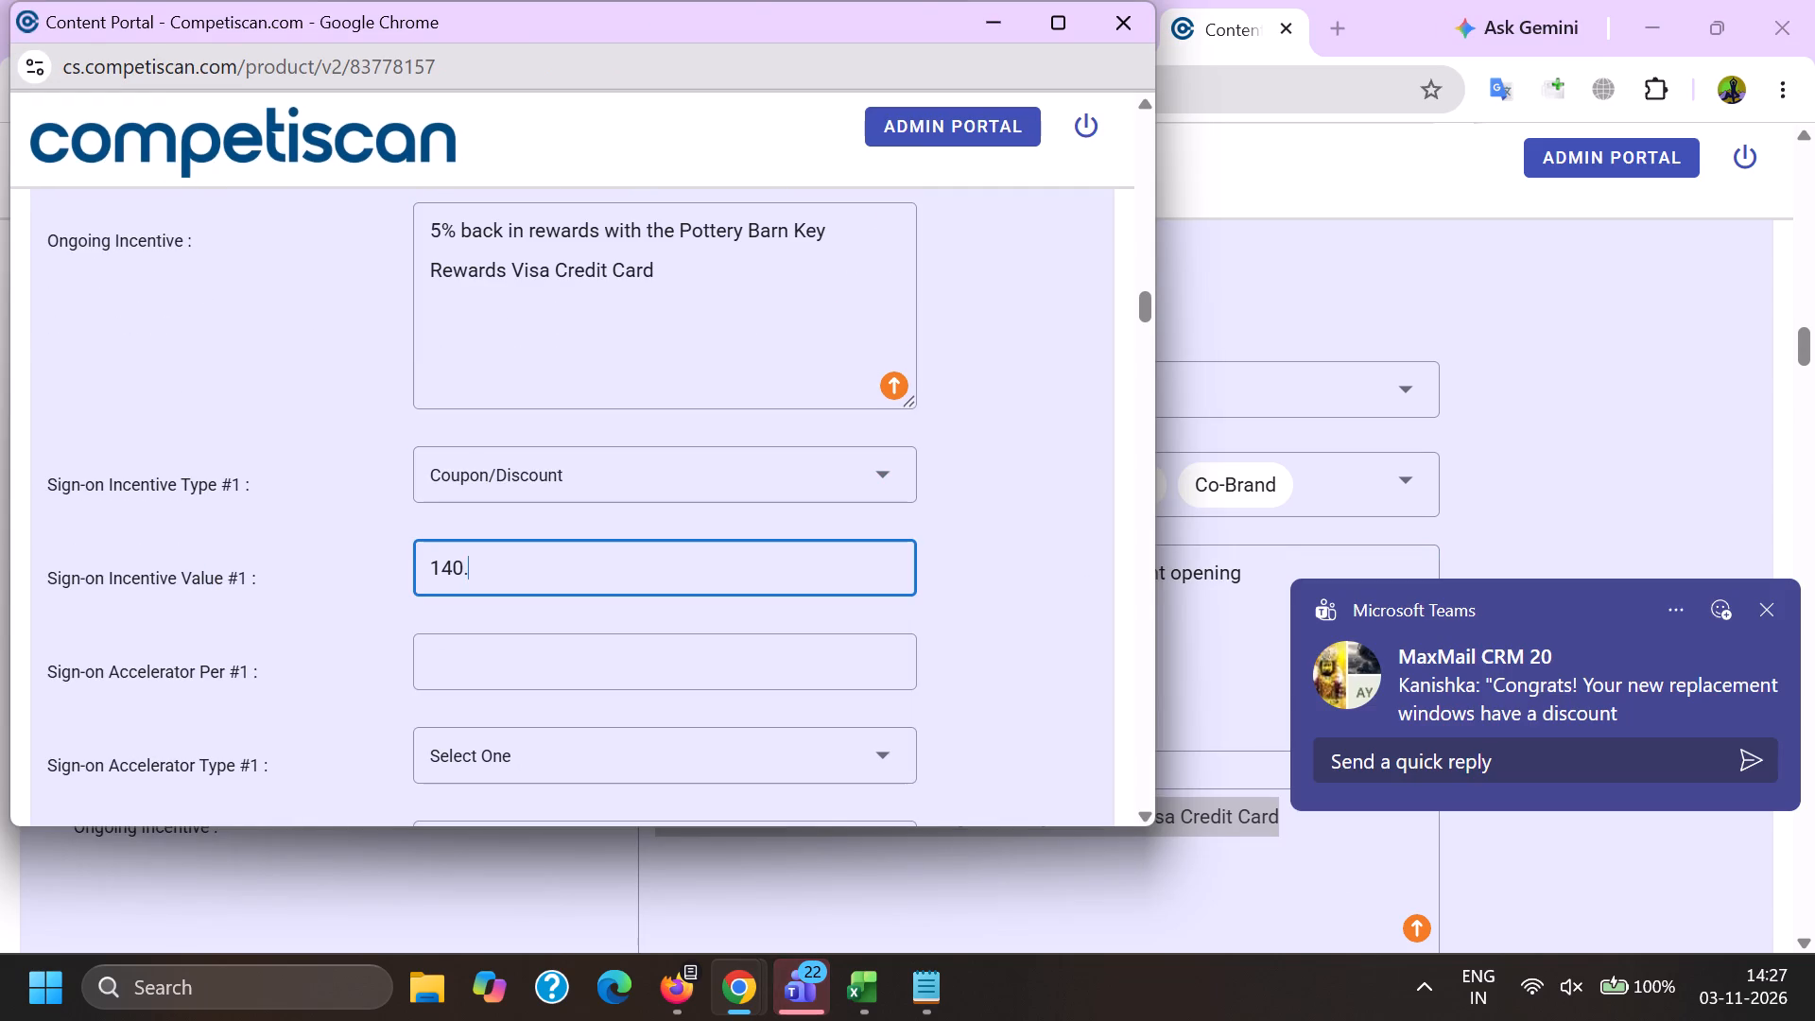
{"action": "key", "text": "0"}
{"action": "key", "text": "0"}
Enter 10.00 as Sign-on Max award #1 and 1 as the Sign-on Incentive Window (months) #1.
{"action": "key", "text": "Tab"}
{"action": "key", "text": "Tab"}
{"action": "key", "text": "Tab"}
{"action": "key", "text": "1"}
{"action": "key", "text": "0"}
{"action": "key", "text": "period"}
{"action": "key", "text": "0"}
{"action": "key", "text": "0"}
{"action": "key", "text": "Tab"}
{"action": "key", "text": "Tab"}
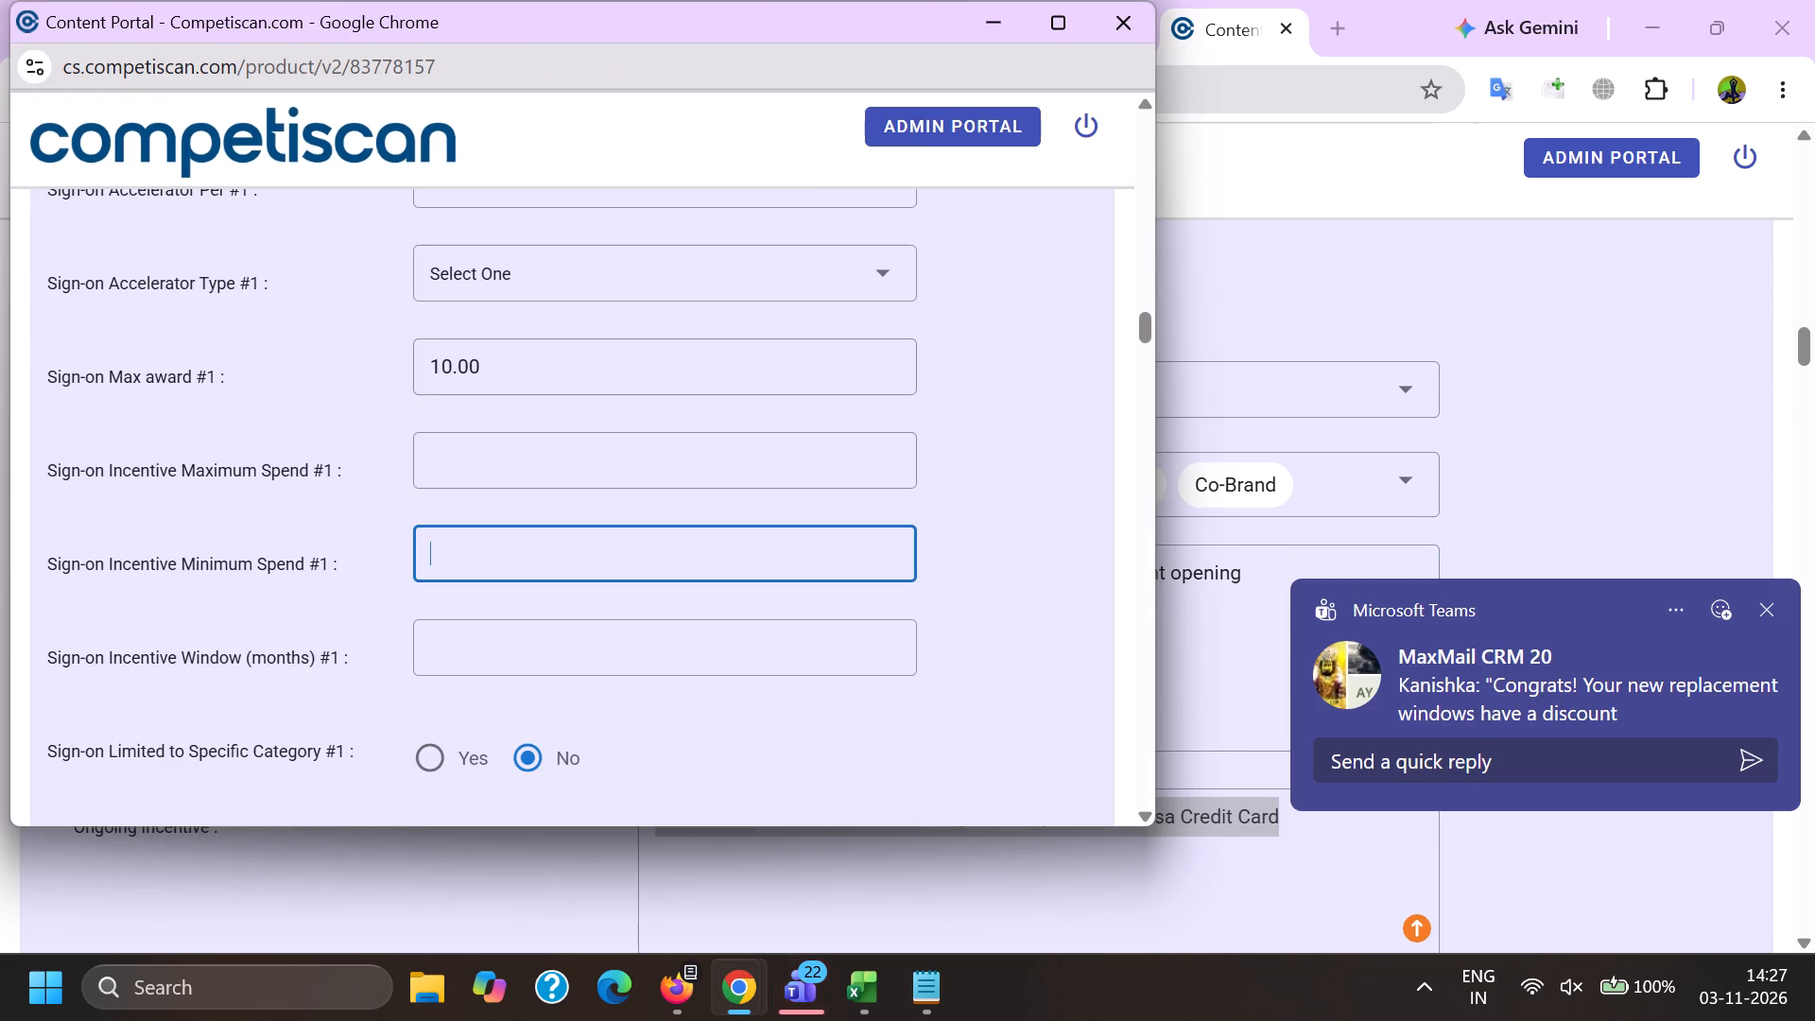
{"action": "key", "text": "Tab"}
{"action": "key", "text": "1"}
Remove the mistyped extra digit from Sign-on Incentive Value #1 and go over the remaining sign-on #1 options.
{"action": "scroll", "coordinate": [441, 437], "scroll_direction": "up", "scroll_amount": 1}
{"action": "scroll", "coordinate": [456, 339], "scroll_direction": "up", "scroll_amount": 1}
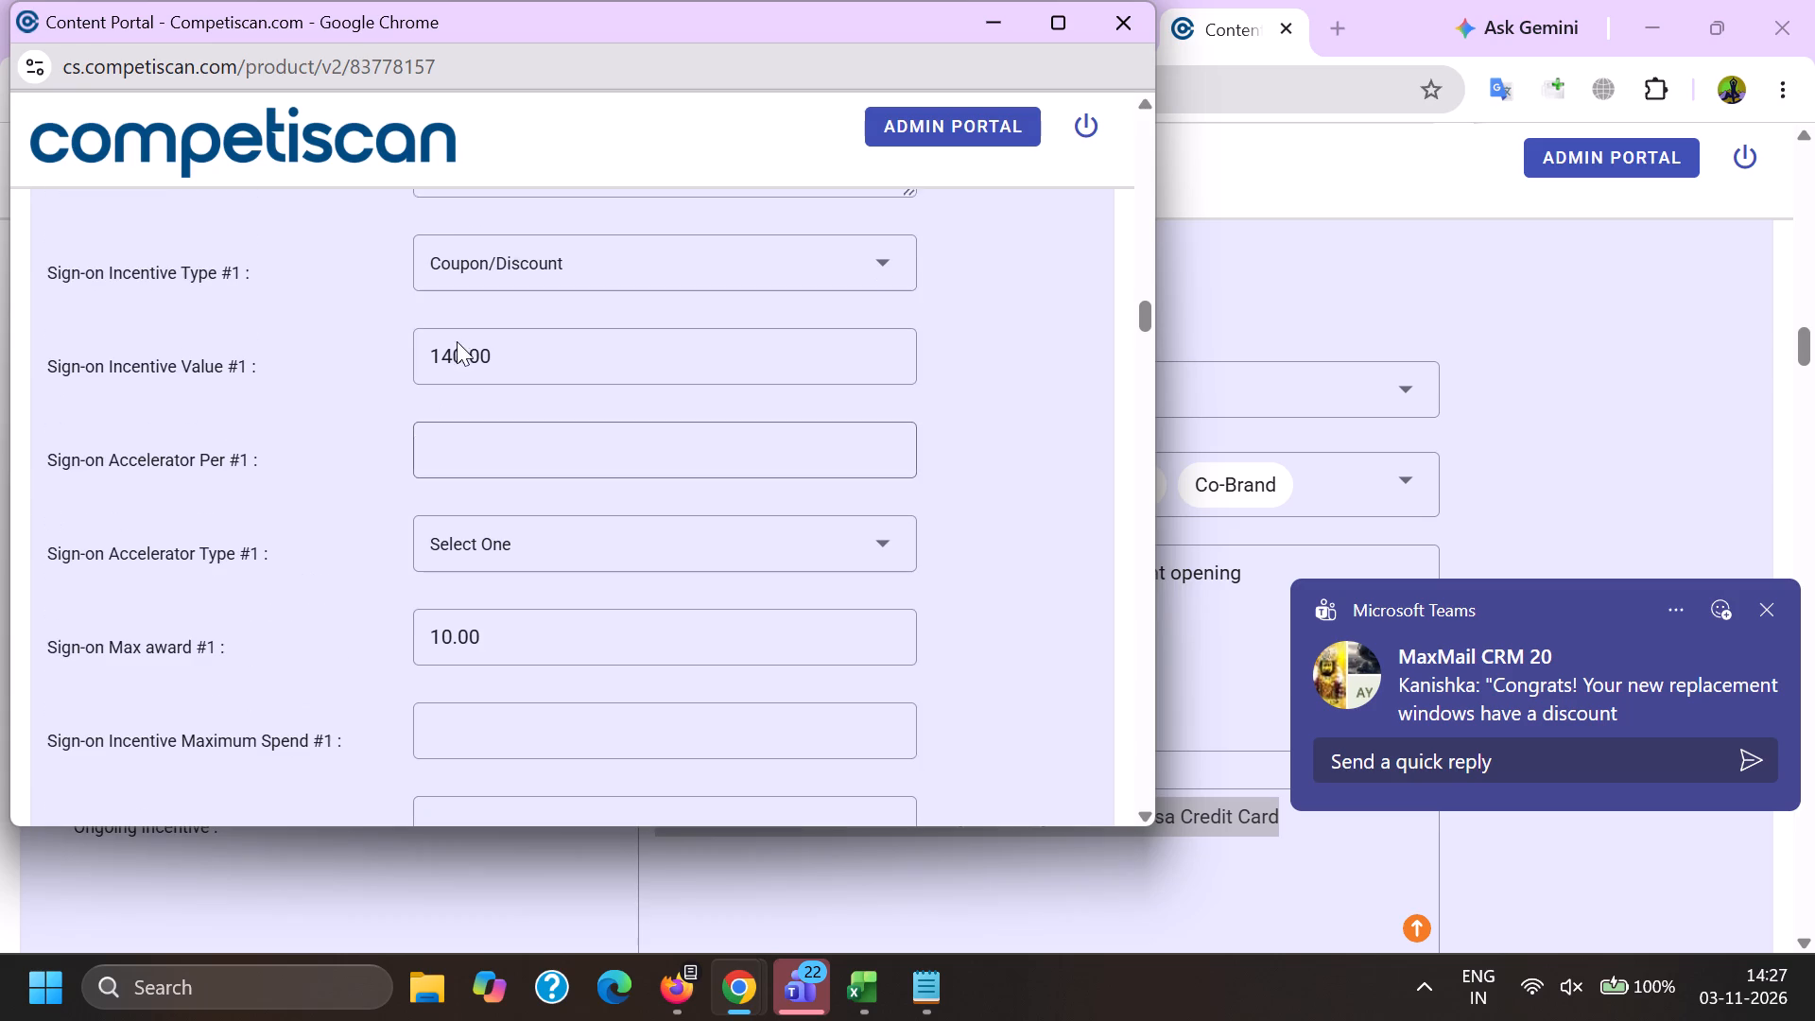
{"action": "left_click", "coordinate": [441, 361]}
{"action": "left_click", "coordinate": [448, 368]}
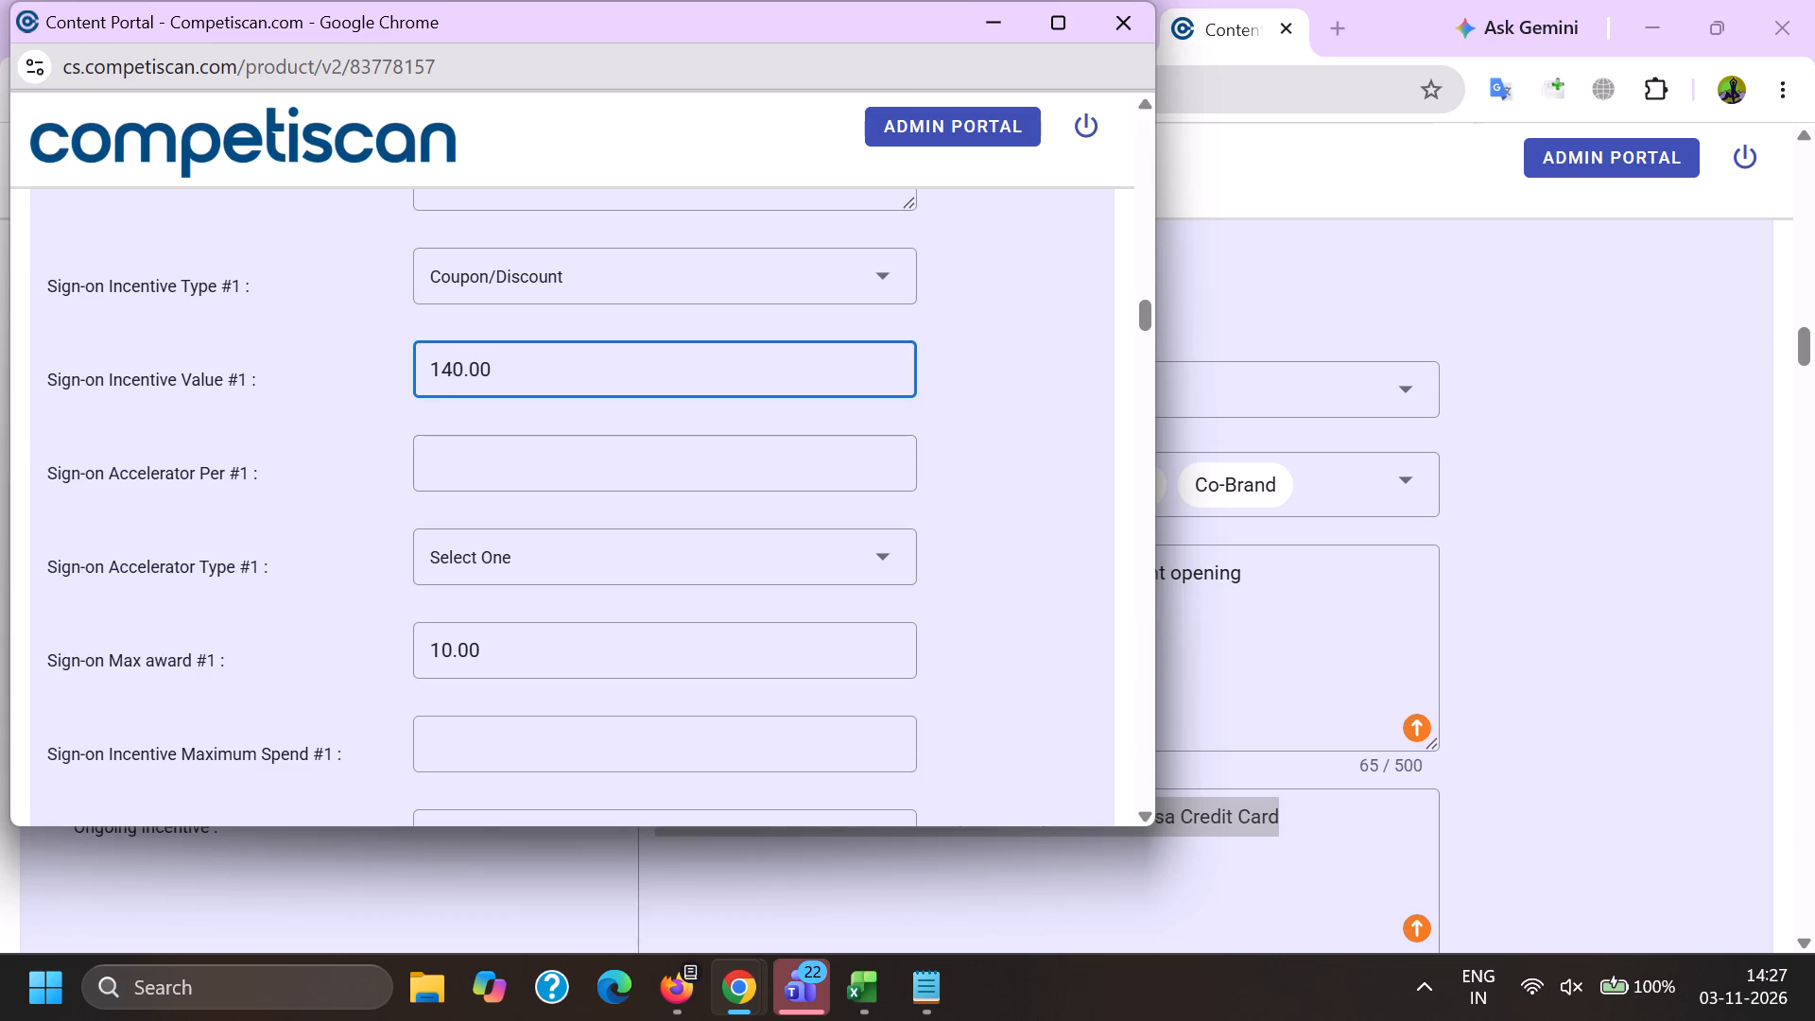
{"action": "key", "text": "BackSpace"}
{"action": "scroll", "coordinate": [472, 458], "scroll_direction": "down", "scroll_amount": 8}
{"action": "scroll", "coordinate": [441, 648], "scroll_direction": "up", "scroll_amount": 4}
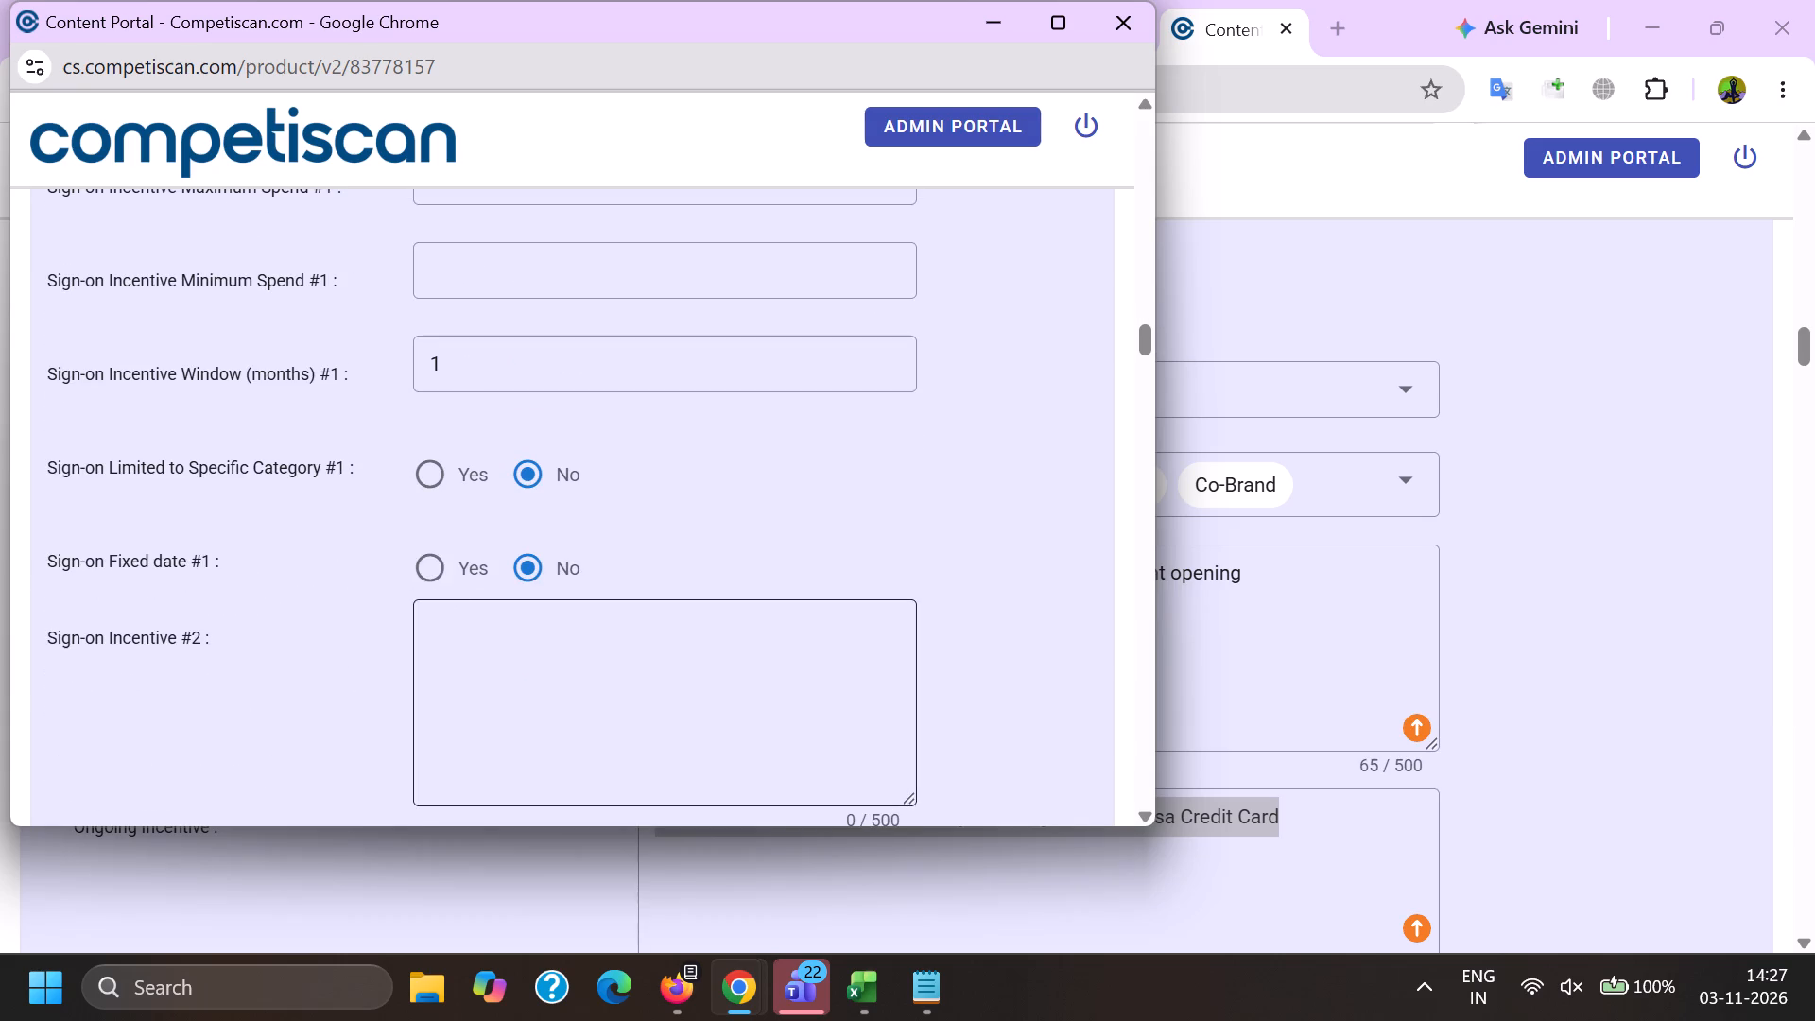
{"action": "left_click", "coordinate": [441, 541]}
In the Payment Card Offer Details, set Application Type to Invitation to Apply and Card Network to Visa.
{"action": "scroll", "coordinate": [439, 538], "scroll_direction": "down", "scroll_amount": 18}
{"action": "scroll", "coordinate": [520, 543], "scroll_direction": "down", "scroll_amount": 4}
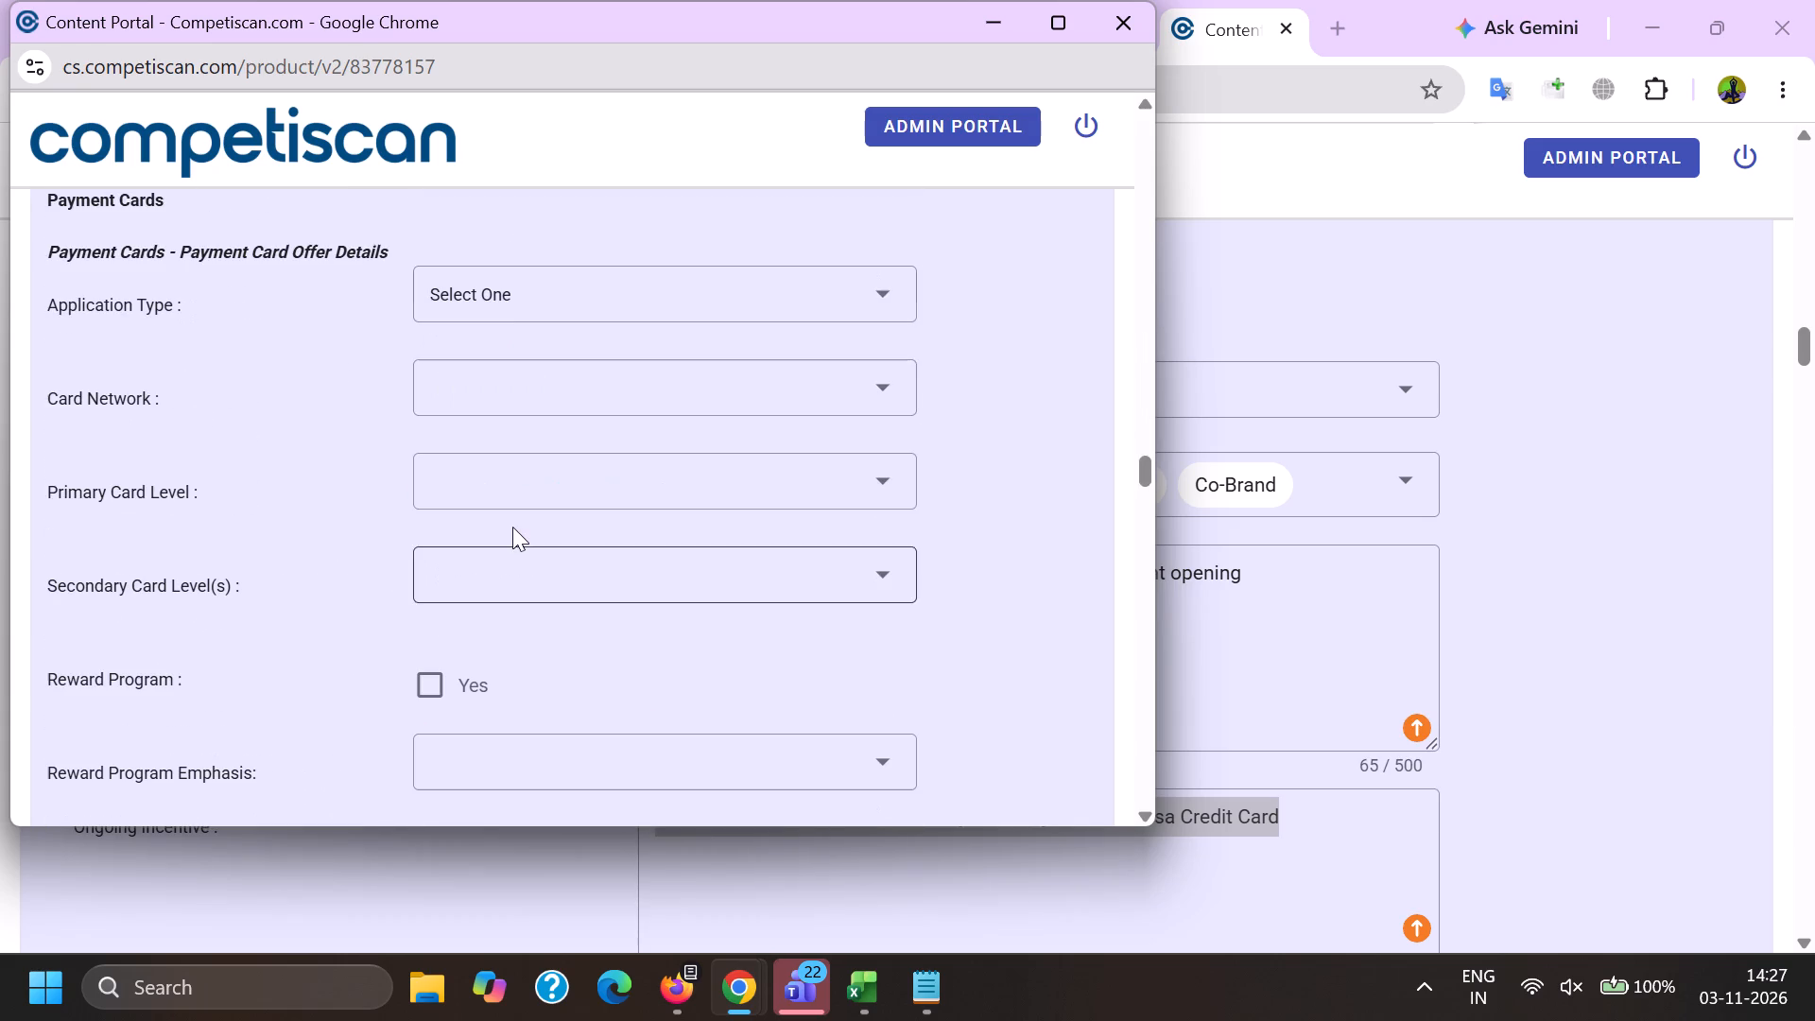
{"action": "left_click", "coordinate": [496, 286]}
{"action": "left_click", "coordinate": [534, 417]}
{"action": "left_click", "coordinate": [417, 421]}
{"action": "left_click", "coordinate": [479, 398]}
{"action": "scroll", "coordinate": [502, 296], "scroll_direction": "down", "scroll_amount": 2}
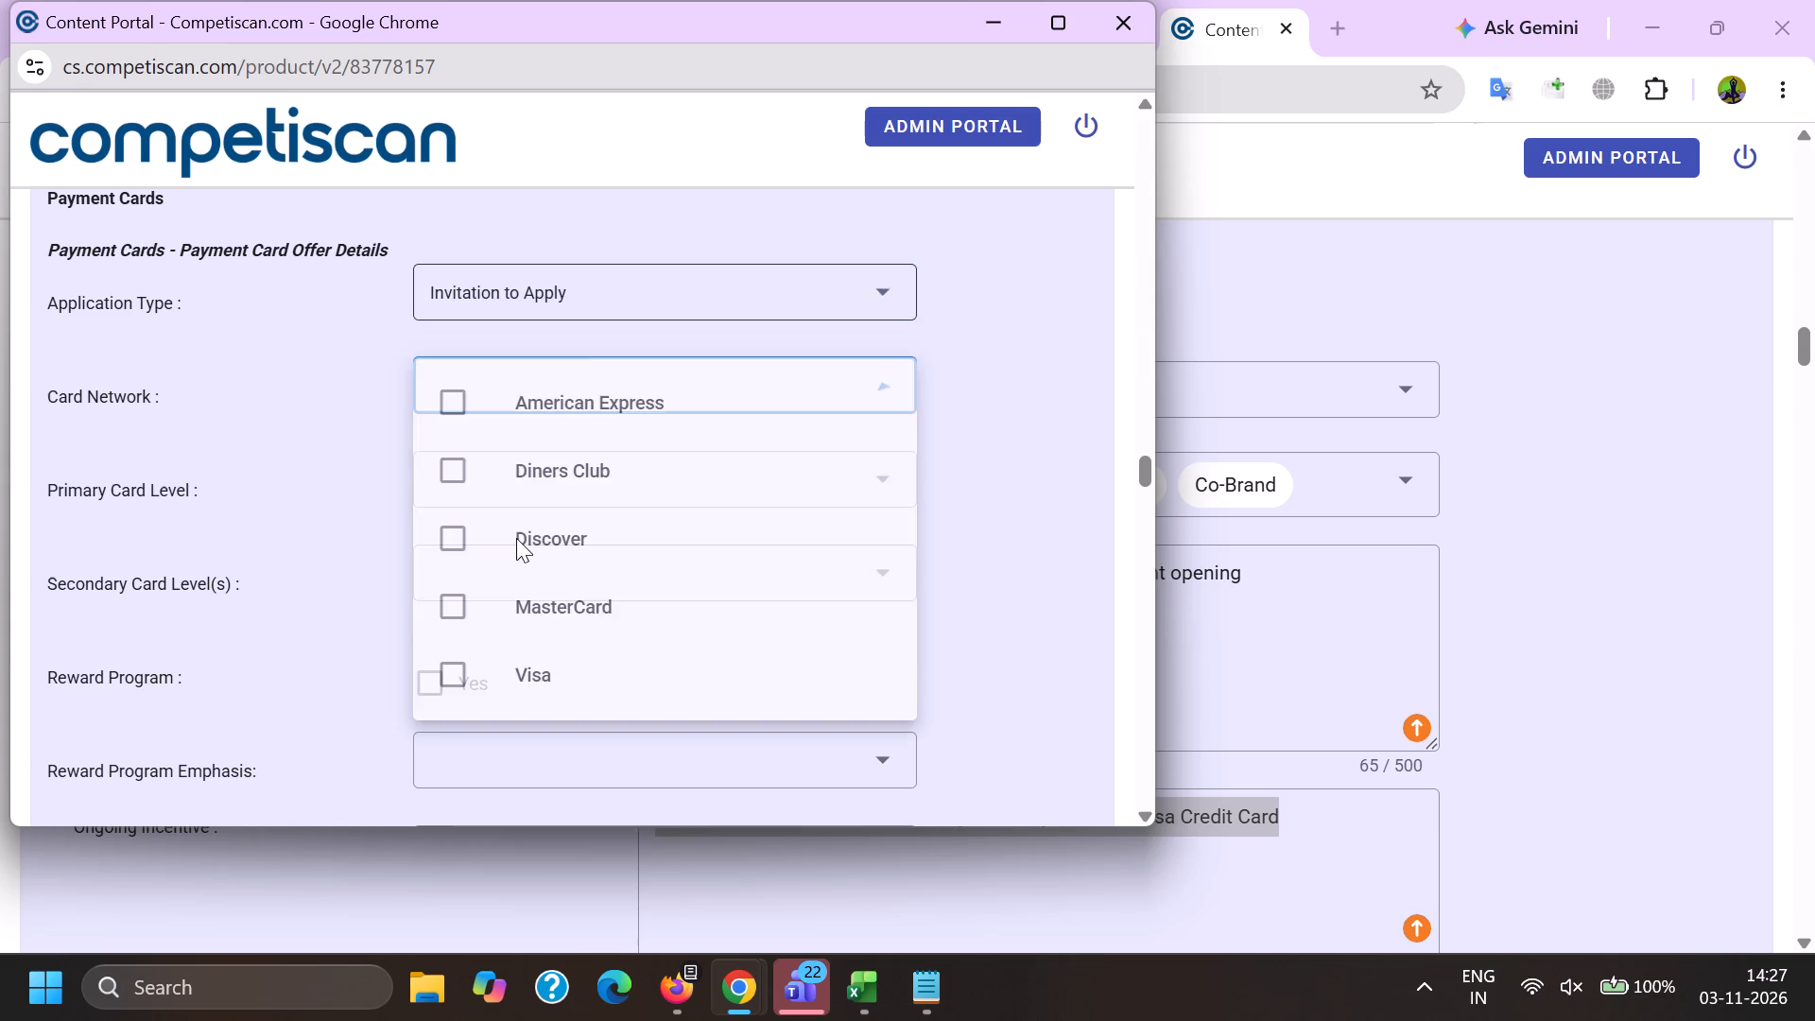
{"action": "left_click", "coordinate": [521, 384]}
{"action": "left_click", "coordinate": [321, 420]}
Set the Primary Card Level to Visa Signature and mark the Reward Program as Yes.
{"action": "scroll", "coordinate": [396, 543], "scroll_direction": "up", "scroll_amount": 3}
{"action": "left_click", "coordinate": [518, 740]}
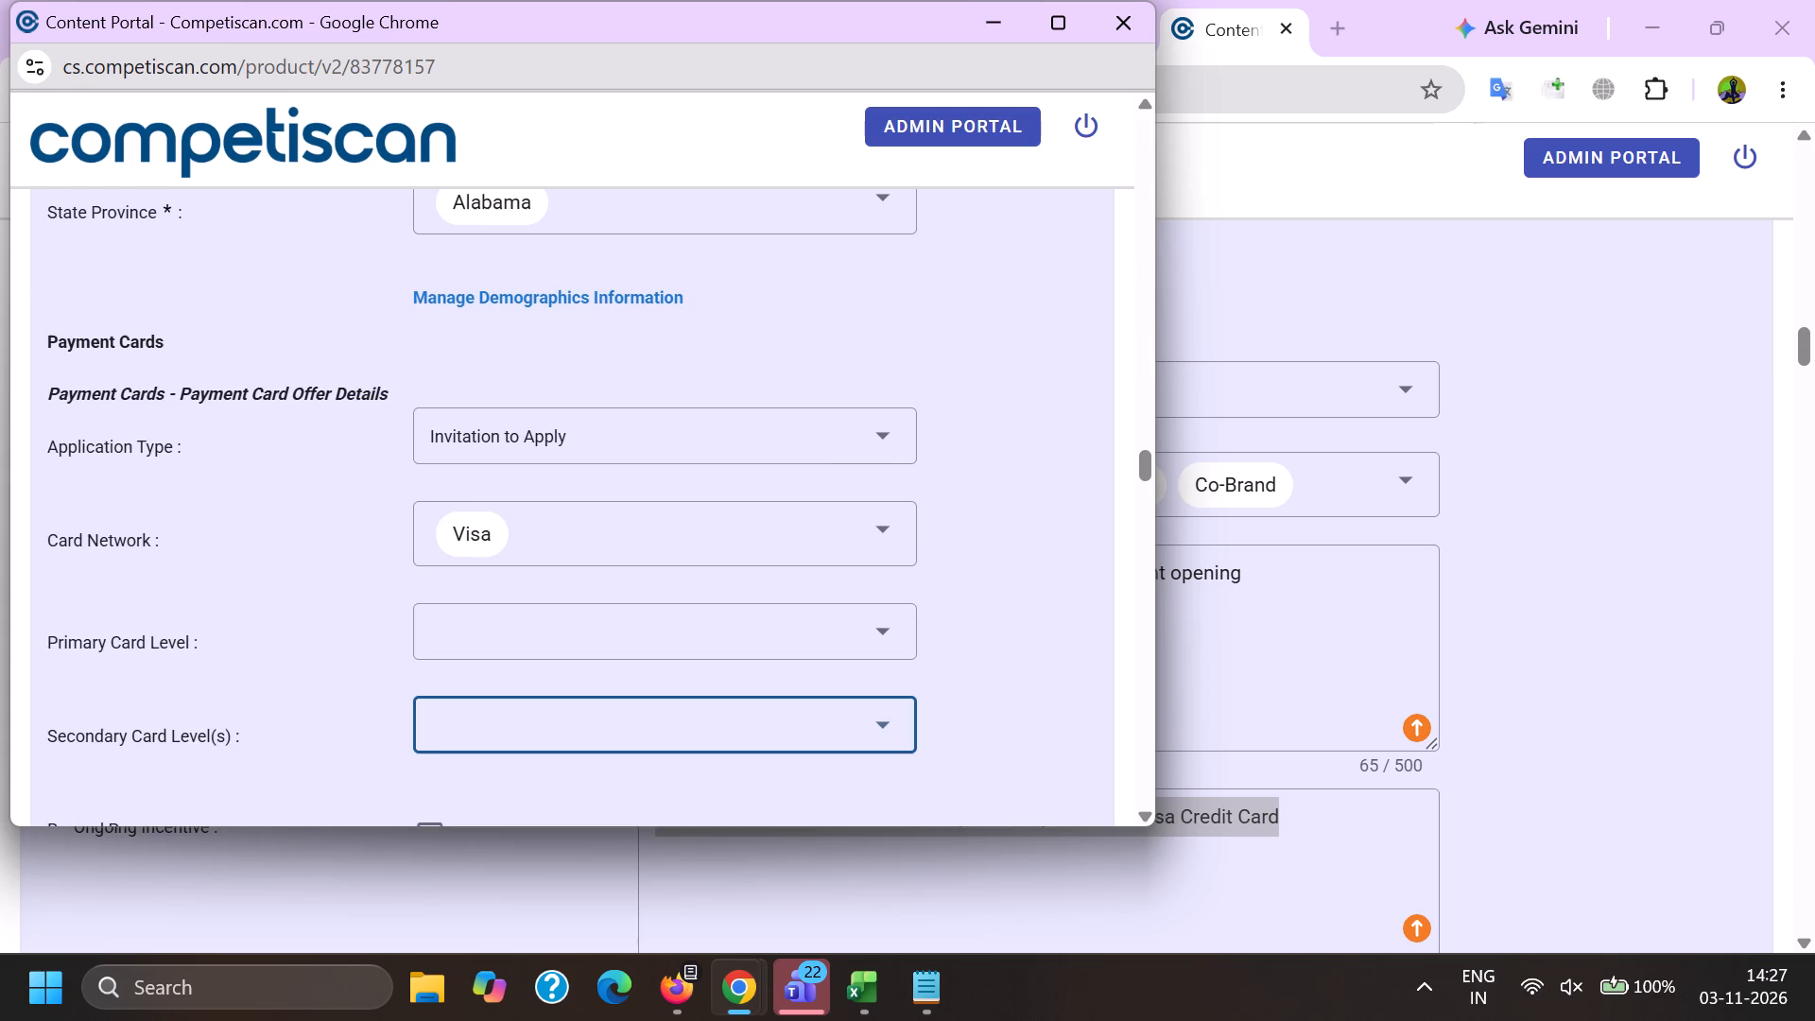
{"action": "left_click", "coordinate": [467, 629]}
{"action": "scroll", "coordinate": [495, 426], "scroll_direction": "down", "scroll_amount": 2}
{"action": "scroll", "coordinate": [513, 570], "scroll_direction": "down", "scroll_amount": 7}
{"action": "left_click", "coordinate": [550, 622]}
{"action": "left_click", "coordinate": [338, 609]}
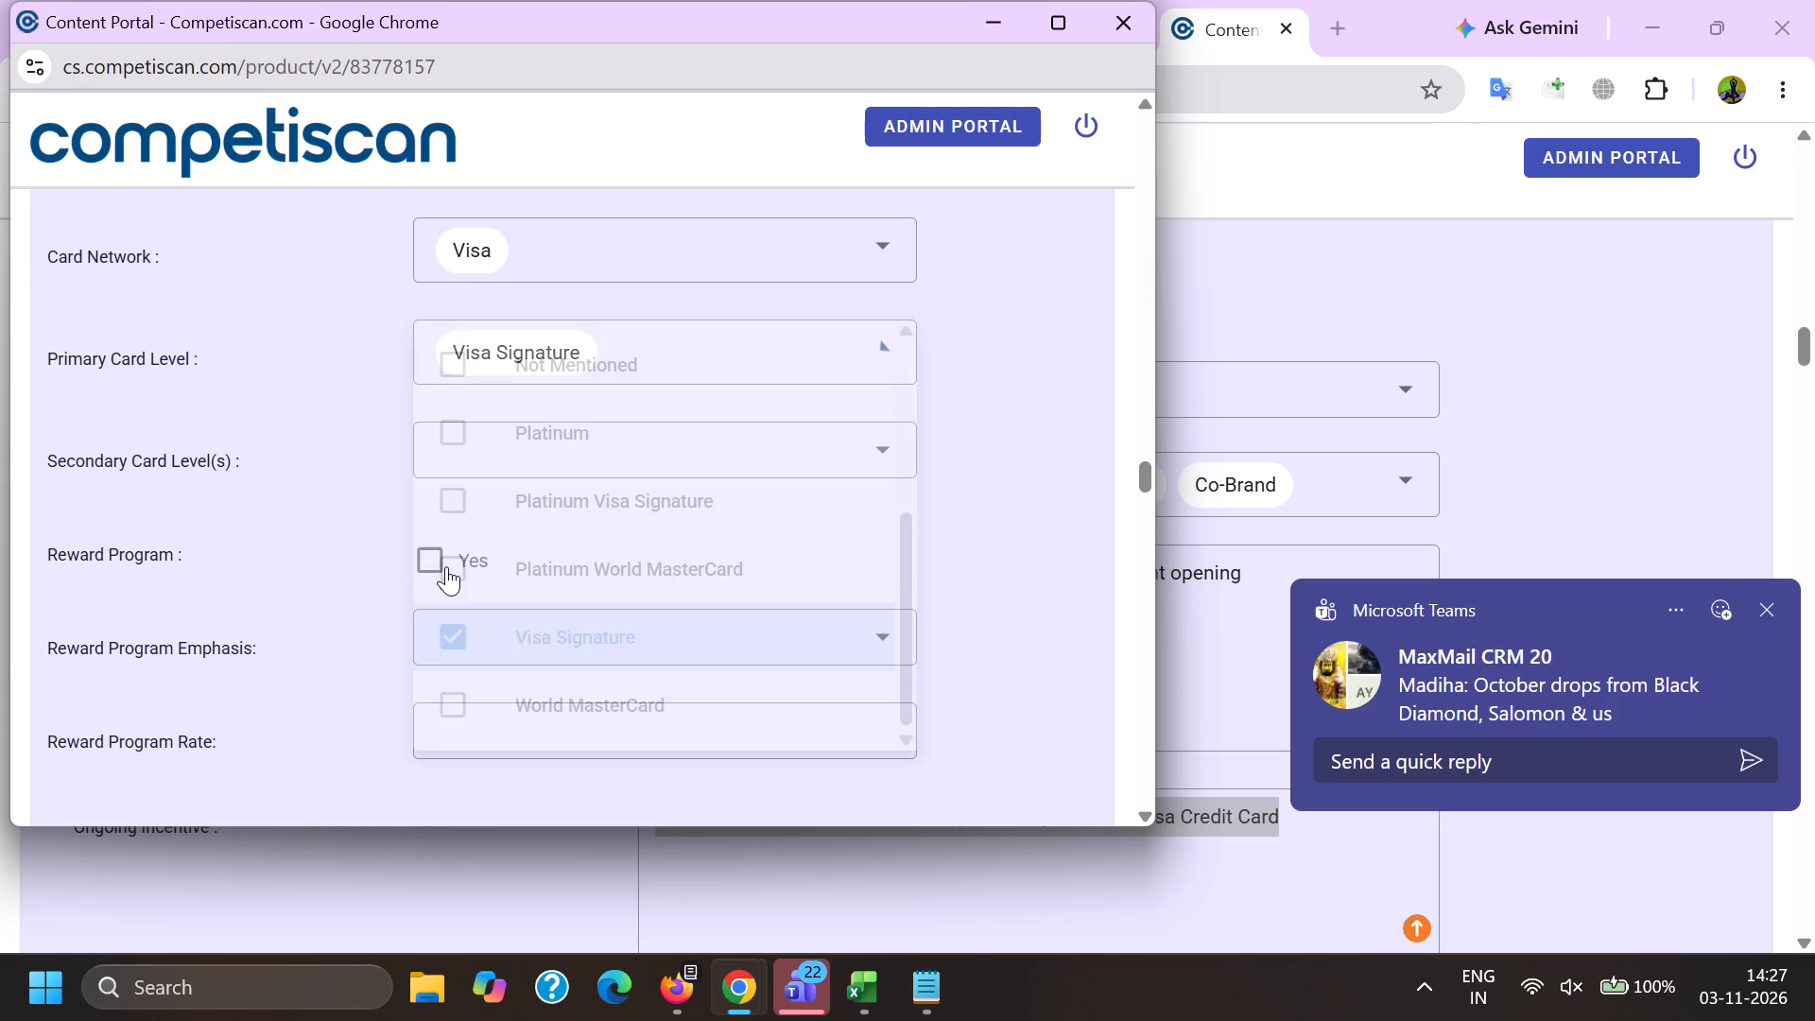
{"action": "left_click", "coordinate": [433, 557]}
Mark Credit Card Mentioned in the Retail credit section and submit the product form.
{"action": "scroll", "coordinate": [501, 386], "scroll_direction": "down", "scroll_amount": 2}
{"action": "left_click", "coordinate": [343, 519]}
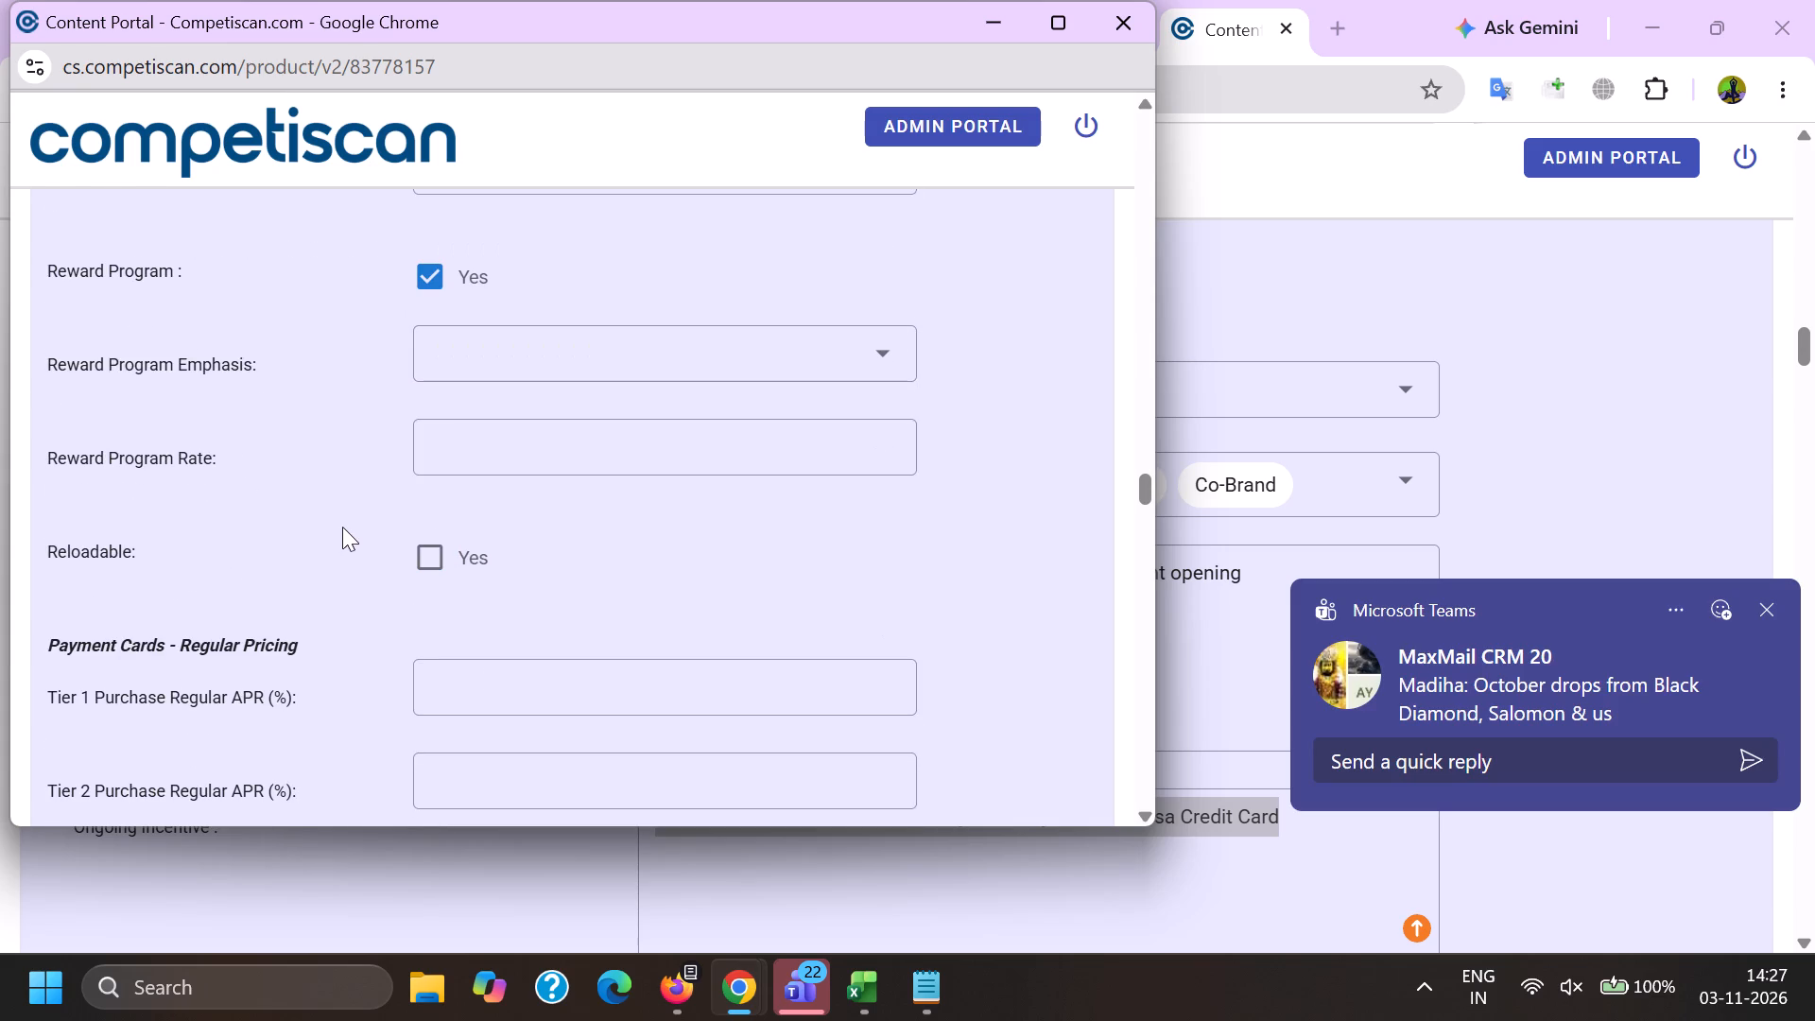
{"action": "key", "text": "End"}
{"action": "scroll", "coordinate": [384, 474], "scroll_direction": "down", "scroll_amount": 2}
{"action": "left_click", "coordinate": [438, 345]}
{"action": "left_click", "coordinate": [439, 353]}
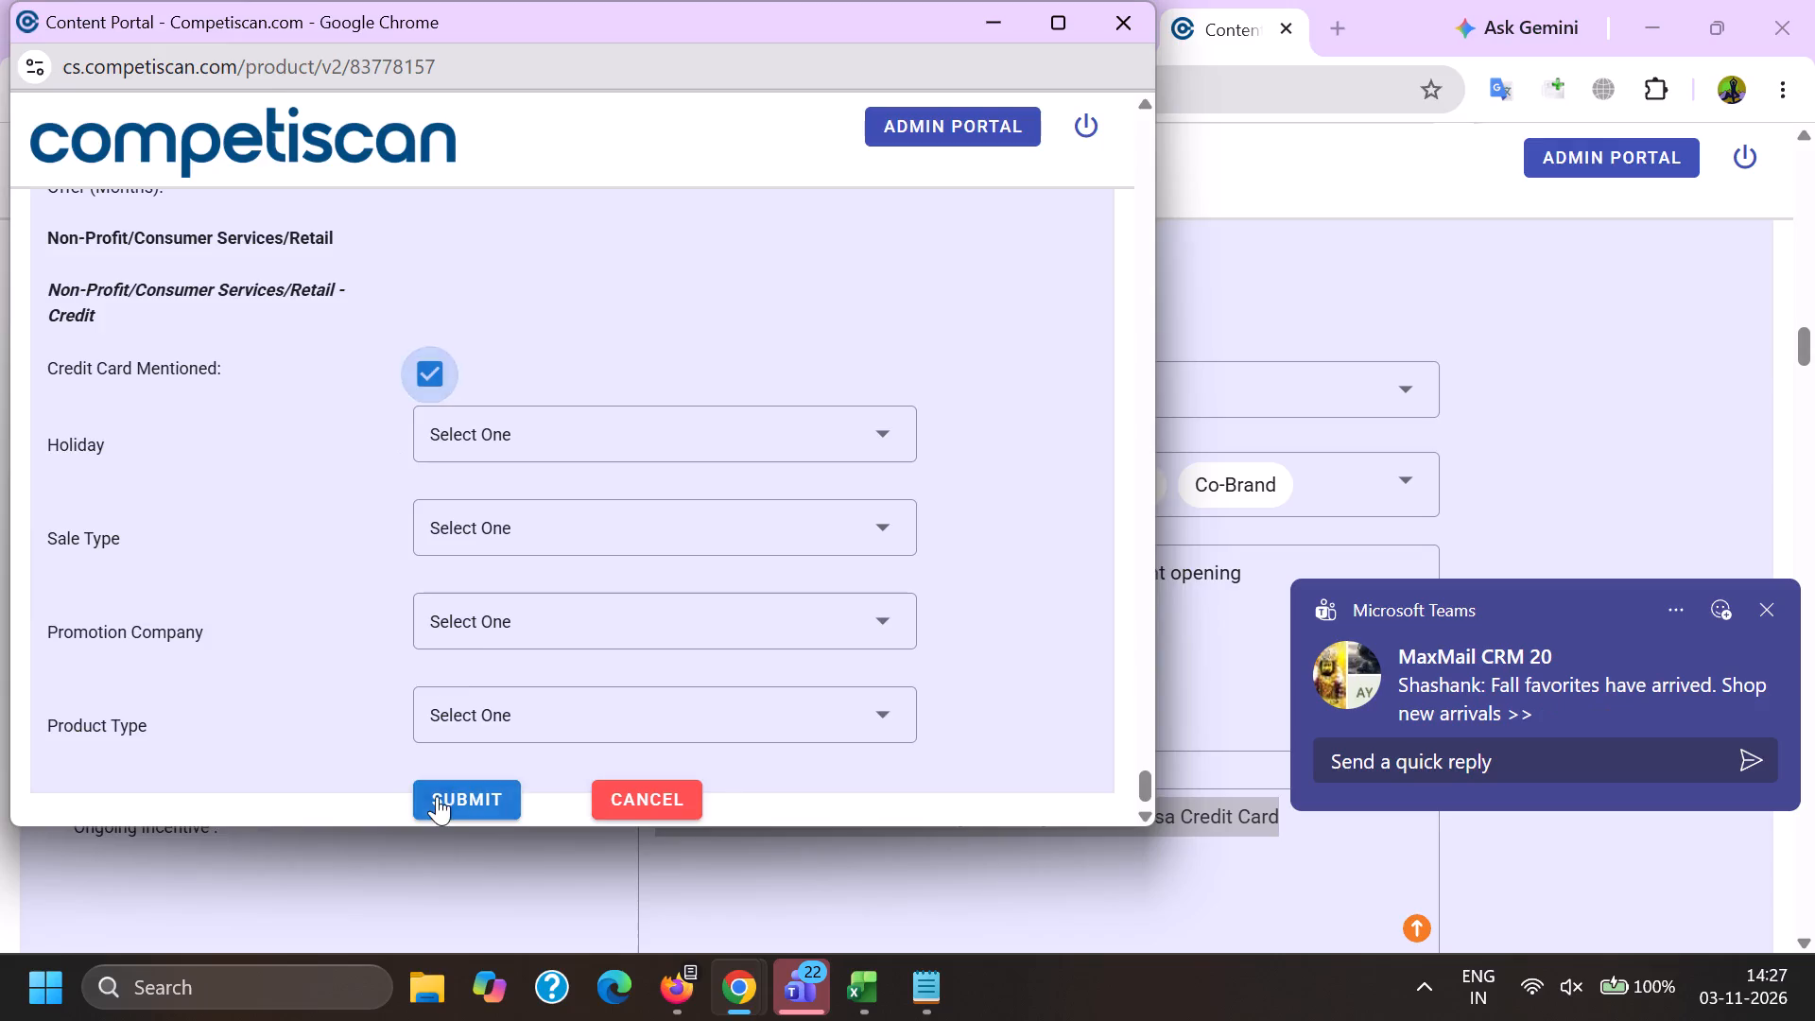
{"action": "left_click", "coordinate": [434, 797]}
Copy the ID 83776906 from the page address of the other "HOURS LEFT" email and switch to the 2025 excel workbook.
{"action": "key", "text": "alt+Tab"}
{"action": "left_click", "coordinate": [430, 0]}
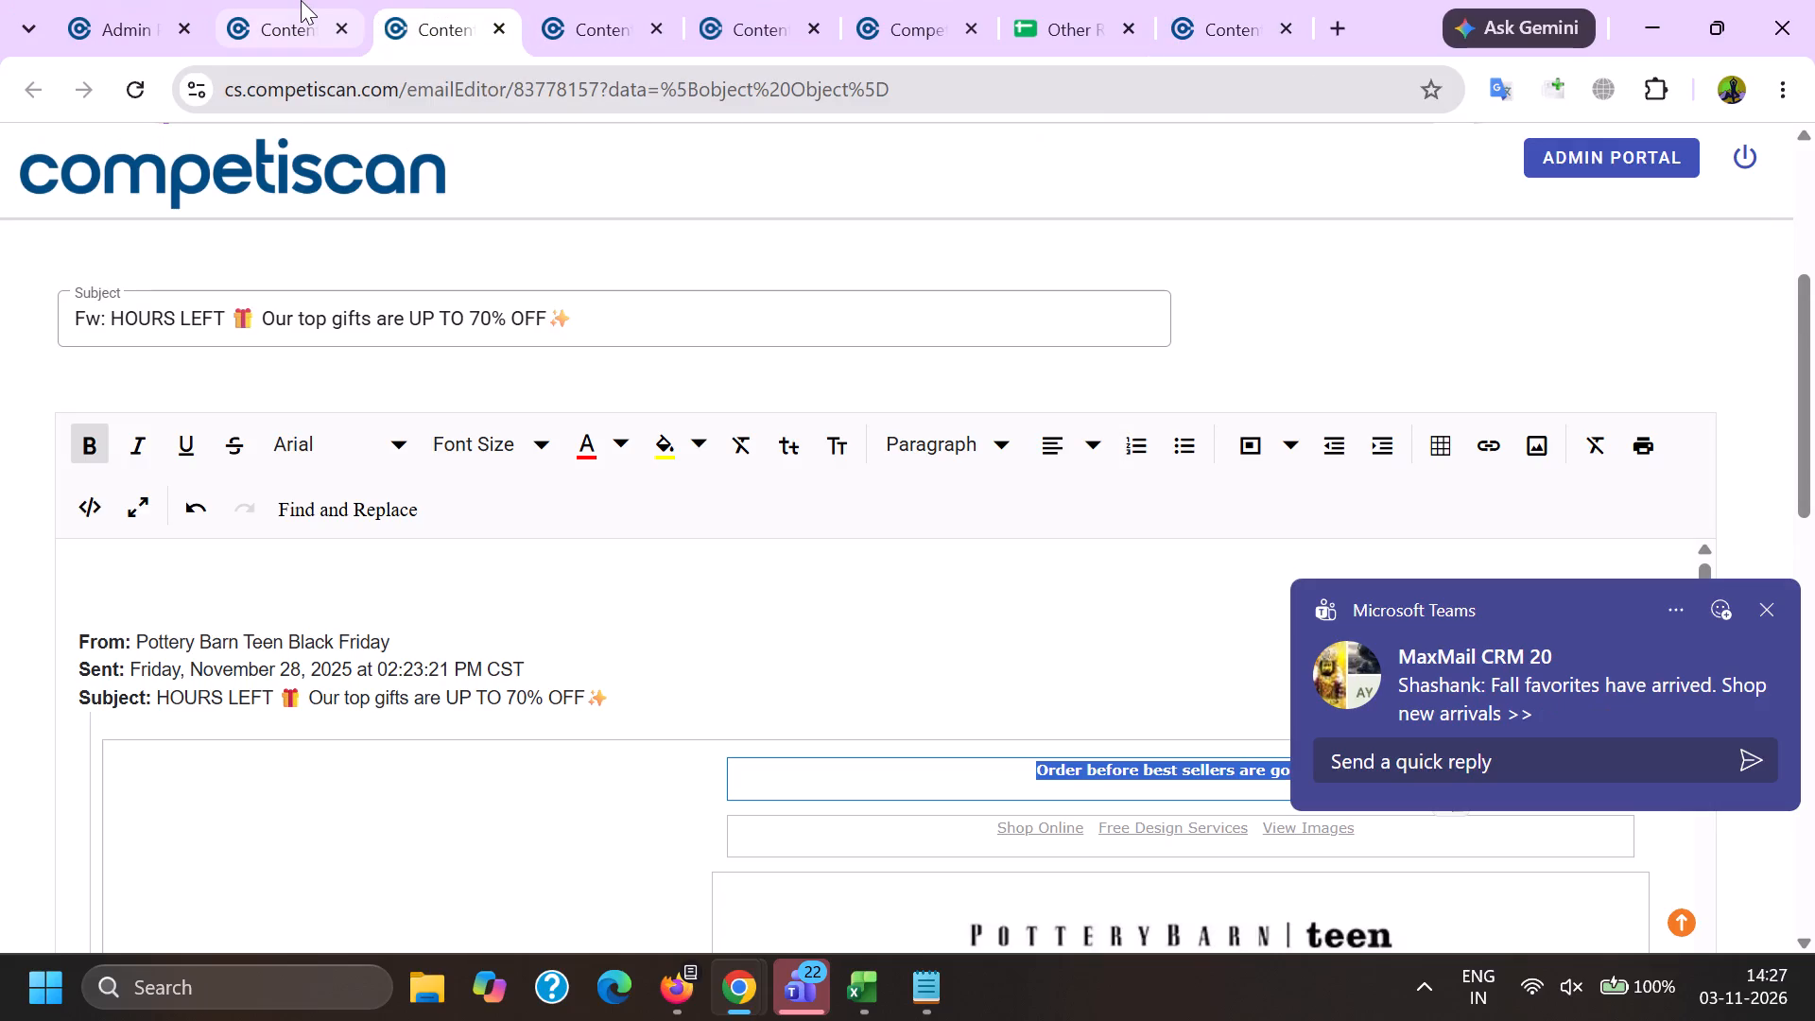
{"action": "left_click", "coordinate": [602, 0]}
{"action": "double_click", "coordinate": [556, 91]}
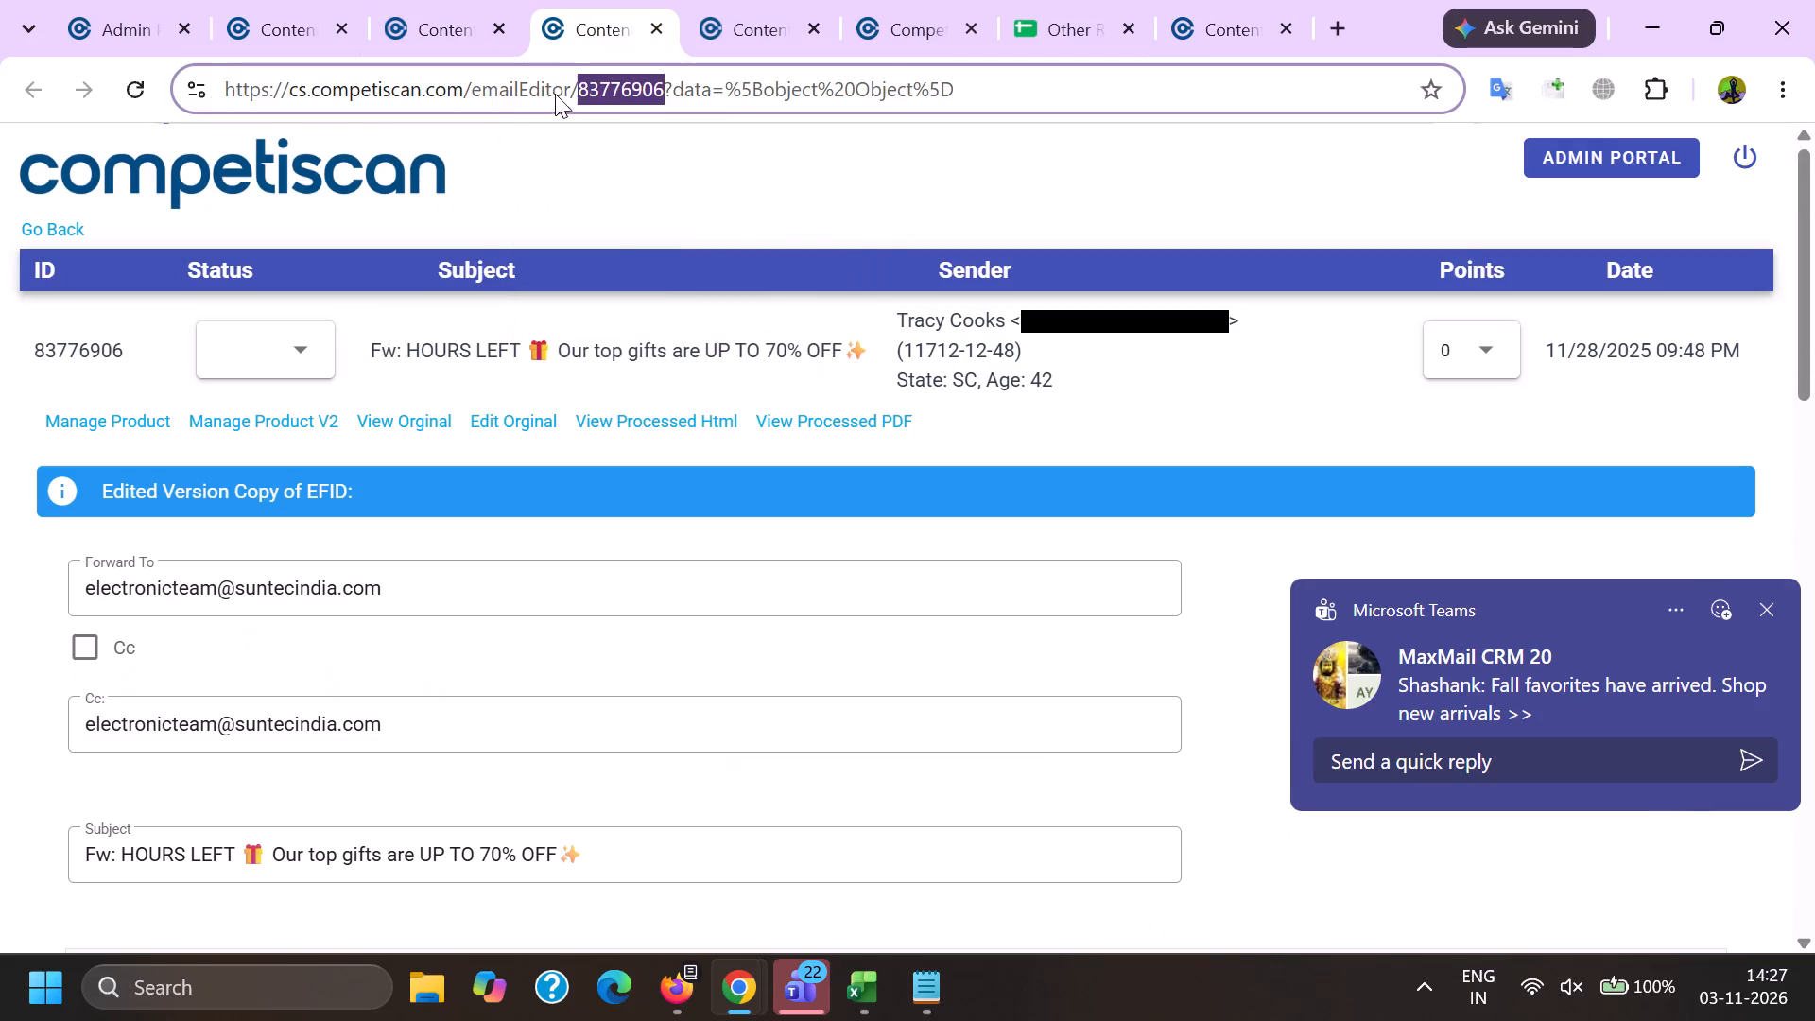
{"action": "key", "text": "ctrl+c"}
{"action": "left_click", "coordinate": [856, 999]}
{"action": "left_click", "coordinate": [1134, 894]}
{"action": "scroll", "coordinate": [0, 462], "scroll_direction": "down", "scroll_amount": 9}
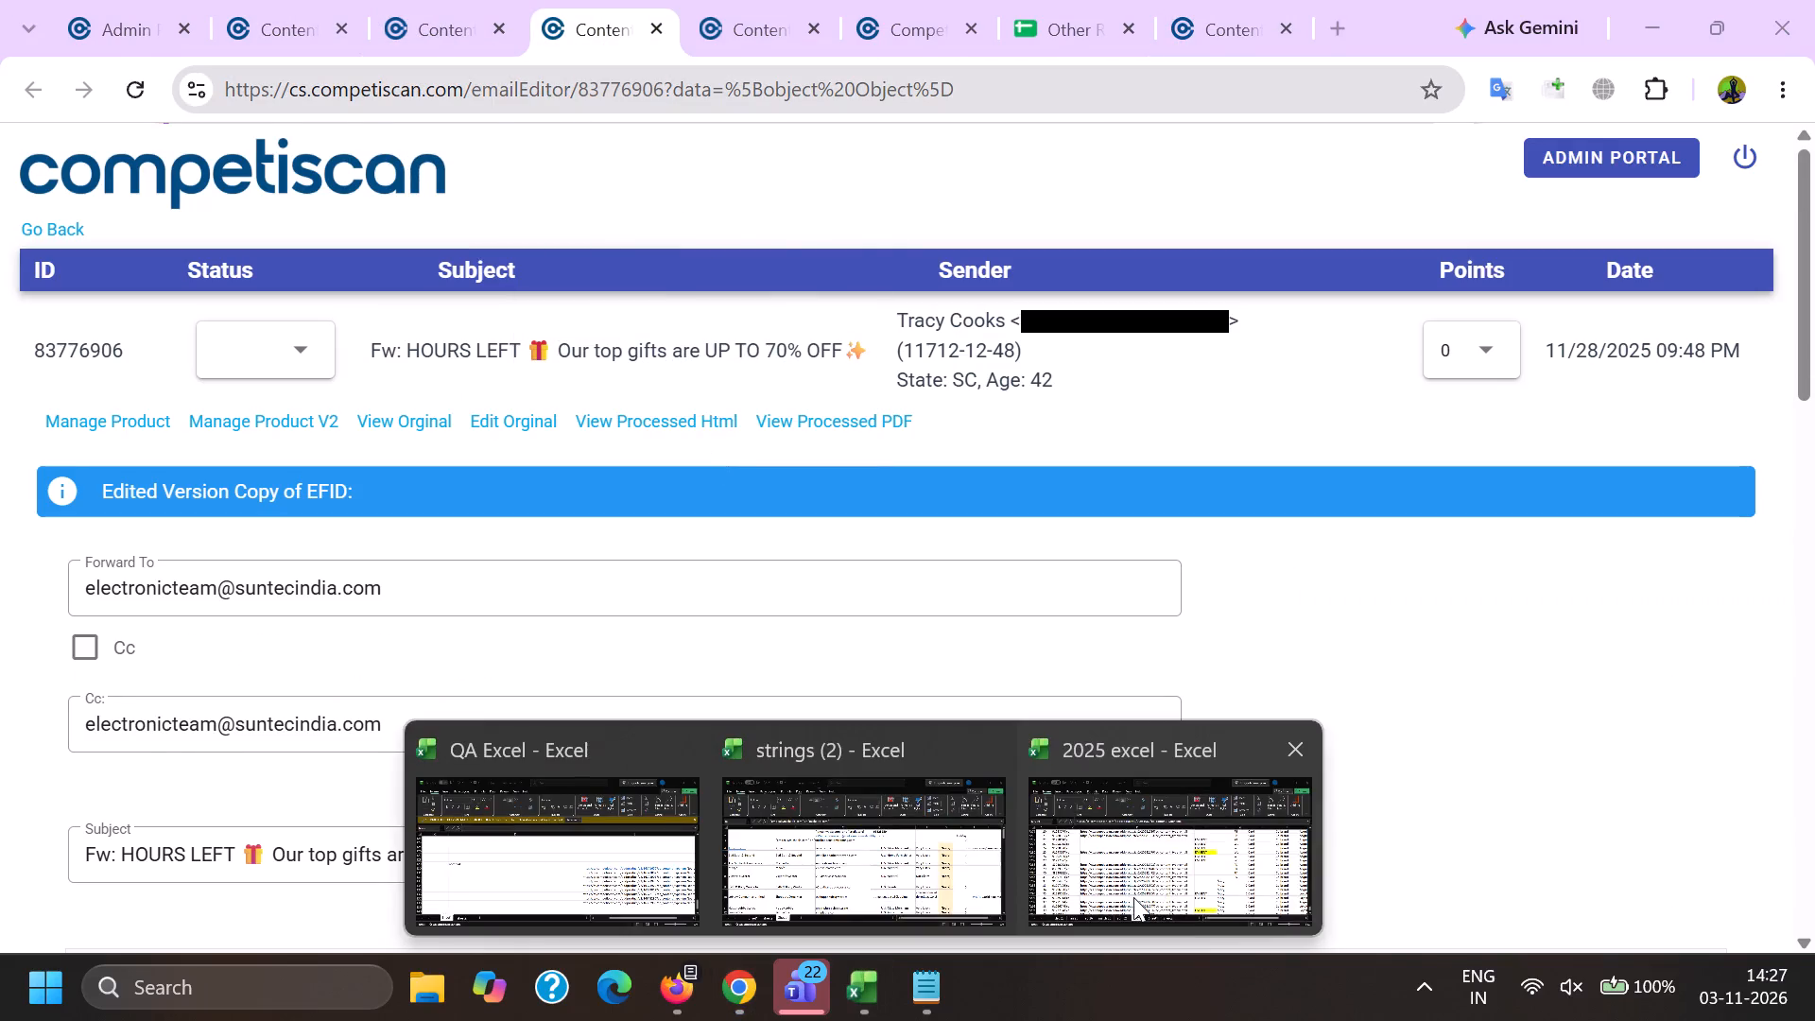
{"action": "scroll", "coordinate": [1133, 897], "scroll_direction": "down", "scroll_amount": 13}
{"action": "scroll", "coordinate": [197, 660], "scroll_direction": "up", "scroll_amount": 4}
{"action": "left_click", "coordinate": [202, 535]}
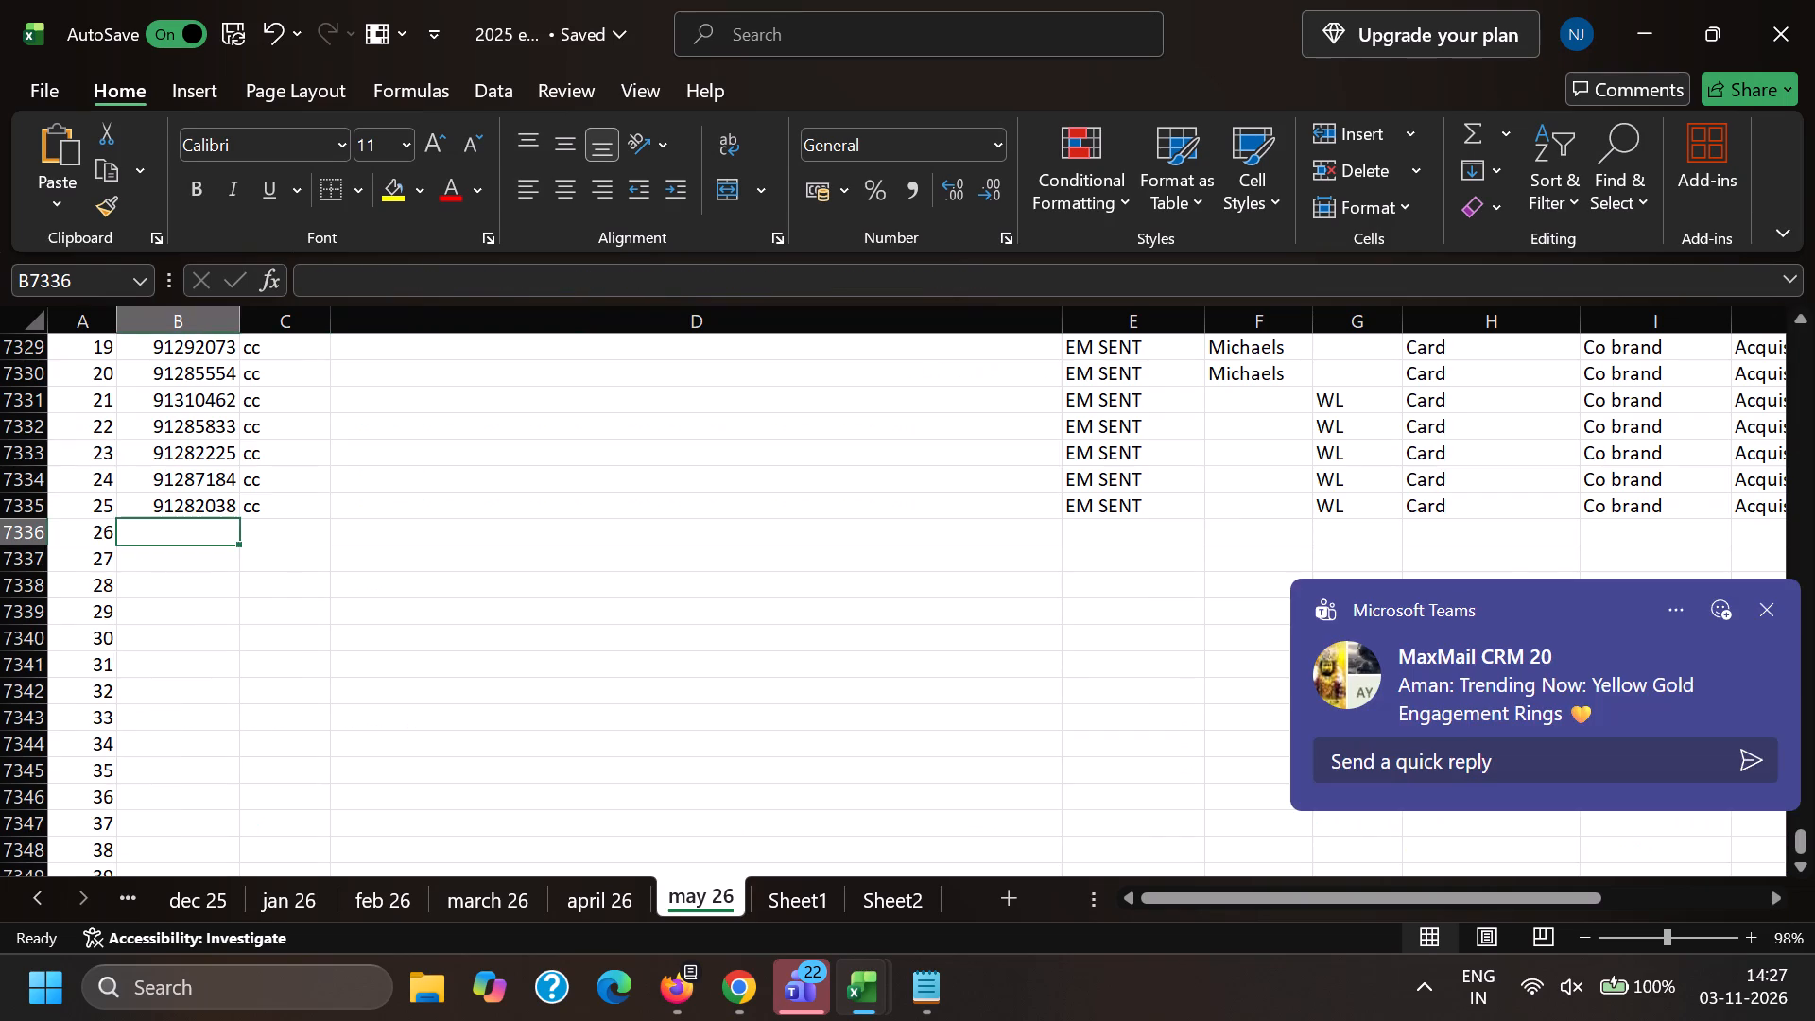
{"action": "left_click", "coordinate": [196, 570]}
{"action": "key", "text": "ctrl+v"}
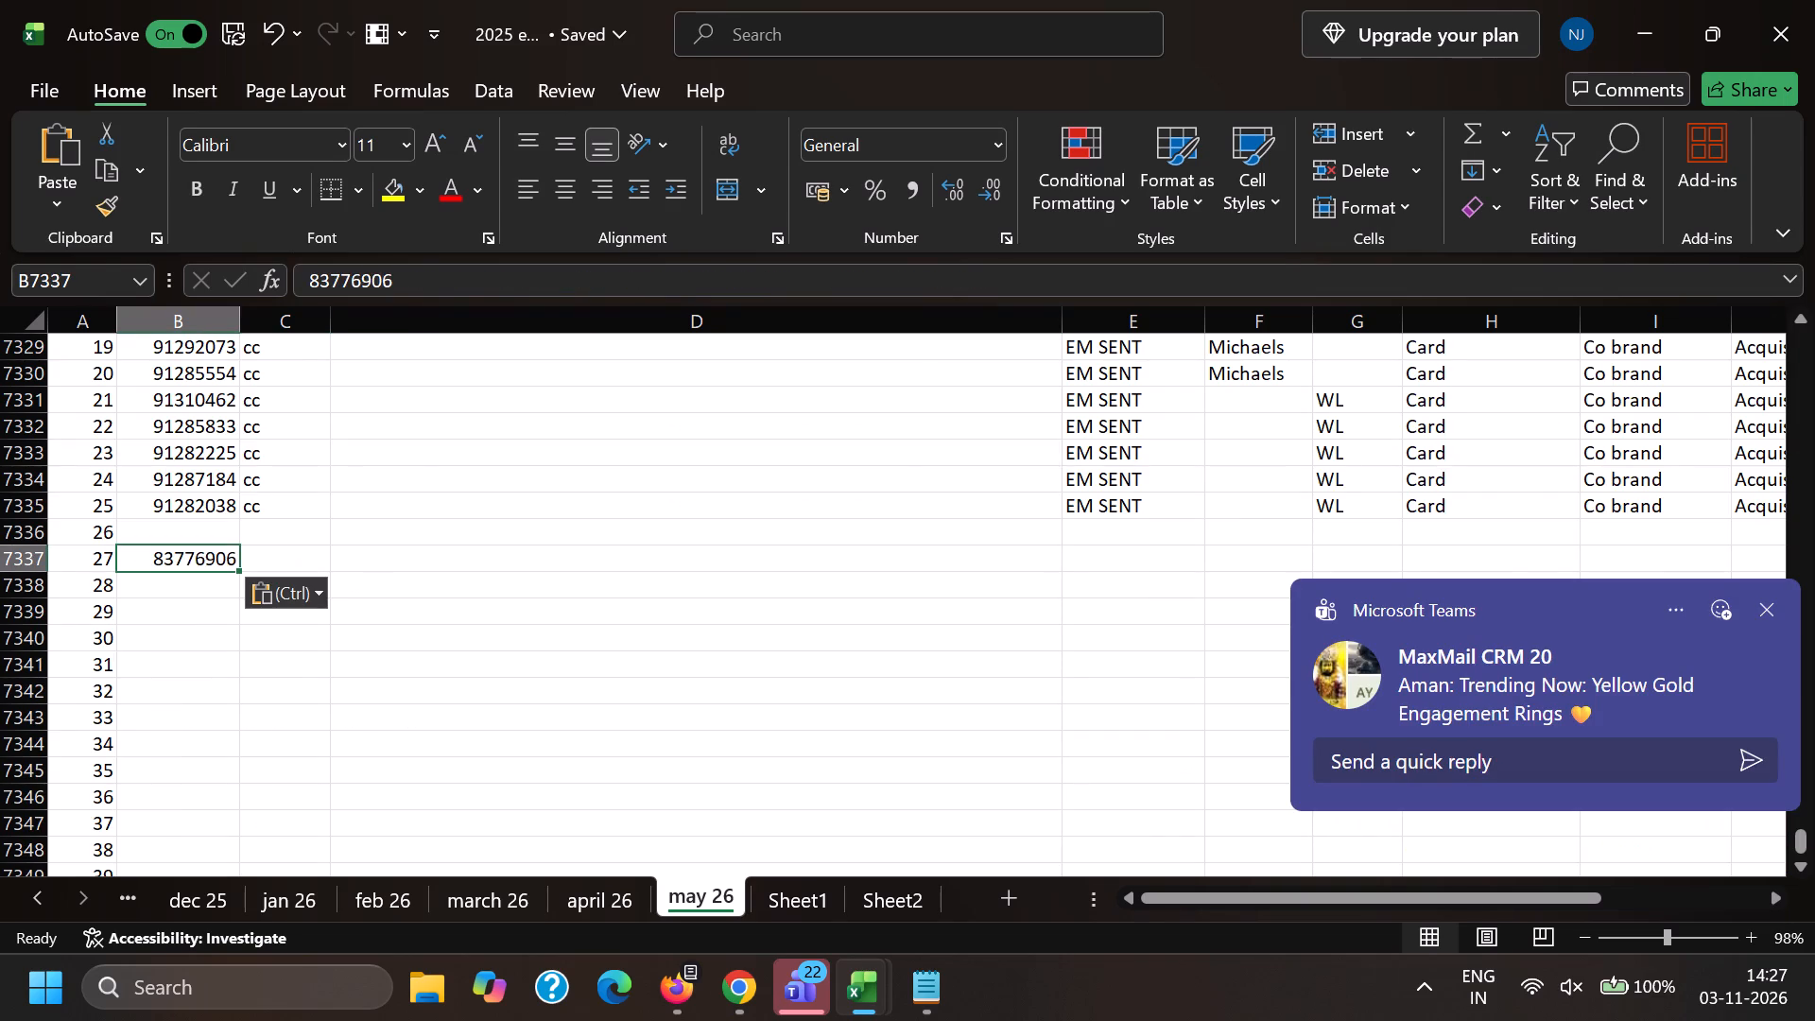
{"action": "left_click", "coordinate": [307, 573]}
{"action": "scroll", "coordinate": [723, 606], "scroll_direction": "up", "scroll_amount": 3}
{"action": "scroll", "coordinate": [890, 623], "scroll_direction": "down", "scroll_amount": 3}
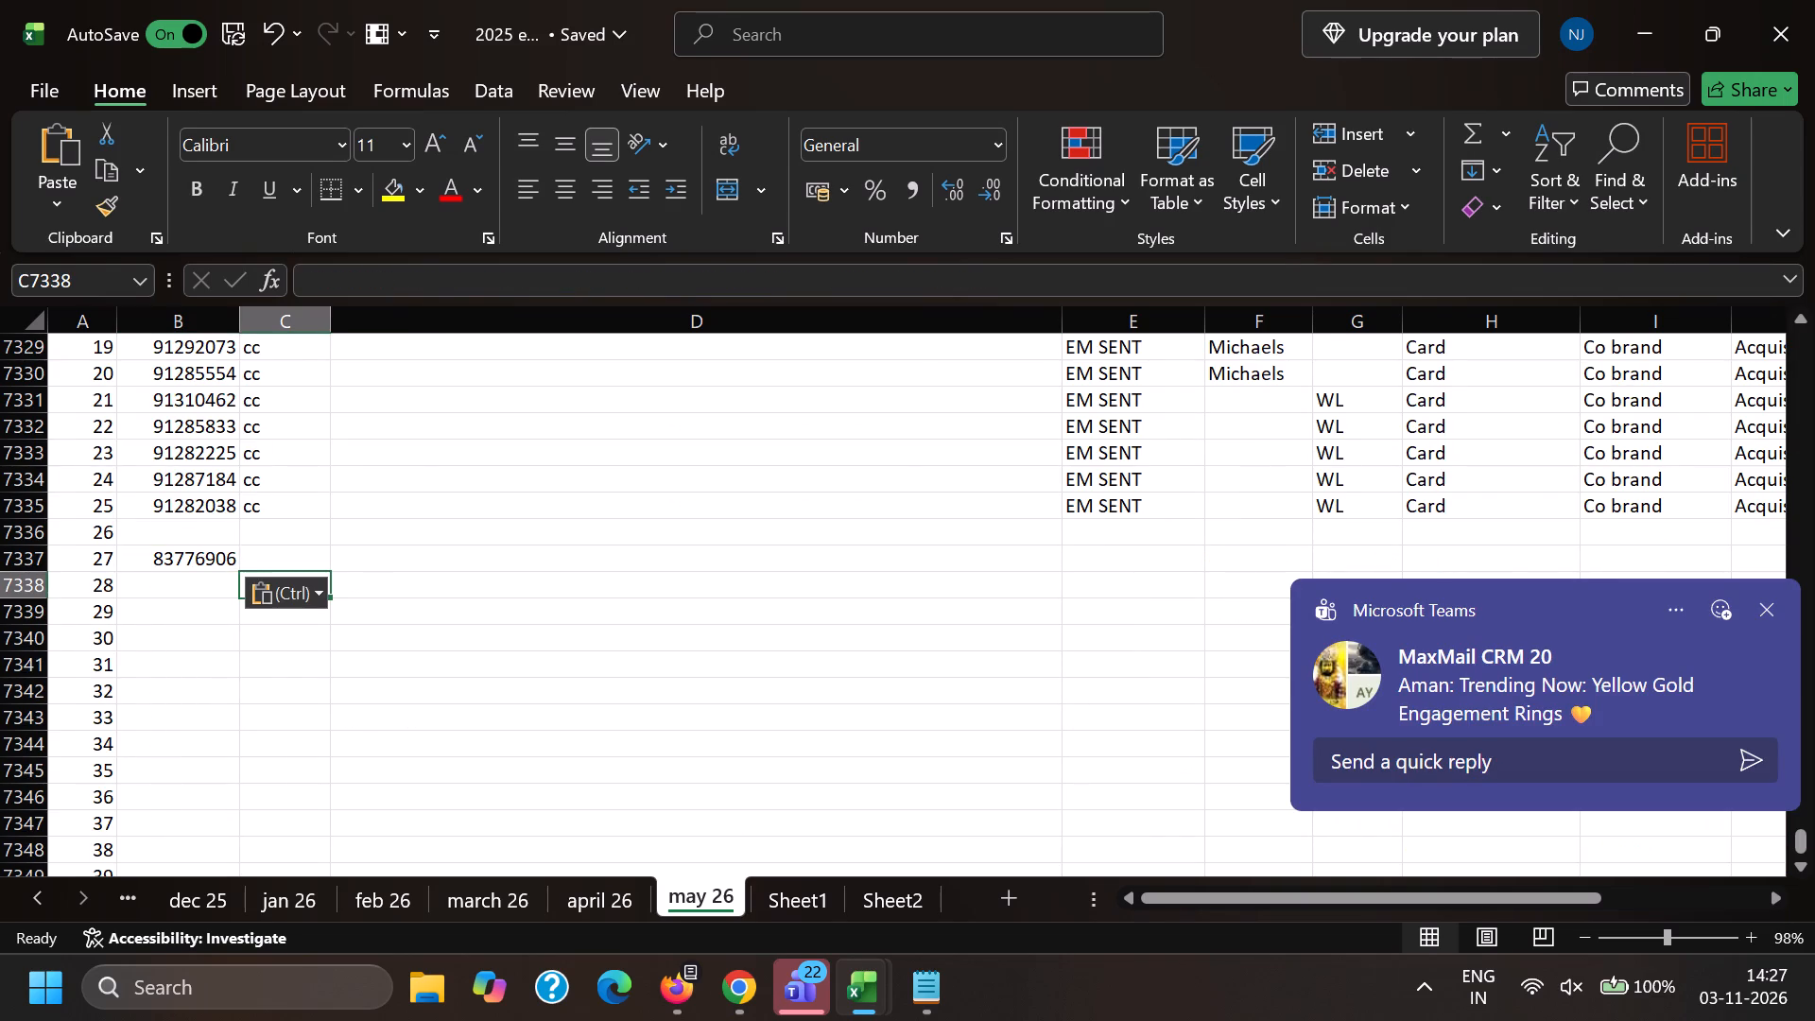
Copy email ID 83792747 from its editor page's address into B7336 of the Excel log and enter cc beside it.
{"action": "key", "text": "alt+Tab"}
{"action": "left_click", "coordinate": [740, 0]}
{"action": "double_click", "coordinate": [562, 92]}
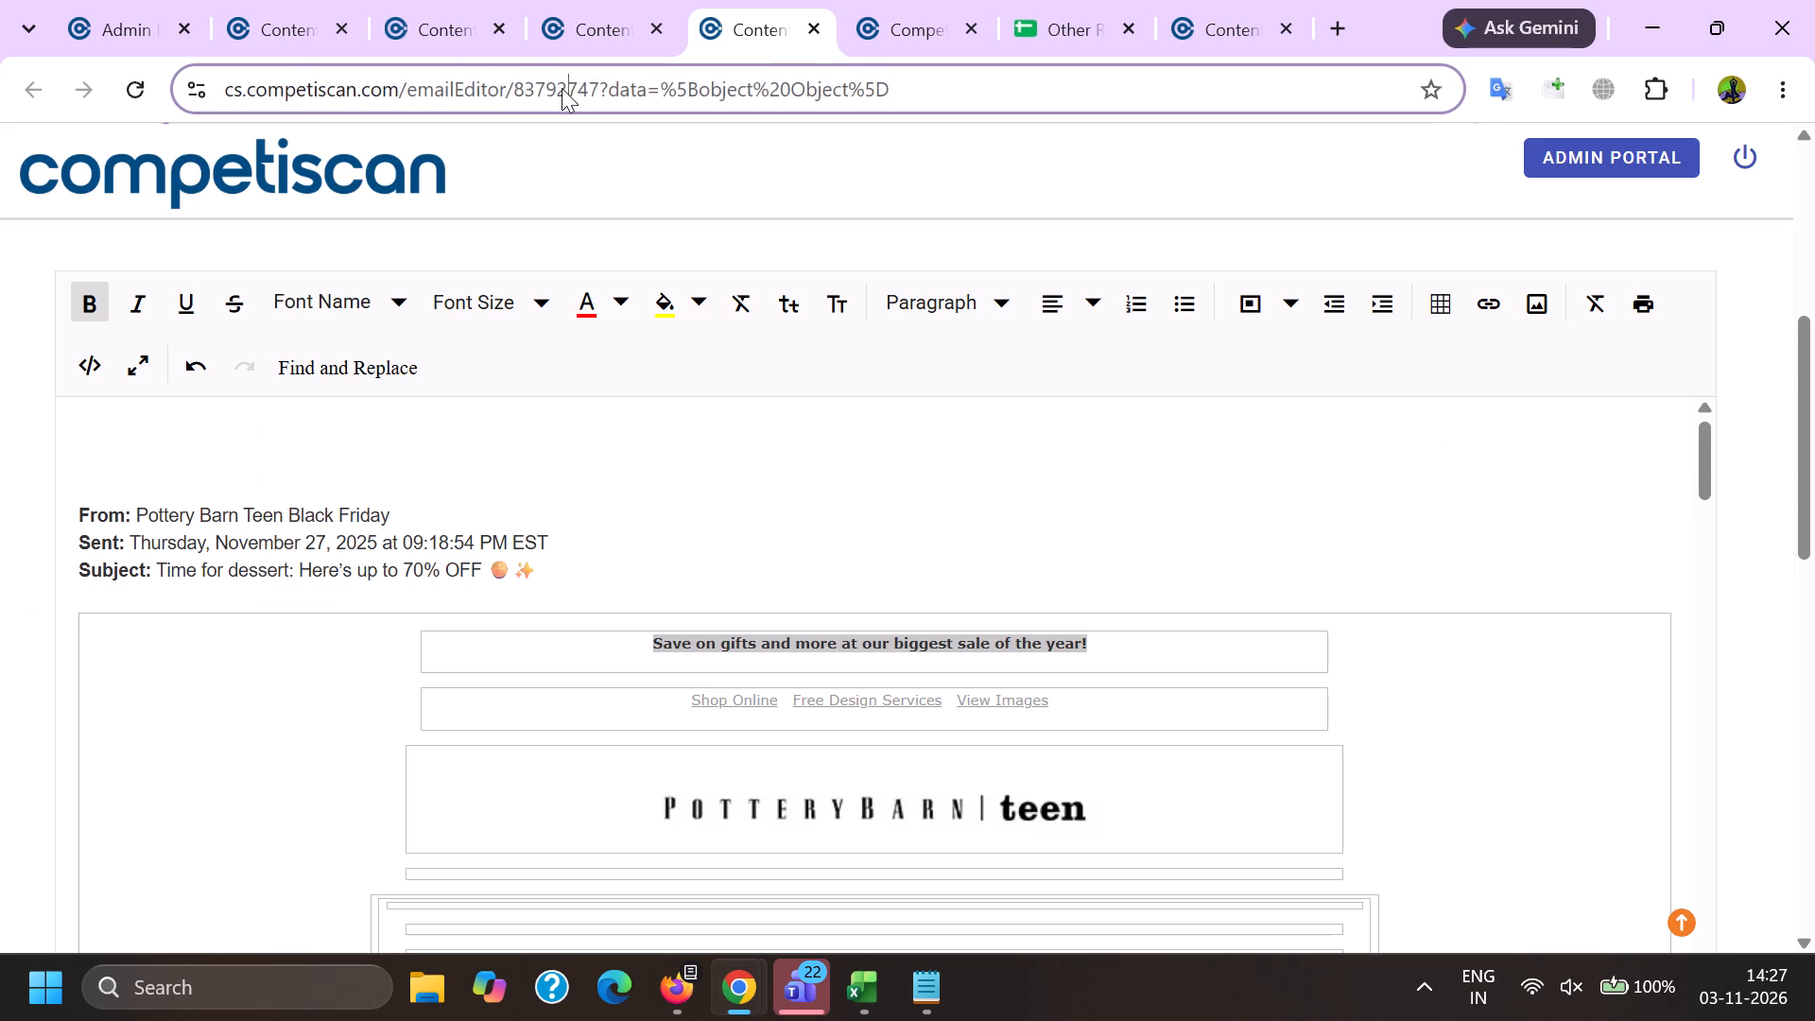
{"action": "key", "text": "ctrl+c"}
{"action": "key", "text": "alt+Tab"}
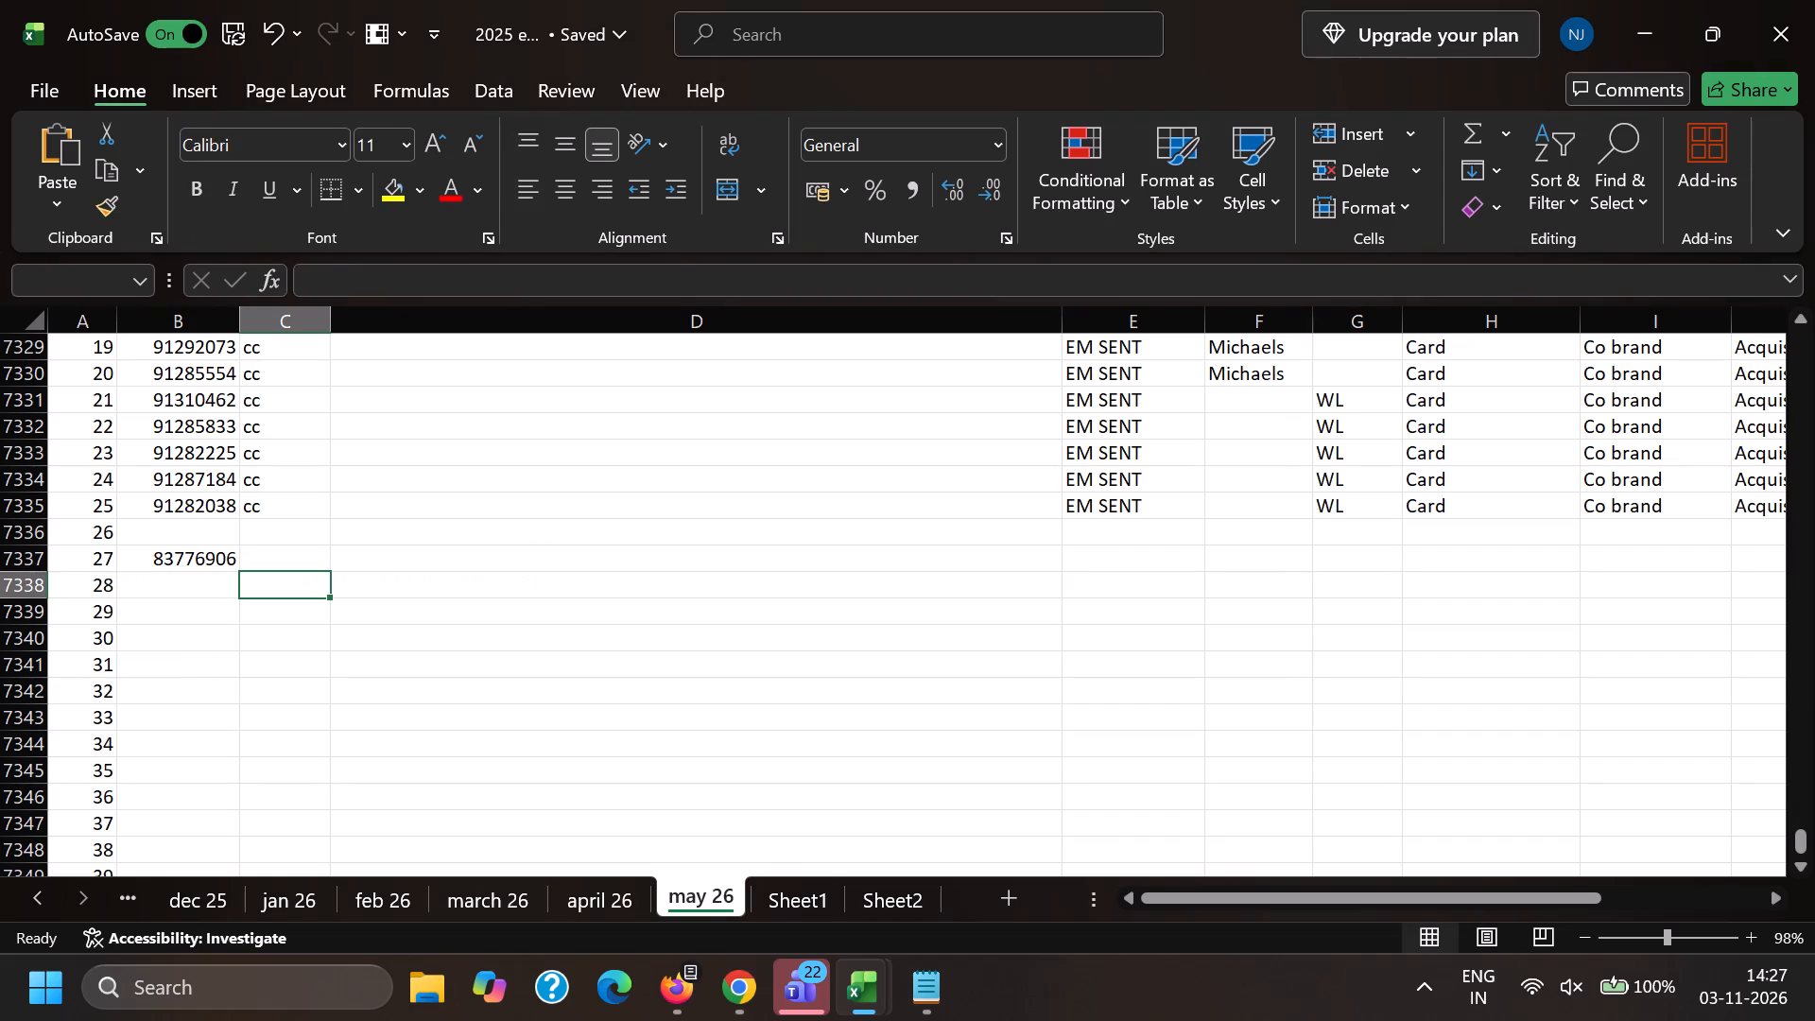
{"action": "left_click", "coordinate": [161, 540]}
{"action": "key", "text": "ctrl+v"}
{"action": "left_click", "coordinate": [307, 529]}
{"action": "key", "text": "c"}
{"action": "key", "text": "c"}
{"action": "left_click", "coordinate": [293, 571]}
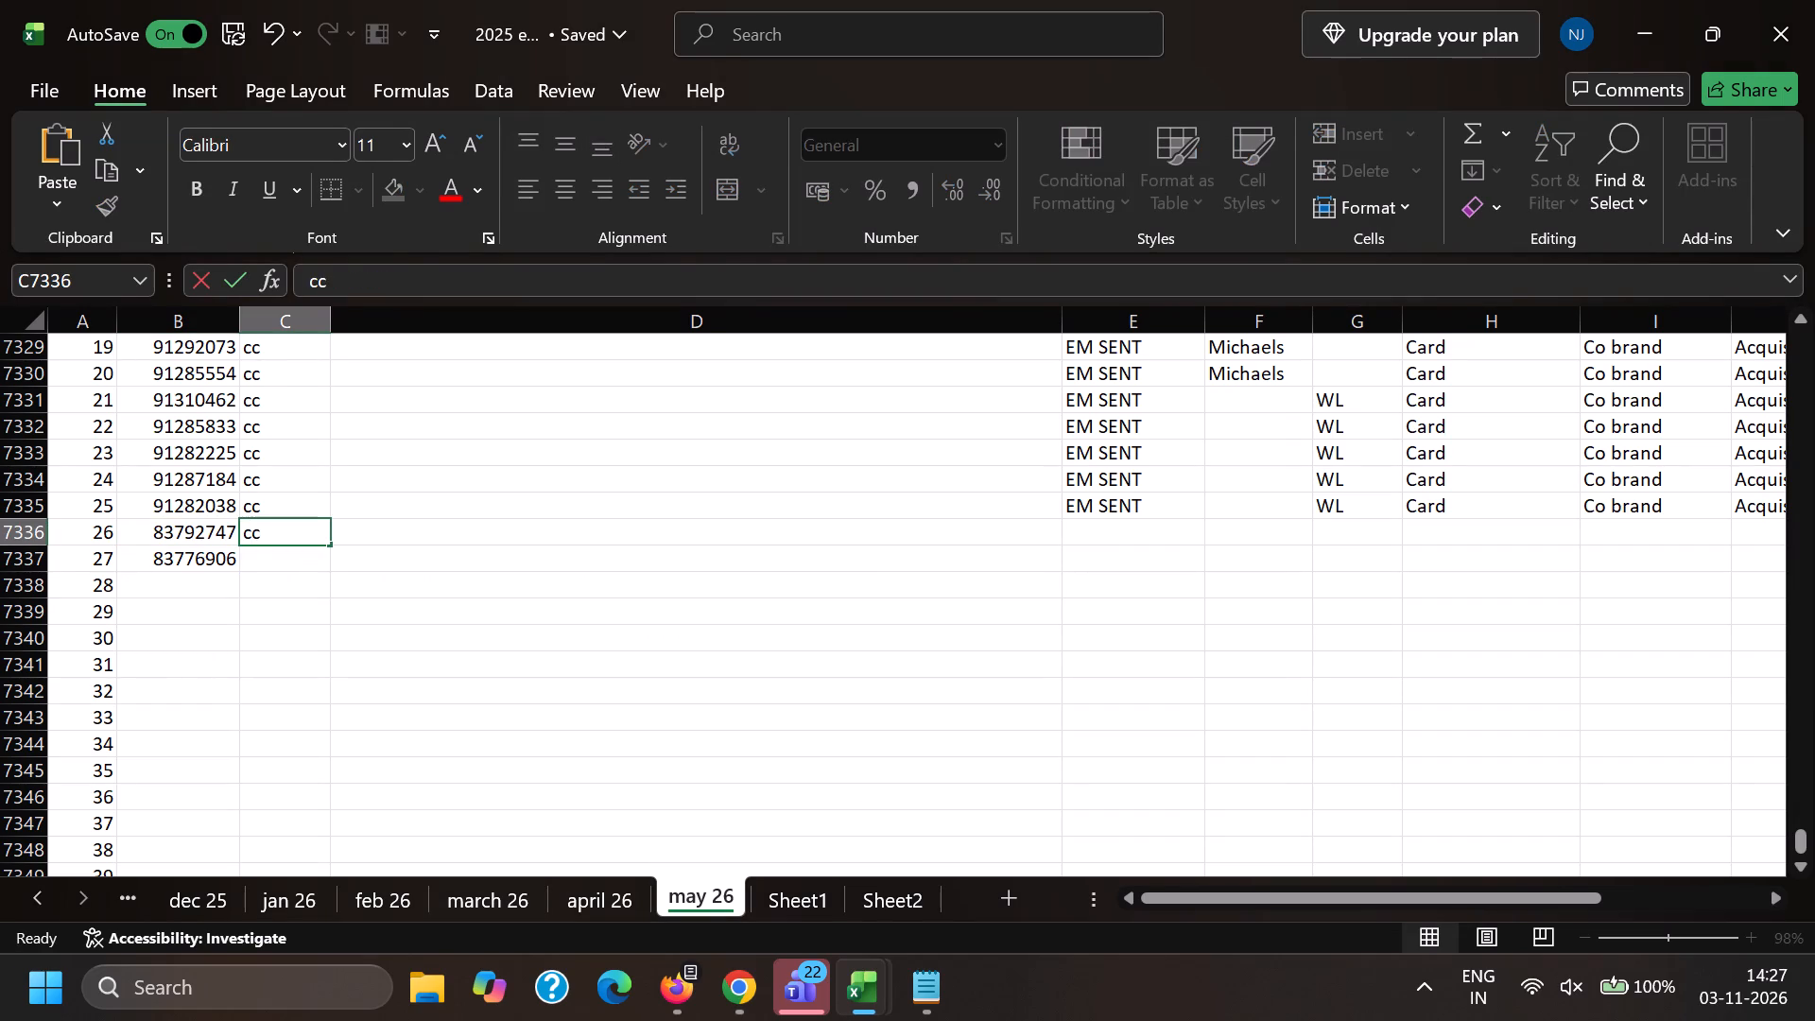
Copy email ID 83778157 from its editor page's address into B7337 of the Excel log and enter cc beside it.
{"action": "key", "text": "alt+Tab"}
{"action": "left_click", "coordinate": [402, 1]}
{"action": "double_click", "coordinate": [549, 76]}
{"action": "key", "text": "ctrl+c"}
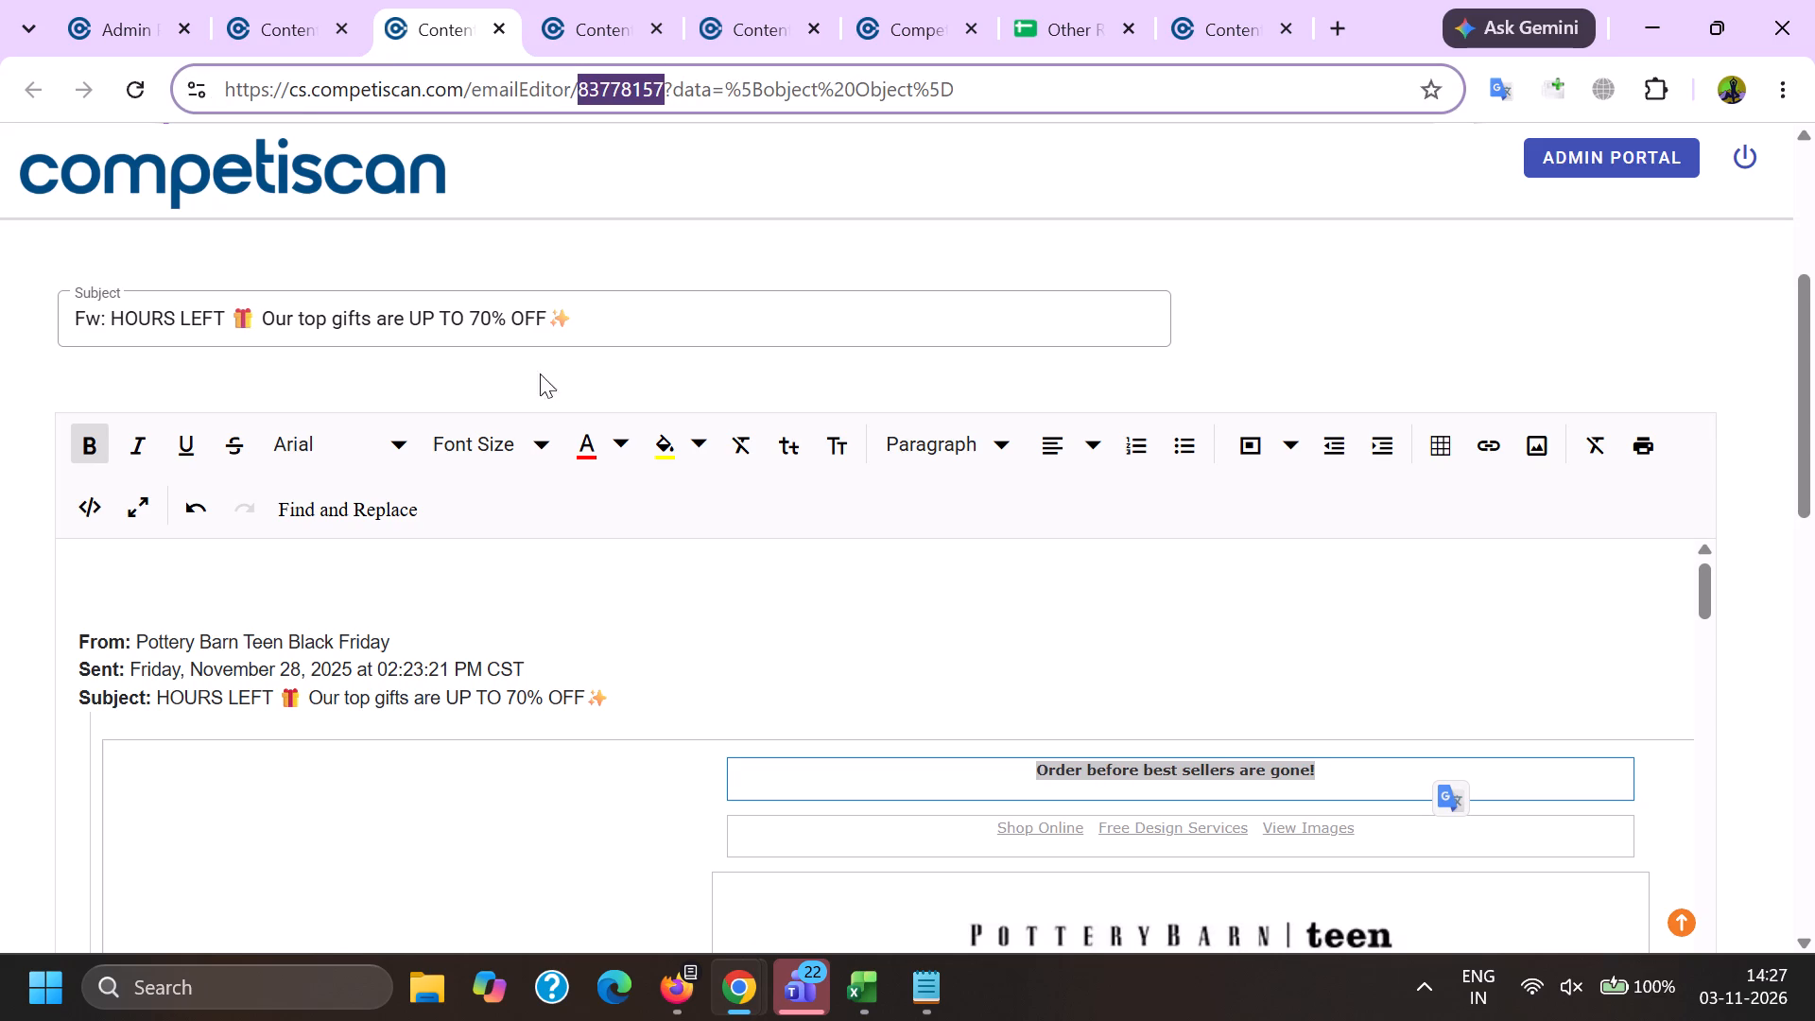
{"action": "key", "text": "alt+Tab"}
{"action": "left_click", "coordinate": [169, 562]}
{"action": "key", "text": "ctrl+v"}
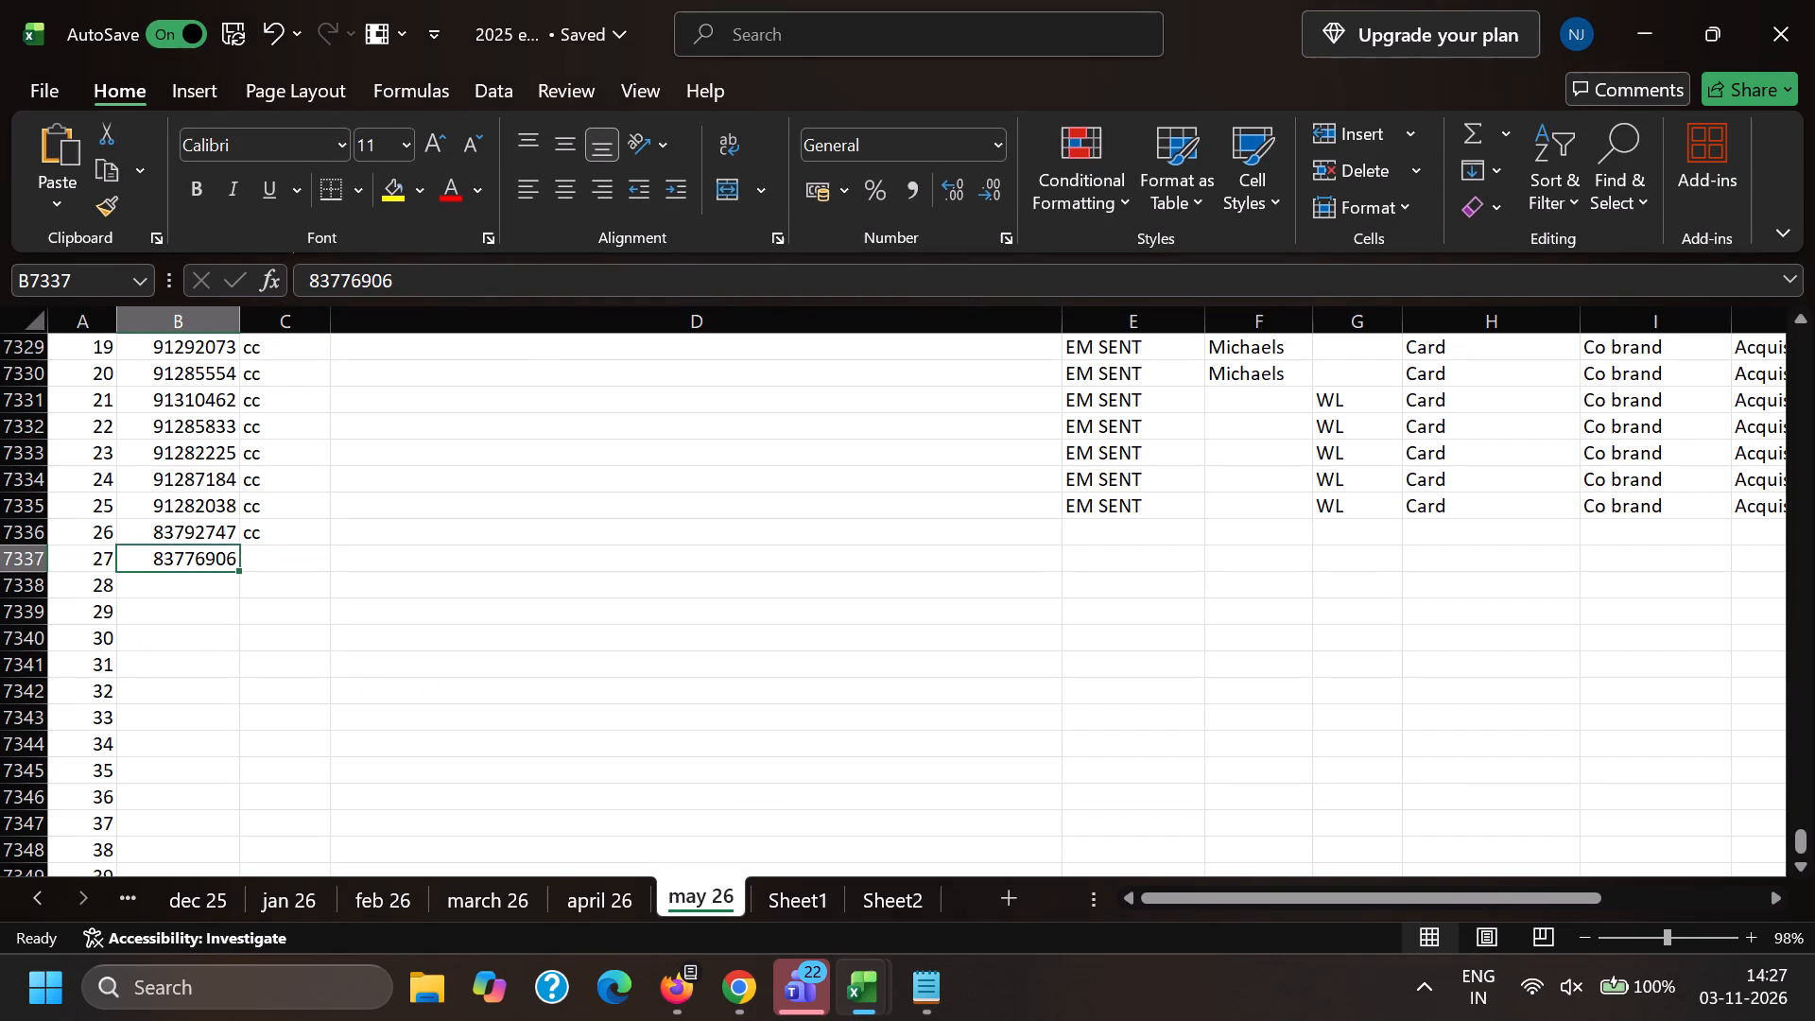
{"action": "left_click", "coordinate": [289, 561]}
{"action": "key", "text": "c"}
{"action": "key", "text": "c"}
{"action": "left_click", "coordinate": [333, 654]}
Copy email ID 83776906 from its editor page's address into B7338 of the Excel log and enter cc beside it.
{"action": "key", "text": "alt+Tab"}
{"action": "left_click", "coordinate": [605, 0]}
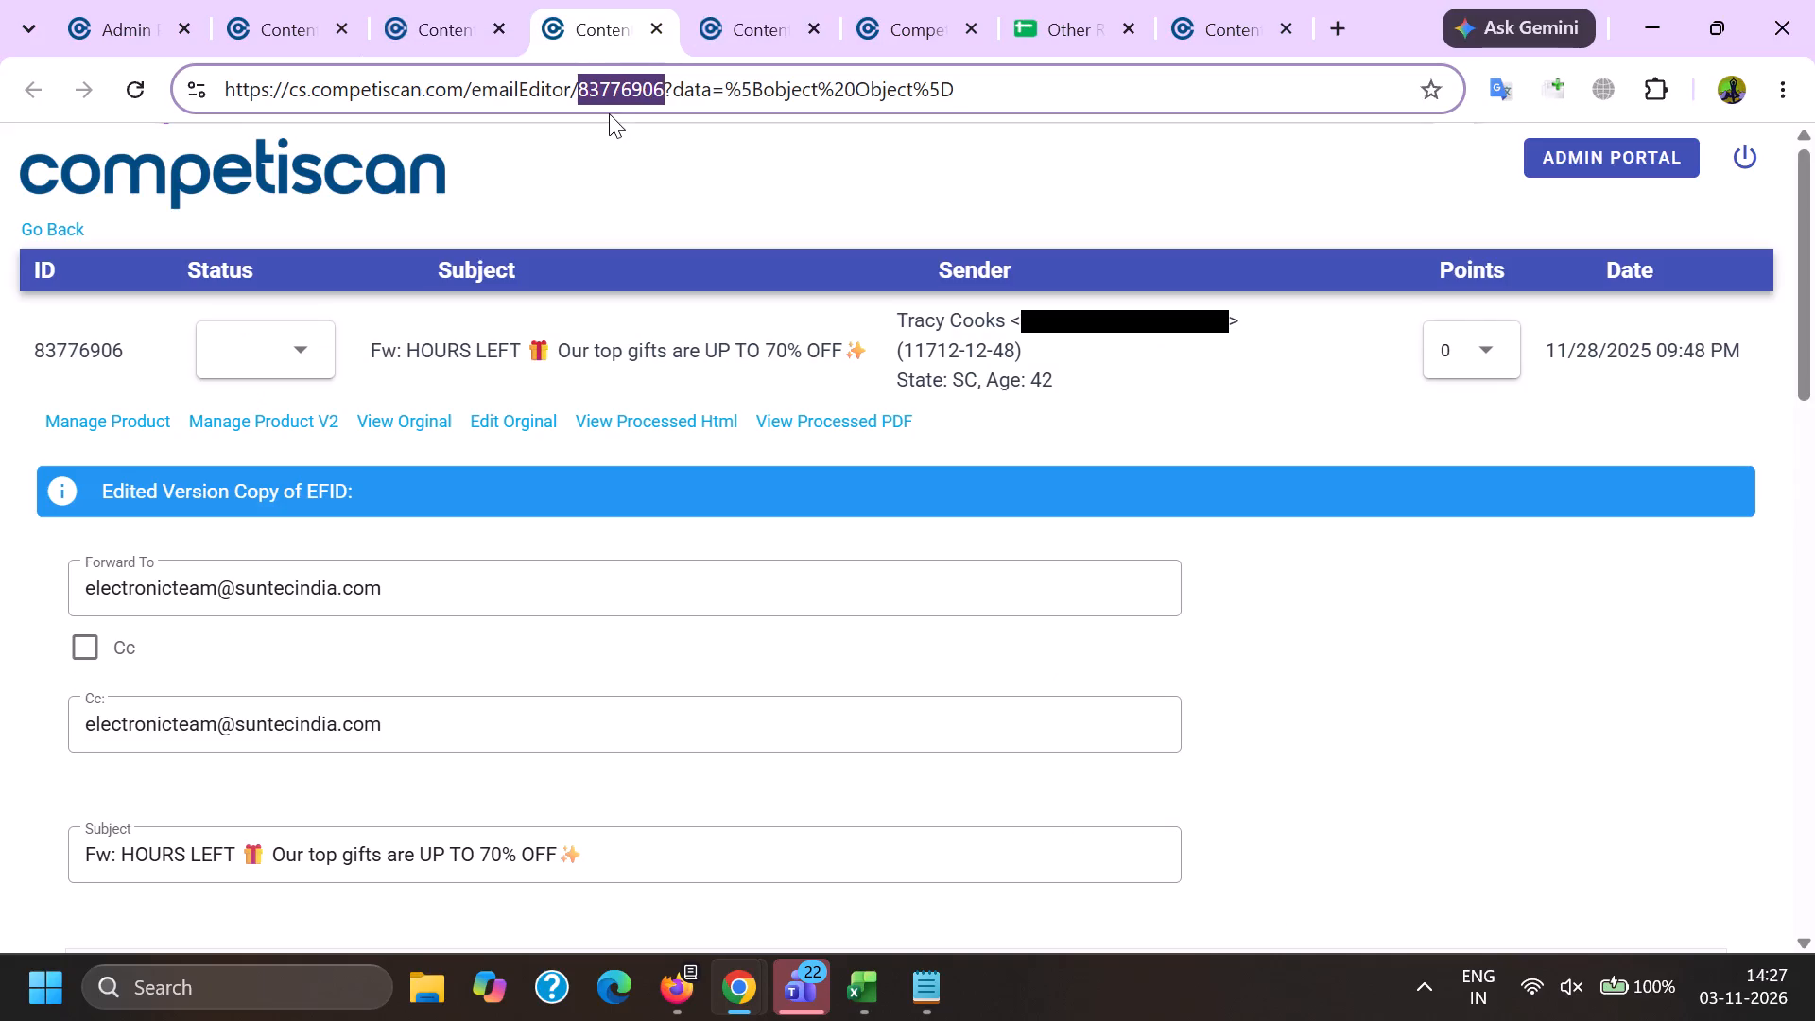
{"action": "double_click", "coordinate": [608, 104]}
{"action": "key", "text": "ctrl+c"}
{"action": "key", "text": "alt+Tab"}
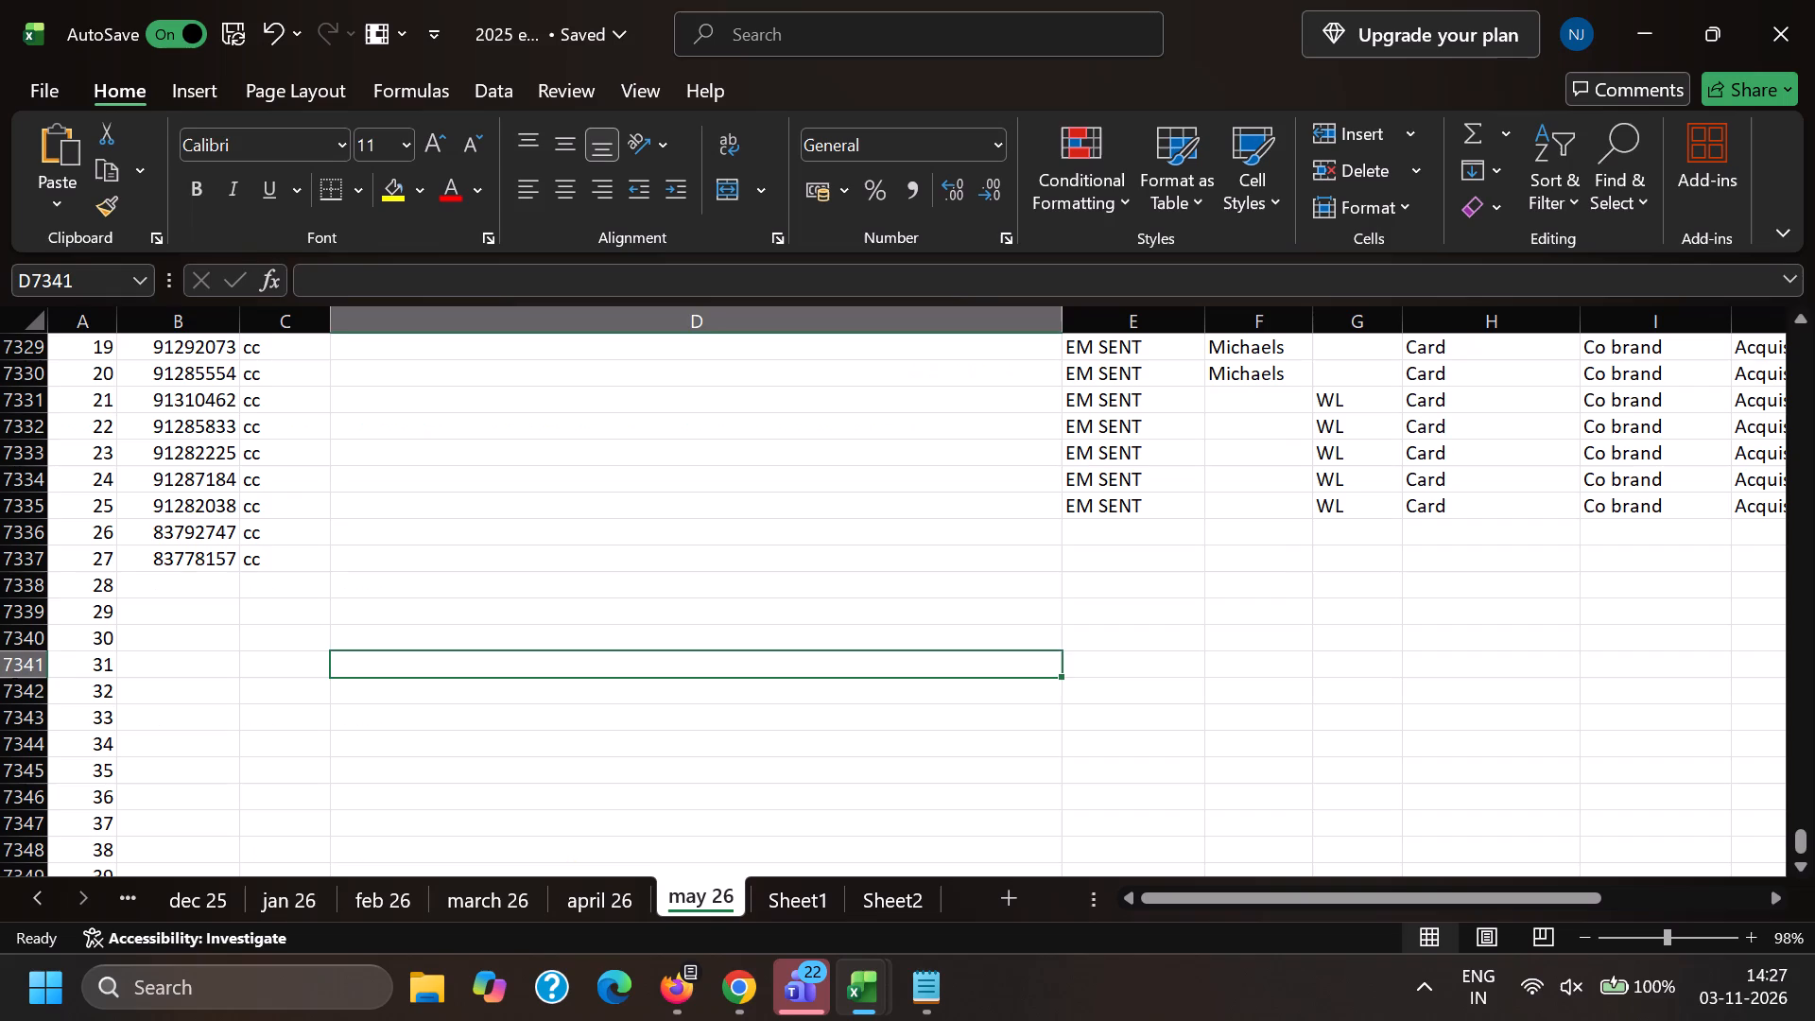
{"action": "left_click", "coordinate": [177, 581]}
{"action": "key", "text": "ctrl+v"}
{"action": "left_click", "coordinate": [298, 589]}
{"action": "key", "text": "c"}
{"action": "key", "text": "c"}
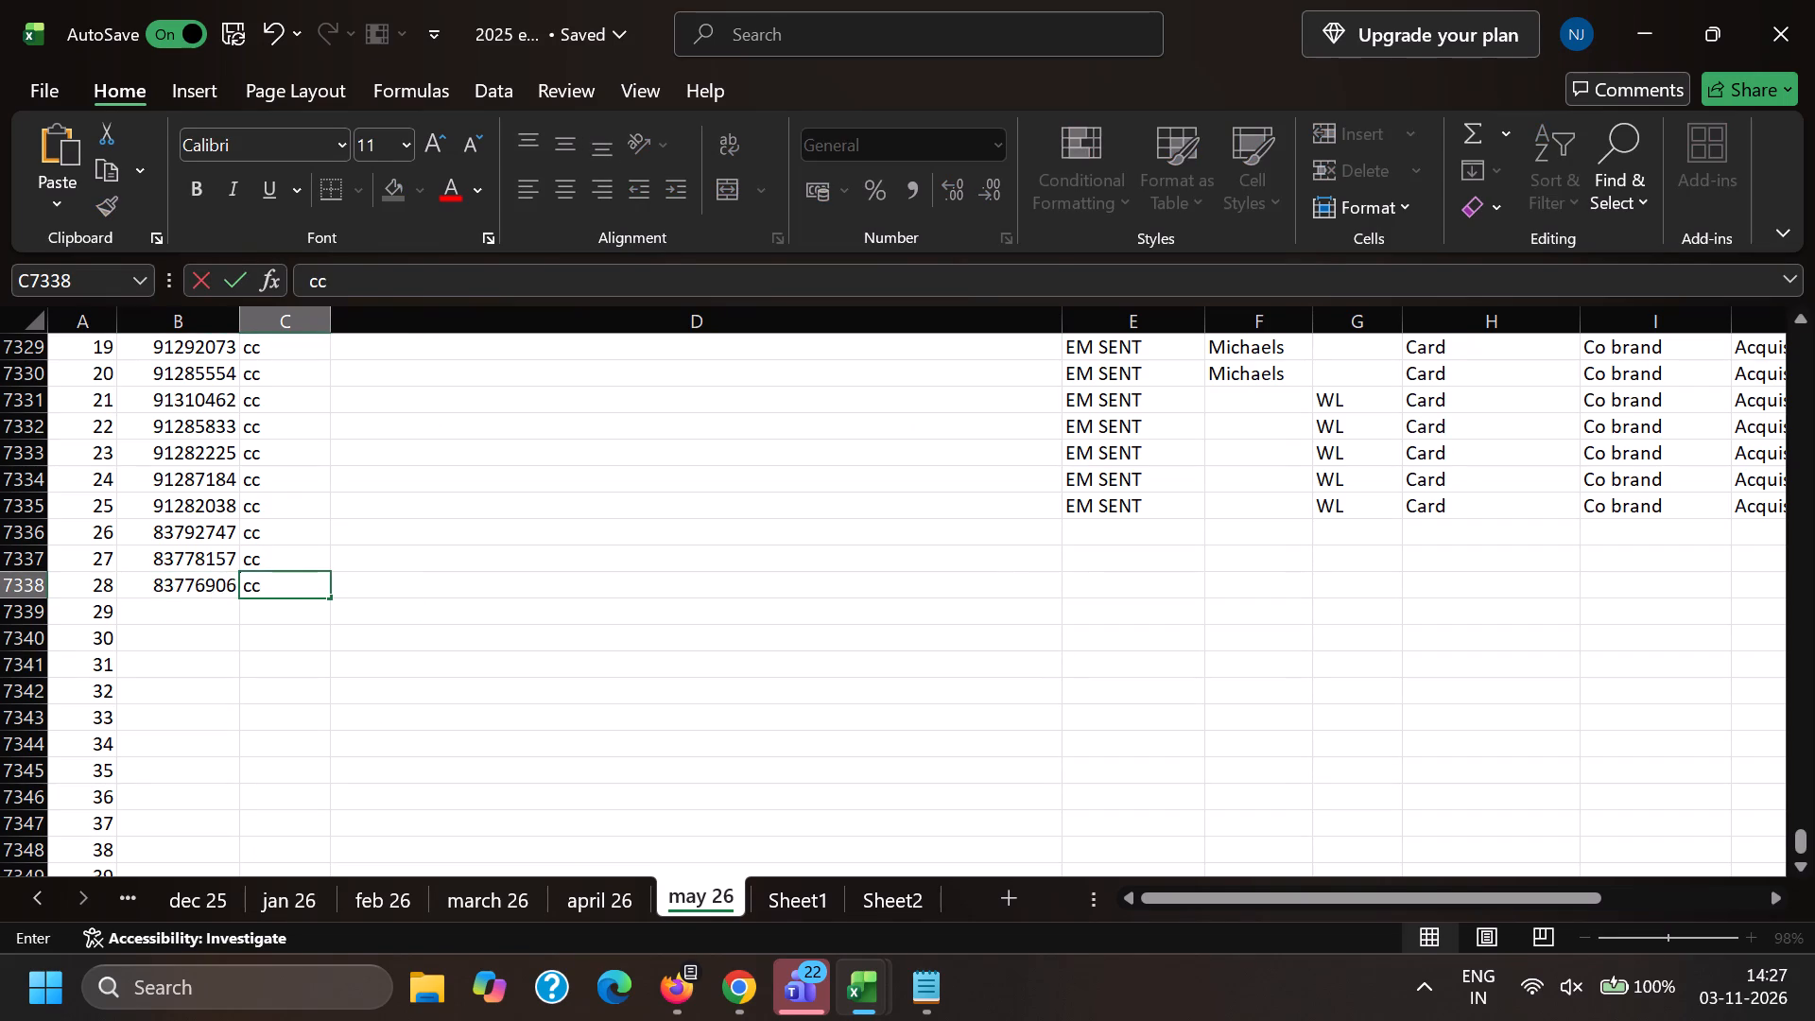
{"action": "key", "text": "Right"}
Copy Card, Co brand and Acquisition from row 7335 into columns H to J of rows 7336 to 7338.
{"action": "key", "text": "Right"}
{"action": "key", "text": "Right"}
{"action": "key", "text": "Right"}
{"action": "key", "text": "Right"}
{"action": "key", "text": "Up"}
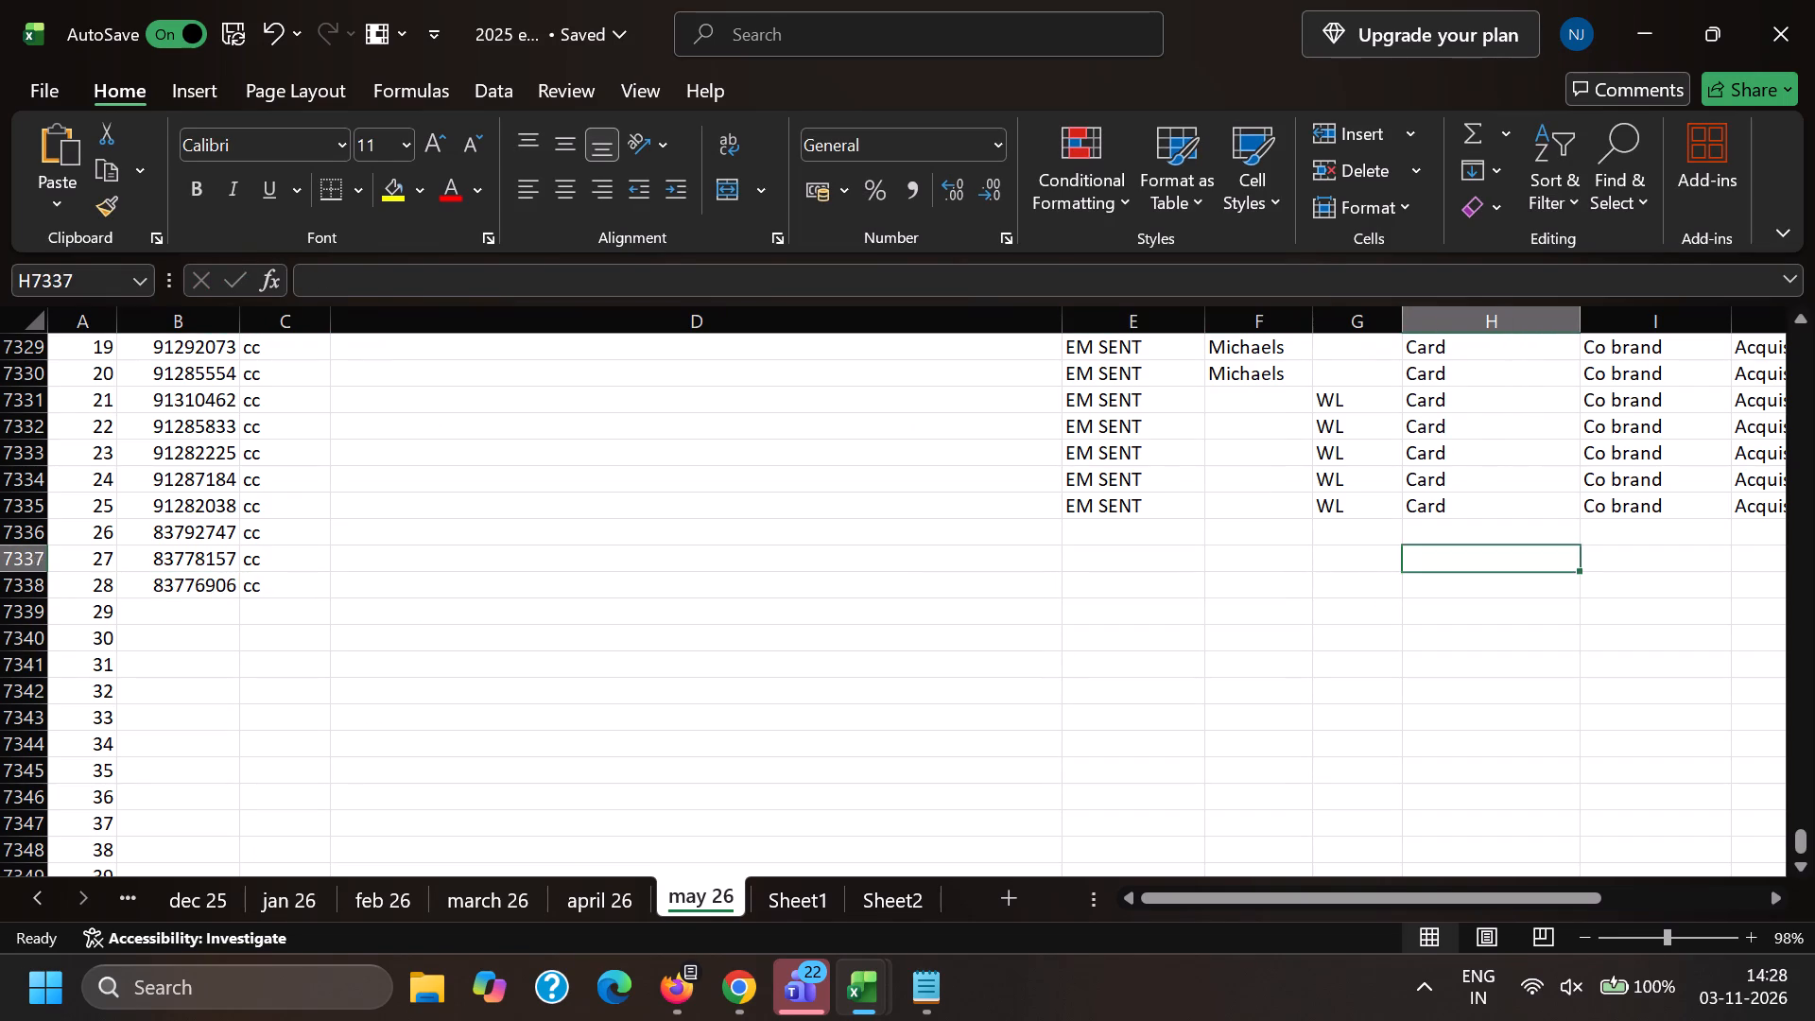
{"action": "key", "text": "Up"}
{"action": "key", "text": "Up"}
{"action": "key", "text": "shift+Right"}
{"action": "key", "text": "shift+Right"}
{"action": "key", "text": "ctrl+c"}
{"action": "key", "text": "Down"}
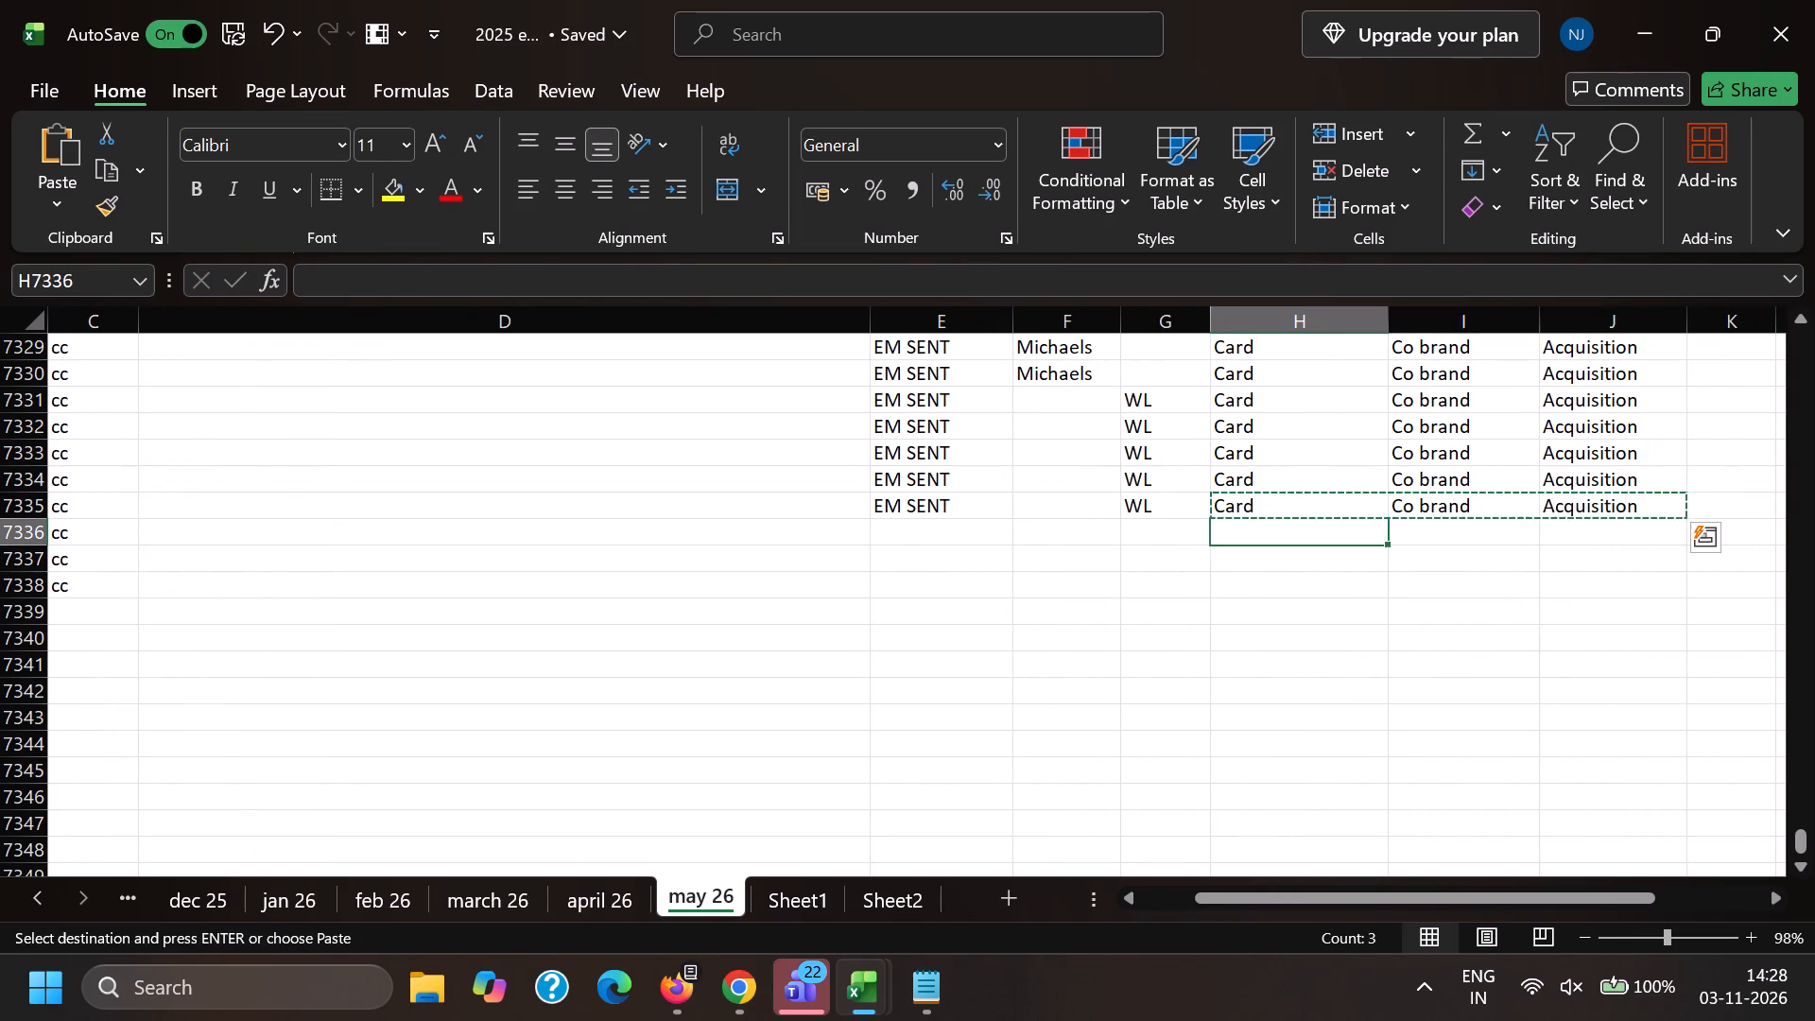
{"action": "key", "text": "ctrl+v"}
{"action": "key", "text": "Down"}
{"action": "key", "text": "shift+Down"}
{"action": "key", "text": "shift+Down"}
{"action": "key", "text": "shift+Up"}
{"action": "key", "text": "ctrl+v"}
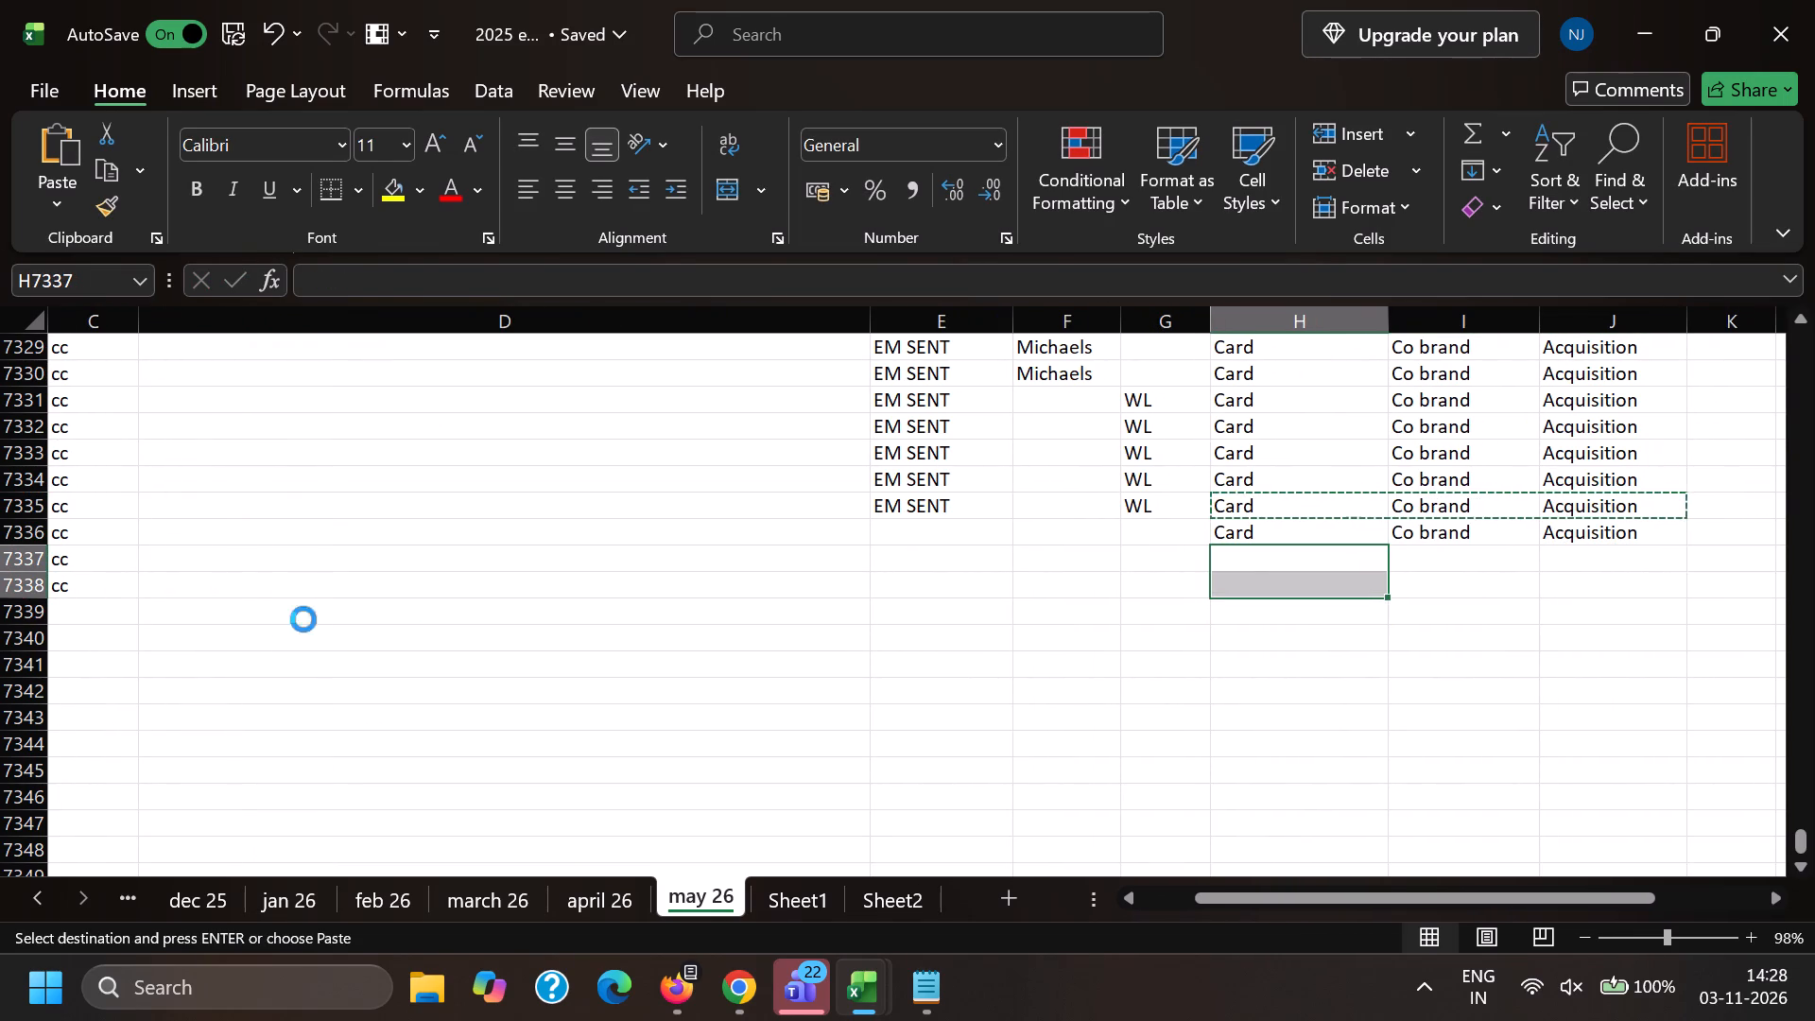
Enter PT in column G for the three new rows, 7336 to 7338.
{"action": "key", "text": "Left"}
{"action": "key", "text": "Up"}
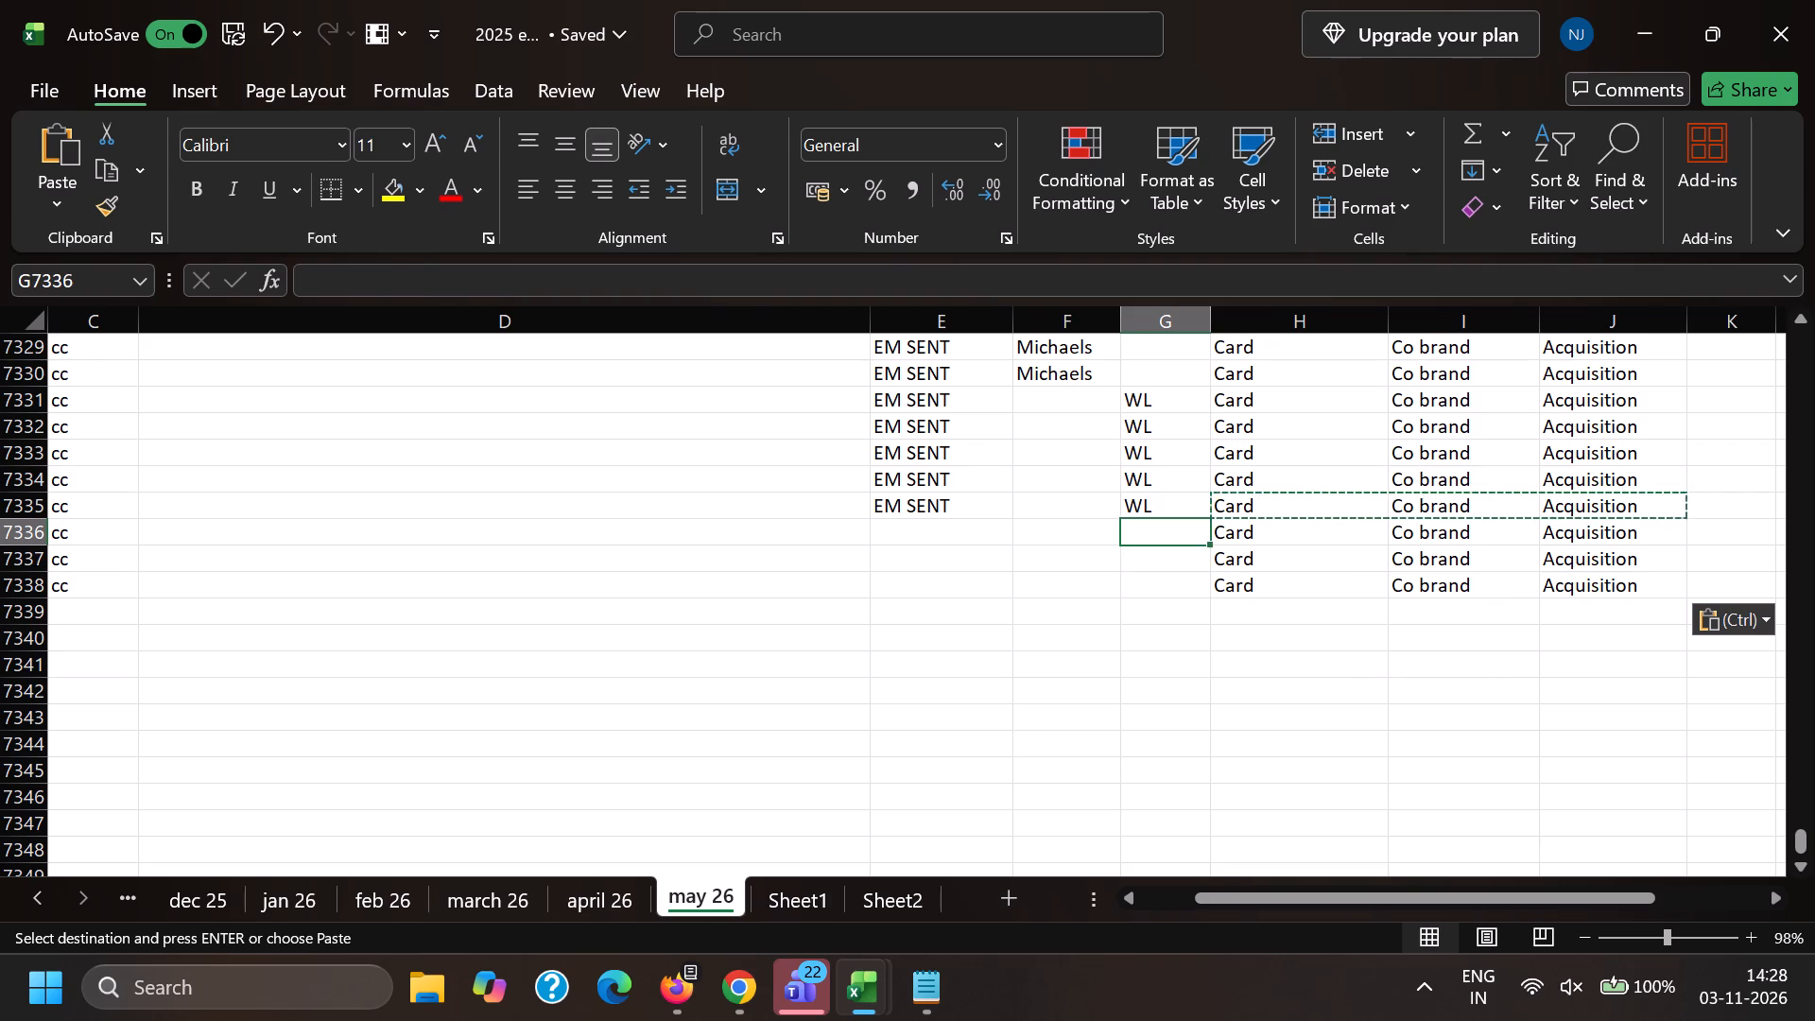
{"action": "key", "text": "p"}
{"action": "key", "text": "t"}
{"action": "key", "text": "Return"}
{"action": "key", "text": "p"}
{"action": "key", "text": "t"}
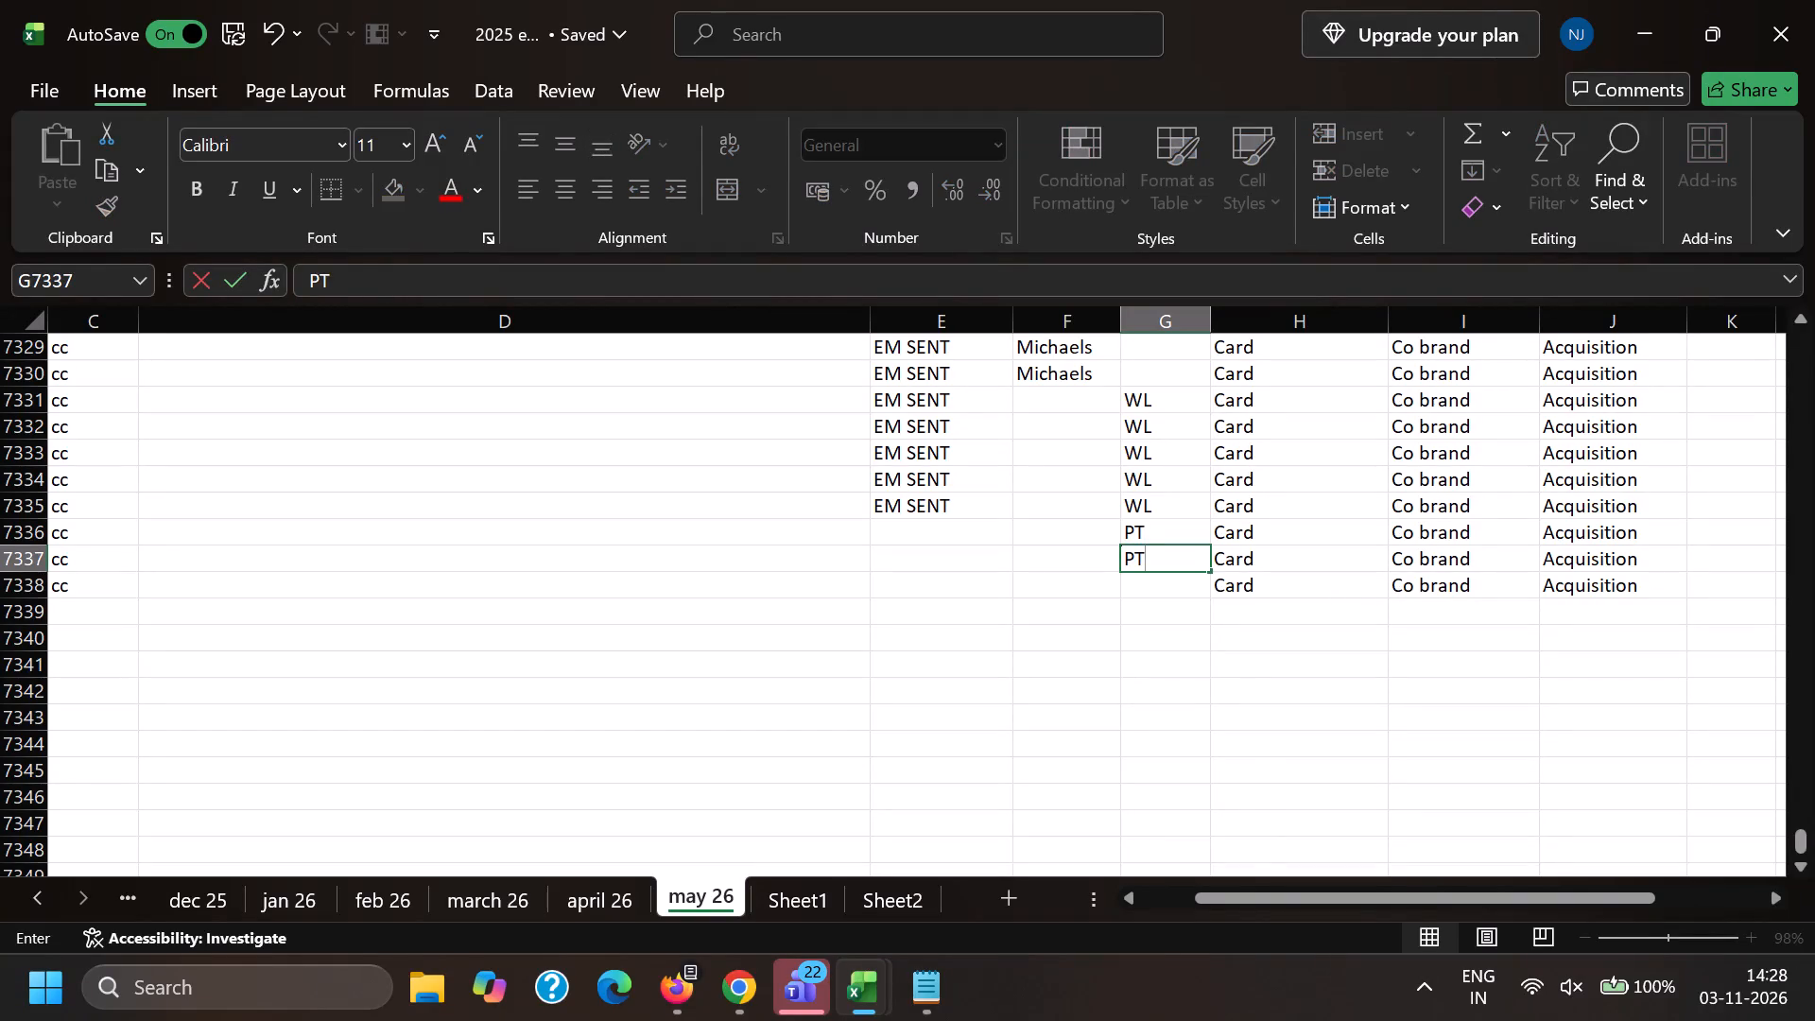
{"action": "key", "text": "Return"}
{"action": "key", "text": "p"}
{"action": "key", "text": "t"}
{"action": "key", "text": "Return"}
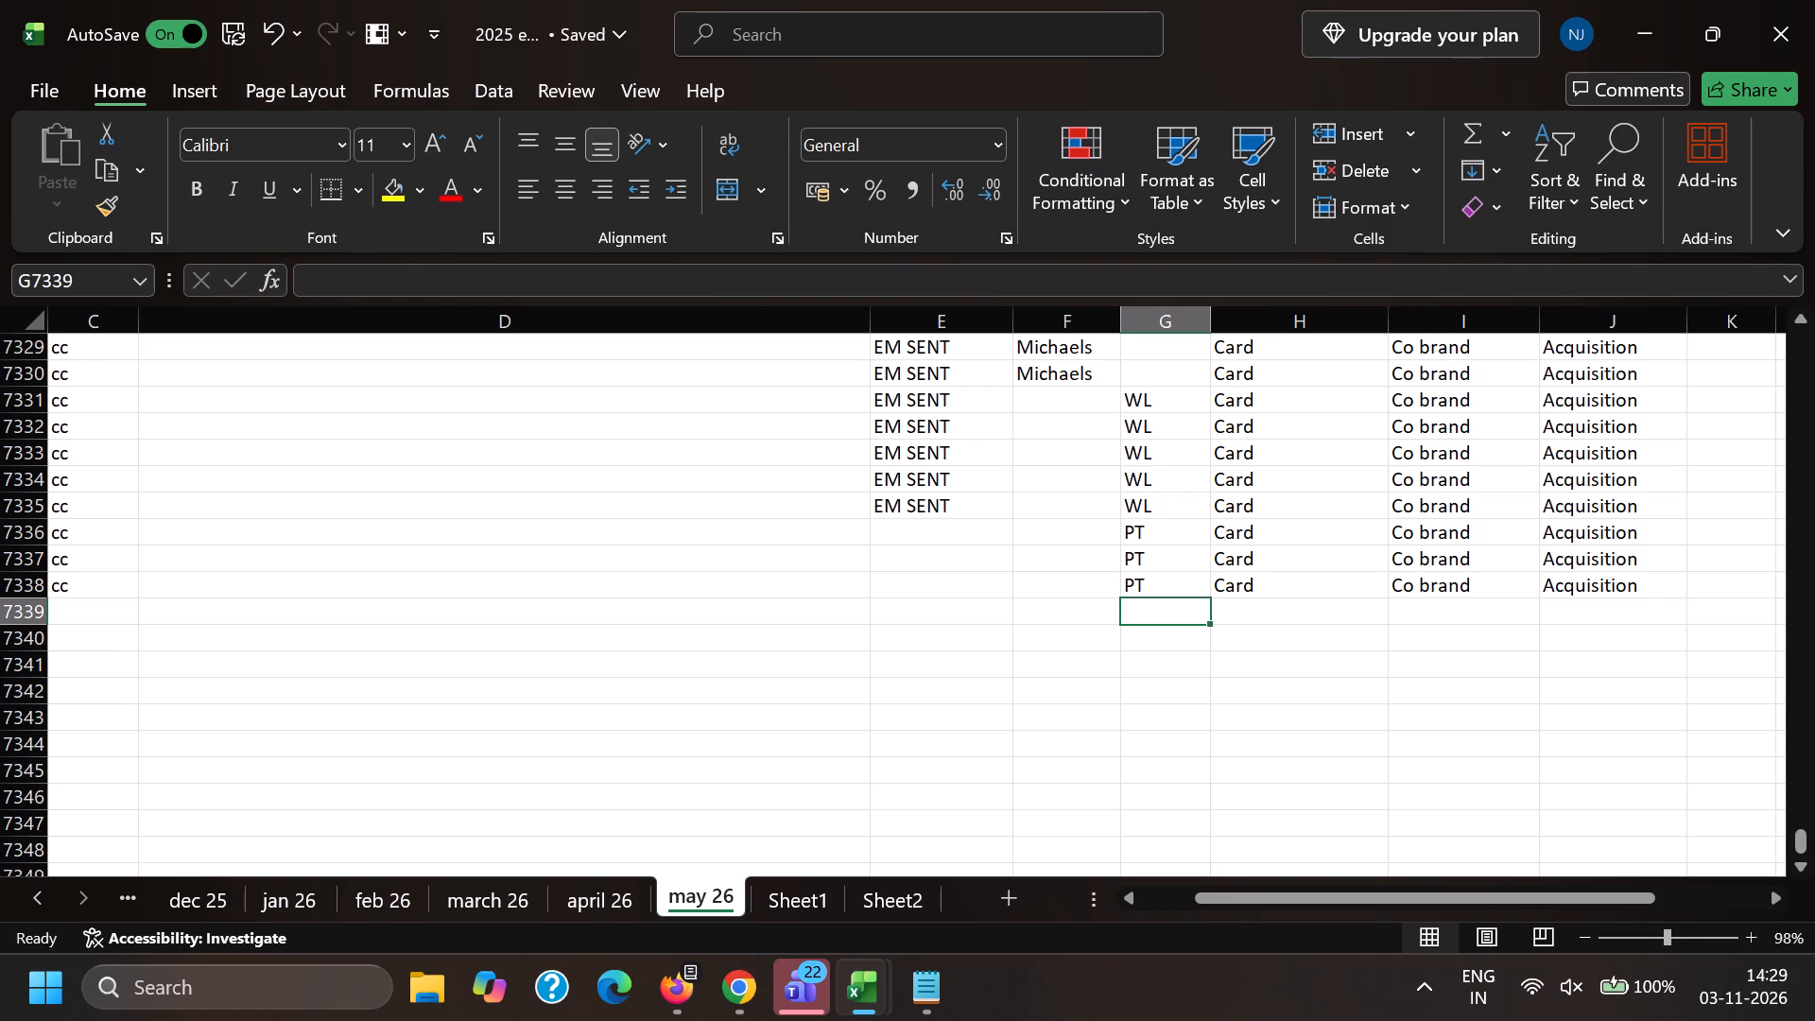
In the editor for email 83776906, delete the Forwarded Message line, the sender's email address and the whole To line from the header.
{"action": "key", "text": "alt+Tab"}
{"action": "left_click", "coordinate": [465, 0]}
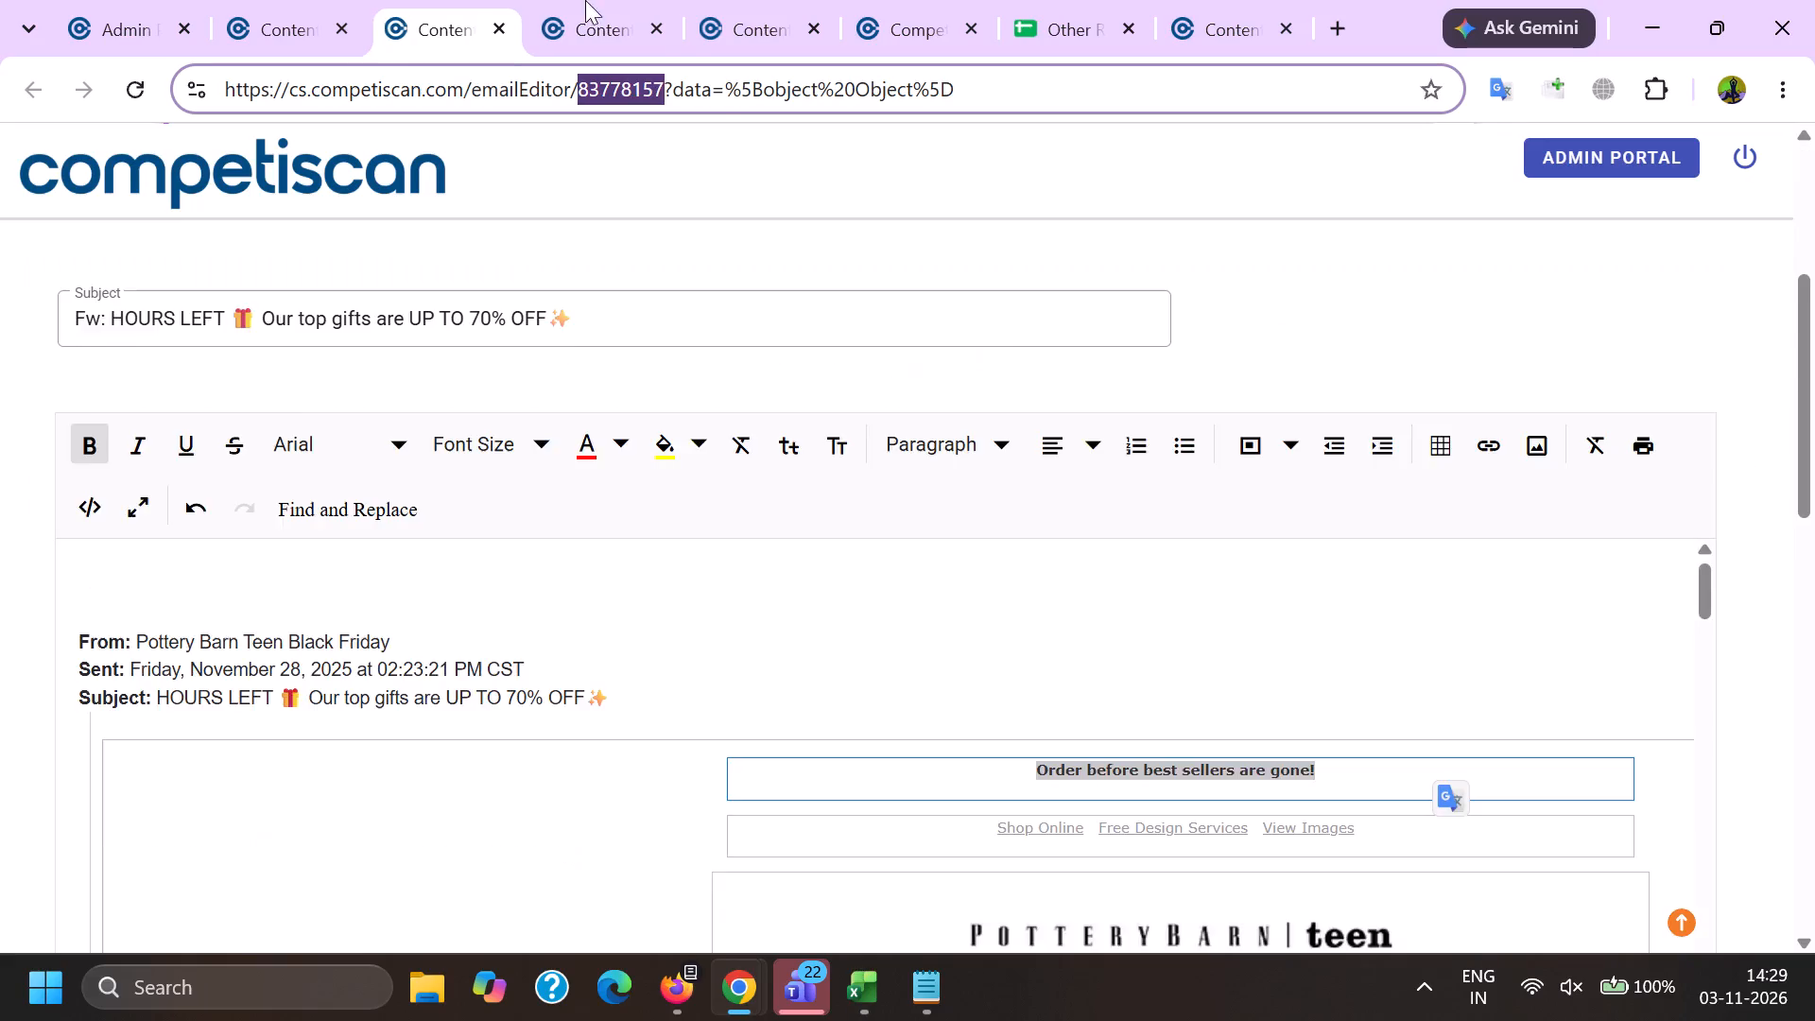
{"action": "left_click", "coordinate": [600, 0]}
{"action": "scroll", "coordinate": [504, 486], "scroll_direction": "down", "scroll_amount": 3}
{"action": "left_click_drag", "start_coordinate": [358, 620], "coordinate": [67, 650]}
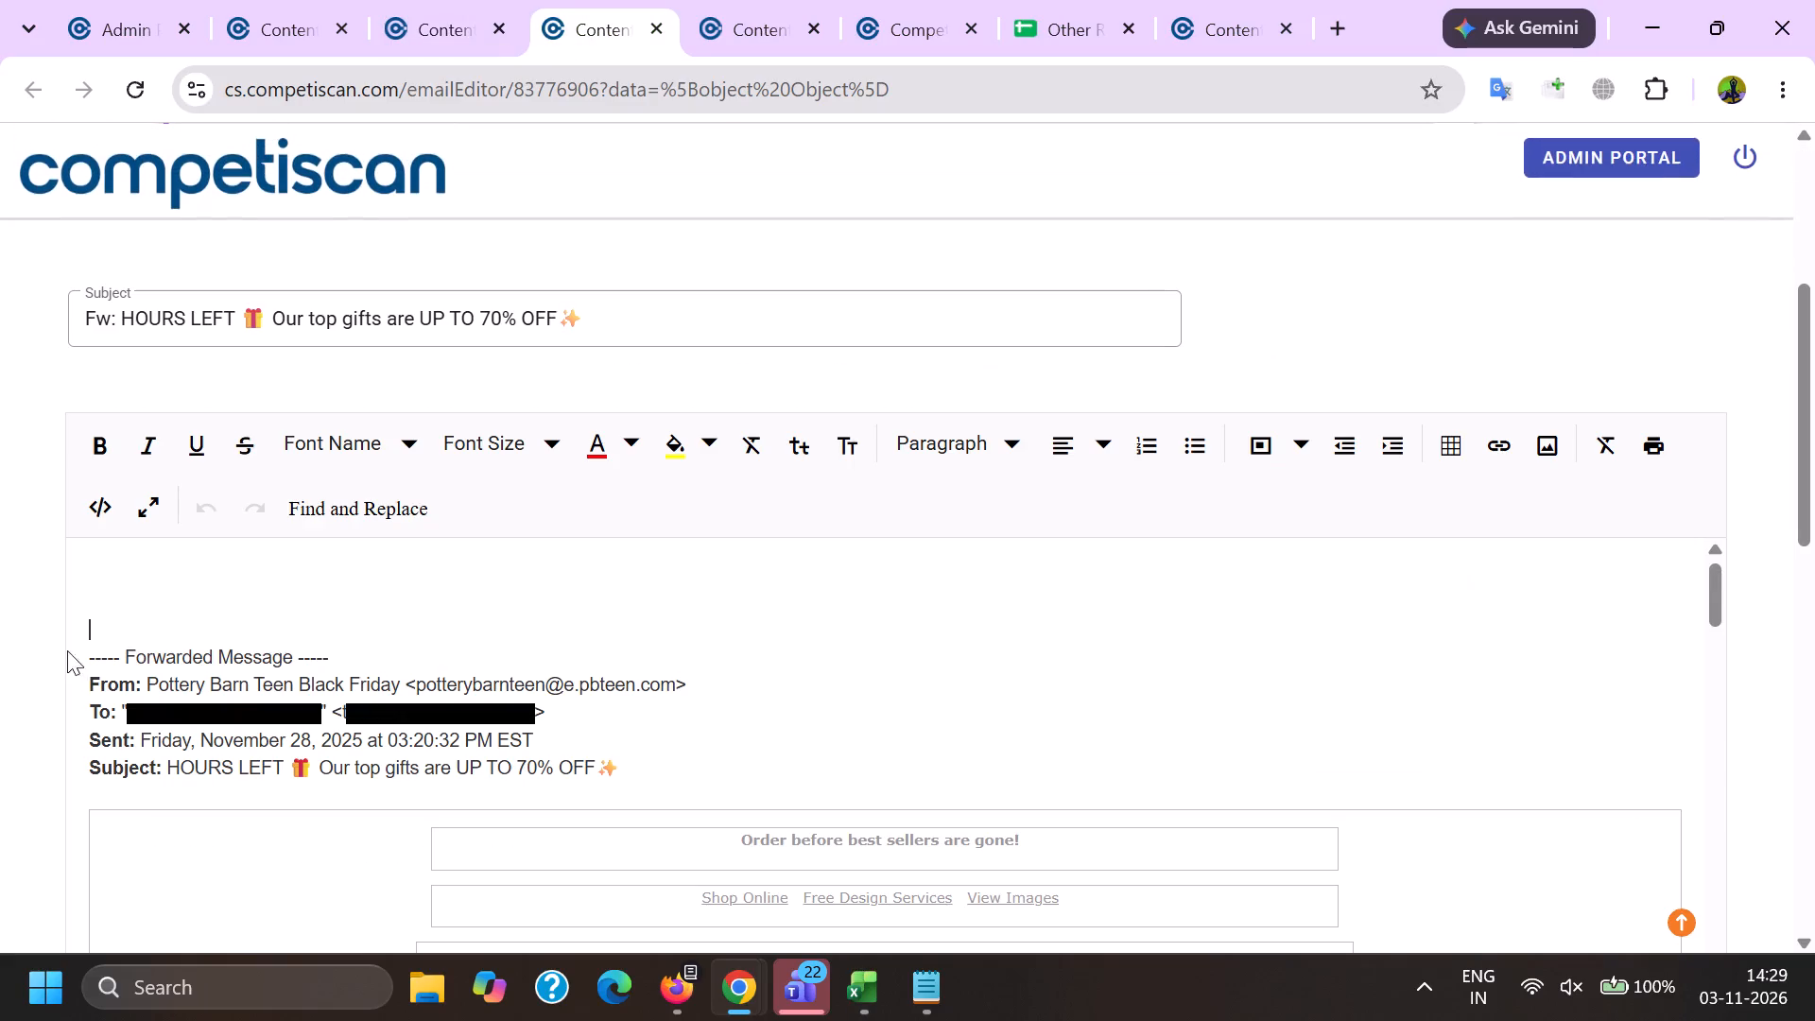
{"action": "left_click_drag", "start_coordinate": [67, 650], "coordinate": [567, 665]}
{"action": "key", "text": "BackSpace"}
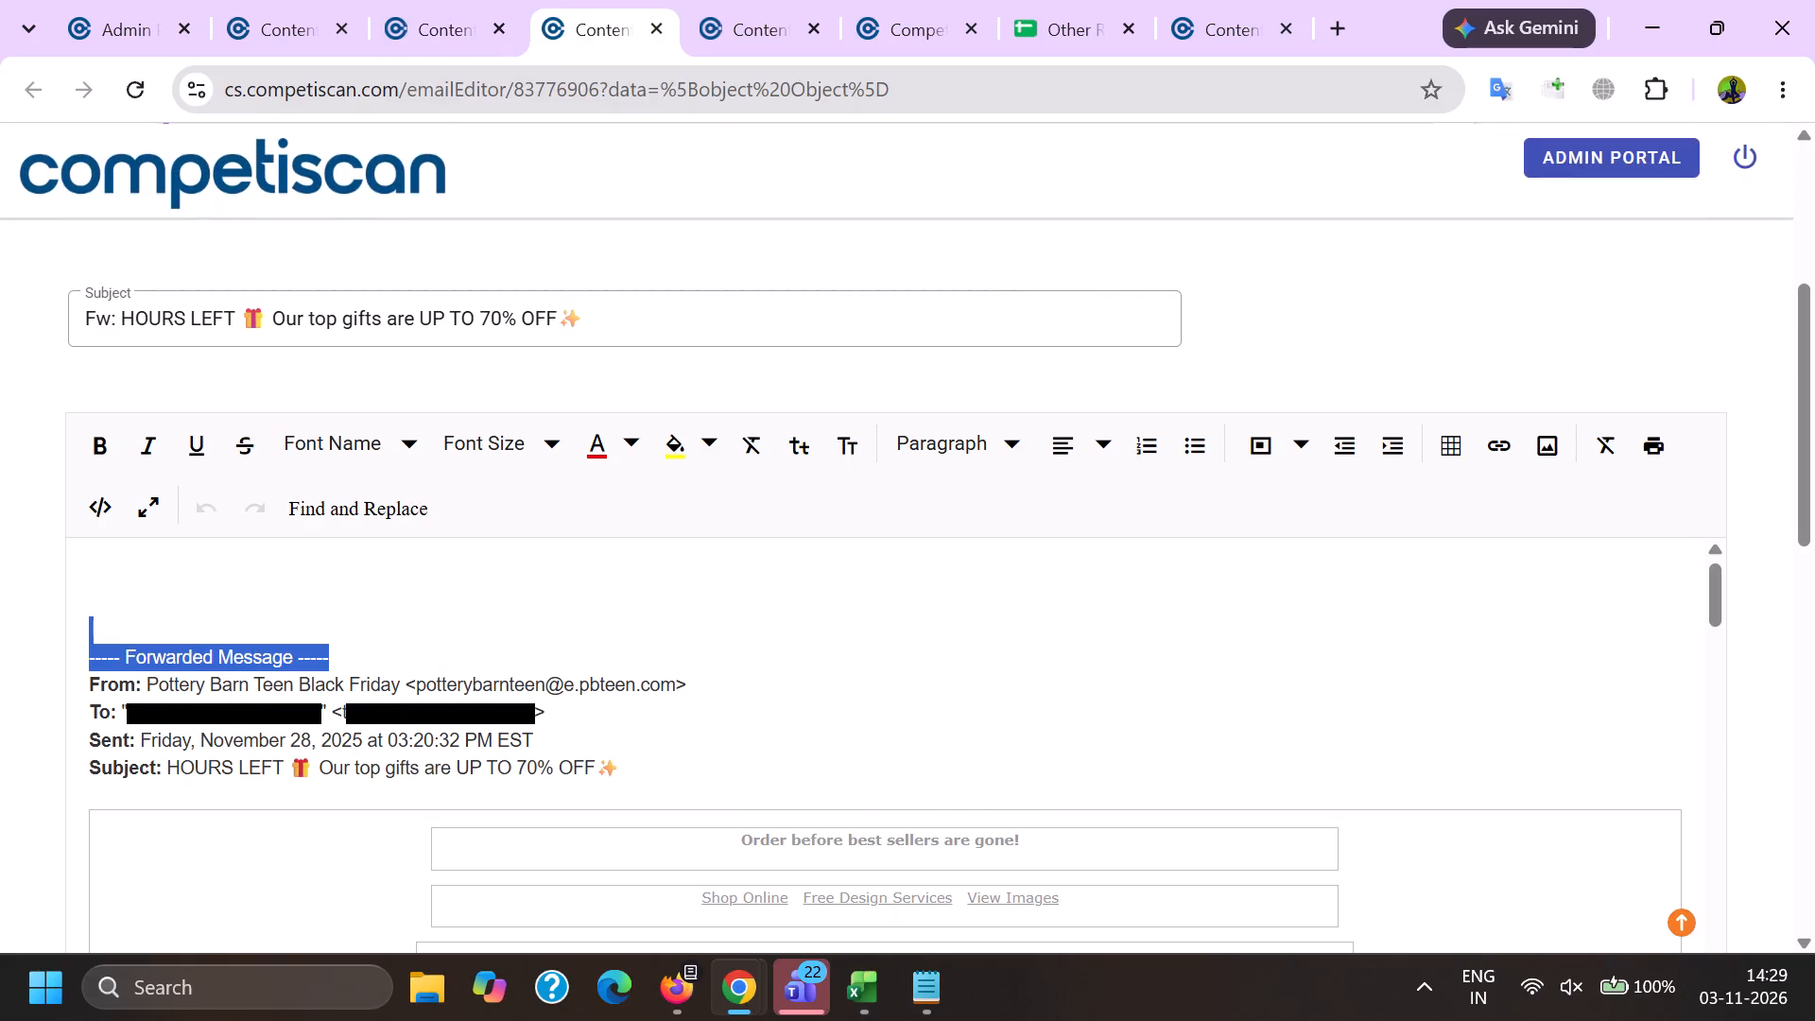
{"action": "left_click_drag", "start_coordinate": [408, 662], "coordinate": [583, 678]}
{"action": "key", "text": "BackSpace"}
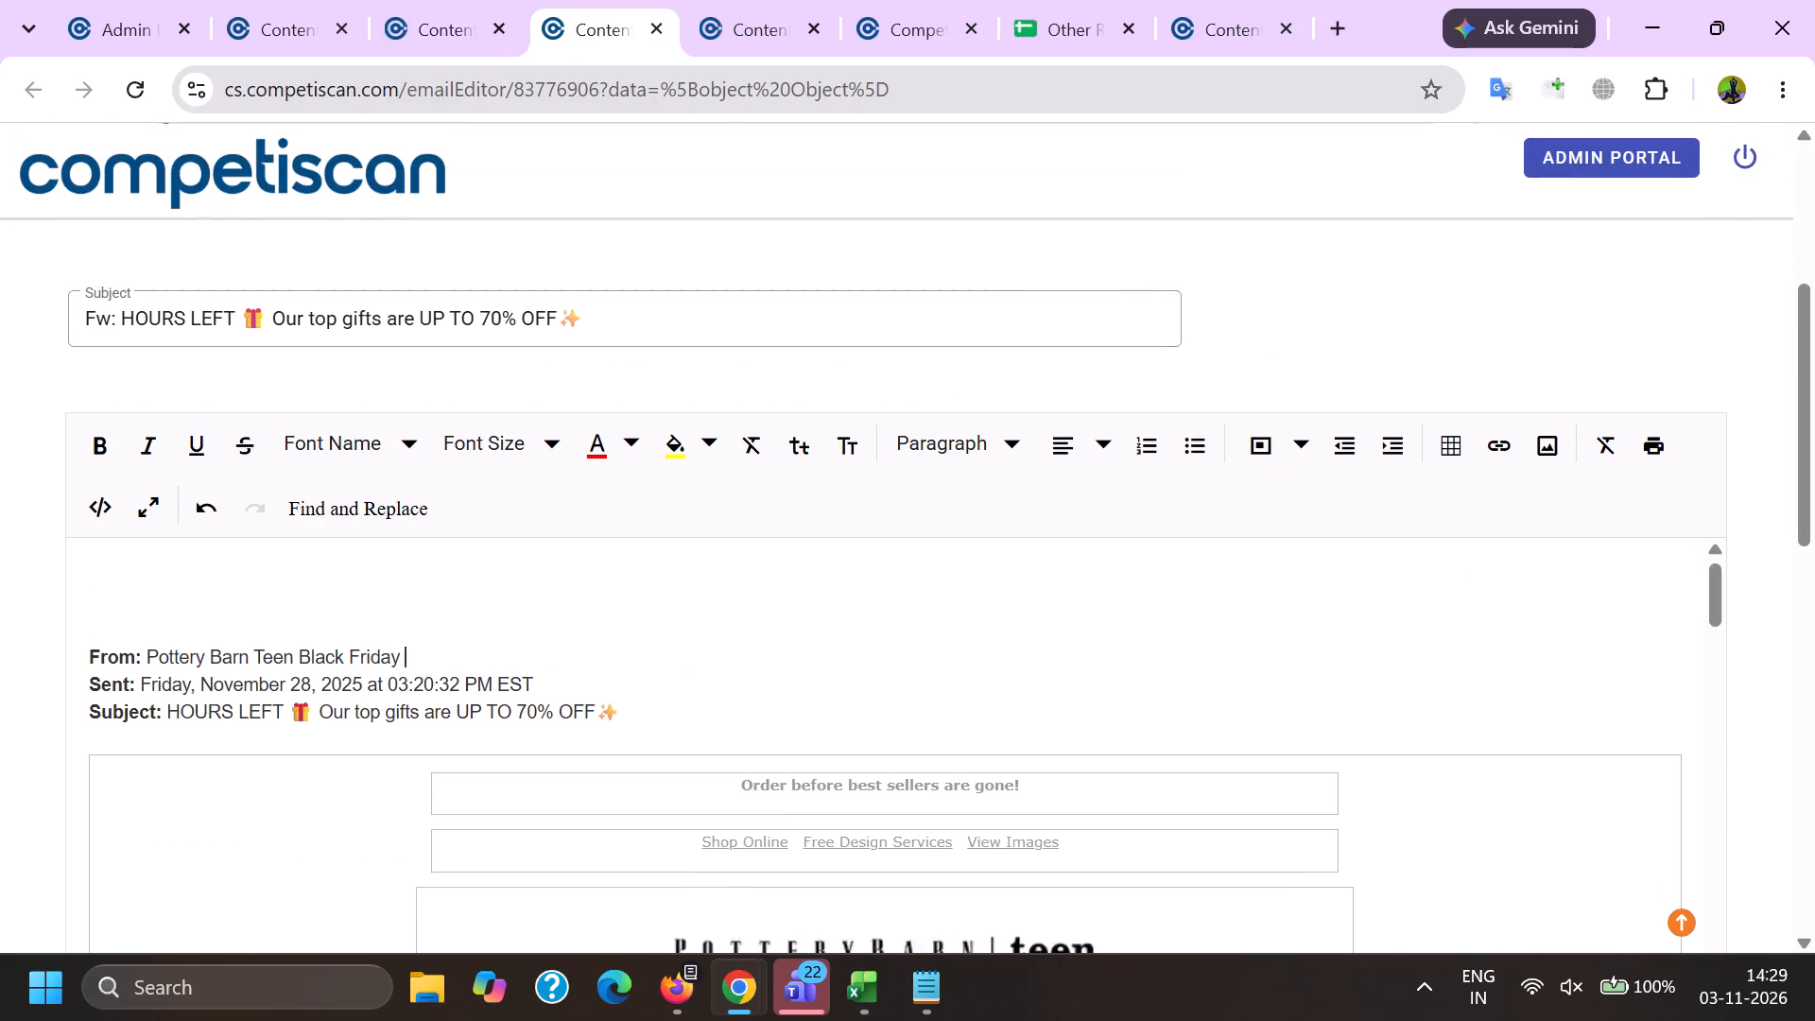
Remove the hyperlink from the "View Images" text near the top of the email body.
{"action": "scroll", "coordinate": [948, 618], "scroll_direction": "down", "scroll_amount": 2}
{"action": "left_click", "coordinate": [1001, 565]}
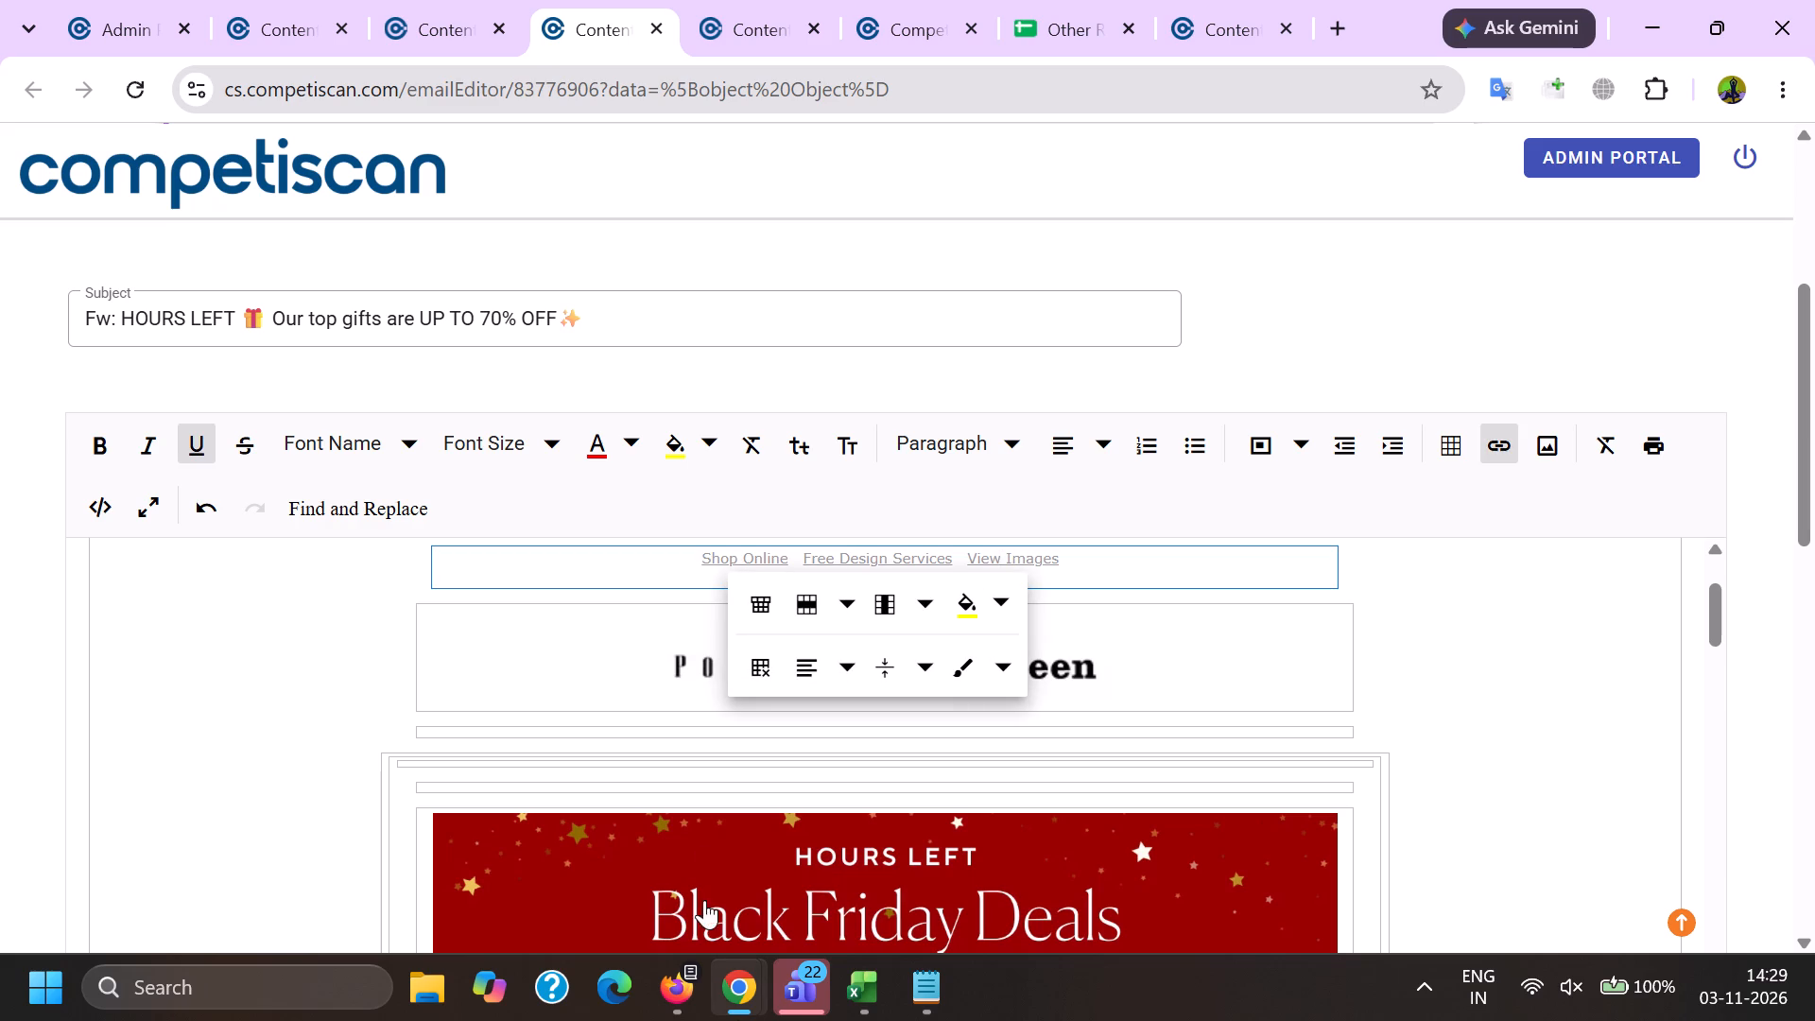
{"action": "scroll", "coordinate": [1023, 840], "scroll_direction": "up", "scroll_amount": 2}
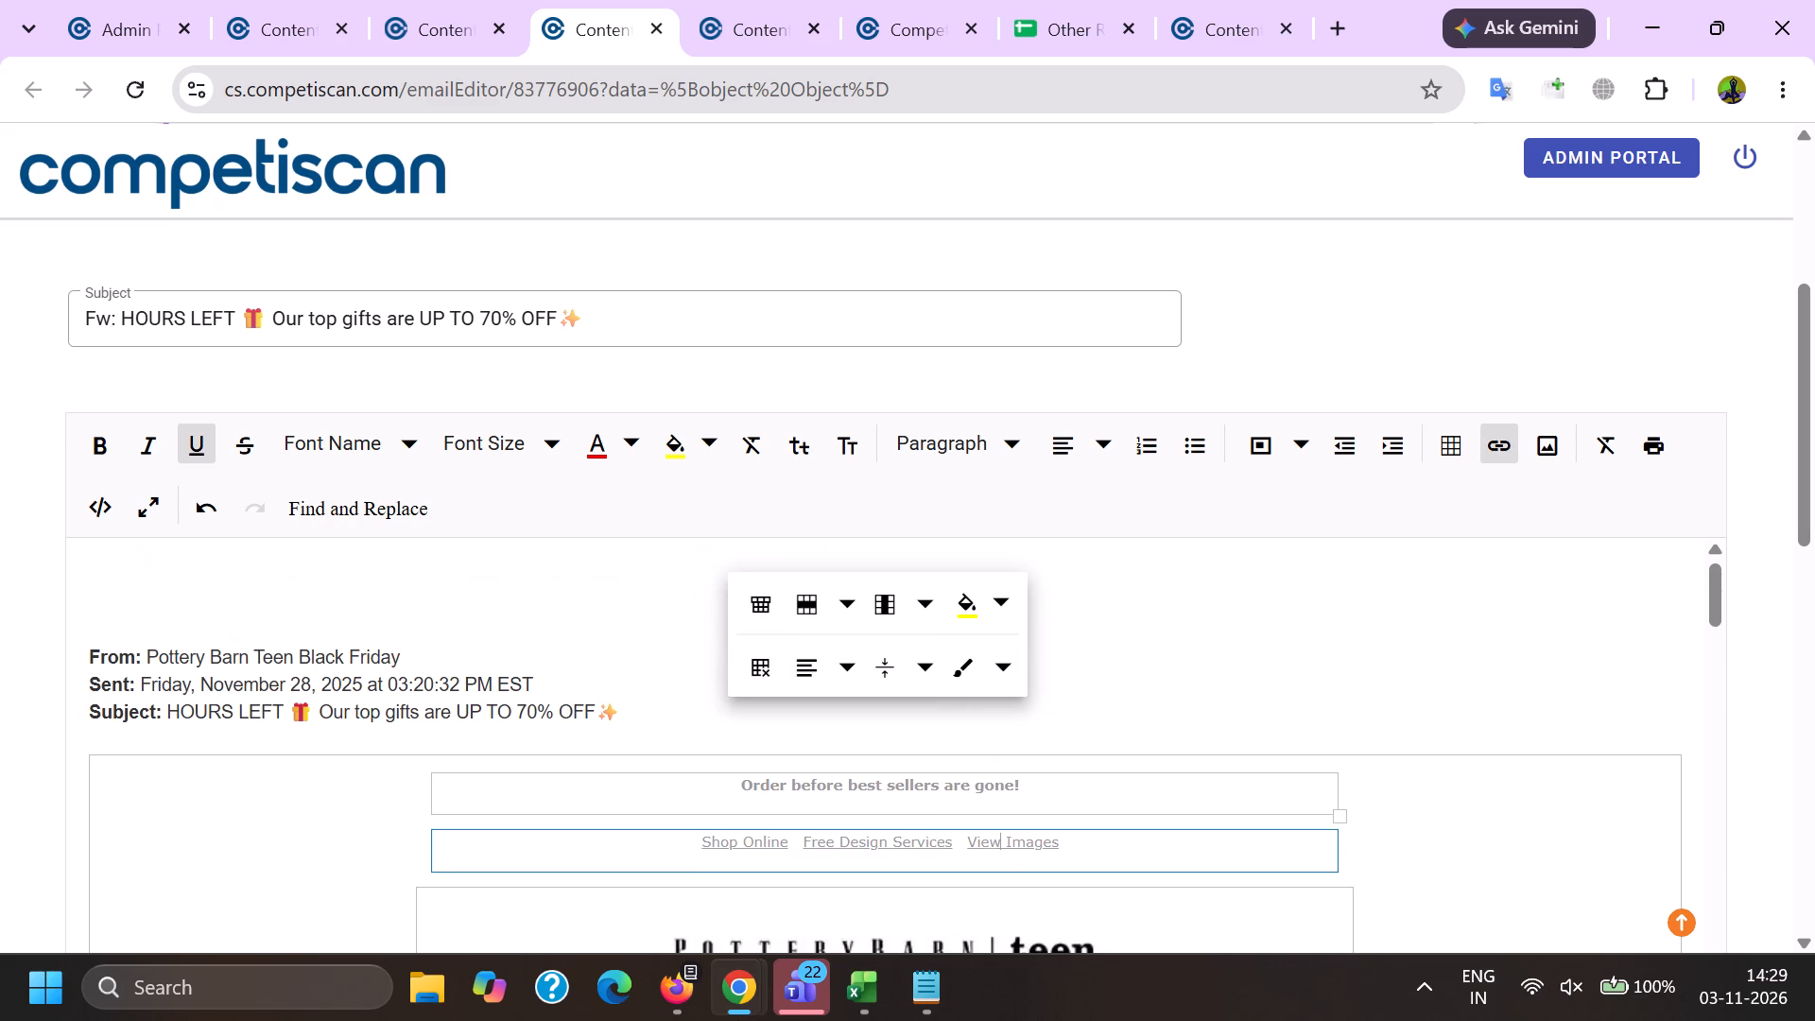
{"action": "left_click", "coordinate": [999, 839]}
{"action": "left_click", "coordinate": [1159, 898]}
Remove the hyperlink from the Pottery Barn Teen App banner image further down the email body.
{"action": "scroll", "coordinate": [1085, 793], "scroll_direction": "down", "scroll_amount": 16}
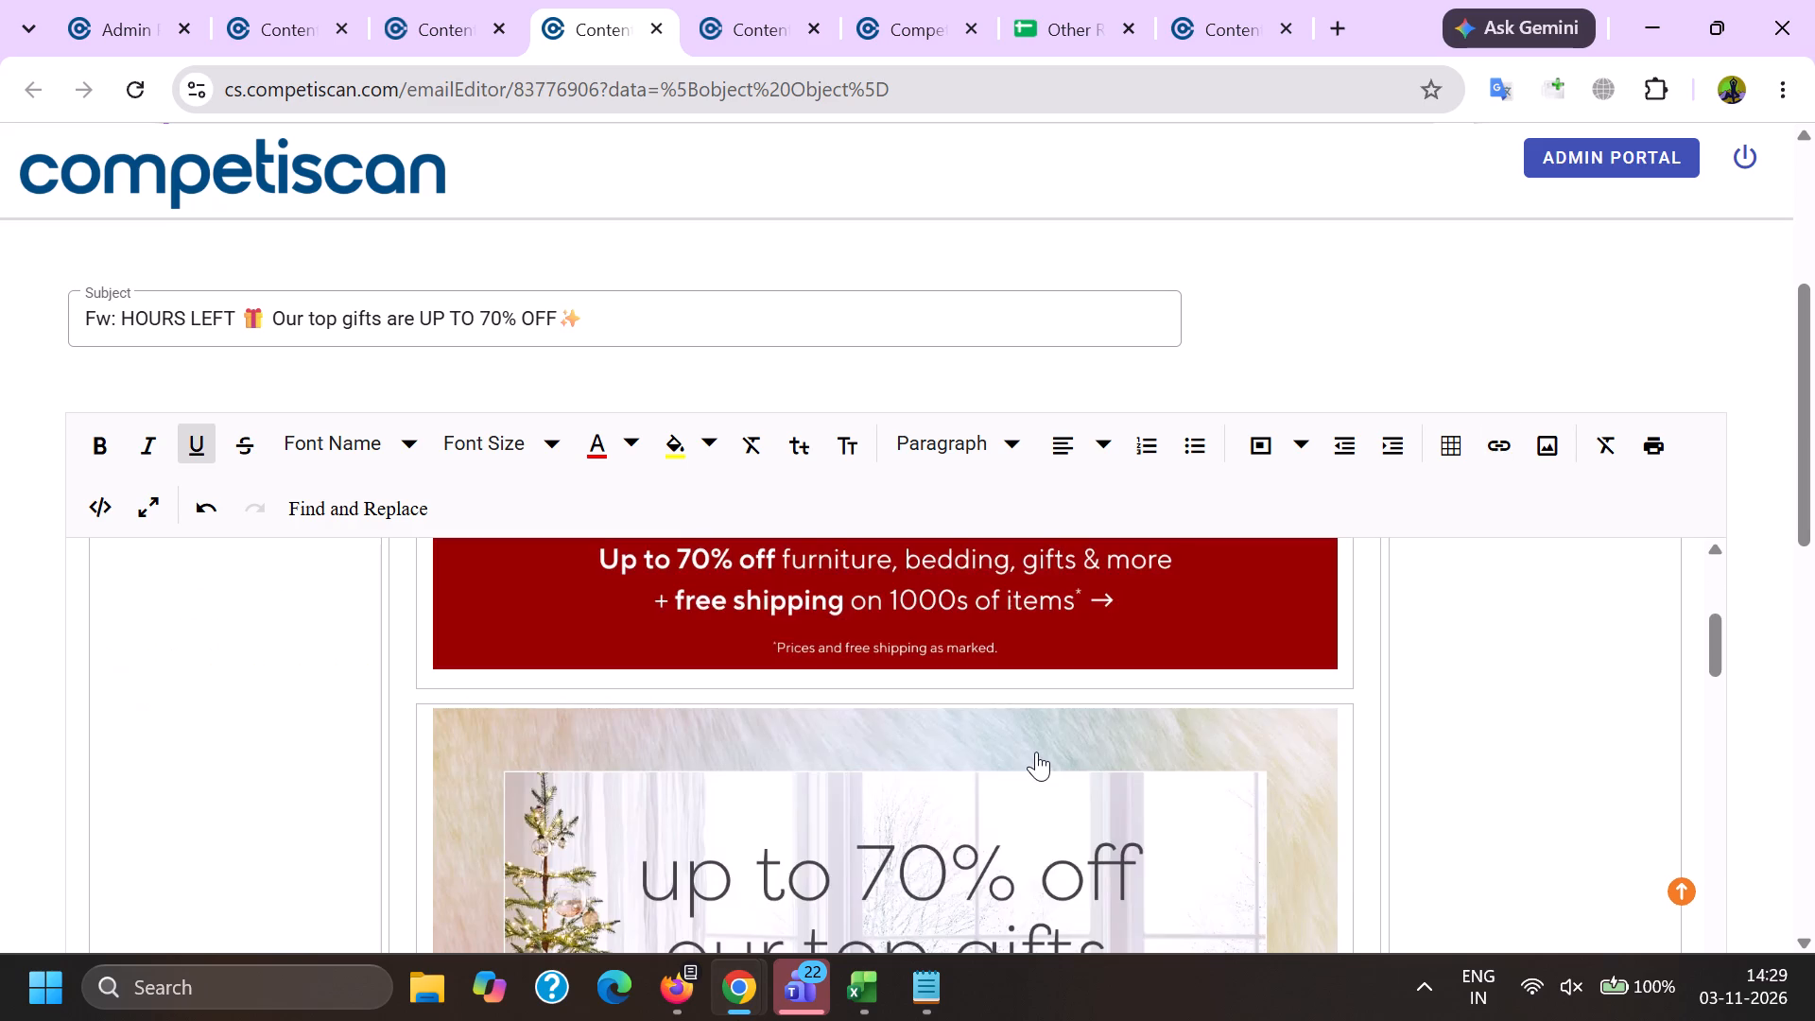
{"action": "scroll", "coordinate": [1036, 752], "scroll_direction": "down", "scroll_amount": 20}
{"action": "scroll", "coordinate": [1036, 752], "scroll_direction": "down", "scroll_amount": 19}
{"action": "scroll", "coordinate": [896, 748], "scroll_direction": "down", "scroll_amount": 2}
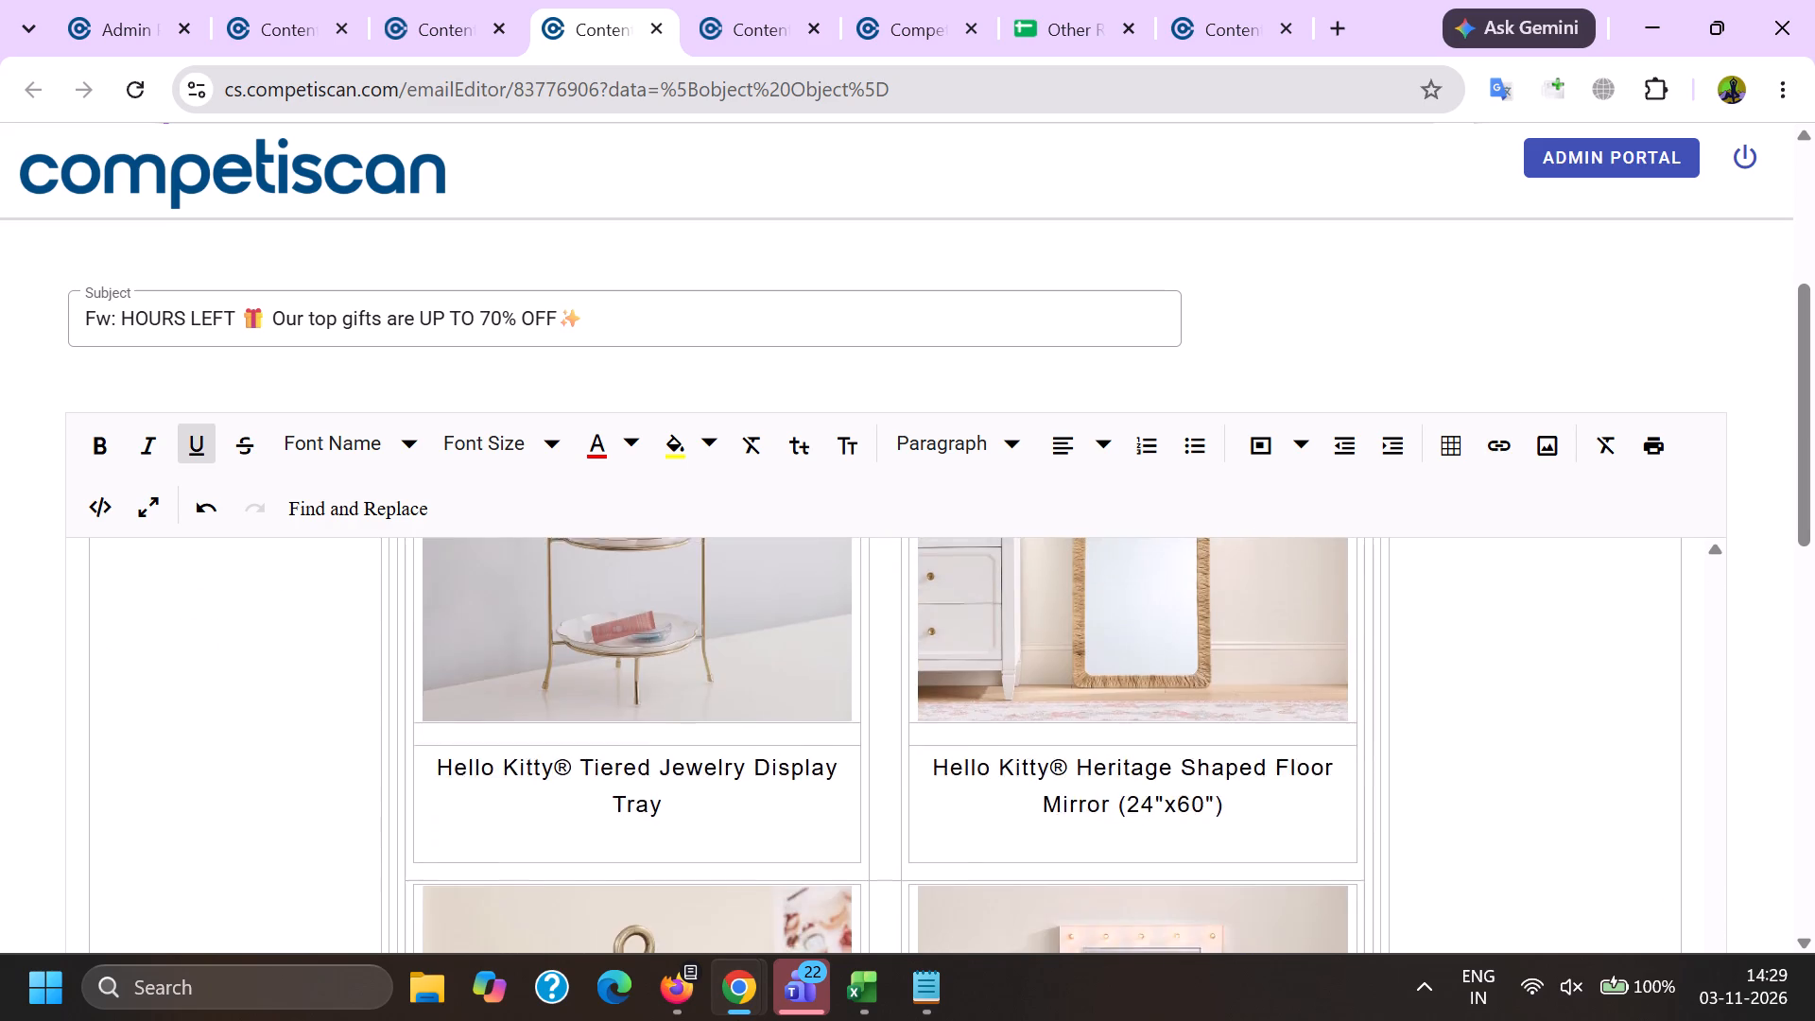
{"action": "scroll", "coordinate": [884, 757], "scroll_direction": "down", "scroll_amount": 14}
{"action": "scroll", "coordinate": [835, 802], "scroll_direction": "up", "scroll_amount": 5}
{"action": "left_click", "coordinate": [777, 893]}
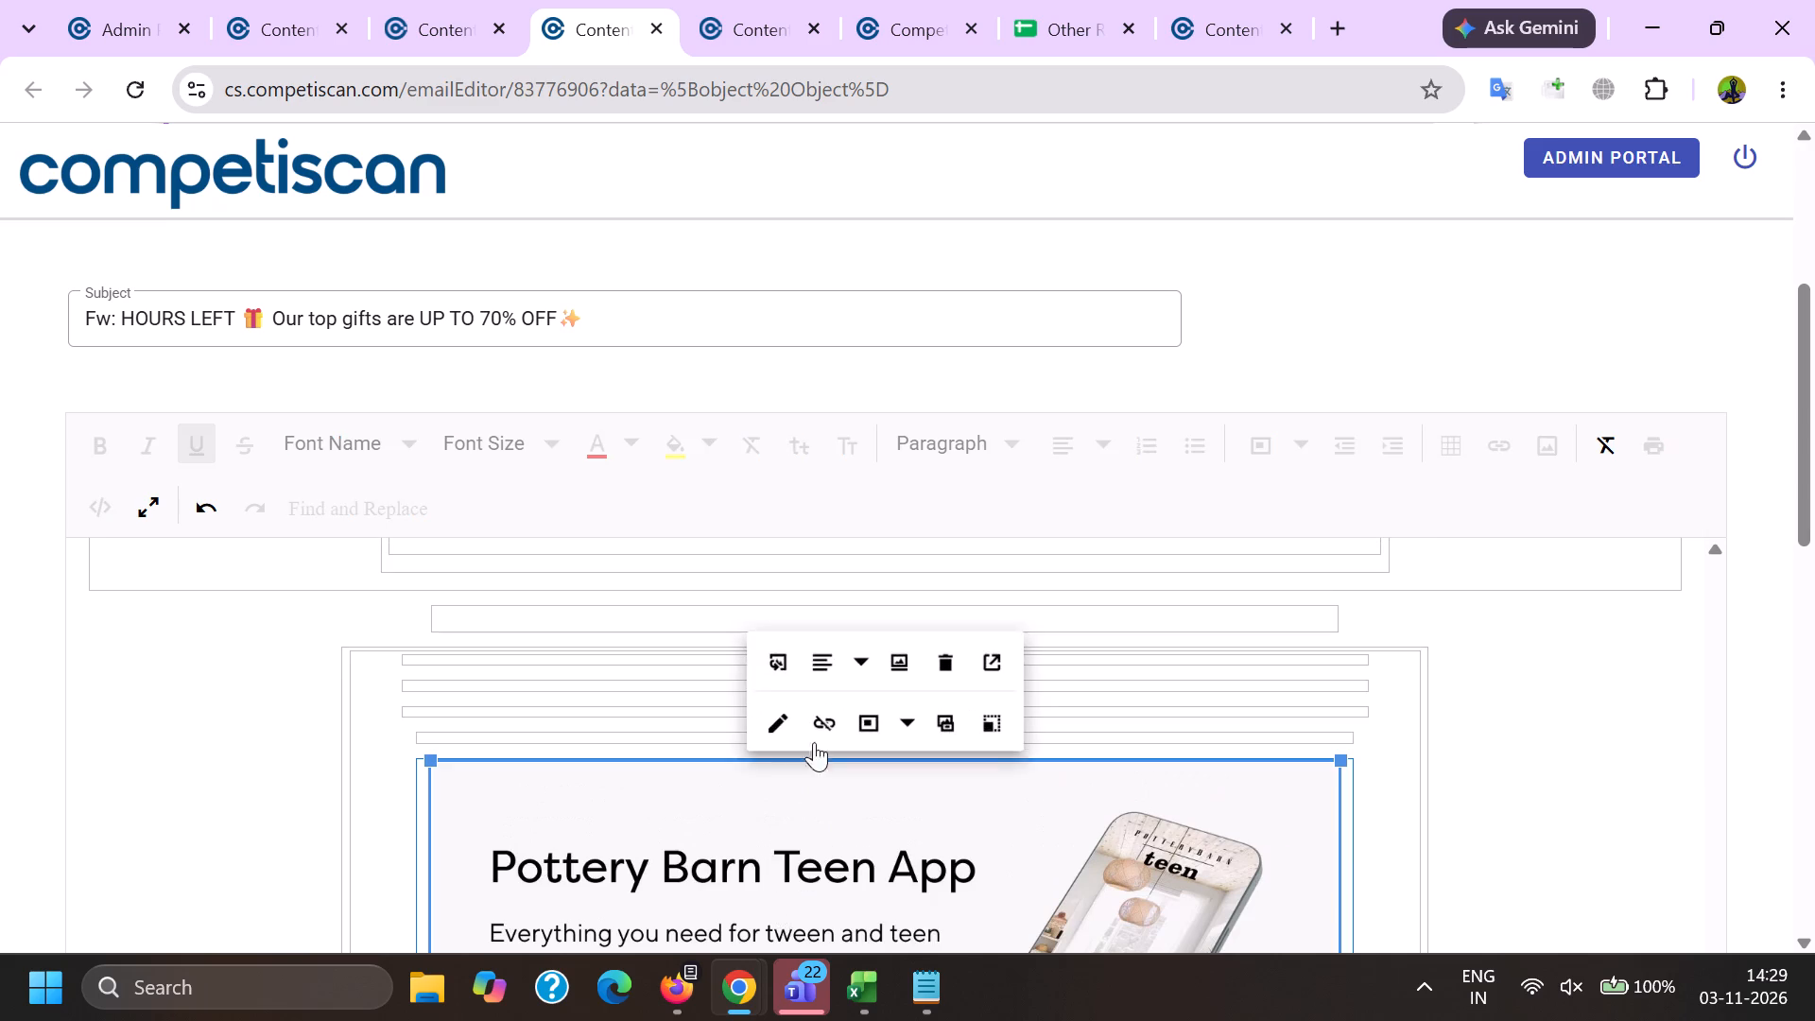
{"action": "left_click", "coordinate": [815, 726]}
{"action": "scroll", "coordinate": [823, 606], "scroll_direction": "down", "scroll_amount": 4}
{"action": "scroll", "coordinate": [826, 710], "scroll_direction": "down", "scroll_amount": 7}
{"action": "scroll", "coordinate": [708, 859], "scroll_direction": "up", "scroll_amount": 4}
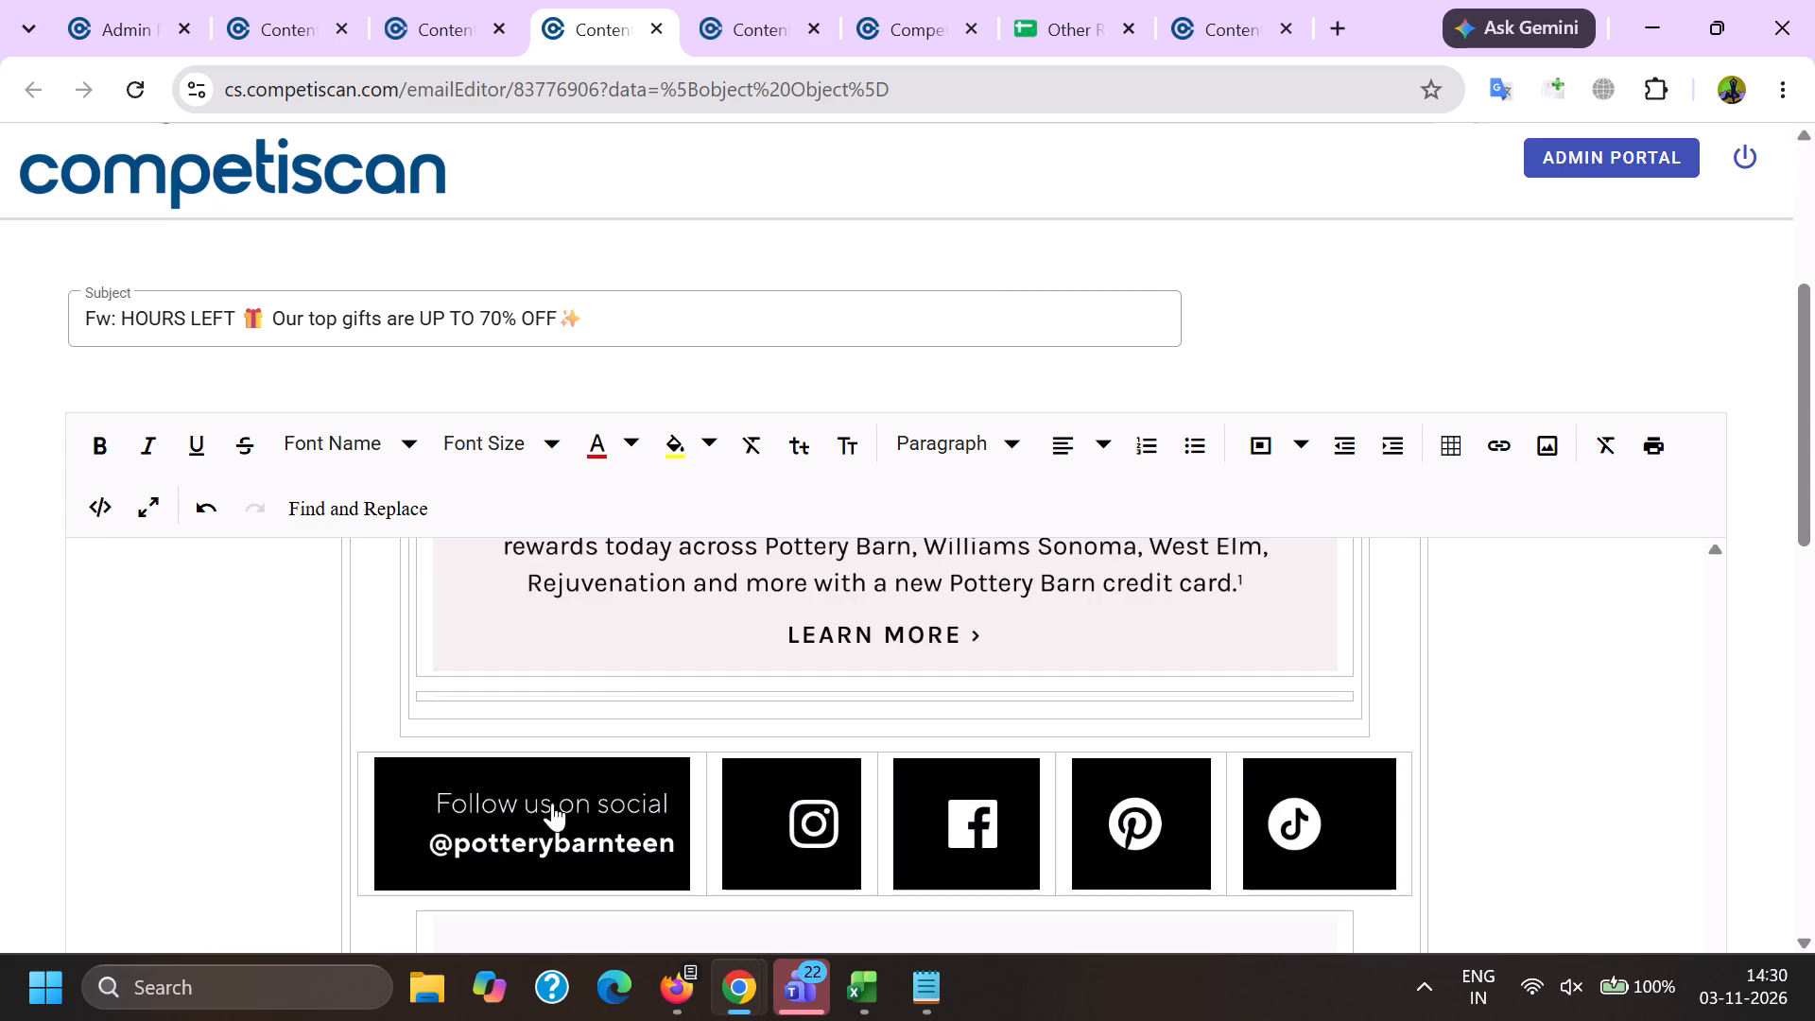
{"action": "left_click", "coordinate": [552, 805]}
{"action": "left_click", "coordinate": [487, 705]}
{"action": "left_click", "coordinate": [793, 818]}
{"action": "left_click", "coordinate": [825, 702]}
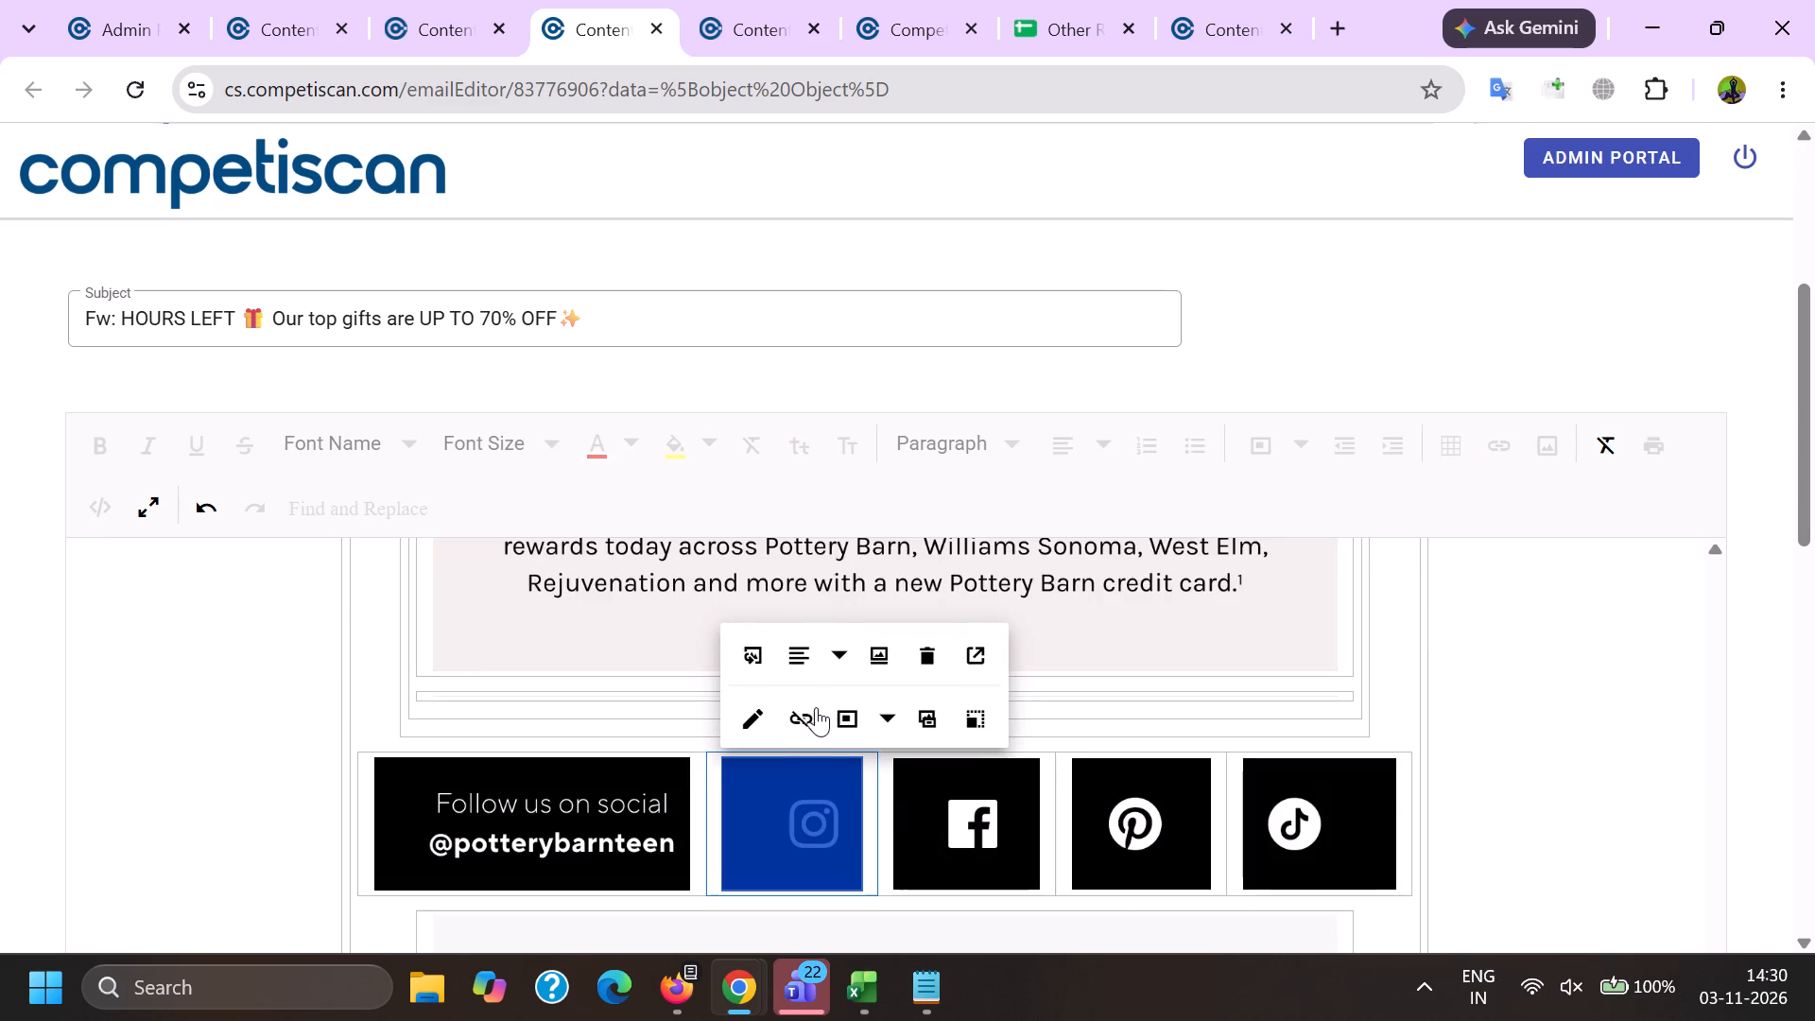
{"action": "left_click", "coordinate": [804, 715]}
{"action": "left_click", "coordinate": [907, 807]}
{"action": "left_click", "coordinate": [974, 711]}
{"action": "left_click", "coordinate": [1080, 840]}
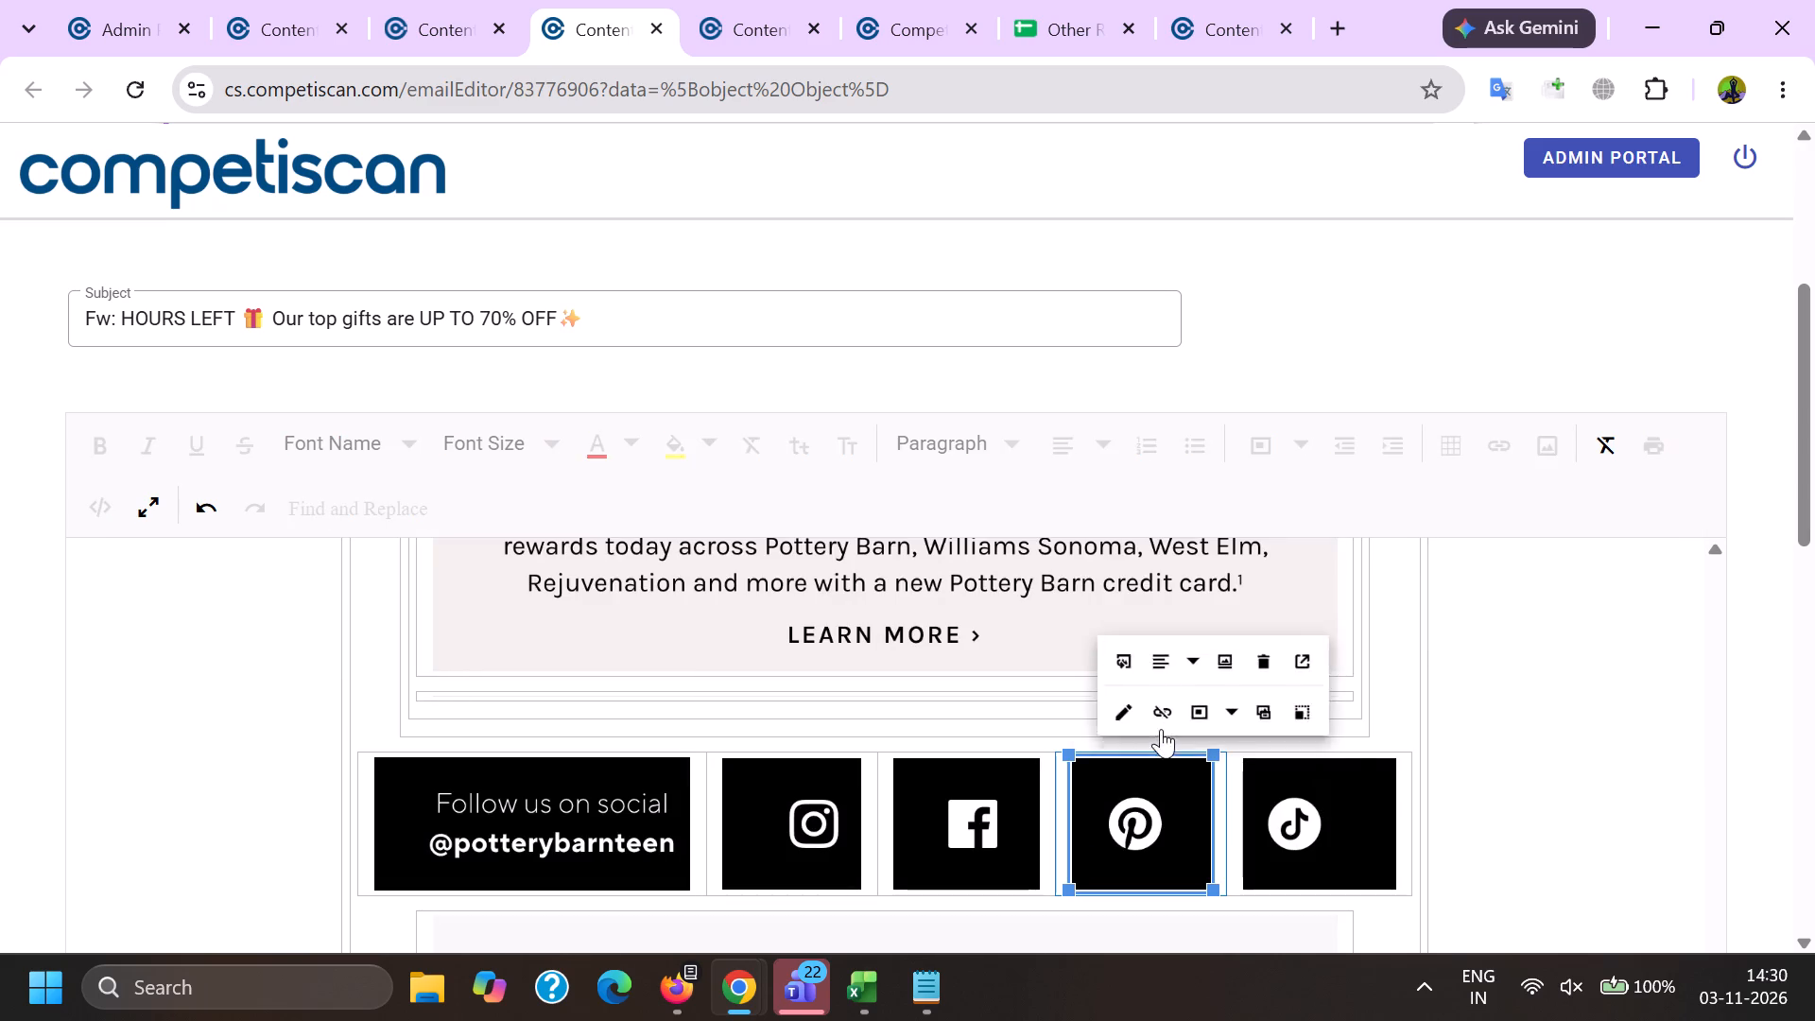
{"action": "left_click", "coordinate": [1160, 720]}
{"action": "left_click", "coordinate": [1283, 830]}
{"action": "left_click", "coordinate": [1336, 706]}
{"action": "scroll", "coordinate": [775, 632], "scroll_direction": "down", "scroll_amount": 8}
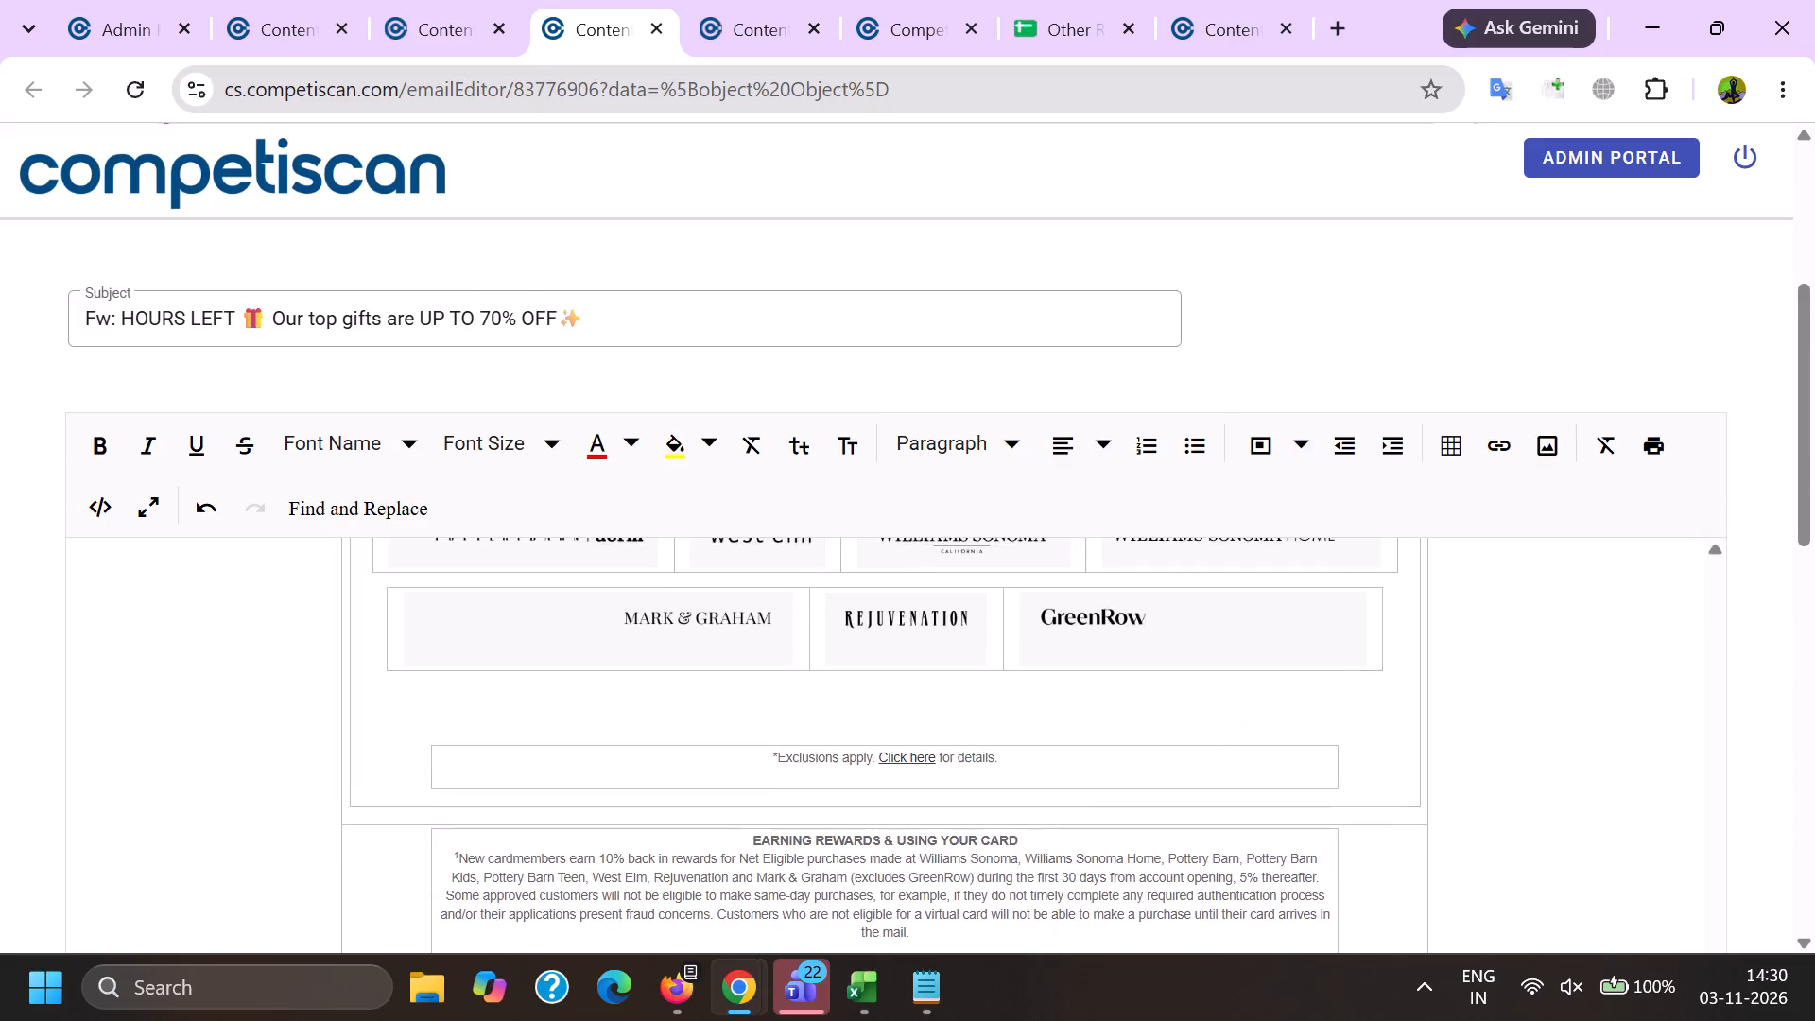
Remove the hyperlink from the "Click here" text before "to unsubscribe or manage your email preferences" in the footer.
{"action": "scroll", "coordinate": [706, 773], "scroll_direction": "down", "scroll_amount": 2}
{"action": "left_click", "coordinate": [835, 831]}
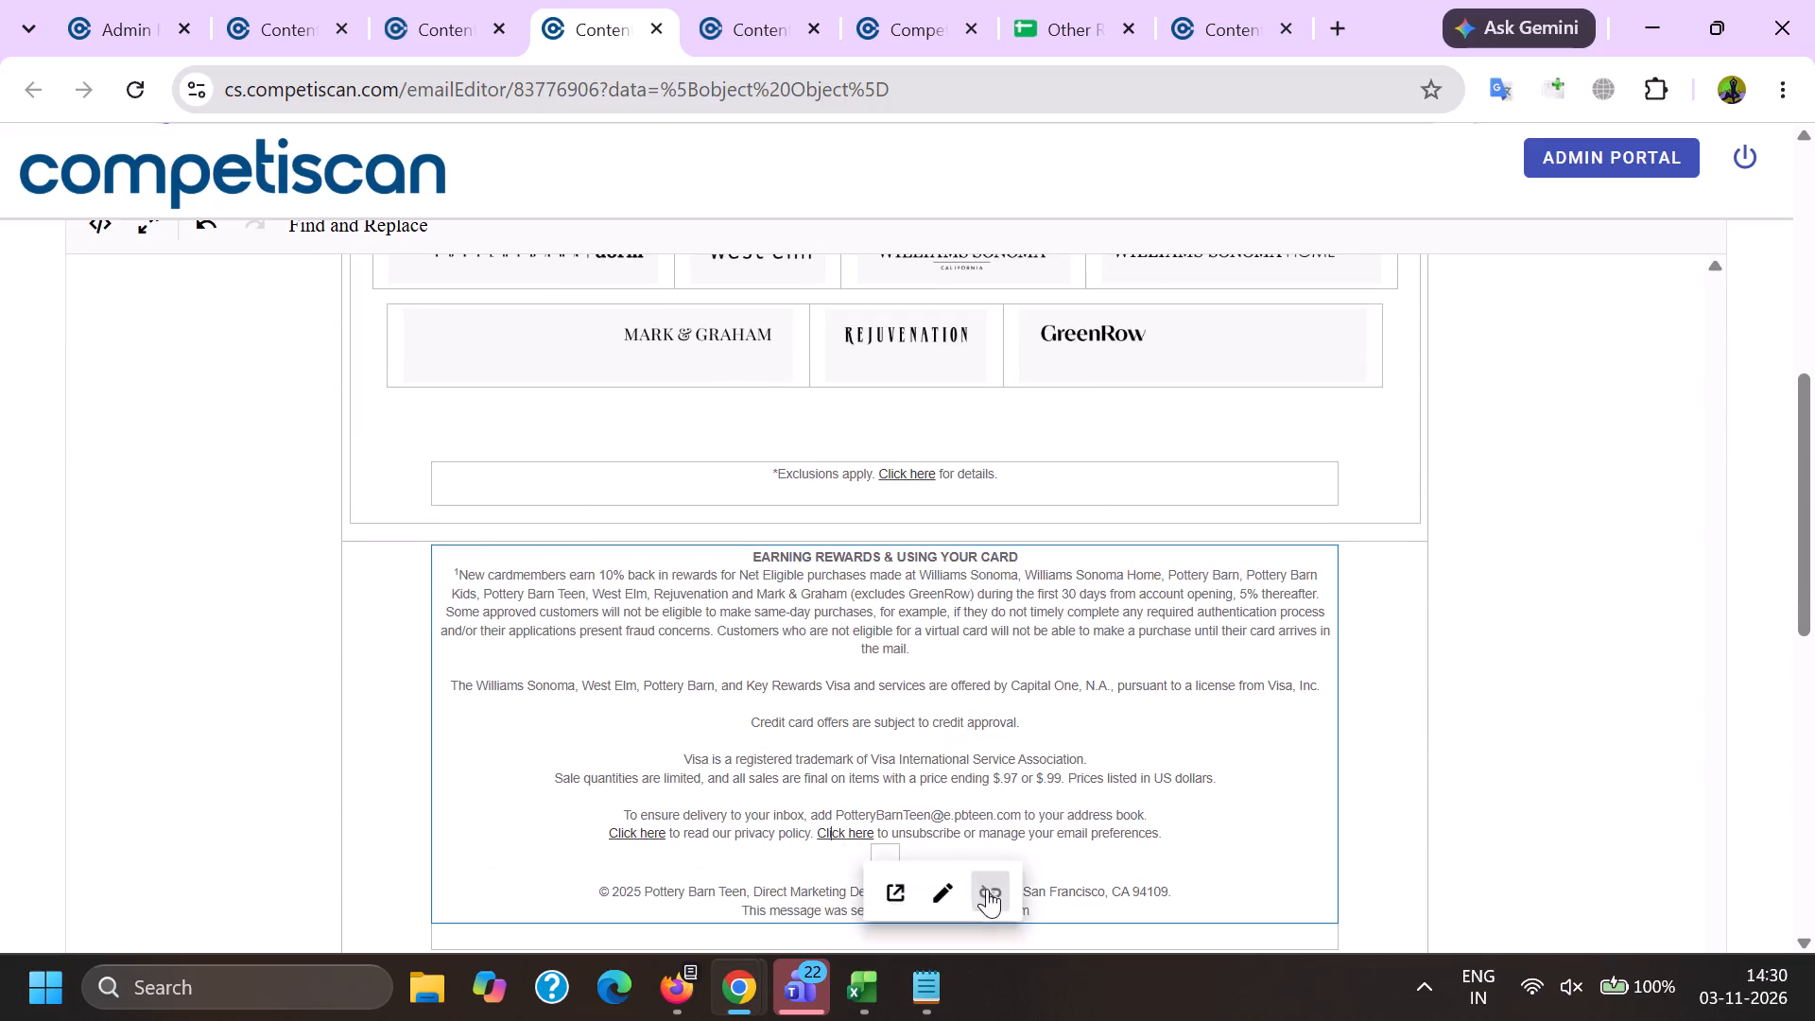
{"action": "left_click", "coordinate": [989, 887]}
Delete the recipient's email address after "This message was sent to:" in the email footer.
{"action": "left_click_drag", "start_coordinate": [895, 899], "coordinate": [980, 915]}
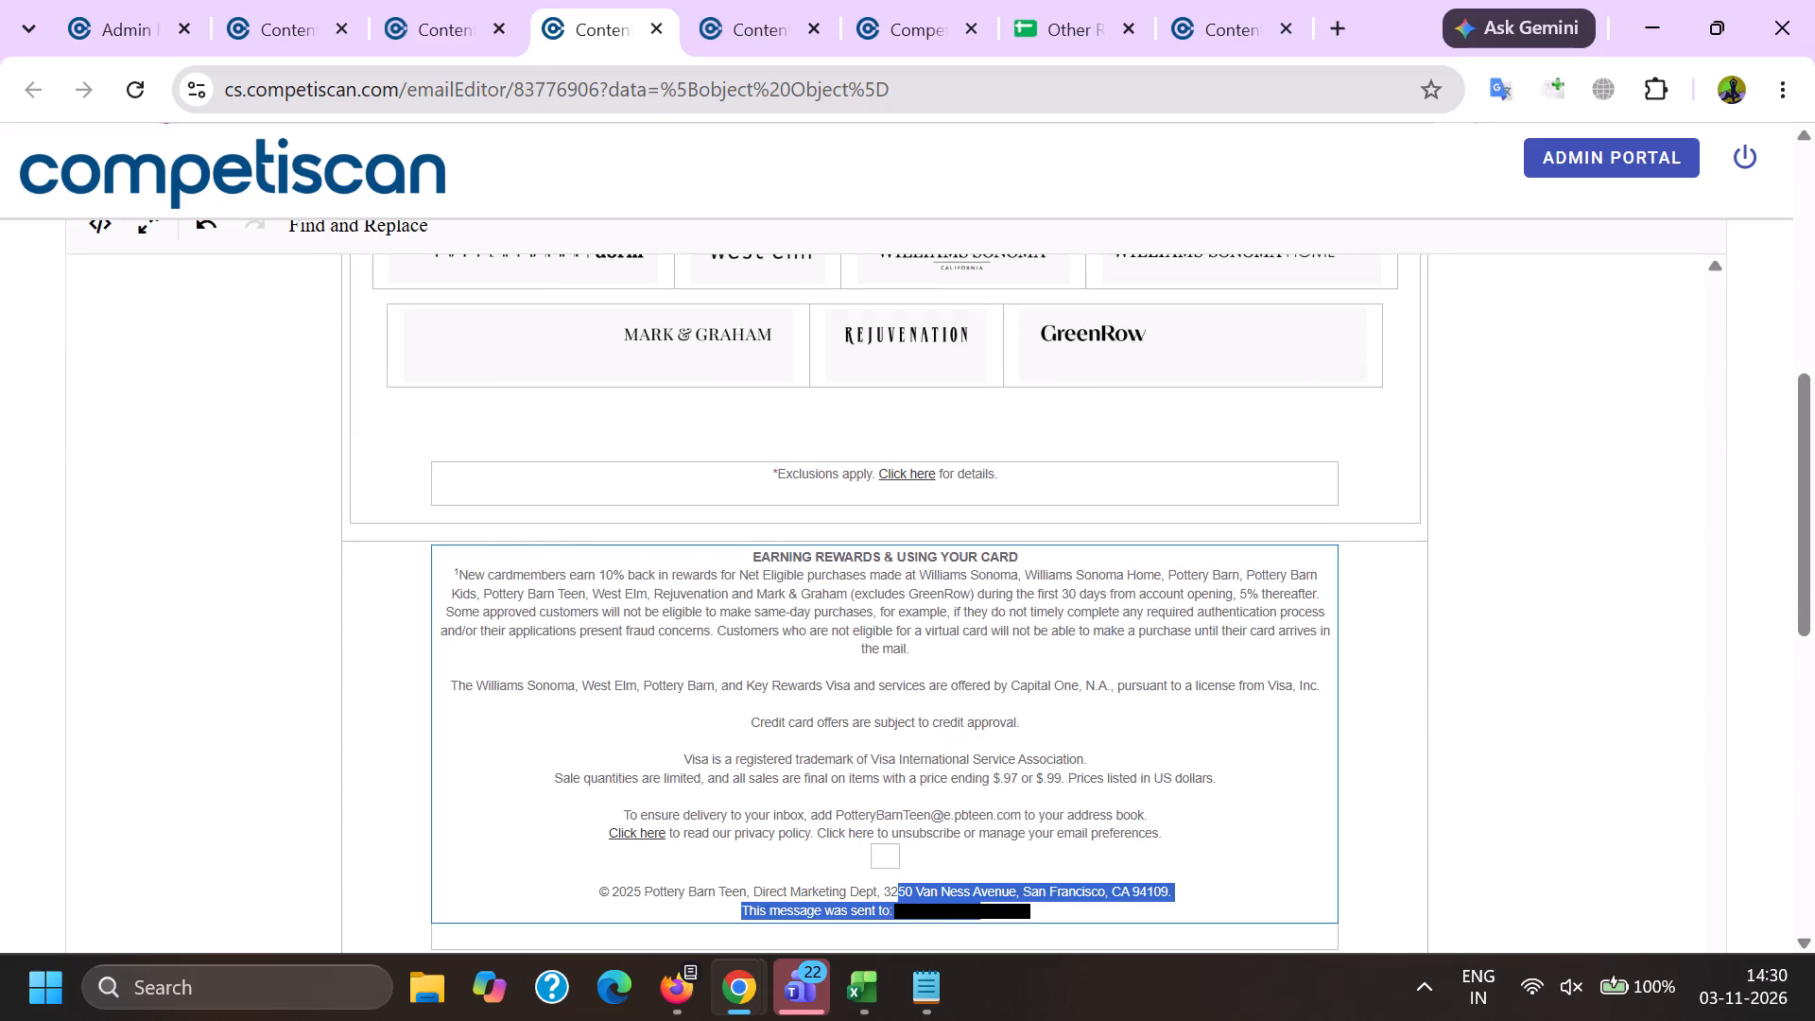
{"action": "left_click", "coordinate": [951, 934]}
{"action": "left_click_drag", "start_coordinate": [898, 914], "coordinate": [1022, 920]}
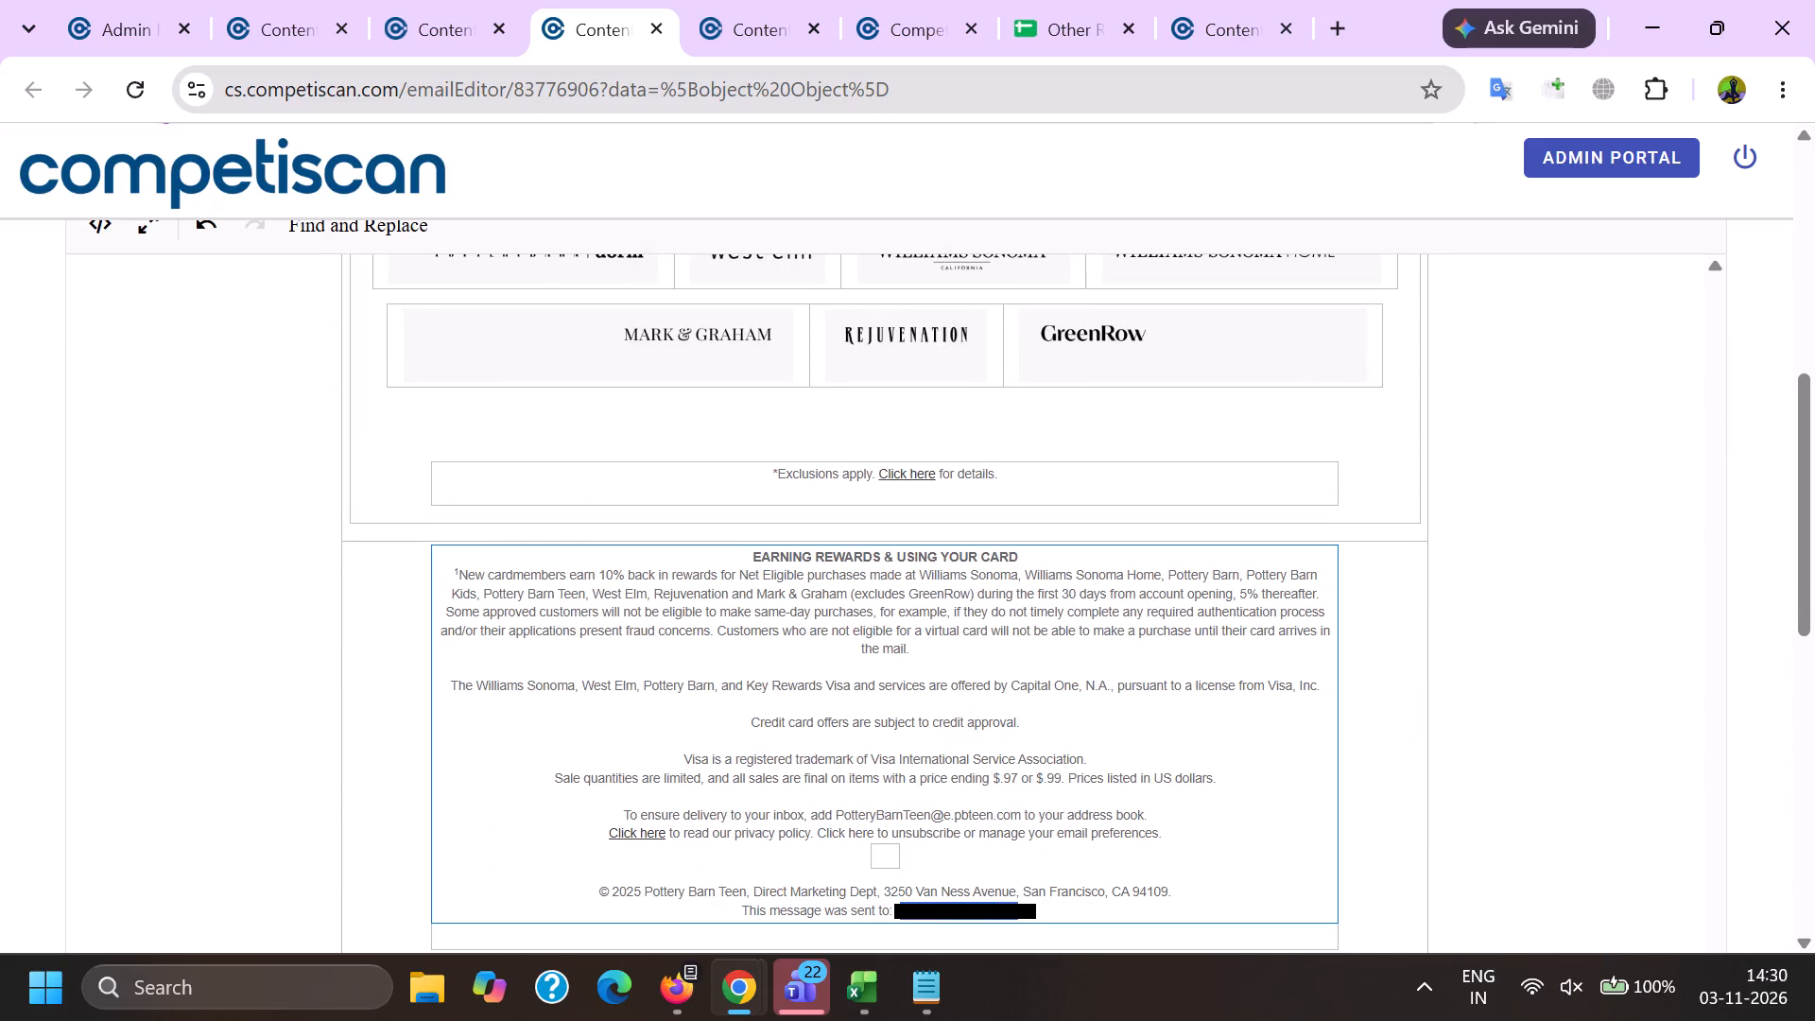
{"action": "key", "text": "BackSpace"}
{"action": "key", "text": "Right"}
{"action": "key", "text": "BackSpace"}
{"action": "key", "text": "BackSpace"}
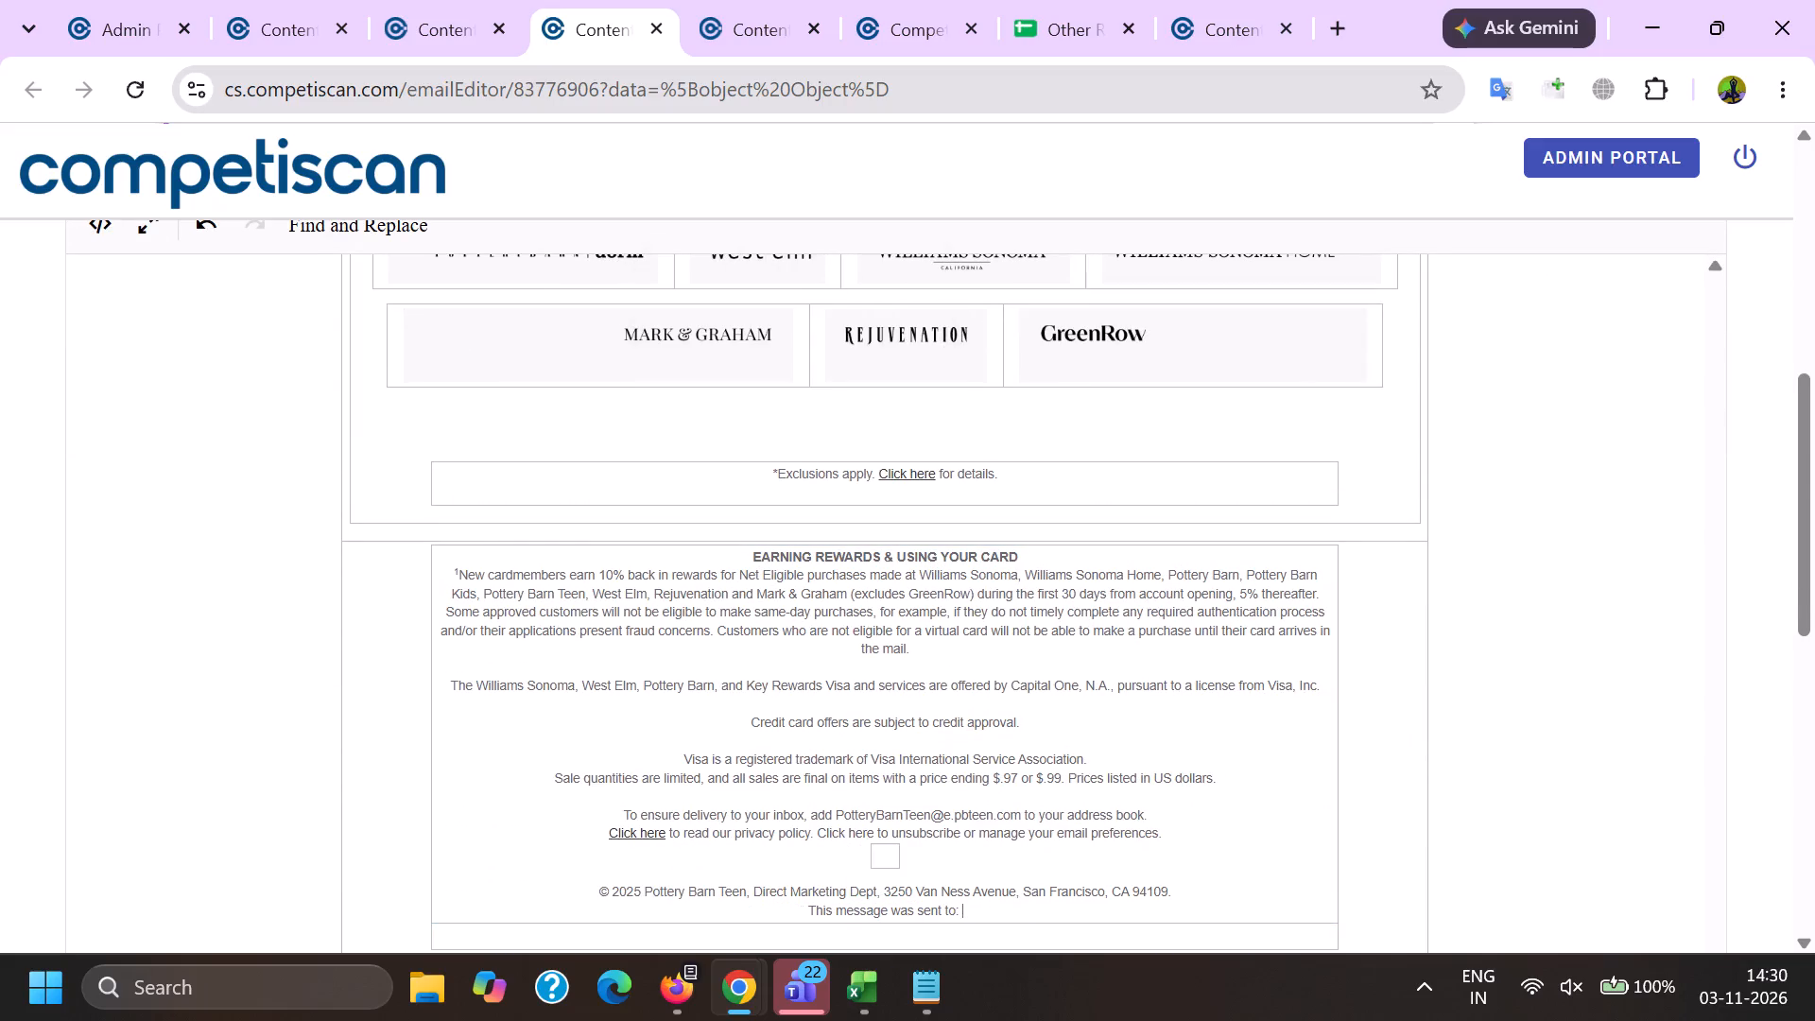
Delete the sender's email address from the footer's "To ensure delivery to your inbox" line.
{"action": "left_click_drag", "start_coordinate": [838, 817], "coordinate": [1017, 828]}
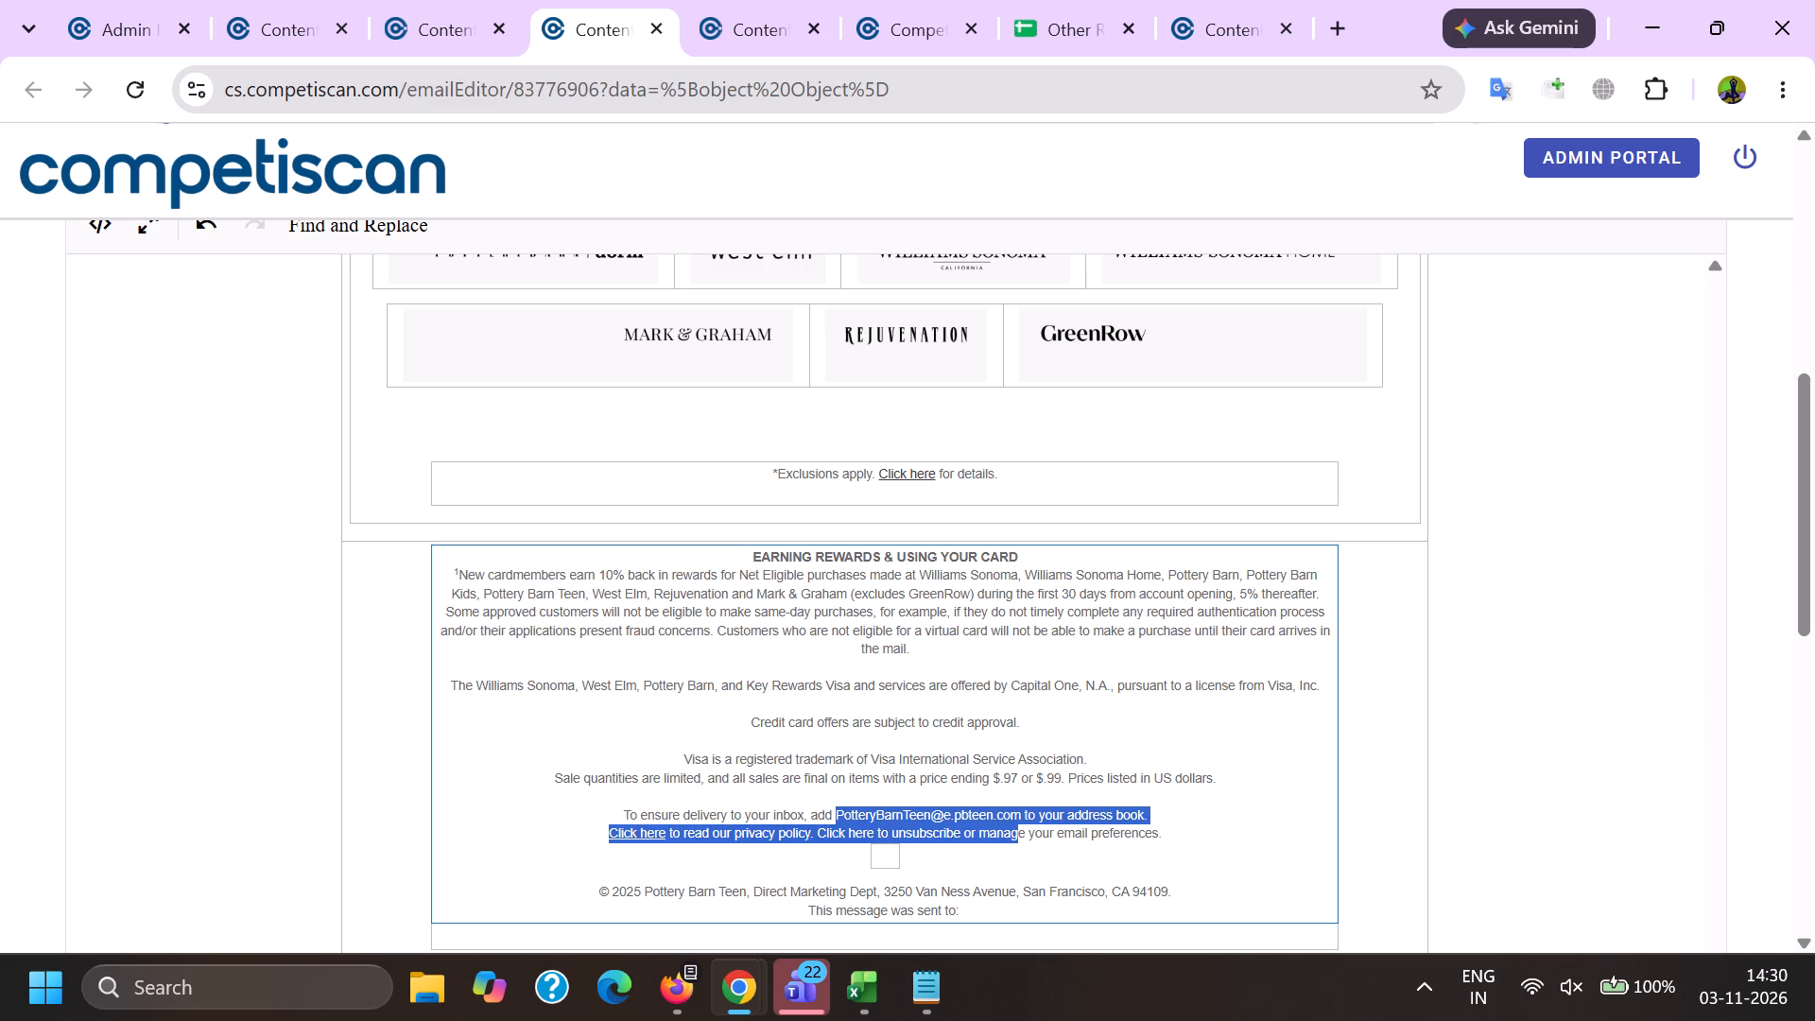
{"action": "left_click_drag", "start_coordinate": [1017, 828], "coordinate": [1026, 821]}
{"action": "key", "text": "BackSpace"}
{"action": "scroll", "coordinate": [899, 803], "scroll_direction": "down", "scroll_amount": 10}
{"action": "scroll", "coordinate": [786, 825], "scroll_direction": "up", "scroll_amount": 4}
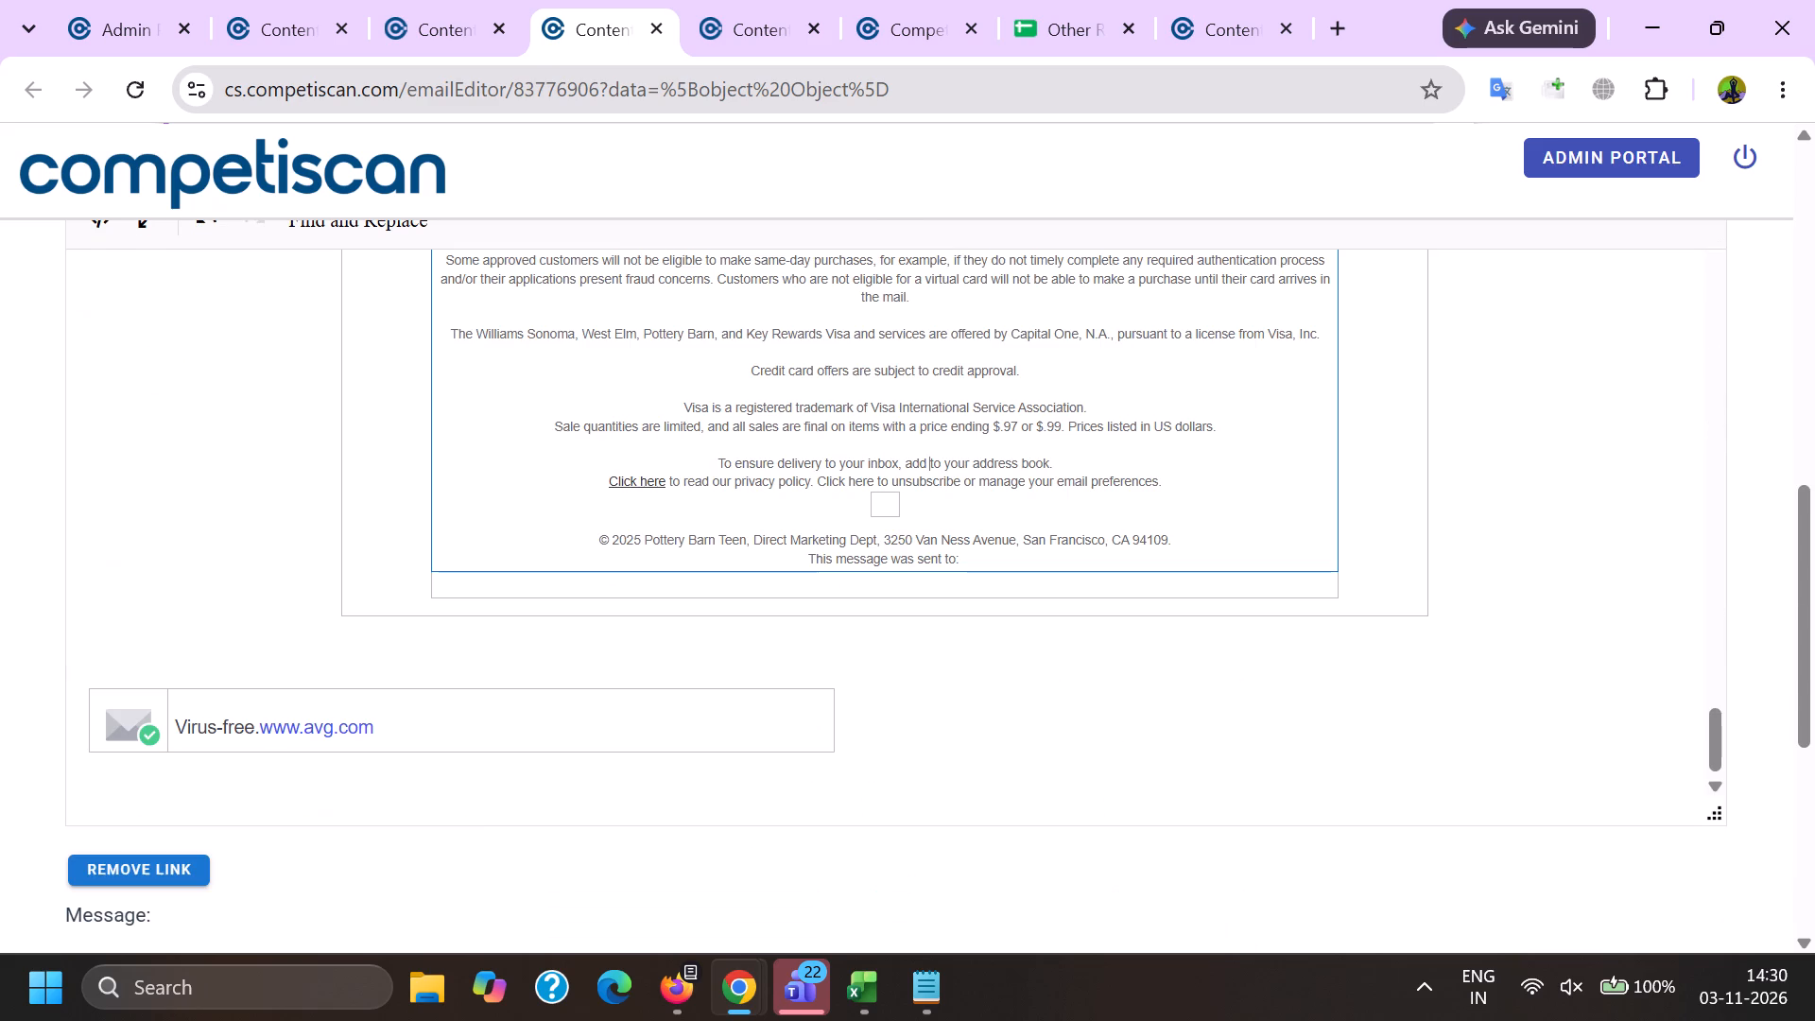
Delete the table holding the AVG "Virus-free" notice at the end of the email body.
{"action": "left_click", "coordinate": [102, 709]}
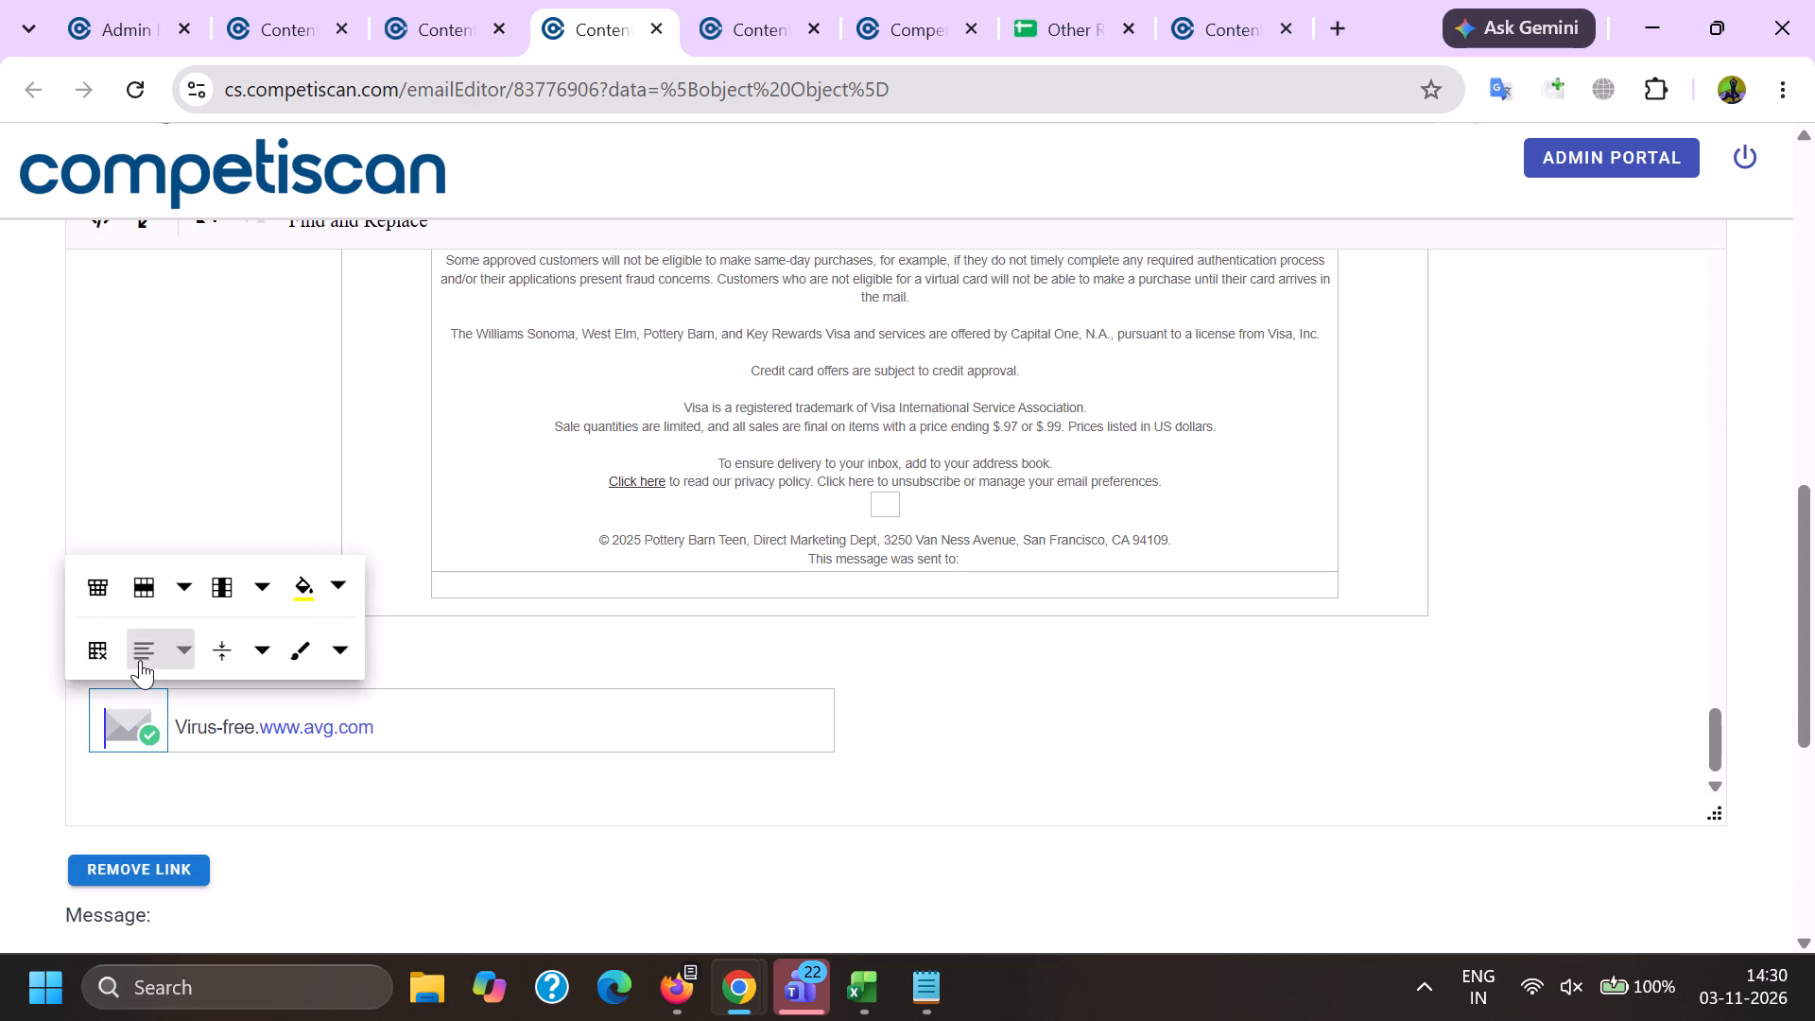
{"action": "left_click", "coordinate": [104, 648]}
Save the cleaned copy of email 83776906 with its product info.
{"action": "scroll", "coordinate": [534, 638], "scroll_direction": "down", "scroll_amount": 10}
{"action": "left_click", "coordinate": [701, 718]}
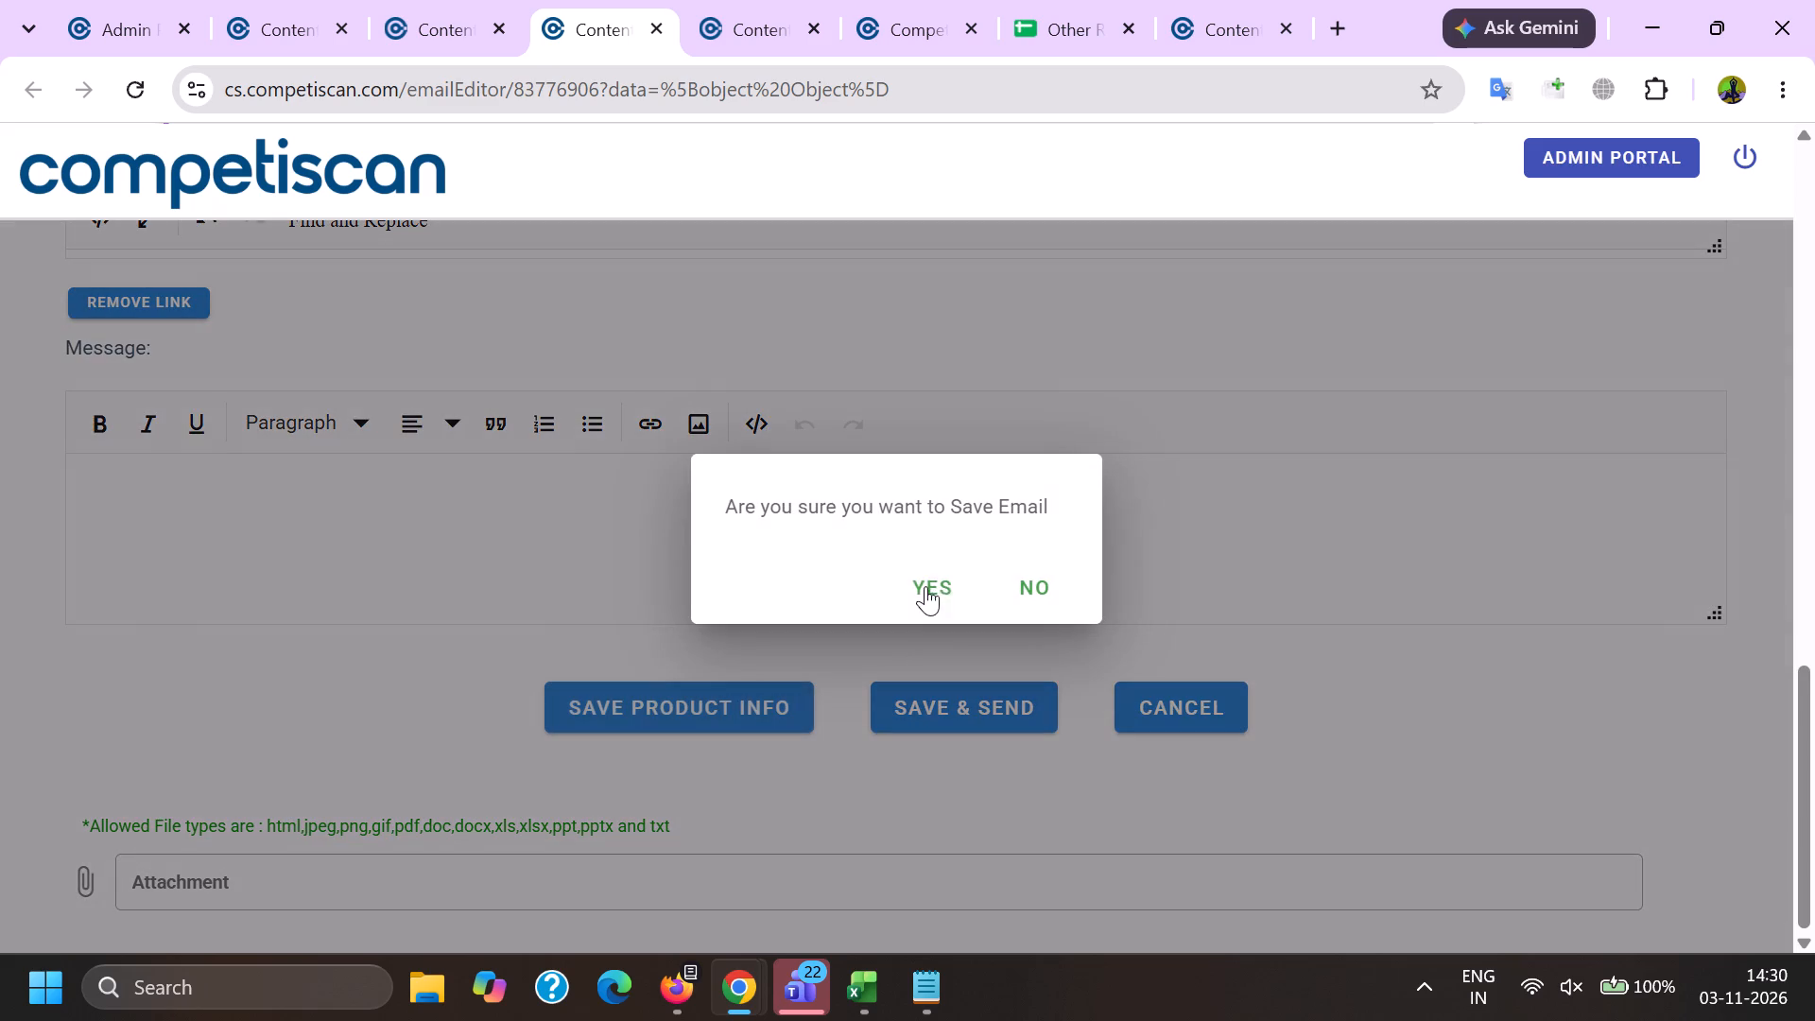
{"action": "left_click", "coordinate": [925, 586]}
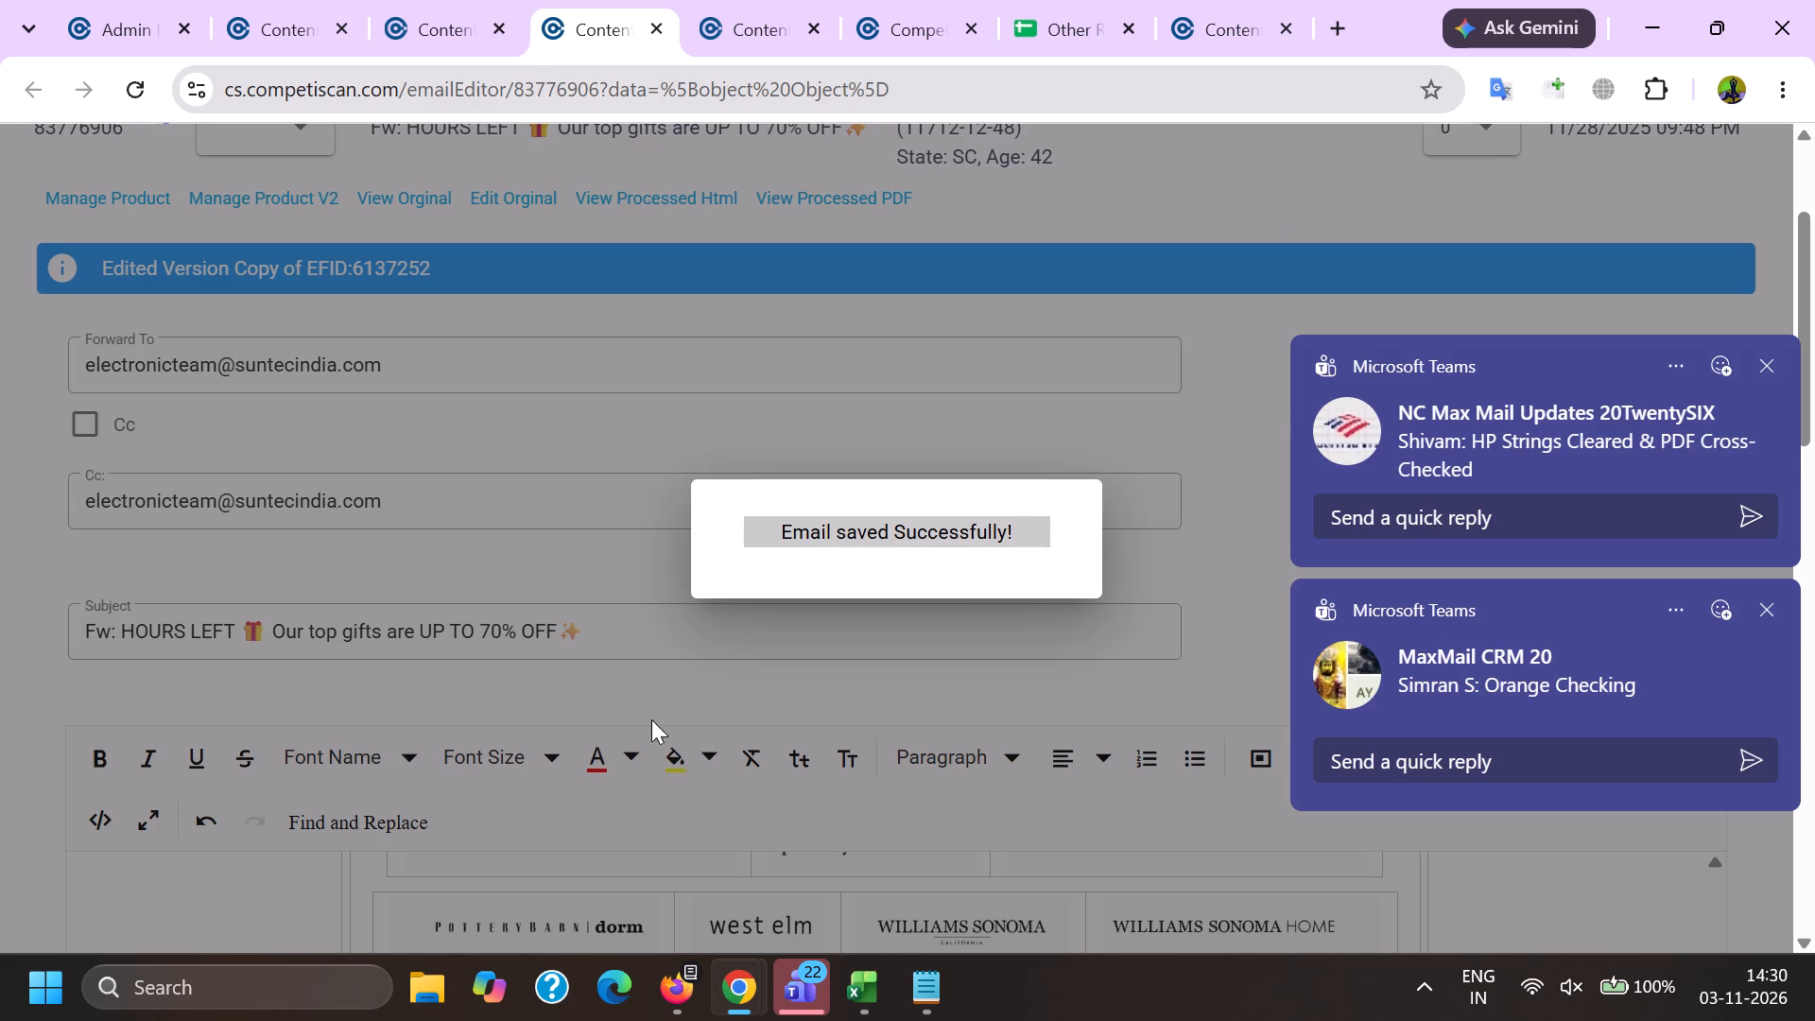
Open the Manage Product V2 form for email 83776906.
{"action": "left_click", "coordinate": [0, 215]}
{"action": "left_click", "coordinate": [76, 182]}
{"action": "left_click", "coordinate": [84, 199]}
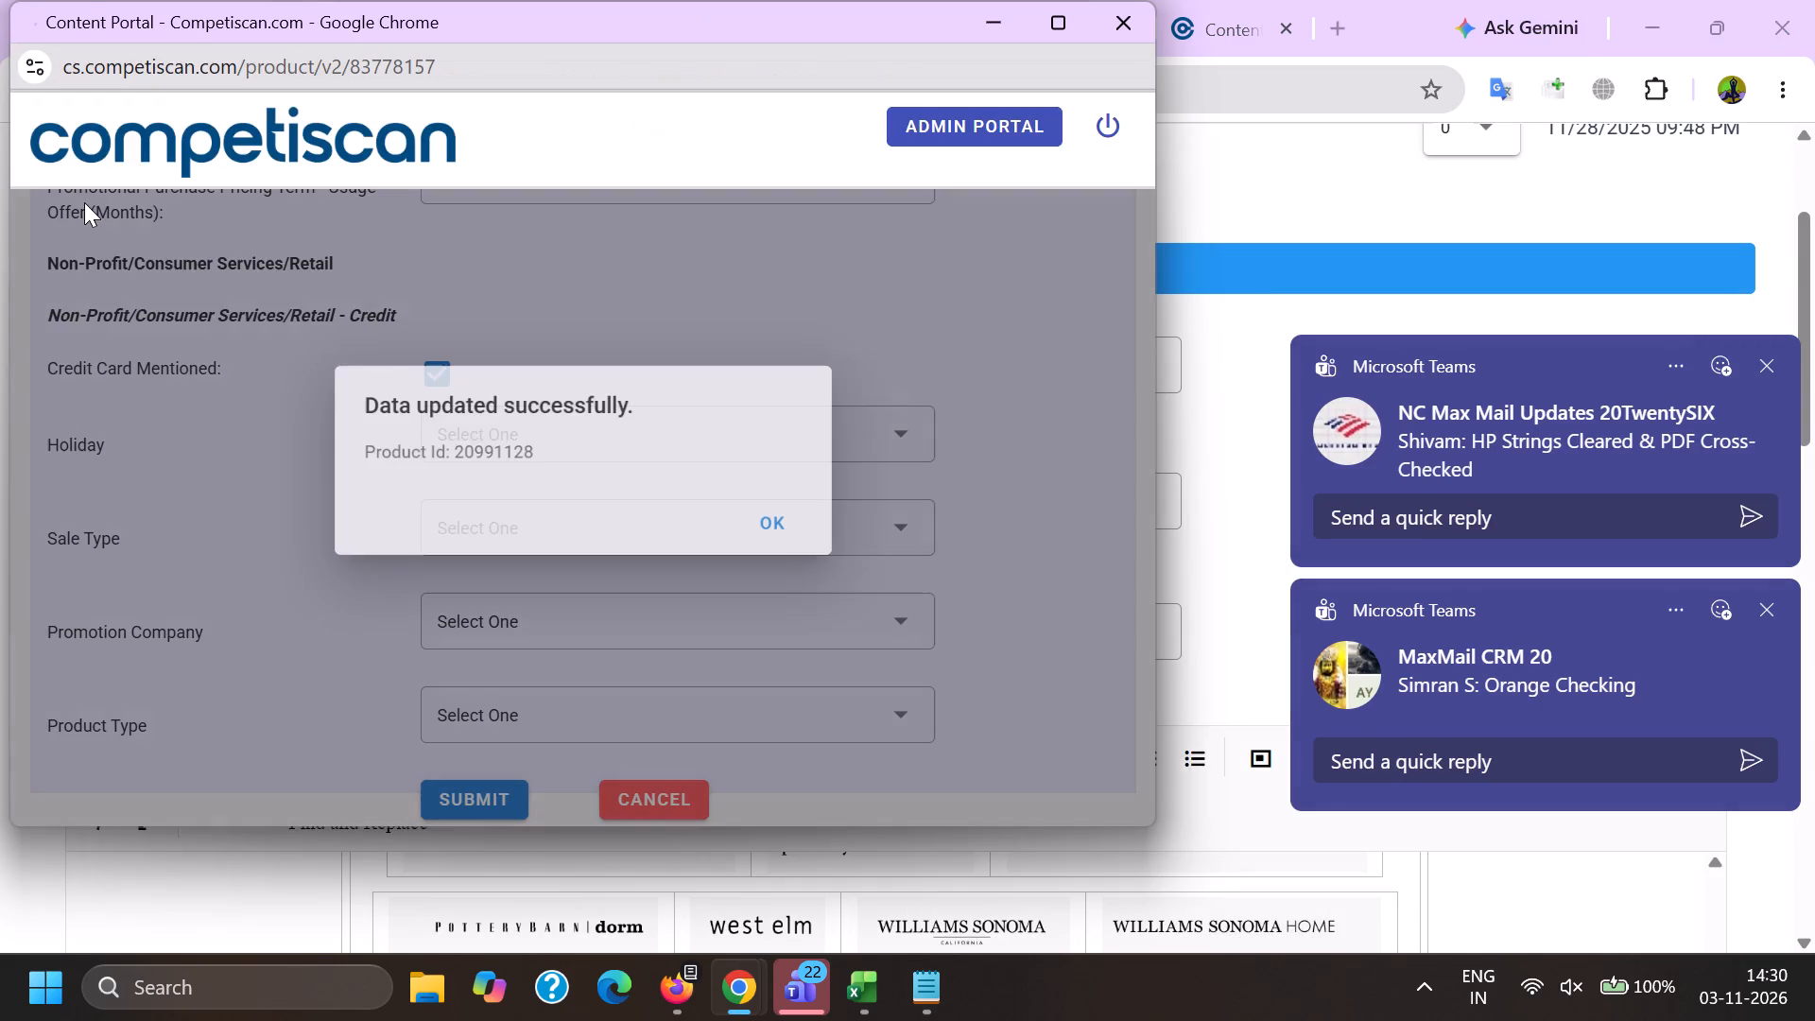
Return to the email editor and copy "Pottery Barn Teen" from the From line of the email header.
{"action": "key", "text": "alt+Tab"}
{"action": "scroll", "coordinate": [387, 441], "scroll_direction": "down", "scroll_amount": 6}
{"action": "left_click", "coordinate": [268, 689]}
{"action": "key", "text": "Page_Up"}
{"action": "key", "text": "Page_Up"}
{"action": "key", "text": "Page_Up"}
{"action": "key", "text": "Page_Up"}
{"action": "key", "text": "Page_Up"}
{"action": "key", "text": "Page_Up"}
{"action": "key", "text": "Page_Up"}
{"action": "key", "text": "Page_Up"}
{"action": "key", "text": "Page_Up"}
{"action": "key", "text": "Page_Up"}
{"action": "key", "text": "Page_Up"}
{"action": "key", "text": "Page_Up"}
{"action": "key", "text": "Page_Up"}
{"action": "key", "text": "Page_Up"}
{"action": "key", "text": "Page_Up"}
{"action": "key", "text": "Page_Up"}
{"action": "key", "text": "Page_Up"}
{"action": "key", "text": "Page_Up"}
{"action": "key", "text": "Page_Up"}
{"action": "key", "text": "Page_Up"}
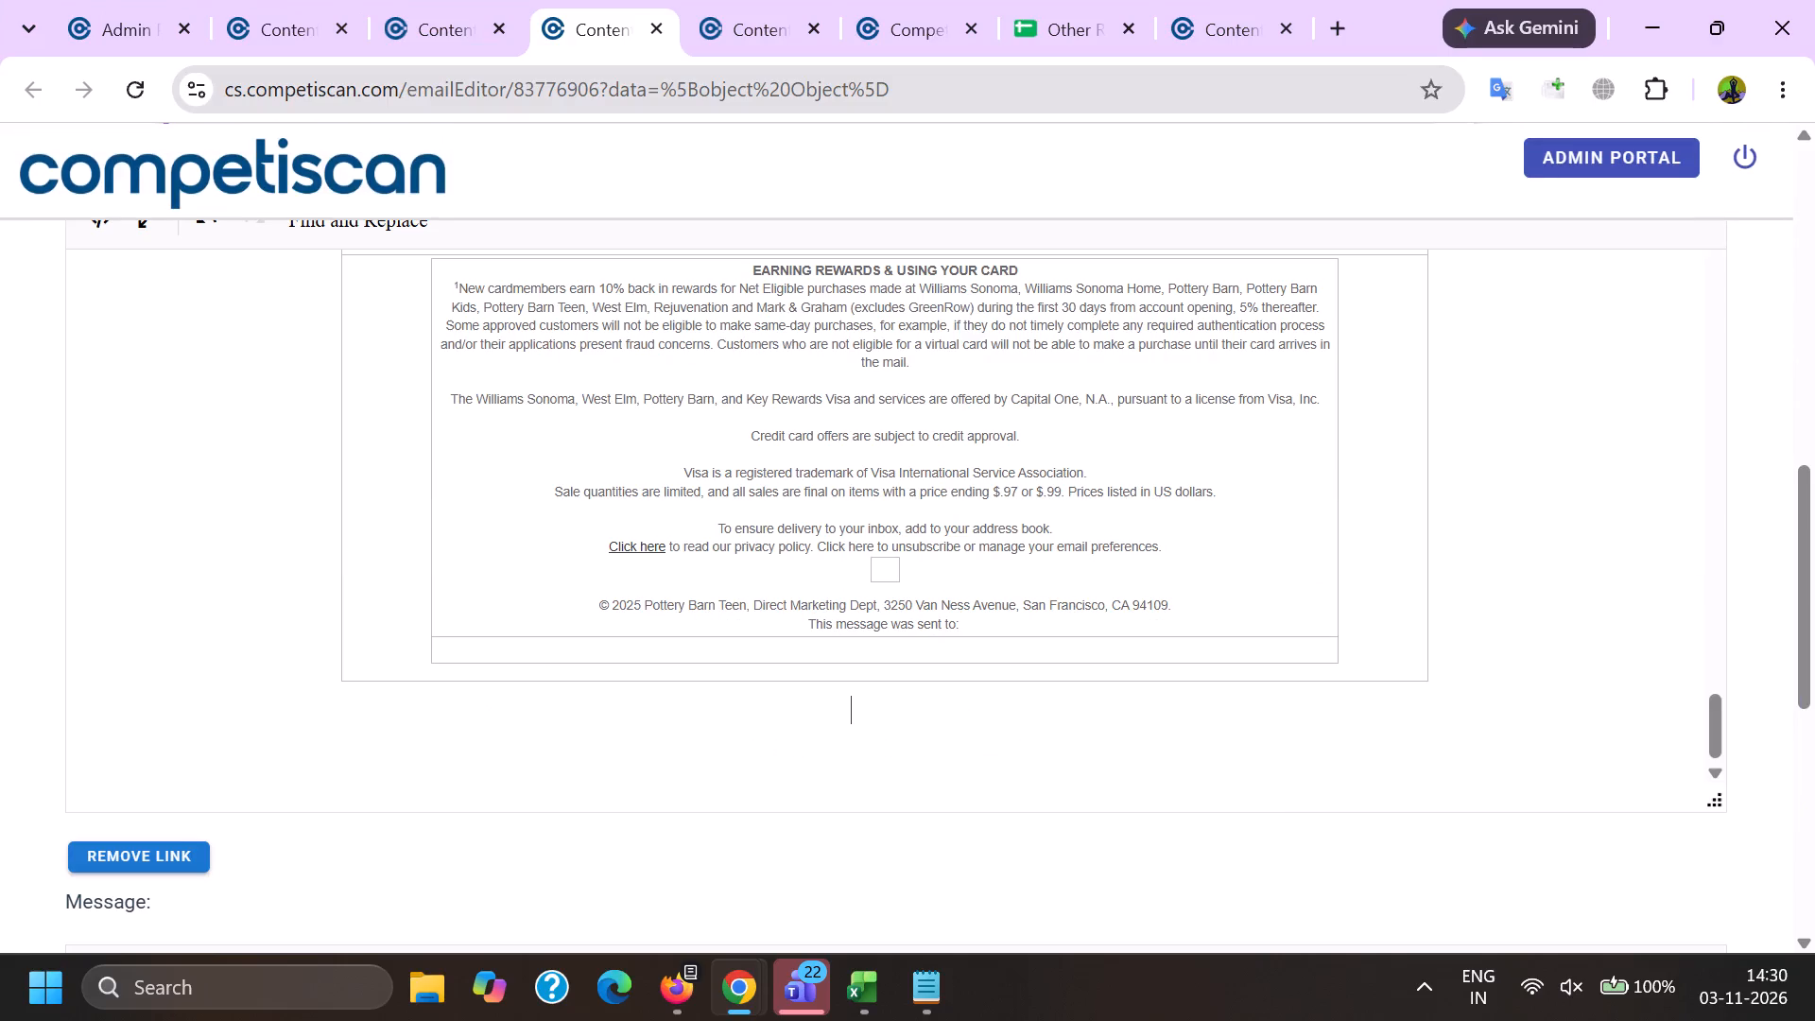
{"action": "scroll", "coordinate": [276, 526], "scroll_direction": "down", "scroll_amount": 5}
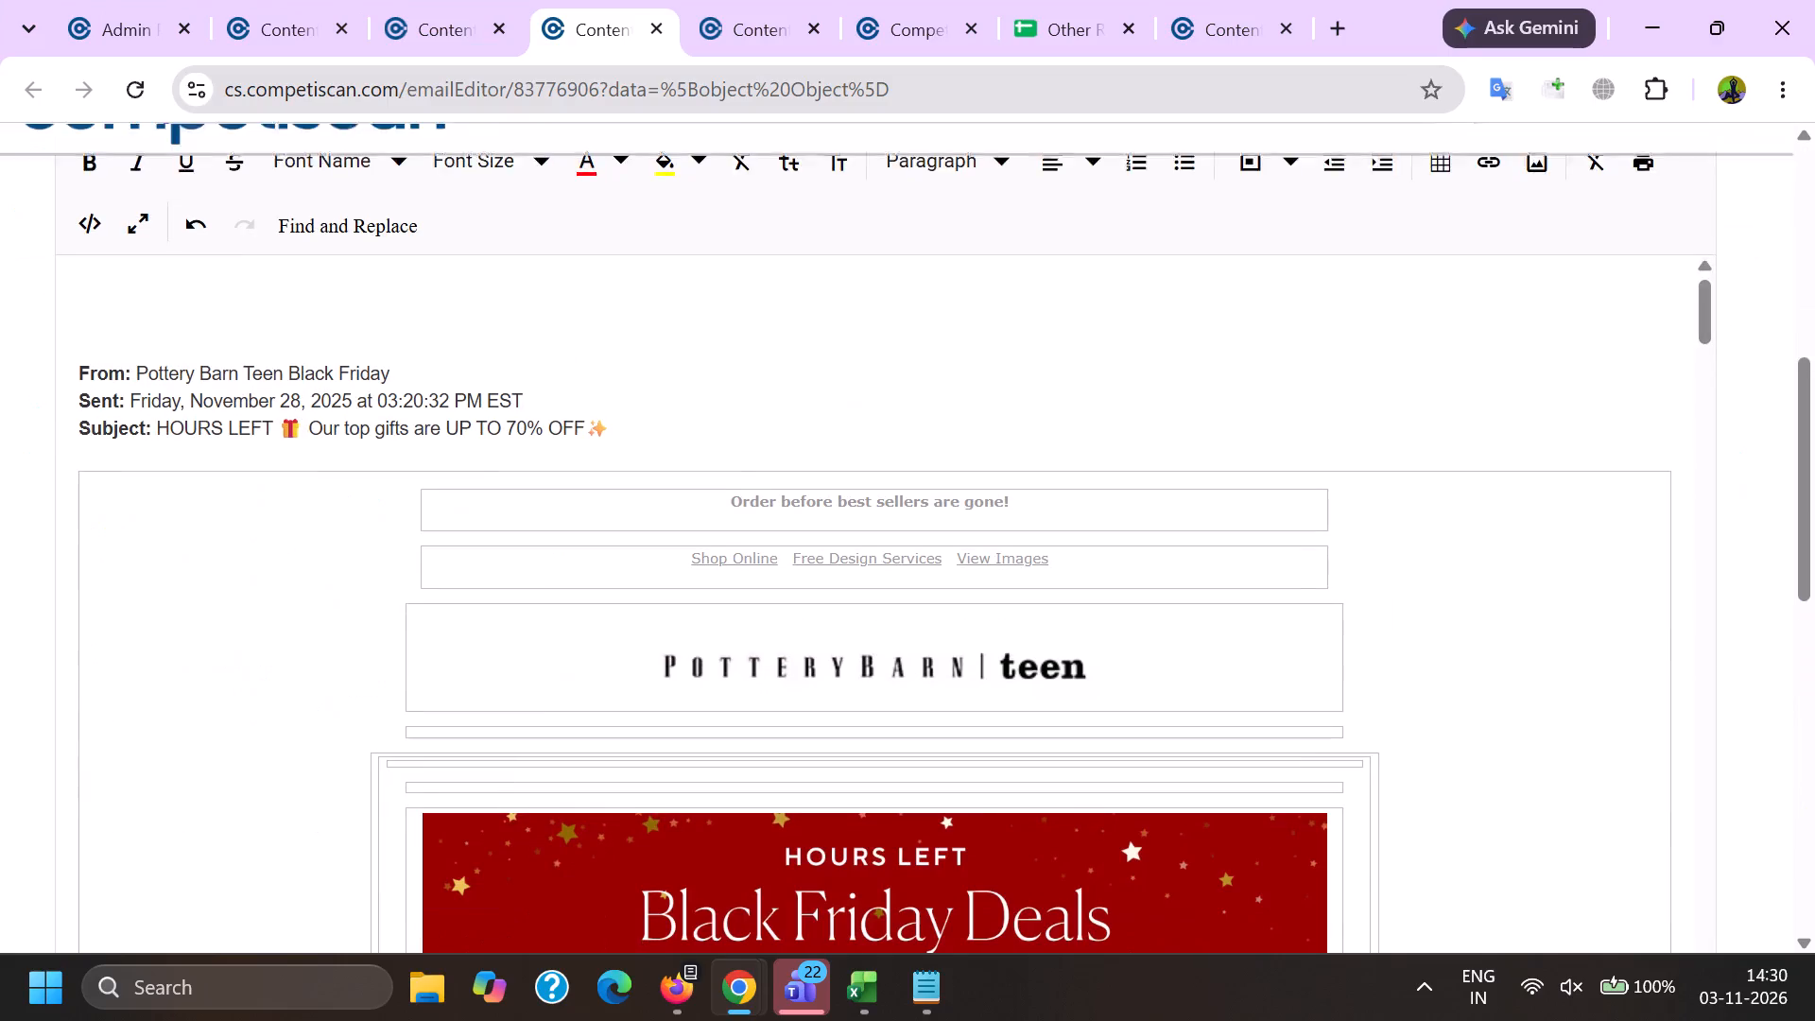
{"action": "double_click", "coordinate": [186, 375]}
{"action": "left_click", "coordinate": [261, 379], "text": "shift"}
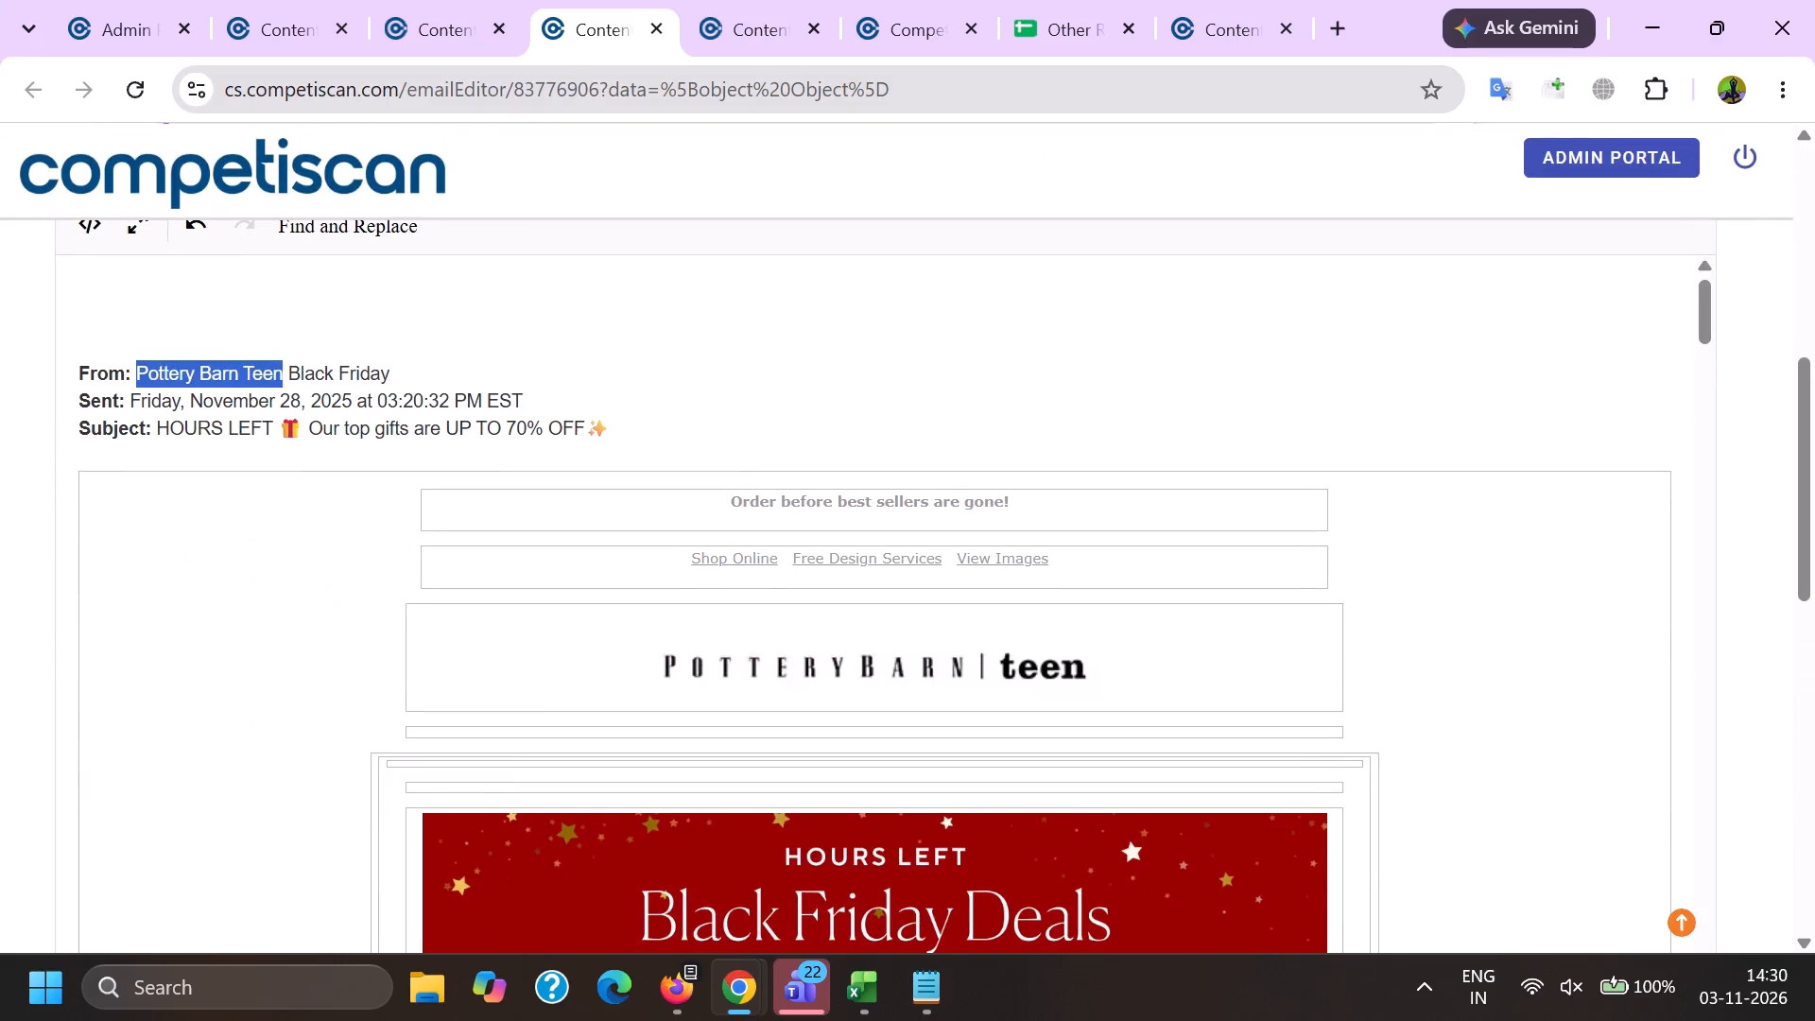
{"action": "key", "text": "ctrl+c"}
{"action": "key", "text": "ctrl+v"}
{"action": "key", "text": "ctrl+z"}
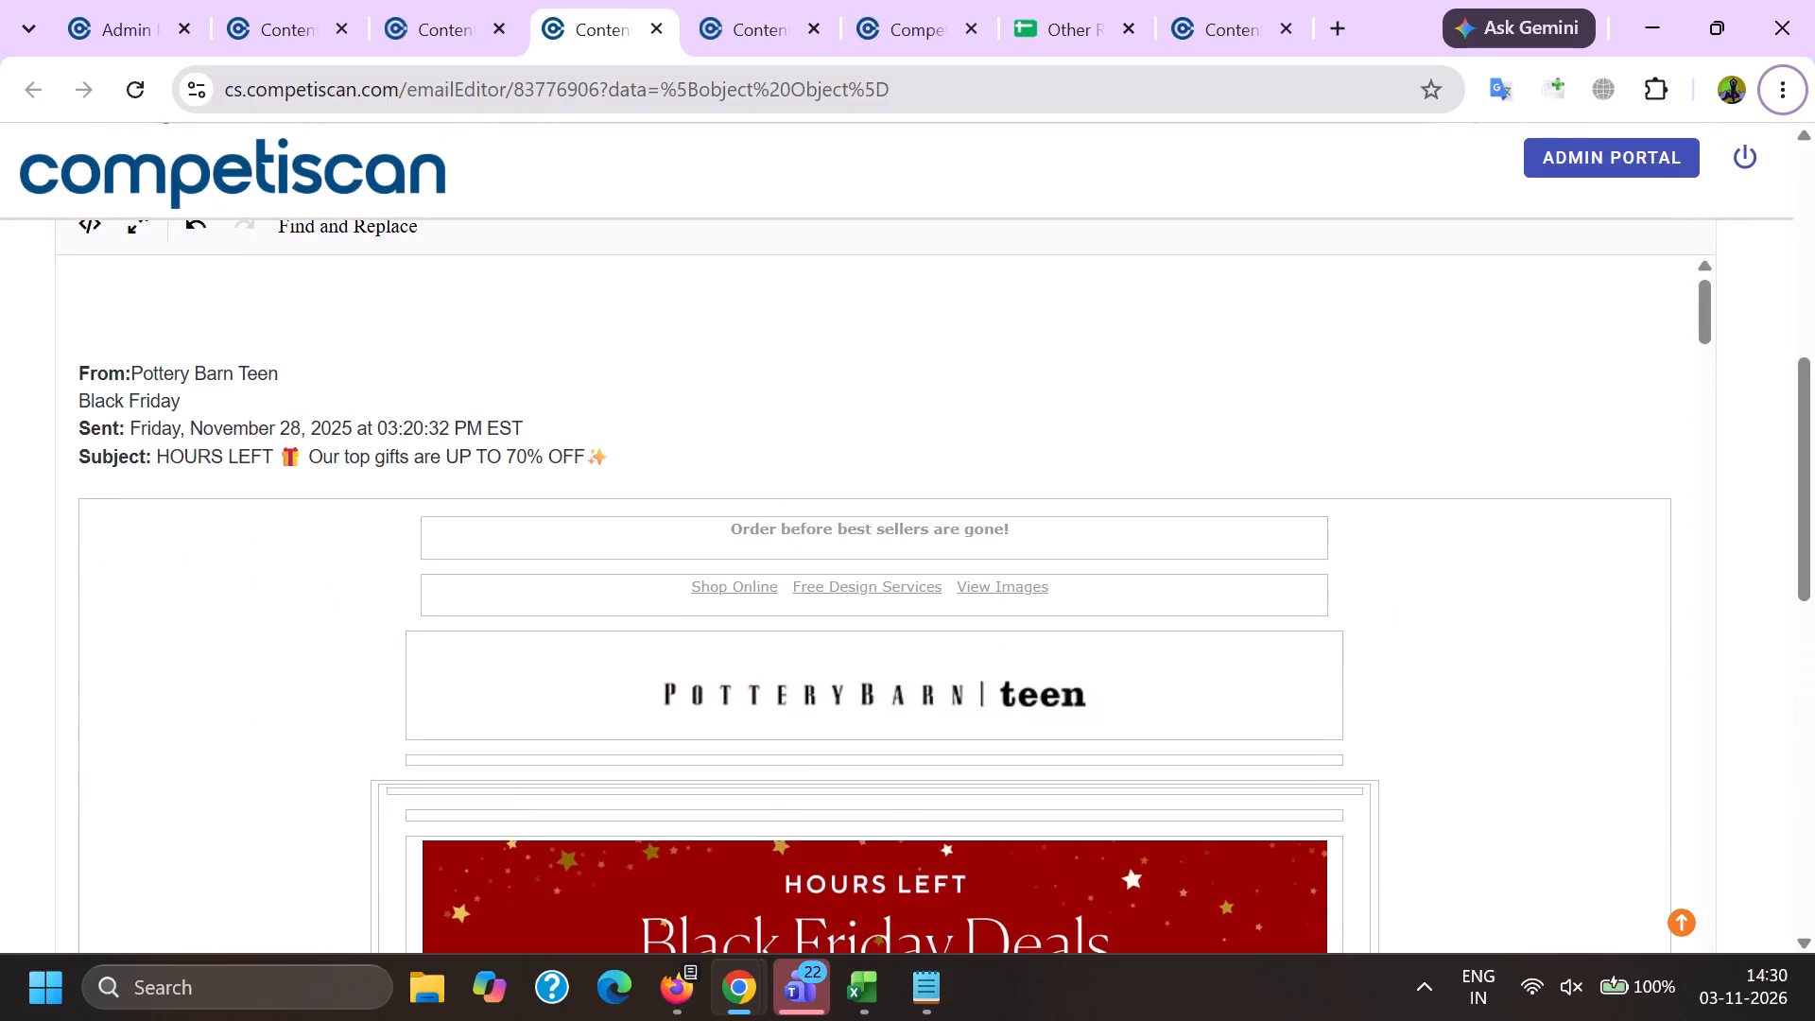
{"action": "double_click", "coordinate": [152, 370]}
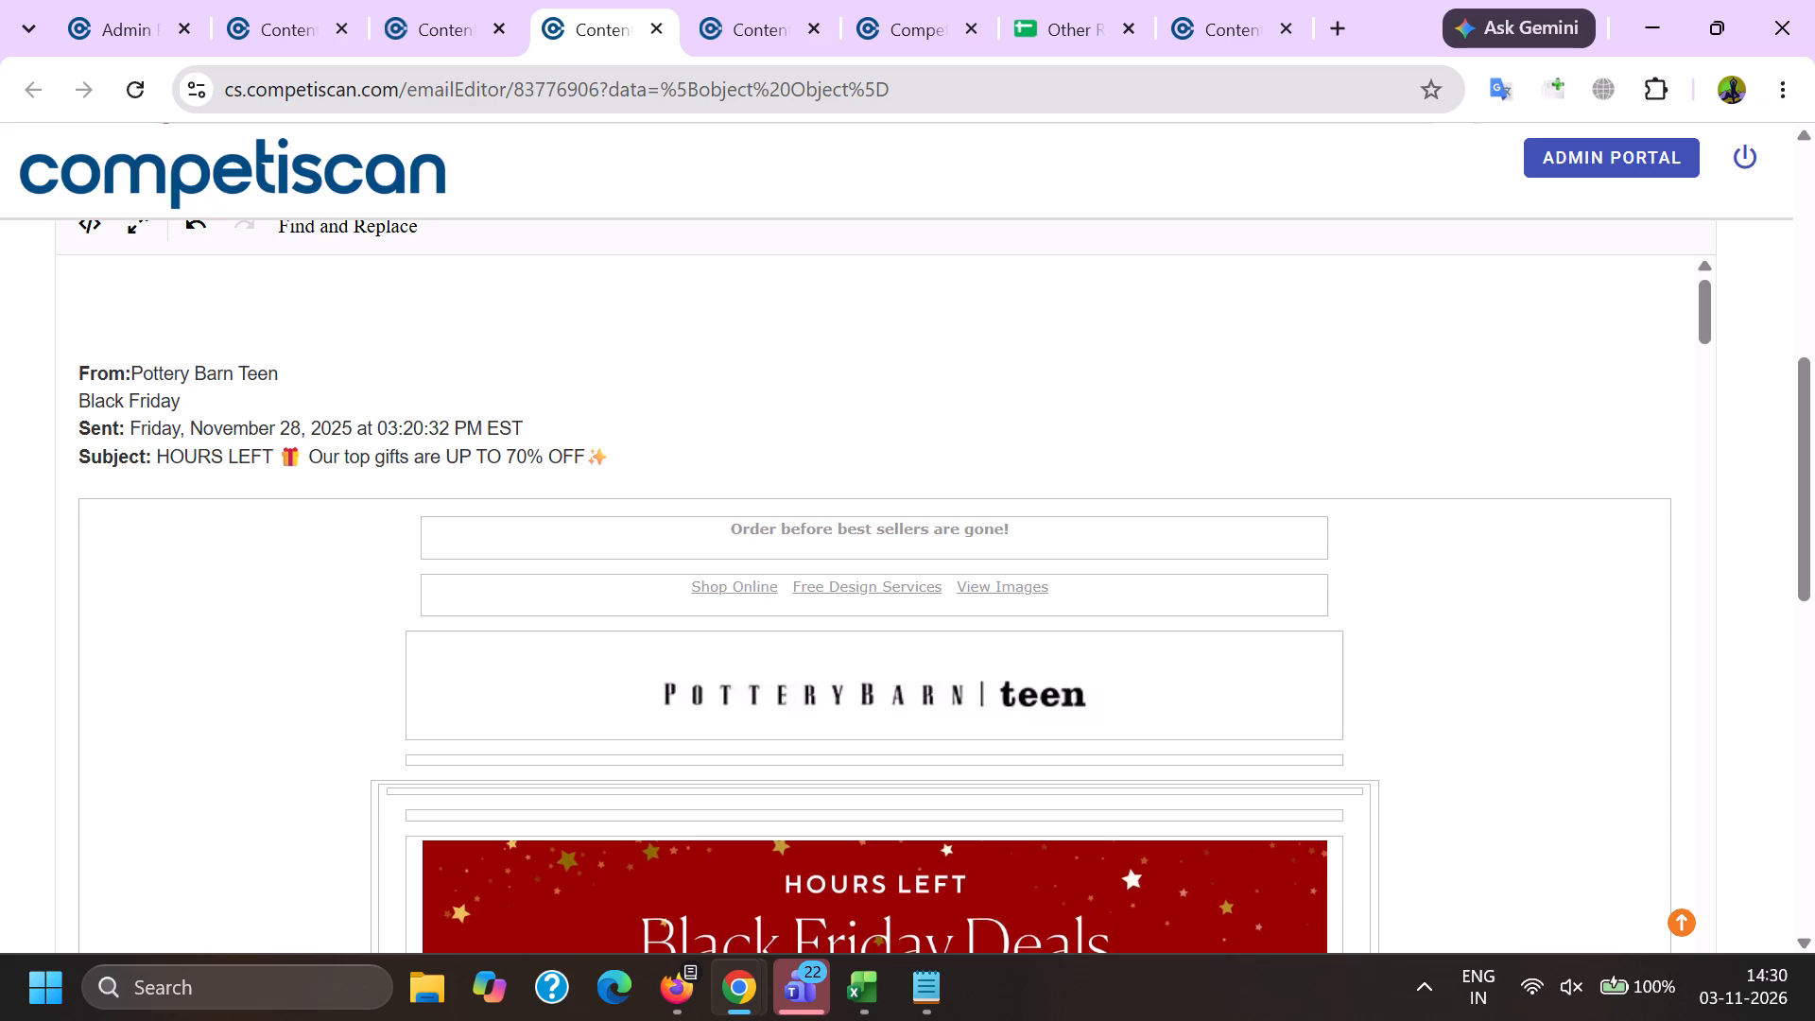
{"action": "left_click", "coordinate": [259, 376], "text": "shift"}
{"action": "key", "text": "ctrl+c"}
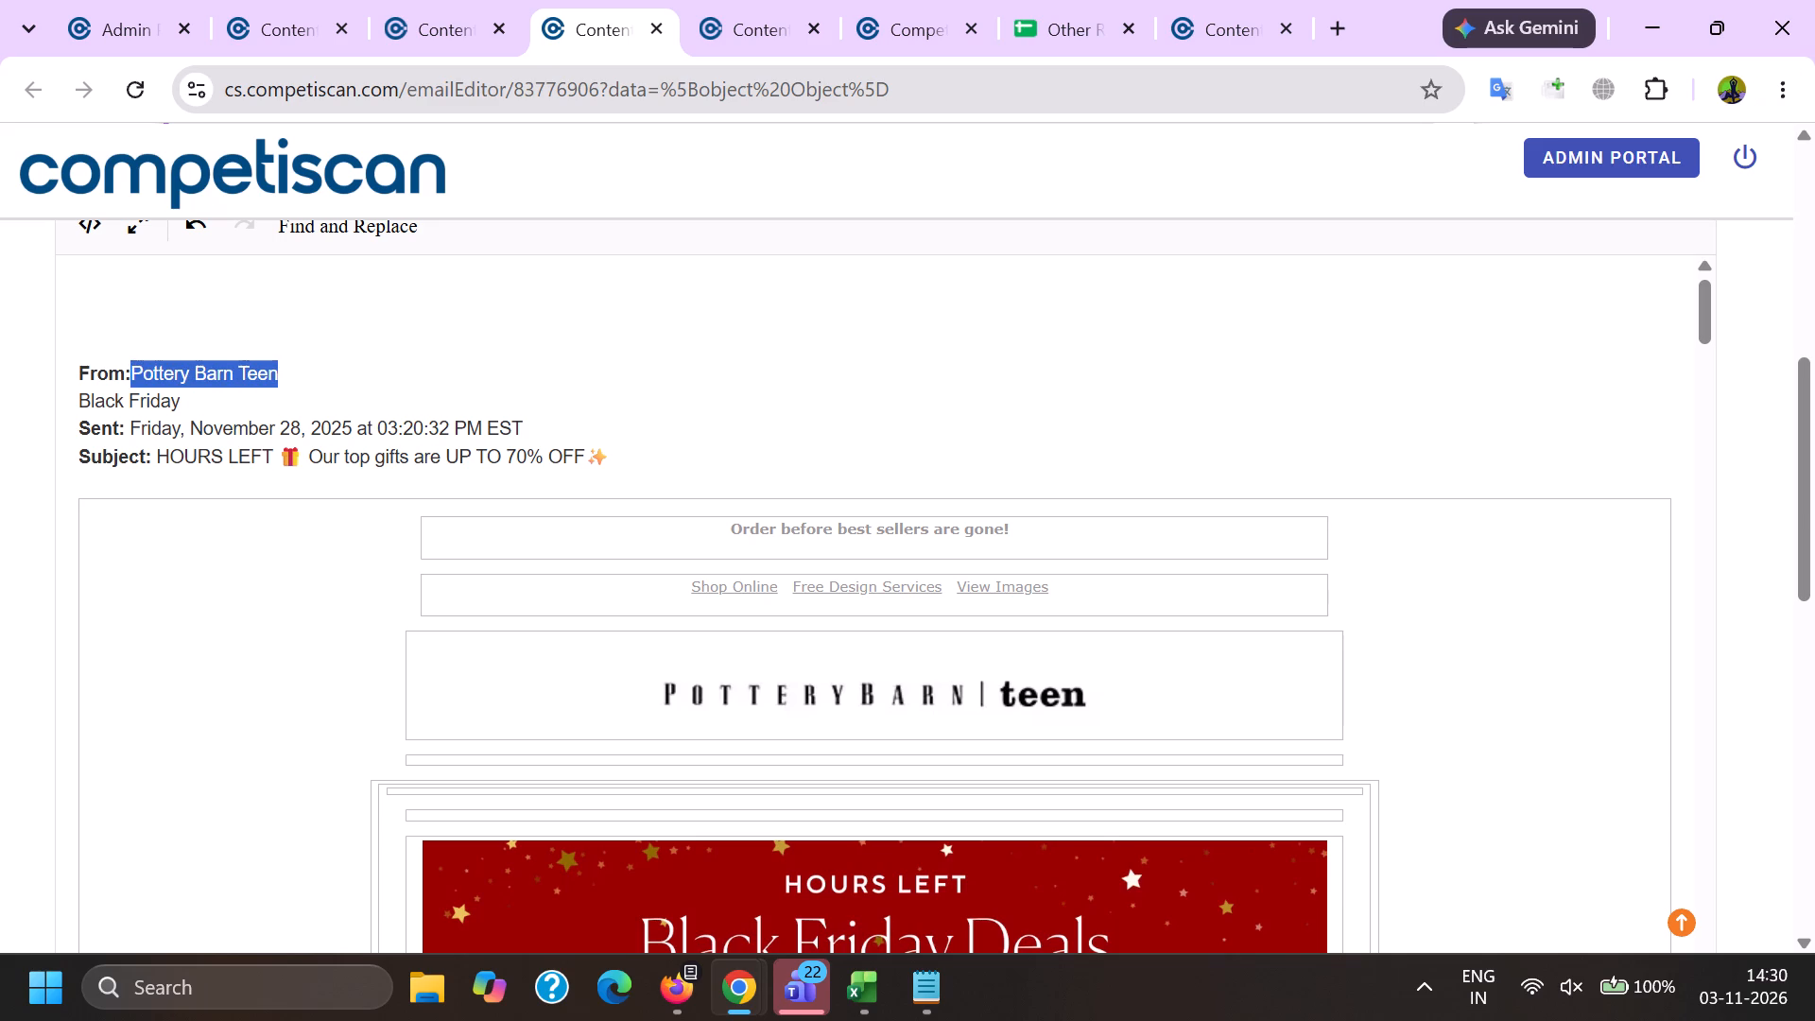
{"action": "key", "text": "ctrl+c"}
{"action": "key", "text": "ctrl+z"}
In the product form for 83776906, add Capital One as a company alongside Pottery Barn Teen.
{"action": "key", "text": "alt+Tab"}
{"action": "scroll", "coordinate": [618, 381], "scroll_direction": "down", "scroll_amount": 5}
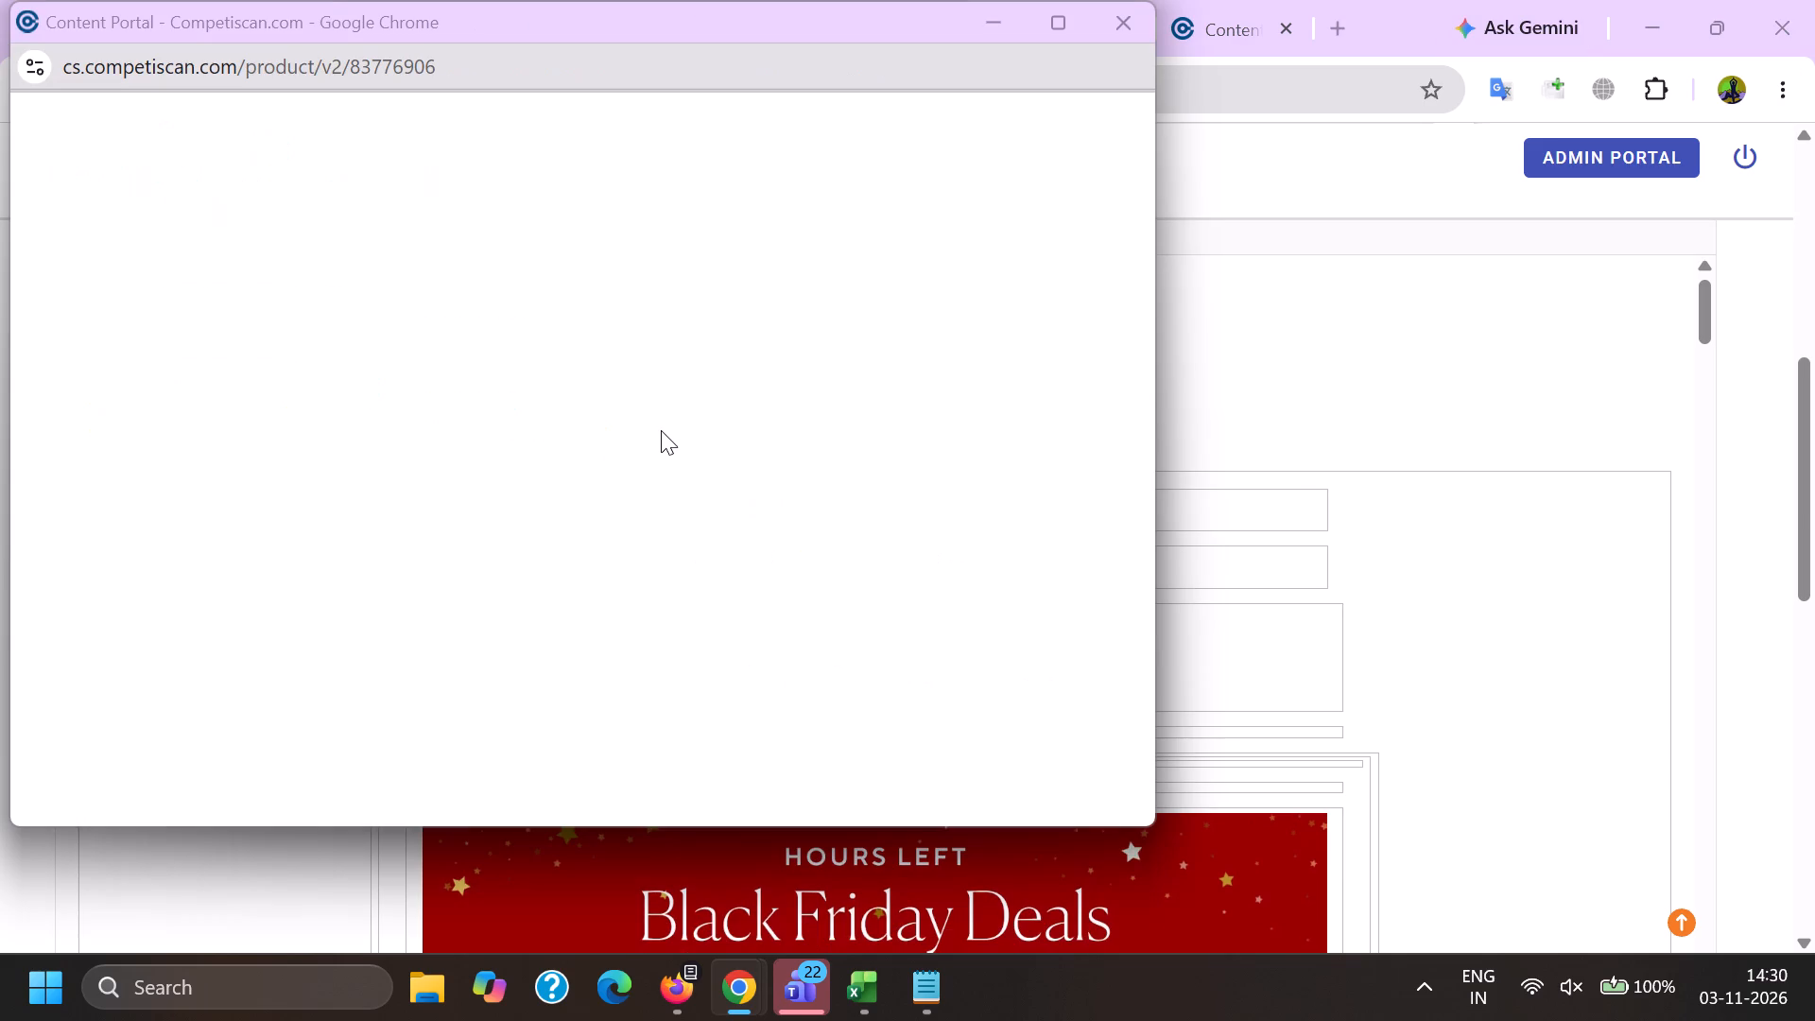
{"action": "left_click", "coordinate": [521, 518]}
{"action": "left_click", "coordinate": [516, 459]}
{"action": "key", "text": "c"}
{"action": "key", "text": "a"}
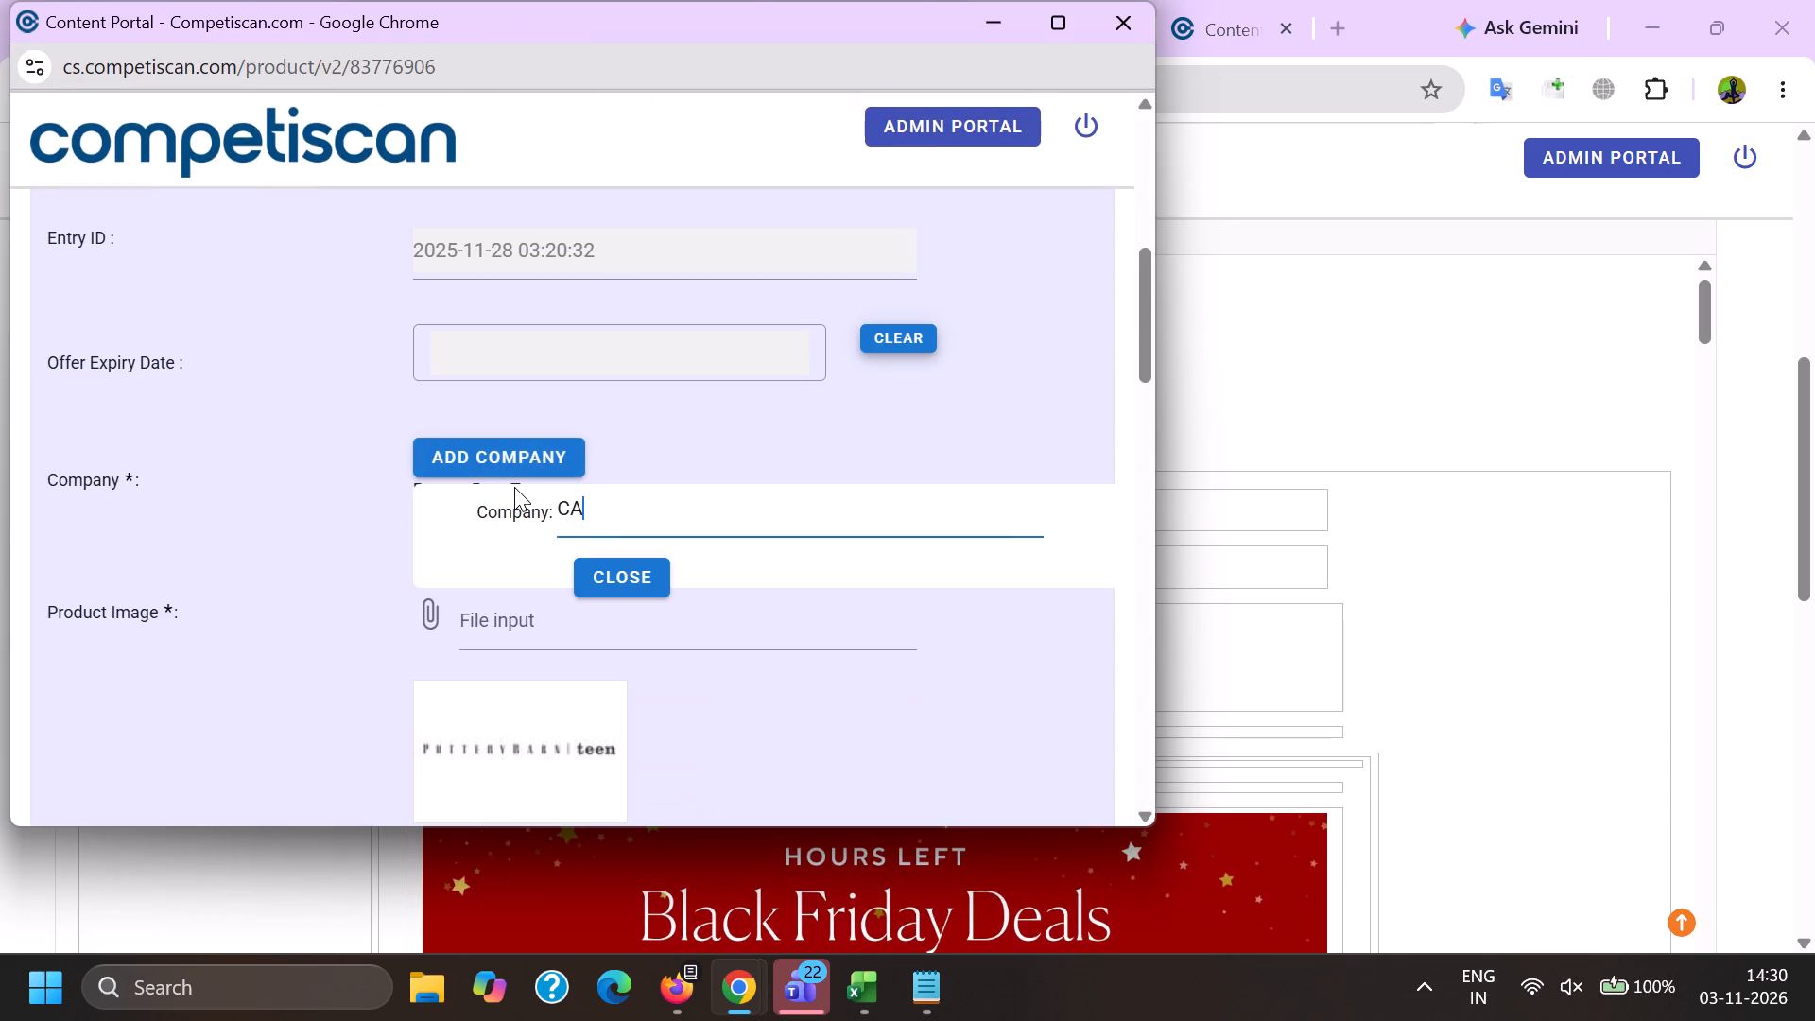
{"action": "key", "text": "p"}
{"action": "key", "text": "i"}
{"action": "key", "text": "t"}
{"action": "key", "text": "a"}
{"action": "key", "text": "l"}
{"action": "key", "text": "space"}
{"action": "key", "text": "o"}
{"action": "key", "text": "n"}
{"action": "key", "text": "e"}
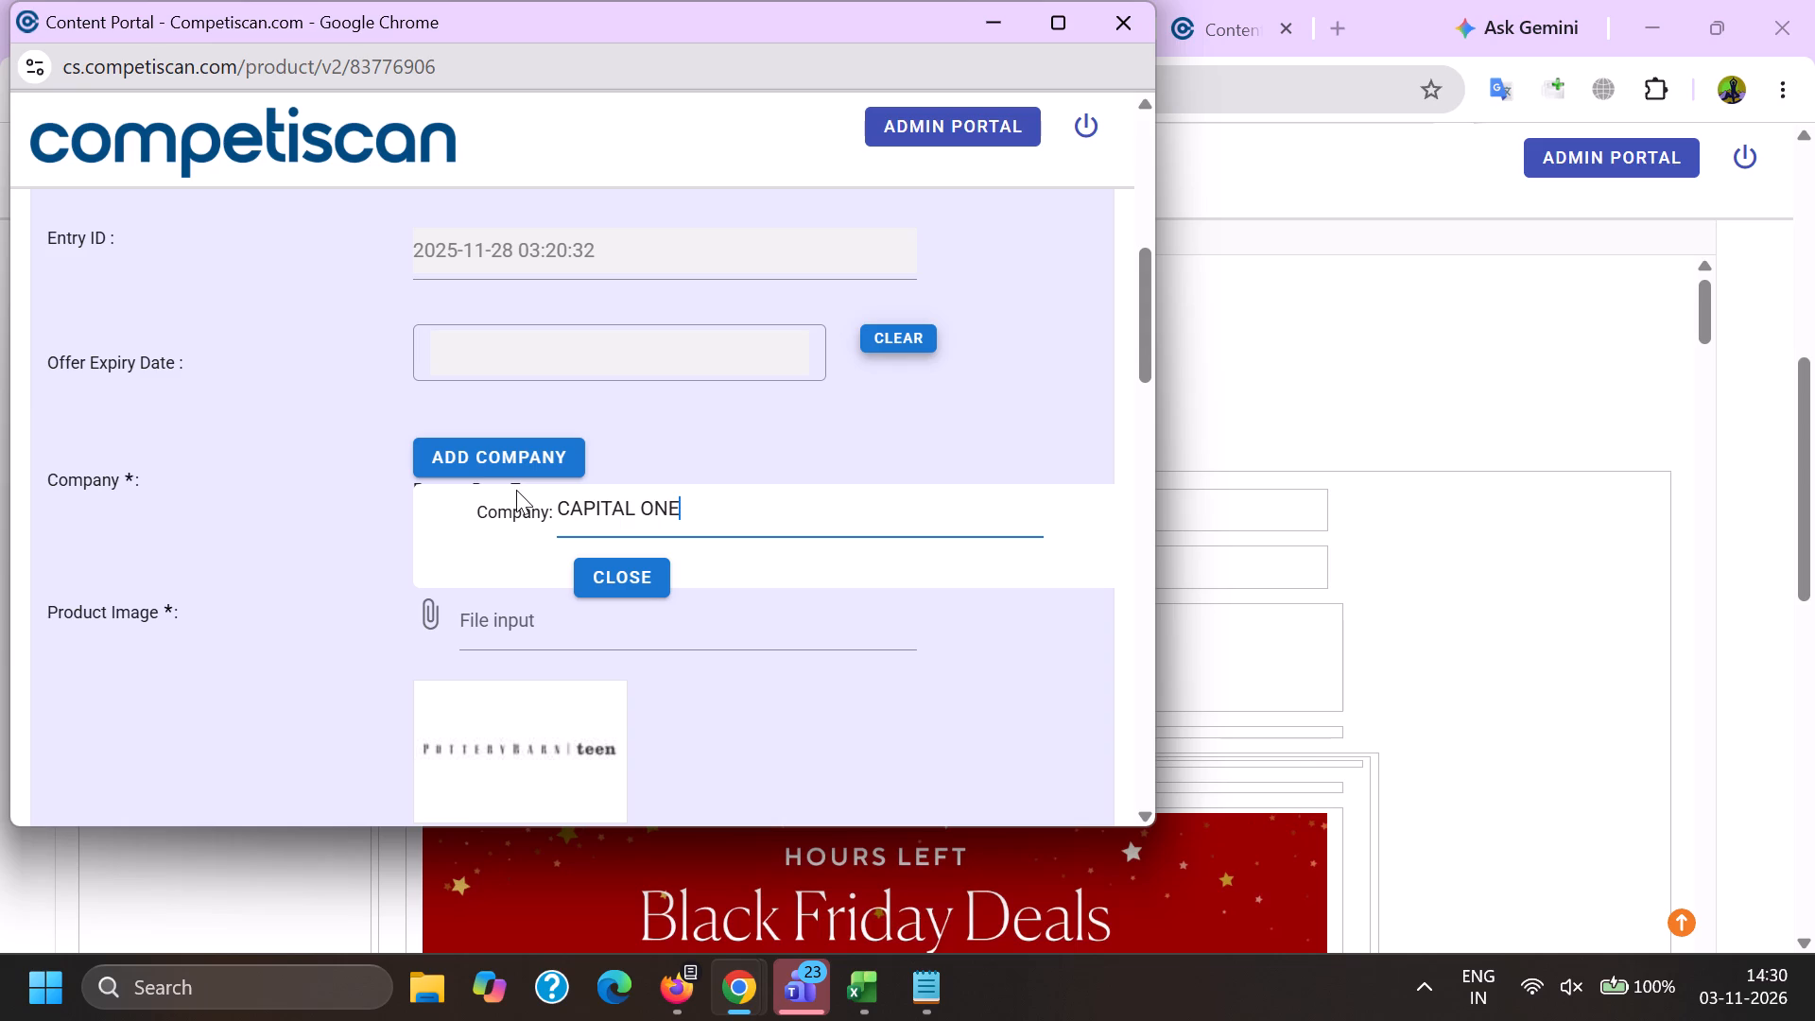
Add Pottery Barn Teen (Retail) as the affinity/association and close the company entry.
{"action": "scroll", "coordinate": [517, 474], "scroll_direction": "down", "scroll_amount": 4}
{"action": "left_click", "coordinate": [562, 363]}
{"action": "left_click", "coordinate": [718, 413]}
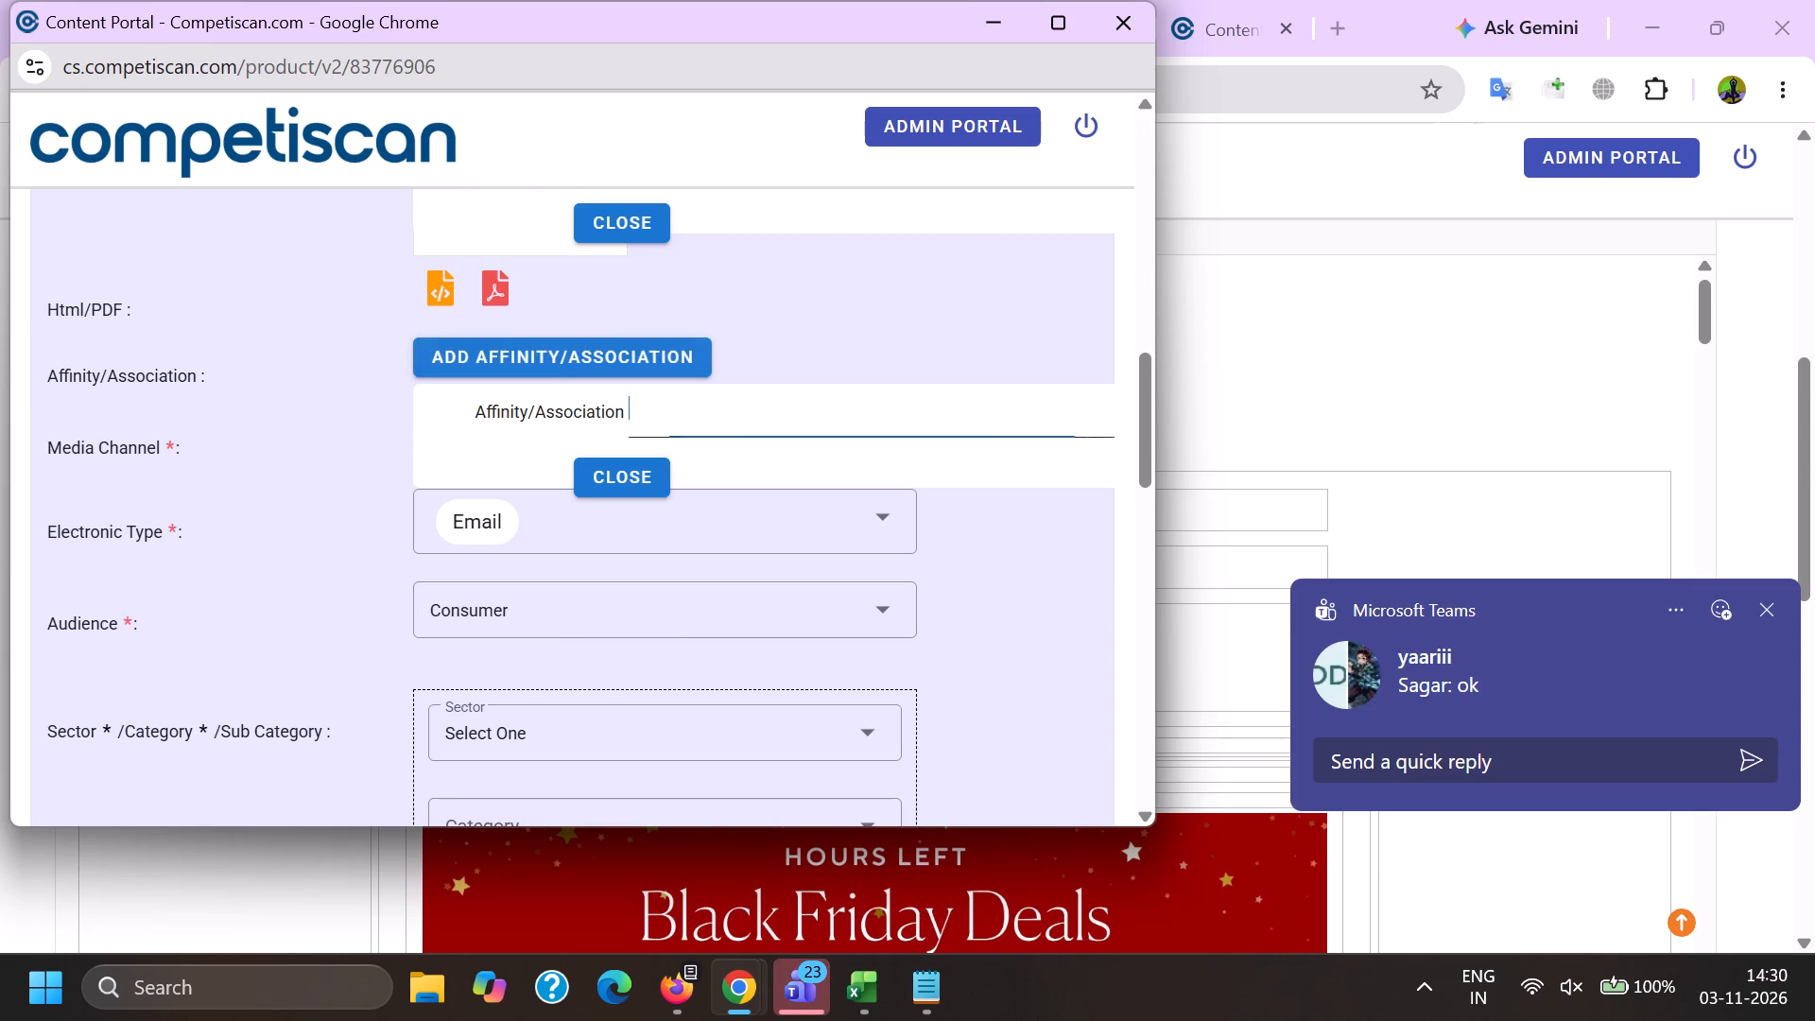
{"action": "key", "text": "ctrl+v"}
{"action": "scroll", "coordinate": [633, 632], "scroll_direction": "up", "scroll_amount": 4}
{"action": "left_click", "coordinate": [620, 579]}
{"action": "left_click", "coordinate": [527, 520]}
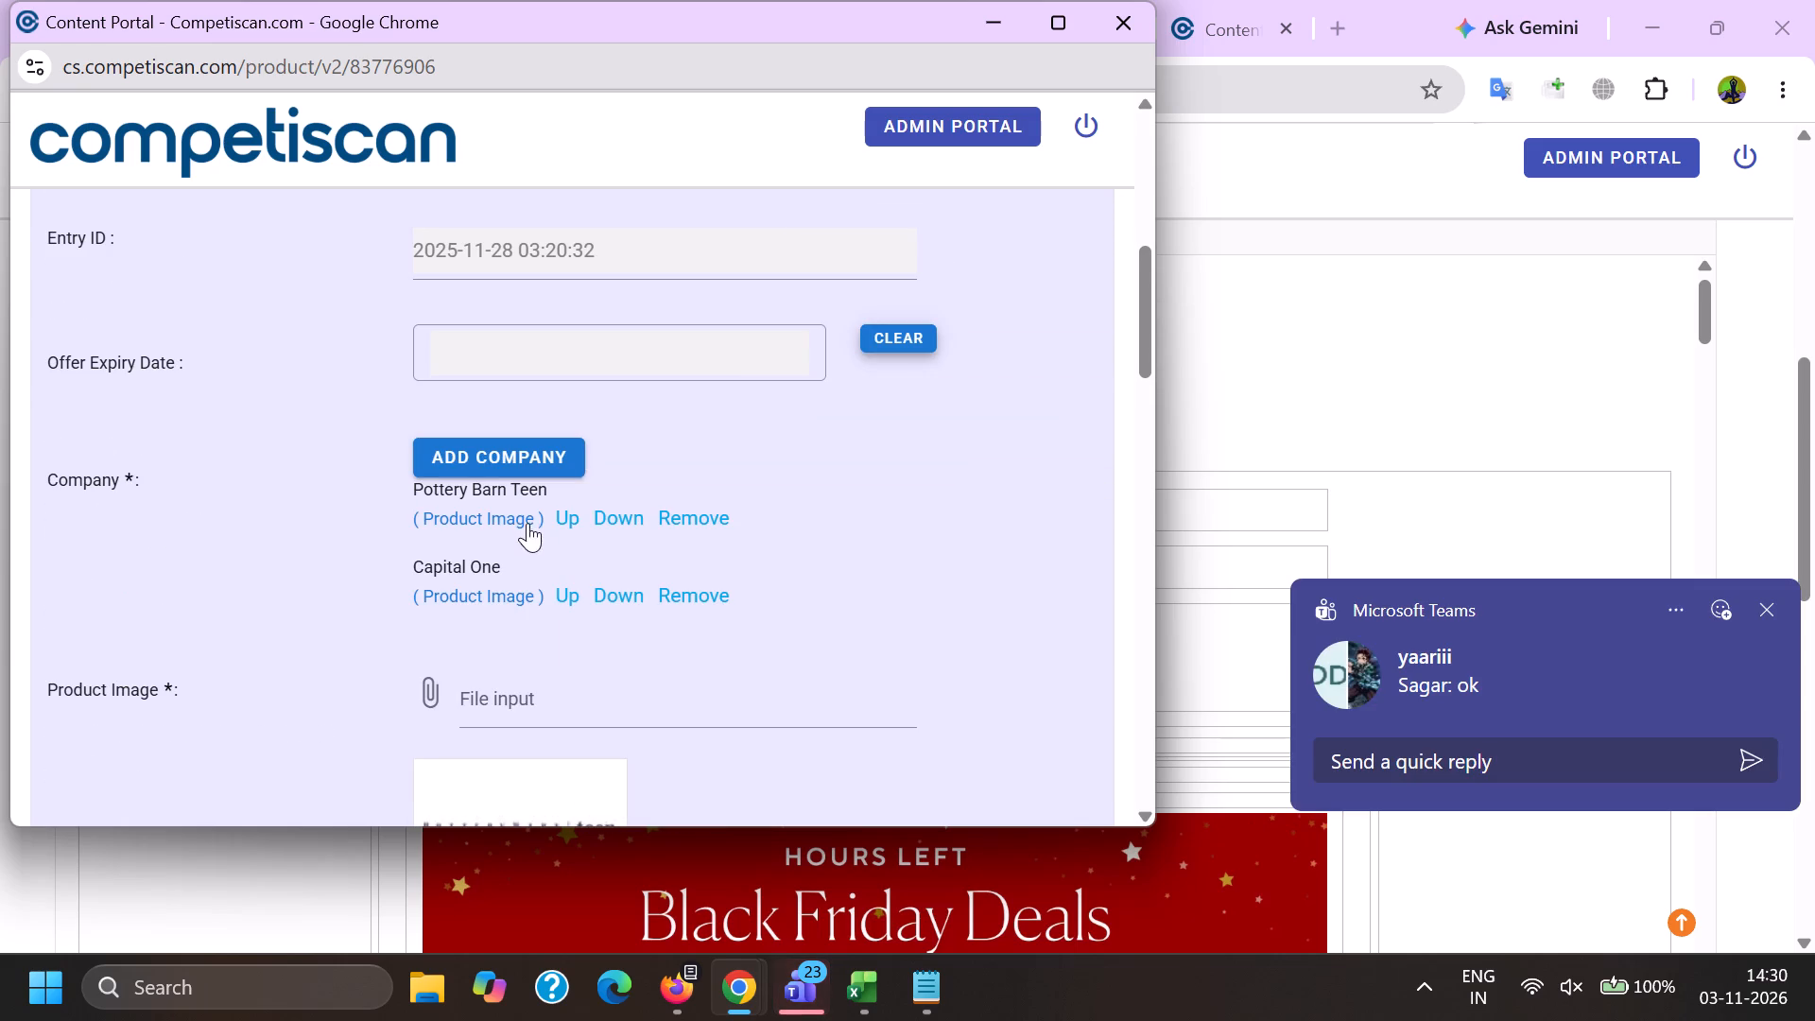
{"action": "scroll", "coordinate": [527, 484], "scroll_direction": "down", "scroll_amount": 5}
{"action": "left_click", "coordinate": [630, 429]}
Add the classification Retail / Home / Home Decor / Bedding-Sheets & Pillowcases, checking the email content for the sub-category.
{"action": "scroll", "coordinate": [591, 288], "scroll_direction": "down", "scroll_amount": 3}
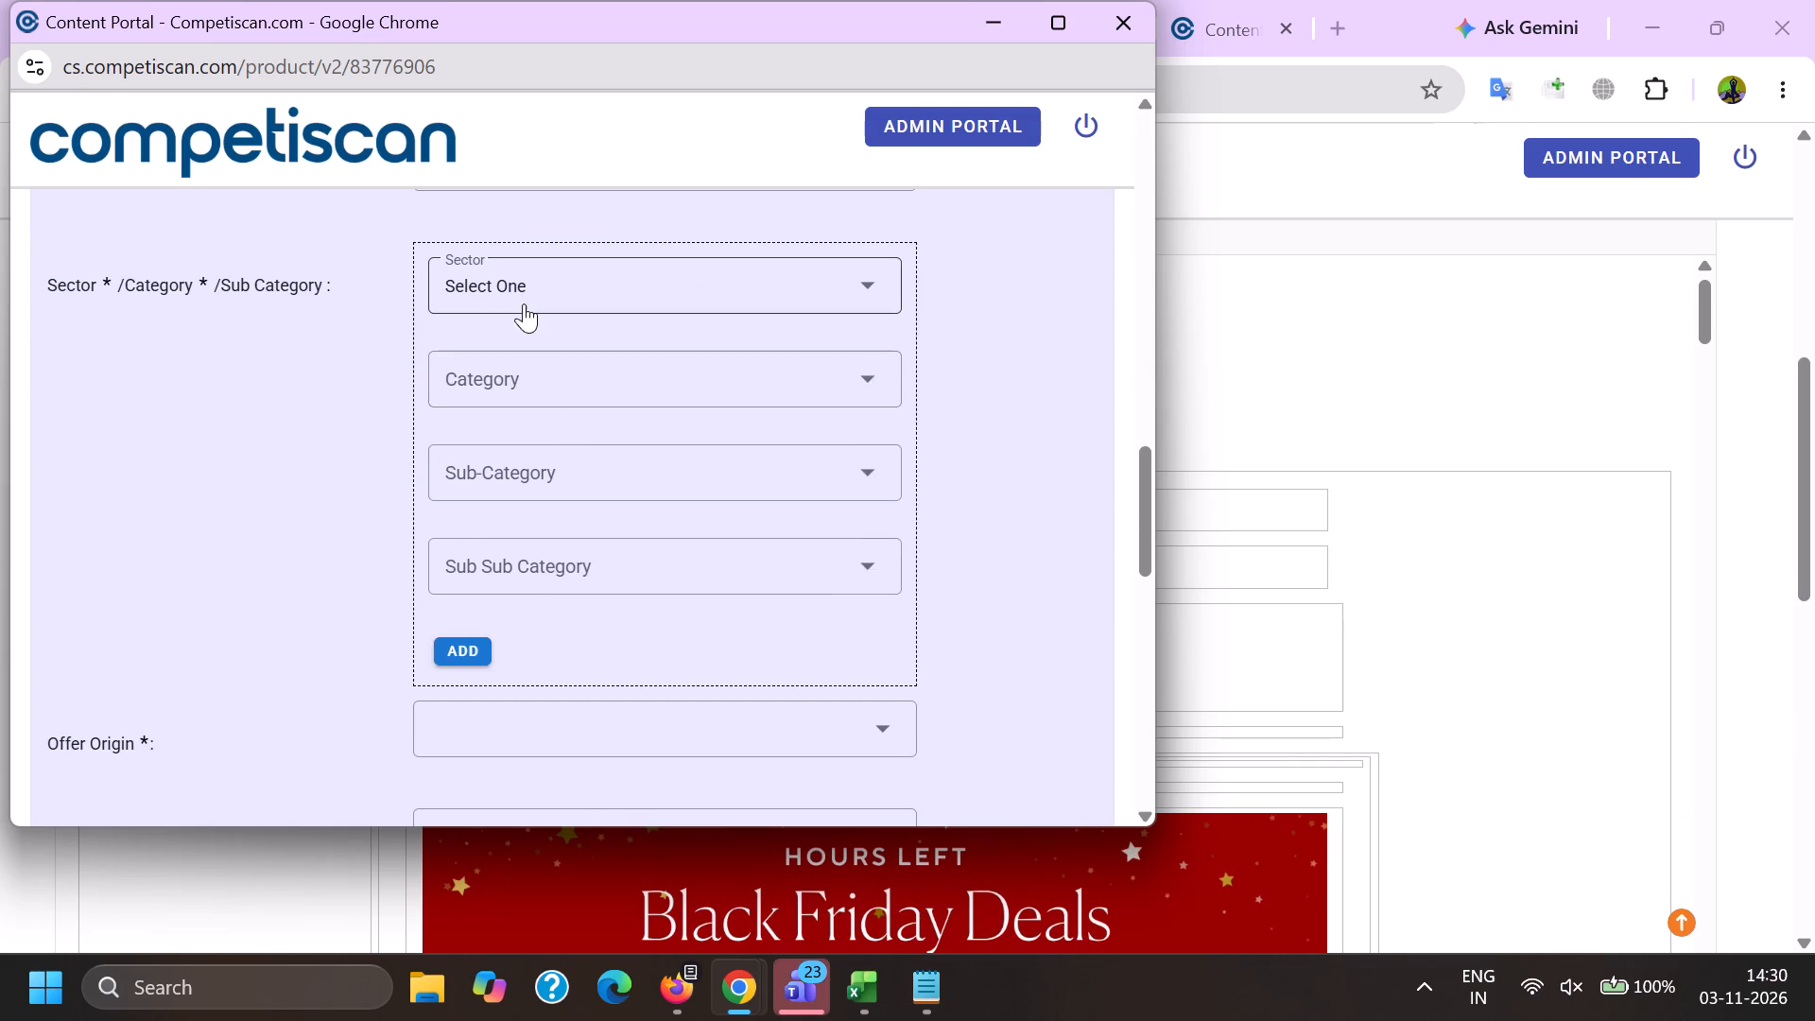
{"action": "left_click", "coordinate": [524, 303]}
{"action": "scroll", "coordinate": [523, 287], "scroll_direction": "down", "scroll_amount": 5}
{"action": "left_click", "coordinate": [510, 404]}
{"action": "left_click_drag", "start_coordinate": [349, 433], "coordinate": [360, 429]}
{"action": "left_click", "coordinate": [509, 395]}
{"action": "scroll", "coordinate": [507, 390], "scroll_direction": "down", "scroll_amount": 6}
{"action": "left_click", "coordinate": [495, 411]}
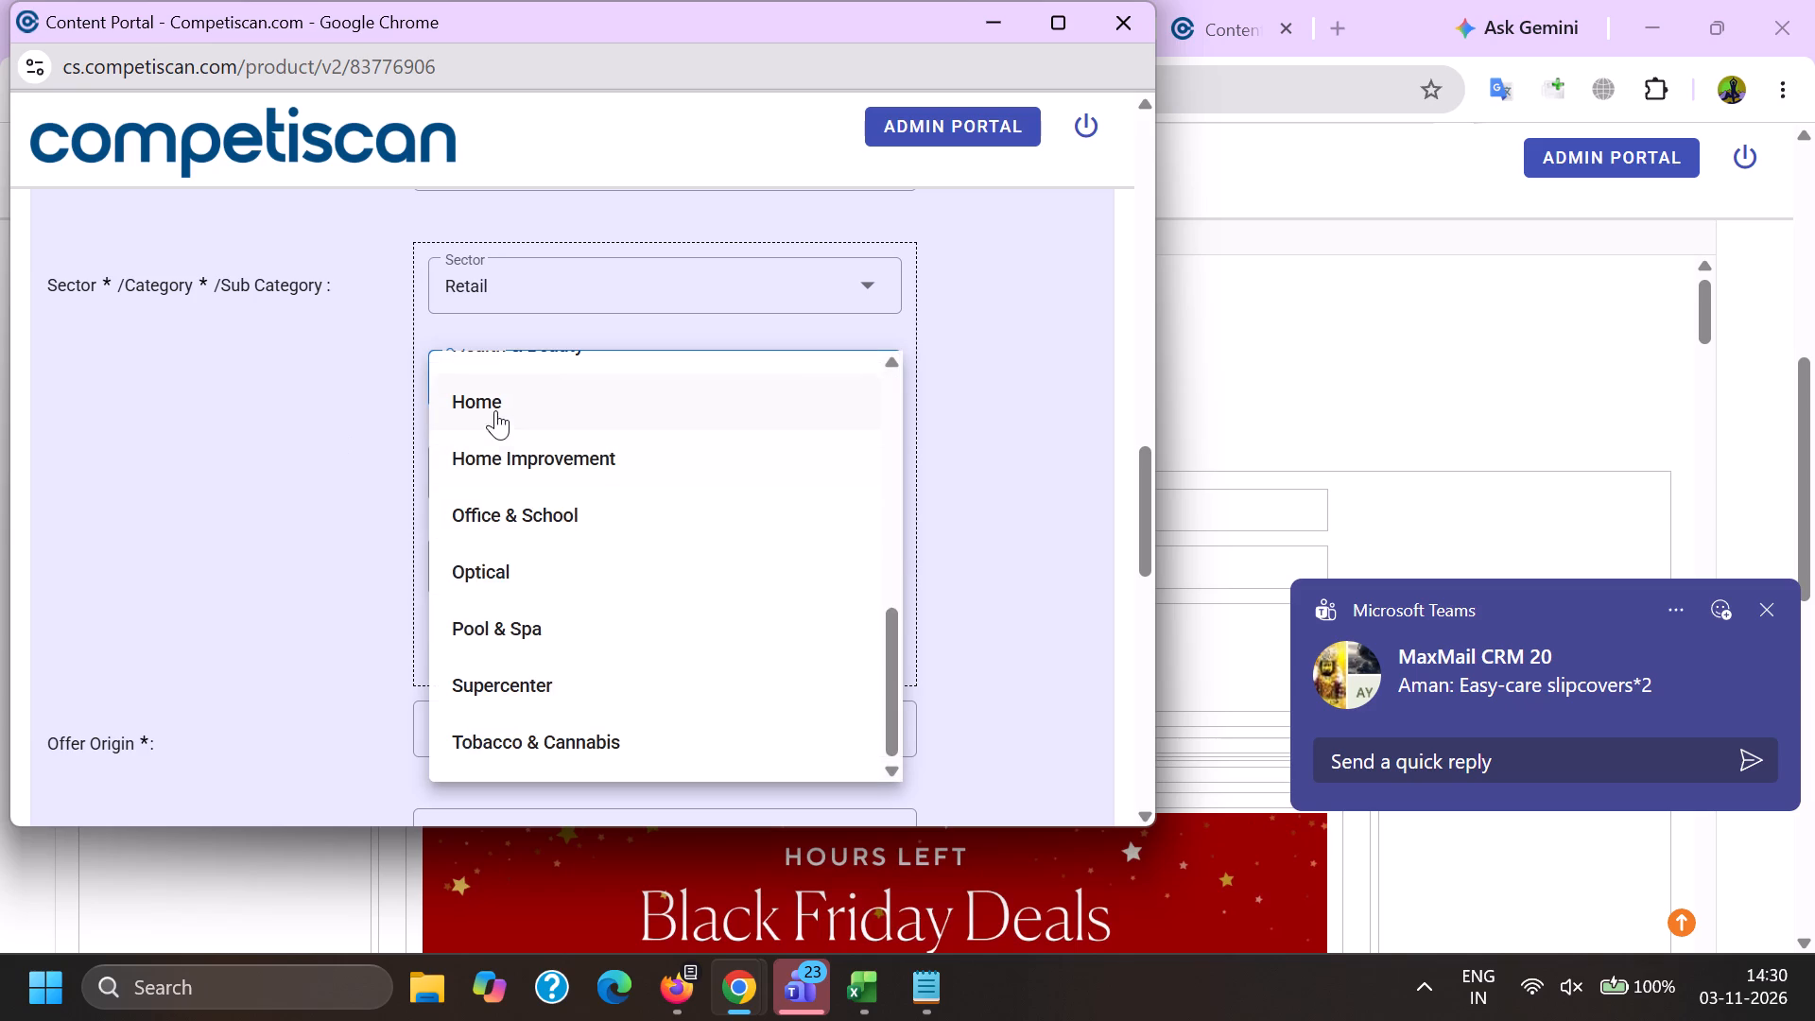
{"action": "left_click", "coordinate": [297, 465]}
{"action": "left_click", "coordinate": [529, 478]}
{"action": "key", "text": "alt+Tab"}
{"action": "scroll", "coordinate": [532, 500], "scroll_direction": "down", "scroll_amount": 17}
{"action": "key", "text": "alt+Tab"}
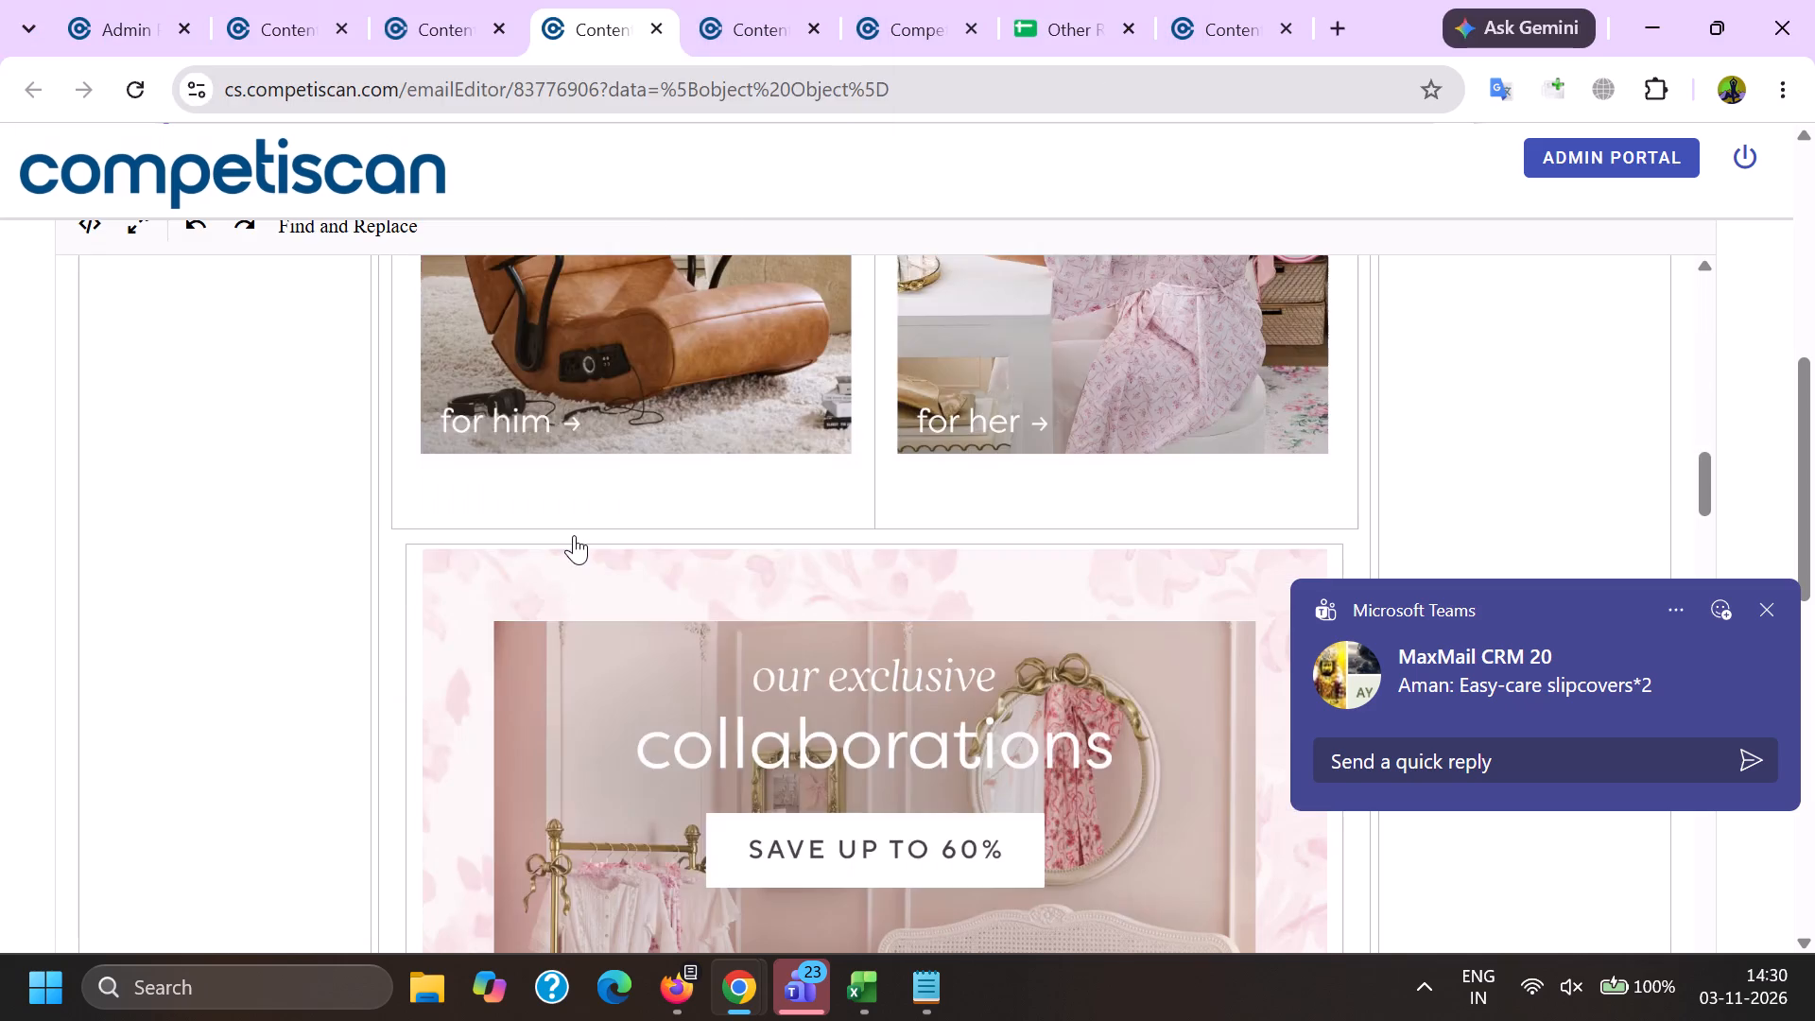
{"action": "scroll", "coordinate": [527, 554], "scroll_direction": "down", "scroll_amount": 3}
{"action": "left_click", "coordinate": [524, 437]}
{"action": "left_click_drag", "start_coordinate": [268, 466], "coordinate": [280, 465]}
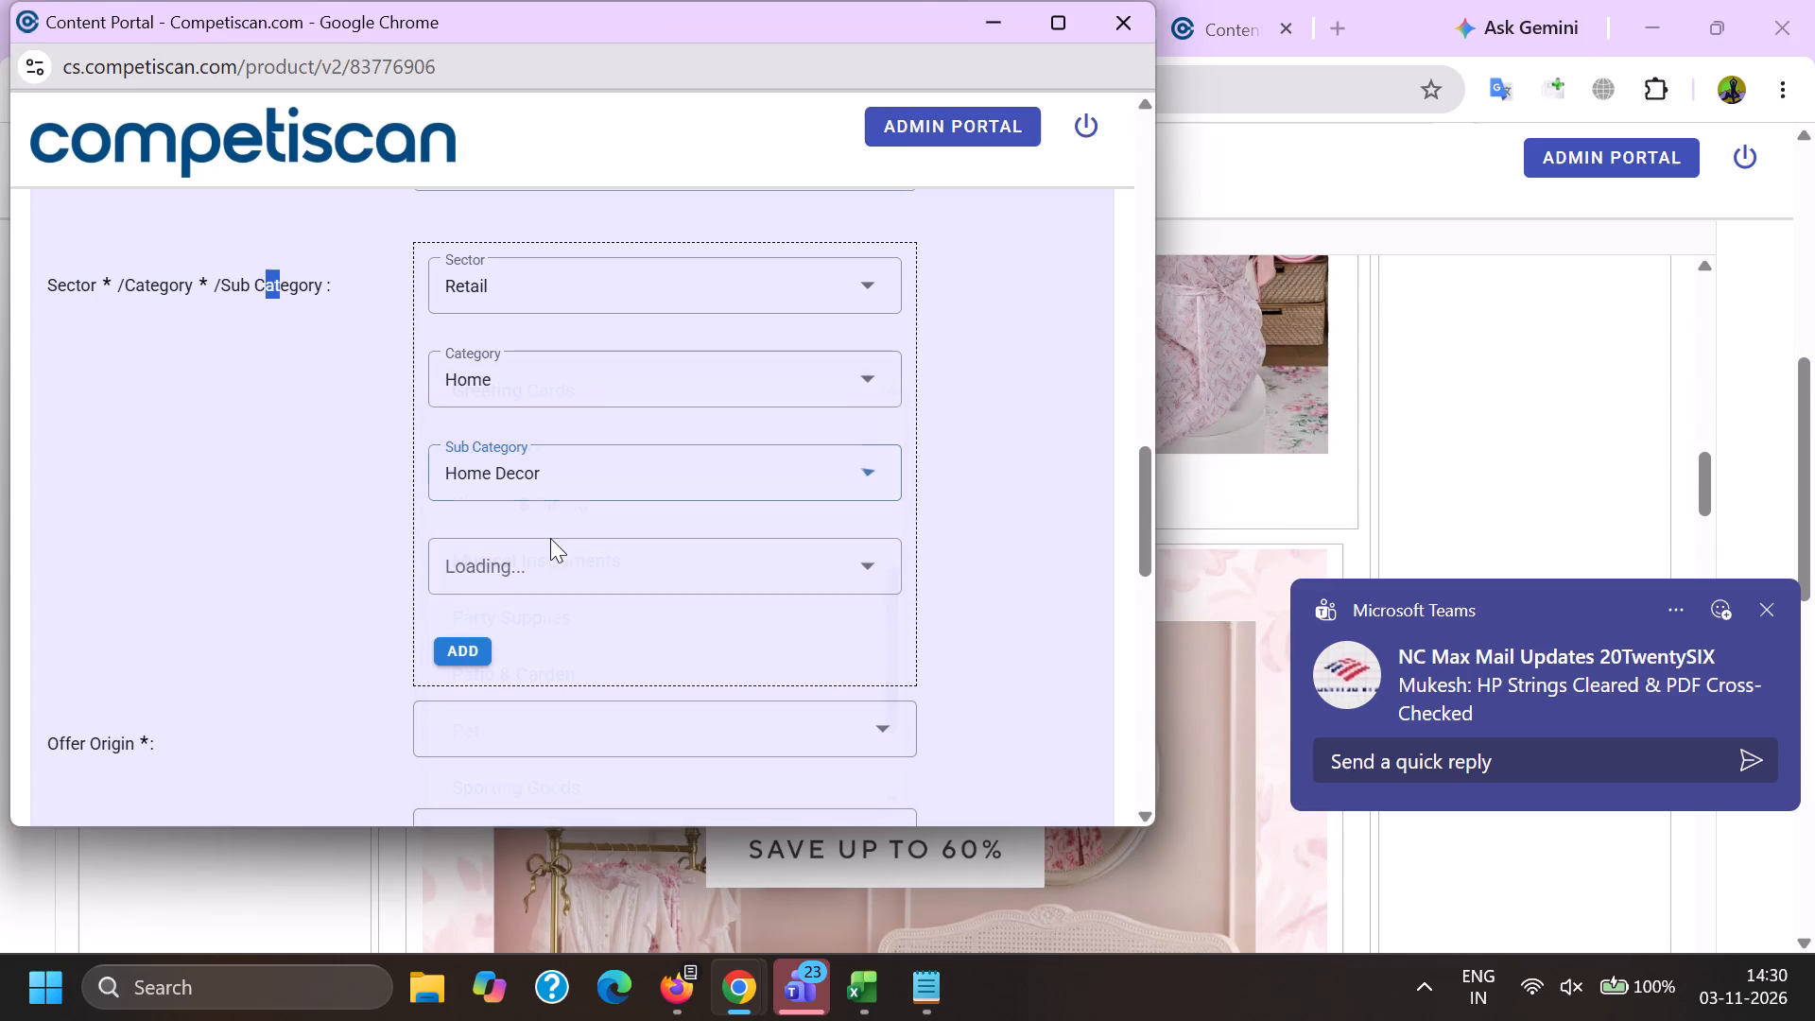
{"action": "left_click", "coordinate": [510, 563]}
{"action": "left_click", "coordinate": [534, 536]}
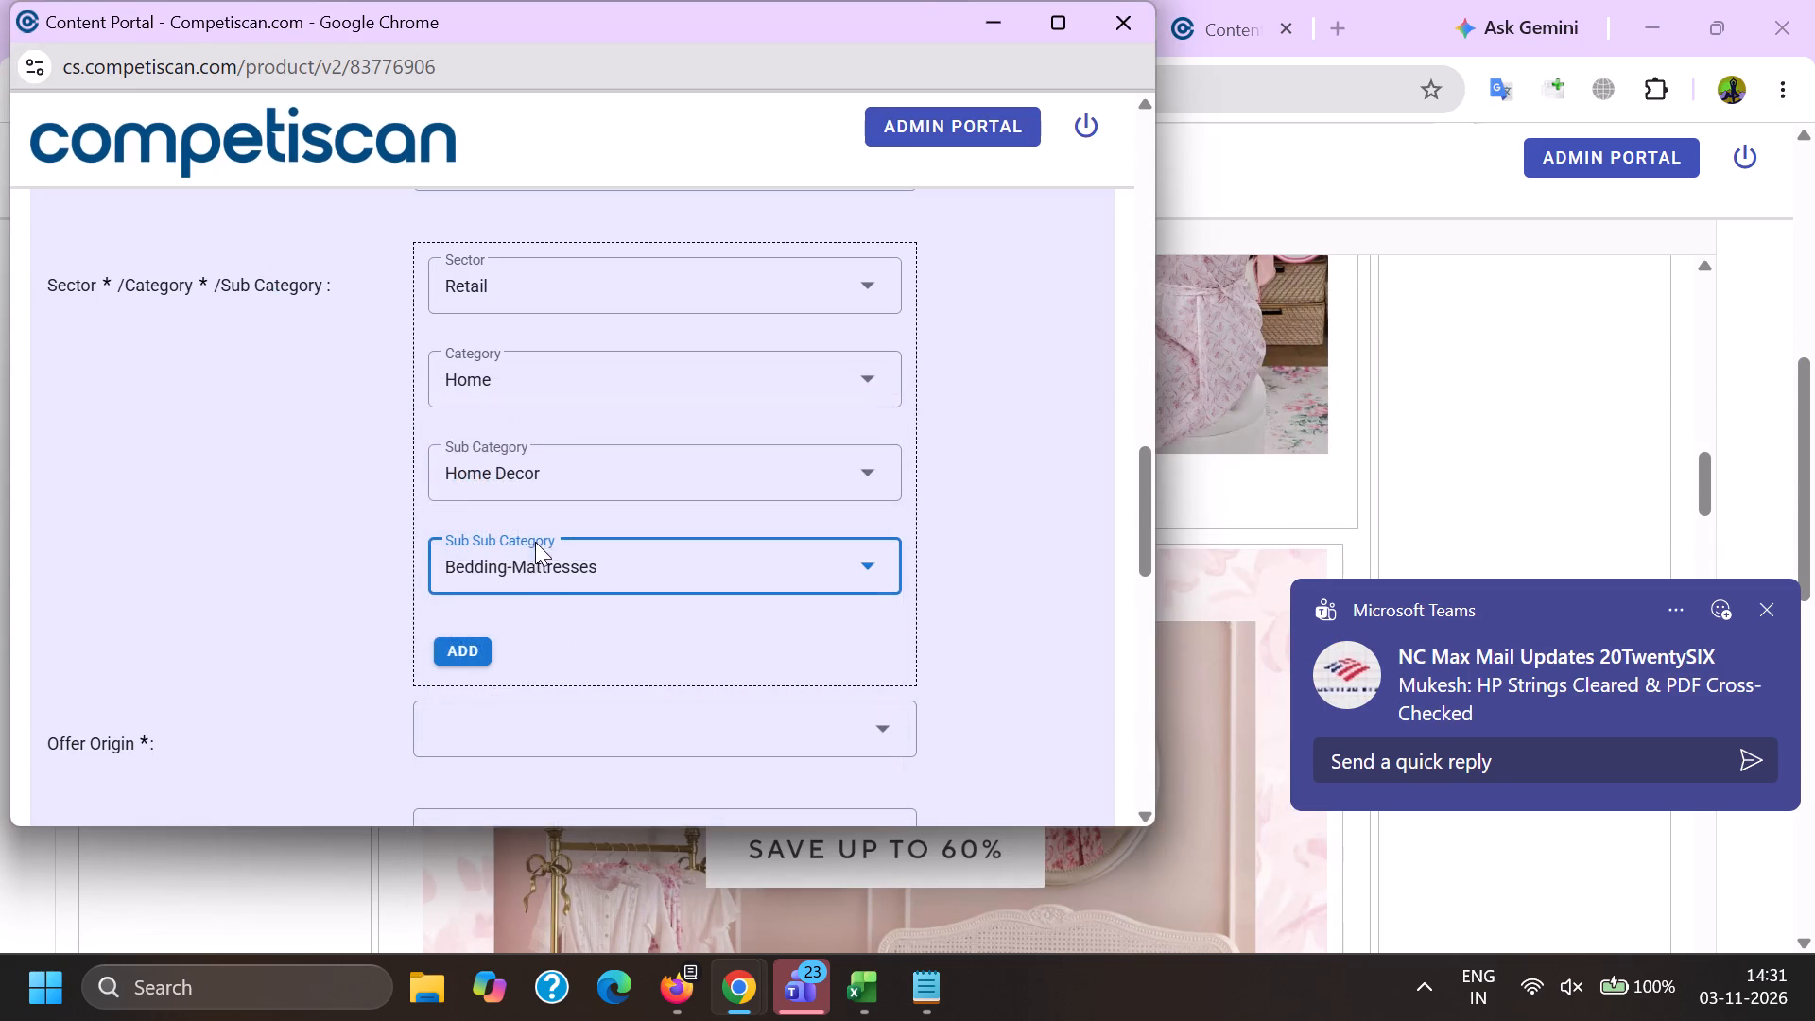
{"action": "left_click", "coordinate": [533, 551]}
{"action": "left_click", "coordinate": [548, 594]}
{"action": "left_click", "coordinate": [336, 625]}
{"action": "left_click", "coordinate": [475, 646]}
Add a second classification of Credit Cards / Payment Cards / Credit Cards.
{"action": "scroll", "coordinate": [482, 653], "scroll_direction": "up", "scroll_amount": 2}
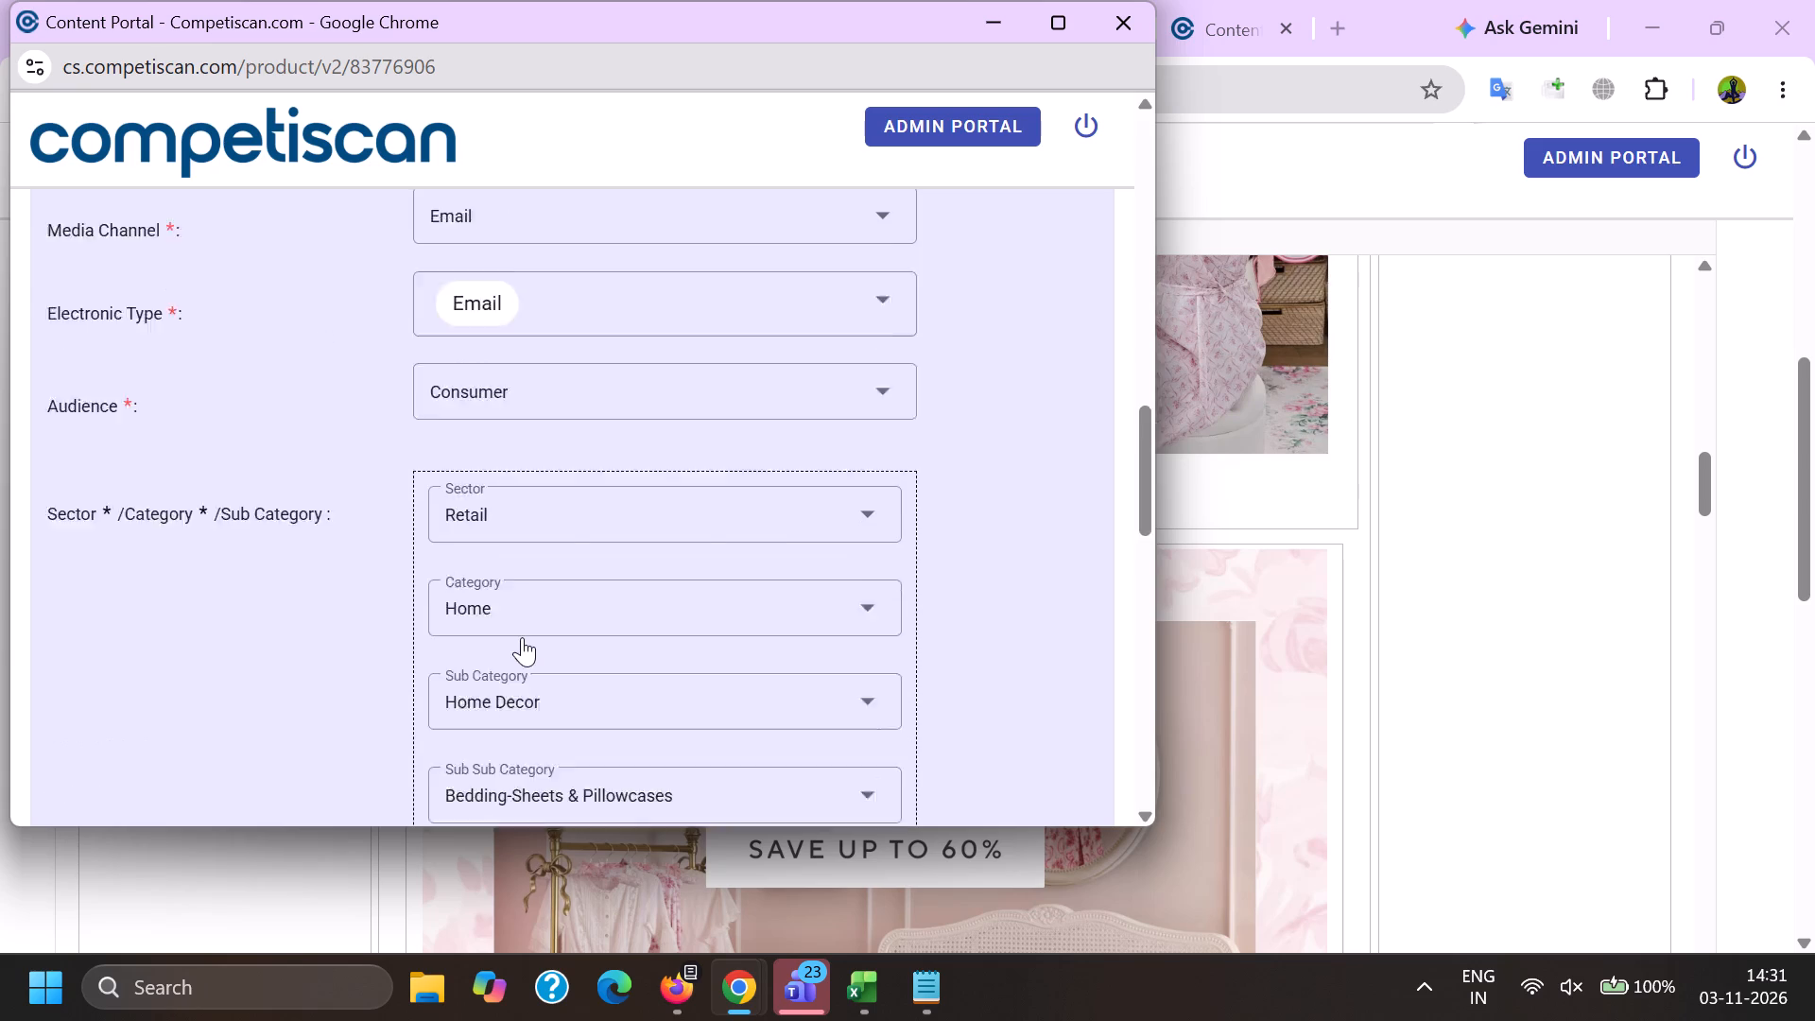
{"action": "left_click", "coordinate": [522, 633]}
{"action": "scroll", "coordinate": [511, 712], "scroll_direction": "up", "scroll_amount": 6}
{"action": "left_click", "coordinate": [538, 649]}
{"action": "left_click_drag", "start_coordinate": [323, 687], "coordinate": [332, 690]}
{"action": "left_click", "coordinate": [502, 725]}
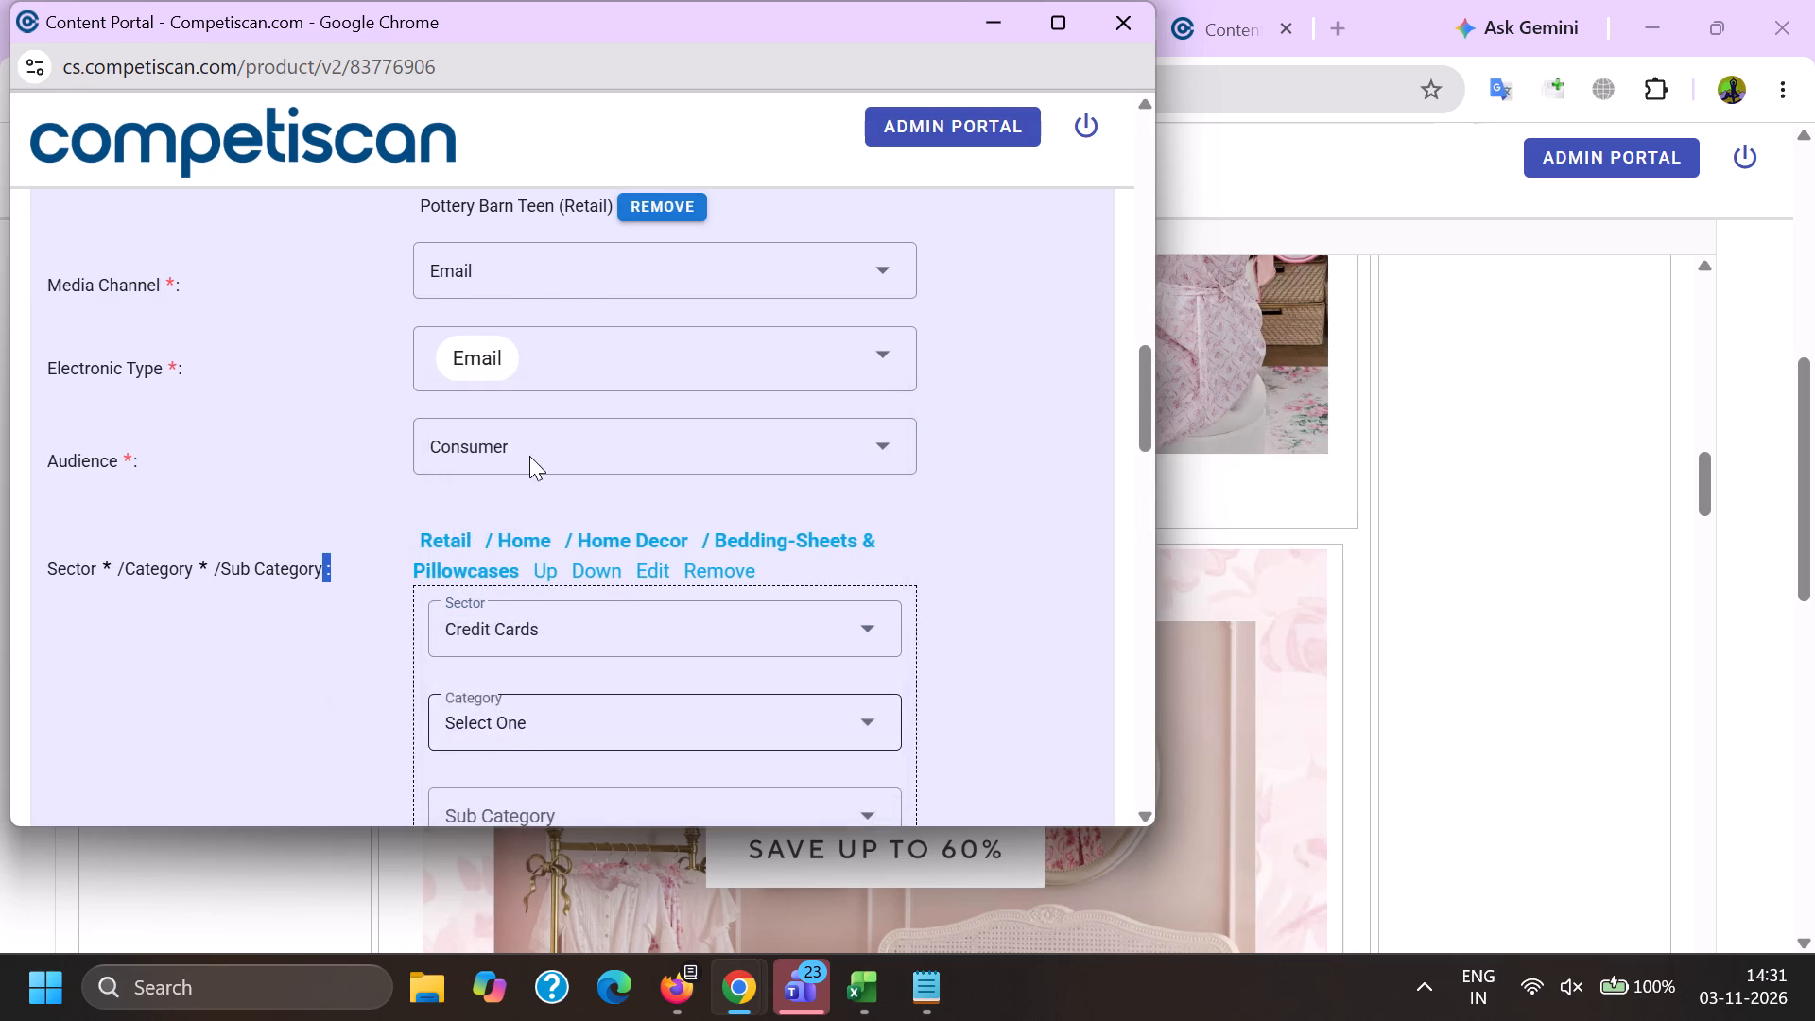
{"action": "scroll", "coordinate": [519, 418], "scroll_direction": "down", "scroll_amount": 2}
{"action": "left_click", "coordinate": [516, 496]}
{"action": "left_click", "coordinate": [500, 544]}
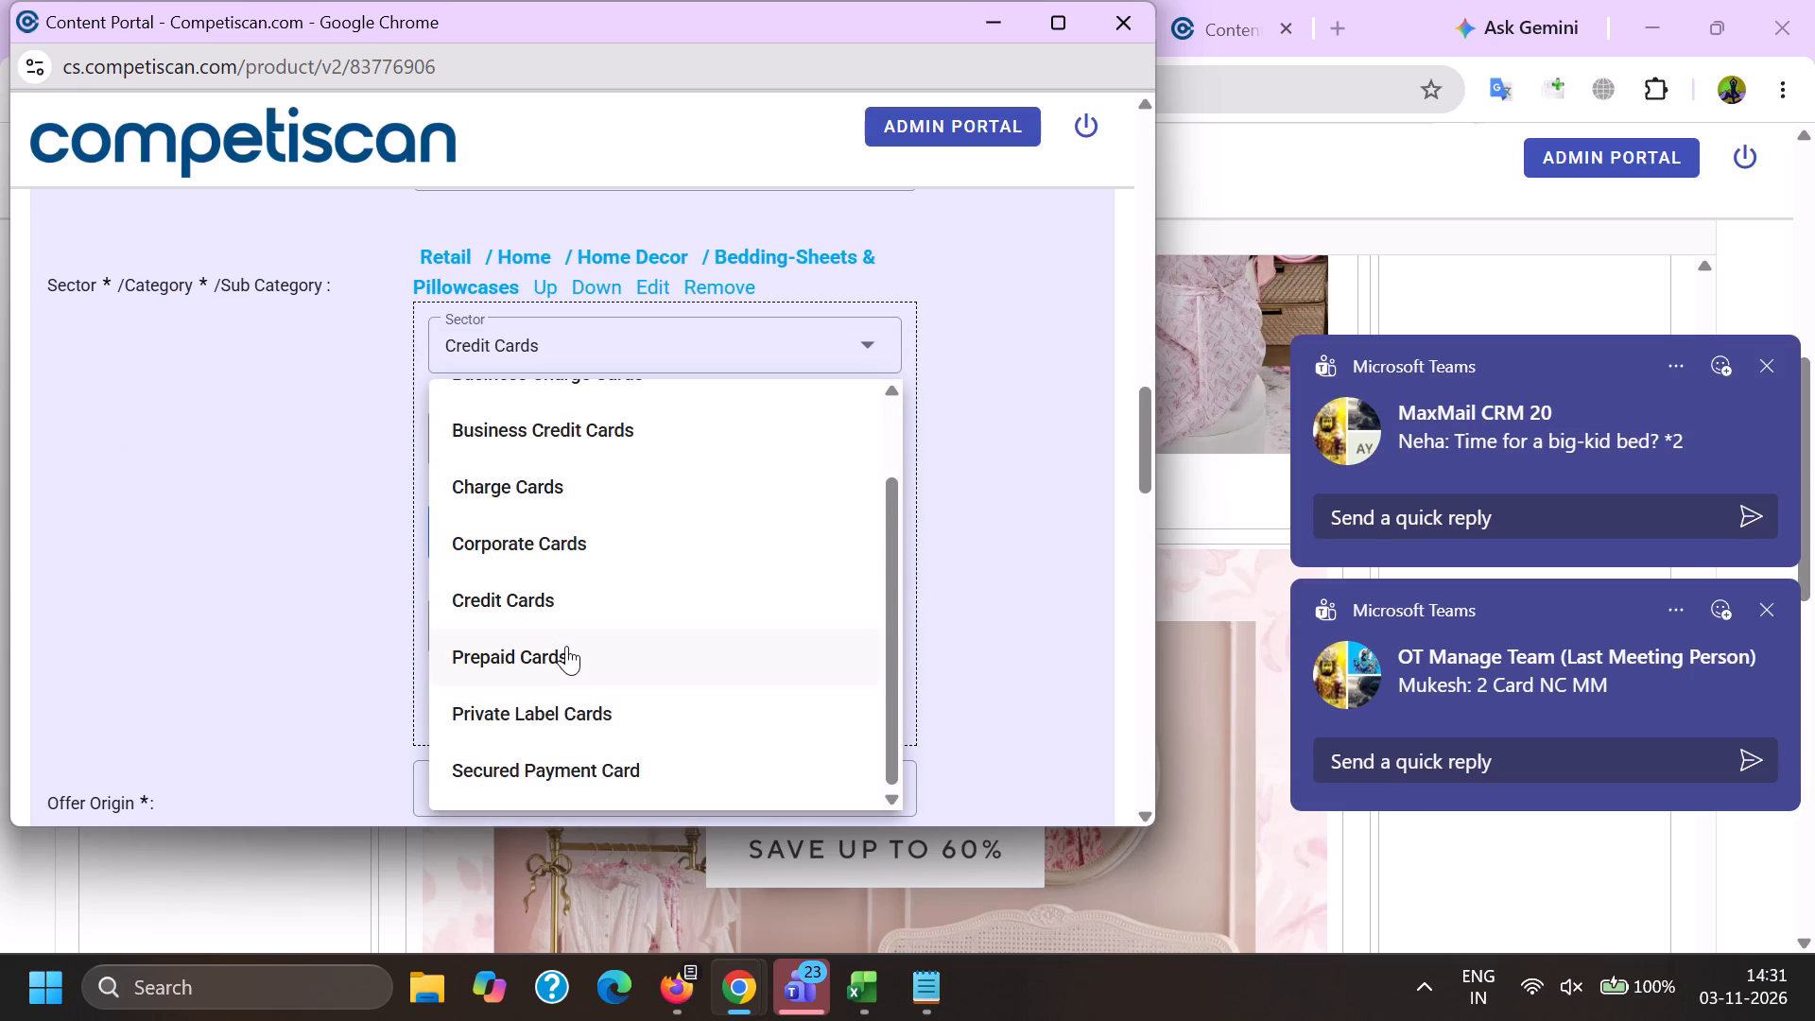
{"action": "left_click", "coordinate": [551, 609]}
{"action": "left_click_drag", "start_coordinate": [20, 525], "coordinate": [108, 555]}
{"action": "left_click", "coordinate": [470, 713]}
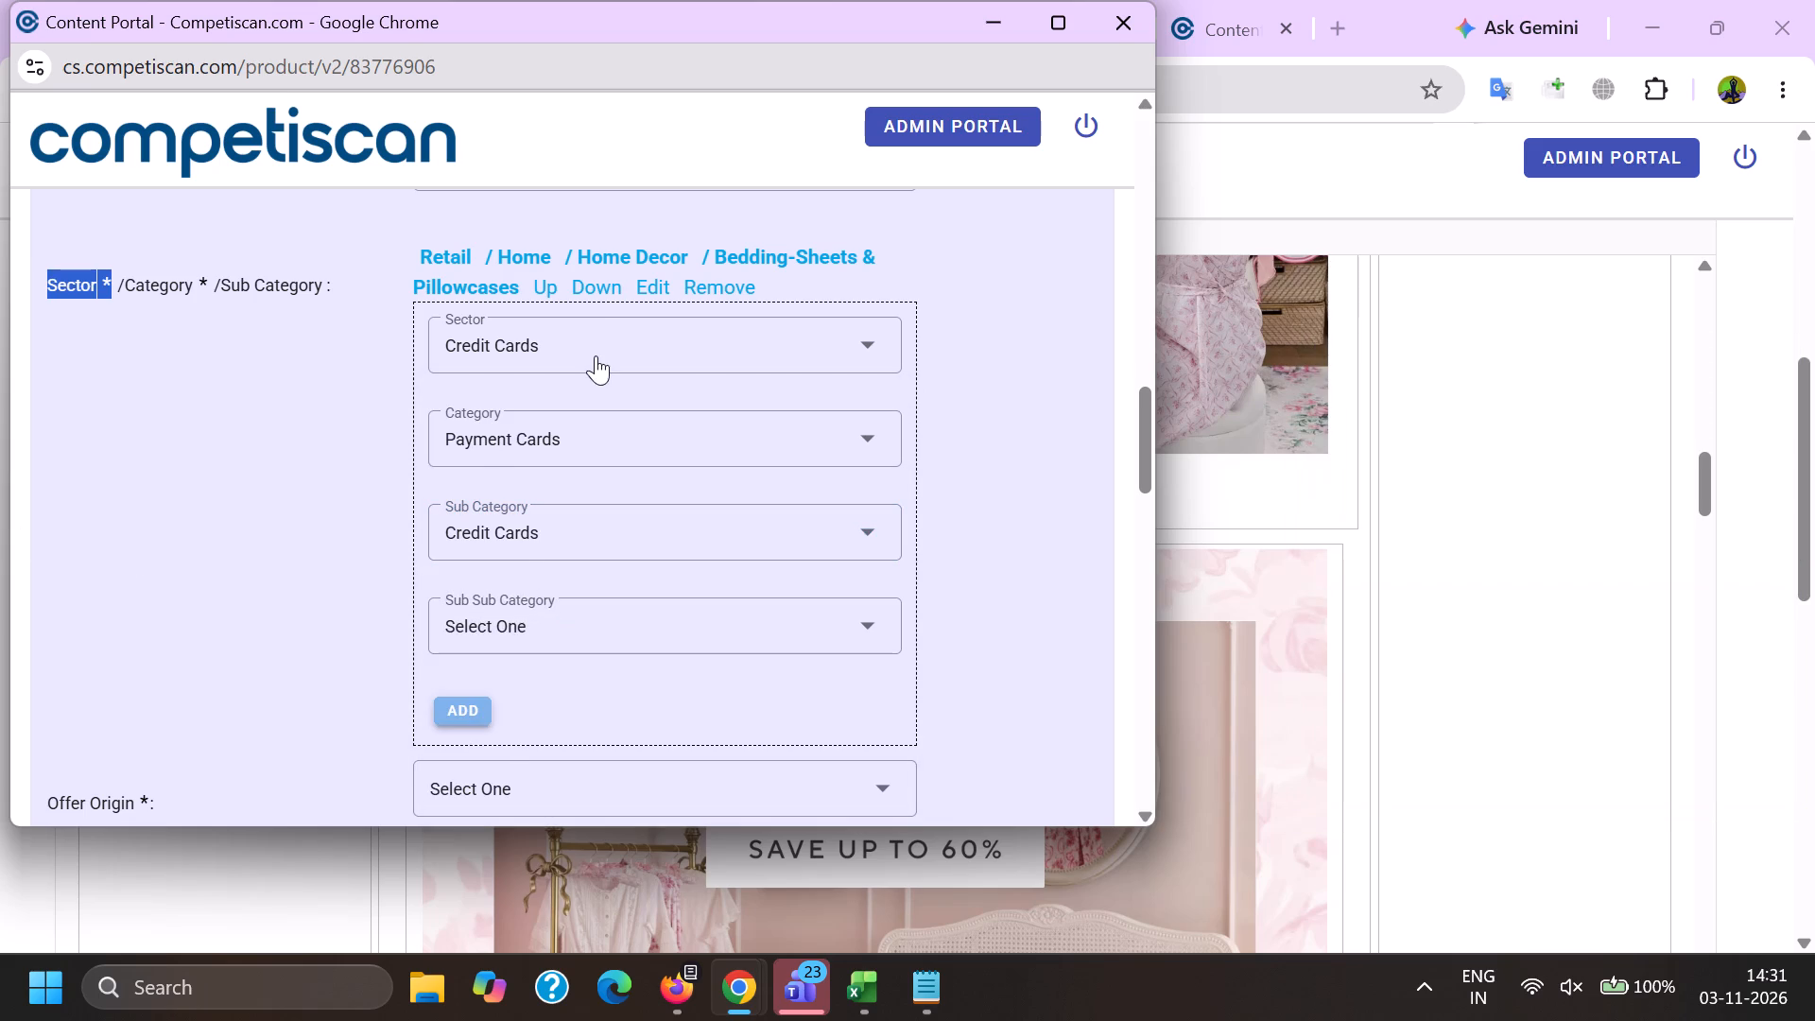
Move the Retail classification down so that the Credit Cards one comes first.
{"action": "left_click", "coordinate": [596, 286]}
{"action": "left_click", "coordinate": [506, 394]}
{"action": "left_click", "coordinate": [337, 579]}
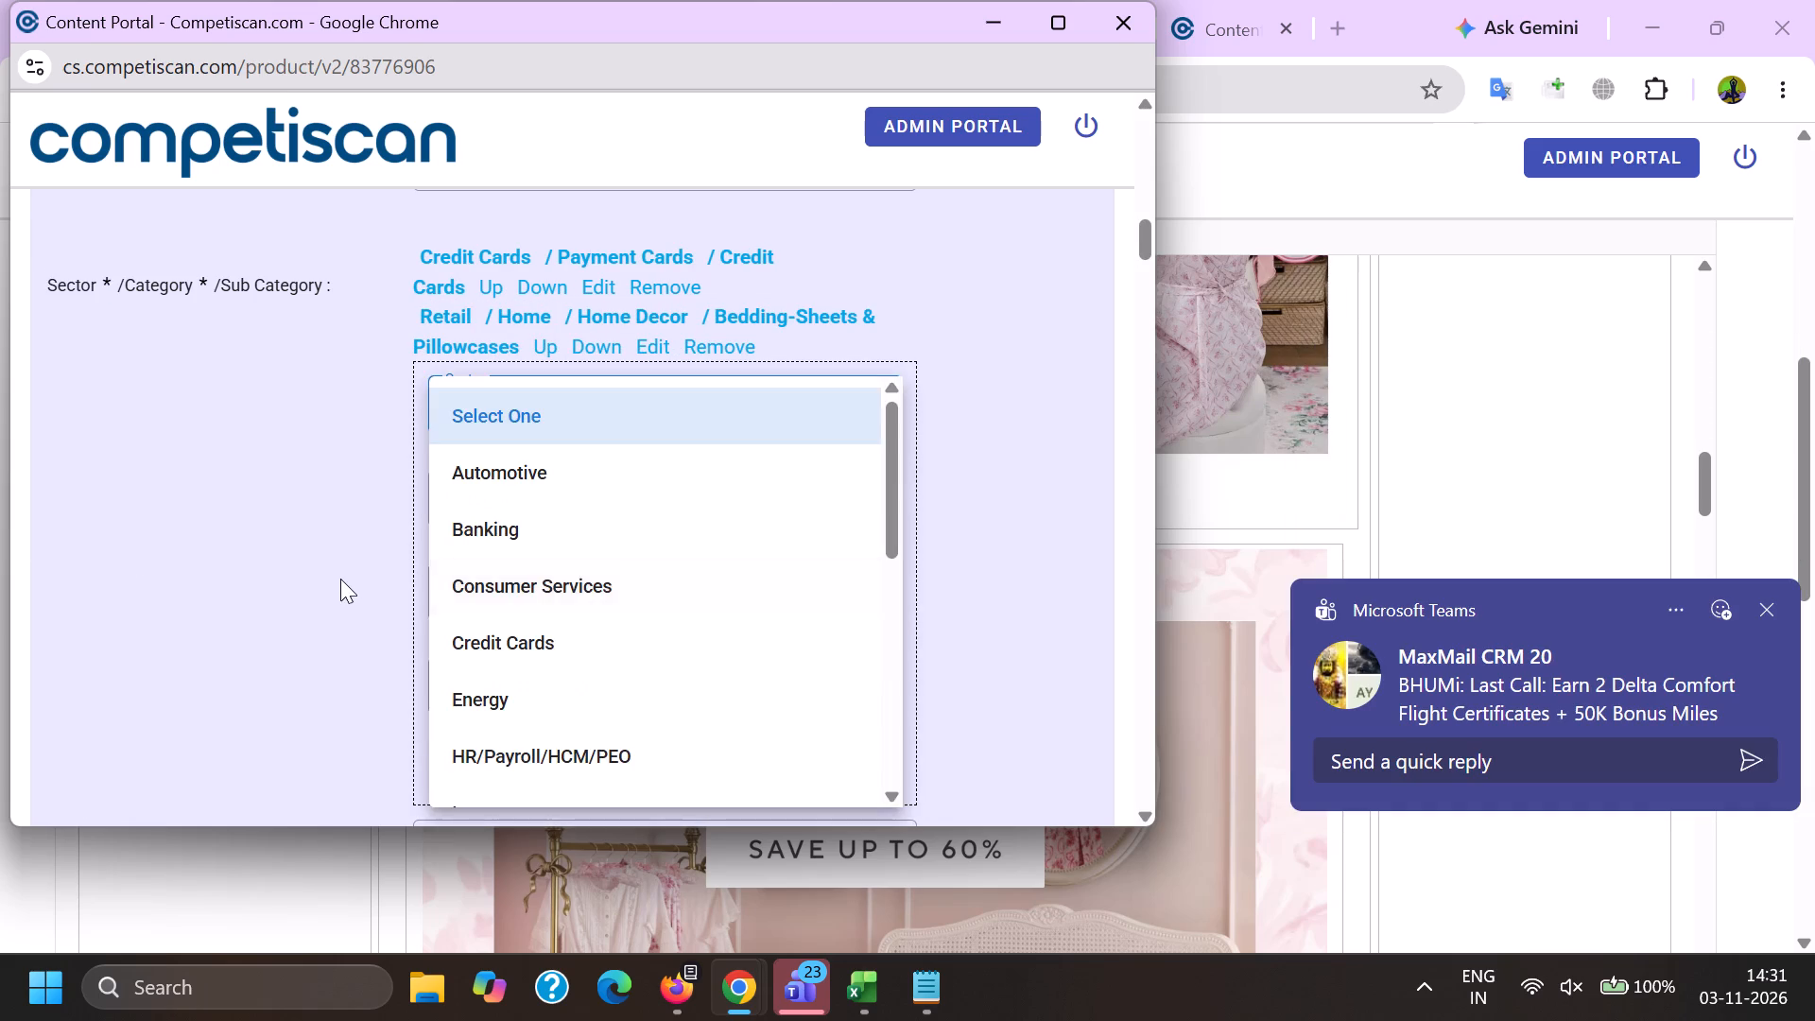
Set the offer origin to Provider/Bank and the product name to Pottery Barn Key Rewards Visa Credit Card.
{"action": "scroll", "coordinate": [478, 408], "scroll_direction": "down", "scroll_amount": 2}
{"action": "left_click", "coordinate": [492, 572]}
{"action": "double_click", "coordinate": [501, 688]}
{"action": "key", "text": "ctrl+v"}
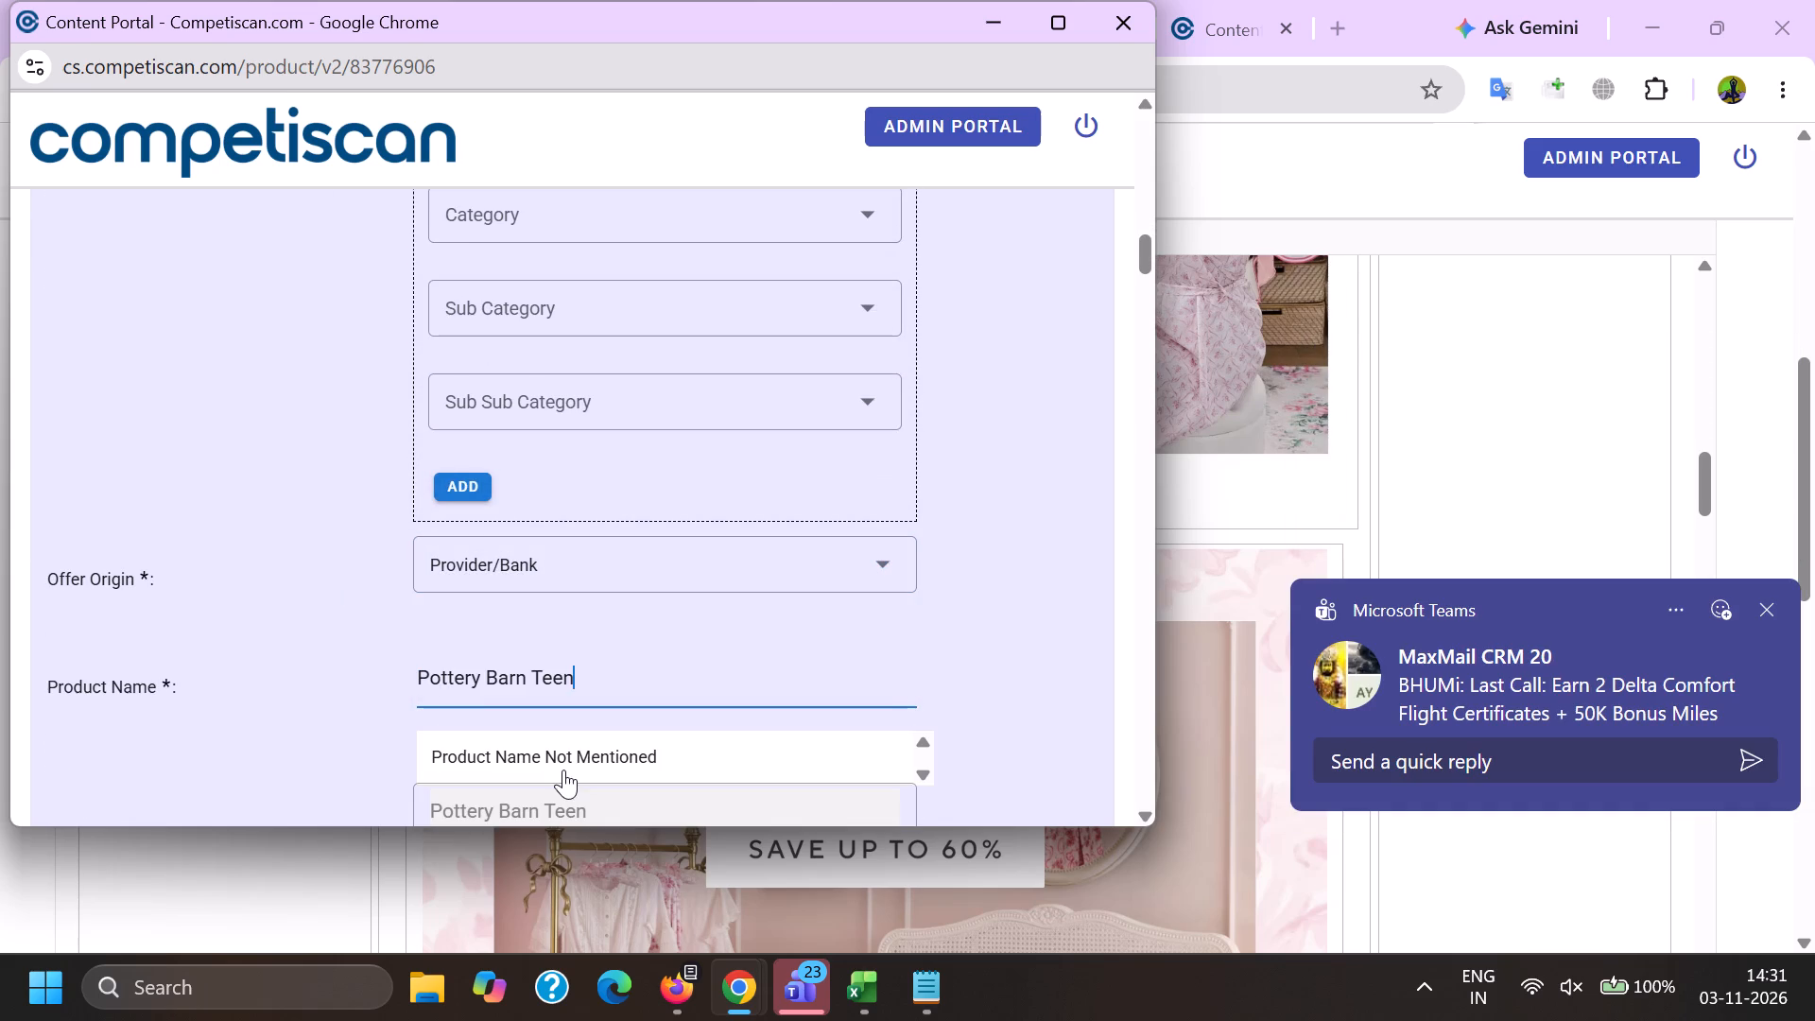
{"action": "left_click_drag", "start_coordinate": [529, 656], "coordinate": [973, 711]}
{"action": "key", "text": "BackSpace"}
{"action": "left_click", "coordinate": [637, 818]}
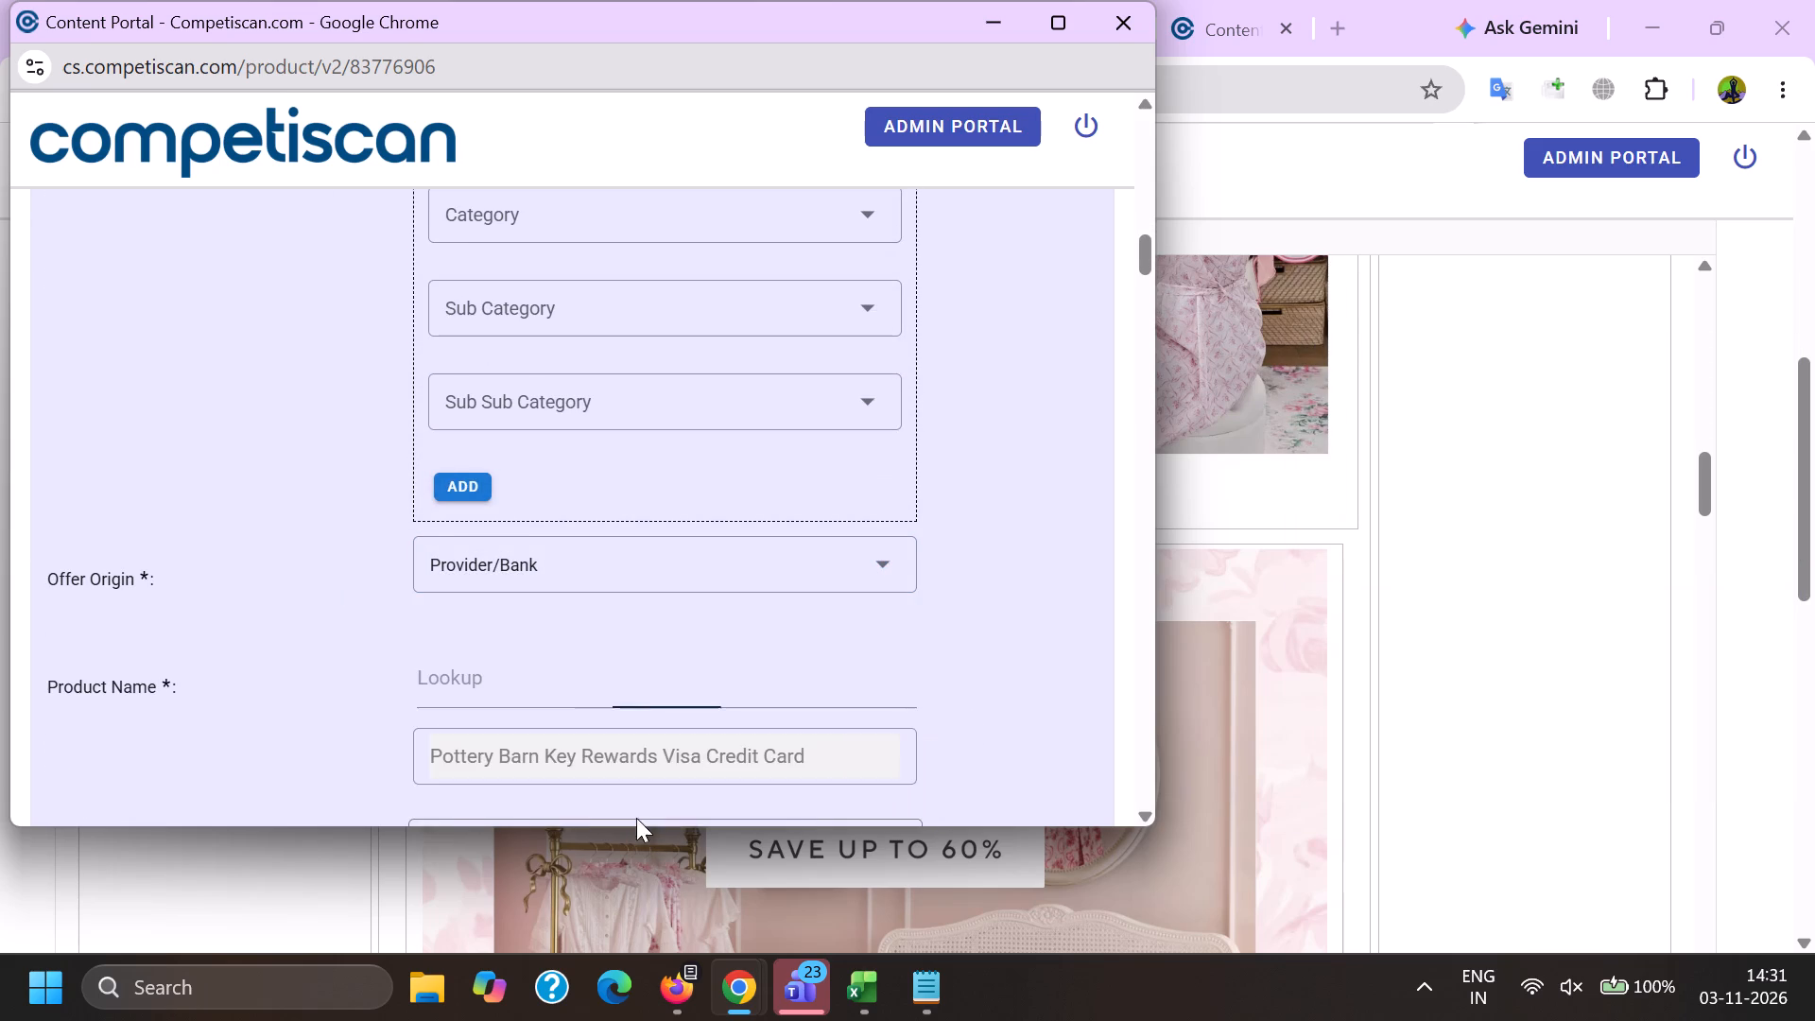
Replace the product headline with the subject line copied from the Pottery Barn Teen HOURS LEFT email.
{"action": "scroll", "coordinate": [609, 785], "scroll_direction": "up", "scroll_amount": 3}
{"action": "left_click", "coordinate": [541, 423]}
{"action": "scroll", "coordinate": [543, 420], "scroll_direction": "down", "scroll_amount": 4}
{"action": "left_click_drag", "start_coordinate": [836, 657], "coordinate": [7, 768]}
{"action": "key", "text": "BackSpace"}
{"action": "key", "text": "alt+Tab"}
{"action": "left_click", "coordinate": [579, 291]}
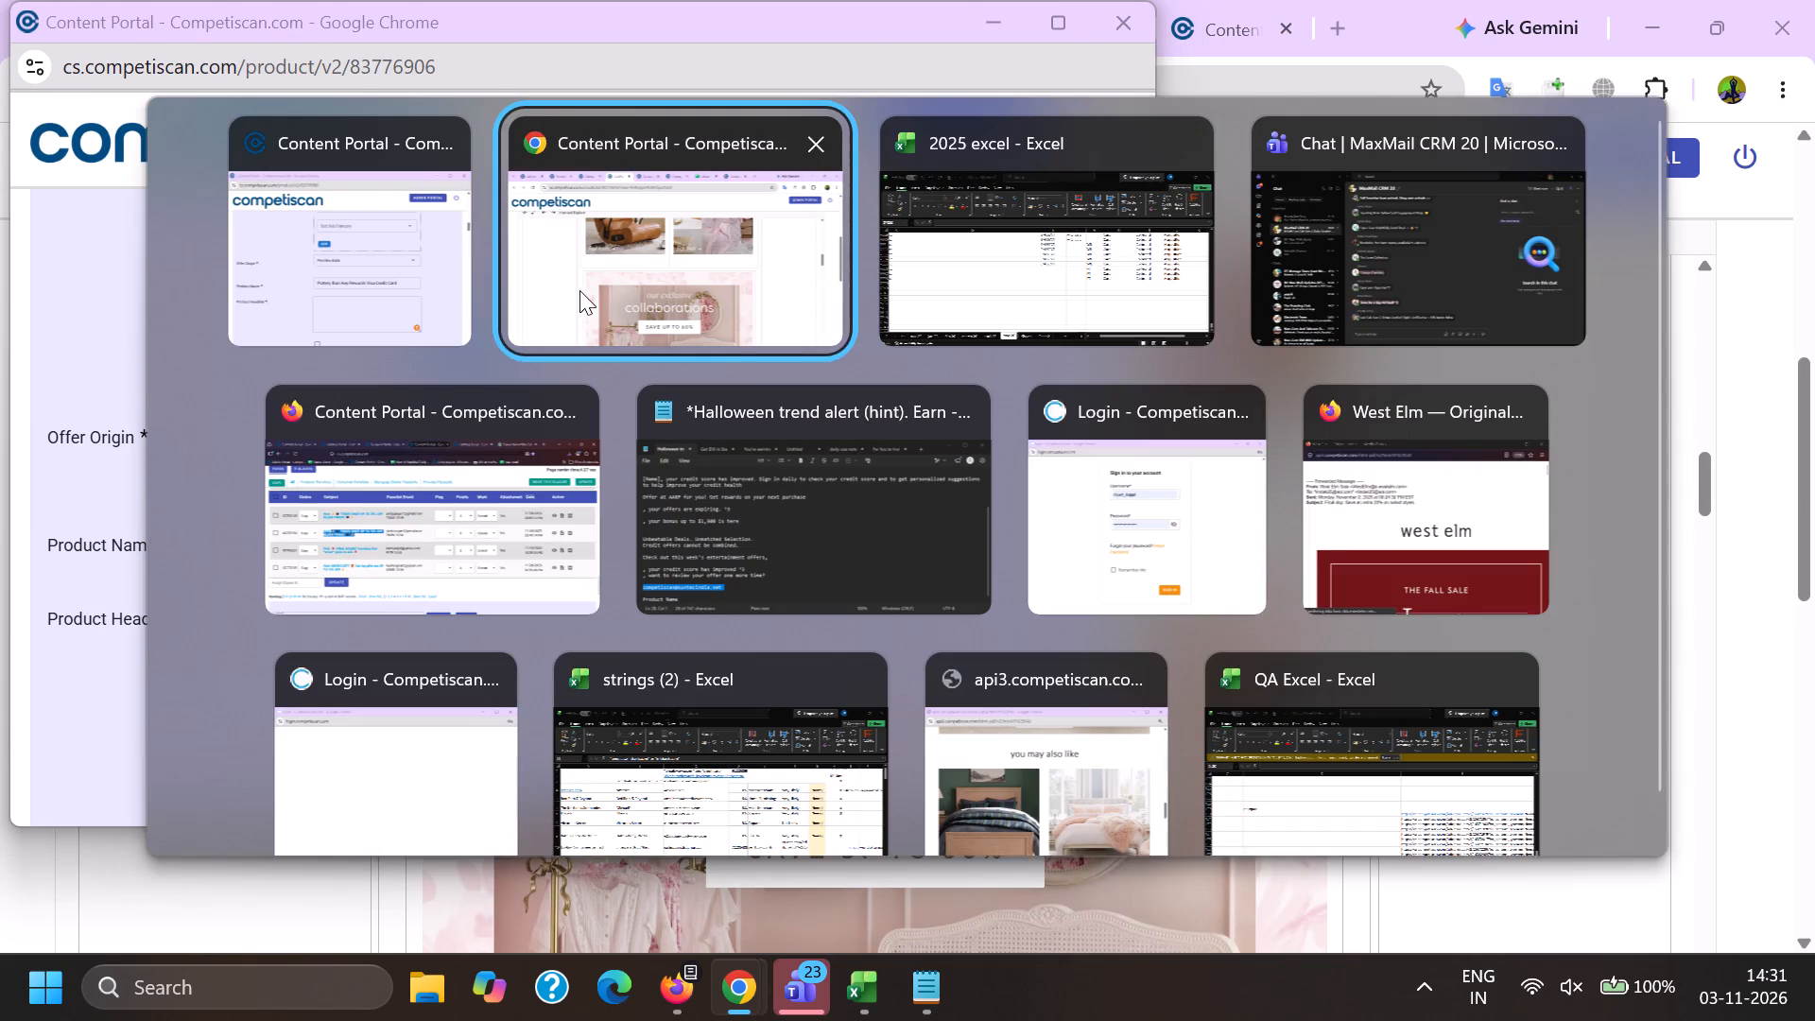
{"action": "scroll", "coordinate": [295, 620], "scroll_direction": "up", "scroll_amount": 16}
{"action": "scroll", "coordinate": [220, 559], "scroll_direction": "up", "scroll_amount": 1}
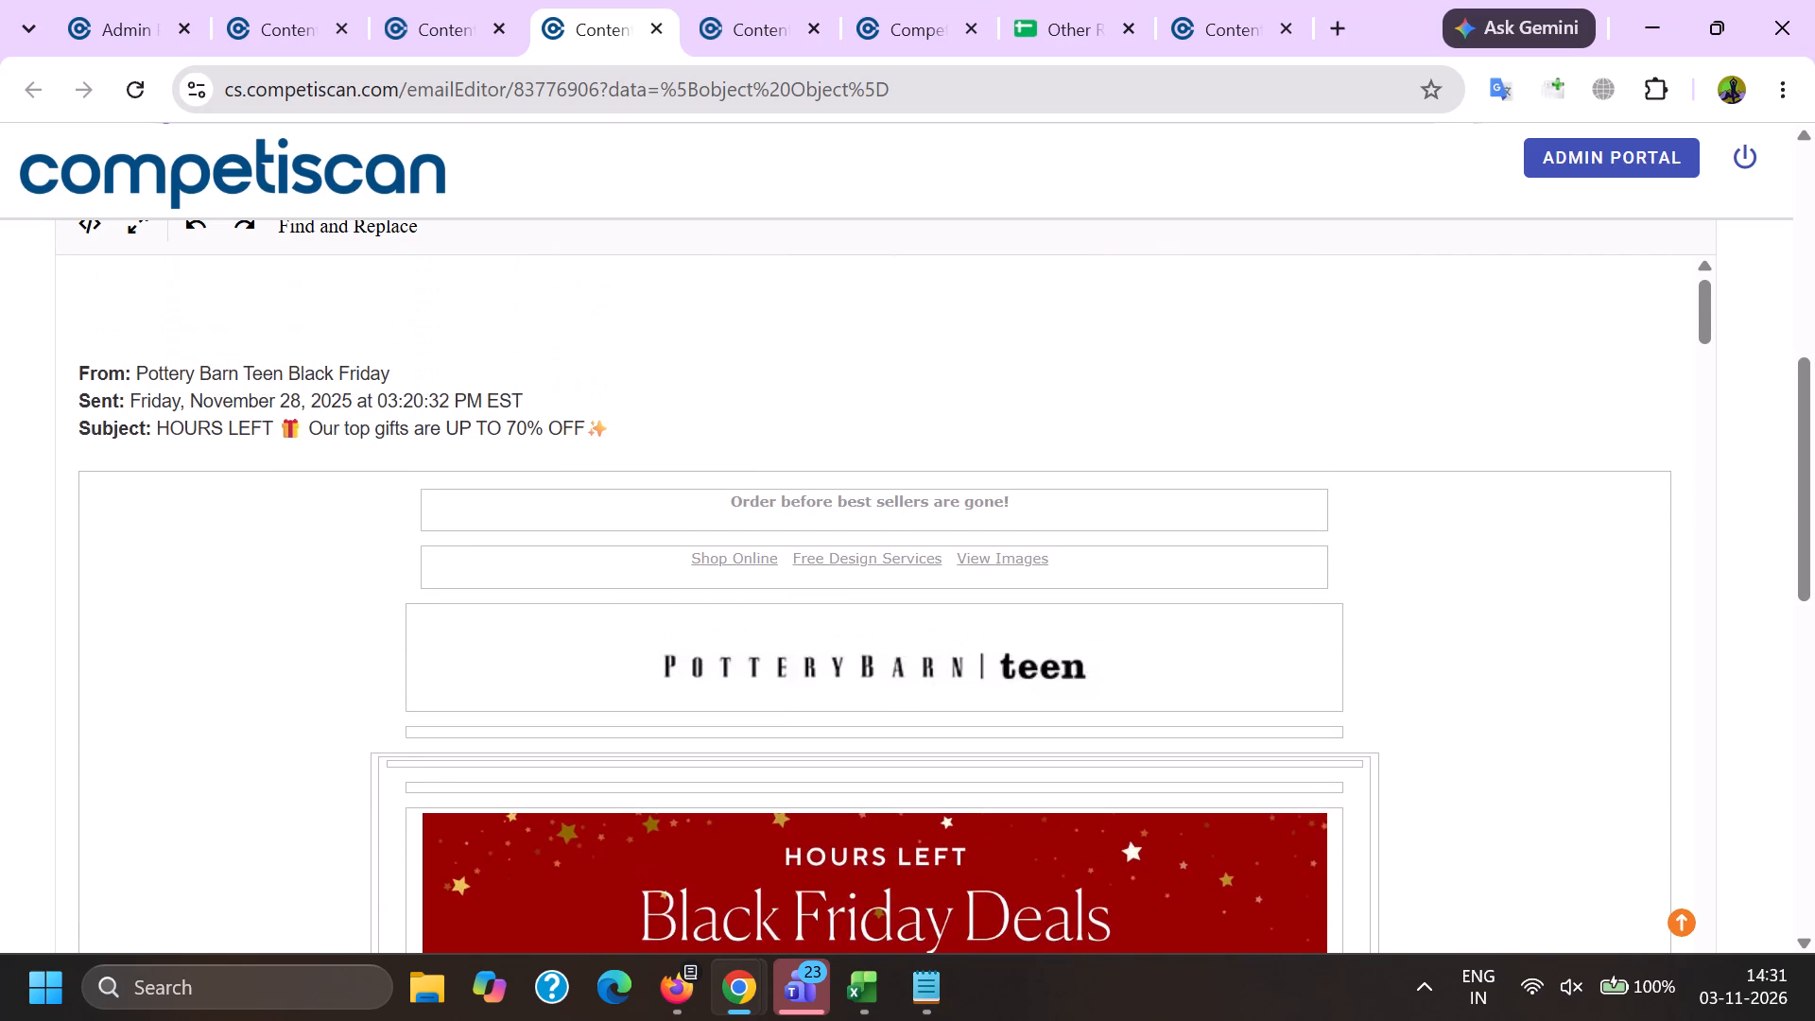
{"action": "left_click_drag", "start_coordinate": [154, 424], "coordinate": [648, 428]}
{"action": "key", "text": "ctrl+c"}
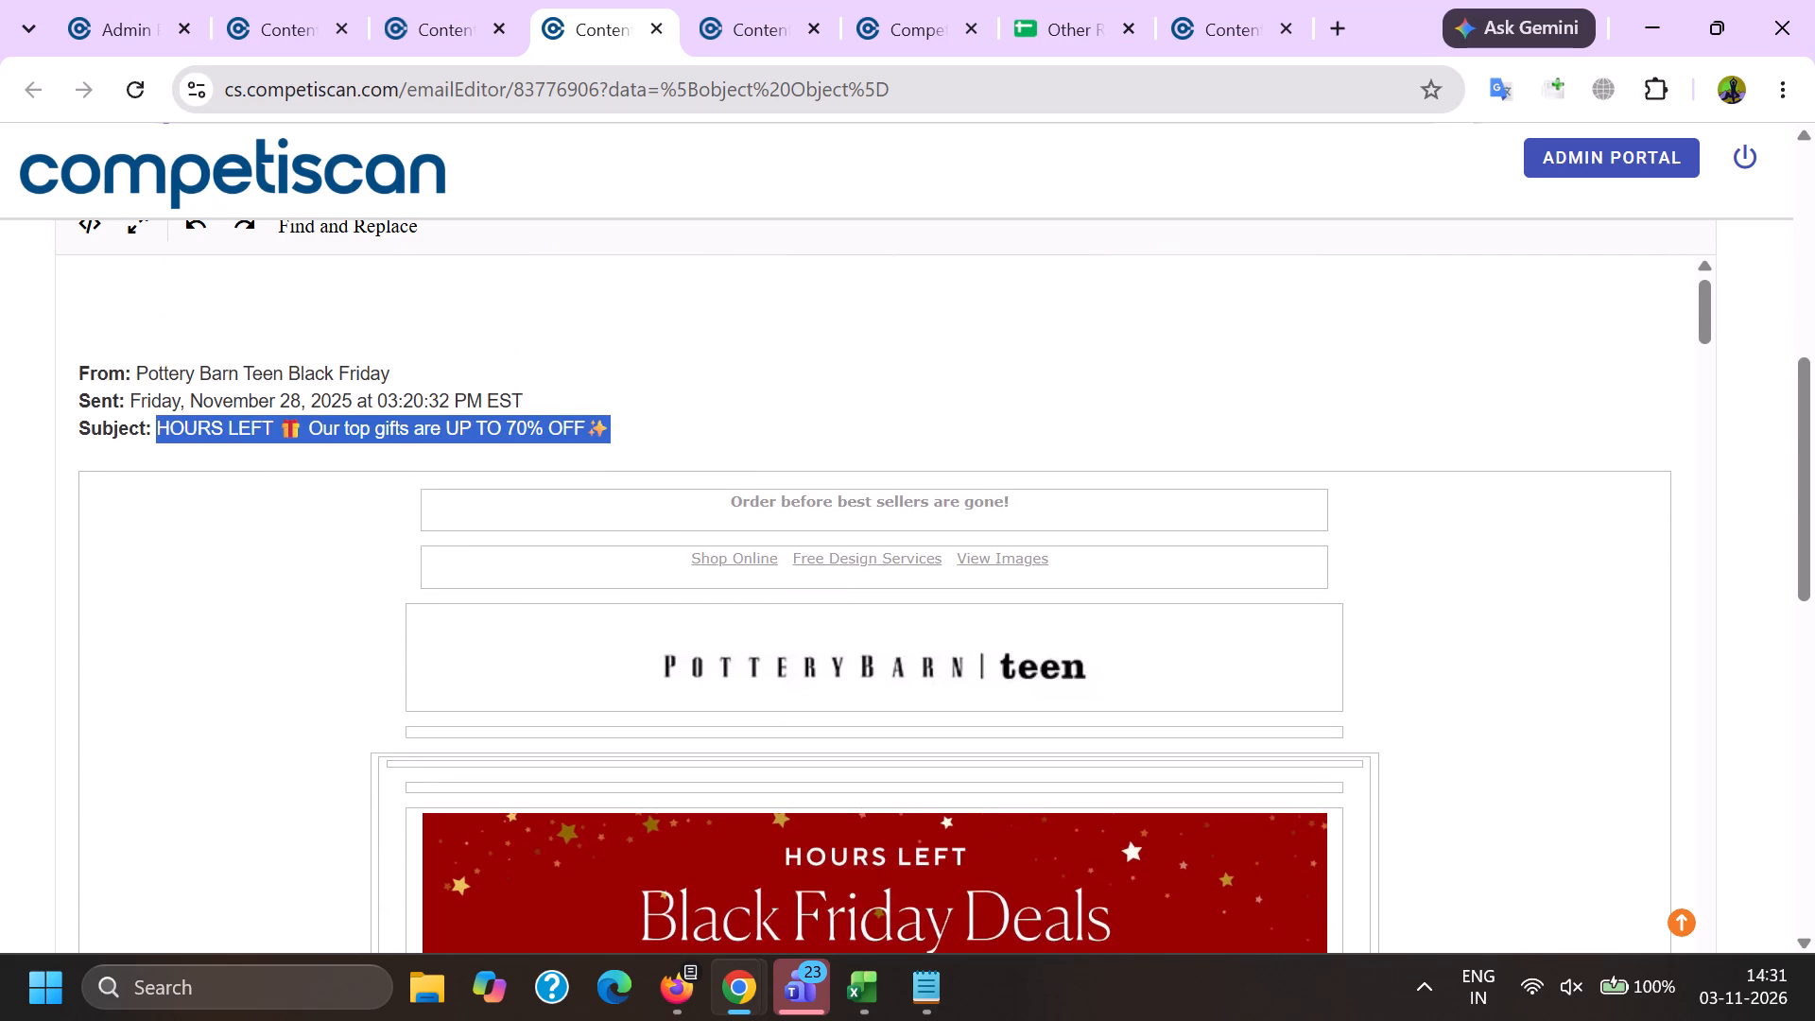
{"action": "key", "text": "alt+Tab"}
{"action": "left_click", "coordinate": [591, 597]}
{"action": "key", "text": "ctrl+v"}
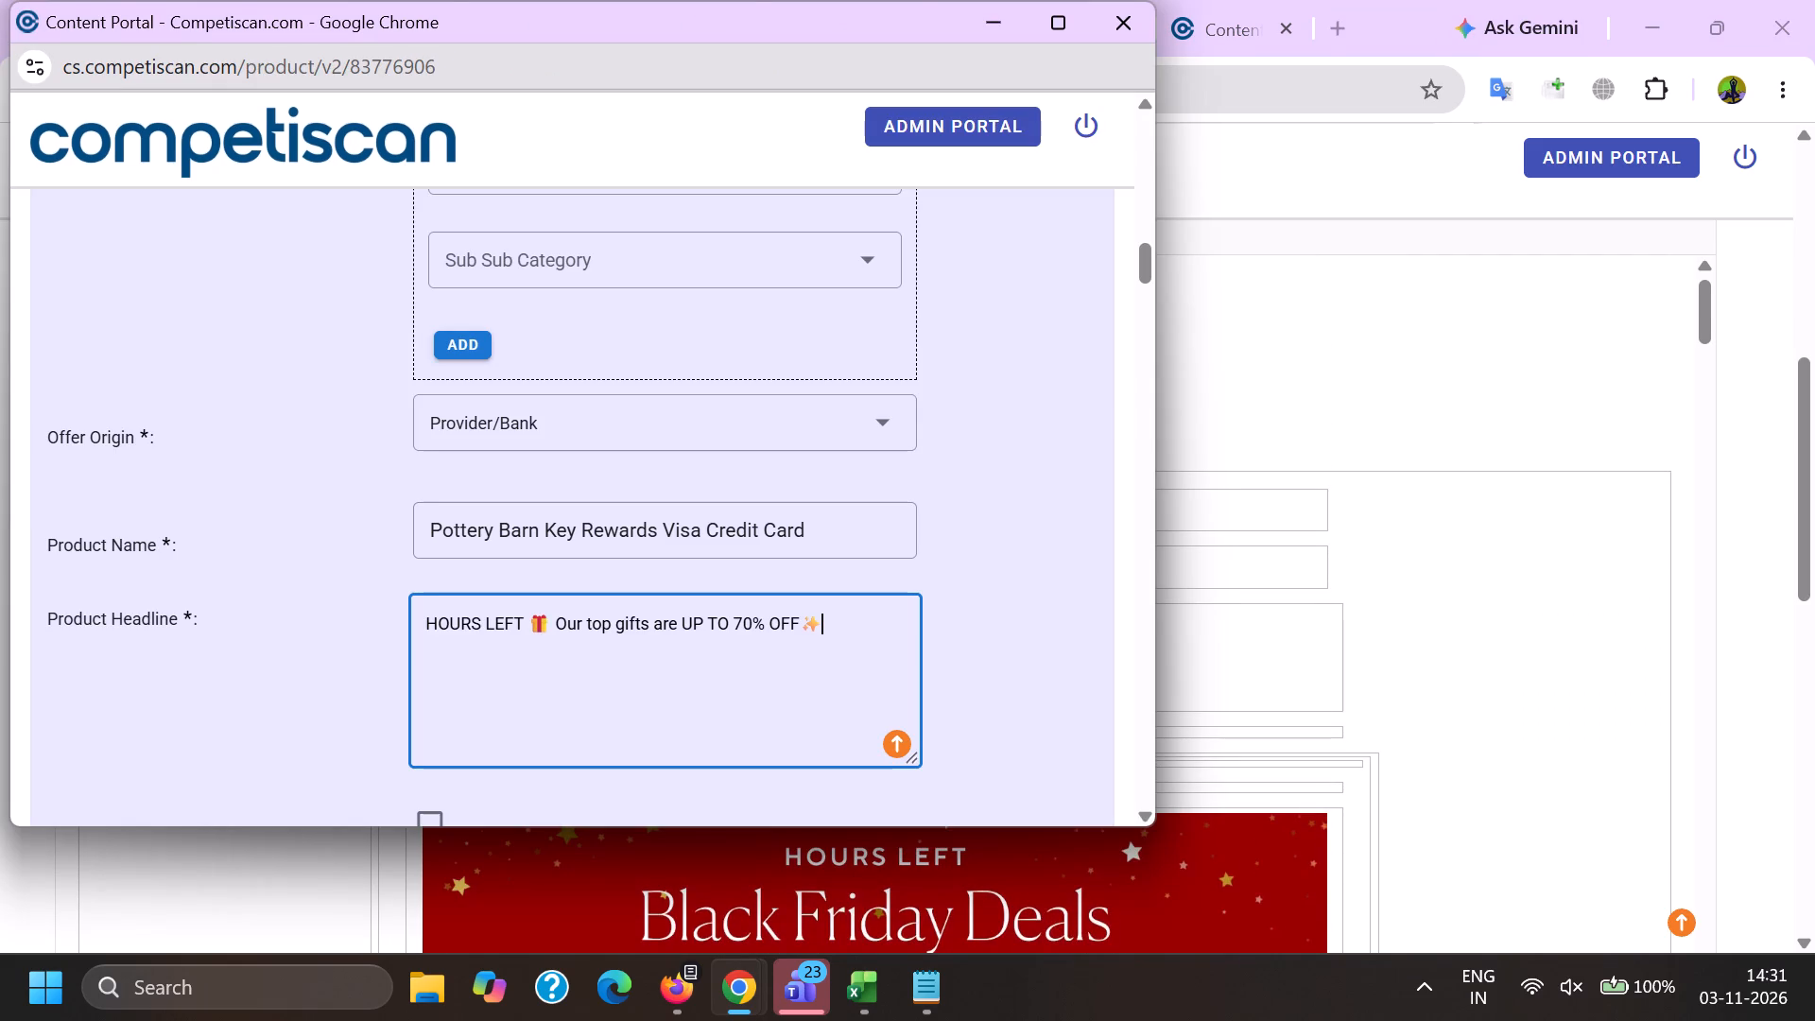
Remove the emojis from the headline and end it with a period: HOURS LEFT Our top gifts are UP TO 70% OFF.
{"action": "left_click", "coordinate": [547, 618]}
{"action": "key", "text": "BackSpace"}
{"action": "key", "text": "BackSpace"}
{"action": "left_click", "coordinate": [806, 619]}
{"action": "key", "text": "BackSpace"}
{"action": "key", "text": "BackSpace"}
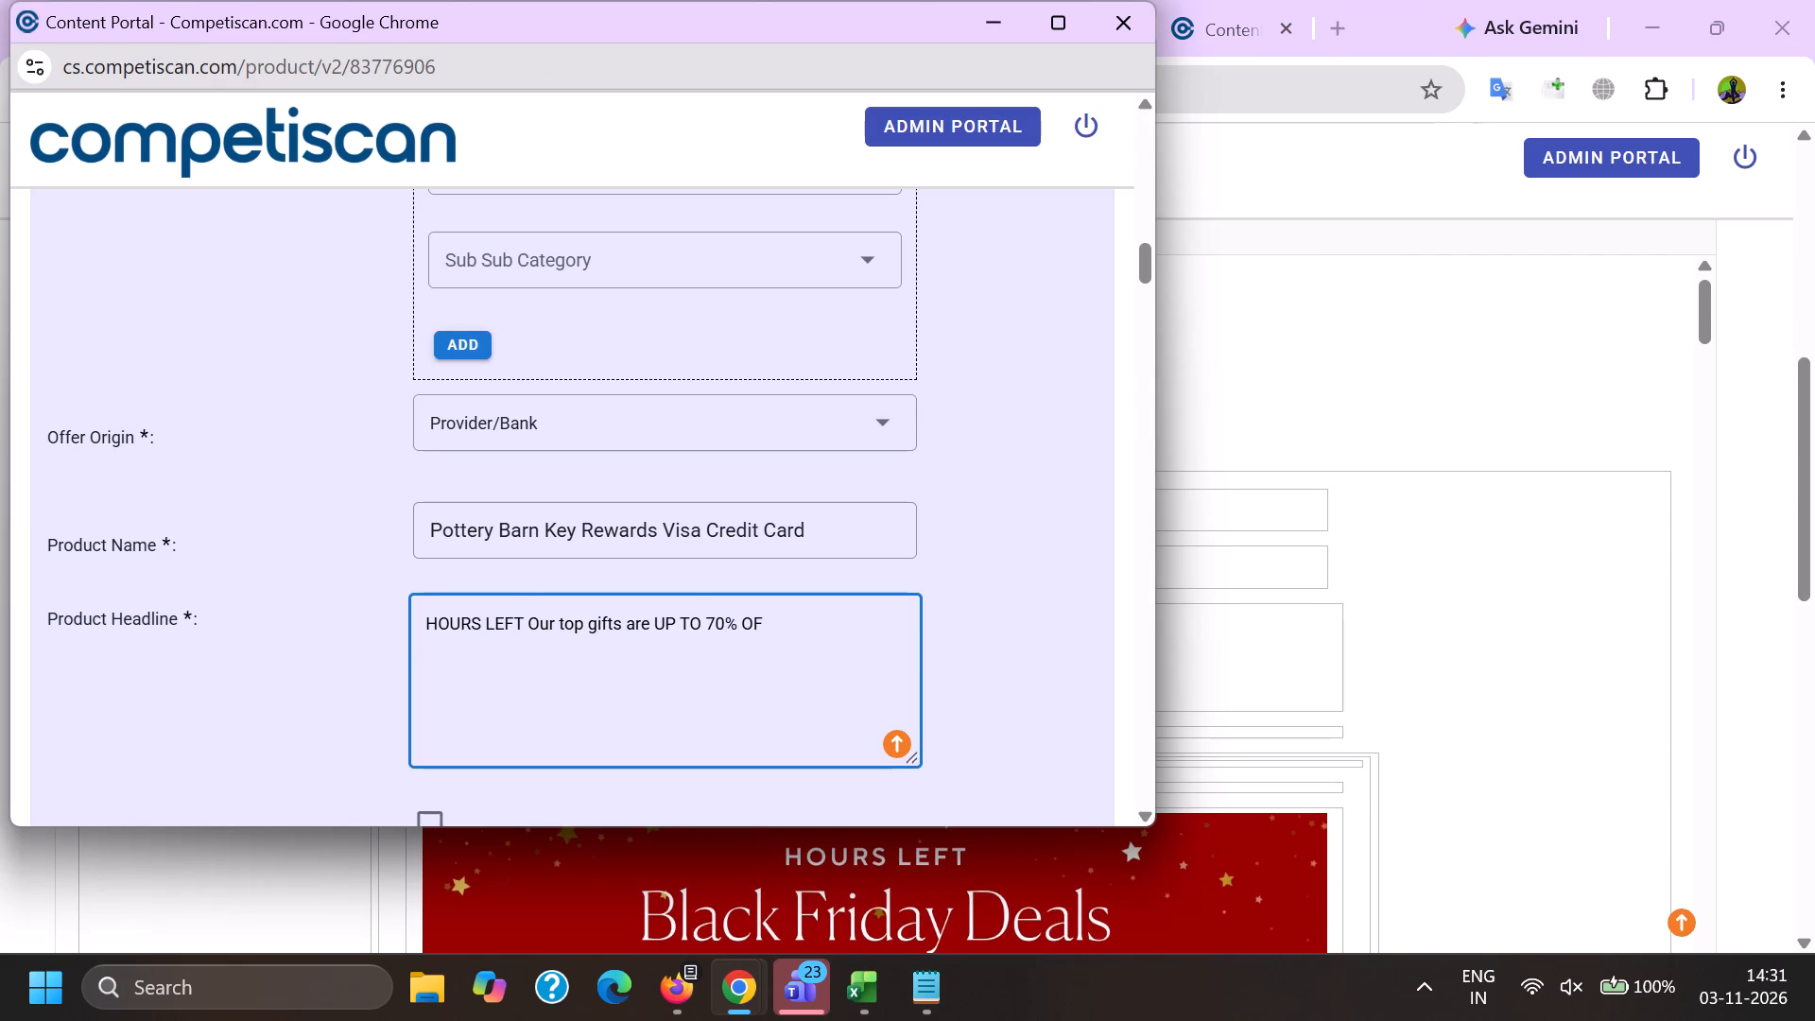
{"action": "key", "text": "f"}
{"action": "key", "text": "BackSpace"}
{"action": "key", "text": "f"}
{"action": "key", "text": "BackSpace"}
{"action": "type", "text": "."}
{"action": "key", "text": "space"}
Append the email's preheader to the product headline as Order before best sellers are gone, without the exclamation mark.
{"action": "key", "text": "alt+Tab"}
{"action": "left_click_drag", "start_coordinate": [728, 506], "coordinate": [1039, 508]}
{"action": "key", "text": "ctrl+c"}
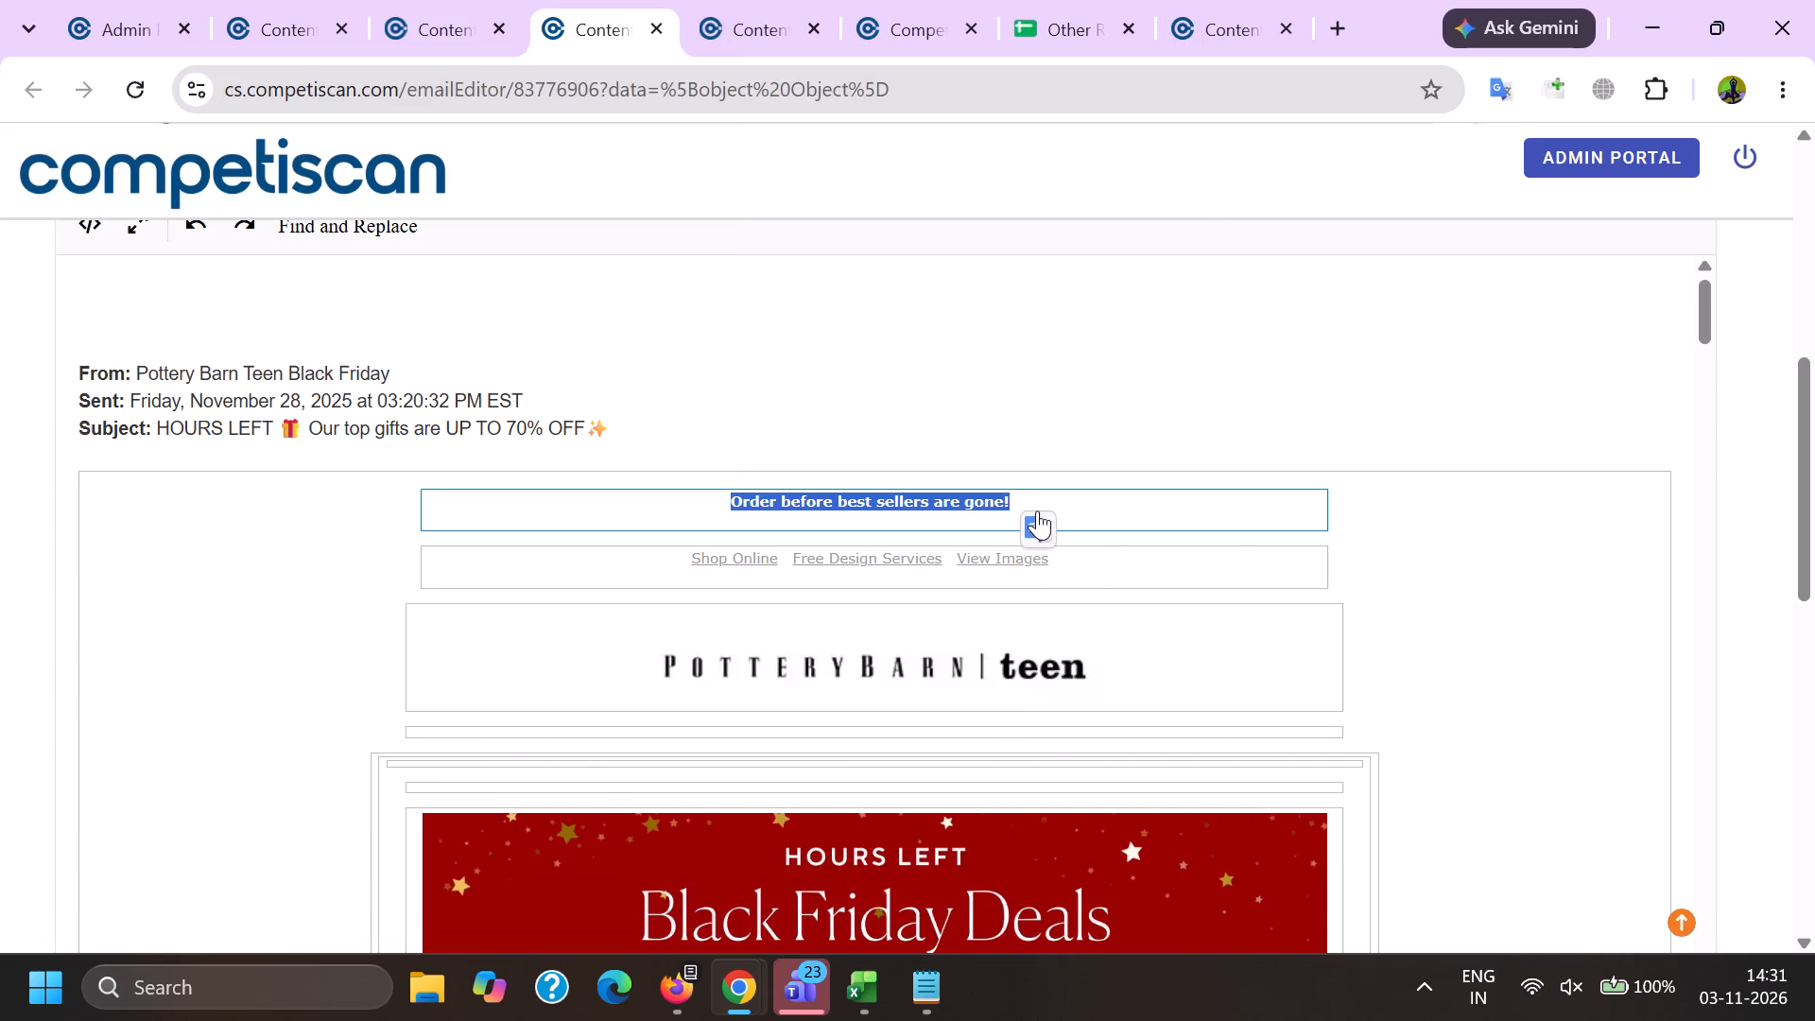
{"action": "key", "text": "ctrl+c"}
{"action": "key", "text": "alt+Tab"}
{"action": "key", "text": "ctrl+v"}
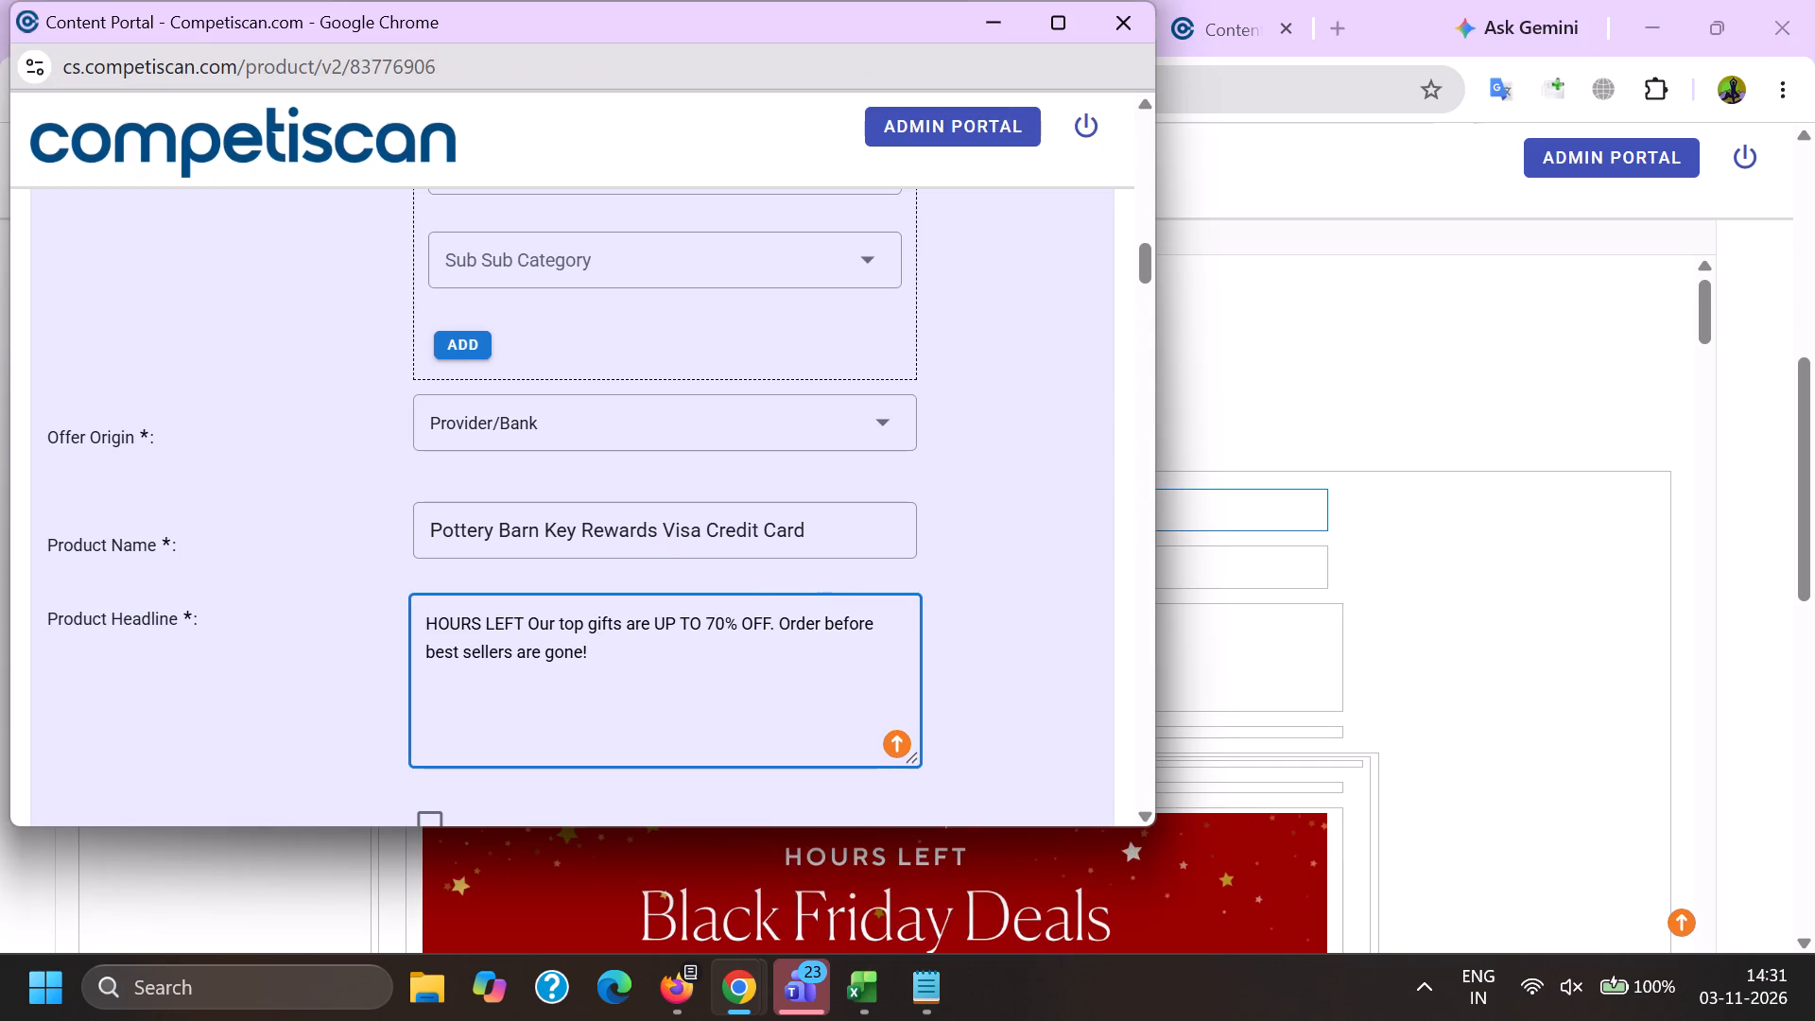
{"action": "key", "text": "BackSpace"}
Set the response mechanism to URL/Website and the mailing type to Acquisition.
{"action": "scroll", "coordinate": [753, 541], "scroll_direction": "down", "scroll_amount": 4}
{"action": "left_click", "coordinate": [602, 701]}
{"action": "scroll", "coordinate": [604, 329], "scroll_direction": "down", "scroll_amount": 9}
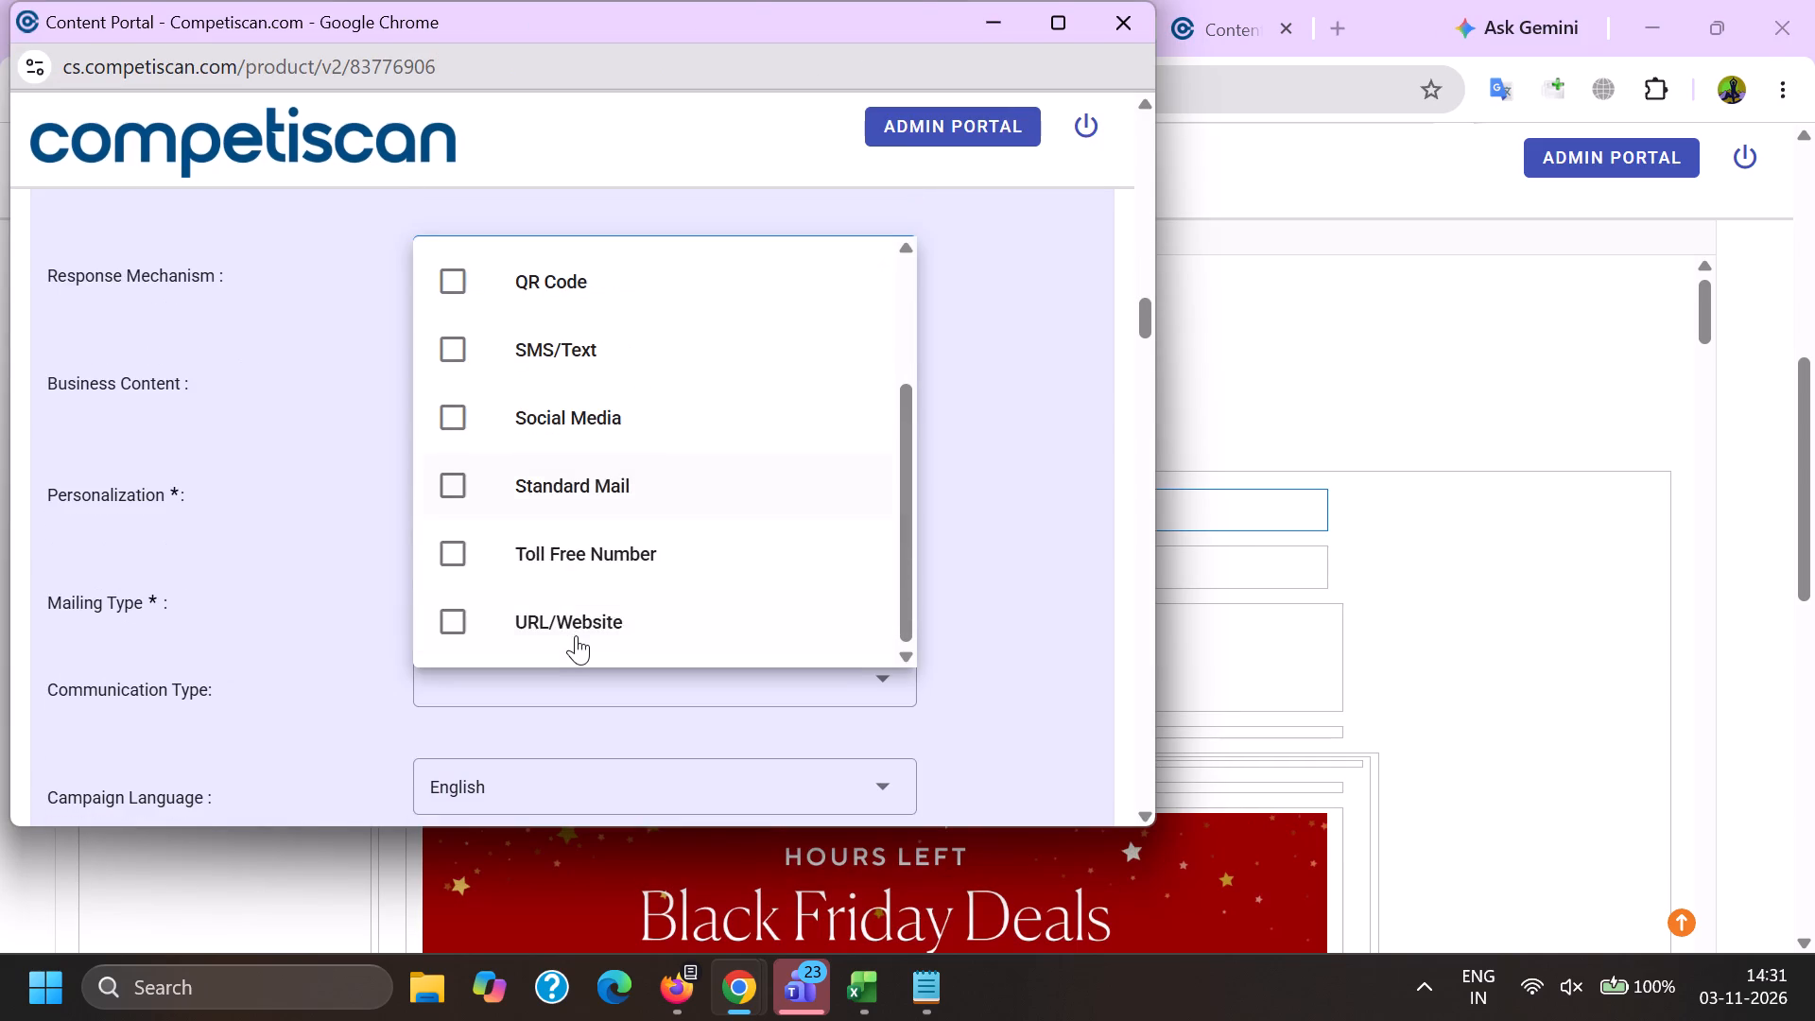
{"action": "left_click", "coordinate": [576, 632]}
{"action": "left_click", "coordinate": [377, 586]}
{"action": "left_click", "coordinate": [486, 588]}
{"action": "left_click", "coordinate": [512, 494]}
{"action": "left_click", "coordinate": [369, 561]}
{"action": "scroll", "coordinate": [503, 388], "scroll_direction": "down", "scroll_amount": 2}
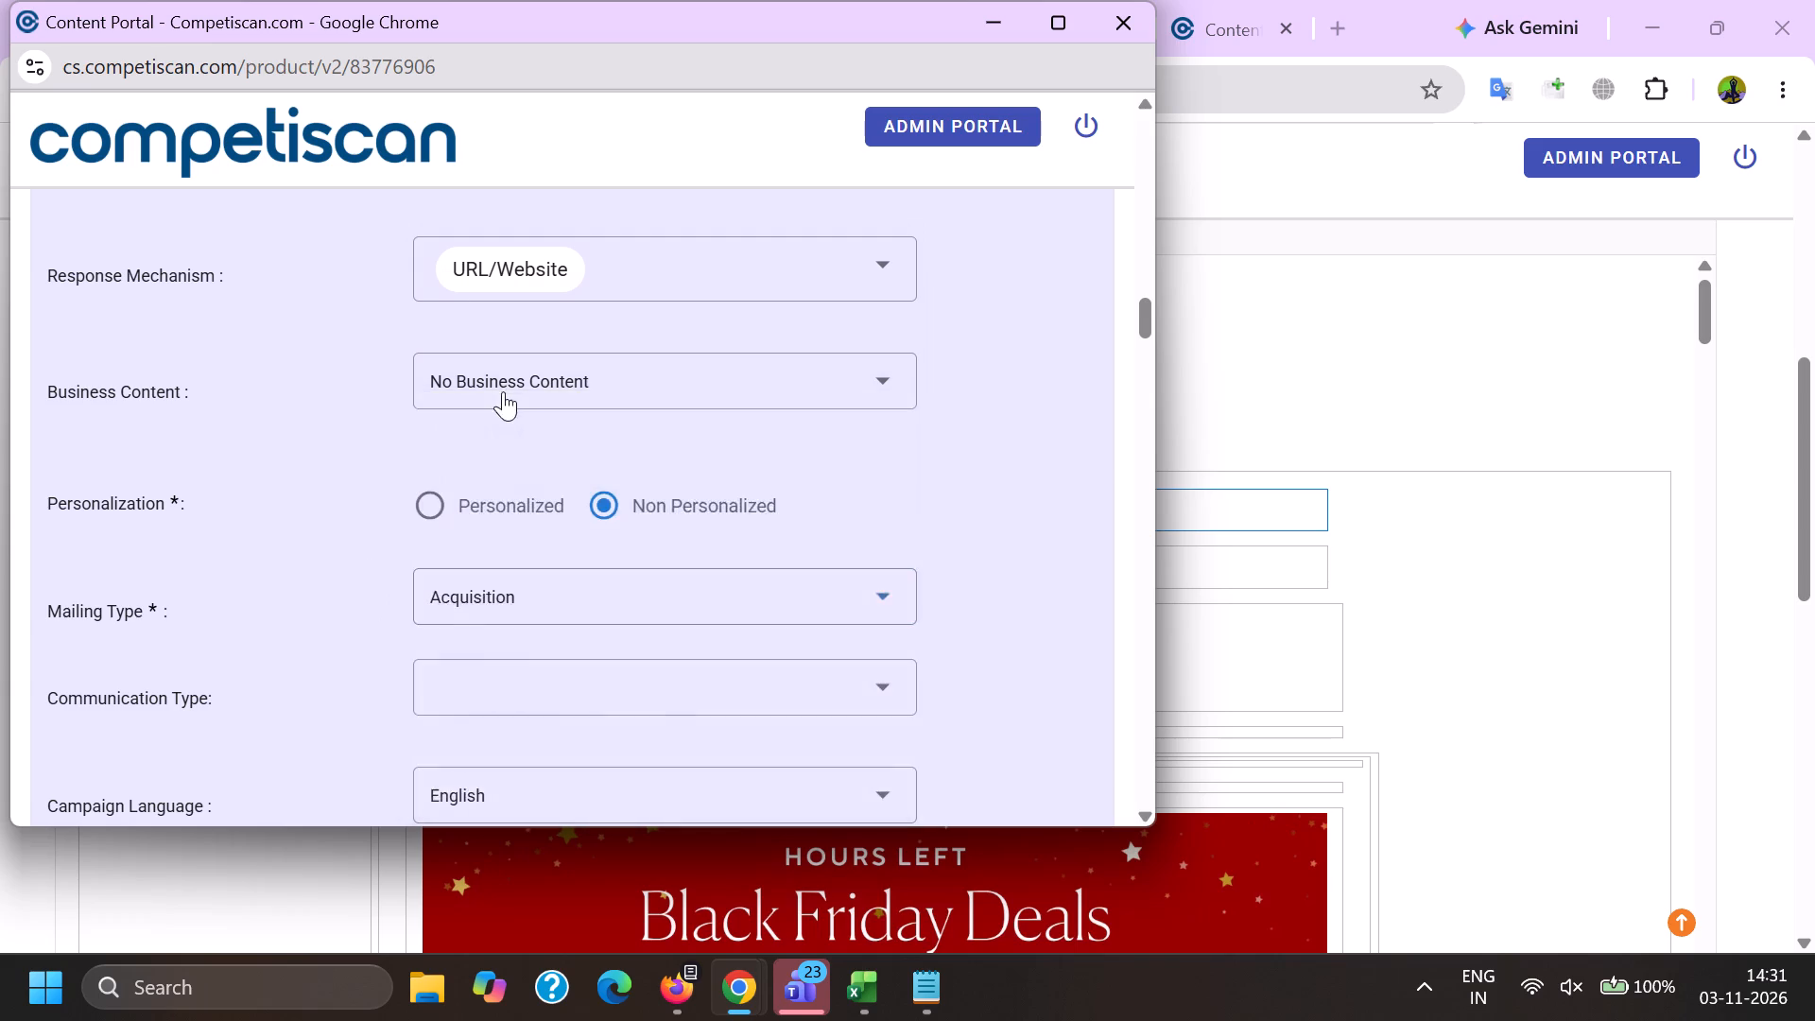
Set the communication type to Bonuses/Contests/Incentives, Co-Brand and Mobile Application.
{"action": "left_click", "coordinate": [489, 394]}
{"action": "scroll", "coordinate": [514, 602], "scroll_direction": "down", "scroll_amount": 6}
{"action": "scroll", "coordinate": [548, 636], "scroll_direction": "up", "scroll_amount": 3}
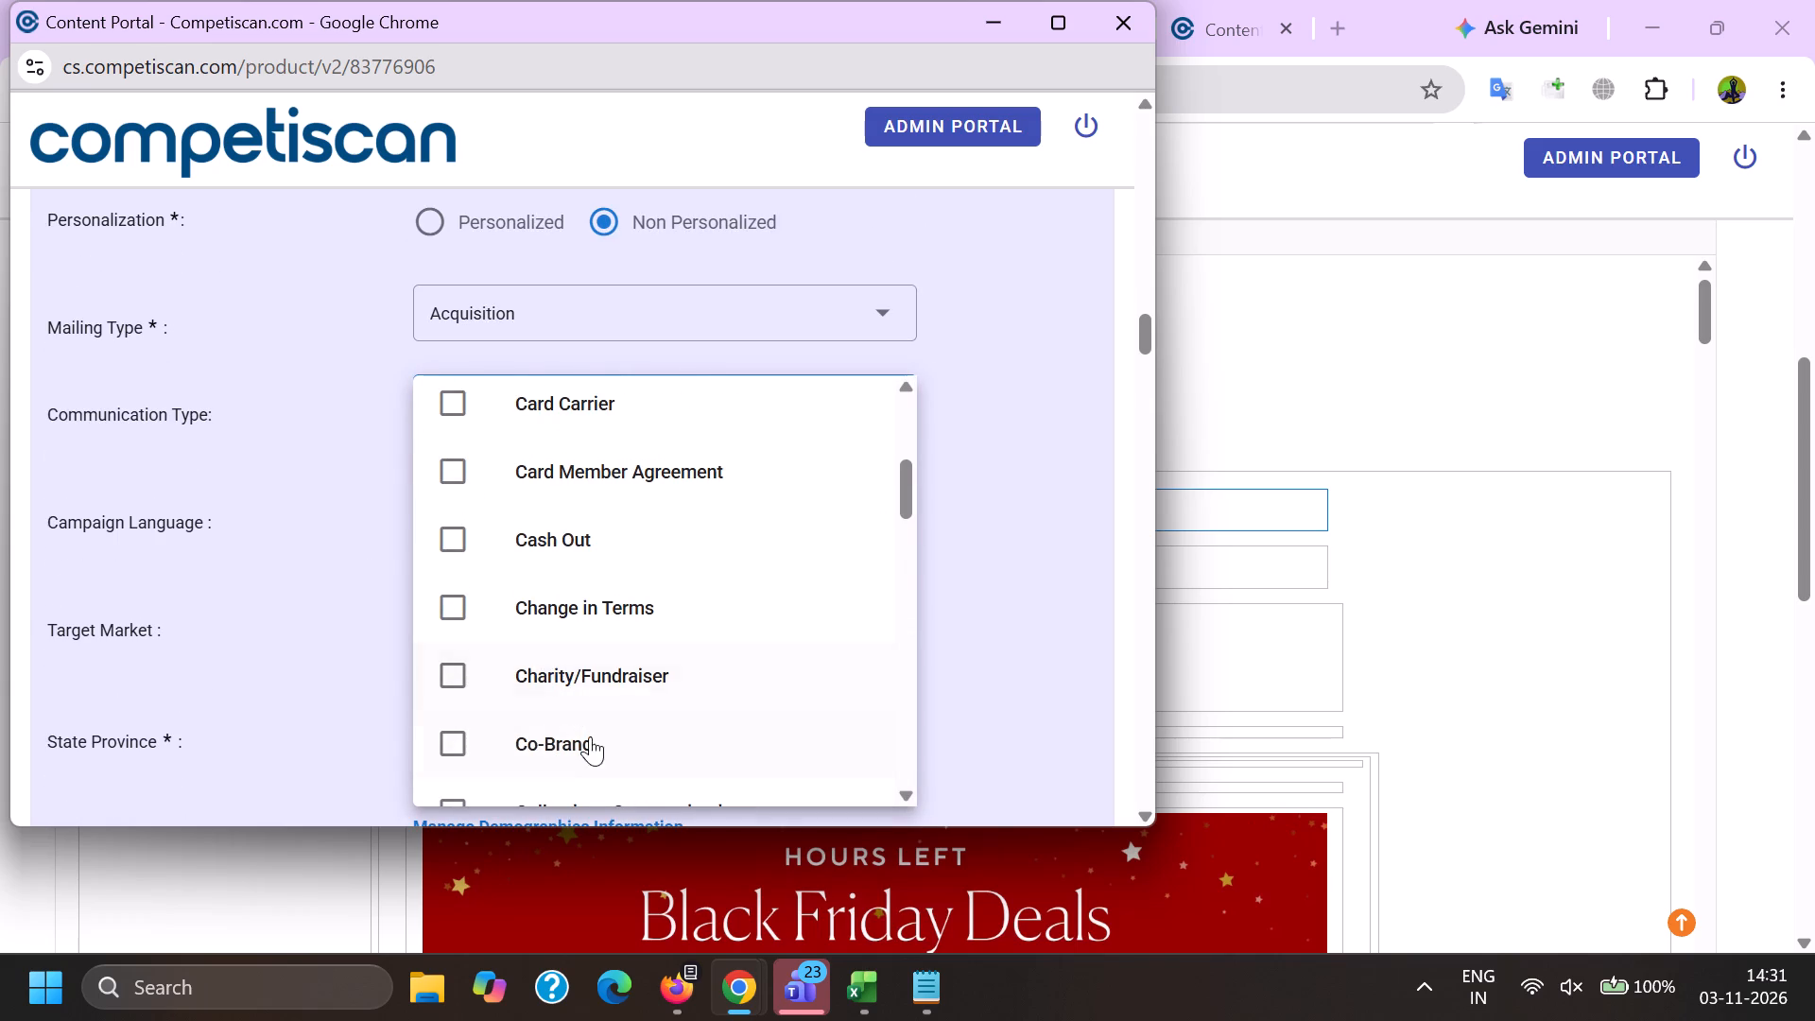
{"action": "scroll", "coordinate": [584, 712], "scroll_direction": "down", "scroll_amount": 3}
{"action": "scroll", "coordinate": [601, 689], "scroll_direction": "up", "scroll_amount": 3}
{"action": "scroll", "coordinate": [610, 639], "scroll_direction": "down", "scroll_amount": 4}
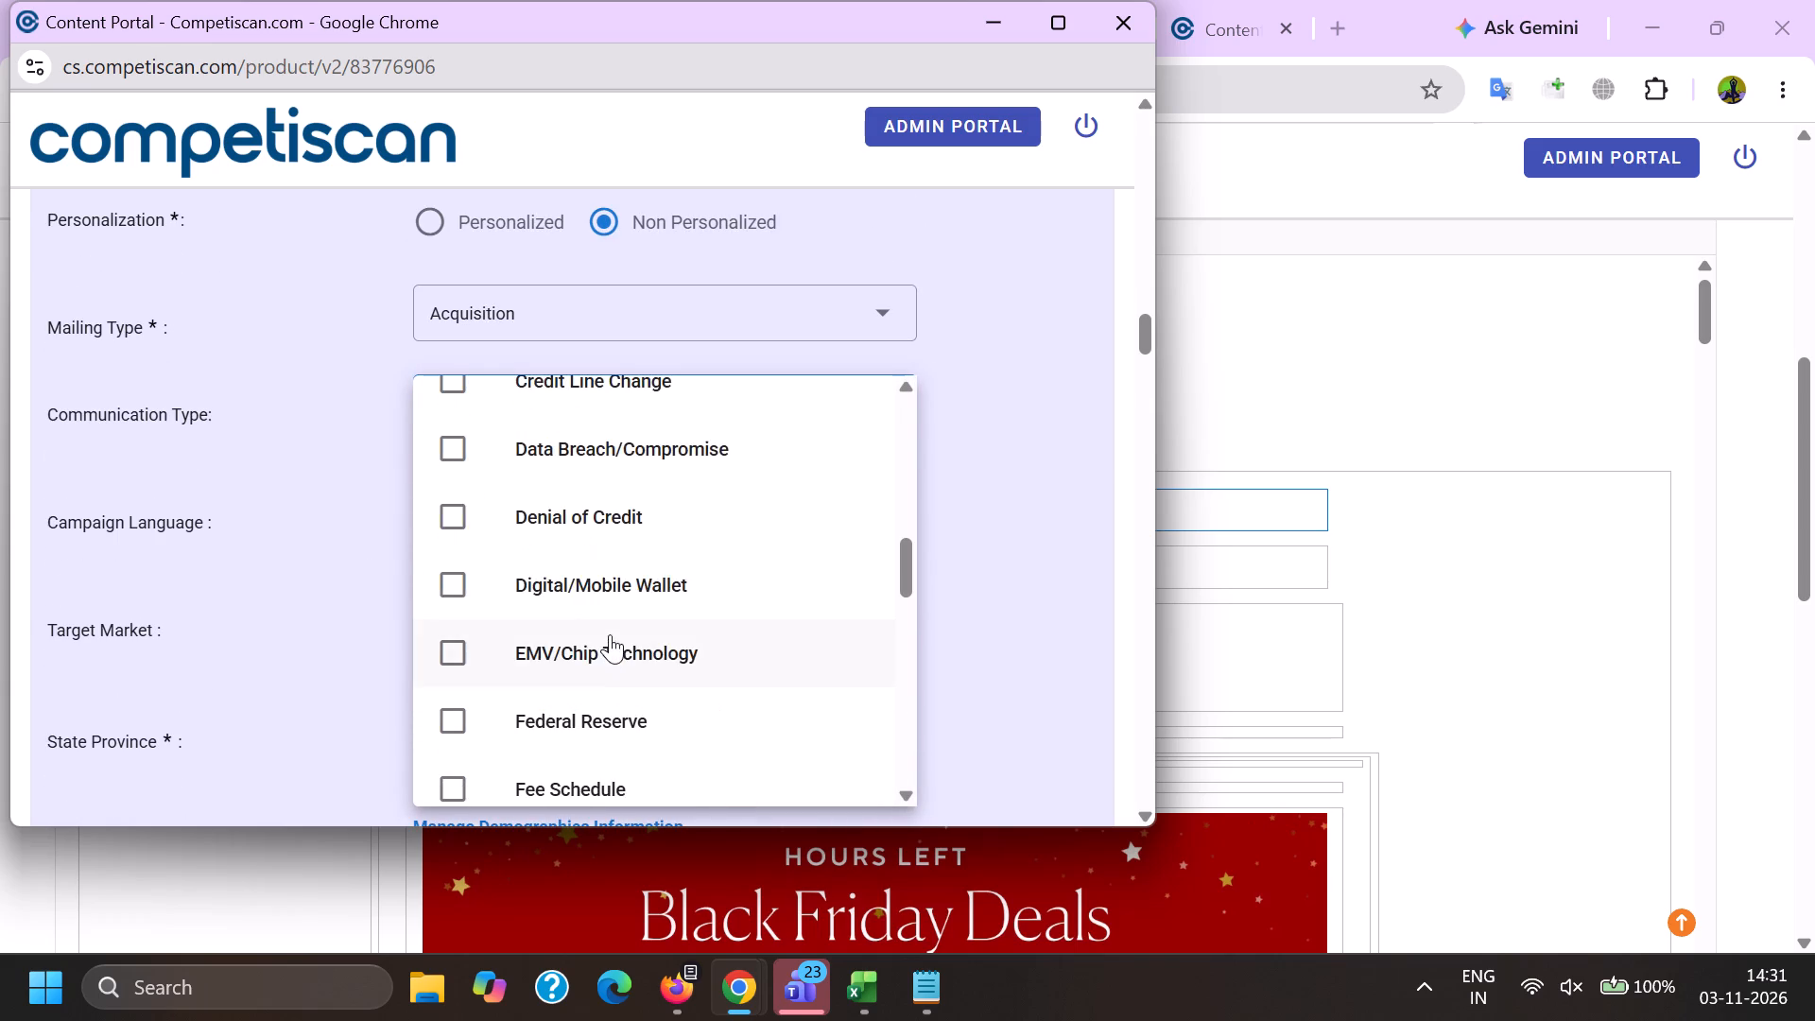
{"action": "scroll", "coordinate": [610, 634], "scroll_direction": "down", "scroll_amount": 4}
{"action": "scroll", "coordinate": [607, 660], "scroll_direction": "up", "scroll_amount": 15}
{"action": "left_click", "coordinate": [608, 636]}
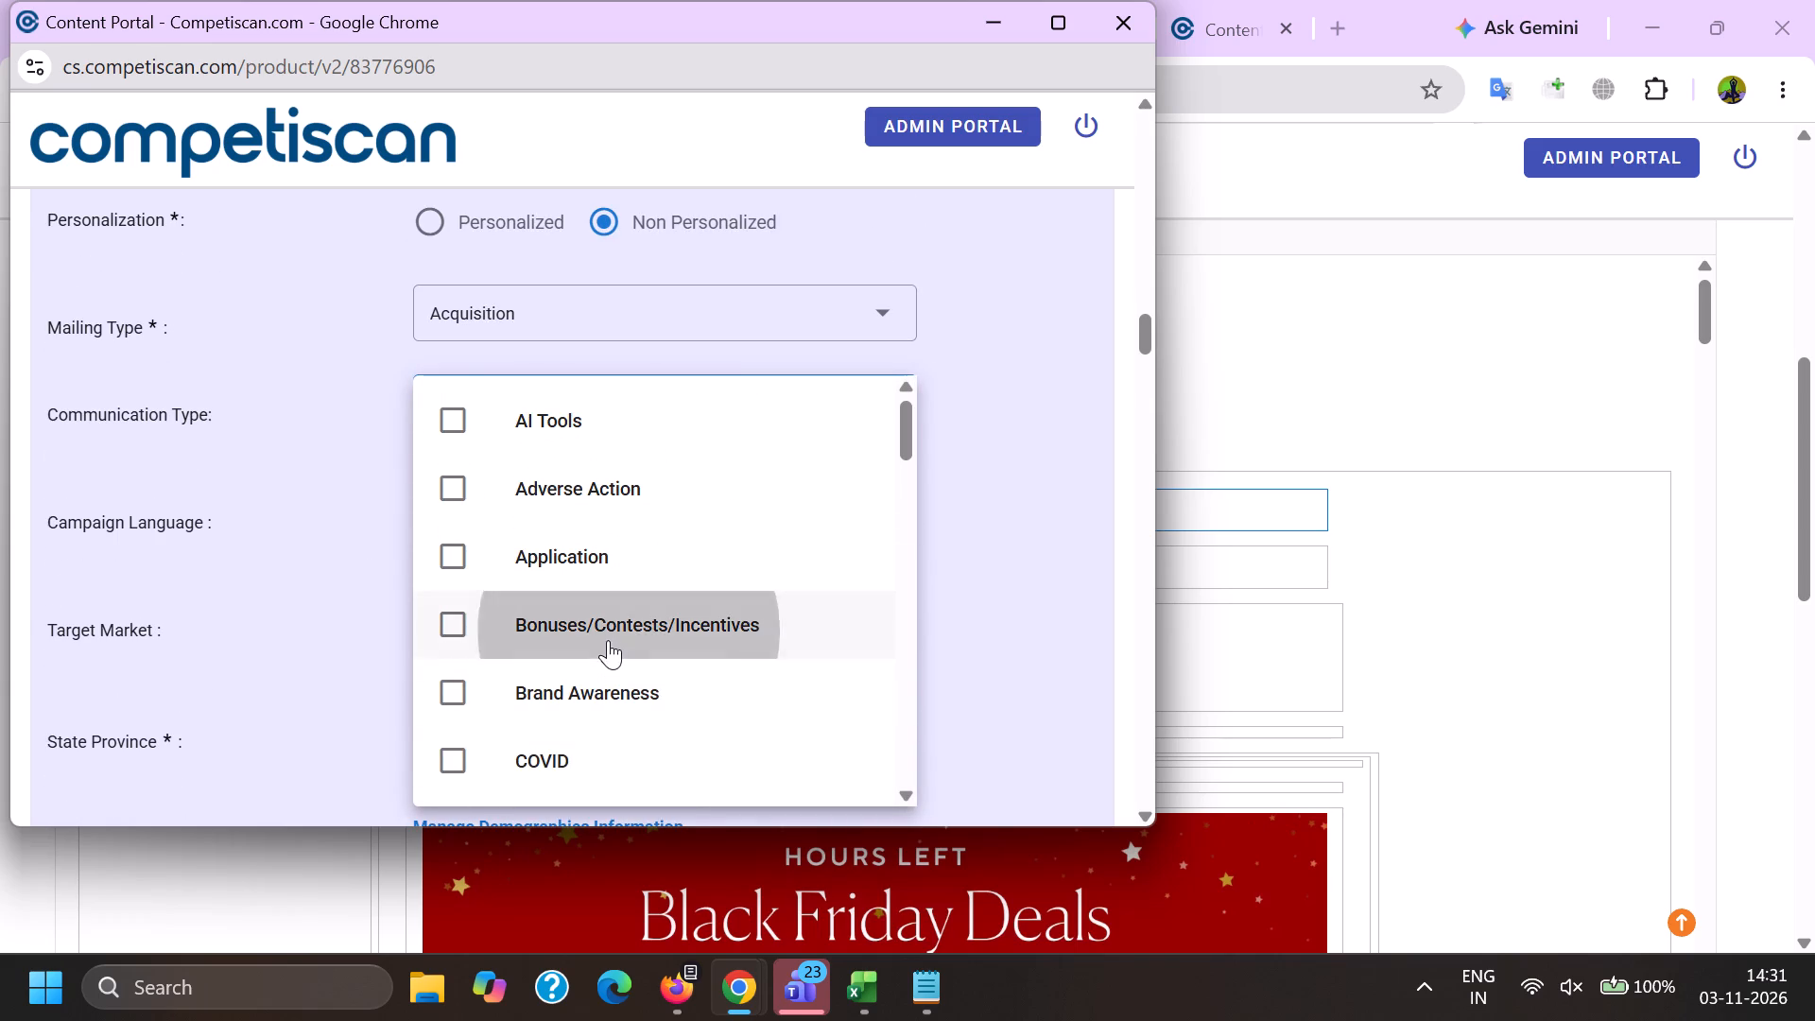
{"action": "scroll", "coordinate": [602, 641], "scroll_direction": "down", "scroll_amount": 5}
{"action": "left_click", "coordinate": [571, 473]}
{"action": "scroll", "coordinate": [571, 688], "scroll_direction": "down", "scroll_amount": 4}
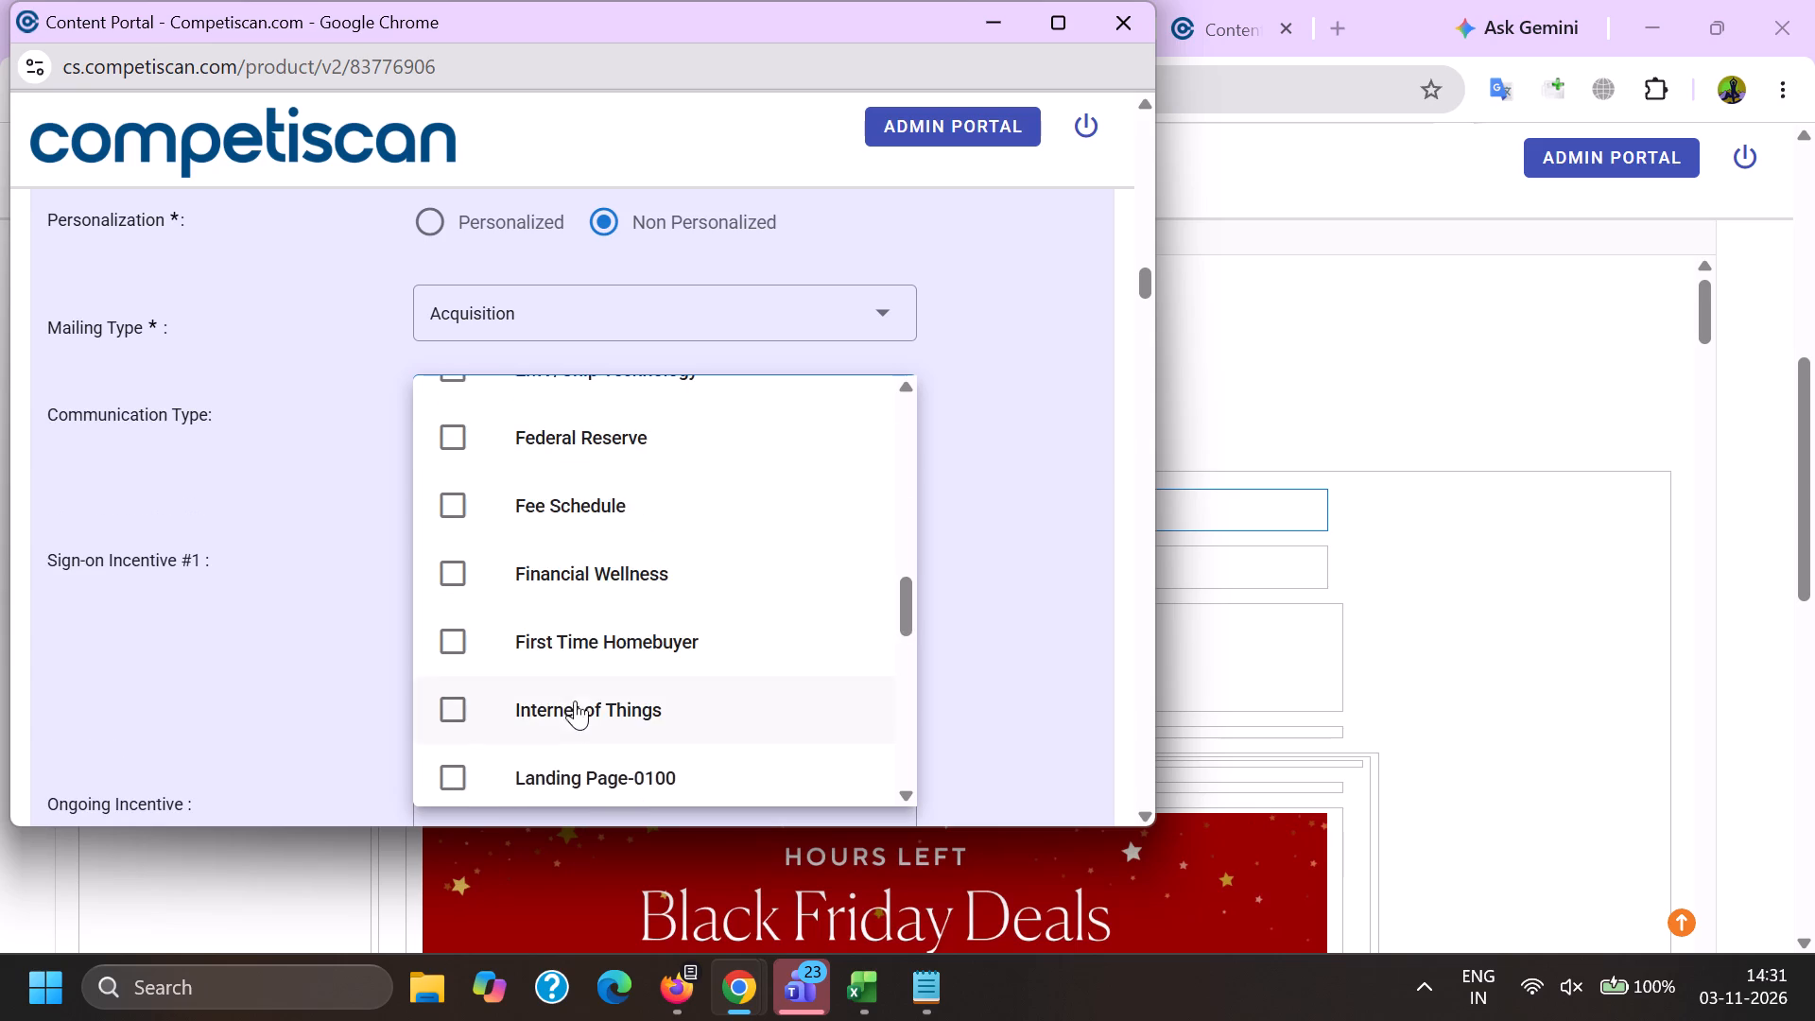
{"action": "scroll", "coordinate": [573, 685], "scroll_direction": "down", "scroll_amount": 4}
{"action": "left_click", "coordinate": [596, 438]}
{"action": "left_click", "coordinate": [265, 473]}
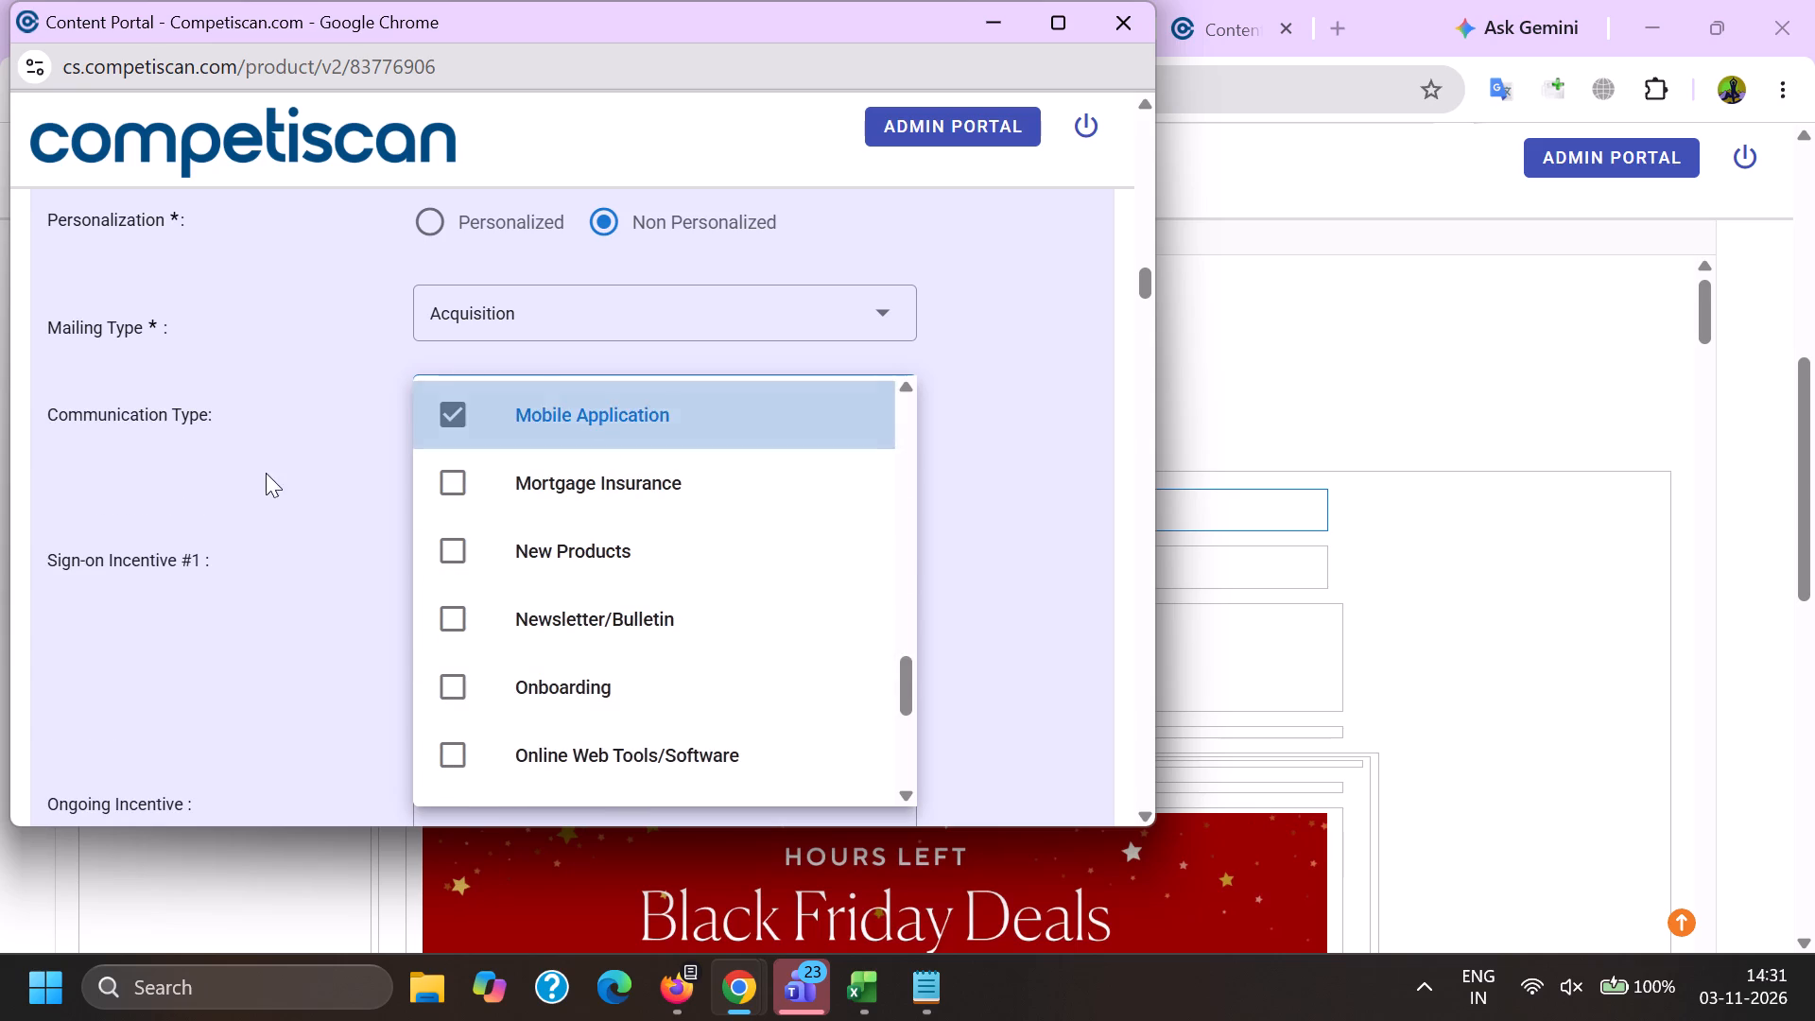
Fill Sign-on Incentive #1 with 10% back in rewards during the first 30 days from account opening, copied from the existing product form.
{"action": "key", "text": "alt+Tab"}
{"action": "left_click", "coordinate": [1126, 0]}
{"action": "left_click", "coordinate": [1184, 0]}
{"action": "left_click_drag", "start_coordinate": [1299, 592], "coordinate": [1300, 591]}
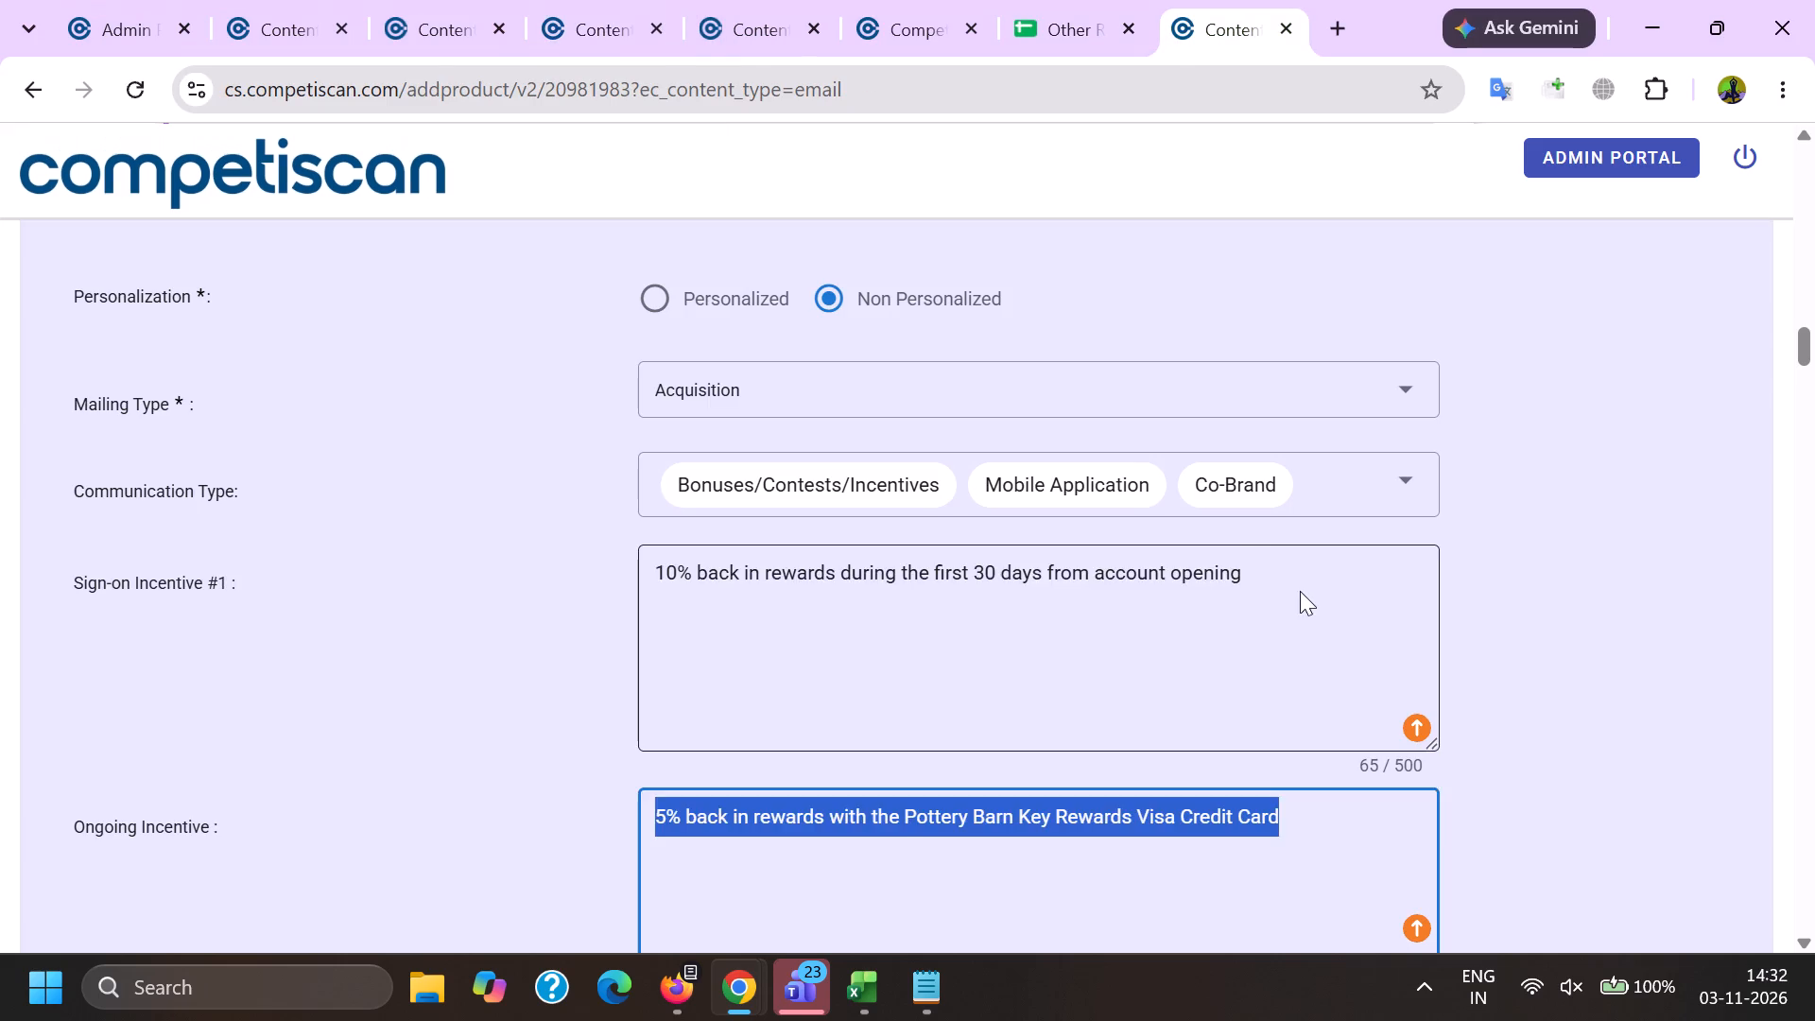
{"action": "left_click_drag", "start_coordinate": [1300, 591], "coordinate": [362, 579]}
{"action": "key", "text": "ctrl+c"}
{"action": "key", "text": "alt+Tab"}
{"action": "left_click", "coordinate": [652, 620]}
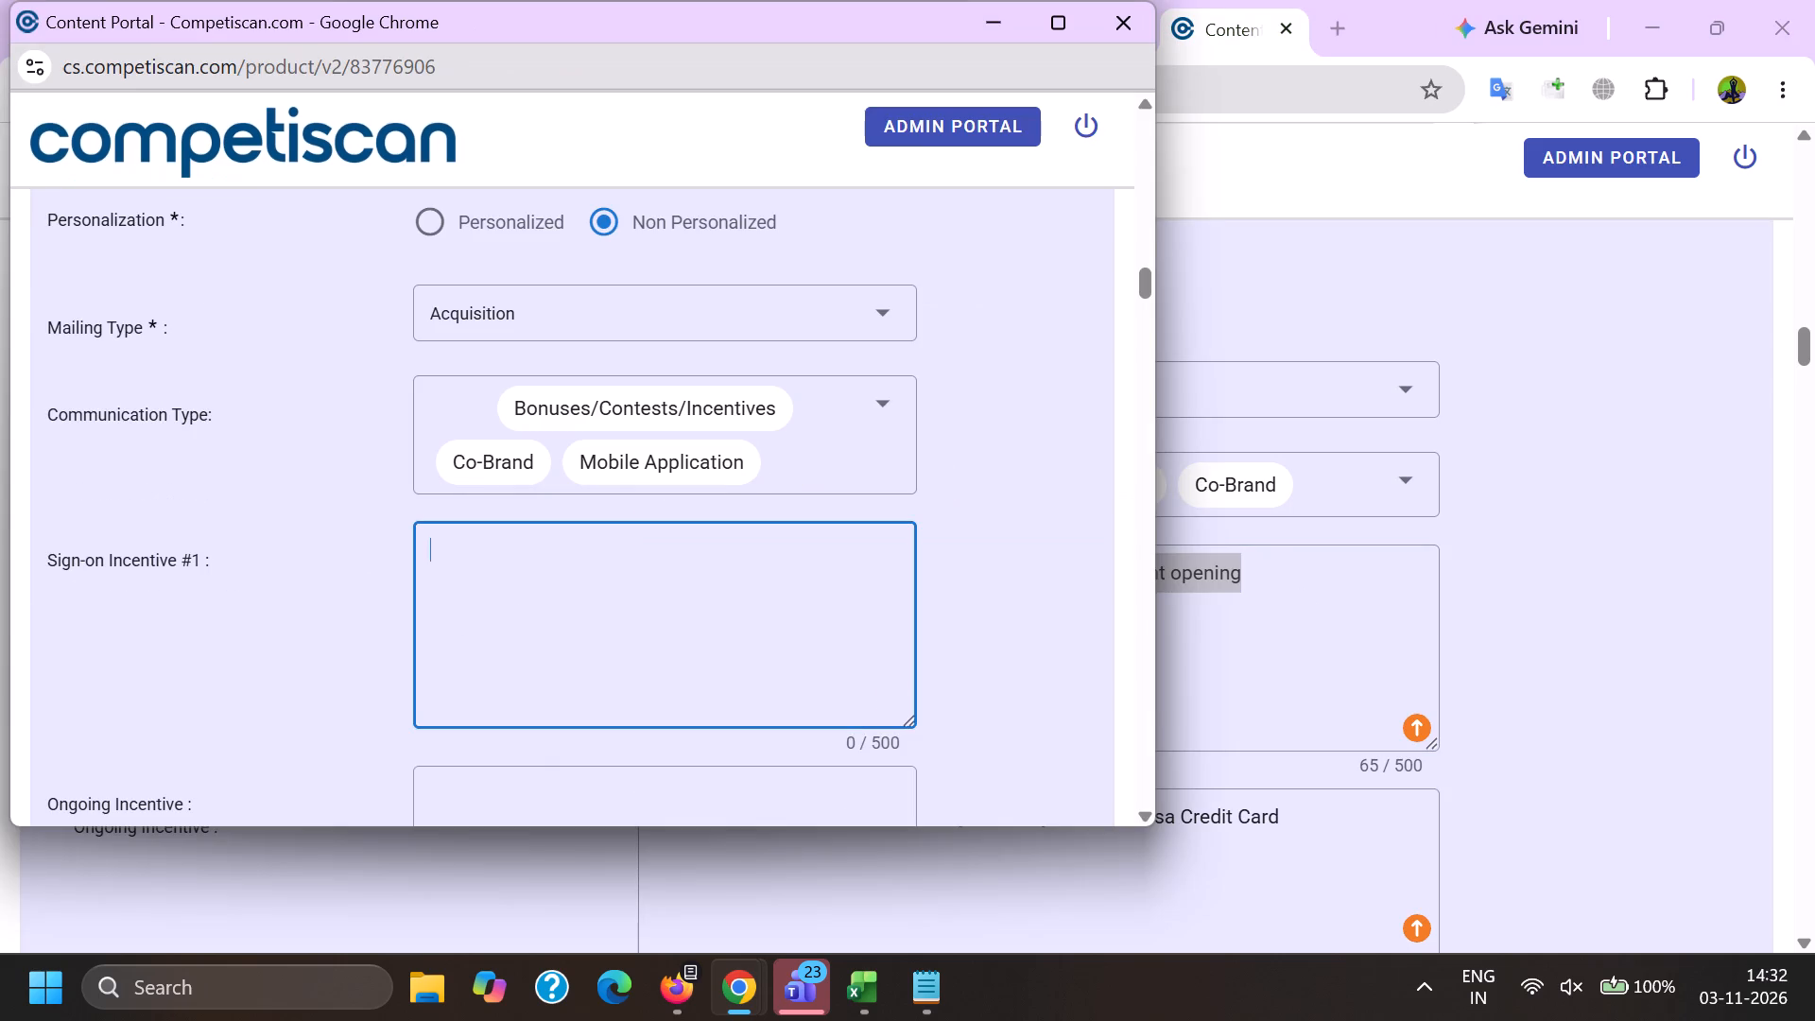
{"action": "key", "text": "ctrl+v"}
Copy the ongoing incentive text, 5% back in rewards with the Pottery Barn Key Rewards Visa Credit Card, from the existing product form.
{"action": "left_click", "coordinate": [664, 816]}
{"action": "key", "text": "alt+Tab"}
{"action": "left_click_drag", "start_coordinate": [1357, 828], "coordinate": [273, 796]}
{"action": "key", "text": "ctrl+c"}
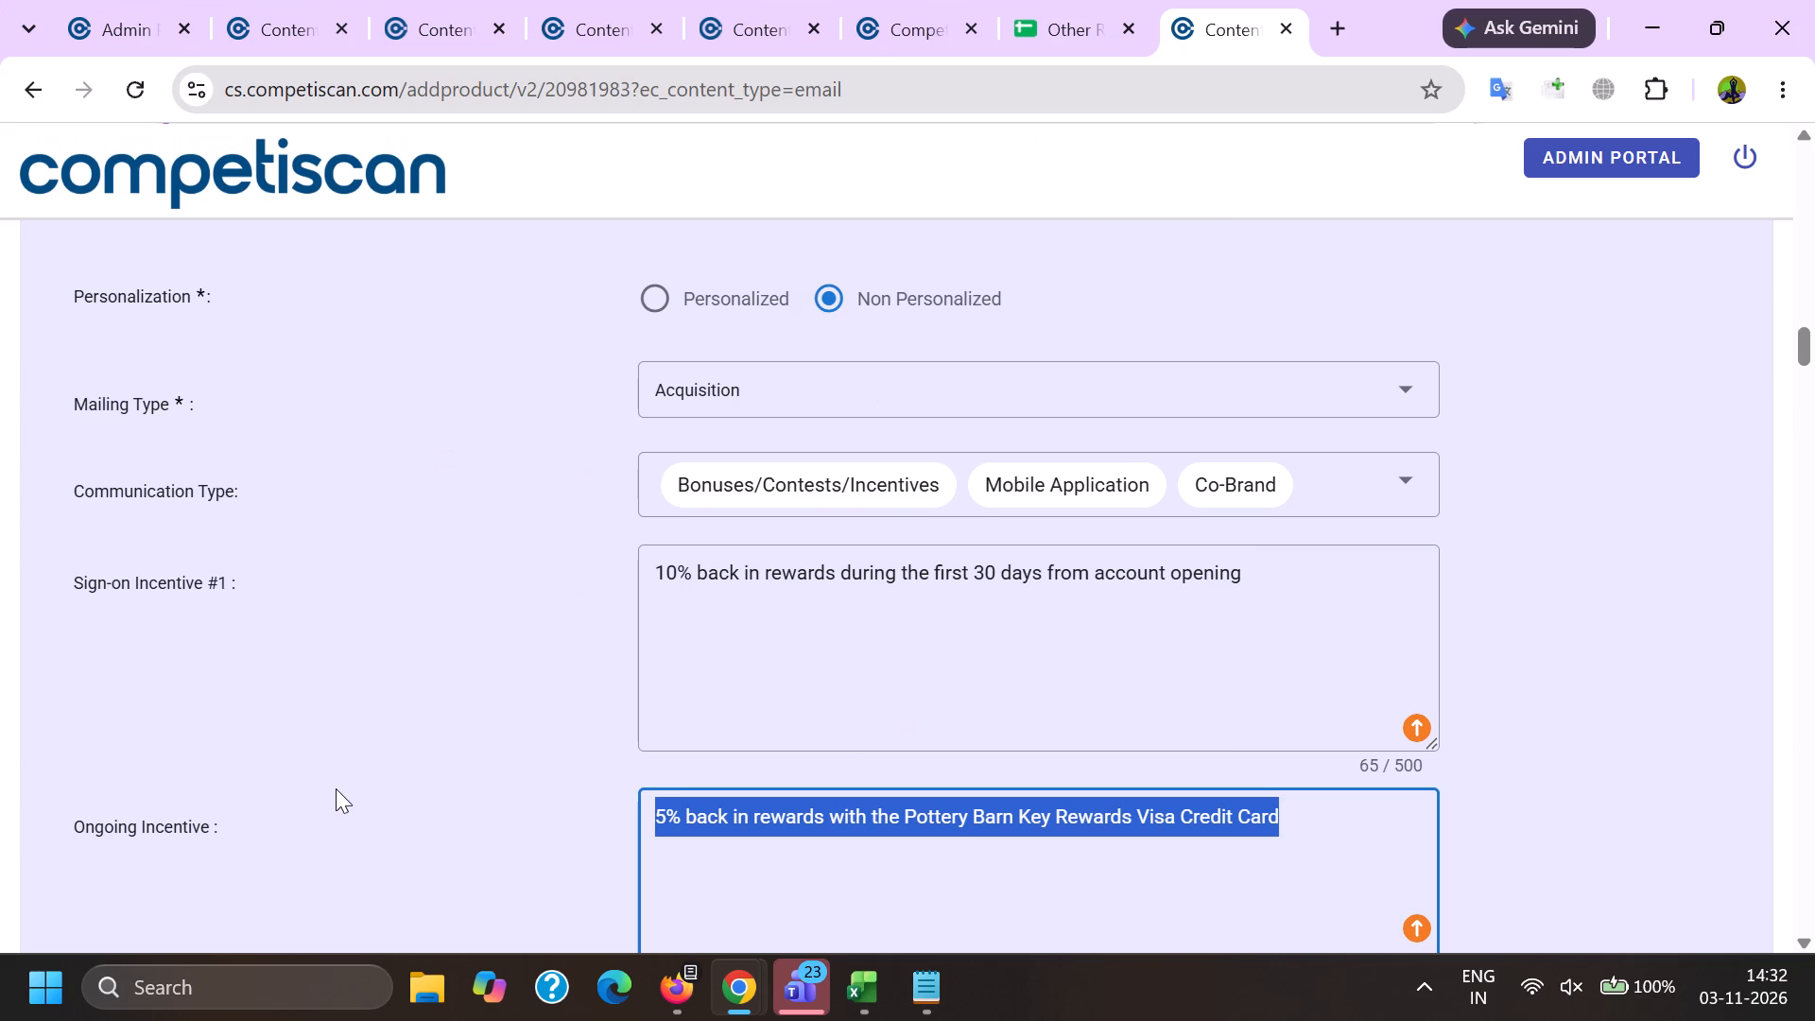
Fill the Ongoing Incentive in the new product form with 5% back in rewards with the Pottery Barn Key Rewards Visa Credit Card.
{"action": "key", "text": "alt+Tab"}
{"action": "key", "text": "ctrl+v"}
Set Sign-on Incentive Type #1 to Coupon/Discount with a Sign-on Incentive Value #1 of 10.00.
{"action": "scroll", "coordinate": [507, 519], "scroll_direction": "down", "scroll_amount": 4}
{"action": "left_click", "coordinate": [458, 462]}
{"action": "scroll", "coordinate": [457, 459], "scroll_direction": "down", "scroll_amount": 6}
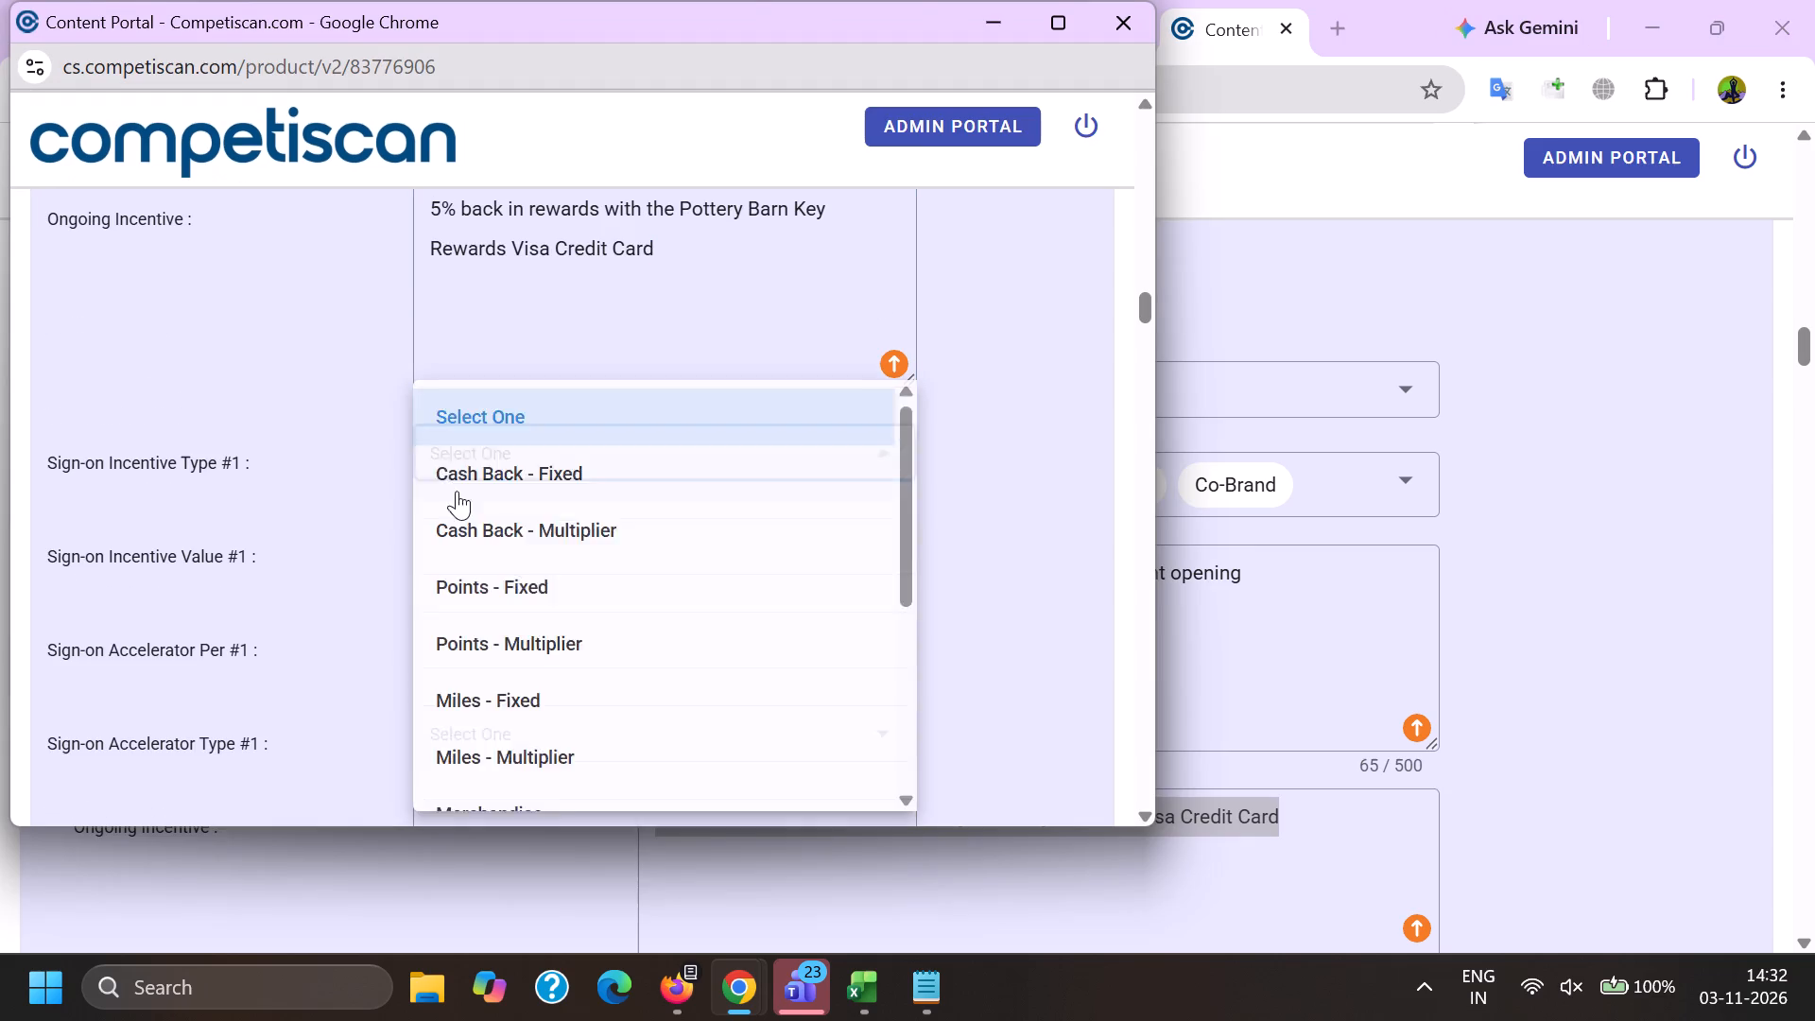
{"action": "left_click", "coordinate": [505, 615]}
{"action": "left_click_drag", "start_coordinate": [342, 572], "coordinate": [354, 576]}
{"action": "left_click", "coordinate": [486, 555]}
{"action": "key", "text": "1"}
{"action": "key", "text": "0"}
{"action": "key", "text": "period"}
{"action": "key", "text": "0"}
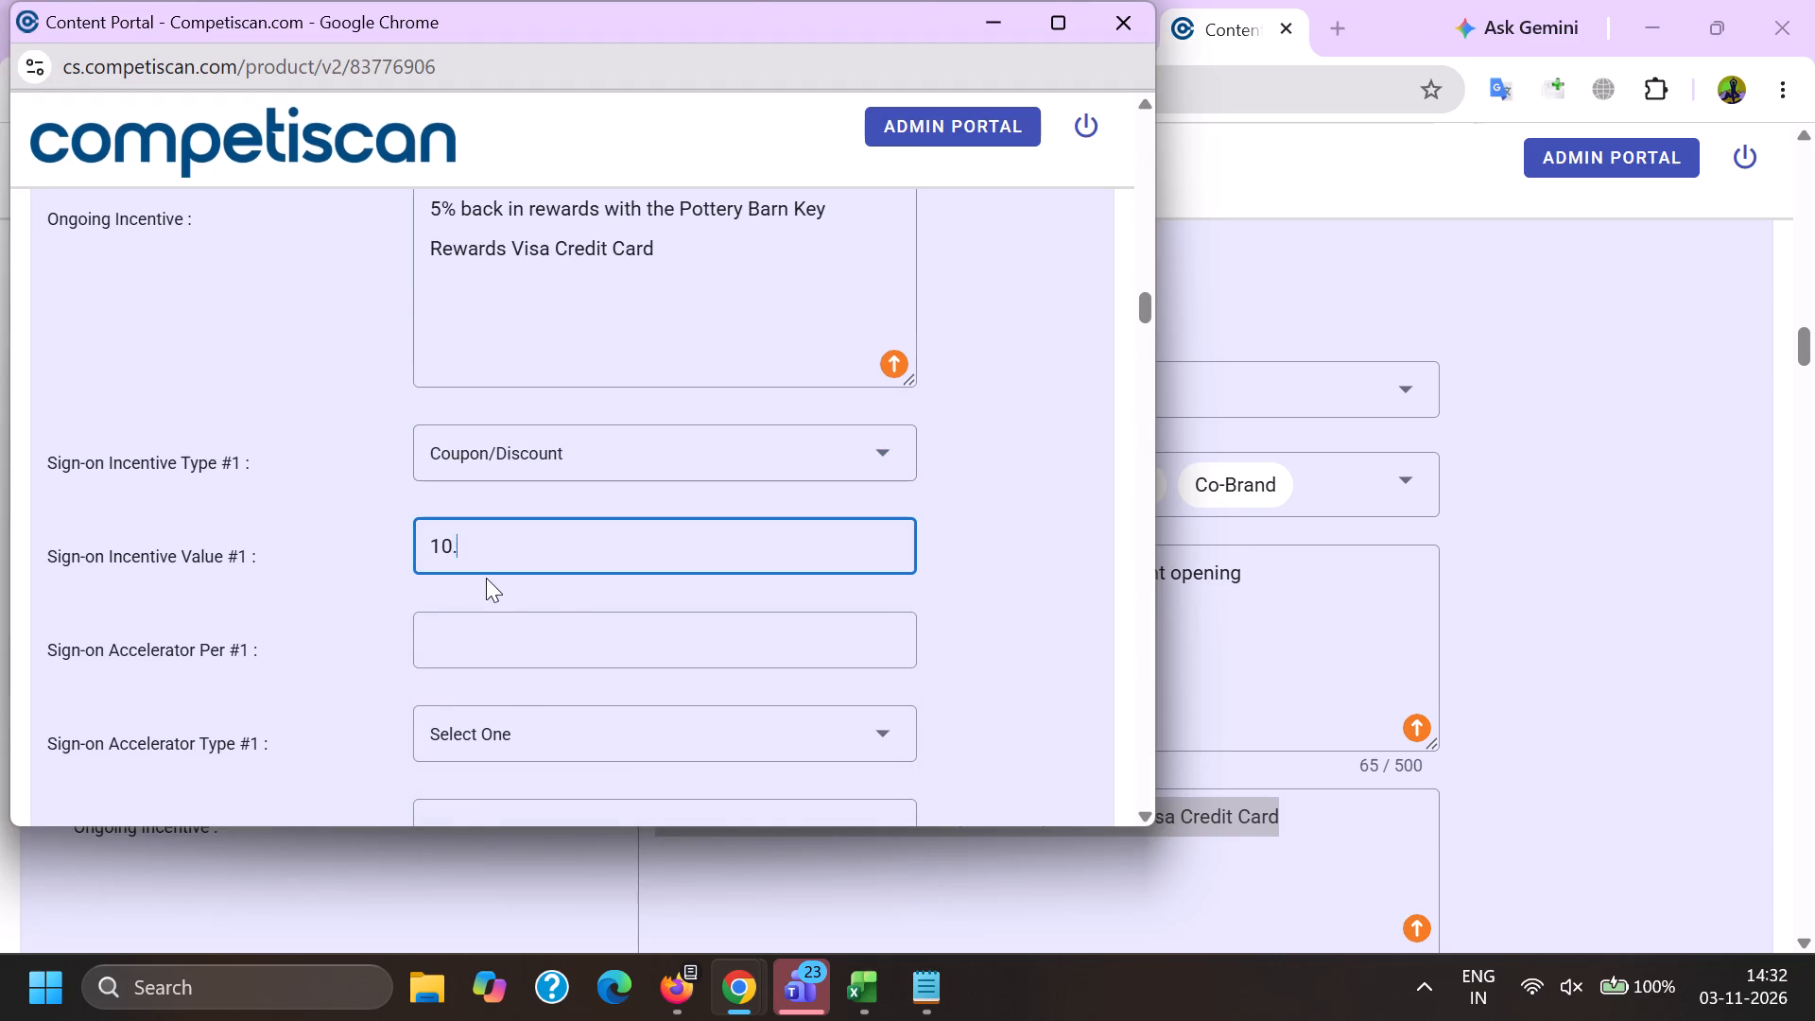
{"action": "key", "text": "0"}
Set Sign-on Max award #1 to 10.00 and Sign-on Incentive Window #1 to 1 month.
{"action": "key", "text": "Tab"}
{"action": "key", "text": "Tab"}
{"action": "key", "text": "Tab"}
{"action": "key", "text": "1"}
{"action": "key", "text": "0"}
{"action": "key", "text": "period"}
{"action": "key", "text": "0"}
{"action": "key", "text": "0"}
{"action": "key", "text": "Tab"}
{"action": "key", "text": "Tab"}
{"action": "key", "text": "Tab"}
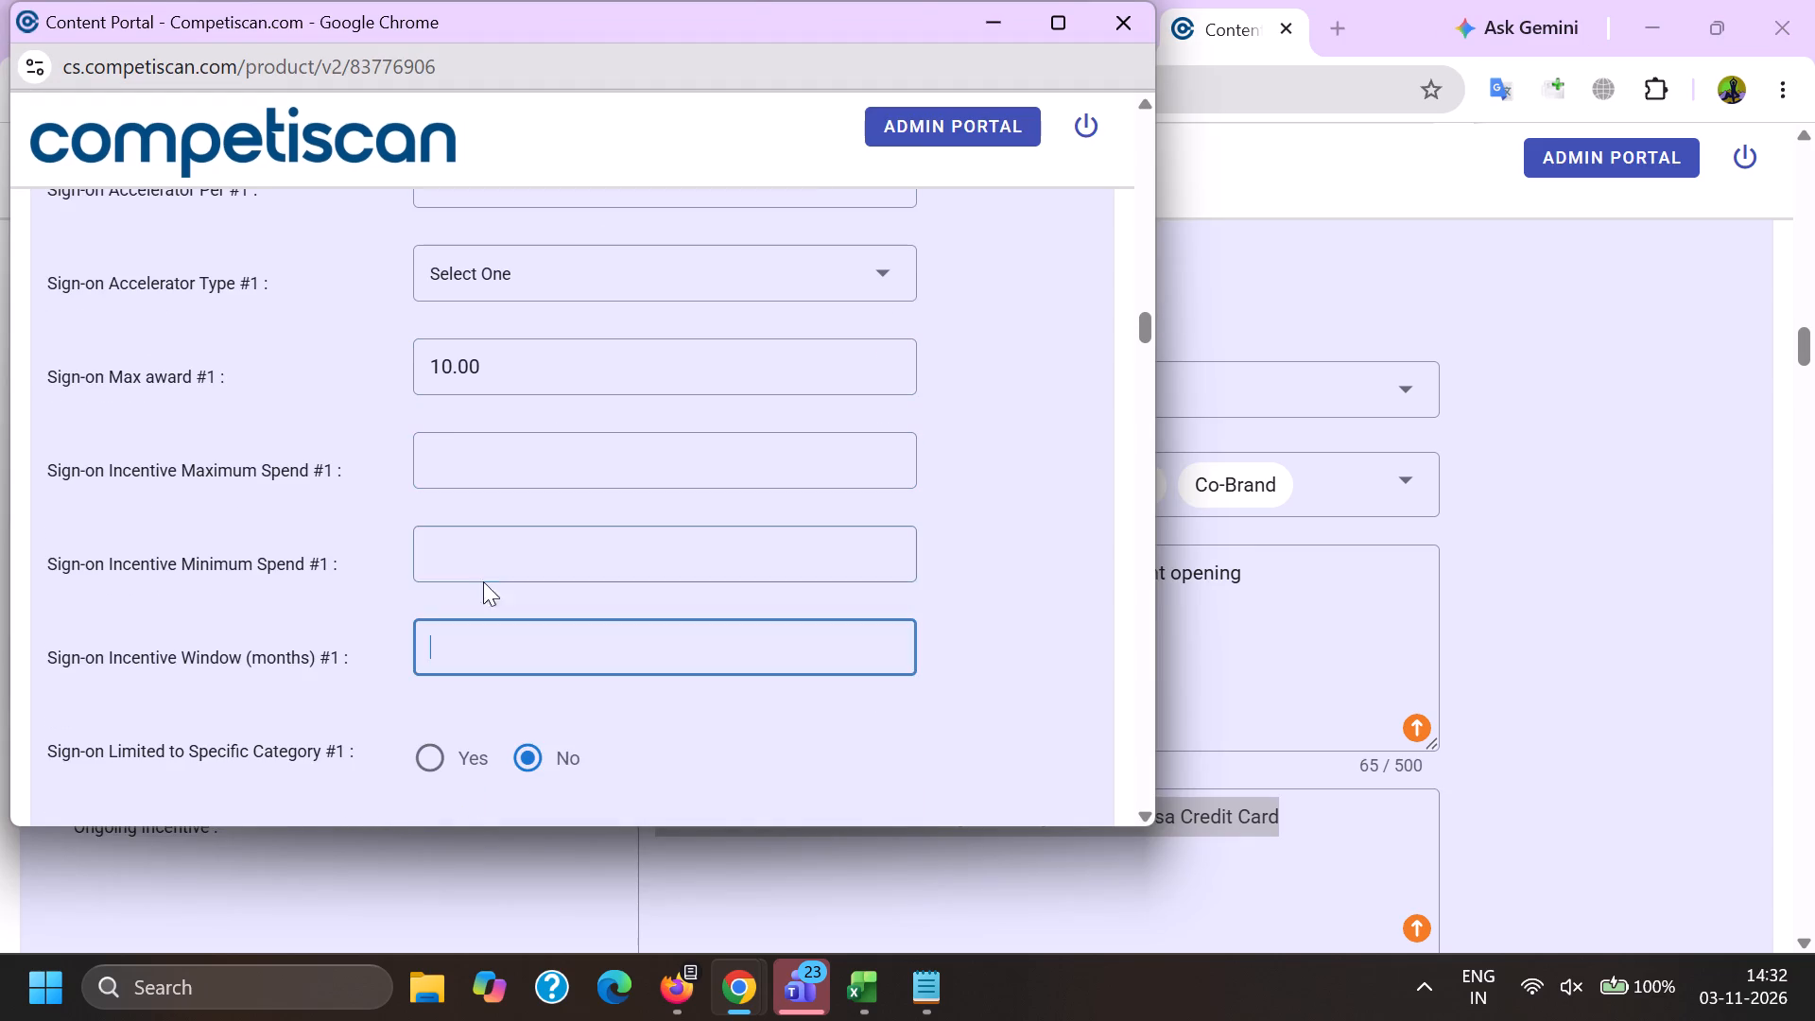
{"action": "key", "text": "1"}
{"action": "scroll", "coordinate": [431, 531], "scroll_direction": "down", "scroll_amount": 2}
{"action": "left_click", "coordinate": [430, 560]}
Set the payment card application type to Invitation to Apply.
{"action": "scroll", "coordinate": [430, 520], "scroll_direction": "down", "scroll_amount": 11}
{"action": "scroll", "coordinate": [457, 525], "scroll_direction": "up", "scroll_amount": 1}
{"action": "scroll", "coordinate": [463, 537], "scroll_direction": "down", "scroll_amount": 13}
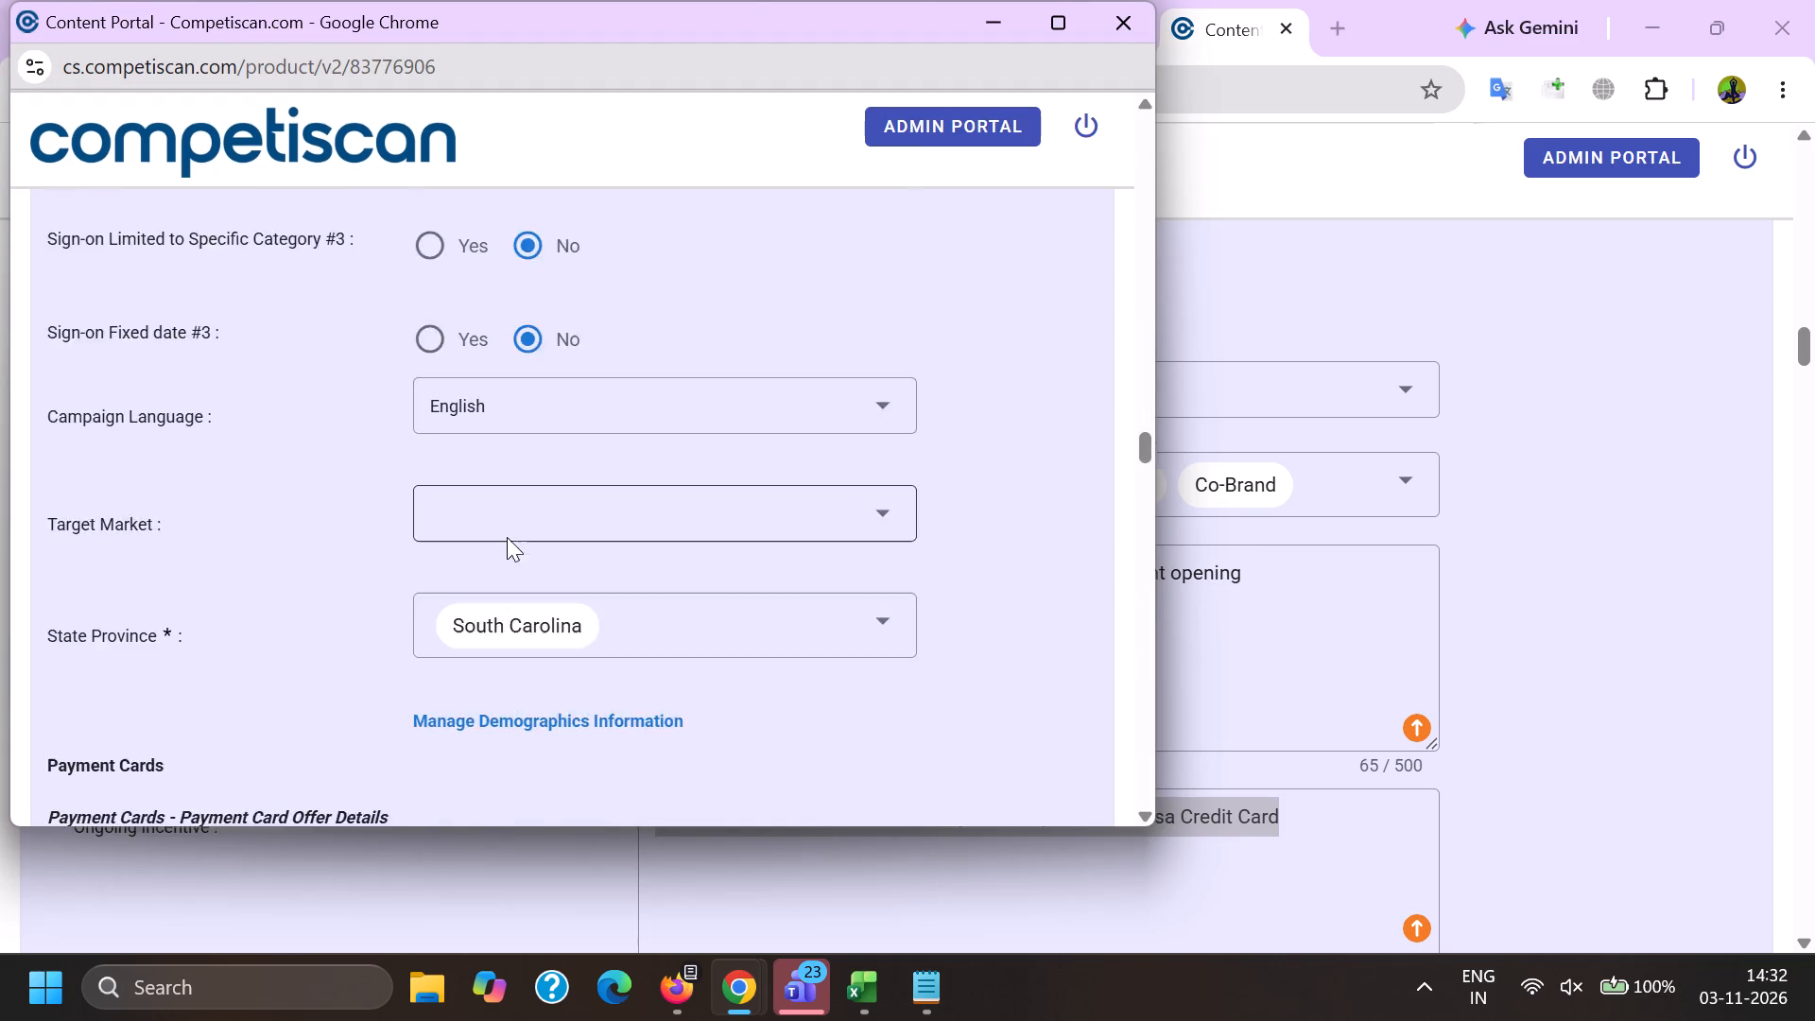
{"action": "scroll", "coordinate": [470, 572], "scroll_direction": "up", "scroll_amount": 4}
{"action": "left_click", "coordinate": [464, 709]}
{"action": "scroll", "coordinate": [532, 392], "scroll_direction": "down", "scroll_amount": 2}
{"action": "left_click", "coordinate": [556, 535]}
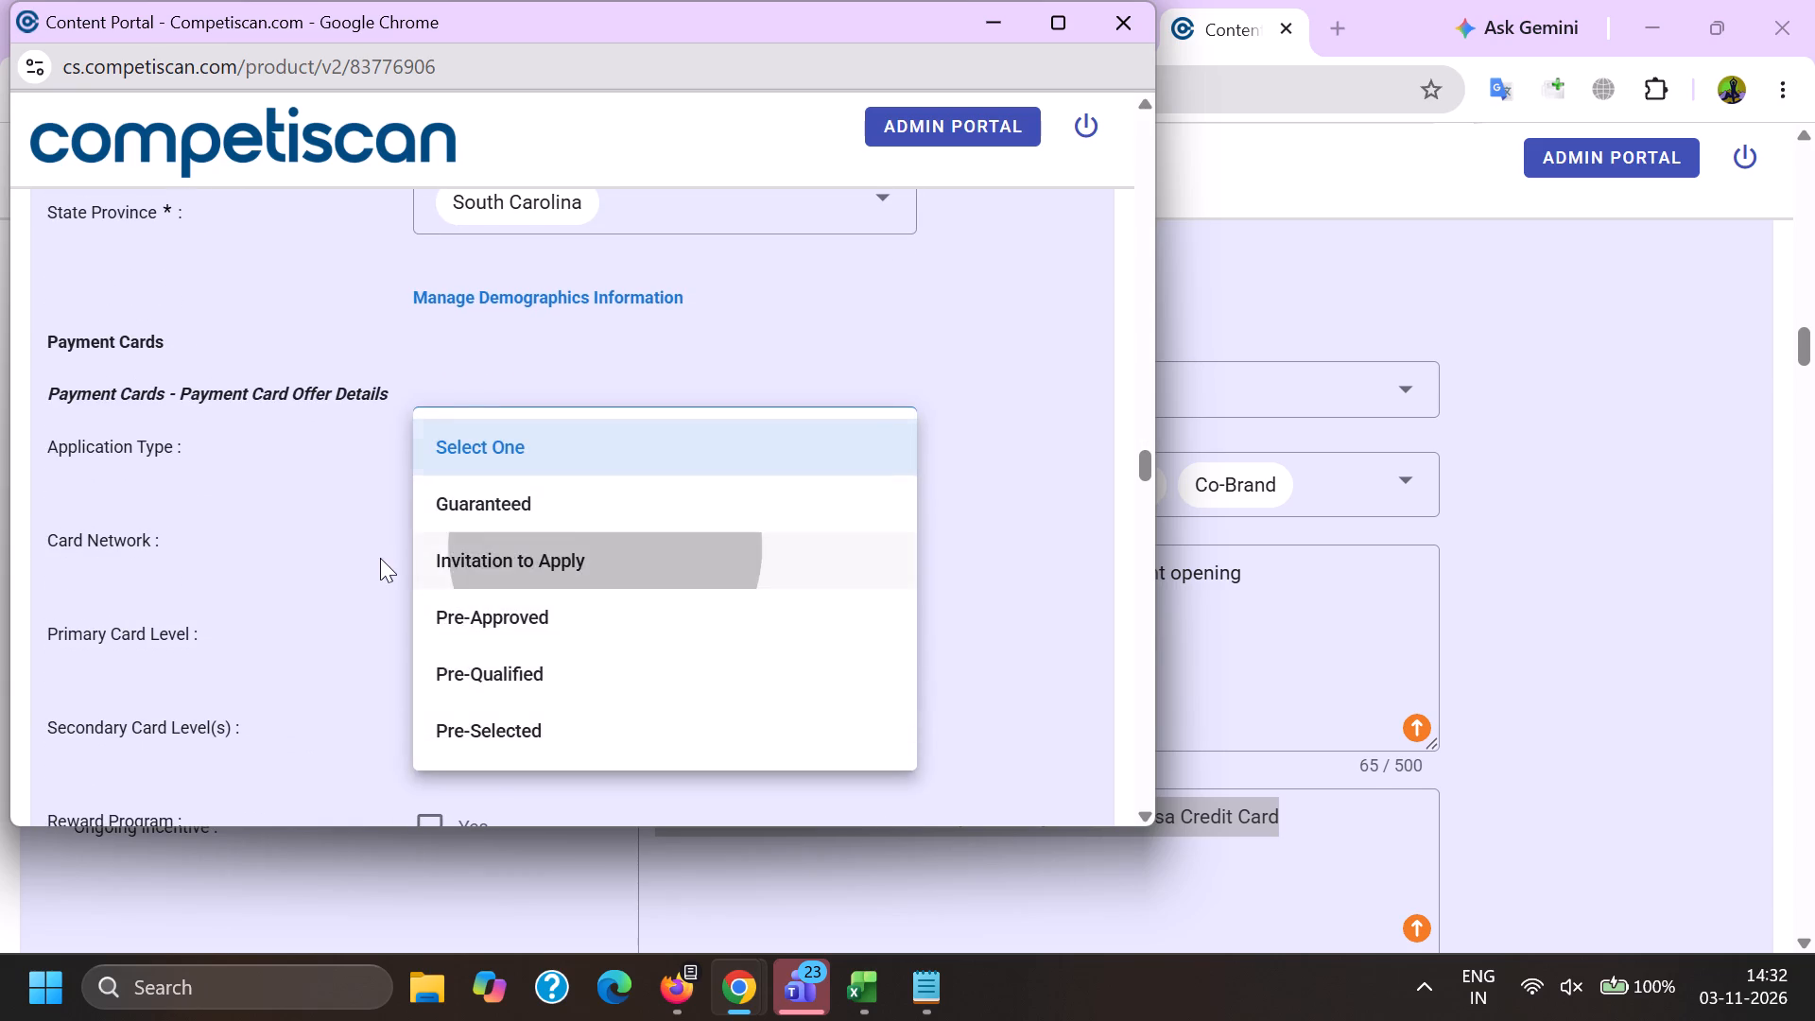
{"action": "left_click", "coordinate": [380, 558]}
Set the card network to Visa and the primary card level to Visa Signature.
{"action": "left_click", "coordinate": [490, 519]}
{"action": "scroll", "coordinate": [493, 422], "scroll_direction": "down", "scroll_amount": 2}
{"action": "left_click", "coordinate": [514, 527]}
{"action": "left_click", "coordinate": [382, 514]}
{"action": "left_click", "coordinate": [481, 351]}
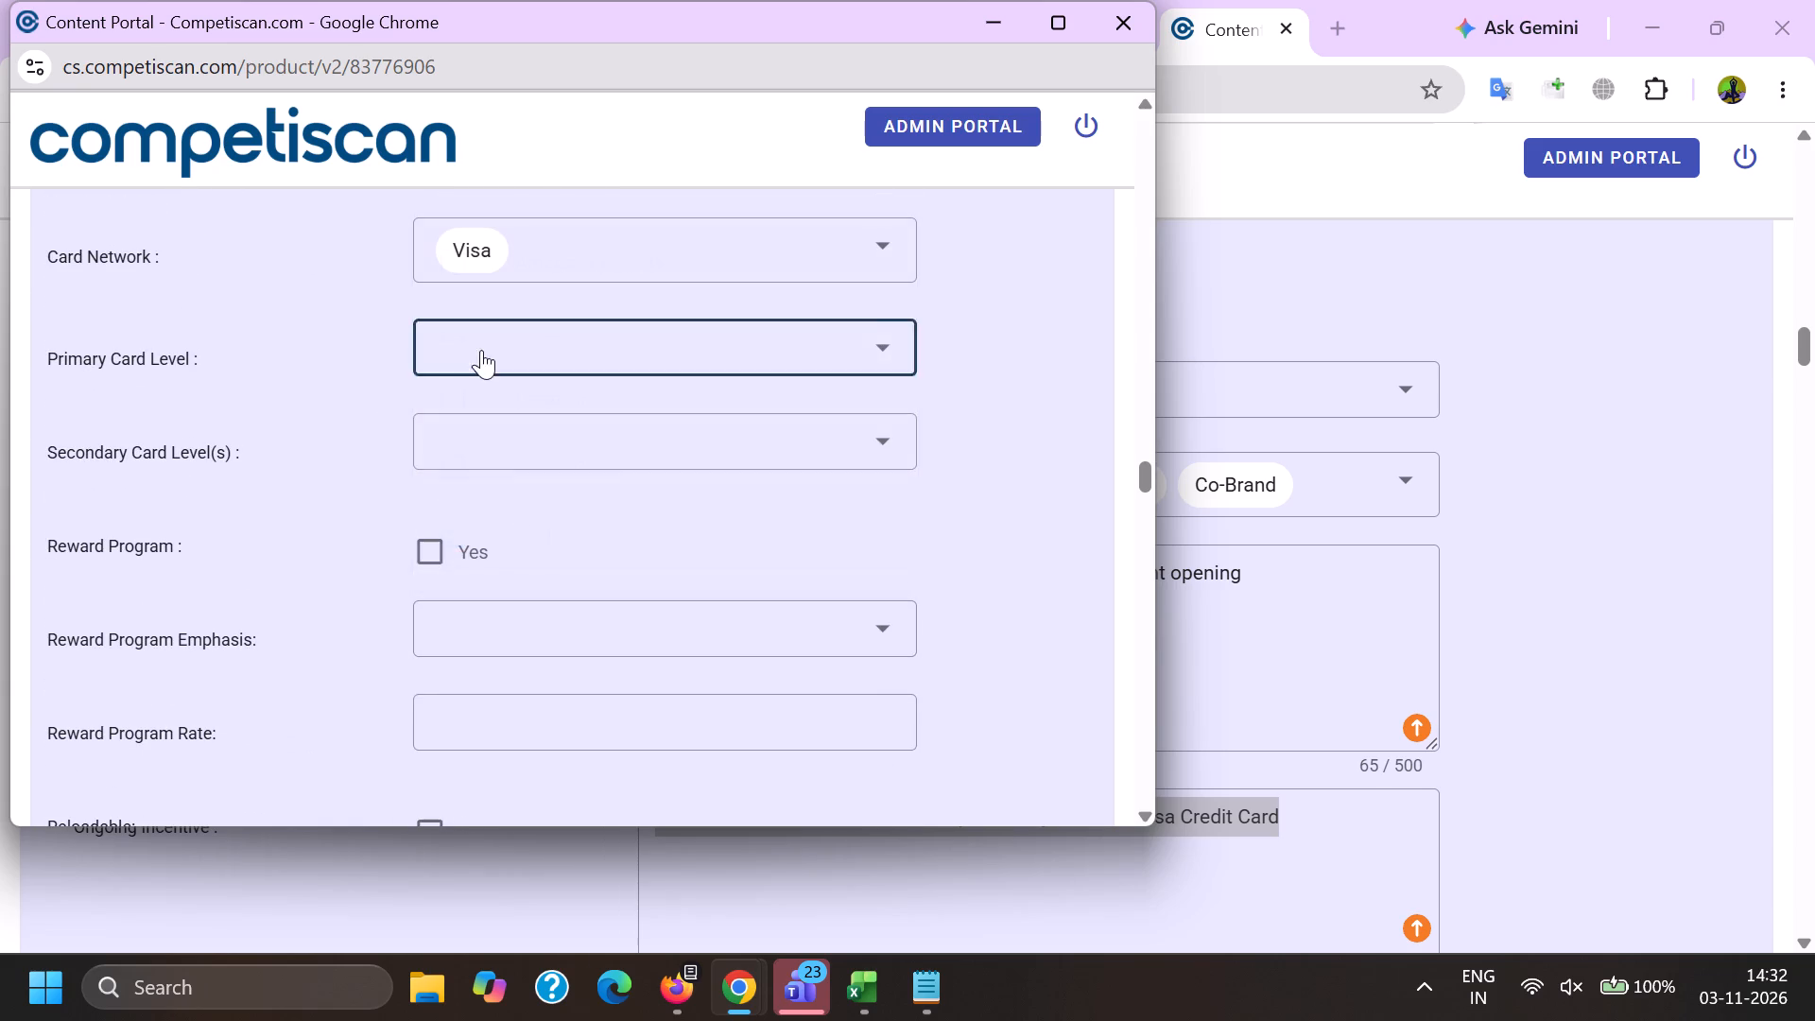
{"action": "scroll", "coordinate": [470, 554], "scroll_direction": "down", "scroll_amount": 5}
{"action": "left_click", "coordinate": [527, 641]}
{"action": "left_click", "coordinate": [386, 632]}
Mark Reward Program and Credit Card Mentioned as applicable, and submit the product form.
{"action": "left_click", "coordinate": [437, 571]}
{"action": "double_click", "coordinate": [314, 669]}
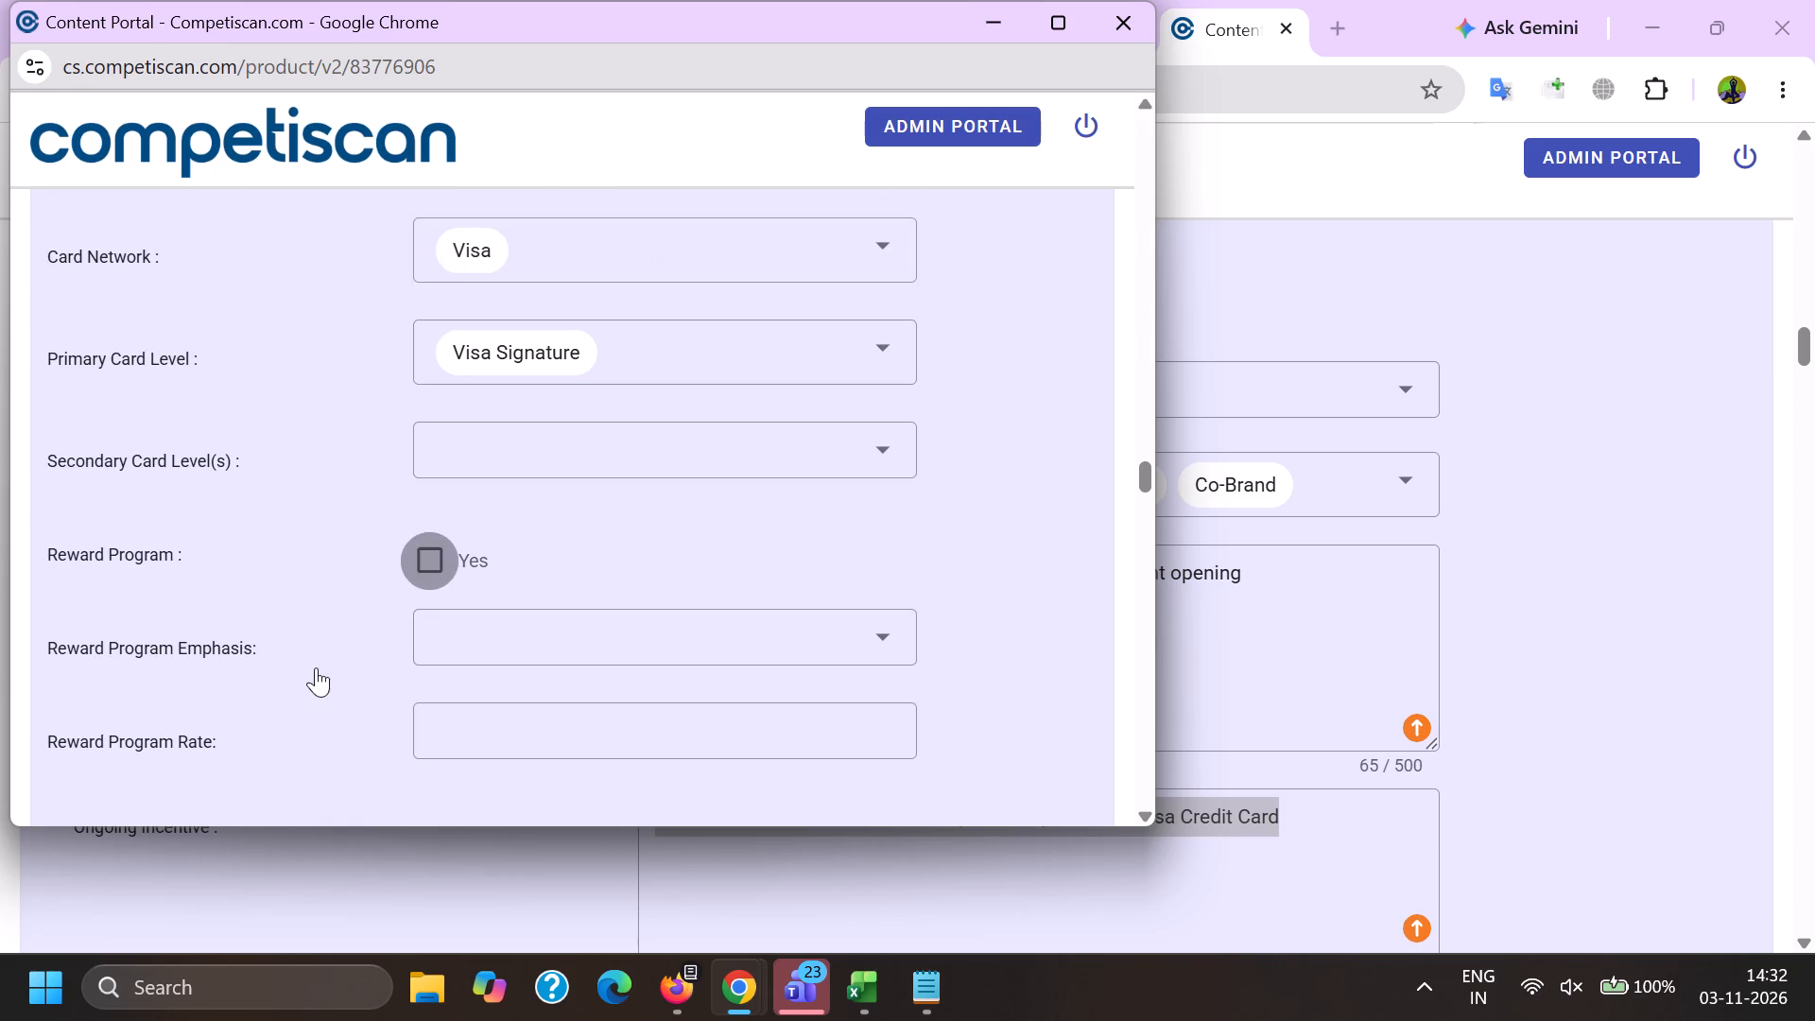
{"action": "key", "text": "End"}
{"action": "left_click_drag", "start_coordinate": [423, 365], "coordinate": [423, 374]}
{"action": "left_click", "coordinate": [456, 782]}
Set both Forward To and an enabled Cc of Pottery Barn Teen email 83778157 to the team address copied from Notepad.
{"action": "key", "text": "alt+Tab"}
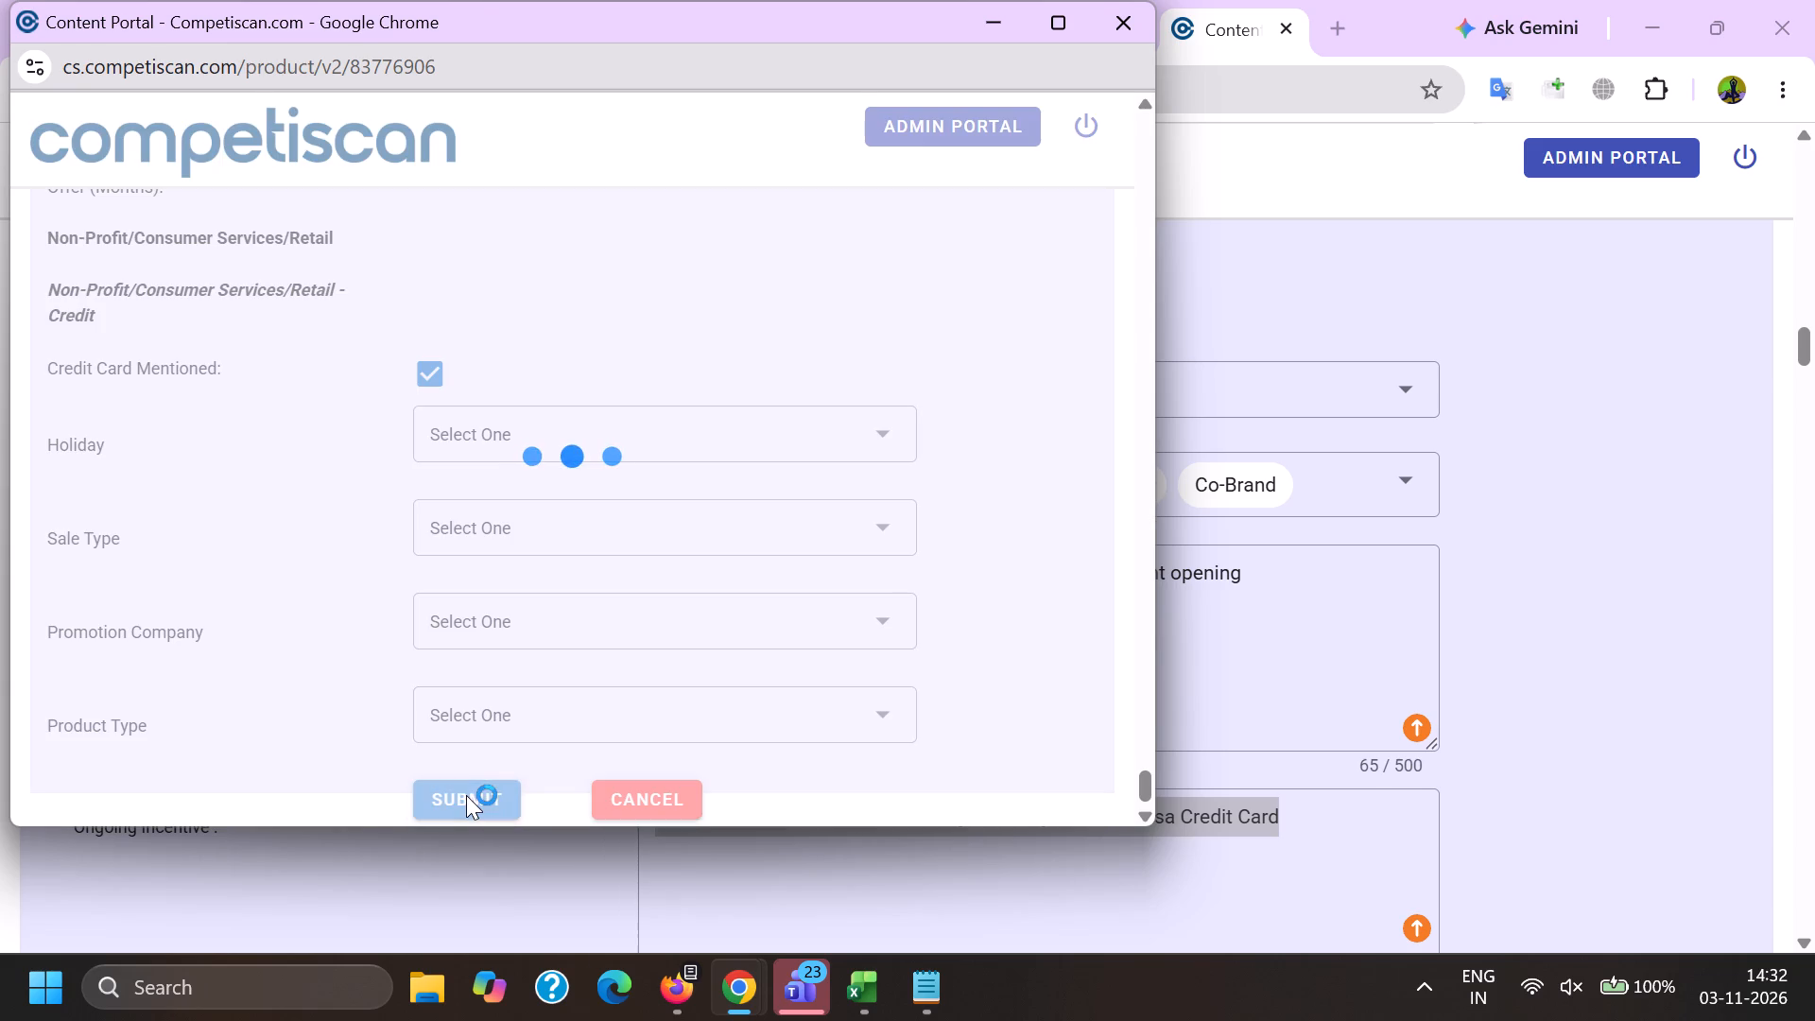
{"action": "left_click", "coordinate": [665, 255]}
{"action": "left_click", "coordinate": [543, 0]}
{"action": "left_click", "coordinate": [493, 0]}
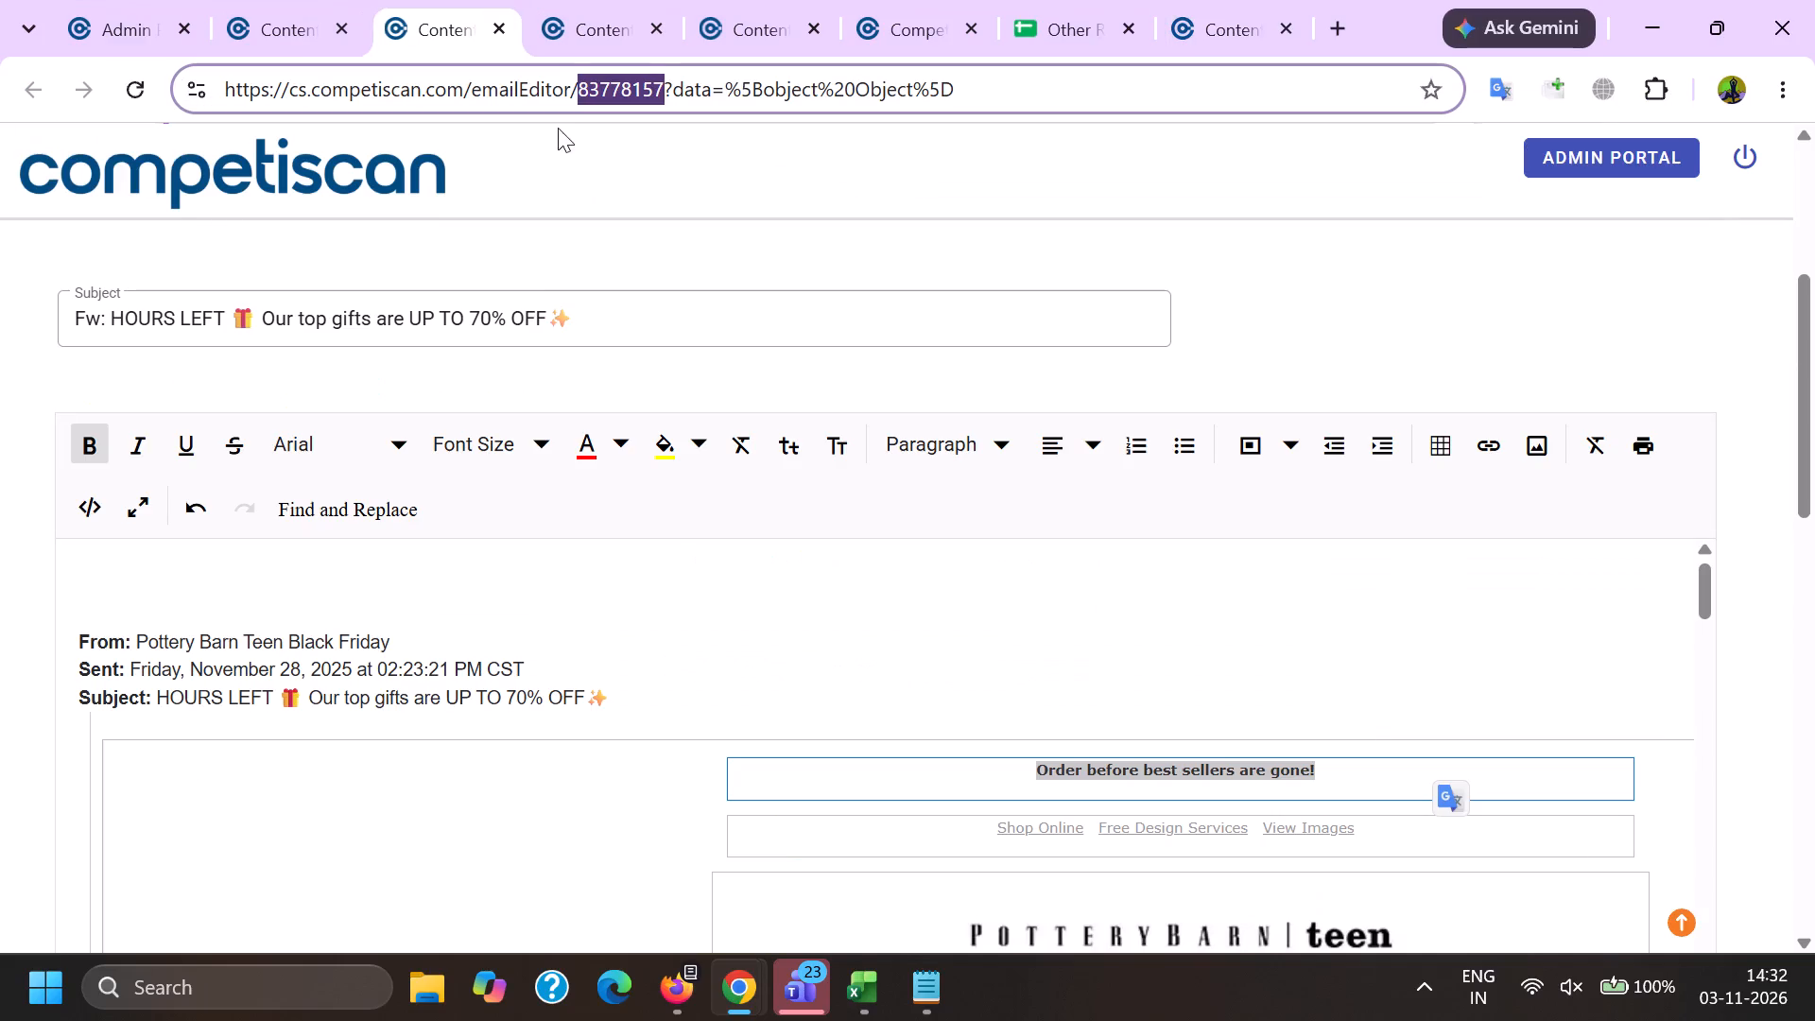
{"action": "left_click", "coordinate": [933, 998]}
{"action": "key", "text": "ctrl+c"}
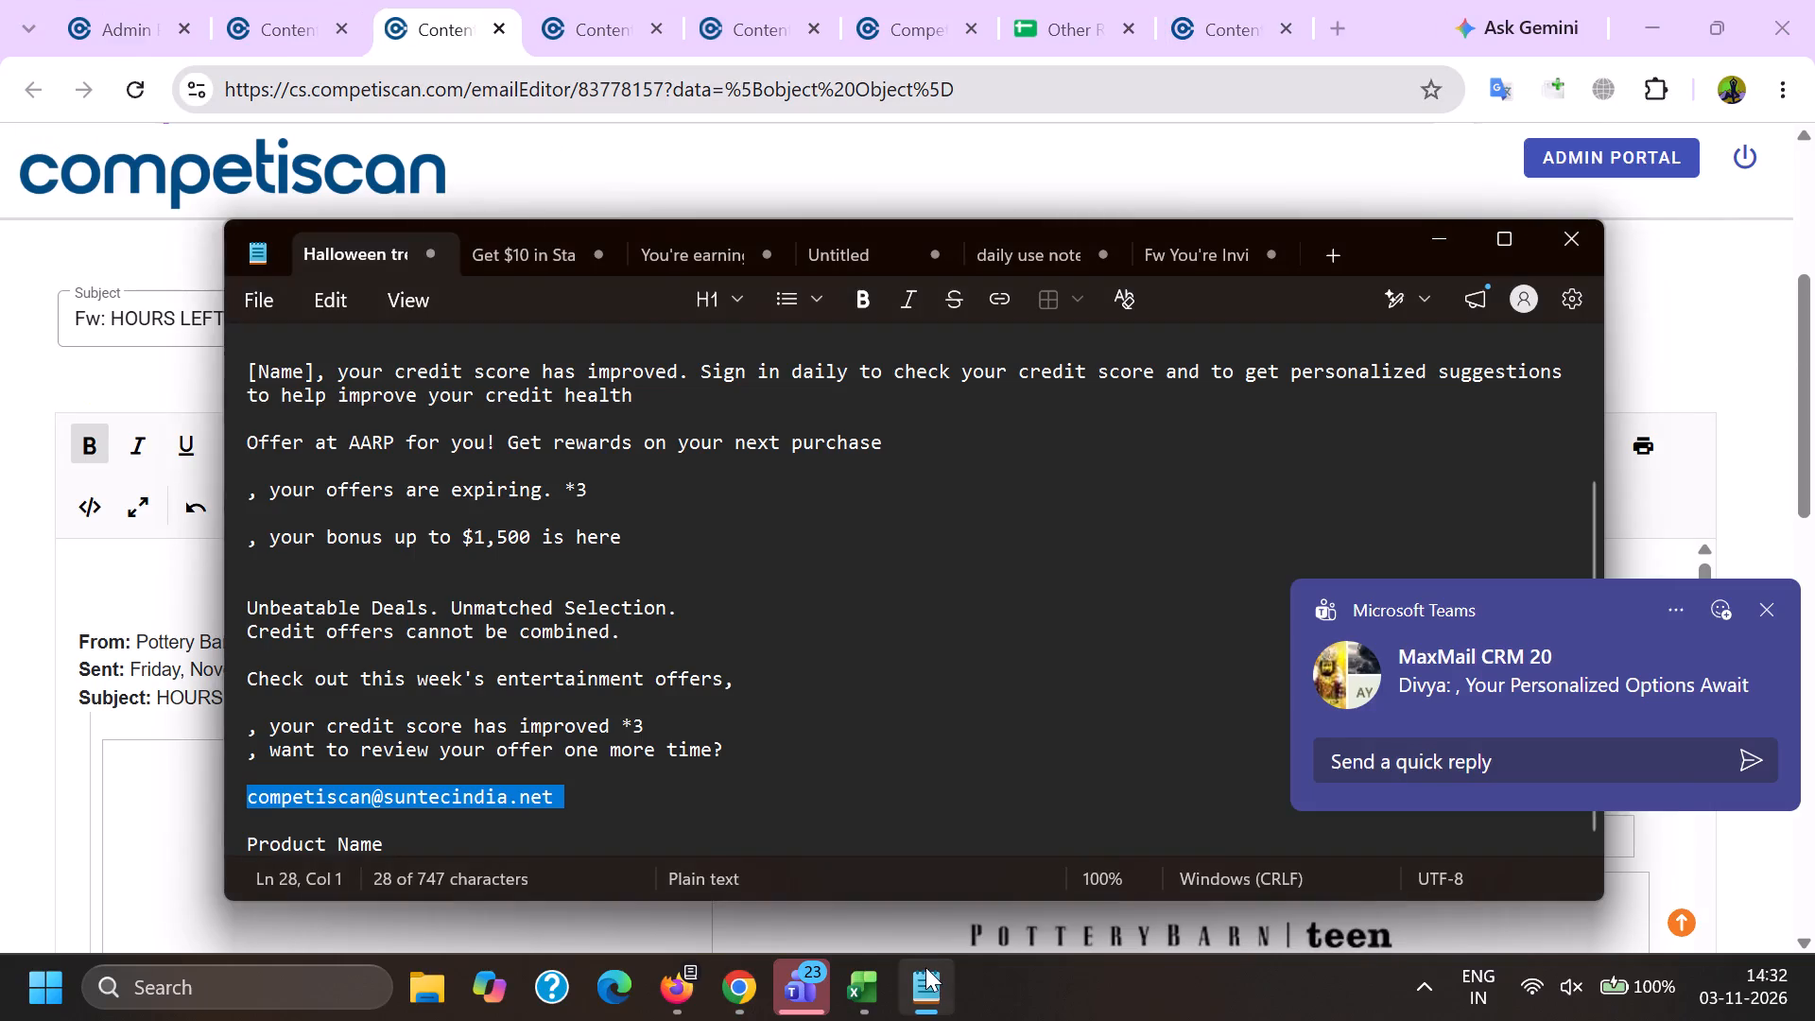
{"action": "key", "text": "alt+Tab"}
{"action": "scroll", "coordinate": [400, 638], "scroll_direction": "up", "scroll_amount": 4}
{"action": "left_click_drag", "start_coordinate": [367, 587], "coordinate": [1, 581]}
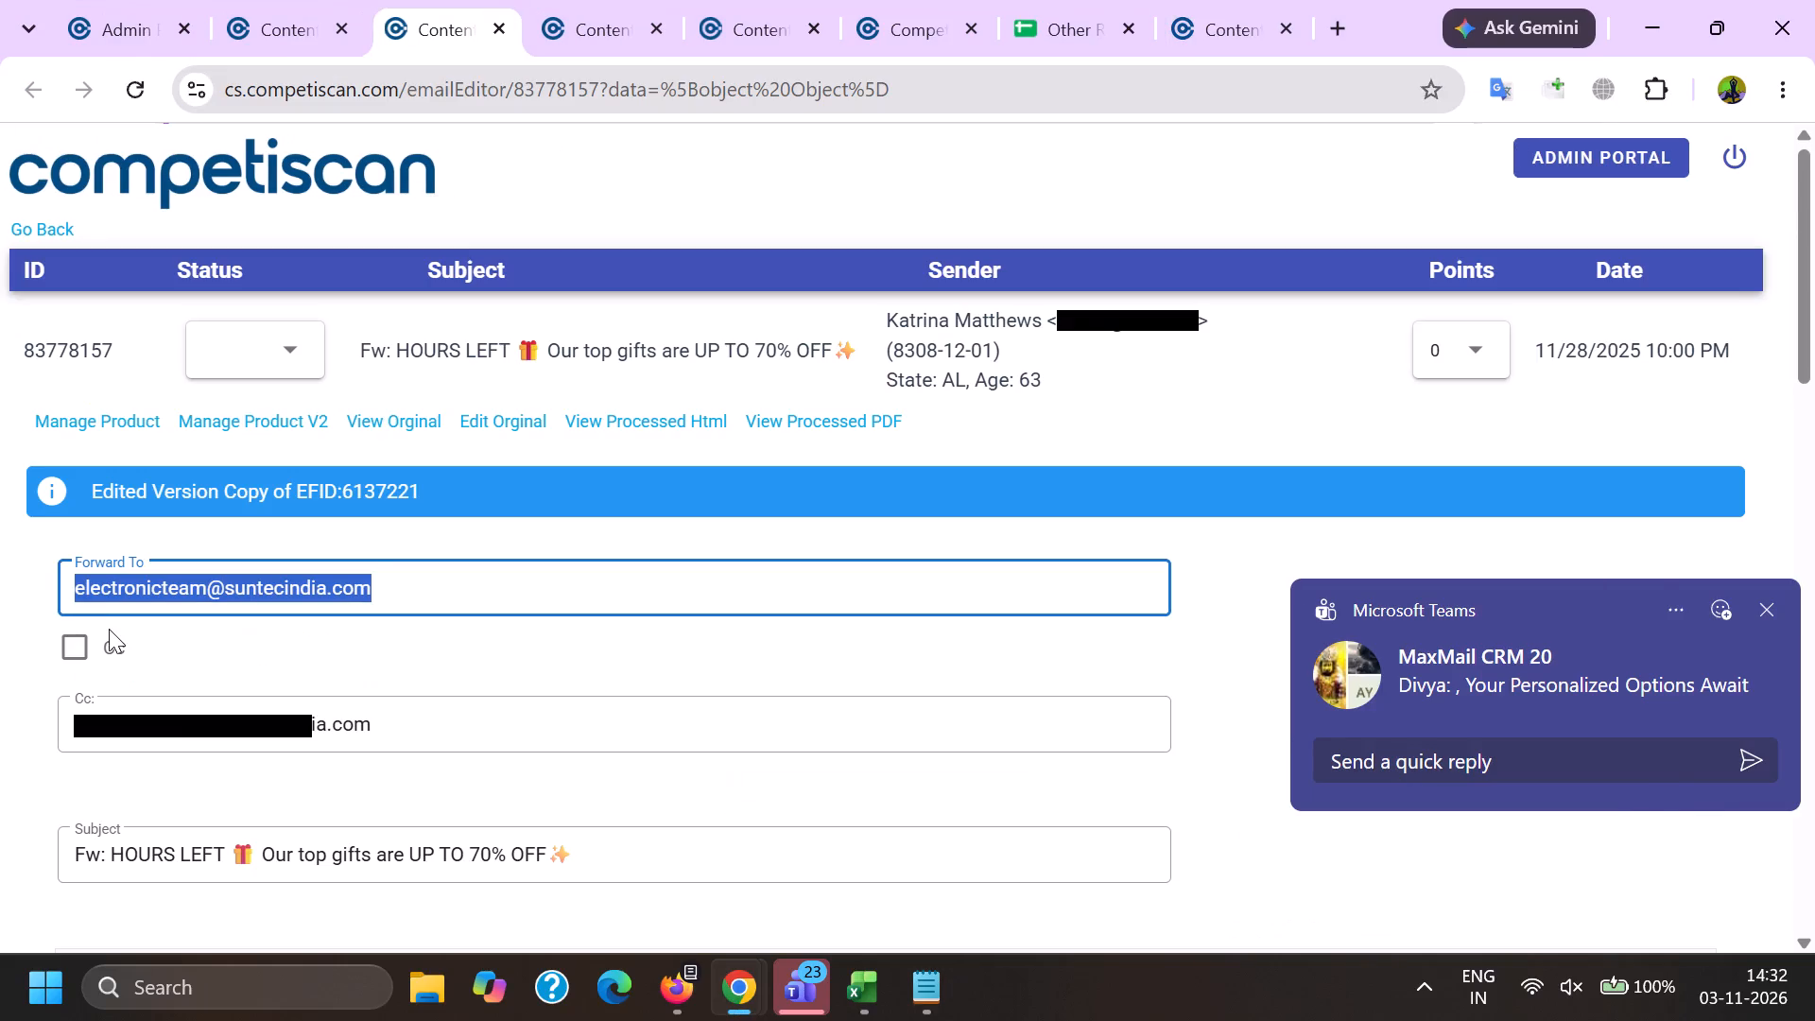
{"action": "key", "text": "ctrl+v"}
{"action": "left_click", "coordinate": [87, 649]}
{"action": "left_click_drag", "start_coordinate": [513, 732], "coordinate": [9, 742]}
{"action": "key", "text": "ctrl+v"}
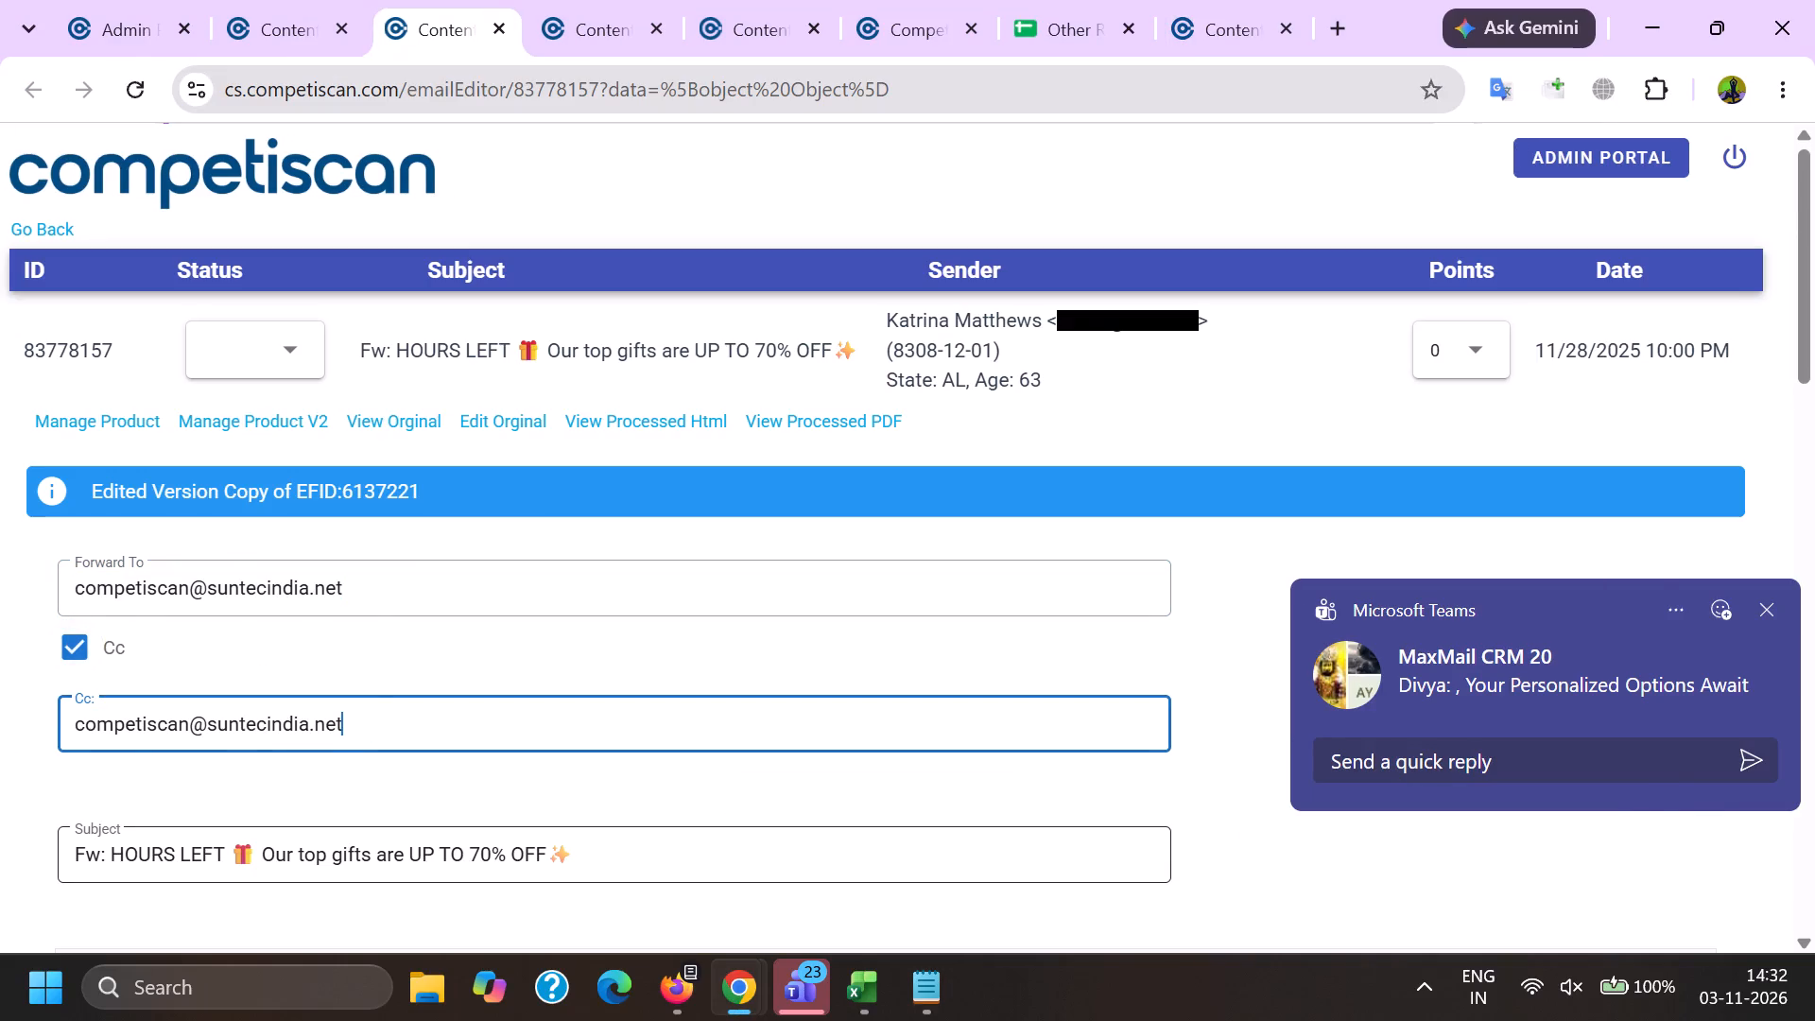
Replace the sparkle emoji at the end of the HOURS LEFT email's subject with ++hp.
{"action": "left_click", "coordinate": [598, 867]}
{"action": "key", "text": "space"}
{"action": "key", "text": "shift+BackSpace"}
{"action": "key", "text": "shift+BackSpace"}
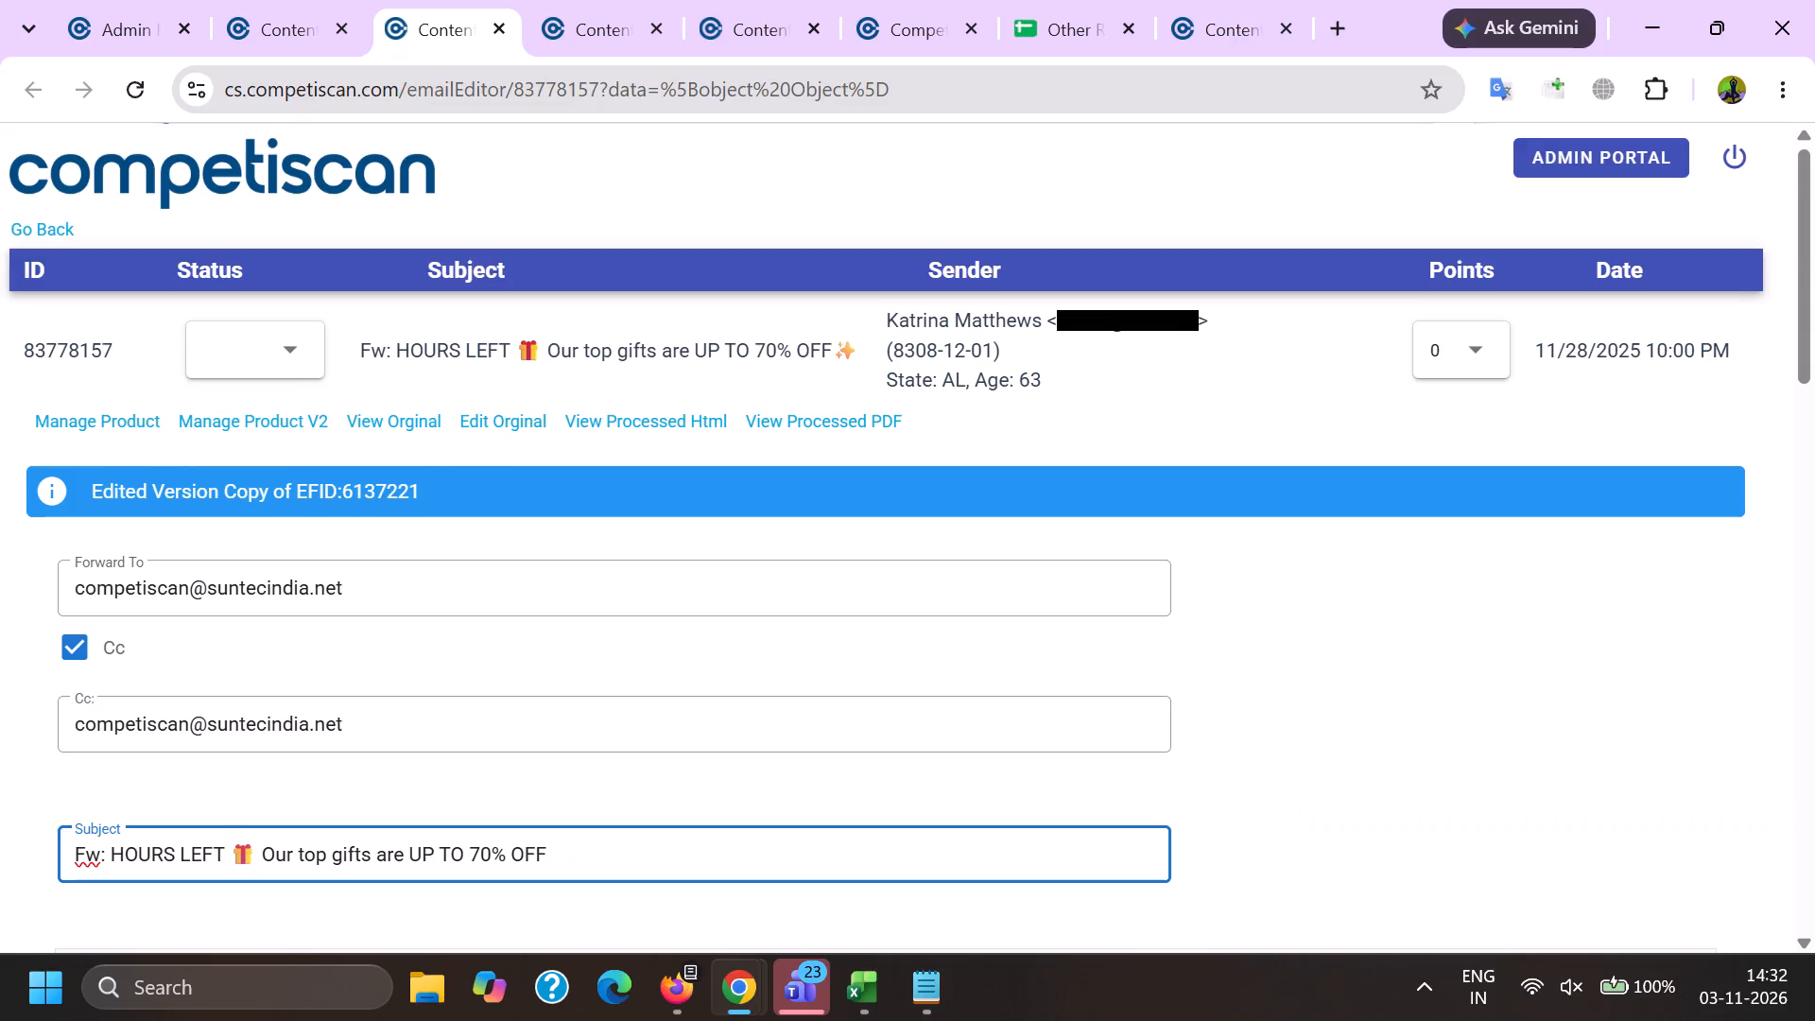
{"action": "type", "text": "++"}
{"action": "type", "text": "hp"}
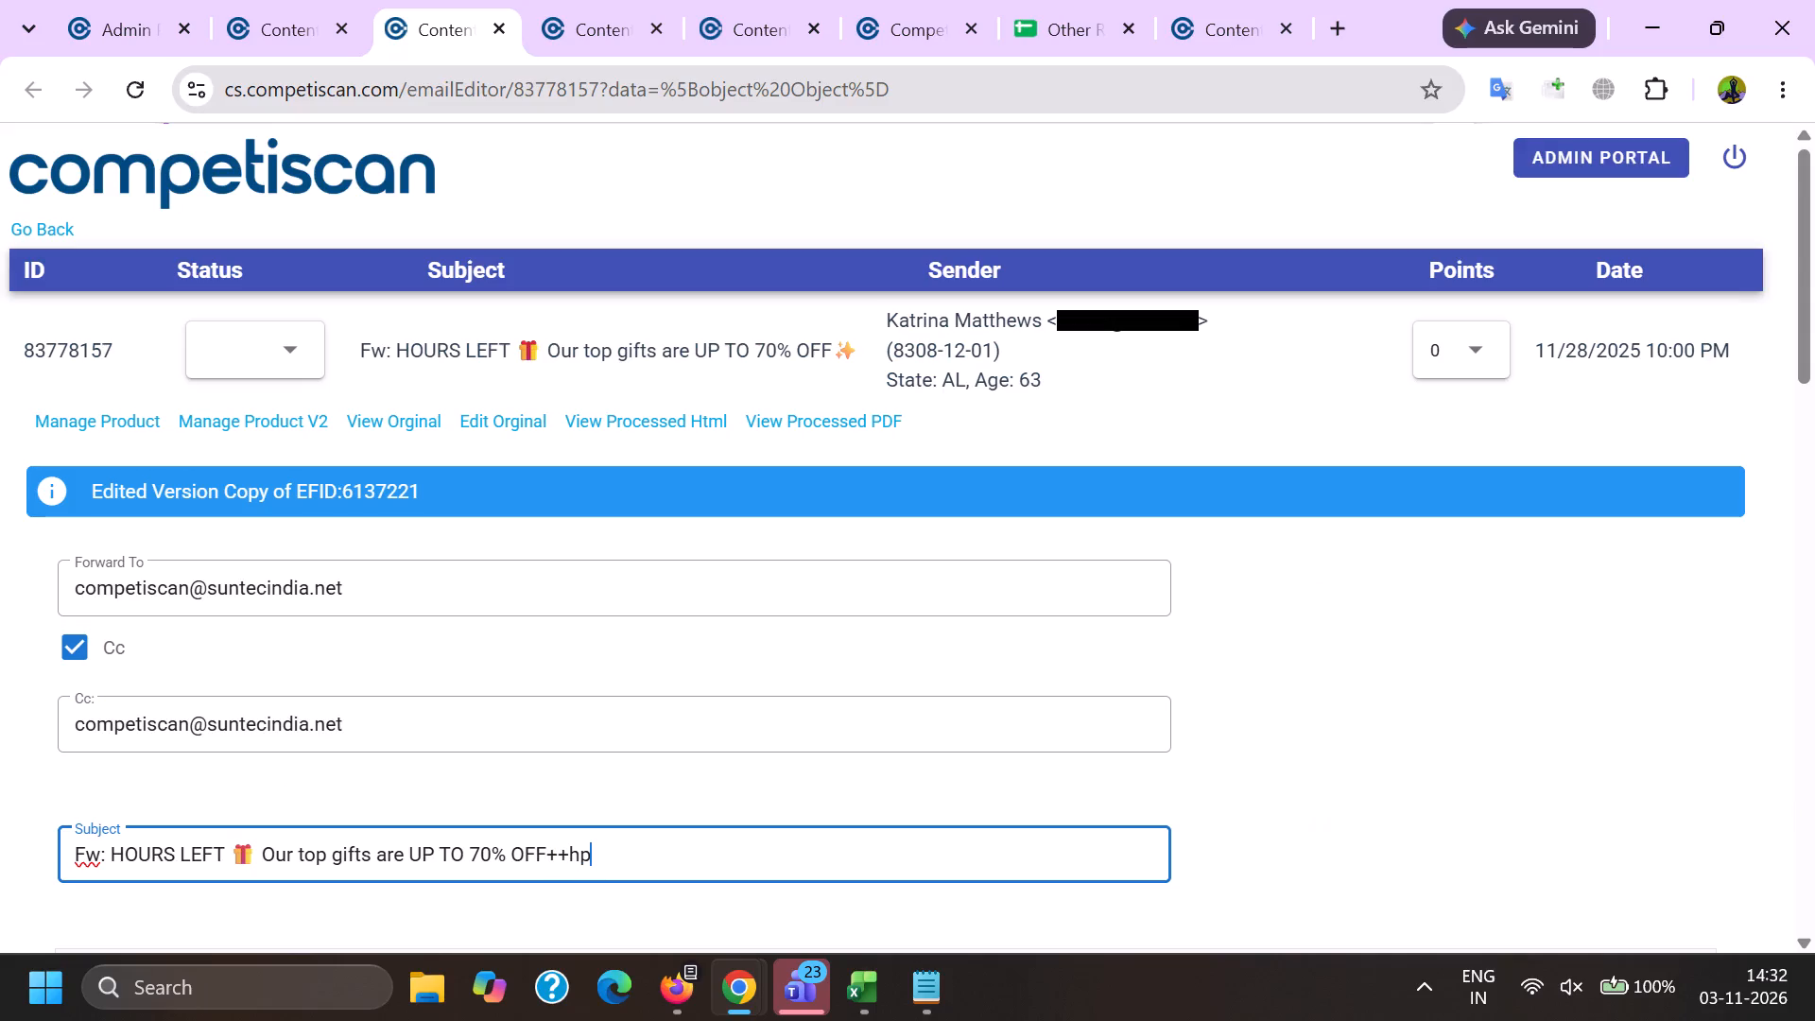
Place the text cursor in the empty Message box of the HOURS LEFT email.
{"action": "scroll", "coordinate": [0, 694], "scroll_direction": "down", "scroll_amount": 9}
{"action": "left_click", "coordinate": [208, 858]}
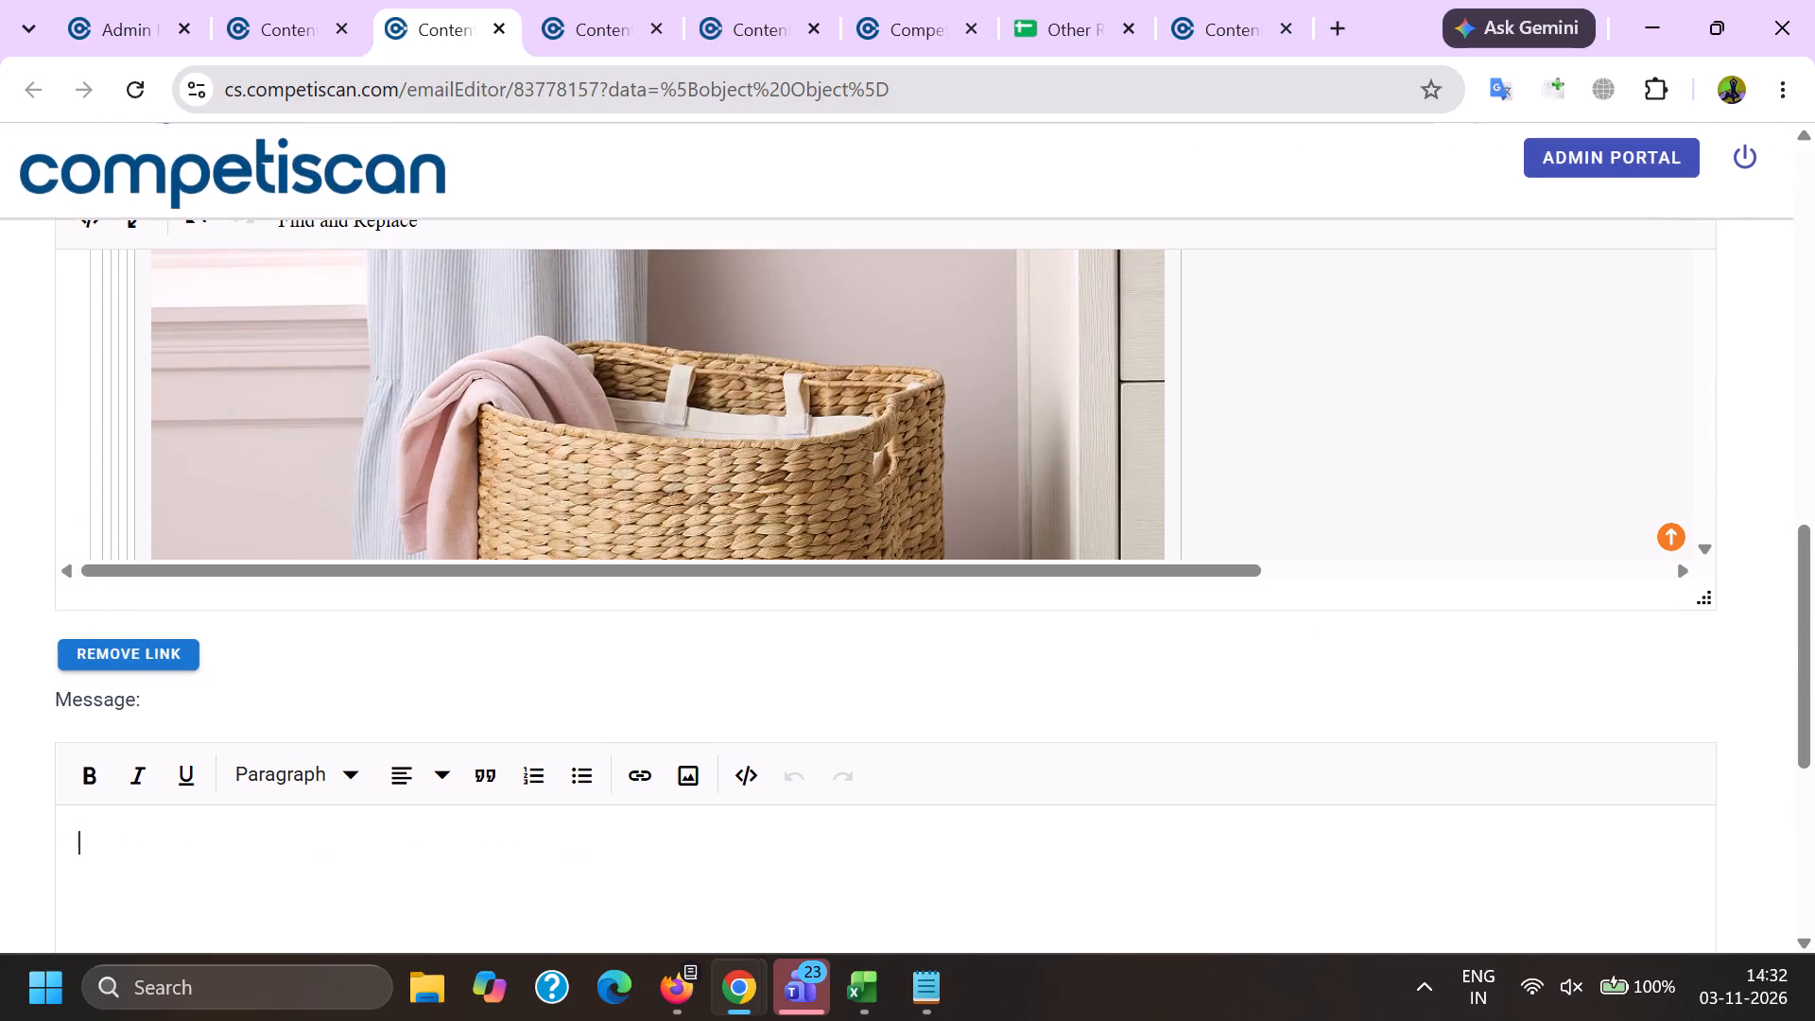
Enter the message FIX THE ALIGNMENT ! for email 83778157.
{"action": "key", "text": "f"}
{"action": "key", "text": "i"}
{"action": "key", "text": "x"}
{"action": "key", "text": "space"}
{"action": "key", "text": "t"}
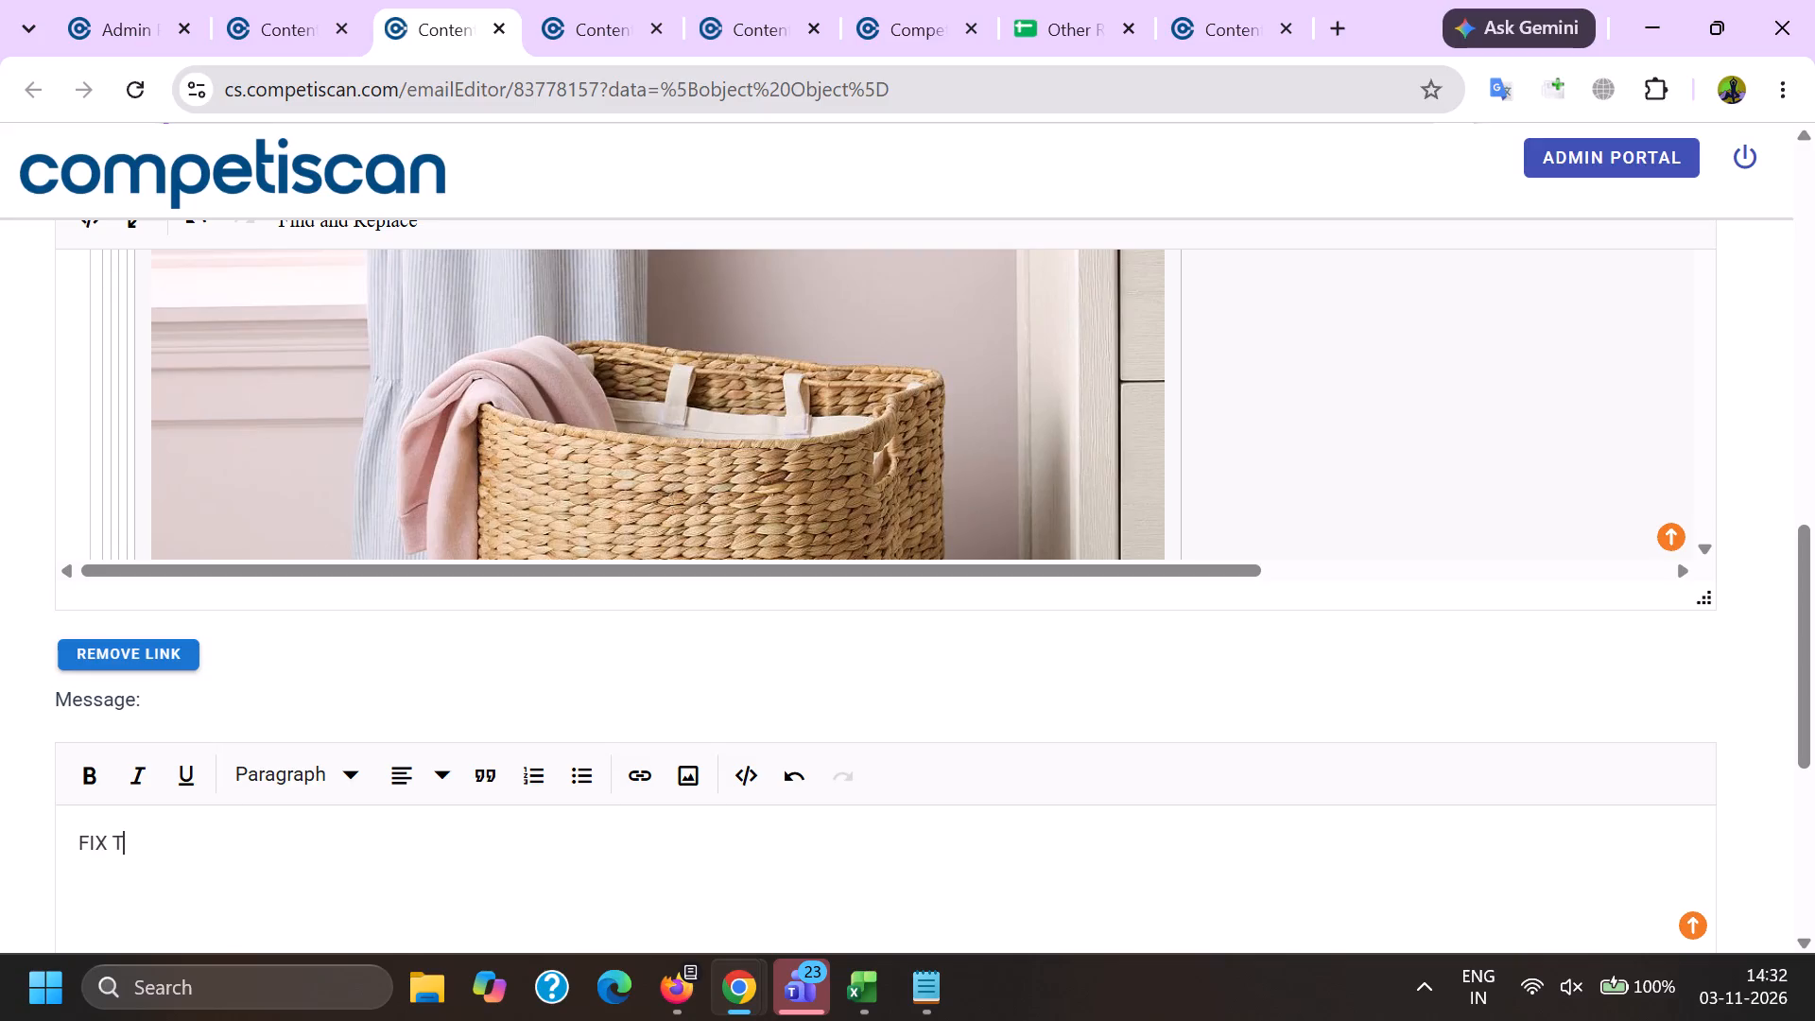
{"action": "key", "text": "h"}
{"action": "key", "text": "e"}
{"action": "key", "text": "space"}
{"action": "key", "text": "a"}
{"action": "key", "text": "l"}
{"action": "key", "text": "i"}
{"action": "key", "text": "g"}
{"action": "key", "text": "n"}
{"action": "key", "text": "m"}
{"action": "key", "text": "e"}
{"action": "key", "text": "n"}
{"action": "key", "text": "t"}
{"action": "key", "text": "space"}
{"action": "key", "text": "shift+exclam"}
Save and send email 83778157.
{"action": "scroll", "coordinate": [32, 794], "scroll_direction": "down", "scroll_amount": 11}
{"action": "scroll", "coordinate": [0, 719], "scroll_direction": "up", "scroll_amount": 1}
{"action": "scroll", "coordinate": [0, 721], "scroll_direction": "down", "scroll_amount": 2}
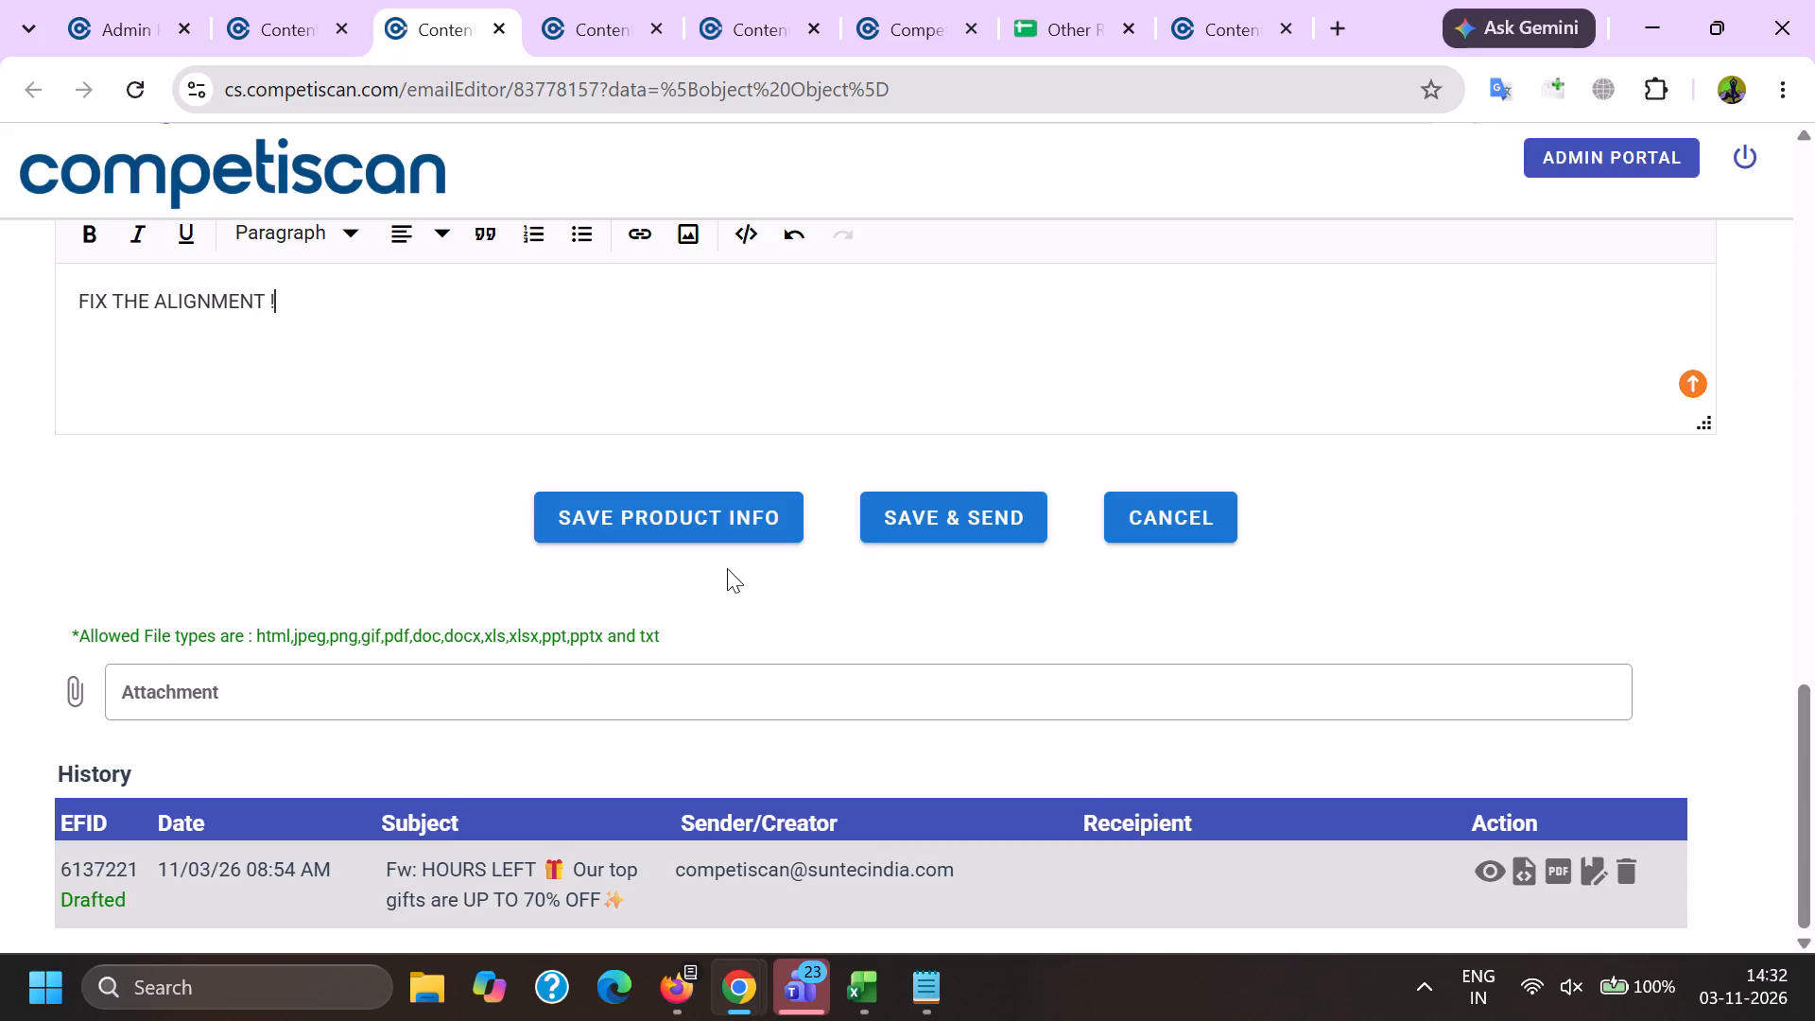
{"action": "left_click", "coordinate": [873, 529]}
{"action": "left_click", "coordinate": [907, 581]}
For email 83792747, enter the copied Competiscan team address as the forwarding recipient and as an enabled Cc recipient.
{"action": "left_click", "coordinate": [740, 0]}
{"action": "scroll", "coordinate": [518, 686], "scroll_direction": "up", "scroll_amount": 4}
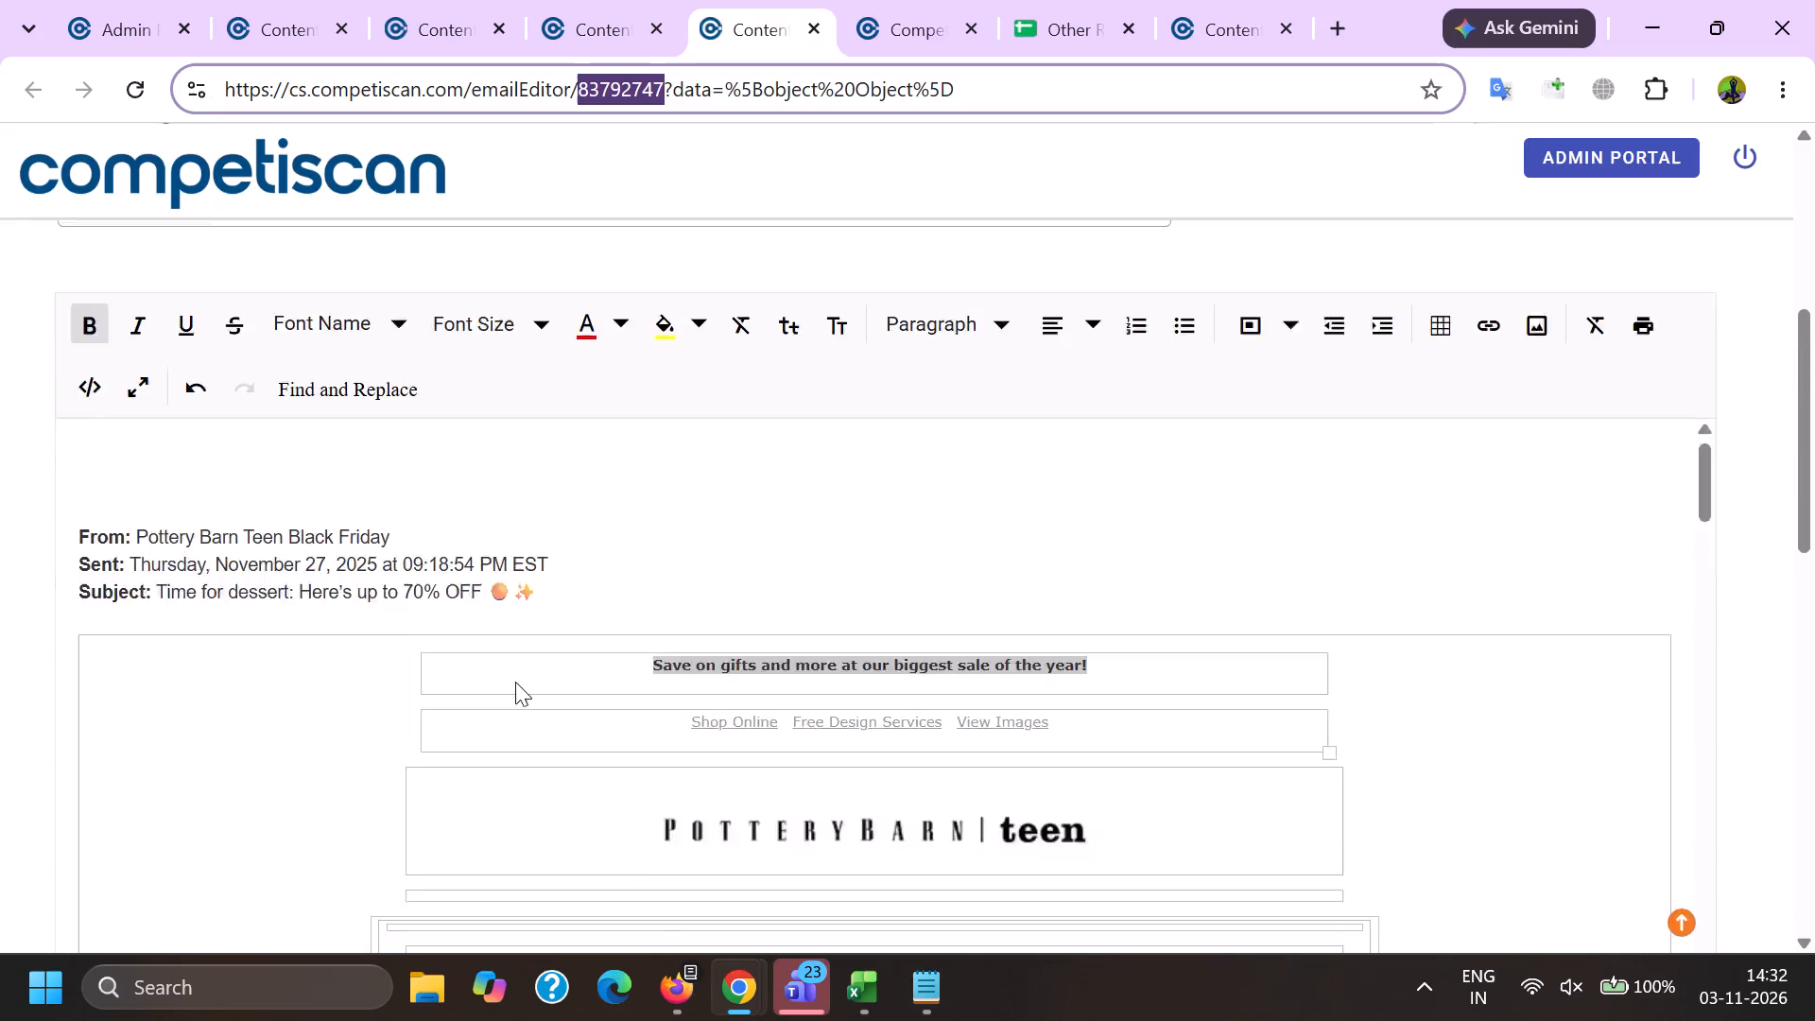
{"action": "scroll", "coordinate": [515, 682], "scroll_direction": "up", "scroll_amount": 9}
{"action": "left_click_drag", "start_coordinate": [569, 594], "coordinate": [1, 545]}
{"action": "key", "text": "ctrl+v"}
{"action": "left_click", "coordinate": [98, 652]}
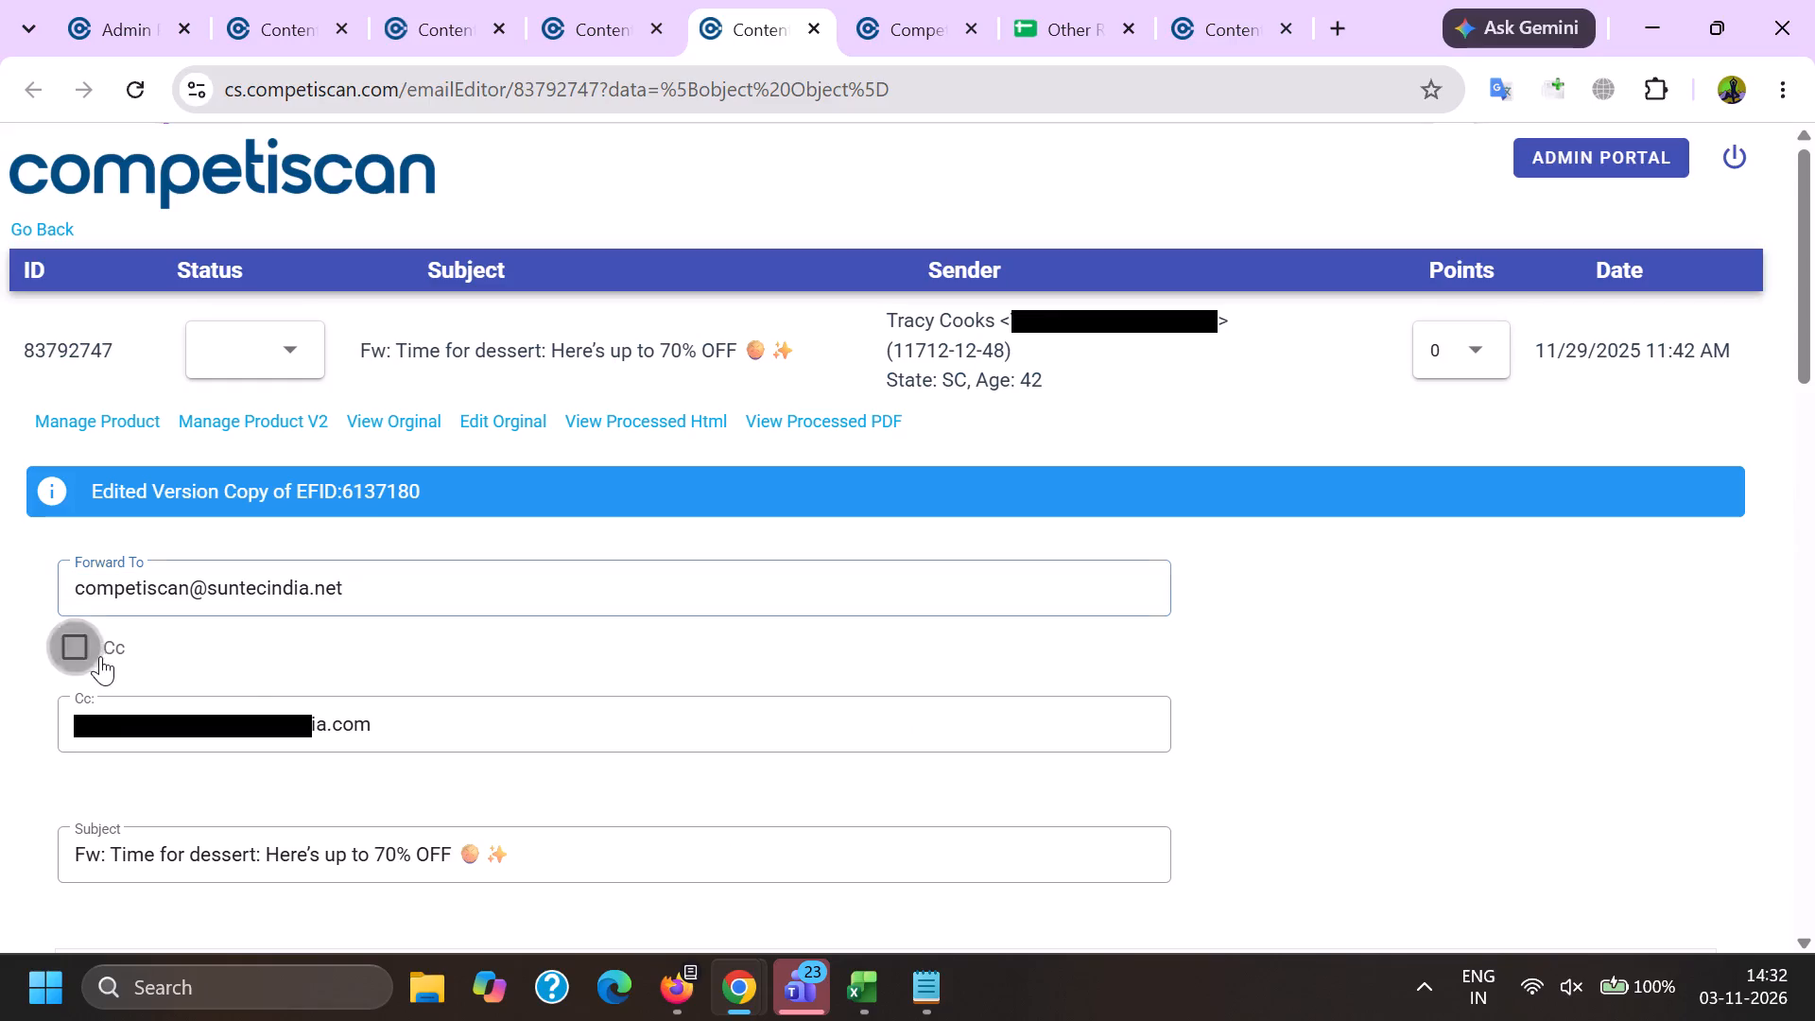
{"action": "left_click_drag", "start_coordinate": [433, 746], "coordinate": [3, 691]}
{"action": "left_click_drag", "start_coordinate": [381, 738], "coordinate": [4, 719]}
{"action": "key", "text": "ctrl+v"}
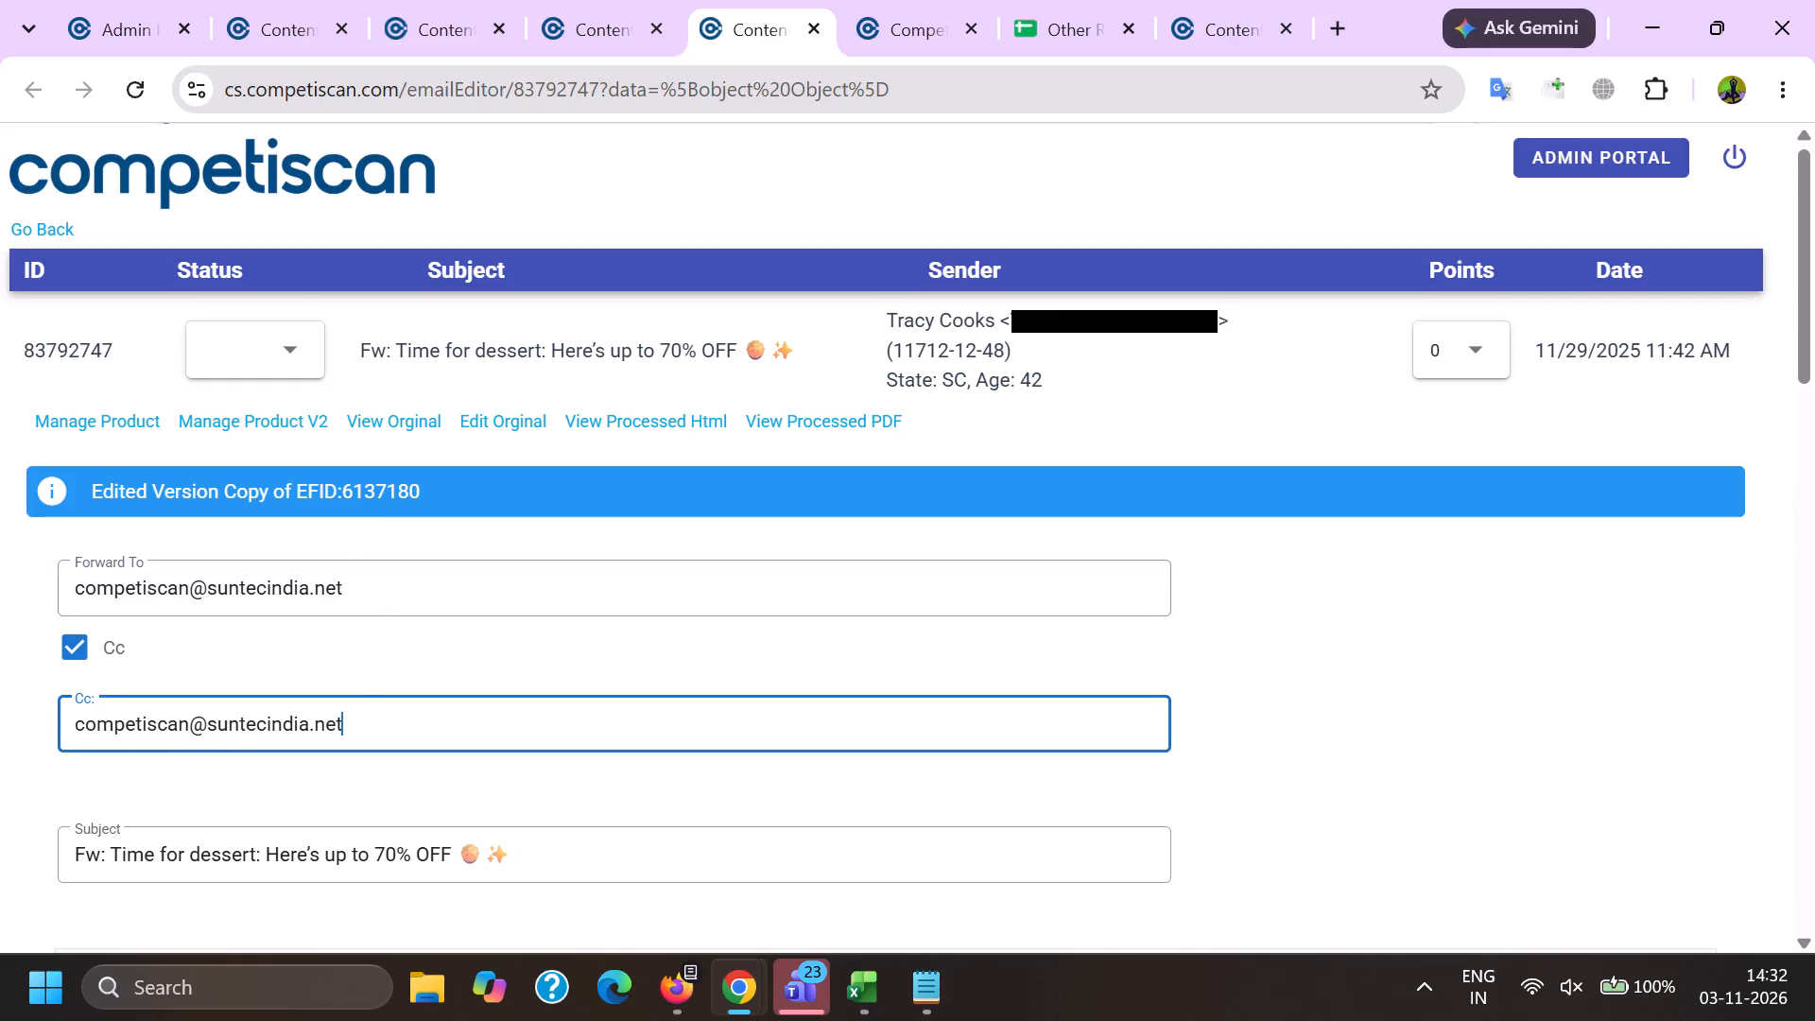
Append ++hp to the subject of the Time for dessert email.
{"action": "left_click", "coordinate": [542, 843]}
{"action": "key", "text": "space"}
{"action": "key", "text": "shift+plus"}
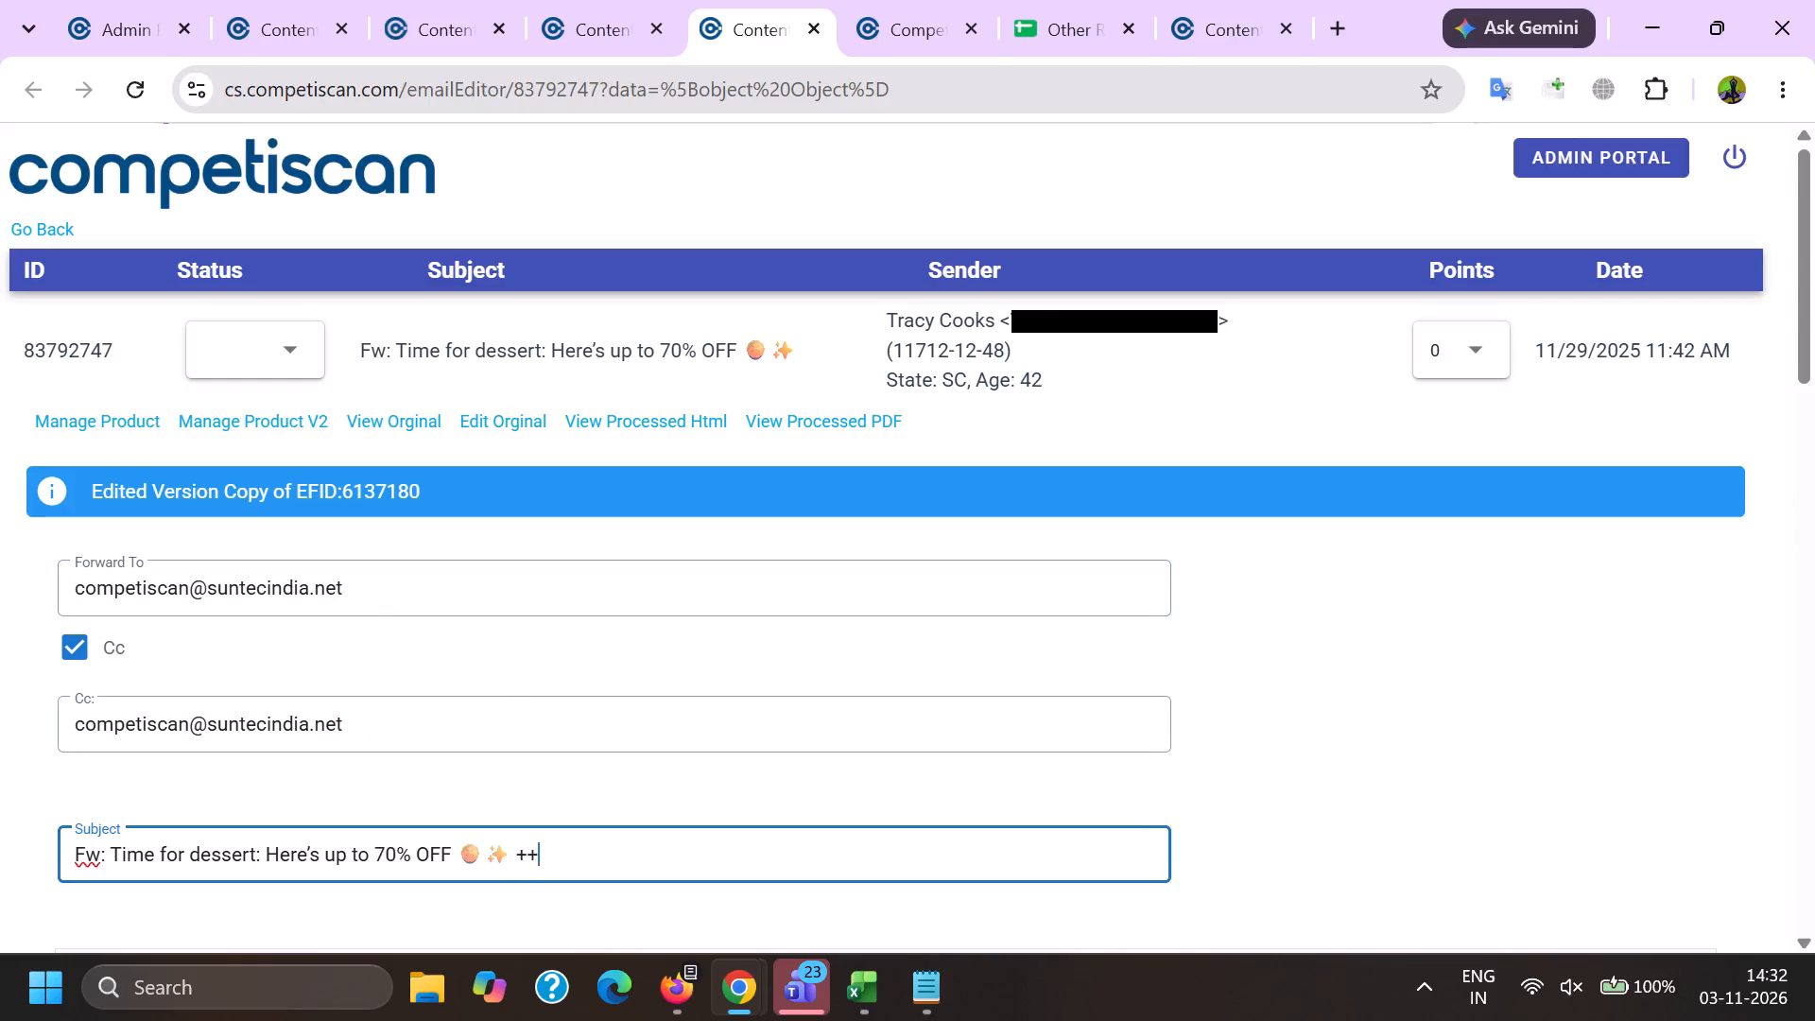
{"action": "key", "text": "h"}
Enter the message FIX THE ALIGNMENT ! for email 83792747.
{"action": "scroll", "coordinate": [545, 856], "scroll_direction": "down", "scroll_amount": 3}
{"action": "scroll", "coordinate": [0, 540], "scroll_direction": "down", "scroll_amount": 10}
{"action": "left_click", "coordinate": [186, 405]}
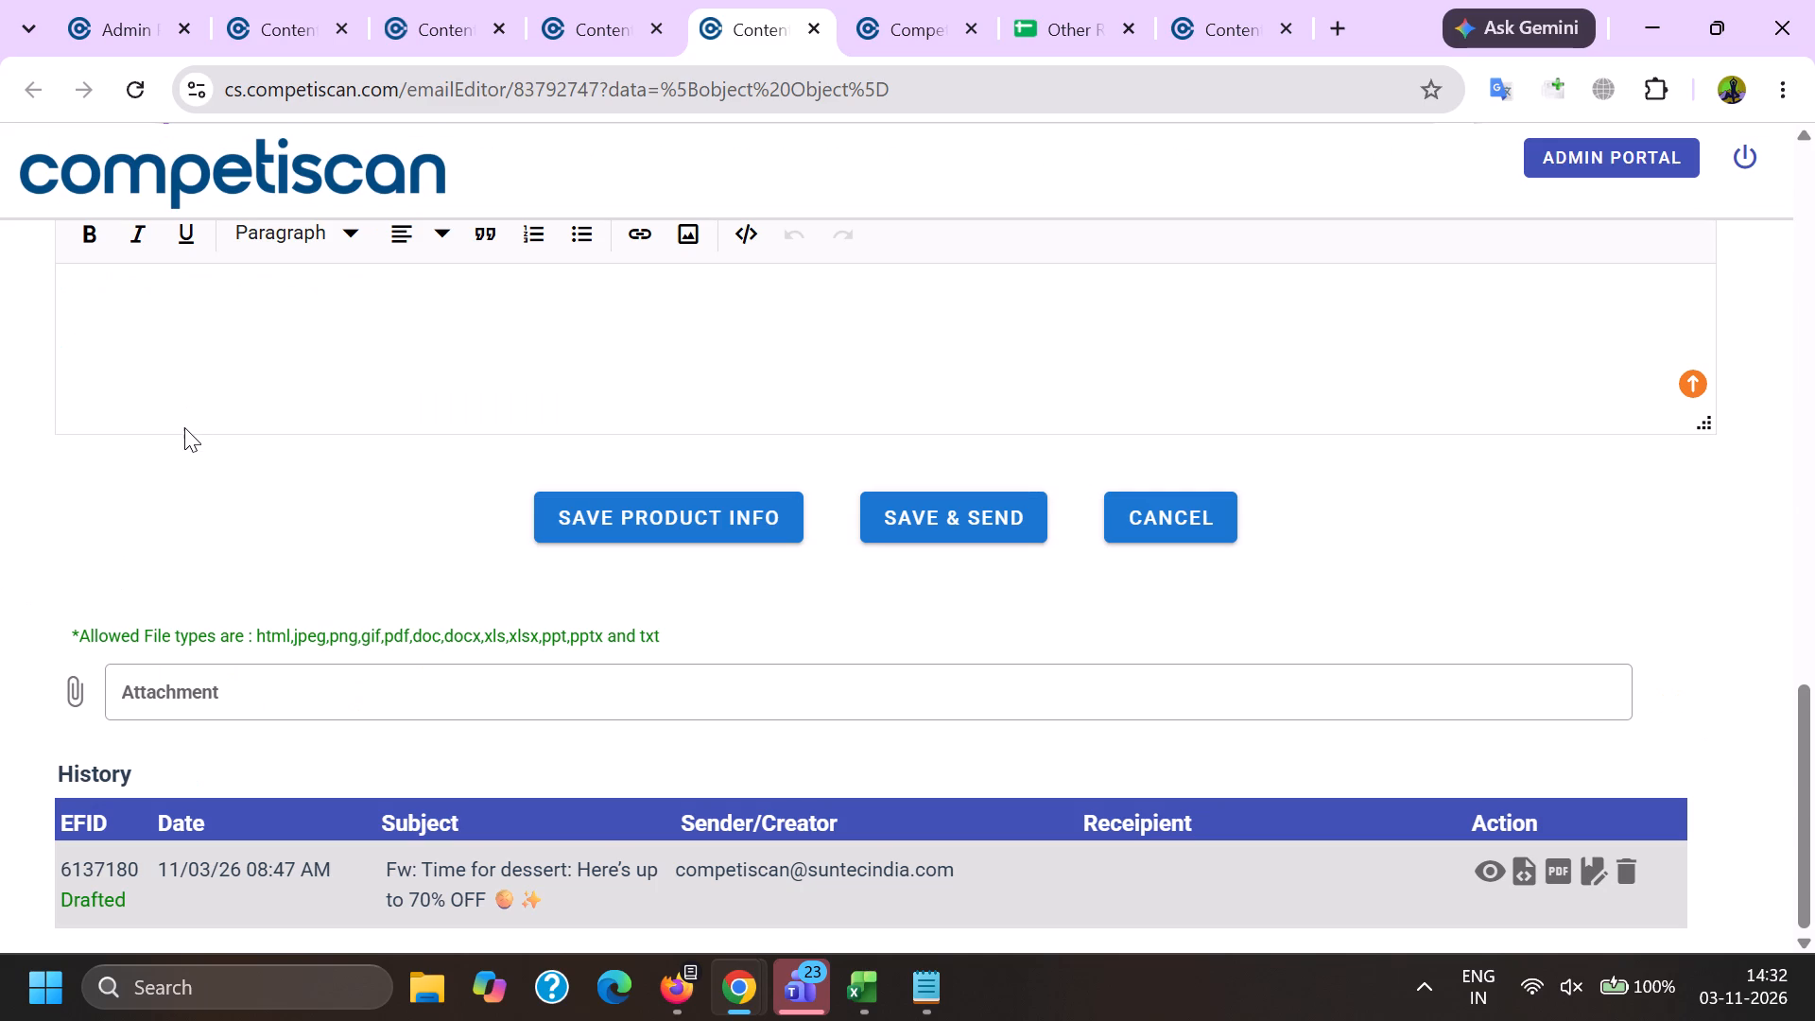
{"action": "key", "text": "f"}
{"action": "key", "text": "i"}
{"action": "key", "text": "x"}
{"action": "key", "text": "space"}
{"action": "key", "text": "t"}
{"action": "key", "text": "h"}
{"action": "key", "text": "e"}
{"action": "key", "text": "space"}
{"action": "key", "text": "a"}
{"action": "key", "text": "l"}
{"action": "key", "text": "i"}
{"action": "key", "text": "g"}
{"action": "key", "text": "n"}
{"action": "key", "text": "m"}
{"action": "key", "text": "e"}
{"action": "key", "text": "n"}
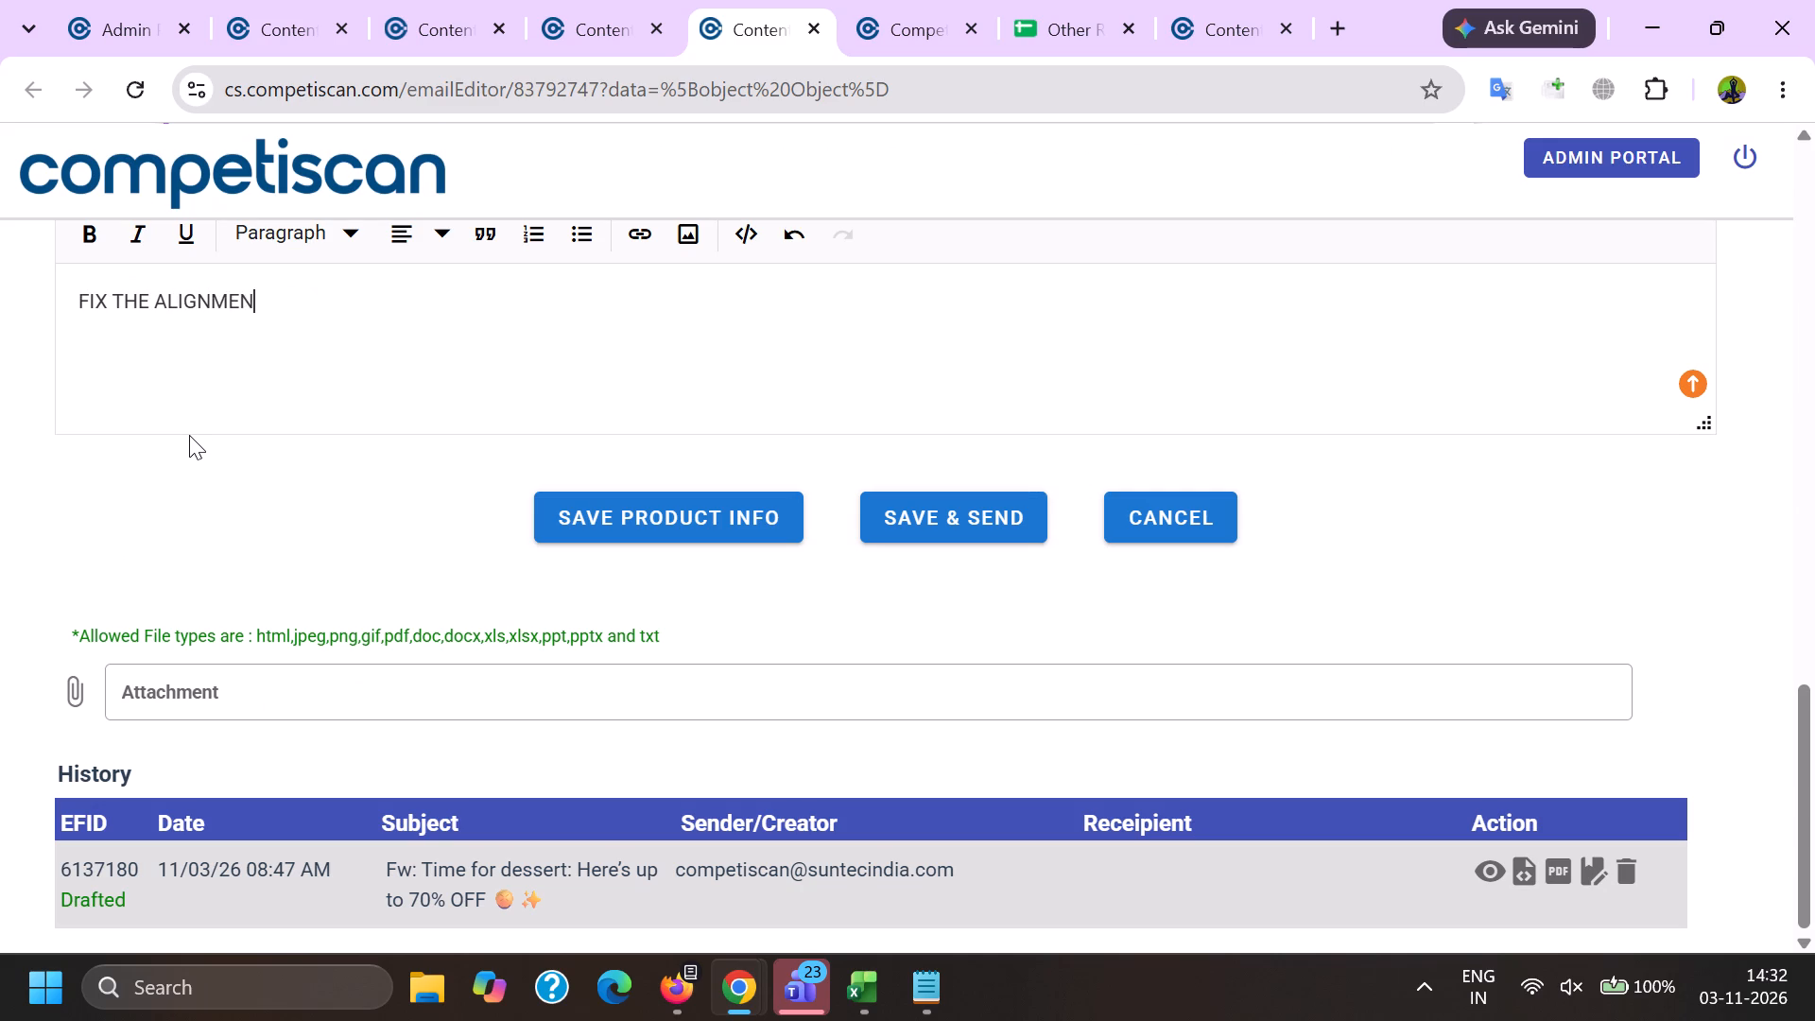
{"action": "key", "text": "t"}
{"action": "key", "text": "space"}
{"action": "key", "text": "shift+exclam"}
Save and send email 83792747.
{"action": "left_click", "coordinate": [949, 520]}
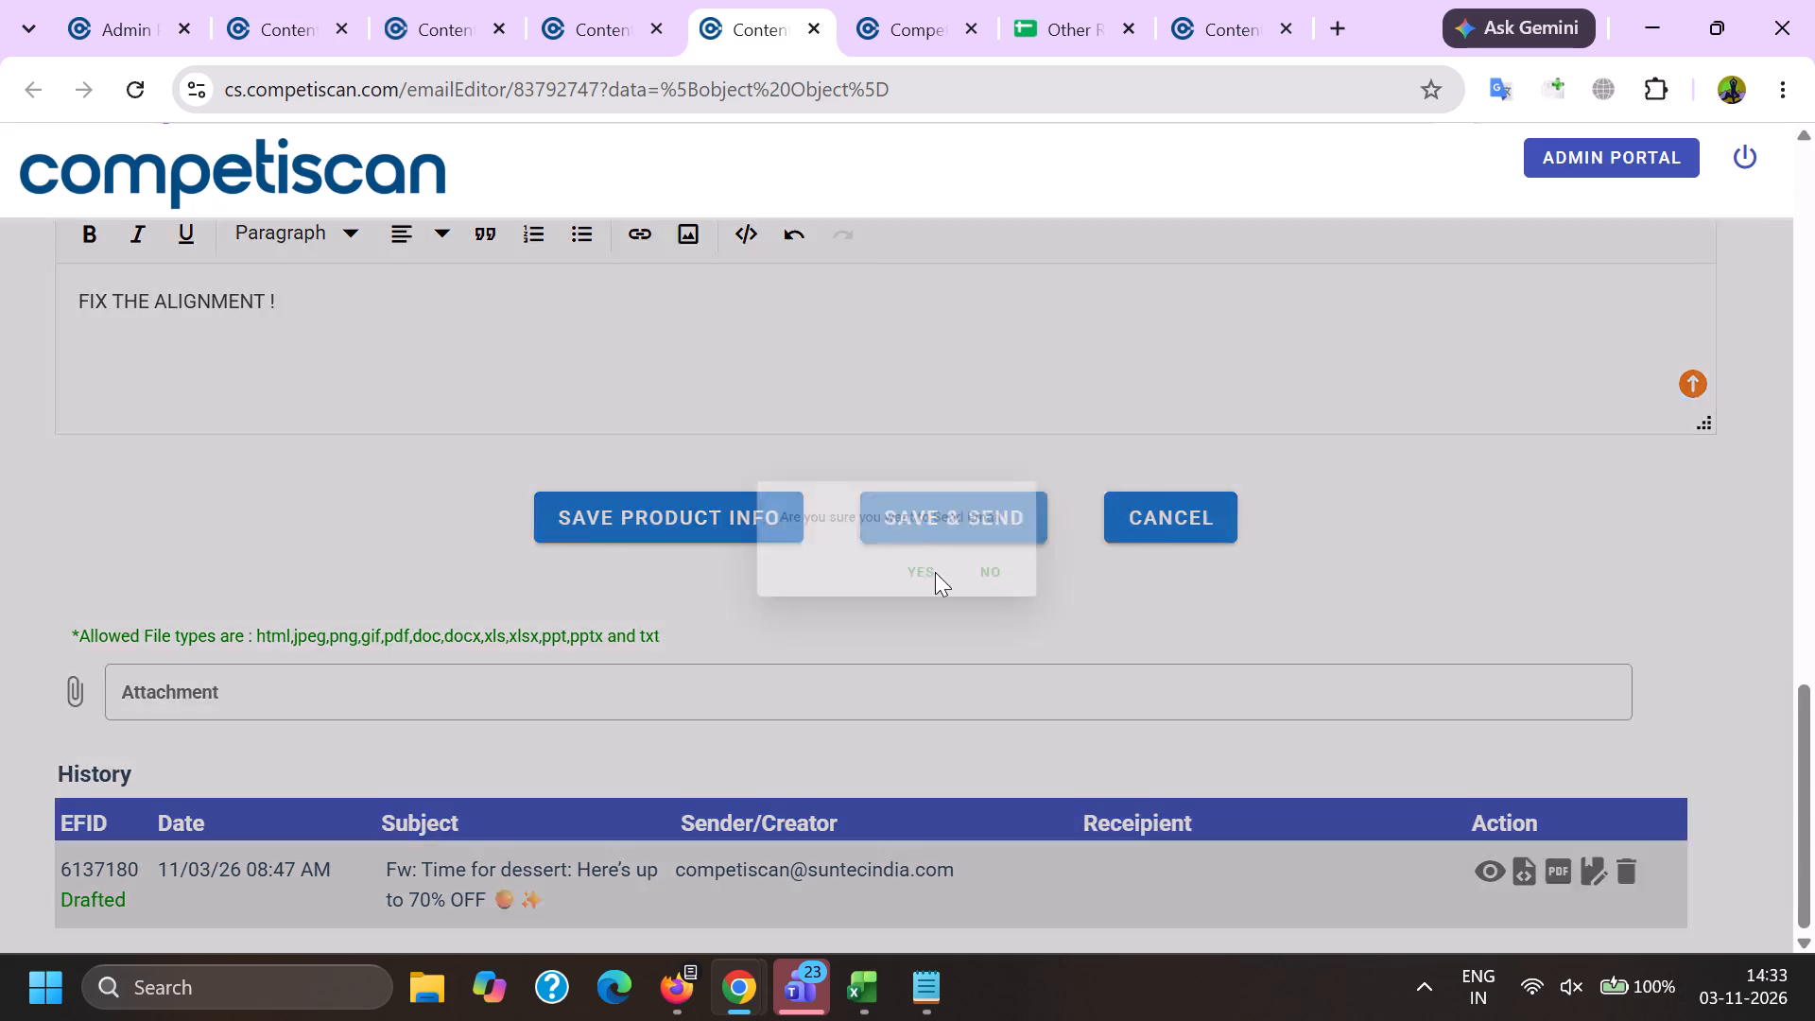
{"action": "left_click", "coordinate": [925, 585]}
In the Excel may 26 sheet, mark the status of email 83792747 as EM SENT.
{"action": "left_click", "coordinate": [864, 1000]}
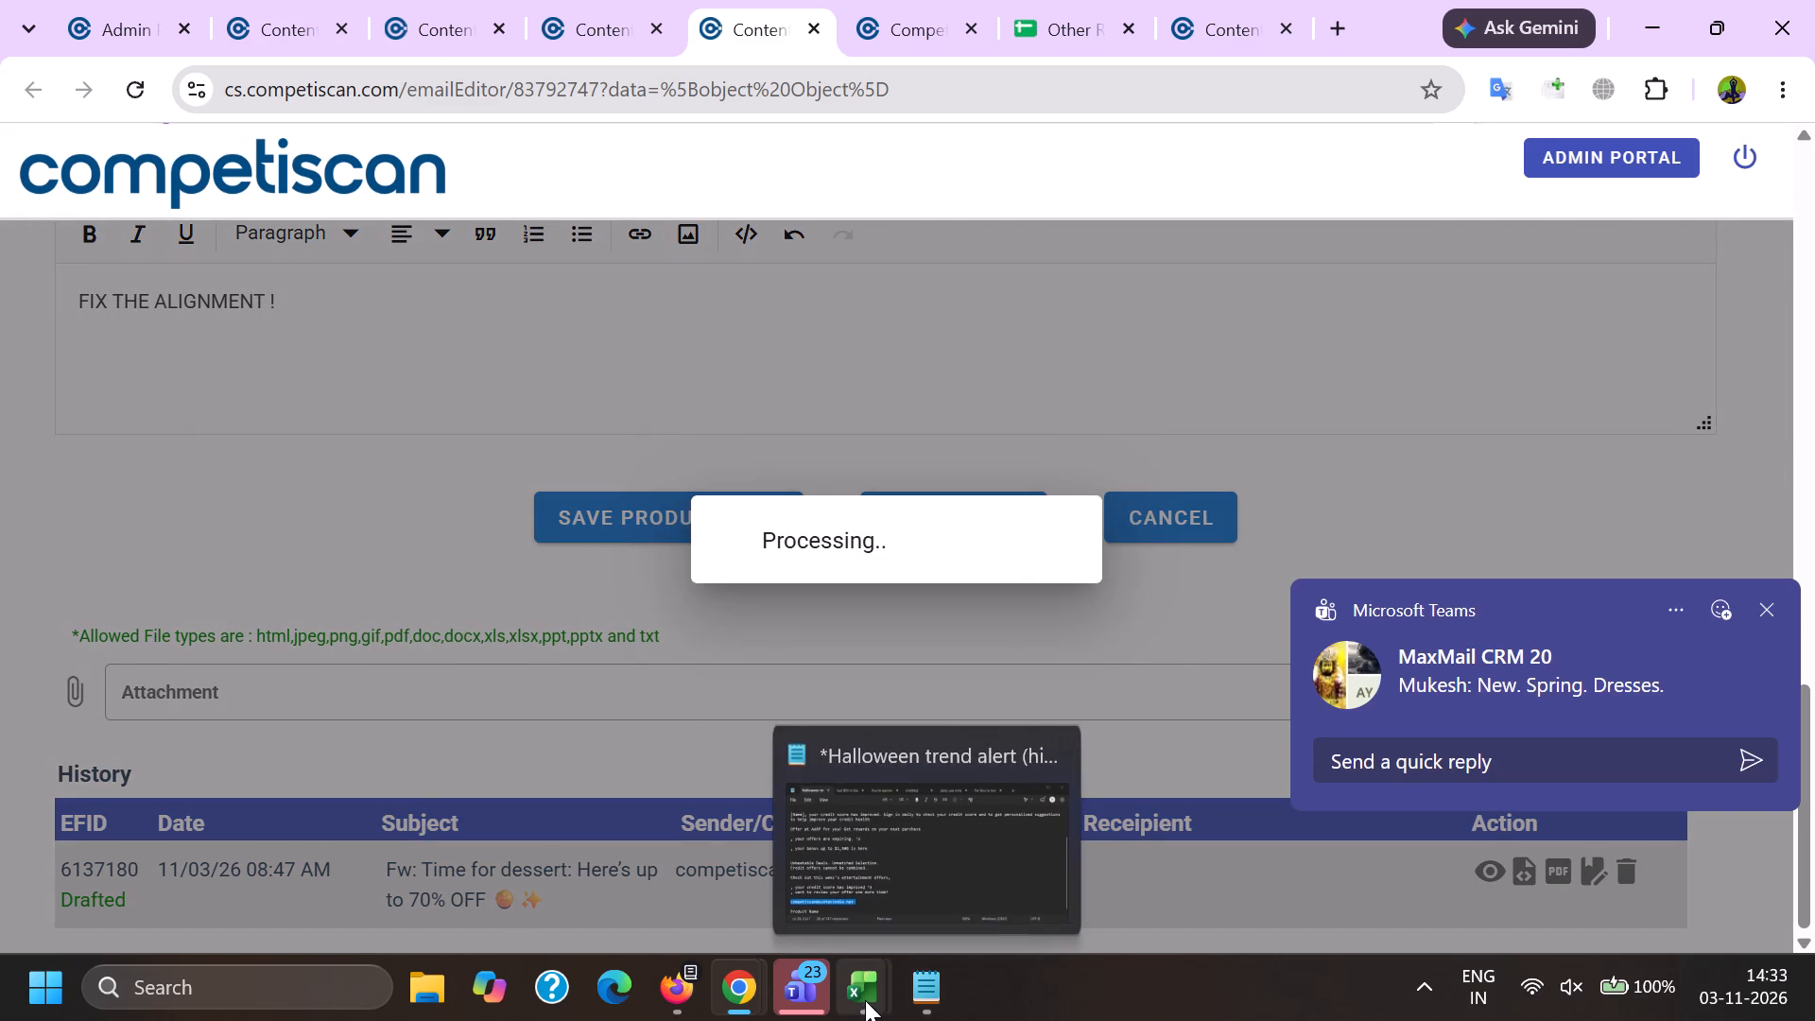
{"action": "left_click", "coordinate": [1103, 884]}
{"action": "left_click", "coordinate": [928, 539]}
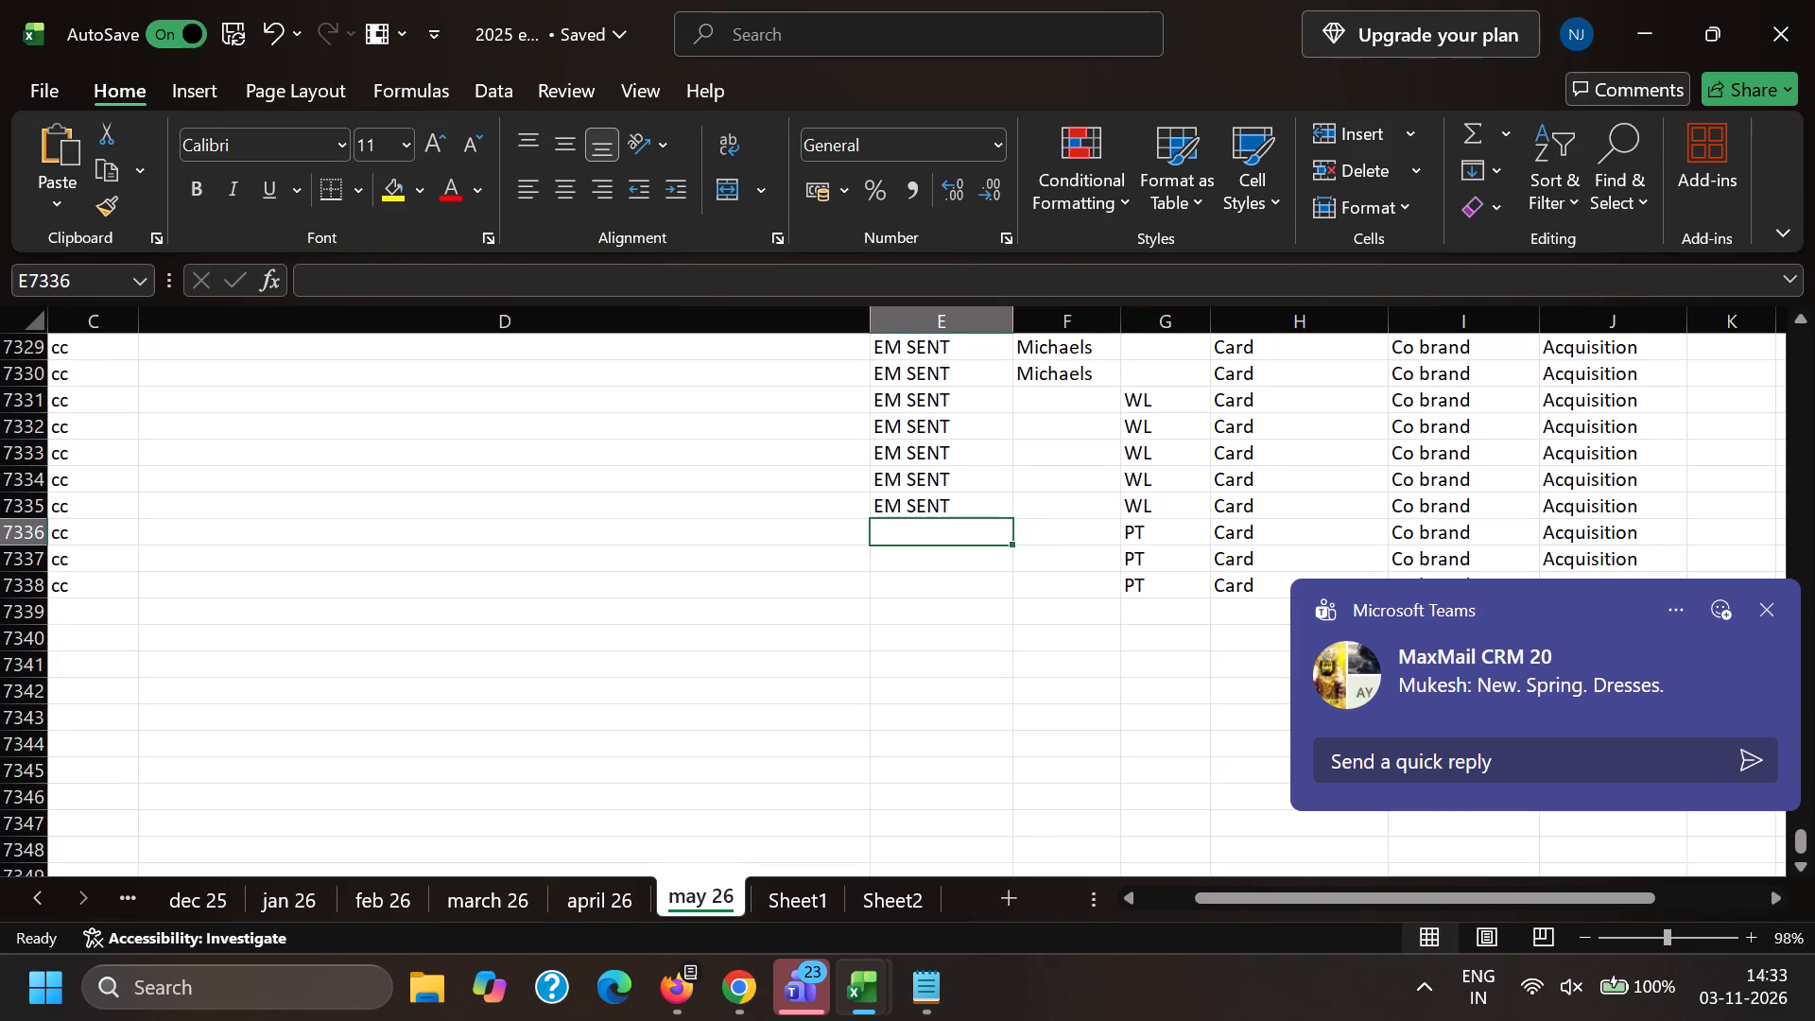
{"action": "key", "text": "e"}
{"action": "key", "text": "Return"}
Copy the EM SENT status into the row for email 83776906, leaving the row for 83778157 blank.
{"action": "key", "text": "Return"}
{"action": "key", "text": "e"}
{"action": "key", "text": "Return"}
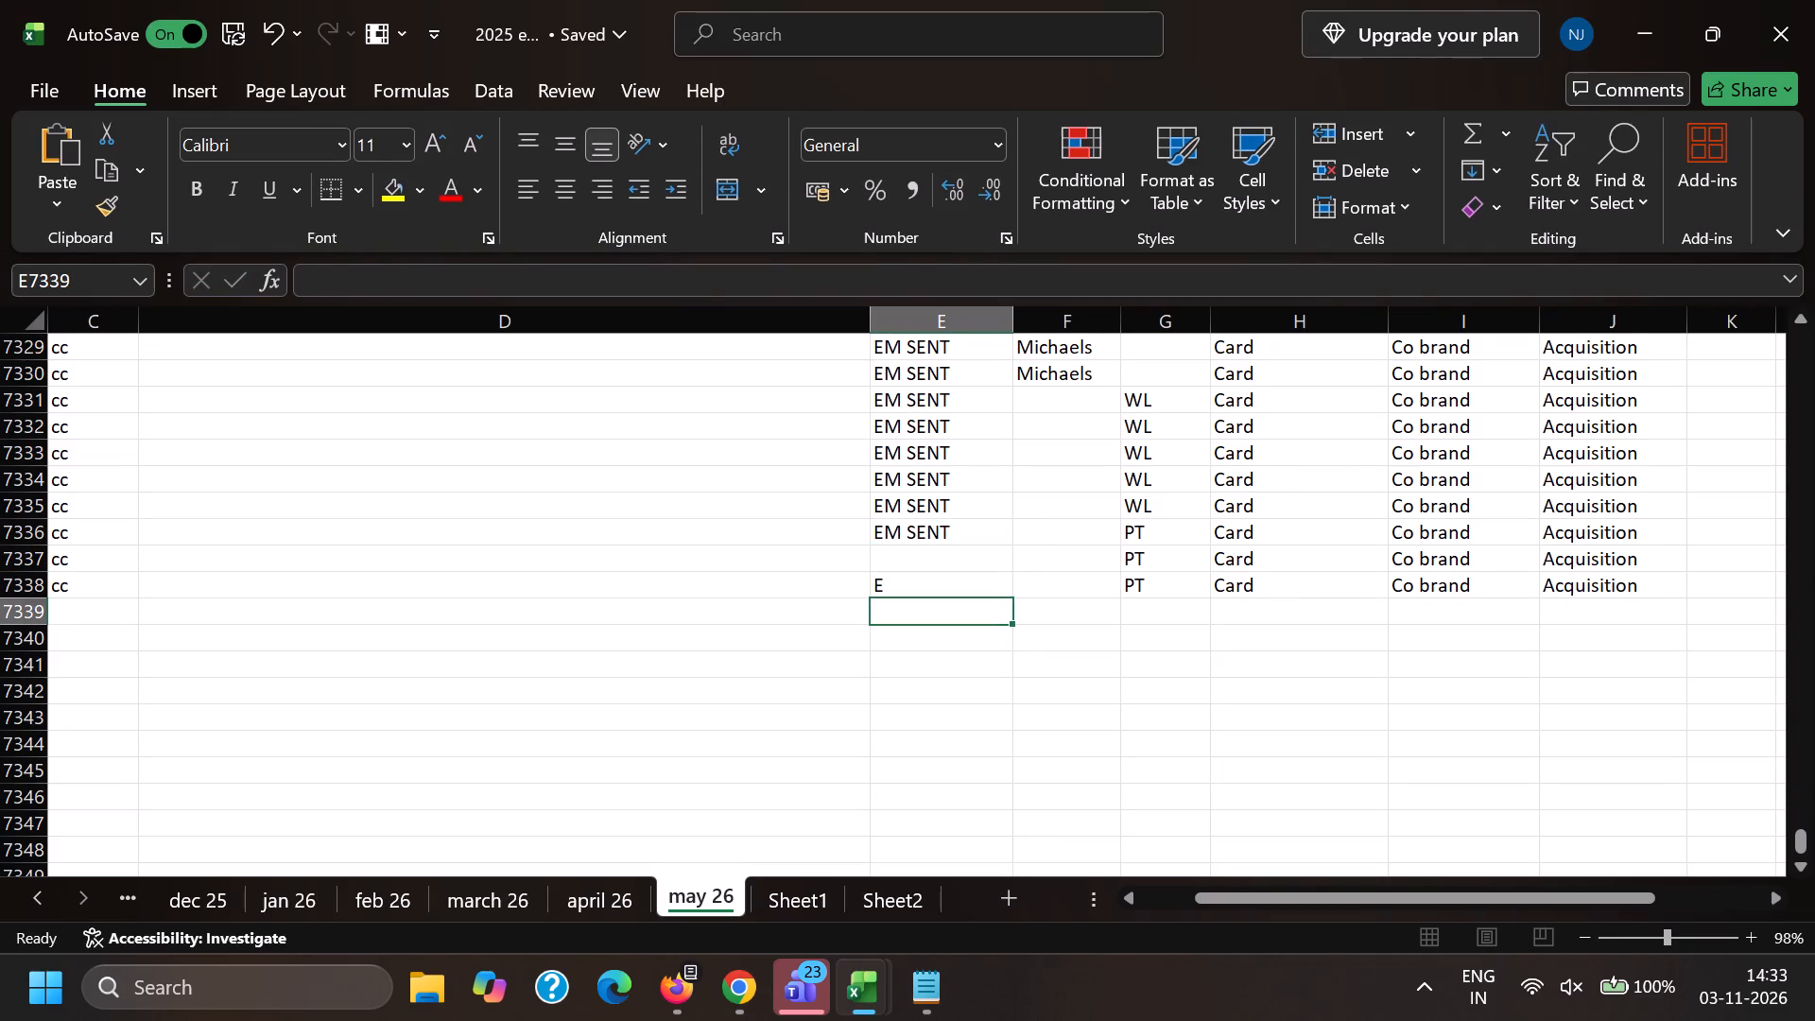
{"action": "key", "text": "Up"}
{"action": "key", "text": "Up"}
{"action": "key", "text": "Up"}
{"action": "key", "text": "ctrl+c"}
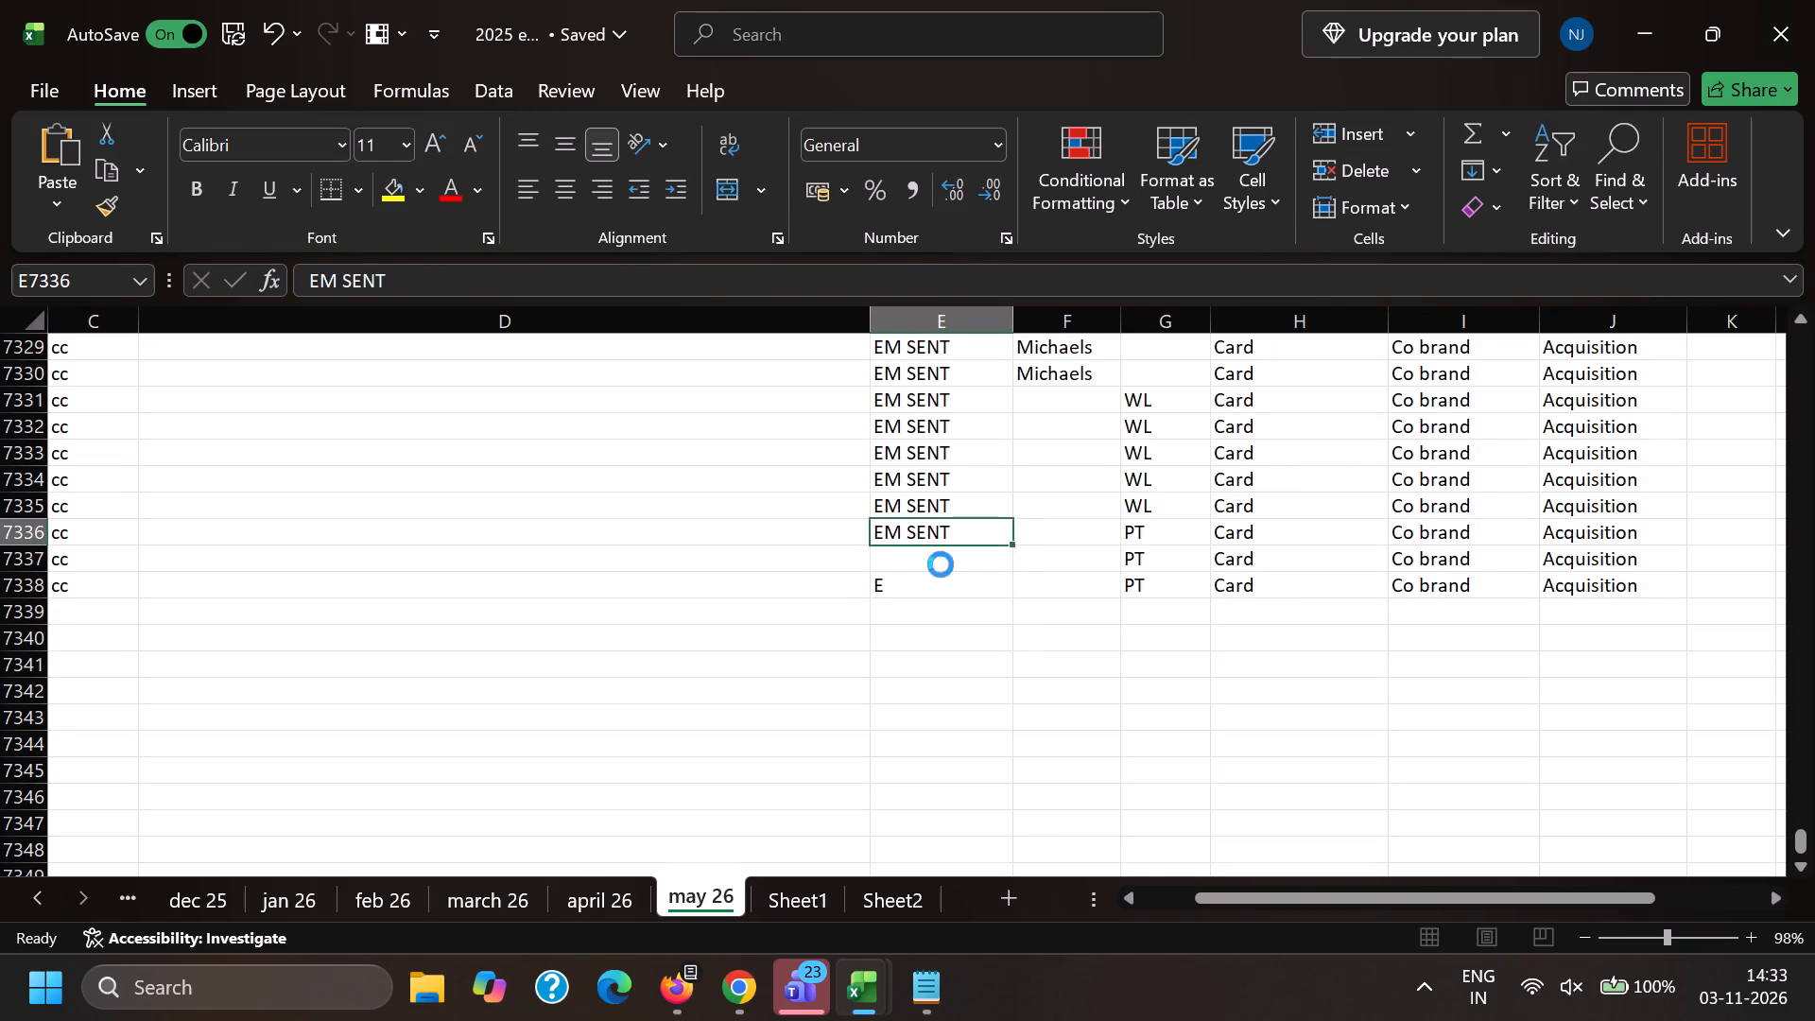
{"action": "key", "text": "Down"}
{"action": "key", "text": "ctrl+Down"}
{"action": "key", "text": "ctrl+v"}
{"action": "key", "text": "ctrl+Left"}
{"action": "key", "text": "ctrl+Left"}
{"action": "key", "text": "ctrl+Left"}
{"action": "key", "text": "ctrl+Left"}
{"action": "key", "text": "ctrl+Left"}
{"action": "key", "text": "ctrl+Left"}
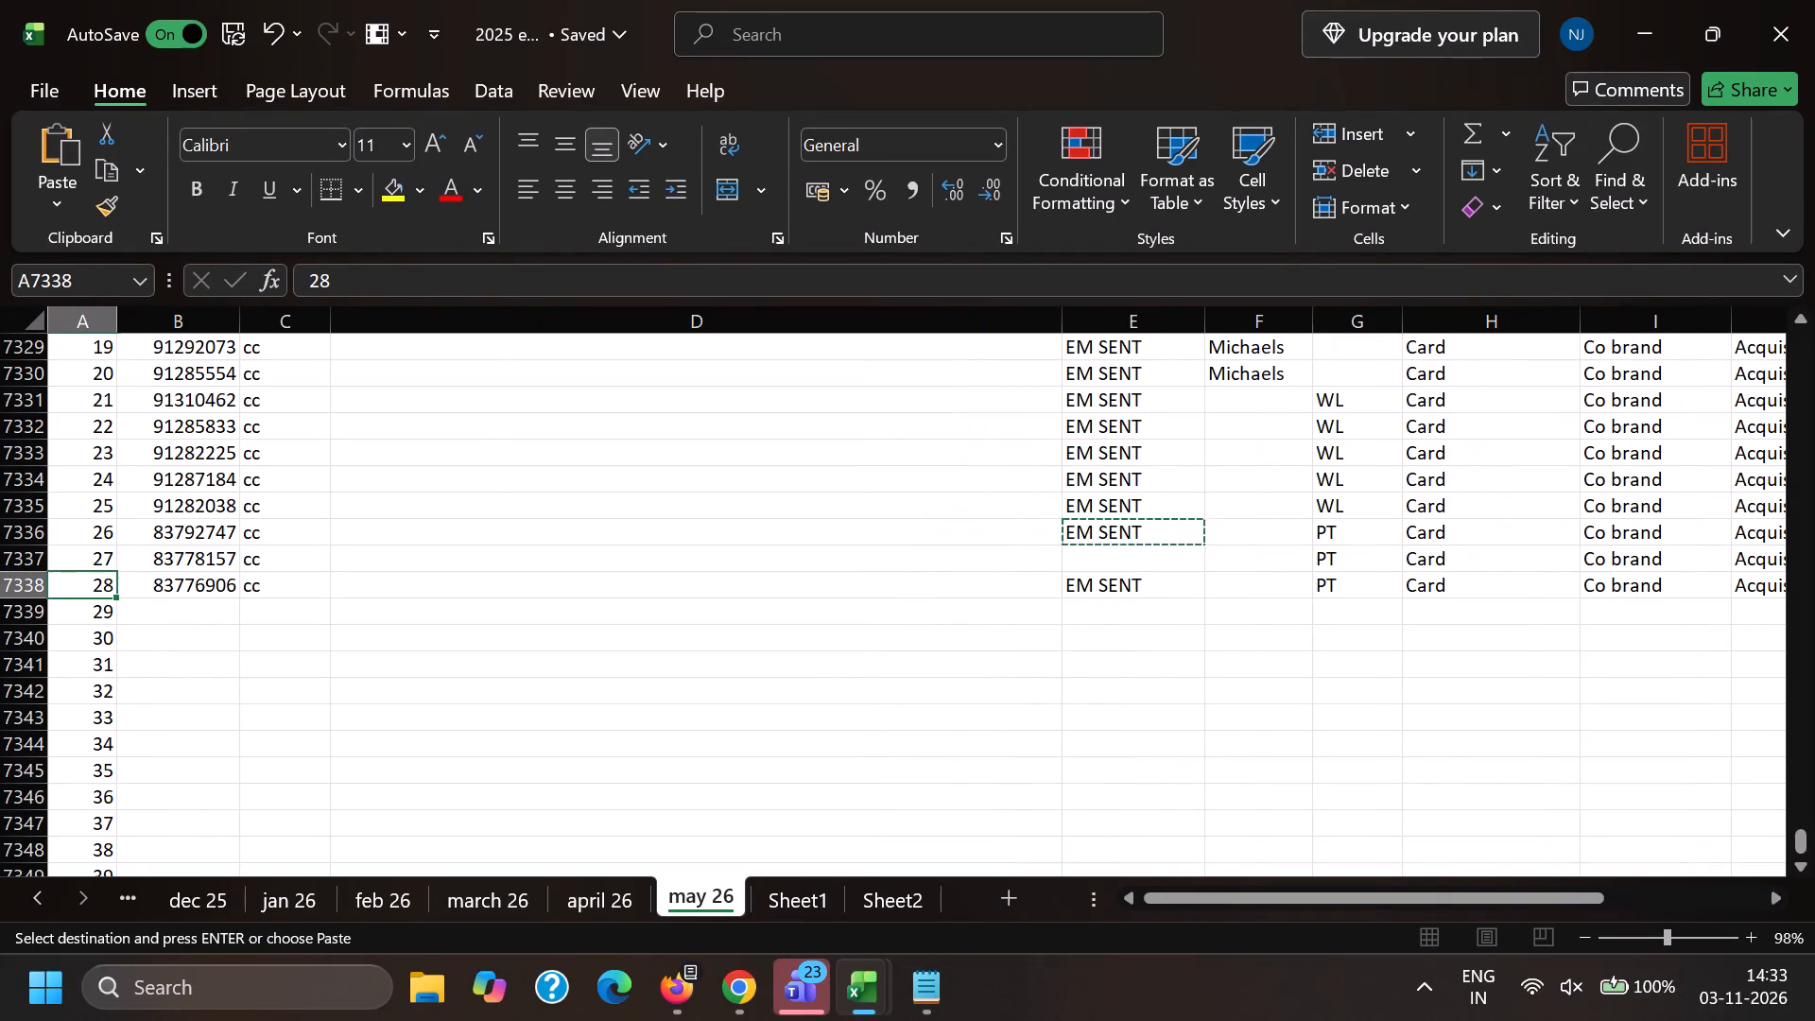
Switch to the Firefox content portal list and copy the highlighted subject TODAY ONLY! UP TO 70% OFF BLACK FRIDAY.
{"action": "key", "text": "alt+Tab"}
{"action": "left_click", "coordinate": [666, 1016]}
{"action": "left_click", "coordinate": [538, 839]}
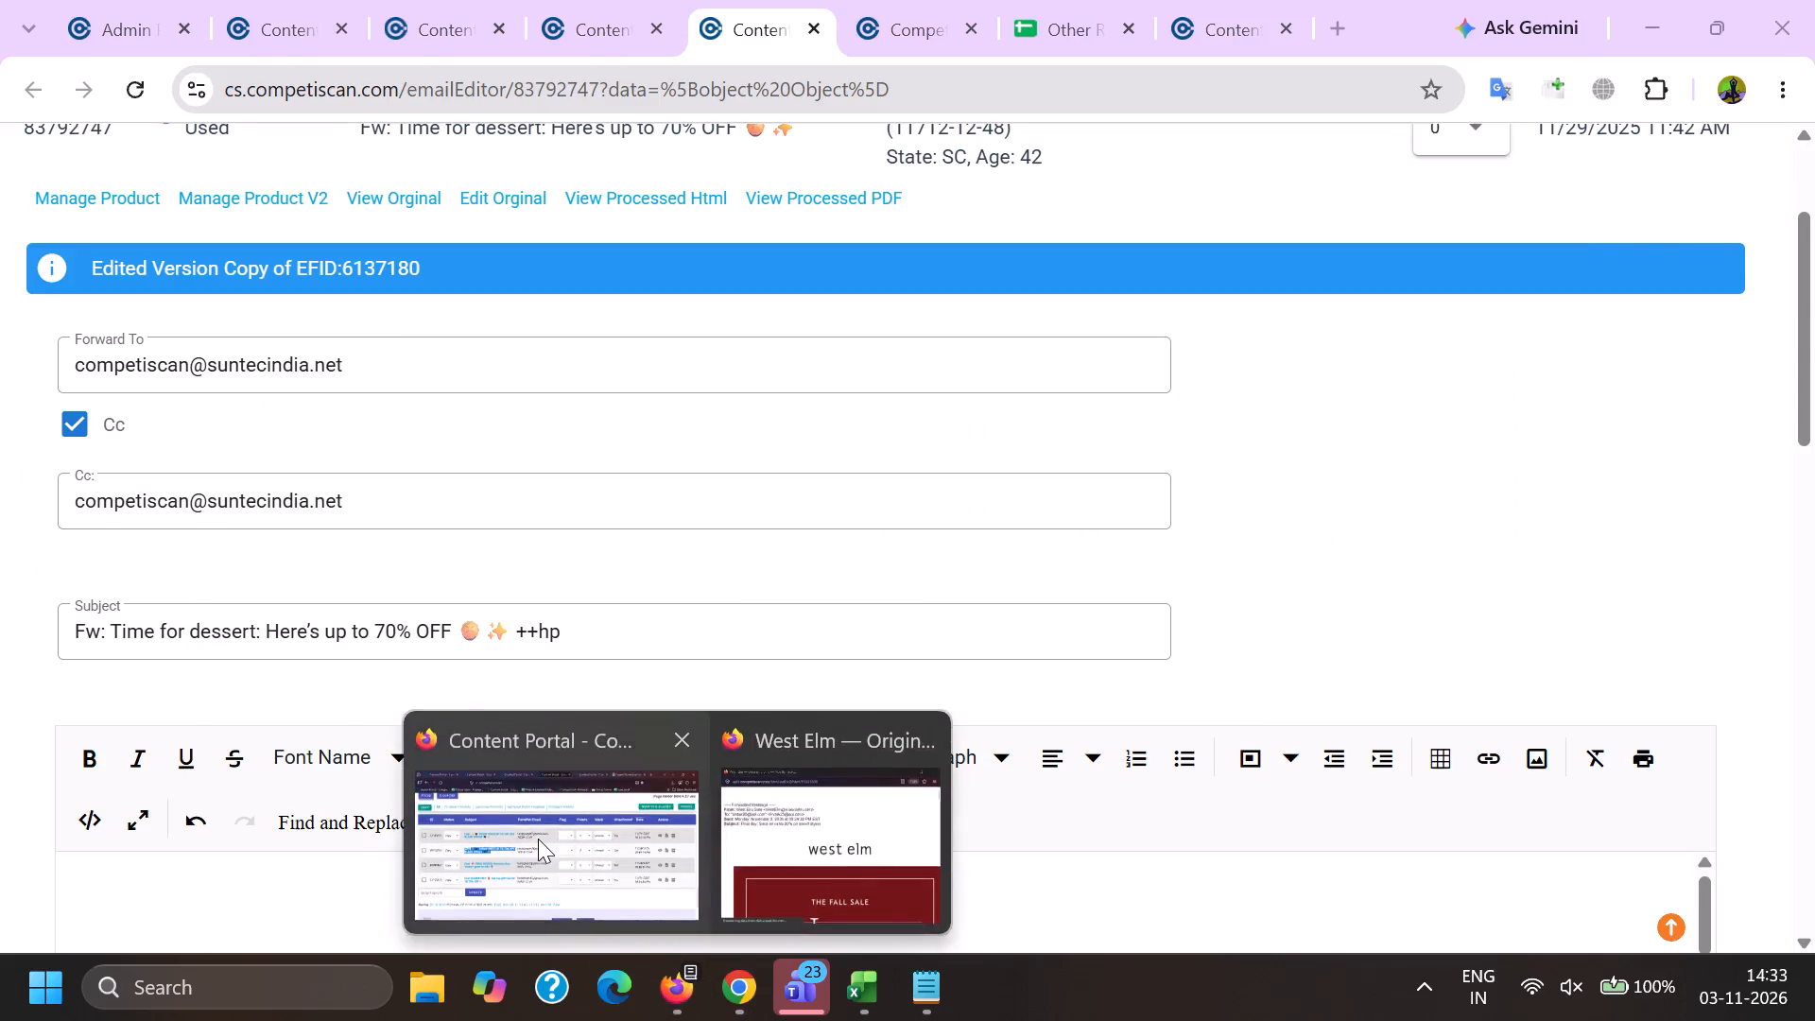
{"action": "scroll", "coordinate": [439, 649], "scroll_direction": "down", "scroll_amount": 1}
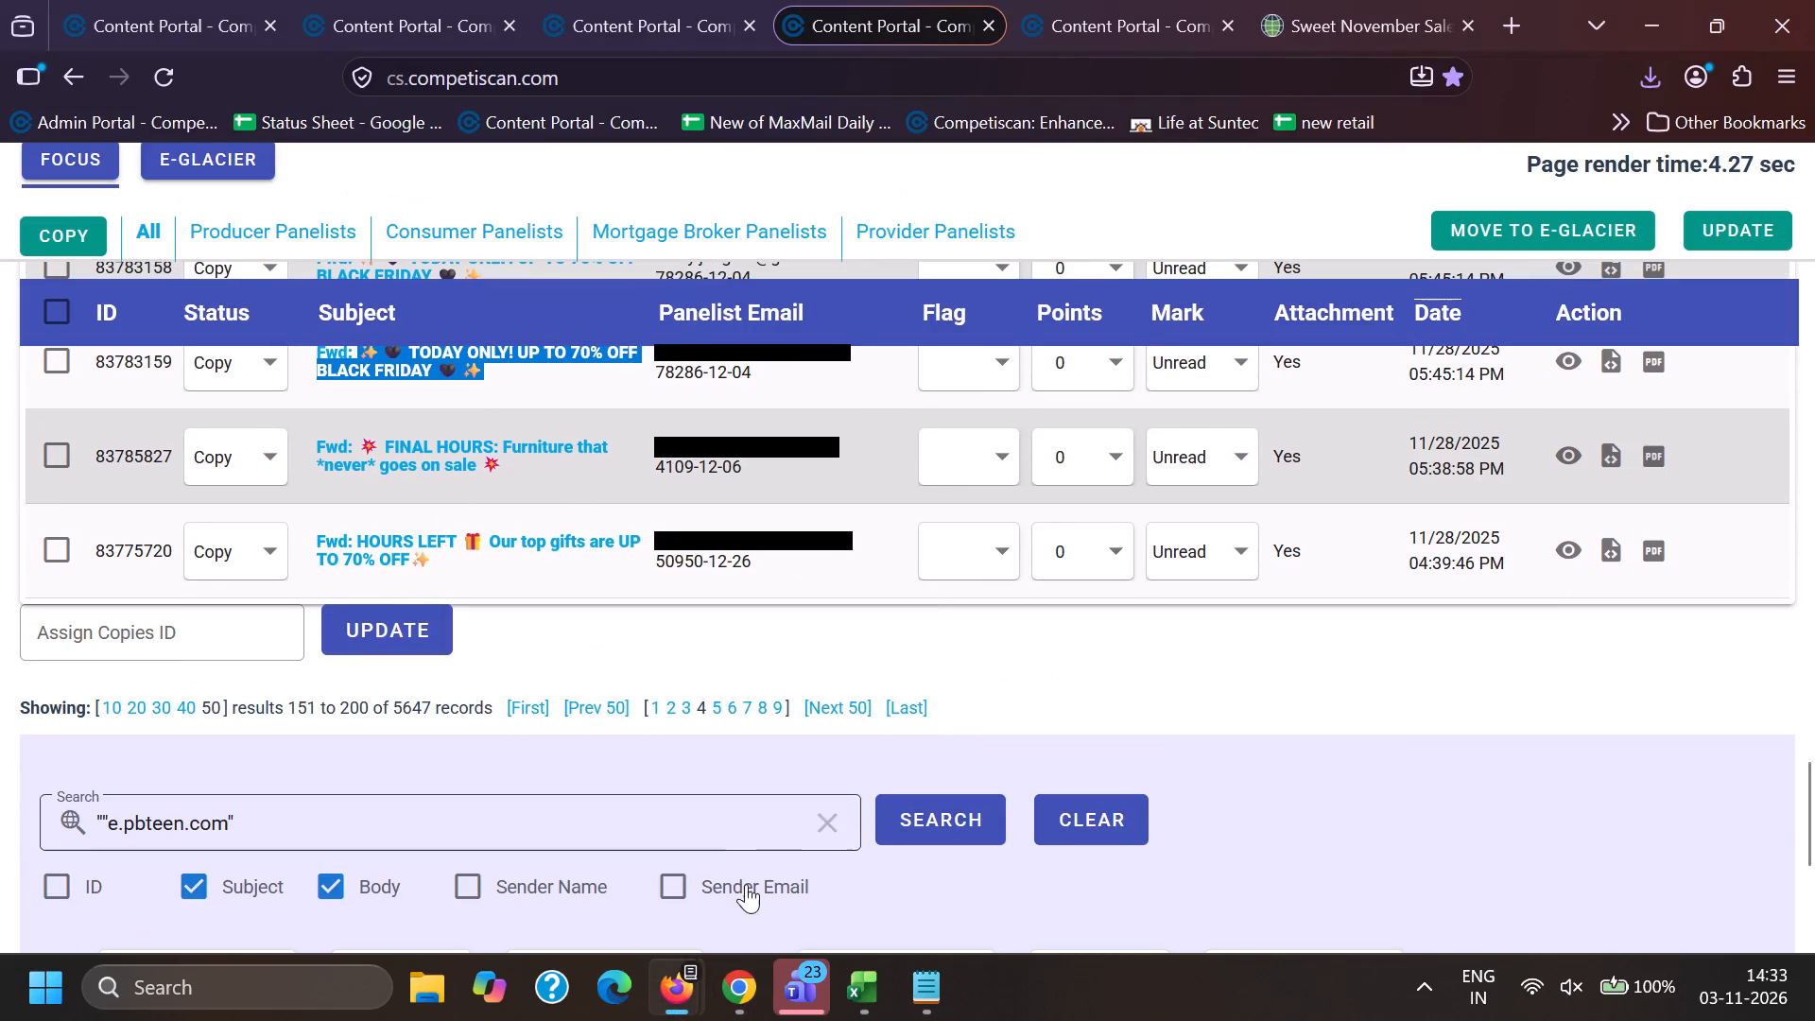
{"action": "key", "text": "ctrl+c"}
In Chrome's content portal, replace the HOURS LEFT query and search subjects for the copied Black Friday subject in quotation marks.
{"action": "left_click", "coordinate": [729, 994]}
{"action": "left_click", "coordinate": [316, 836]}
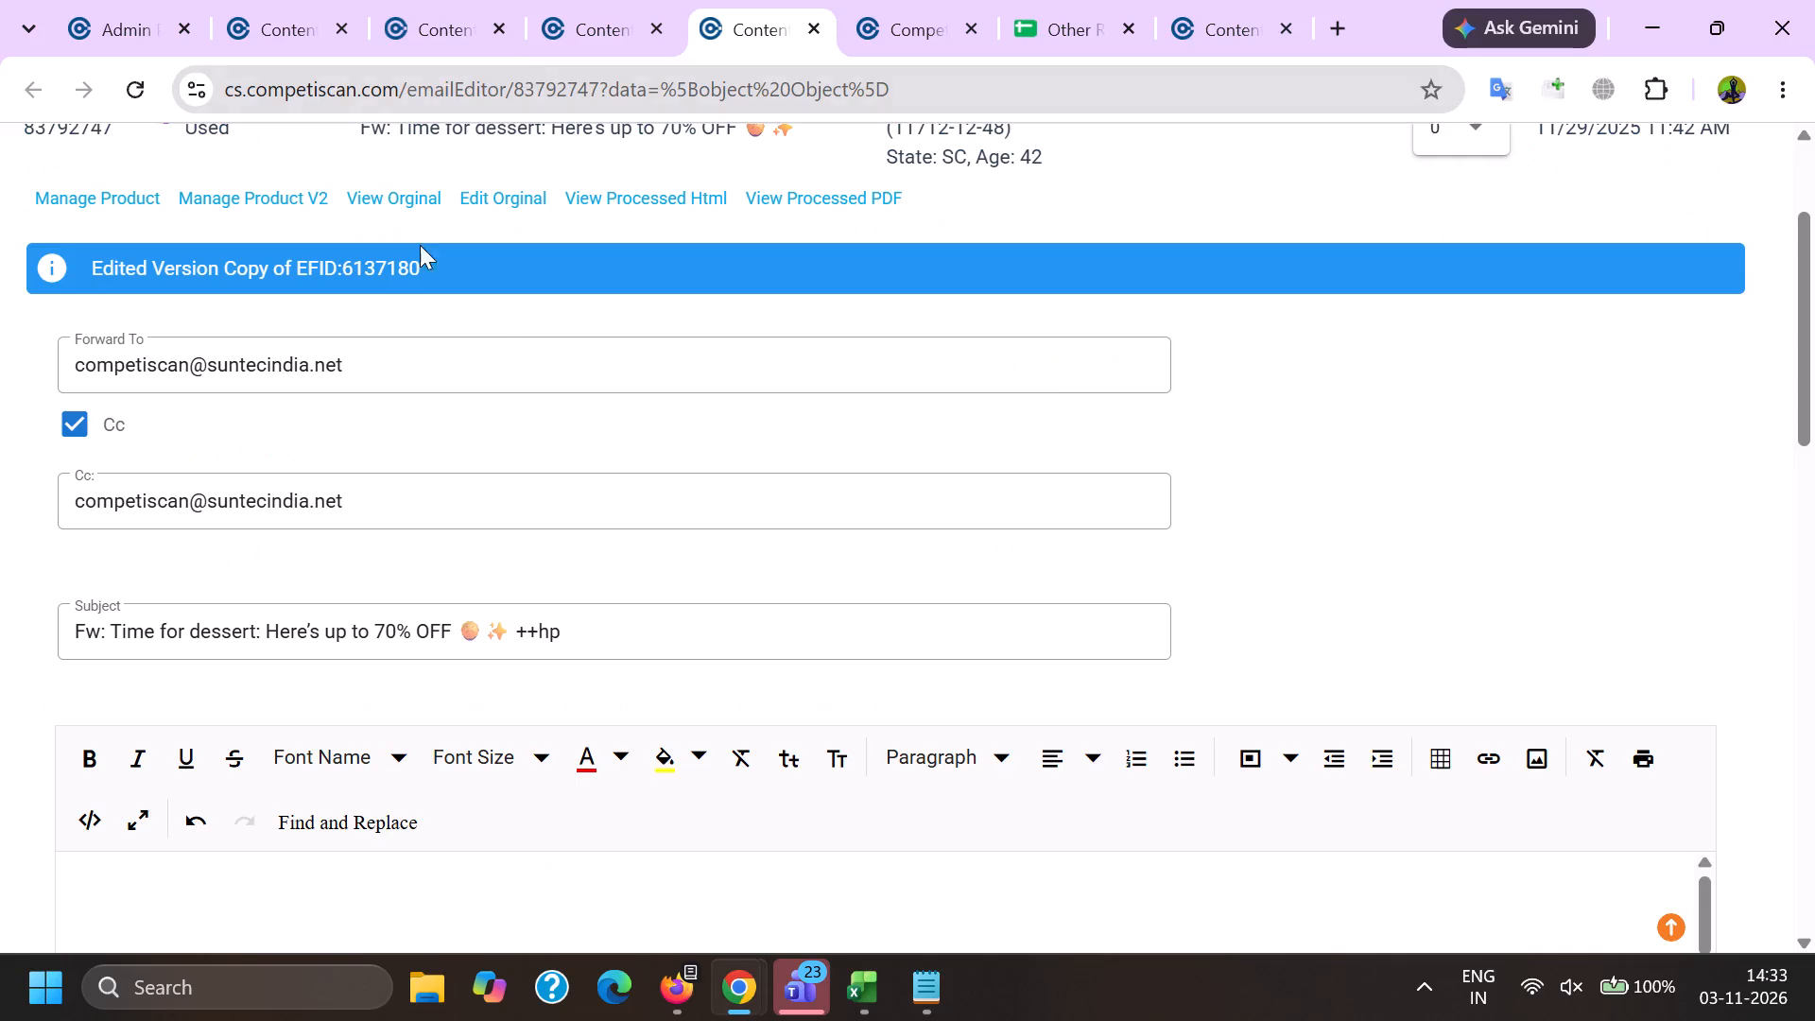
{"action": "left_click", "coordinate": [444, 0]}
{"action": "left_click", "coordinate": [290, 0]}
{"action": "scroll", "coordinate": [305, 465], "scroll_direction": "down", "scroll_amount": 11}
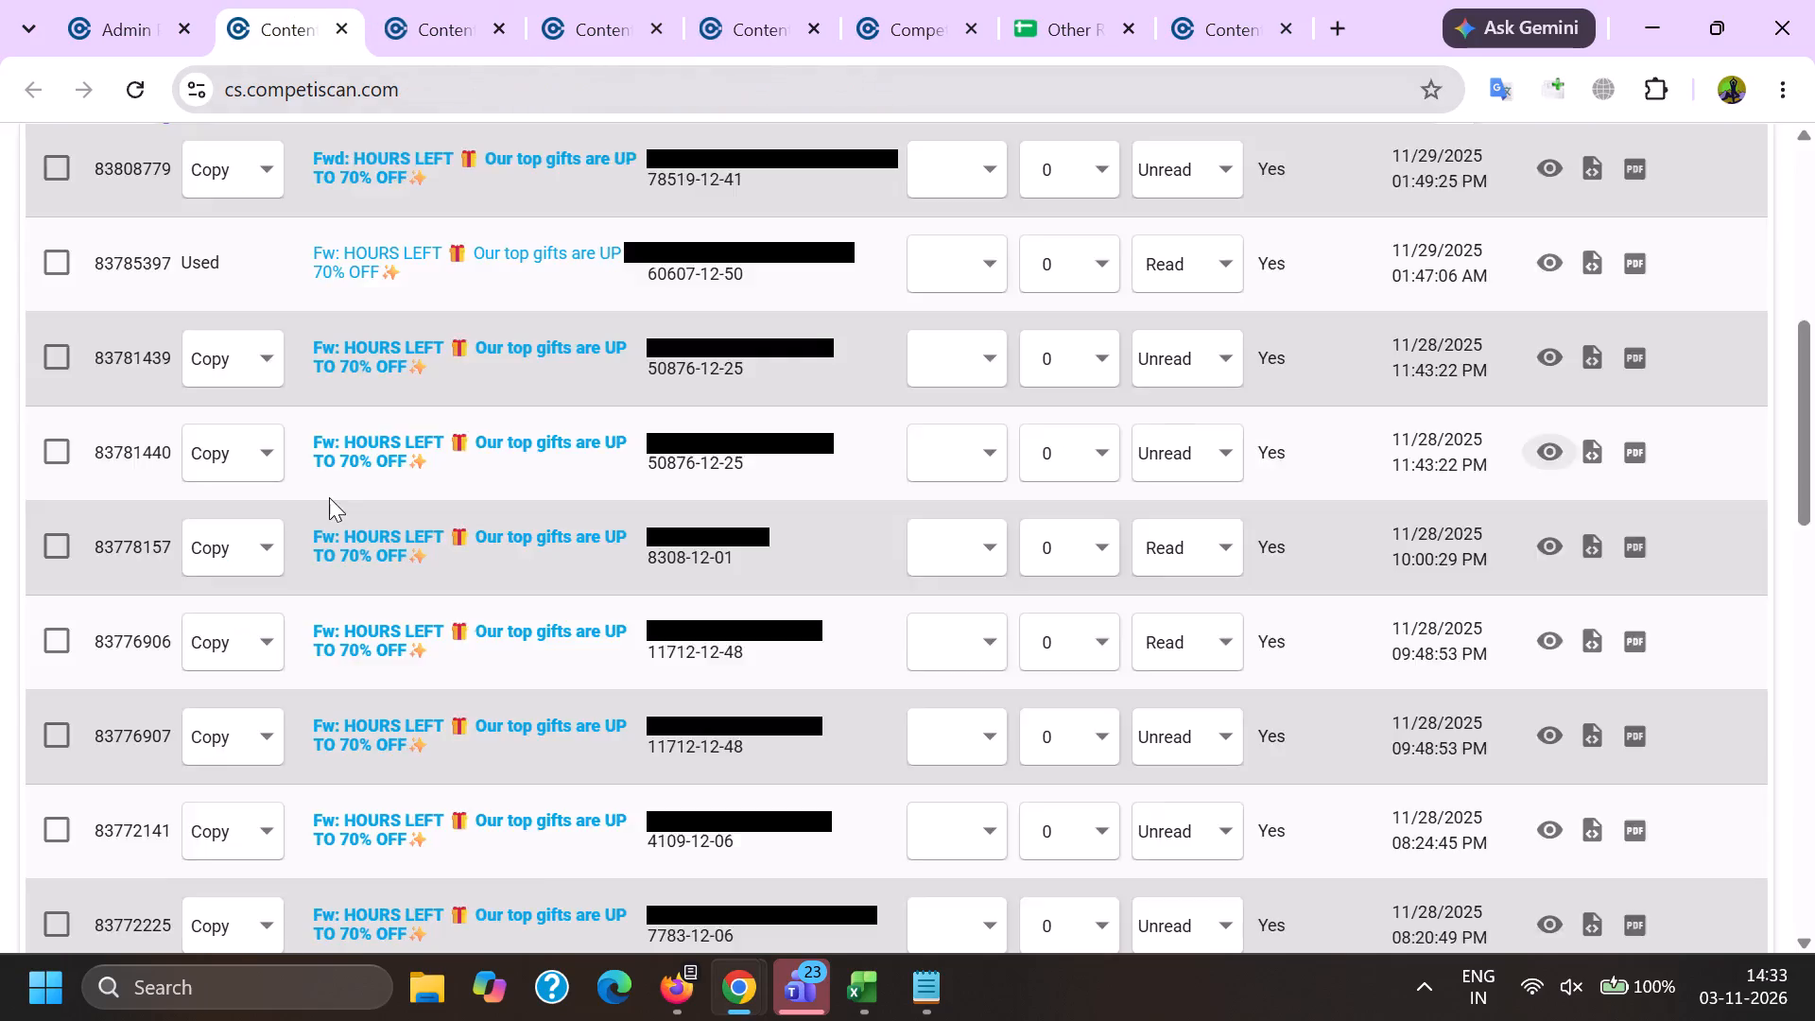
{"action": "scroll", "coordinate": [329, 497], "scroll_direction": "down", "scroll_amount": 8}
{"action": "scroll", "coordinate": [522, 669], "scroll_direction": "up", "scroll_amount": 1}
{"action": "left_click_drag", "start_coordinate": [639, 471], "coordinate": [139, 498]}
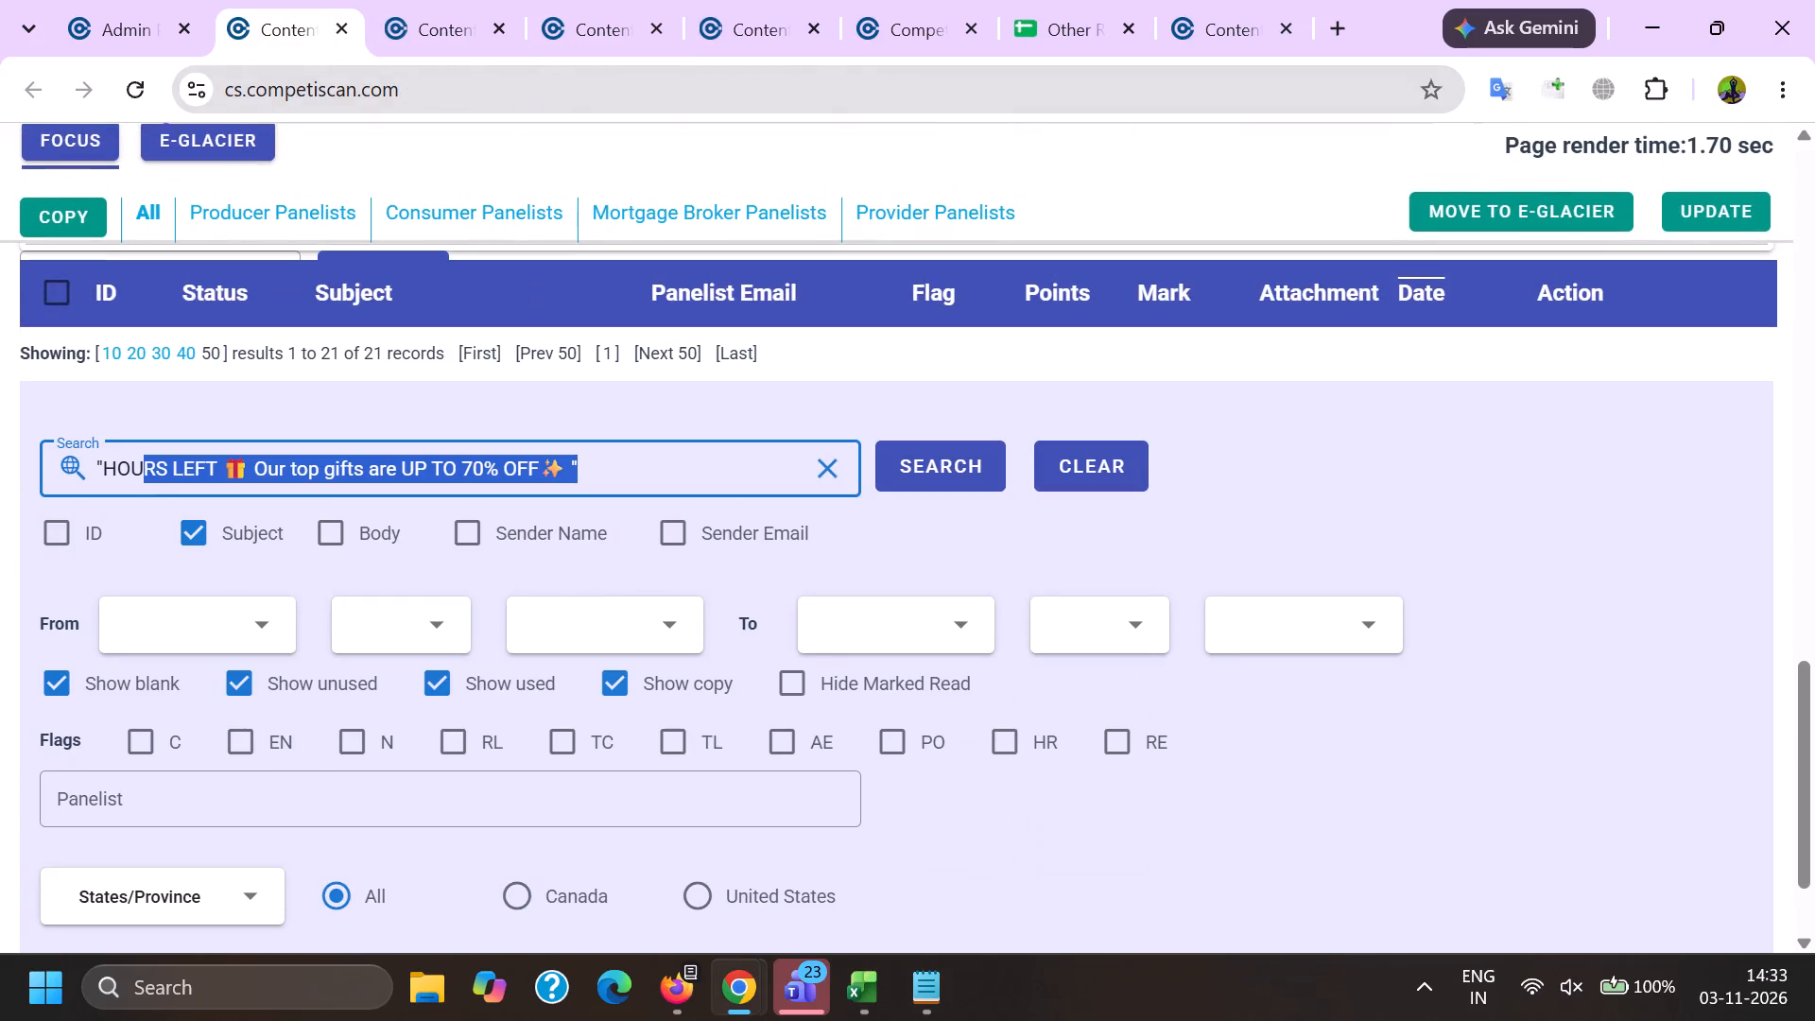
{"action": "key", "text": "ctrl+a"}
{"action": "key", "text": "BackSpace"}
{"action": "key", "text": "shift+quotedbl"}
{"action": "key", "text": "ctrl+v"}
{"action": "key", "text": "shift+quotedbl"}
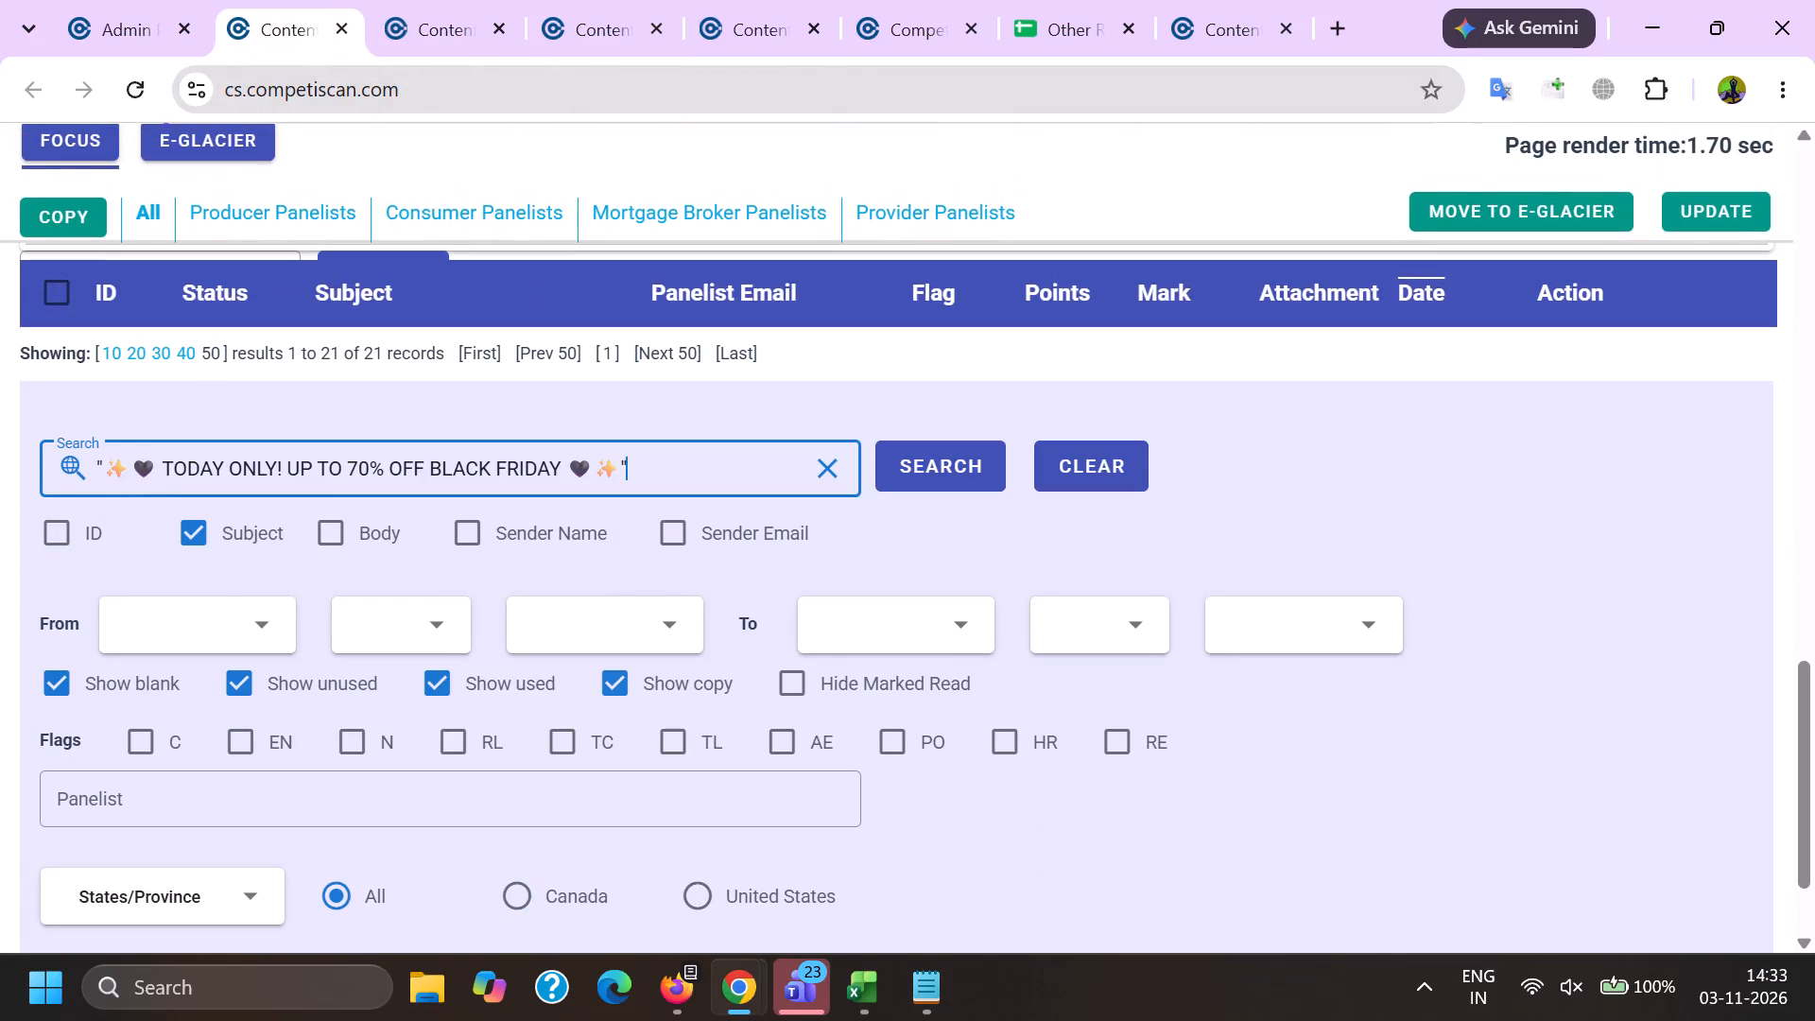
{"action": "key", "text": "Return"}
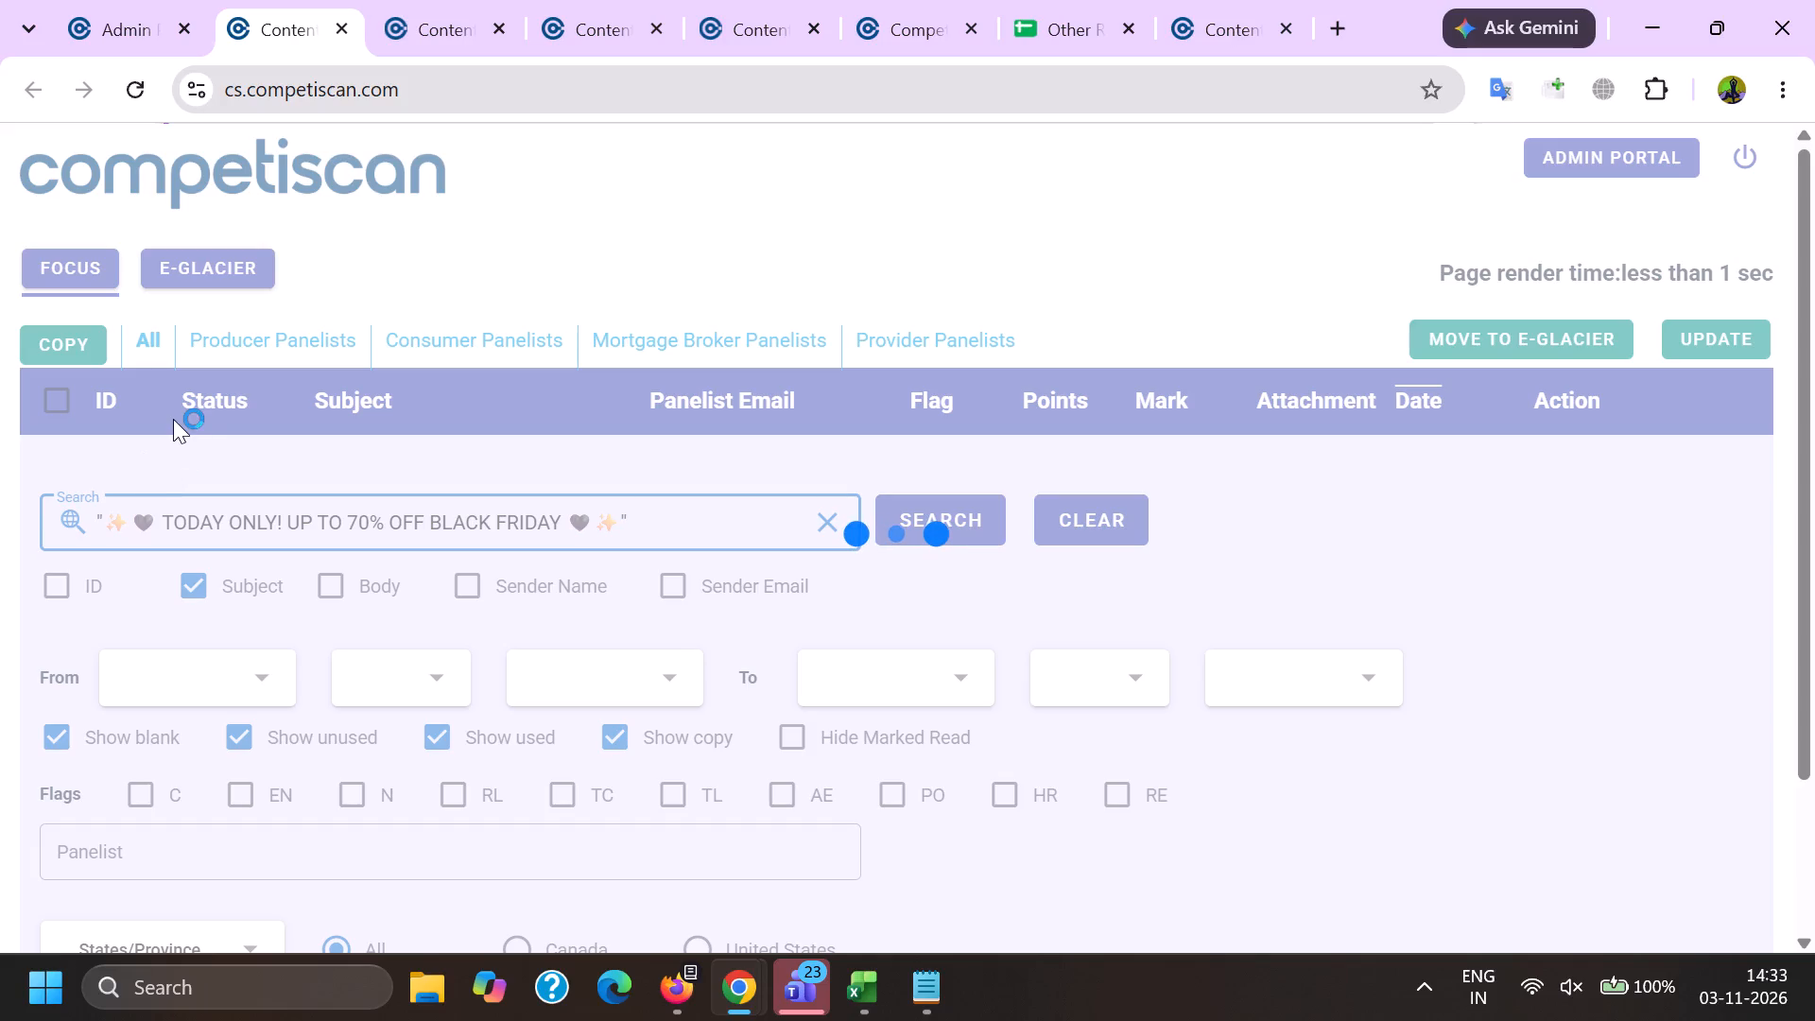
Preview the used TODAY ONLY! Black Friday emails 83925623 and 83817542 and examine their content and layout.
{"action": "scroll", "coordinate": [343, 617], "scroll_direction": "down", "scroll_amount": 6}
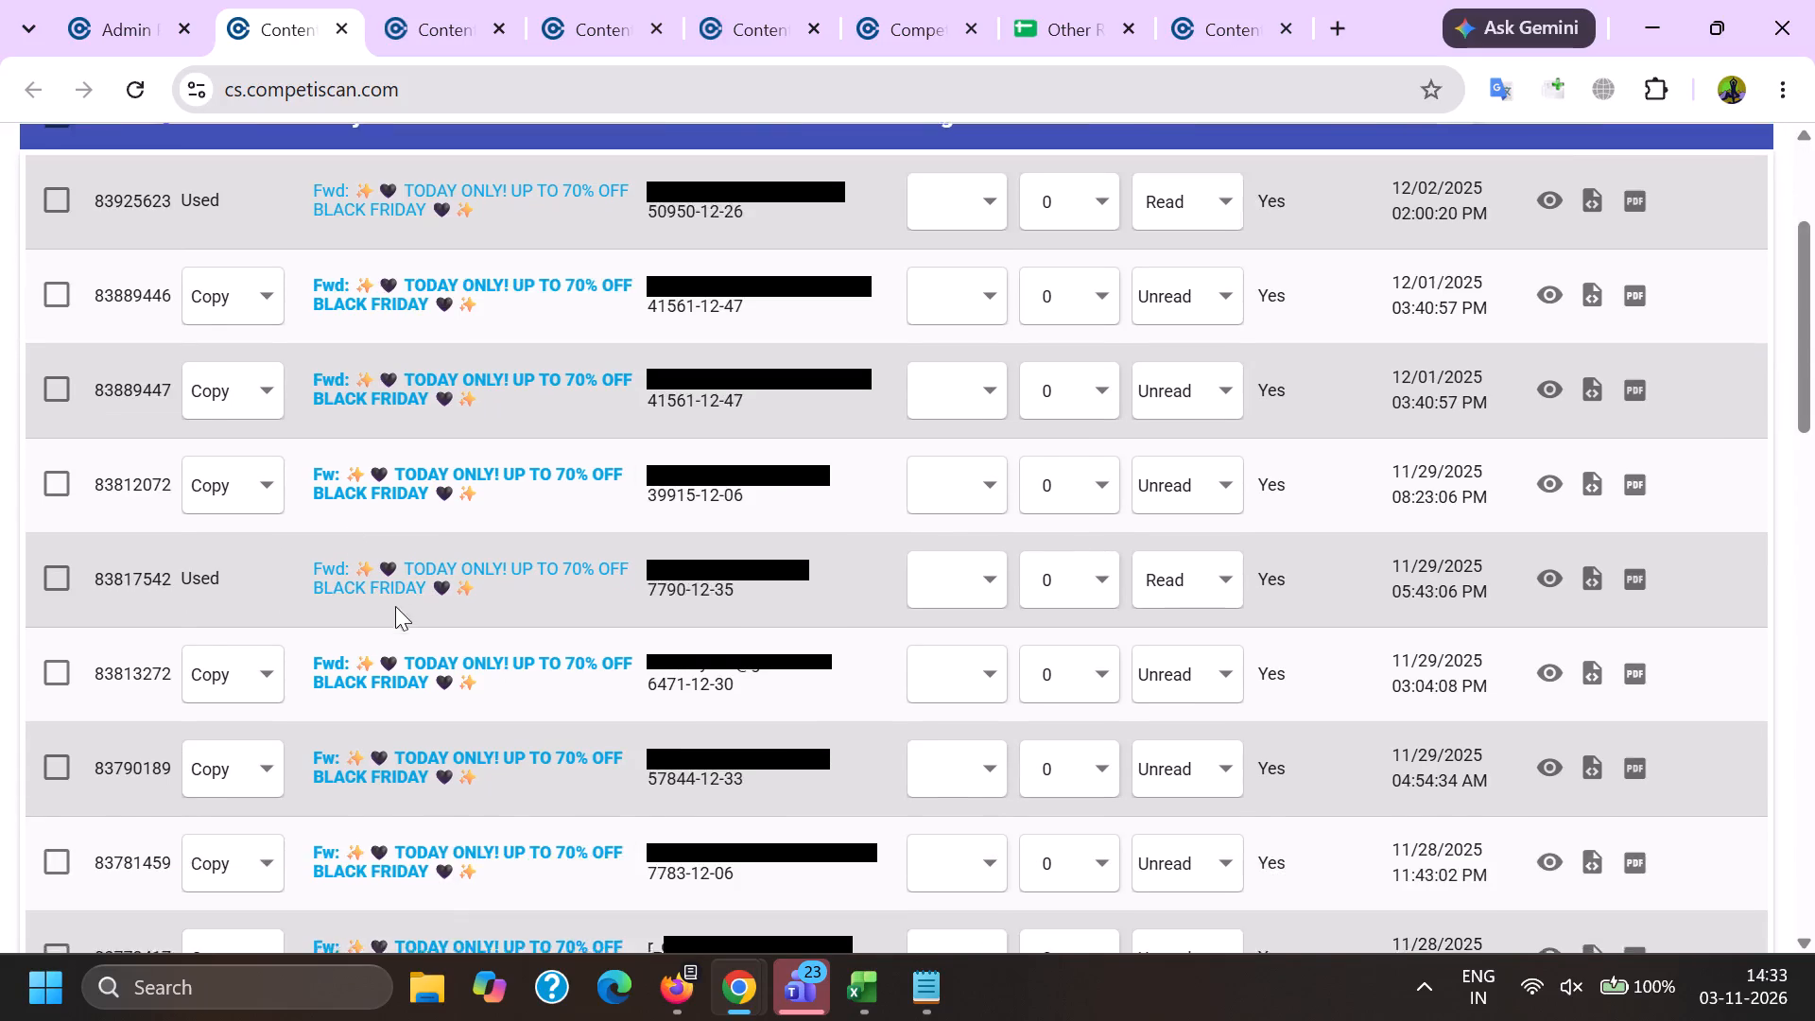
{"action": "scroll", "coordinate": [427, 606], "scroll_direction": "down", "scroll_amount": 5}
{"action": "scroll", "coordinate": [466, 601], "scroll_direction": "up", "scroll_amount": 15}
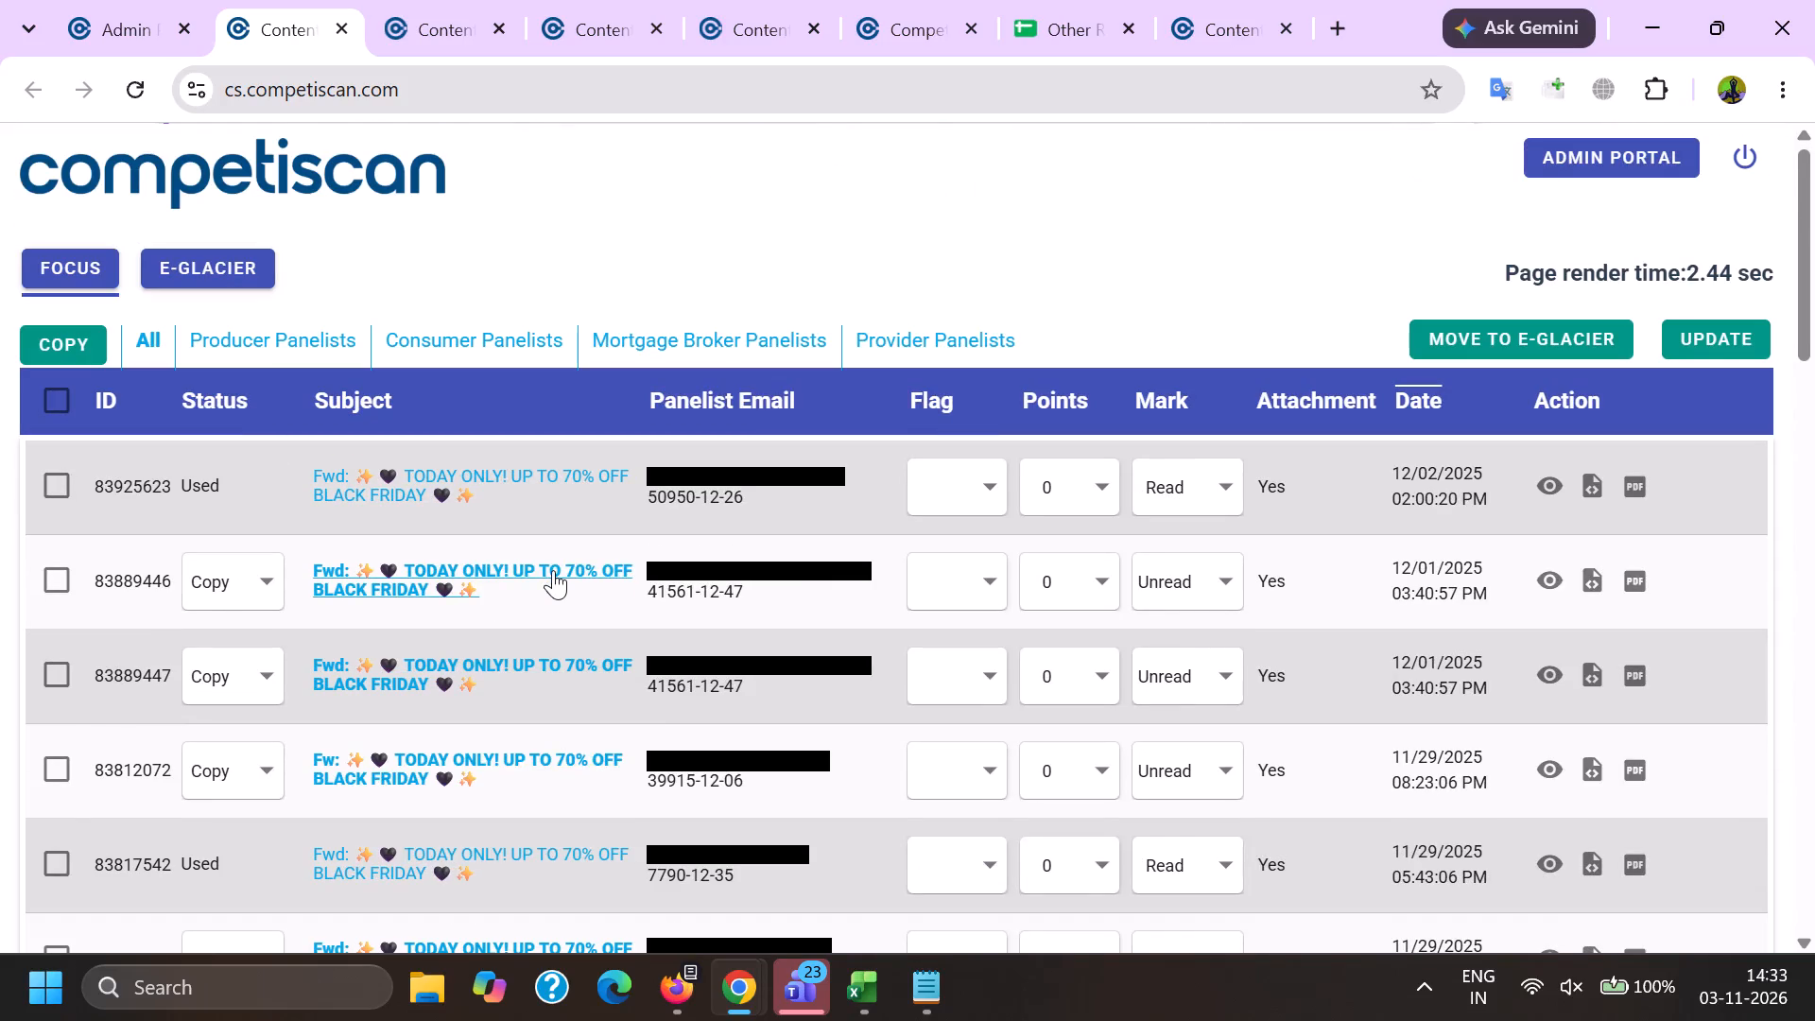
{"action": "left_click", "coordinate": [1551, 497]}
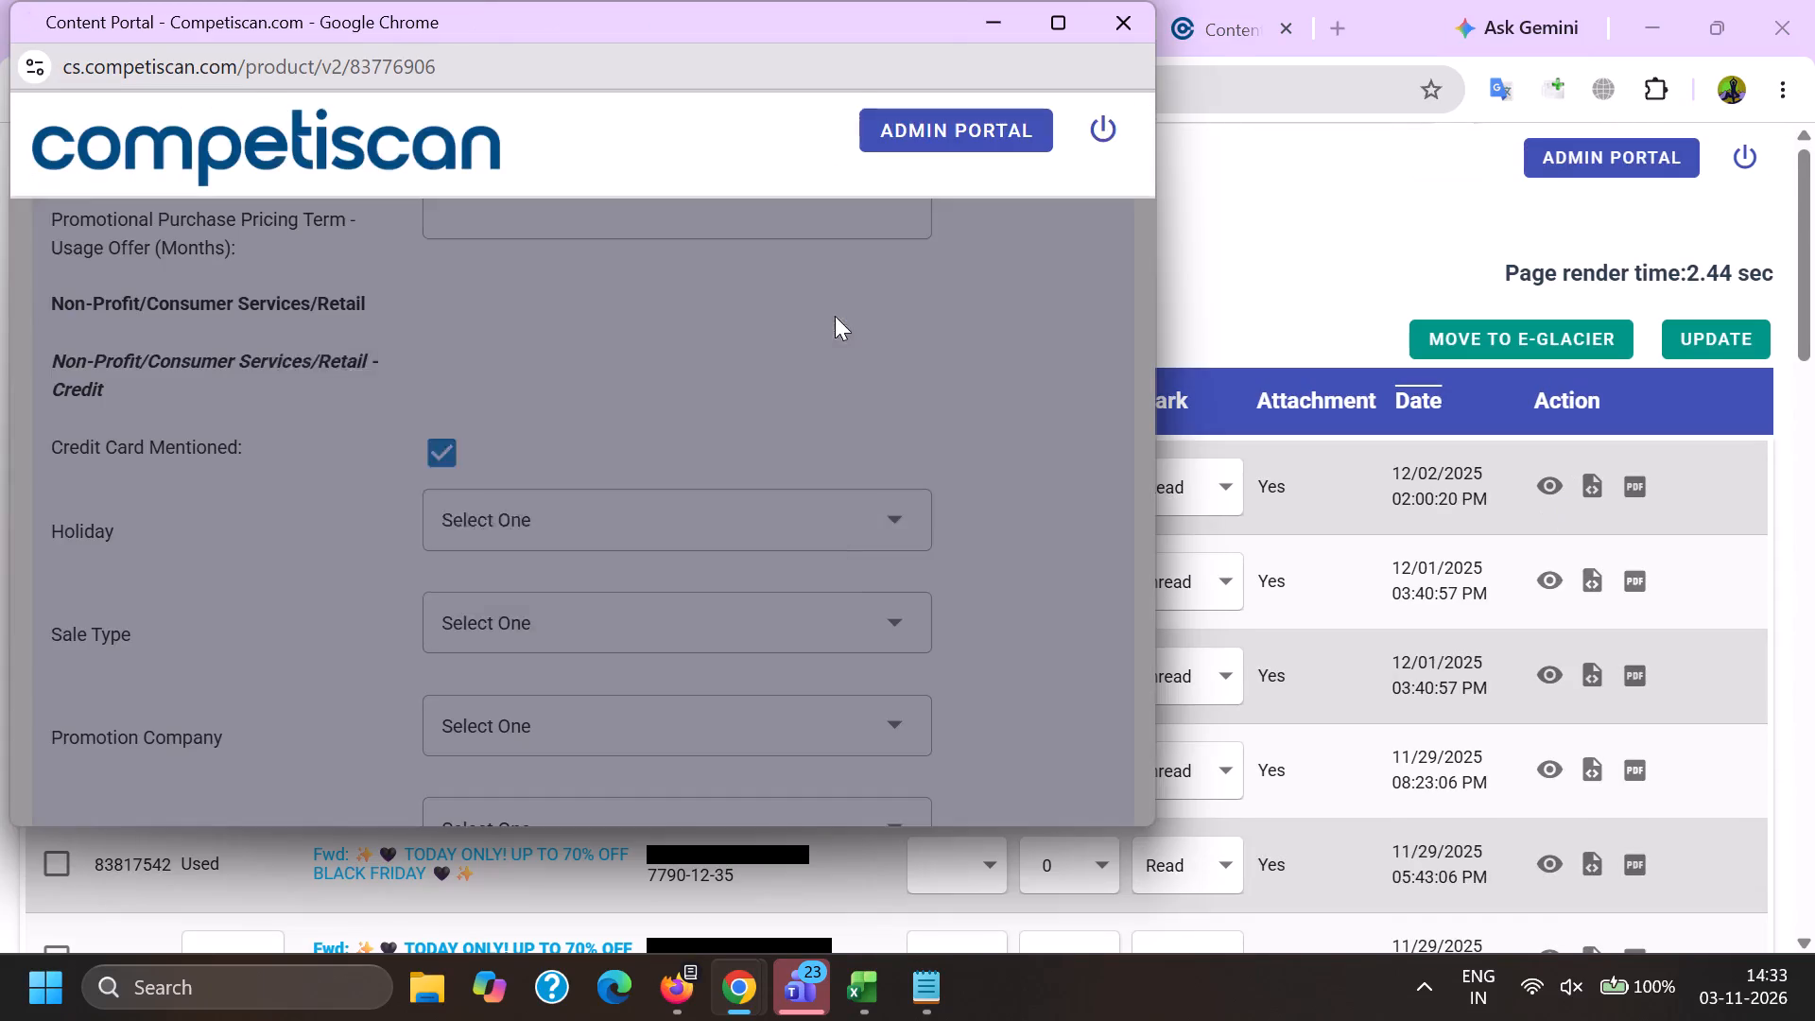
{"action": "scroll", "coordinate": [538, 179], "scroll_direction": "down", "scroll_amount": 13}
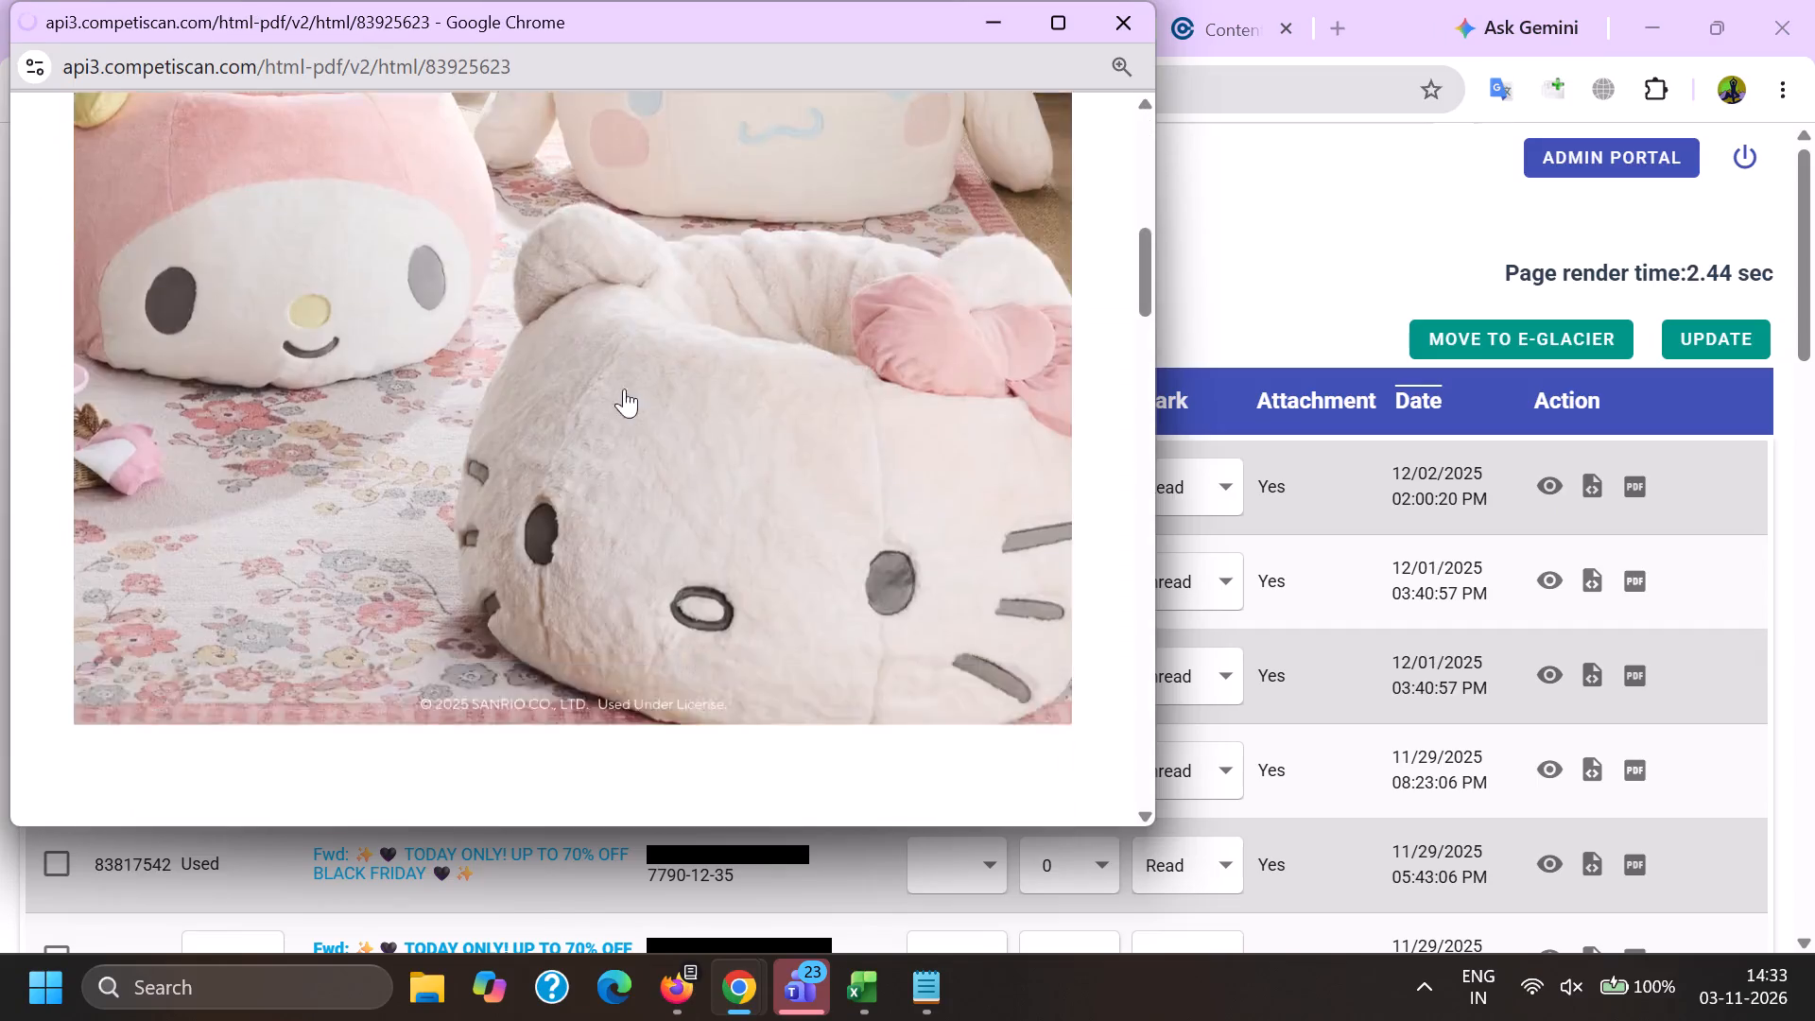
{"action": "scroll", "coordinate": [624, 389], "scroll_direction": "down", "scroll_amount": 19}
{"action": "key", "text": "alt+Tab"}
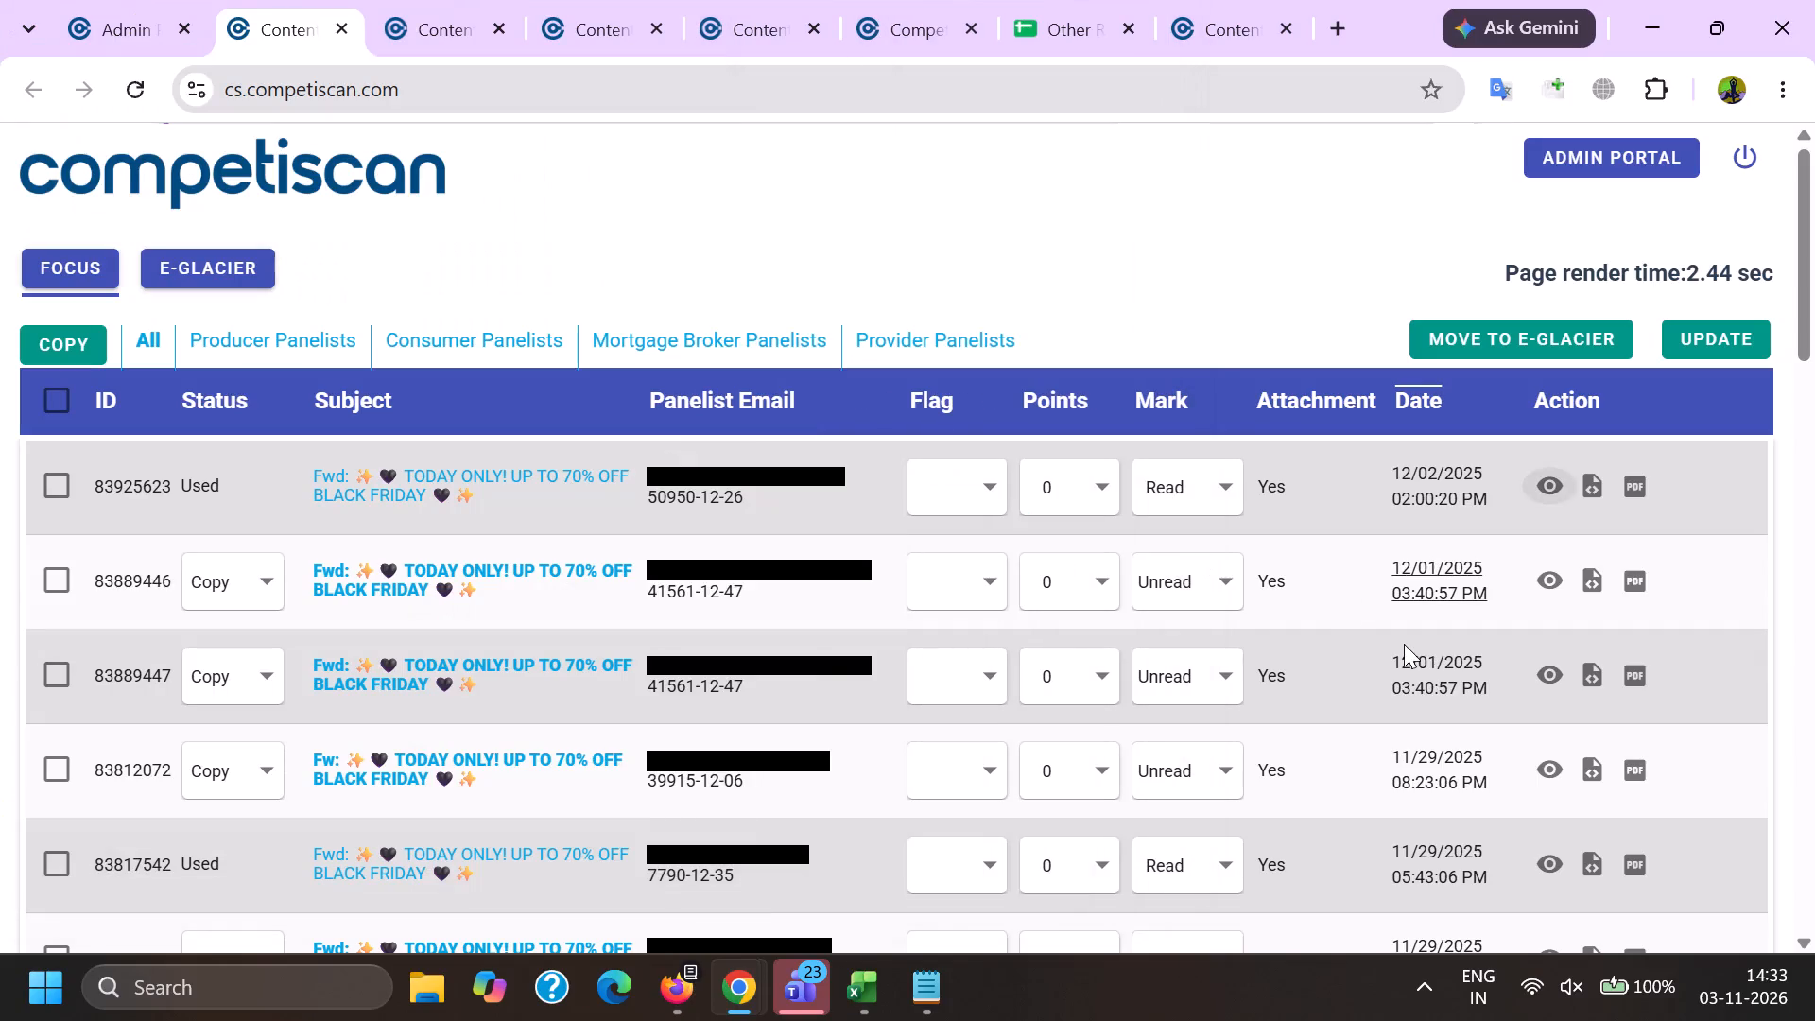
{"action": "left_click", "coordinate": [1548, 864]}
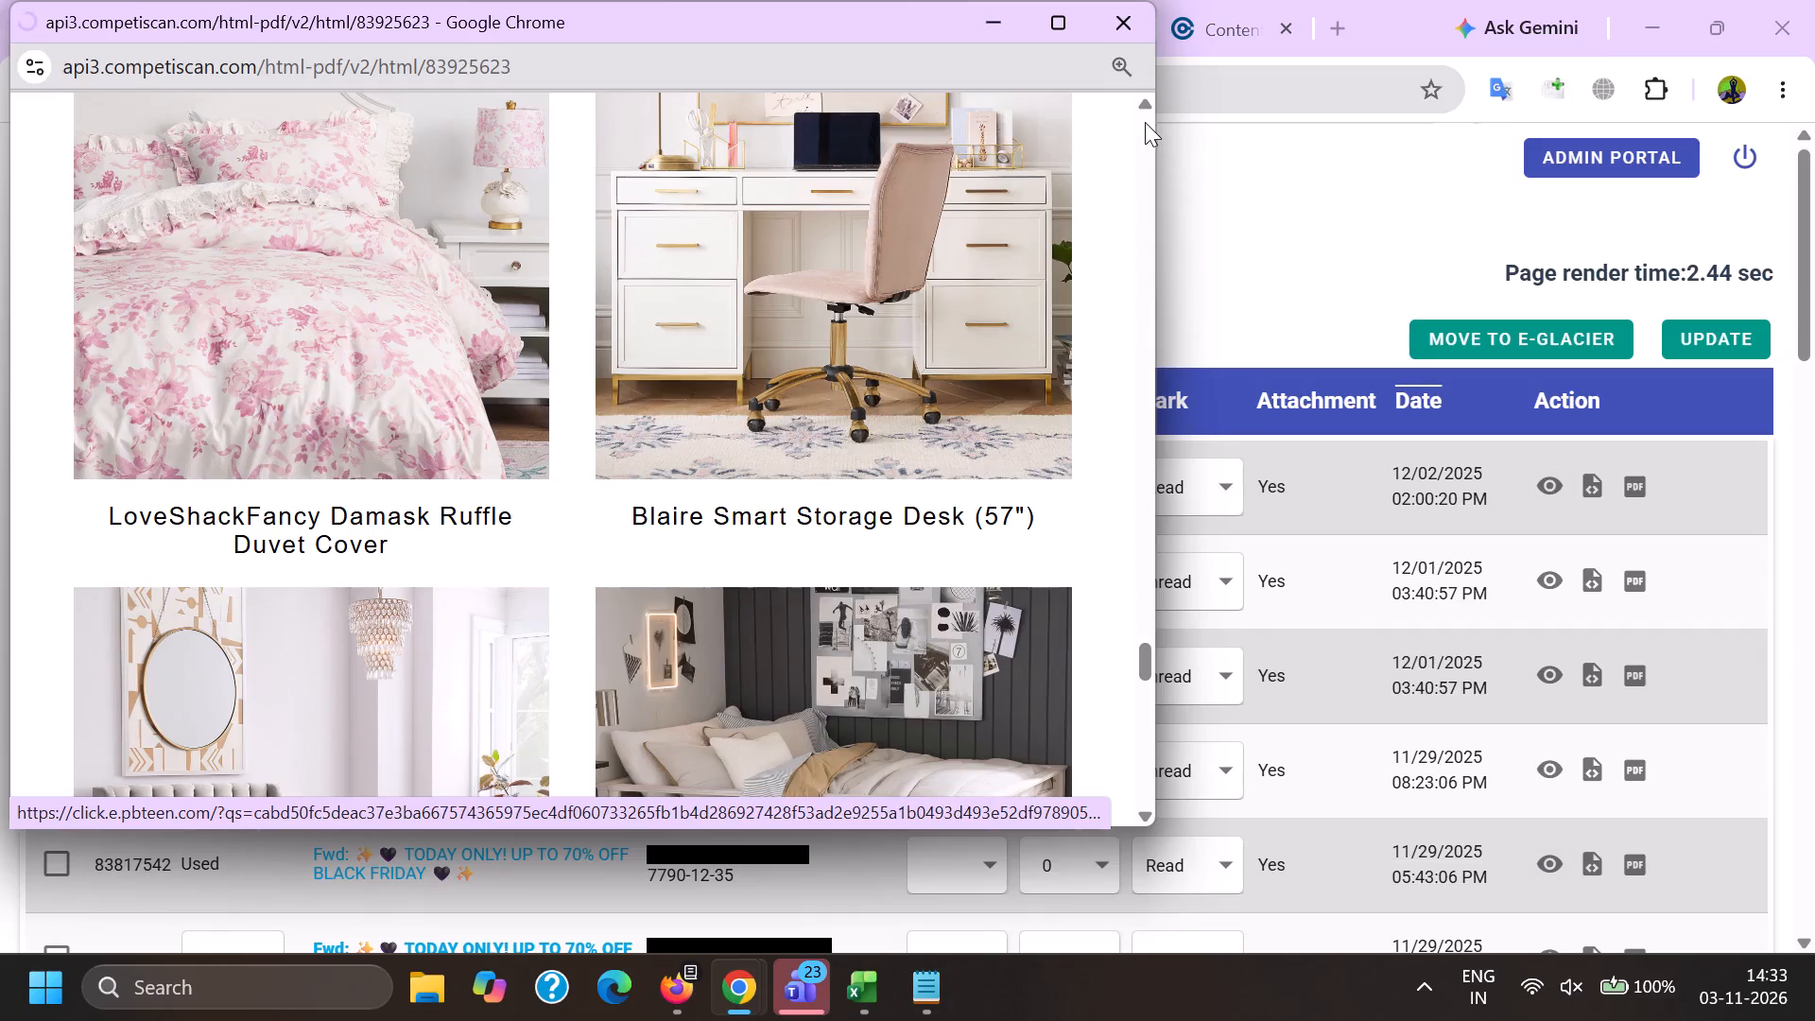
{"action": "left_click_drag", "start_coordinate": [1143, 118], "coordinate": [1118, 660]}
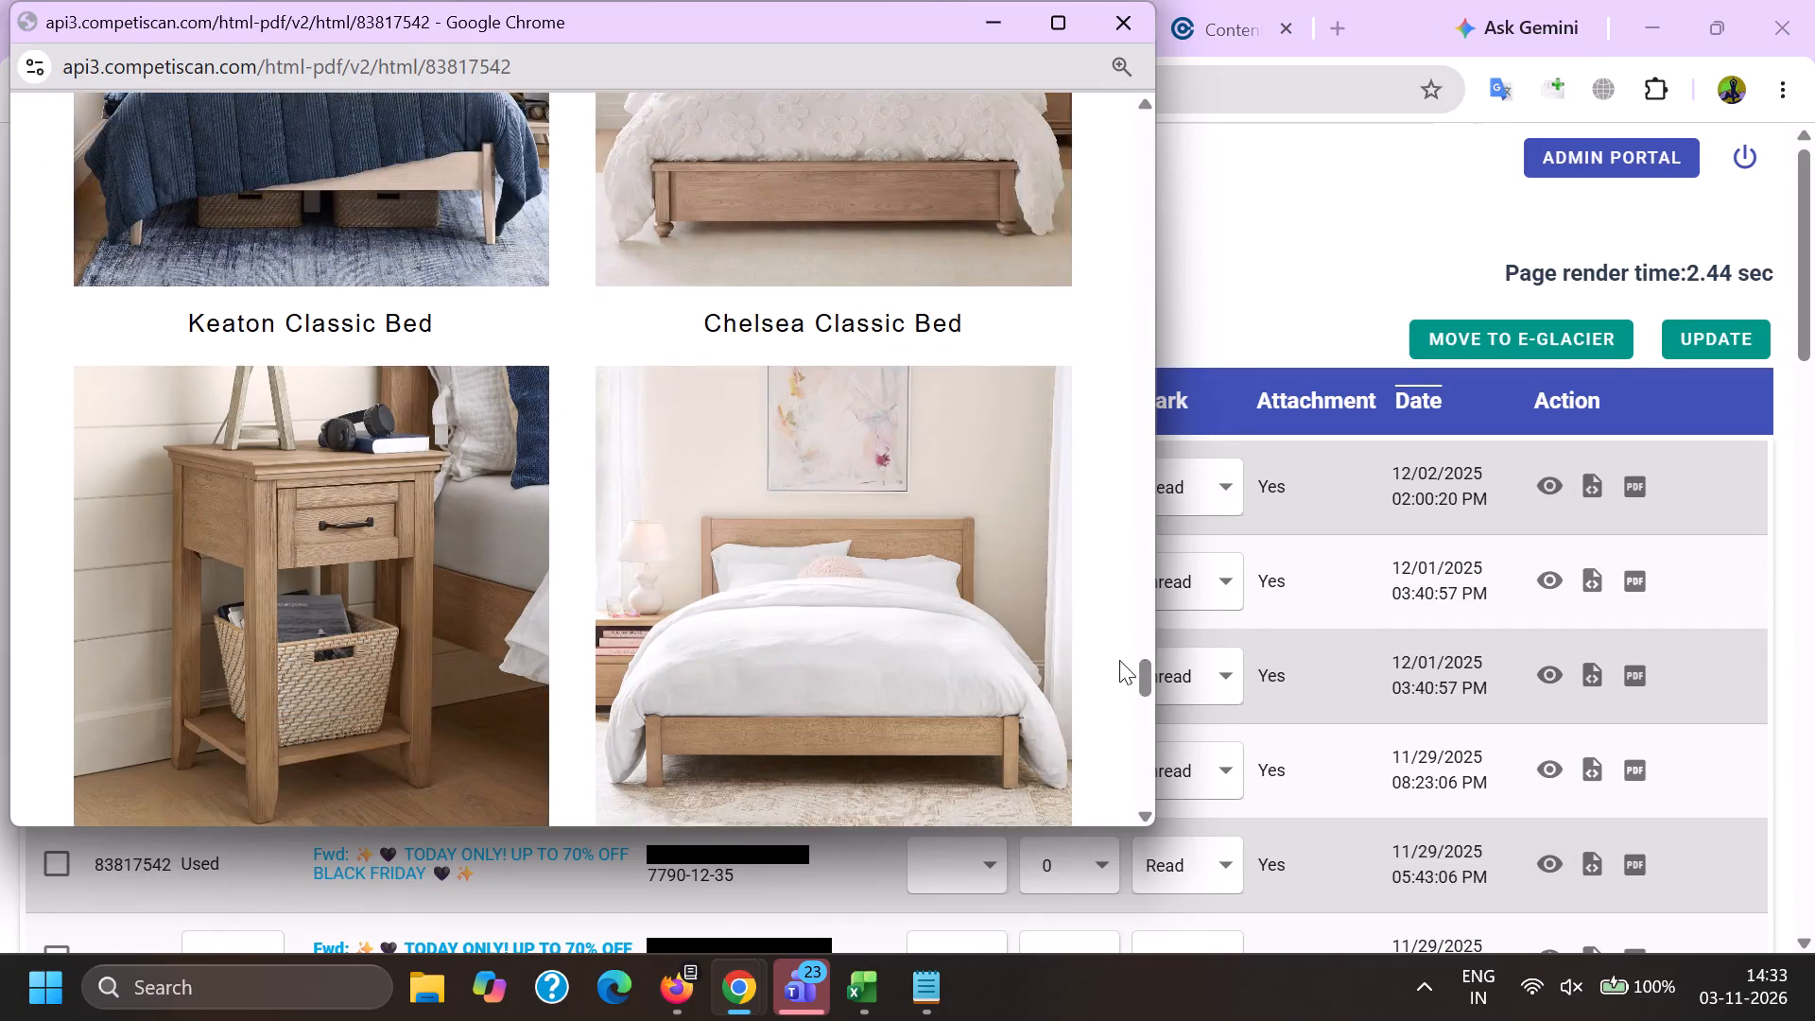
{"action": "key", "text": "alt+Tab"}
Preview the copy-status Black Friday emails 83751029, 83751087 and 83757913 and examine their content and layout.
{"action": "scroll", "coordinate": [1201, 569], "scroll_direction": "down", "scroll_amount": 2}
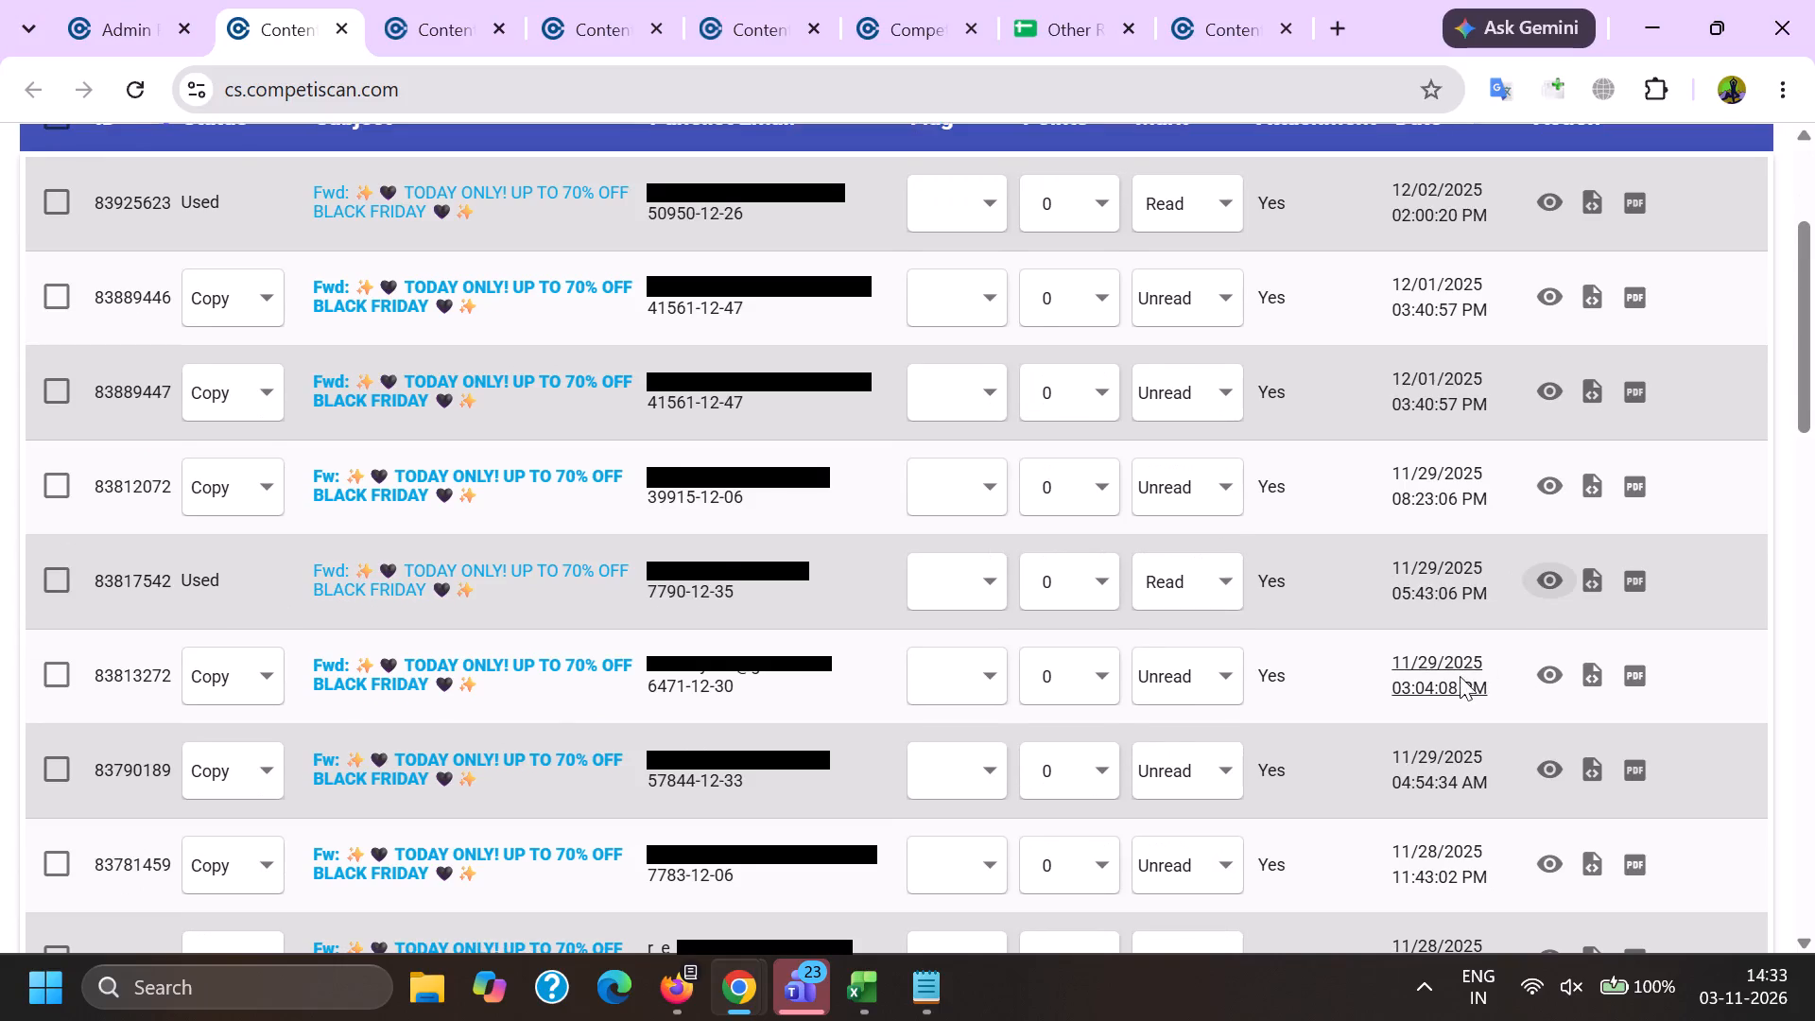
{"action": "scroll", "coordinate": [1458, 677], "scroll_direction": "down", "scroll_amount": 8}
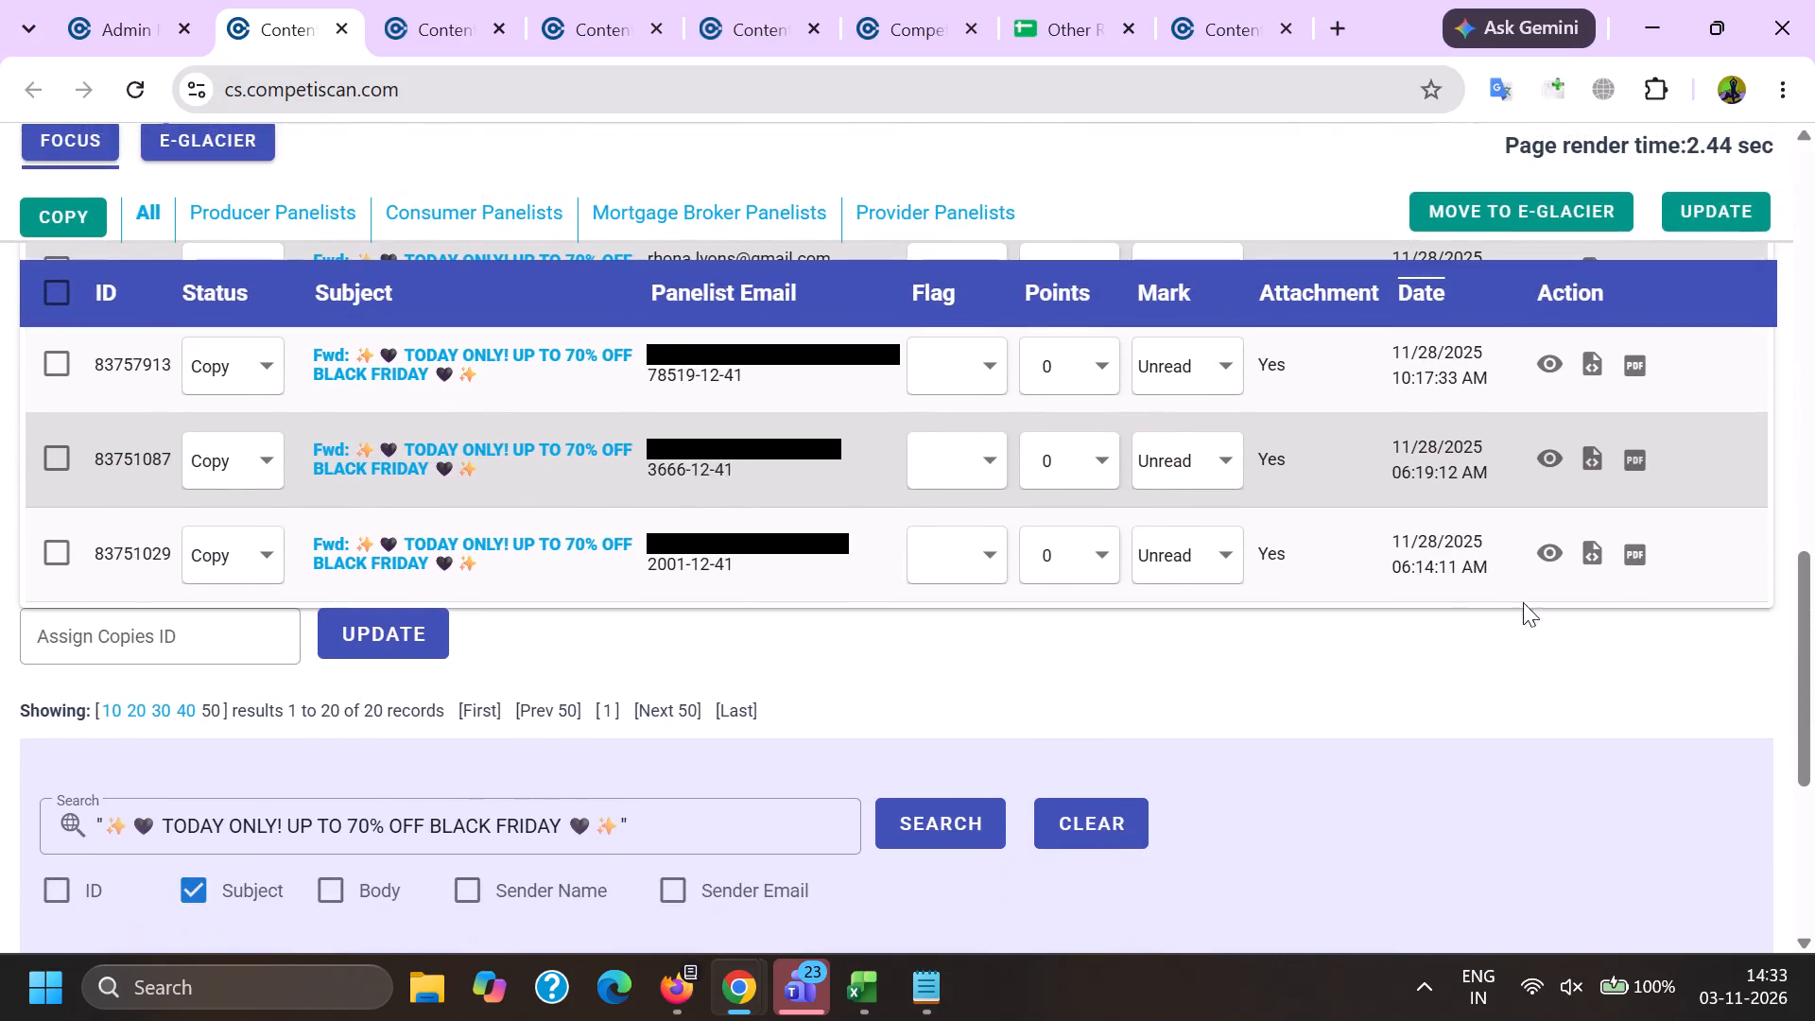
{"action": "left_click", "coordinate": [1550, 553]}
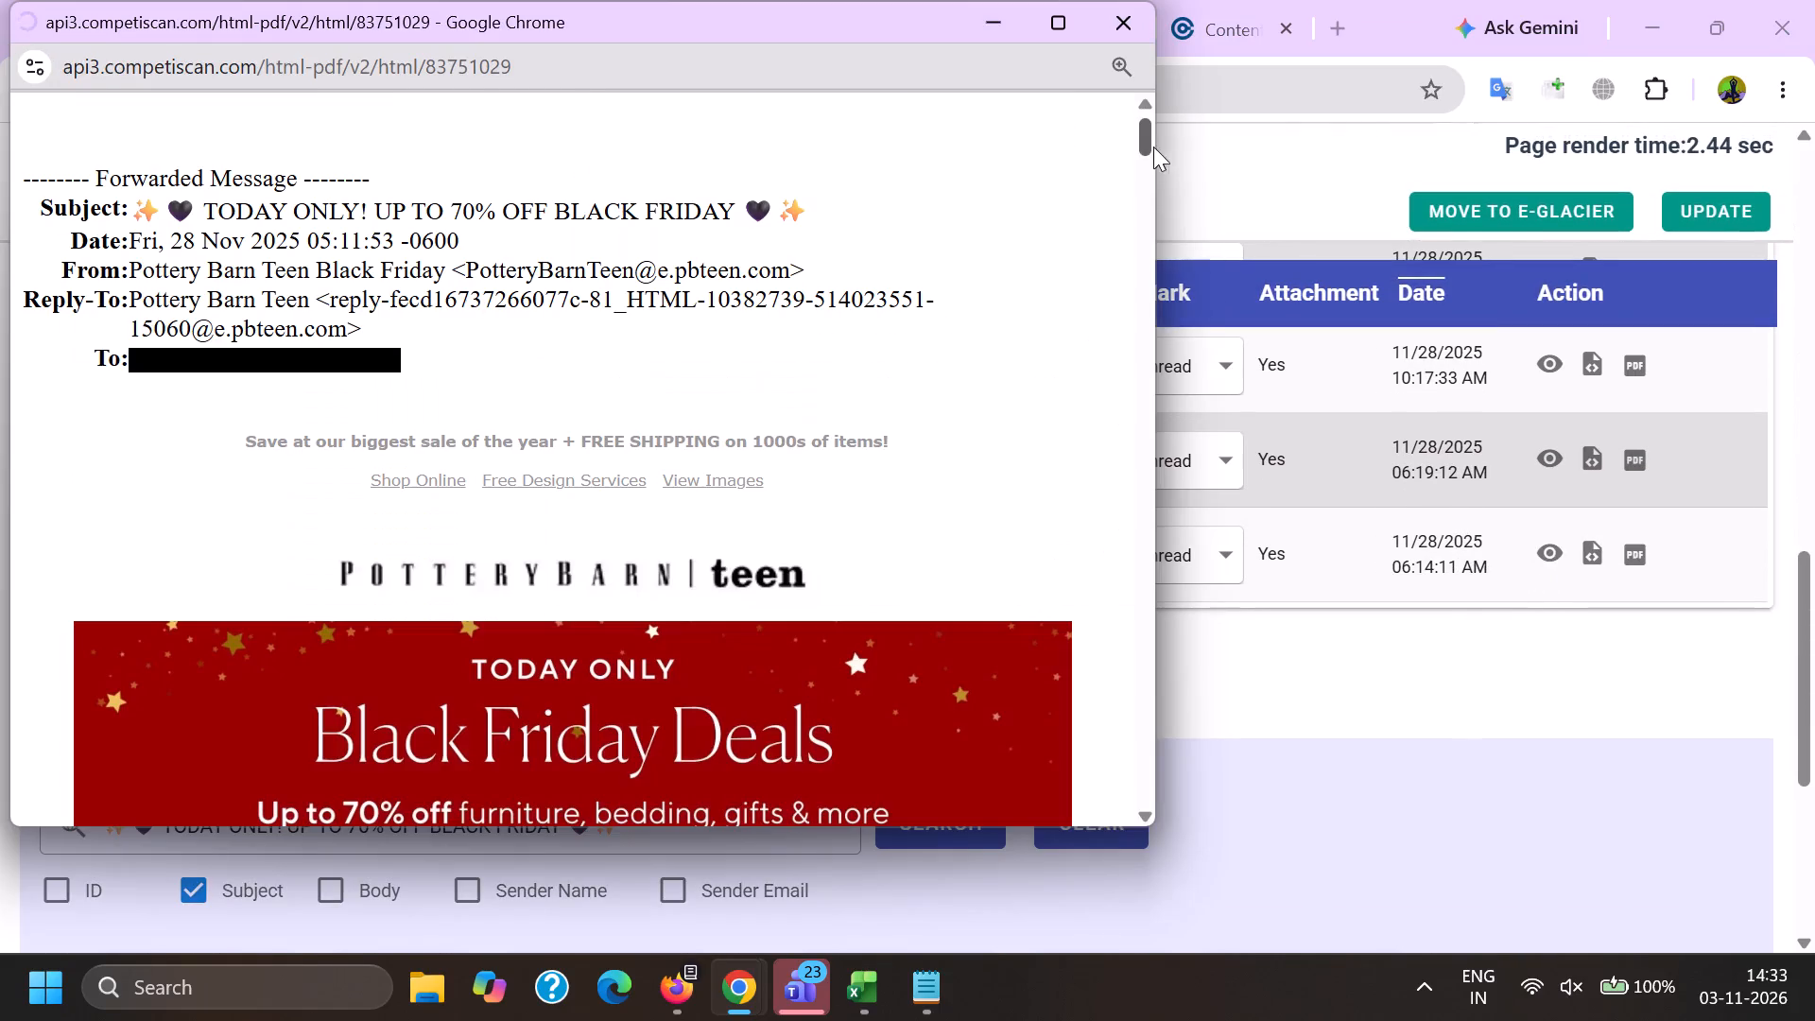
{"action": "left_click_drag", "start_coordinate": [1149, 138], "coordinate": [1127, 690]}
{"action": "key", "text": "alt+Tab"}
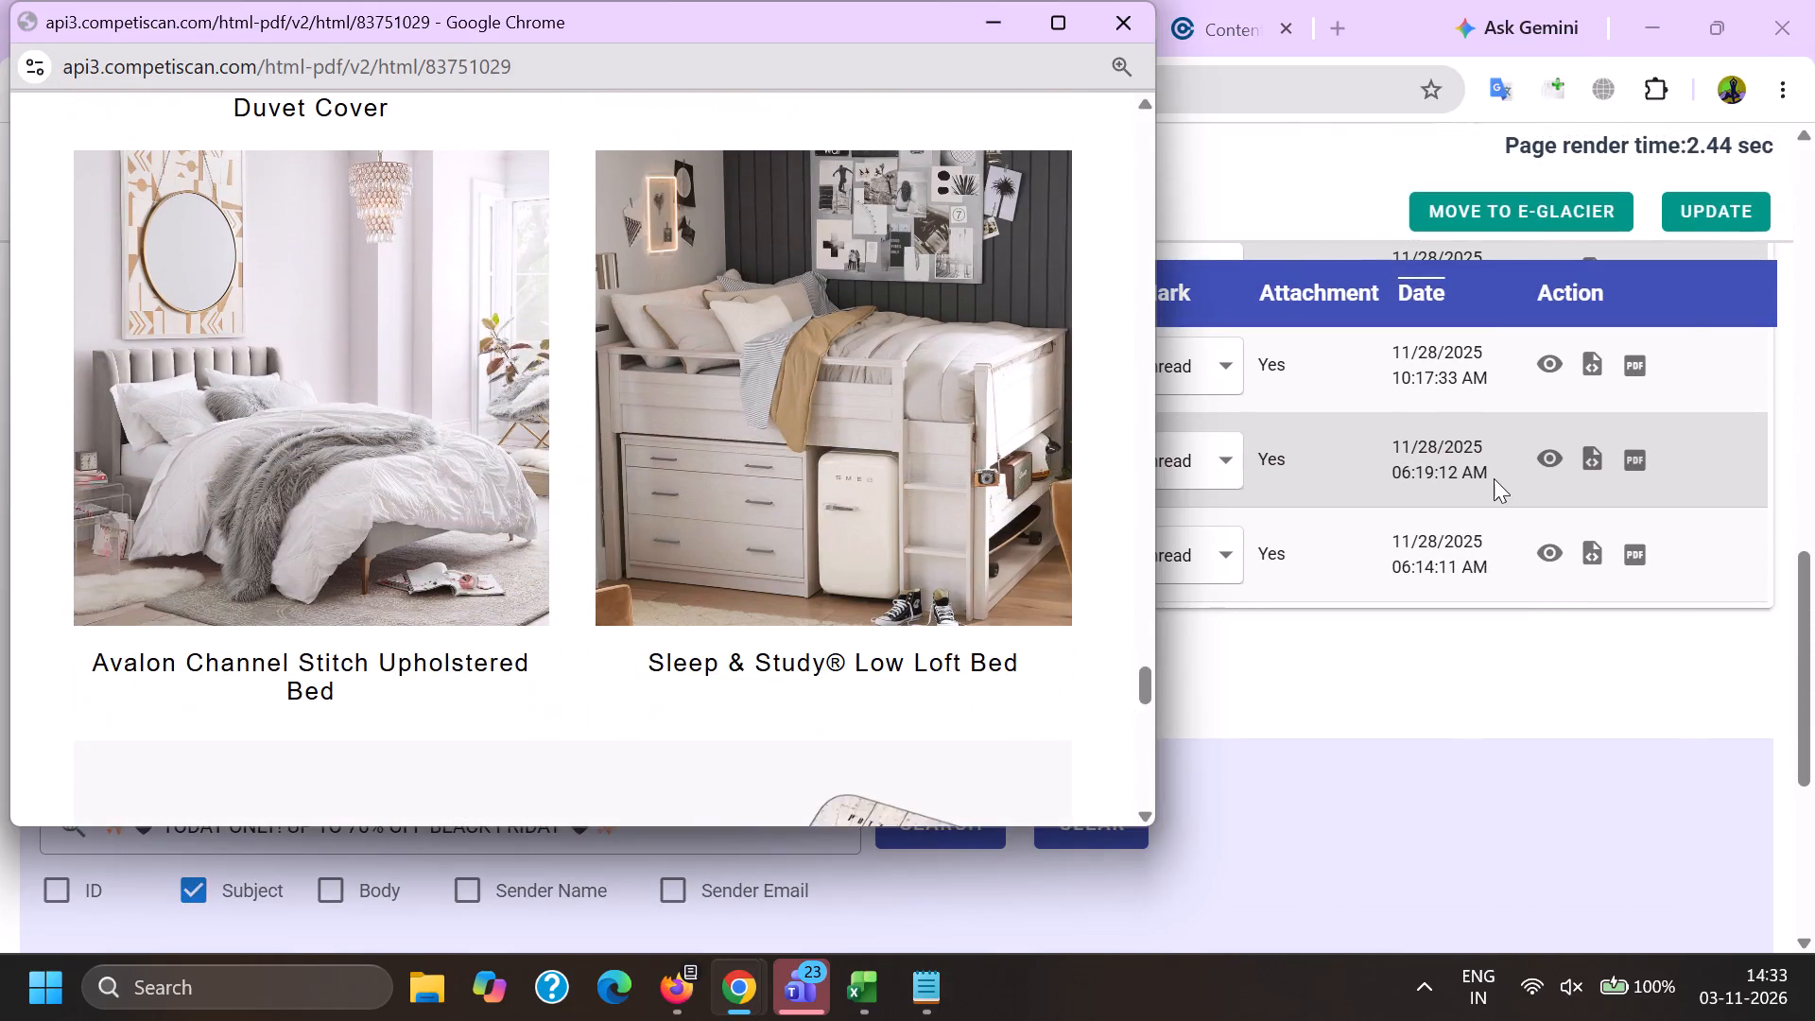
{"action": "left_click", "coordinate": [1713, 518]}
{"action": "left_click", "coordinate": [1547, 468]}
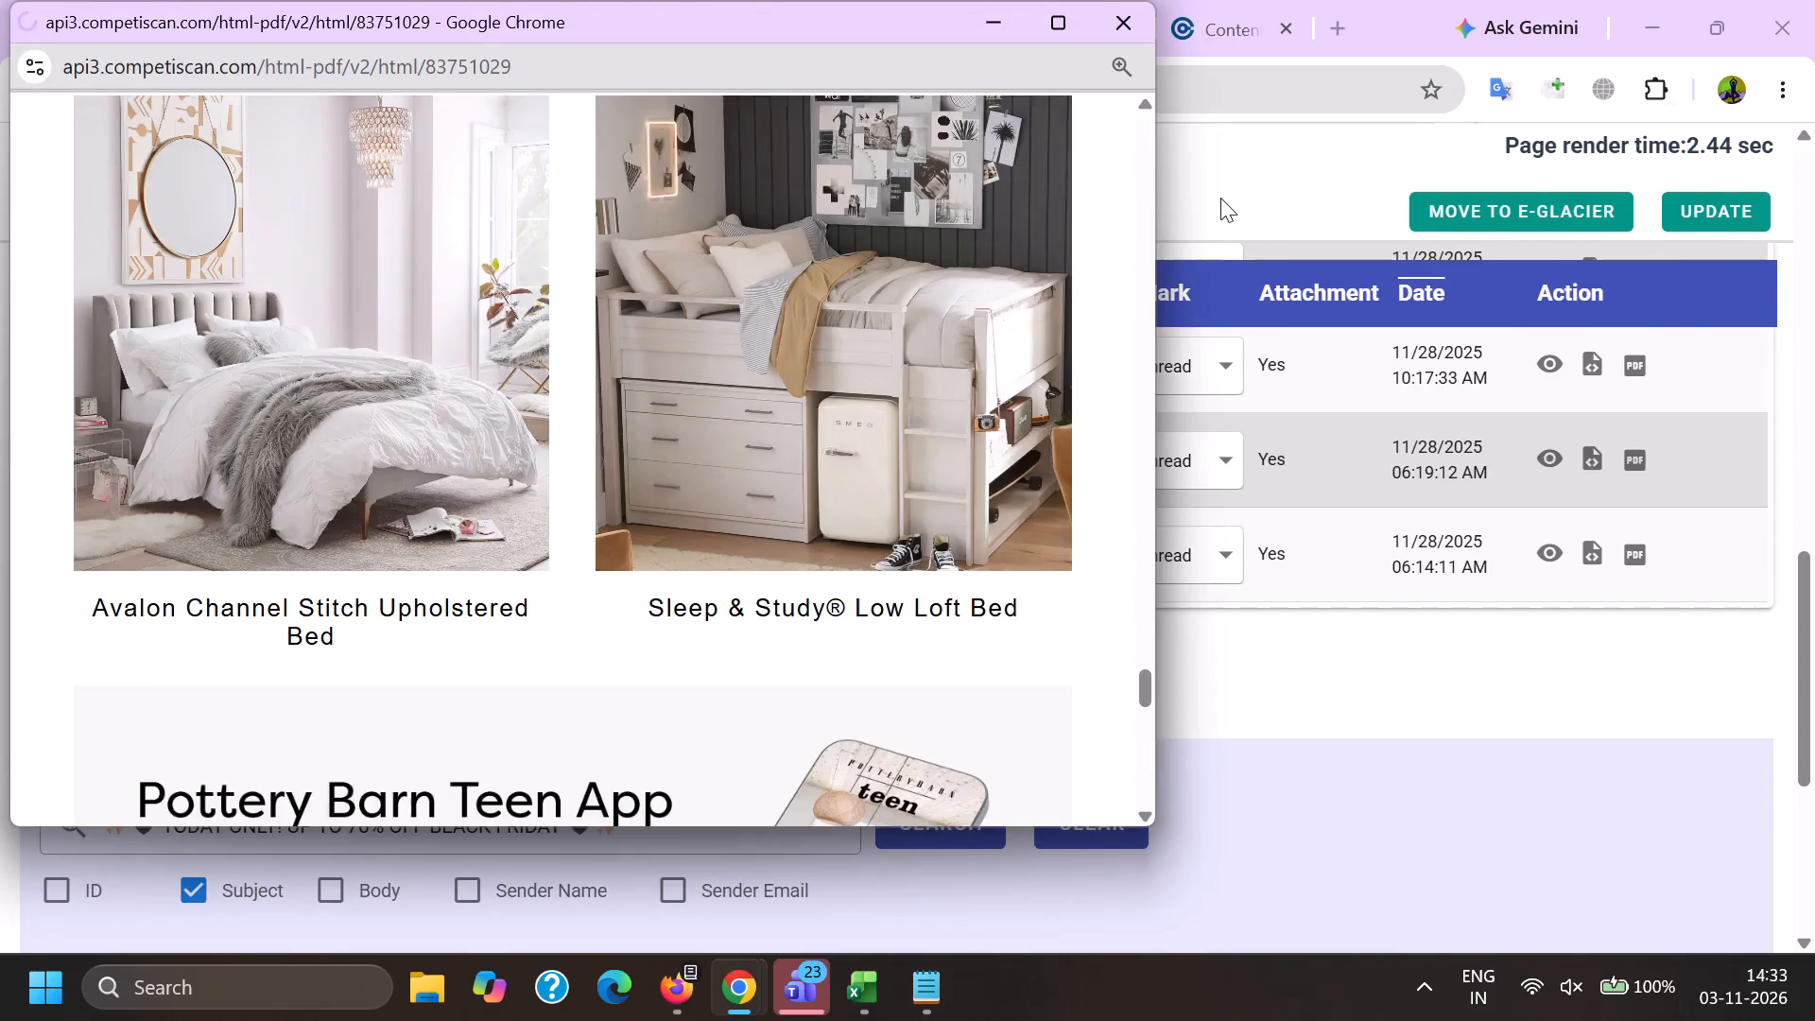
{"action": "left_click_drag", "start_coordinate": [1148, 130], "coordinate": [1121, 665]}
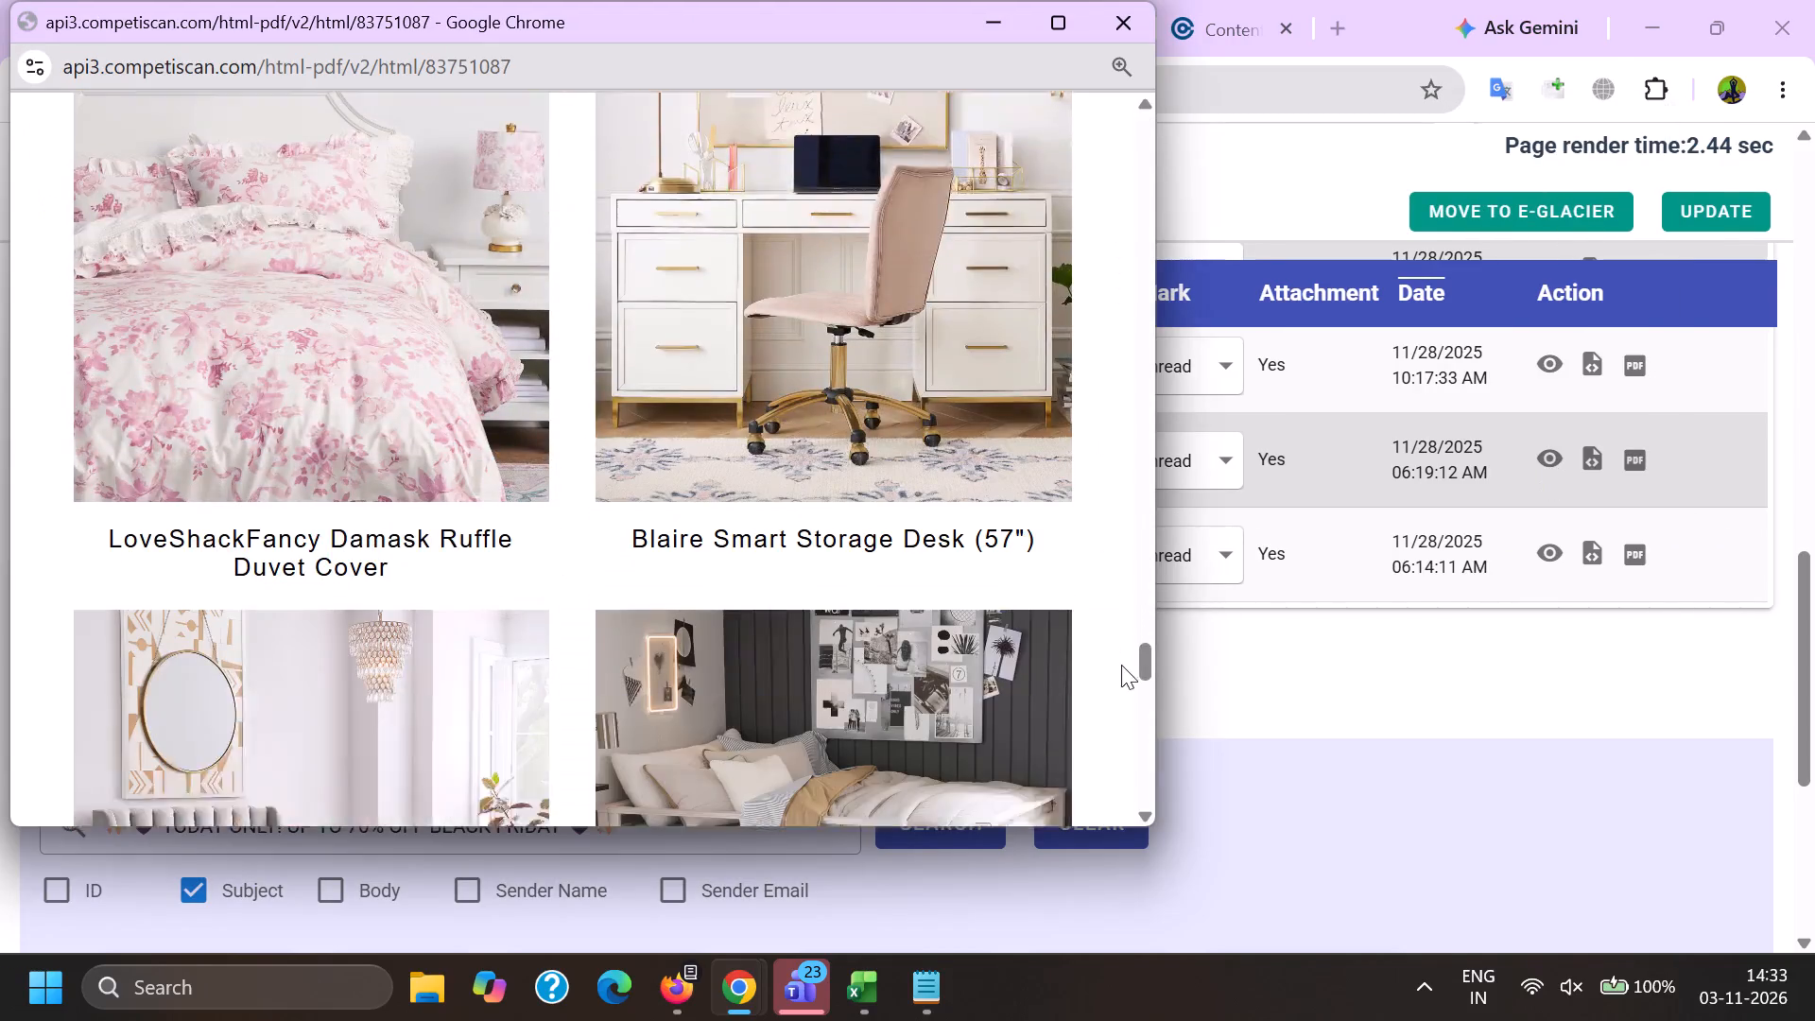
{"action": "left_click_drag", "start_coordinate": [1121, 665], "coordinate": [1121, 666]}
{"action": "key", "text": "alt+Tab"}
{"action": "scroll", "coordinate": [1497, 570], "scroll_direction": "up", "scroll_amount": 1}
{"action": "left_click", "coordinate": [1556, 517]}
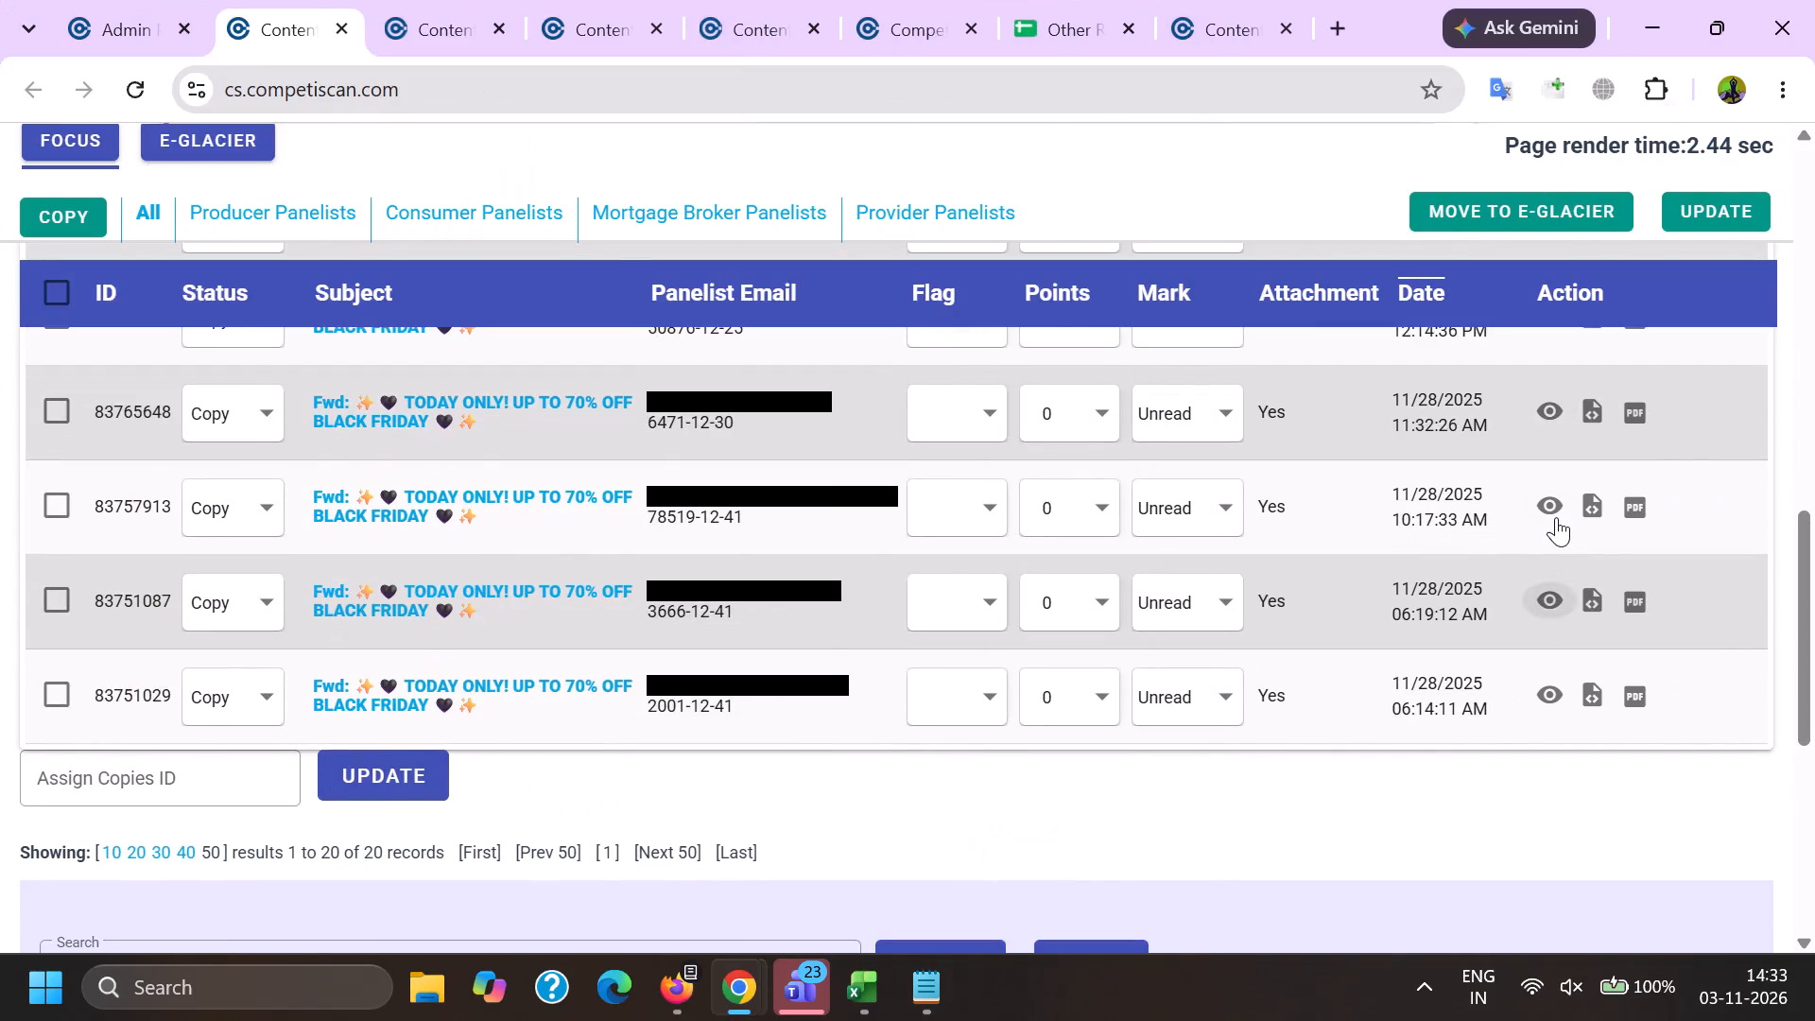
{"action": "left_click_drag", "start_coordinate": [1146, 143], "coordinate": [1136, 597]}
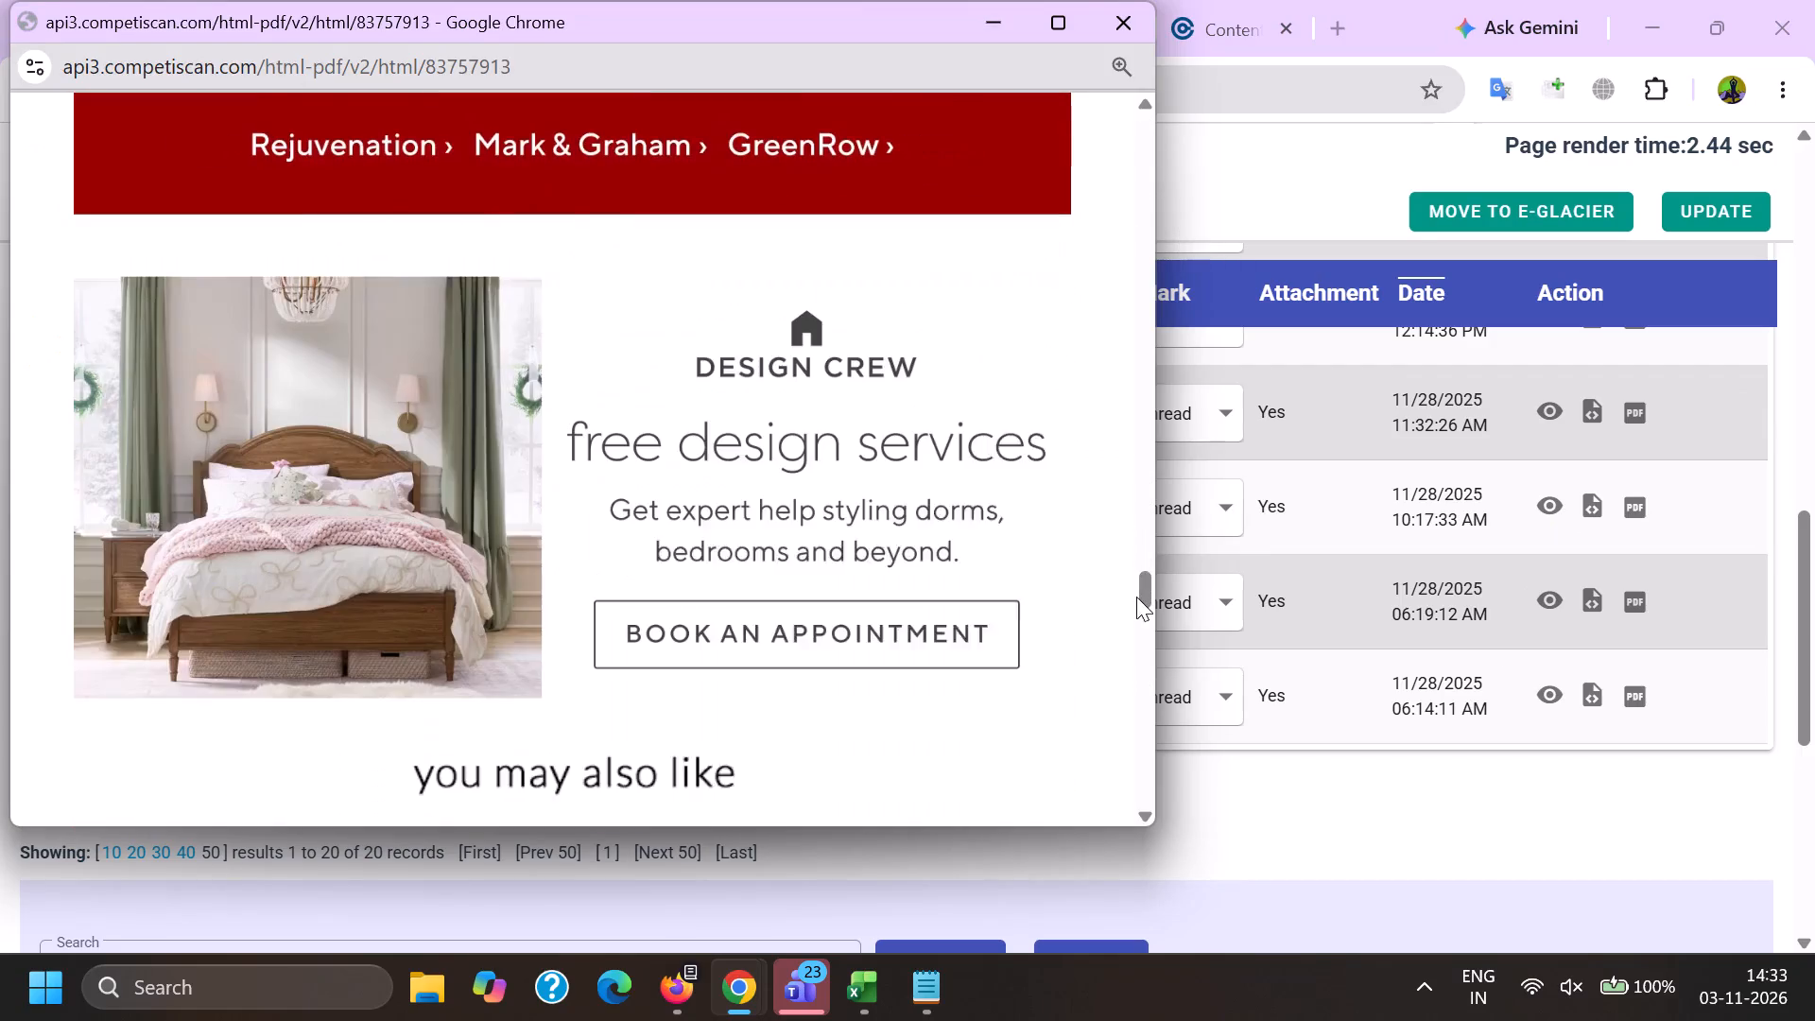
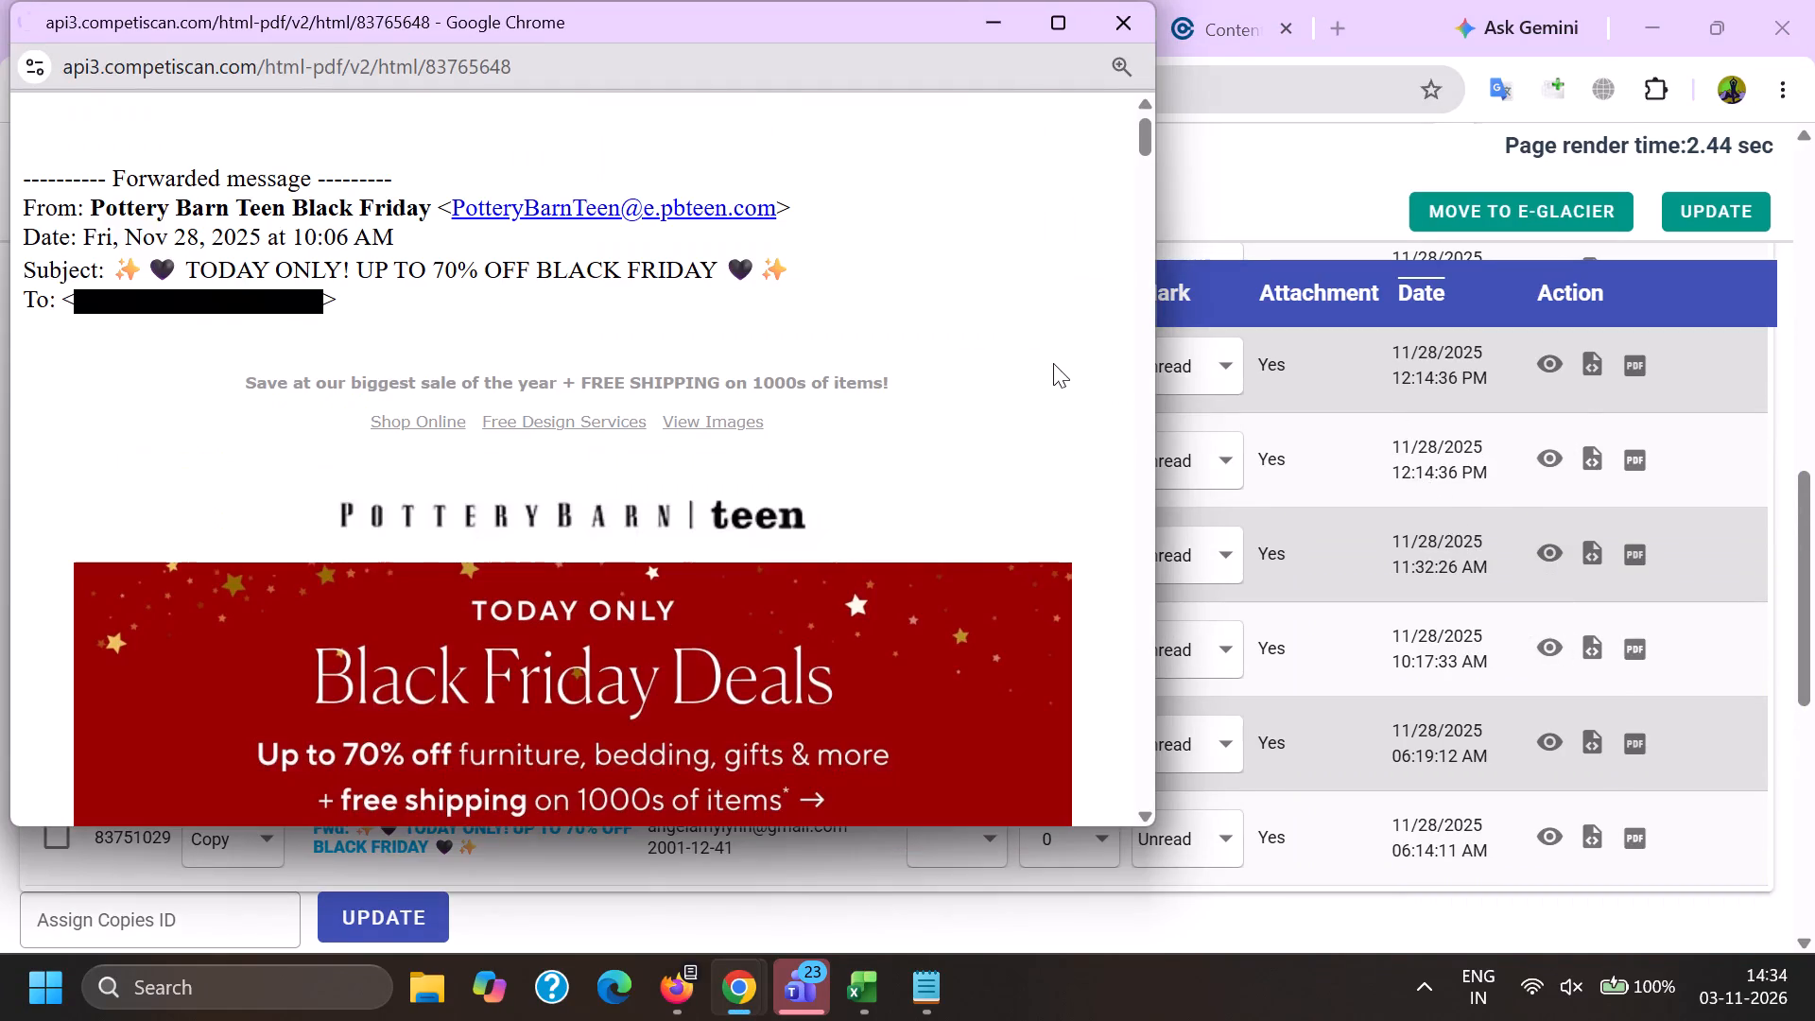
Examine the previews of the forwarded Pottery Barn Teen Black Friday emails 83765648, 83752184, 83752183 and 83753497 to compare their content.
{"action": "scroll", "coordinate": [859, 363], "scroll_direction": "down", "scroll_amount": 20}
{"action": "scroll", "coordinate": [859, 363], "scroll_direction": "down", "scroll_amount": 20}
{"action": "scroll", "coordinate": [859, 363], "scroll_direction": "down", "scroll_amount": 11}
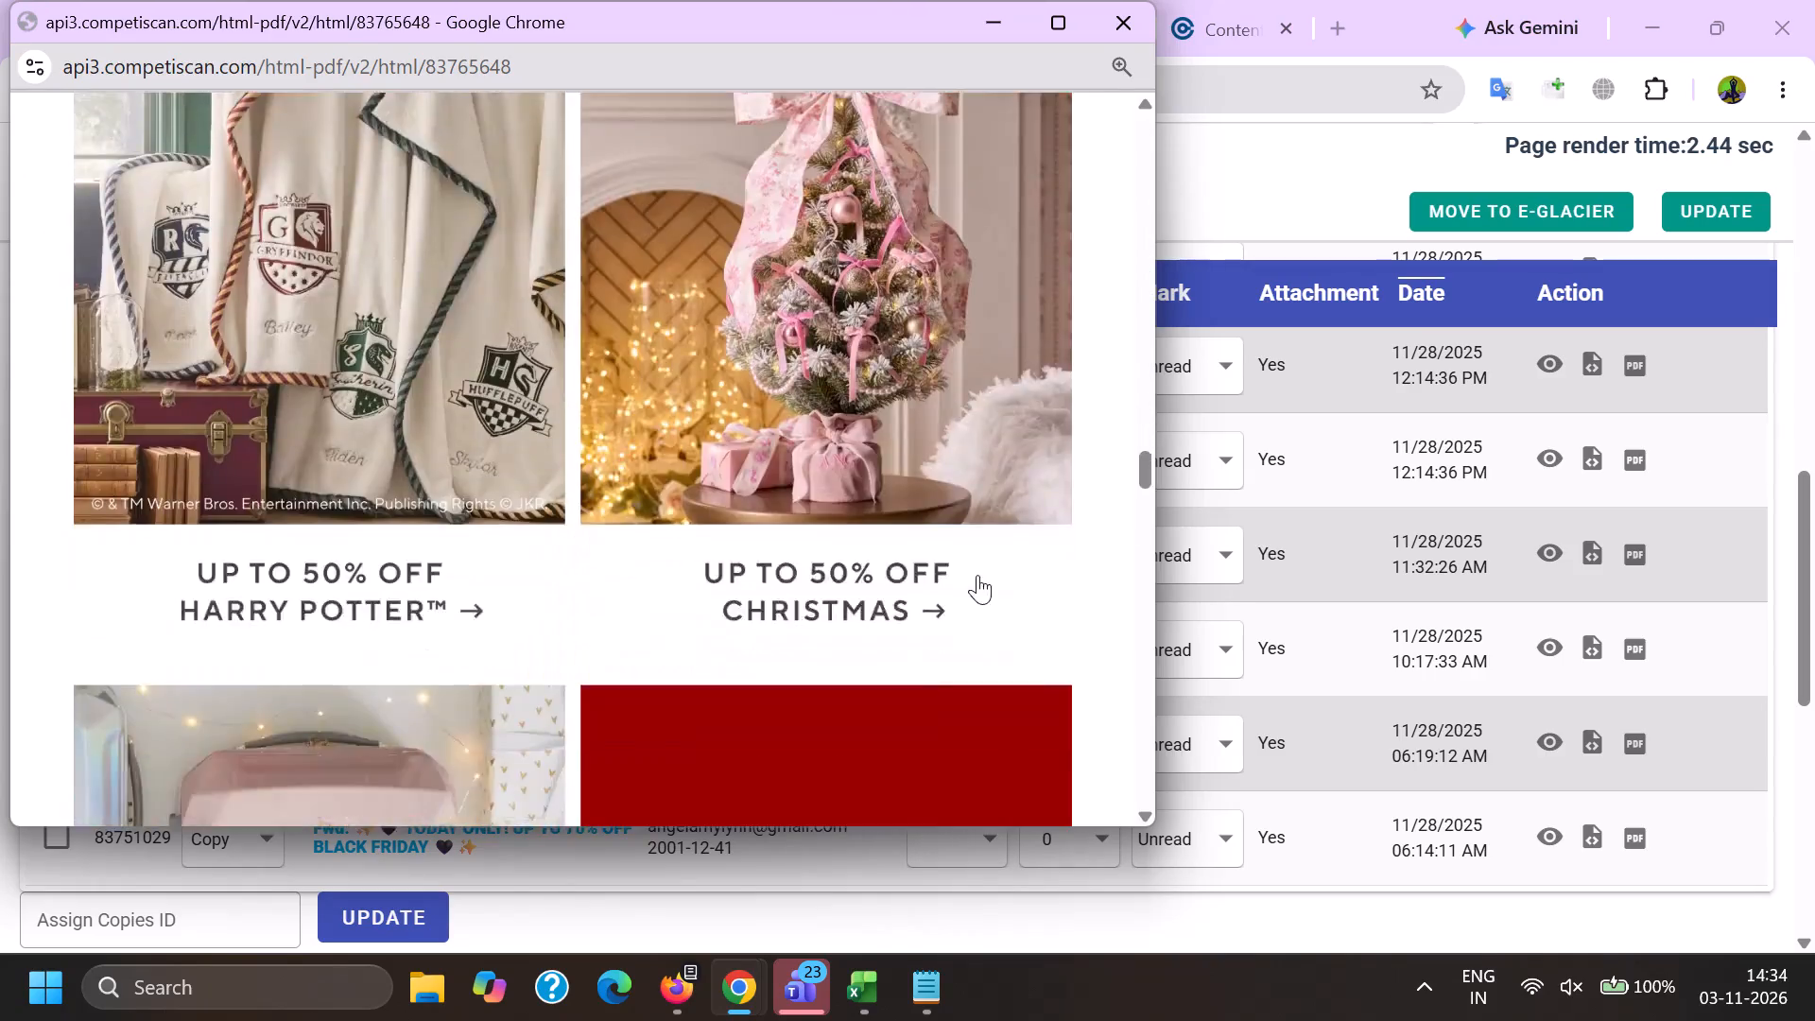
{"action": "scroll", "coordinate": [977, 575], "scroll_direction": "down", "scroll_amount": 20}
{"action": "key", "text": "alt+Tab"}
{"action": "scroll", "coordinate": [1538, 582], "scroll_direction": "up", "scroll_amount": 1}
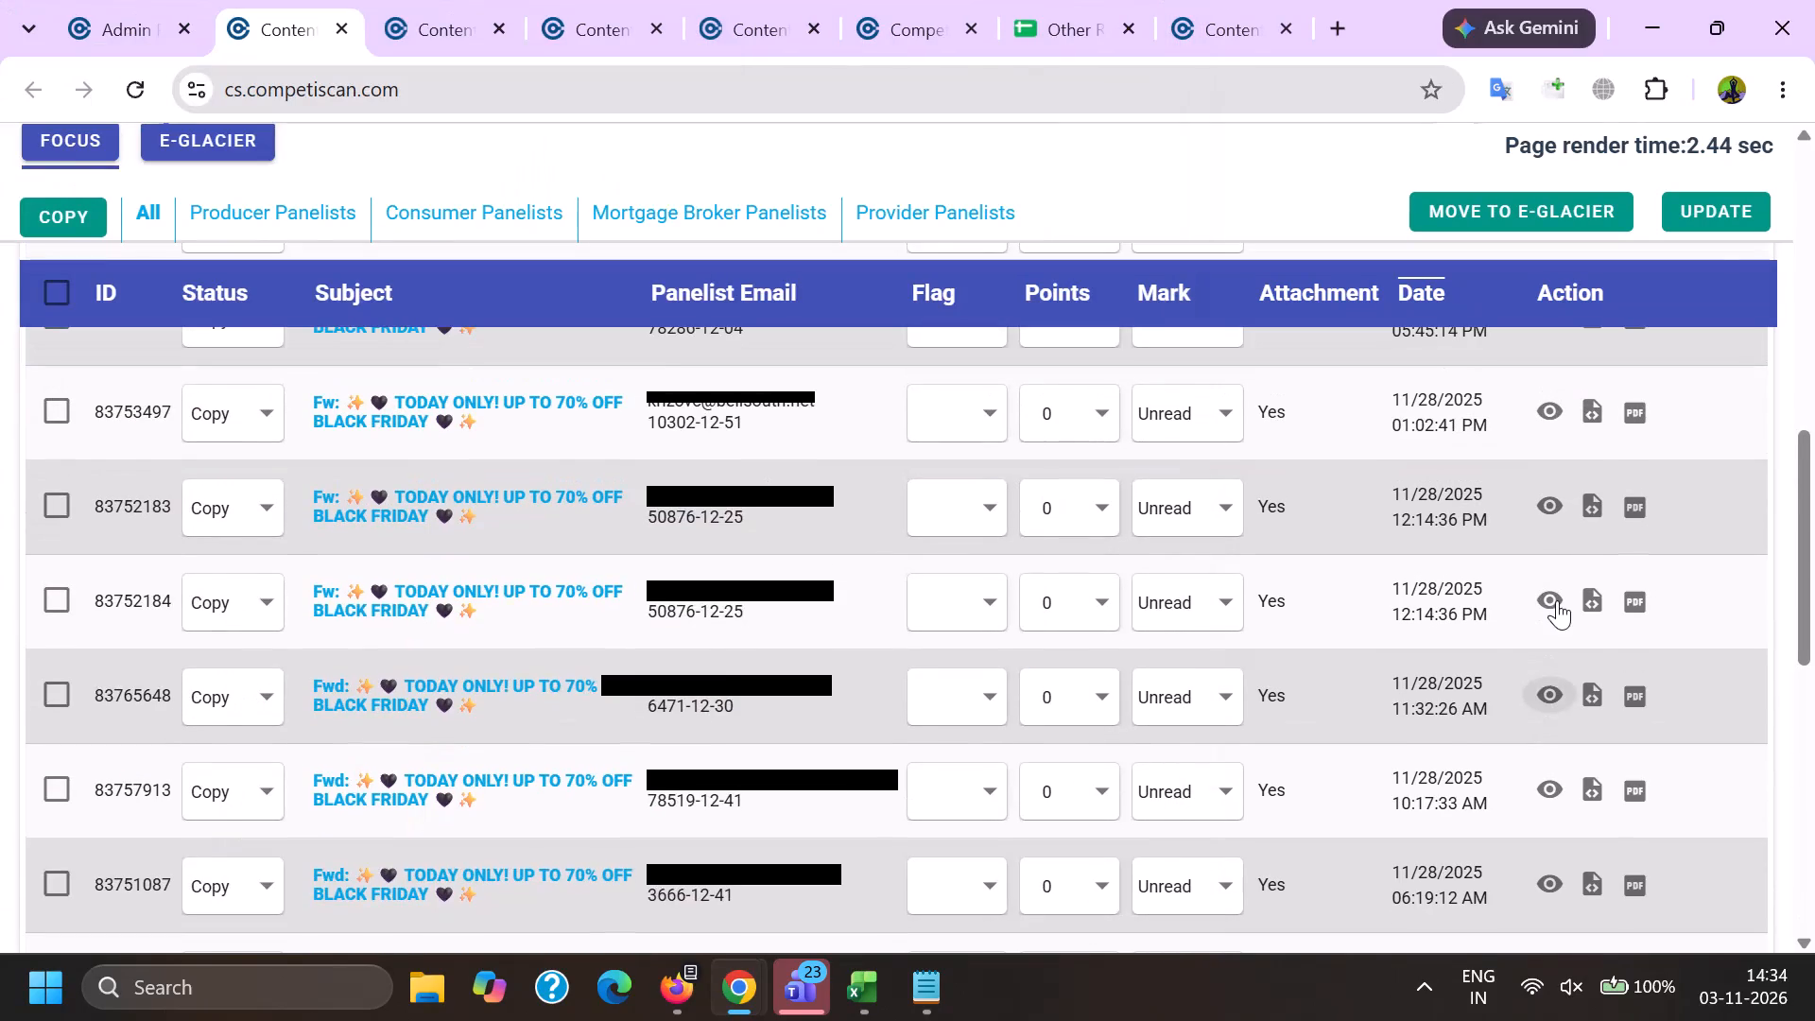
{"action": "left_click", "coordinate": [1557, 602]}
{"action": "key", "text": "alt+Tab"}
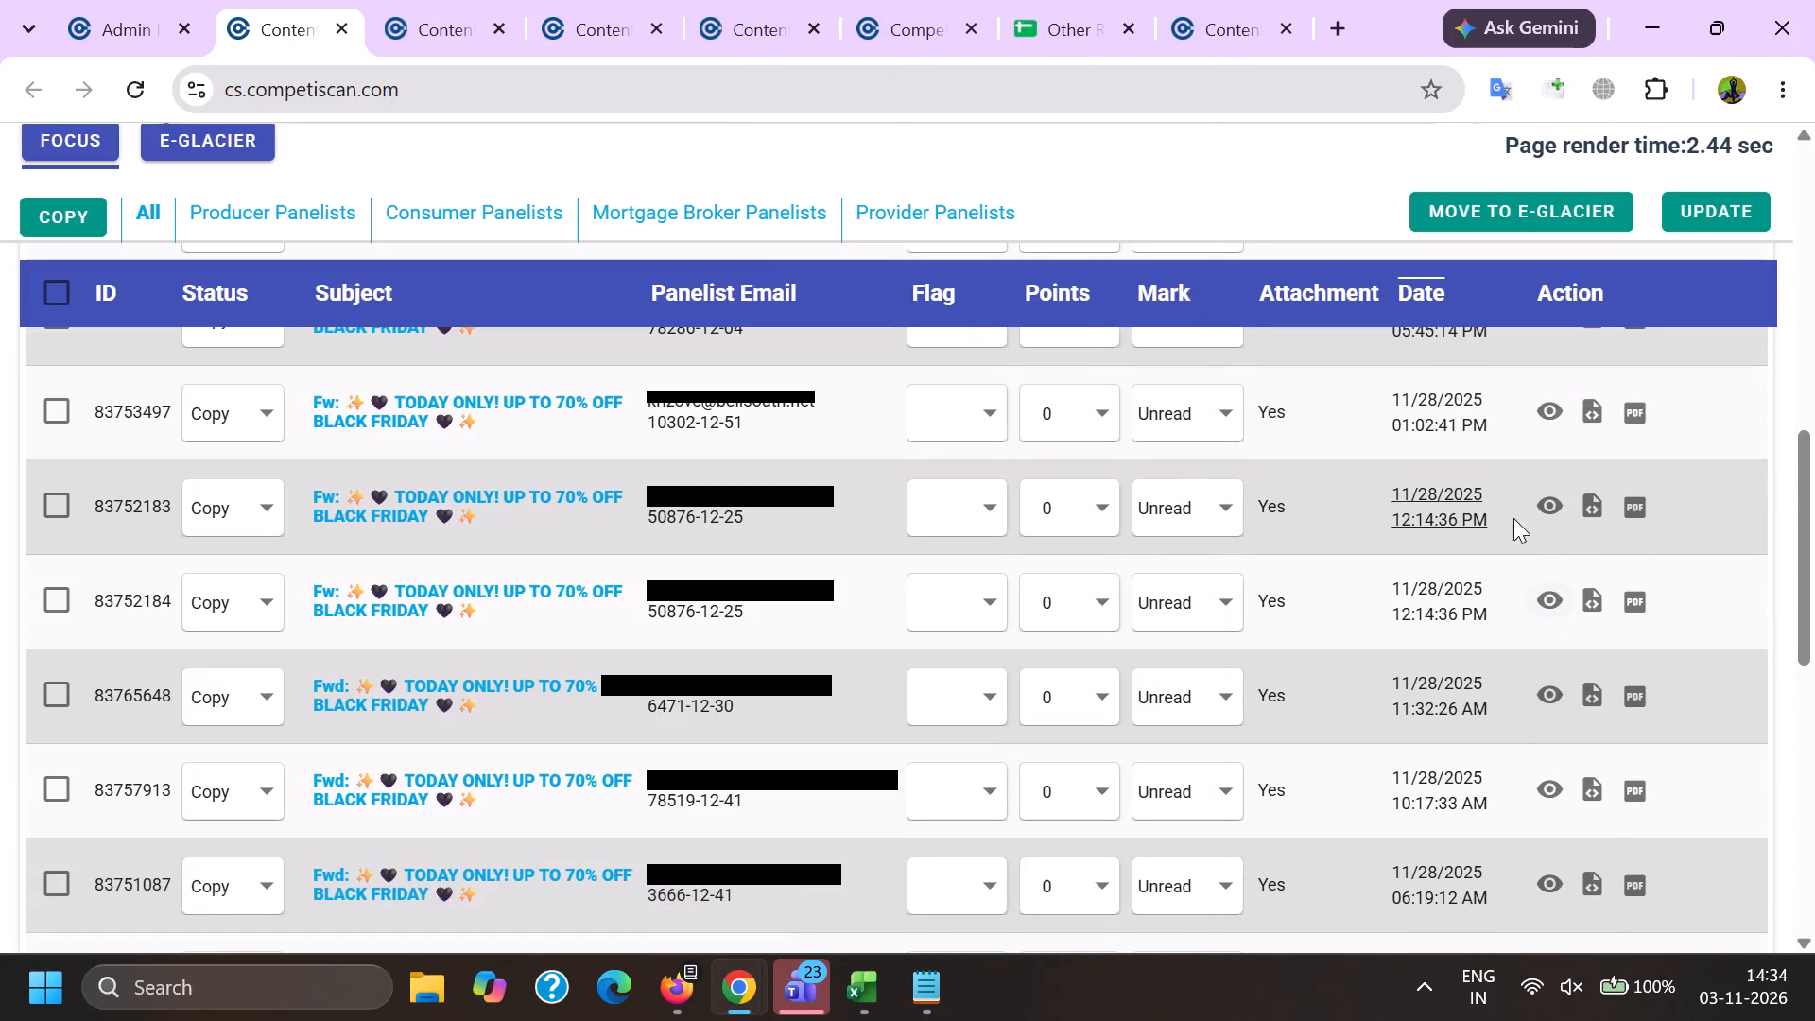
{"action": "left_click", "coordinate": [1543, 513]}
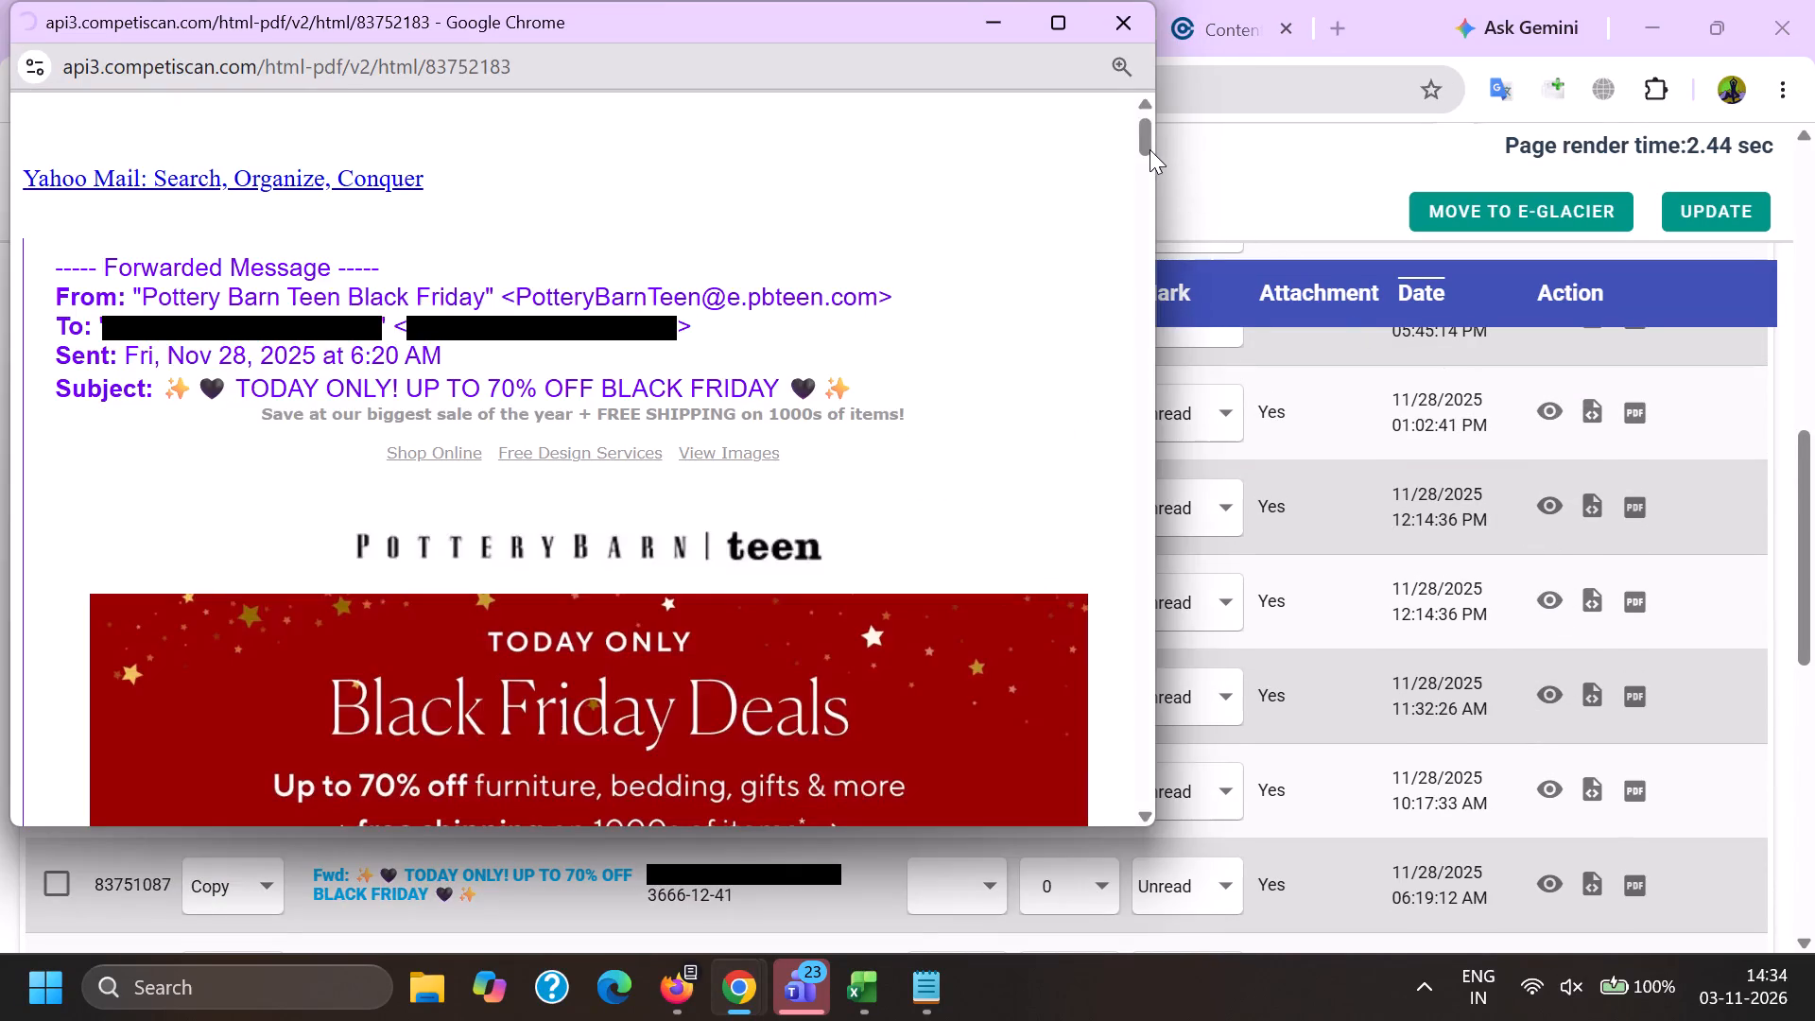
{"action": "left_click_drag", "start_coordinate": [1149, 146], "coordinate": [1119, 684]}
{"action": "key", "text": "alt+Tab"}
{"action": "scroll", "coordinate": [1443, 600], "scroll_direction": "up", "scroll_amount": 1}
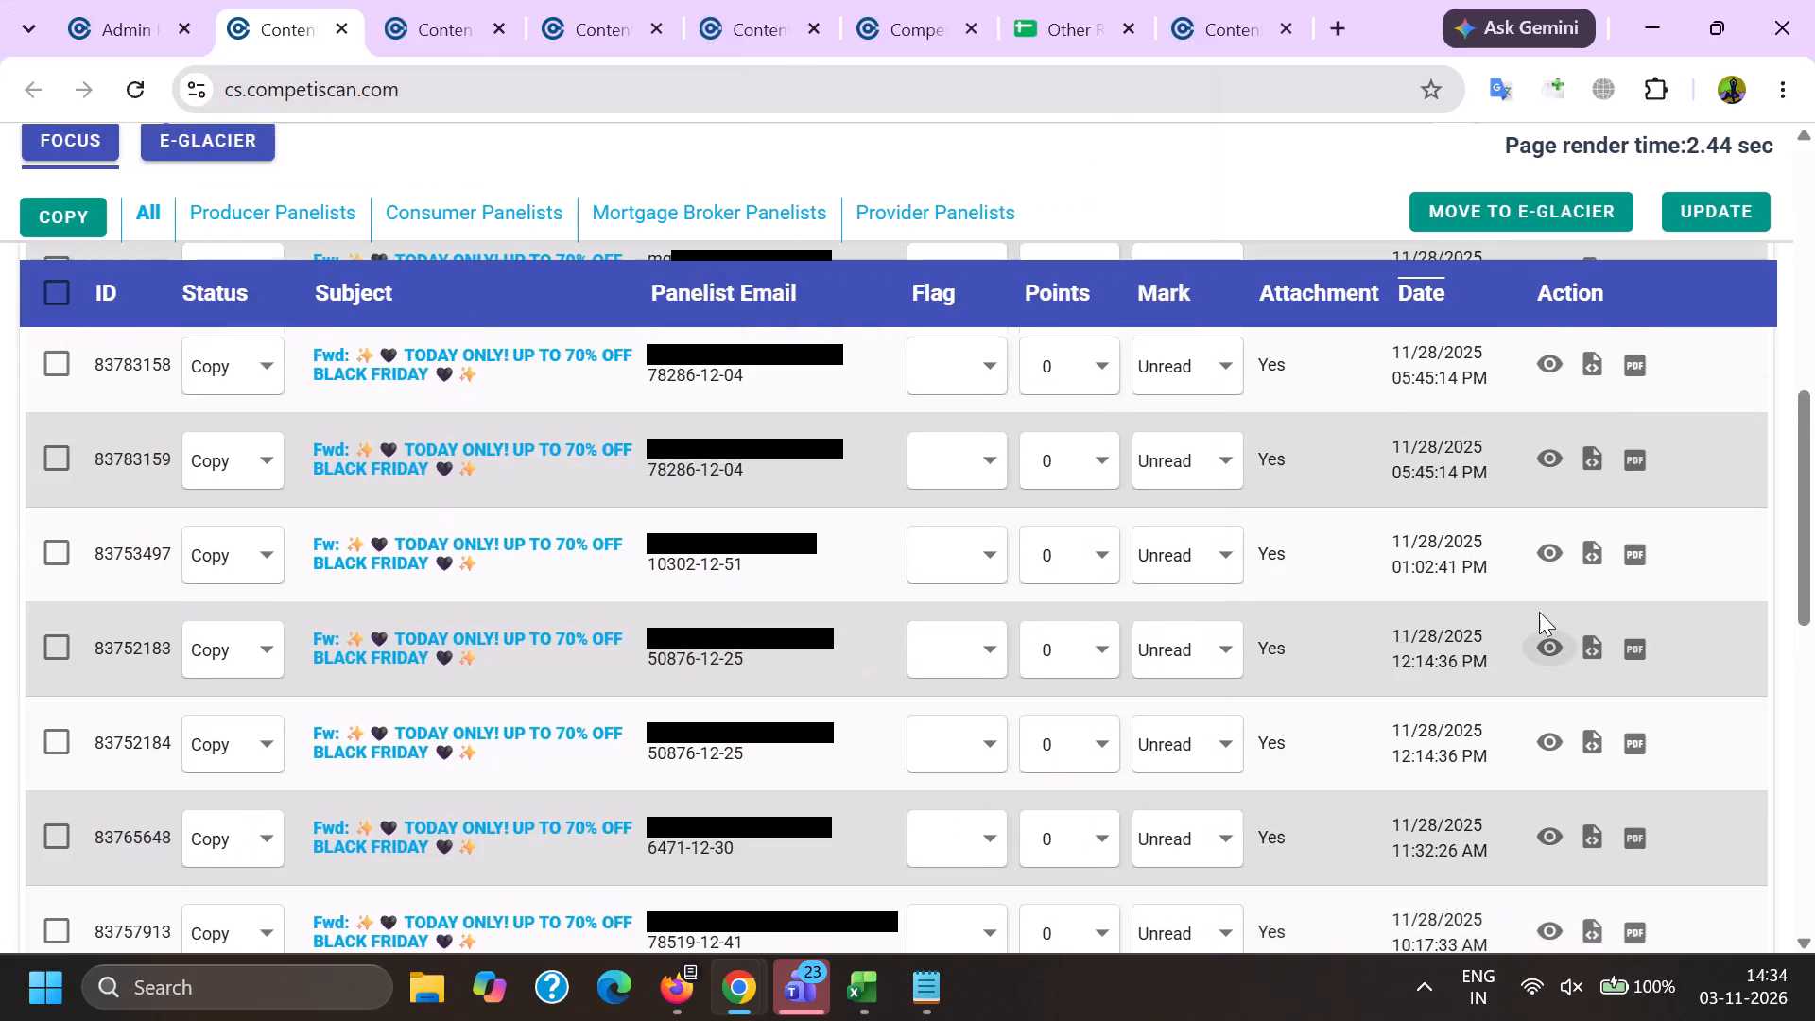
{"action": "left_click", "coordinate": [1557, 559]}
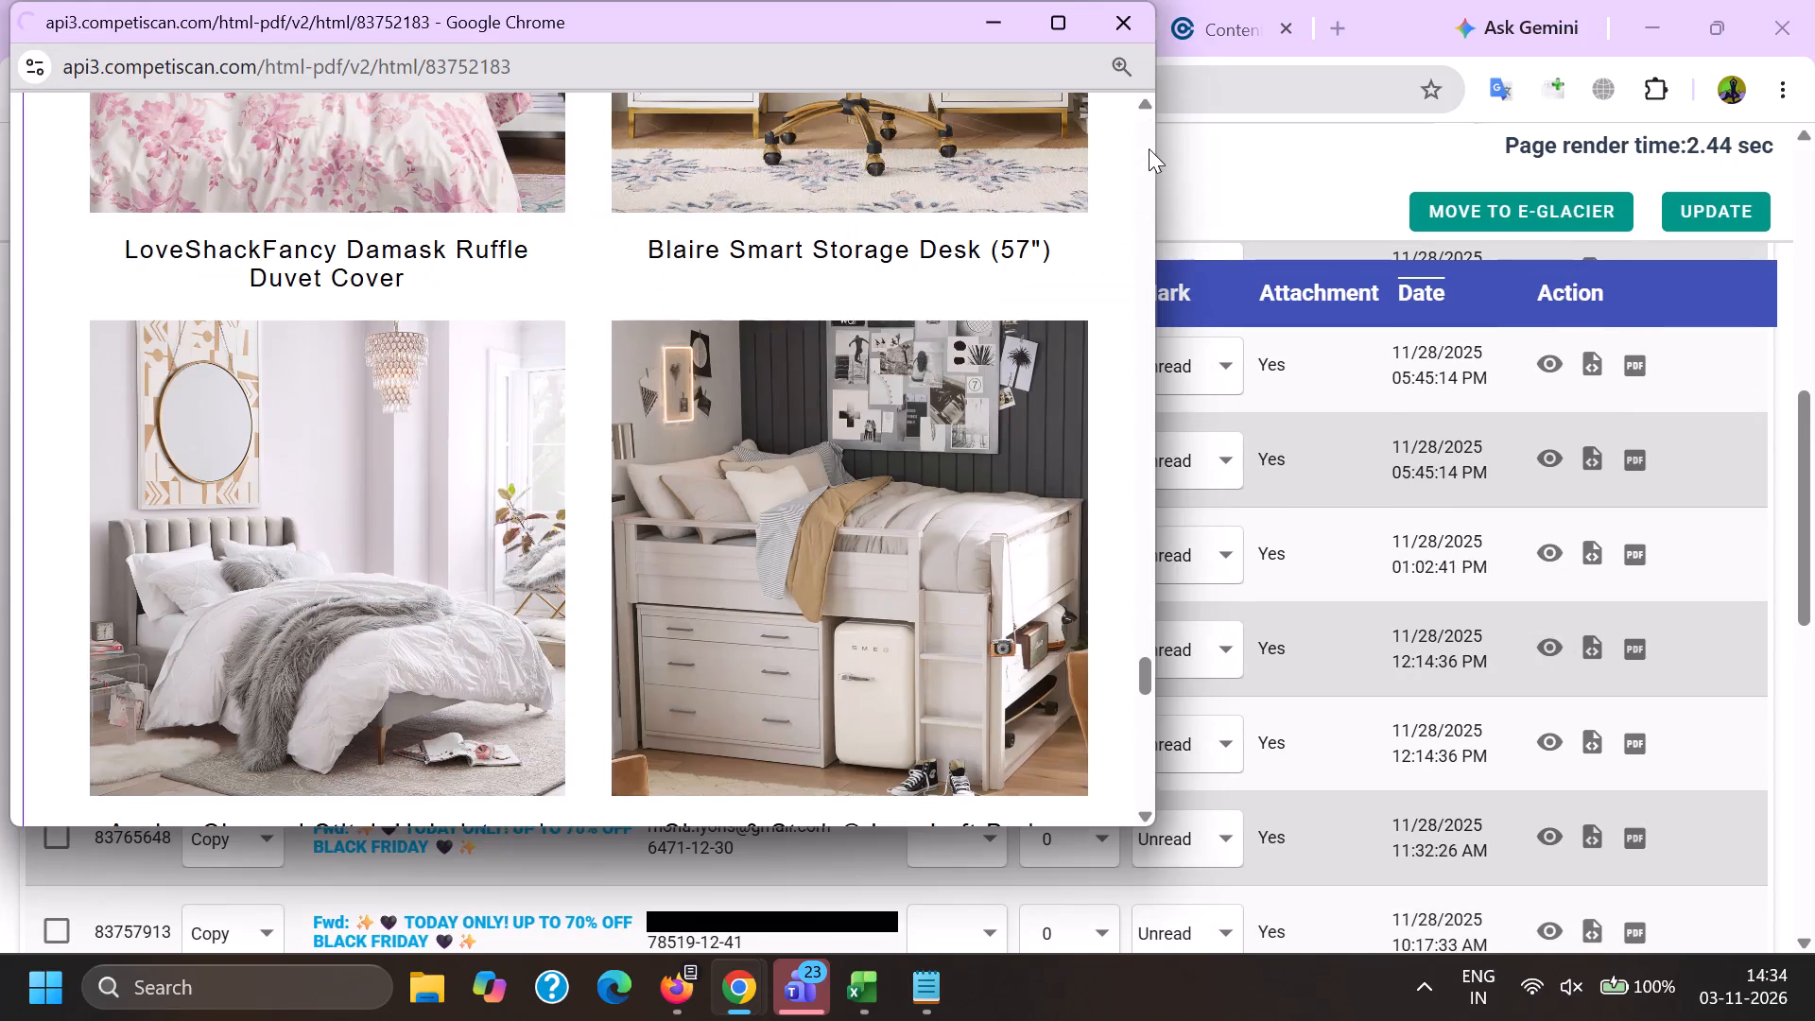
{"action": "key", "text": "alt+Tab"}
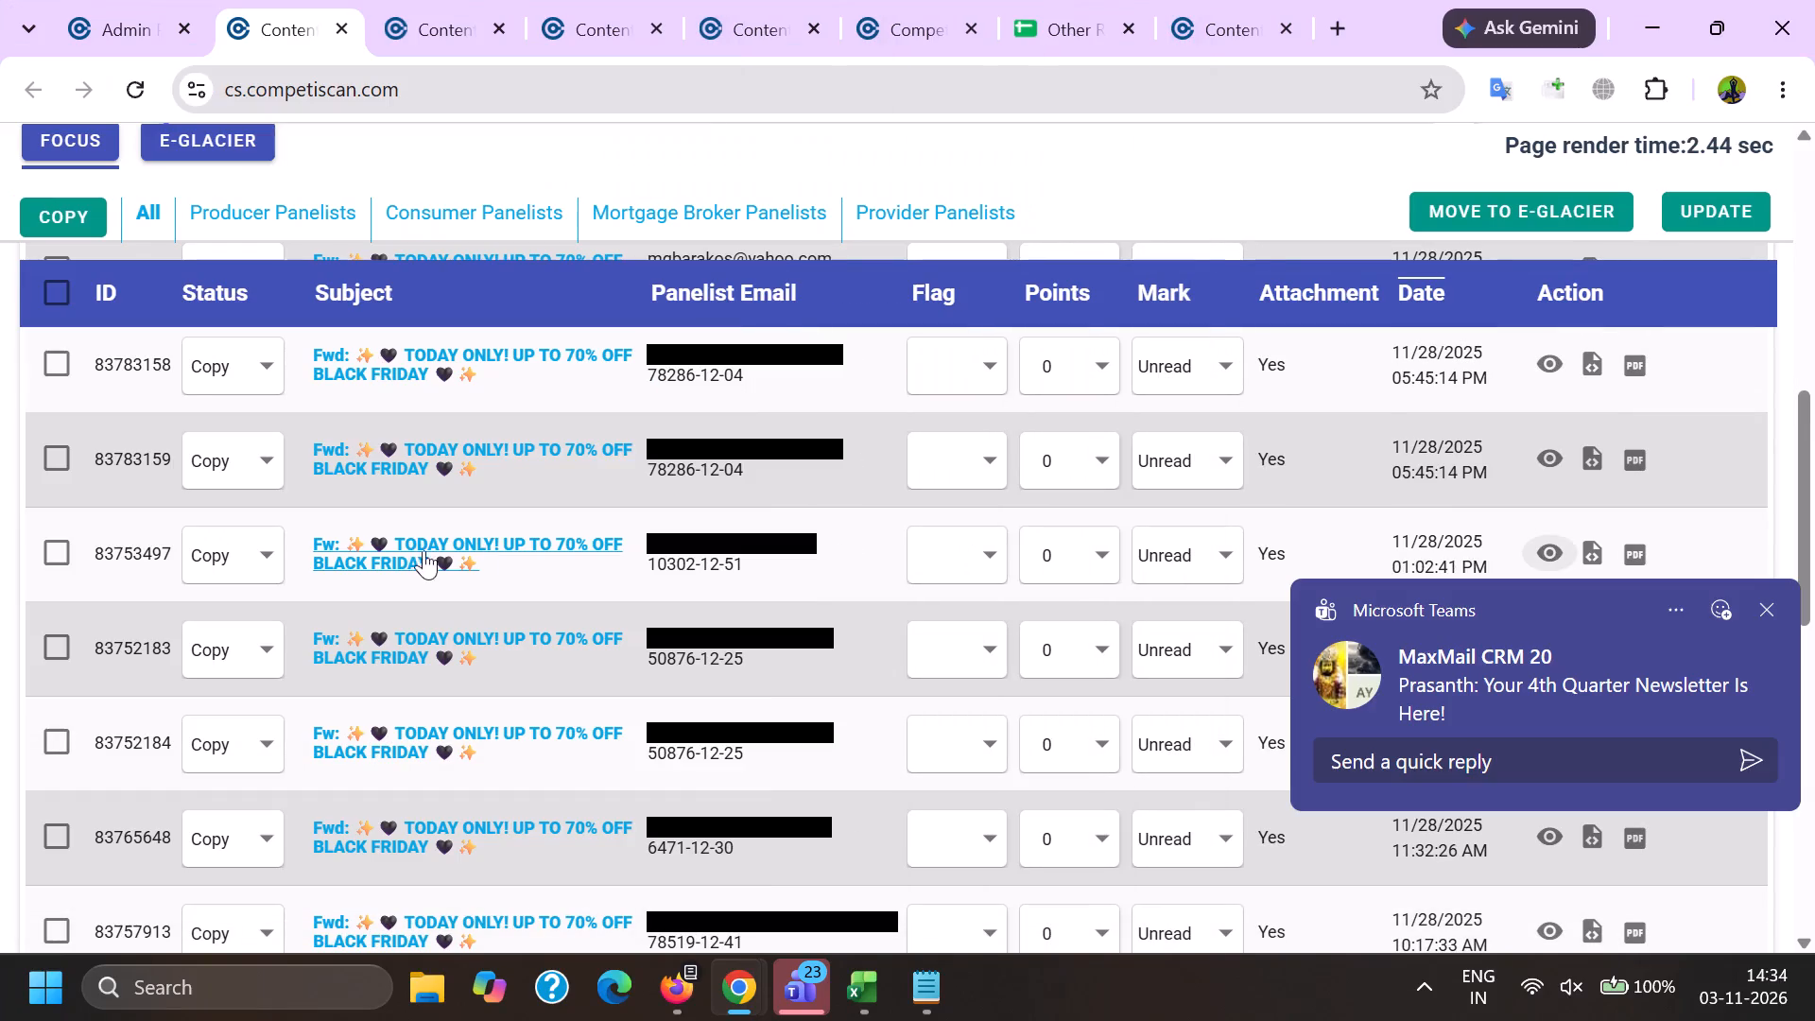
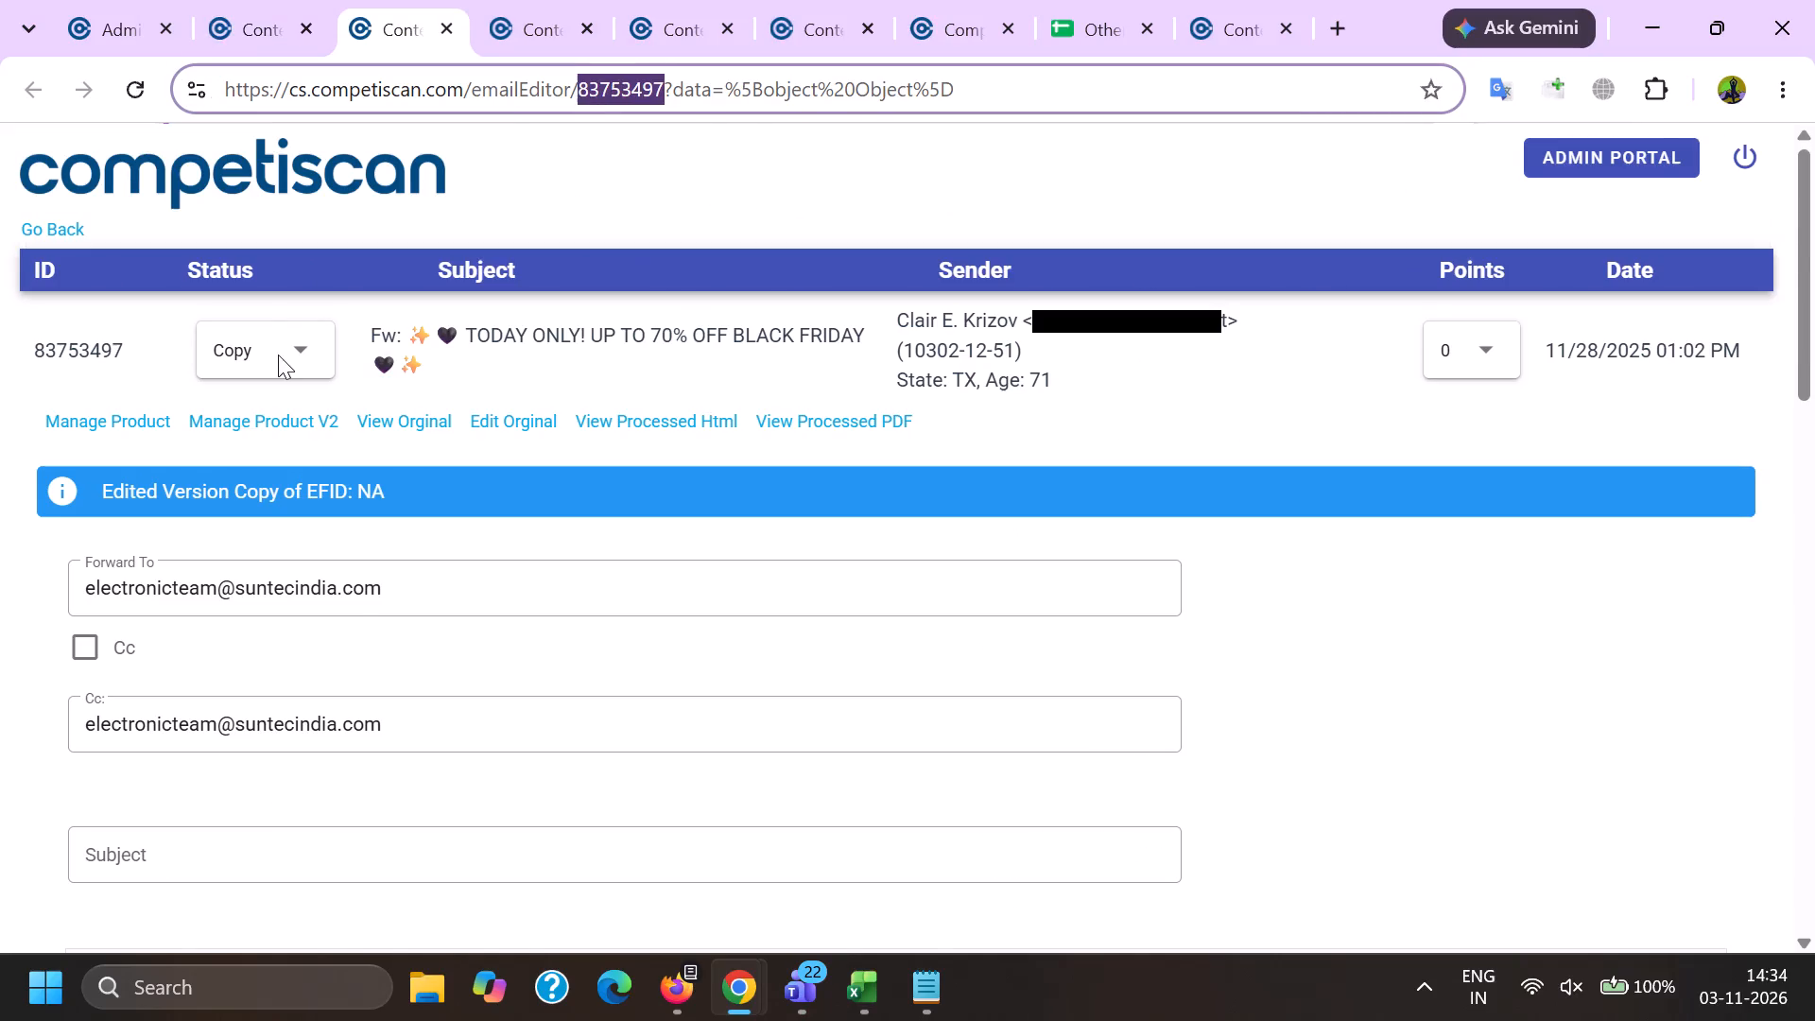
Set the status of email 83753497 to the blank option.
{"action": "scroll", "coordinate": [268, 335], "scroll_direction": "up", "scroll_amount": 4}
{"action": "left_click", "coordinate": [262, 337]}
{"action": "left_click", "coordinate": [253, 351]}
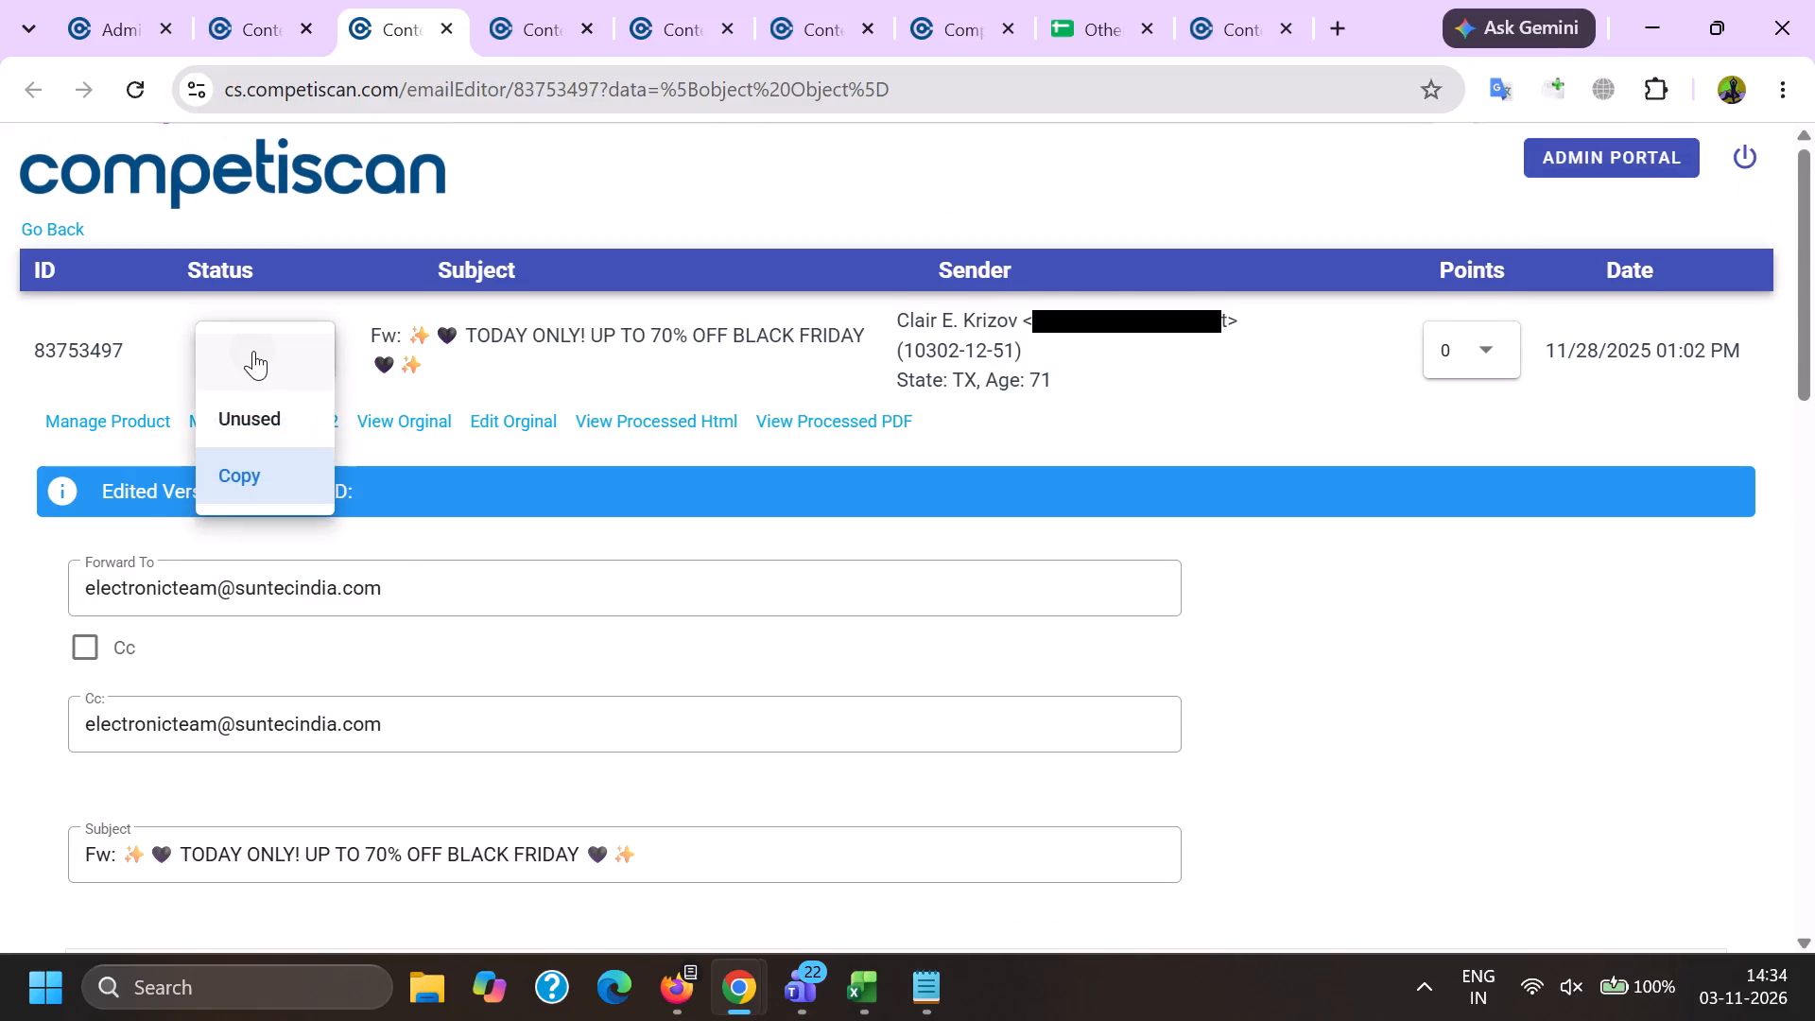
{"action": "left_click", "coordinate": [870, 982]}
{"action": "left_click", "coordinate": [1100, 896]}
{"action": "left_click", "coordinate": [179, 618]}
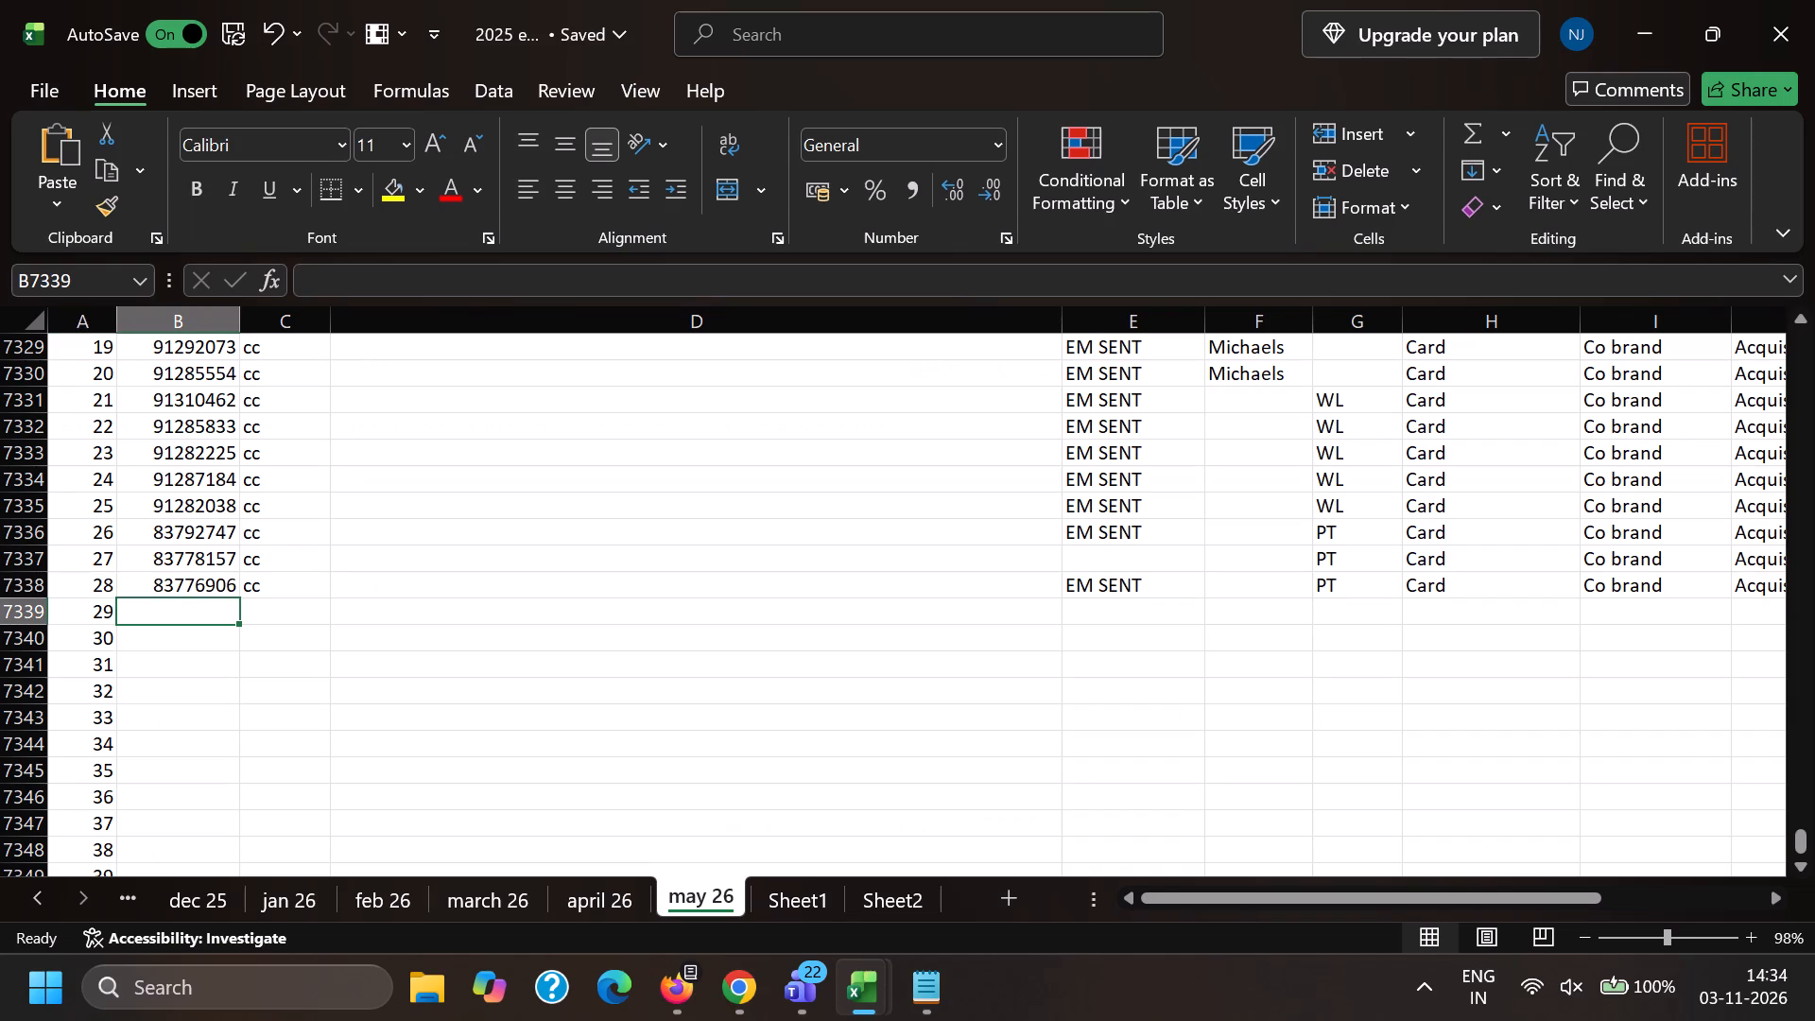
{"action": "key", "text": "ctrl+v"}
{"action": "left_click", "coordinate": [285, 610]}
{"action": "key", "text": "c"}
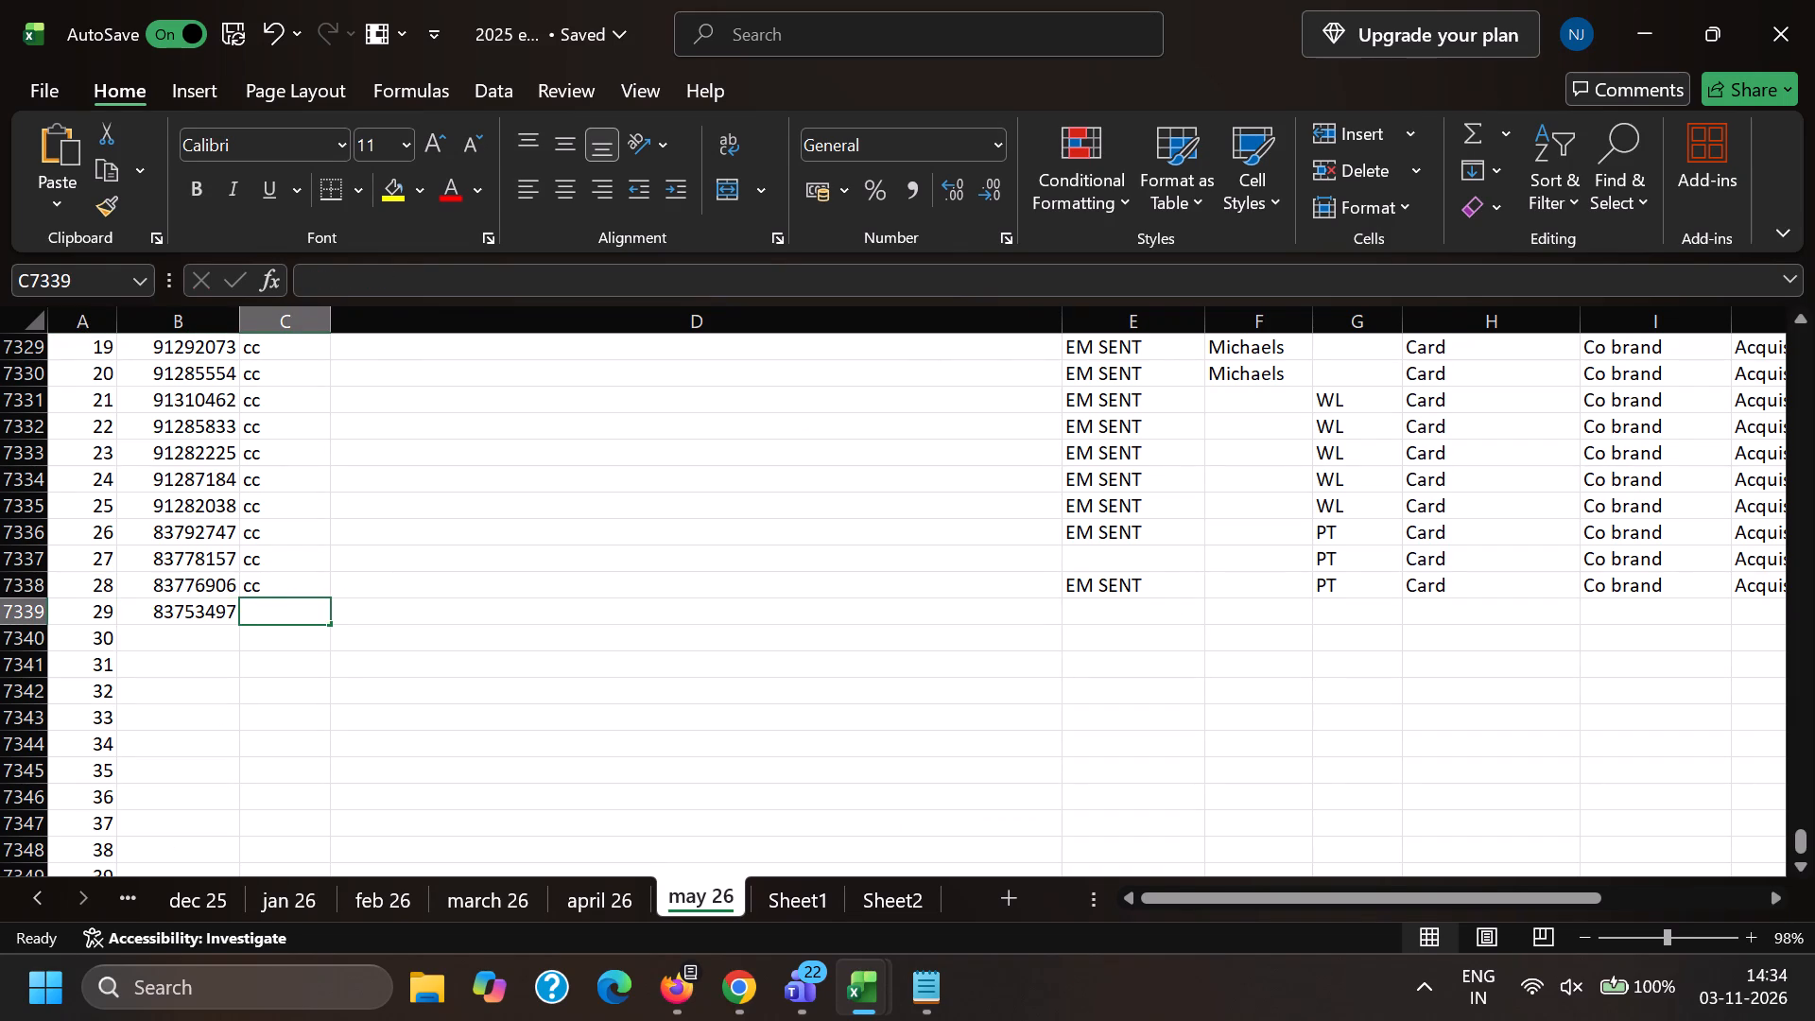
{"action": "key", "text": "c"}
Complete row 7339 with pt in column G, Card in H, Co brand in I and Acquisition in J.
{"action": "key", "text": "Right"}
{"action": "key", "text": "Right"}
{"action": "key", "text": "Right"}
{"action": "key", "text": "p"}
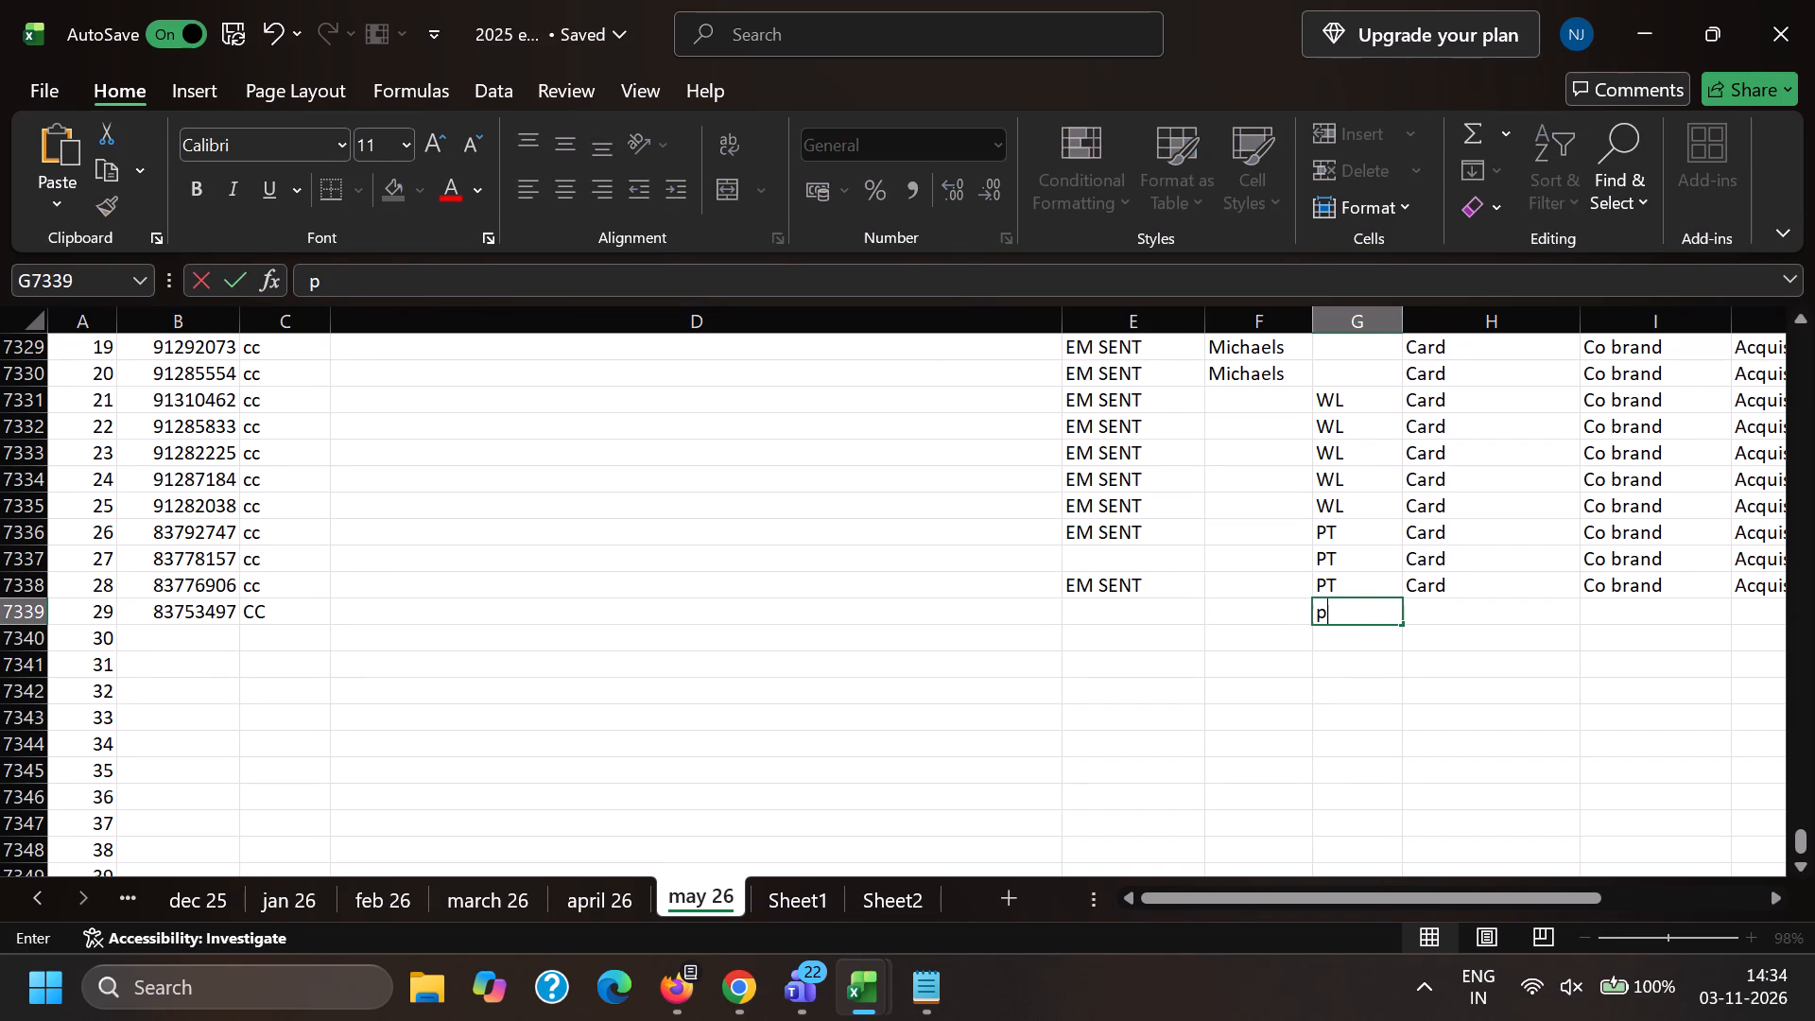
{"action": "key", "text": "t"}
{"action": "key", "text": "Right"}
{"action": "key", "text": "Right"}
{"action": "key", "text": "Left"}
{"action": "key", "text": "c"}
{"action": "key", "text": "Right"}
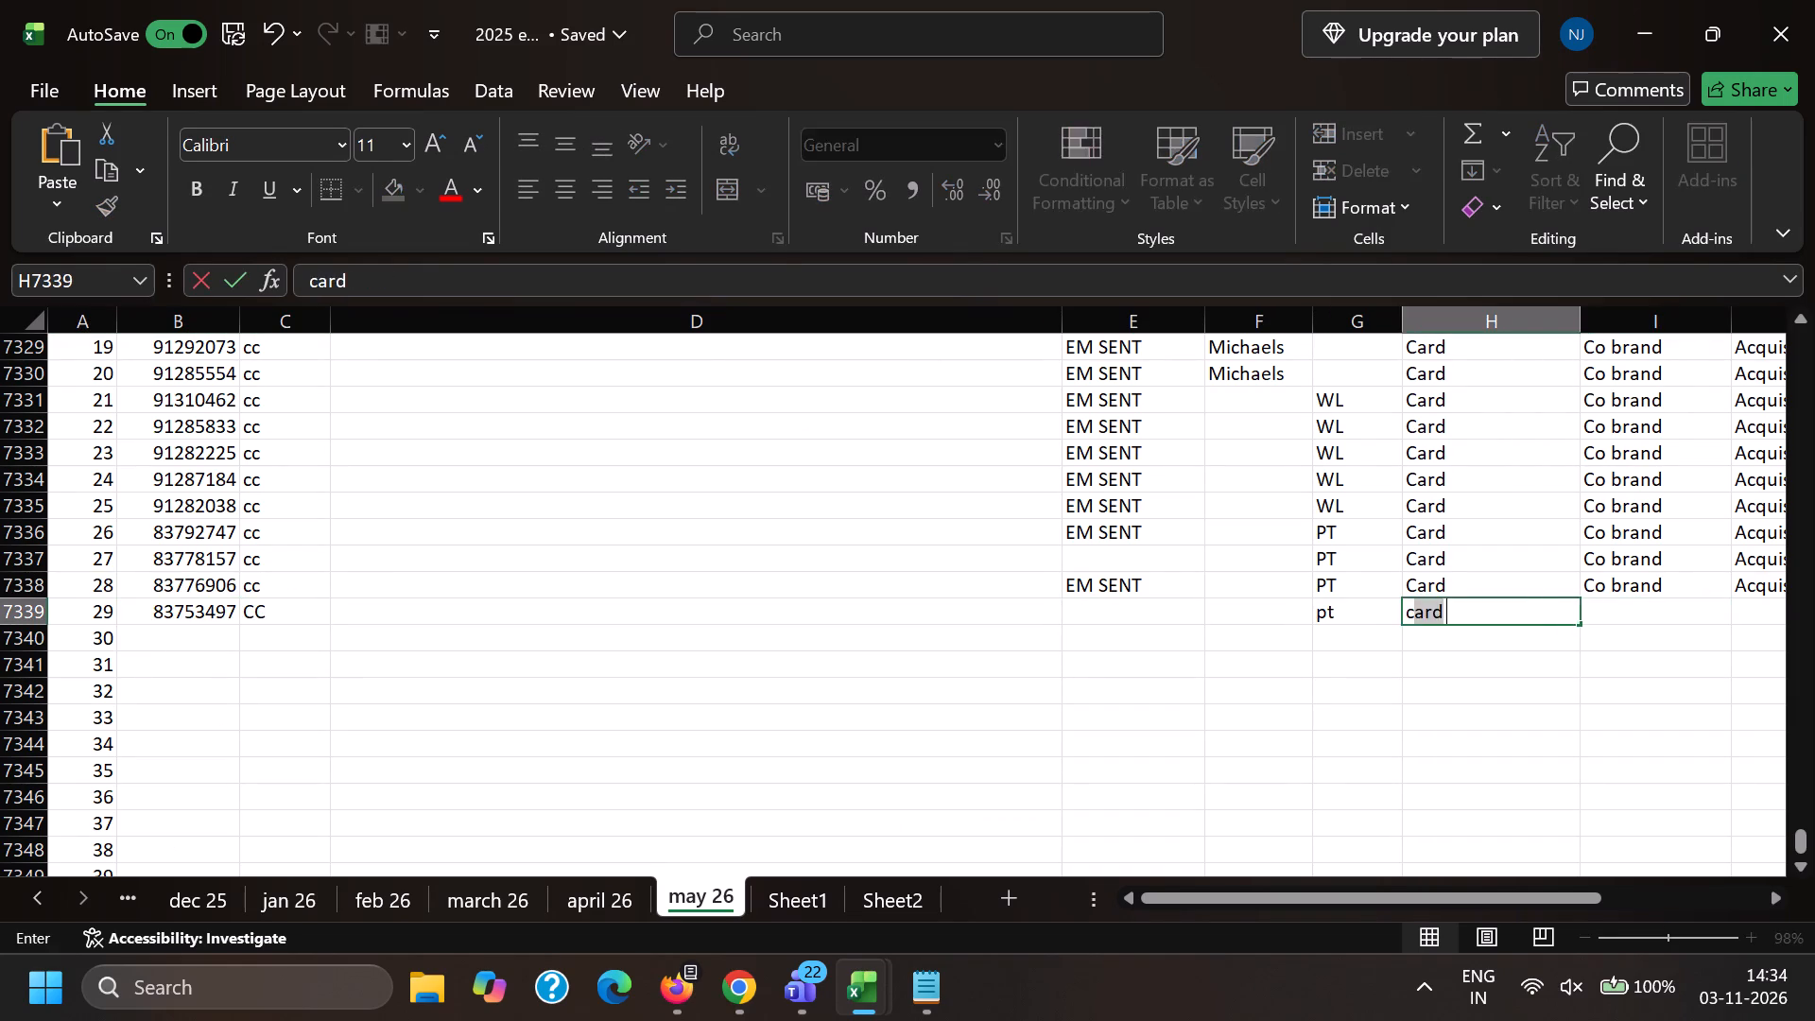
{"action": "key", "text": "c"}
{"action": "key", "text": "Right"}
{"action": "key", "text": "a"}
{"action": "key", "text": "Left"}
{"action": "scroll", "coordinate": [358, 576], "scroll_direction": "up", "scroll_amount": 3}
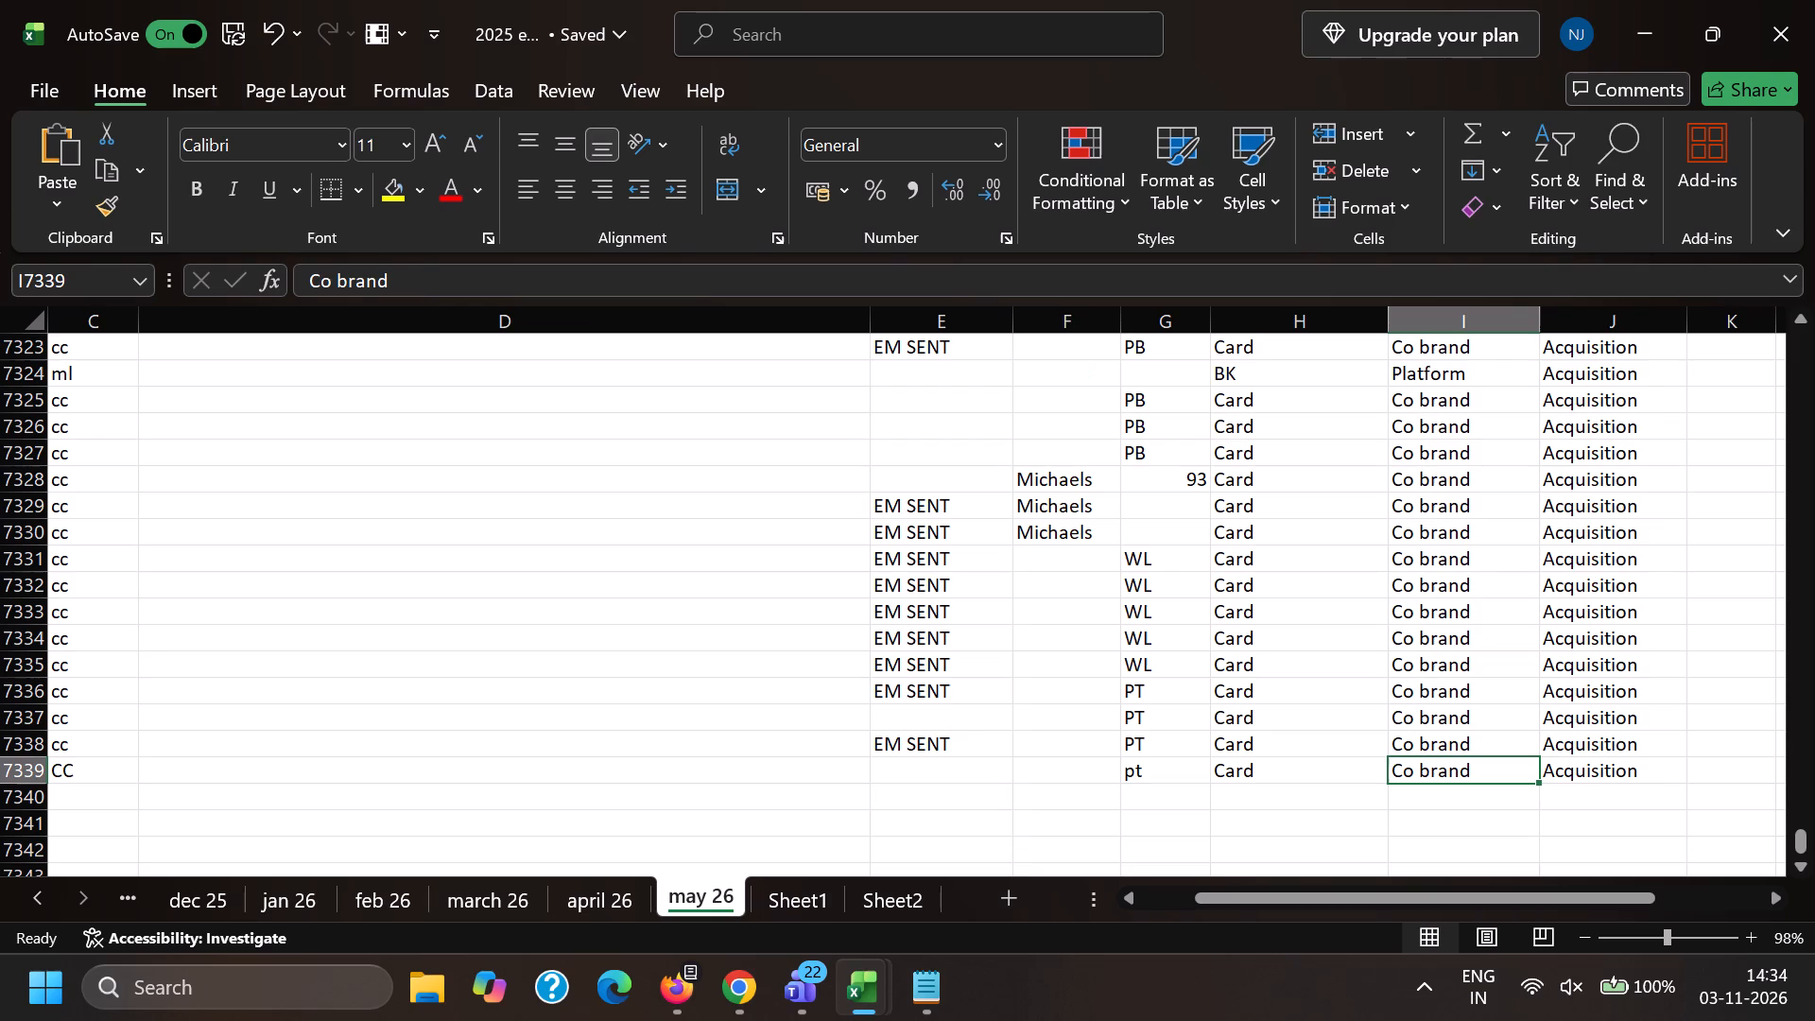
Return to the Competiscan content list in Chrome and examine the previews of emails 83783159, 83783158 and 83766006.
{"action": "key", "text": "alt+Tab"}
{"action": "left_click", "coordinate": [297, 0]}
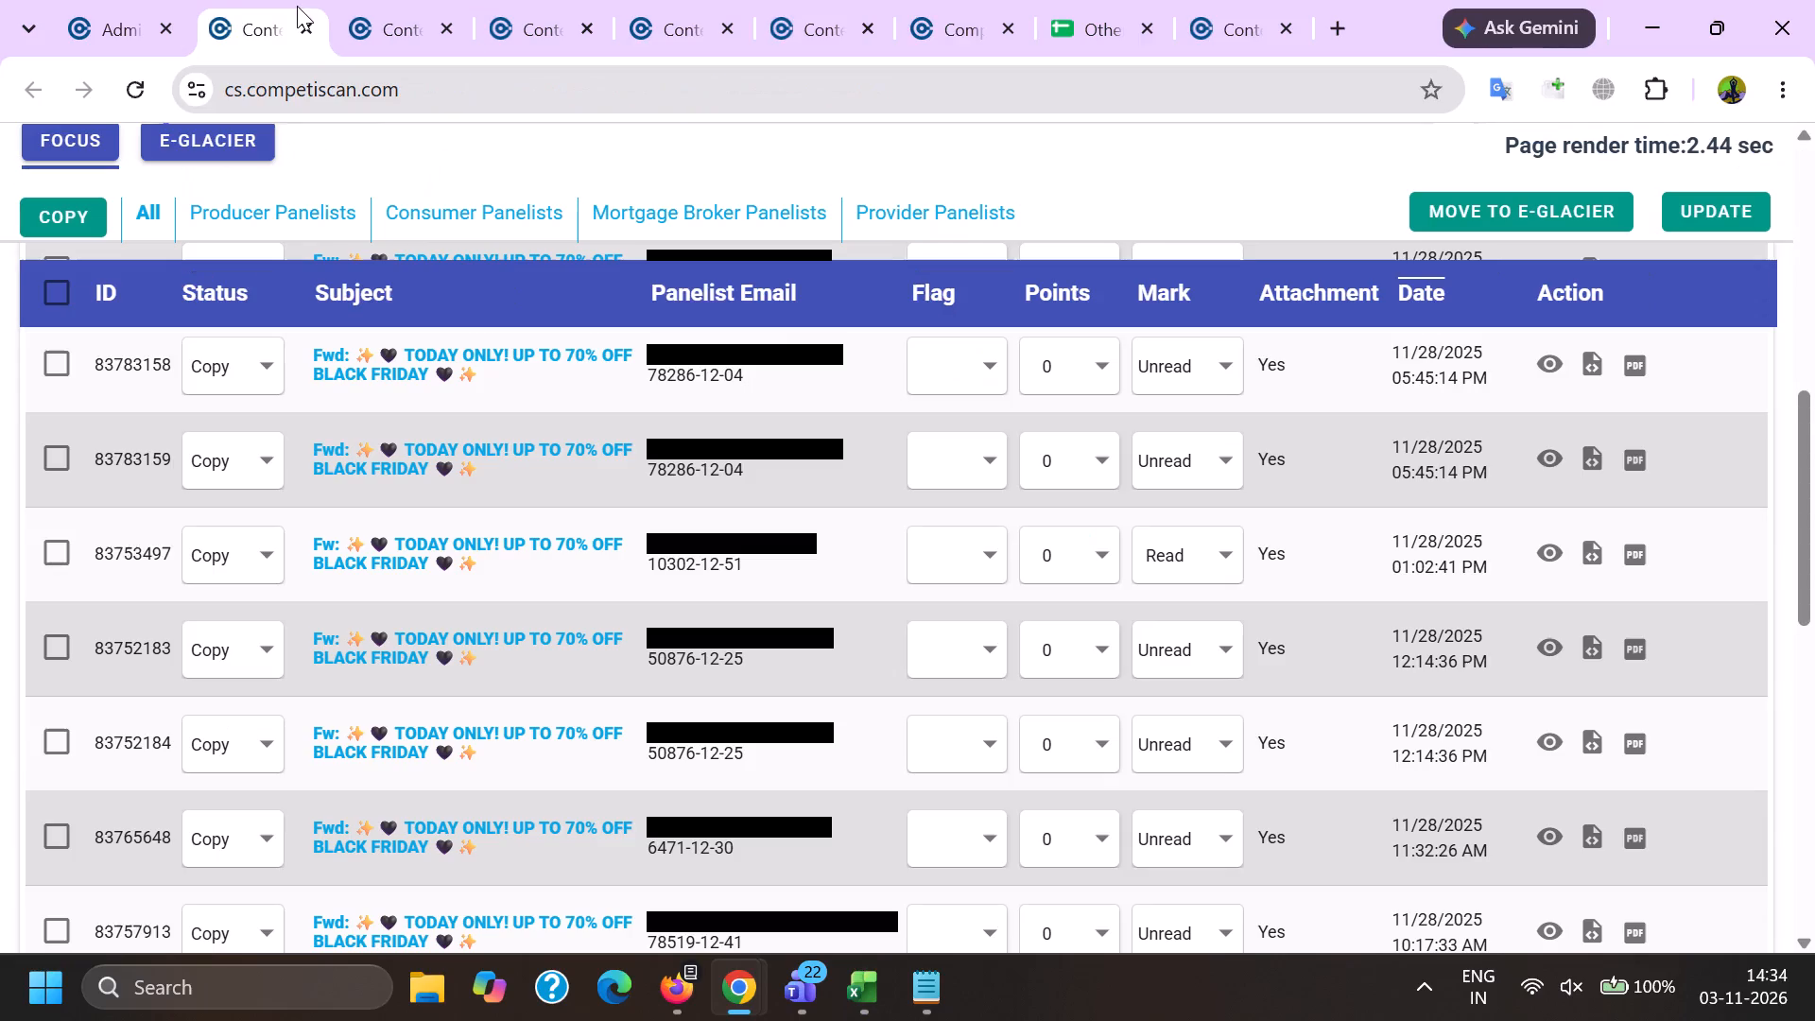
{"action": "left_click", "coordinate": [372, 0]}
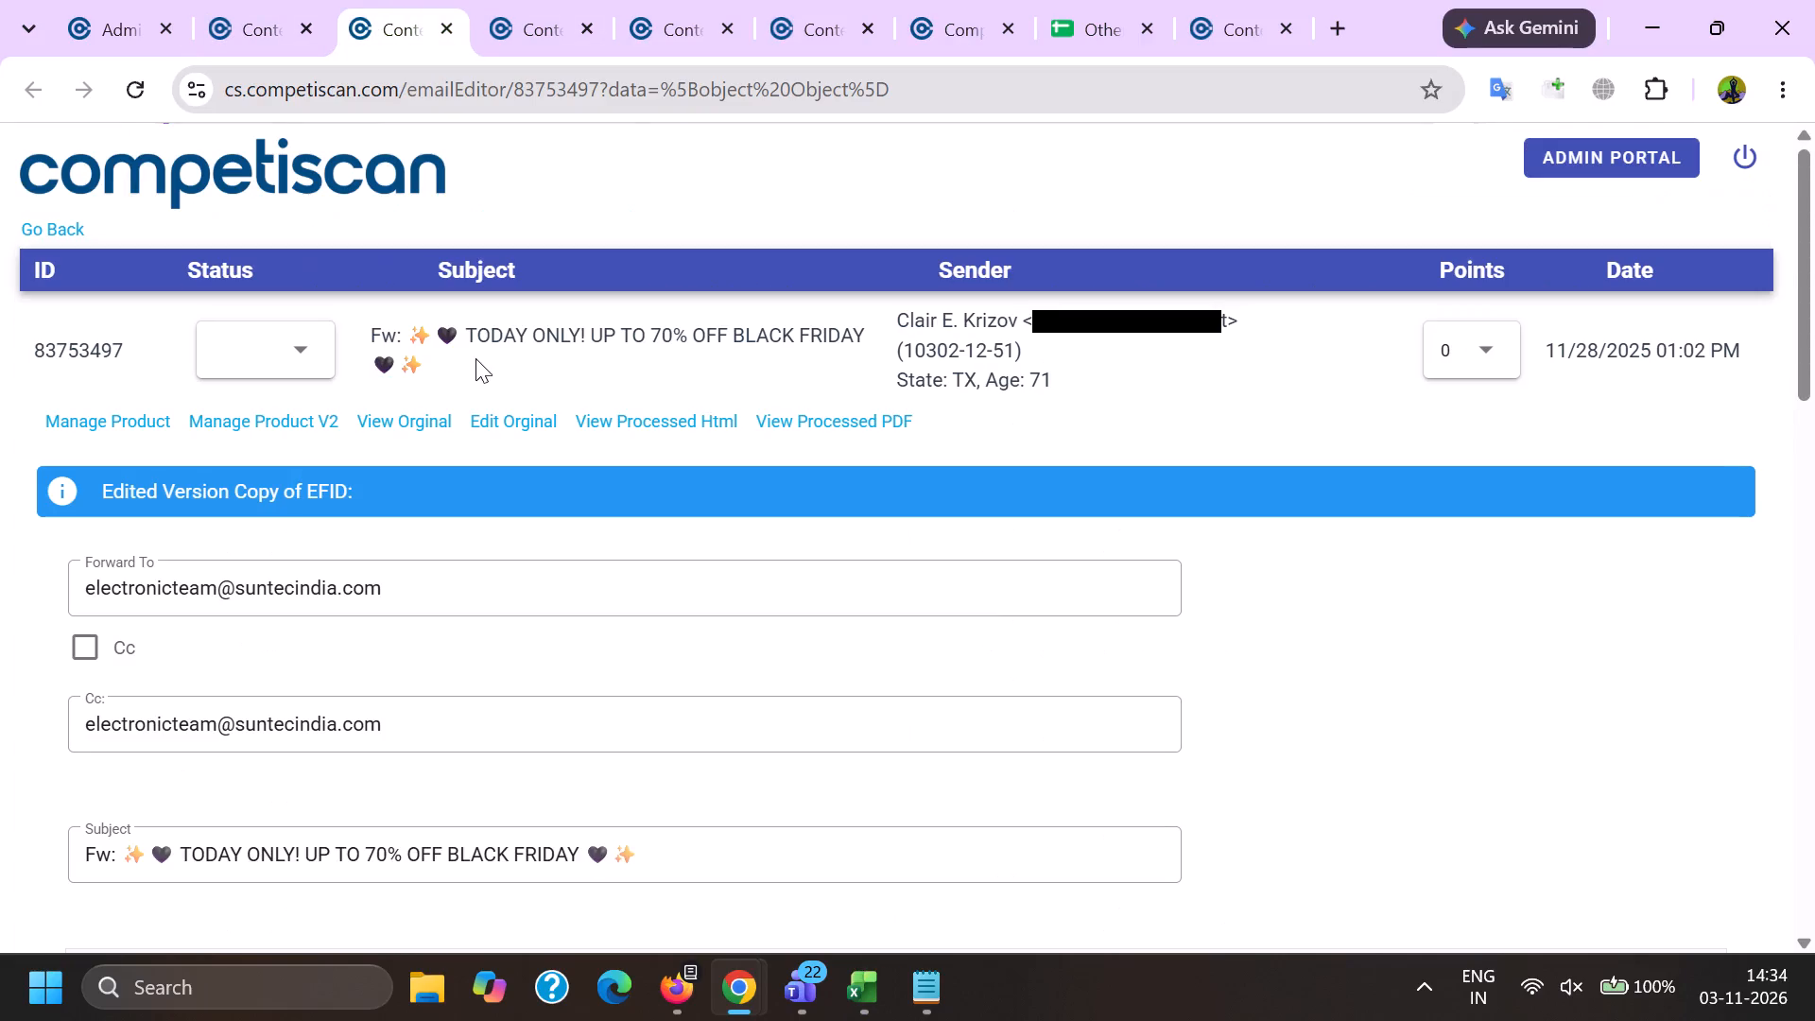
{"action": "left_click", "coordinate": [286, 0]}
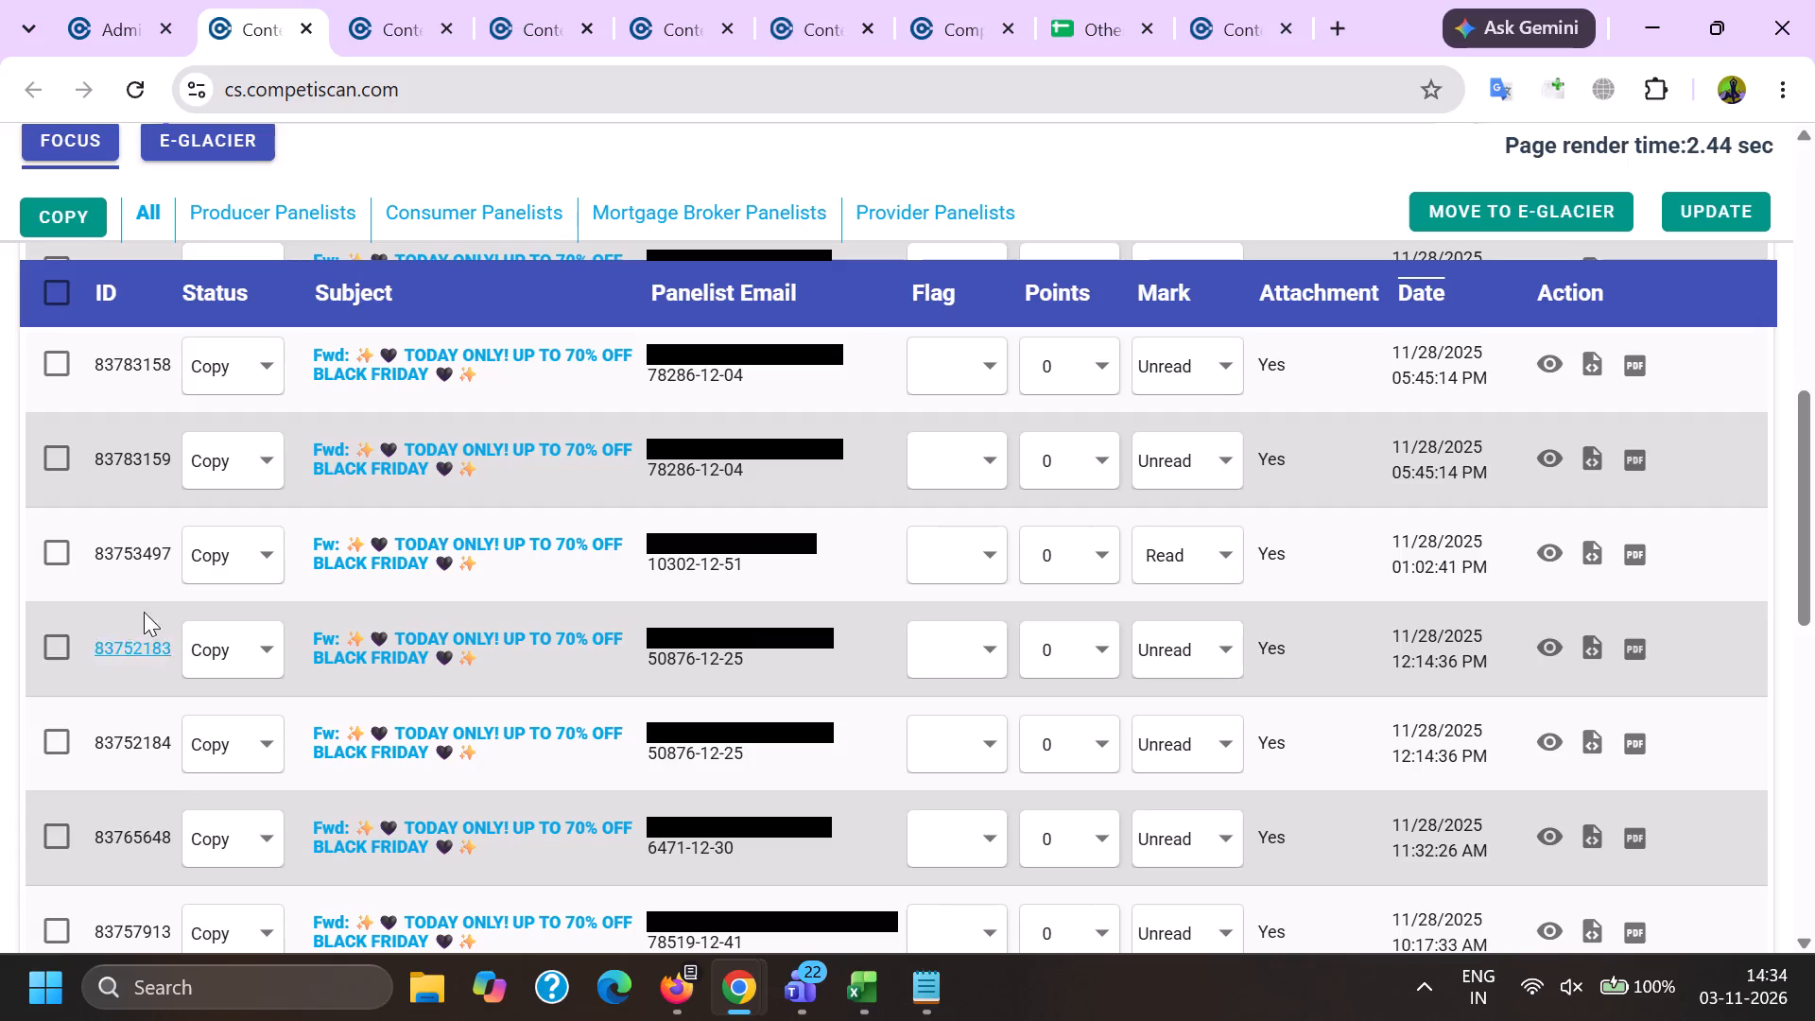
{"action": "scroll", "coordinate": [539, 743], "scroll_direction": "up", "scroll_amount": 1}
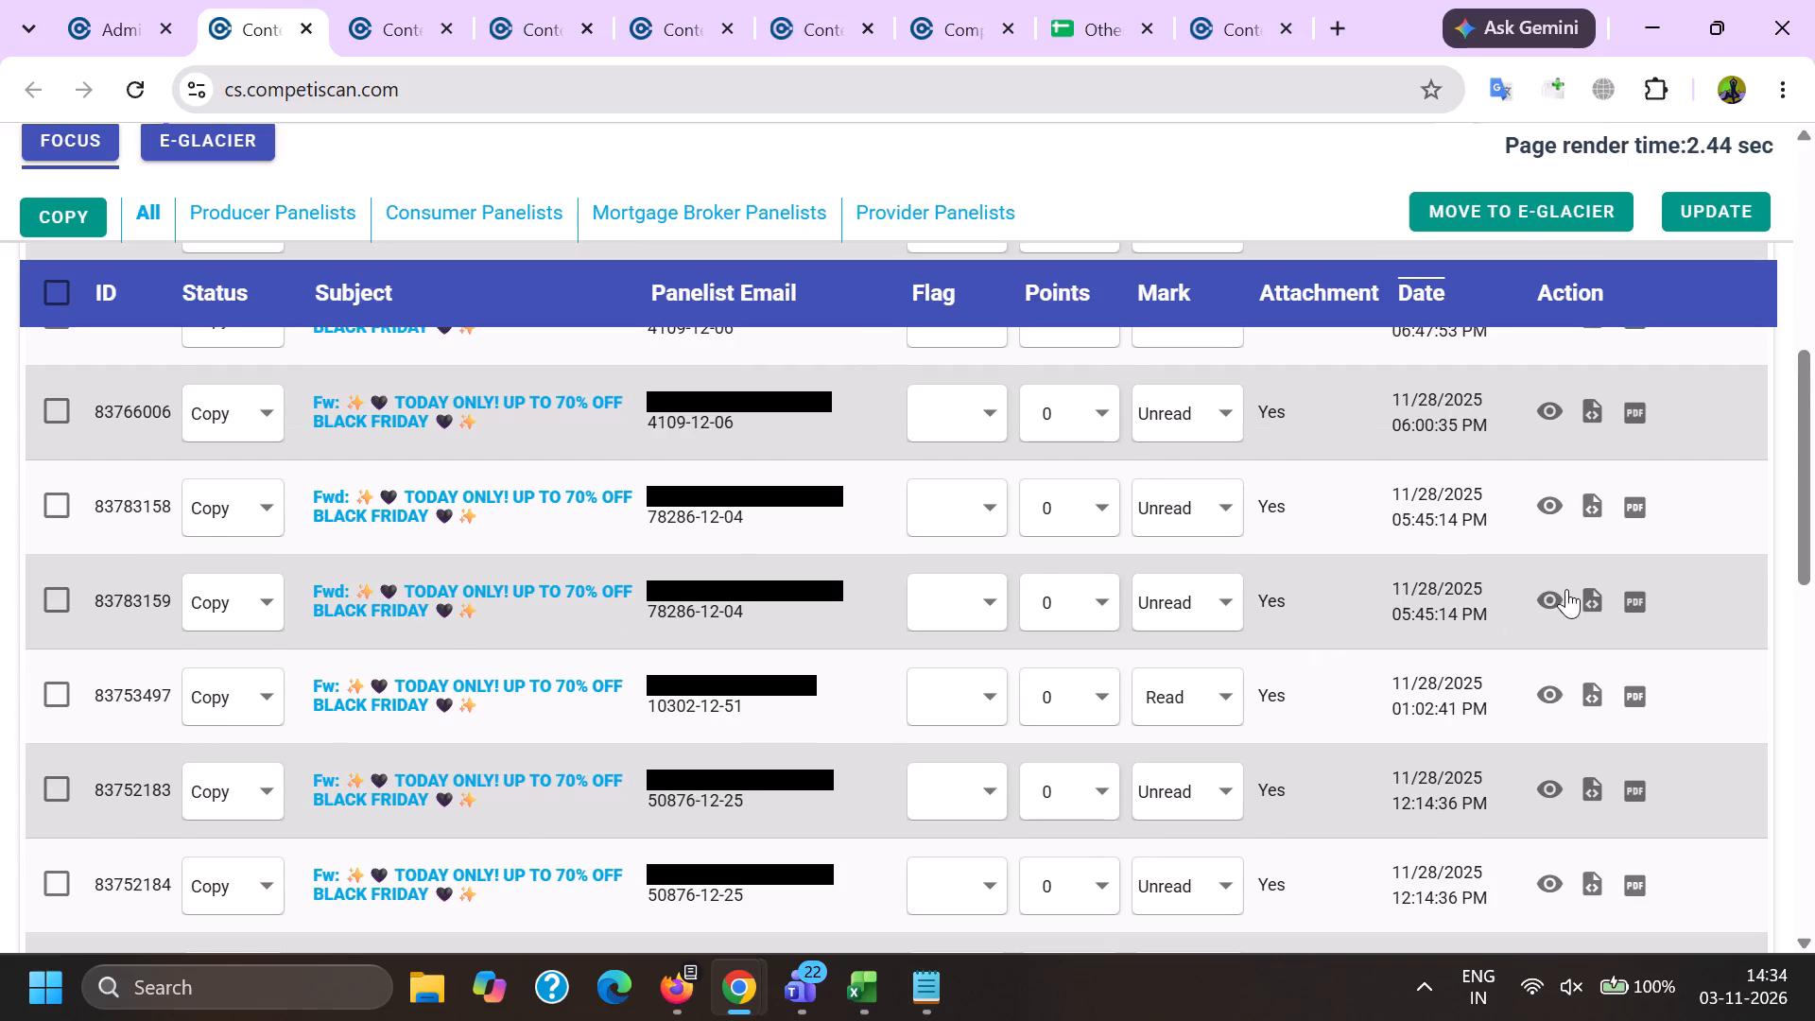
{"action": "left_click", "coordinate": [1553, 601]}
{"action": "key", "text": "alt+Tab"}
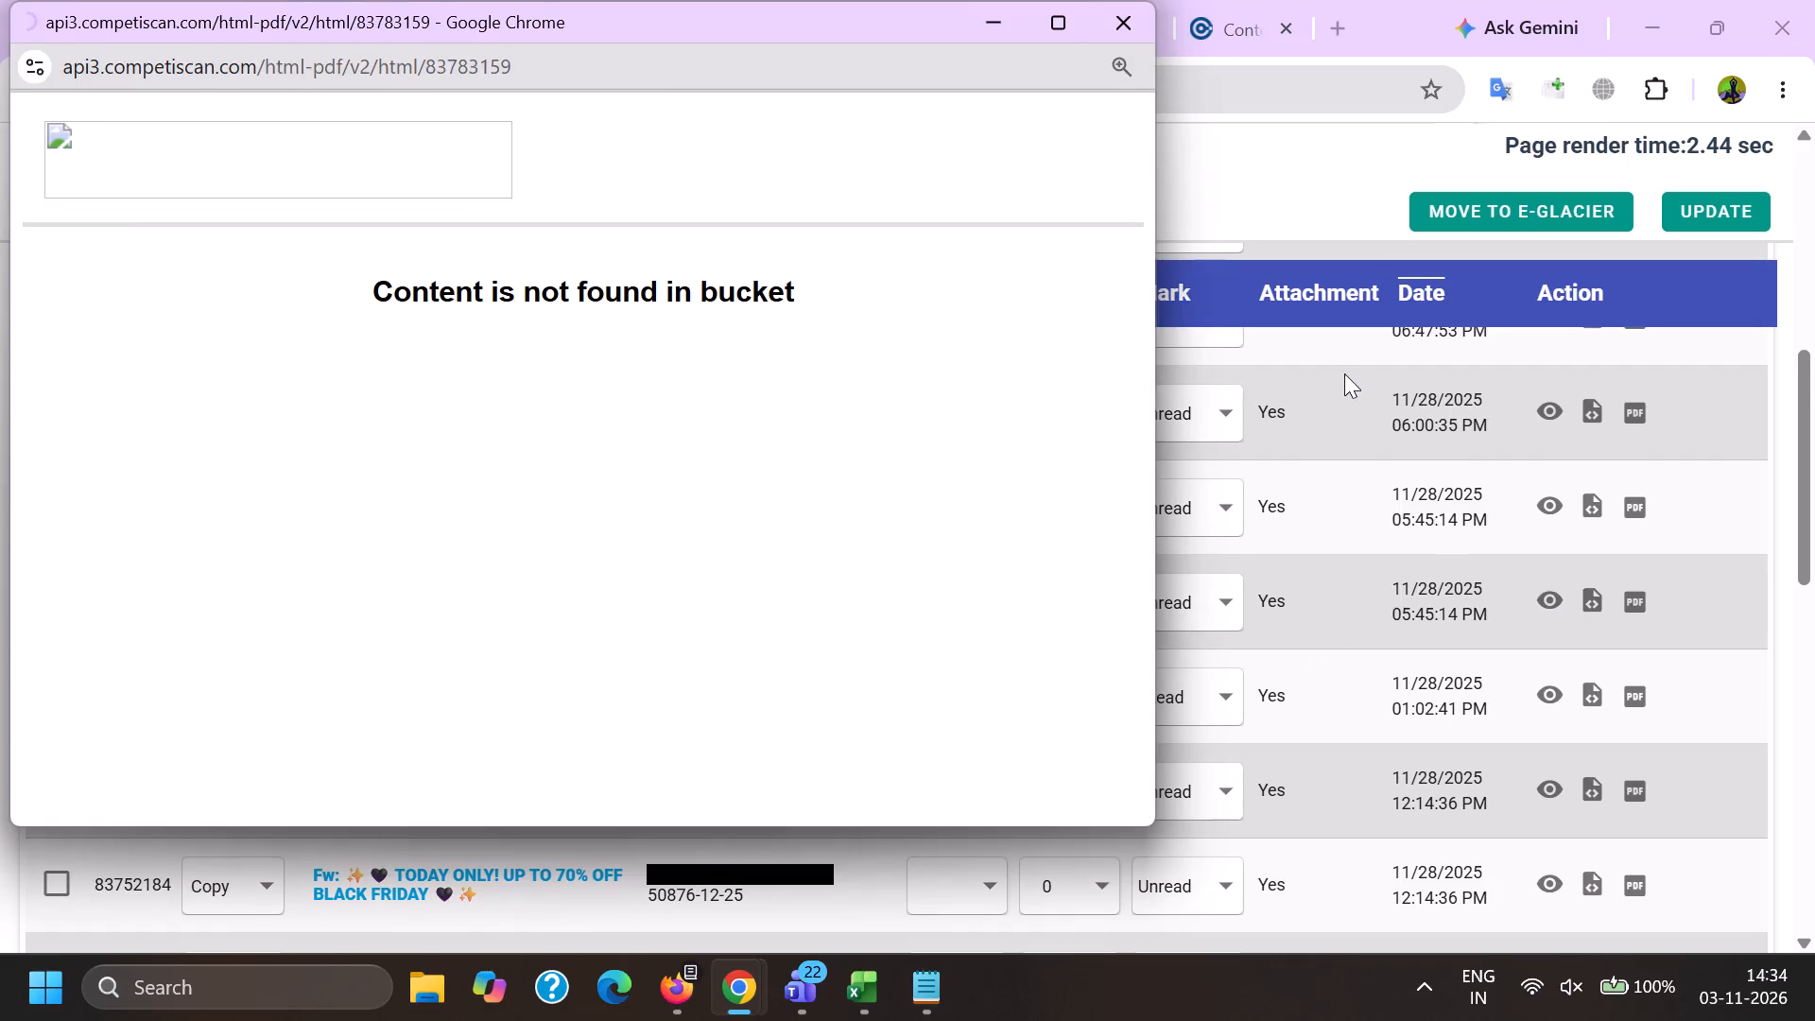
{"action": "left_click", "coordinate": [1569, 501]}
{"action": "left_click_drag", "start_coordinate": [1147, 123], "coordinate": [1081, 591]}
{"action": "left_click_drag", "start_coordinate": [1145, 145], "coordinate": [1134, 302]}
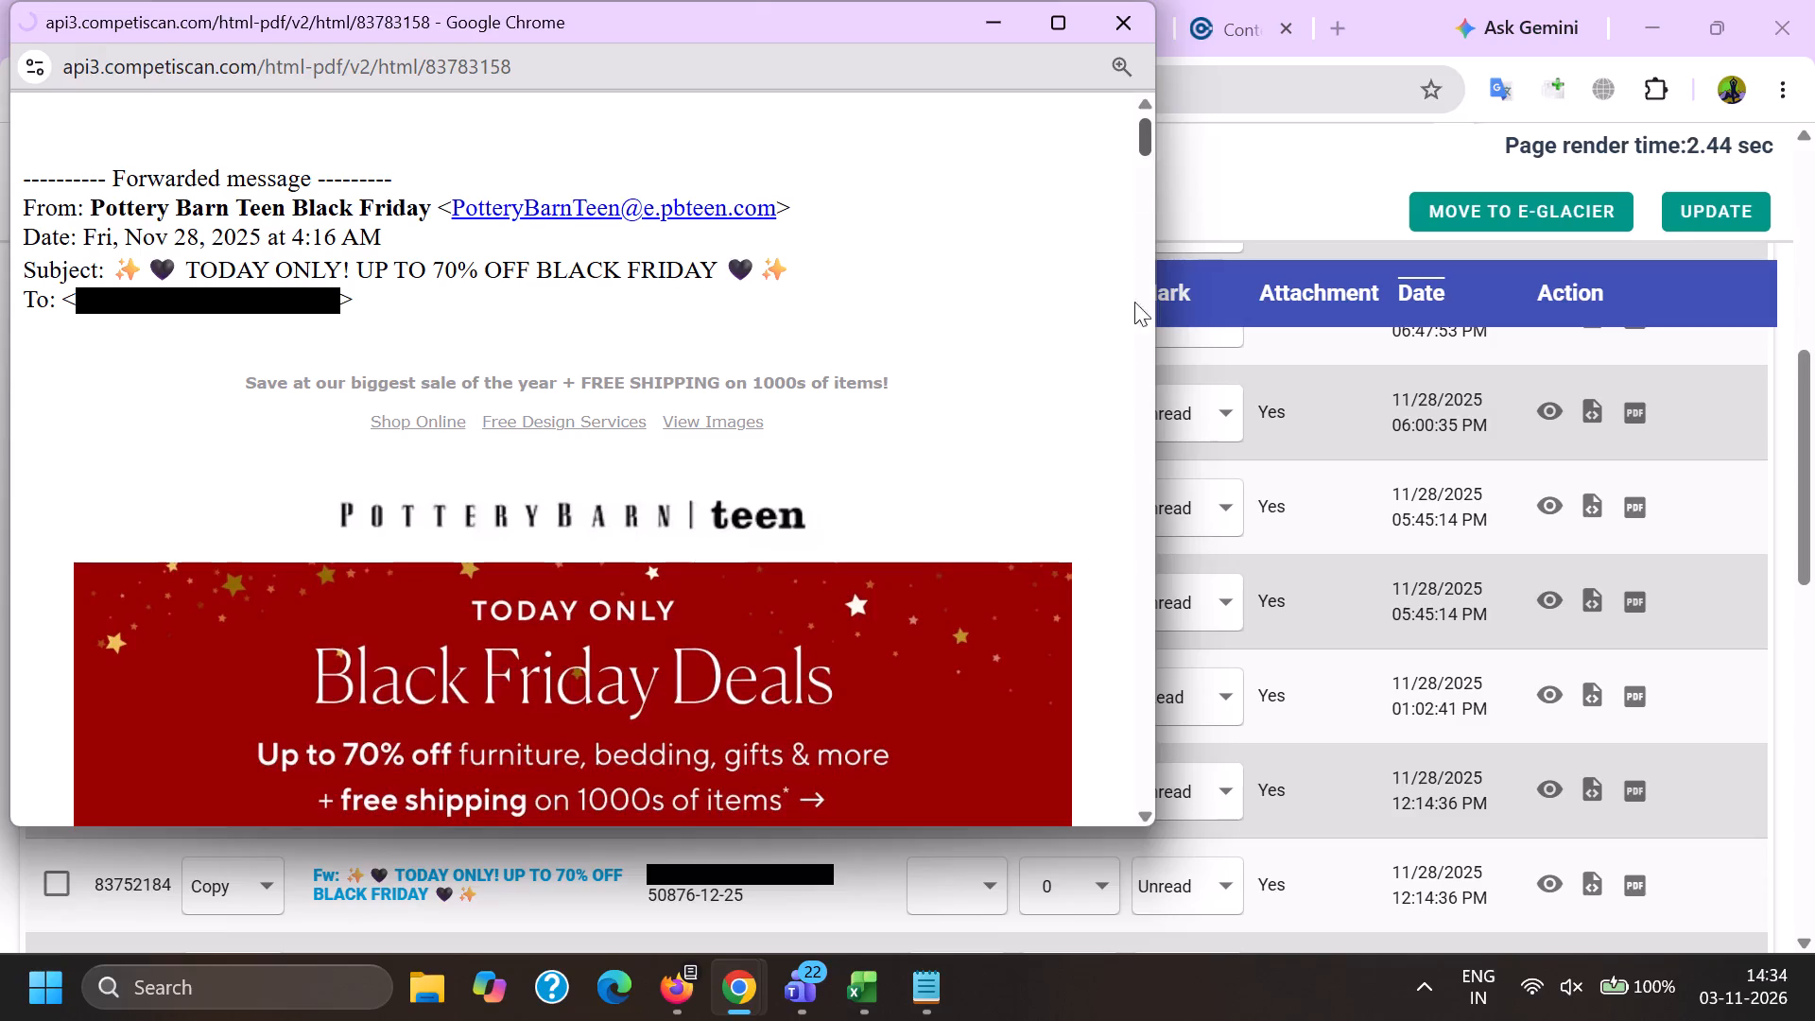
{"action": "left_click_drag", "start_coordinate": [1134, 302], "coordinate": [1097, 745]}
{"action": "scroll", "coordinate": [1060, 533], "scroll_direction": "down", "scroll_amount": 12}
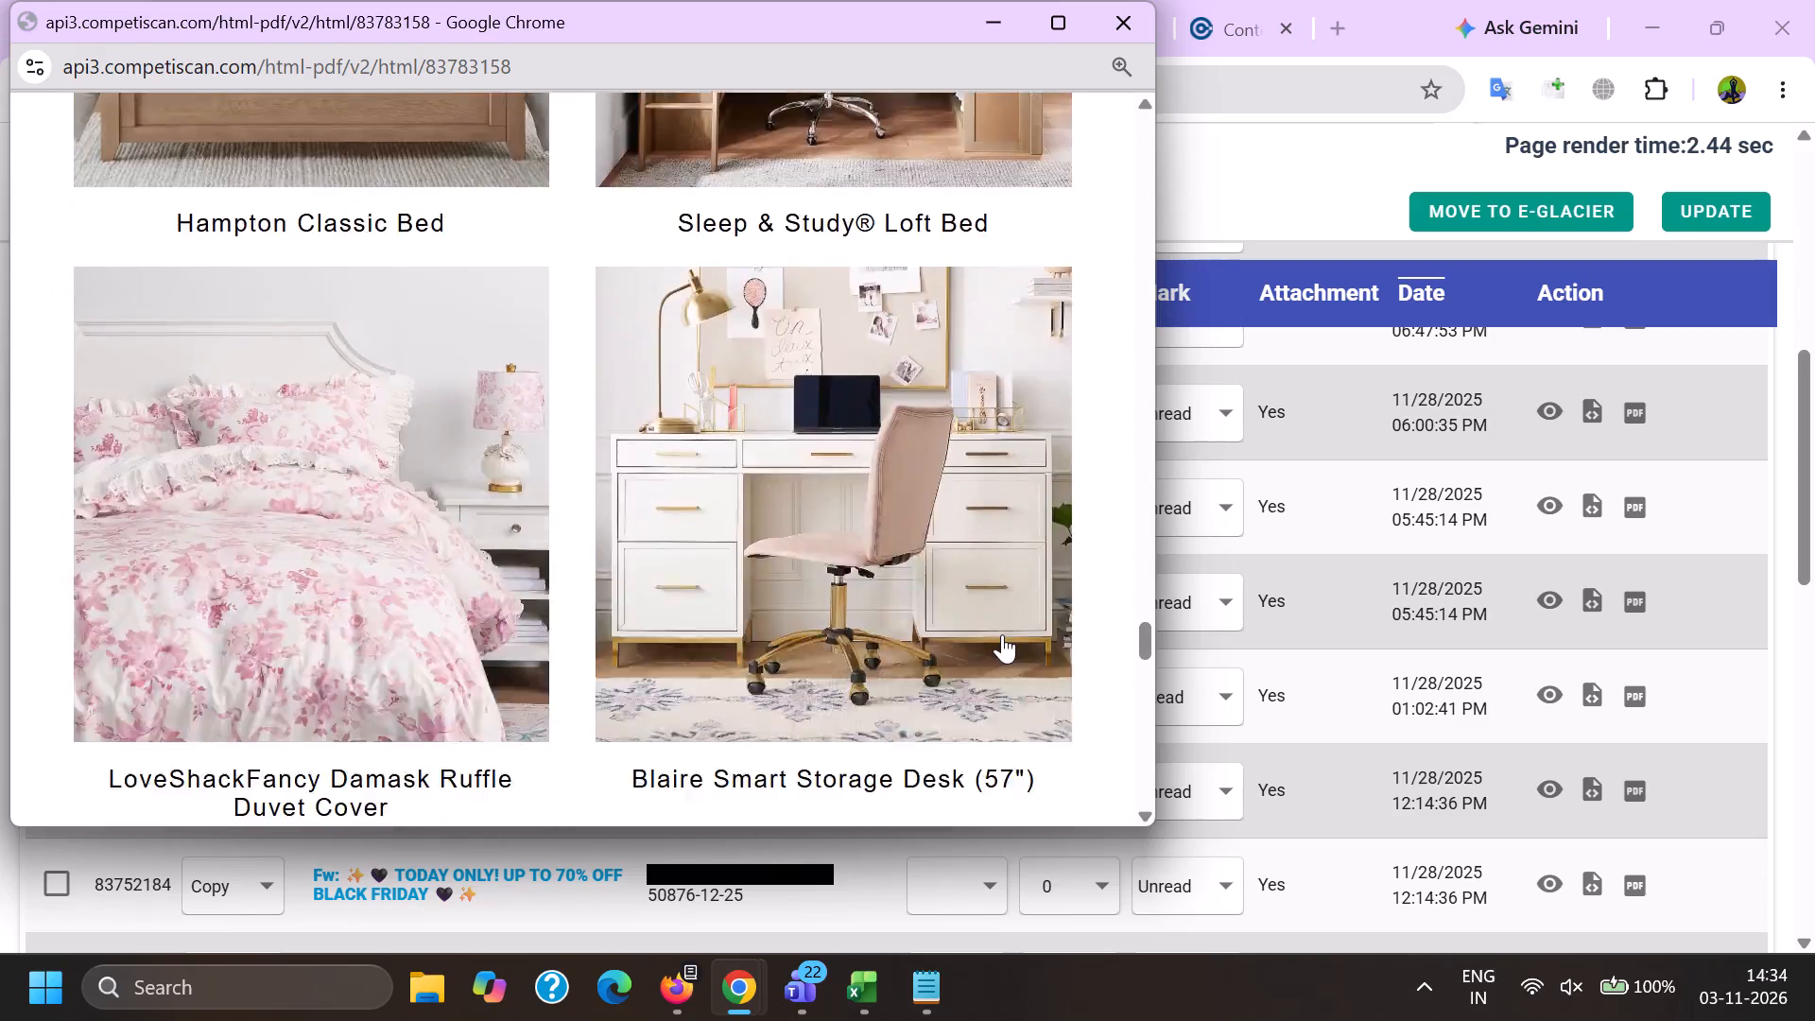
{"action": "key", "text": "alt+Tab"}
{"action": "left_click", "coordinate": [1557, 417]}
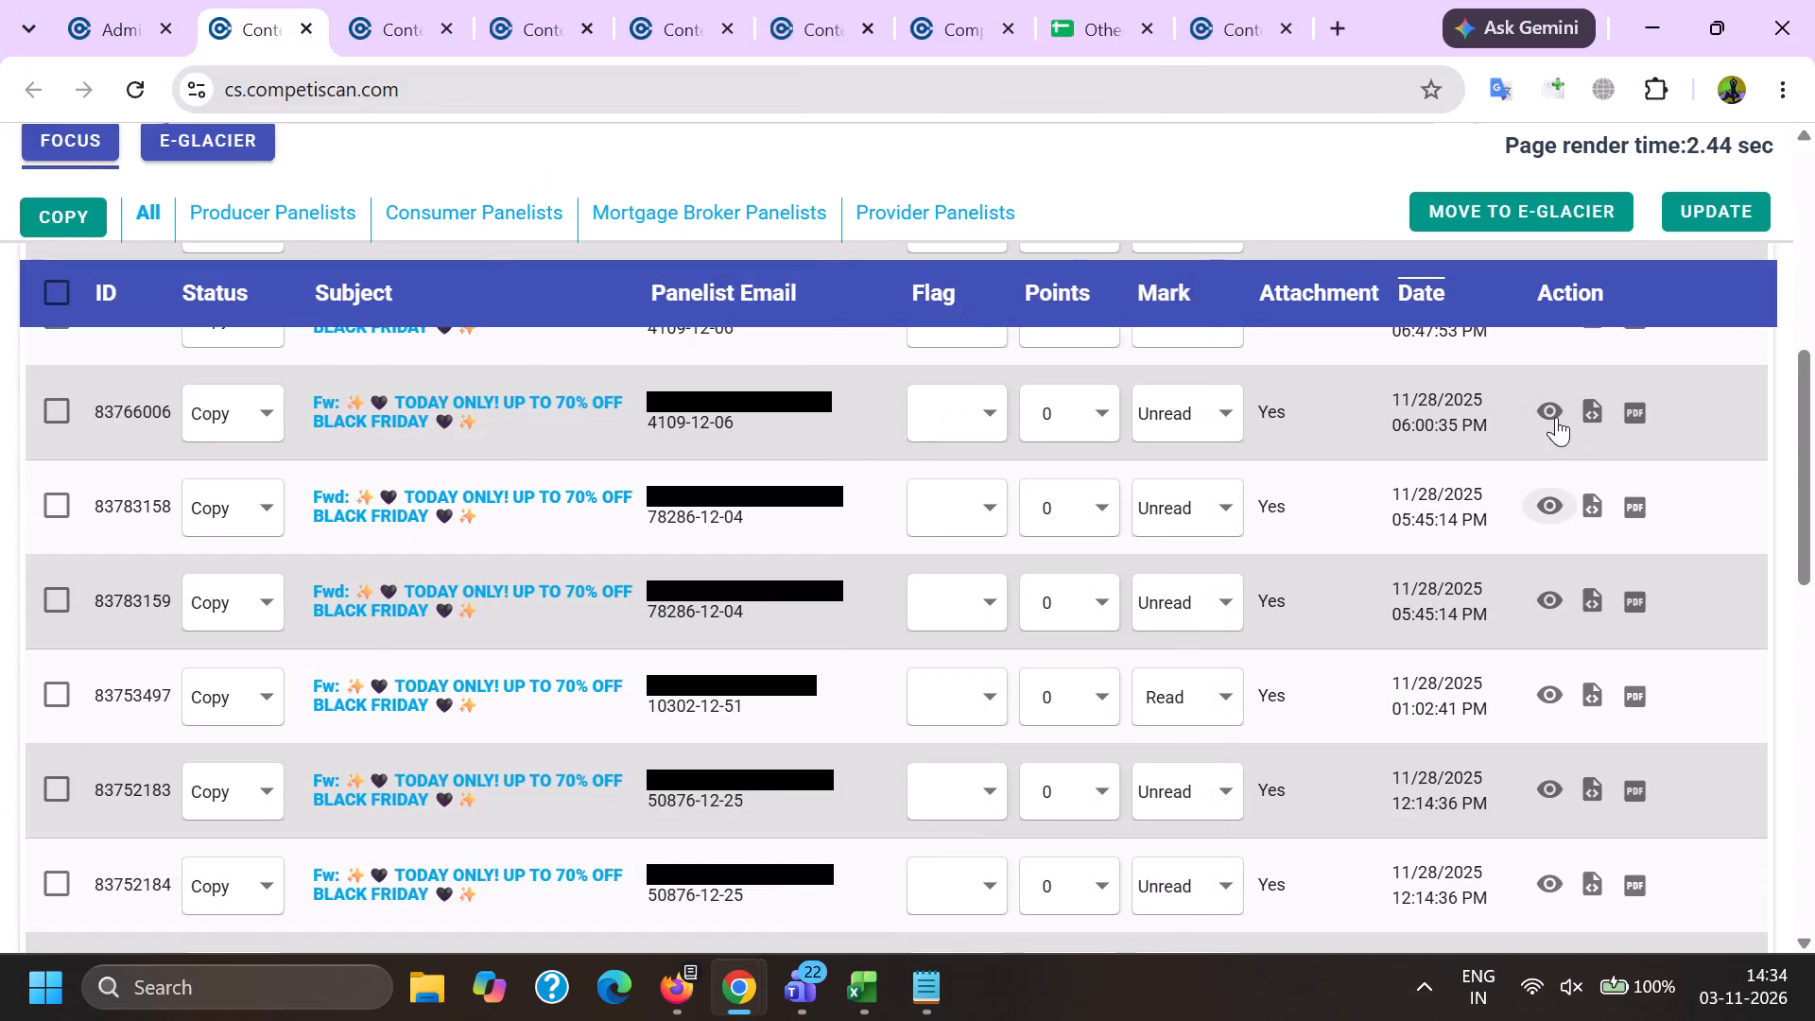
{"action": "left_click_drag", "start_coordinate": [1146, 129], "coordinate": [1146, 135]}
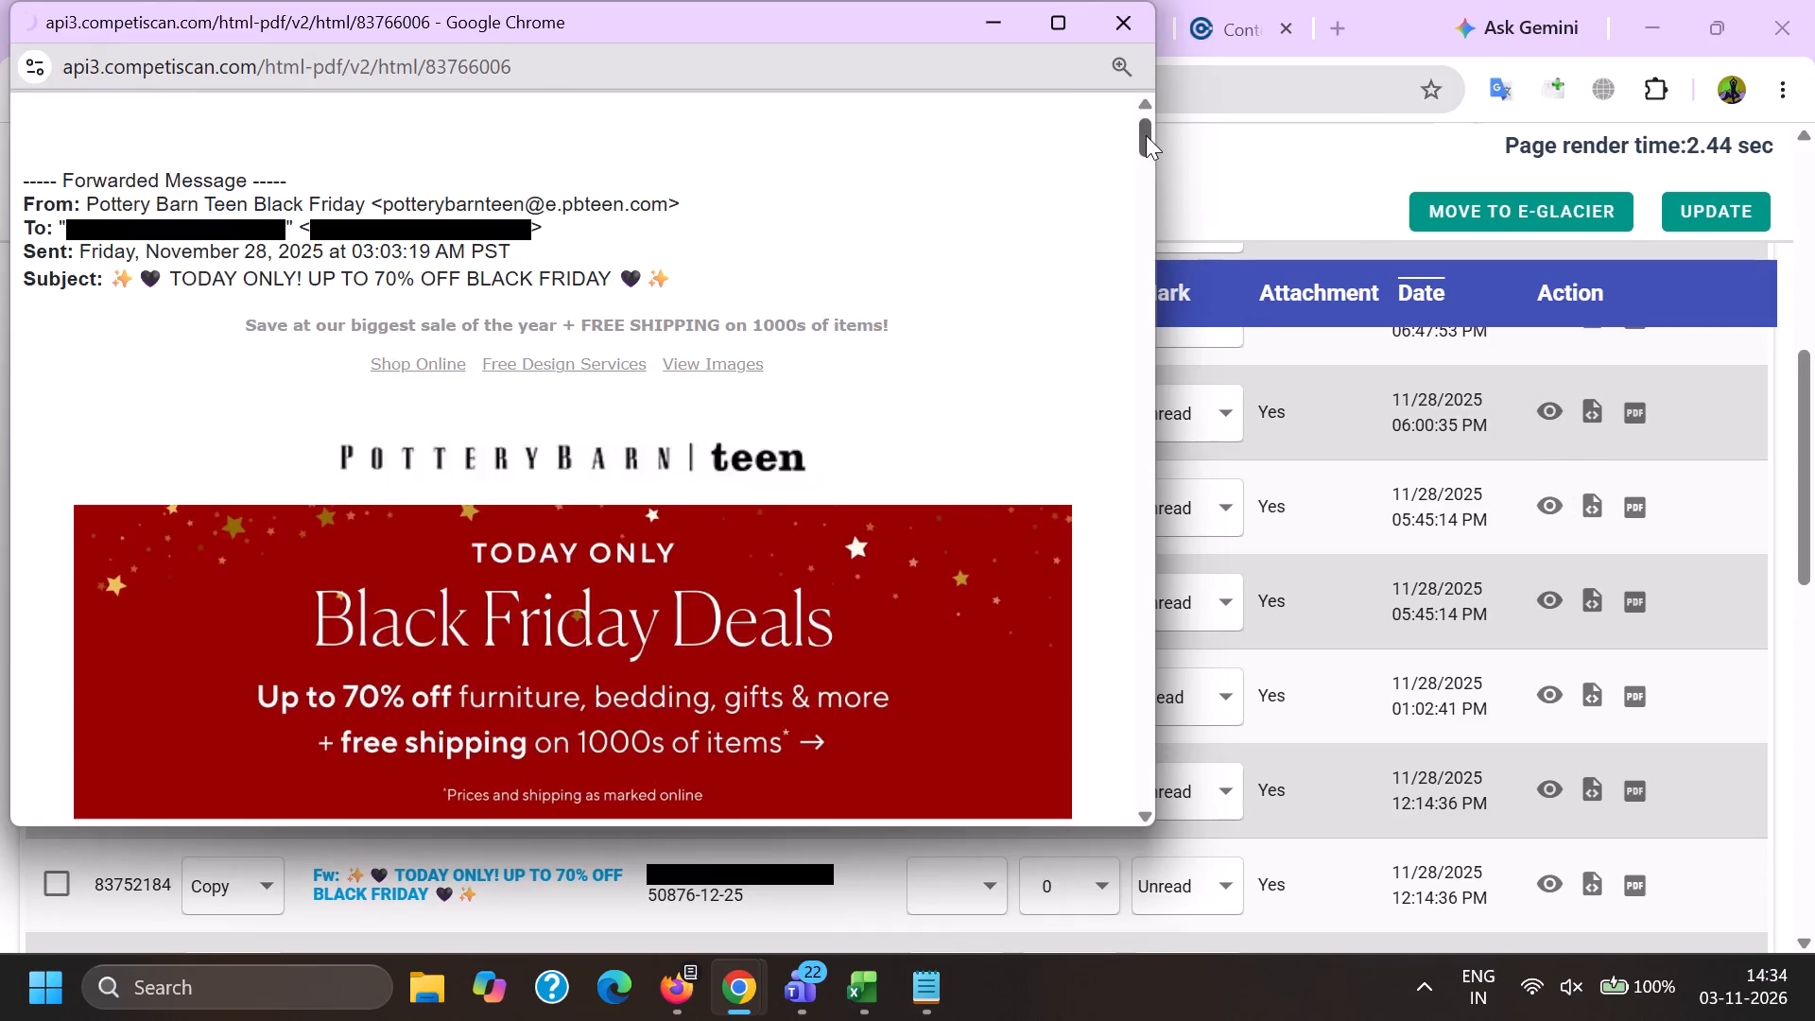
{"action": "left_click_drag", "start_coordinate": [1146, 135], "coordinate": [1140, 672]}
{"action": "key", "text": "alt+Tab"}
{"action": "scroll", "coordinate": [1371, 648], "scroll_direction": "up", "scroll_amount": 1}
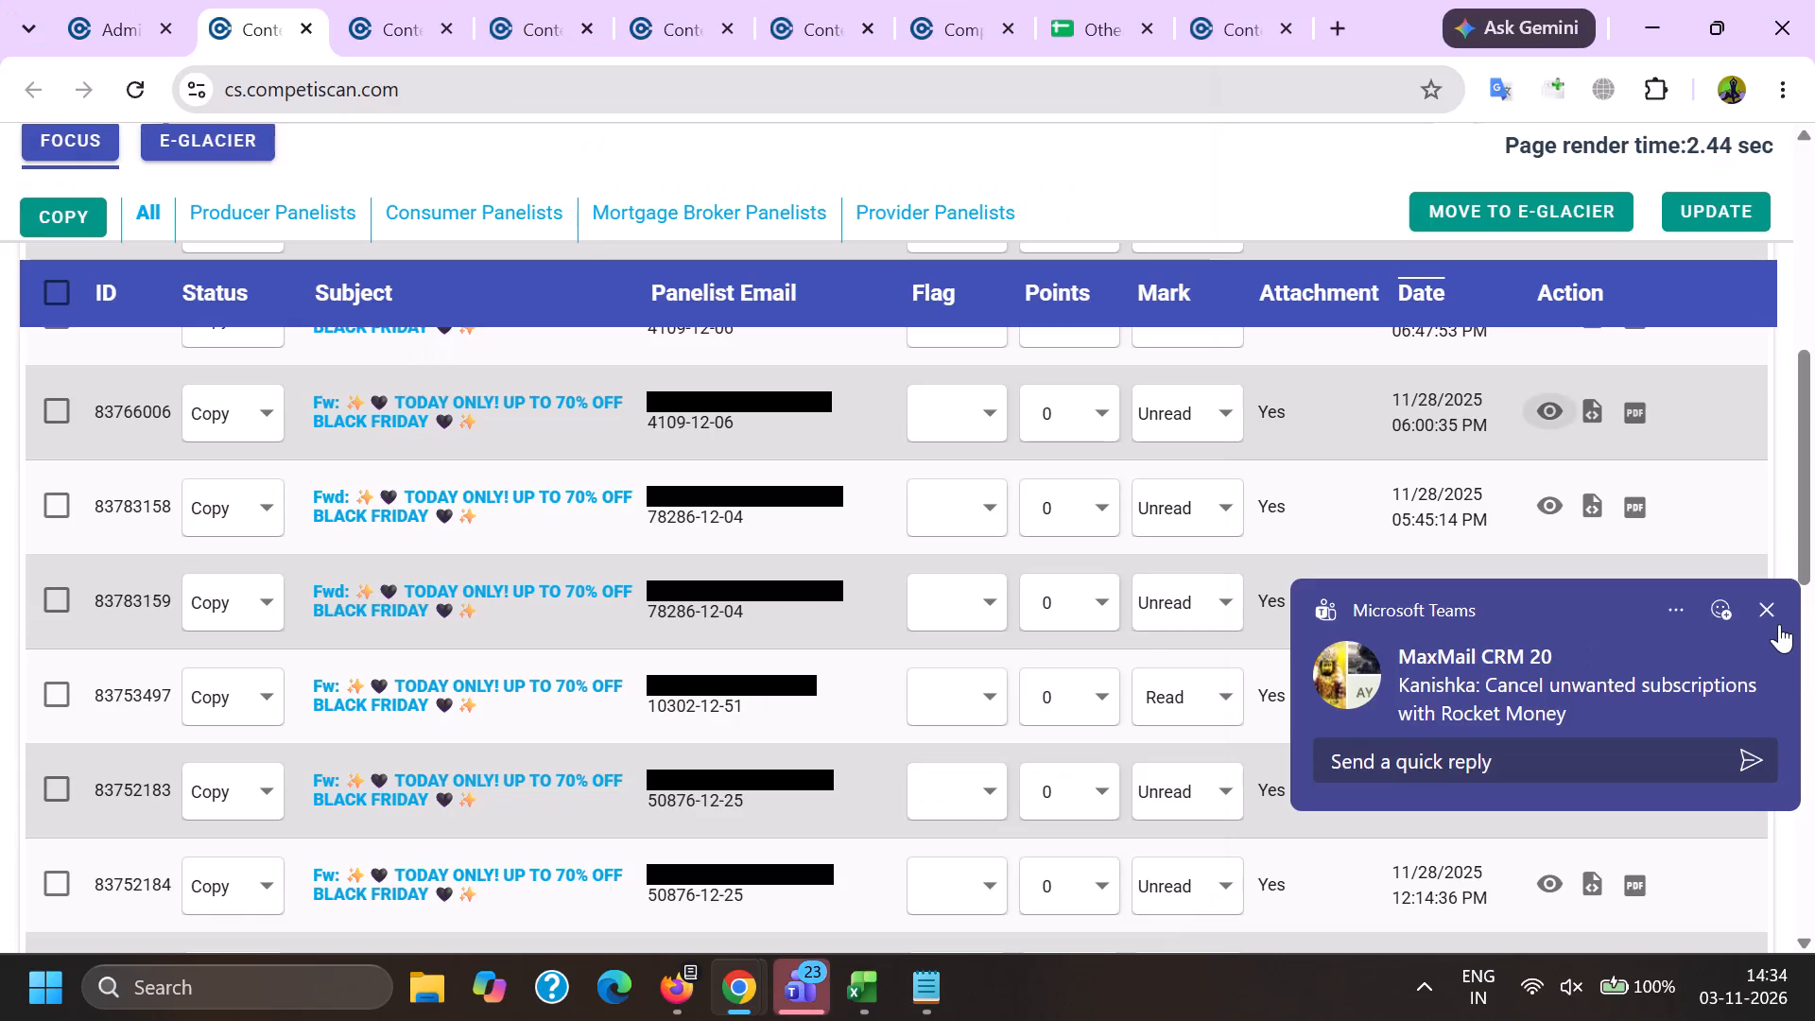
{"action": "left_click", "coordinate": [1778, 614]}
{"action": "scroll", "coordinate": [1703, 663], "scroll_direction": "up", "scroll_amount": 2}
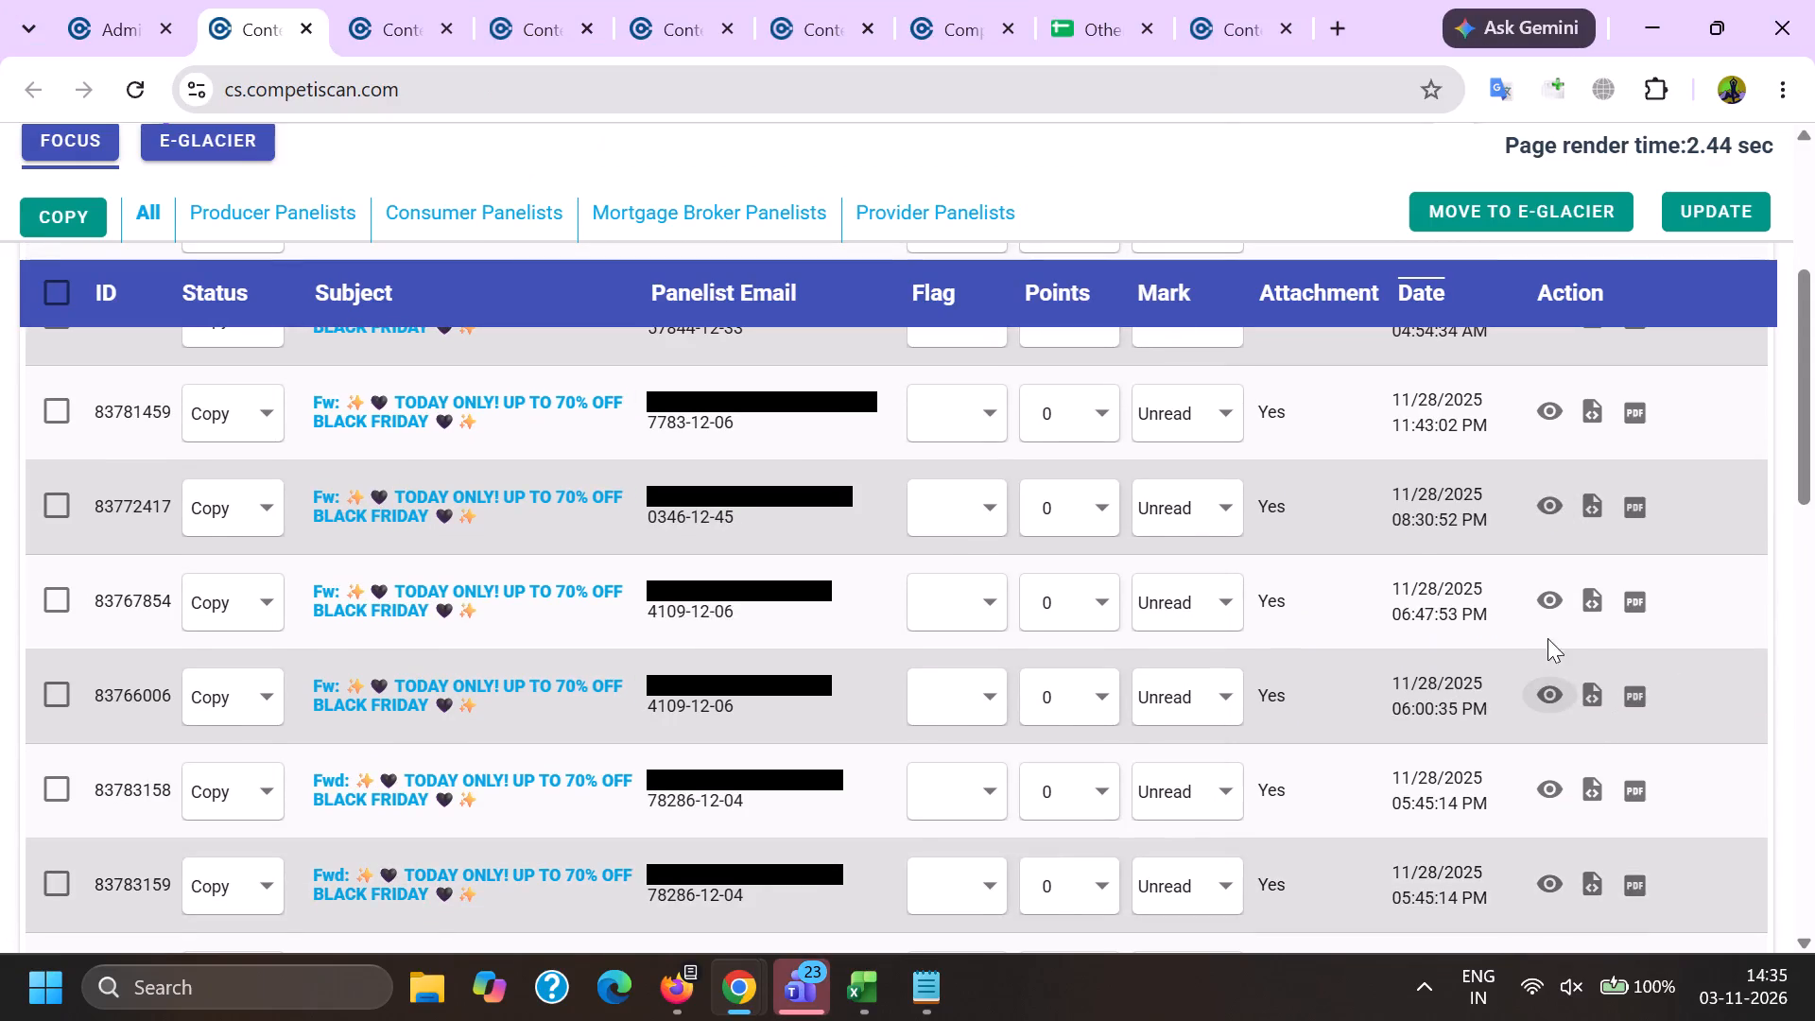
{"action": "left_click", "coordinate": [1547, 606]}
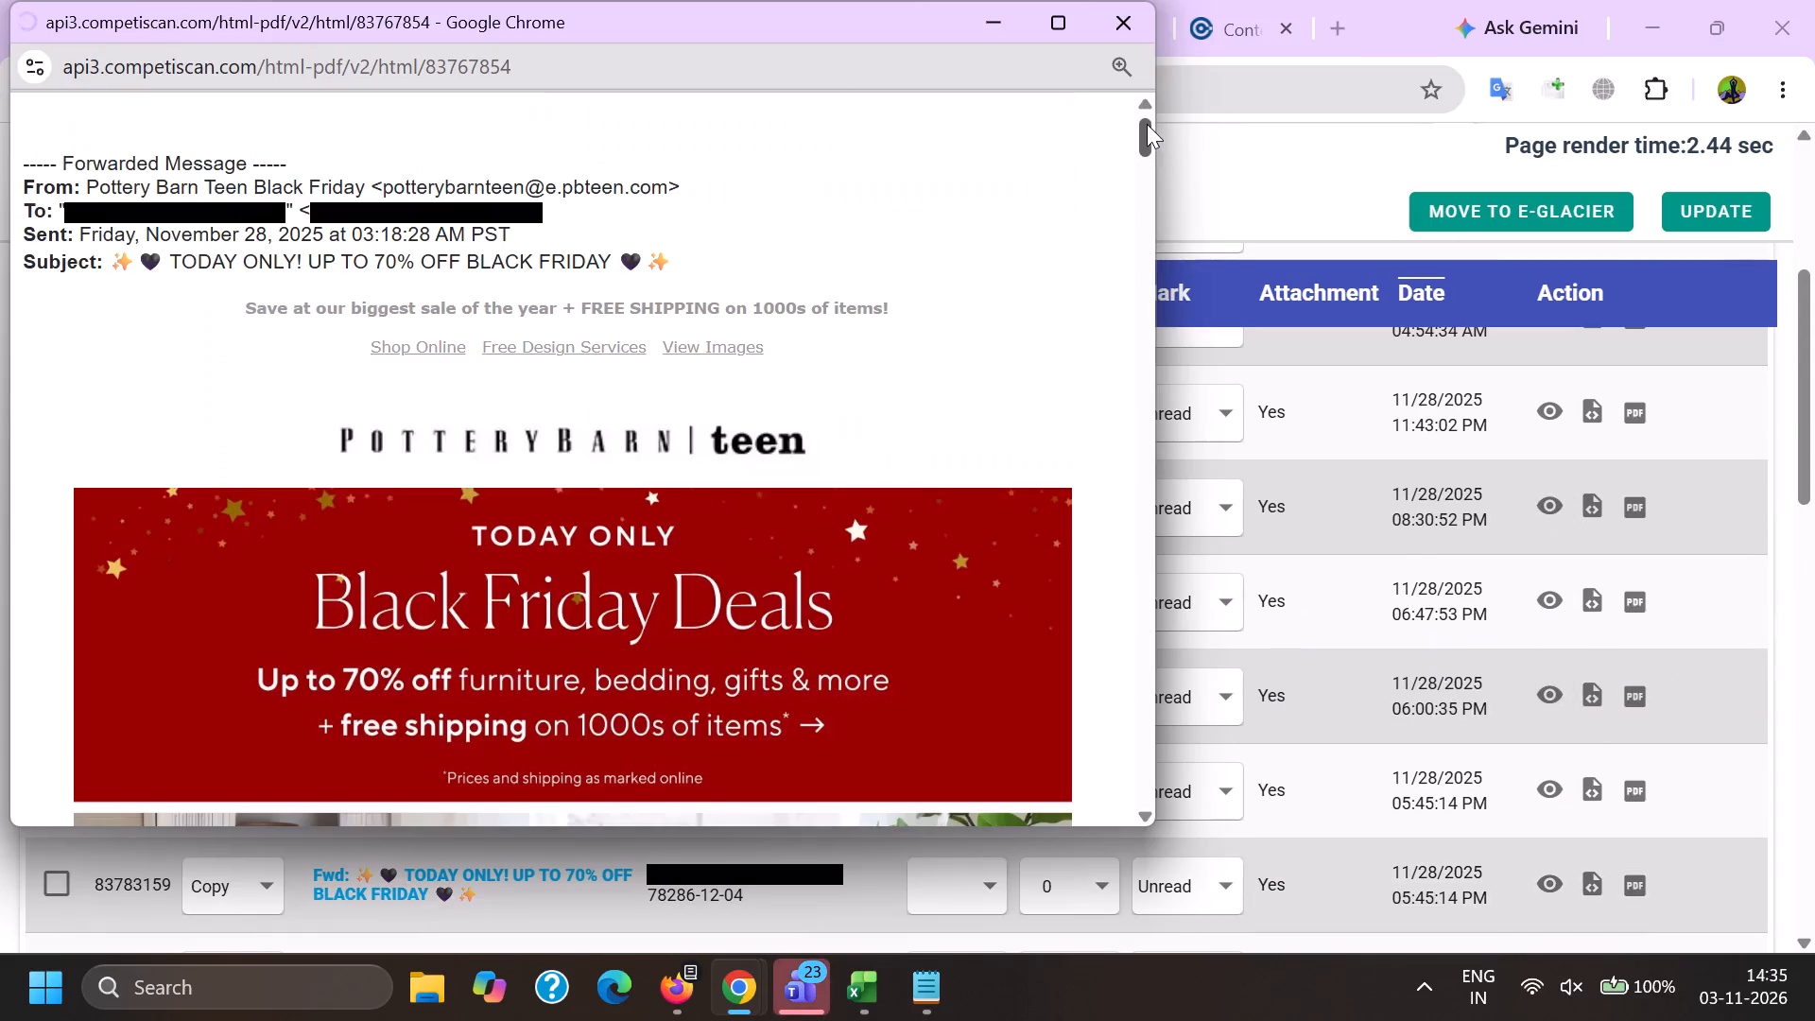
{"action": "left_click_drag", "start_coordinate": [1147, 124], "coordinate": [1114, 687]}
{"action": "key", "text": "alt+Tab"}
{"action": "scroll", "coordinate": [1521, 613], "scroll_direction": "up", "scroll_amount": 1}
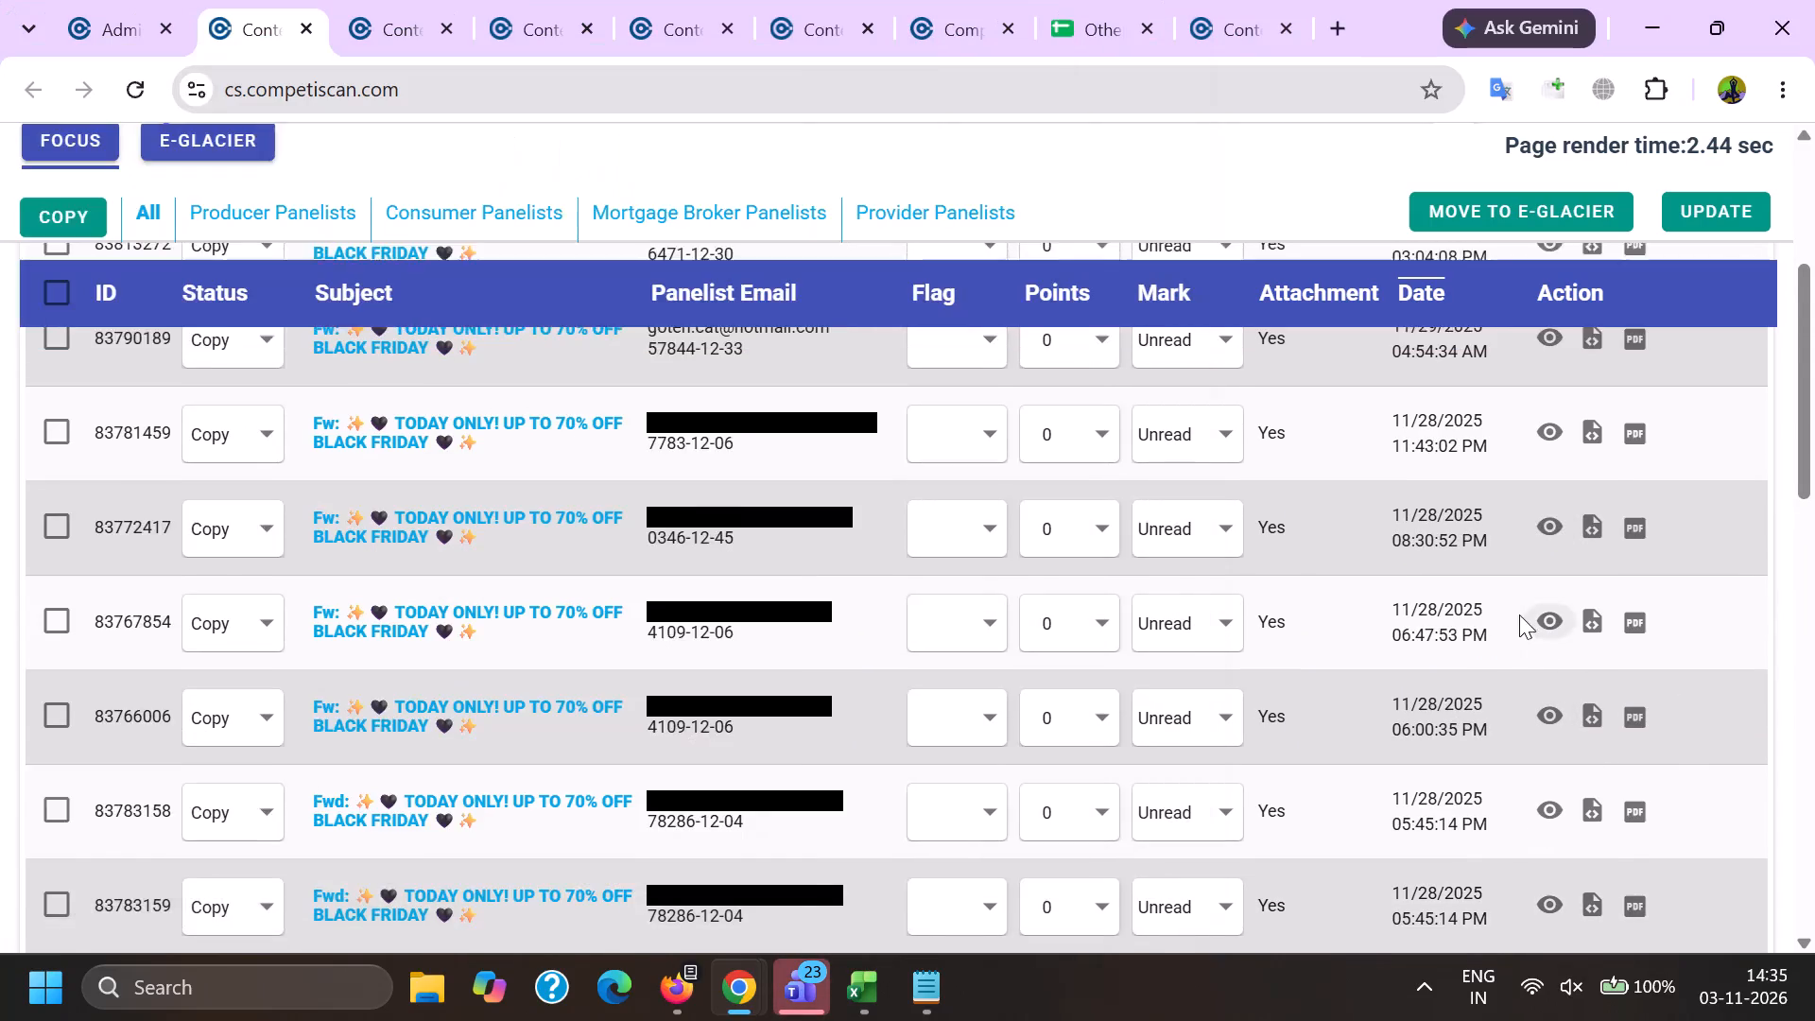
{"action": "scroll", "coordinate": [1539, 868], "scroll_direction": "down", "scroll_amount": 1}
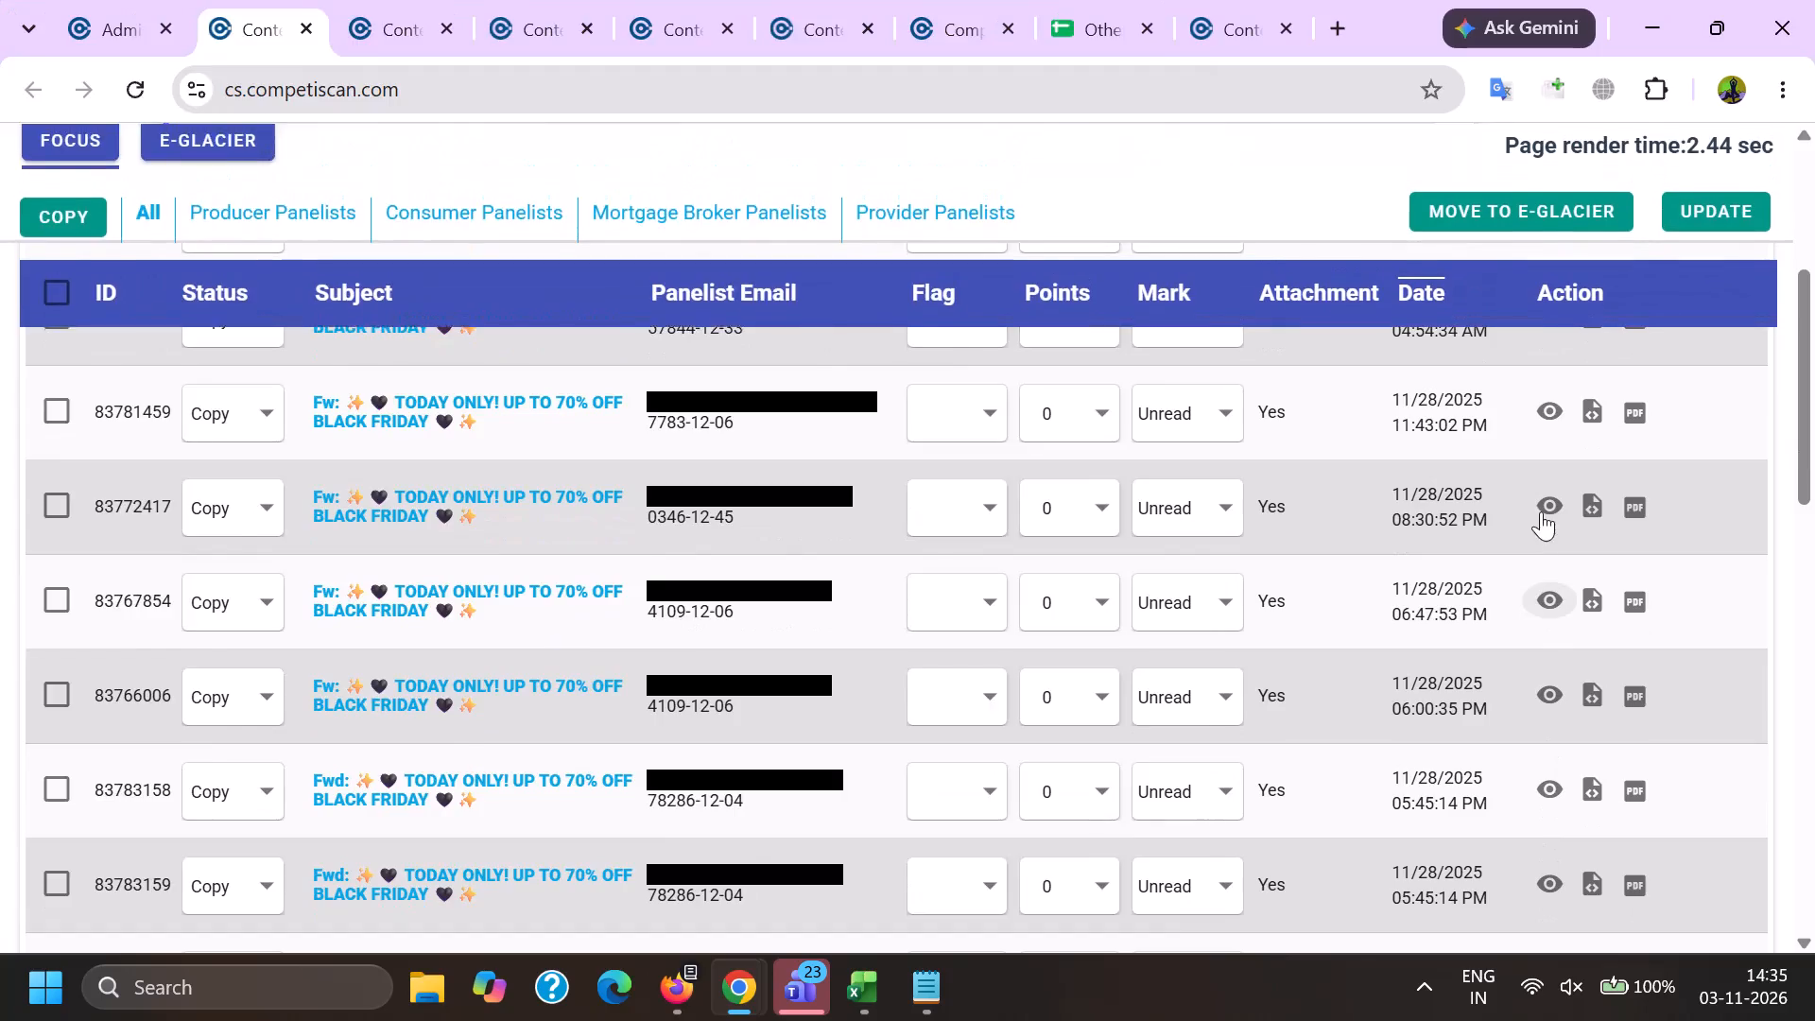
{"action": "left_click", "coordinate": [1541, 511]}
{"action": "left_click_drag", "start_coordinate": [1146, 126], "coordinate": [1130, 426]}
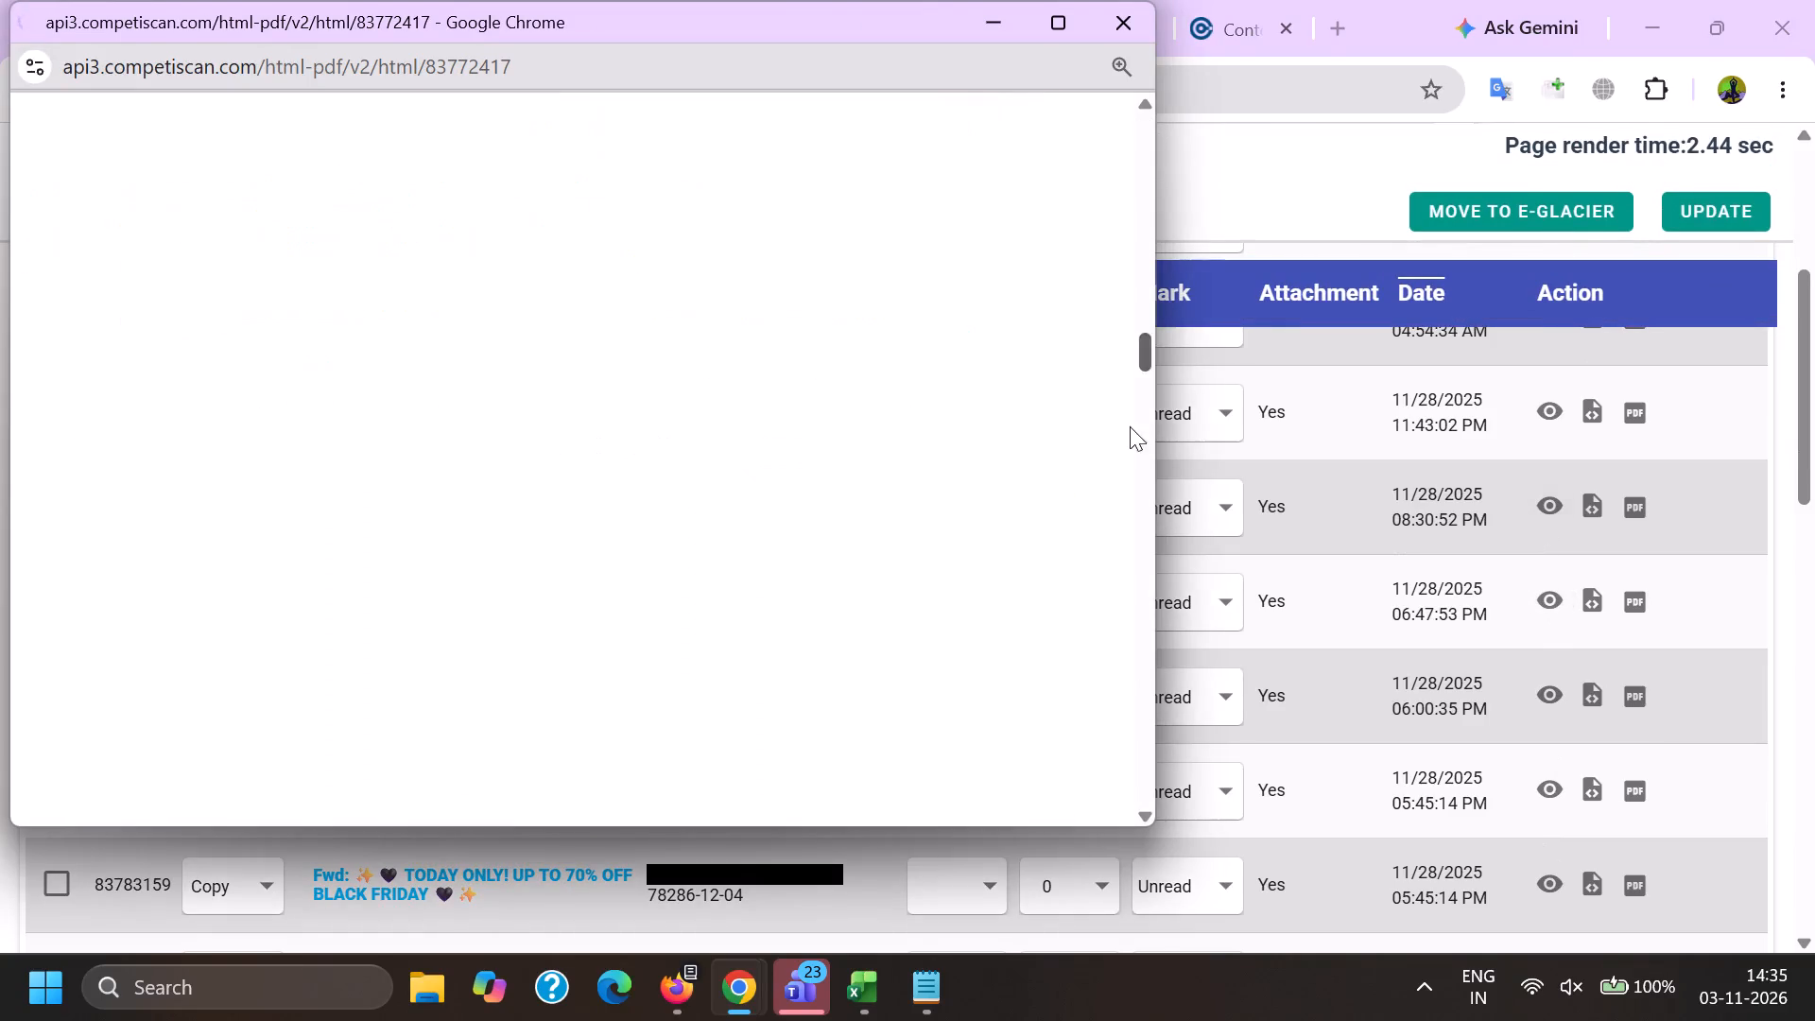
{"action": "left_click_drag", "start_coordinate": [1130, 426], "coordinate": [1132, 662]}
{"action": "key", "text": "alt+Tab"}
Examine the previews of the forwarded emails 83781459, 83790189 and 83813272 to compare their content.
{"action": "scroll", "coordinate": [1241, 647], "scroll_direction": "up", "scroll_amount": 1}
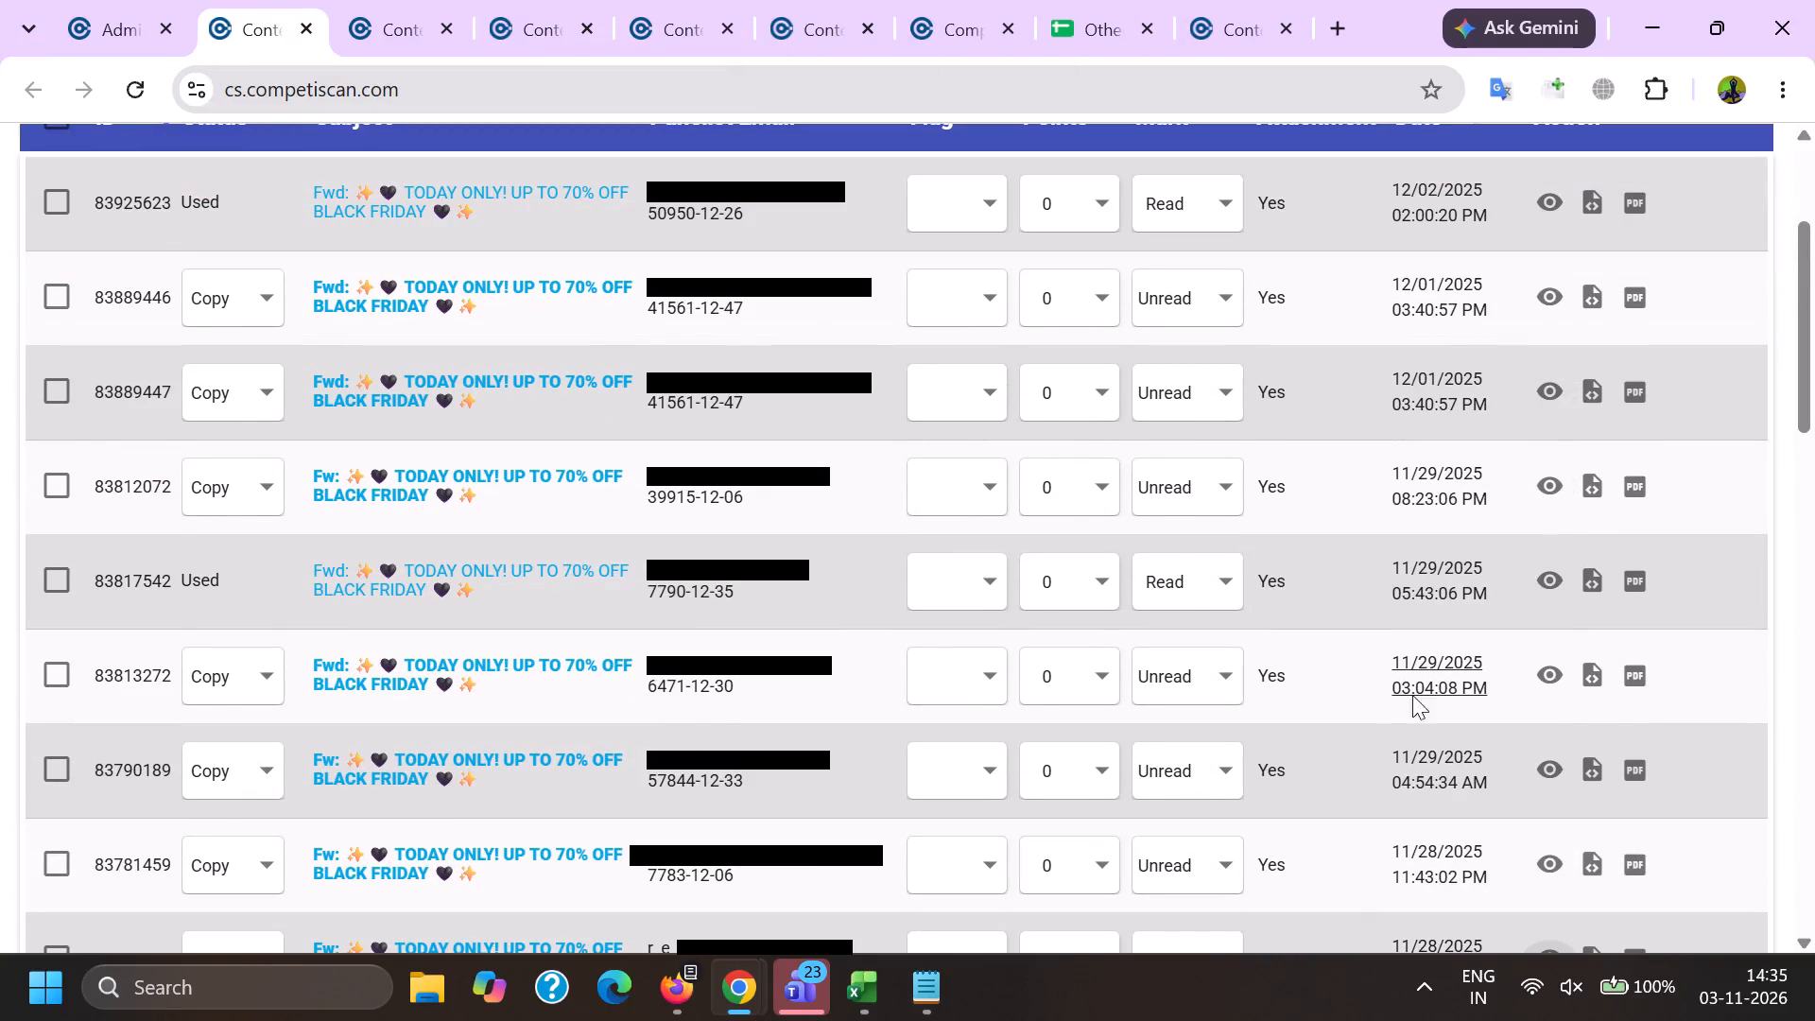
{"action": "left_click", "coordinate": [1547, 873]}
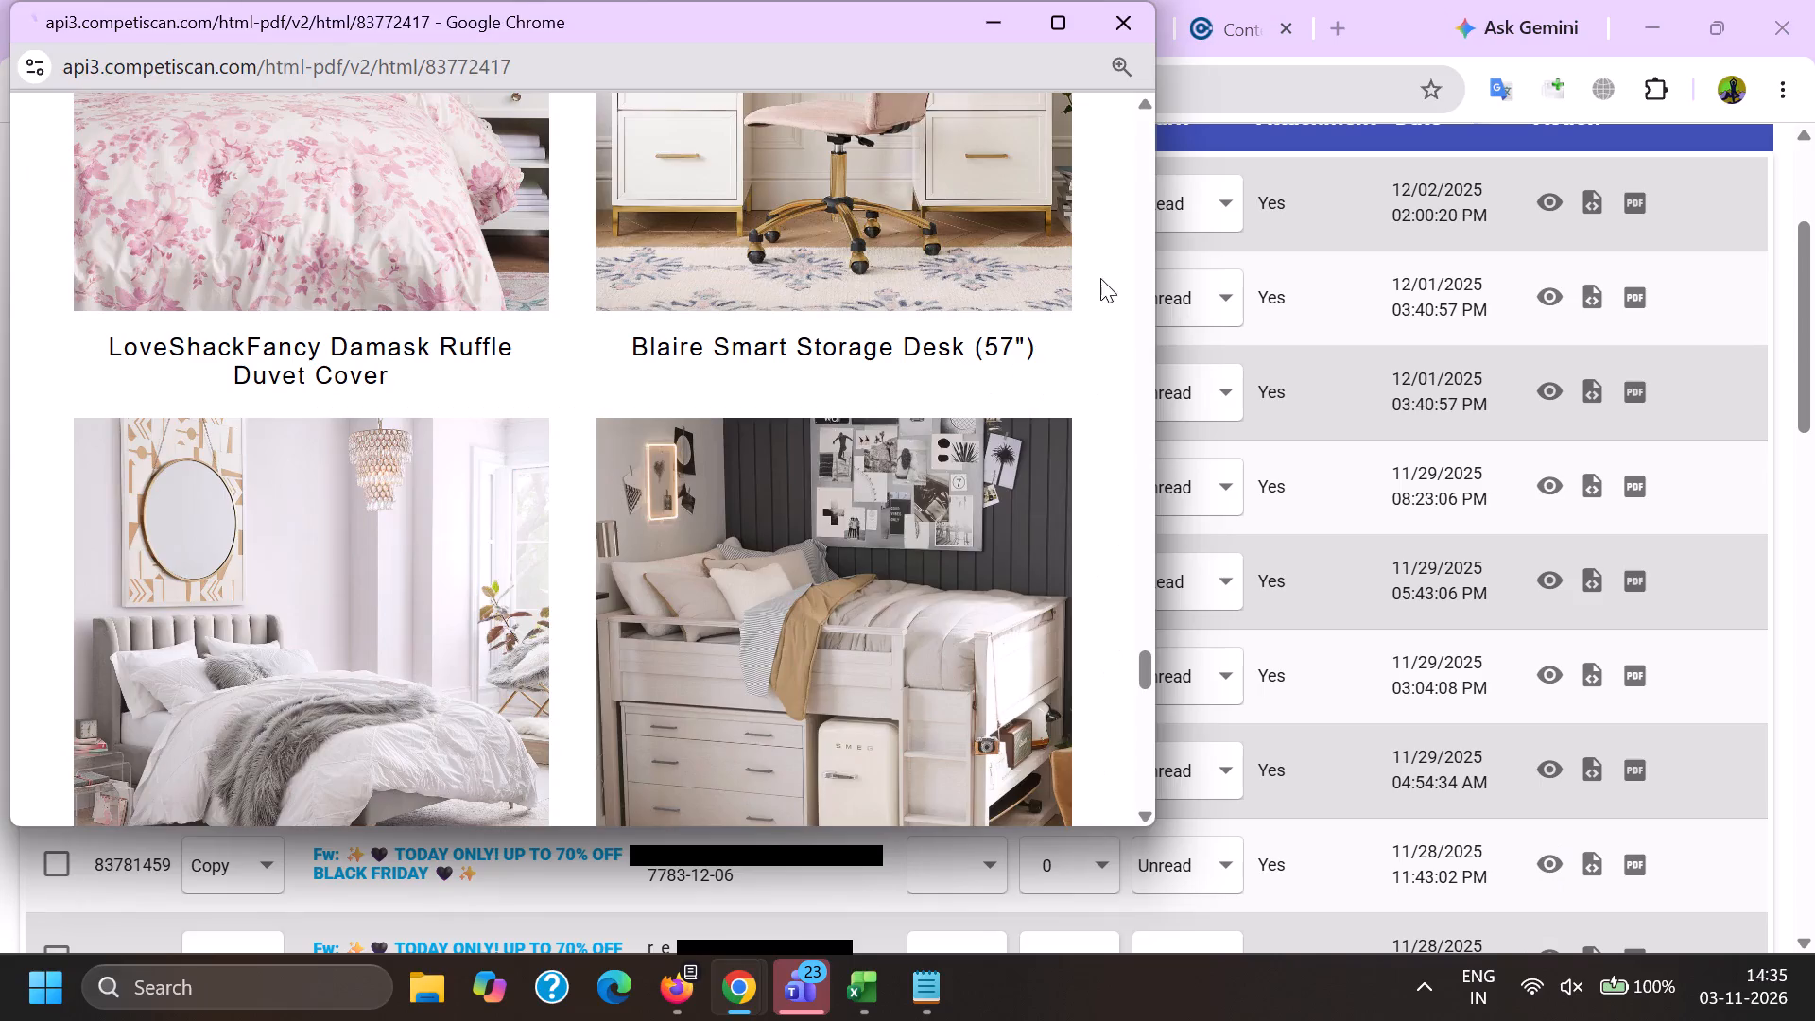
{"action": "left_click_drag", "start_coordinate": [1151, 134], "coordinate": [1135, 721]}
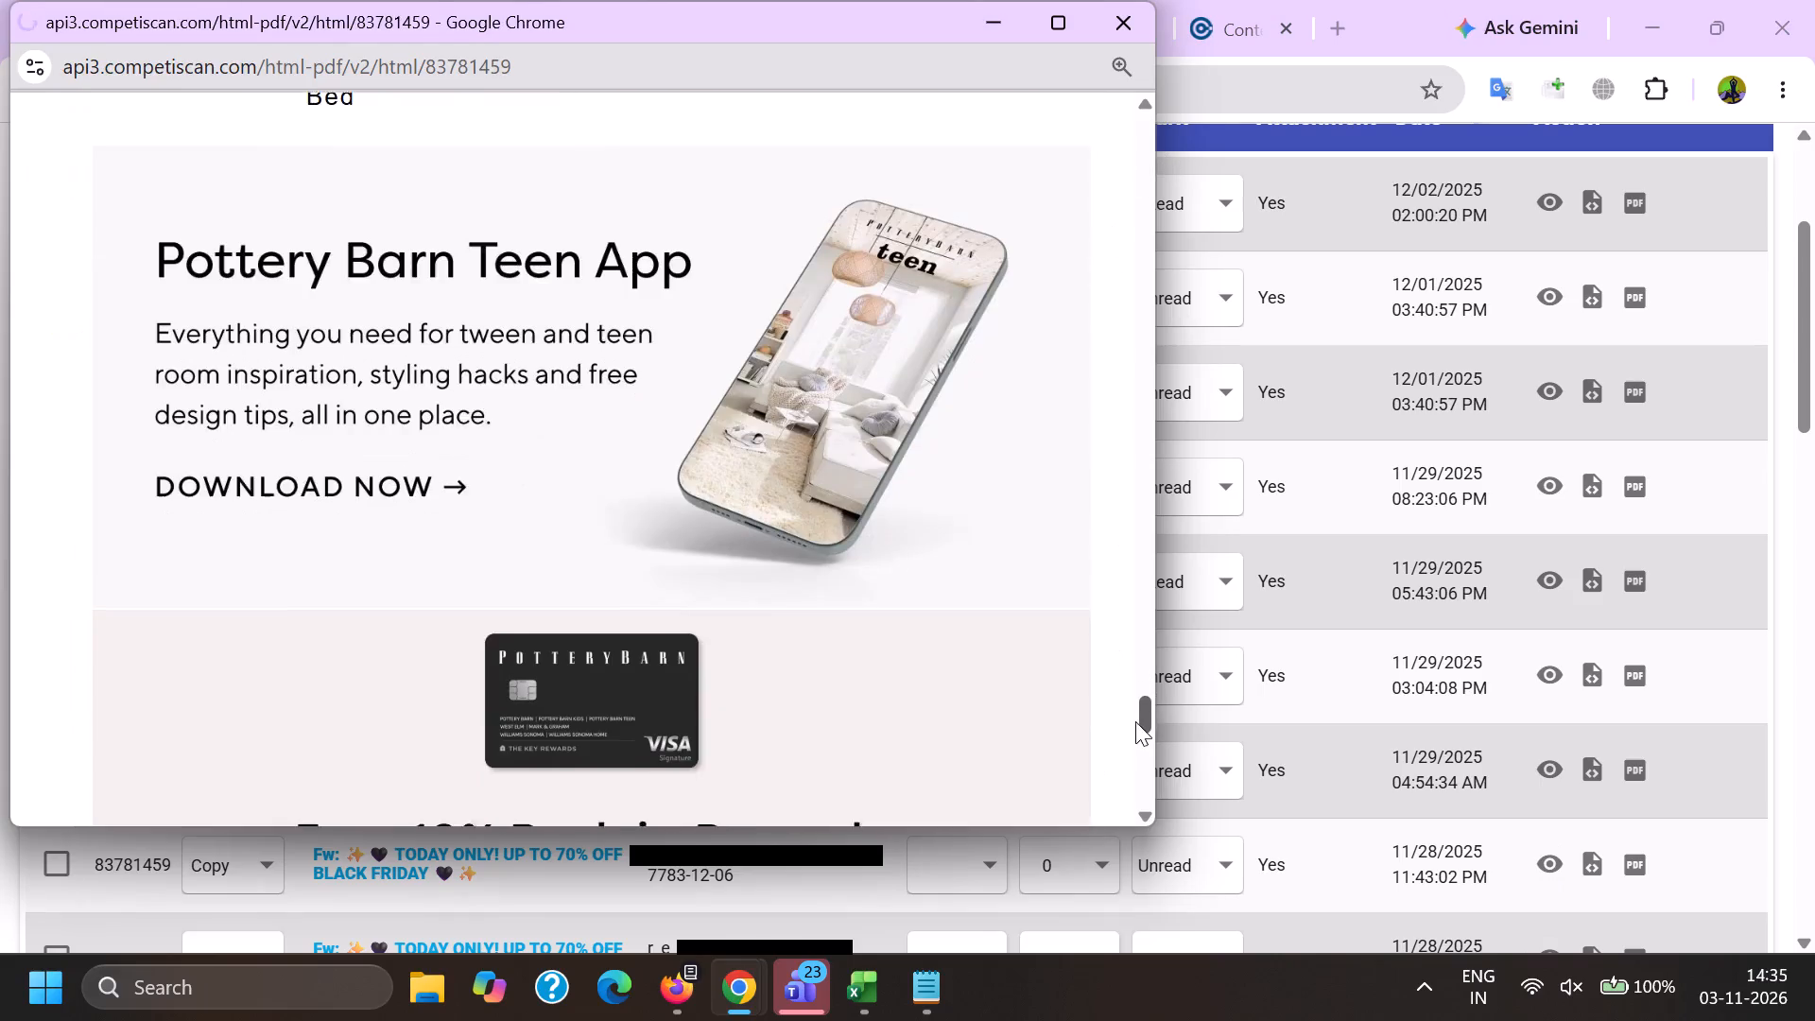
{"action": "left_click_drag", "start_coordinate": [1135, 721], "coordinate": [1135, 722]}
{"action": "key", "text": "alt+Tab"}
{"action": "left_click", "coordinate": [1777, 624]}
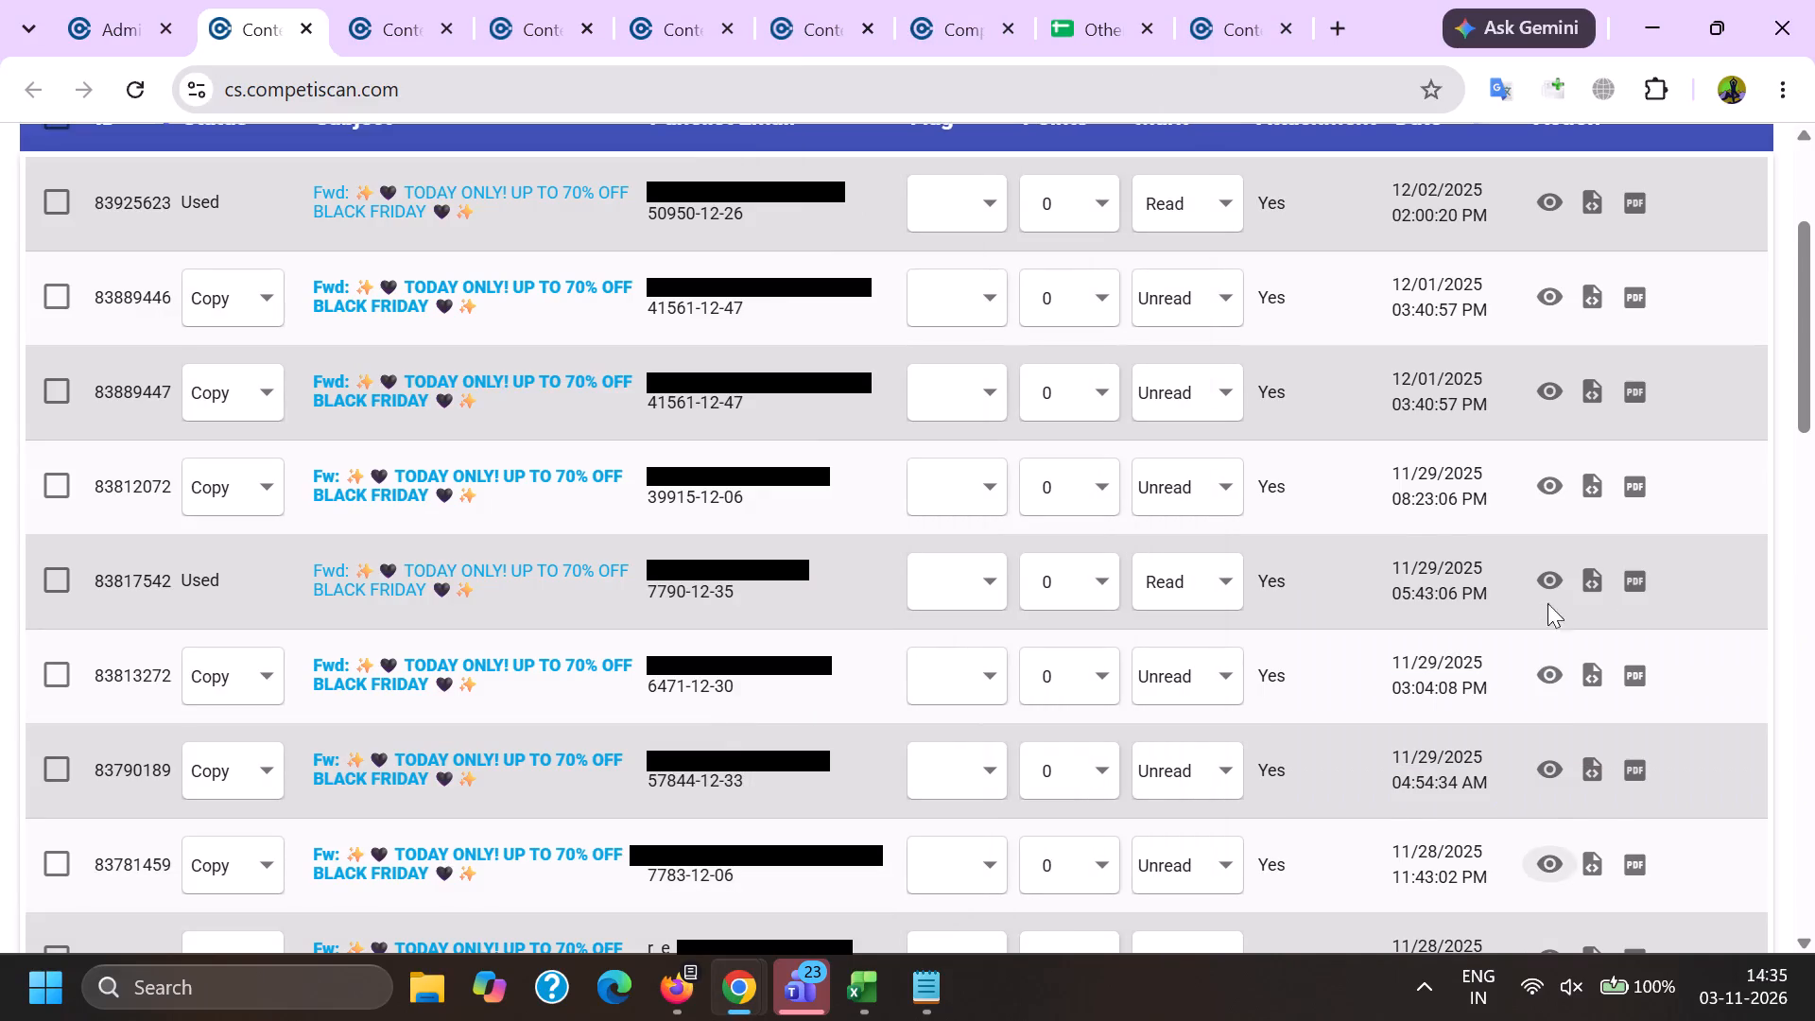
{"action": "left_click", "coordinate": [1547, 791]}
{"action": "left_click", "coordinate": [1548, 768]}
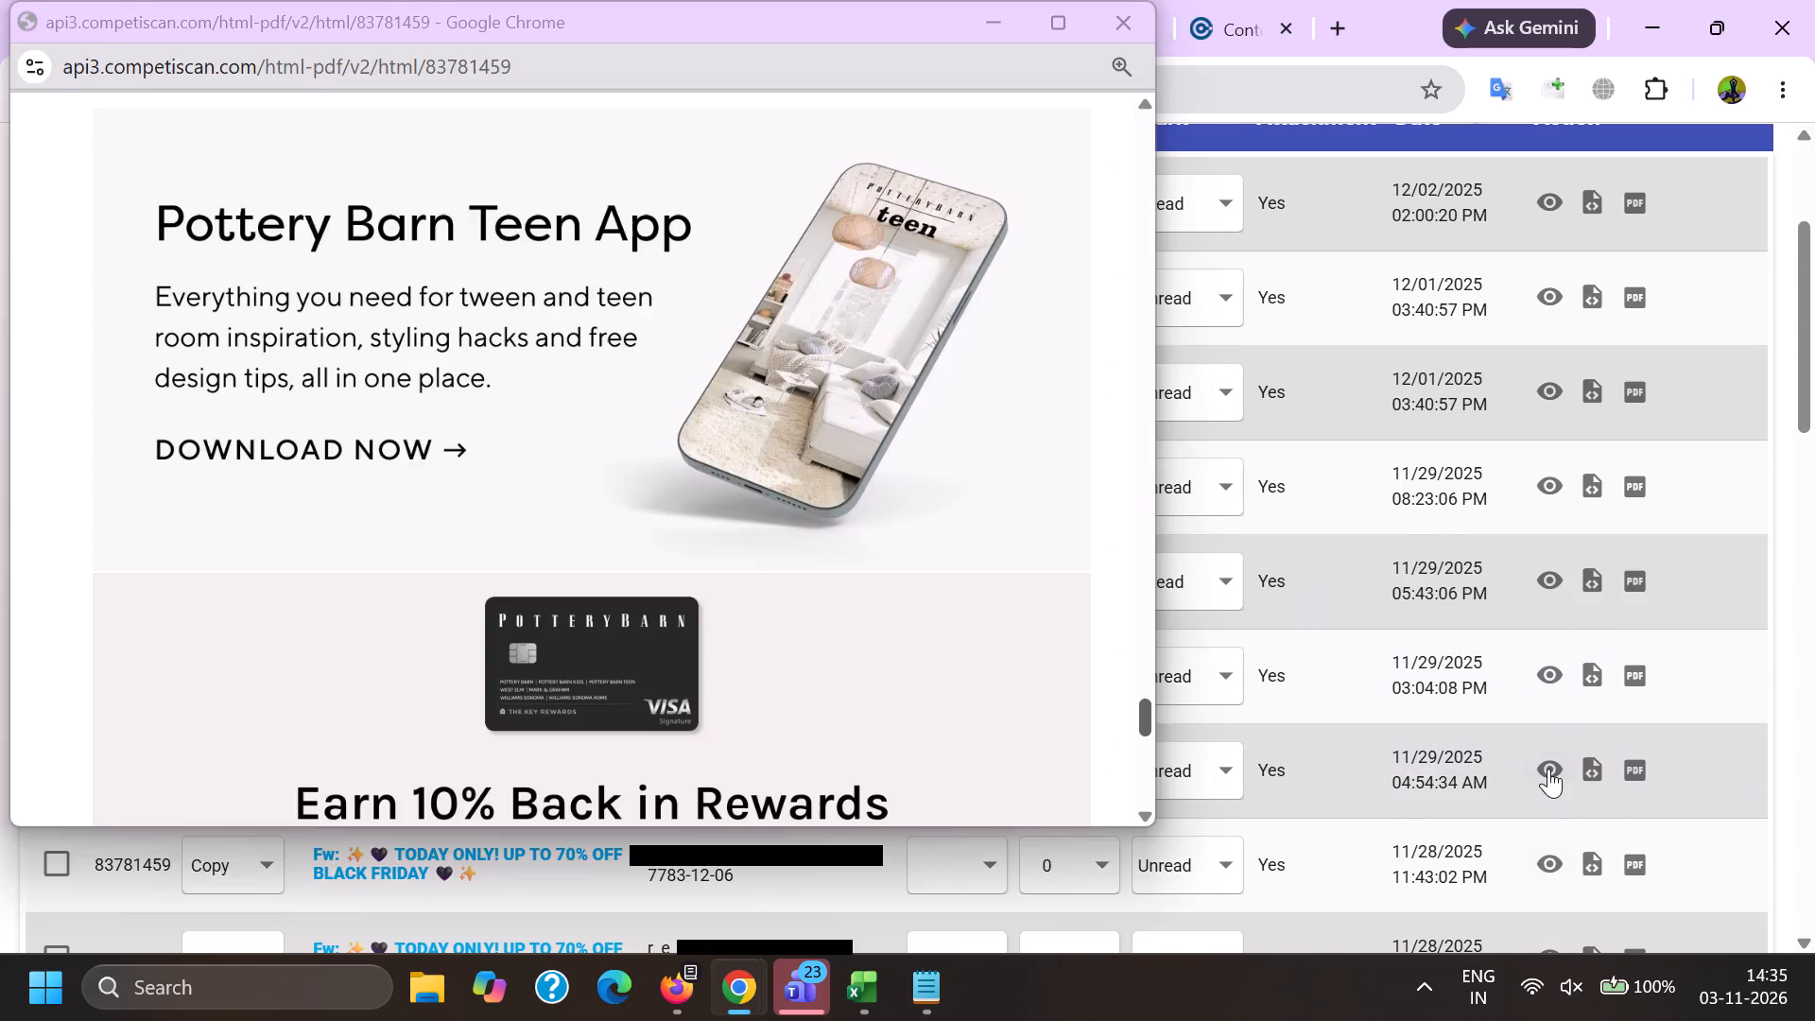
{"action": "left_click_drag", "start_coordinate": [1147, 135], "coordinate": [1135, 393]}
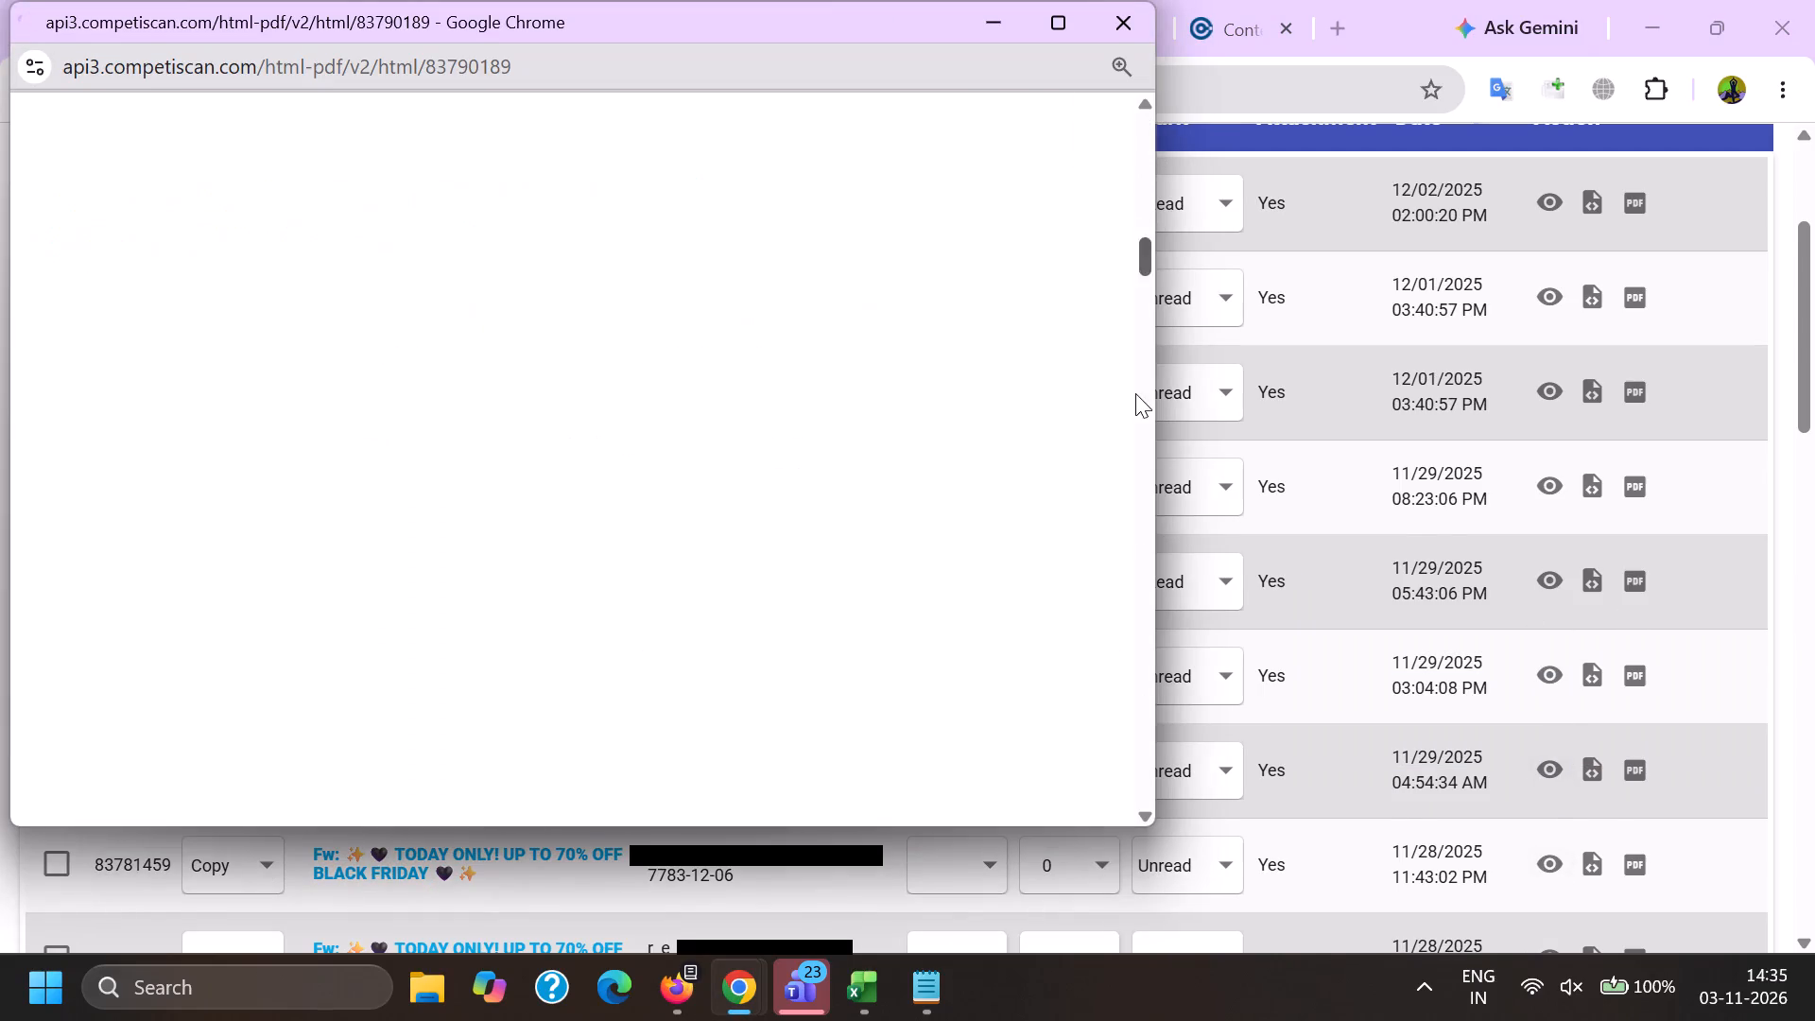
{"action": "left_click_drag", "start_coordinate": [1135, 393], "coordinate": [1127, 666]}
{"action": "key", "text": "alt+Tab"}
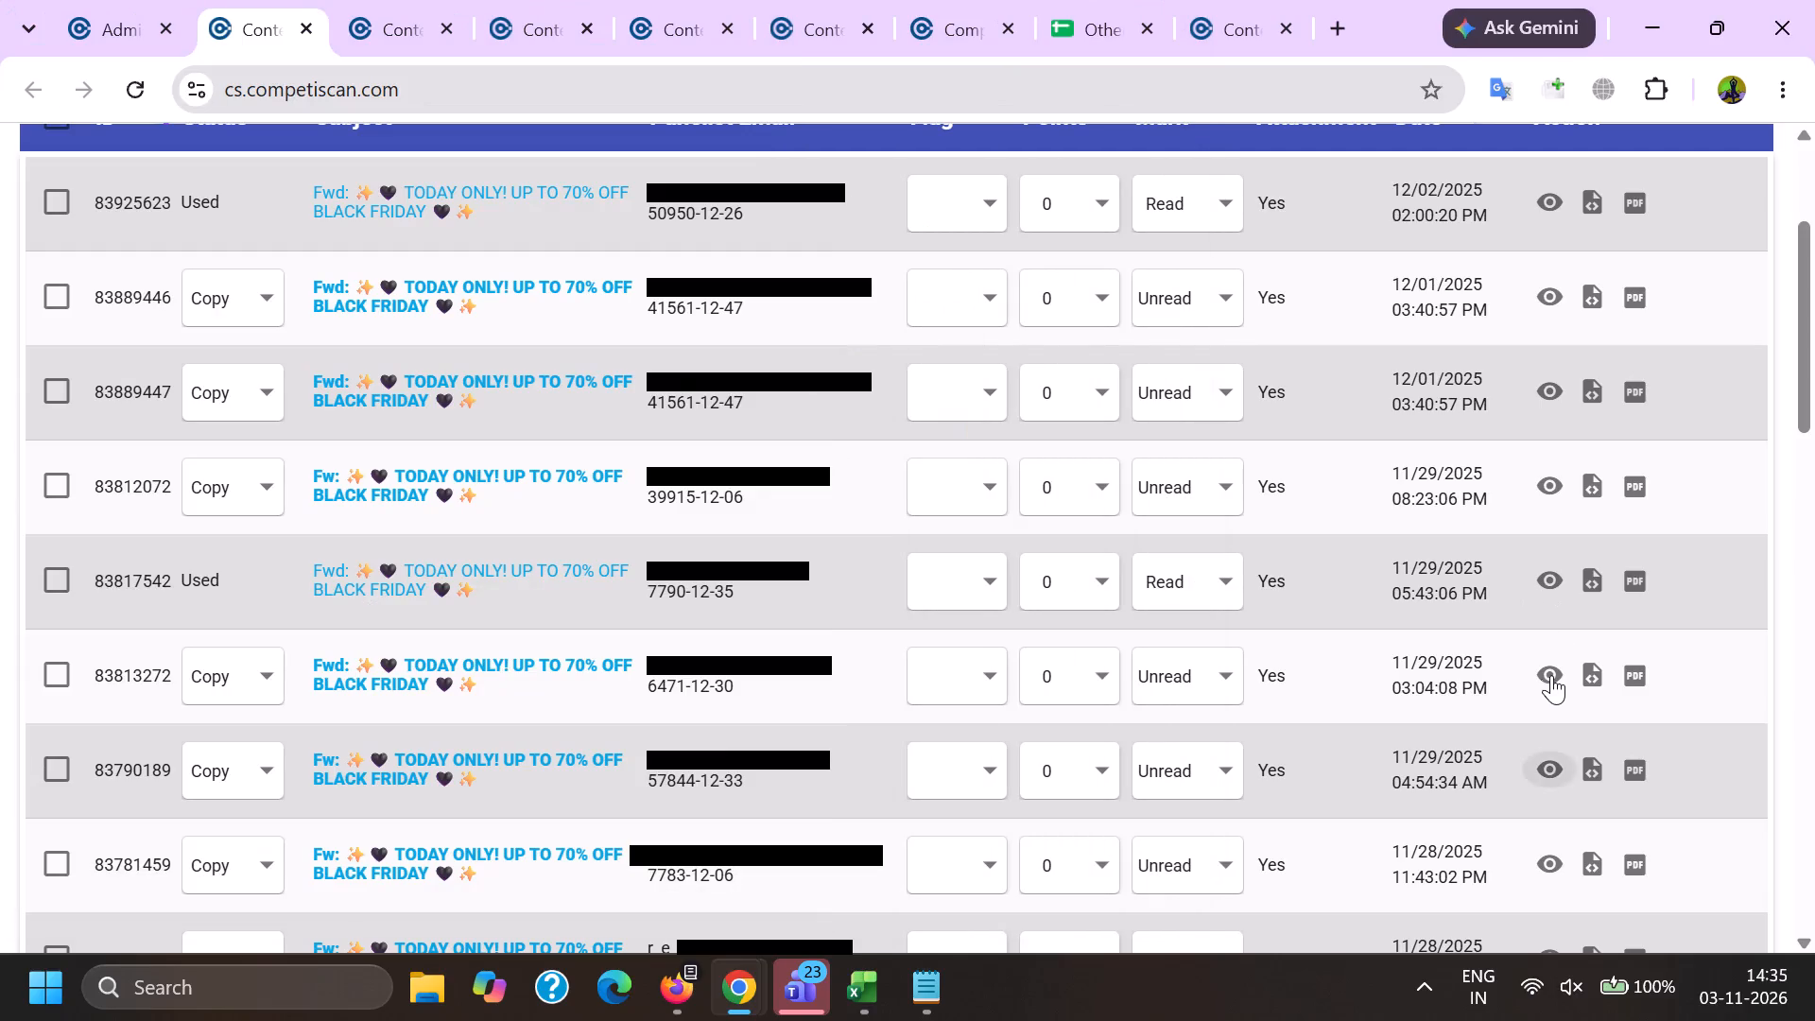
{"action": "left_click", "coordinate": [1552, 677]}
{"action": "left_click_drag", "start_coordinate": [1145, 134], "coordinate": [1145, 133]}
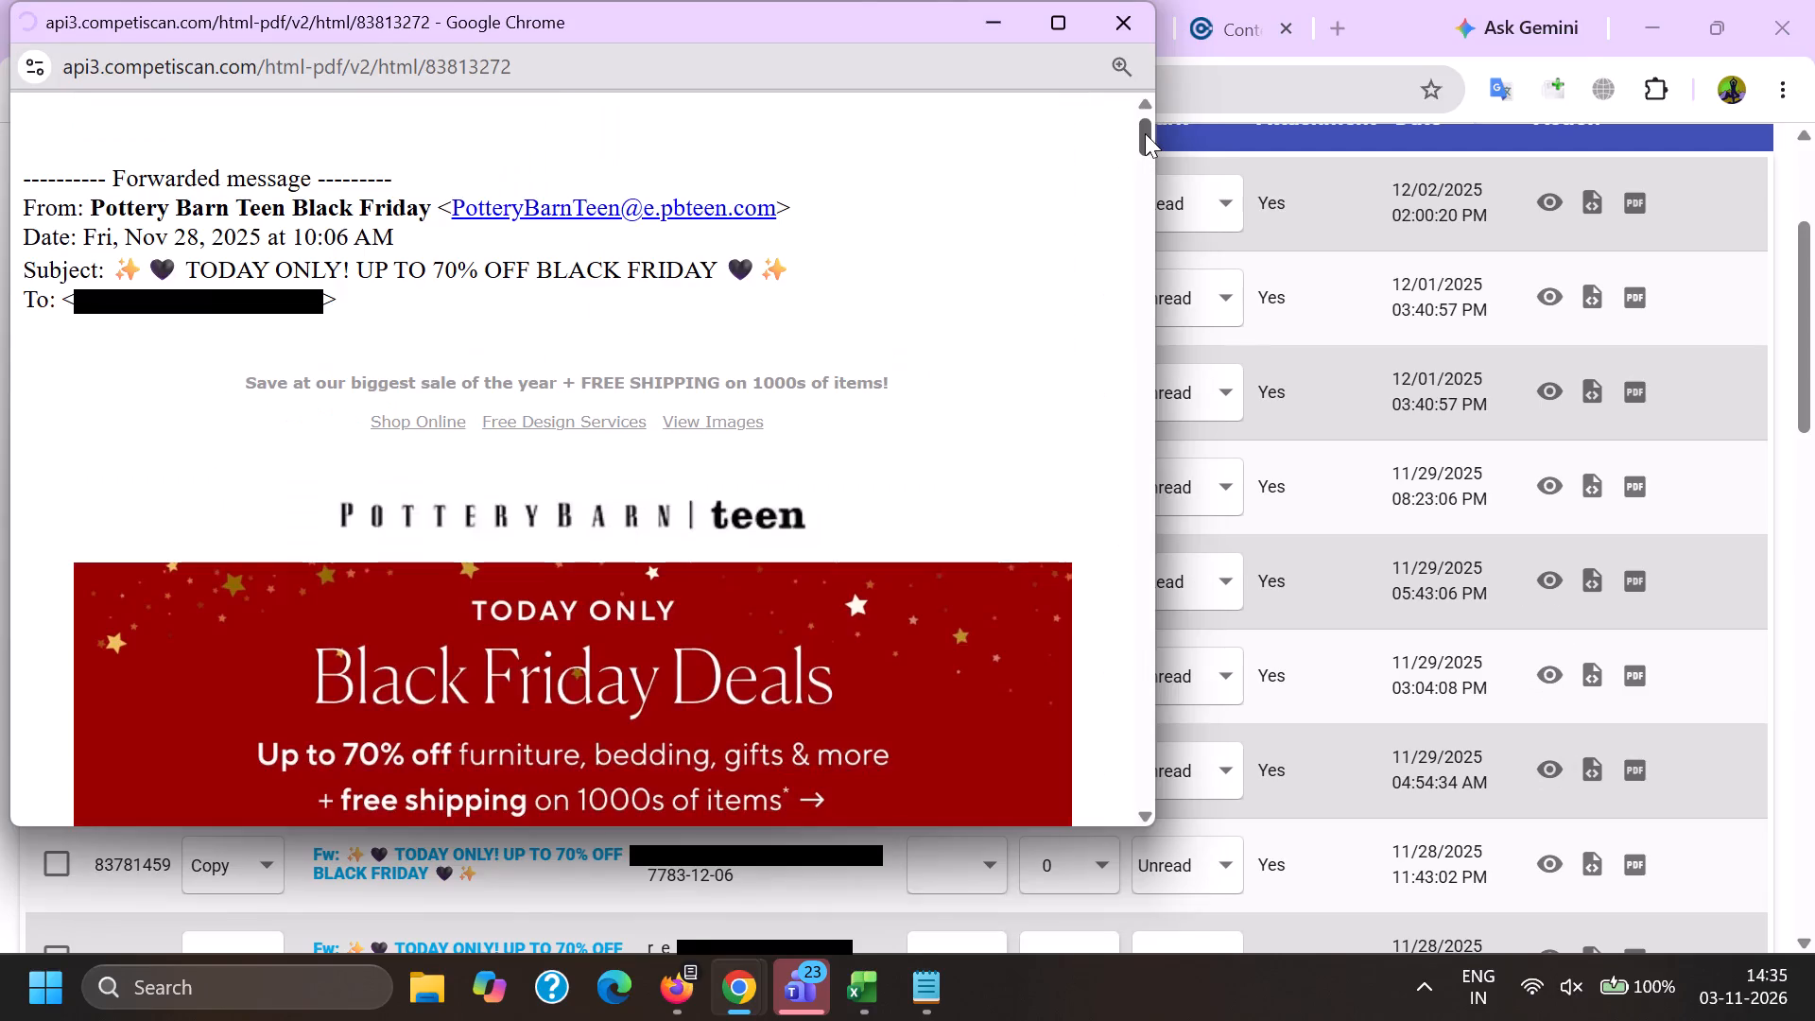
{"action": "left_click_drag", "start_coordinate": [1145, 133], "coordinate": [1154, 696]}
{"action": "key", "text": "alt+Tab"}
Copy ID 83753497 from the email editor's address into B7340 of the may 26 sheet in the 2025 Excel workbook.
{"action": "left_click", "coordinate": [403, 0]}
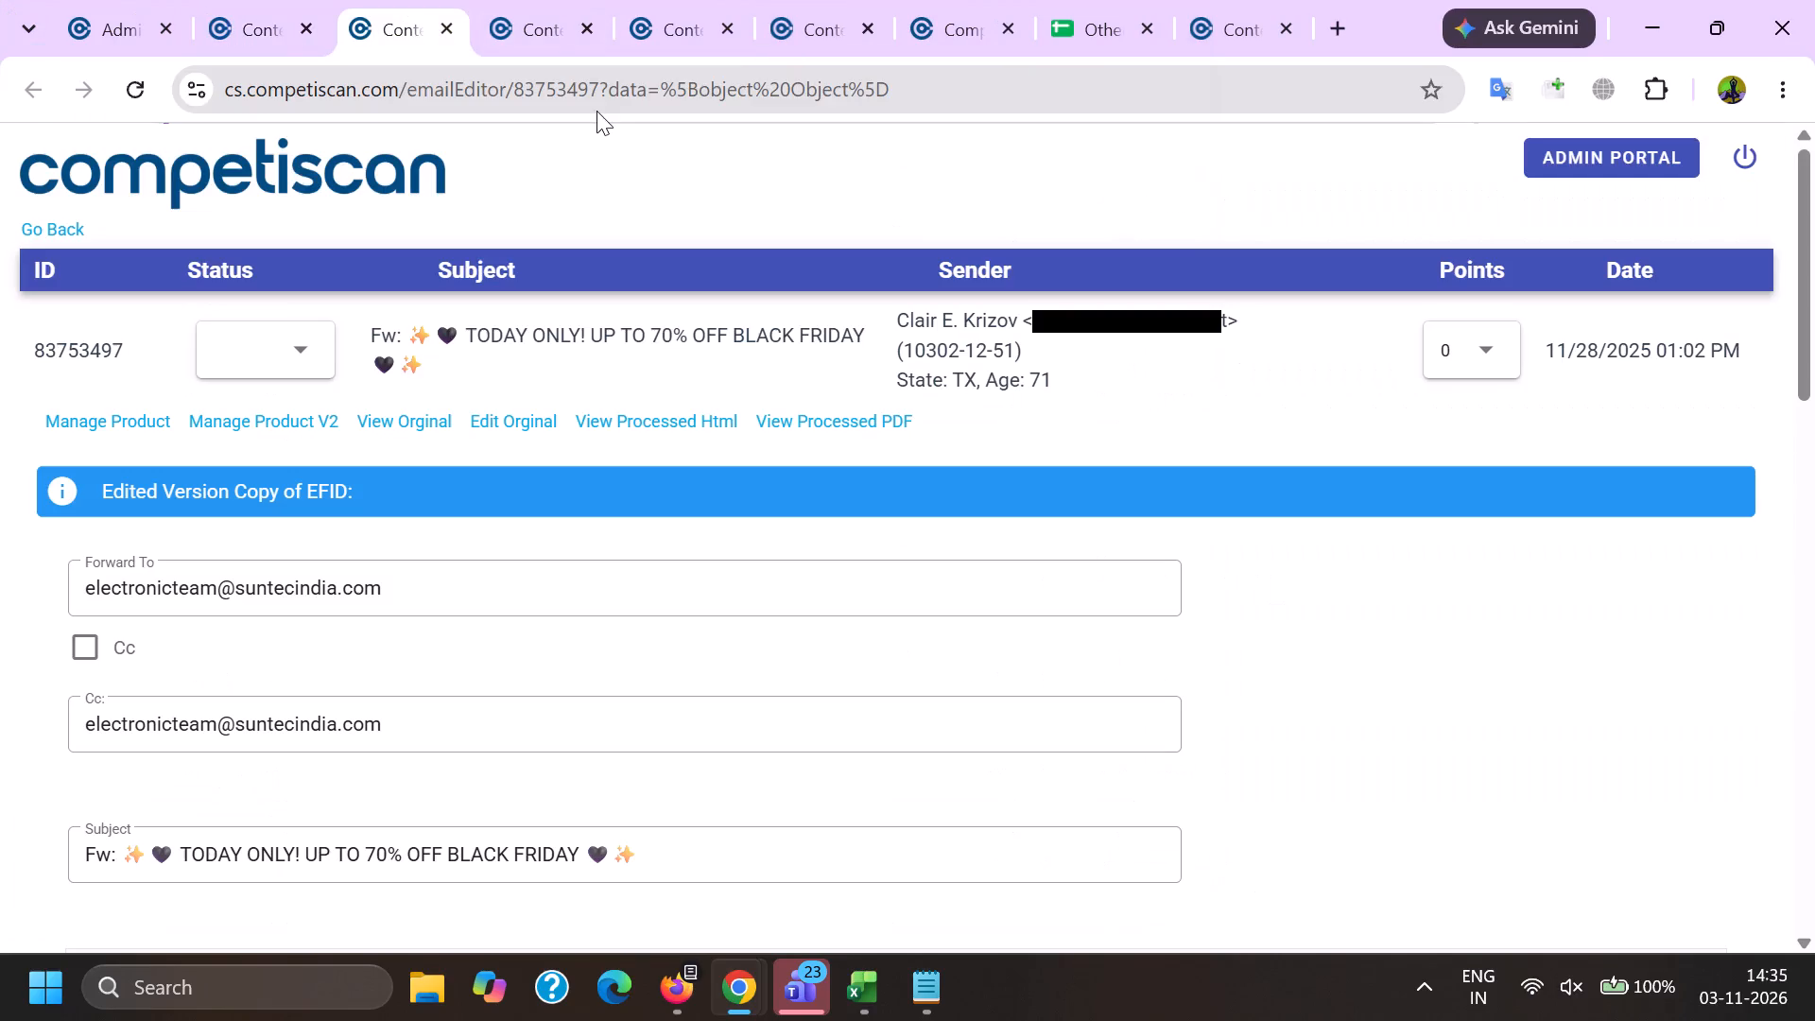
{"action": "double_click", "coordinate": [563, 79]}
{"action": "key", "text": "ctrl+c"}
{"action": "key", "text": "ctrl+c"}
{"action": "left_click", "coordinate": [871, 1007]}
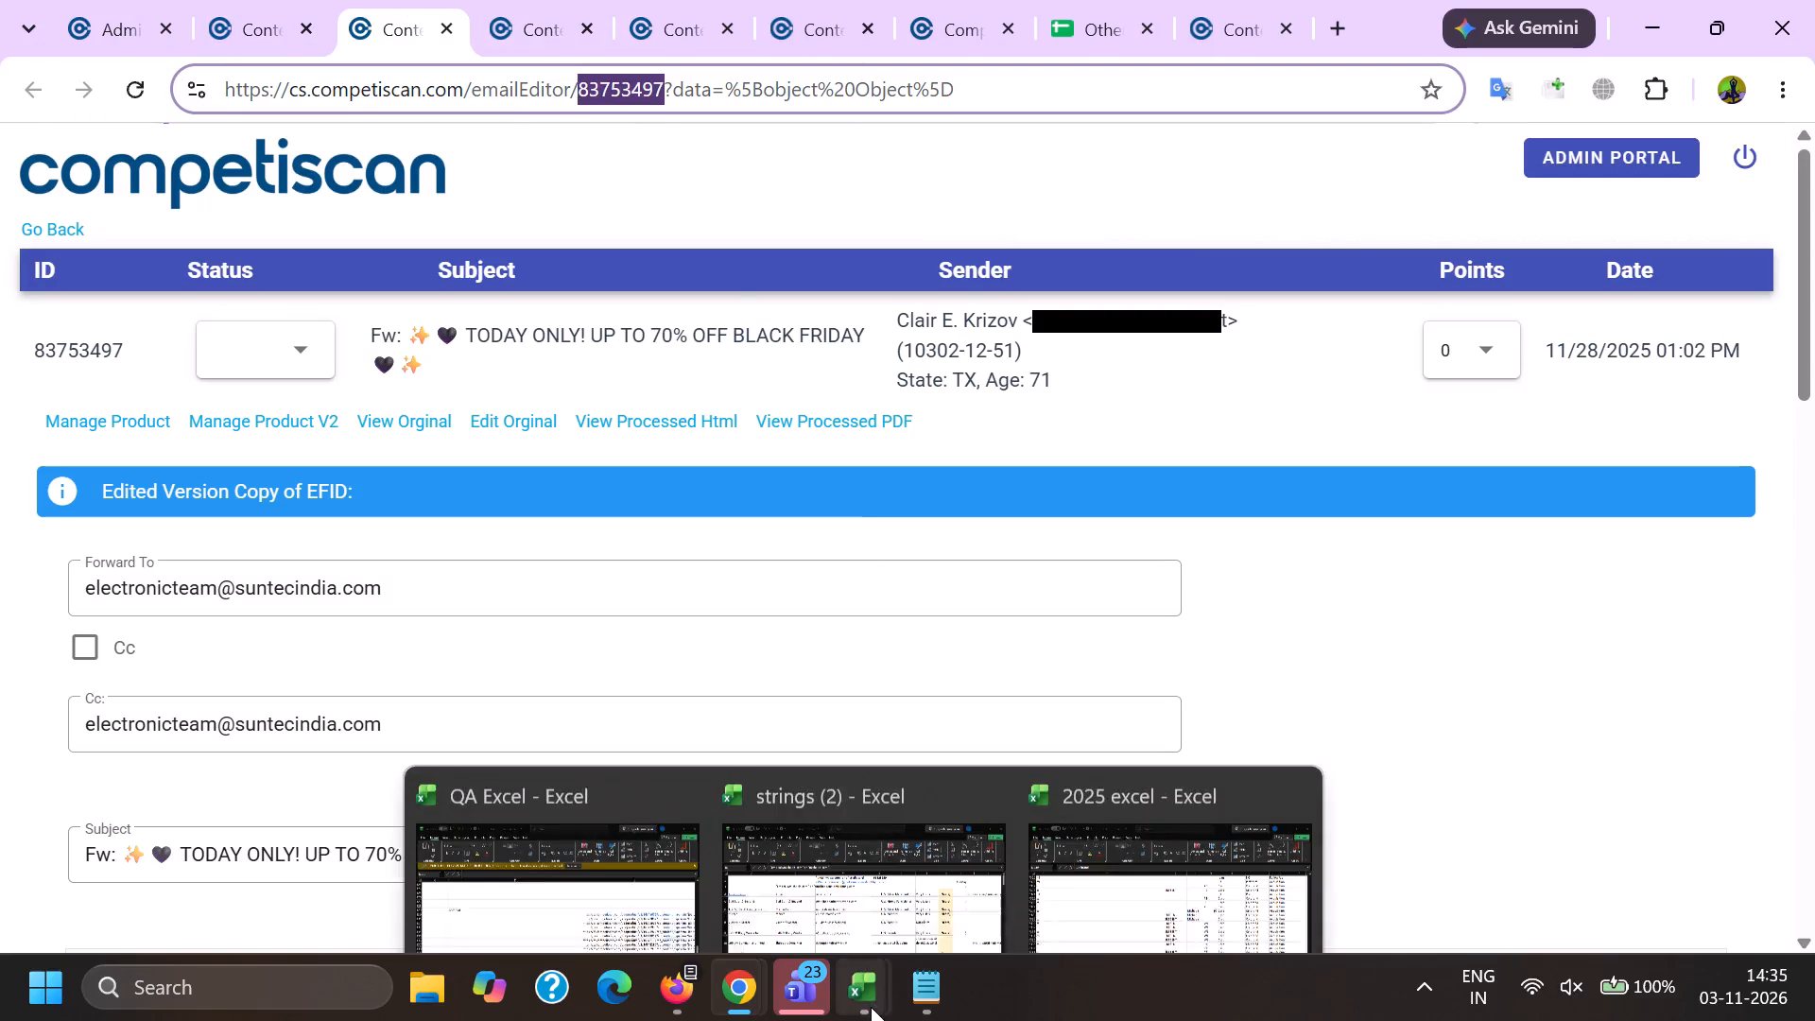
{"action": "left_click", "coordinate": [1137, 853]}
{"action": "scroll", "coordinate": [256, 627], "scroll_direction": "down", "scroll_amount": 4}
{"action": "left_click", "coordinate": [87, 560]}
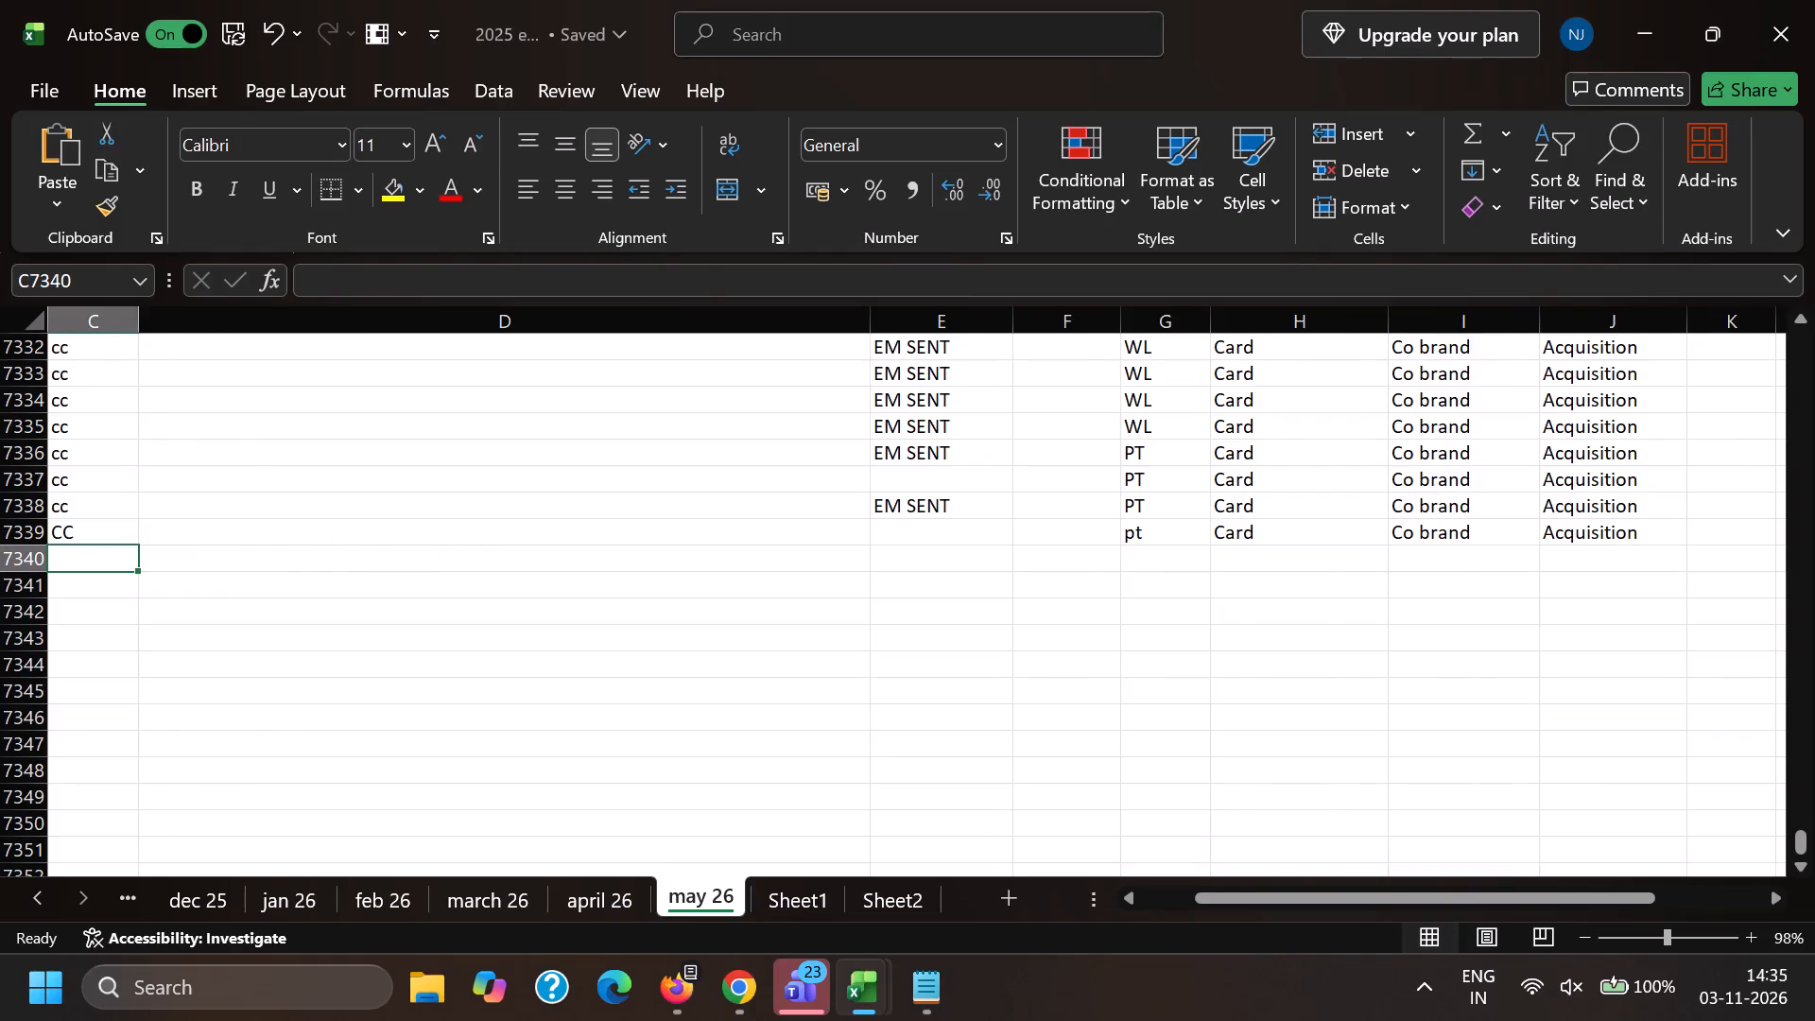
{"action": "key", "text": "Left"}
{"action": "key", "text": "ctrl+v"}
Change the entry in C7339 to lowercase cc.
{"action": "key", "text": "Right"}
{"action": "key", "text": "Up"}
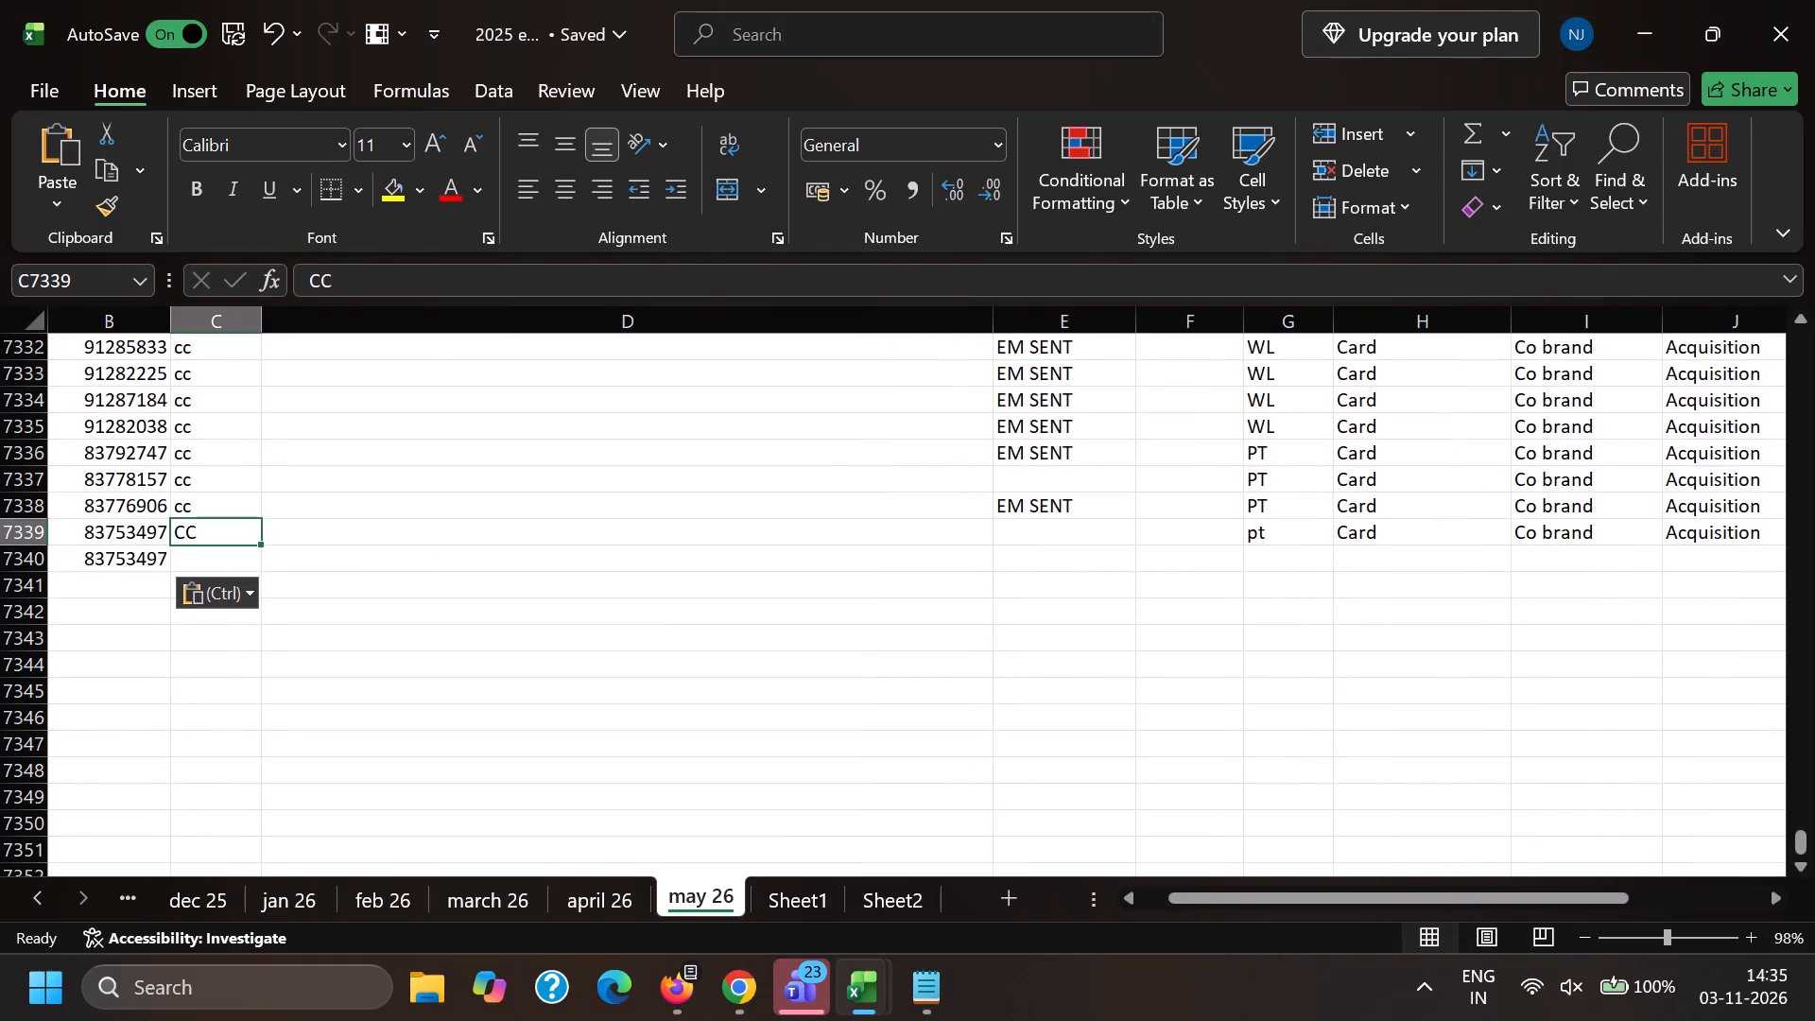
{"action": "type", "text": "cc"}
{"action": "key", "text": "Down"}
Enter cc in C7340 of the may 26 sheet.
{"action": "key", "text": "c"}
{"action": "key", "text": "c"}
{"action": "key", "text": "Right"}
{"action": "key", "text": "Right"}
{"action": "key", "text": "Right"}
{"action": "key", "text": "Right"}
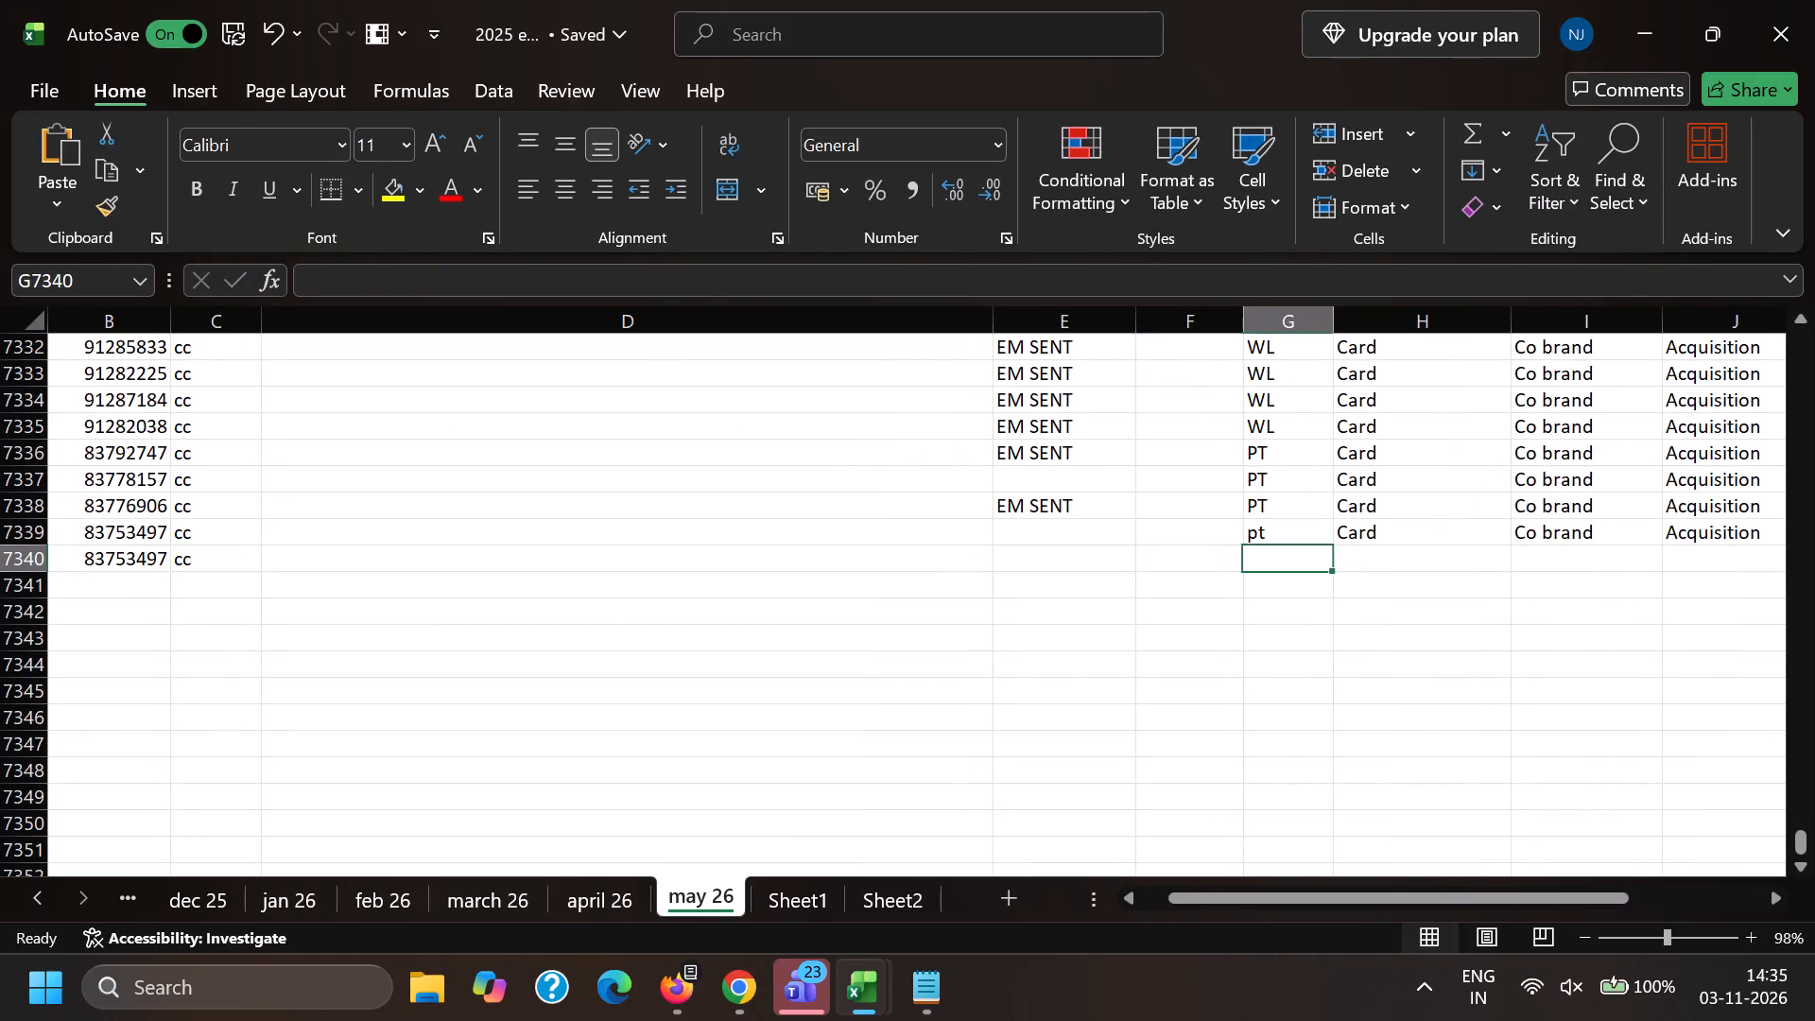
Clear the ID and the cc entry from B7340 and C7340.
{"action": "key", "text": "Left"}
{"action": "key", "text": "Left"}
{"action": "key", "text": "Left"}
{"action": "key", "text": "Left"}
{"action": "key", "text": "Left"}
{"action": "key", "text": "Left"}
{"action": "key", "text": "Left"}
{"action": "key", "text": "Left"}
{"action": "key", "text": "Left"}
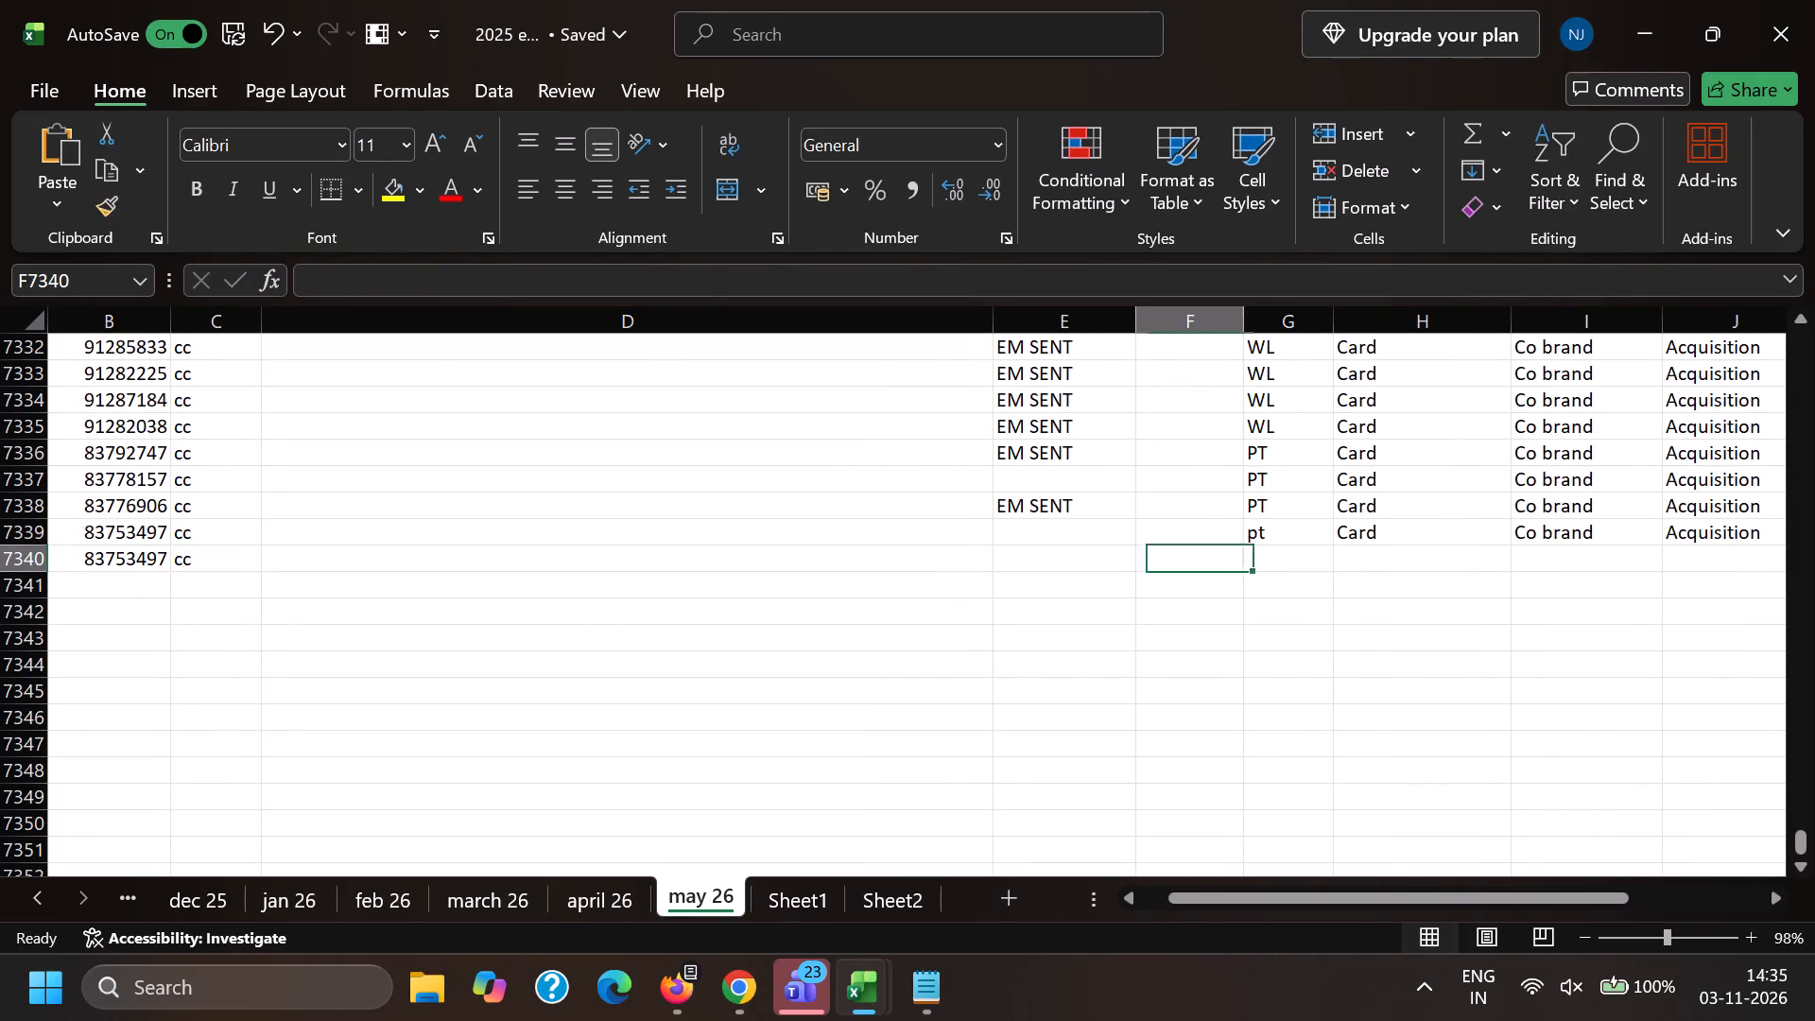
{"action": "key", "text": "Right"}
{"action": "key", "text": "shift+Right"}
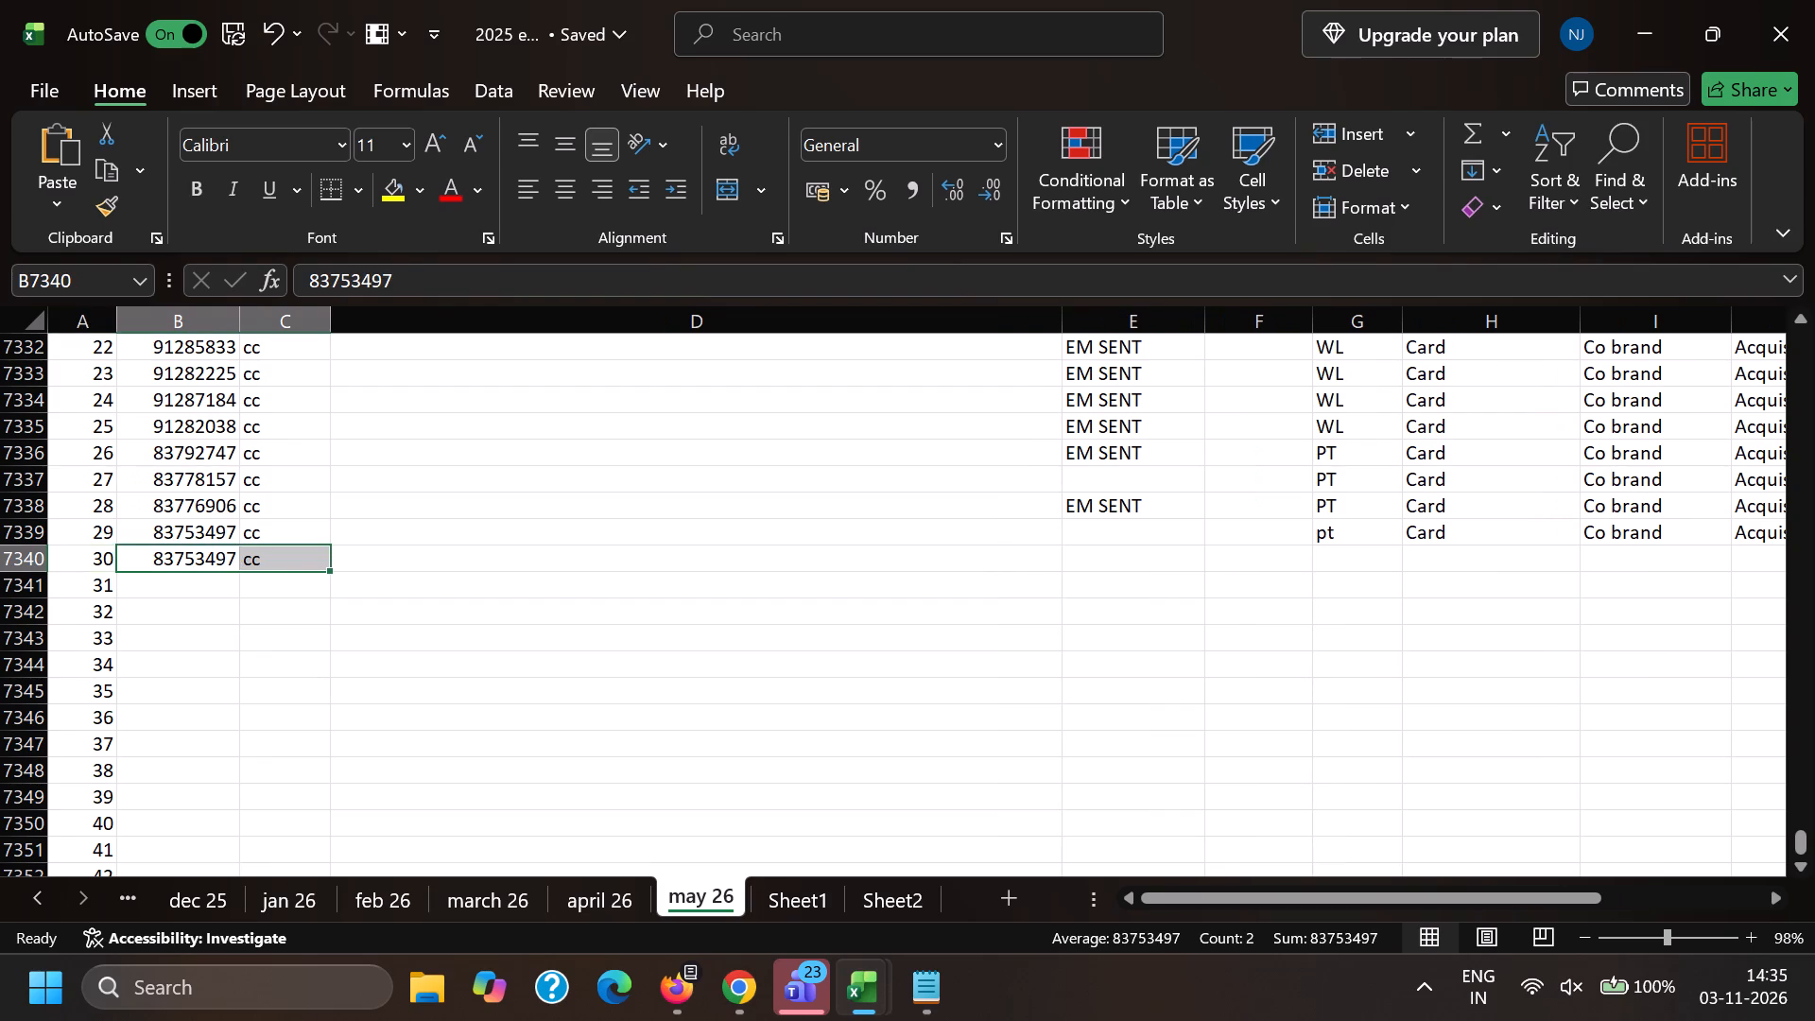
{"action": "key", "text": "Delete"}
Replace the lowercase code in G7339 with the uppercase PT copied from G7338.
{"action": "key", "text": "Right"}
{"action": "key", "text": "Right"}
{"action": "key", "text": "Right"}
{"action": "key", "text": "Right"}
{"action": "key", "text": "Right"}
{"action": "key", "text": "Up"}
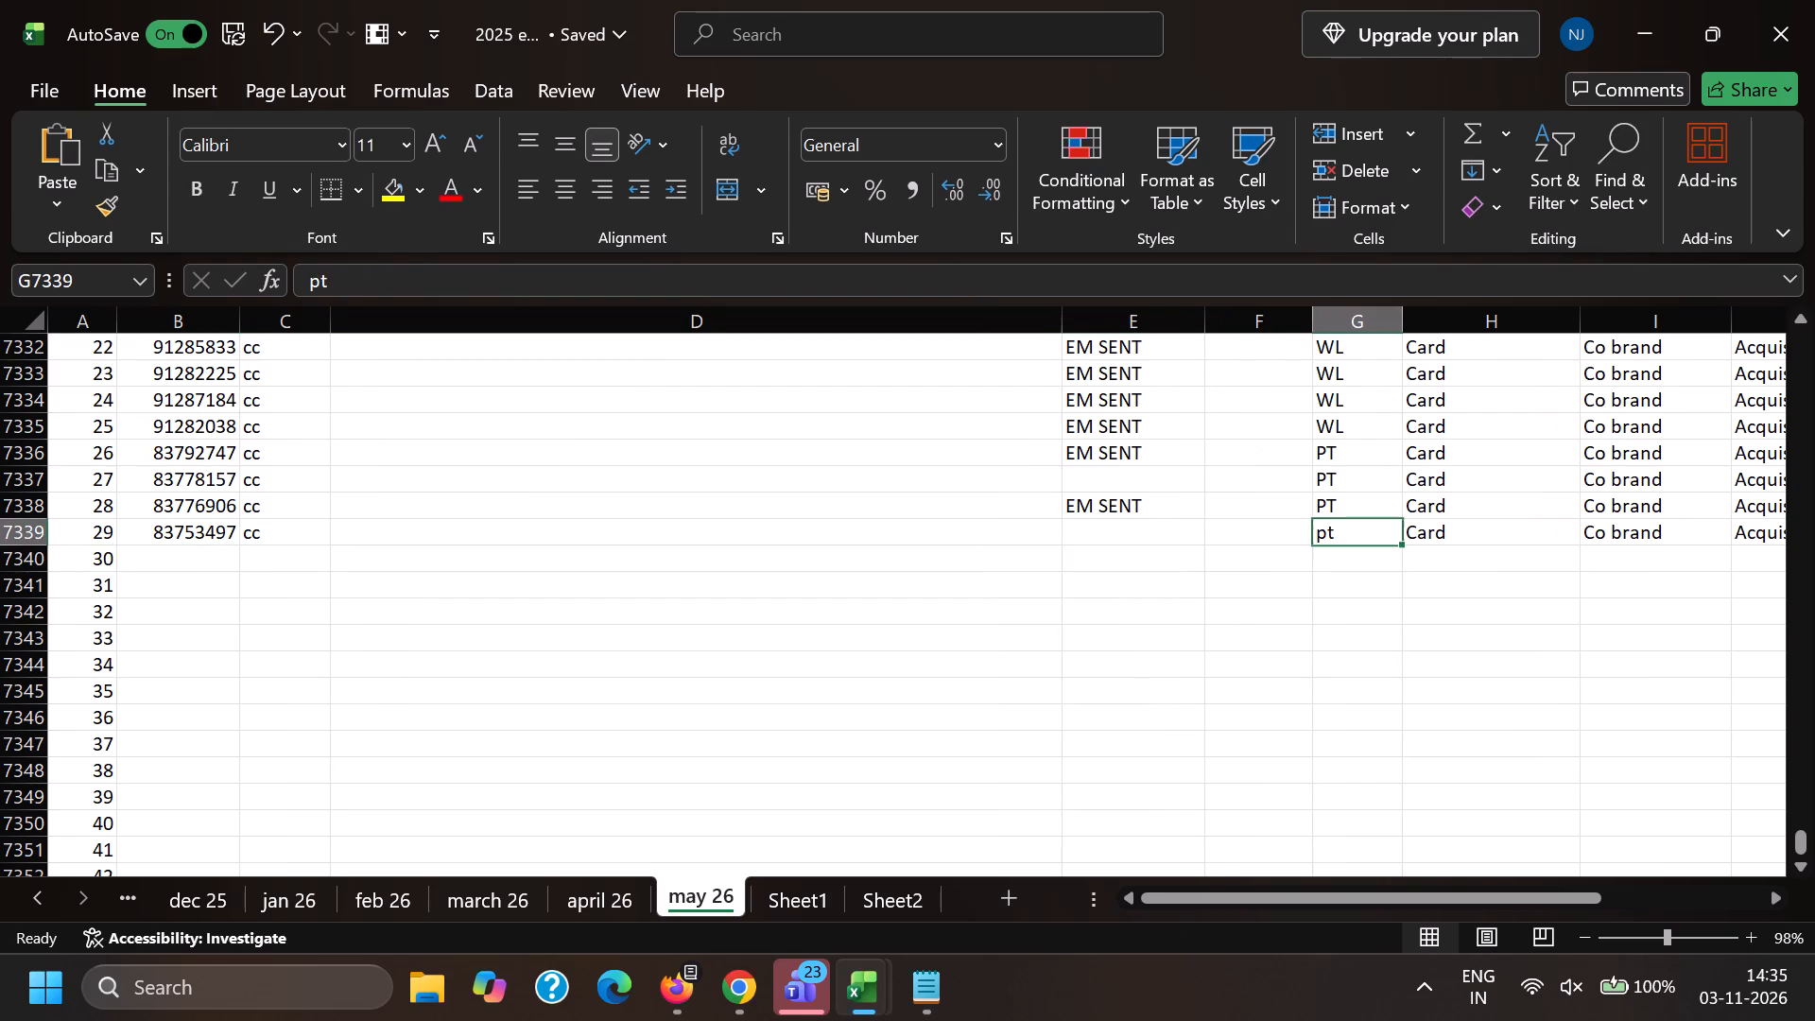
{"action": "key", "text": "Up"}
{"action": "key", "text": "ctrl+c"}
{"action": "key", "text": "Down"}
{"action": "key", "text": "ctrl+v"}
{"action": "key", "text": "Down"}
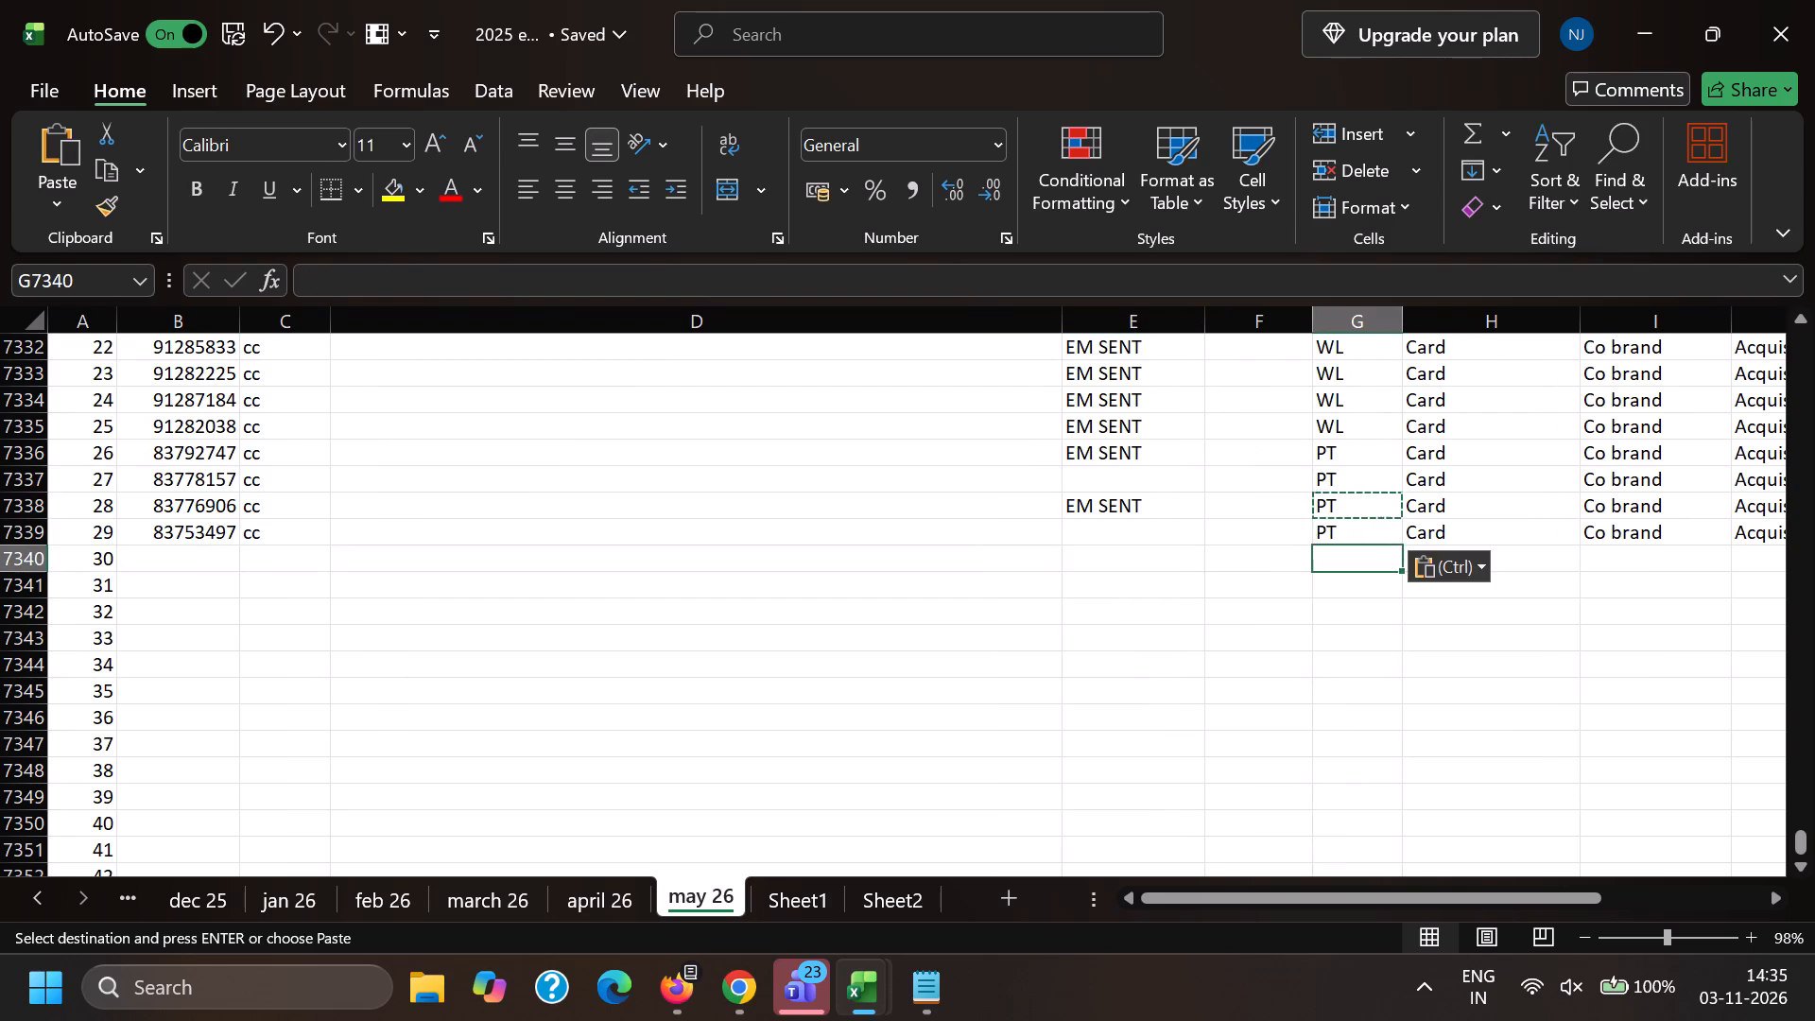
Switch to Chrome and copy the From, Sent and Subject header block of email 83778157 to the top of email 83753497's body.
{"action": "key", "text": "alt+Tab"}
{"action": "scroll", "coordinate": [275, 422], "scroll_direction": "down", "scroll_amount": 3}
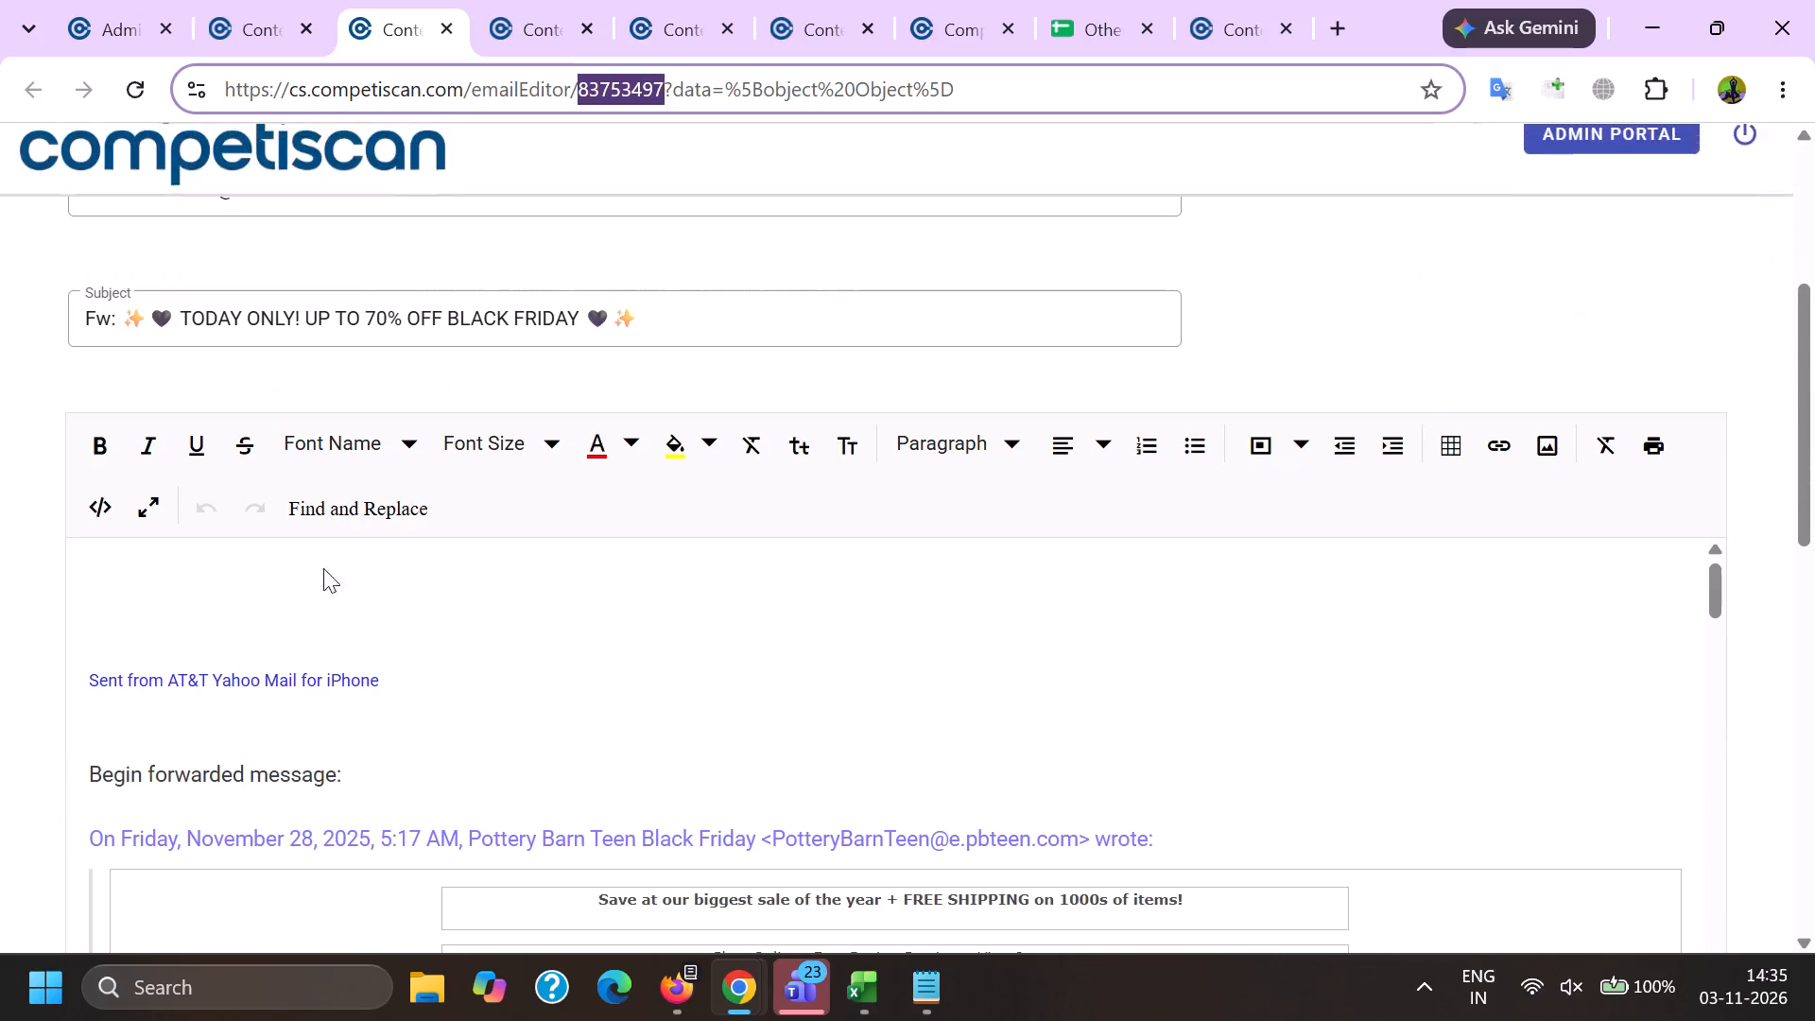
{"action": "left_click", "coordinate": [514, 0]}
{"action": "scroll", "coordinate": [457, 541], "scroll_direction": "down", "scroll_amount": 2}
{"action": "left_click_drag", "start_coordinate": [669, 626], "coordinate": [0, 456]}
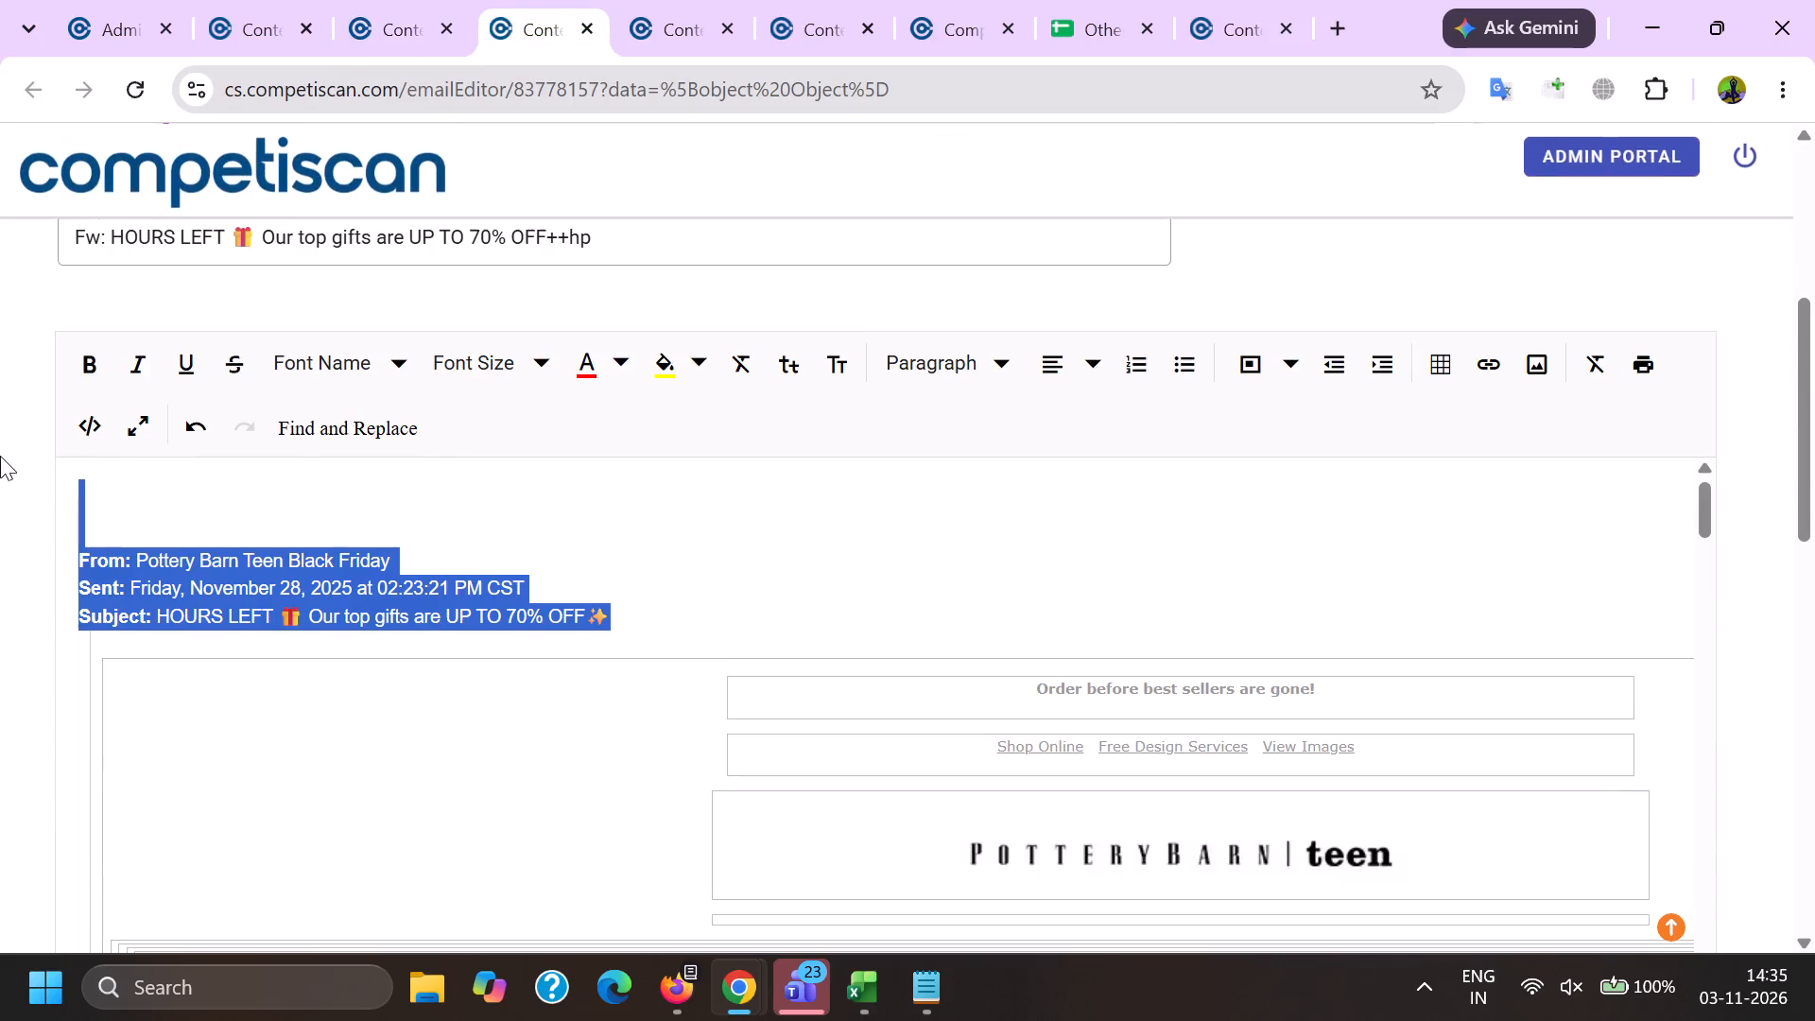
{"action": "left_click_drag", "start_coordinate": [0, 456], "coordinate": [3, 457]}
{"action": "key", "text": "ctrl+c"}
{"action": "left_click", "coordinate": [423, 0]}
{"action": "left_click", "coordinate": [269, 577]}
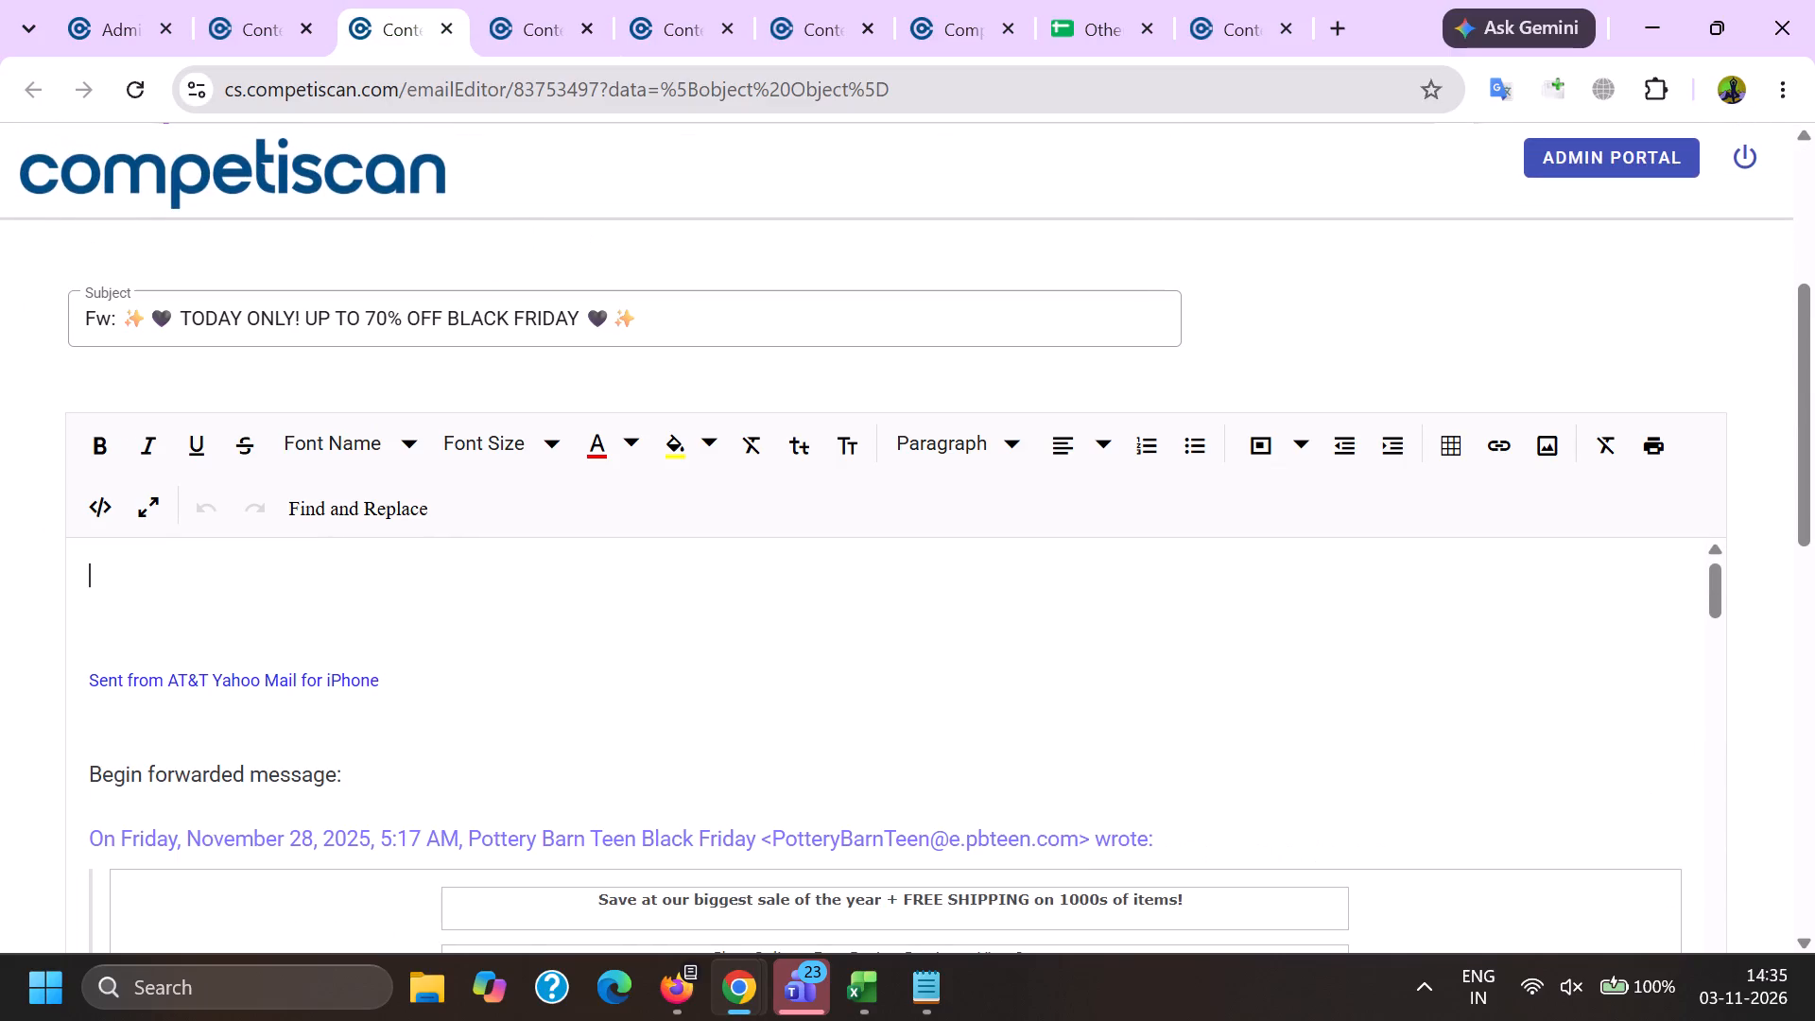
{"action": "key", "text": "ctrl+v"}
Replace the pasted header's Sent date with the forwarded message's date, Friday, November 28, 2025, 5:17 AM.
{"action": "scroll", "coordinate": [280, 393], "scroll_direction": "down", "scroll_amount": 2}
{"action": "double_click", "coordinate": [127, 653]}
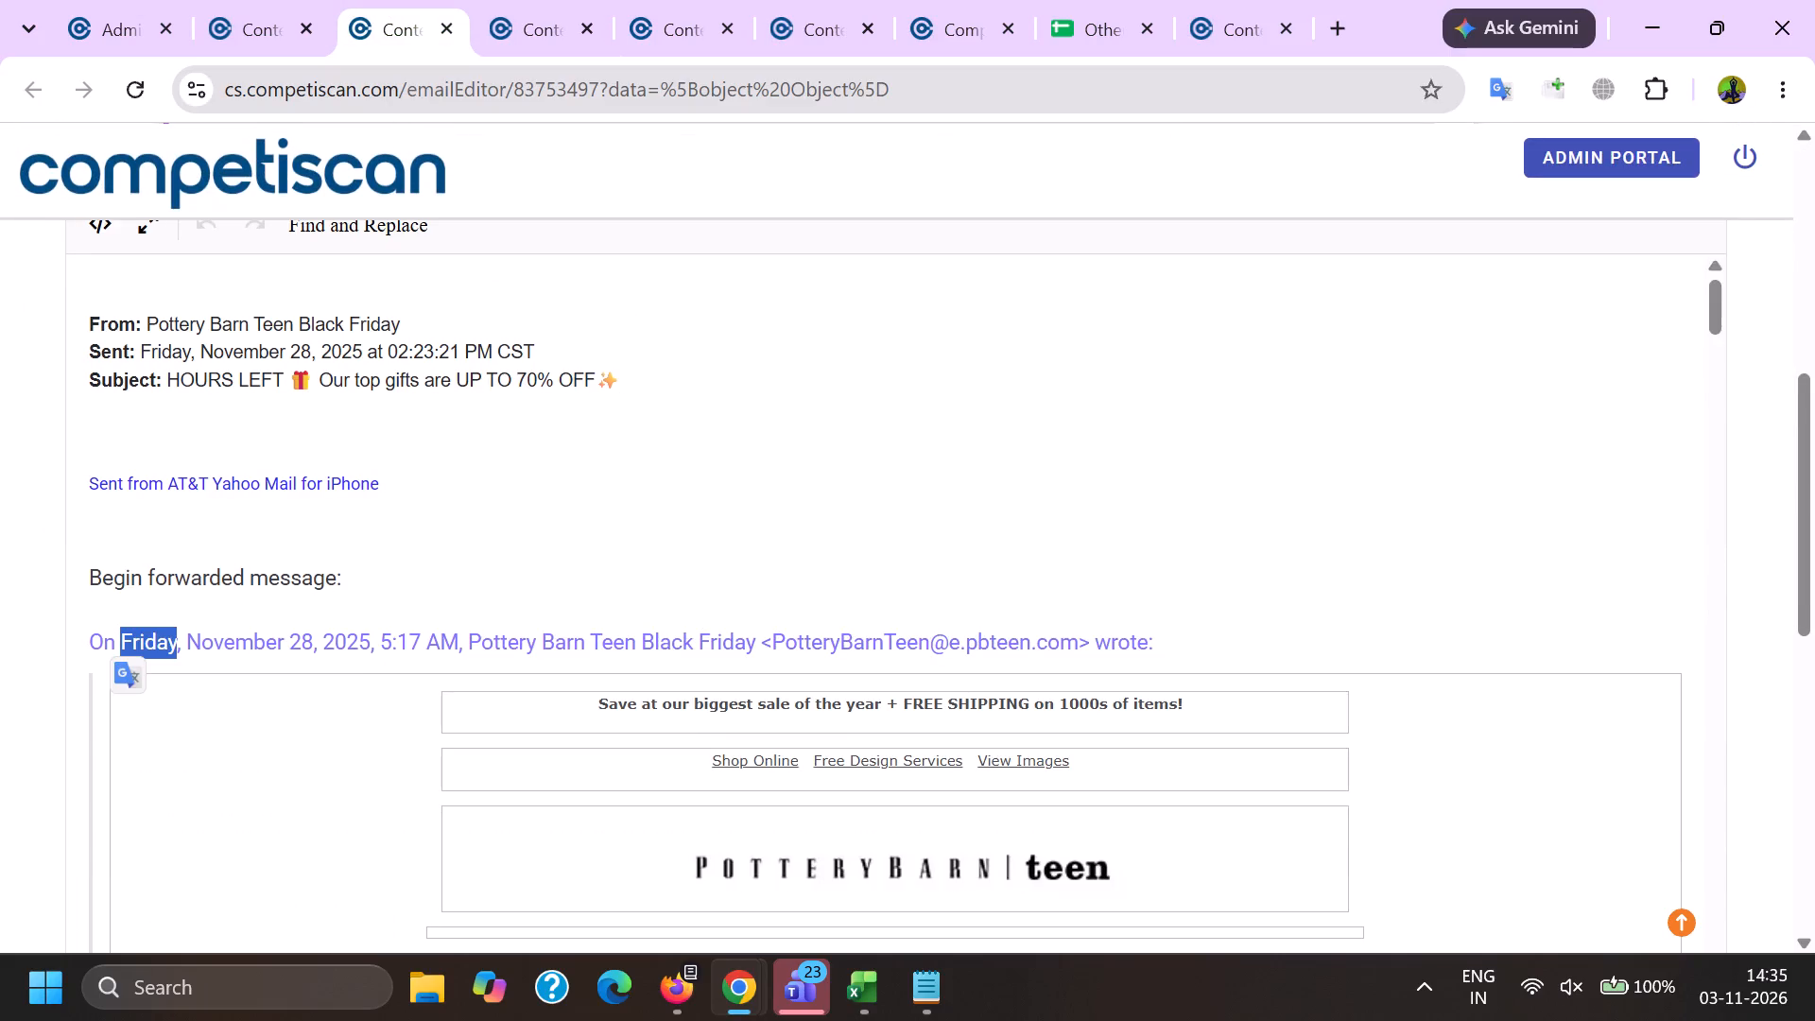
{"action": "left_click", "coordinate": [454, 637], "text": "shift"}
{"action": "key", "text": "ctrl+c"}
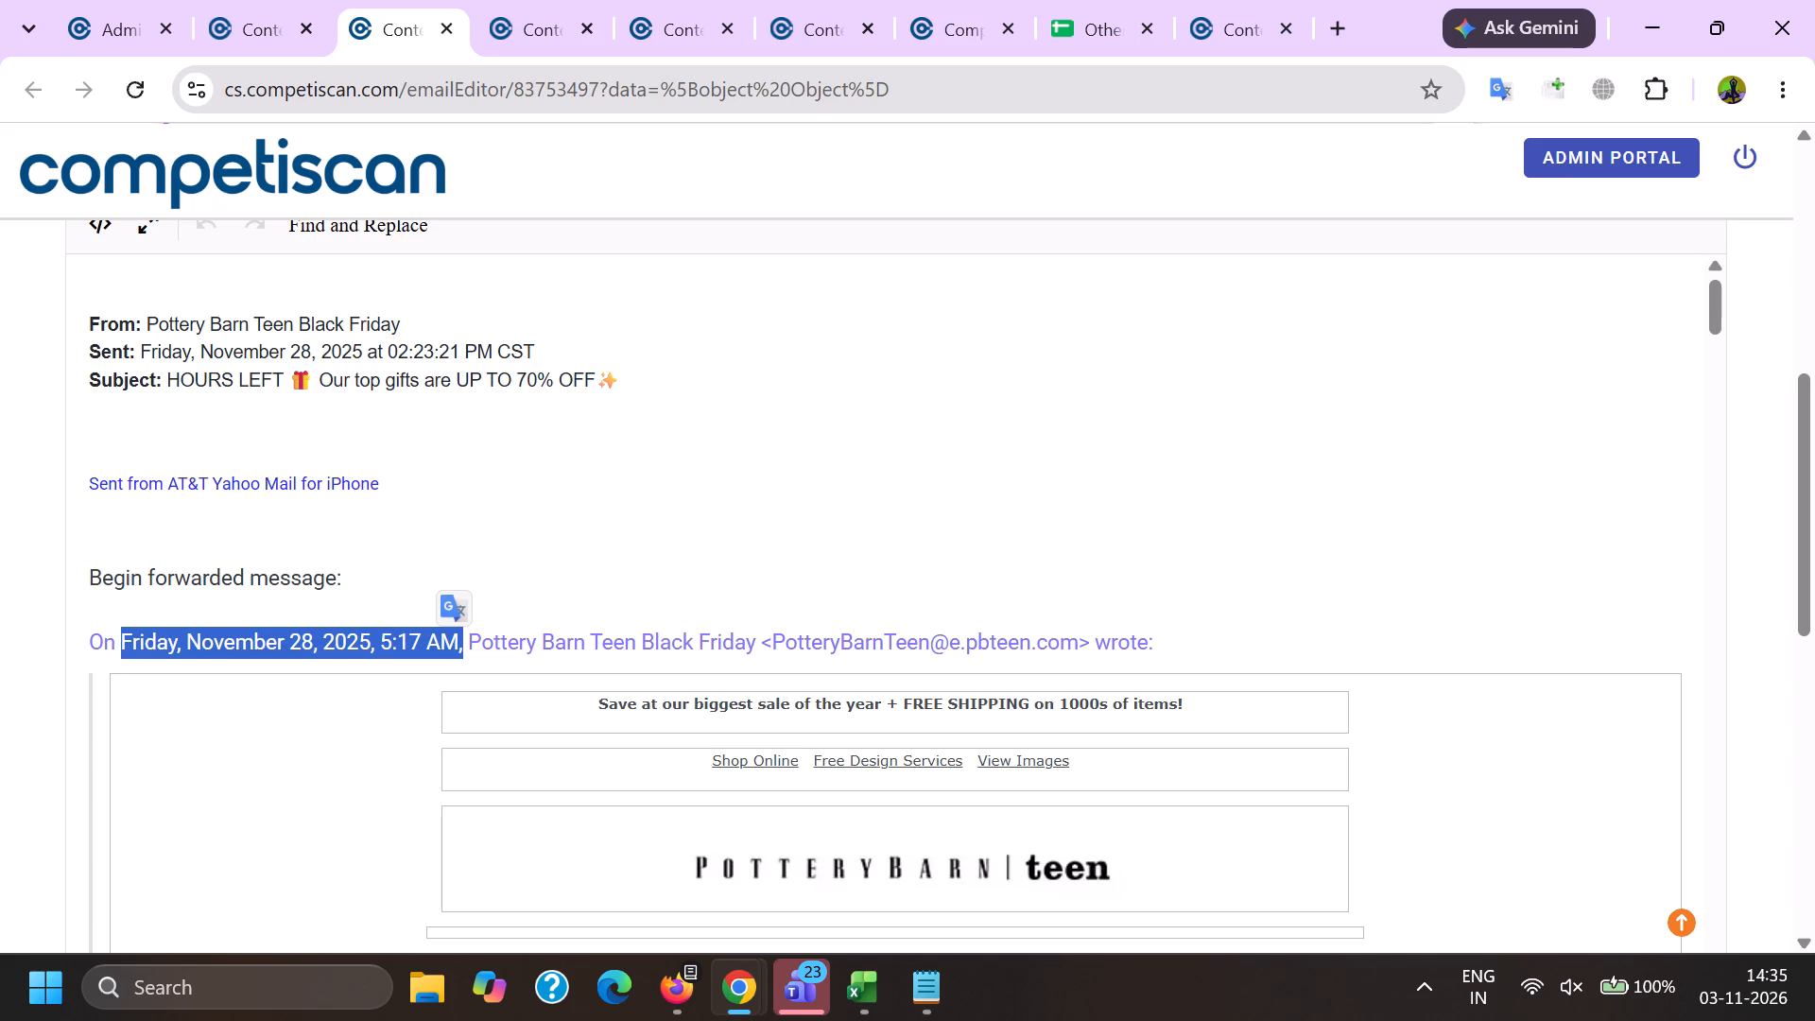
{"action": "left_click_drag", "start_coordinate": [140, 347], "coordinate": [564, 354]}
{"action": "key", "text": "ctrl+v"}
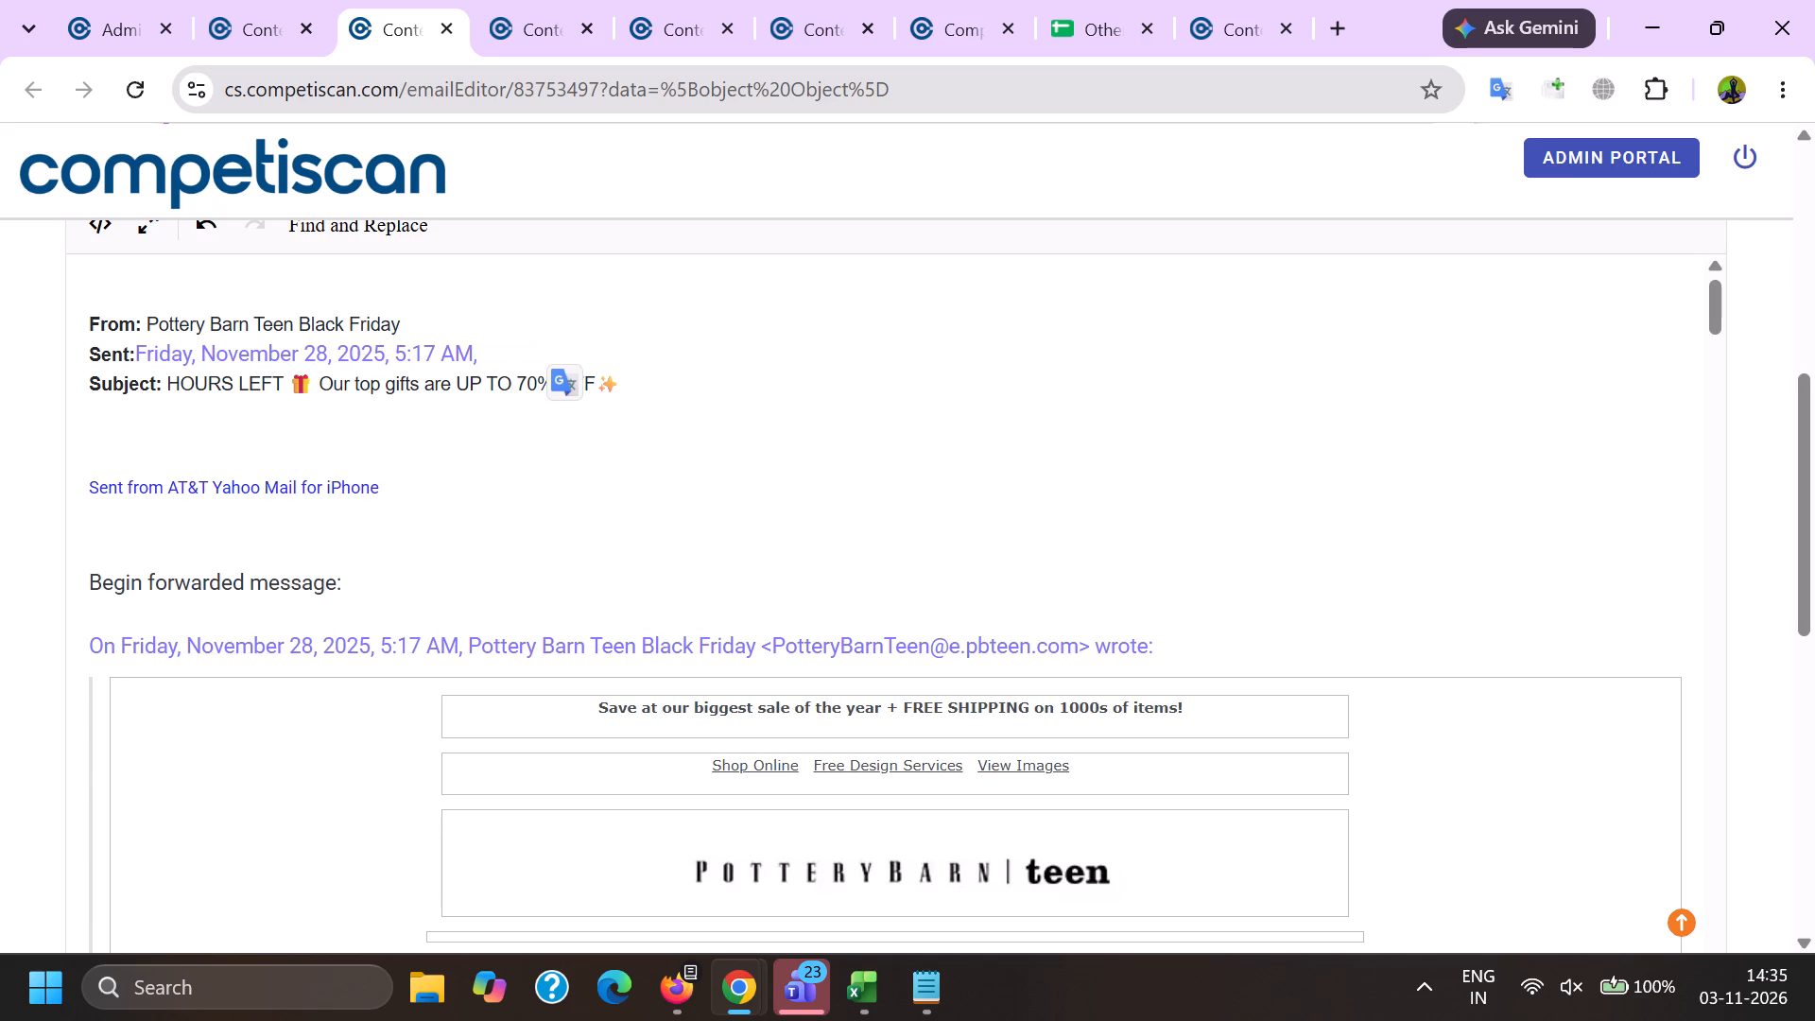
{"action": "key", "text": "BackSpace"}
Replace the pasted header's subject with the email's own: ✨ 🖤 TODAY ONLY! UP TO 70% OFF BLACK FRIDAY 🖤 ✨.
{"action": "scroll", "coordinate": [390, 670], "scroll_direction": "up", "scroll_amount": 3}
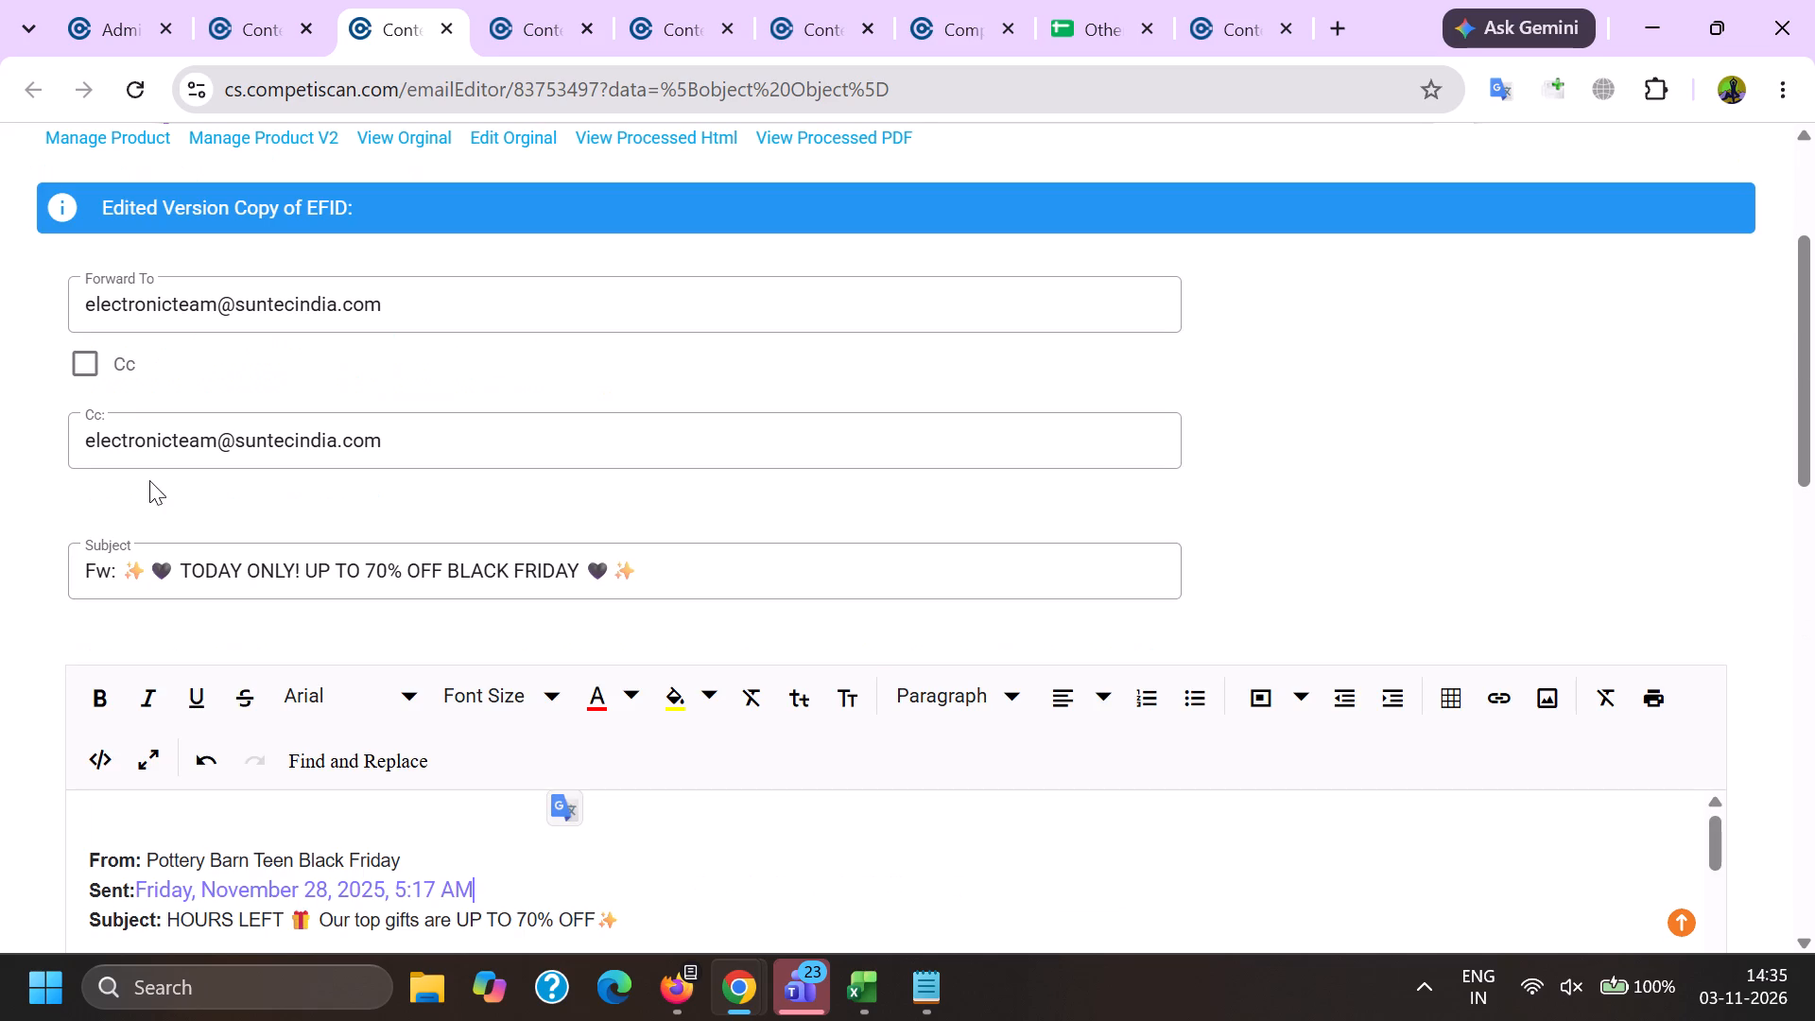
{"action": "left_click_drag", "start_coordinate": [131, 565], "coordinate": [656, 584]}
{"action": "key", "text": "ctrl+c"}
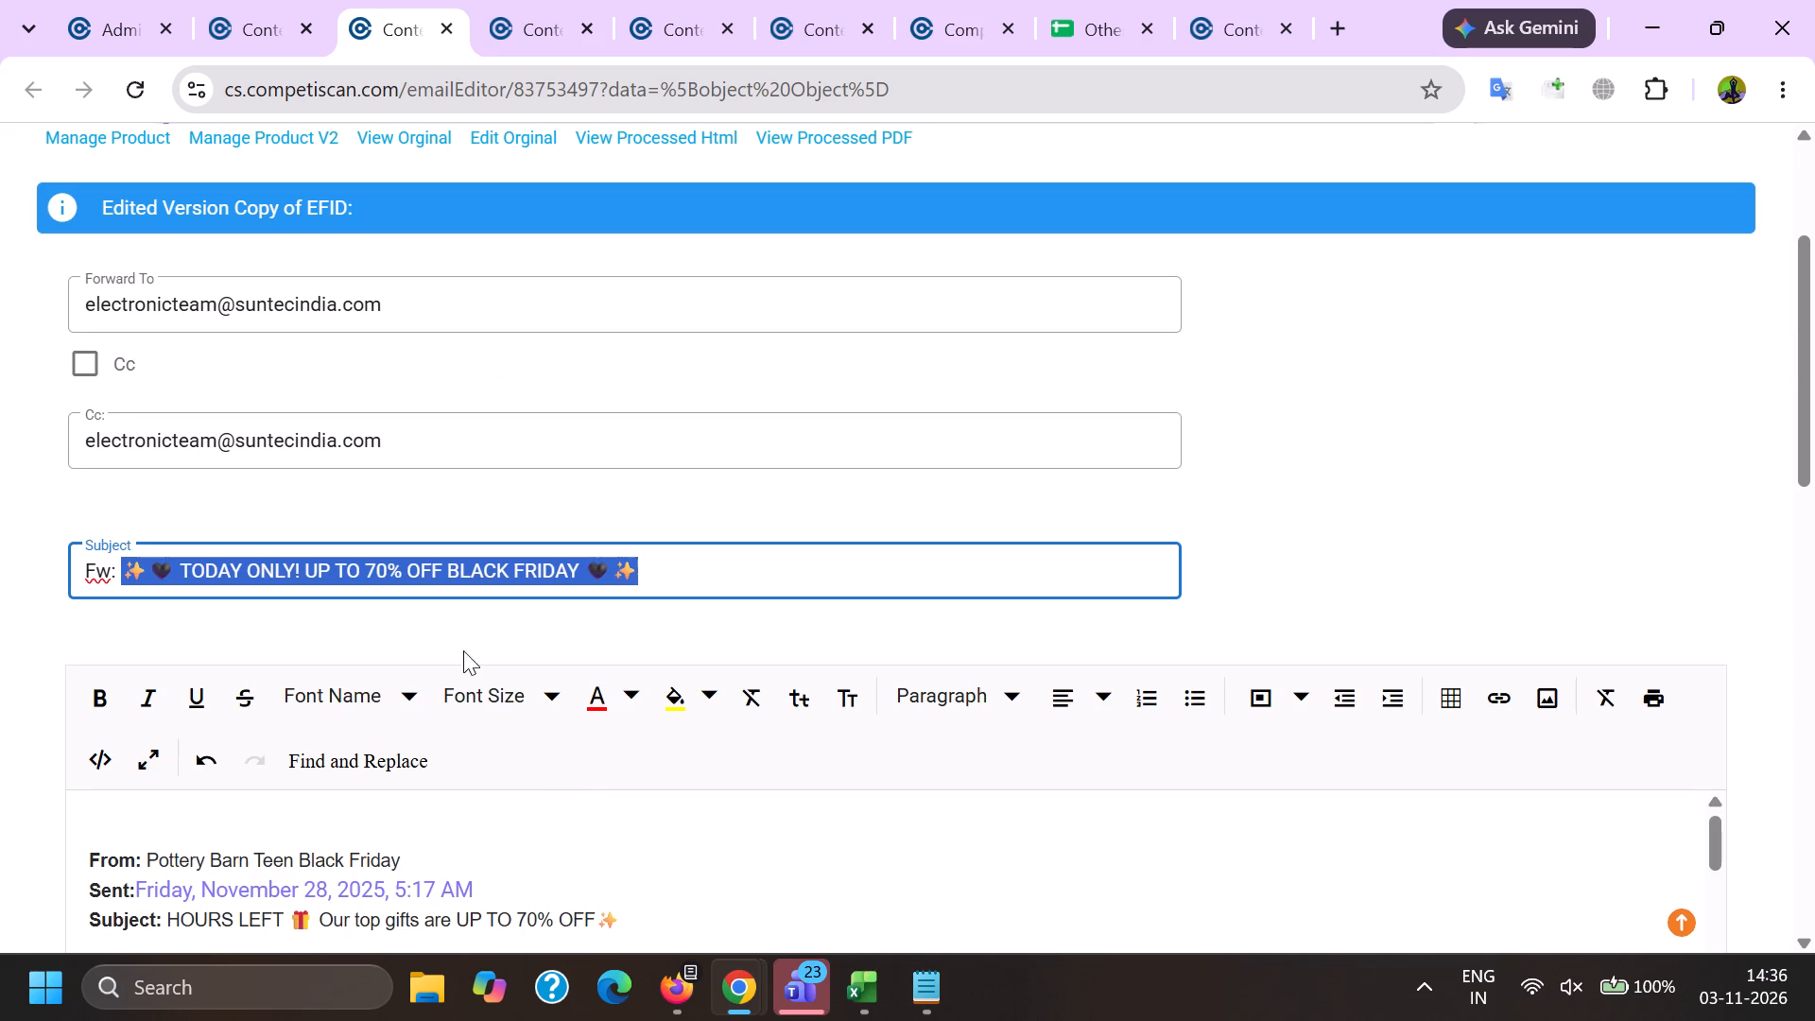
{"action": "scroll", "coordinate": [216, 594], "scroll_direction": "down", "scroll_amount": 3}
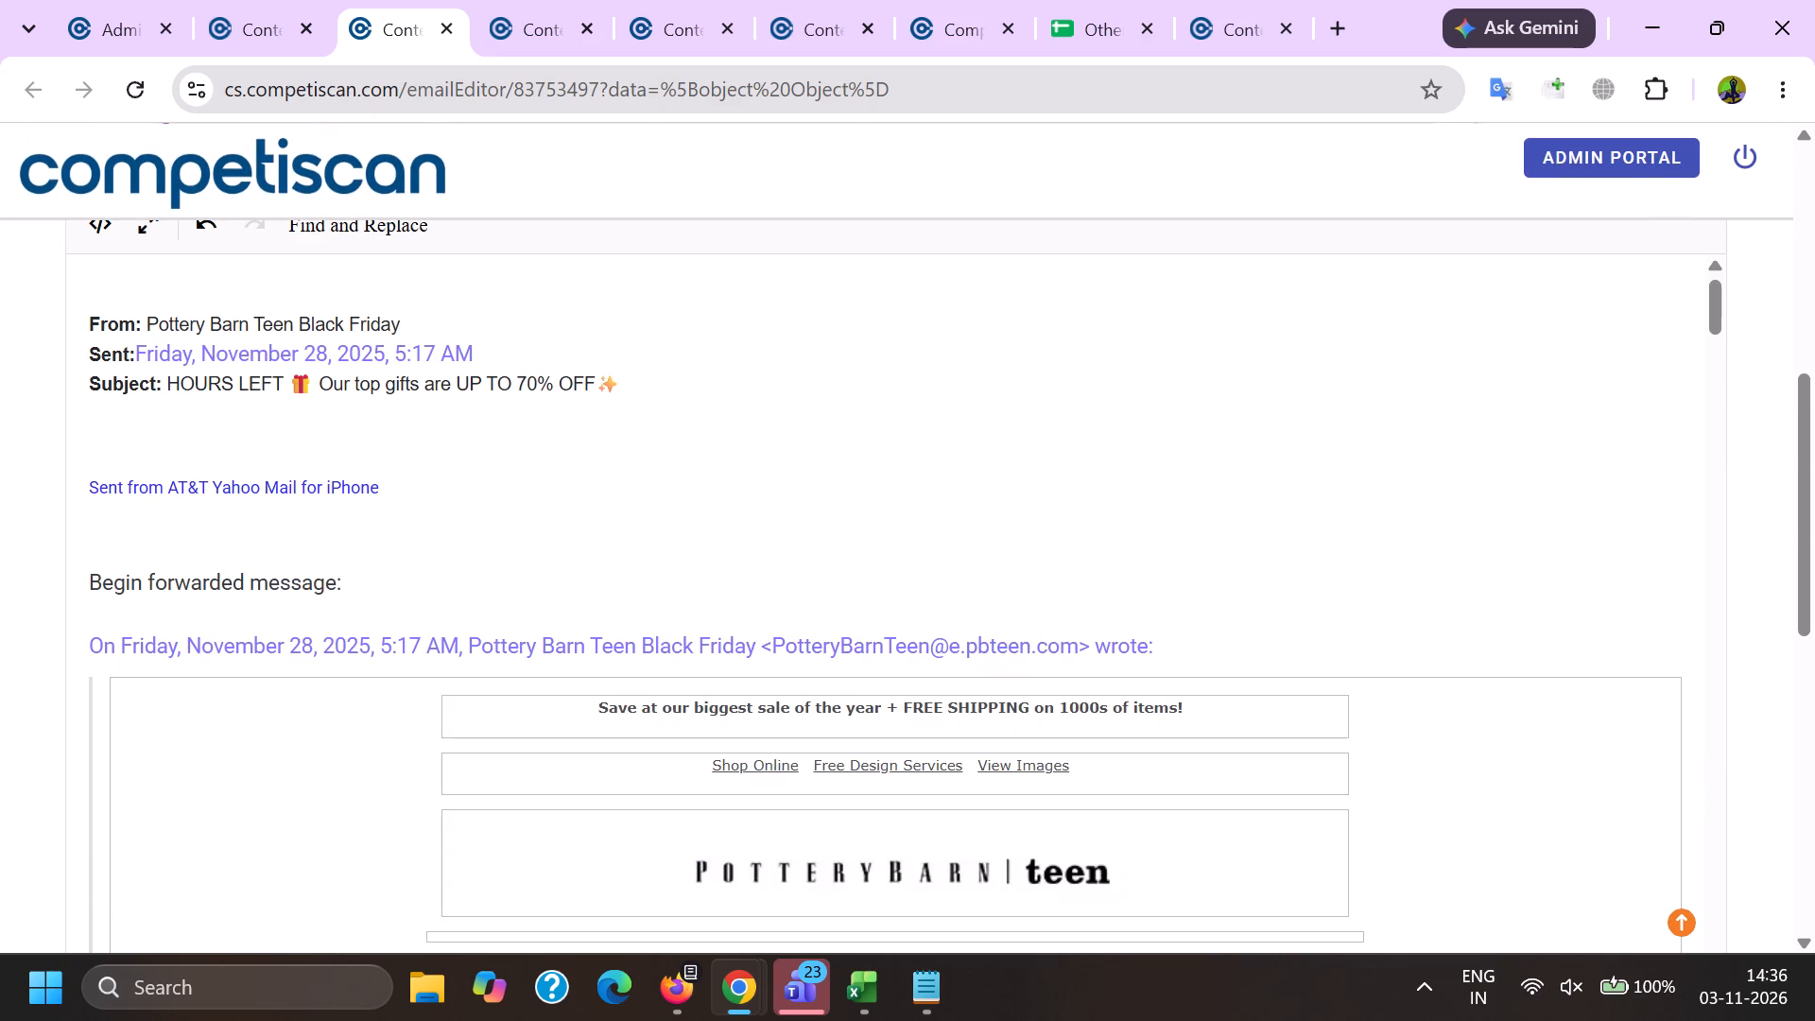
{"action": "left_click_drag", "start_coordinate": [165, 375], "coordinate": [657, 416]}
{"action": "key", "text": "ctrl+v"}
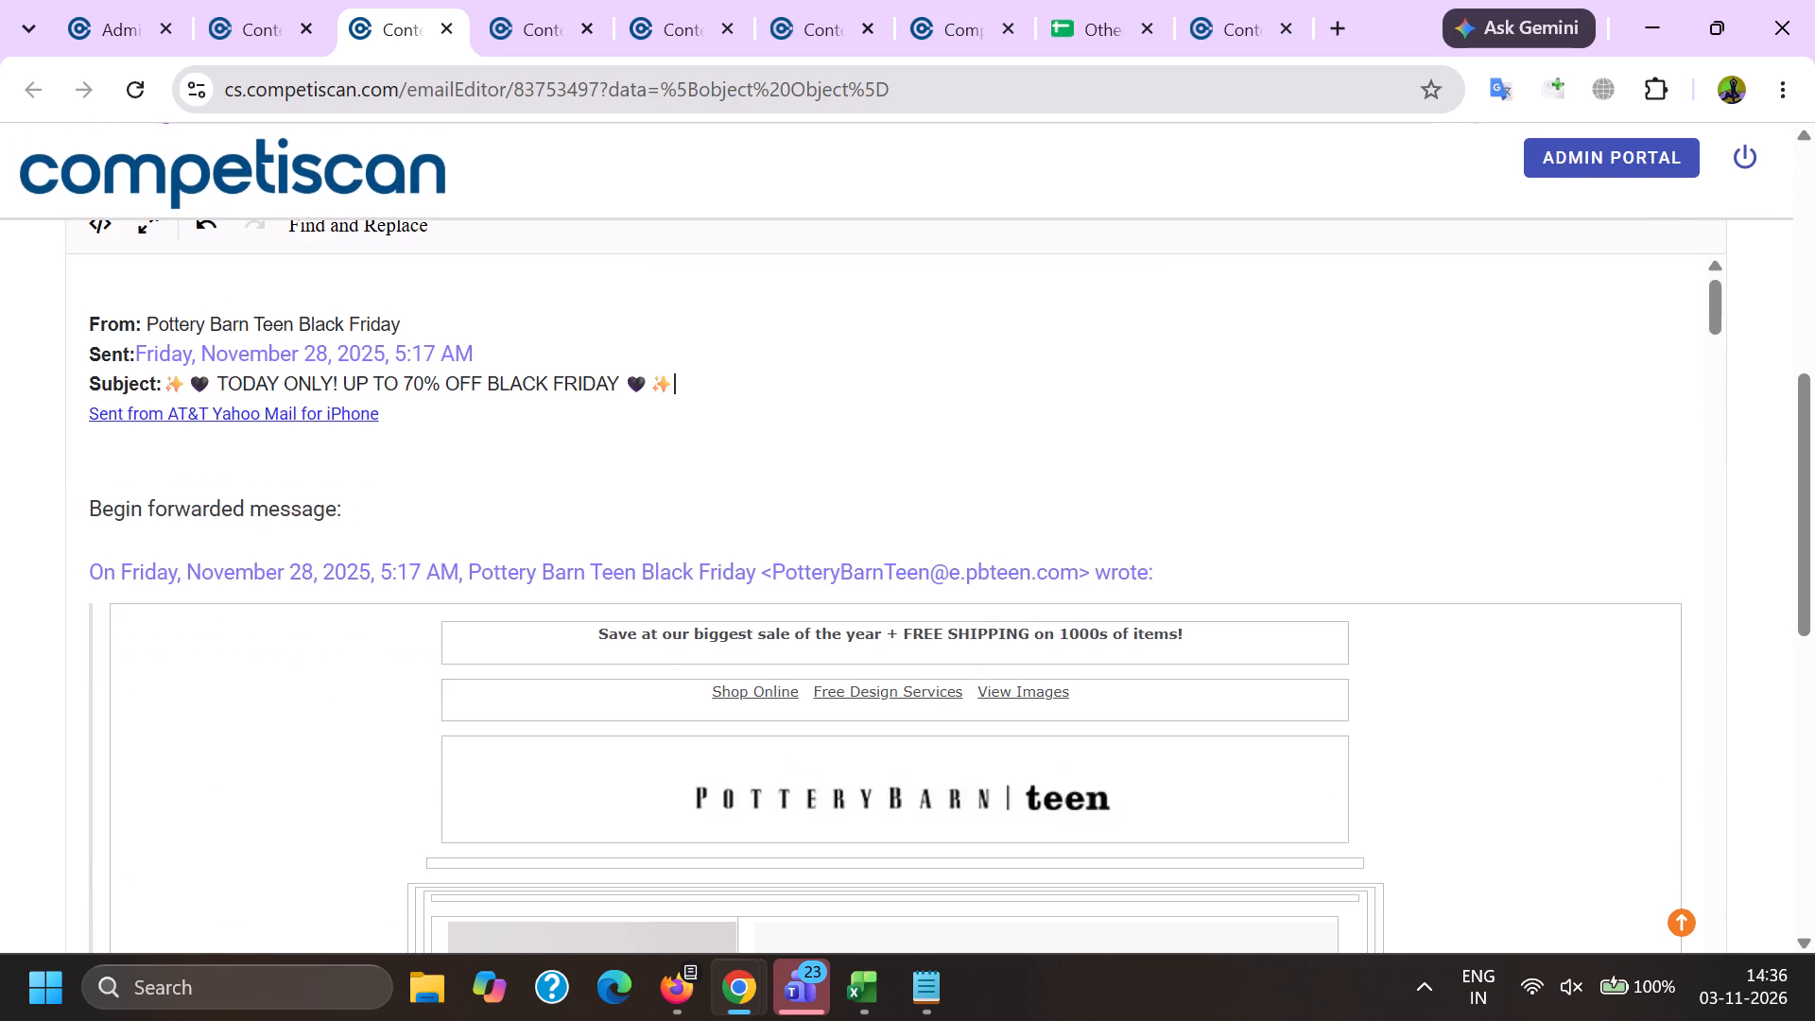
Delete the forwarding lines below the header, from the Yahoo Mail signature through the "On Friday… wrote:" line.
{"action": "left_click_drag", "start_coordinate": [1163, 568], "coordinate": [112, 497]}
{"action": "left_click_drag", "start_coordinate": [112, 497], "coordinate": [0, 420]}
{"action": "key", "text": "BackSpace"}
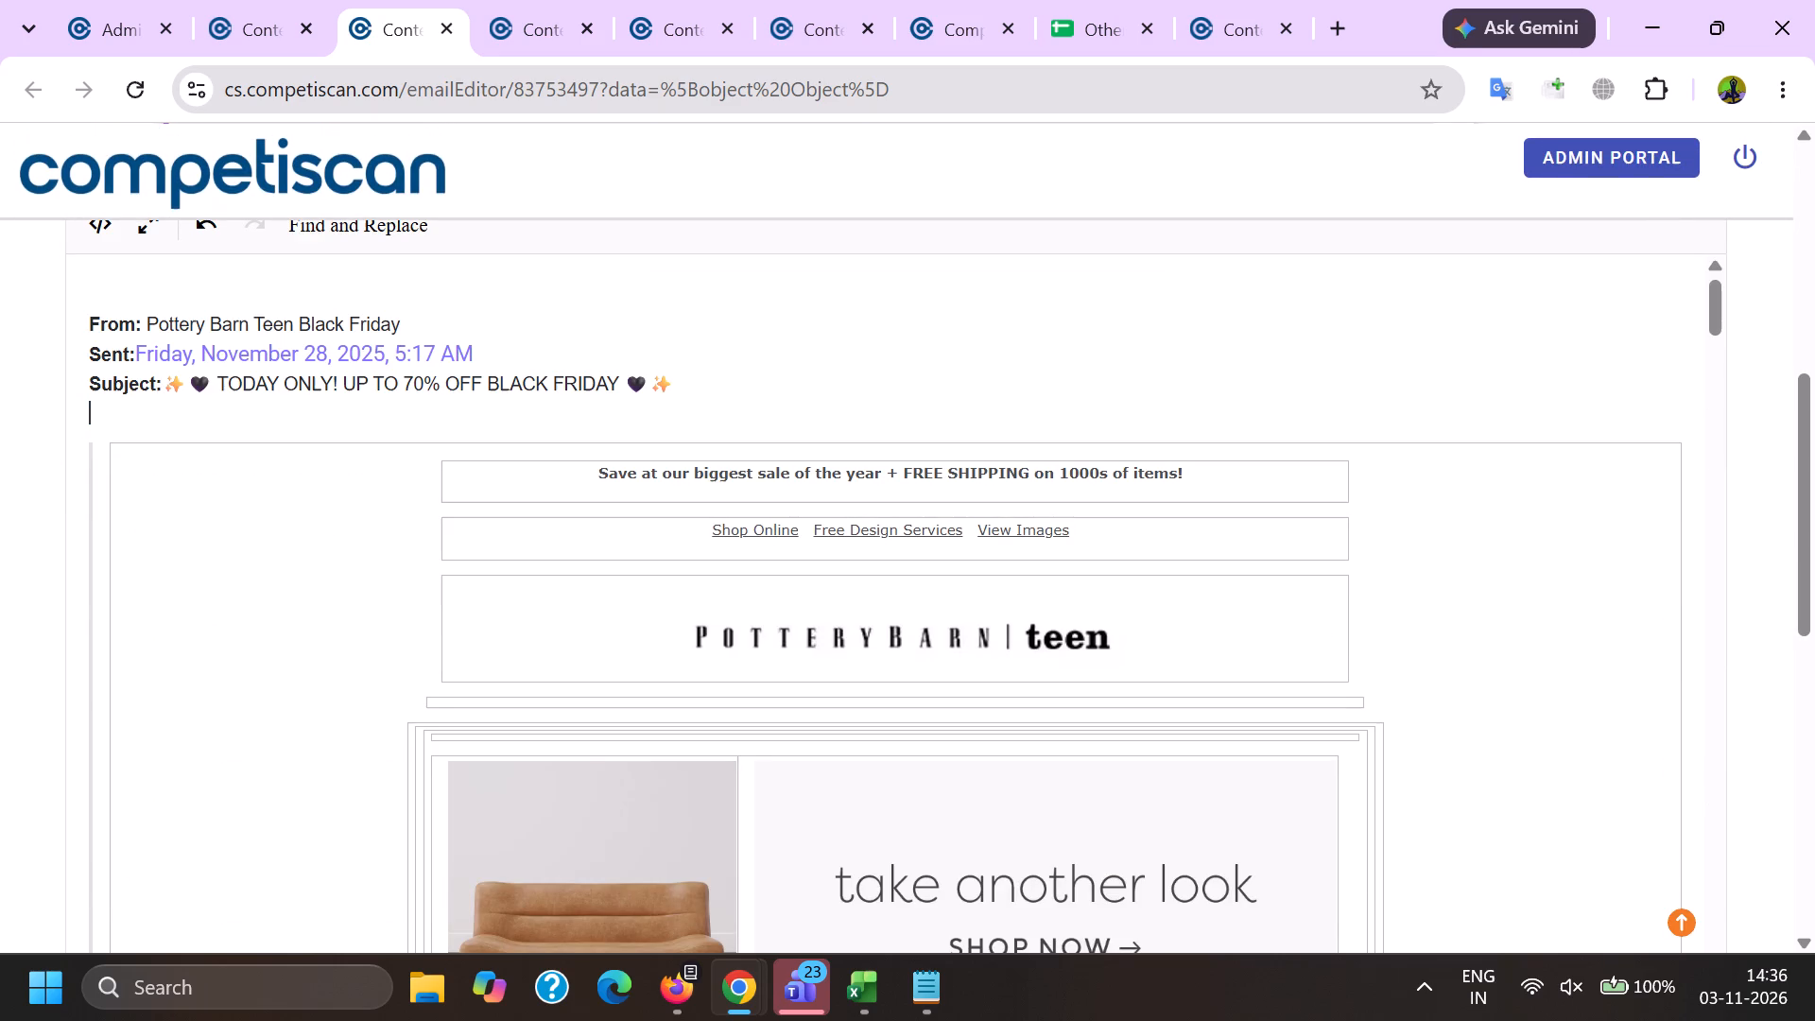
Set the text colour of the From, Sent and Subject header lines to black.
{"action": "left_click_drag", "start_coordinate": [91, 321], "coordinate": [860, 427]}
{"action": "scroll", "coordinate": [142, 554], "scroll_direction": "up", "scroll_amount": 2}
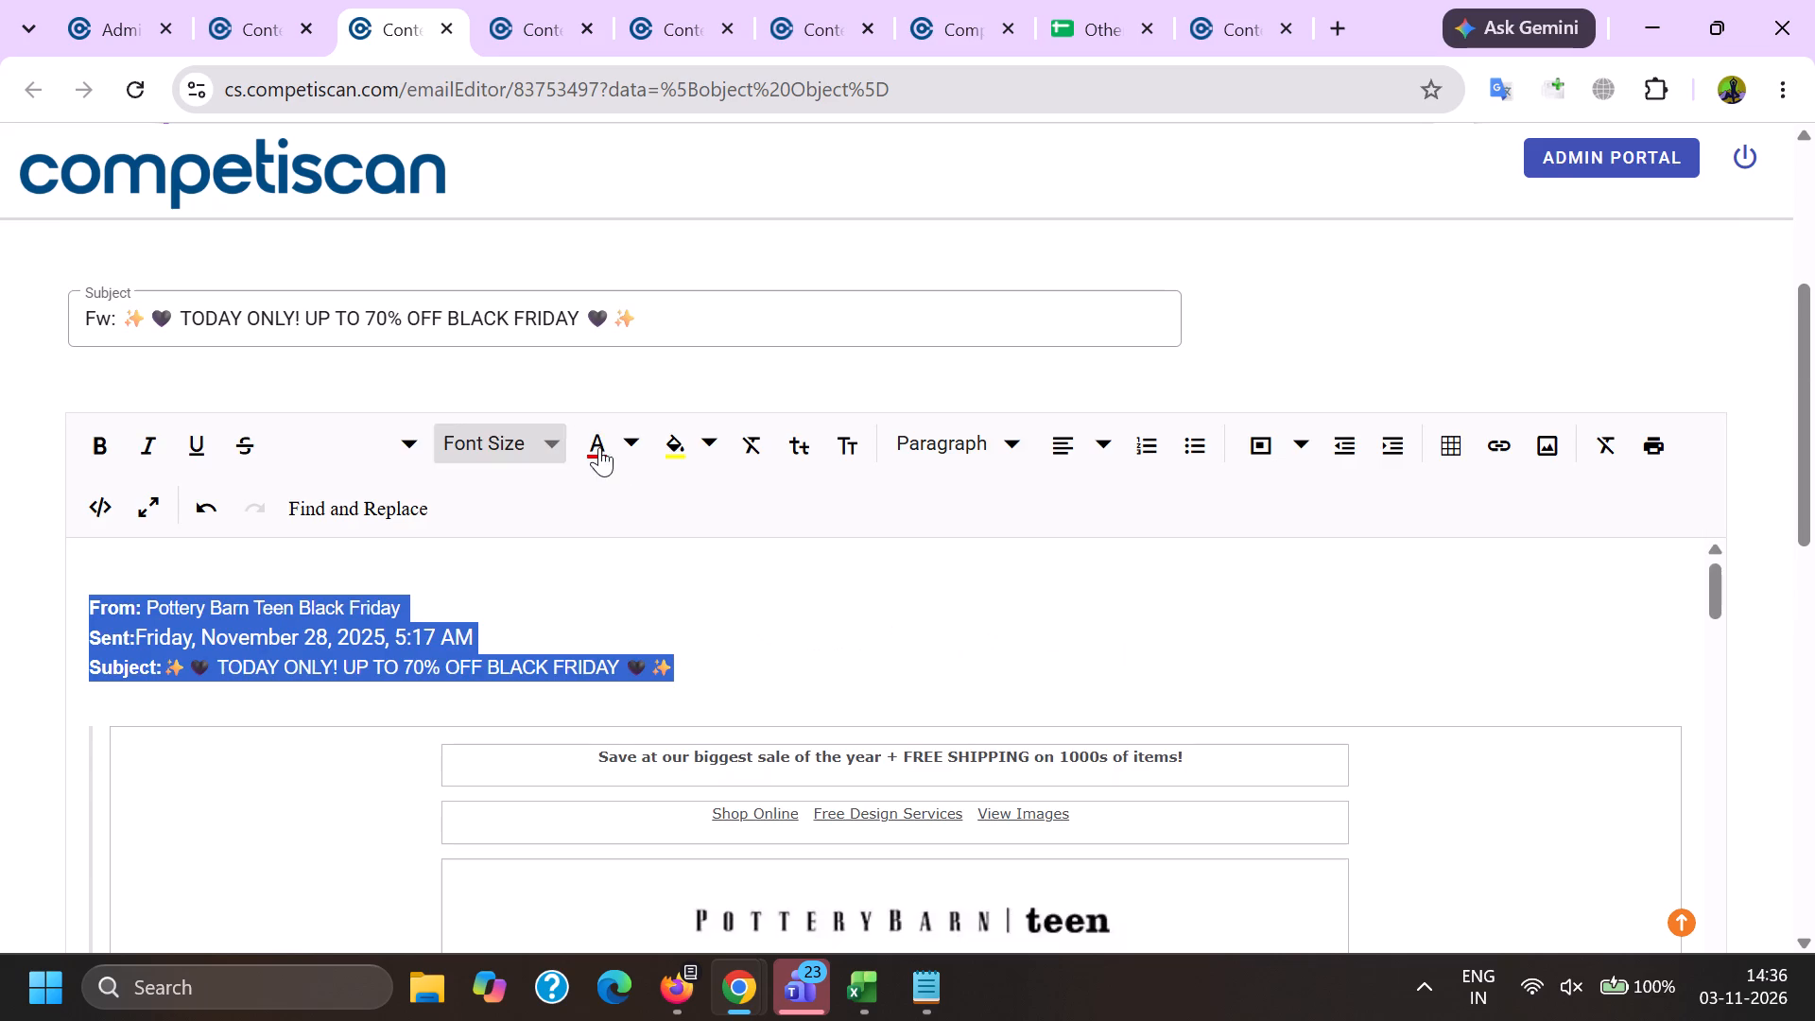
{"action": "left_click", "coordinate": [630, 447]}
{"action": "left_click", "coordinate": [633, 481]}
{"action": "left_click", "coordinate": [520, 647]}
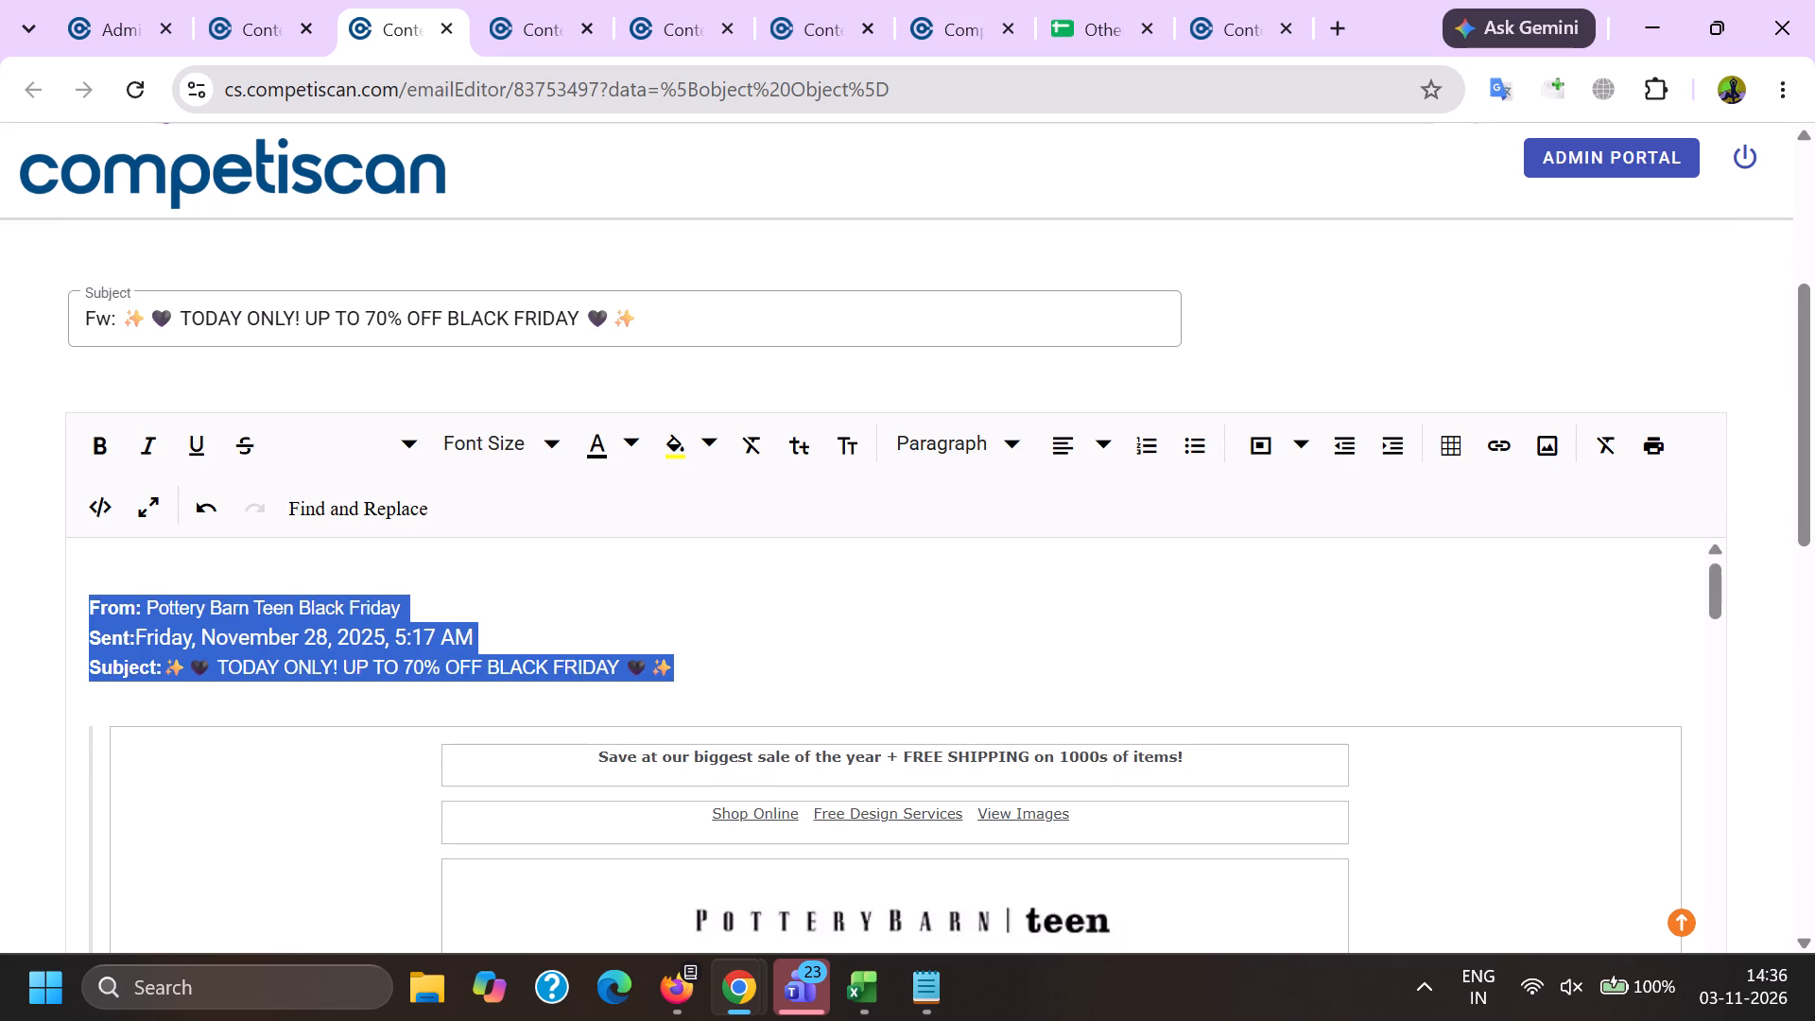
Insert a space between the Sent label and the date in the header.
{"action": "left_click", "coordinate": [153, 620]}
{"action": "left_click", "coordinate": [149, 638]}
{"action": "double_click", "coordinate": [153, 639]}
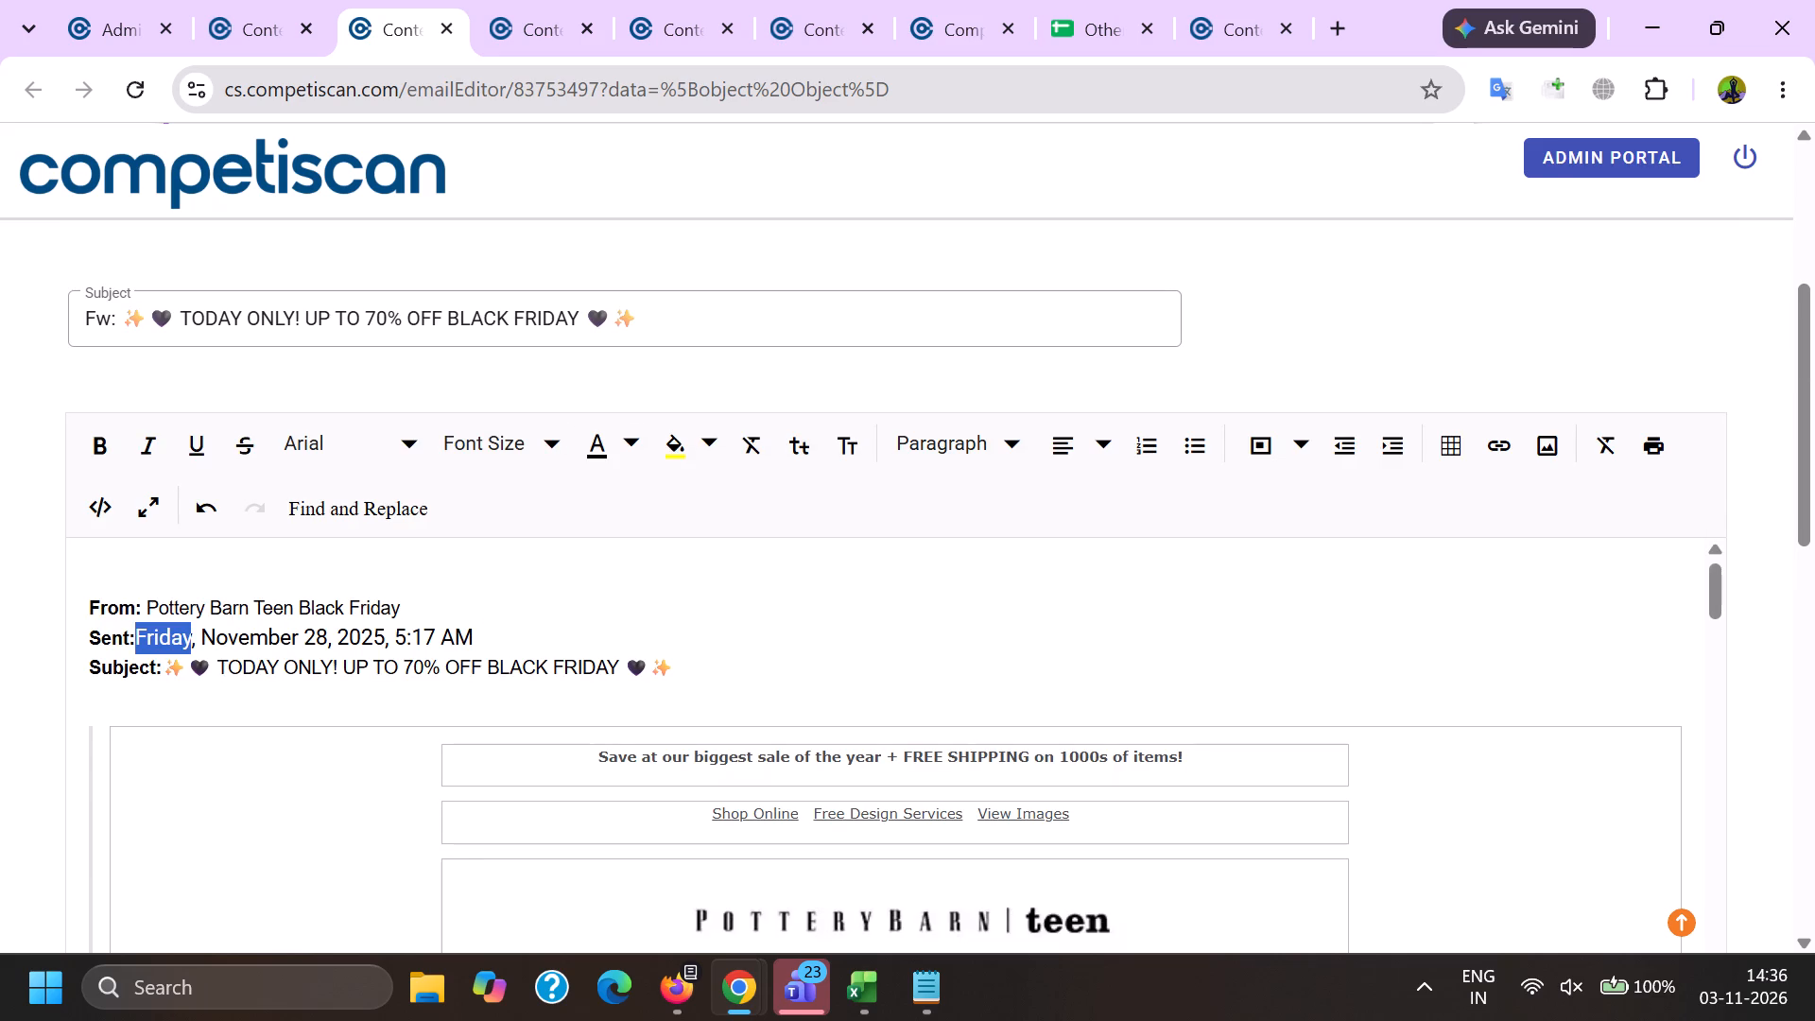
{"action": "key", "text": "Left"}
{"action": "key", "text": "space"}
Remove the links from email 83753497 and save its product info.
{"action": "scroll", "coordinate": [599, 283], "scroll_direction": "down", "scroll_amount": 2}
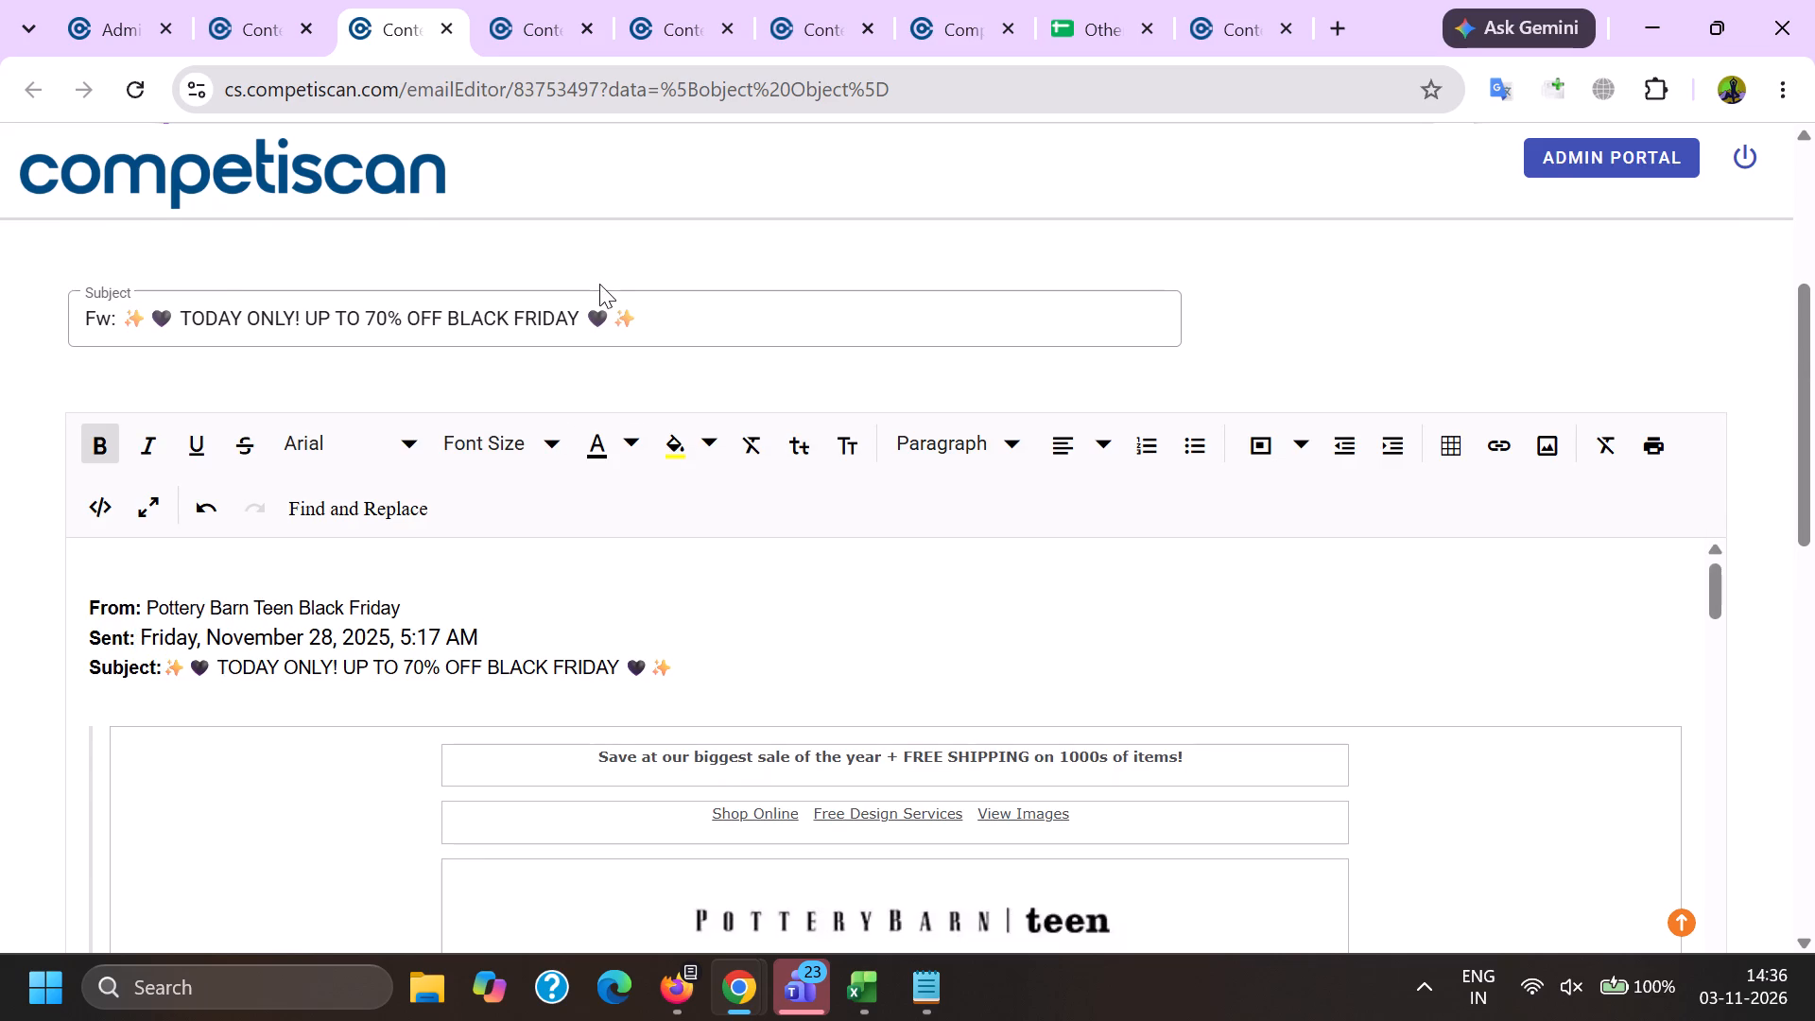
{"action": "scroll", "coordinate": [0, 378], "scroll_direction": "down", "scroll_amount": 8}
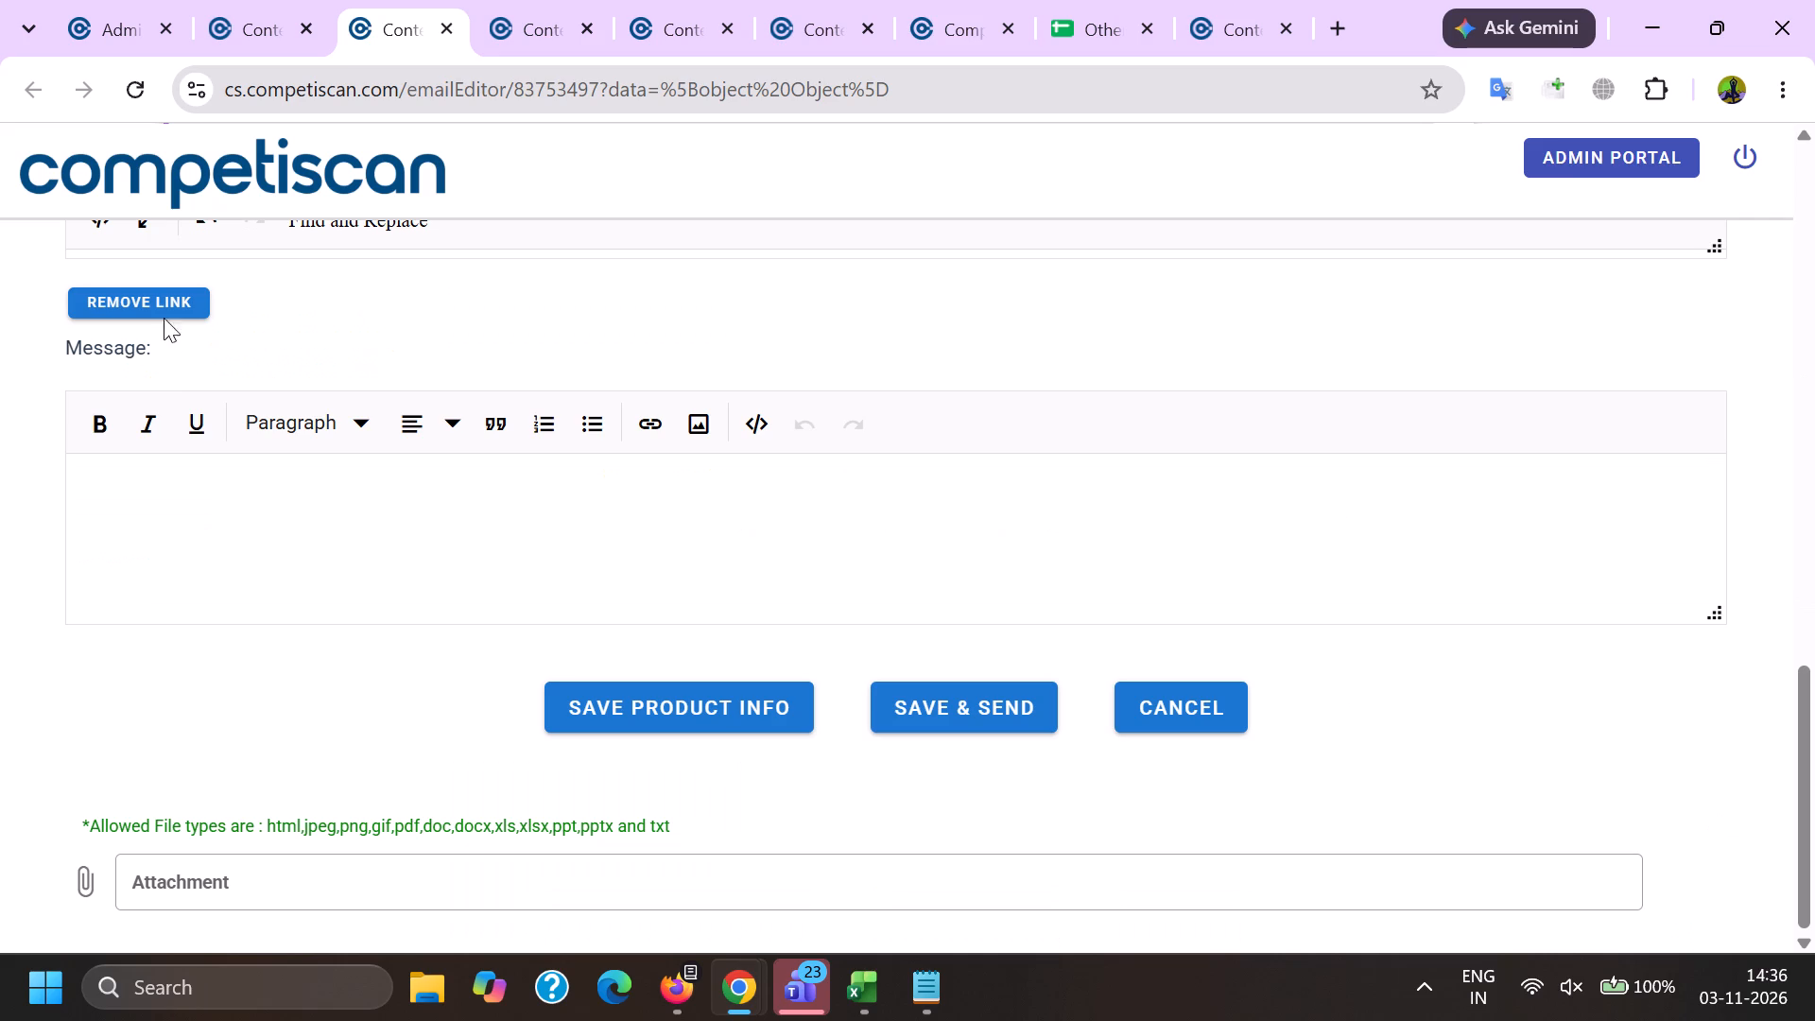
{"action": "left_click", "coordinate": [161, 309]}
{"action": "left_click", "coordinate": [1015, 268]}
{"action": "left_click", "coordinate": [719, 708]}
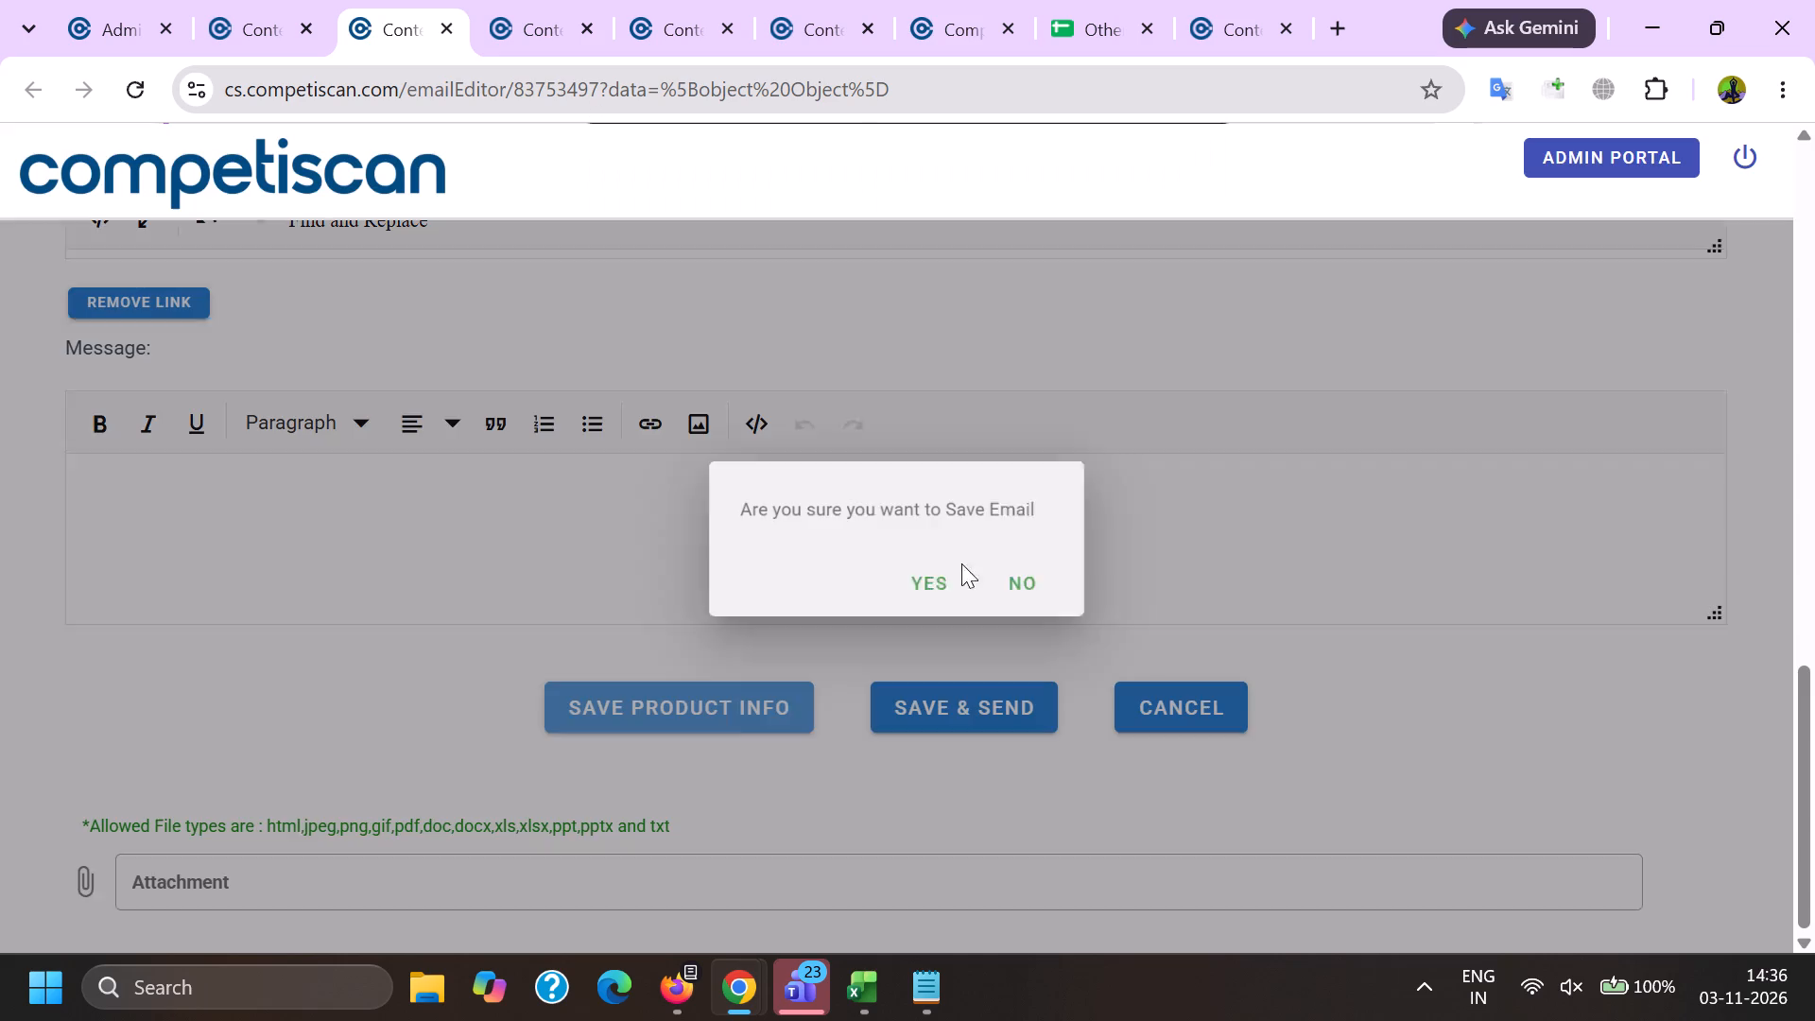
{"action": "left_click", "coordinate": [945, 598]}
Remove the links from email 83776906 and save its product info.
{"action": "left_click", "coordinate": [546, 0]}
{"action": "left_click", "coordinate": [642, 0]}
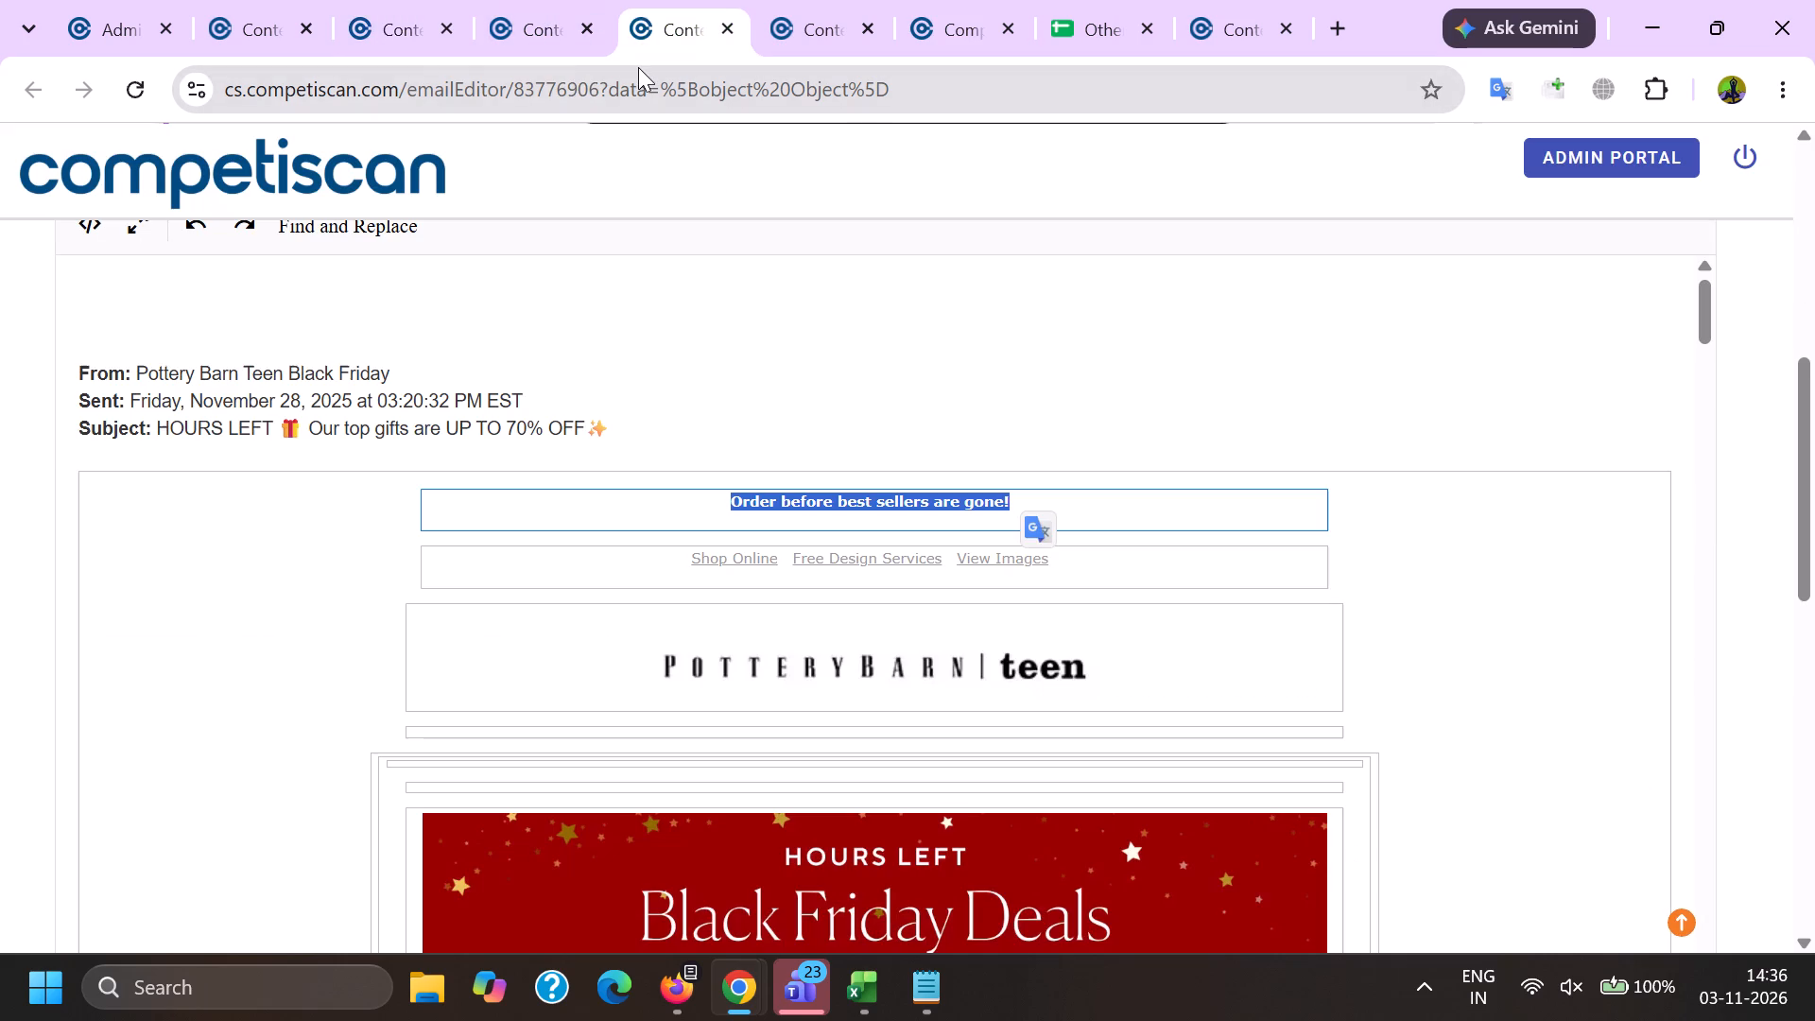
{"action": "scroll", "coordinate": [0, 530], "scroll_direction": "down", "scroll_amount": 6}
{"action": "scroll", "coordinate": [9, 562], "scroll_direction": "up", "scroll_amount": 2}
{"action": "scroll", "coordinate": [0, 539], "scroll_direction": "down", "scroll_amount": 12}
{"action": "scroll", "coordinate": [0, 697], "scroll_direction": "up", "scroll_amount": 3}
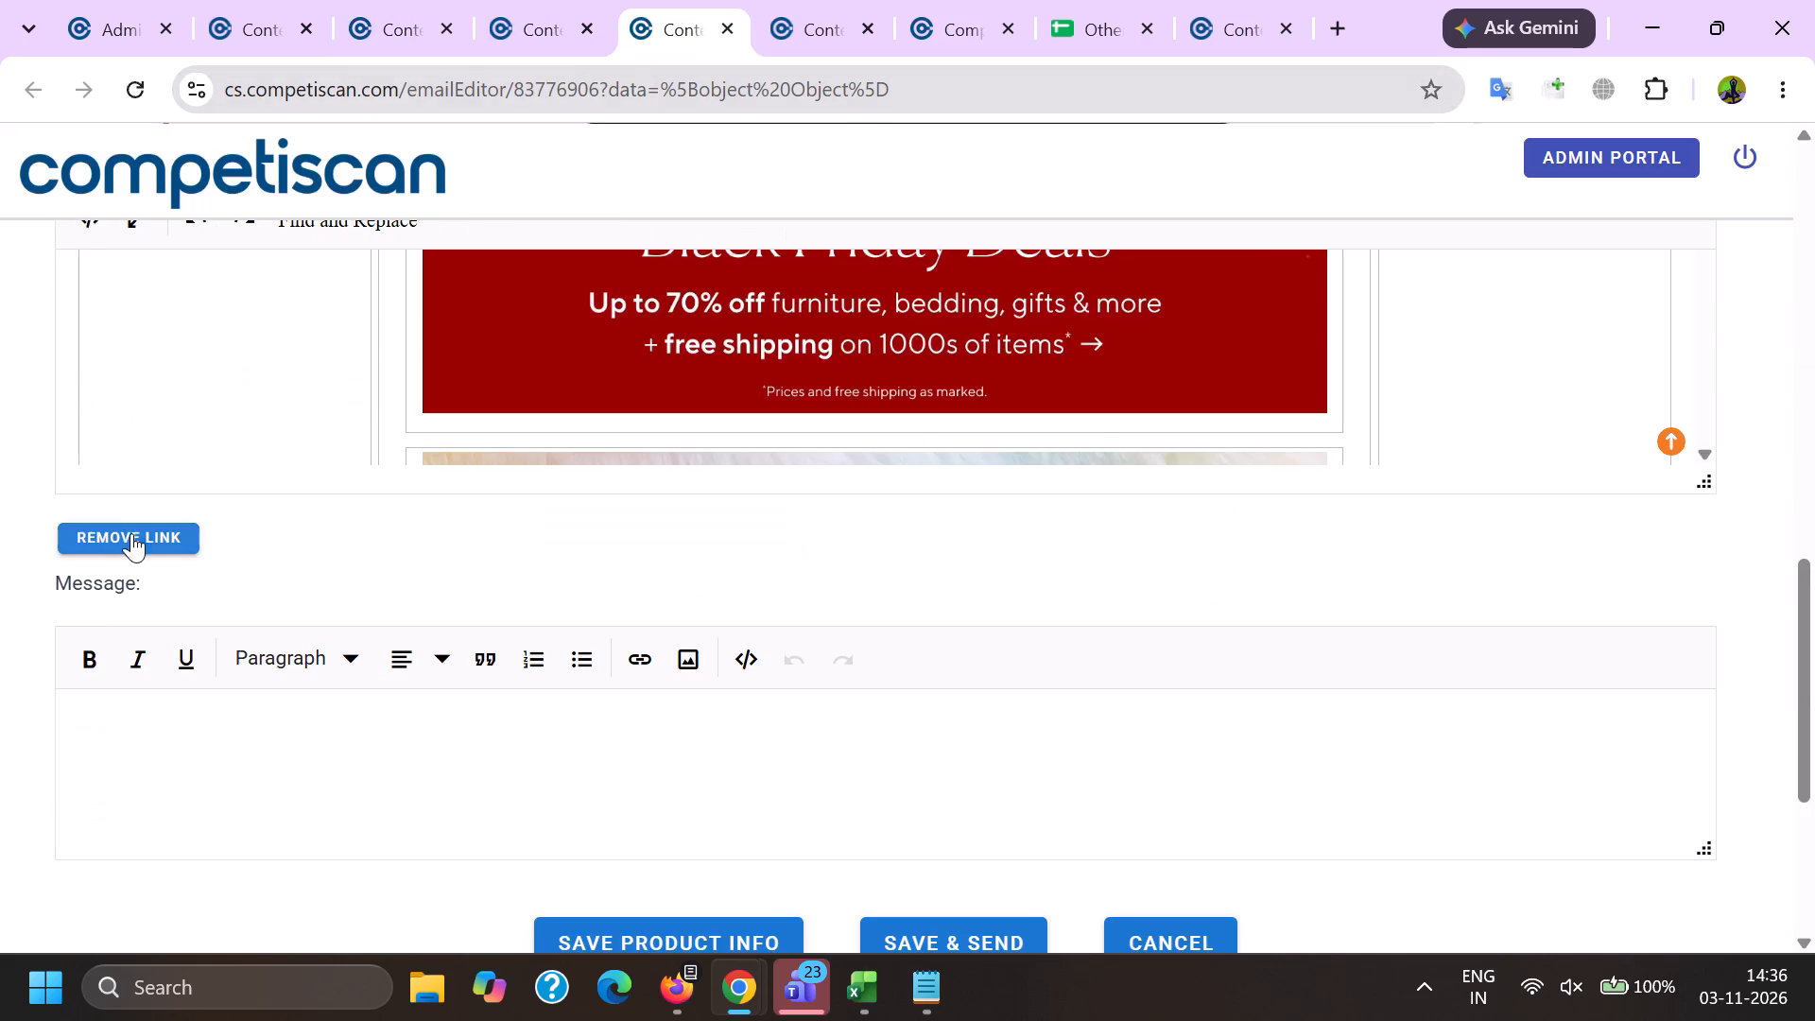
{"action": "left_click", "coordinate": [131, 531]}
{"action": "left_click", "coordinate": [1008, 273]}
{"action": "scroll", "coordinate": [762, 438], "scroll_direction": "down", "scroll_amount": 5}
{"action": "scroll", "coordinate": [644, 821], "scroll_direction": "down", "scroll_amount": 5}
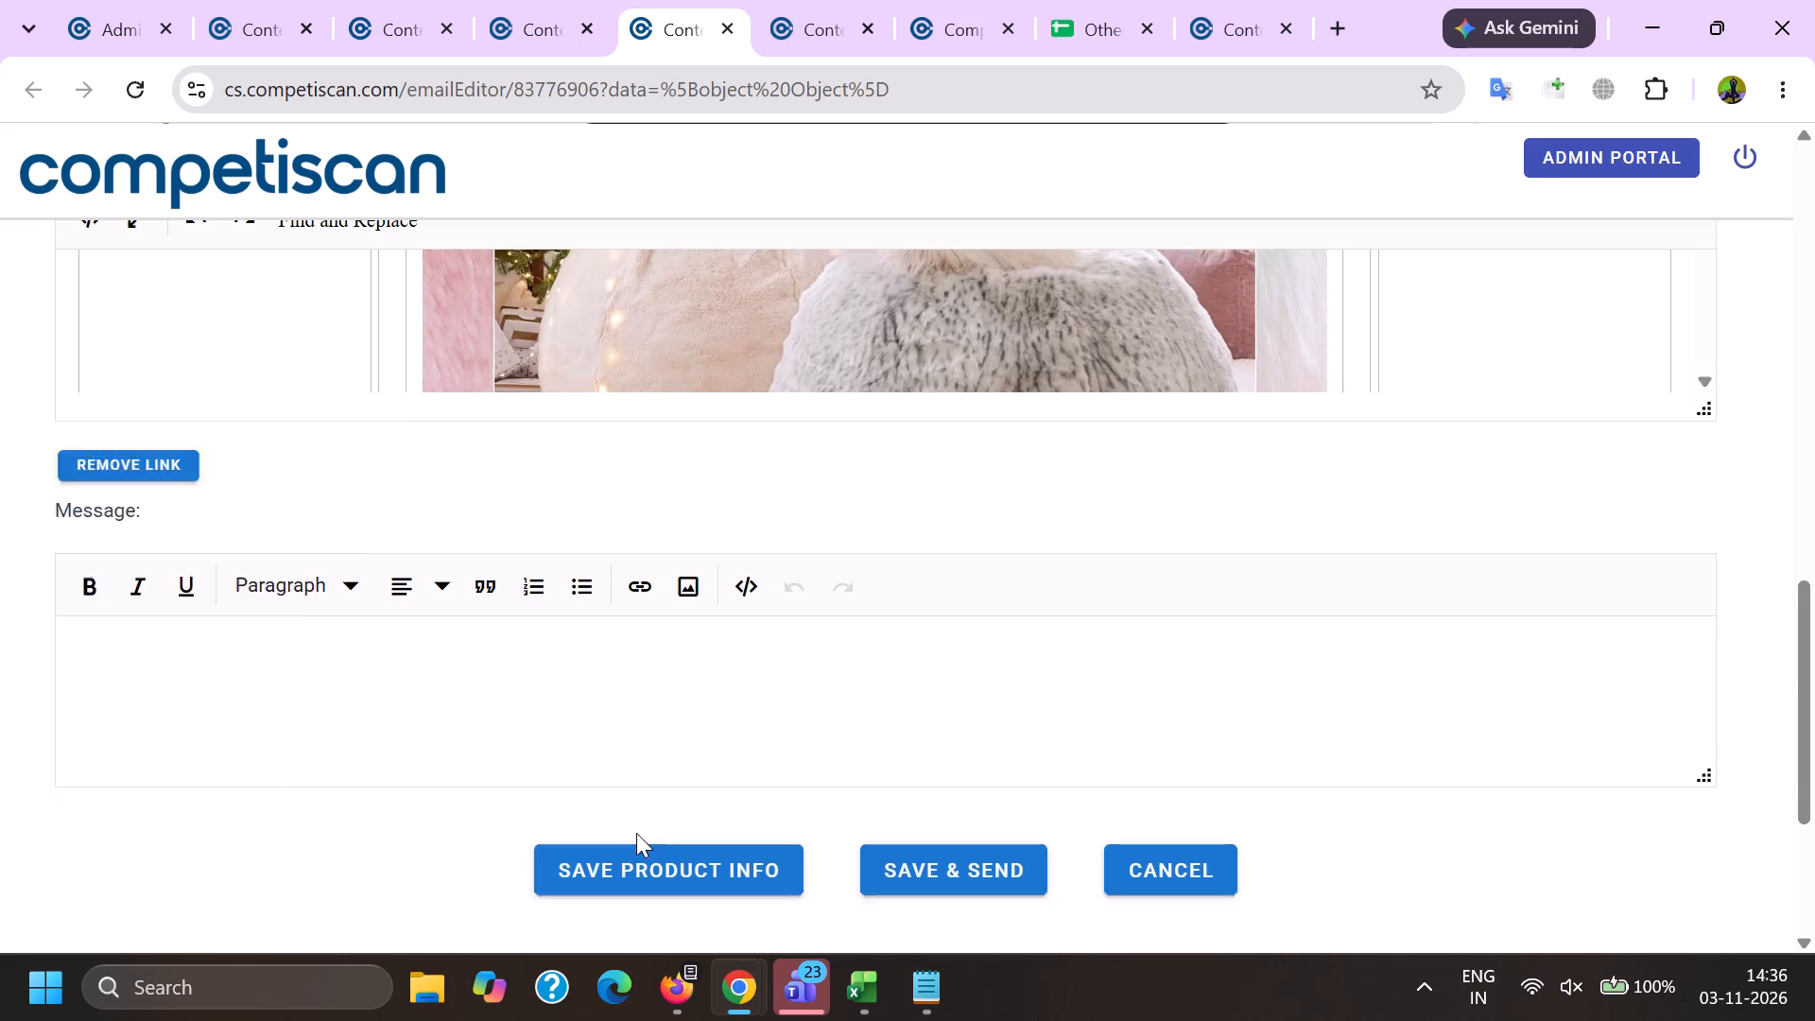
{"action": "left_click", "coordinate": [667, 518]}
{"action": "left_click", "coordinate": [923, 583]}
Open the V2 product record of email 83753497.
{"action": "left_click", "coordinate": [364, 0]}
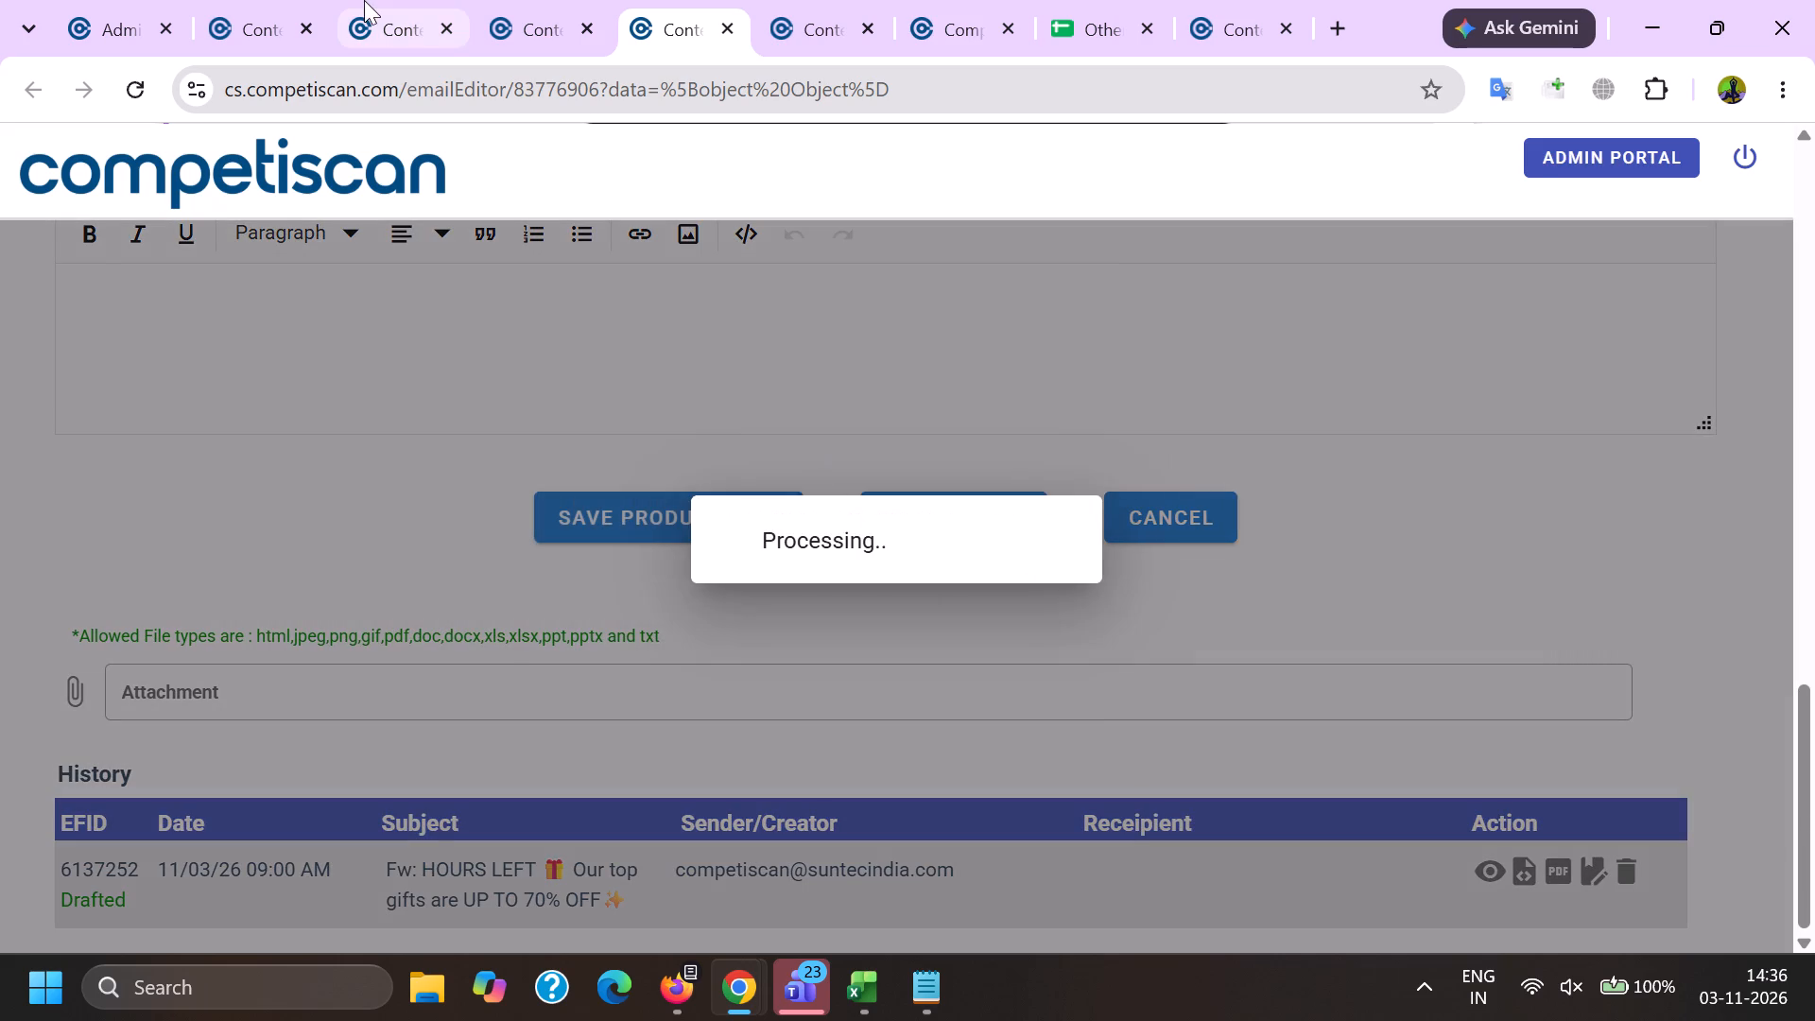
{"action": "left_click_drag", "start_coordinate": [0, 511], "coordinate": [18, 476]}
{"action": "left_click", "coordinate": [128, 192]}
Copy Pottery Barn Teen from the From line of email 83753497 and return to its product record.
{"action": "key", "text": "alt+Tab"}
{"action": "scroll", "coordinate": [365, 385], "scroll_direction": "down", "scroll_amount": 5}
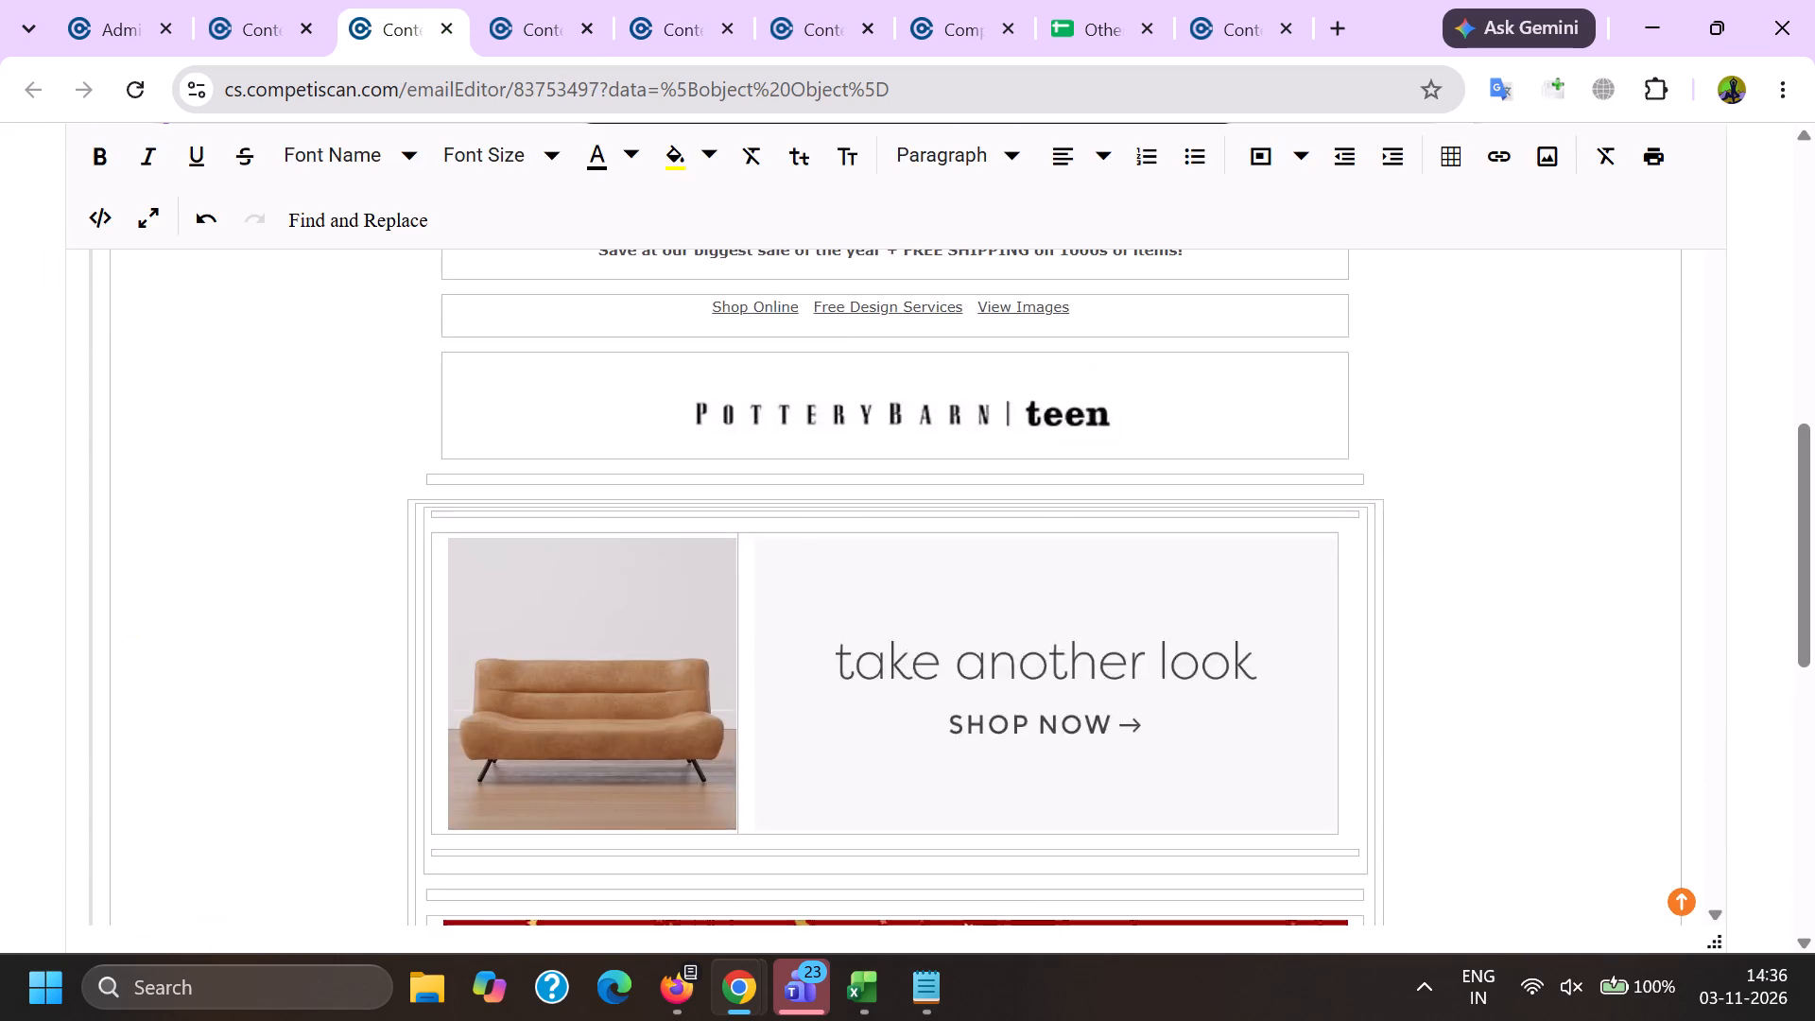
{"action": "scroll", "coordinate": [295, 646], "scroll_direction": "up", "scroll_amount": 3}
{"action": "double_click", "coordinate": [167, 529]}
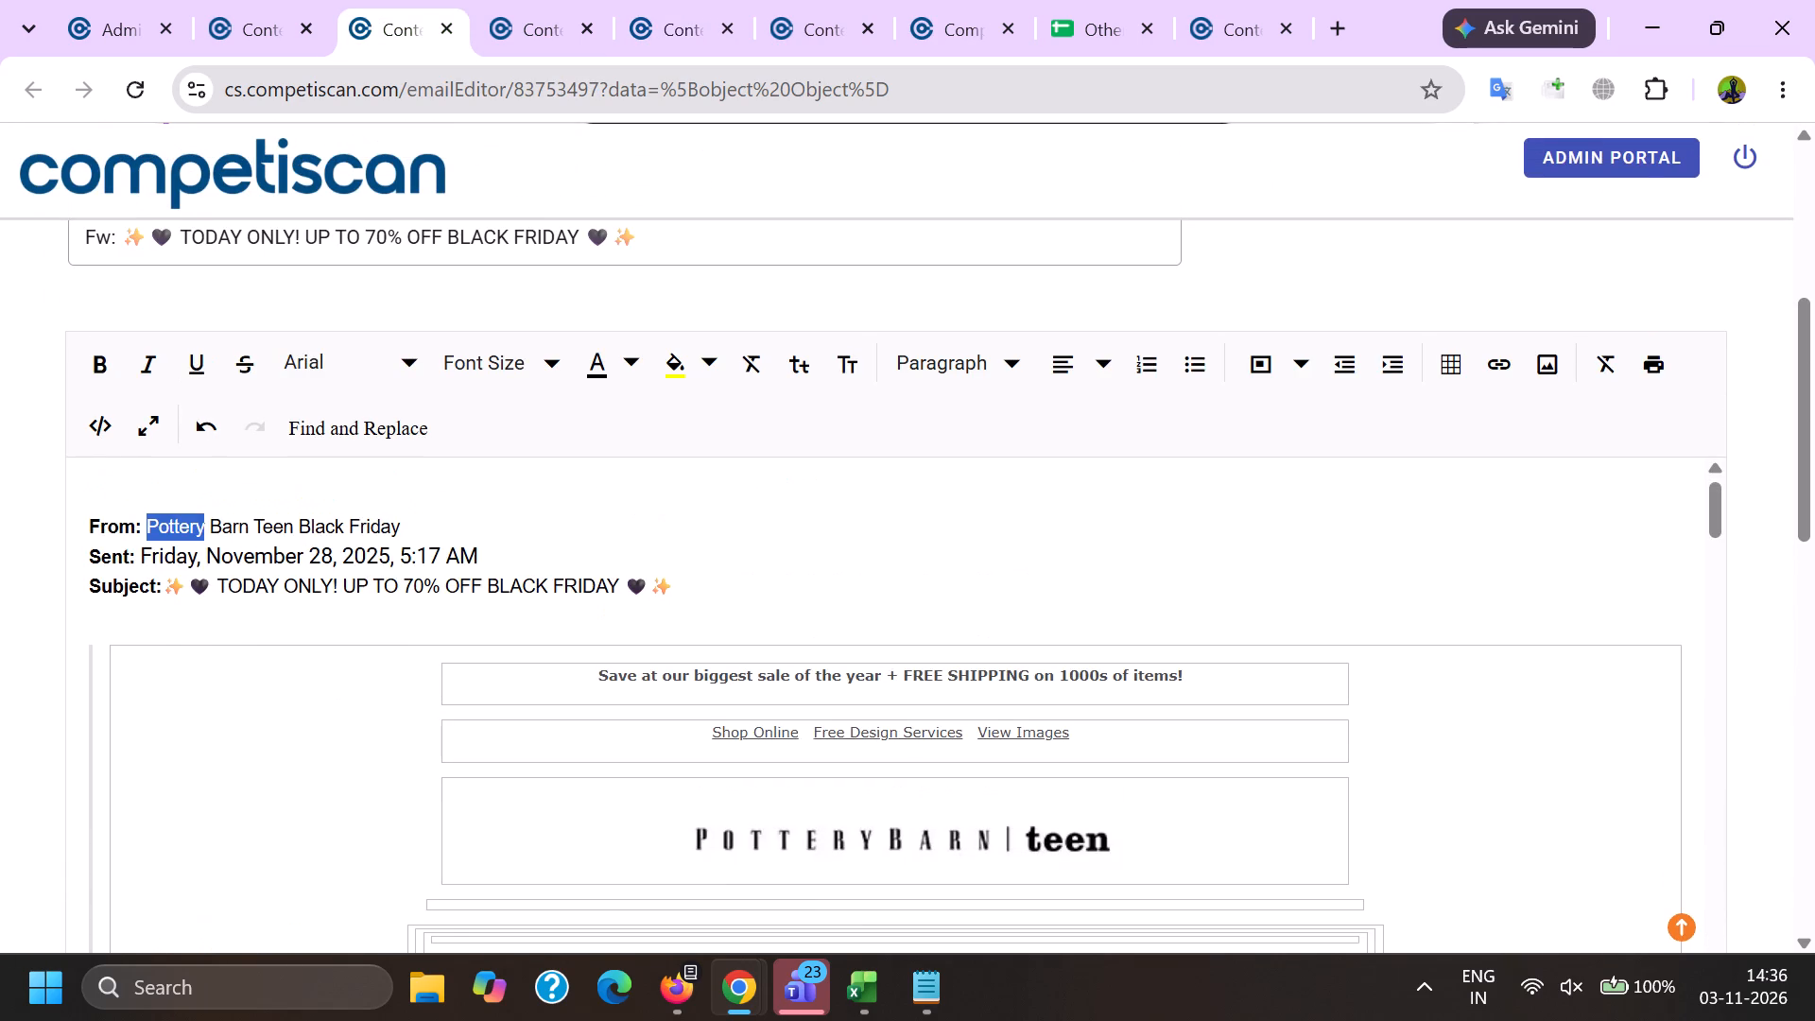
{"action": "left_click", "coordinate": [272, 517], "text": "shift"}
{"action": "key", "text": "ctrl+c"}
{"action": "key", "text": "alt+Tab"}
Use the Pottery Barn Teen company's logo as the record's product image.
{"action": "scroll", "coordinate": [458, 383], "scroll_direction": "down", "scroll_amount": 6}
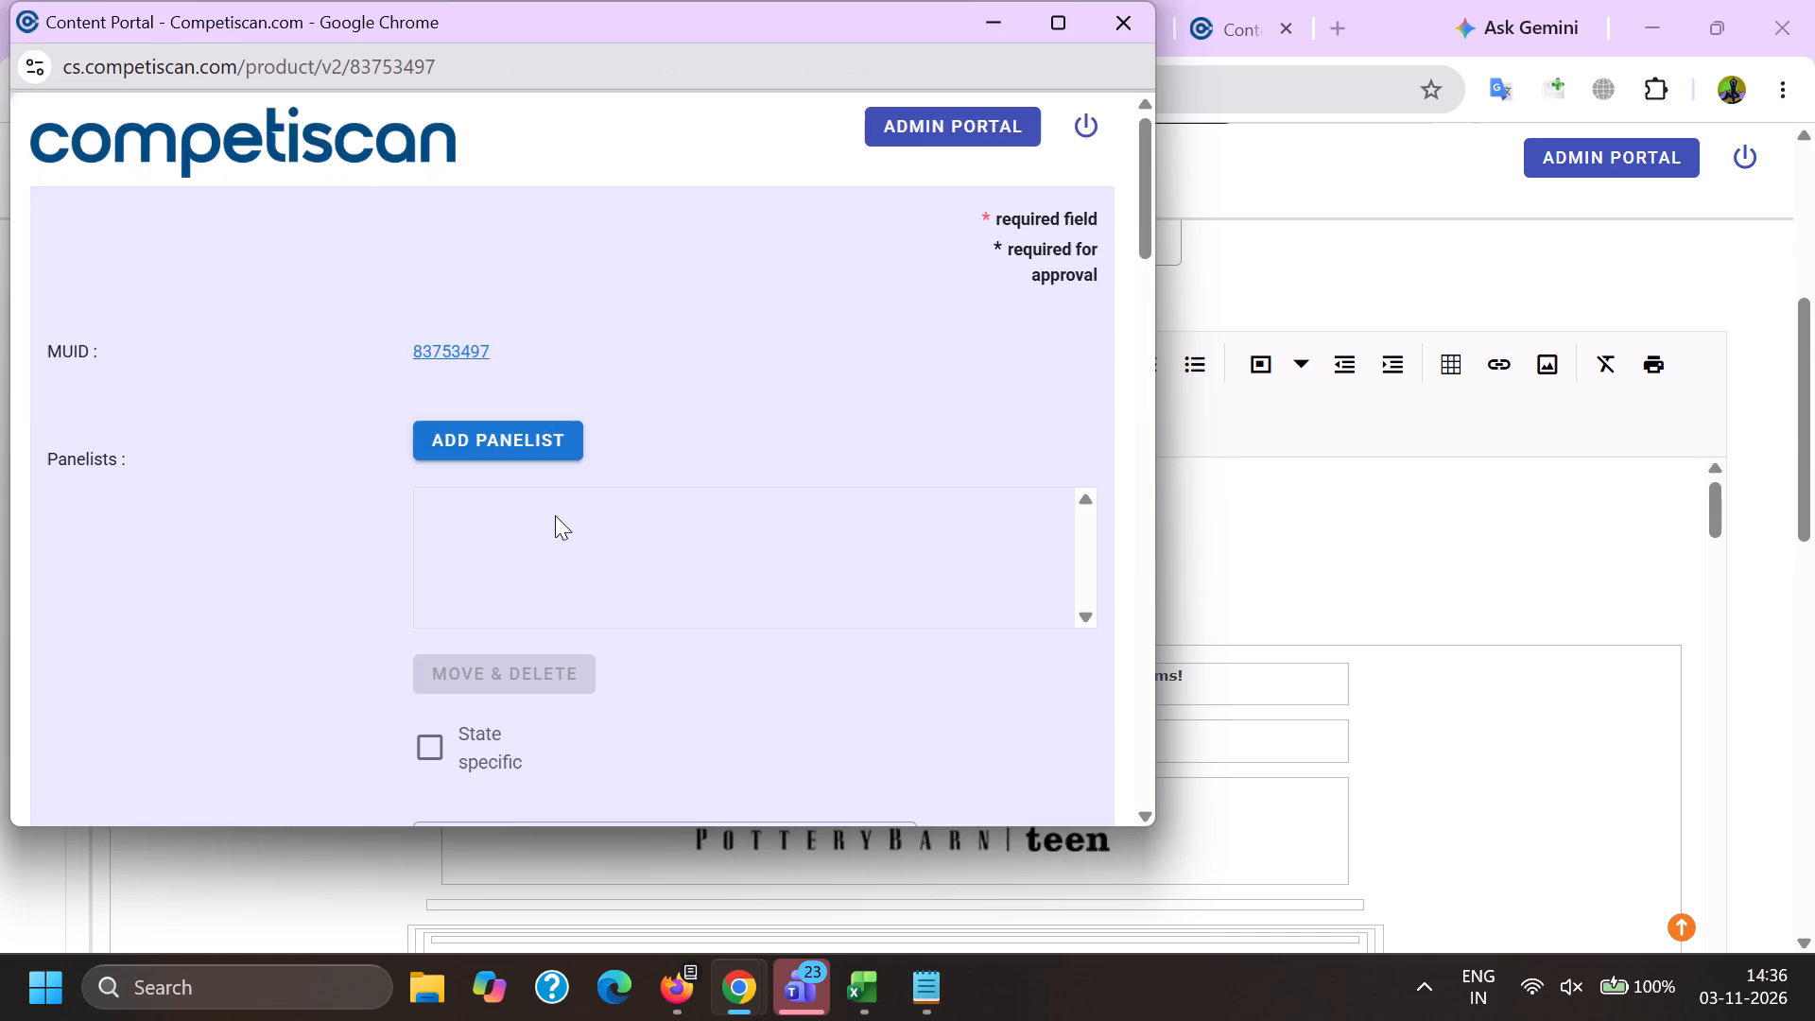
{"action": "scroll", "coordinate": [540, 399], "scroll_direction": "down", "scroll_amount": 5}
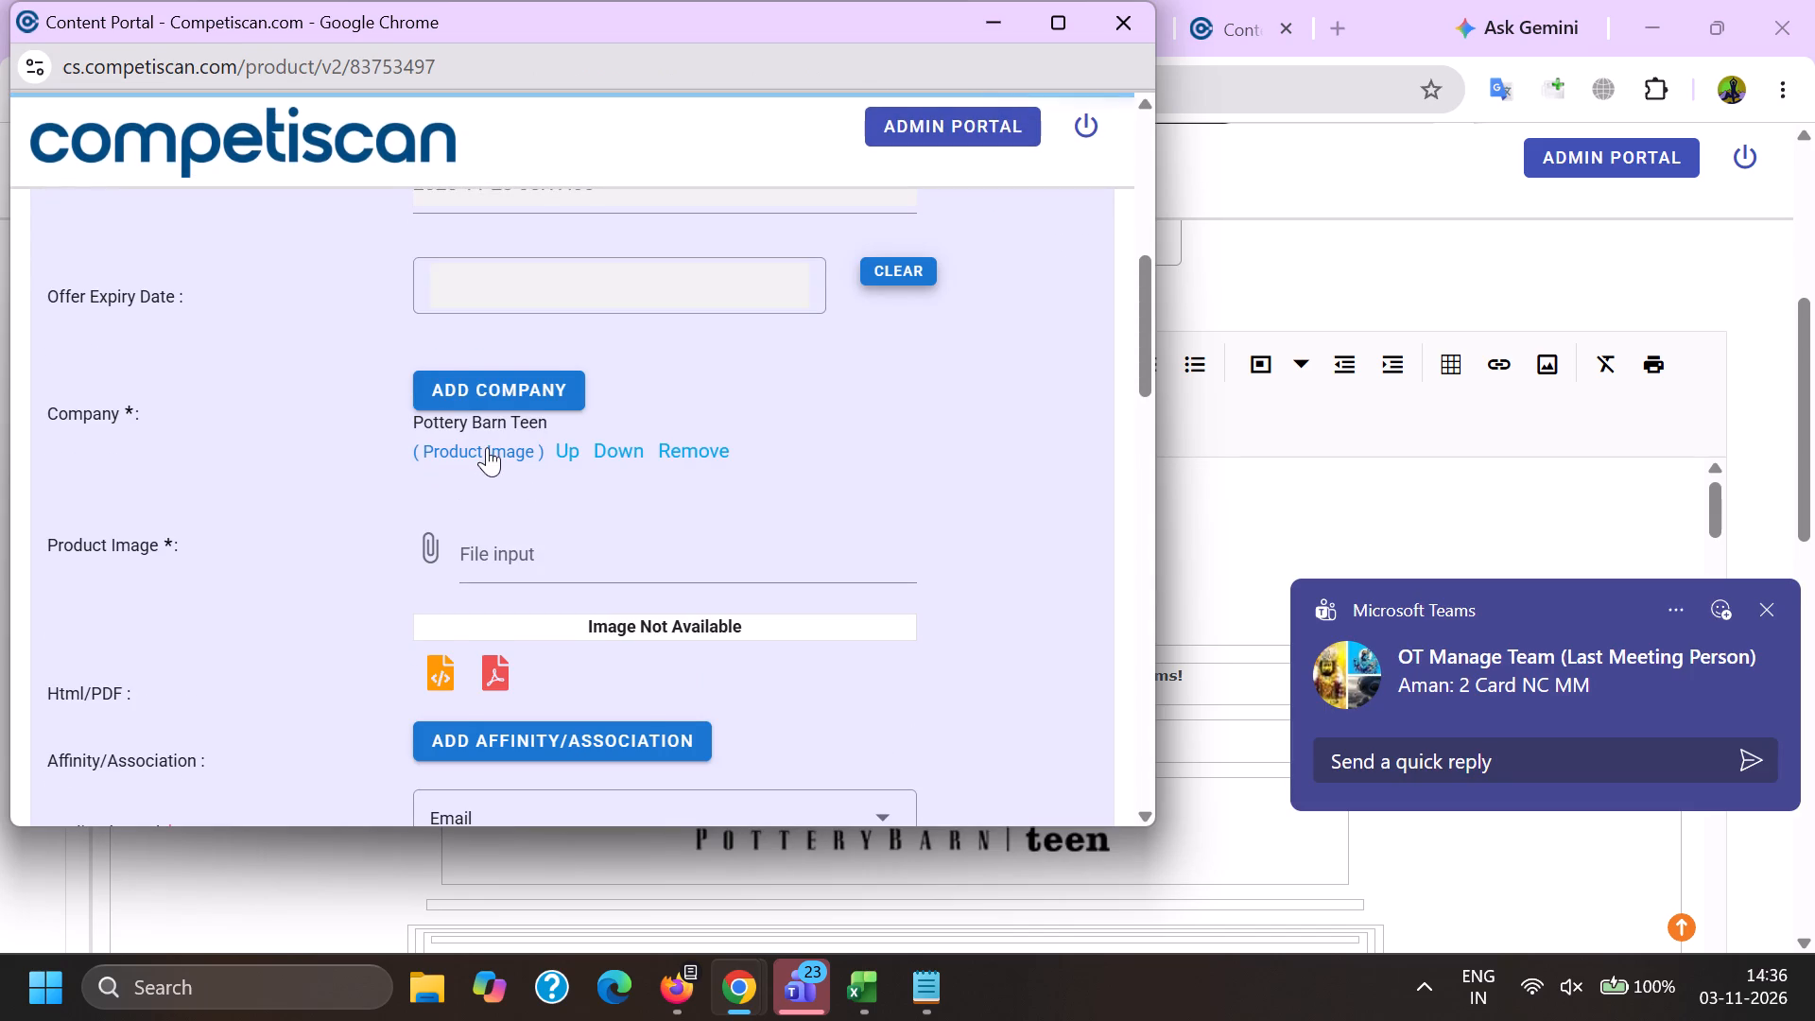
{"action": "left_click", "coordinate": [487, 447]}
Search for capital one as an additional company for the record.
{"action": "left_click", "coordinate": [489, 403]}
{"action": "type", "text": "ca"}
{"action": "type", "text": "pi"}
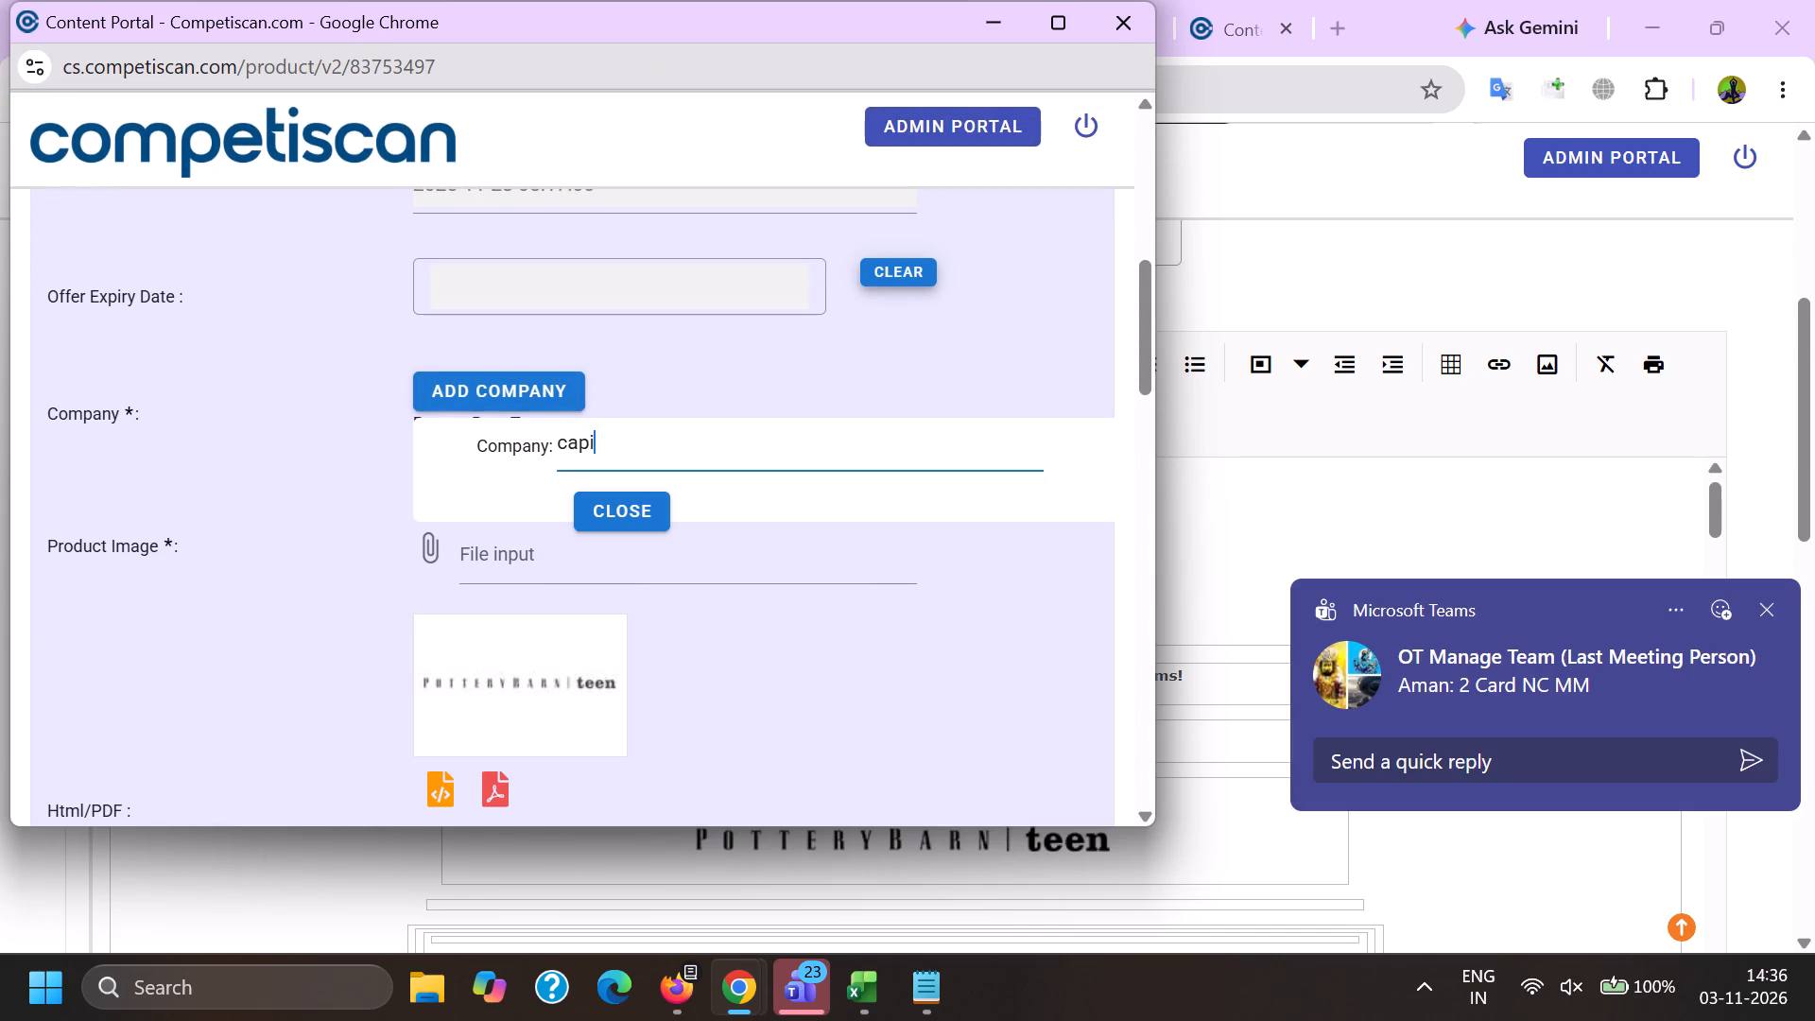
{"action": "type", "text": "ta"}
{"action": "key", "text": "l"}
{"action": "key", "text": "space"}
{"action": "type", "text": "on"}
{"action": "key", "text": "e"}
Choose the matching company and add Pottery Barn Teen (Retail) as the record's affinity/association.
{"action": "scroll", "coordinate": [480, 410], "scroll_direction": "down", "scroll_amount": 3}
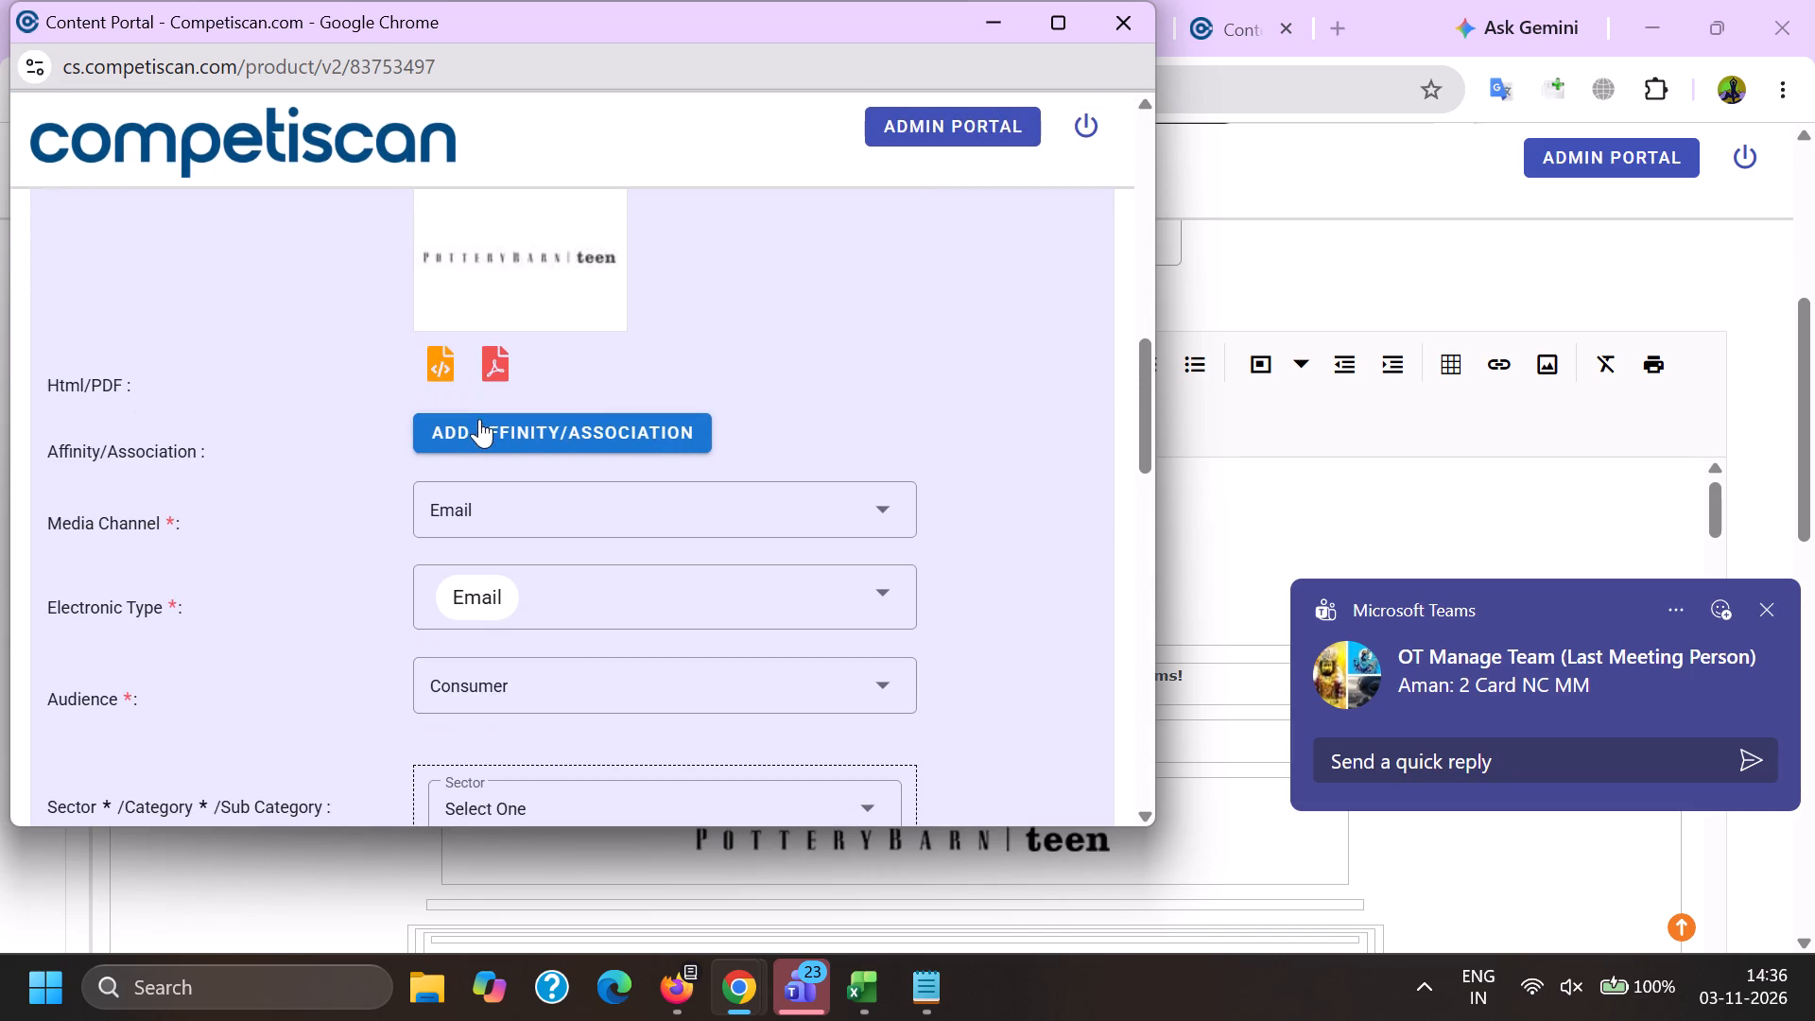
{"action": "left_click", "coordinate": [459, 436]}
{"action": "left_click", "coordinate": [538, 478]}
{"action": "left_click", "coordinate": [683, 484]}
{"action": "key", "text": "ctrl+v"}
{"action": "scroll", "coordinate": [676, 611], "scroll_direction": "up", "scroll_amount": 4}
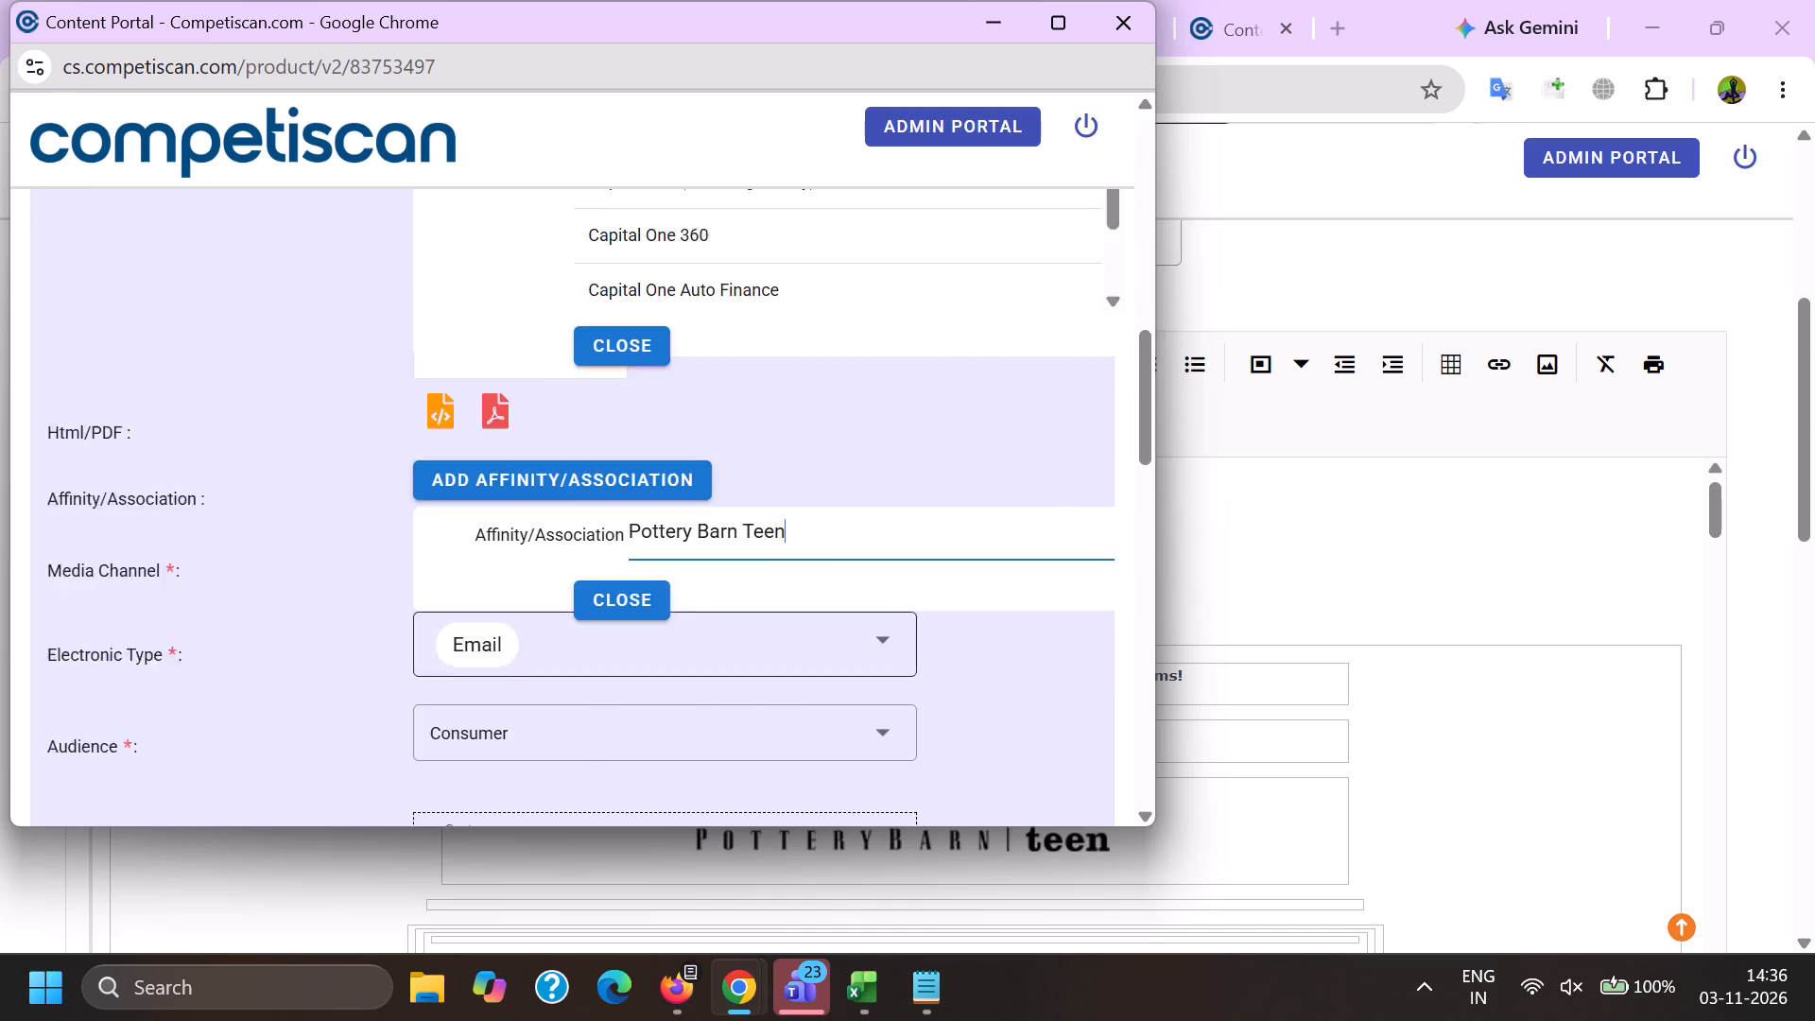
{"action": "left_click", "coordinate": [640, 652]}
{"action": "scroll", "coordinate": [530, 511], "scroll_direction": "down", "scroll_amount": 5}
{"action": "left_click", "coordinate": [634, 490]}
{"action": "scroll", "coordinate": [561, 301], "scroll_direction": "down", "scroll_amount": 3}
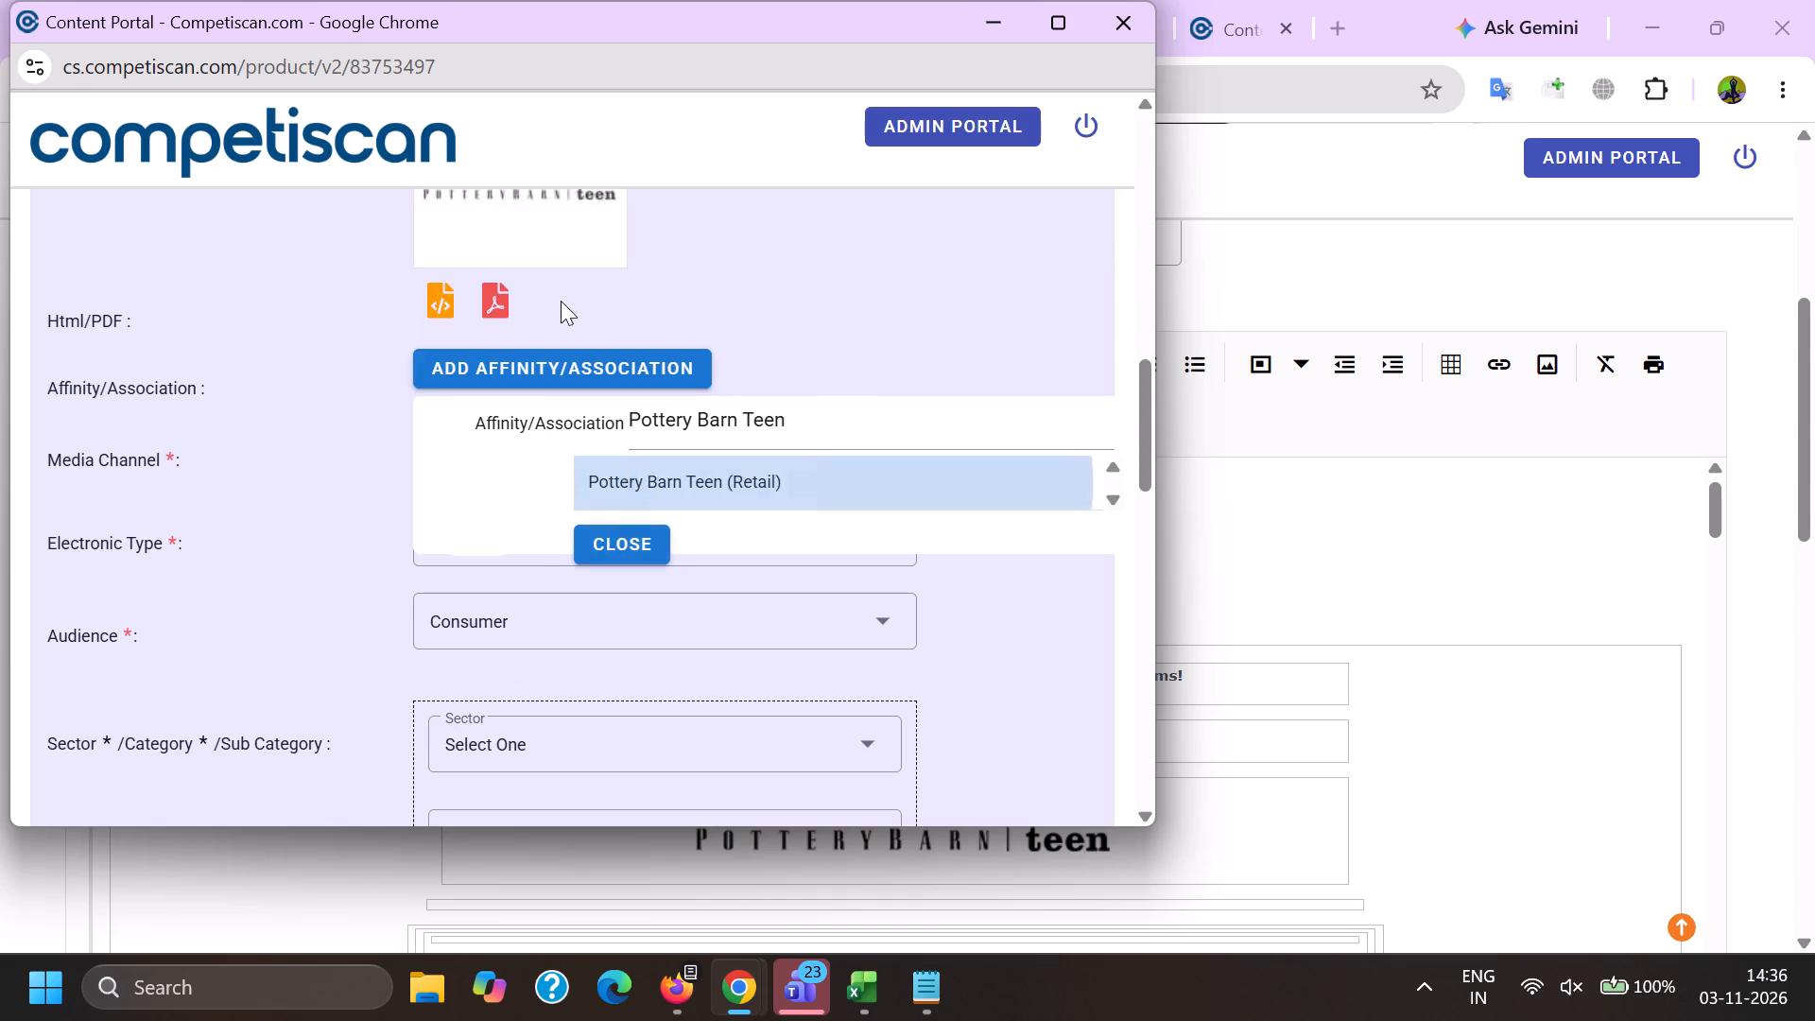
Add Retail / Home / Home Decor as the record's sector, category and sub category, checking the email's products to decide.
{"action": "left_click", "coordinate": [506, 335]}
{"action": "scroll", "coordinate": [506, 332], "scroll_direction": "down", "scroll_amount": 7}
{"action": "scroll", "coordinate": [456, 534], "scroll_direction": "up", "scroll_amount": 5}
{"action": "scroll", "coordinate": [474, 268], "scroll_direction": "down", "scroll_amount": 5}
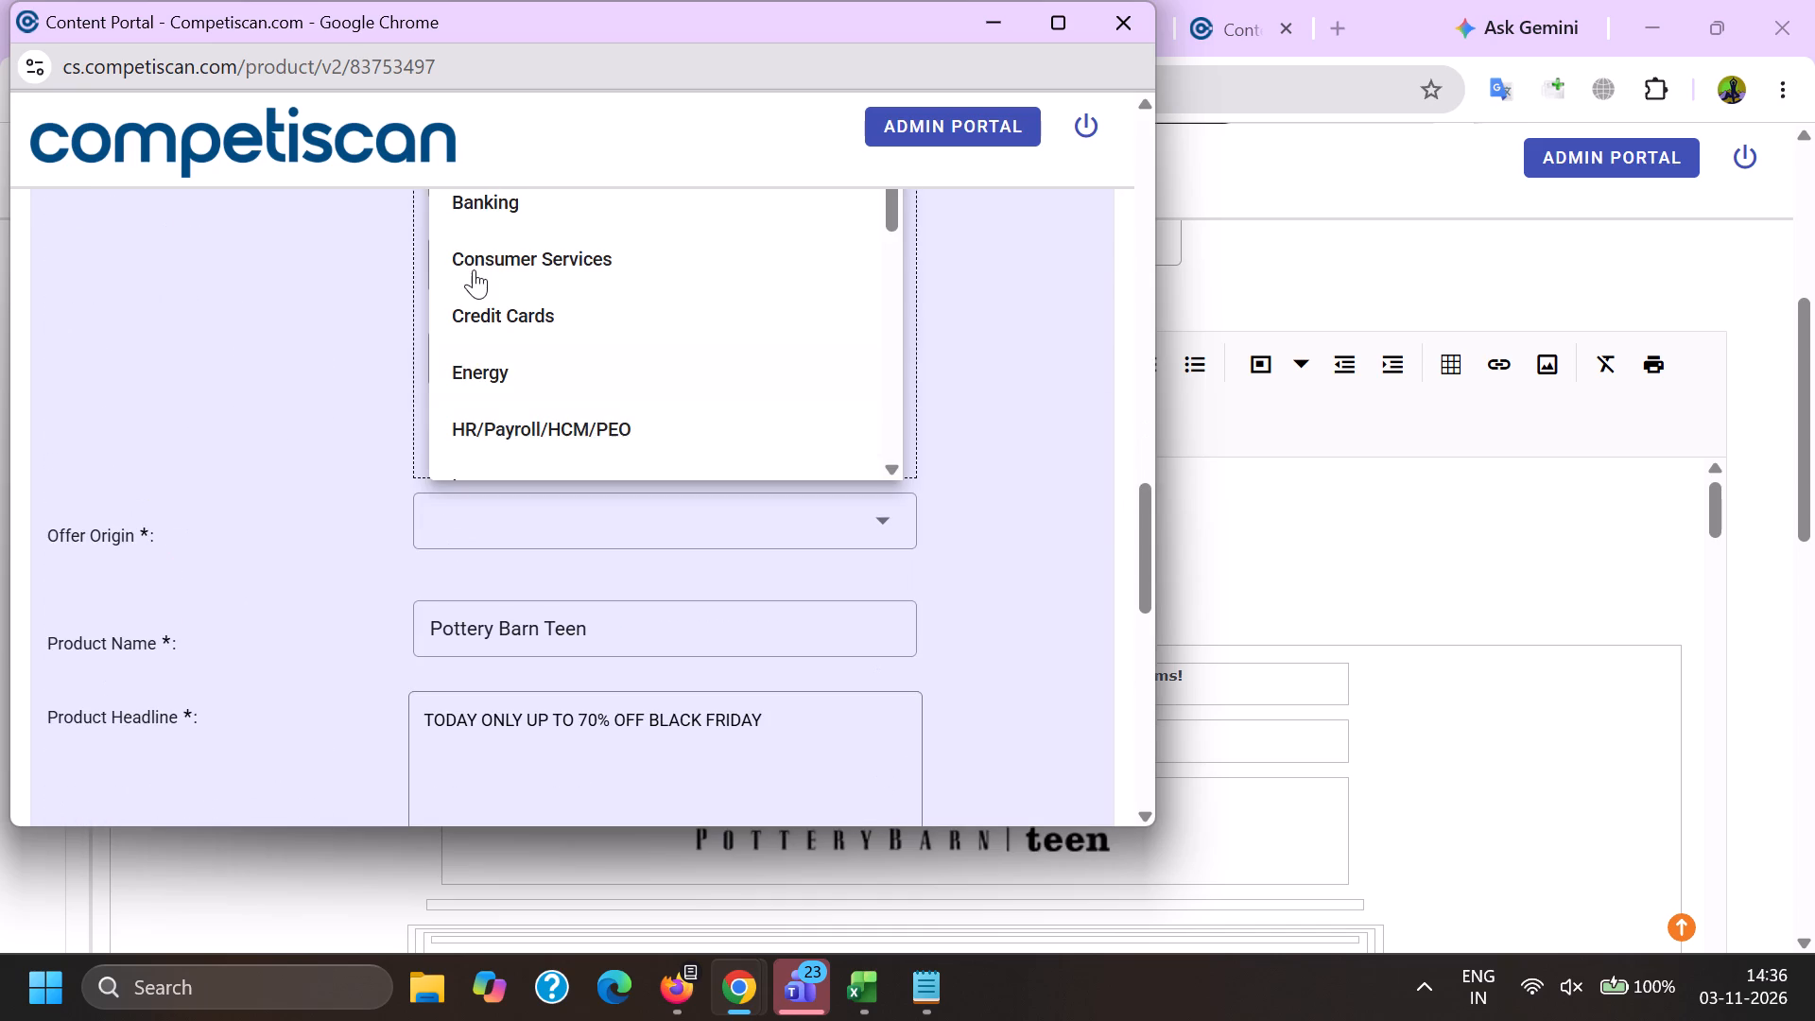
{"action": "scroll", "coordinate": [461, 625], "scroll_direction": "up", "scroll_amount": 5}
{"action": "scroll", "coordinate": [465, 630], "scroll_direction": "down", "scroll_amount": 2}
{"action": "left_click", "coordinate": [490, 649]}
{"action": "left_click", "coordinate": [382, 639]}
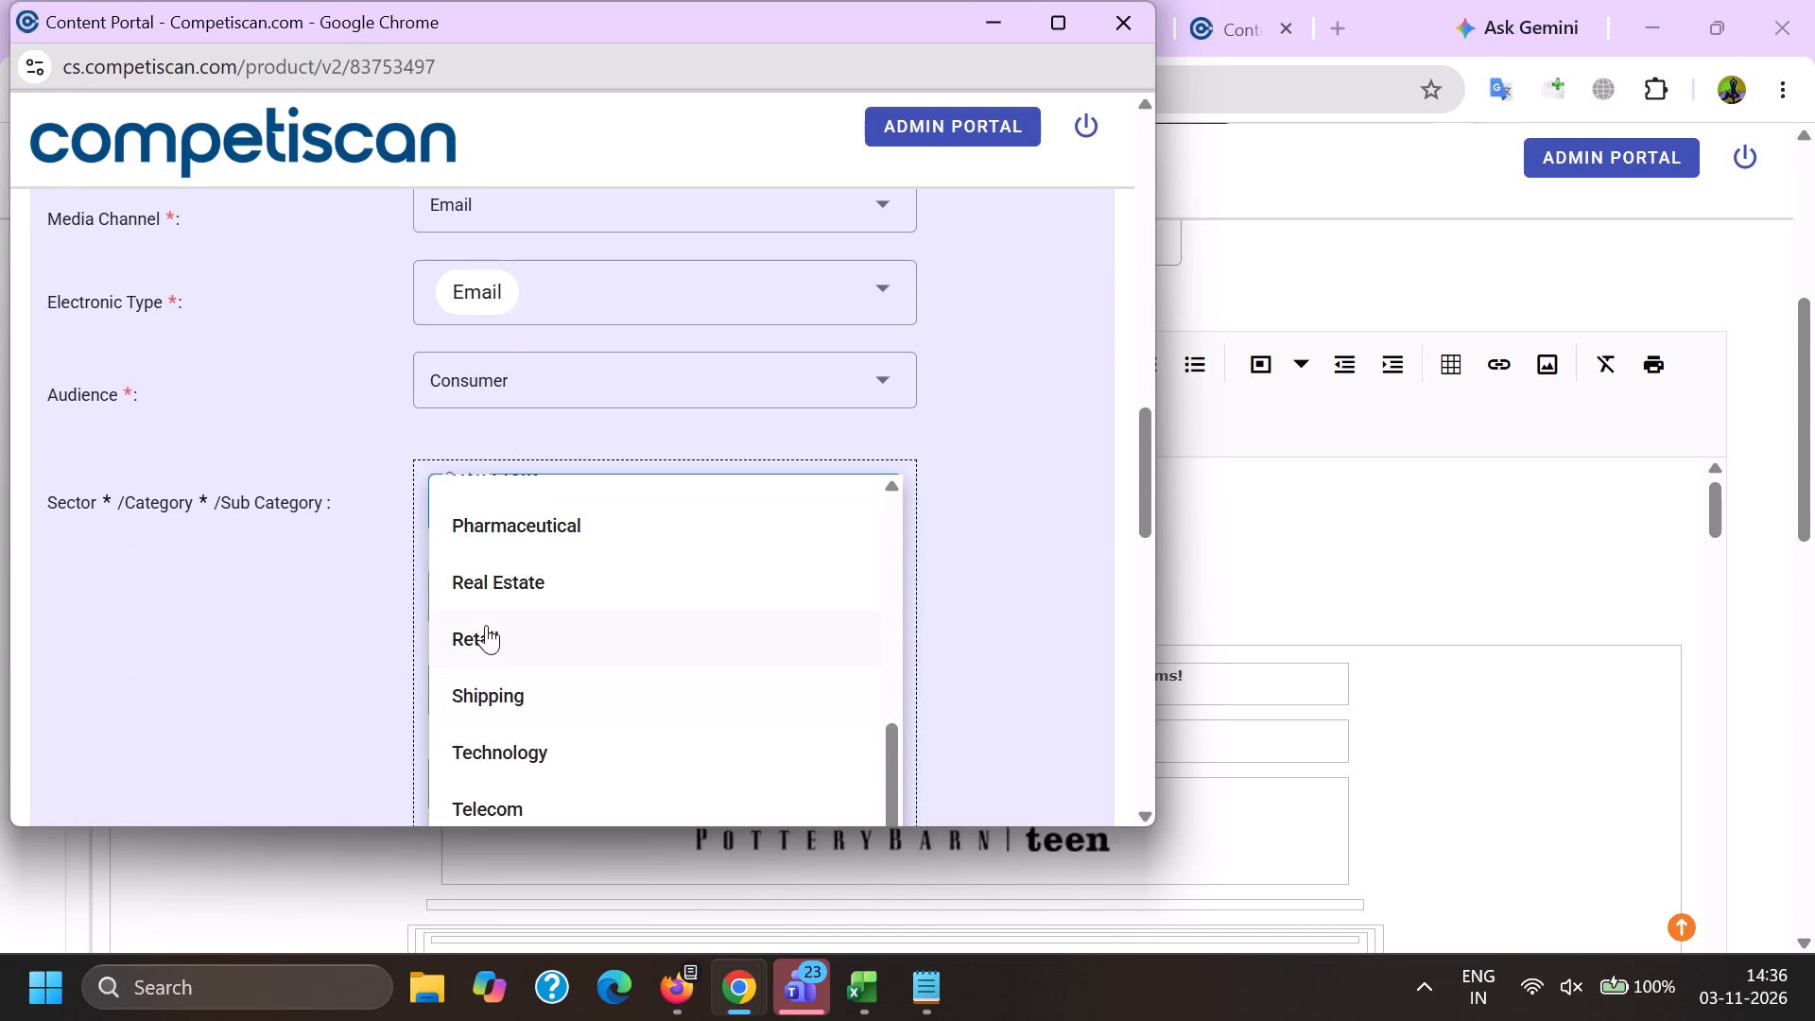
{"action": "left_click", "coordinate": [484, 623]}
{"action": "scroll", "coordinate": [547, 328], "scroll_direction": "down", "scroll_amount": 6}
{"action": "left_click", "coordinate": [493, 459]}
{"action": "left_click", "coordinate": [322, 565]}
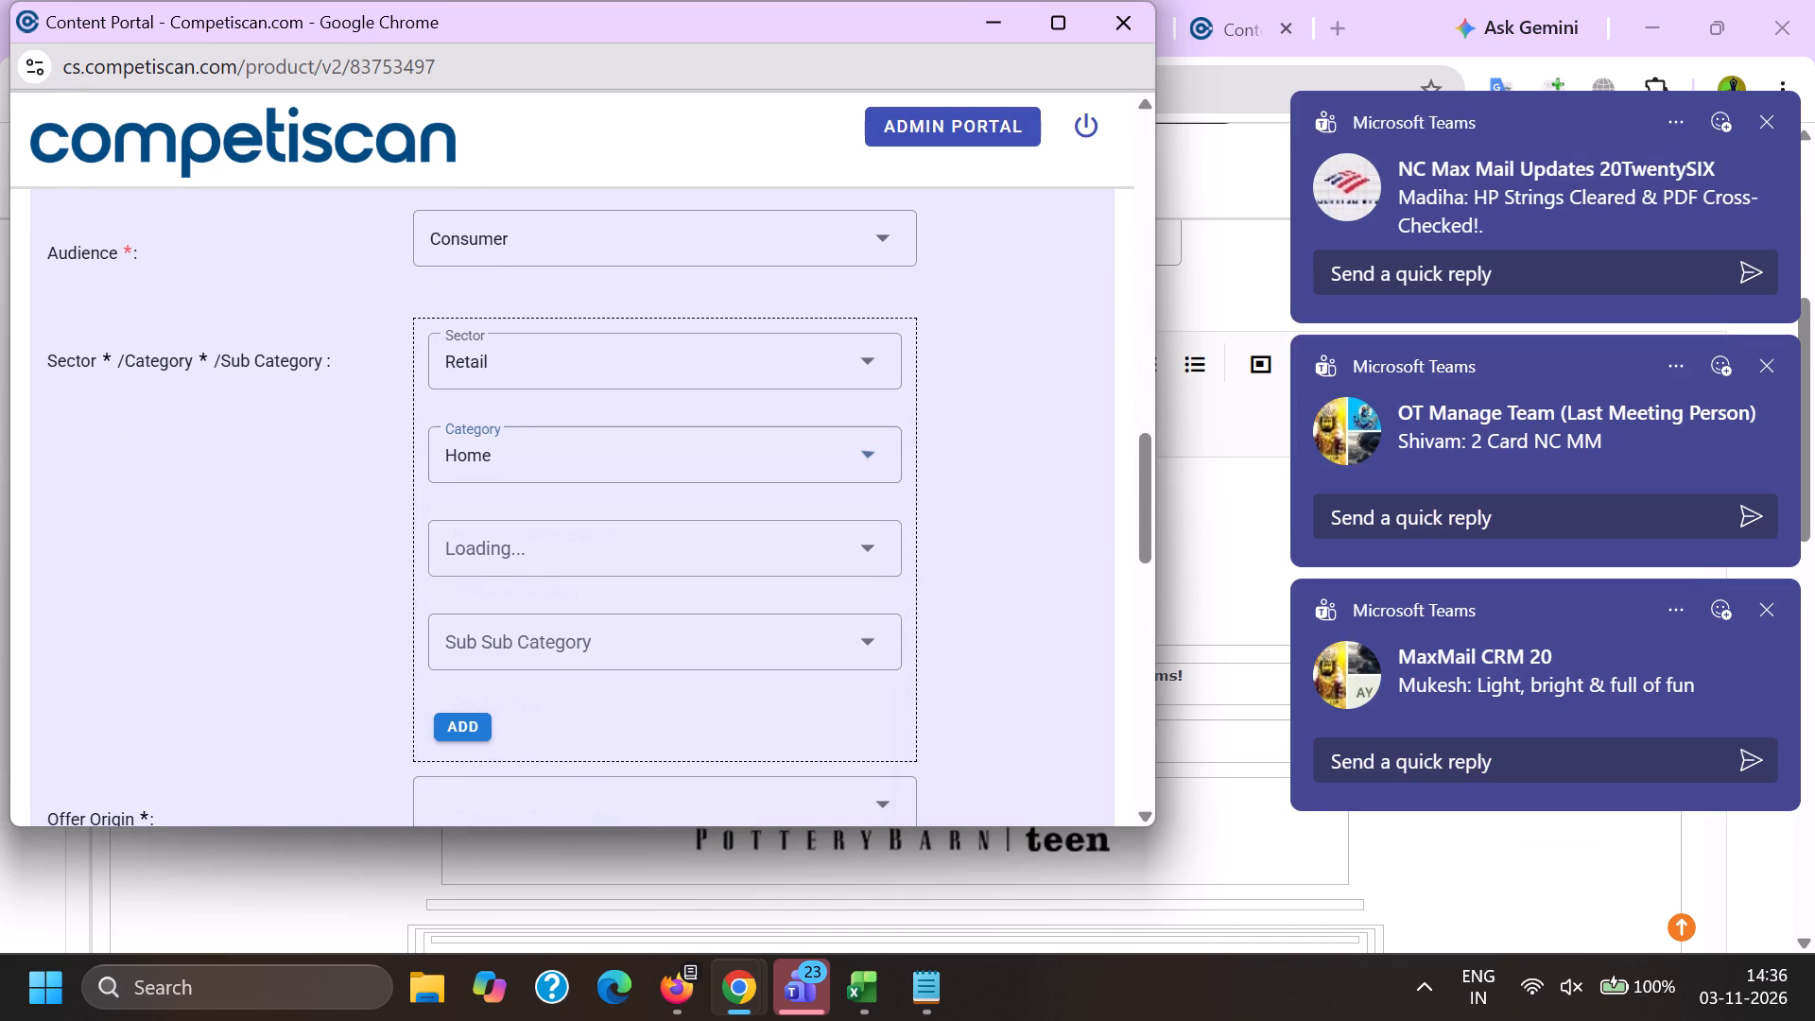
{"action": "left_click", "coordinate": [525, 567]}
{"action": "key", "text": "alt+Tab"}
{"action": "scroll", "coordinate": [534, 597], "scroll_direction": "down", "scroll_amount": 15}
{"action": "key", "text": "alt+Tab"}
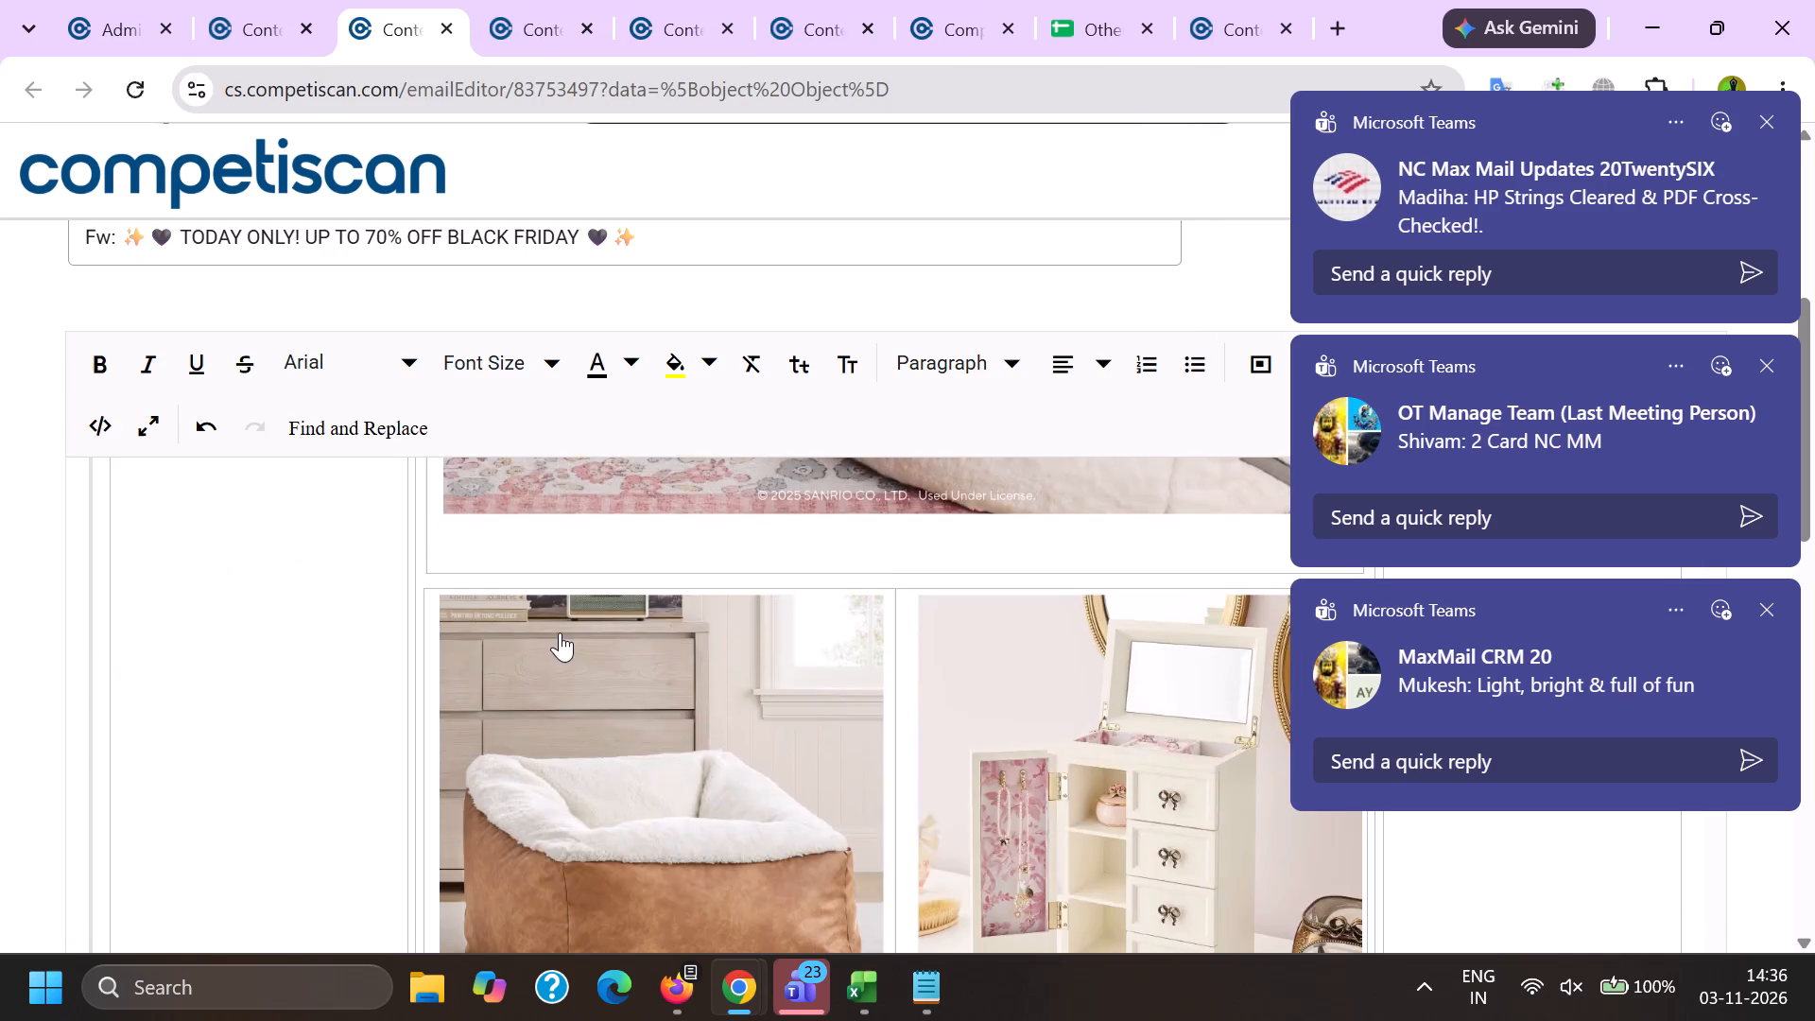
{"action": "scroll", "coordinate": [546, 666], "scroll_direction": "down", "scroll_amount": 2}
{"action": "left_click", "coordinate": [522, 593]}
{"action": "left_click_drag", "start_coordinate": [302, 582], "coordinate": [309, 593]}
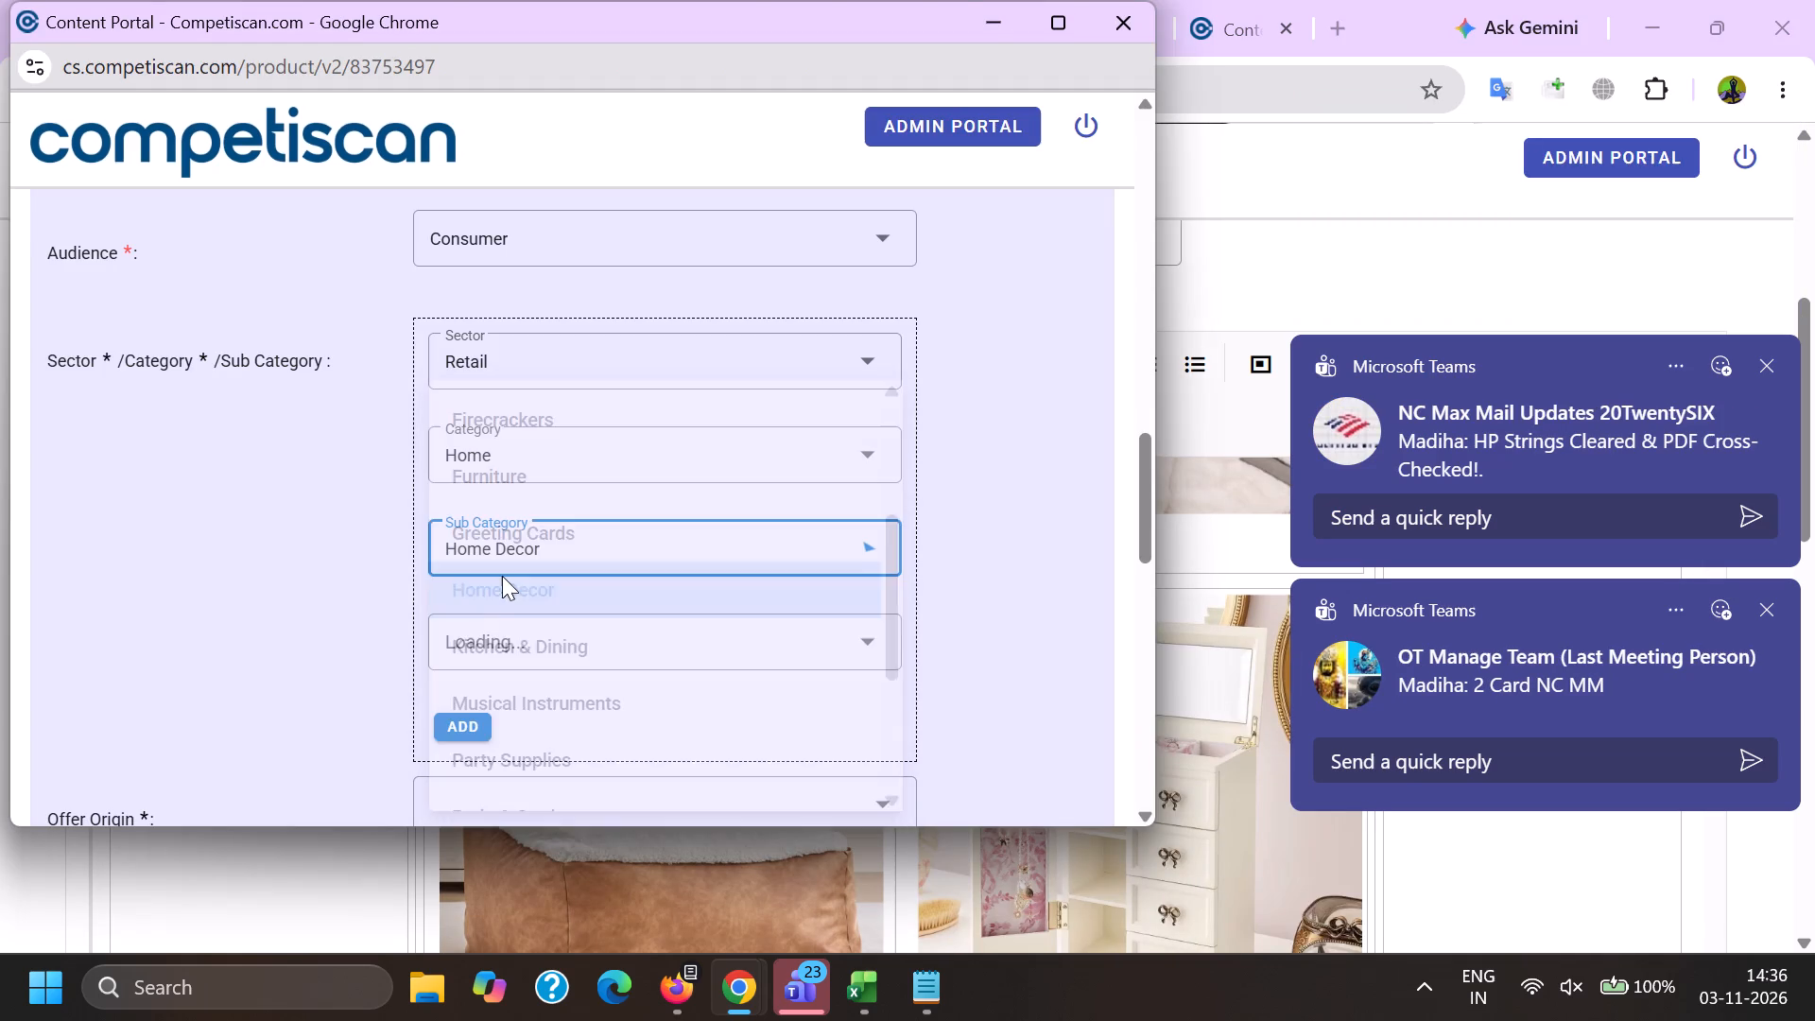
{"action": "left_click", "coordinate": [475, 723]}
Add Credit Cards / Payment Cards / Credit Cards as a second sector, category and sub category classification.
{"action": "left_click", "coordinate": [507, 418]}
{"action": "scroll", "coordinate": [510, 665], "scroll_direction": "up", "scroll_amount": 6}
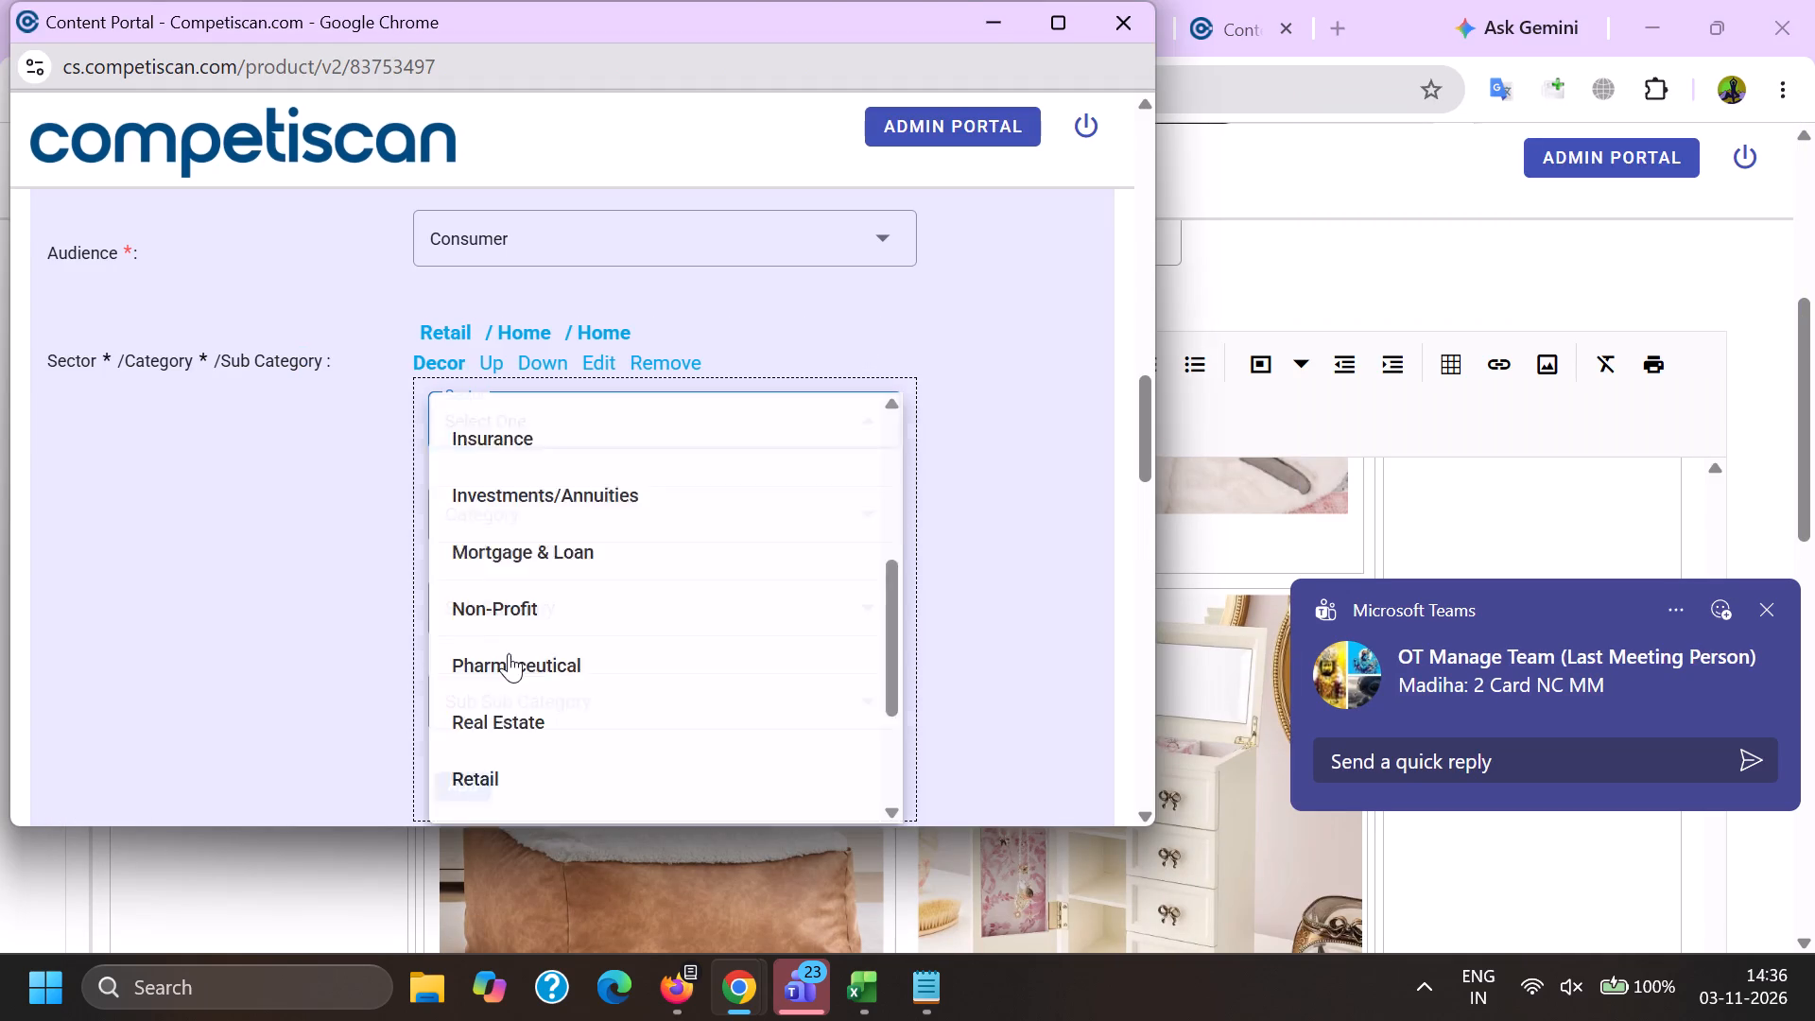
{"action": "left_click", "coordinate": [510, 650]}
{"action": "left_click_drag", "start_coordinate": [243, 605], "coordinate": [262, 604]}
{"action": "left_click", "coordinate": [468, 517]}
{"action": "left_click", "coordinate": [492, 639]}
{"action": "left_click", "coordinate": [485, 614]}
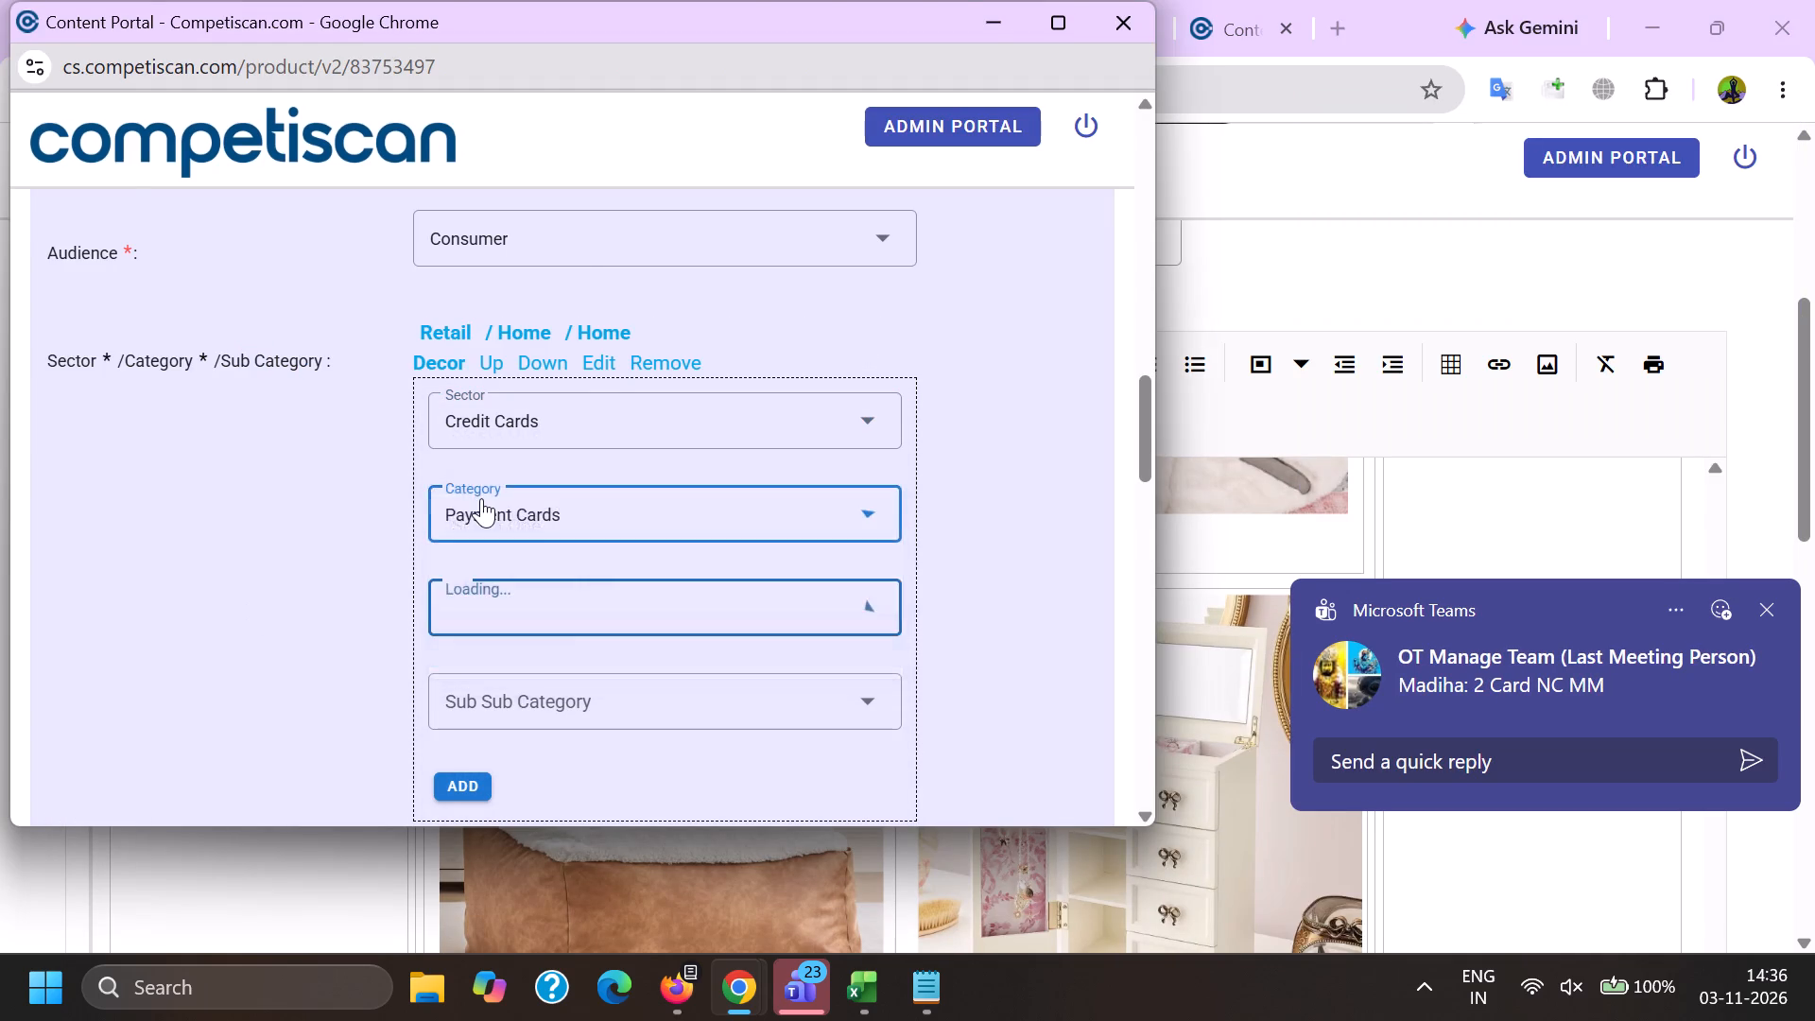
{"action": "scroll", "coordinate": [476, 476], "scroll_direction": "down", "scroll_amount": 2}
{"action": "left_click", "coordinate": [498, 618]}
{"action": "left_click_drag", "start_coordinate": [275, 589], "coordinate": [285, 581]}
{"action": "left_click", "coordinate": [453, 493]}
Move the Retail / Home / Home Decor classification down below the Credit Cards classification.
{"action": "scroll", "coordinate": [507, 664], "scroll_direction": "up", "scroll_amount": 3}
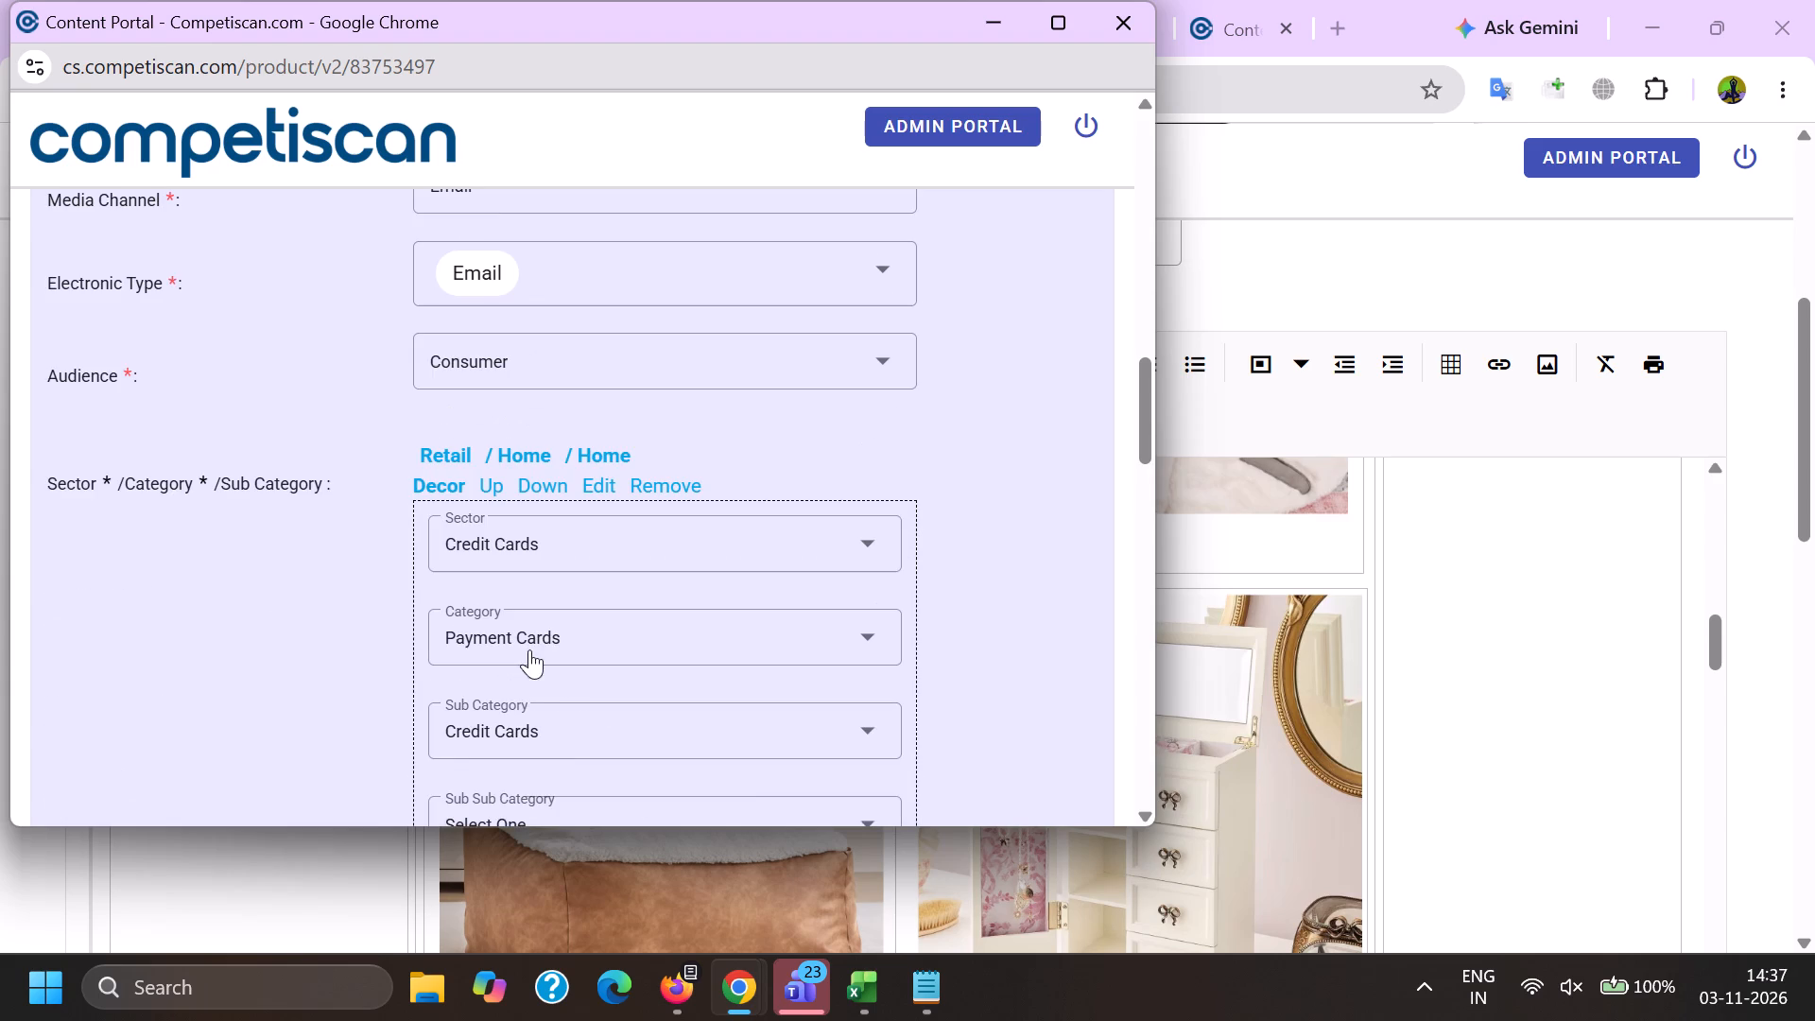
{"action": "left_click", "coordinate": [539, 500]}
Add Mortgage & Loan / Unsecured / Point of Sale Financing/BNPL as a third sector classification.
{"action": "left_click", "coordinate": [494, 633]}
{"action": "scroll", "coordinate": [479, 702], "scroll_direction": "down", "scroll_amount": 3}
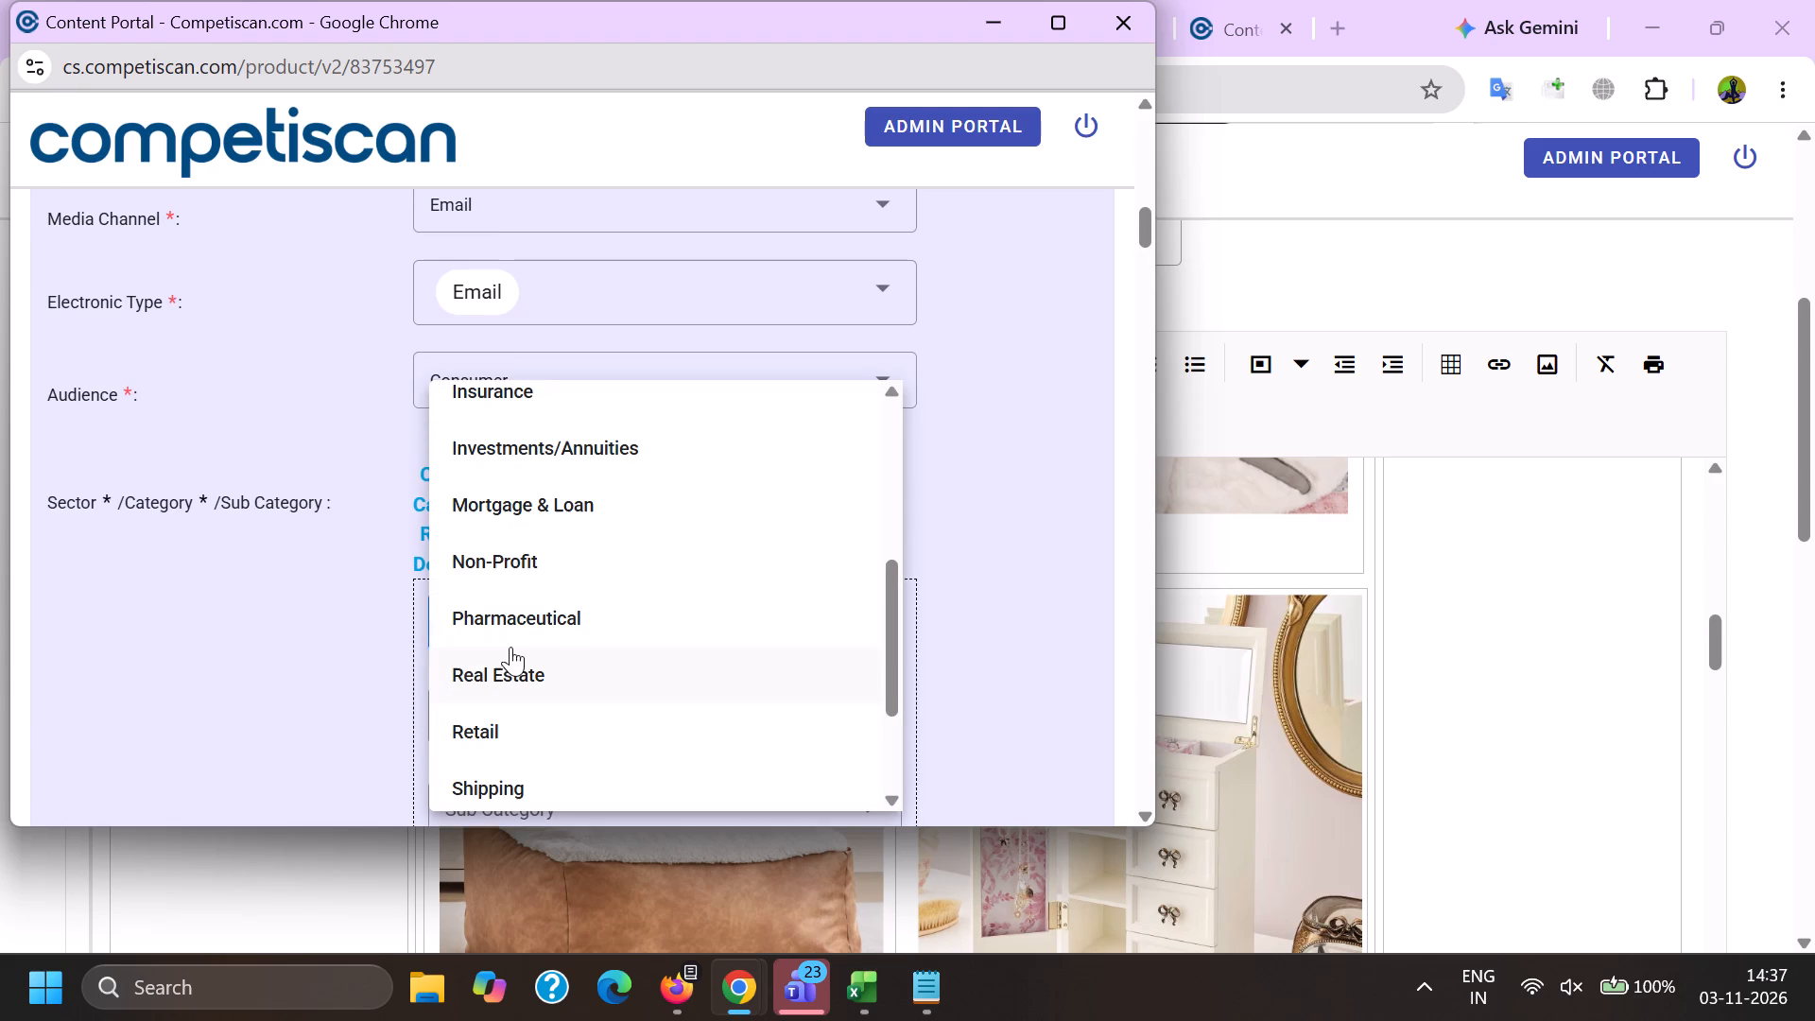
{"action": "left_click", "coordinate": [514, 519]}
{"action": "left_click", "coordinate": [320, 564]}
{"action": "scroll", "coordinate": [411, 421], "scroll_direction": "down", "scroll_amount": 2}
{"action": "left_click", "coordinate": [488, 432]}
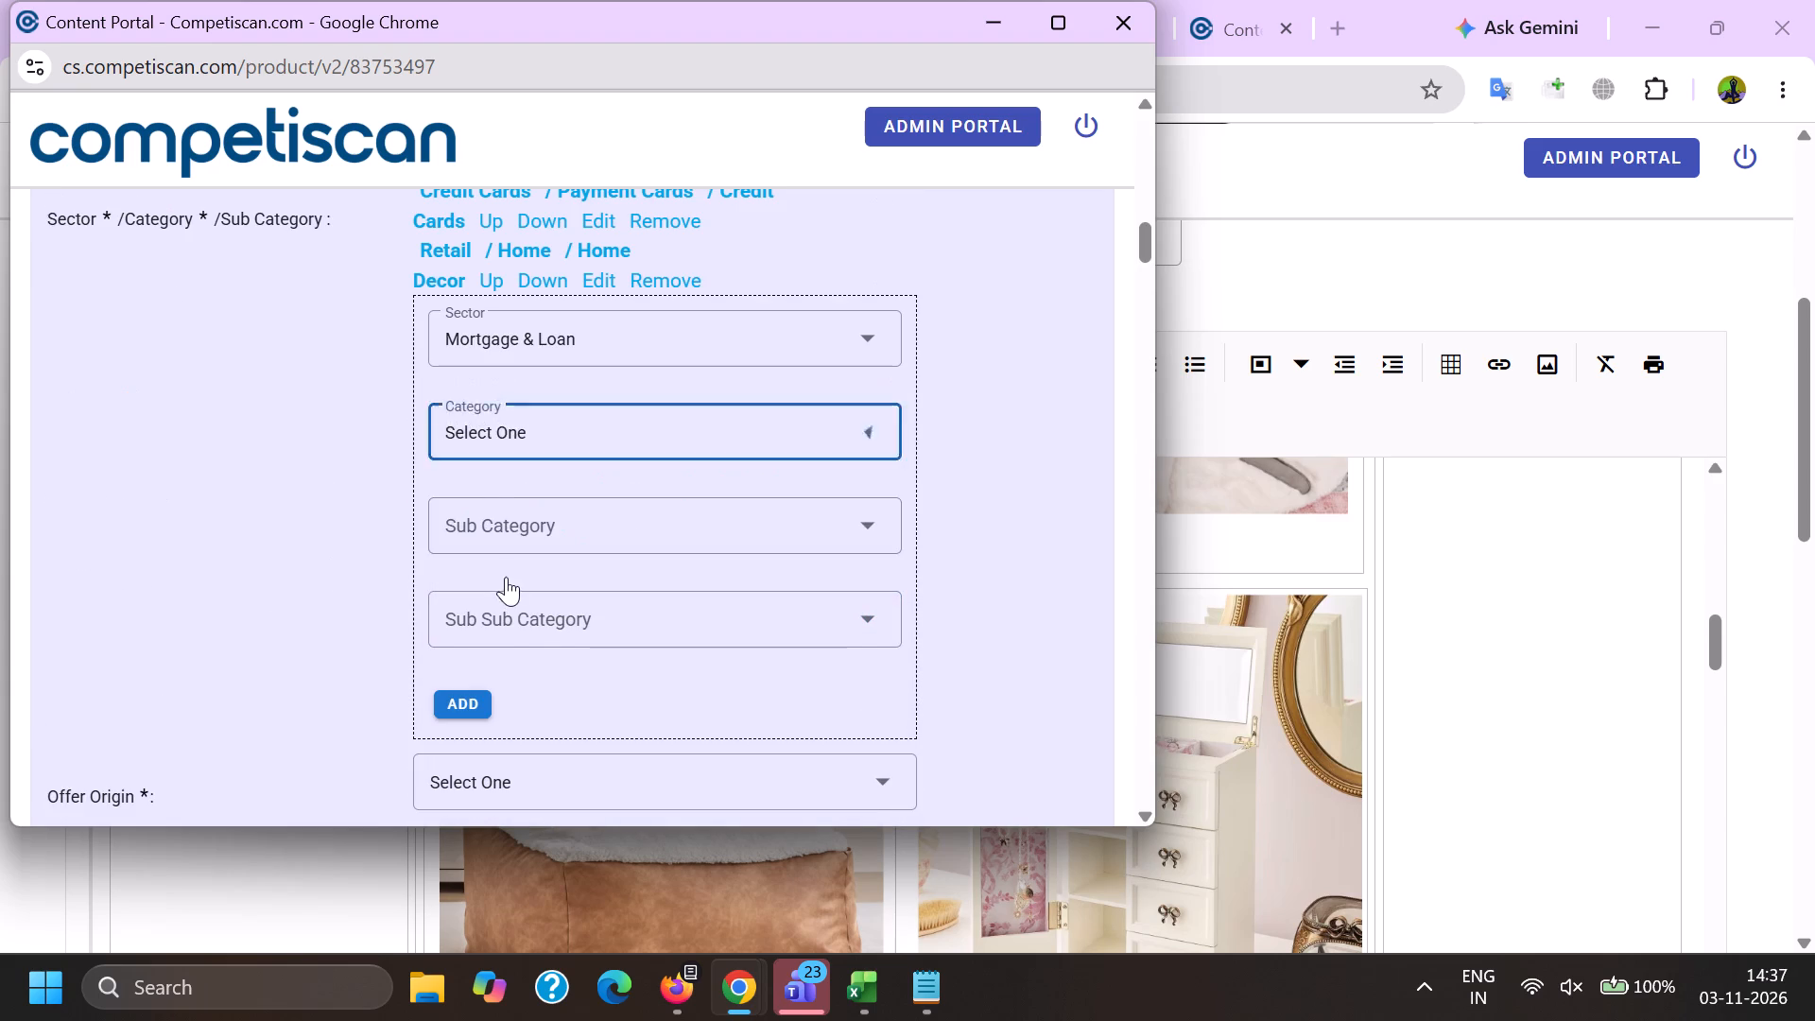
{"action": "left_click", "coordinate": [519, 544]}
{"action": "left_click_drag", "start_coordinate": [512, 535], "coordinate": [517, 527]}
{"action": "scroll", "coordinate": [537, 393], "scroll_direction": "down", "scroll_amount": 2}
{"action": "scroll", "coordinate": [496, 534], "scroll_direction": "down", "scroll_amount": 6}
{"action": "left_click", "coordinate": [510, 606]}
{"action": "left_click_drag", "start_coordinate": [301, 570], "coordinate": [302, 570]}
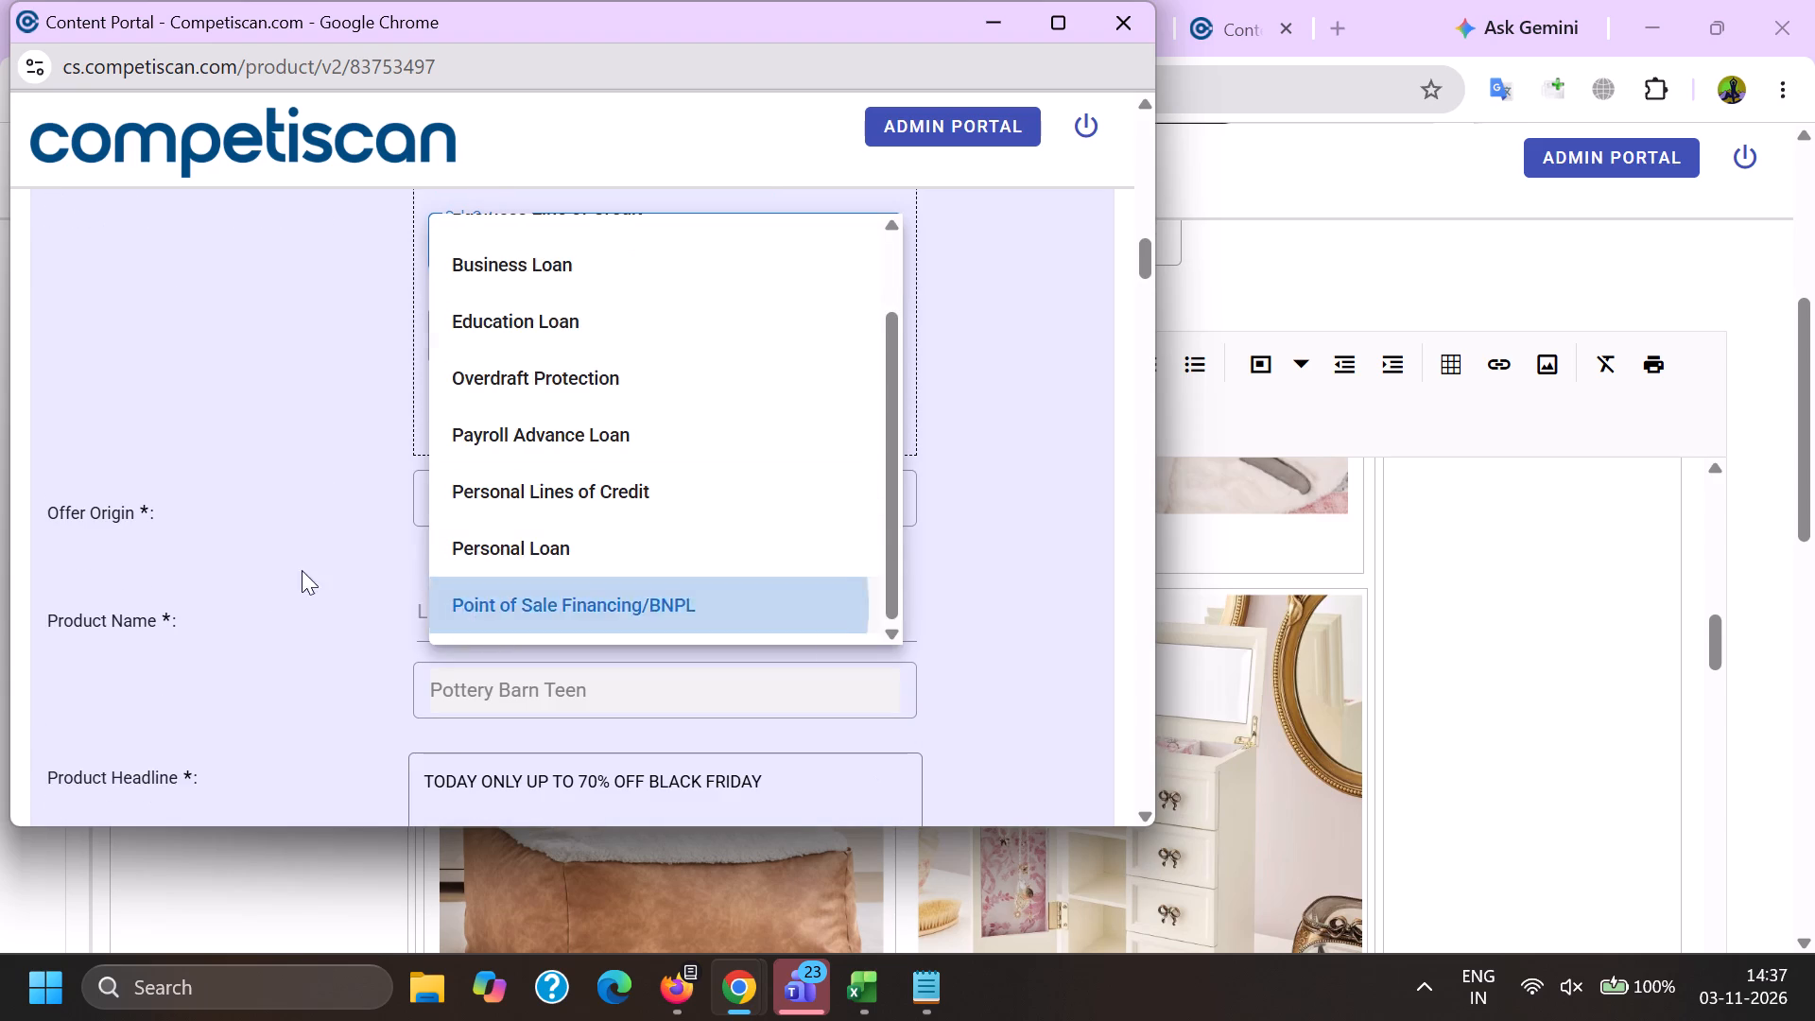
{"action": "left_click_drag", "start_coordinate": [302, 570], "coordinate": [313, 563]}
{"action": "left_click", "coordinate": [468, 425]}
Set the record's offer origin to Provider/Bank.
{"action": "left_click", "coordinate": [475, 577]}
{"action": "left_click", "coordinate": [497, 657]}
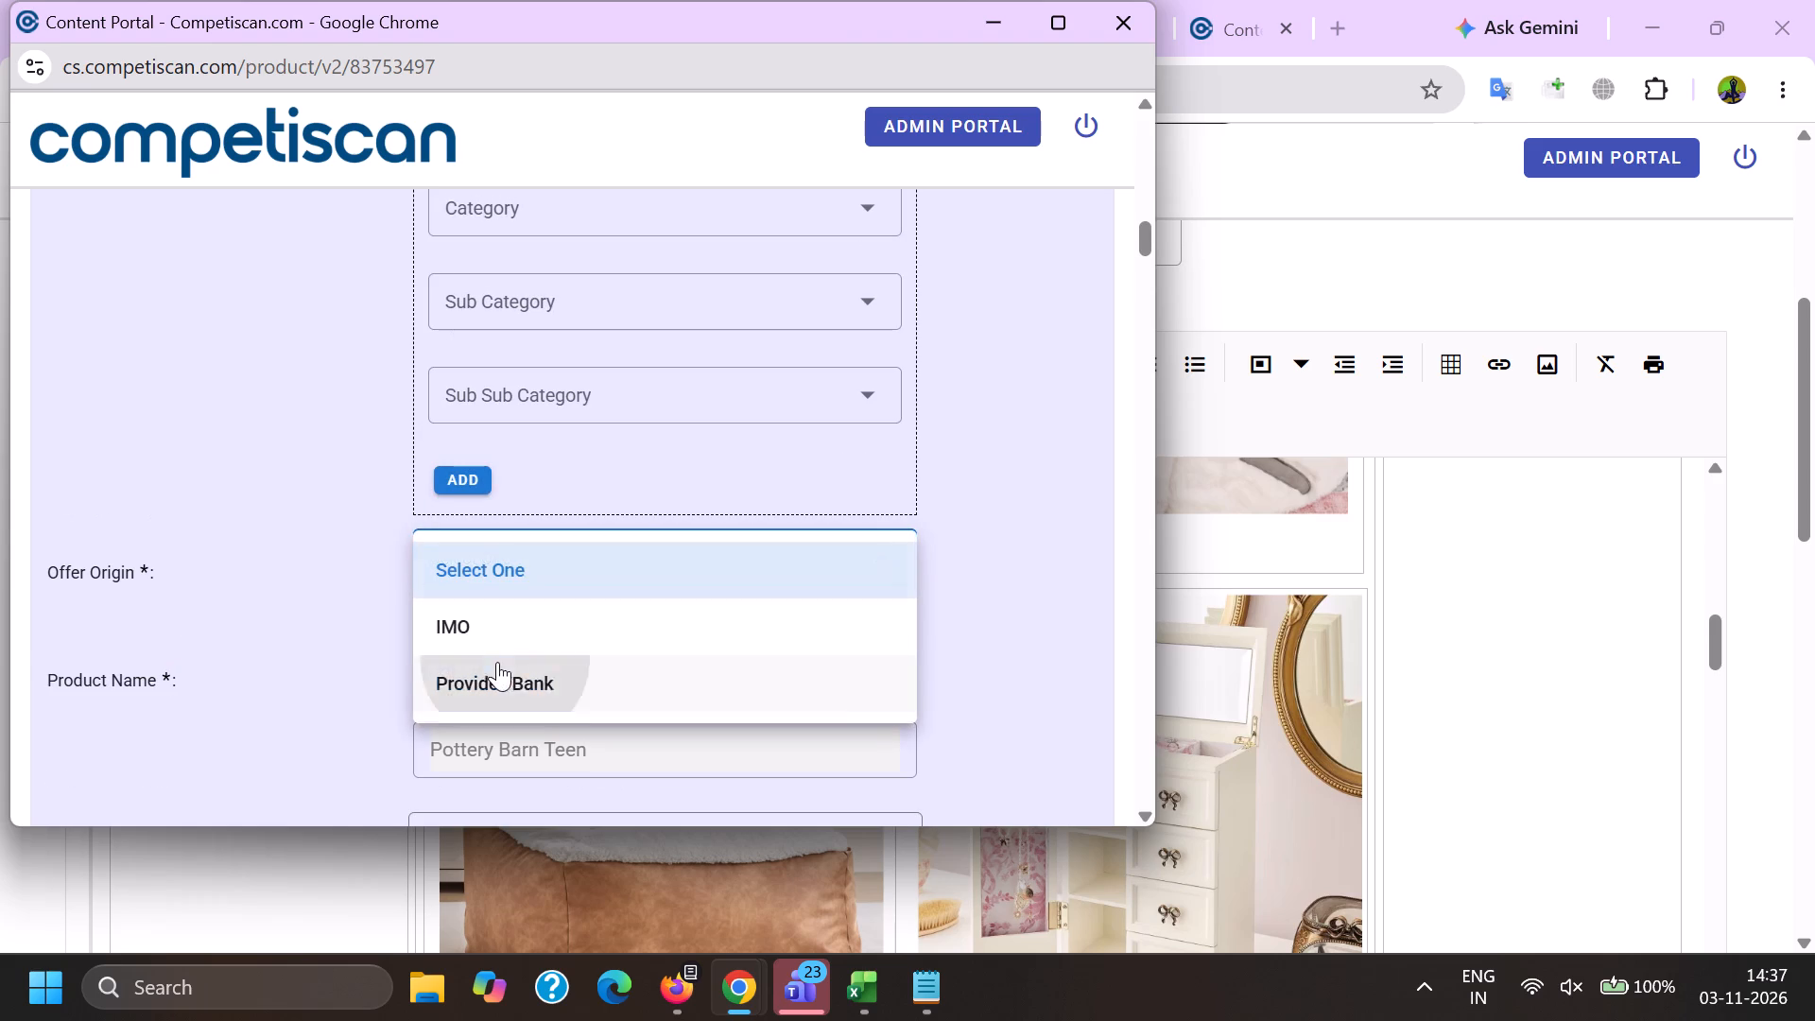
Look up Pottery Barn and set the product name to Pottery Barn Key Rewards Visa Credit Card.
{"action": "left_click", "coordinate": [497, 663]}
{"action": "key", "text": "ctrl+v"}
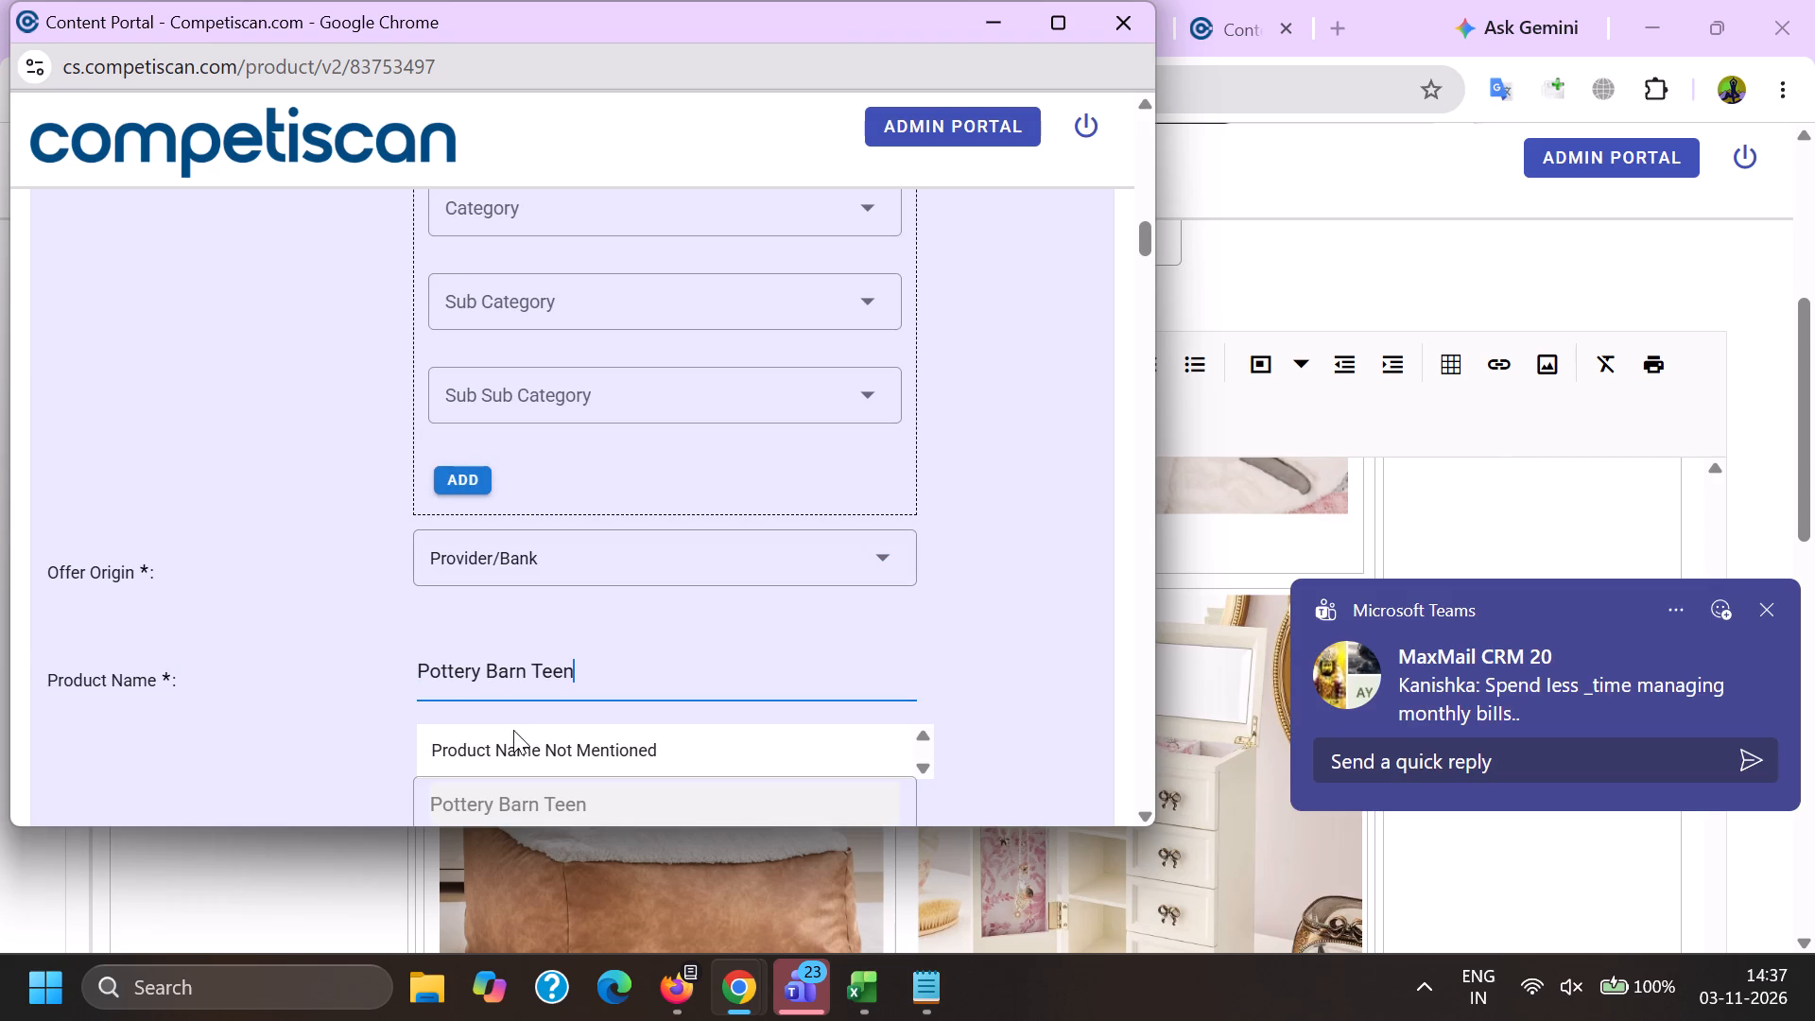
{"action": "left_click_drag", "start_coordinate": [530, 667], "coordinate": [643, 675]}
{"action": "key", "text": "BackSpace"}
{"action": "left_click", "coordinate": [577, 798]}
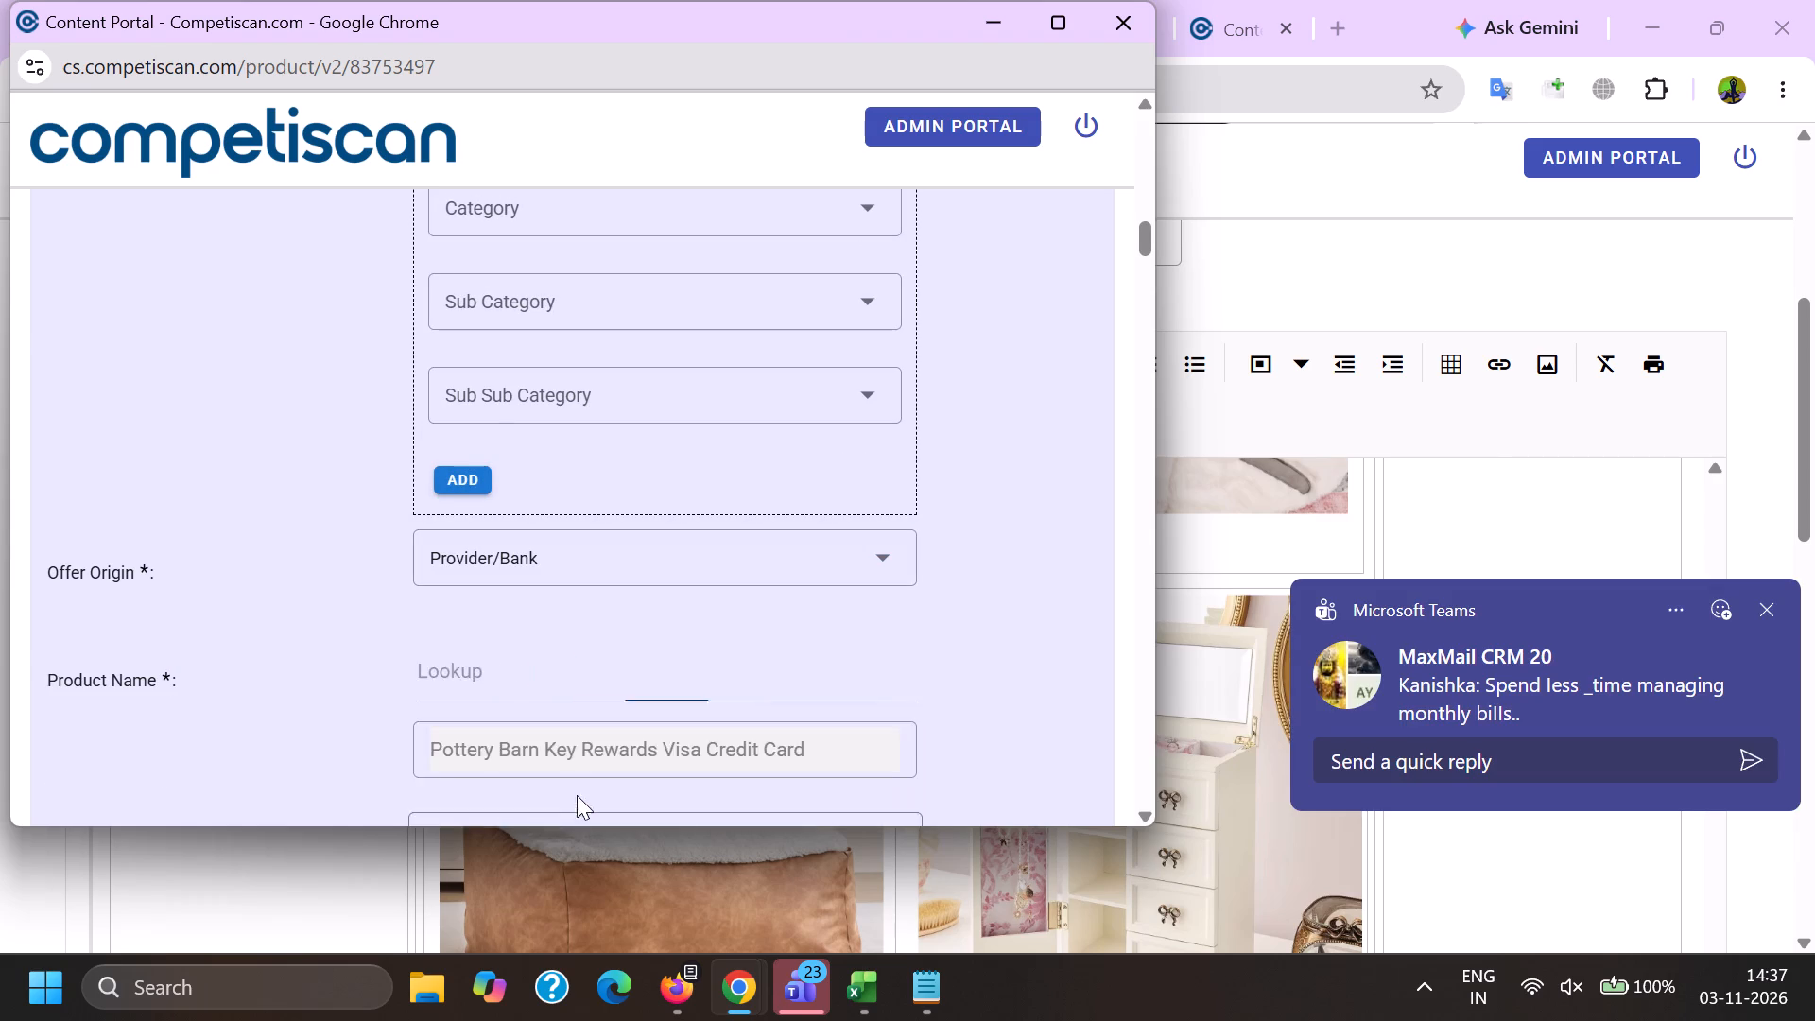
Move the Credit Cards classification down below Retail / Home / Home Decor.
{"action": "scroll", "coordinate": [577, 785], "scroll_direction": "up", "scroll_amount": 5}
{"action": "left_click", "coordinate": [527, 640]}
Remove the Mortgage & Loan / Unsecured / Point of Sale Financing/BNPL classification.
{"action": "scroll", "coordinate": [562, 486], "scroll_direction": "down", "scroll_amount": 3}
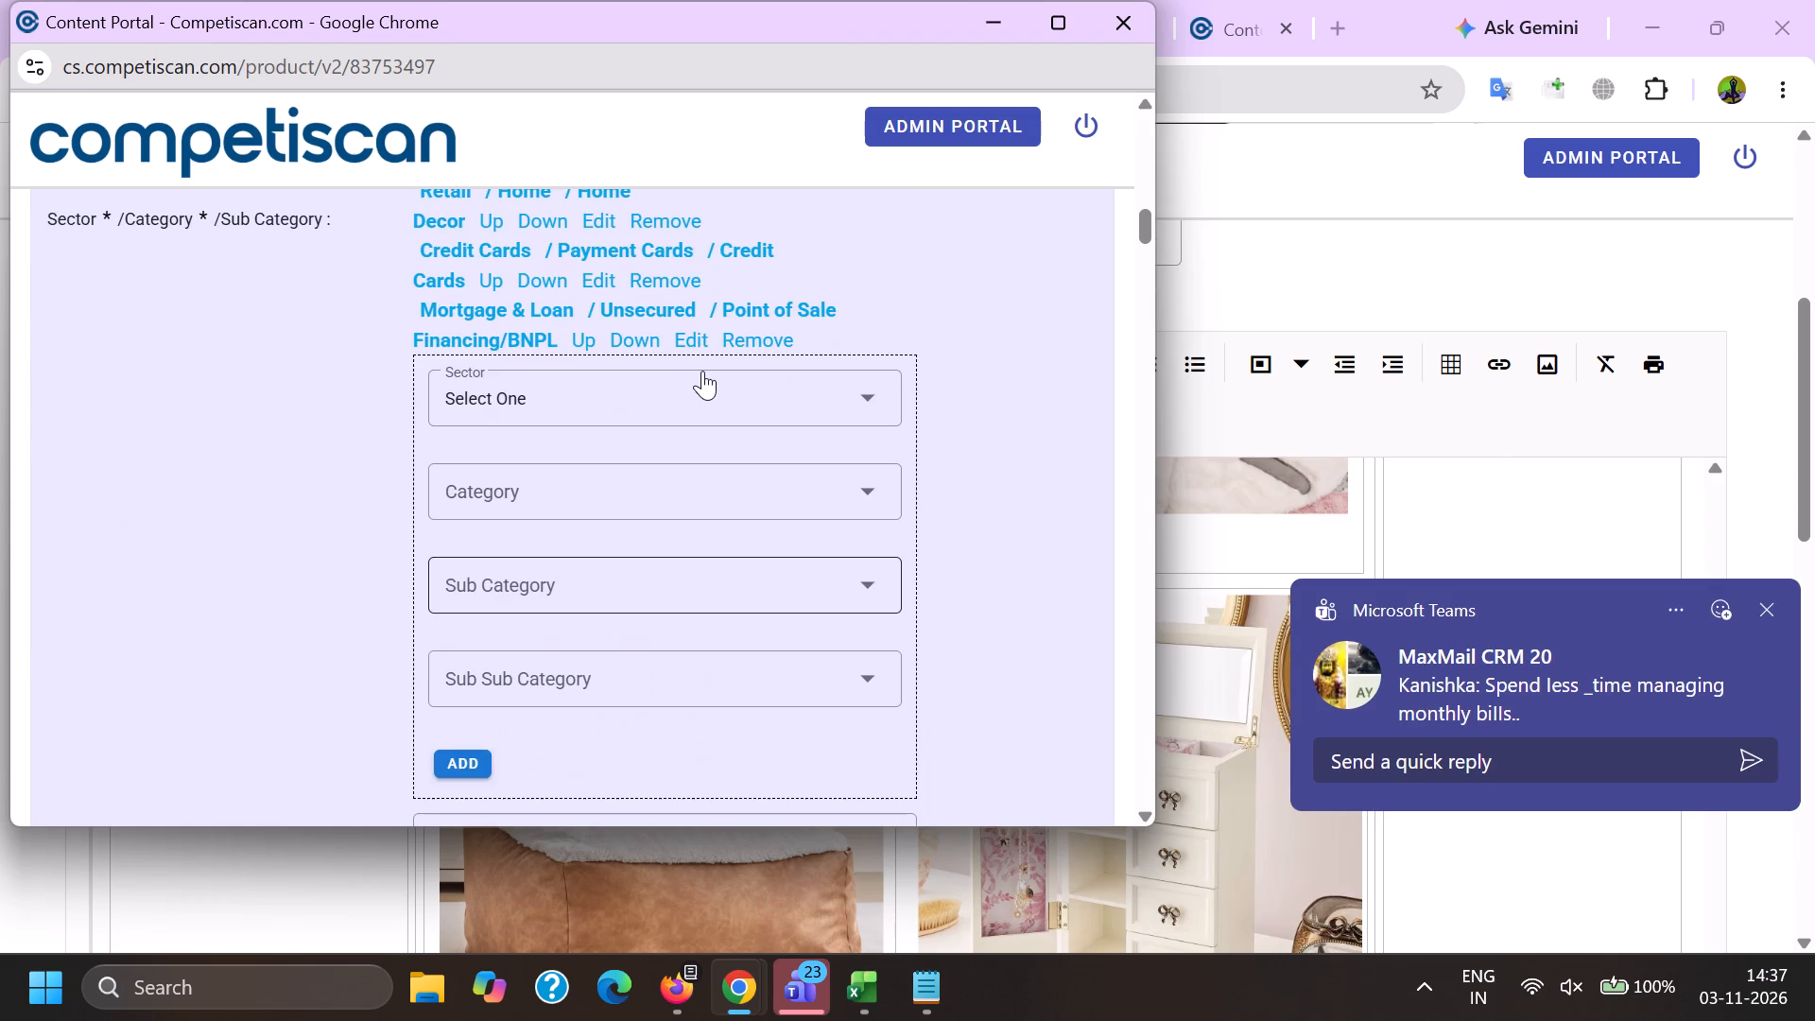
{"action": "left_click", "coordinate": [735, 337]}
Replace the product headline with TODAY ONLY! UP TO 70% OFF BLACK FRIDAY, copied from the email's subject line.
{"action": "scroll", "coordinate": [732, 342], "scroll_direction": "down", "scroll_amount": 4}
{"action": "left_click_drag", "start_coordinate": [812, 460], "coordinate": [1, 487]}
{"action": "key", "text": "BackSpace"}
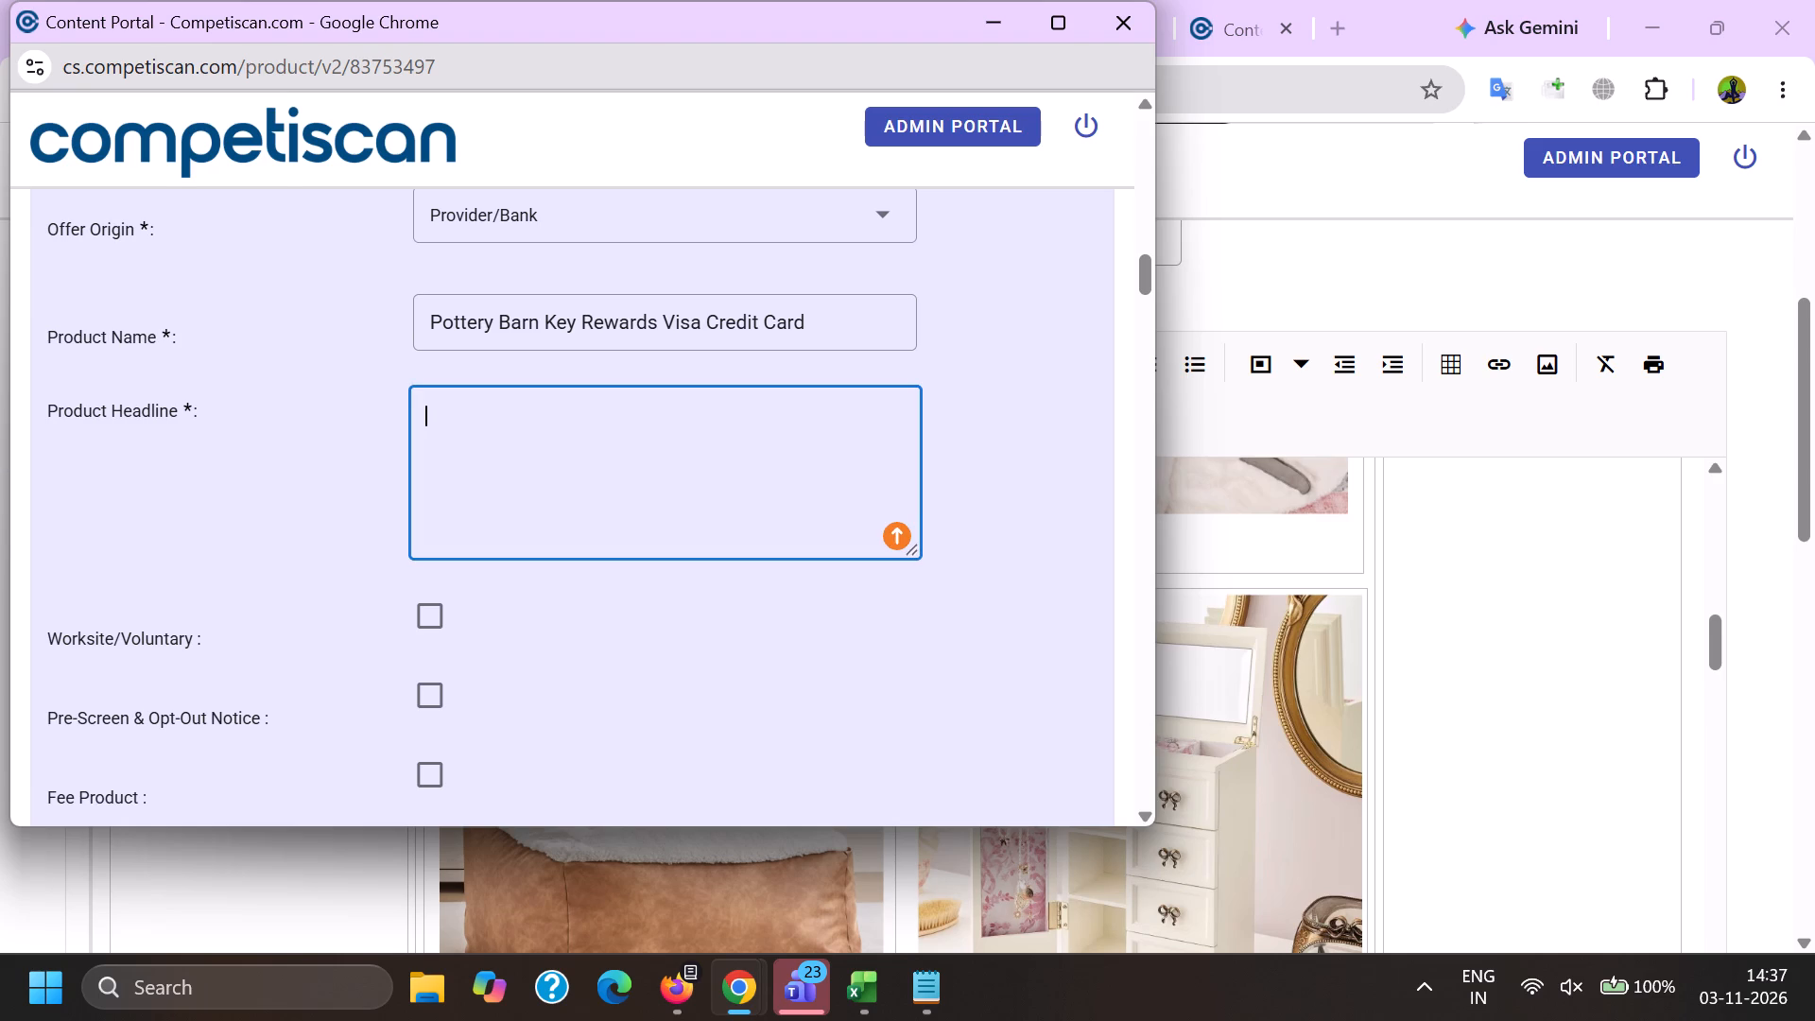
{"action": "key", "text": "alt+Tab"}
{"action": "scroll", "coordinate": [269, 684], "scroll_direction": "up", "scroll_amount": 15}
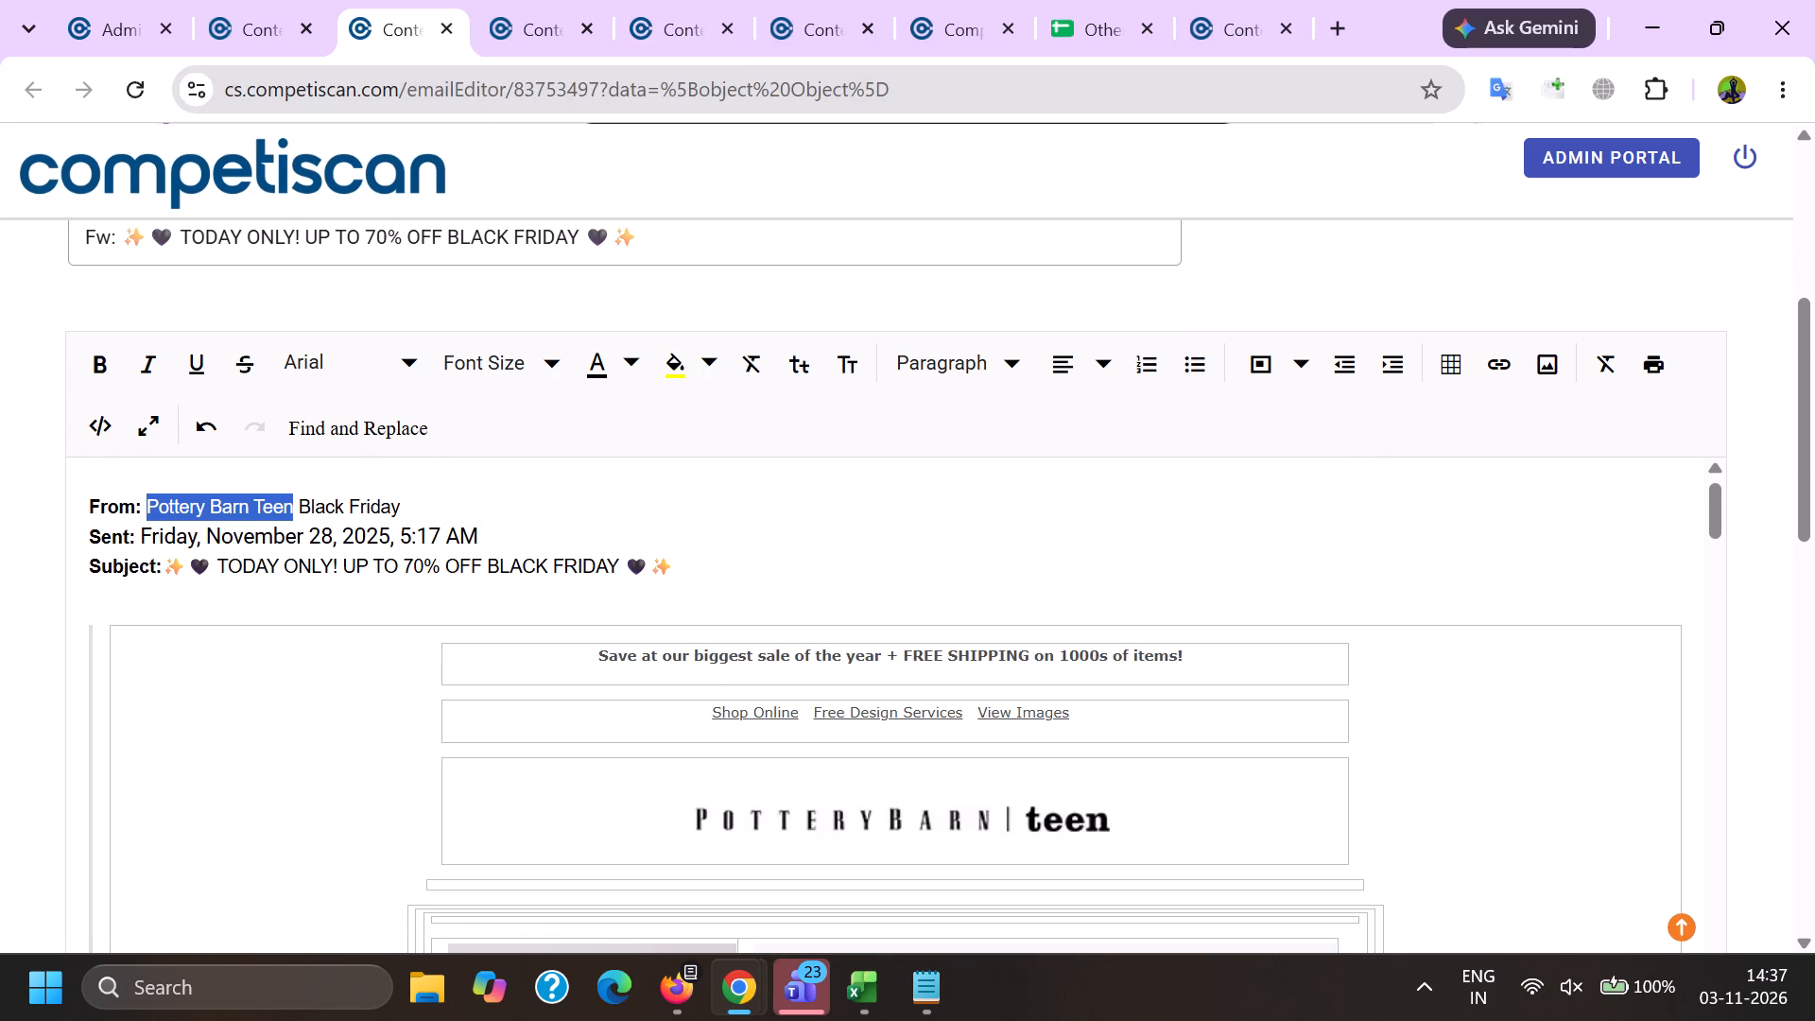
{"action": "left_click_drag", "start_coordinate": [216, 584], "coordinate": [617, 590]}
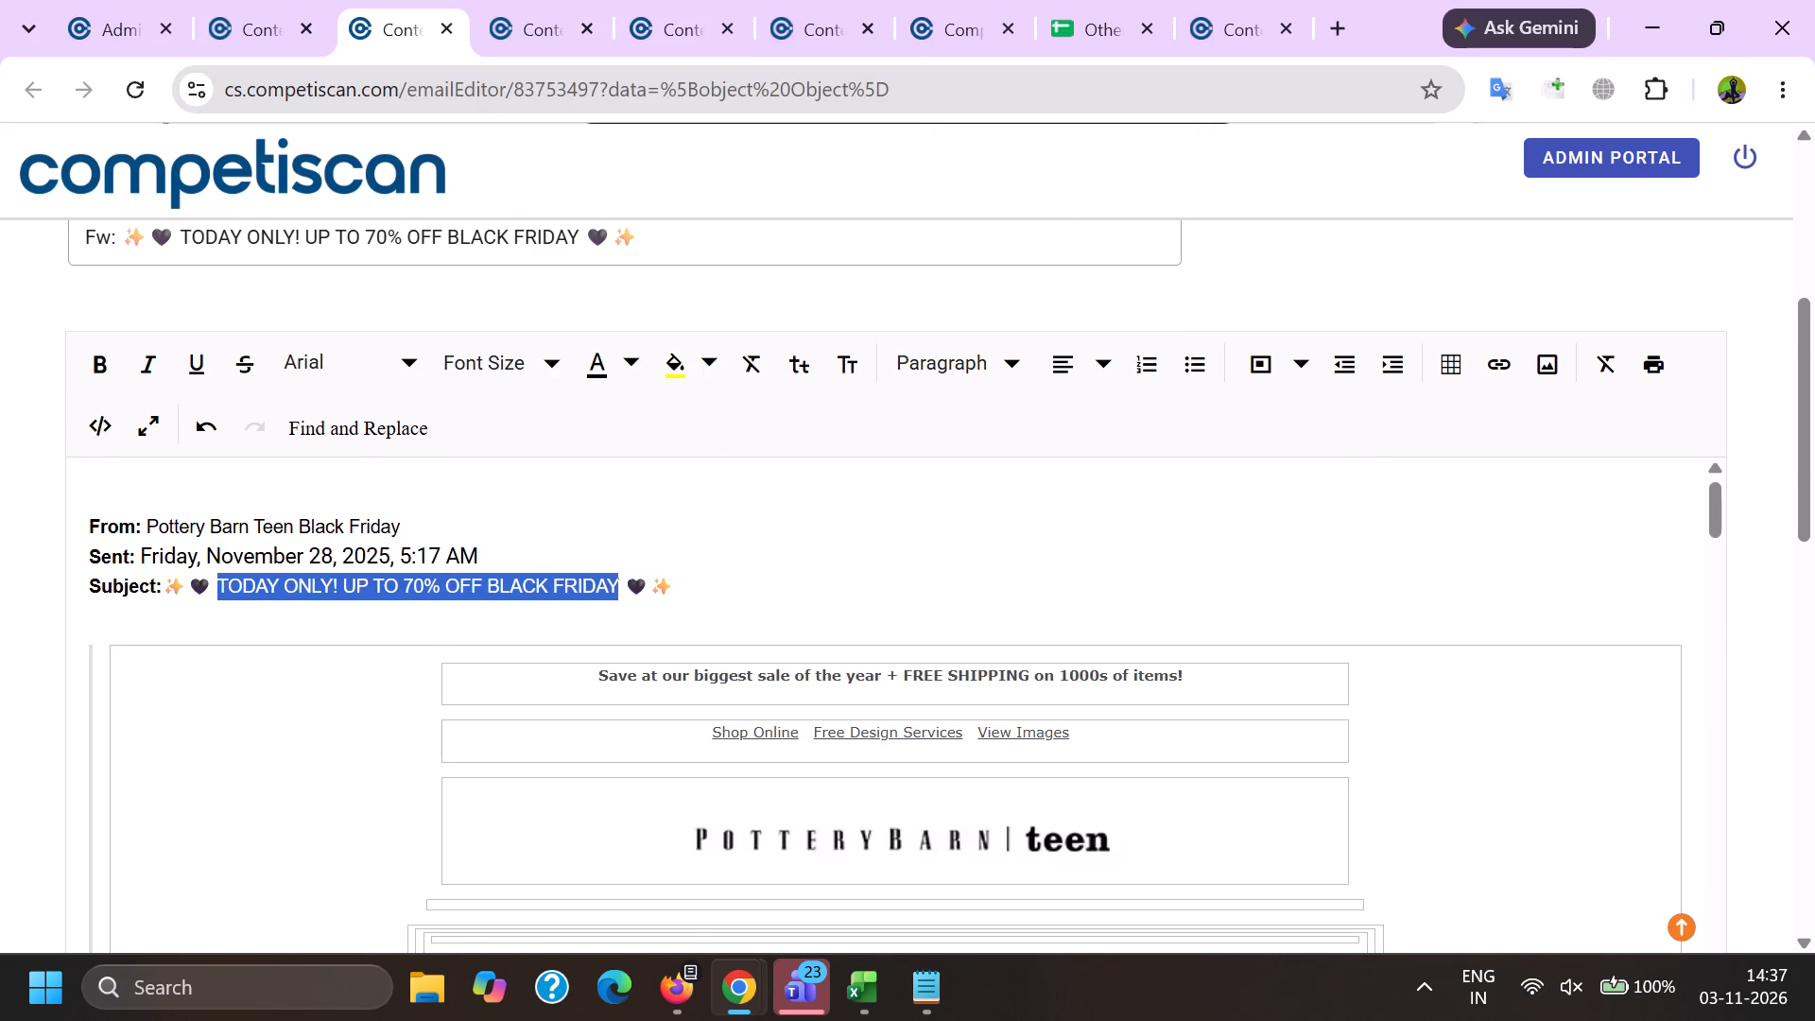
{"action": "key", "text": "ctrl+c"}
{"action": "key", "text": "alt+Tab"}
{"action": "key", "text": "ctrl+v"}
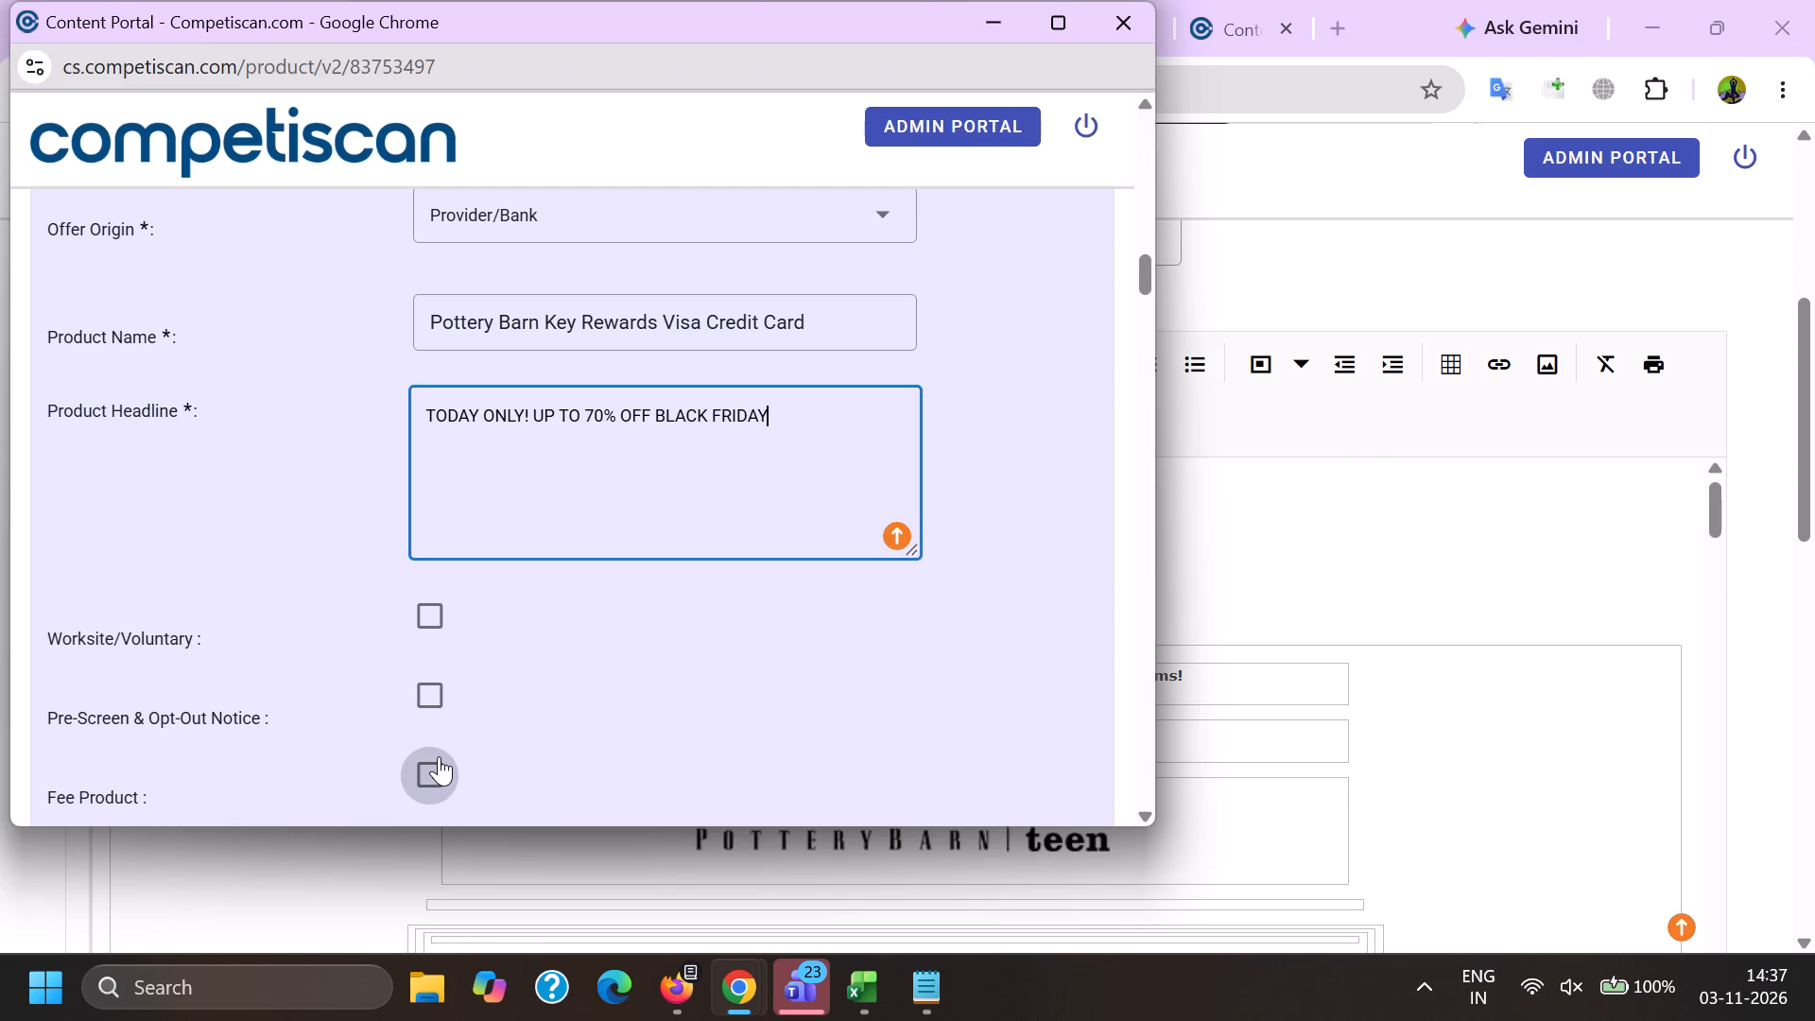
After a period, append the email's preheader to the headline as "Save at our biggest sale of the year Plus FREE SHIPPING on 1000s of items".
{"action": "key", "text": "period"}
{"action": "key", "text": "space"}
{"action": "key", "text": "alt+Tab"}
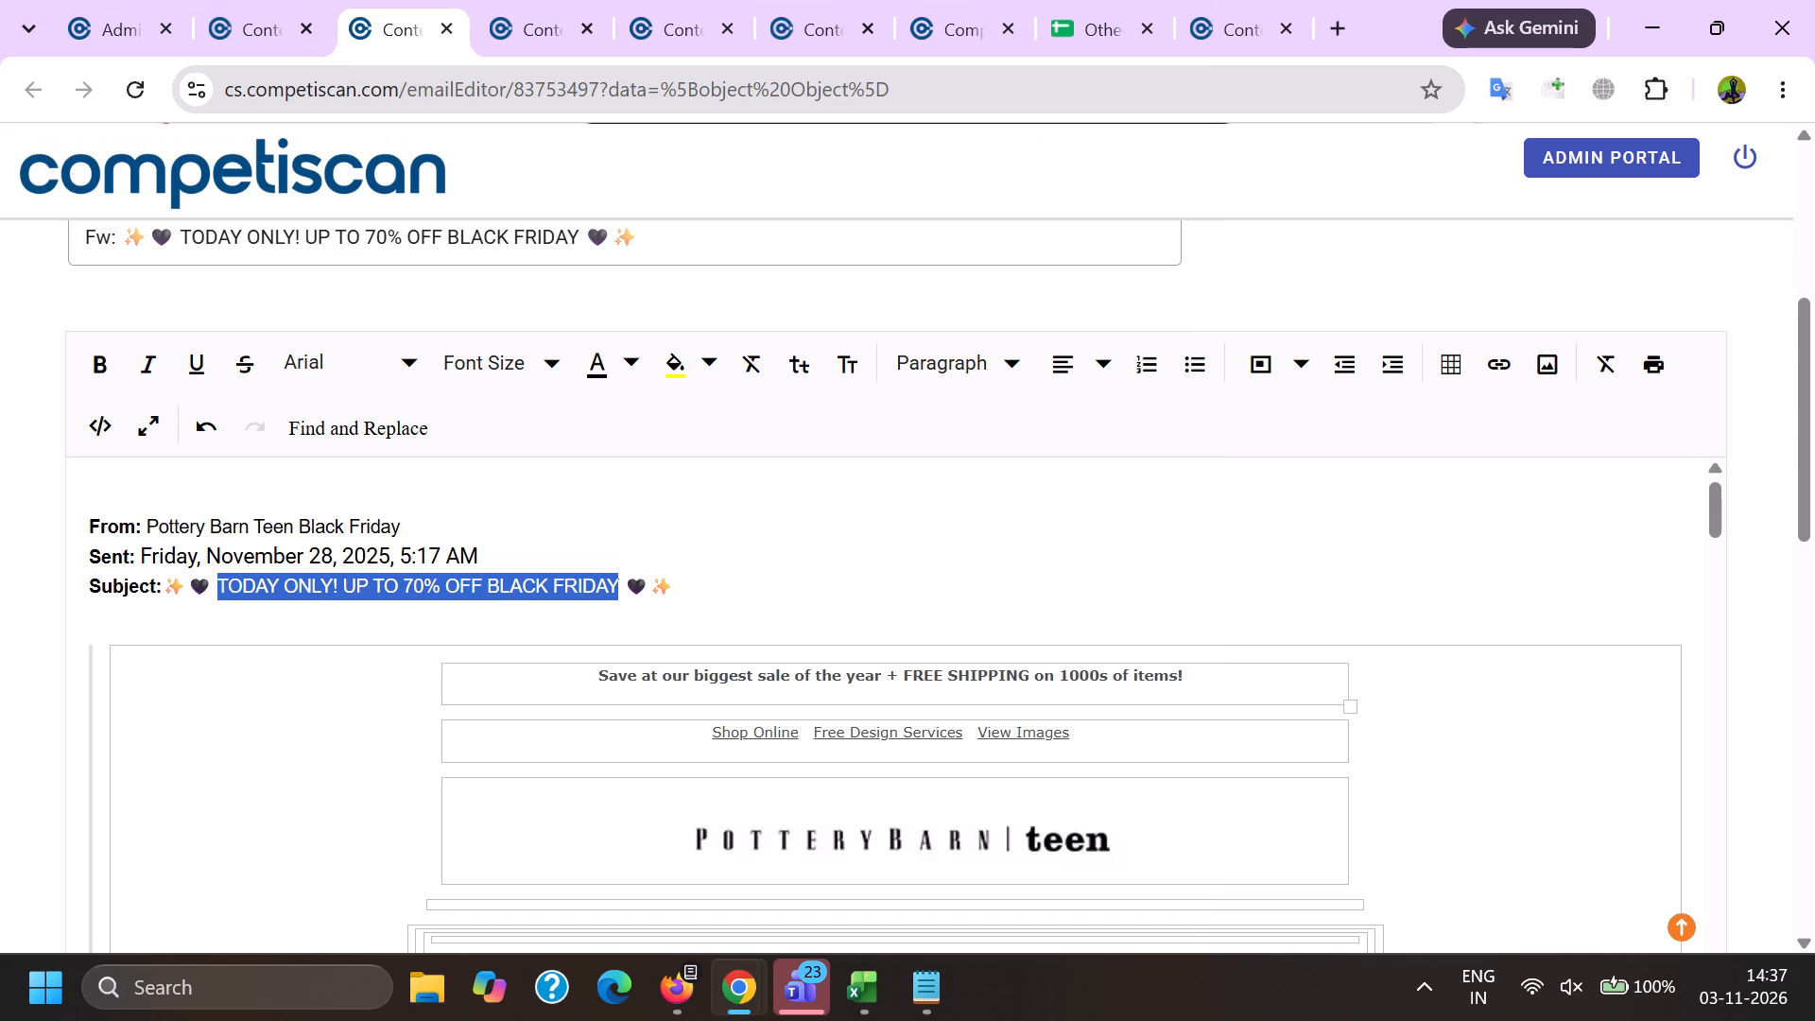
{"action": "left_click_drag", "start_coordinate": [565, 679], "coordinate": [1193, 688]}
{"action": "key", "text": "ctrl+c"}
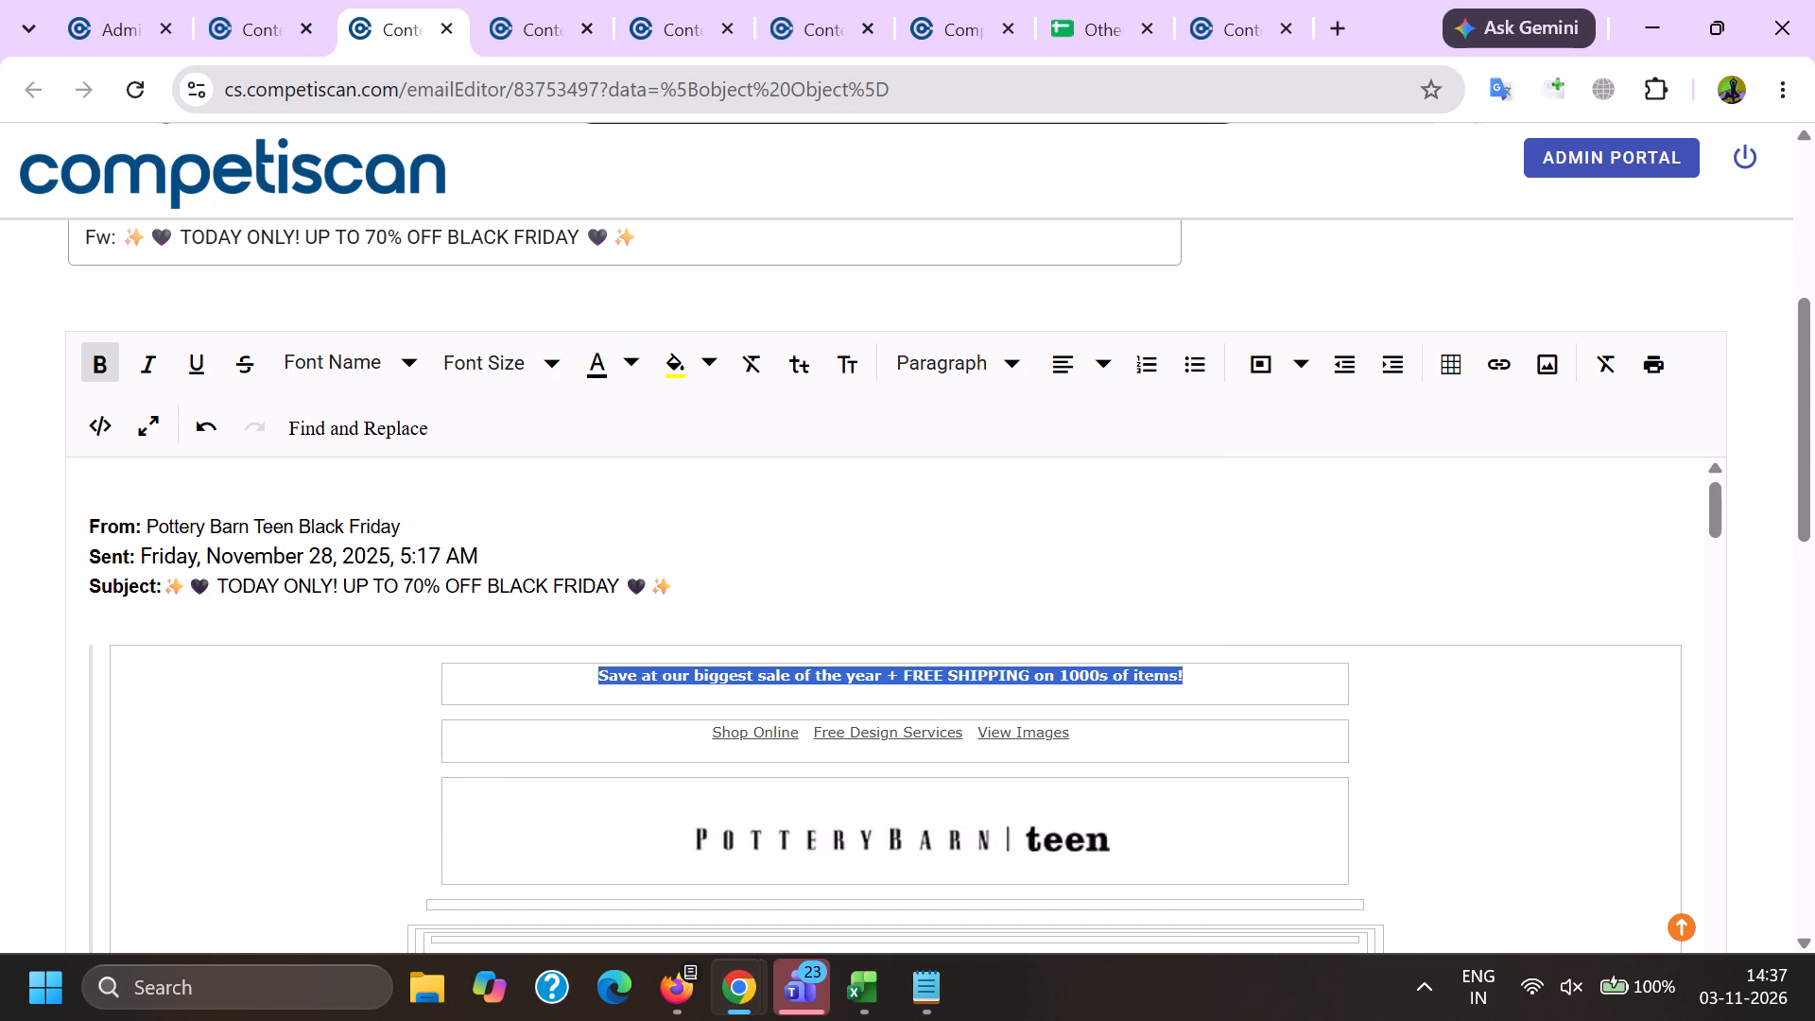
{"action": "key", "text": "alt+Tab"}
{"action": "key", "text": "ctrl+v"}
{"action": "key", "text": "BackSpace"}
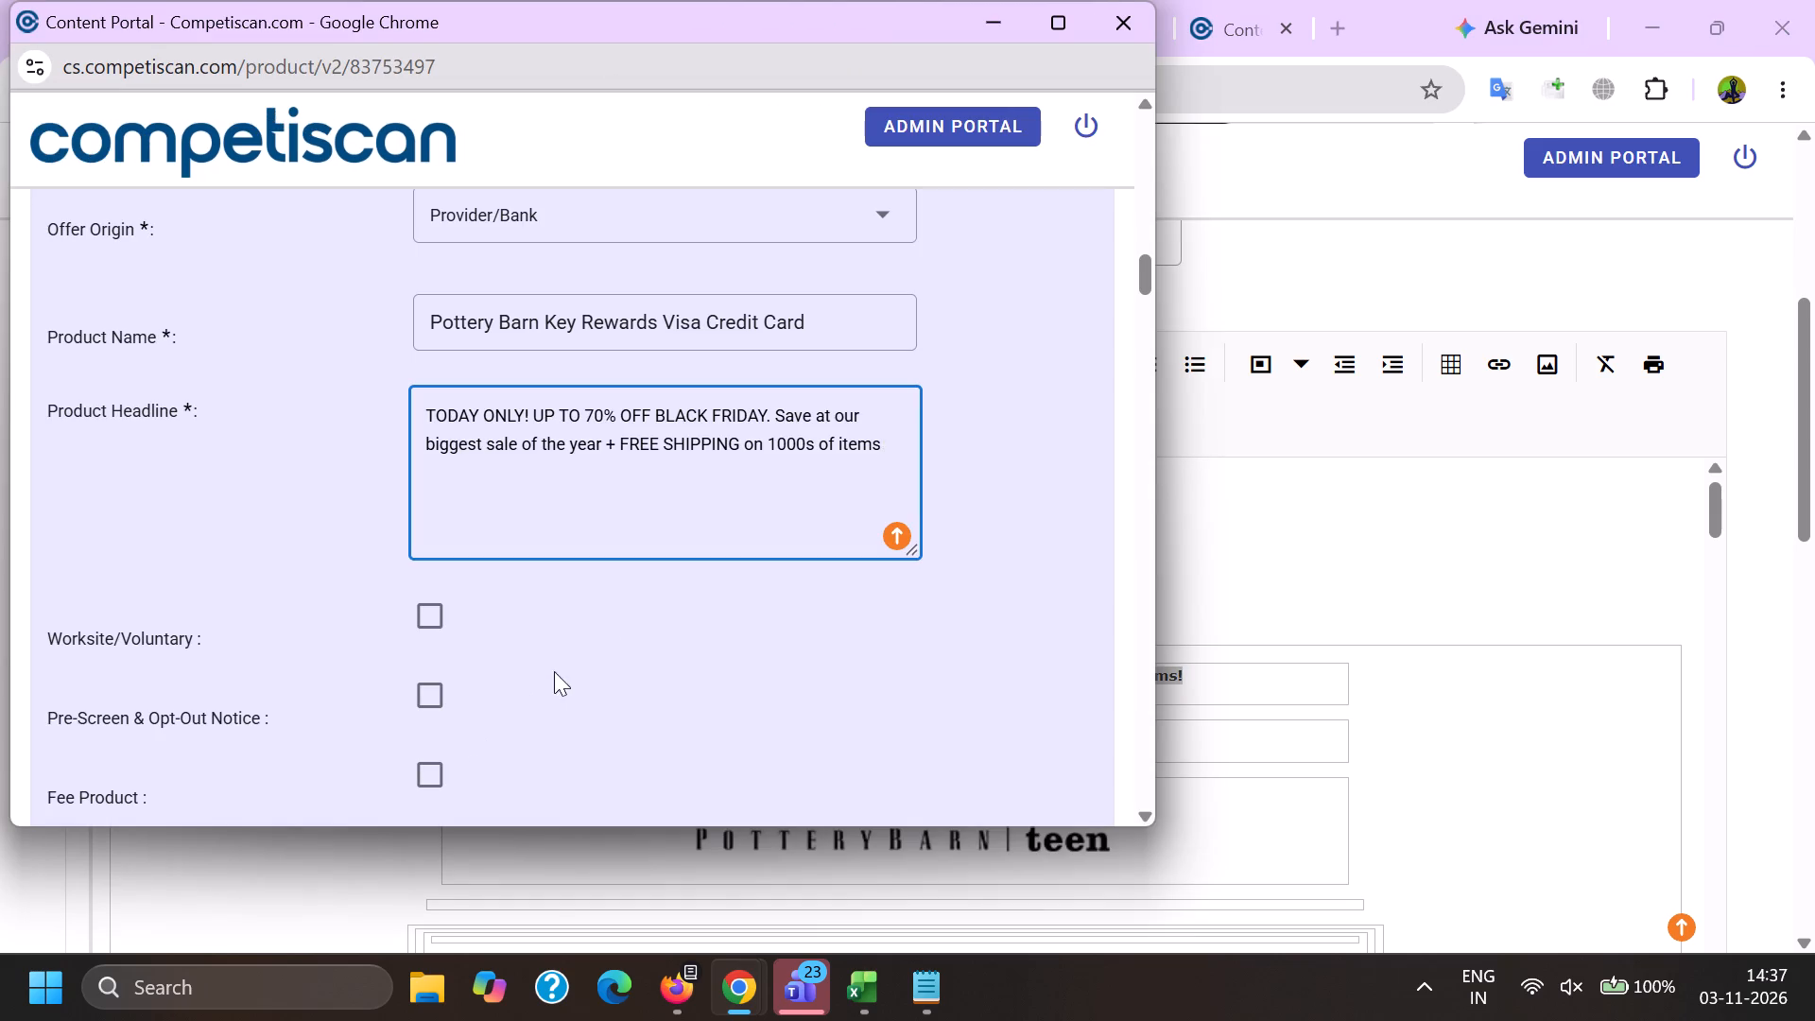
{"action": "left_click", "coordinate": [608, 438]}
{"action": "key", "text": "Right"}
{"action": "type", "text": "us"}
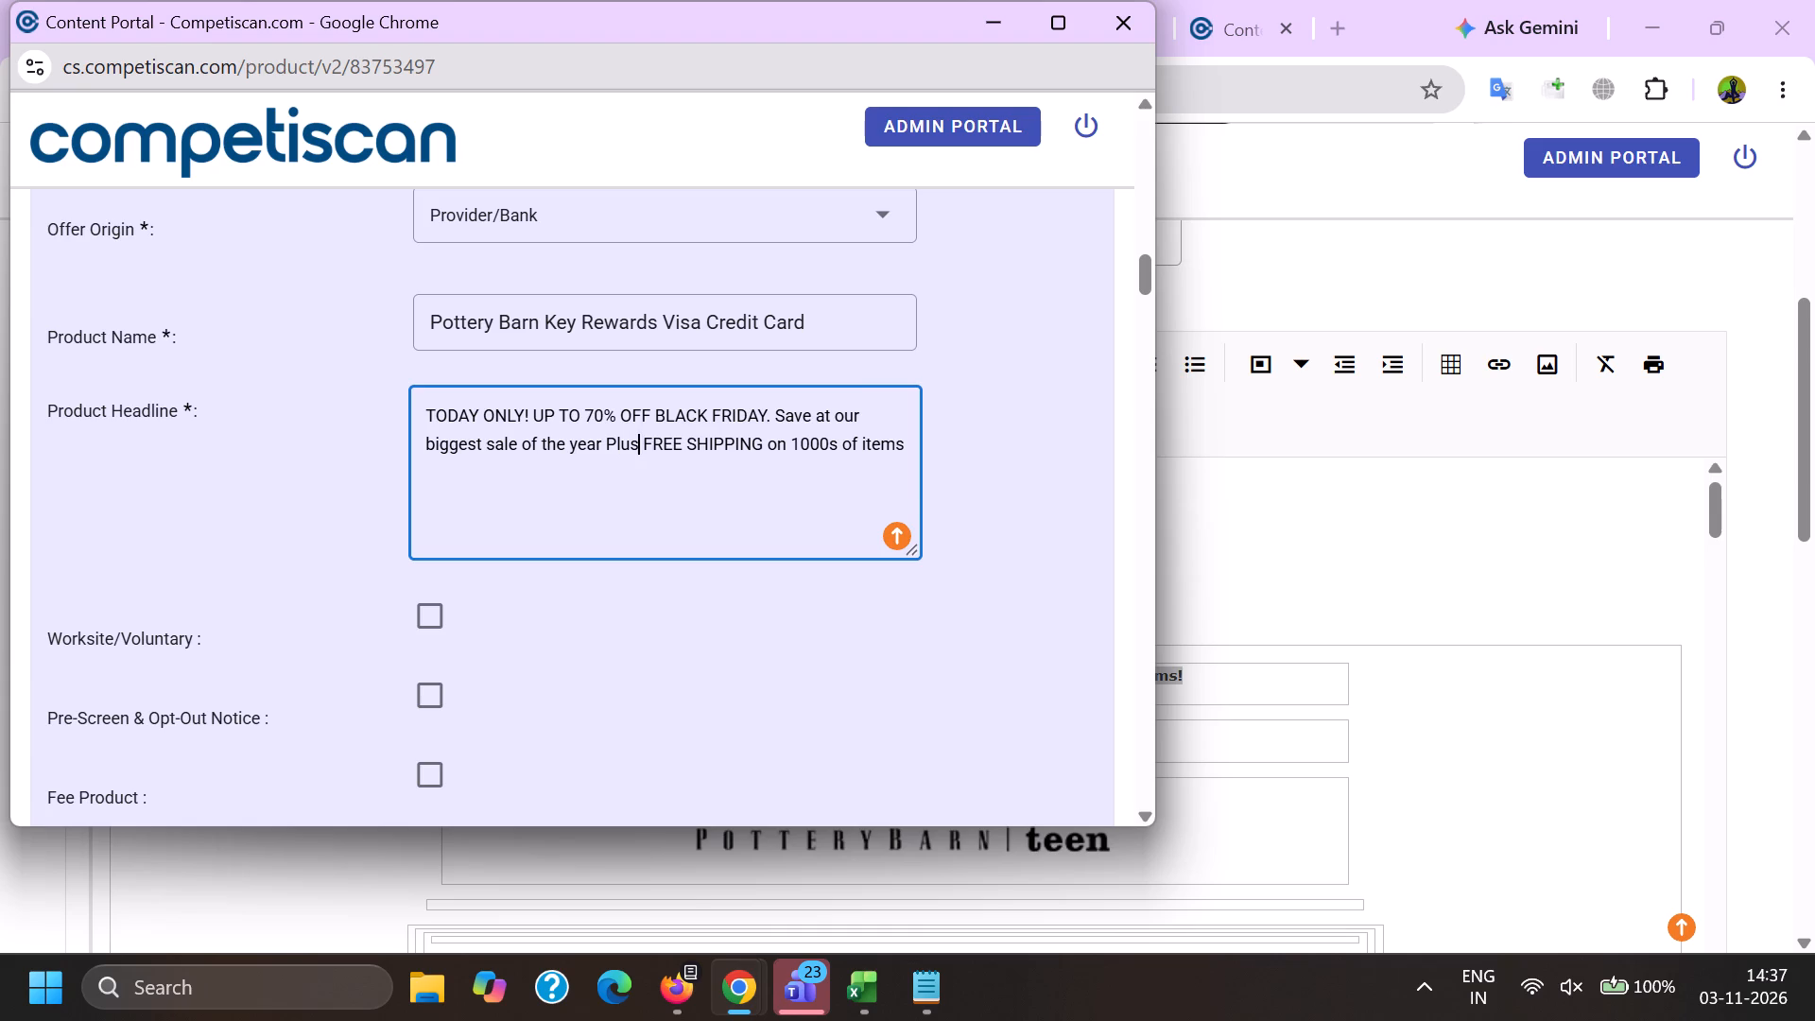
Set the record's response mechanism to URL/Website.
{"action": "scroll", "coordinate": [860, 501], "scroll_direction": "down", "scroll_amount": 2}
{"action": "scroll", "coordinate": [730, 605], "scroll_direction": "down", "scroll_amount": 2}
{"action": "left_click", "coordinate": [492, 483]}
{"action": "scroll", "coordinate": [504, 300], "scroll_direction": "down", "scroll_amount": 2}
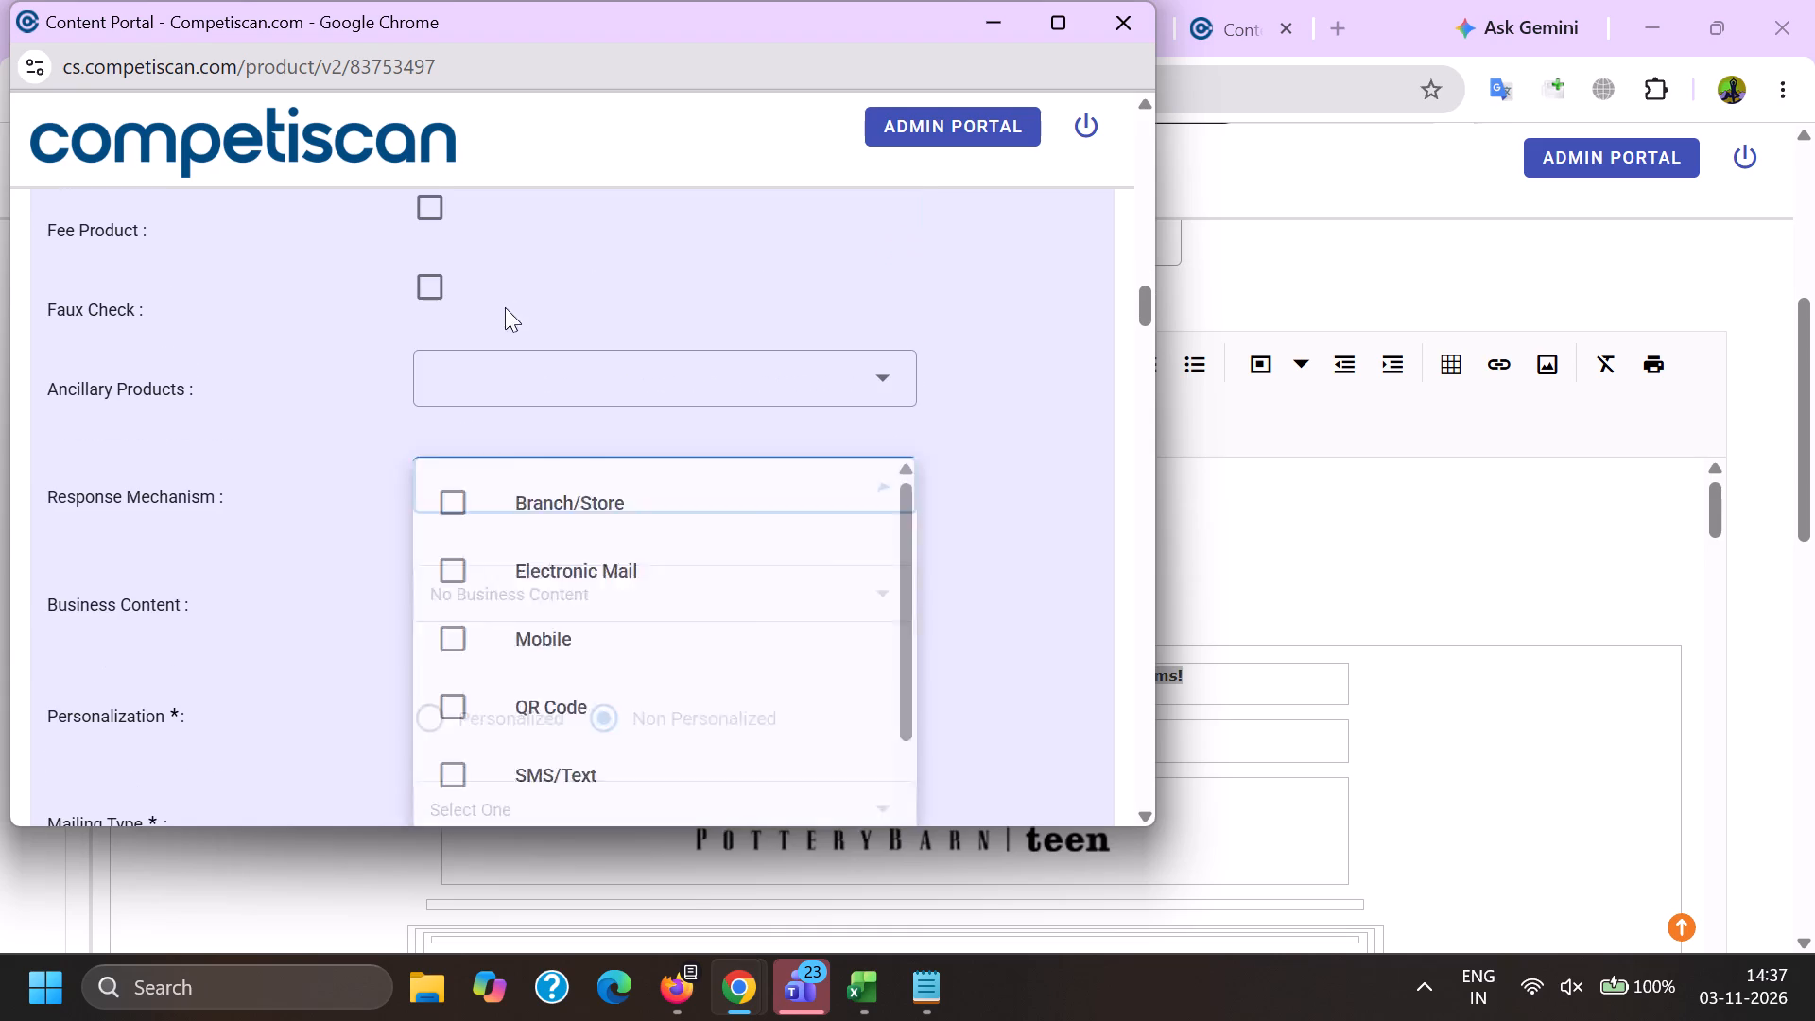
{"action": "scroll", "coordinate": [505, 307], "scroll_direction": "down", "scroll_amount": 5}
{"action": "left_click", "coordinate": [510, 695]}
{"action": "left_click", "coordinate": [345, 685]}
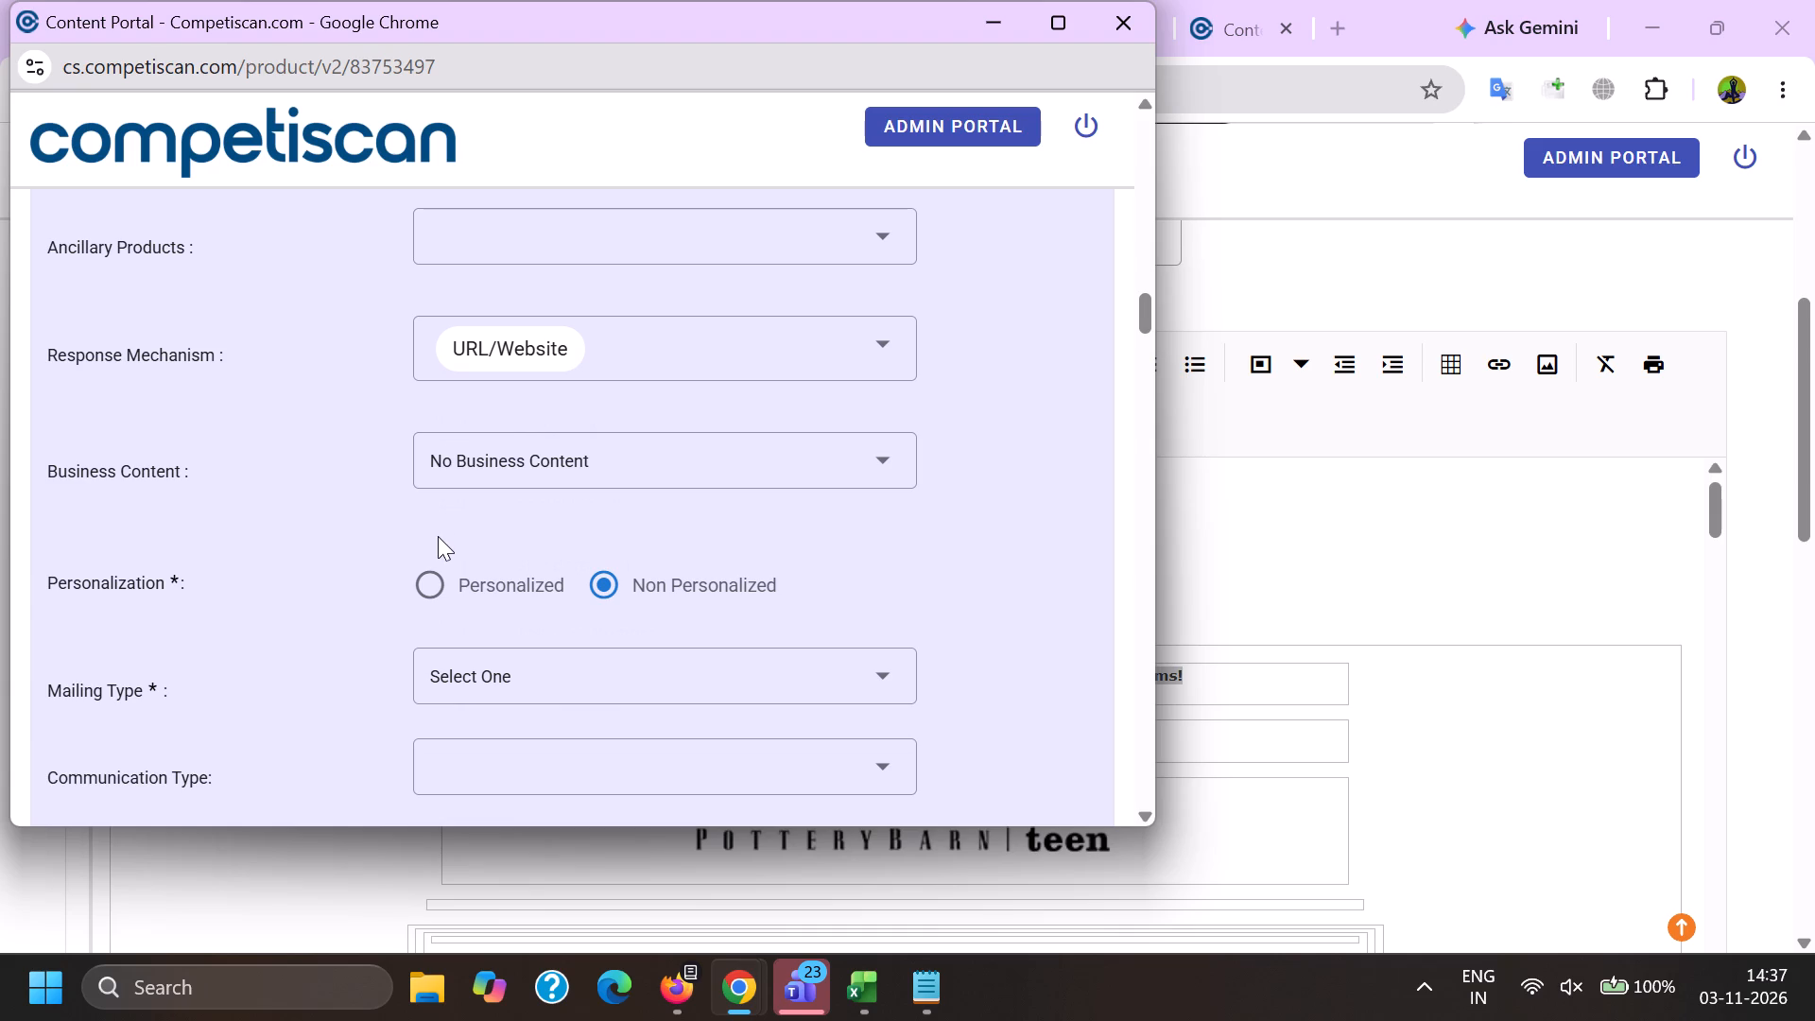
Set the record's mailing type to Acquisition.
{"action": "scroll", "coordinate": [426, 577], "scroll_direction": "down", "scroll_amount": 1}
{"action": "left_click", "coordinate": [455, 543]}
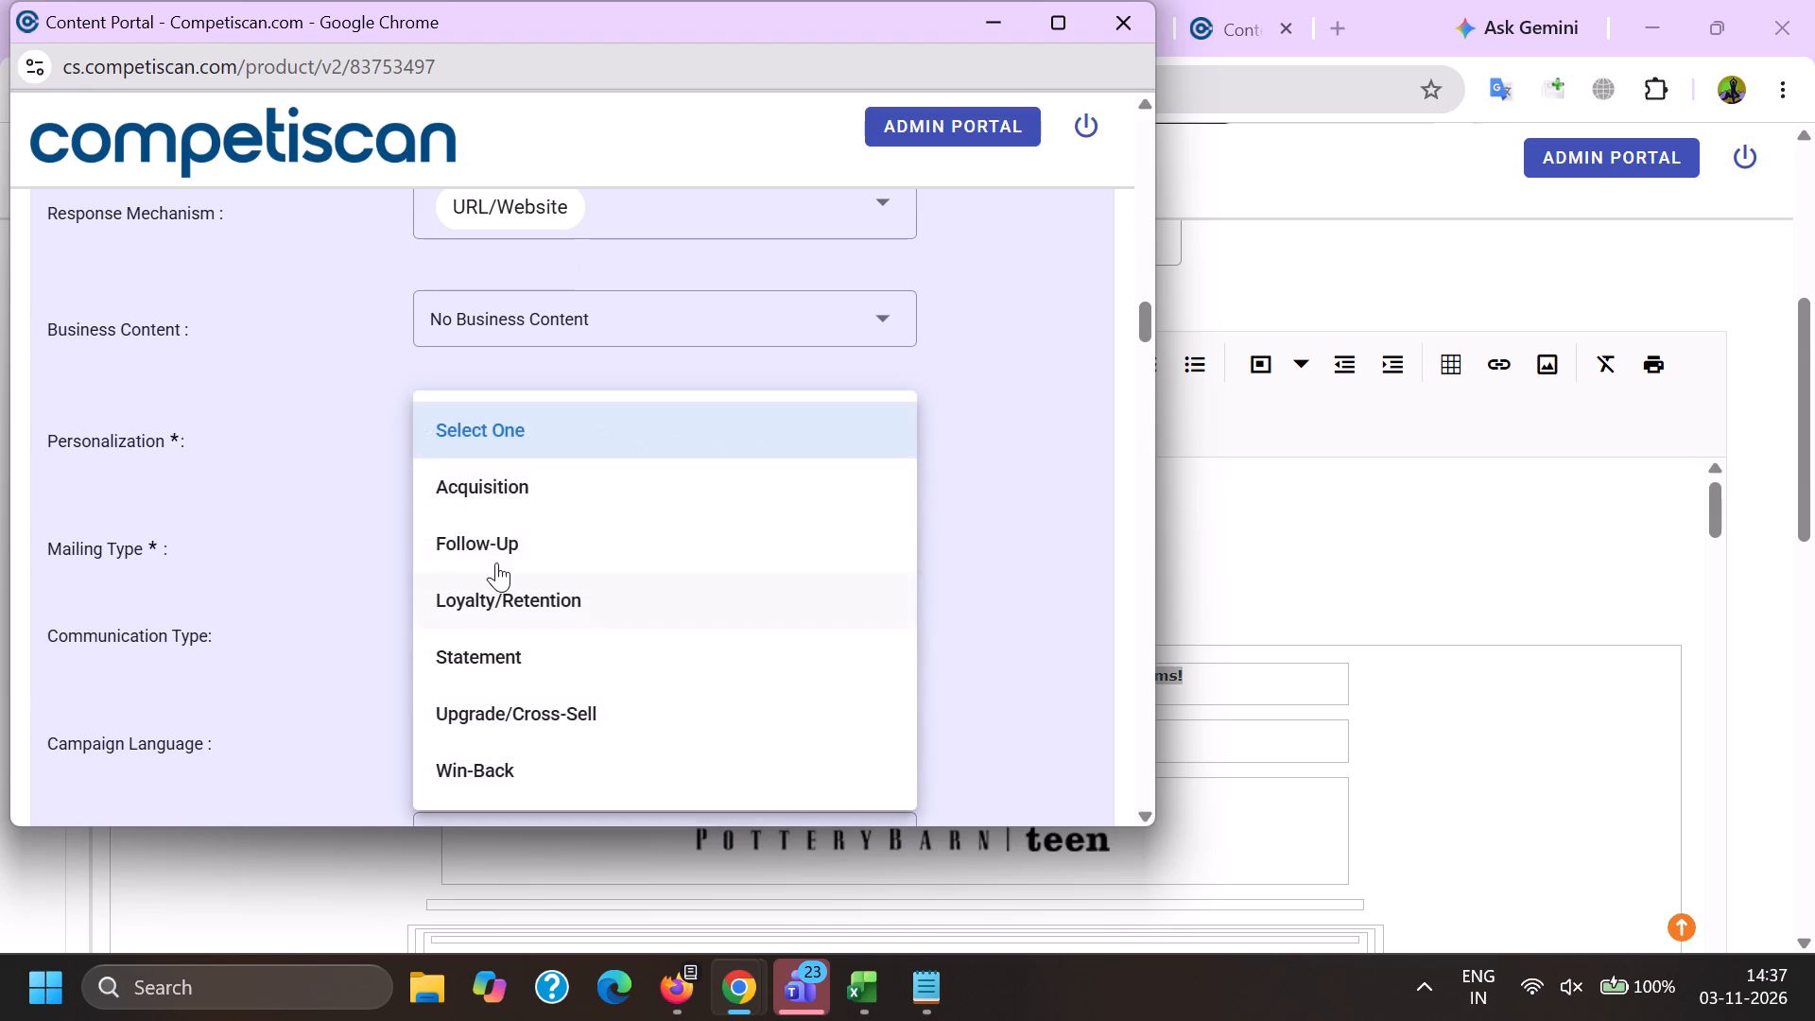
{"action": "left_click", "coordinate": [490, 491]}
{"action": "left_click", "coordinate": [372, 514]}
Set the communication type to Bonuses/Contests/Incentives, Co-Brand and Mobile Application.
{"action": "scroll", "coordinate": [444, 397], "scroll_direction": "down", "scroll_amount": 1}
{"action": "left_click", "coordinate": [447, 450]}
{"action": "scroll", "coordinate": [509, 293], "scroll_direction": "down", "scroll_amount": 1}
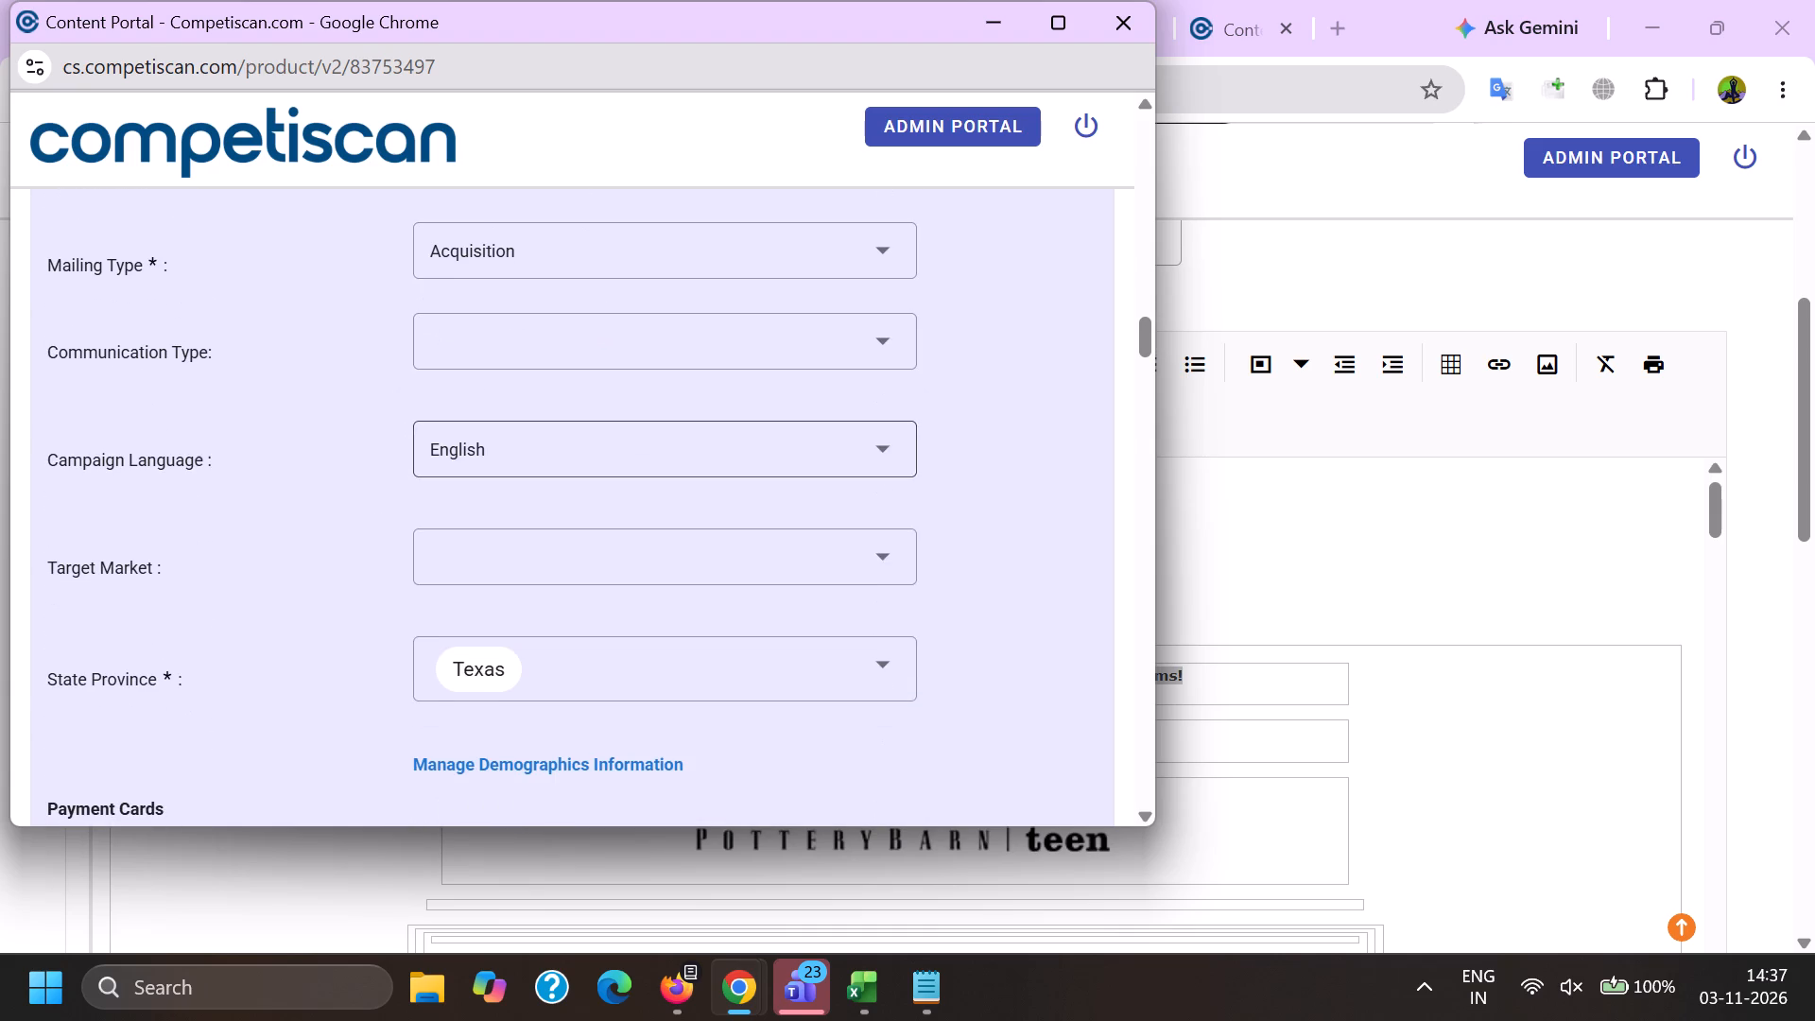
{"action": "left_click", "coordinate": [468, 348]}
{"action": "left_click", "coordinate": [527, 562]}
{"action": "scroll", "coordinate": [527, 559], "scroll_direction": "down", "scroll_amount": 4}
{"action": "left_click", "coordinate": [541, 531]}
{"action": "scroll", "coordinate": [530, 623], "scroll_direction": "down", "scroll_amount": 8}
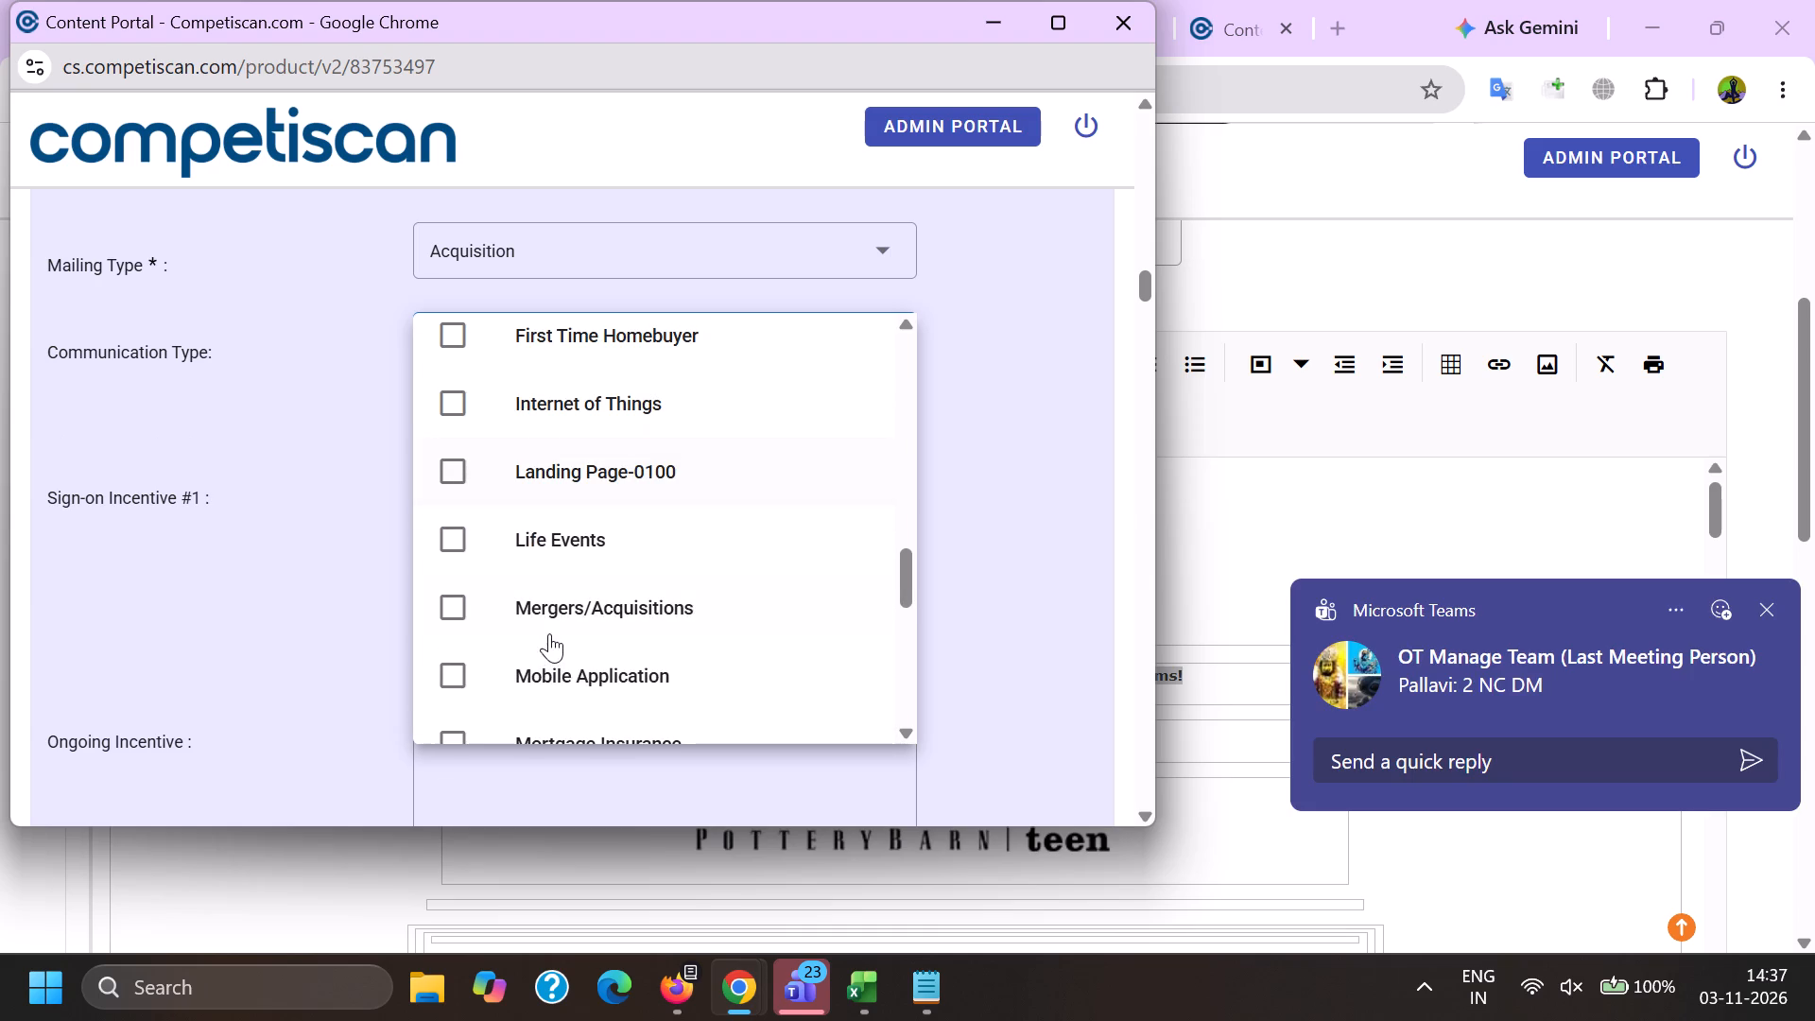
{"action": "left_click", "coordinate": [556, 684]}
{"action": "left_click", "coordinate": [230, 604]}
Copy "10% back in rewards during the first 30 days from account opening" from reference record 20981983 into Sign-on Incentive #1.
{"action": "key", "text": "alt+Tab"}
{"action": "left_click", "coordinate": [1213, 0]}
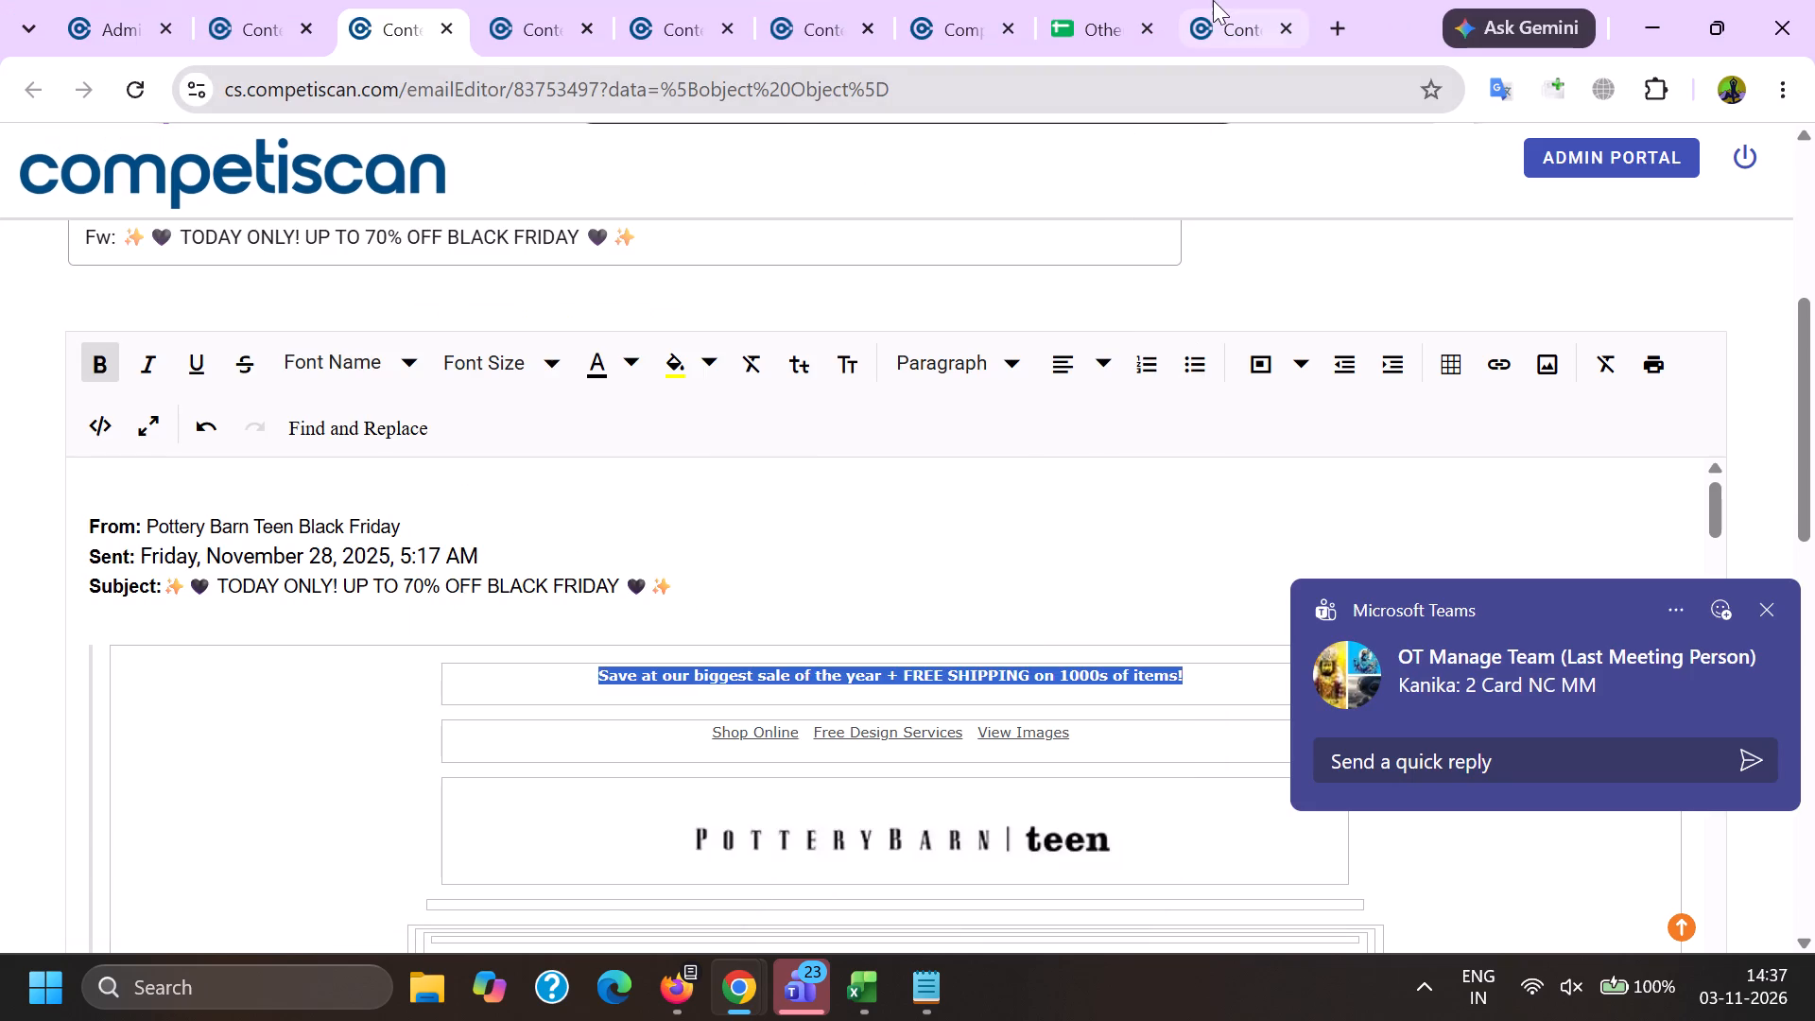
{"action": "scroll", "coordinate": [1180, 532], "scroll_direction": "down", "scroll_amount": 3}
{"action": "scroll", "coordinate": [1218, 527], "scroll_direction": "up", "scroll_amount": 2}
{"action": "left_click_drag", "start_coordinate": [1275, 492], "coordinate": [699, 489]}
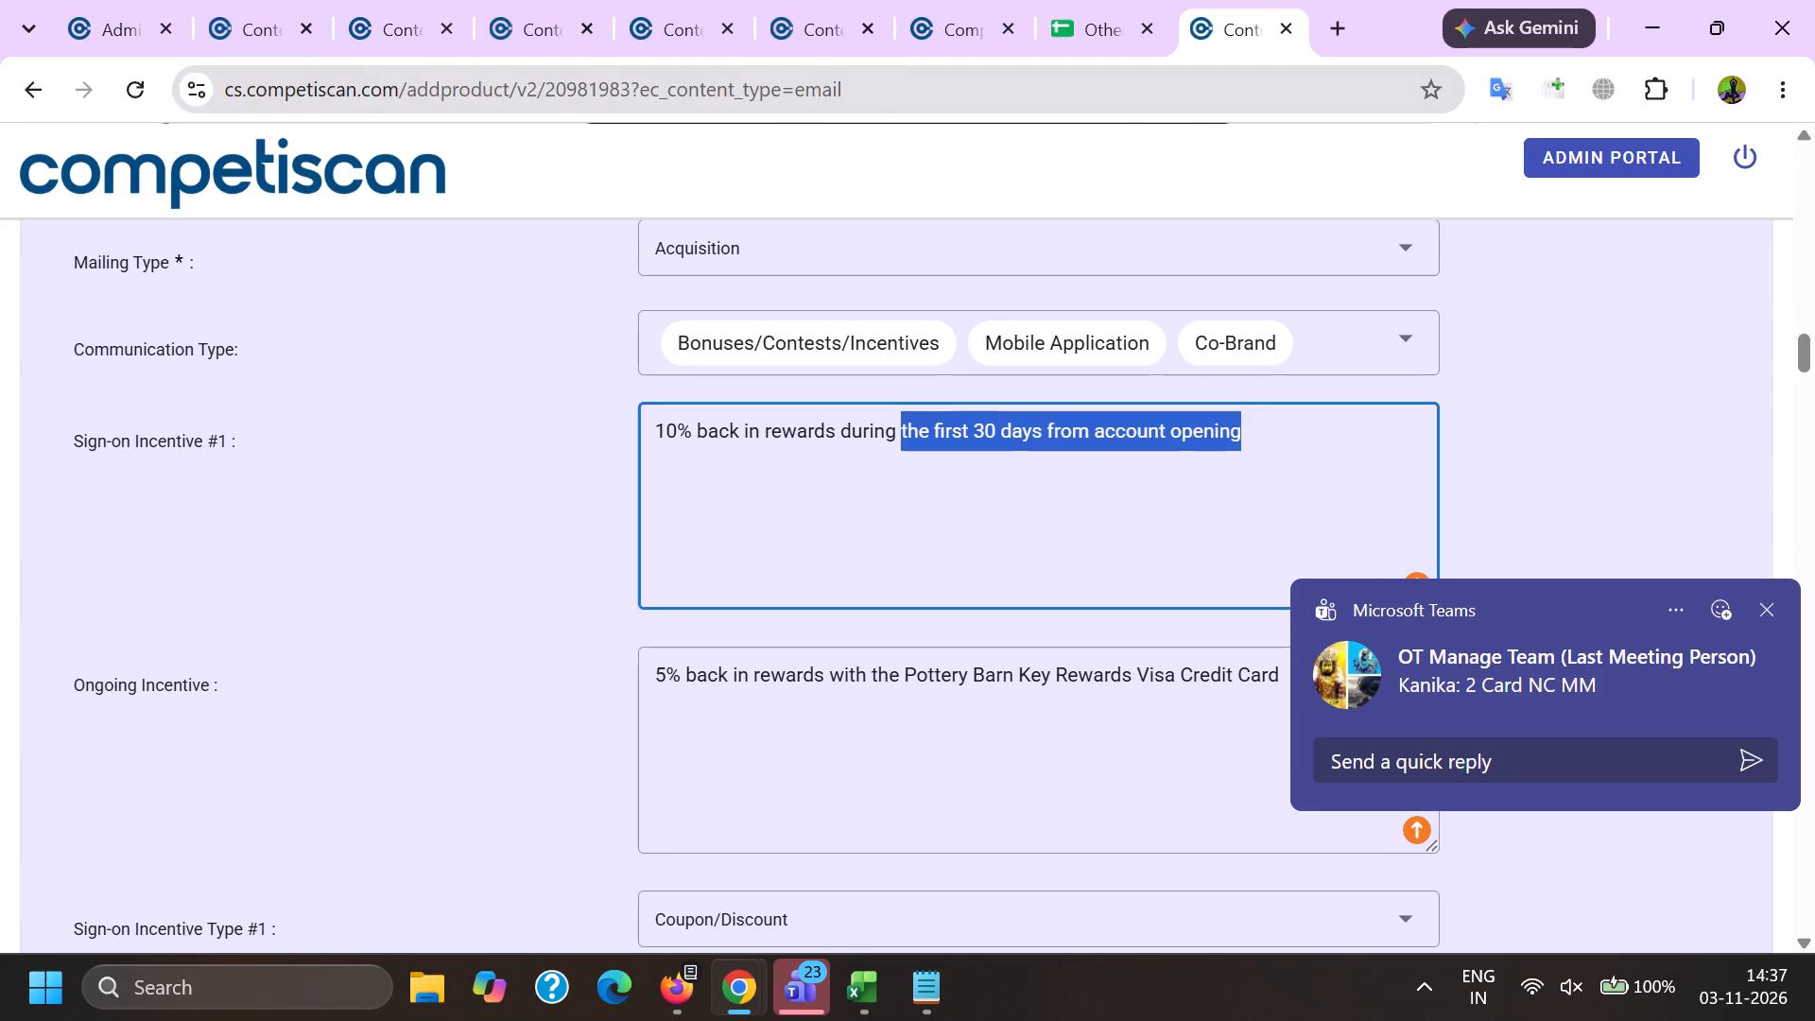
{"action": "key", "text": "ctrl+a"}
{"action": "key", "text": "ctrl+c"}
{"action": "key", "text": "alt+Tab"}
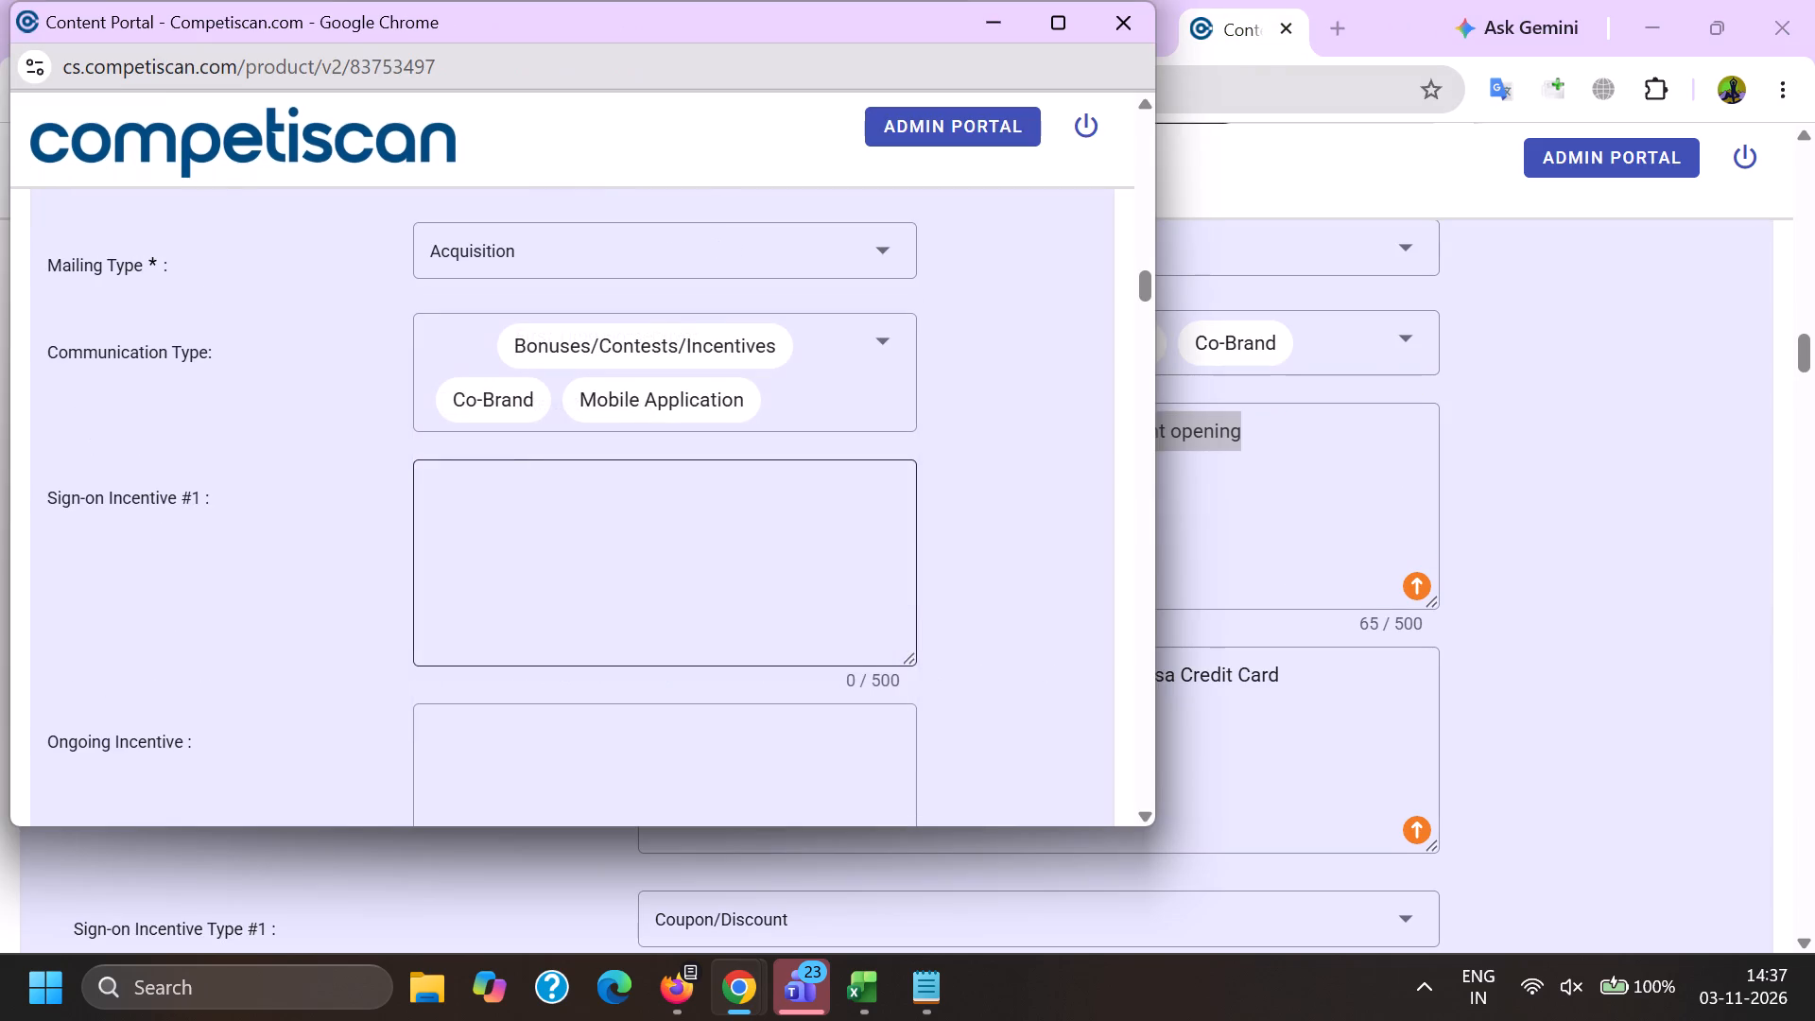
{"action": "left_click", "coordinate": [637, 582]}
{"action": "key", "text": "ctrl+v"}
Copy "5% back in rewards with the Pottery Barn Key Rewards Visa Credit Card" from the reference record into Ongoing Incentive.
{"action": "left_click", "coordinate": [654, 734]}
{"action": "key", "text": "alt+Tab"}
{"action": "left_click_drag", "start_coordinate": [1363, 703], "coordinate": [466, 699]}
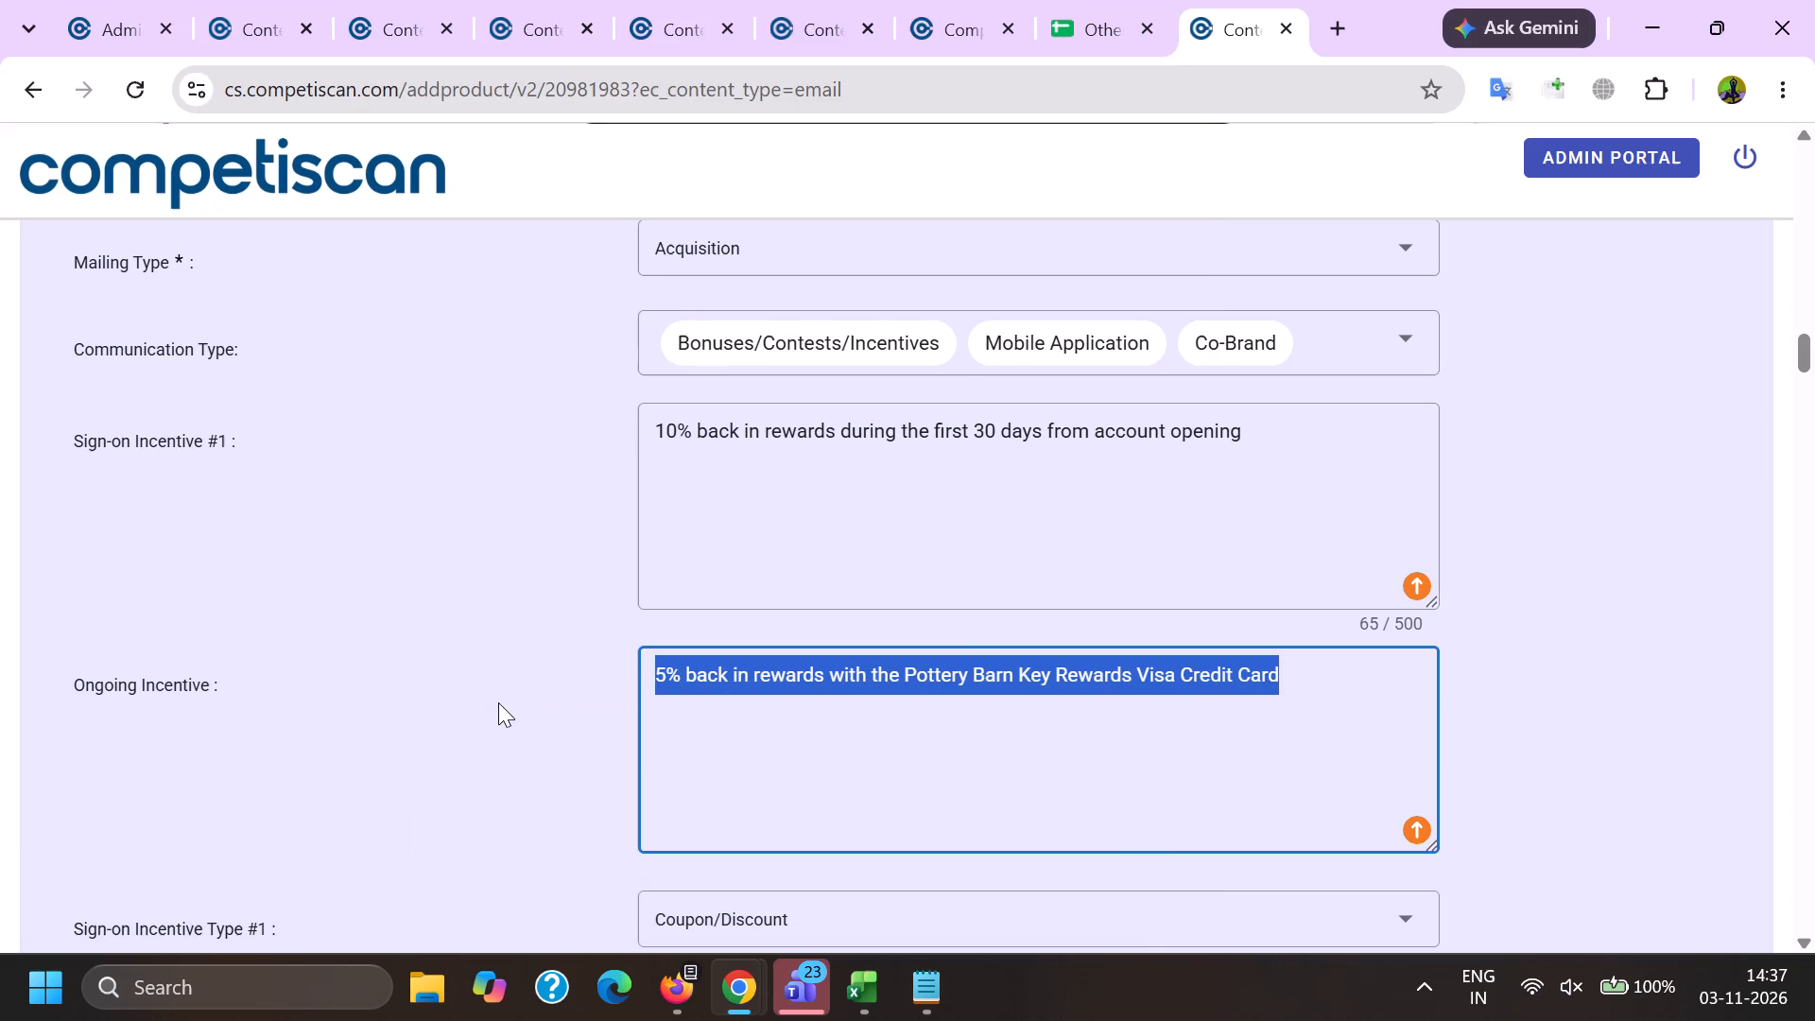
{"action": "key", "text": "ctrl+c"}
{"action": "key", "text": "alt+Tab"}
{"action": "key", "text": "ctrl+v"}
Set Sign-on Incentive Type #1 to Coupon/Discount.
{"action": "scroll", "coordinate": [446, 523], "scroll_direction": "down", "scroll_amount": 3}
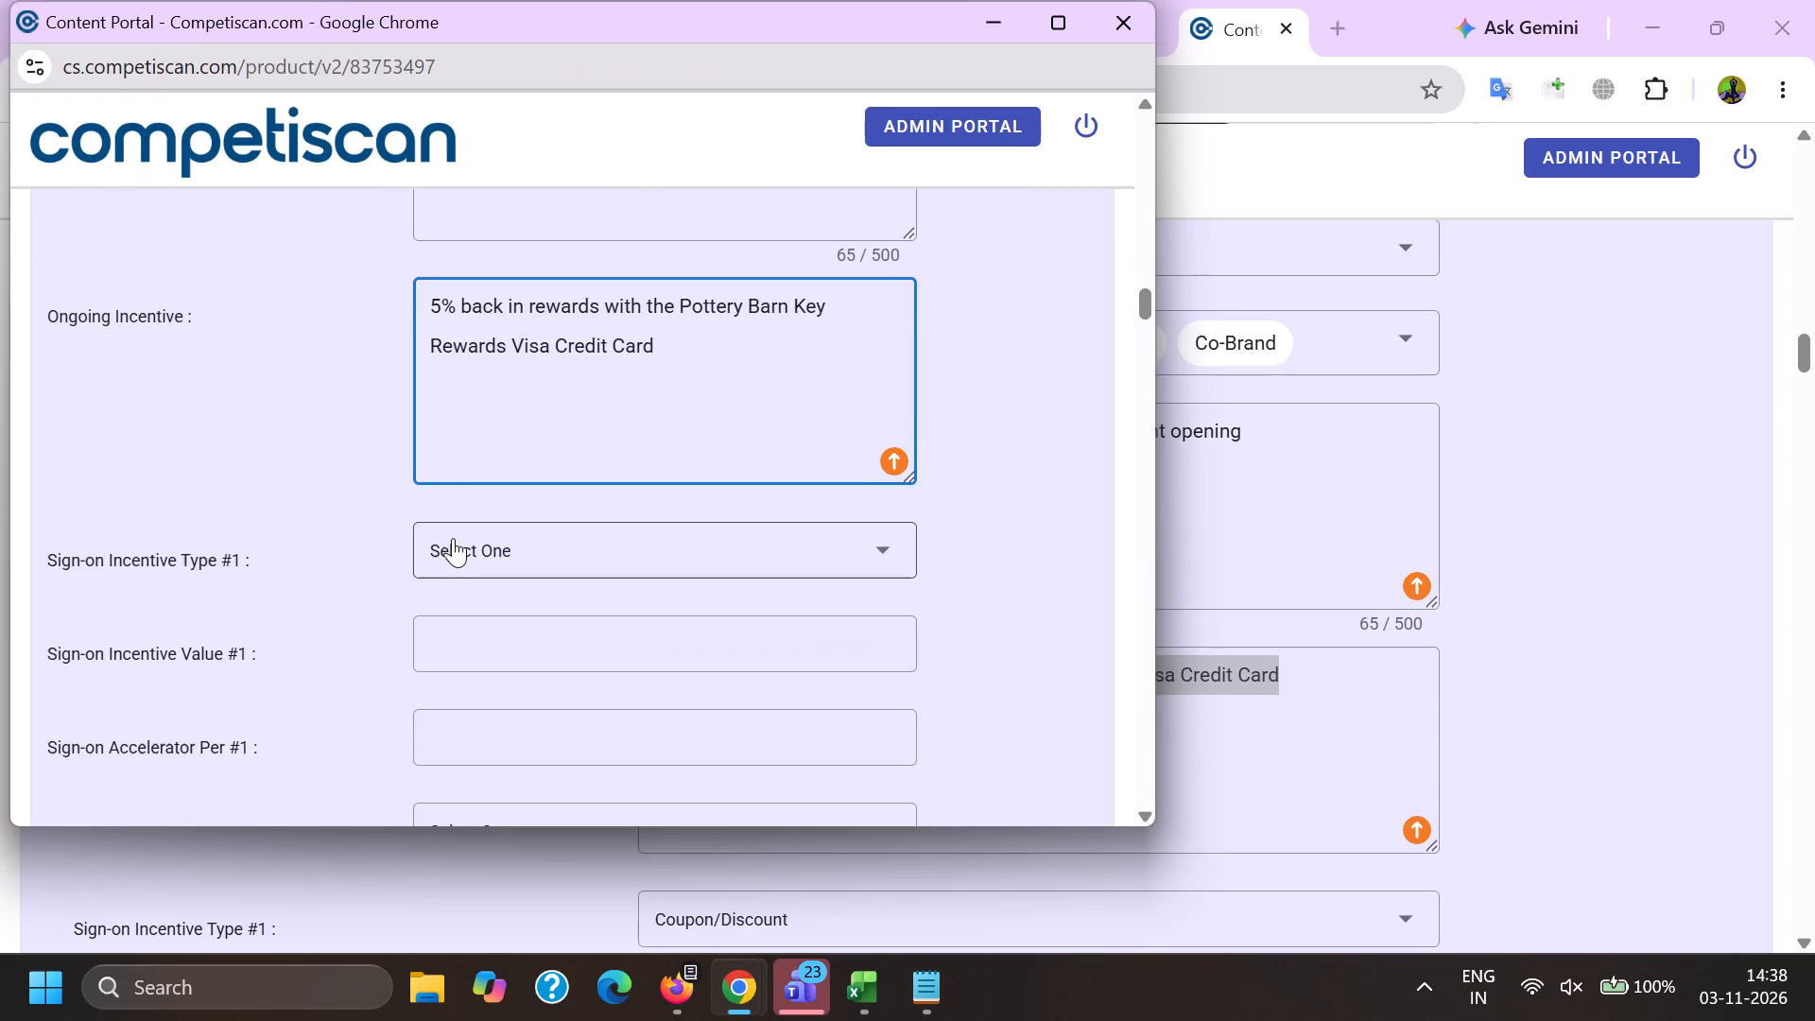
{"action": "left_click", "coordinate": [473, 549]}
{"action": "scroll", "coordinate": [474, 550], "scroll_direction": "down", "scroll_amount": 6}
{"action": "left_click", "coordinate": [527, 597]}
{"action": "left_click_drag", "start_coordinate": [351, 620], "coordinate": [360, 626]}
Set Sign-on Incentive Value #1 and Max Award #1 to 10.00, the window to 1 month, and Sign-on Fixed Date #1 to Yes.
{"action": "left_click", "coordinate": [471, 657]}
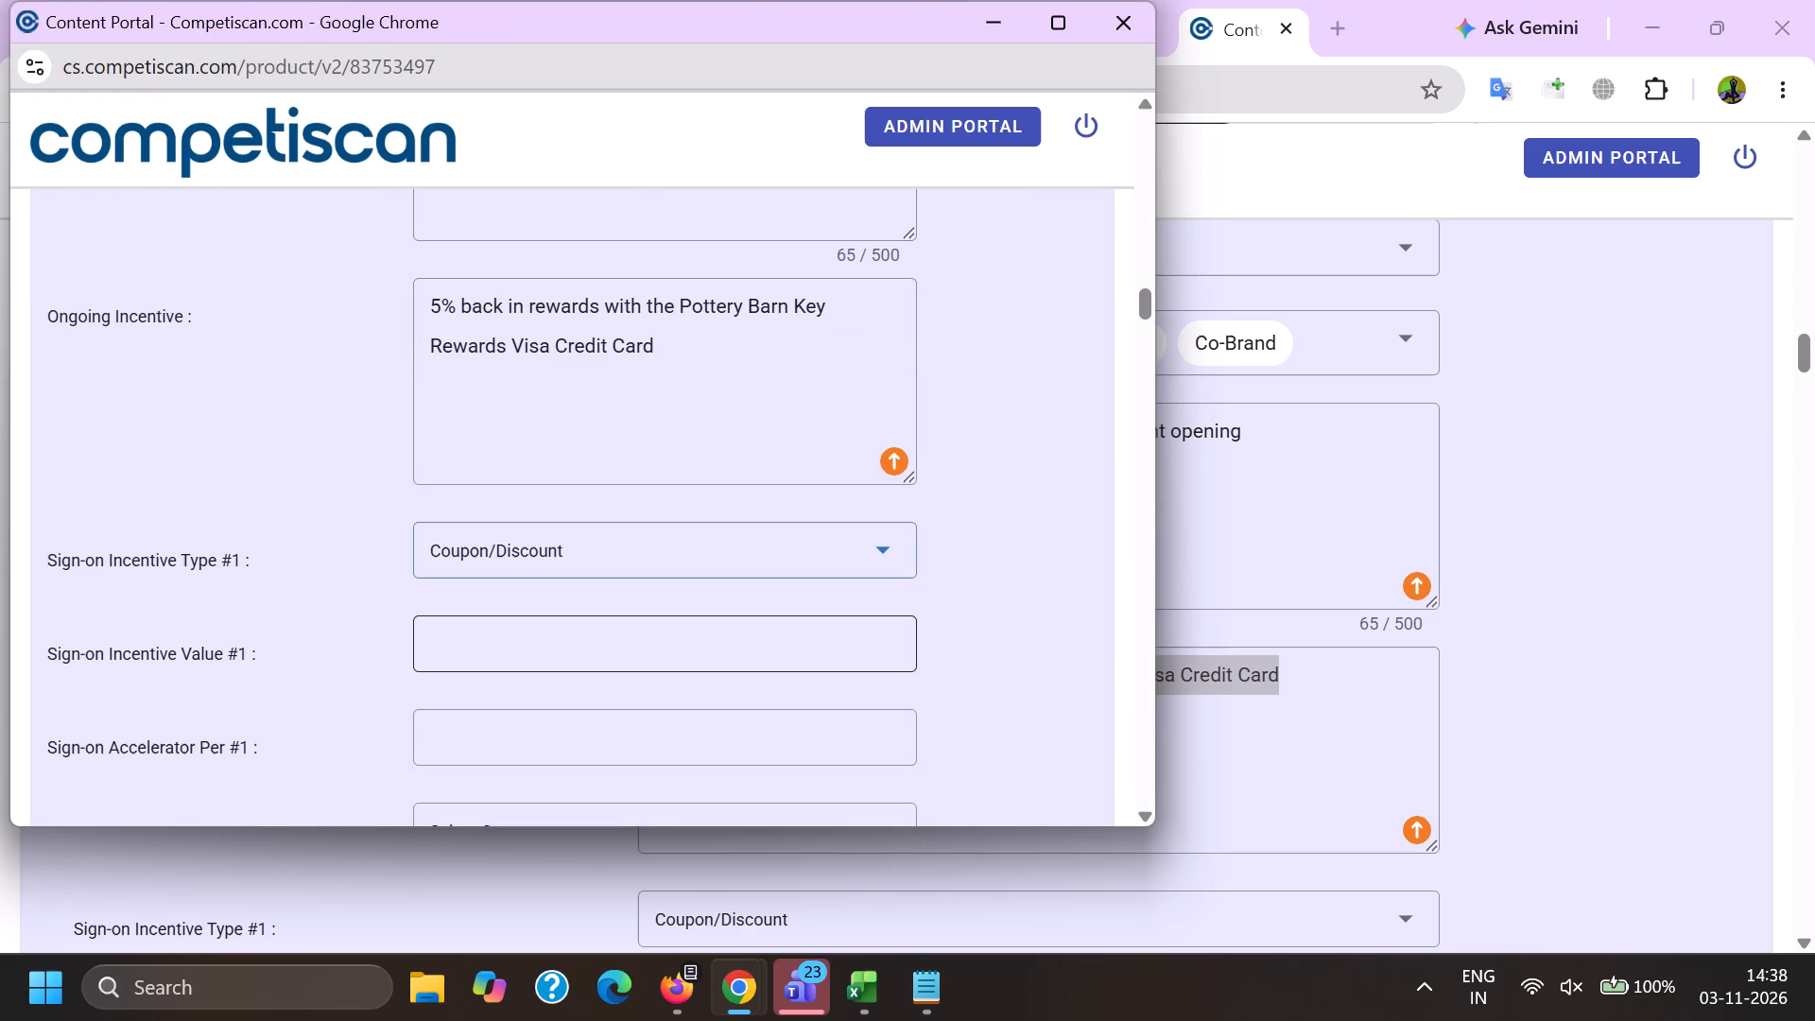
{"action": "key", "text": "1"}
{"action": "key", "text": "0"}
{"action": "key", "text": "period"}
{"action": "key", "text": "0"}
{"action": "key", "text": "0"}
{"action": "key", "text": "Tab"}
{"action": "key", "text": "Tab"}
{"action": "key", "text": "Tab"}
{"action": "type", "text": "10"}
{"action": "key", "text": "period"}
{"action": "key", "text": "0"}
{"action": "key", "text": "0"}
{"action": "key", "text": "Tab"}
{"action": "key", "text": "Tab"}
{"action": "key", "text": "Tab"}
{"action": "key", "text": "1"}
{"action": "scroll", "coordinate": [441, 610], "scroll_direction": "down", "scroll_amount": 2}
{"action": "left_click", "coordinate": [423, 662]}
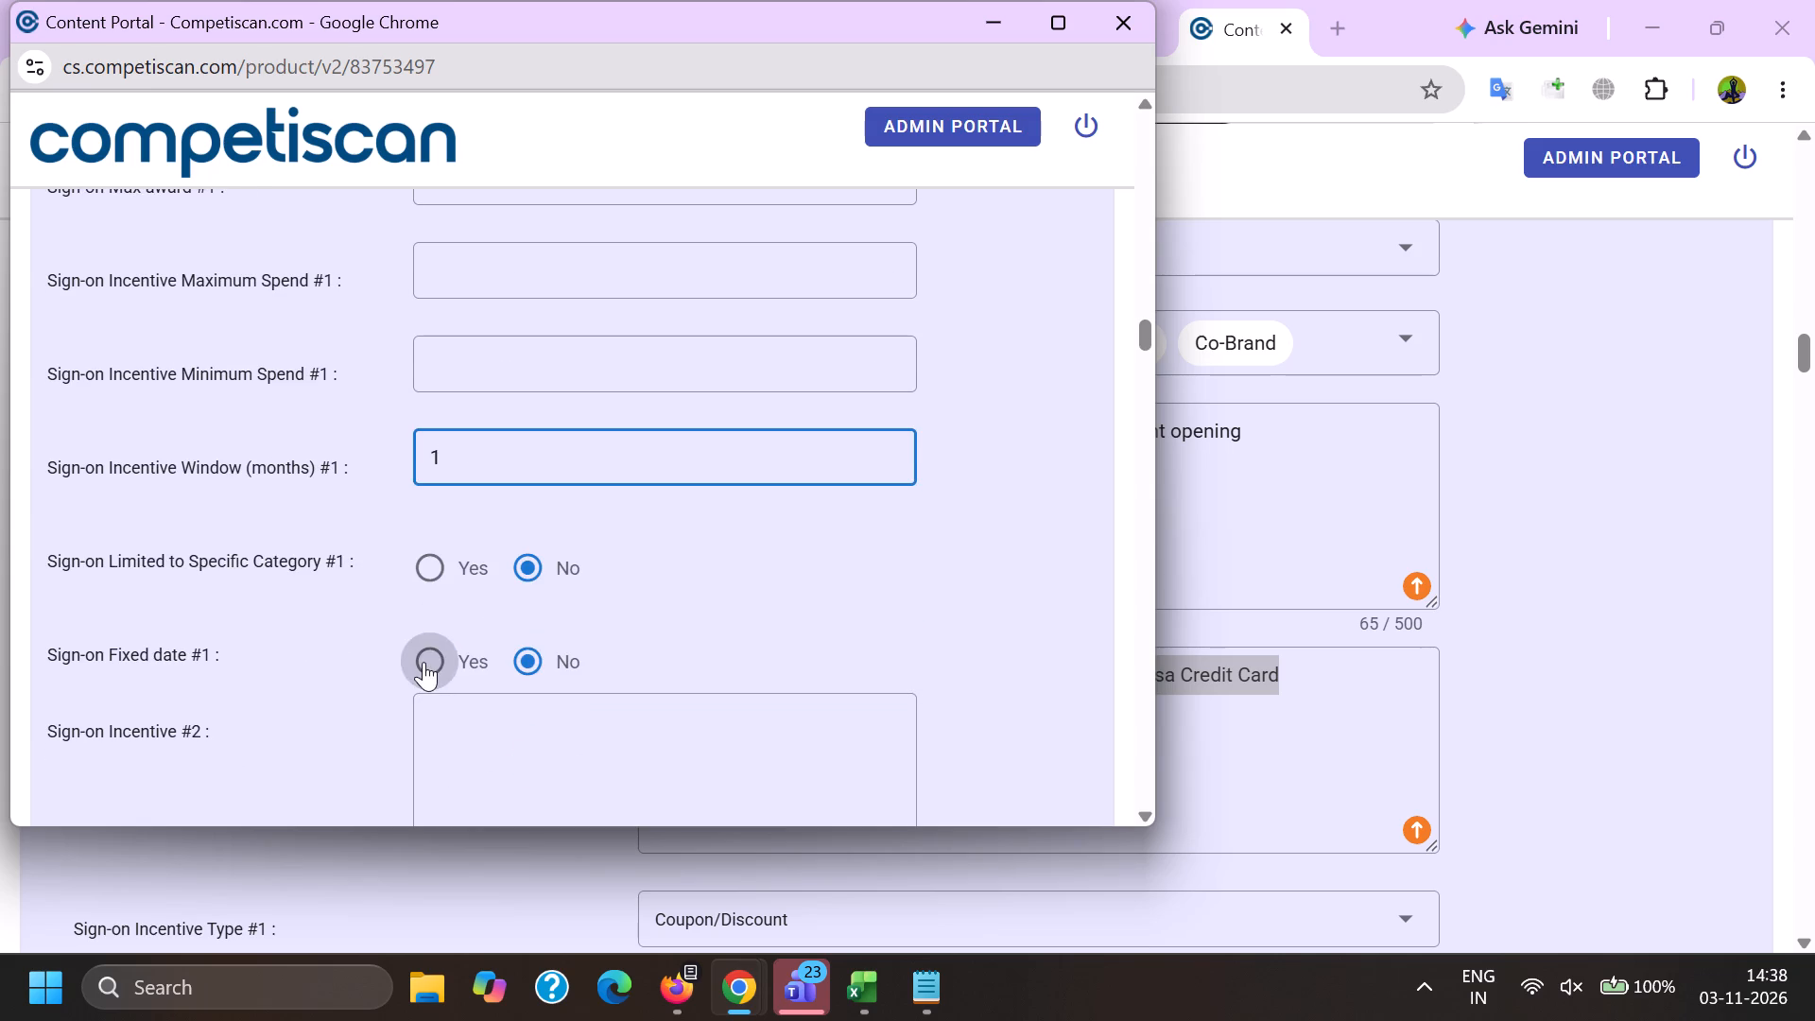
In Payment Card Offer Details, set the application type to Invitation to Apply and choose the primary card level.
{"action": "scroll", "coordinate": [449, 481], "scroll_direction": "down", "scroll_amount": 20}
{"action": "scroll", "coordinate": [493, 517], "scroll_direction": "down", "scroll_amount": 2}
{"action": "left_click", "coordinate": [470, 395]}
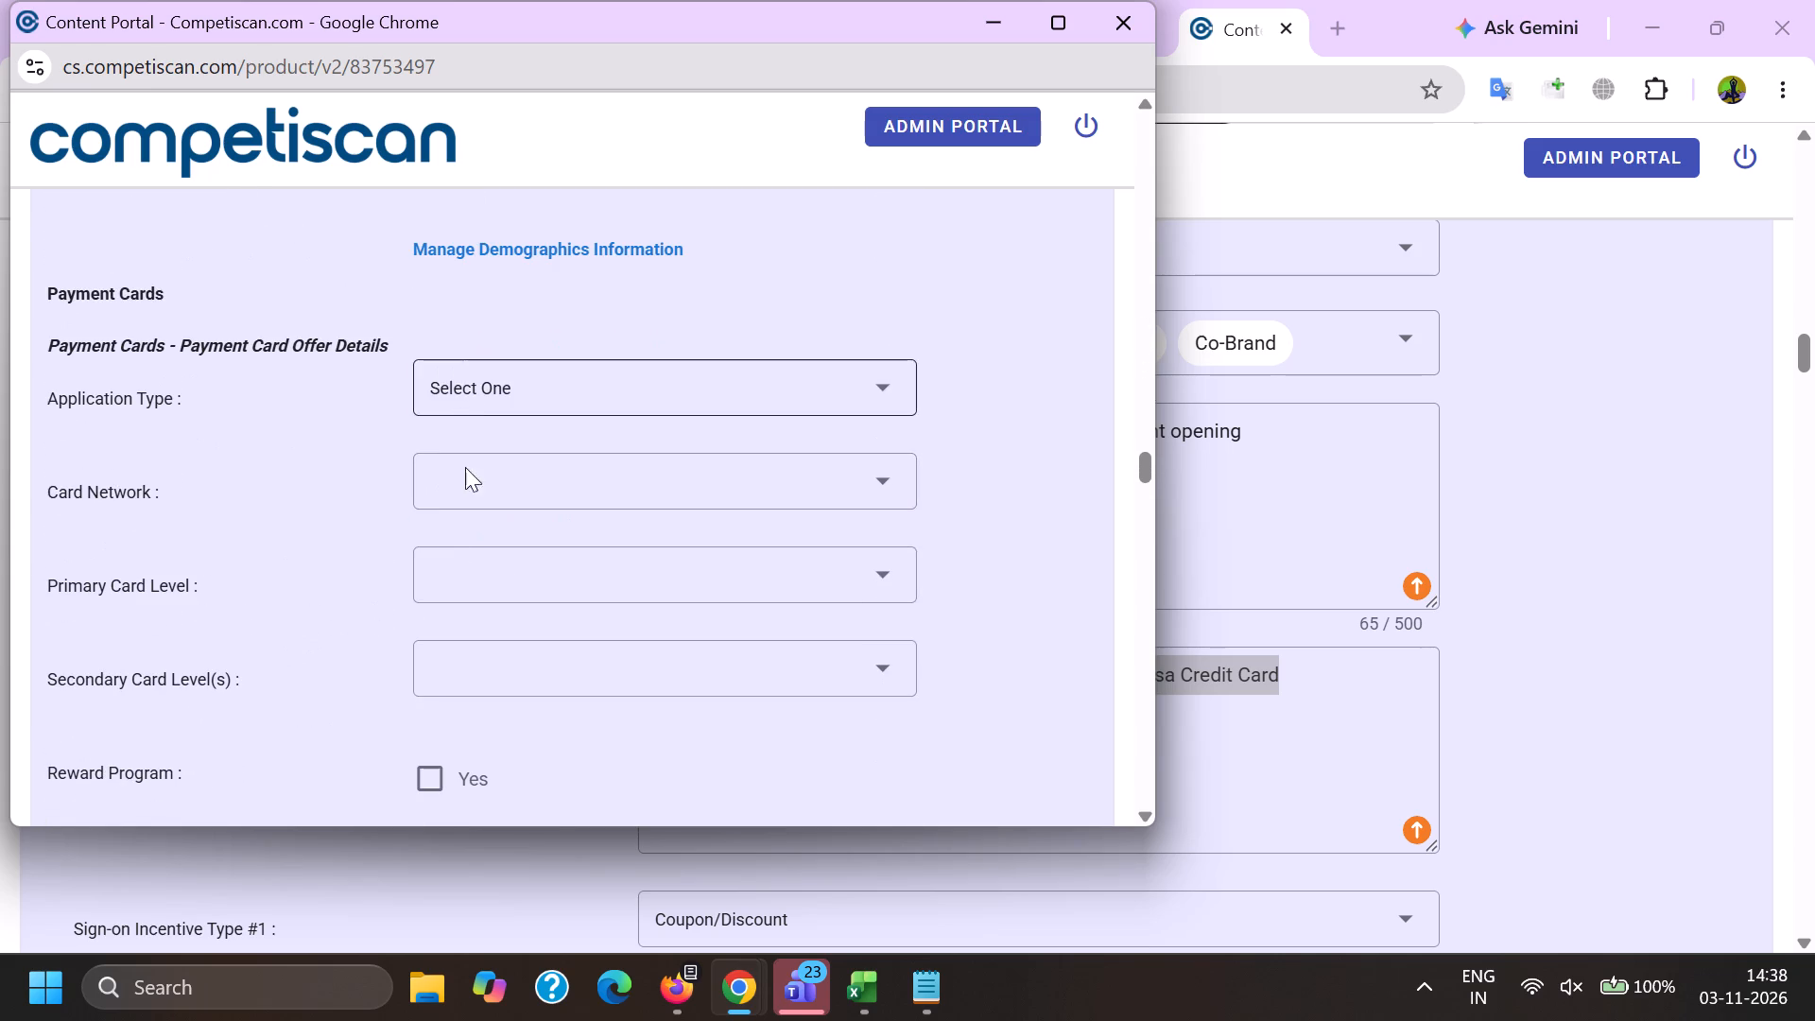
{"action": "left_click", "coordinate": [481, 489]}
{"action": "left_click_drag", "start_coordinate": [226, 523], "coordinate": [237, 530]}
{"action": "left_click", "coordinate": [488, 582]}
{"action": "scroll", "coordinate": [524, 393], "scroll_direction": "down", "scroll_amount": 2}
{"action": "scroll", "coordinate": [529, 618], "scroll_direction": "down", "scroll_amount": 5}
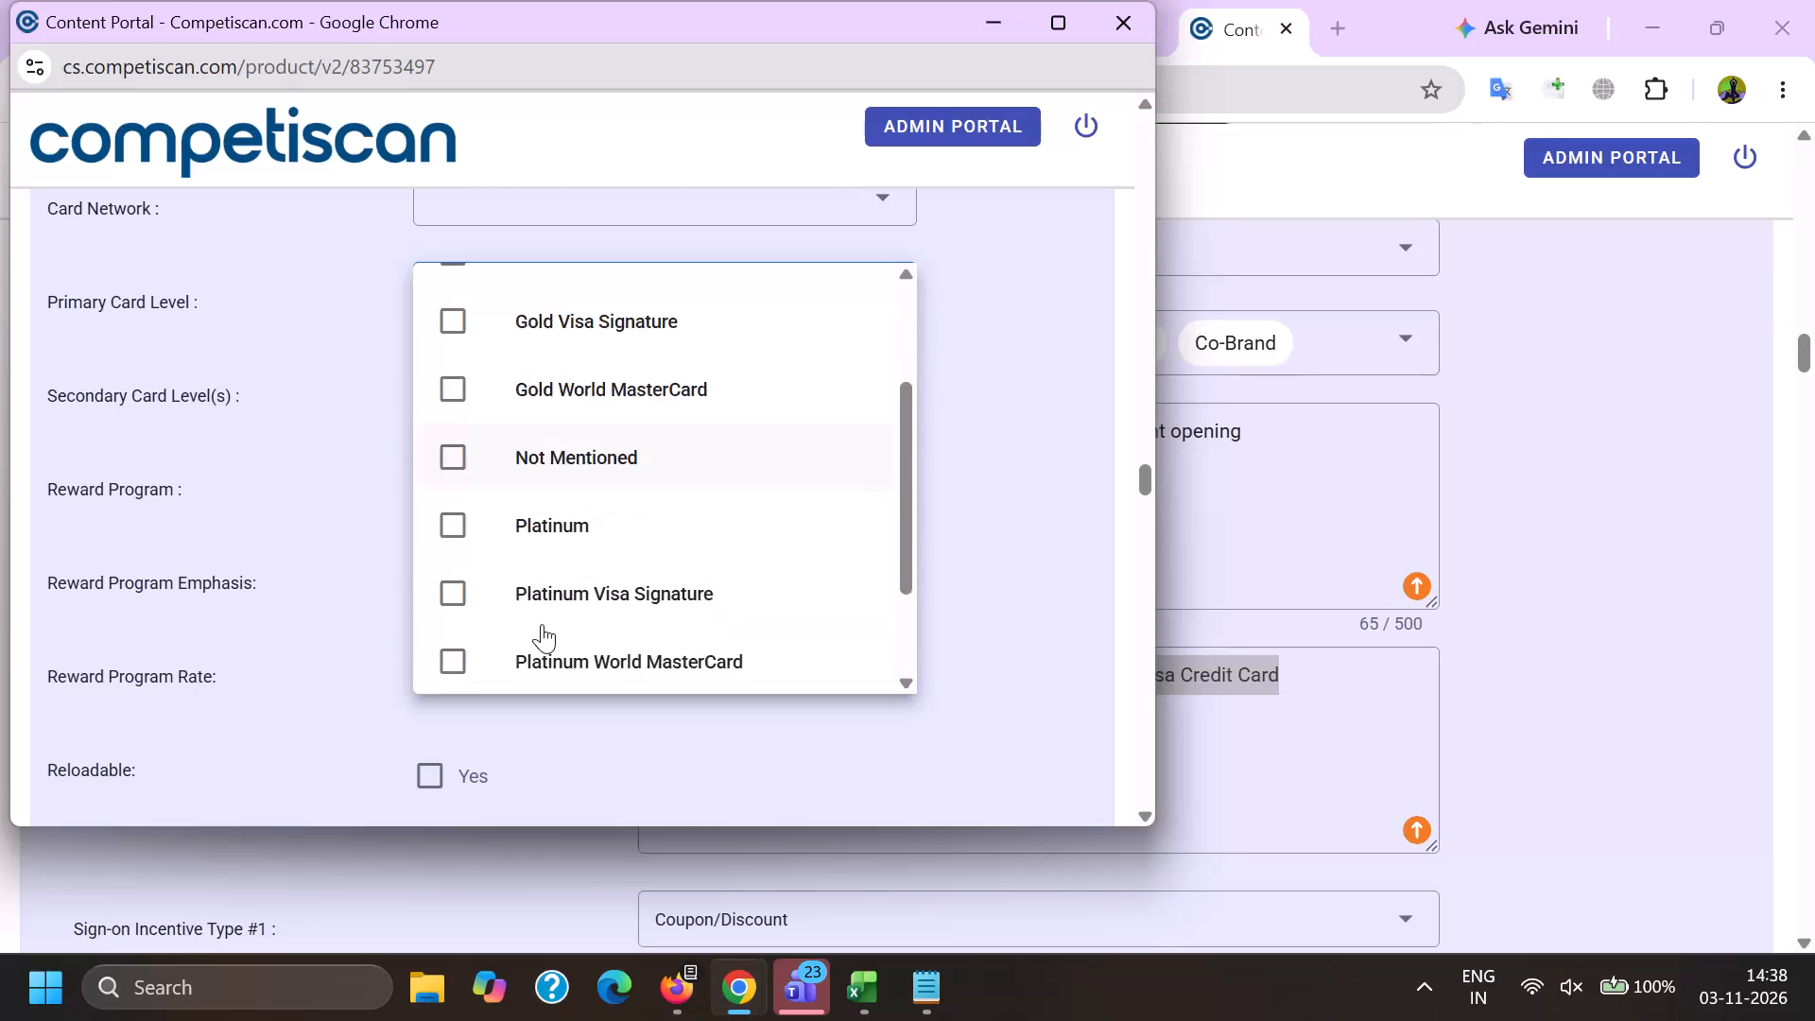
{"action": "left_click", "coordinate": [560, 587]}
{"action": "left_click_drag", "start_coordinate": [203, 563], "coordinate": [224, 557]}
Set the card network to Visa and mark Reward Program as Yes.
{"action": "scroll", "coordinate": [297, 552], "scroll_direction": "up", "scroll_amount": 2}
{"action": "left_click", "coordinate": [464, 485]}
{"action": "scroll", "coordinate": [488, 340], "scroll_direction": "up", "scroll_amount": 1}
{"action": "scroll", "coordinate": [488, 337], "scroll_direction": "down", "scroll_amount": 1}
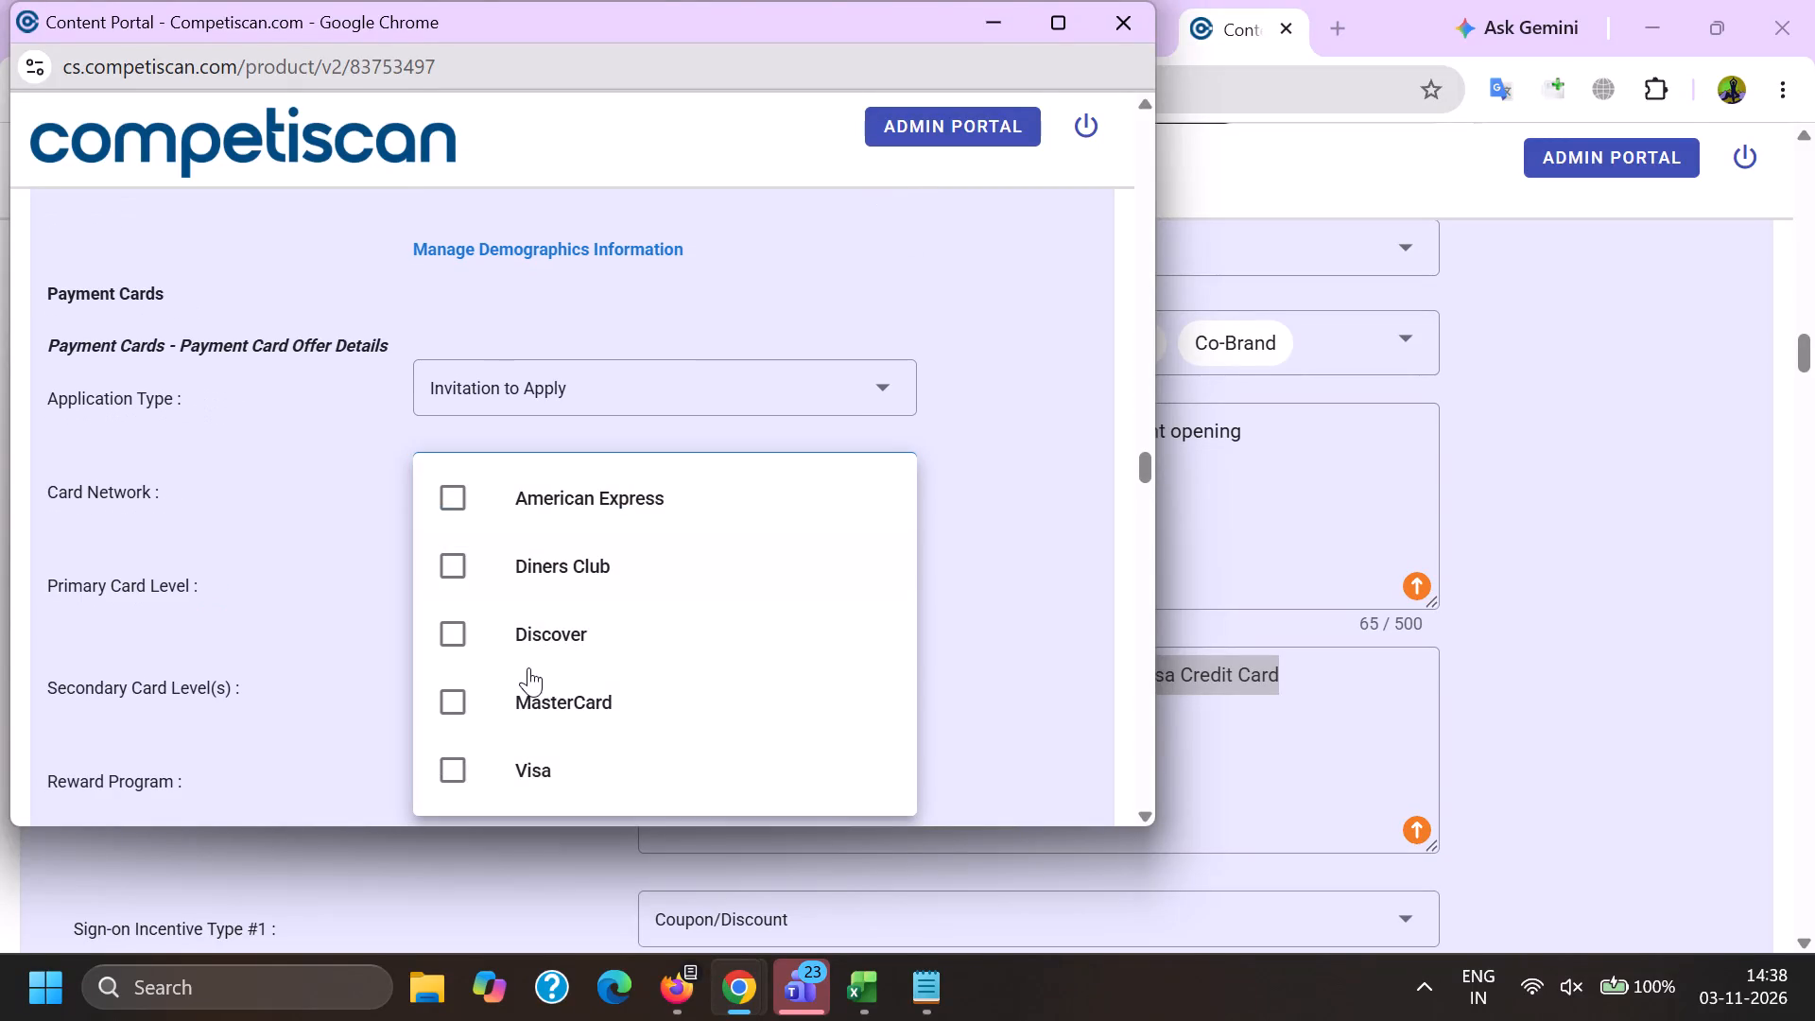
{"action": "left_click", "coordinate": [533, 755]}
{"action": "left_click_drag", "start_coordinate": [271, 687], "coordinate": [300, 656]}
{"action": "scroll", "coordinate": [416, 389], "scroll_direction": "down", "scroll_amount": 3}
{"action": "left_click", "coordinate": [428, 352]}
Mark Credit Card Mentioned in the Non-Profit/Consumer Services/Retail section and submit the product record.
{"action": "left_click", "coordinate": [302, 550]}
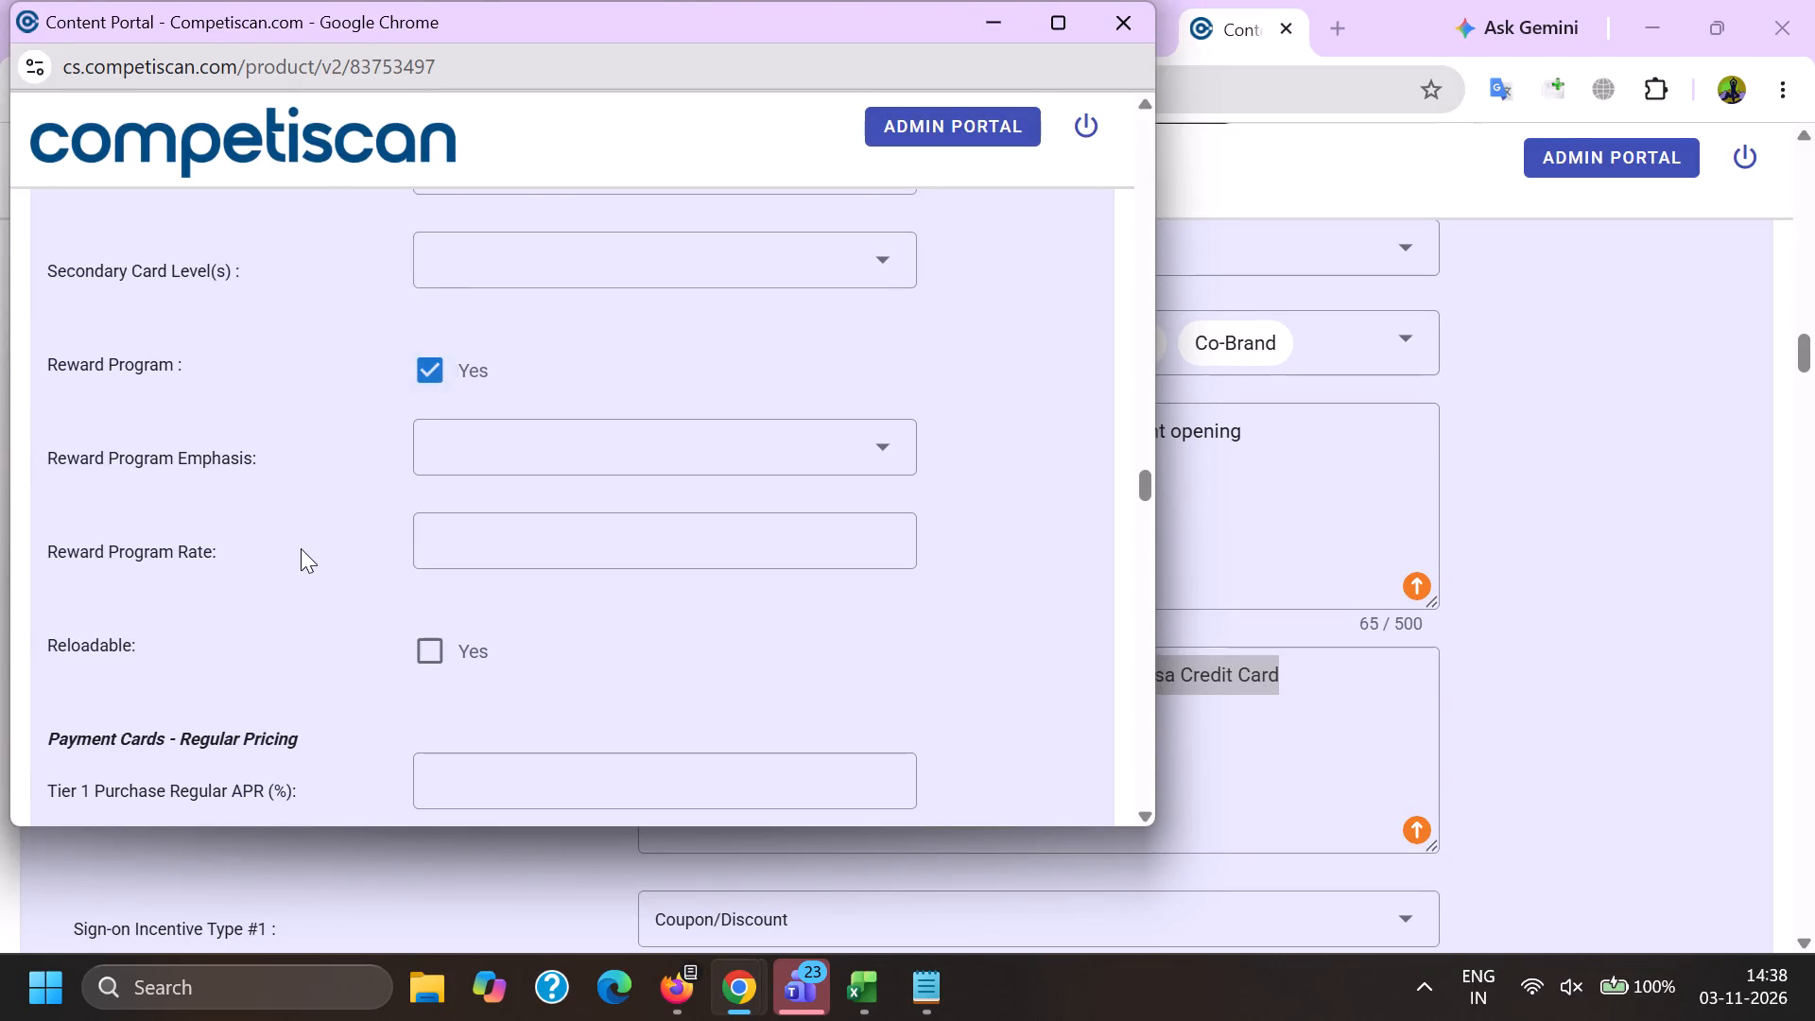
{"action": "key", "text": "End"}
{"action": "left_click", "coordinate": [425, 347]}
{"action": "left_click", "coordinate": [475, 811]}
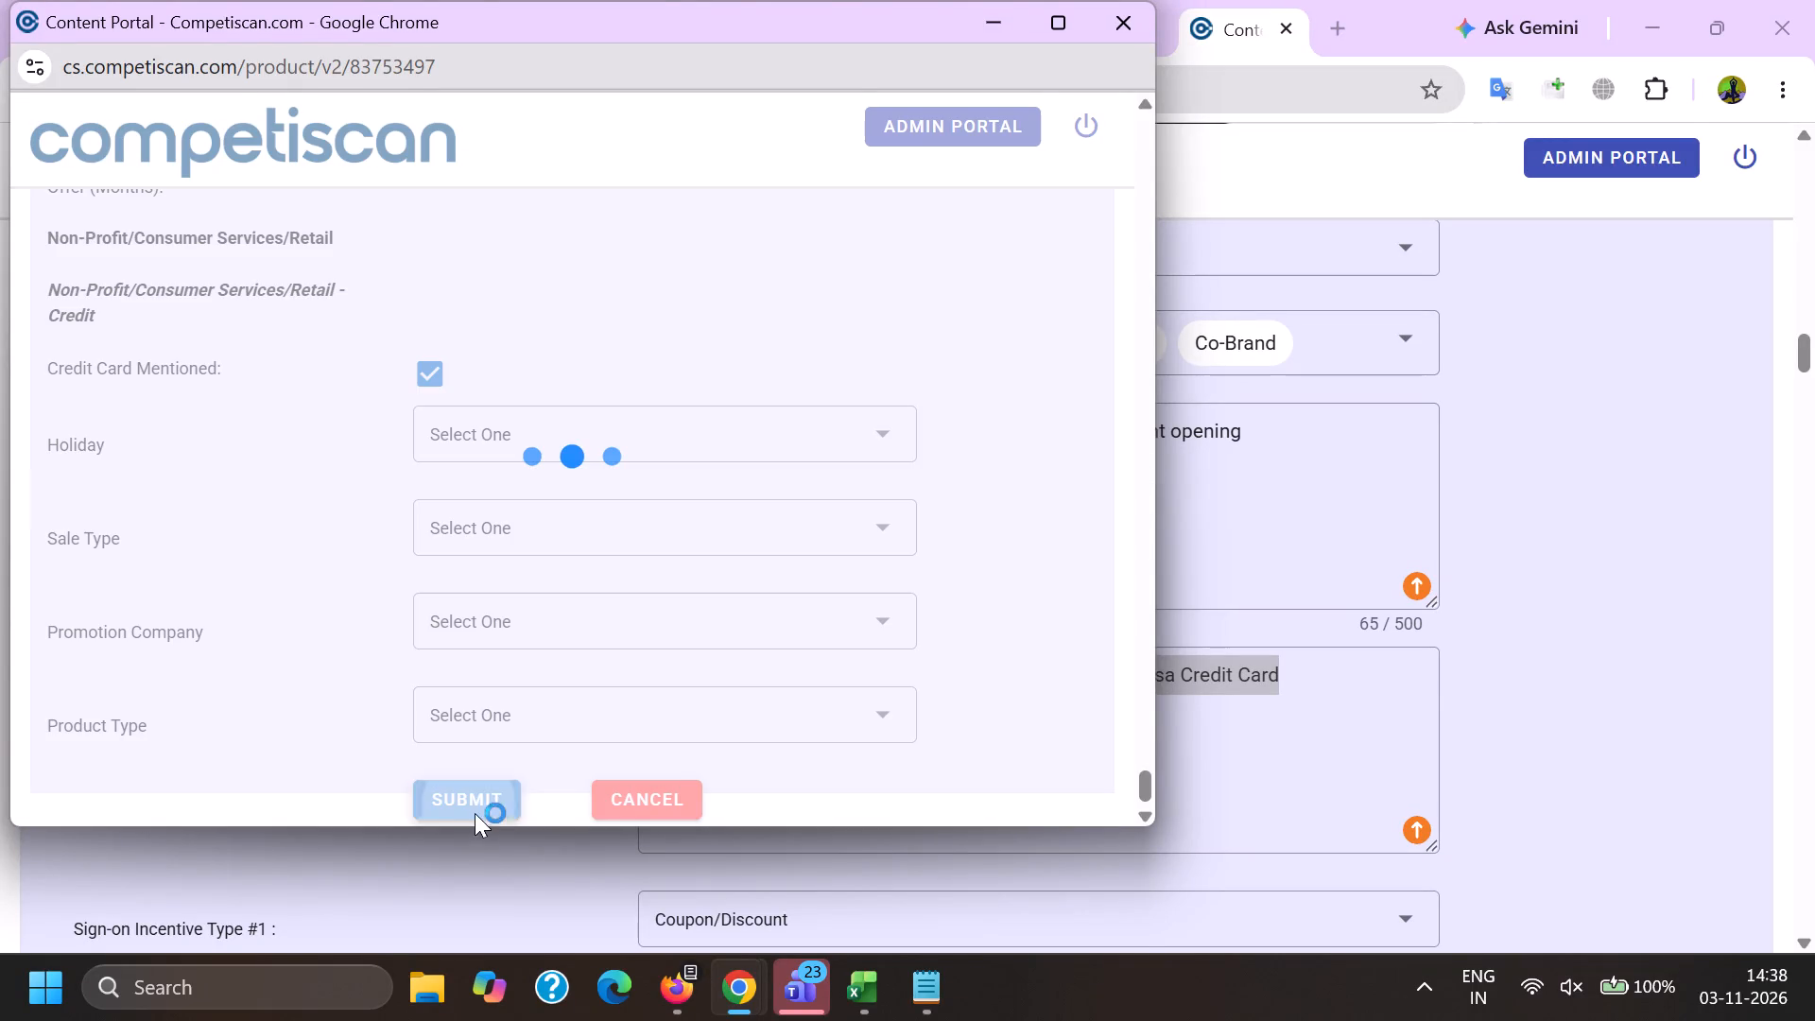
Return to the editor page of email 83753497 and open its processed PDF.
{"action": "key", "text": "alt+Tab"}
{"action": "left_click", "coordinate": [356, 1]}
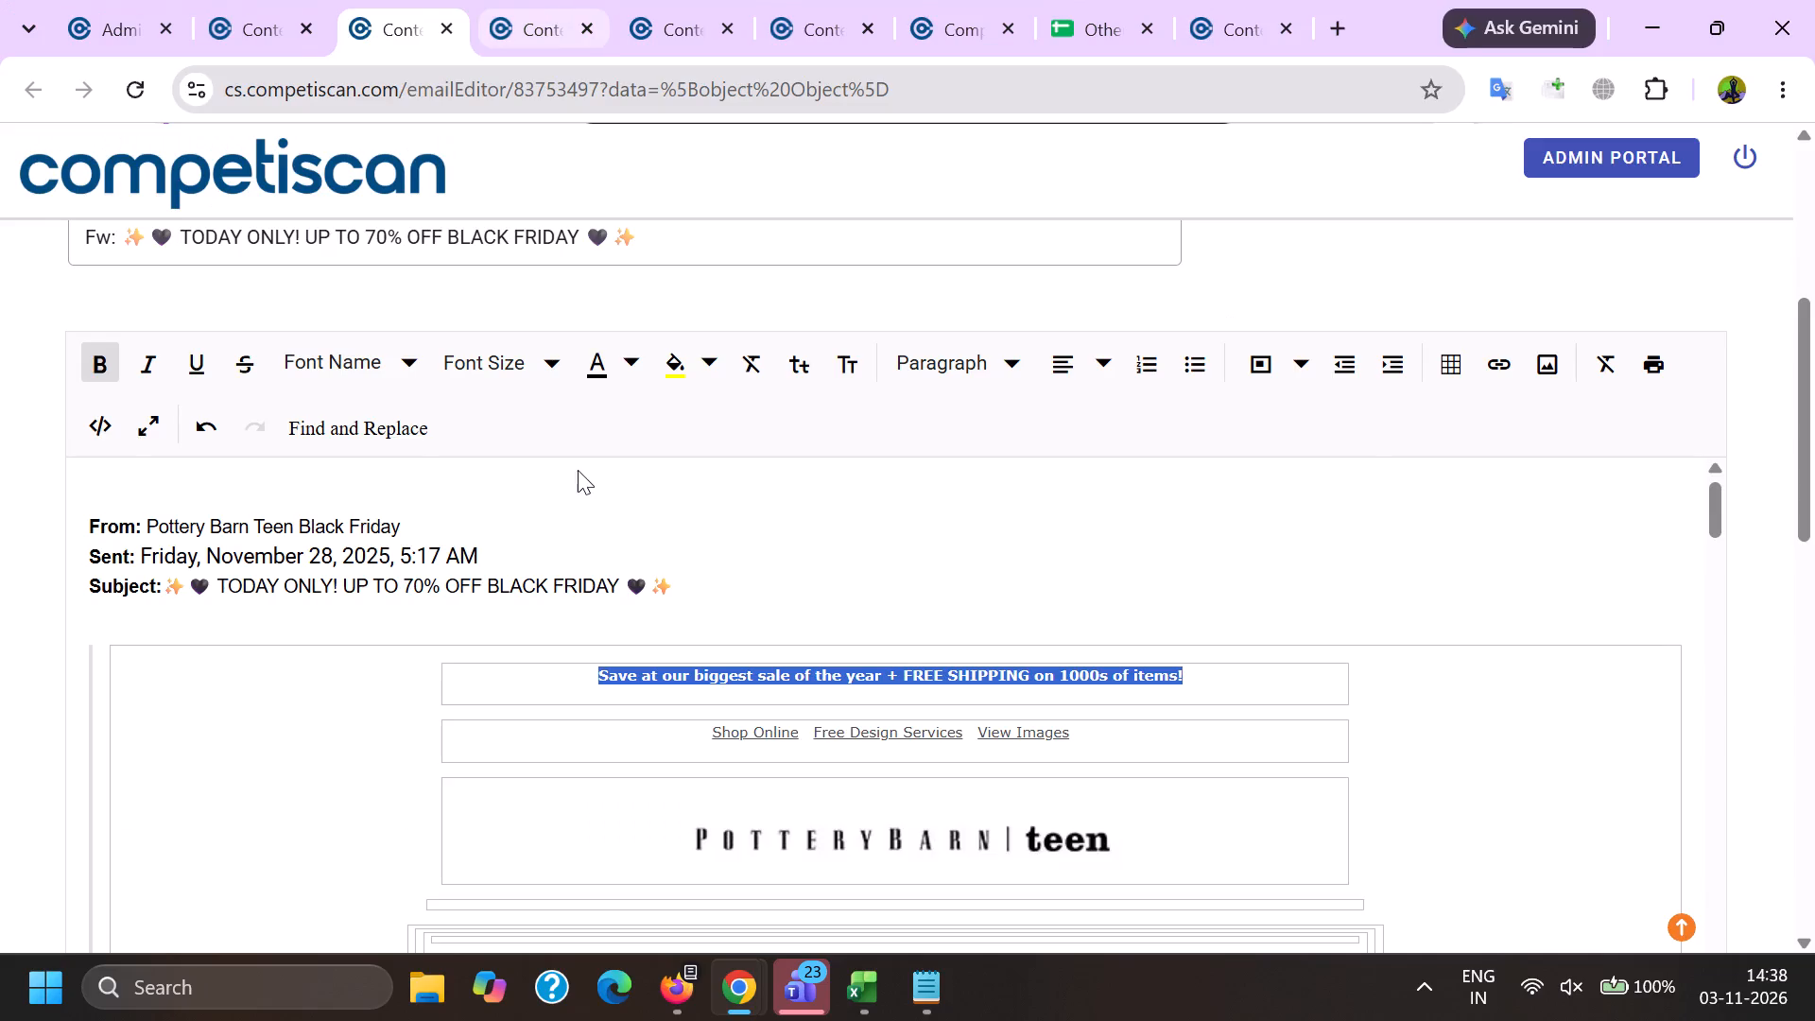
{"action": "scroll", "coordinate": [580, 597], "scroll_direction": "down", "scroll_amount": 16}
{"action": "scroll", "coordinate": [0, 618], "scroll_direction": "up", "scroll_amount": 13}
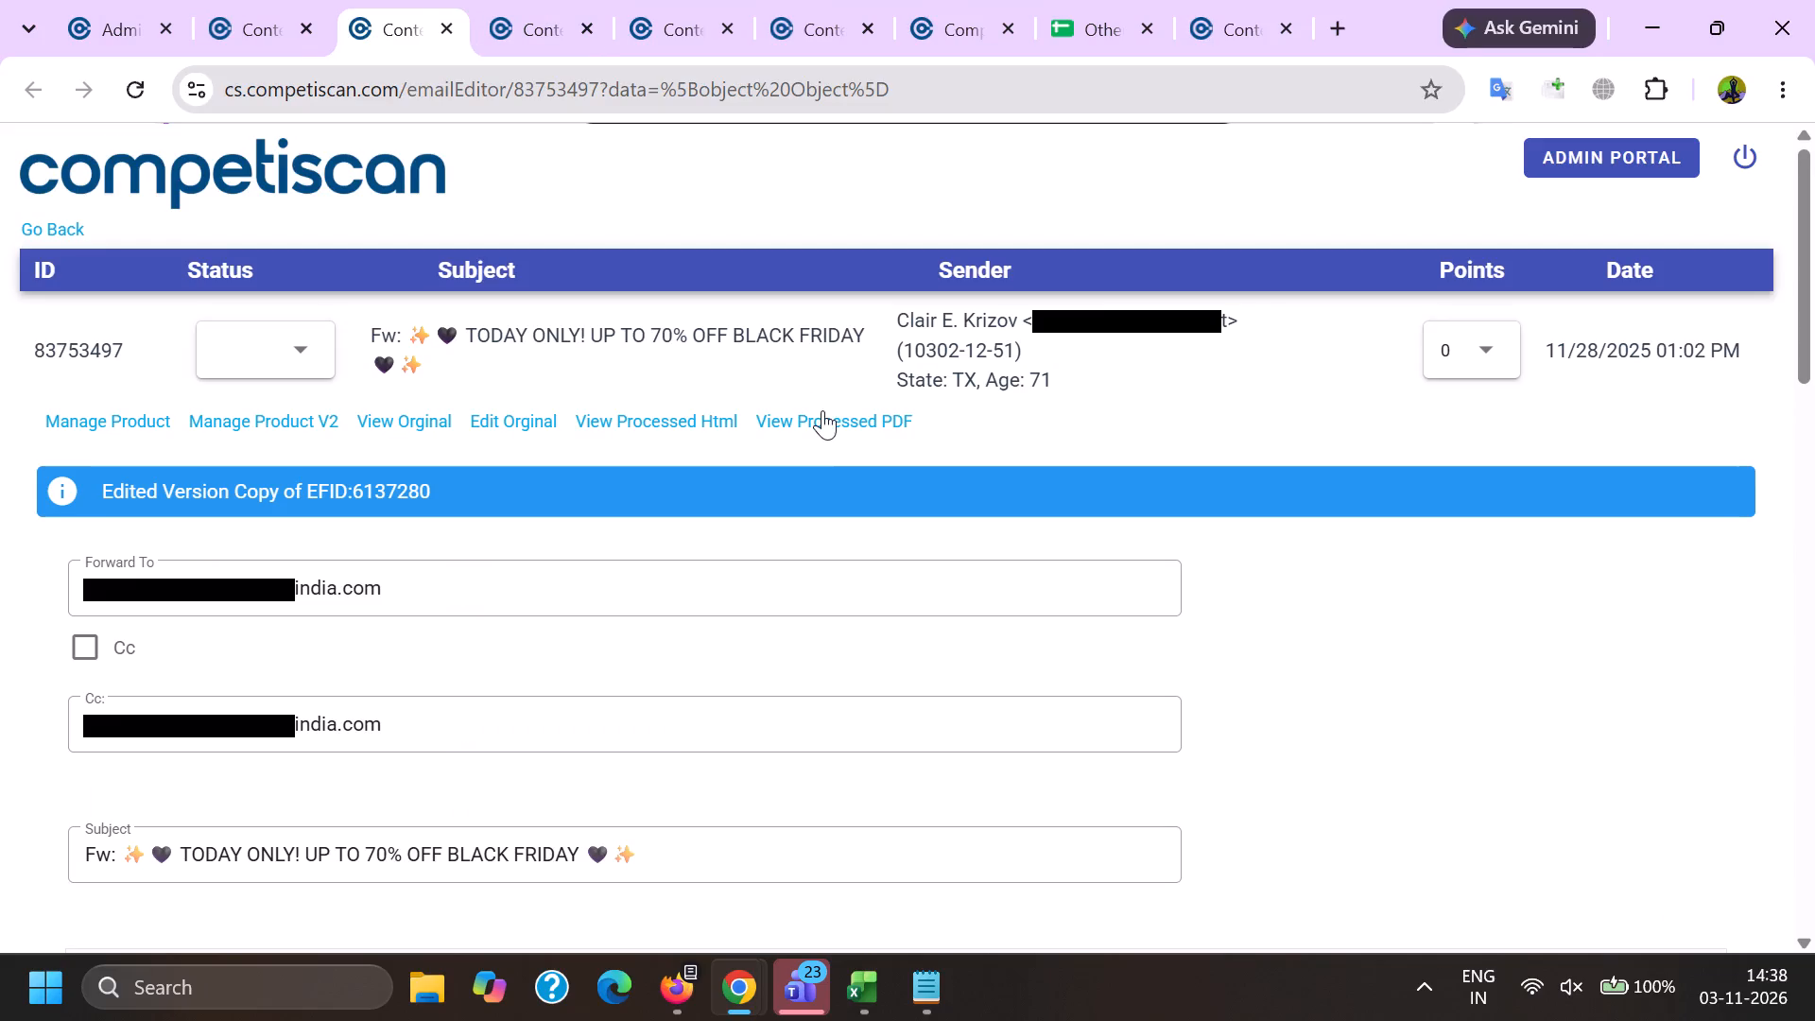
{"action": "left_click_drag", "start_coordinate": [823, 416], "coordinate": [822, 424], "text": "ctrl"}
Copy the subject "FINAL HOURS: Furniture that *never* goes on sale" from the Firefox list and search for it in quotes in Chrome's Content Portal.
{"action": "left_click", "coordinate": [209, 0]}
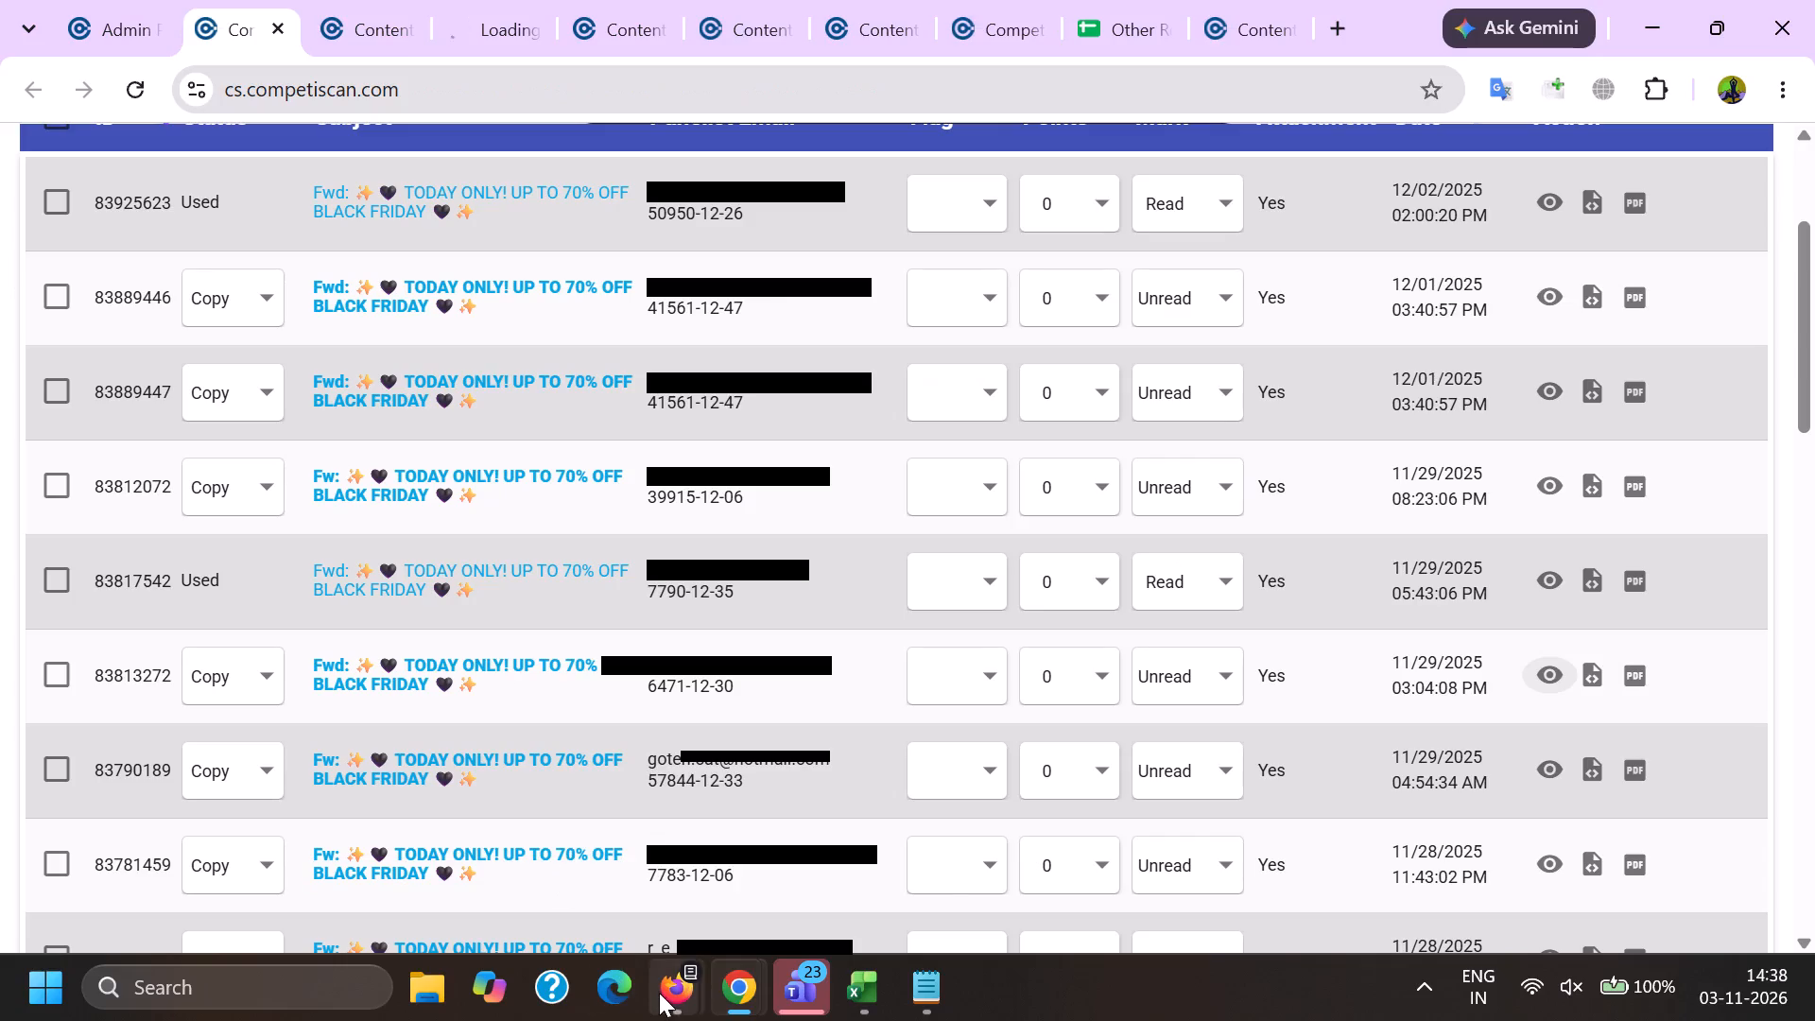
{"action": "left_click", "coordinate": [658, 990]}
{"action": "left_click", "coordinate": [492, 861]}
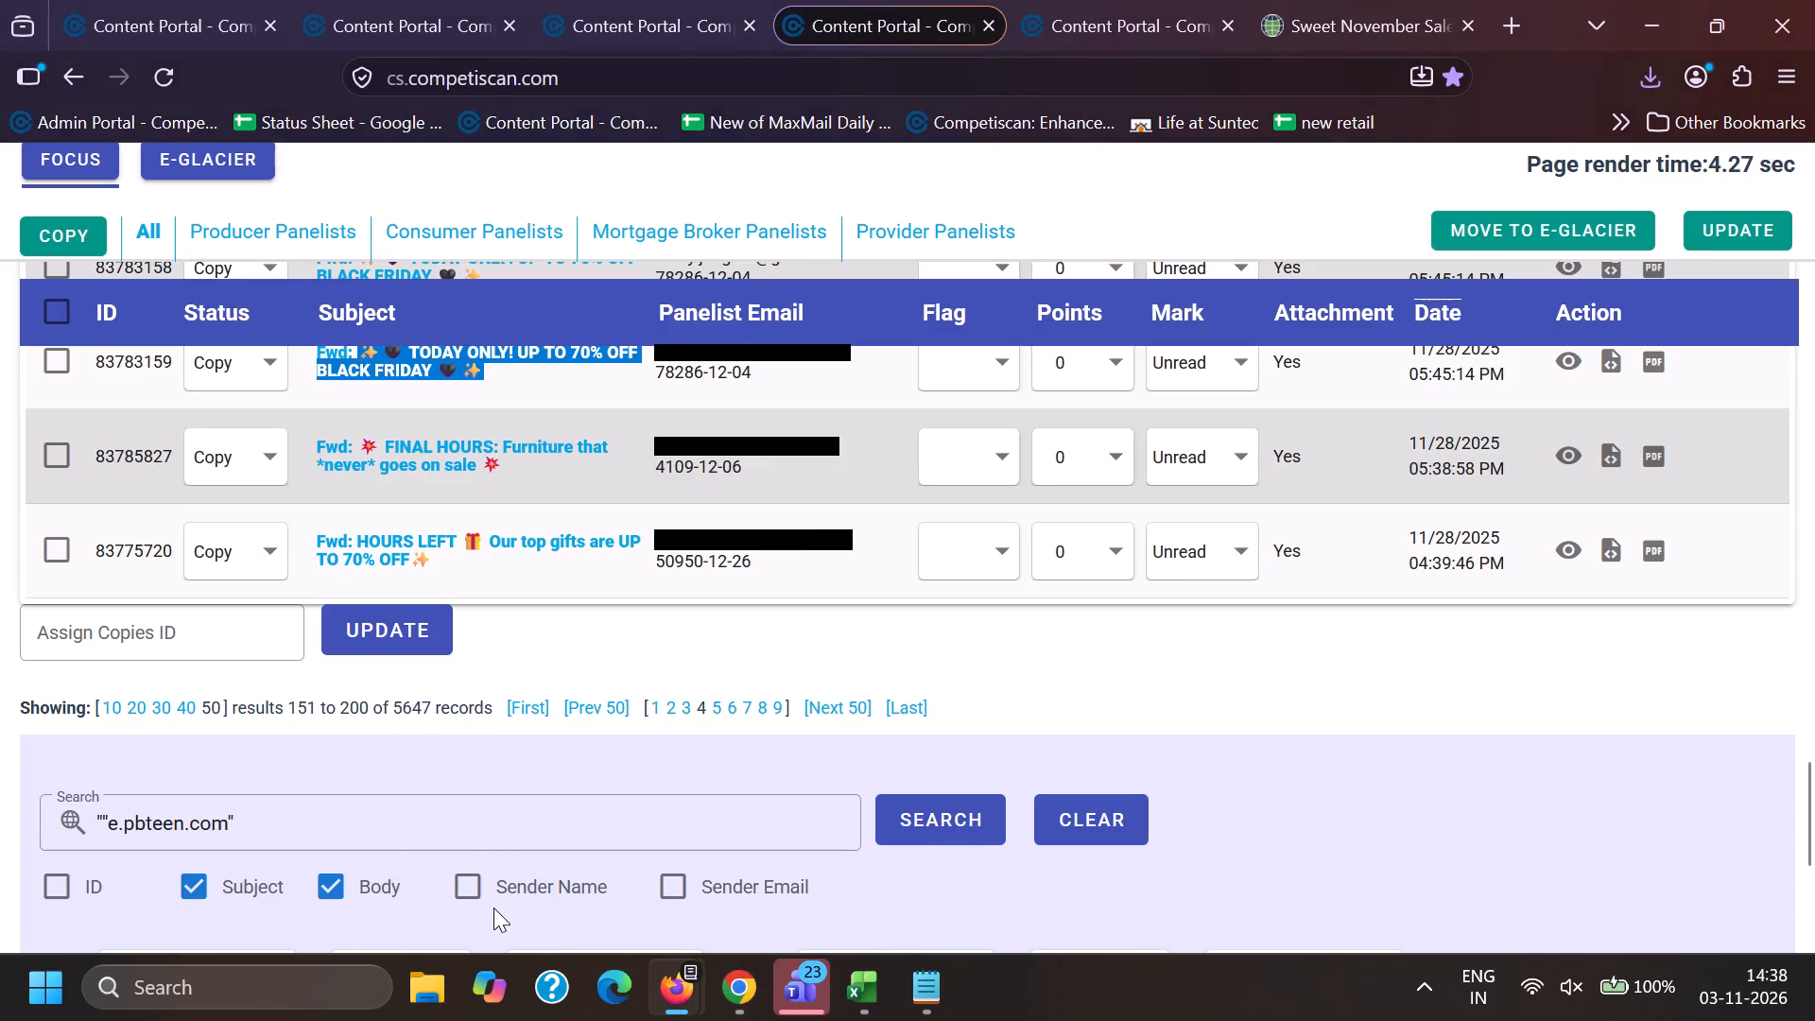
{"action": "left_click_drag", "start_coordinate": [359, 427], "coordinate": [522, 480]}
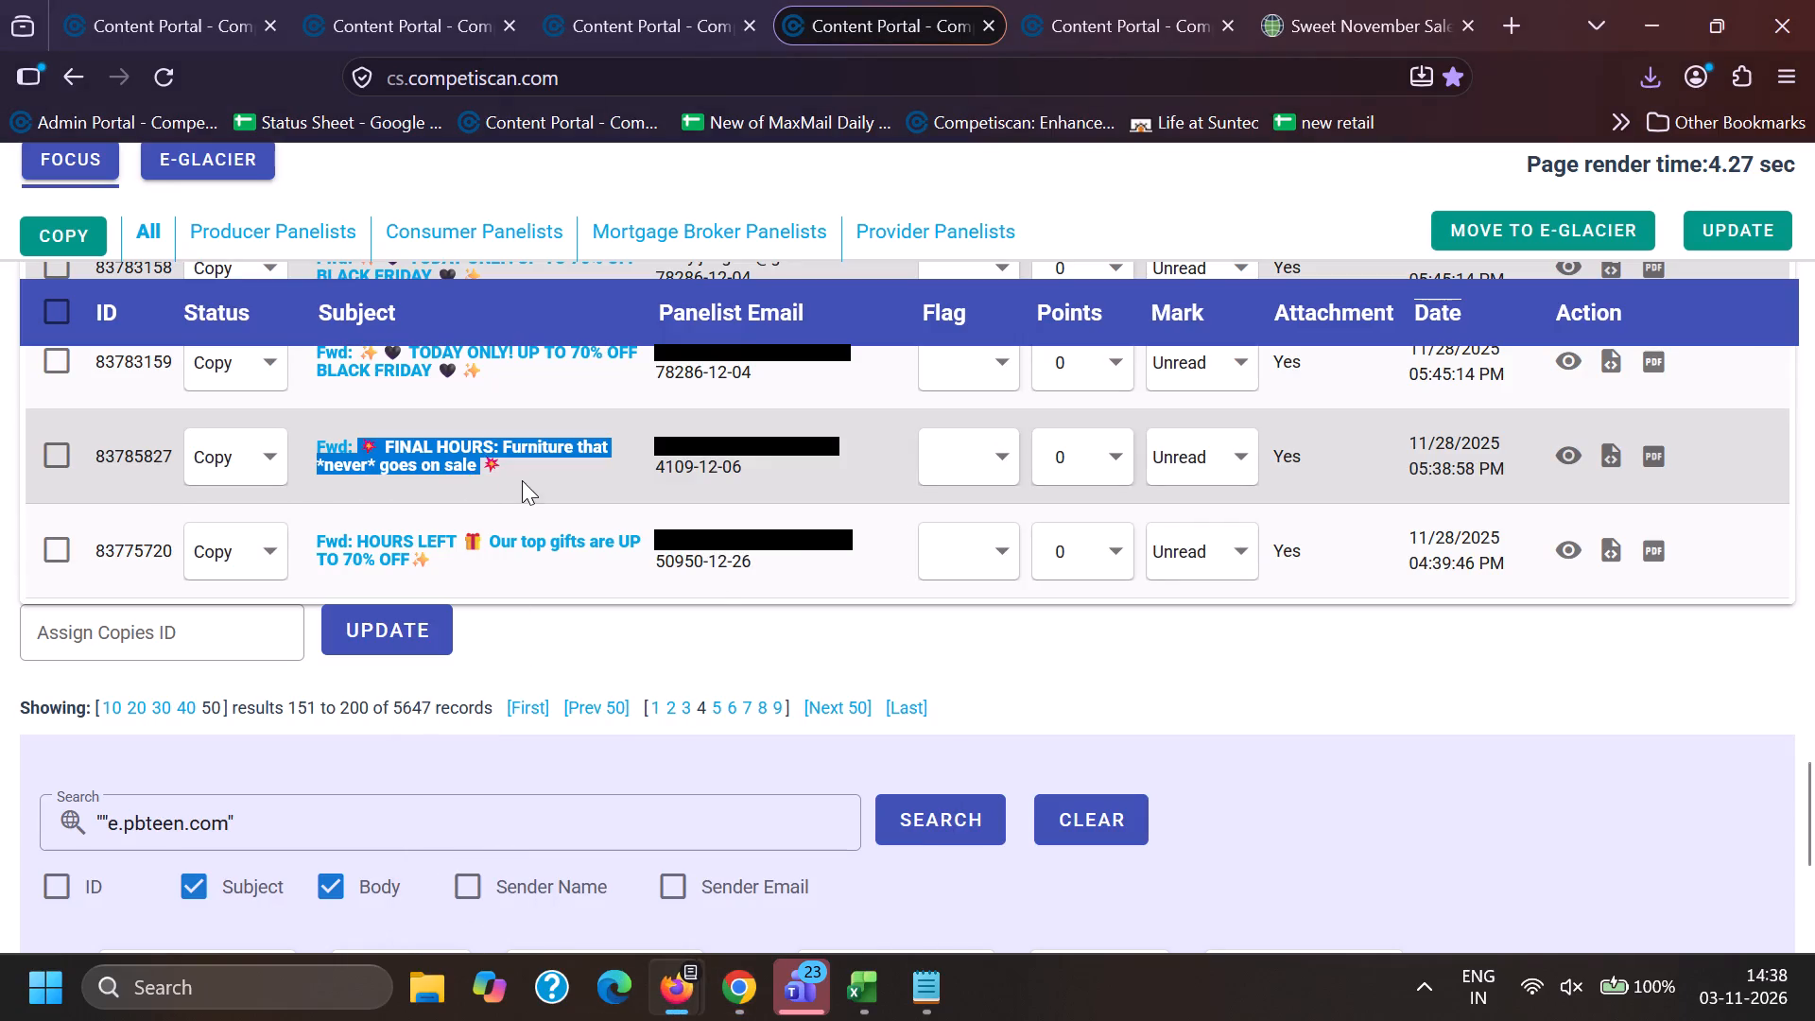
{"action": "left_click_drag", "start_coordinate": [522, 480], "coordinate": [529, 481]}
{"action": "key", "text": "ctrl+c"}
{"action": "left_click", "coordinate": [746, 999], "text": "ctrl"}
{"action": "left_click", "coordinate": [326, 804]}
{"action": "scroll", "coordinate": [383, 600], "scroll_direction": "down", "scroll_amount": 12}
{"action": "scroll", "coordinate": [567, 746], "scroll_direction": "up", "scroll_amount": 2}
{"action": "left_click_drag", "start_coordinate": [670, 600], "coordinate": [2, 614]}
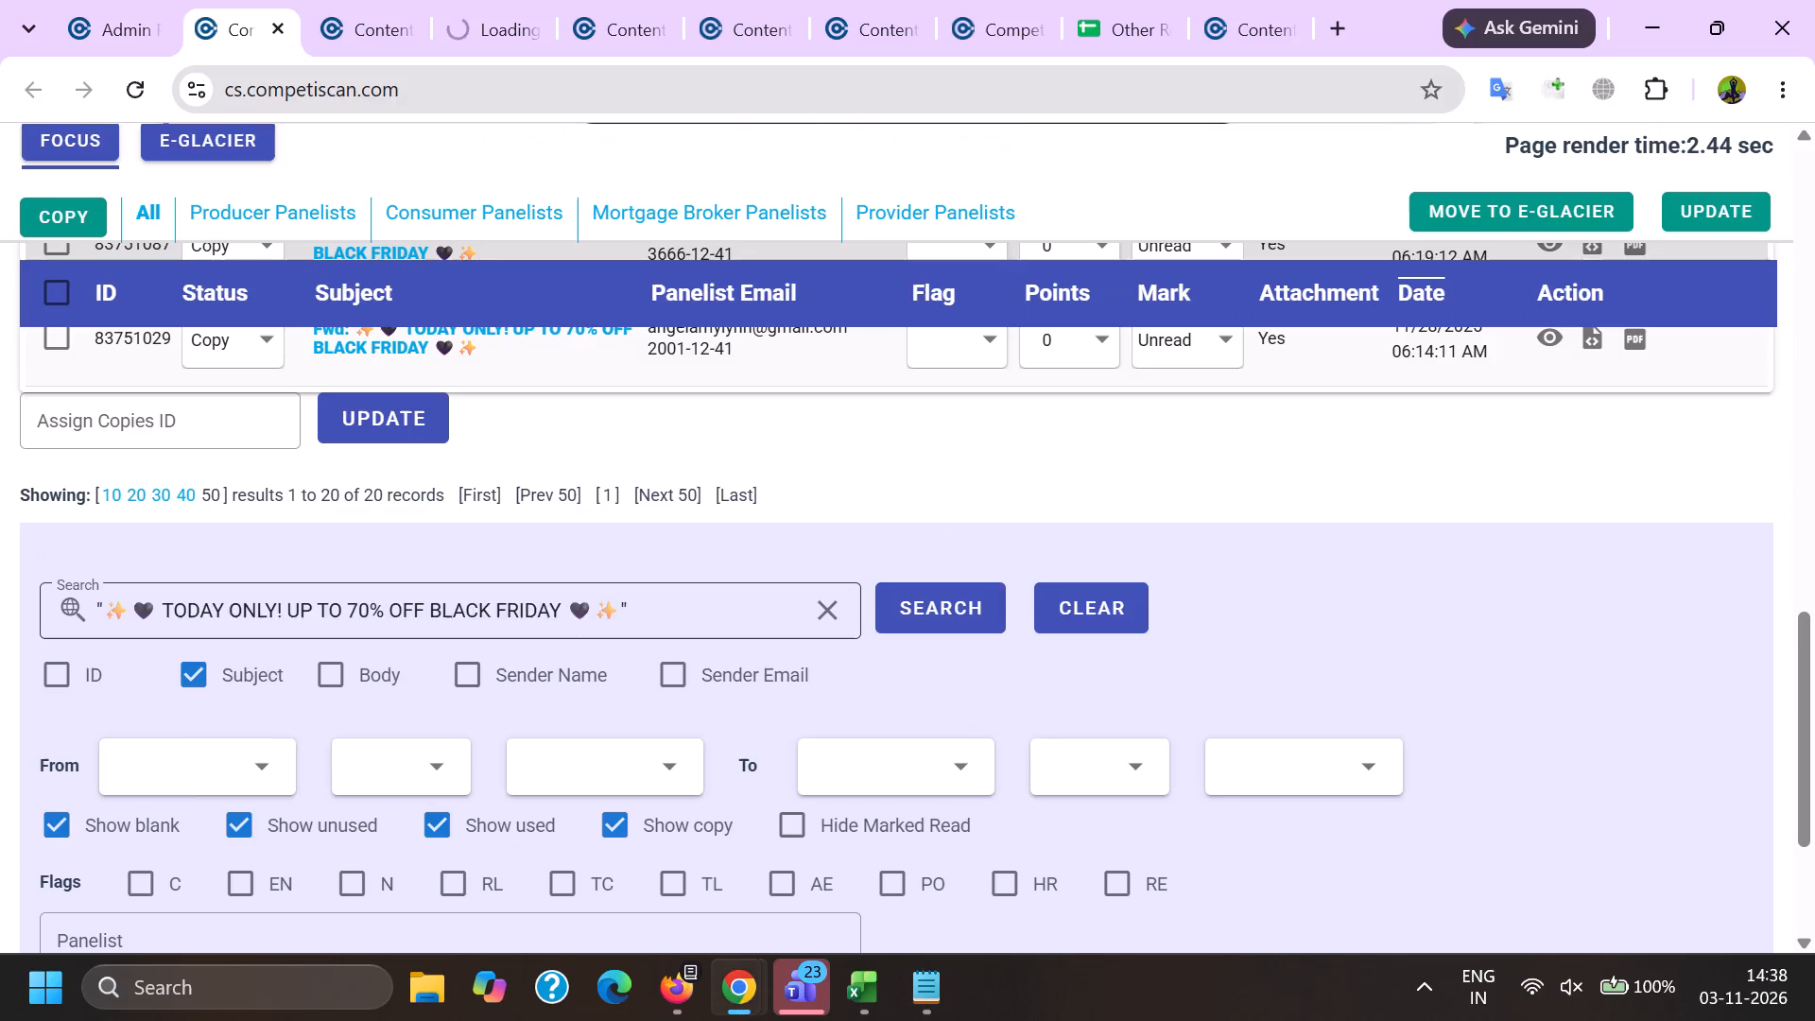
{"action": "key", "text": "BackSpace"}
{"action": "key", "text": "shift+quotedbl"}
{"action": "key", "text": "ctrl+v"}
{"action": "key", "text": "shift+quotedbl"}
{"action": "key", "text": "Return"}
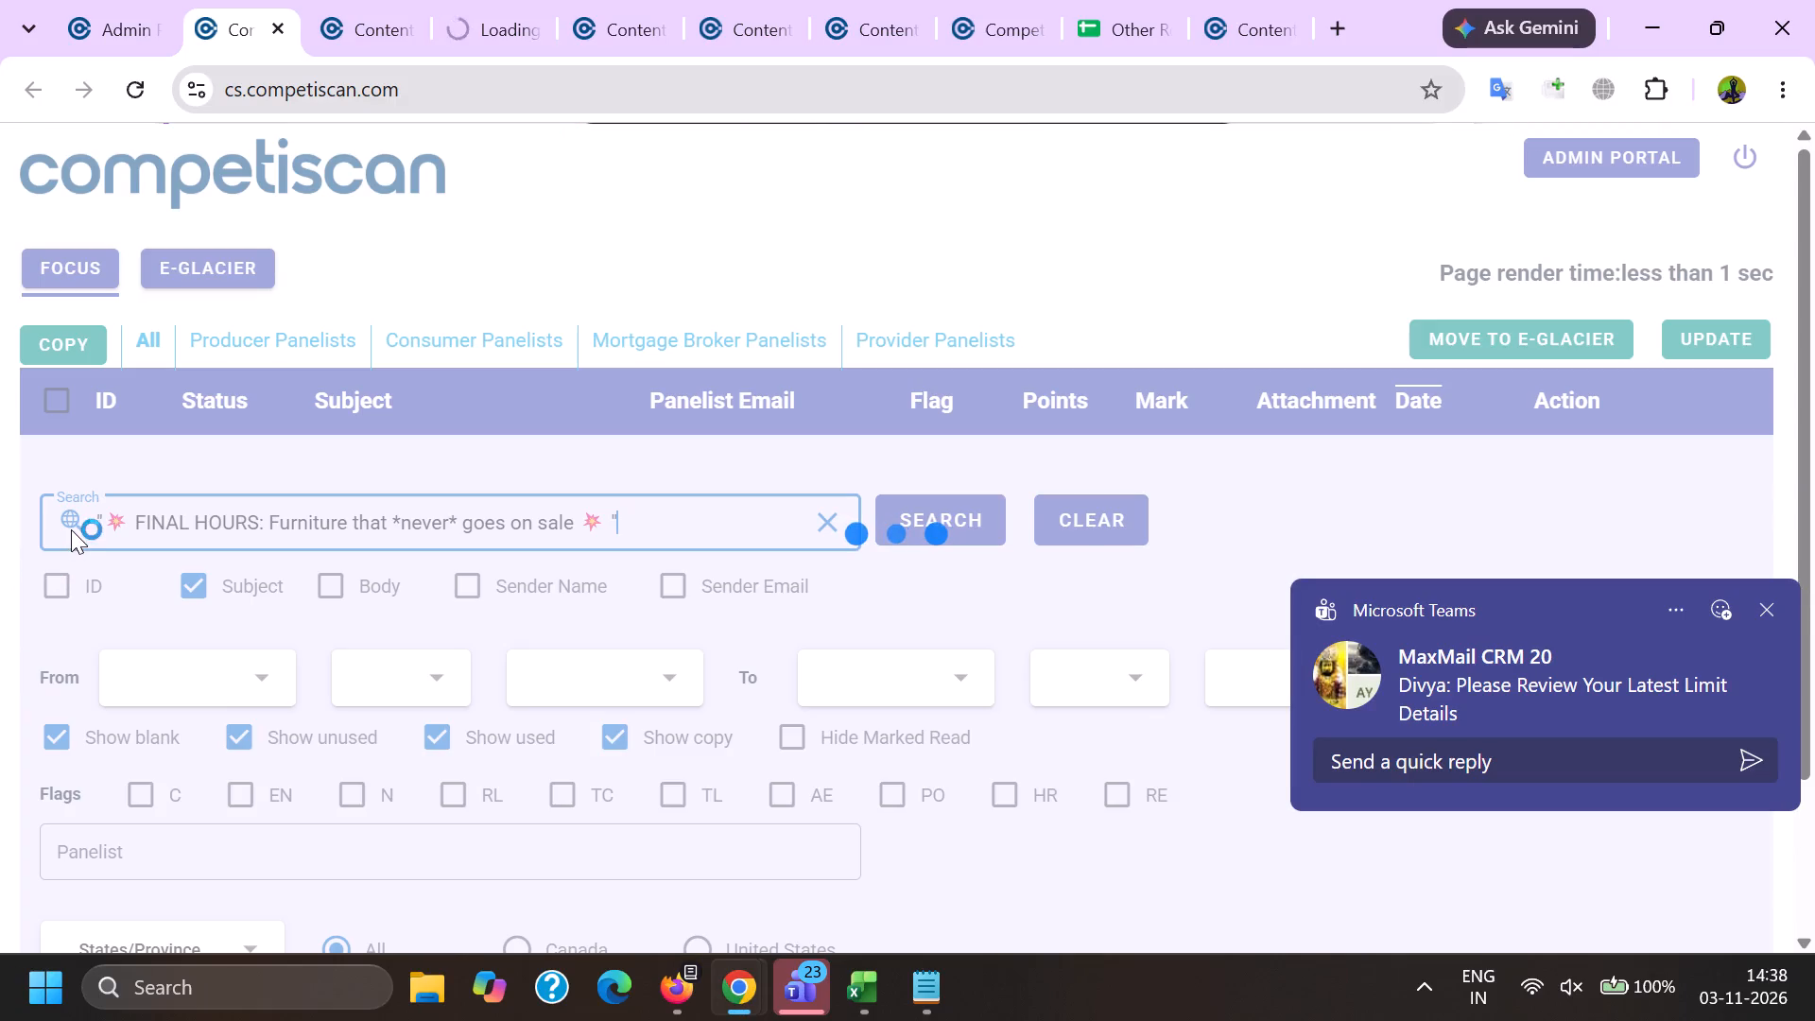
Preview the forwarded emails 83838639, 83825857, 83809907 and 83809906 to compare their content.
{"action": "scroll", "coordinate": [212, 615], "scroll_direction": "down", "scroll_amount": 3}
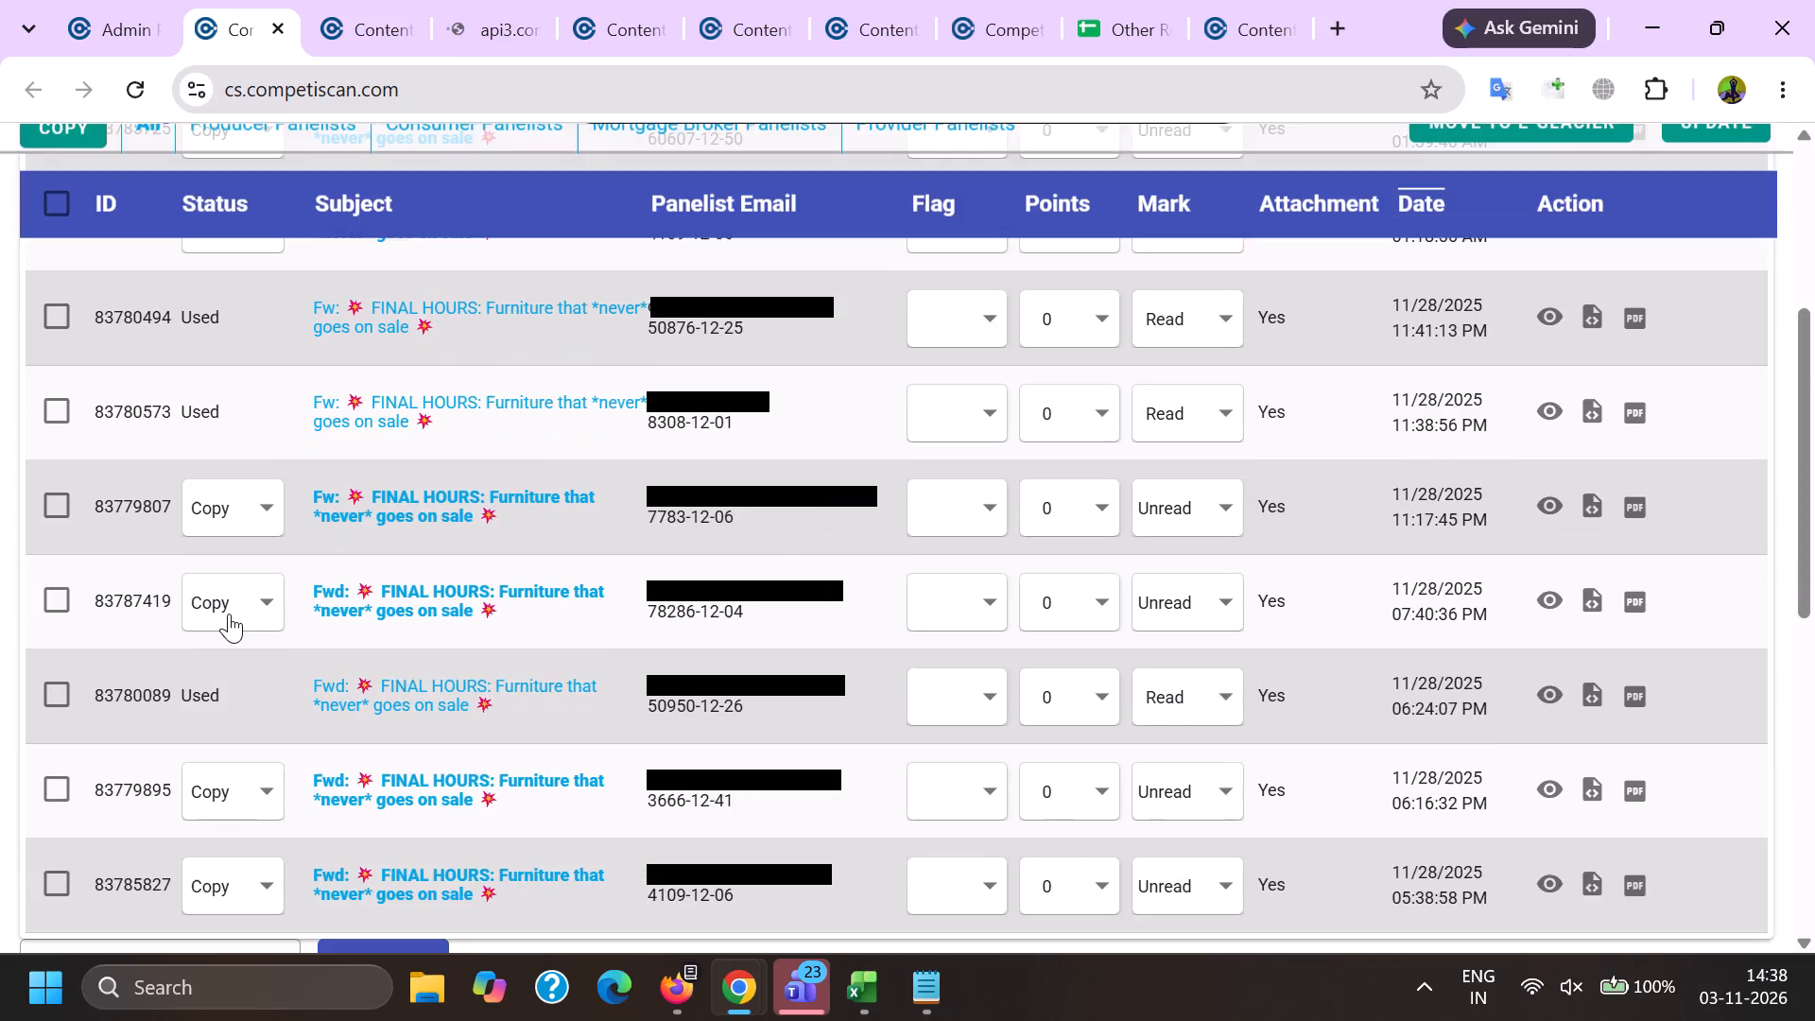
{"action": "scroll", "coordinate": [229, 614], "scroll_direction": "down", "scroll_amount": 5}
{"action": "scroll", "coordinate": [283, 649], "scroll_direction": "up", "scroll_amount": 17}
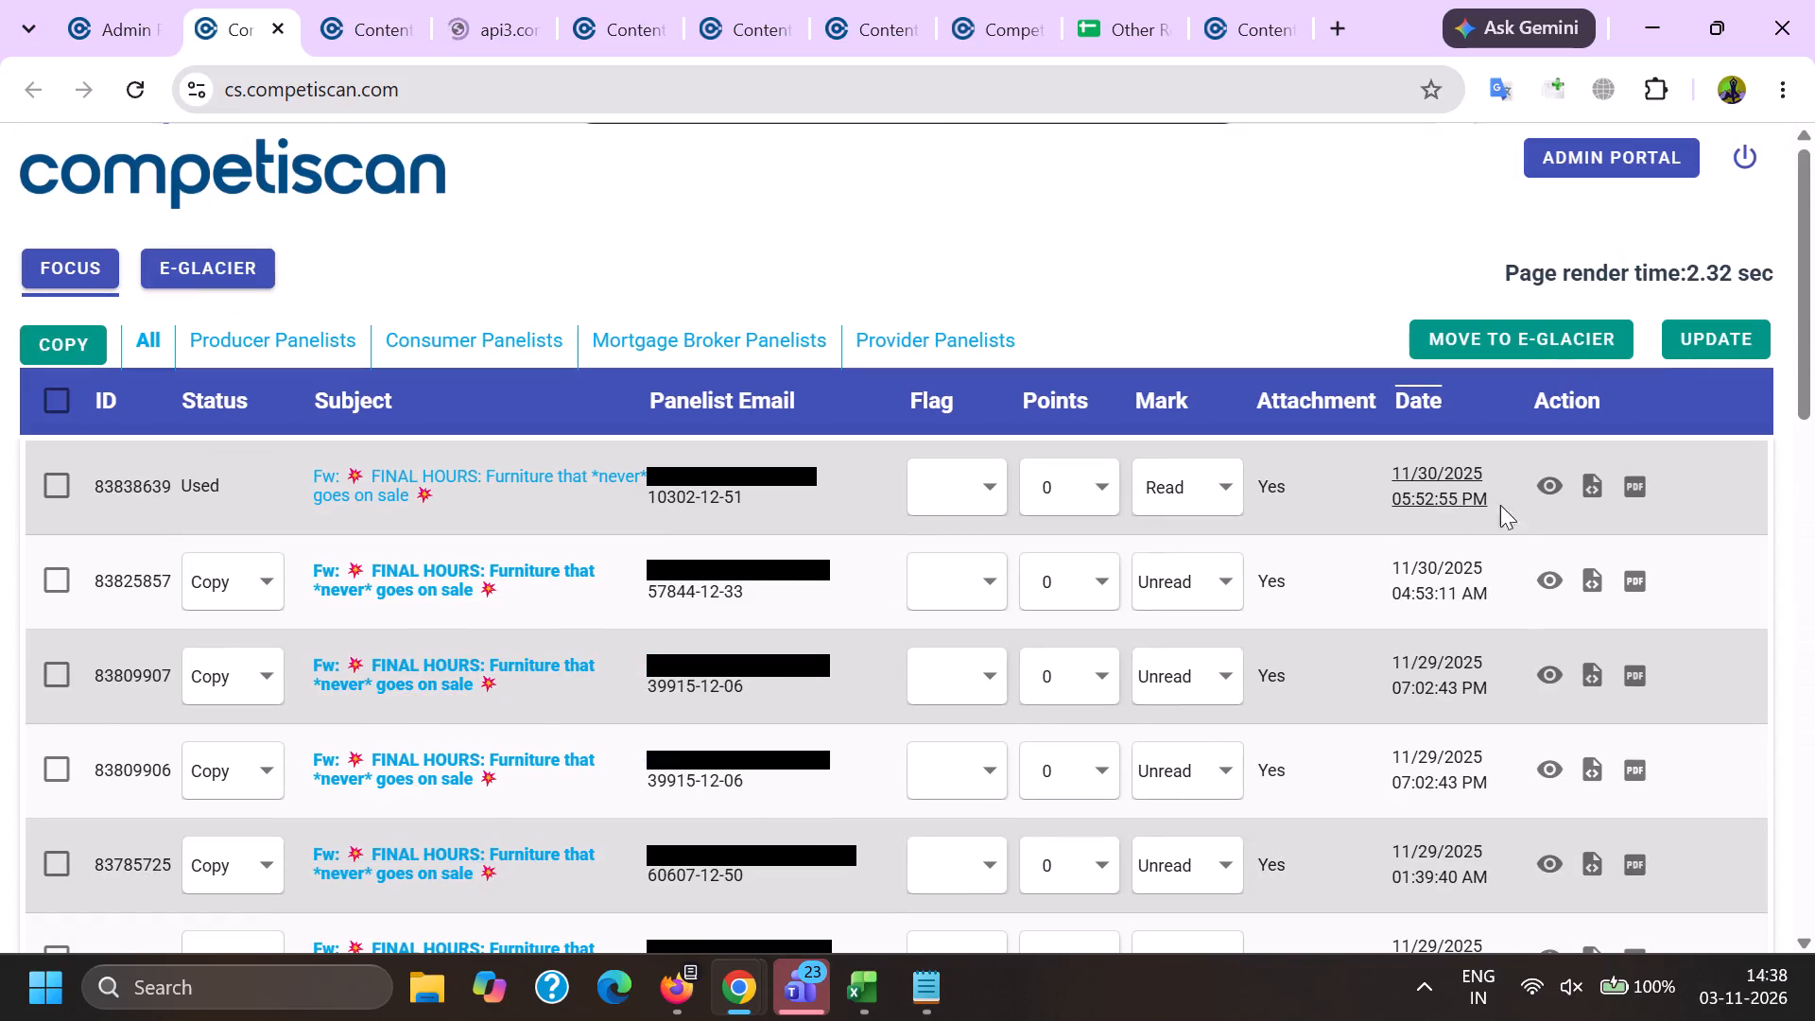
{"action": "left_click", "coordinate": [1560, 496]}
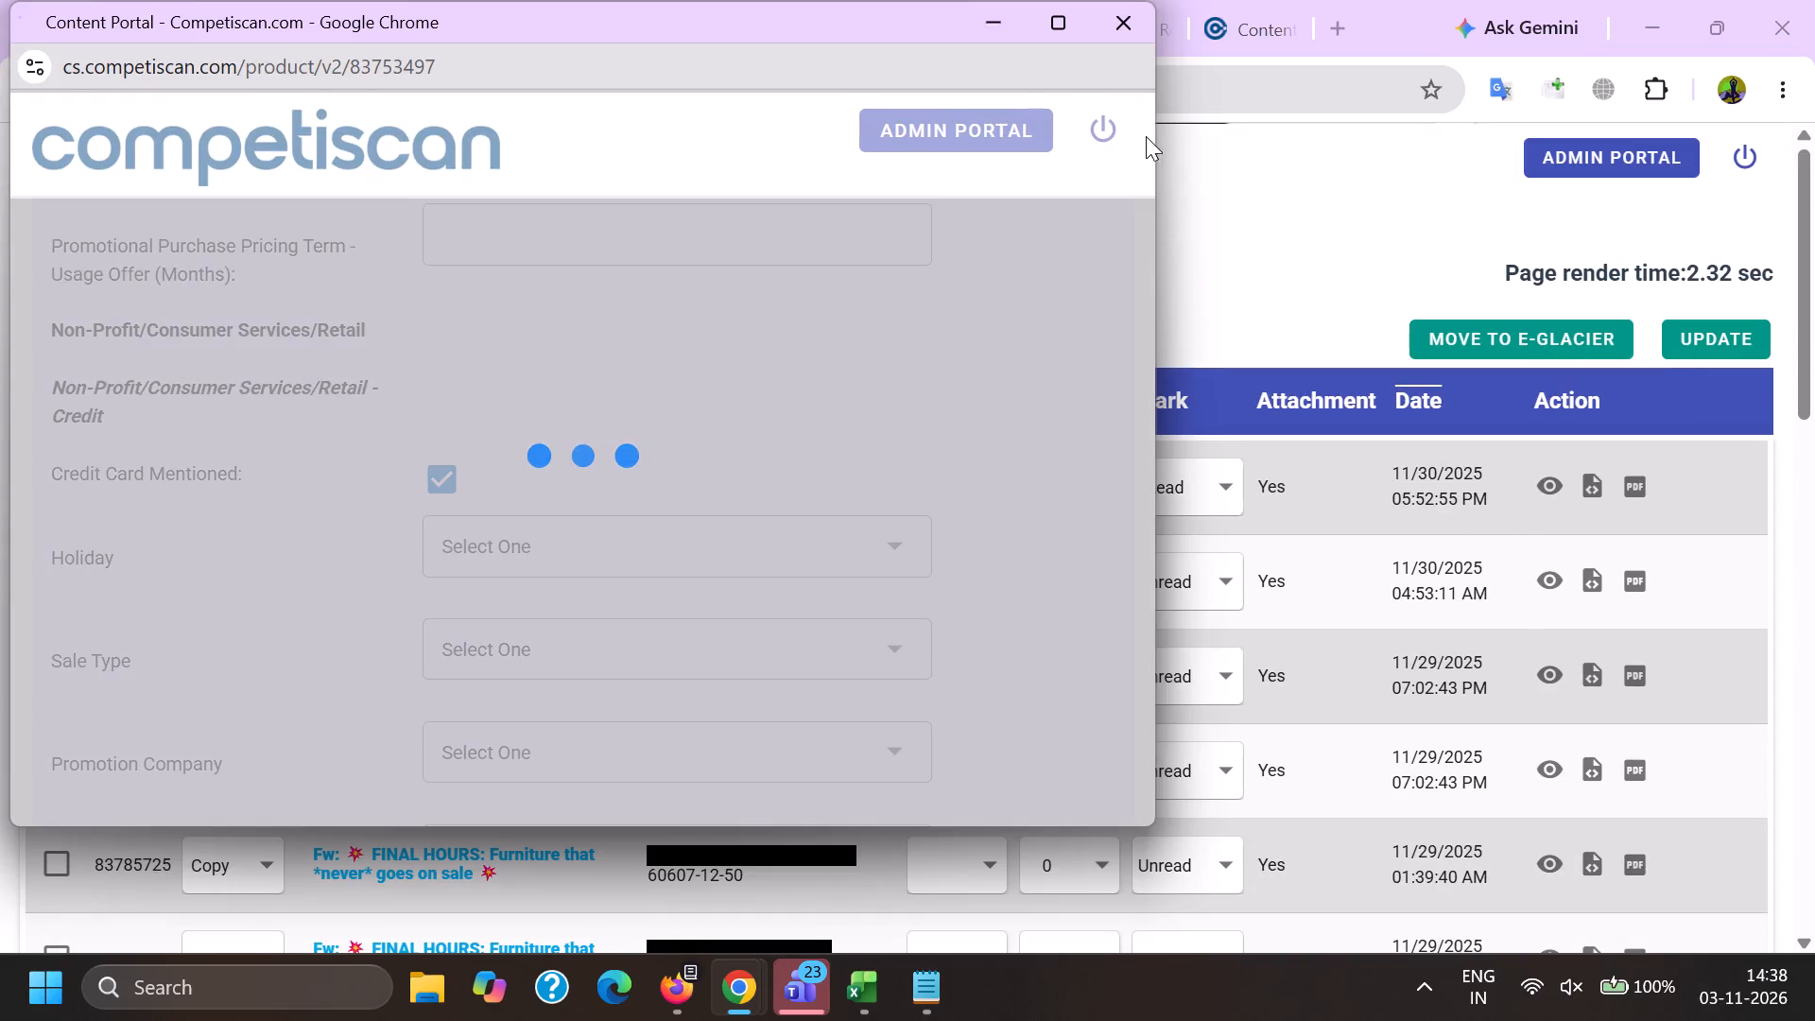
{"action": "key", "text": "alt+Tab"}
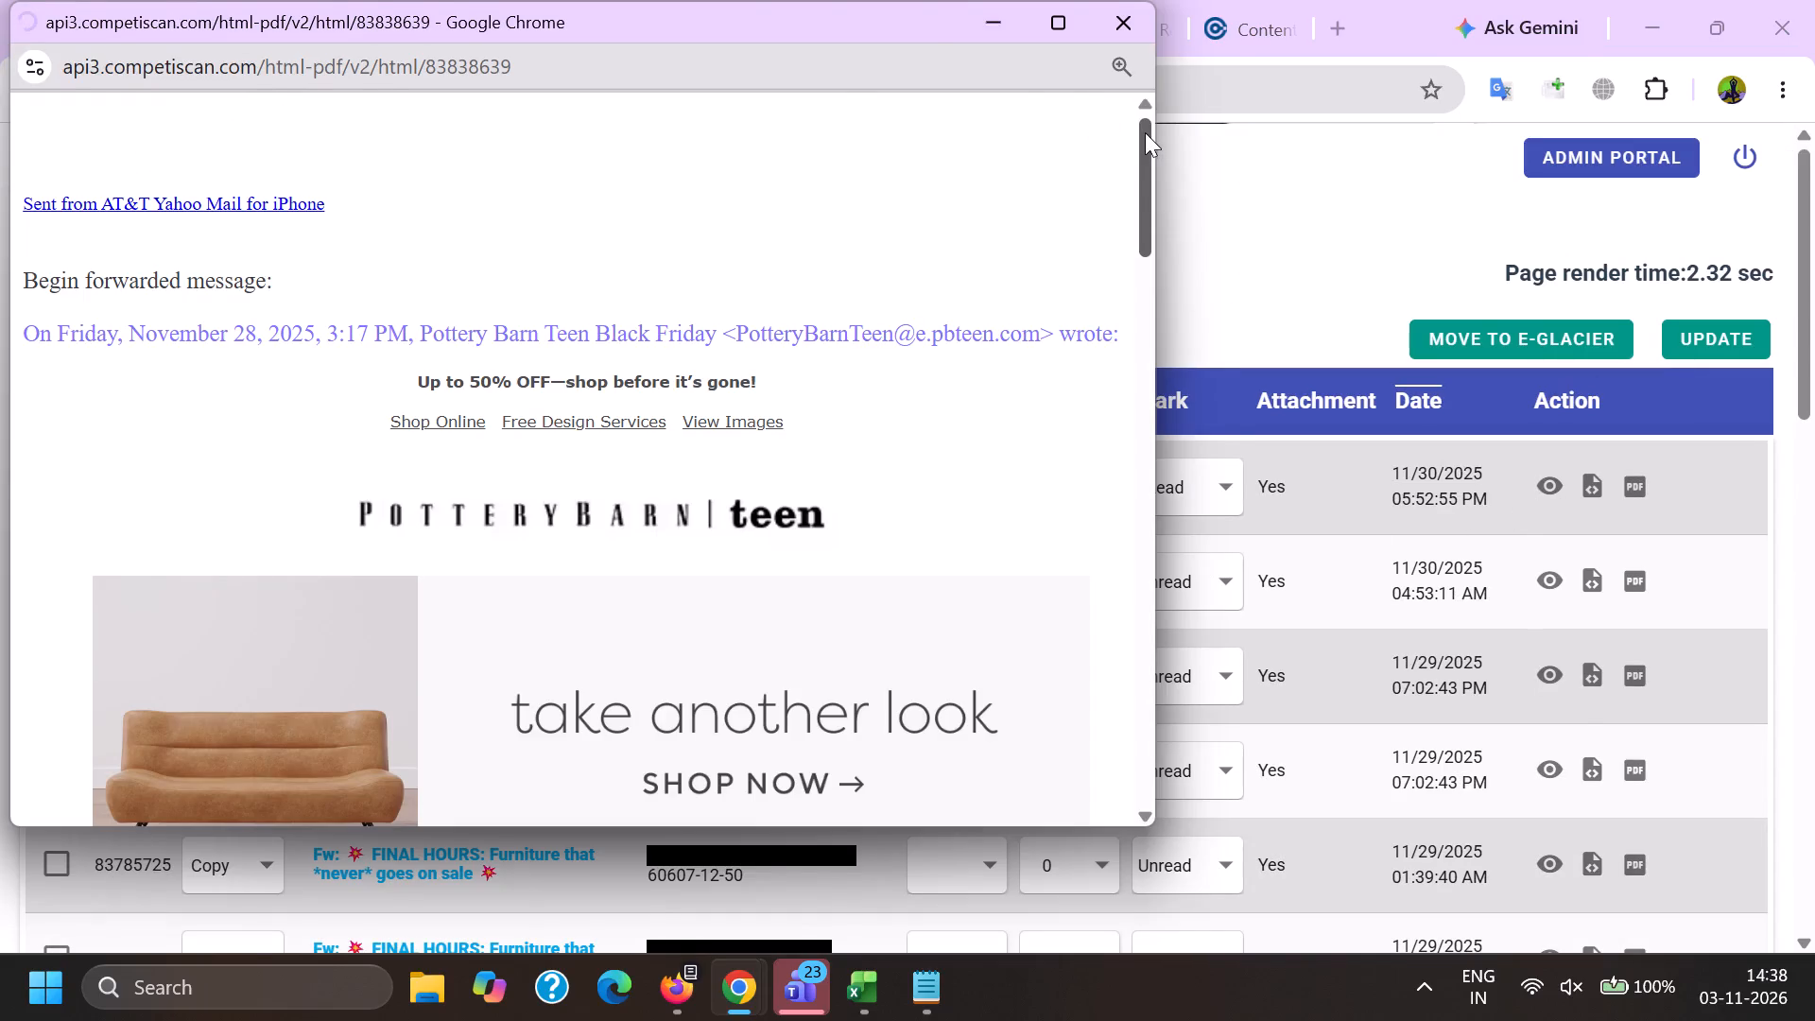
{"action": "left_click", "coordinate": [1560, 572]}
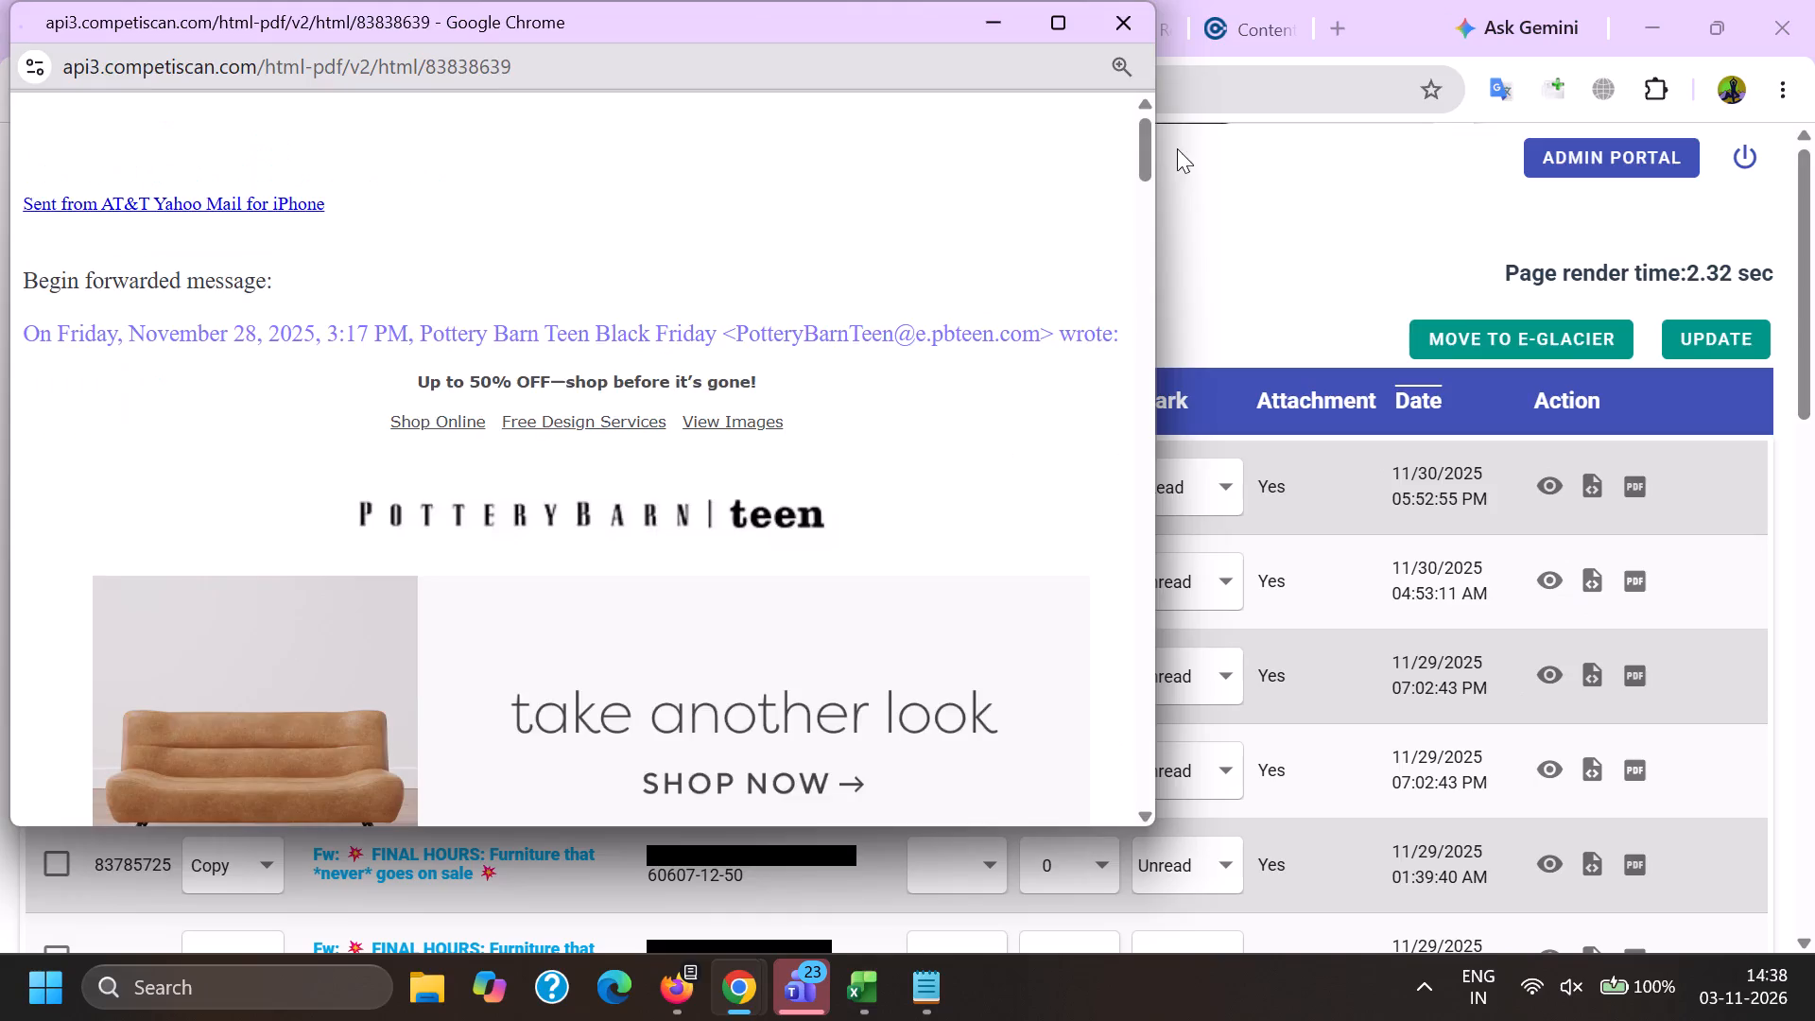
{"action": "left_click_drag", "start_coordinate": [1148, 128], "coordinate": [1082, 653]}
{"action": "key", "text": "alt+Tab"}
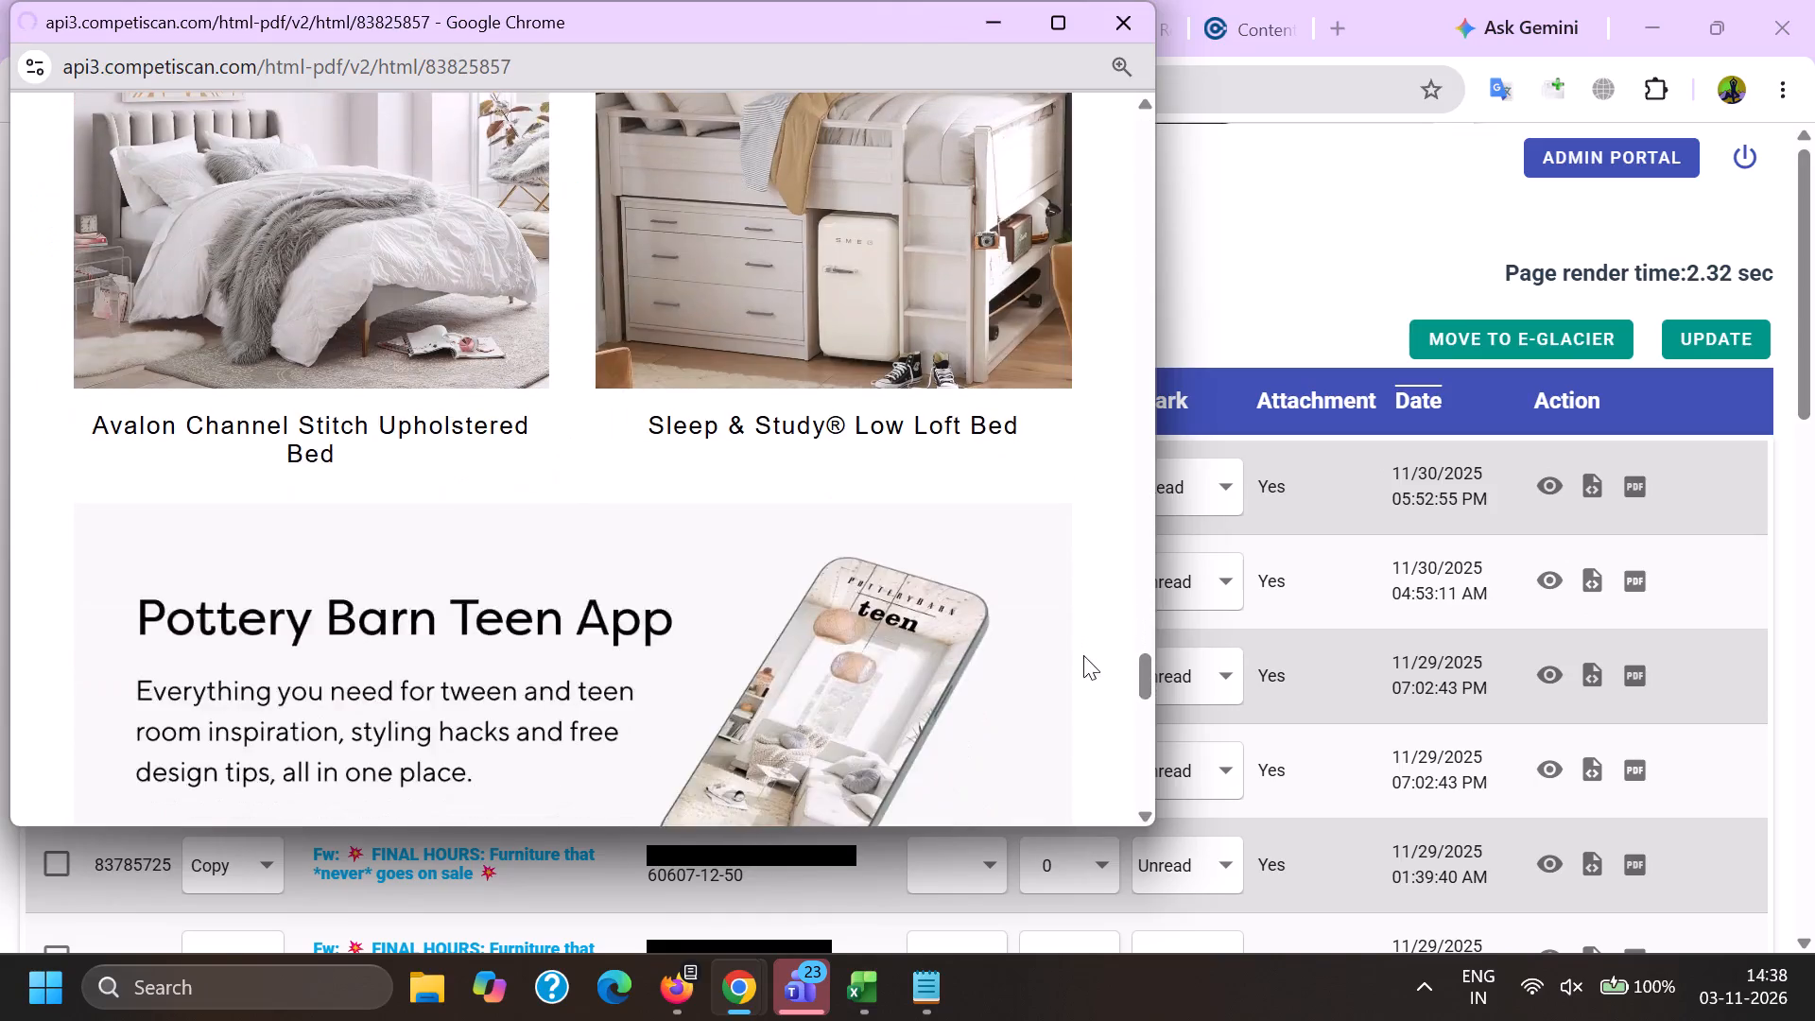
{"action": "left_click", "coordinate": [1564, 668]}
{"action": "key", "text": "alt+Tab"}
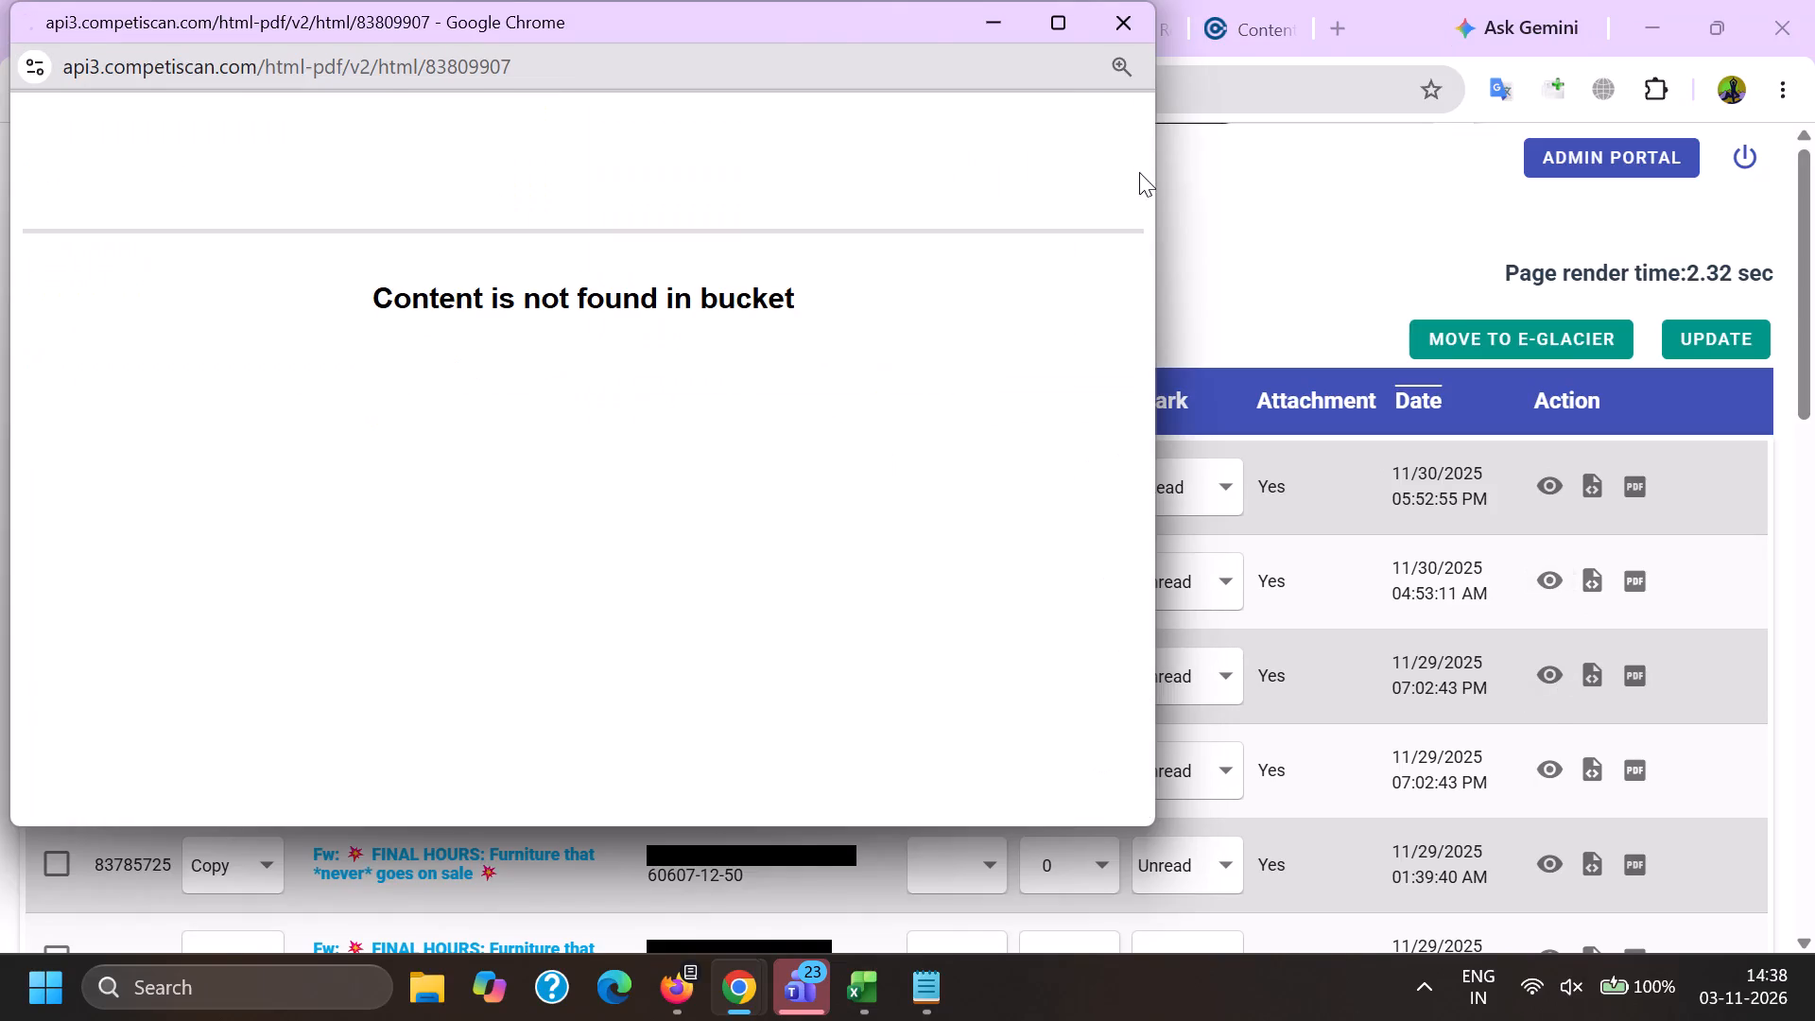
{"action": "left_click", "coordinate": [1545, 770]}
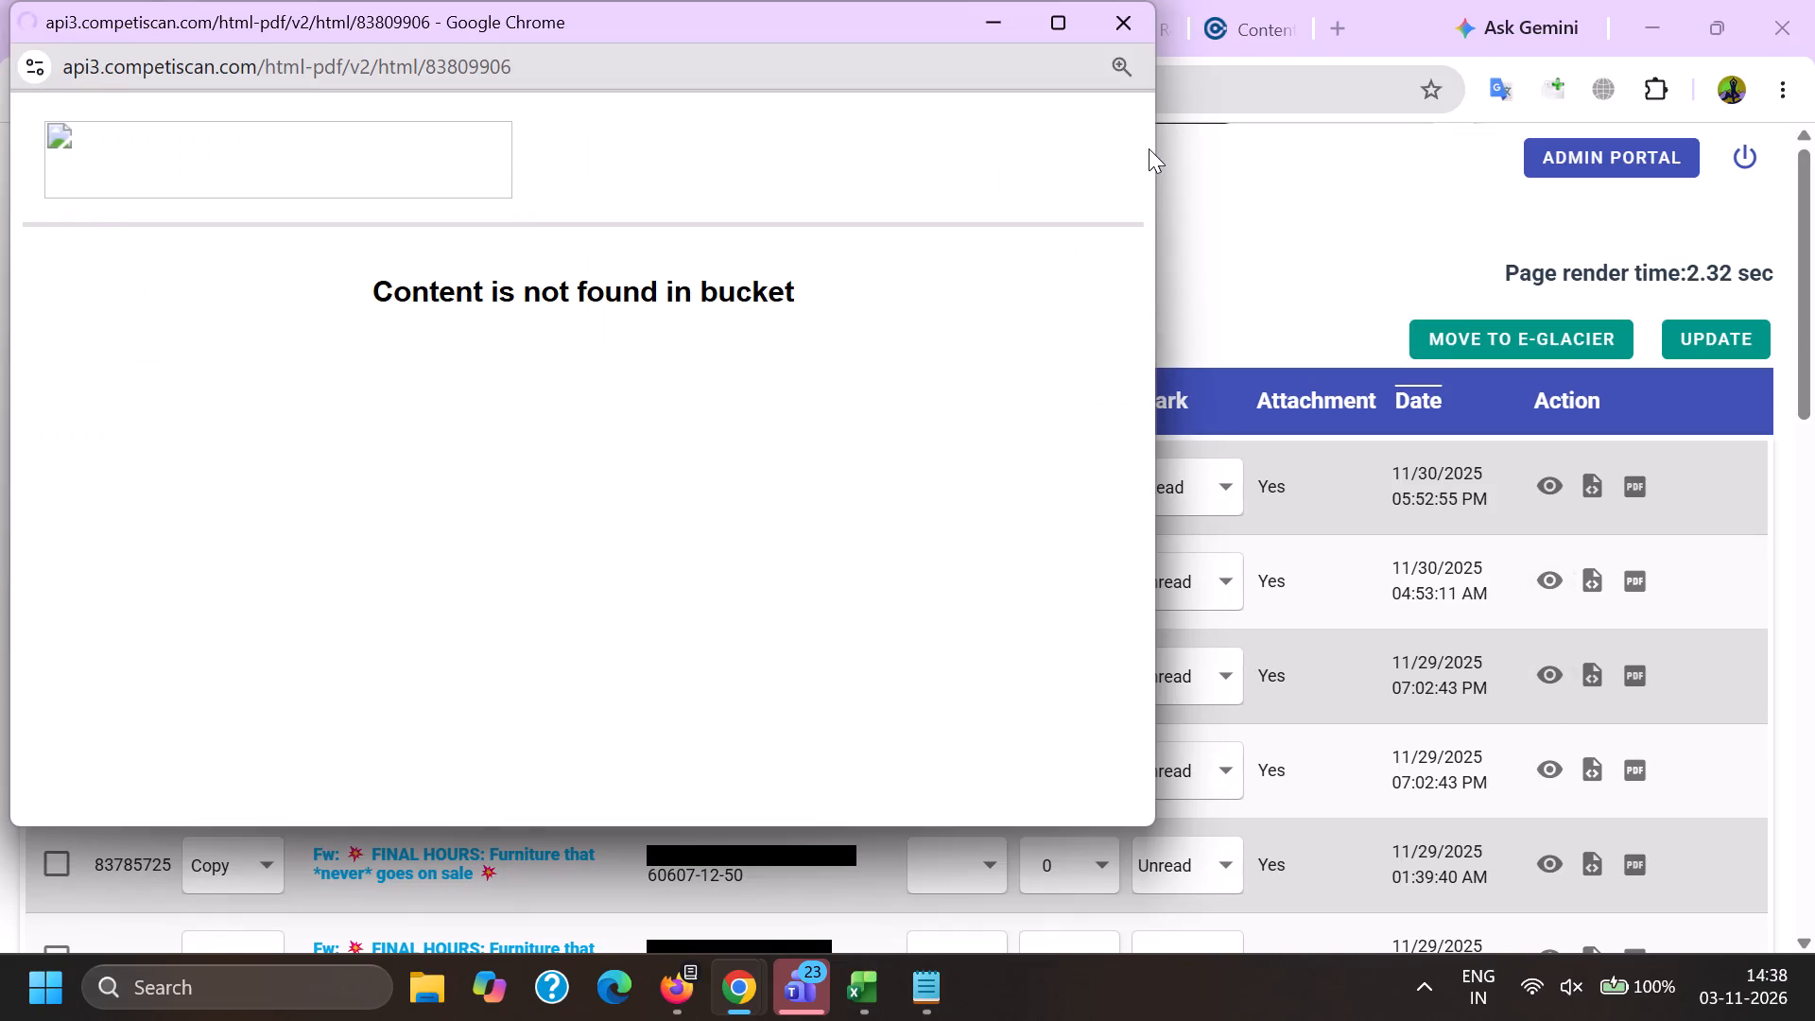
{"action": "left_click_drag", "start_coordinate": [1149, 145], "coordinate": [1115, 634]}
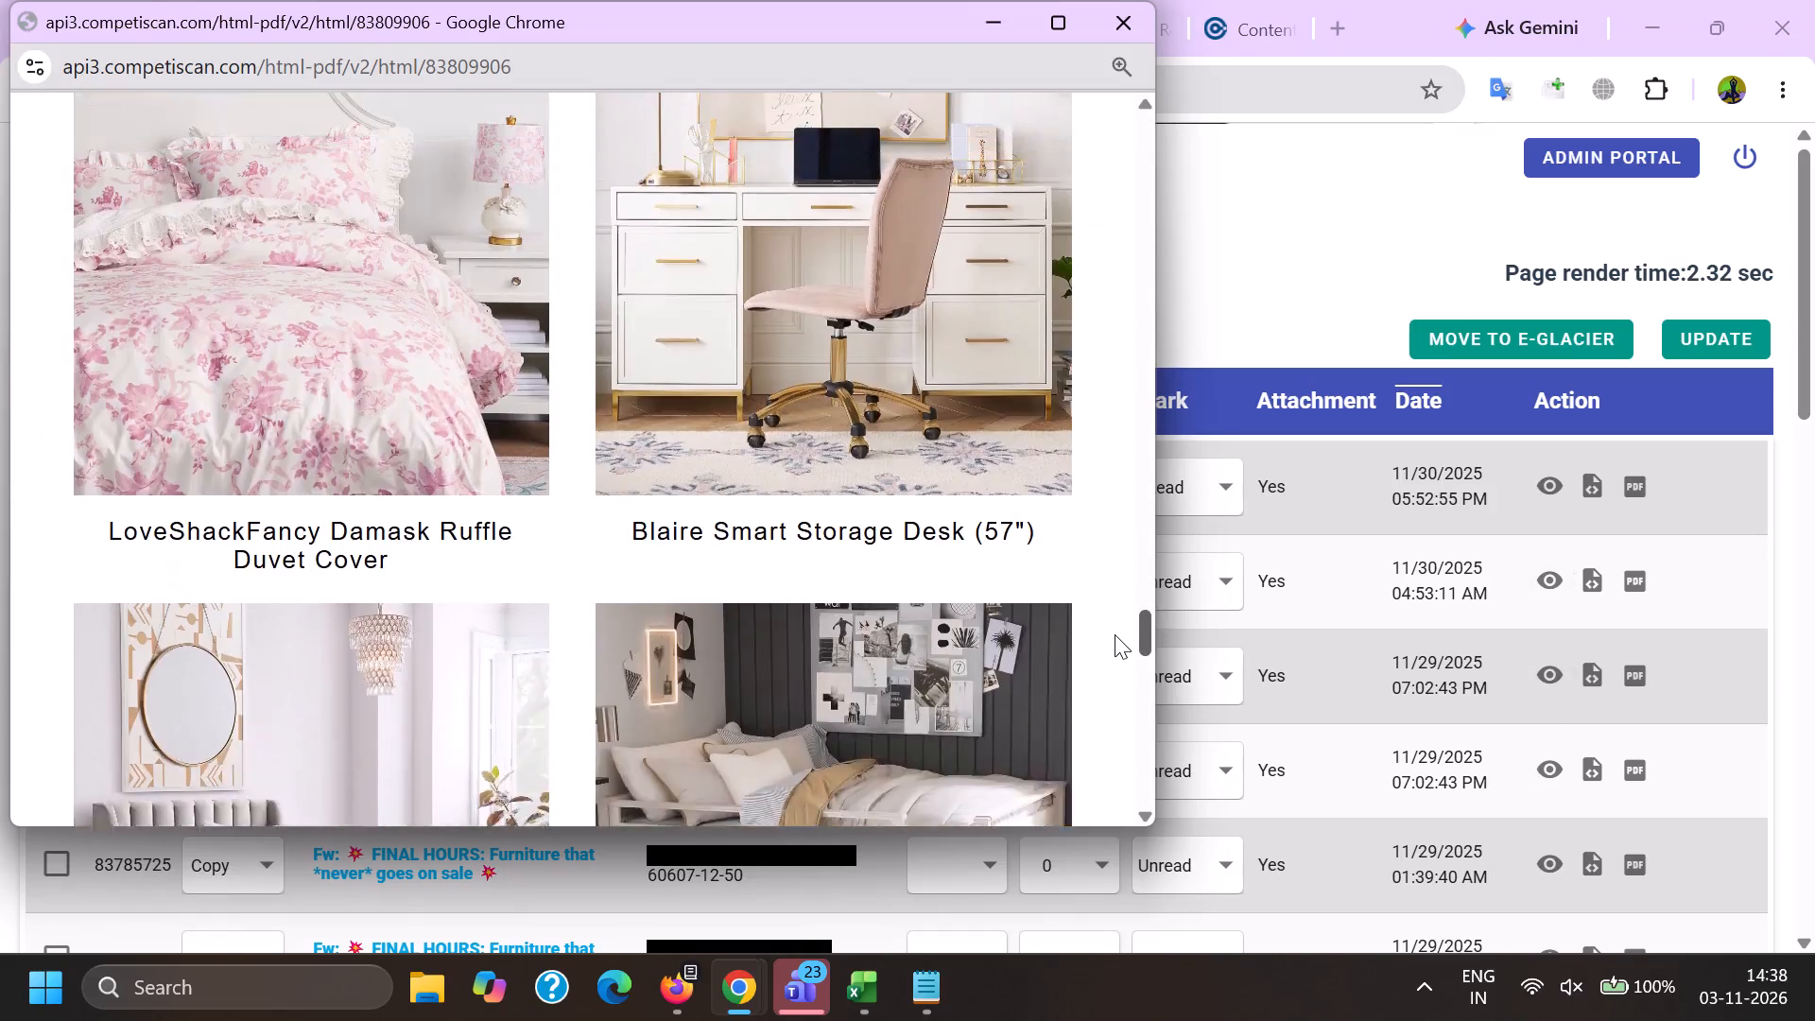
{"action": "left_click_drag", "start_coordinate": [1115, 634], "coordinate": [1115, 634]}
{"action": "key", "text": "alt+Tab"}
Preview the remaining copies 83785725, 83784908, 83787419, 83779807, 83779895 and 83785827 to compare their headers and content.
{"action": "scroll", "coordinate": [1463, 820], "scroll_direction": "down", "scroll_amount": 1}
{"action": "left_click", "coordinate": [1540, 724]}
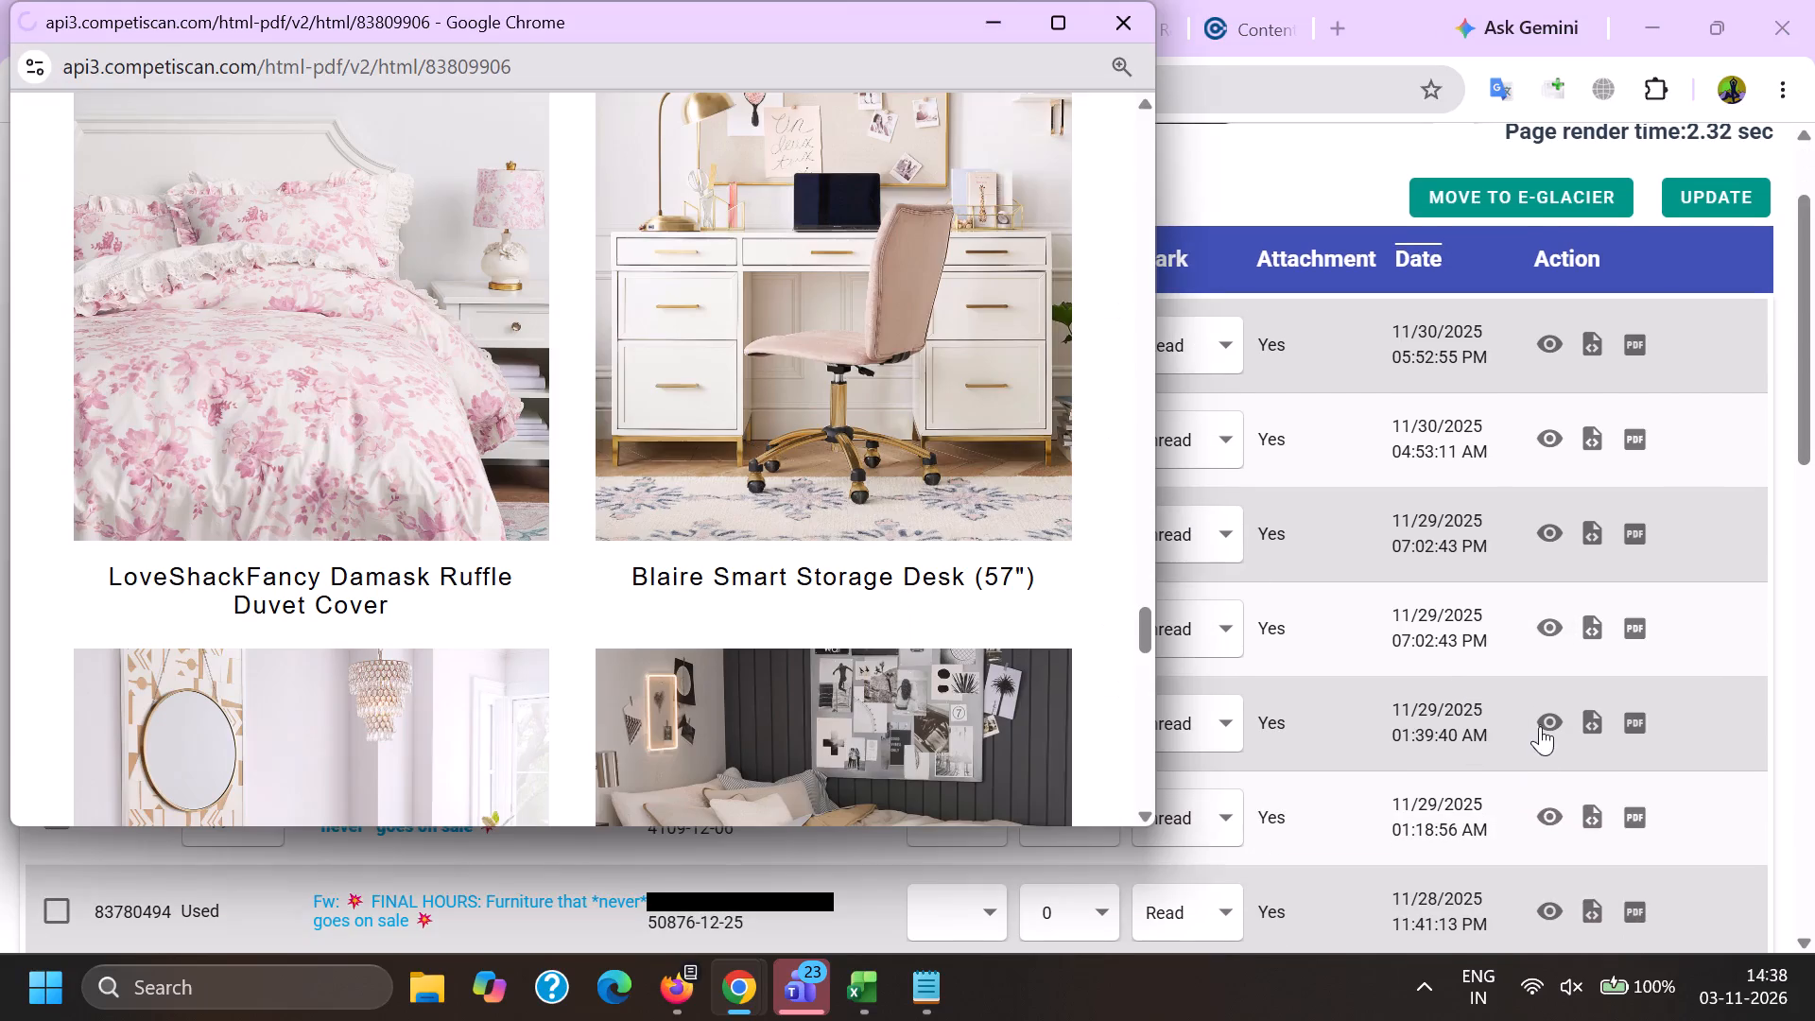
{"action": "left_click", "coordinate": [1548, 824]}
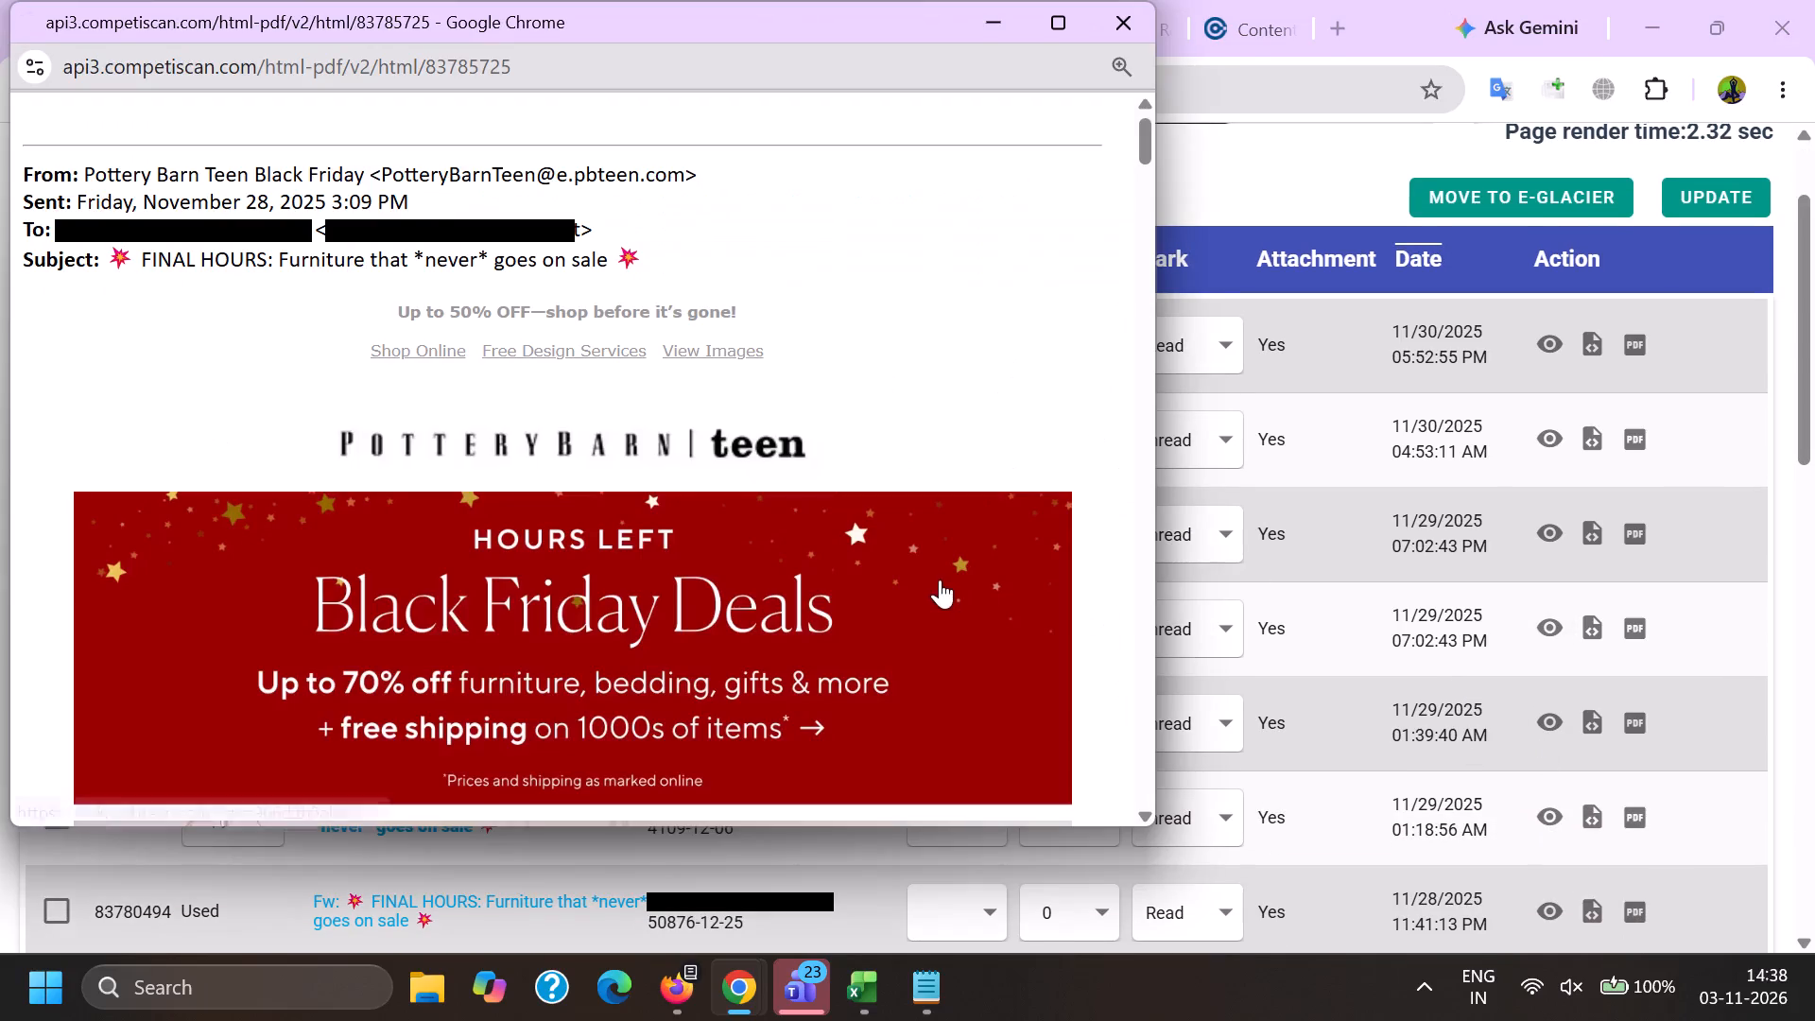
{"action": "key", "text": "alt+Tab"}
{"action": "scroll", "coordinate": [1023, 665], "scroll_direction": "down", "scroll_amount": 1}
{"action": "scroll", "coordinate": [1513, 770], "scroll_direction": "down", "scroll_amount": 1}
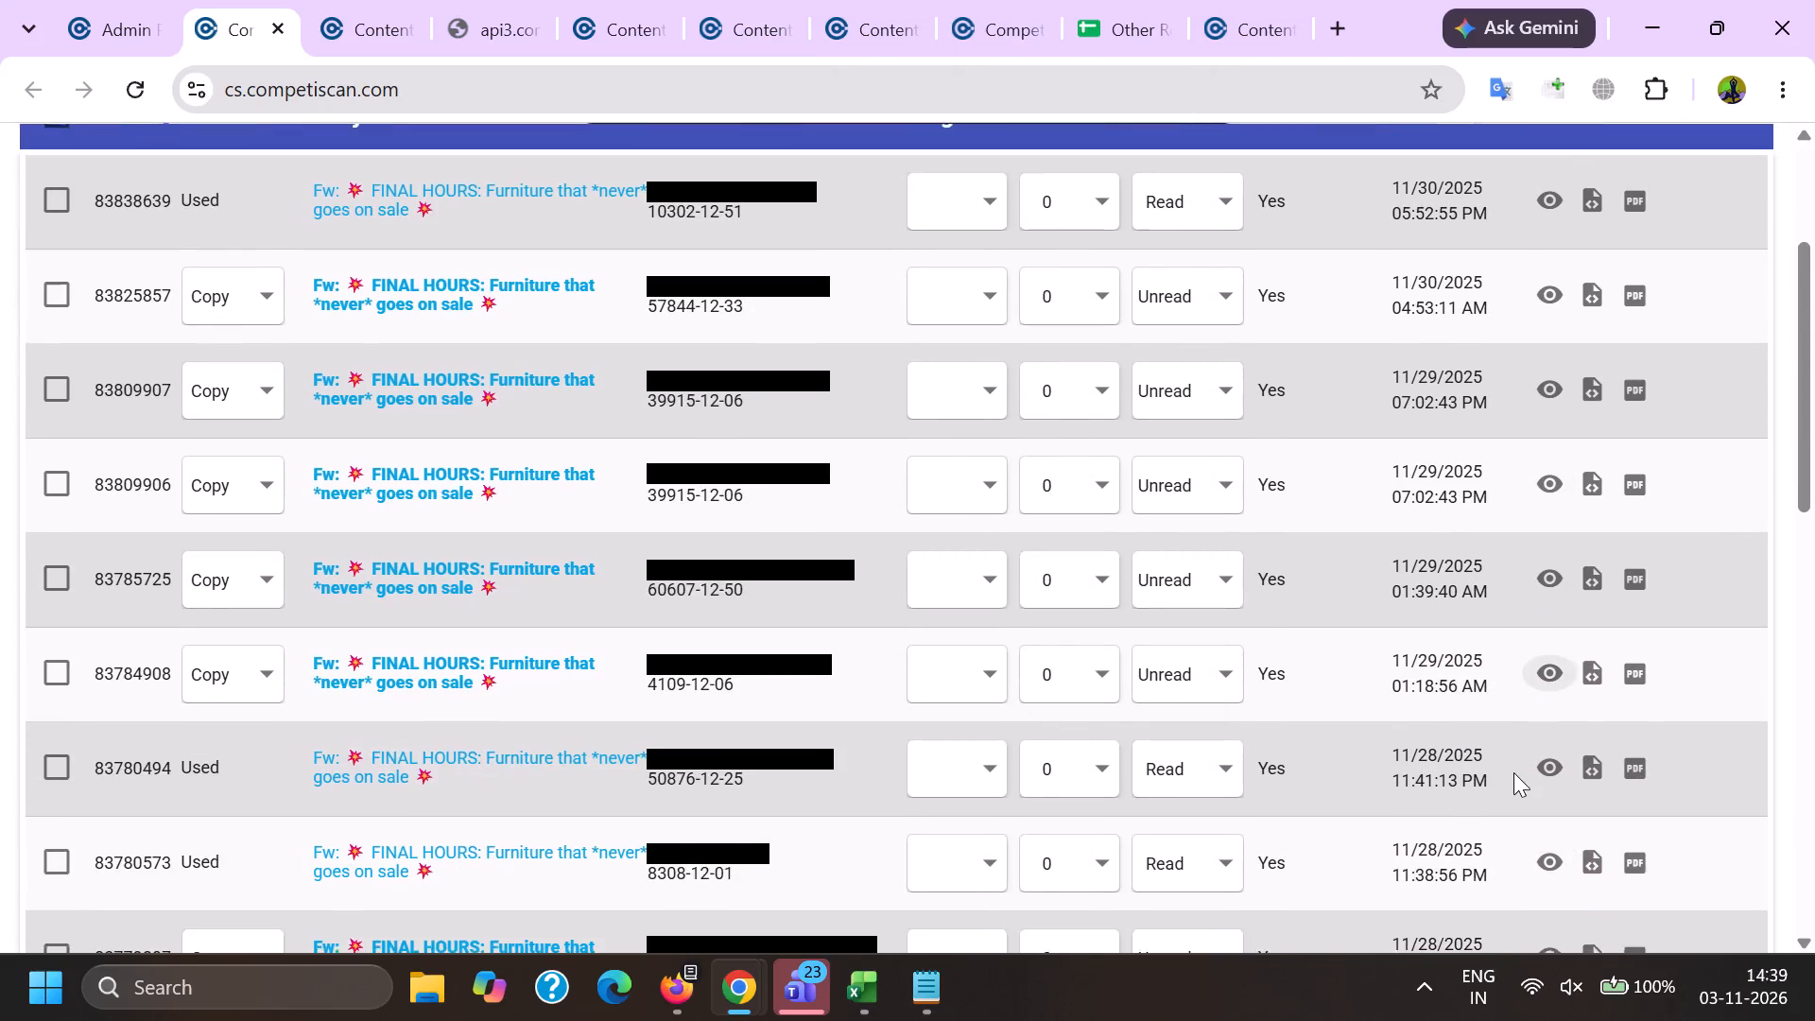
{"action": "scroll", "coordinate": [1513, 770], "scroll_direction": "down", "scroll_amount": 1}
{"action": "left_click", "coordinate": [1540, 465]}
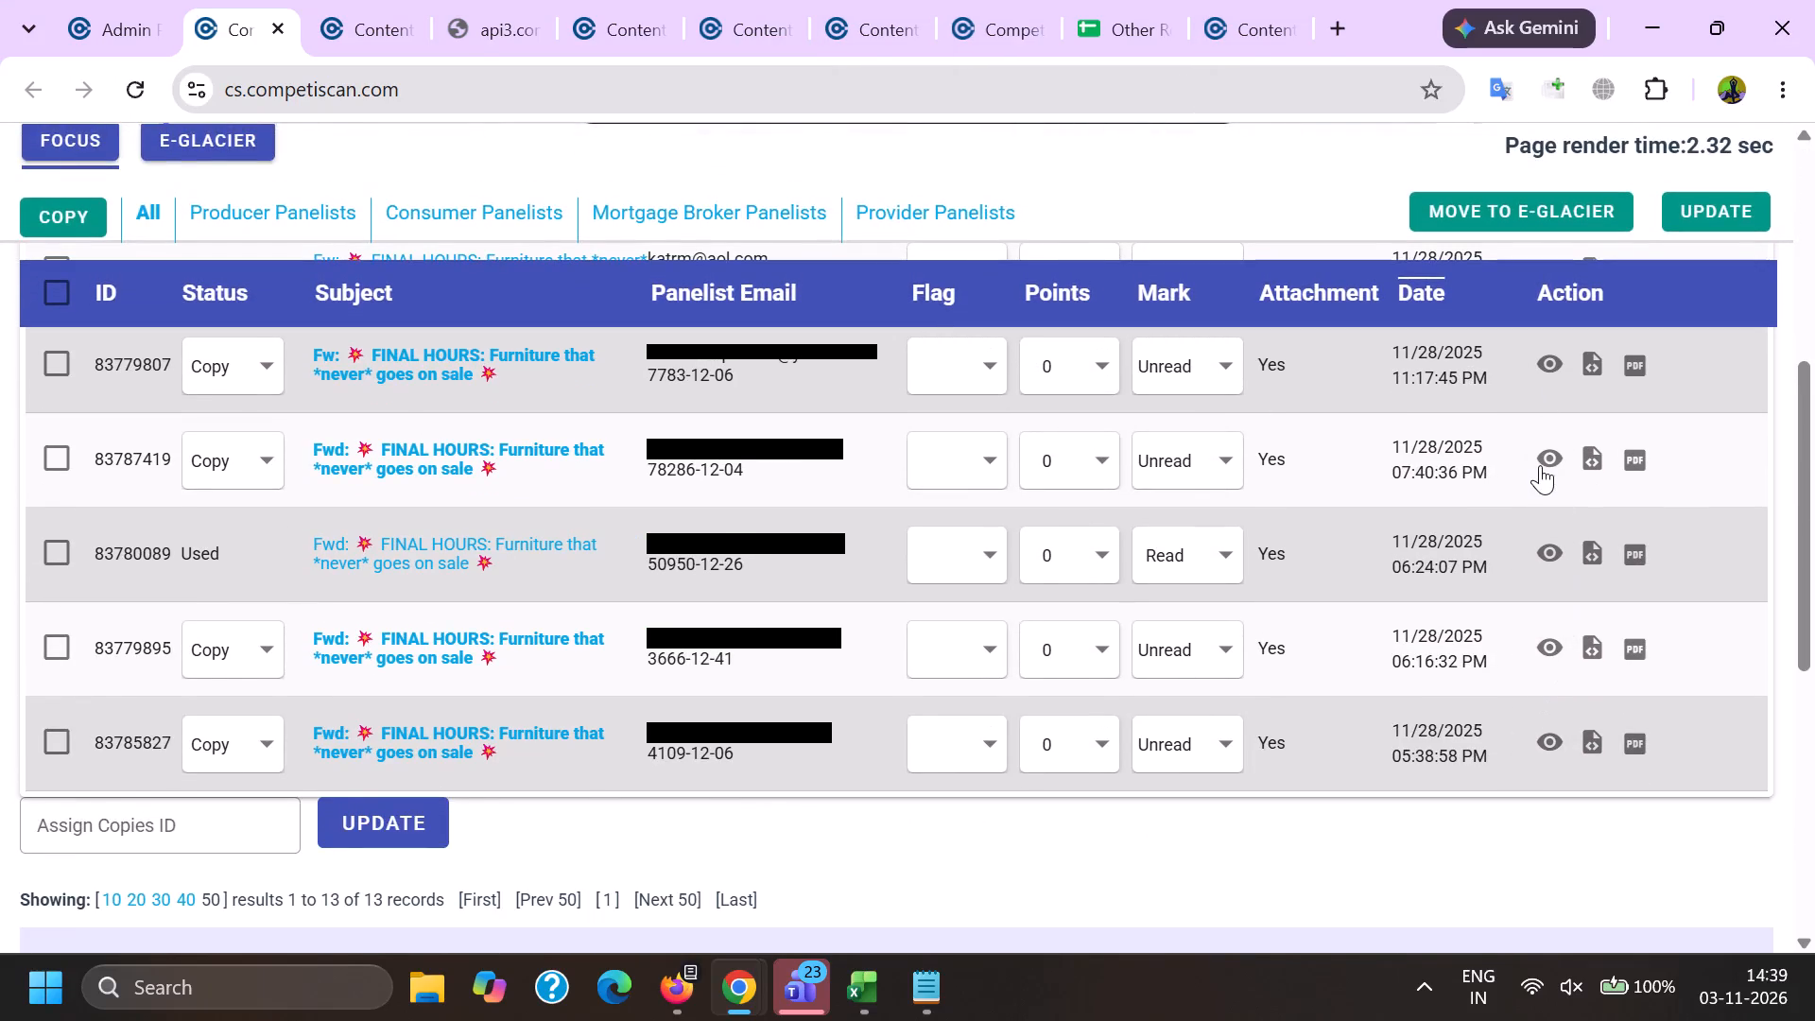
{"action": "left_click", "coordinate": [1543, 365]}
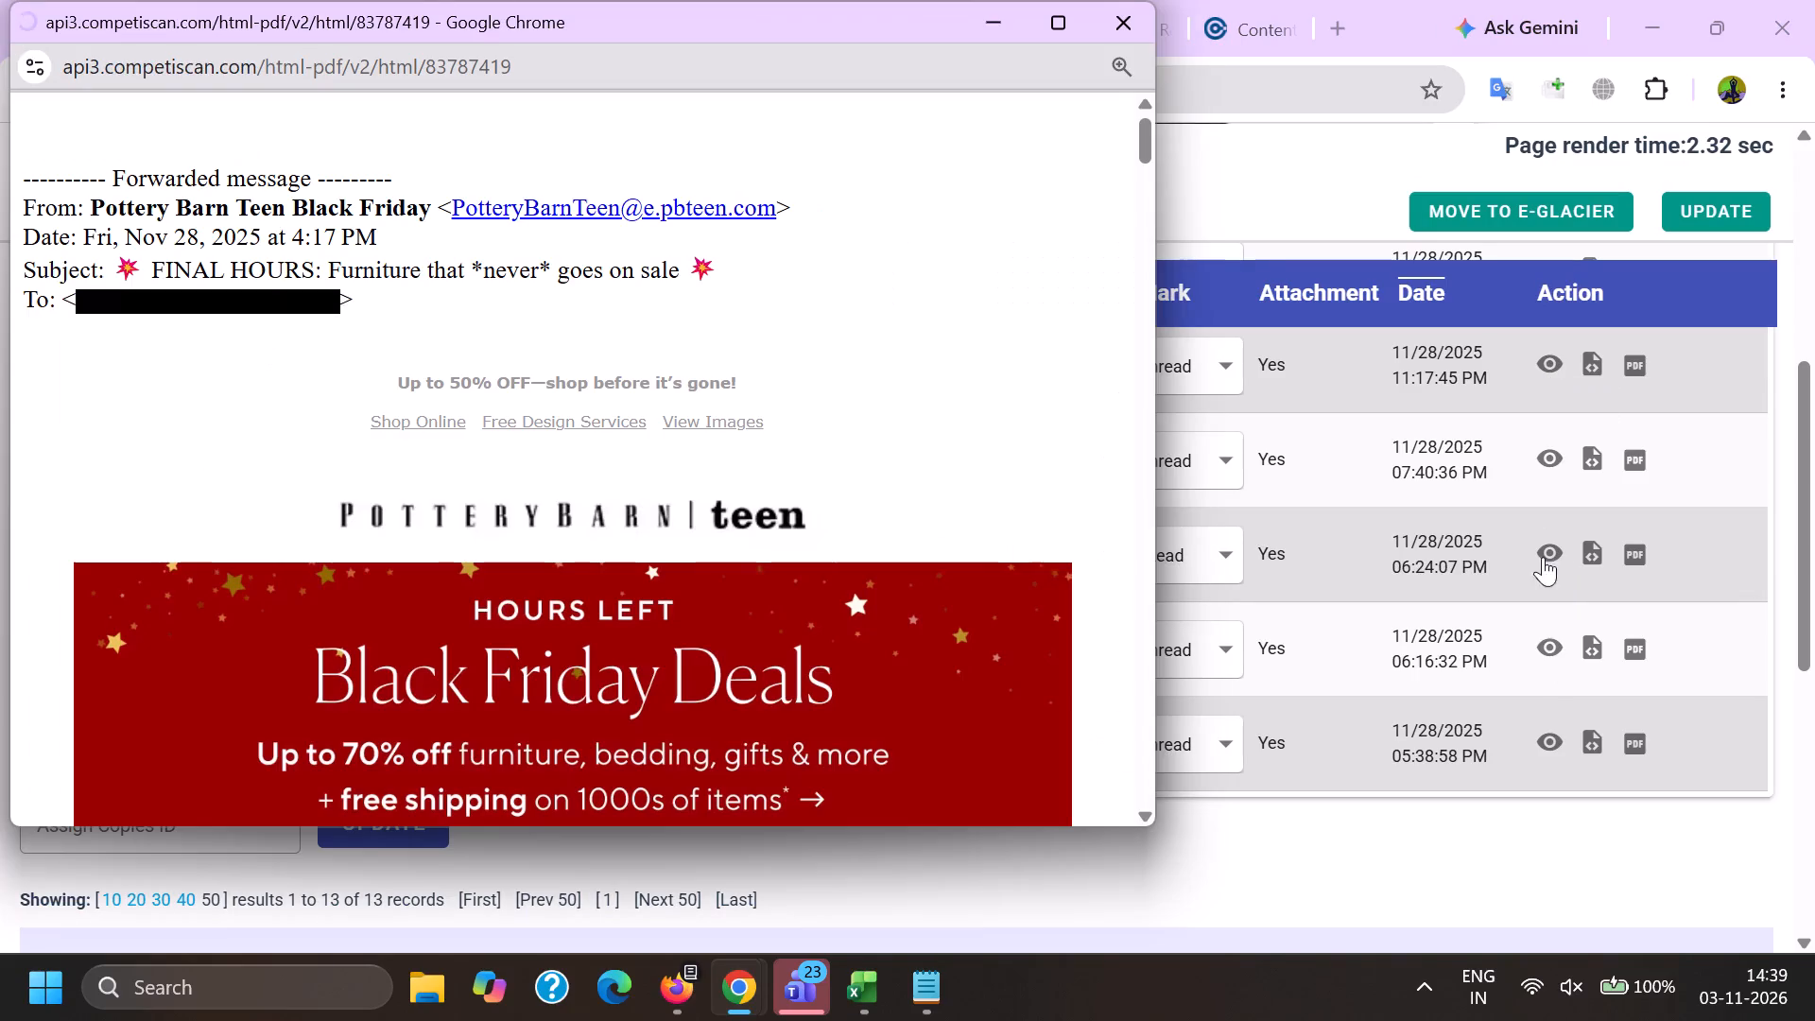
{"action": "left_click", "coordinate": [1550, 654]}
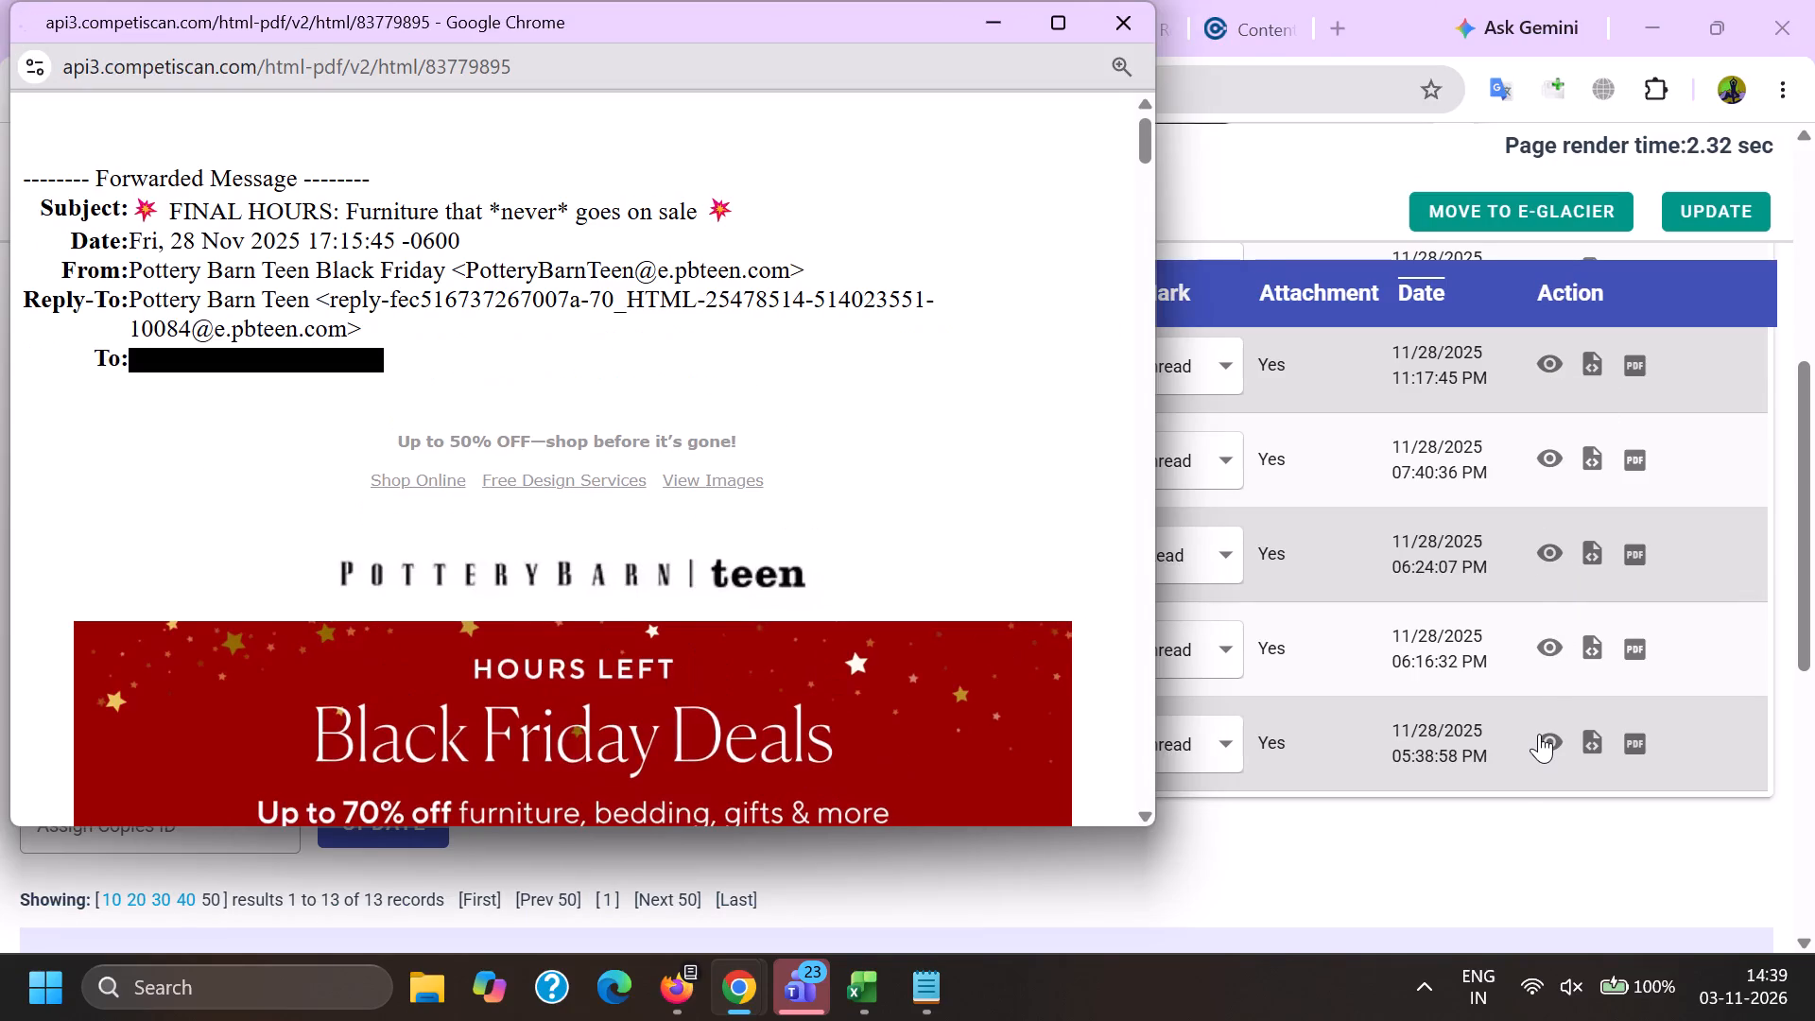
{"action": "left_click", "coordinate": [1539, 734]}
{"action": "key", "text": "alt+Tab"}
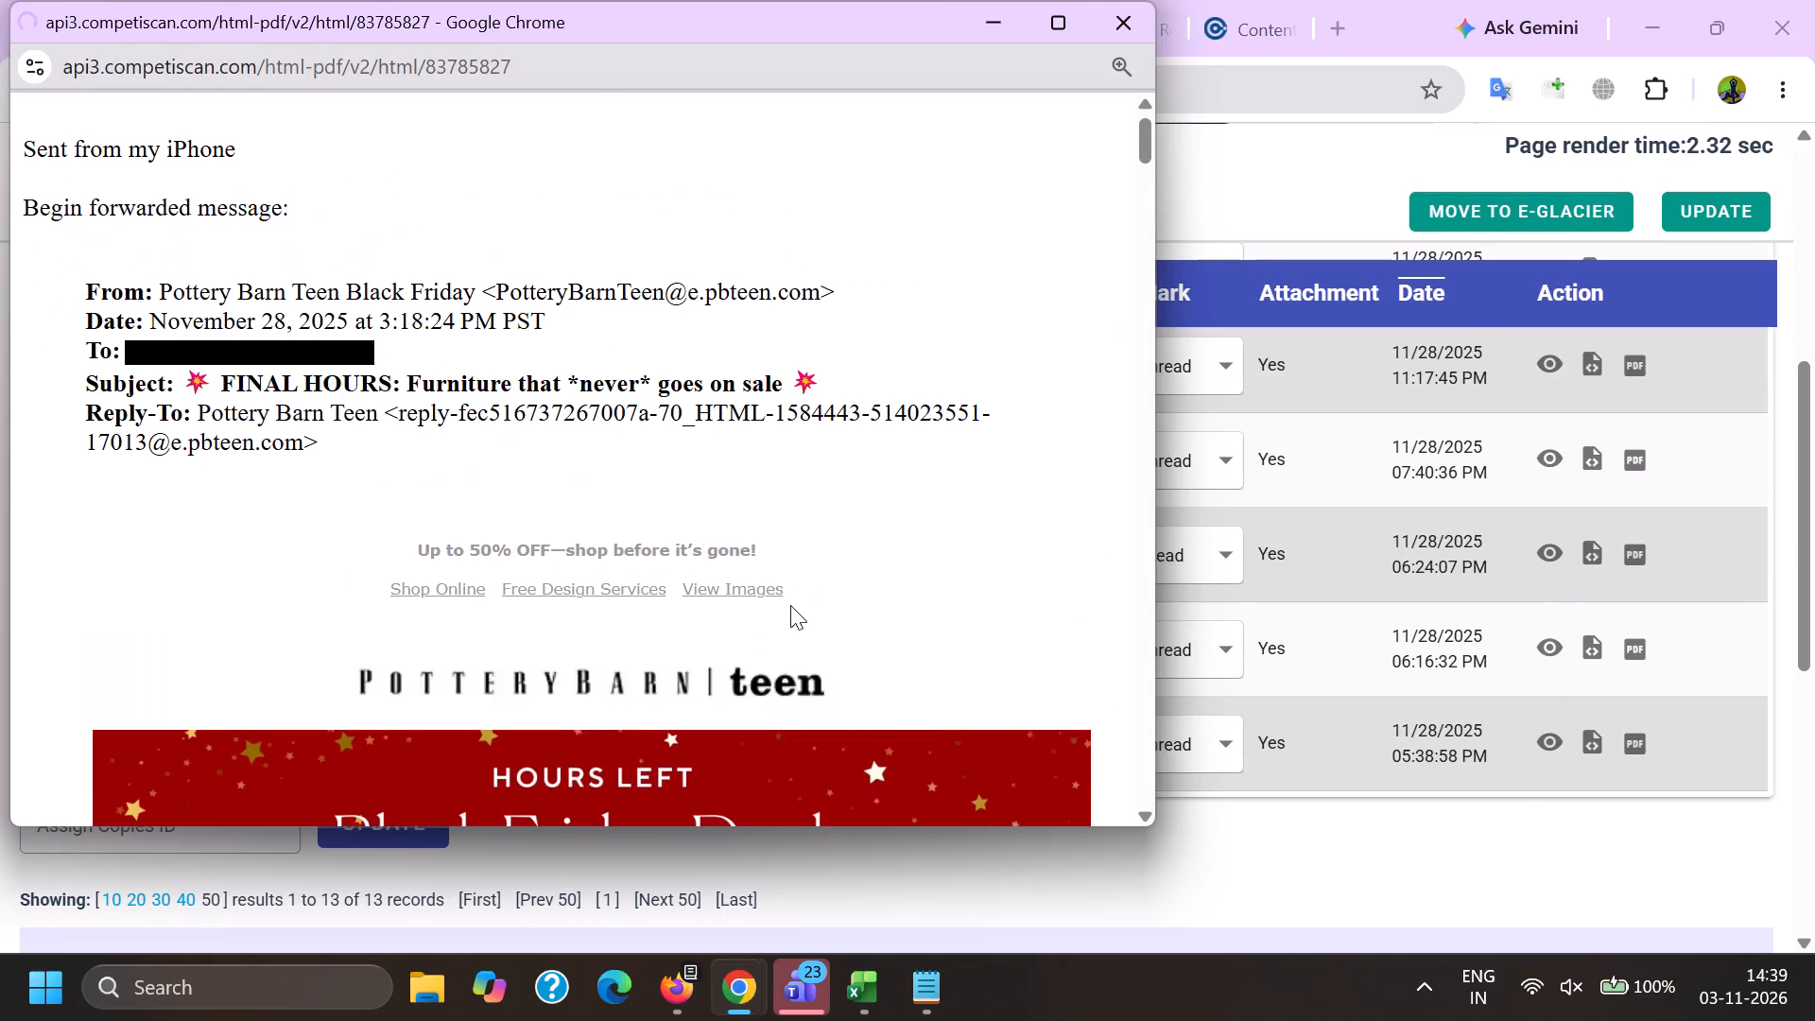
Switch to the Content Portal record lists in Firefox and rerun the "Capital one" search for October 4 to November 3, 2026.
{"action": "left_click", "coordinate": [678, 999]}
{"action": "left_click", "coordinate": [504, 843]}
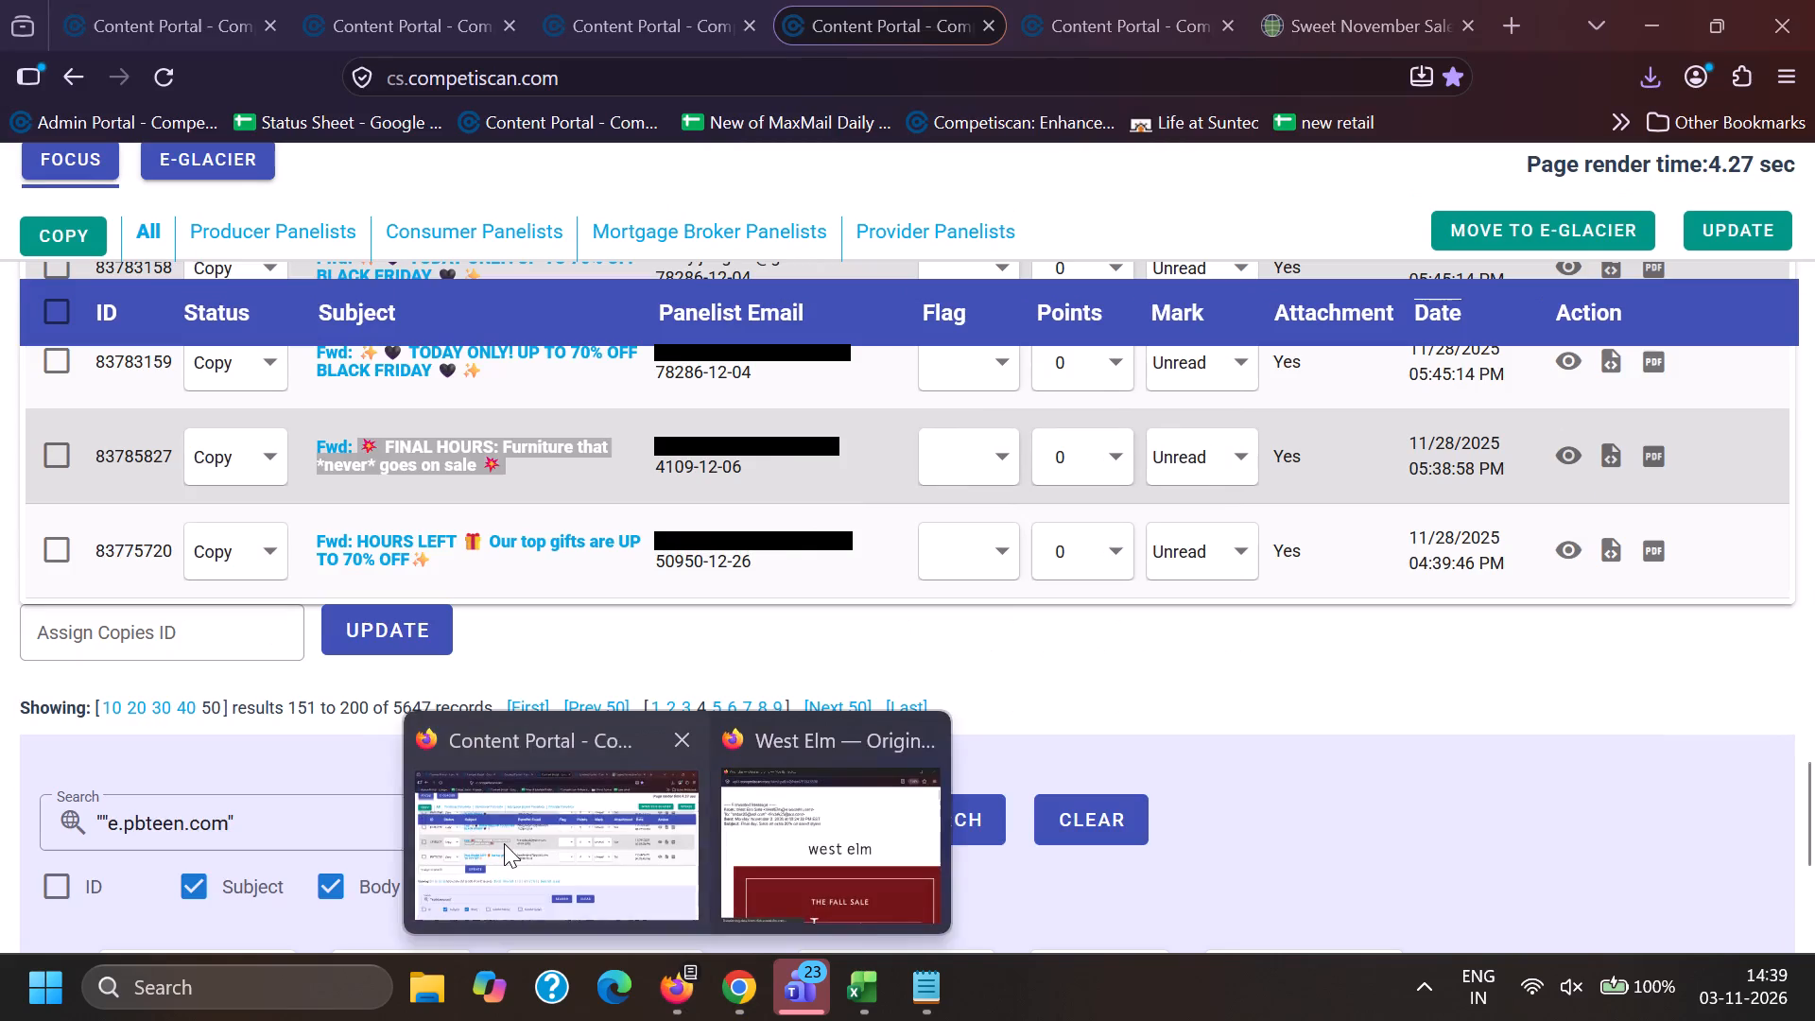
{"action": "left_click", "coordinate": [717, 709]}
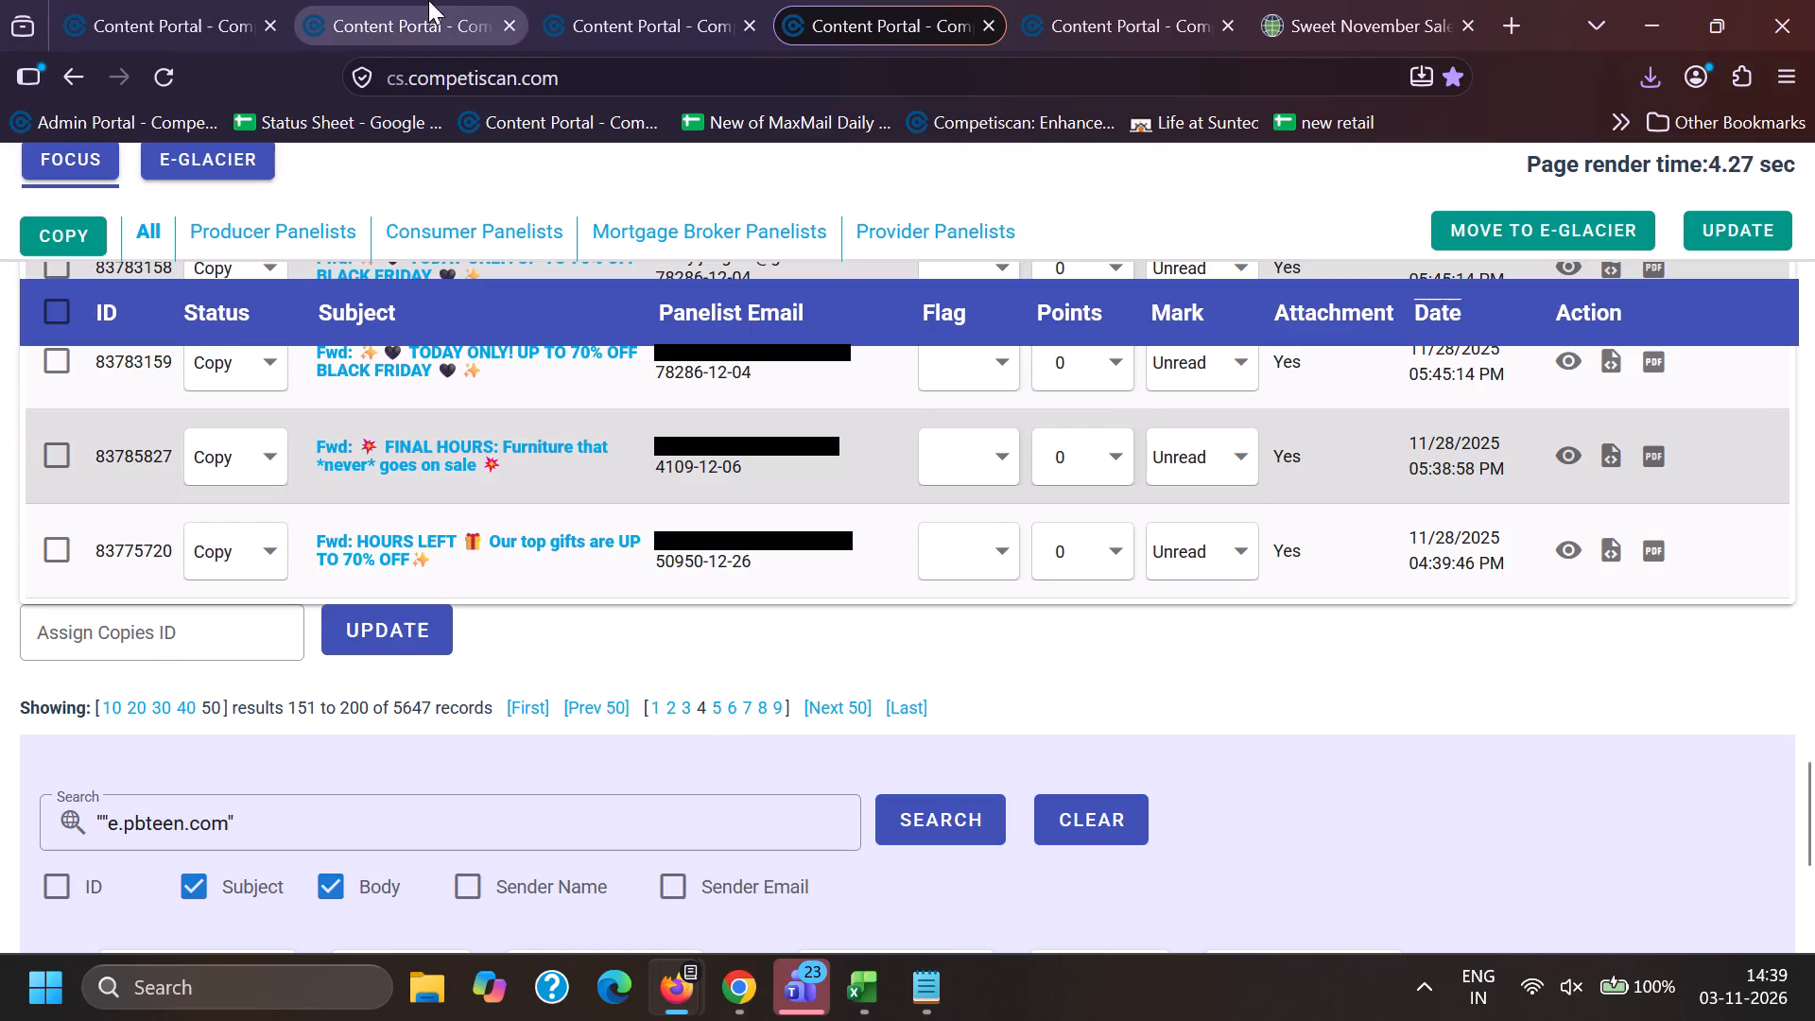
{"action": "left_click", "coordinate": [427, 0]}
{"action": "left_click", "coordinate": [195, 0]}
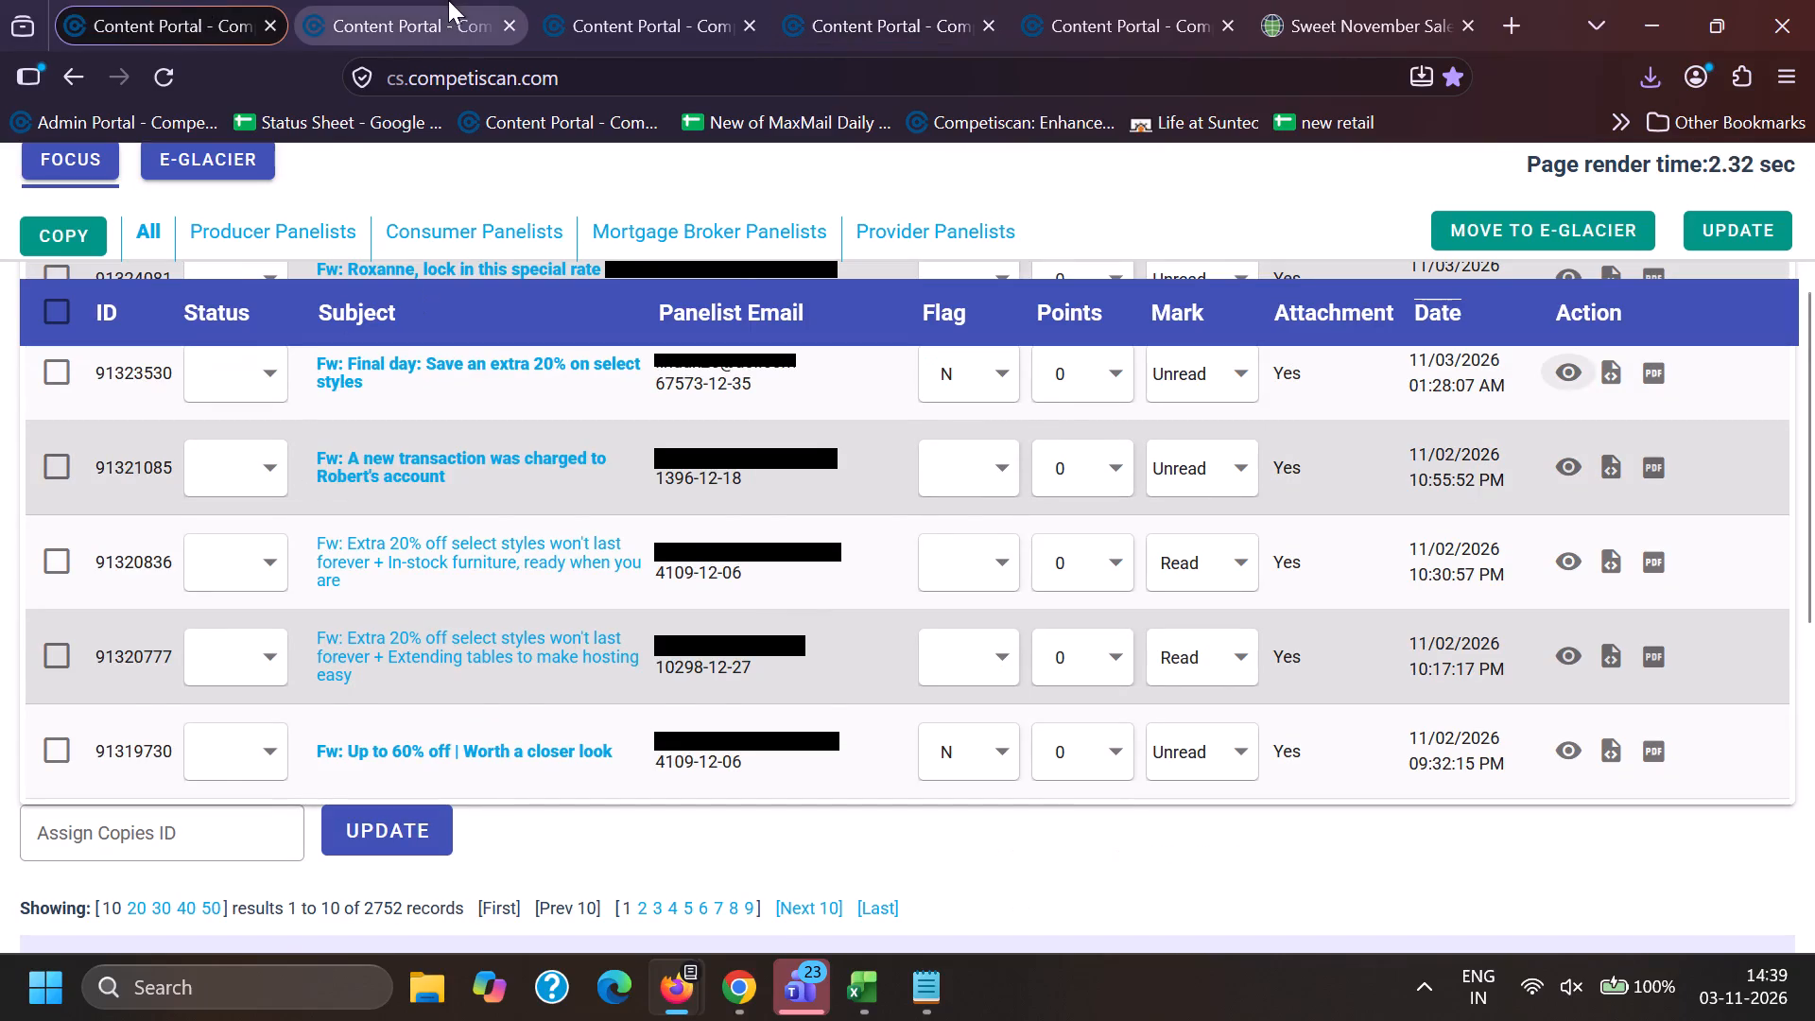
{"action": "left_click", "coordinate": [448, 0]}
{"action": "left_click", "coordinate": [698, 0]}
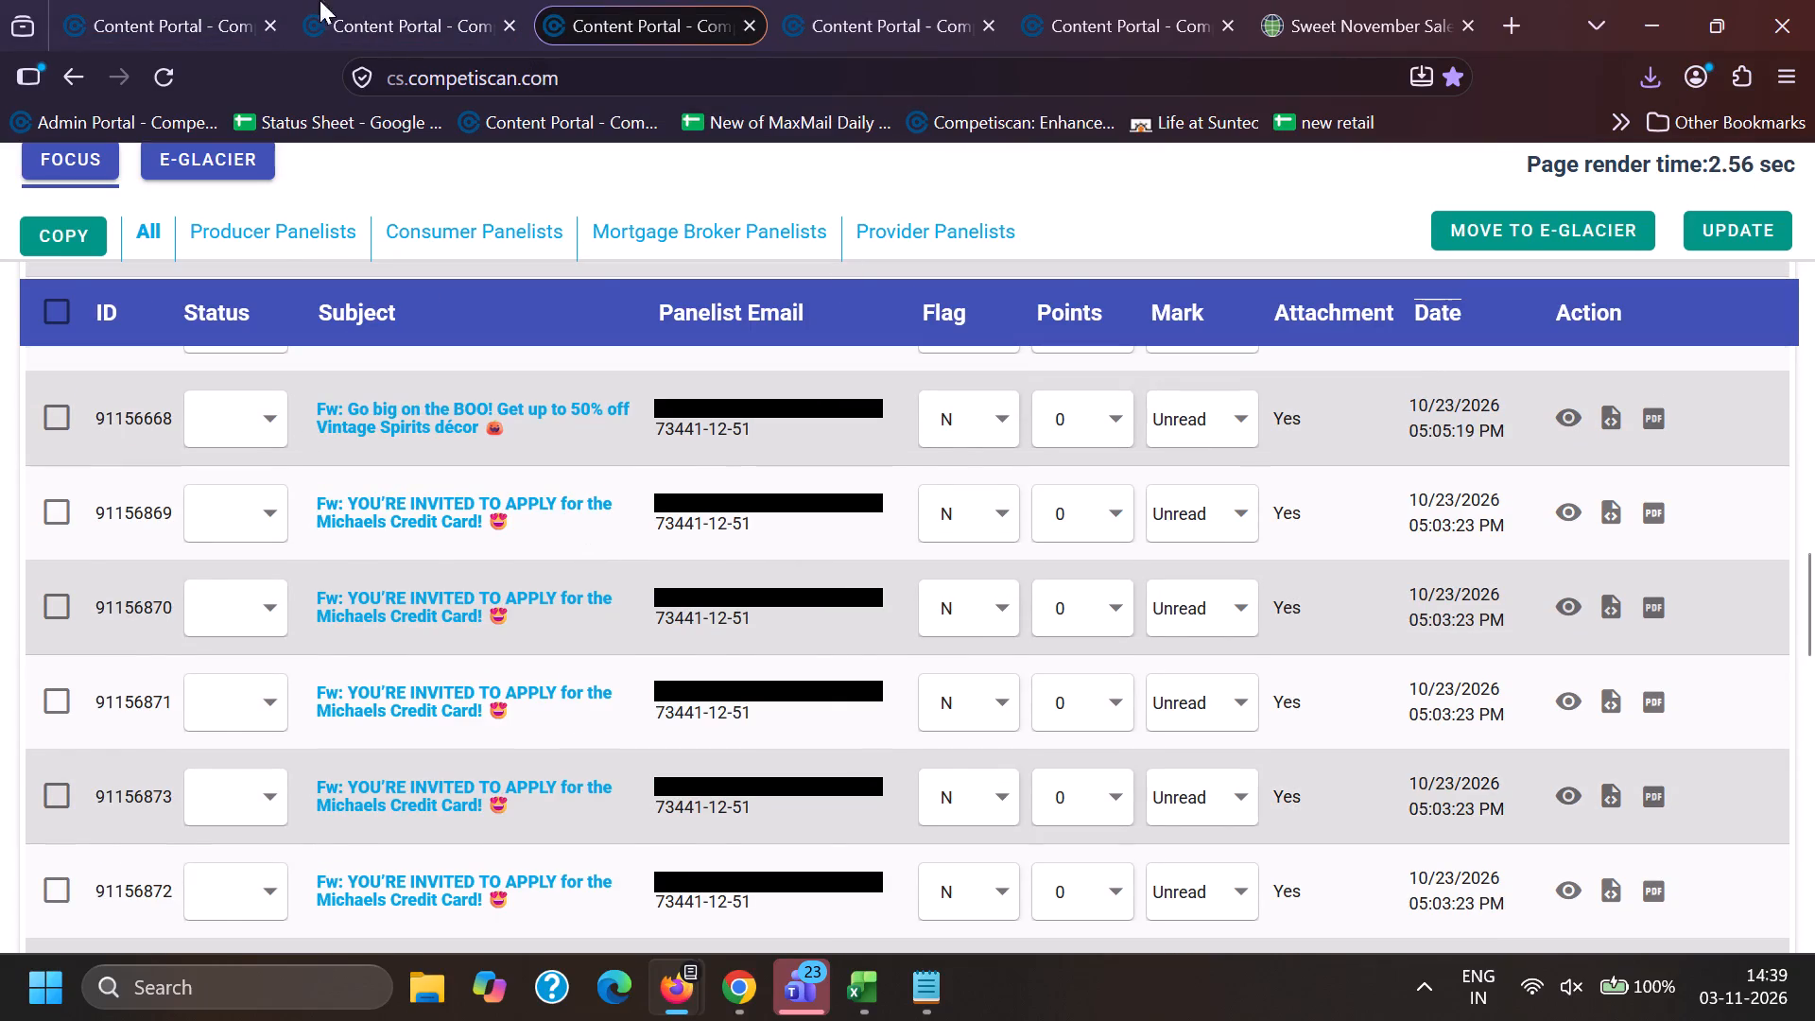
{"action": "left_click", "coordinate": [212, 0]}
{"action": "scroll", "coordinate": [217, 613], "scroll_direction": "down", "scroll_amount": 3}
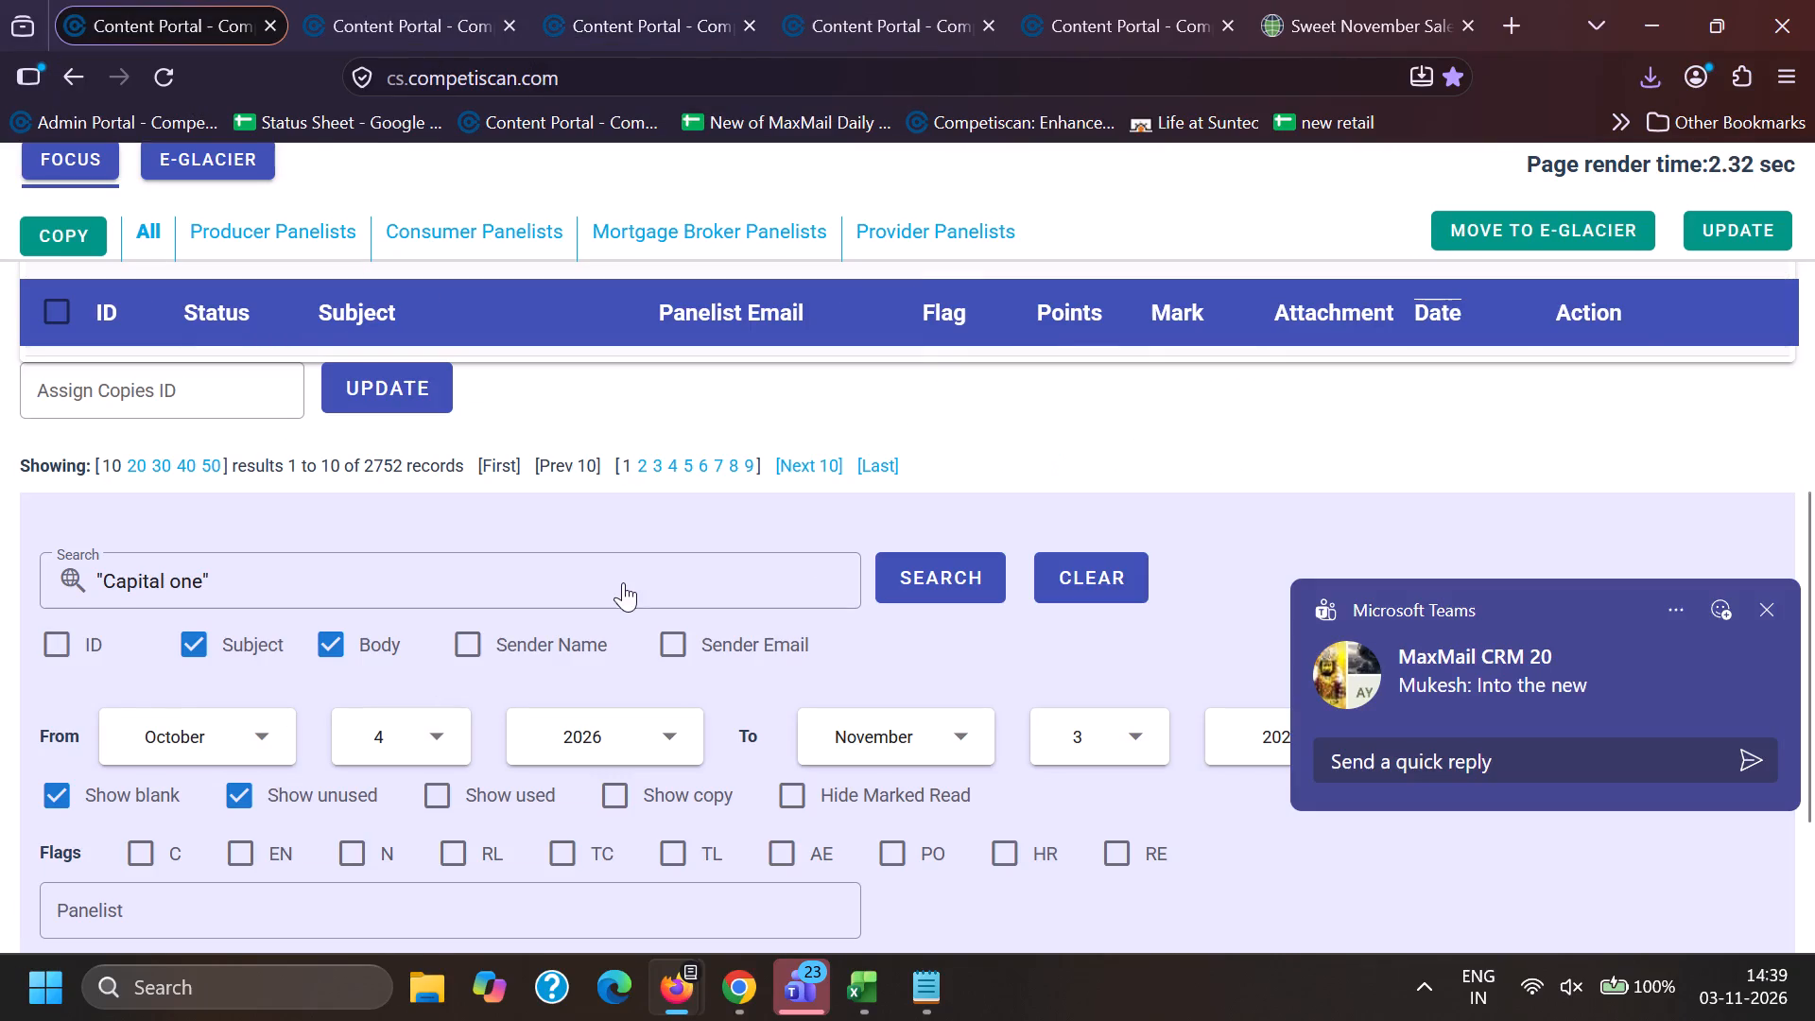
{"action": "left_click", "coordinate": [942, 586]}
{"action": "left_click", "coordinate": [687, 0]}
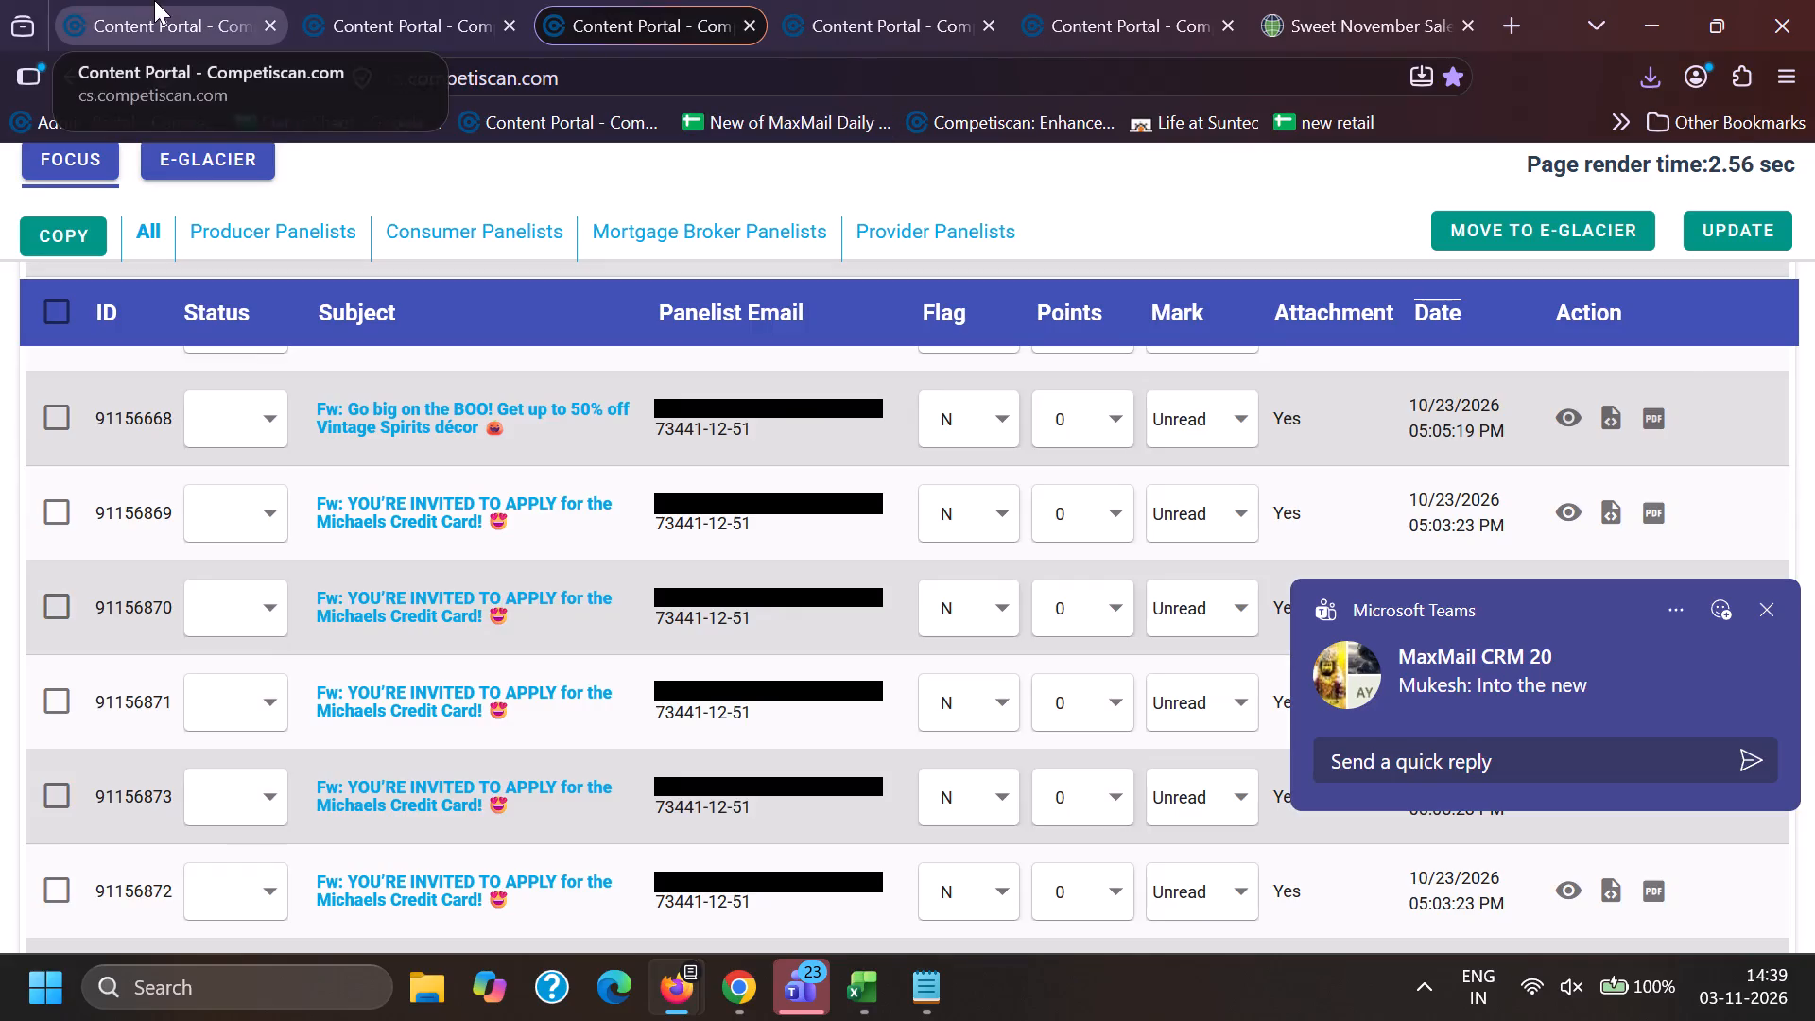
{"action": "left_click", "coordinate": [154, 0]}
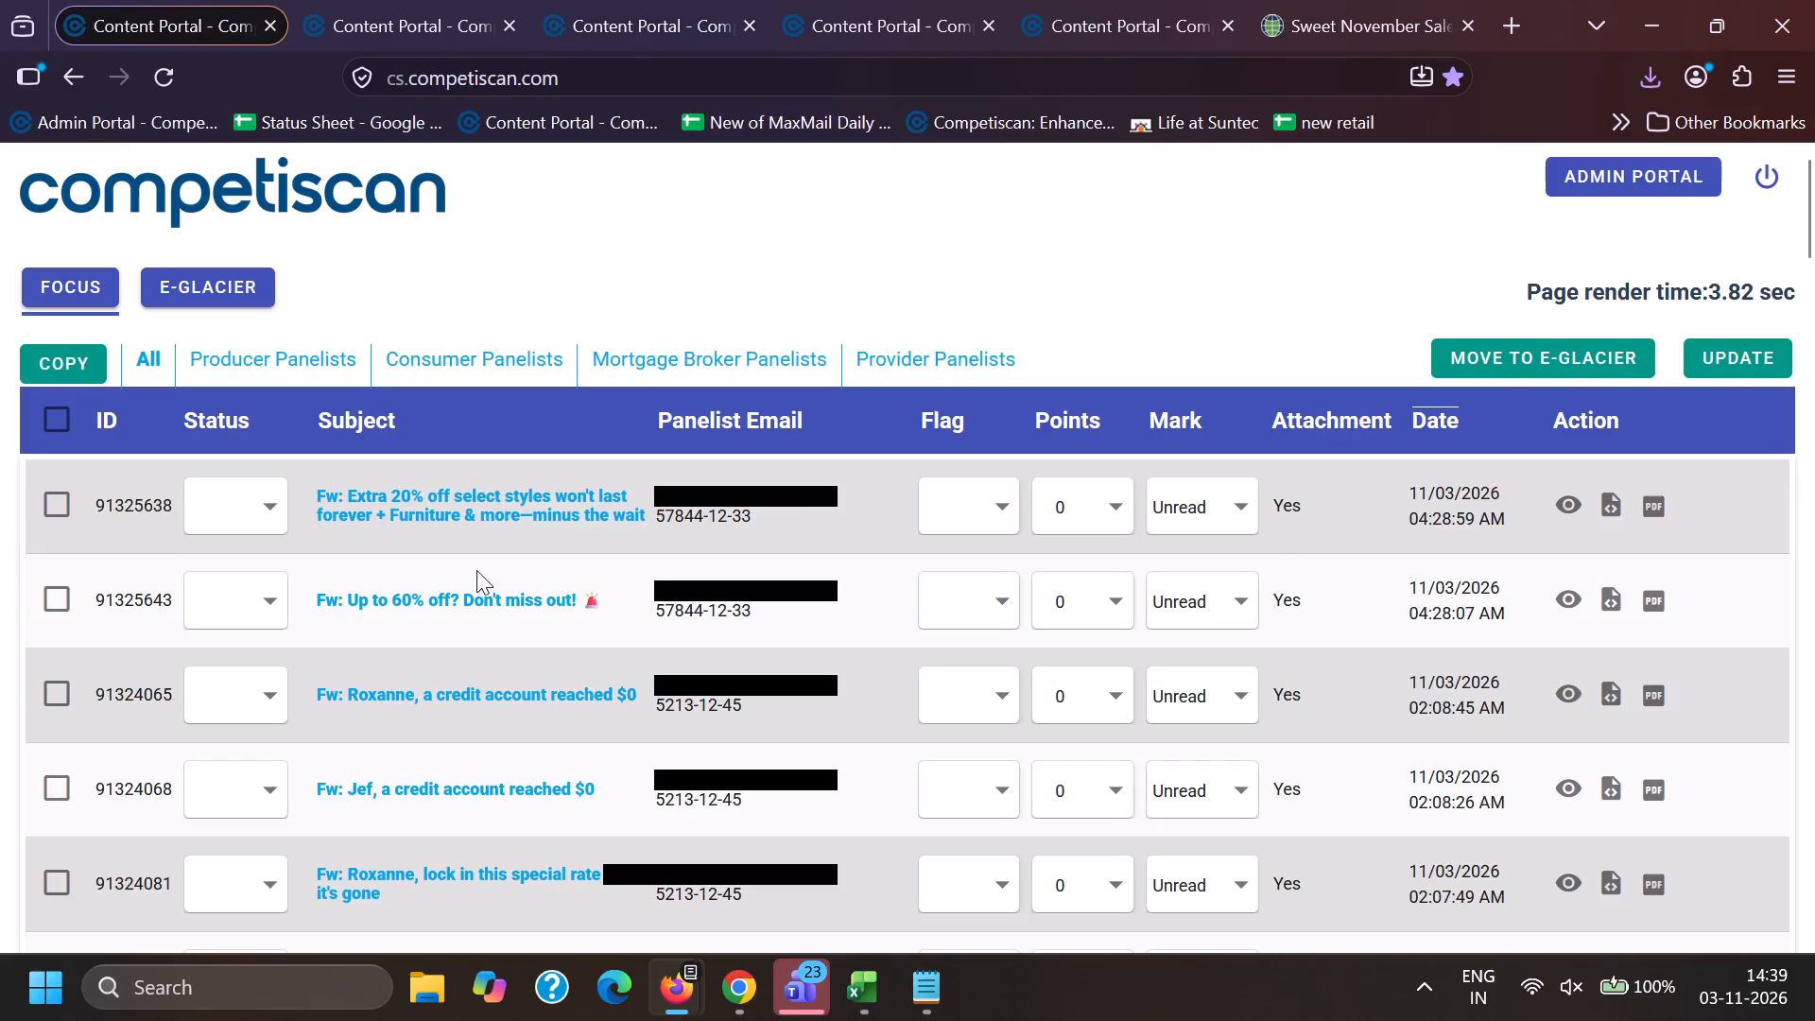
Preview Pottery Barn Teen email 91325643, copy its subject "Up to 60% off? Don't miss out!" with the emoji, and review its content.
{"action": "scroll", "coordinate": [458, 656], "scroll_direction": "down", "scroll_amount": 1}
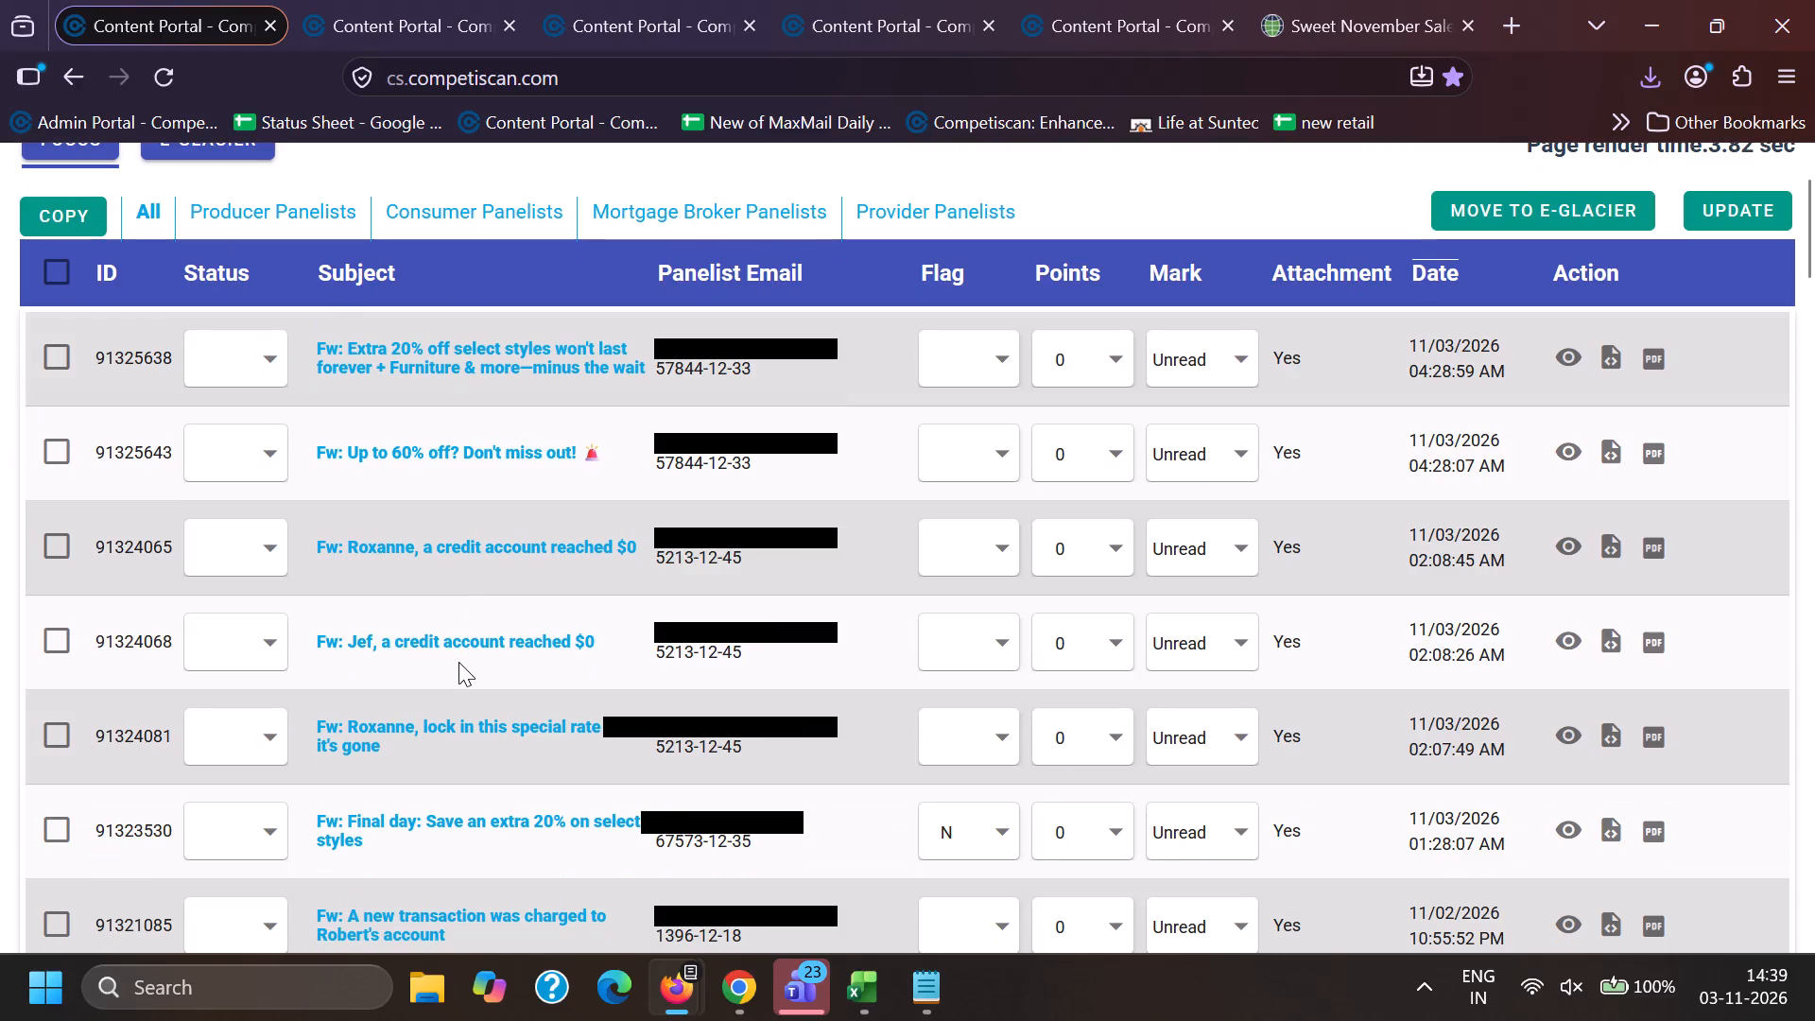
{"action": "left_click", "coordinate": [1567, 441]}
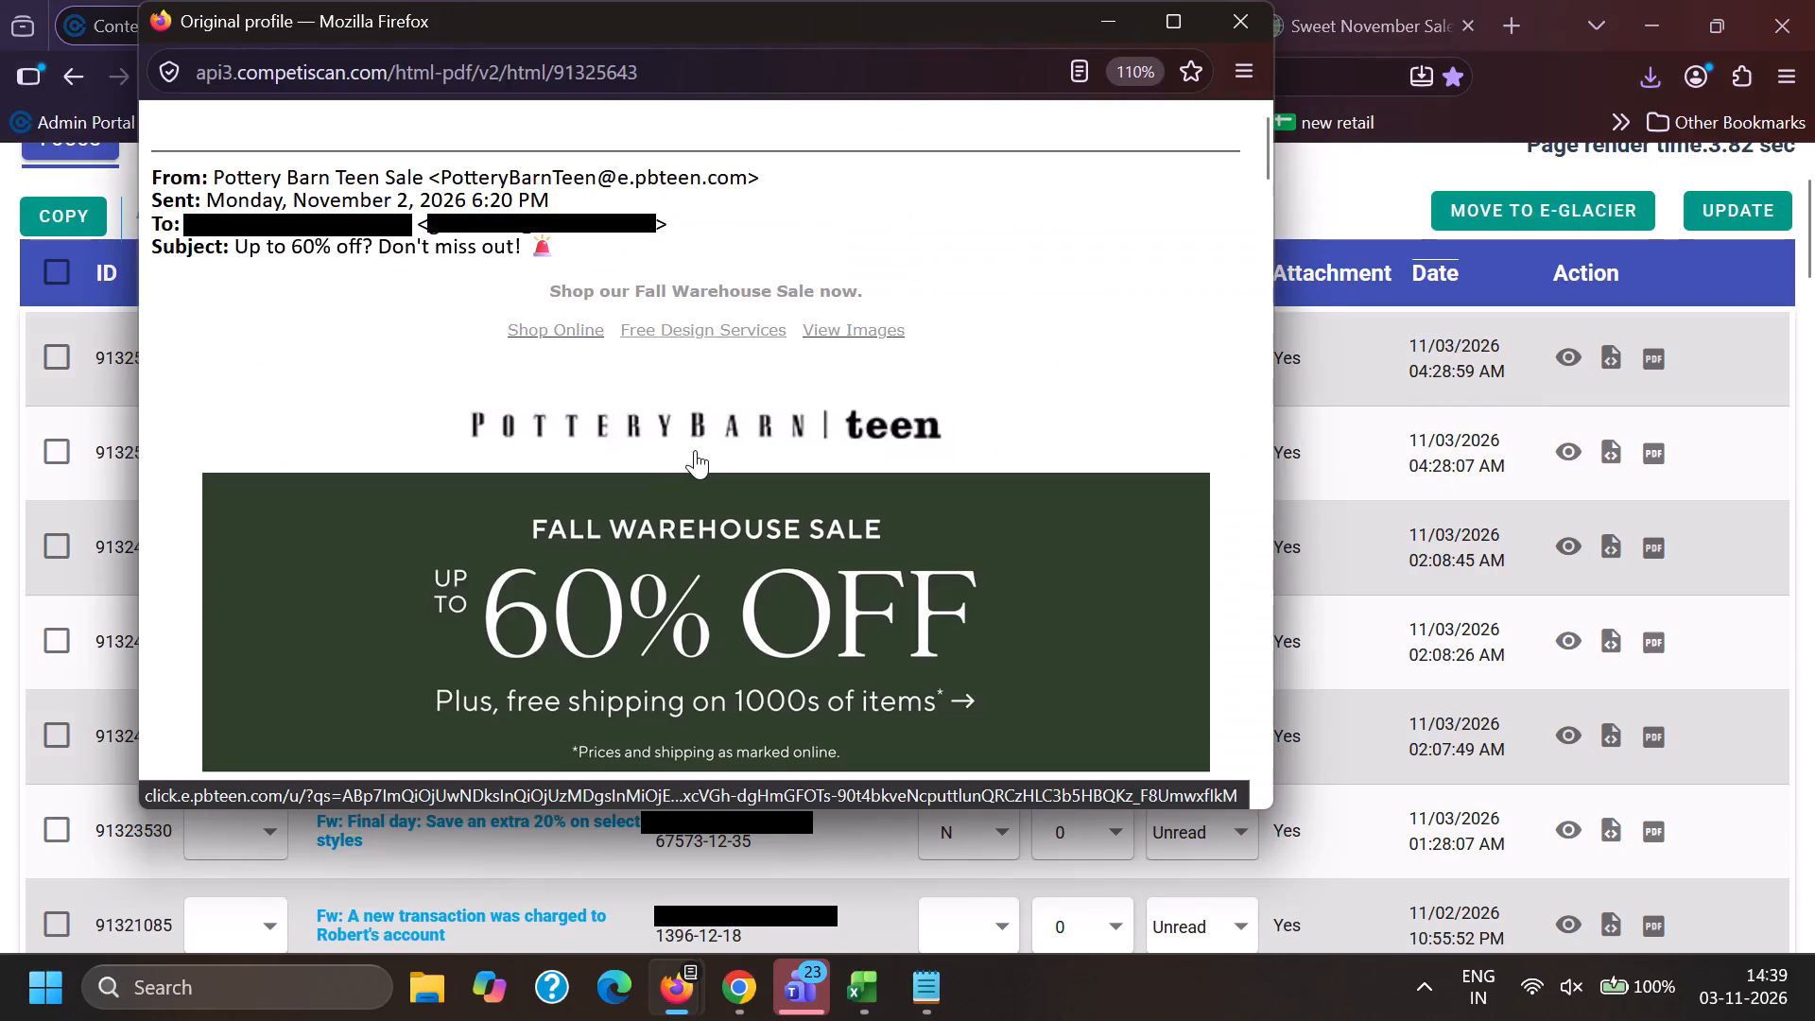
{"action": "left_click_drag", "start_coordinate": [236, 246], "coordinate": [592, 243]}
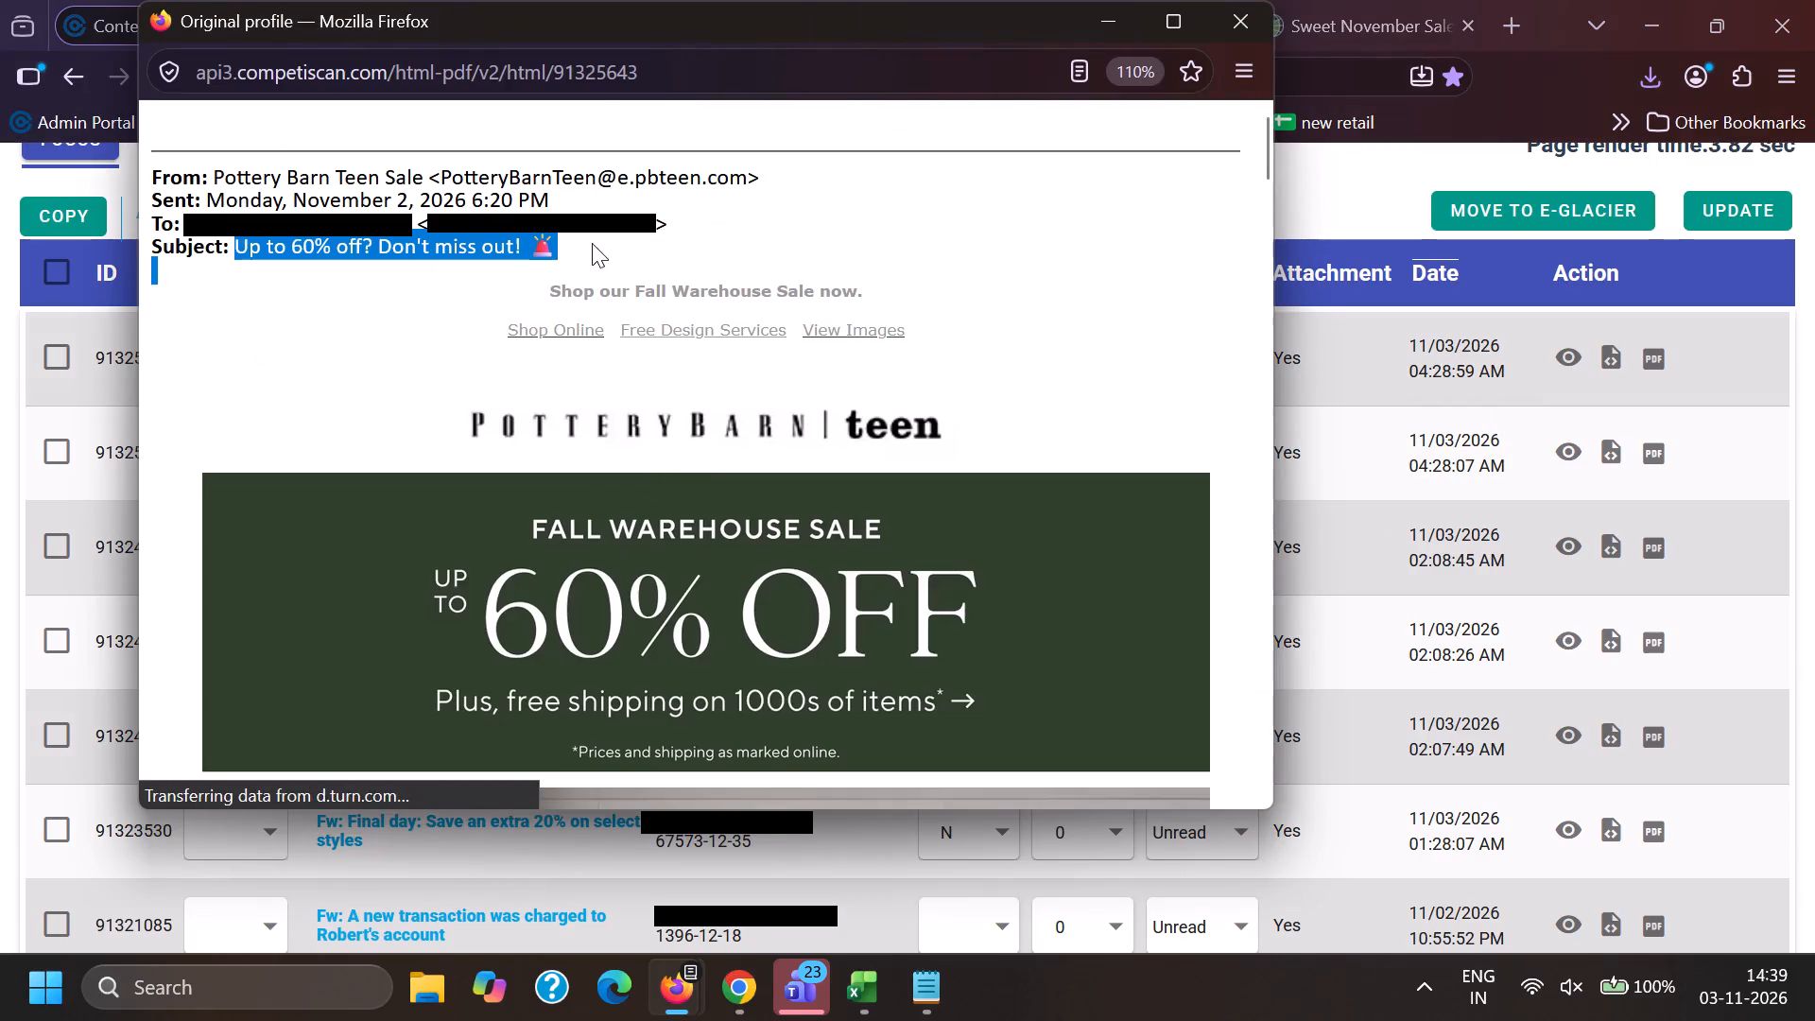
{"action": "left_click_drag", "start_coordinate": [592, 243], "coordinate": [592, 244]}
{"action": "key", "text": "ctrl+c"}
{"action": "key", "text": "ctrl+c"}
{"action": "scroll", "coordinate": [627, 536], "scroll_direction": "down", "scroll_amount": 20}
{"action": "scroll", "coordinate": [627, 536], "scroll_direction": "down", "scroll_amount": 4}
{"action": "scroll", "coordinate": [676, 576], "scroll_direction": "up", "scroll_amount": 1}
{"action": "scroll", "coordinate": [677, 578], "scroll_direction": "down", "scroll_amount": 7}
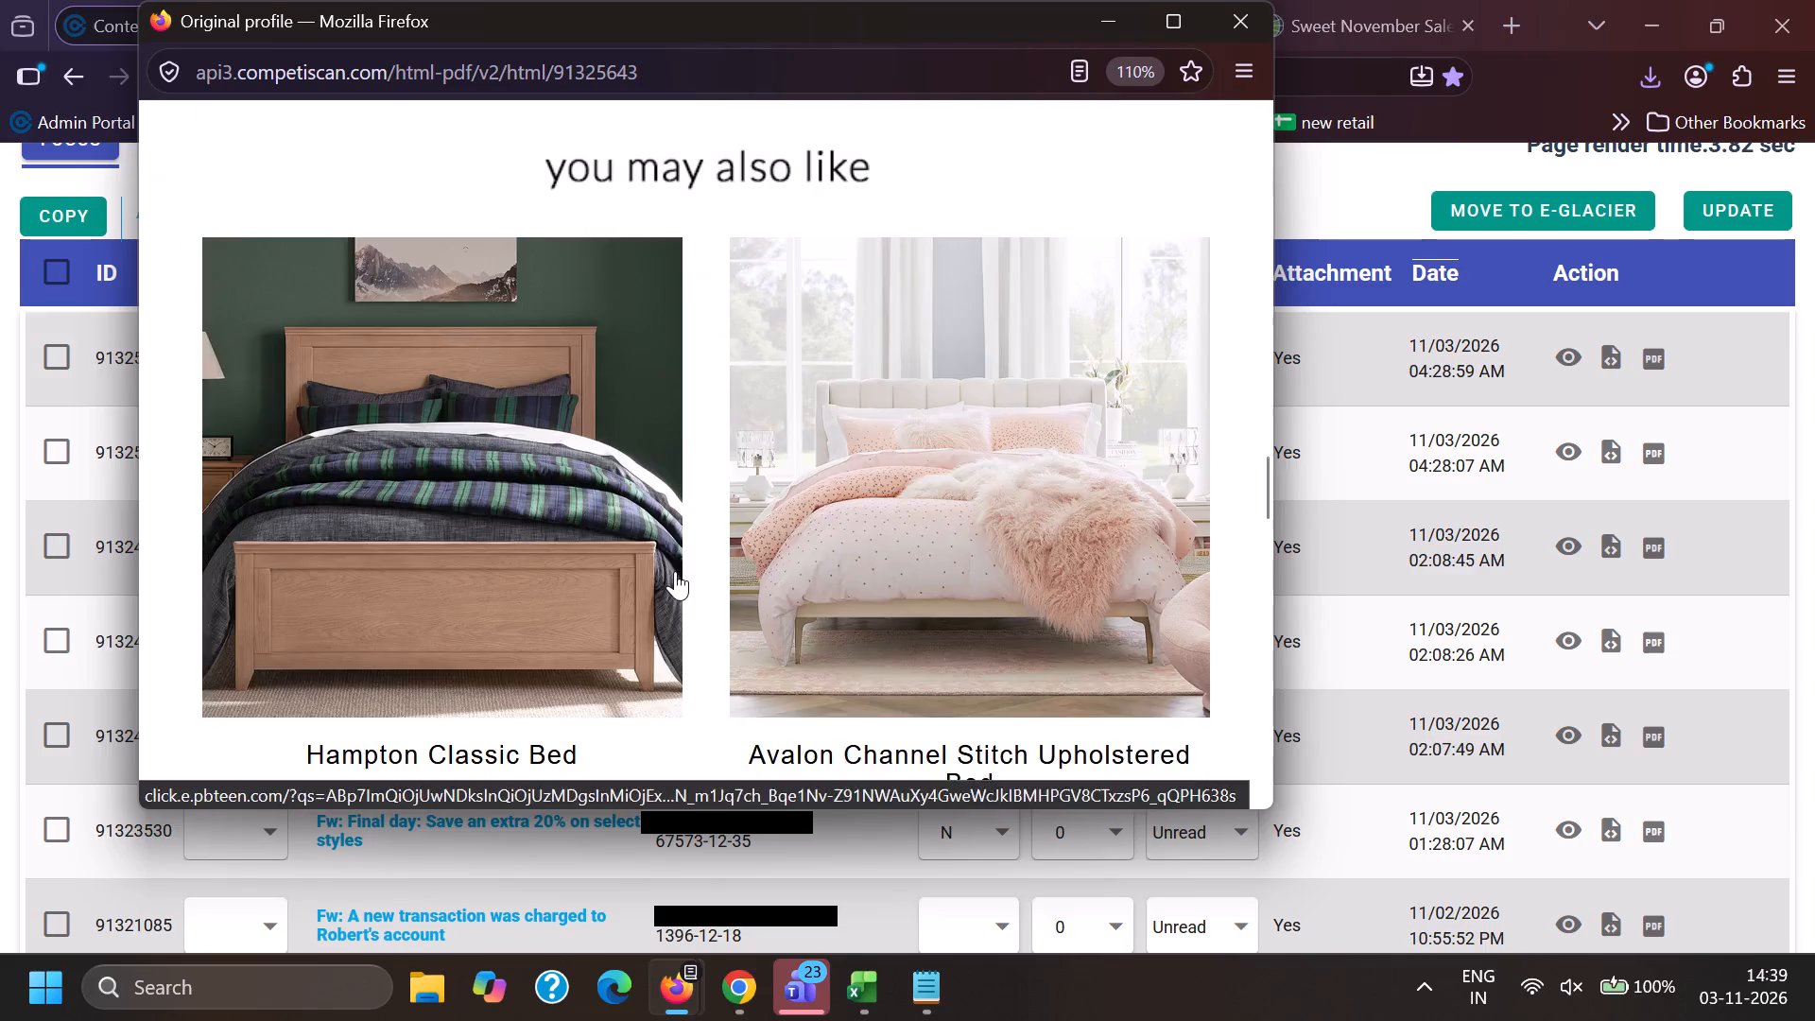
{"action": "scroll", "coordinate": [675, 571], "scroll_direction": "down", "scroll_amount": 2}
Switch to Chrome's Content Portal and search email subjects for the copied "Up to 60% off? Don't miss out!" in quotes.
{"action": "key", "text": "alt+Tab"}
{"action": "left_click", "coordinate": [728, 1009]}
{"action": "left_click", "coordinate": [311, 851]}
{"action": "scroll", "coordinate": [428, 659], "scroll_direction": "down", "scroll_amount": 2}
{"action": "left_click_drag", "start_coordinate": [694, 725], "coordinate": [4, 795]}
{"action": "key", "text": "BackSpace"}
{"action": "key", "text": "shift+quotedbl"}
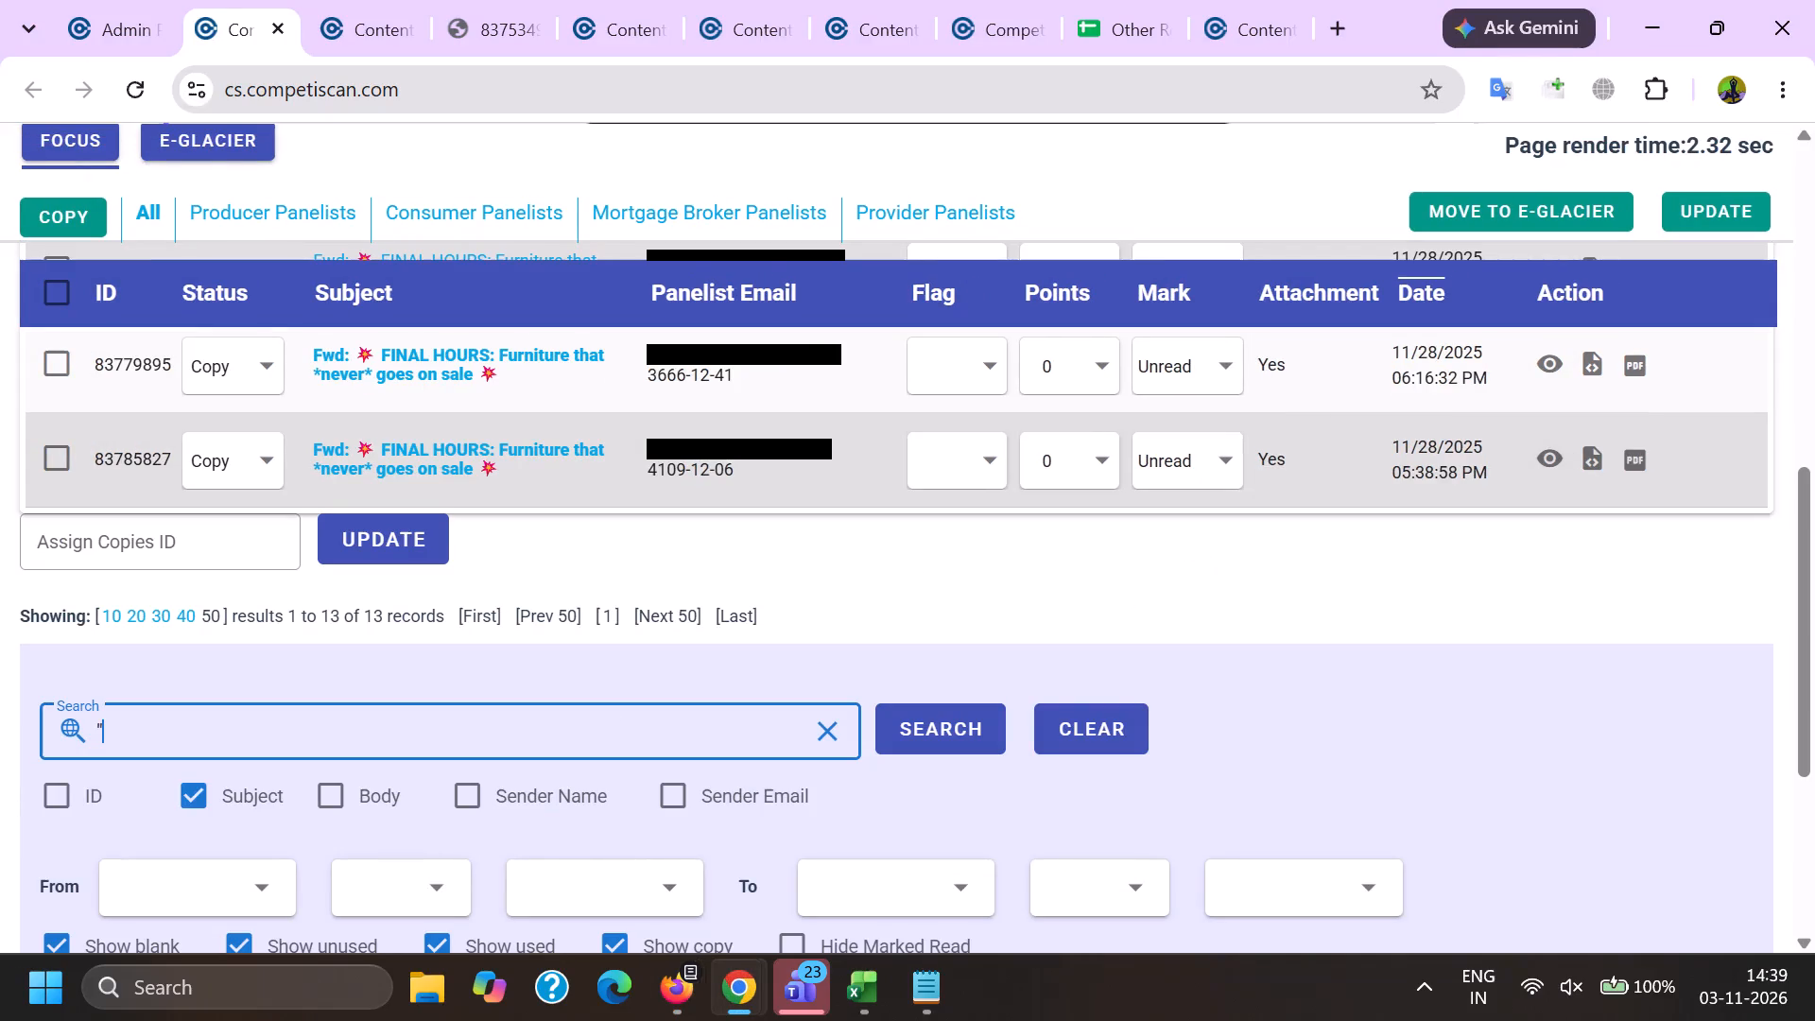
{"action": "key", "text": "ctrl+v"}
{"action": "key", "text": "ctrl+shift+apostrophe"}
{"action": "key", "text": "Return"}
{"action": "key", "text": "shift+quotedbl"}
{"action": "key", "text": "Return"}
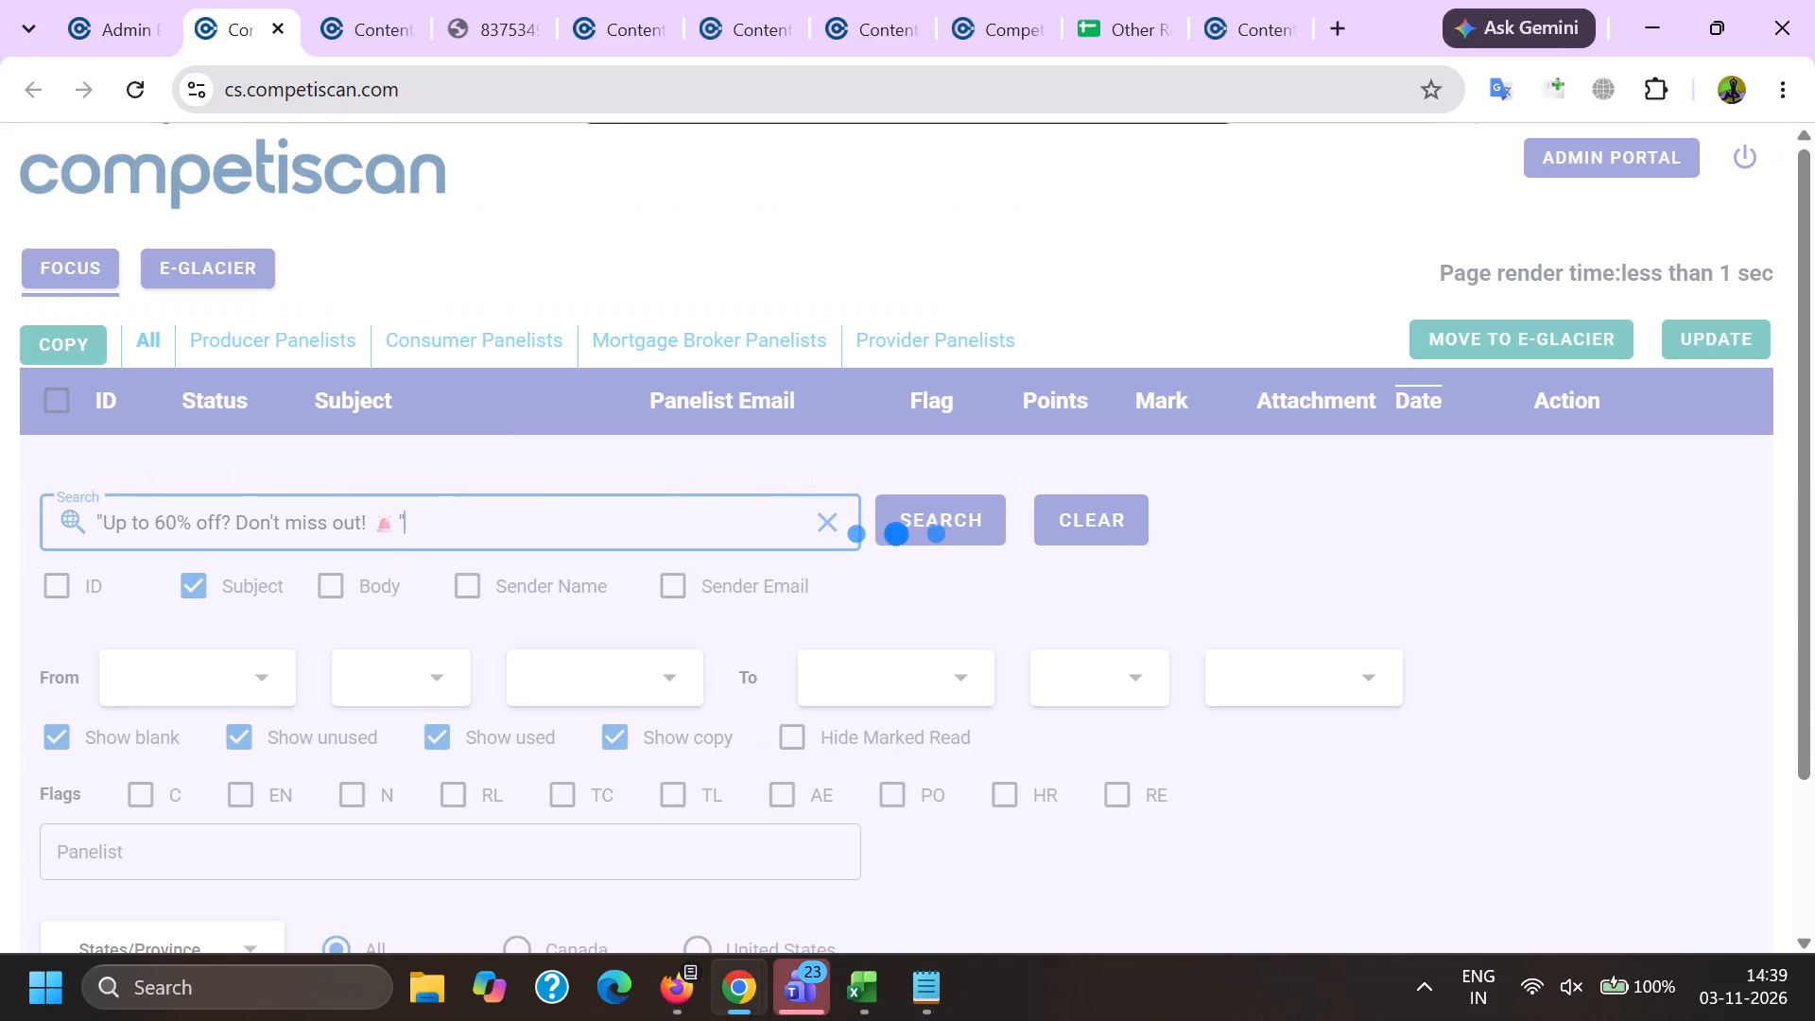
Return to Firefox and examine the further records in the "Capital one" list by subject, flag and read status.
{"action": "key", "text": "alt+Tab"}
{"action": "scroll", "coordinate": [329, 664], "scroll_direction": "down", "scroll_amount": 2}
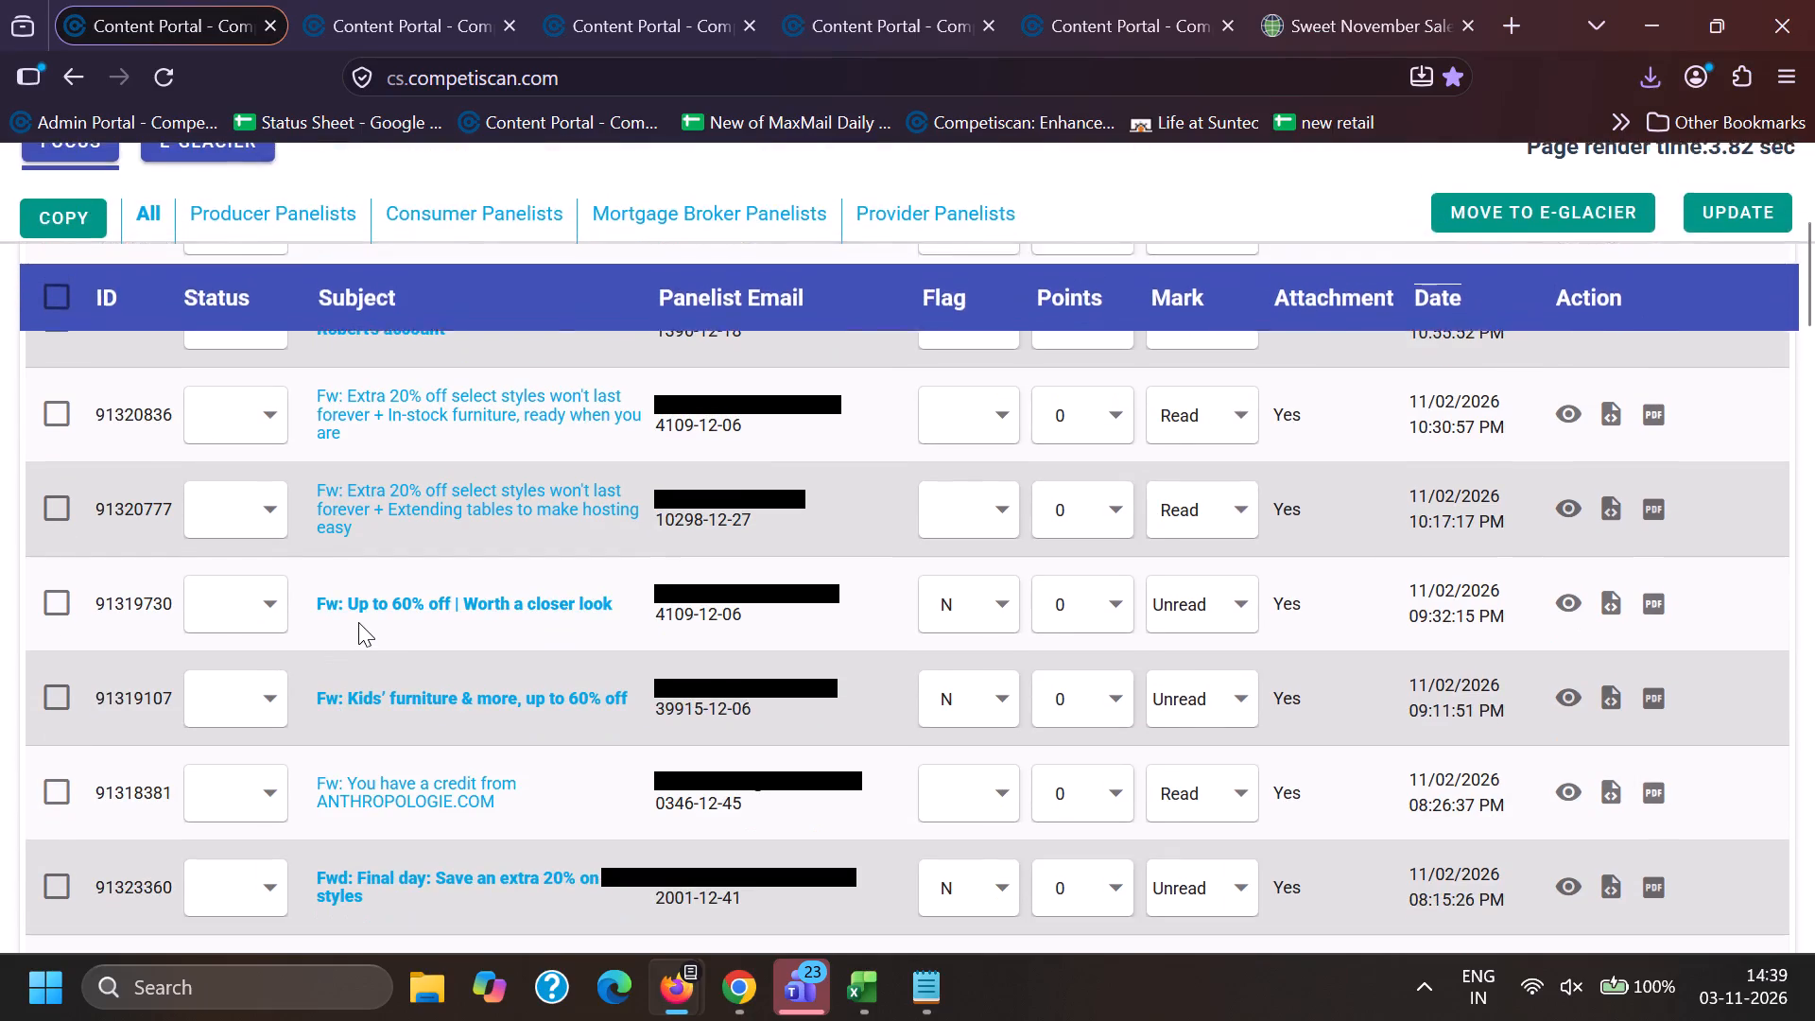
{"action": "scroll", "coordinate": [358, 620], "scroll_direction": "down", "scroll_amount": 2}
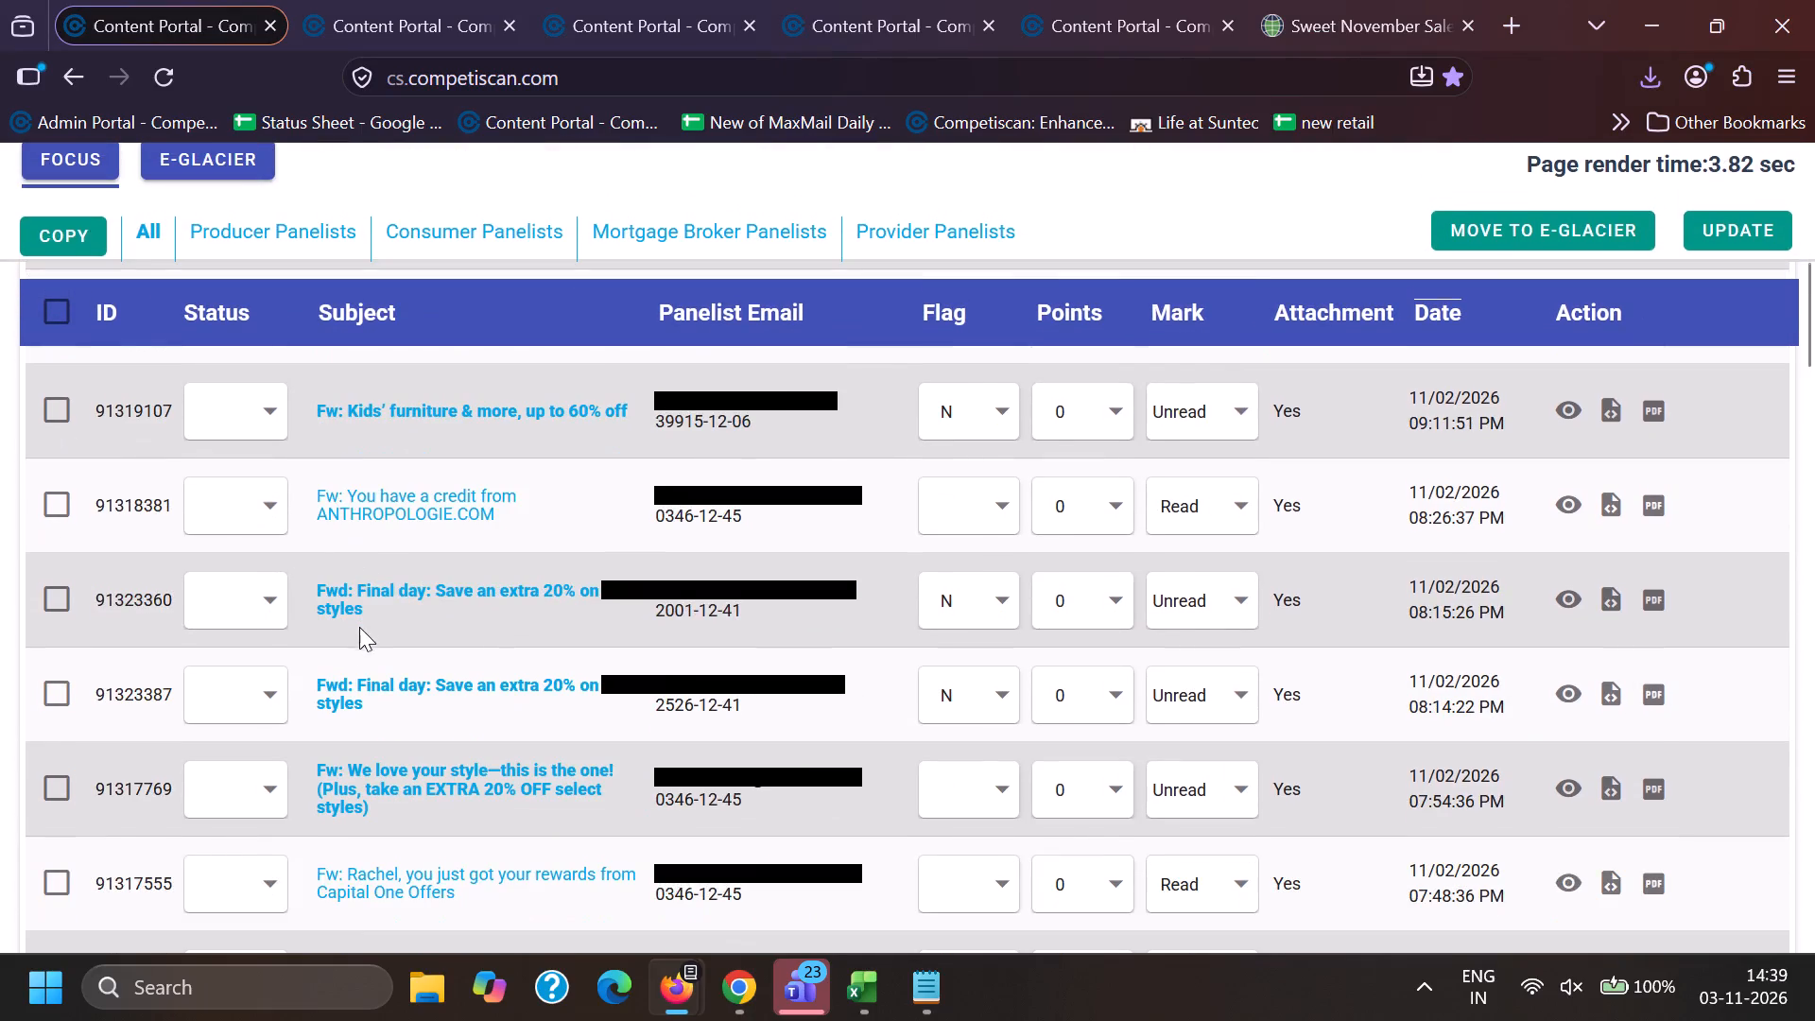
{"action": "scroll", "coordinate": [359, 671], "scroll_direction": "down", "scroll_amount": 7}
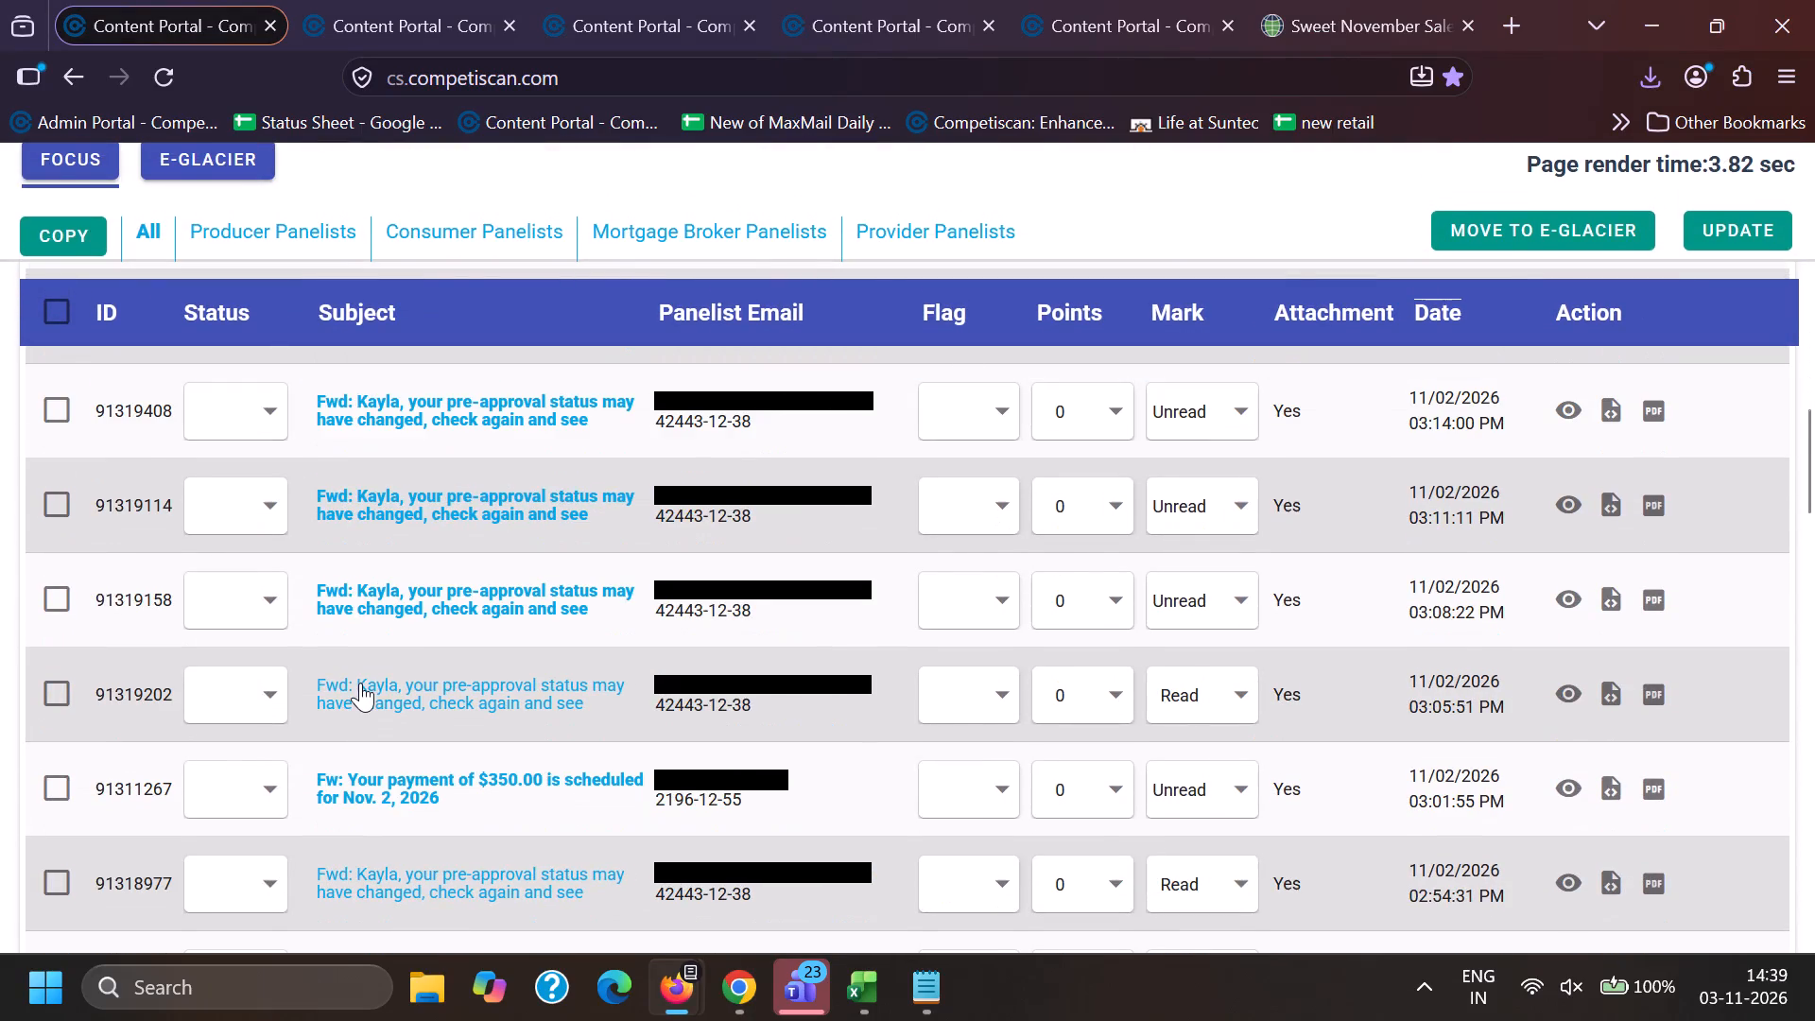
{"action": "scroll", "coordinate": [705, 742], "scroll_direction": "up", "scroll_amount": 2}
Switch back to Chrome and examine the records listed for the "Up to 60% off? Don't miss out!" search.
{"action": "key", "text": "alt+Tab"}
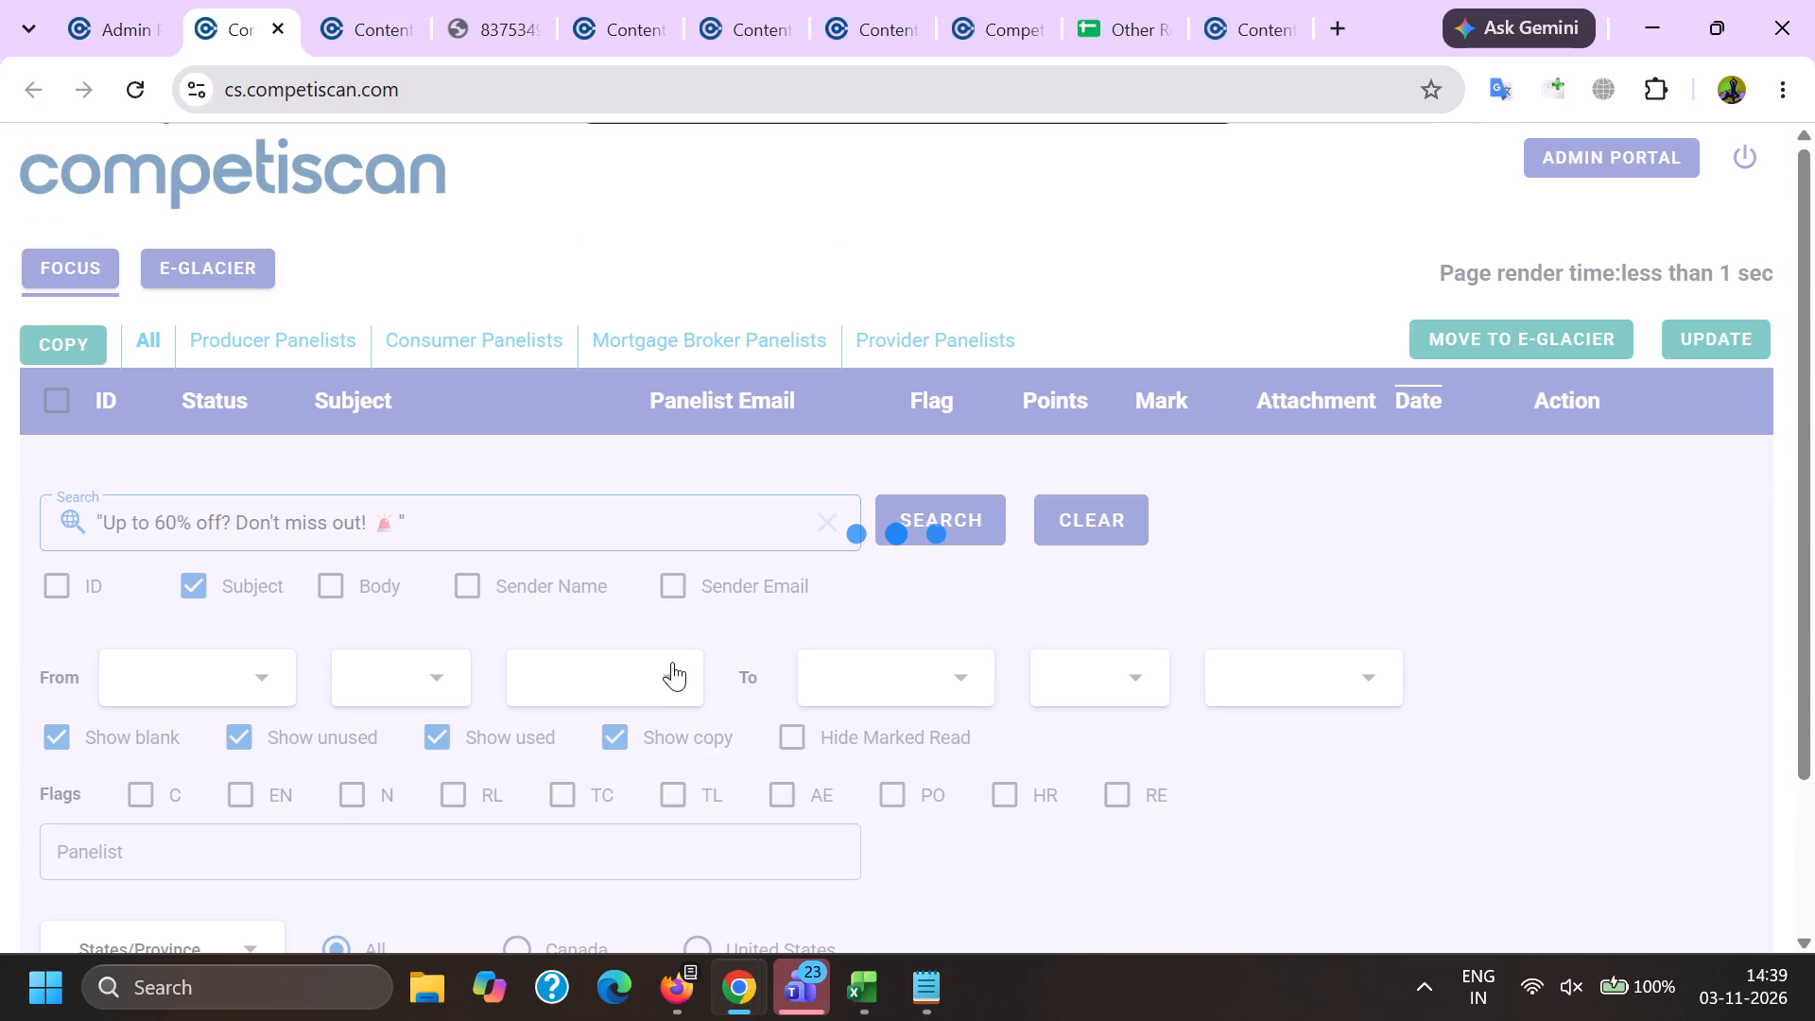
{"action": "scroll", "coordinate": [672, 665], "scroll_direction": "down", "scroll_amount": 7}
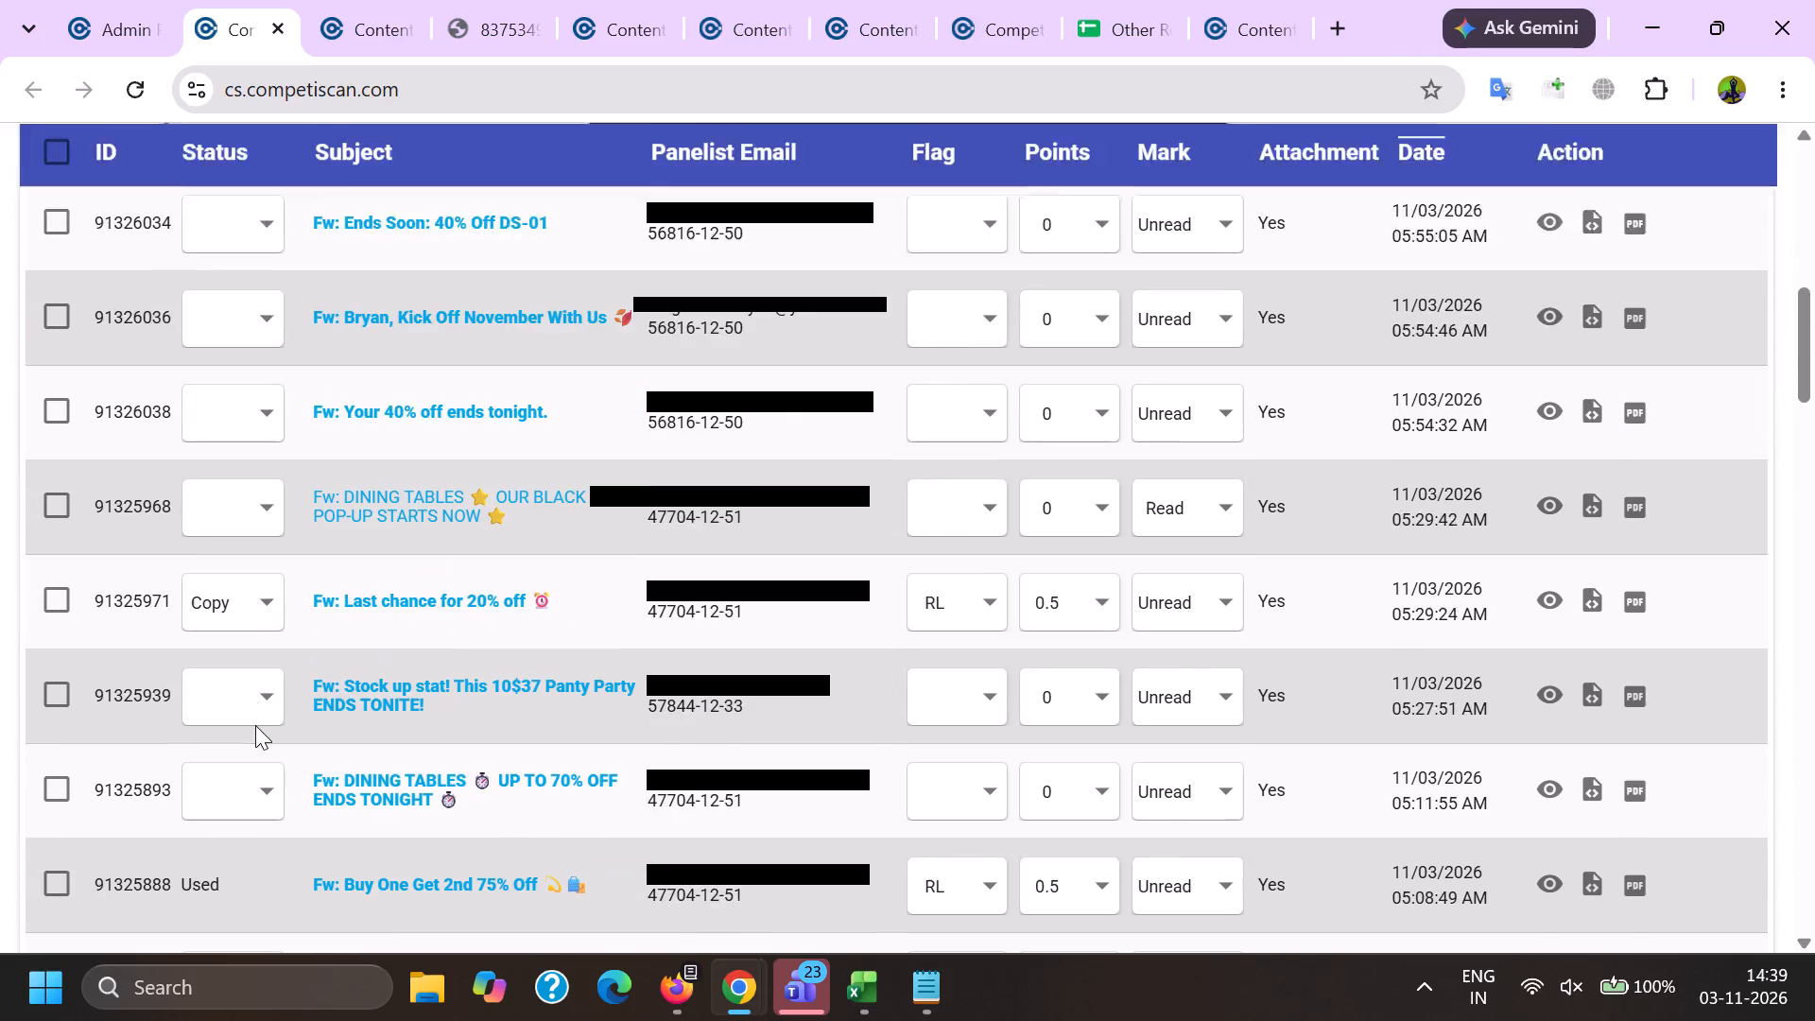
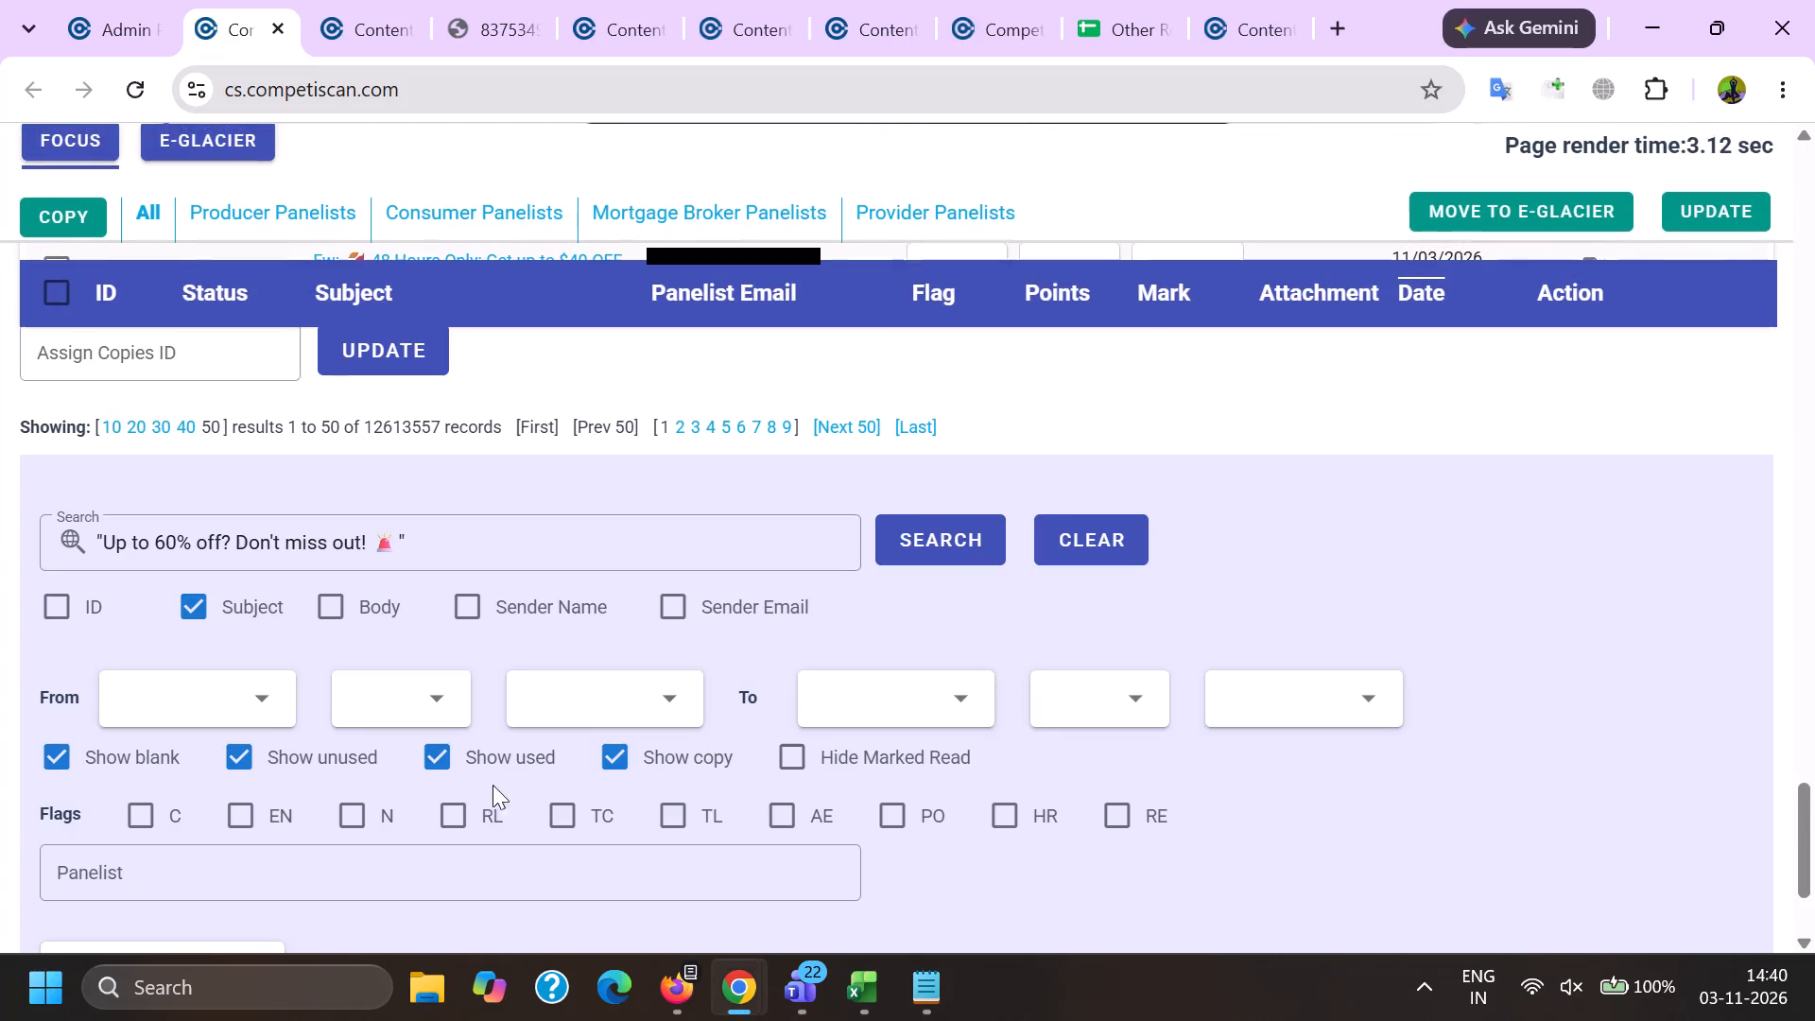
Search the Content Portal email subjects for "Offer at Temu for you!" in quotes.
{"action": "left_click_drag", "start_coordinate": [592, 540], "coordinate": [0, 488]}
{"action": "key", "text": "BackSpace"}
{"action": "key", "text": "shift+quotedbl"}
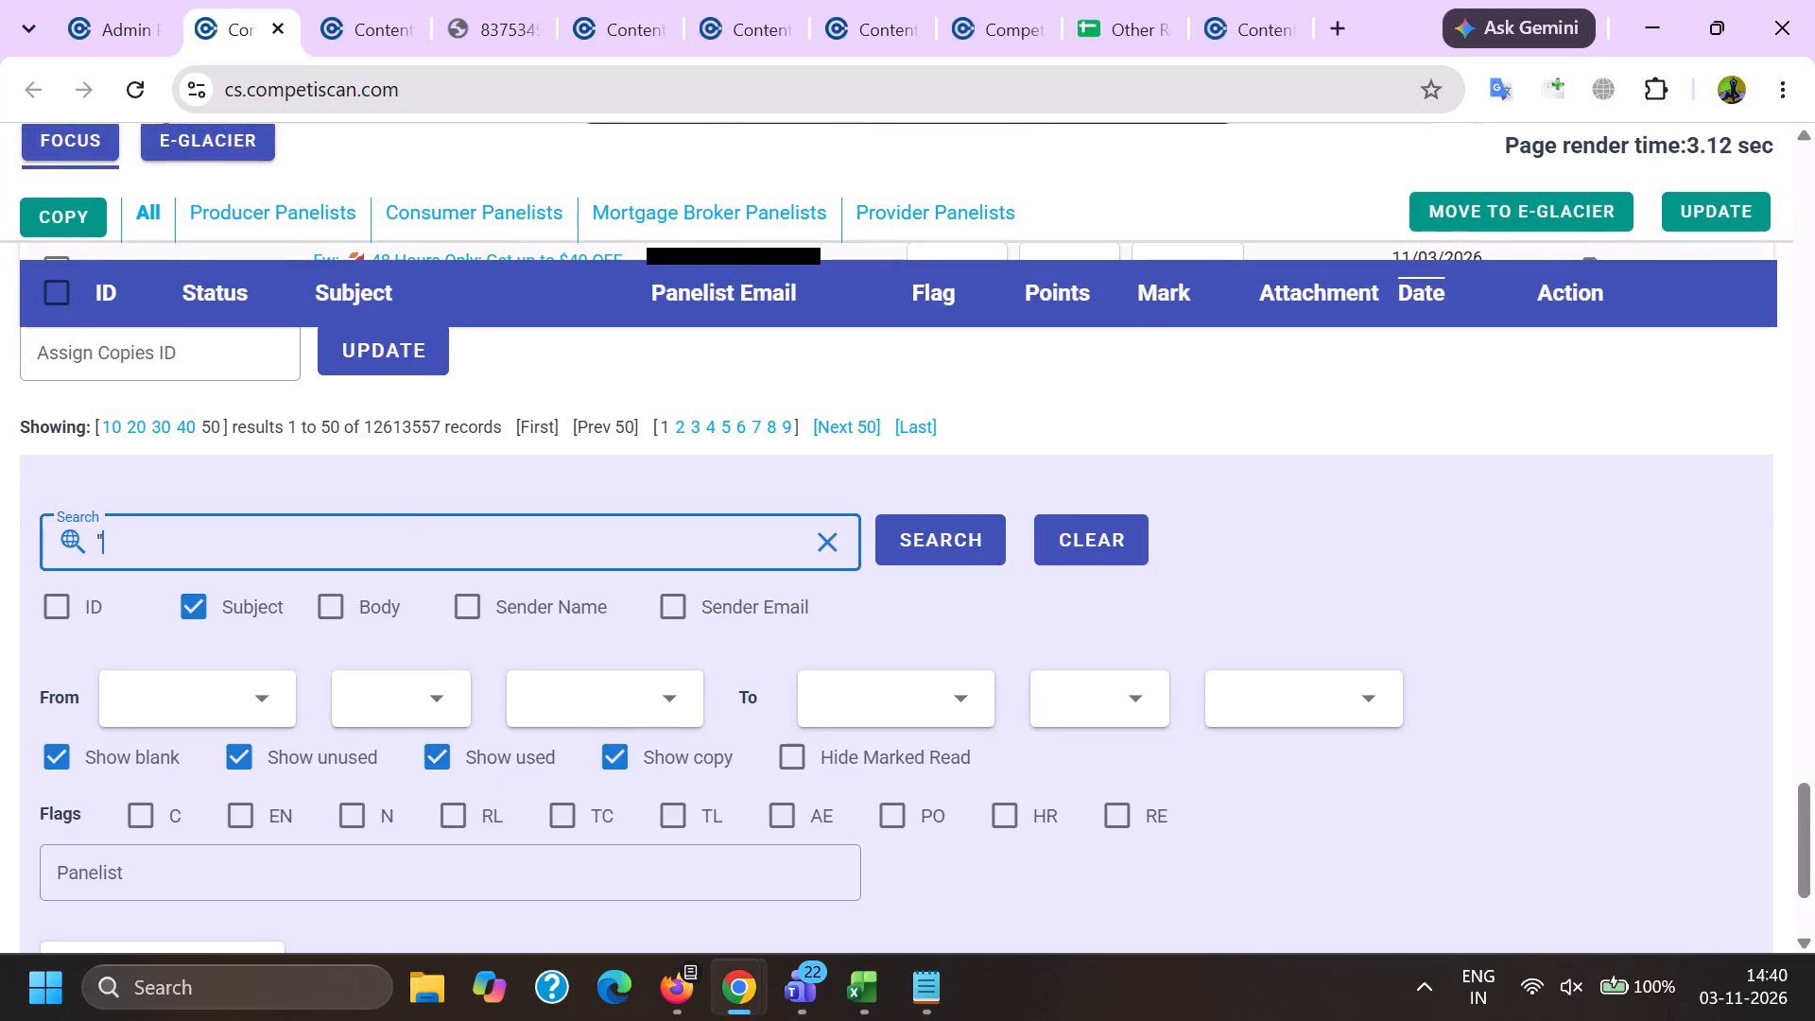
{"action": "key", "text": "ctrl+v"}
{"action": "key", "text": "shift+quotedbl"}
{"action": "key", "text": "Return"}
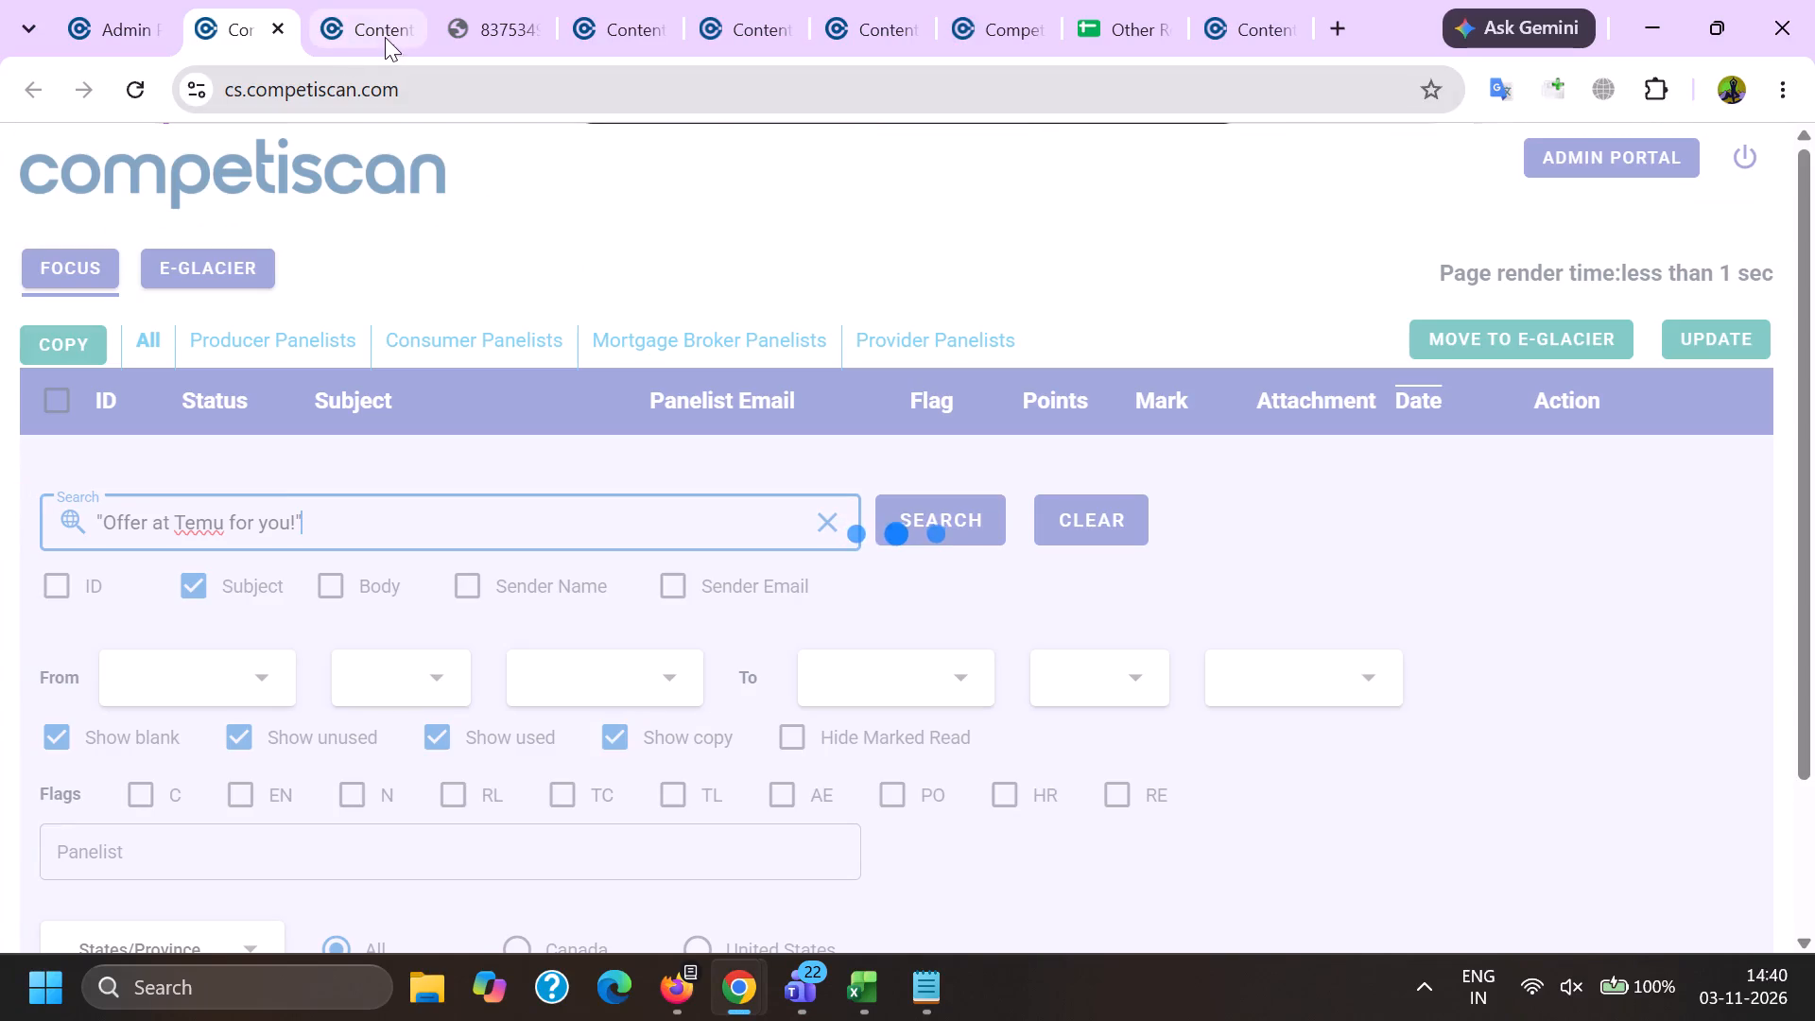
Close the surplus Content Portal tabs and the 83753497 PDF tab, keeping the Temu search and Temp Product Management tabs open.
{"action": "left_click", "coordinate": [472, 0]}
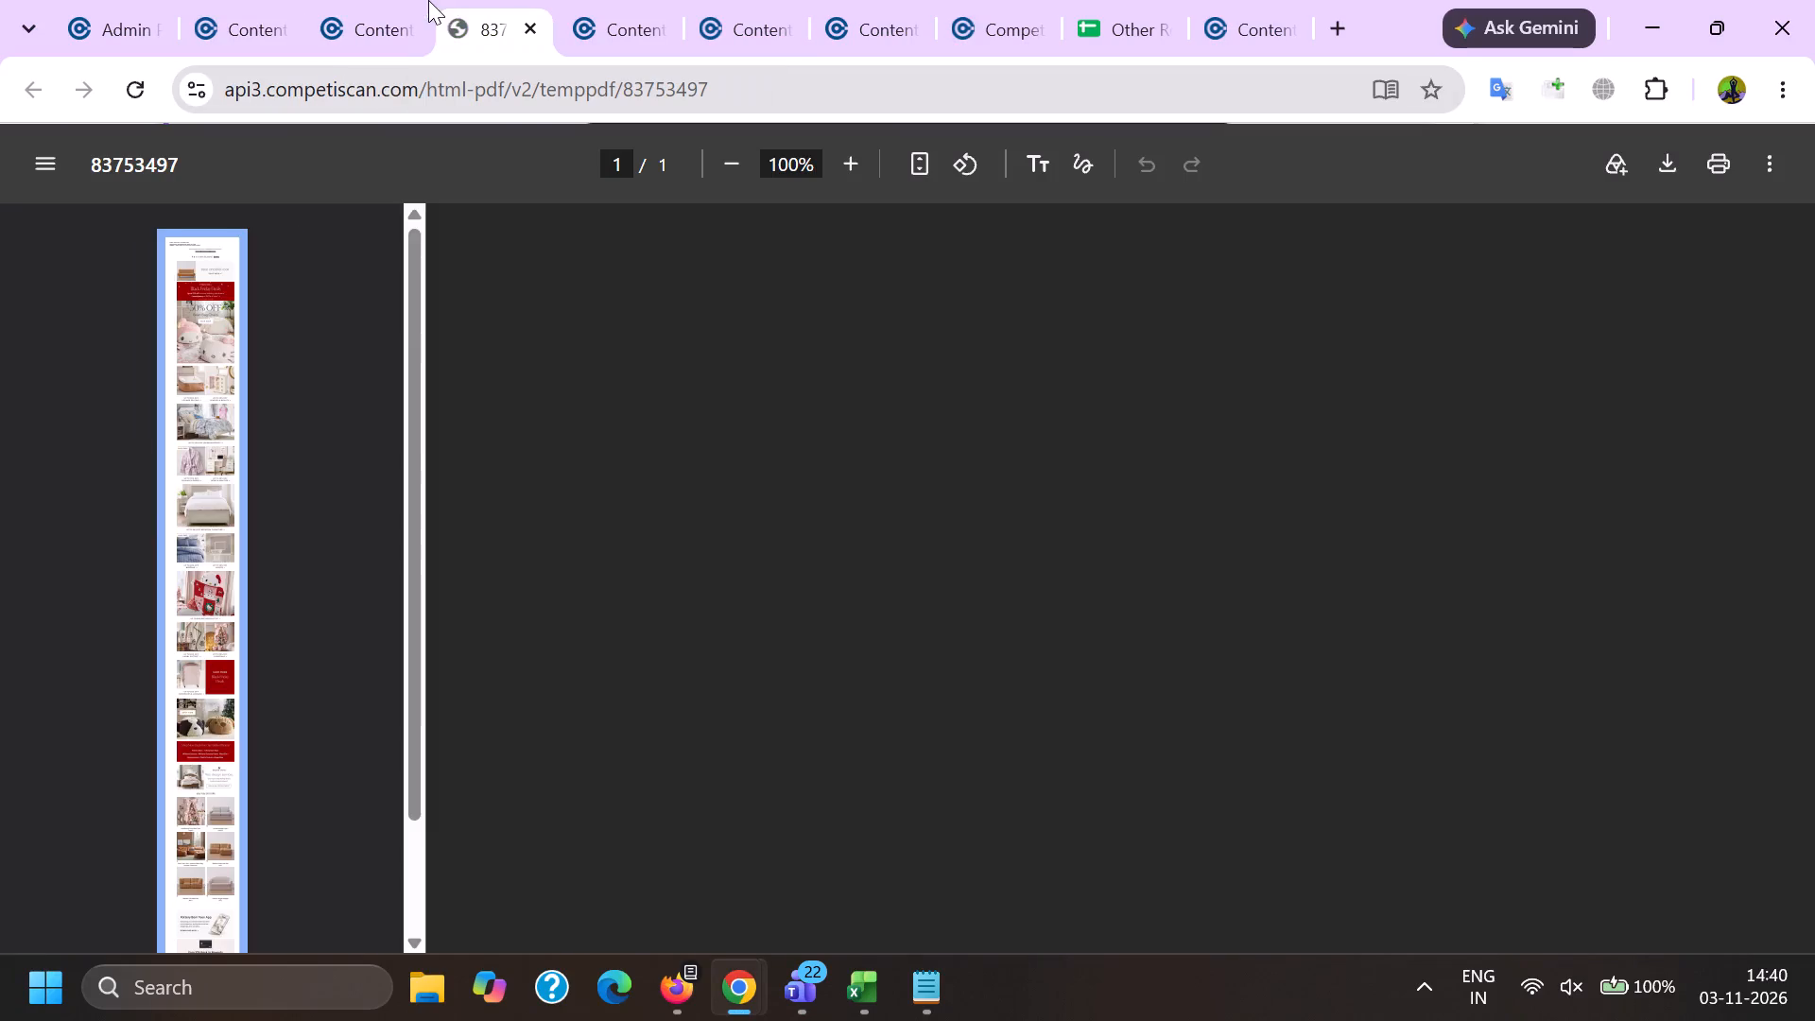
{"action": "left_click", "coordinate": [395, 0]}
{"action": "double_click", "coordinate": [404, 29]}
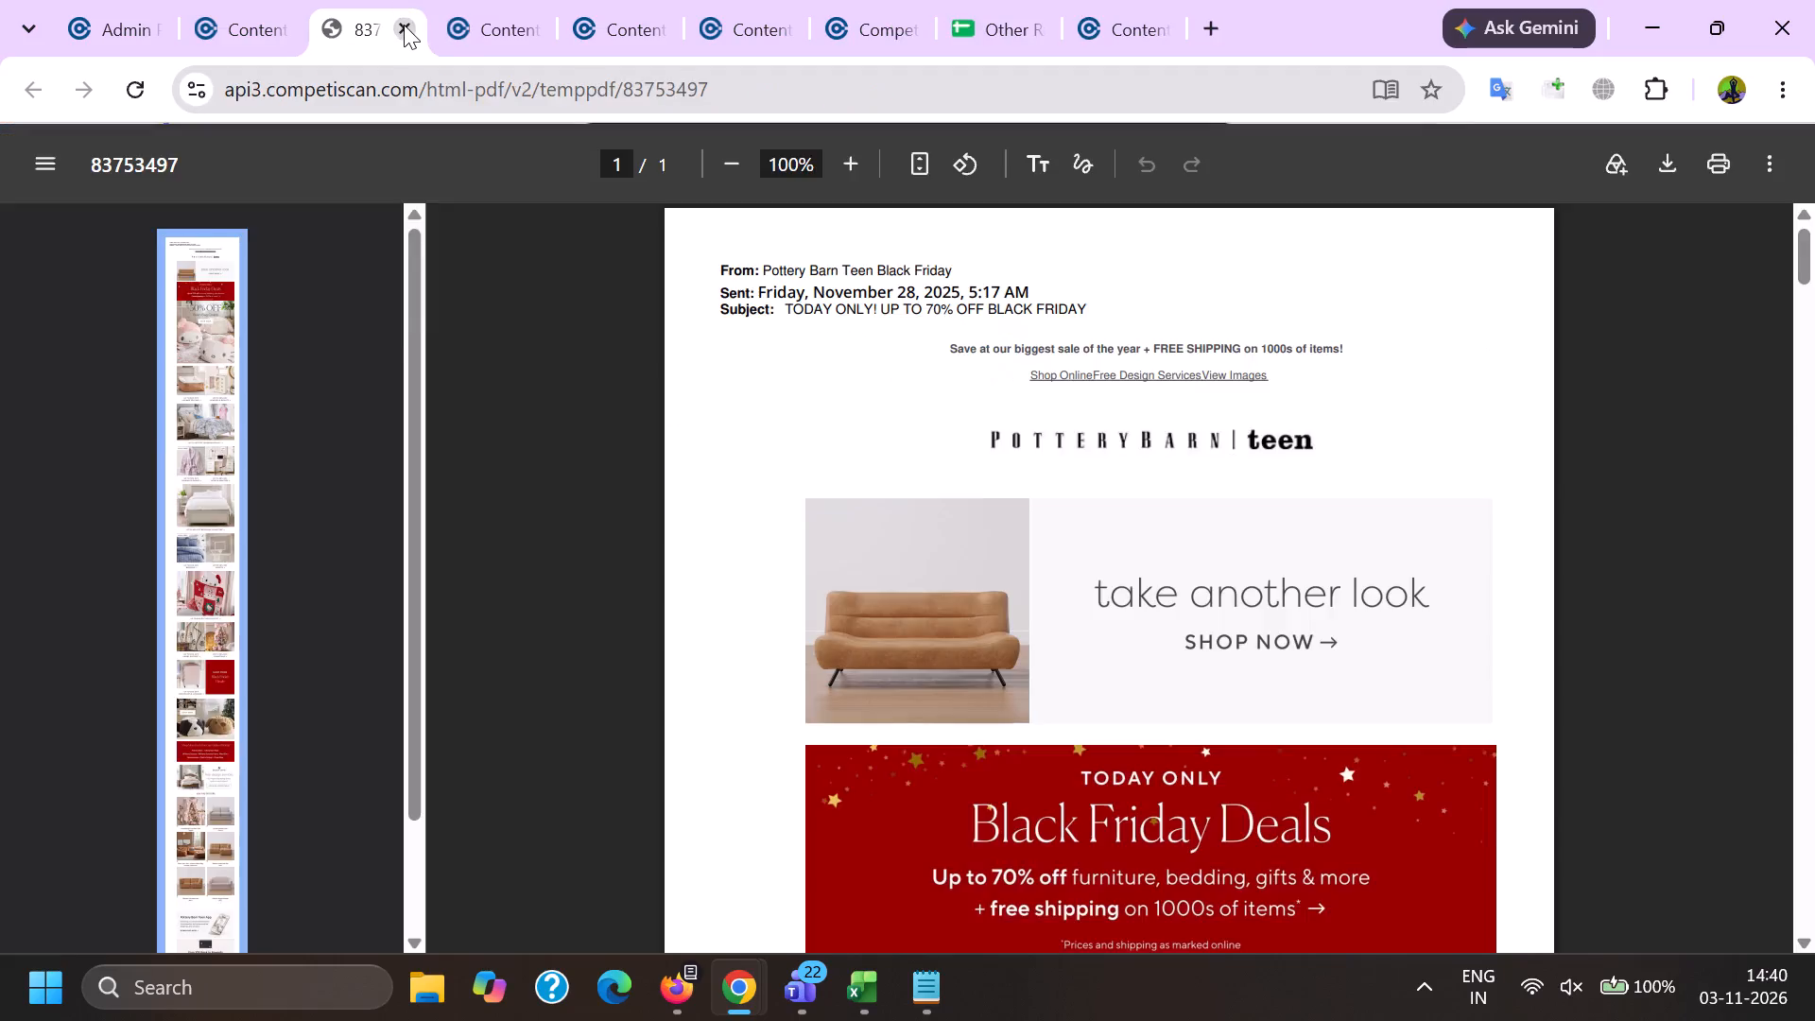
{"action": "left_click", "coordinate": [404, 24]}
{"action": "left_click", "coordinate": [404, 23]}
{"action": "left_click", "coordinate": [404, 24]}
{"action": "left_click", "coordinate": [404, 25]}
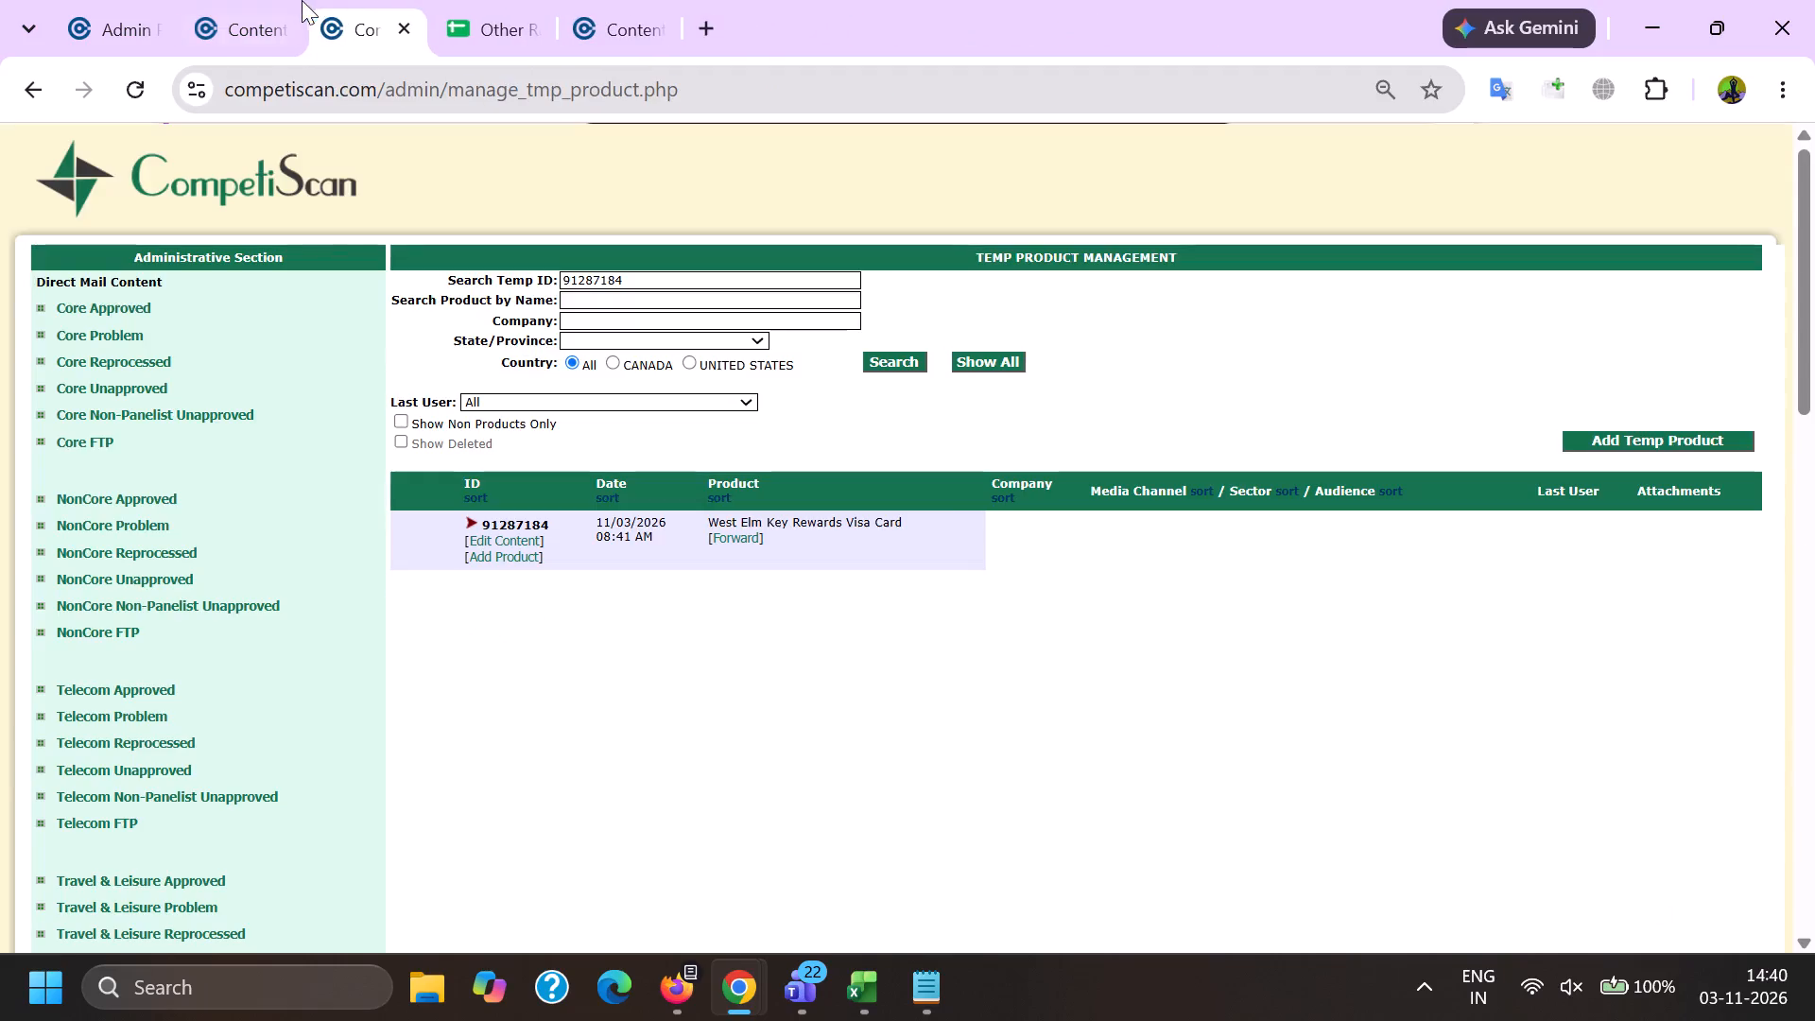
Return to the "Offer at Temu for you!" search and examine the listed records by status, subject and date.
{"action": "left_click", "coordinate": [302, 0]}
{"action": "scroll", "coordinate": [404, 518], "scroll_direction": "down", "scroll_amount": 1}
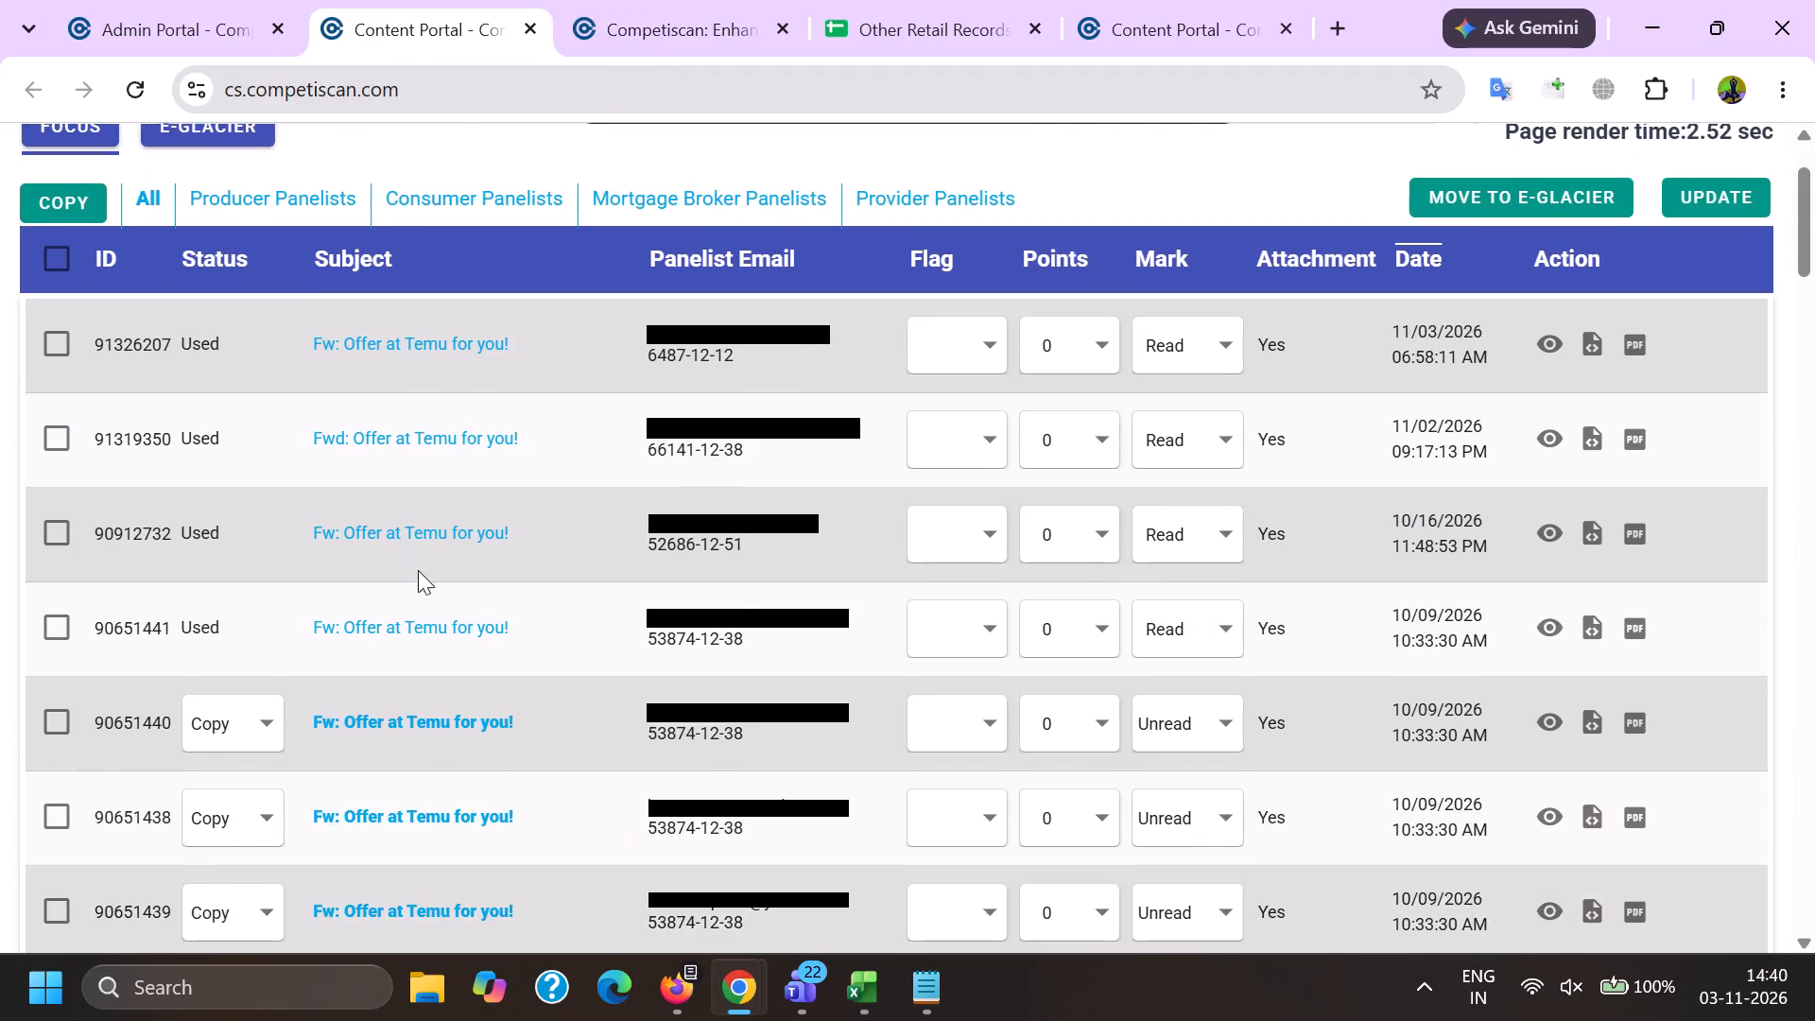
{"action": "scroll", "coordinate": [419, 576], "scroll_direction": "down", "scroll_amount": 9}
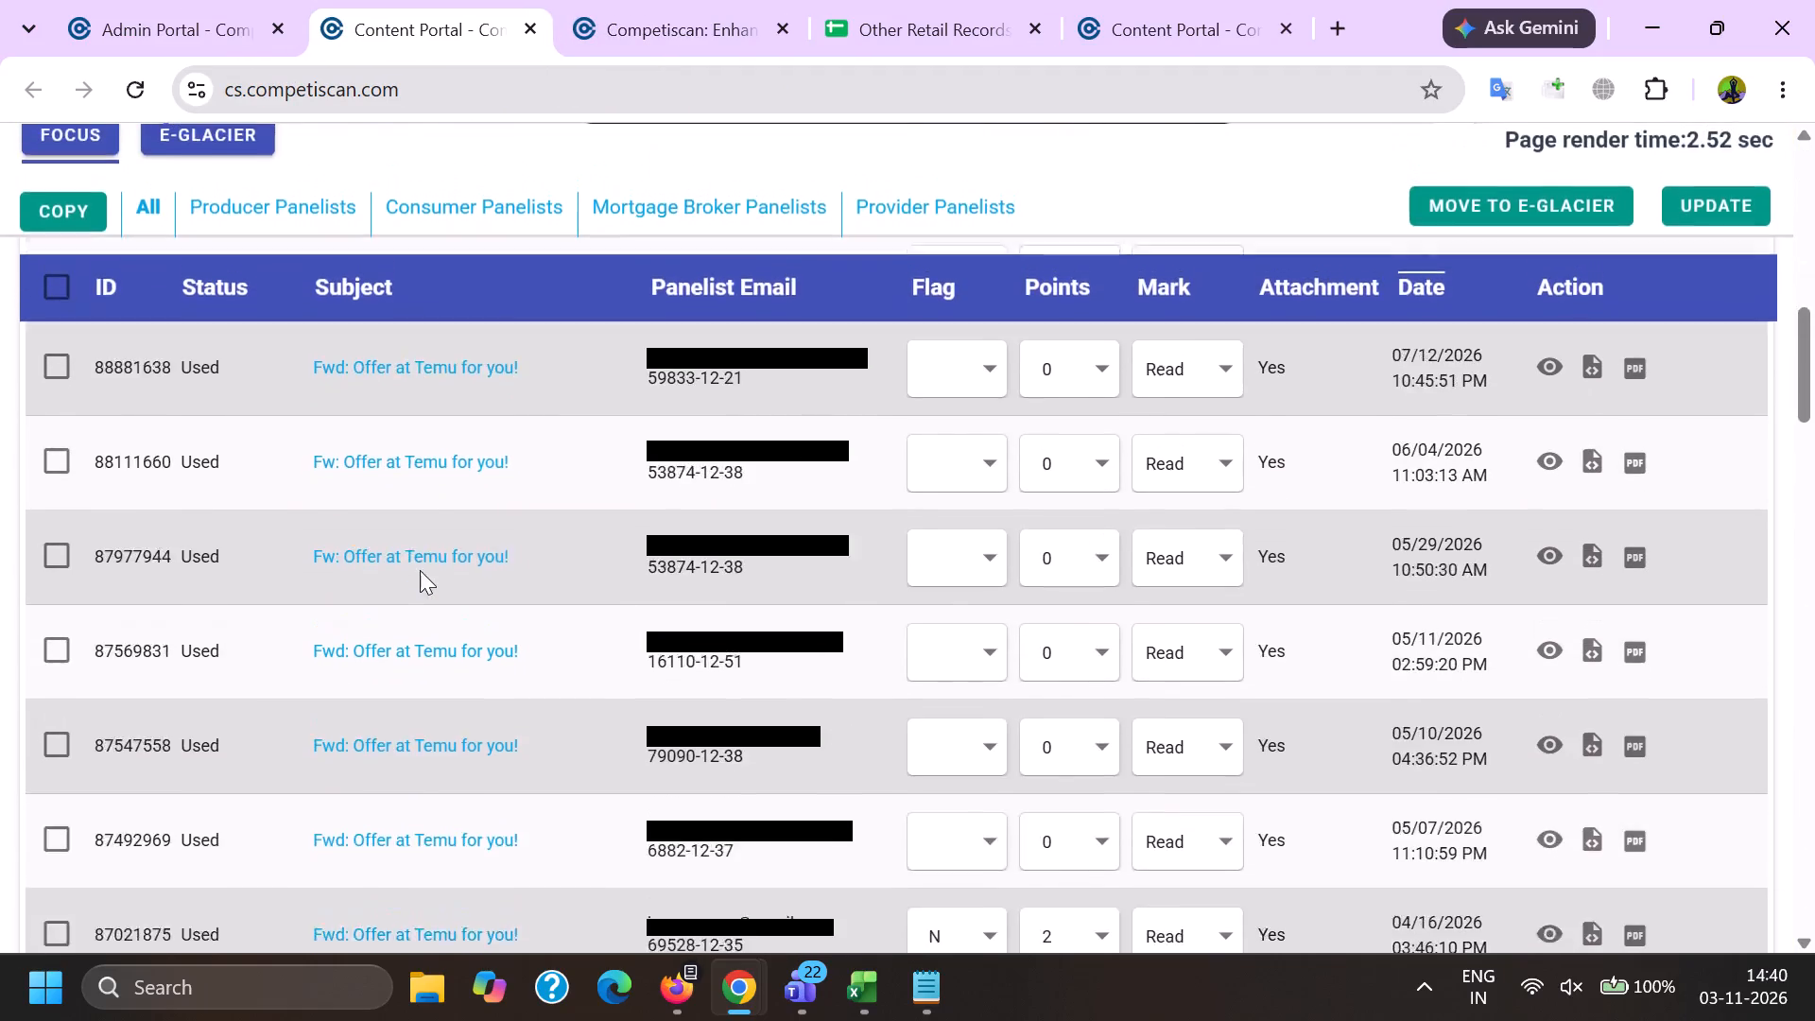
{"action": "scroll", "coordinate": [420, 570], "scroll_direction": "down", "scroll_amount": 8}
{"action": "scroll", "coordinate": [419, 572], "scroll_direction": "up", "scroll_amount": 18}
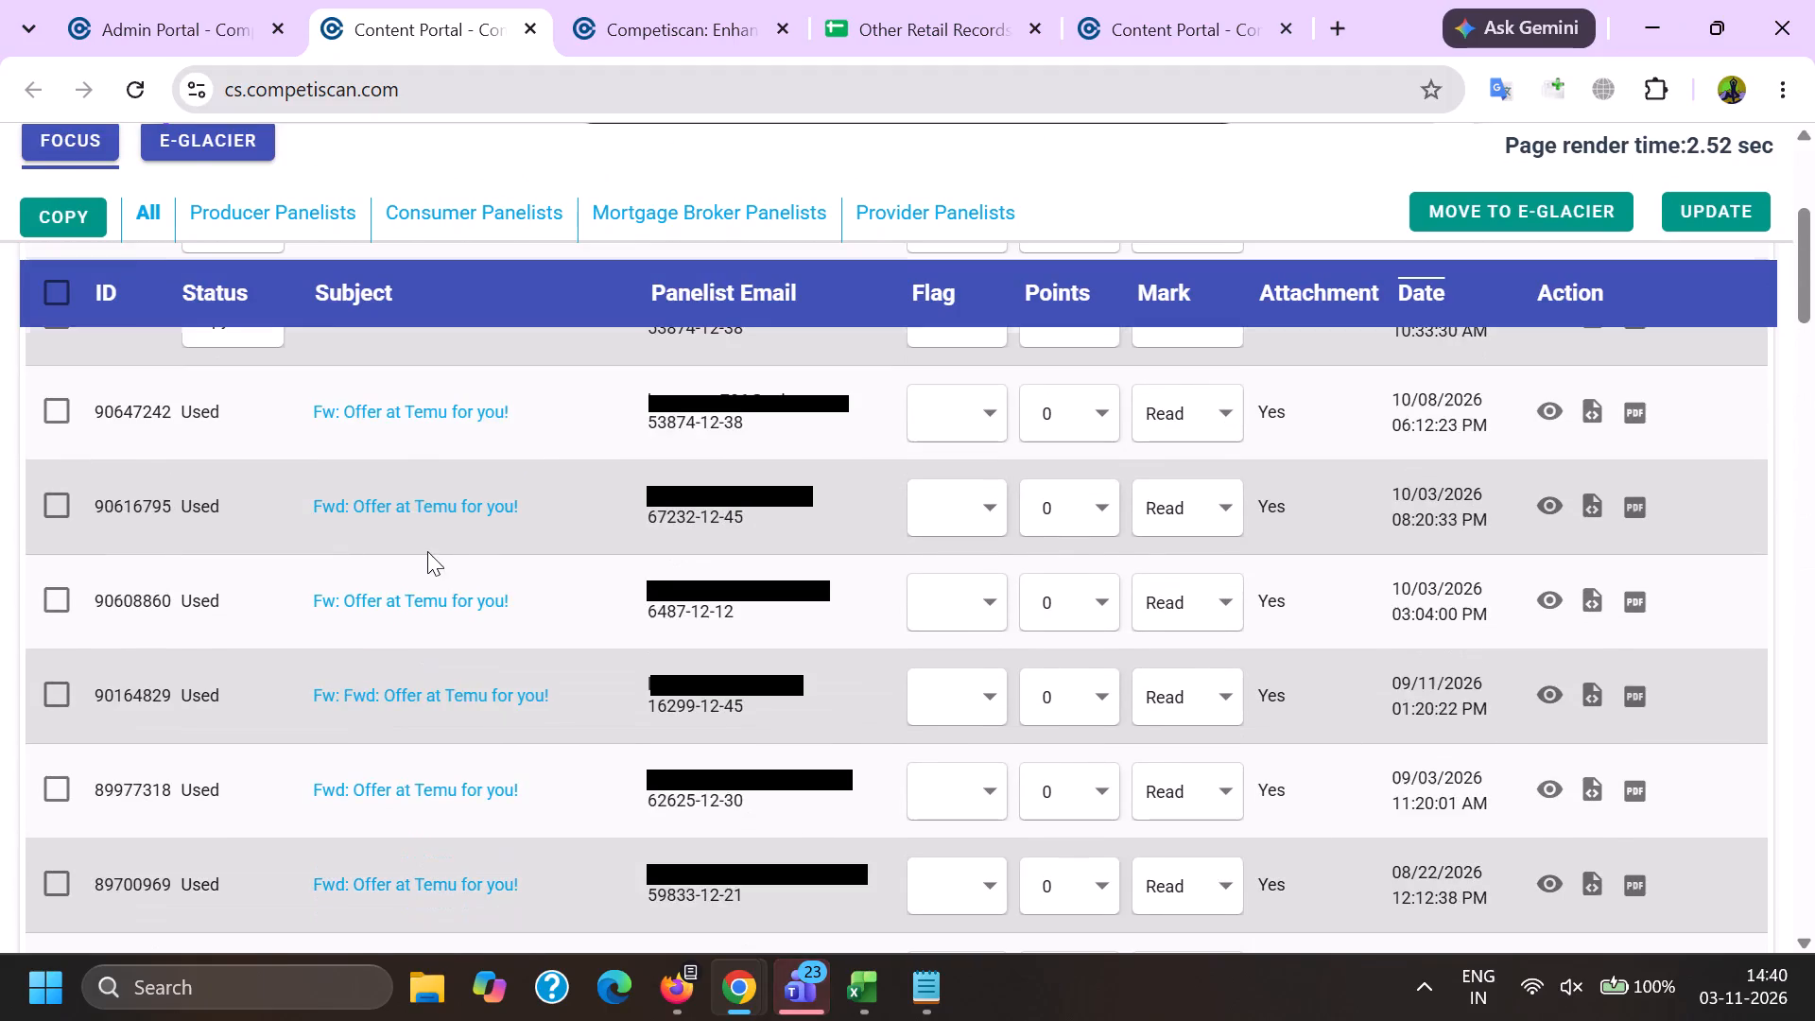
{"action": "scroll", "coordinate": [427, 551], "scroll_direction": "up", "scroll_amount": 9}
{"action": "scroll", "coordinate": [579, 803], "scroll_direction": "down", "scroll_amount": 2}
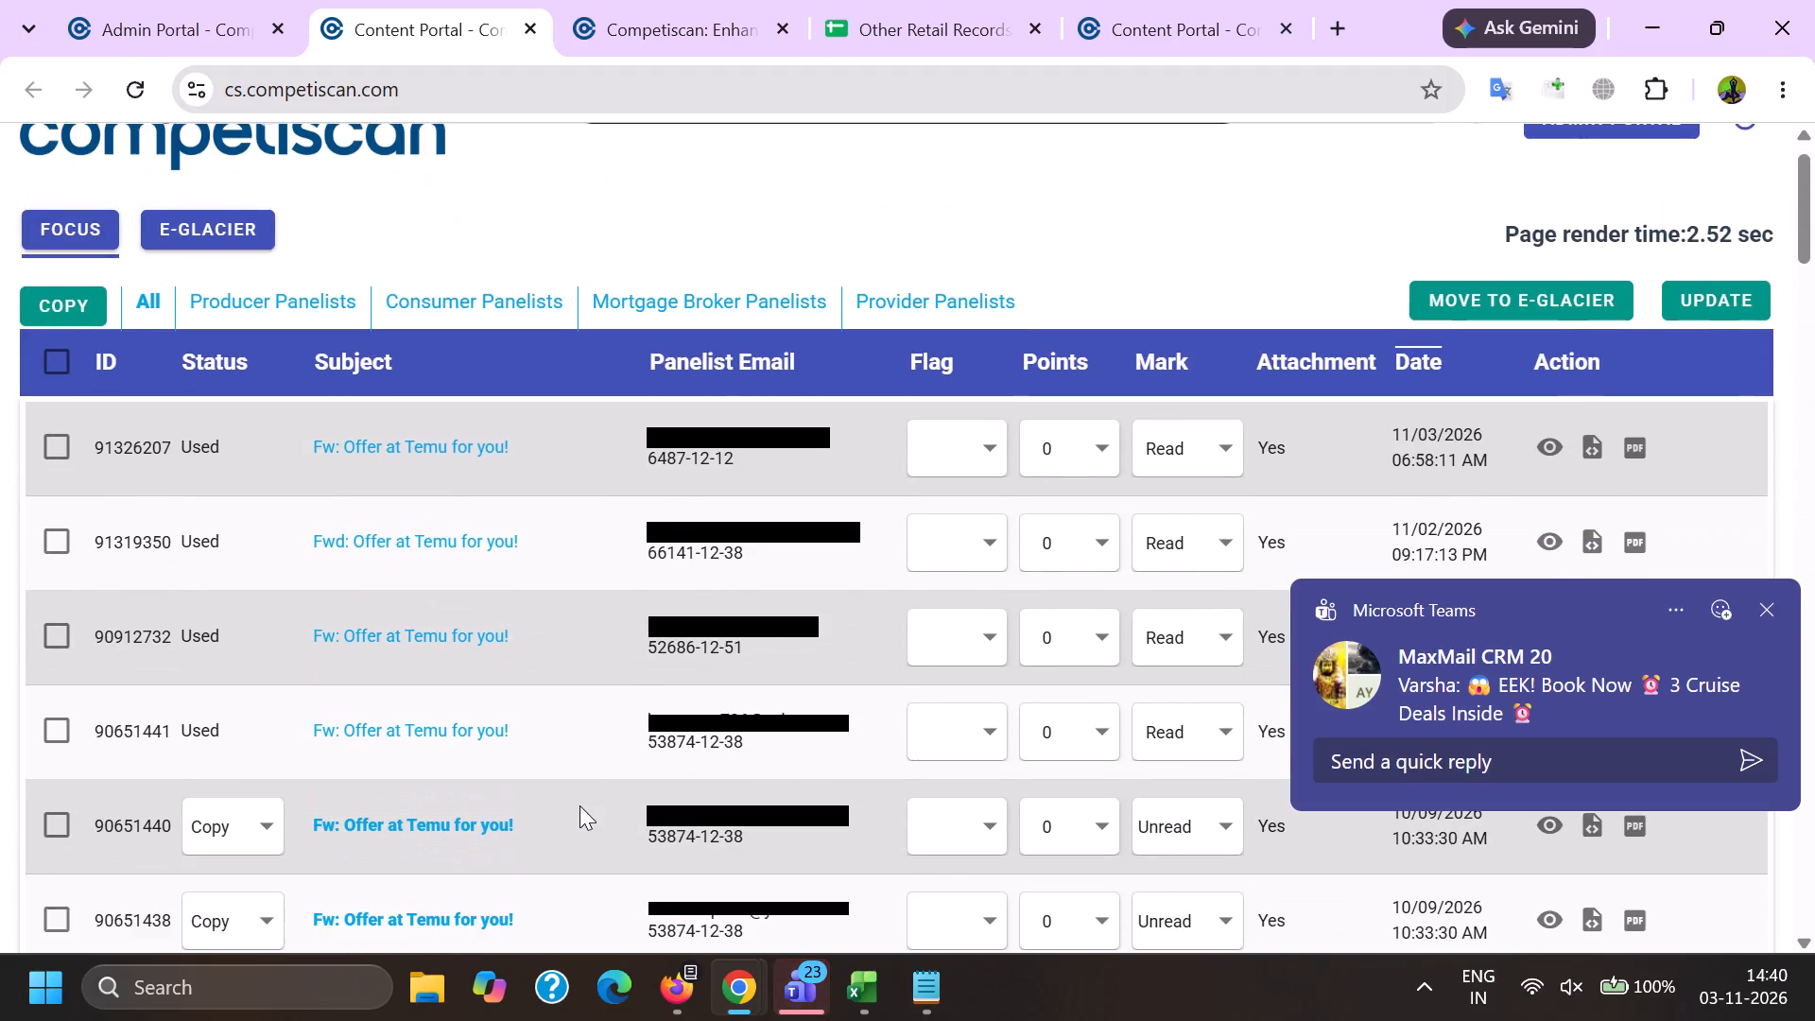
Switch to Firefox's Content Portal window and examine the newest records at the start of the "Capital one" list.
{"action": "left_click", "coordinate": [670, 989]}
{"action": "left_click", "coordinate": [525, 874]}
{"action": "scroll", "coordinate": [473, 664], "scroll_direction": "up", "scroll_amount": 3}
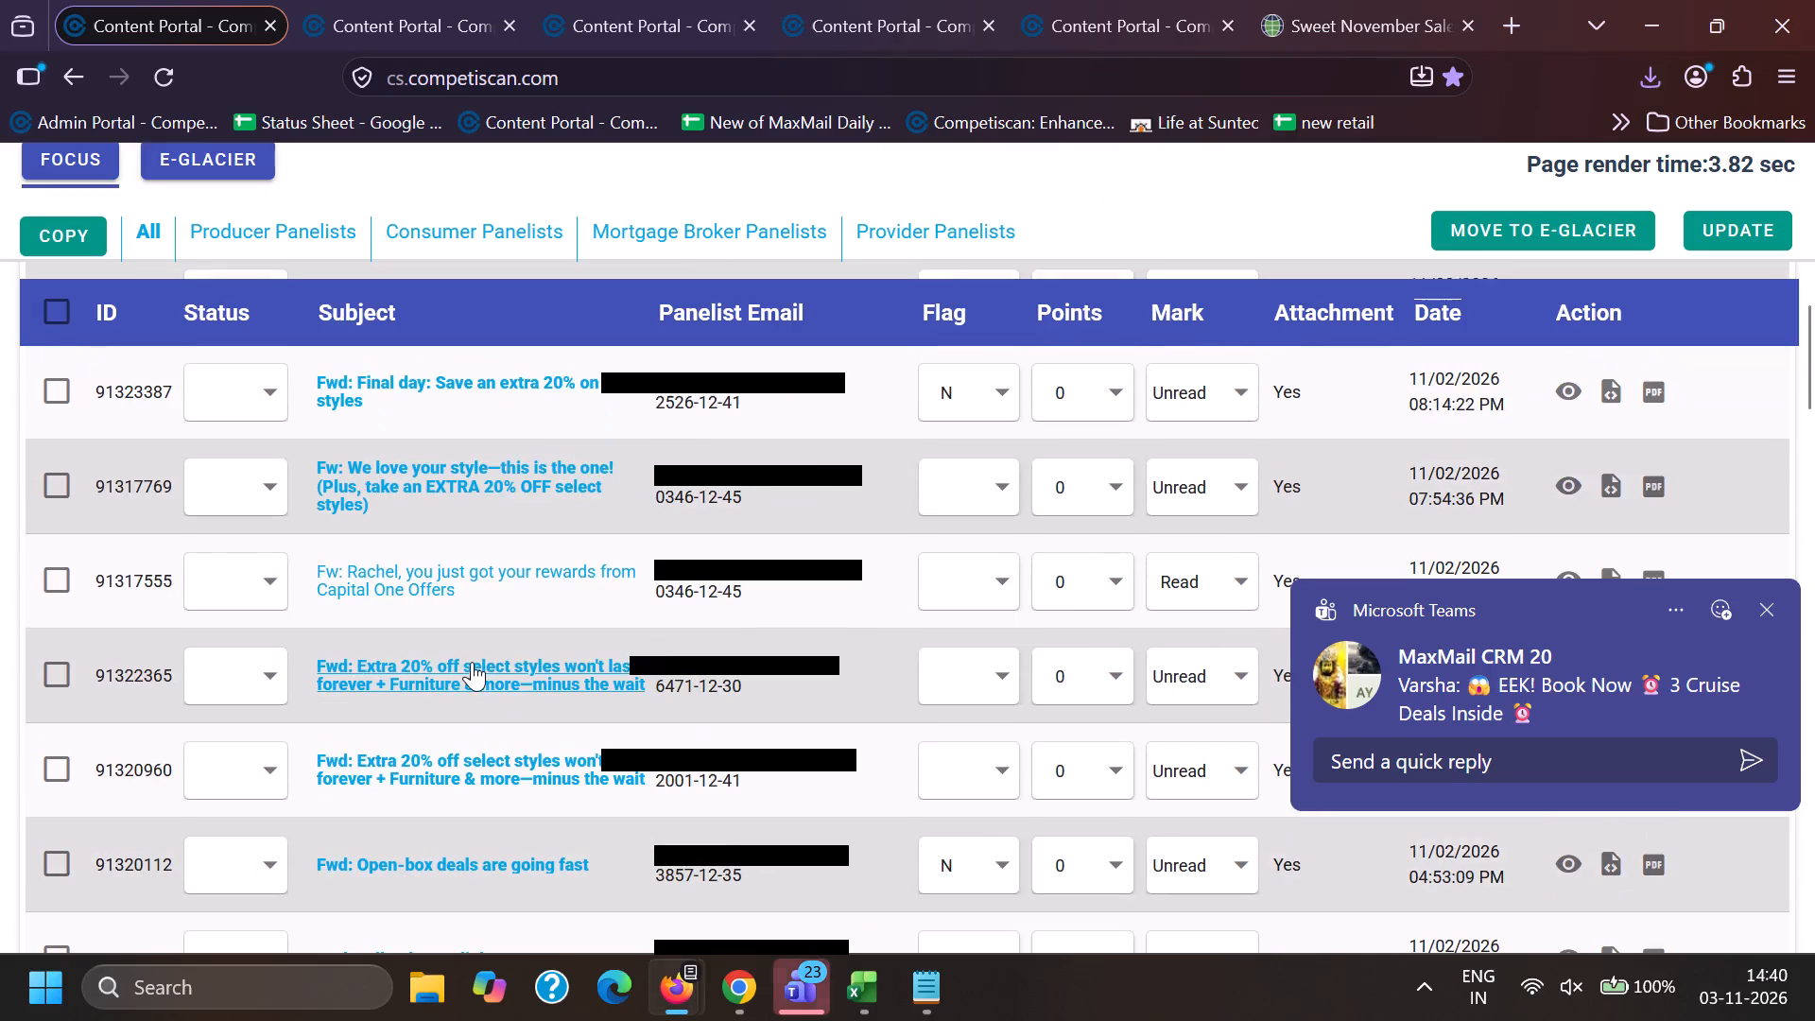
{"action": "scroll", "coordinate": [473, 662], "scroll_direction": "up", "scroll_amount": 14}
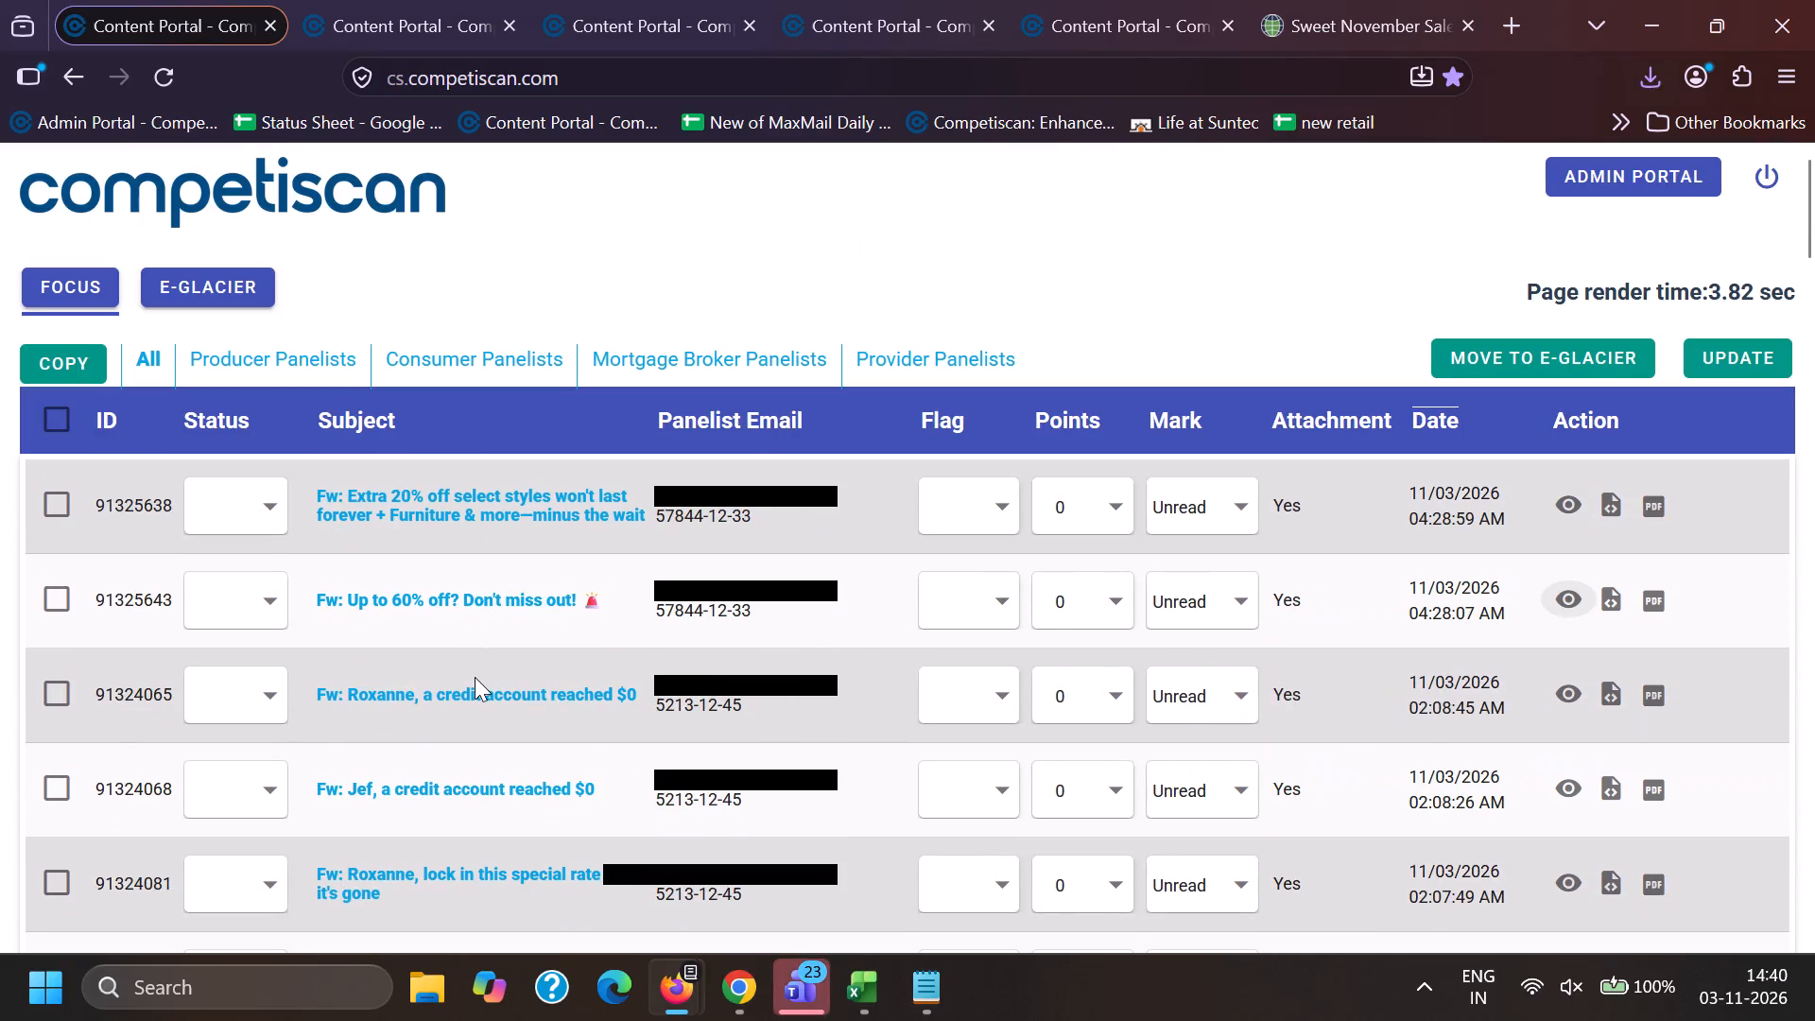
Switch back to Chrome, preview the used Temu offer email 90651441 and review its content through to the footer.
{"action": "key", "text": "alt+Tab"}
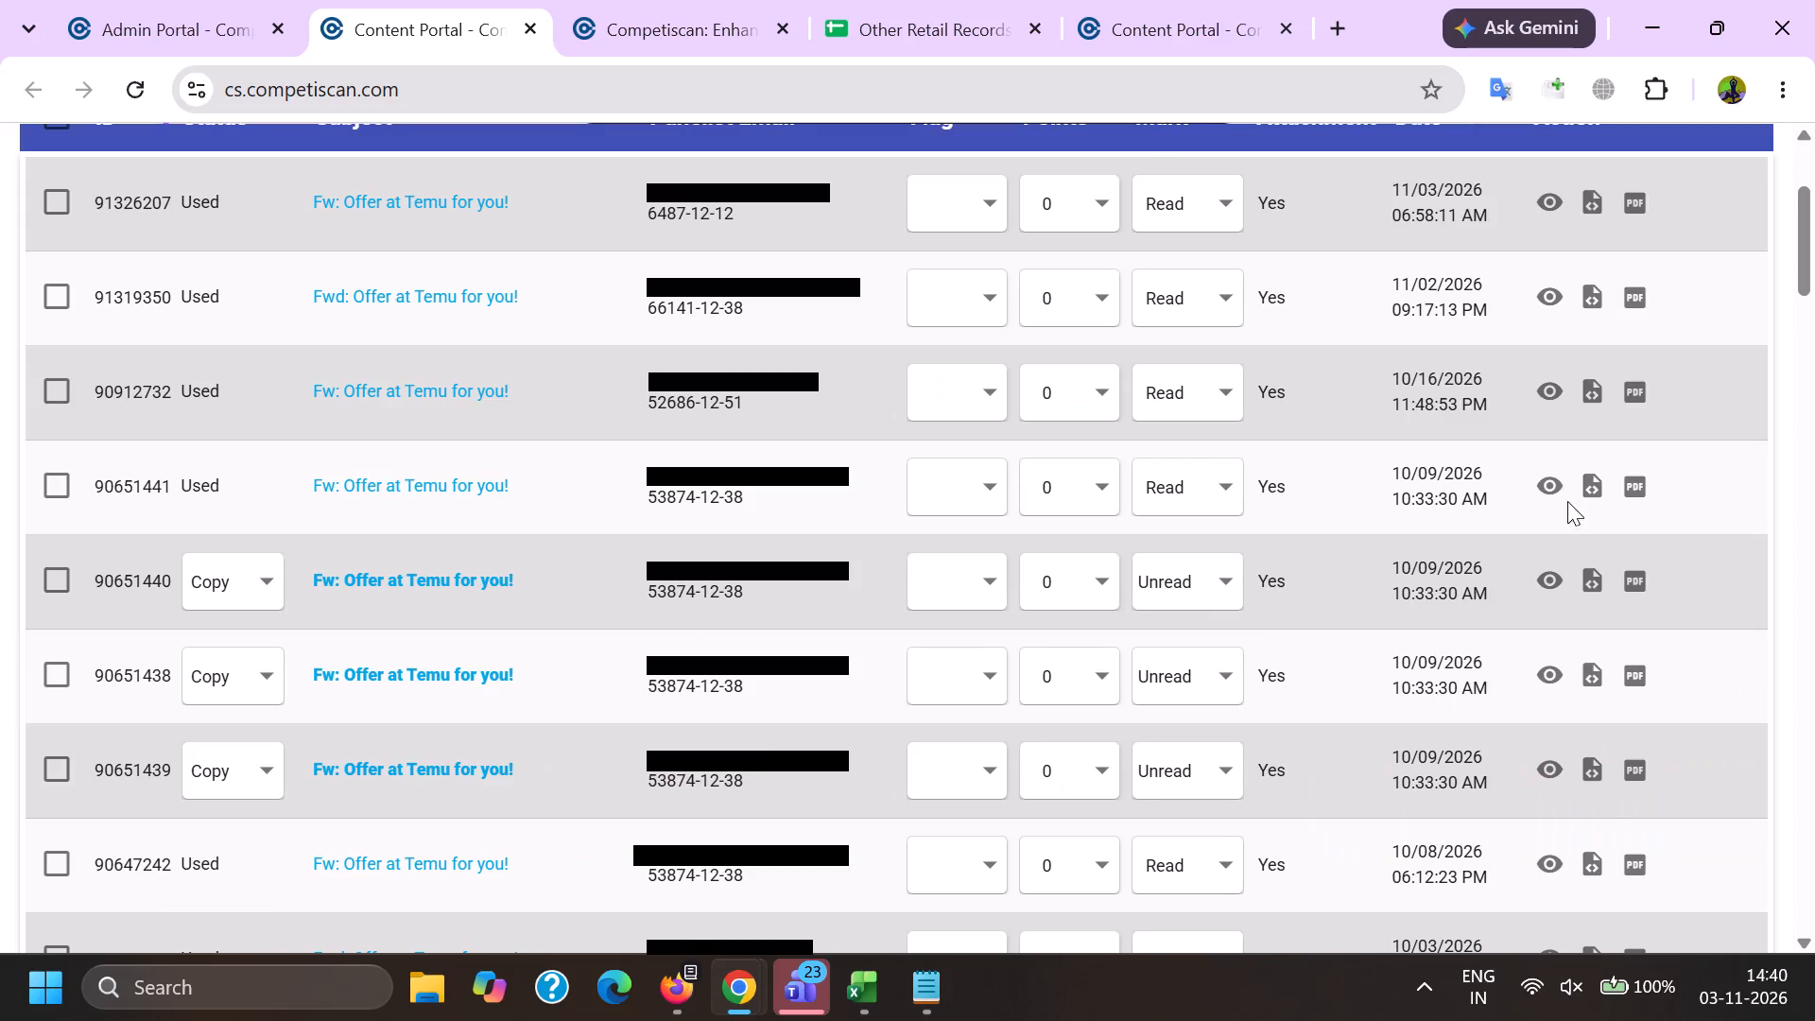
{"action": "left_click", "coordinate": [1558, 479]}
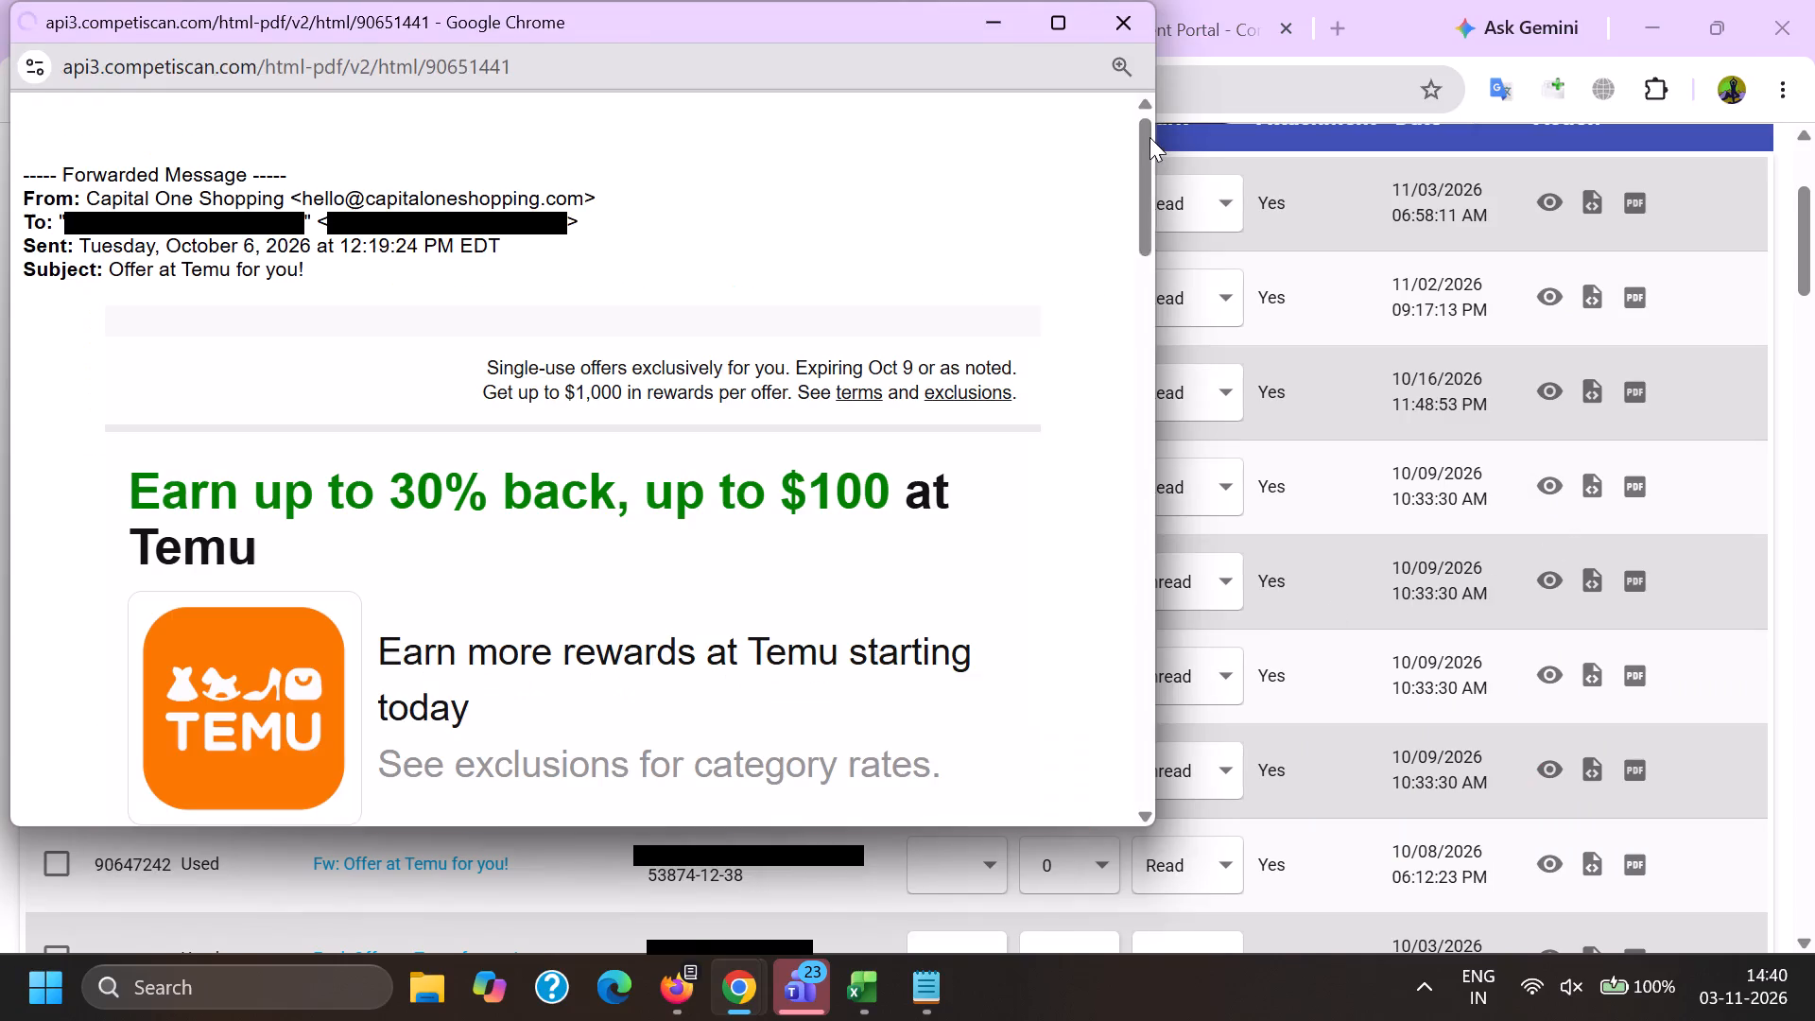
{"action": "left_click_drag", "start_coordinate": [1149, 134], "coordinate": [1110, 426]}
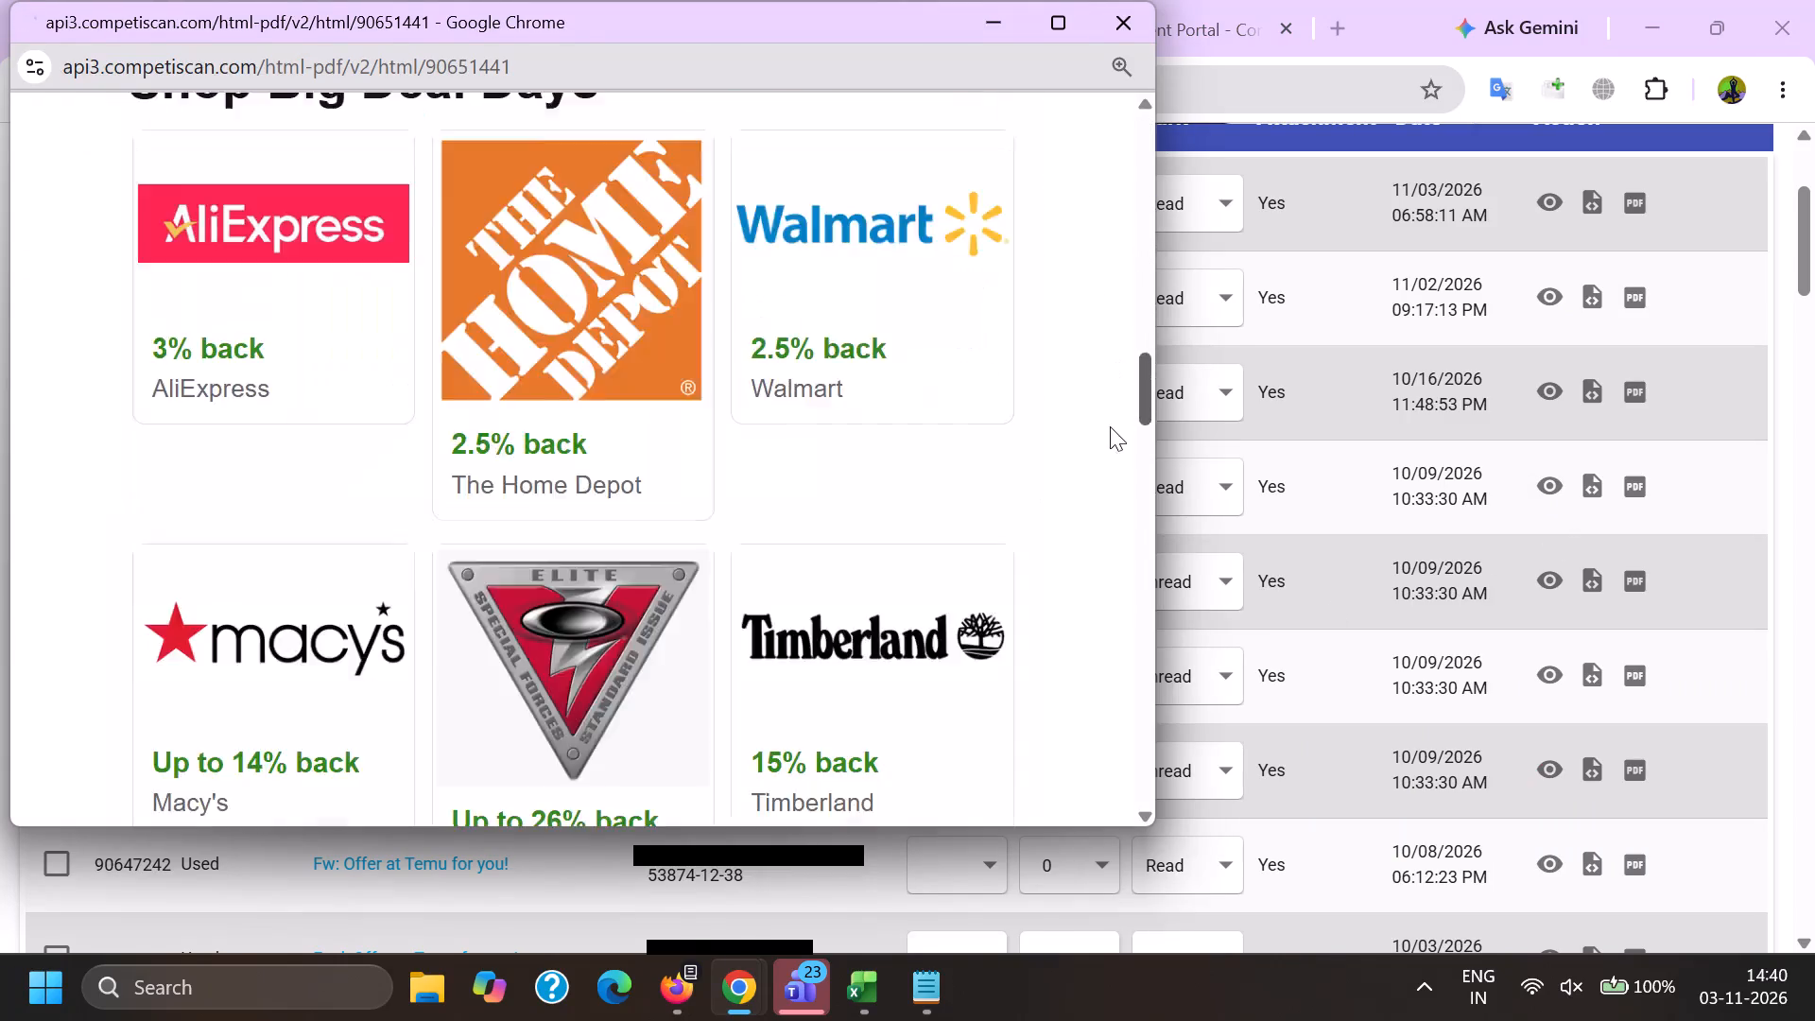
{"action": "left_click_drag", "start_coordinate": [1110, 426], "coordinate": [1107, 710]}
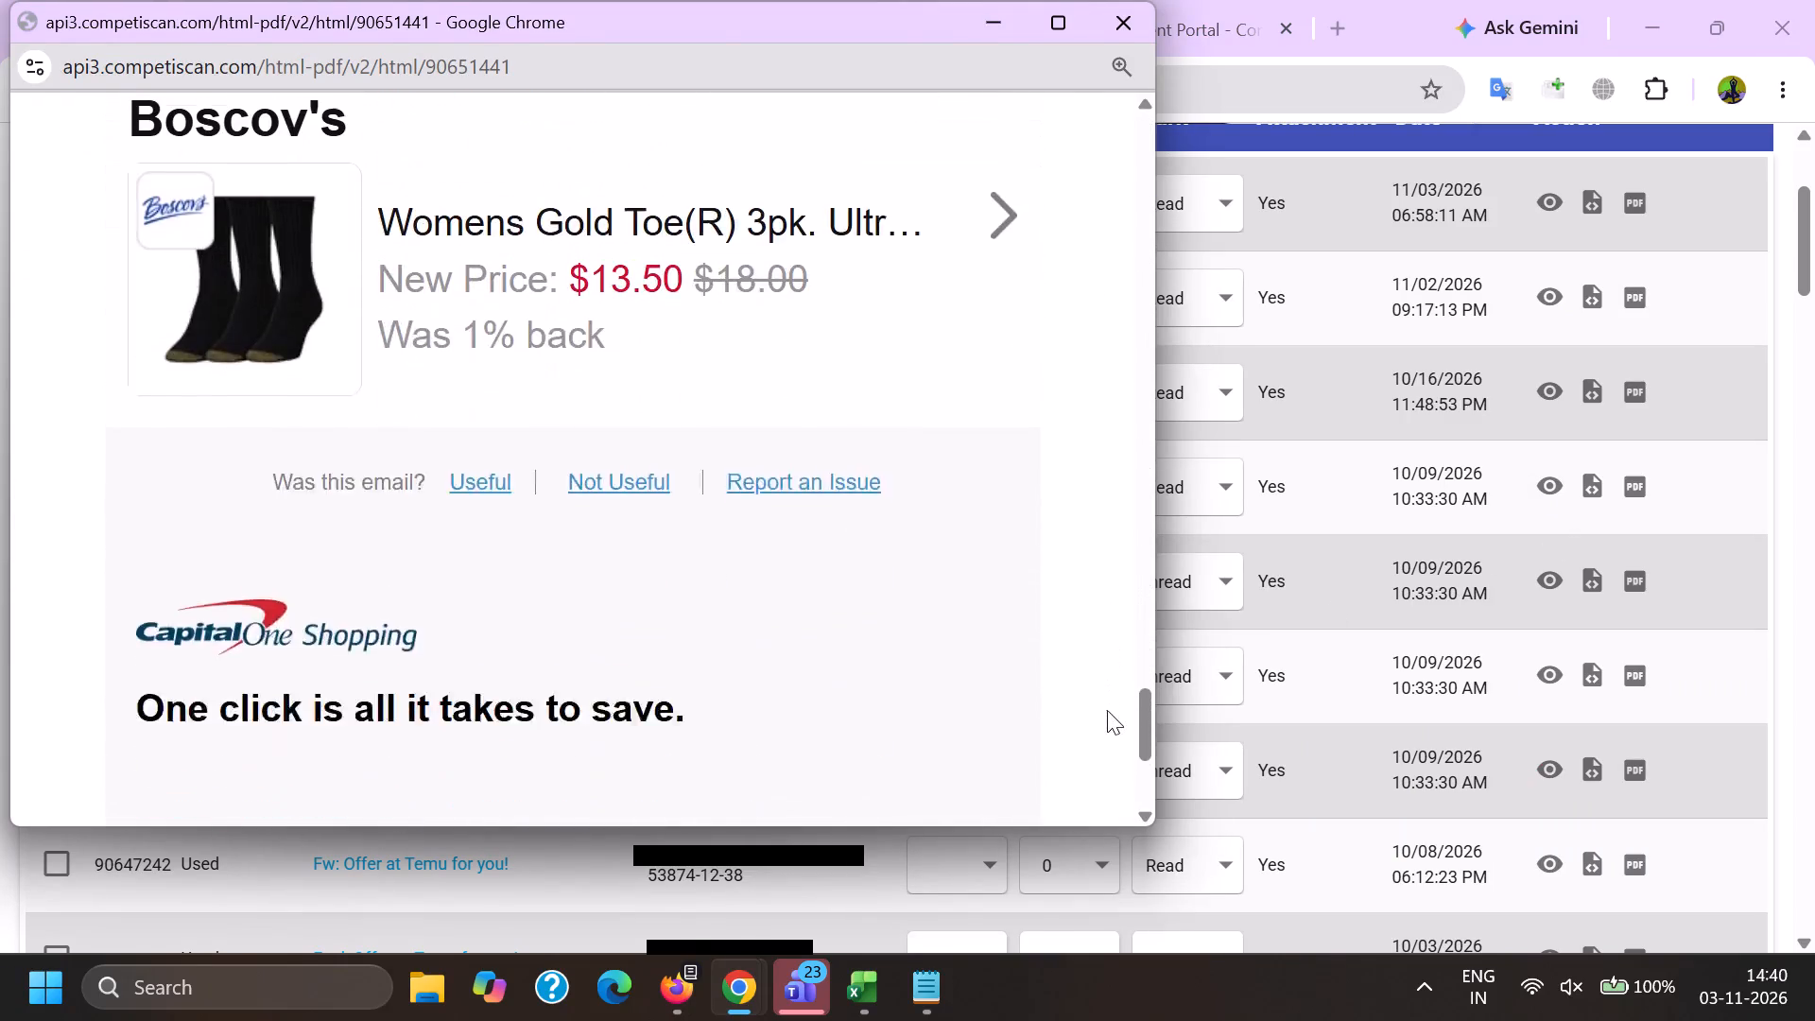
{"action": "left_click_drag", "start_coordinate": [1107, 710], "coordinate": [1107, 732]}
Preview the Temu offer copy 90651439 and review its content against email 90651441.
{"action": "key", "text": "alt+Tab"}
{"action": "left_click", "coordinate": [1561, 765]}
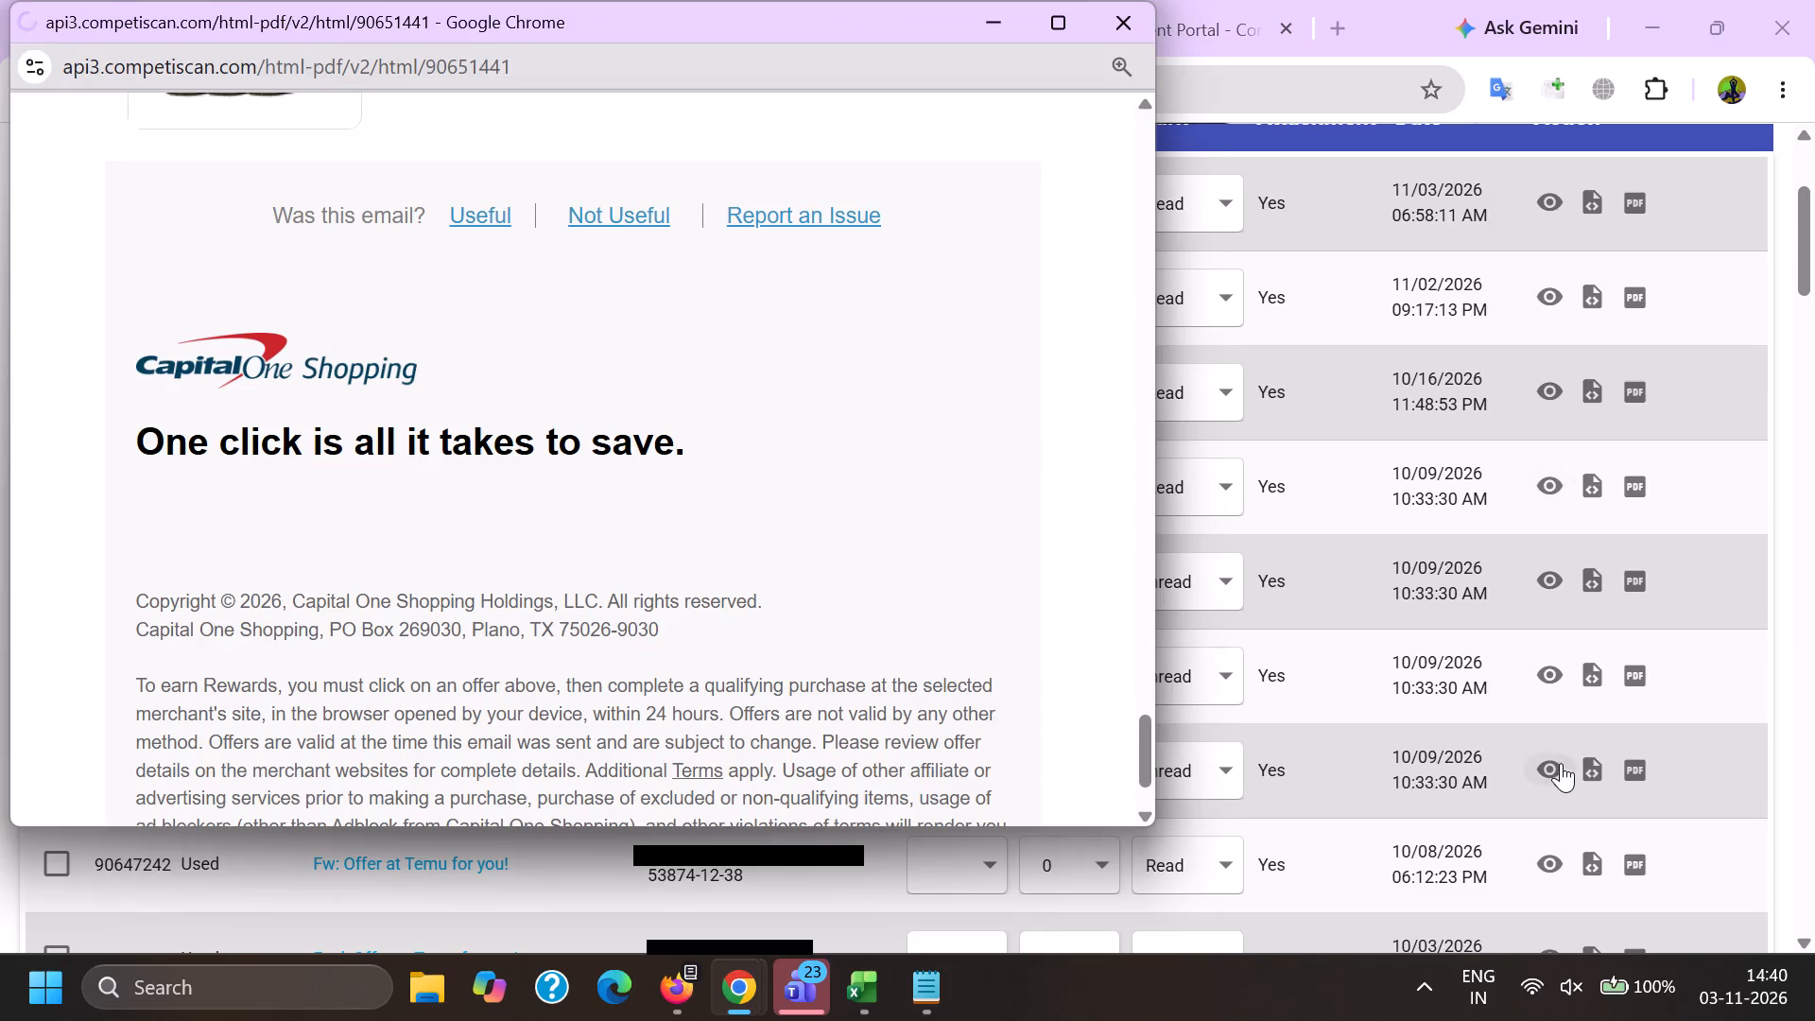
{"action": "left_click_drag", "start_coordinate": [1156, 147], "coordinate": [1113, 471]}
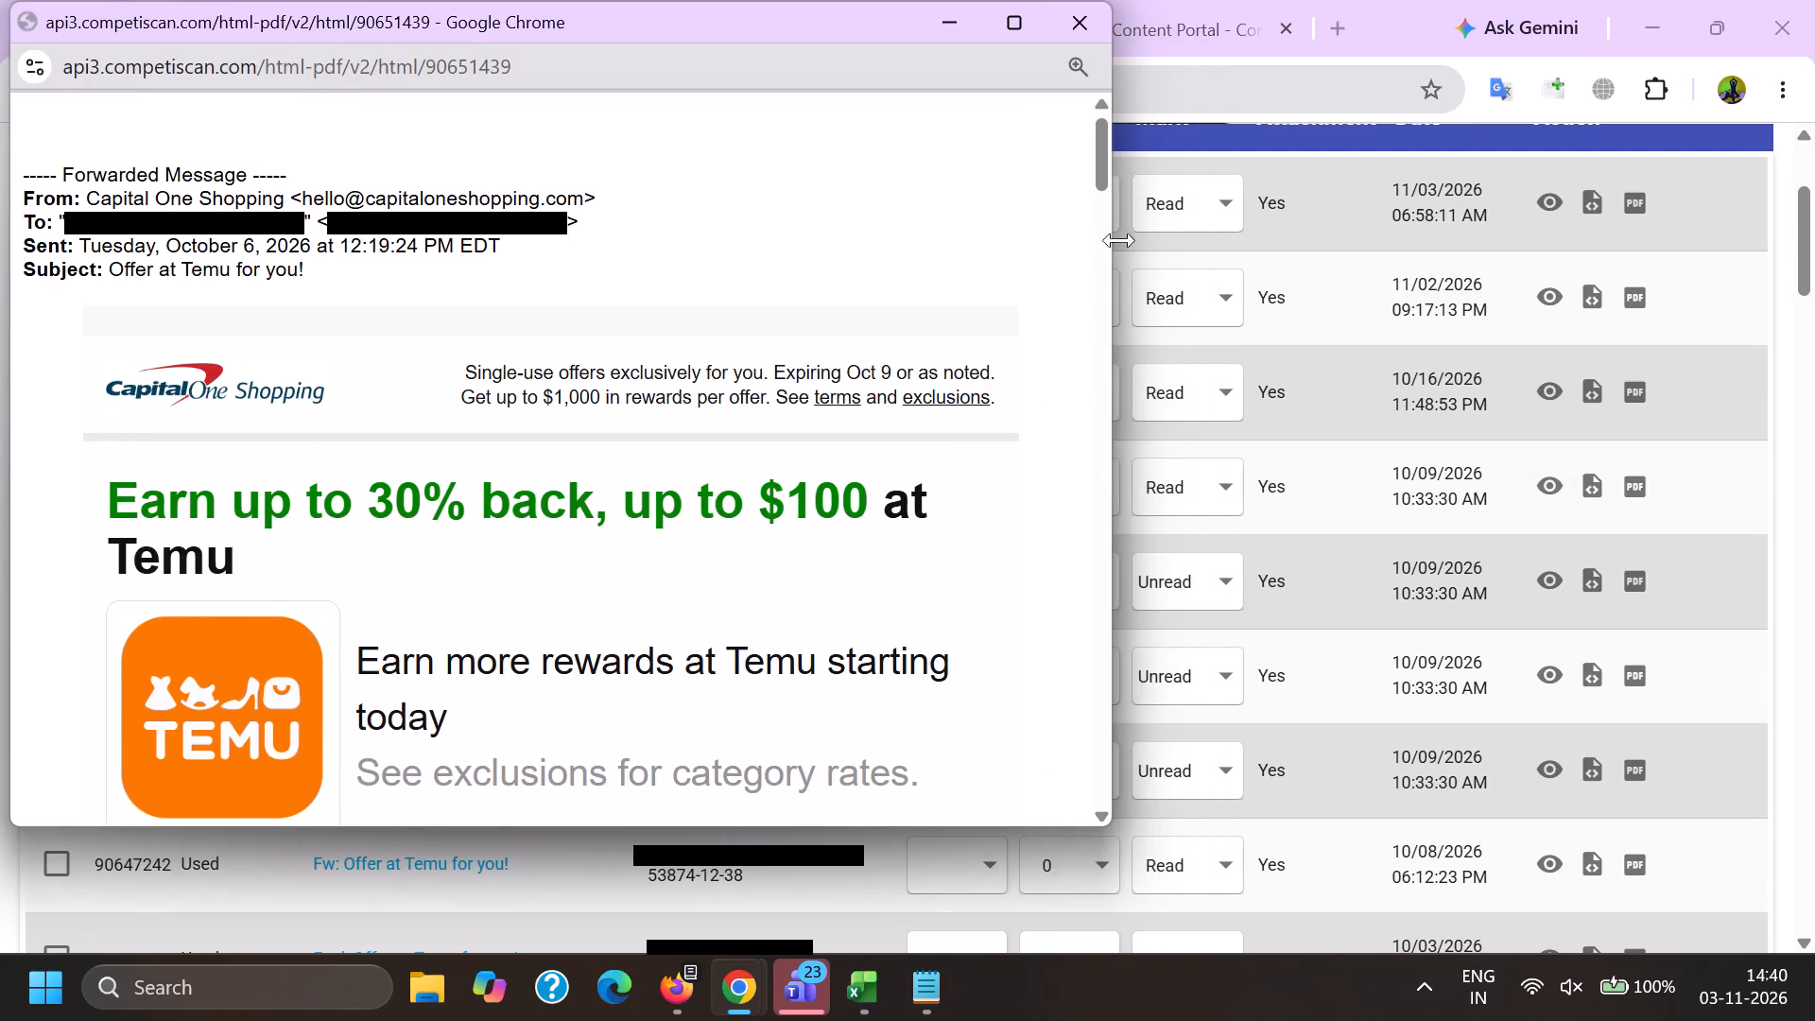
{"action": "left_click_drag", "start_coordinate": [1103, 133], "coordinate": [1047, 666]}
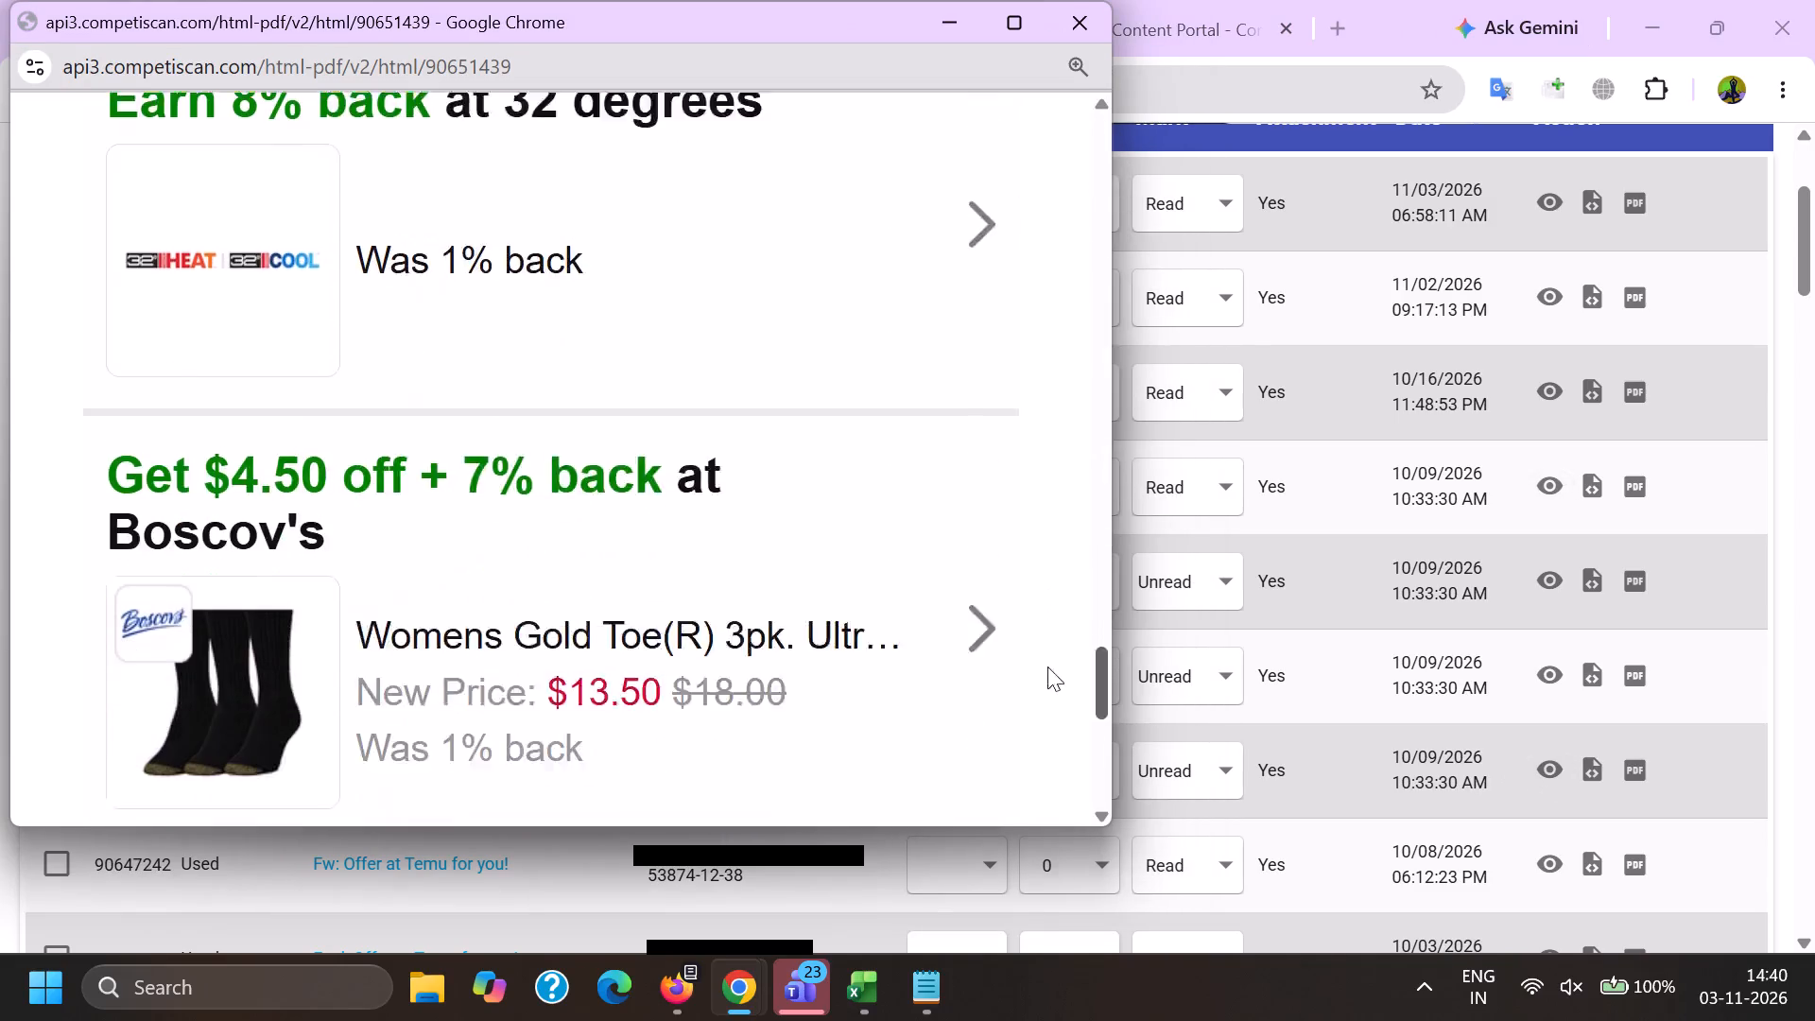
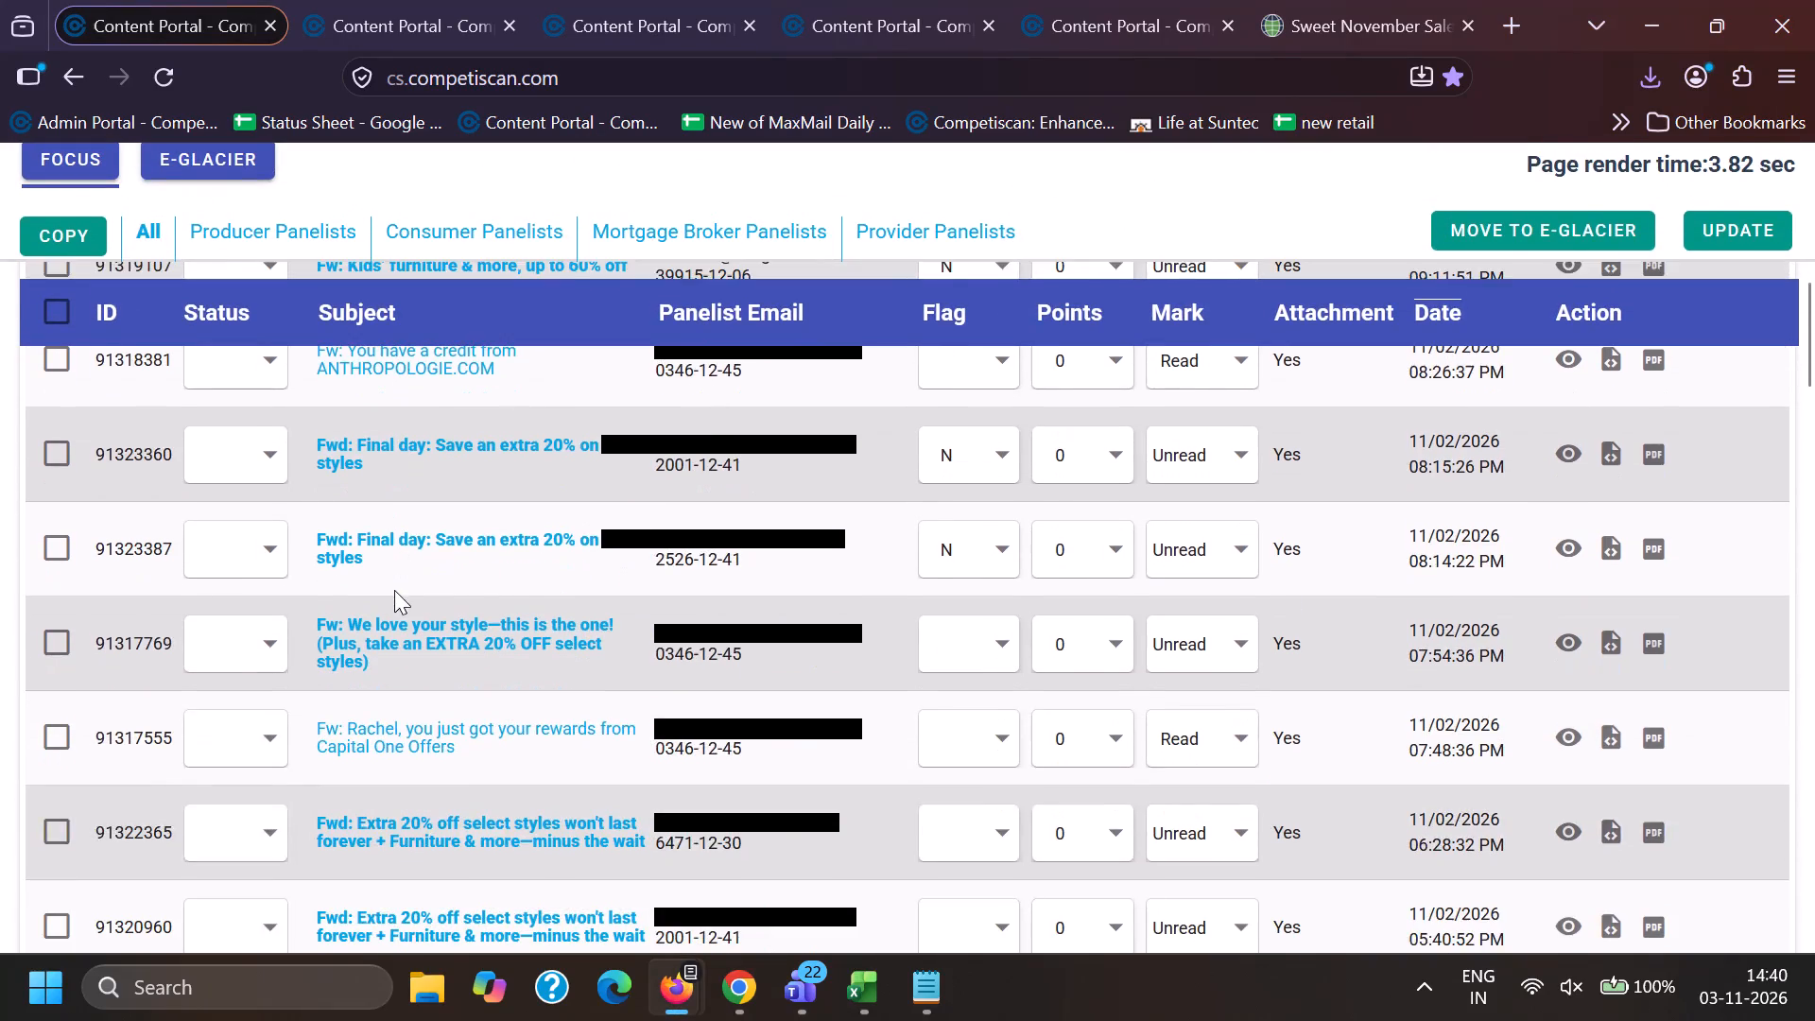
In the Content Portal list of Black Friday emails, copy the subject "IT'S HERE 🎉 BLACK FRIDAY STARTS NOW! 🎉" from record 83731636.
{"action": "left_click", "coordinate": [873, 0]}
{"action": "scroll", "coordinate": [507, 664], "scroll_direction": "down", "scroll_amount": 4}
{"action": "scroll", "coordinate": [410, 603], "scroll_direction": "down", "scroll_amount": 2}
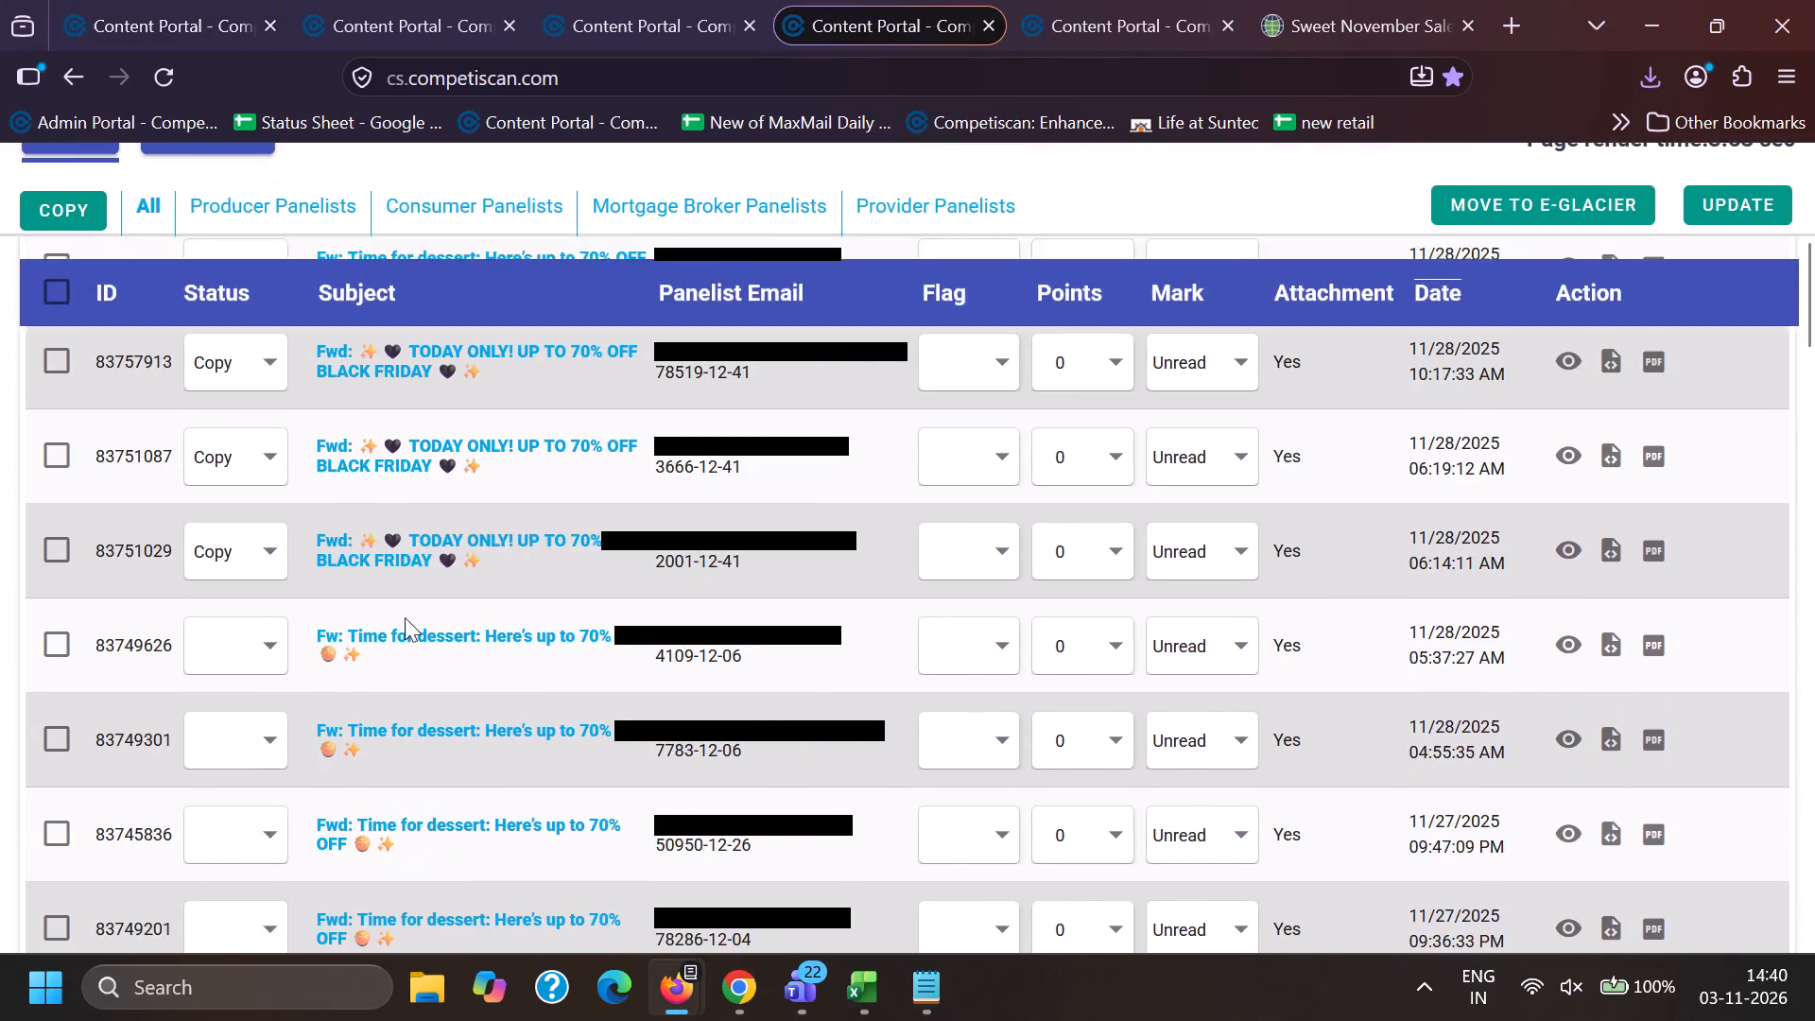
{"action": "scroll", "coordinate": [405, 617], "scroll_direction": "down", "scroll_amount": 9}
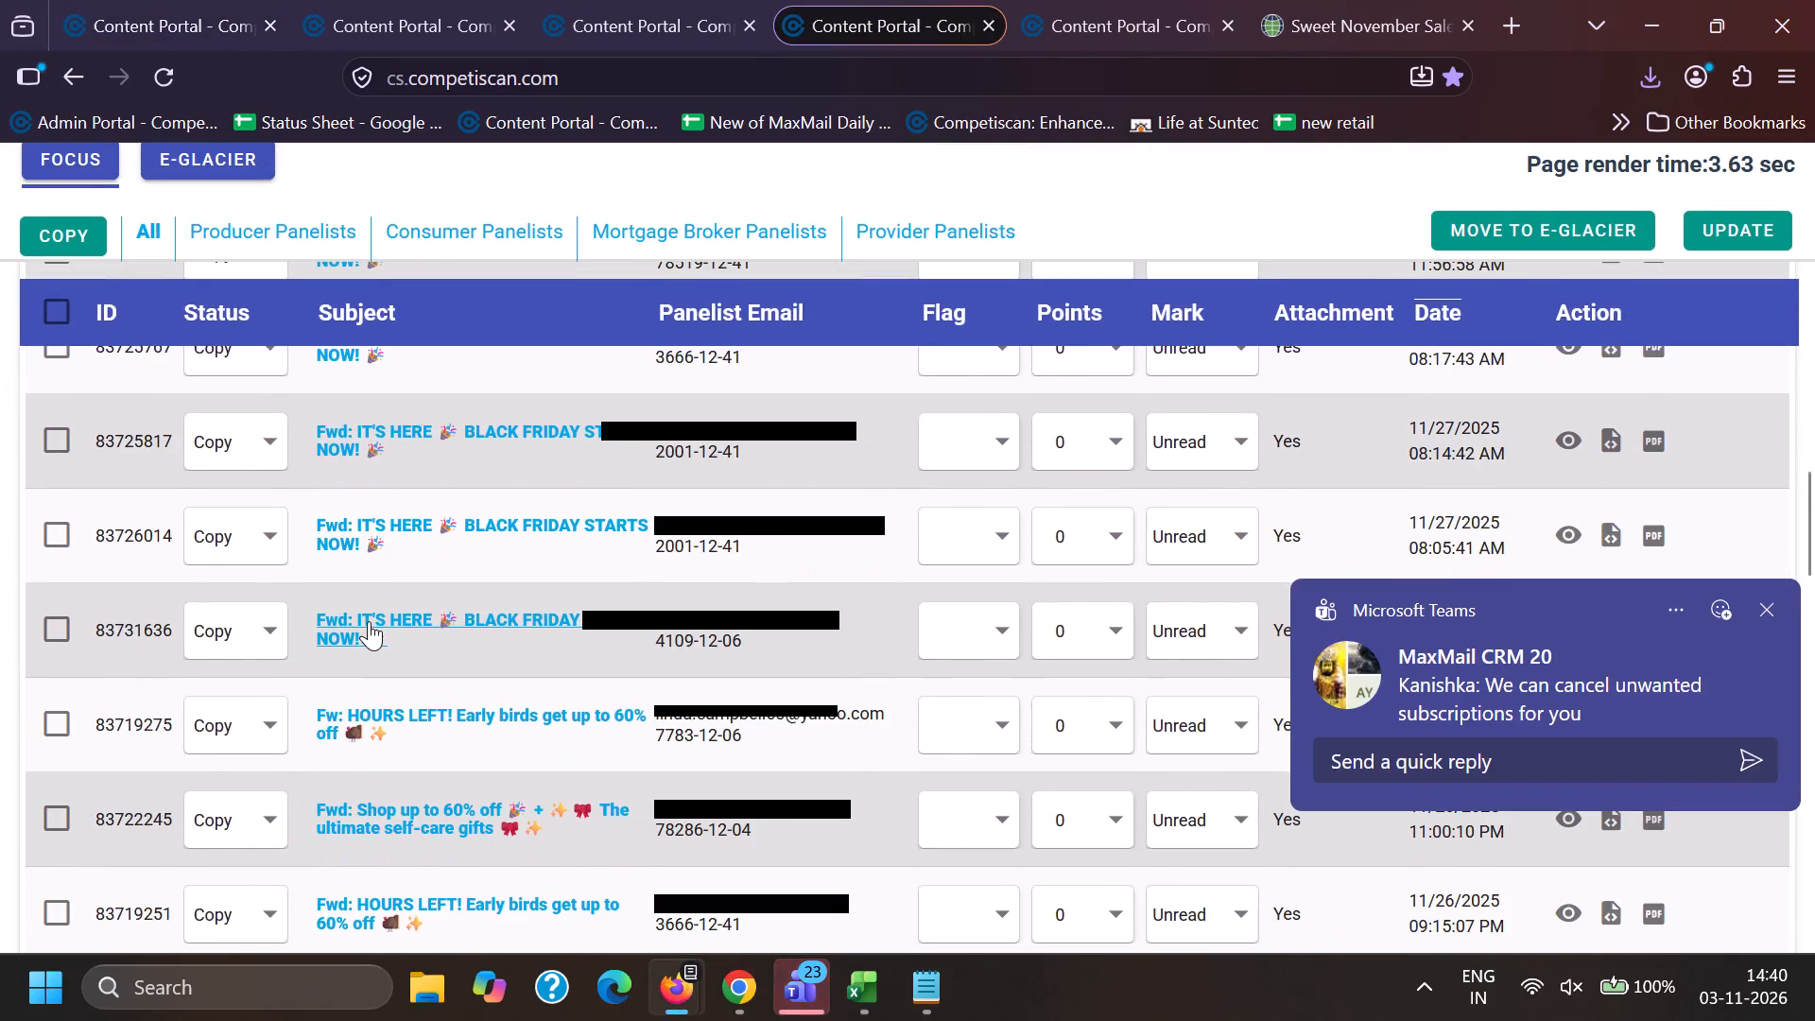
{"action": "left_click_drag", "start_coordinate": [354, 601], "coordinate": [437, 665]}
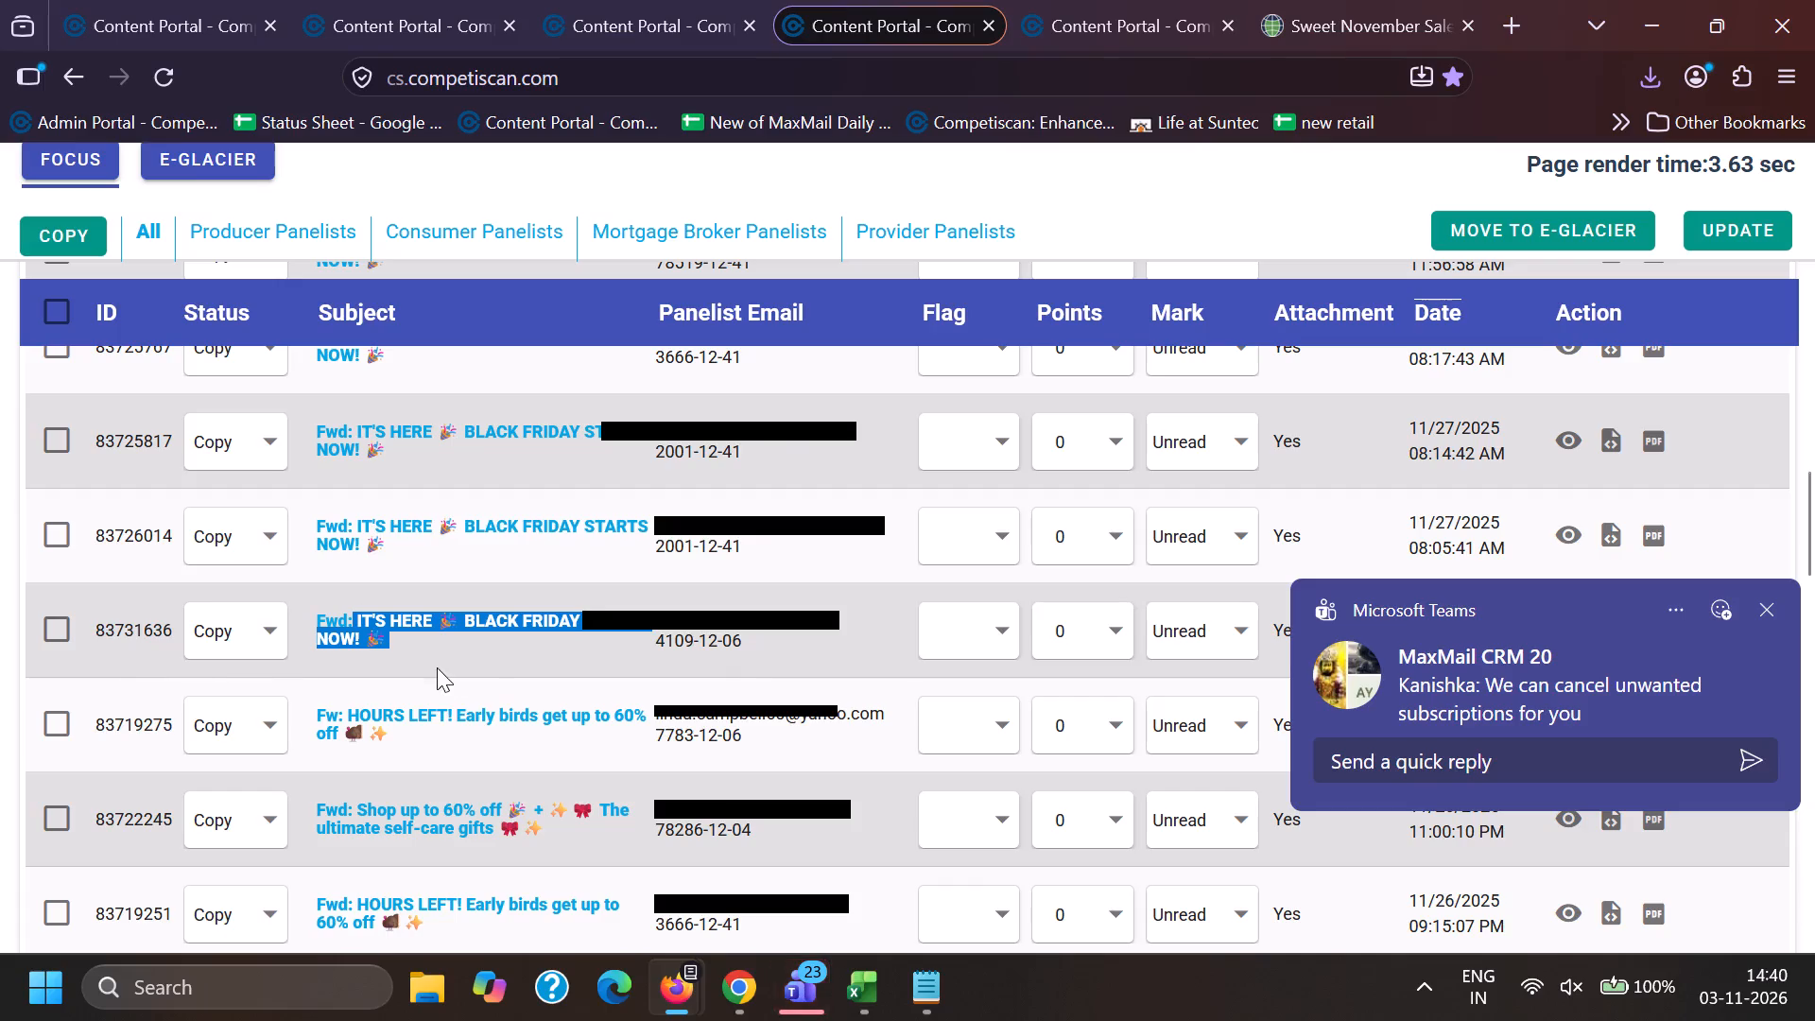
{"action": "key", "text": "ctrl+c"}
Switch to Chrome and search record subjects for "IT'S HERE 🎉 BLACK FRIDAY STARTS NOW! 🎉" in quotation marks, replacing the Temu search.
{"action": "left_click", "coordinate": [738, 1001]}
{"action": "left_click", "coordinate": [340, 832]}
{"action": "scroll", "coordinate": [456, 610], "scroll_direction": "down", "scroll_amount": 6}
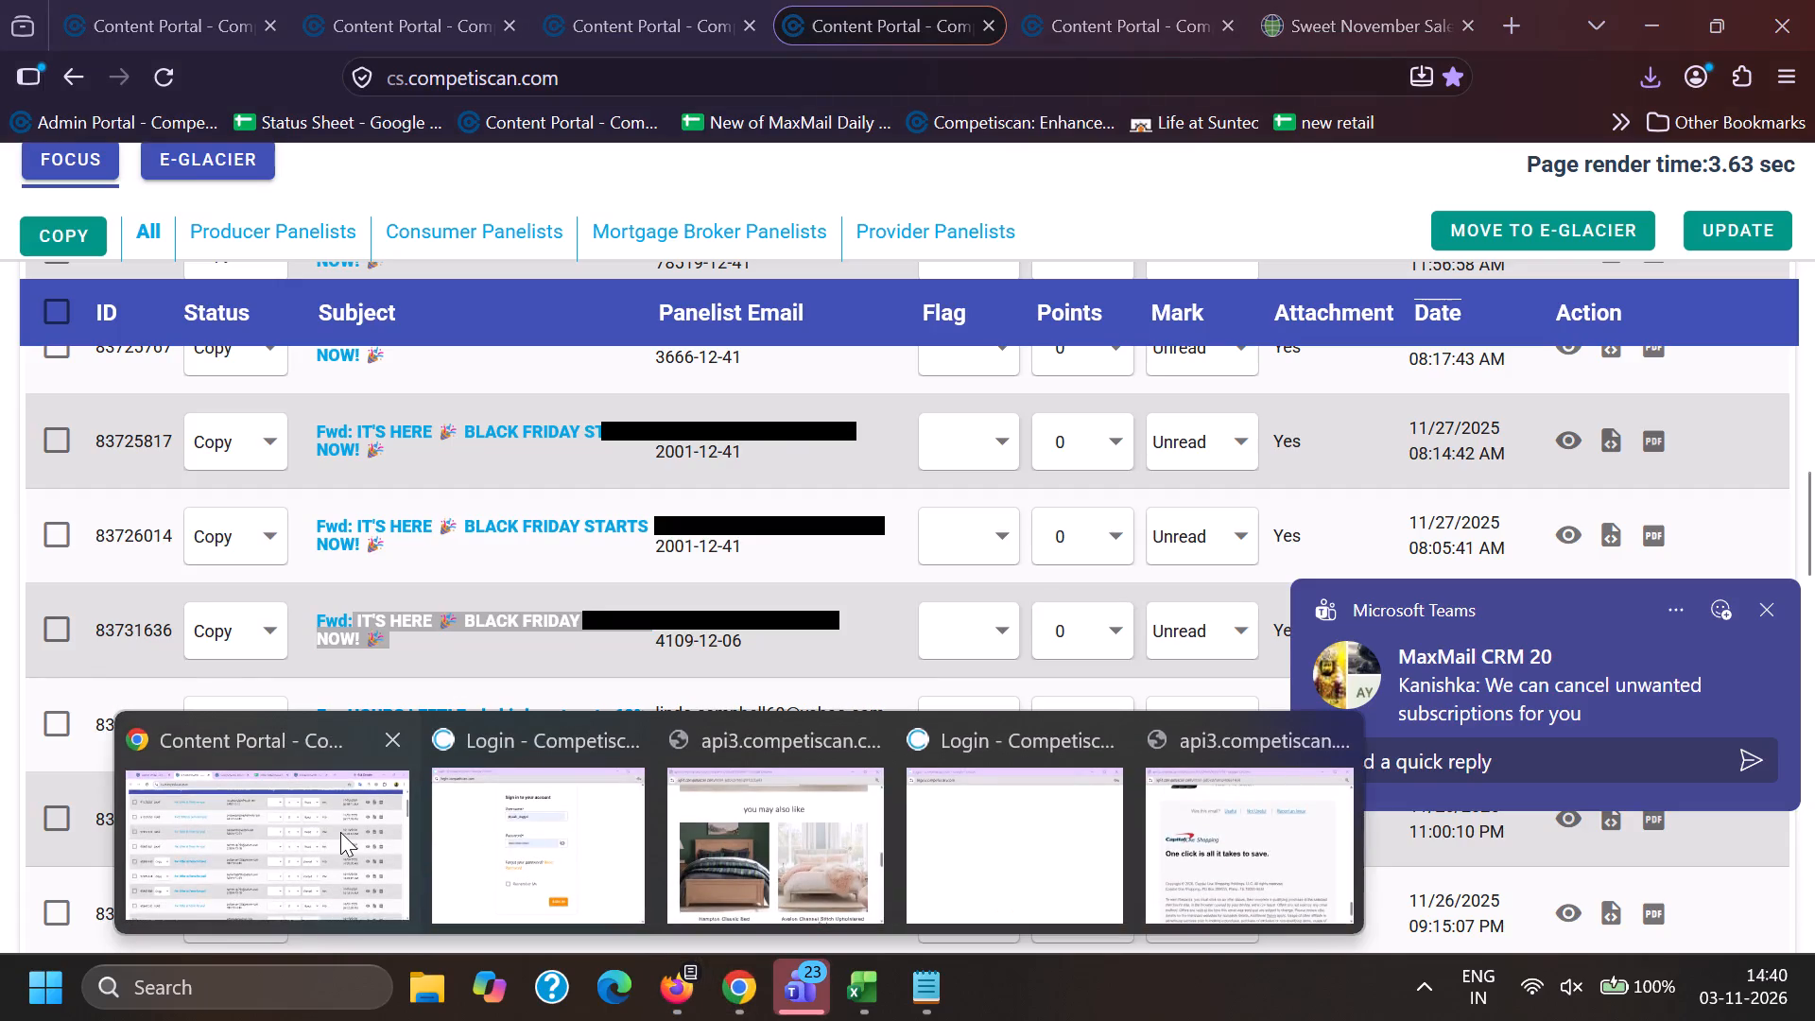
{"action": "scroll", "coordinate": [340, 832], "scroll_direction": "down", "scroll_amount": 19}
{"action": "scroll", "coordinate": [542, 730], "scroll_direction": "down", "scroll_amount": 7}
{"action": "scroll", "coordinate": [573, 677], "scroll_direction": "up", "scroll_amount": 2}
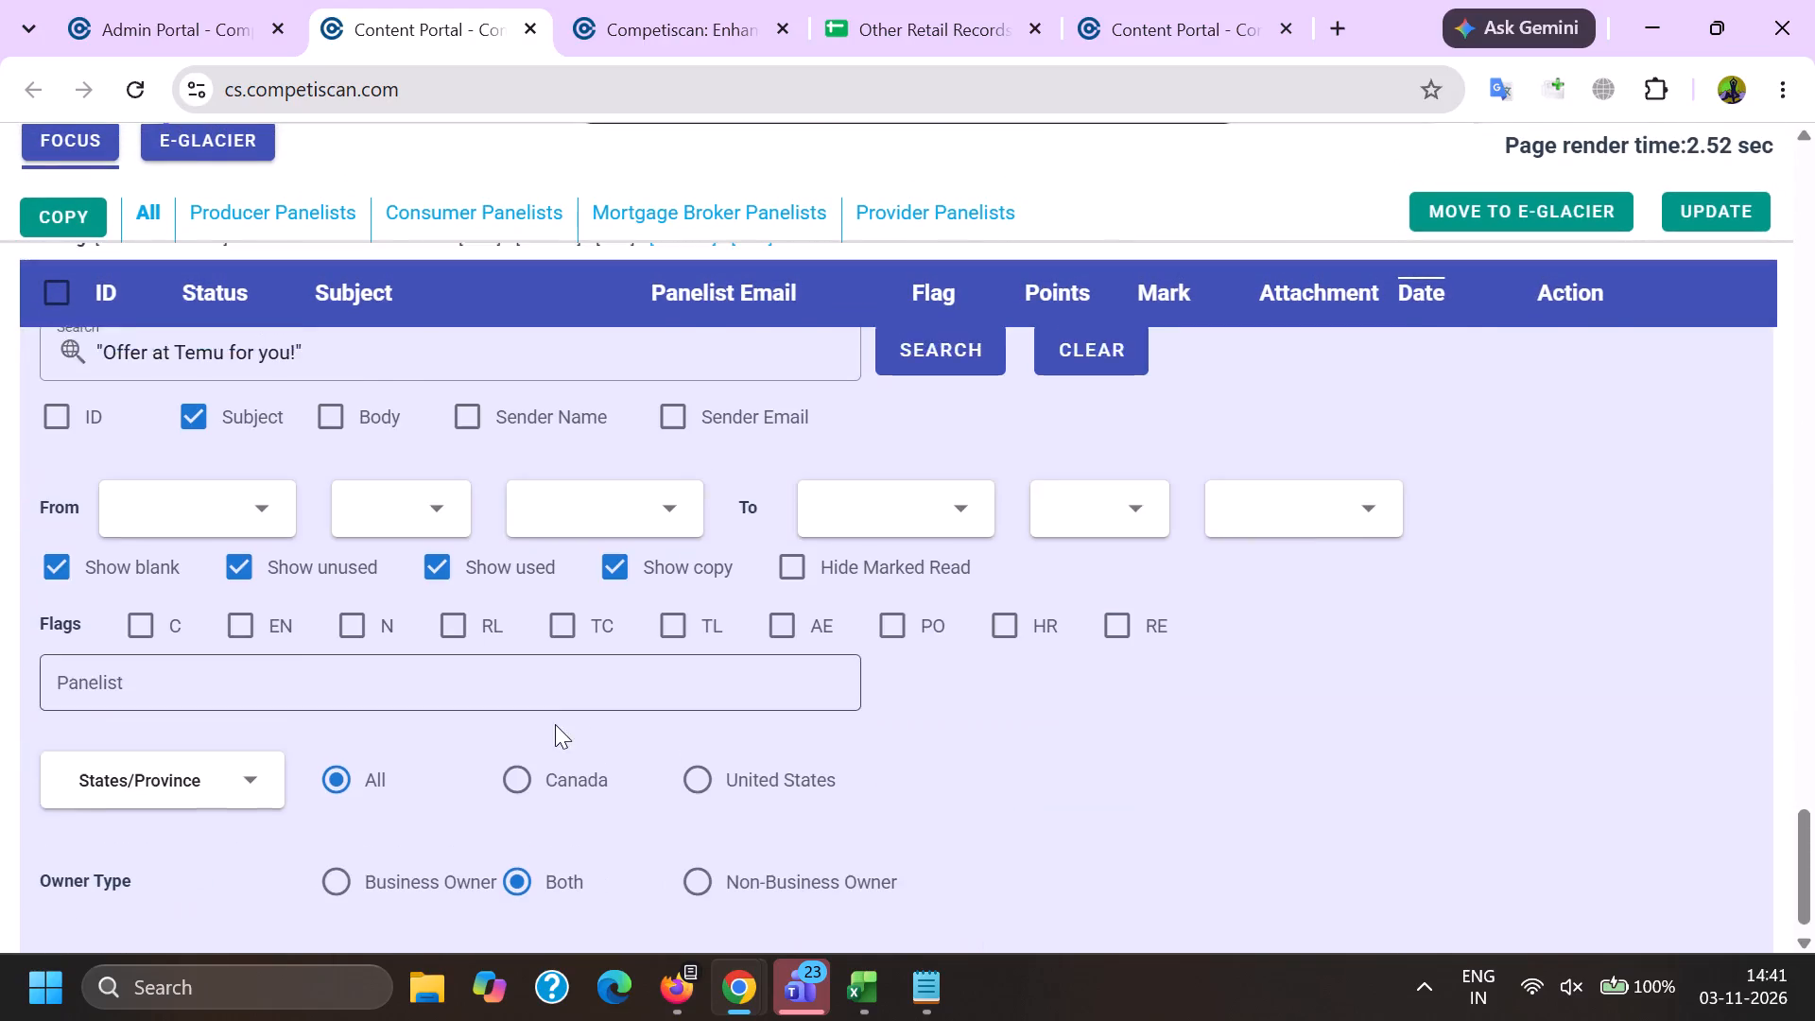
{"action": "left_click_drag", "start_coordinate": [581, 614], "coordinate": [1, 572]}
{"action": "key", "text": "BackSpace"}
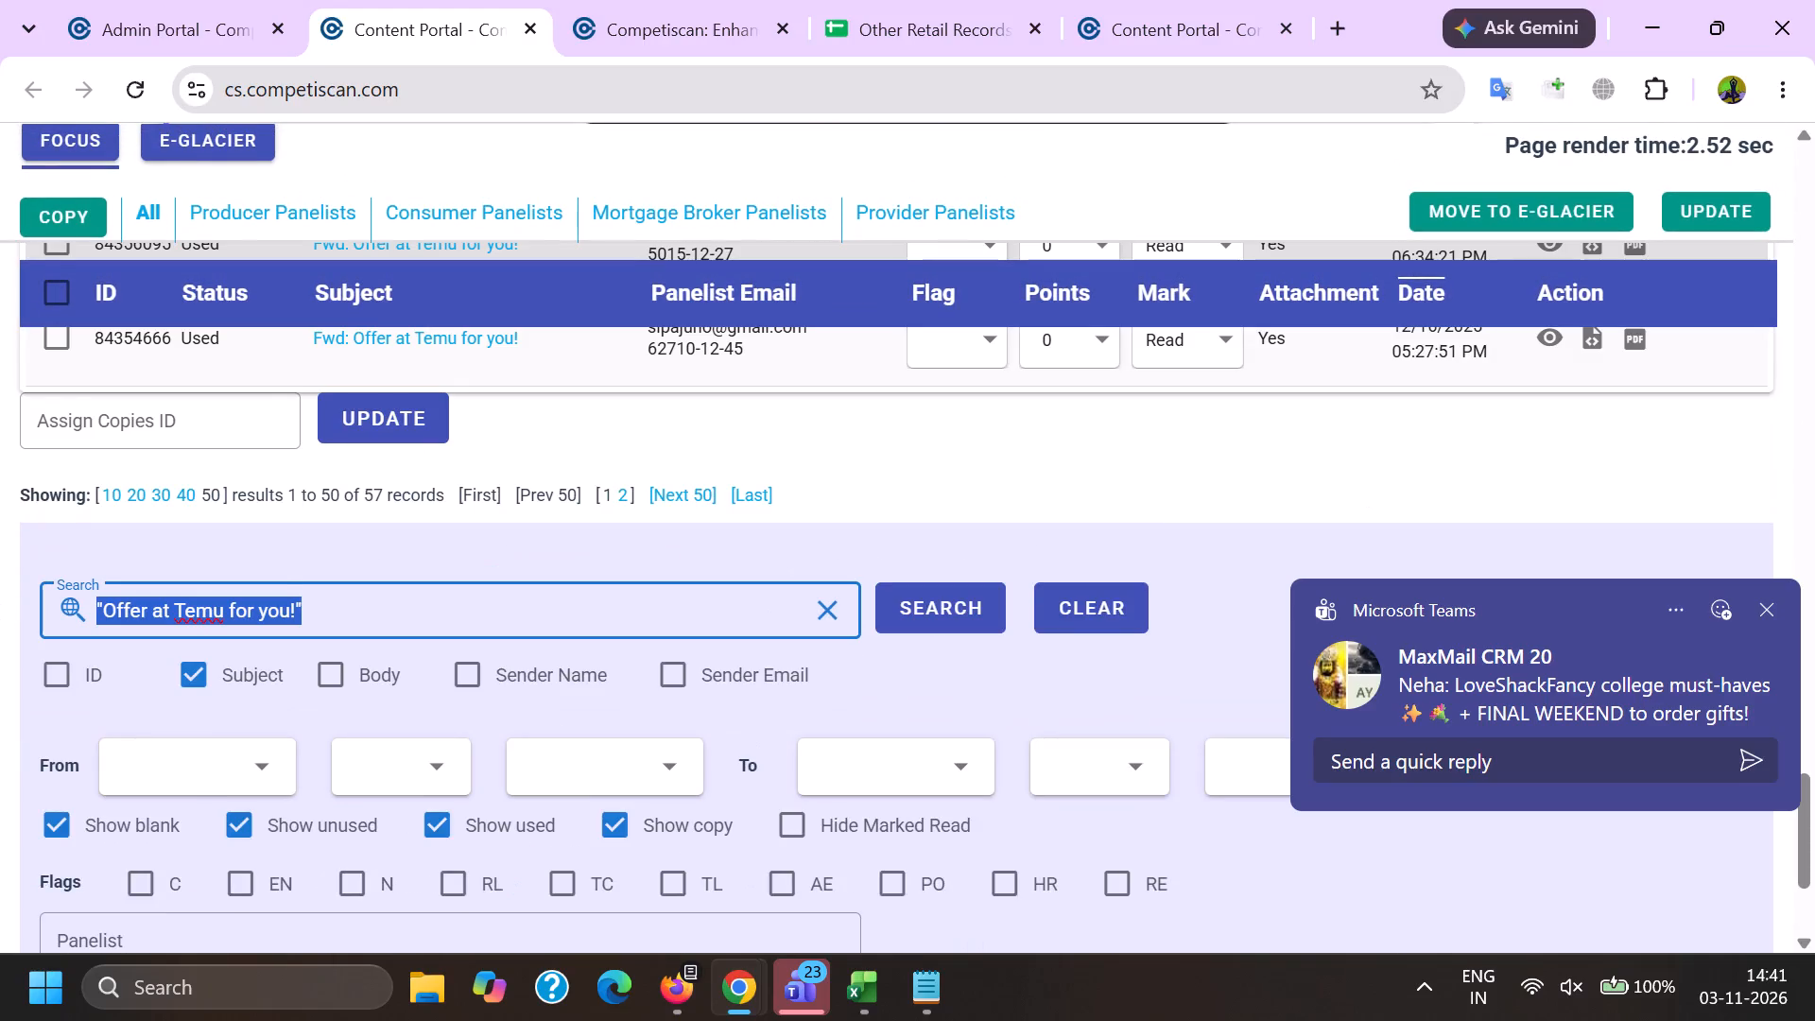
{"action": "key", "text": "shift+quotedbl"}
{"action": "key", "text": "ctrl+v"}
{"action": "key", "text": "shift+quotedbl"}
{"action": "key", "text": "Return"}
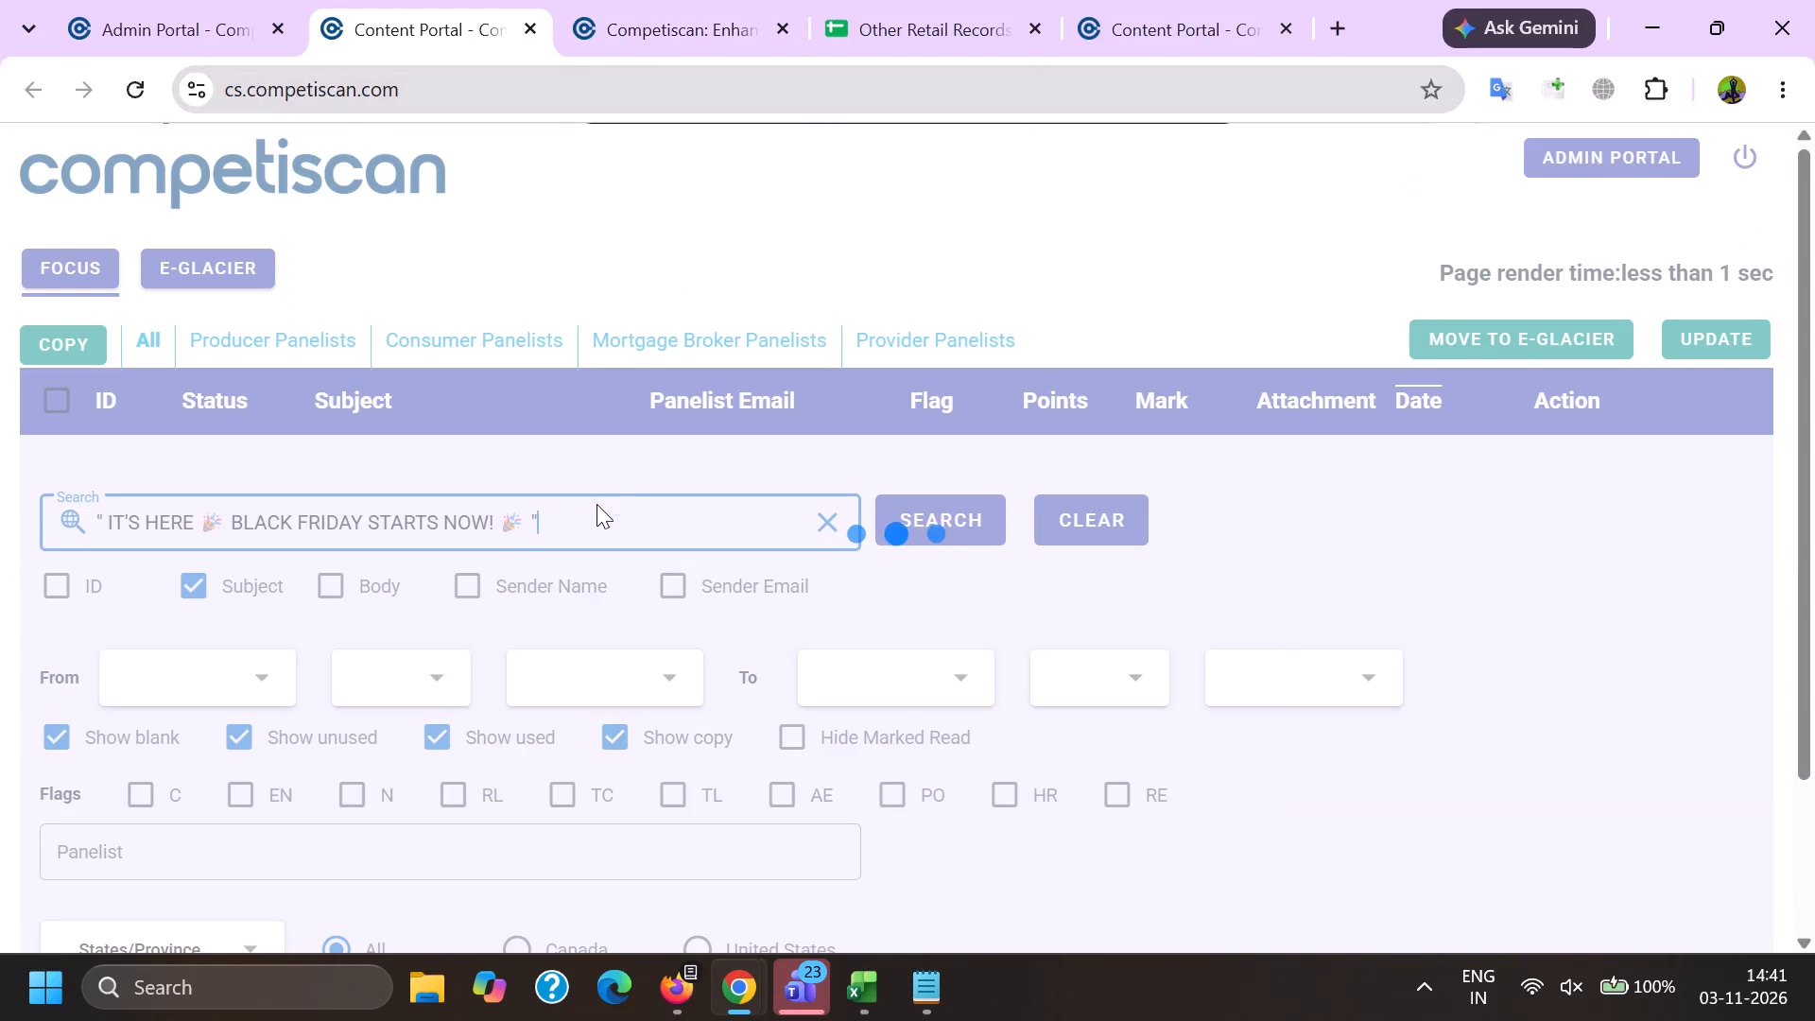
Look through the matching records by status, and preview the copies 83819573 and 83790292 to compare their opening banners.
{"action": "scroll", "coordinate": [577, 591], "scroll_direction": "down", "scroll_amount": 5}
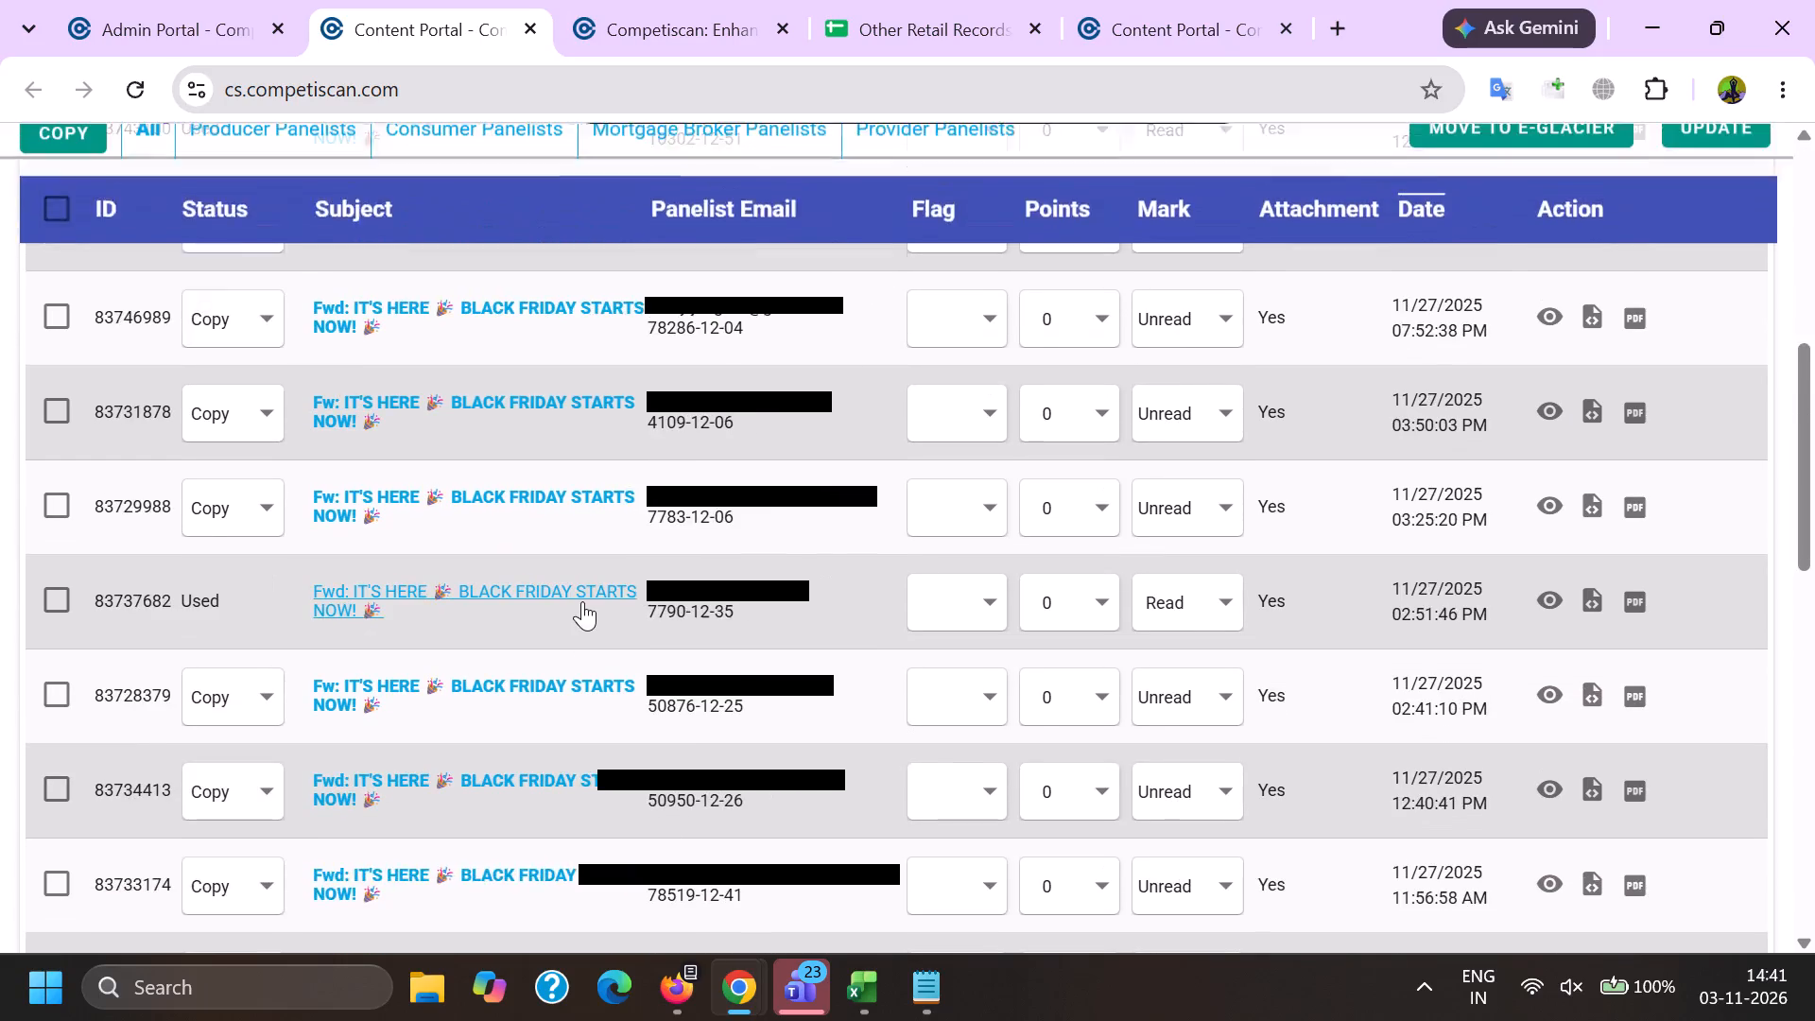
{"action": "scroll", "coordinate": [582, 598], "scroll_direction": "down", "scroll_amount": 9}
{"action": "scroll", "coordinate": [682, 624], "scroll_direction": "up", "scroll_amount": 7}
{"action": "scroll", "coordinate": [786, 652], "scroll_direction": "up", "scroll_amount": 10}
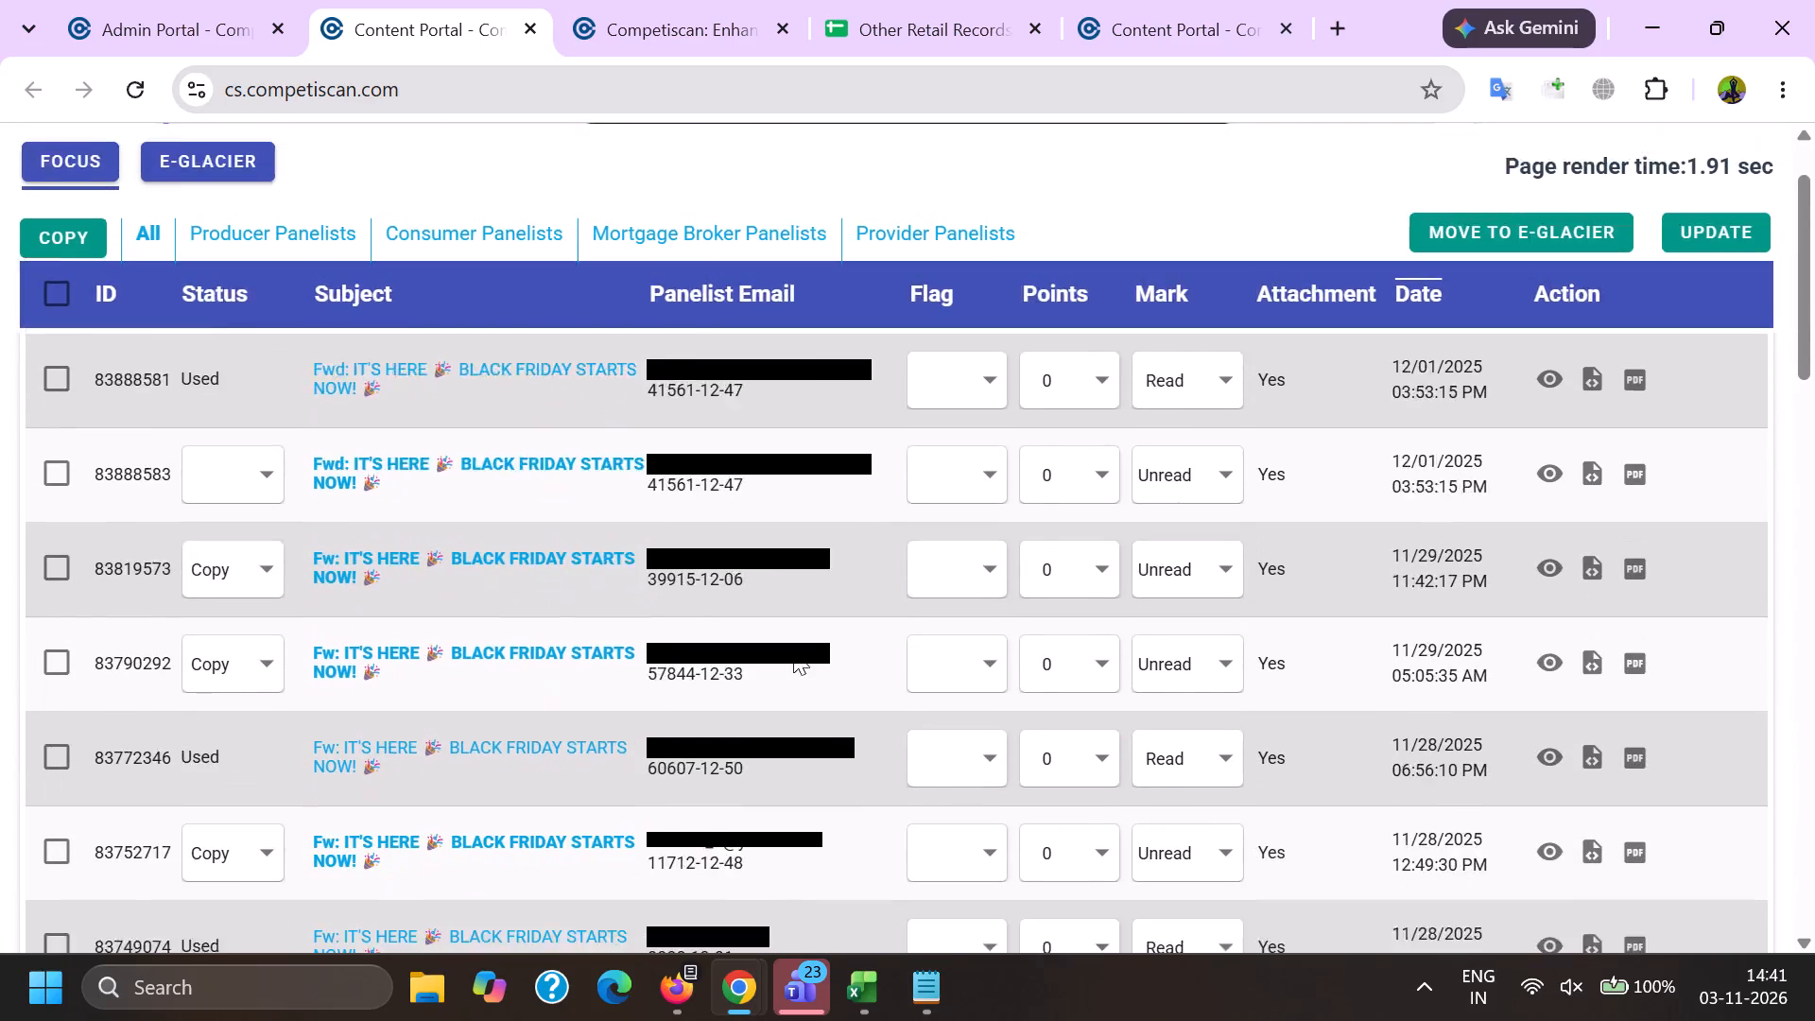
{"action": "left_click", "coordinate": [1558, 573]}
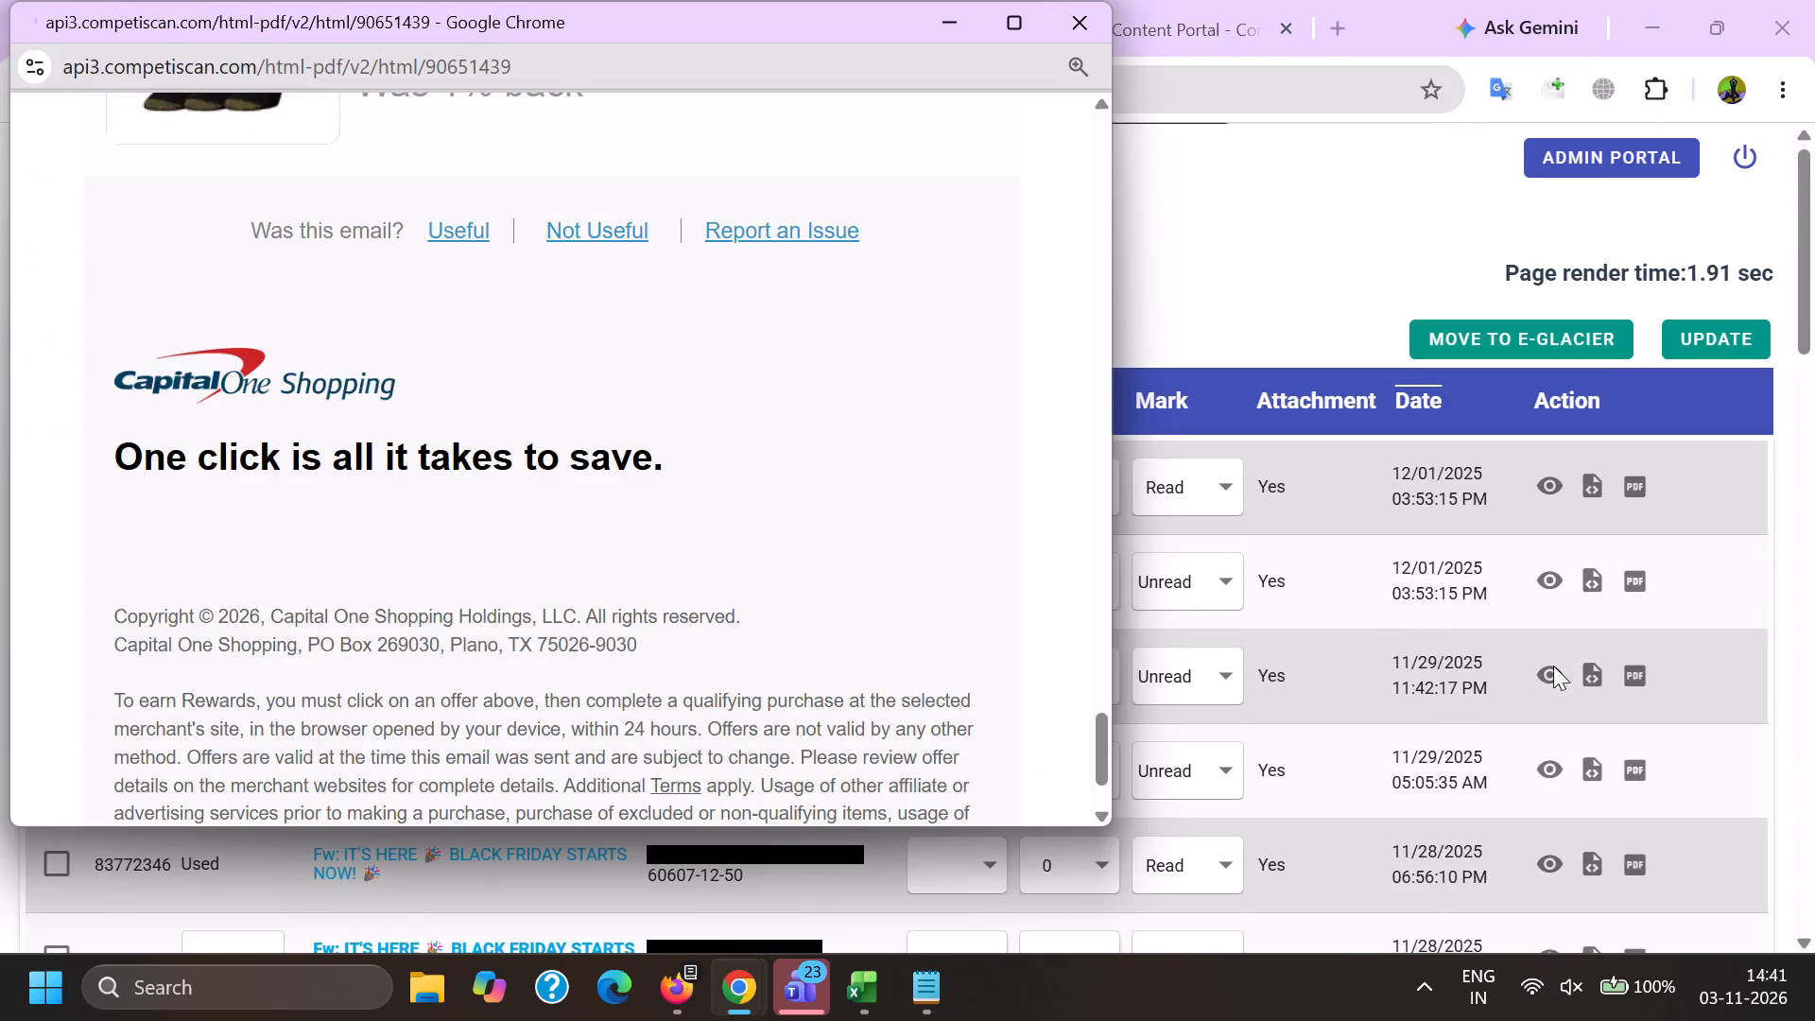
{"action": "left_click", "coordinate": [1553, 671]}
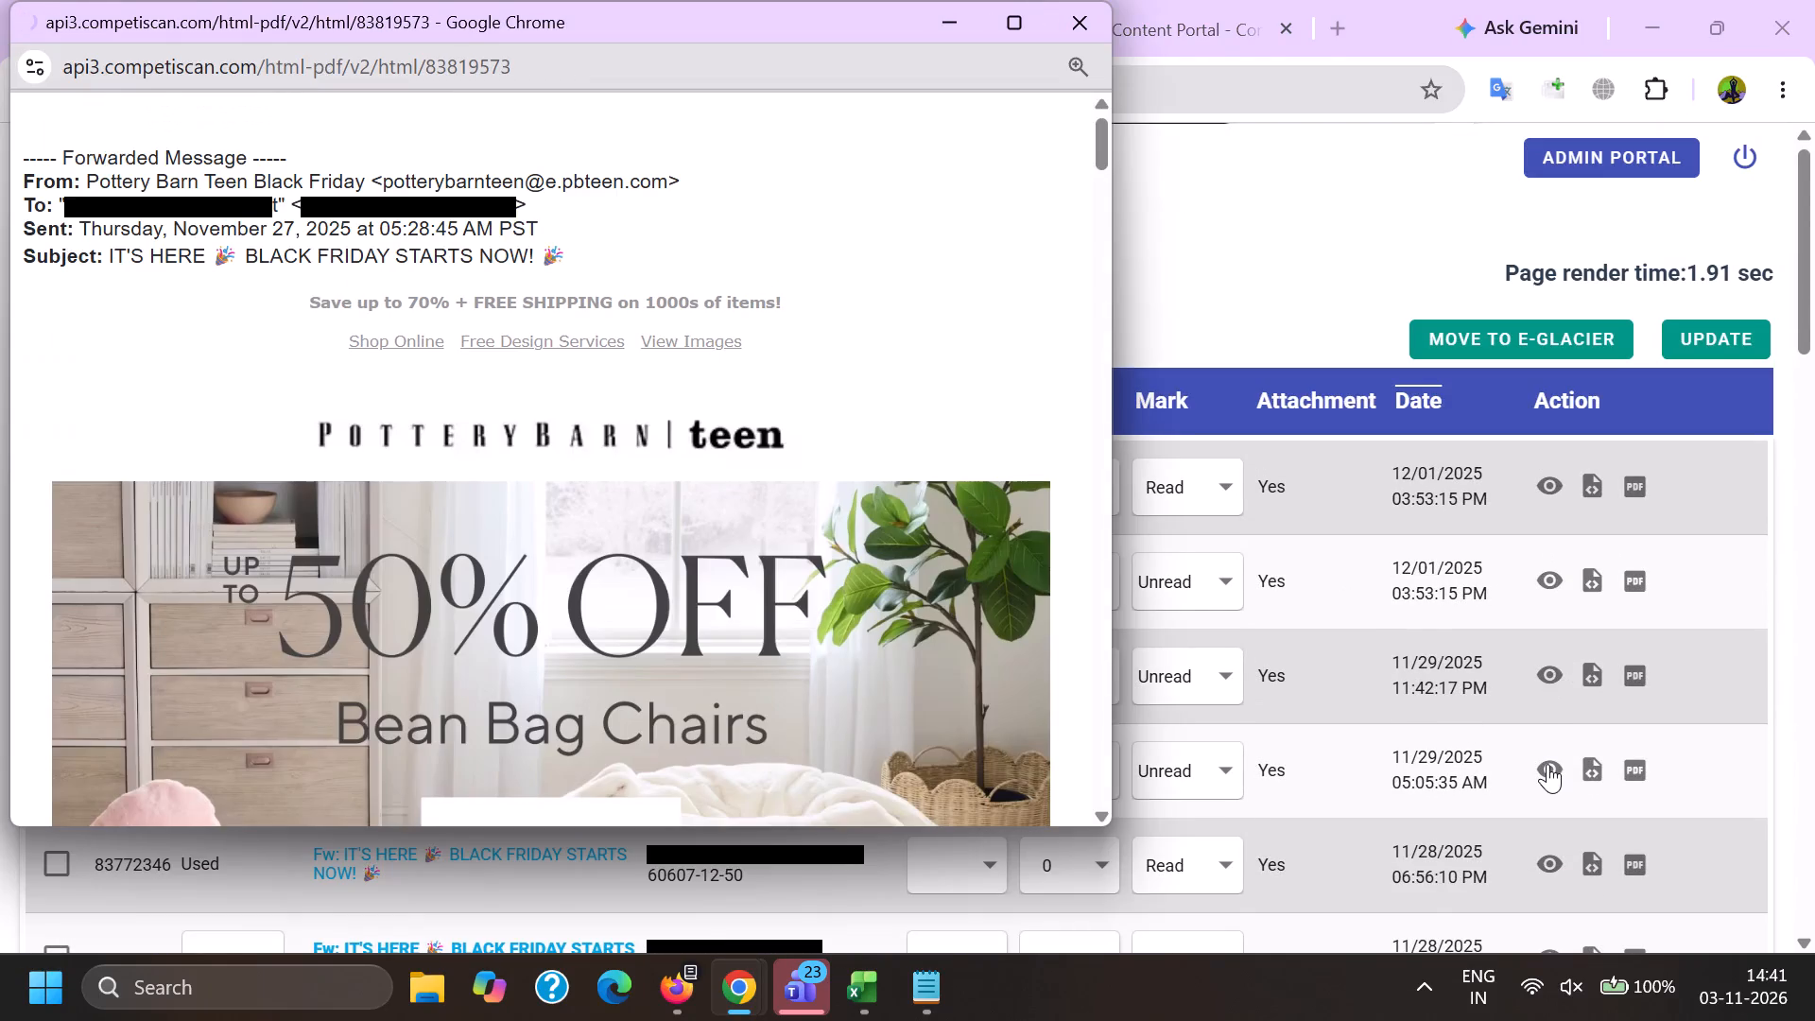
{"action": "left_click", "coordinate": [1547, 764]}
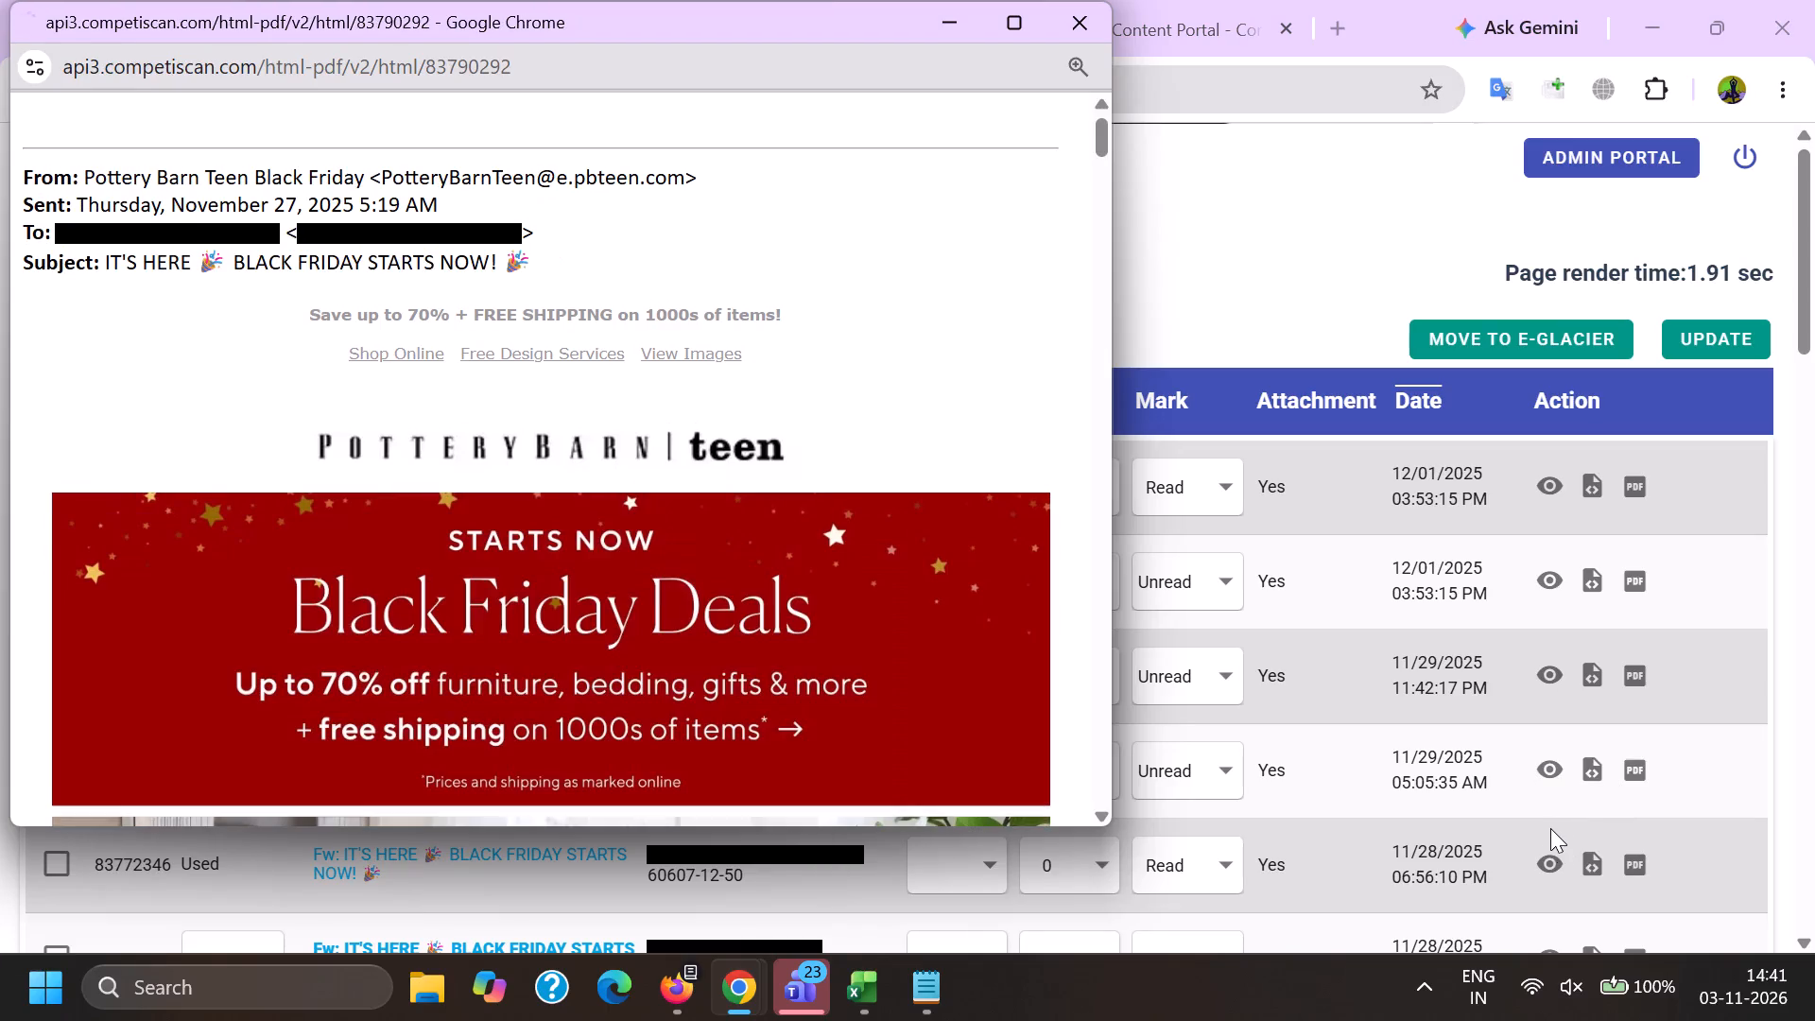
Preview the used Pottery Barn Teen email 83888581 and review its header, banner and body content.
{"action": "key", "text": "alt+Tab"}
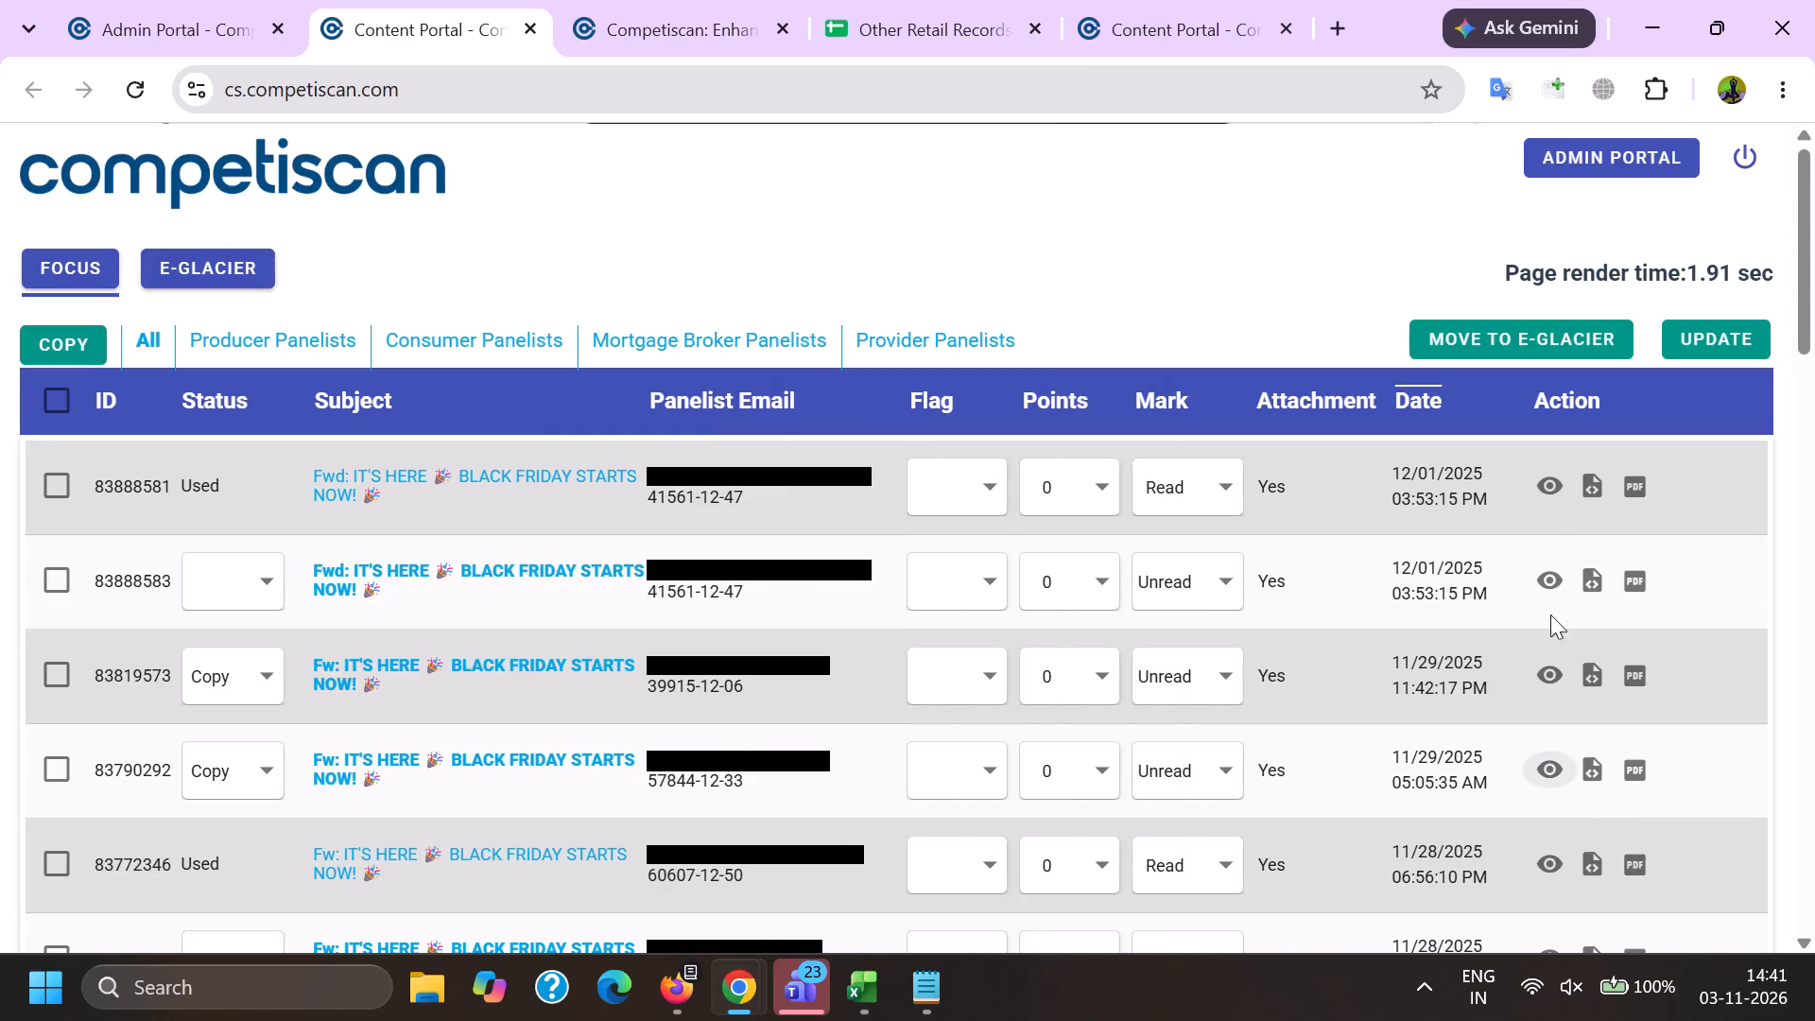
{"action": "left_click", "coordinate": [1546, 484]}
{"action": "key", "text": "alt+Tab"}
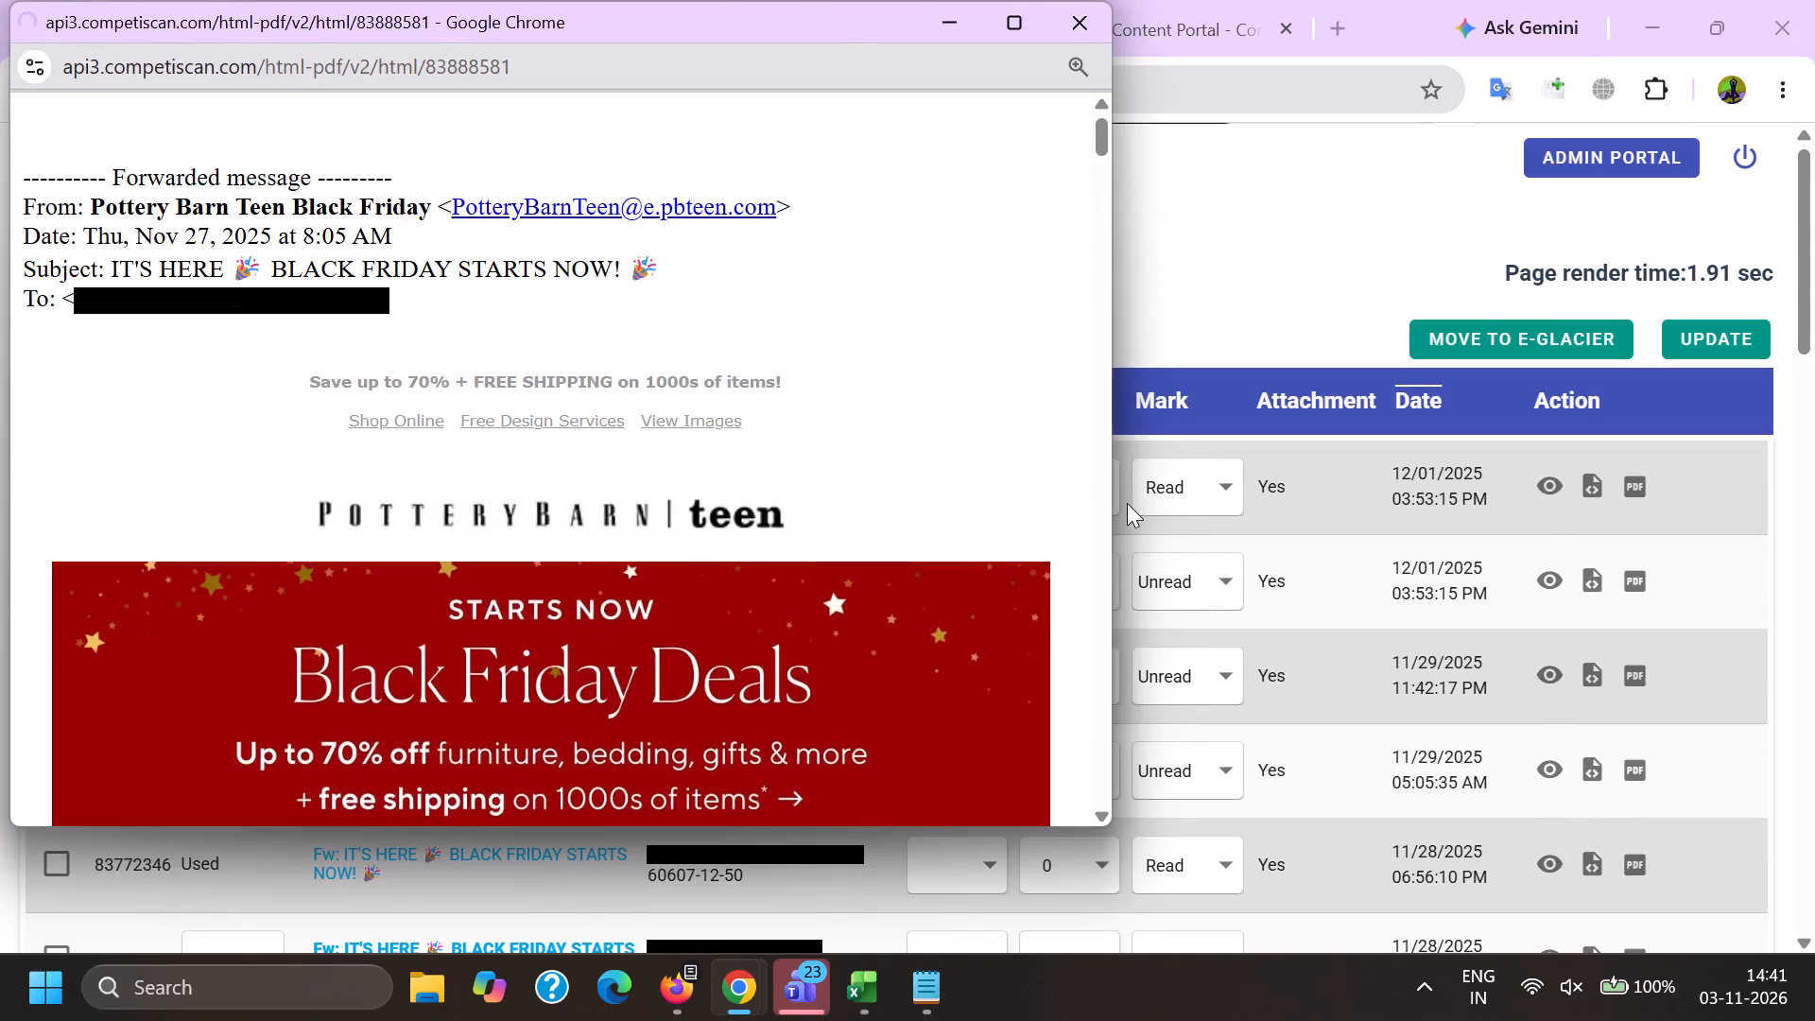
{"action": "left_click", "coordinate": [1775, 597]}
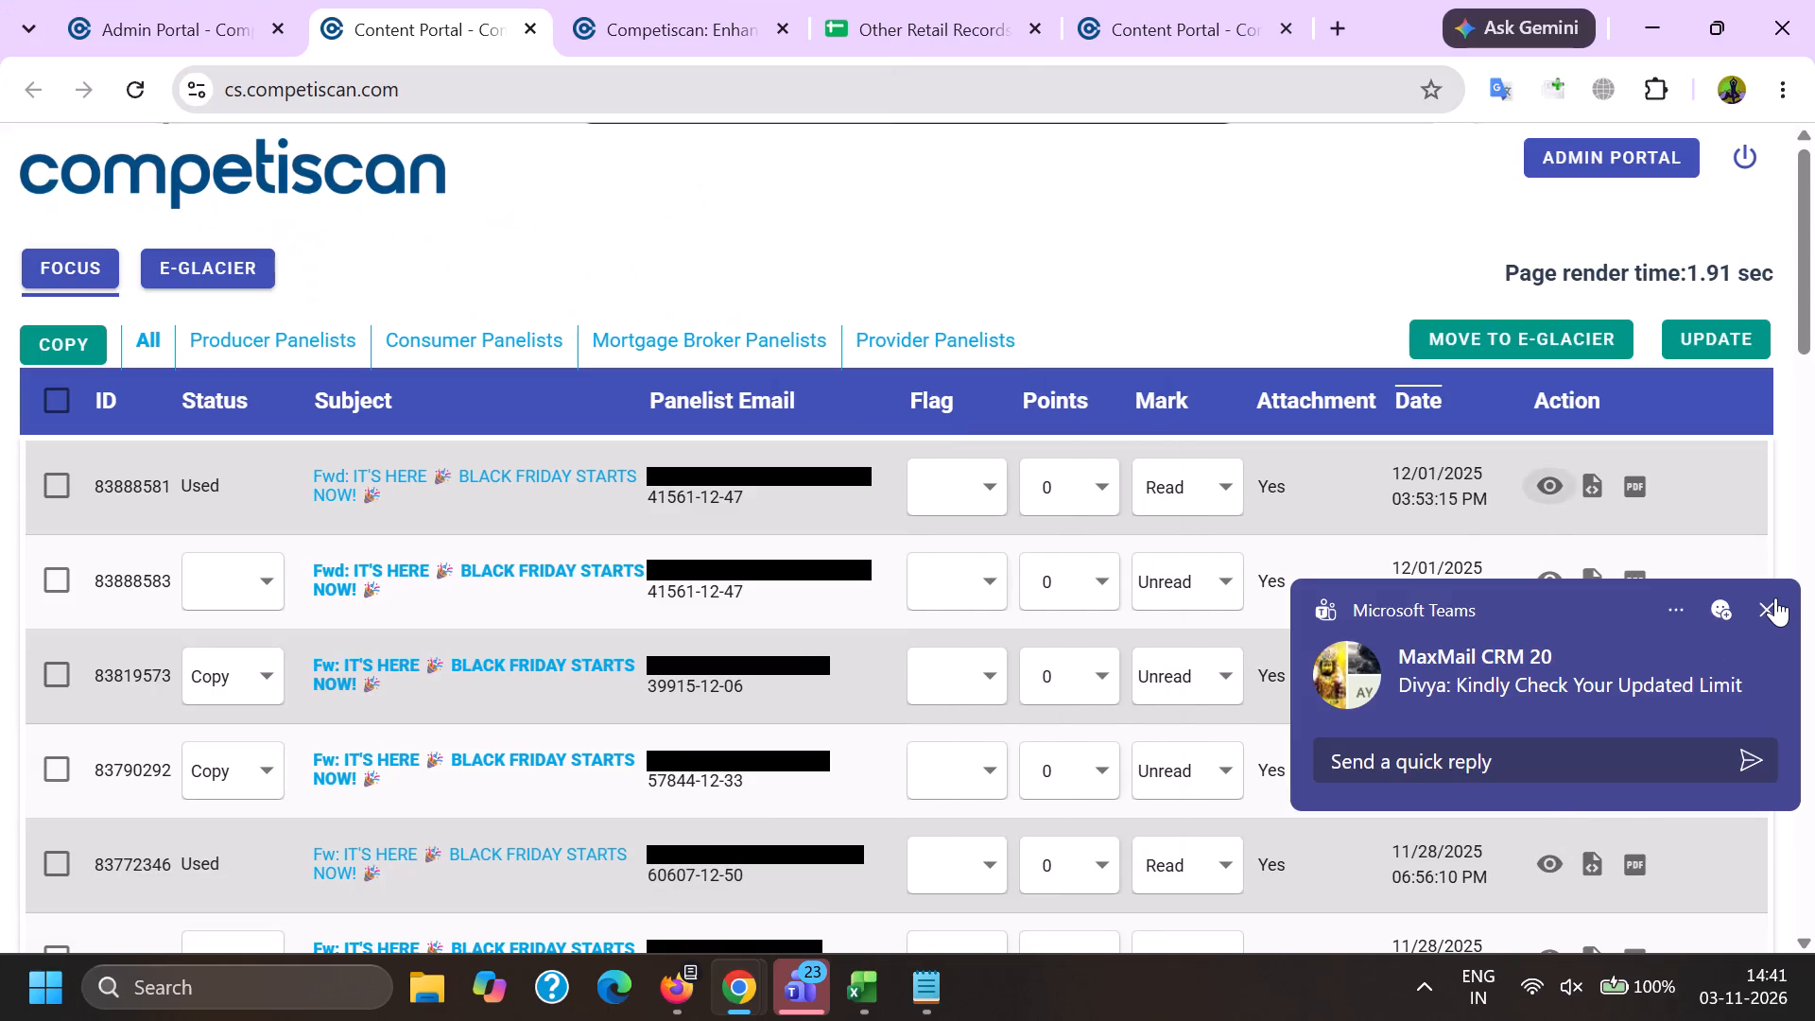
{"action": "key", "text": "alt+Tab"}
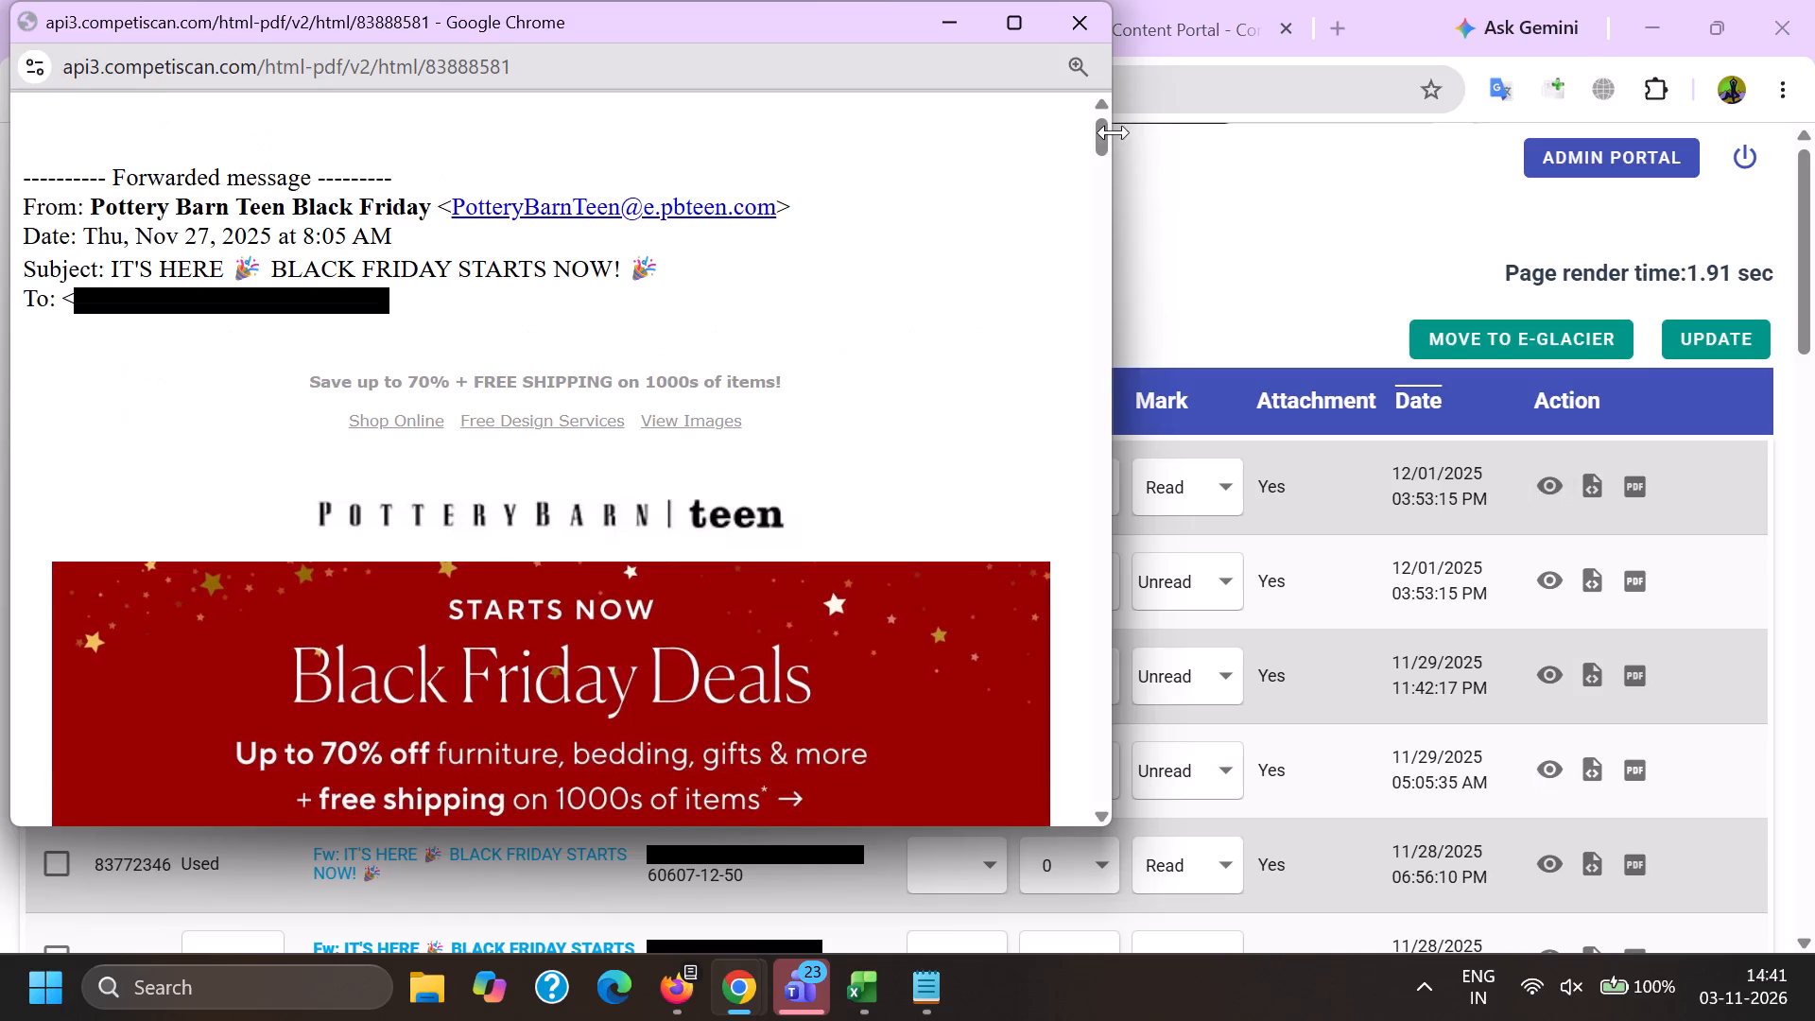
{"action": "left_click", "coordinate": [1114, 130]}
{"action": "left_click_drag", "start_coordinate": [1096, 117], "coordinate": [1063, 563]}
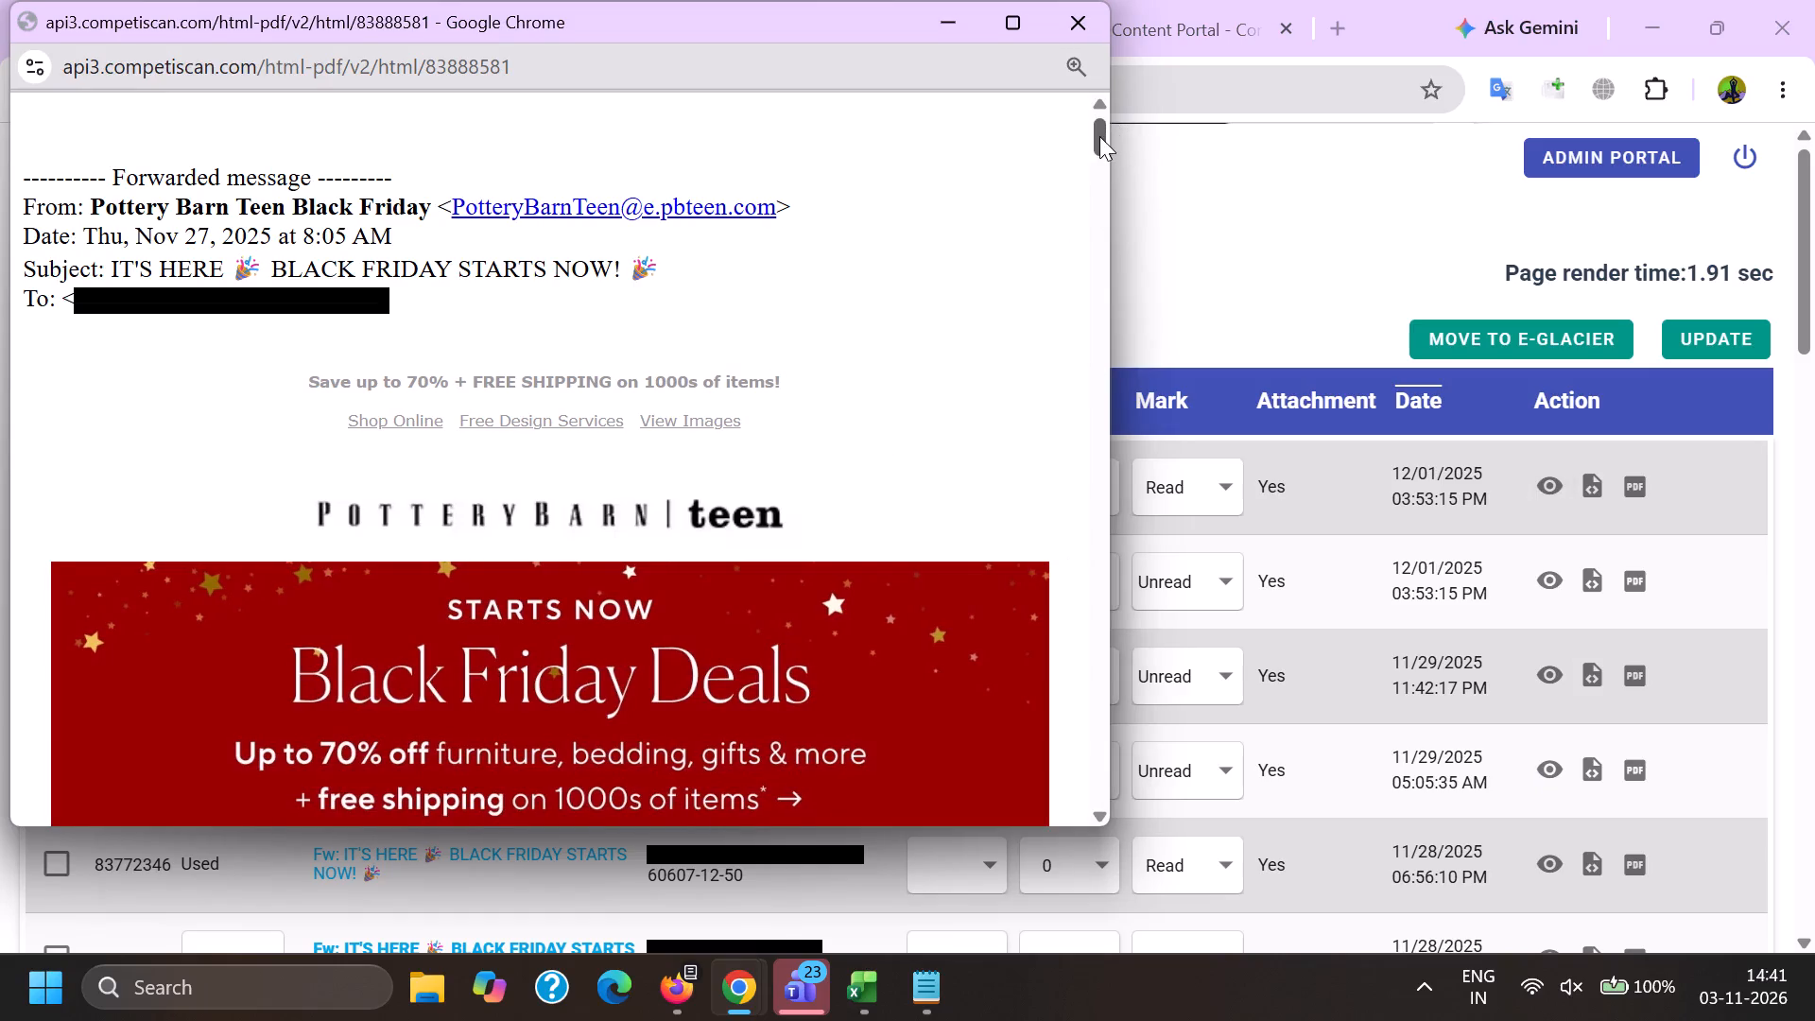
{"action": "left_click_drag", "start_coordinate": [1099, 135], "coordinate": [1026, 664]}
{"action": "key", "text": "alt+Tab"}
Preview the copies 83746988, 83746989 and 83731878 one after another and check their headers and opening banners.
{"action": "scroll", "coordinate": [1026, 664], "scroll_direction": "down", "scroll_amount": 2}
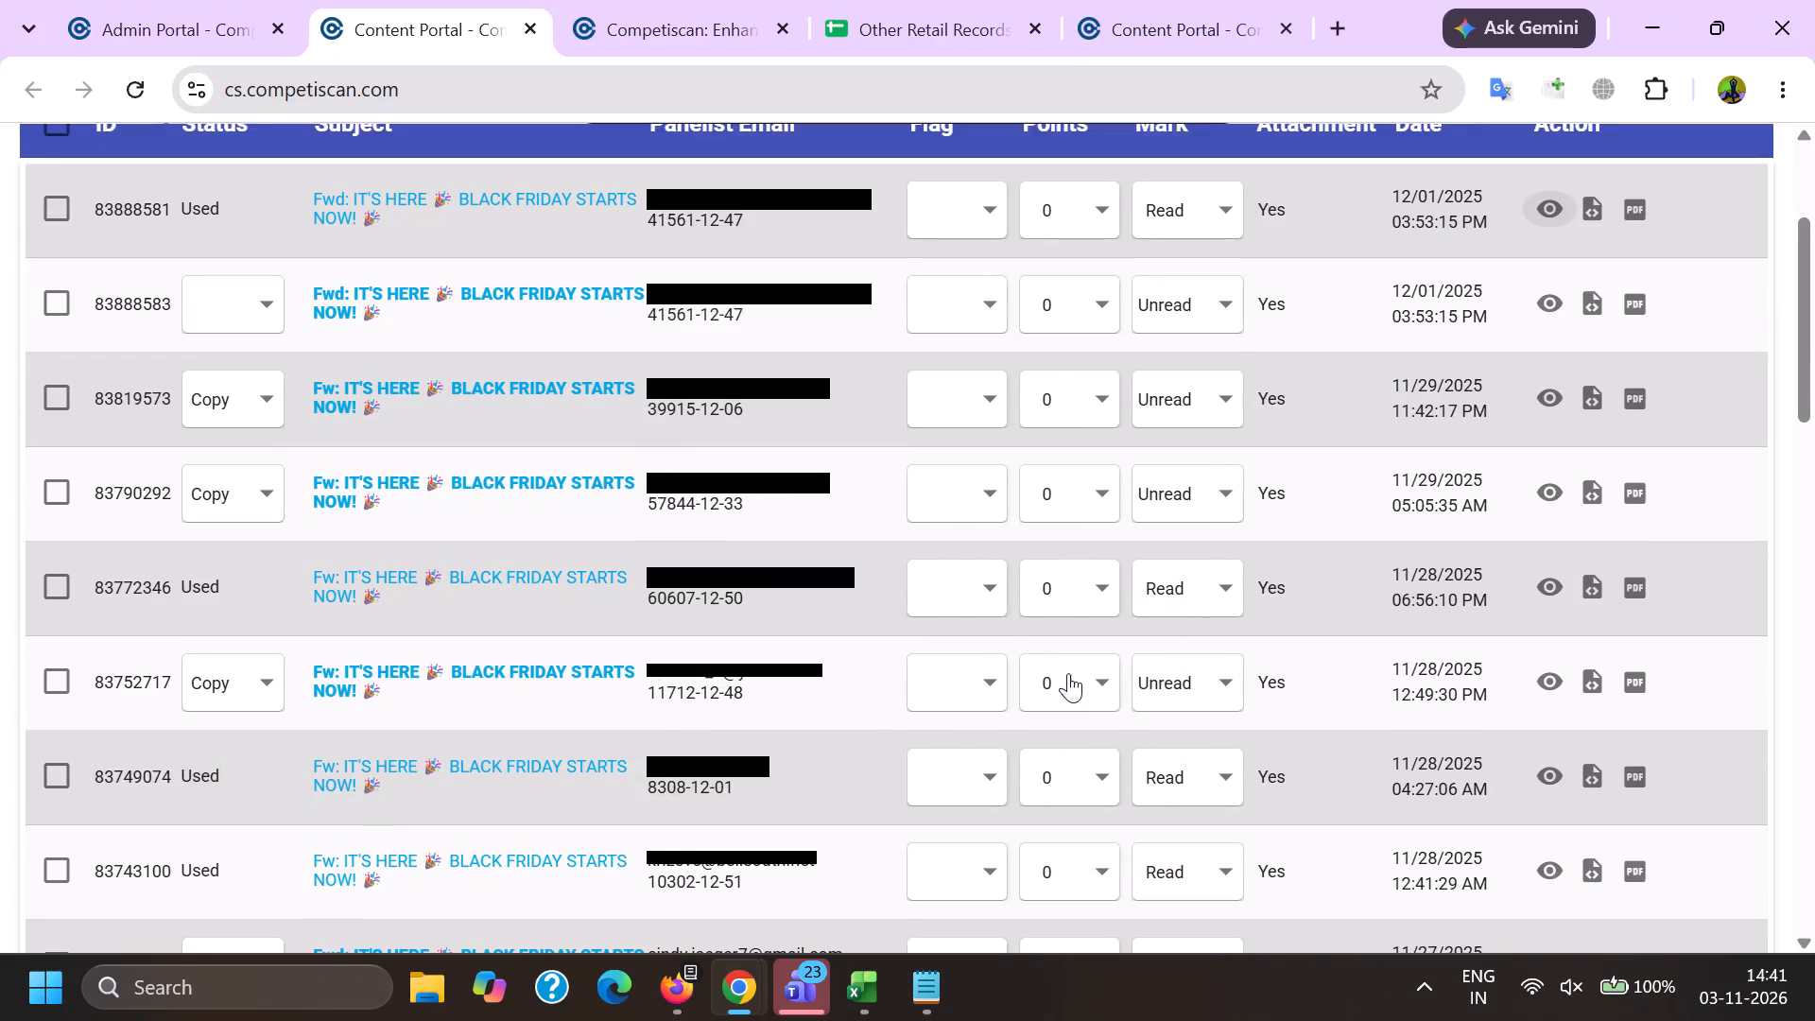
{"action": "scroll", "coordinate": [1081, 645], "scroll_direction": "down", "scroll_amount": 1}
{"action": "scroll", "coordinate": [927, 562], "scroll_direction": "down", "scroll_amount": 2}
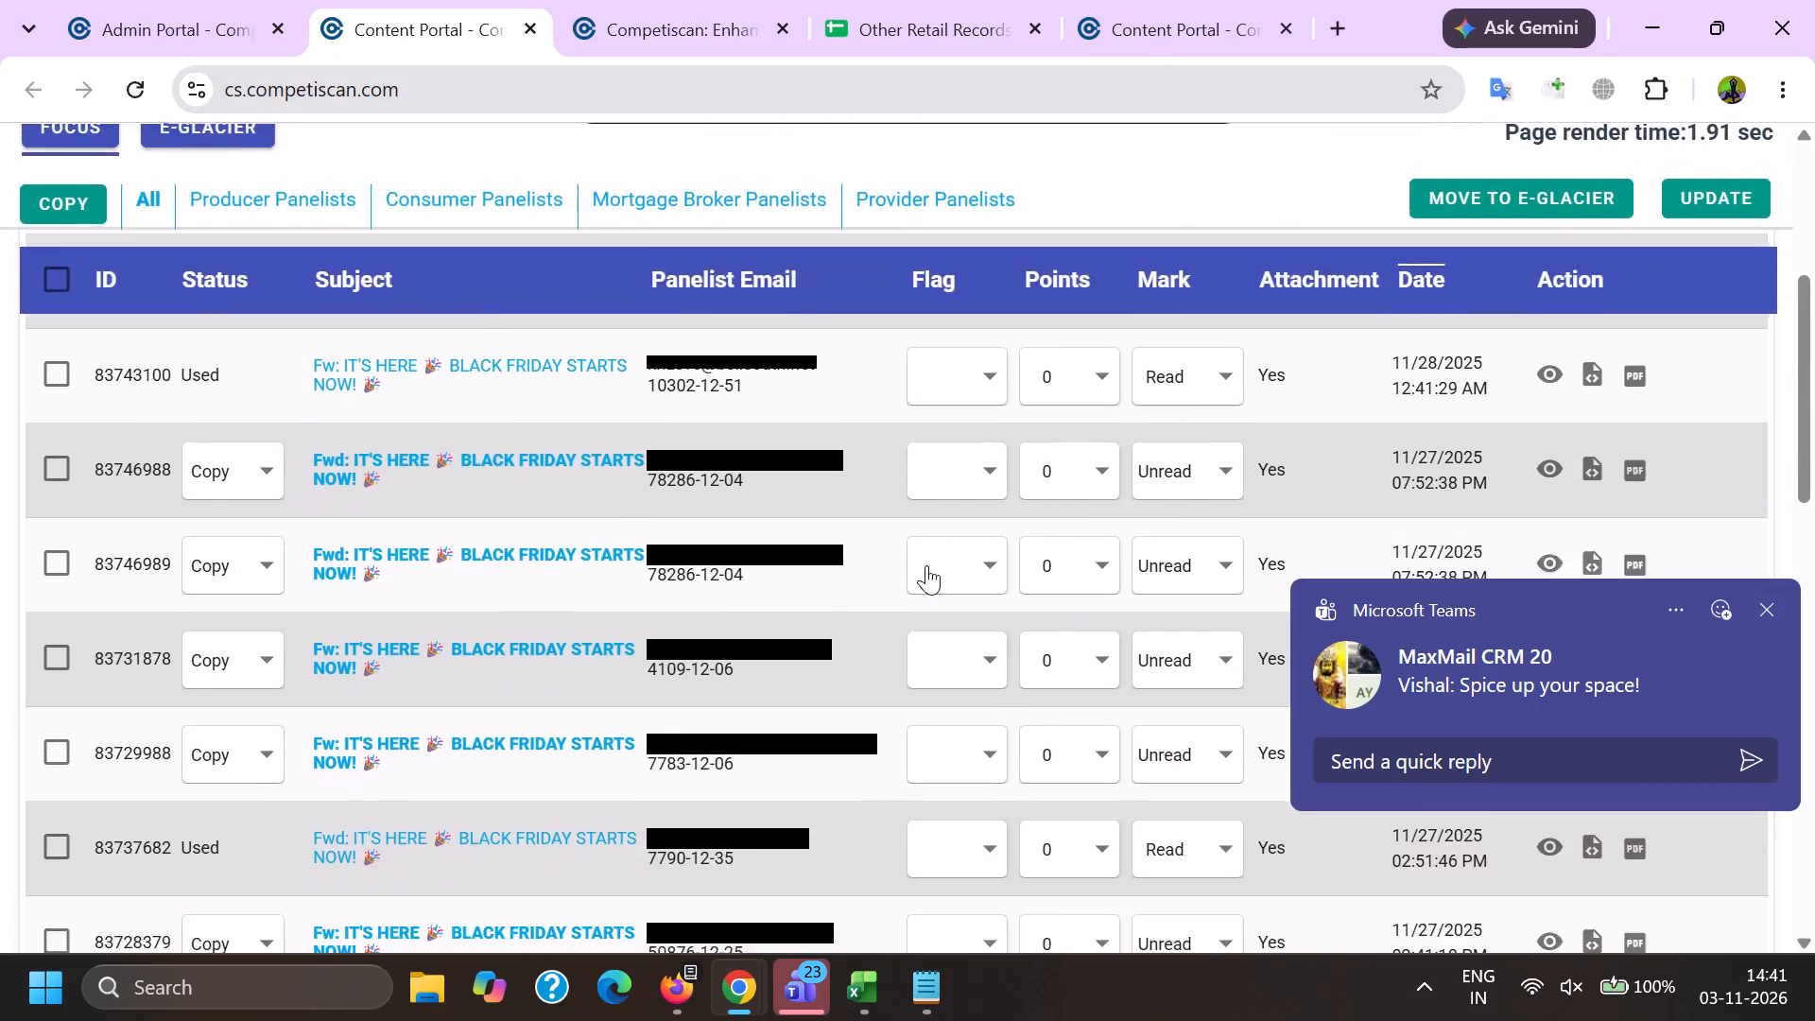
{"action": "scroll", "coordinate": [1103, 538], "scroll_direction": "up", "scroll_amount": 2}
{"action": "left_click", "coordinate": [1548, 510]}
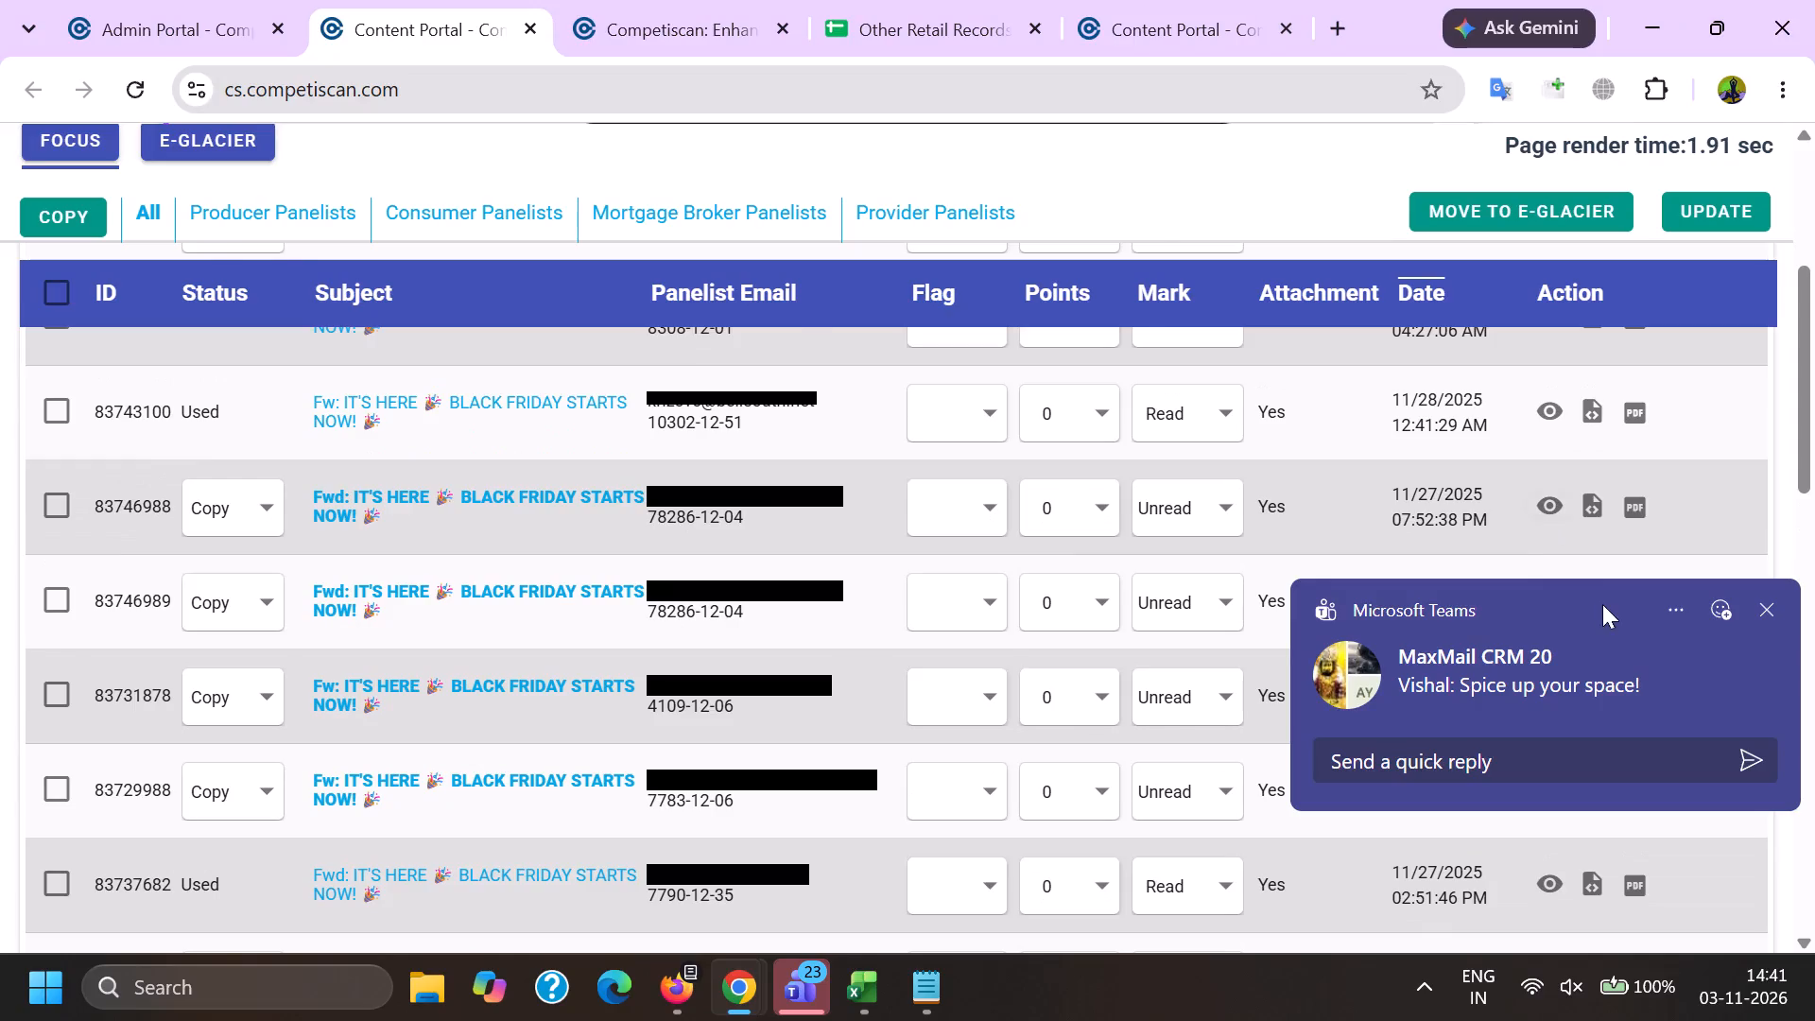
{"action": "left_click", "coordinate": [1765, 614]}
{"action": "left_click", "coordinate": [1557, 595]}
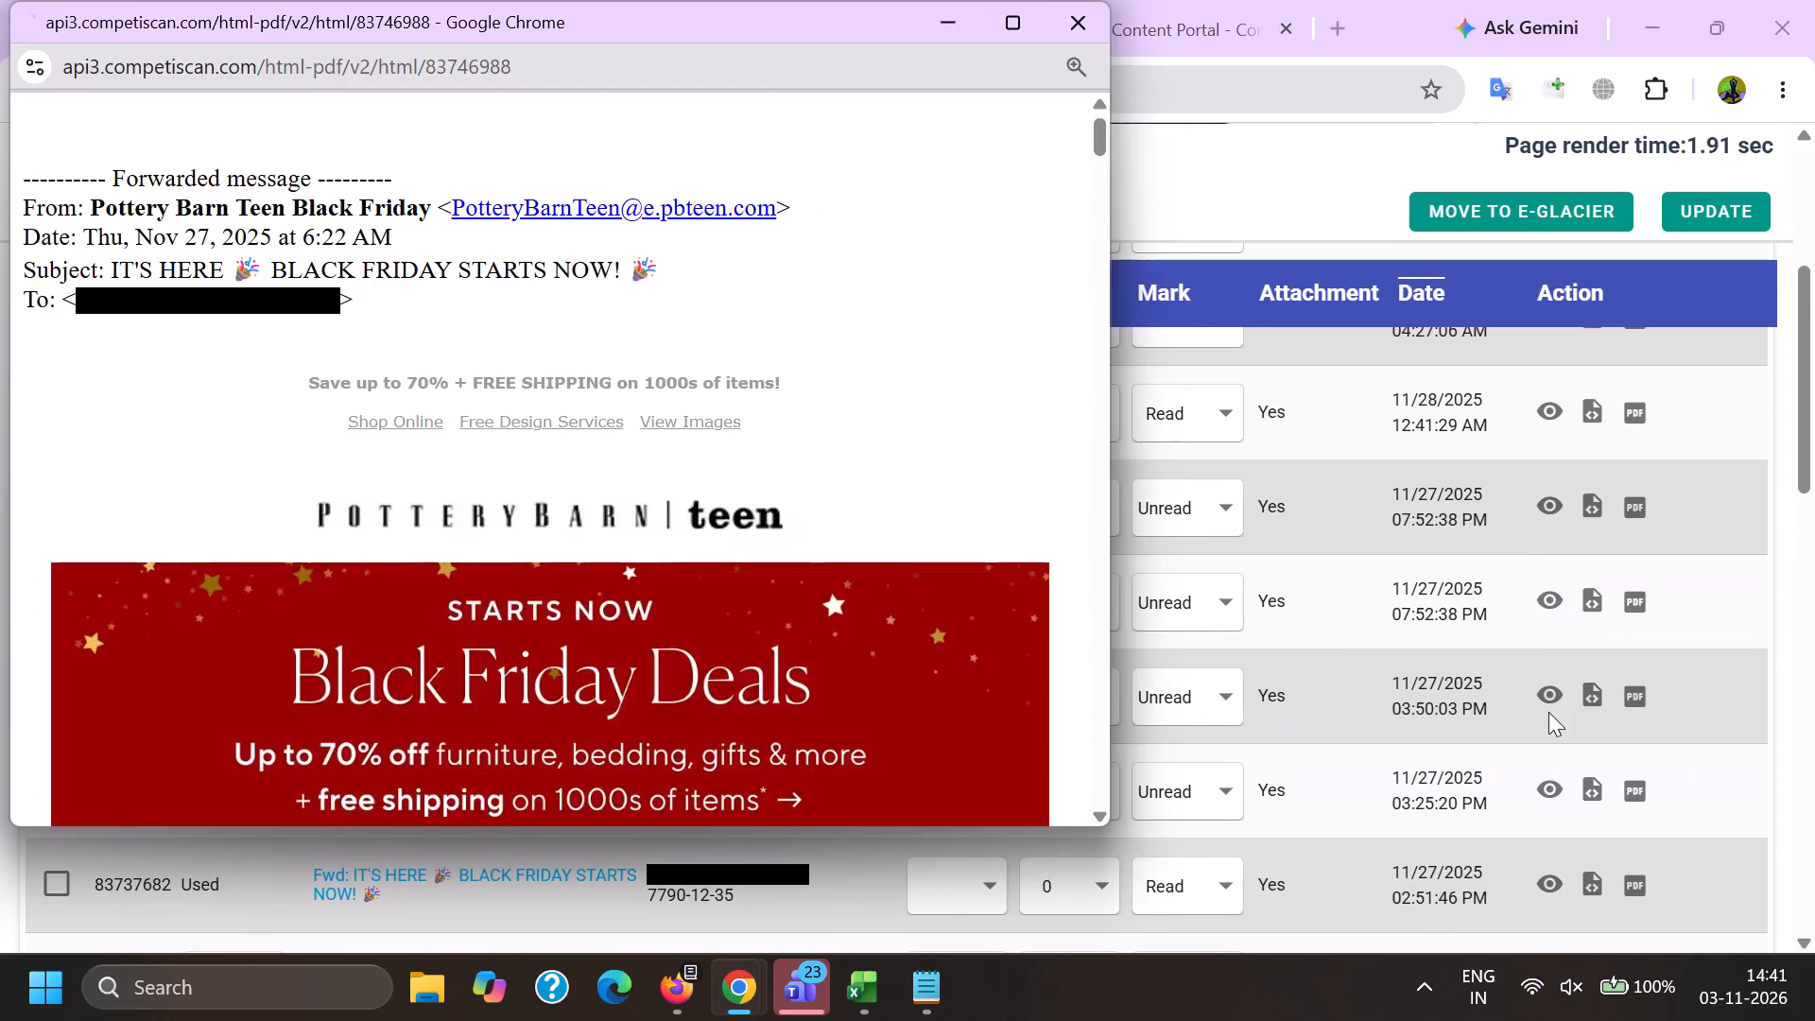
{"action": "left_click", "coordinate": [1769, 611]}
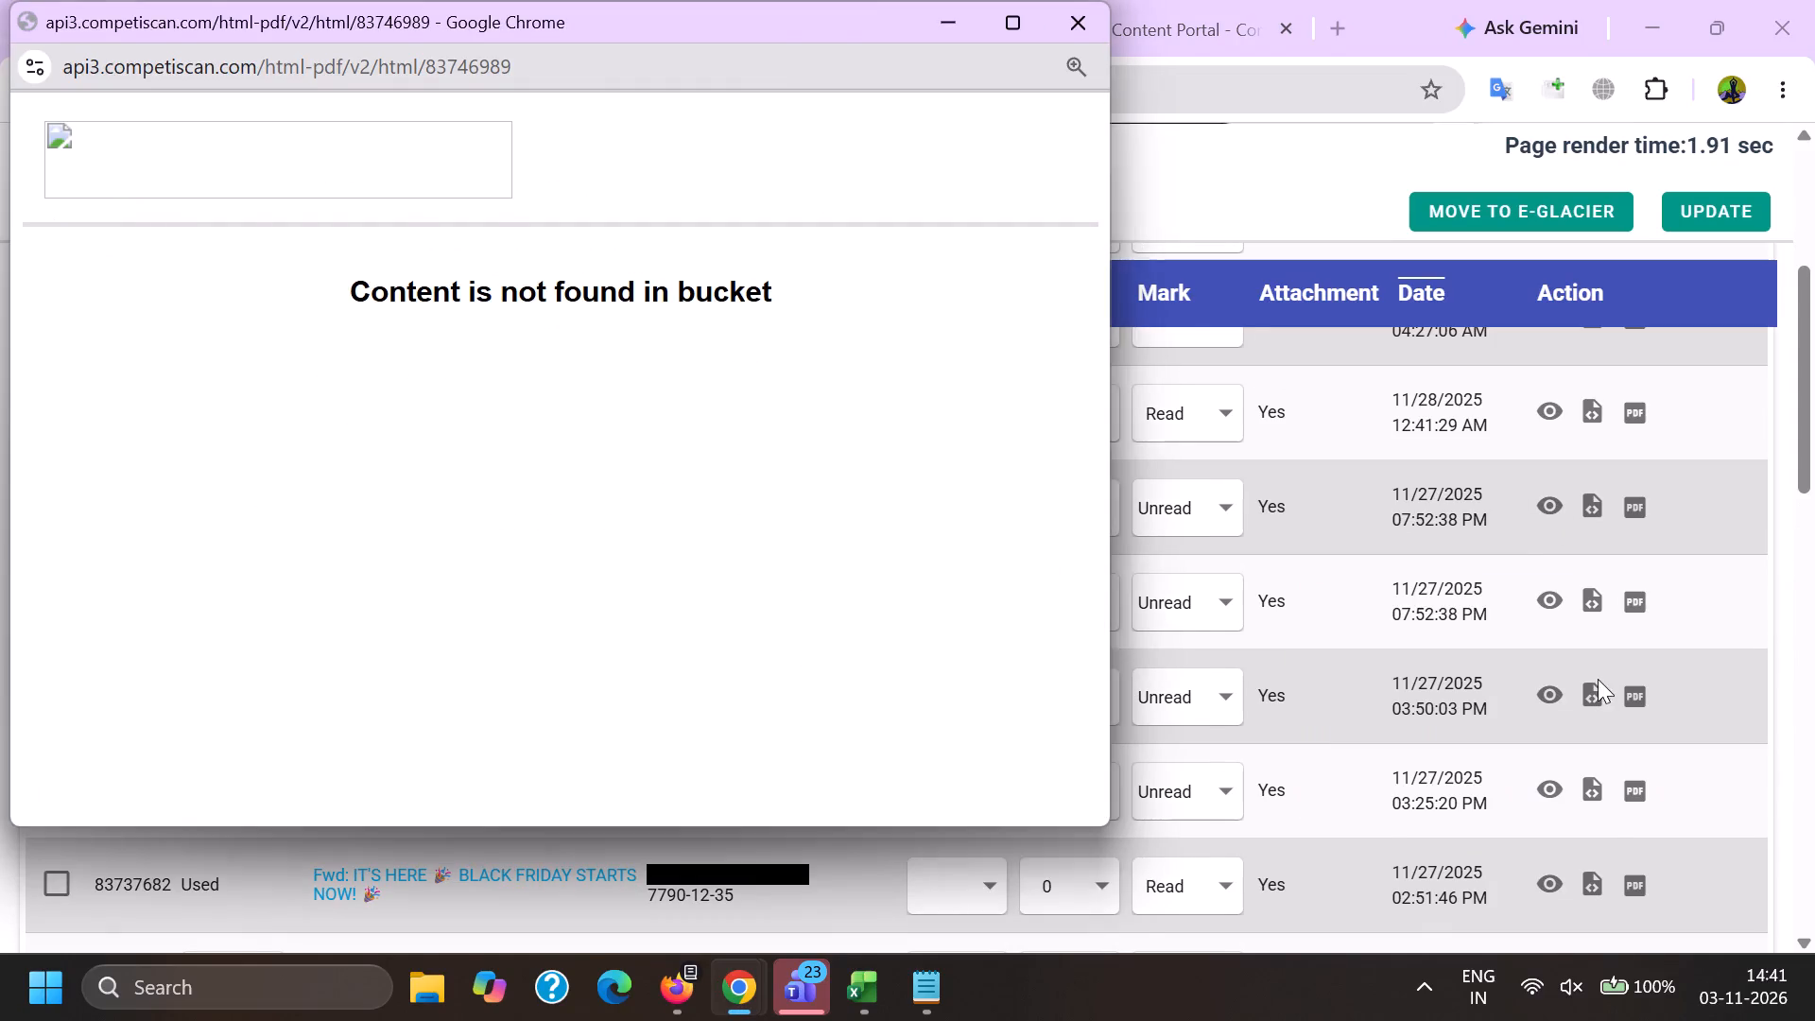
{"action": "left_click", "coordinate": [1554, 697]}
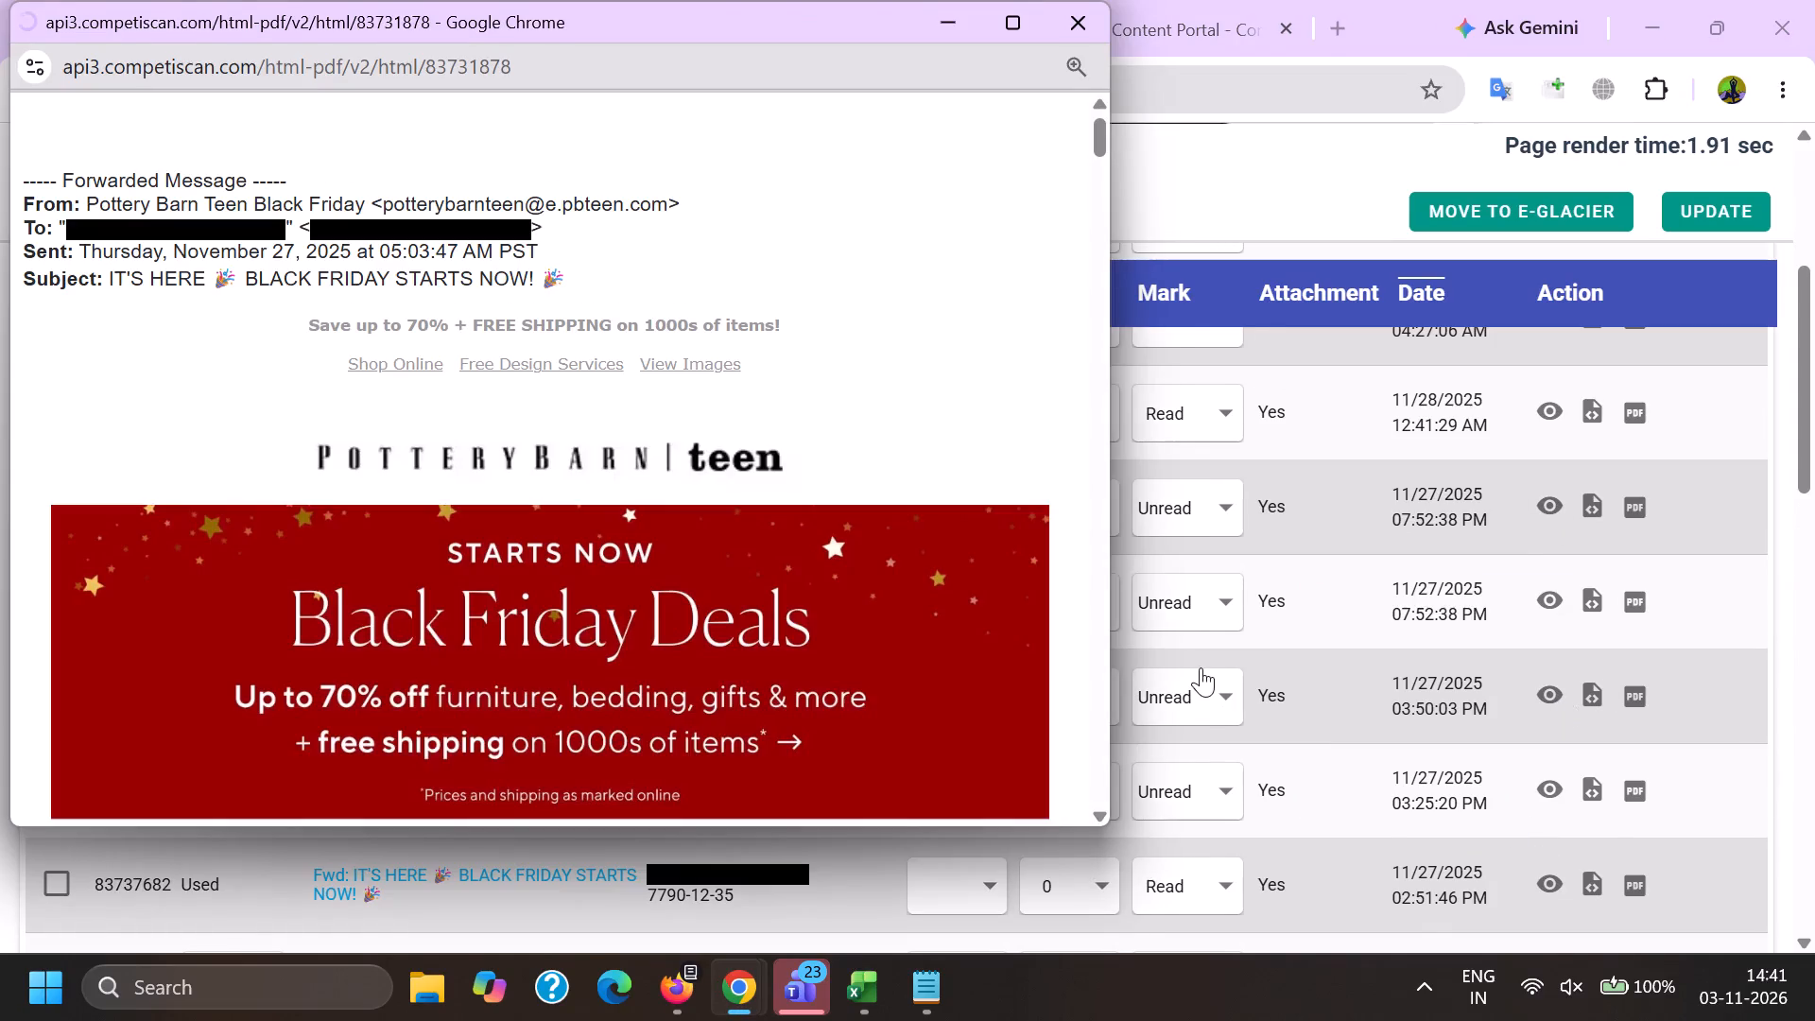
{"action": "key", "text": "alt+Tab"}
Preview the Pottery Barn Teen copy 83729988 and review its header, banner and product images.
{"action": "scroll", "coordinate": [1269, 640], "scroll_direction": "down", "scroll_amount": 2}
{"action": "left_click", "coordinate": [1555, 500]}
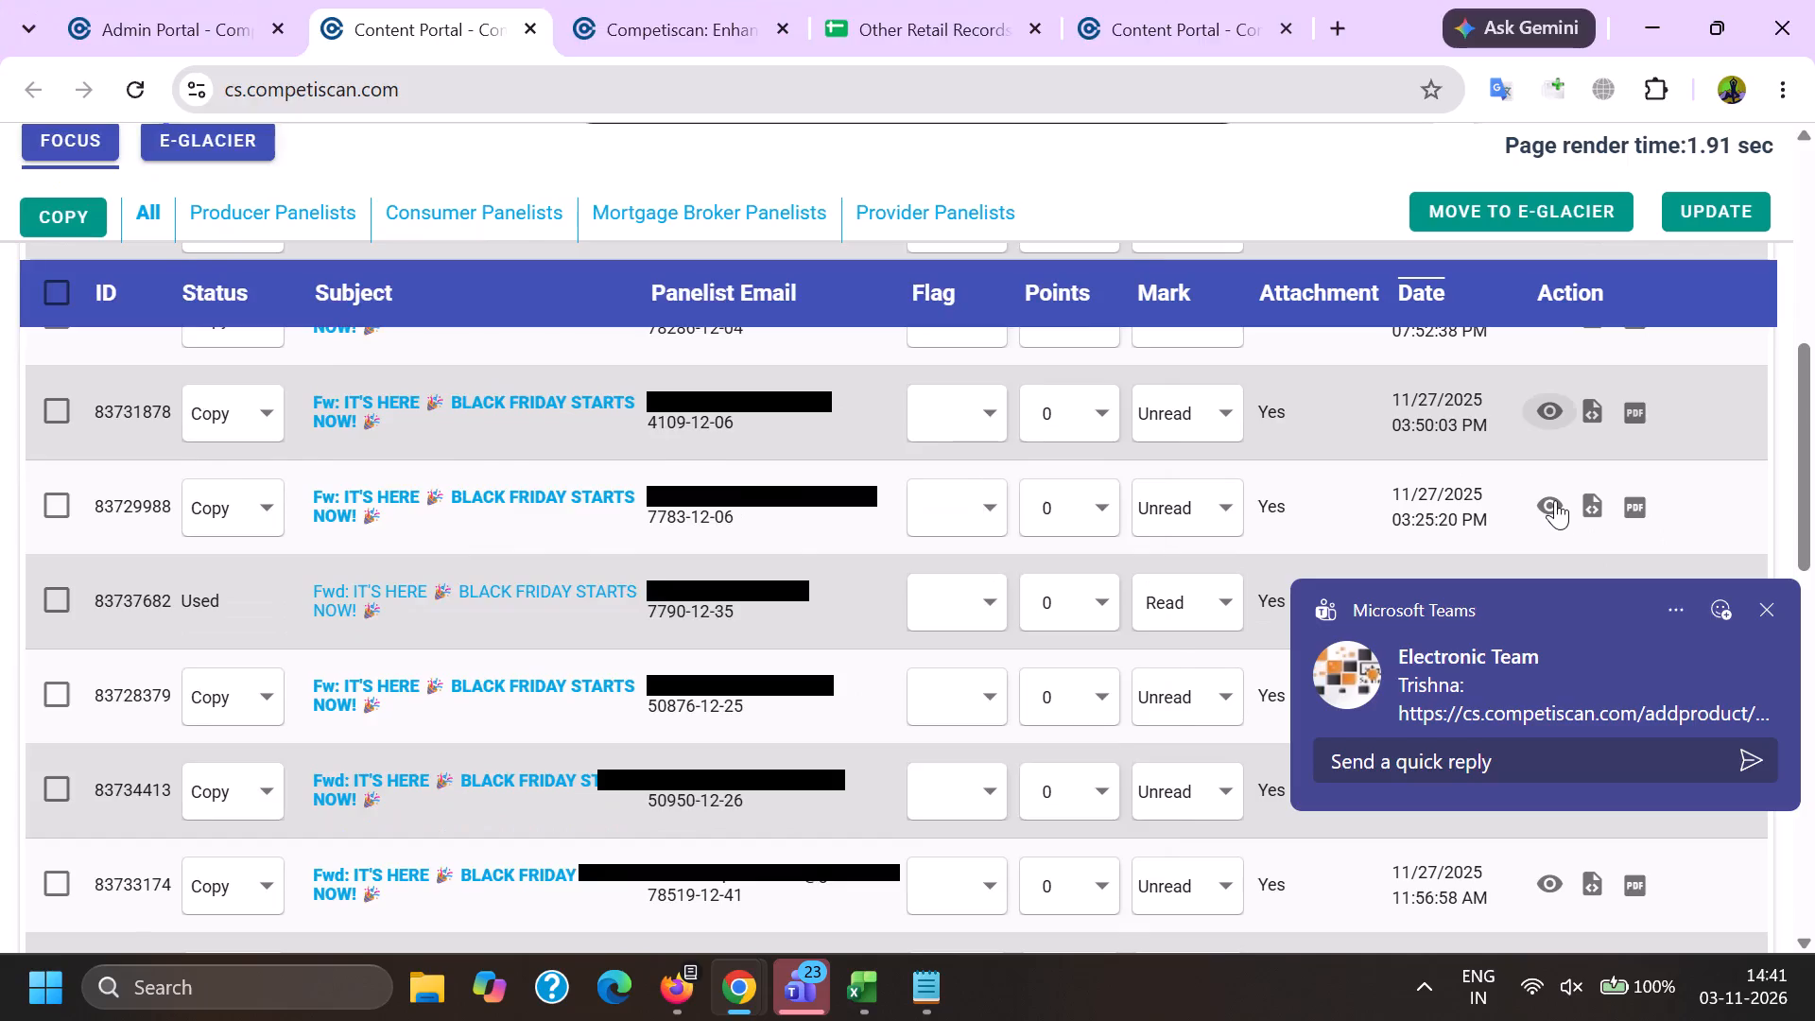
{"action": "left_click_drag", "start_coordinate": [1096, 130], "coordinate": [1075, 373]}
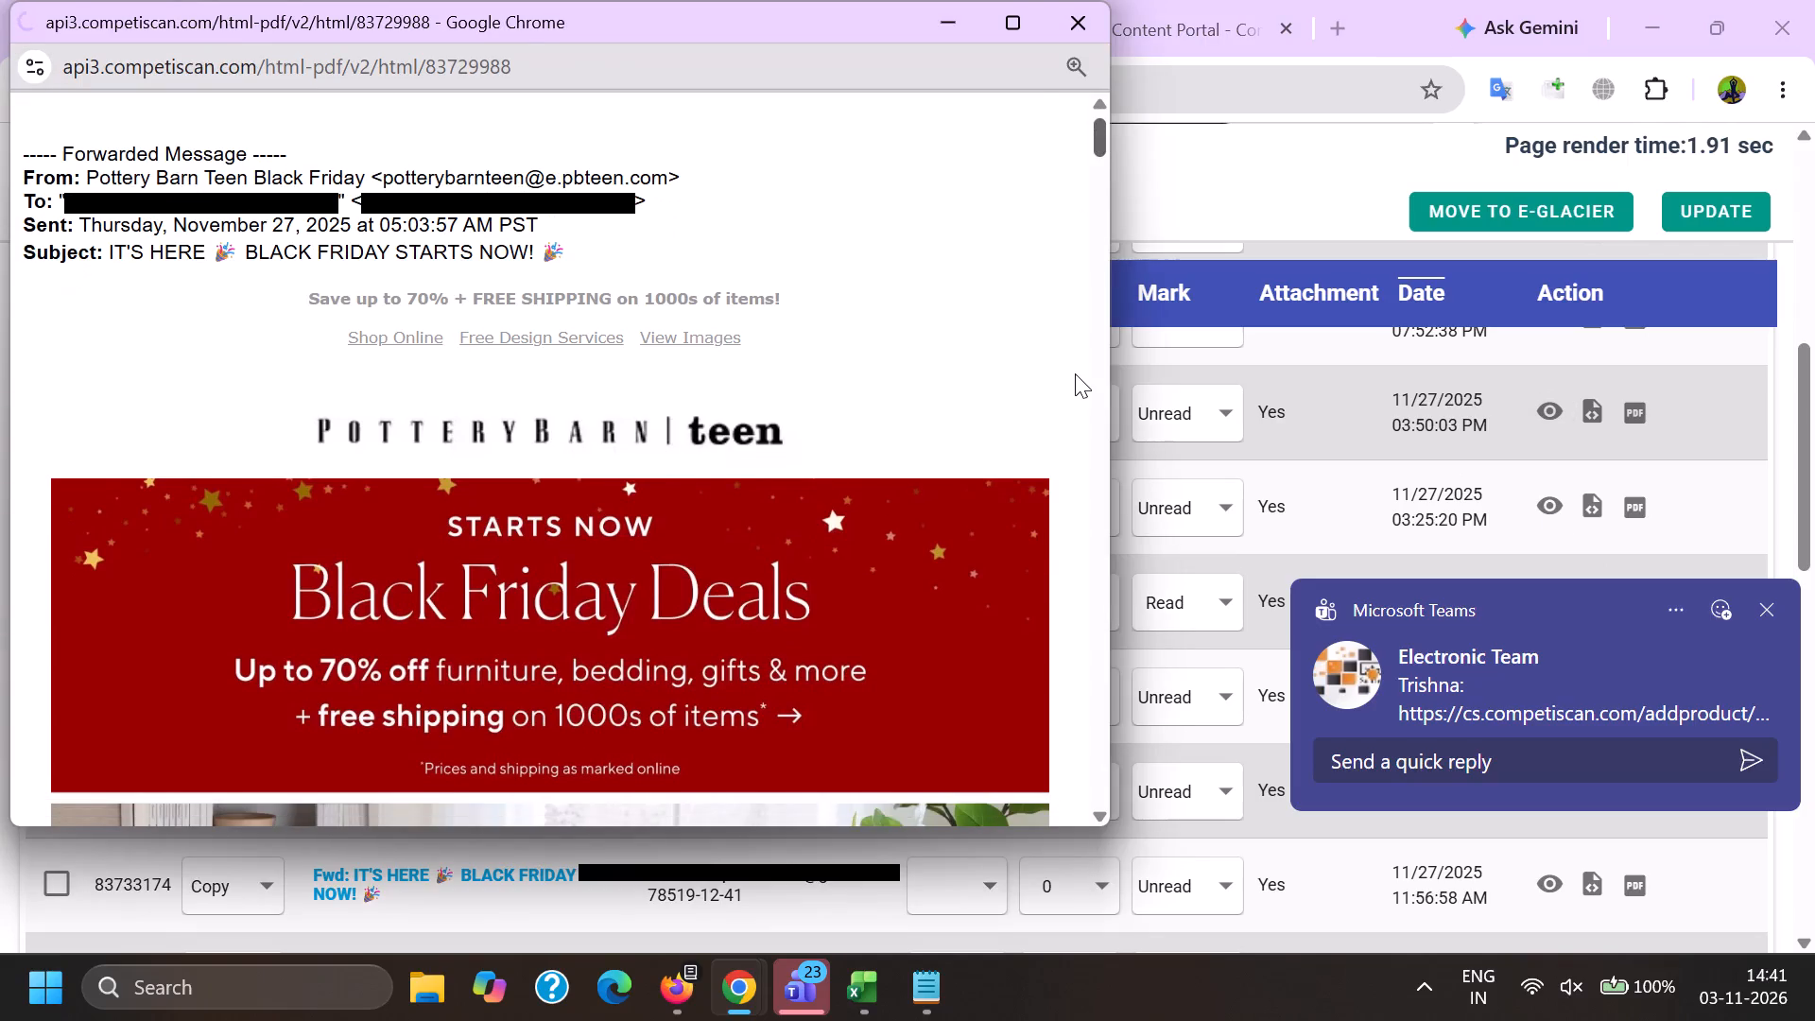
{"action": "left_click_drag", "start_coordinate": [1075, 373], "coordinate": [1114, 169]}
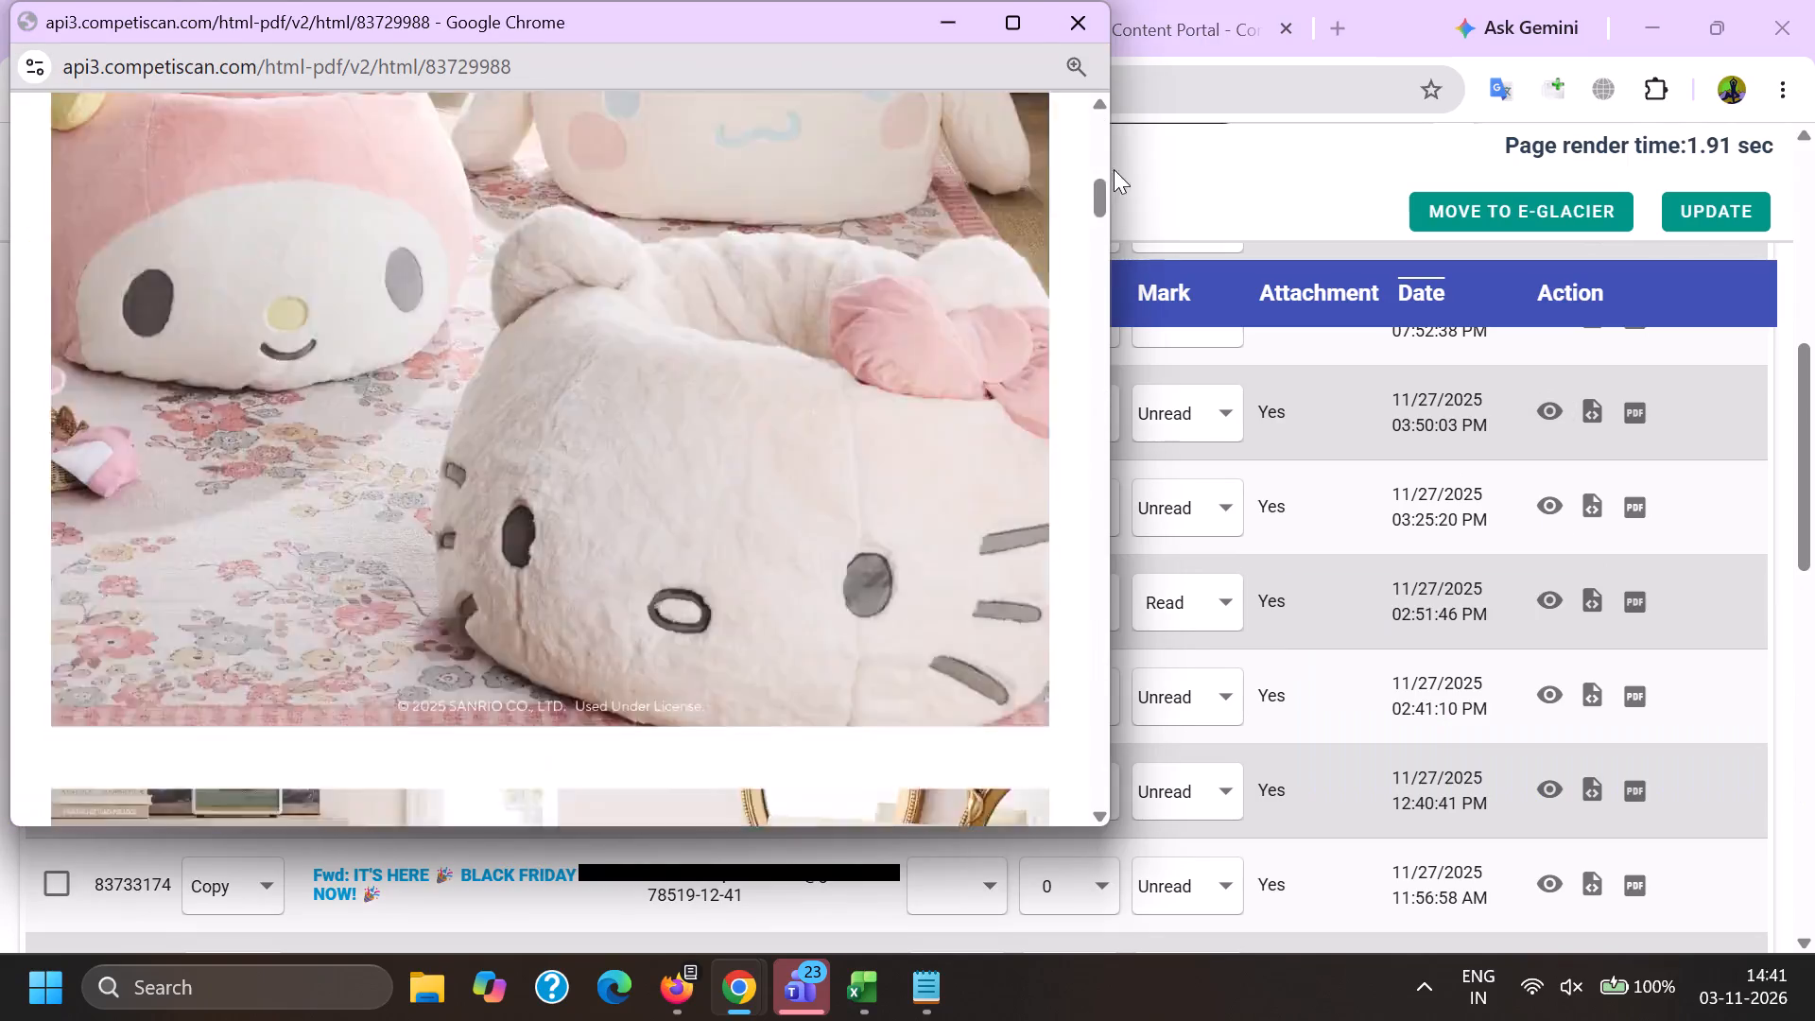
{"action": "left_click_drag", "start_coordinate": [1114, 169], "coordinate": [1118, 146]}
{"action": "key", "text": "alt+Tab"}
Preview the copy 83728379 and review its content from the banner down to the product listings.
{"action": "scroll", "coordinate": [1319, 529], "scroll_direction": "down", "scroll_amount": 1}
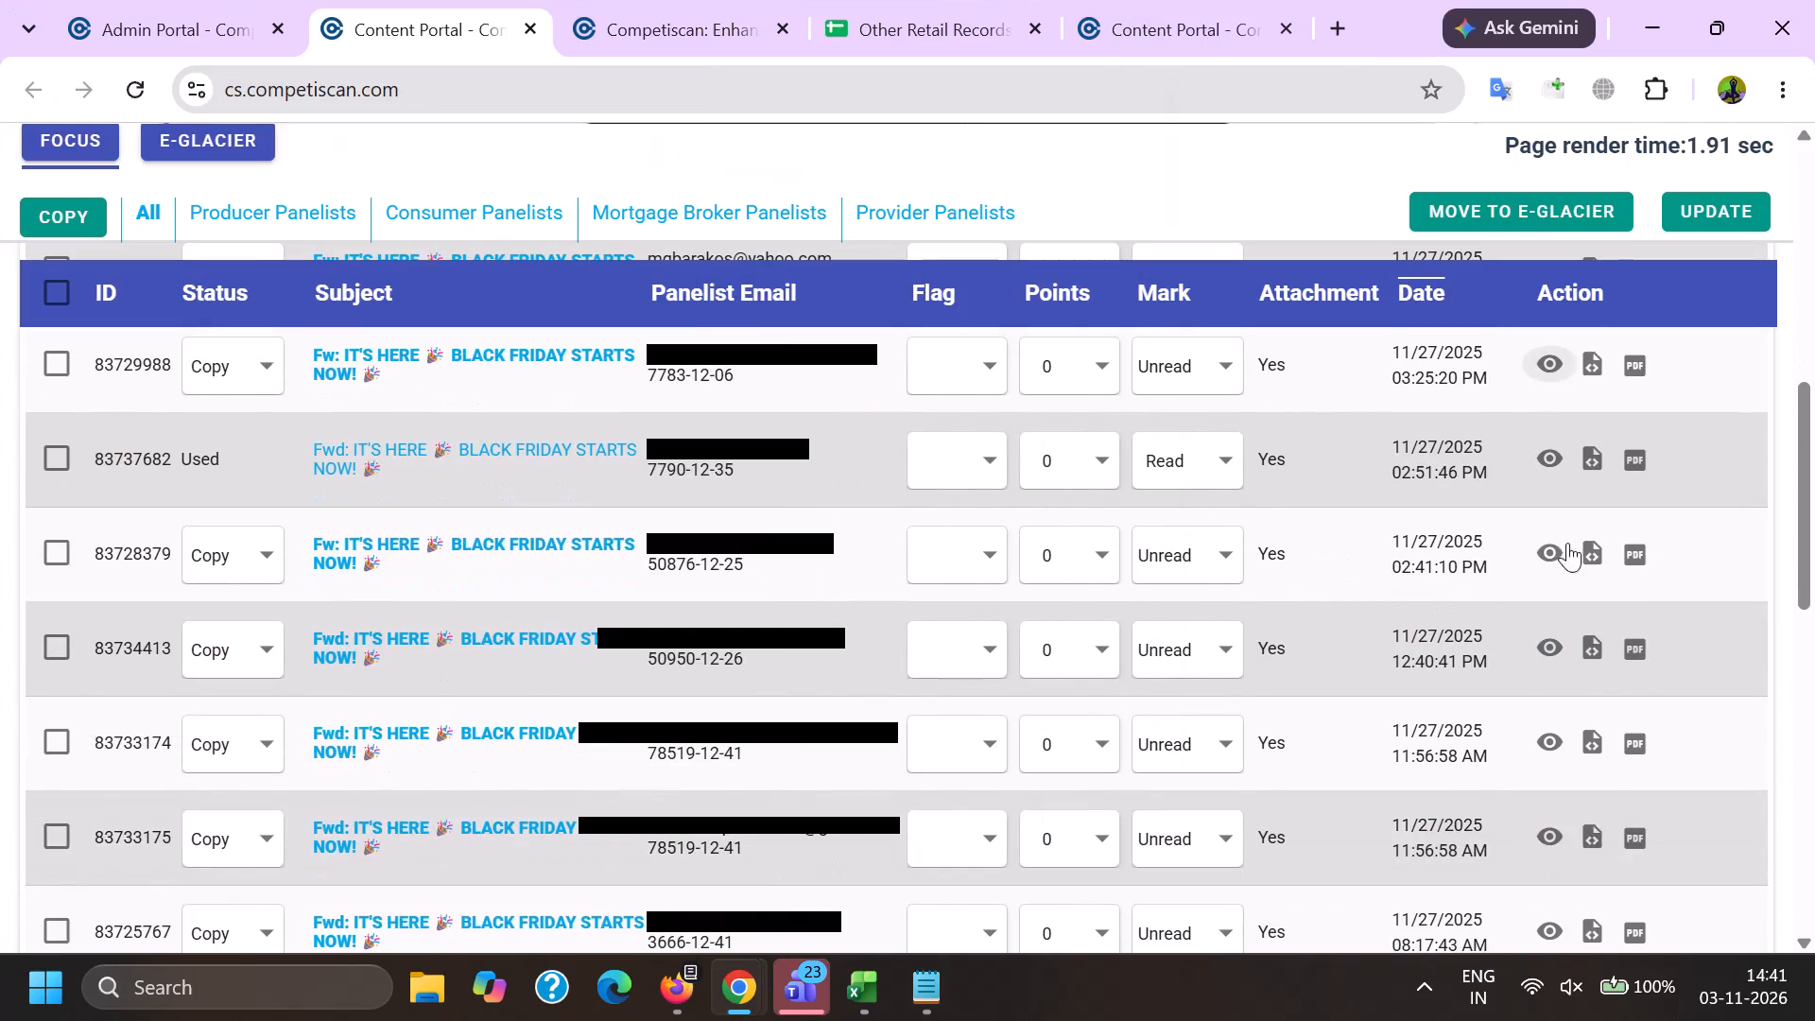
{"action": "left_click", "coordinate": [1547, 548]}
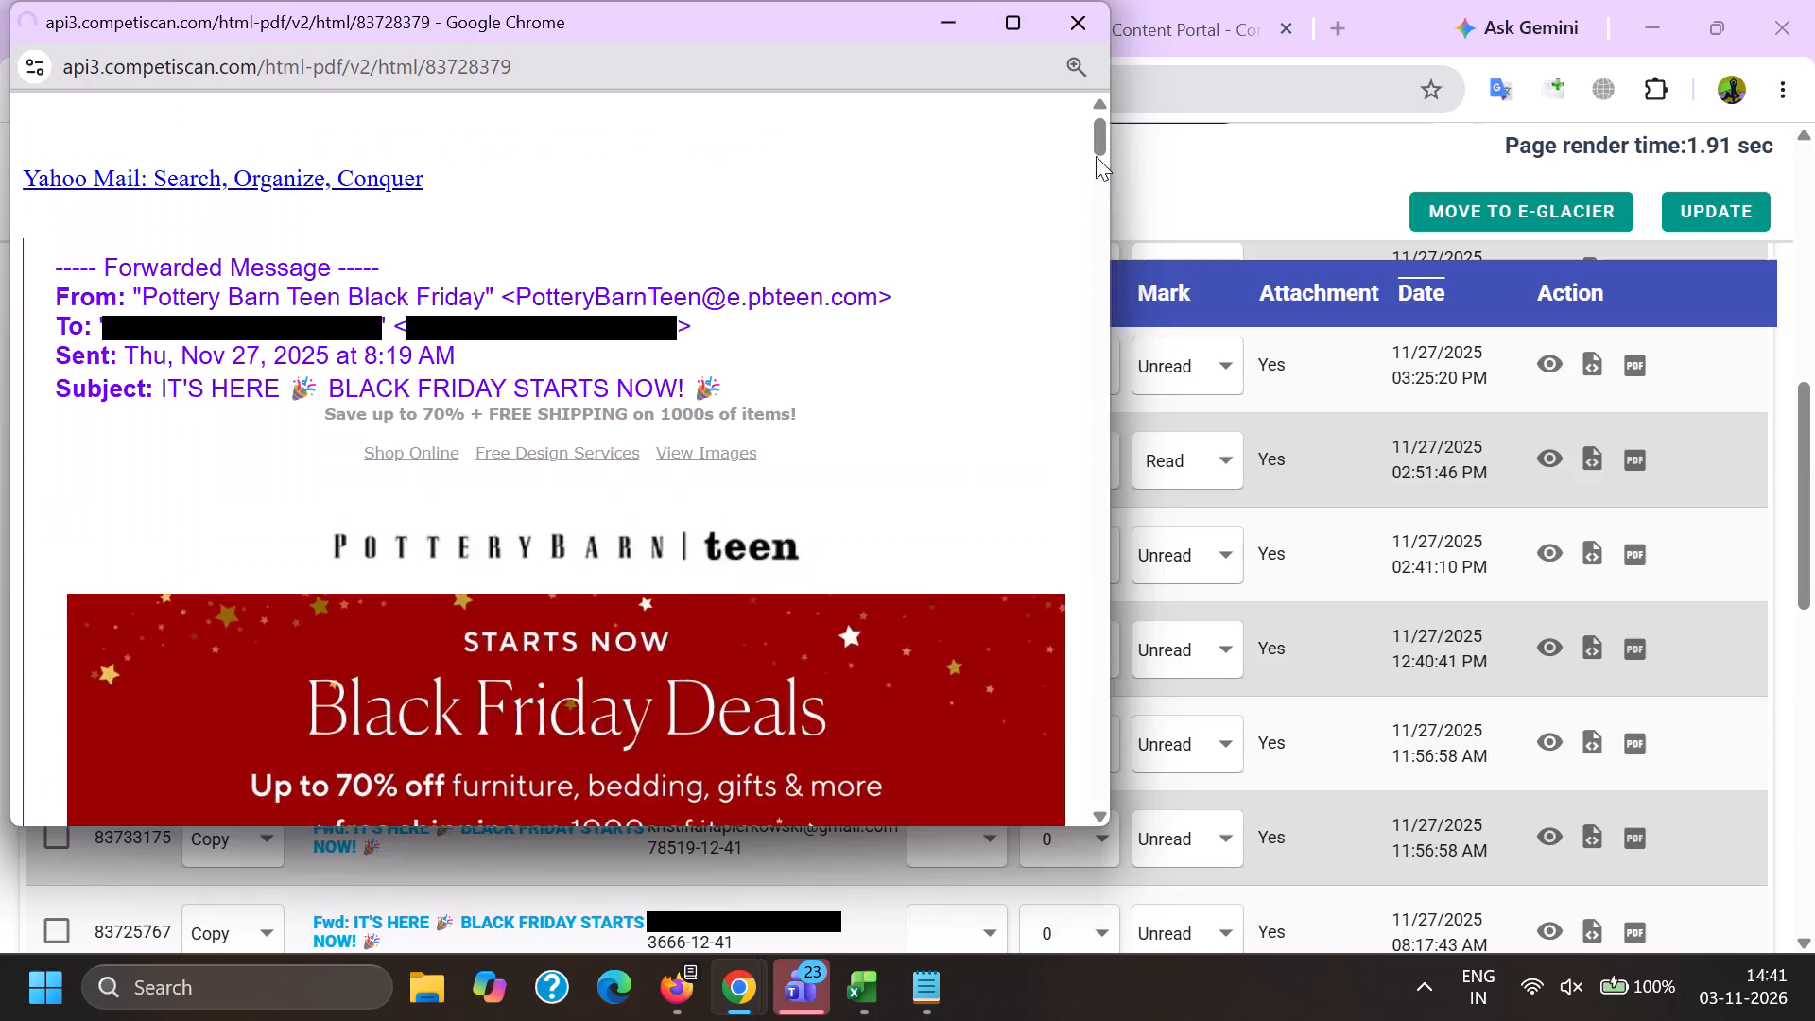
{"action": "left_click_drag", "start_coordinate": [1104, 141], "coordinate": [1092, 676]}
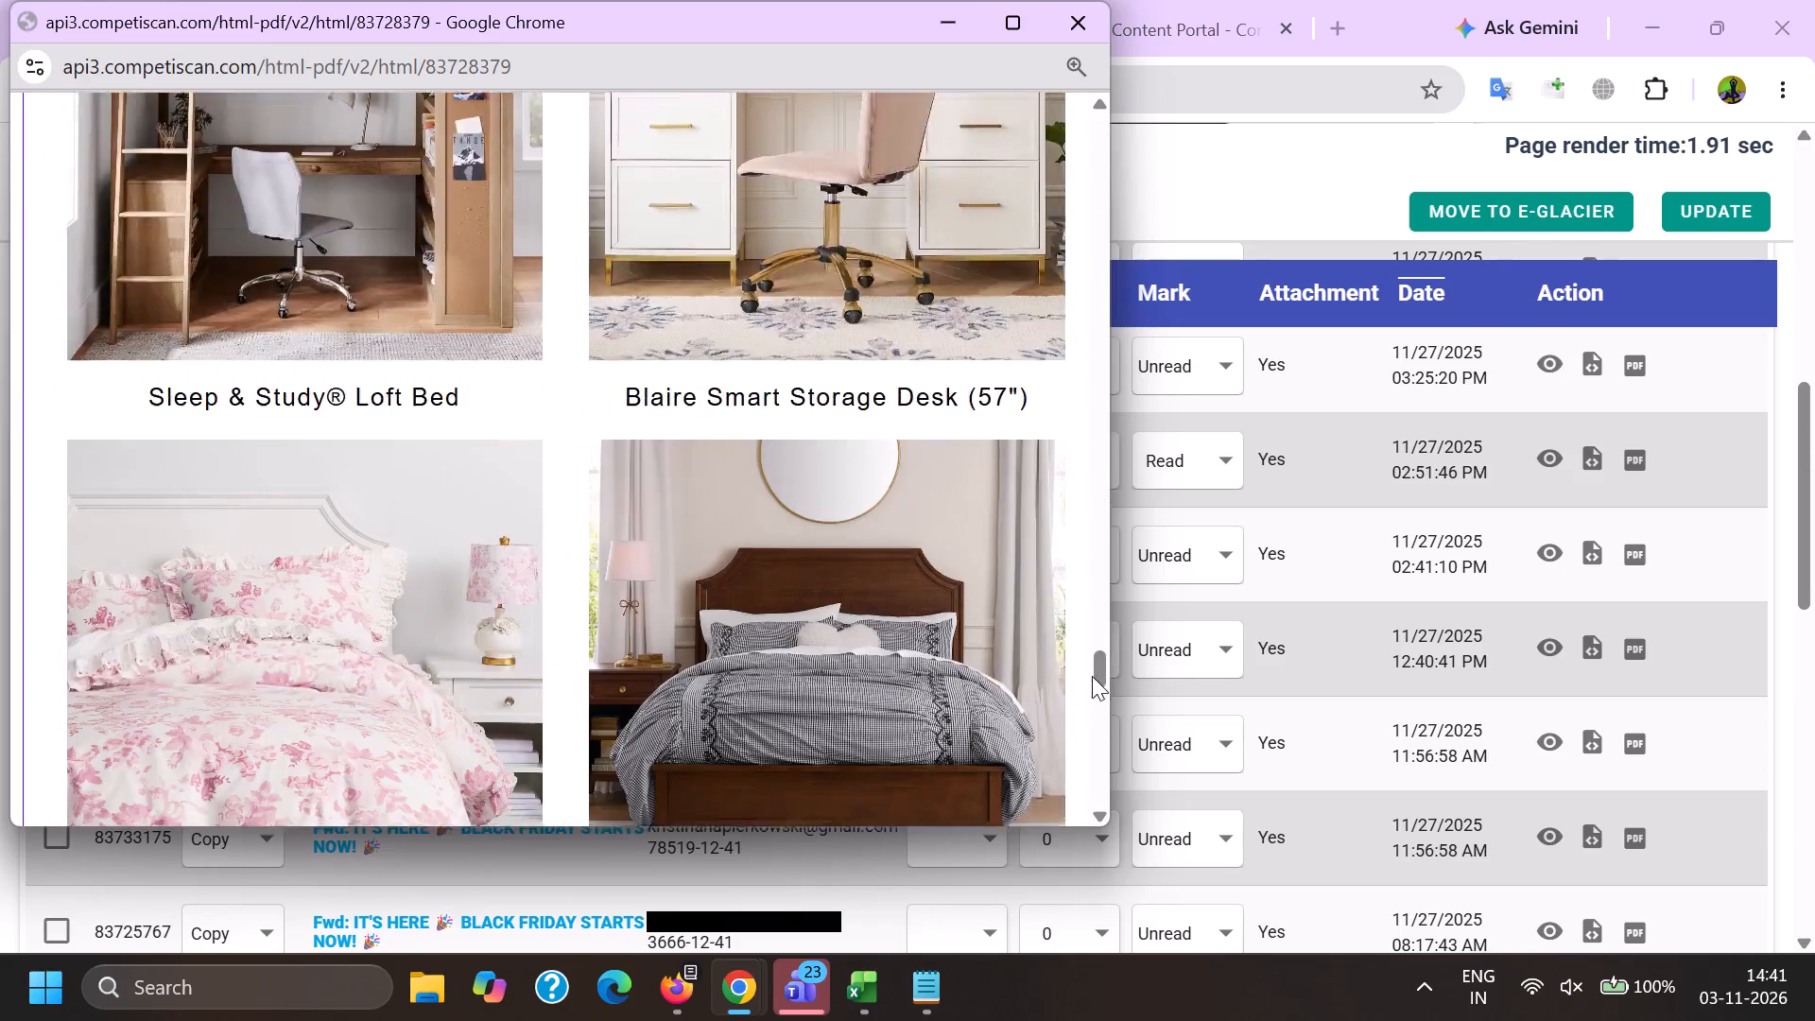
{"action": "left_click_drag", "start_coordinate": [1092, 676], "coordinate": [1092, 697]}
{"action": "key", "text": "alt+Tab"}
Preview the Pottery Barn Teen copy 83734413.
{"action": "left_click", "coordinate": [1544, 646]}
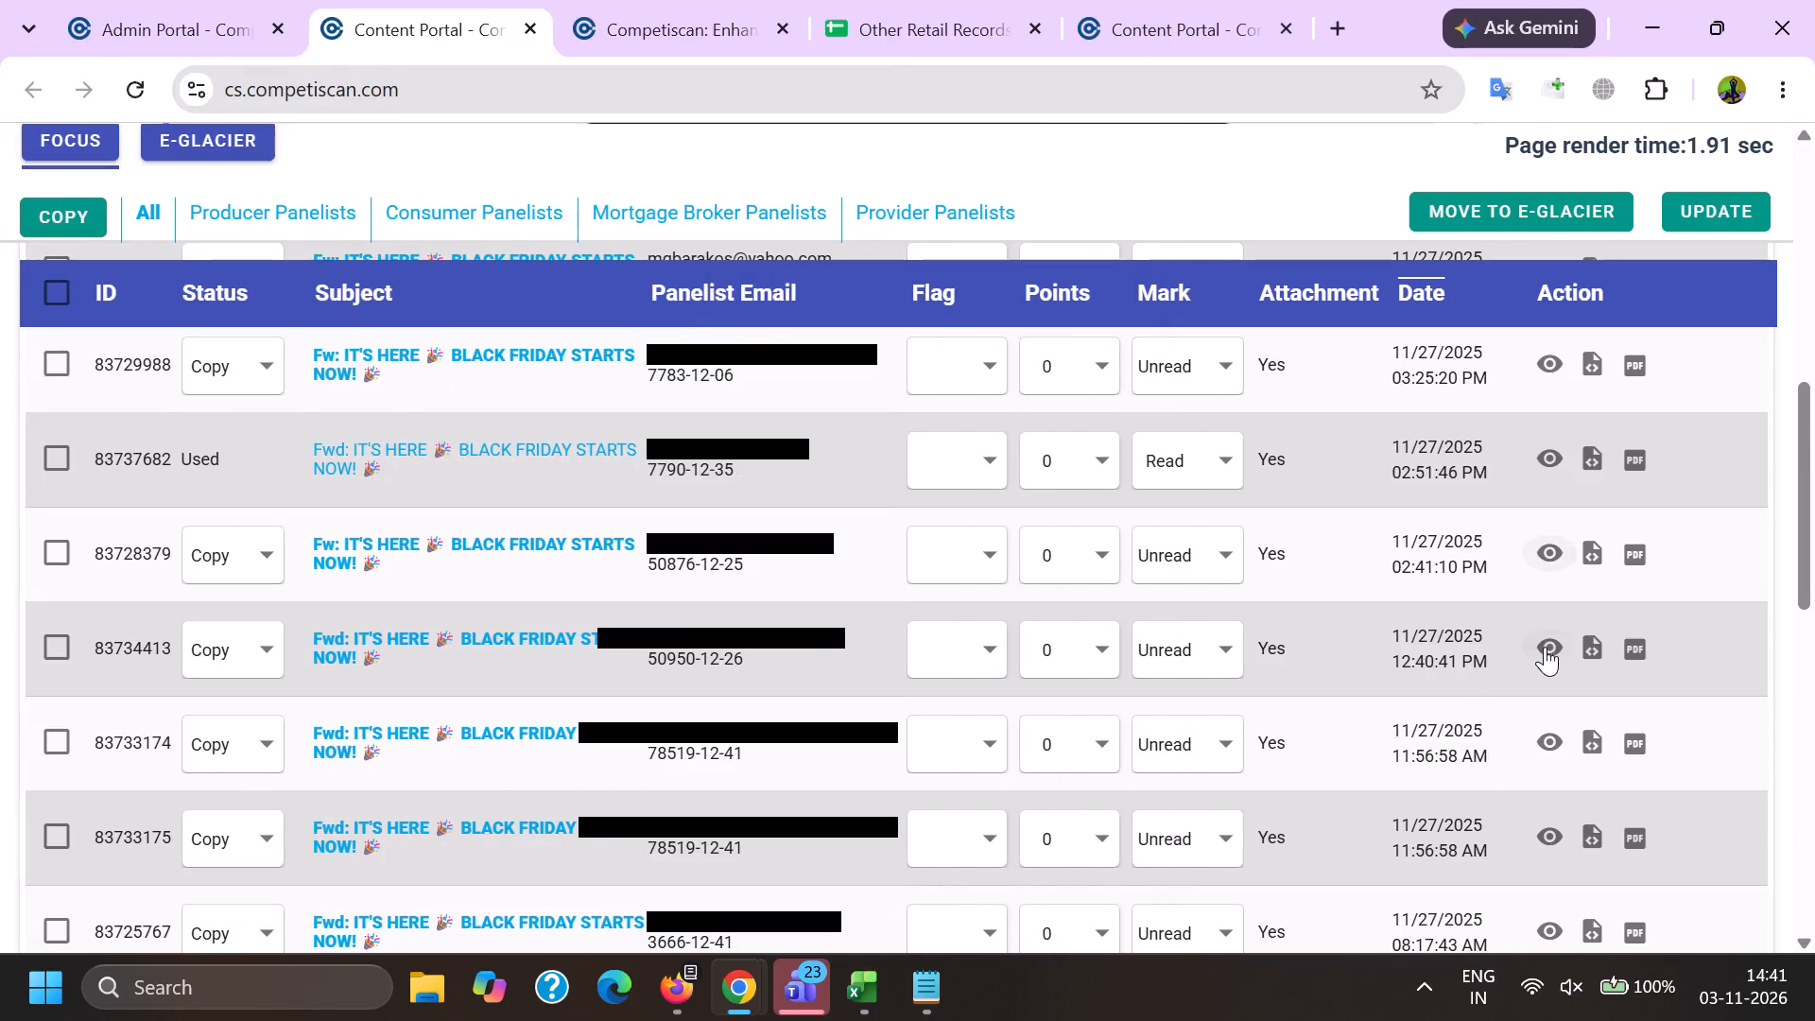
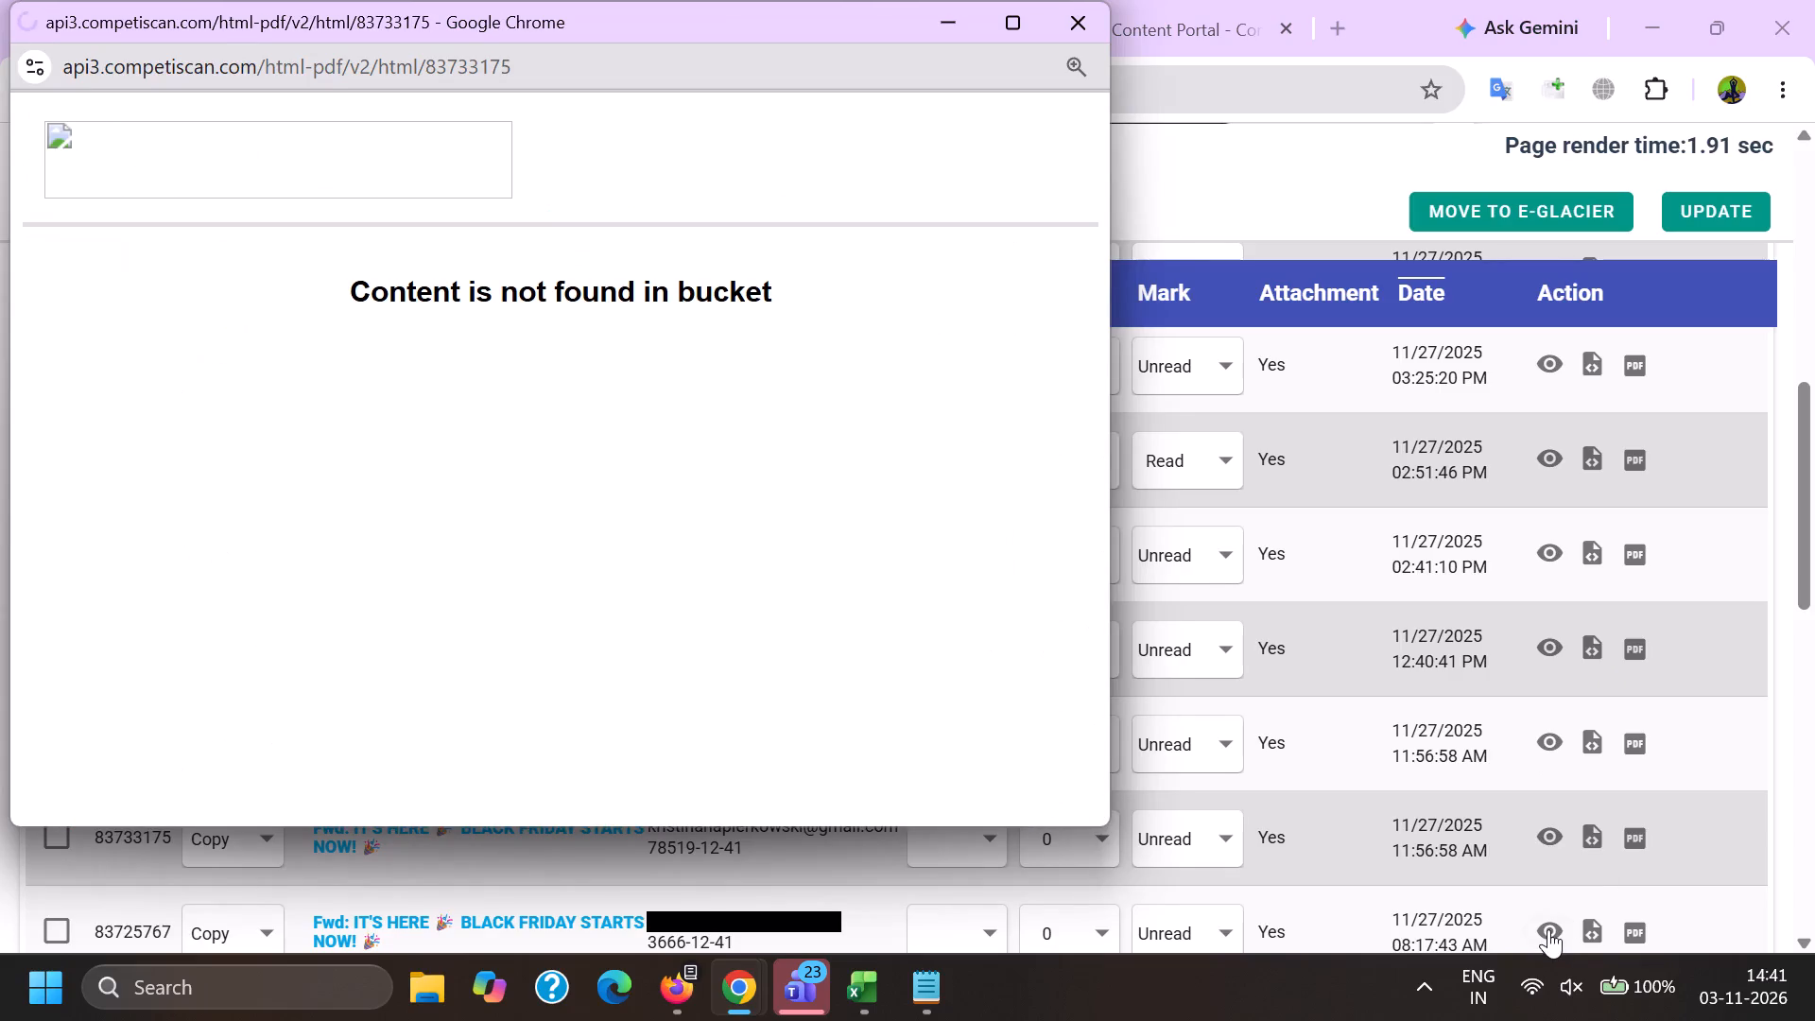
Preview the remaining Black Friday copies 83725817, 83726014 and 83731636 one after another.
{"action": "left_click", "coordinate": [1083, 27]}
{"action": "scroll", "coordinate": [1432, 458], "scroll_direction": "down", "scroll_amount": 2}
{"action": "left_click", "coordinate": [1556, 727]}
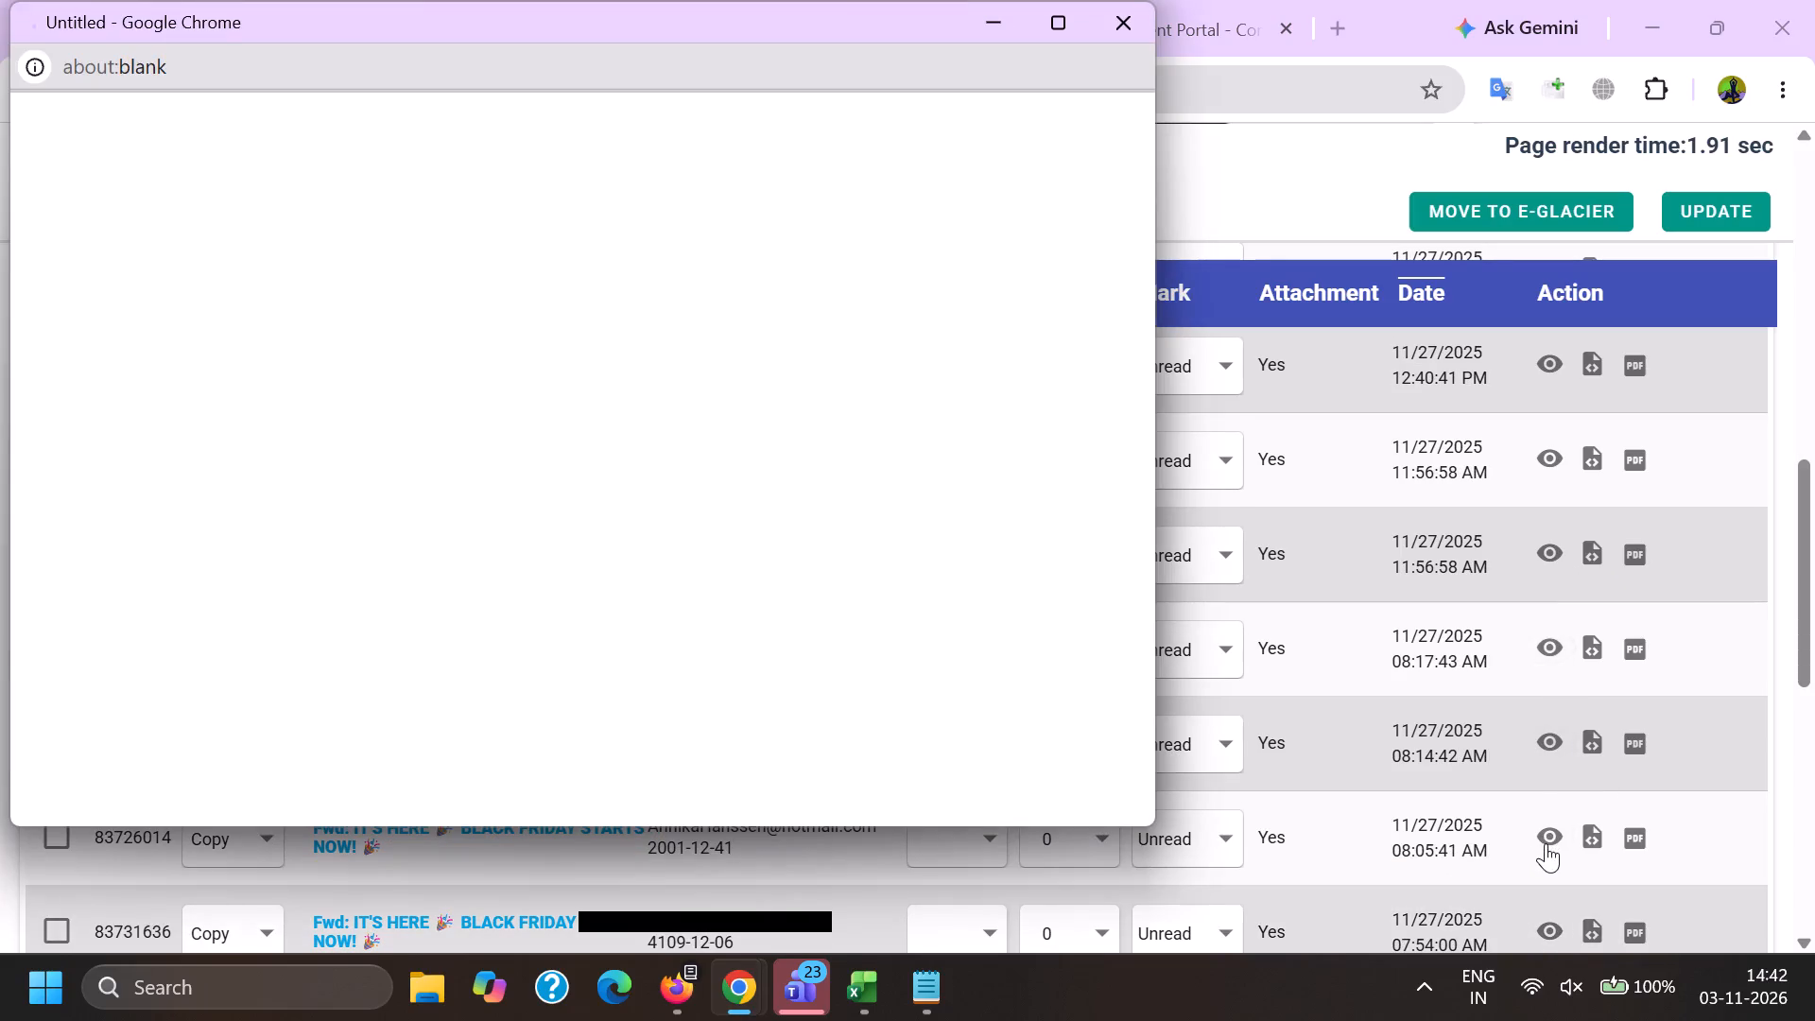
{"action": "left_click", "coordinate": [1546, 844]}
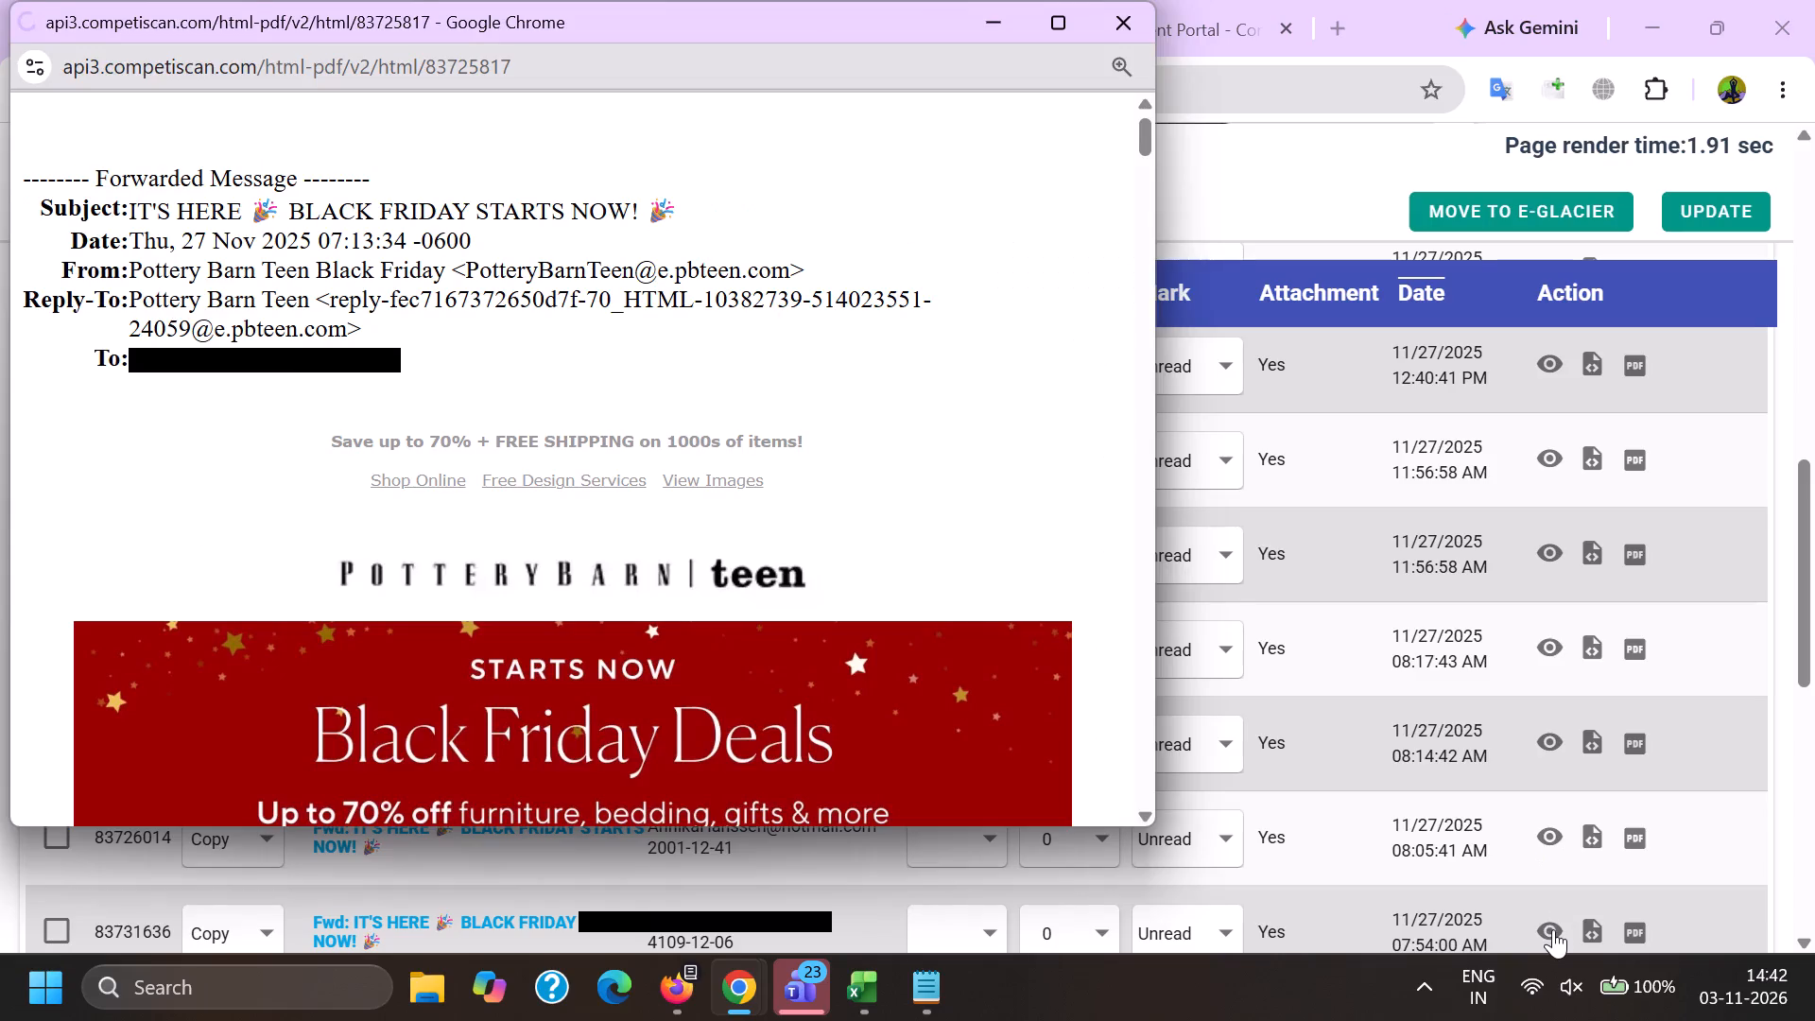
{"action": "left_click", "coordinate": [1553, 931]}
{"action": "left_click", "coordinate": [1765, 611]}
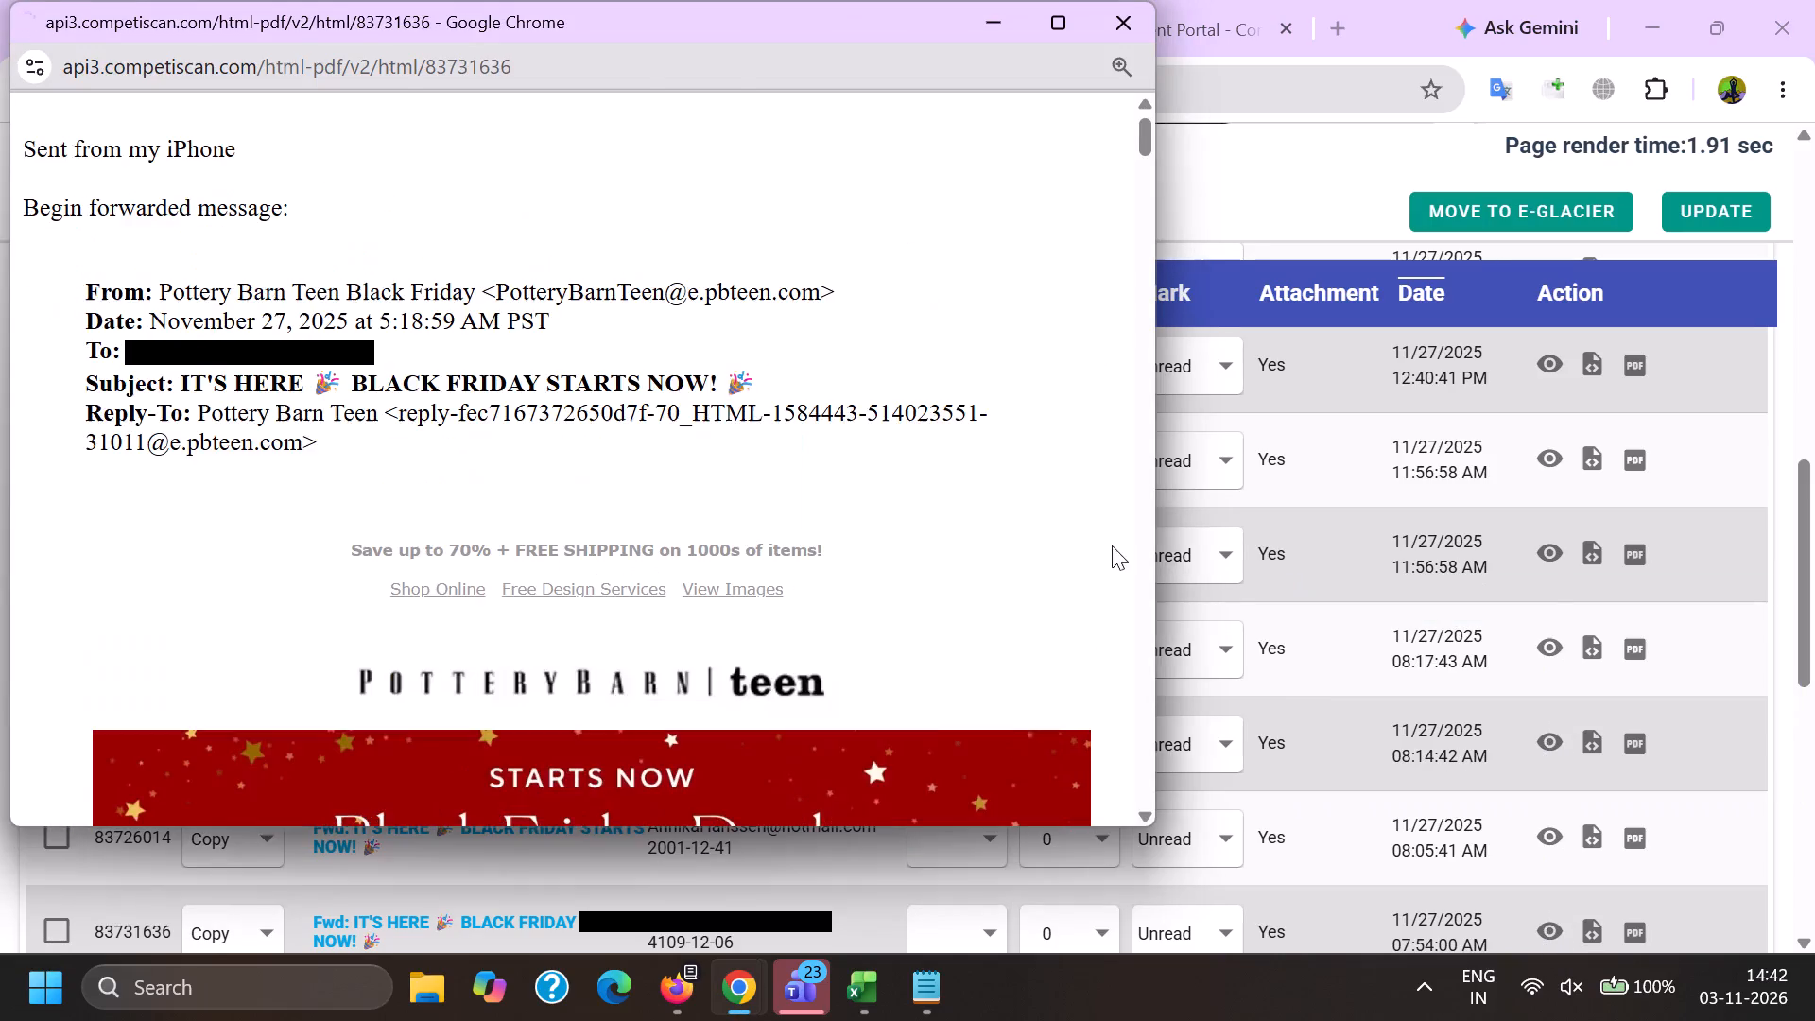
{"action": "key", "text": "alt+Tab"}
{"action": "scroll", "coordinate": [1551, 575], "scroll_direction": "down", "scroll_amount": 2}
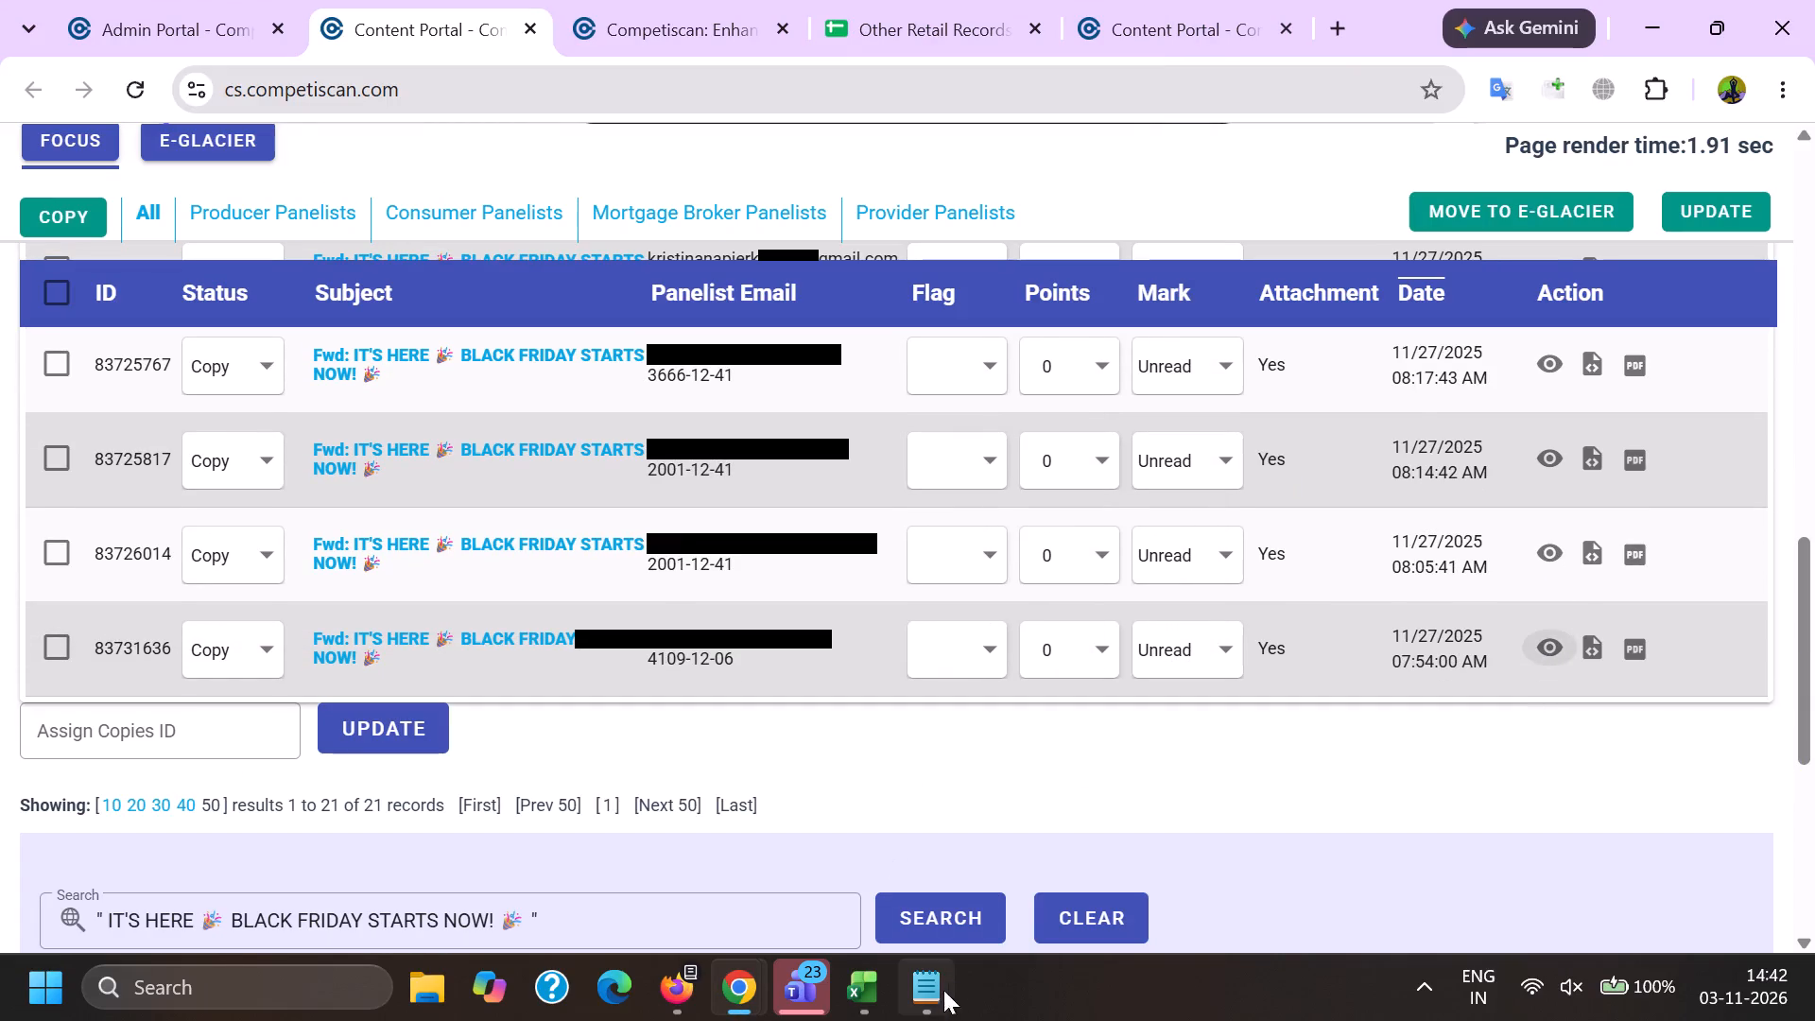
Copy the subject of record 83708964 from the Firefox list and search Chrome's Content Portal for "Up to 50% off LoveShackFancy gifts that W🌸W" in quotes.
{"action": "left_click", "coordinate": [693, 1002]}
{"action": "left_click", "coordinate": [547, 854]}
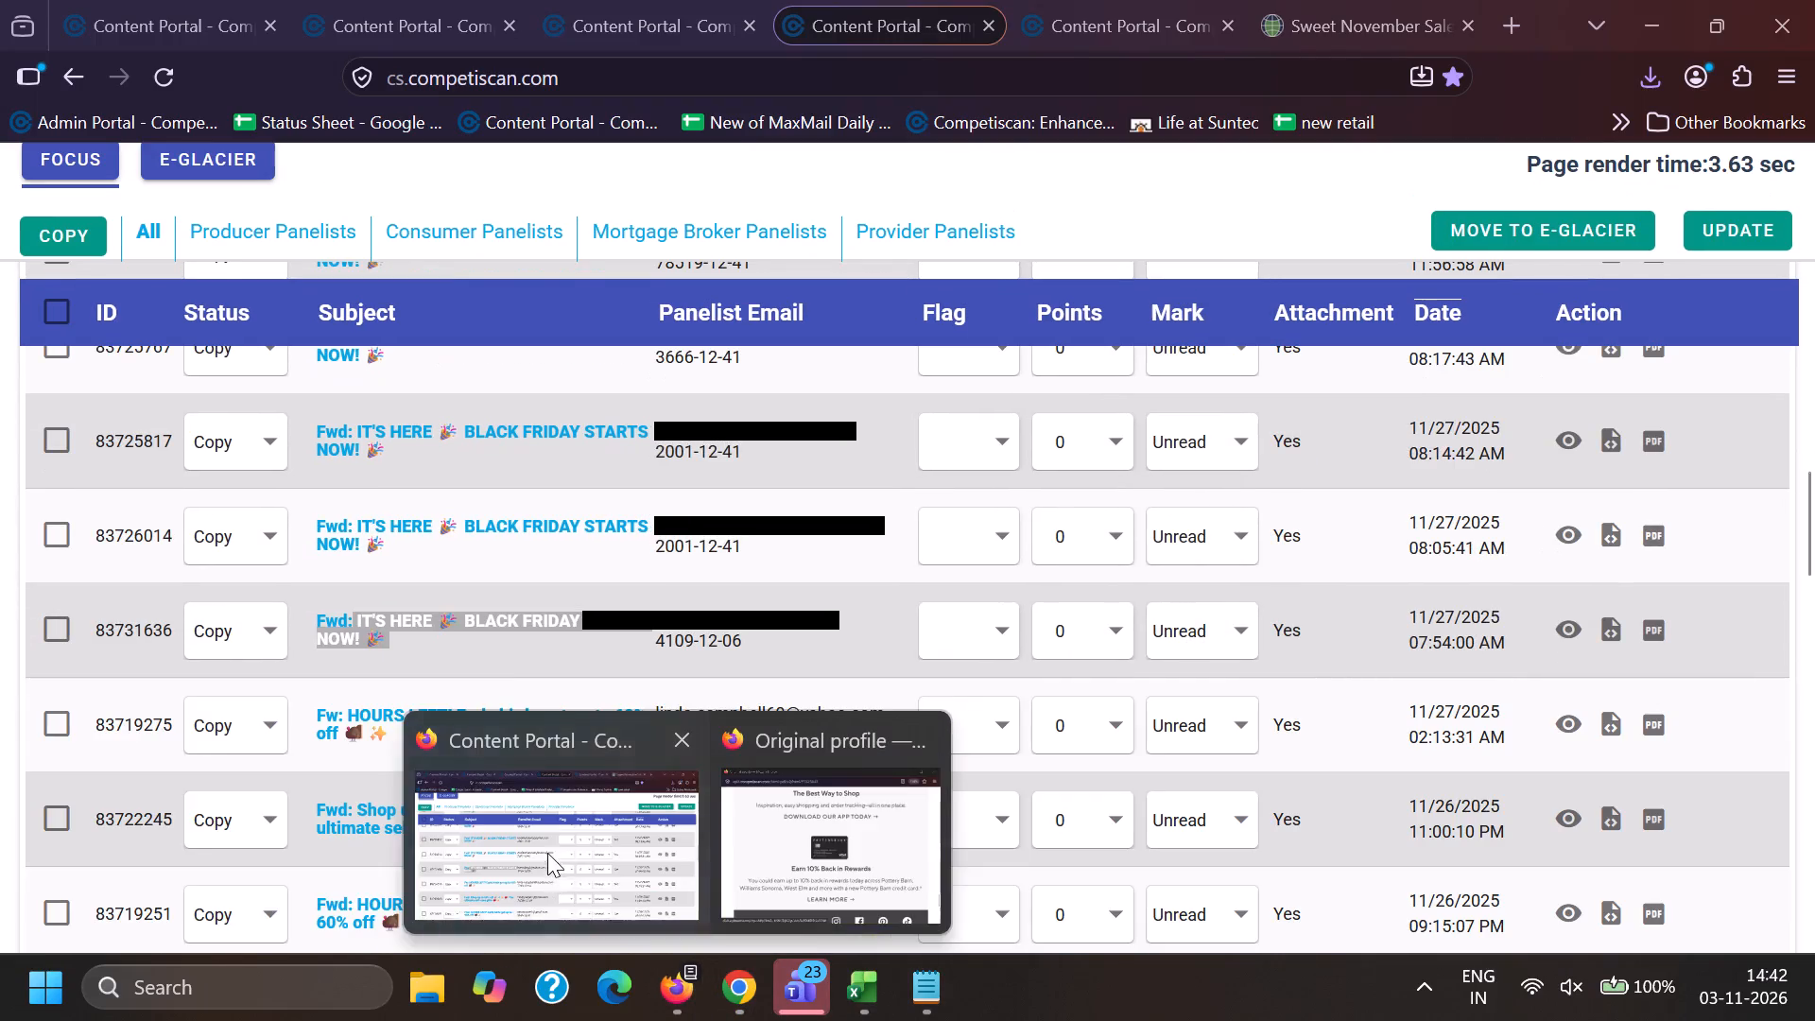
{"action": "scroll", "coordinate": [441, 734], "scroll_direction": "down", "scroll_amount": 7}
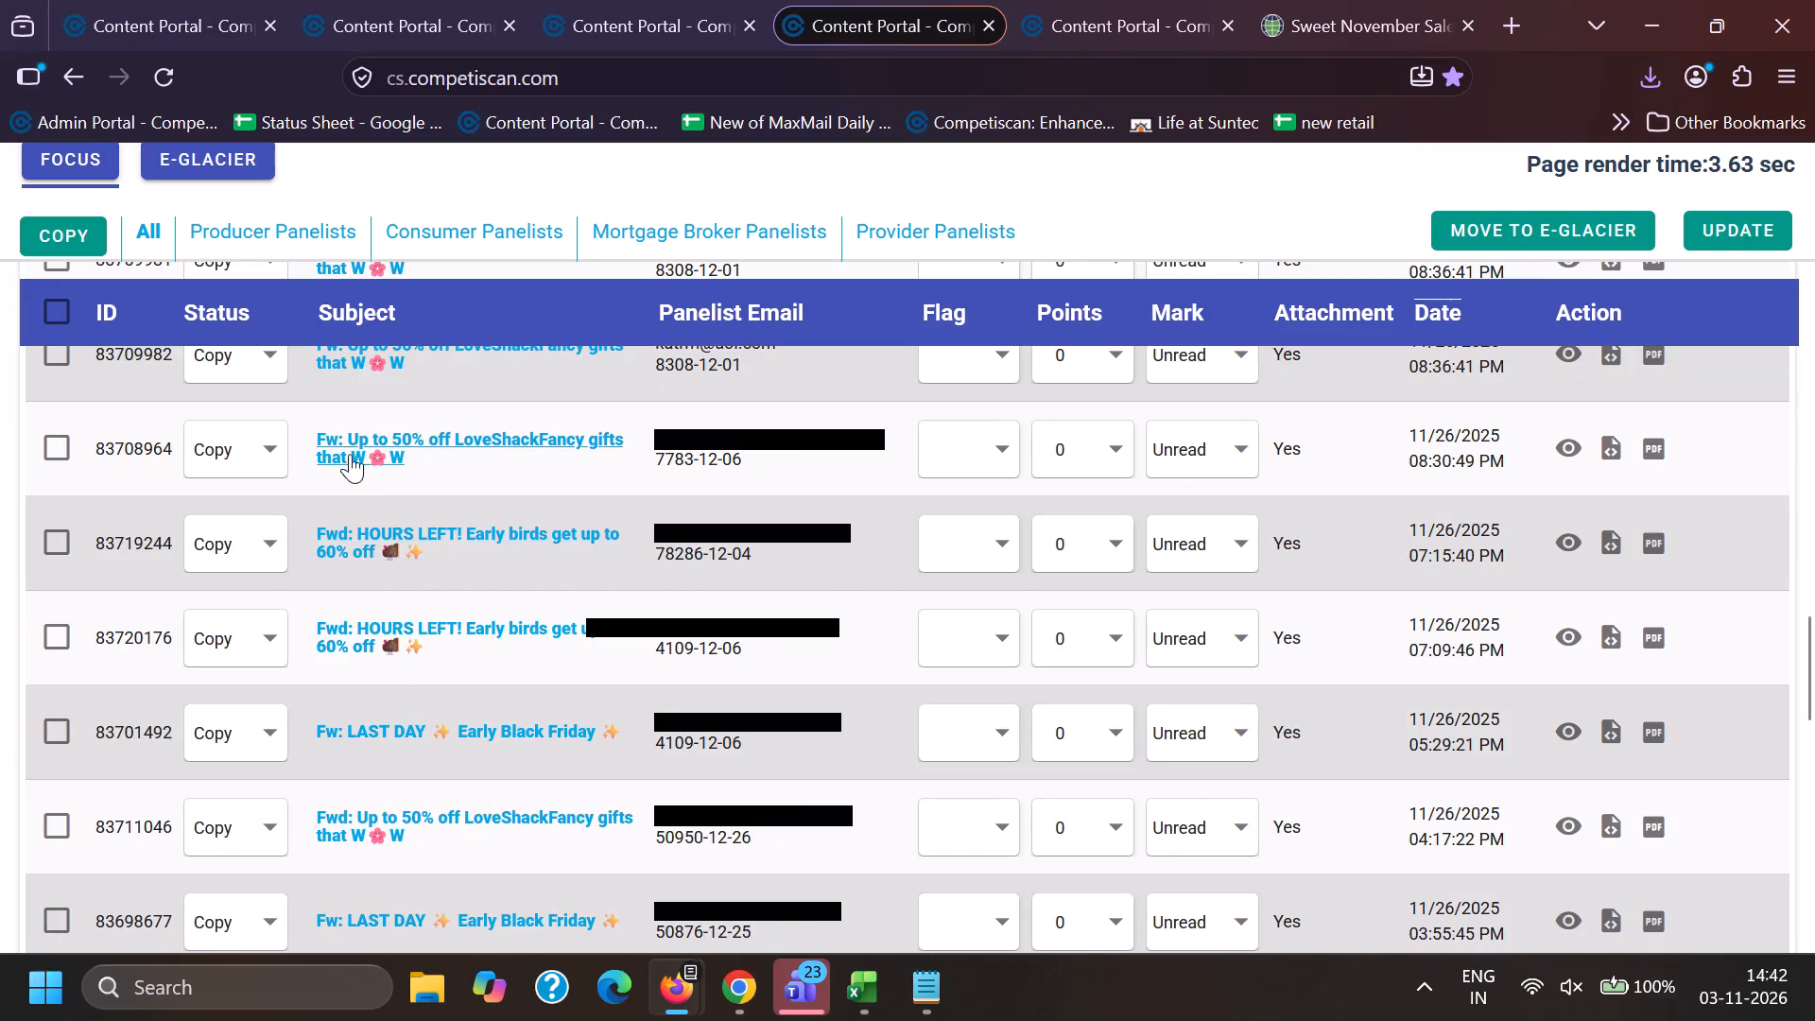
{"action": "left_click_drag", "start_coordinate": [352, 429], "coordinate": [502, 494]}
{"action": "key", "text": "ctrl+c"}
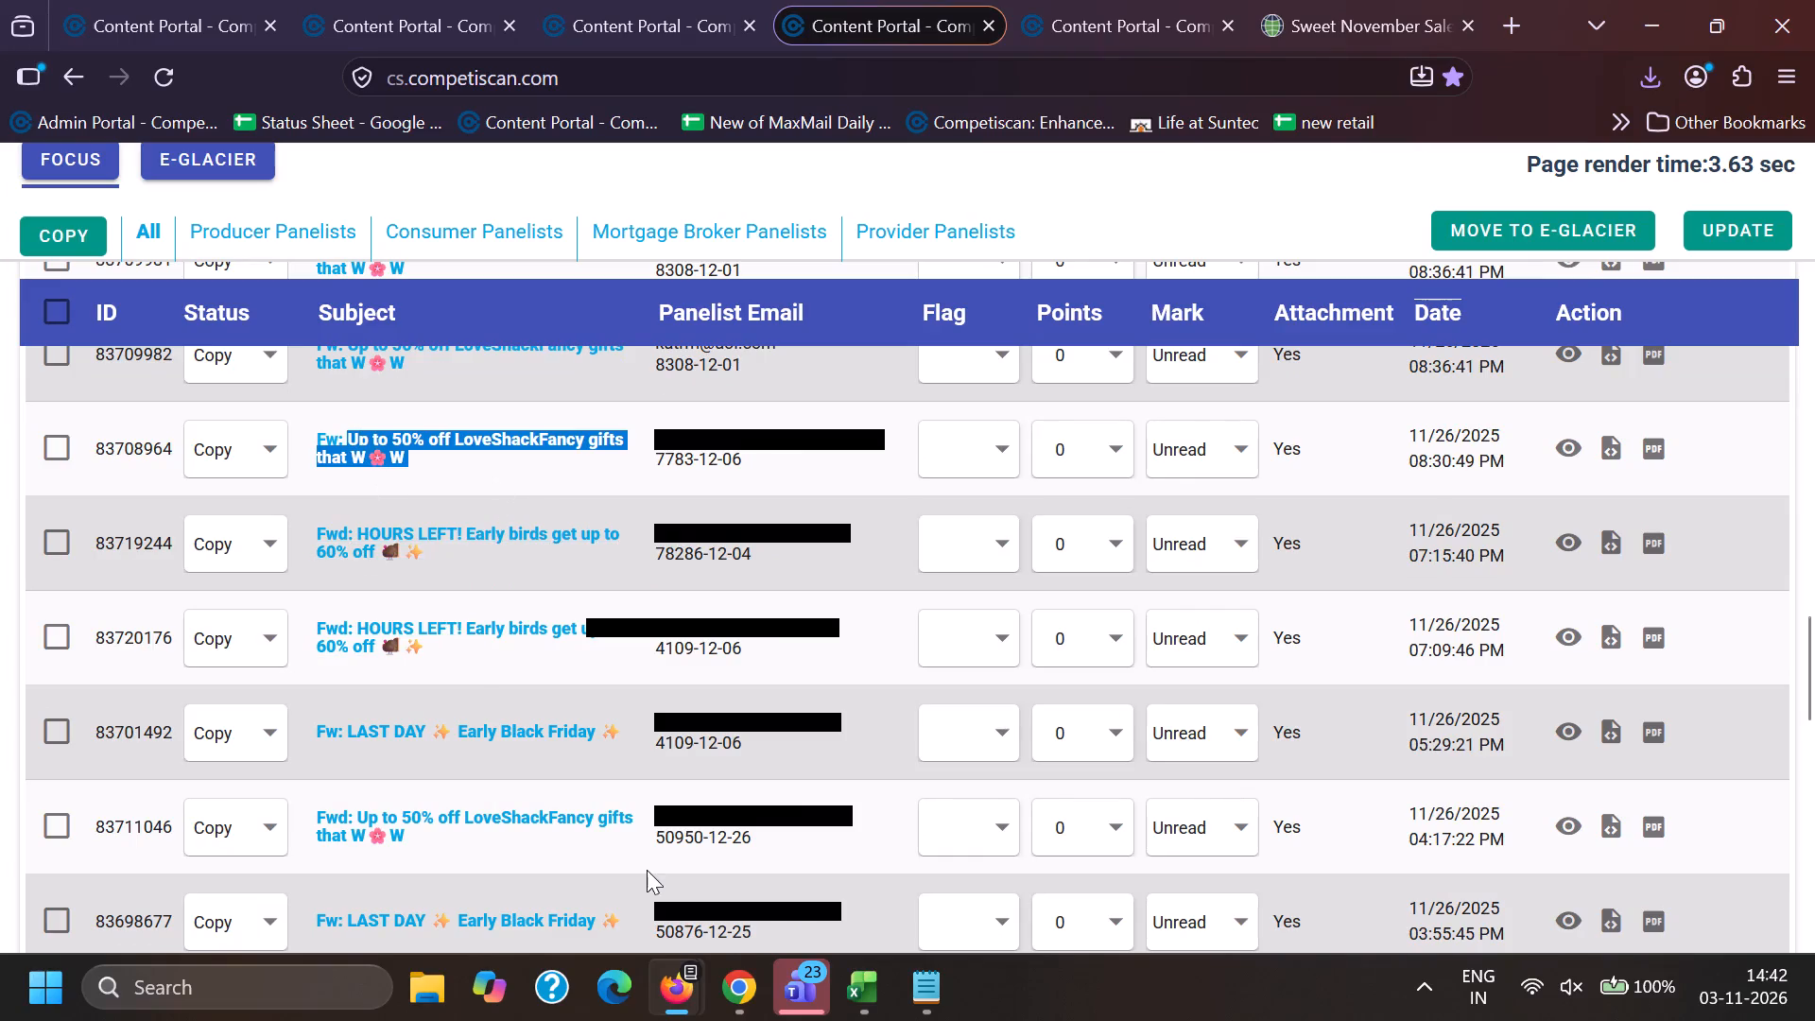
{"action": "left_click", "coordinate": [723, 996]}
{"action": "left_click", "coordinate": [267, 858]}
{"action": "left_click_drag", "start_coordinate": [656, 918], "coordinate": [2, 939]}
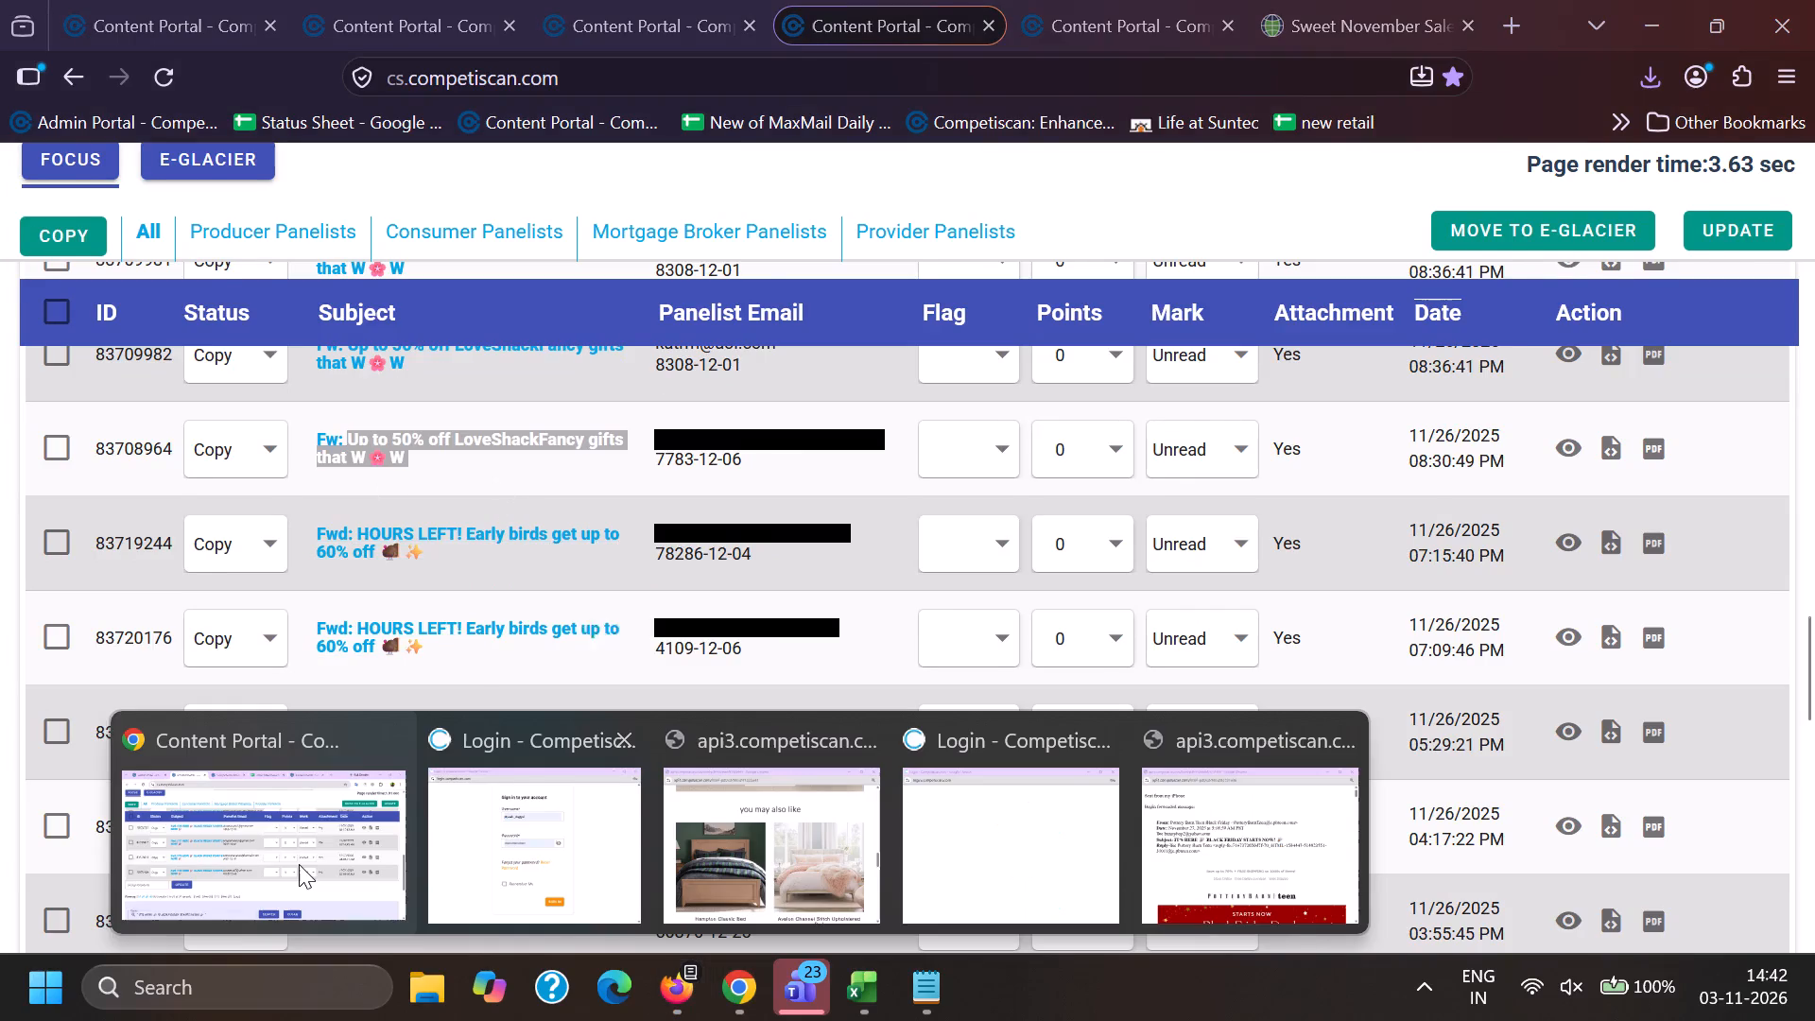
{"action": "key", "text": "BackSpace"}
{"action": "key", "text": "shift+quotedbl"}
{"action": "key", "text": "ctrl+v"}
{"action": "key", "text": "shift+quotedbl"}
{"action": "key", "text": "Return"}
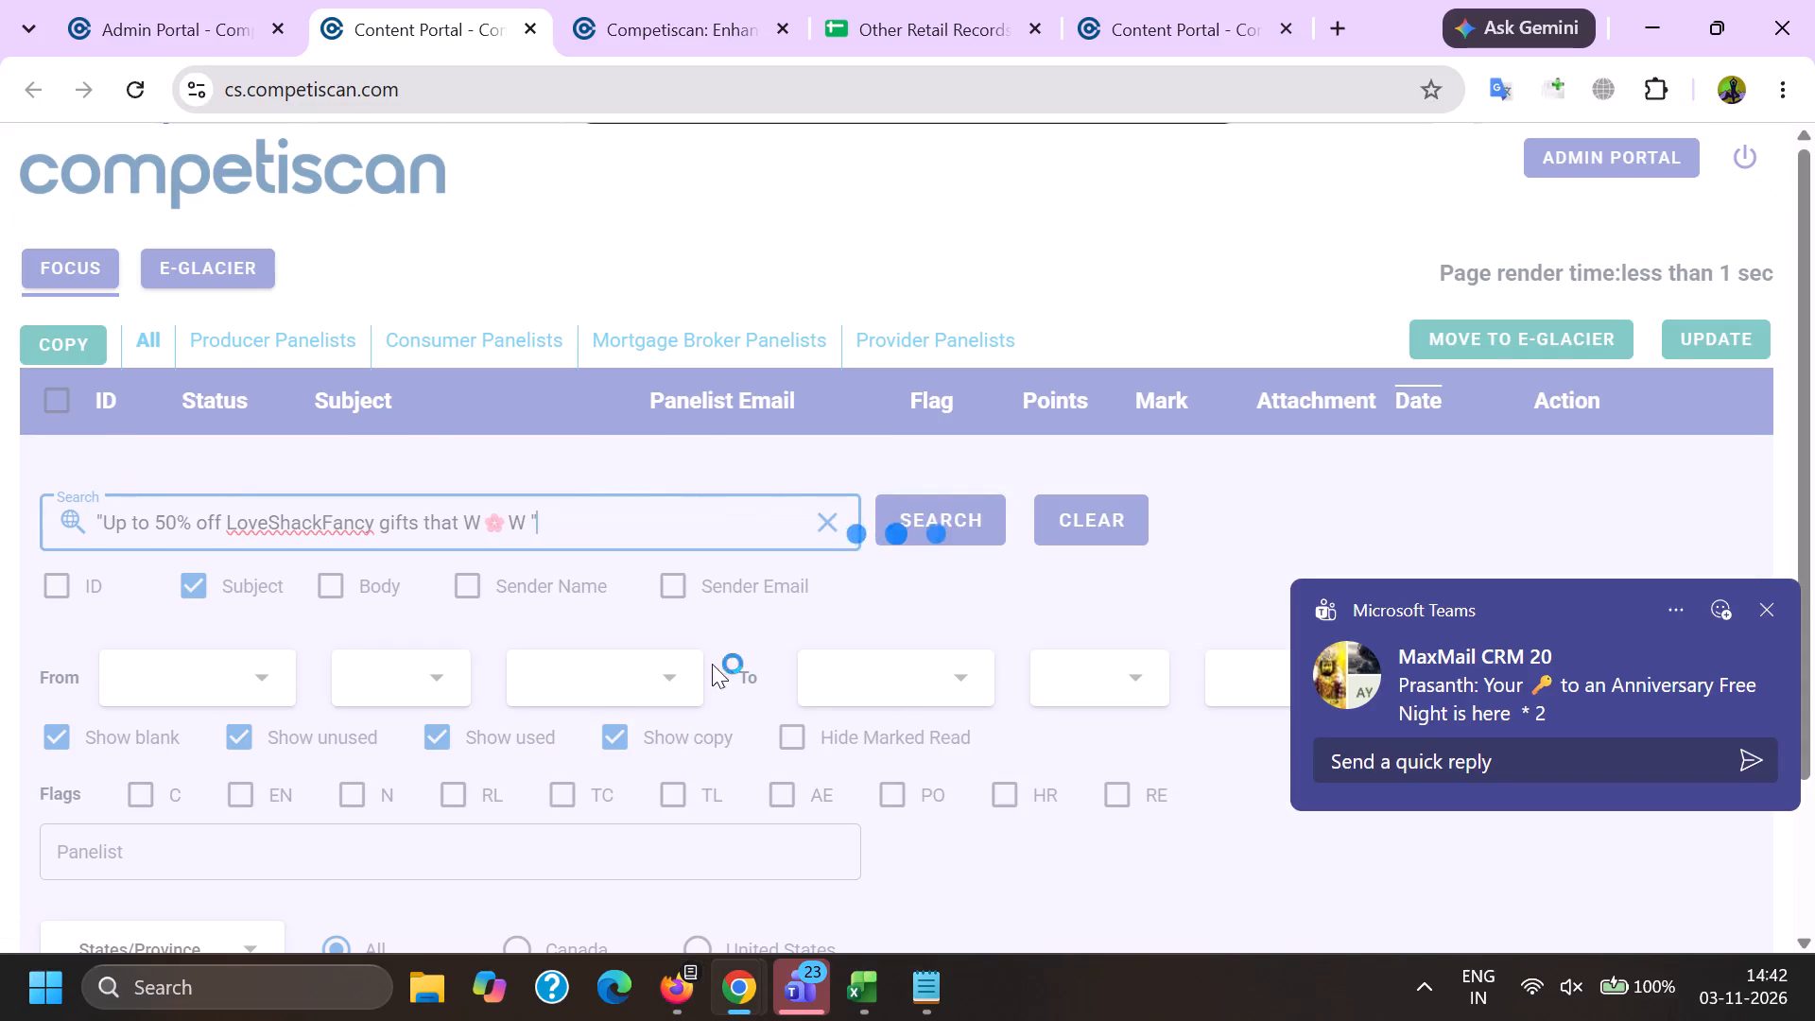
Scan the LoveShackFancy records and preview the used records 84455087 and 83714153, checking their headers and opening banners.
{"action": "scroll", "coordinate": [701, 628], "scroll_direction": "down", "scroll_amount": 3}
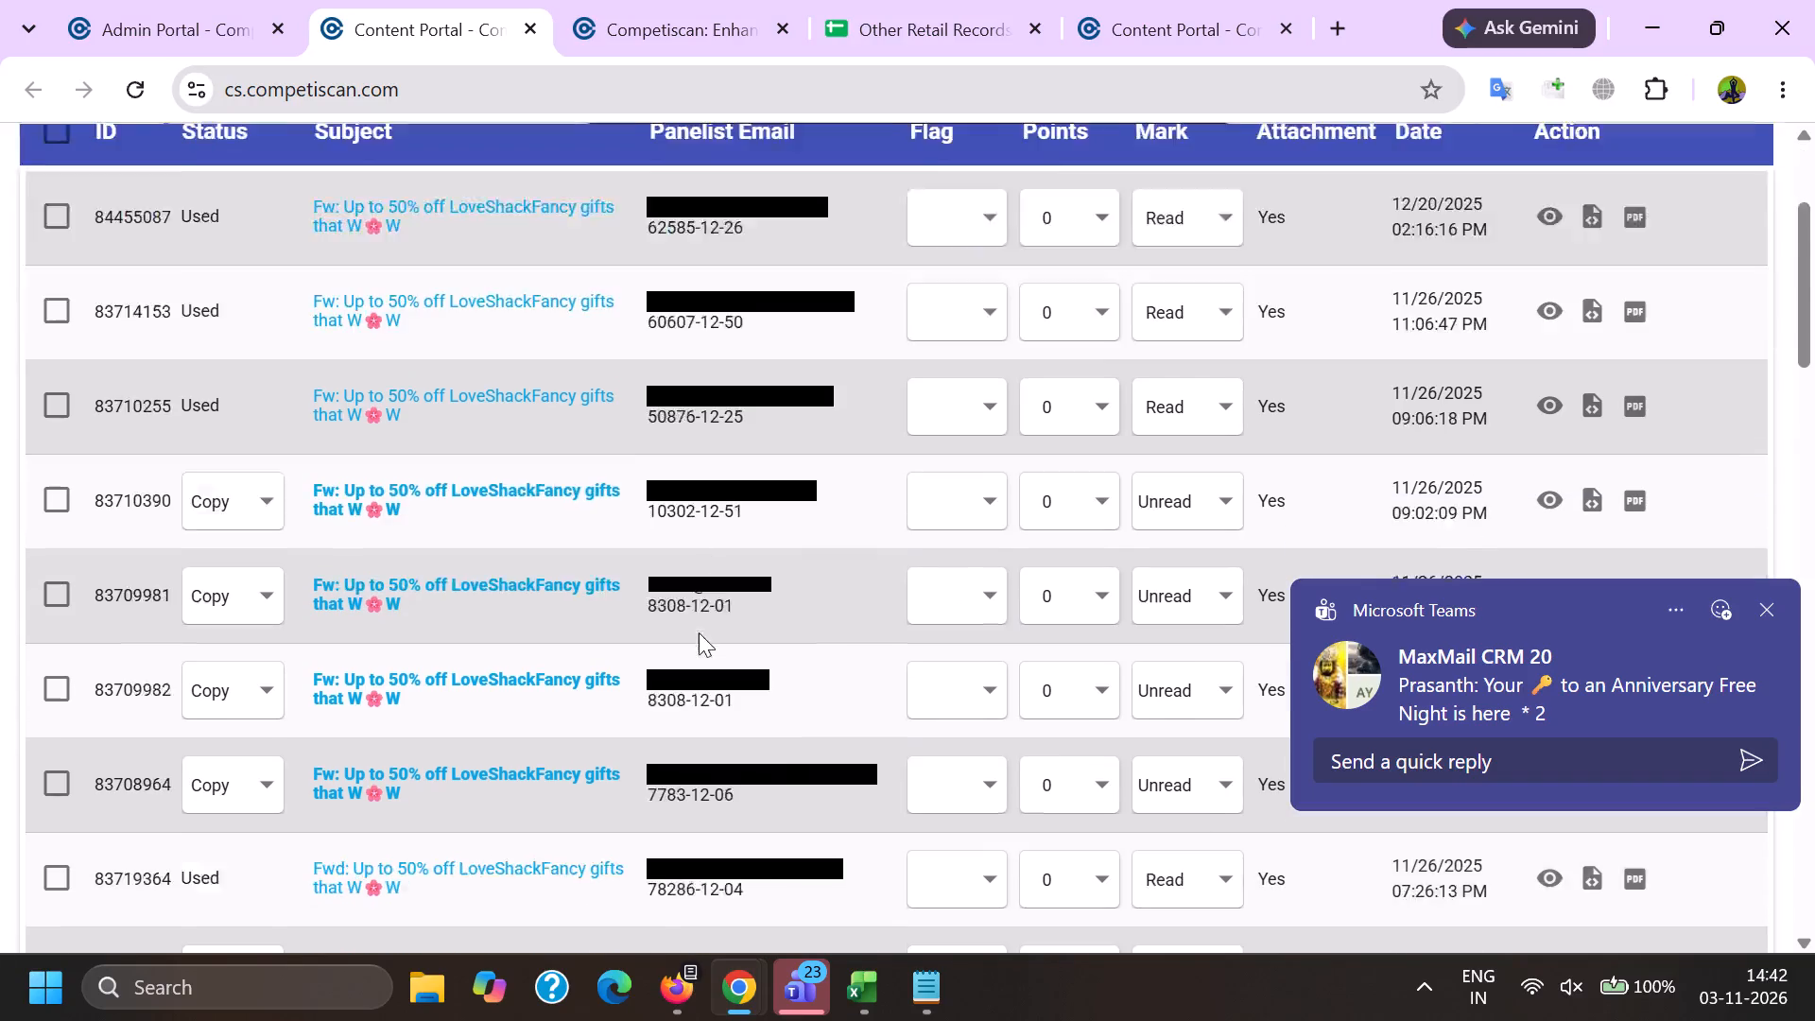
{"action": "scroll", "coordinate": [699, 632], "scroll_direction": "down", "scroll_amount": 12}
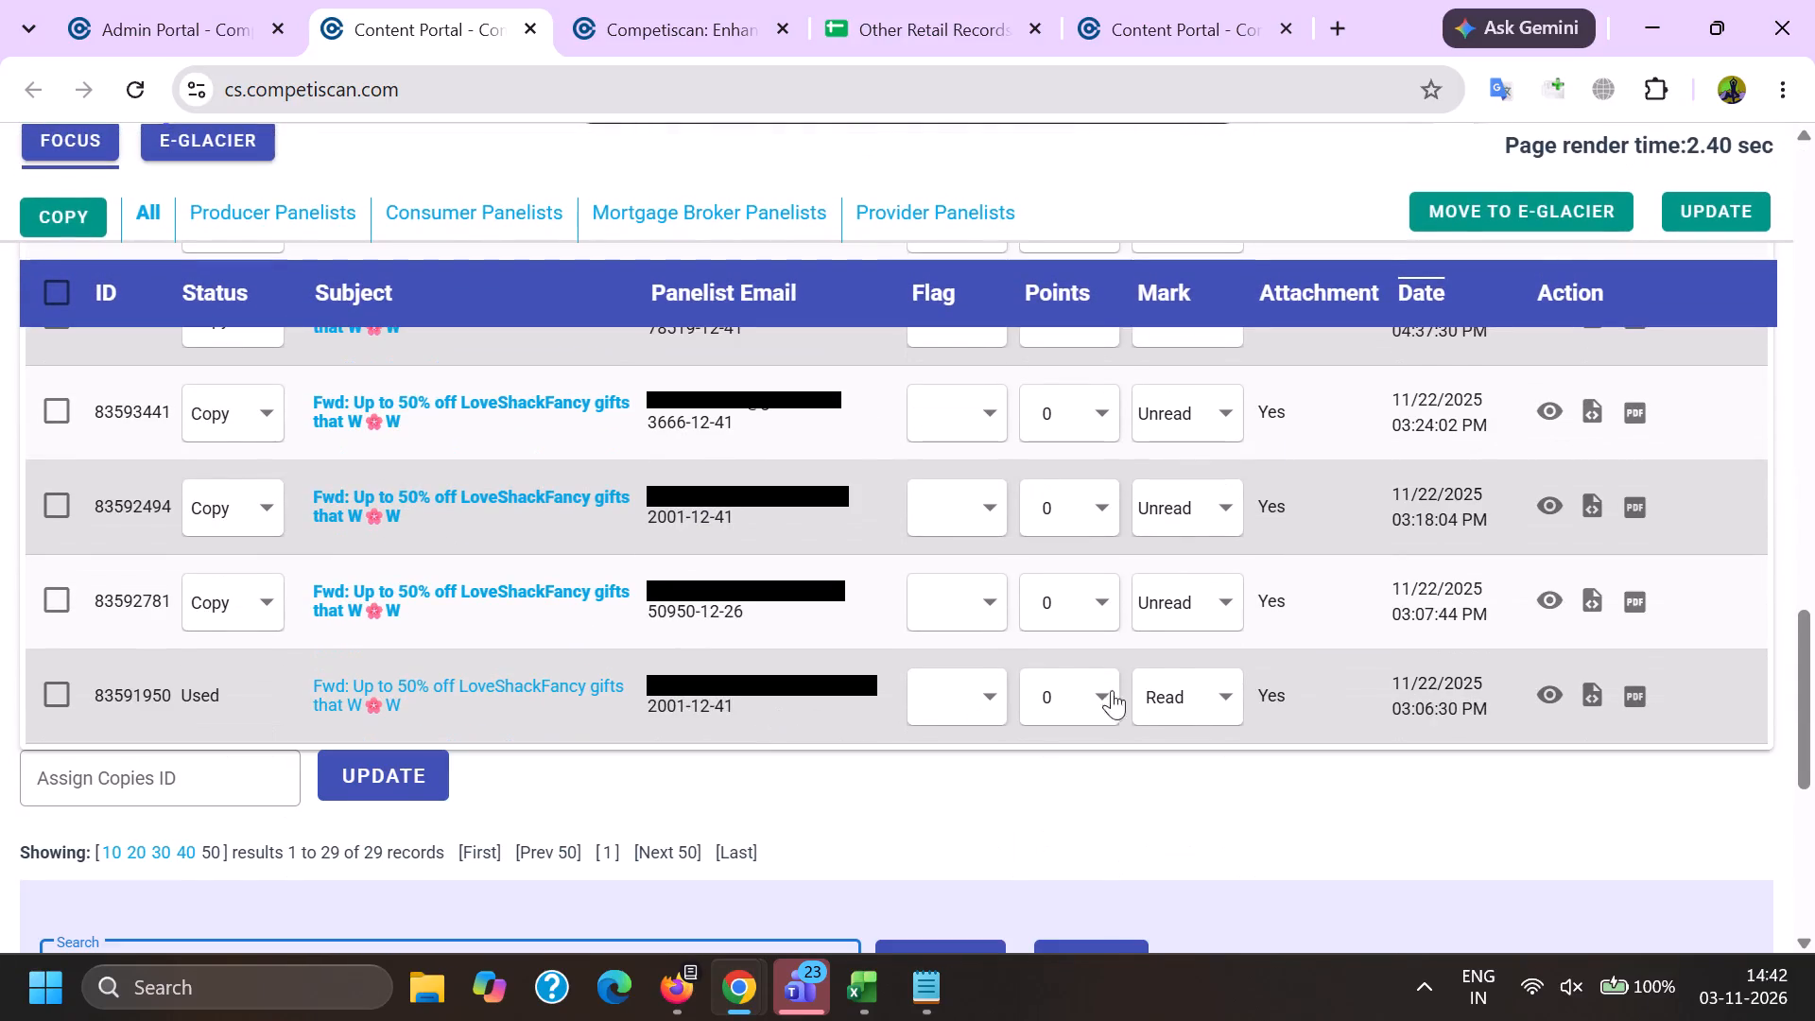
{"action": "scroll", "coordinate": [1355, 692], "scroll_direction": "up", "scroll_amount": 20}
{"action": "scroll", "coordinate": [1355, 692], "scroll_direction": "up", "scroll_amount": 1}
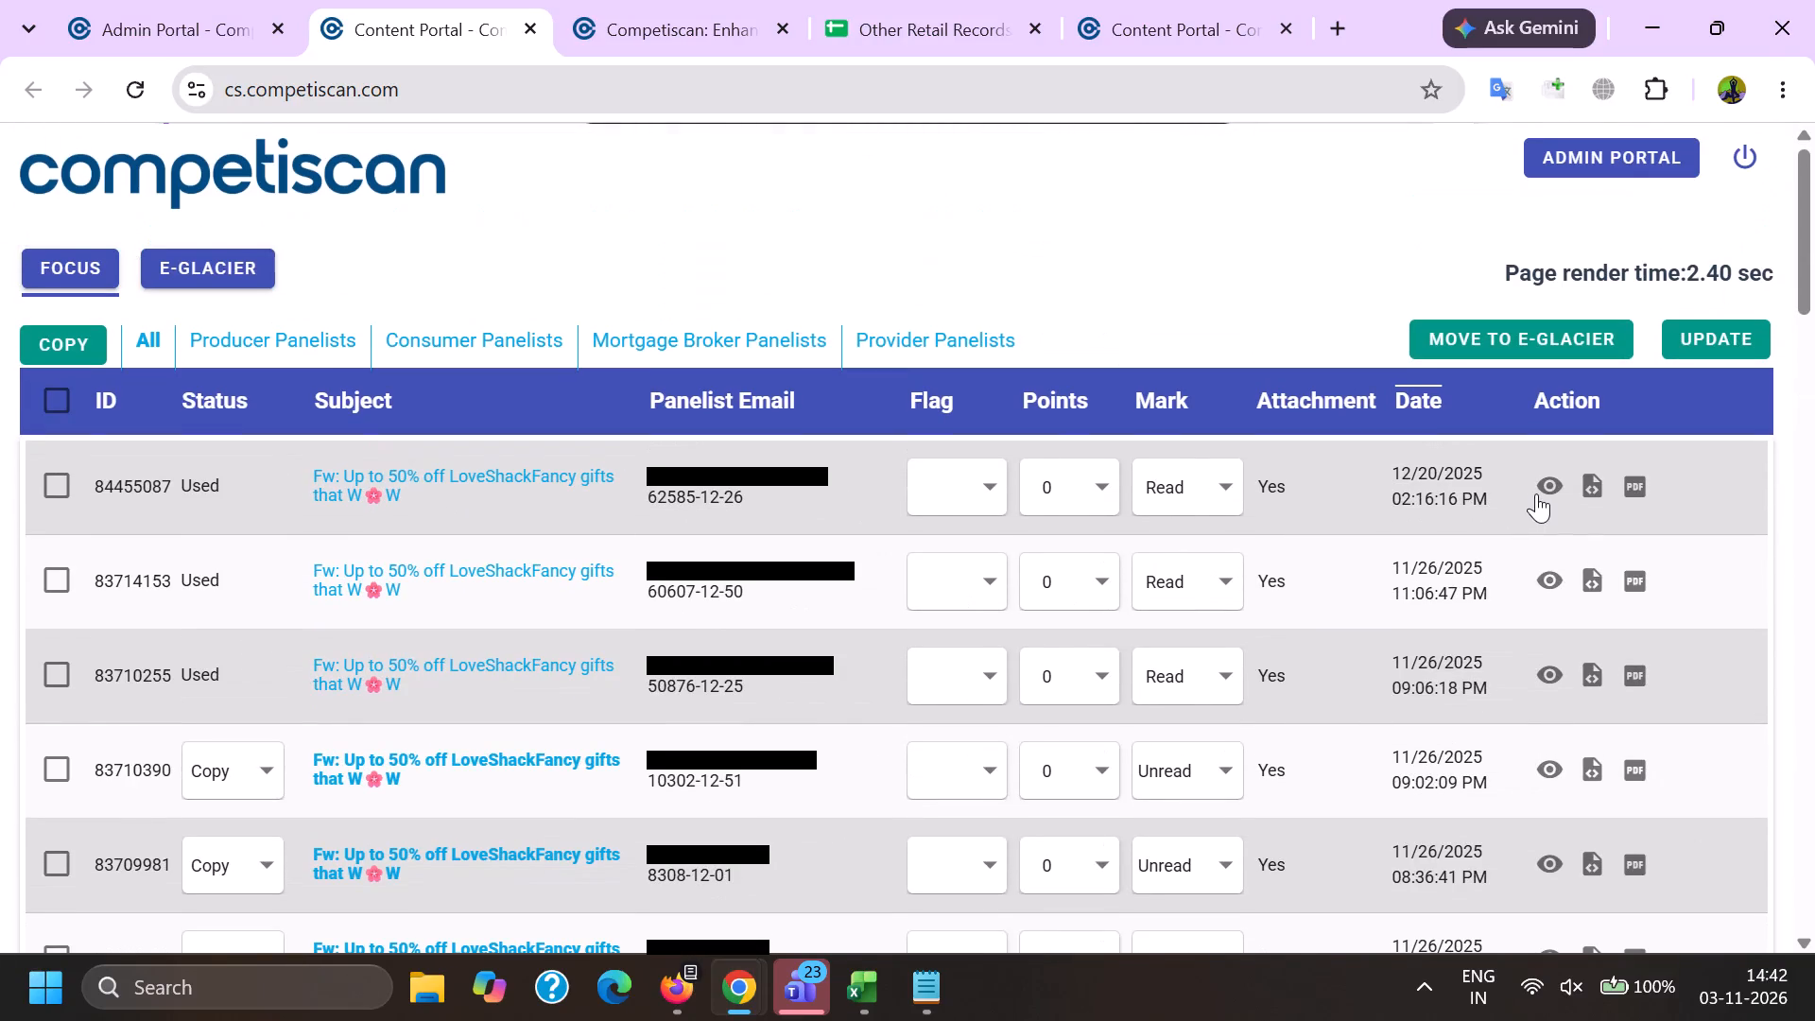
{"action": "left_click", "coordinate": [1536, 493]}
{"action": "scroll", "coordinate": [525, 480], "scroll_direction": "down", "scroll_amount": 1}
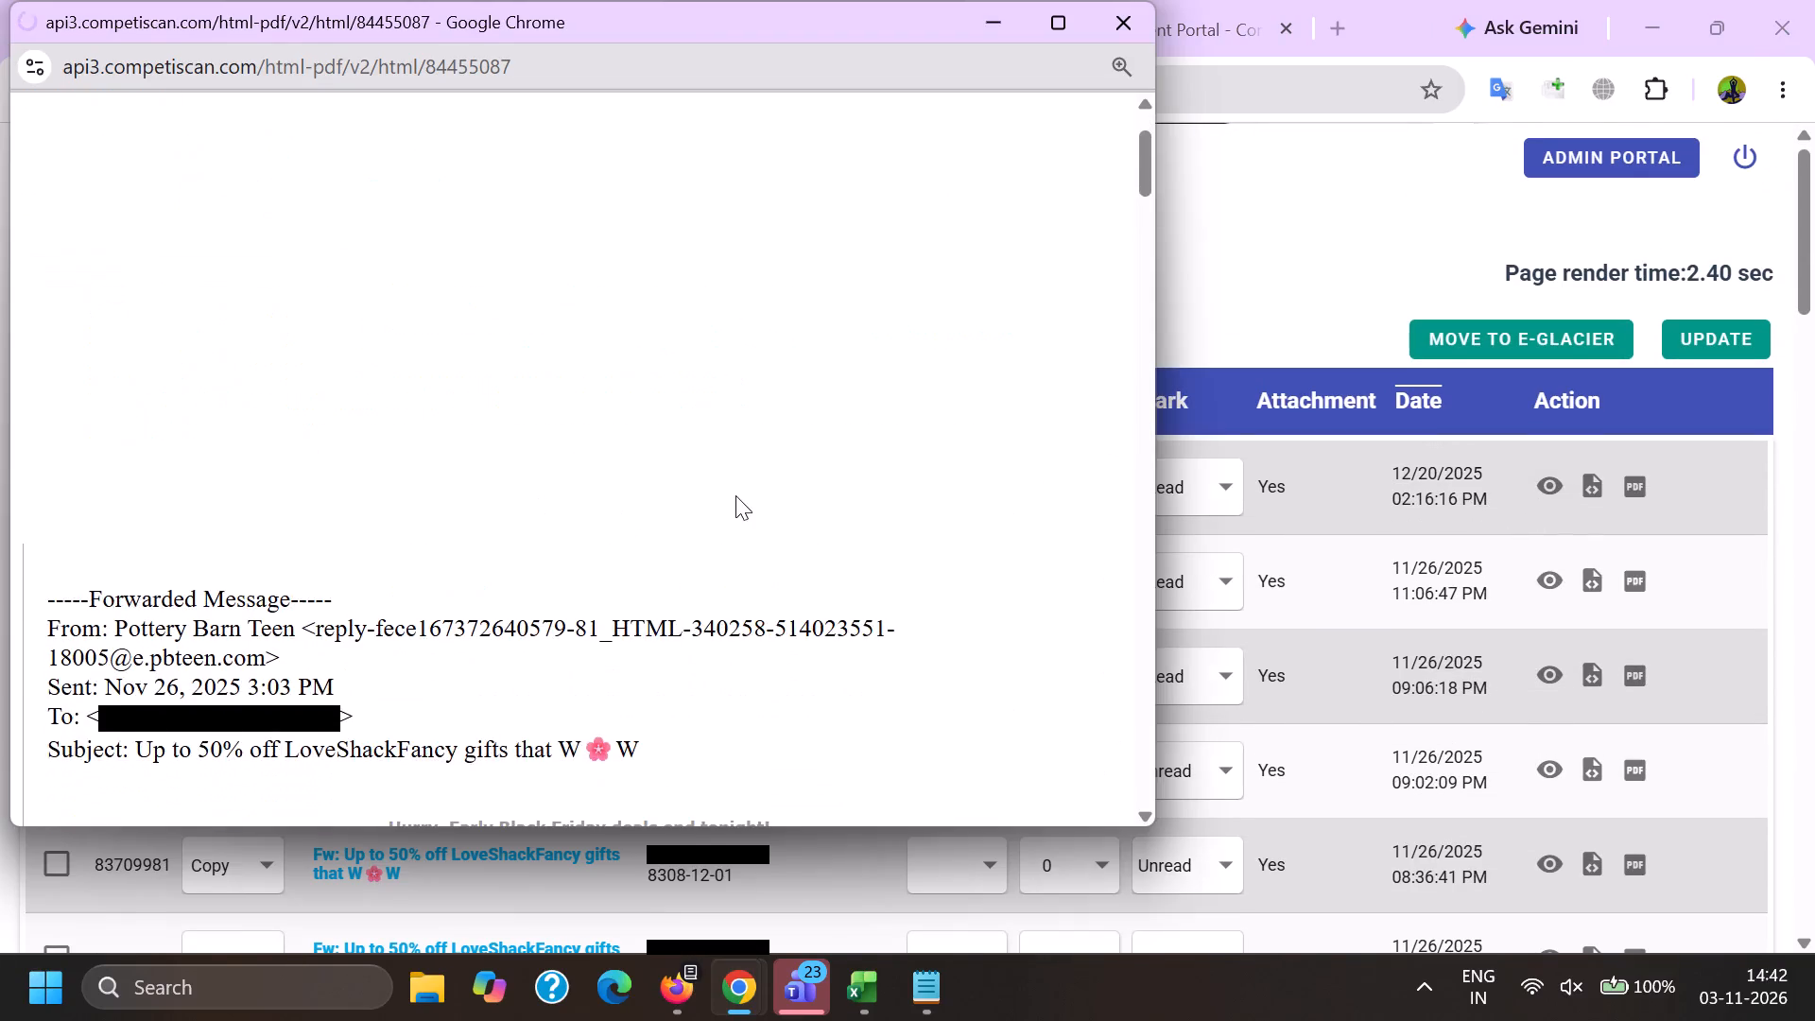
{"action": "scroll", "coordinate": [735, 487], "scroll_direction": "down", "scroll_amount": 11}
{"action": "key", "text": "Tab"}
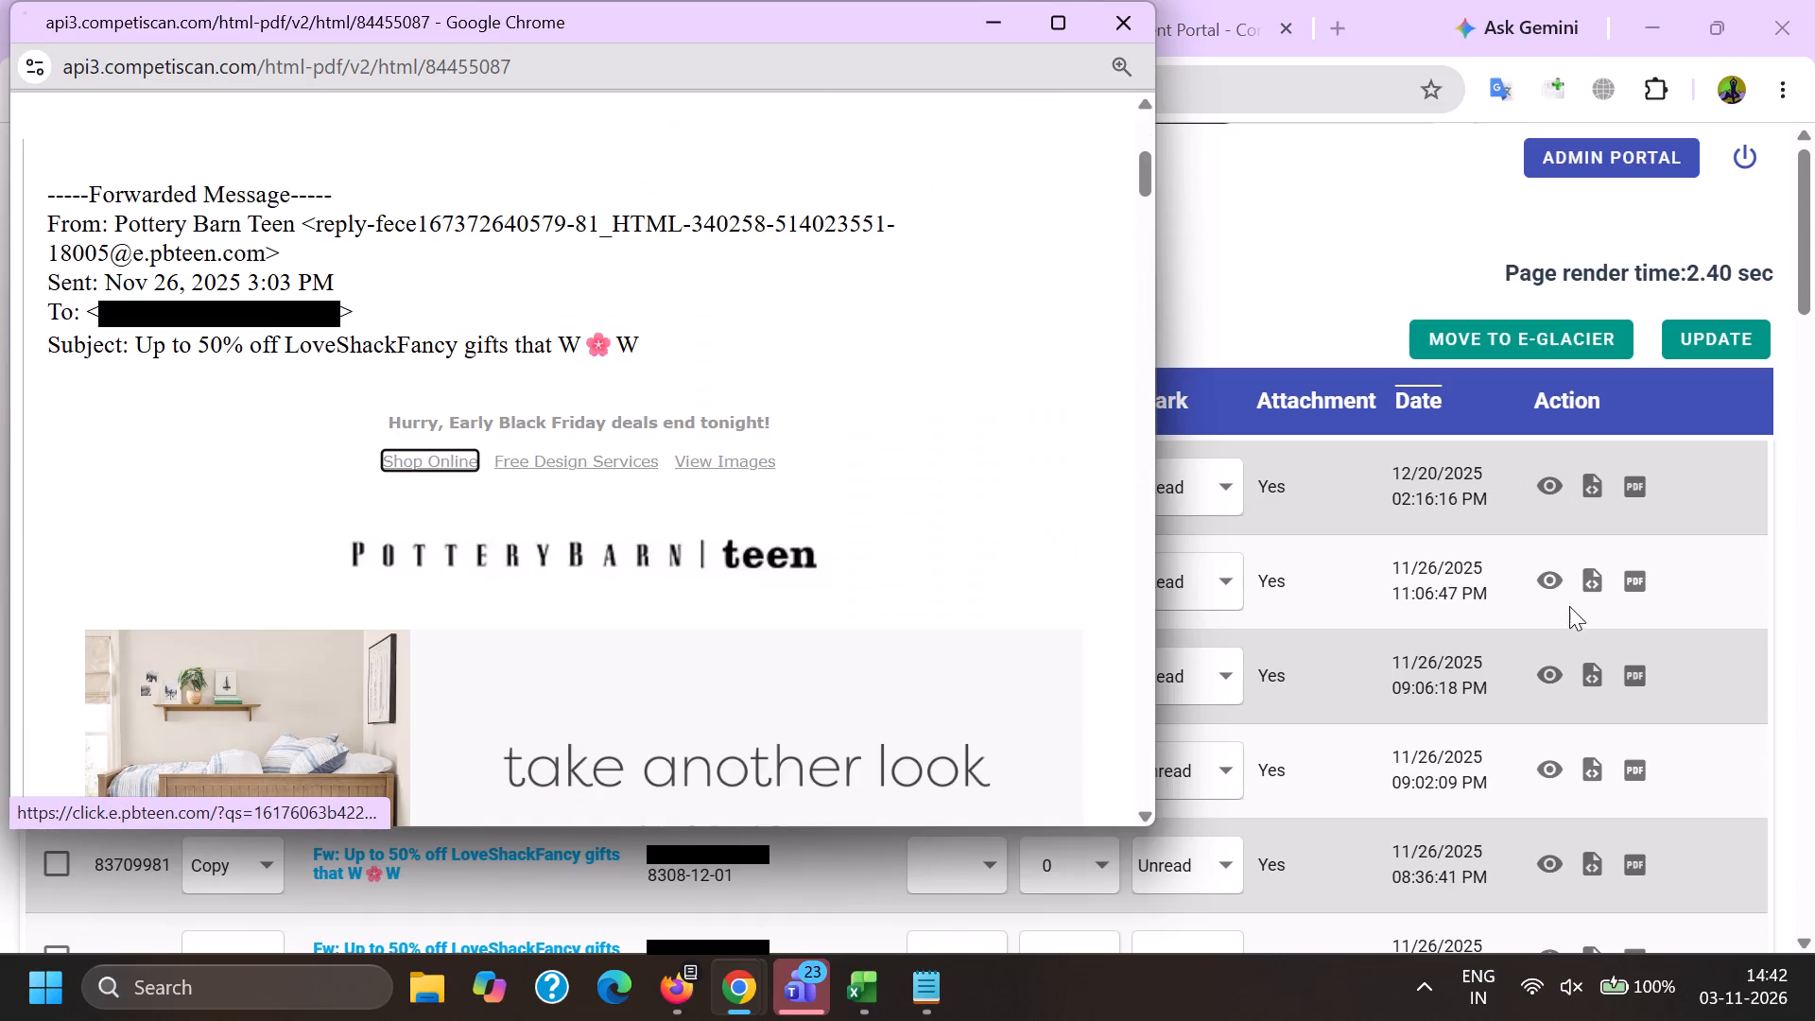
{"action": "left_click", "coordinate": [1561, 580]}
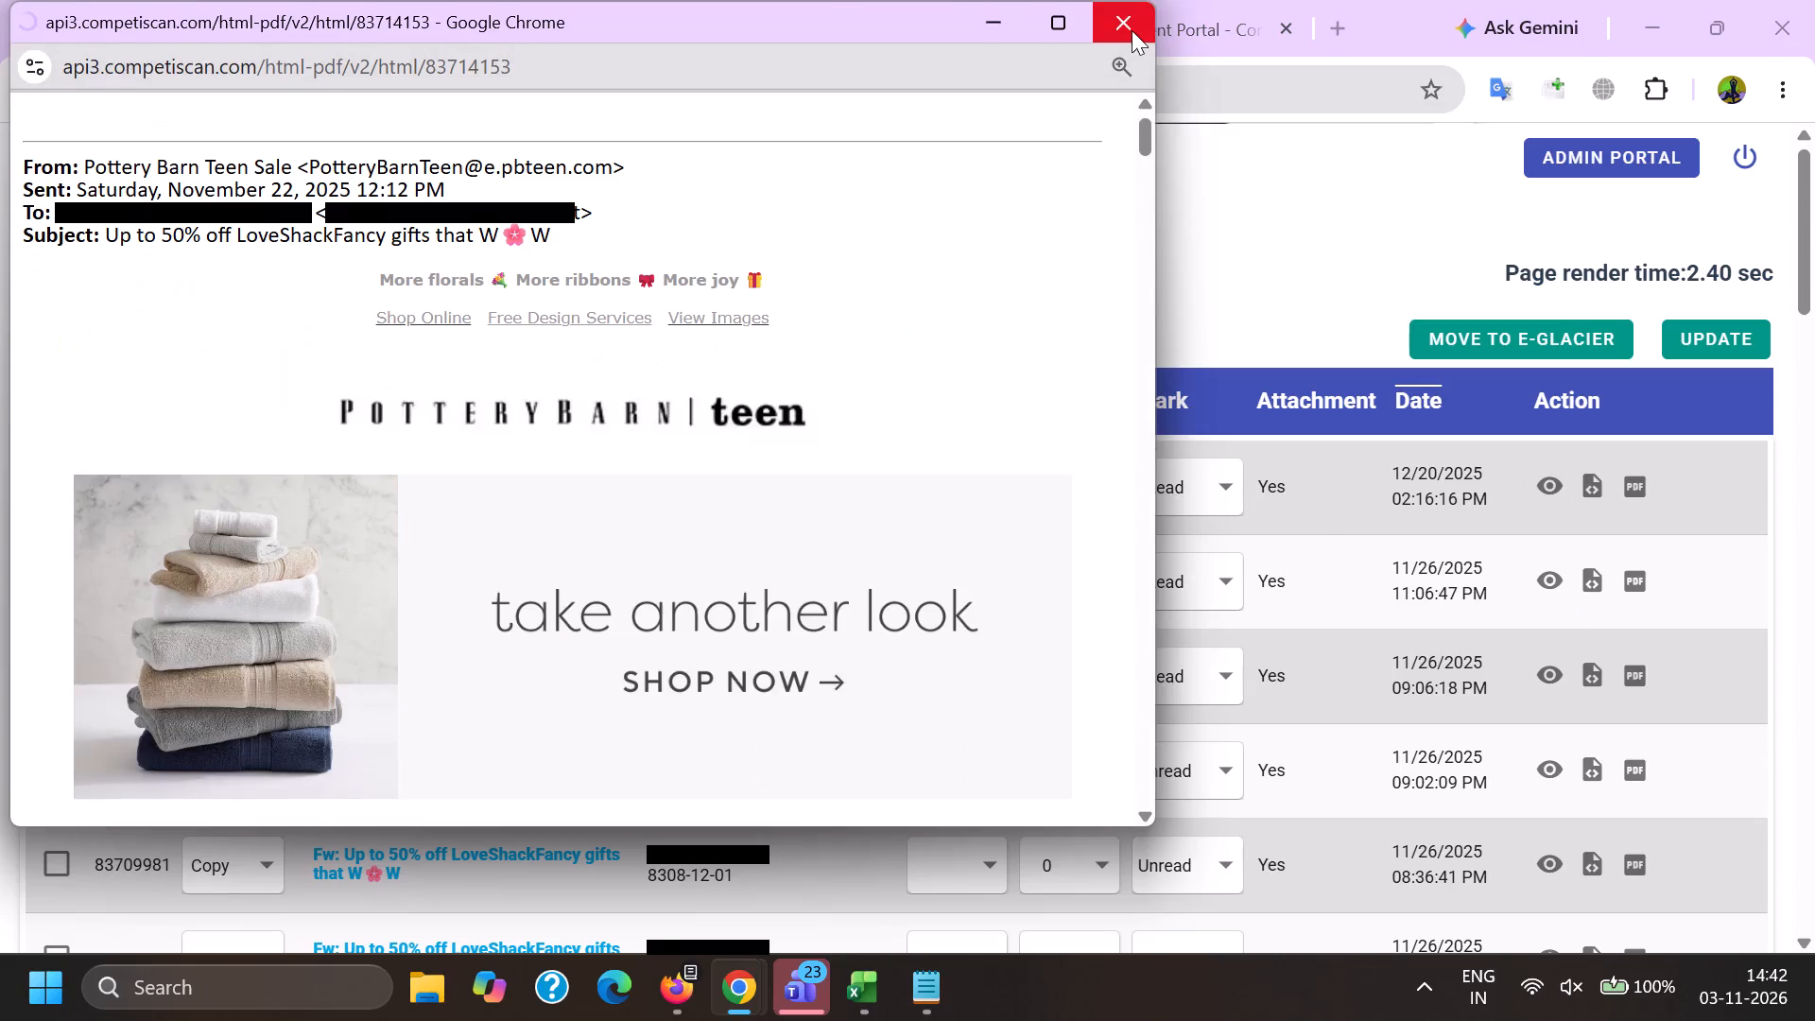
{"action": "left_click", "coordinate": [1132, 28]}
Check the LoveShackFancy copies in the Firefox list, and preview the used record 83710255 in Chrome.
{"action": "key", "text": "alt+Tab"}
{"action": "scroll", "coordinate": [1409, 652], "scroll_direction": "up", "scroll_amount": 2}
{"action": "scroll", "coordinate": [1457, 718], "scroll_direction": "up", "scroll_amount": 4}
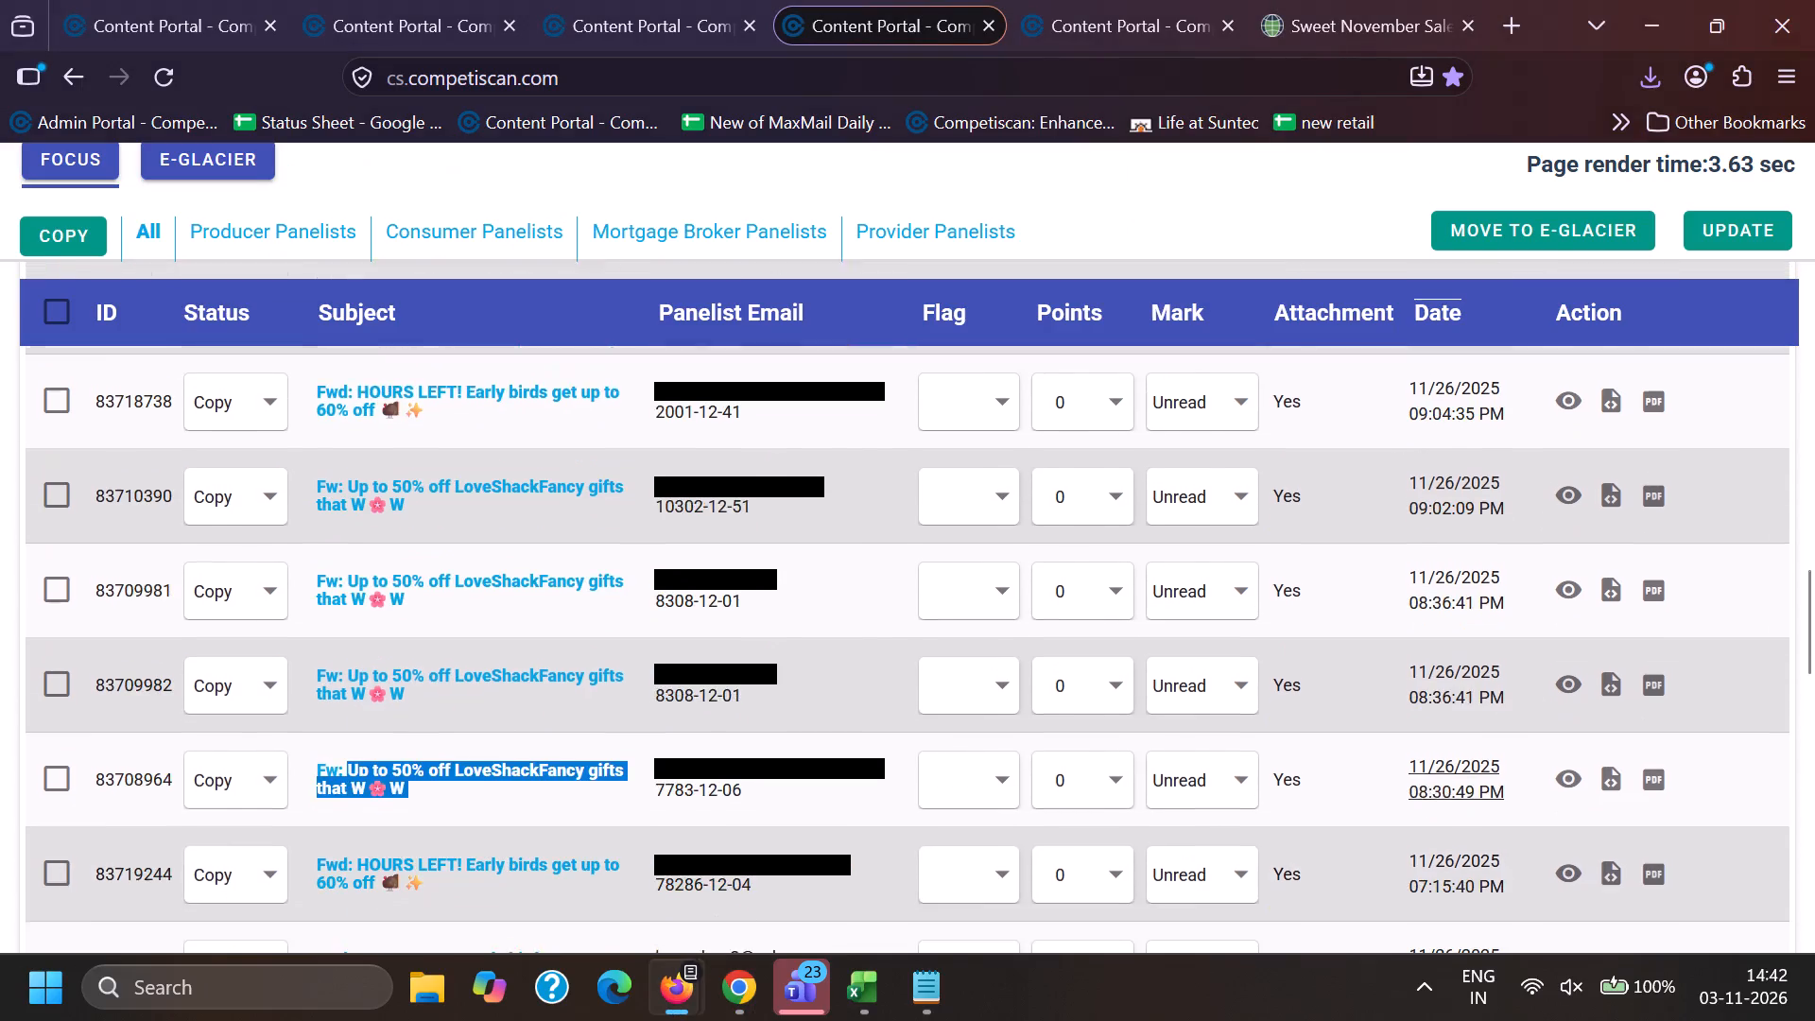
{"action": "key", "text": "alt+Tab"}
{"action": "left_click", "coordinate": [1551, 679]}
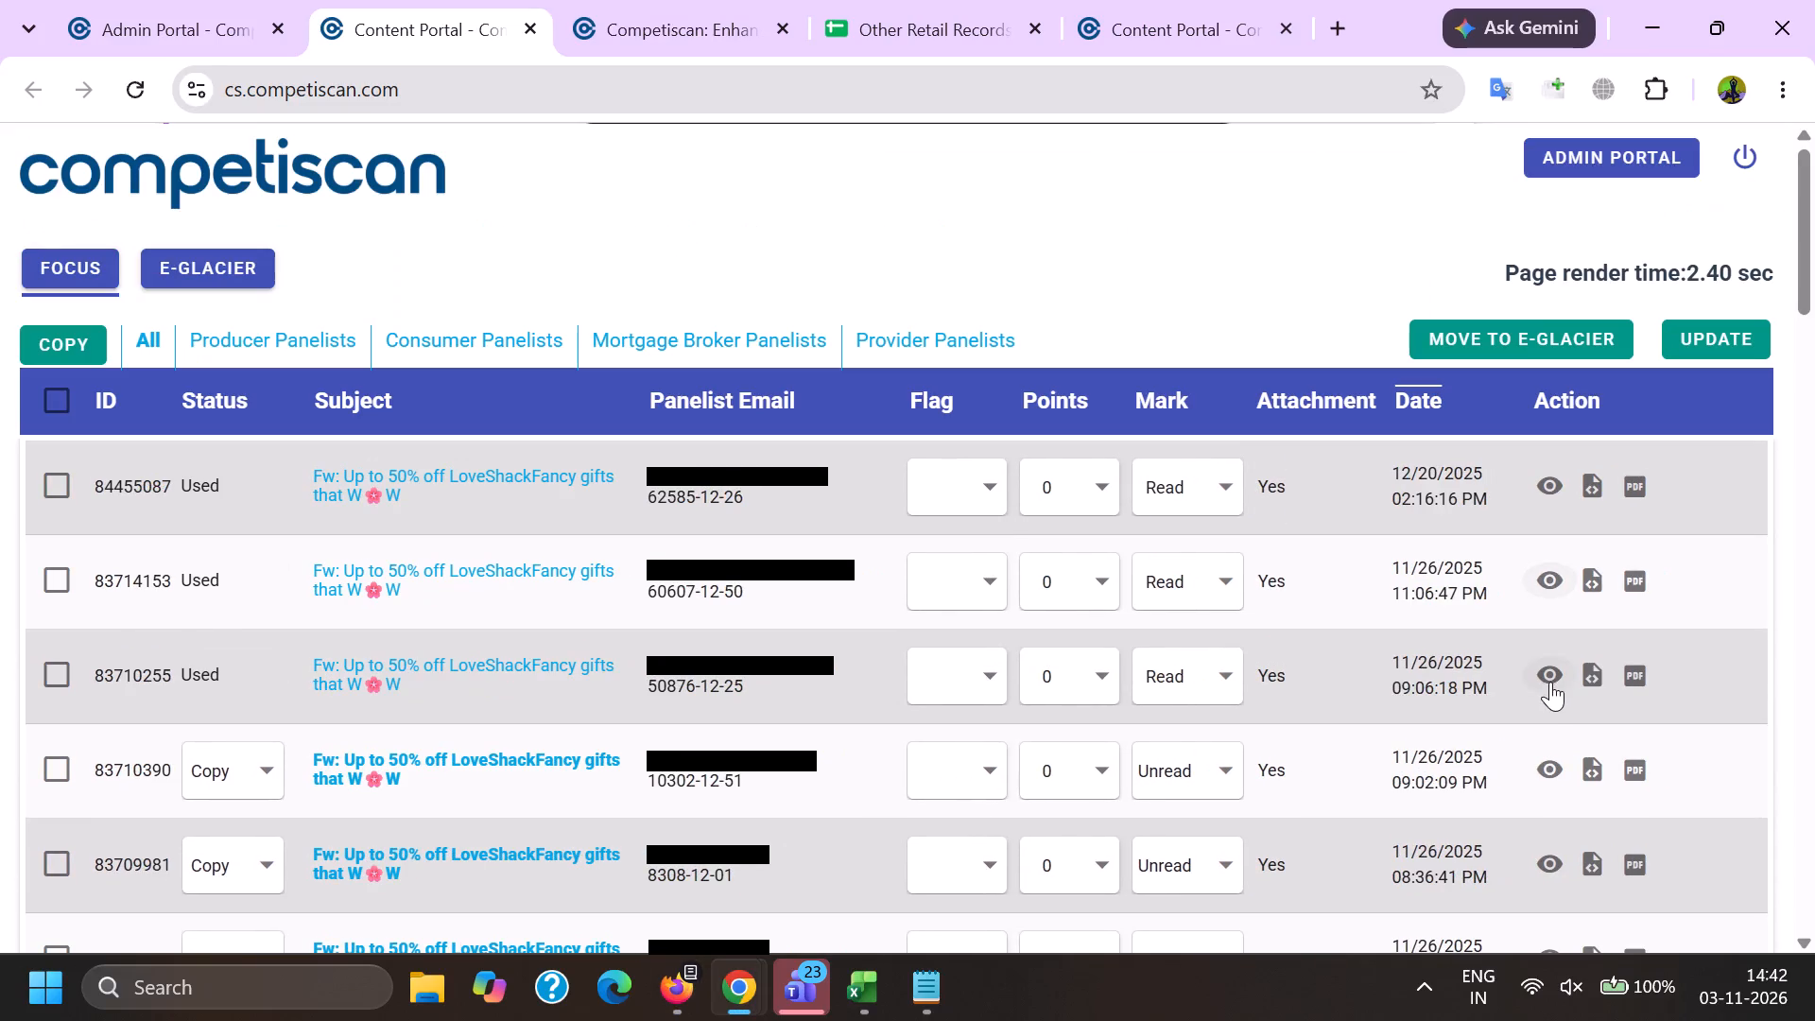
{"action": "left_click_drag", "start_coordinate": [1139, 157], "coordinate": [1117, 397]}
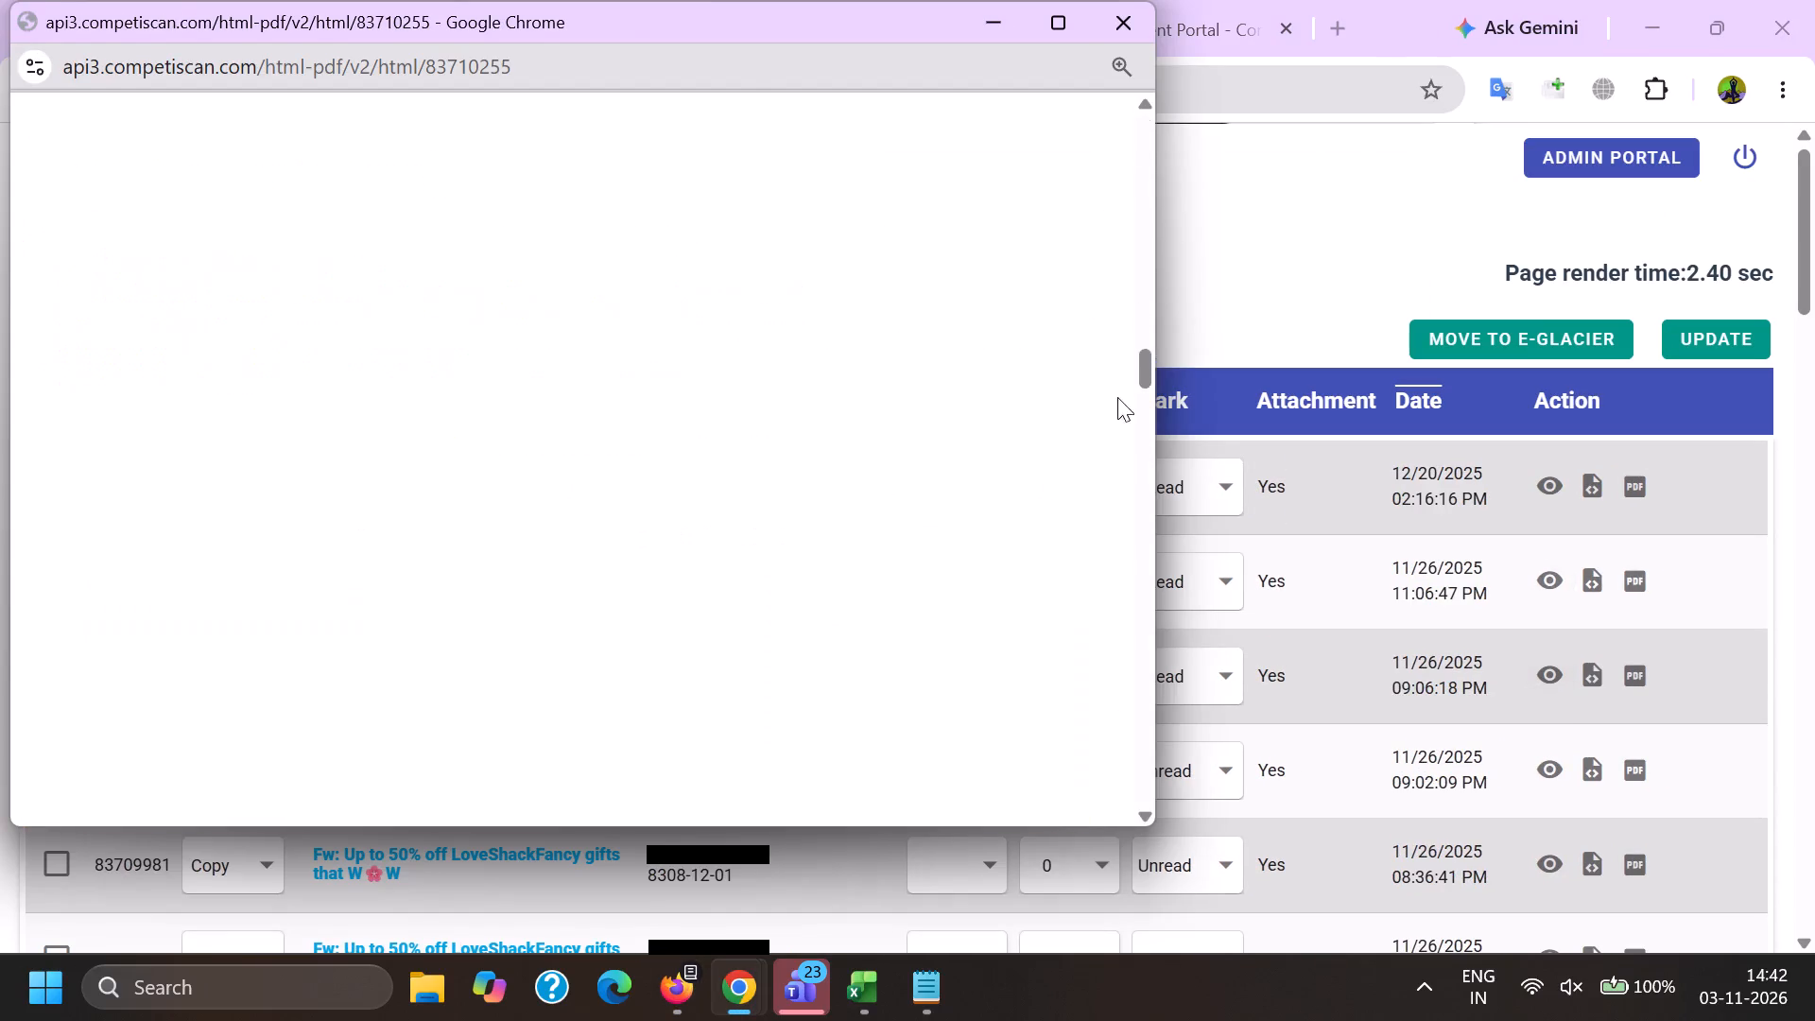
{"action": "left_click_drag", "start_coordinate": [1117, 397], "coordinate": [1081, 712]}
{"action": "key", "text": "alt+Tab"}
Preview the copy 83710390 and recheck the headers and banners of the used records 83714153 and 84455087.
{"action": "scroll", "coordinate": [1208, 711], "scroll_direction": "down", "scroll_amount": 1}
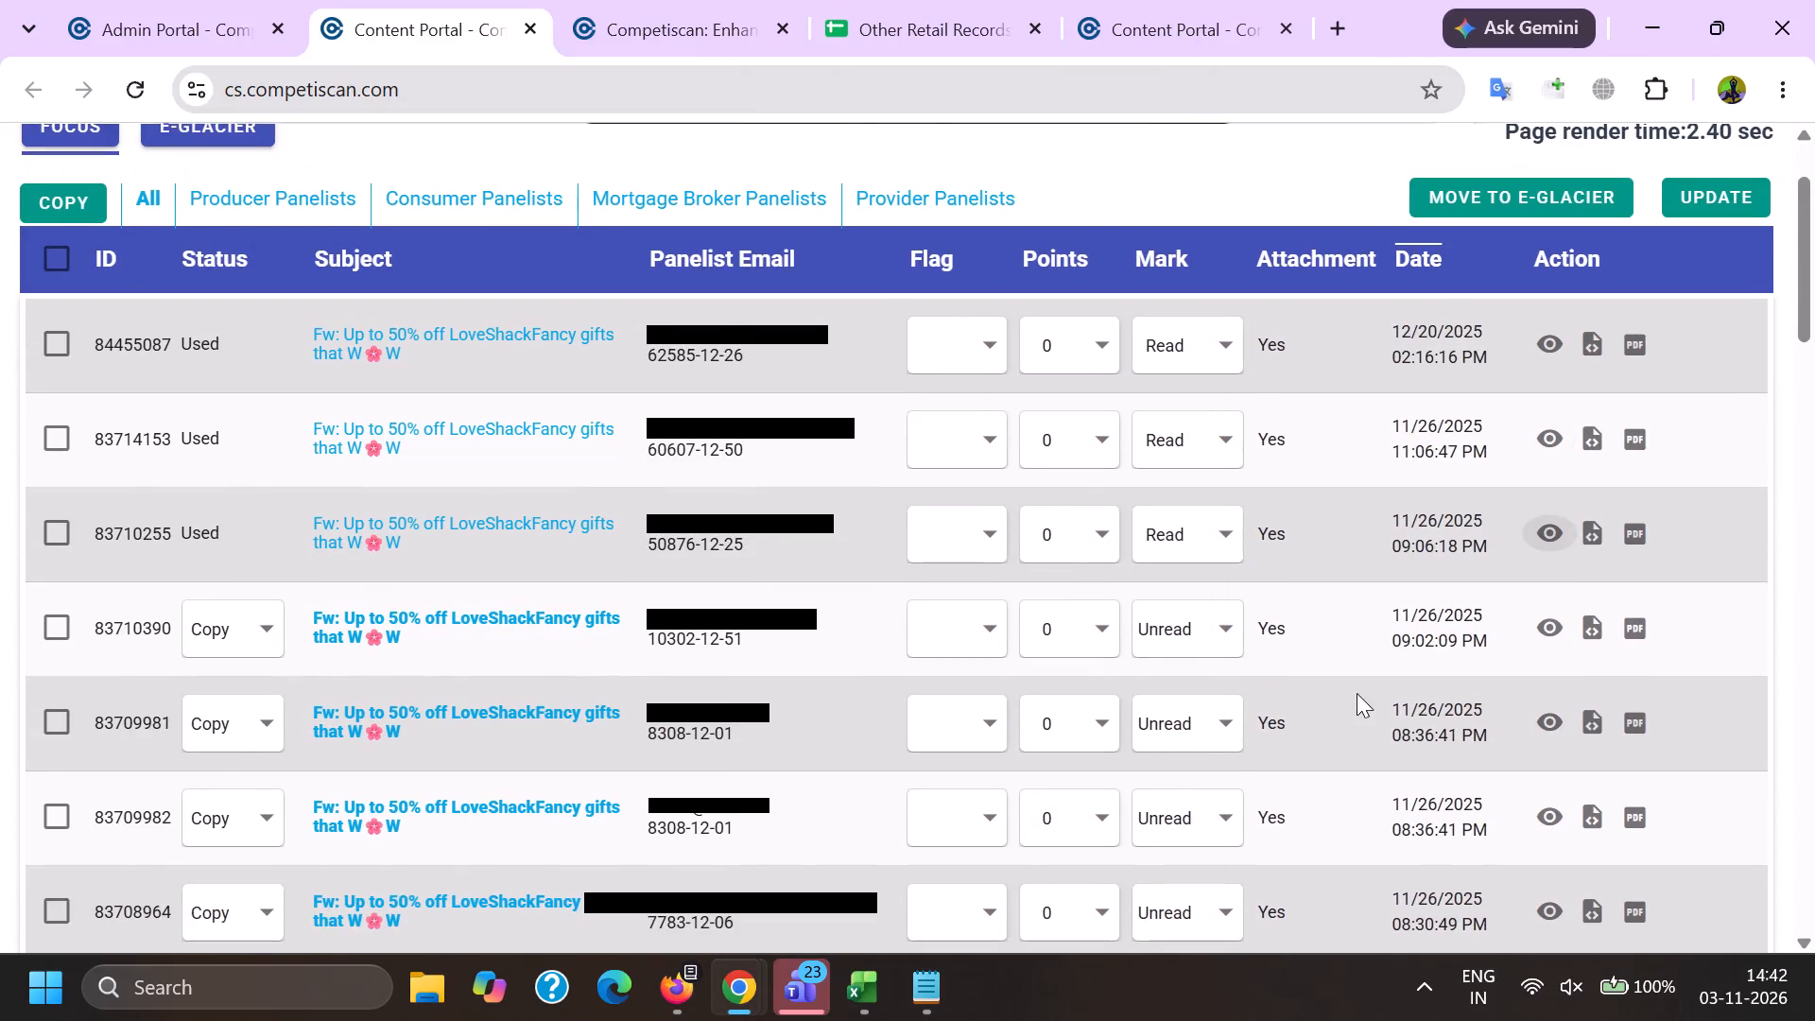
{"action": "left_click", "coordinate": [1547, 633]}
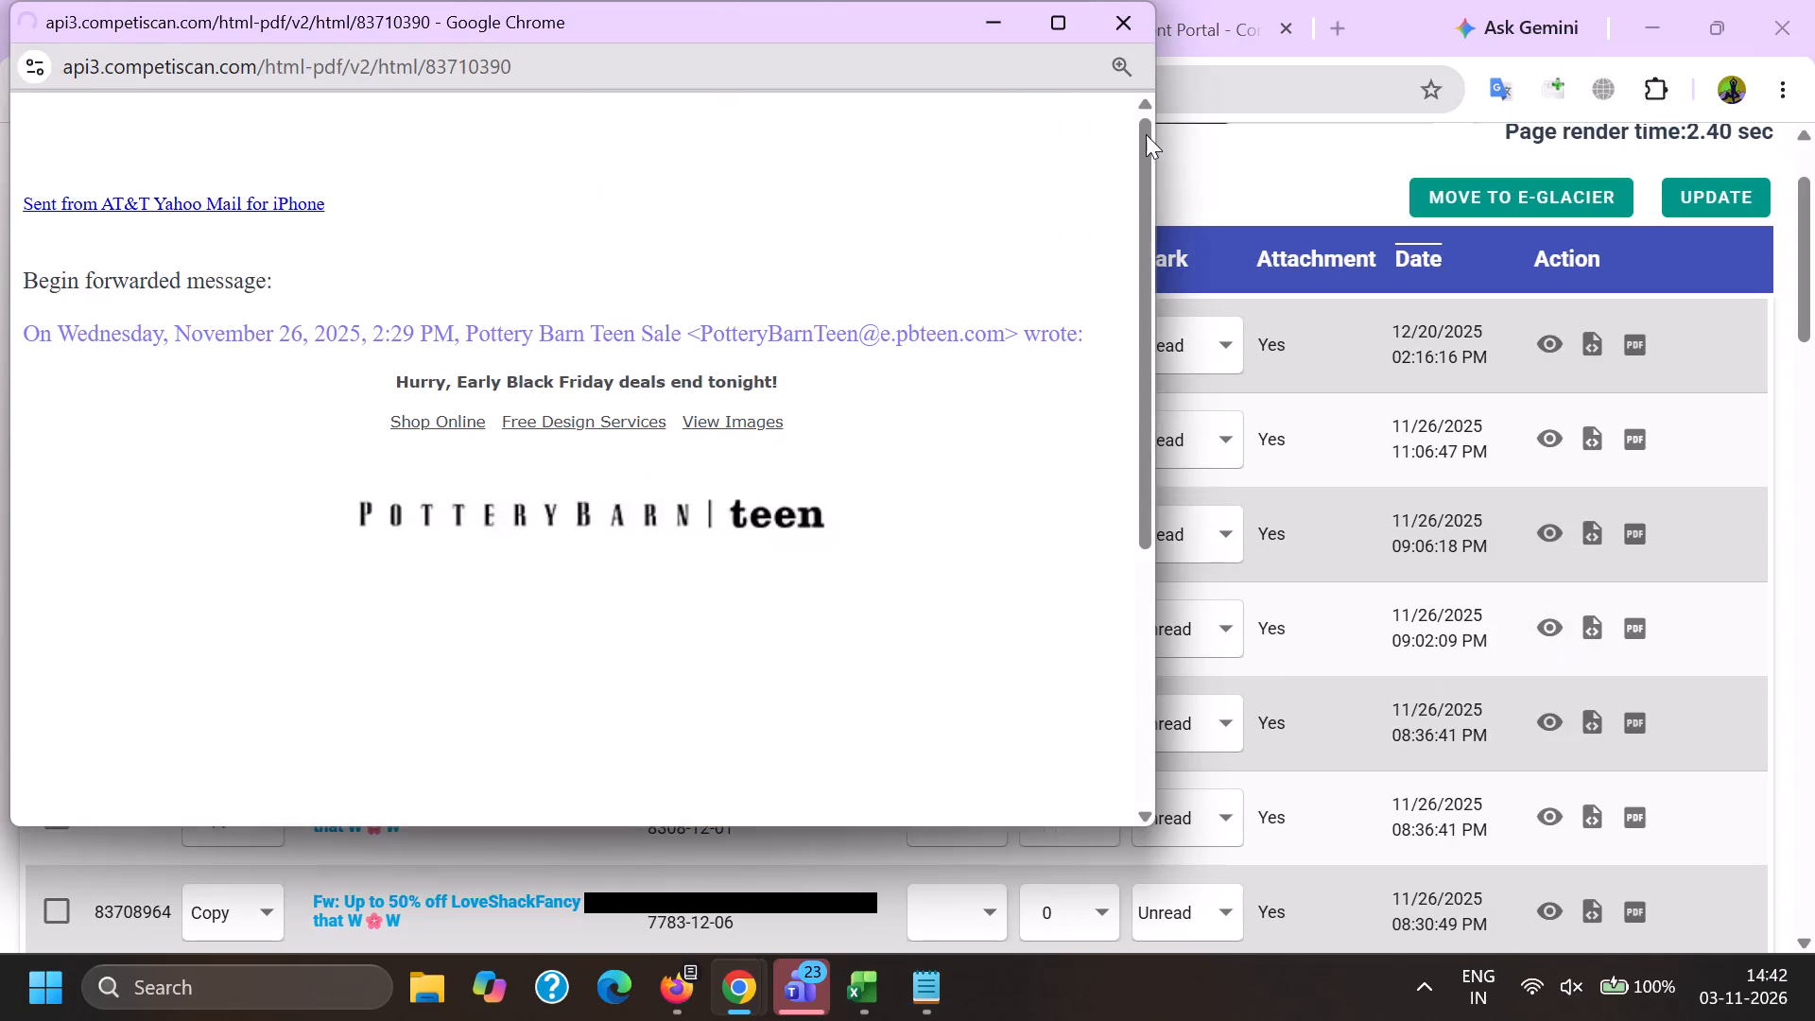
{"action": "left_click", "coordinate": [1146, 133]}
{"action": "key", "text": "alt+Tab"}
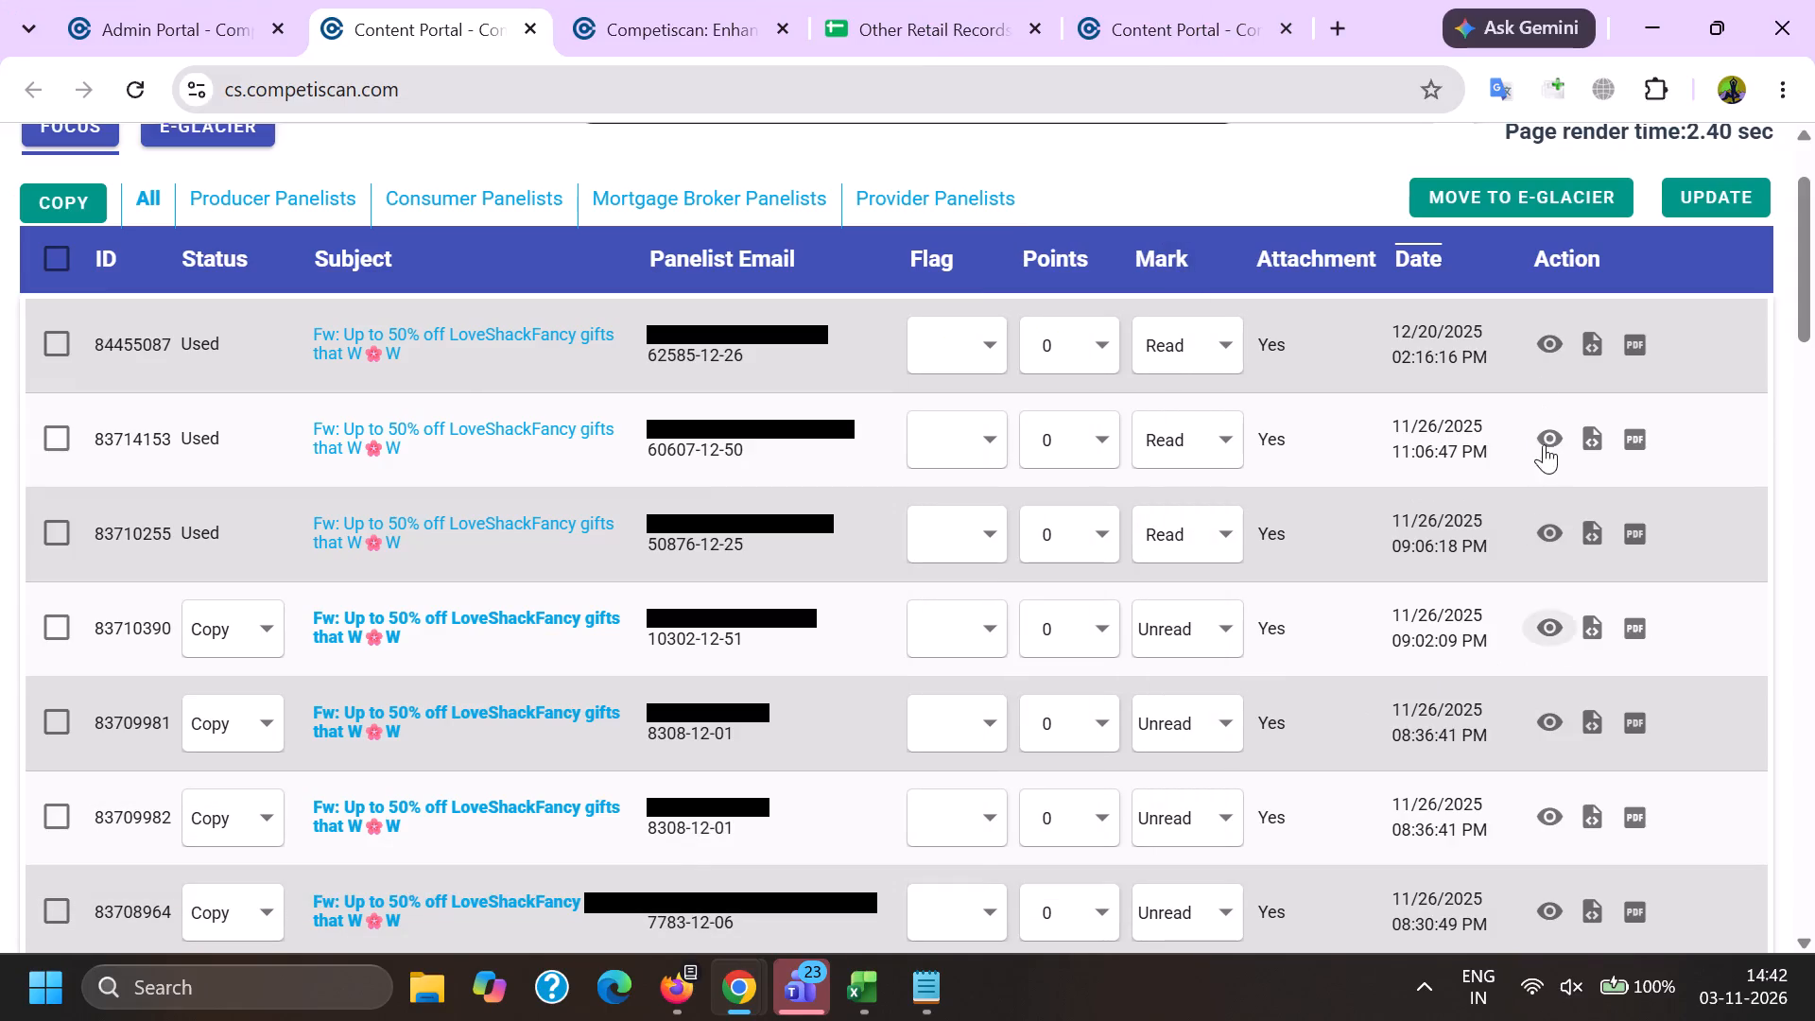
{"action": "left_click", "coordinate": [1545, 445]}
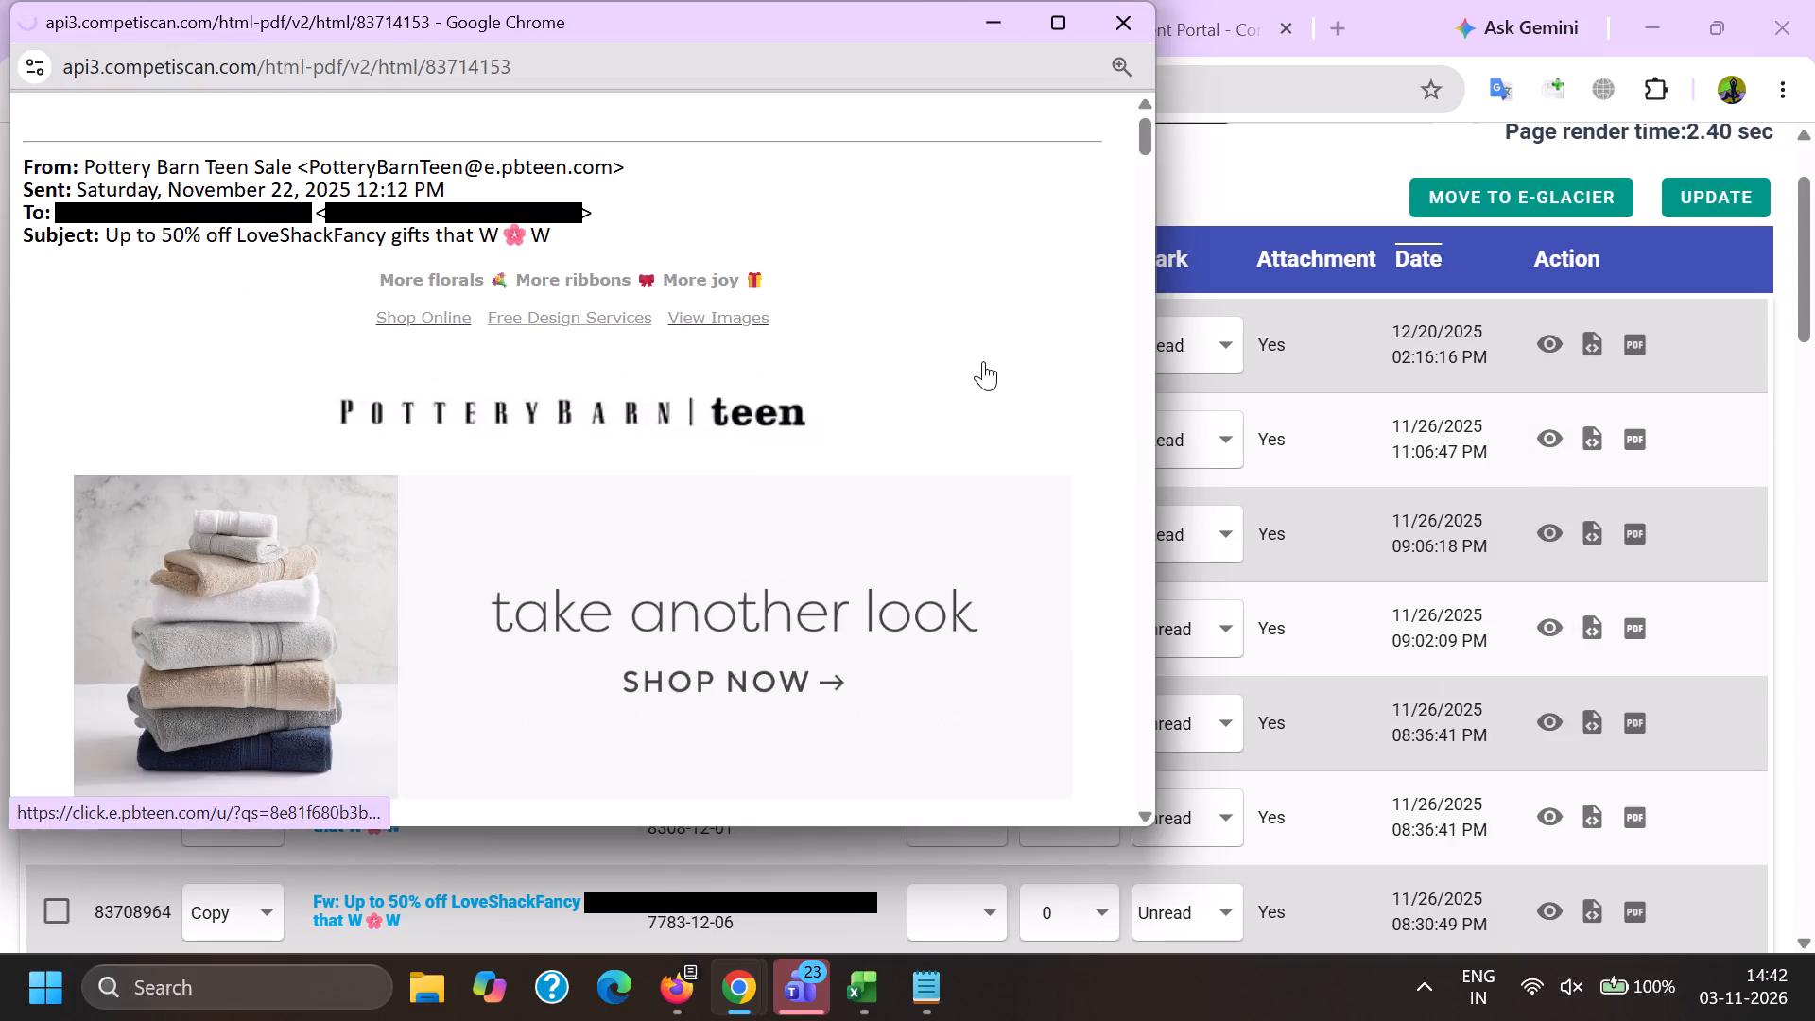
{"action": "key", "text": "alt+Tab"}
{"action": "left_click", "coordinate": [1552, 343]}
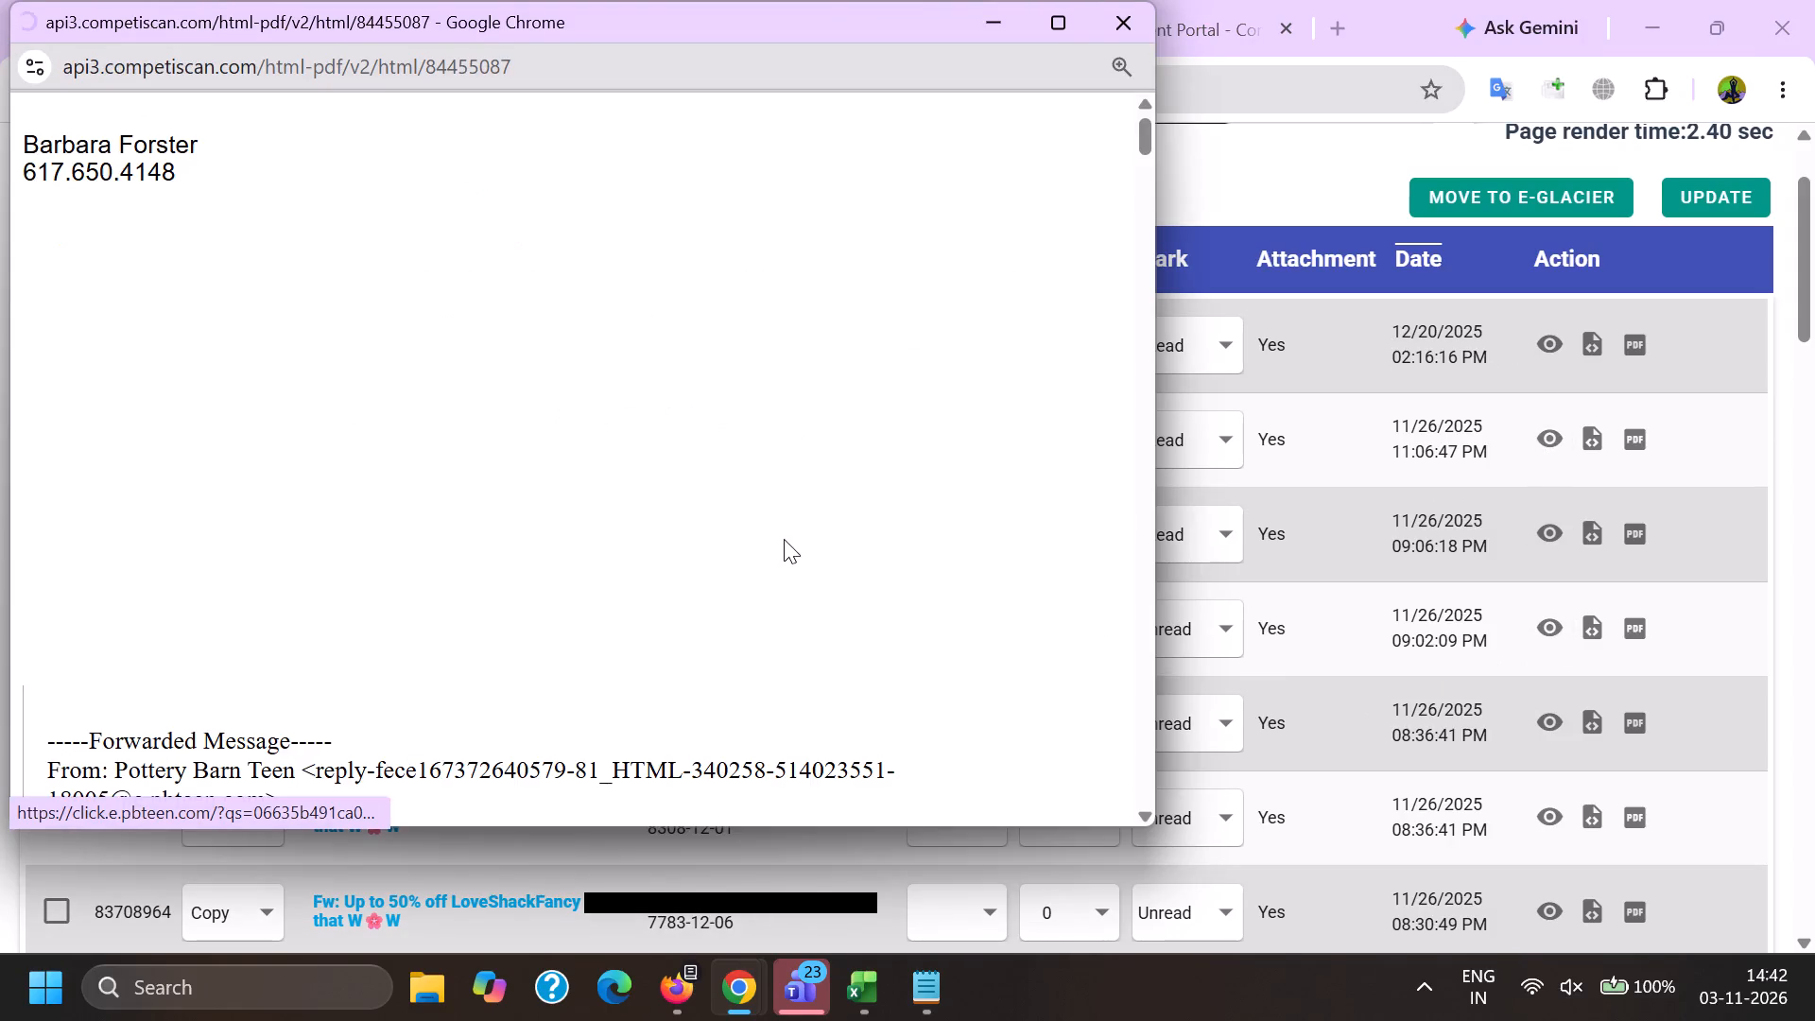
{"action": "scroll", "coordinate": [784, 535], "scroll_direction": "down", "scroll_amount": 6}
{"action": "key", "text": "alt+Tab"}
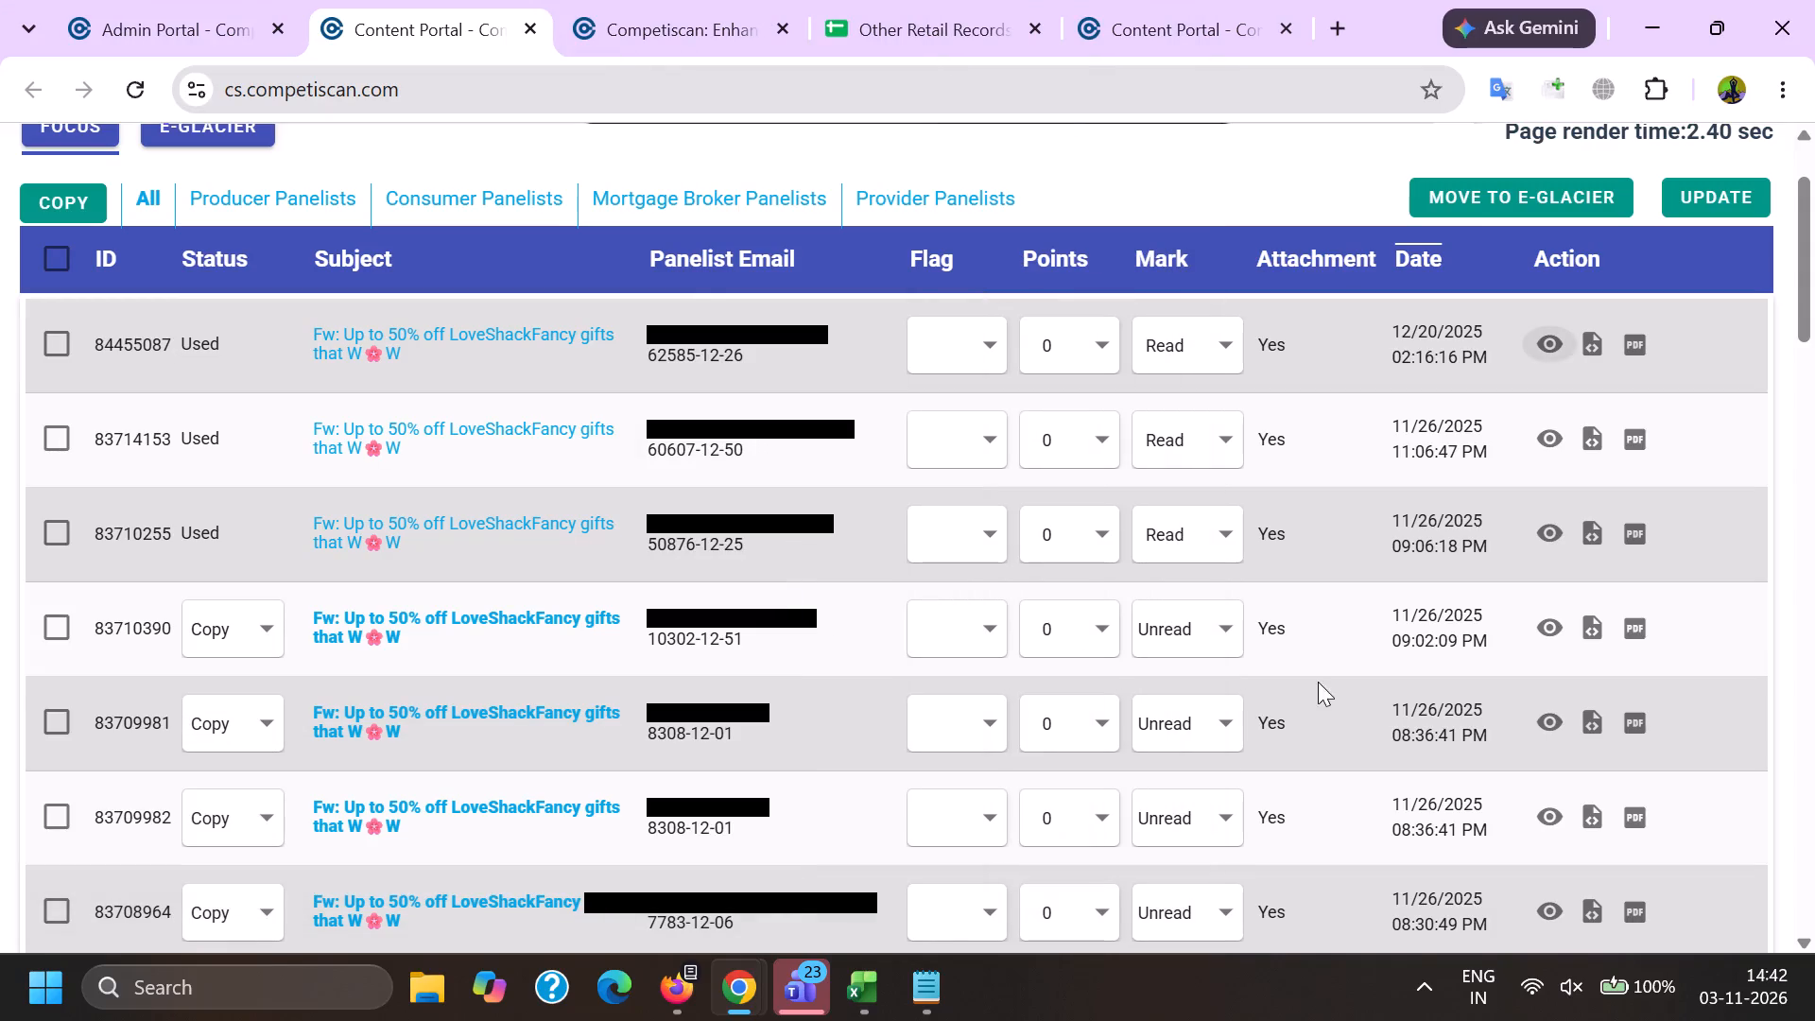
Preview the copies 83709981 and 83710390 and compare their banners and images.
{"action": "left_click", "coordinate": [1548, 718]}
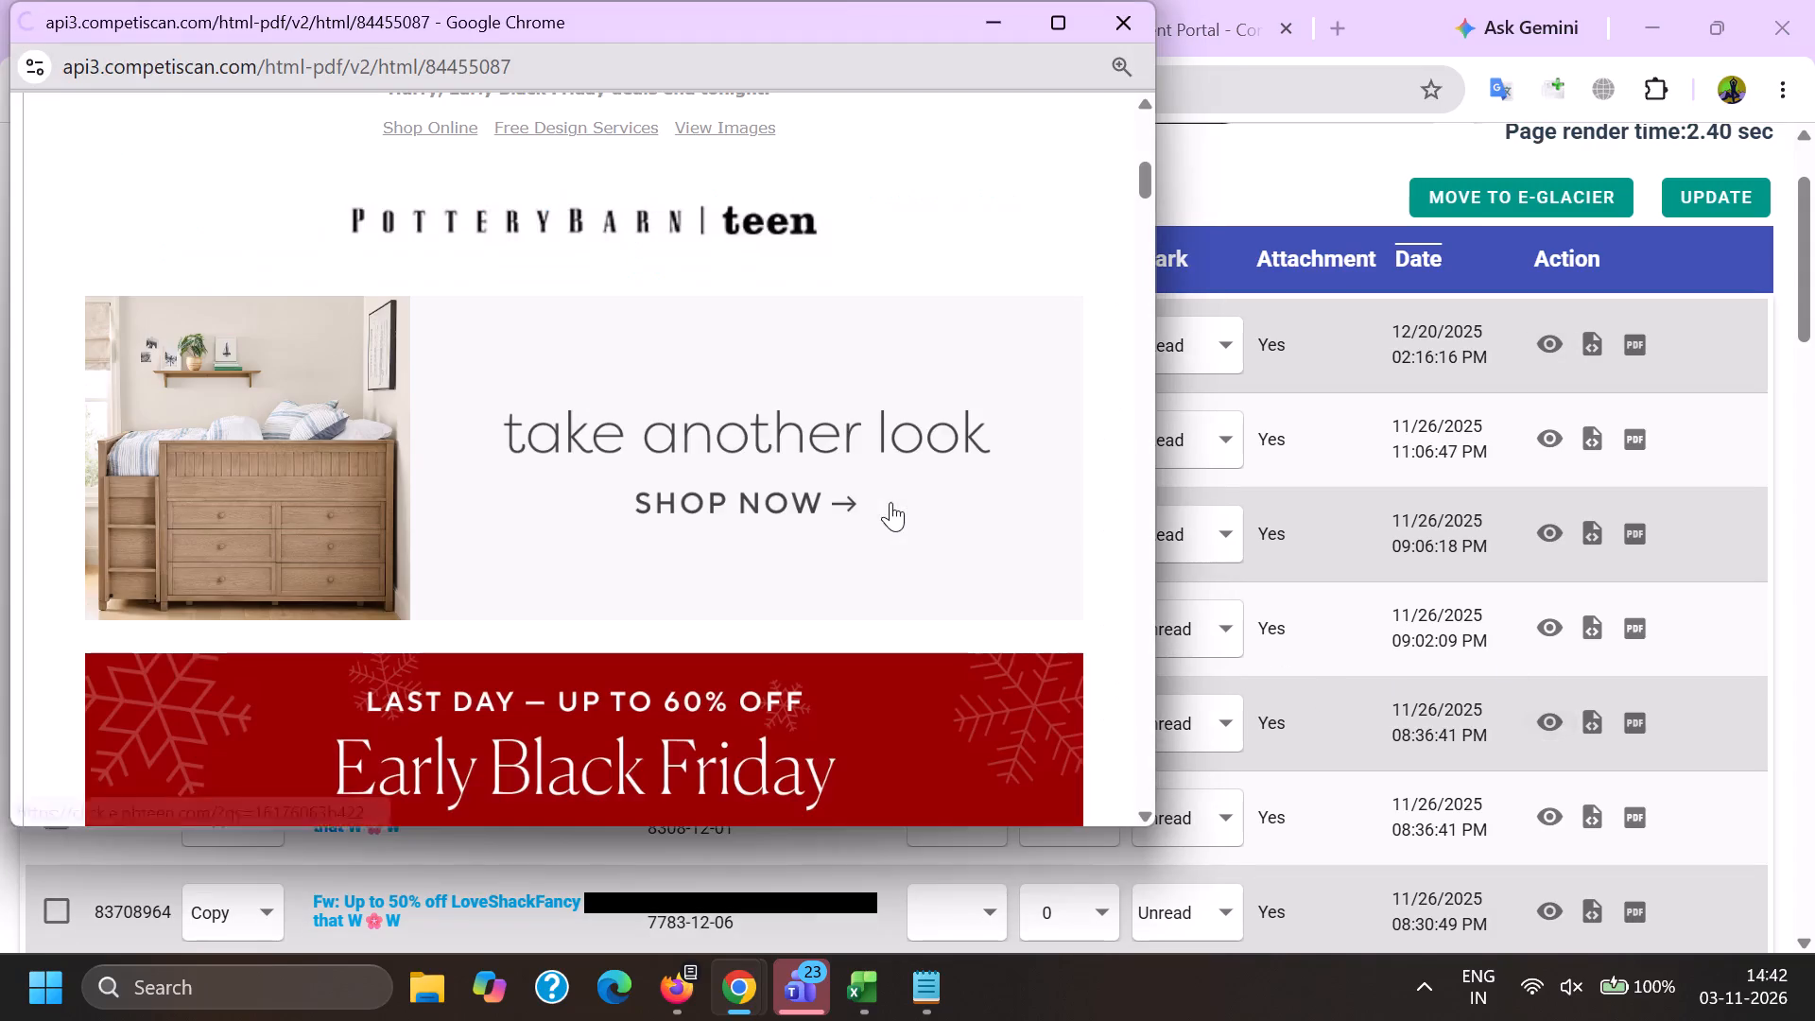
{"action": "scroll", "coordinate": [890, 502], "scroll_direction": "down", "scroll_amount": 8}
{"action": "key", "text": "alt+Tab"}
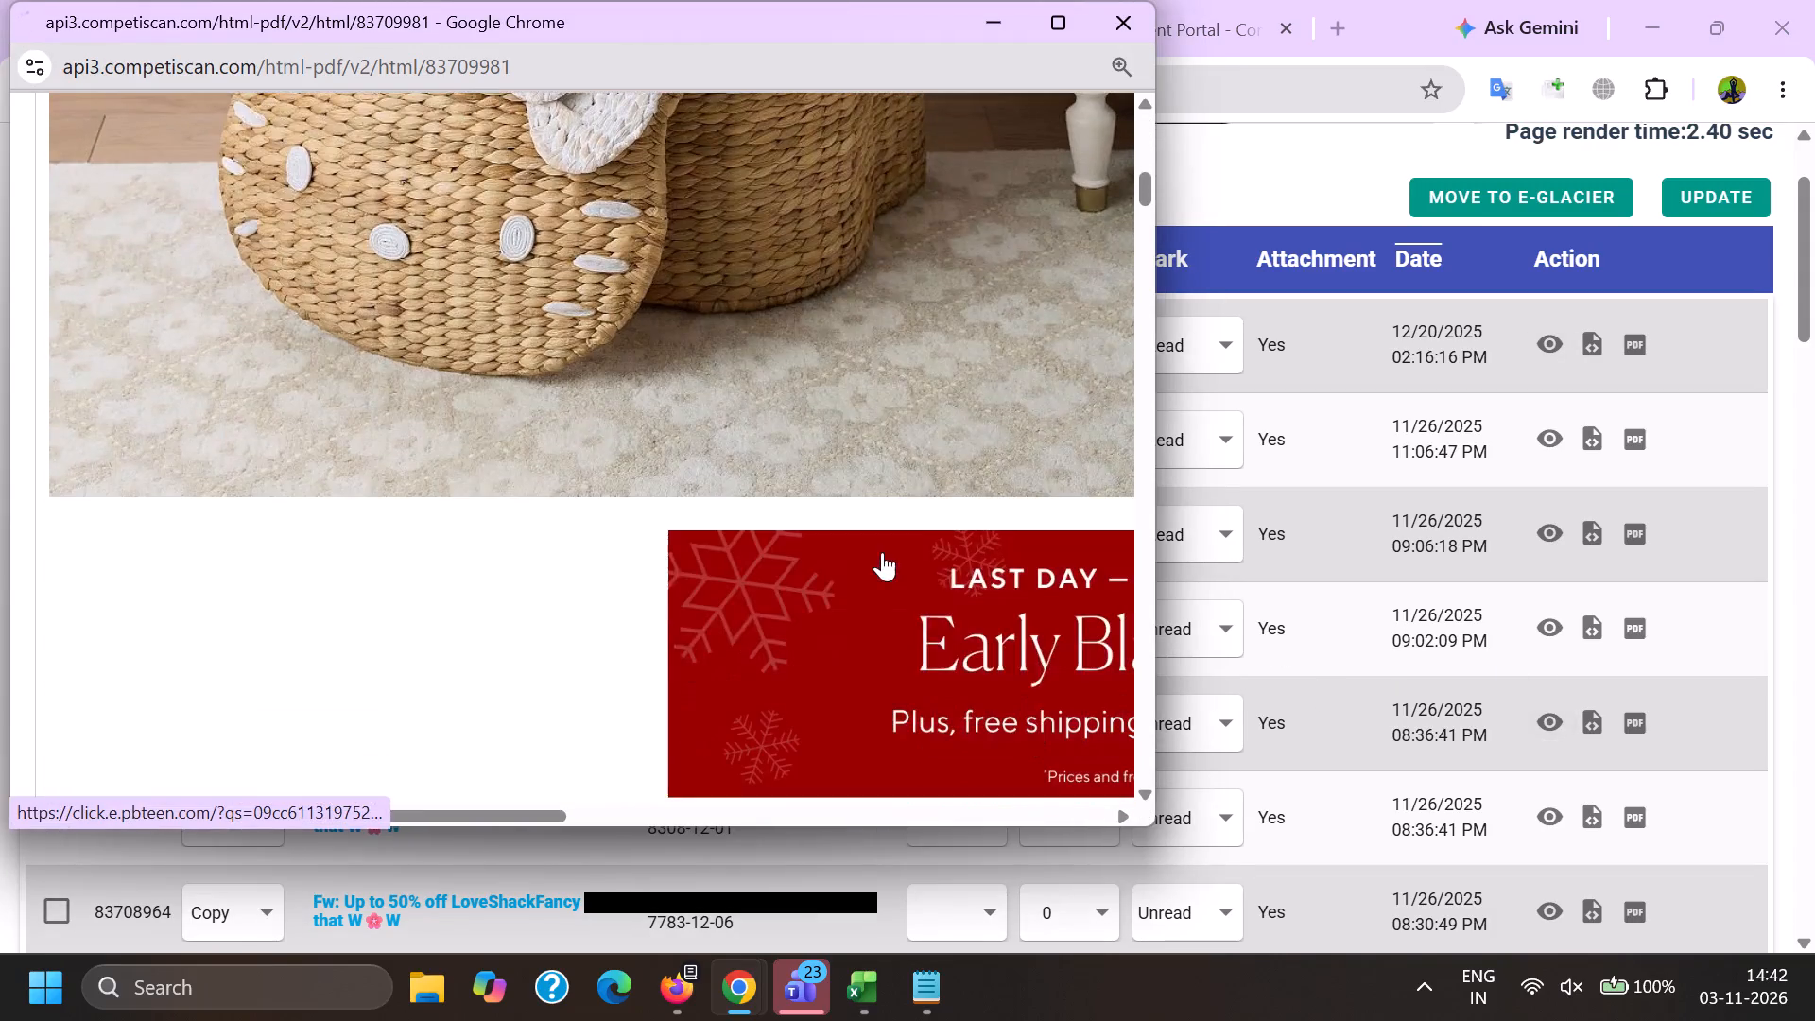
{"action": "left_click", "coordinate": [1542, 627]}
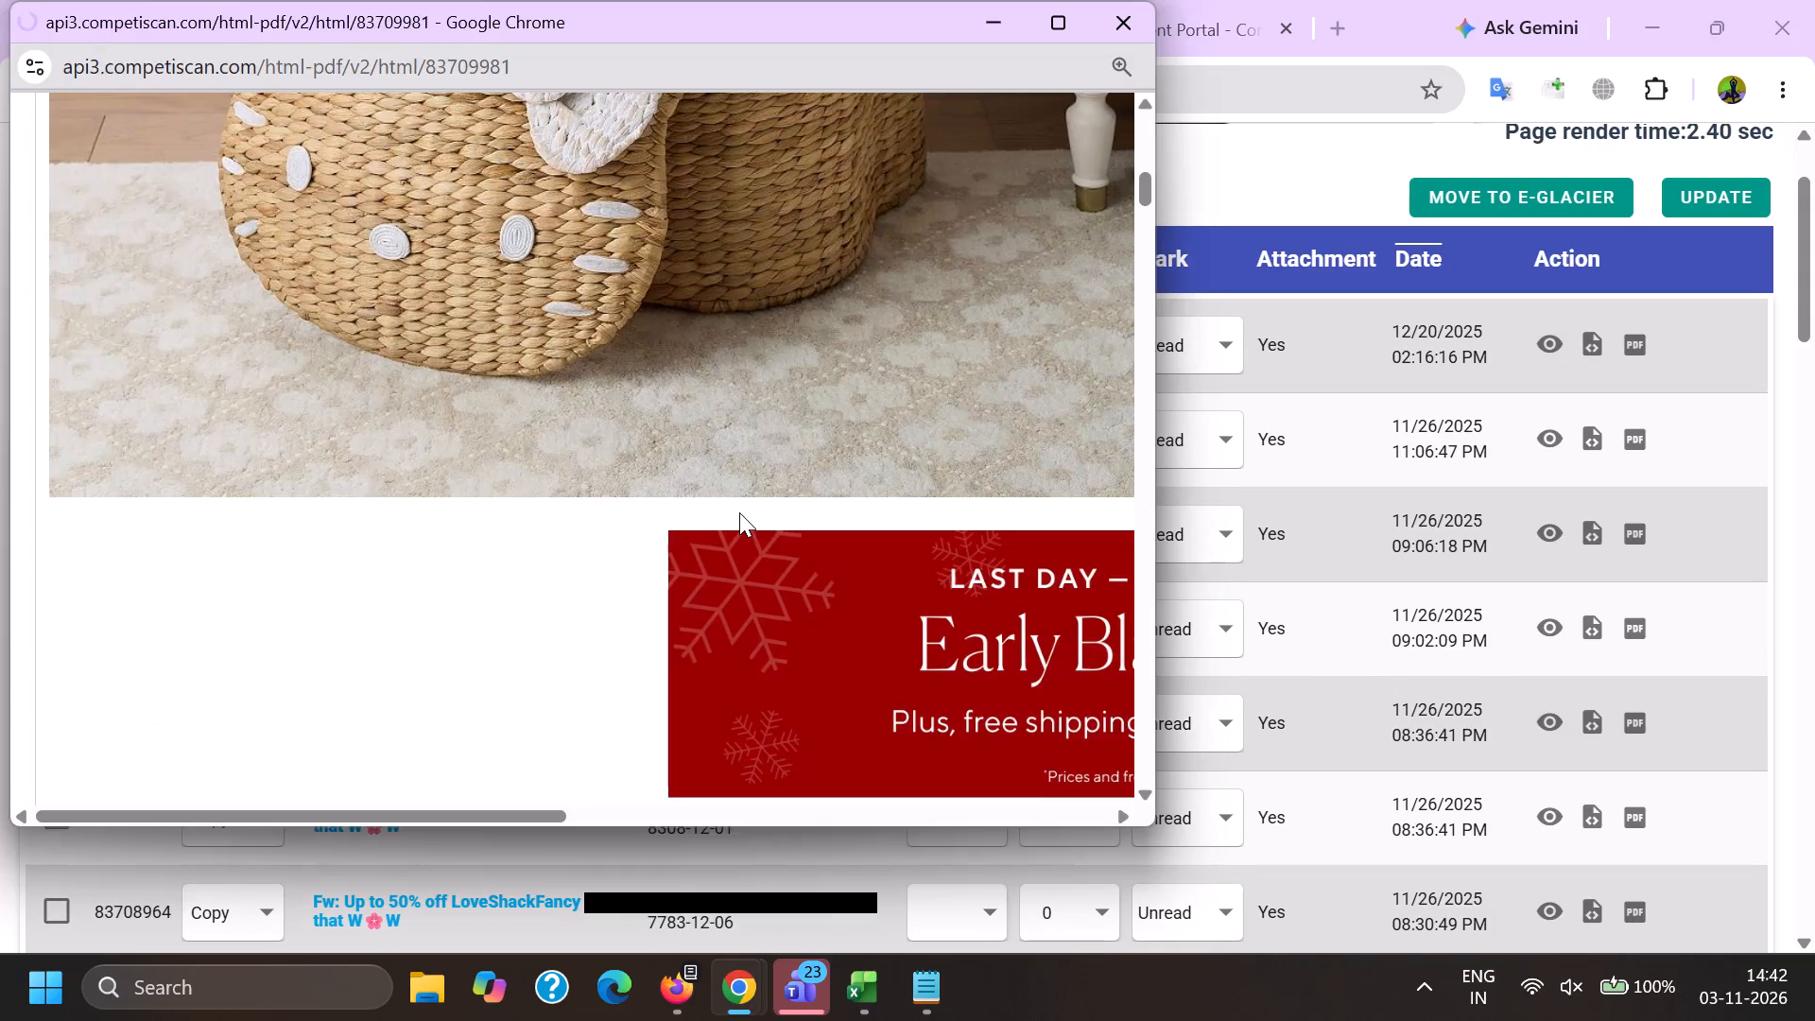
{"action": "scroll", "coordinate": [739, 512], "scroll_direction": "down", "scroll_amount": 5}
{"action": "key", "text": "alt+Tab"}
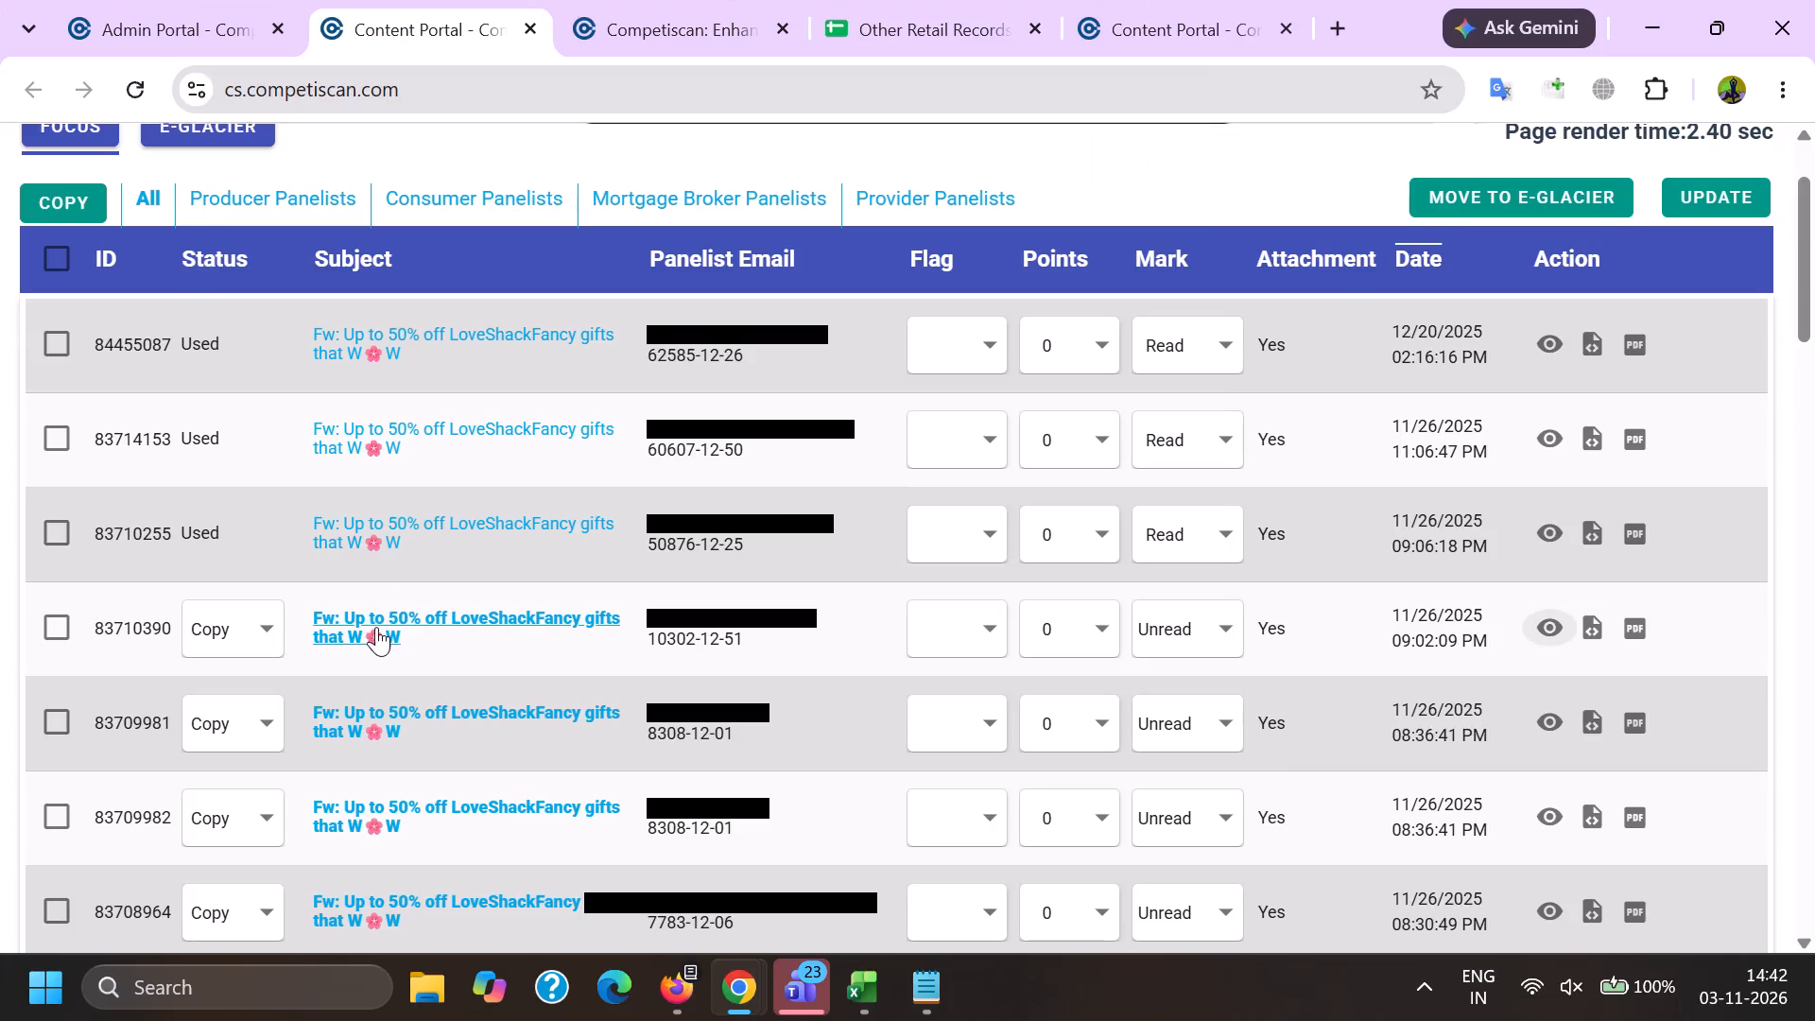
Open the copy record 83710390 in a separate tab.
{"action": "left_click", "coordinate": [376, 629], "text": "ctrl"}
Preview the used record 83719364 and review it from the header down to the product listings.
{"action": "scroll", "coordinate": [1030, 722], "scroll_direction": "down", "scroll_amount": 2}
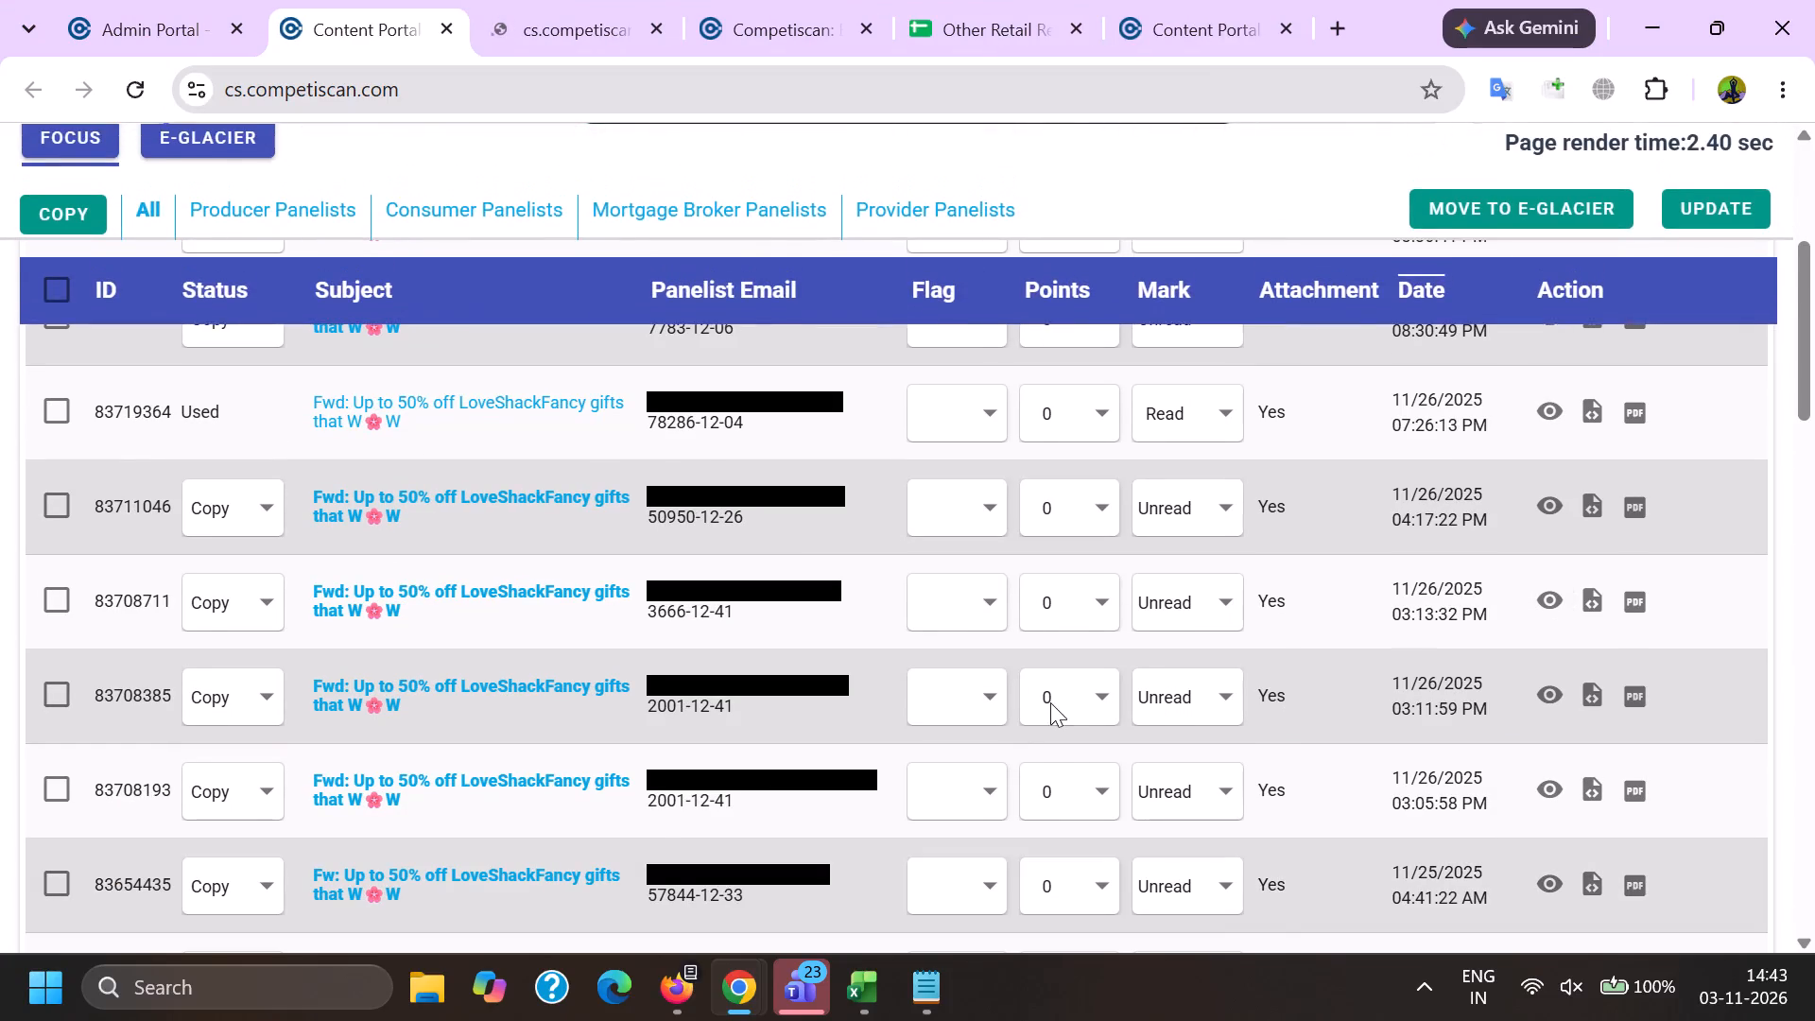
{"action": "left_click", "coordinate": [1546, 406]}
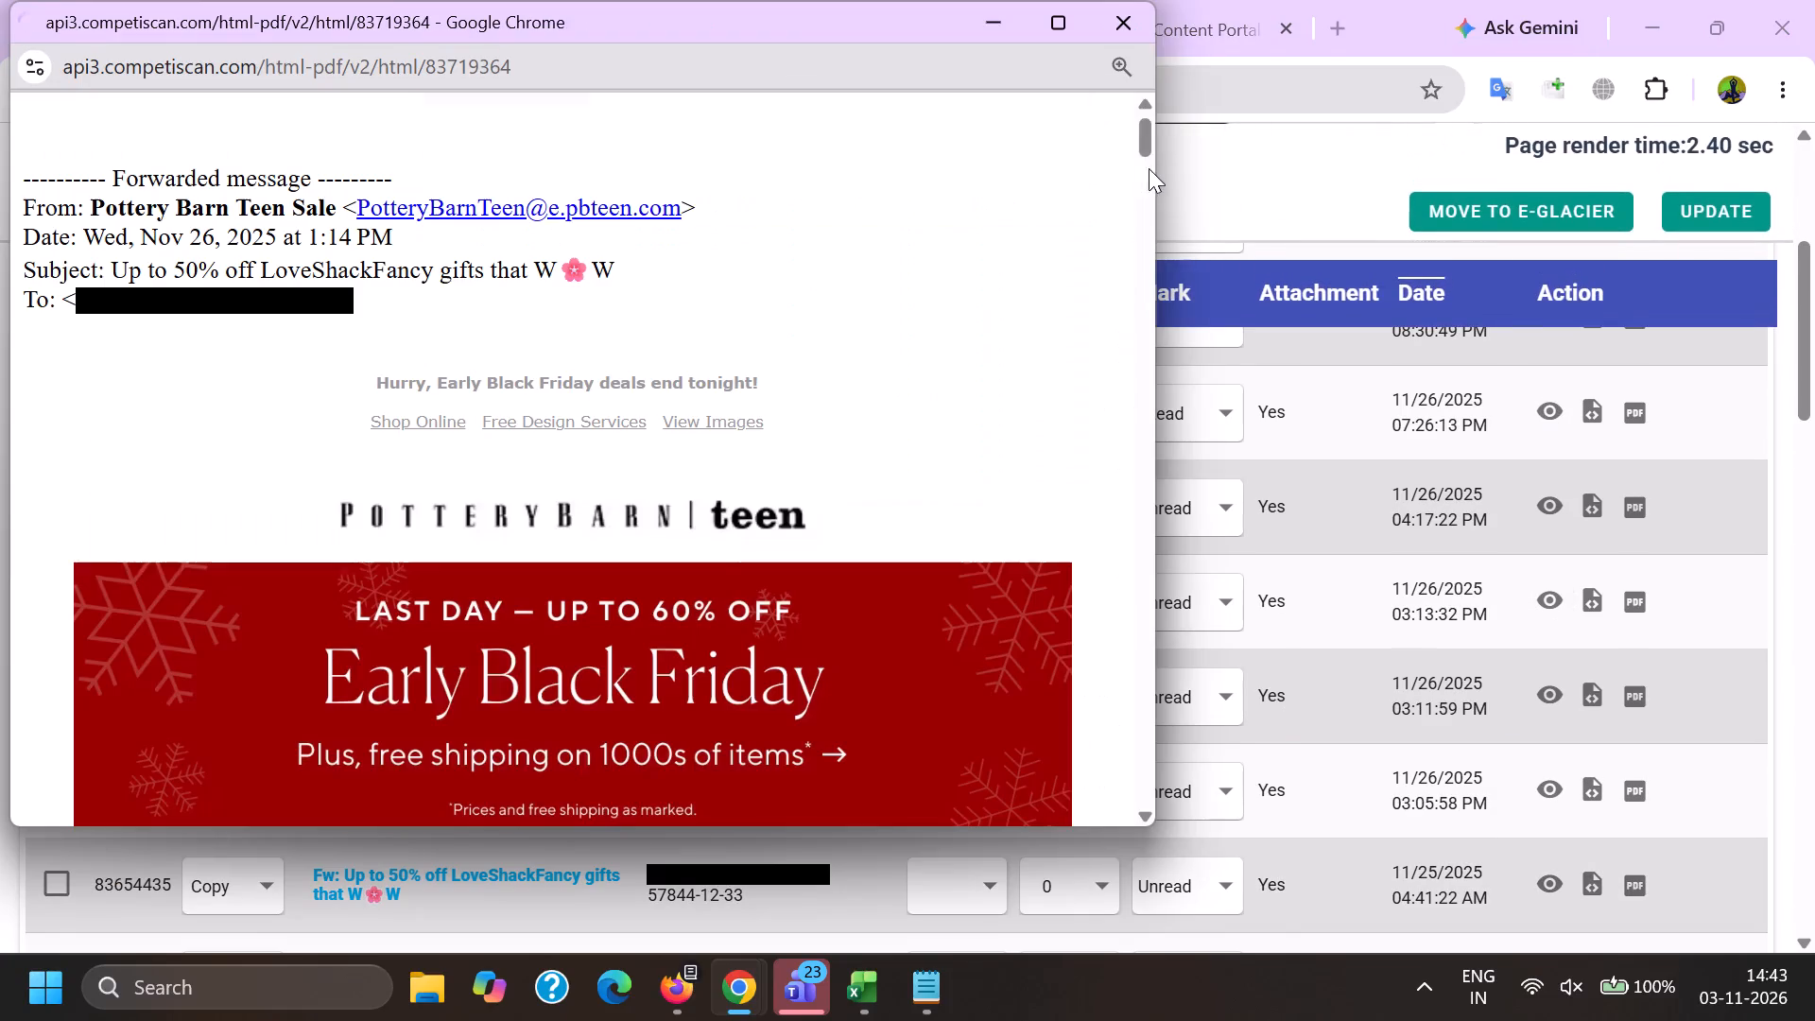
{"action": "left_click_drag", "start_coordinate": [1143, 133], "coordinate": [1071, 673]}
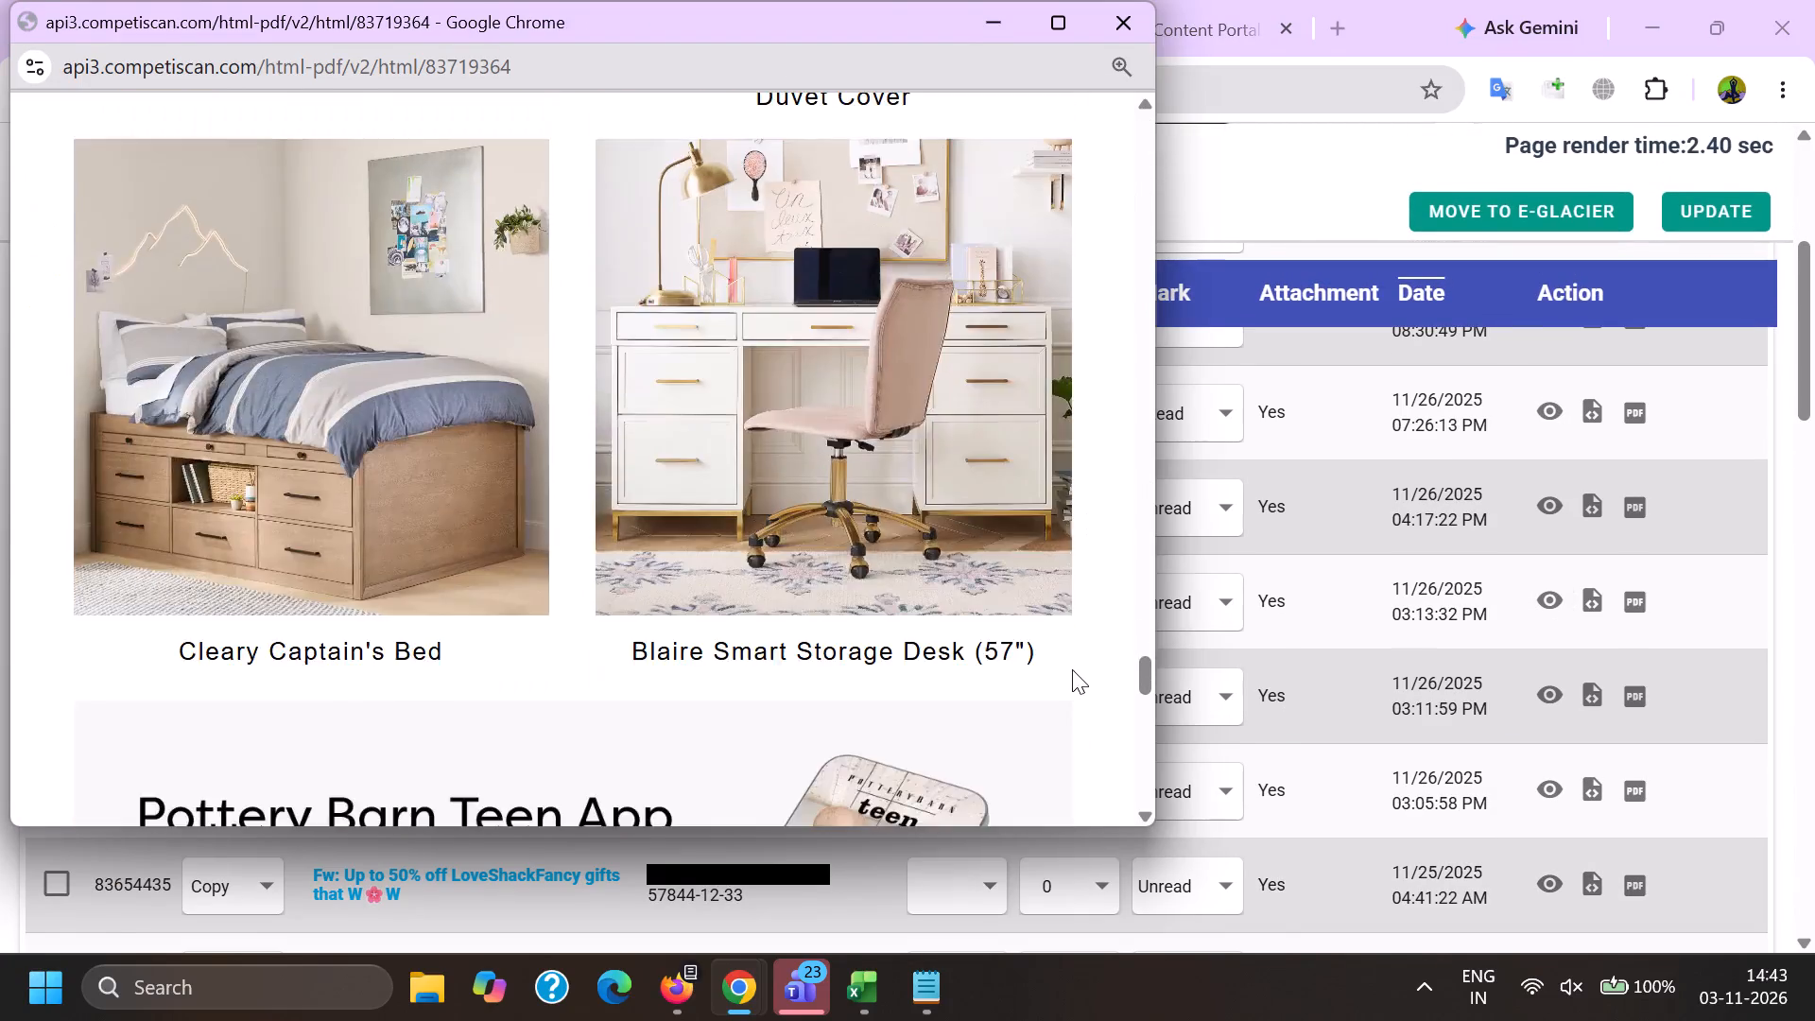
{"action": "key", "text": "alt+Tab"}
Preview the used records 83599178 and 83593285, check their headers, and continue through the November 22 records.
{"action": "scroll", "coordinate": [1092, 667], "scroll_direction": "down", "scroll_amount": 5}
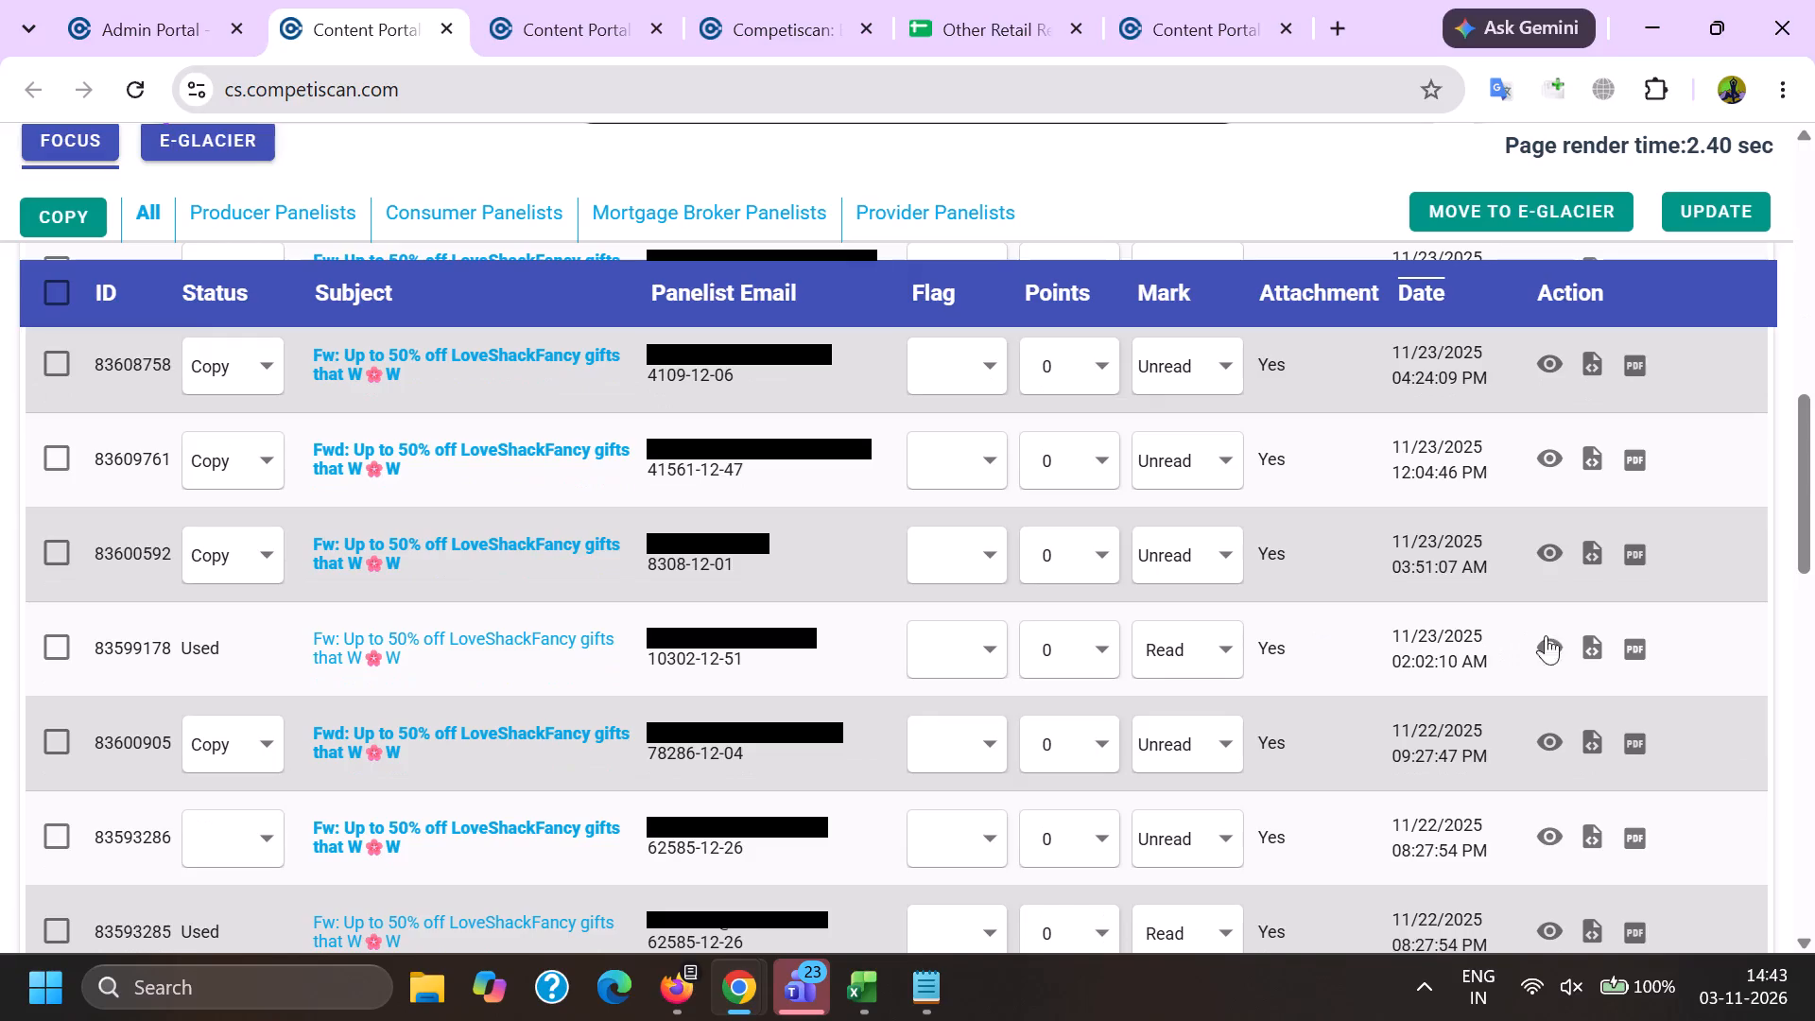
{"action": "left_click", "coordinate": [1564, 645]}
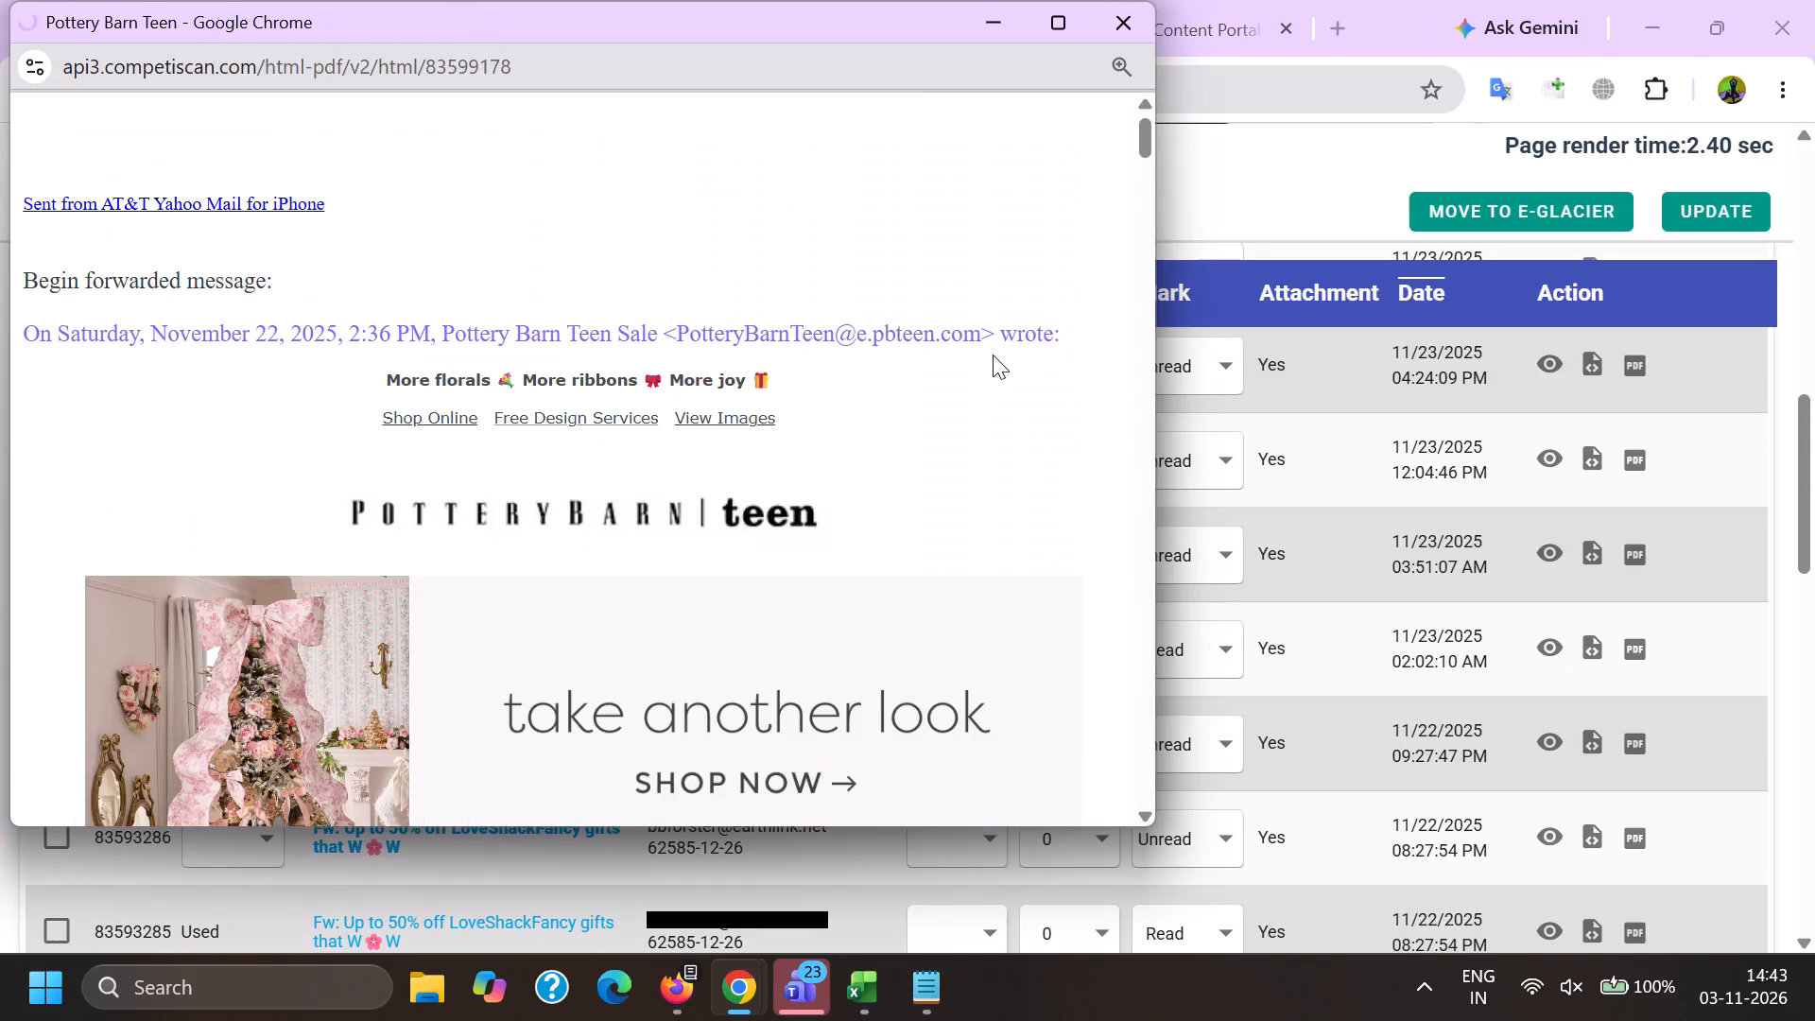
{"action": "key", "text": "alt+Tab"}
{"action": "scroll", "coordinate": [891, 554], "scroll_direction": "down", "scroll_amount": 2}
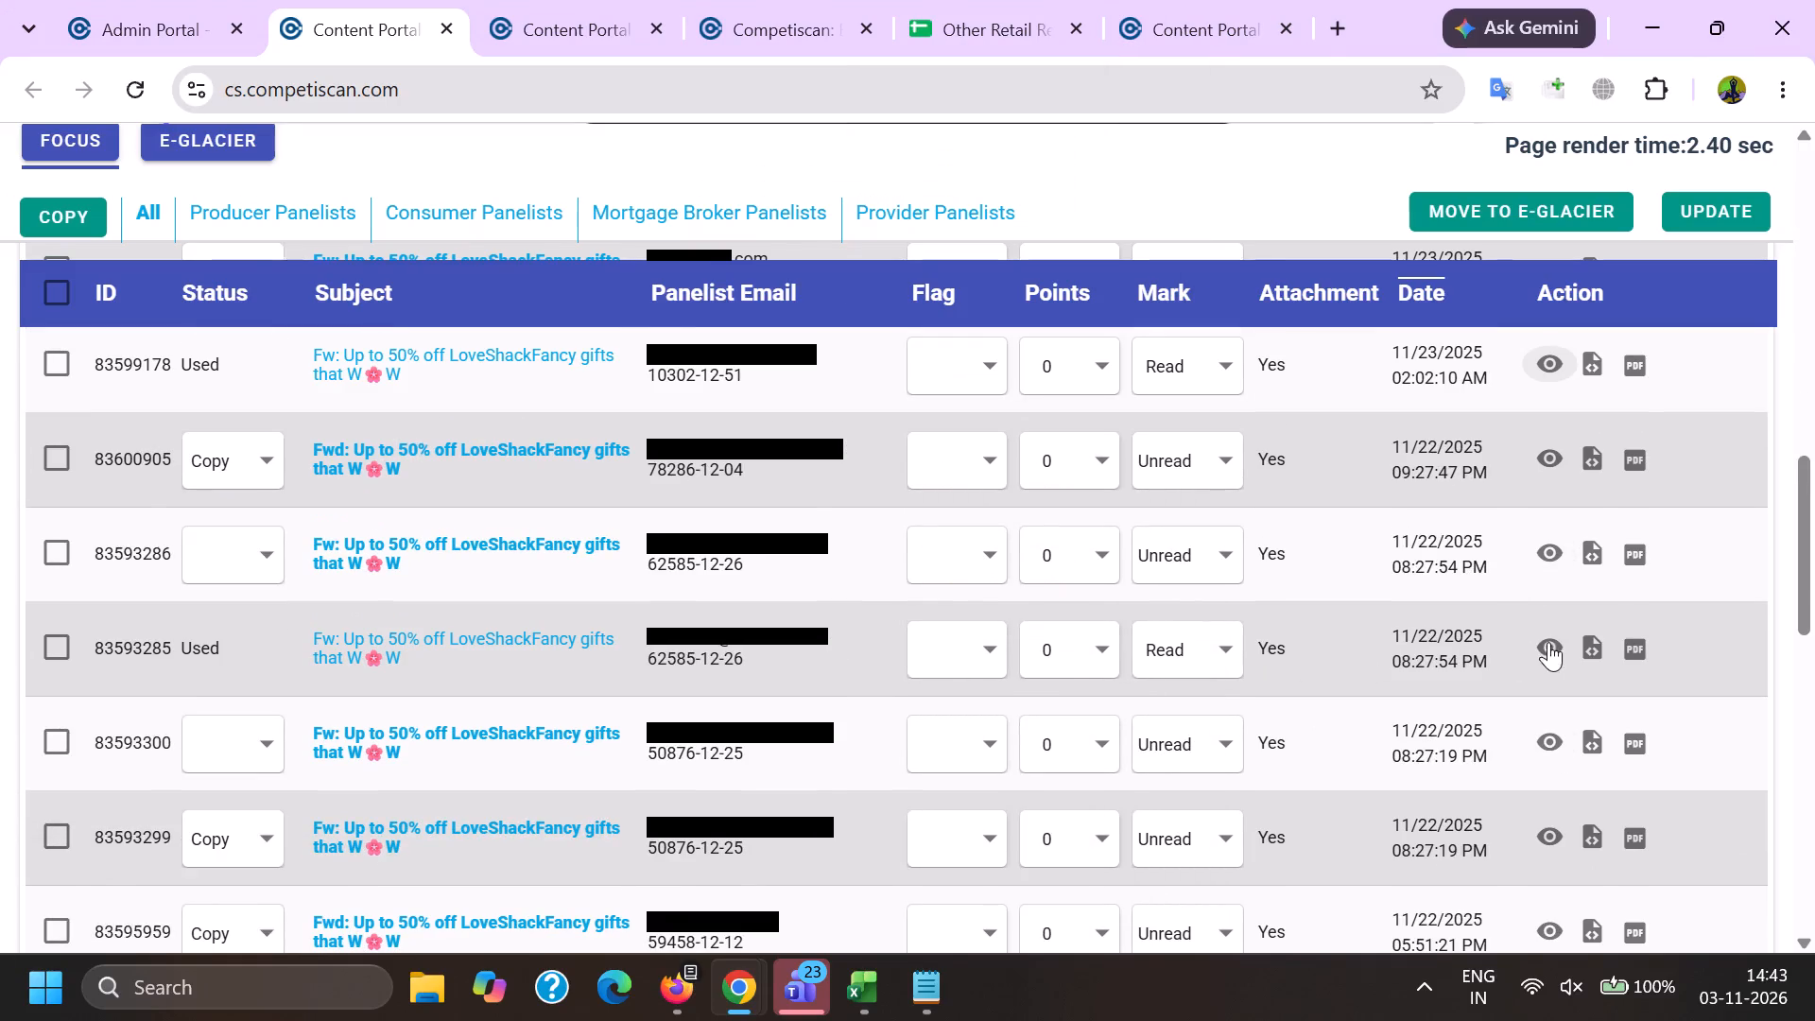
{"action": "left_click", "coordinate": [1549, 642]}
{"action": "left_click_drag", "start_coordinate": [1147, 138], "coordinate": [1144, 157]}
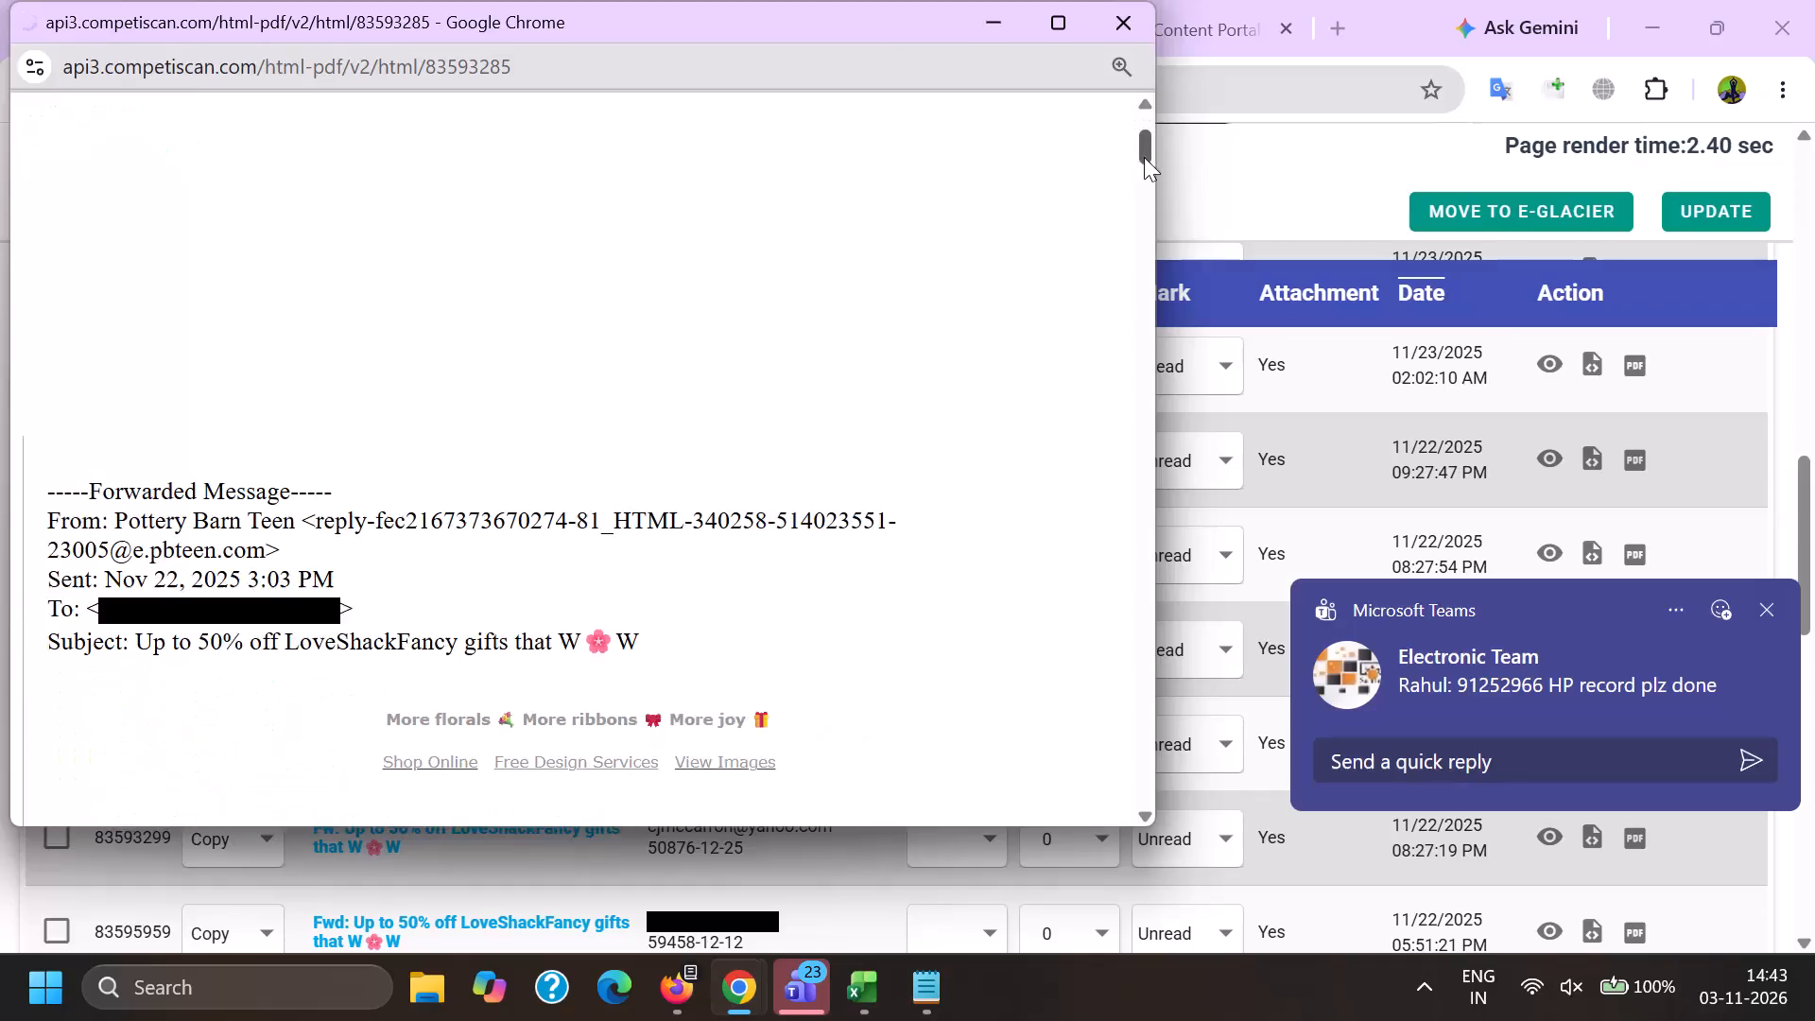
{"action": "left_click_drag", "start_coordinate": [1144, 157], "coordinate": [1143, 180]}
{"action": "key", "text": "alt+Tab"}
{"action": "scroll", "coordinate": [918, 472], "scroll_direction": "down", "scroll_amount": 5}
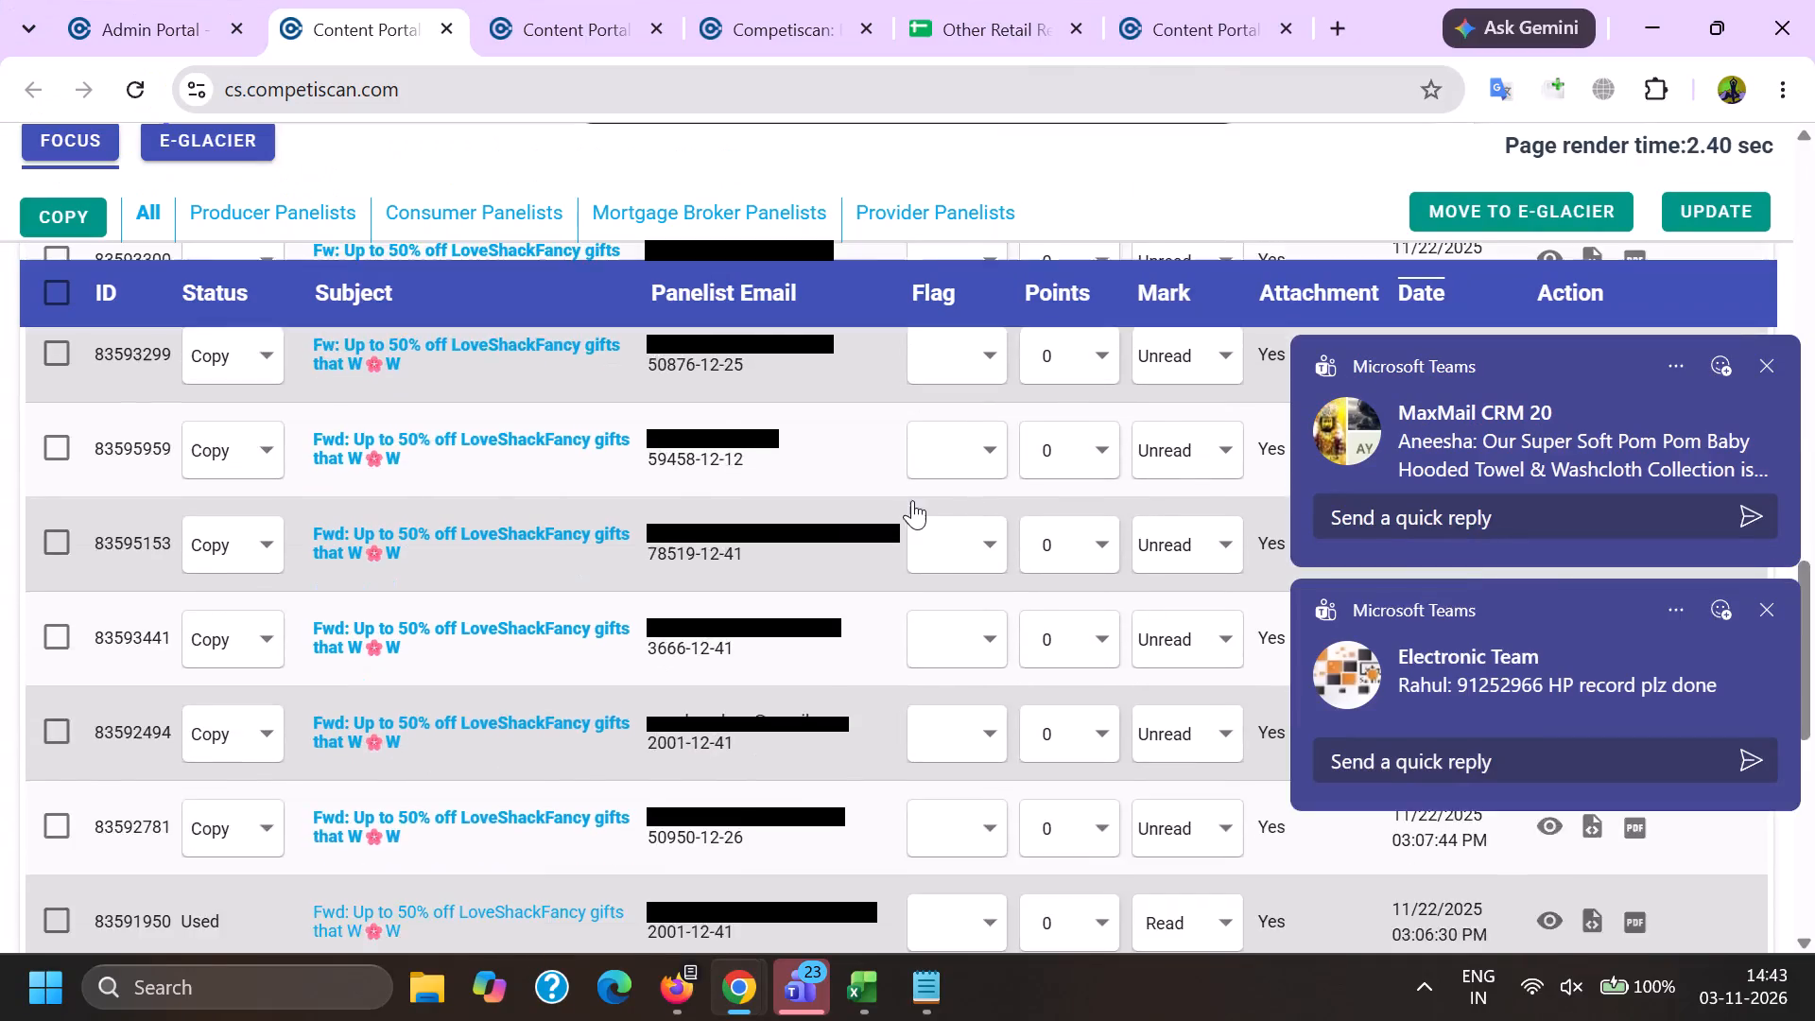
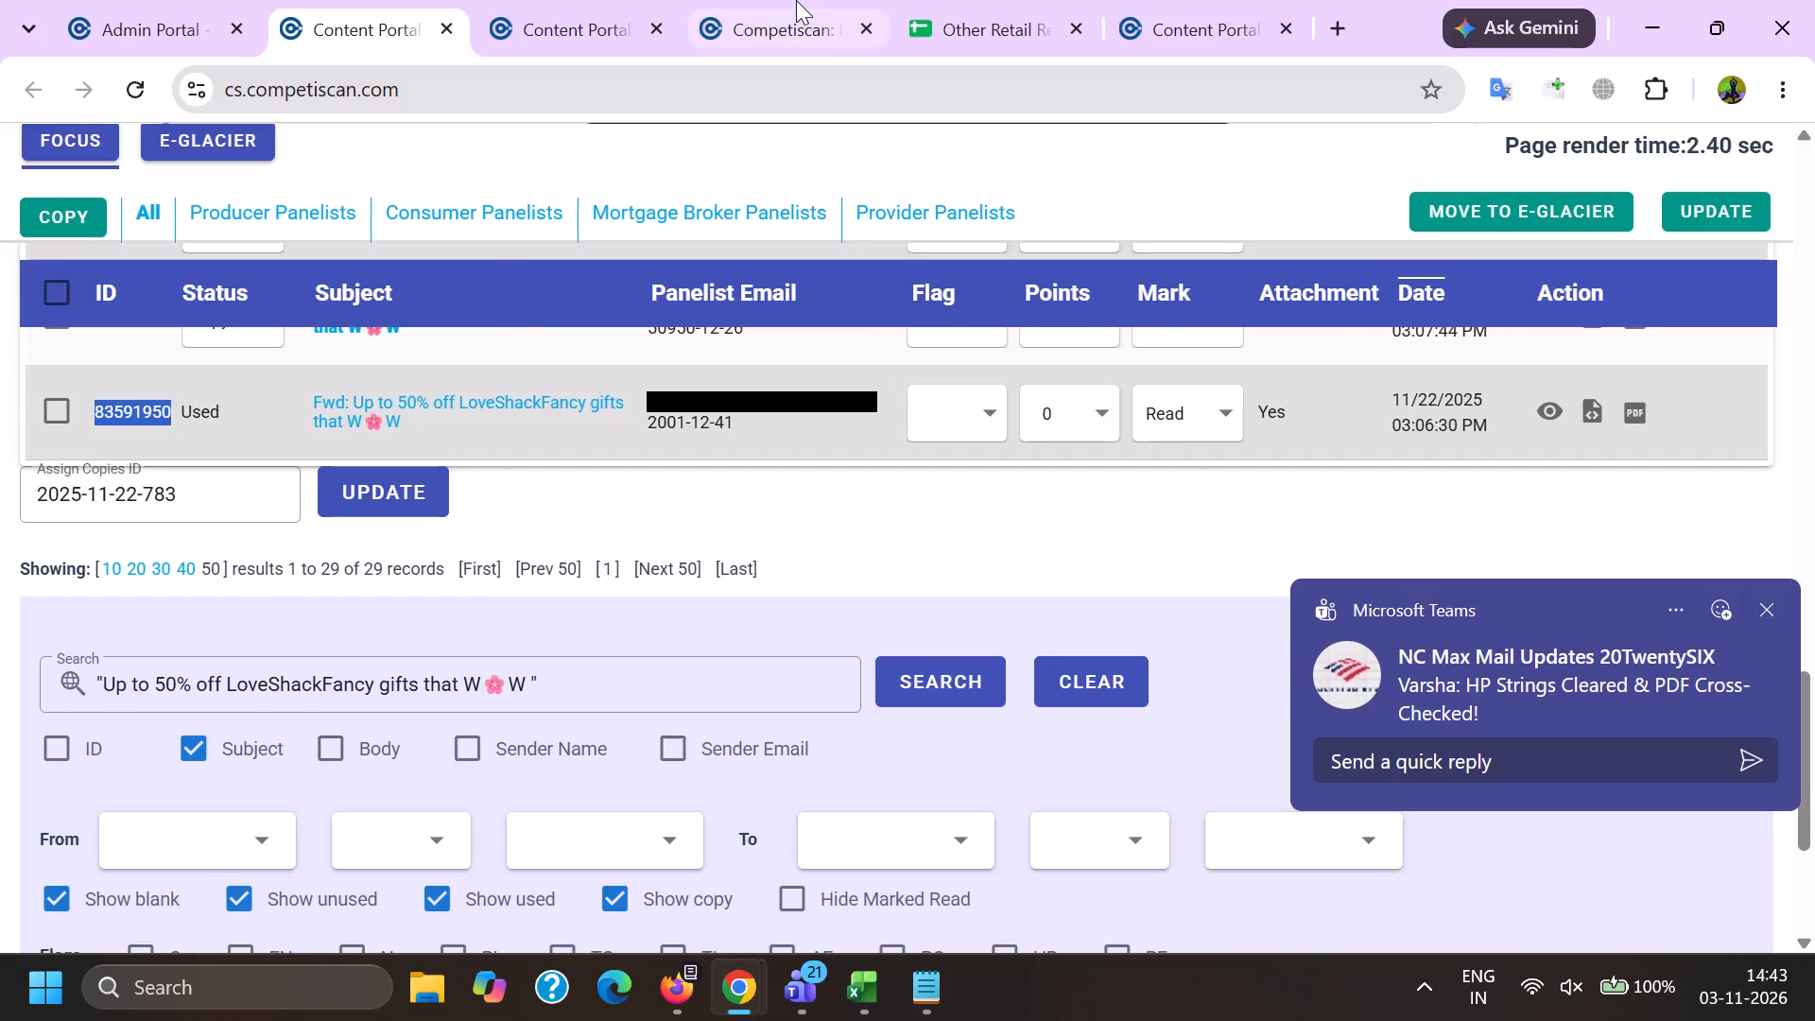
Search temp product management for the used record ID 83591950 and open its product entry in a separate tab.
{"action": "double_click", "coordinate": [661, 278]}
{"action": "triple_click", "coordinate": [660, 282]}
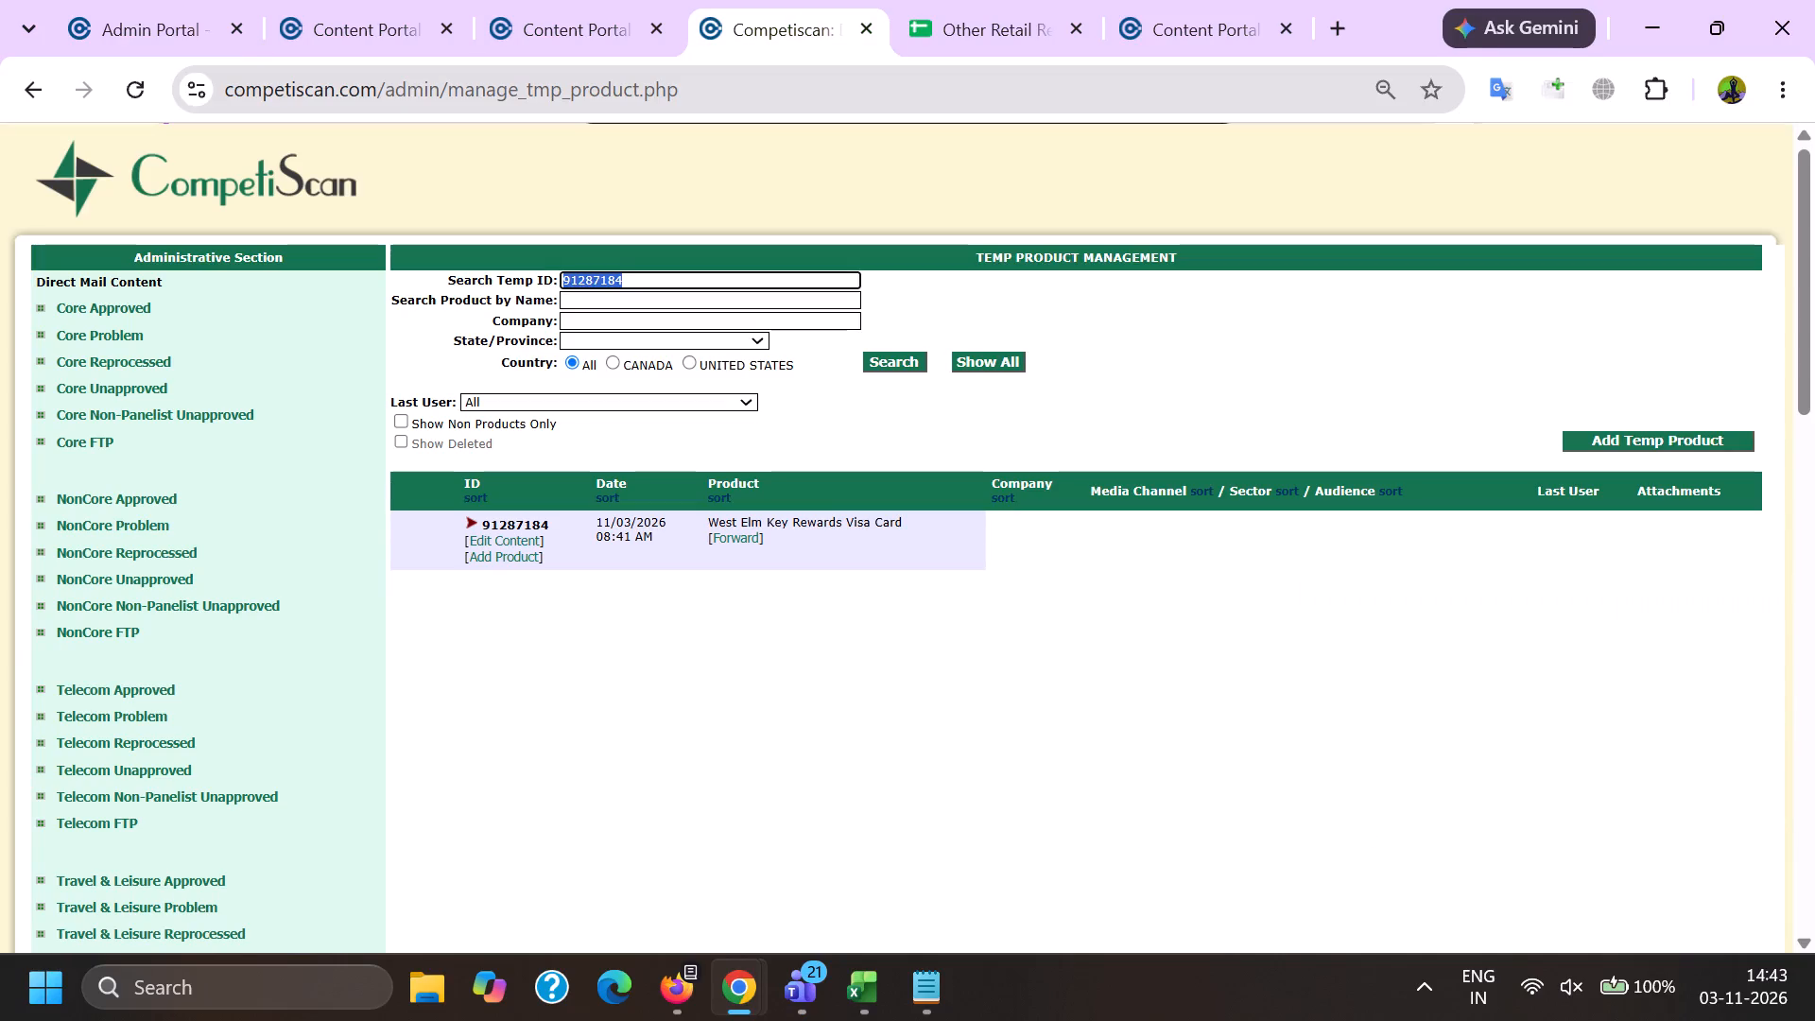
{"action": "key", "text": "ctrl+v"}
{"action": "key", "text": "Return"}
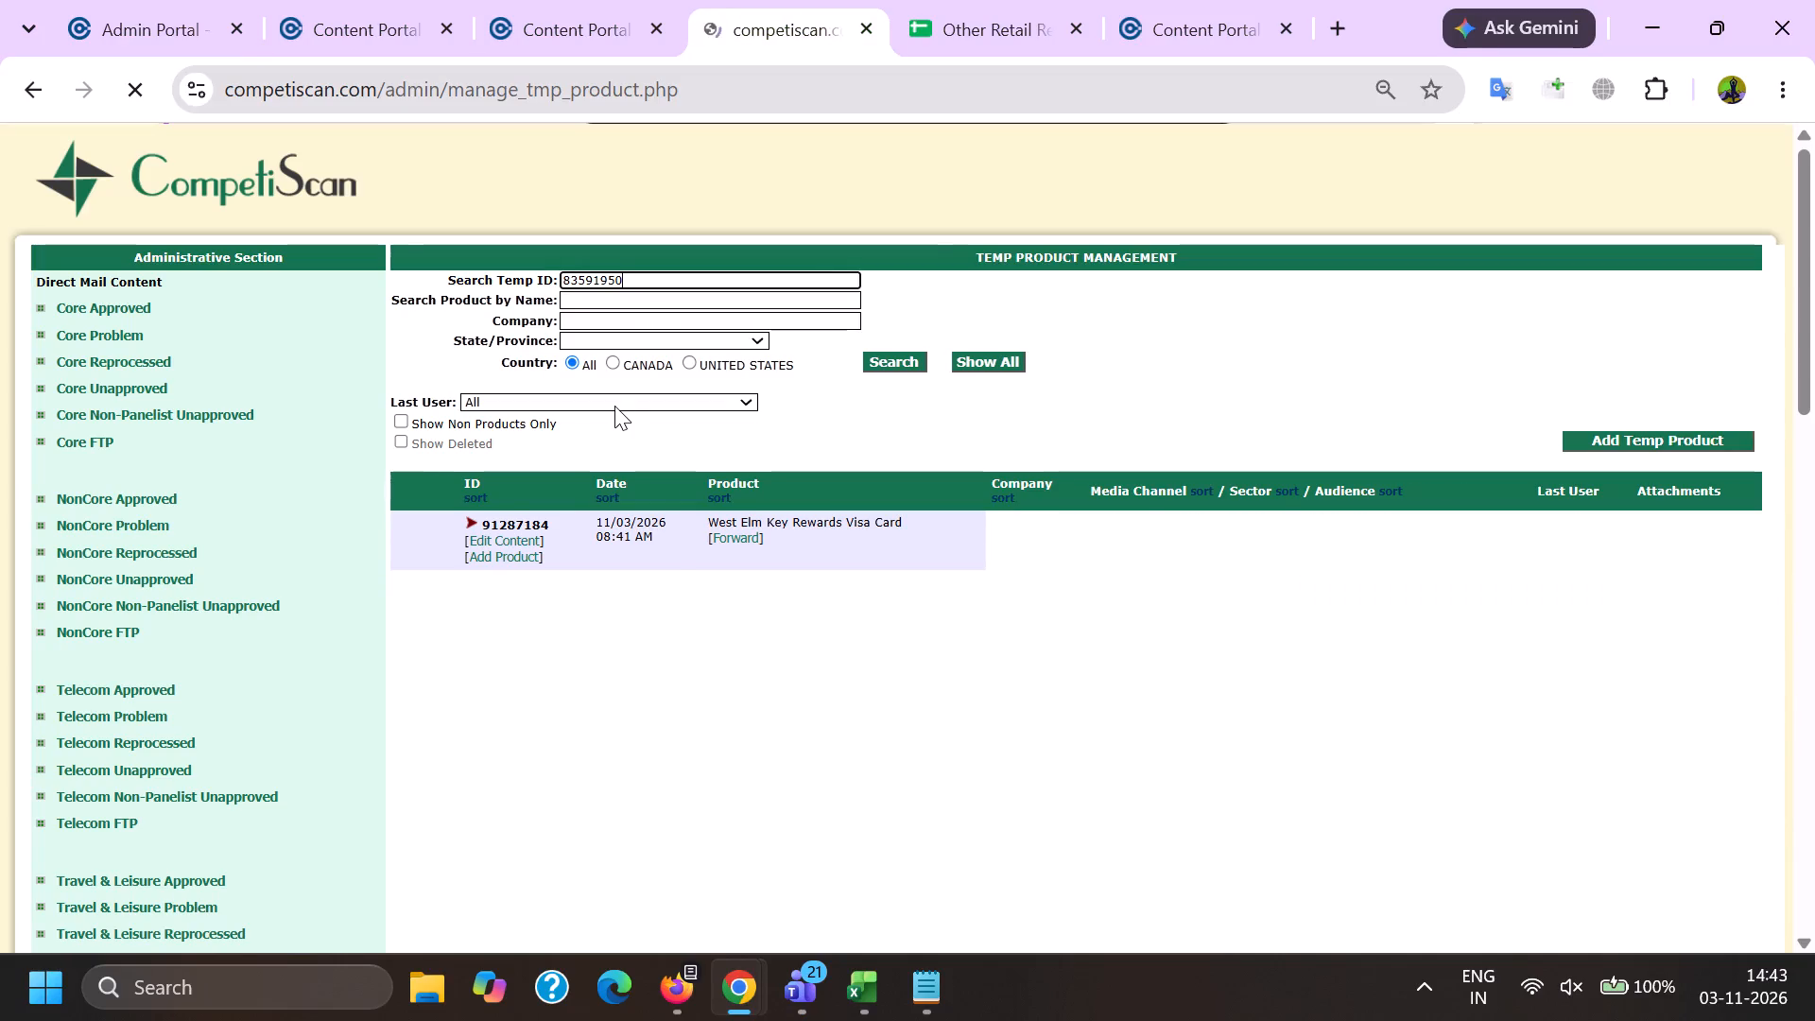
{"action": "left_click", "coordinate": [727, 529], "text": "ctrl"}
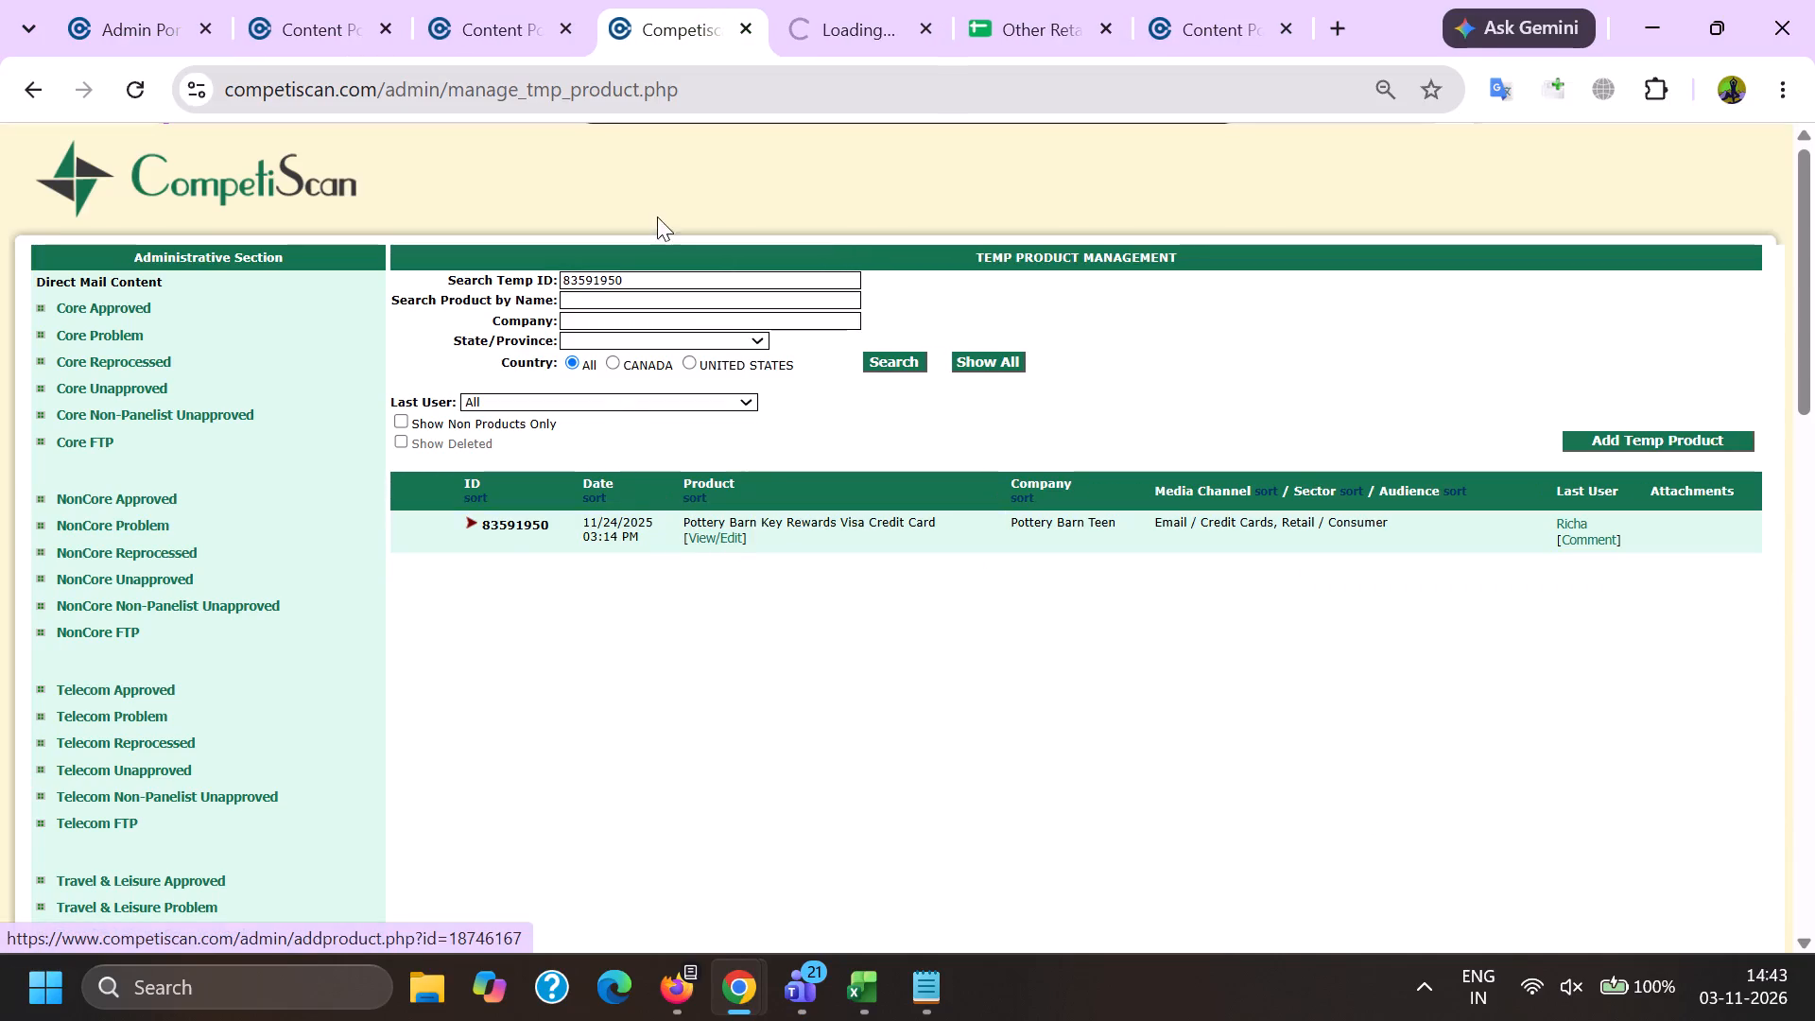
Return to the copy record 83710390, copy its ID, and change its status to blank.
{"action": "left_click", "coordinate": [537, 0]}
{"action": "double_click", "coordinate": [542, 106]}
{"action": "key", "text": "ctrl+c"}
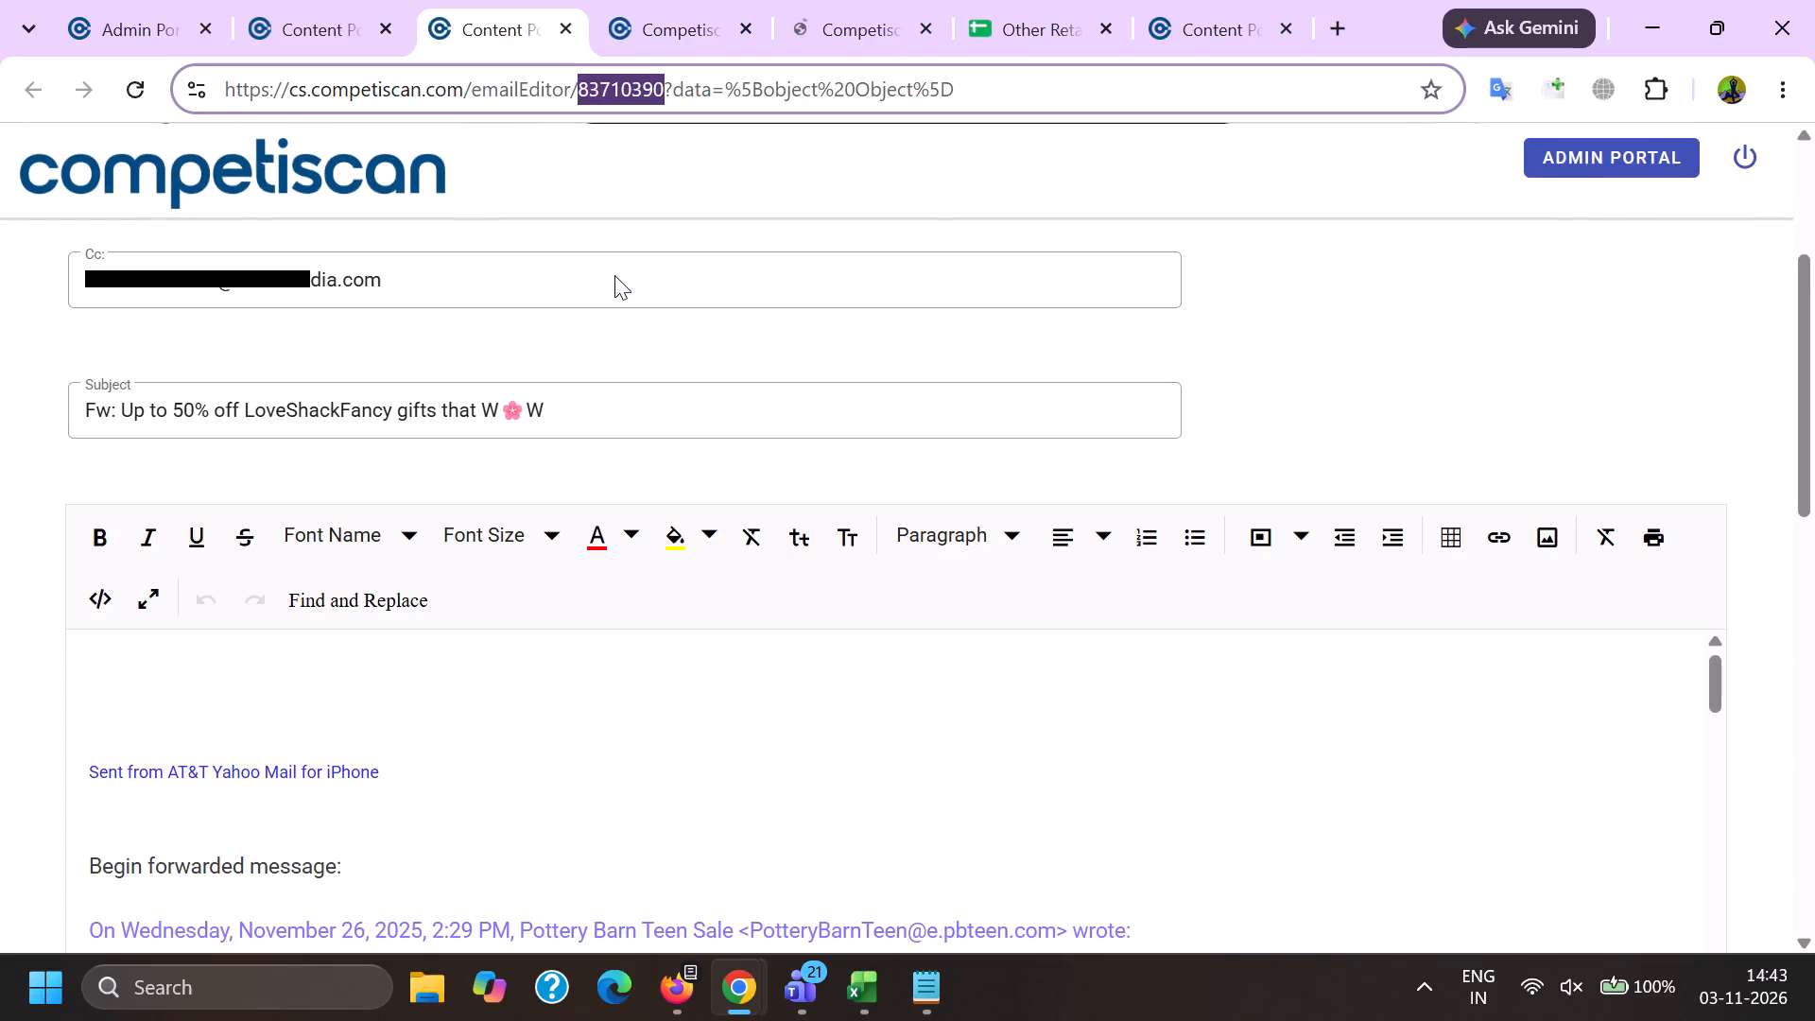
{"action": "scroll", "coordinate": [277, 690], "scroll_direction": "up", "scroll_amount": 5}
{"action": "double_click", "coordinate": [278, 346]}
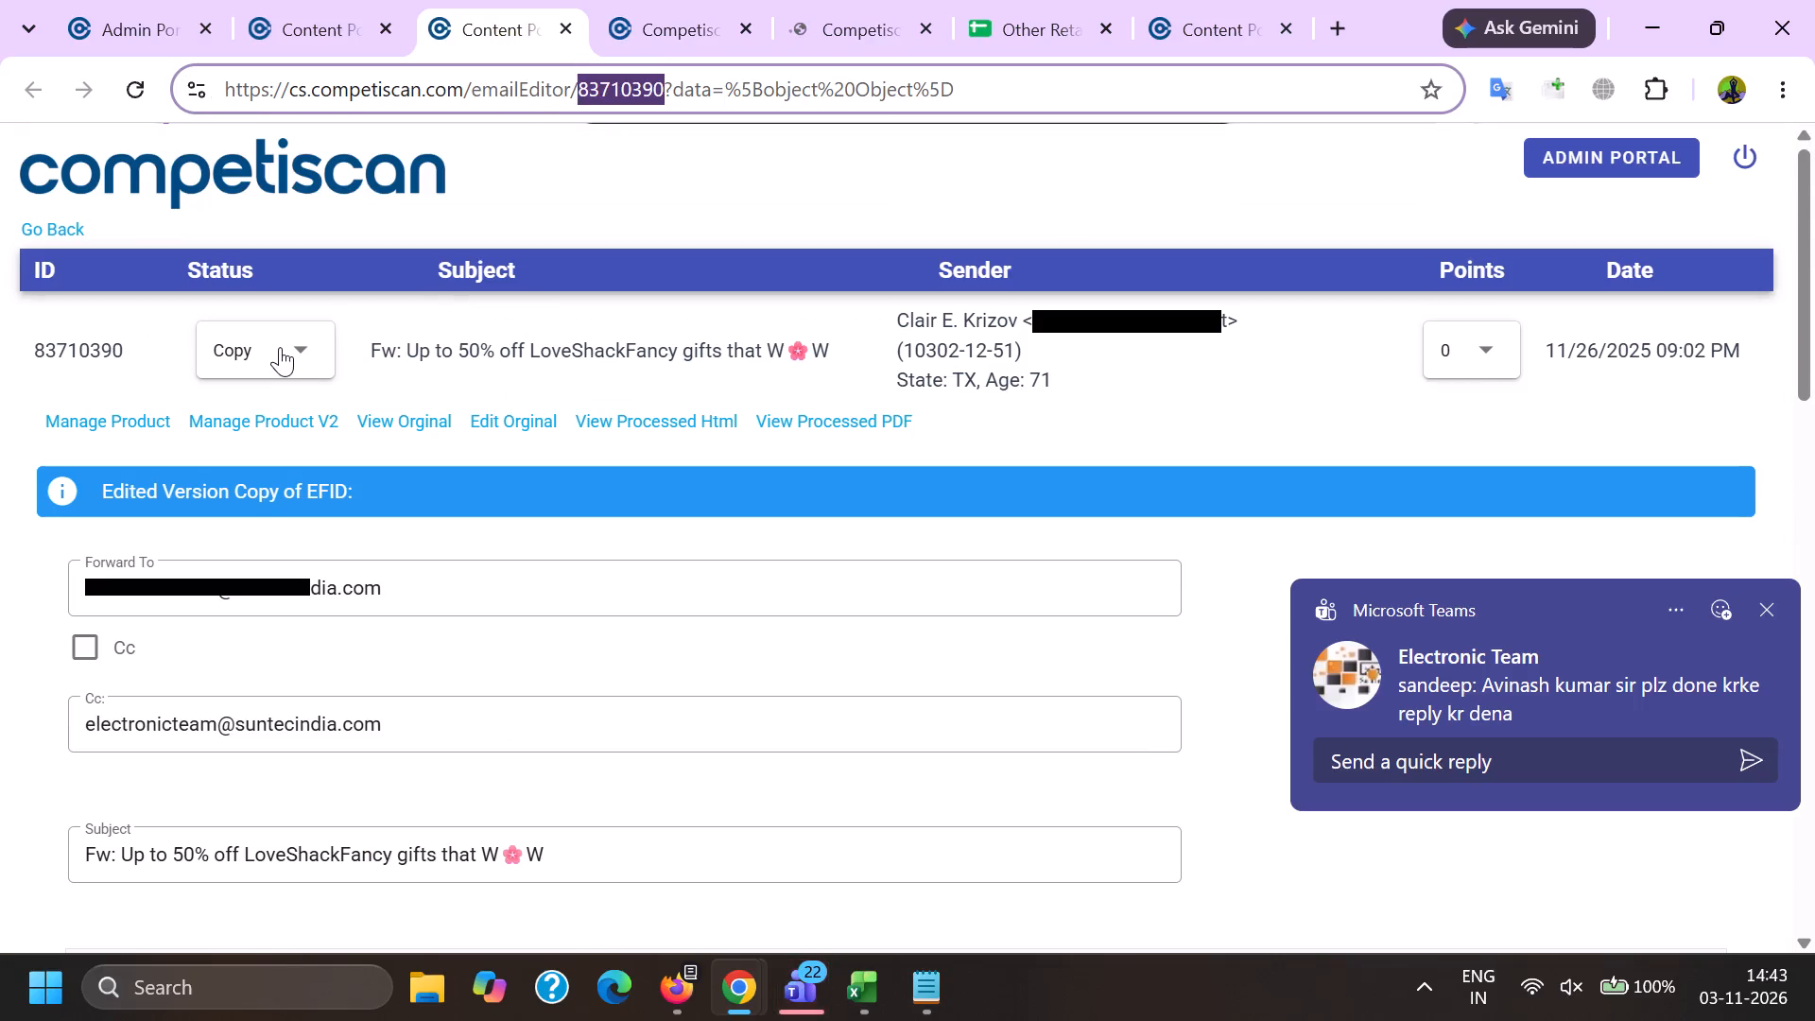
{"action": "left_click", "coordinate": [276, 349]}
{"action": "left_click", "coordinate": [270, 354]}
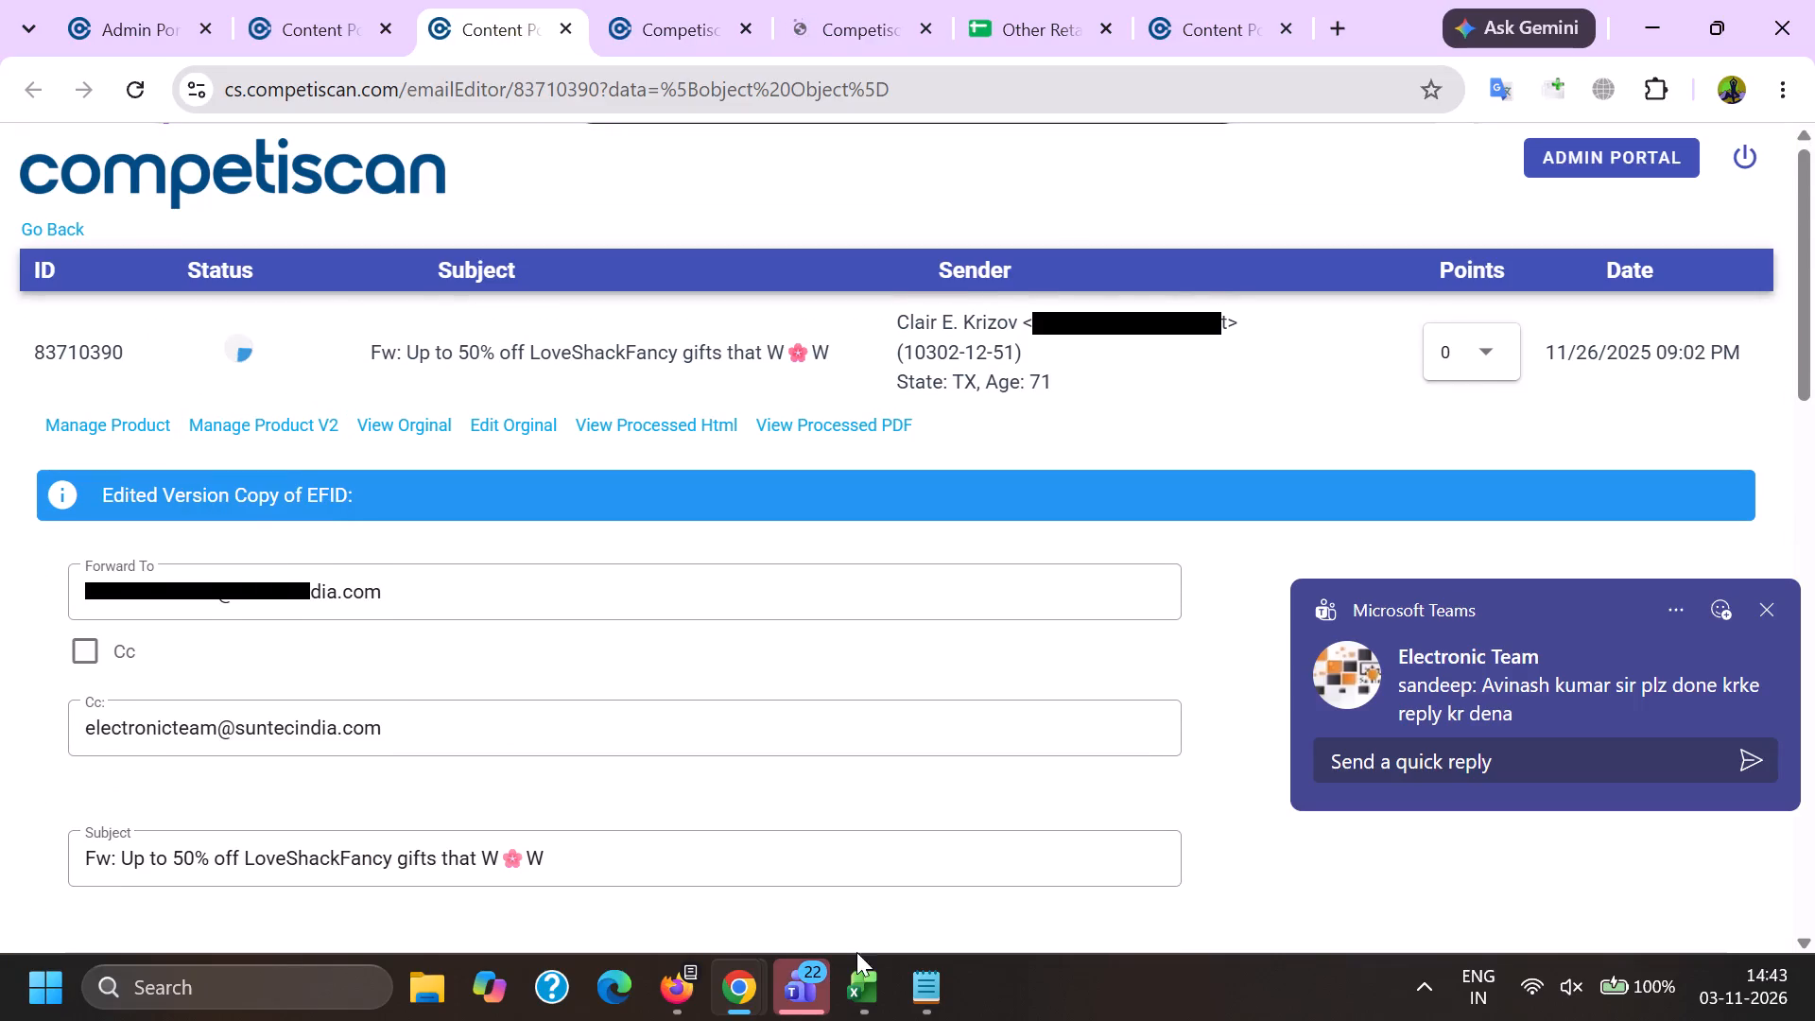
{"action": "left_click", "coordinate": [860, 1006]}
{"action": "left_click", "coordinate": [1065, 889]}
{"action": "left_click", "coordinate": [191, 563]}
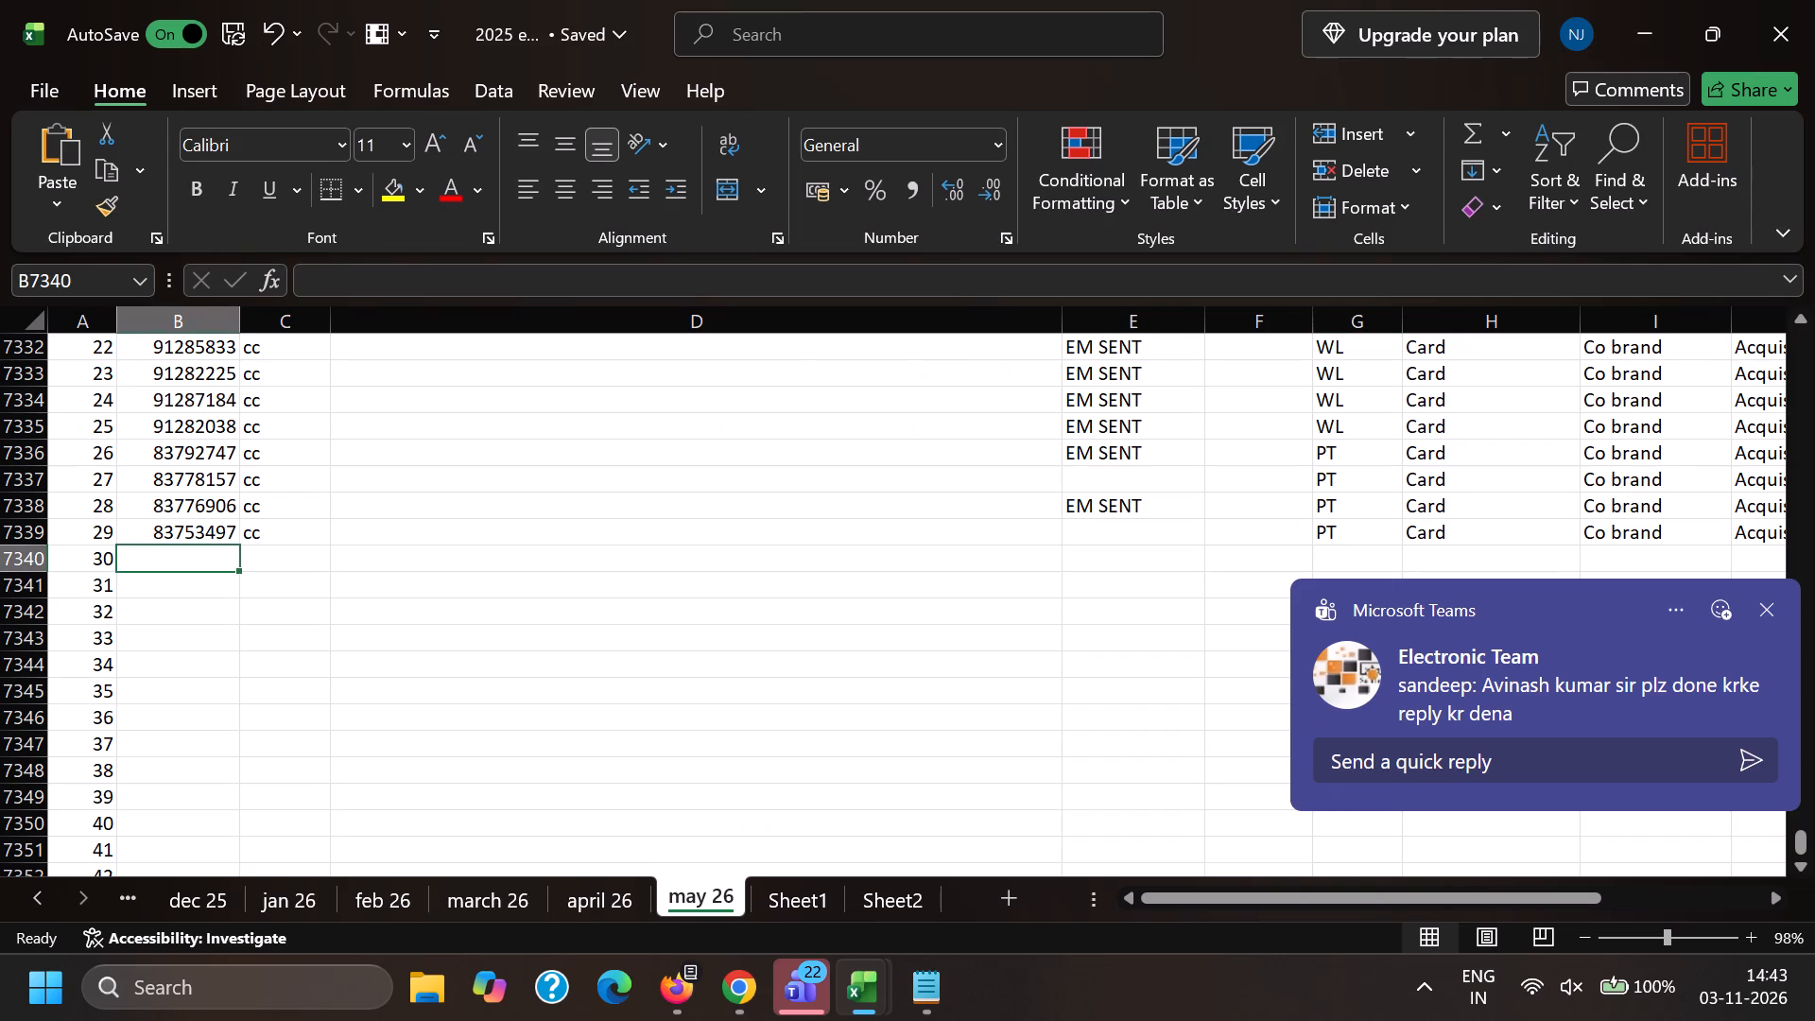
{"action": "key", "text": "ctrl+v"}
{"action": "left_click", "coordinate": [272, 558]}
{"action": "key", "text": "c"}
{"action": "type", "text": "cd"}
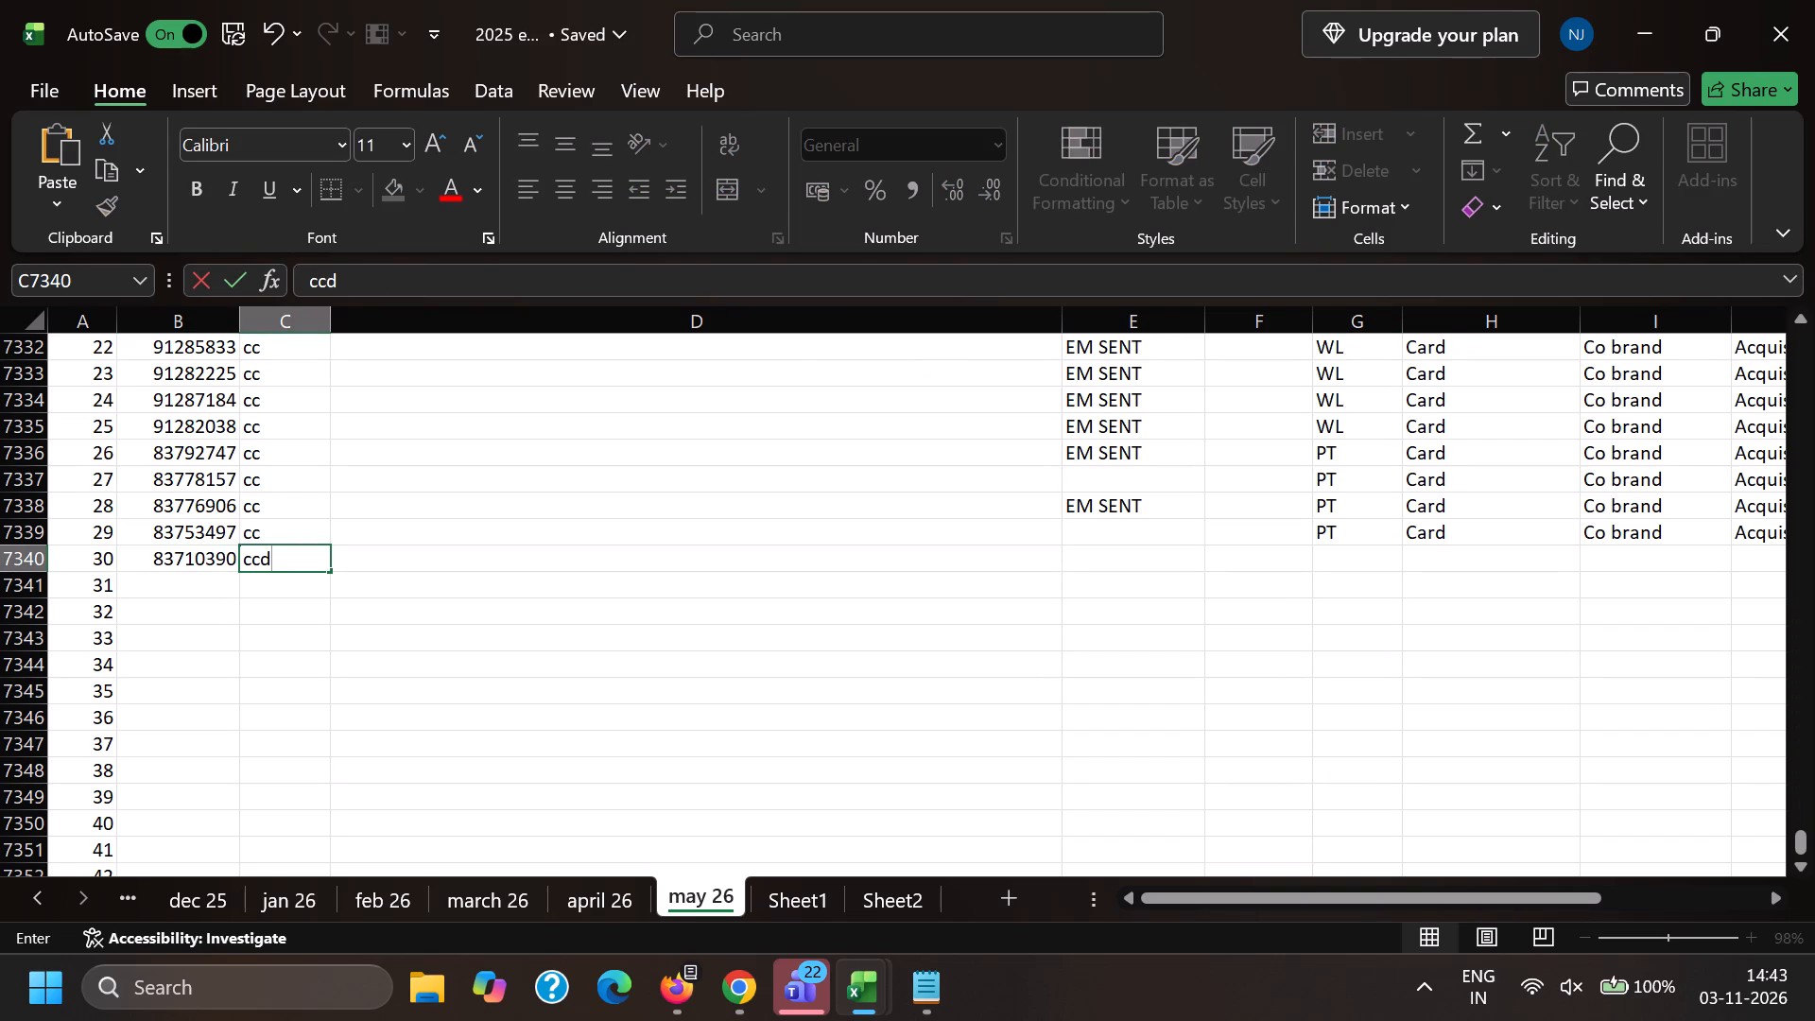
{"action": "key", "text": "BackSpace"}
Copy the PT, Card, Co brand and Acquisition entries from row 7339 into row 7340.
{"action": "key", "text": "Right"}
{"action": "key", "text": "Right"}
{"action": "key", "text": "Right"}
{"action": "key", "text": "Right"}
{"action": "key", "text": "Right"}
{"action": "key", "text": "Left"}
{"action": "key", "text": "Down"}
{"action": "key", "text": "Up"}
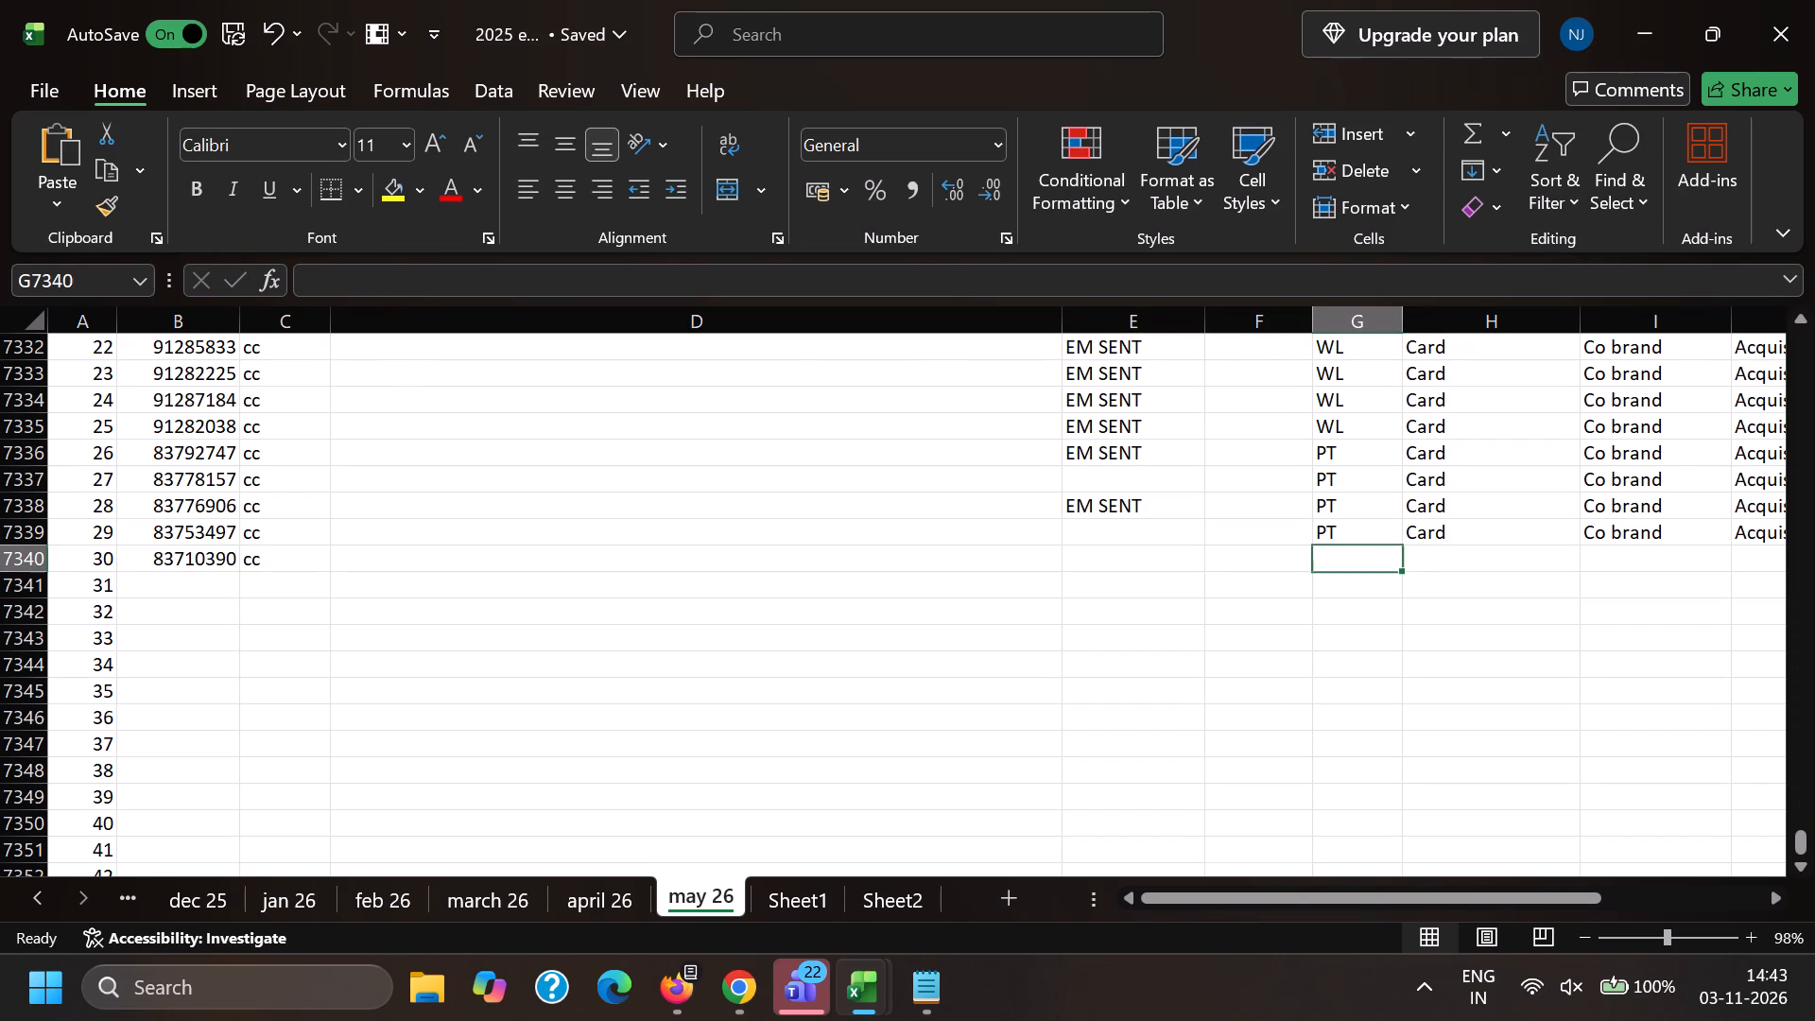
{"action": "key", "text": "Up"}
{"action": "key", "text": "shift+Right"}
{"action": "key", "text": "shift+Right"}
{"action": "key", "text": "shift+Right"}
{"action": "key", "text": "ctrl+c"}
{"action": "key", "text": "Down"}
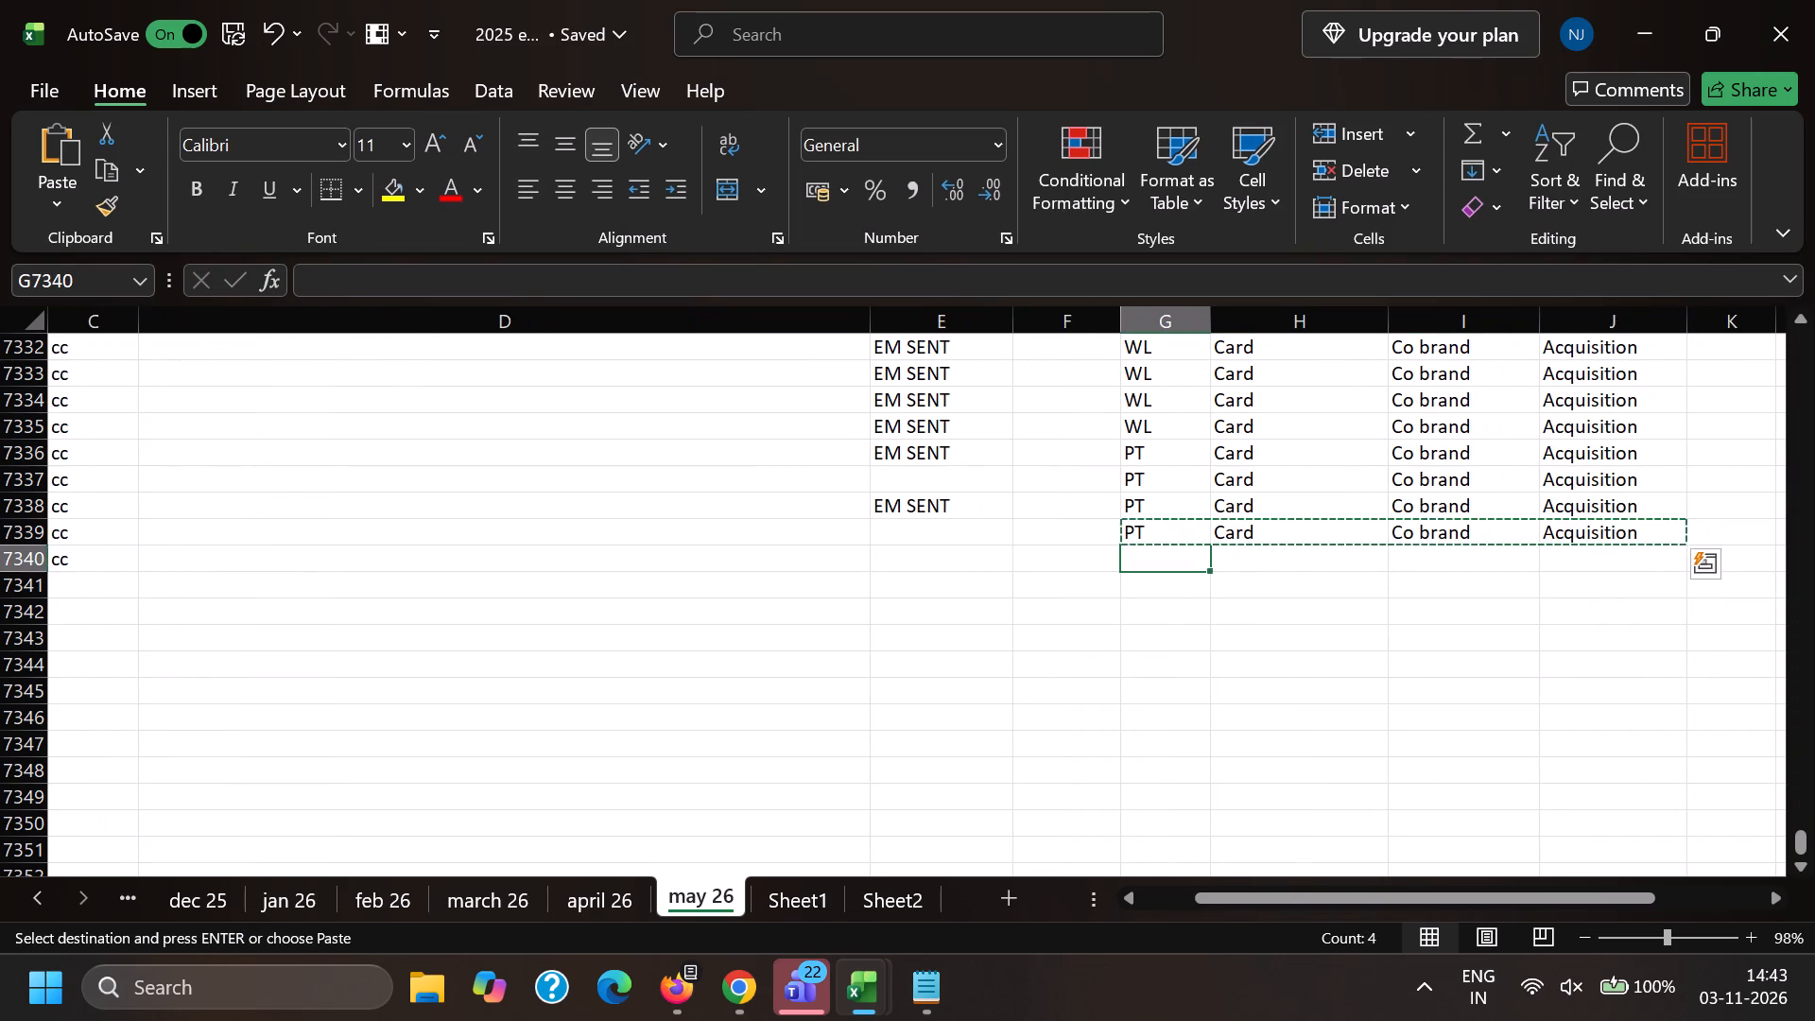
{"action": "key", "text": "ctrl+v"}
{"action": "key", "text": "Left"}
{"action": "key", "text": "Left"}
{"action": "key", "text": "Left"}
{"action": "key", "text": "Left"}
{"action": "key", "text": "Left"}
{"action": "key", "text": "Left"}
{"action": "key", "text": "Left"}
{"action": "key", "text": "Left"}
{"action": "key", "text": "Left"}
{"action": "key", "text": "alt+Tab"}
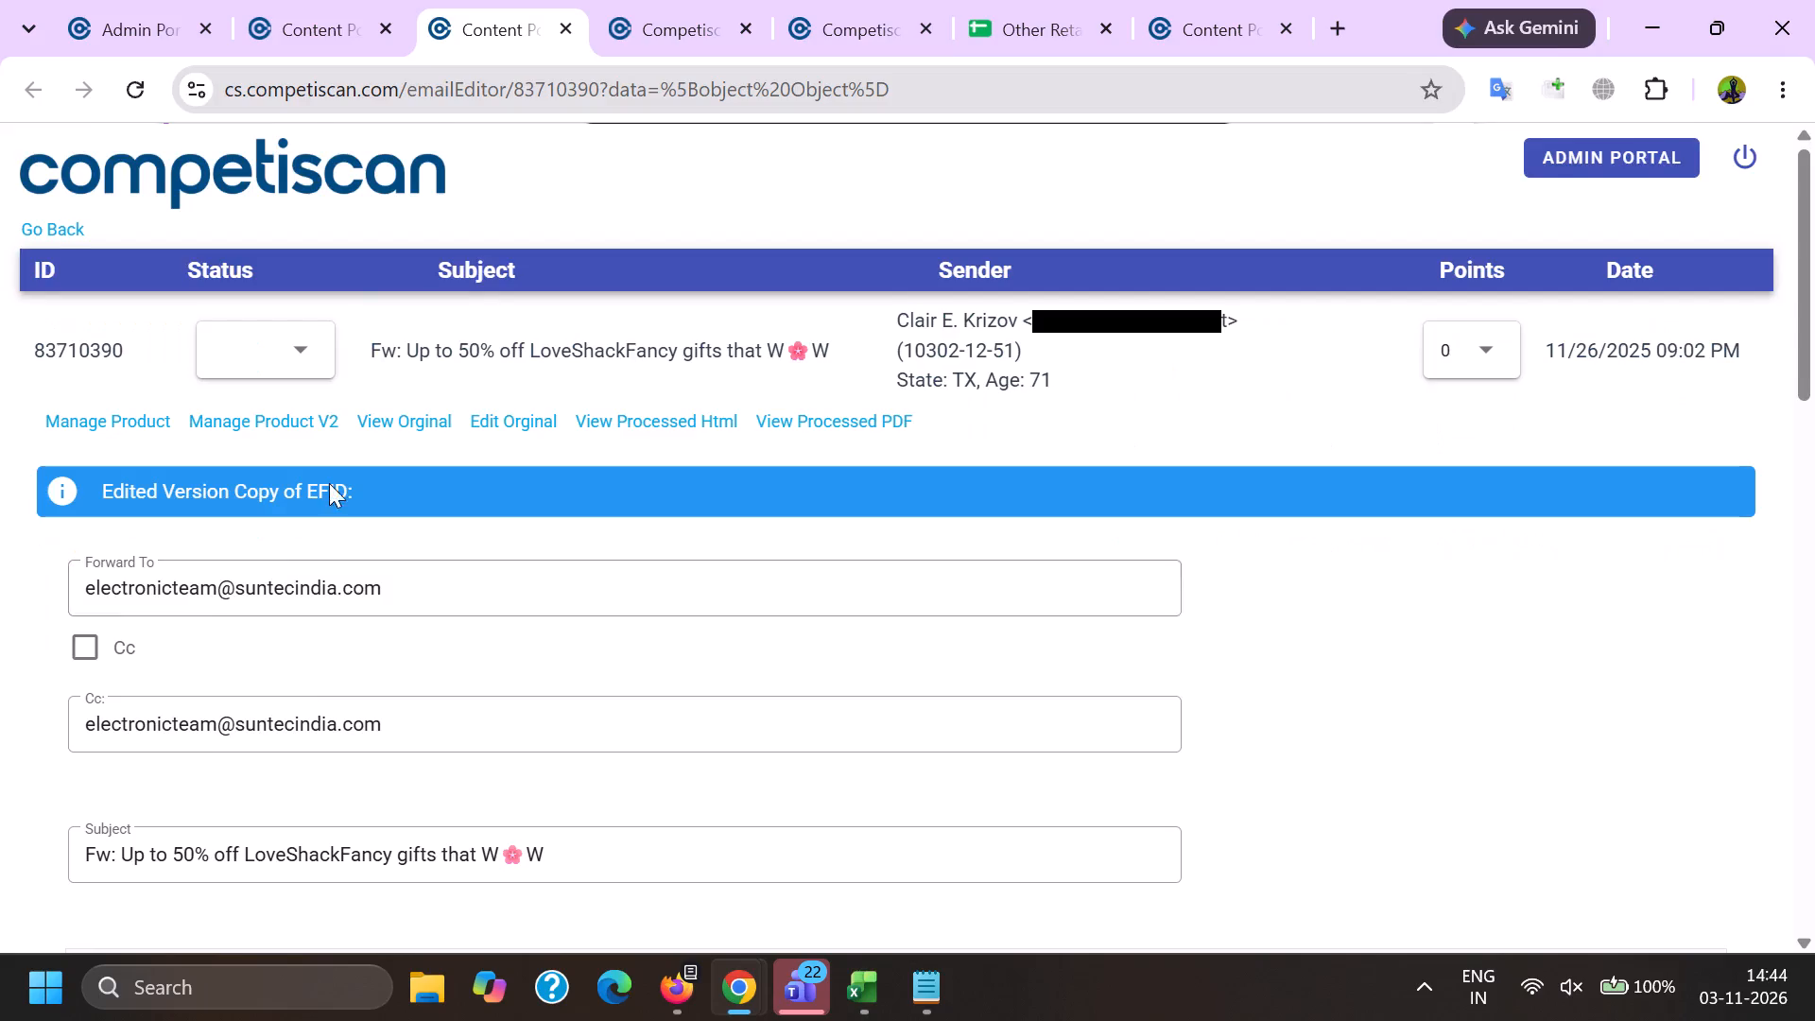
{"action": "scroll", "coordinate": [334, 456], "scroll_direction": "down", "scroll_amount": 2}
{"action": "scroll", "coordinate": [319, 560], "scroll_direction": "down", "scroll_amount": 2}
{"action": "left_click", "coordinate": [663, 0]}
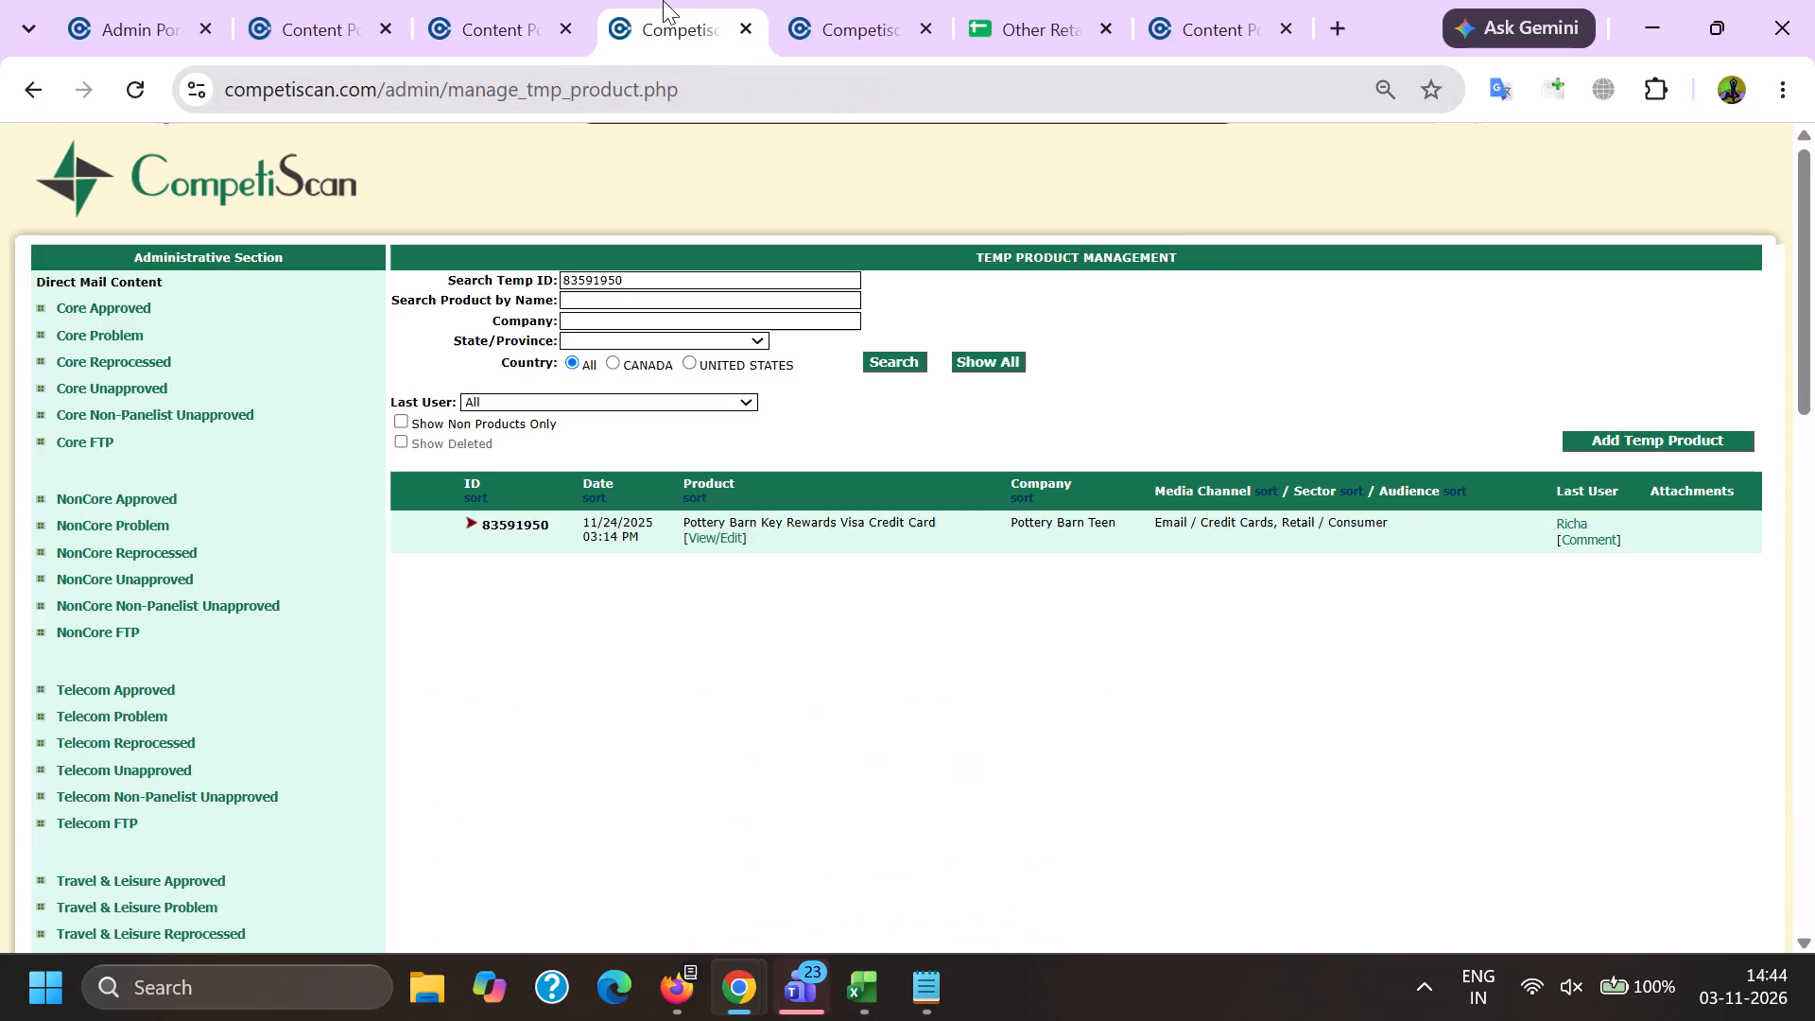
{"action": "left_click", "coordinate": [512, 0]}
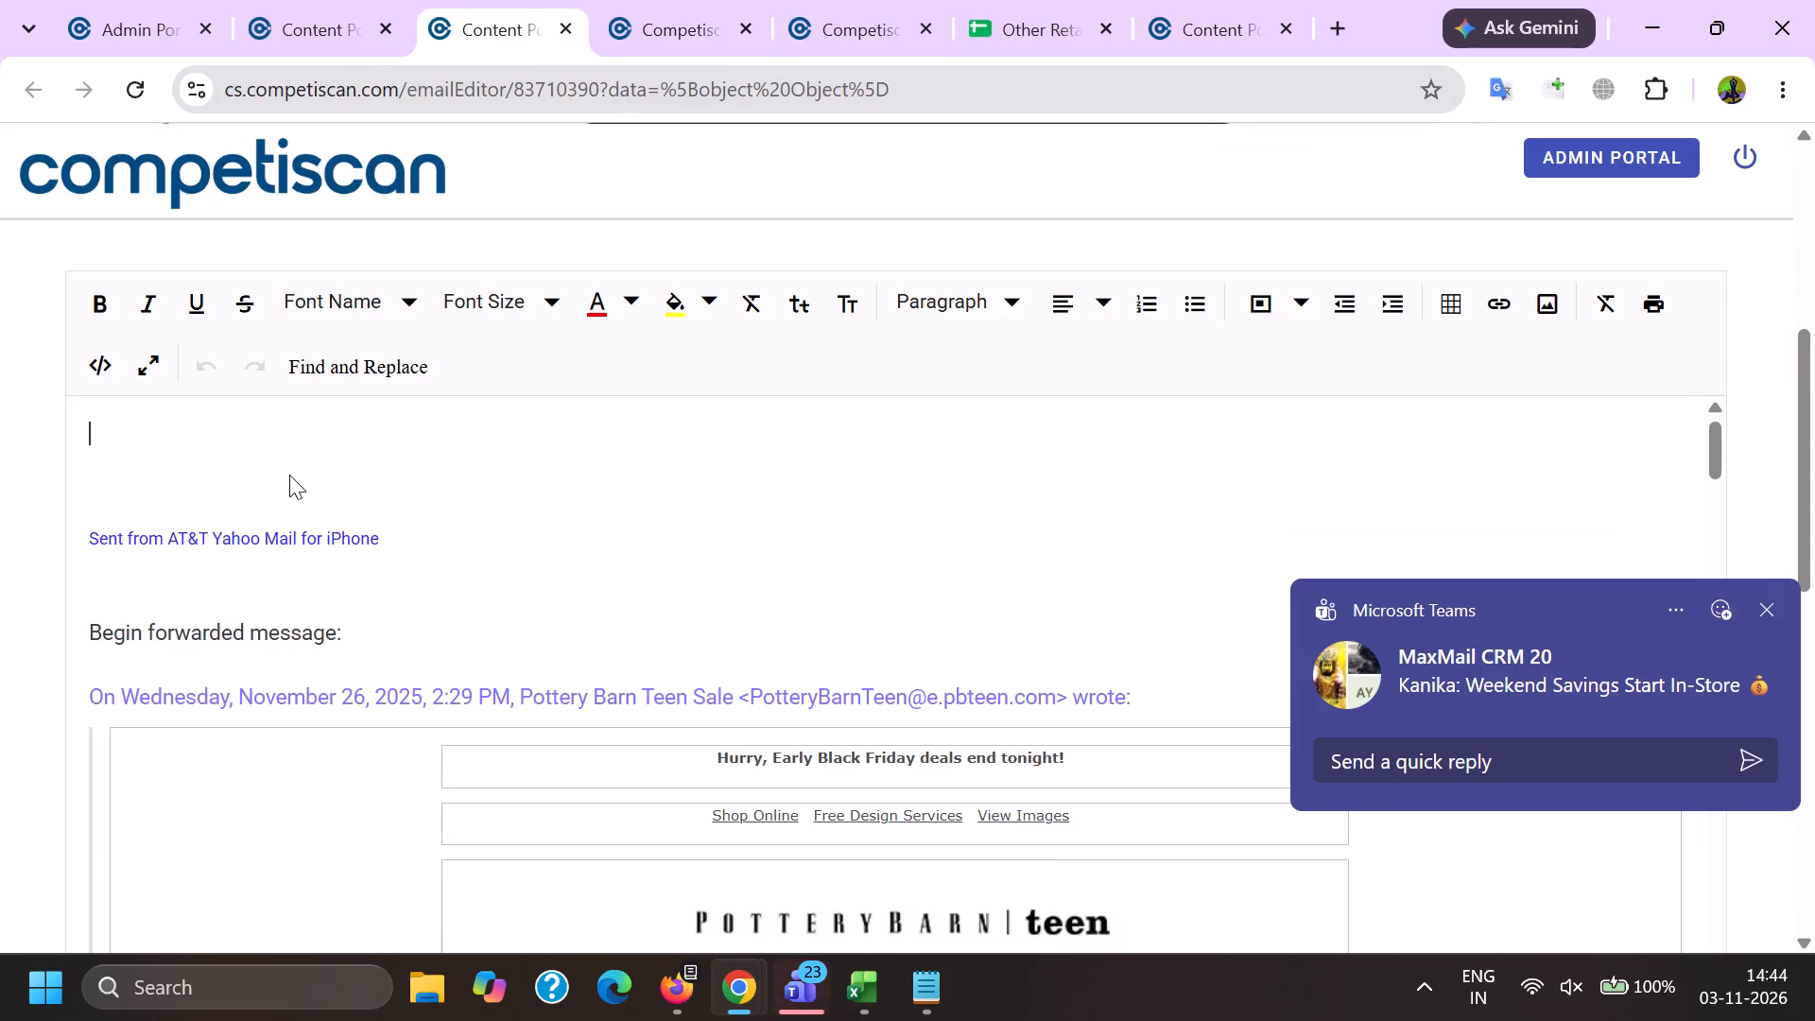
{"action": "key", "text": "o"}
{"action": "key", "text": "m"}
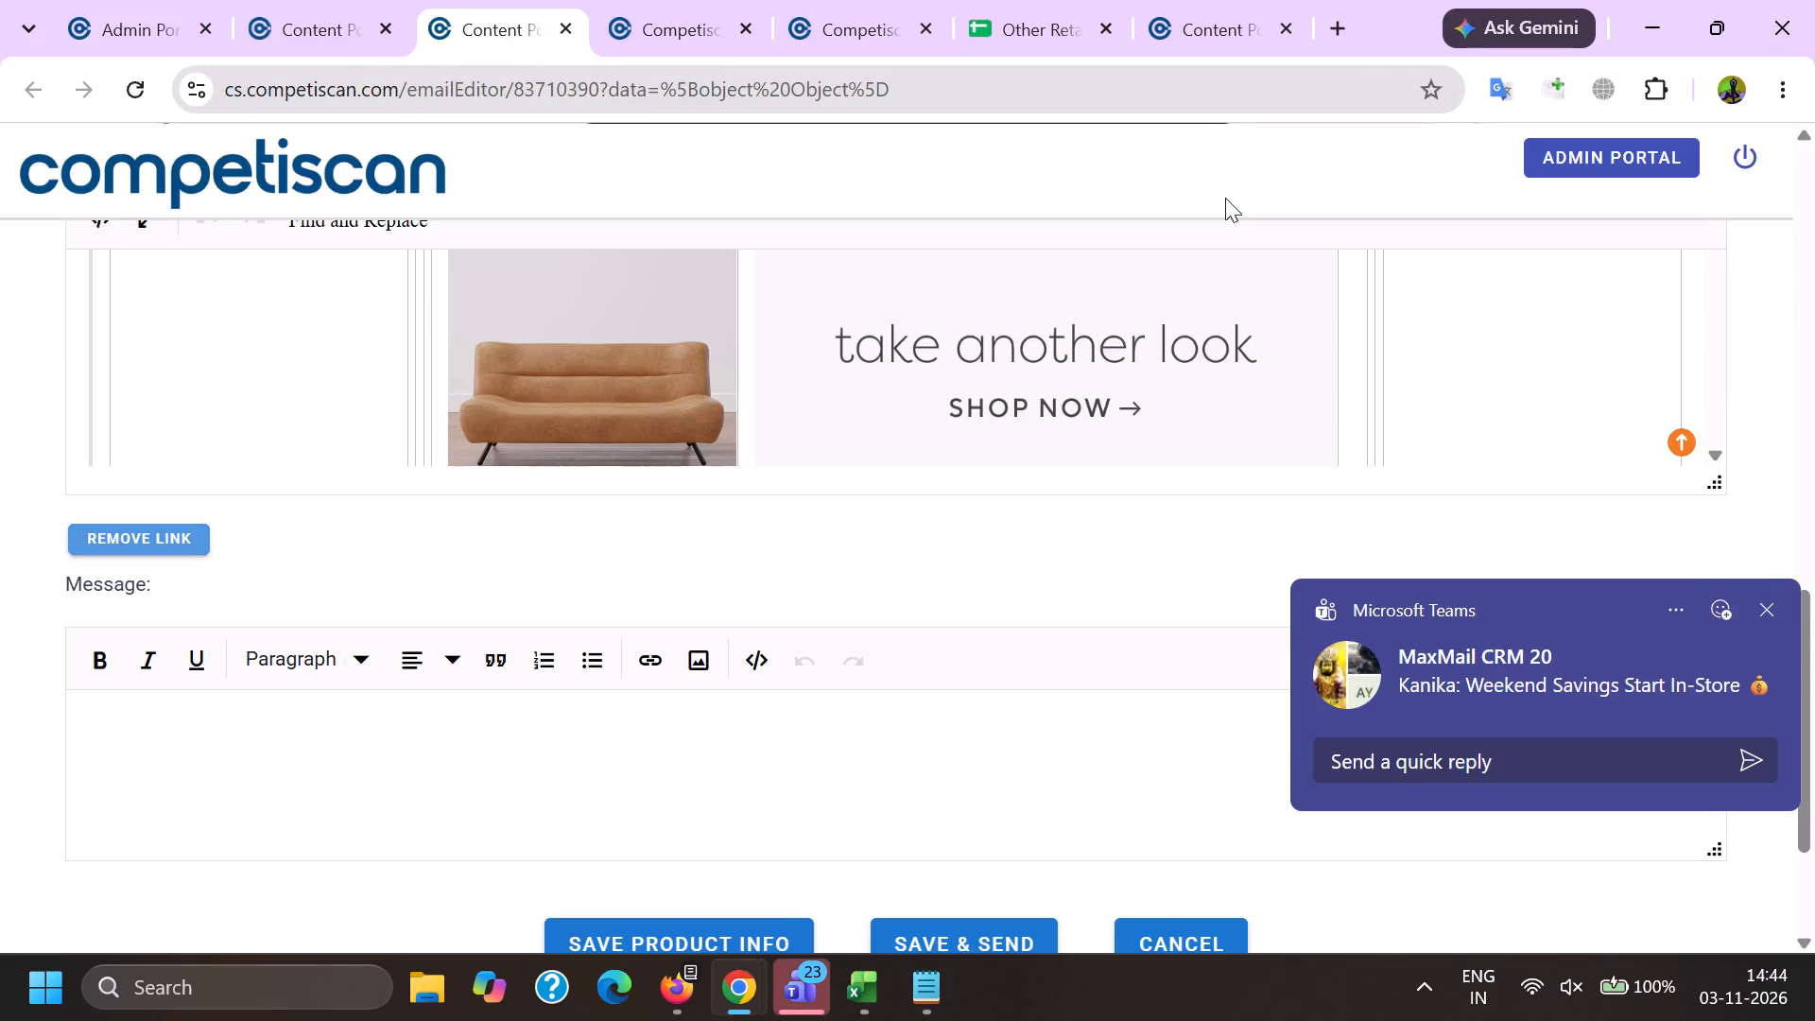
{"action": "type", "text": ":"}
{"action": "key", "text": "space"}
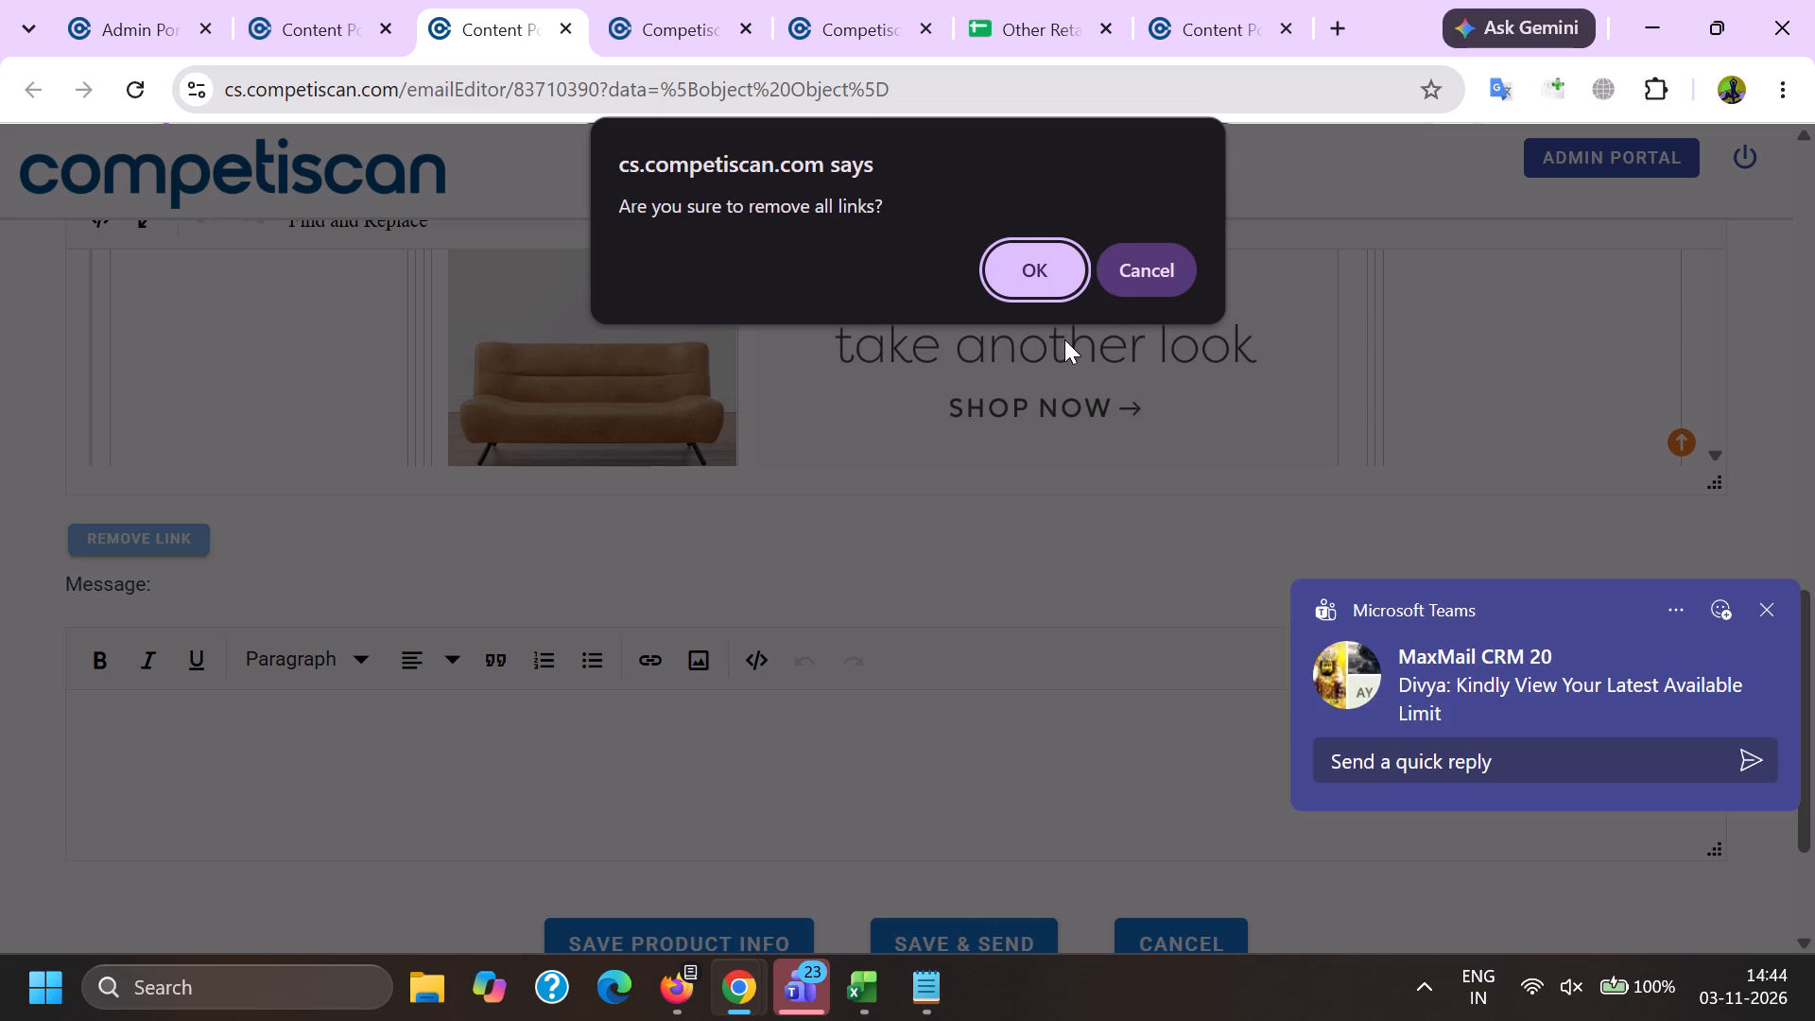
{"action": "left_click", "coordinate": [1073, 273]}
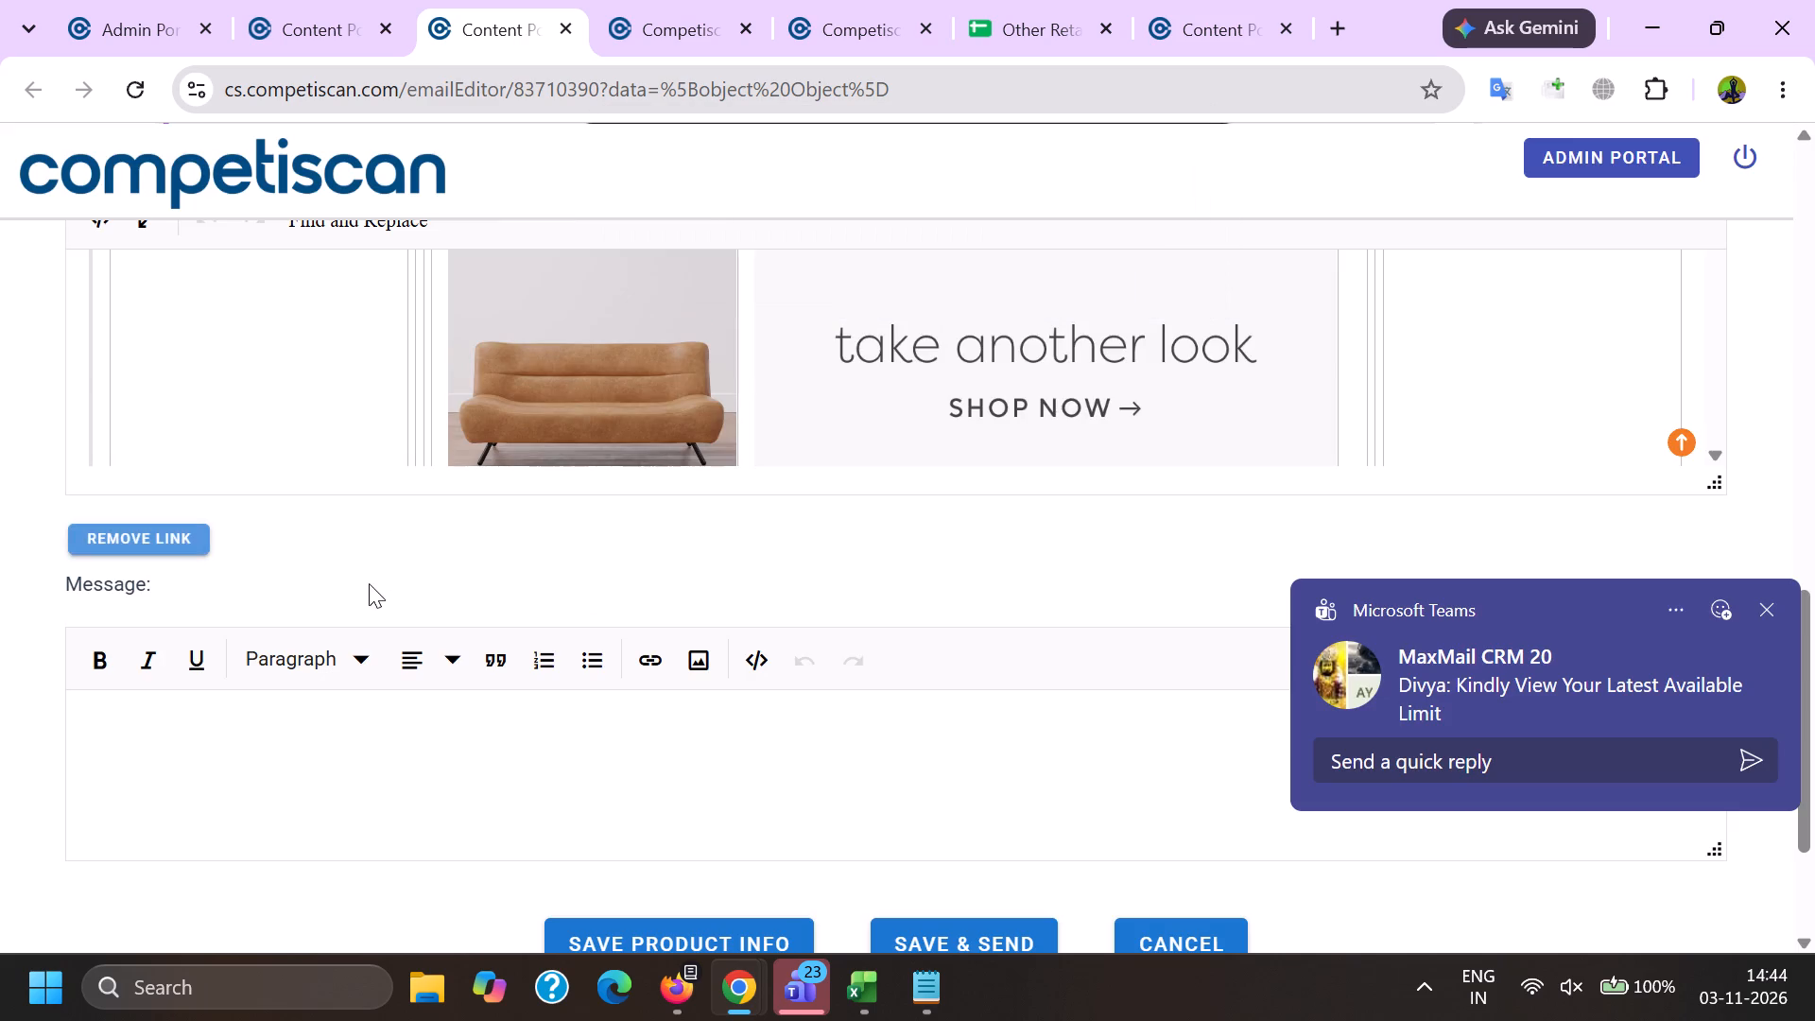
Add From:, Date: and Subject: label lines above the "Sent from AT&T Yahoo Mail for iPhone" line in the email body.
{"action": "scroll", "coordinate": [362, 587], "scroll_direction": "up", "scroll_amount": 5}
{"action": "scroll", "coordinate": [78, 695], "scroll_direction": "up", "scroll_amount": 1}
{"action": "left_click", "coordinate": [226, 597]}
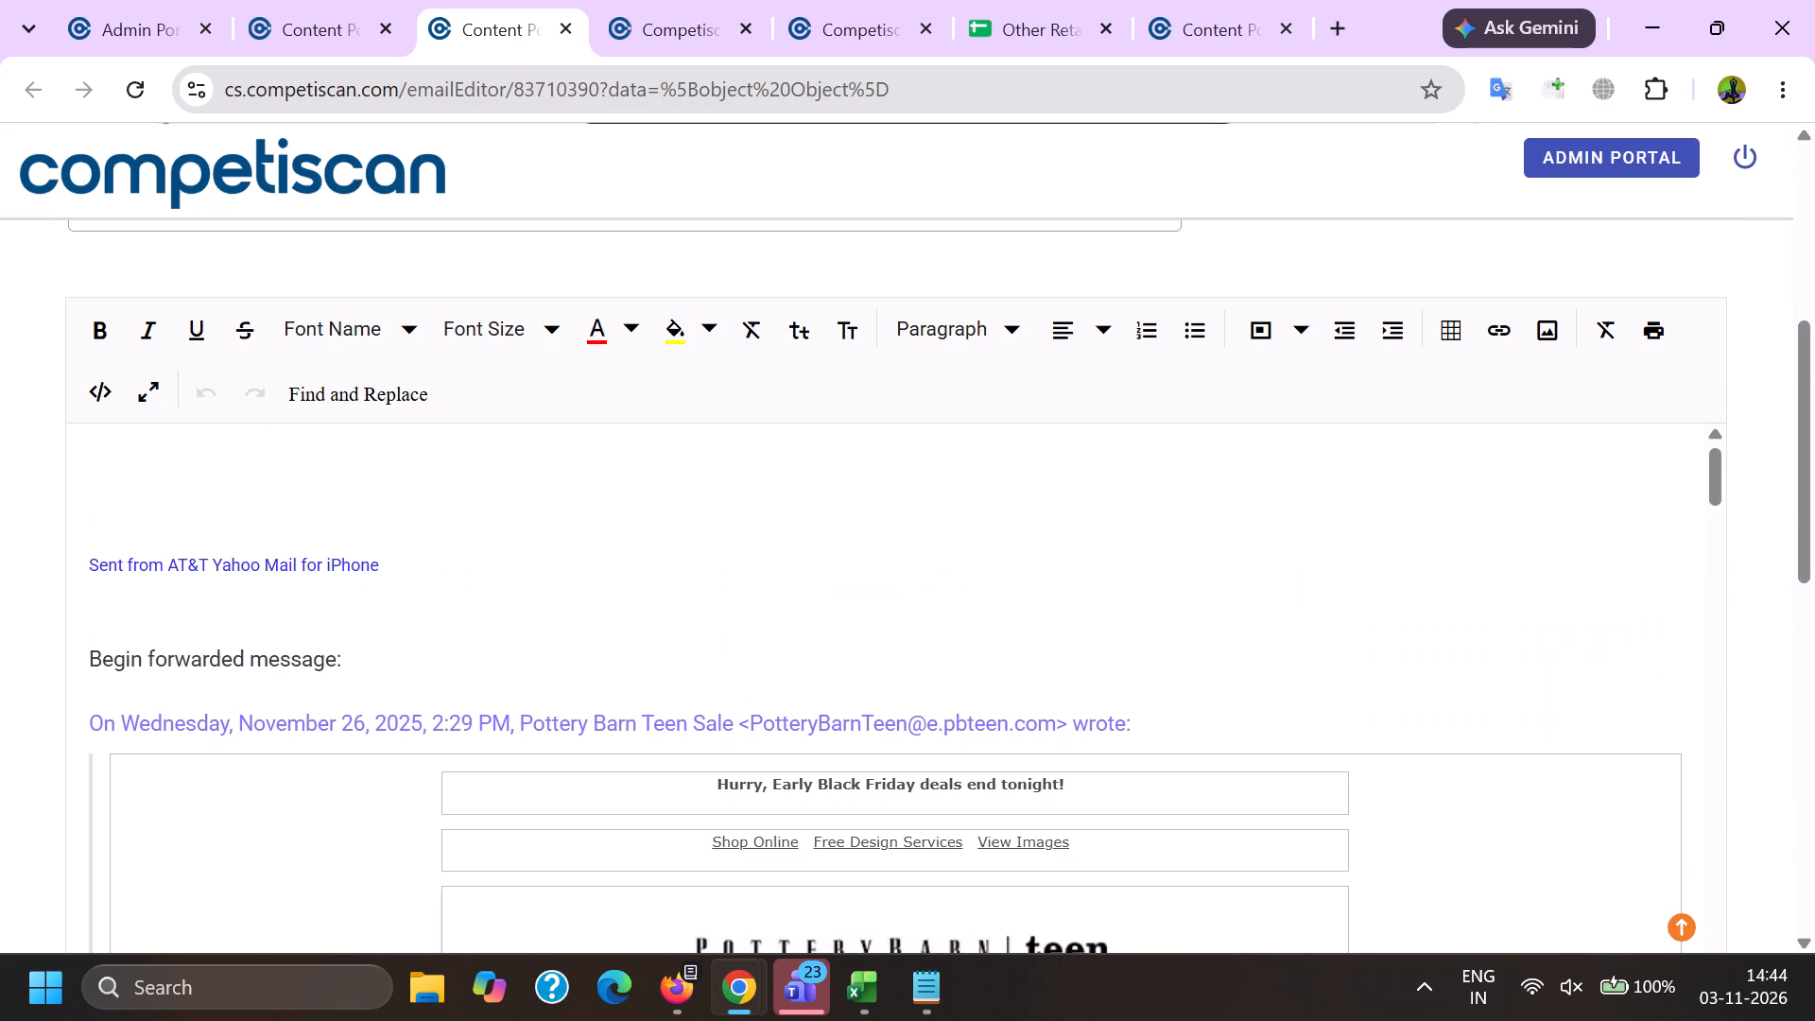
{"action": "left_click", "coordinate": [131, 510]}
{"action": "key", "text": "BackSpace"}
{"action": "key", "text": "BackSpace"}
{"action": "key", "text": "o"}
{"action": "key", "text": "m"}
{"action": "key", "text": "shift+colon"}
{"action": "key", "text": "space"}
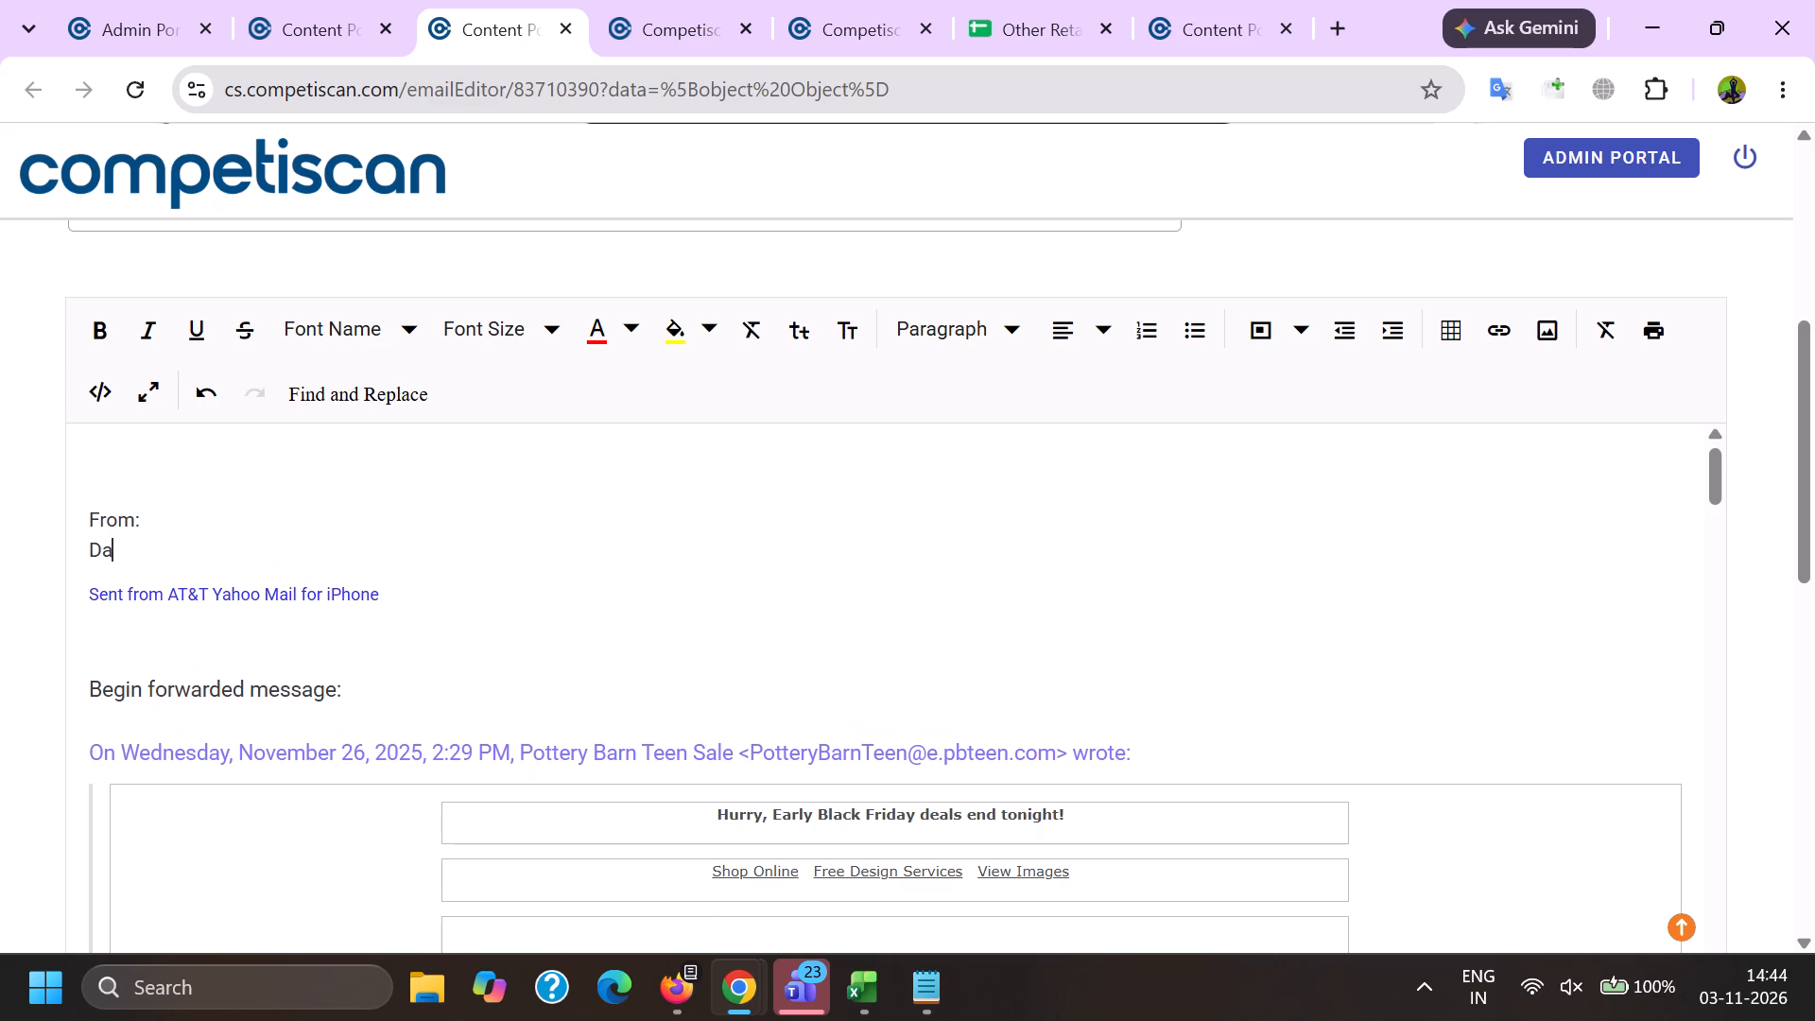
{"action": "key", "text": "e"}
{"action": "key", "text": "shift+colon"}
{"action": "key", "text": "space"}
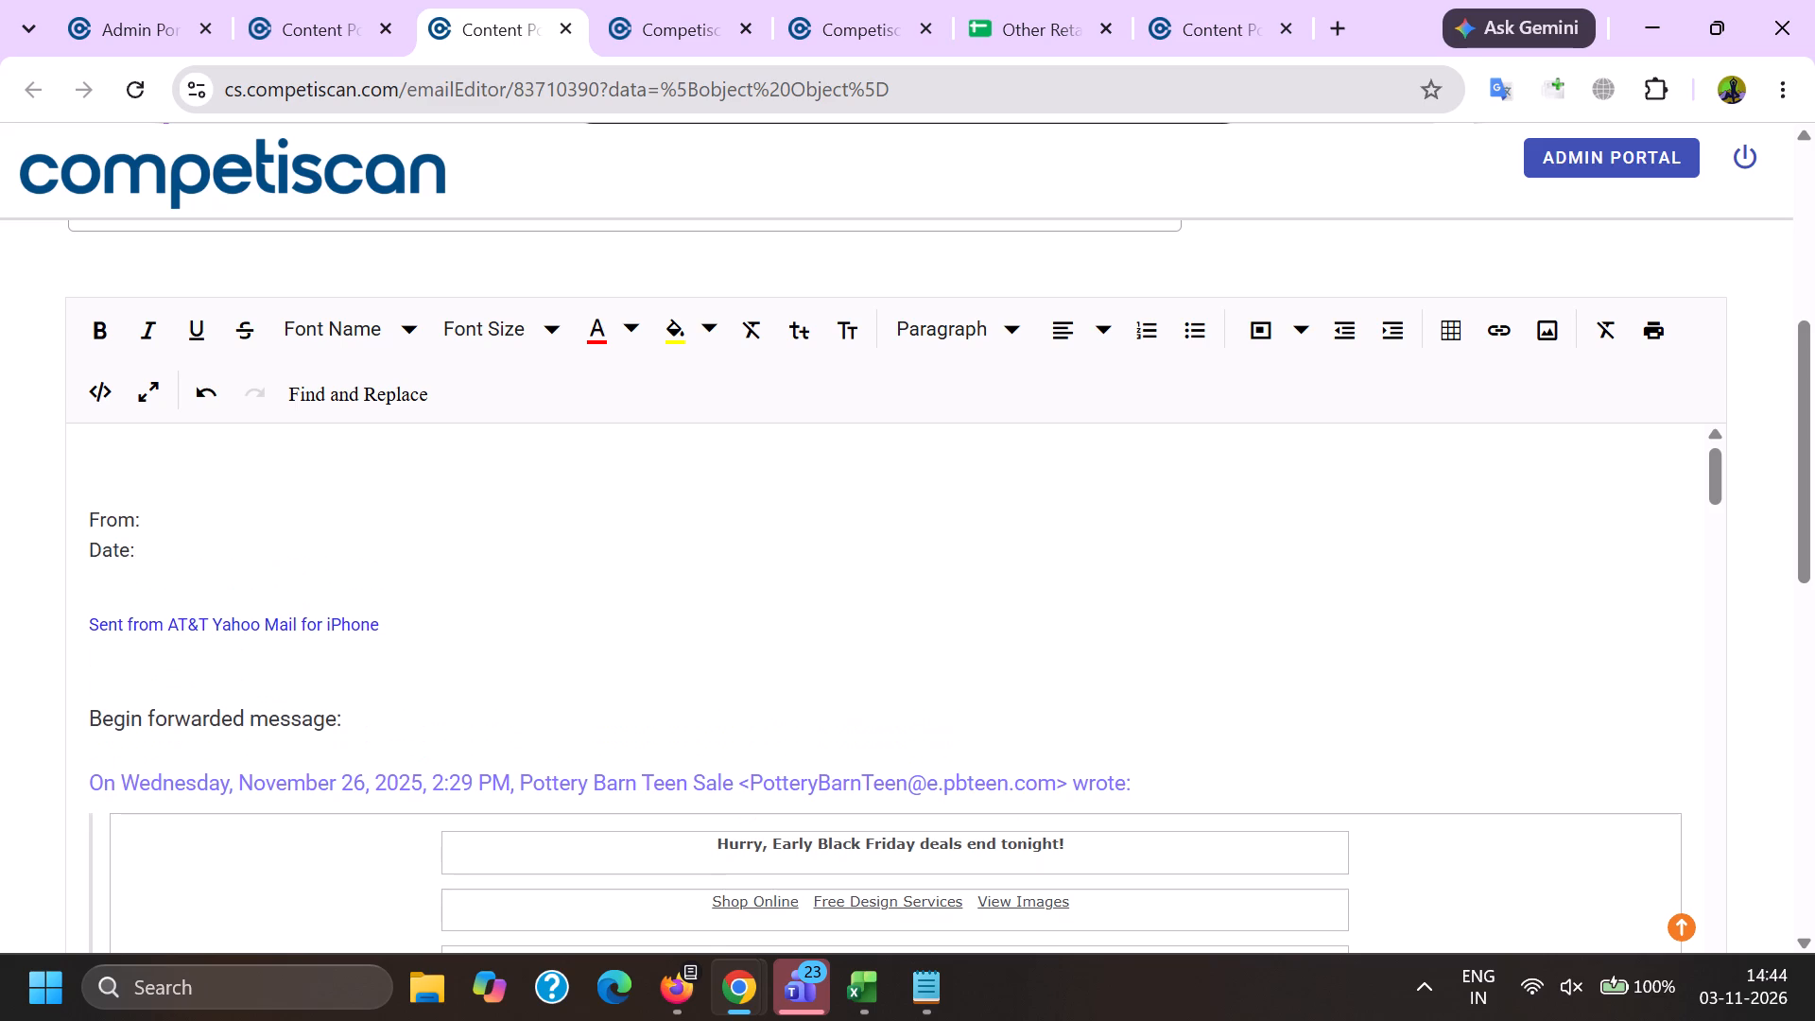
{"action": "key", "text": "s"}
{"action": "key", "text": "b"}
{"action": "key", "text": "j"}
{"action": "key", "text": "e"}
{"action": "key", "text": "c"}
{"action": "key", "text": "t"}
{"action": "key", "text": "shift+colon"}
{"action": "key", "text": "space"}
Fill the From line with the sender name Pottery Barn Teen Sale, copied from the forwarded message line.
{"action": "left_click_drag", "start_coordinate": [519, 782], "coordinate": [724, 795]}
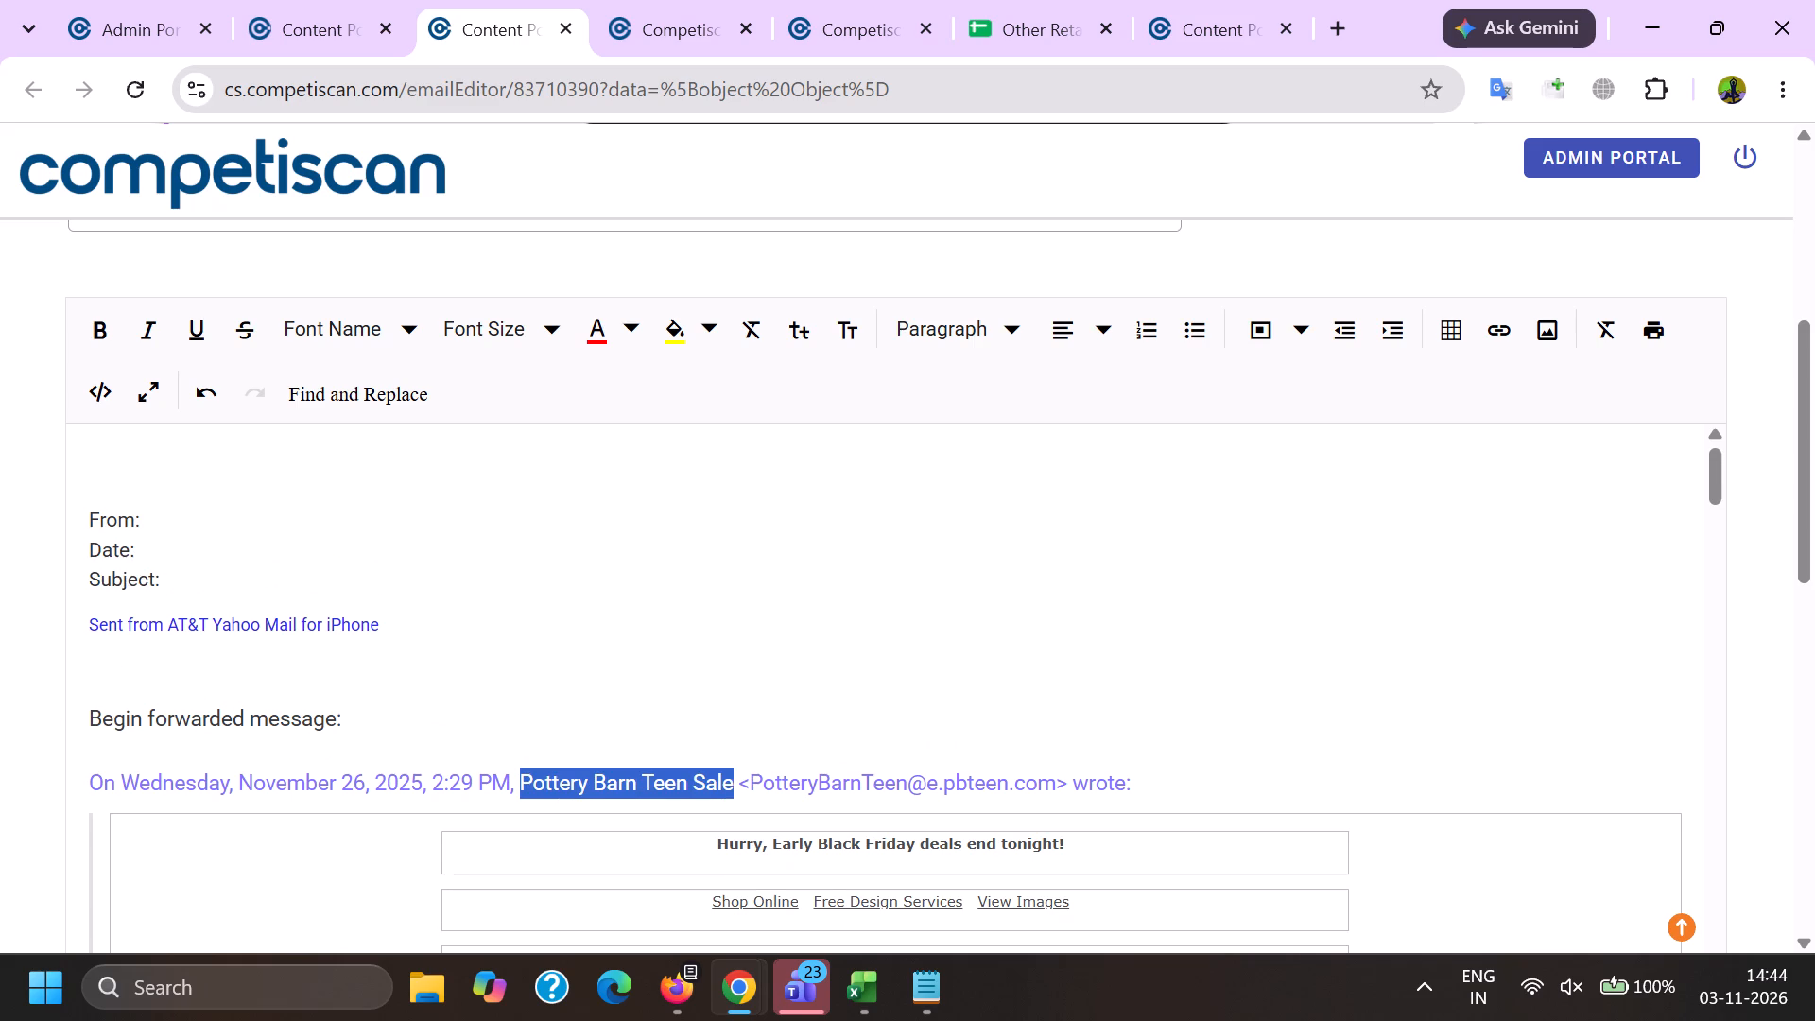
{"action": "left_click_drag", "start_coordinate": [724, 795], "coordinate": [729, 791]}
{"action": "key", "text": "ctrl+c"}
{"action": "key", "text": "ctrl+c"}
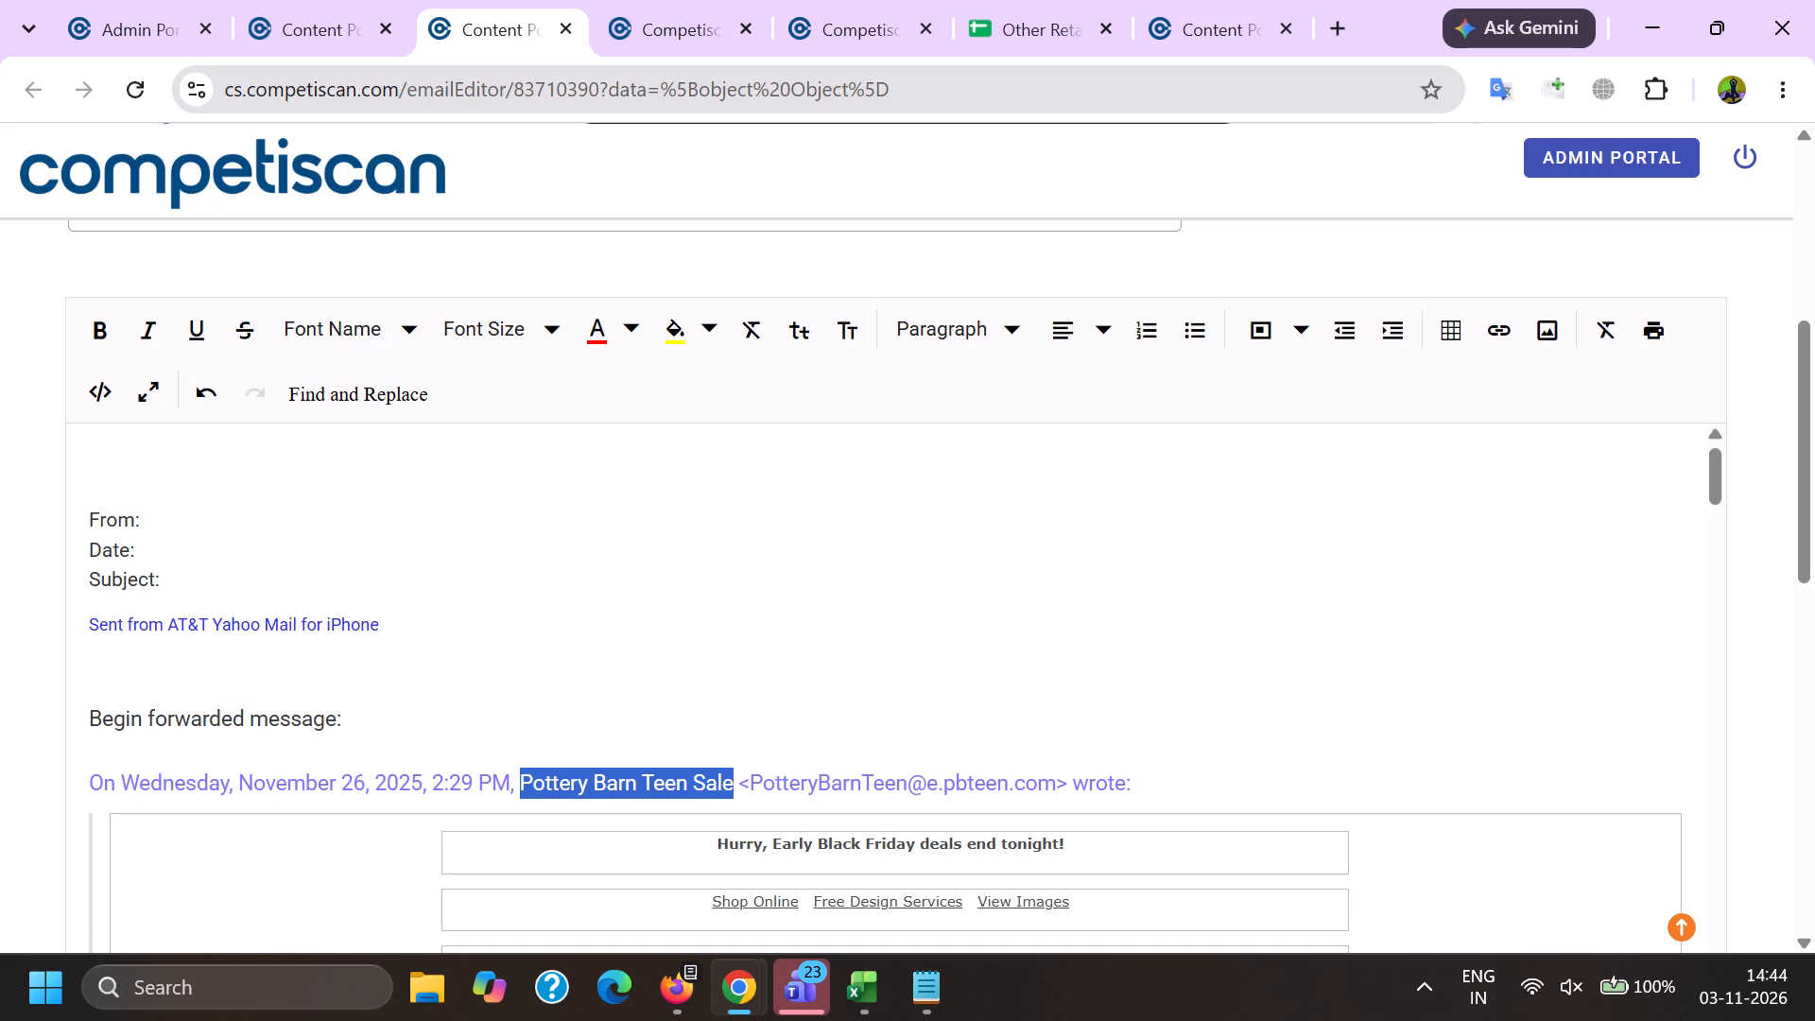
{"action": "left_click", "coordinate": [163, 524]}
{"action": "key", "text": "ctrl+v"}
{"action": "left_click", "coordinate": [163, 538]}
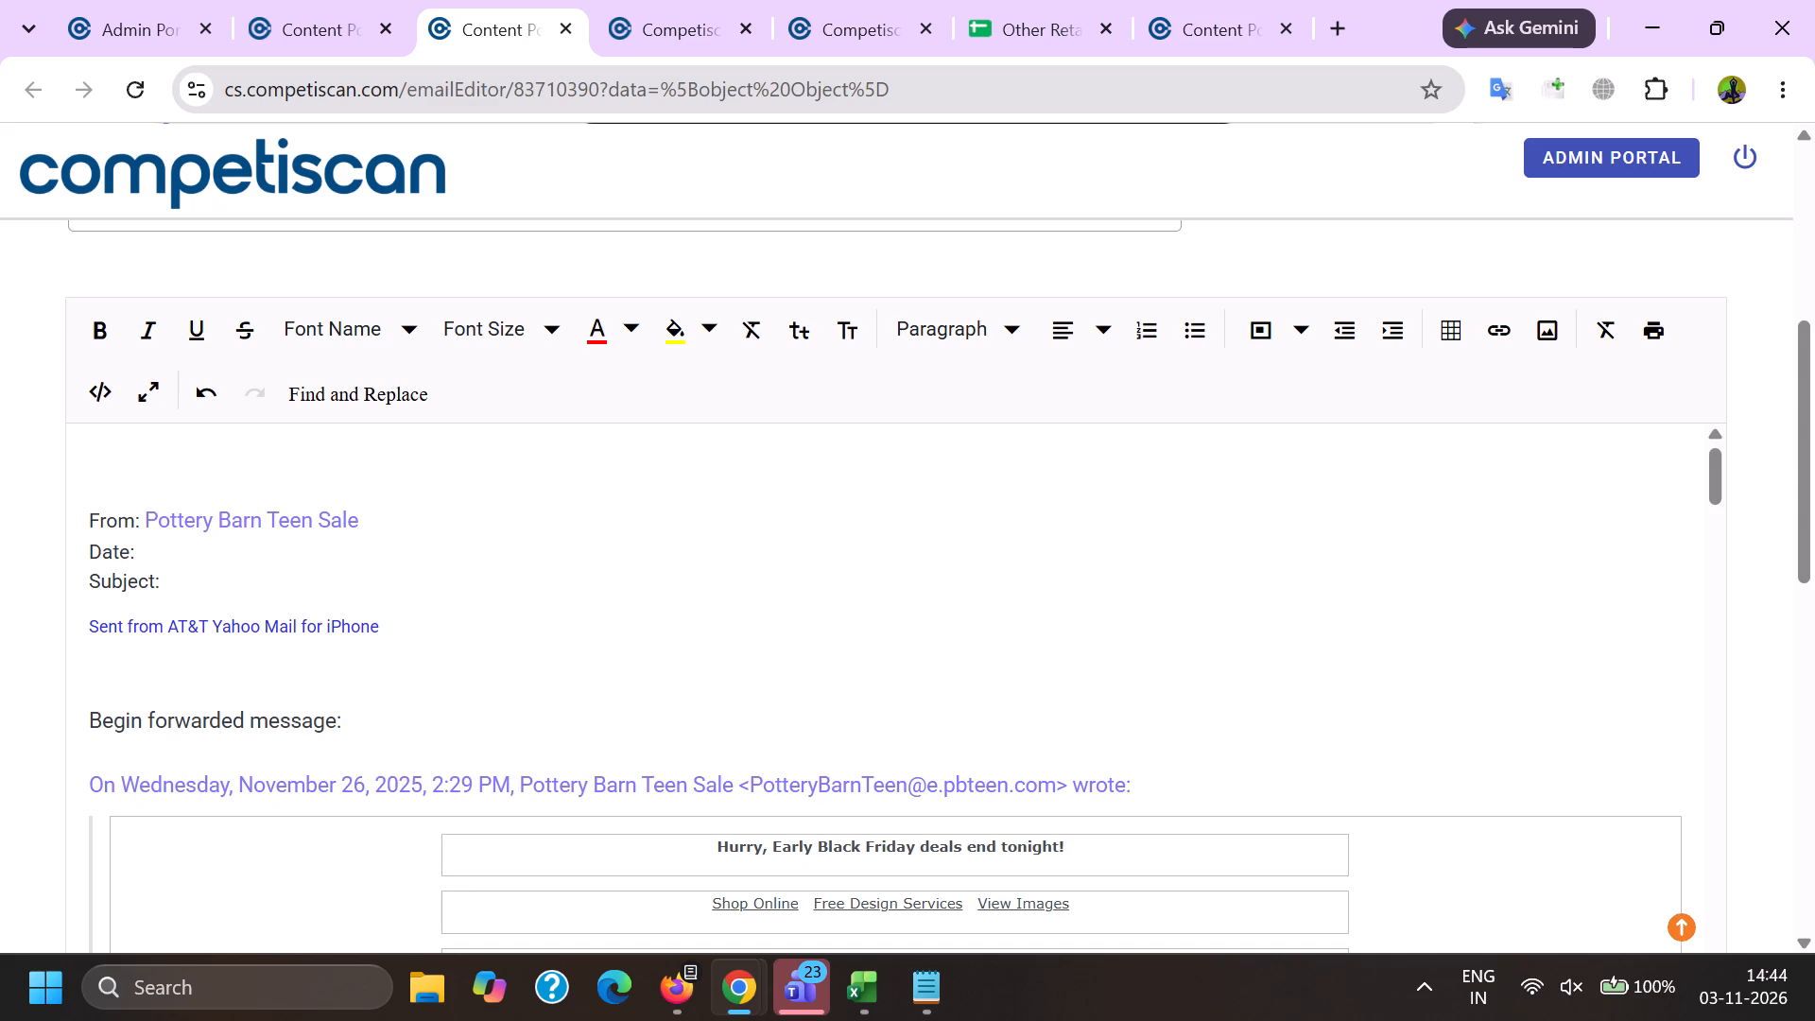
Fill the Date line with Wednesday, November 26, 2025, 2:29 PM, copied from the forwarded message line.
{"action": "left_click_drag", "start_coordinate": [127, 781], "coordinate": [510, 782]}
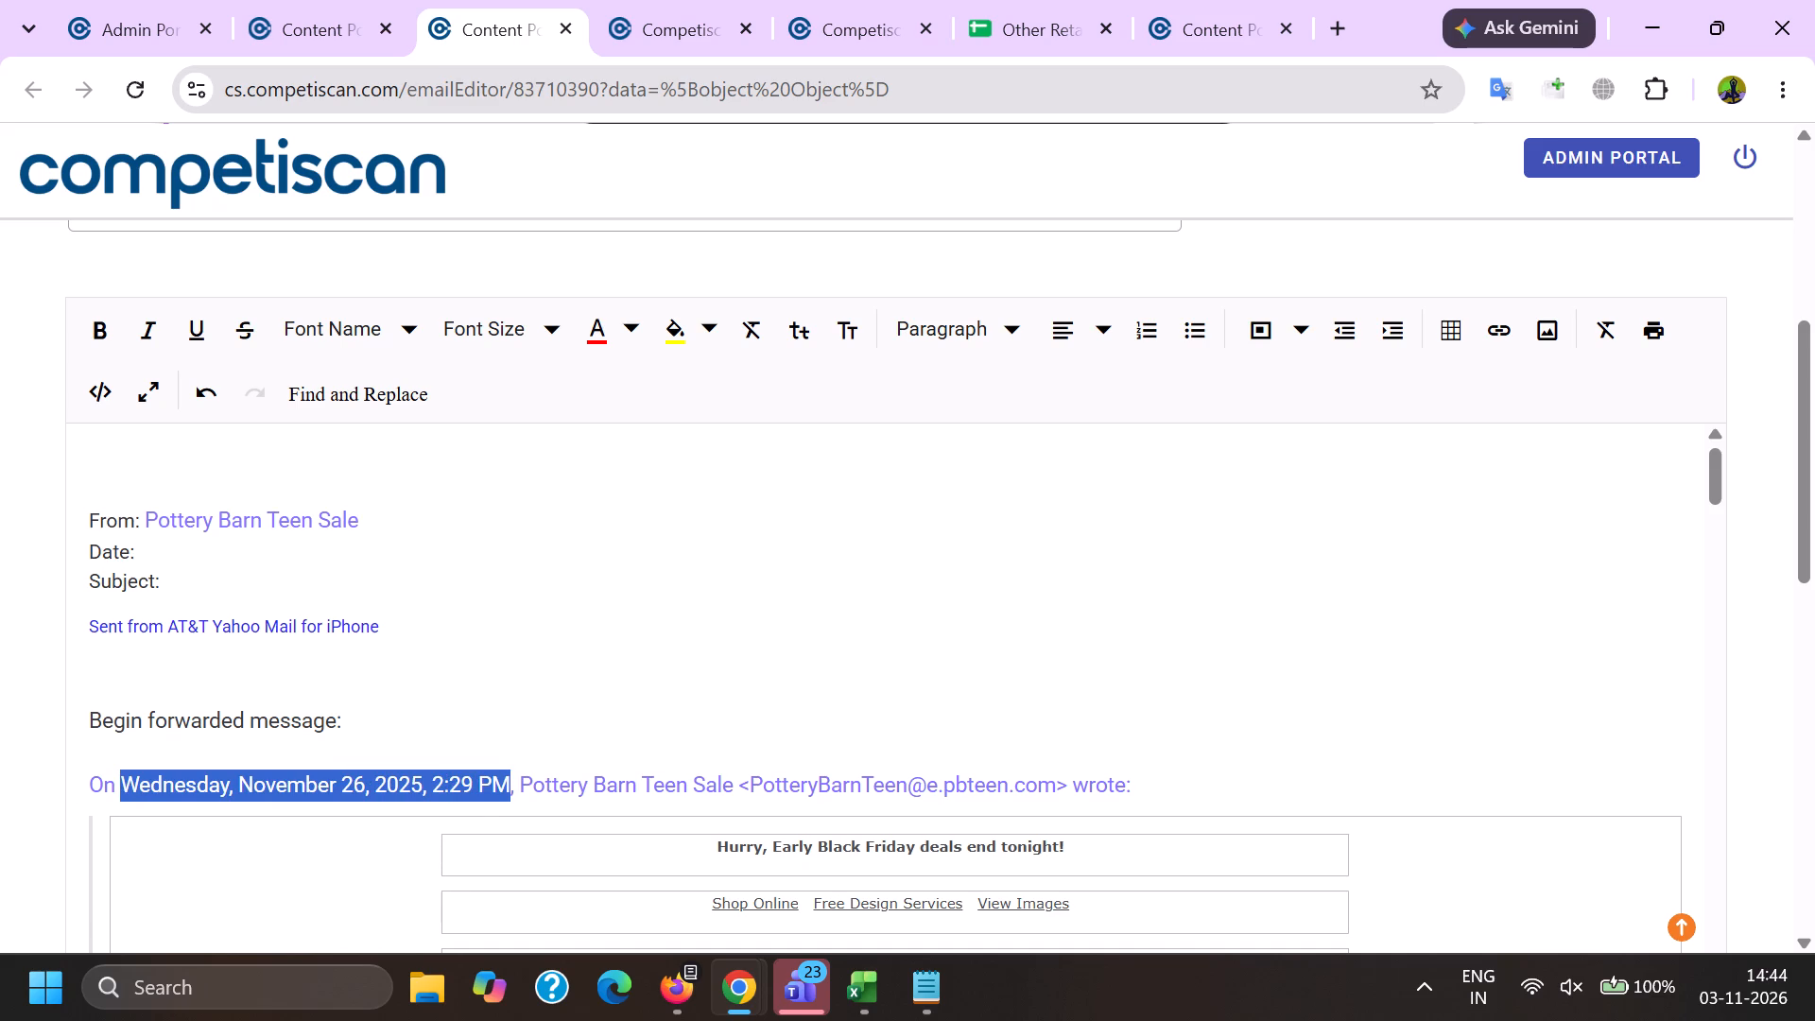
{"action": "key", "text": "ctrl+c"}
{"action": "key", "text": "ctrl+c"}
{"action": "left_click", "coordinate": [154, 565]}
{"action": "key", "text": "ctrl+v"}
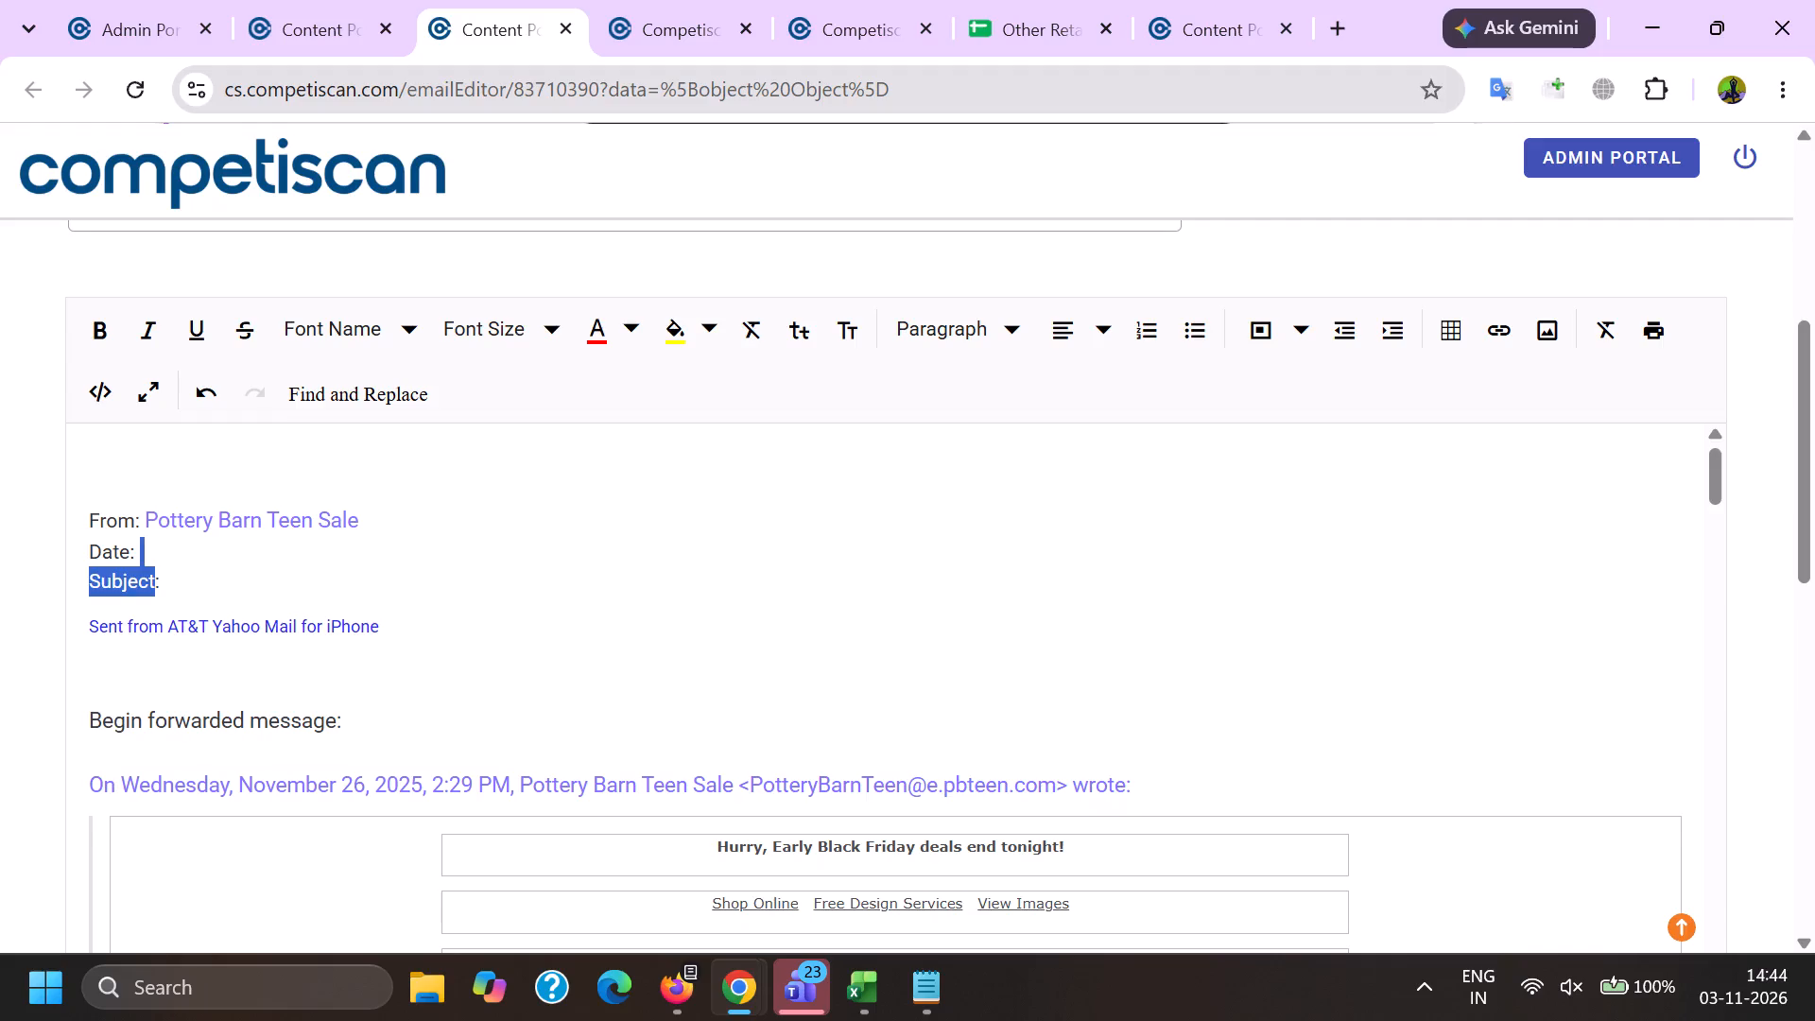
{"action": "key", "text": "ctrl+z"}
{"action": "left_click", "coordinate": [153, 548]}
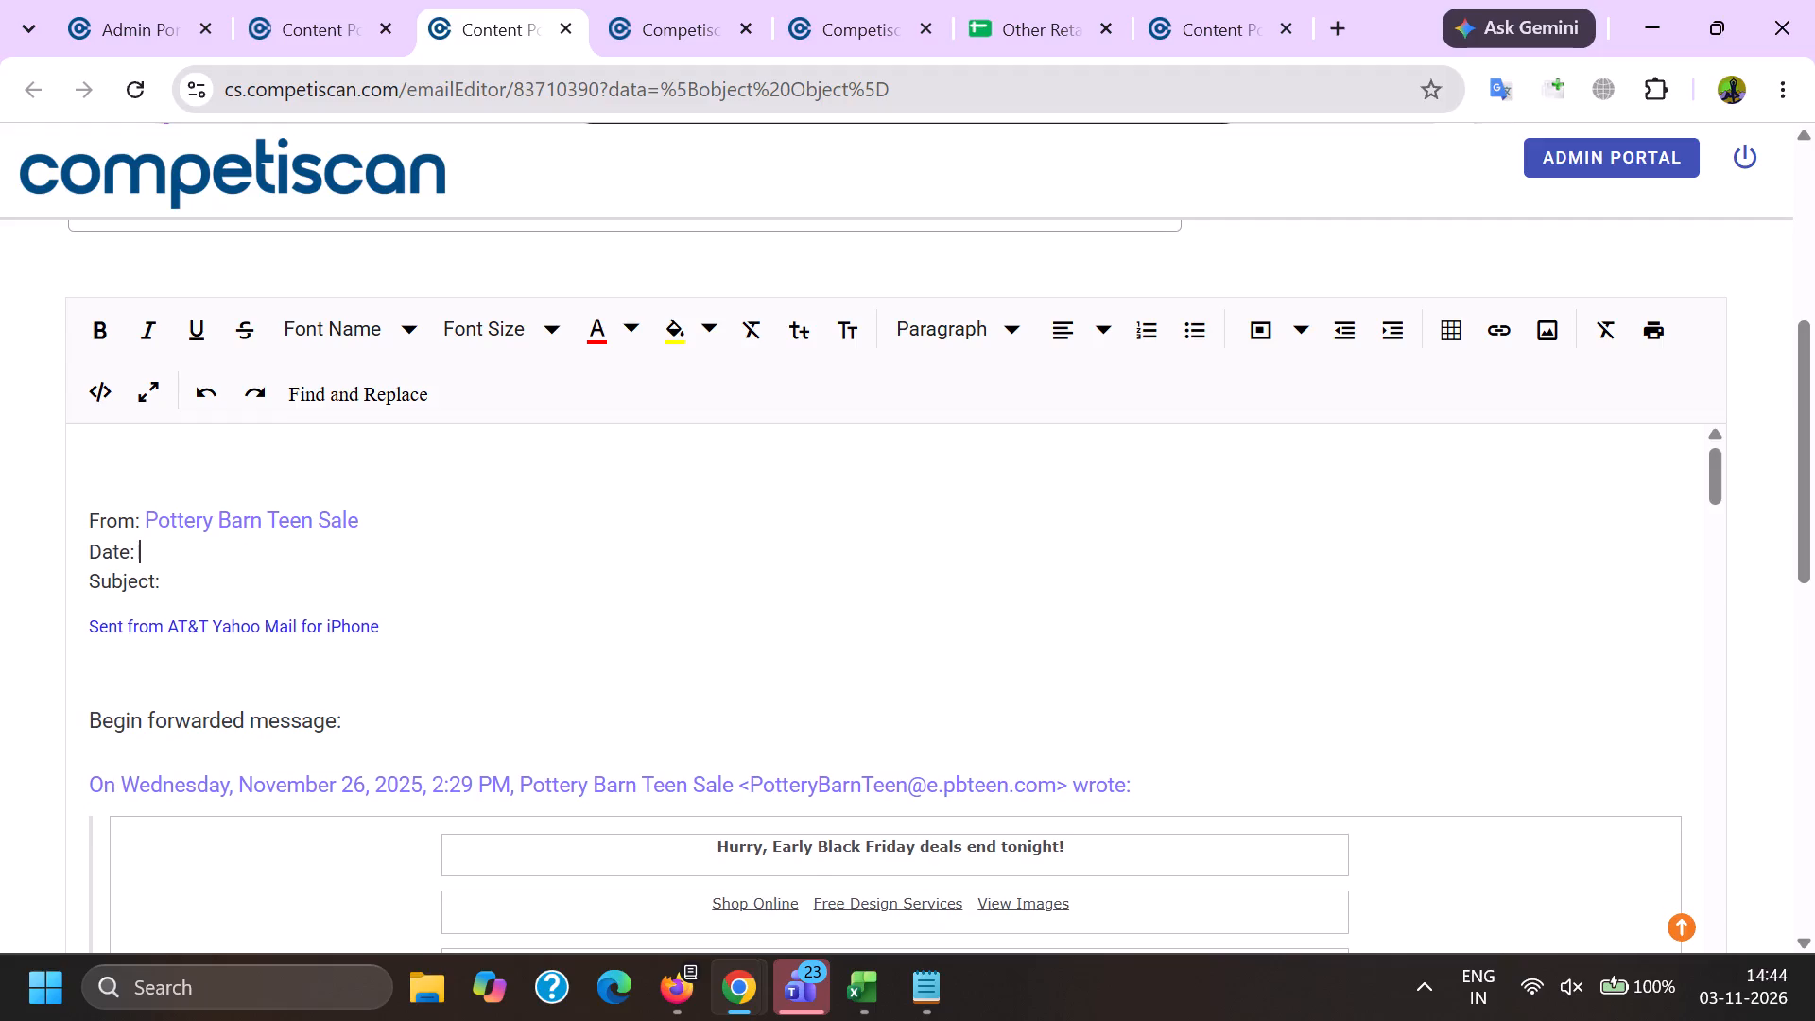
{"action": "key", "text": "ctrl+v"}
Fill the Subject line with "Up to 50% off LoveShackFancy gifts that W🌸W", copied from the record's subject without the Fw: prefix.
{"action": "left_click", "coordinate": [195, 584]}
{"action": "scroll", "coordinate": [198, 584], "scroll_direction": "up", "scroll_amount": 5}
{"action": "left_click_drag", "start_coordinate": [407, 349], "coordinate": [890, 361]}
{"action": "key", "text": "ctrl+c"}
{"action": "scroll", "coordinate": [379, 549], "scroll_direction": "down", "scroll_amount": 3}
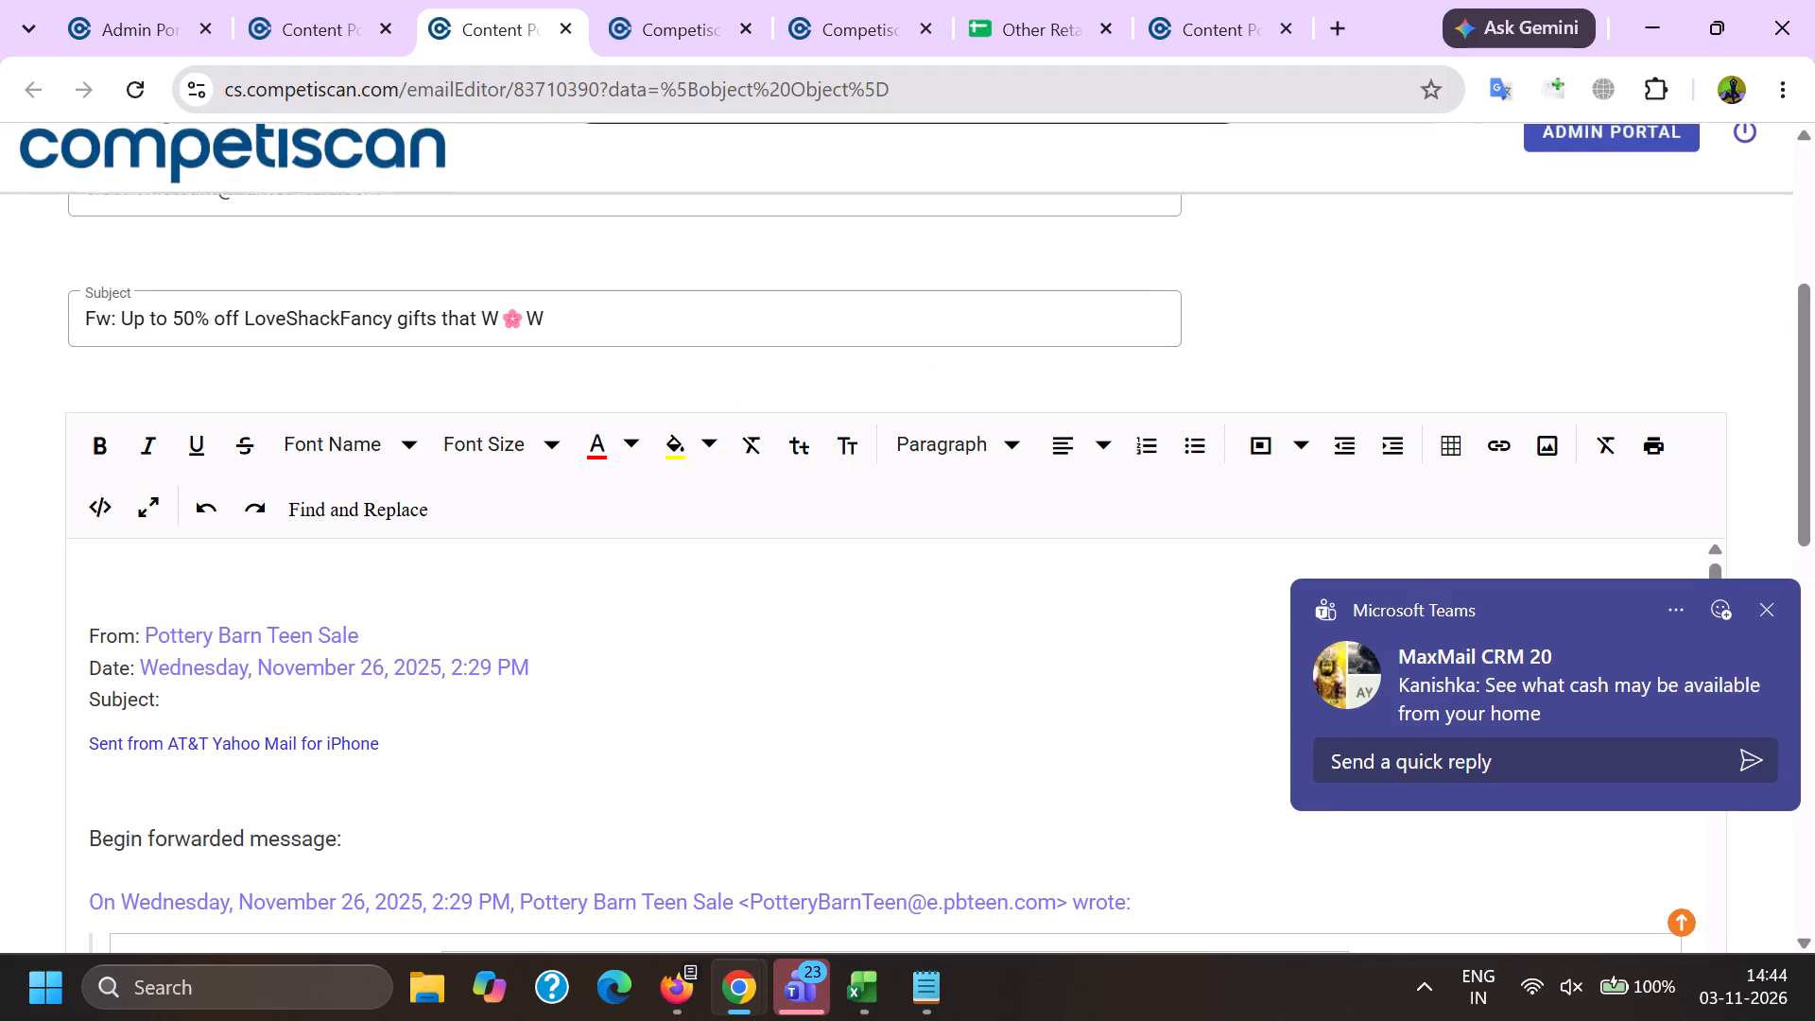
{"action": "left_click", "coordinate": [251, 709]}
{"action": "key", "text": "ctrl+v"}
Set the text colour of the From, Date and Subject lines to black.
{"action": "left_click_drag", "start_coordinate": [67, 621], "coordinate": [629, 679]}
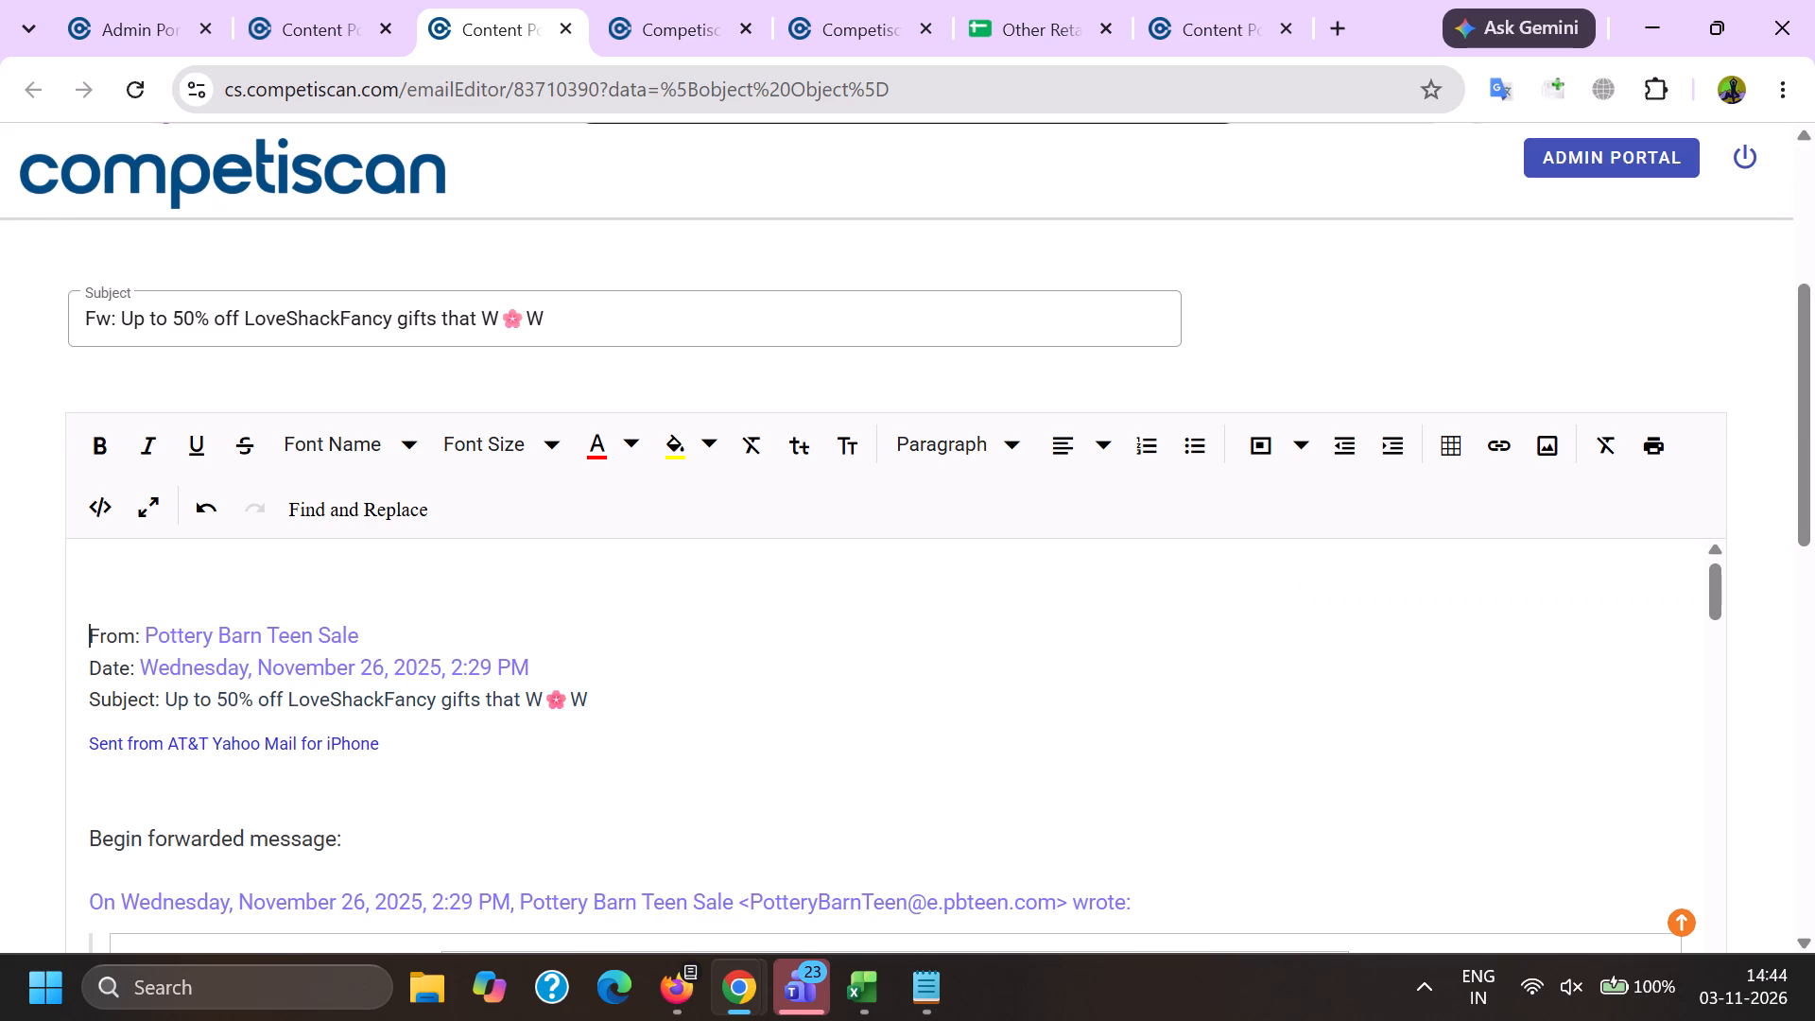
{"action": "left_click_drag", "start_coordinate": [629, 679], "coordinate": [722, 695]}
{"action": "left_click", "coordinate": [631, 451]}
{"action": "left_click", "coordinate": [633, 471]}
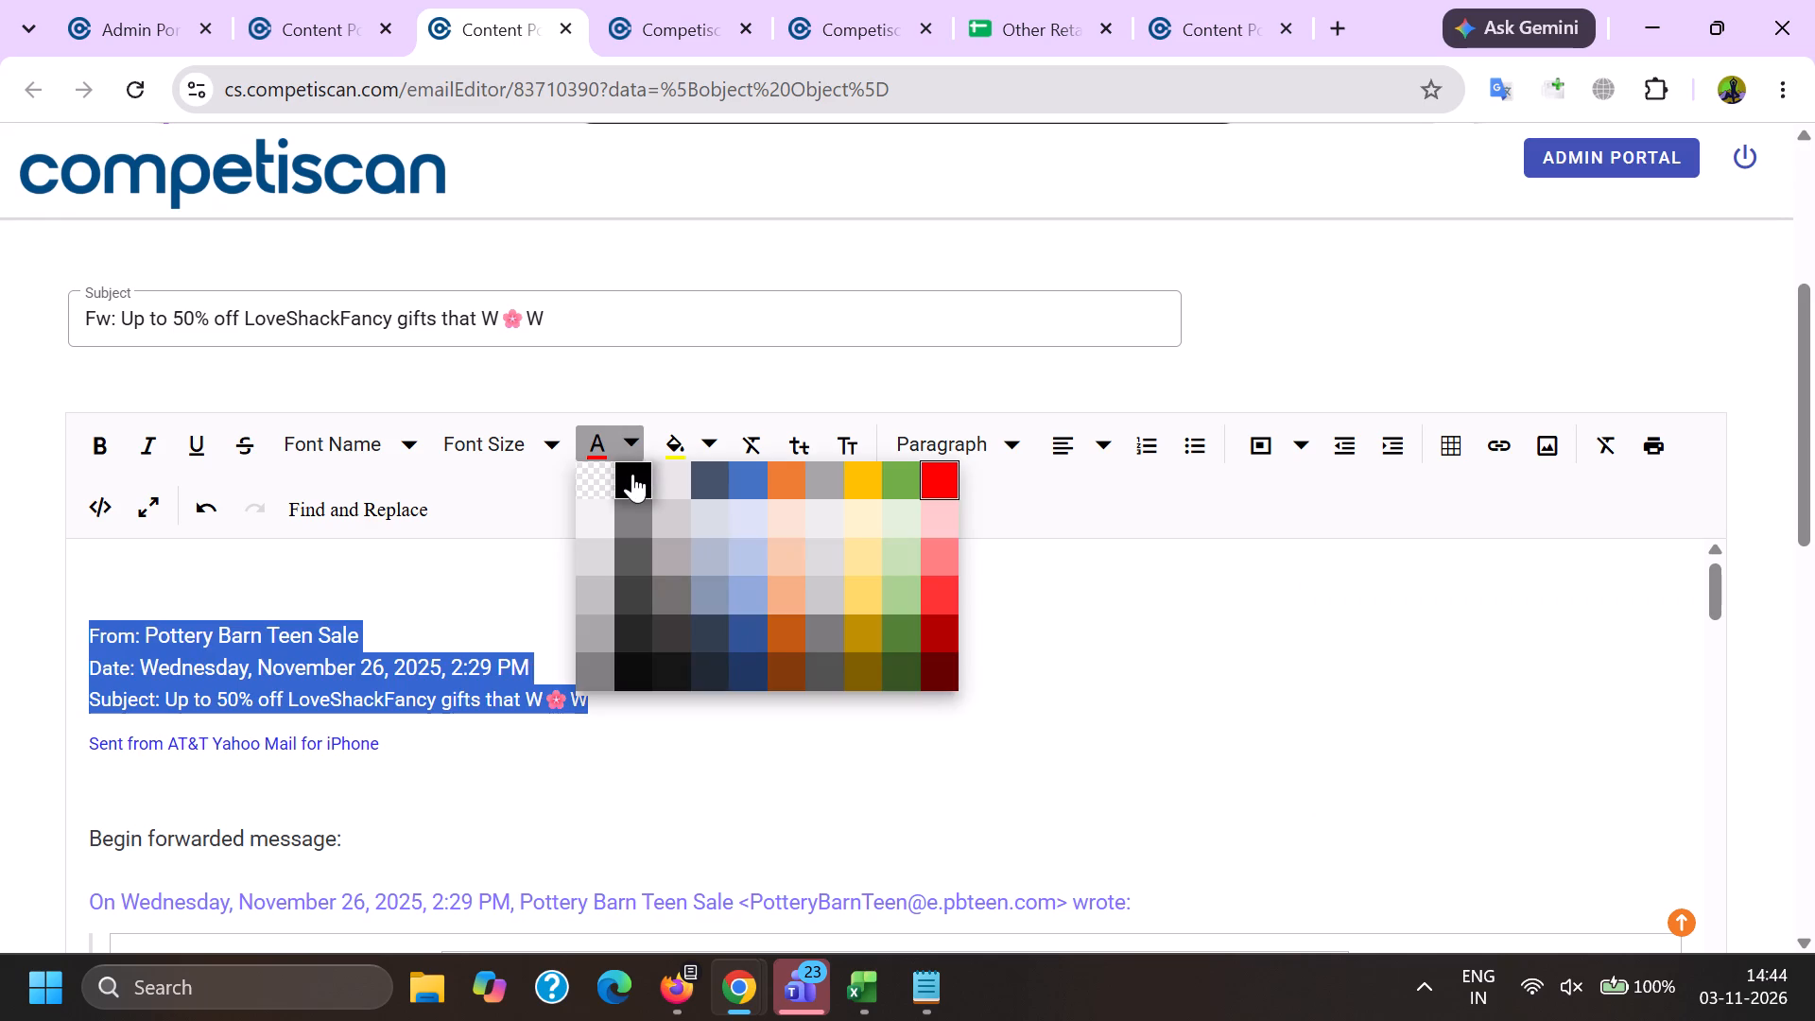
Delete the mail-app signature, the "Begin forwarded message:" line and the "On Wednesday… wrote:" line below the header lines.
{"action": "left_click_drag", "start_coordinate": [1133, 836], "coordinate": [144, 758]}
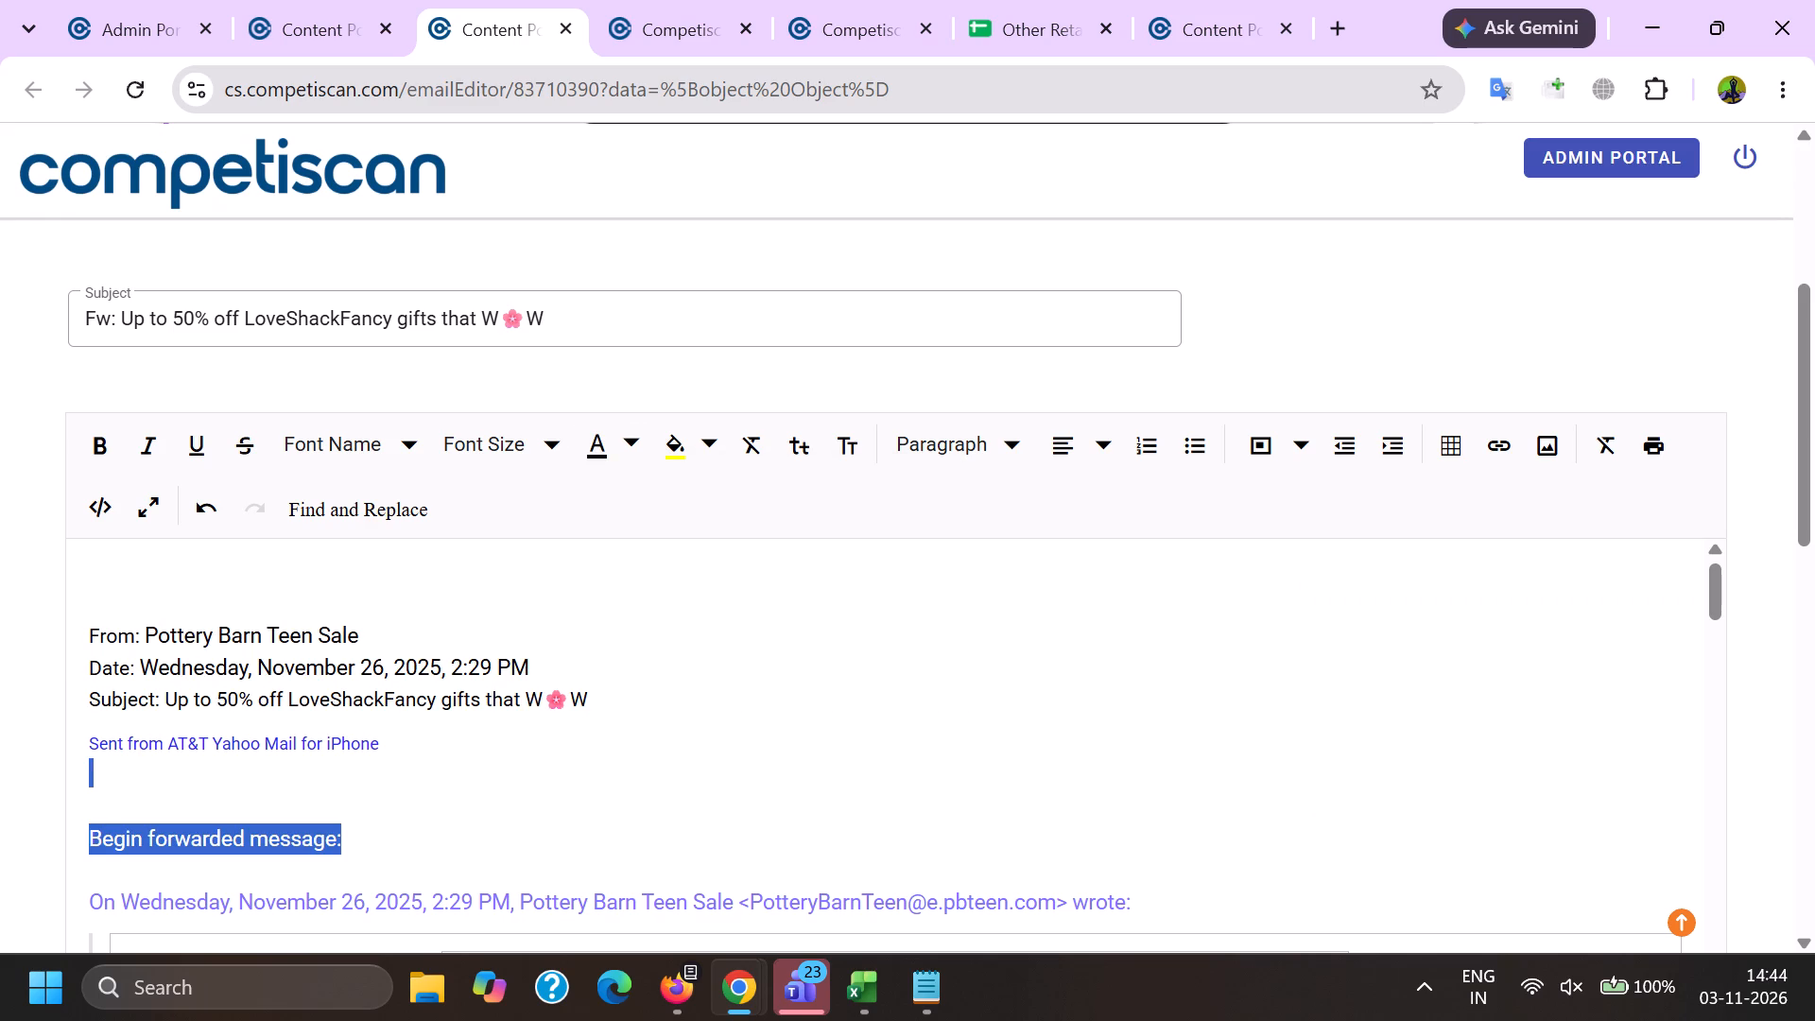
{"action": "left_click_drag", "start_coordinate": [144, 758], "coordinate": [57, 743]}
{"action": "key", "text": "BackSpace"}
{"action": "left_click_drag", "start_coordinate": [100, 749], "coordinate": [924, 862]}
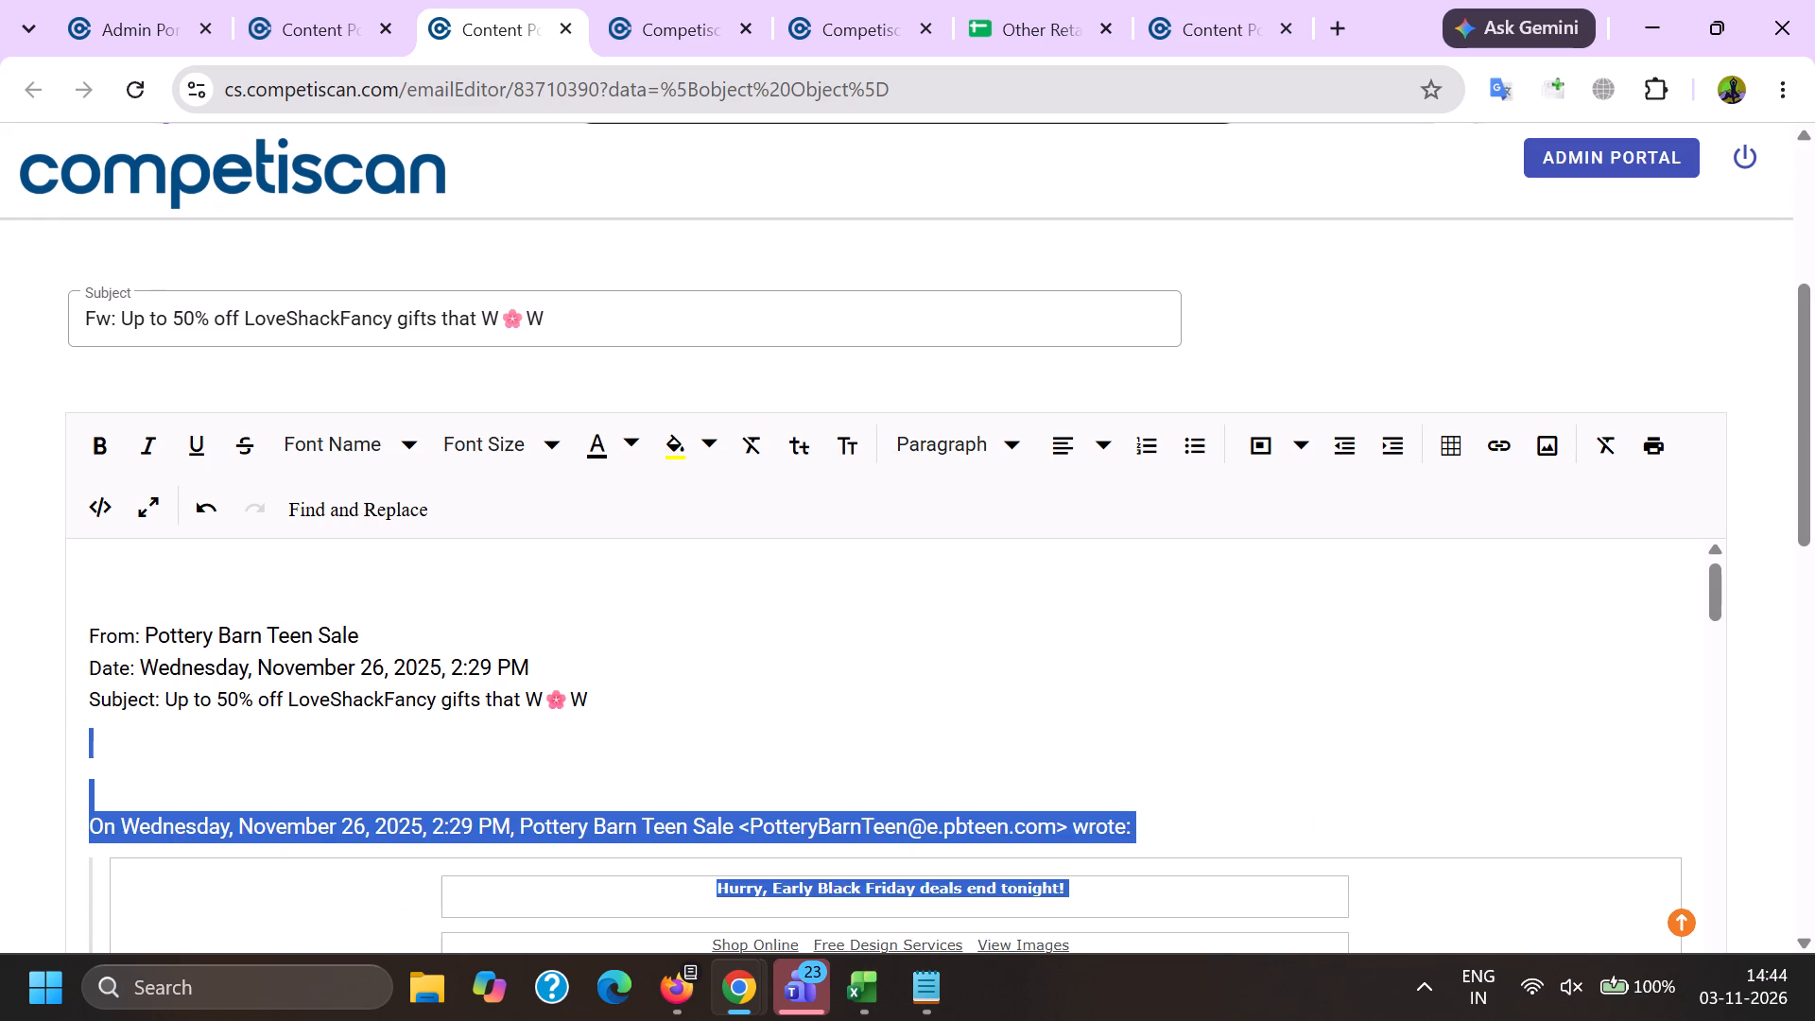
{"action": "left_click_drag", "start_coordinate": [924, 862], "coordinate": [1152, 815]}
{"action": "key", "text": "BackSpace"}
Remove the sender's e-mail address from the footer's "To ensure delivery to your inbox" sentence, keeping the word "add".
{"action": "scroll", "coordinate": [1022, 568], "scroll_direction": "down", "scroll_amount": 2}
{"action": "left_click", "coordinate": [1004, 585]}
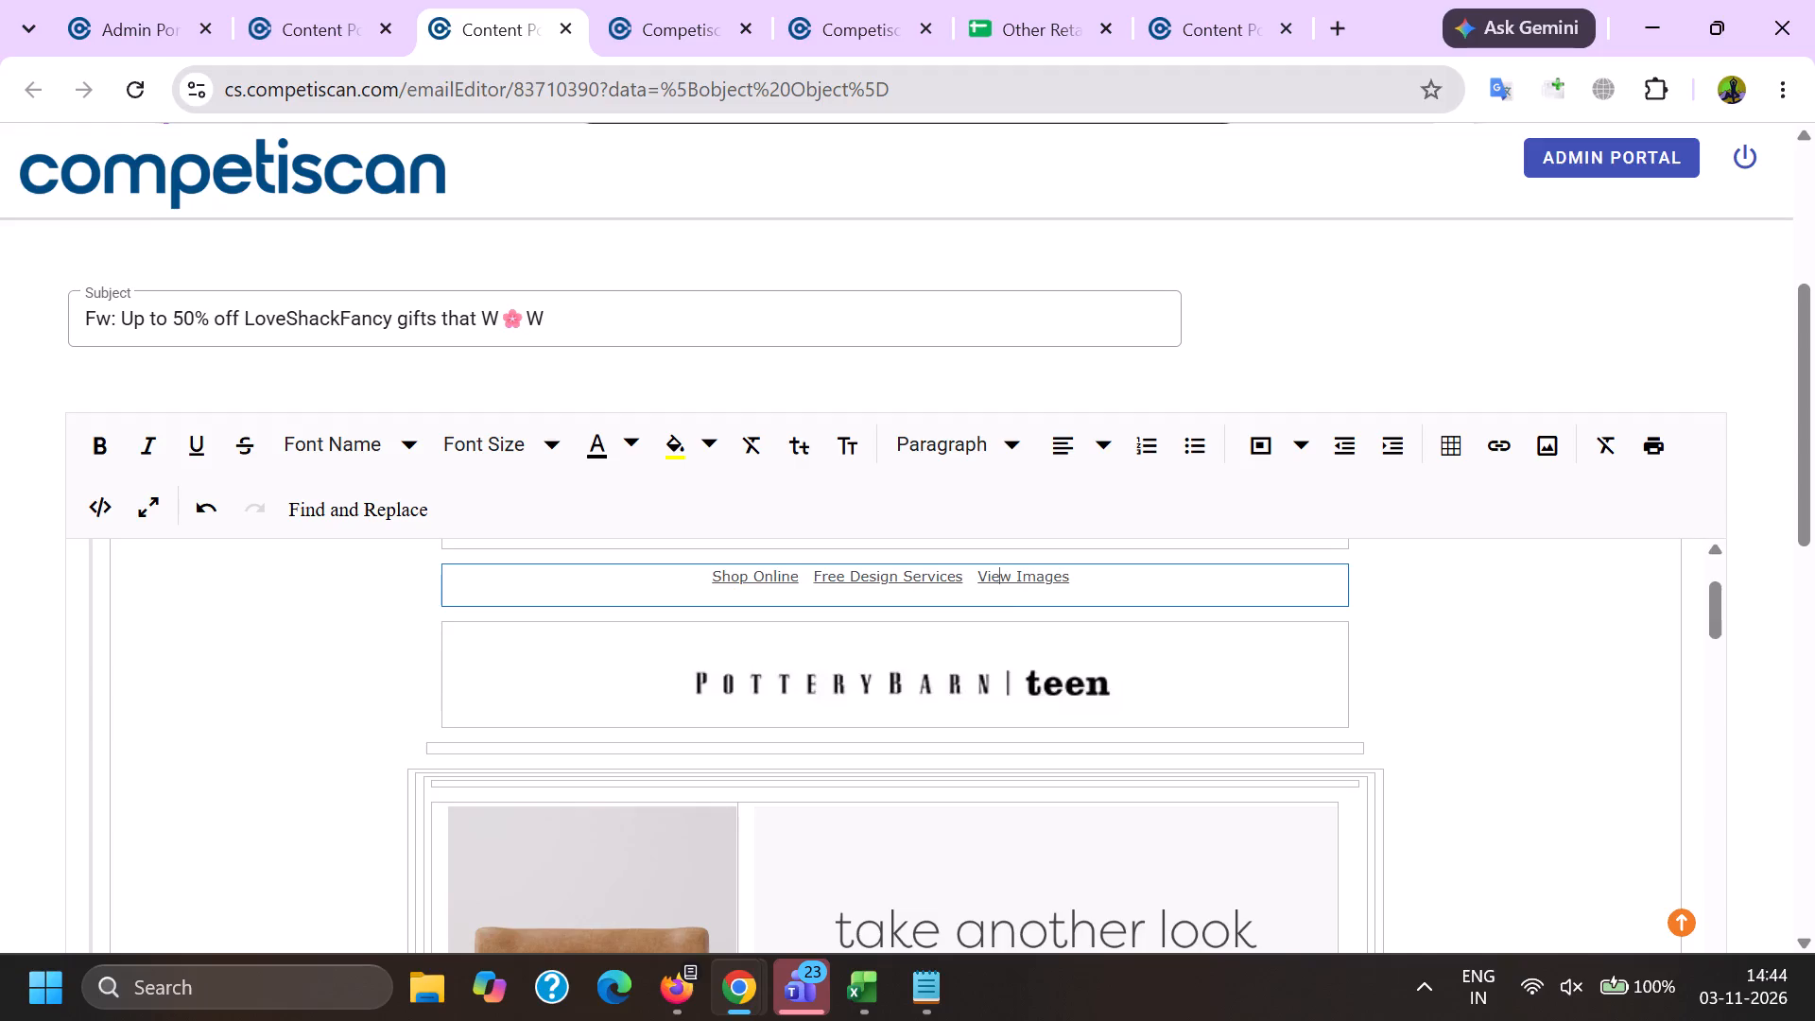
{"action": "left_click", "coordinate": [997, 570]}
{"action": "left_click", "coordinate": [1013, 575]}
{"action": "scroll", "coordinate": [0, 736], "scroll_direction": "down", "scroll_amount": 4}
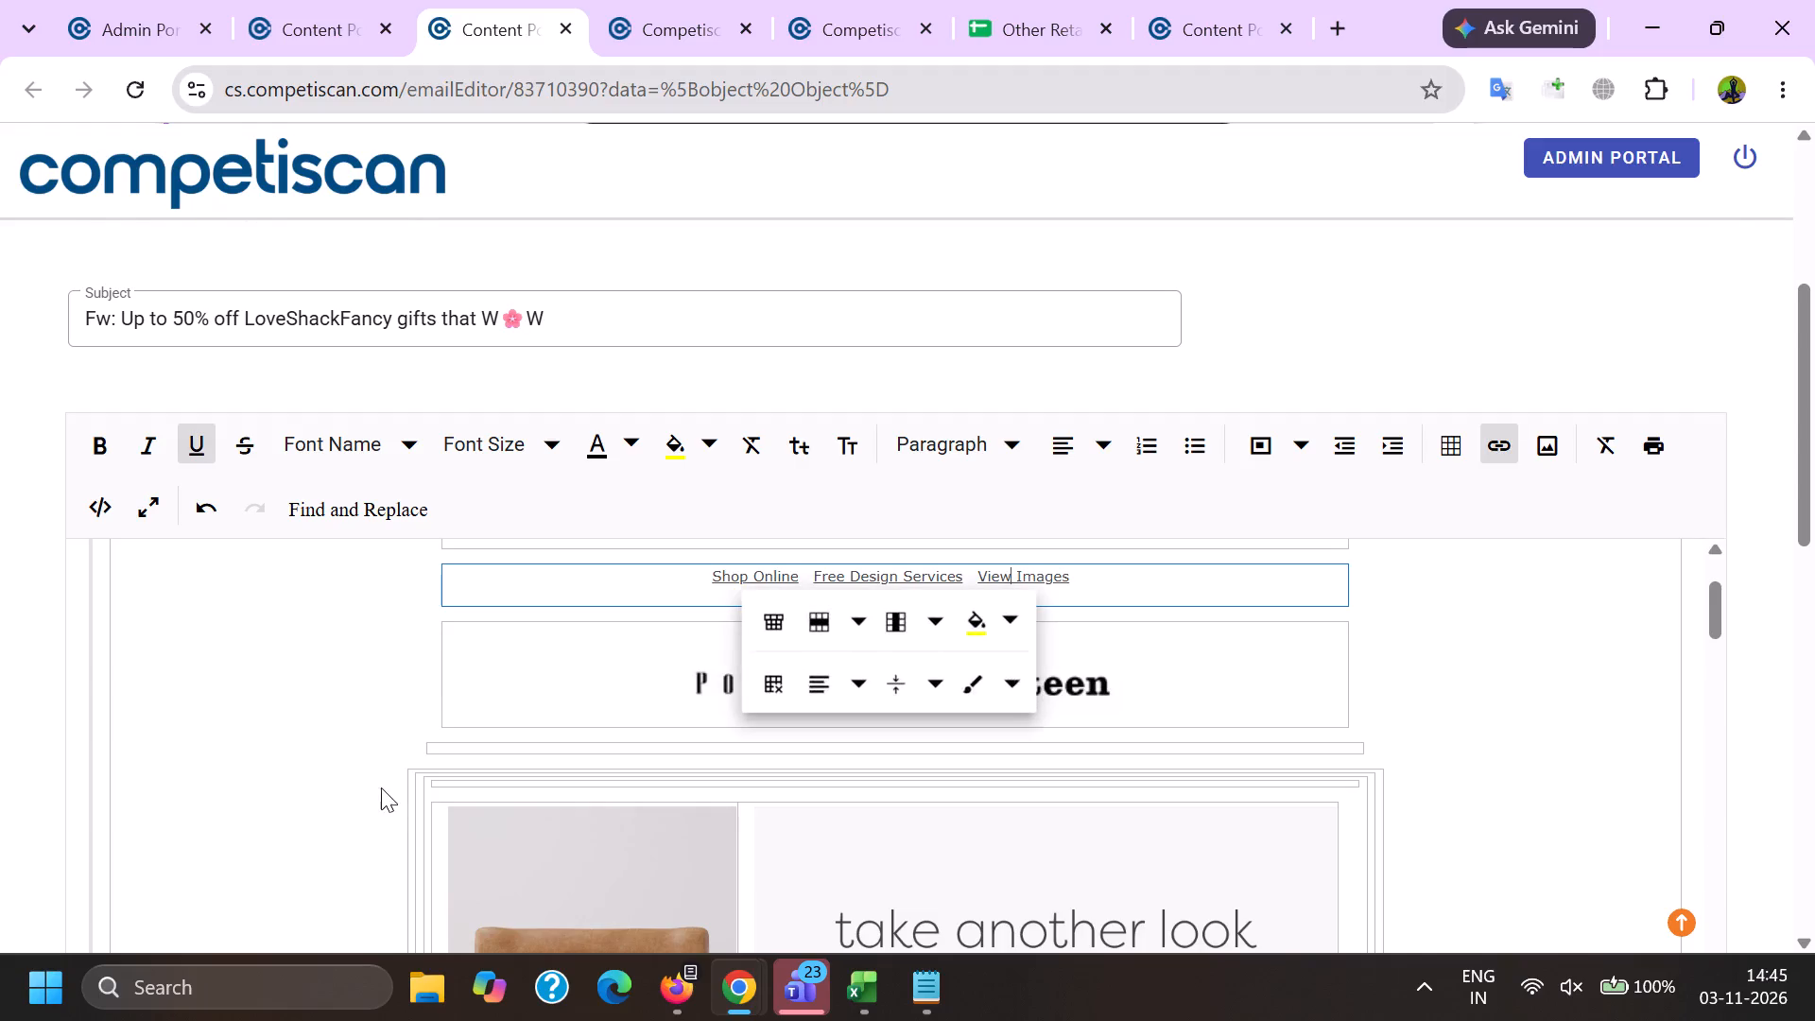
{"action": "scroll", "coordinate": [562, 697], "scroll_direction": "down", "scroll_amount": 20}
{"action": "scroll", "coordinate": [562, 697], "scroll_direction": "down", "scroll_amount": 20}
{"action": "scroll", "coordinate": [562, 697], "scroll_direction": "down", "scroll_amount": 11}
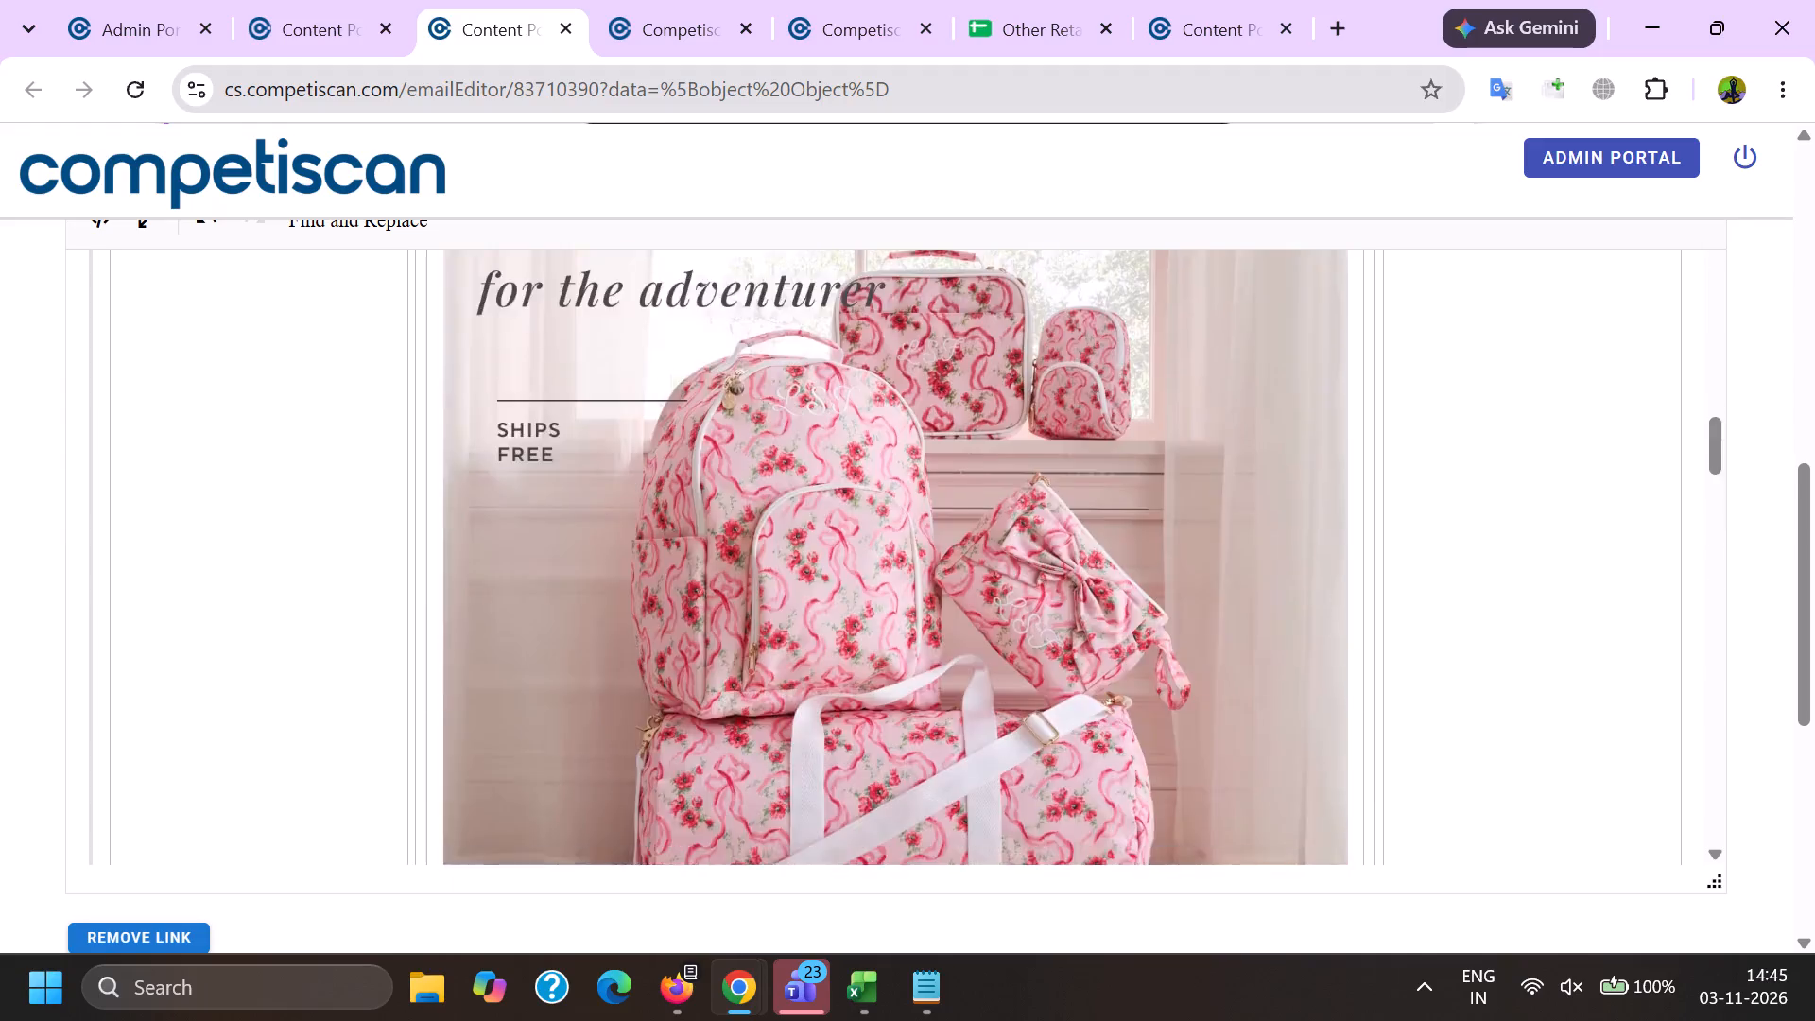
{"action": "scroll", "coordinate": [750, 727], "scroll_direction": "down", "scroll_amount": 18}
{"action": "scroll", "coordinate": [769, 736], "scroll_direction": "up", "scroll_amount": 1}
{"action": "scroll", "coordinate": [769, 737], "scroll_direction": "down", "scroll_amount": 17}
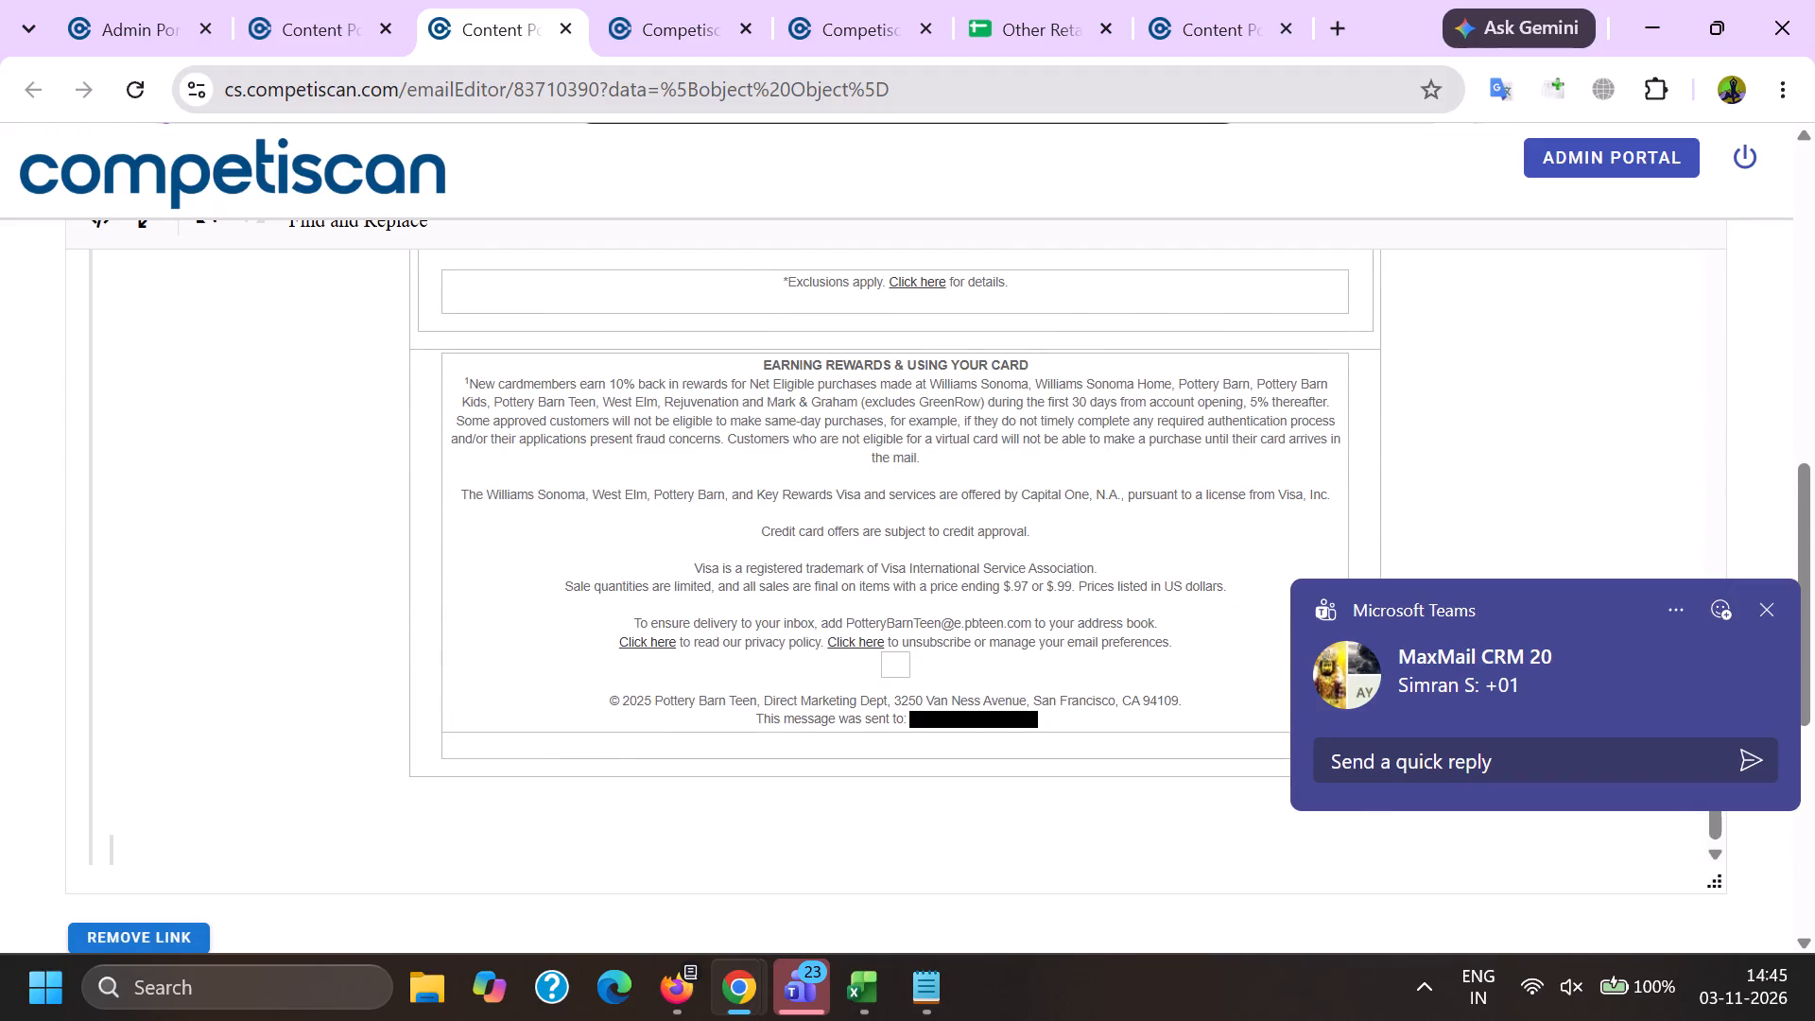
{"action": "left_click_drag", "start_coordinate": [838, 617], "coordinate": [1027, 628]}
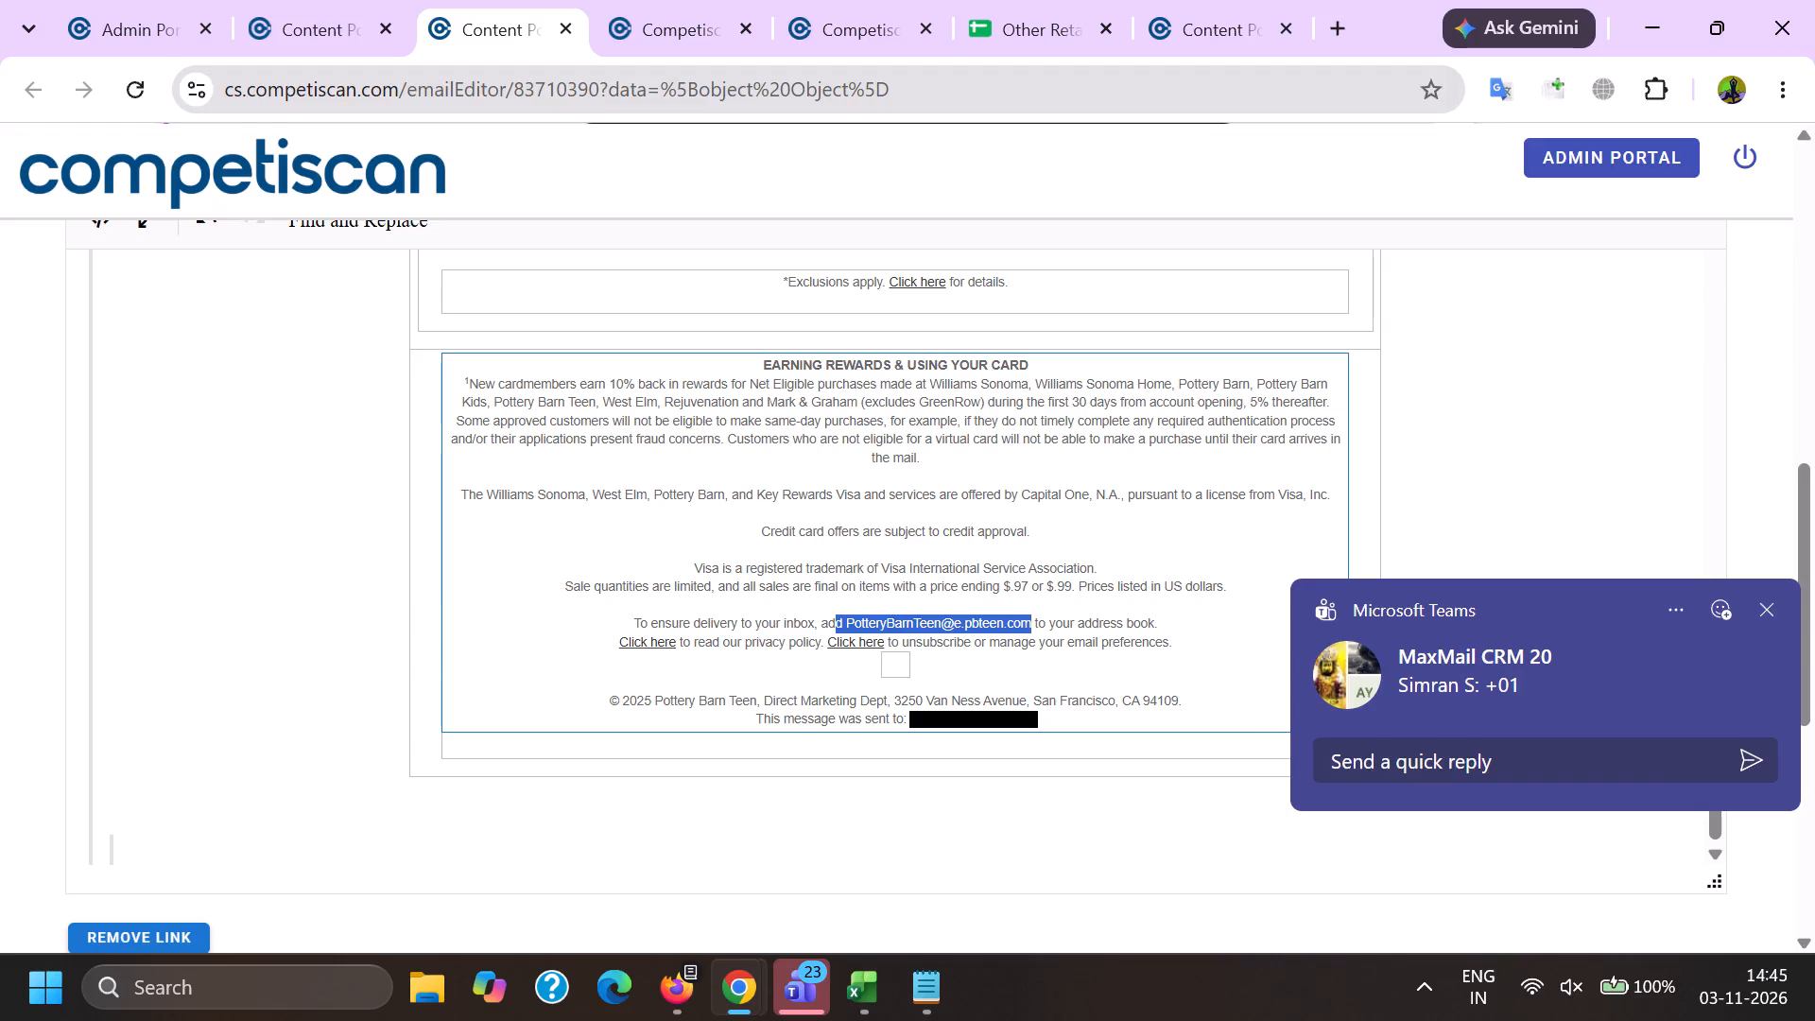
{"action": "key", "text": "BackSpace"}
{"action": "key", "text": "d"}
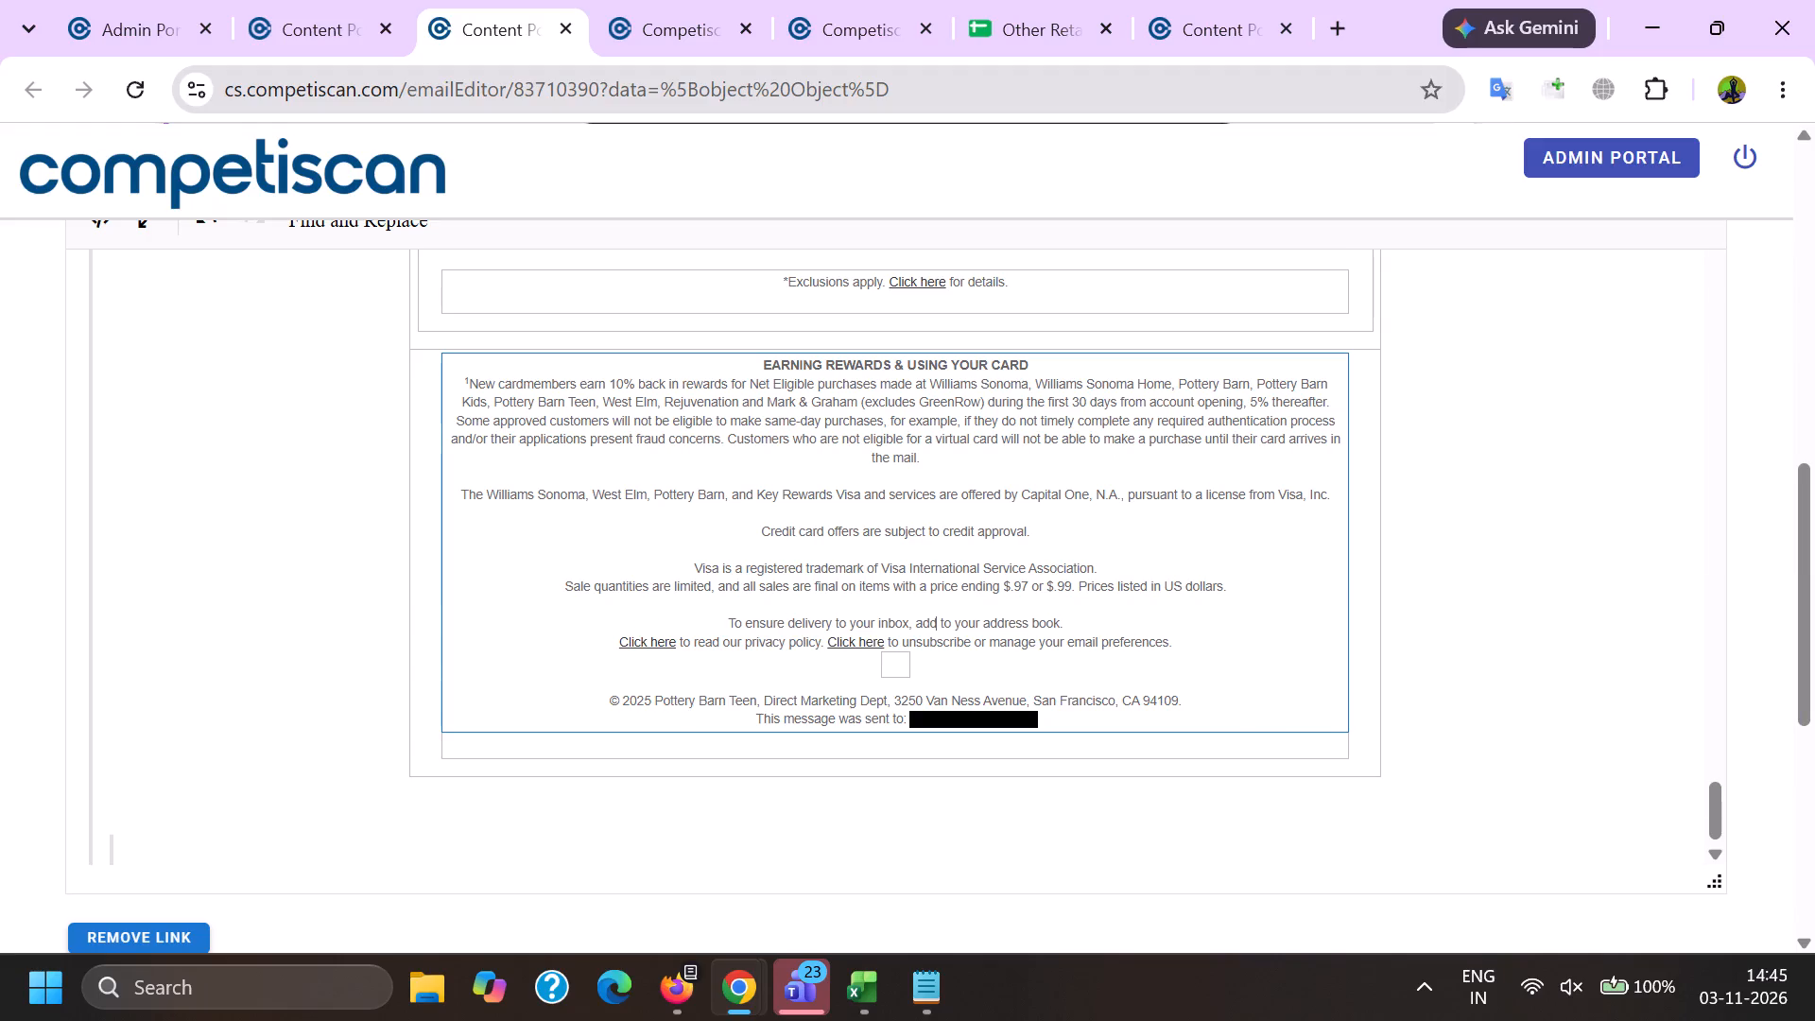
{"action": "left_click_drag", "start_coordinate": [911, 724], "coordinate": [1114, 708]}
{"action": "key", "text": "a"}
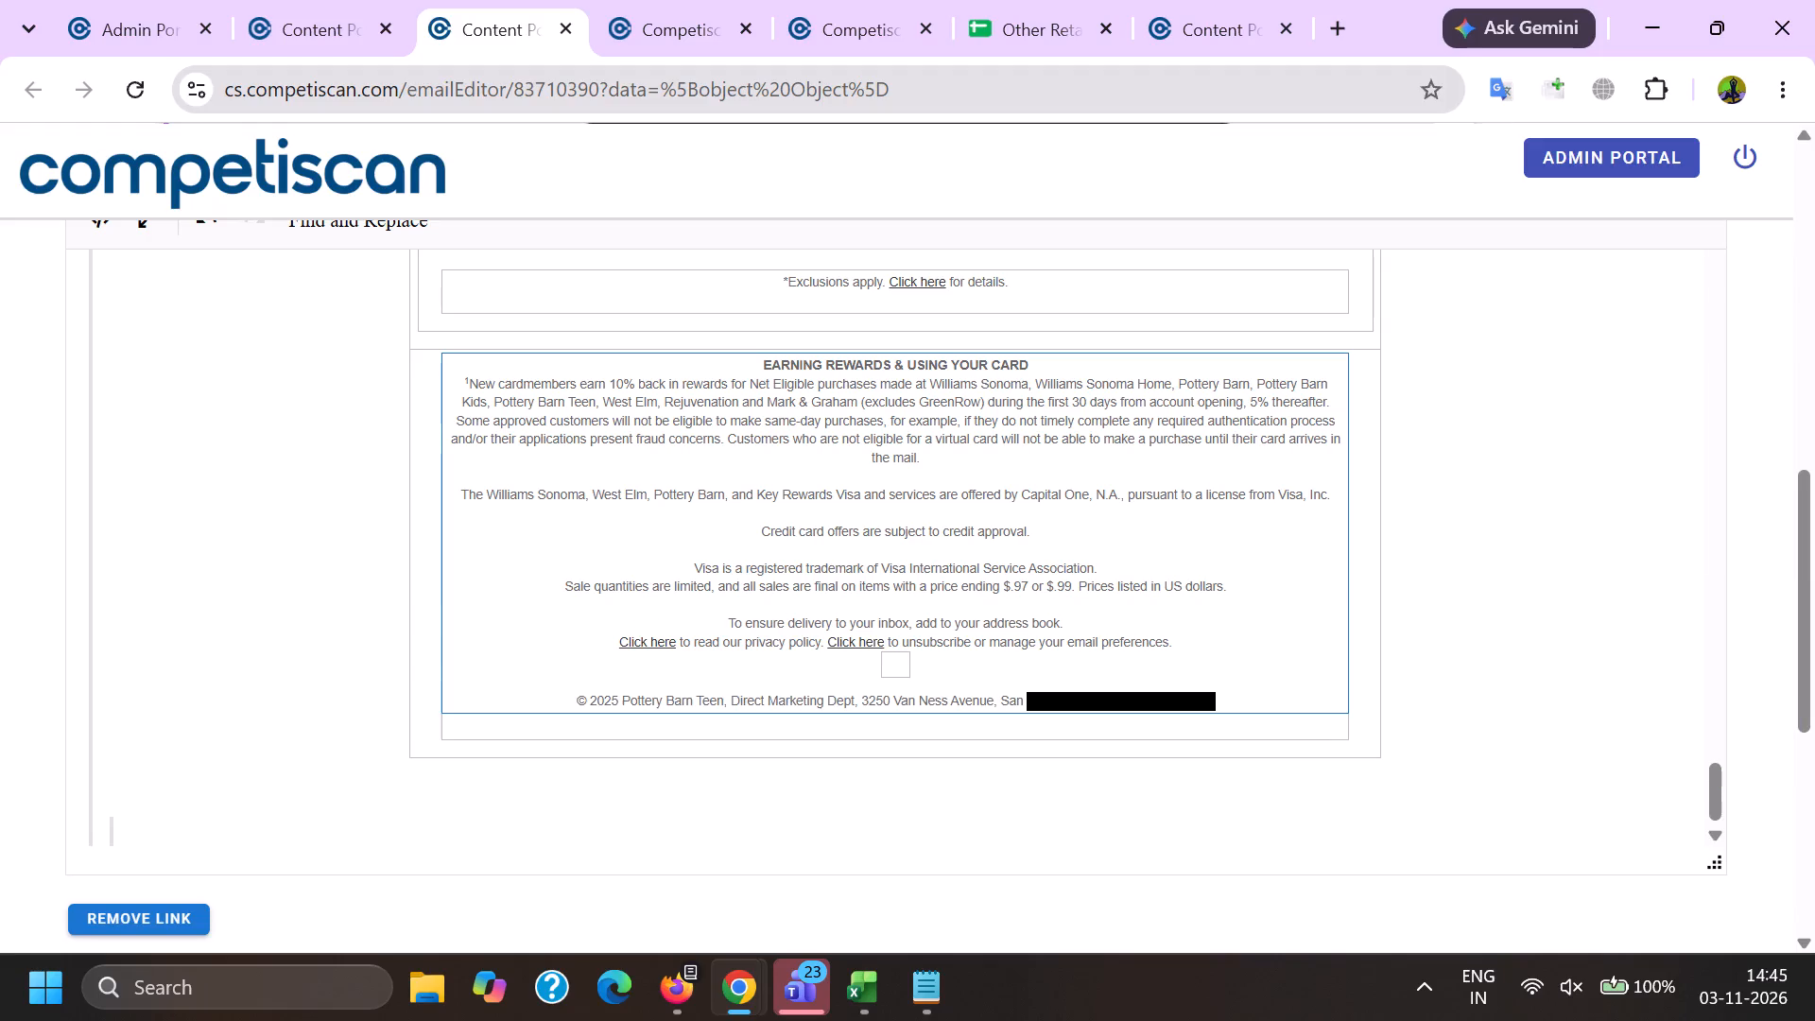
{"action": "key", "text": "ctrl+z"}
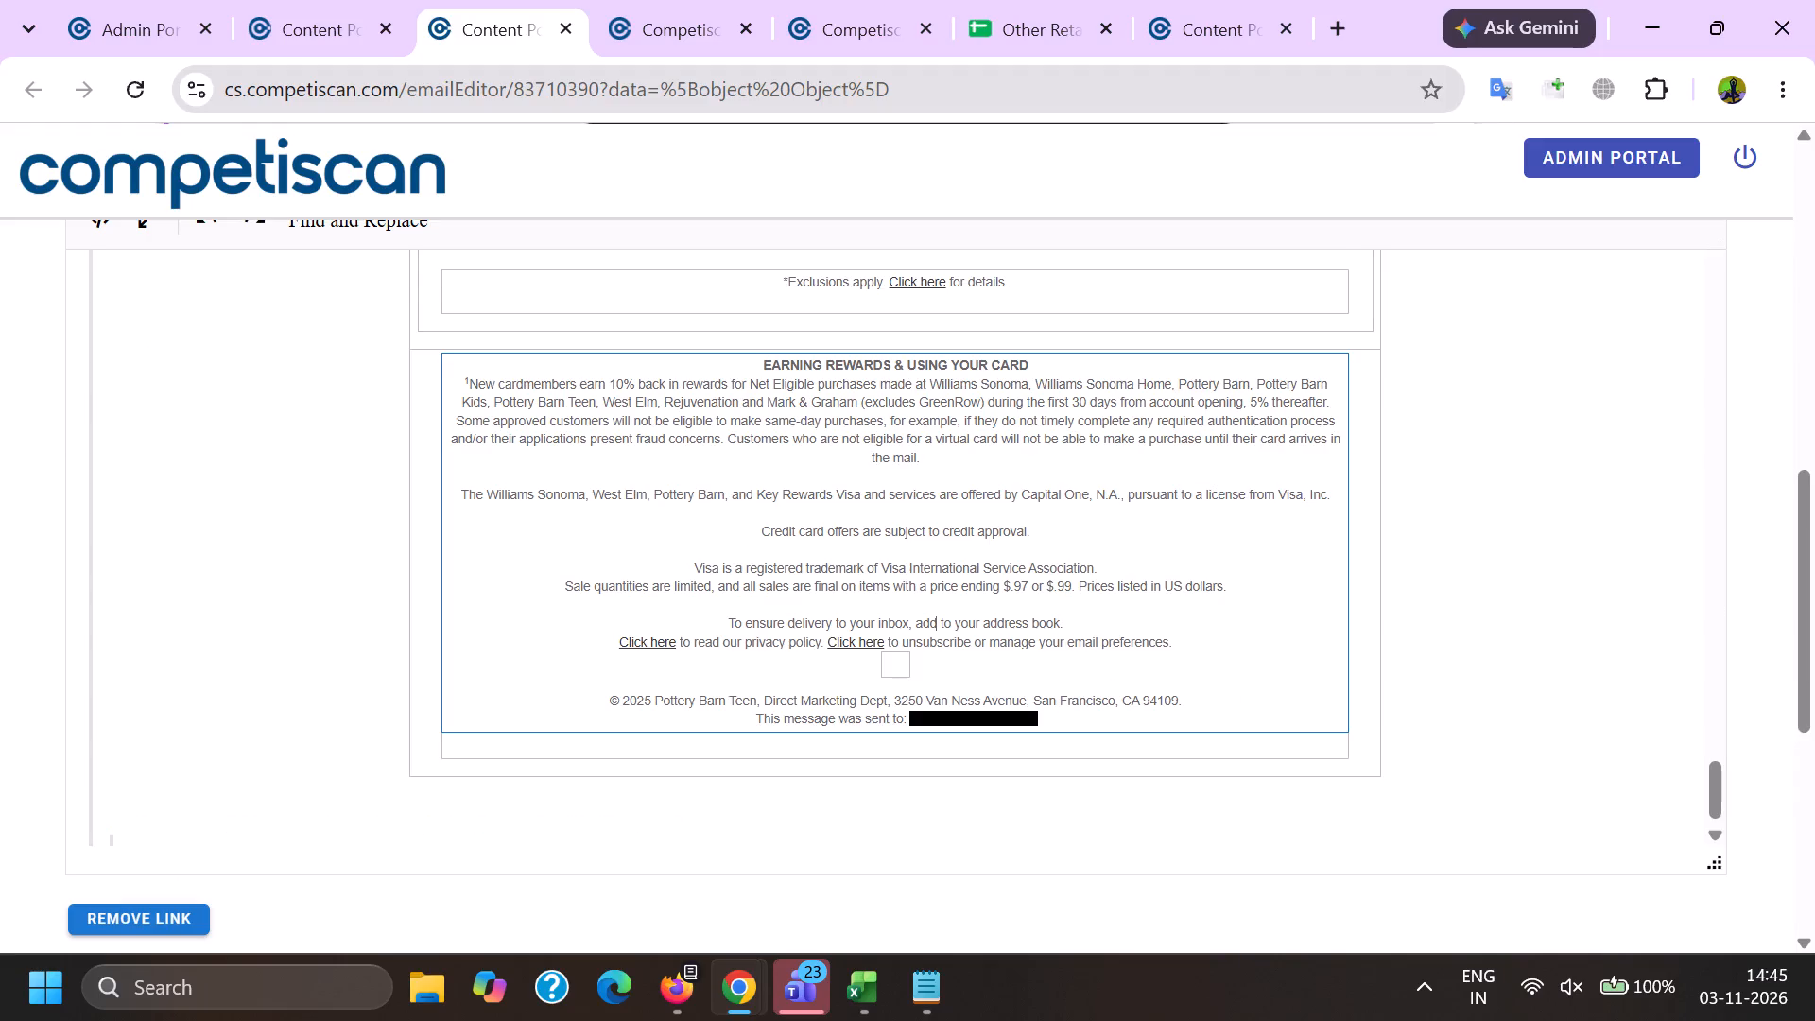
Delete the recipient's address after "This message was sent to:" in the email footer.
{"action": "left_click", "coordinate": [905, 718]}
{"action": "left_click_drag", "start_coordinate": [906, 716], "coordinate": [1051, 710]}
{"action": "key", "text": "BackSpace"}
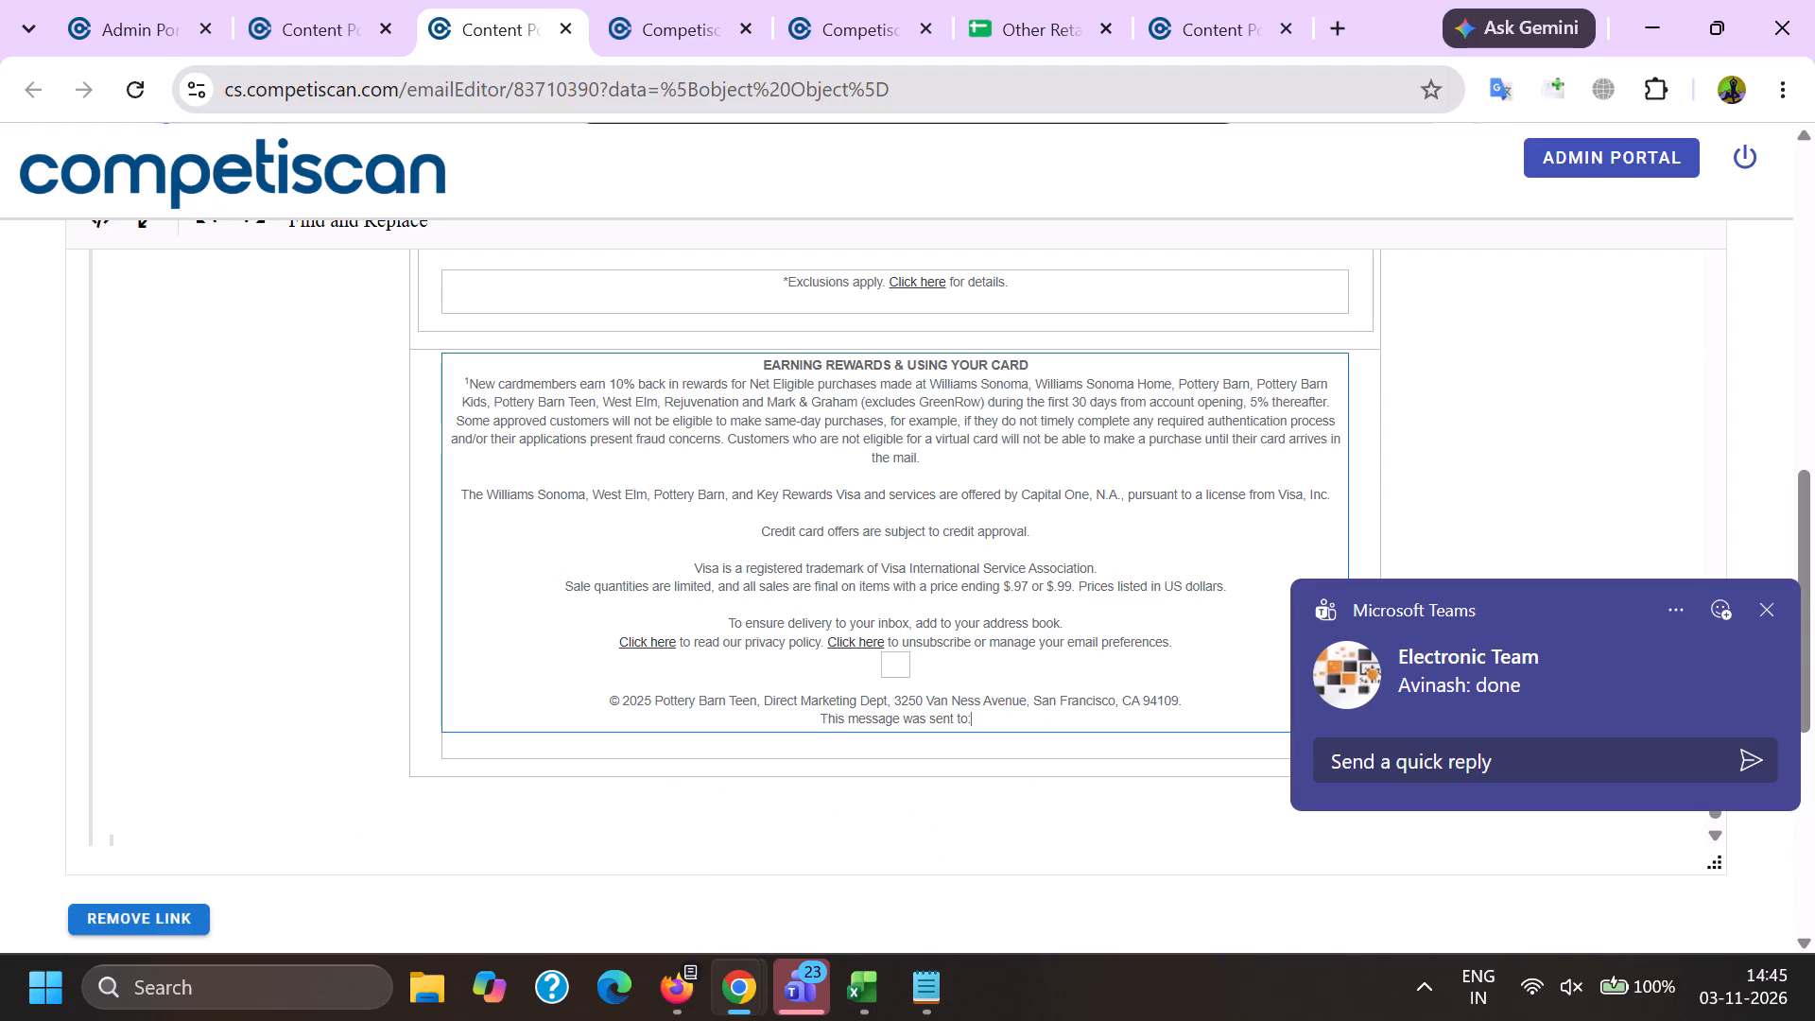
Save the product info of the cleaned email and confirm the save.
{"action": "scroll", "coordinate": [707, 734], "scroll_direction": "down", "scroll_amount": 10}
{"action": "scroll", "coordinate": [299, 768], "scroll_direction": "up", "scroll_amount": 3}
{"action": "scroll", "coordinate": [513, 737], "scroll_direction": "down", "scroll_amount": 4}
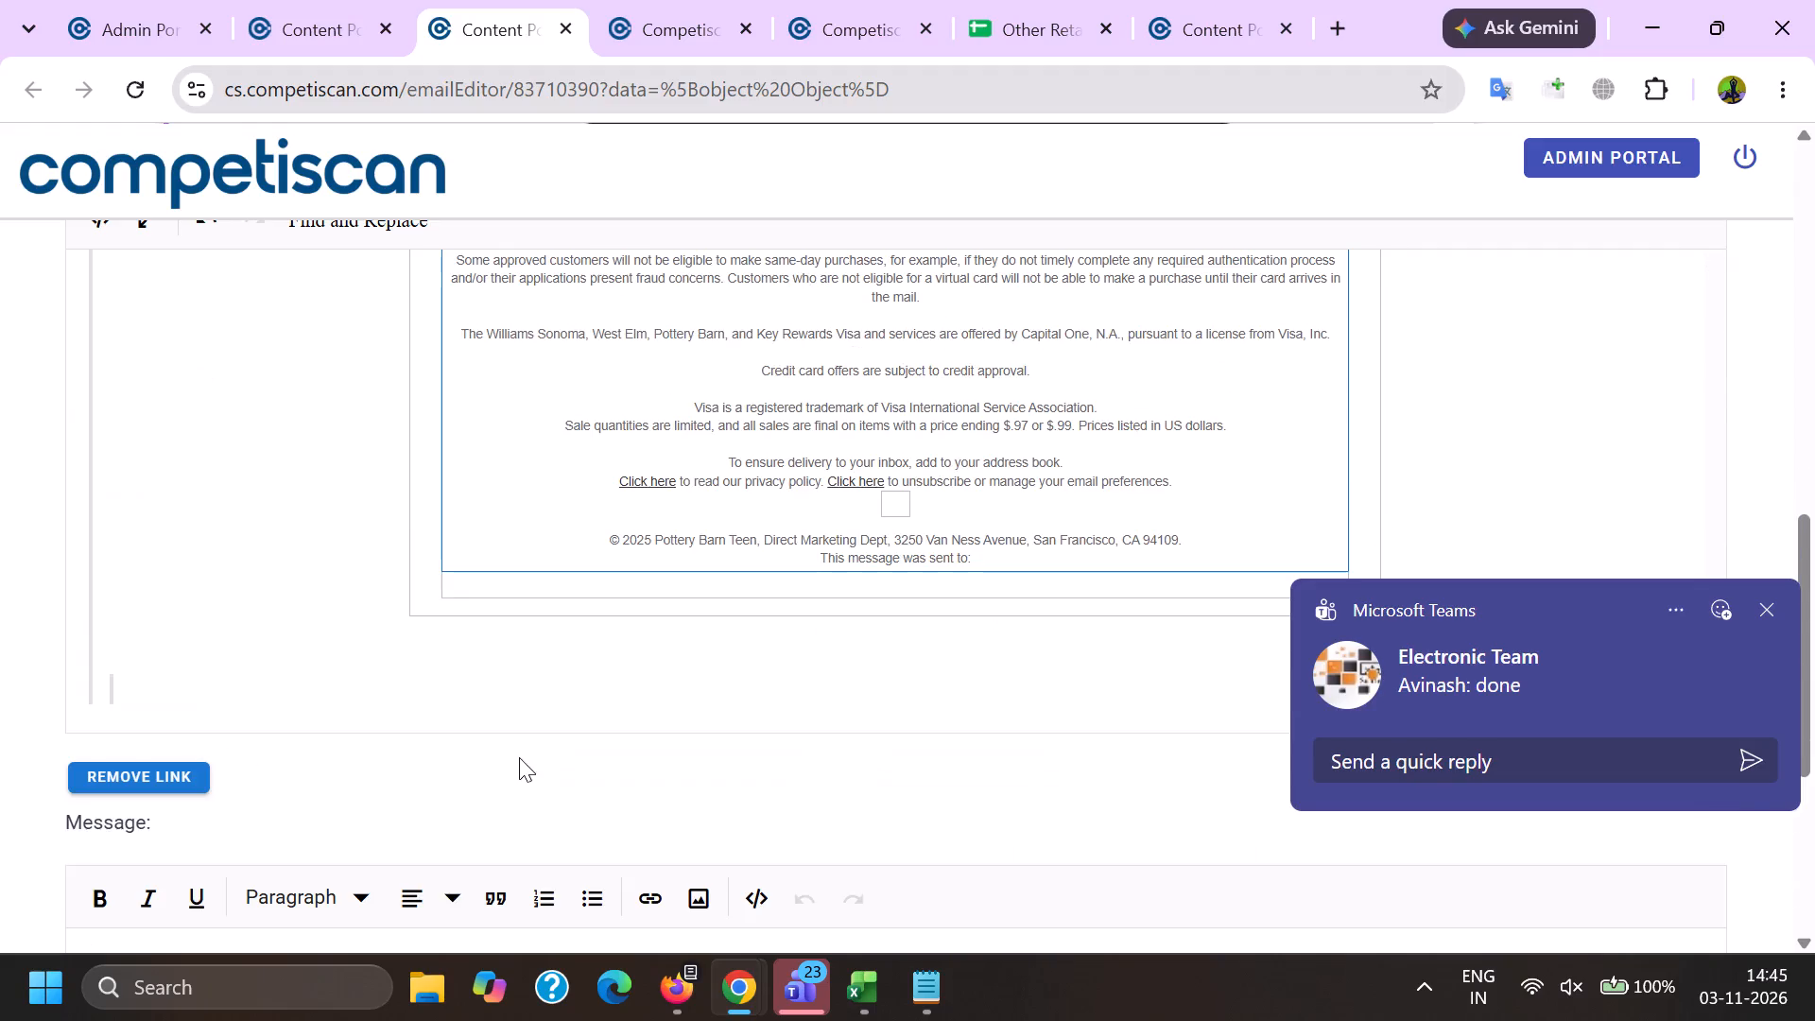
{"action": "left_click", "coordinate": [653, 703]}
{"action": "left_click", "coordinate": [930, 581]}
Copy the string "e.potterybarnkids.com" from the Other Retail Records sheet and search for it in Firefox's Content Portal in place of the pbteen string.
{"action": "left_click", "coordinate": [1045, 0]}
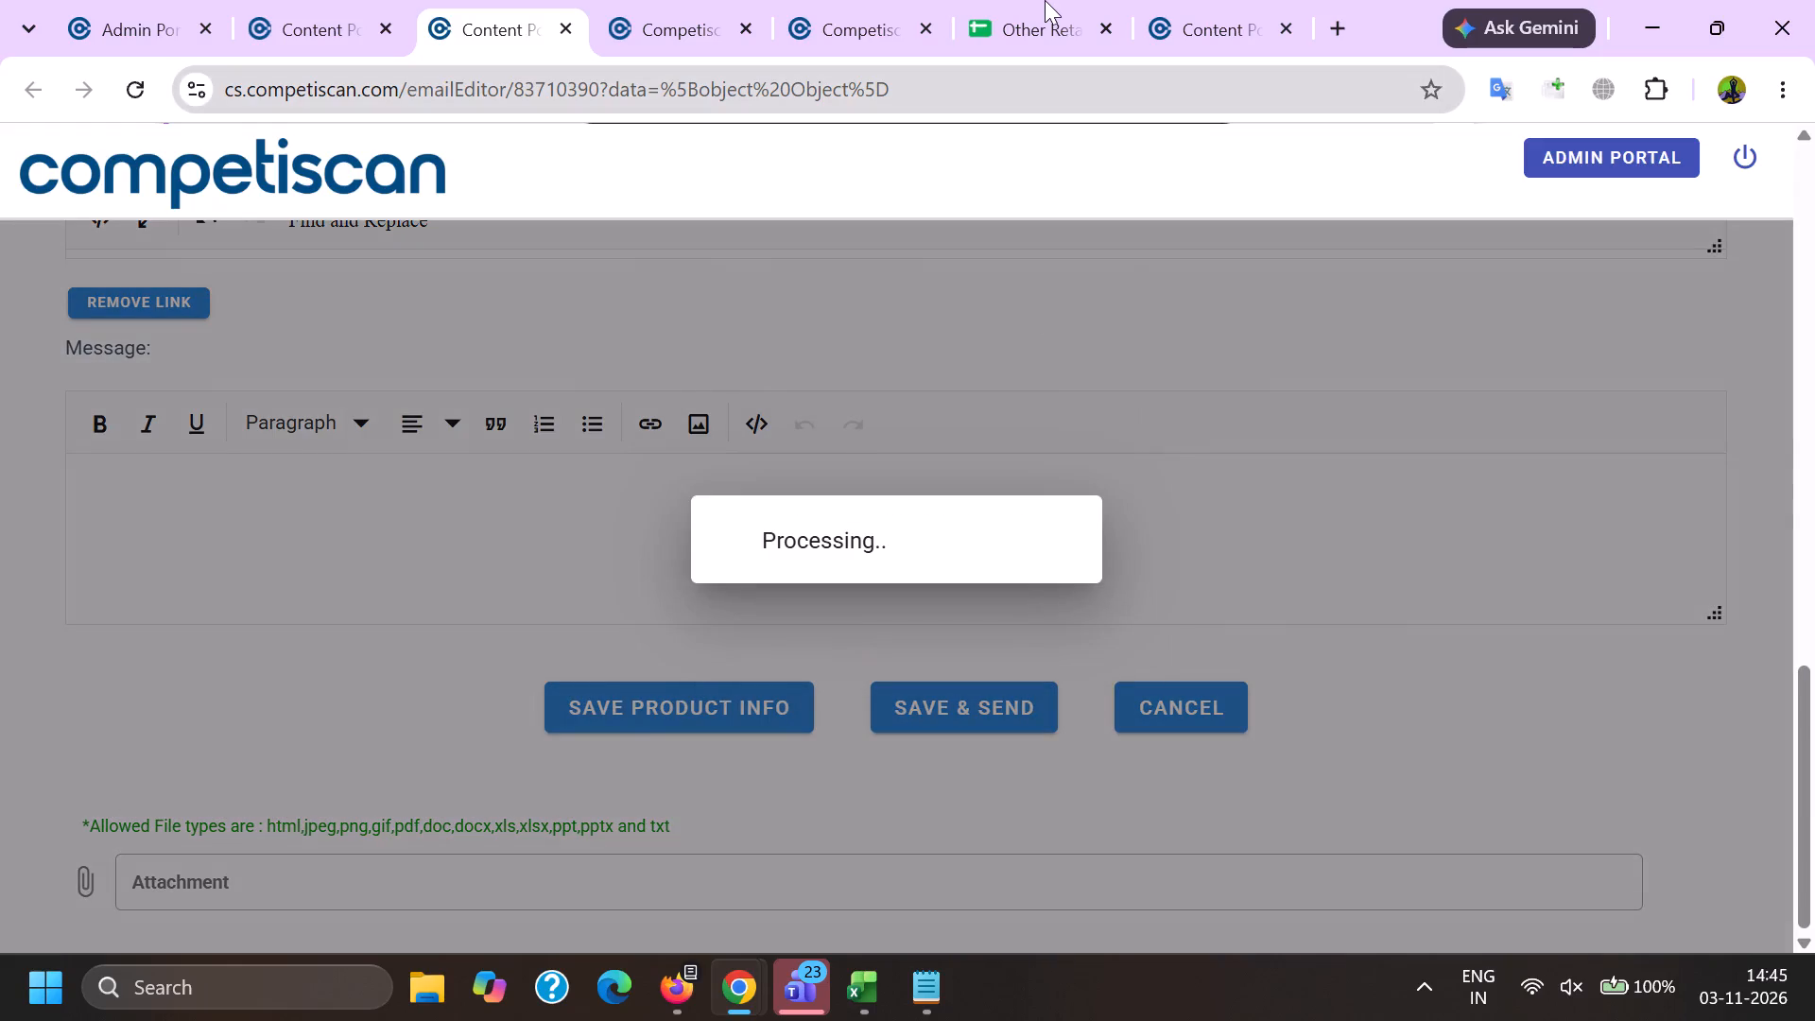
{"action": "left_click", "coordinate": [189, 770]}
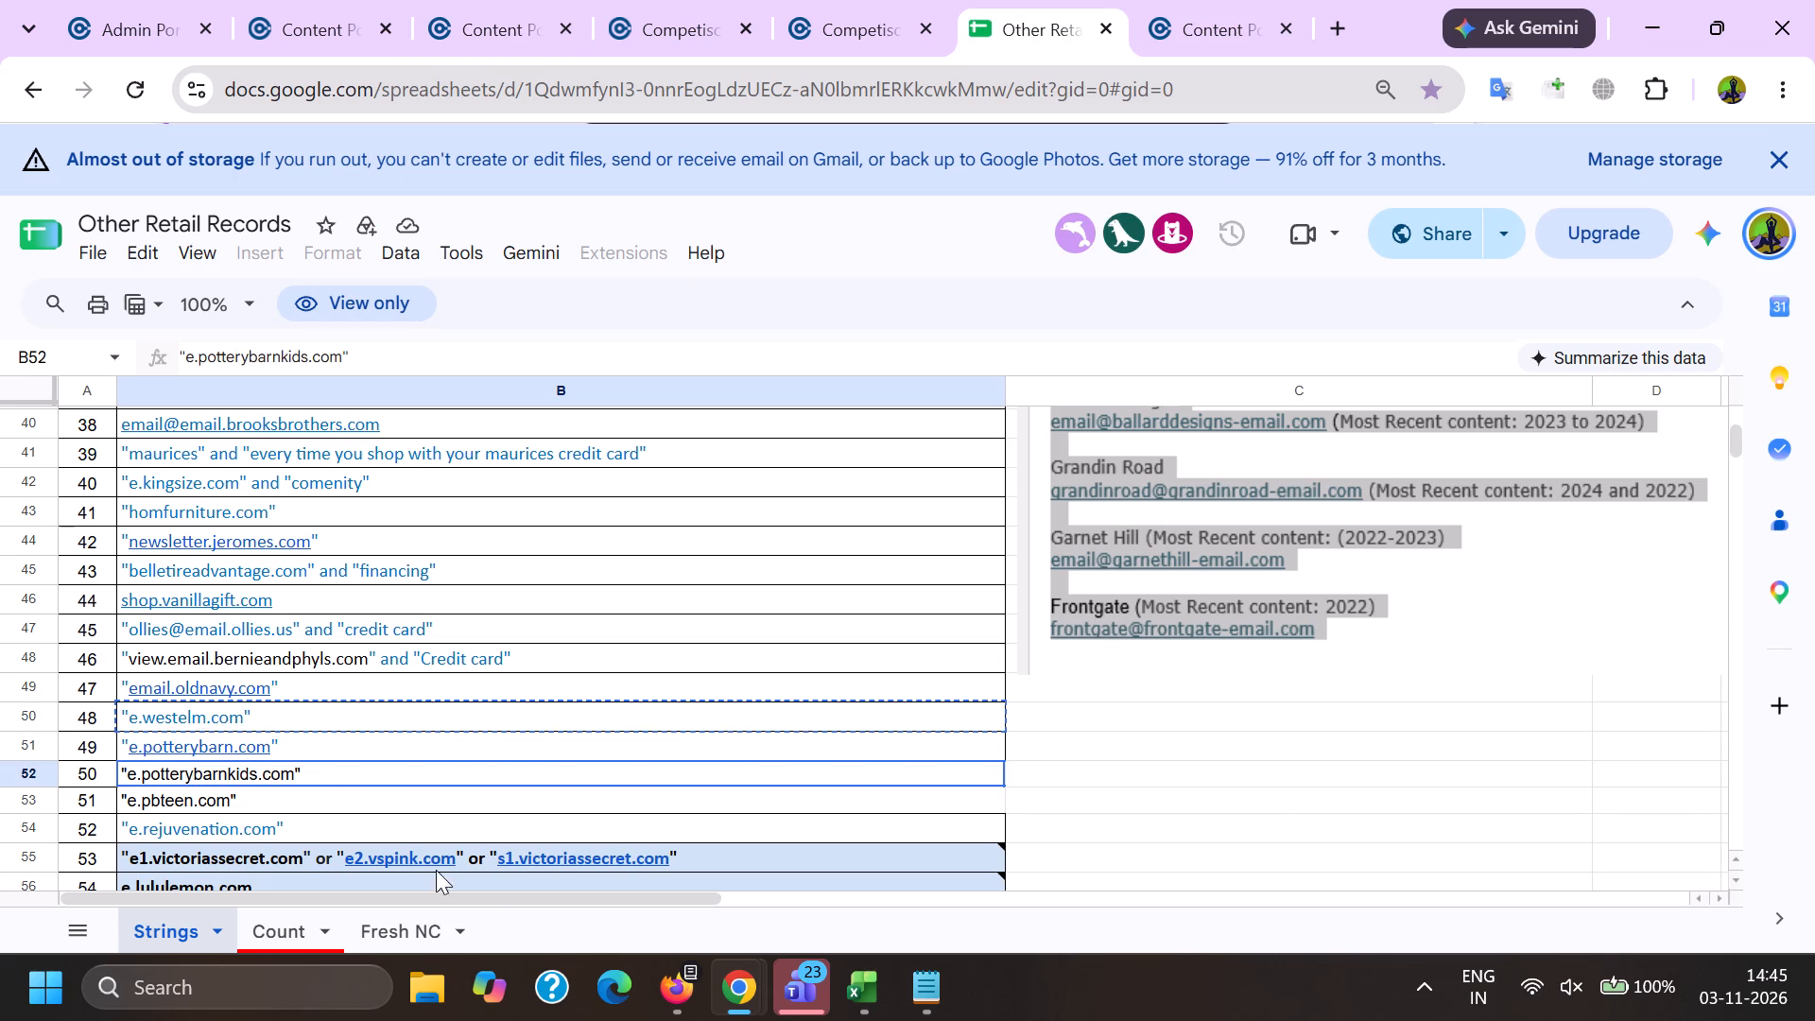
{"action": "key", "text": "ctrl+c"}
{"action": "left_click", "coordinate": [685, 981]}
{"action": "left_click", "coordinate": [686, 975]}
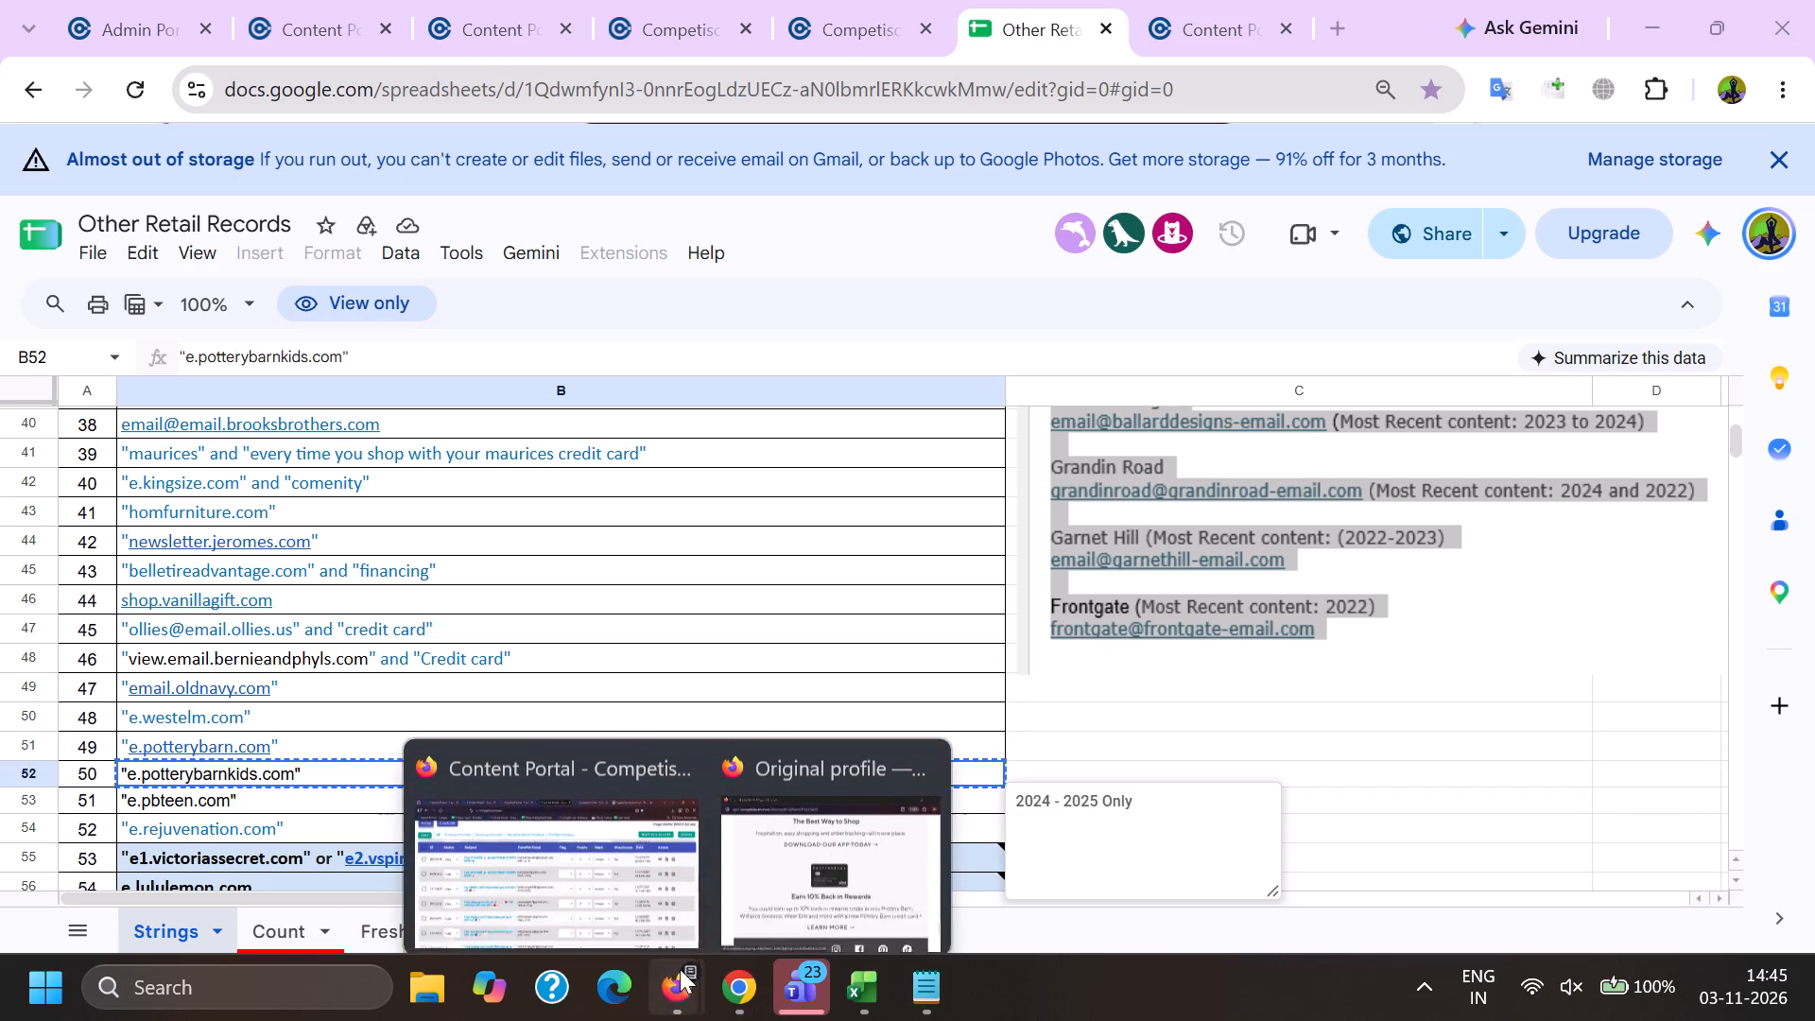
{"action": "left_click", "coordinate": [499, 857]}
{"action": "scroll", "coordinate": [492, 551], "scroll_direction": "down", "scroll_amount": 20}
{"action": "scroll", "coordinate": [492, 551], "scroll_direction": "down", "scroll_amount": 3}
{"action": "scroll", "coordinate": [460, 794], "scroll_direction": "up", "scroll_amount": 3}
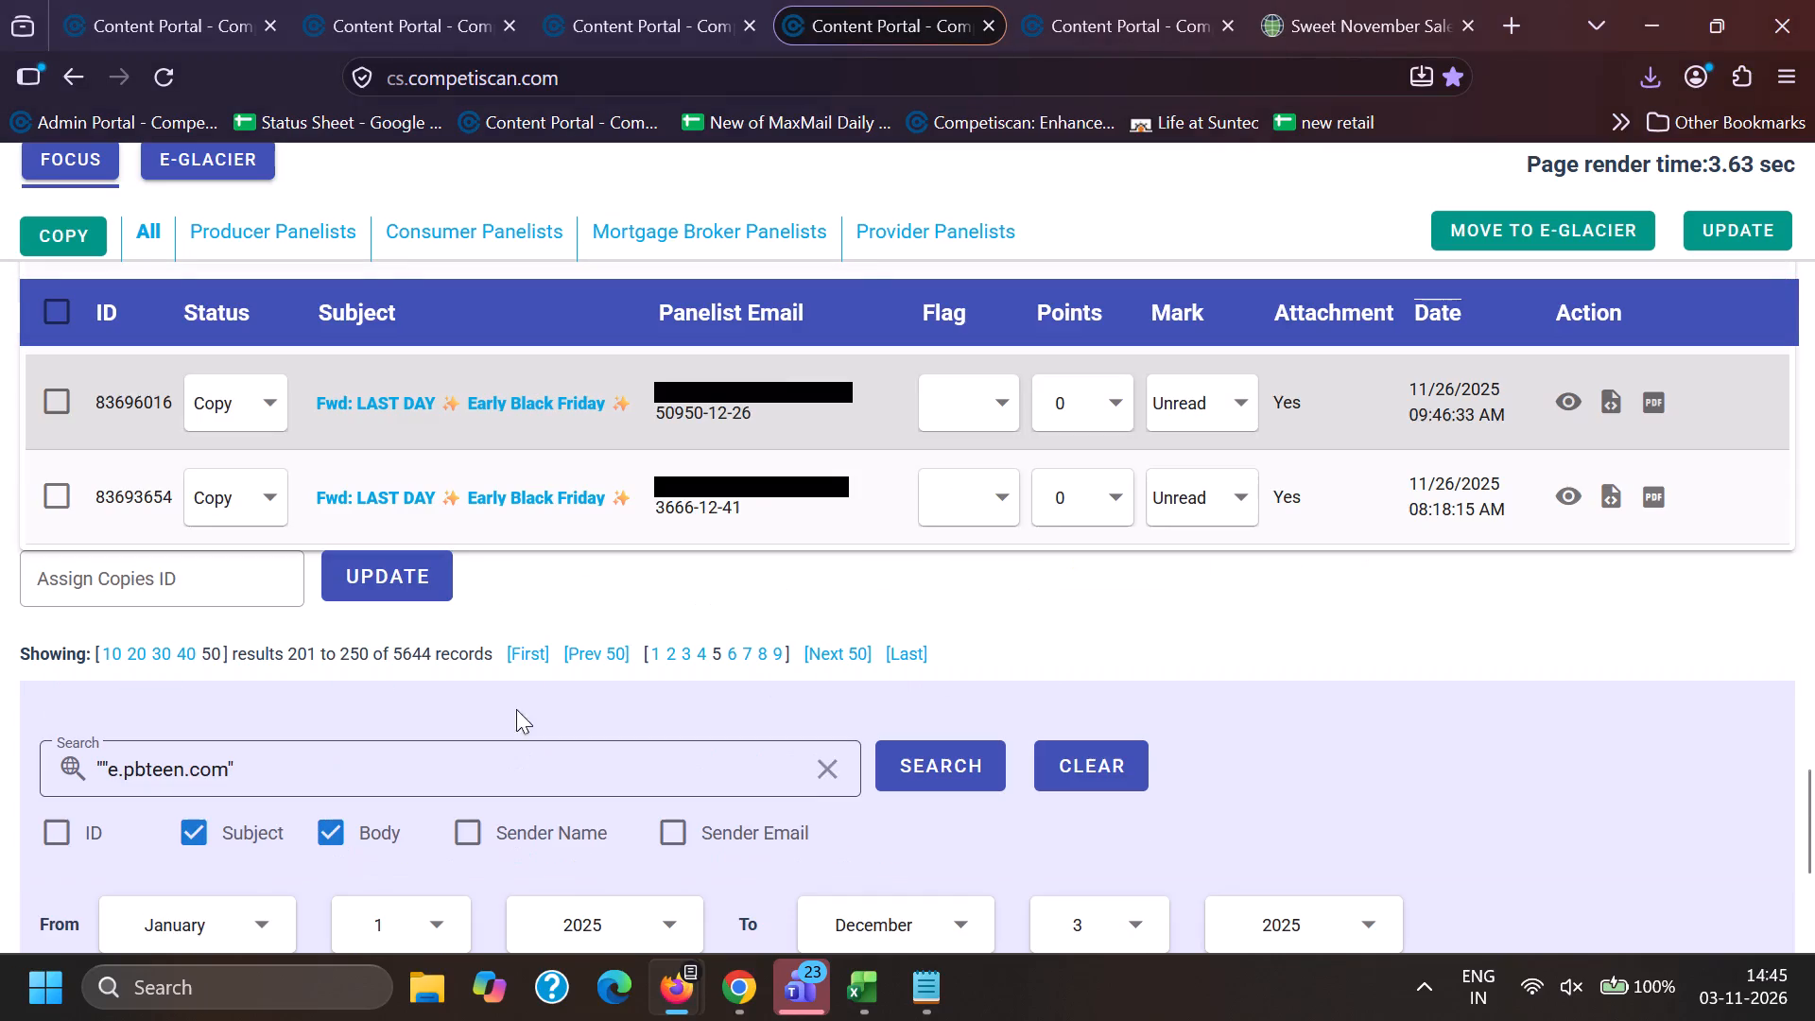
{"action": "left_click_drag", "start_coordinate": [578, 772], "coordinate": [4, 787]}
{"action": "key", "text": "BackSpace"}
{"action": "key", "text": "shift+quotedbl"}
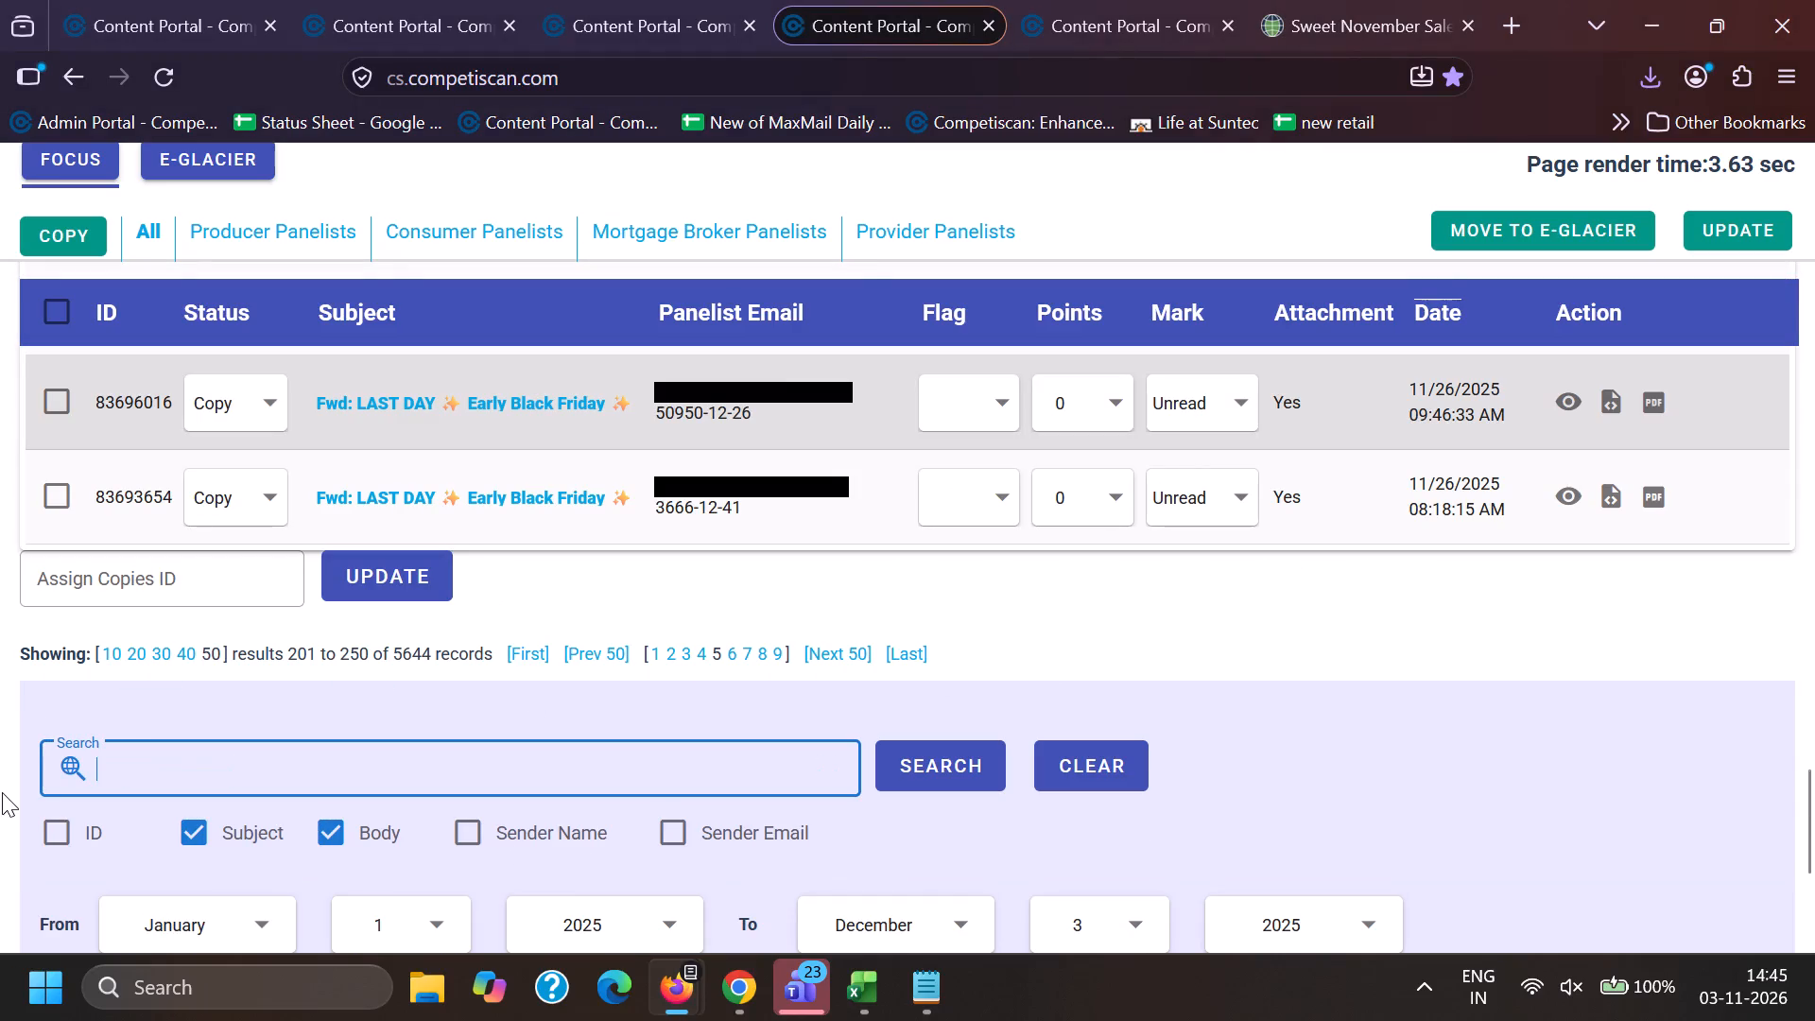
{"action": "key", "text": "ctrl+v"}
{"action": "key", "text": "shift+quotedbl"}
{"action": "key", "text": "Return"}
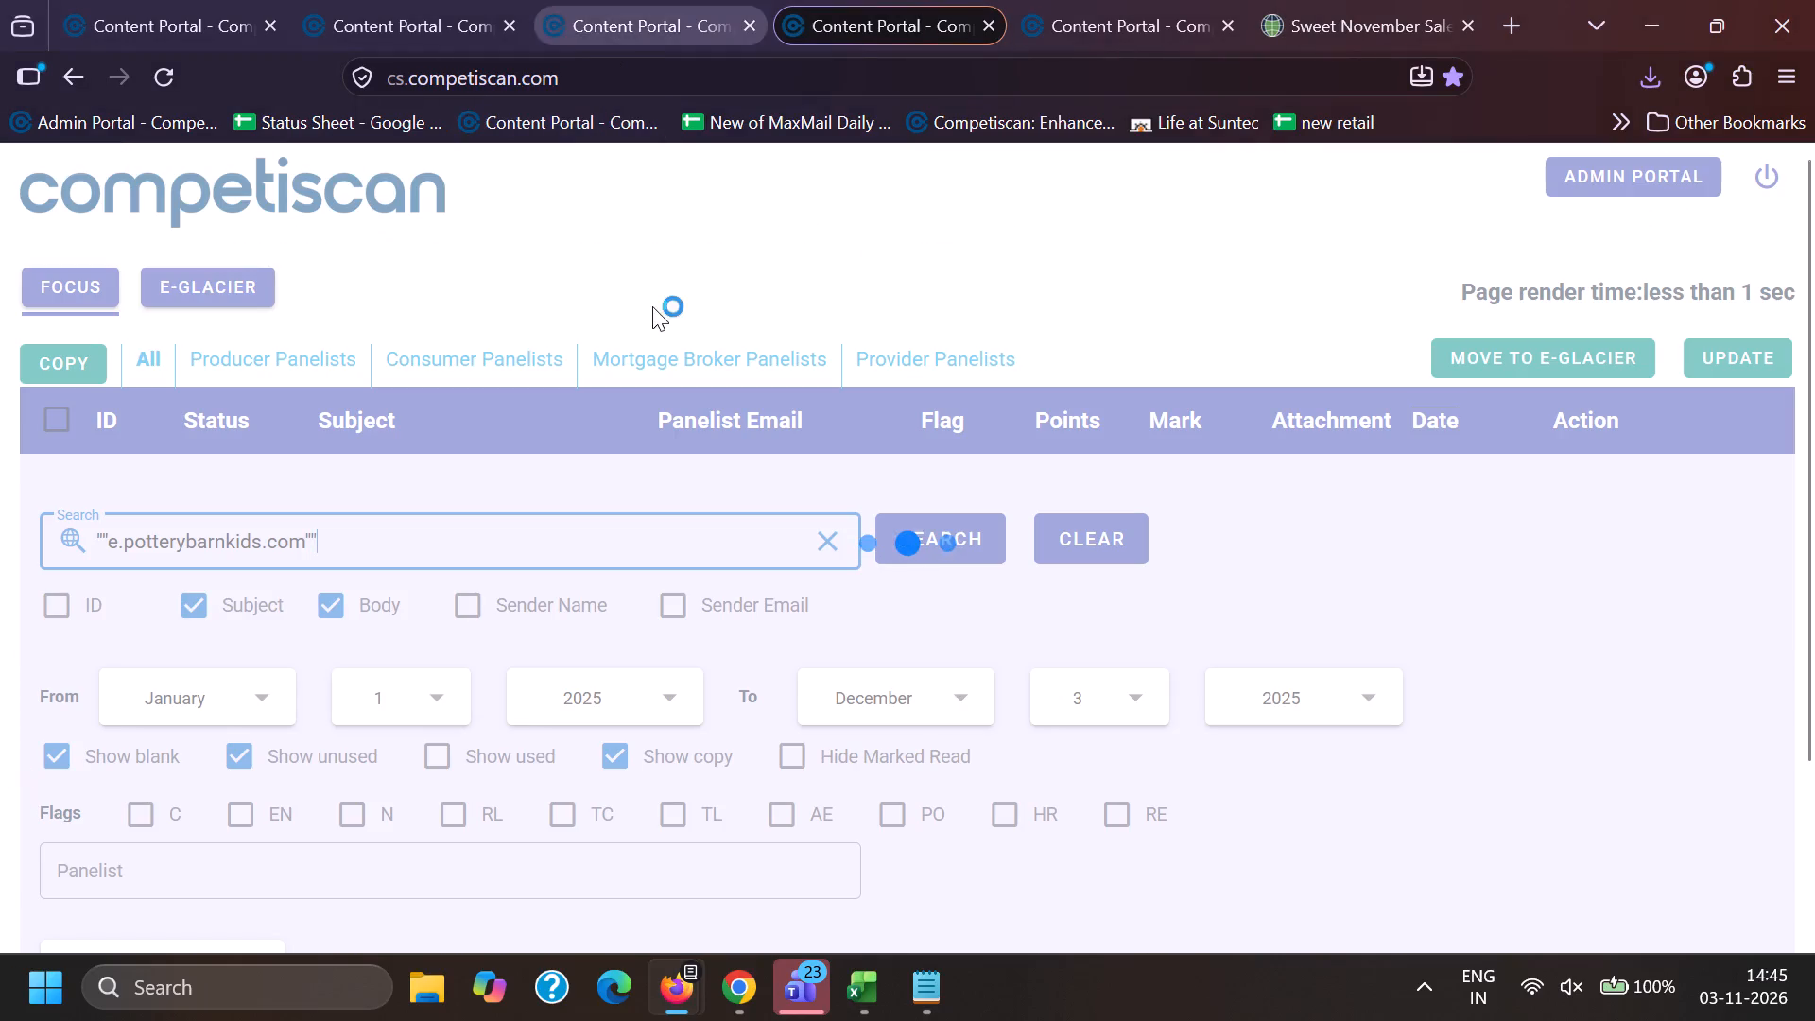
Switch back to Chrome's editor for record 83710390 and open its product management form.
{"action": "key", "text": "alt+Tab"}
{"action": "left_click", "coordinate": [750, 272]}
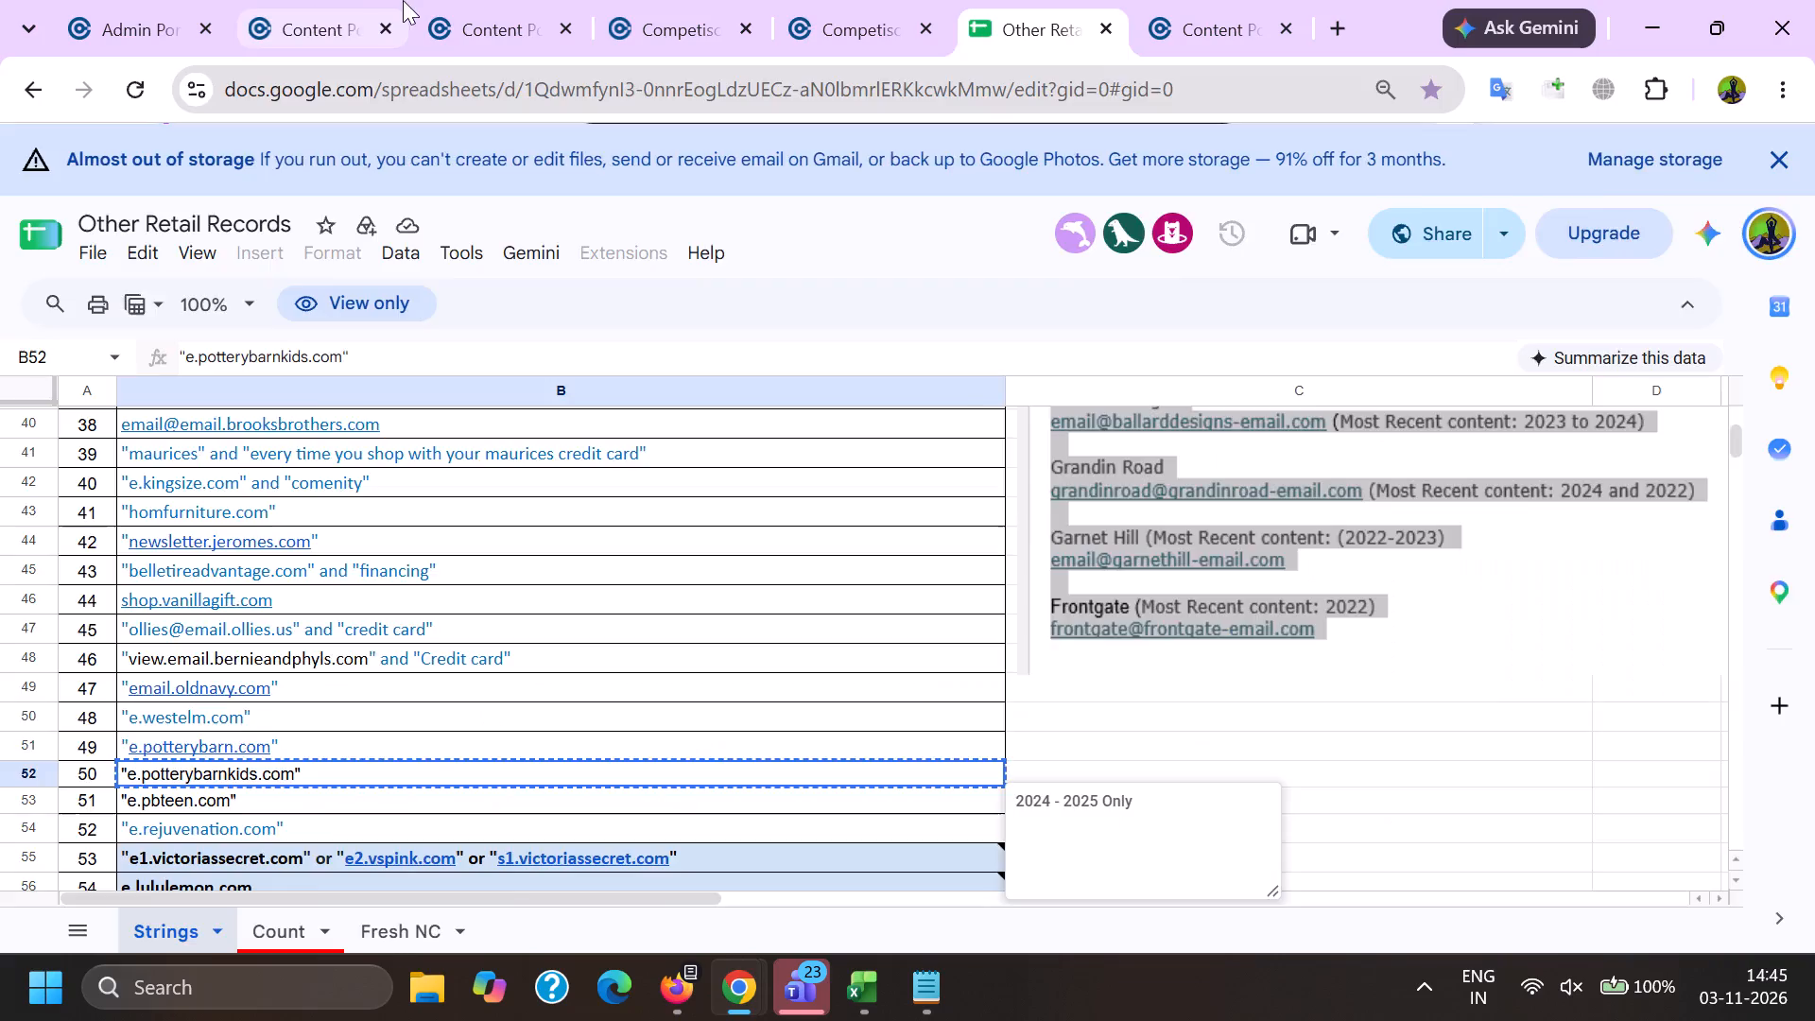
{"action": "left_click", "coordinate": [348, 0]}
{"action": "left_click", "coordinate": [423, 0]}
{"action": "left_click", "coordinate": [0, 387]}
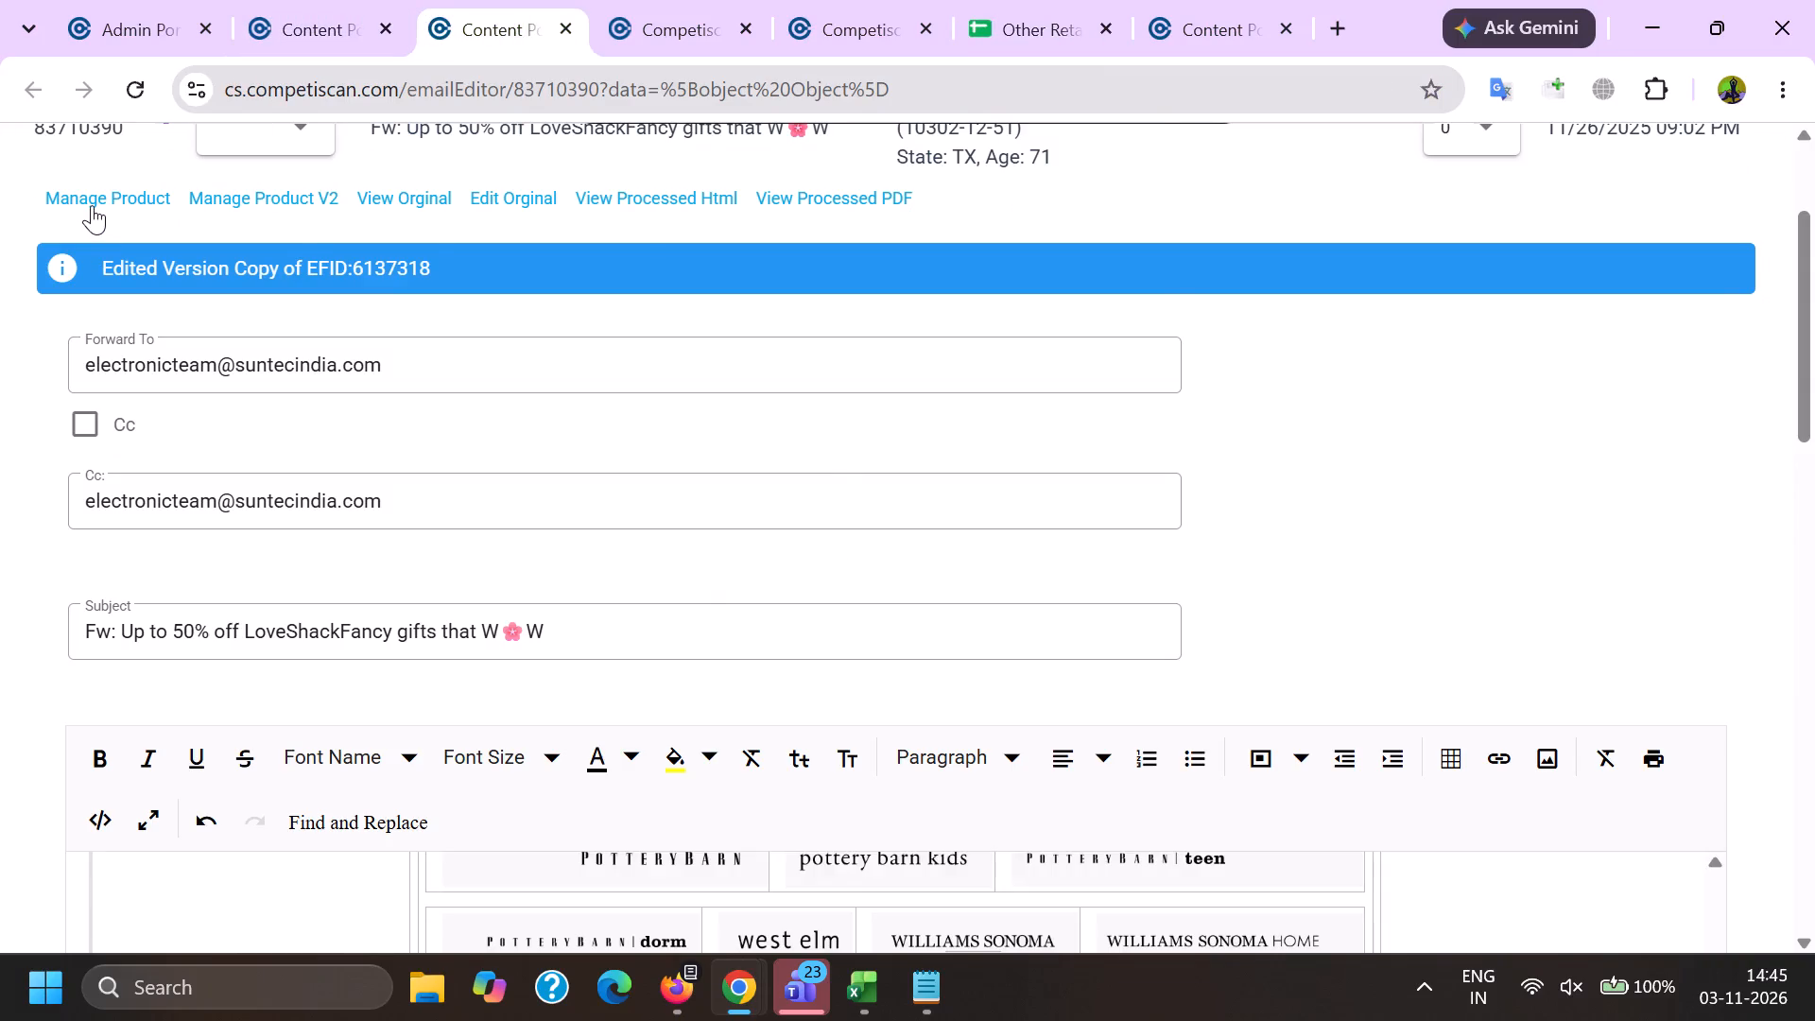
{"action": "left_click", "coordinate": [92, 205]}
Return to the email editor and copy the name "Pottery Barn Teen" from the From line, leaving out "Sale".
{"action": "key", "text": "alt+Tab"}
{"action": "scroll", "coordinate": [257, 468], "scroll_direction": "down", "scroll_amount": 4}
{"action": "left_click", "coordinate": [633, 308]}
{"action": "scroll", "coordinate": [386, 568], "scroll_direction": "down", "scroll_amount": 5}
{"action": "scroll", "coordinate": [317, 666], "scroll_direction": "up", "scroll_amount": 4}
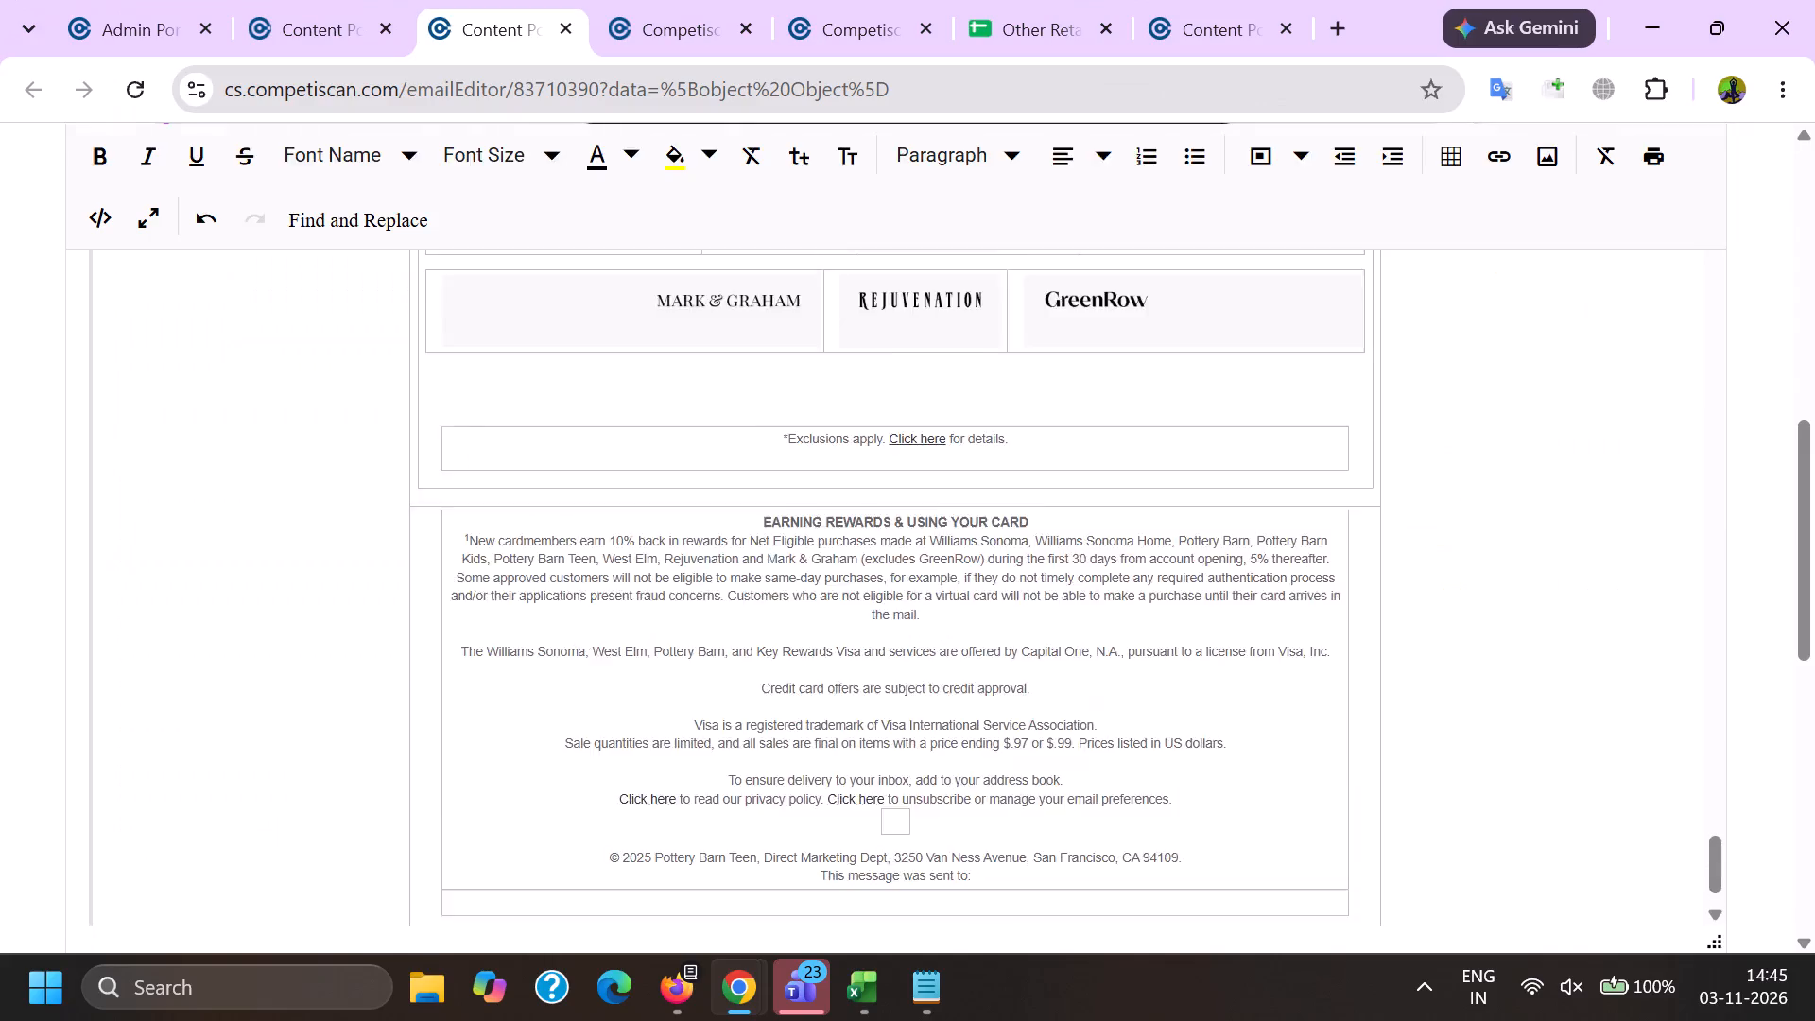
{"action": "left_click", "coordinate": [310, 663]}
{"action": "key", "text": "Page_Up"}
{"action": "key", "text": "Page_Up"}
{"action": "key", "text": "Page_Up"}
{"action": "key", "text": "Page_Up"}
{"action": "key", "text": "Page_Up"}
{"action": "key", "text": "Page_Up"}
{"action": "key", "text": "Page_Up"}
{"action": "key", "text": "Page_Up"}
{"action": "key", "text": "Page_Up"}
{"action": "key", "text": "Page_Up"}
{"action": "key", "text": "Page_Up"}
{"action": "key", "text": "Page_Up"}
{"action": "key", "text": "Page_Up"}
{"action": "key", "text": "Page_Up"}
{"action": "key", "text": "Page_Up"}
{"action": "key", "text": "Page_Up"}
{"action": "key", "text": "Page_Up"}
{"action": "key", "text": "Page_Up"}
{"action": "key", "text": "Page_Up"}
{"action": "key", "text": "Page_Up"}
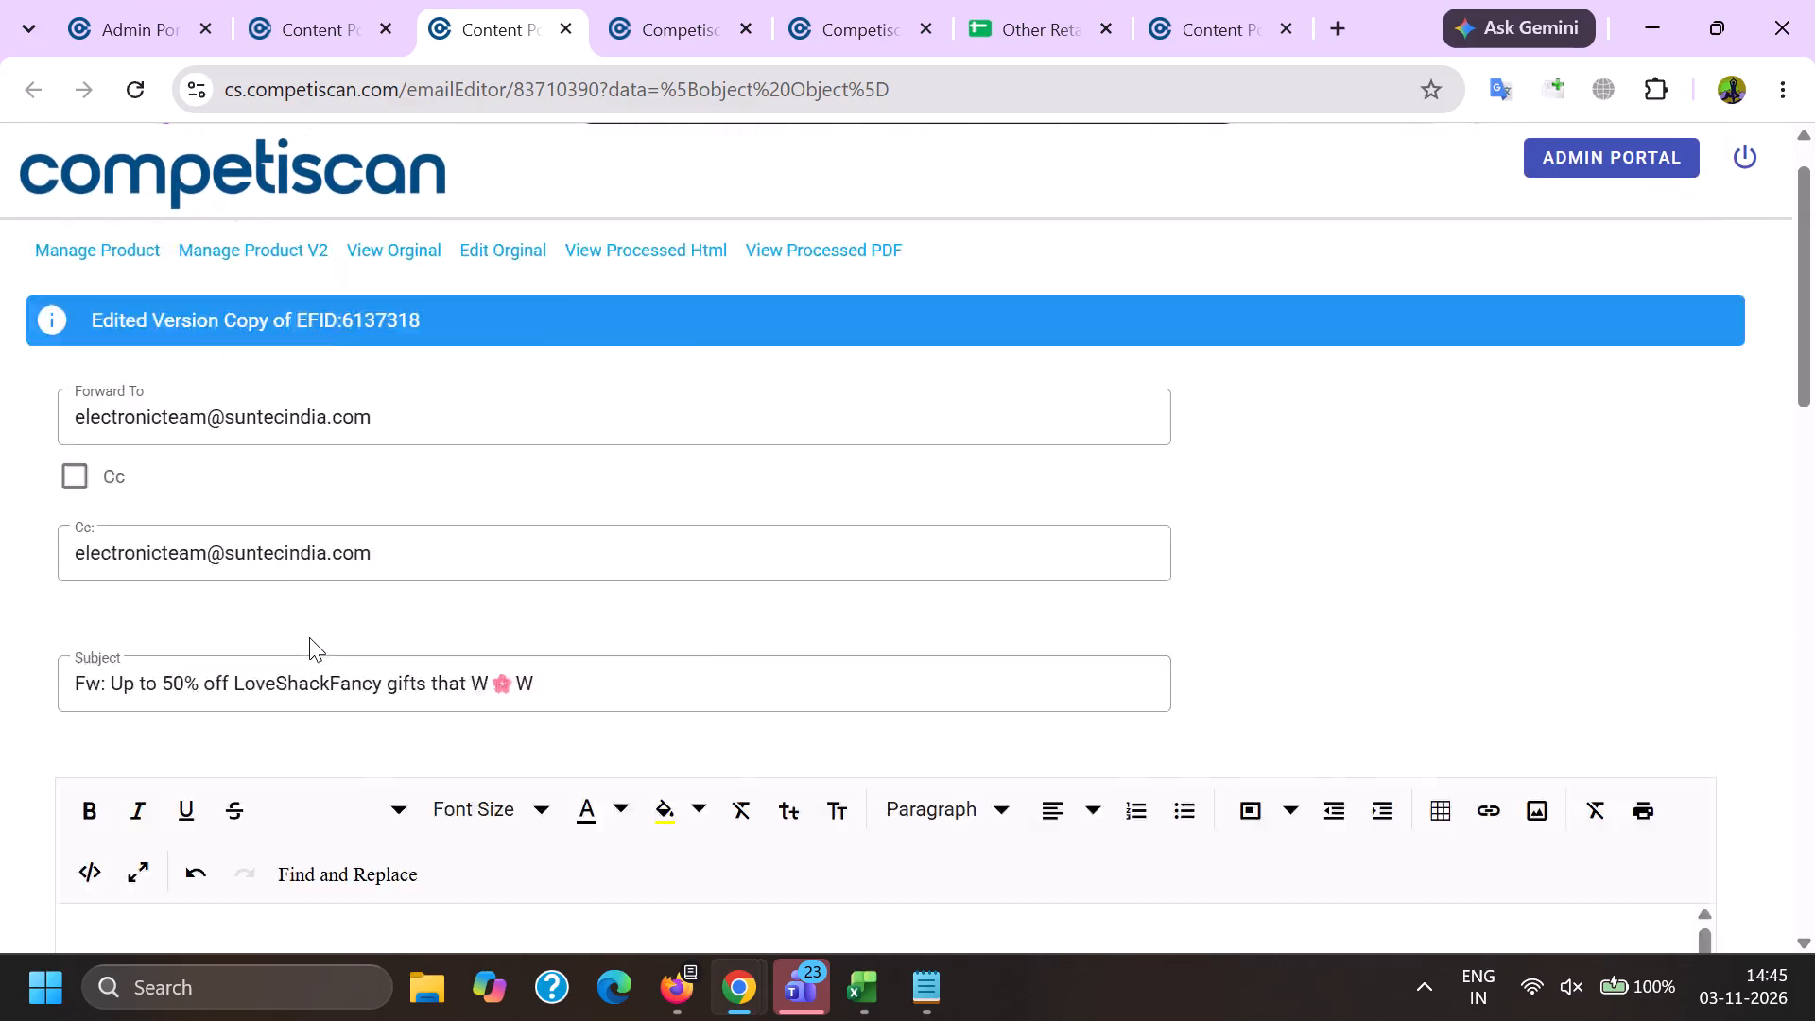
{"action": "scroll", "coordinate": [307, 584], "scroll_direction": "down", "scroll_amount": 5}
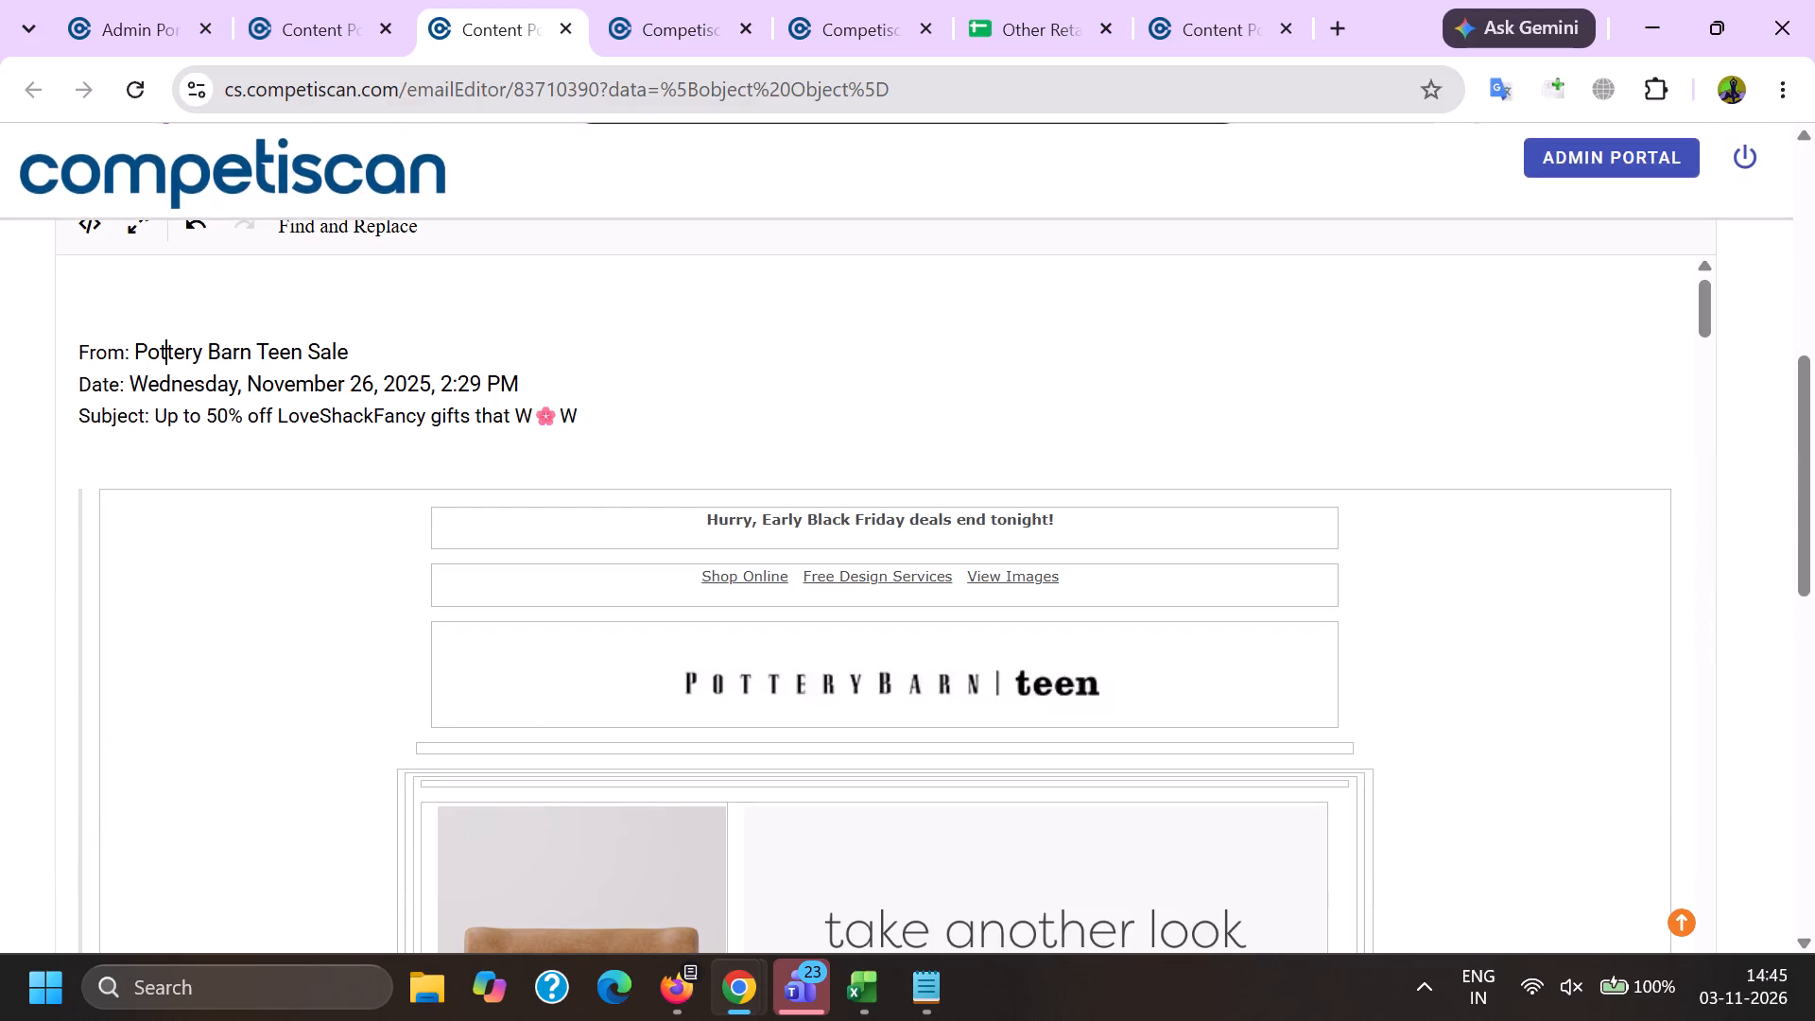
{"action": "double_click", "coordinate": [172, 356]}
{"action": "left_click", "coordinate": [268, 345], "text": "shift"}
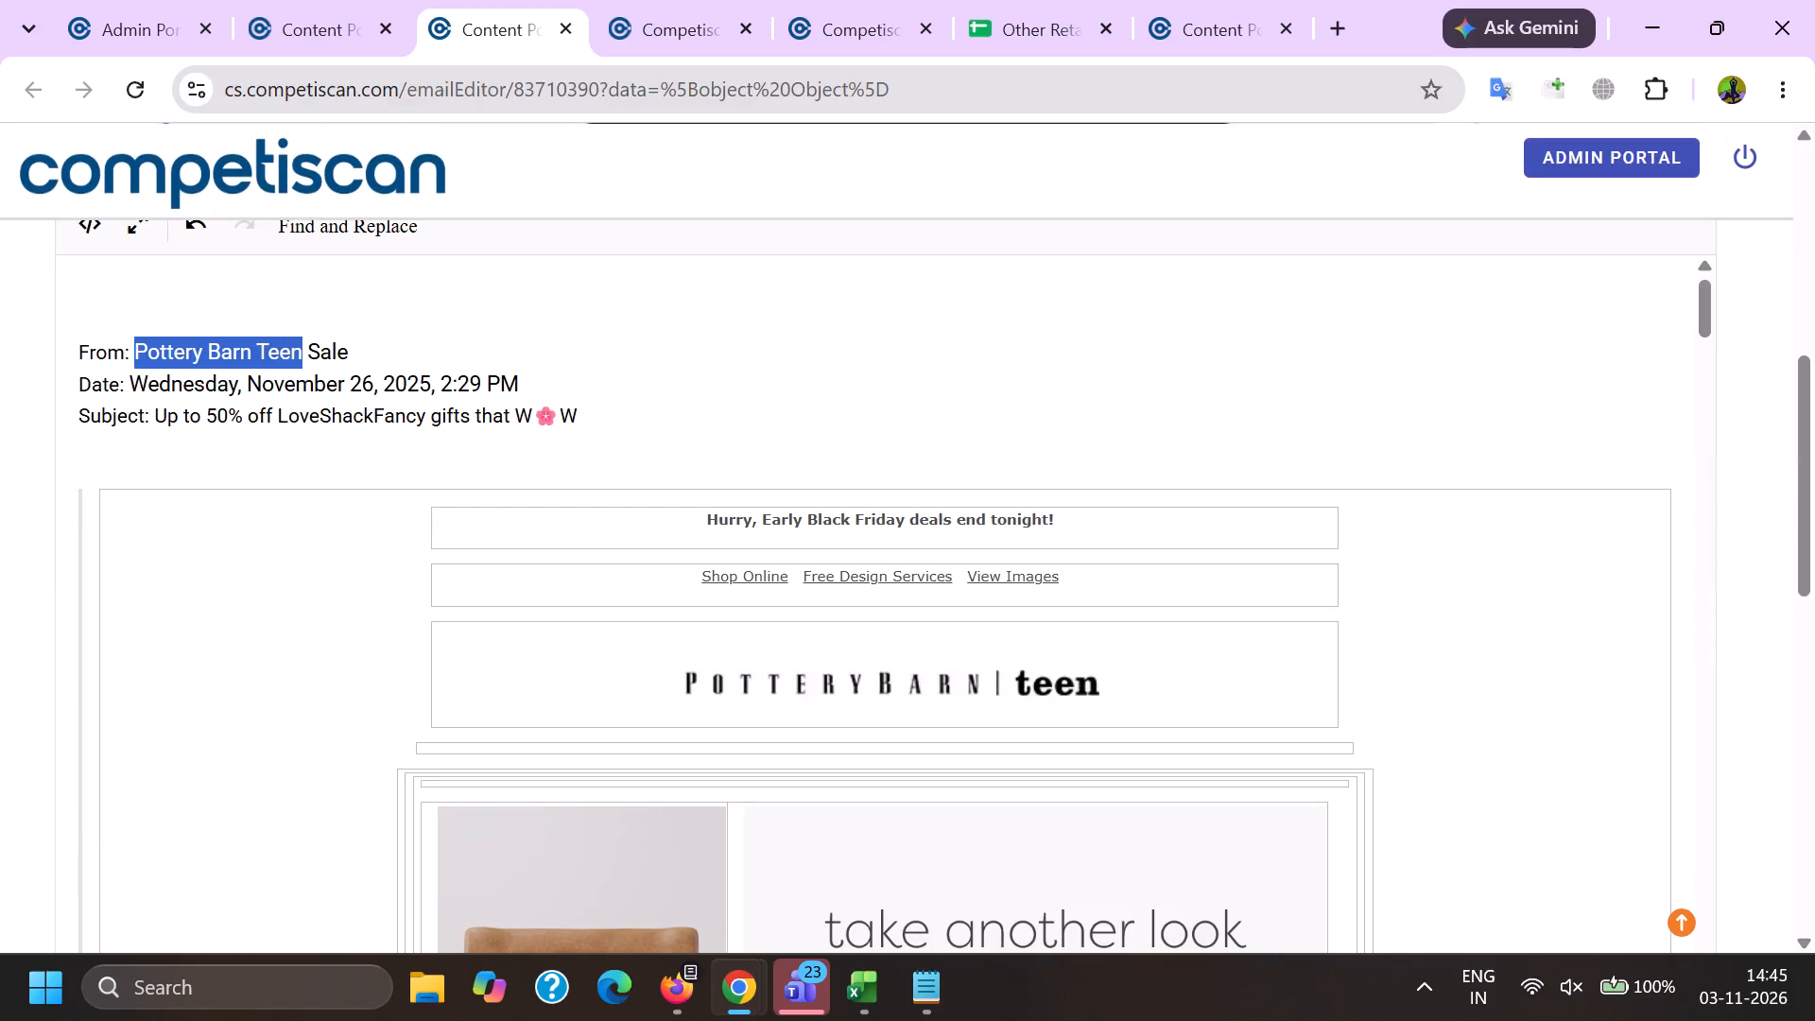
{"action": "key", "text": "ctrl+c"}
Add Capital One as the company in the product form of record 83710390.
{"action": "key", "text": "alt+Tab"}
{"action": "scroll", "coordinate": [642, 404], "scroll_direction": "down", "scroll_amount": 3}
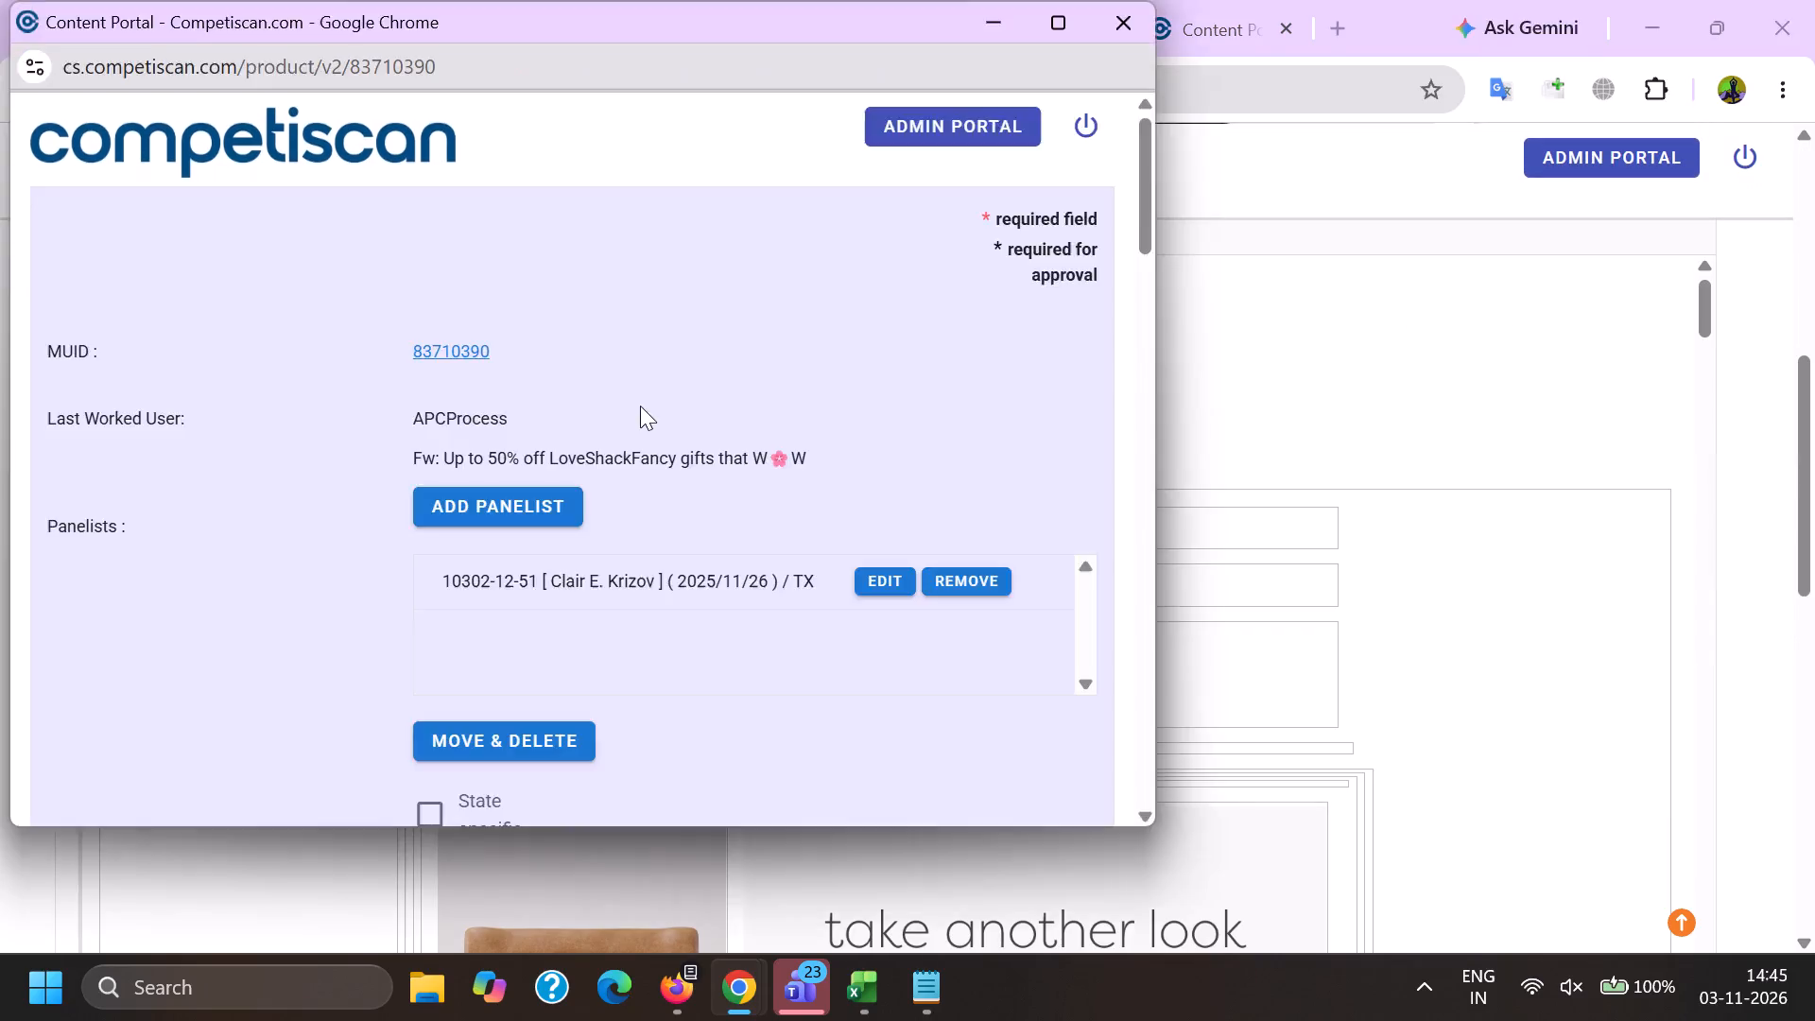
{"action": "scroll", "coordinate": [640, 406], "scroll_direction": "down", "scroll_amount": 2}
{"action": "left_click", "coordinate": [515, 515]}
{"action": "left_click", "coordinate": [500, 438]}
{"action": "key", "text": "c"}
{"action": "key", "text": "a"}
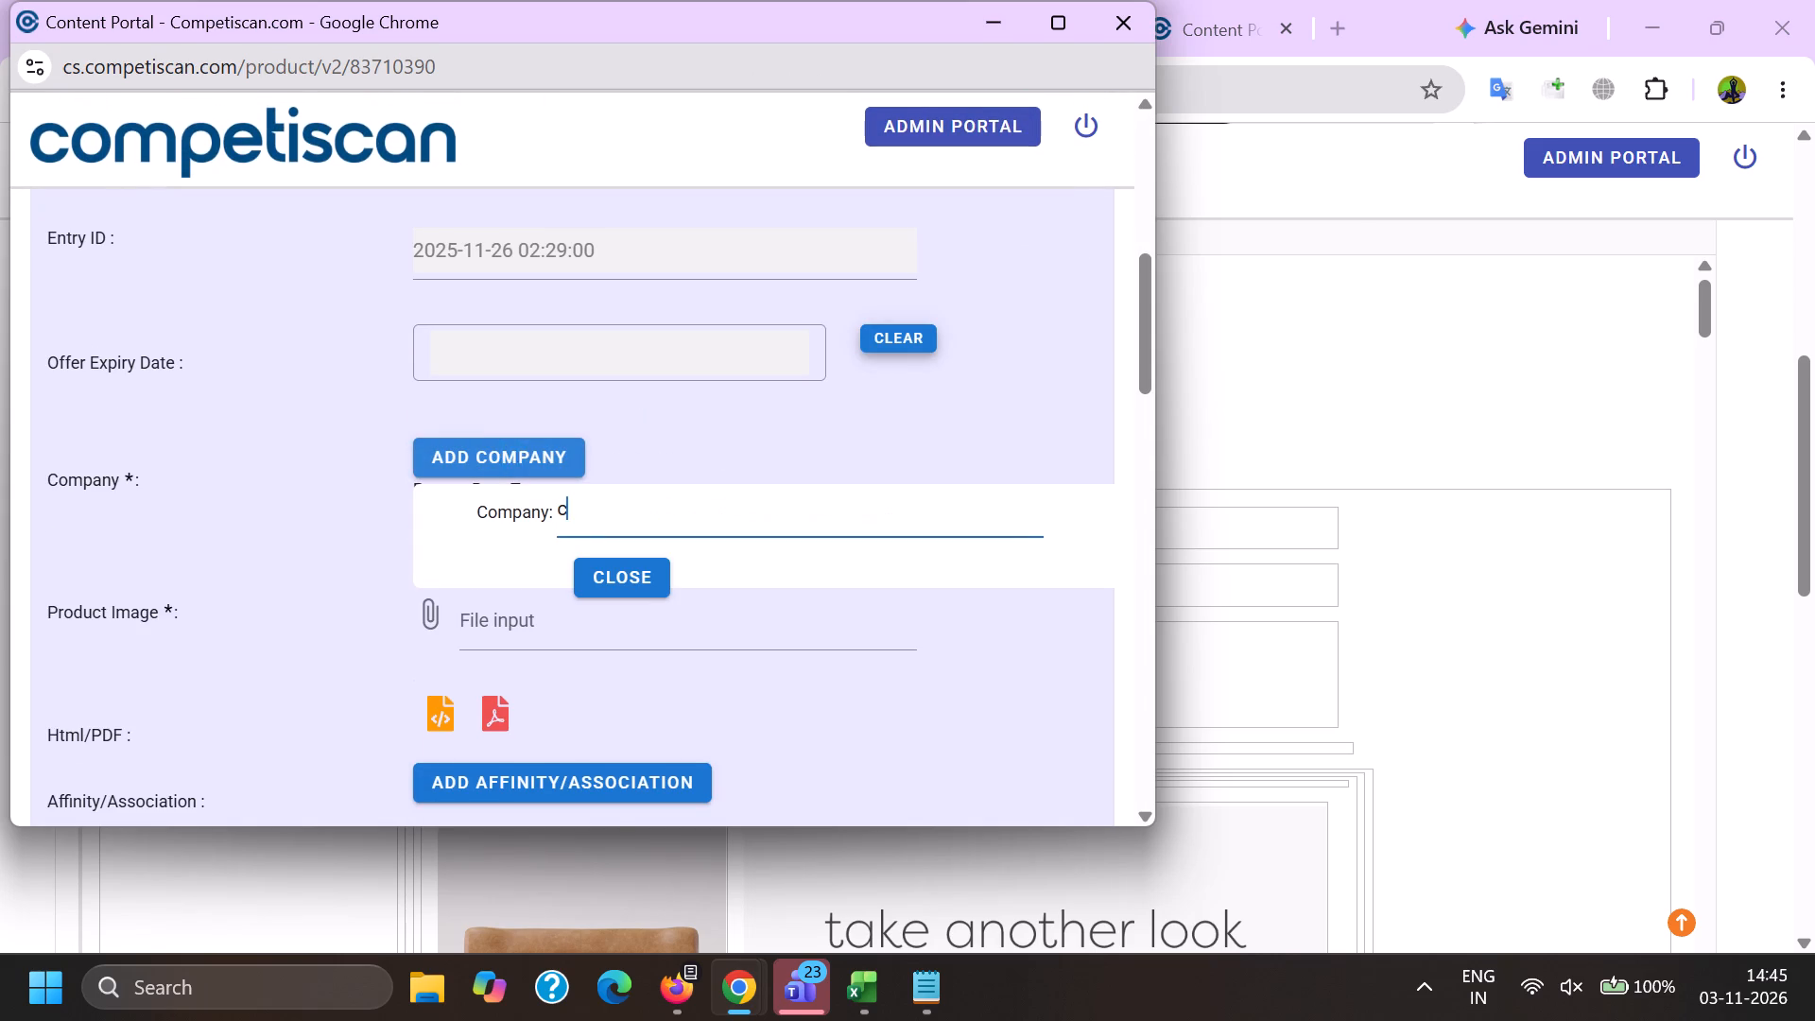
{"action": "key", "text": "p"}
{"action": "key", "text": "i"}
{"action": "key", "text": "t"}
{"action": "key", "text": "a"}
{"action": "key", "text": "l"}
{"action": "key", "text": "space"}
{"action": "key", "text": "o"}
{"action": "key", "text": "n"}
{"action": "key", "text": "e"}
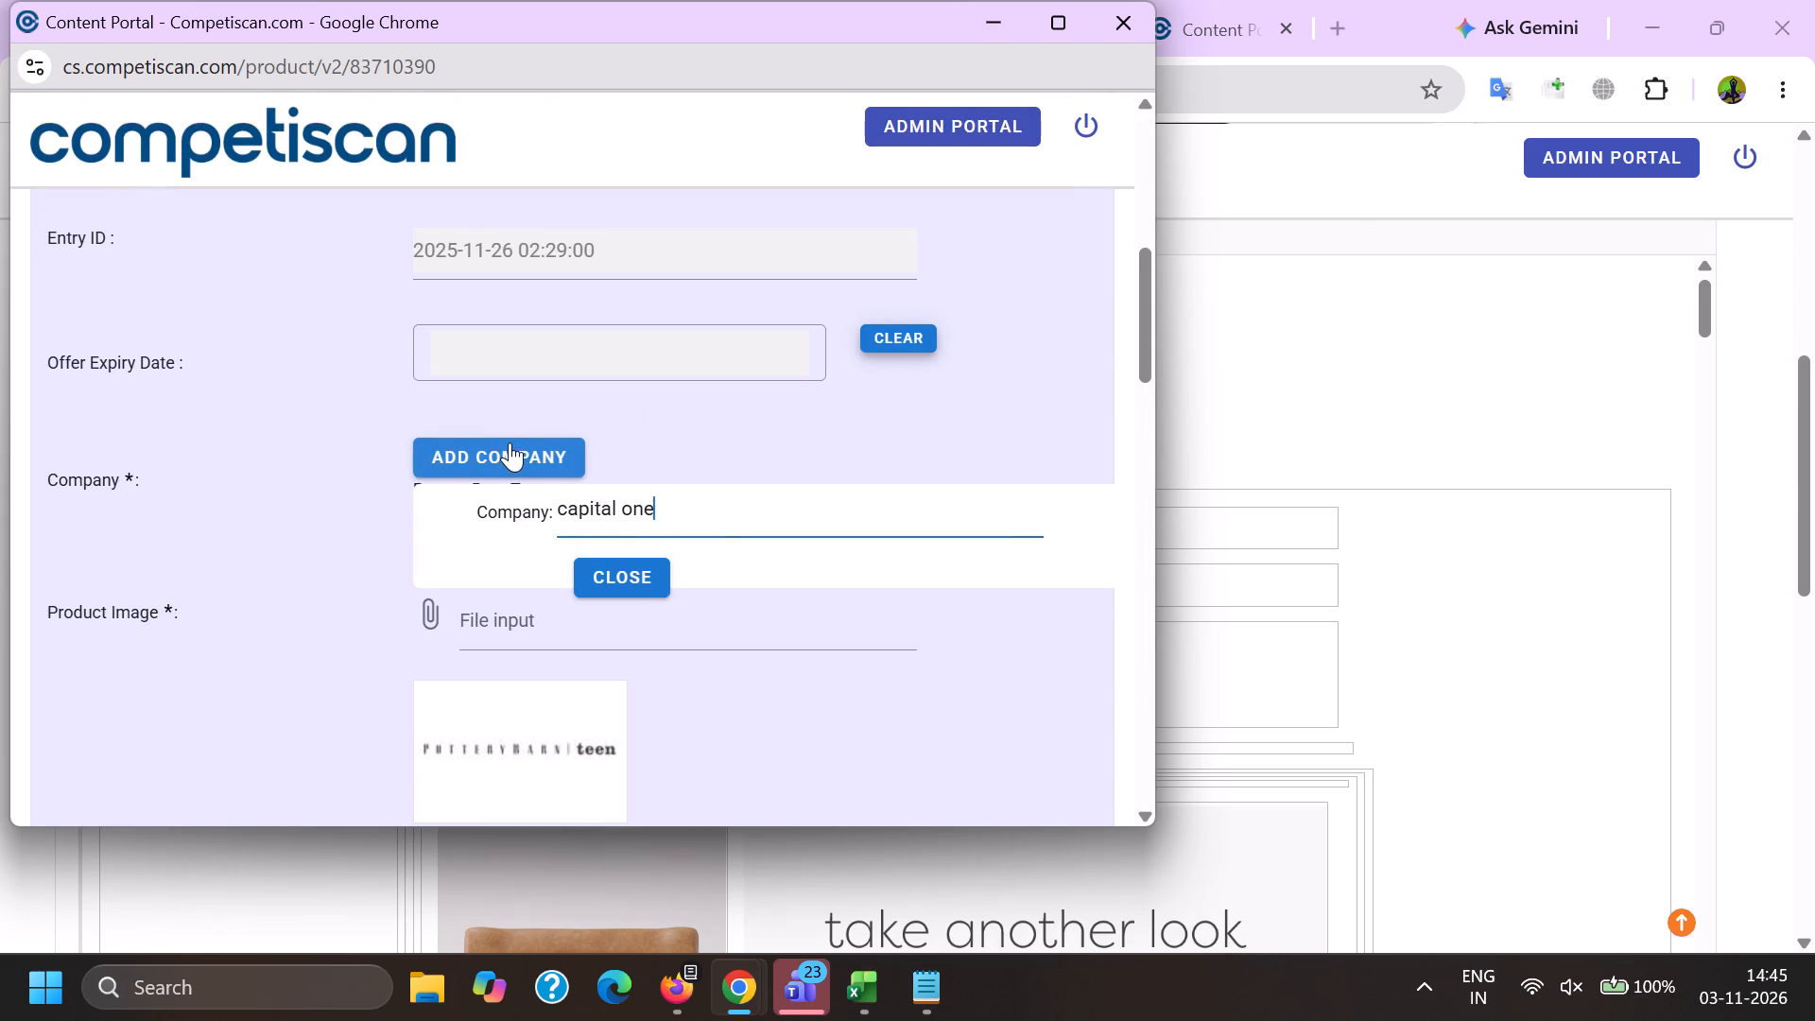
{"action": "scroll", "coordinate": [499, 442], "scroll_direction": "down", "scroll_amount": 2}
{"action": "scroll", "coordinate": [615, 489], "scroll_direction": "up", "scroll_amount": 1}
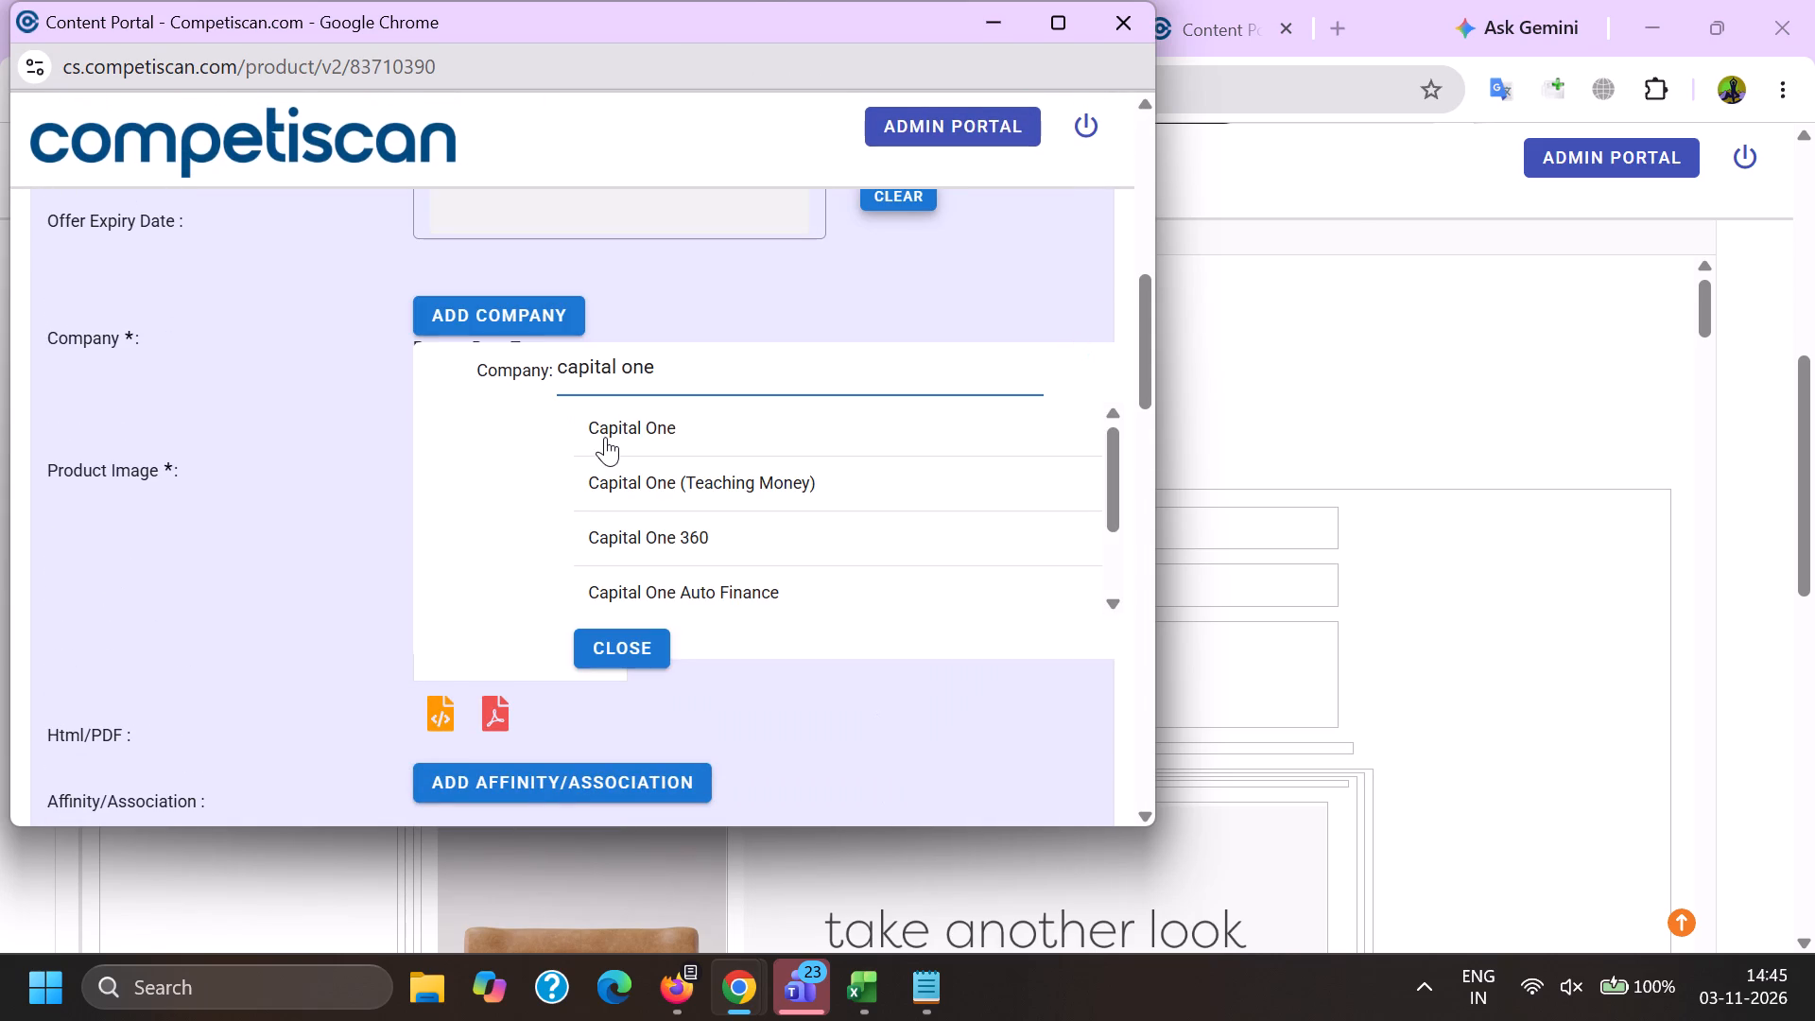
{"action": "left_click", "coordinate": [605, 436]}
{"action": "left_click", "coordinate": [492, 376]}
Add Pottery Barn Teen (Retail) as the affinity/association, using the copied name to find it.
{"action": "scroll", "coordinate": [486, 355], "scroll_direction": "down", "scroll_amount": 3}
{"action": "left_click", "coordinate": [552, 424]}
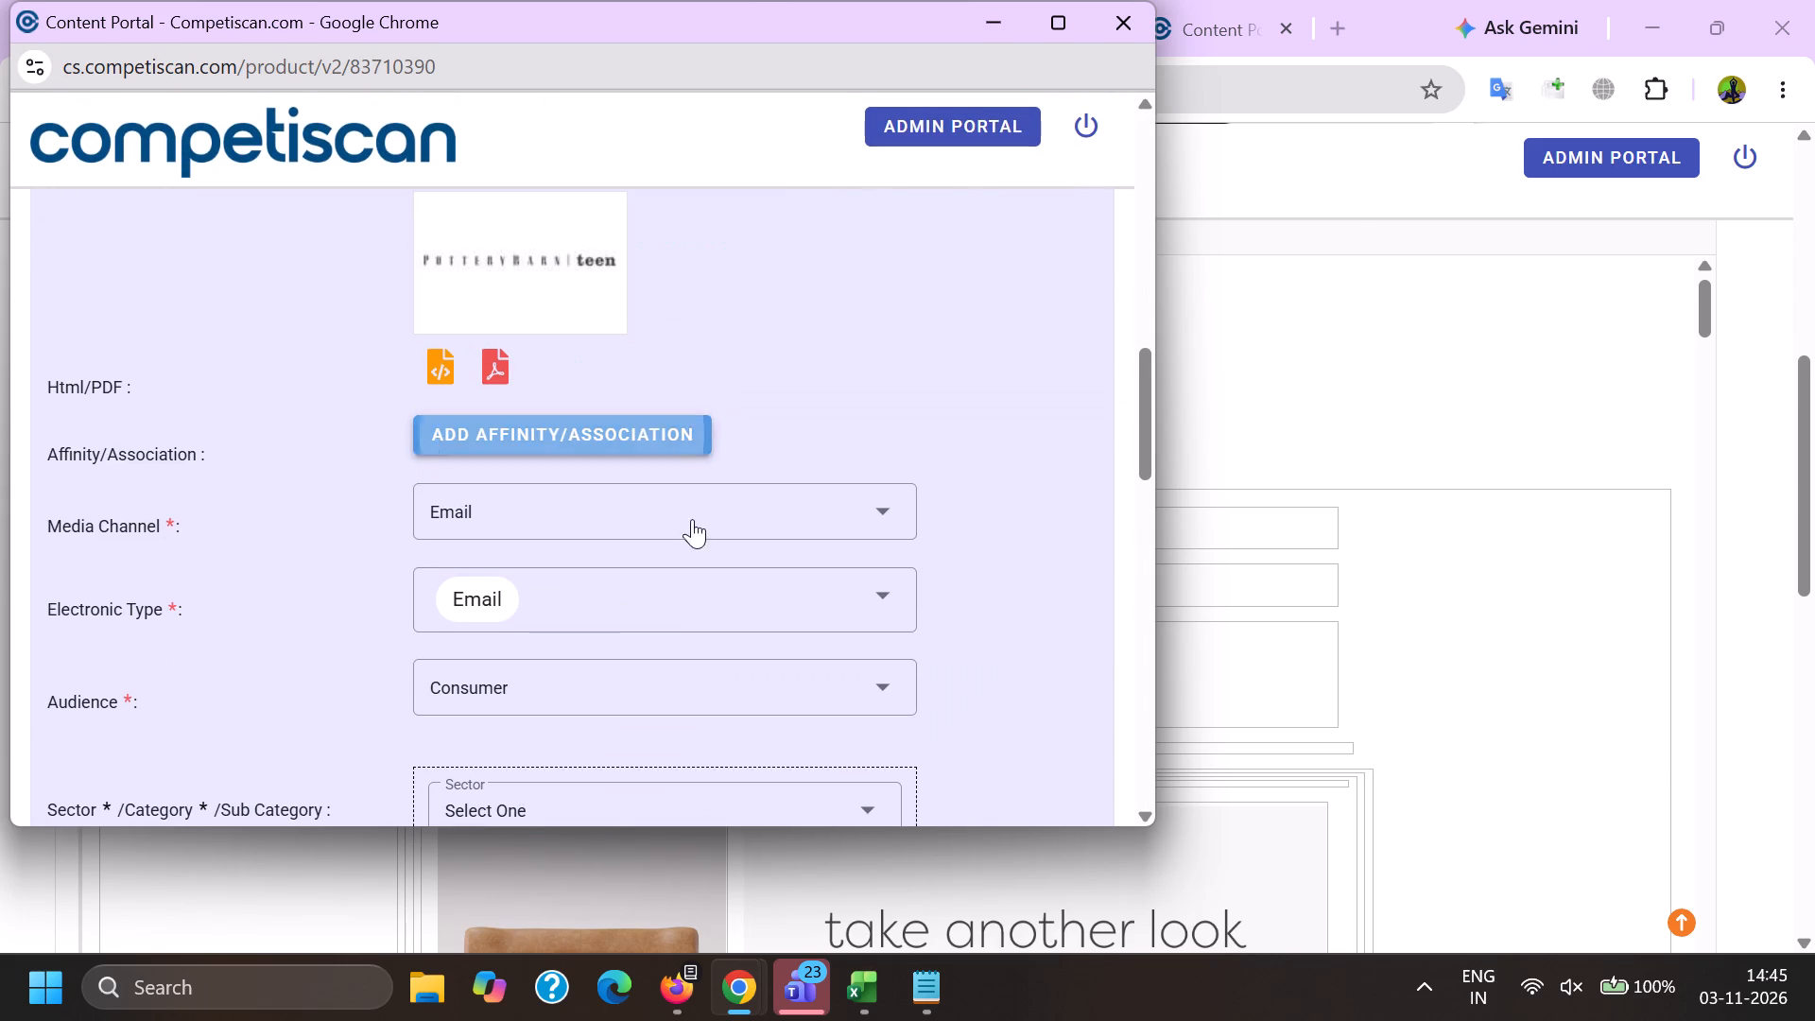
{"action": "left_click", "coordinate": [691, 517]}
{"action": "left_click", "coordinate": [680, 503]}
{"action": "key", "text": "ctrl+v"}
{"action": "left_click", "coordinate": [648, 547]}
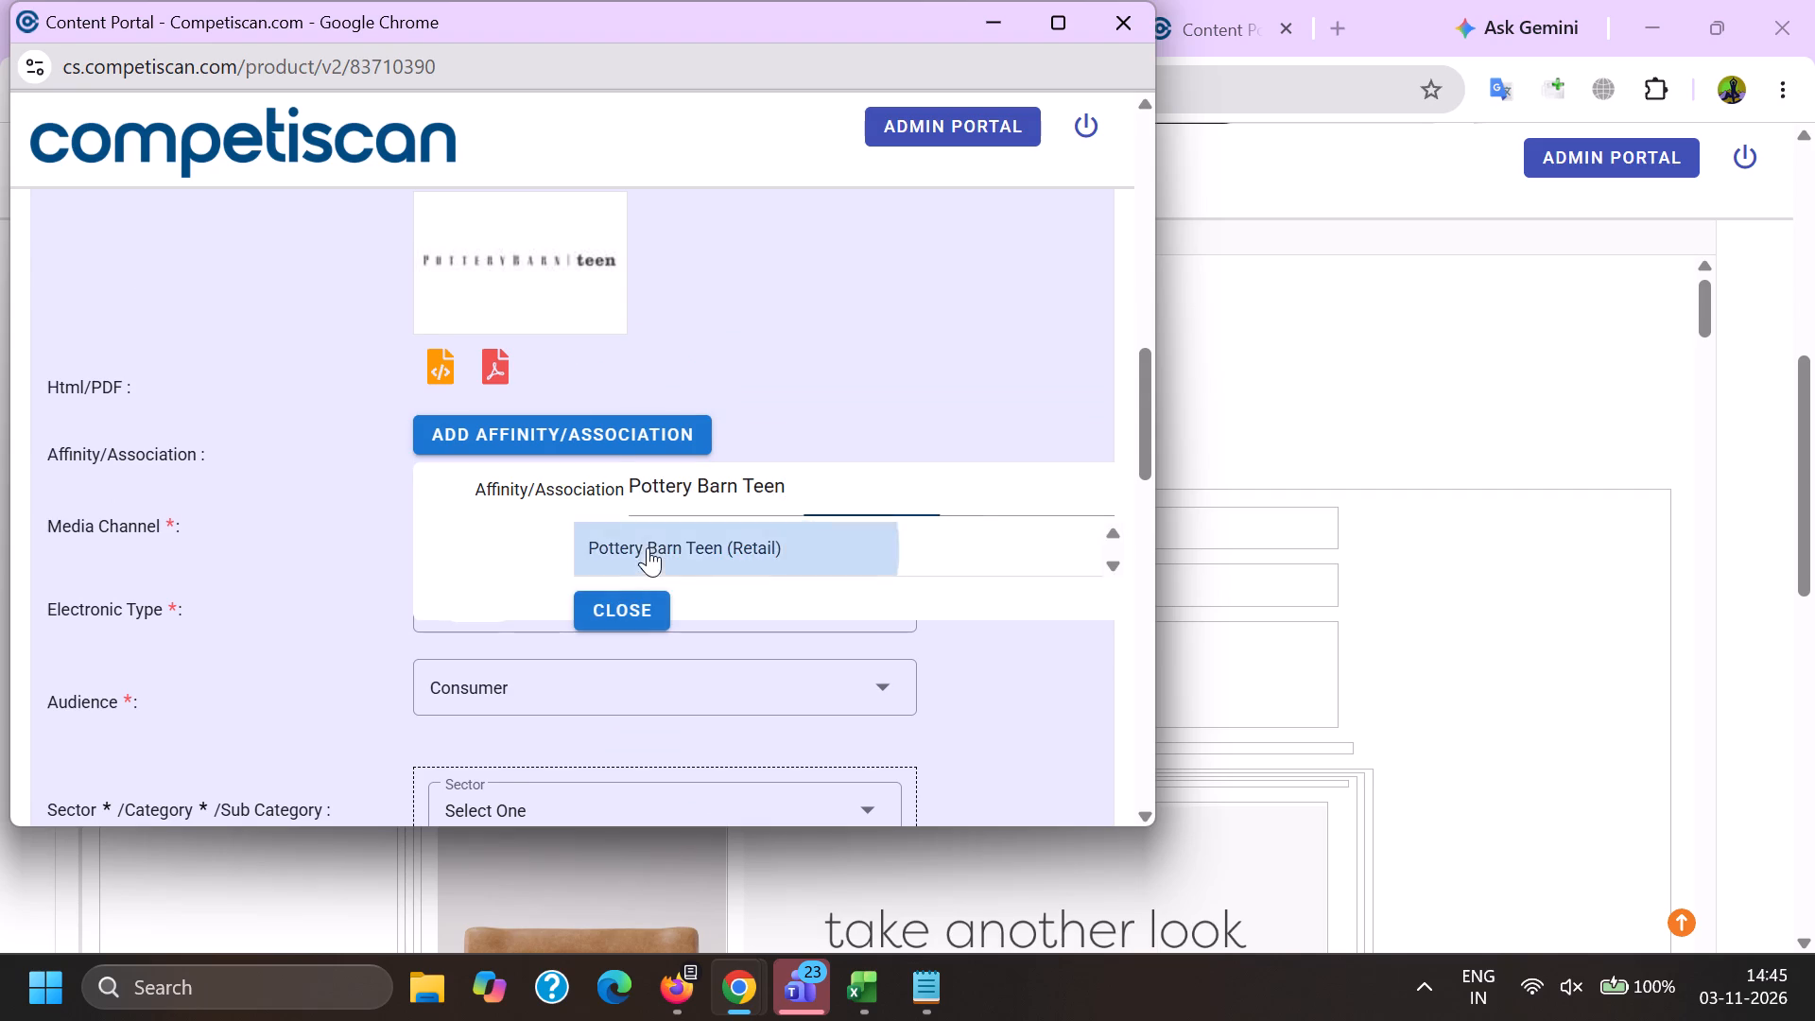
Set the product's sector to Retail.
{"action": "scroll", "coordinate": [562, 371], "scroll_direction": "down", "scroll_amount": 2}
{"action": "left_click", "coordinate": [509, 556]}
{"action": "scroll", "coordinate": [505, 546], "scroll_direction": "down", "scroll_amount": 6}
{"action": "left_click", "coordinate": [518, 536]}
{"action": "left_click", "coordinate": [299, 614]}
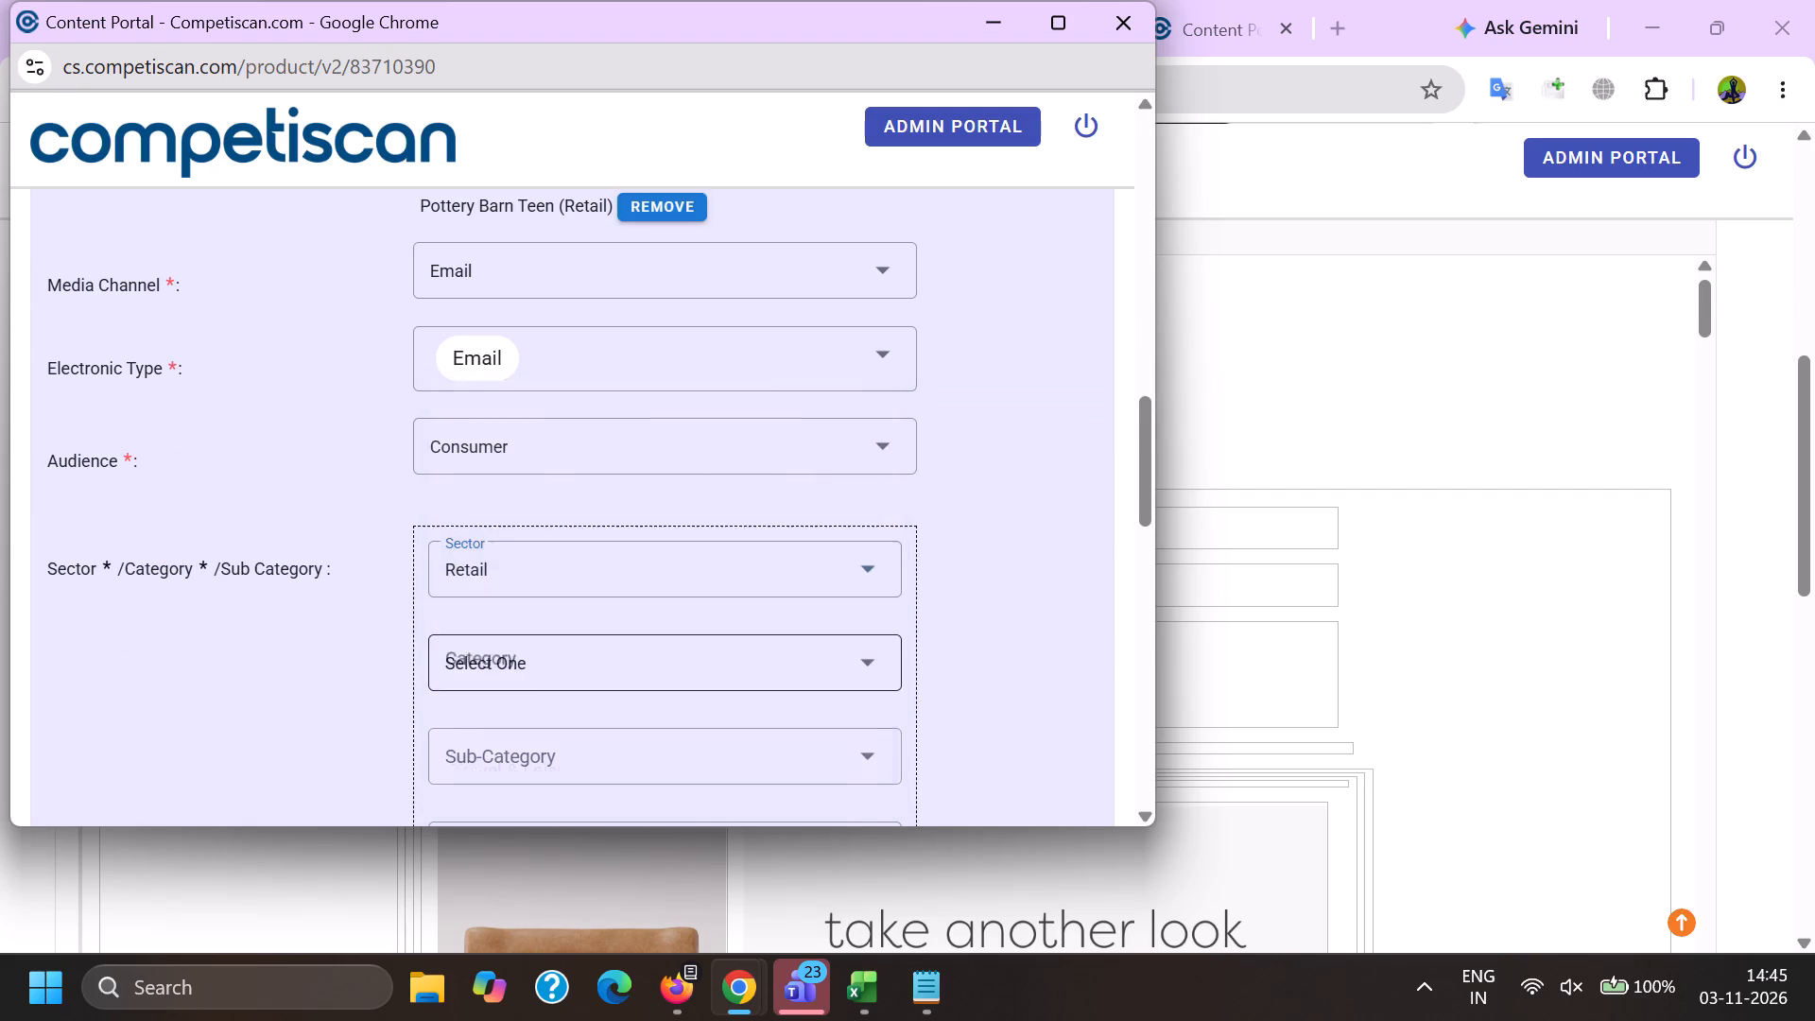
Check the email's merchandise and choose the matching category under Retail, with Home Decor as its sub-category.
{"action": "left_click", "coordinate": [598, 668]}
{"action": "scroll", "coordinate": [584, 351], "scroll_direction": "down", "scroll_amount": 8}
{"action": "scroll", "coordinate": [499, 742], "scroll_direction": "up", "scroll_amount": 5}
{"action": "scroll", "coordinate": [532, 648], "scroll_direction": "up", "scroll_amount": 3}
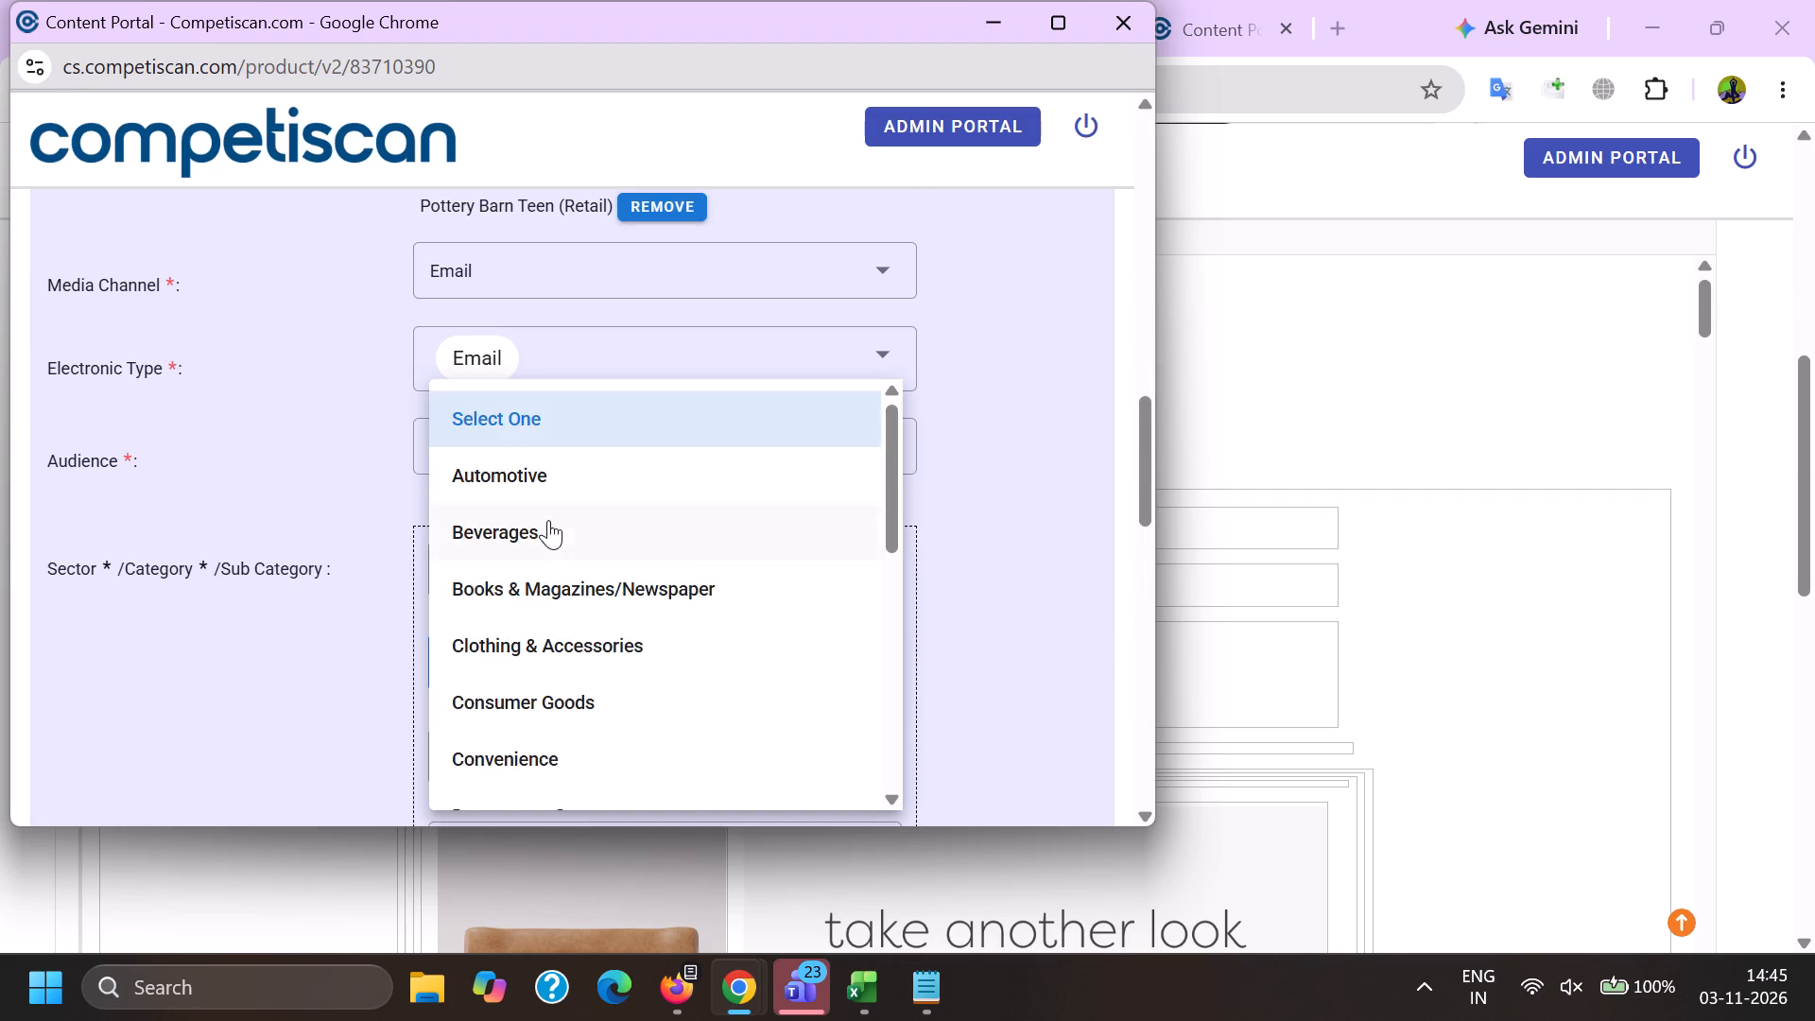
{"action": "scroll", "coordinate": [546, 517], "scroll_direction": "down", "scroll_amount": 6}
{"action": "left_click", "coordinate": [512, 433]}
{"action": "left_click", "coordinate": [356, 523]}
{"action": "key", "text": "alt+Tab"}
{"action": "scroll", "coordinate": [599, 608], "scroll_direction": "down", "scroll_amount": 17}
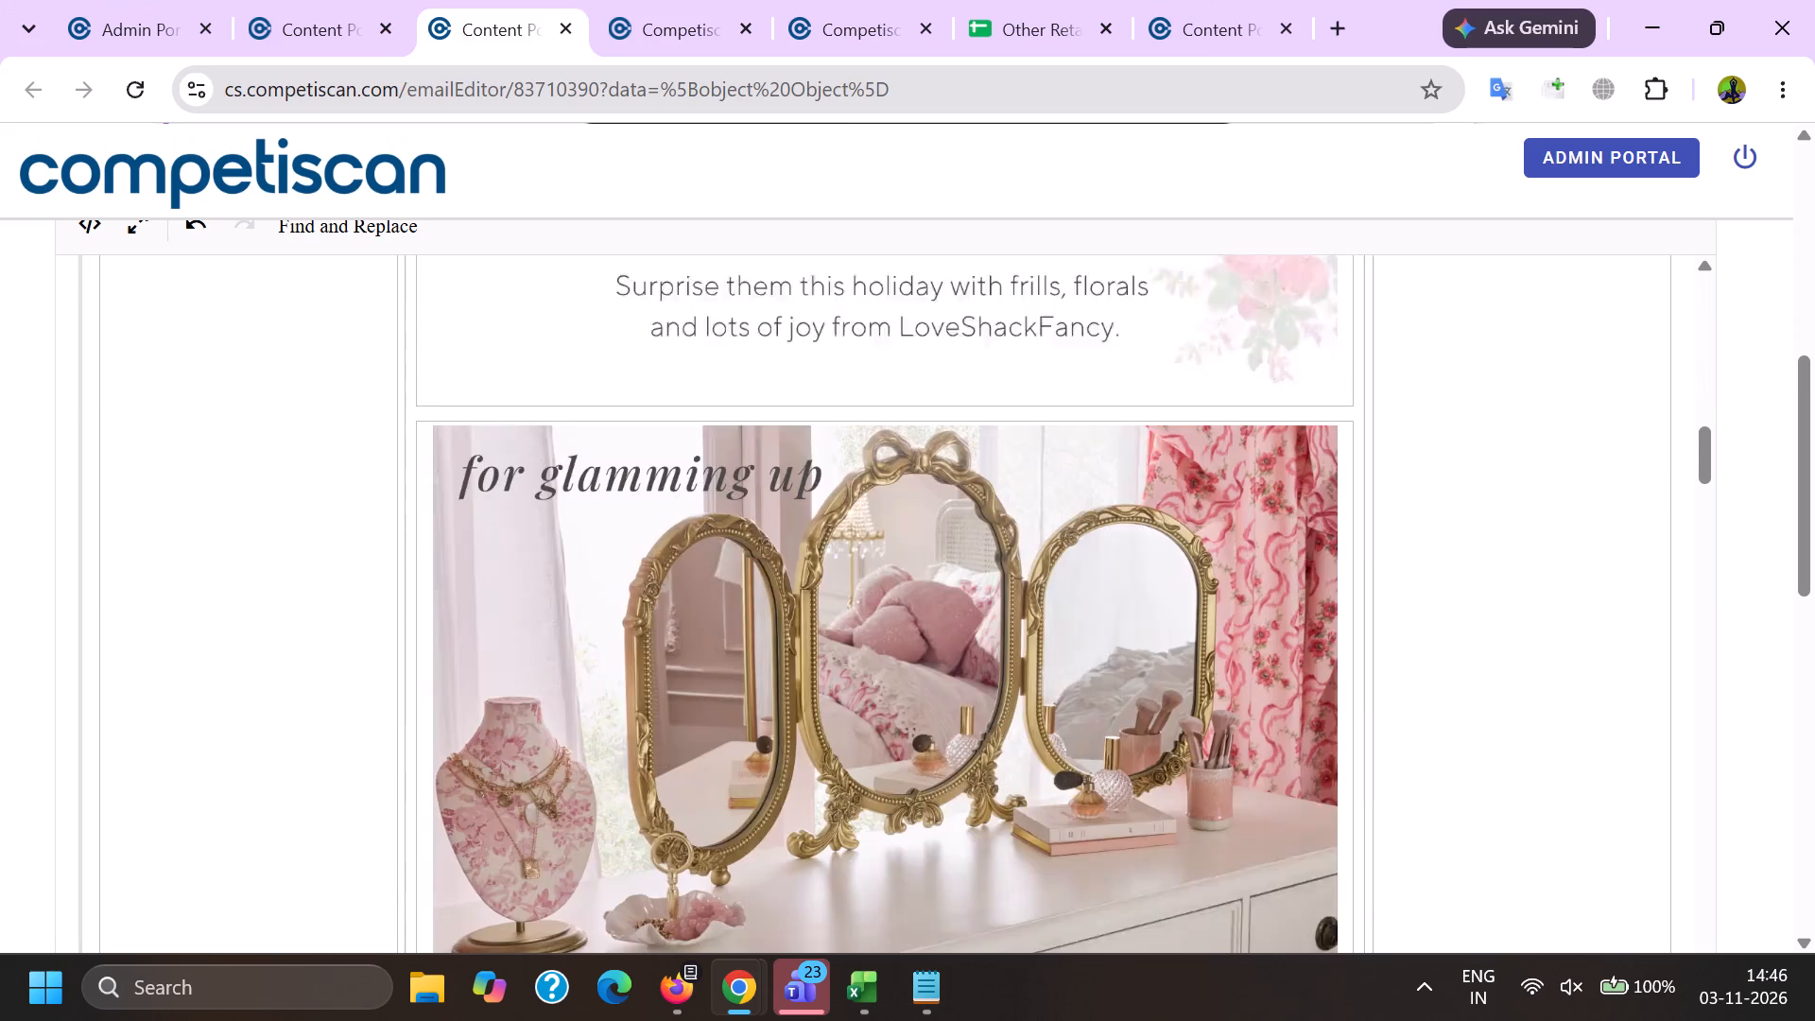
{"action": "key", "text": "alt+Tab"}
{"action": "left_click", "coordinate": [454, 765]}
{"action": "scroll", "coordinate": [509, 472], "scroll_direction": "down", "scroll_amount": 1}
{"action": "scroll", "coordinate": [532, 658], "scroll_direction": "down", "scroll_amount": 1}
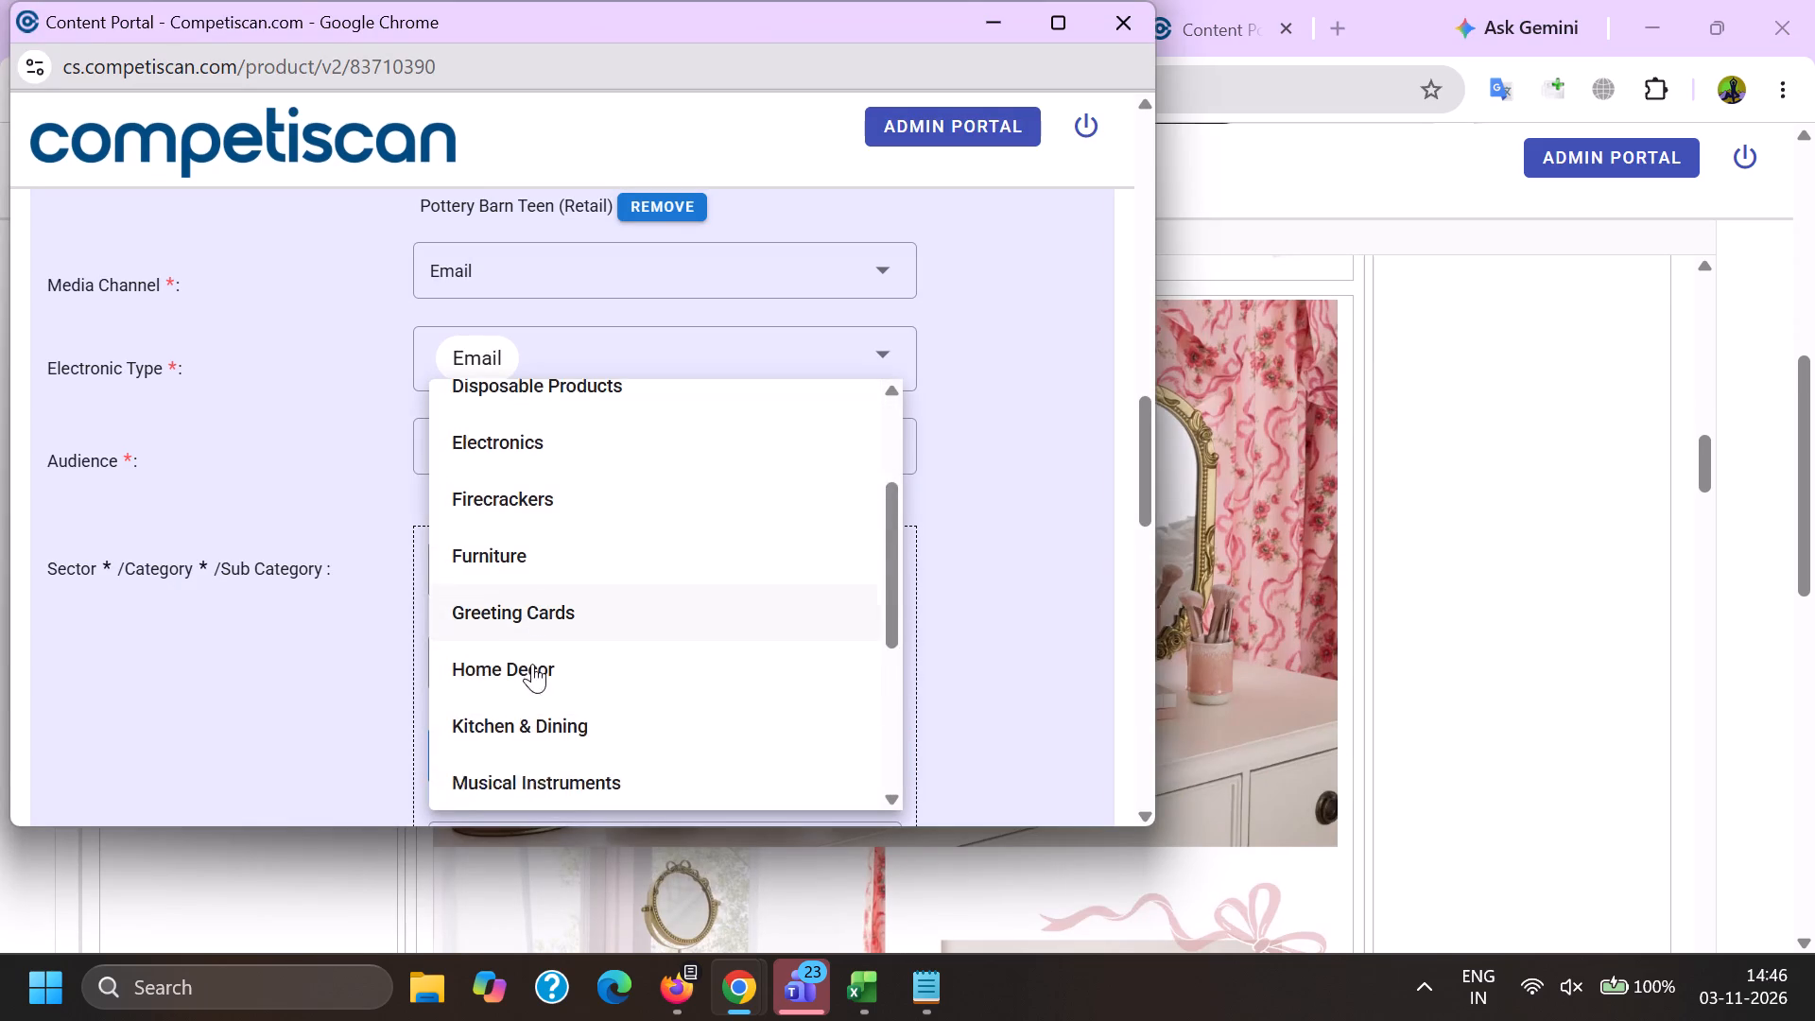
{"action": "left_click", "coordinate": [530, 589]}
{"action": "left_click", "coordinate": [320, 603]}
Choose Mirrors as the sub sub category and add the Retail / Home / Home Decor / Mirrors classification.
{"action": "scroll", "coordinate": [411, 491], "scroll_direction": "down", "scroll_amount": 1}
{"action": "left_click", "coordinate": [487, 699]}
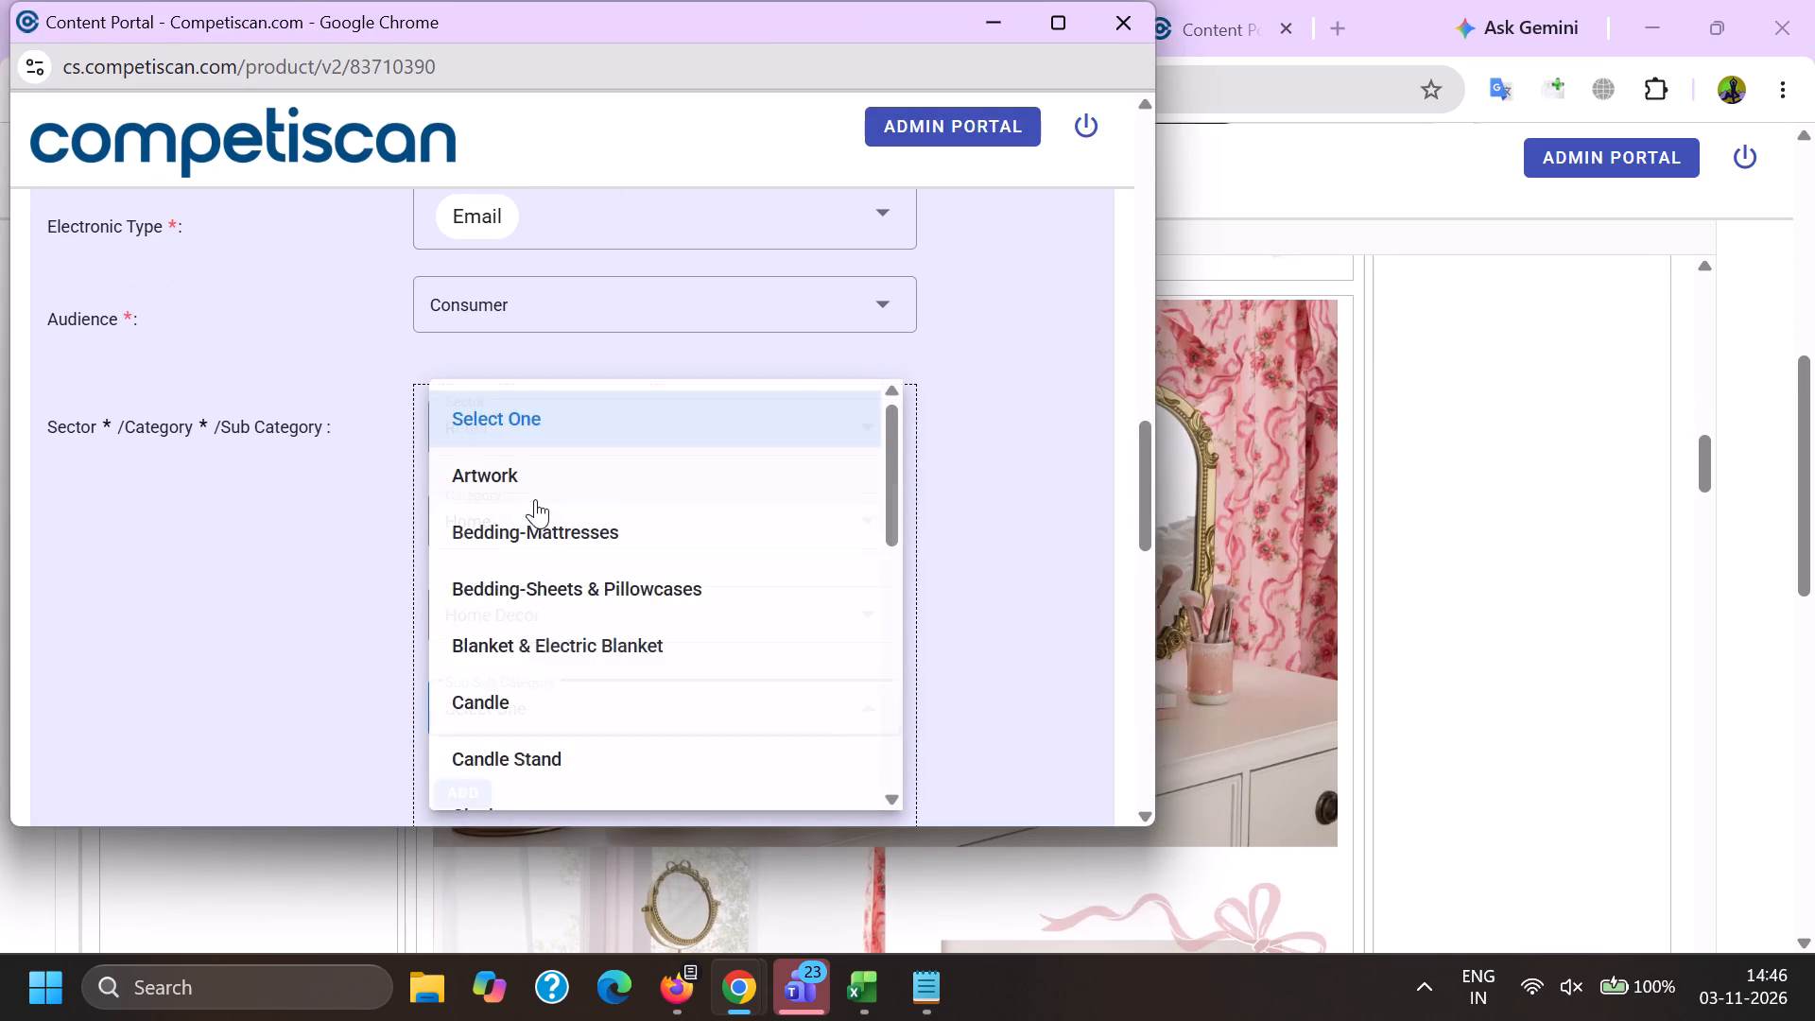
{"action": "scroll", "coordinate": [510, 648], "scroll_direction": "down", "scroll_amount": 6}
{"action": "left_click", "coordinate": [501, 454]}
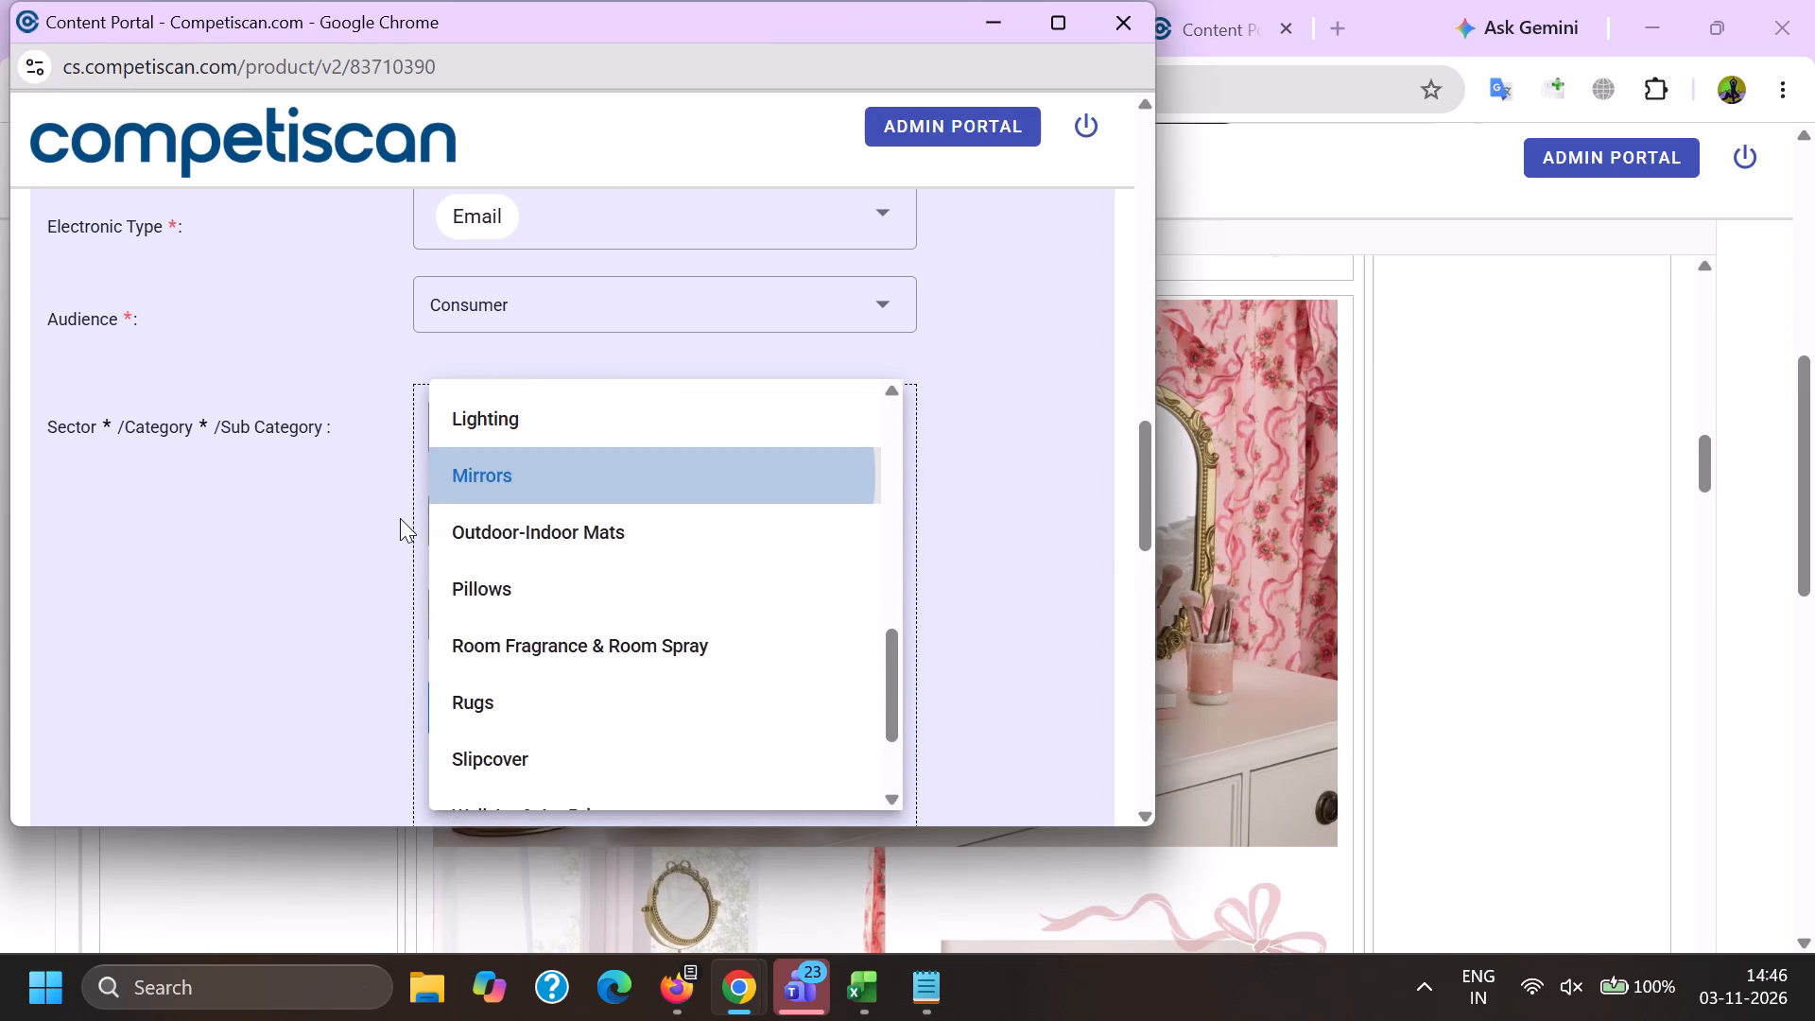
{"action": "left_click", "coordinate": [395, 488]}
{"action": "scroll", "coordinate": [432, 723], "scroll_direction": "down", "scroll_amount": 1}
{"action": "left_click", "coordinate": [470, 644]}
Add a second classification with sector Credit Cards, category Payment Cards and sub category Credit Cards.
{"action": "scroll", "coordinate": [476, 663], "scroll_direction": "up", "scroll_amount": 2}
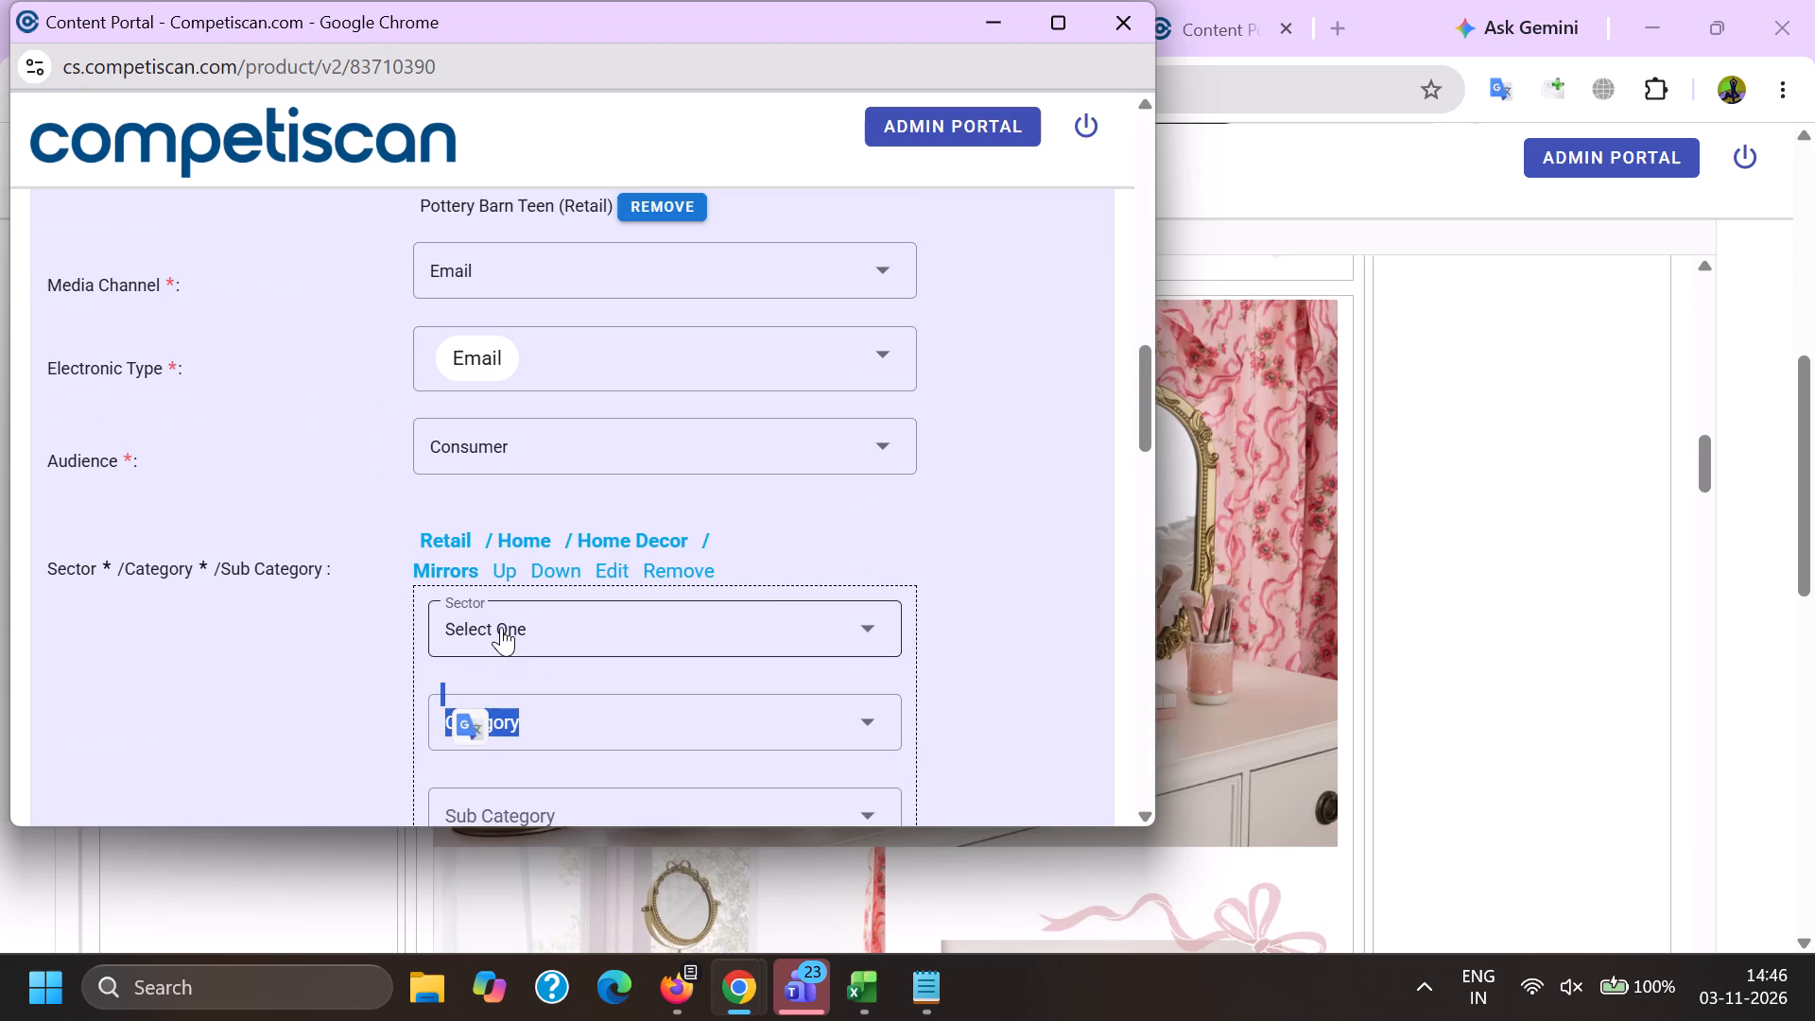
{"action": "left_click", "coordinate": [501, 627]}
{"action": "scroll", "coordinate": [504, 710], "scroll_direction": "up", "scroll_amount": 6}
{"action": "left_click", "coordinate": [530, 653]}
{"action": "left_click_drag", "start_coordinate": [369, 684], "coordinate": [389, 696]}
{"action": "left_click", "coordinate": [569, 713]}
{"action": "scroll", "coordinate": [545, 508], "scroll_direction": "down", "scroll_amount": 1}
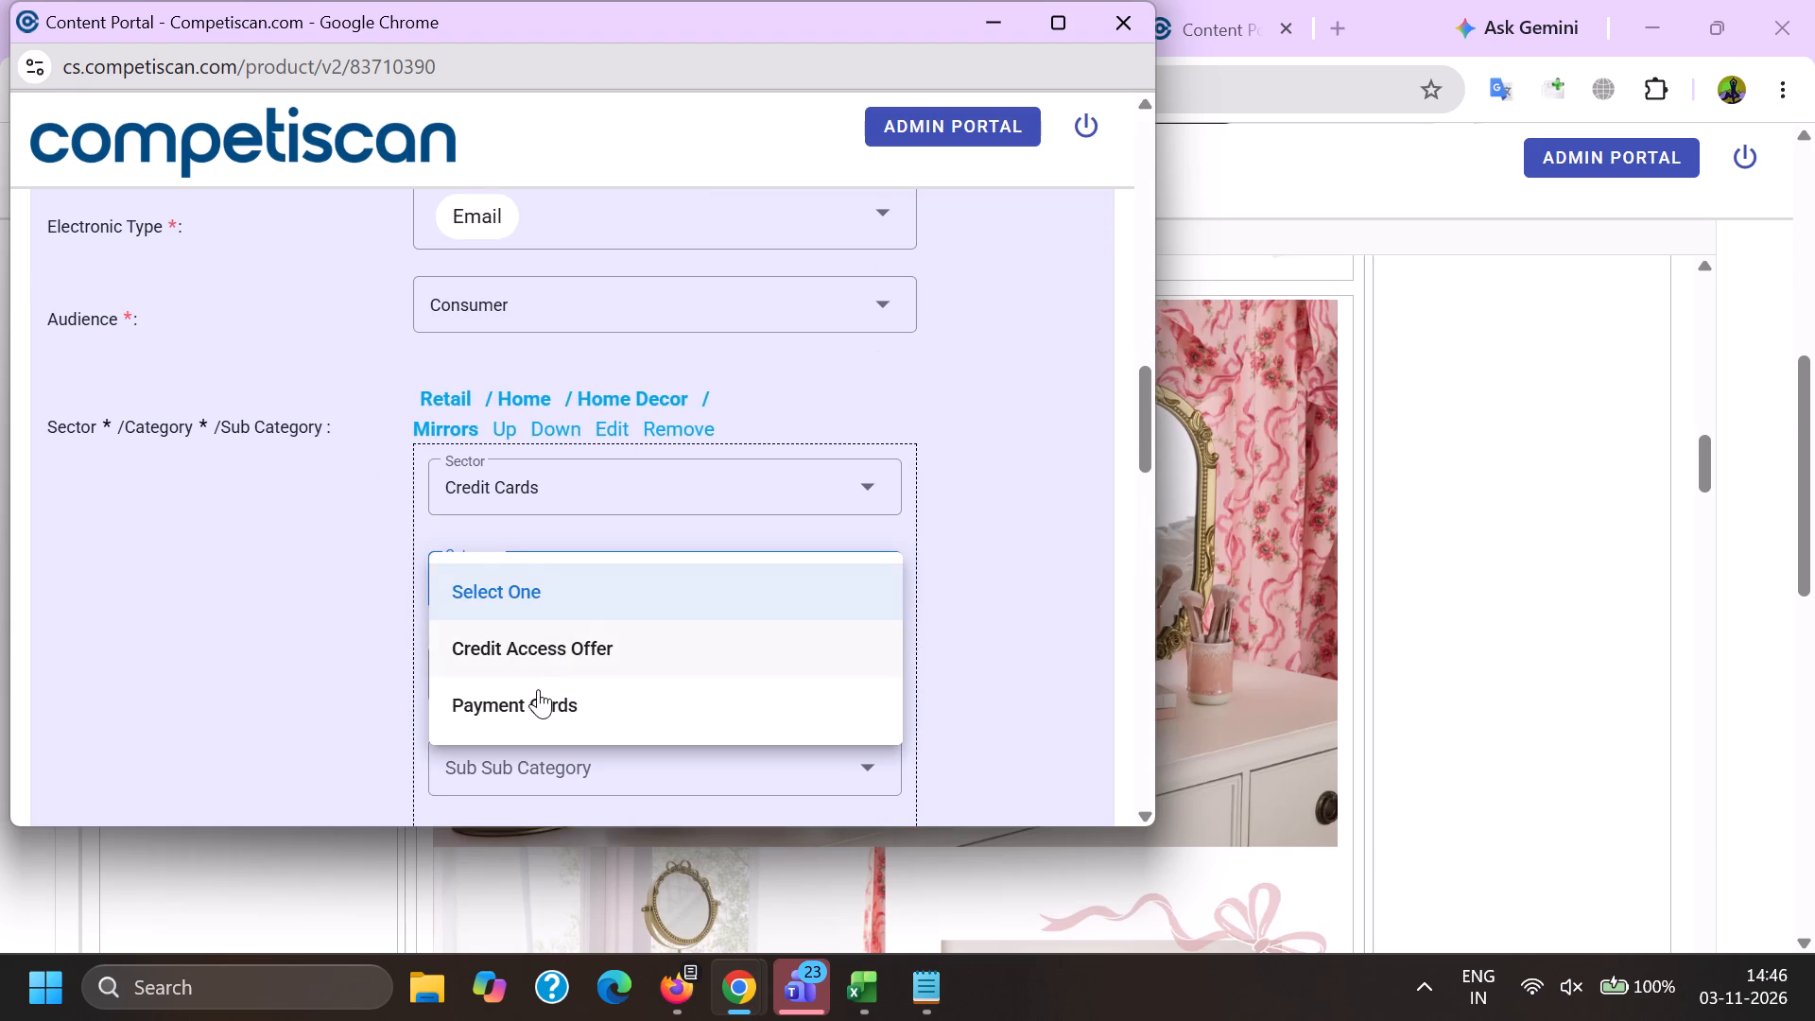
{"action": "double_click", "coordinate": [538, 687]}
{"action": "scroll", "coordinate": [524, 547], "scroll_direction": "down", "scroll_amount": 3}
{"action": "left_click", "coordinate": [533, 537]}
{"action": "left_click", "coordinate": [385, 525]}
{"action": "left_click", "coordinate": [461, 414]}
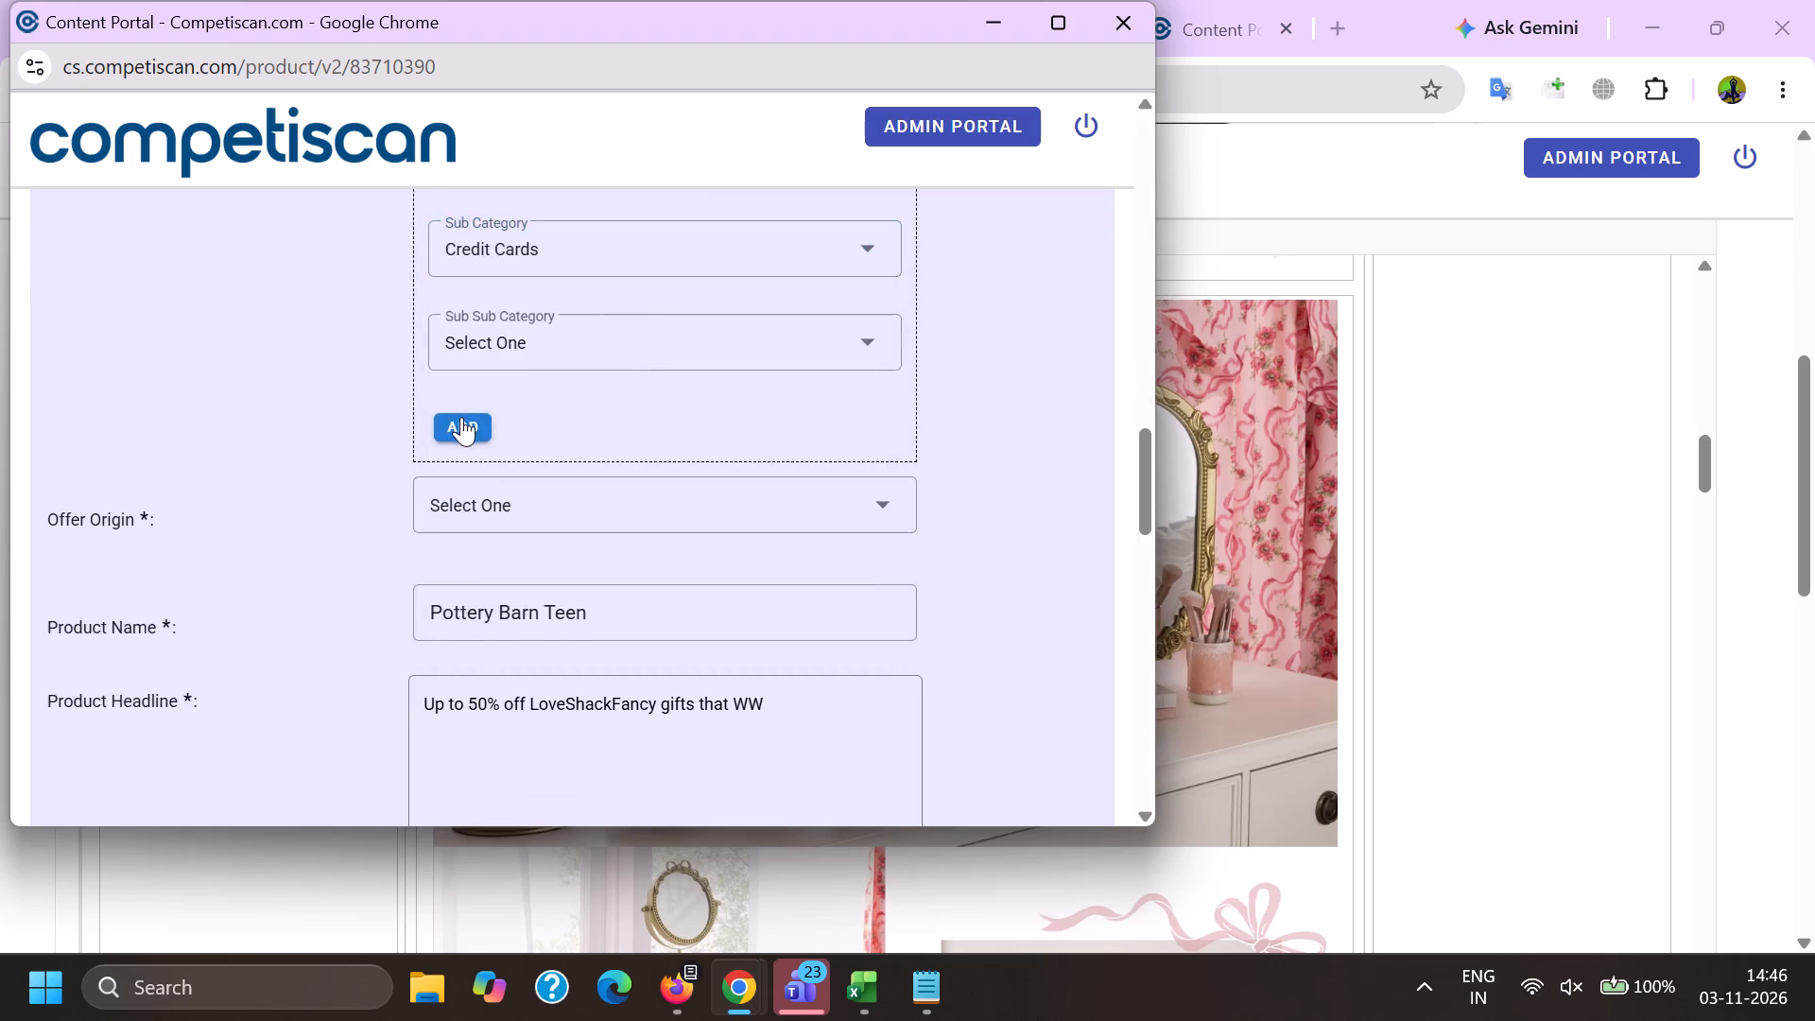
Move the Retail classification down one place, below the Credit Cards classification.
{"action": "scroll", "coordinate": [487, 597], "scroll_direction": "up", "scroll_amount": 2}
{"action": "left_click", "coordinate": [546, 286]}
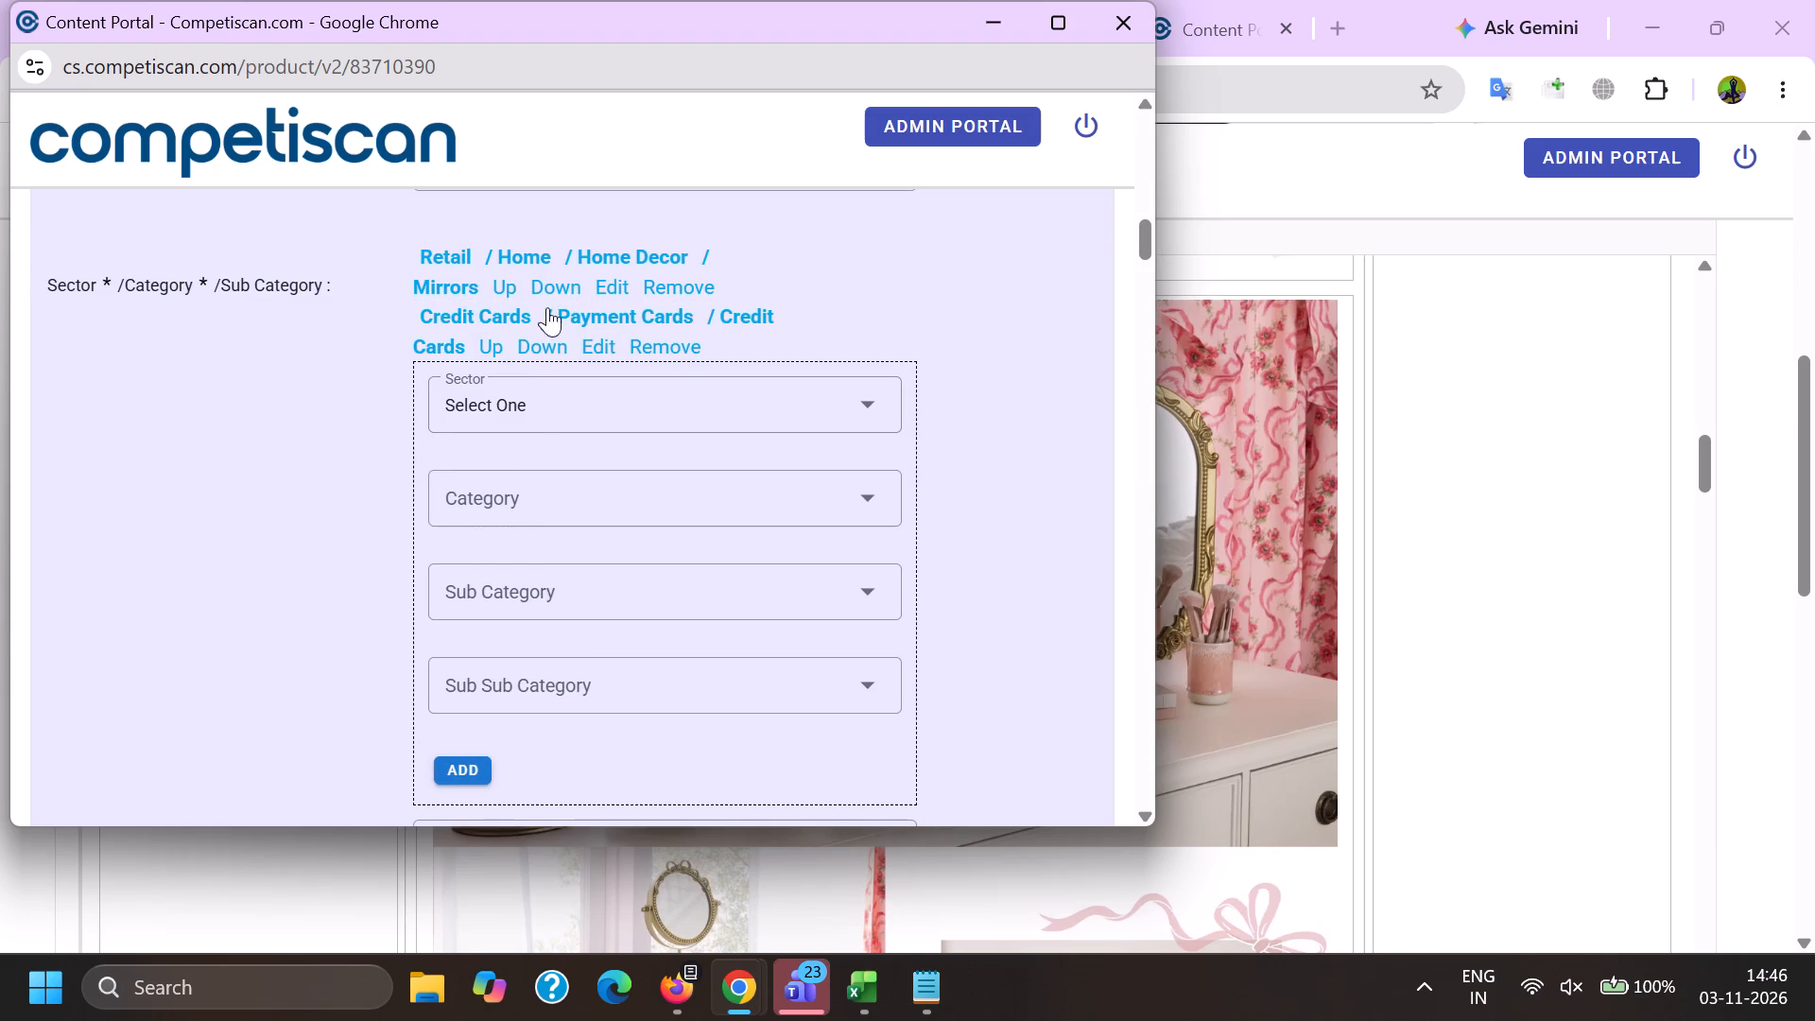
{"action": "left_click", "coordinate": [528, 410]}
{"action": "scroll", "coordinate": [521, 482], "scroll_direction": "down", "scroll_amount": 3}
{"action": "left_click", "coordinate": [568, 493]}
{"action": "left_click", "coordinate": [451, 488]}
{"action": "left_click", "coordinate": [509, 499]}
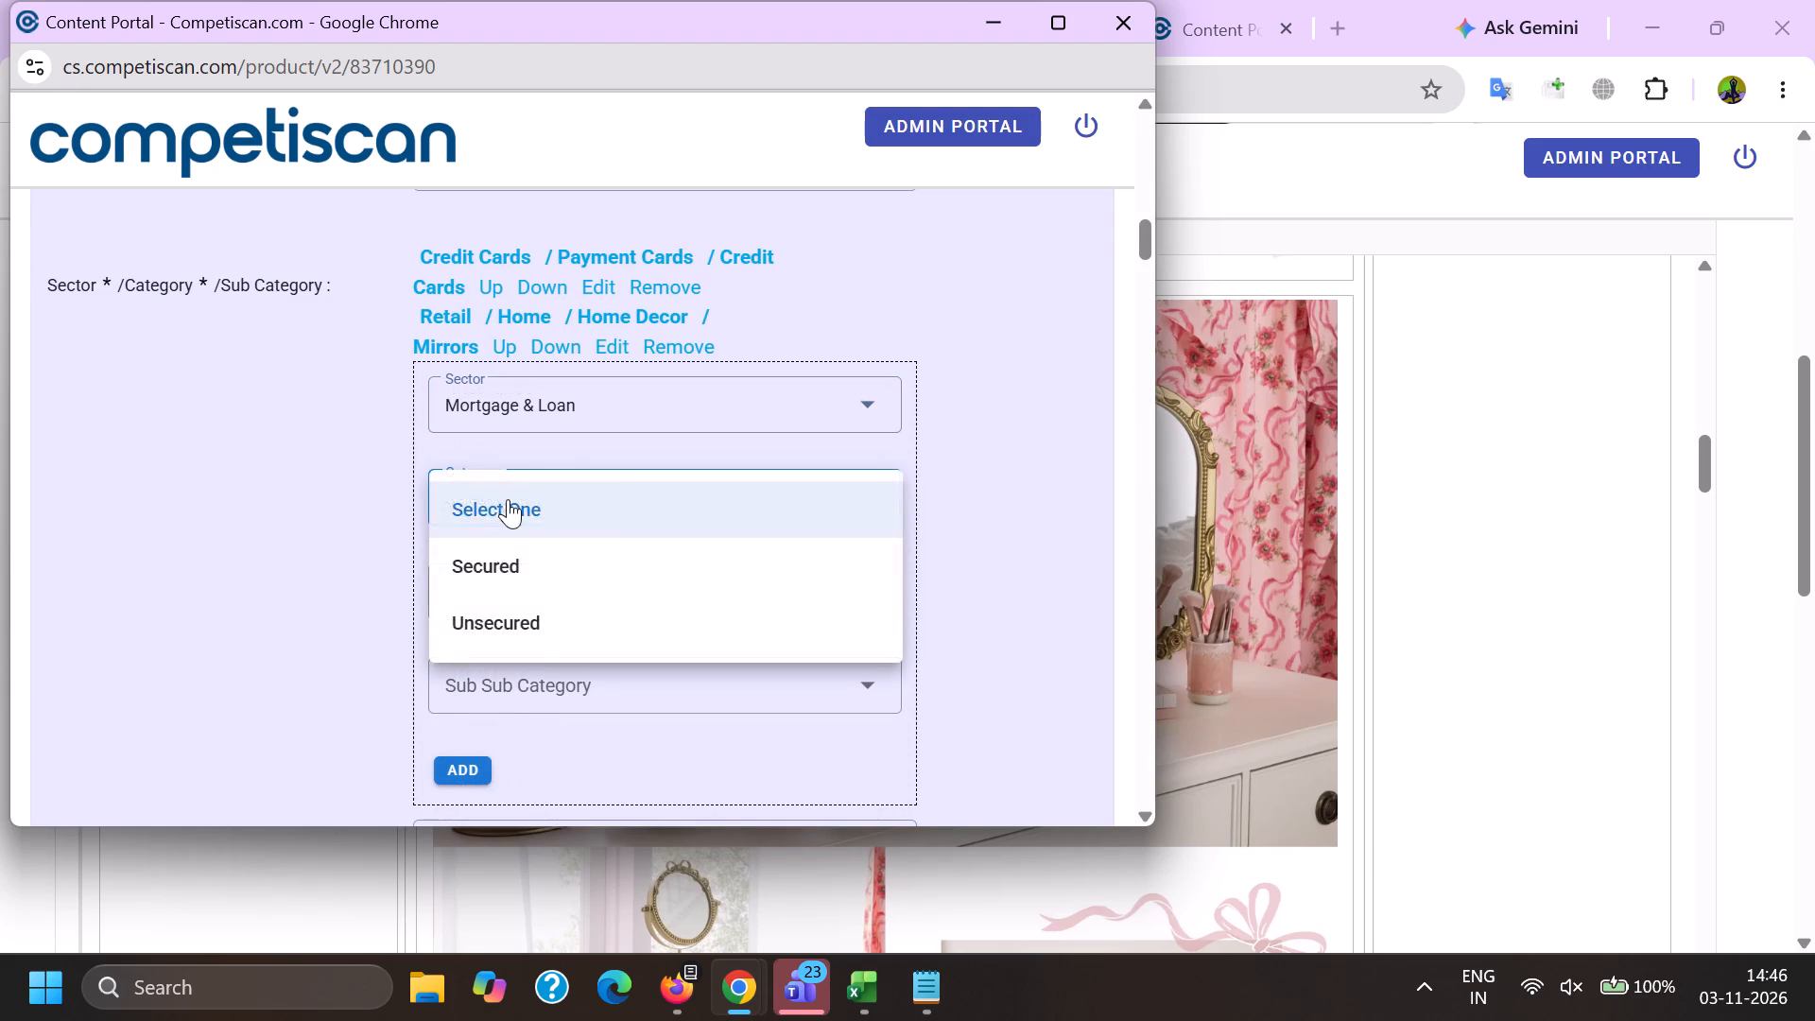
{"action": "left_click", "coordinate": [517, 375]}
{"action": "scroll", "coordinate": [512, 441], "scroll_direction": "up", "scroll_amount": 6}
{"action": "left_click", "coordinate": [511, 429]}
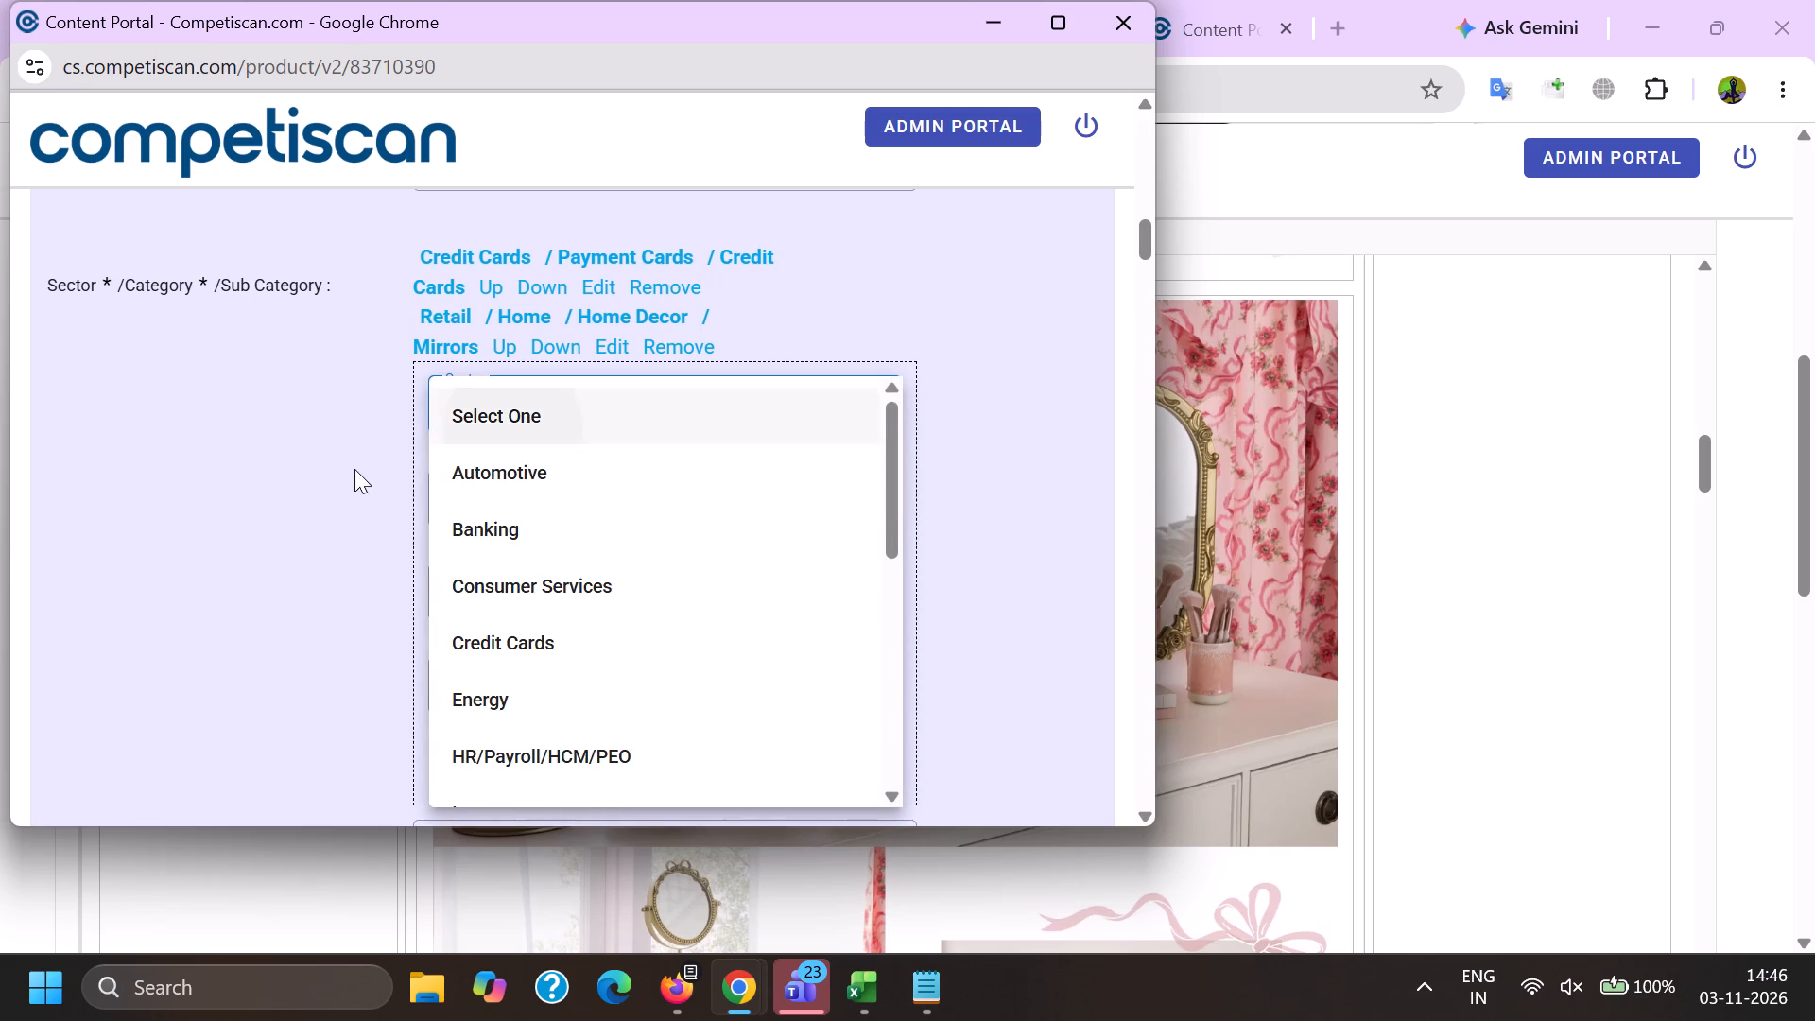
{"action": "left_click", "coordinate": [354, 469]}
Set the offer origin to Provider/Bank and the product name to Pottery Barn Key Rewards Visa Credit Card.
{"action": "scroll", "coordinate": [408, 408], "scroll_direction": "down", "scroll_amount": 2}
{"action": "left_click", "coordinate": [471, 577]}
{"action": "double_click", "coordinate": [491, 670]}
{"action": "key", "text": "ctrl+v"}
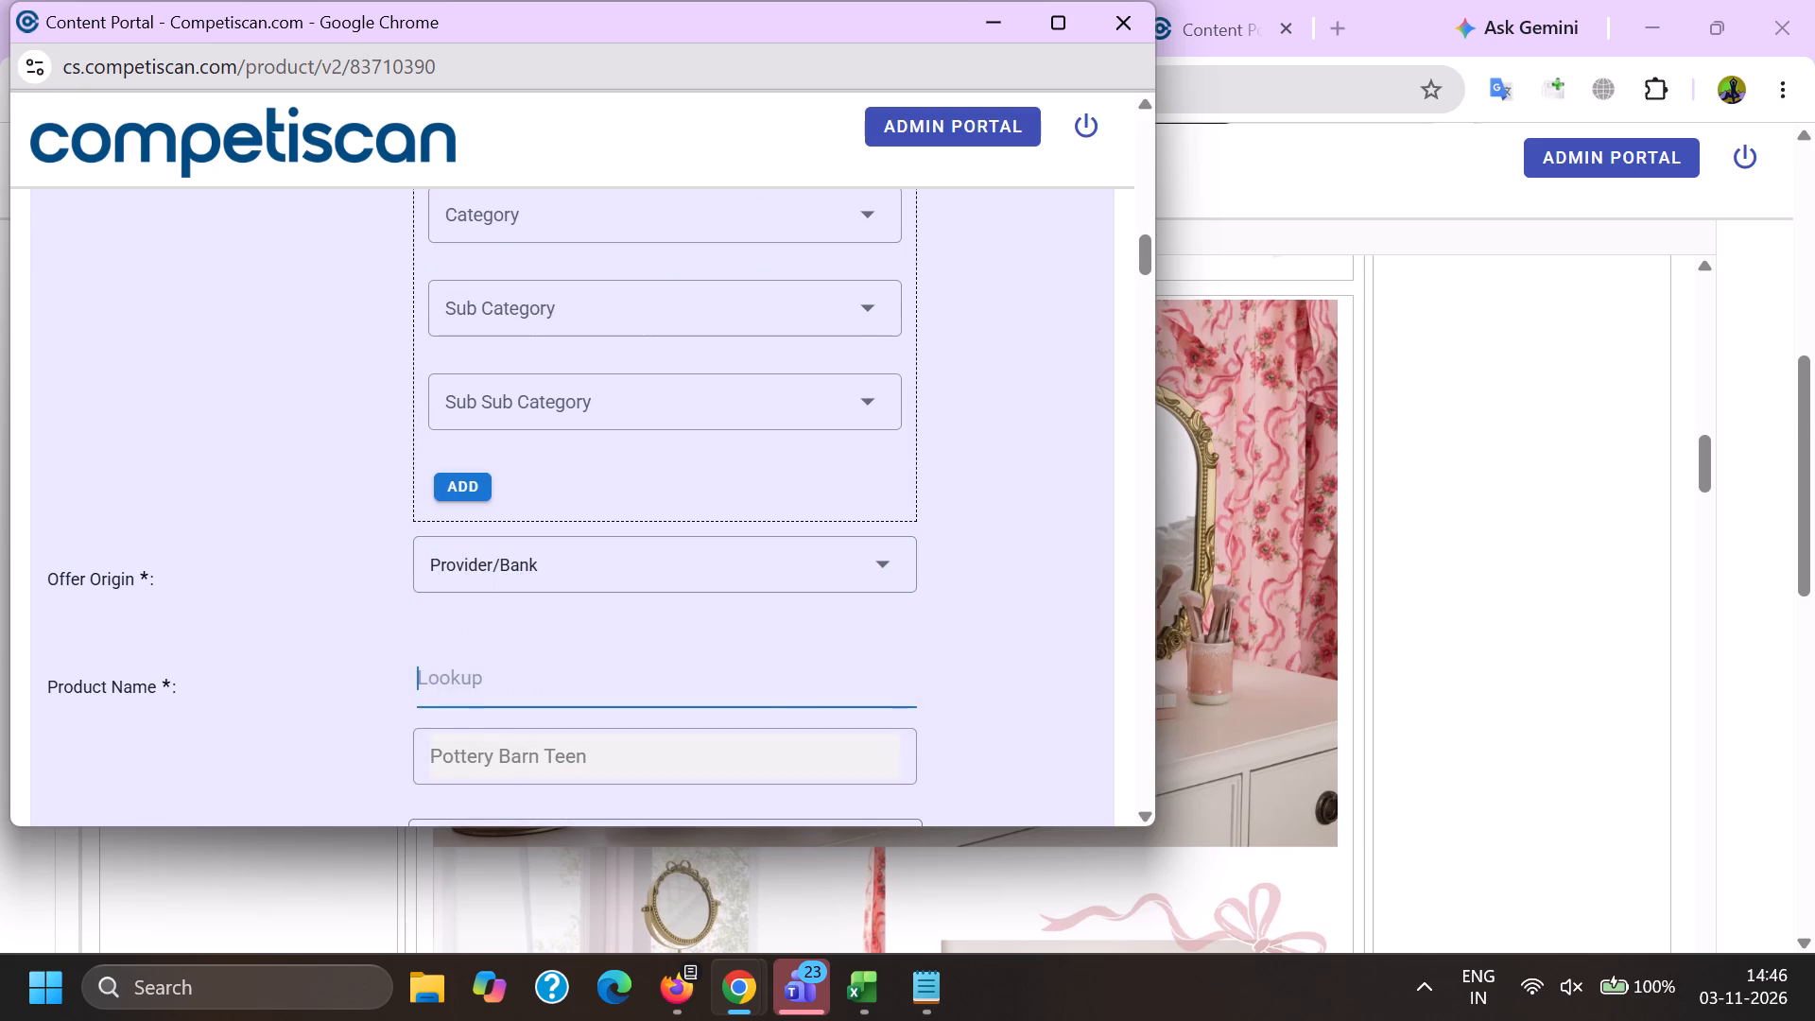
{"action": "left_click_drag", "start_coordinate": [517, 669], "coordinate": [778, 723]}
{"action": "key", "text": "BackSpace"}
{"action": "left_click", "coordinate": [655, 806]}
{"action": "scroll", "coordinate": [648, 810], "scroll_direction": "up", "scroll_amount": 3}
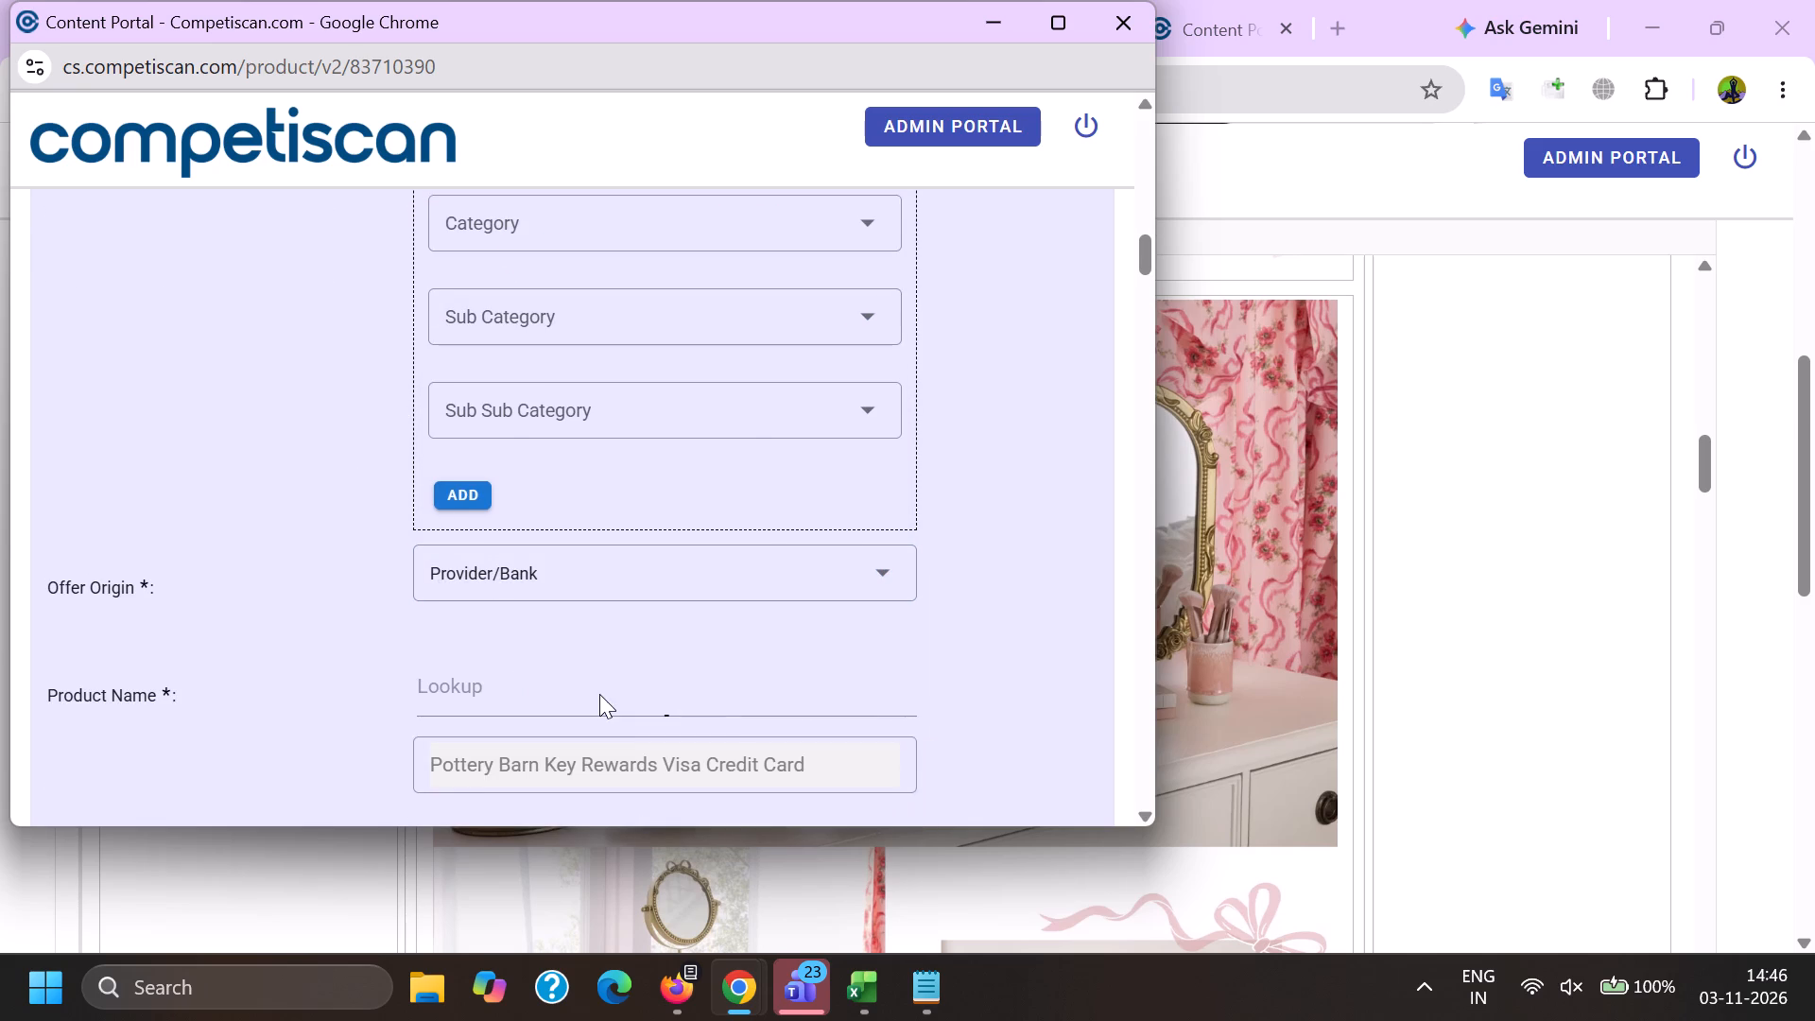
{"action": "left_click", "coordinate": [522, 432]}
Replace the product headline with the one copied from product 18746167: "Up to 50% off LoveShackFancy gifts that WOW. Earn 10% back in rewards".
{"action": "scroll", "coordinate": [525, 432], "scroll_direction": "down", "scroll_amount": 4}
{"action": "left_click_drag", "start_coordinate": [813, 645], "coordinate": [664, 602]}
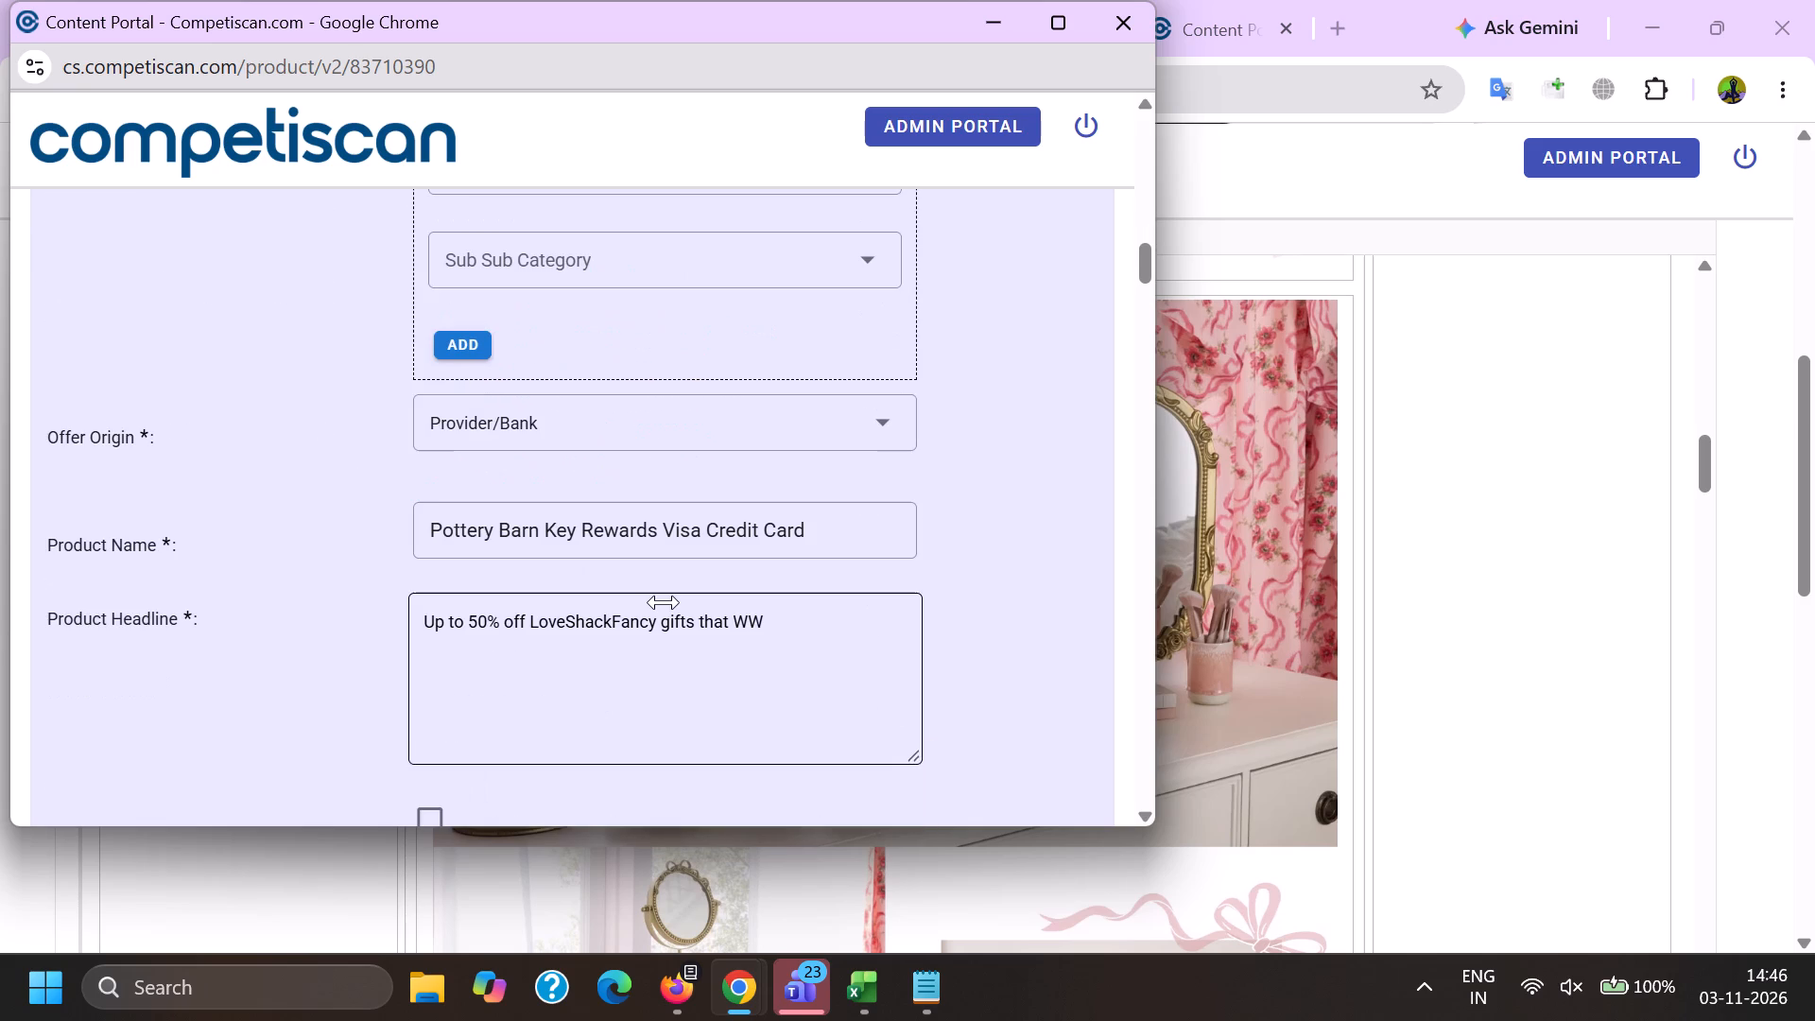
{"action": "left_click_drag", "start_coordinate": [664, 602], "coordinate": [5, 611]}
{"action": "key", "text": "BackSpace"}
{"action": "key", "text": "alt+Tab"}
{"action": "left_click", "coordinate": [675, 186]}
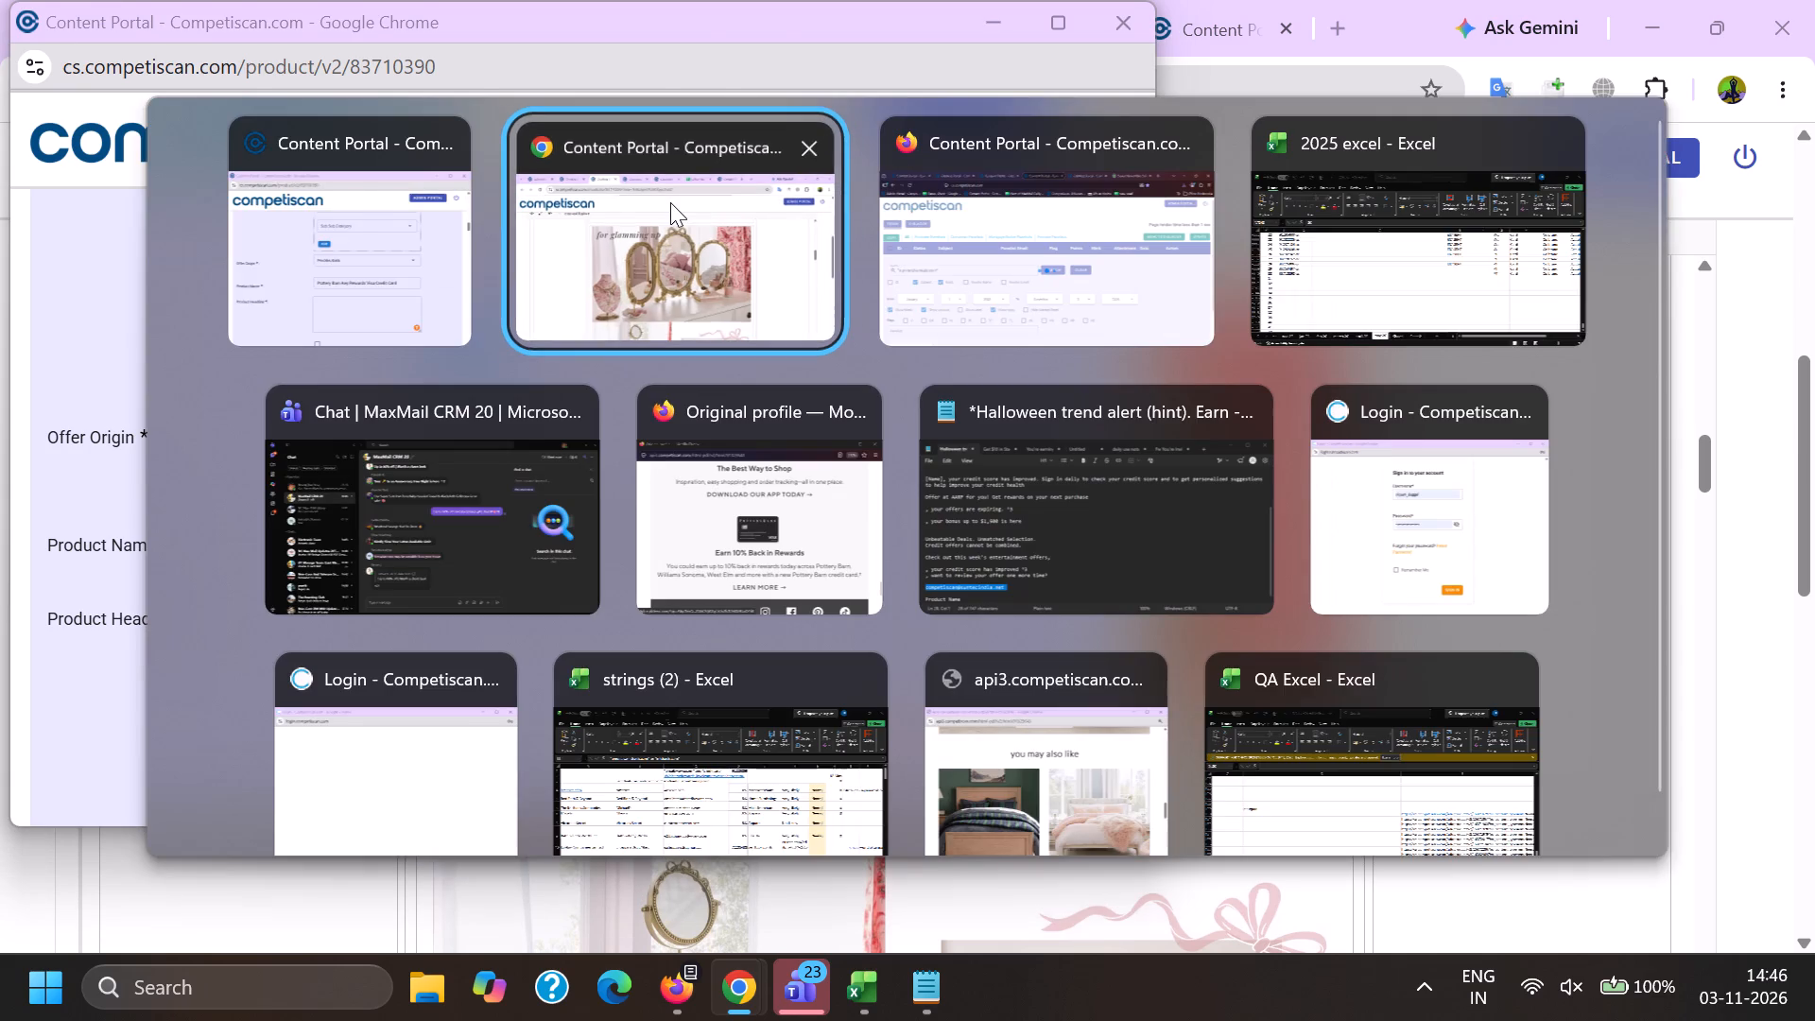
{"action": "left_click", "coordinate": [902, 0]}
{"action": "scroll", "coordinate": [1051, 441], "scroll_direction": "down", "scroll_amount": 9}
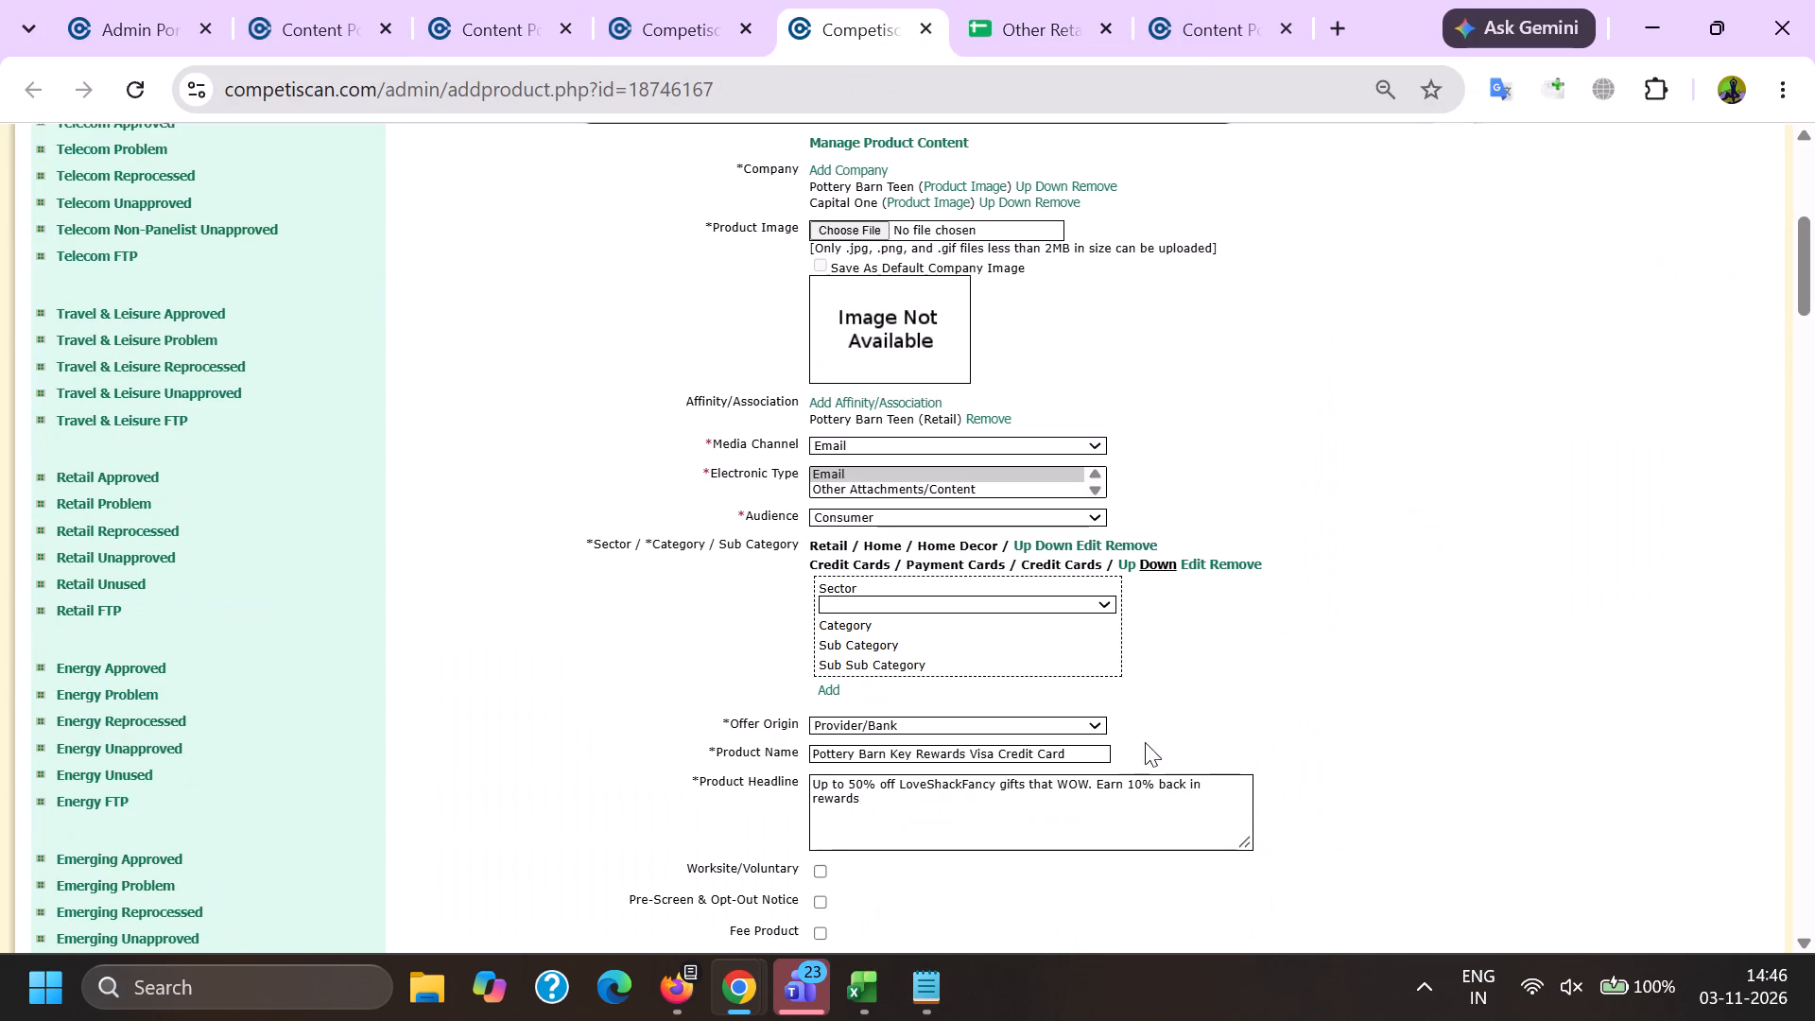
{"action": "left_click_drag", "start_coordinate": [1124, 823], "coordinate": [570, 753]}
{"action": "key", "text": "ctrl+c"}
{"action": "key", "text": "alt+Tab"}
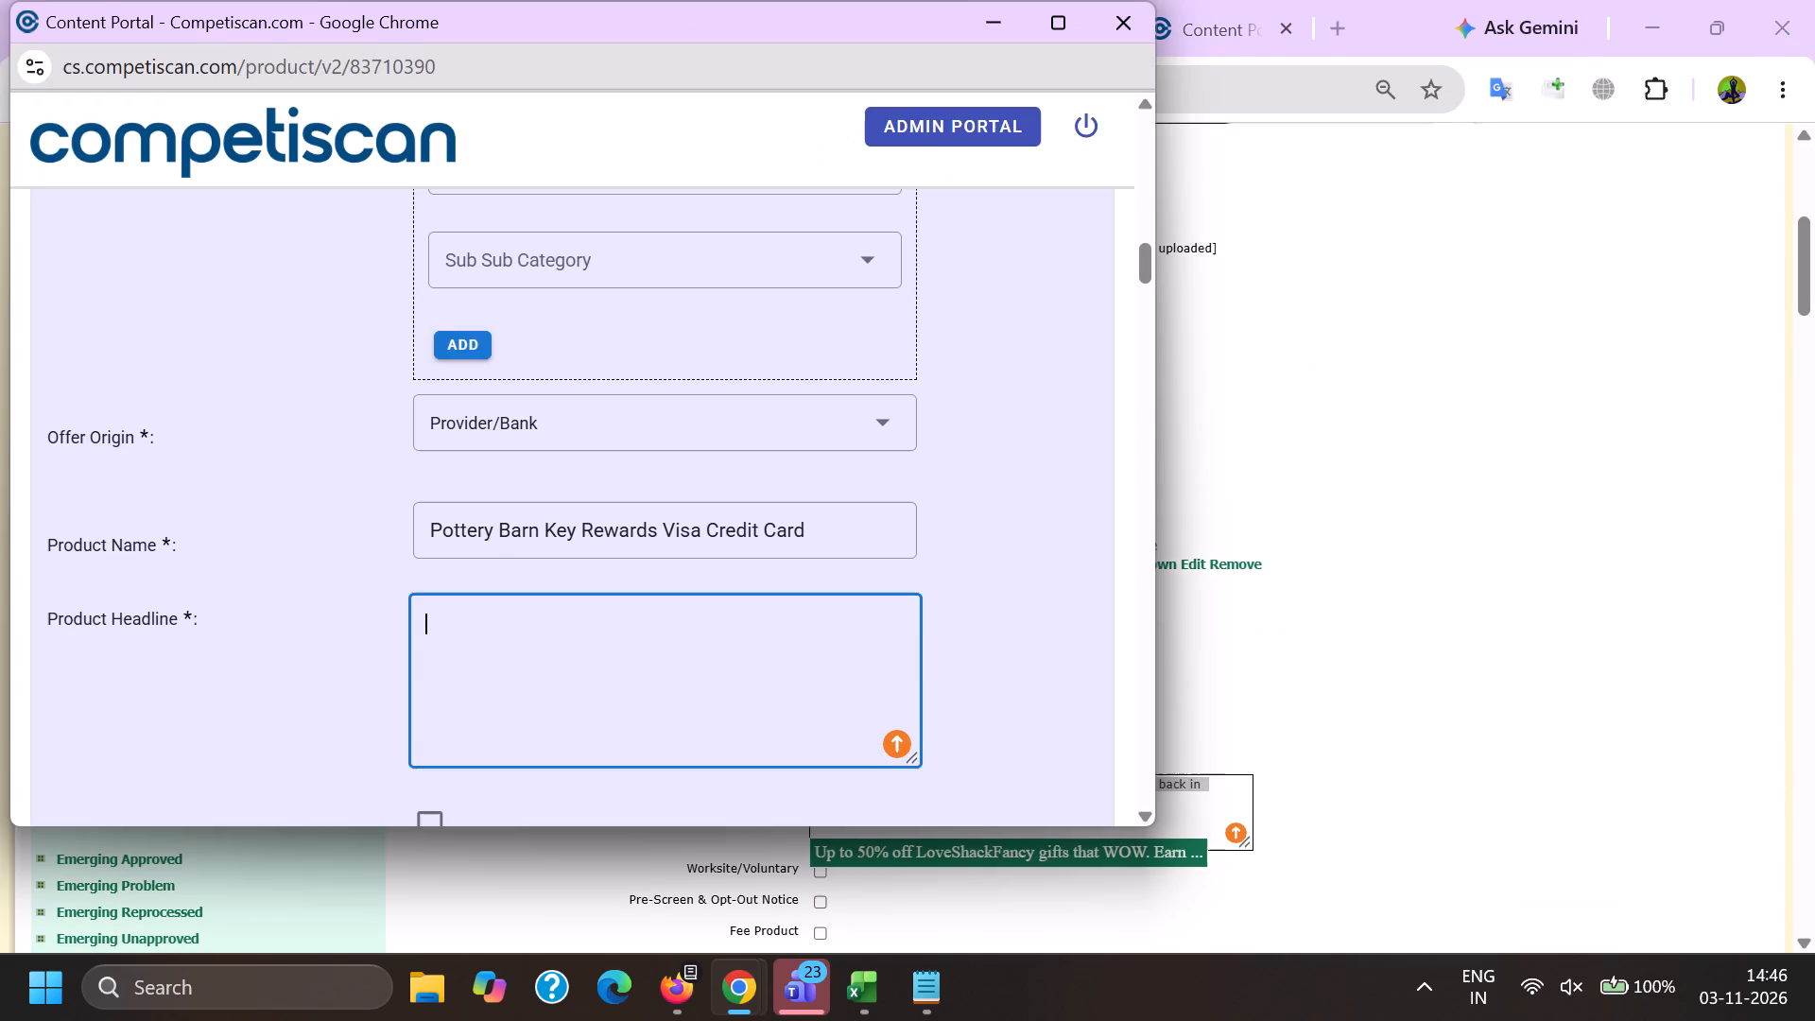
{"action": "left_click", "coordinate": [697, 712]}
{"action": "key", "text": "ctrl+v"}
Set the response mechanism to URL/Website and the mailing type to Acquisition.
{"action": "scroll", "coordinate": [487, 528], "scroll_direction": "down", "scroll_amount": 4}
{"action": "left_click", "coordinate": [479, 696]}
{"action": "scroll", "coordinate": [528, 443], "scroll_direction": "down", "scroll_amount": 7}
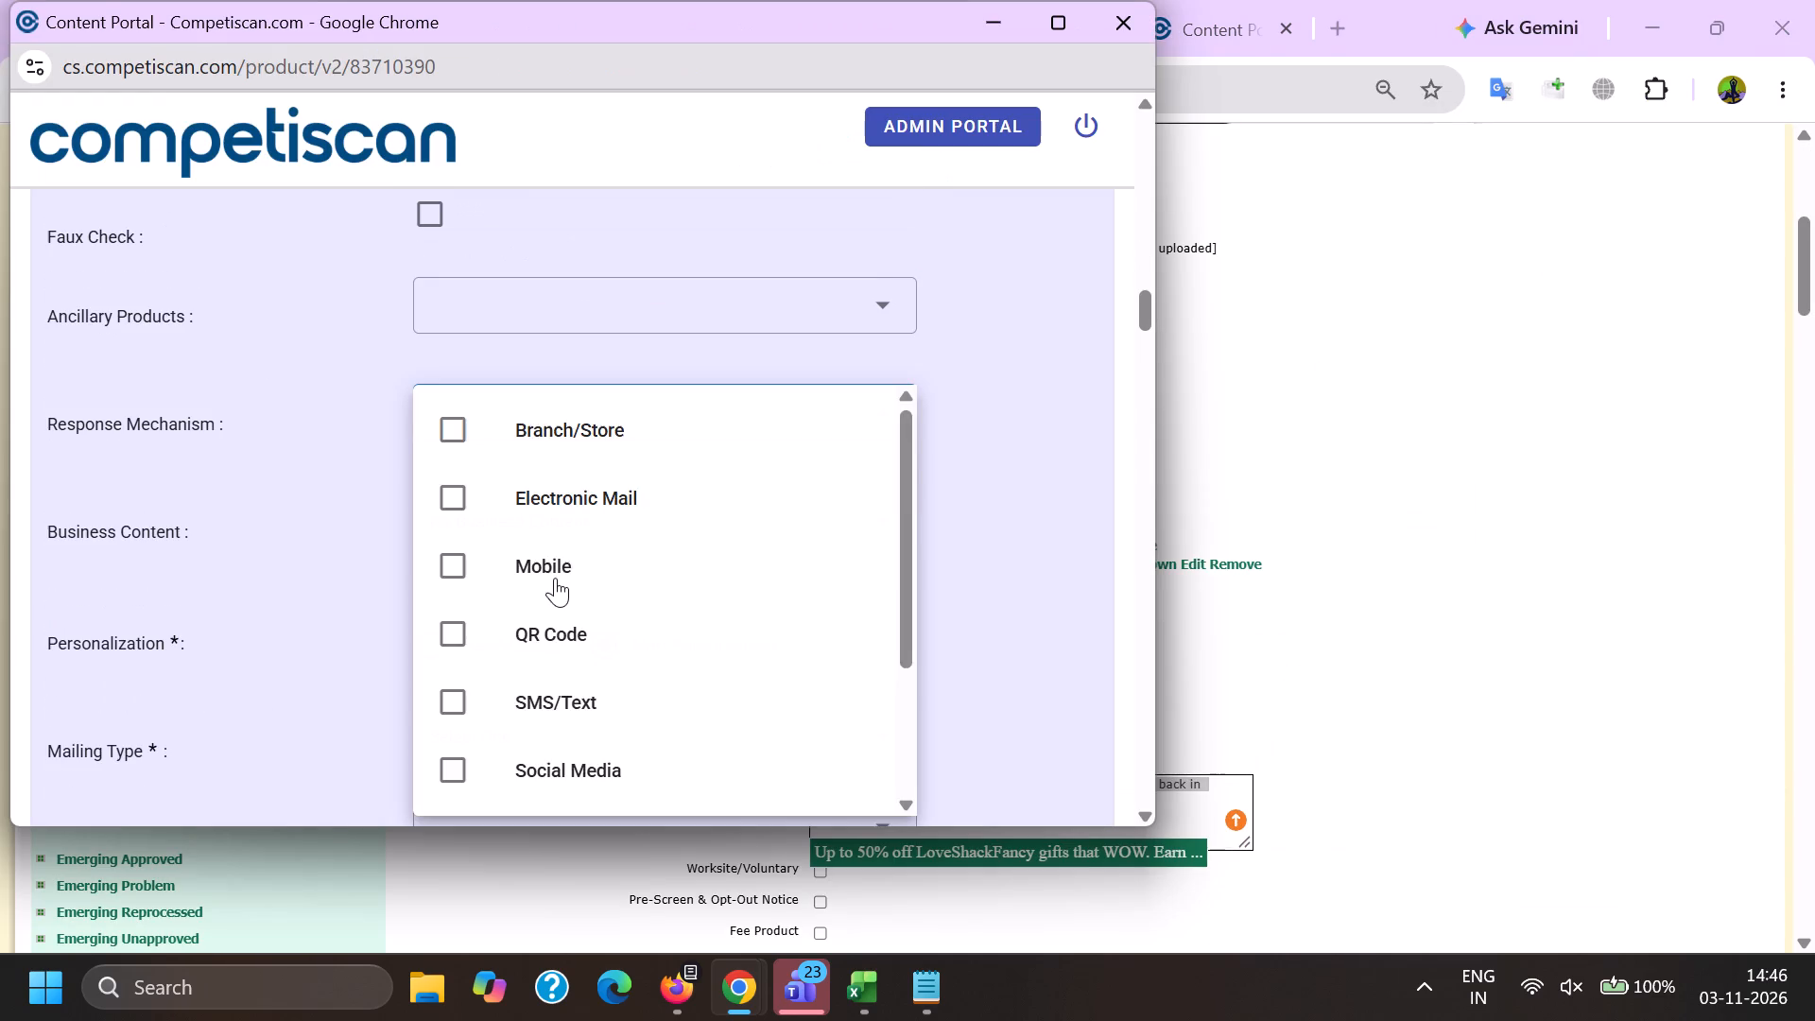
{"action": "scroll", "coordinate": [555, 578], "scroll_direction": "down", "scroll_amount": 1}
{"action": "left_click", "coordinate": [545, 783]}
{"action": "left_click", "coordinate": [372, 747]}
{"action": "left_click", "coordinate": [462, 732]}
{"action": "left_click", "coordinate": [498, 485]}
{"action": "left_click", "coordinate": [384, 510]}
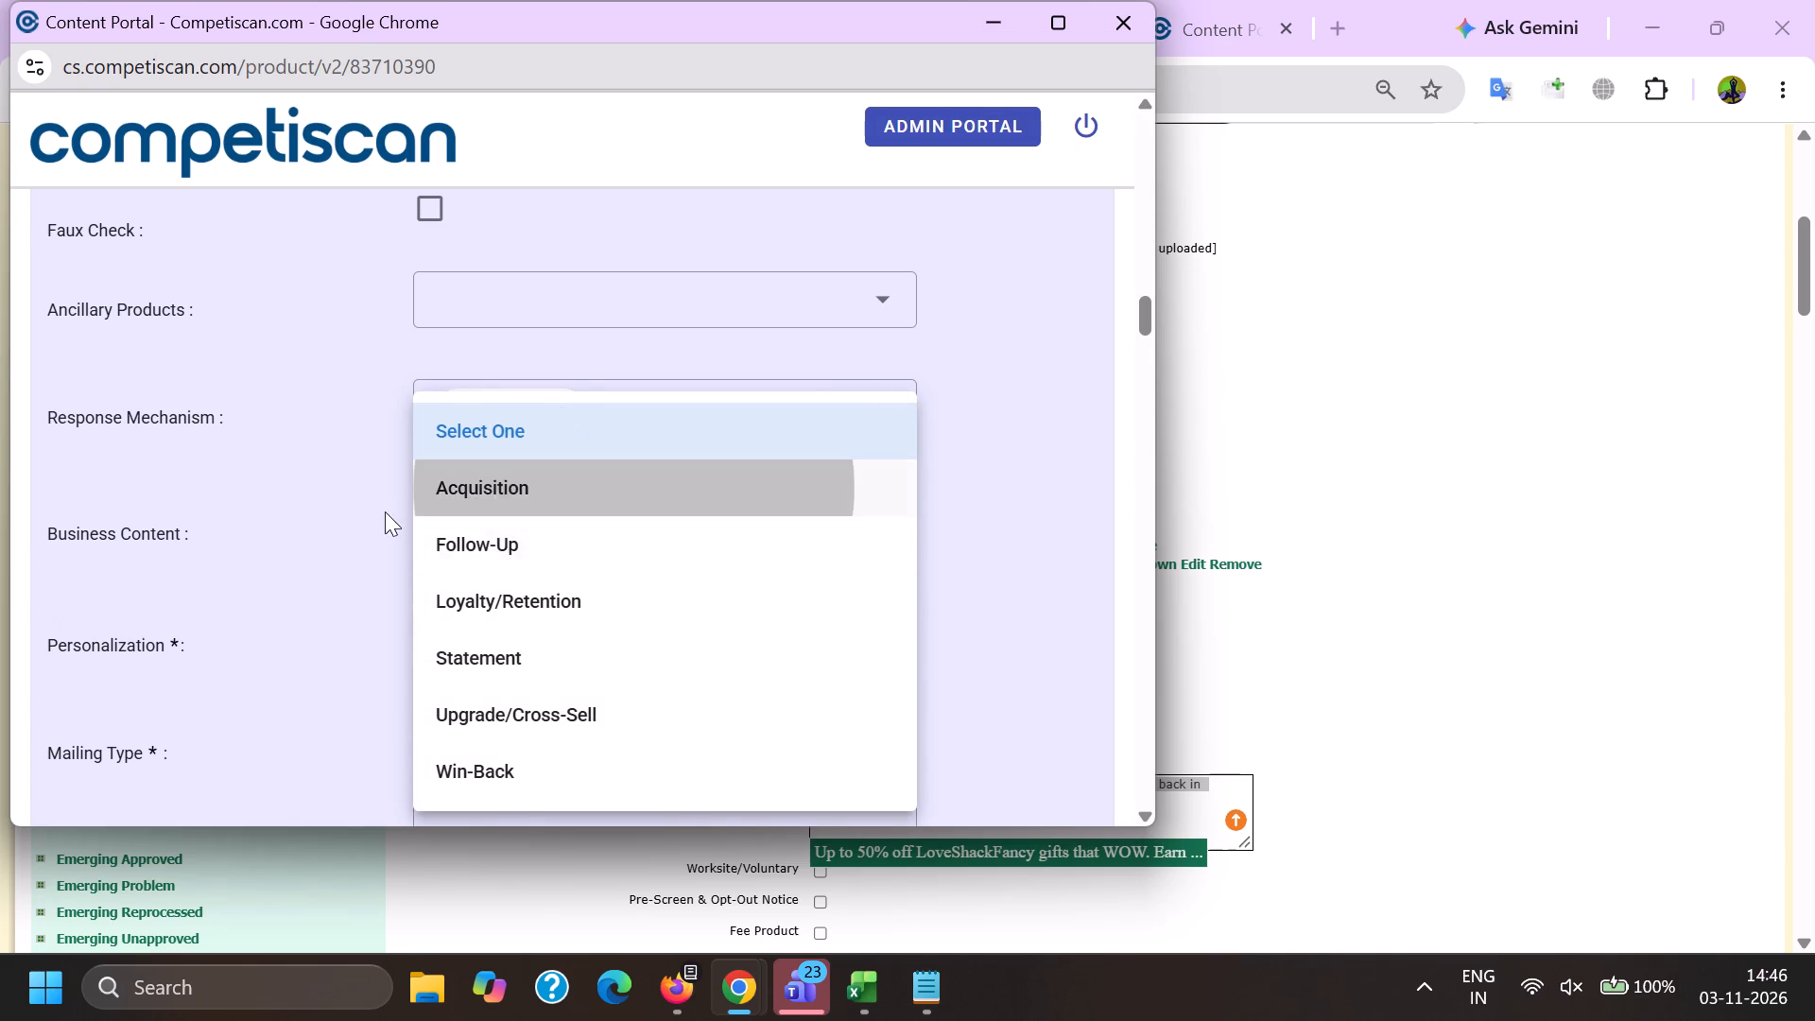
Select Bonuses/Contests/Incentives and the other applicable communication types.
{"action": "scroll", "coordinate": [408, 387], "scroll_direction": "down", "scroll_amount": 2}
{"action": "left_click", "coordinate": [472, 524]}
{"action": "scroll", "coordinate": [504, 411], "scroll_direction": "down", "scroll_amount": 3}
{"action": "left_click", "coordinate": [560, 344]}
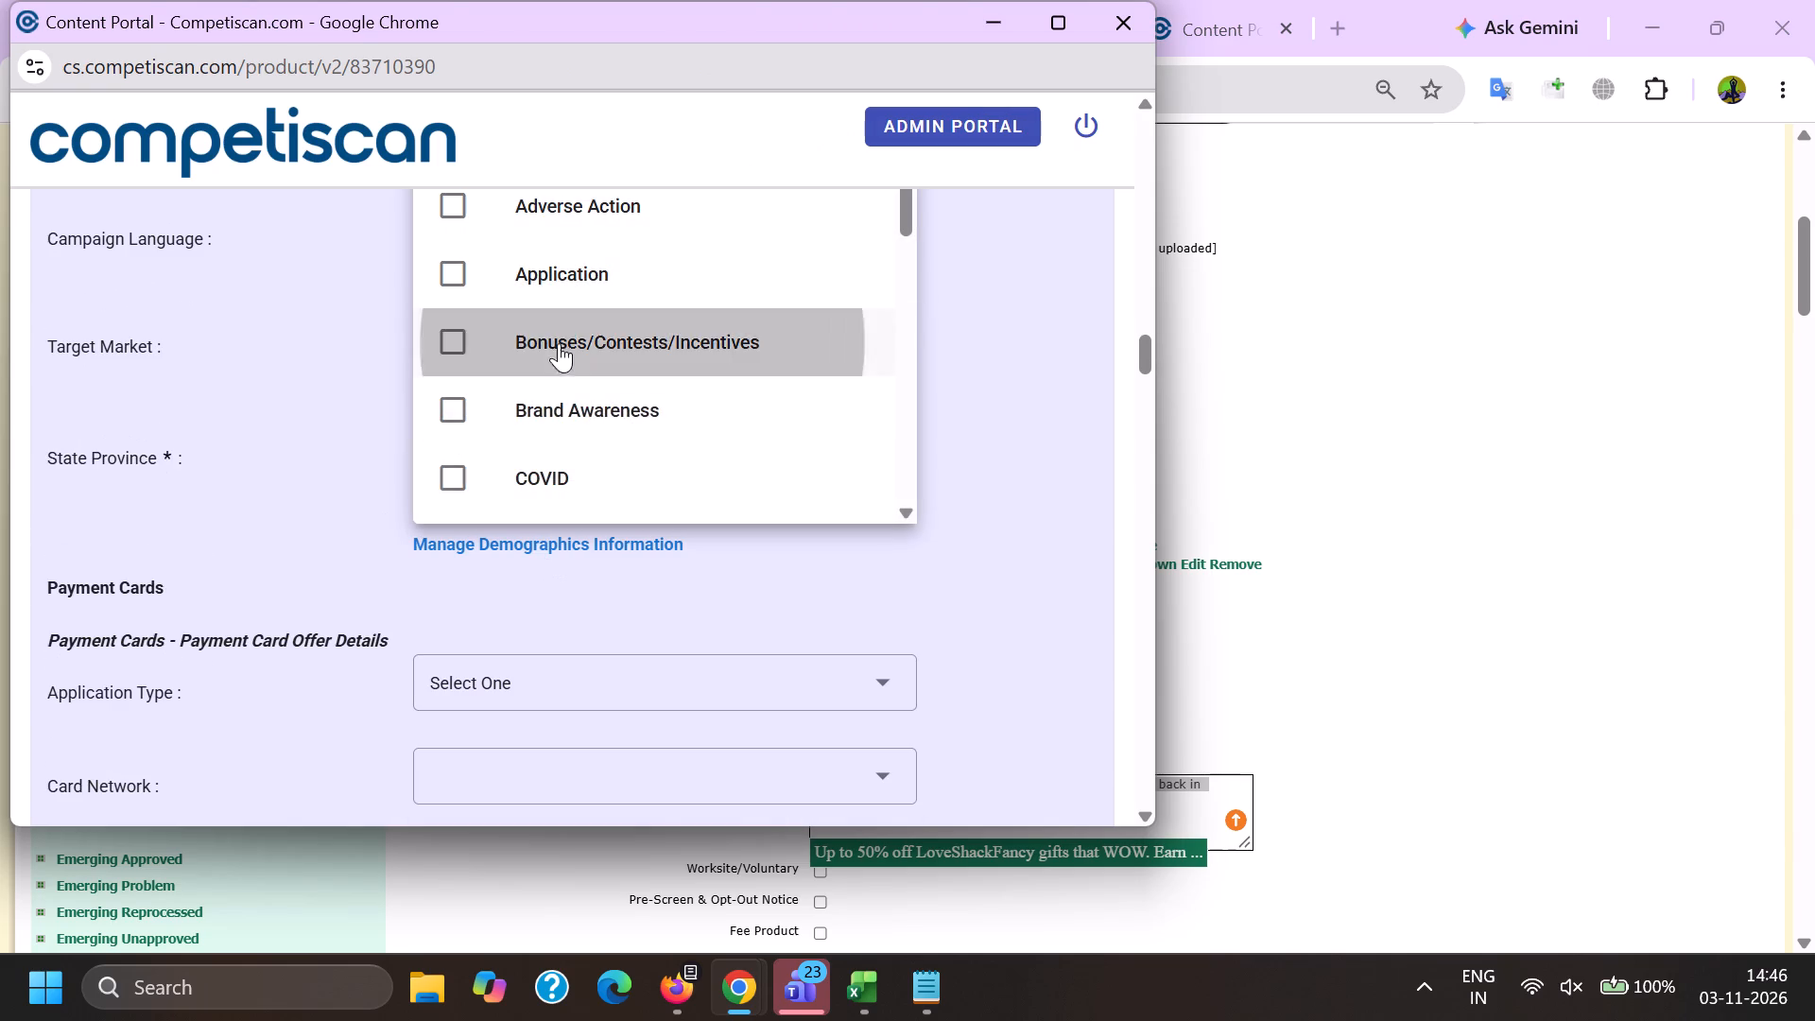
{"action": "scroll", "coordinate": [559, 344], "scroll_direction": "down", "scroll_amount": 4}
{"action": "scroll", "coordinate": [532, 437], "scroll_direction": "down", "scroll_amount": 3}
{"action": "left_click", "coordinate": [559, 311]}
{"action": "scroll", "coordinate": [555, 310], "scroll_direction": "down", "scroll_amount": 10}
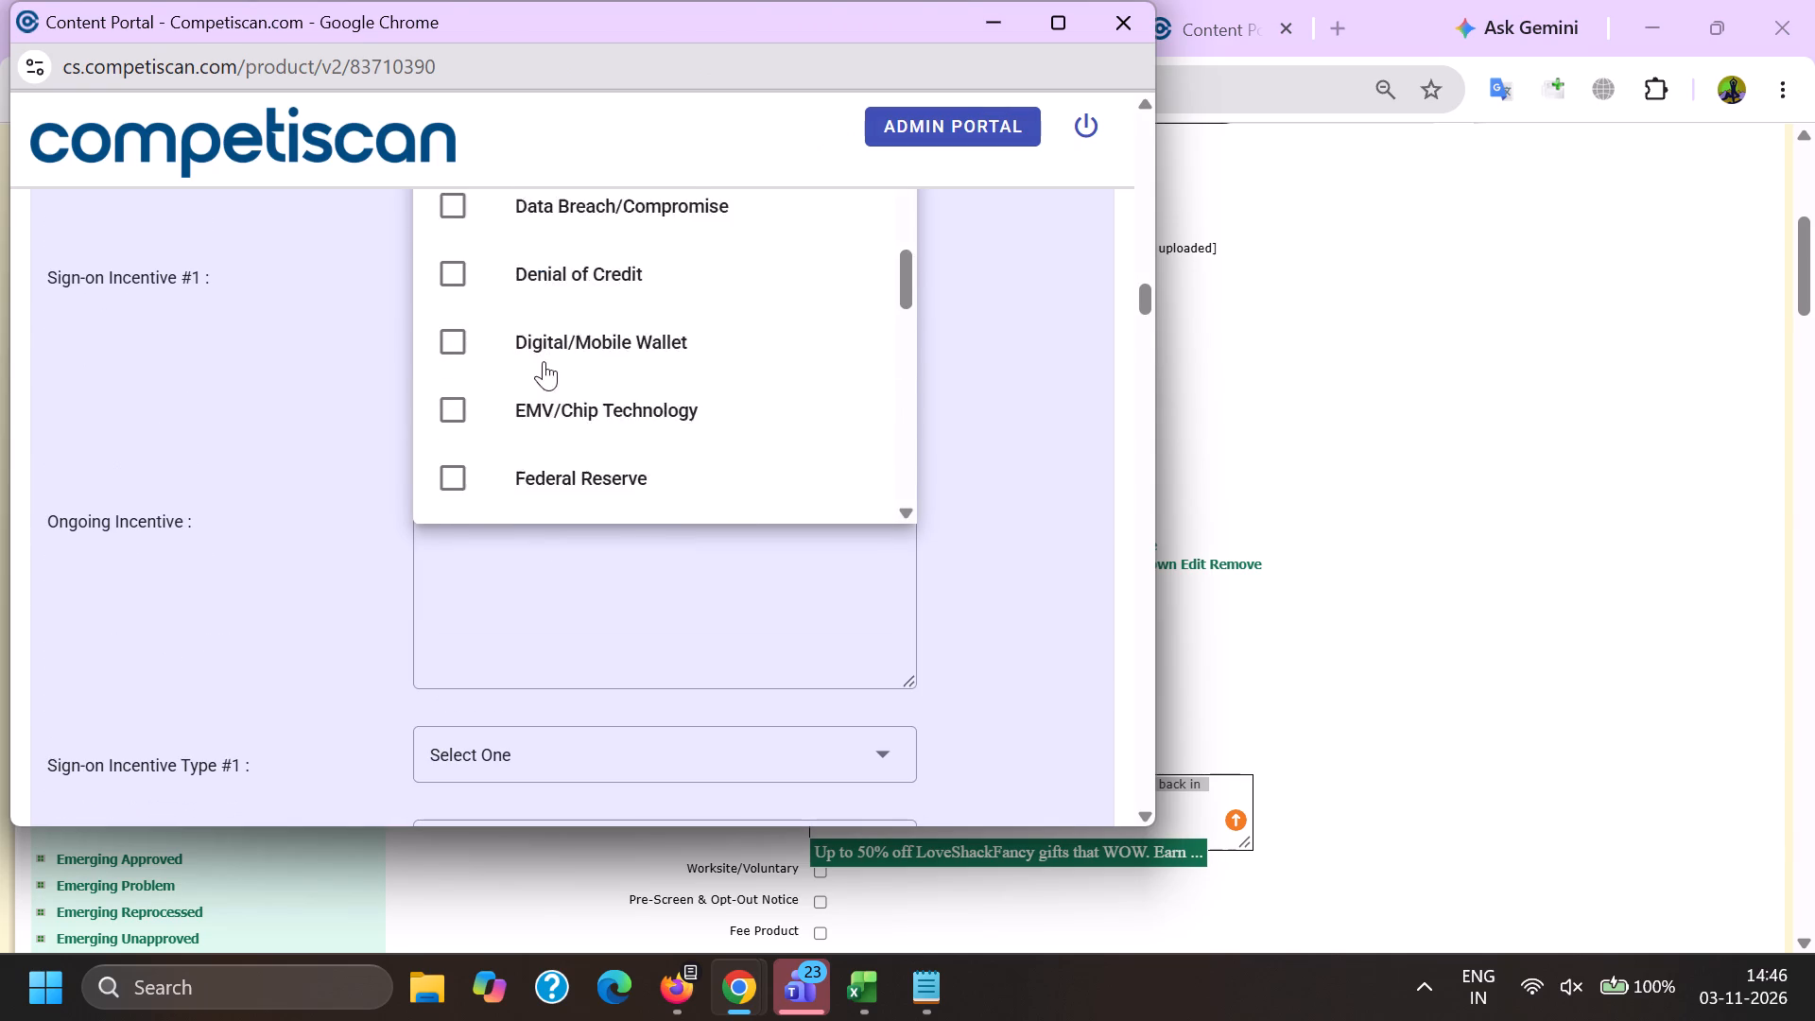
{"action": "scroll", "coordinate": [544, 361], "scroll_direction": "down", "scroll_amount": 1}
{"action": "left_click", "coordinate": [560, 318]}
{"action": "left_click", "coordinate": [400, 329]}
Copy Sign-on Incentive #1 from the reference product: "10% back in rewards during the first 30 days from account opening".
{"action": "key", "text": "alt+Tab"}
{"action": "scroll", "coordinate": [1372, 452], "scroll_direction": "down", "scroll_amount": 5}
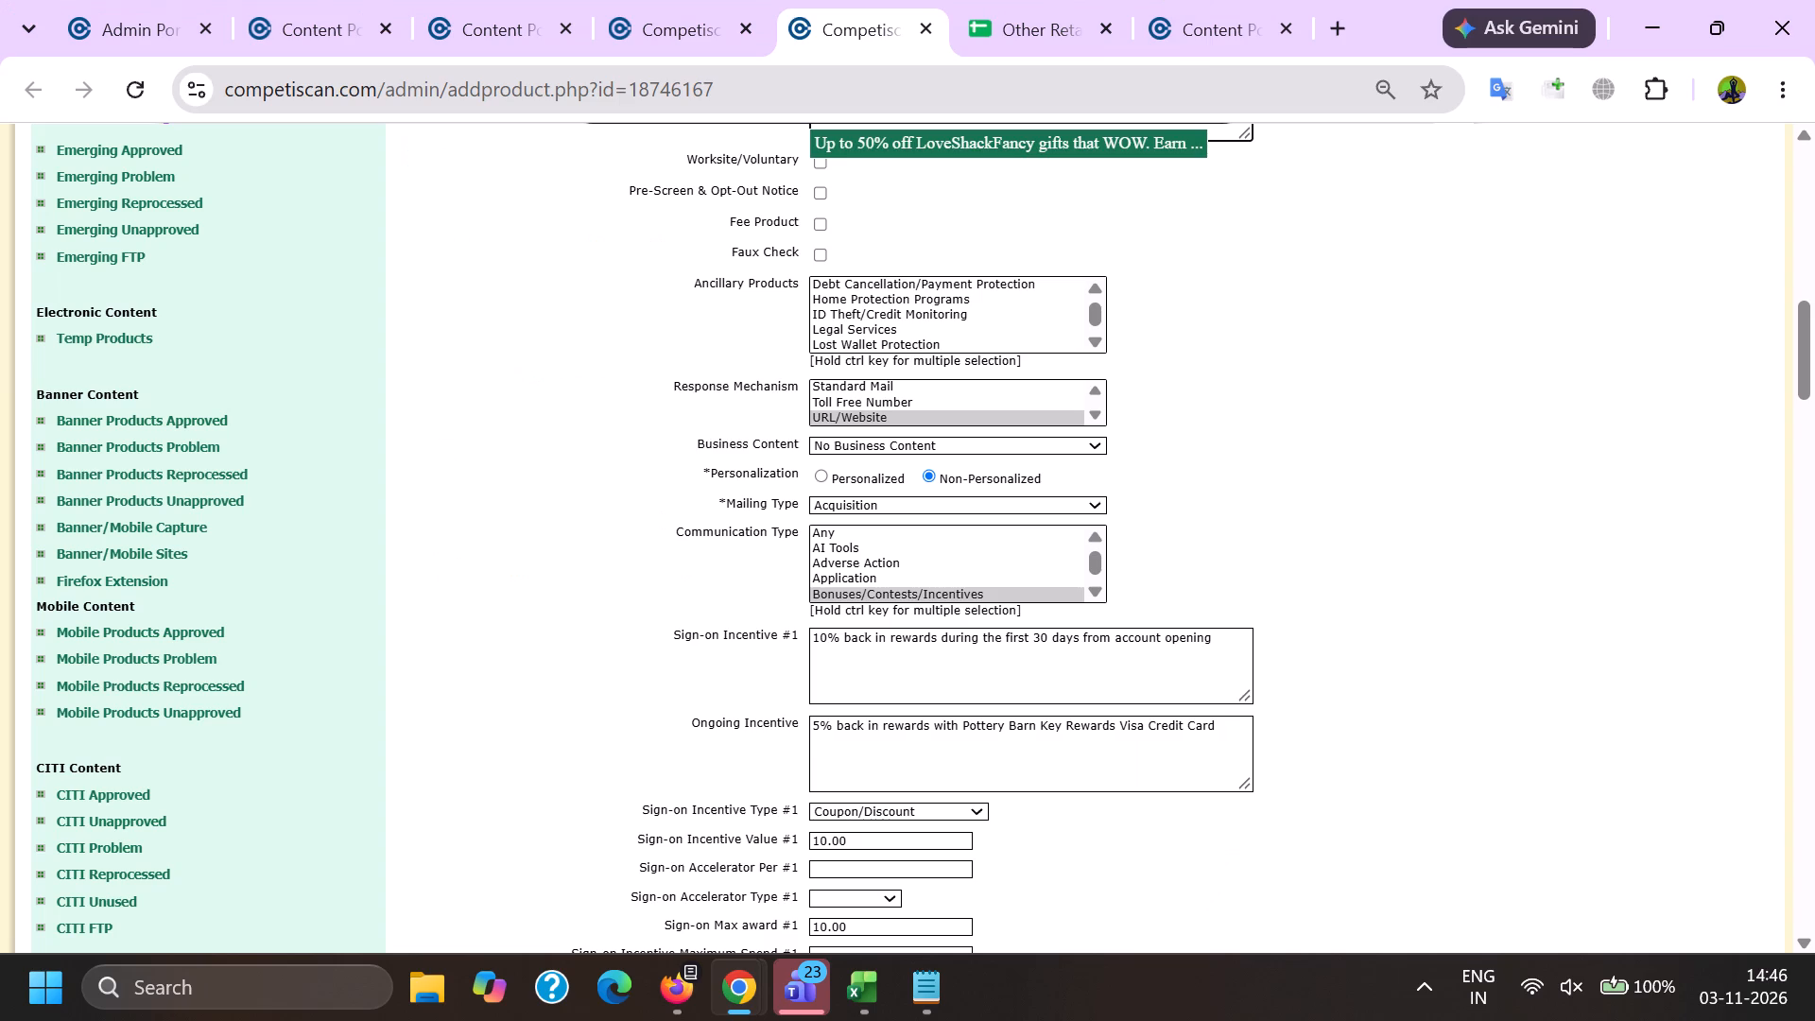
{"action": "left_click_drag", "start_coordinate": [1223, 655], "coordinate": [370, 629]}
{"action": "key", "text": "ctrl+c"}
{"action": "key", "text": "alt+Tab"}
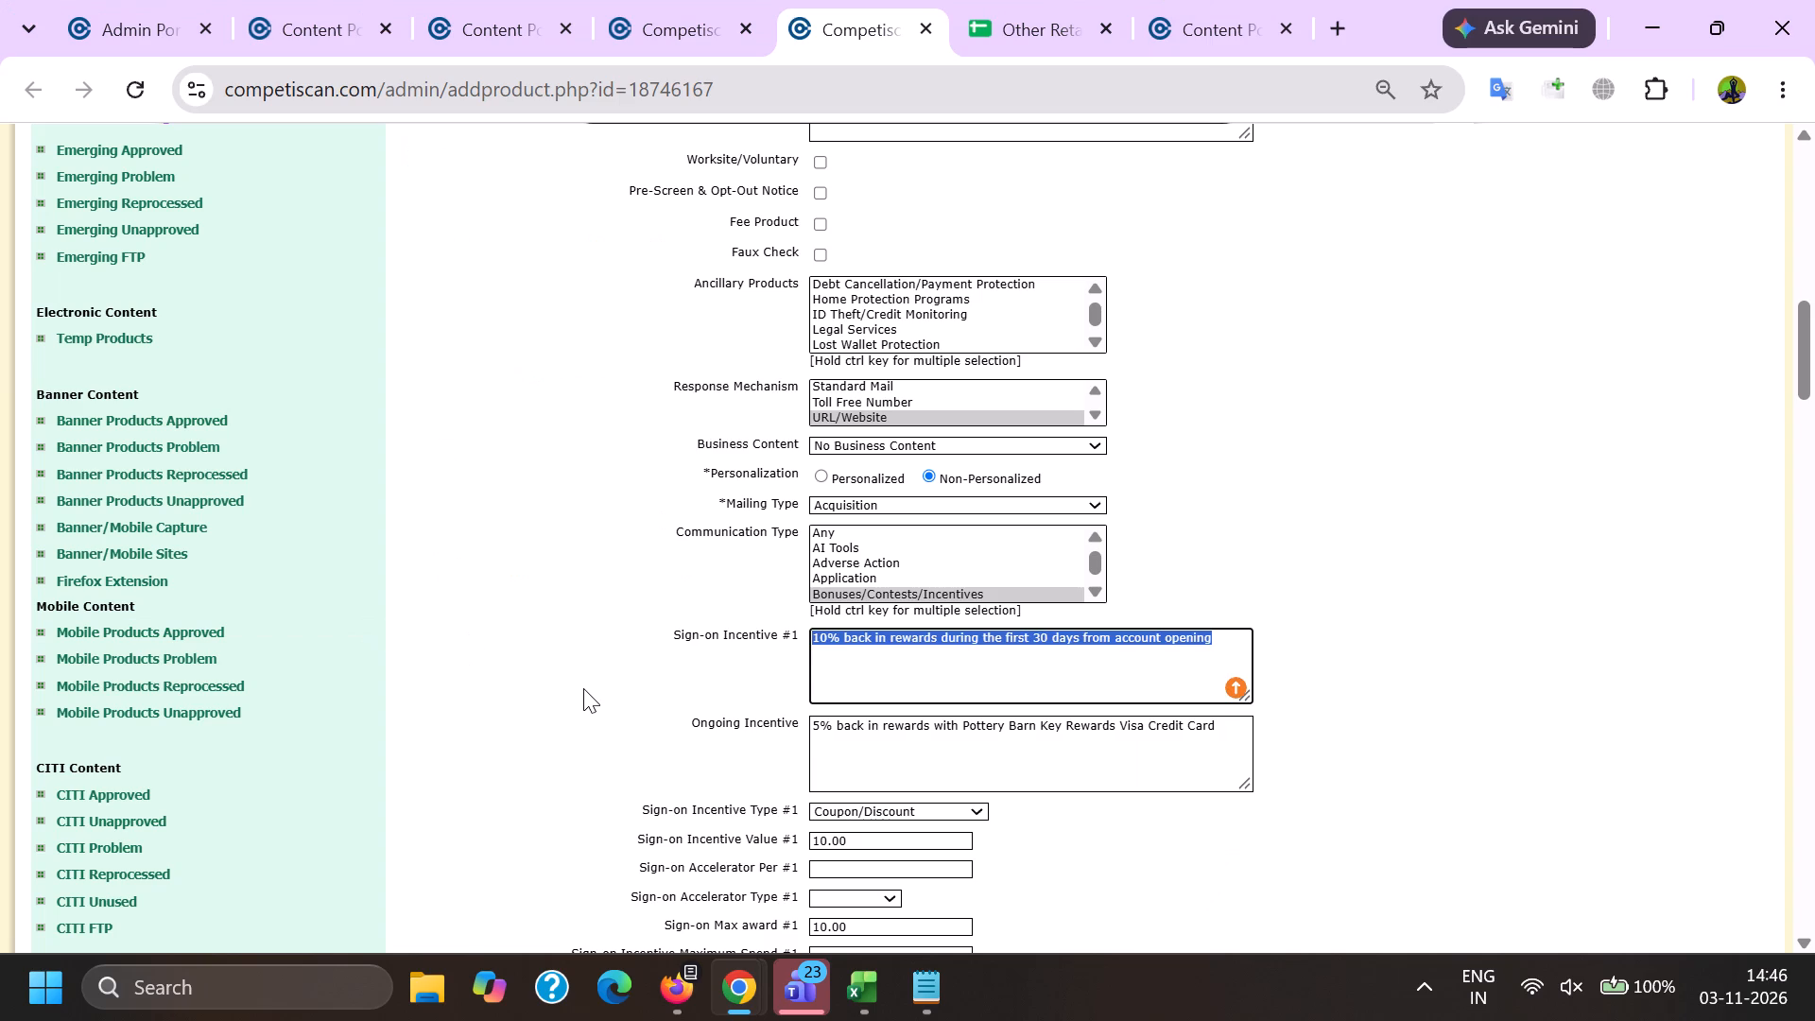
{"action": "left_click", "coordinate": [313, 441], "text": "ctrl"}
{"action": "left_click", "coordinate": [525, 353]}
{"action": "key", "text": "ctrl+v"}
Copy the Ongoing Incentive from the reference product: "5% back in rewards with Pottery Barn Key Rewards Visa Credit Card".
{"action": "left_click", "coordinate": [529, 530]}
{"action": "key", "text": "alt+Tab"}
{"action": "left_click_drag", "start_coordinate": [1231, 747], "coordinate": [1231, 754]}
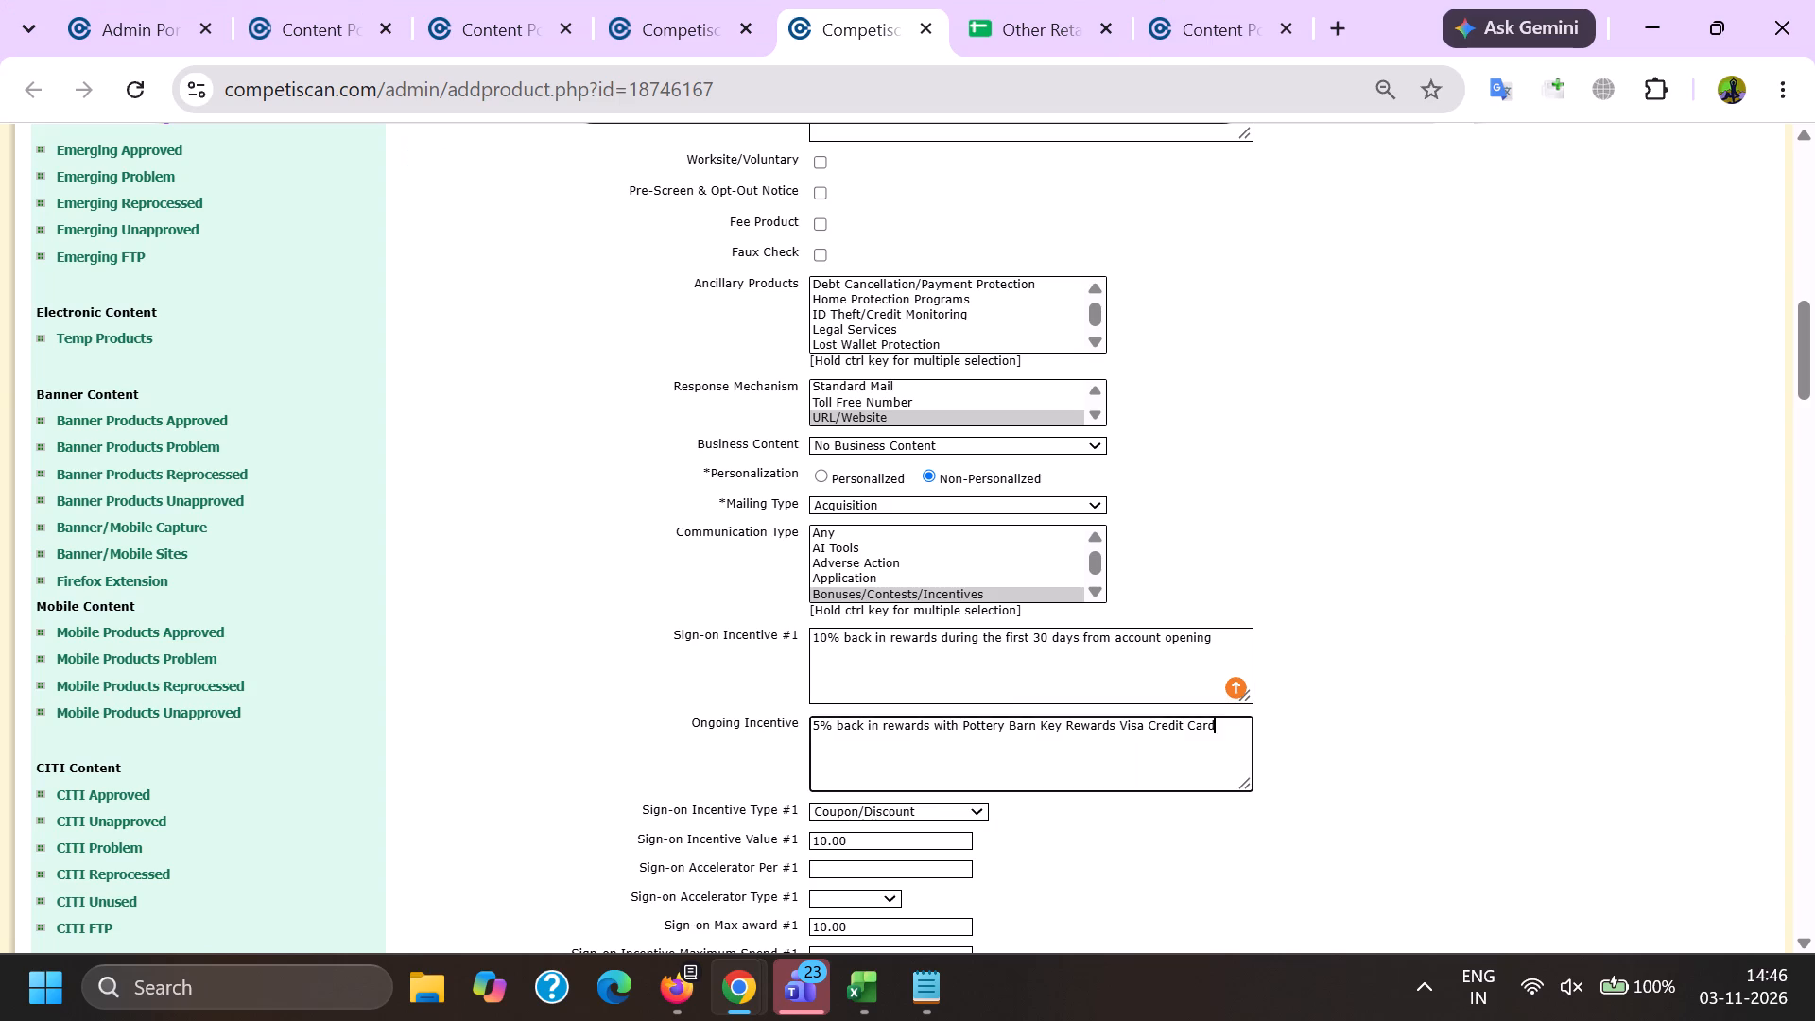
{"action": "left_click_drag", "start_coordinate": [1231, 754], "coordinate": [251, 709]}
{"action": "key", "text": "ctrl+c"}
{"action": "key", "text": "alt+Tab"}
{"action": "key", "text": "ctrl+v"}
Set Sign-on Incentive Type #1 to Coupon/Discount and Sign-on Incentive Value #1 to 10.00.
{"action": "scroll", "coordinate": [507, 450], "scroll_direction": "down", "scroll_amount": 2}
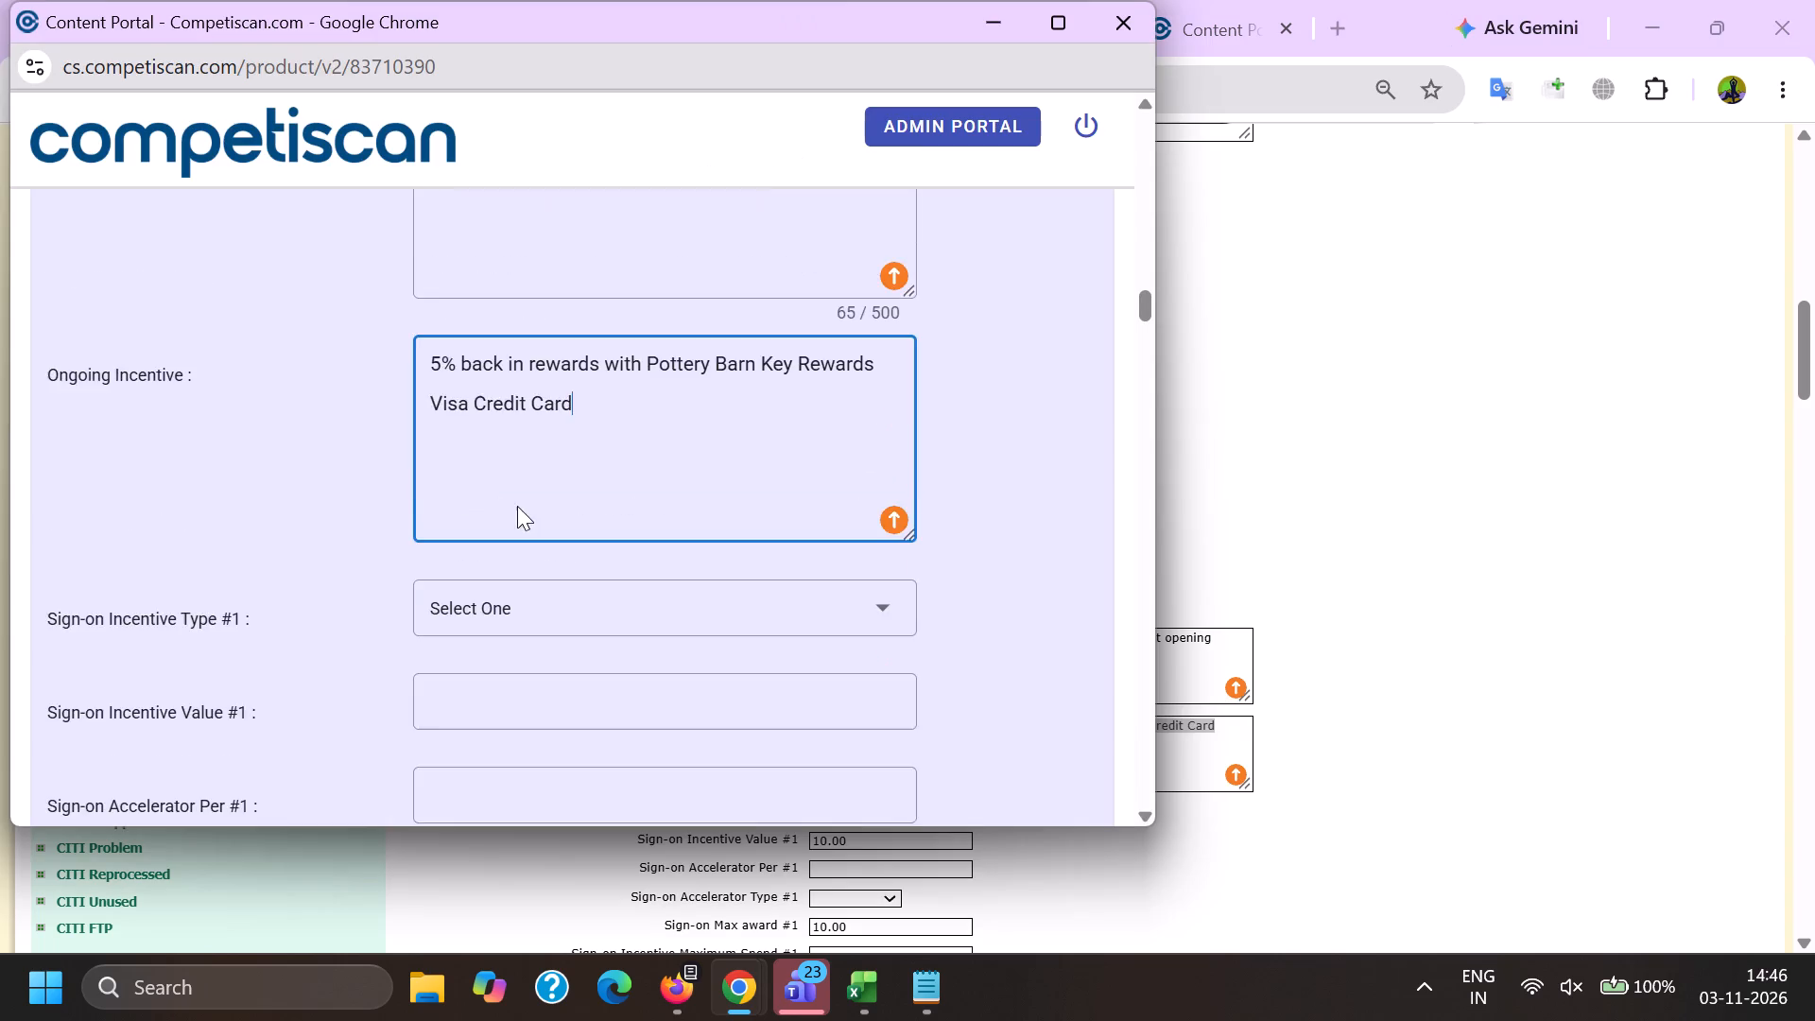
{"action": "left_click", "coordinate": [493, 474]}
{"action": "scroll", "coordinate": [489, 473], "scroll_direction": "down", "scroll_amount": 6}
{"action": "left_click", "coordinate": [493, 601]}
{"action": "left_click", "coordinate": [349, 608]}
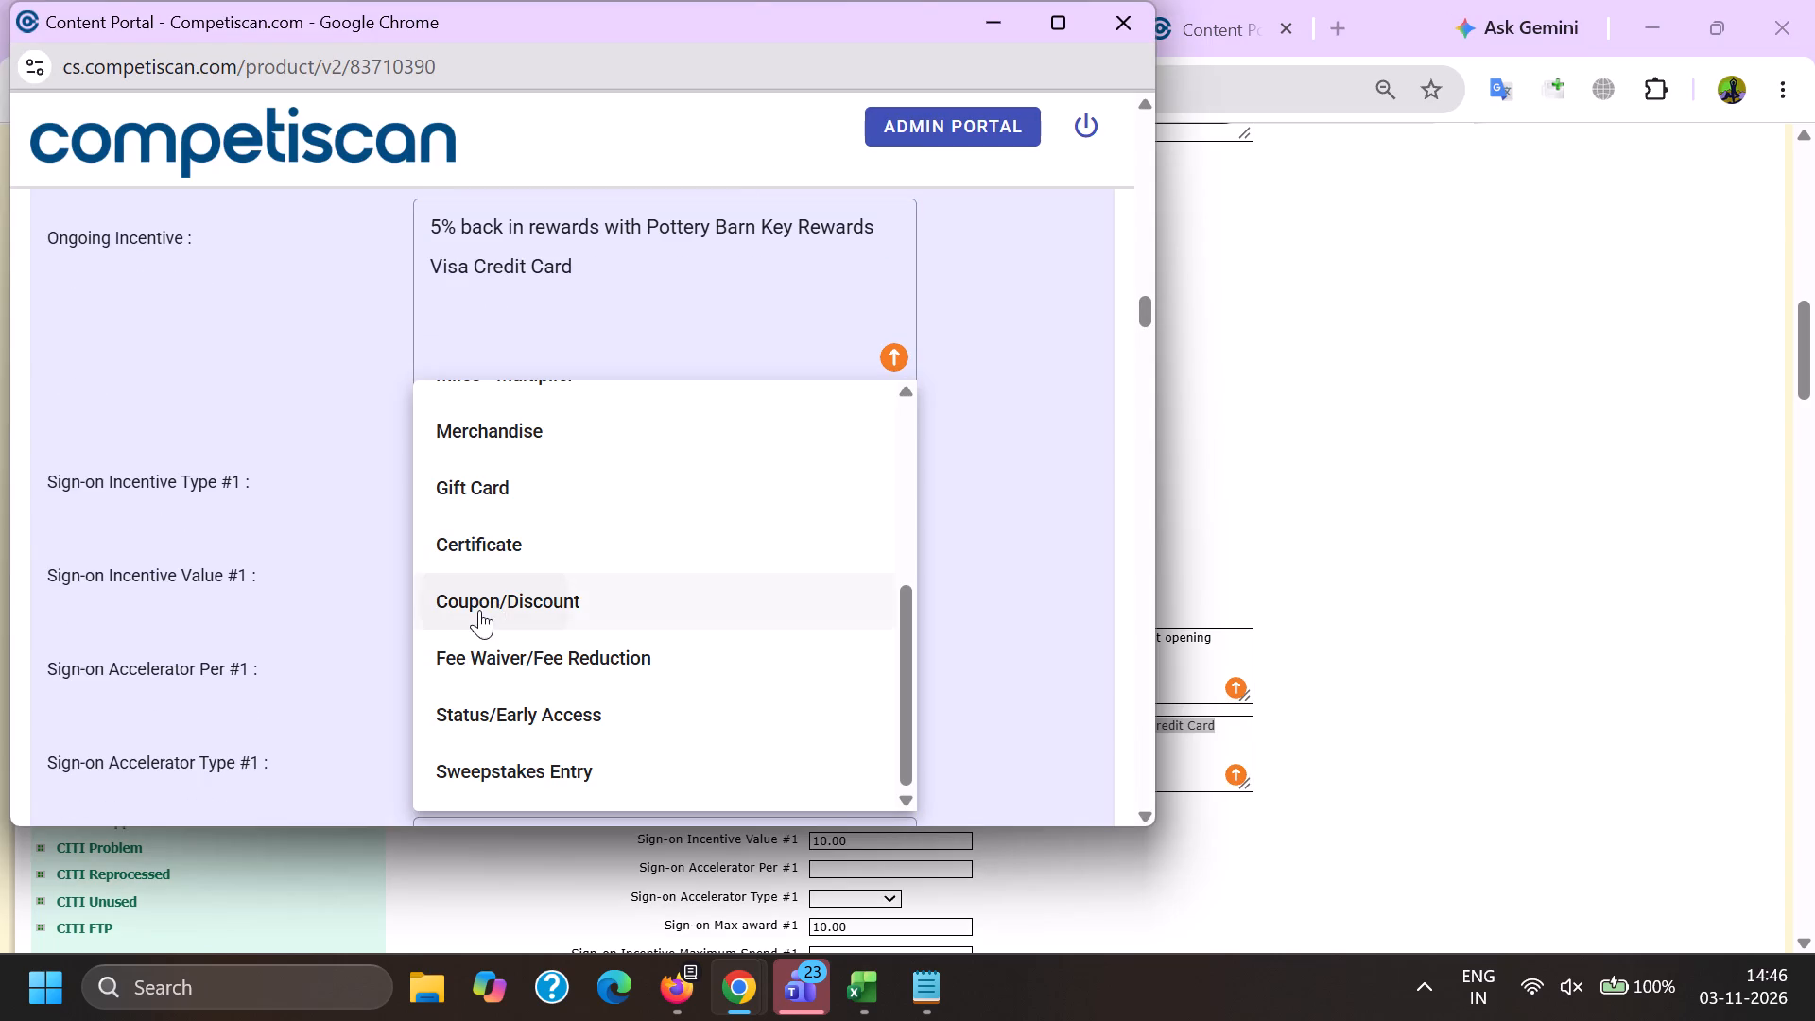
{"action": "left_click", "coordinate": [464, 560]}
{"action": "key", "text": "1"}
{"action": "key", "text": "0"}
{"action": "key", "text": "period"}
{"action": "key", "text": "0"}
{"action": "key", "text": "0"}
{"action": "key", "text": "Tab"}
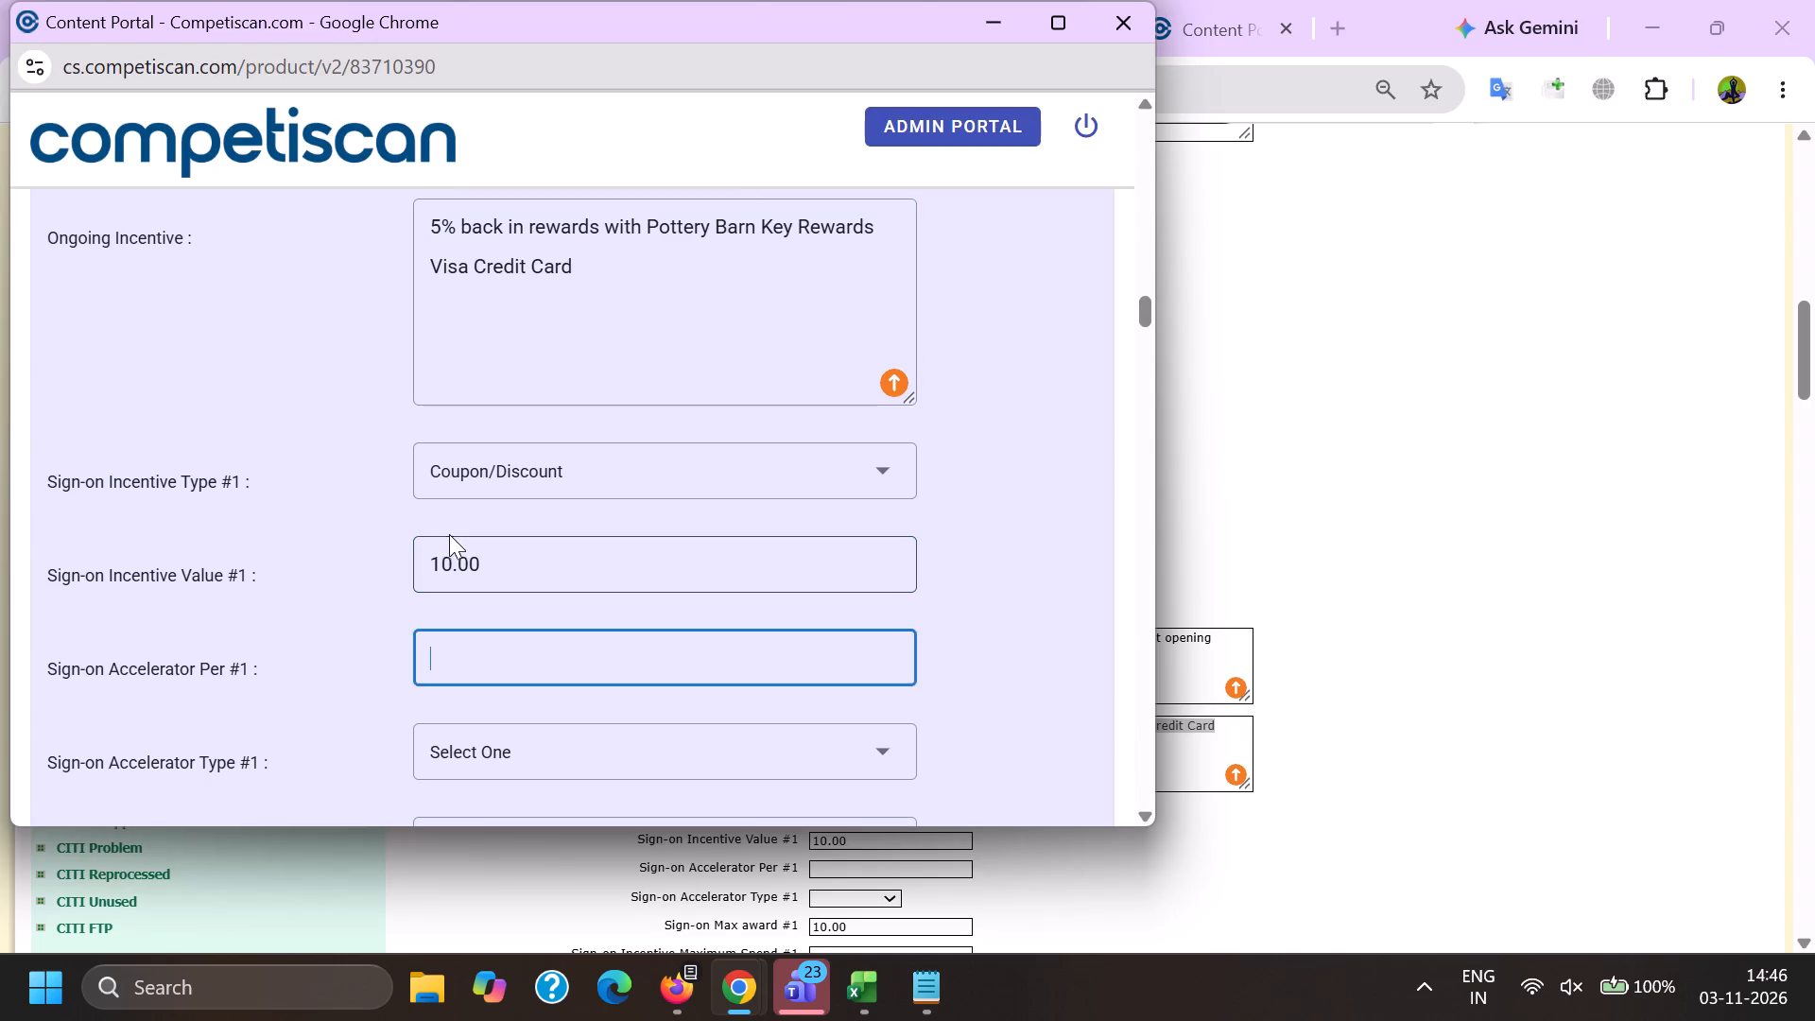
Set Sign-on Max award #1 to 10.00 and the Sign-on Incentive Window #1 to 1 month.
{"action": "key", "text": "Tab"}
{"action": "key", "text": "Tab"}
{"action": "key", "text": "1"}
{"action": "key", "text": "0"}
{"action": "key", "text": "period"}
{"action": "key", "text": "0"}
{"action": "key", "text": "0"}
{"action": "key", "text": "Tab"}
{"action": "key", "text": "Tab"}
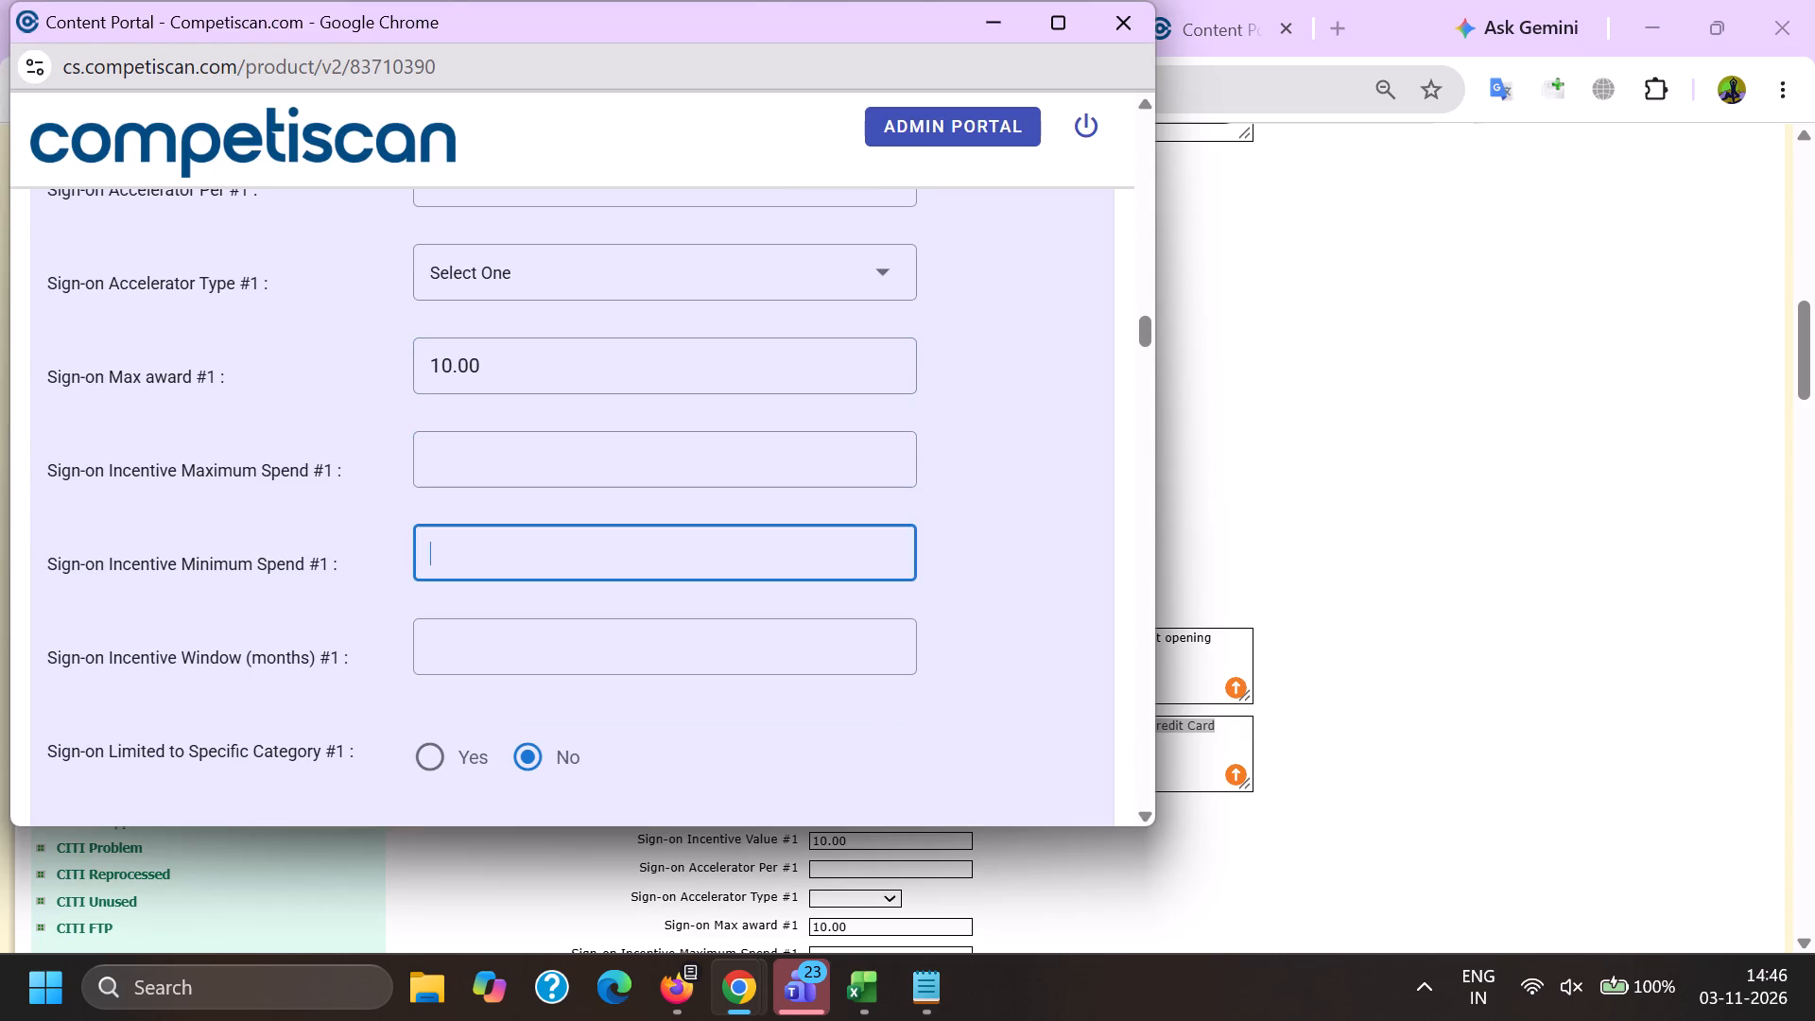
{"action": "key", "text": "Tab"}
{"action": "key", "text": "1"}
{"action": "scroll", "coordinate": [441, 531], "scroll_direction": "down", "scroll_amount": 2}
{"action": "left_click", "coordinate": [430, 575]}
Set the payment card application type to Invitation to Apply and the card network to Visa.
{"action": "scroll", "coordinate": [440, 507], "scroll_direction": "down", "scroll_amount": 8}
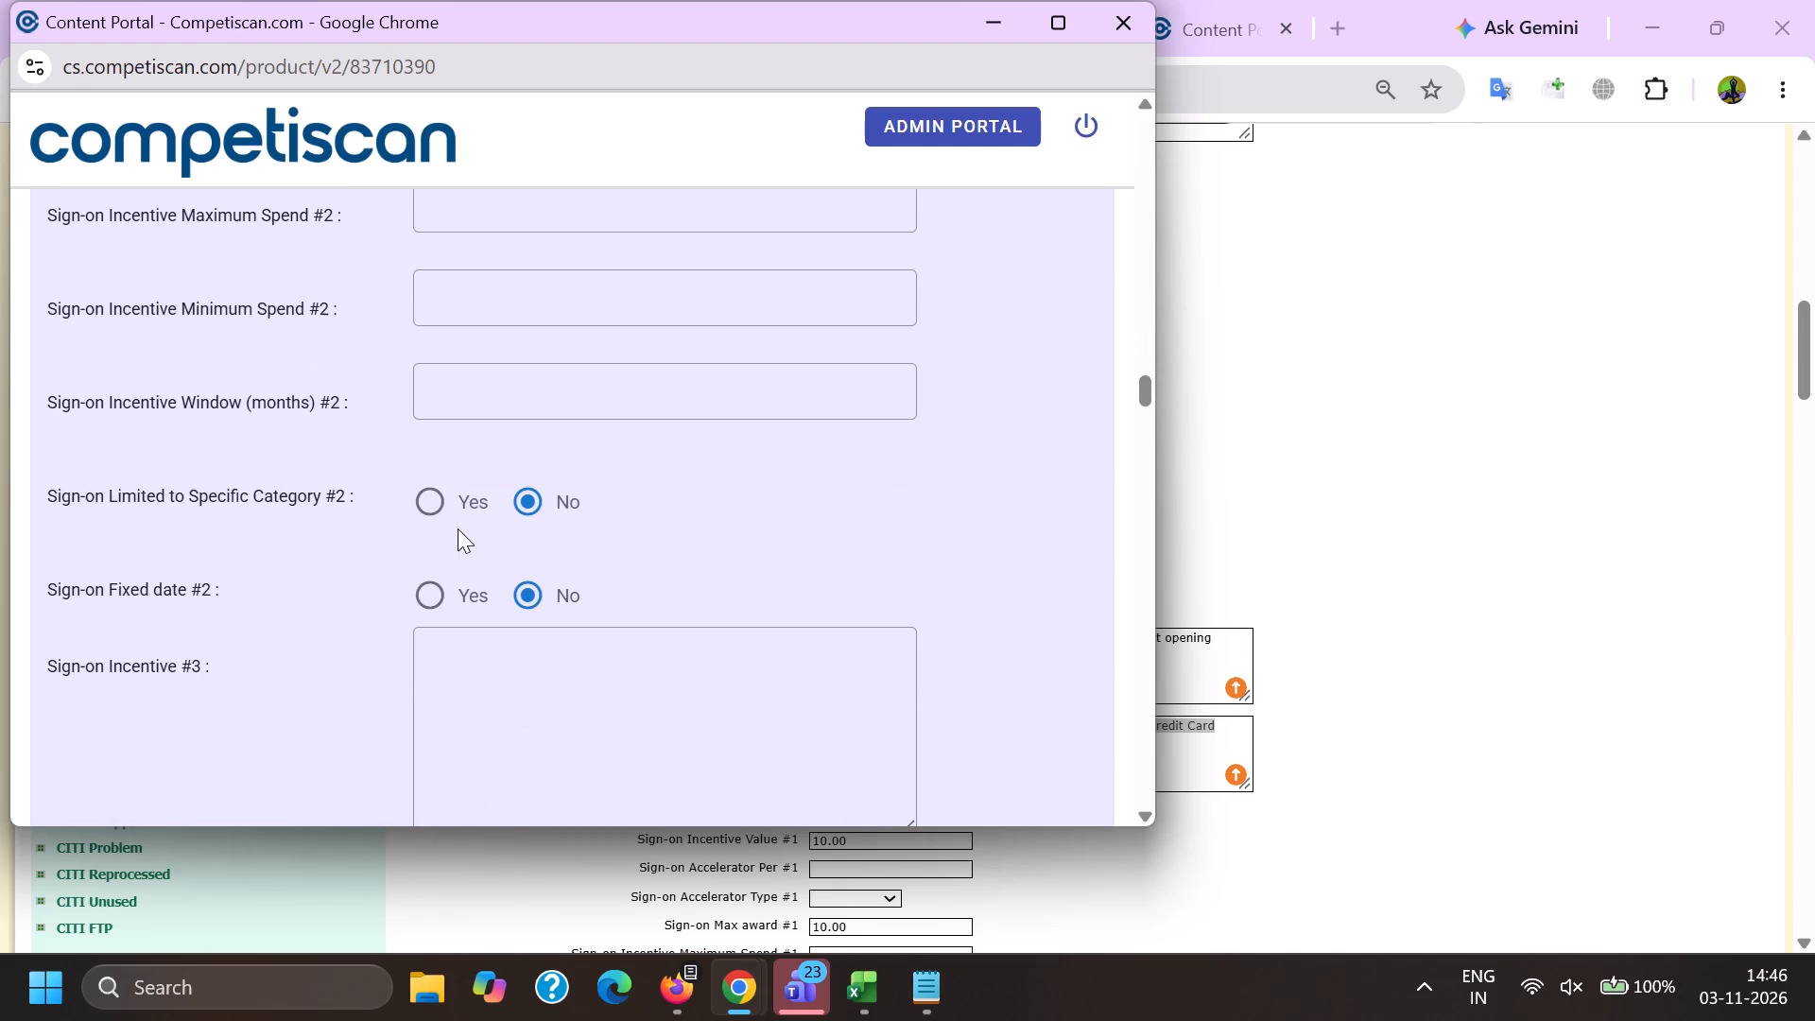
{"action": "scroll", "coordinate": [450, 525], "scroll_direction": "down", "scroll_amount": 16}
{"action": "scroll", "coordinate": [438, 492], "scroll_direction": "up", "scroll_amount": 1}
{"action": "scroll", "coordinate": [438, 493], "scroll_direction": "down", "scroll_amount": 3}
{"action": "scroll", "coordinate": [447, 543], "scroll_direction": "up", "scroll_amount": 5}
{"action": "left_click", "coordinate": [477, 438]}
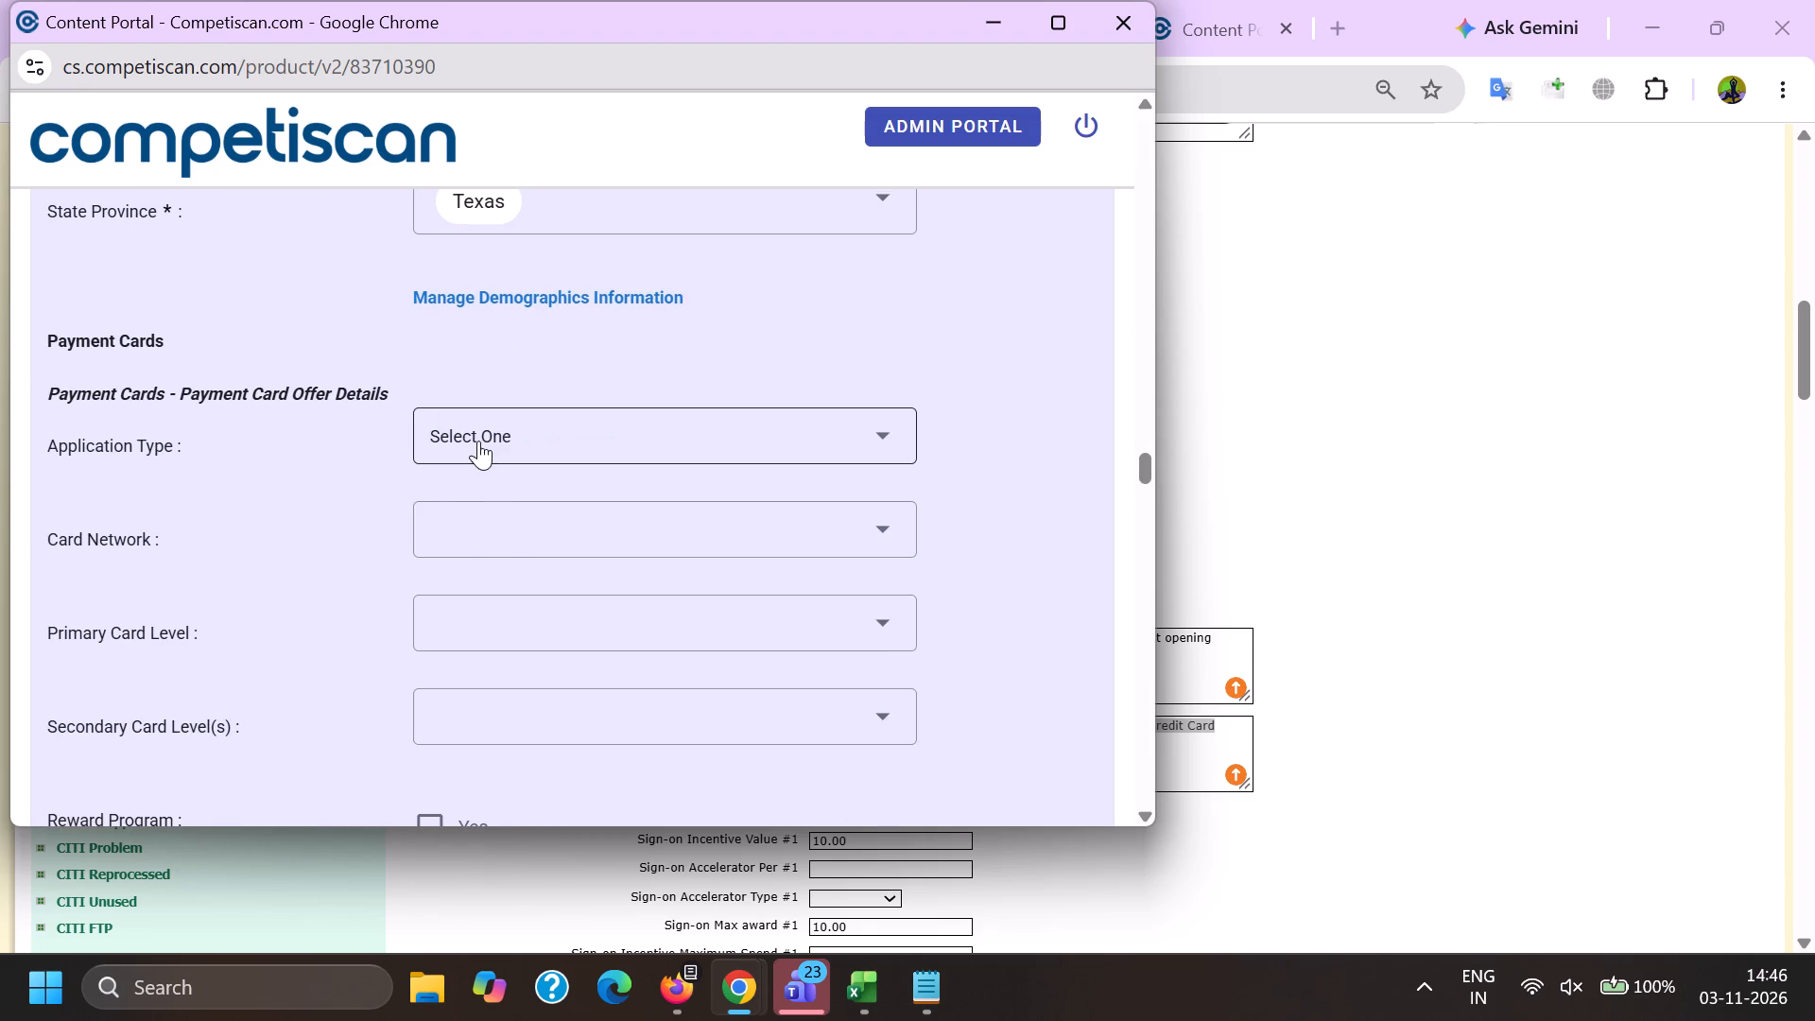
{"action": "left_click", "coordinate": [467, 551]}
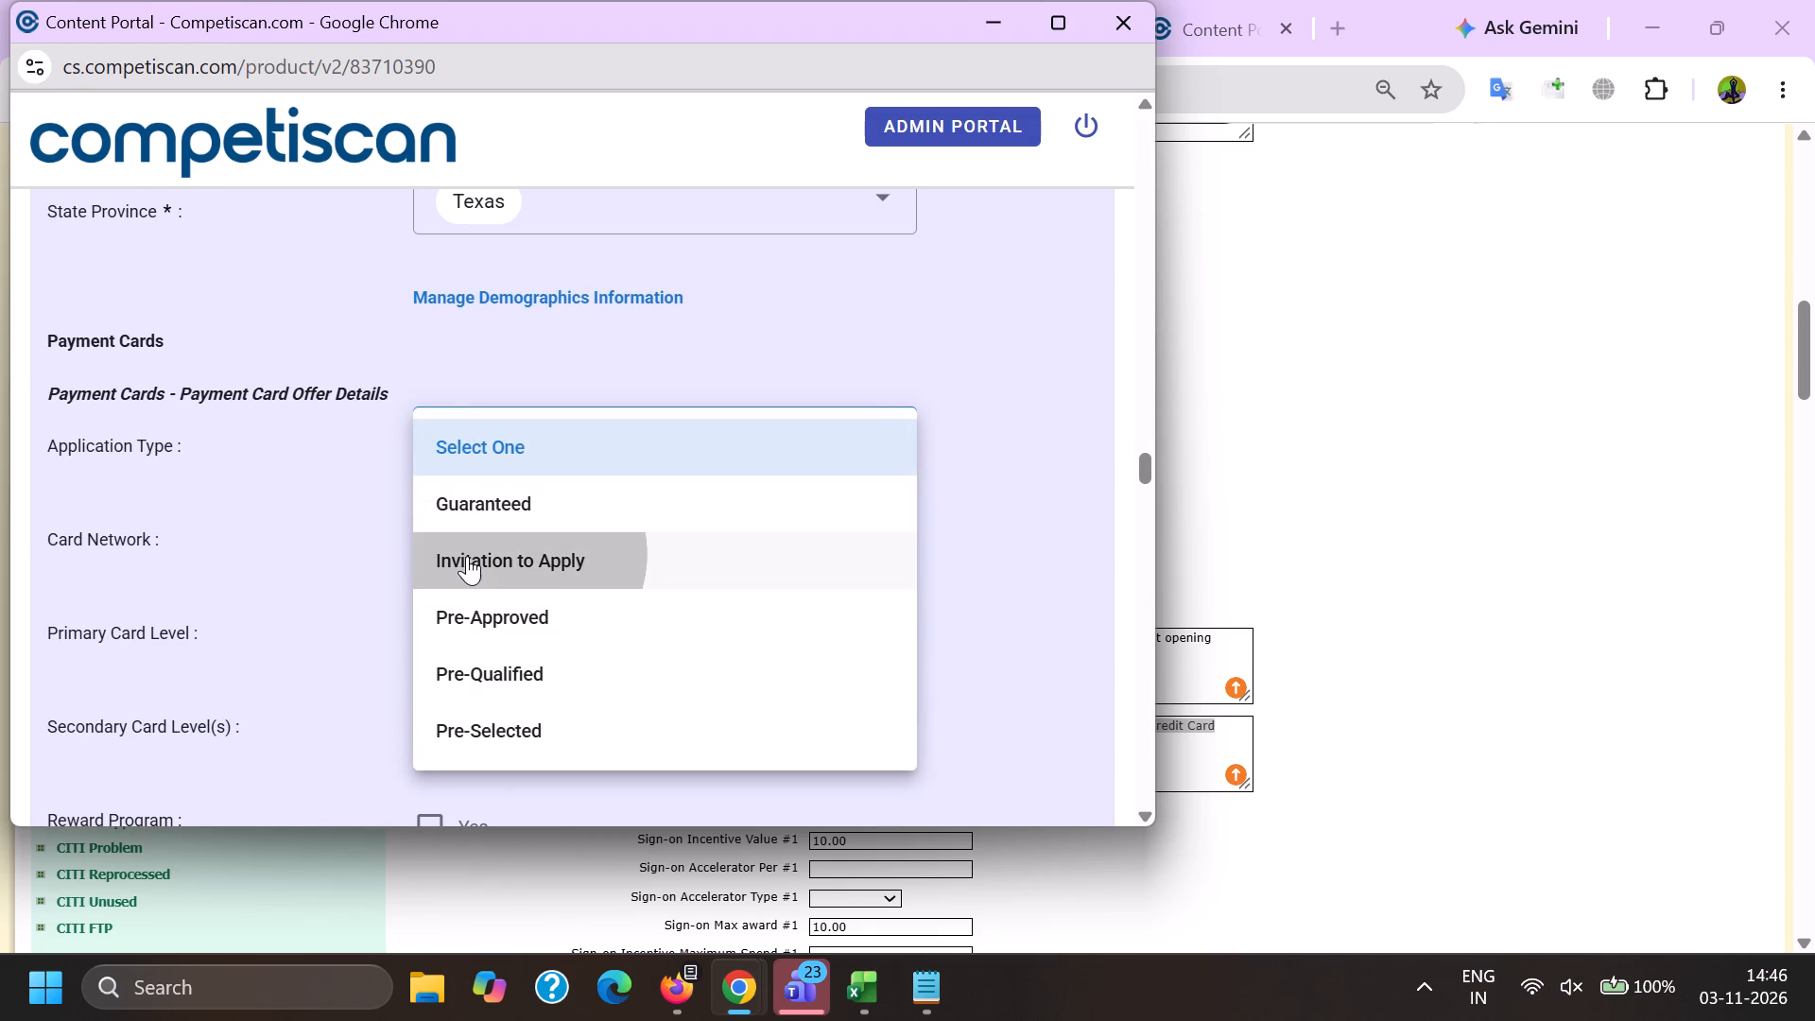
{"action": "left_click_drag", "start_coordinate": [351, 545], "coordinate": [353, 554]}
{"action": "left_click", "coordinate": [441, 533]}
{"action": "scroll", "coordinate": [450, 436], "scroll_direction": "down", "scroll_amount": 1}
{"action": "left_click", "coordinate": [515, 664]}
{"action": "left_click", "coordinate": [356, 619]}
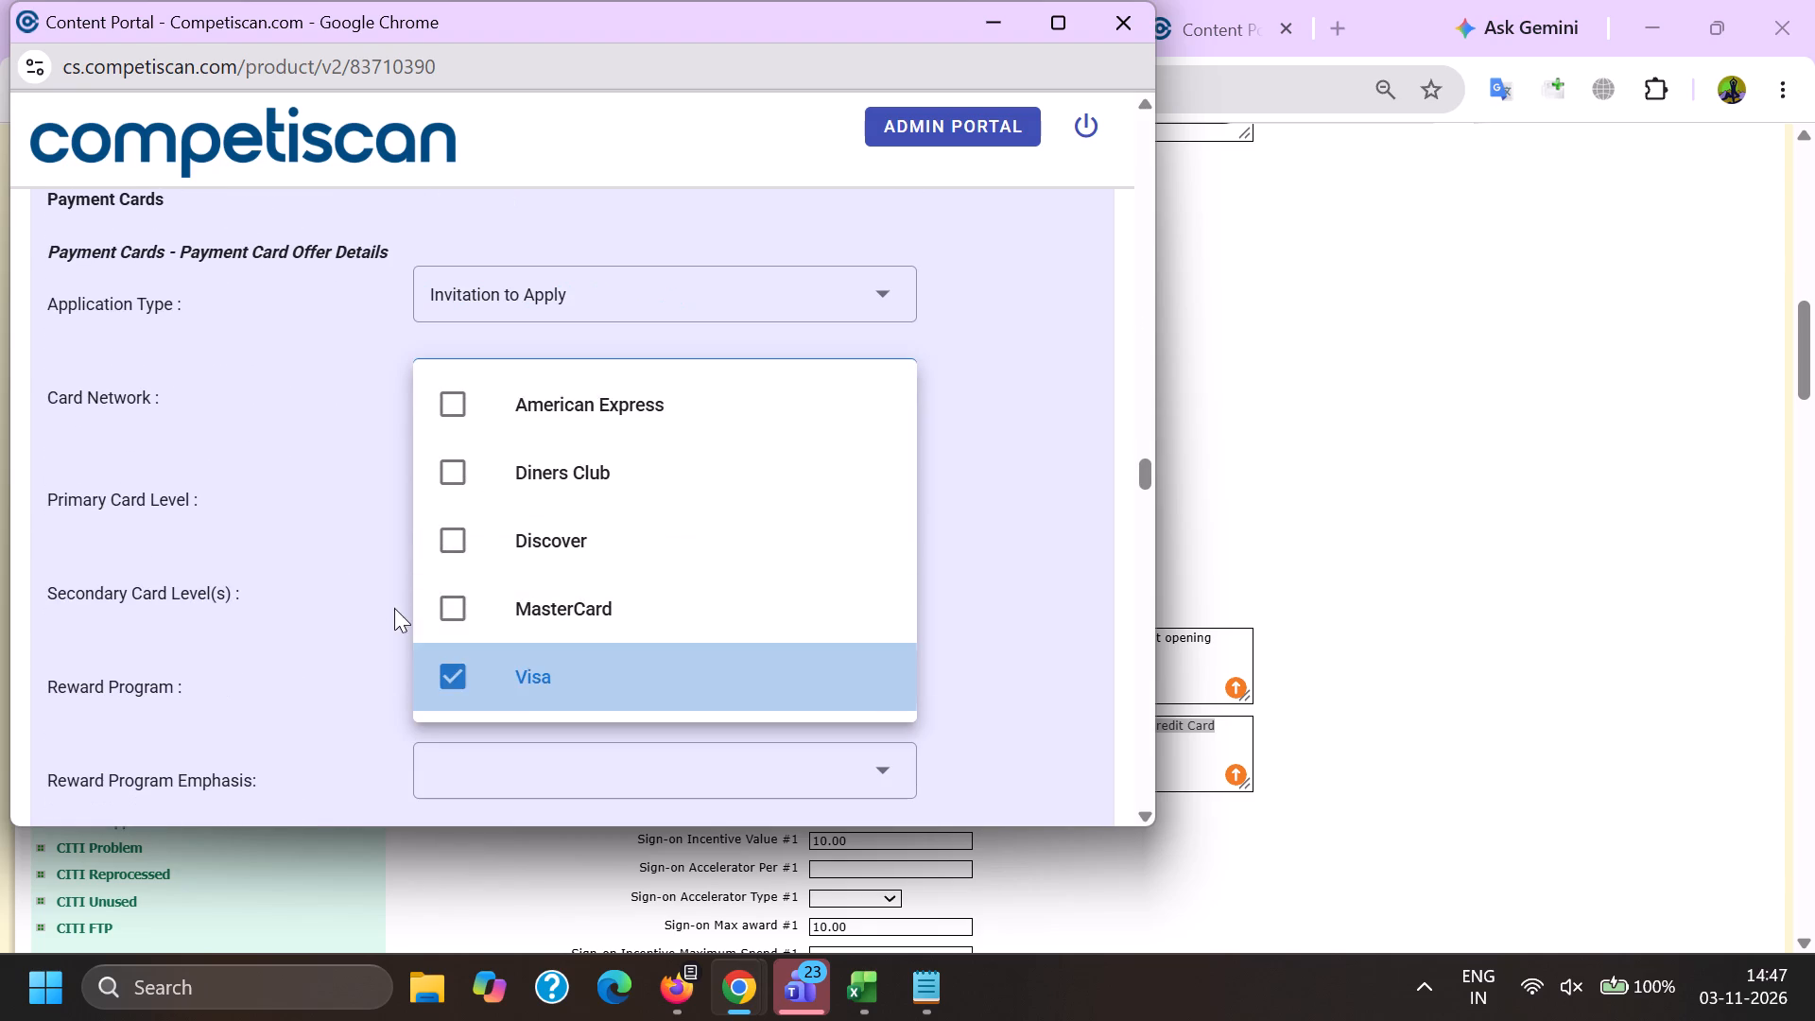
Set the primary card level to Visa Signature and mark Reward Program as Yes.
{"action": "left_click", "coordinate": [512, 479]}
{"action": "scroll", "coordinate": [544, 373], "scroll_direction": "down", "scroll_amount": 6}
{"action": "left_click", "coordinate": [559, 644]}
{"action": "left_click", "coordinate": [299, 624]}
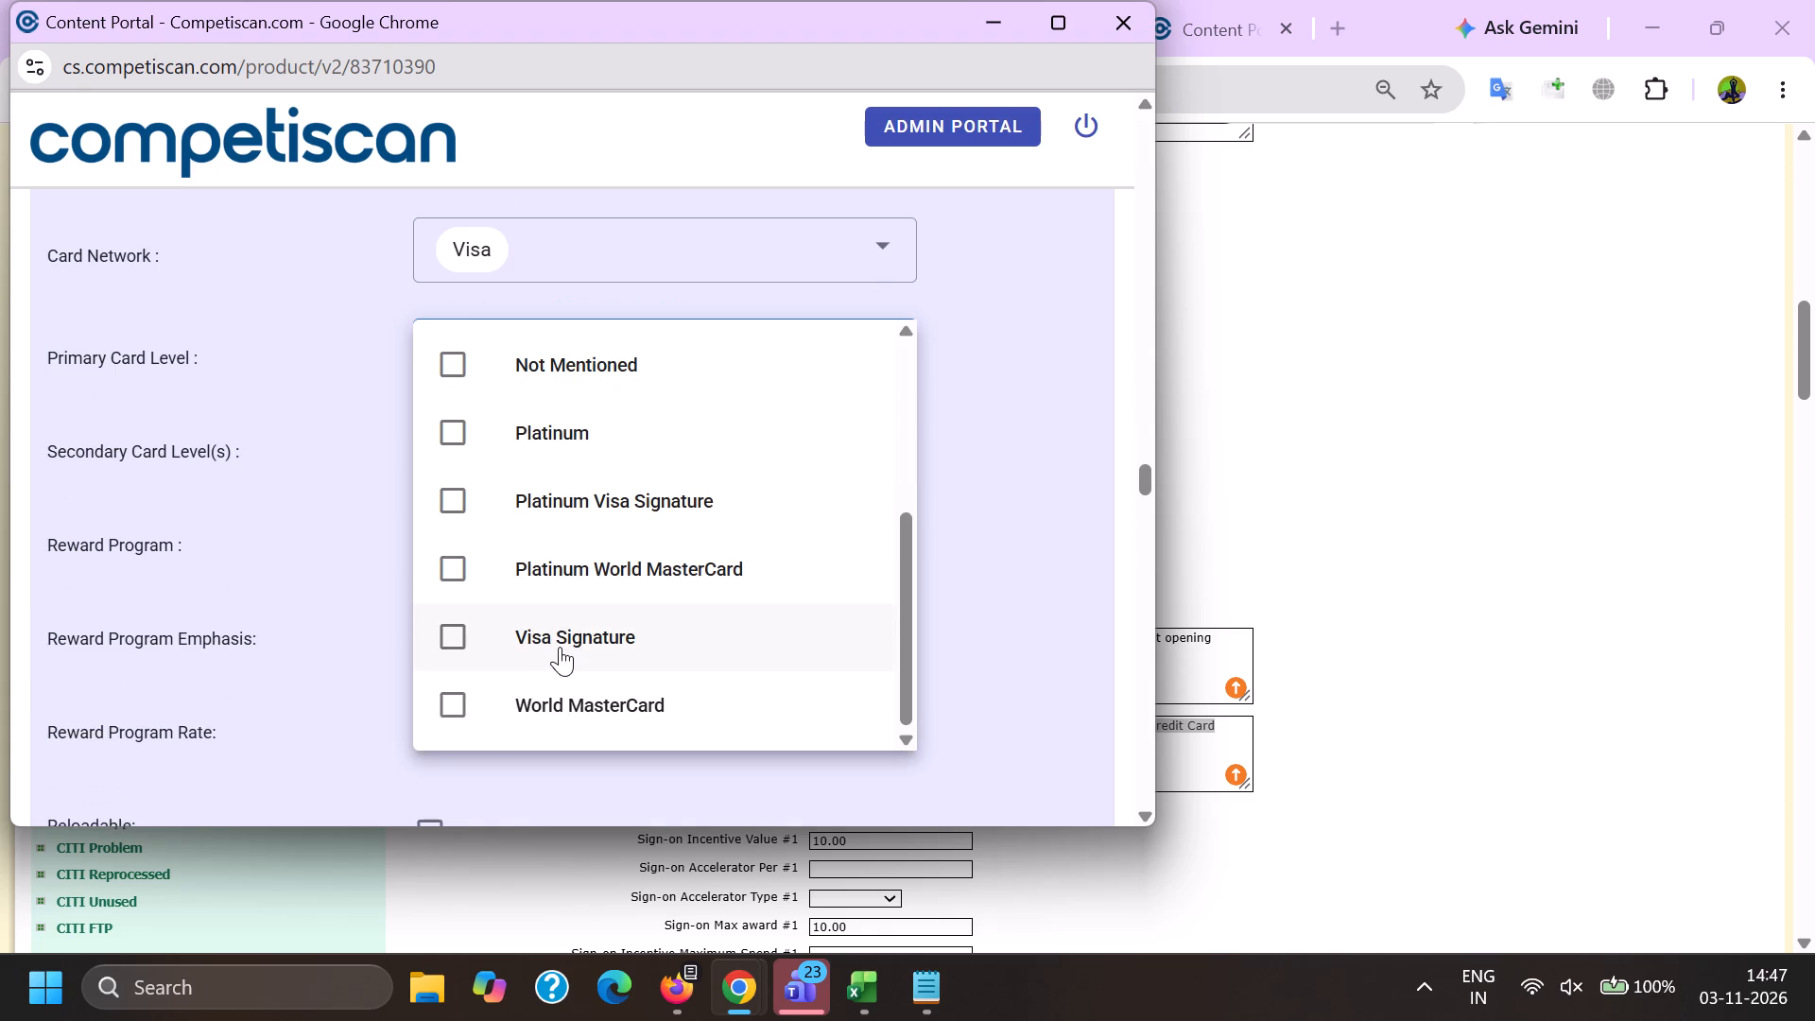
{"action": "left_click", "coordinate": [435, 567]}
{"action": "double_click", "coordinate": [309, 624]}
Mark Credit Card Mentioned in the retail credit section and submit the product form.
{"action": "key", "text": "End"}
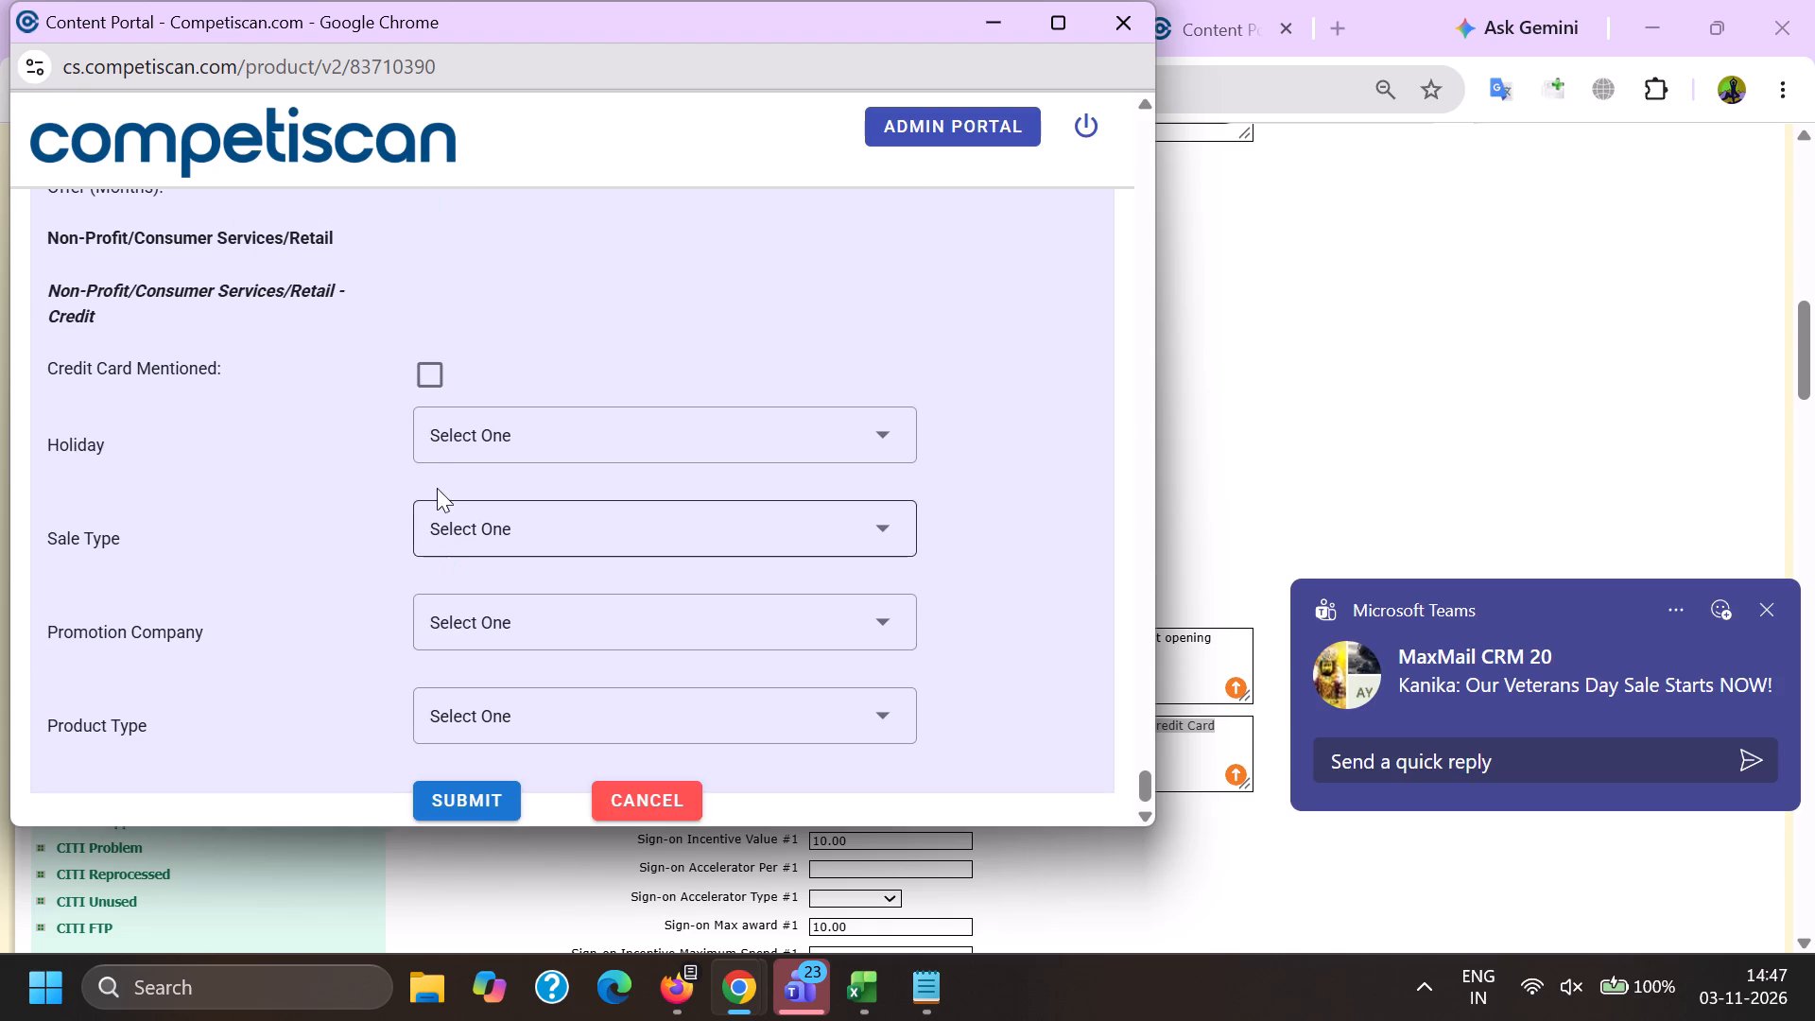
{"action": "left_click", "coordinate": [430, 378]}
{"action": "left_click", "coordinate": [487, 805]}
In the Firefox list of Pottery Barn Kids records, copy the subject "Last chance to check out! 🚨 Cyber Monday ends TONIGHT" without its Fwd prefix.
{"action": "left_click", "coordinate": [657, 981]}
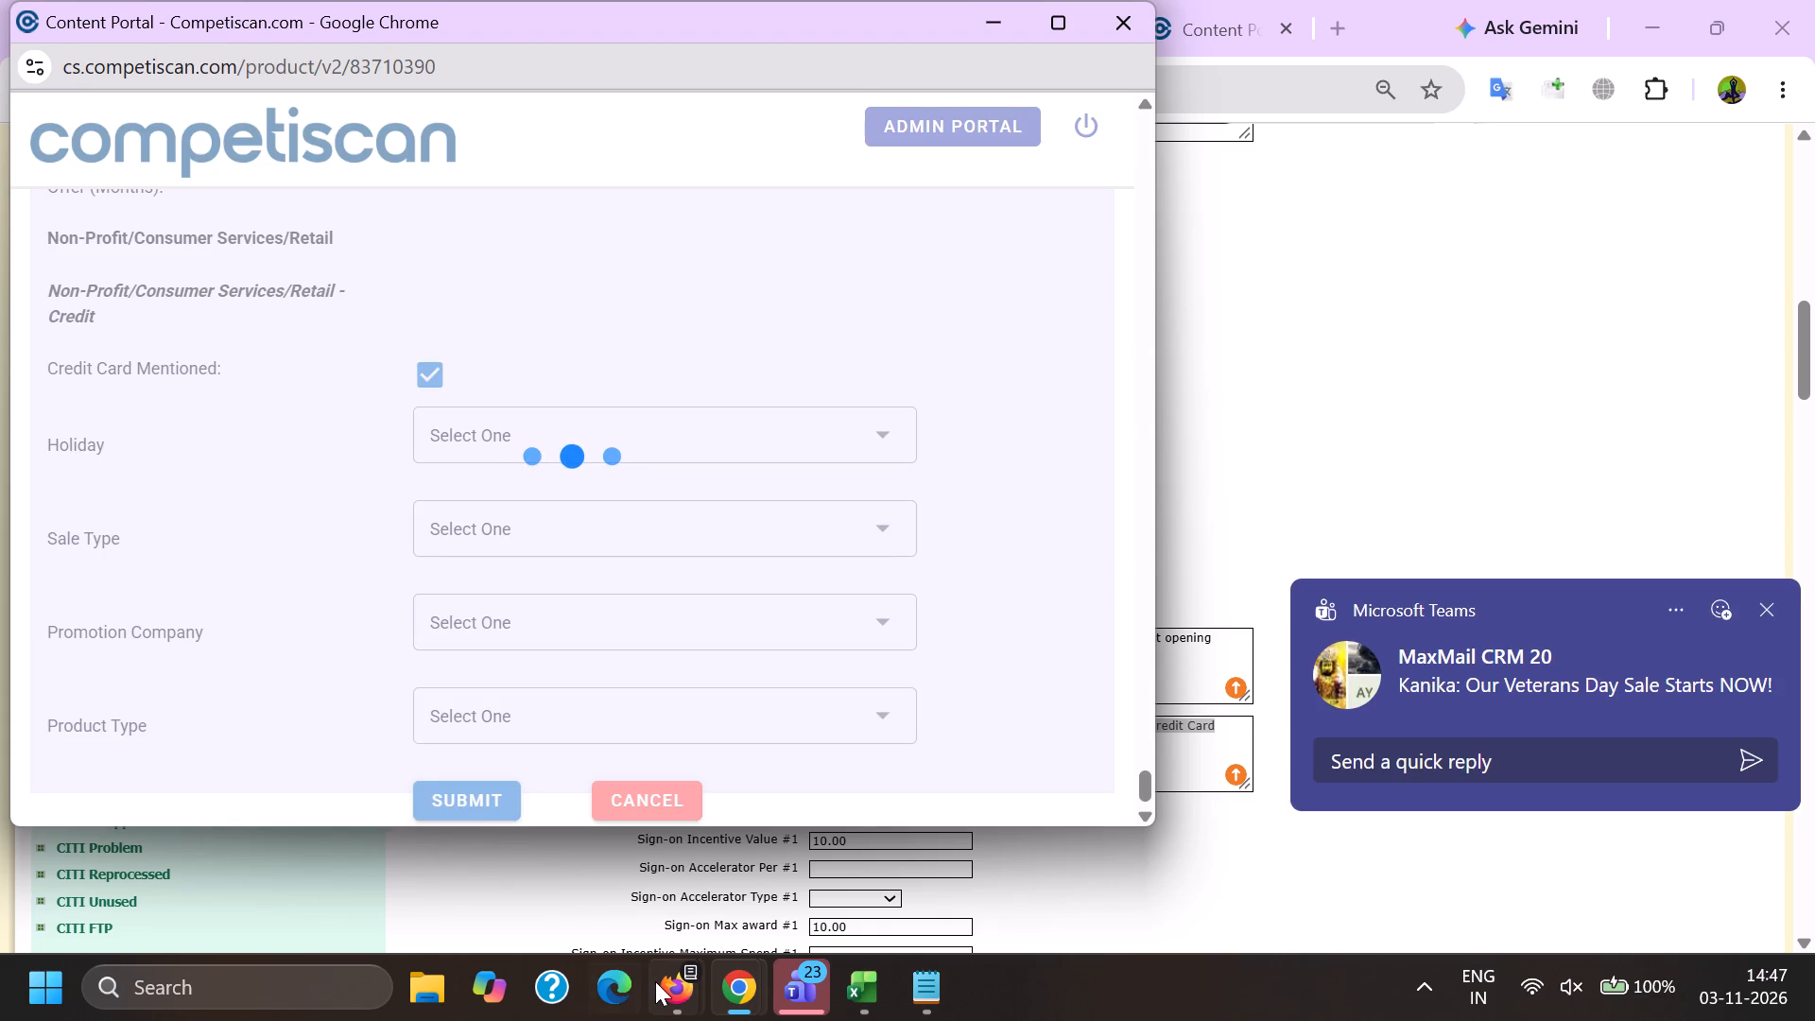
{"action": "left_click", "coordinate": [683, 981]}
{"action": "left_click", "coordinate": [548, 885]}
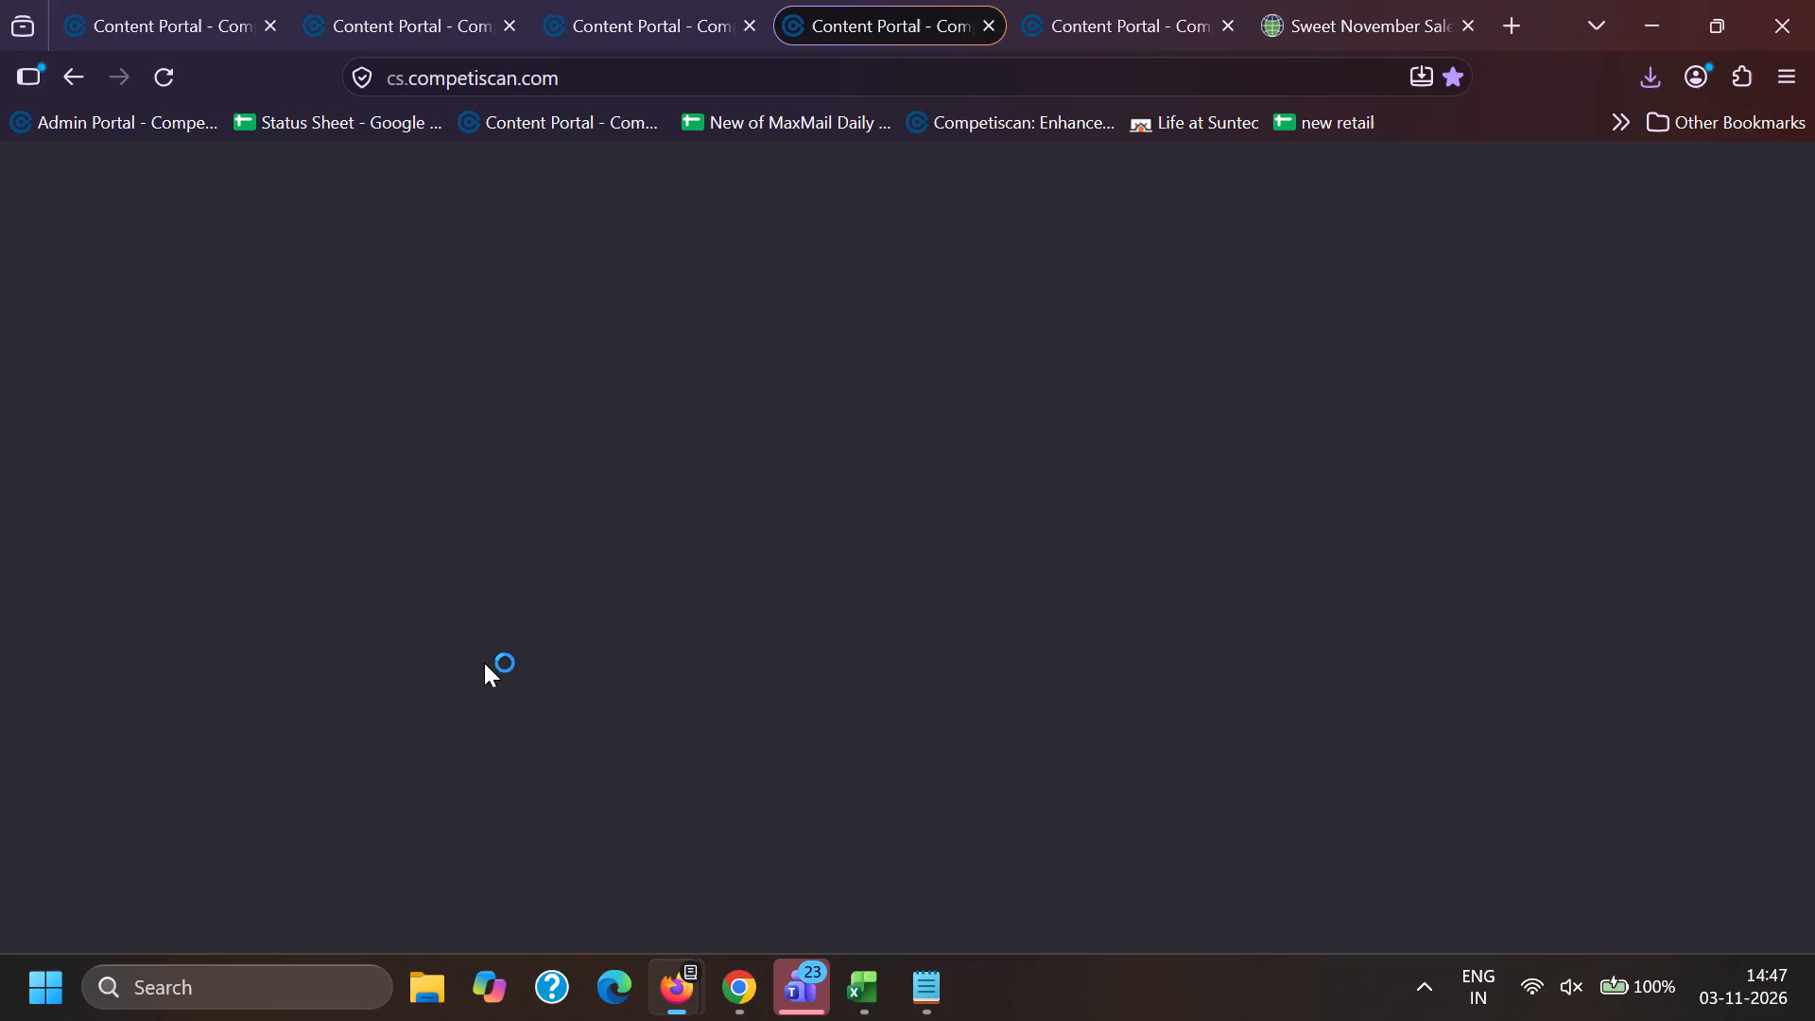
{"action": "scroll", "coordinate": [483, 665], "scroll_direction": "down", "scroll_amount": 8}
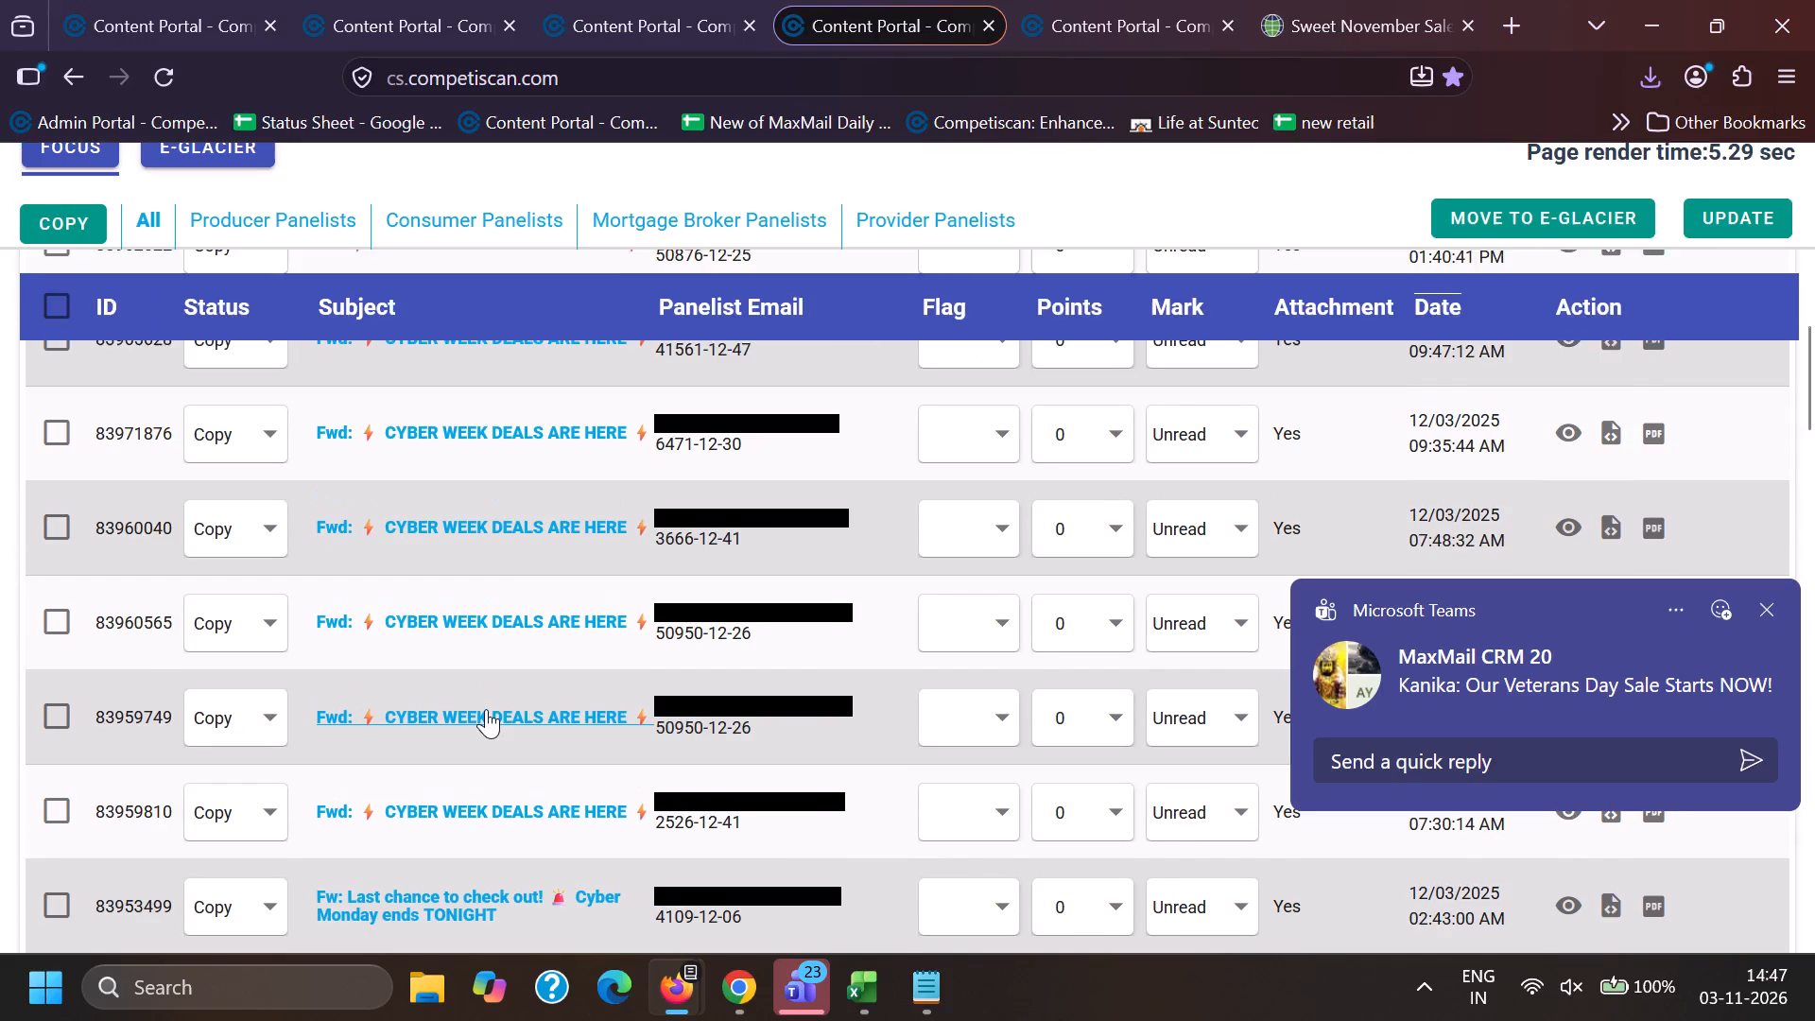
{"action": "scroll", "coordinate": [358, 647], "scroll_direction": "down", "scroll_amount": 8}
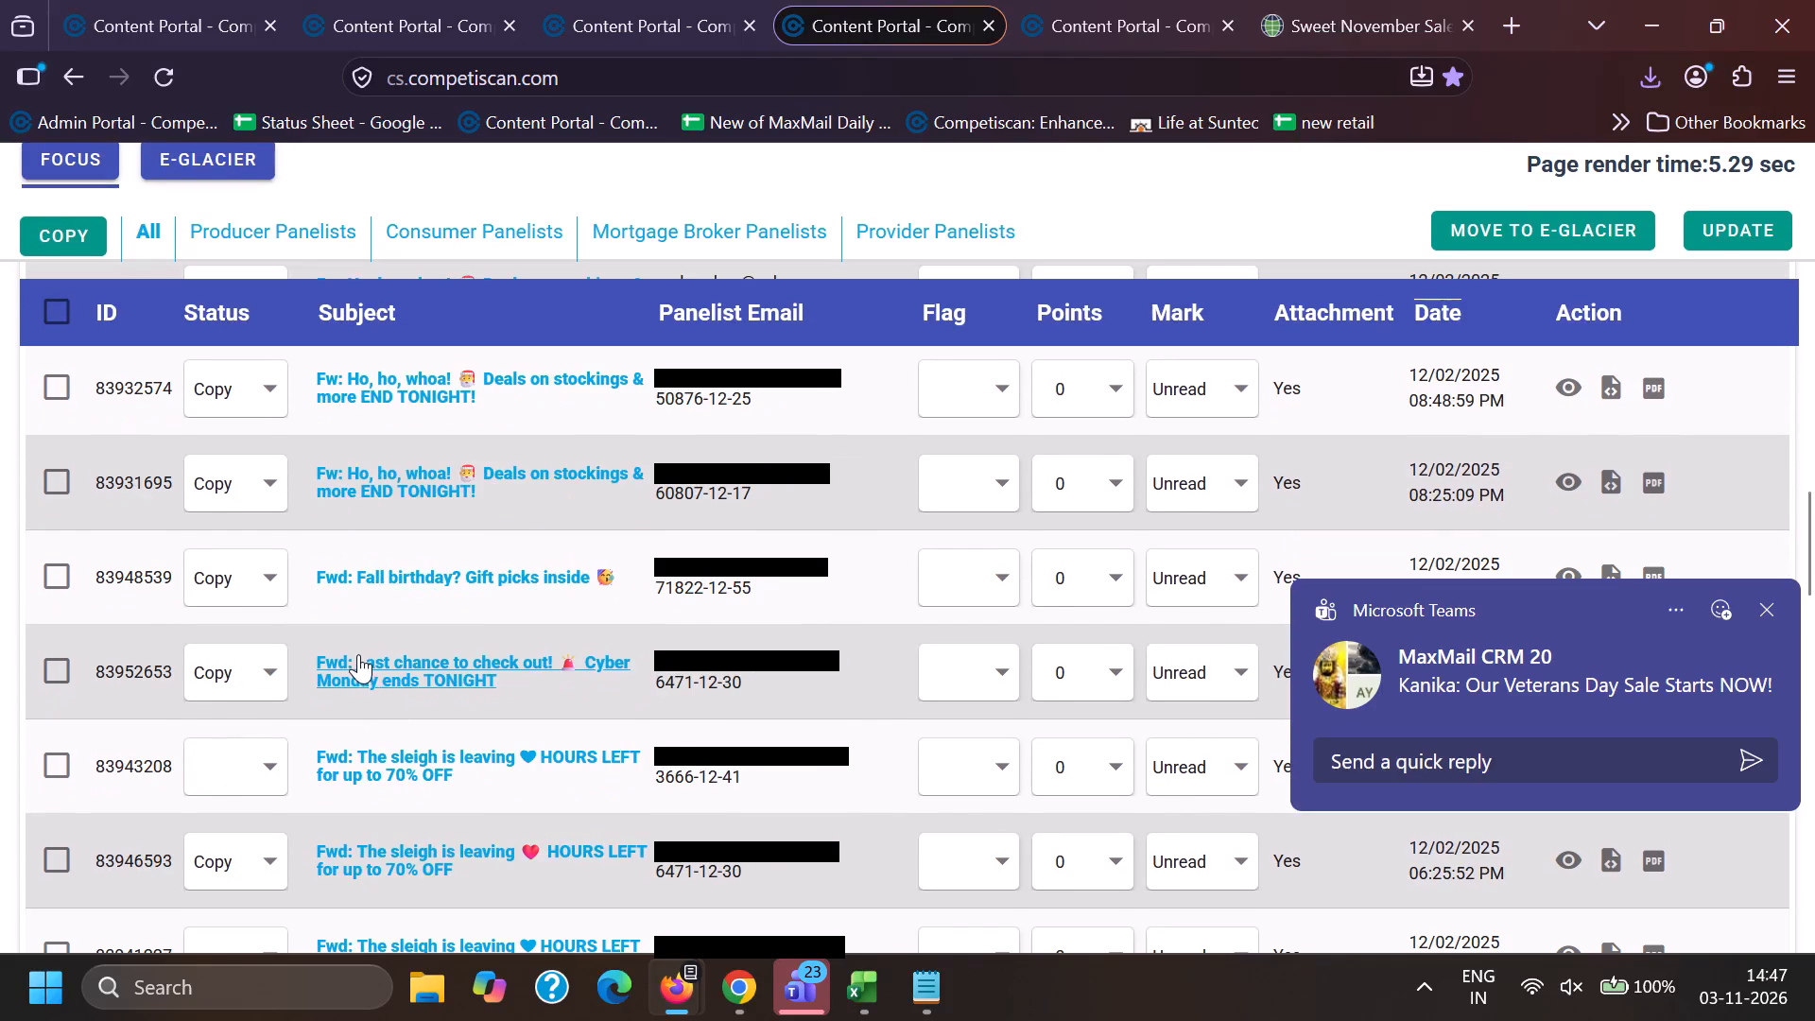
{"action": "left_click_drag", "start_coordinate": [358, 651], "coordinate": [517, 702]}
{"action": "scroll", "coordinate": [482, 707], "scroll_direction": "up", "scroll_amount": 4}
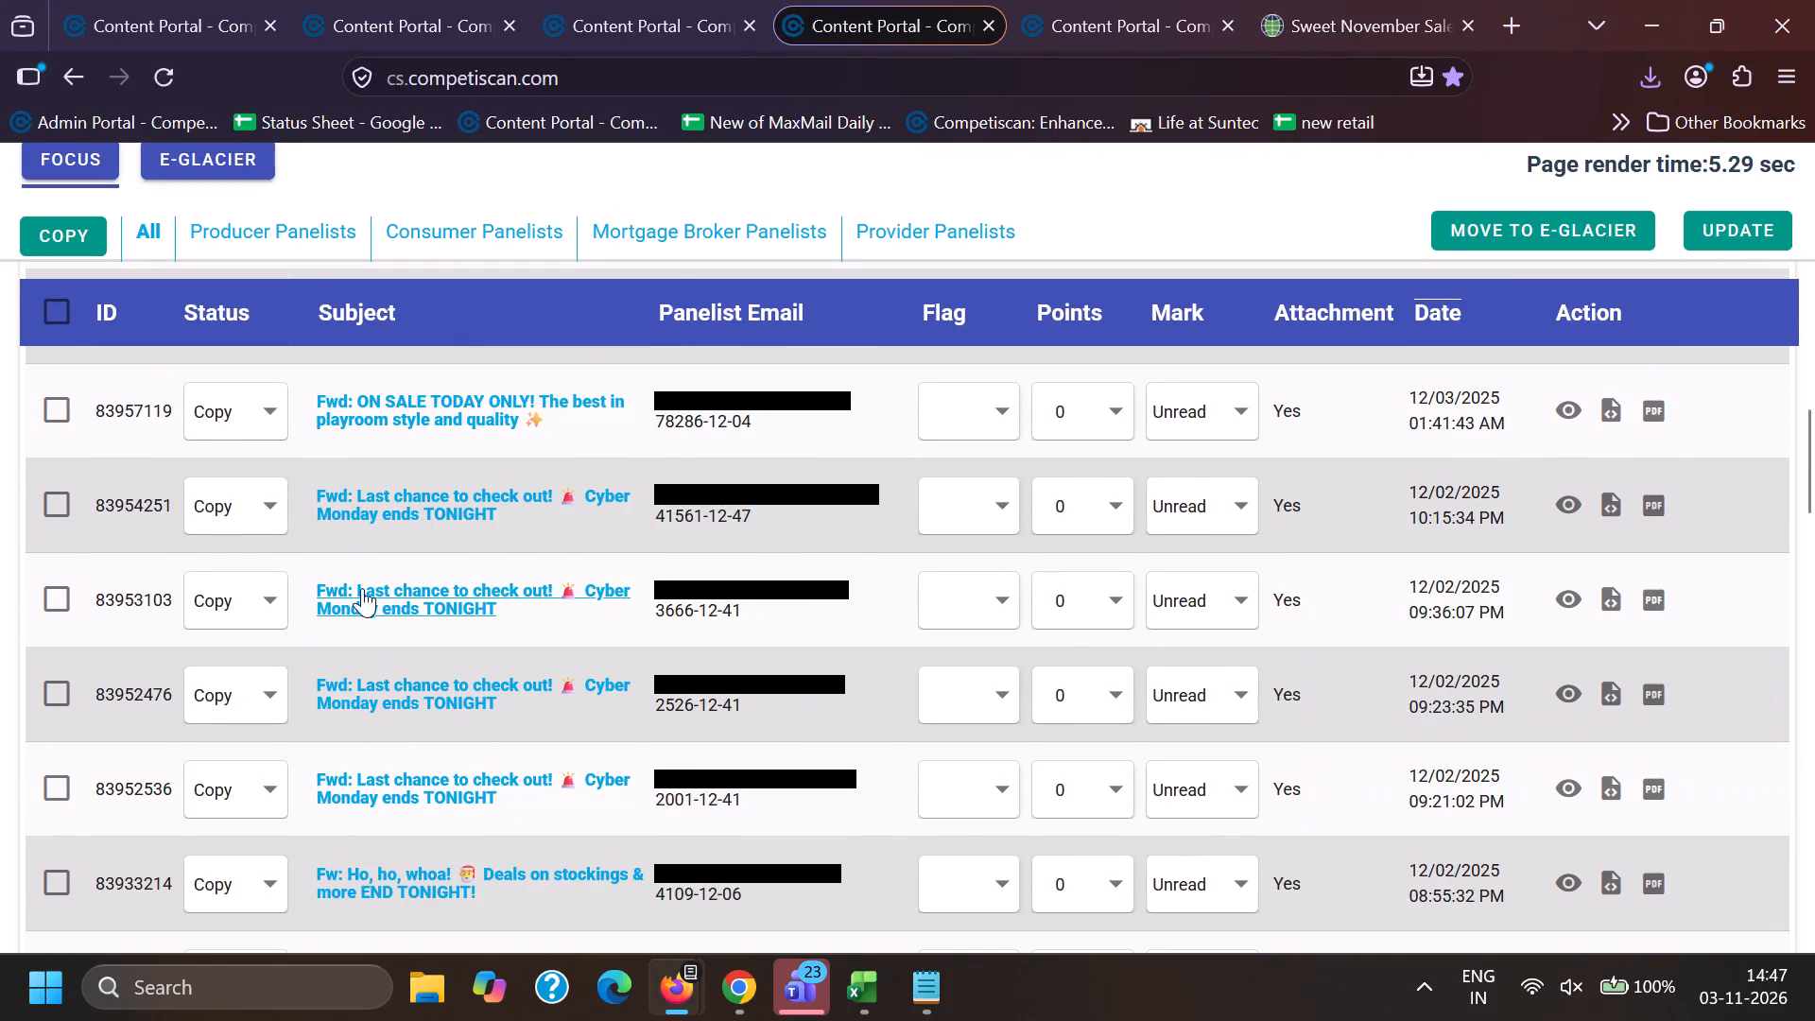
{"action": "left_click_drag", "start_coordinate": [359, 569], "coordinate": [494, 609]}
{"action": "key", "text": "ctrl+c"}
{"action": "key", "text": "ctrl+d"}
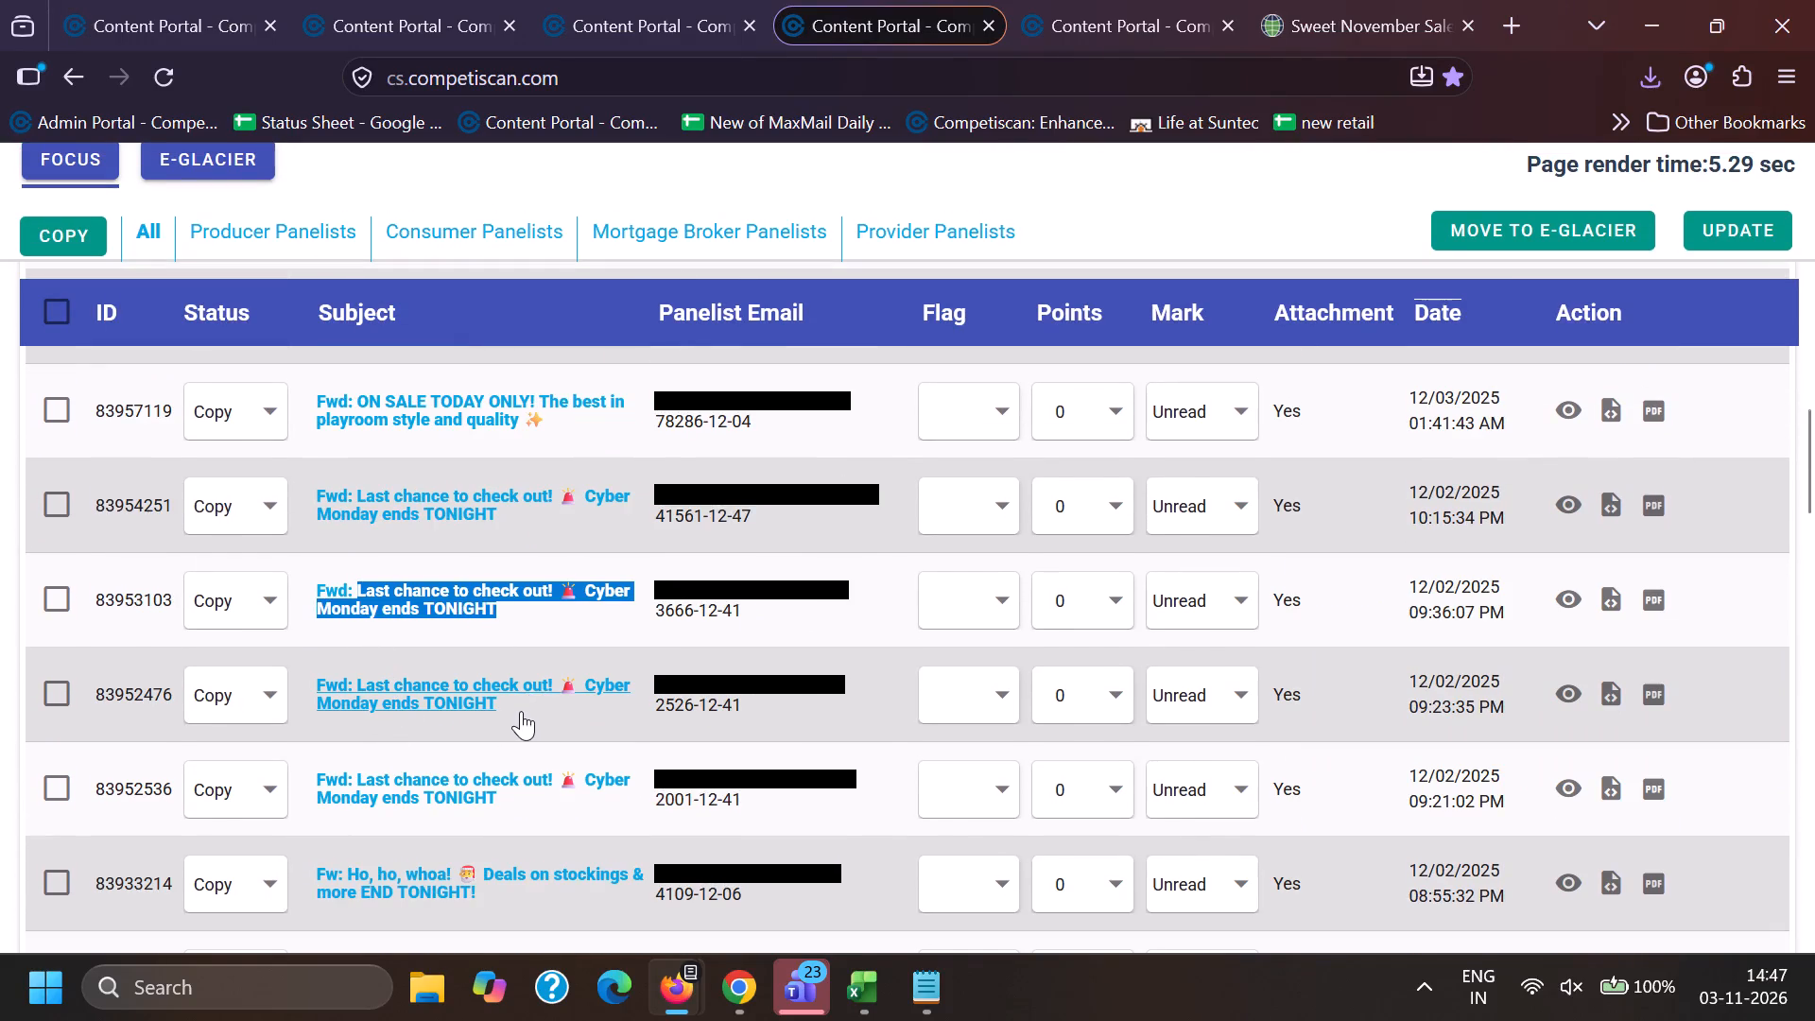
{"action": "key", "text": "ctrl+c"}
In Chrome's content portal, search email subjects for the quoted phrase "Last chance to check out! 🚨 Cyber Monday ends TONIGHT".
{"action": "left_click", "coordinate": [729, 973]}
{"action": "left_click", "coordinate": [220, 844]}
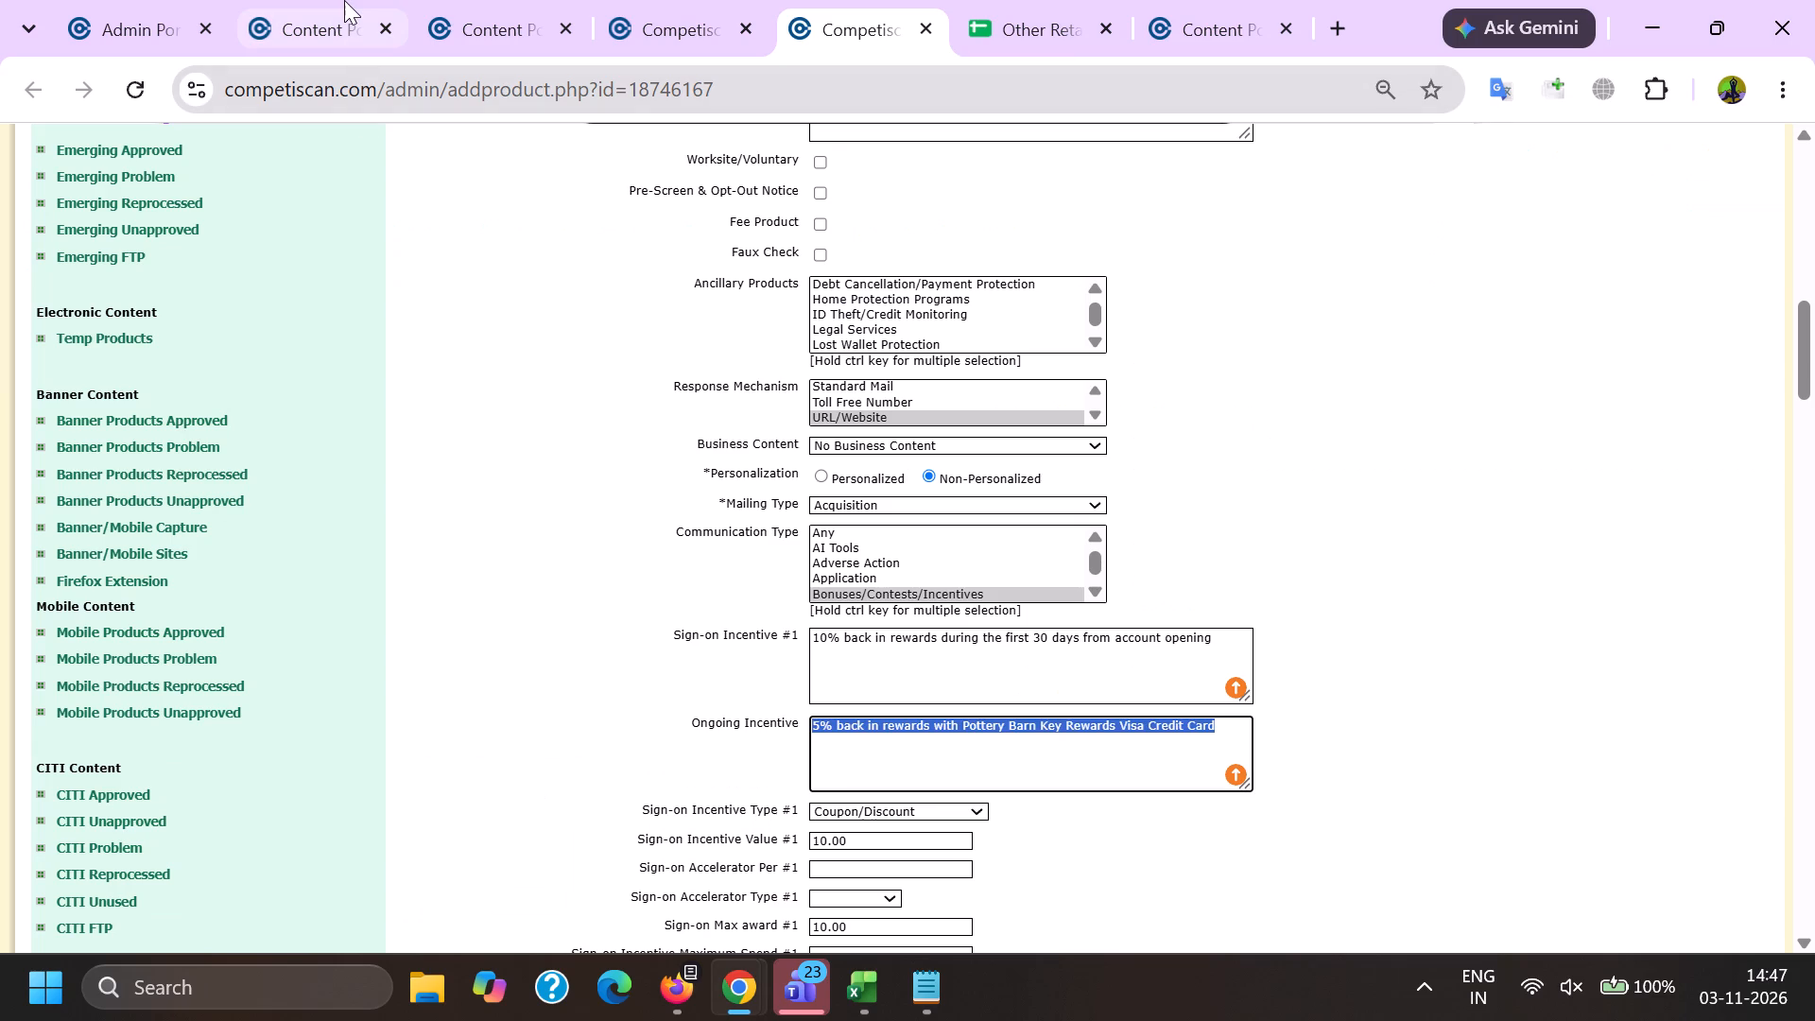
{"action": "left_click", "coordinate": [343, 0]}
{"action": "scroll", "coordinate": [446, 442], "scroll_direction": "down", "scroll_amount": 2}
{"action": "left_click_drag", "start_coordinate": [578, 407], "coordinate": [2, 405]}
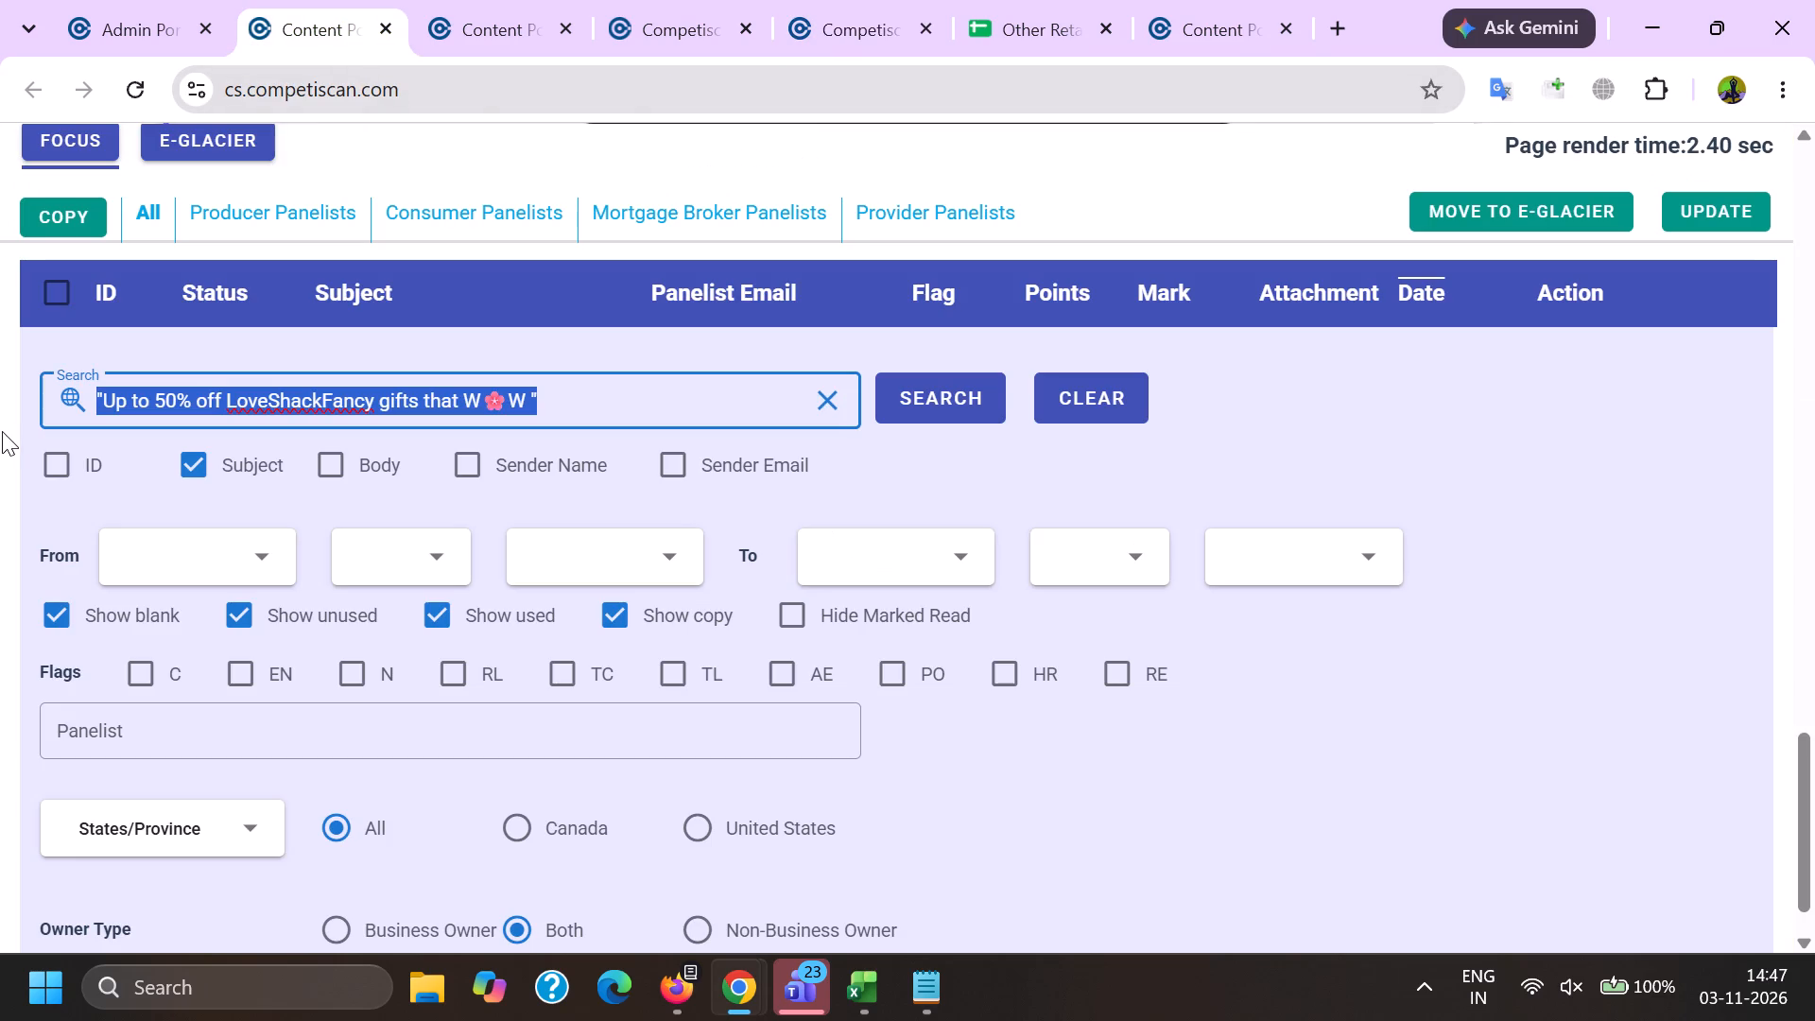
{"action": "key", "text": "BackSpace"}
{"action": "key", "text": "shift+quotedbl"}
{"action": "key", "text": "ctrl+v"}
{"action": "key", "text": "shift+quotedbl"}
{"action": "key", "text": "Return"}
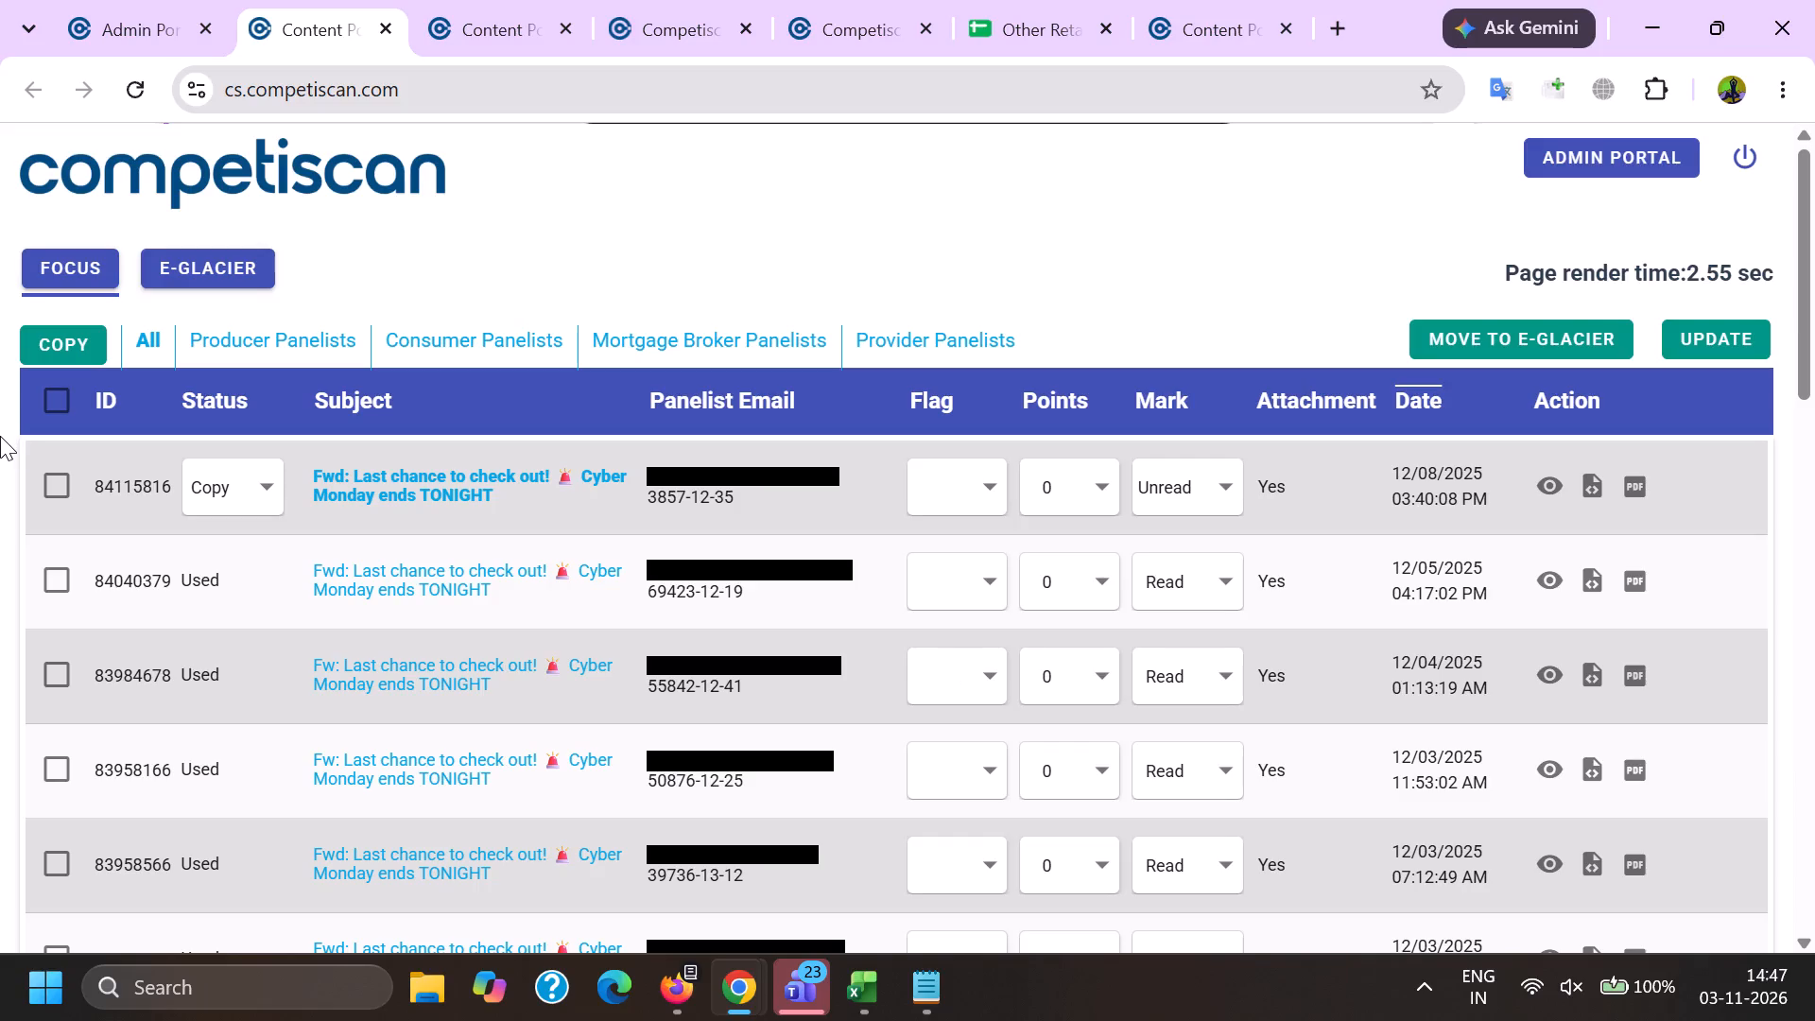
{"action": "scroll", "coordinate": [579, 745], "scroll_direction": "down", "scroll_amount": 5}
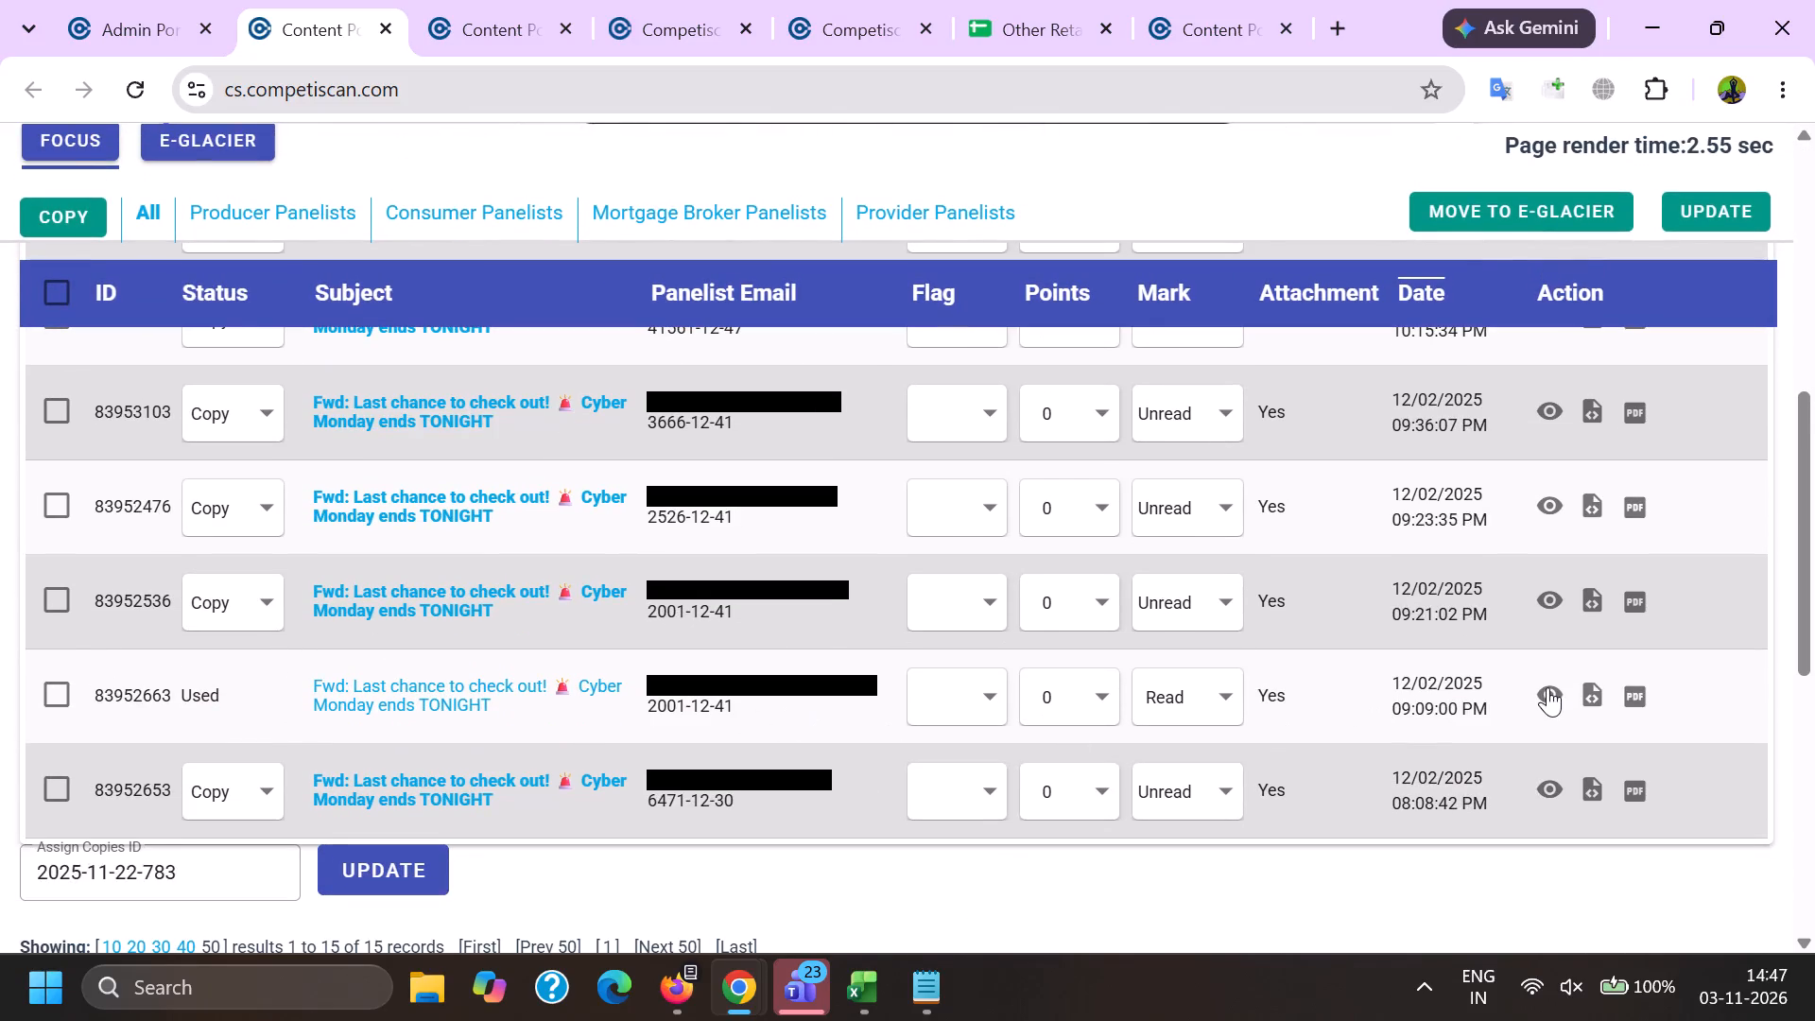
Examine the email previews of records 83952536 and 83952663, and review the other records with the same subject.
{"action": "left_click", "coordinate": [1540, 595]}
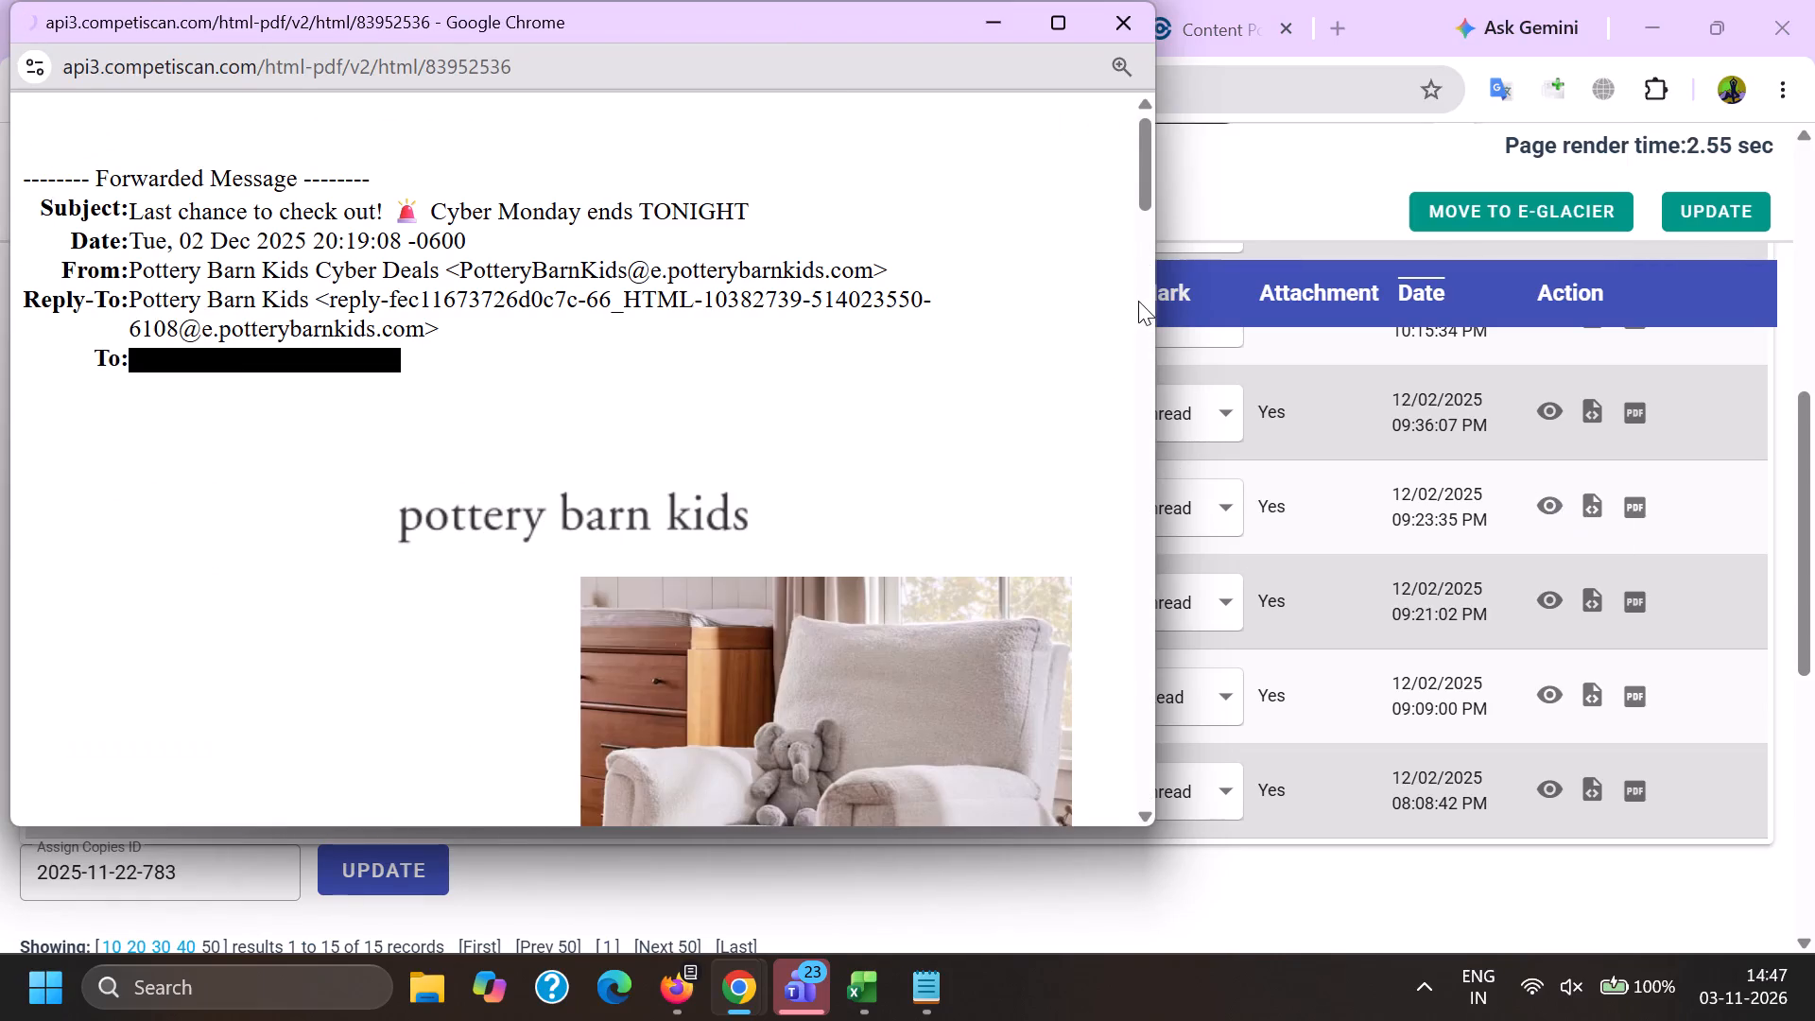
{"action": "left_click_drag", "start_coordinate": [1143, 167], "coordinate": [1144, 176]}
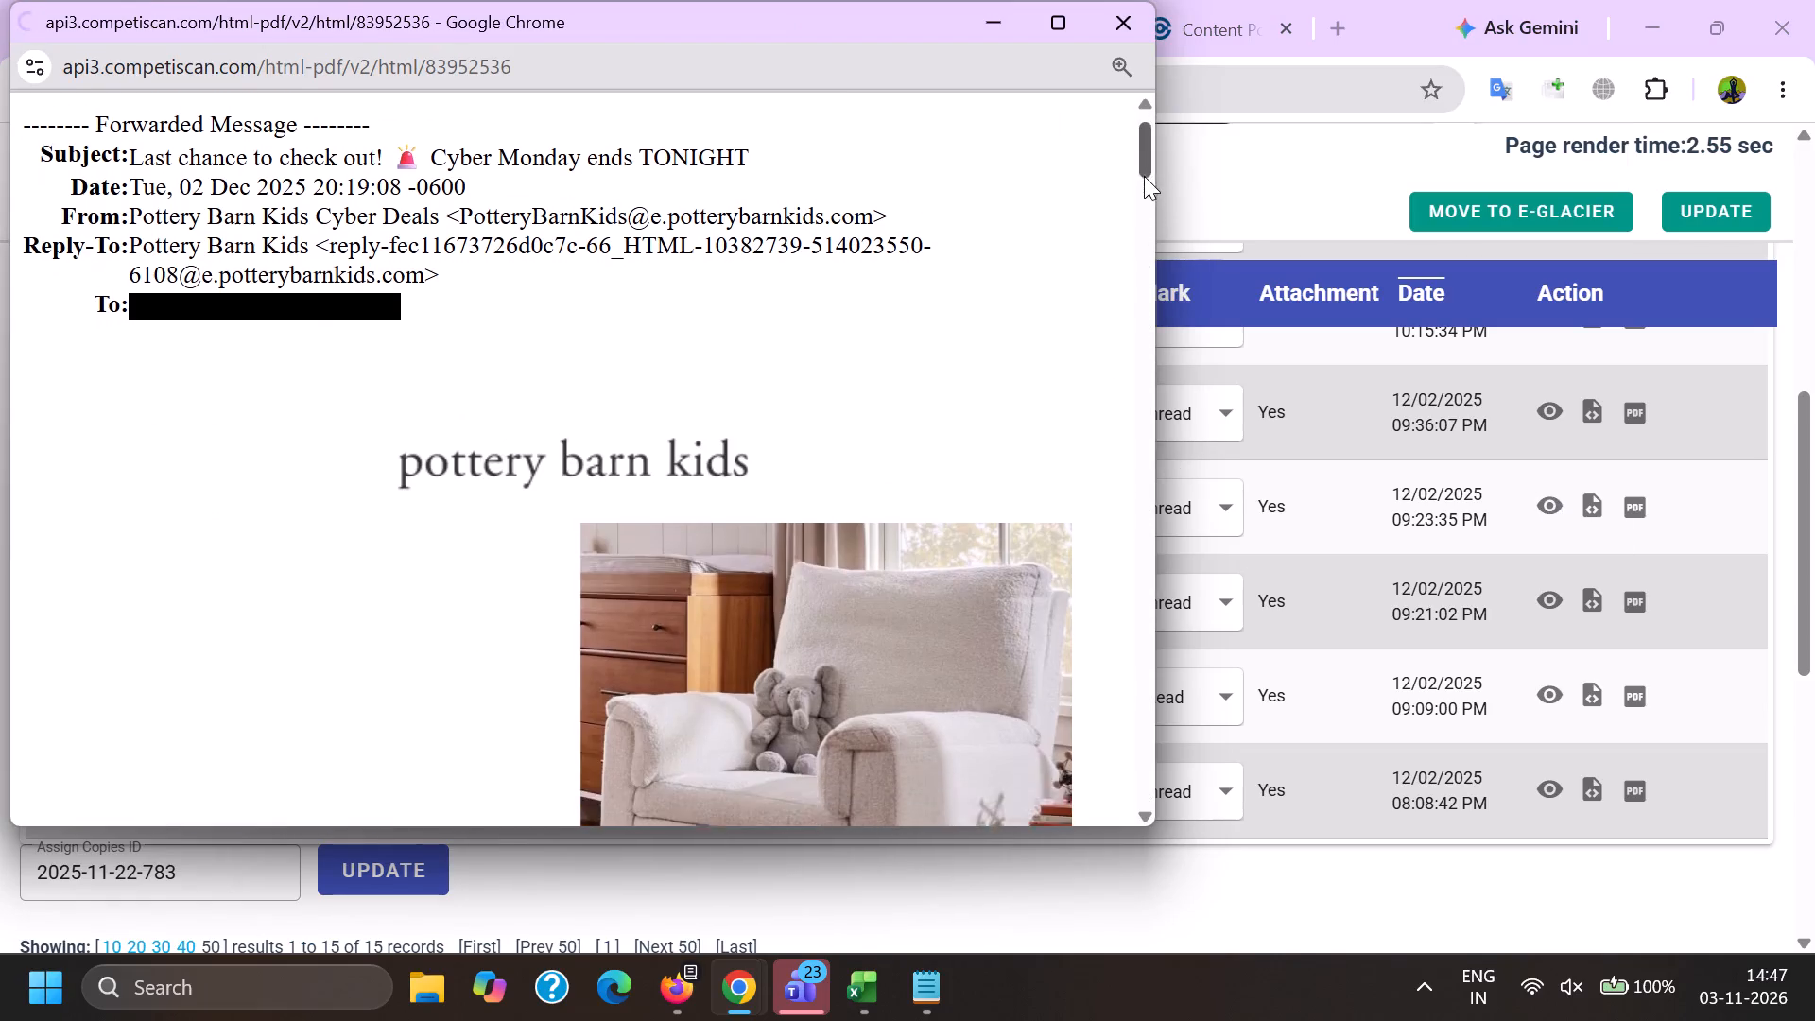
{"action": "left_click_drag", "start_coordinate": [1144, 176], "coordinate": [1149, 124]}
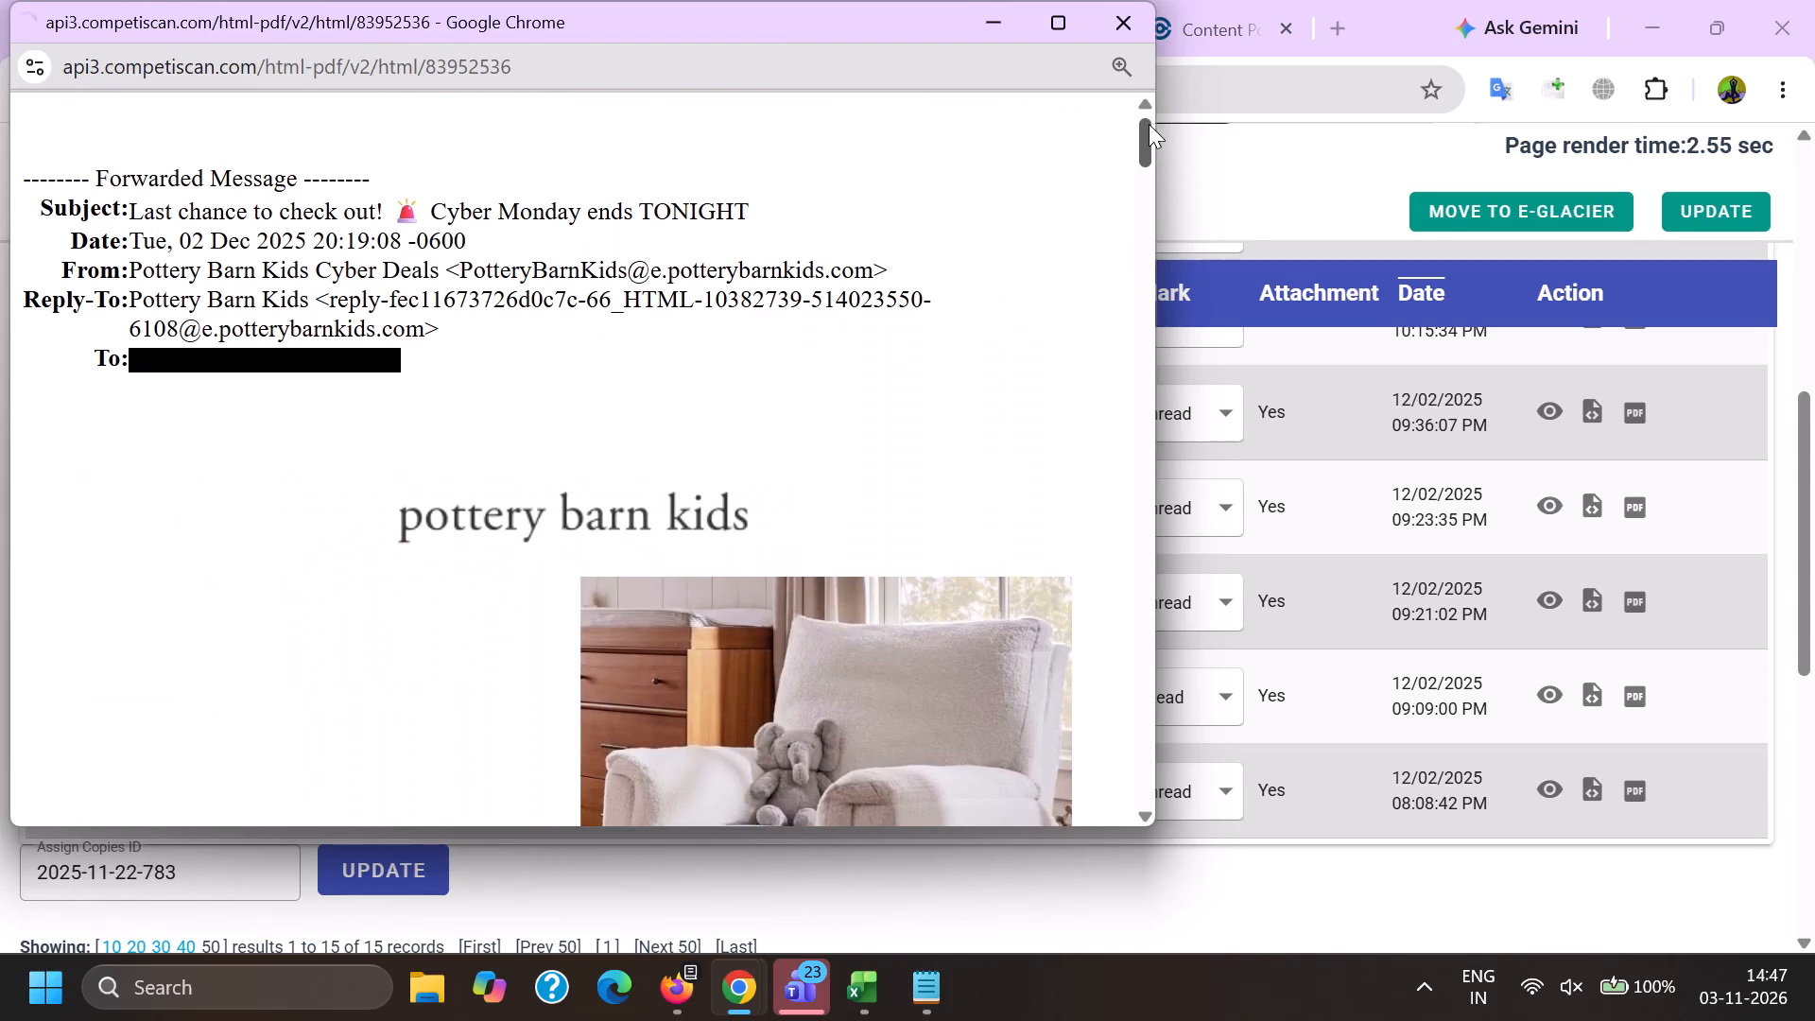
{"action": "left_click_drag", "start_coordinate": [1149, 124], "coordinate": [1151, 126]}
{"action": "left_click_drag", "start_coordinate": [1152, 125], "coordinate": [1105, 698]}
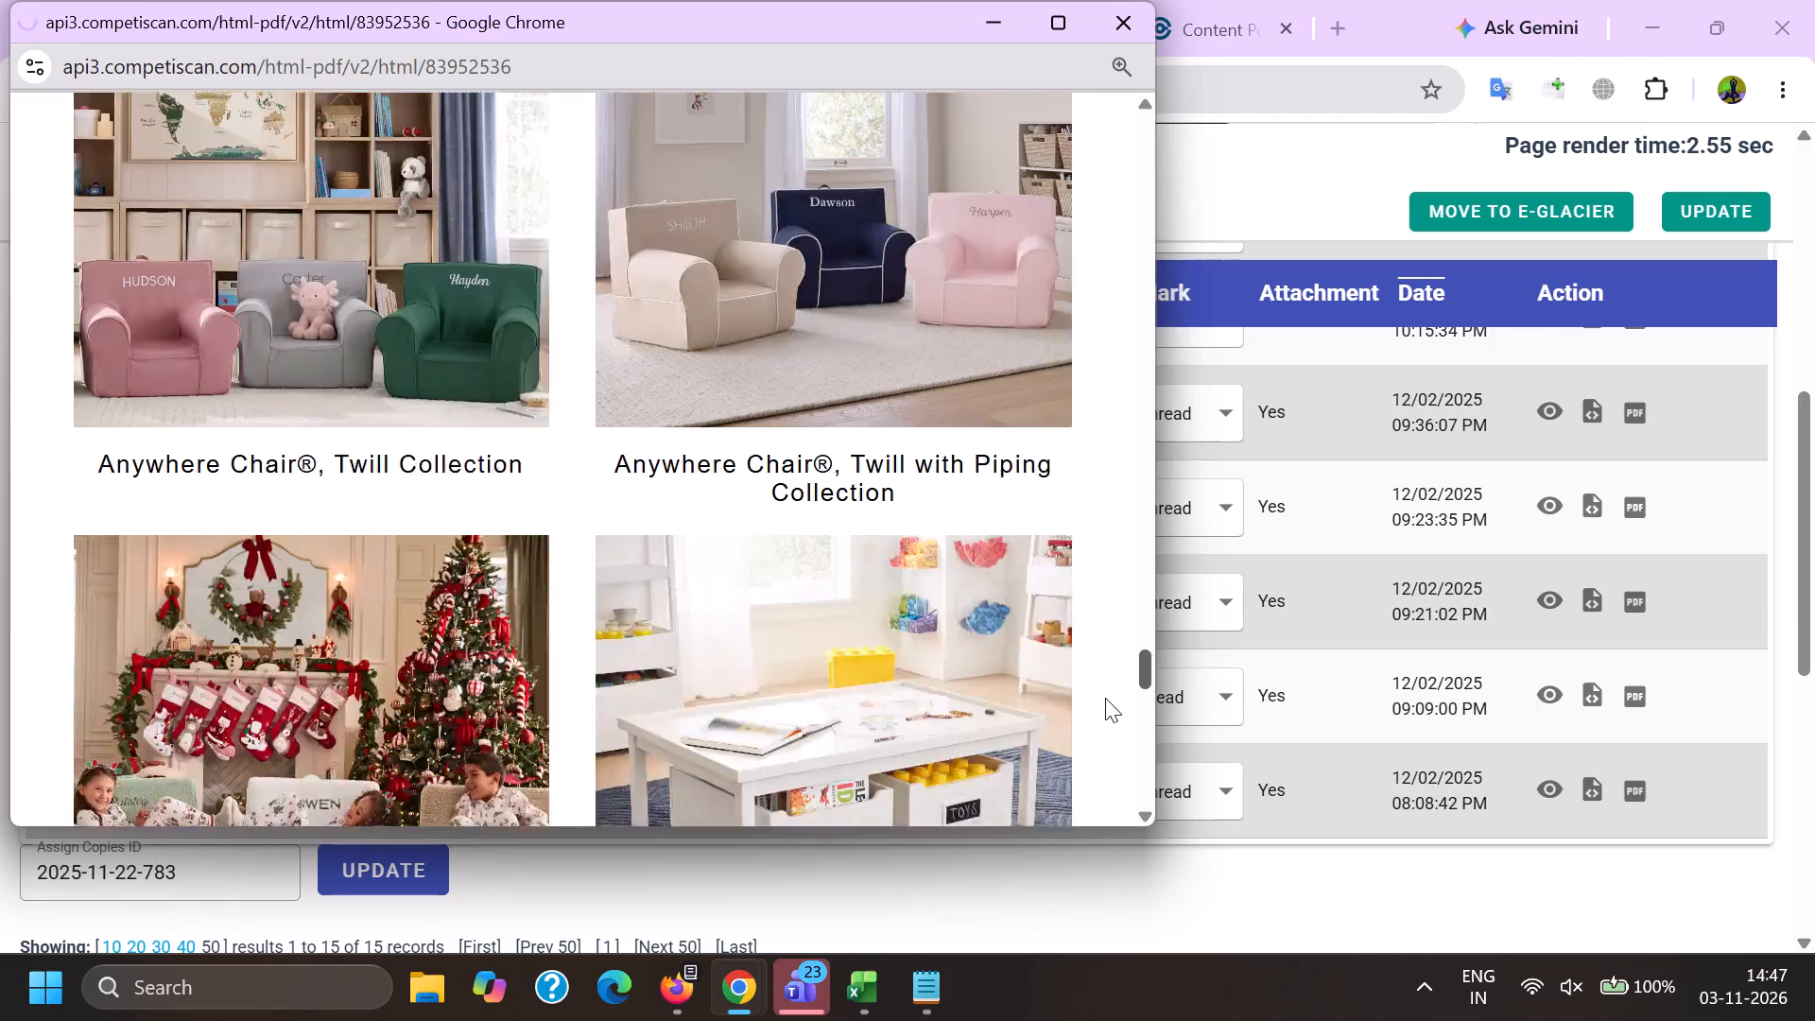
{"action": "left_click_drag", "start_coordinate": [1105, 698], "coordinate": [1135, 103]}
{"action": "scroll", "coordinate": [906, 424], "scroll_direction": "down", "scroll_amount": 3}
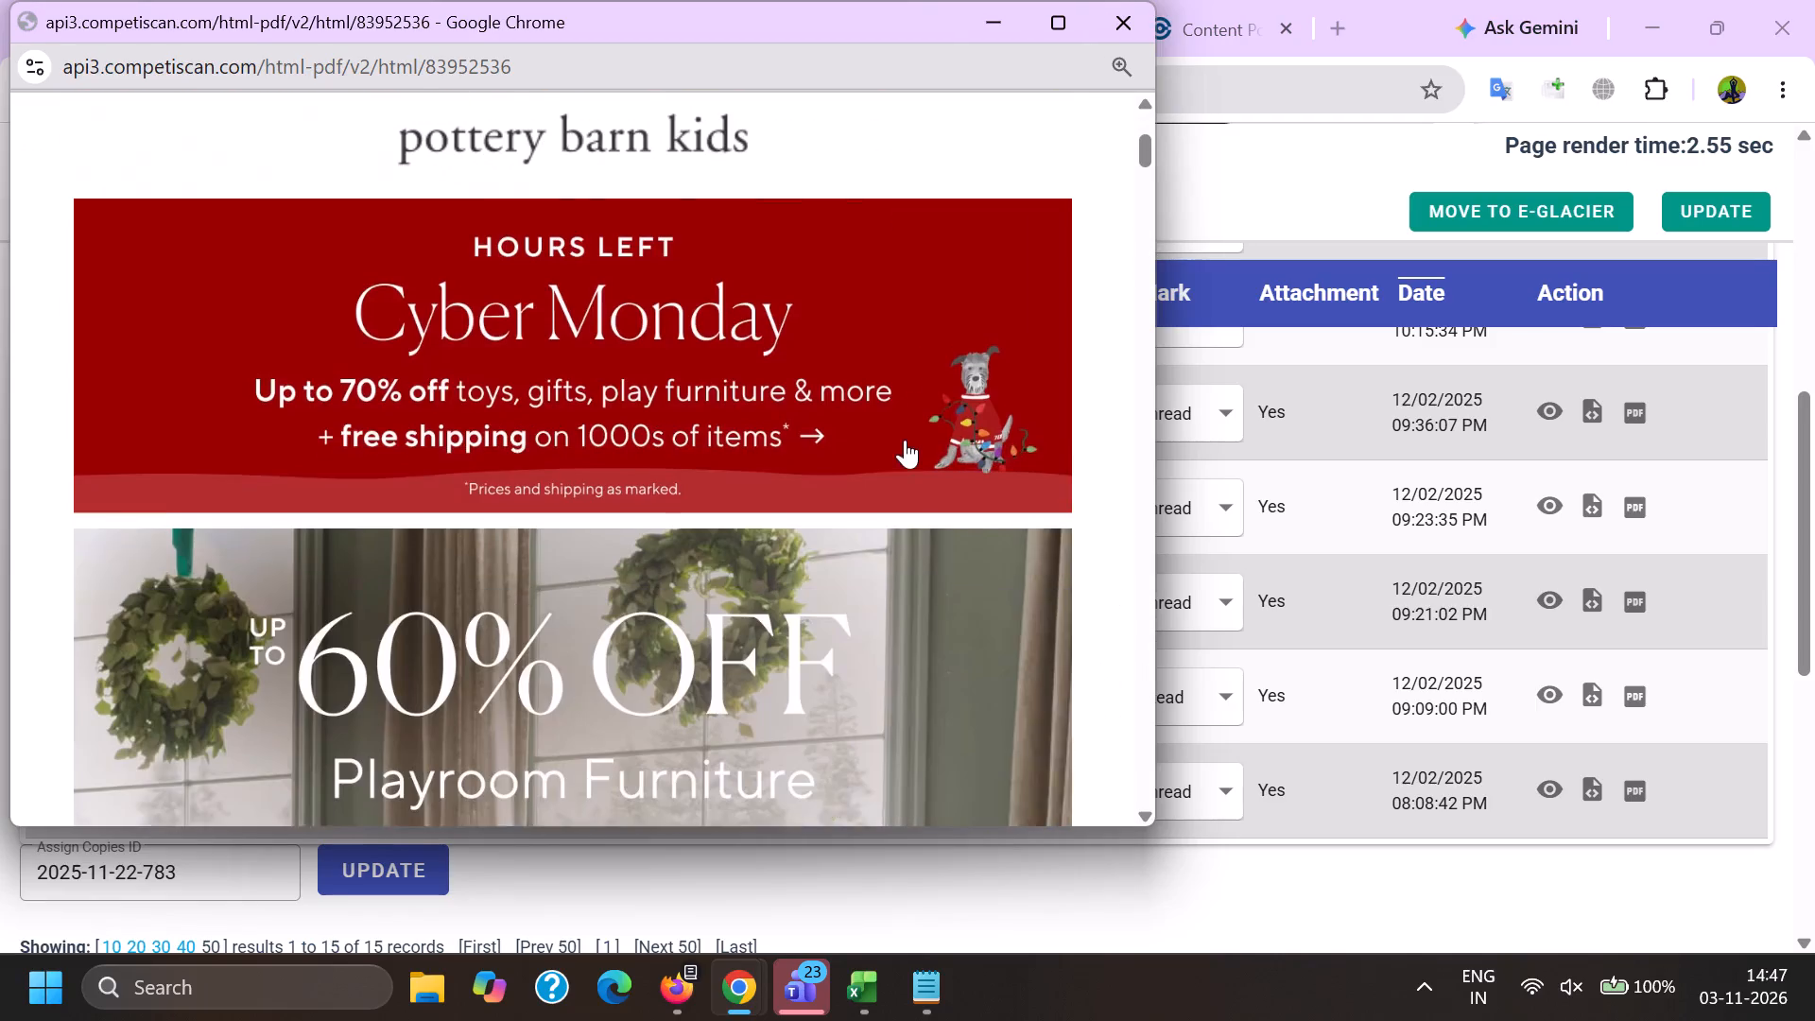
{"action": "key", "text": "alt+Tab"}
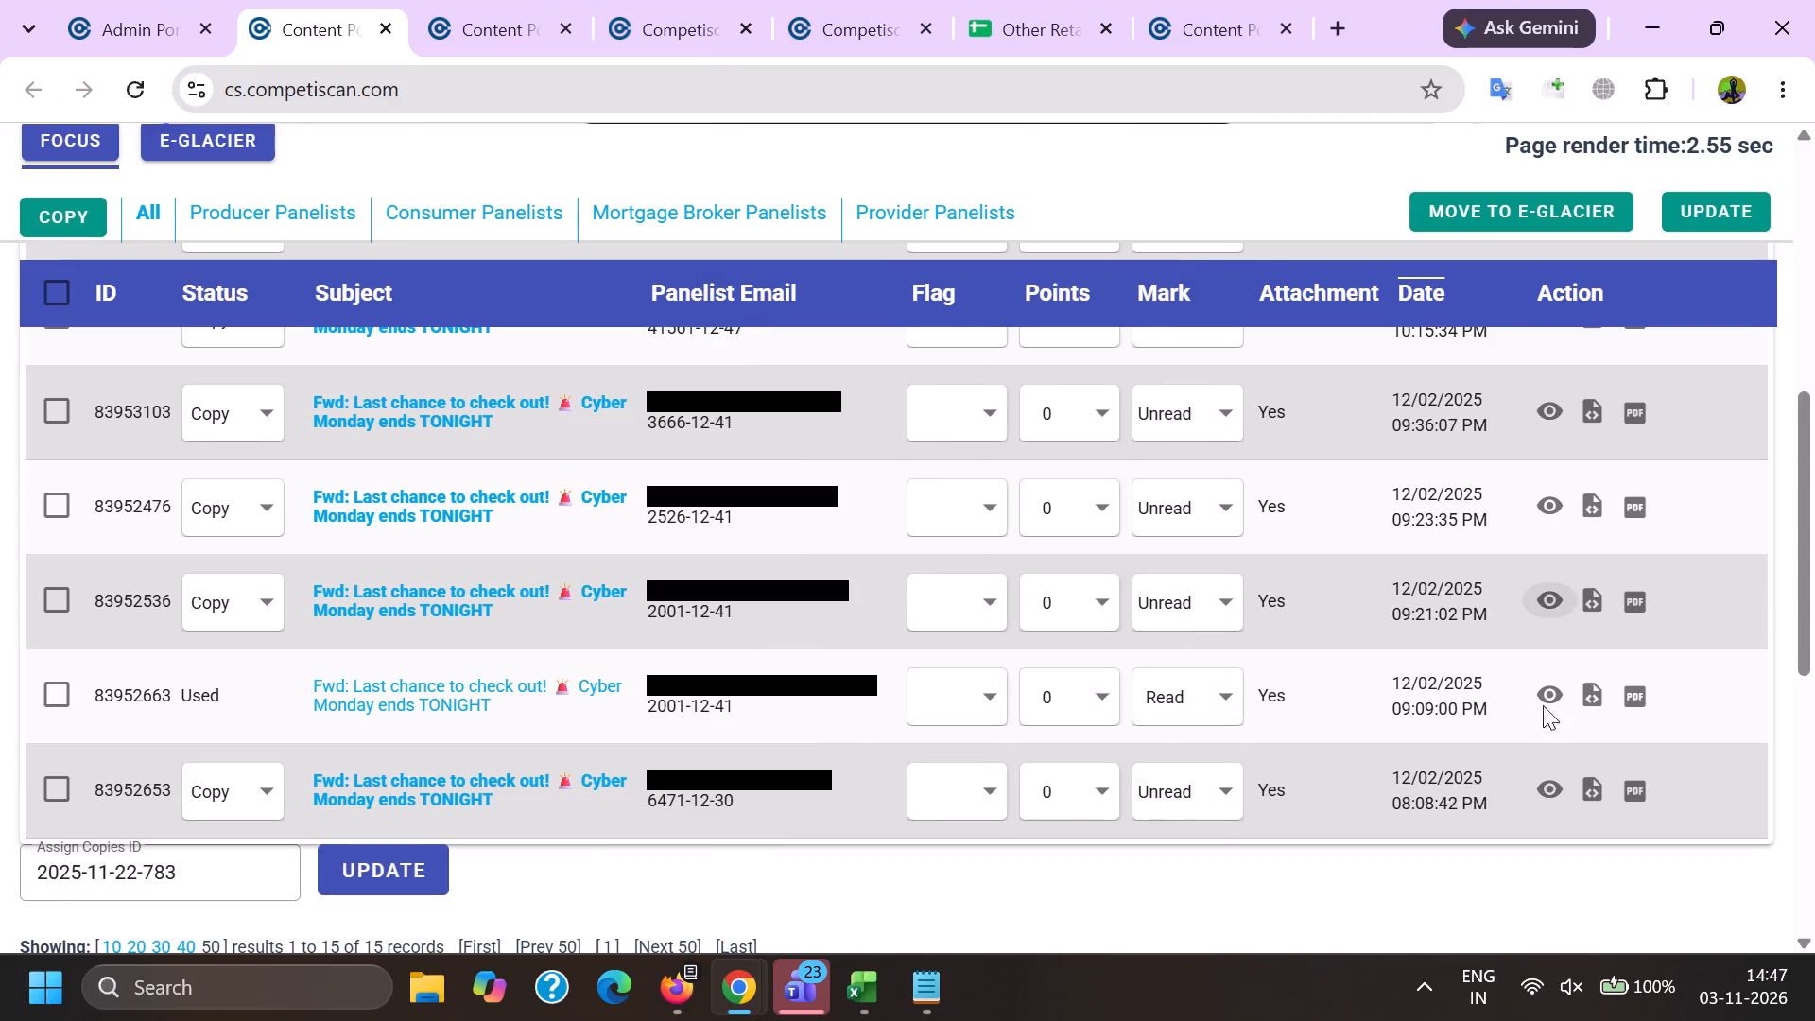
{"action": "left_click", "coordinate": [1547, 696]}
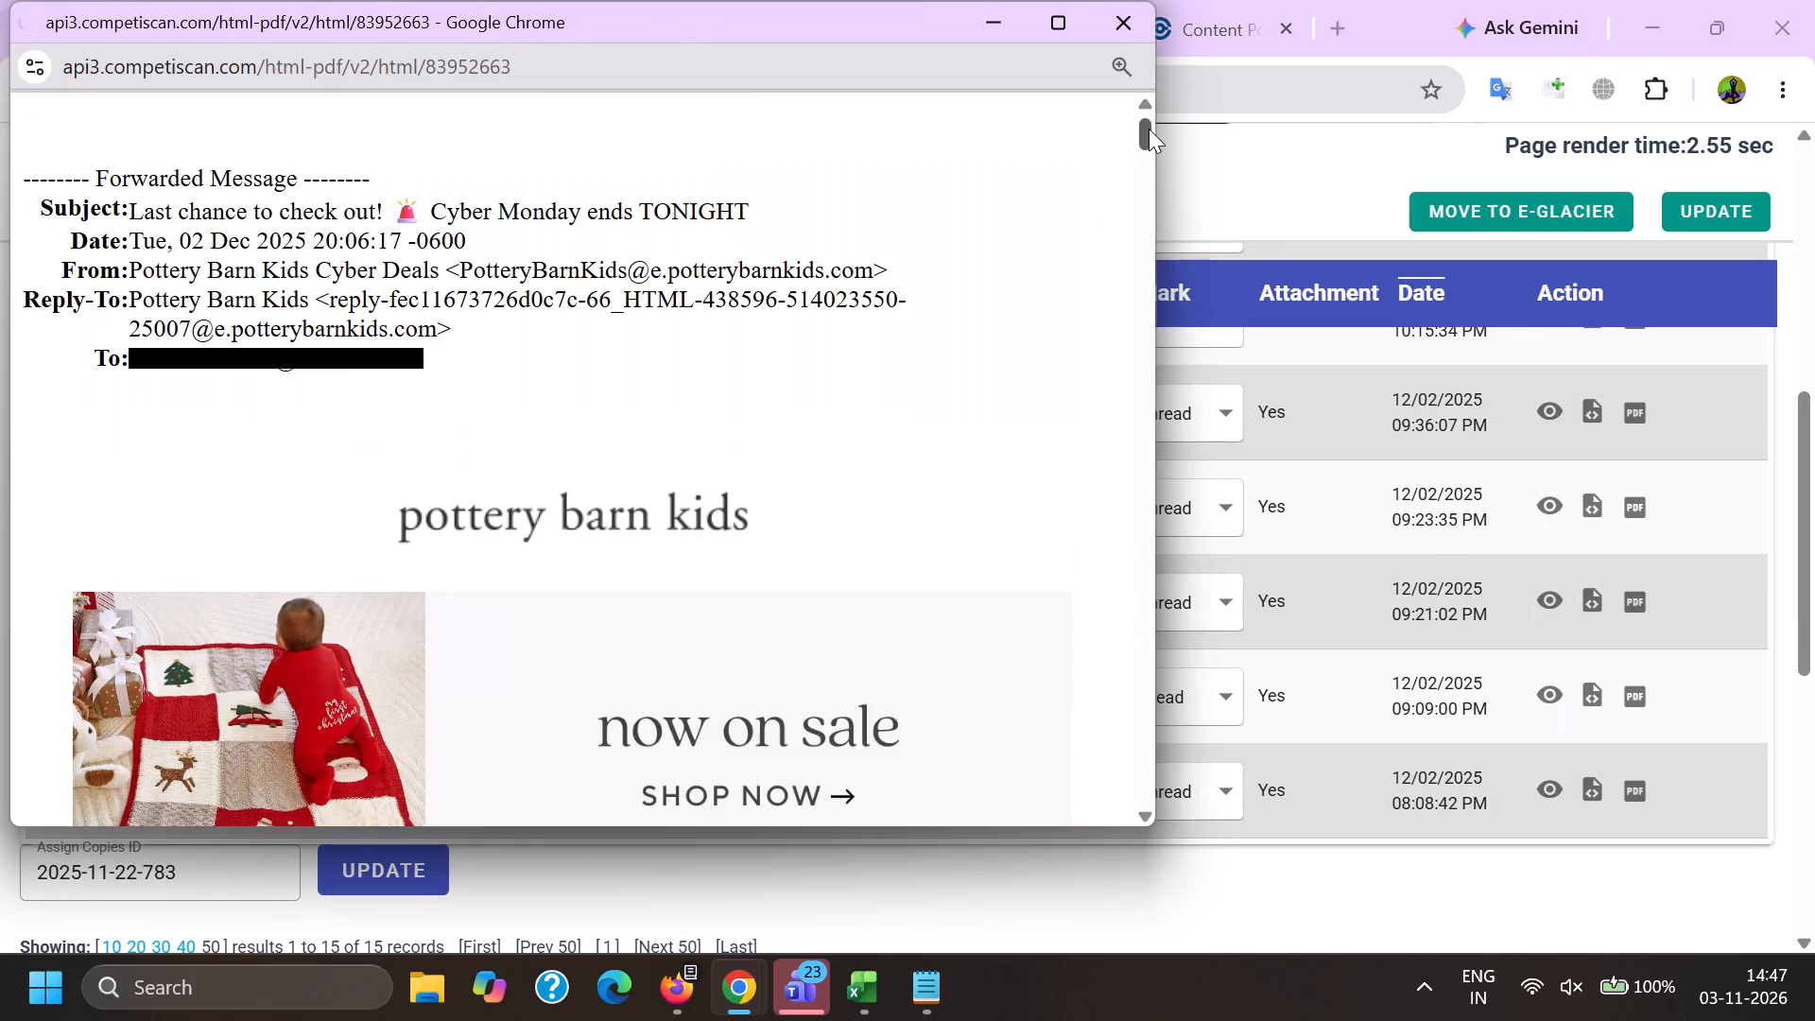
{"action": "key", "text": "alt+Tab"}
{"action": "scroll", "coordinate": [1237, 596], "scroll_direction": "up", "scroll_amount": 4}
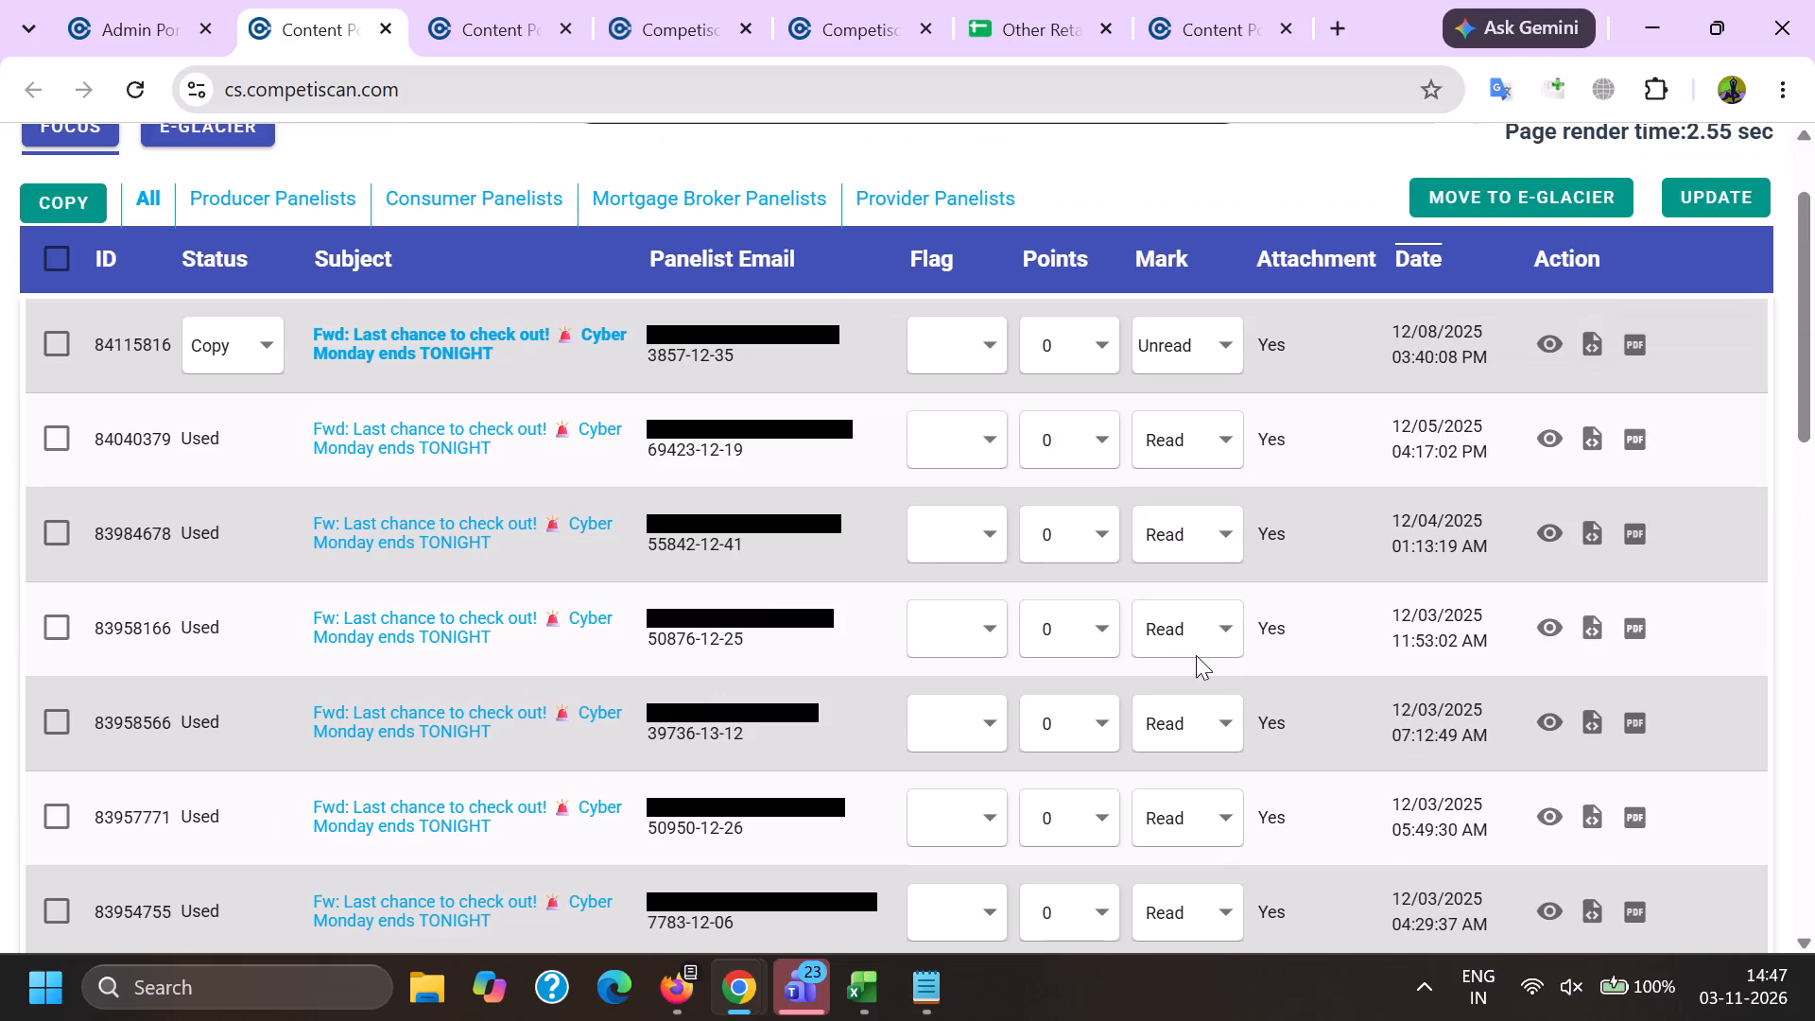
Review the remaining e.potterybarnkids.com records in Firefox and open page 4 of the results.
{"action": "left_click", "coordinate": [701, 997]}
{"action": "left_click", "coordinate": [509, 871]}
{"action": "scroll", "coordinate": [470, 695], "scroll_direction": "down", "scroll_amount": 6}
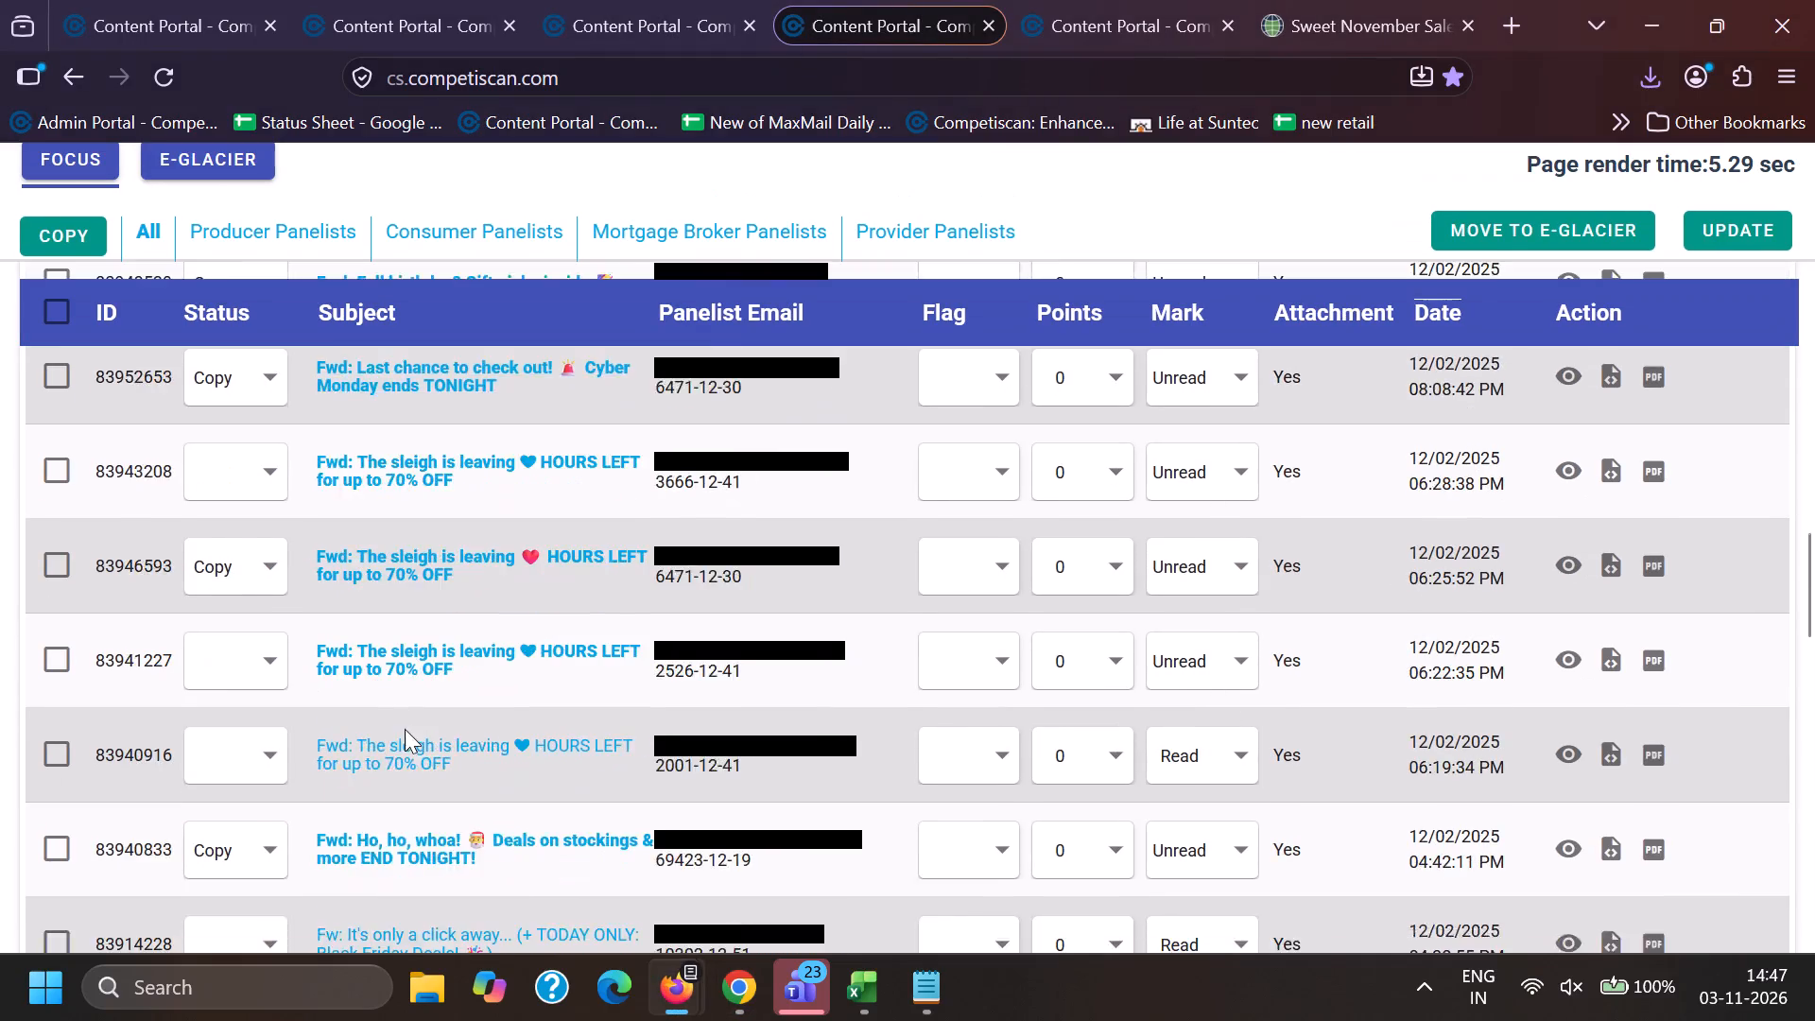
{"action": "scroll", "coordinate": [405, 729], "scroll_direction": "down", "scroll_amount": 8}
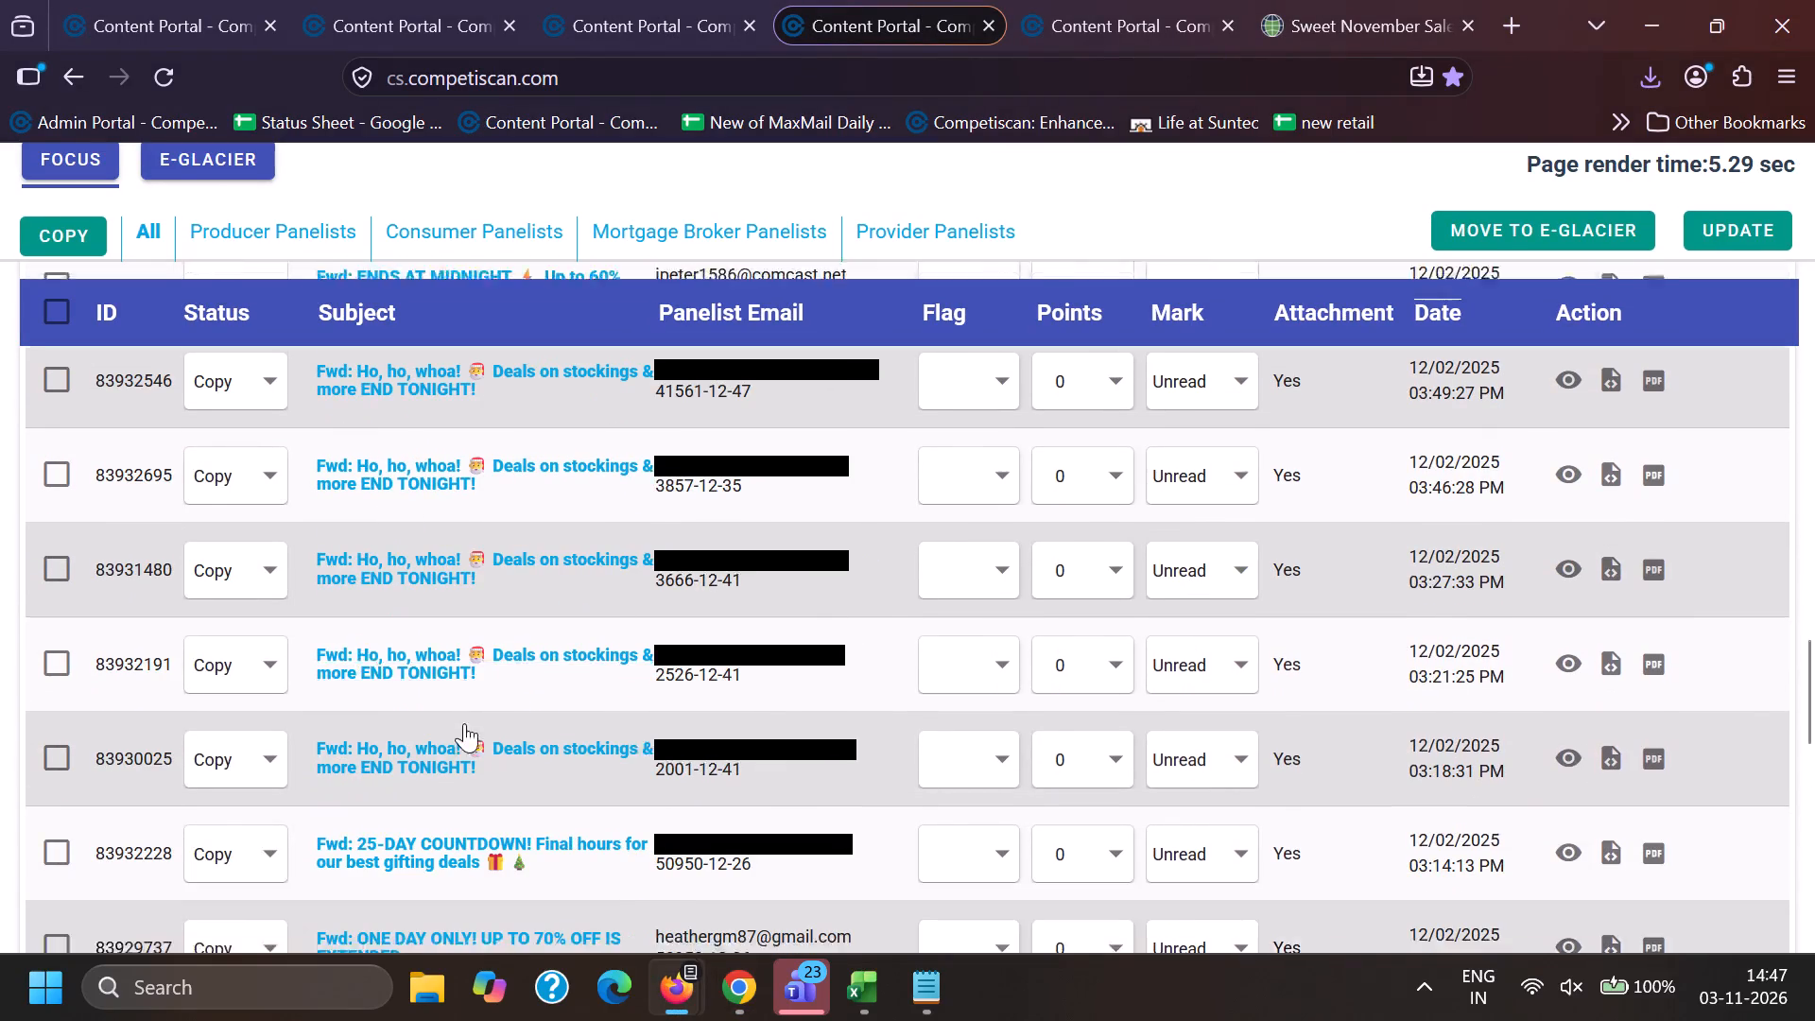
{"action": "scroll", "coordinate": [464, 723], "scroll_direction": "down", "scroll_amount": 7}
{"action": "scroll", "coordinate": [580, 737], "scroll_direction": "up", "scroll_amount": 3}
{"action": "left_click", "coordinate": [673, 658]}
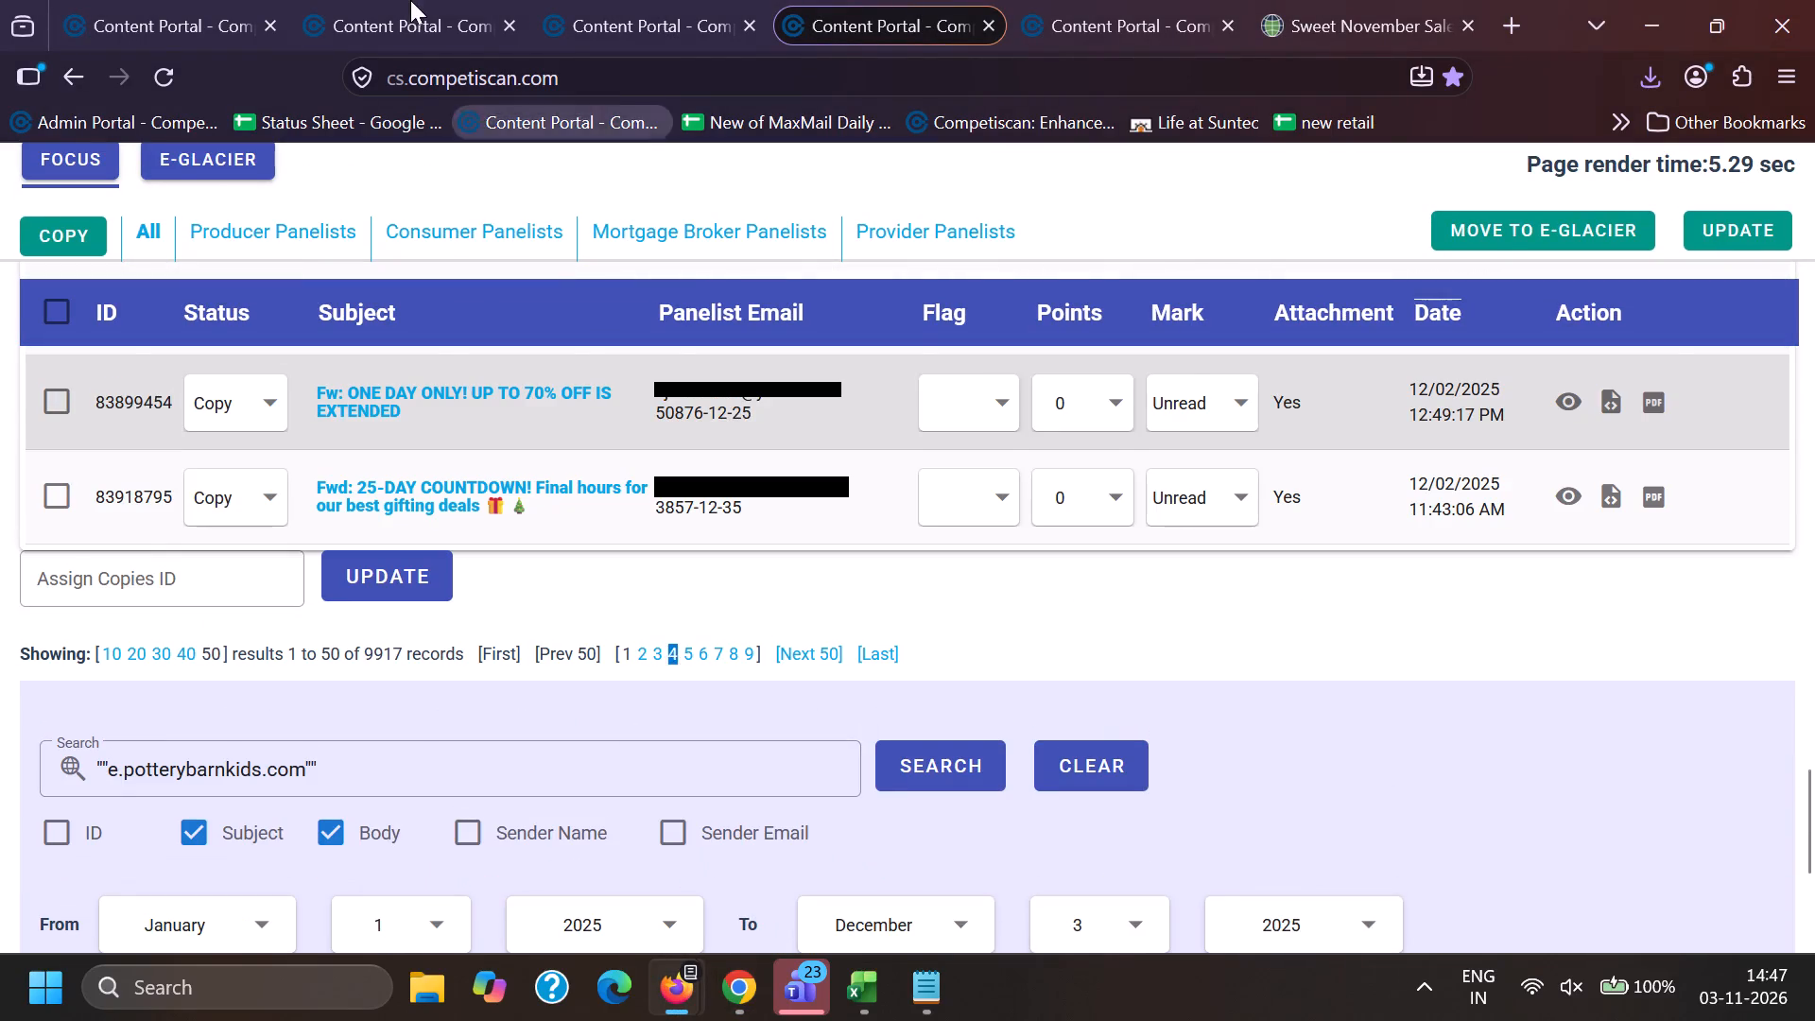
In the portal search previously set to Capital one, search for the quoted phrase "Credit karma" instead.
{"action": "left_click", "coordinate": [408, 0]}
{"action": "left_click", "coordinate": [242, 0]}
{"action": "scroll", "coordinate": [440, 524], "scroll_direction": "down", "scroll_amount": 17}
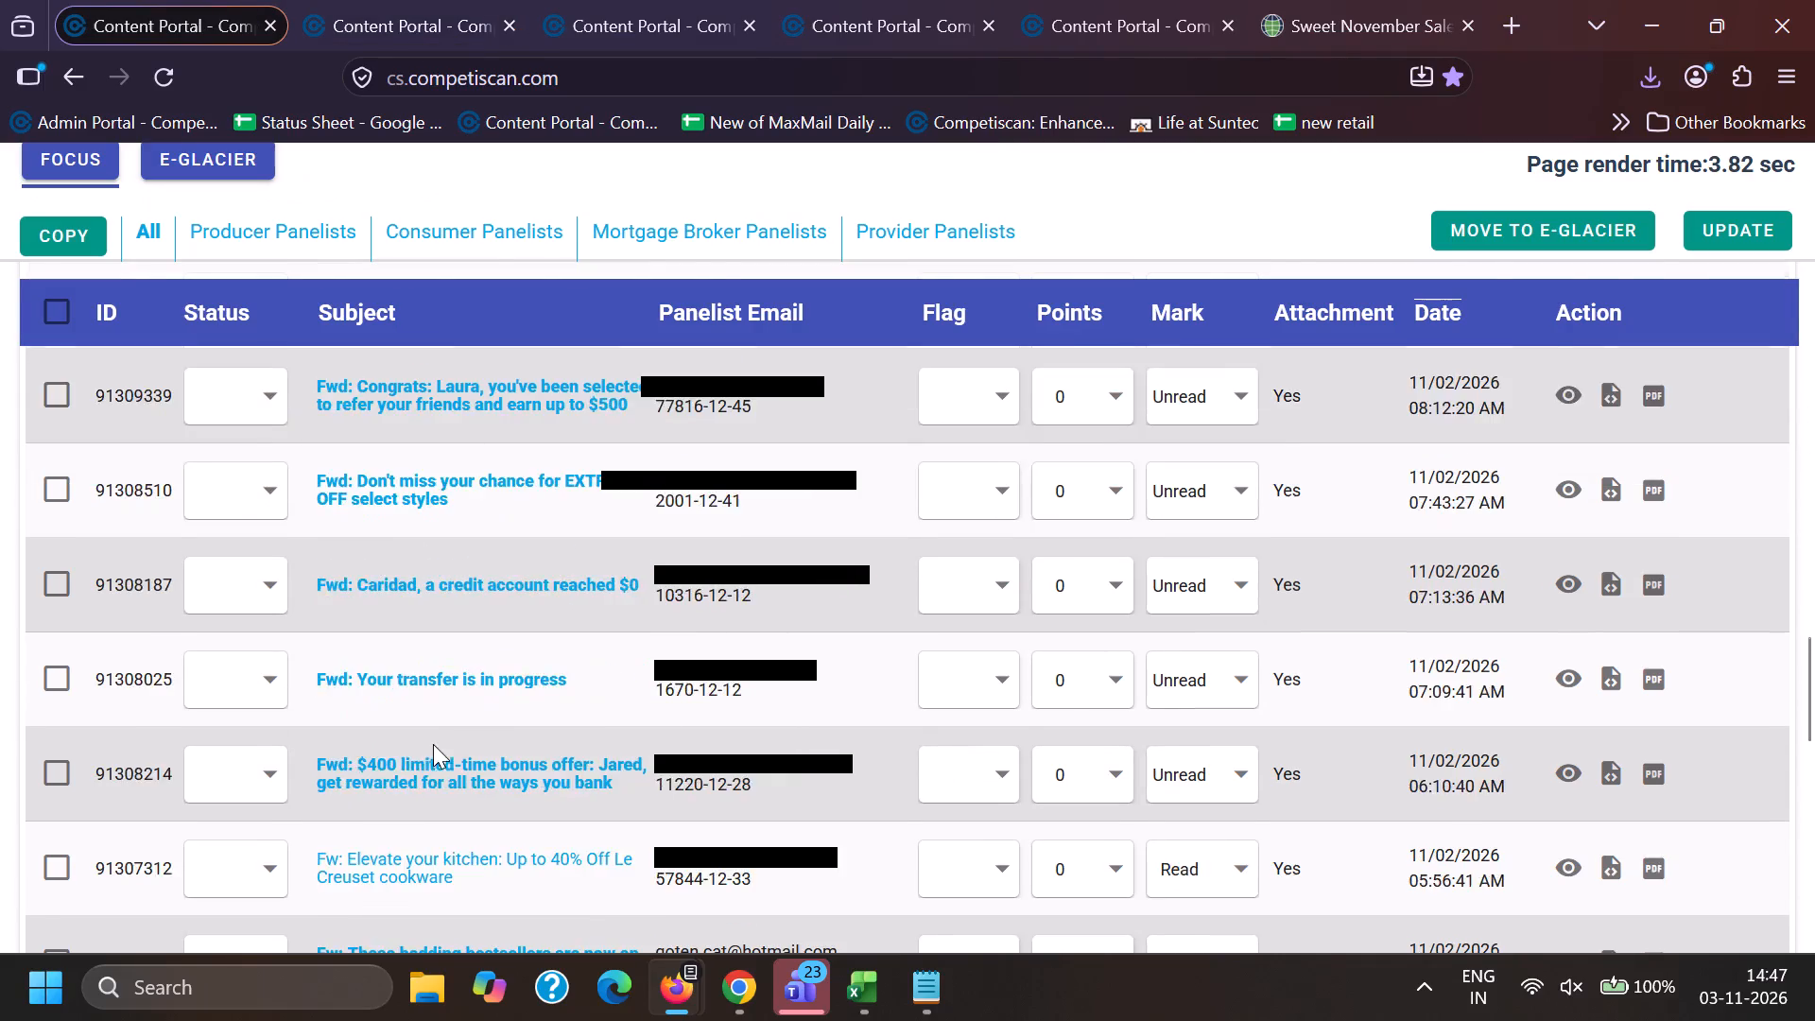
{"action": "scroll", "coordinate": [433, 744], "scroll_direction": "down", "scroll_amount": 6}
{"action": "left_click_drag", "start_coordinate": [486, 831], "coordinate": [5, 740]}
{"action": "key", "text": "BackSpace"}
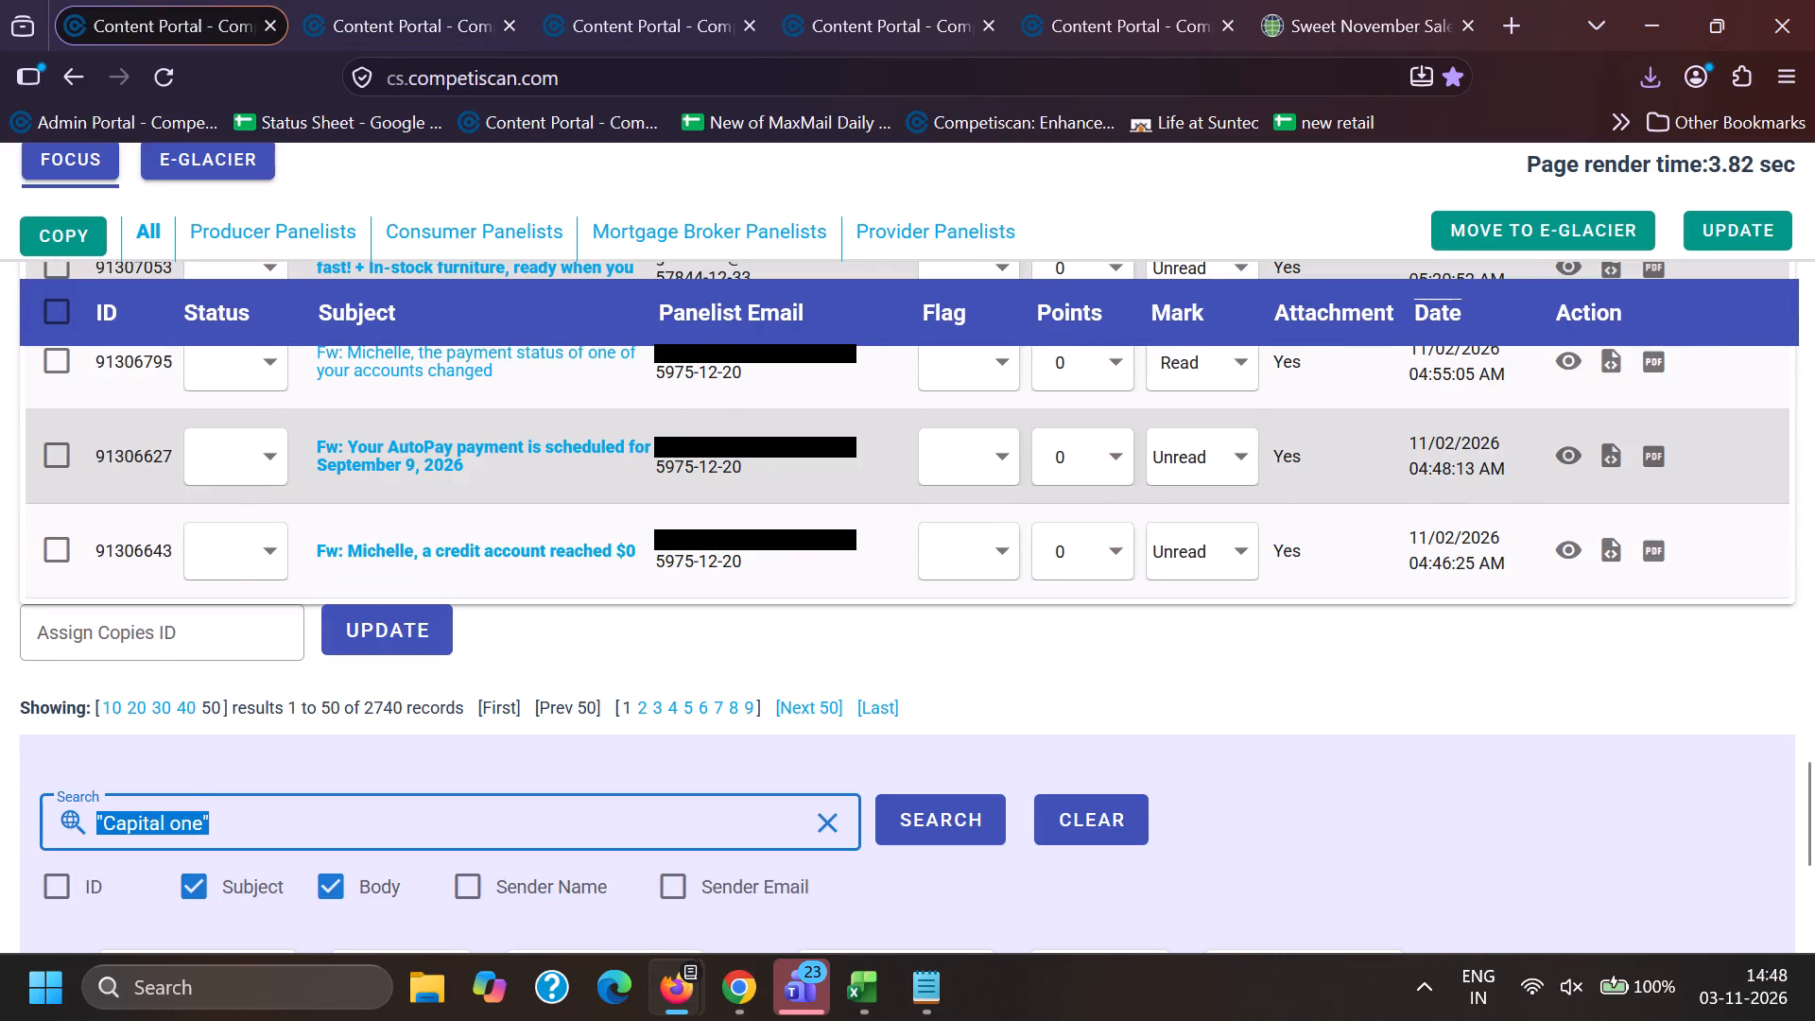
{"action": "key", "text": "d"}
{"action": "key", "text": "i"}
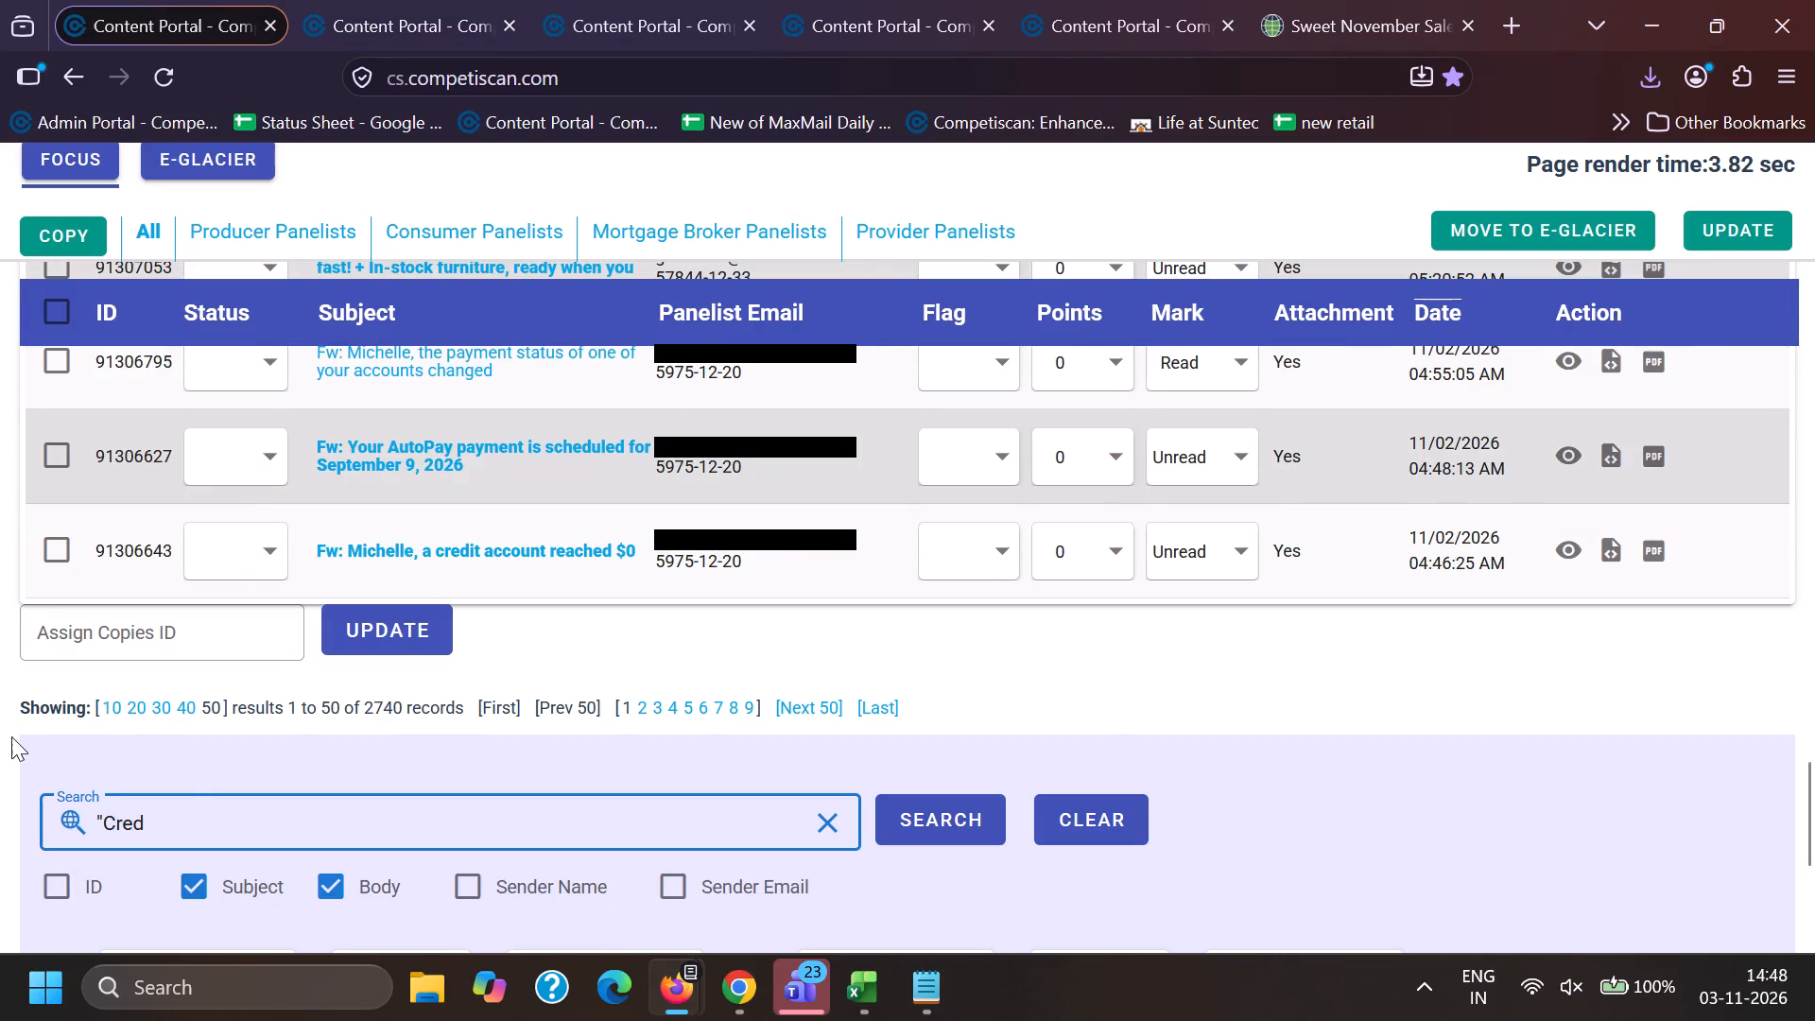
{"action": "key", "text": "t"}
{"action": "key", "text": "space"}
{"action": "key", "text": "k"}
{"action": "key", "text": "a"}
{"action": "key", "text": "r"}
{"action": "key", "text": "m"}
{"action": "key", "text": "a"}
{"action": "key", "text": "shift+quotedbl"}
{"action": "key", "text": "Return"}
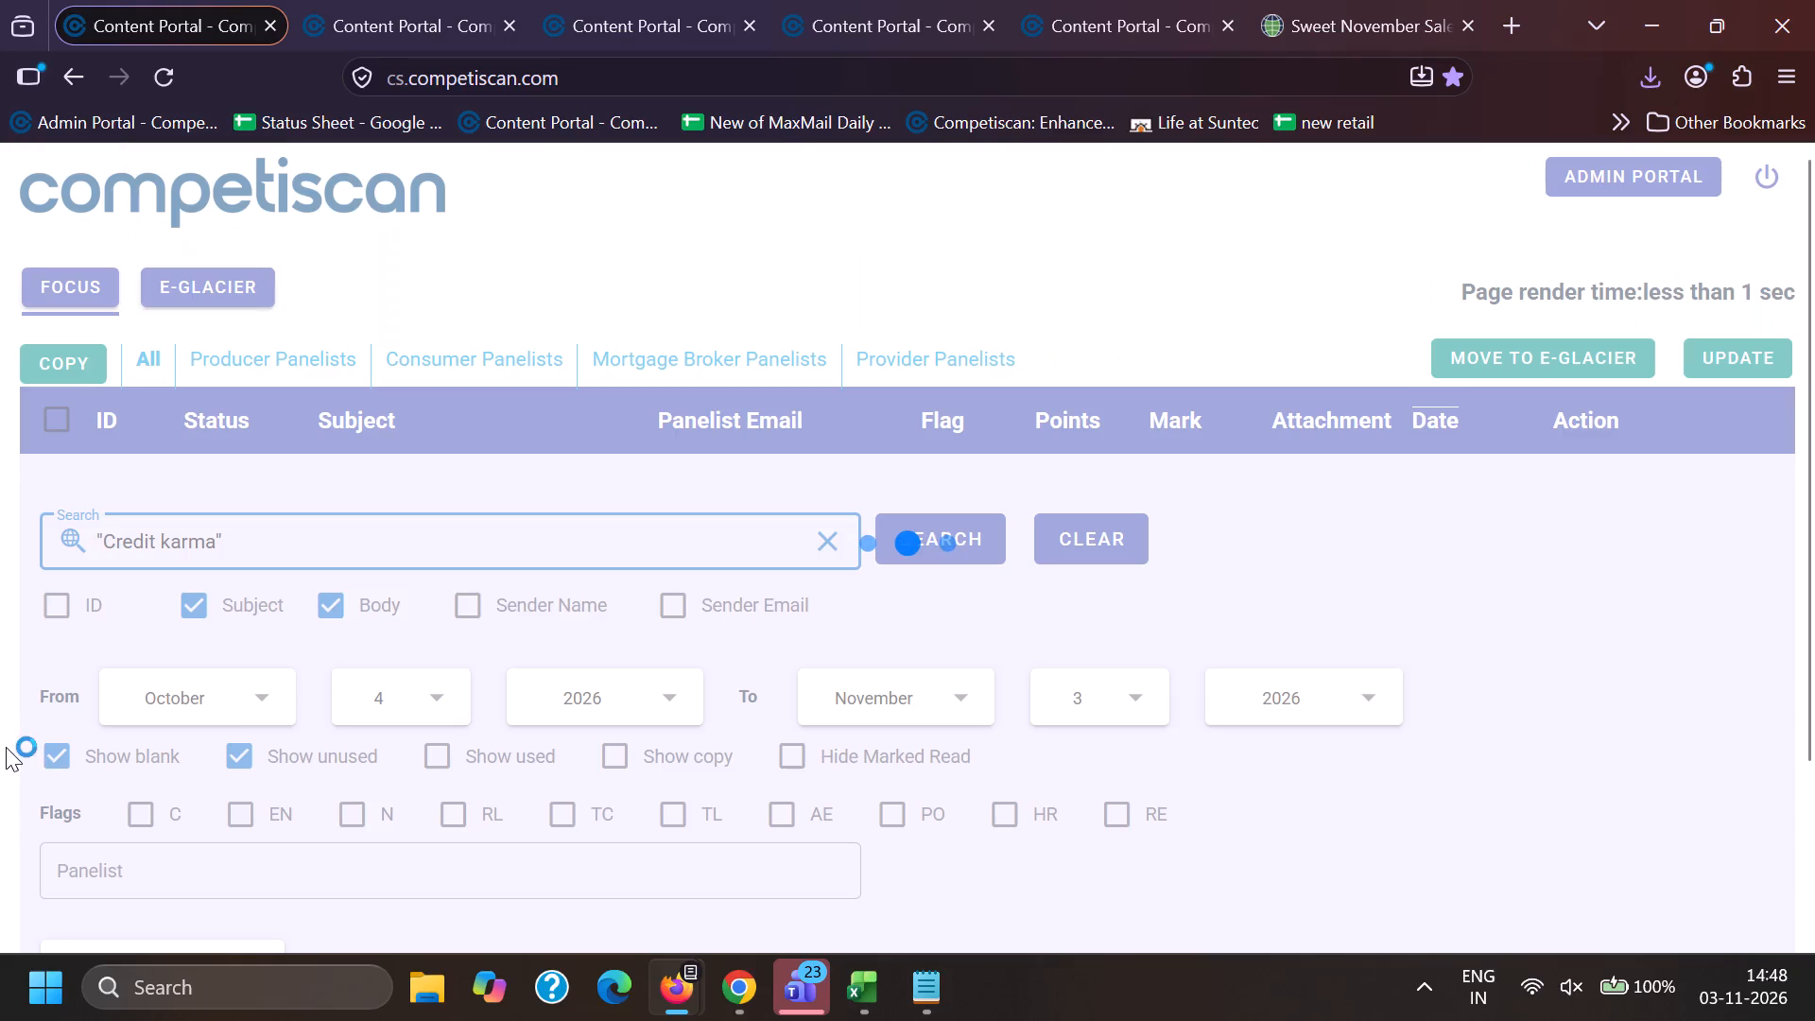
Return to the Pottery Barn Kids results and copy the subject "BLACK FRIDAY IS EXTENDED 🙌" from record 83794011.
{"action": "left_click", "coordinate": [374, 0]}
{"action": "left_click", "coordinate": [552, 0]}
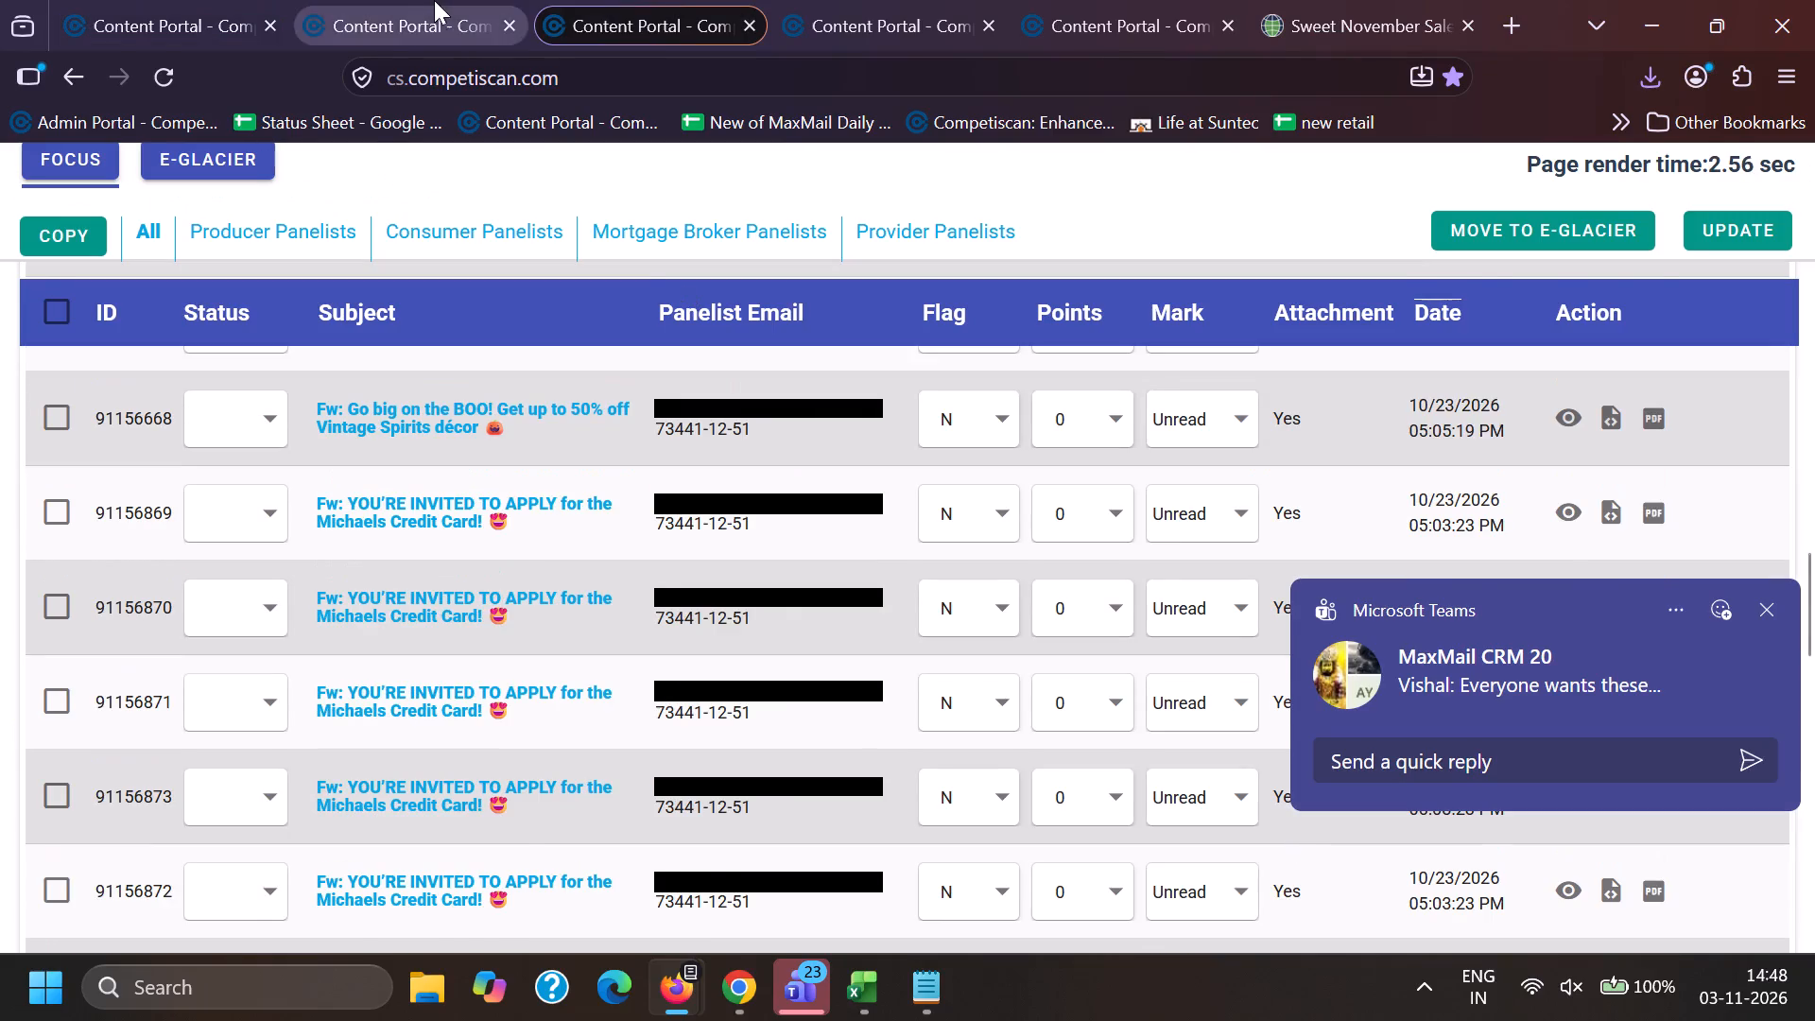
{"action": "left_click", "coordinate": [434, 0]}
{"action": "scroll", "coordinate": [493, 639], "scroll_direction": "down", "scroll_amount": 3}
{"action": "left_click", "coordinate": [873, 0]}
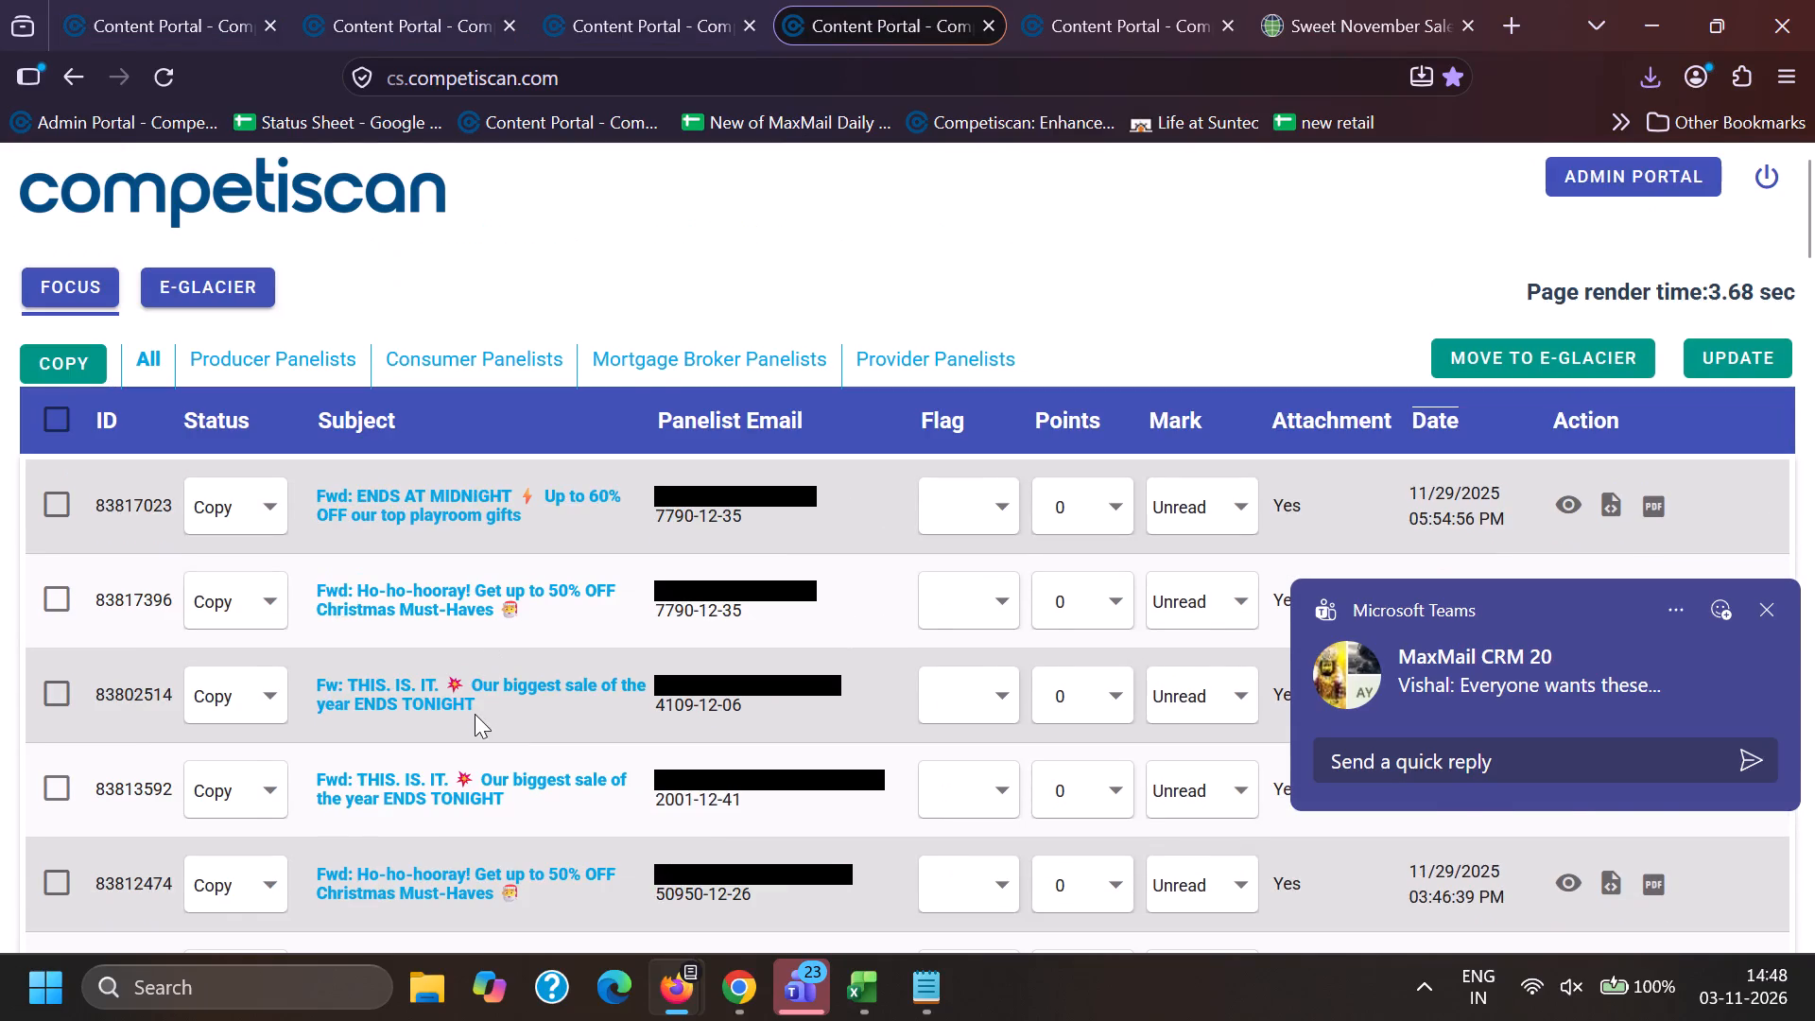
{"action": "scroll", "coordinate": [434, 714], "scroll_direction": "down", "scroll_amount": 13}
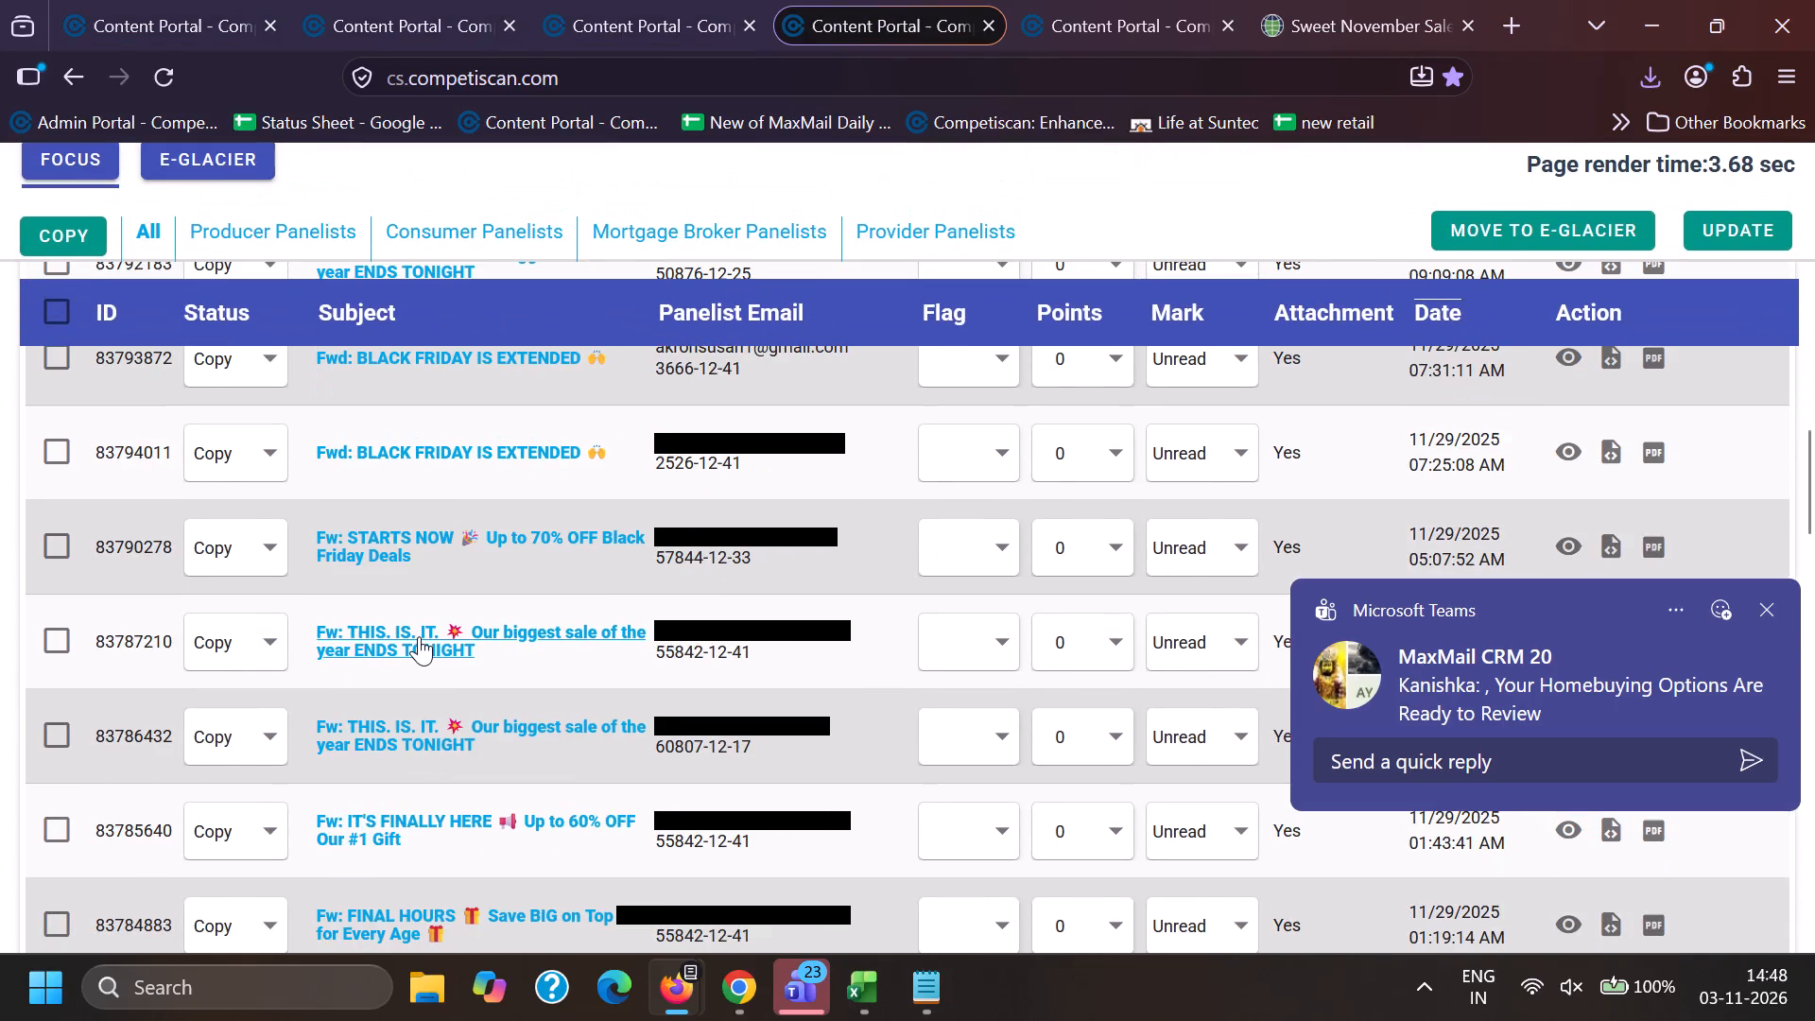
{"action": "left_click_drag", "start_coordinate": [351, 440], "coordinate": [618, 453]}
{"action": "key", "text": "ctrl+c"}
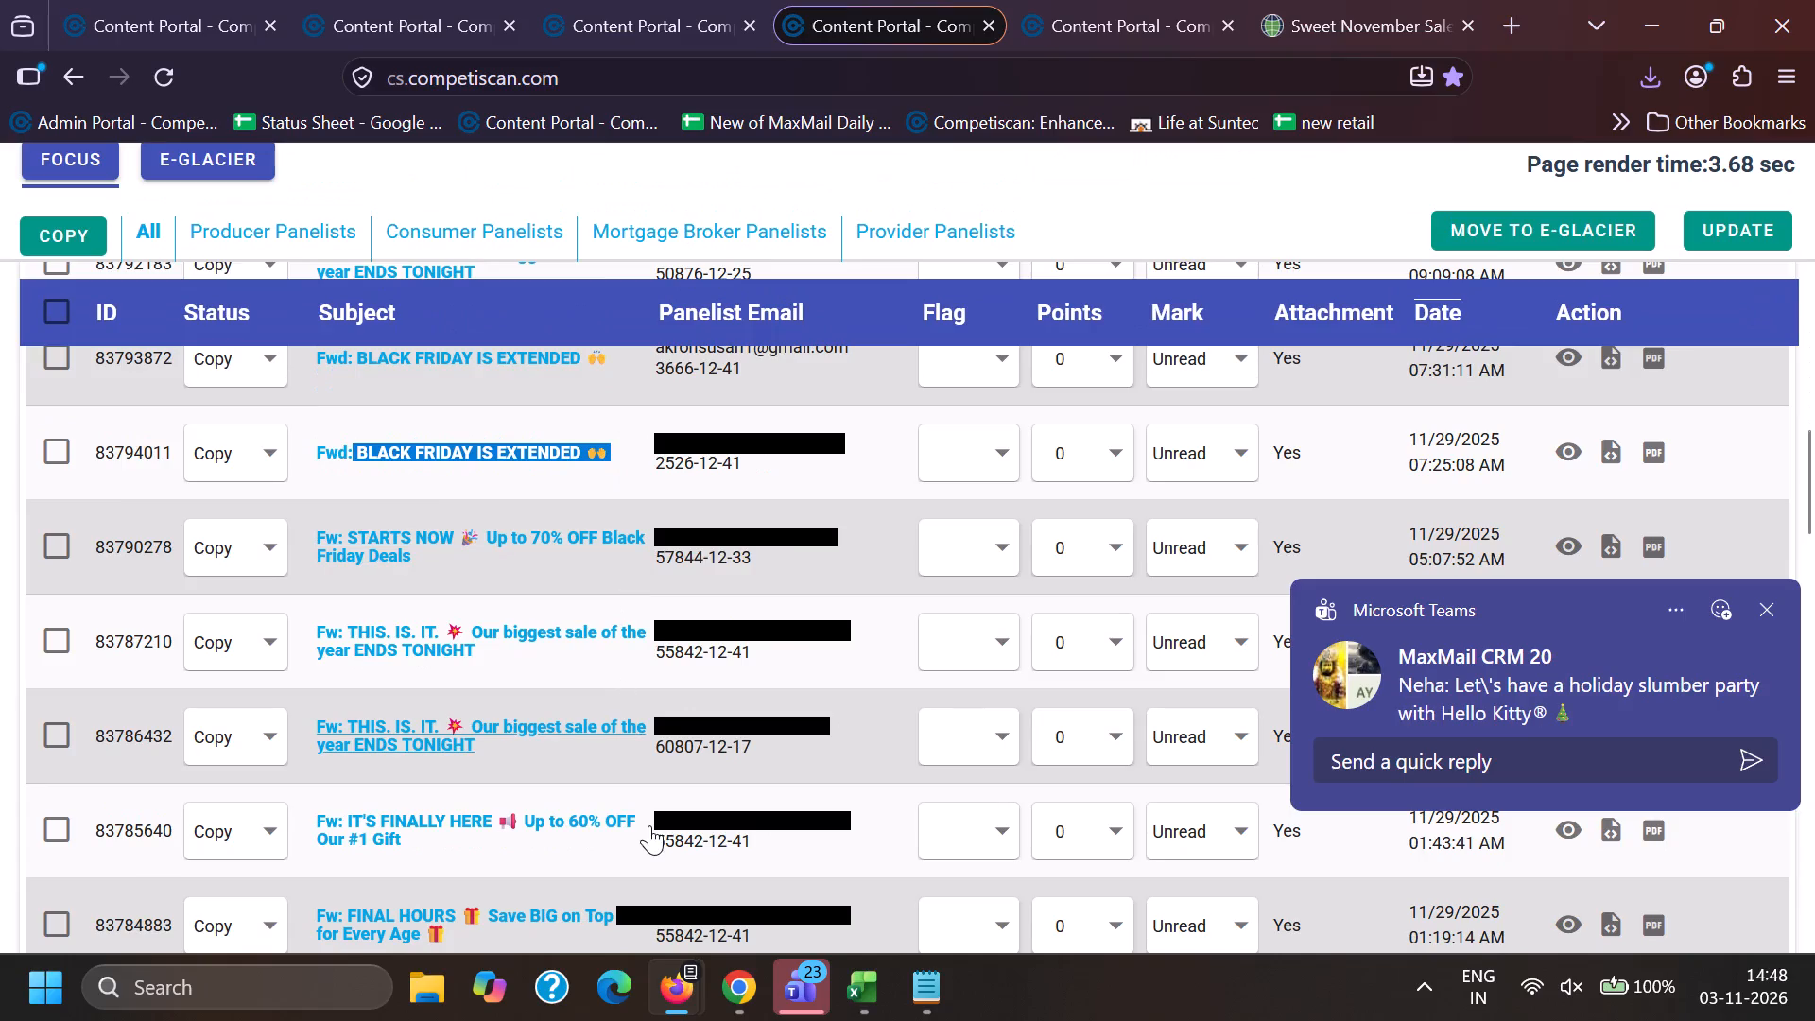
{"action": "key", "text": "ctrl+c"}
In Chrome's content portal, search email subjects for the quoted phrase "BLACK FRIDAY IS EXTENDED 🙌".
{"action": "left_click", "coordinate": [735, 998]}
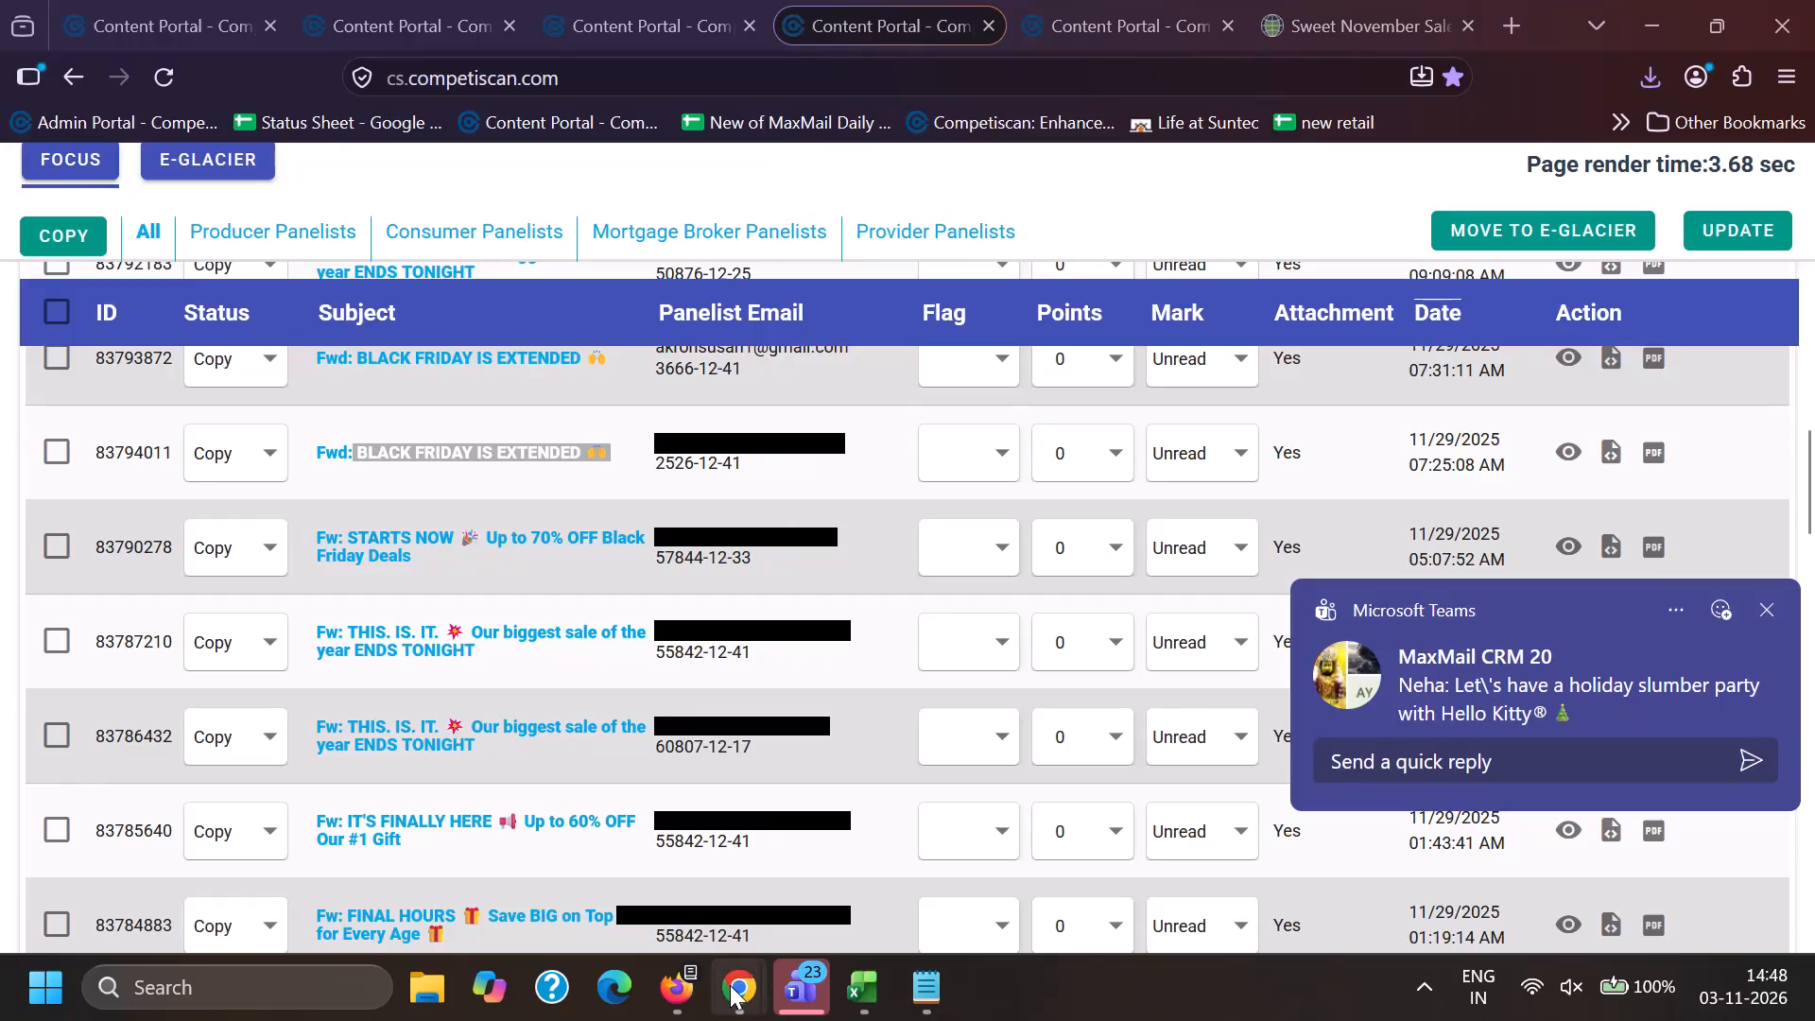
{"action": "left_click", "coordinate": [730, 985]}
{"action": "left_click", "coordinate": [315, 901]}
{"action": "scroll", "coordinate": [389, 606], "scroll_direction": "down", "scroll_amount": 13}
{"action": "scroll", "coordinate": [446, 771], "scroll_direction": "up", "scroll_amount": 2}
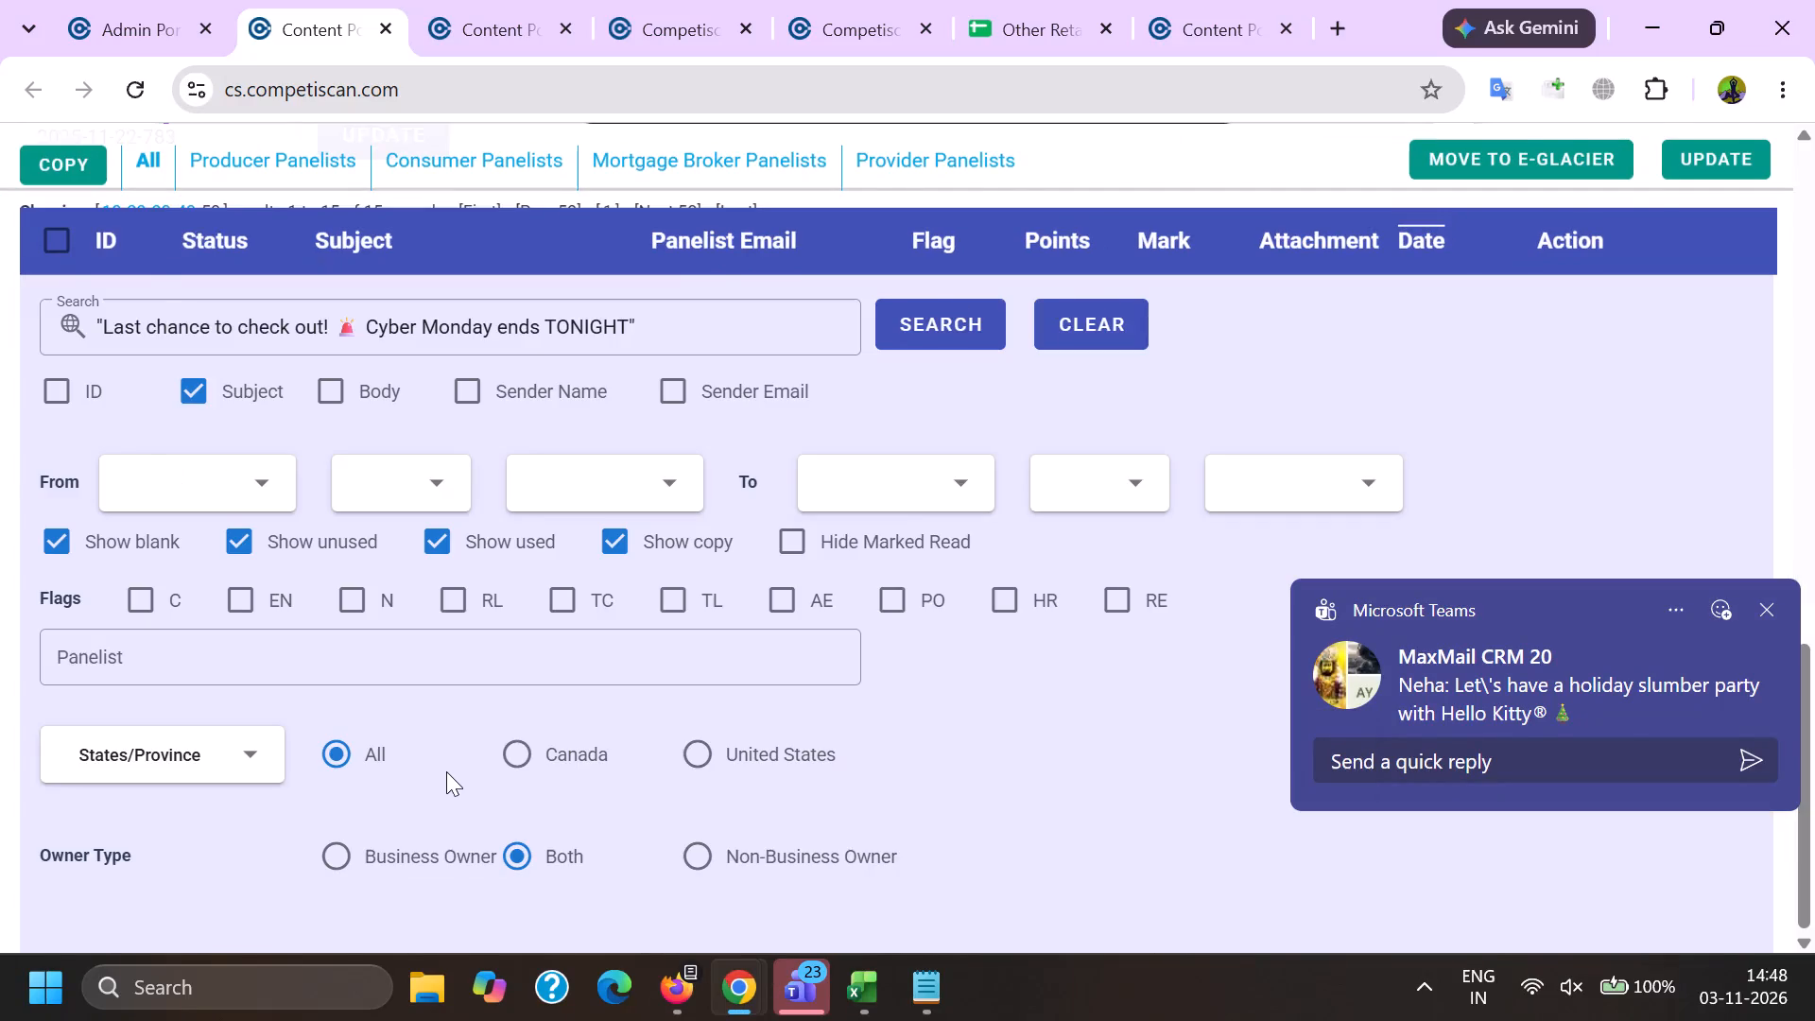
{"action": "left_click_drag", "start_coordinate": [676, 613], "coordinate": [2, 664]}
{"action": "key", "text": "BackSpace"}
{"action": "key", "text": "shift+quotedbl"}
{"action": "key", "text": "ctrl+v"}
{"action": "key", "text": "shift+quotedbl"}
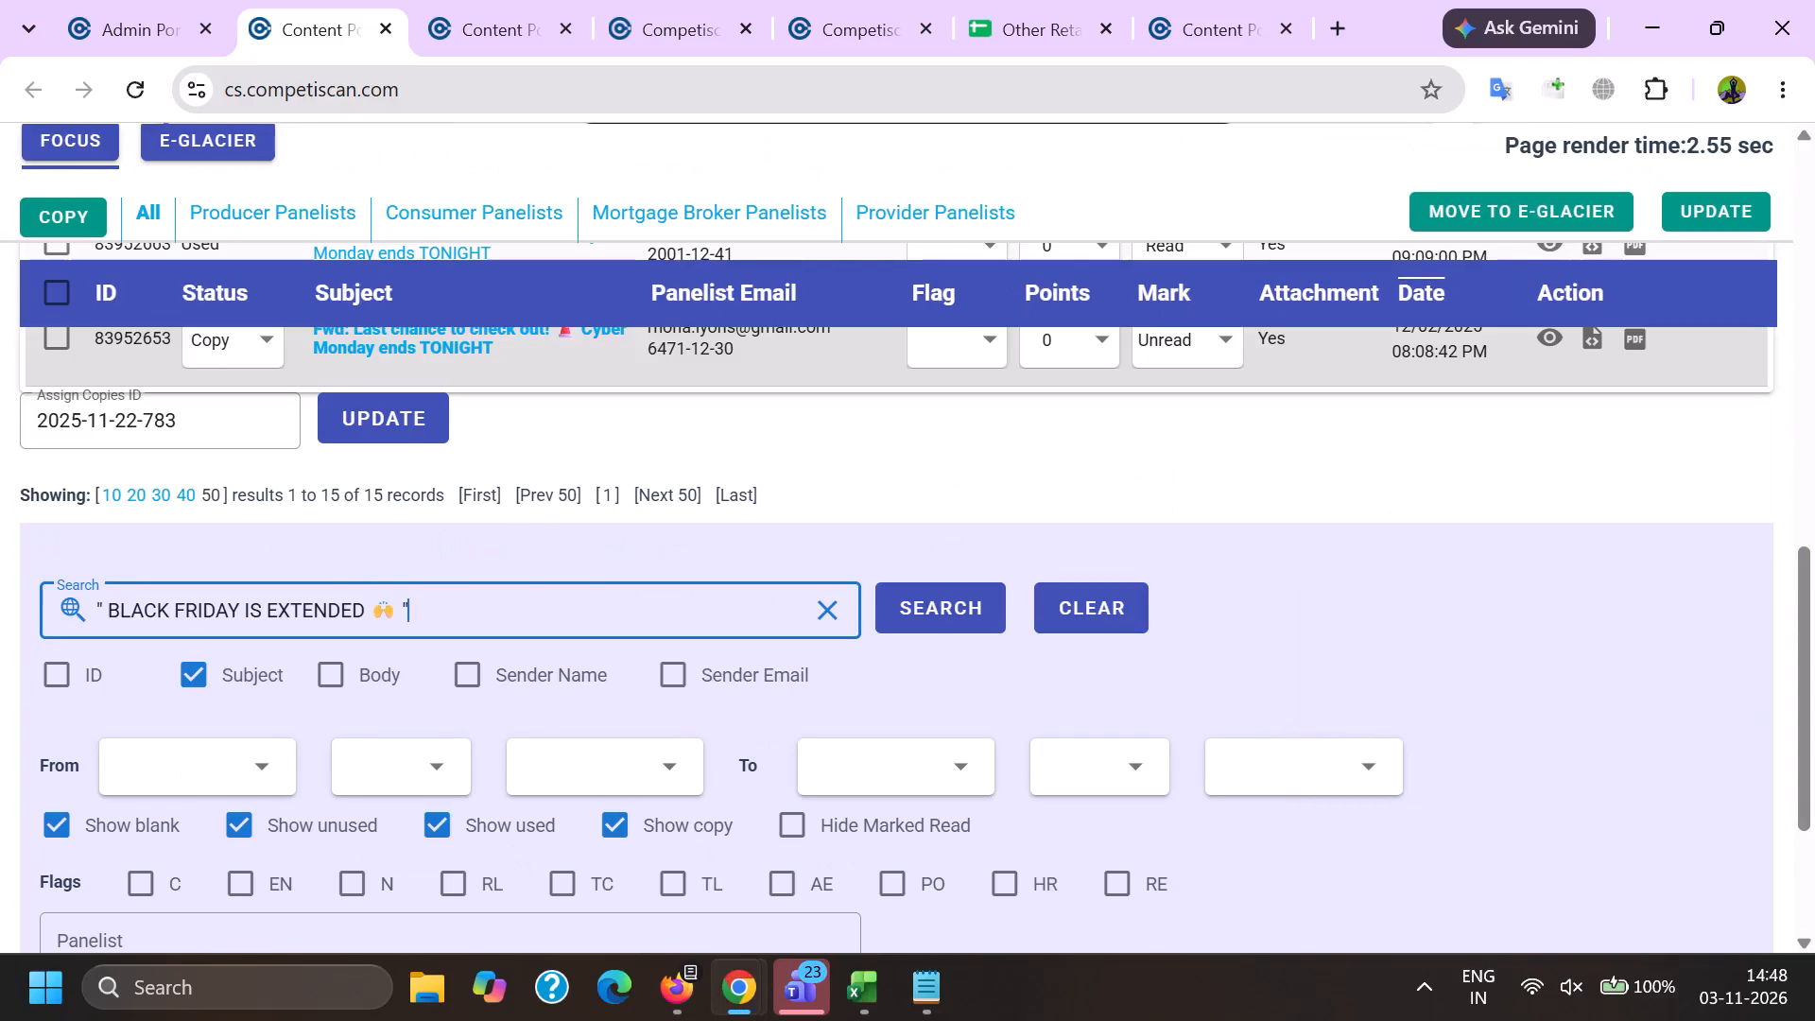
{"action": "key", "text": "Return"}
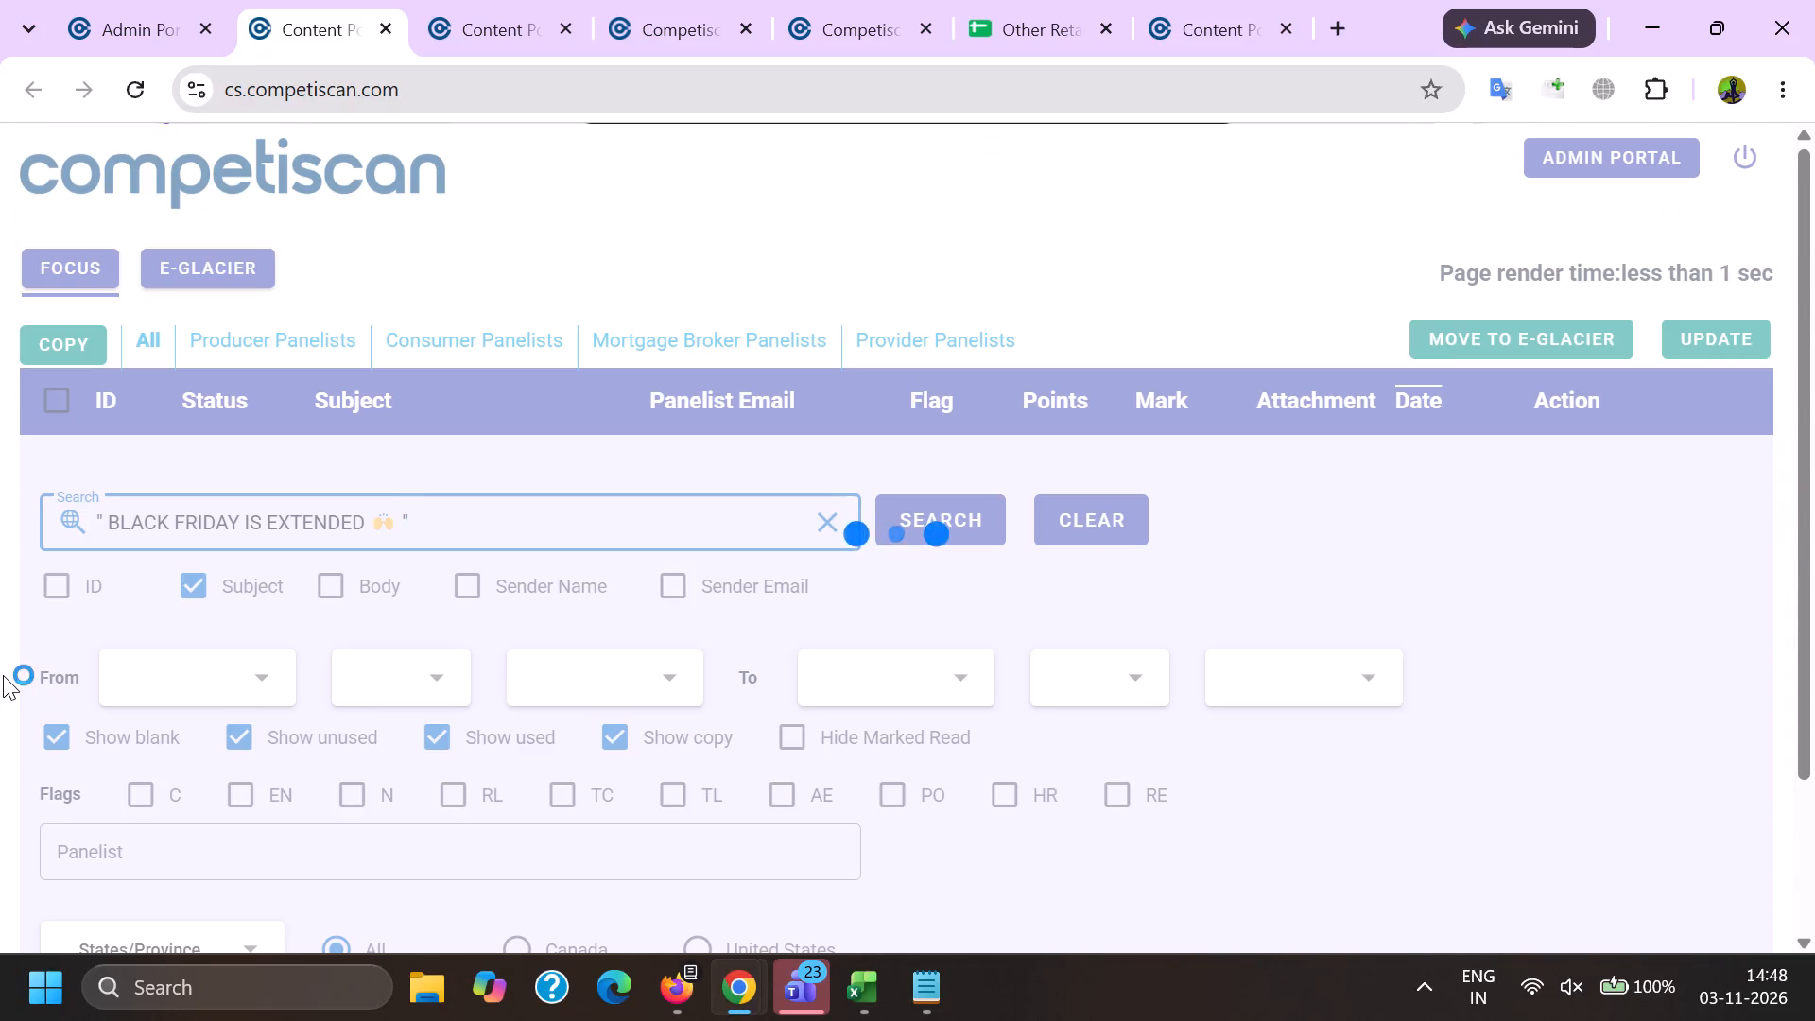
{"action": "scroll", "coordinate": [171, 662], "scroll_direction": "down", "scroll_amount": 3}
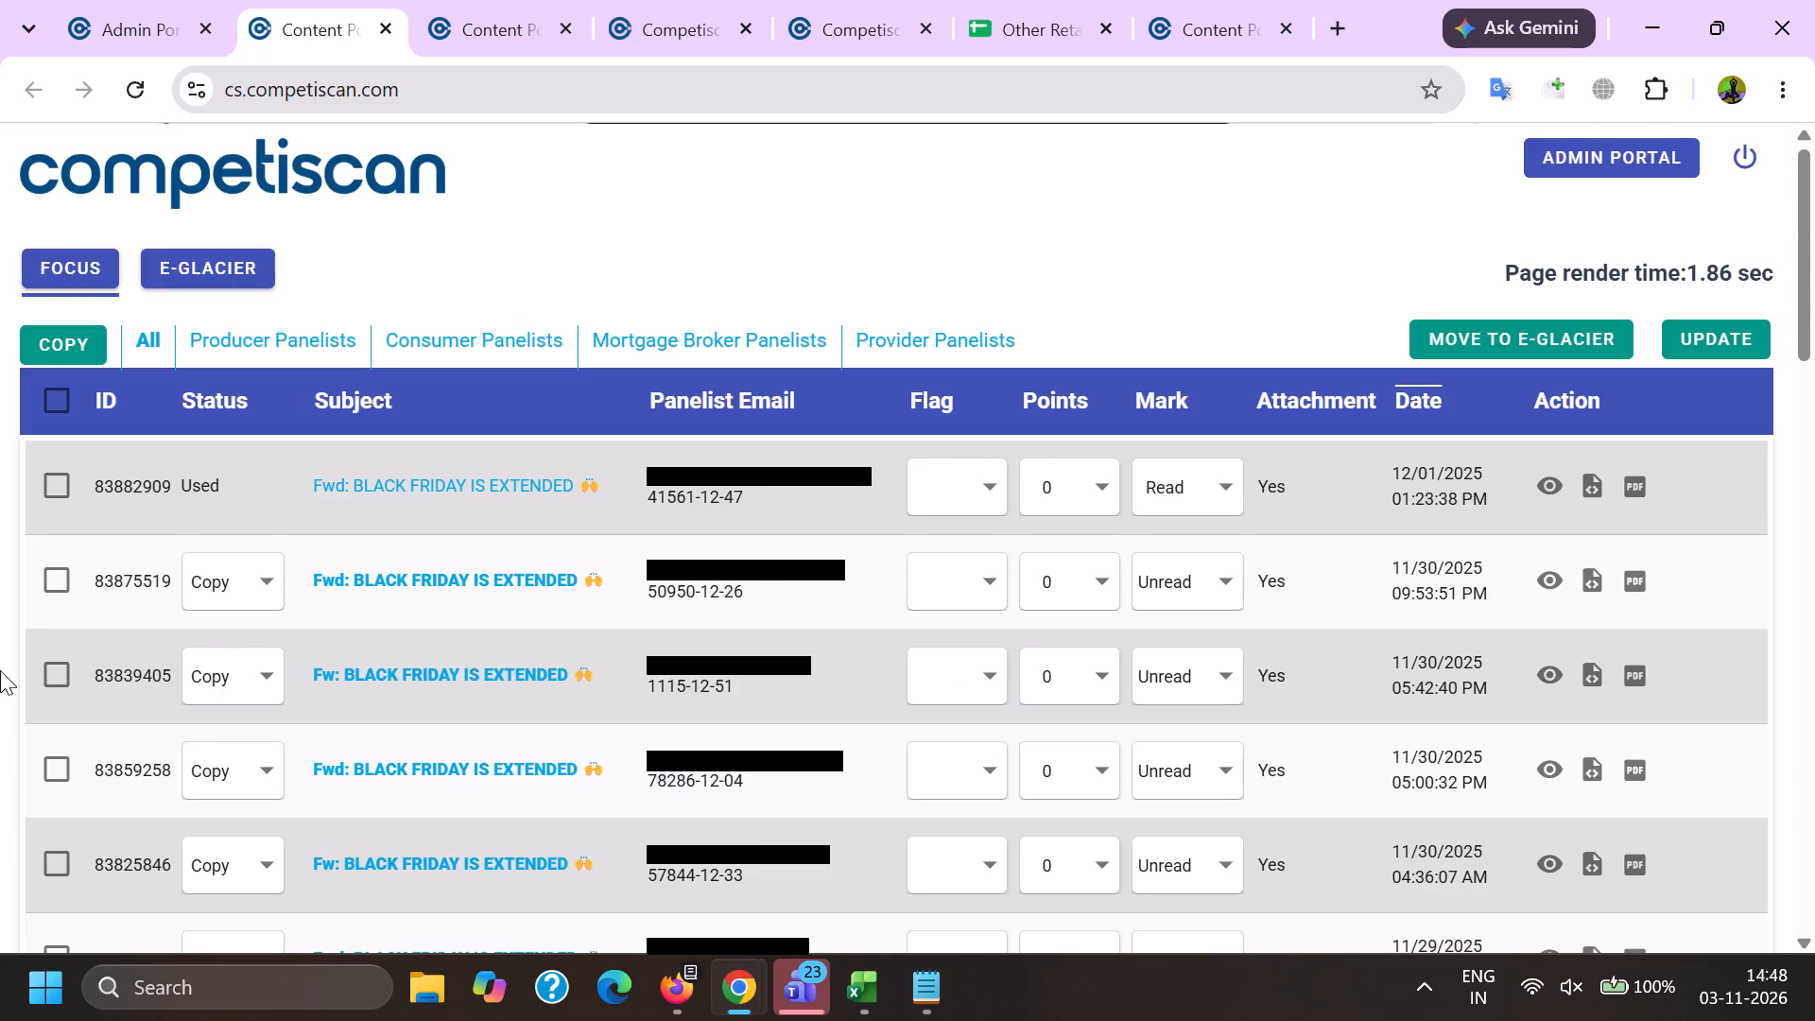
Preview the used "BLACK FRIDAY IS EXTENDED" emails 83797624, 83882909 and 83802424, checking the latter two's product recommendations.
{"action": "scroll", "coordinate": [207, 604], "scroll_direction": "down", "scroll_amount": 10}
{"action": "scroll", "coordinate": [451, 582], "scroll_direction": "up", "scroll_amount": 5}
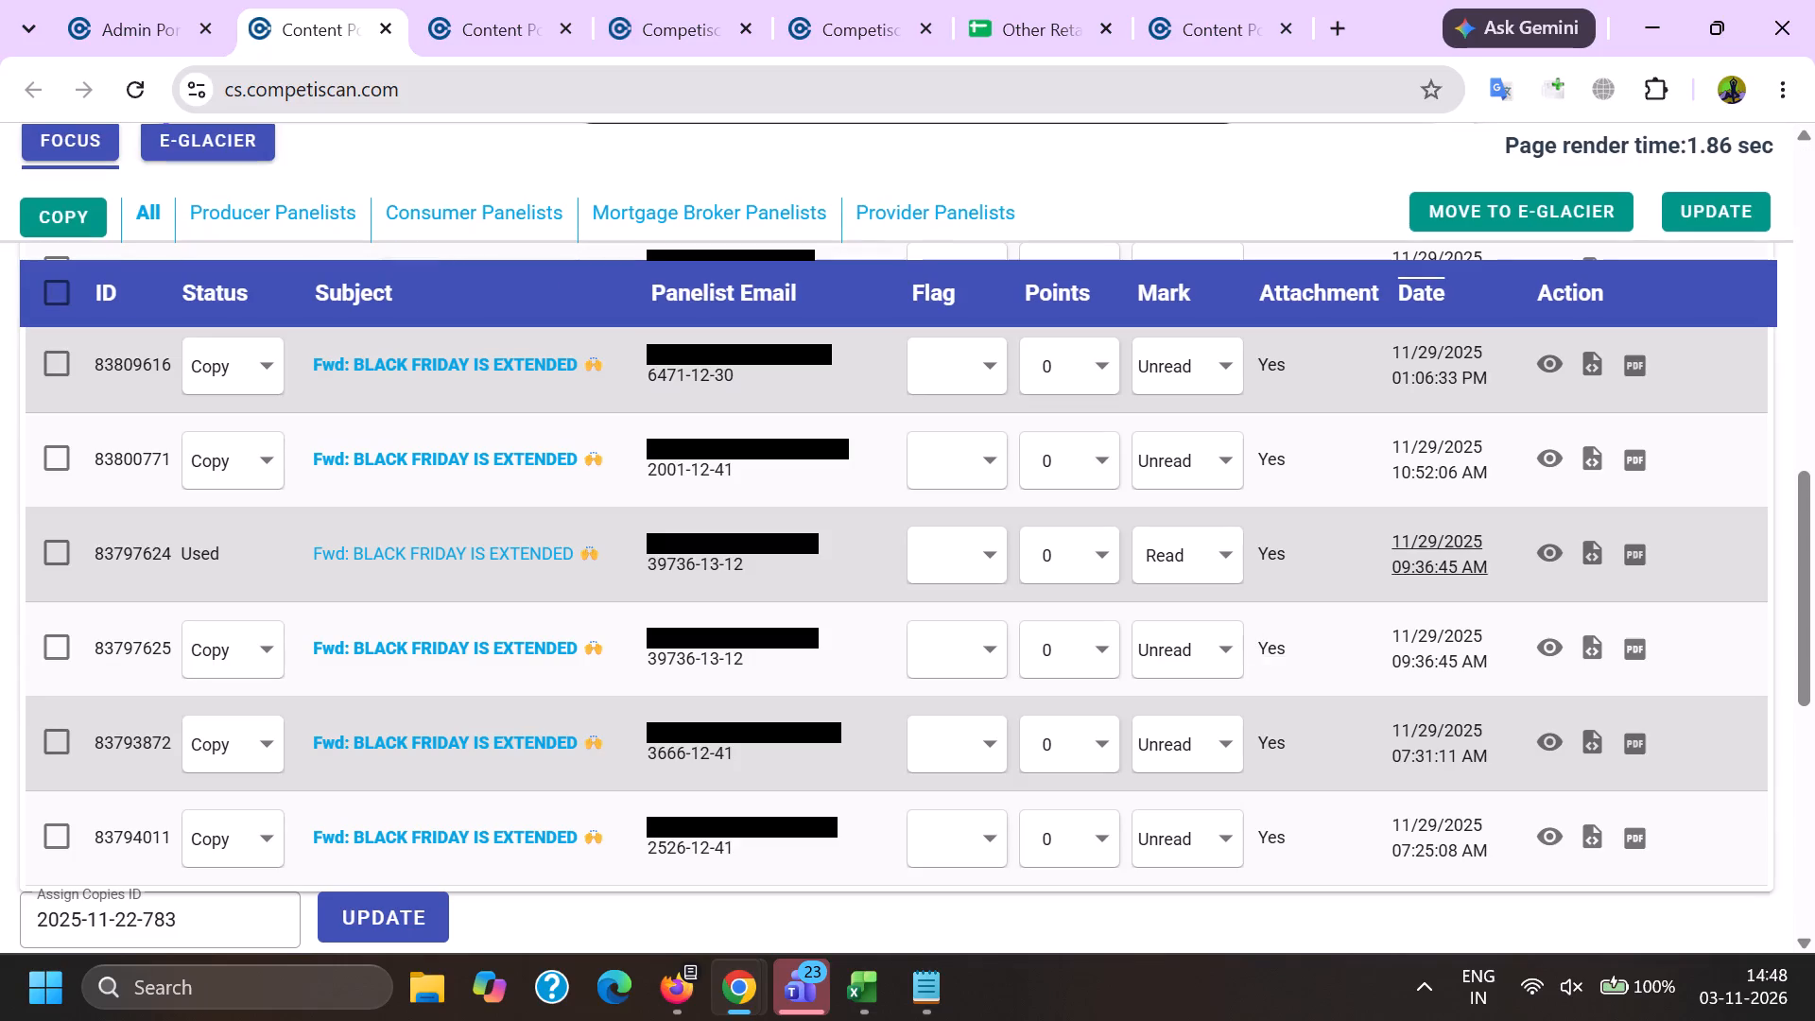
{"action": "left_click", "coordinate": [1550, 556]}
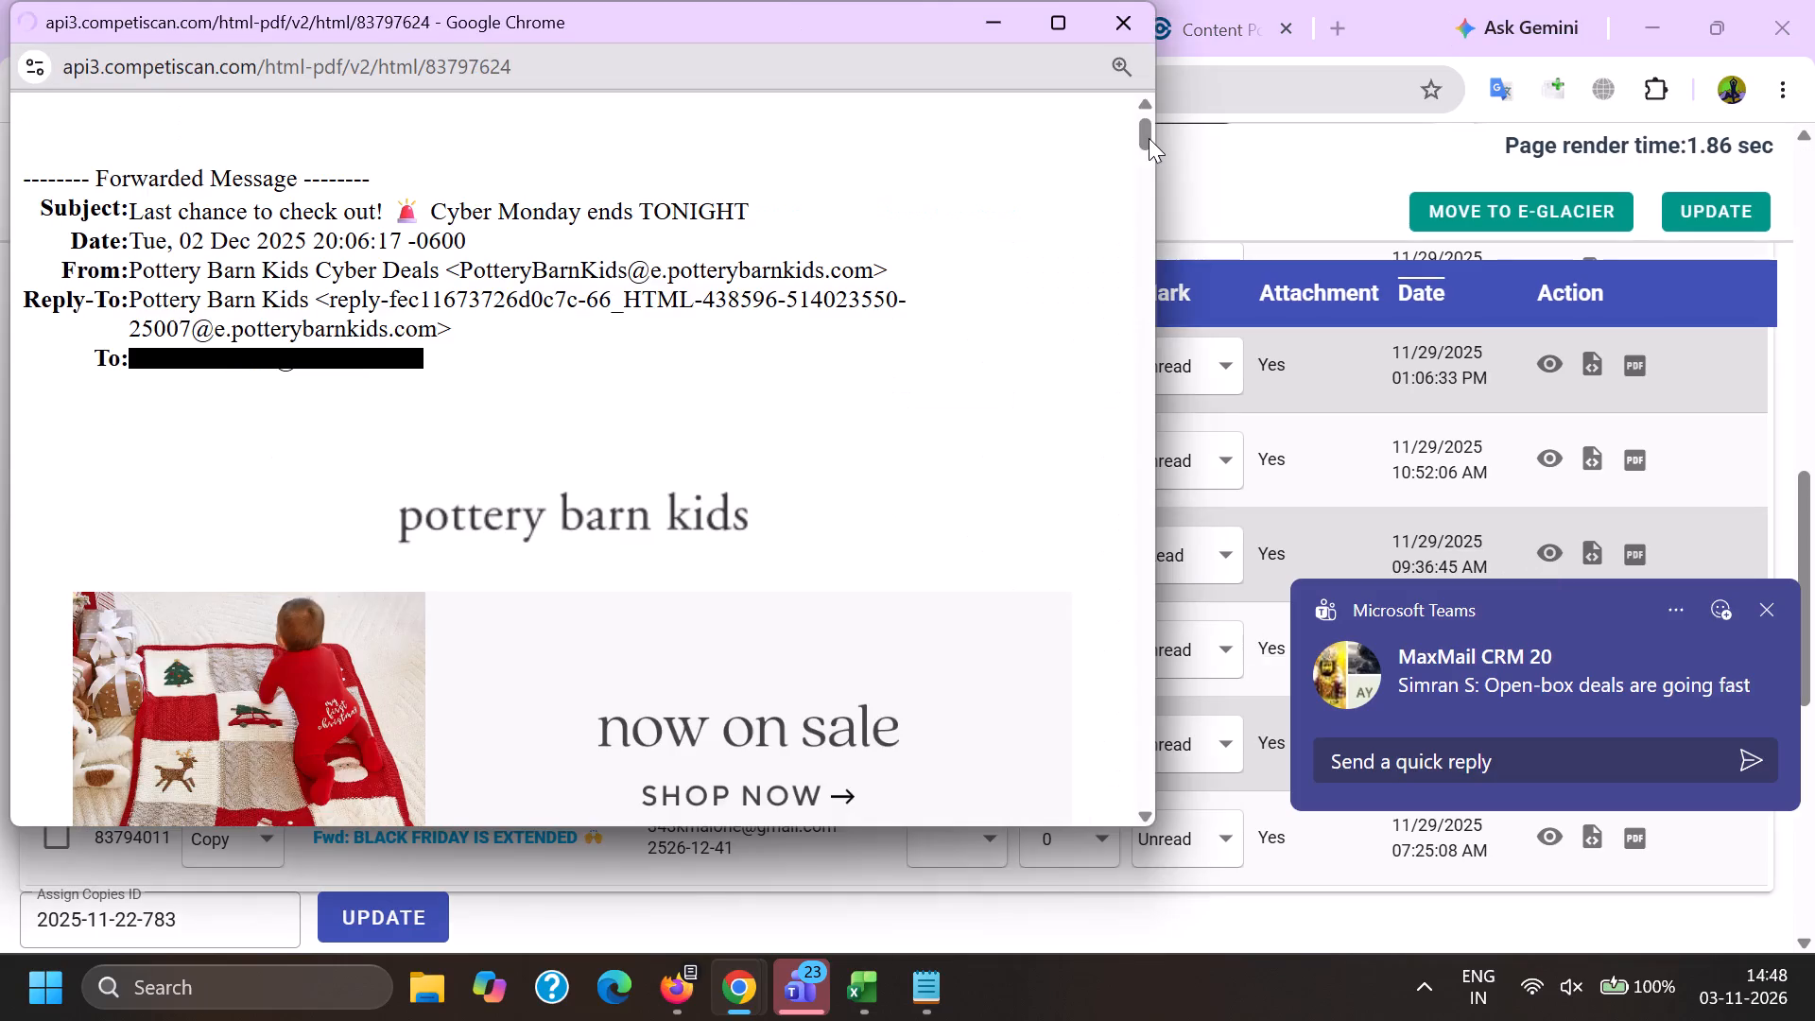
{"action": "left_click", "coordinate": [1125, 27]}
{"action": "scroll", "coordinate": [1145, 453], "scroll_direction": "up", "scroll_amount": 7}
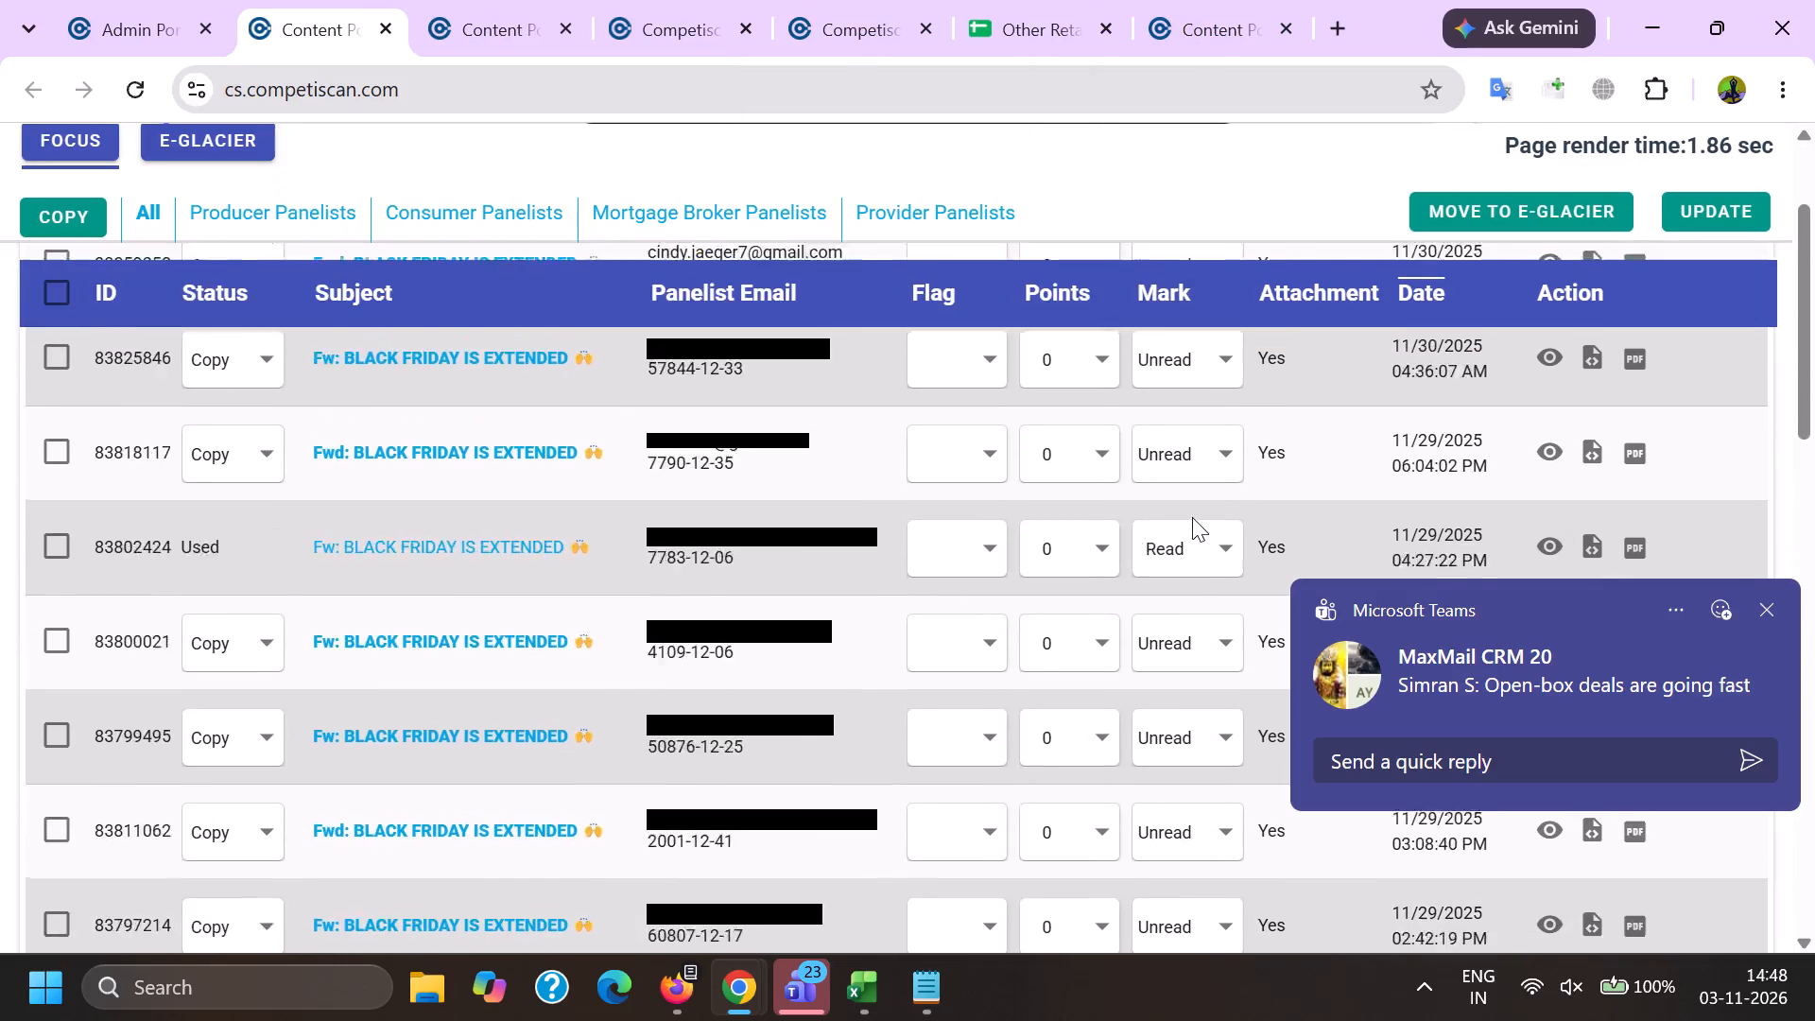
{"action": "scroll", "coordinate": [1191, 515], "scroll_direction": "up", "scroll_amount": 3}
{"action": "left_click", "coordinate": [1539, 480]}
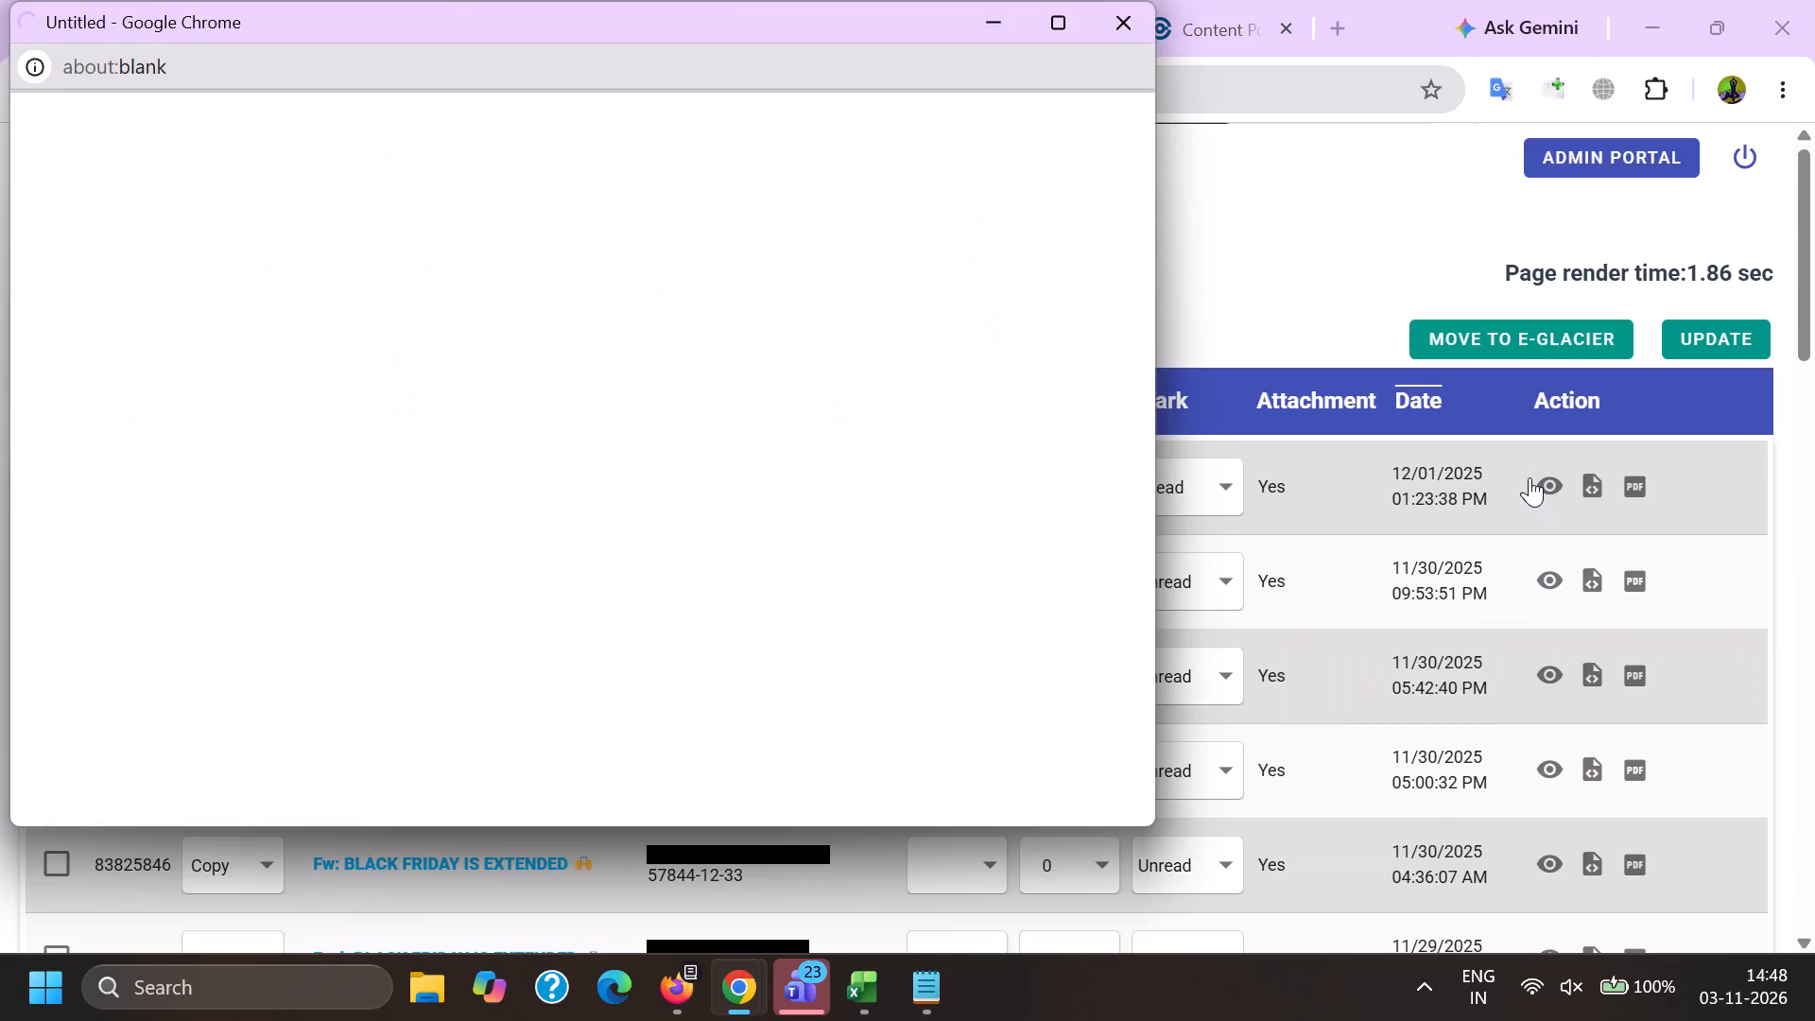
{"action": "left_click_drag", "start_coordinate": [1142, 134], "coordinate": [1133, 545]}
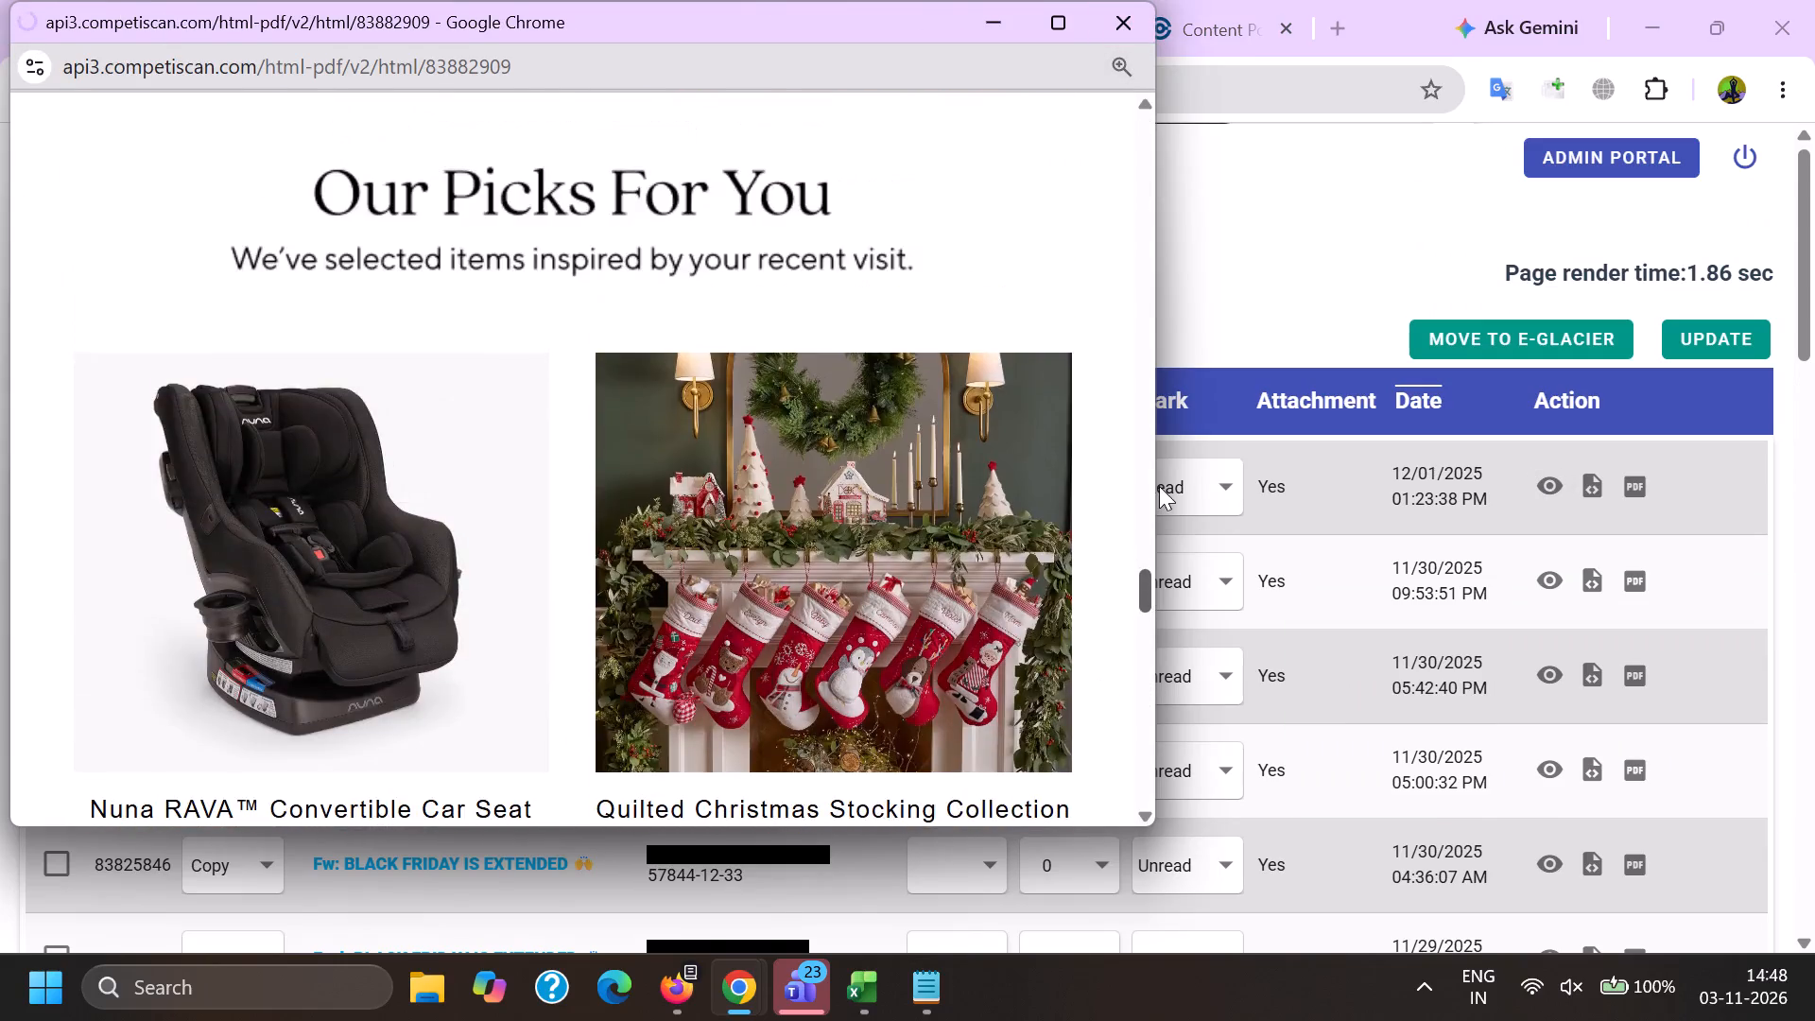
{"action": "left_click", "coordinate": [1124, 26]}
{"action": "scroll", "coordinate": [1368, 555], "scroll_direction": "down", "scroll_amount": 1}
{"action": "scroll", "coordinate": [1423, 670], "scroll_direction": "down", "scroll_amount": 1}
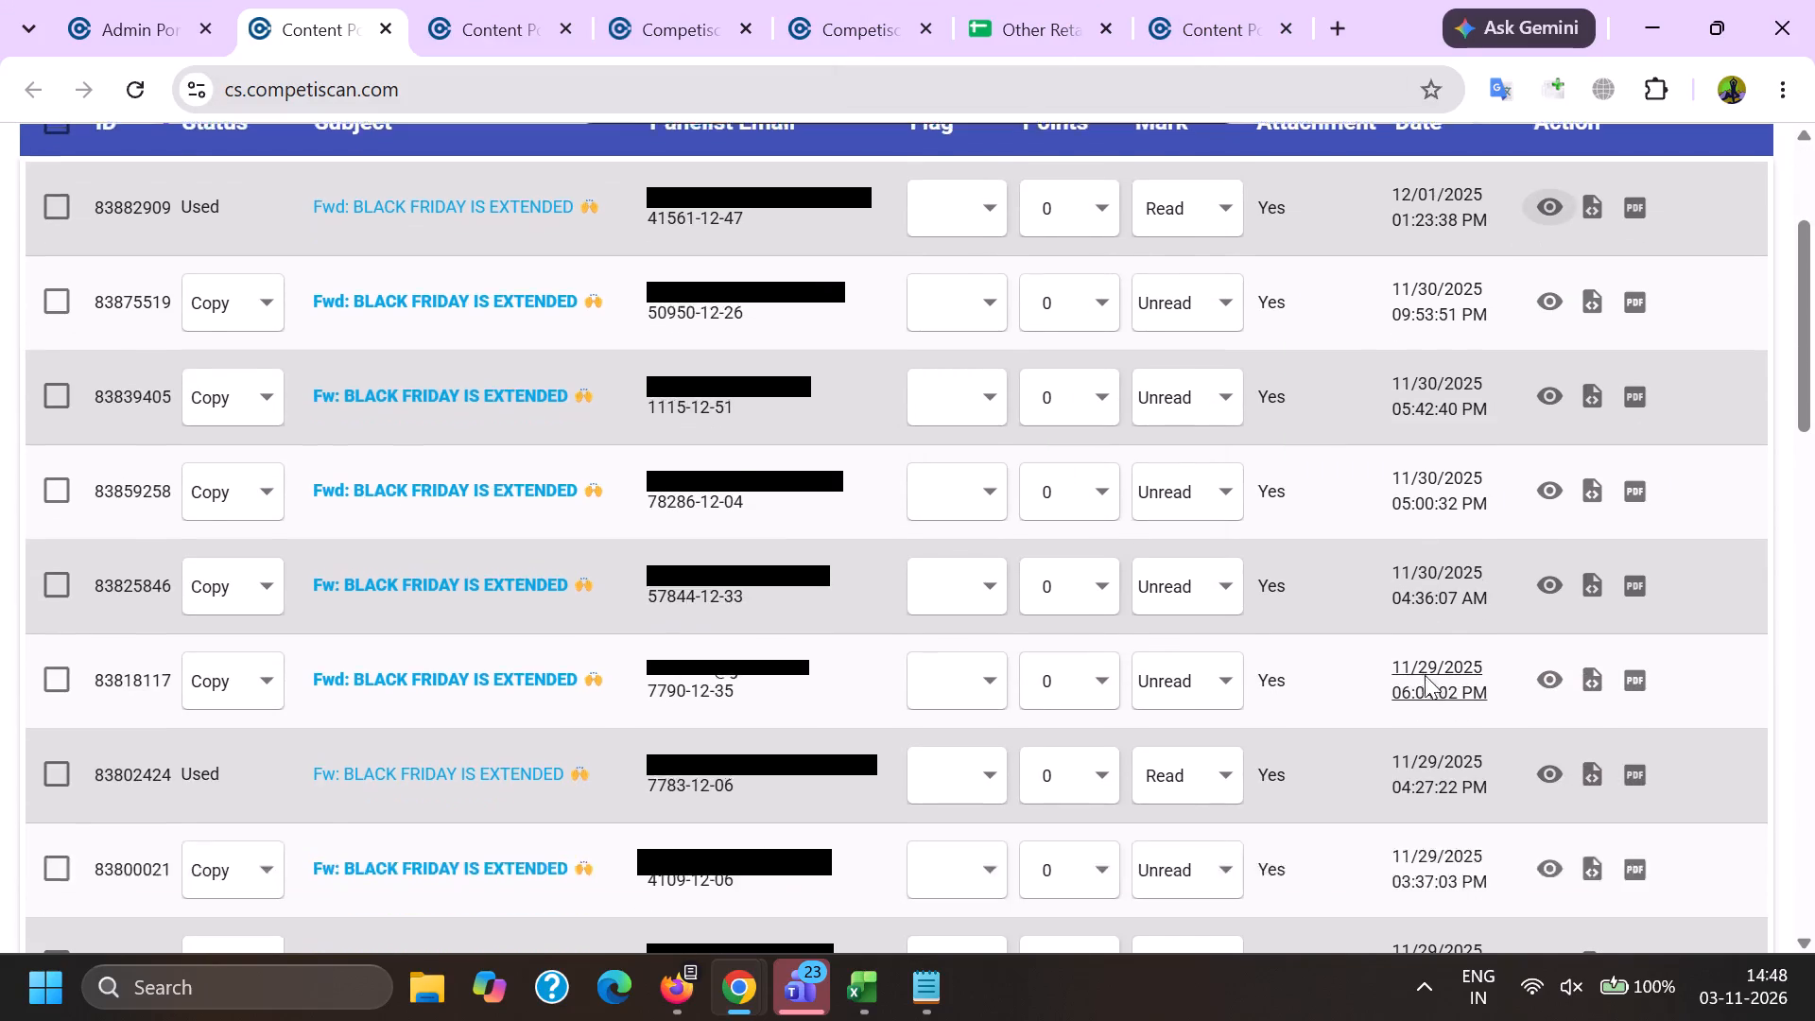
{"action": "left_click", "coordinate": [1567, 768]}
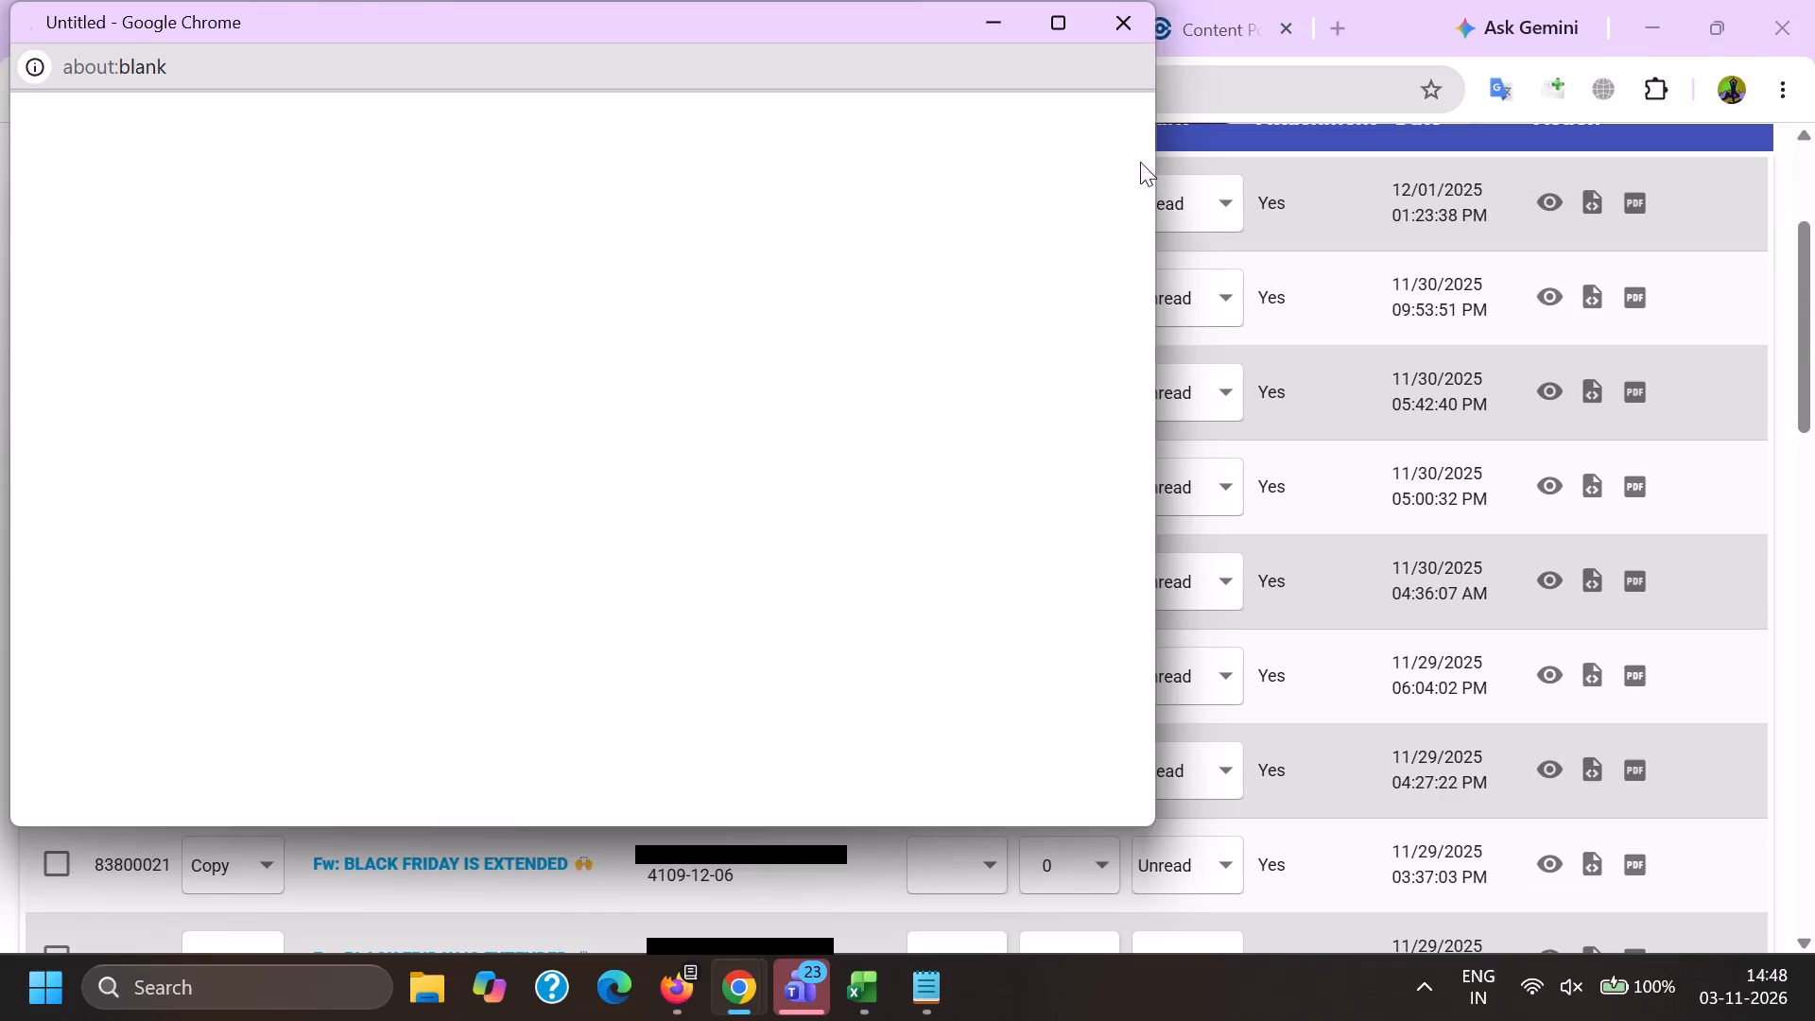
{"action": "left_click_drag", "start_coordinate": [1140, 140], "coordinate": [1096, 672]}
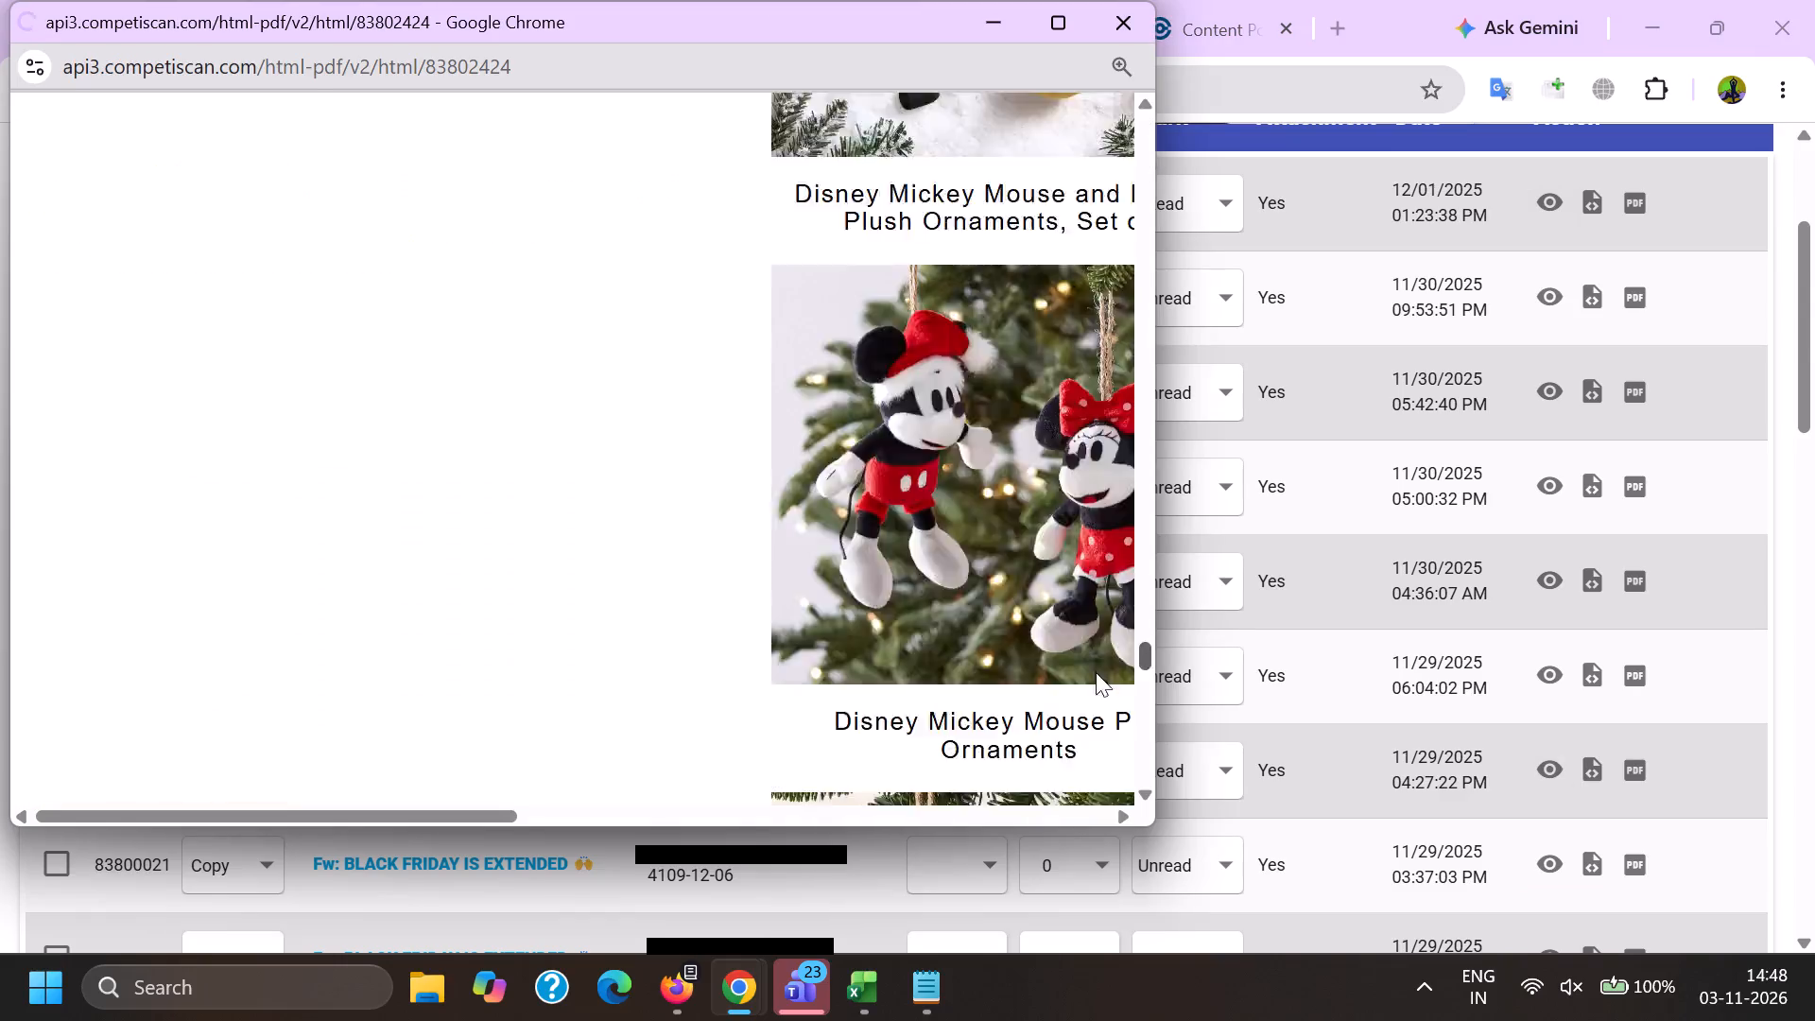
{"action": "left_click_drag", "start_coordinate": [1096, 672], "coordinate": [1097, 674]}
{"action": "left_click", "coordinate": [1314, 494]}
Preview copy record 83875519 and compare its product recommendations with those in used record 83882909.
{"action": "left_click", "coordinate": [1552, 291]}
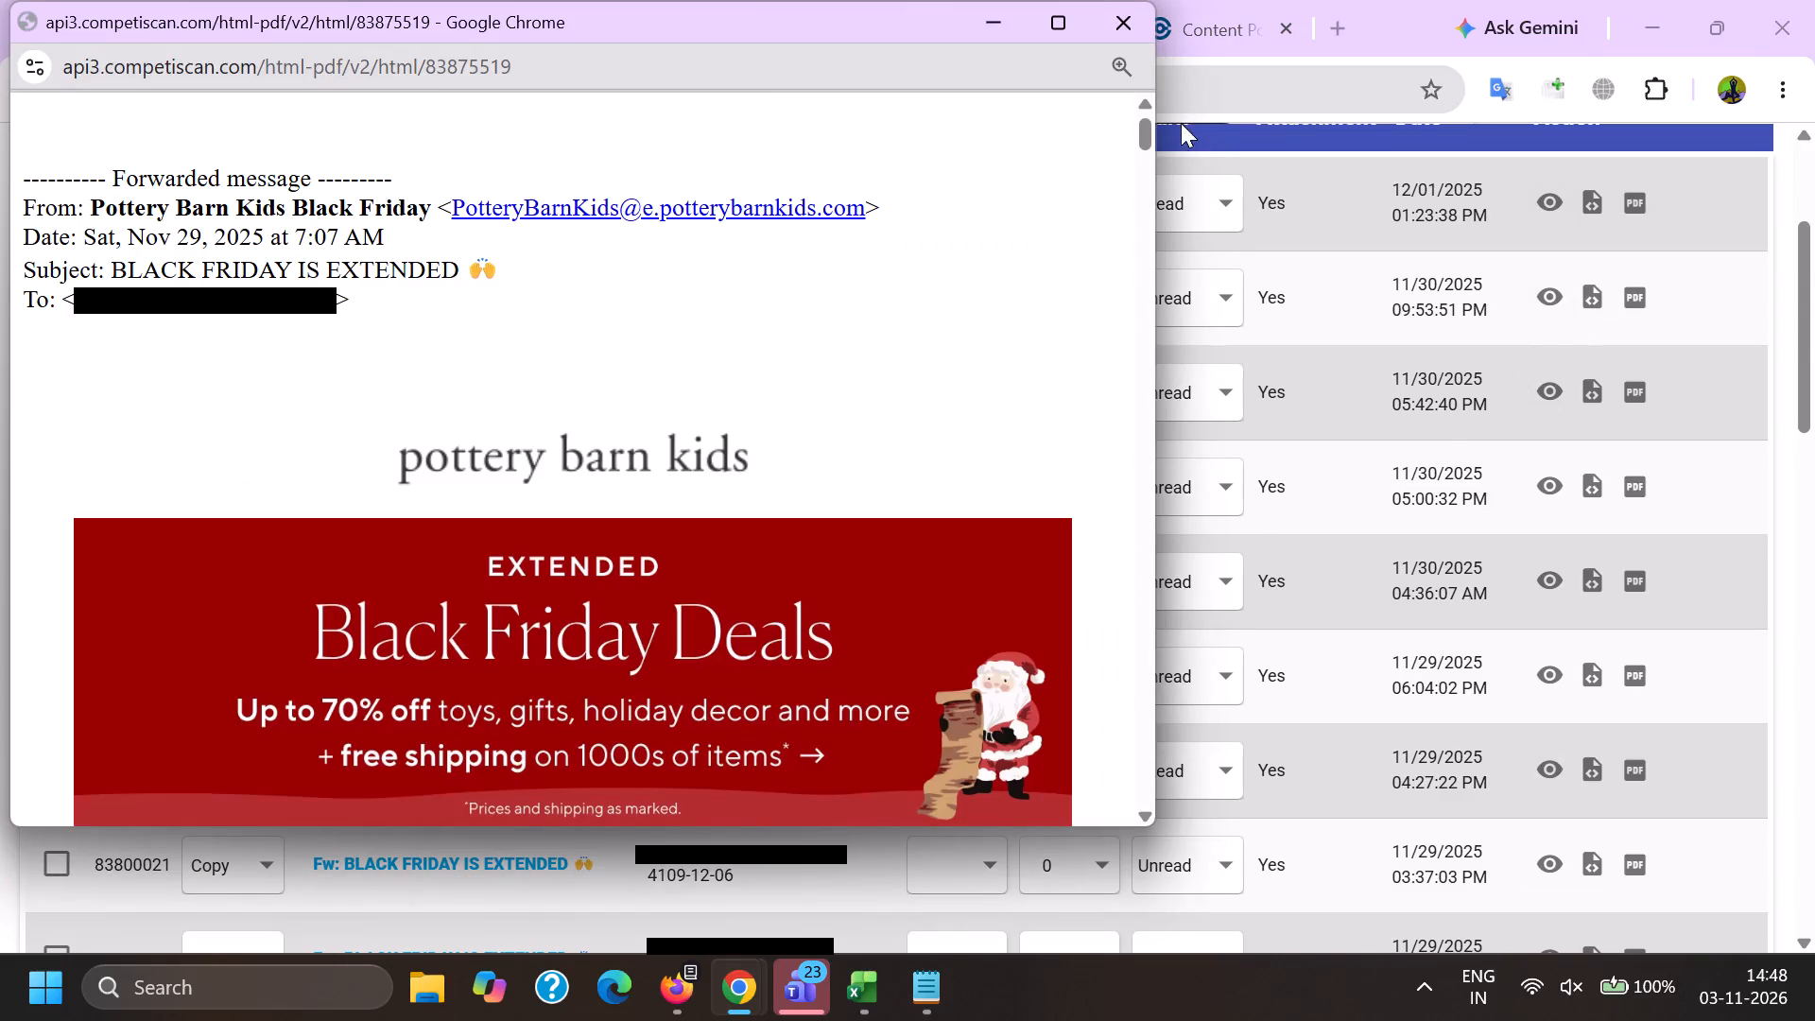
{"action": "left_click_drag", "start_coordinate": [1151, 132], "coordinate": [1066, 614]}
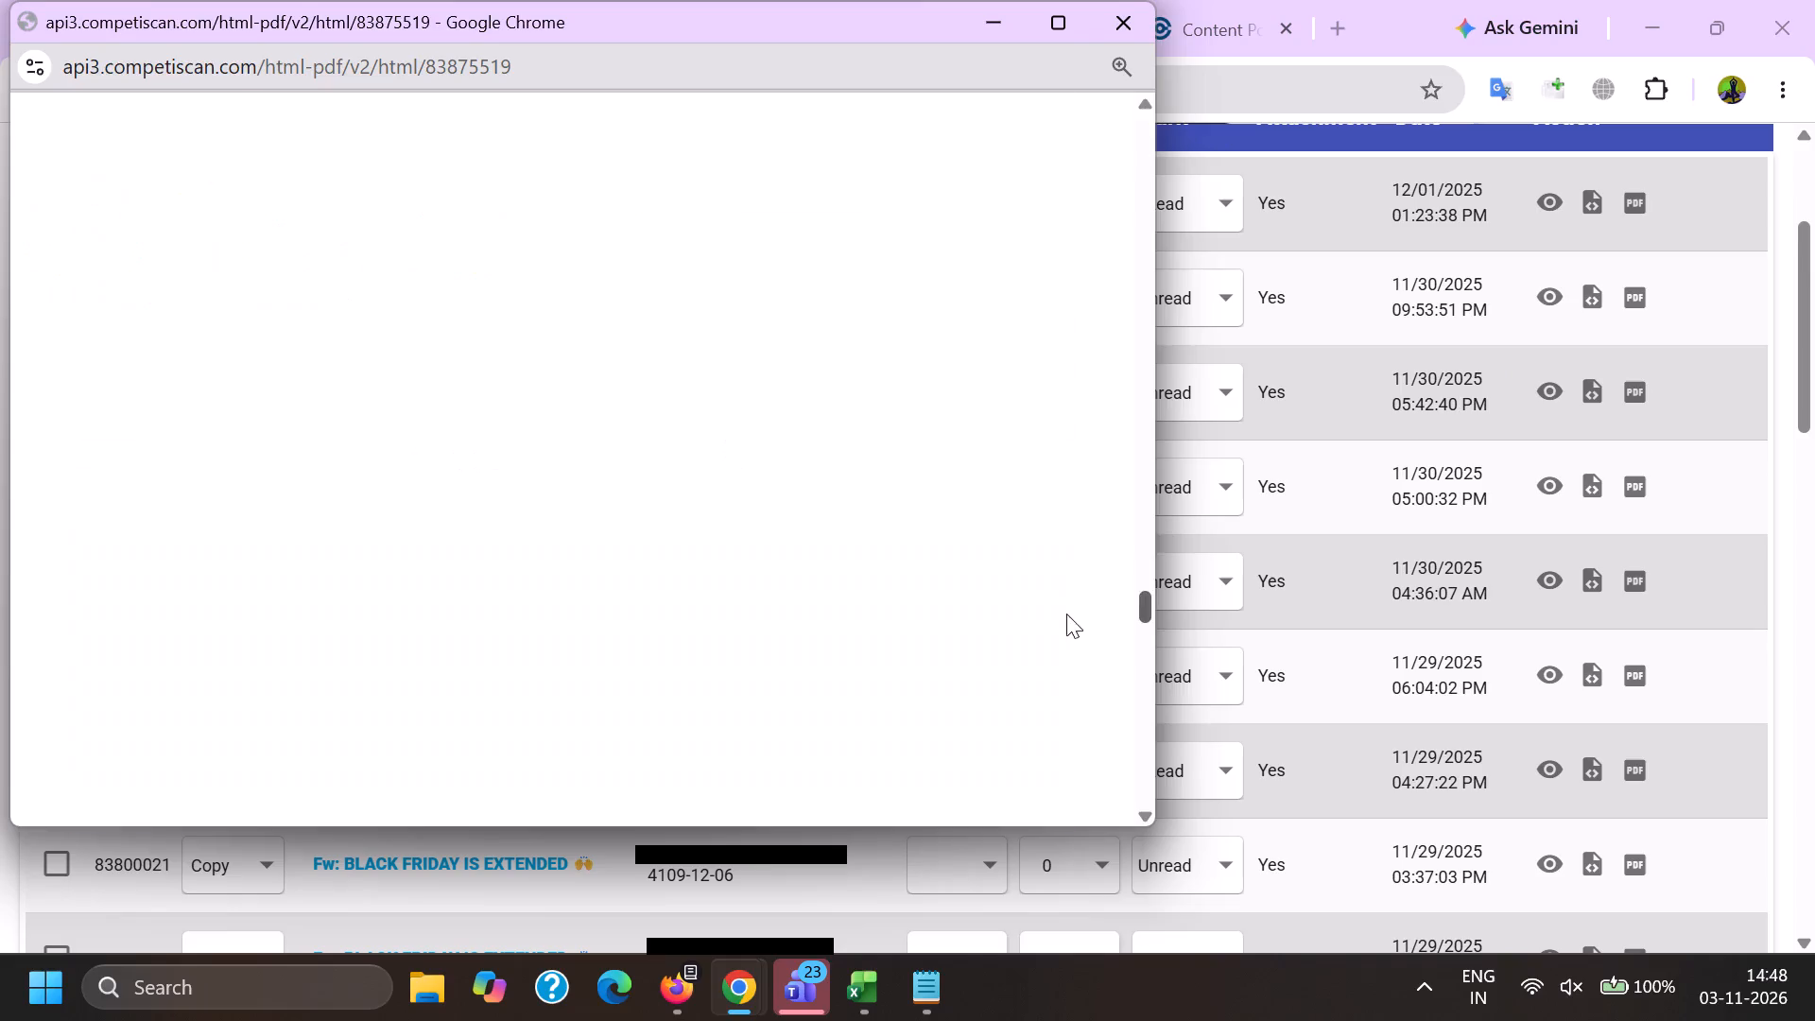
{"action": "left_click_drag", "start_coordinate": [1066, 614], "coordinate": [1080, 689]}
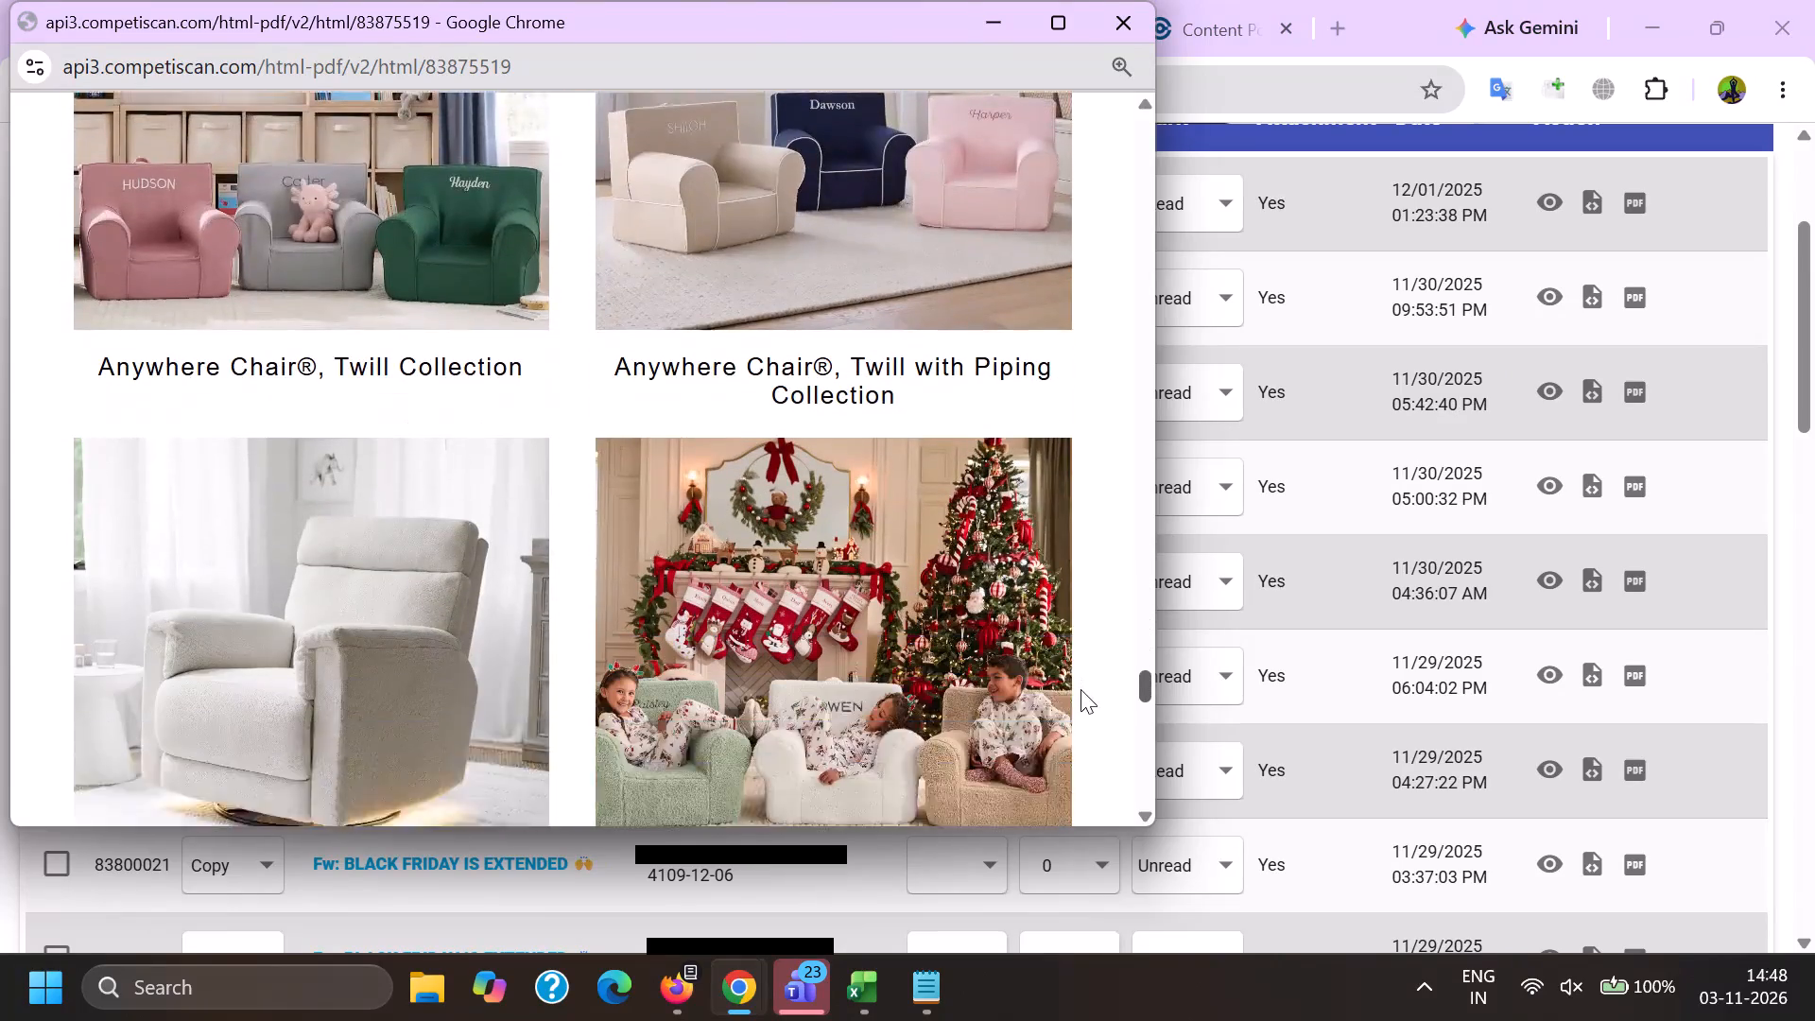
{"action": "left_click_drag", "start_coordinate": [1080, 689], "coordinate": [1080, 693]}
{"action": "key", "text": "alt+Tab"}
{"action": "left_click", "coordinate": [1542, 200]}
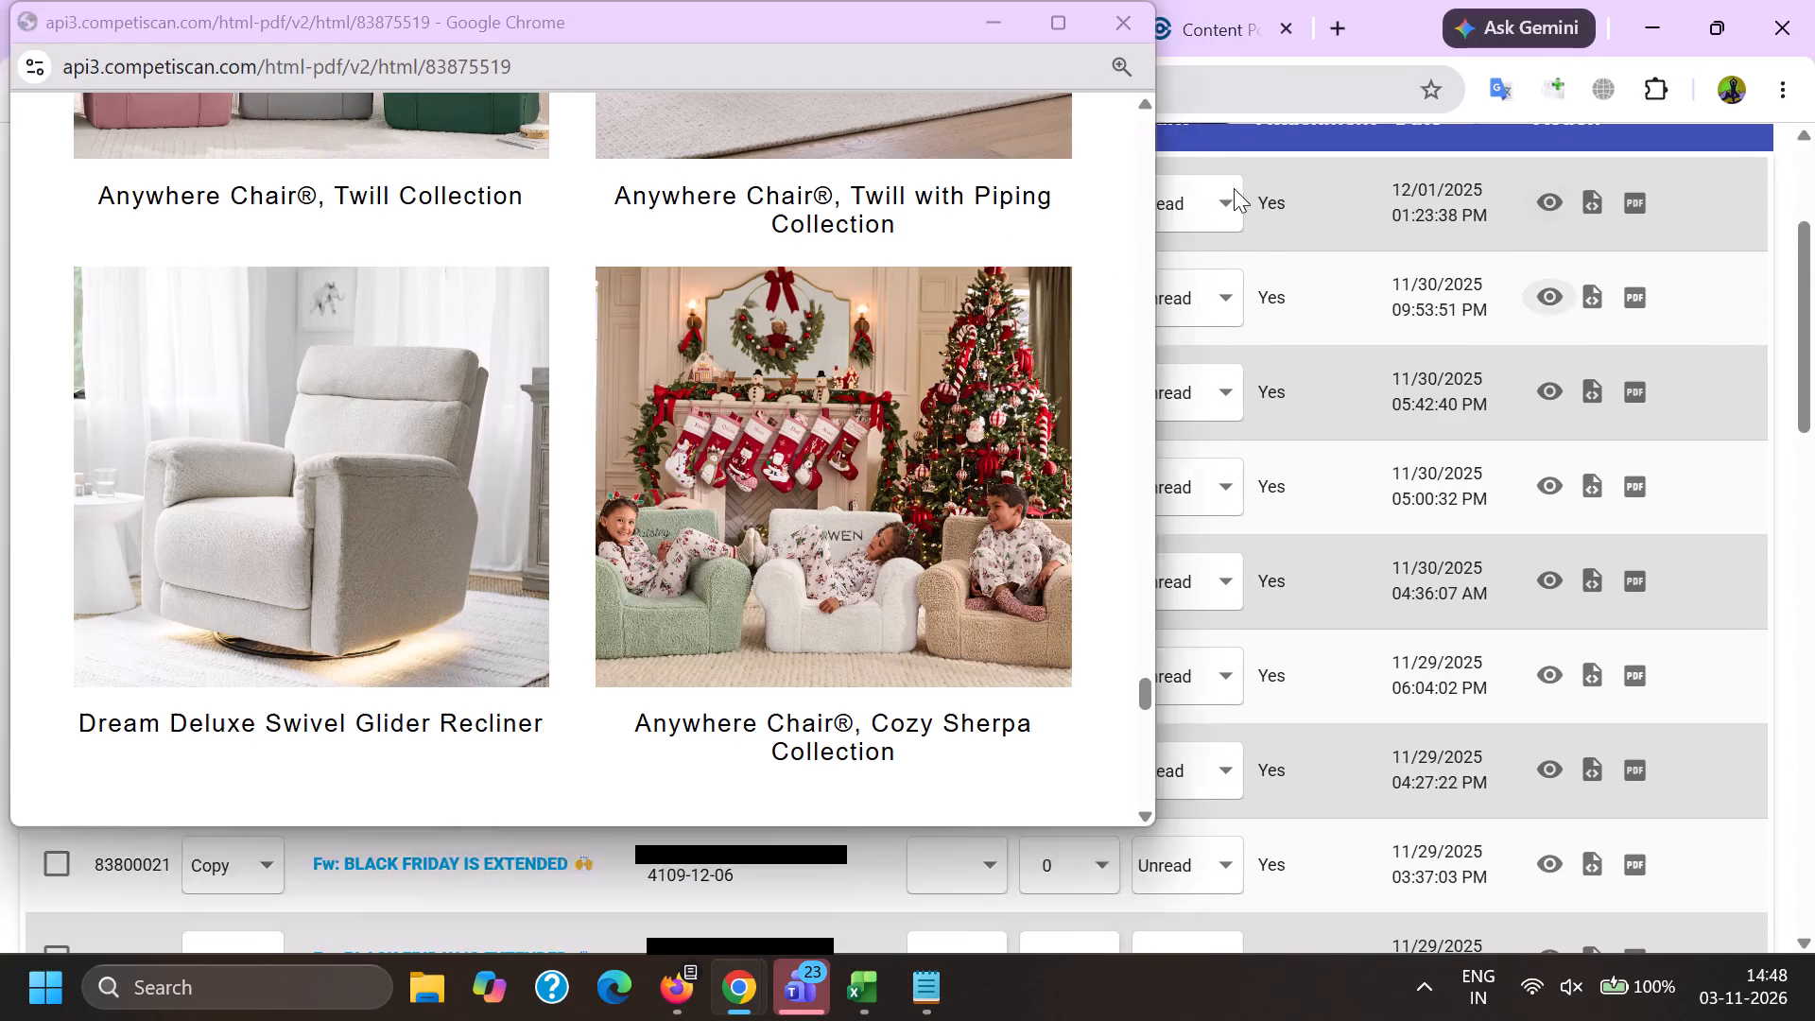
{"action": "left_click_drag", "start_coordinate": [1150, 135], "coordinate": [1083, 577]}
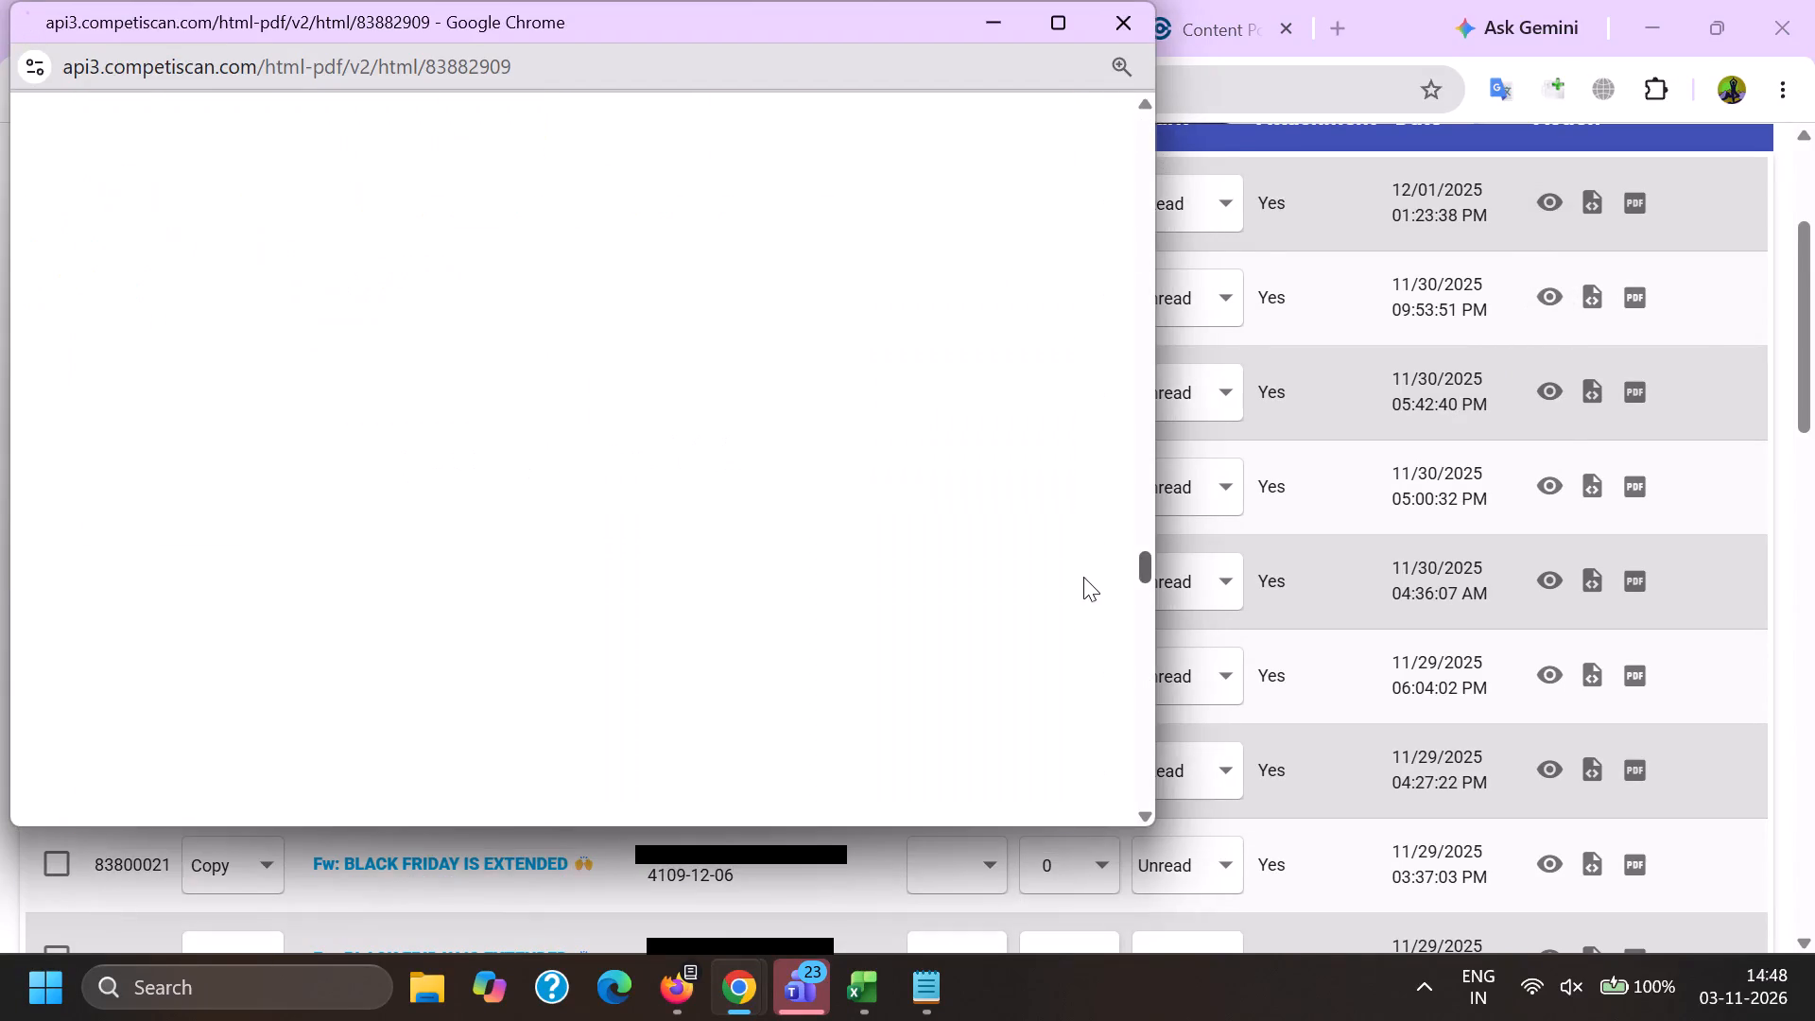
{"action": "left_click_drag", "start_coordinate": [1083, 577], "coordinate": [1088, 644]}
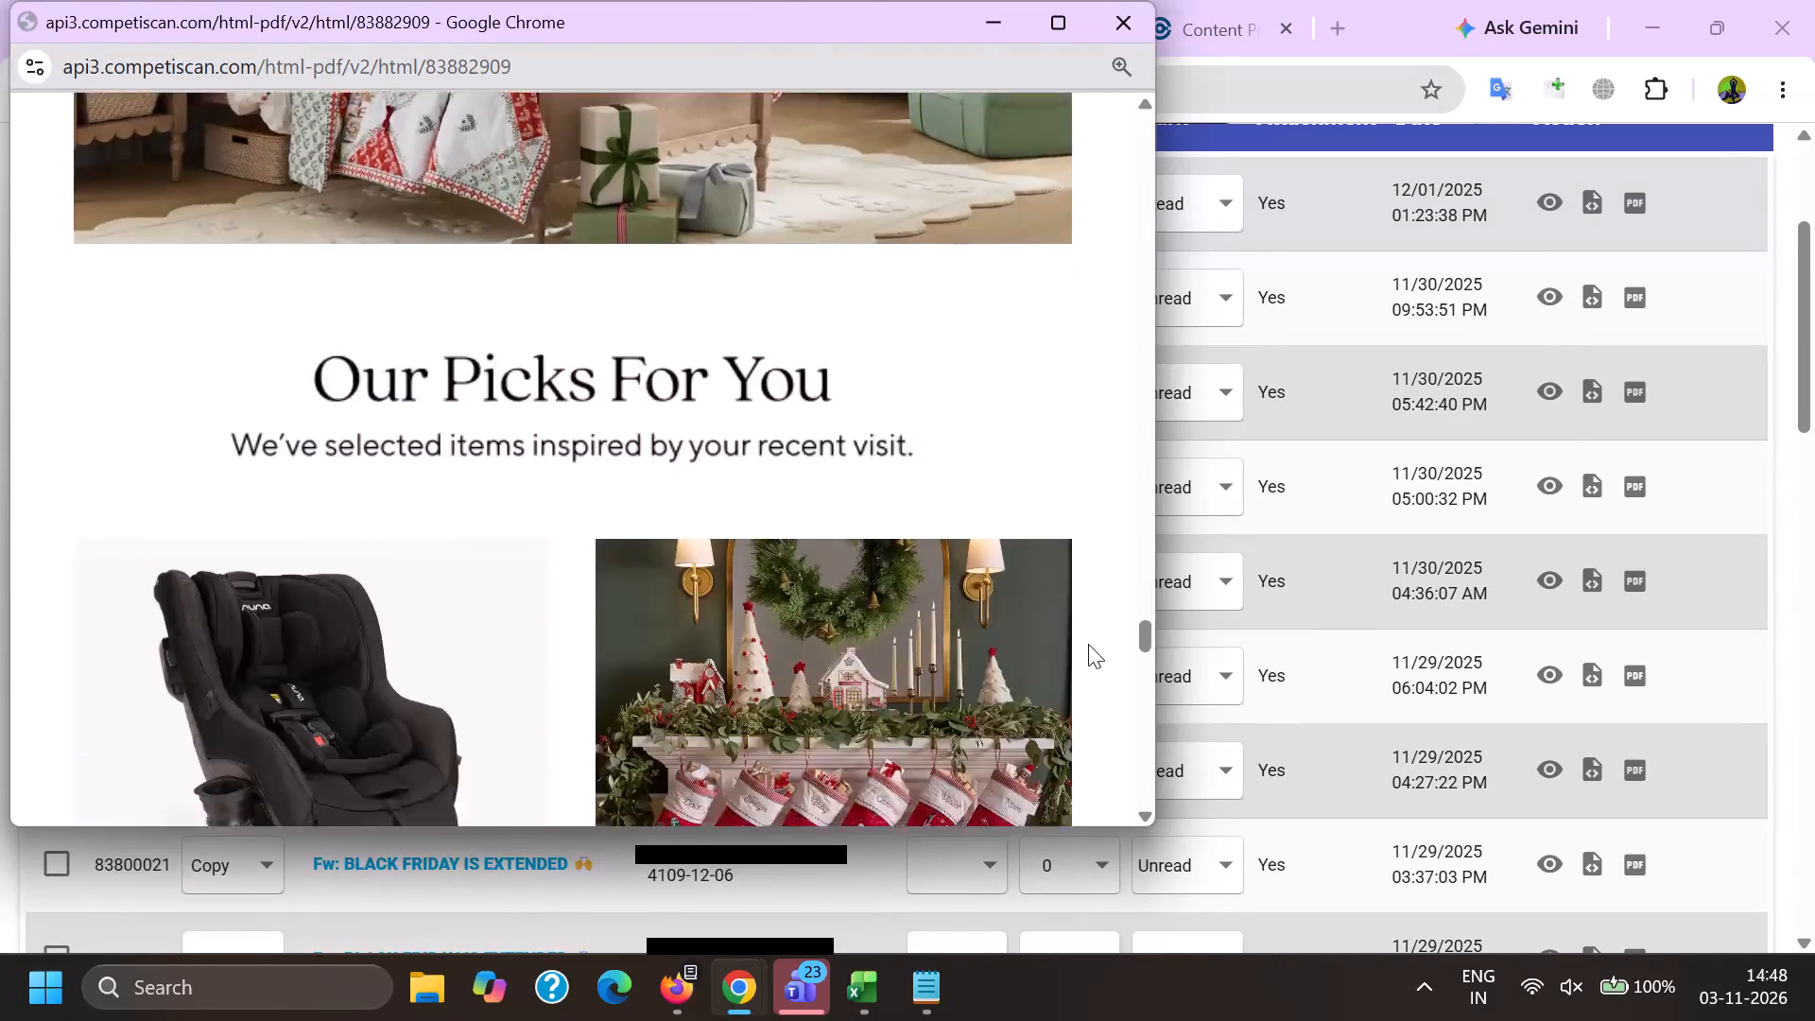
{"action": "left_click_drag", "start_coordinate": [1088, 644], "coordinate": [1086, 712]}
{"action": "key", "text": "alt+Tab"}
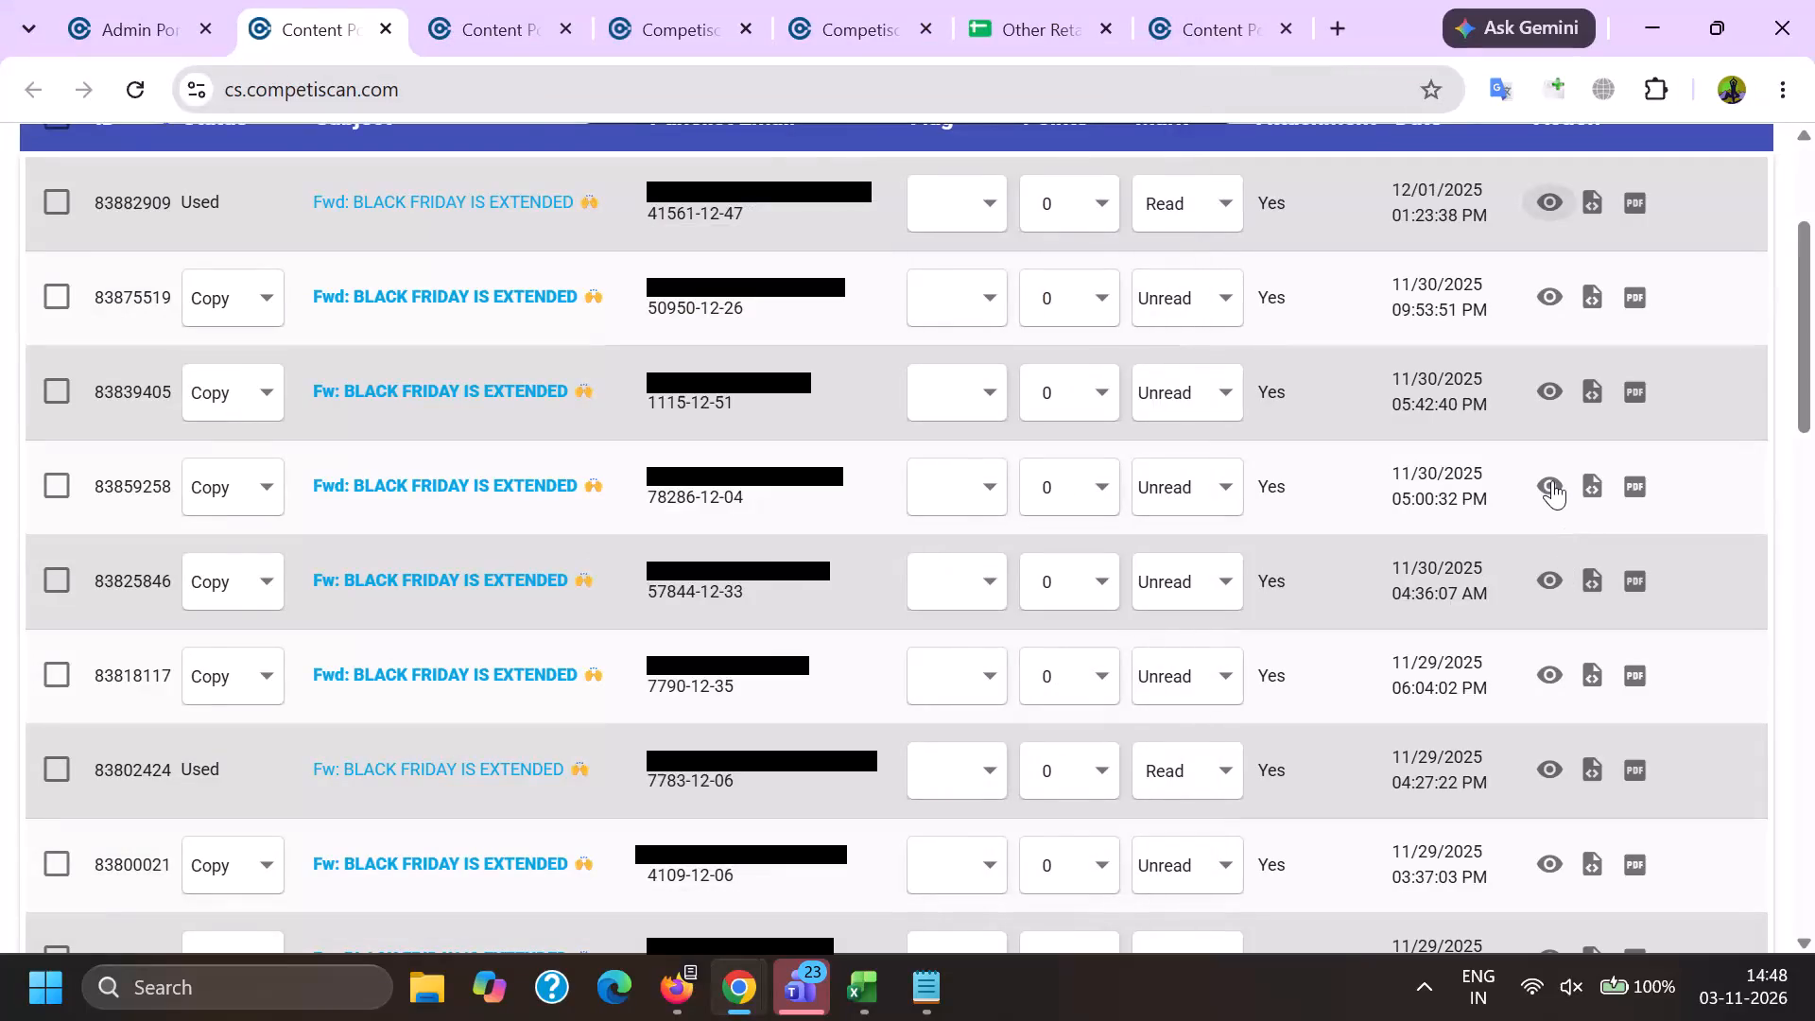
Preview the emails of copy records 83859258 and 83839405 and examine their content.
{"action": "left_click", "coordinate": [1551, 479]}
{"action": "left_click_drag", "start_coordinate": [1147, 119], "coordinate": [1147, 121]}
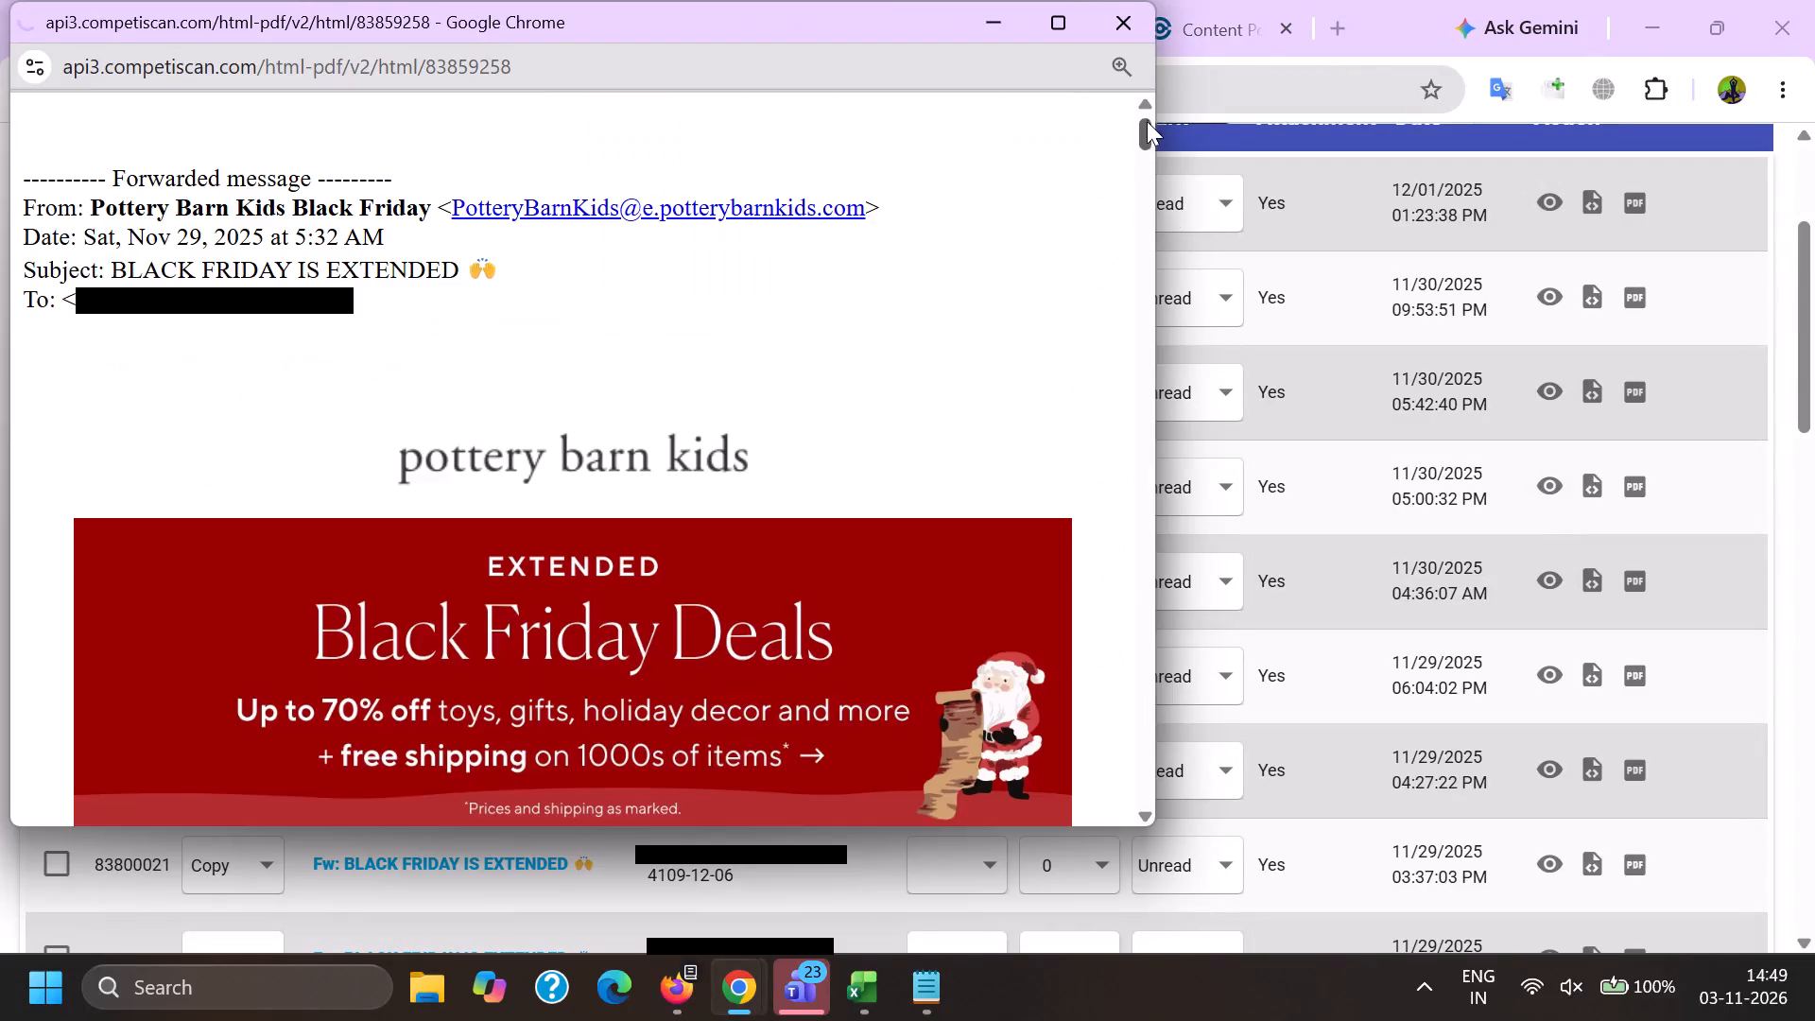
{"action": "left_click_drag", "start_coordinate": [1147, 121], "coordinate": [1132, 293]}
{"action": "key", "text": "alt+Tab"}
{"action": "left_click", "coordinate": [1544, 392]}
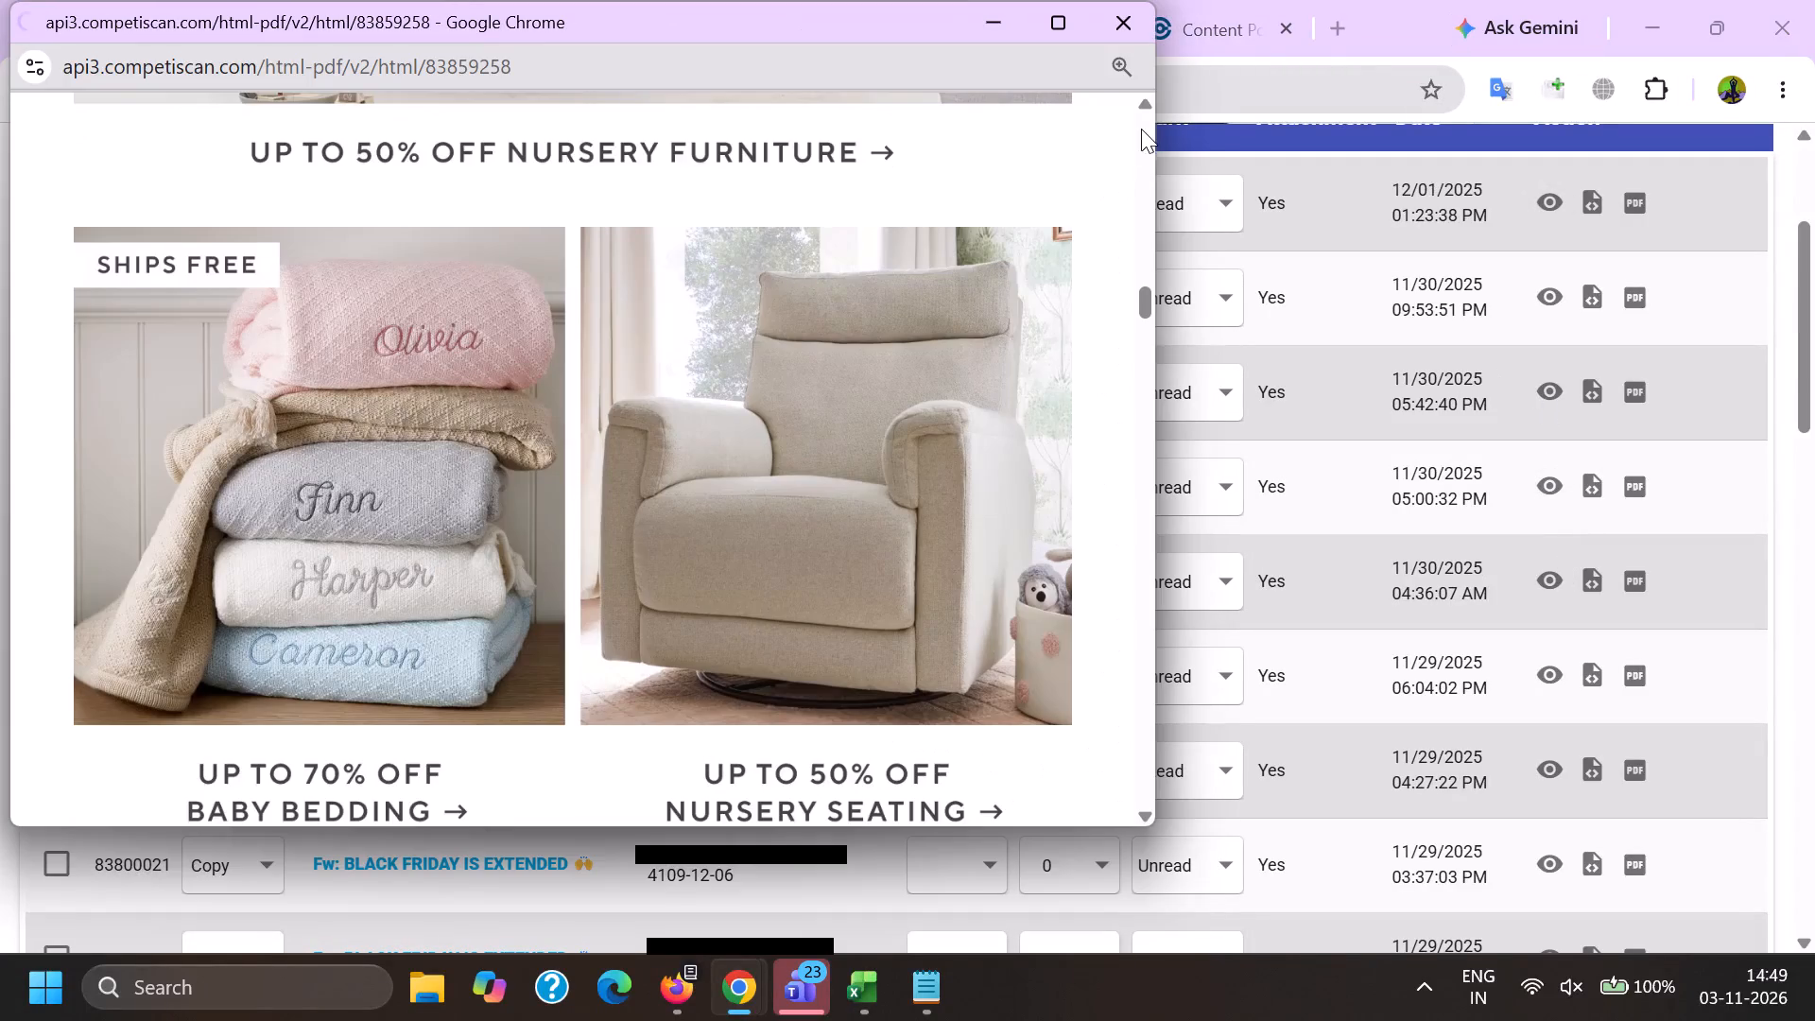
{"action": "left_click_drag", "start_coordinate": [1142, 130], "coordinate": [1135, 687]}
{"action": "key", "text": "alt+Tab"}
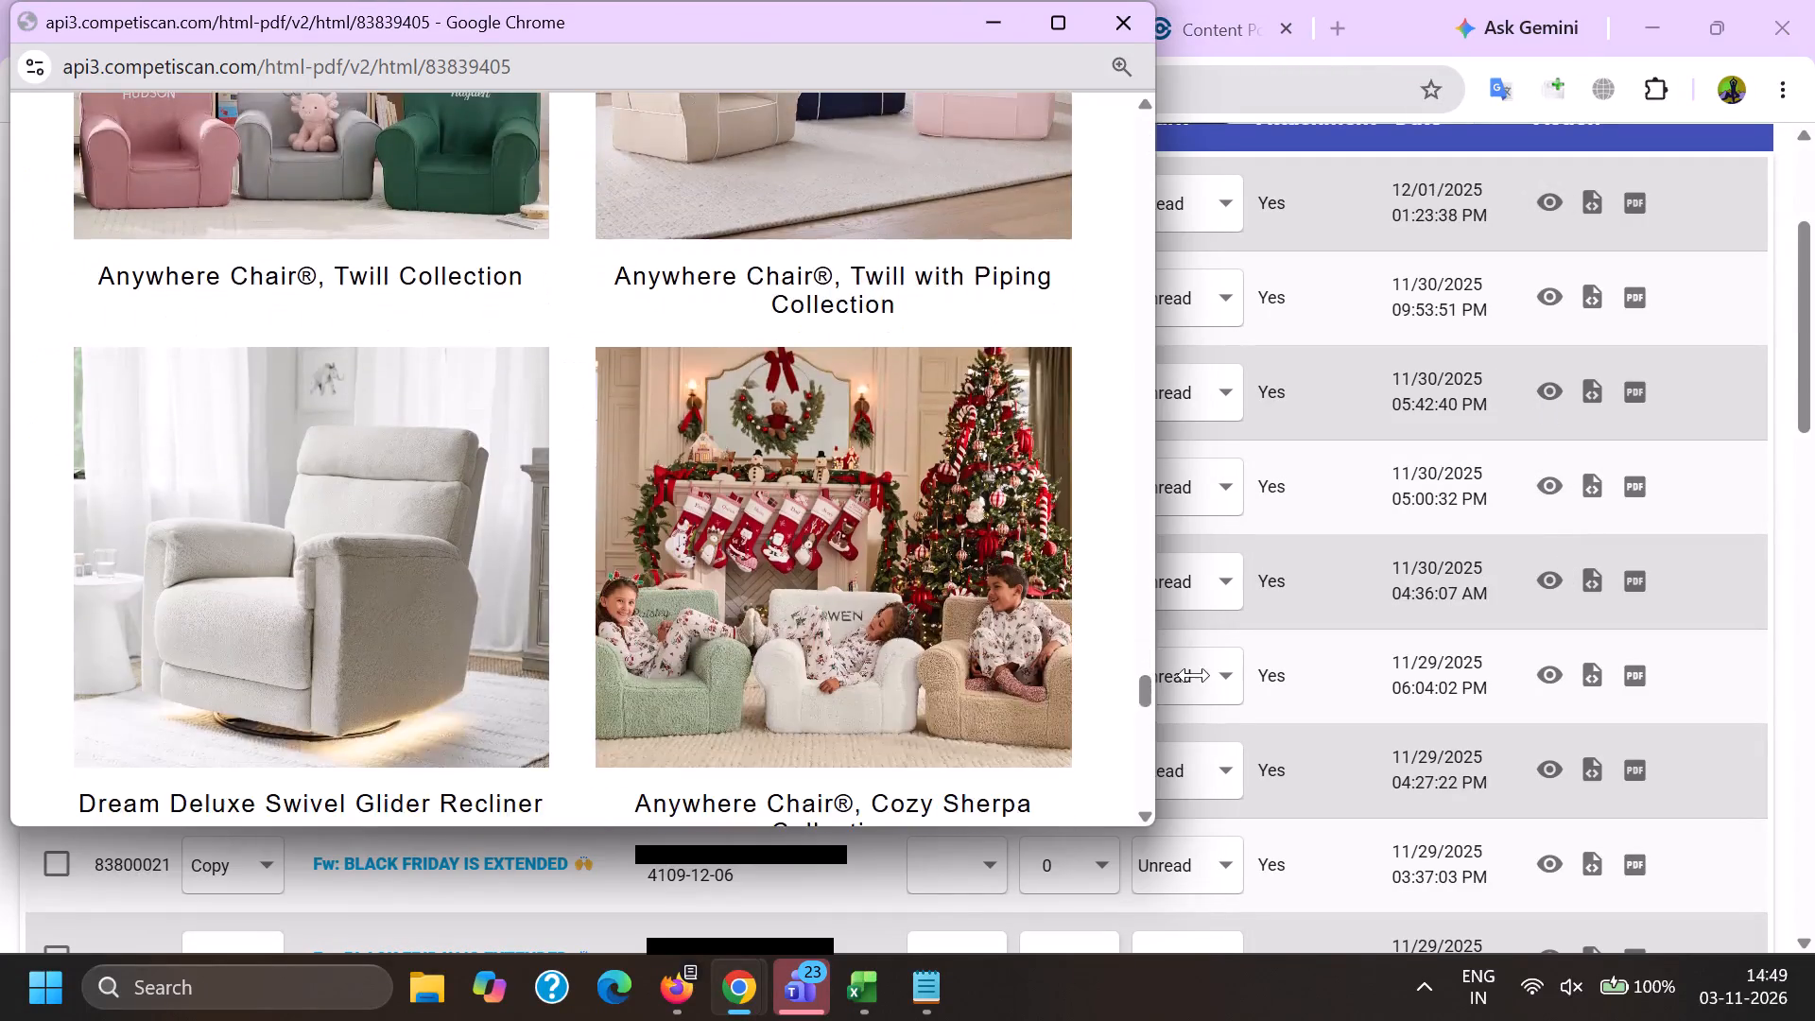
Check the "Our Picks For You" section of record 83818117 and open that record in a new tab.
{"action": "left_click", "coordinate": [1549, 666]}
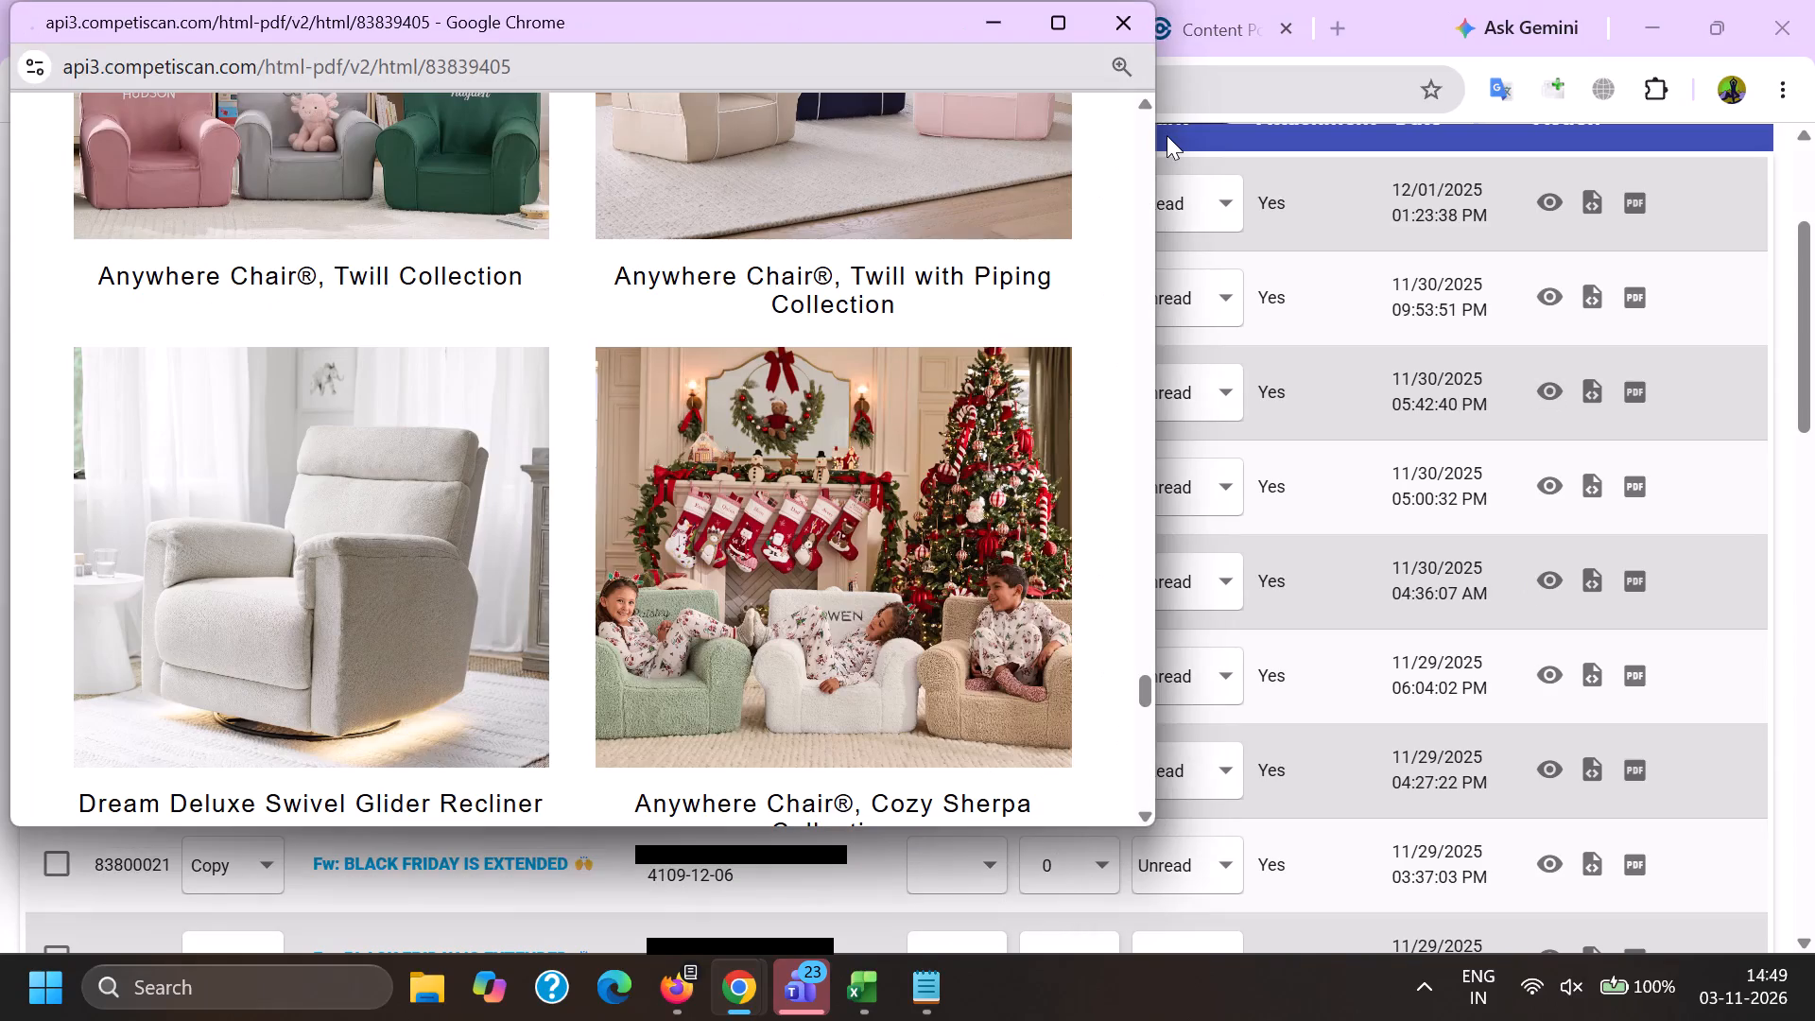
{"action": "left_click_drag", "start_coordinate": [1152, 130], "coordinate": [1108, 648]}
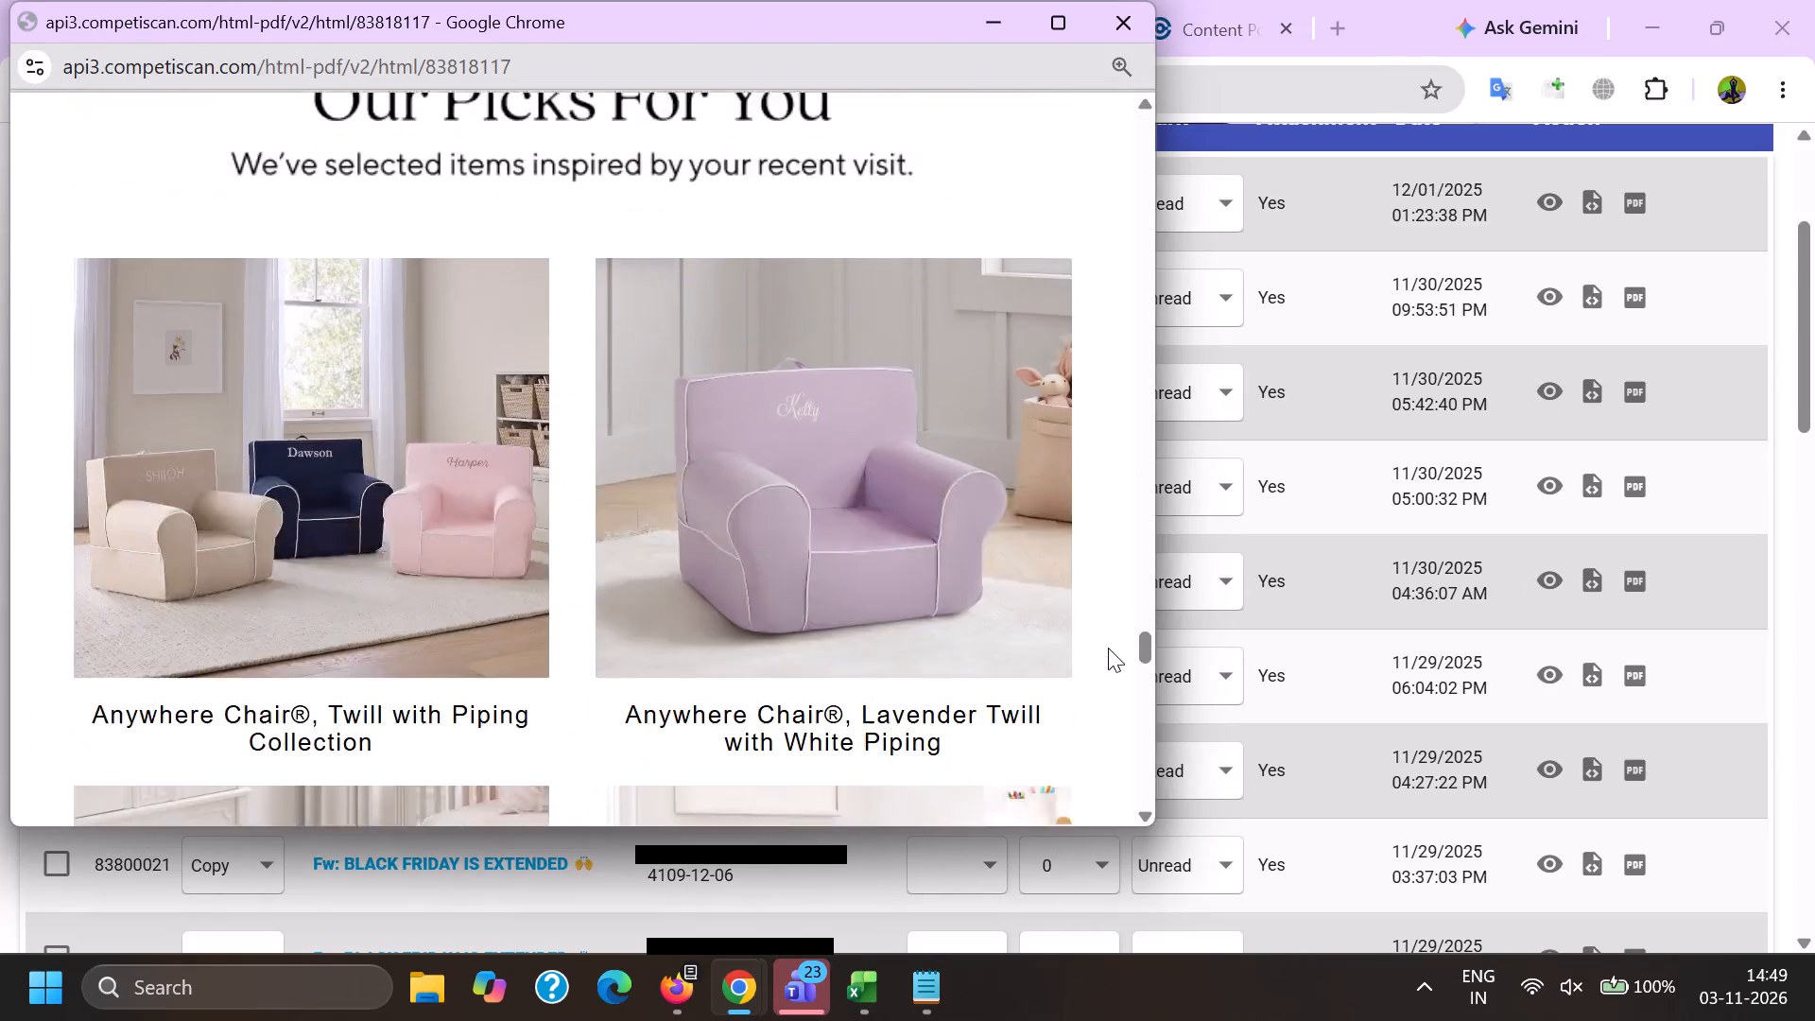
{"action": "left_click_drag", "start_coordinate": [1108, 648], "coordinate": [1109, 681]}
{"action": "key", "text": "alt+Tab"}
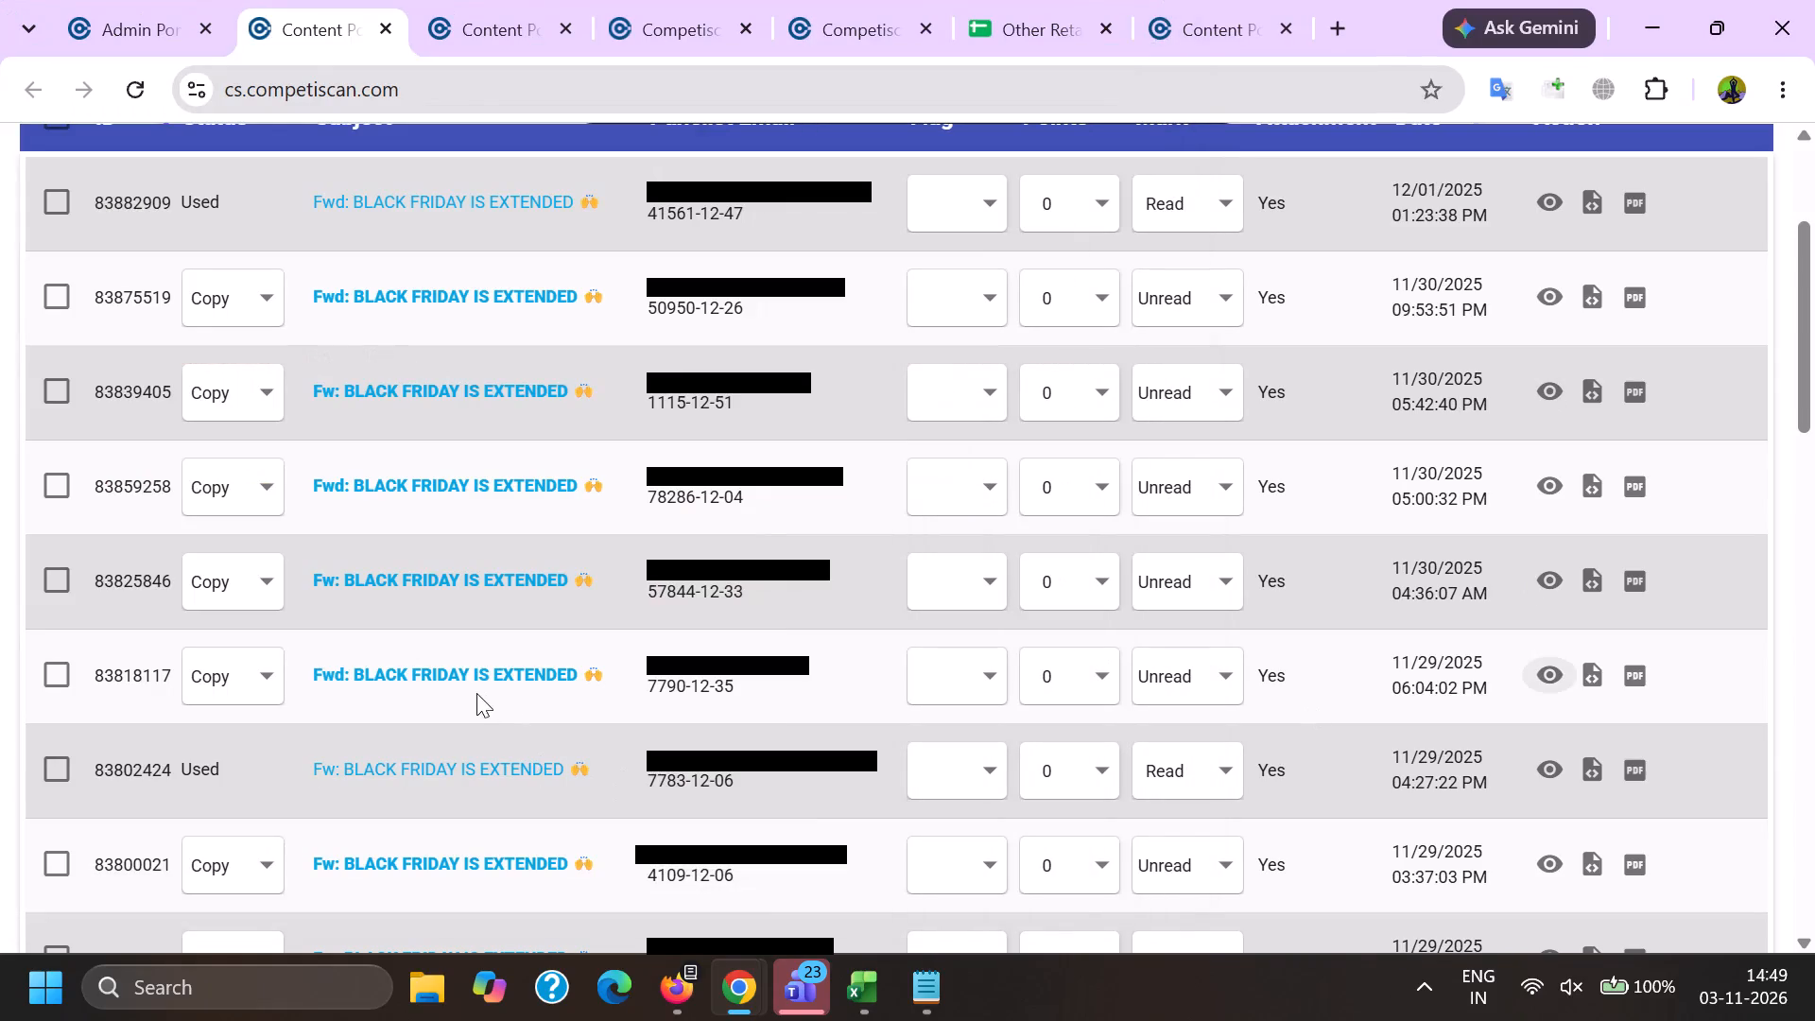
{"action": "left_click", "coordinate": [458, 679], "text": "ctrl"}
Preview copy records 83825846, 83800021 and 83799495 and examine each email's recommended products.
{"action": "left_click", "coordinate": [1545, 577]}
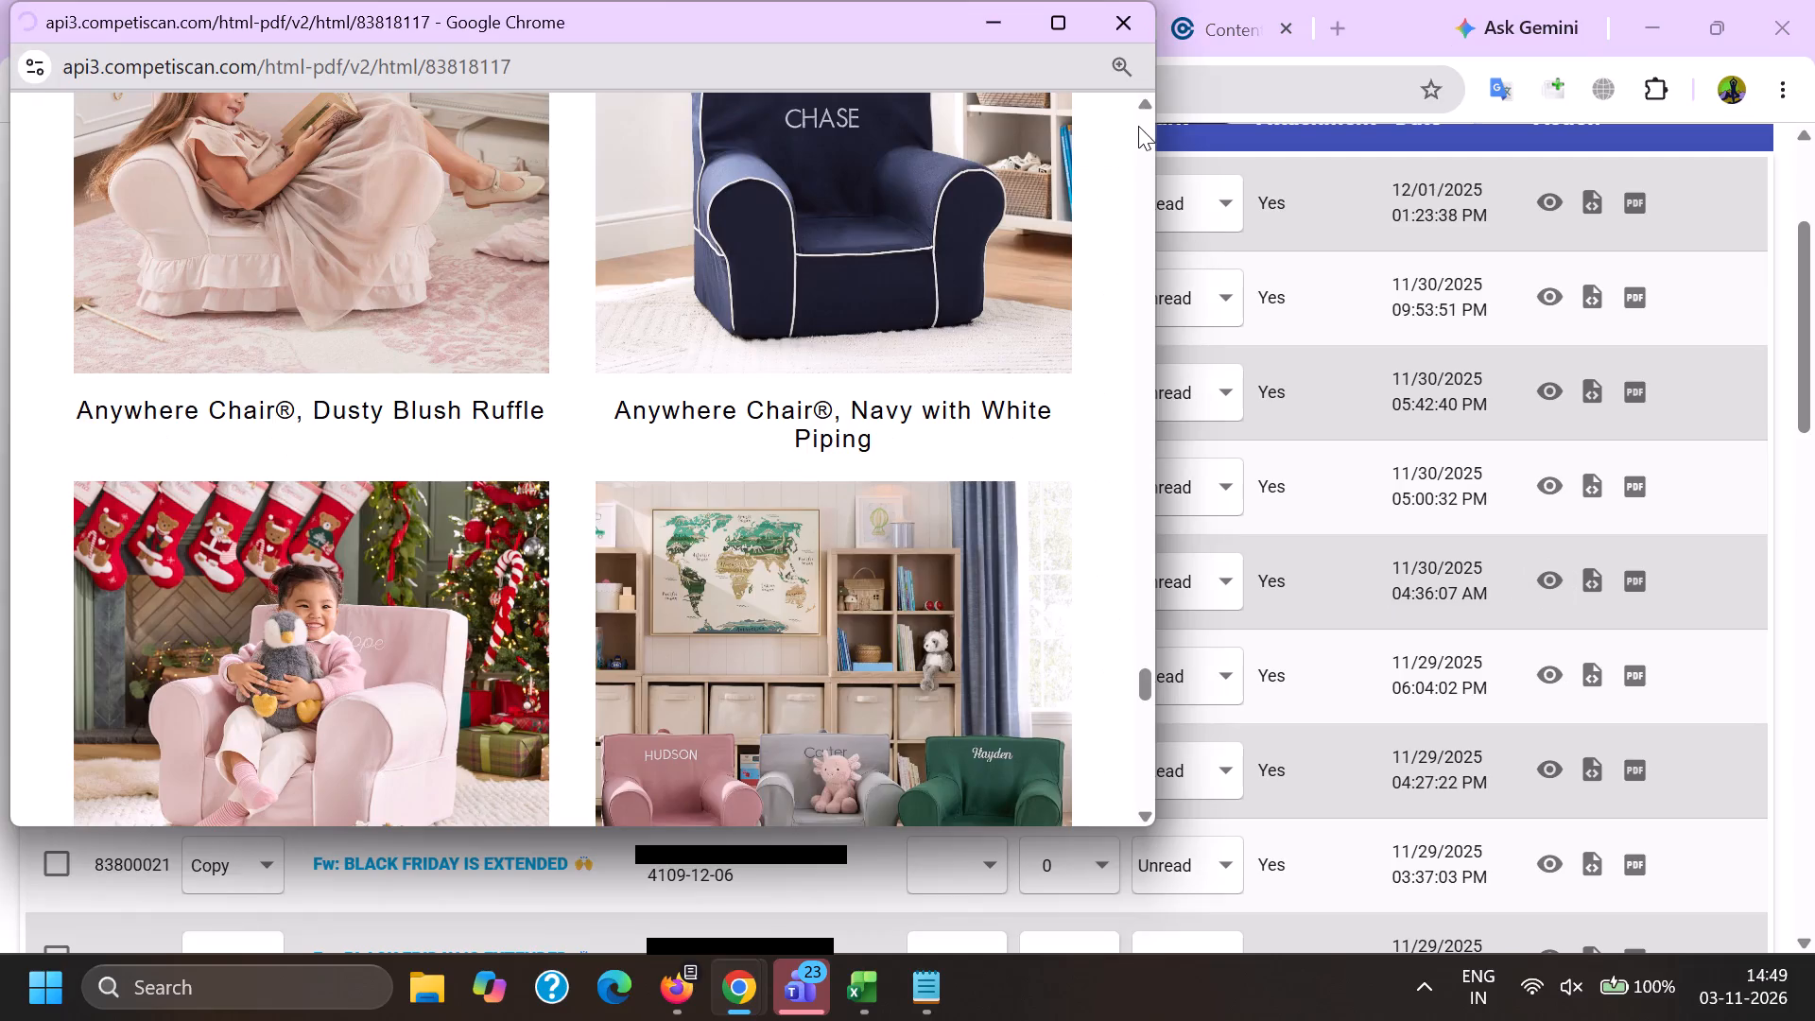
{"action": "left_click_drag", "start_coordinate": [1146, 121], "coordinate": [1123, 648]}
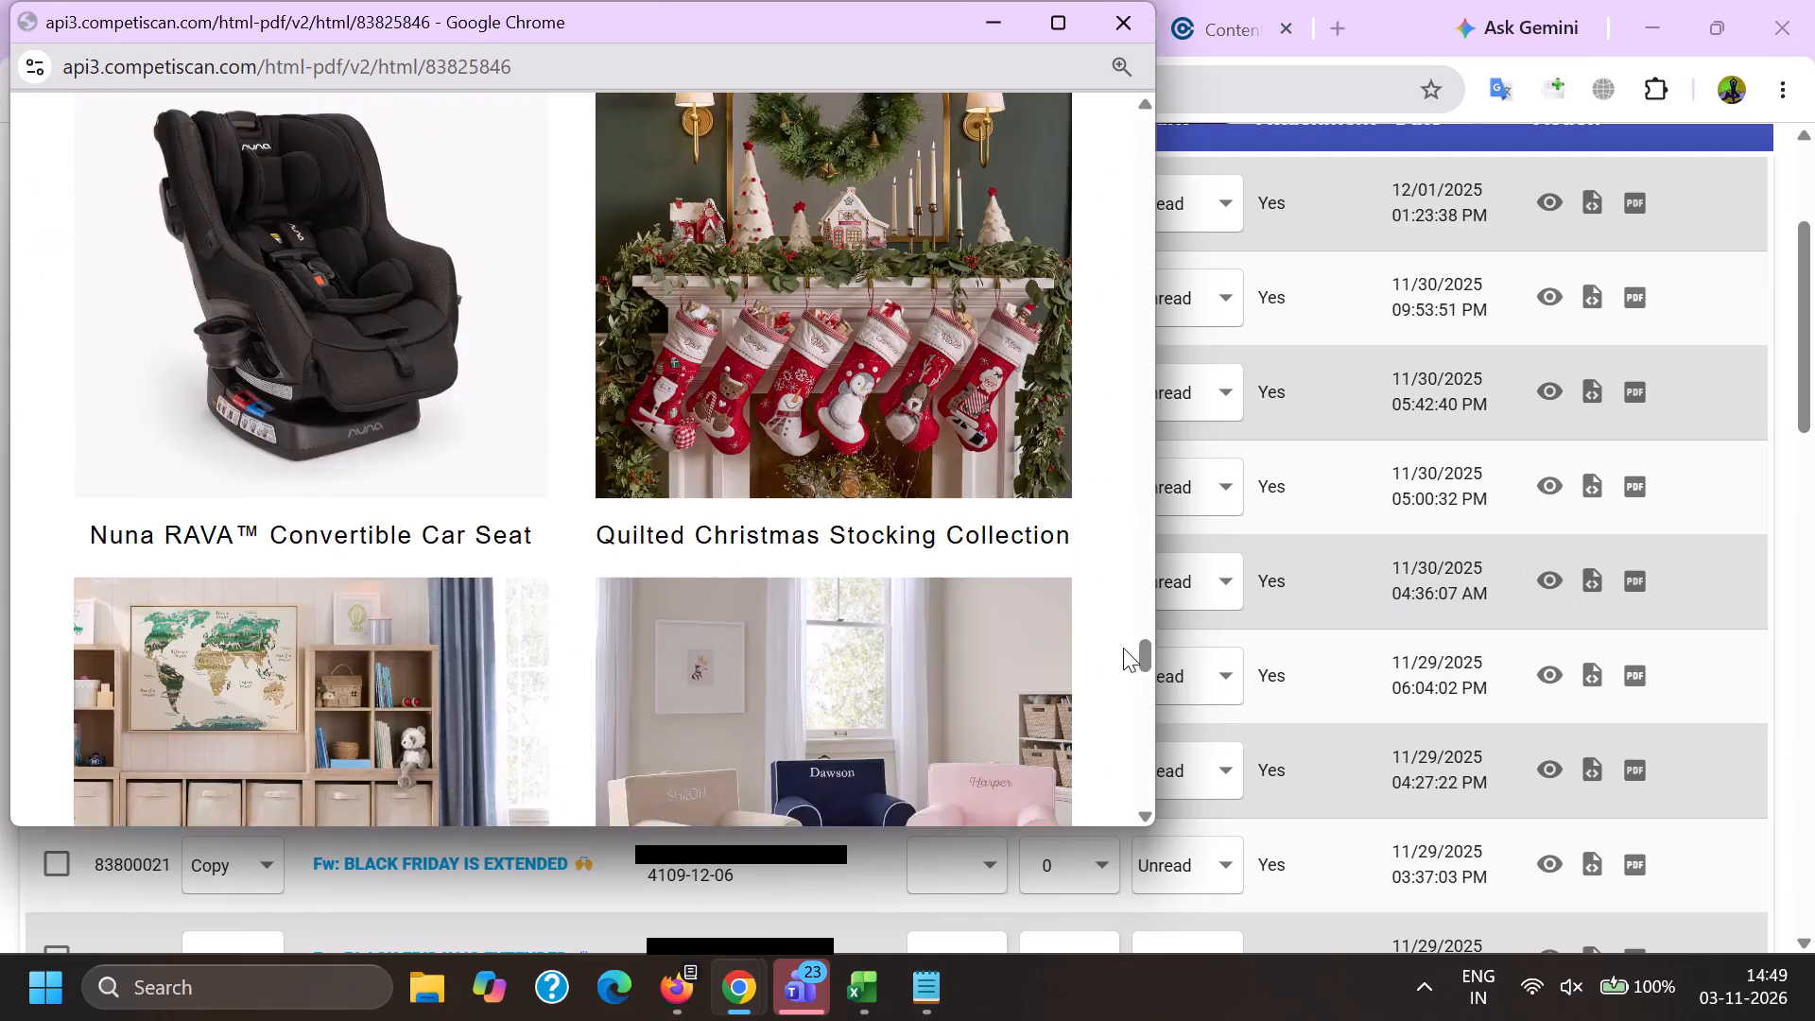
{"action": "left_click_drag", "start_coordinate": [1123, 648], "coordinate": [1123, 679]}
{"action": "key", "text": "alt+Tab"}
{"action": "scroll", "coordinate": [1173, 648], "scroll_direction": "down", "scroll_amount": 1}
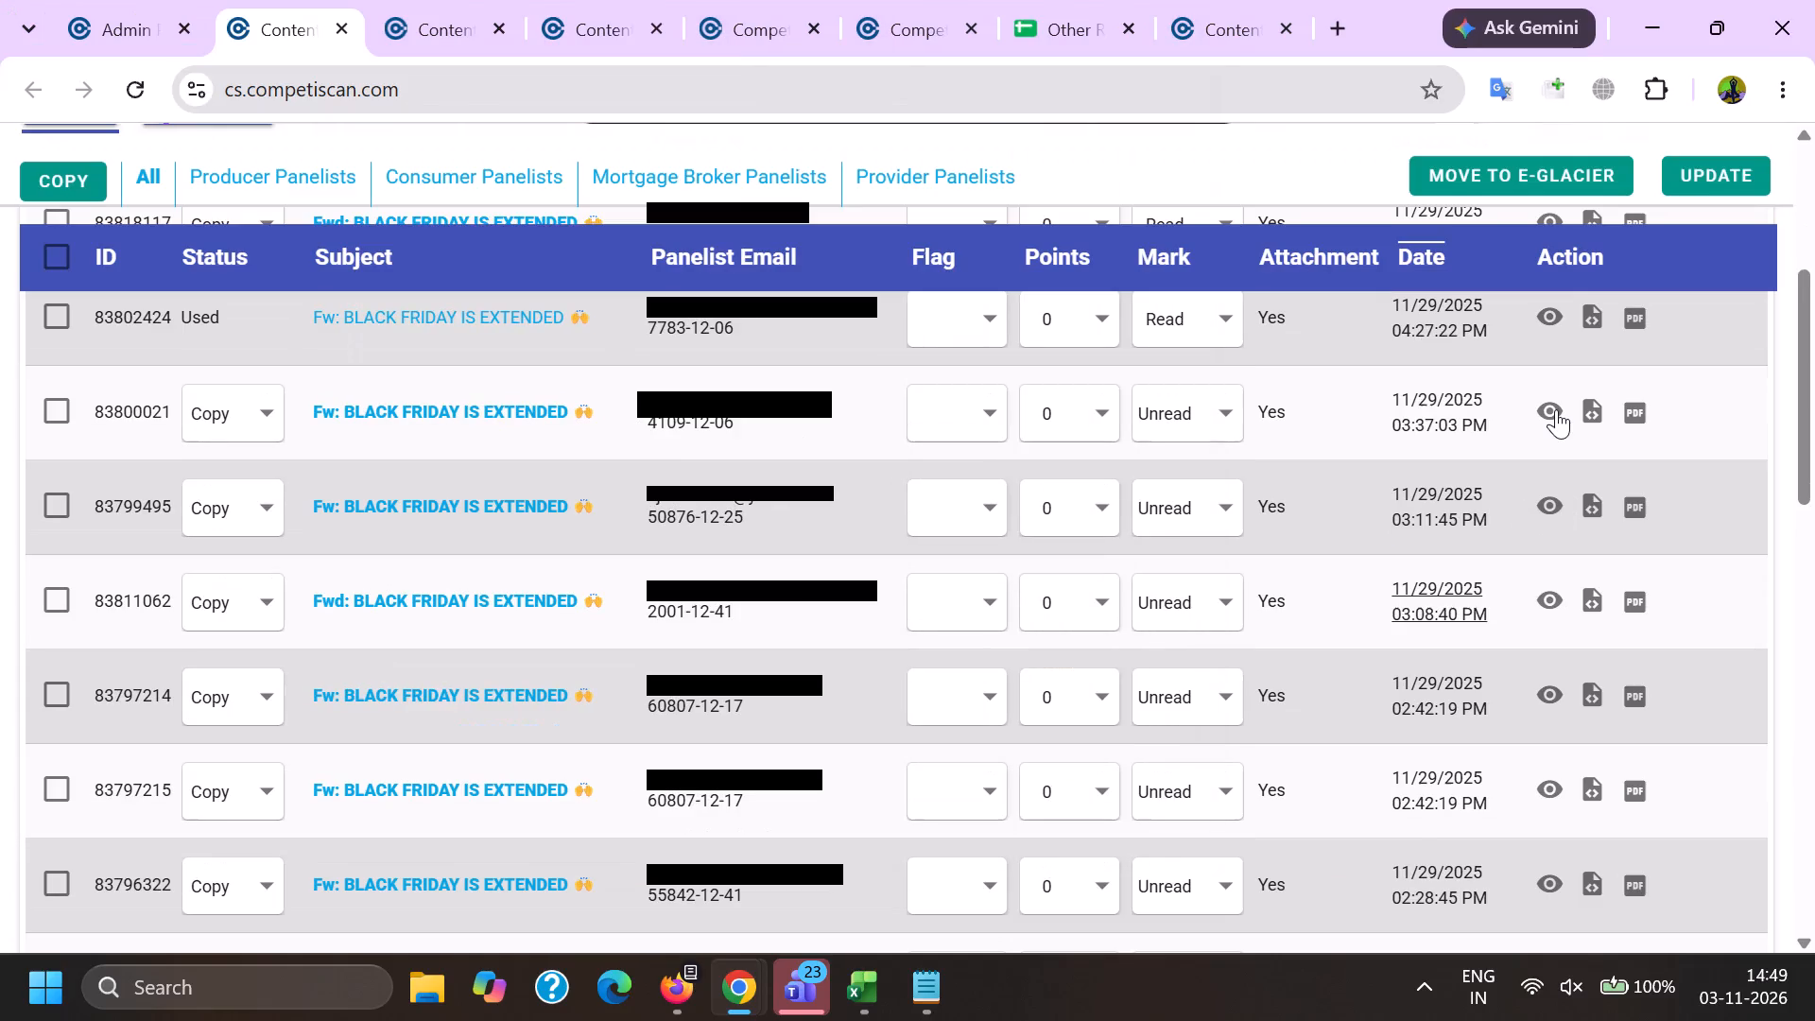
{"action": "left_click", "coordinate": [1556, 411]}
{"action": "left_click_drag", "start_coordinate": [1150, 130], "coordinate": [1122, 696]}
{"action": "key", "text": "alt+Tab"}
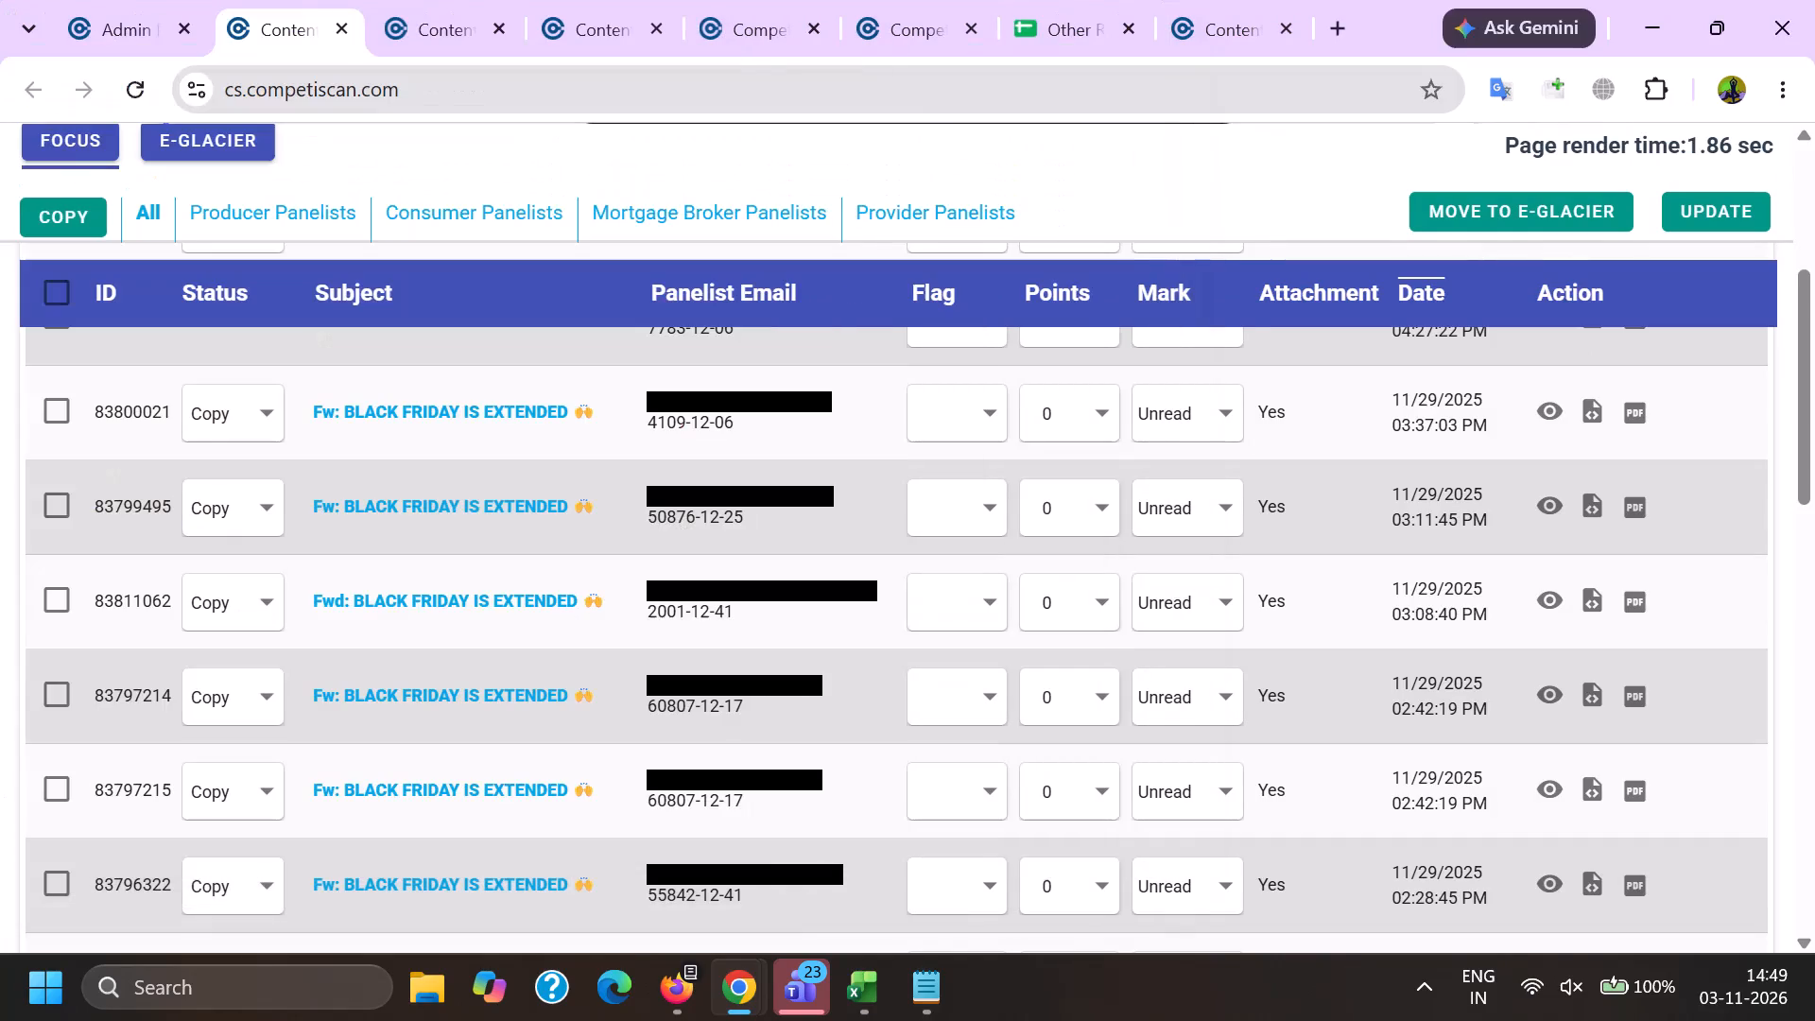
{"action": "left_click", "coordinate": [1559, 502]}
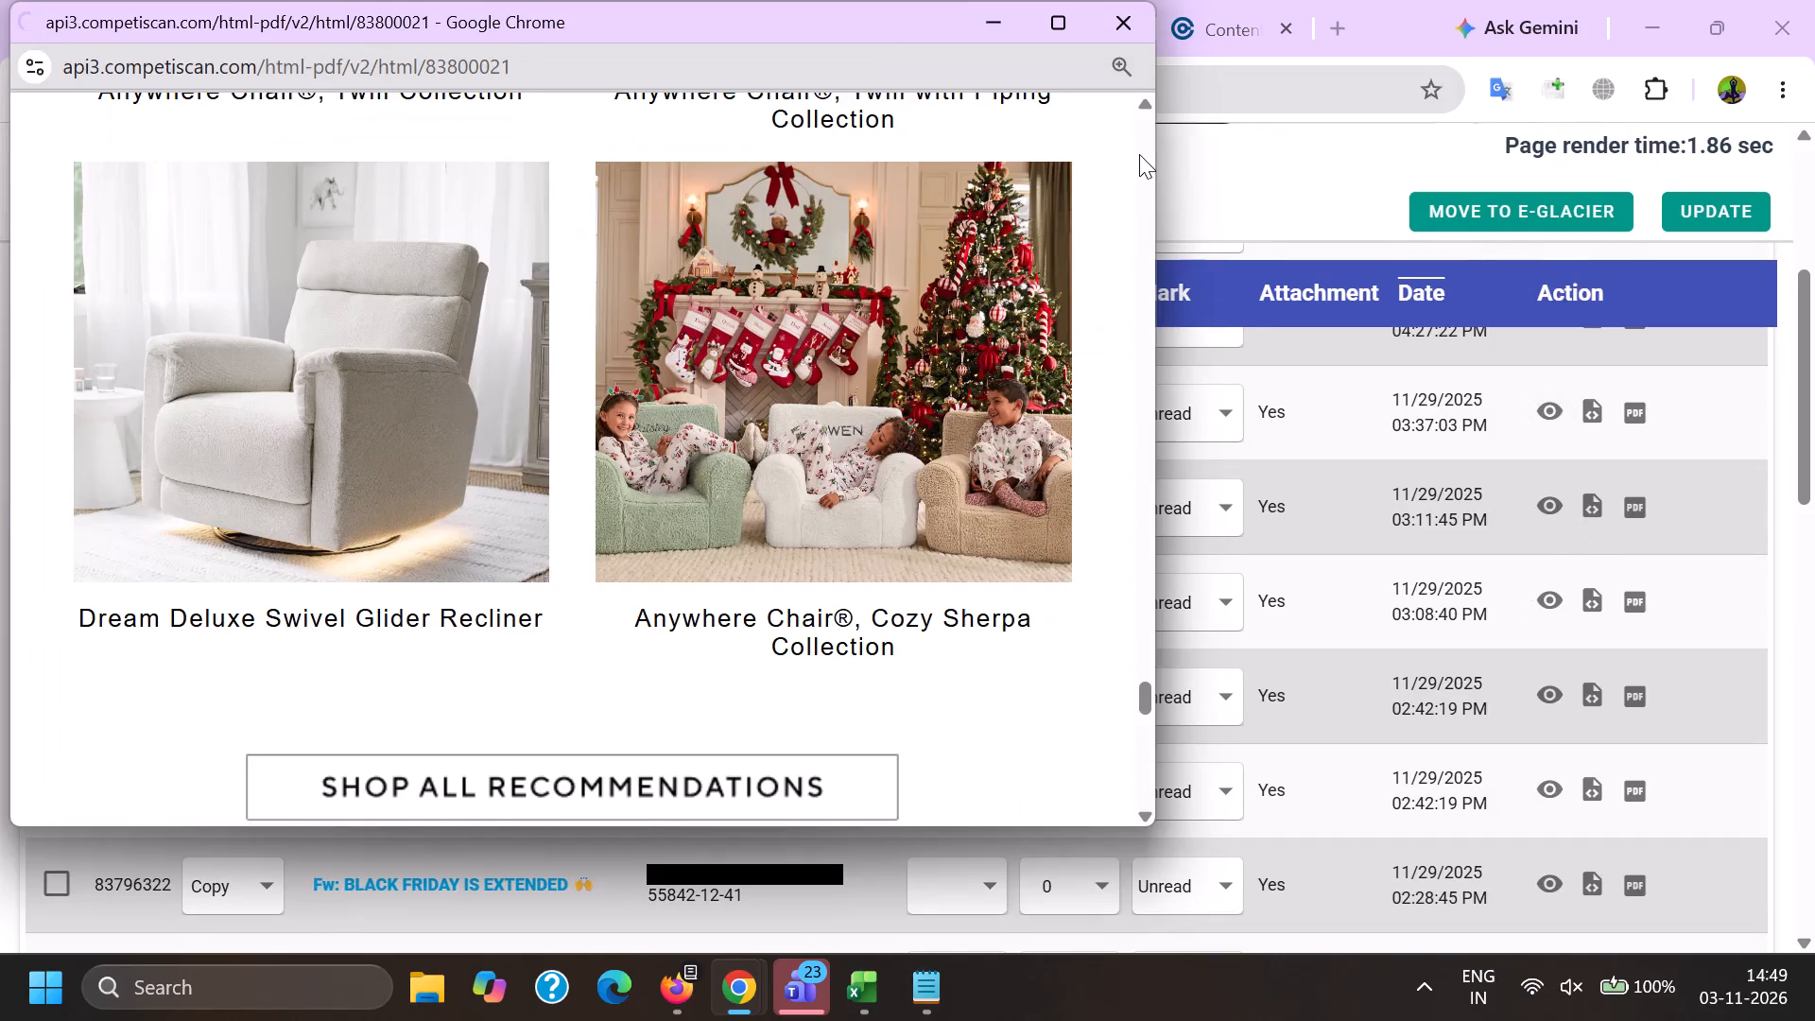
{"action": "left_click_drag", "start_coordinate": [1144, 134], "coordinate": [1100, 694]}
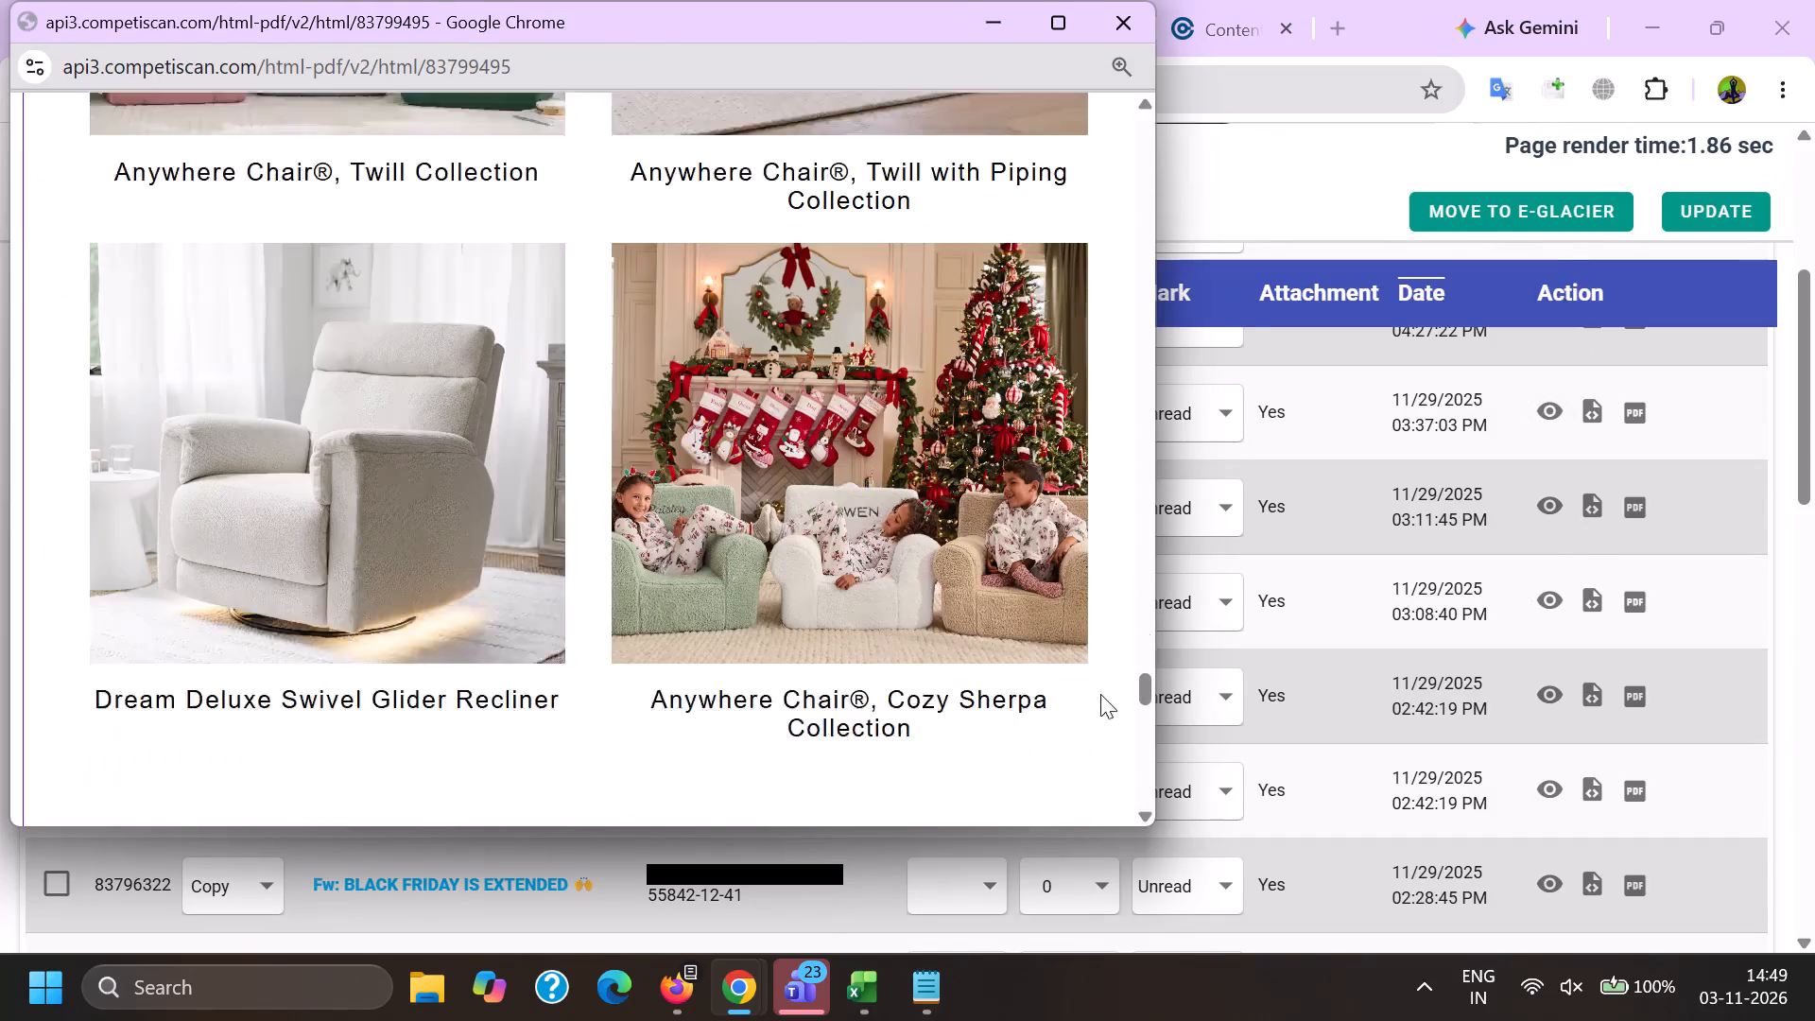
{"action": "left_click_drag", "start_coordinate": [1100, 694], "coordinate": [1100, 696]}
{"action": "key", "text": "alt+Tab"}
{"action": "left_click", "coordinate": [1550, 608]}
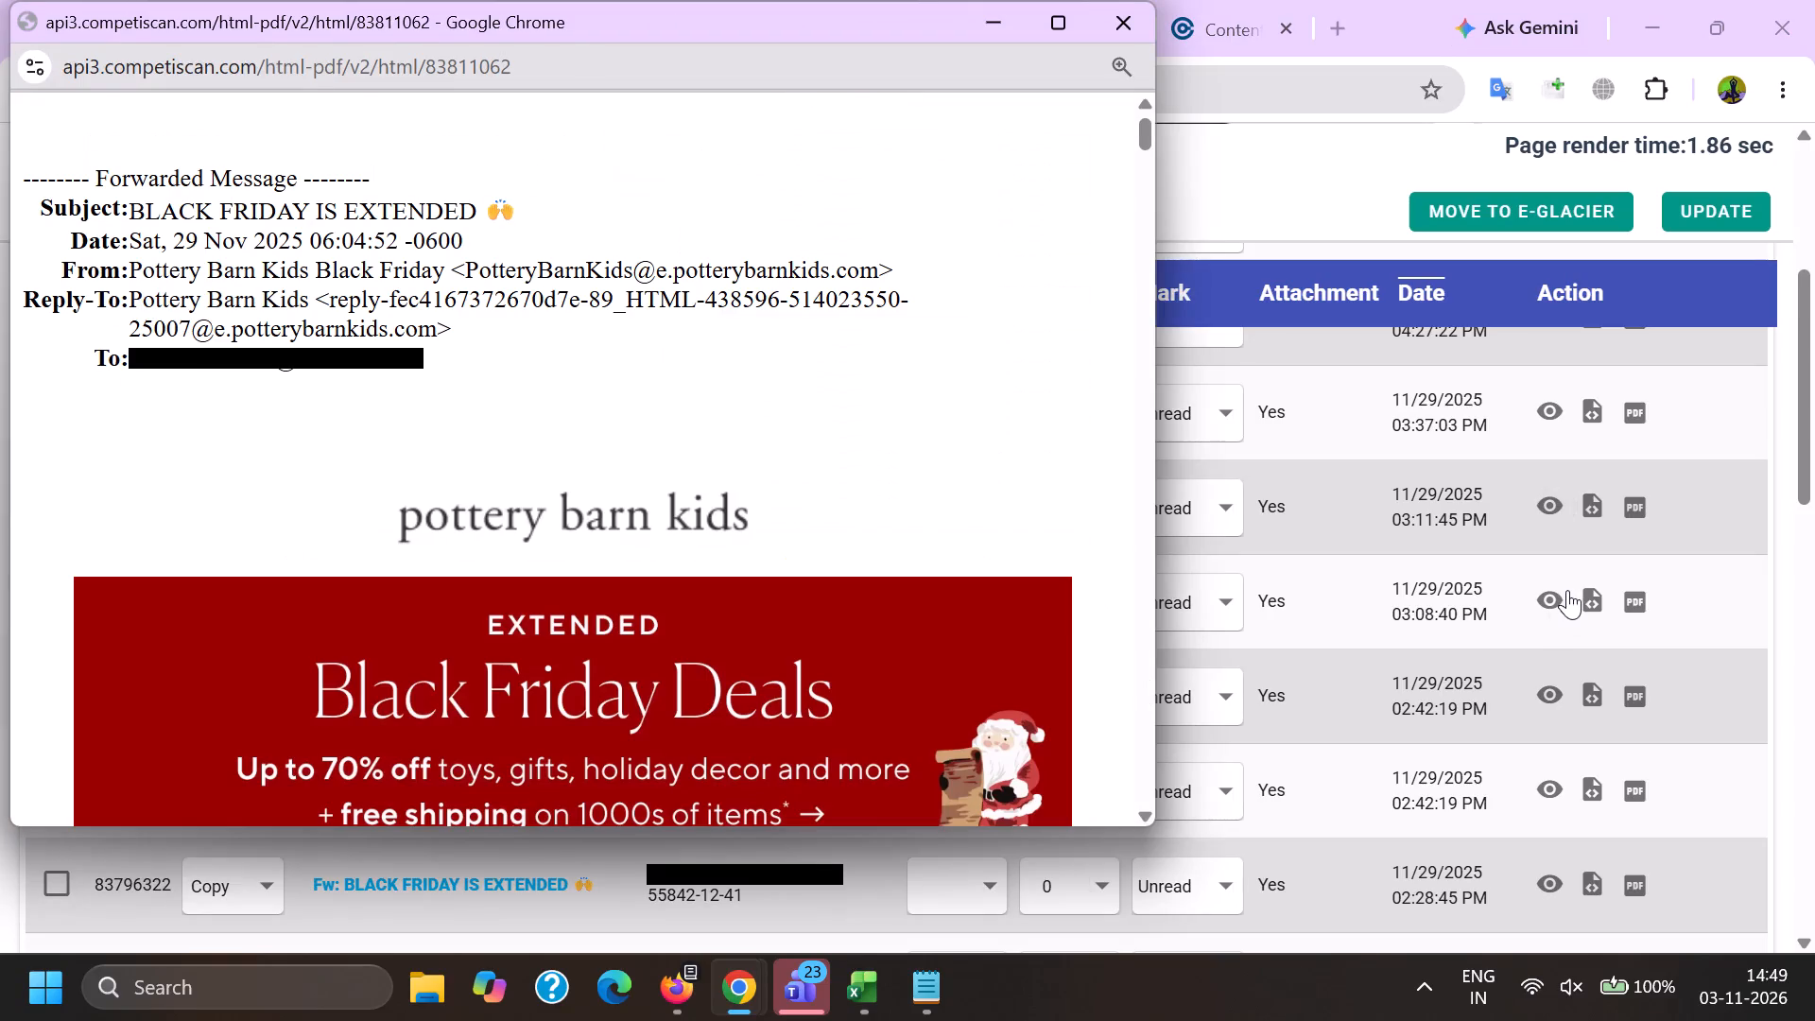
{"action": "key", "text": "End"}
{"action": "key", "text": "Page_Up"}
{"action": "key", "text": "Page_Up"}
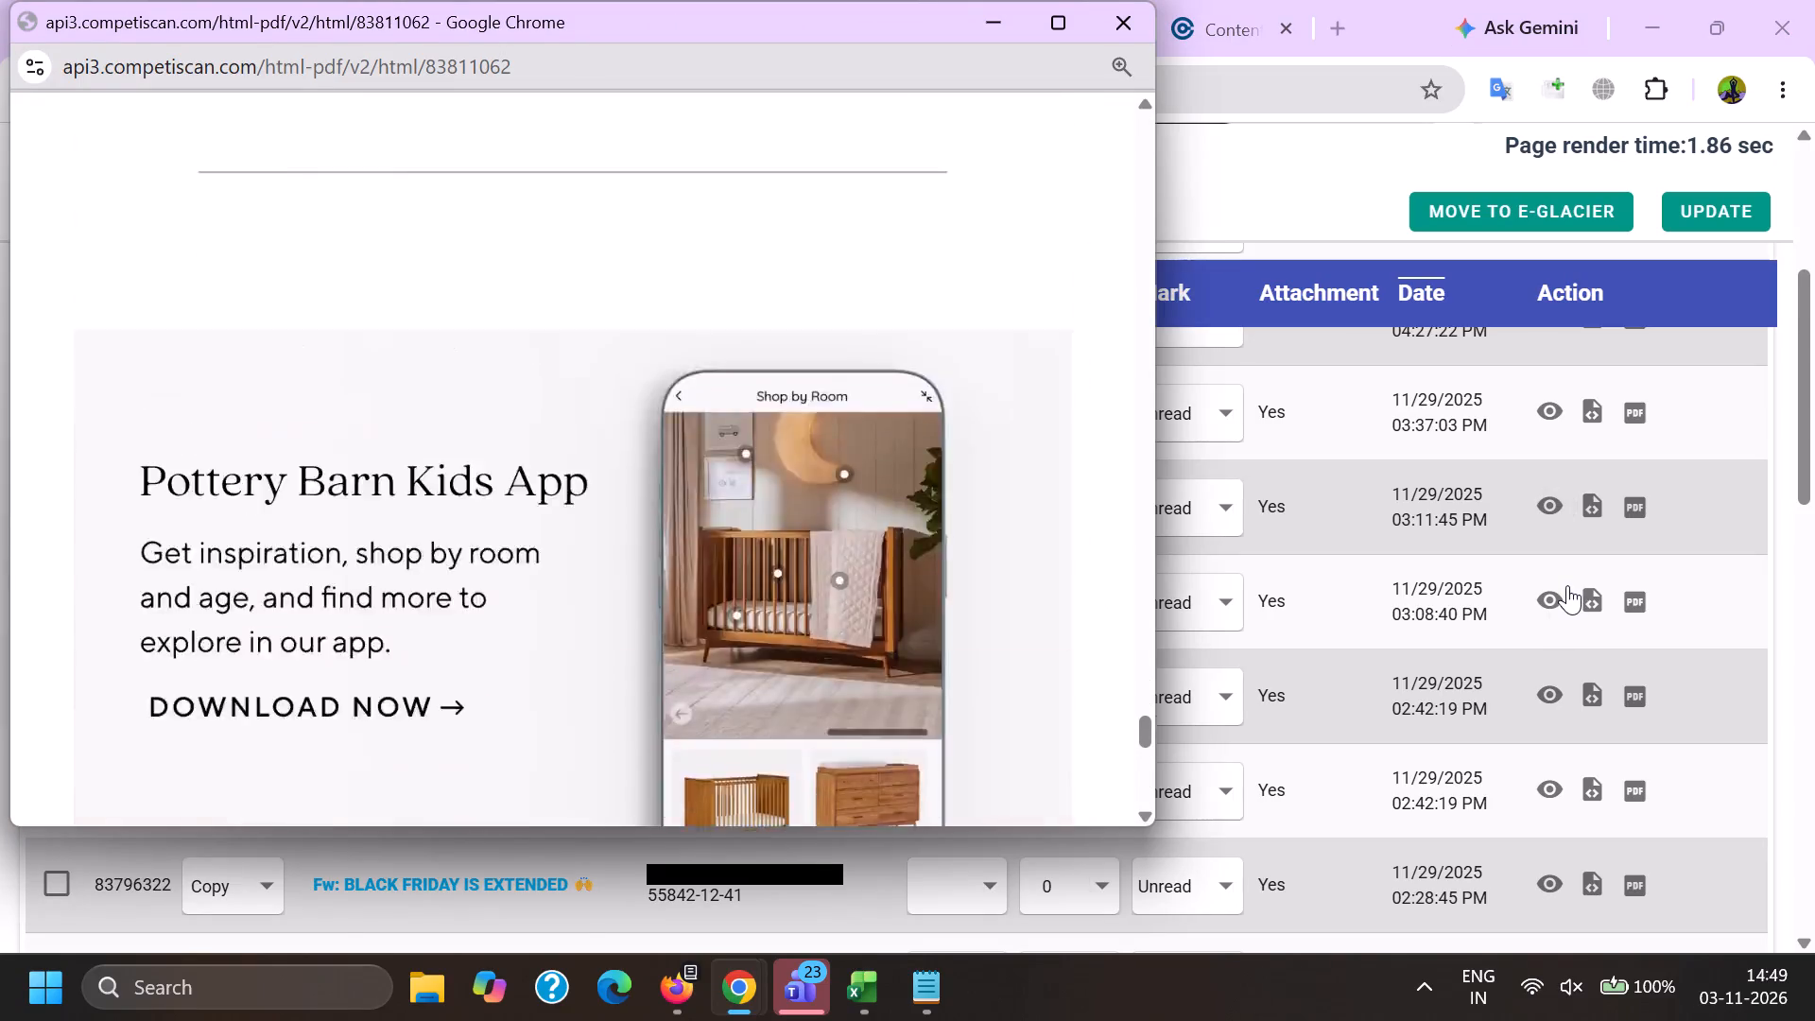
{"action": "key", "text": "Page_Up"}
{"action": "key", "text": "Page_Up"}
{"action": "key", "text": "Page_Up"}
{"action": "key", "text": "alt+Tab"}
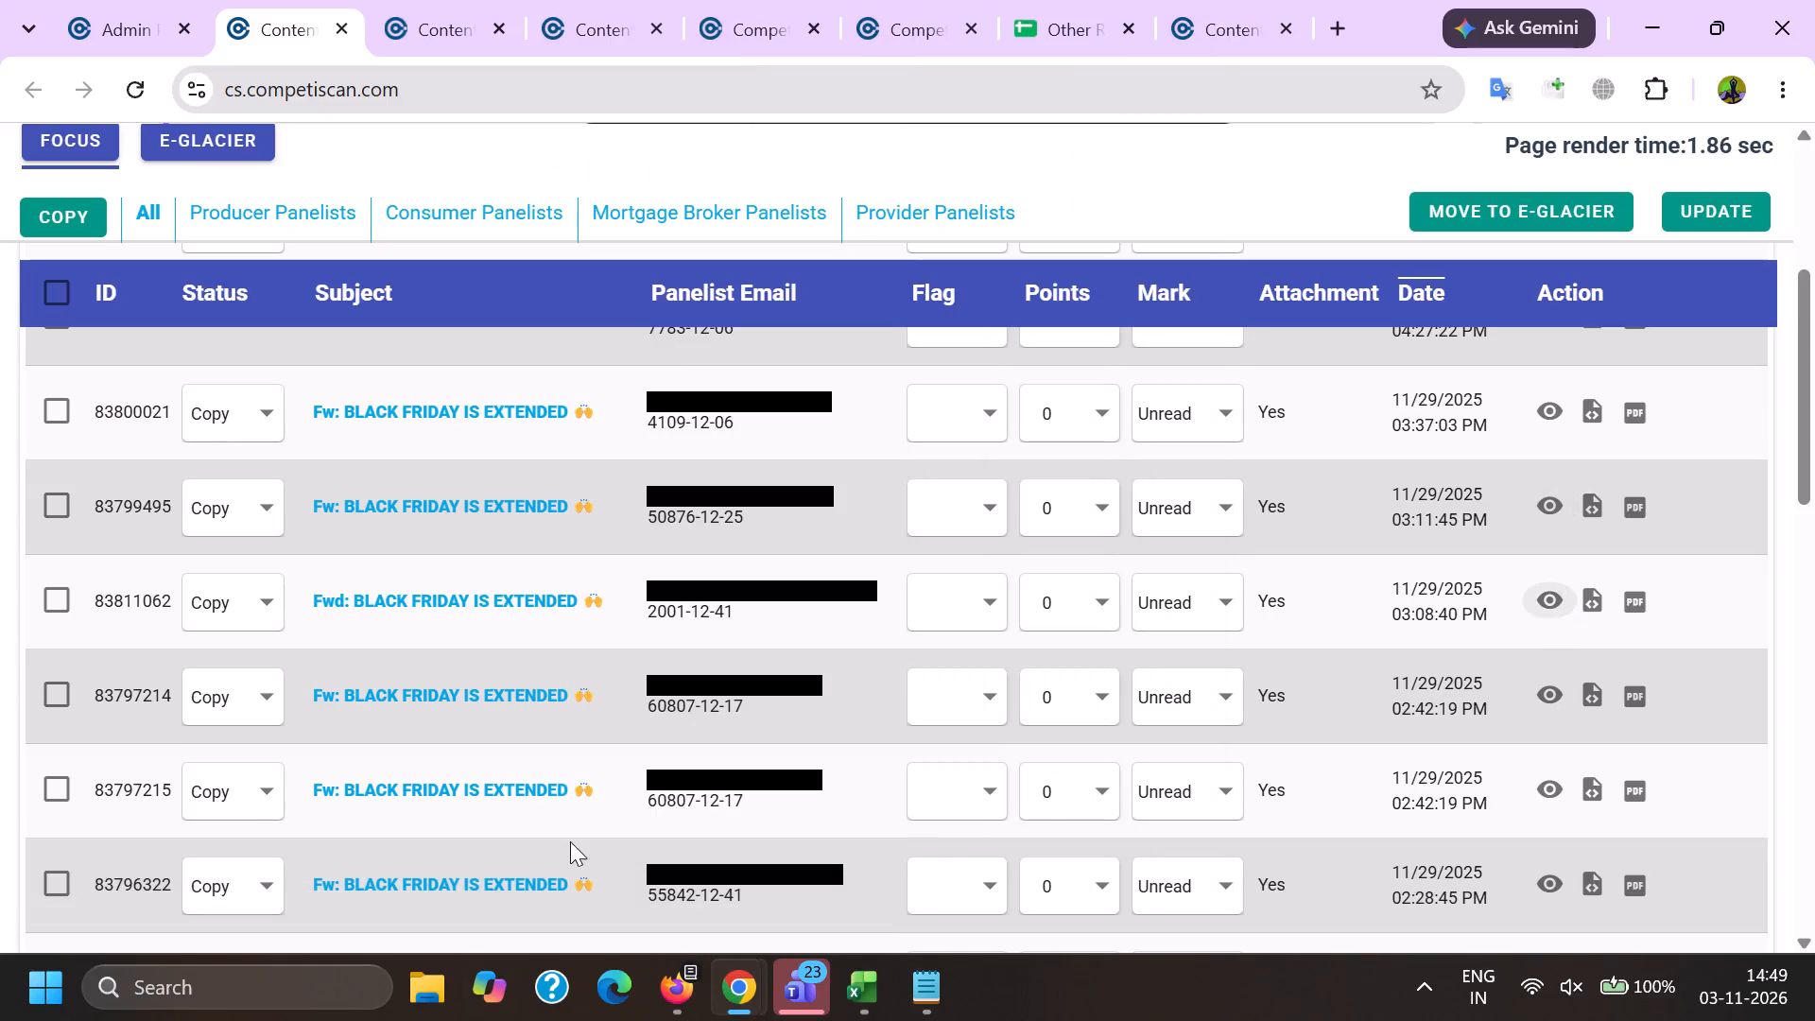
{"action": "left_click", "coordinate": [478, 593], "text": "ctrl"}
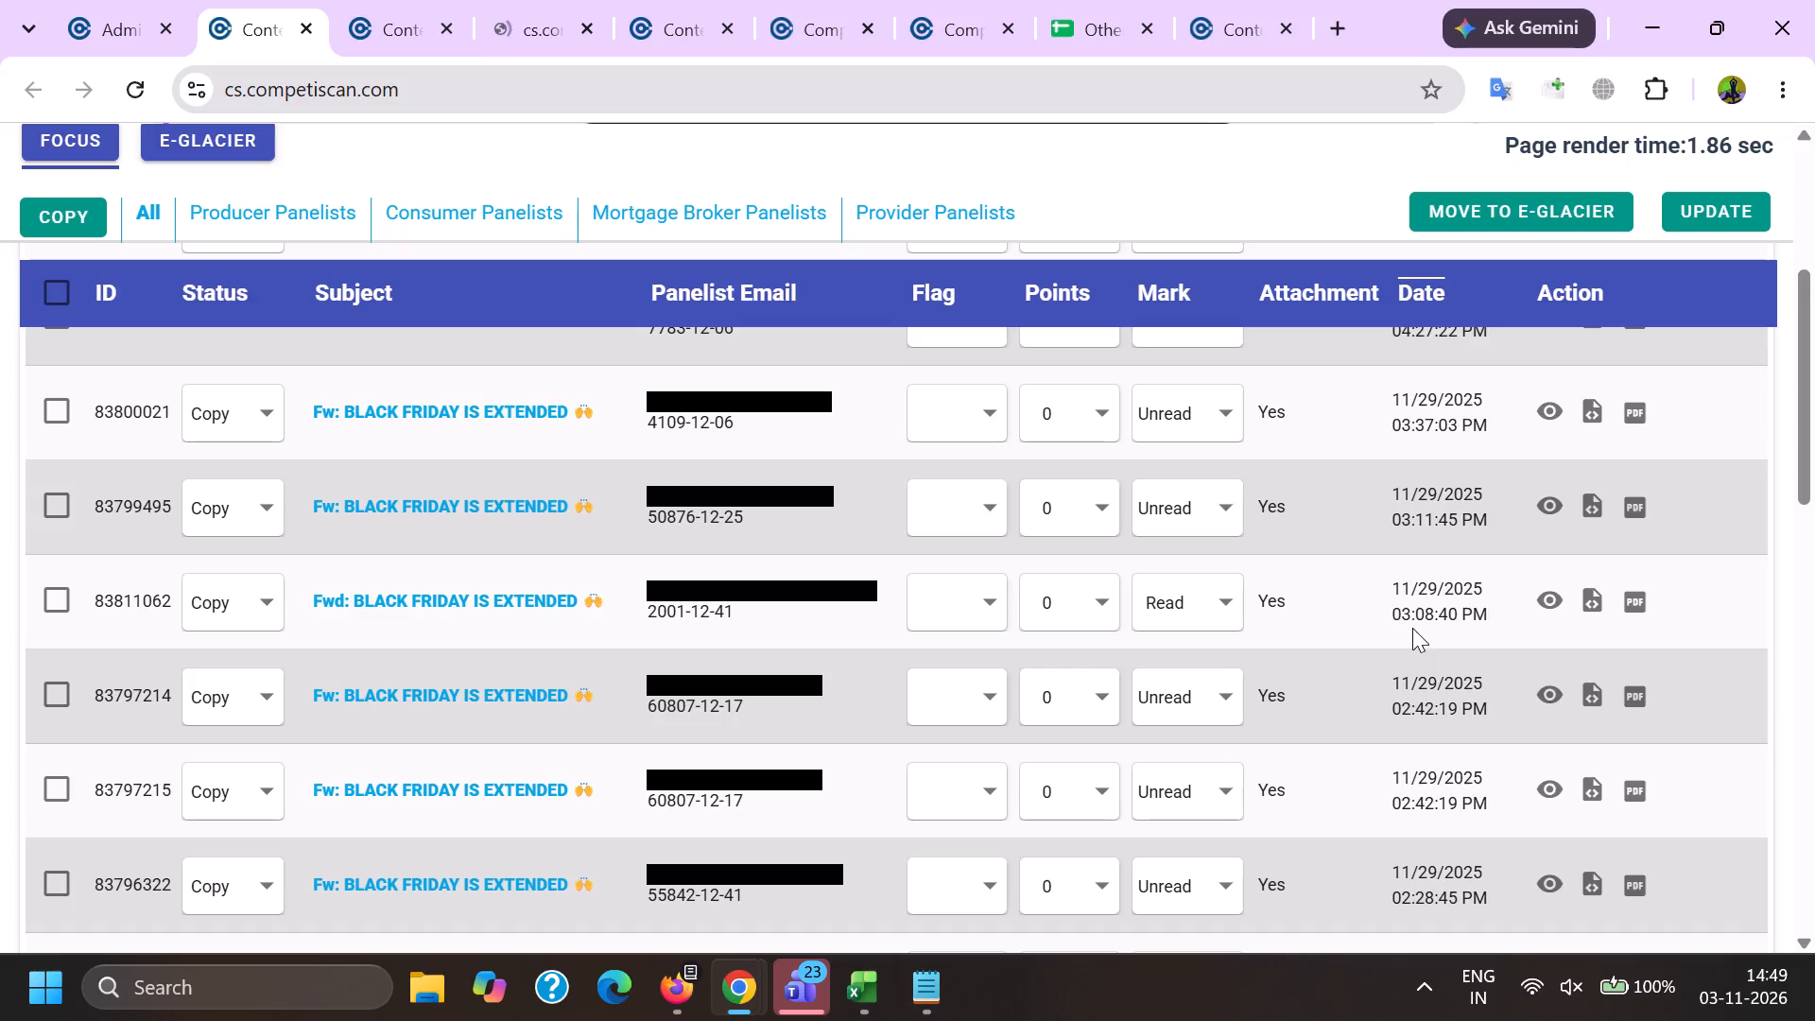
Preview the emails of copy records 83797214 and 83797215 and examine their content.
{"action": "left_click", "coordinate": [1549, 687]}
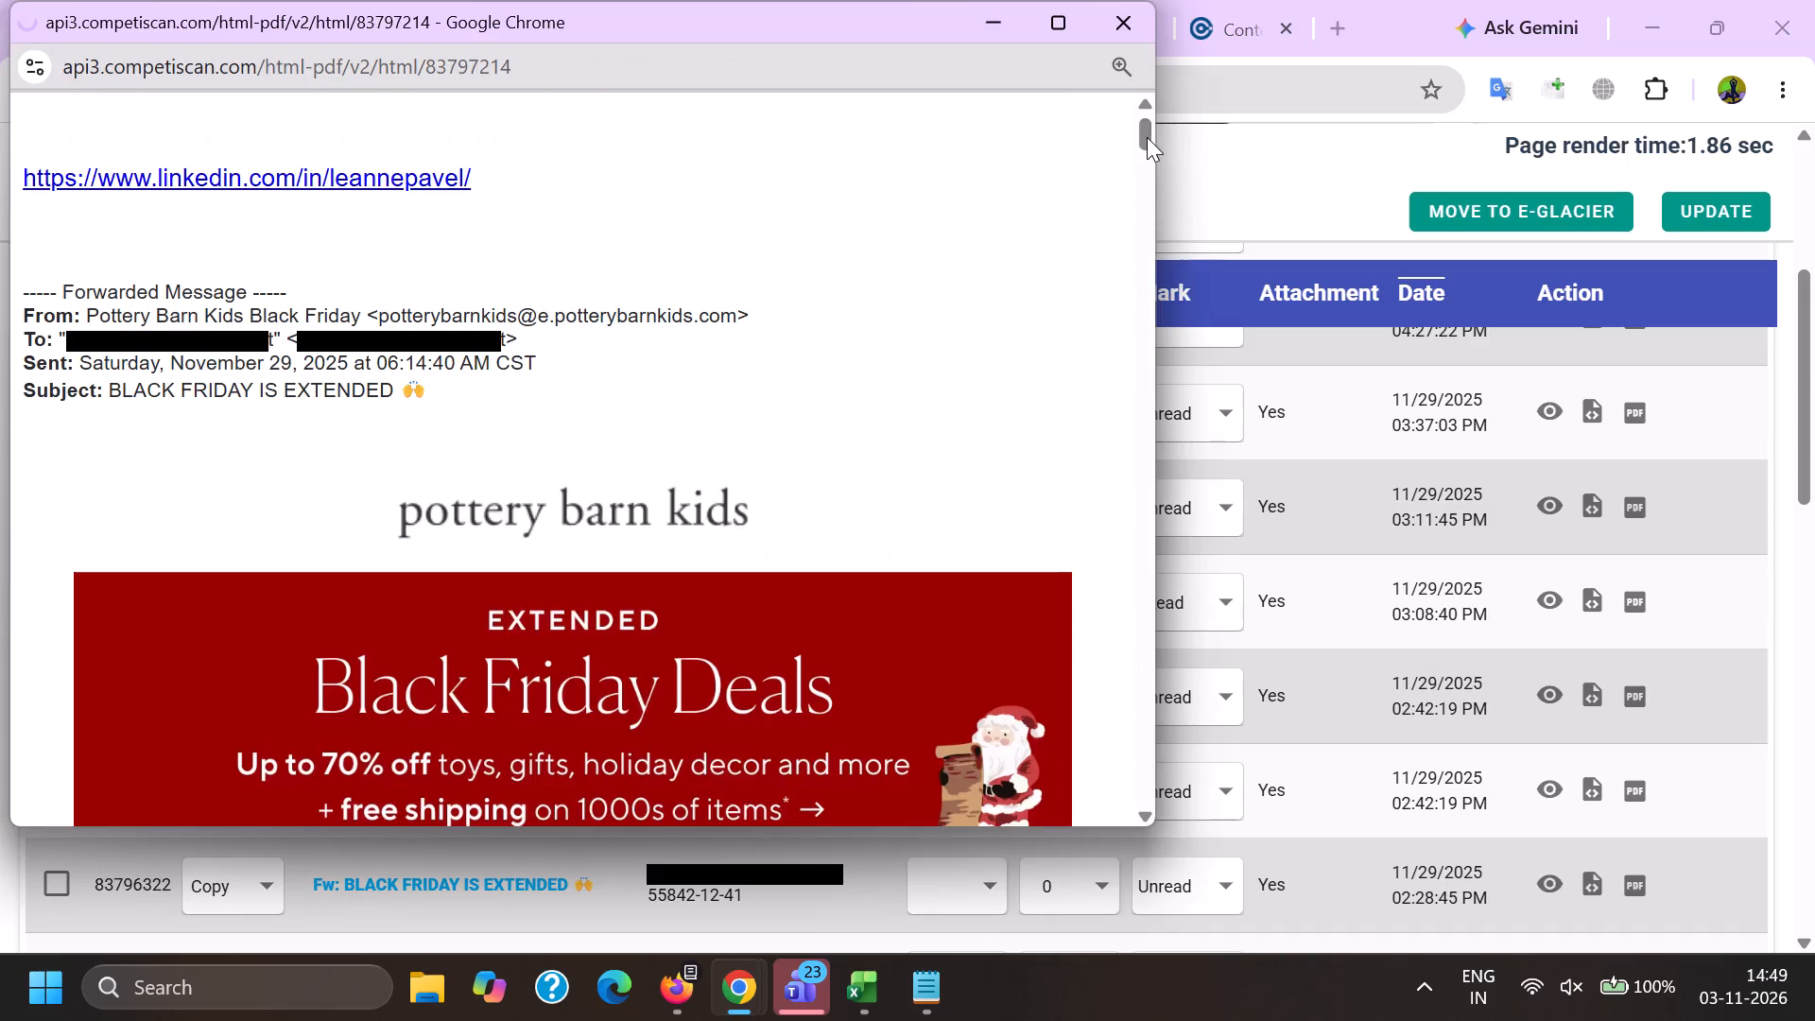
{"action": "left_click_drag", "start_coordinate": [1147, 137], "coordinate": [1103, 692]}
{"action": "key", "text": "alt+Tab"}
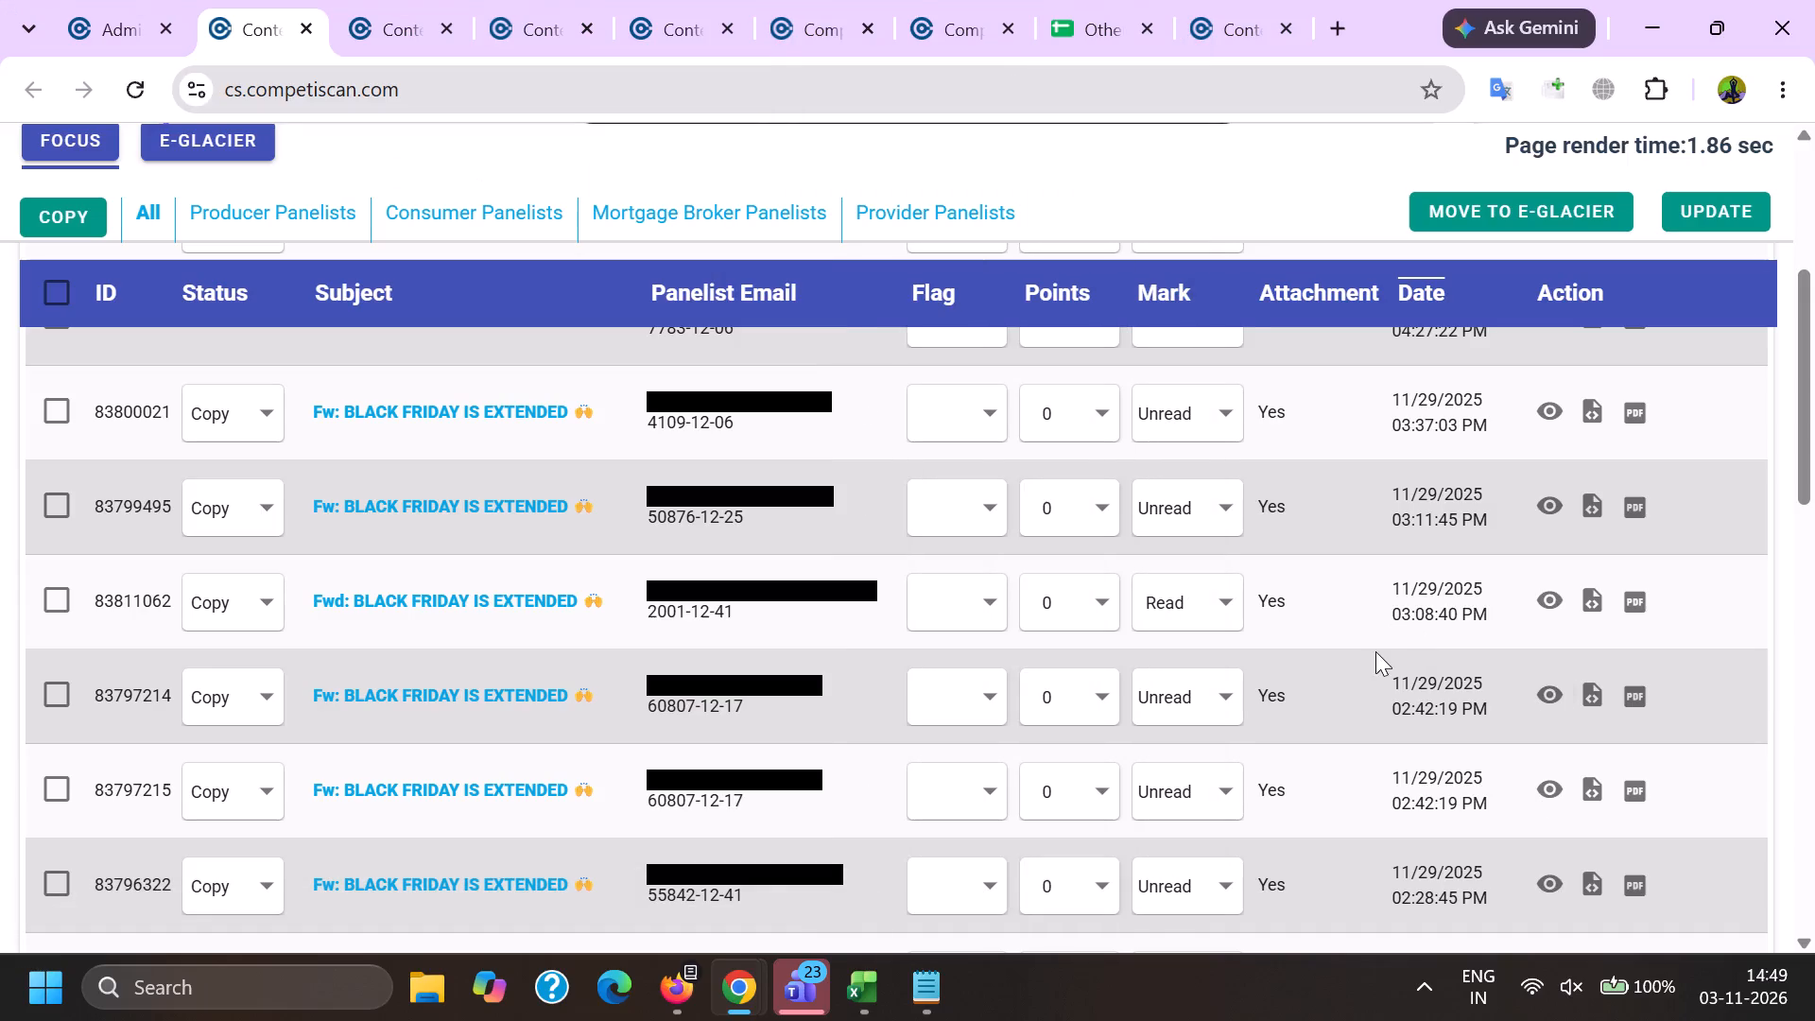
{"action": "left_click", "coordinate": [1549, 787]}
{"action": "key", "text": "End"}
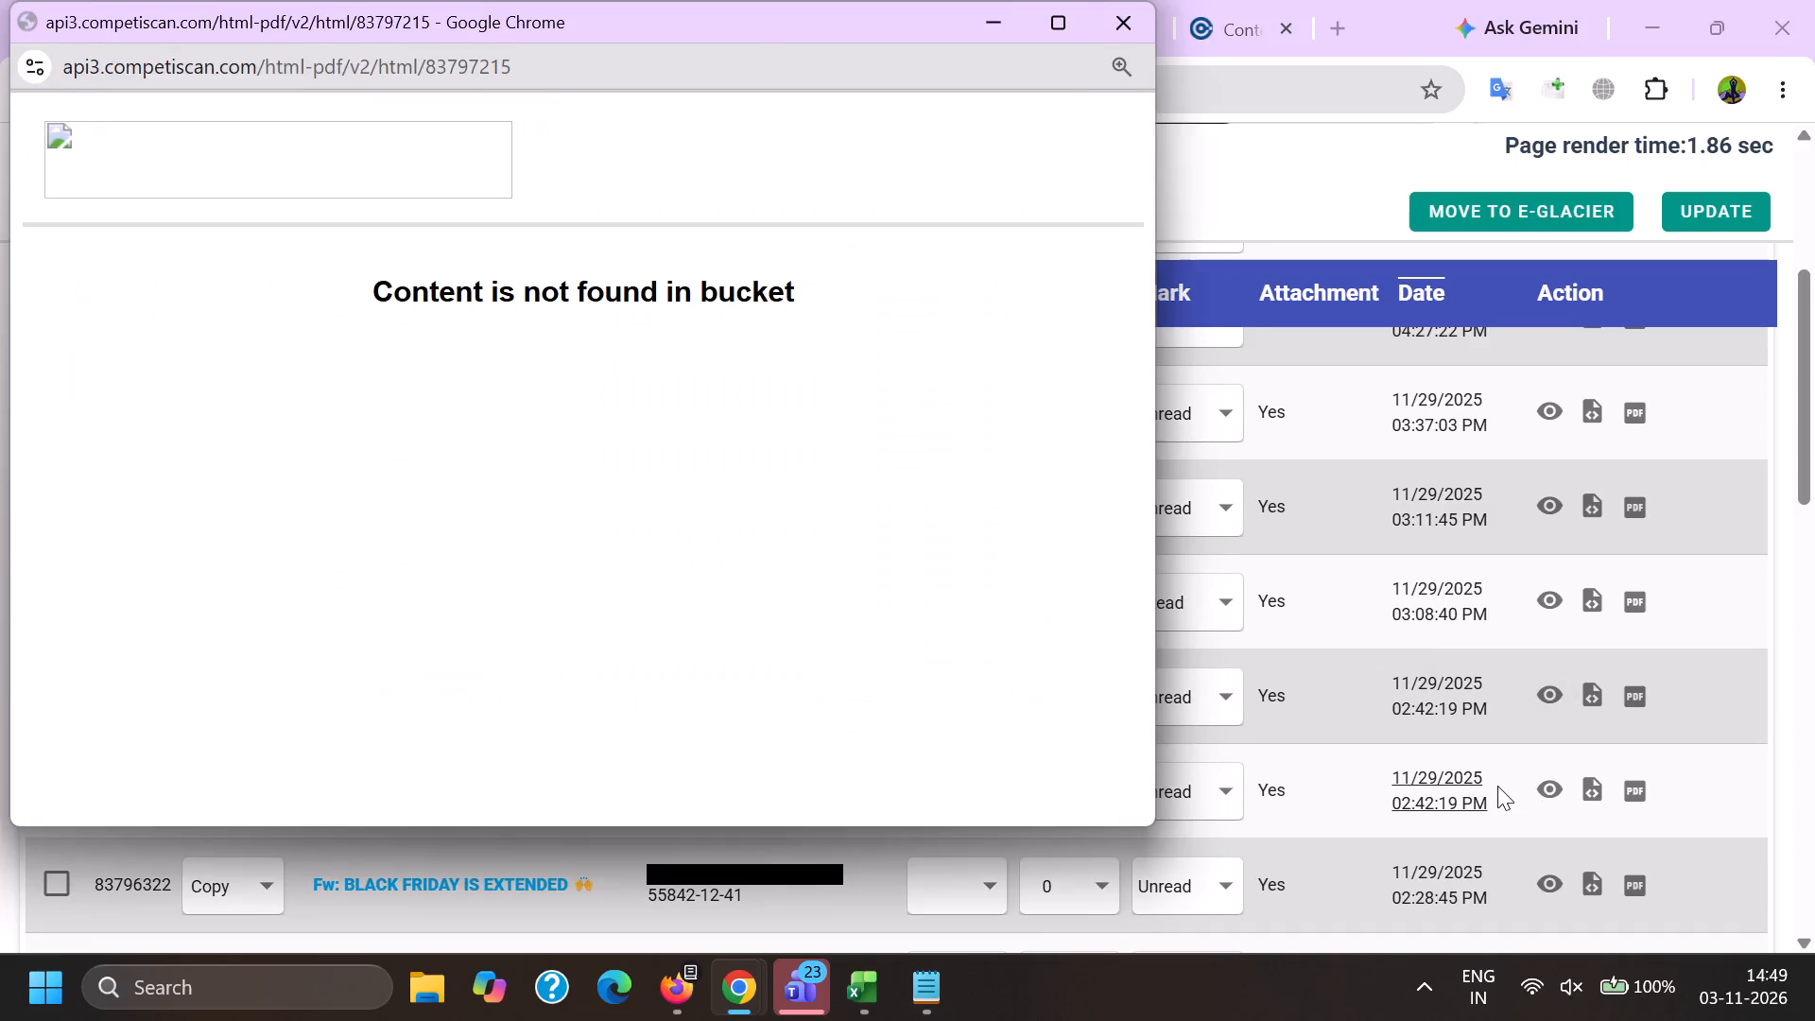
{"action": "key", "text": "alt+Tab"}
Preview the email of copy record 83796322 and review its lower sections up to the Design Crew banner.
{"action": "scroll", "coordinate": [1500, 769], "scroll_direction": "down", "scroll_amount": 2}
{"action": "left_click", "coordinate": [1550, 600]}
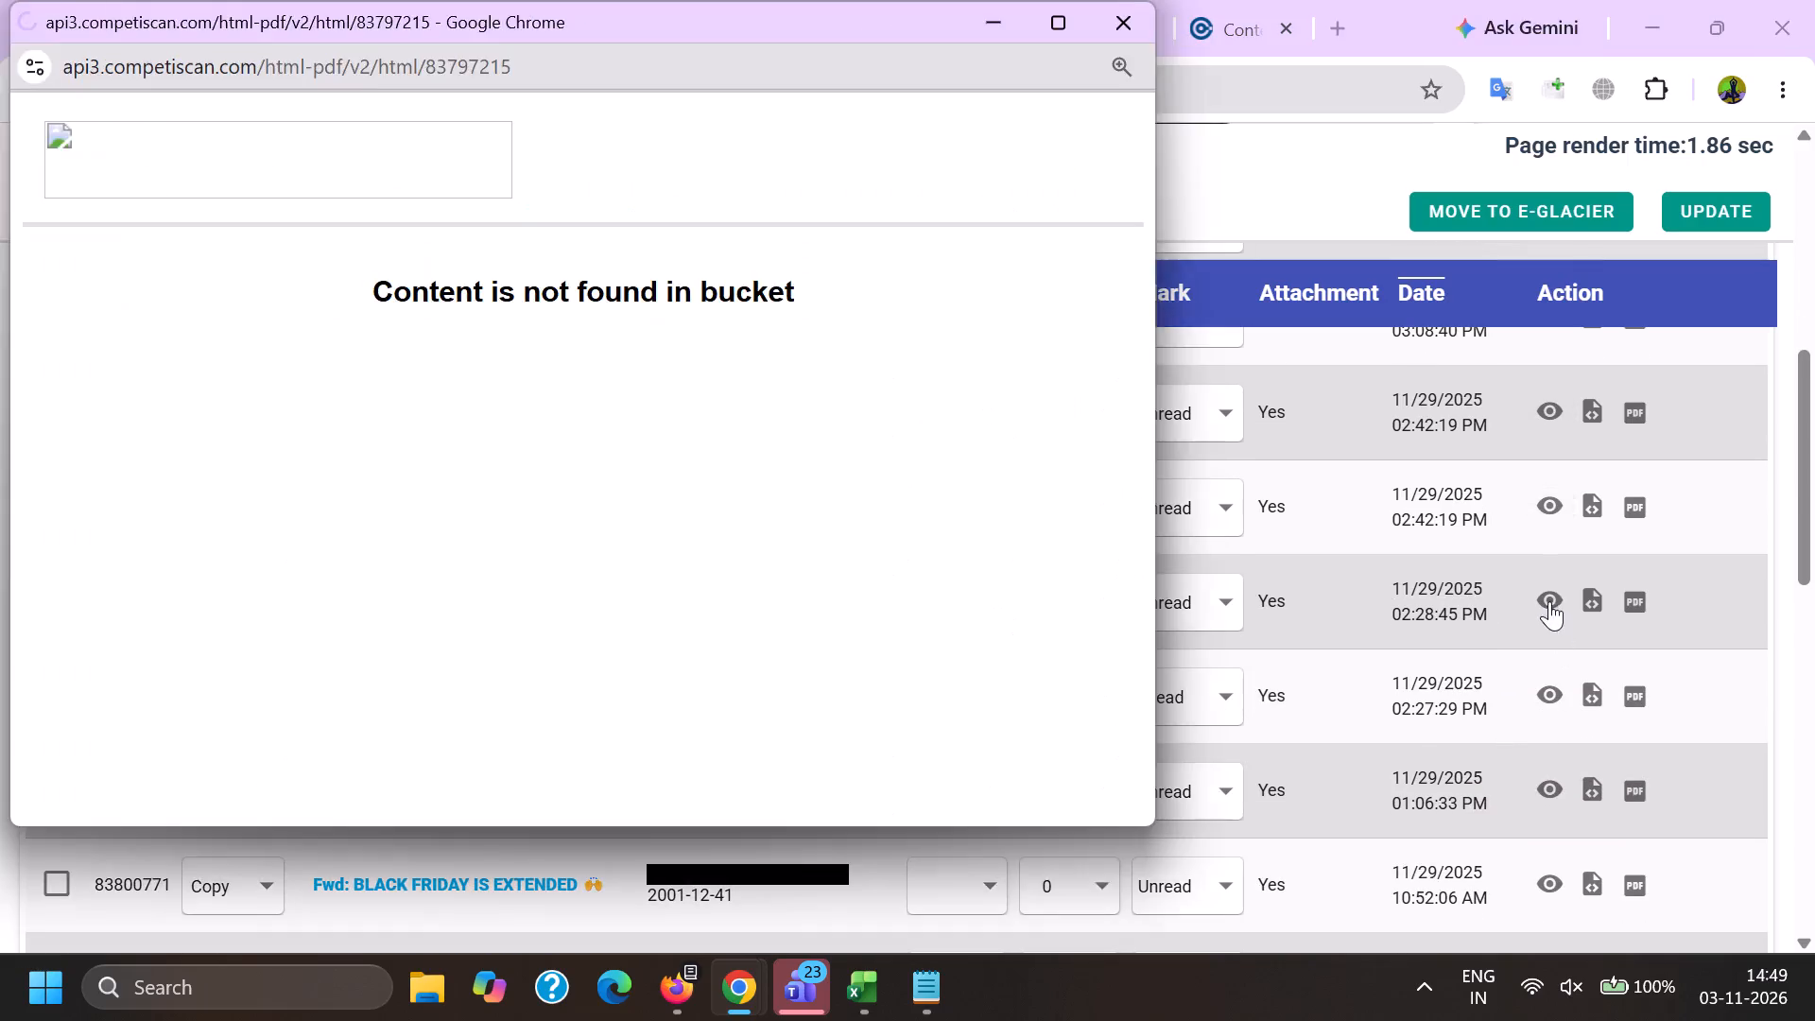
{"action": "key", "text": "End"}
{"action": "key", "text": "End"}
{"action": "key", "text": "End"}
{"action": "key", "text": "End"}
{"action": "key", "text": "End"}
{"action": "key", "text": "End"}
{"action": "key", "text": "End"}
{"action": "key", "text": "End"}
{"action": "key", "text": "End"}
{"action": "key", "text": "End"}
{"action": "key", "text": "End"}
{"action": "key", "text": "End"}
{"action": "key", "text": "End"}
{"action": "key", "text": "End"}
{"action": "key", "text": "End"}
{"action": "key", "text": "End"}
{"action": "key", "text": "End"}
{"action": "key", "text": "End"}
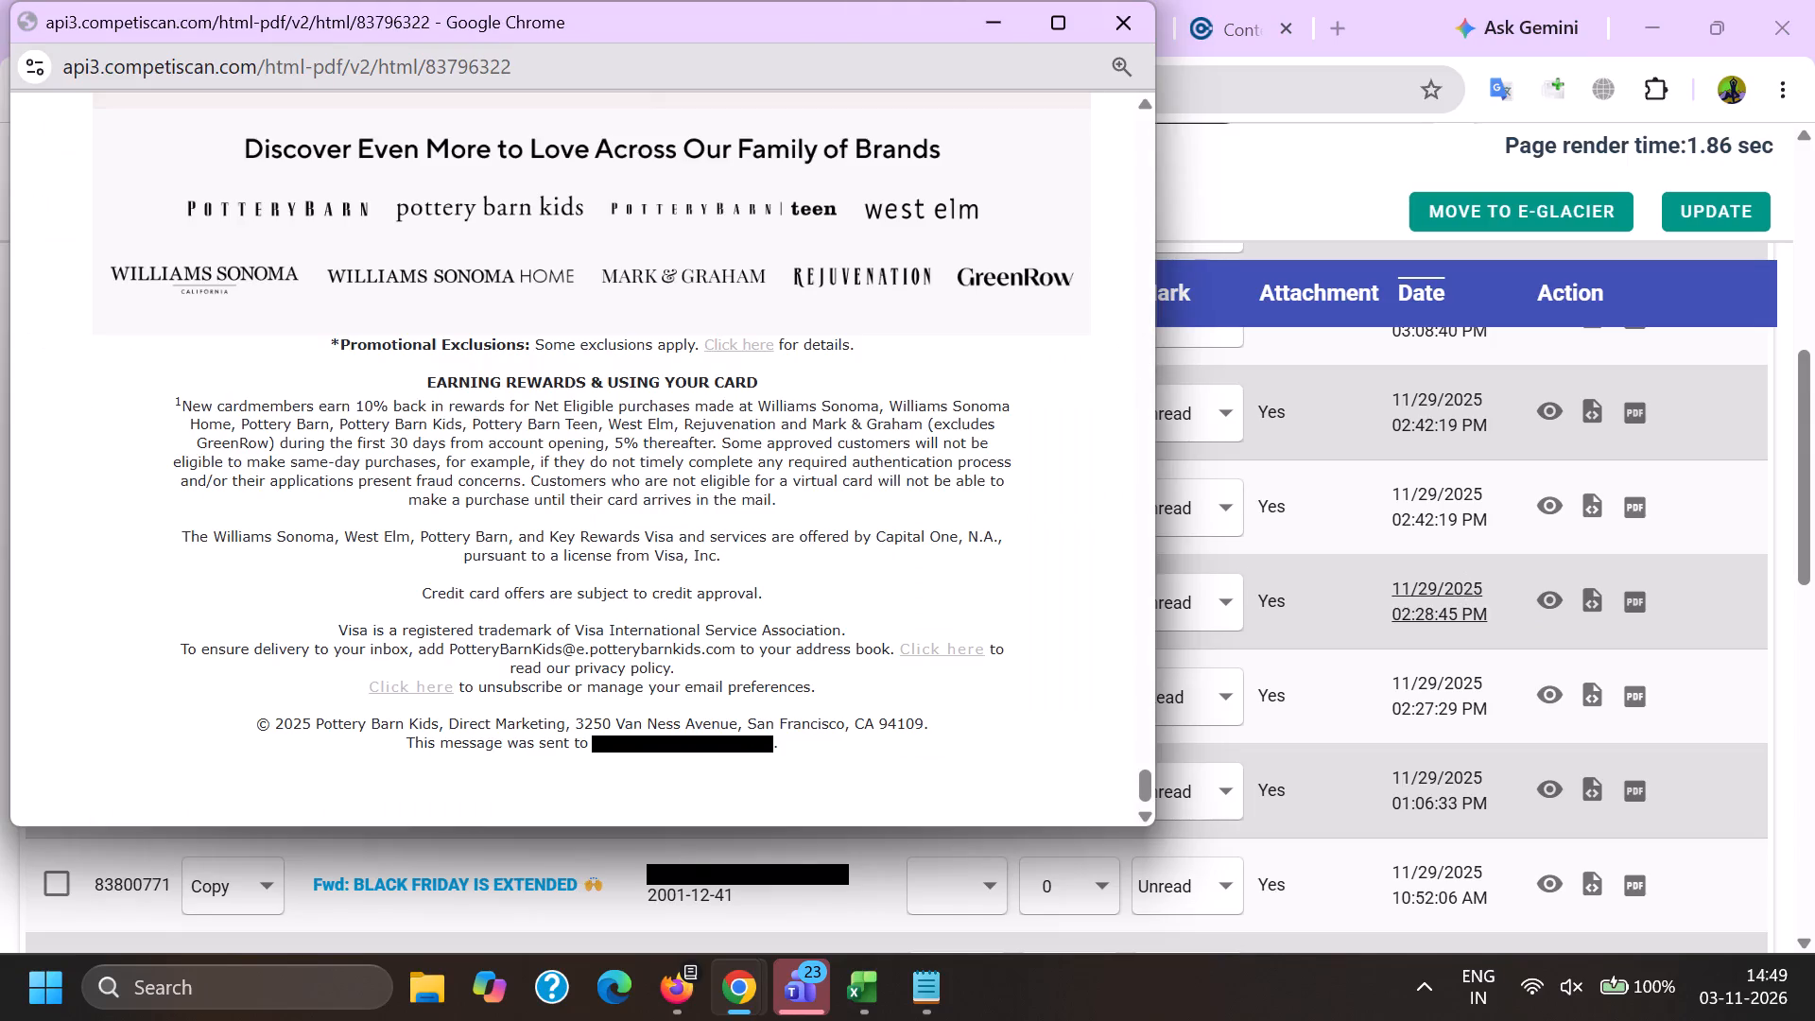
{"action": "key", "text": "Page_Up"}
{"action": "key", "text": "Page_Up"}
{"action": "key", "text": "Page_Up"}
{"action": "key", "text": "Page_Up"}
{"action": "key", "text": "Page_Up"}
{"action": "key", "text": "Page_Up"}
{"action": "key", "text": "Page_Up"}
{"action": "key", "text": "alt+Tab"}
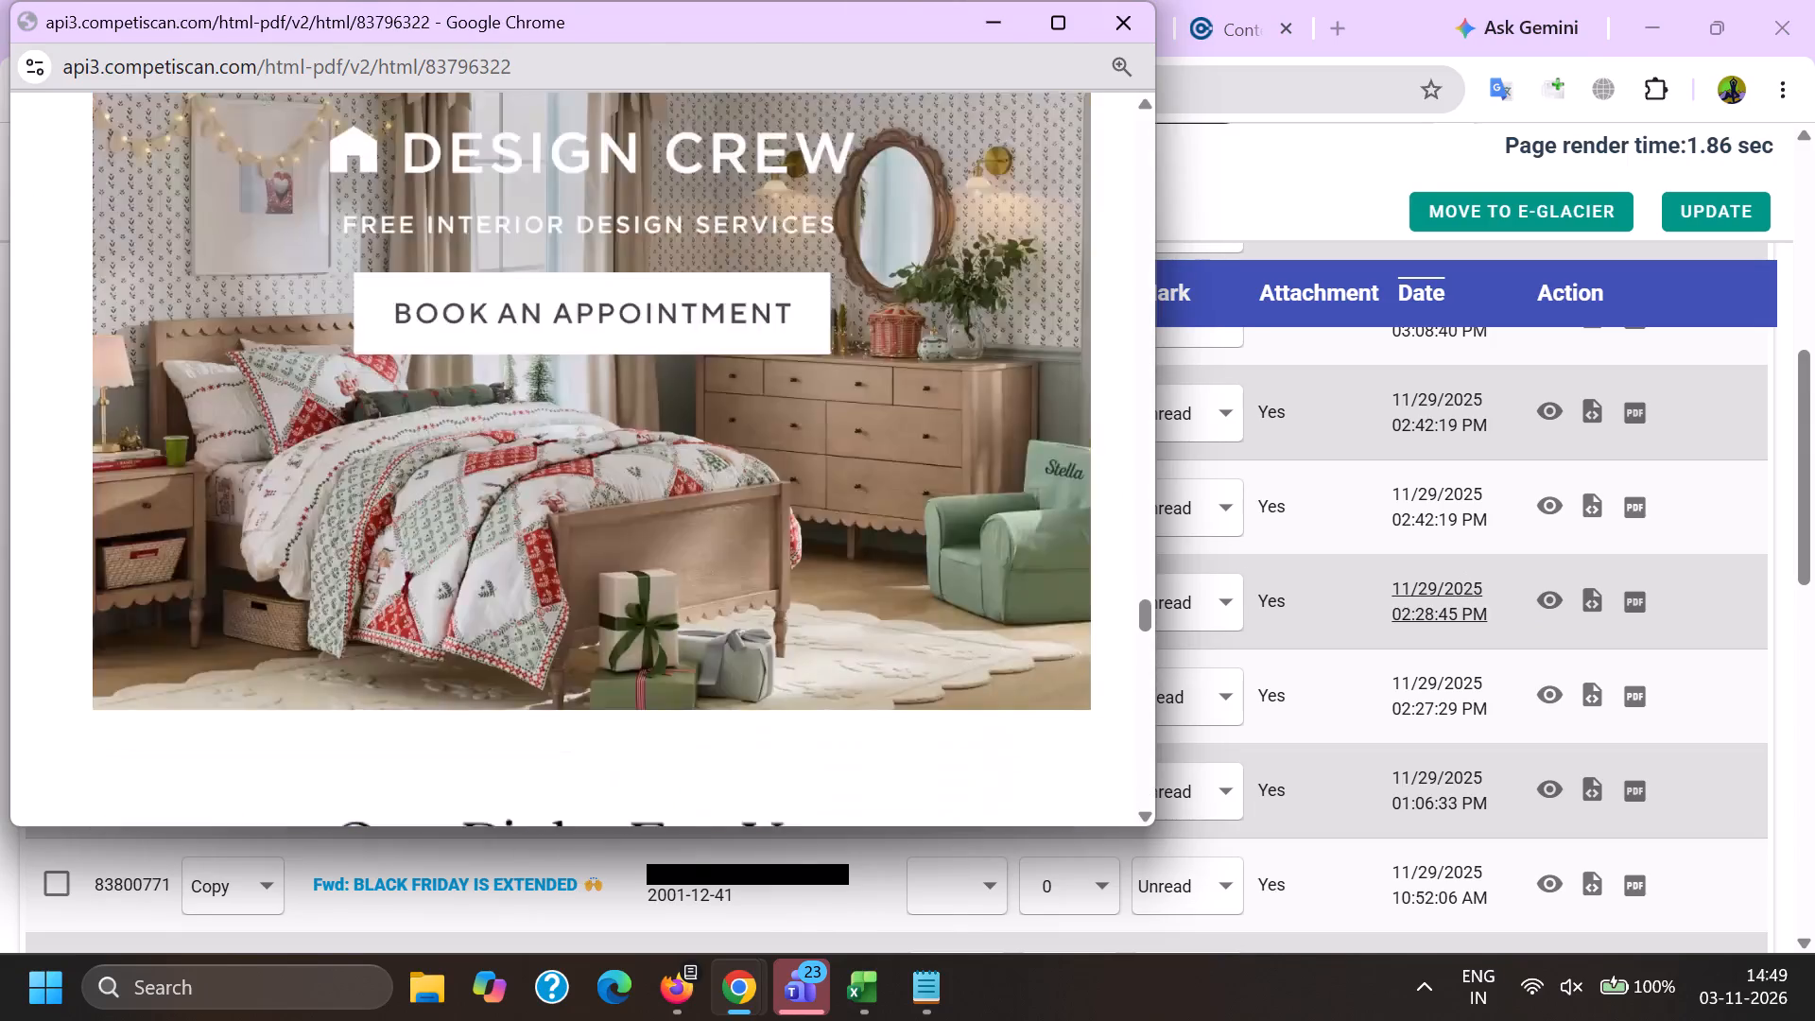
{"action": "scroll", "coordinate": [1467, 592], "scroll_direction": "down", "scroll_amount": 1}
{"action": "left_click", "coordinate": [1560, 657]}
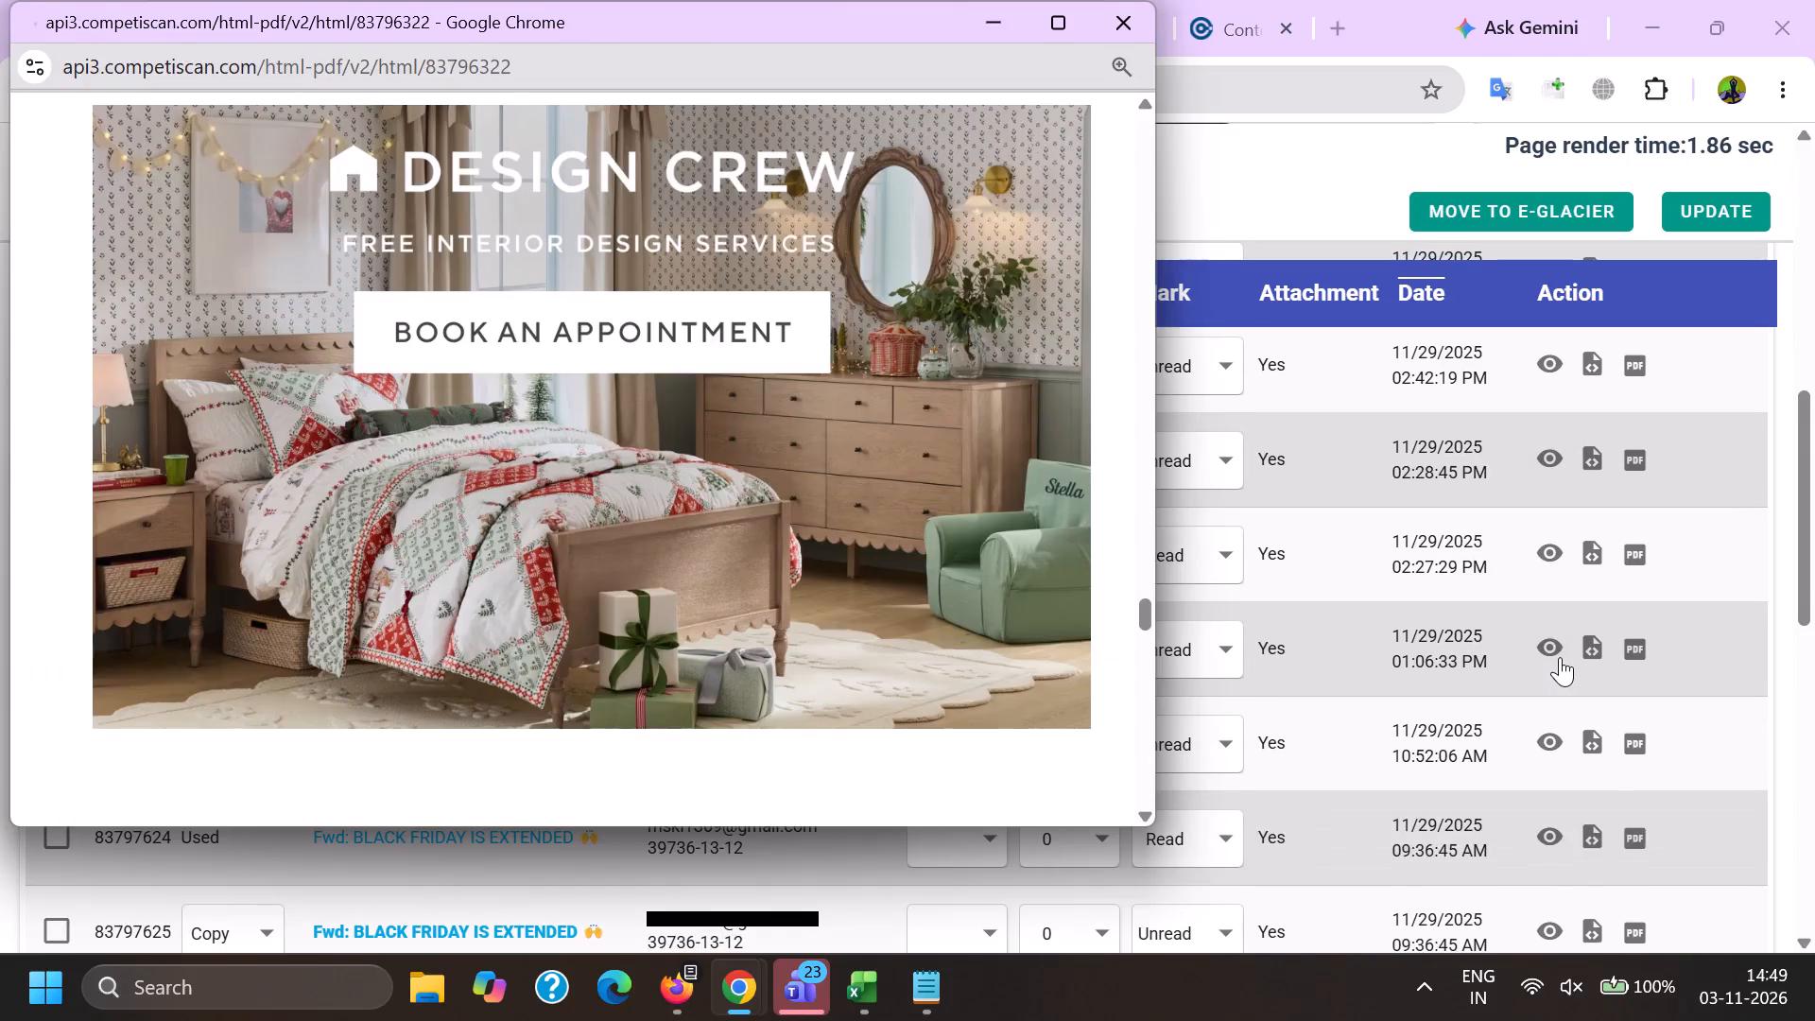
{"action": "key", "text": "End"}
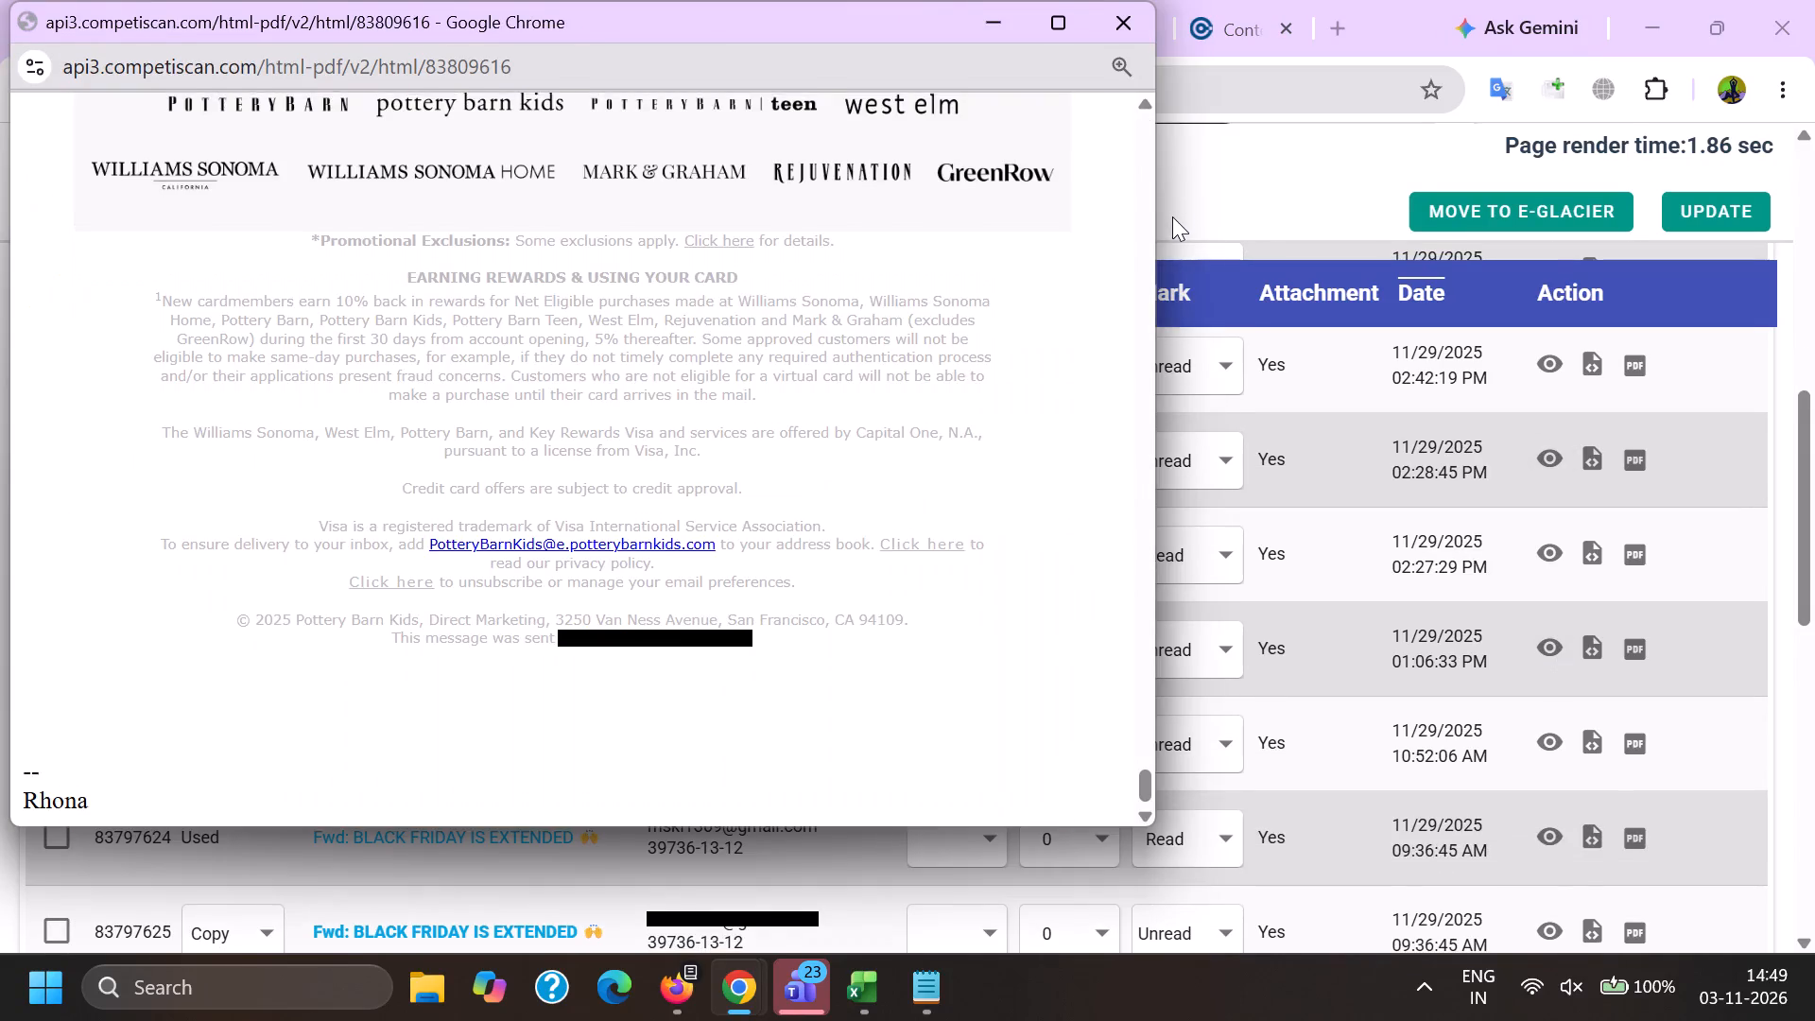
{"action": "key", "text": "Page_Up"}
{"action": "key", "text": "Page_Up"}
{"action": "key", "text": "Page_Up"}
{"action": "key", "text": "Page_Up"}
{"action": "key", "text": "Page_Up"}
{"action": "key", "text": "Page_Up"}
{"action": "key", "text": "alt+Tab"}
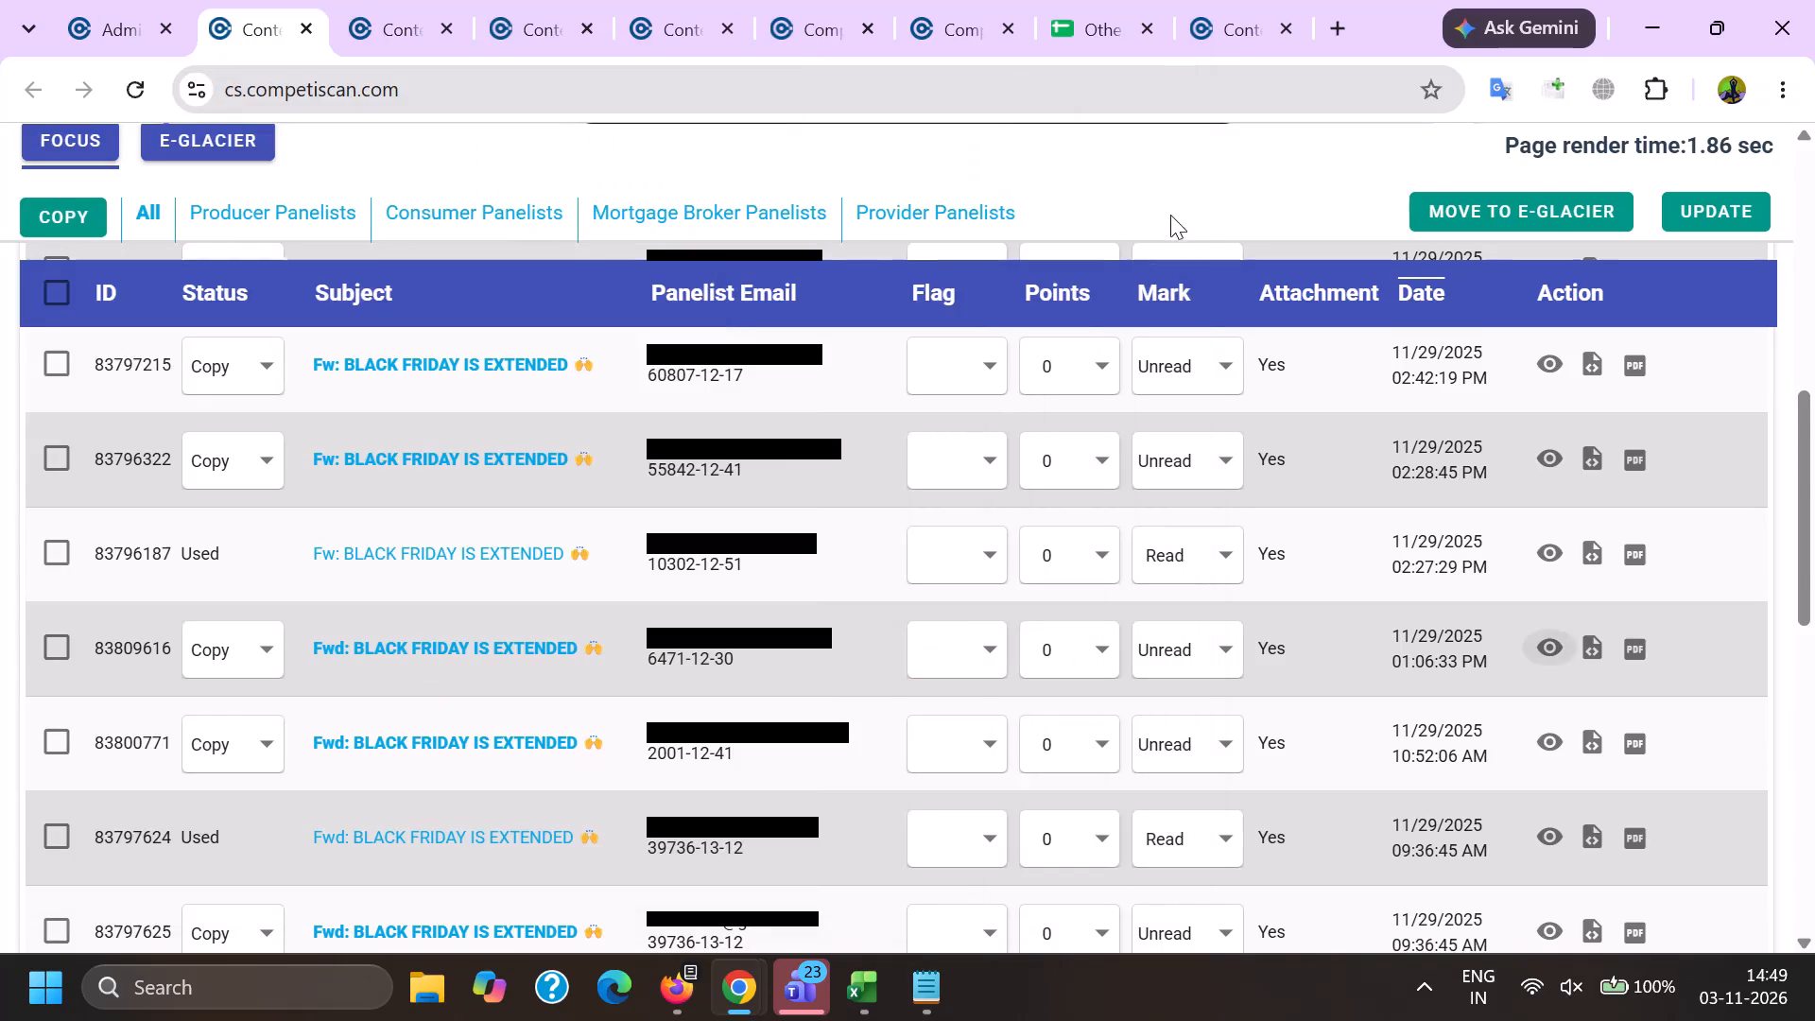
{"action": "left_click", "coordinate": [475, 655], "text": "ctrl"}
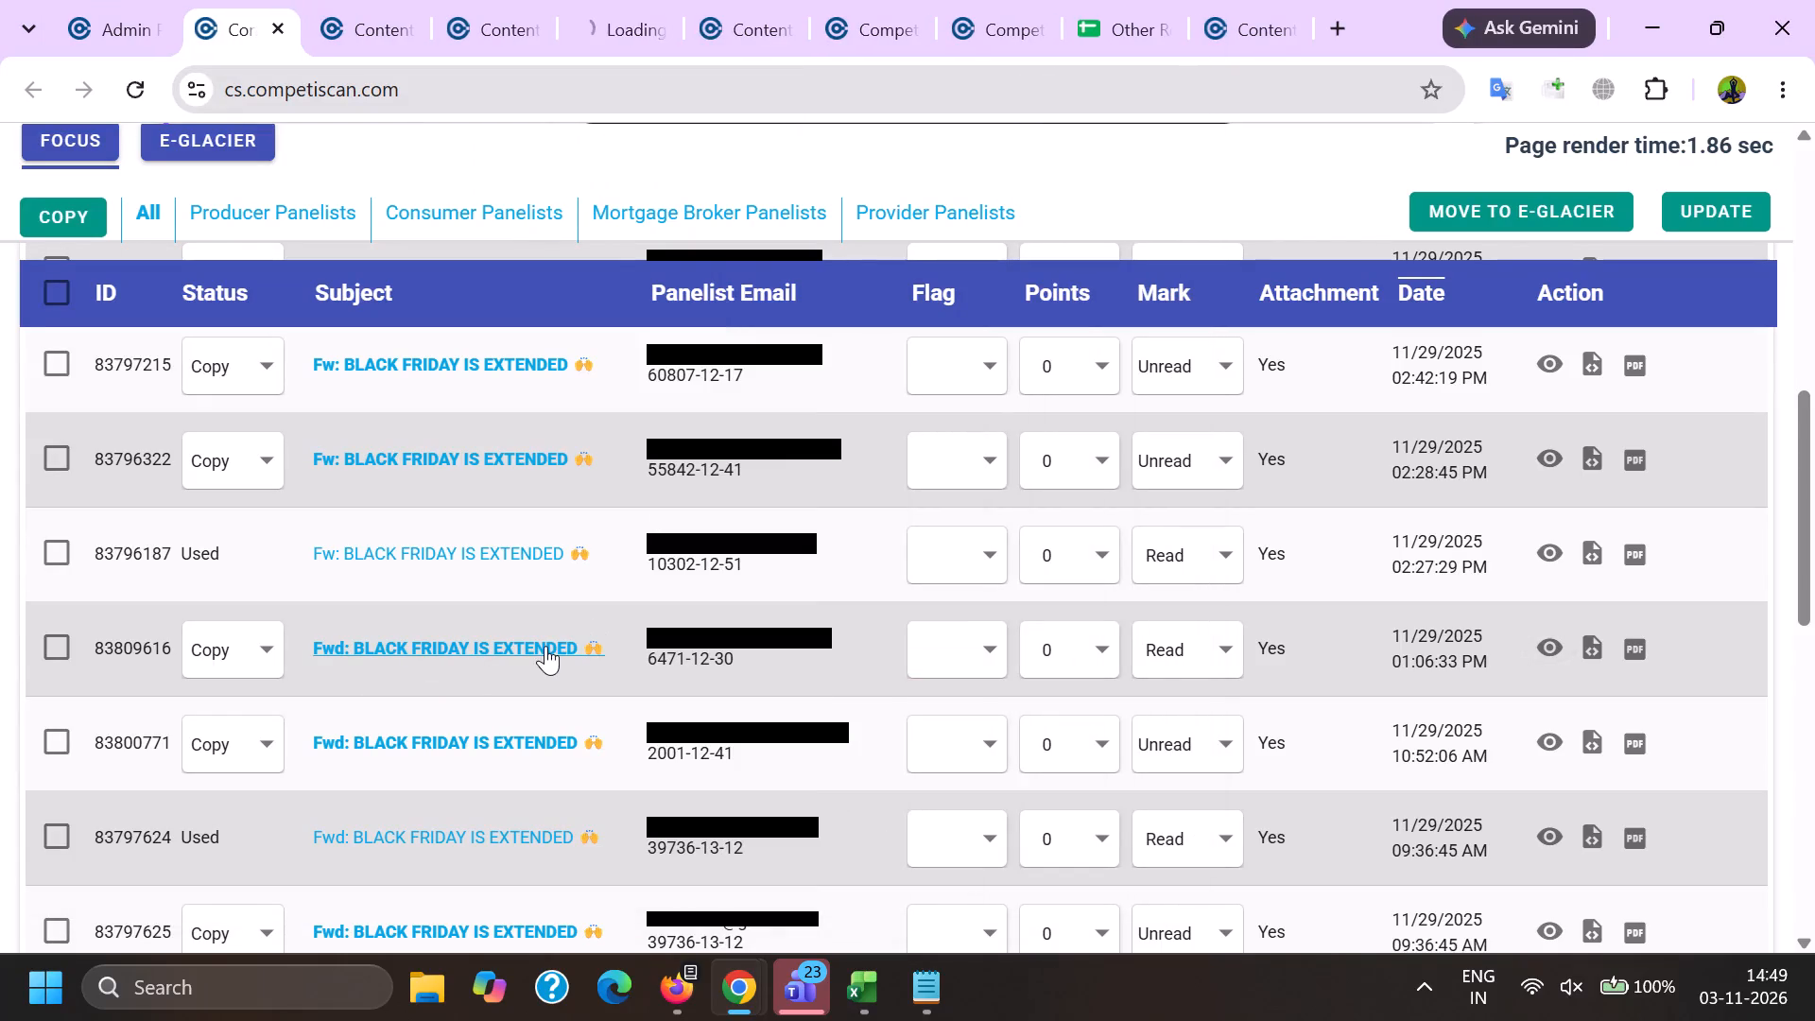
Preview copy records 83800771 and 83797625 and examine each email's recommended products.
{"action": "left_click", "coordinate": [1546, 738]}
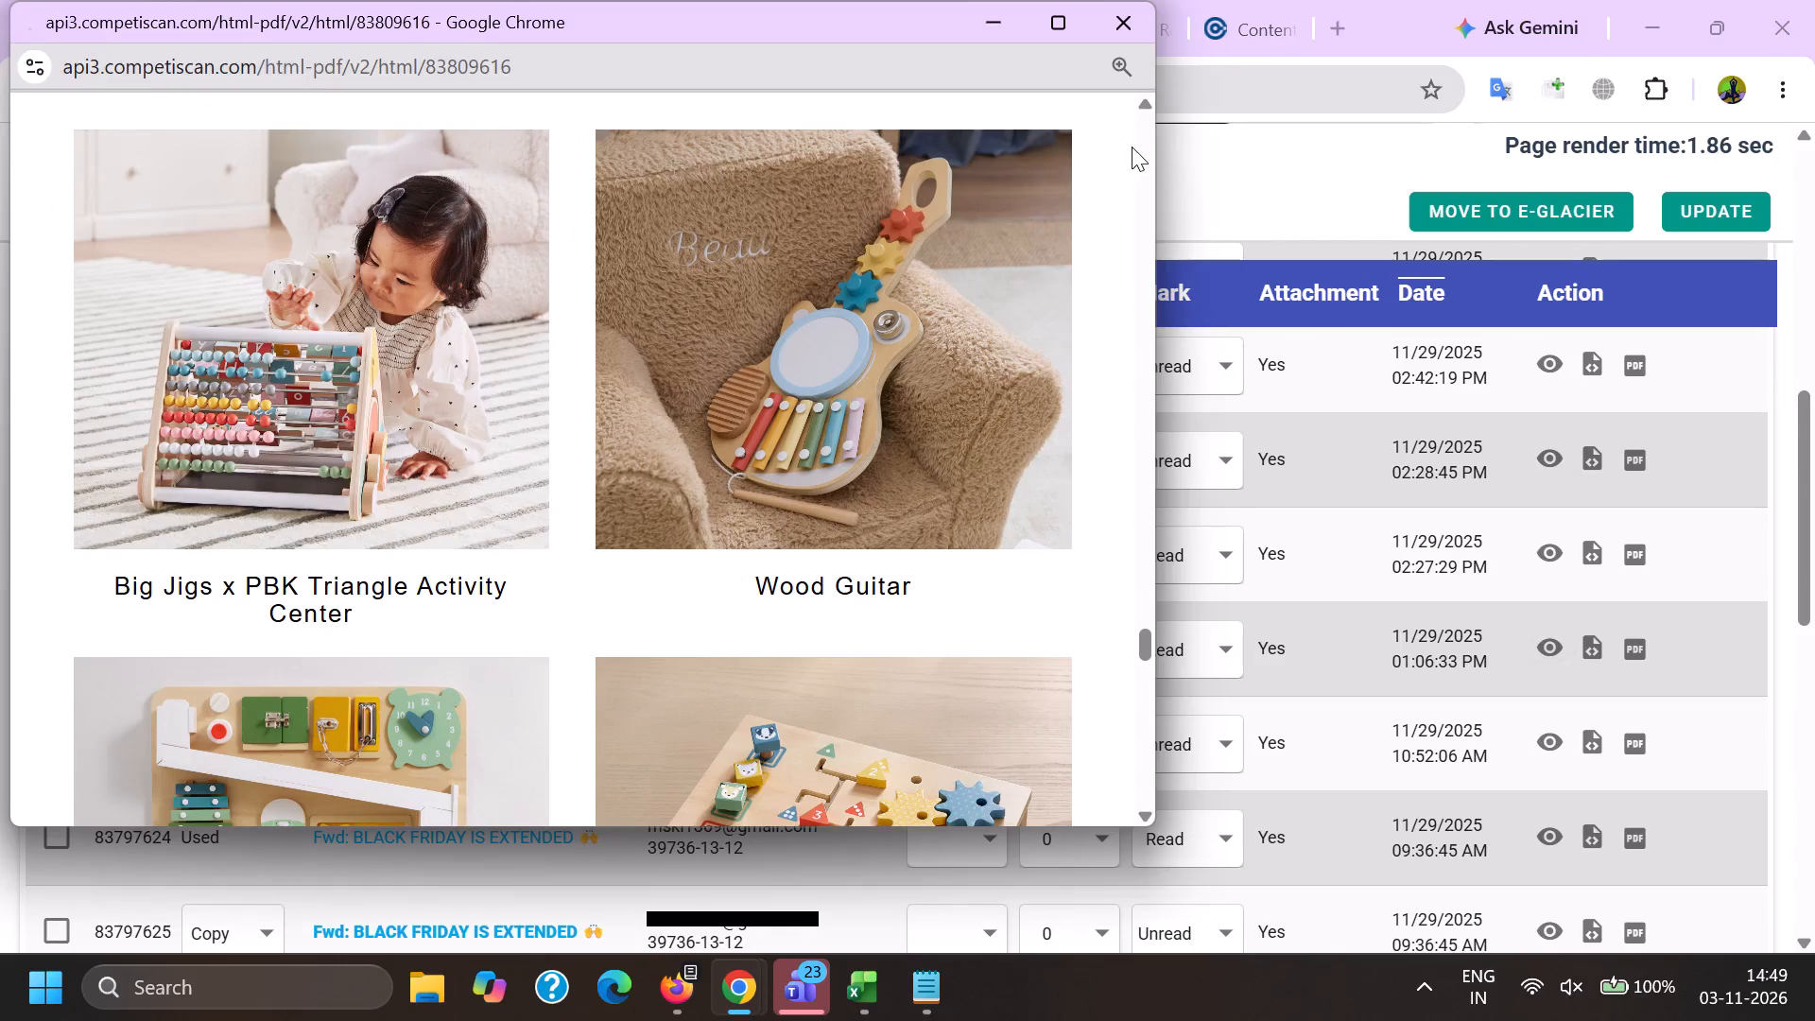
{"action": "left_click_drag", "start_coordinate": [1142, 138], "coordinate": [1099, 695]}
{"action": "key", "text": "alt+Tab"}
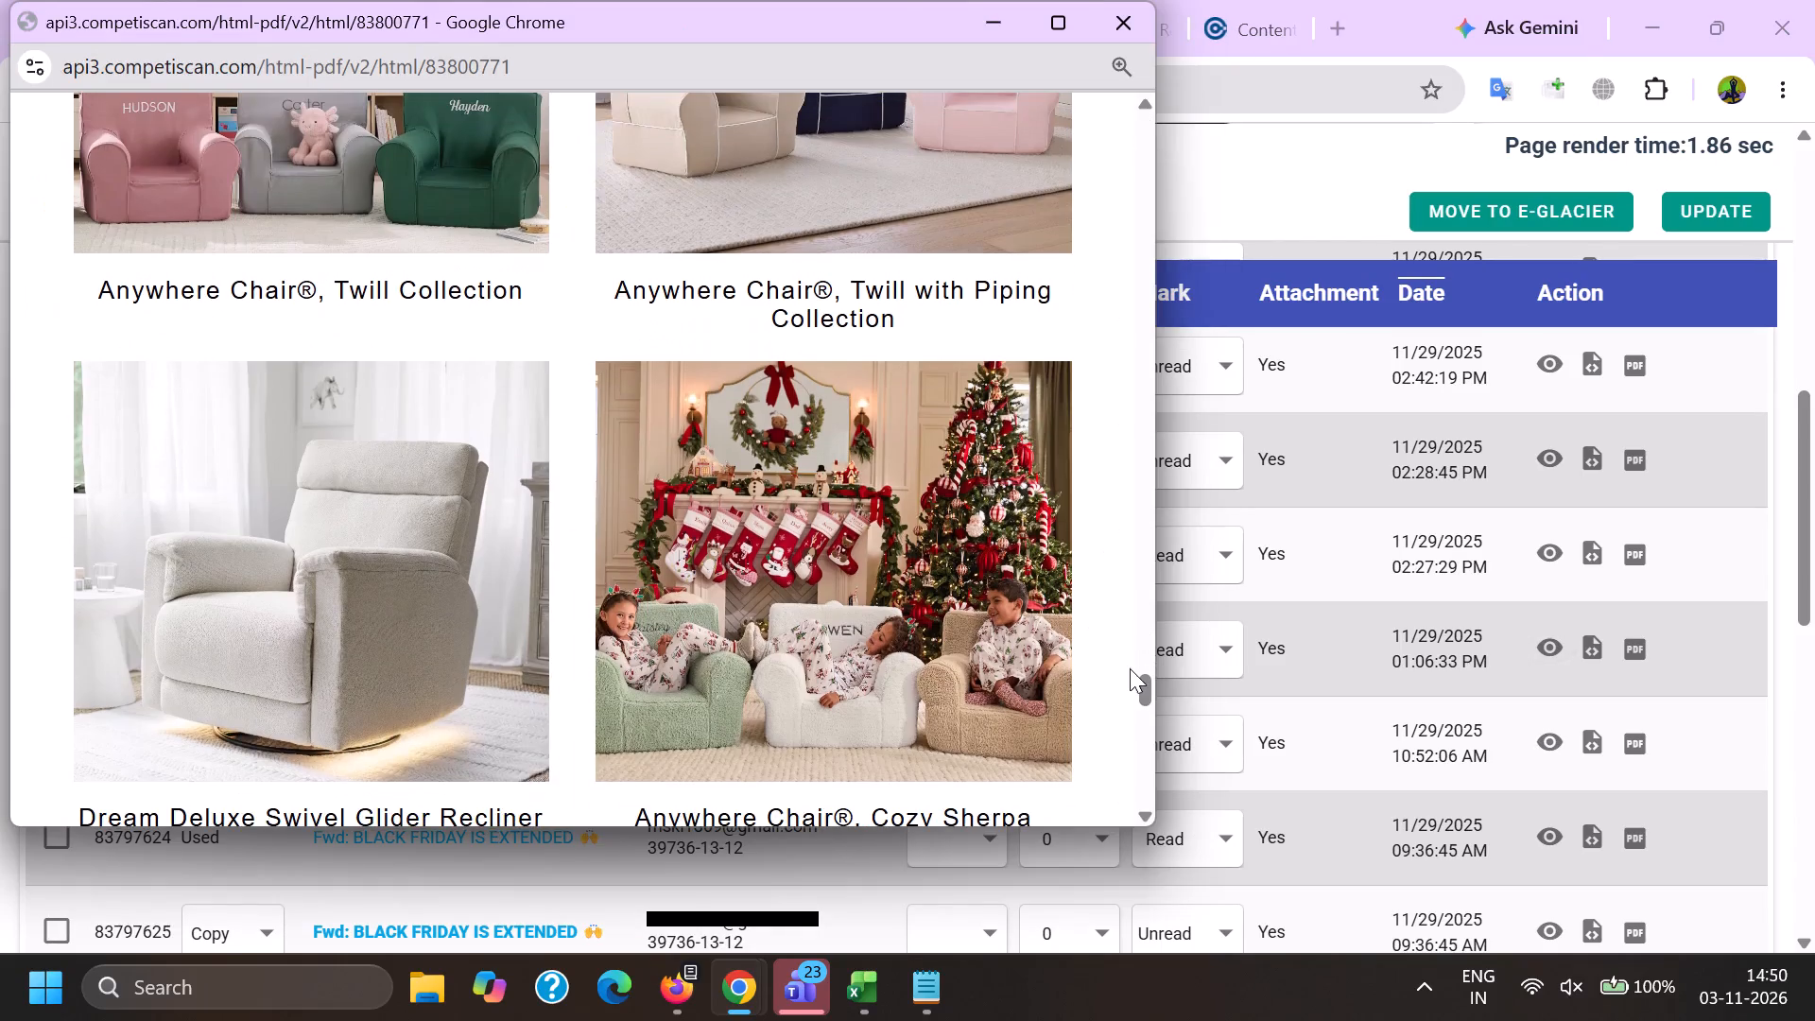
{"action": "scroll", "coordinate": [1130, 669], "scroll_direction": "down", "scroll_amount": 1}
{"action": "scroll", "coordinate": [1308, 712], "scroll_direction": "down", "scroll_amount": 1}
{"action": "left_click", "coordinate": [1550, 645]}
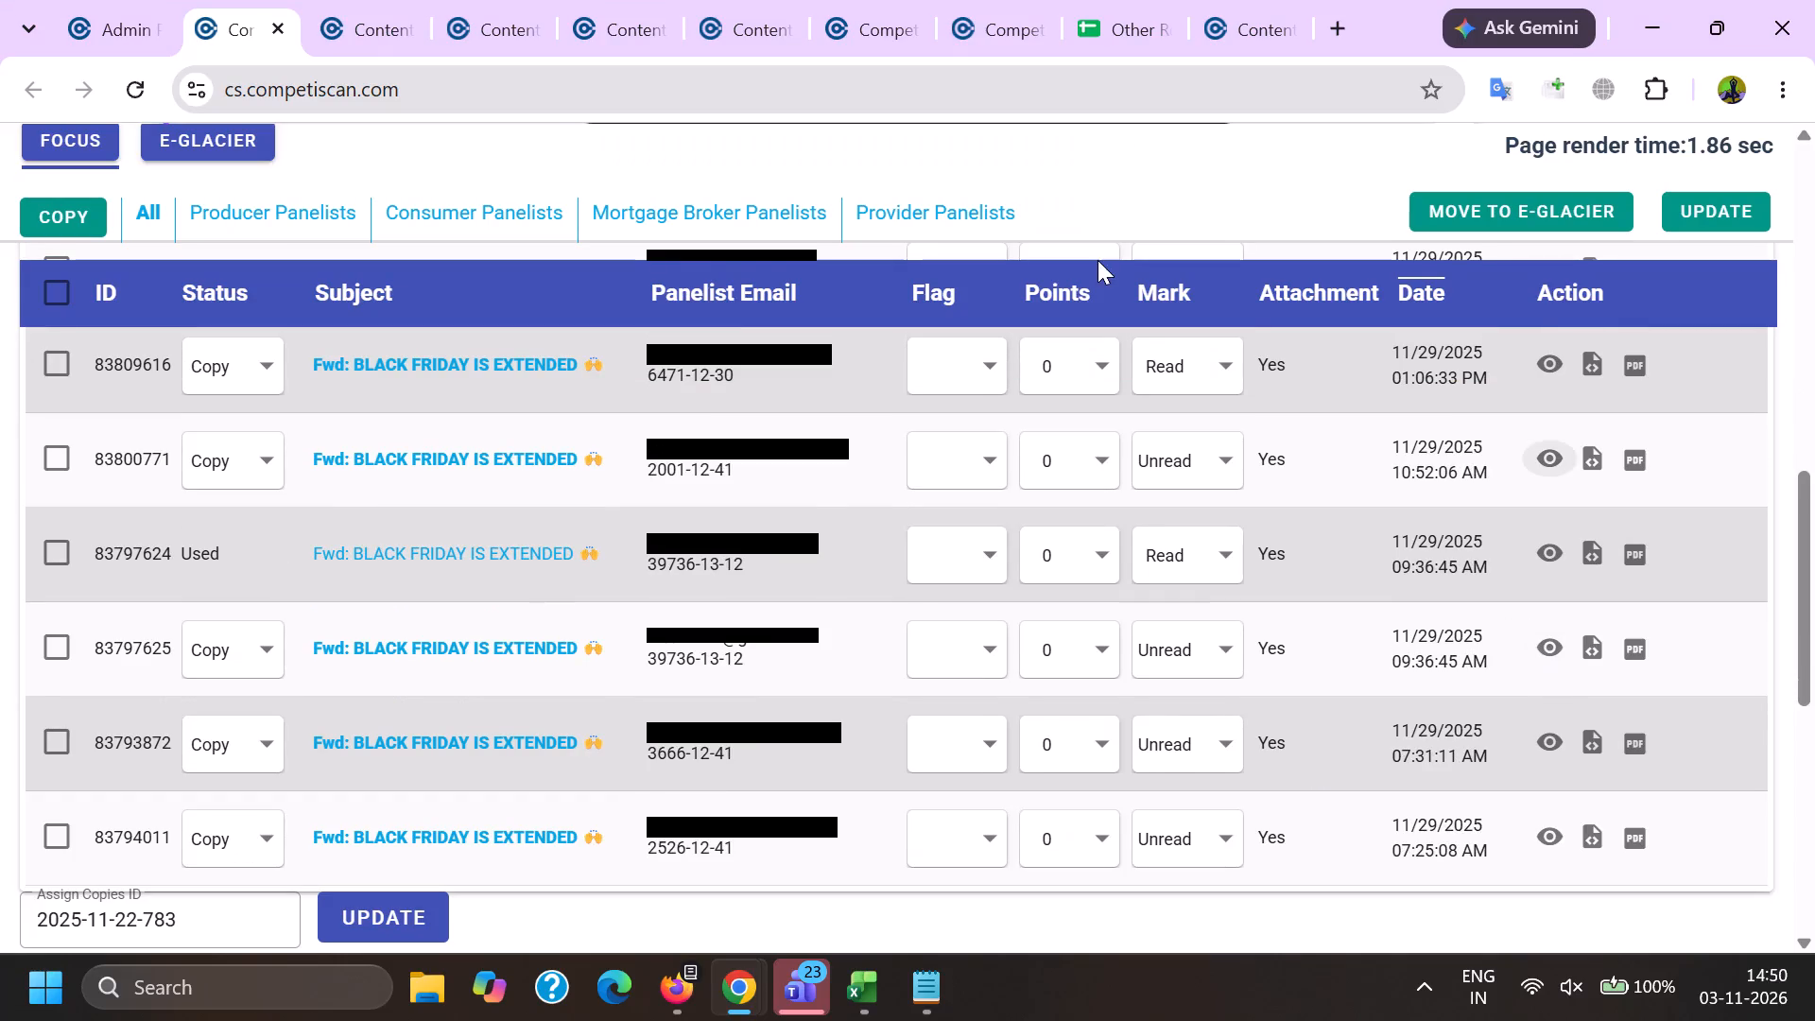
{"action": "key", "text": "alt+Tab"}
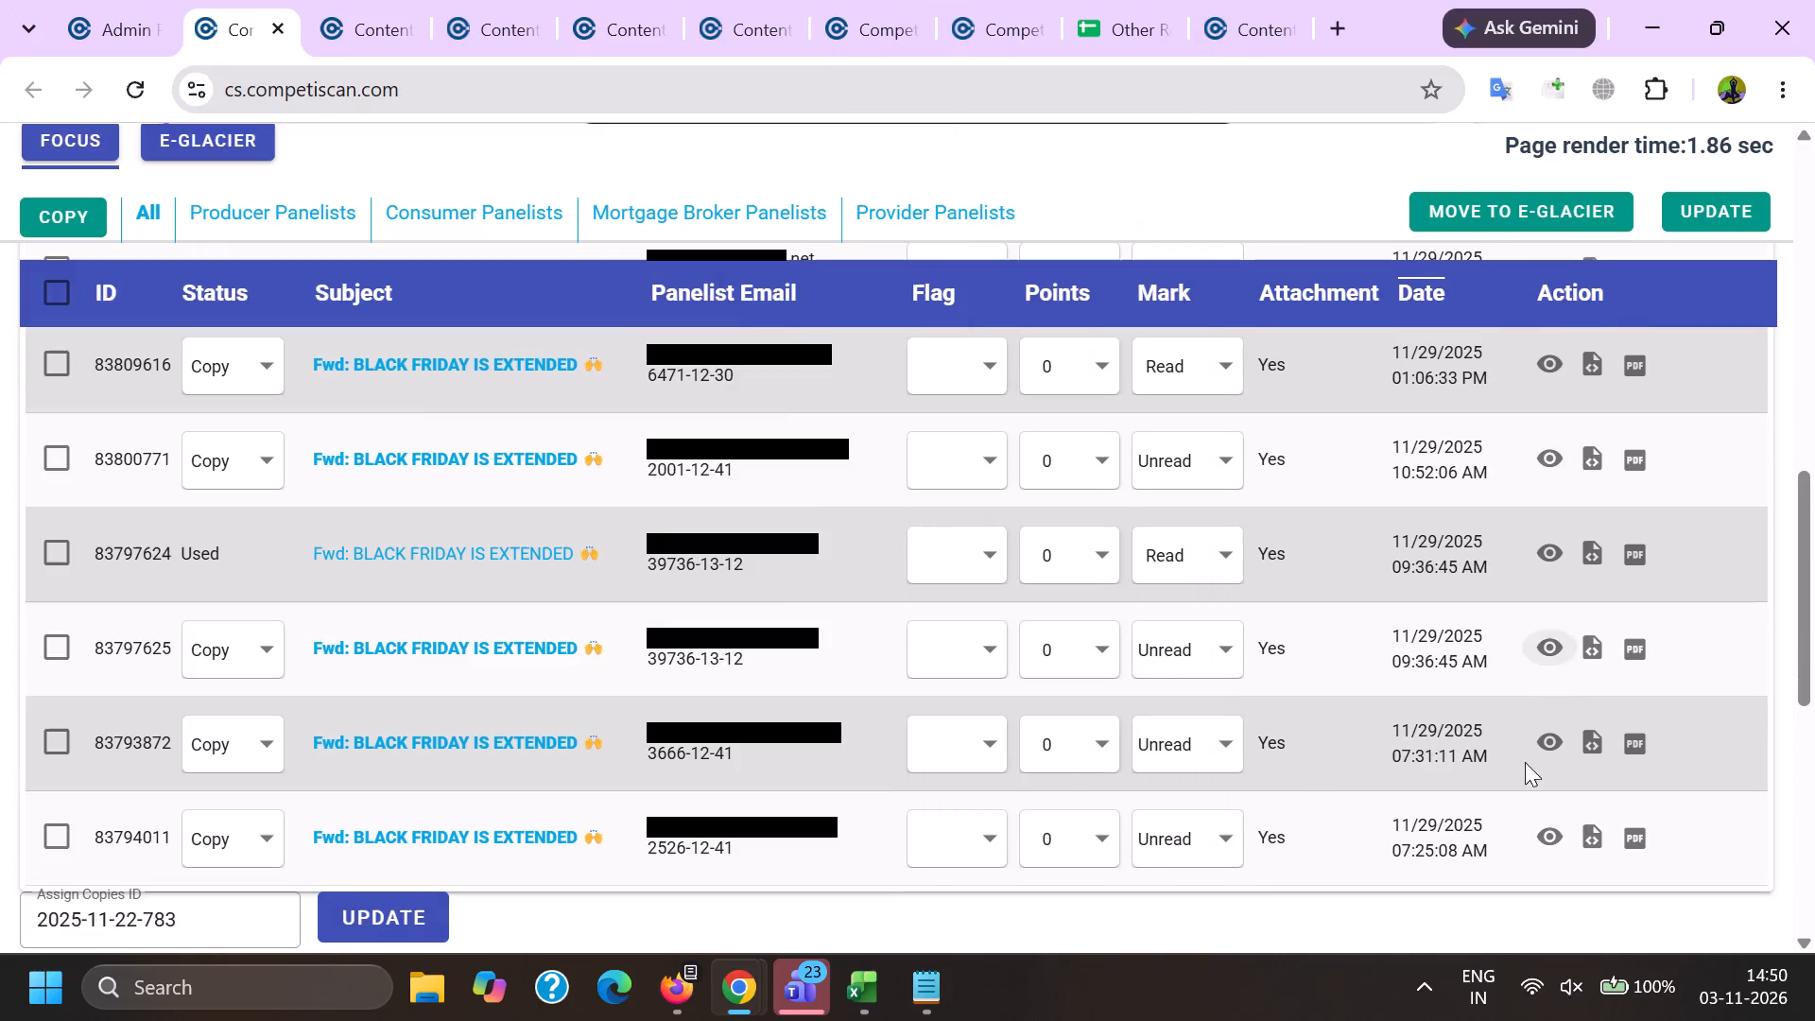
Preview the emails of copy records 83793872 and 83794011 and compare their content.
{"action": "left_click", "coordinate": [1547, 750]}
{"action": "left_click_drag", "start_coordinate": [1152, 134], "coordinate": [1121, 700]}
{"action": "key", "text": "alt+Tab"}
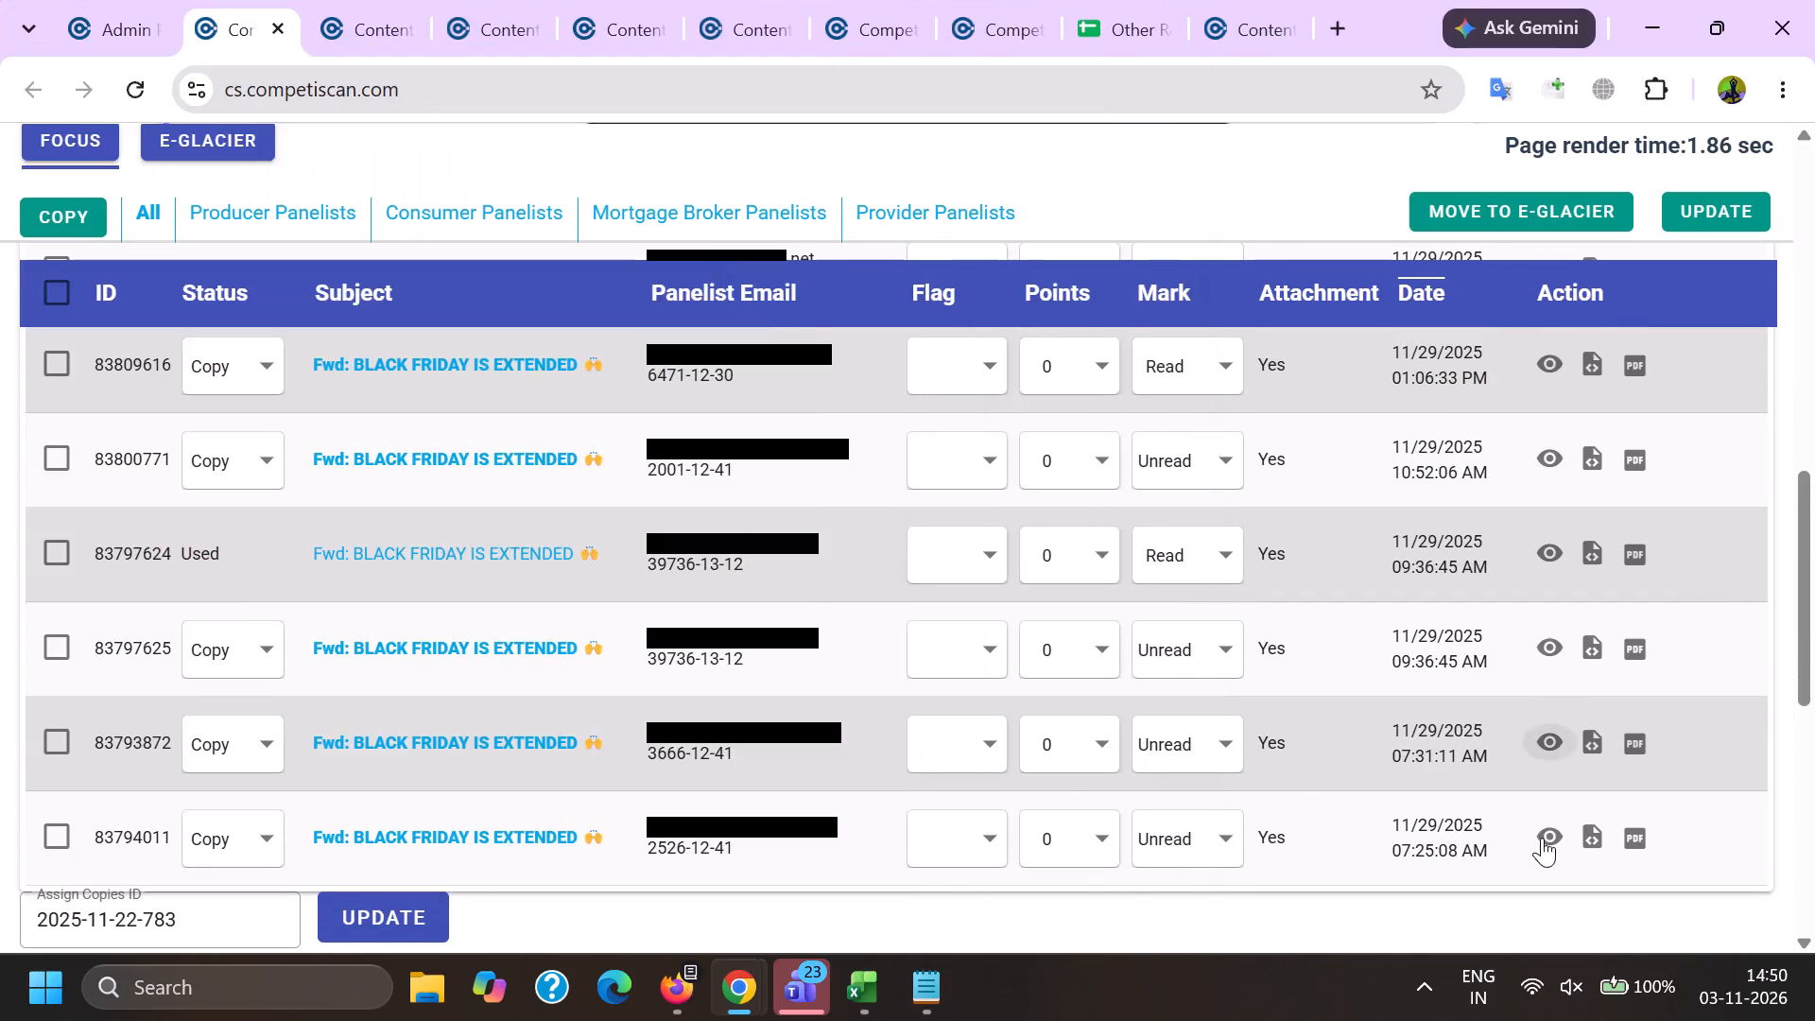
{"action": "left_click", "coordinate": [1542, 845]}
{"action": "left_click_drag", "start_coordinate": [1149, 133], "coordinate": [1117, 644]}
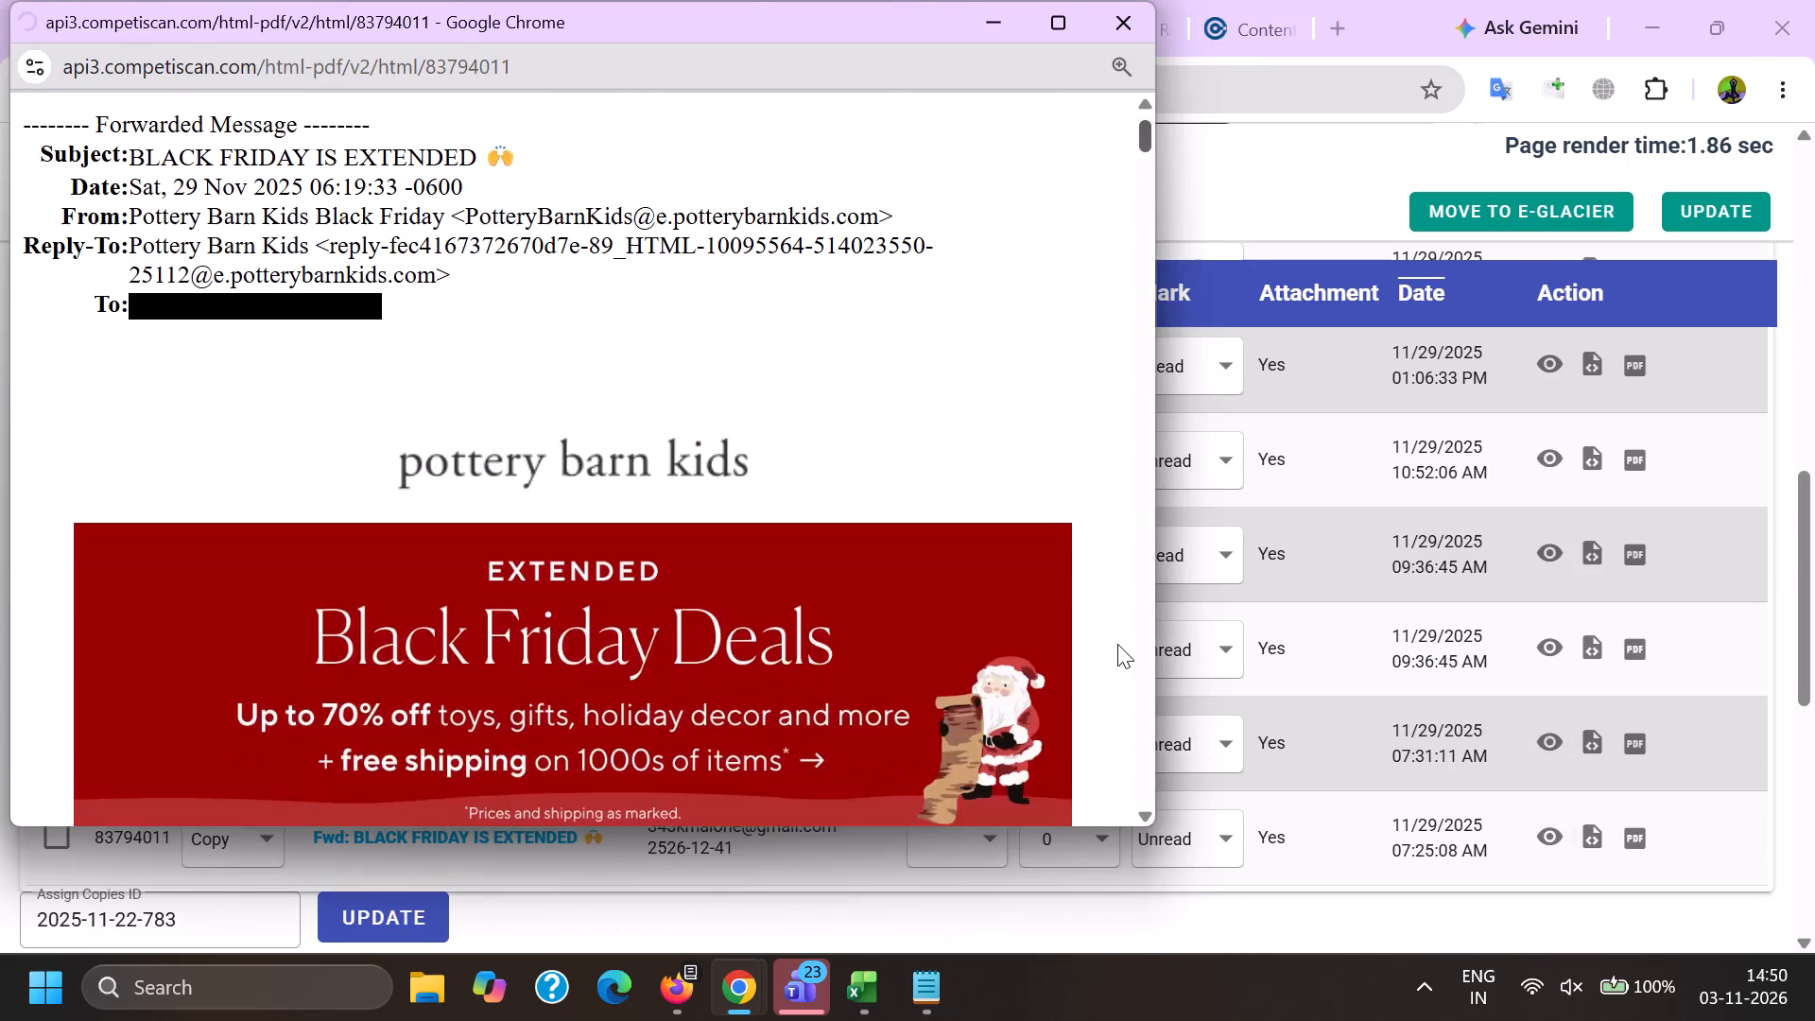
{"action": "left_click_drag", "start_coordinate": [1117, 644], "coordinate": [1128, 703]}
{"action": "key", "text": "alt+Tab"}
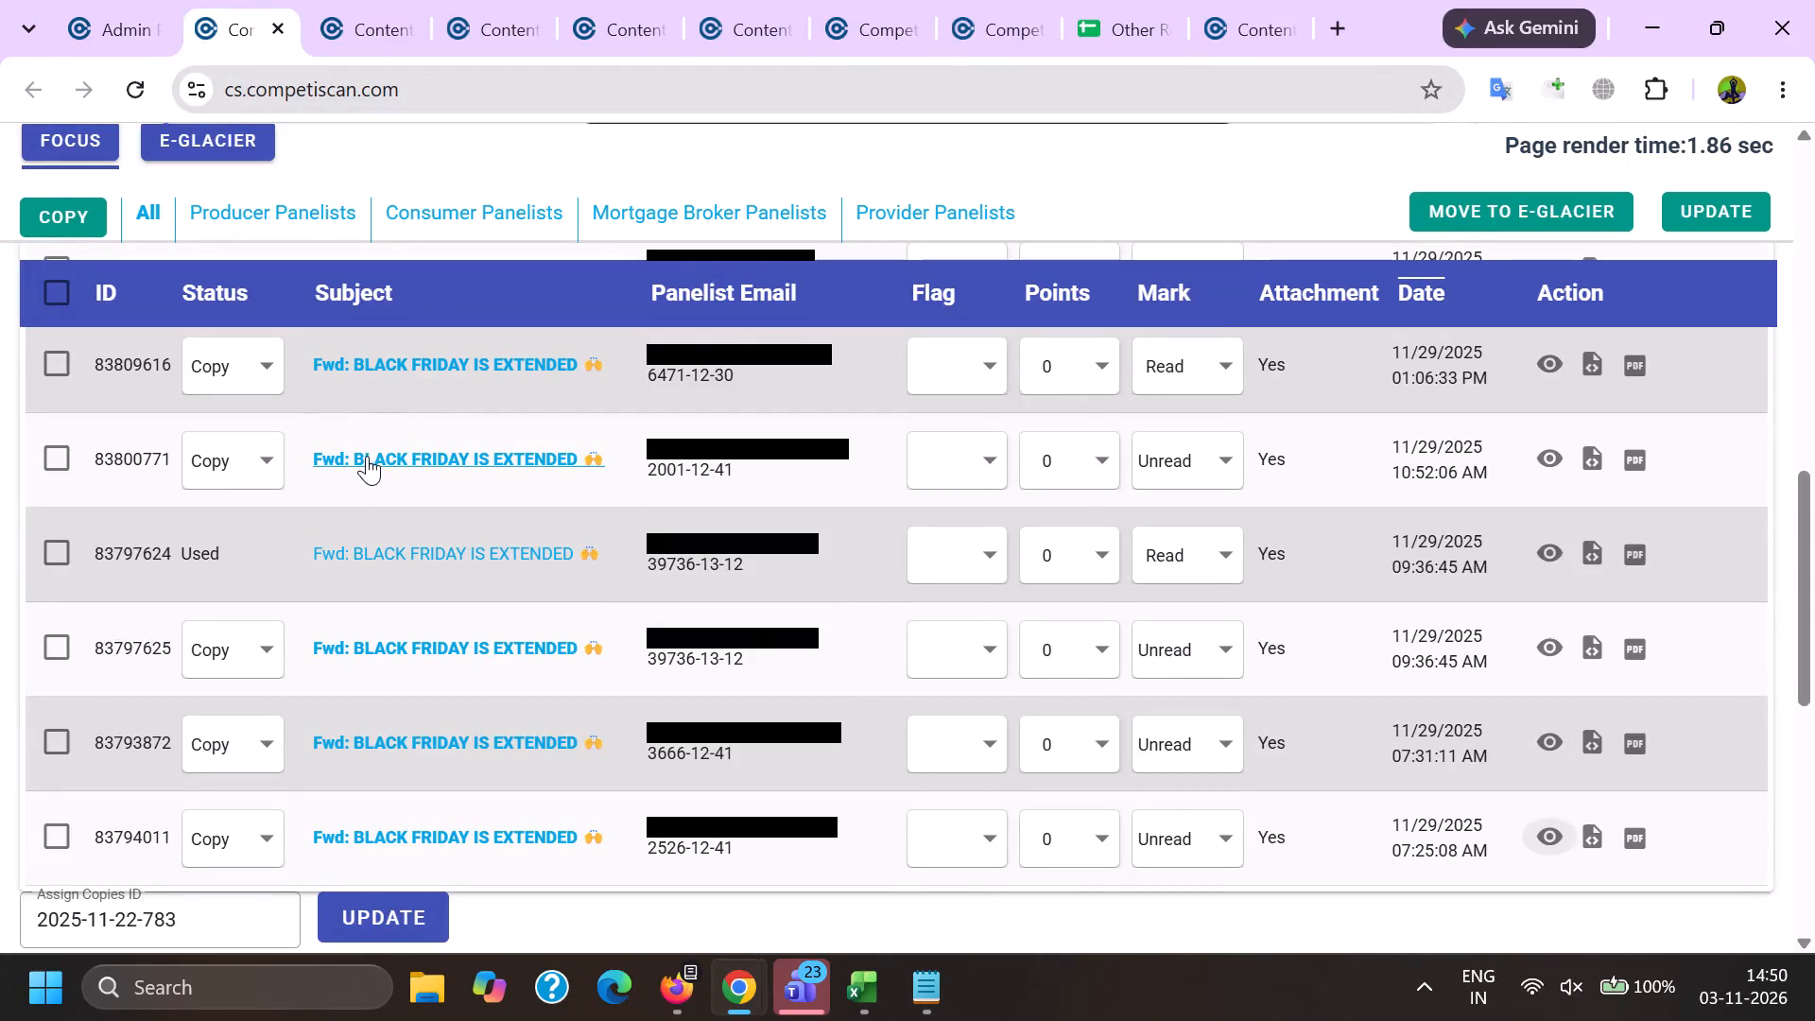
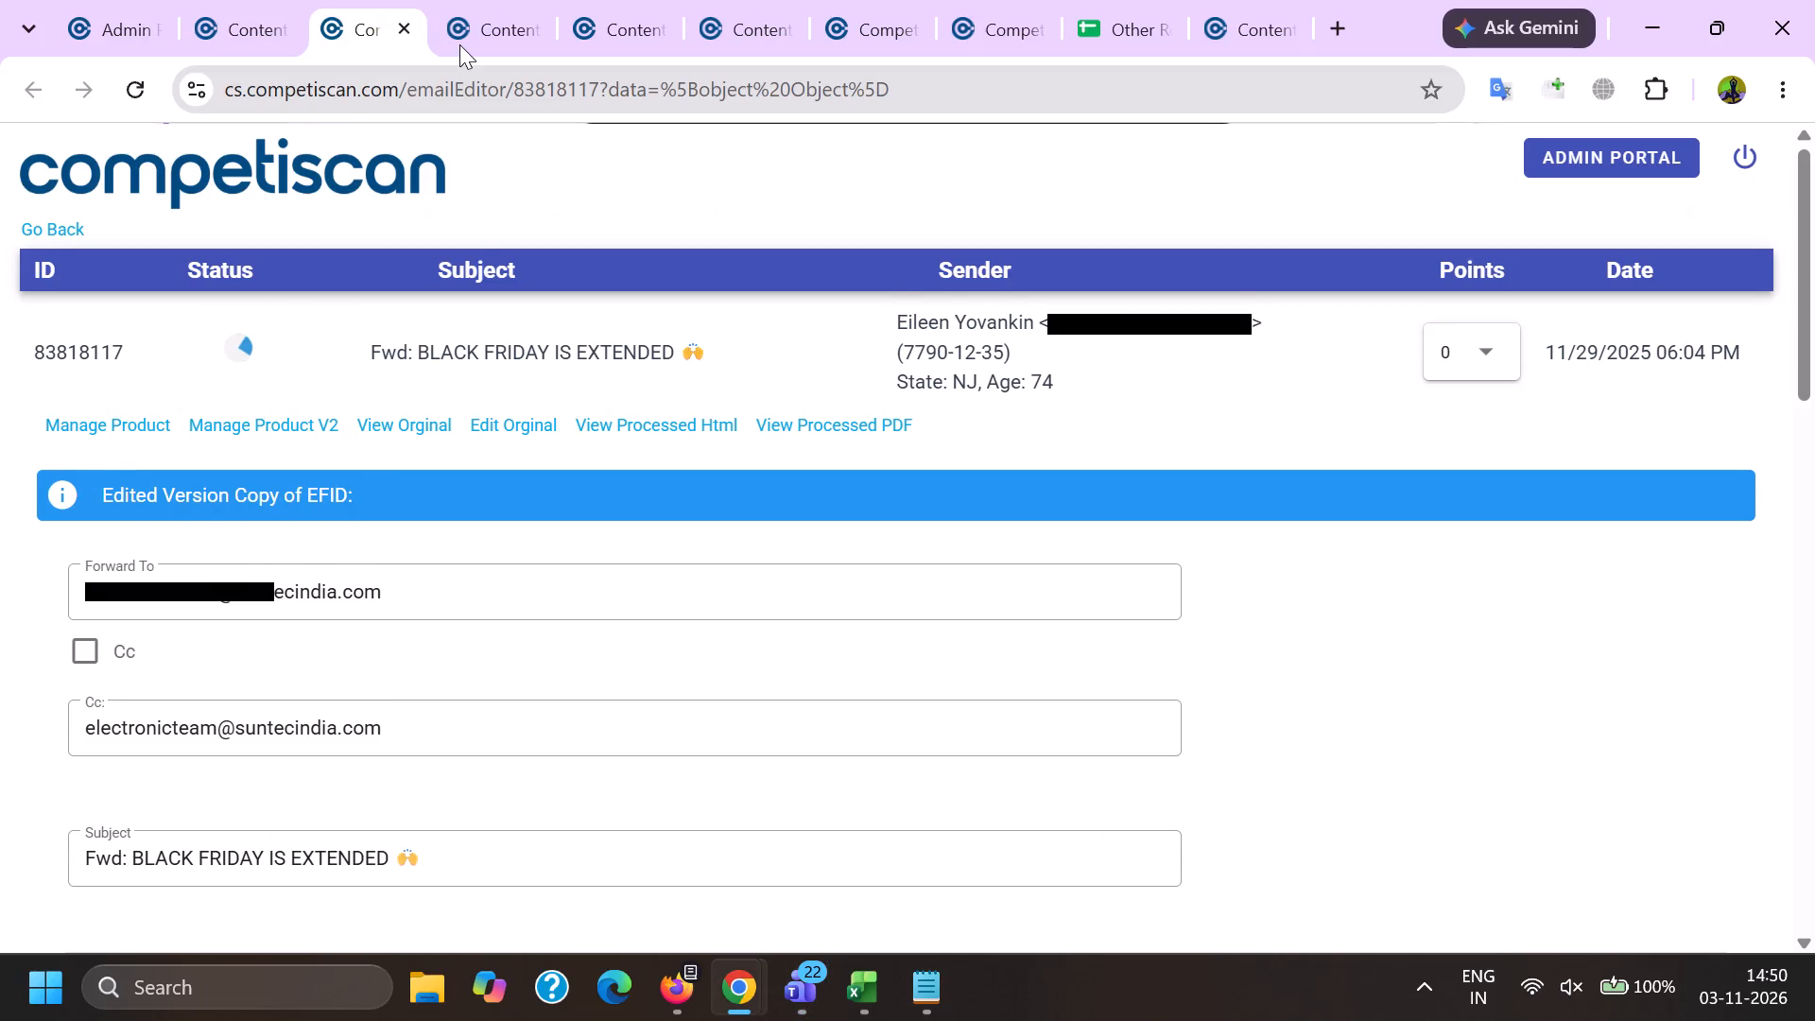
Check which BLACK FRIDAY IS EXTENDED records are open in the neighbouring editor tabs and close the last content portal tab among them.
{"action": "left_click", "coordinate": [473, 5]}
{"action": "scroll", "coordinate": [276, 418], "scroll_direction": "up", "scroll_amount": 11}
{"action": "double_click", "coordinate": [277, 357]}
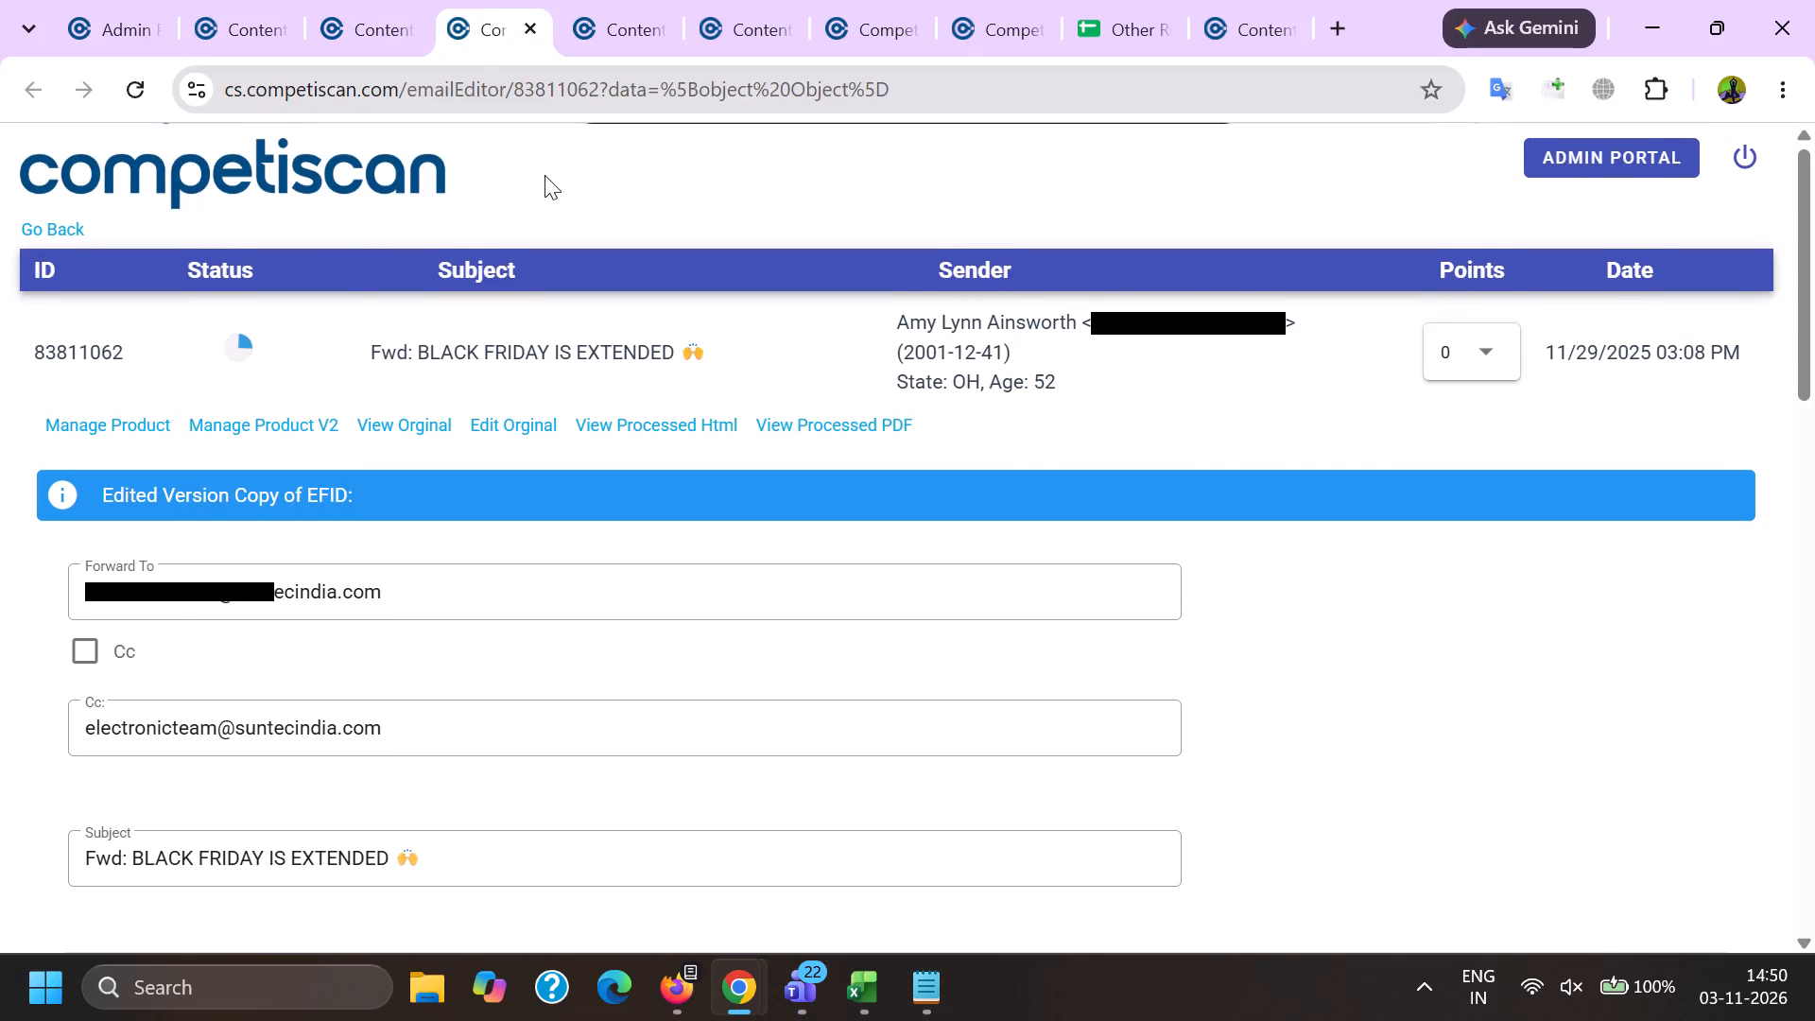
{"action": "left_click", "coordinate": [608, 0]}
{"action": "scroll", "coordinate": [272, 454], "scroll_direction": "up", "scroll_amount": 11}
{"action": "double_click", "coordinate": [257, 348]}
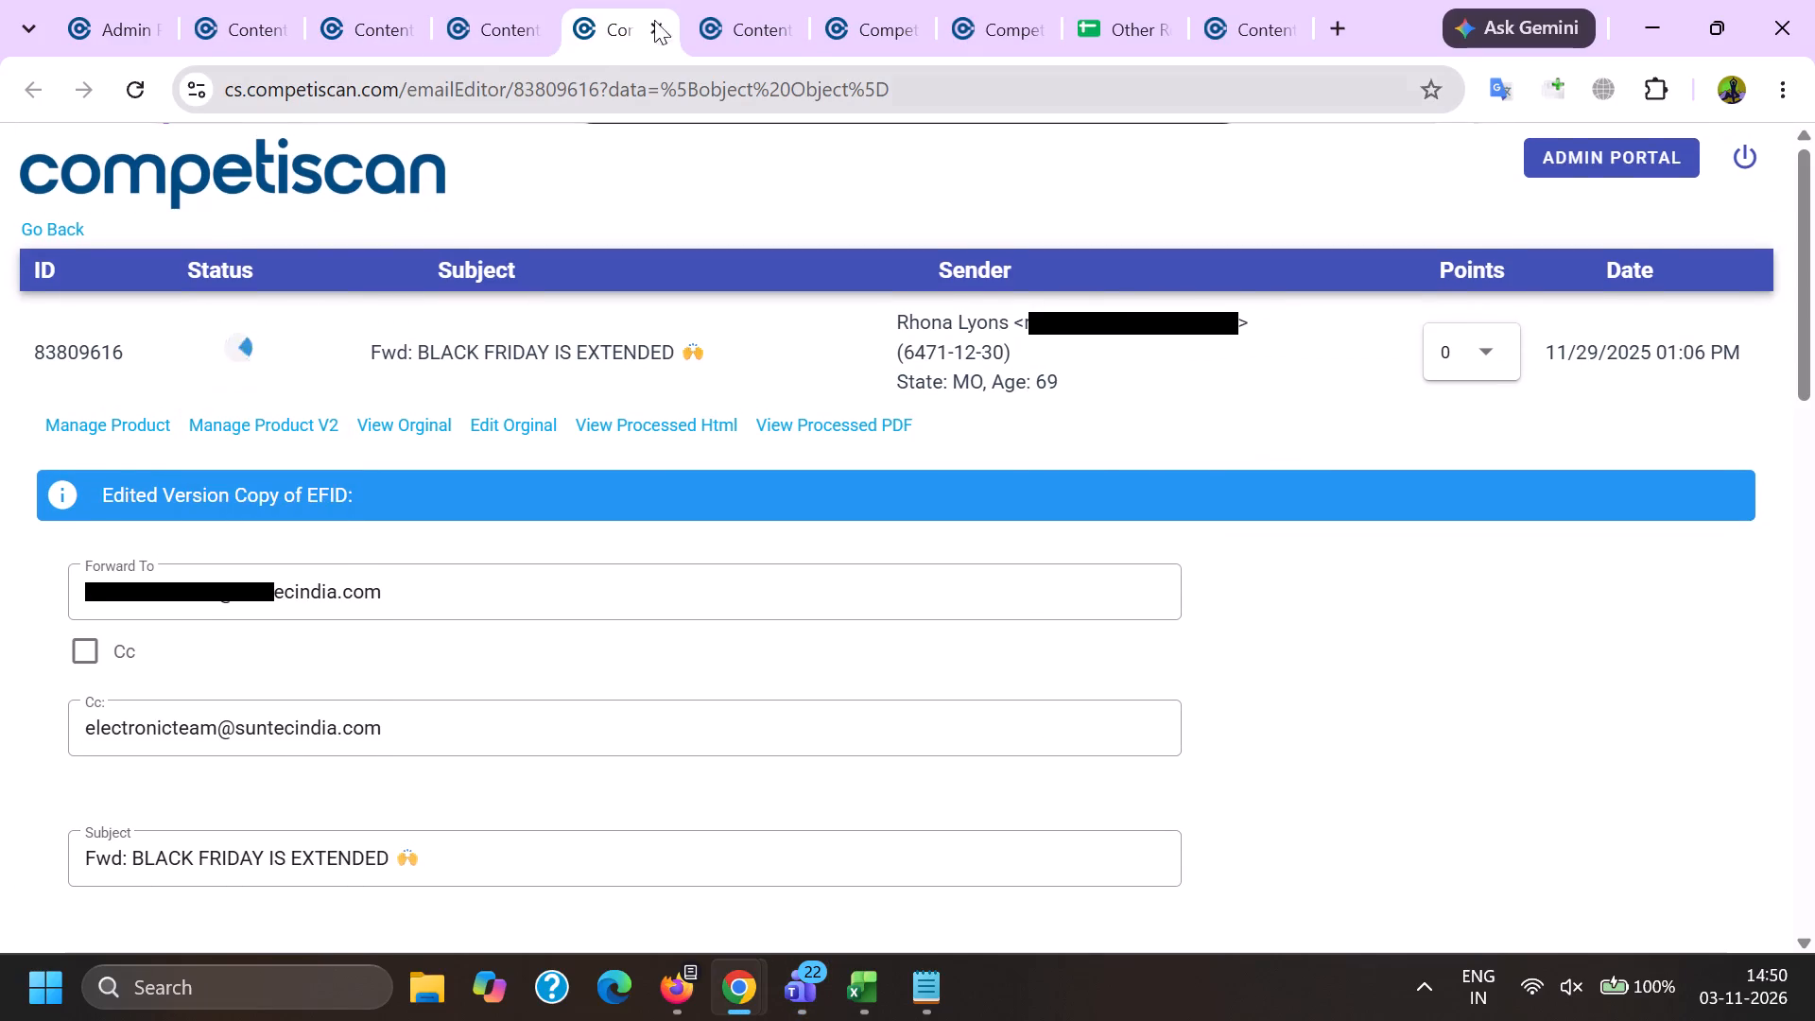
{"action": "left_click", "coordinate": [742, 0]}
{"action": "left_click", "coordinate": [773, 26]}
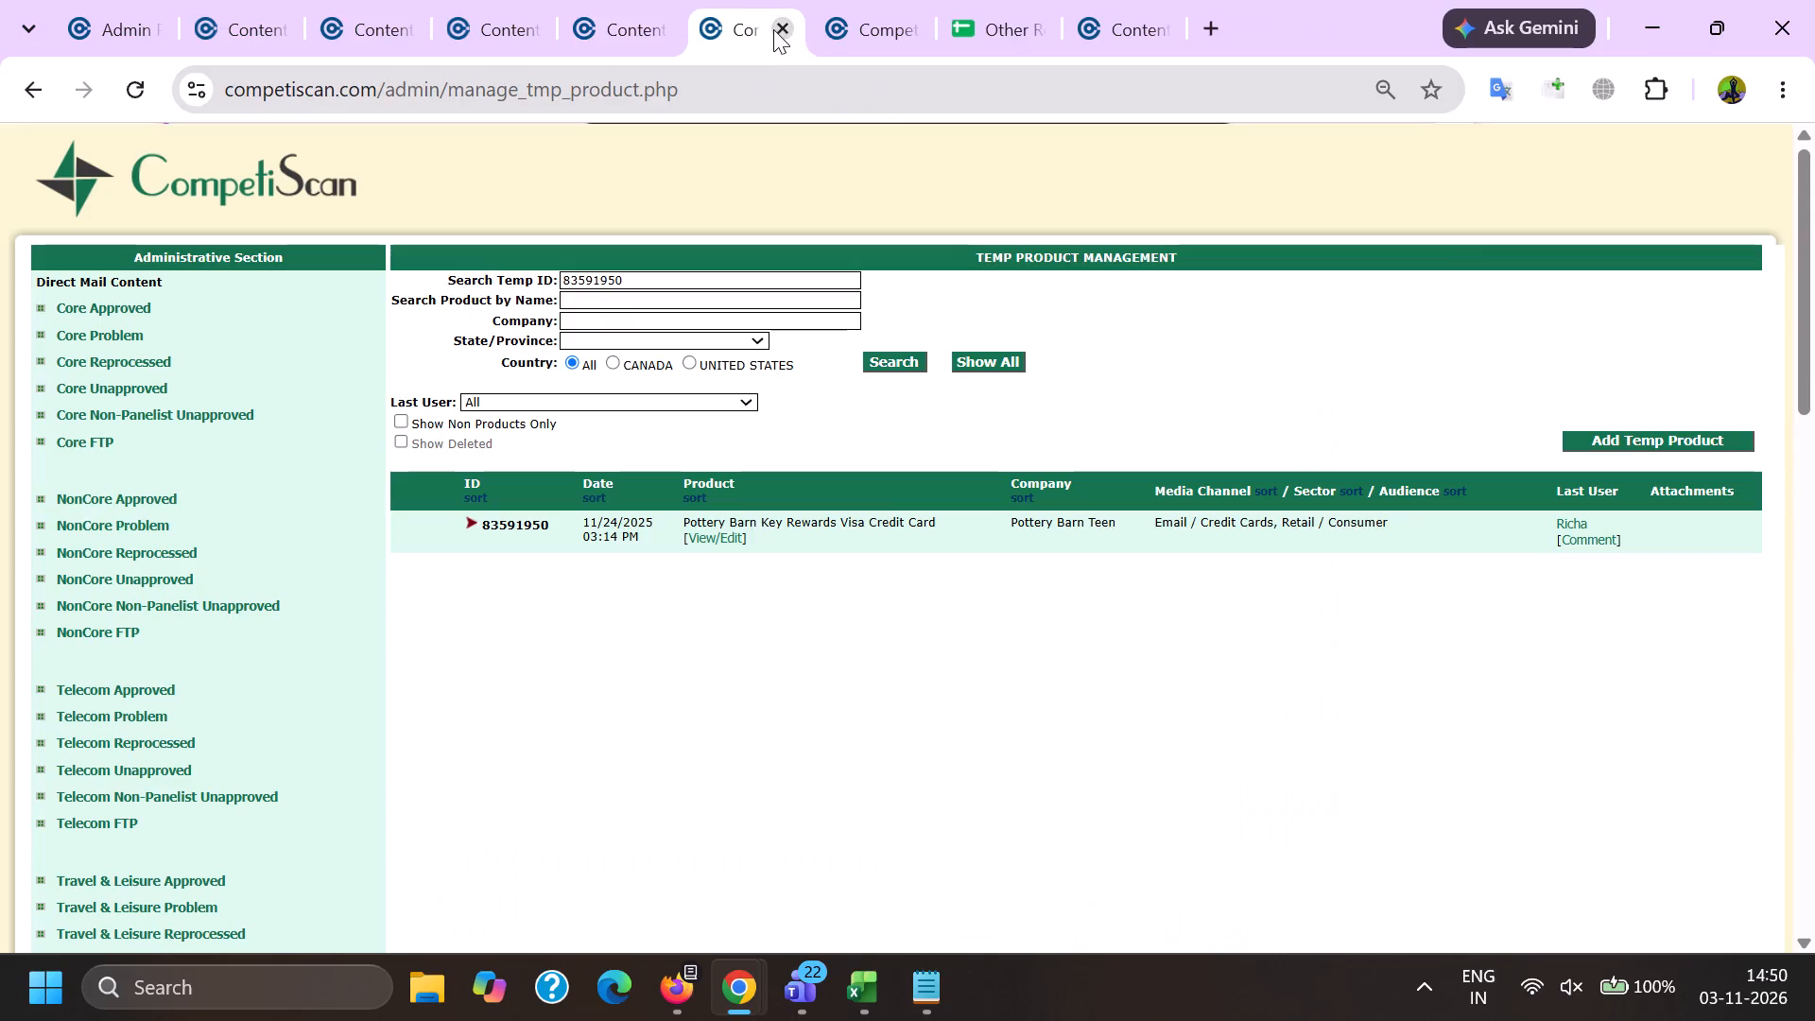
Delete the forwarded-message line, the sender's e-mail address and the recipient line from the header of email 83818117.
{"action": "left_click", "coordinate": [389, 8]}
{"action": "scroll", "coordinate": [140, 482], "scroll_direction": "down", "scroll_amount": 3}
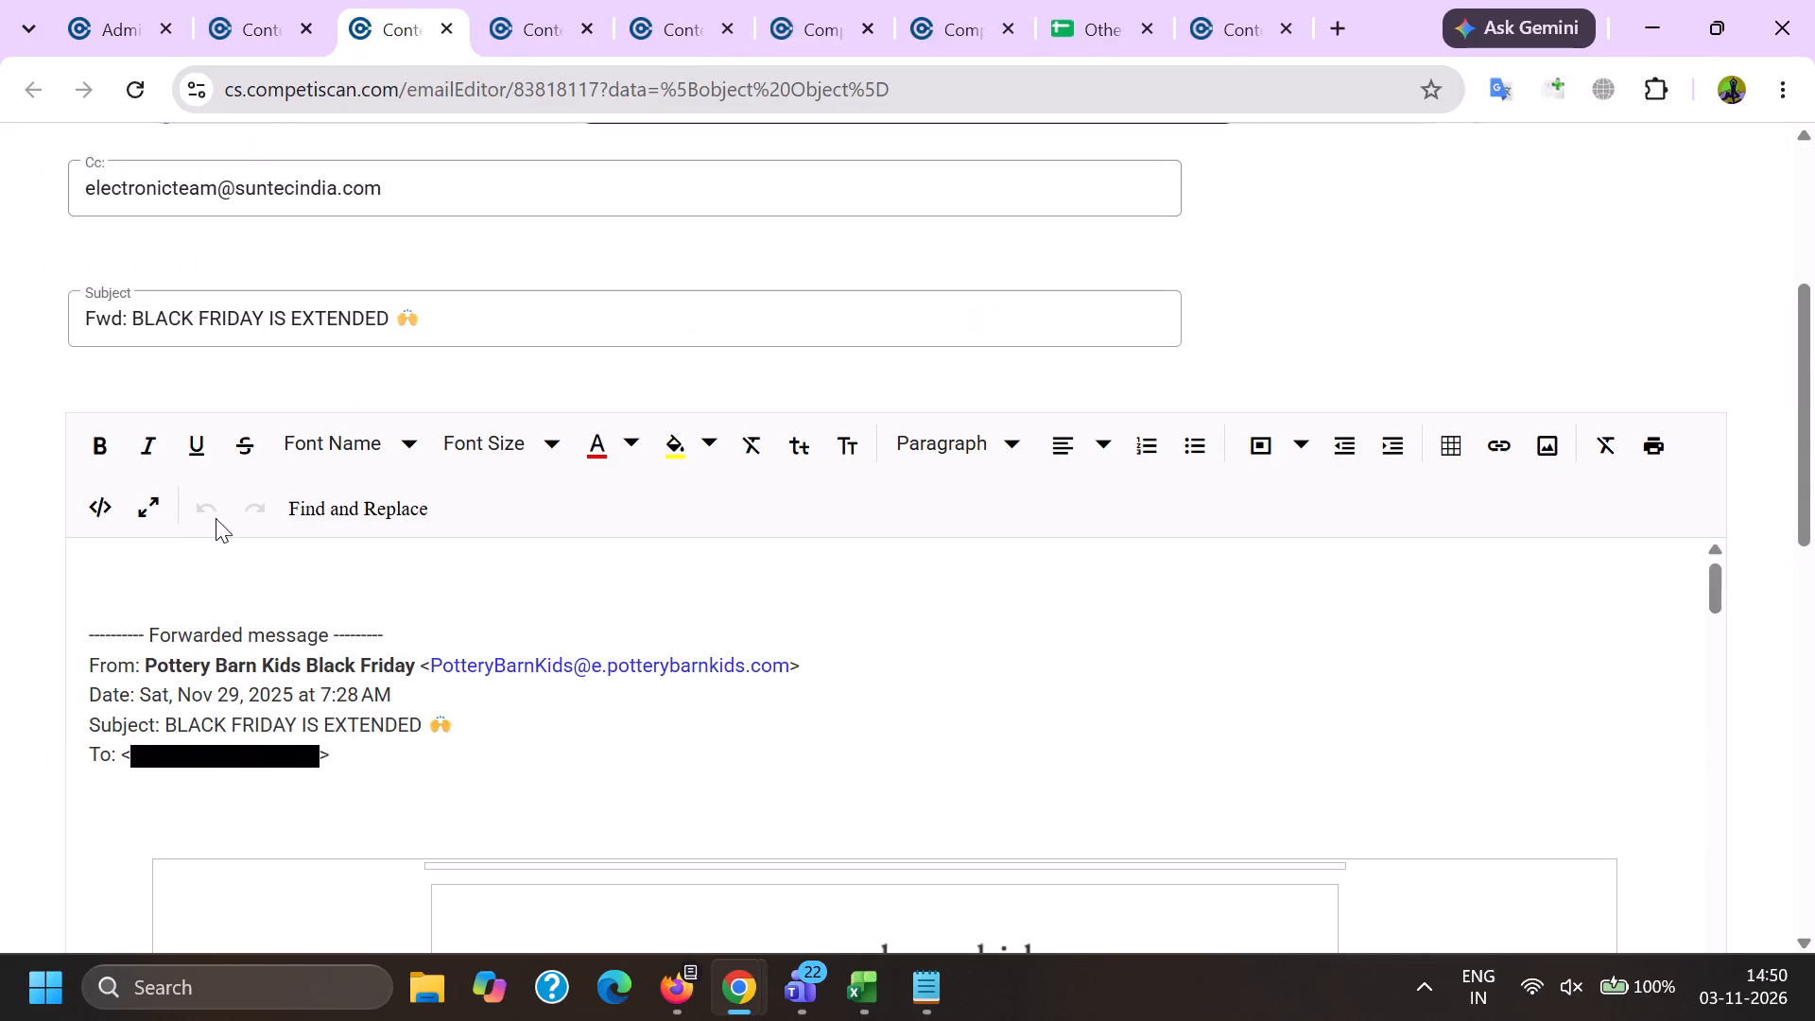
{"action": "left_click_drag", "start_coordinate": [440, 617], "coordinate": [612, 626]}
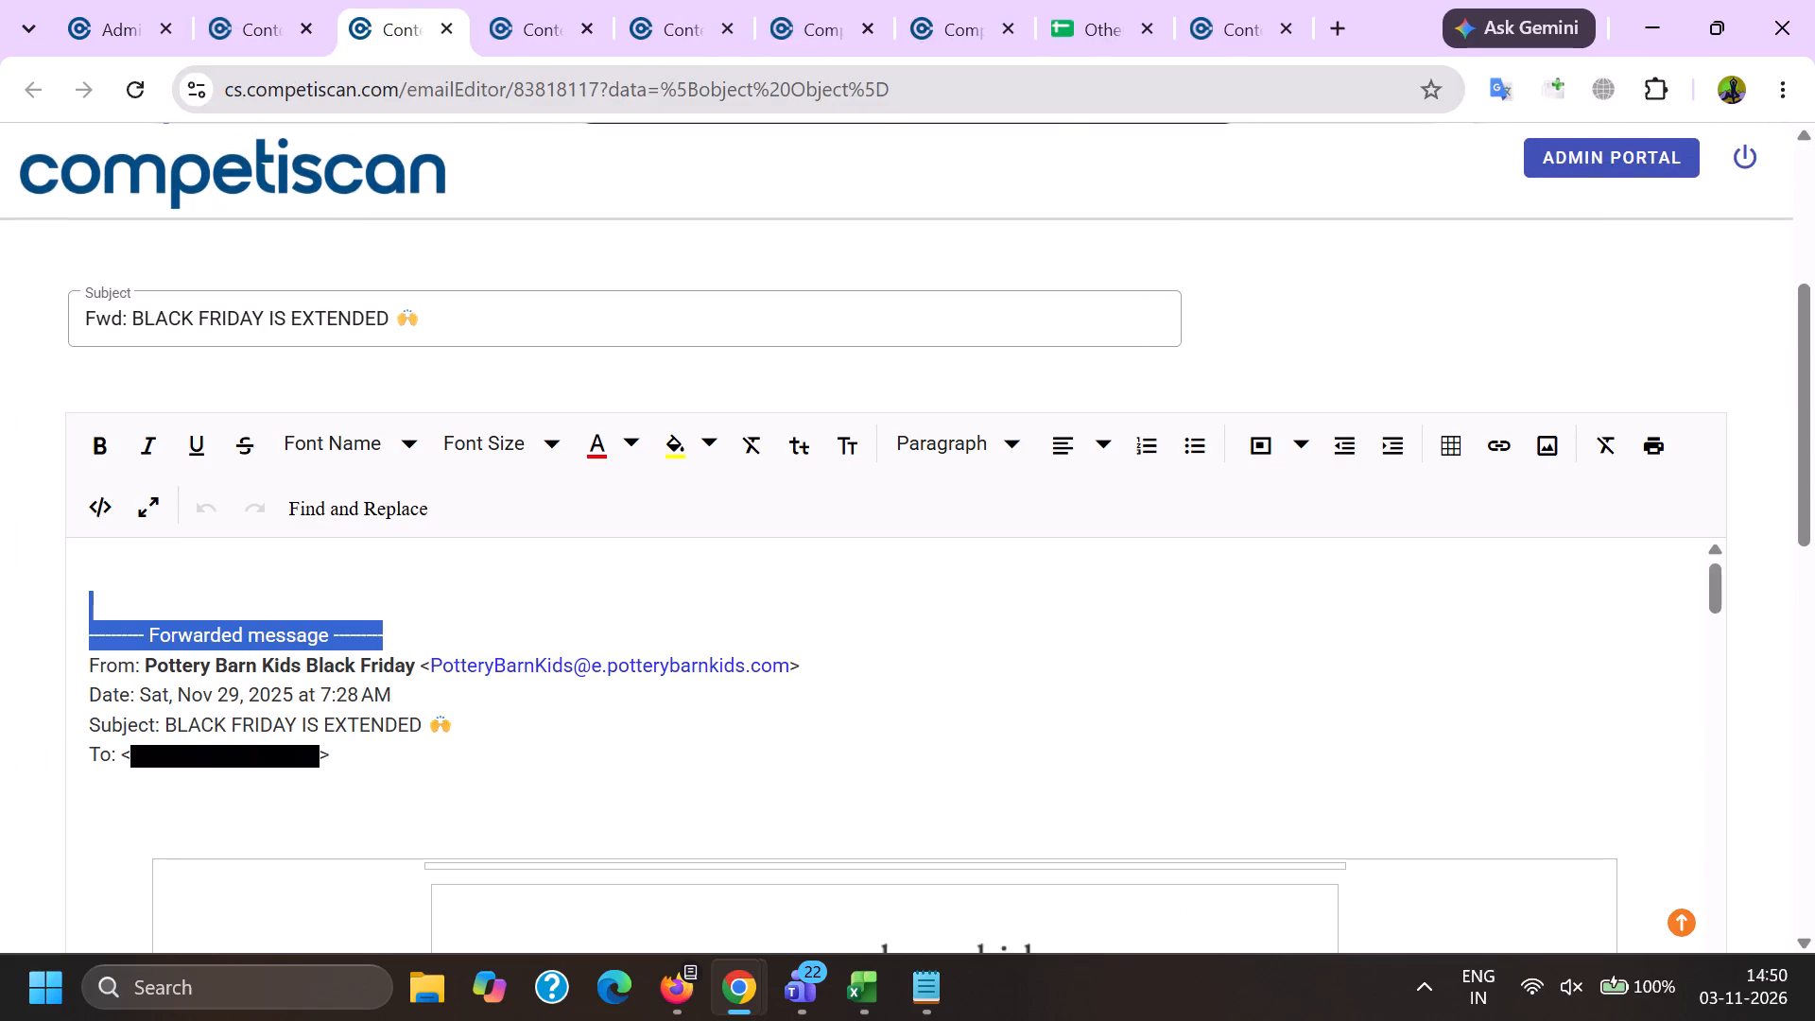
{"action": "left_click_drag", "start_coordinate": [612, 626], "coordinate": [612, 627]}
{"action": "key", "text": "BackSpace"}
{"action": "left_click", "coordinate": [427, 634]}
{"action": "left_click", "coordinate": [429, 633]}
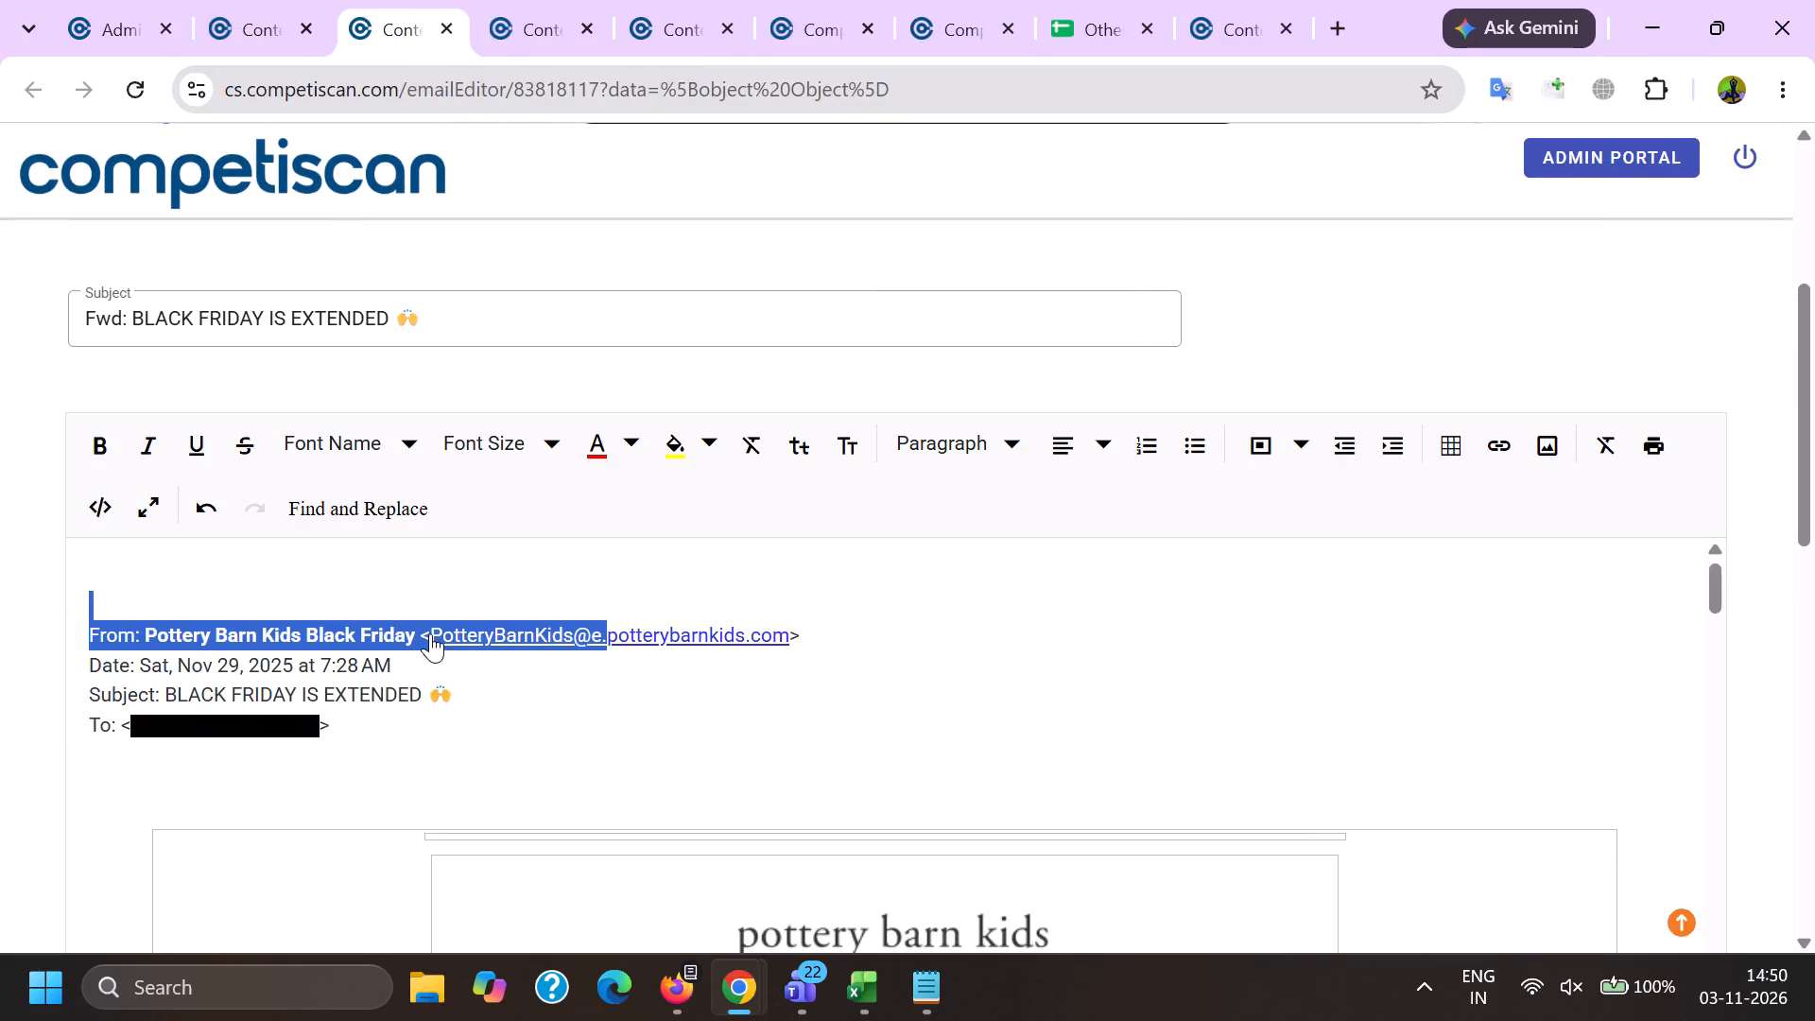
{"action": "left_click_drag", "start_coordinate": [422, 638], "coordinate": [528, 637]}
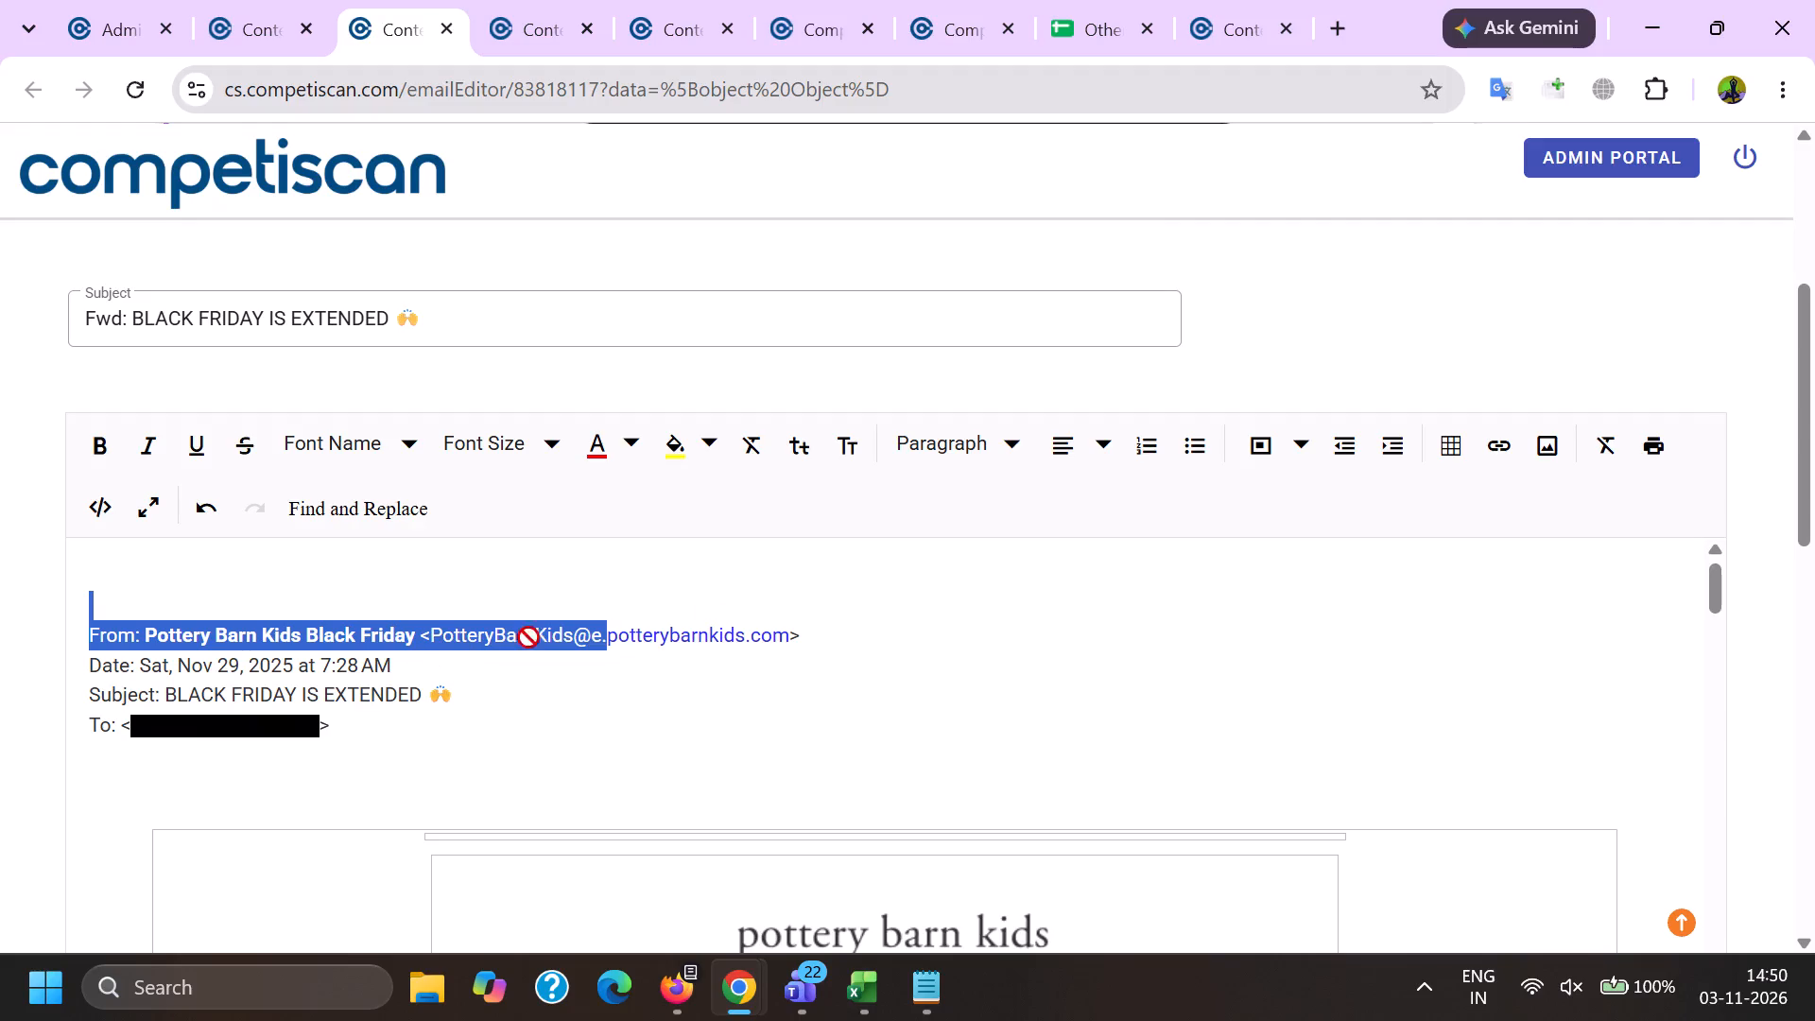
{"action": "left_click_drag", "start_coordinate": [528, 637], "coordinate": [1006, 597]}
{"action": "left_click", "coordinate": [660, 678]}
{"action": "left_click_drag", "start_coordinate": [418, 645], "coordinate": [705, 623]}
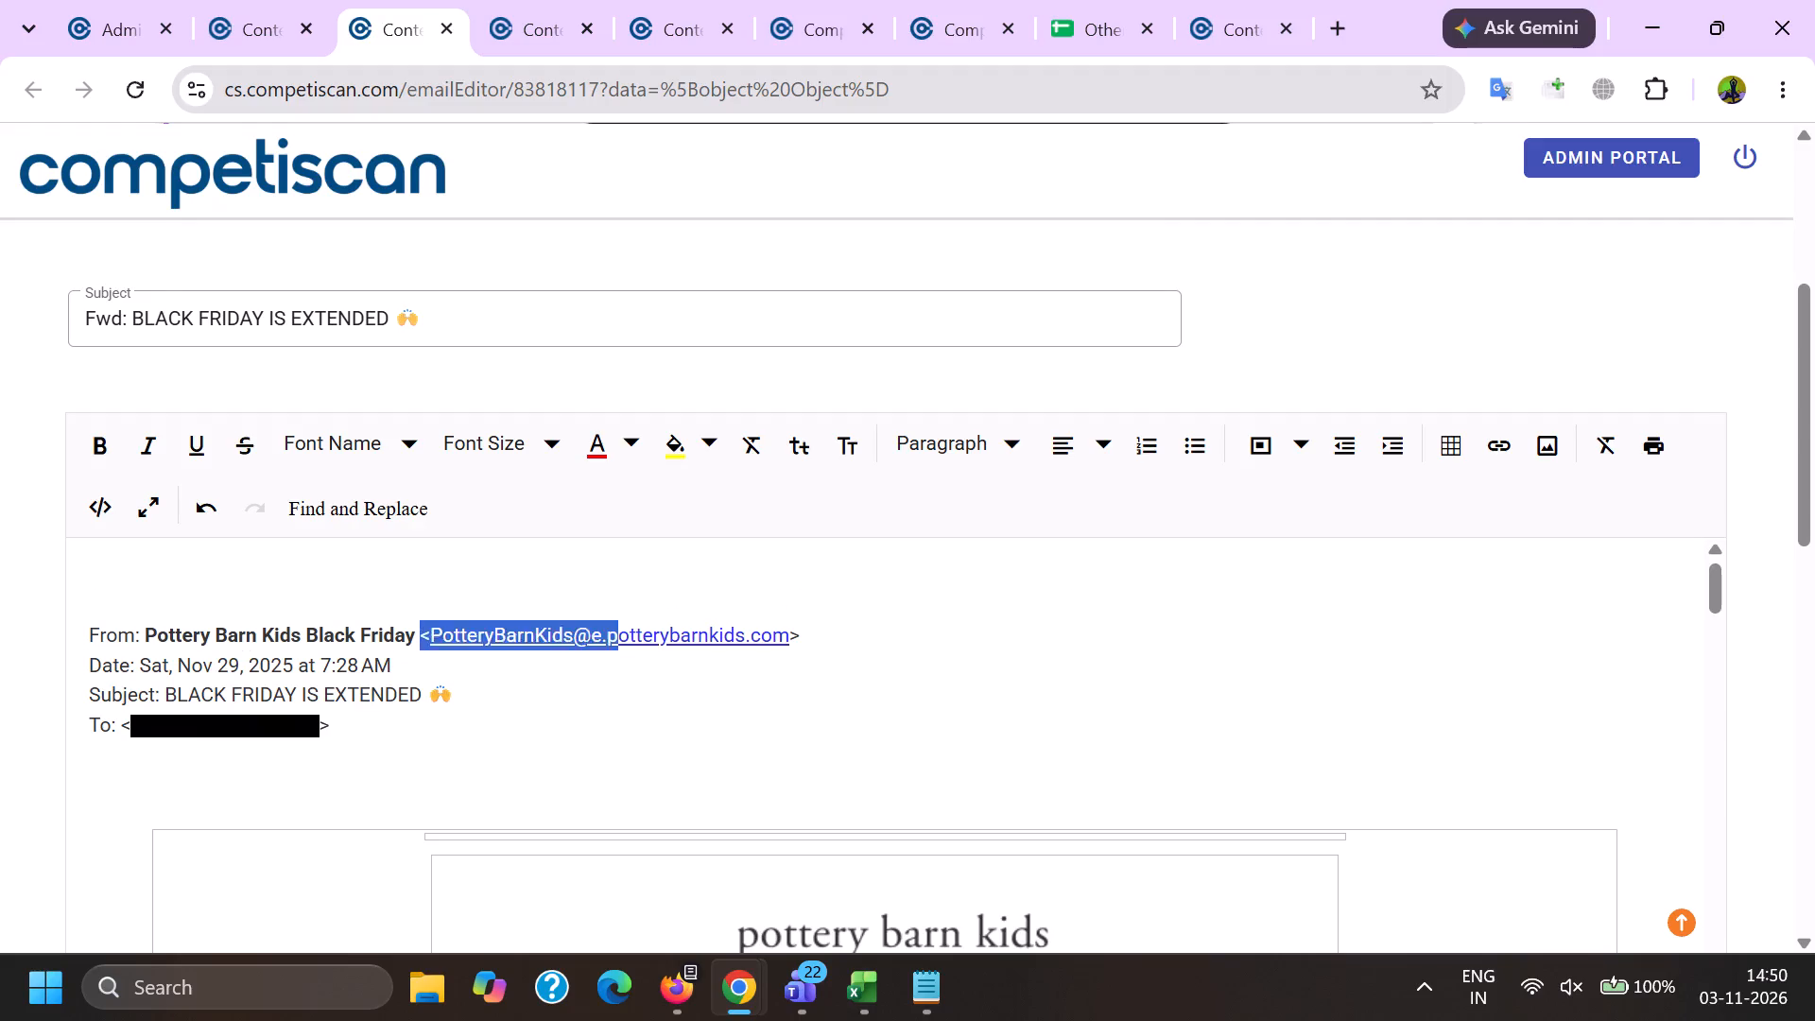
{"action": "left_click_drag", "start_coordinate": [705, 623], "coordinate": [854, 632]}
{"action": "key", "text": "BackSpace"}
{"action": "left_click_drag", "start_coordinate": [512, 736], "coordinate": [5, 713]}
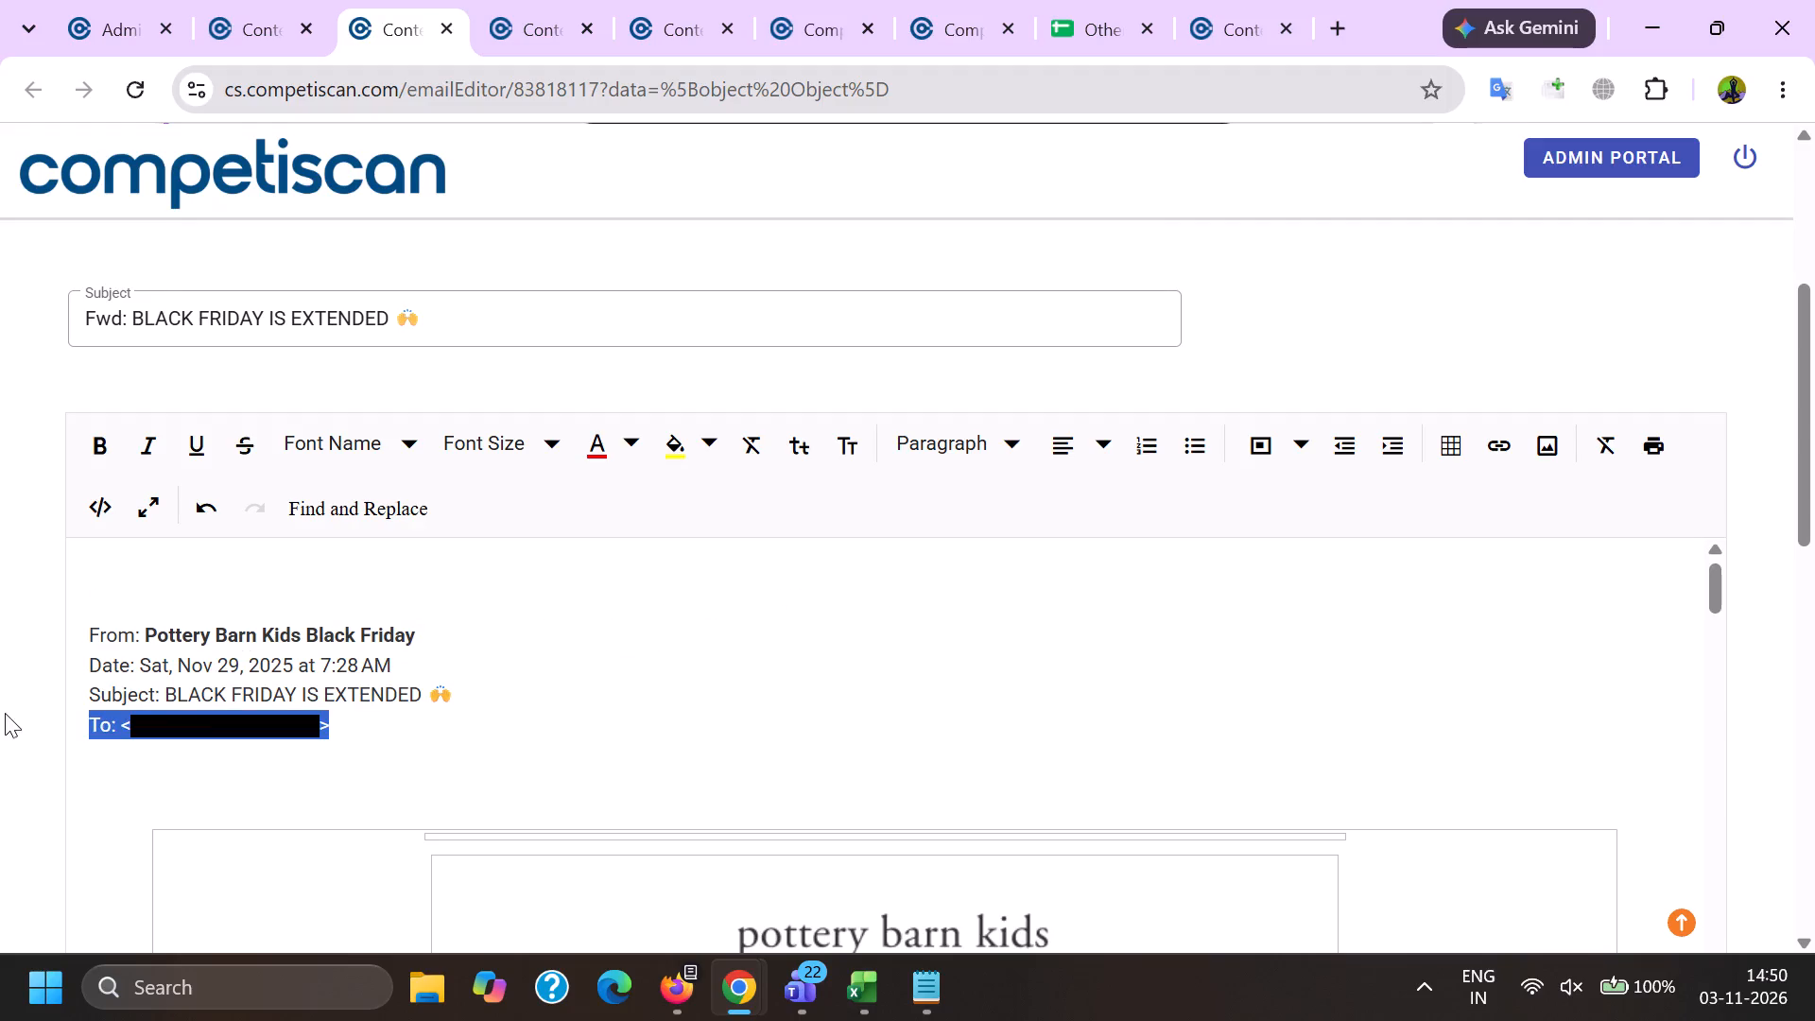
{"action": "left_click_drag", "start_coordinate": [5, 713], "coordinate": [6, 716]}
{"action": "key", "text": "BackSpace"}
Remove all links from the body of email 83818117.
{"action": "scroll", "coordinate": [803, 597], "scroll_direction": "down", "scroll_amount": 15}
{"action": "scroll", "coordinate": [706, 681], "scroll_direction": "up", "scroll_amount": 1}
{"action": "scroll", "coordinate": [706, 681], "scroll_direction": "down", "scroll_amount": 20}
{"action": "scroll", "coordinate": [706, 681], "scroll_direction": "down", "scroll_amount": 1}
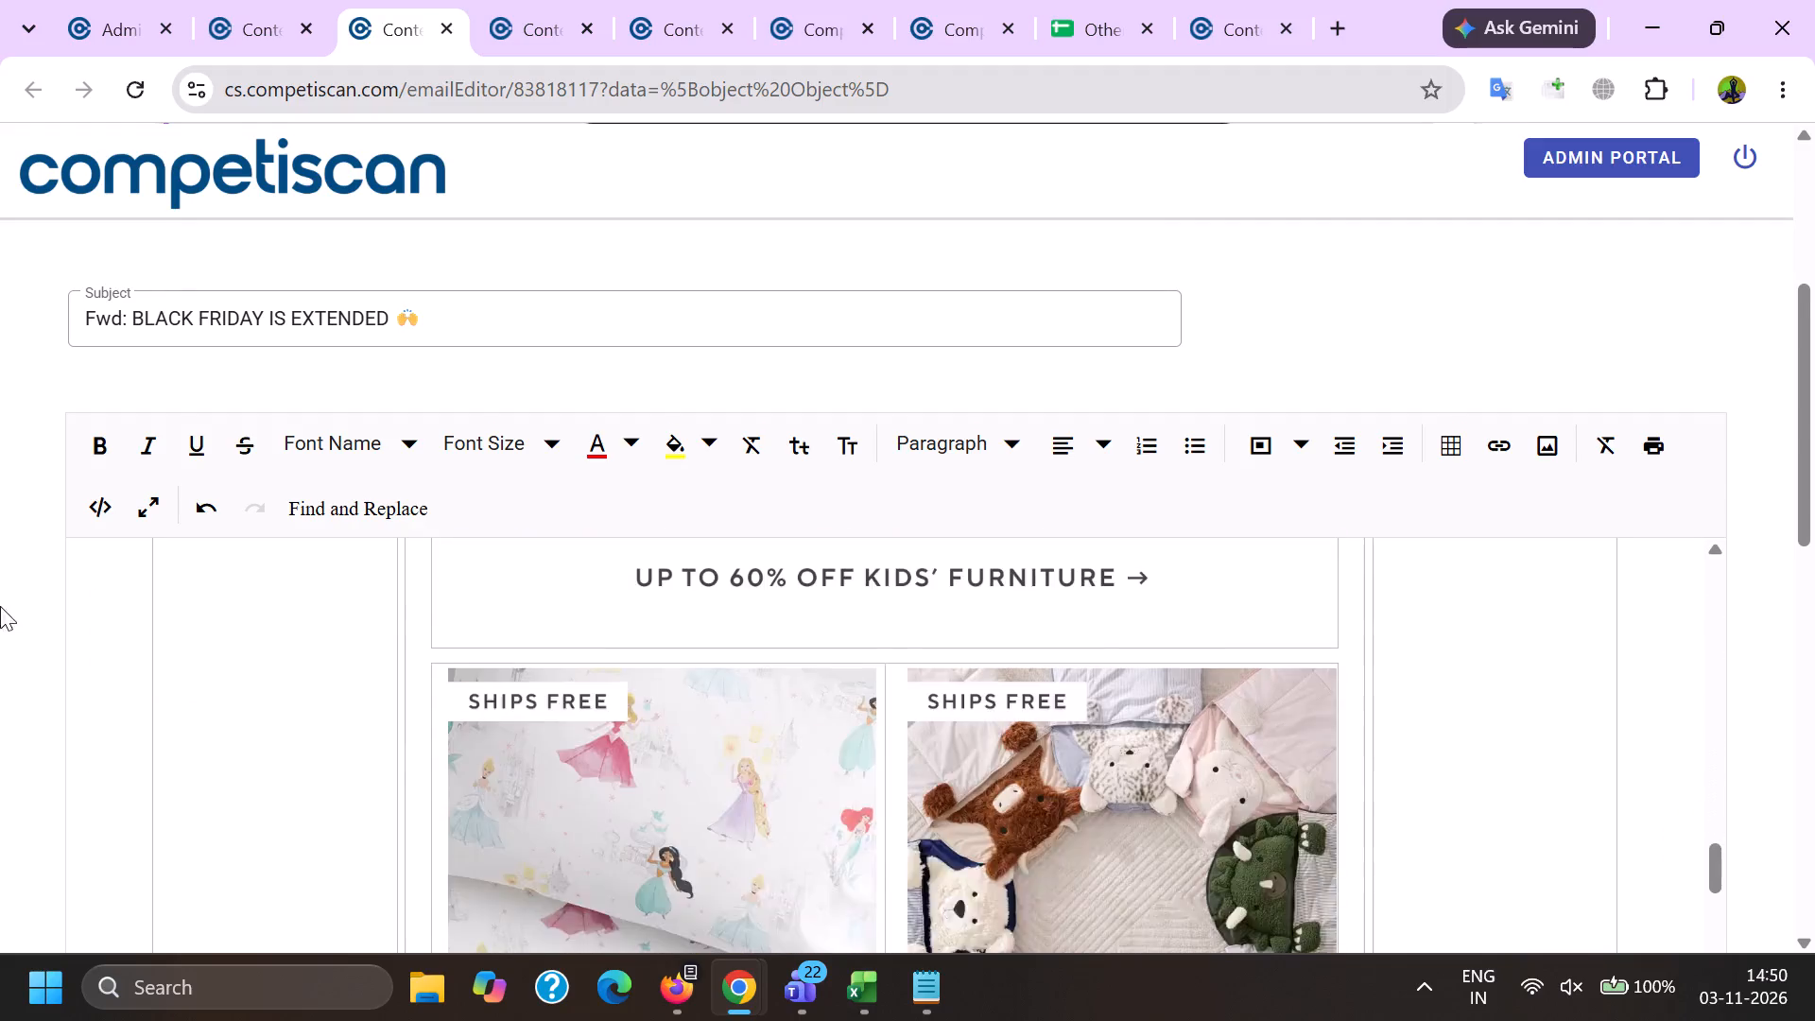
{"action": "scroll", "coordinate": [0, 605], "scroll_direction": "down", "scroll_amount": 6}
{"action": "left_click", "coordinate": [148, 663]}
{"action": "left_click", "coordinate": [1032, 290]}
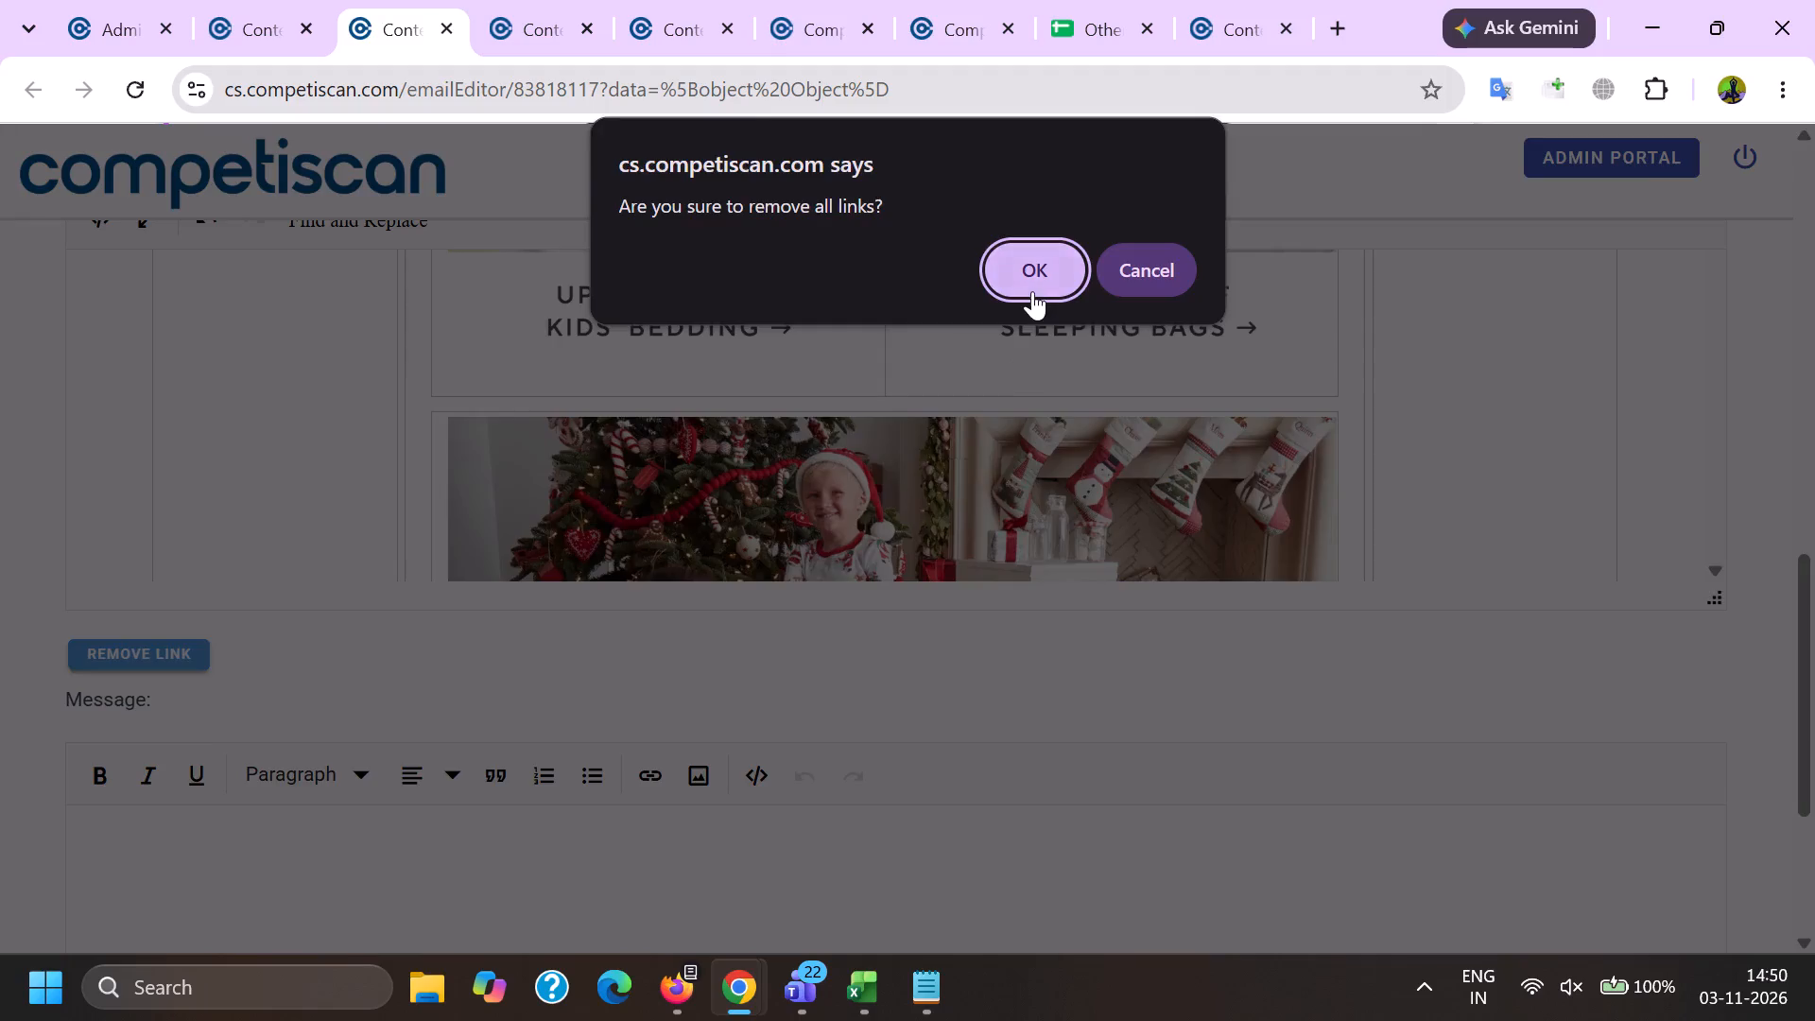
Search the page for "@" and delete the sender's e-mail address and the recipient details in the email footer.
{"action": "left_click", "coordinate": [295, 407]}
{"action": "key", "text": "ctrl+f"}
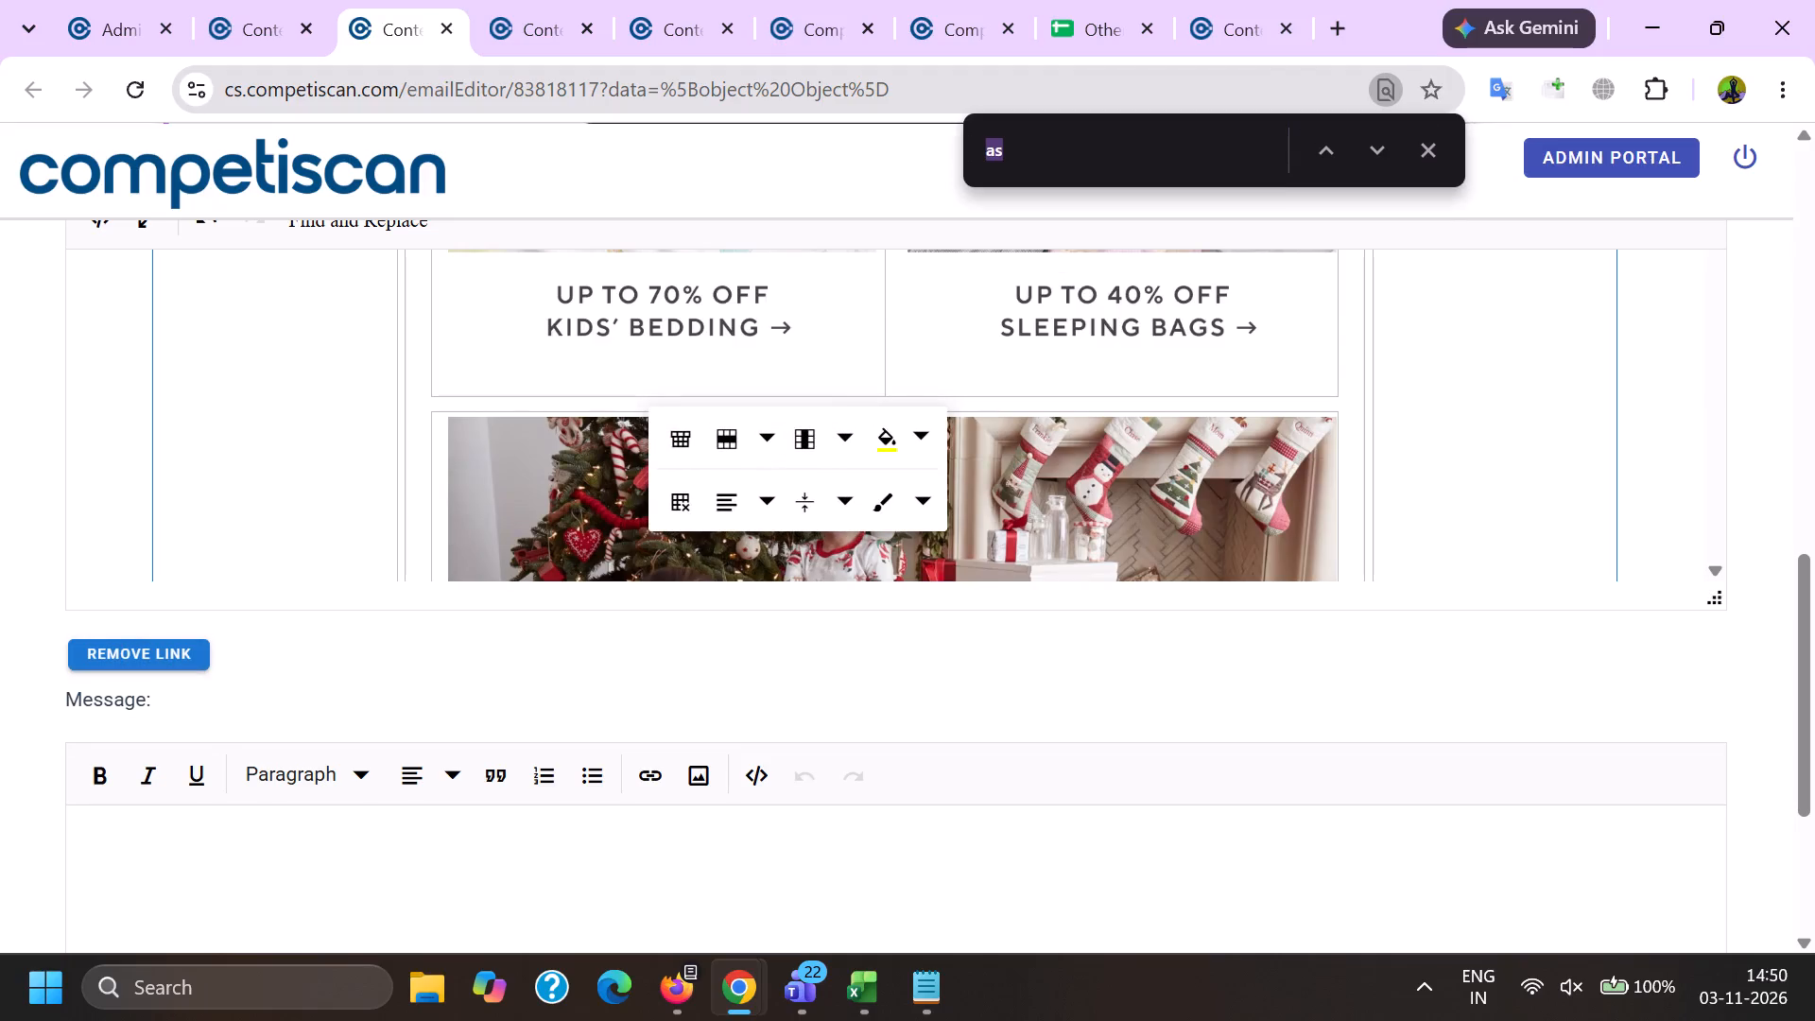
{"action": "key", "text": "shift+at"}
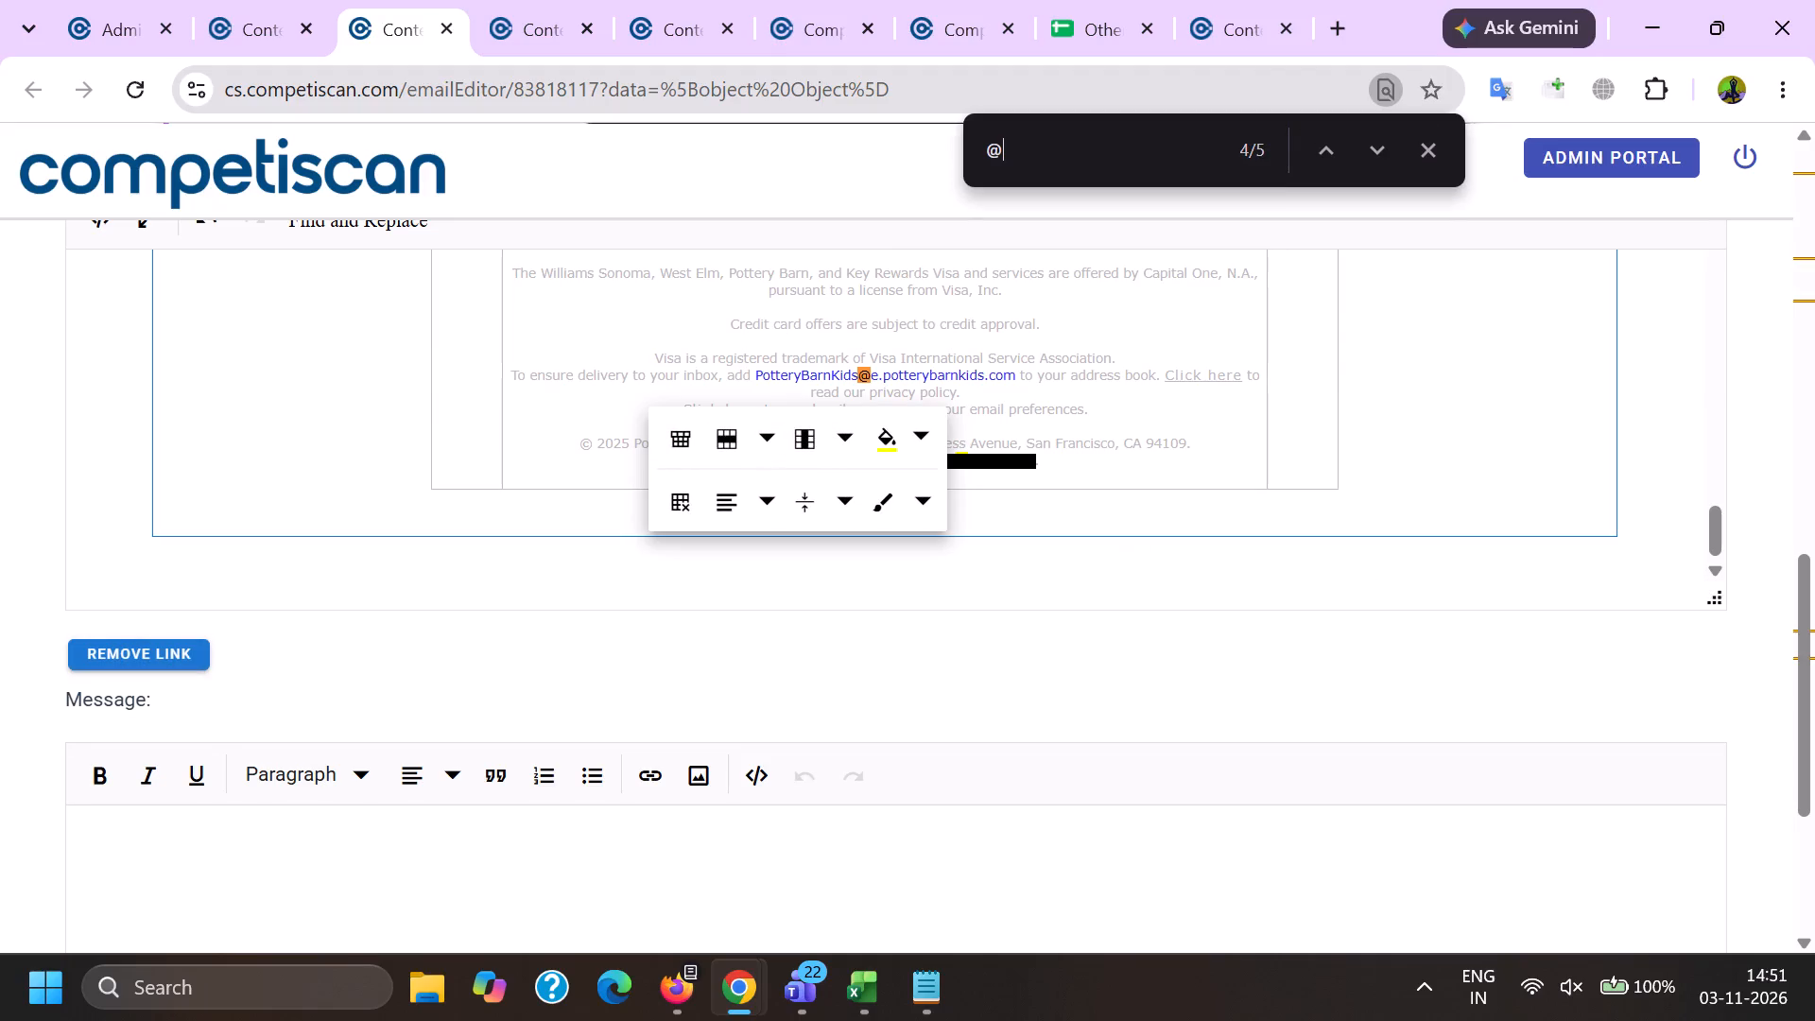
{"action": "left_click", "coordinate": [579, 658]}
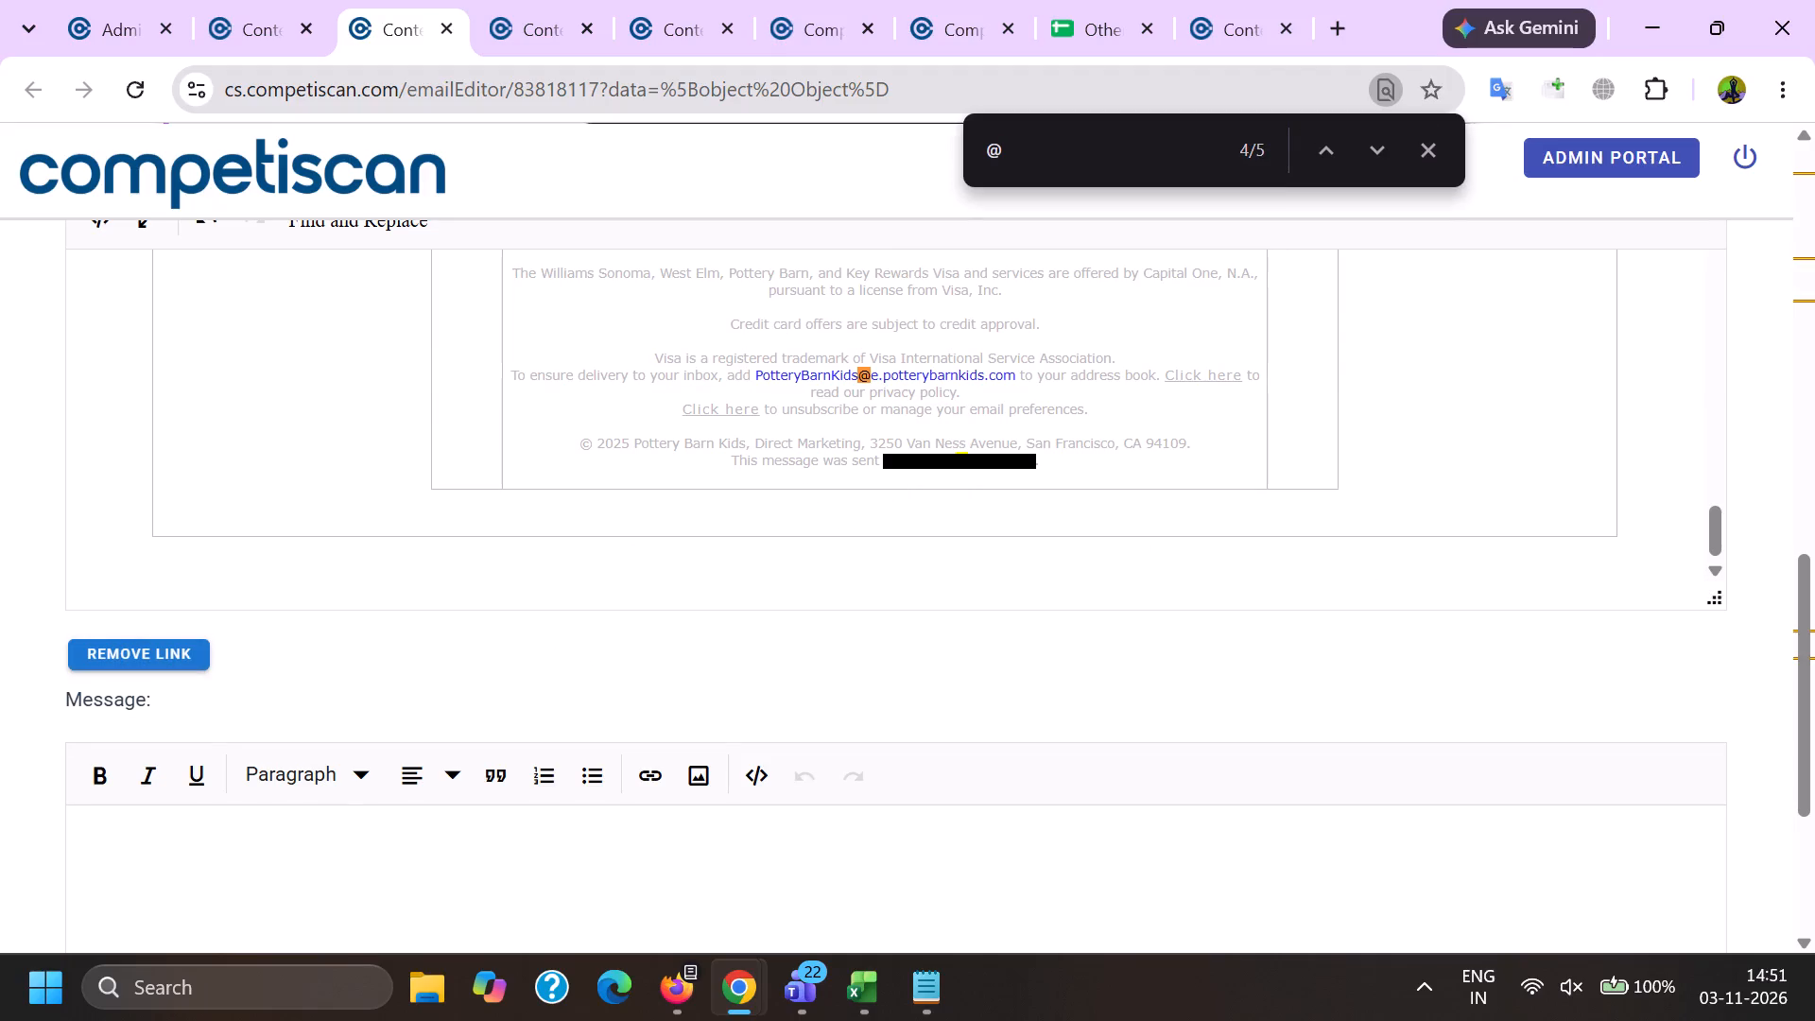
{"action": "left_click_drag", "start_coordinate": [755, 384], "coordinate": [859, 375]}
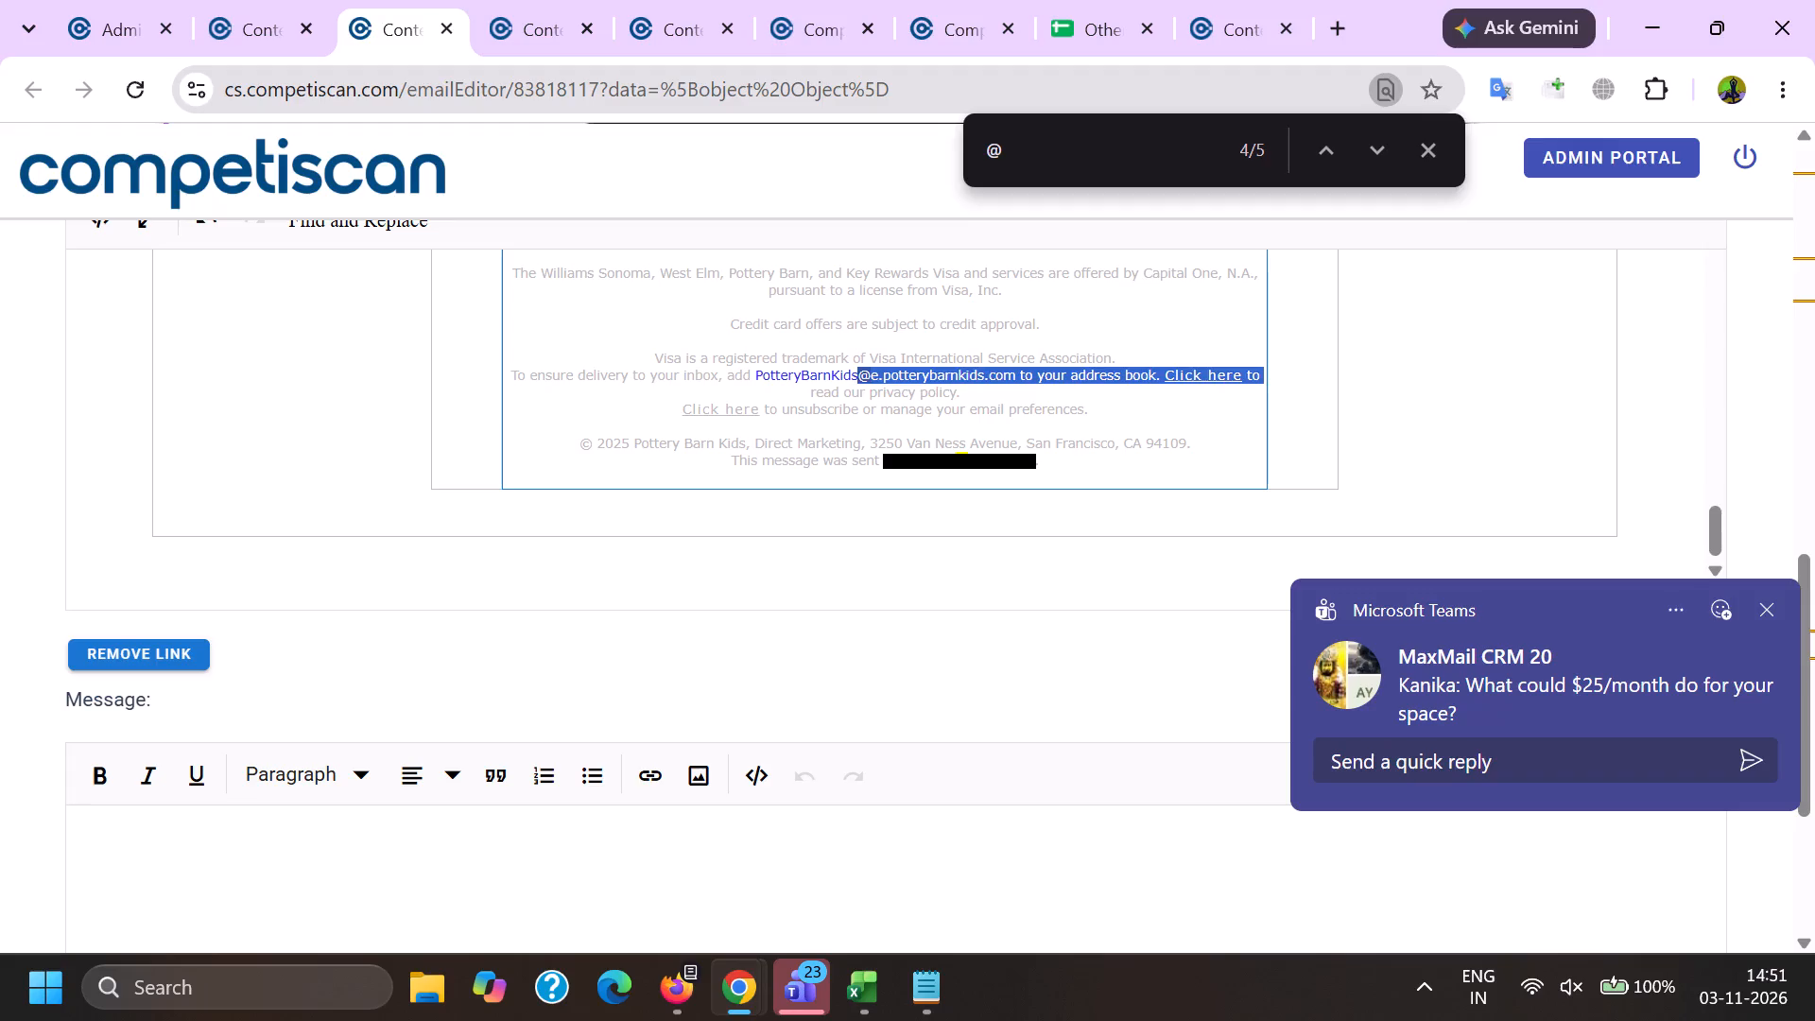
{"action": "left_click_drag", "start_coordinate": [752, 374], "coordinate": [1010, 376]}
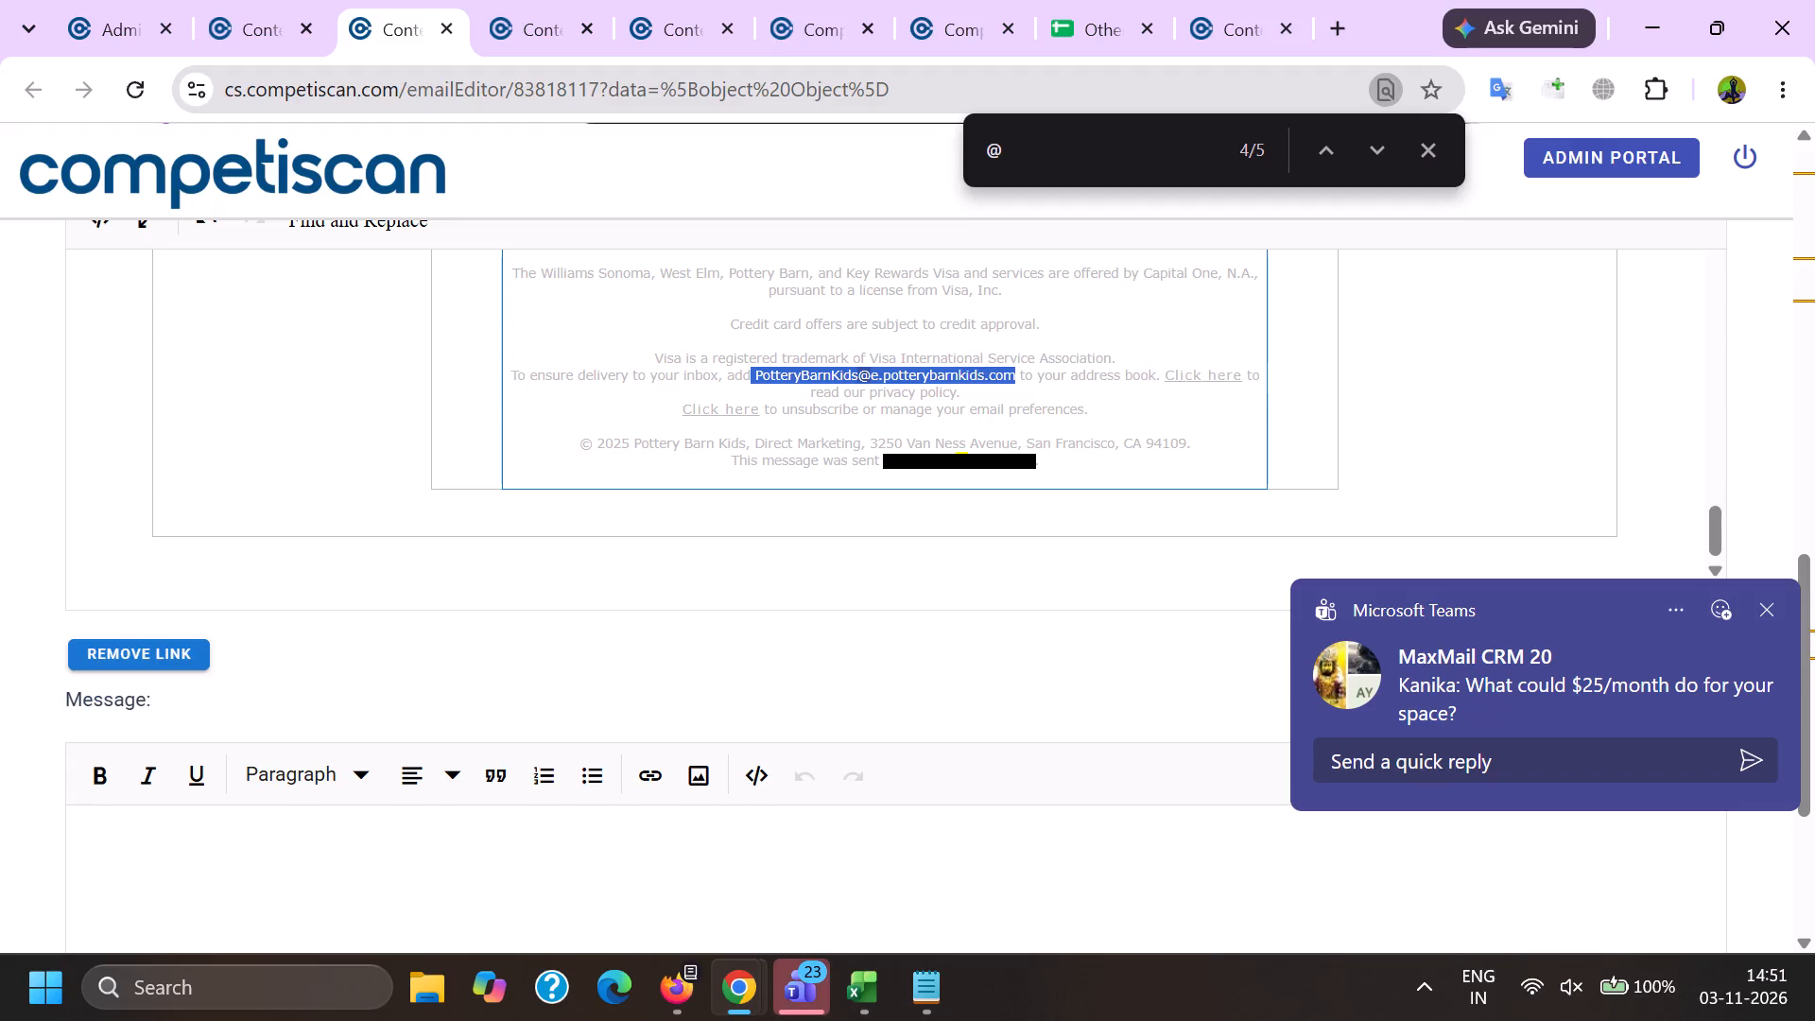
{"action": "left_click_drag", "start_coordinate": [1010, 376], "coordinate": [1011, 378]}
{"action": "key", "text": "BackSpace"}
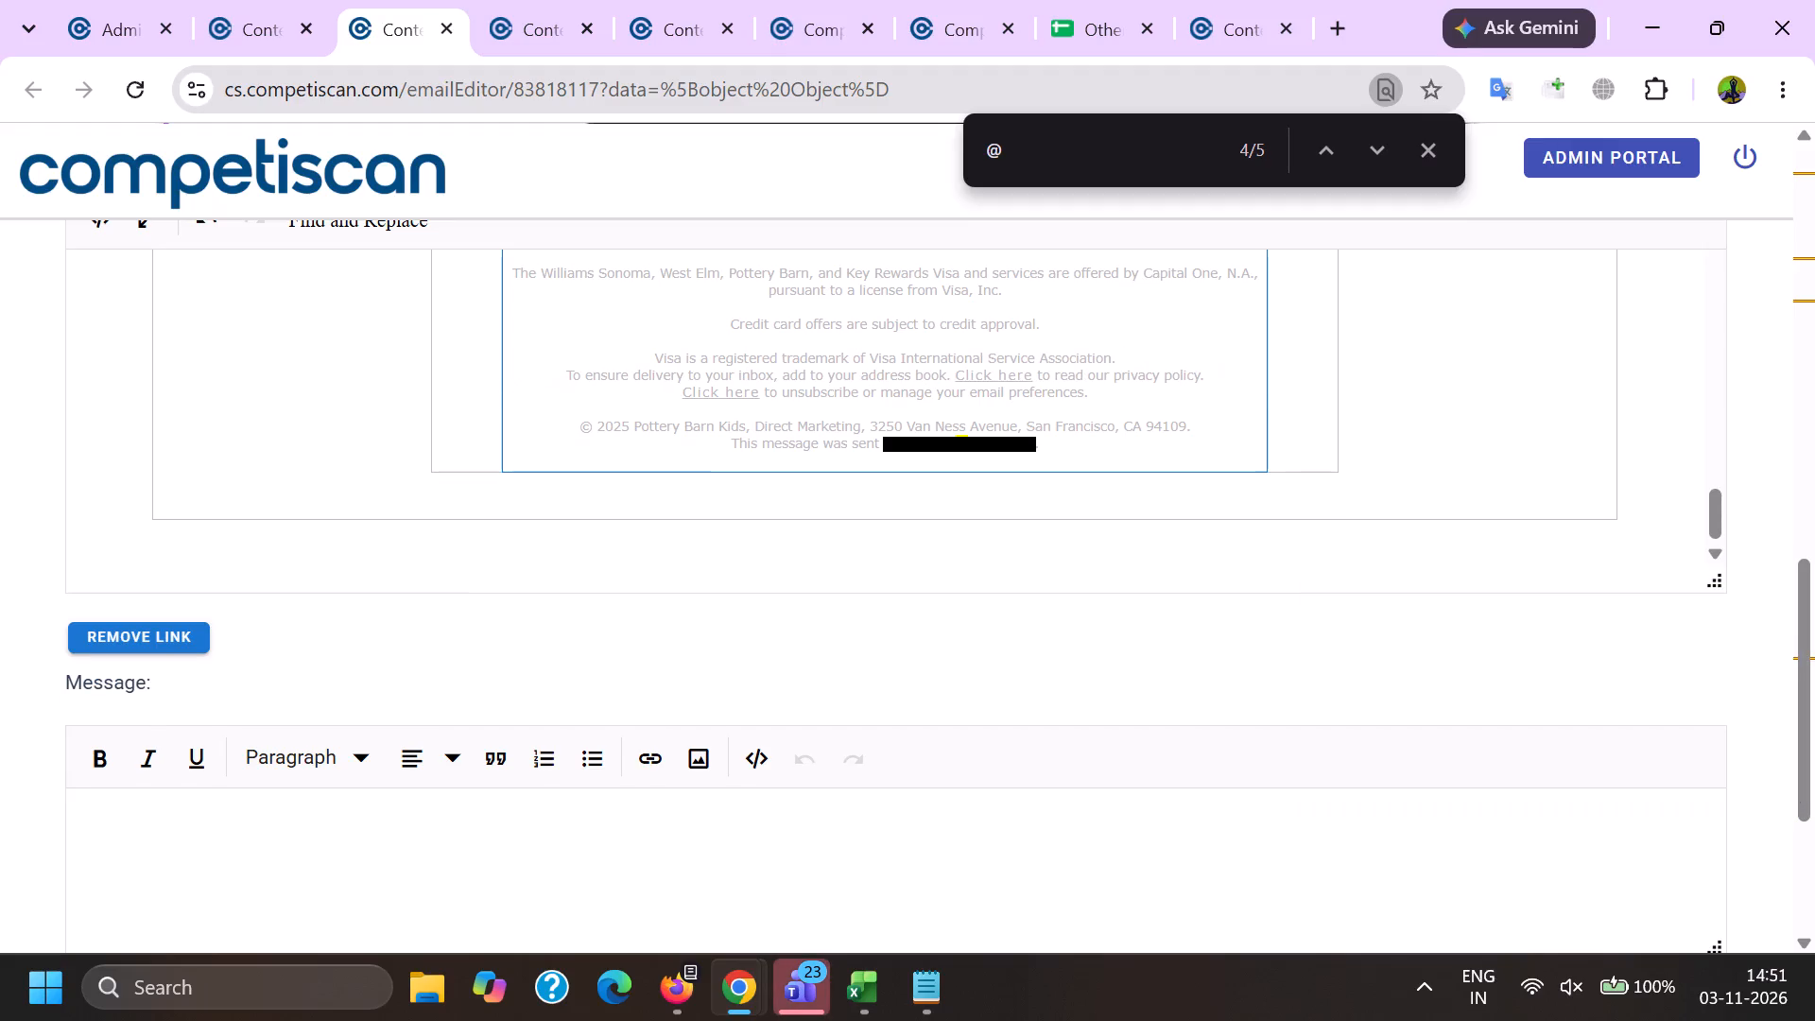
{"action": "left_click_drag", "start_coordinate": [900, 446], "coordinate": [1040, 439]}
{"action": "key", "text": "BackSpace"}
Save the product info of the cleaned email 83818117.
{"action": "scroll", "coordinate": [884, 563], "scroll_direction": "down", "scroll_amount": 10}
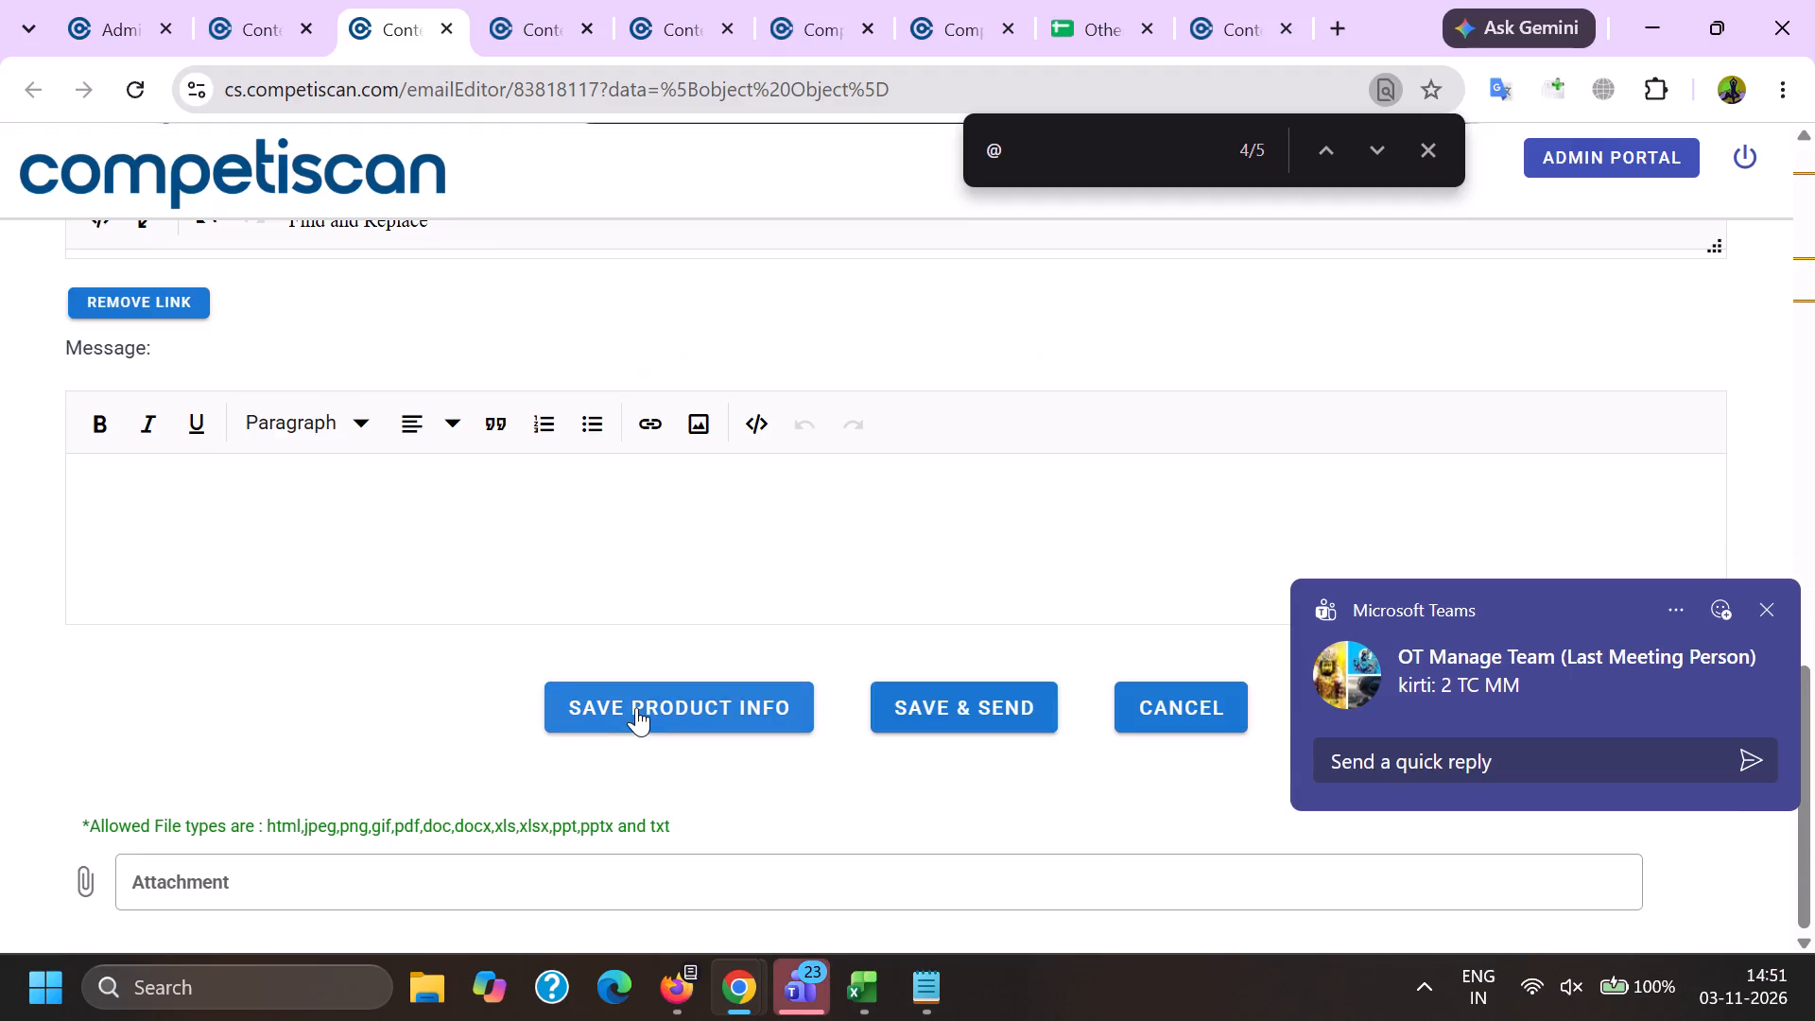
{"action": "left_click", "coordinate": [636, 706]}
{"action": "left_click", "coordinate": [930, 573]}
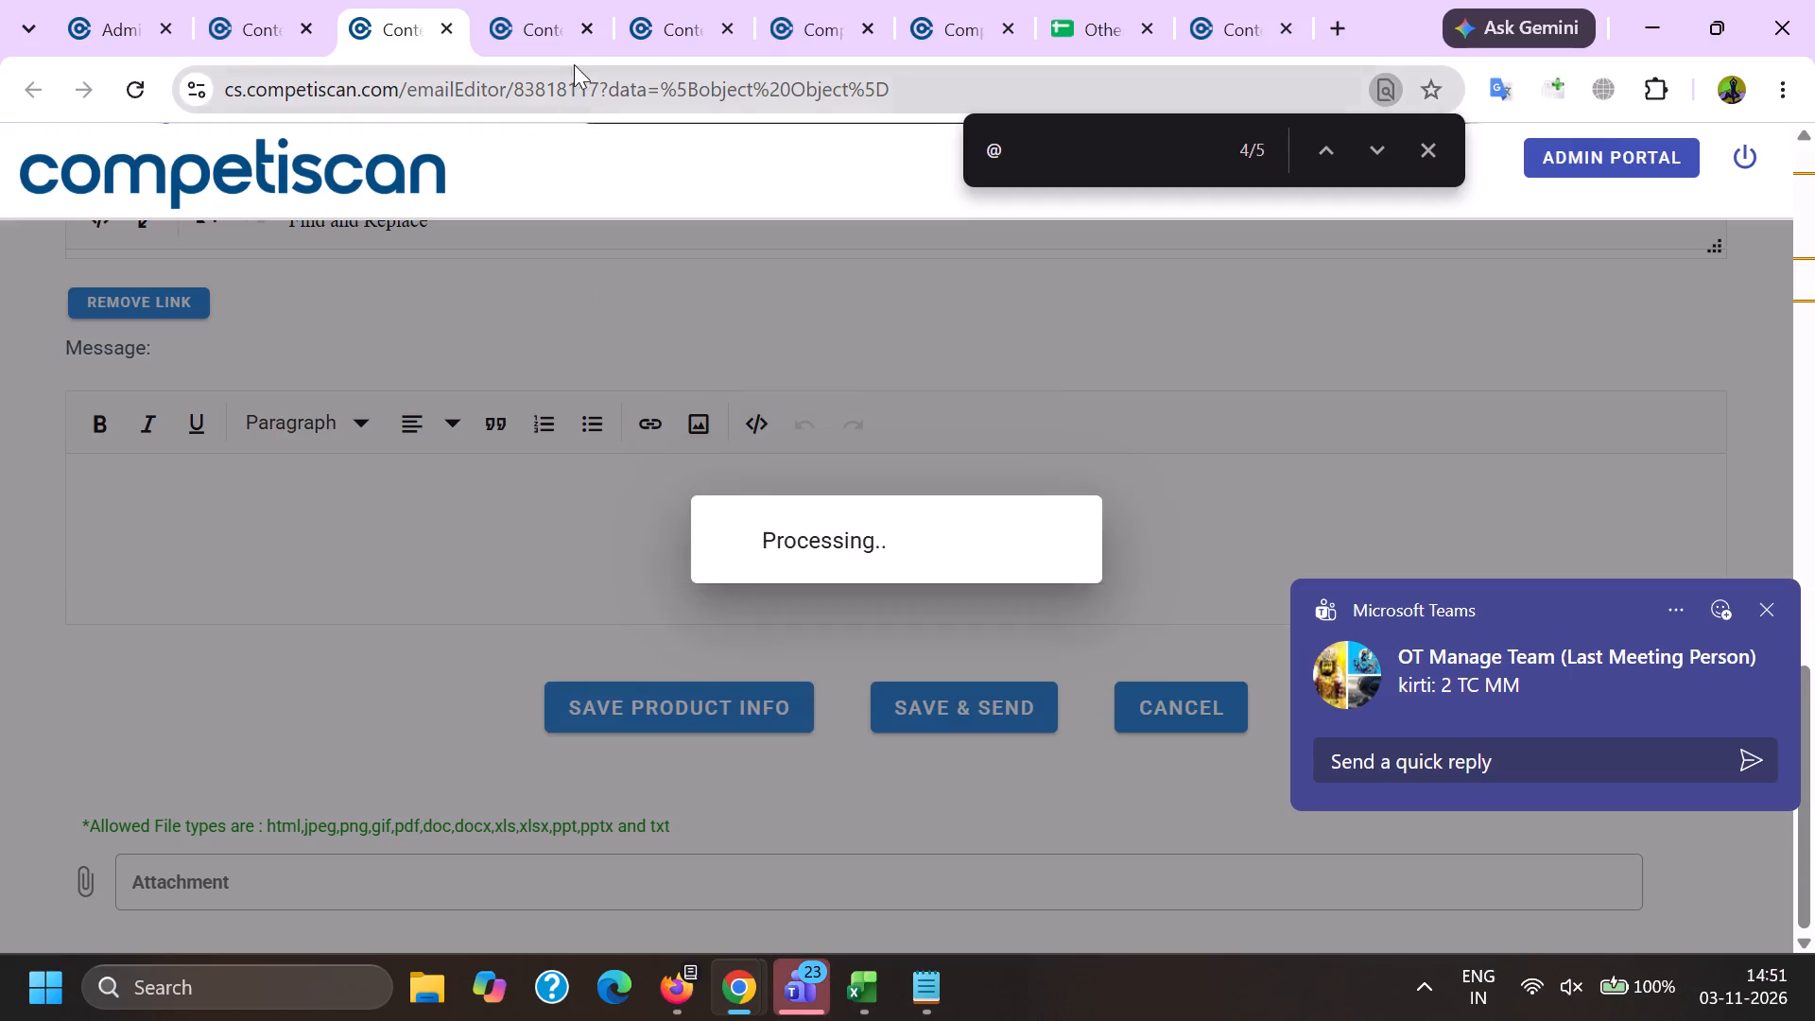
Copy record ID 83818117 from the page address into cell B7341 of the may 26 sheet in Excel.
{"action": "left_click", "coordinate": [575, 62]}
{"action": "double_click", "coordinate": [571, 91]}
{"action": "key", "text": "ctrl+c"}
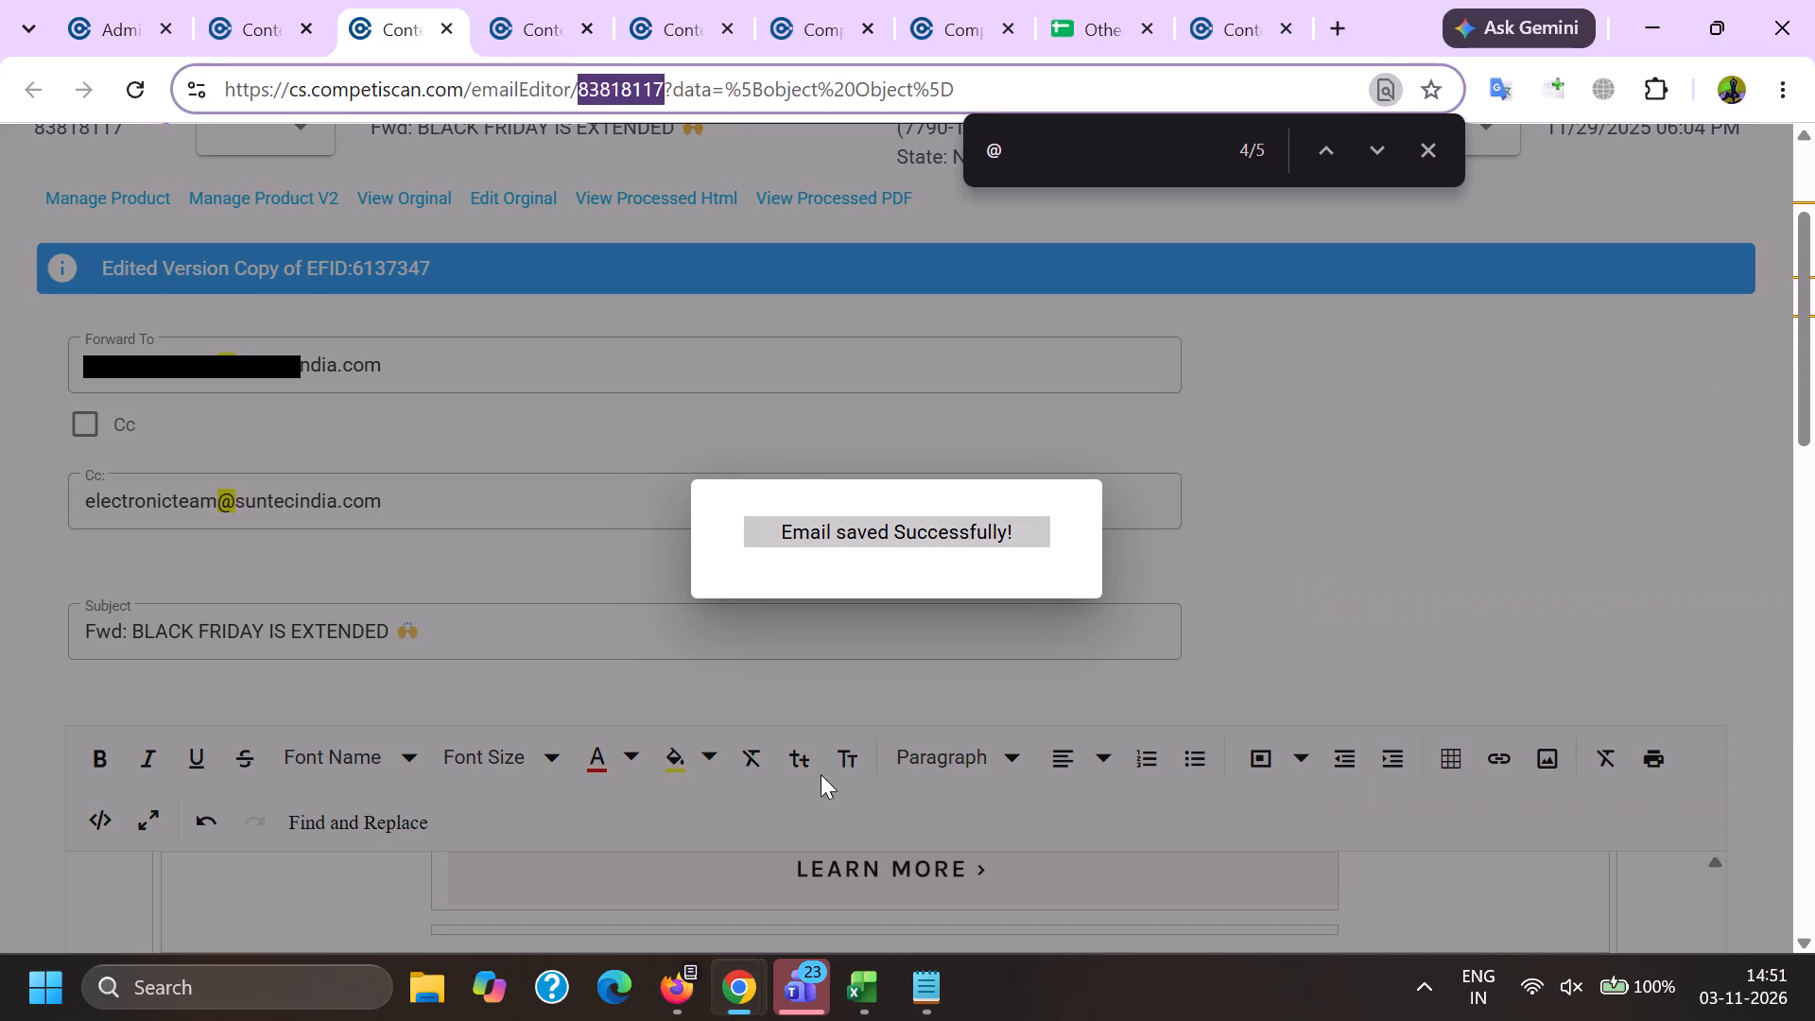
{"action": "left_click", "coordinate": [855, 1020]}
{"action": "left_click", "coordinate": [1141, 849]}
{"action": "left_click", "coordinate": [143, 580]}
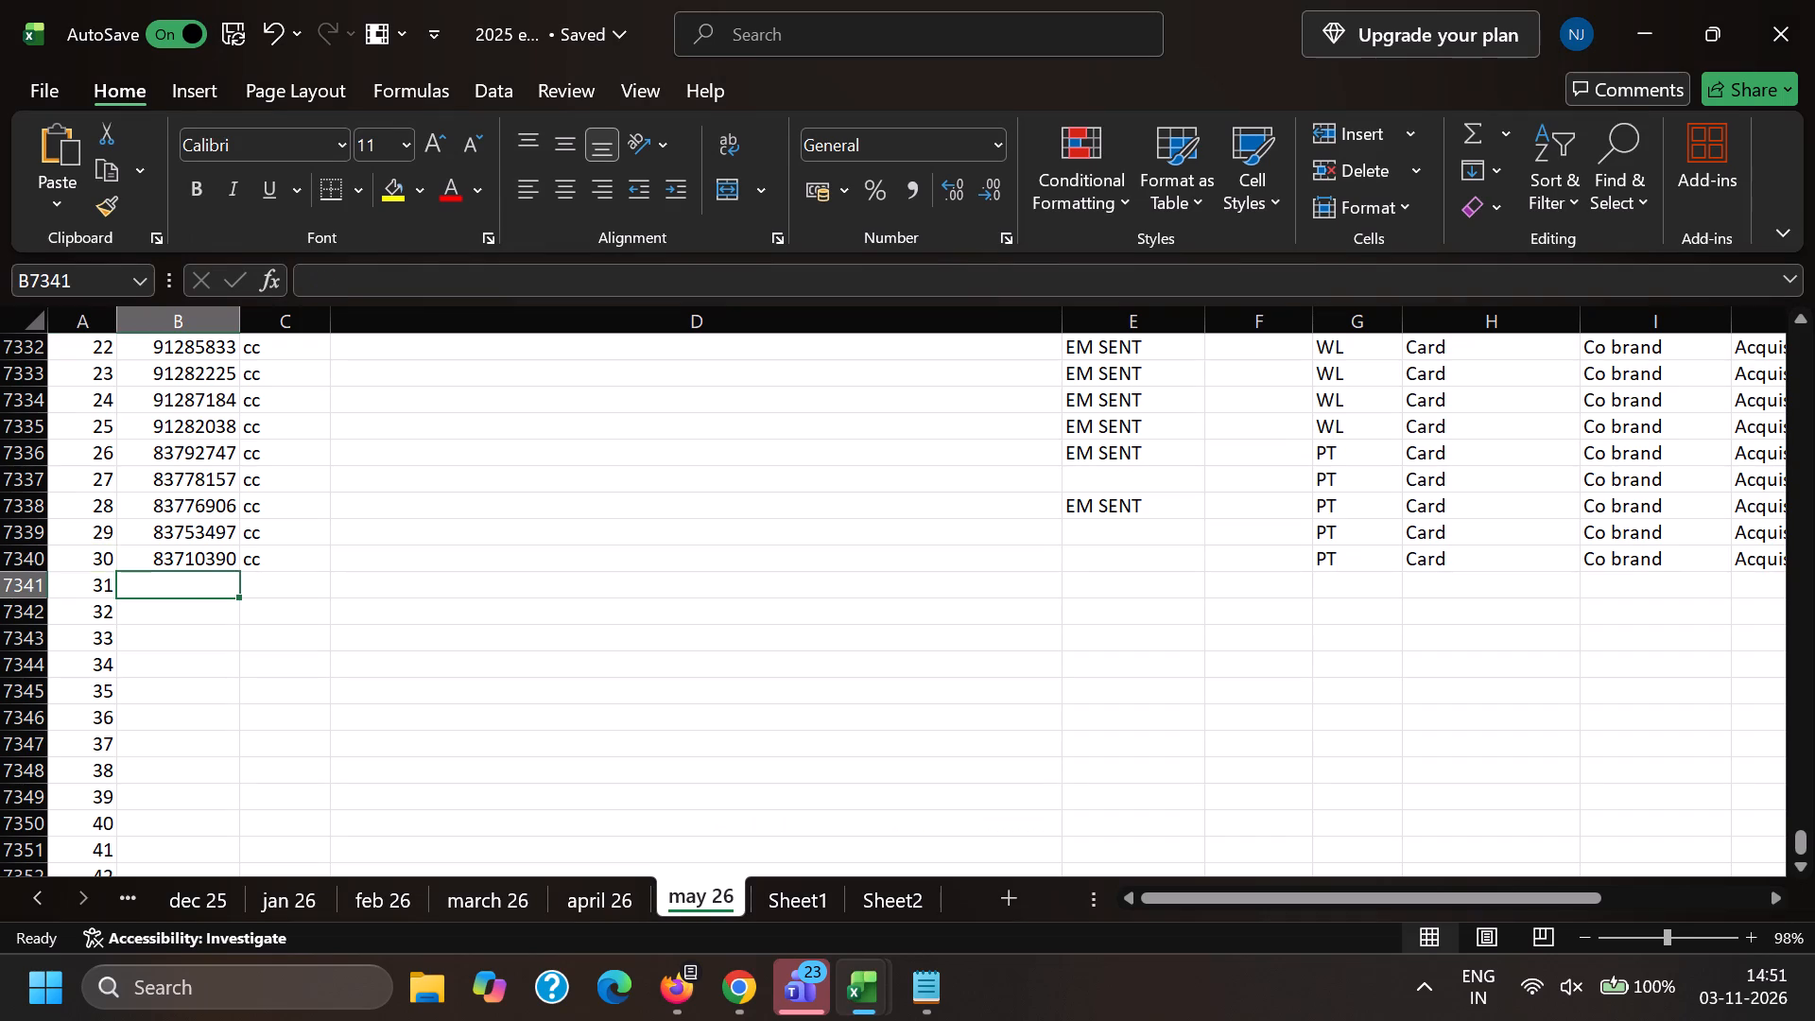
{"action": "key", "text": "ctrl+v"}
Enter cc in column C and PK in column G of the 83818117 row.
{"action": "left_click", "coordinate": [302, 592]}
{"action": "key", "text": "c"}
{"action": "key", "text": "c"}
{"action": "key", "text": "Right"}
{"action": "key", "text": "Right"}
{"action": "key", "text": "Right"}
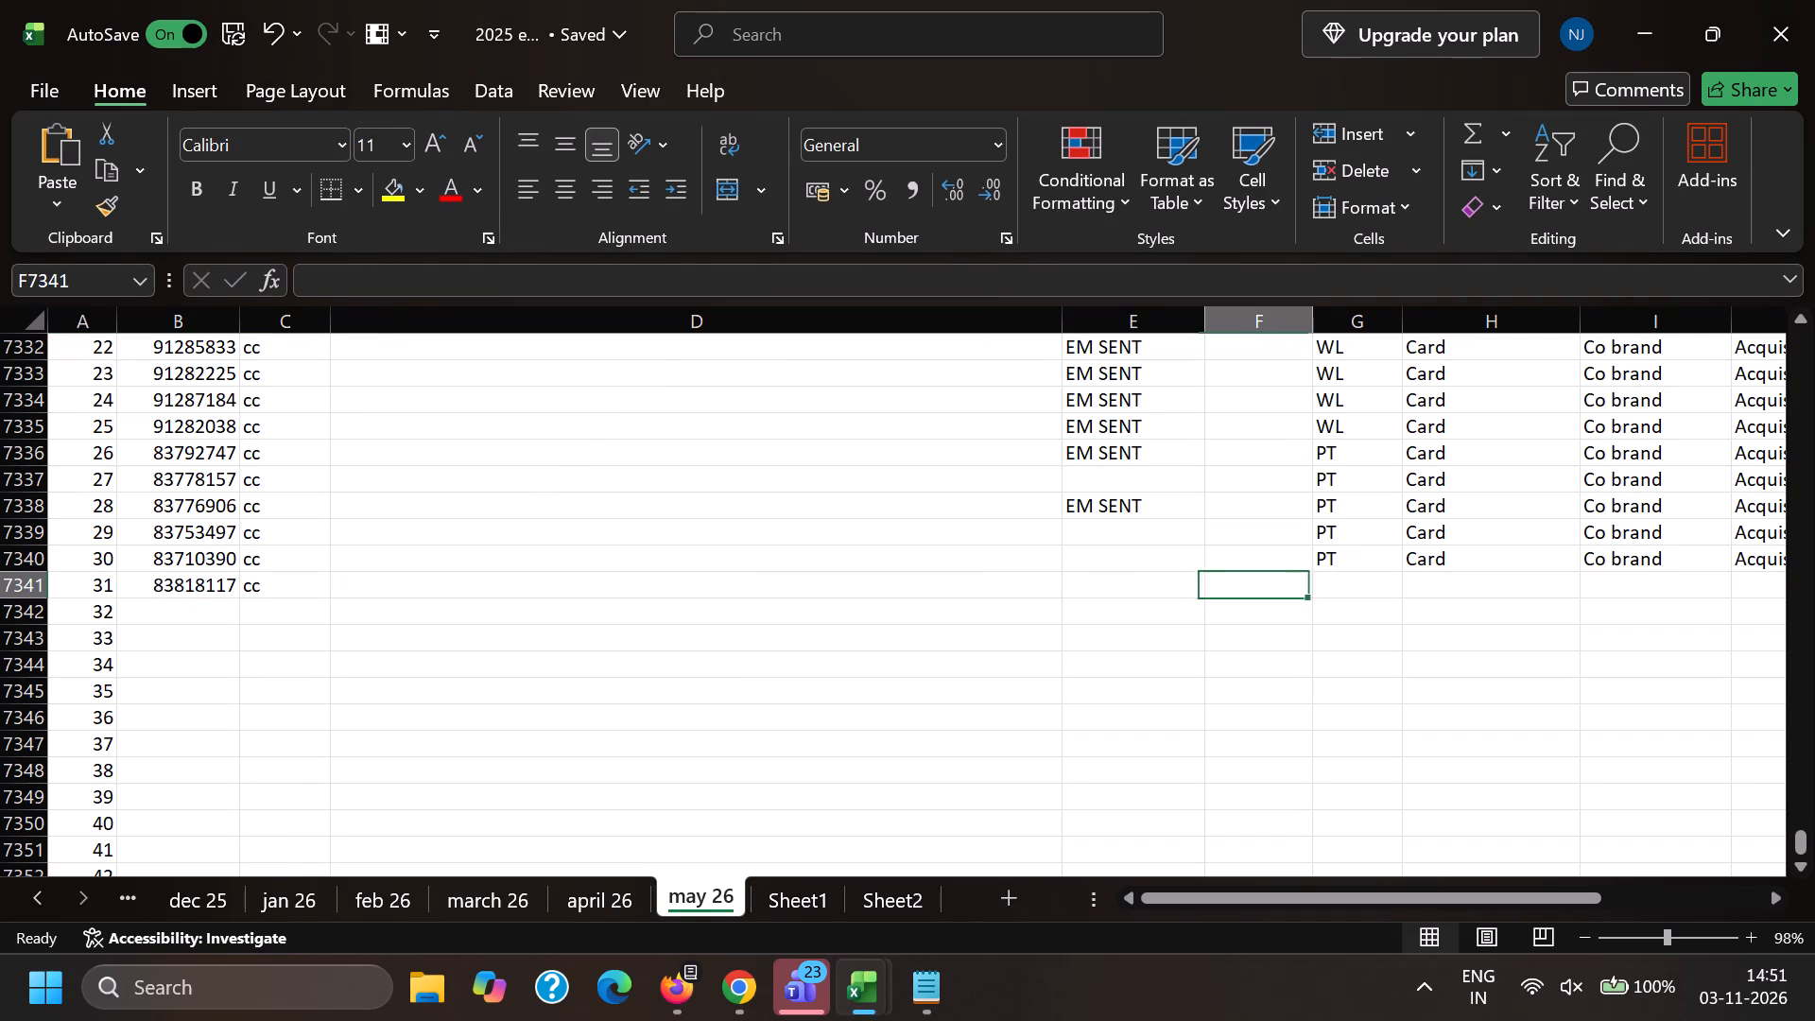
{"action": "key", "text": "Right"}
{"action": "key", "text": "p"}
{"action": "key", "text": "k"}
{"action": "key", "text": "Right"}
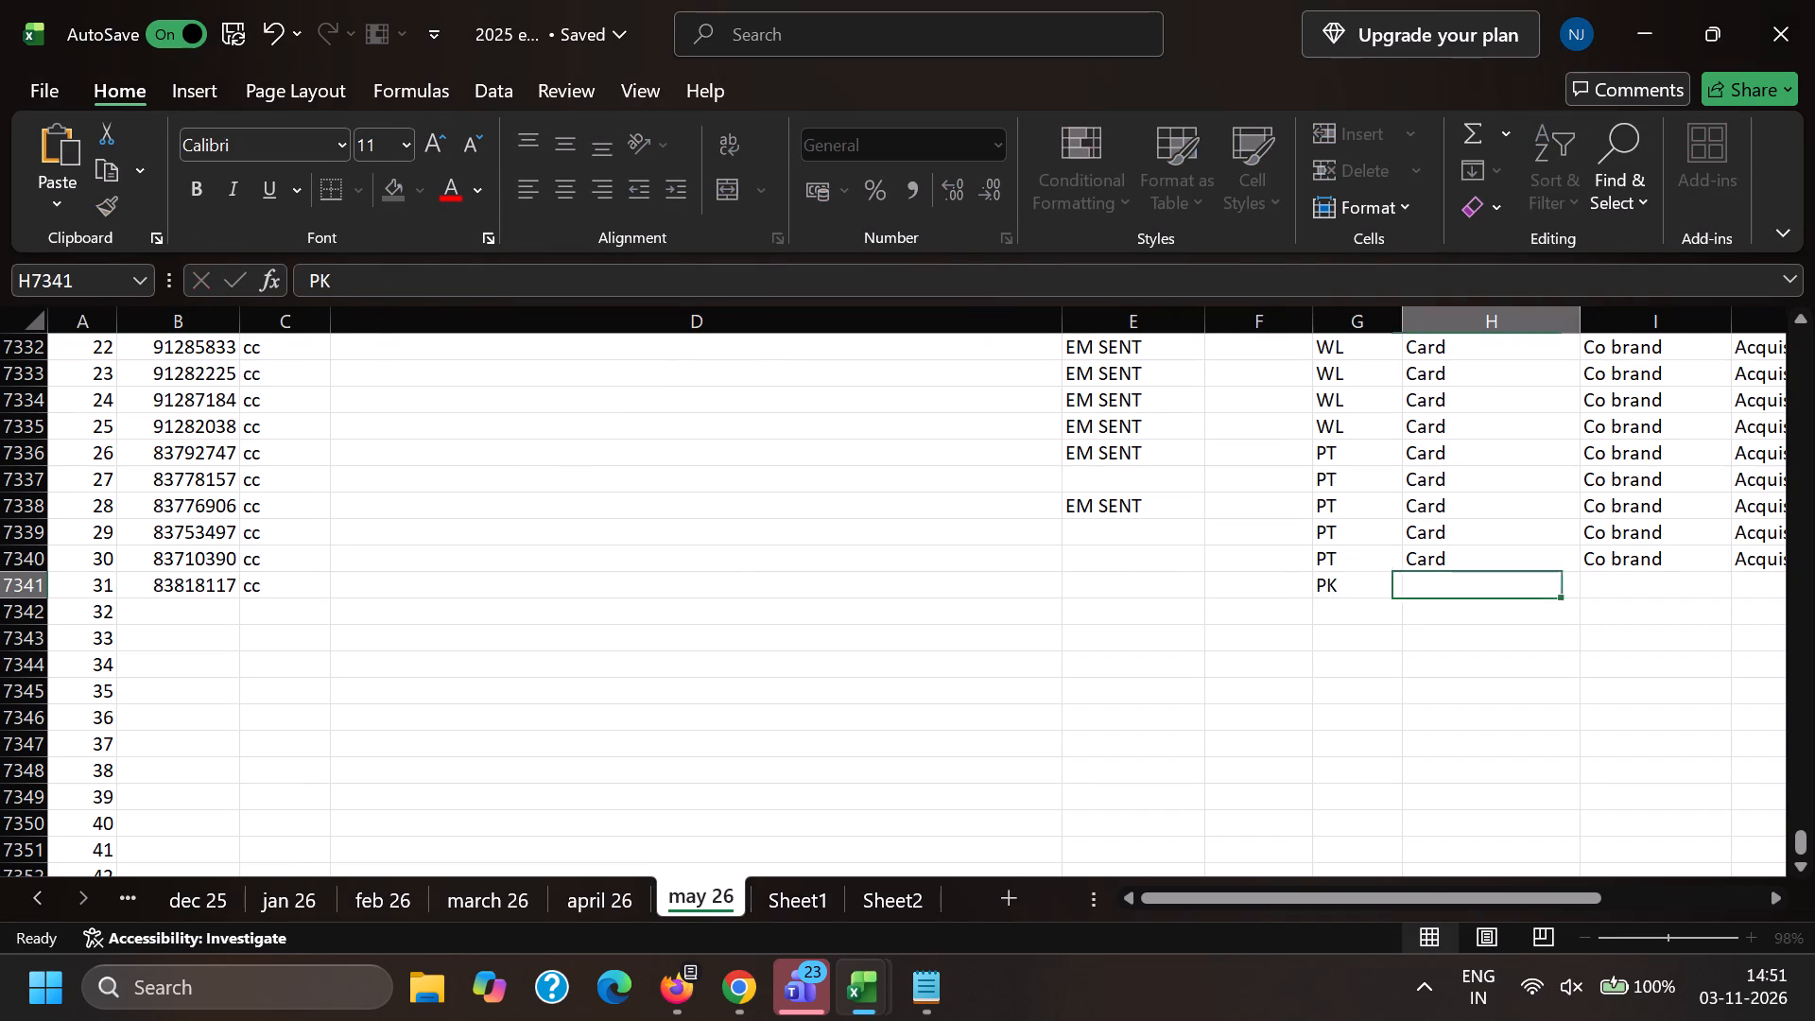
{"action": "key", "text": "Up"}
{"action": "key", "text": "shift+Right"}
{"action": "key", "text": "shift+Right"}
{"action": "key", "text": "ctrl+c"}
{"action": "key", "text": "Down"}
{"action": "key", "text": "ctrl+v"}
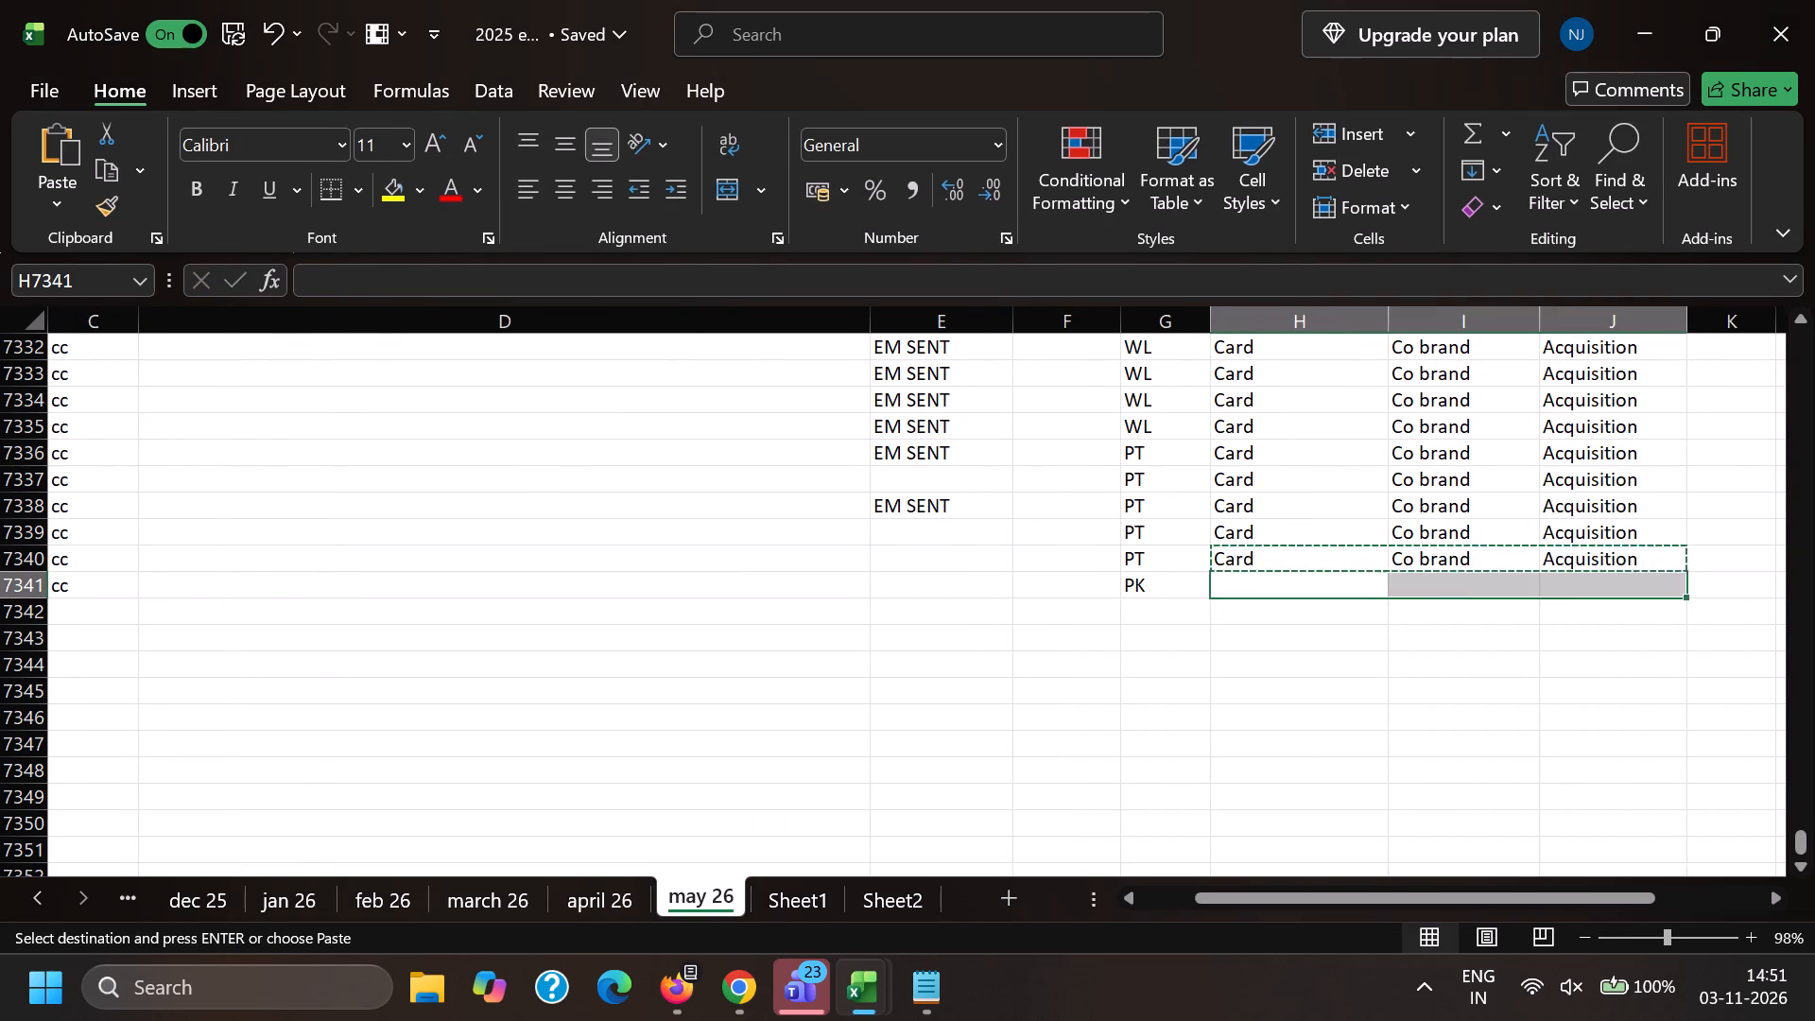
{"action": "key", "text": "Left"}
{"action": "key", "text": "shift+Right"}
{"action": "key", "text": "shift+Right"}
{"action": "key", "text": "shift+Right"}
{"action": "key", "text": "ctrl+c"}
{"action": "key", "text": "Down"}
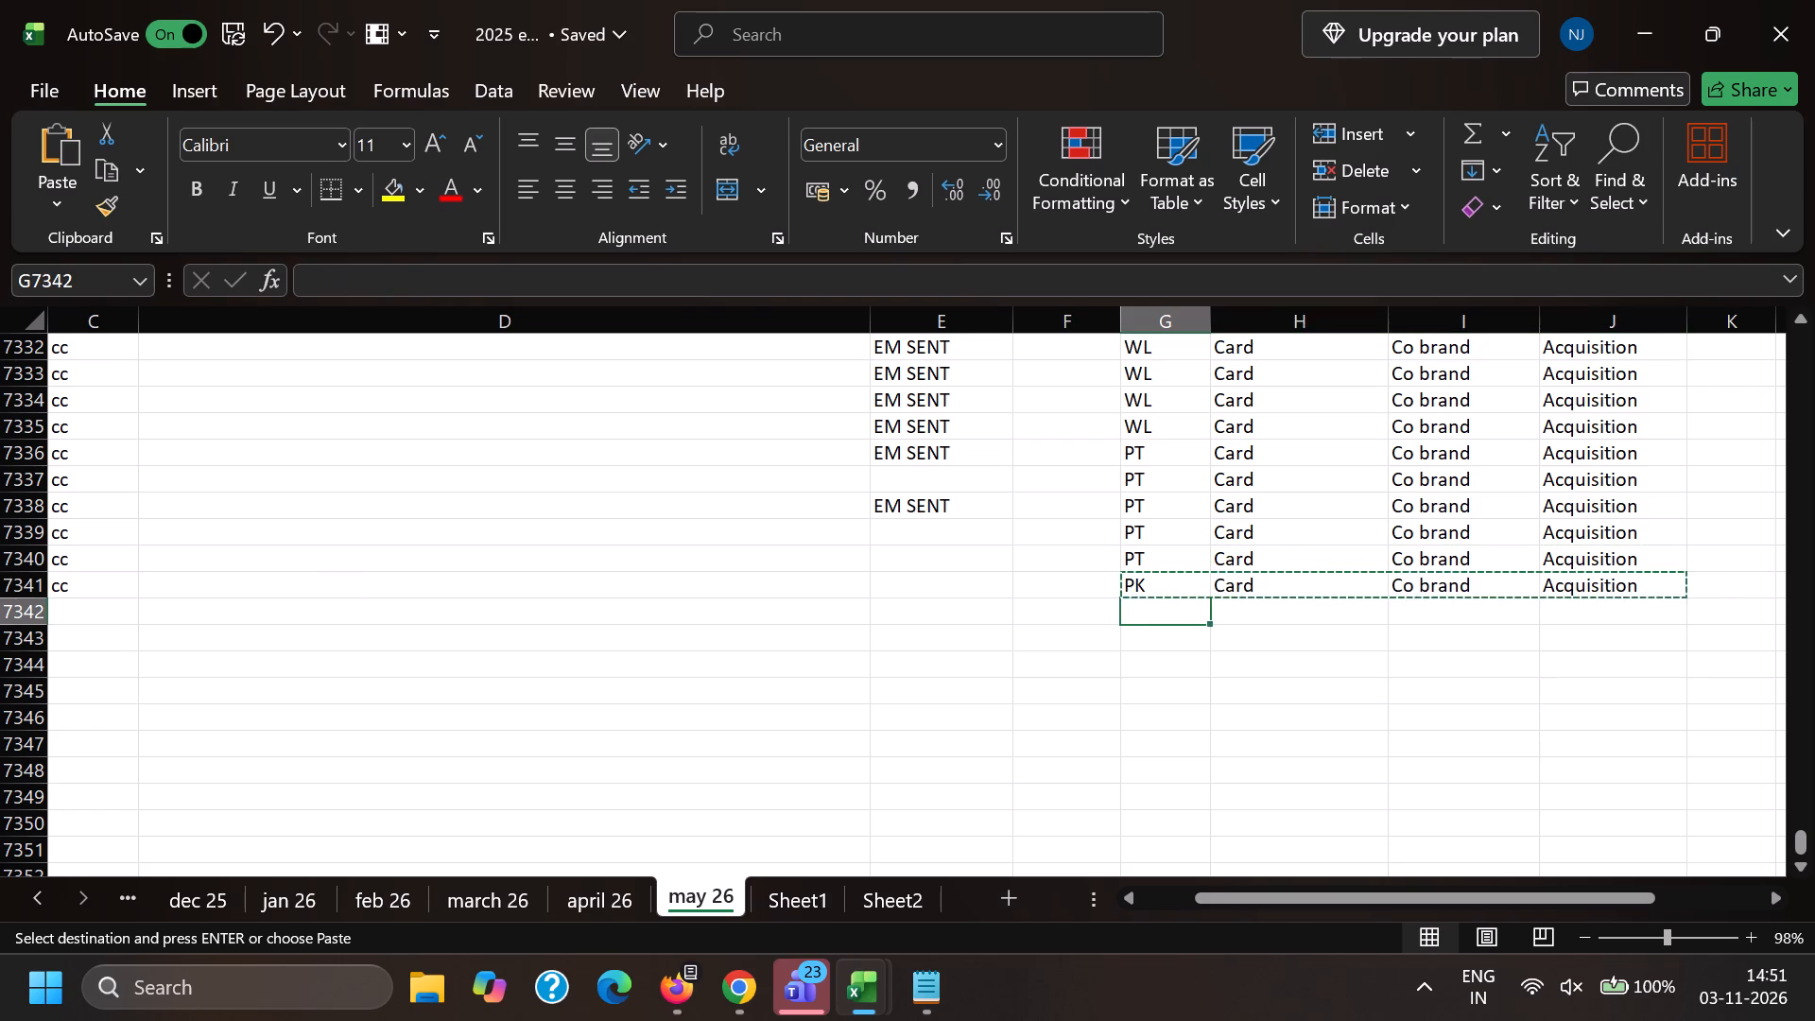
{"action": "key", "text": "ctrl+v"}
{"action": "key", "text": "Down"}
{"action": "key", "text": "ctrl+v"}
{"action": "key", "text": "Left"}
{"action": "key", "text": "Left"}
{"action": "key", "text": "Left"}
{"action": "key", "text": "Left"}
{"action": "key", "text": "Left"}
{"action": "key", "text": "Left"}
{"action": "key", "text": "Left"}
{"action": "key", "text": "Left"}
{"action": "key", "text": "Left"}
{"action": "key", "text": "Left"}
Return to Chrome, open the product page of record 83818117, and copy "Pottery Barn Kids" from the email's From line.
{"action": "key", "text": "alt+Tab"}
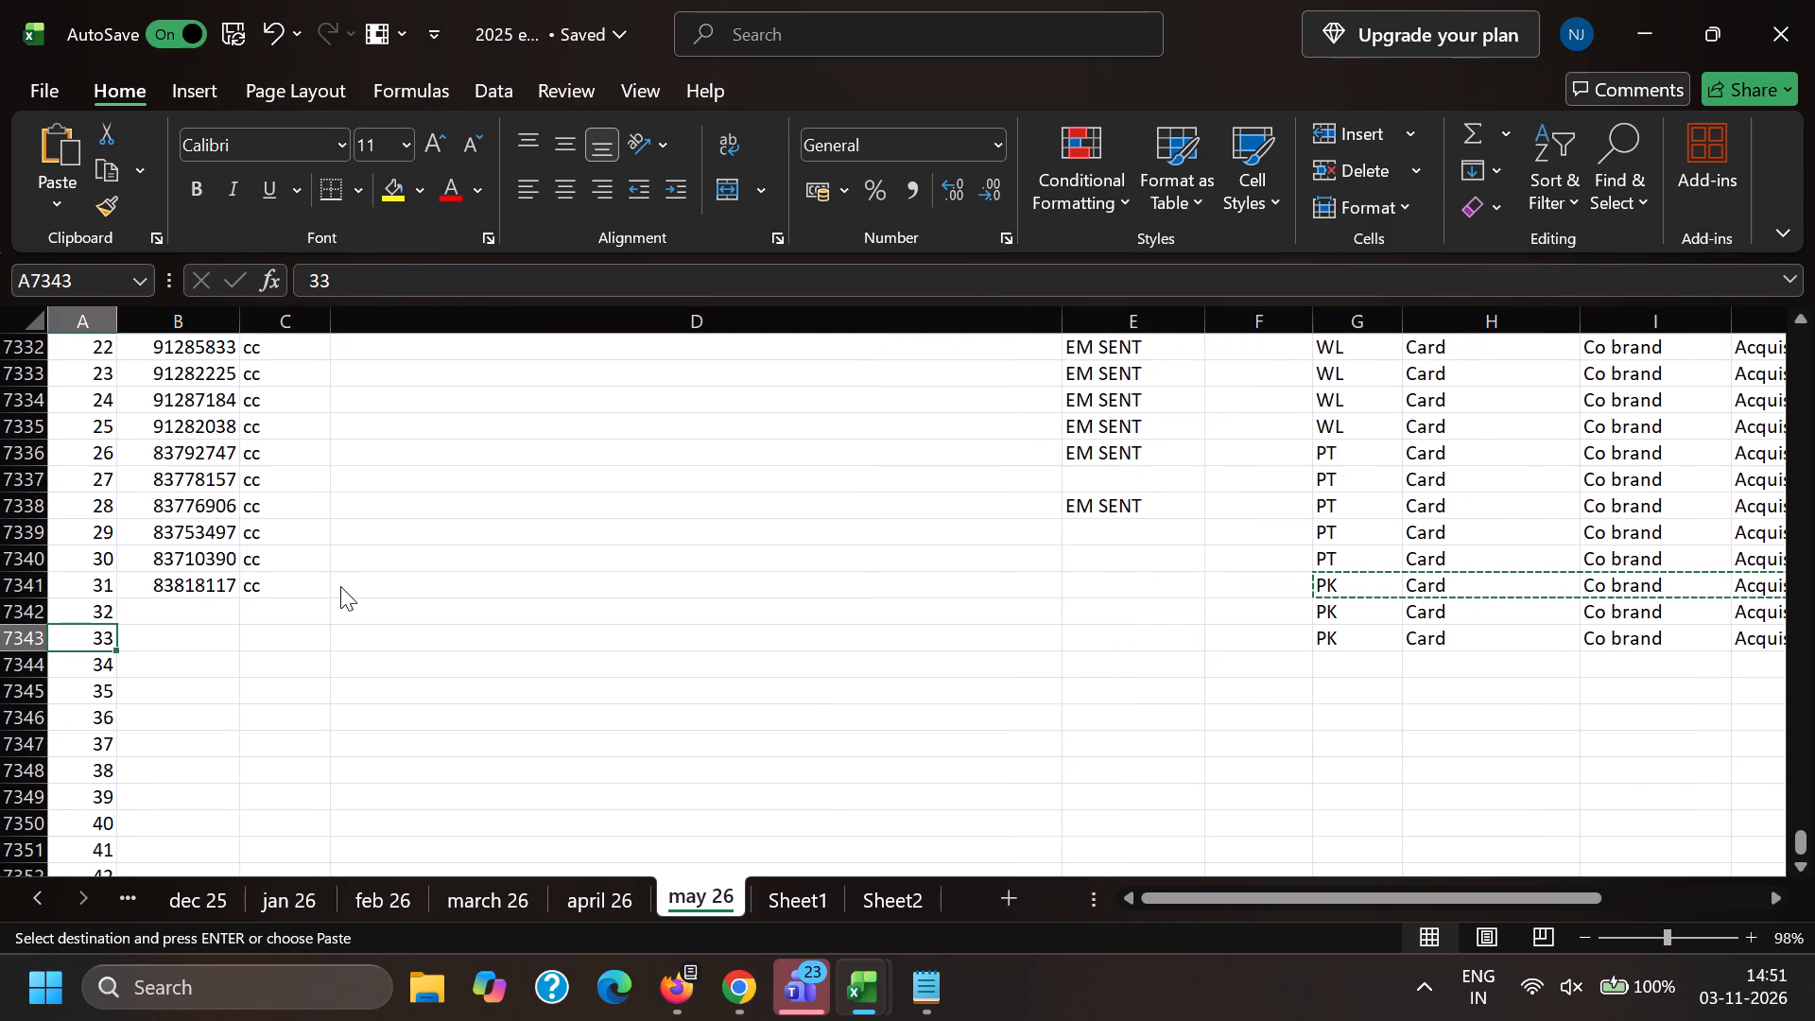
{"action": "left_click", "coordinate": [131, 191]}
{"action": "key", "text": "alt+Tab"}
{"action": "scroll", "coordinate": [169, 210], "scroll_direction": "down", "scroll_amount": 4}
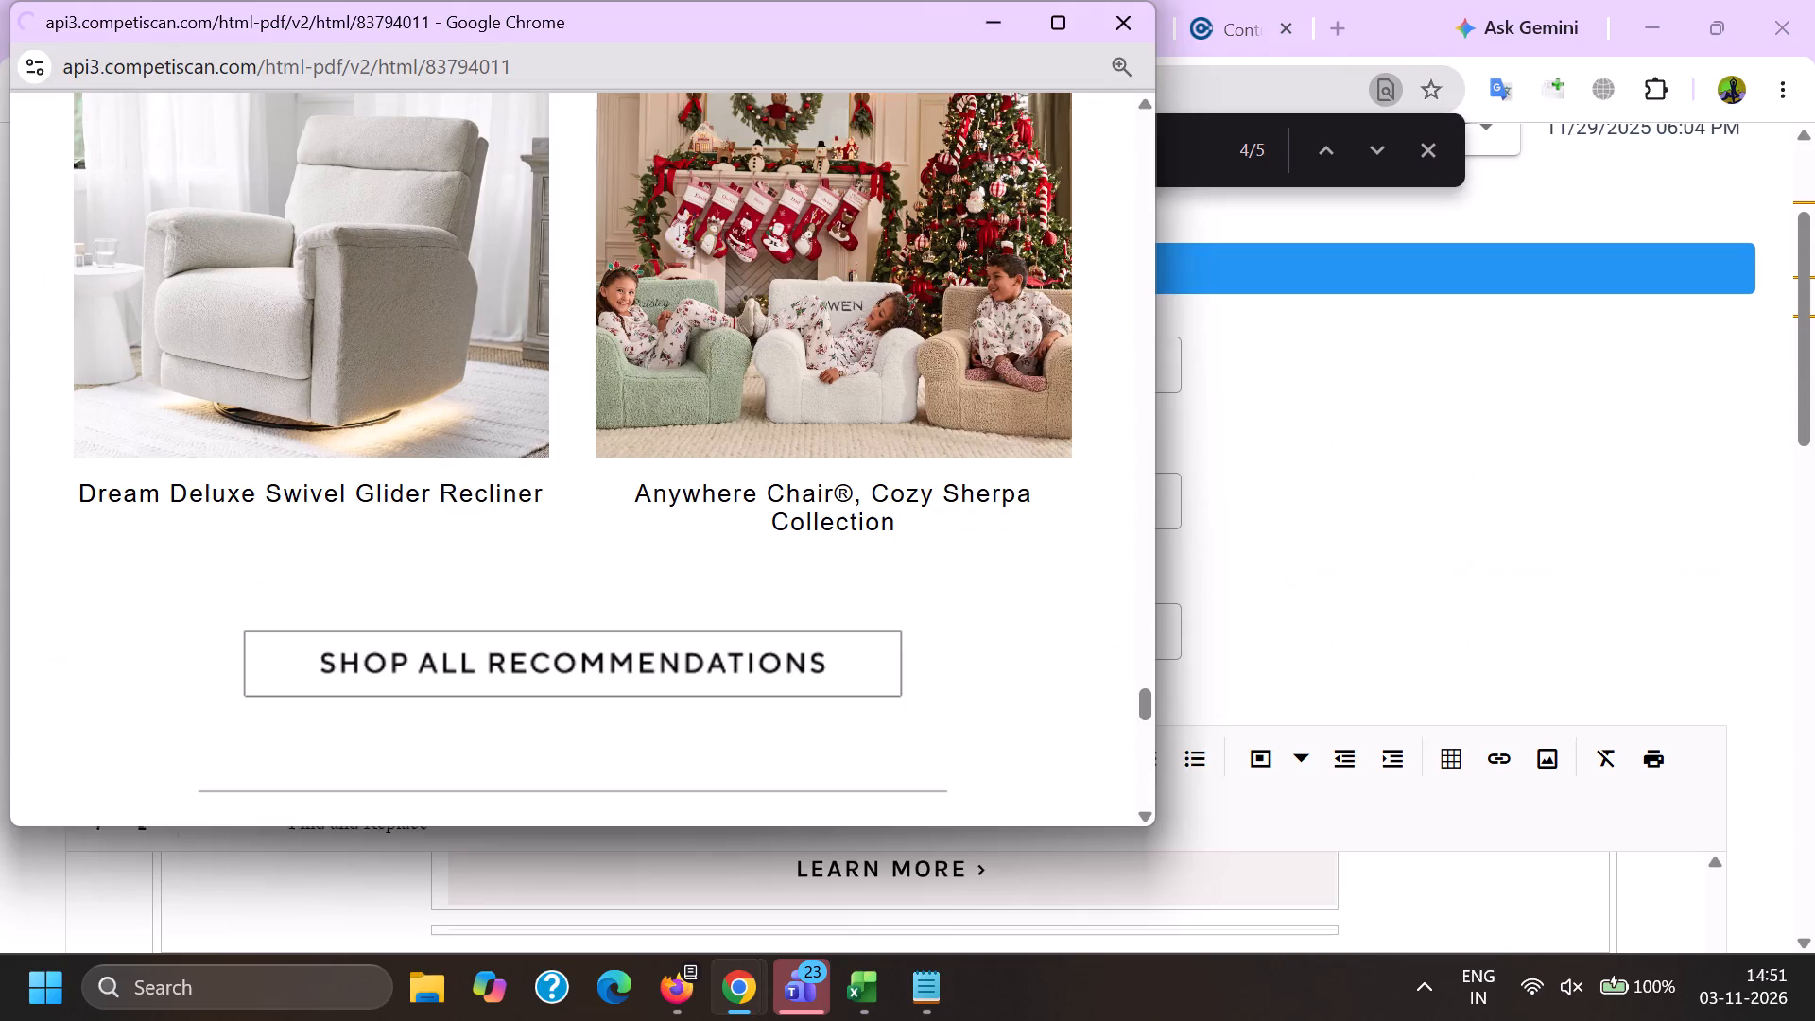
{"action": "left_click", "coordinate": [313, 559]}
{"action": "key", "text": "Page_Up"}
{"action": "key", "text": "Page_Up"}
{"action": "key", "text": "Page_Up"}
{"action": "key", "text": "Page_Up"}
{"action": "key", "text": "Page_Up"}
{"action": "key", "text": "Page_Up"}
{"action": "key", "text": "Page_Up"}
{"action": "key", "text": "Page_Up"}
{"action": "key", "text": "Page_Up"}
{"action": "key", "text": "Page_Up"}
{"action": "key", "text": "Page_Up"}
{"action": "key", "text": "Page_Up"}
{"action": "key", "text": "Page_Up"}
{"action": "key", "text": "Page_Up"}
{"action": "key", "text": "Page_Up"}
{"action": "key", "text": "Page_Up"}
{"action": "key", "text": "Page_Up"}
{"action": "key", "text": "Page_Up"}
{"action": "key", "text": "Page_Up"}
{"action": "key", "text": "Page_Up"}
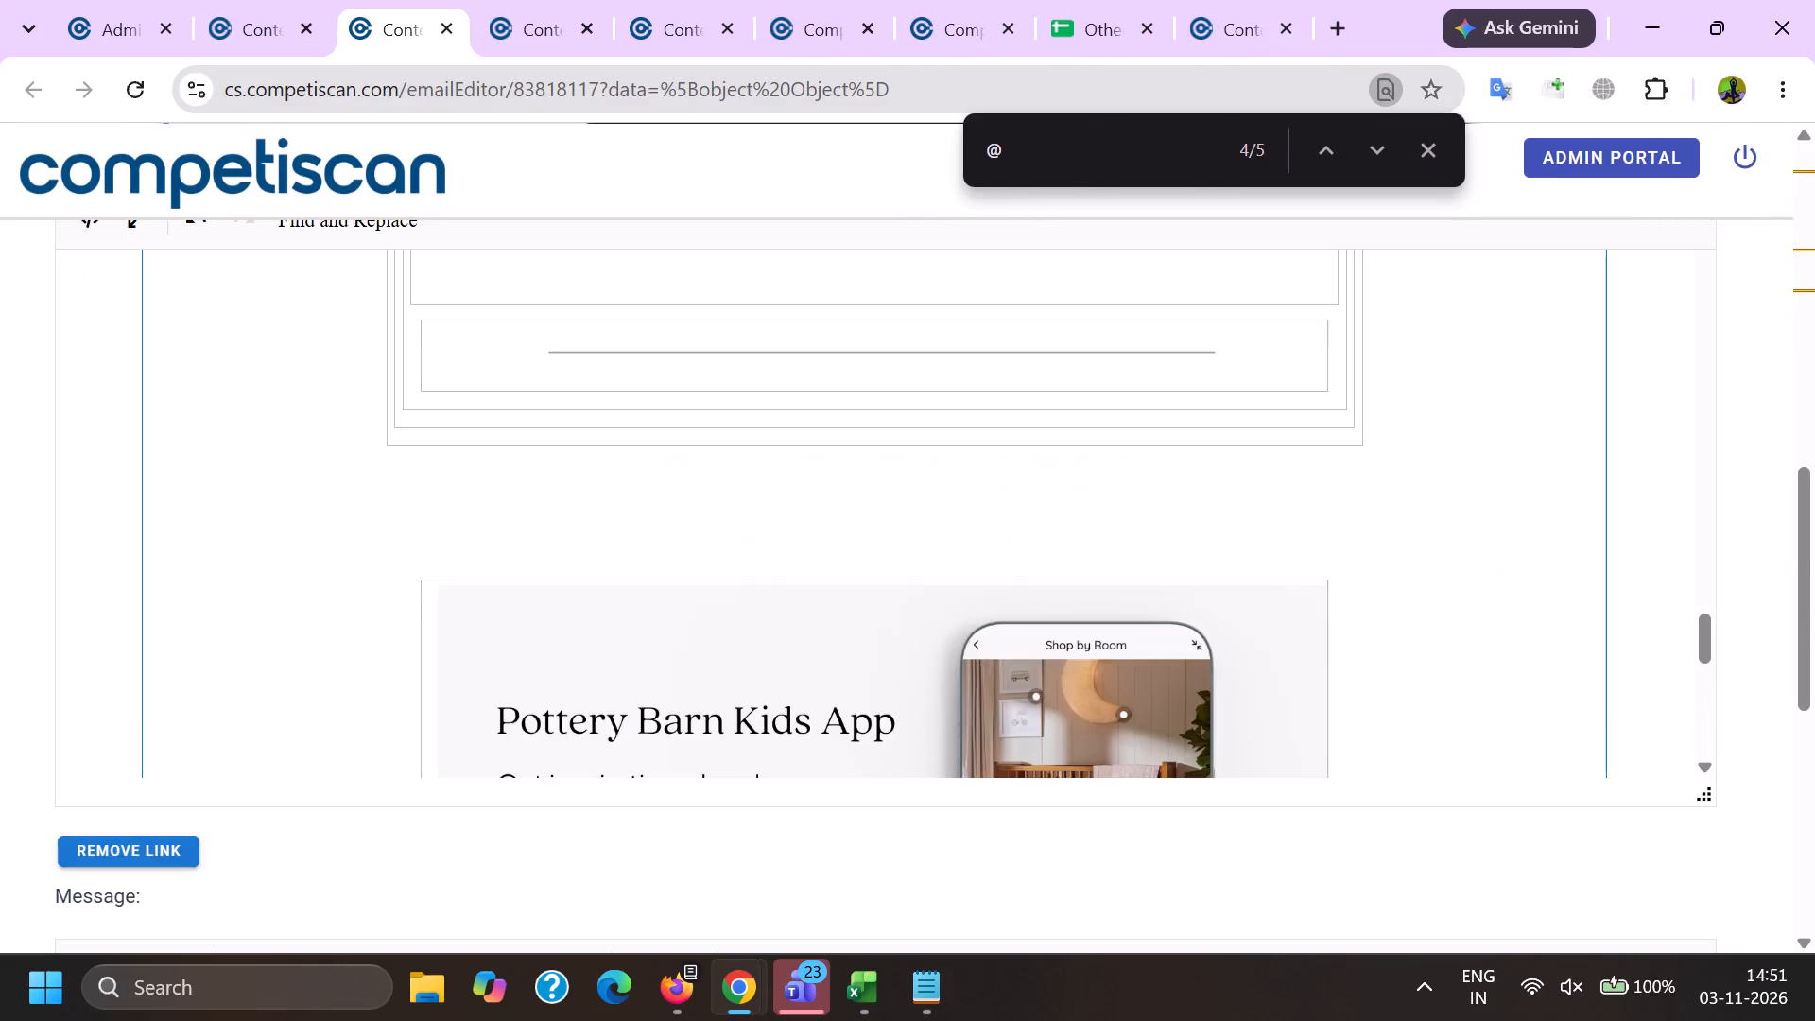
{"action": "scroll", "coordinate": [341, 387], "scroll_direction": "down", "scroll_amount": 4}
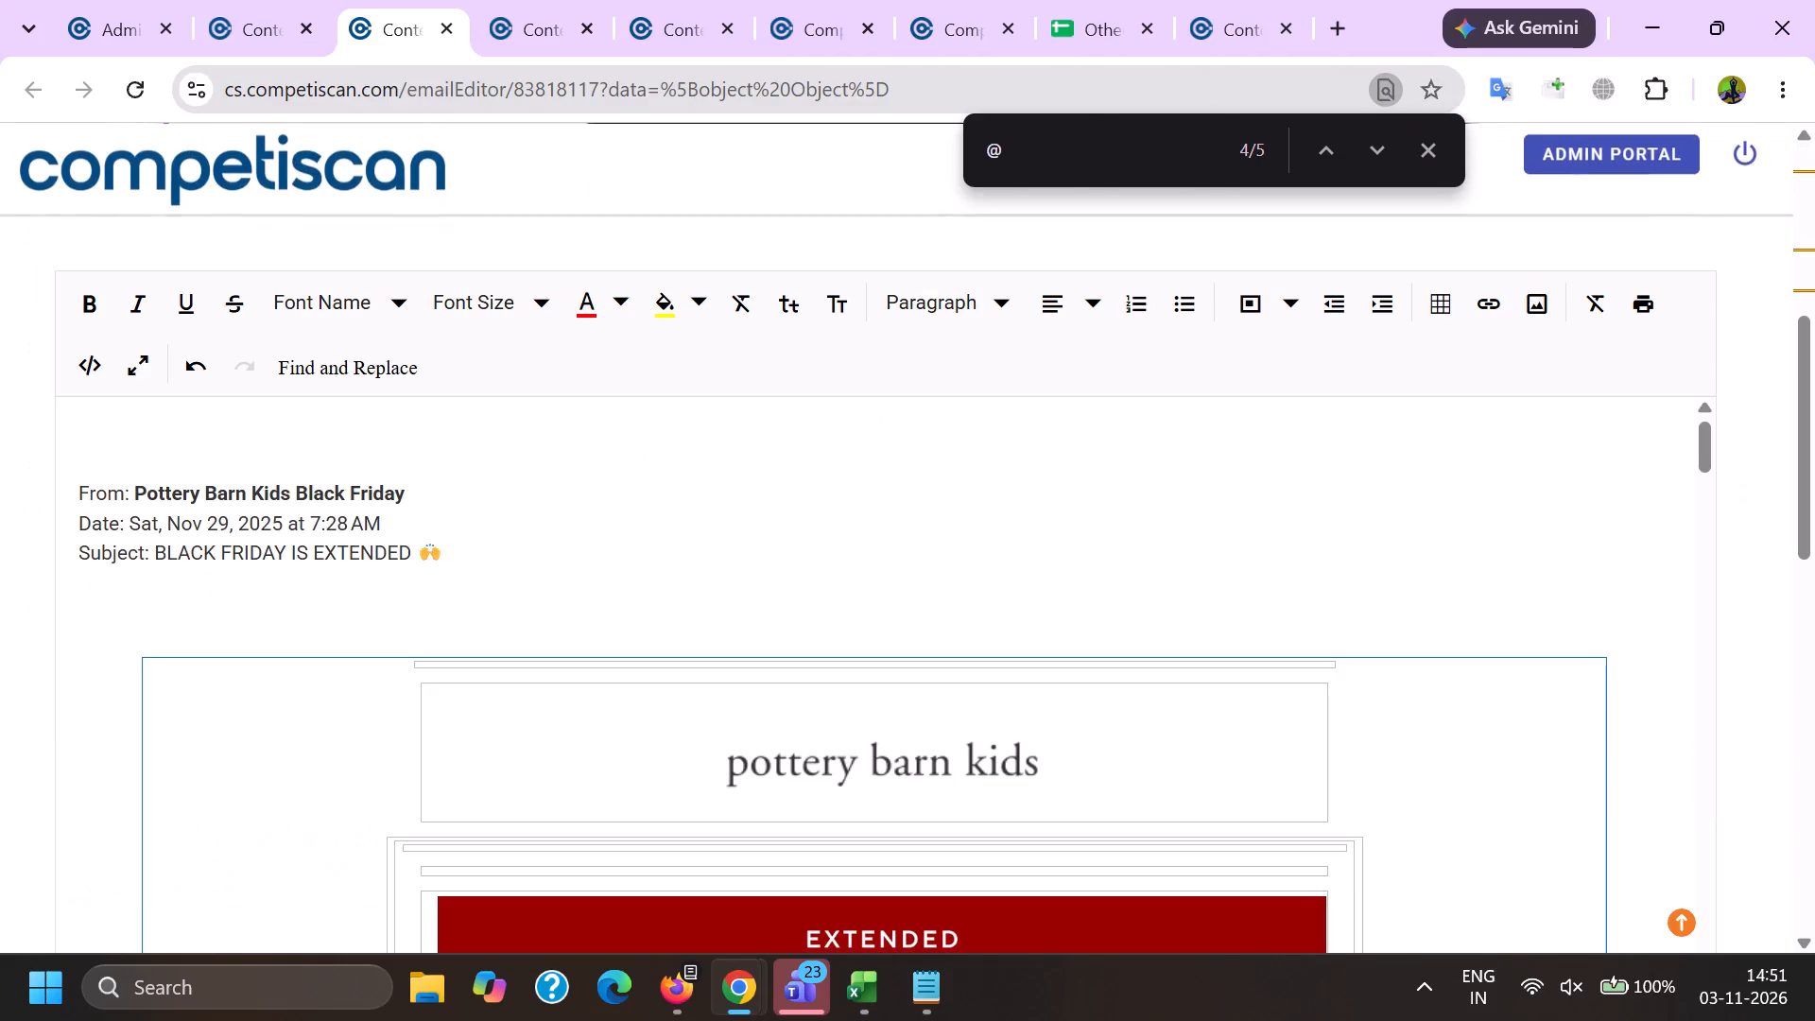
{"action": "double_click", "coordinate": [152, 490]}
{"action": "left_click", "coordinate": [274, 485], "text": "shift"}
{"action": "key", "text": "ctrl+c"}
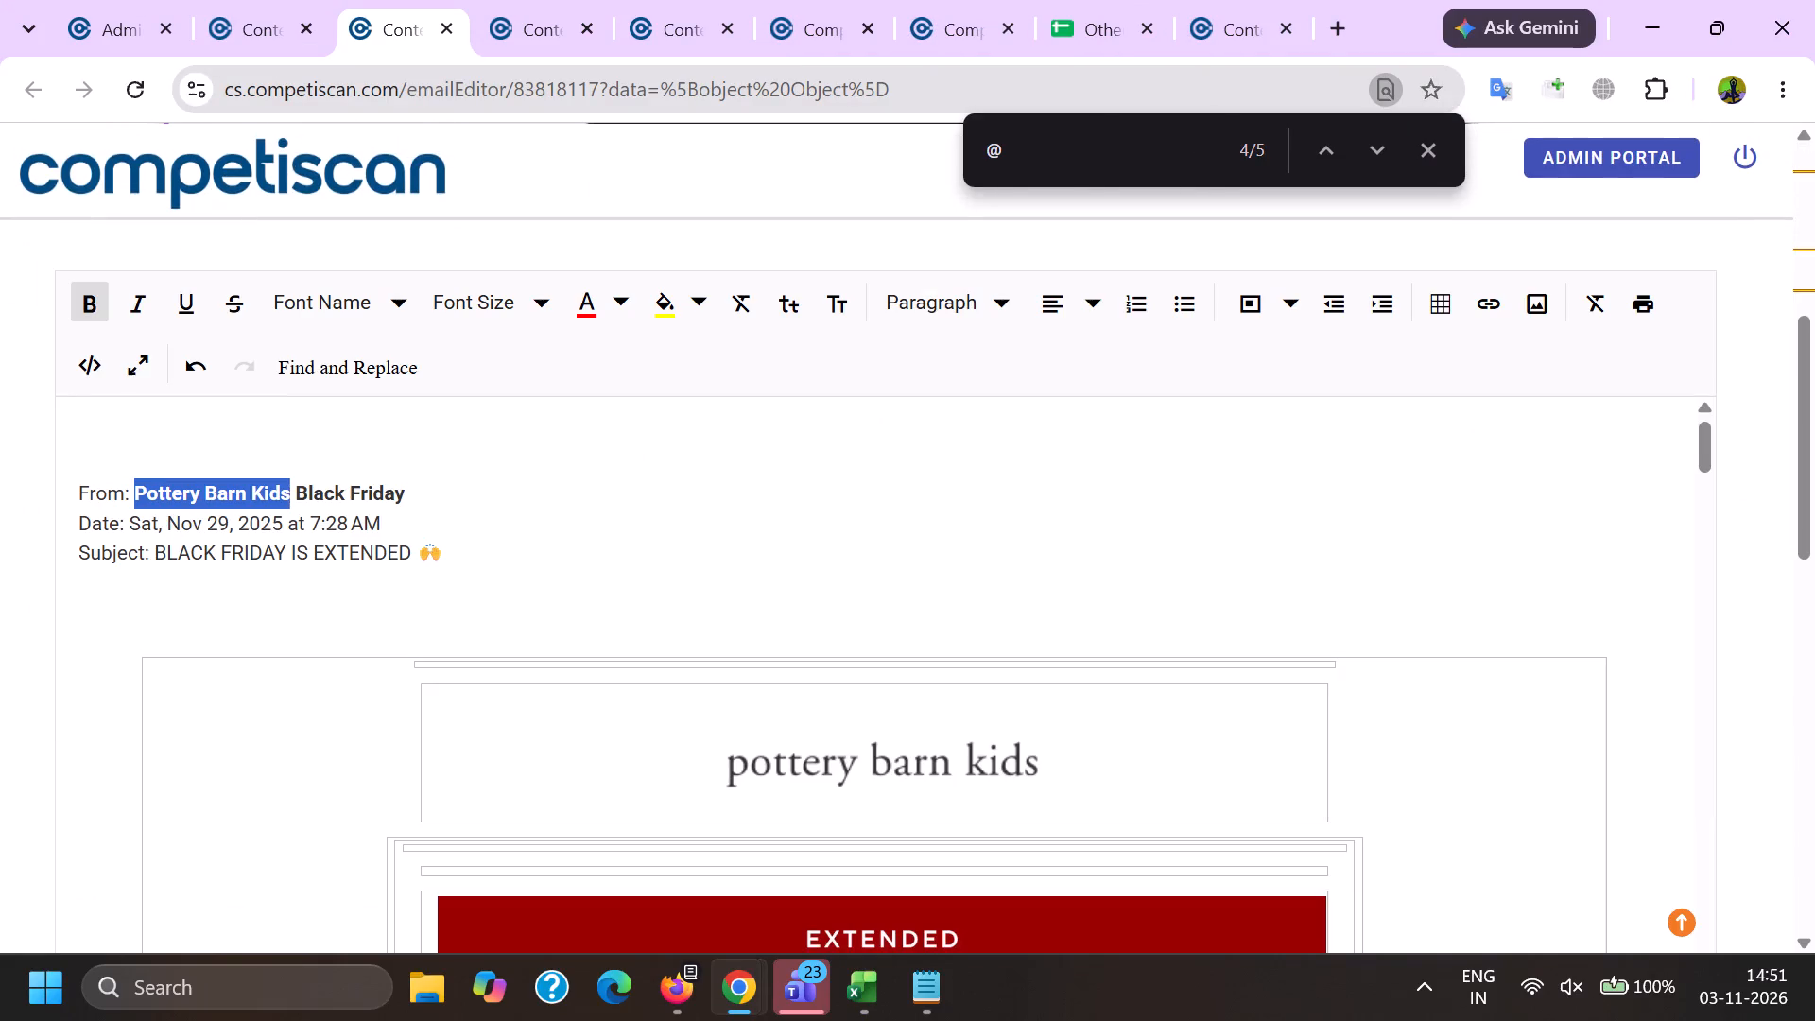
Set the Pottery Barn Kids logo as the product image on the product page of record 83818117.
{"action": "key", "text": "alt+Tab"}
{"action": "scroll", "coordinate": [540, 356], "scroll_direction": "down", "scroll_amount": 11}
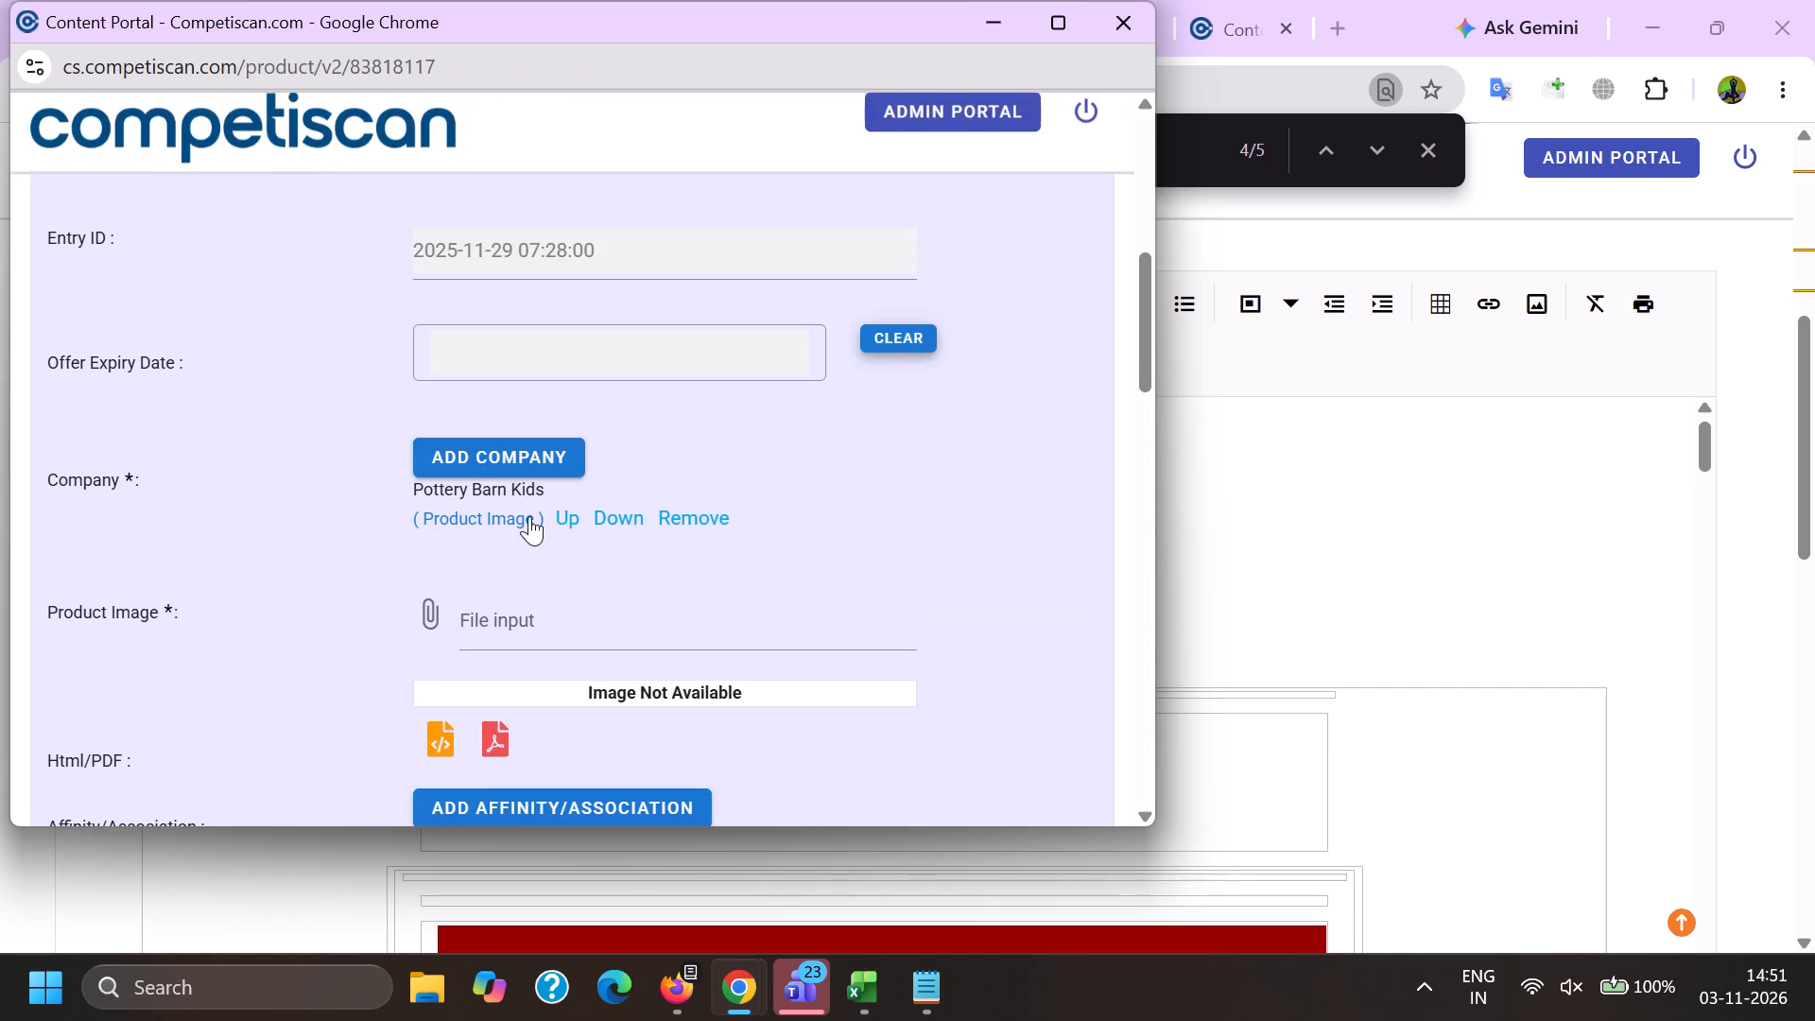
{"action": "left_click", "coordinate": [527, 516]}
Add Capital One as a further company on the product page of record 83818117.
{"action": "left_click", "coordinate": [527, 443]}
{"action": "key", "text": "c"}
{"action": "key", "text": "a"}
{"action": "key", "text": "p"}
{"action": "type", "text": "UI"}
{"action": "key", "text": "BackSpace"}
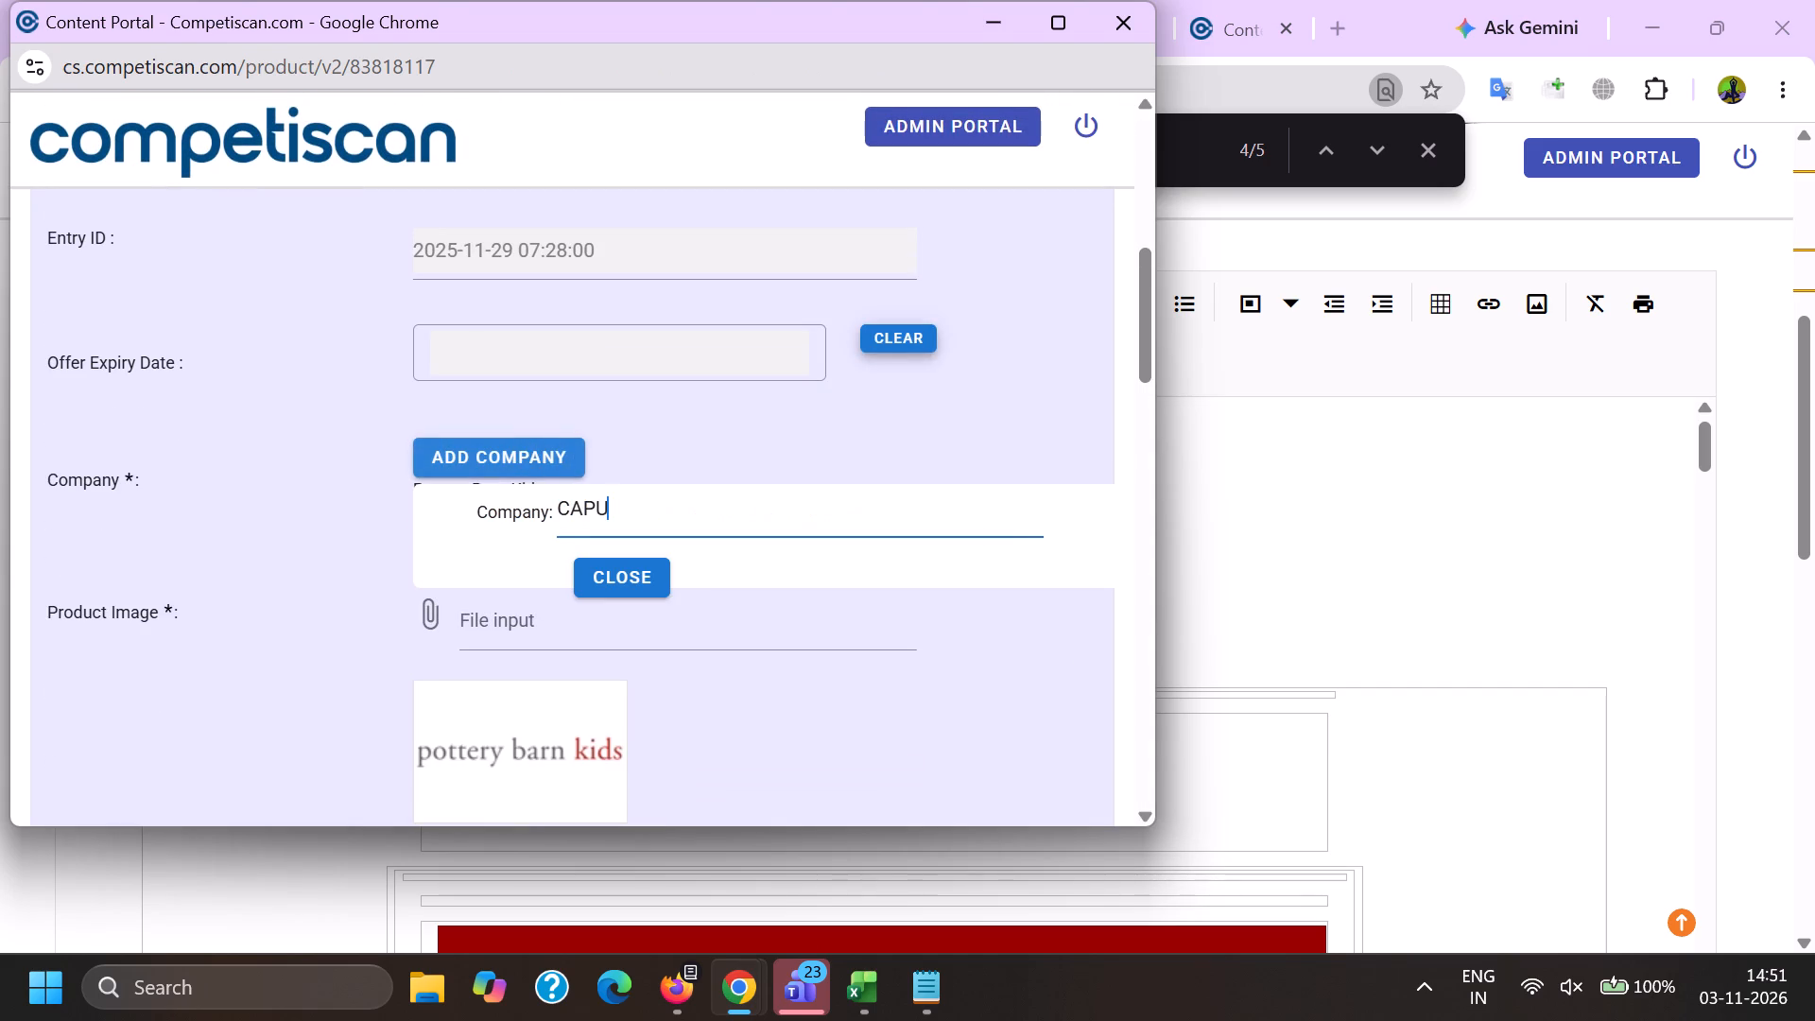
{"action": "key", "text": "i"}
{"action": "key", "text": "t"}
{"action": "key", "text": "a"}
{"action": "key", "text": "l"}
{"action": "key", "text": "space"}
{"action": "key", "text": "o"}
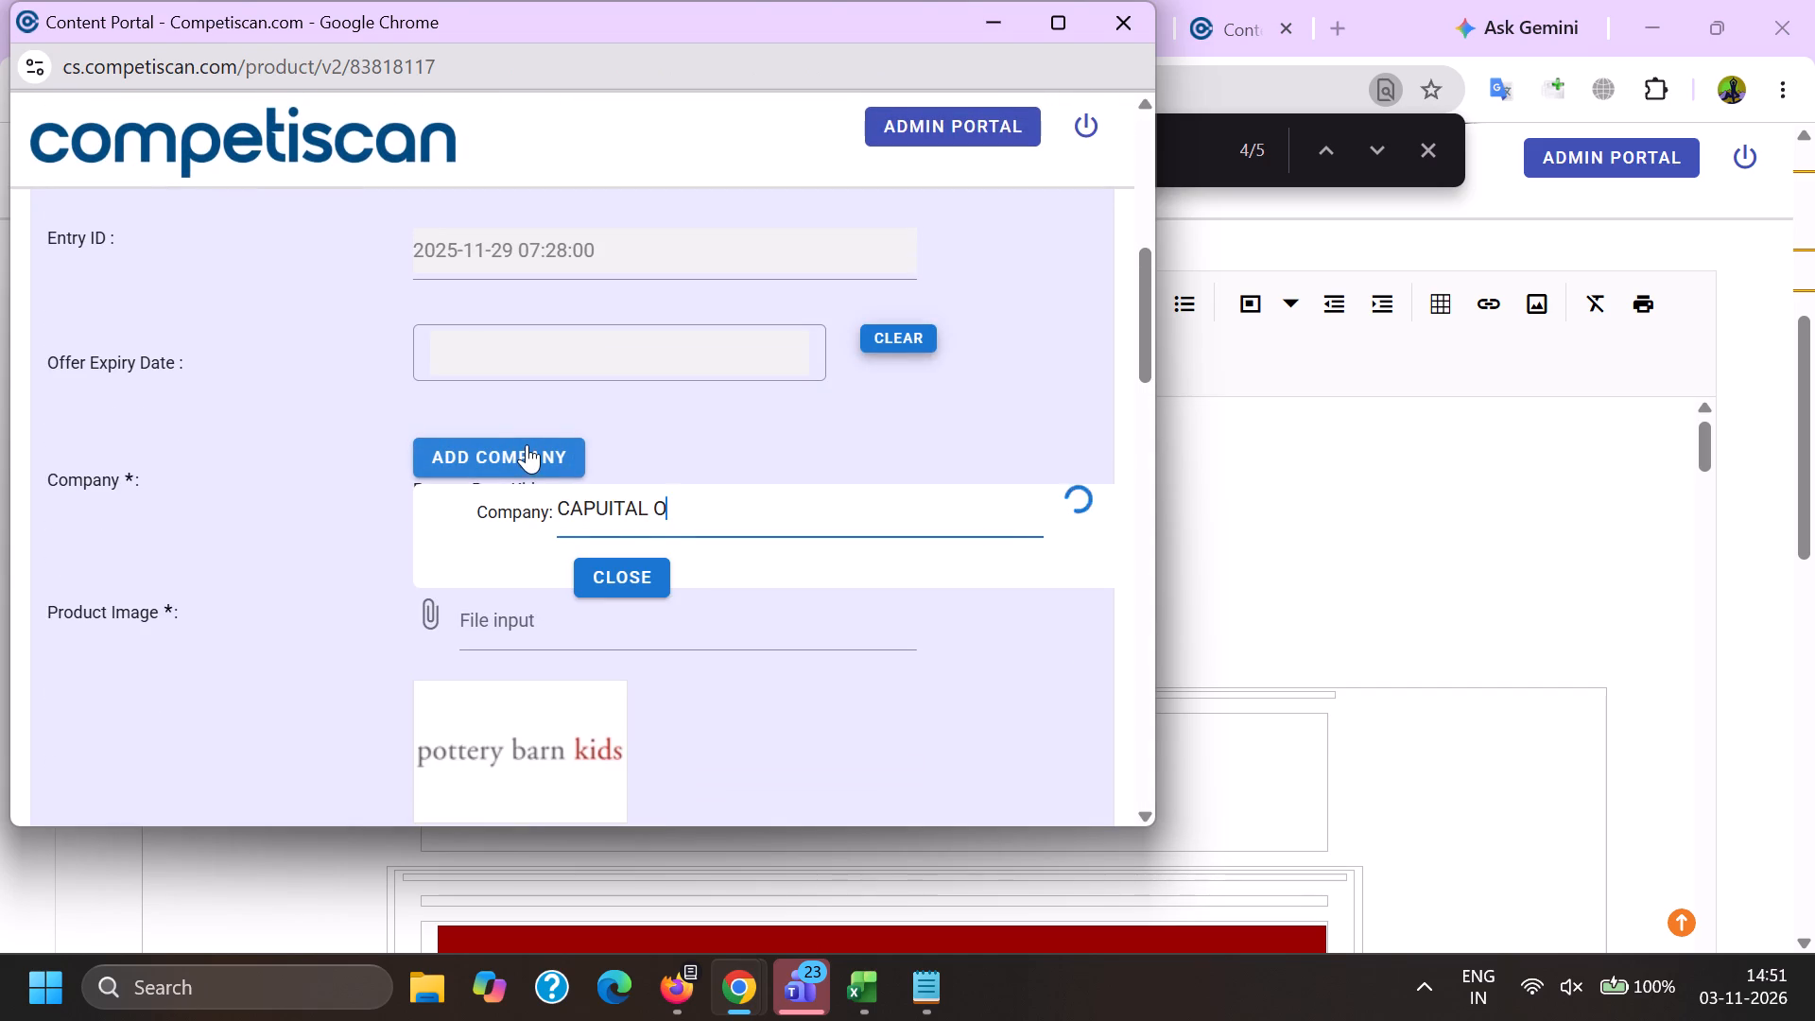
{"action": "key", "text": "n"}
{"action": "key", "text": "e"}
{"action": "key", "text": "Left"}
{"action": "key", "text": "Left"}
{"action": "key", "text": "Left"}
{"action": "key", "text": "Left"}
{"action": "key", "text": "Left"}
{"action": "key", "text": "Left"}
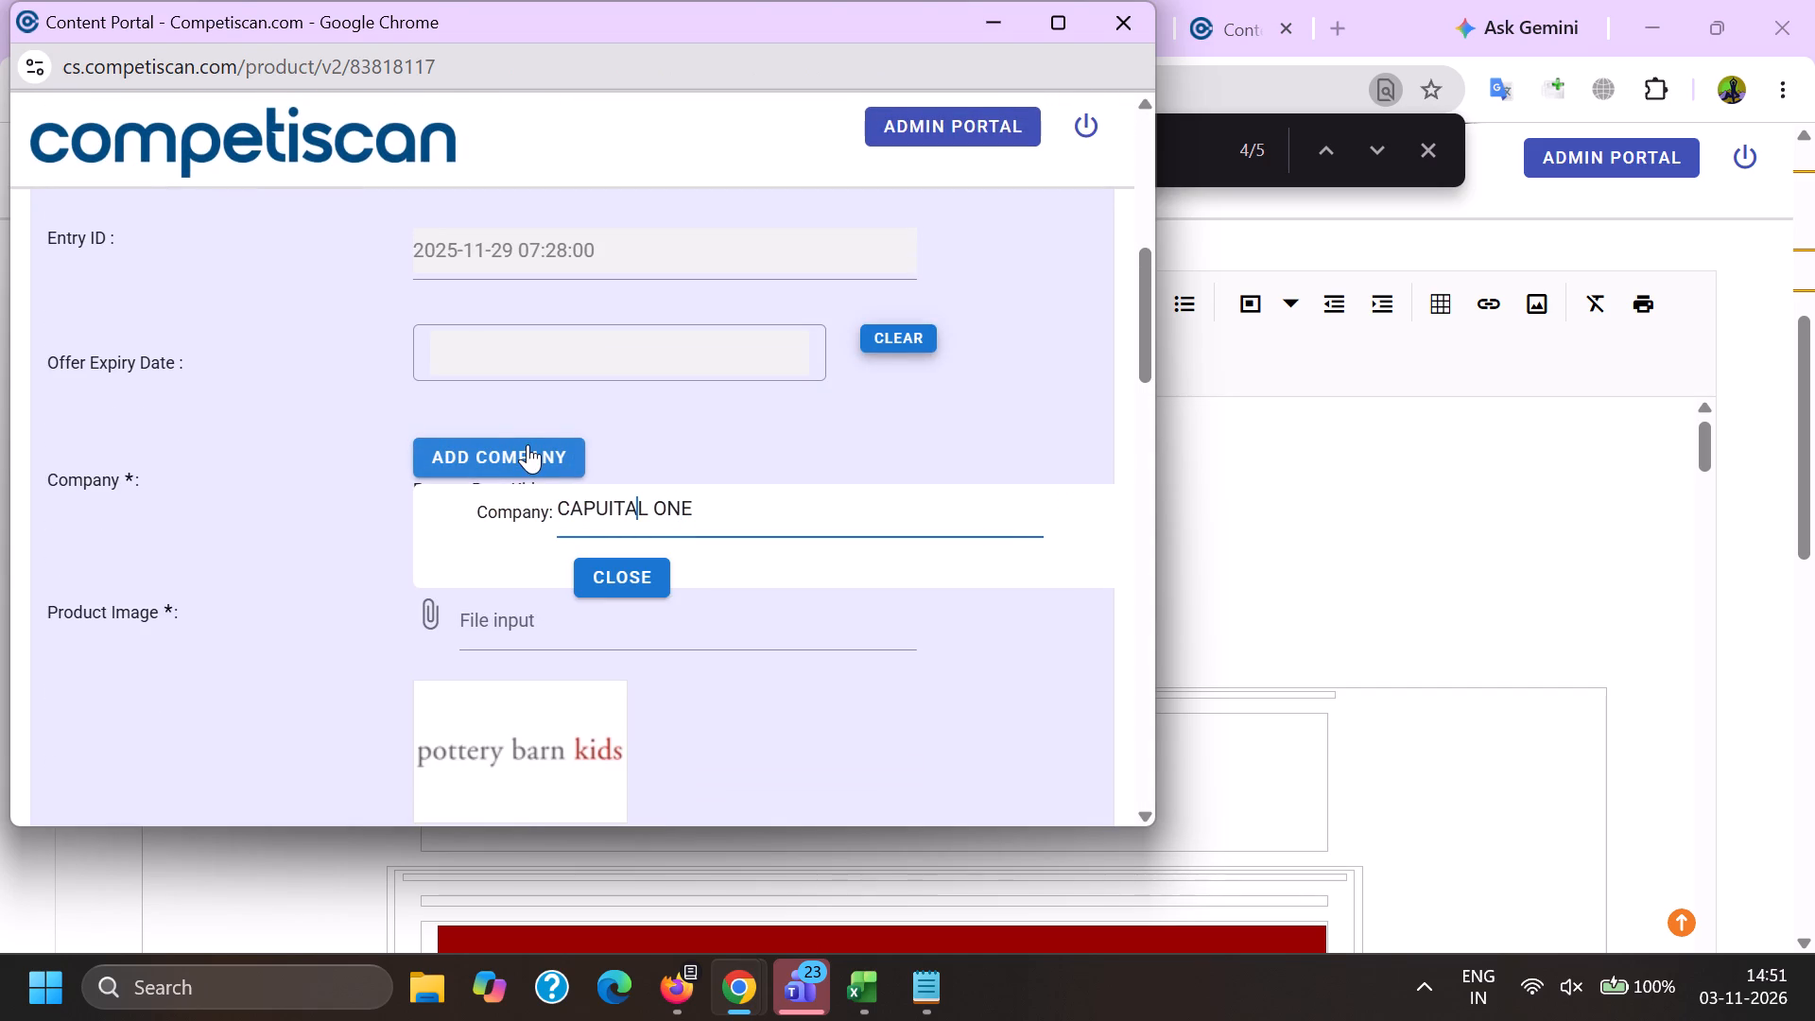
{"action": "key", "text": "Left"}
{"action": "key", "text": "Left"}
{"action": "key", "text": "BackSpace"}
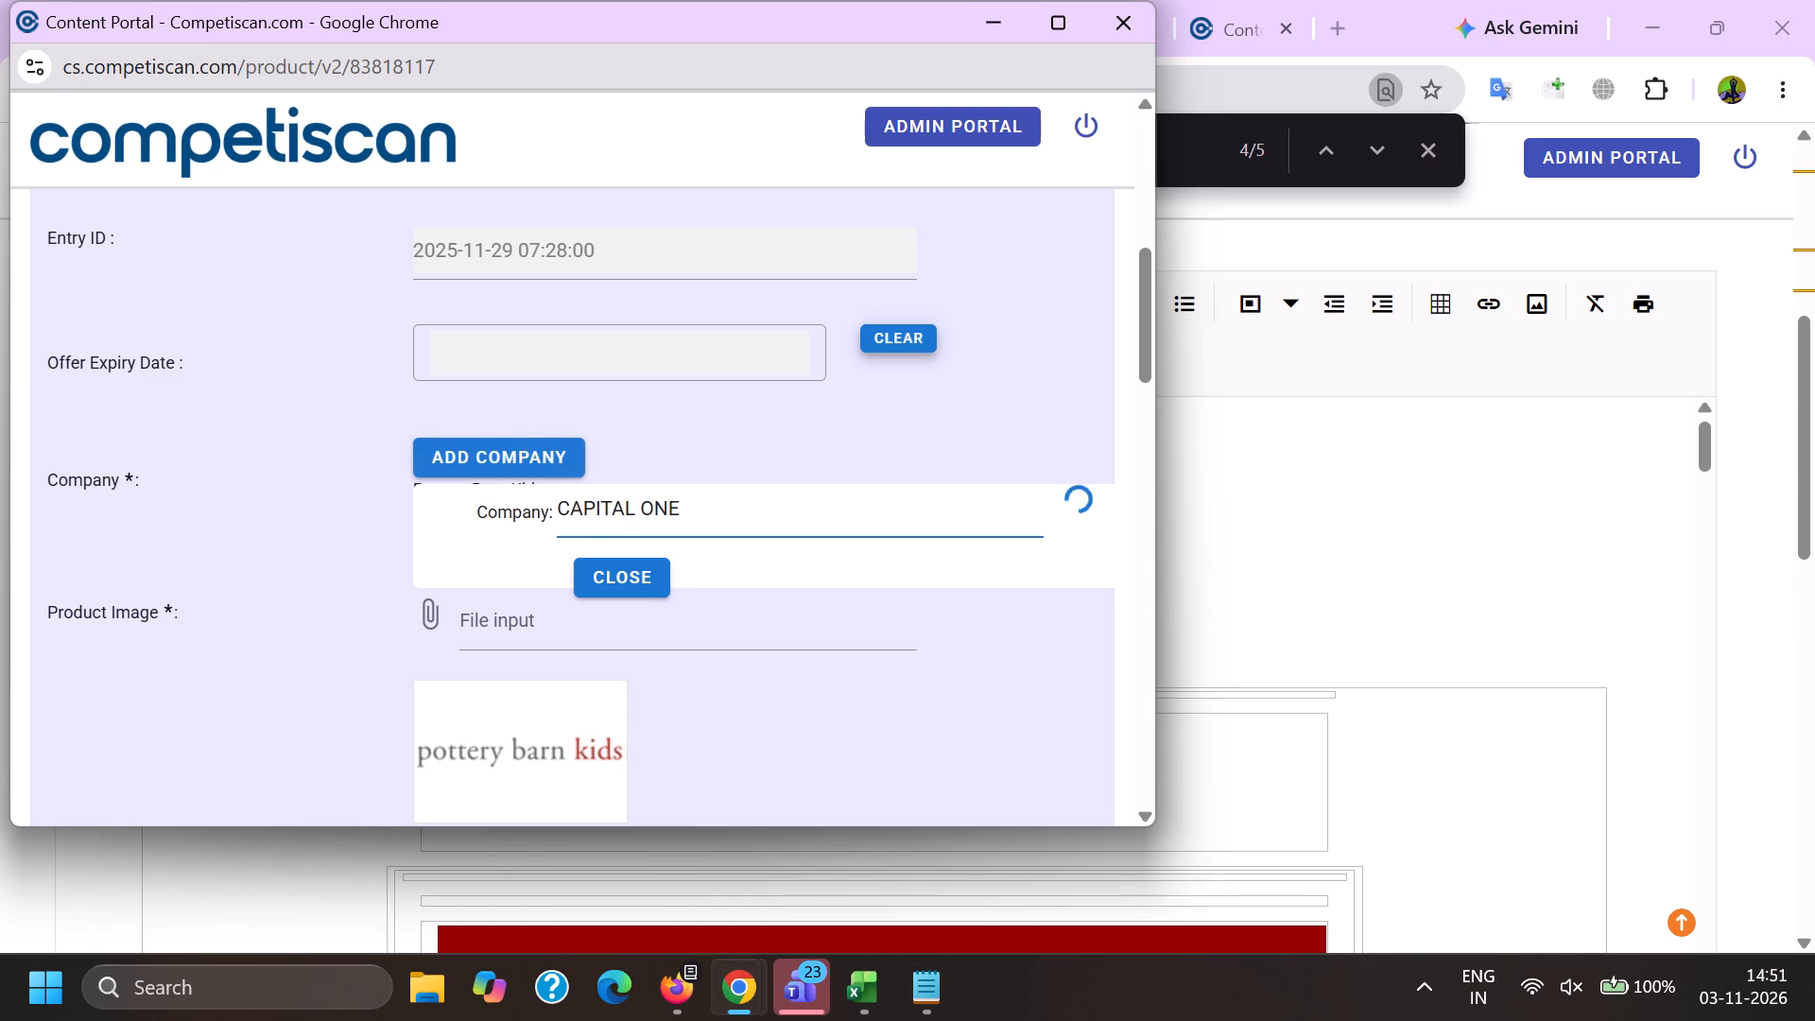
{"action": "left_click", "coordinate": [634, 595]}
Add Pottery Barn Kids (Retail) as the record's affinity/association.
{"action": "scroll", "coordinate": [514, 442], "scroll_direction": "down", "scroll_amount": 4}
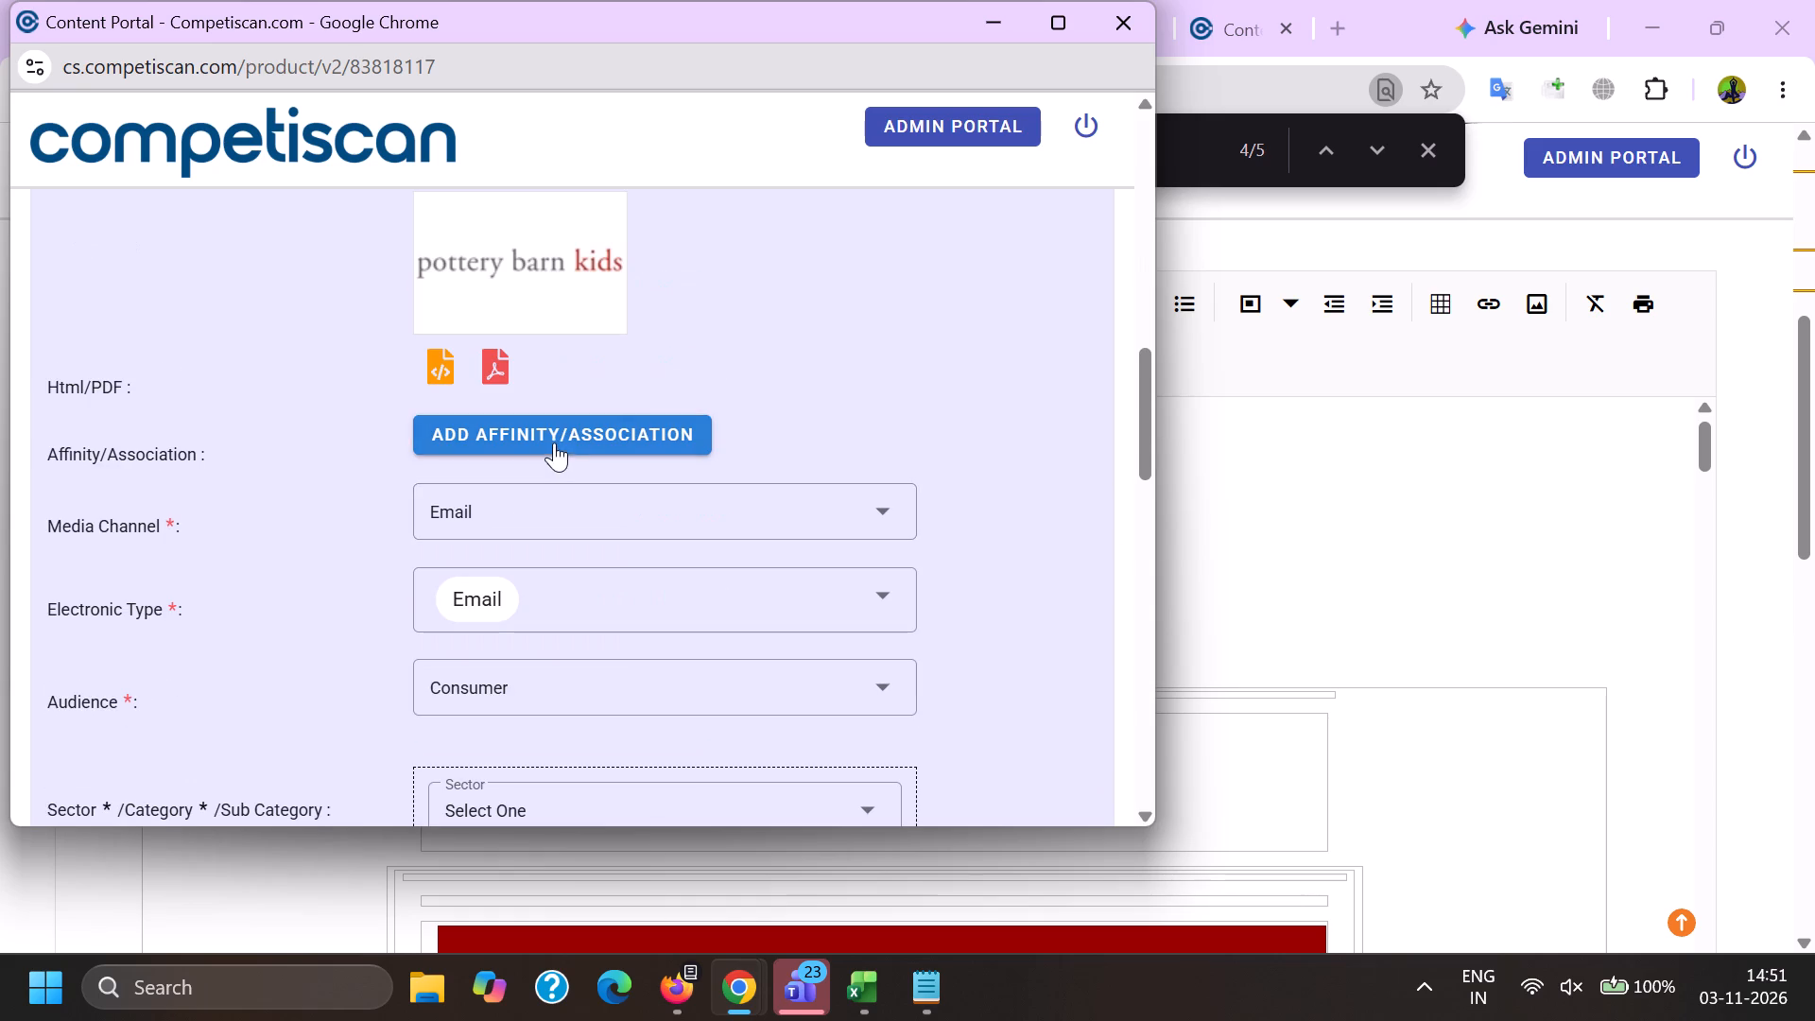
{"action": "left_click", "coordinate": [555, 443]}
{"action": "left_click", "coordinate": [720, 473]}
{"action": "key", "text": "ctrl+v"}
{"action": "left_click", "coordinate": [635, 547]}
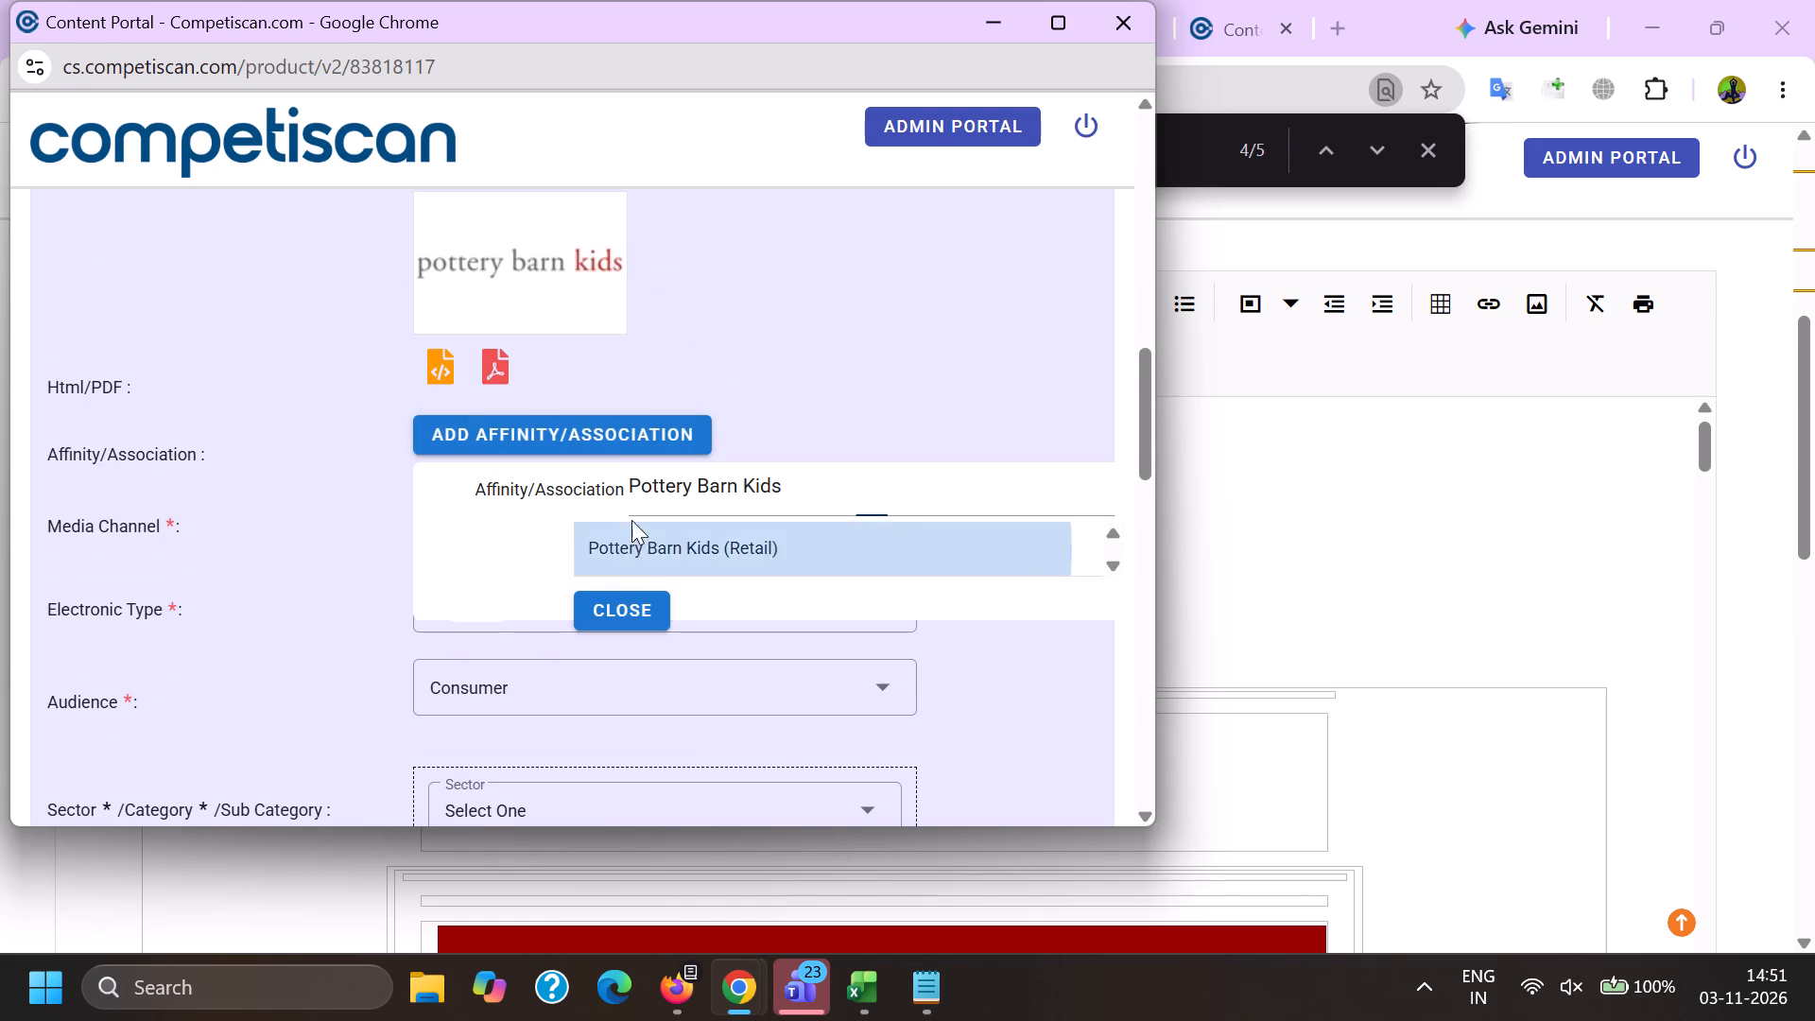
Set the sector of the new classification to Retail.
{"action": "scroll", "coordinate": [566, 351], "scroll_direction": "down", "scroll_amount": 2}
{"action": "left_click", "coordinate": [495, 570]}
{"action": "scroll", "coordinate": [490, 555], "scroll_direction": "down", "scroll_amount": 7}
{"action": "left_click", "coordinate": [512, 542]}
{"action": "left_click", "coordinate": [362, 575]}
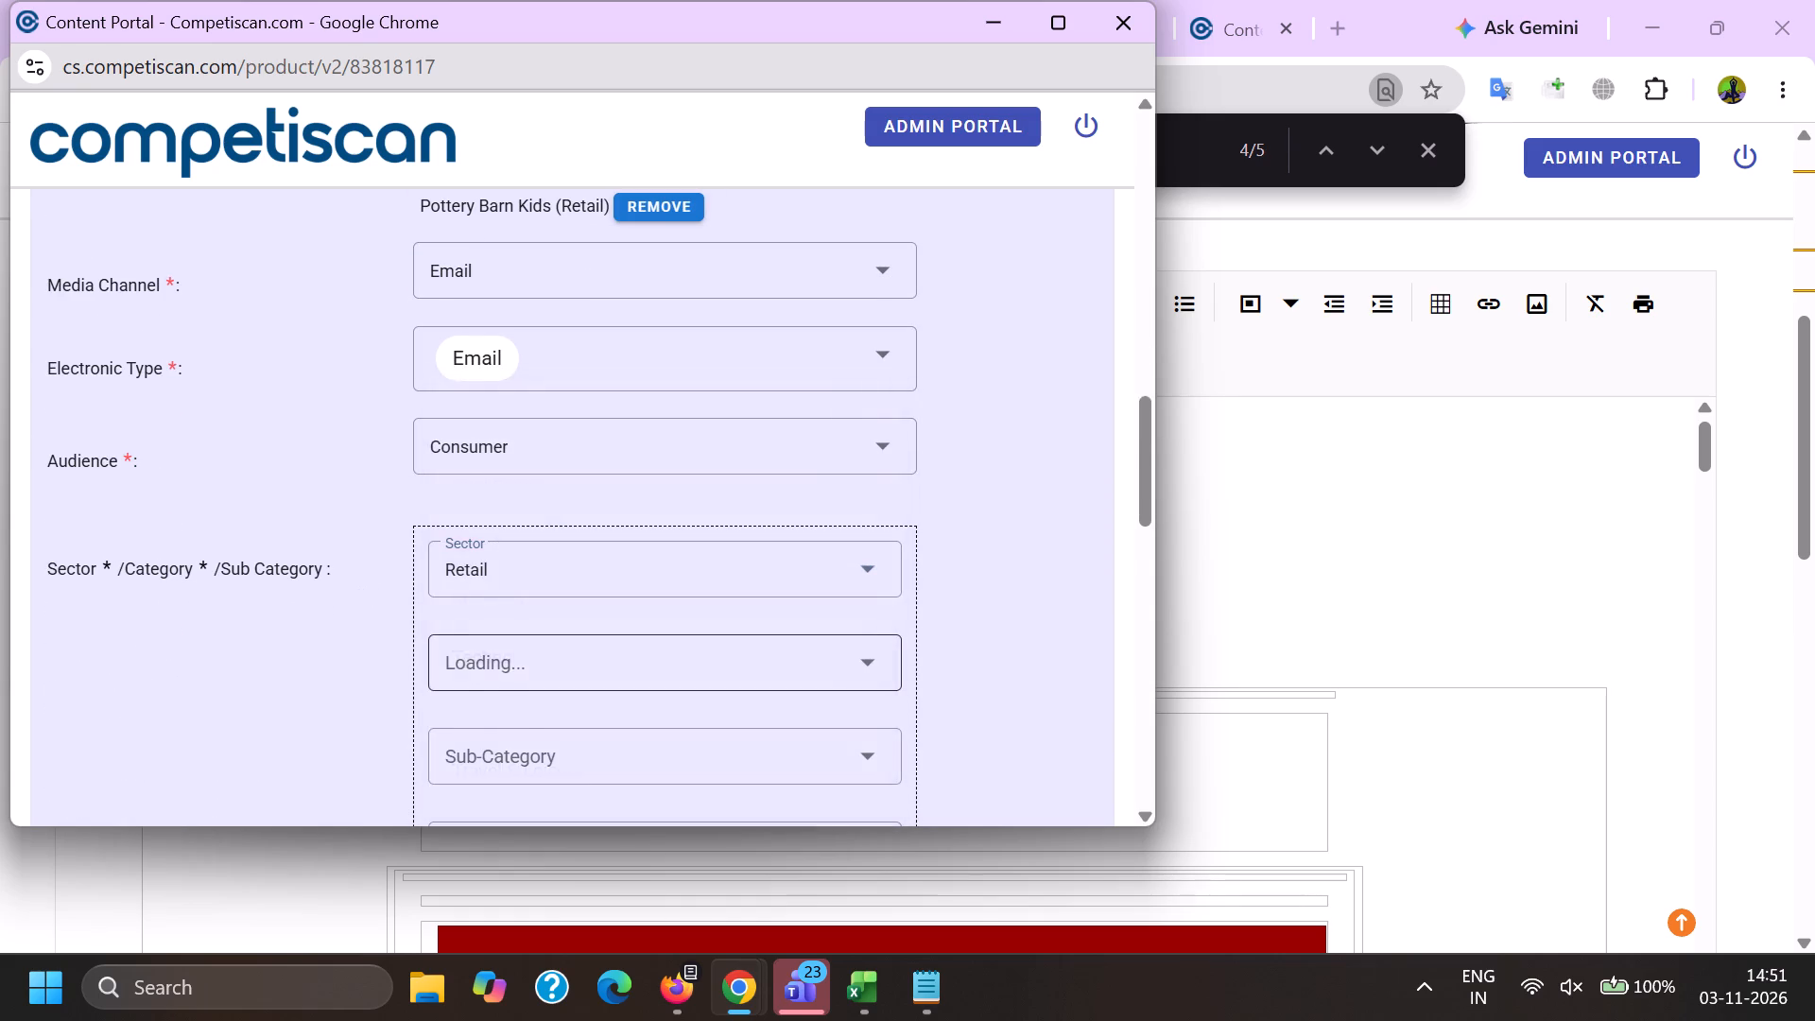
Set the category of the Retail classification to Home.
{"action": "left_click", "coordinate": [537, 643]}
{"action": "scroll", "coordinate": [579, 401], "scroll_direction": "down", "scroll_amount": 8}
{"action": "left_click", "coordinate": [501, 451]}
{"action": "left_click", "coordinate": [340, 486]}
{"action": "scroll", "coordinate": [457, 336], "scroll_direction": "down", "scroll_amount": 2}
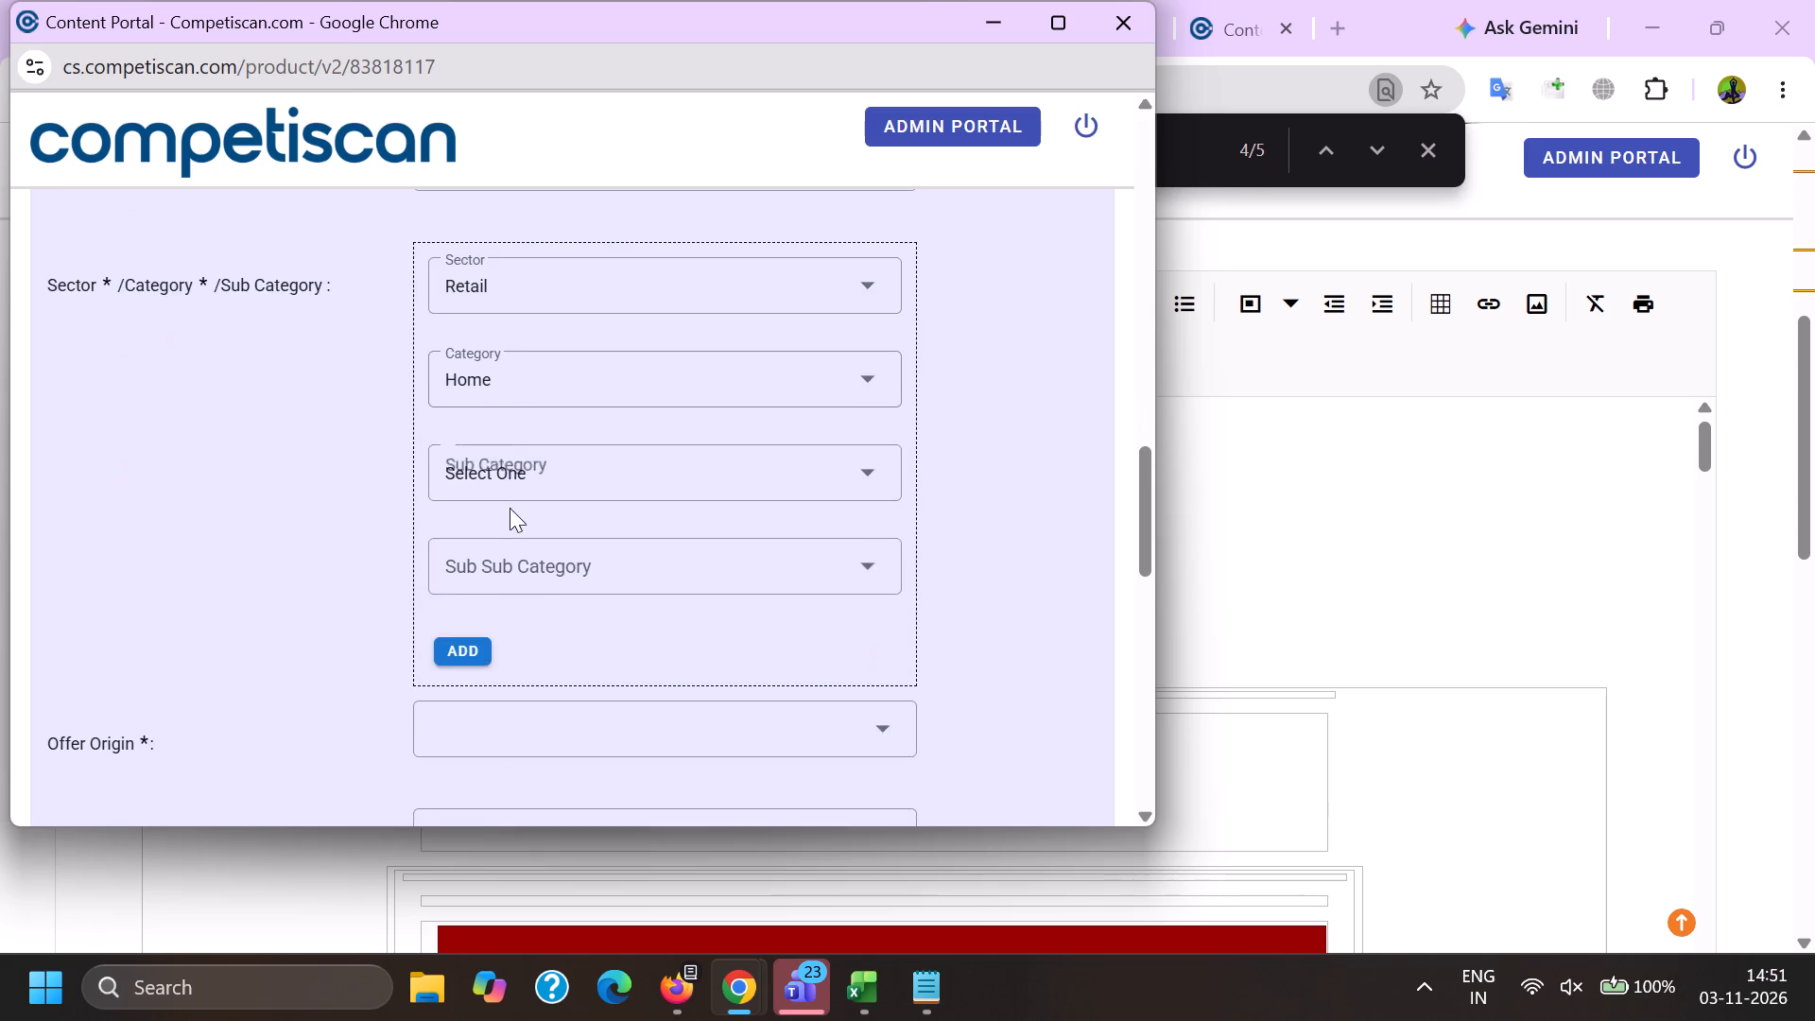
Look over the email's featured products and change the classification's category to Home Improvement.
{"action": "key", "text": "alt+Tab"}
{"action": "scroll", "coordinate": [605, 628], "scroll_direction": "down", "scroll_amount": 15}
{"action": "key", "text": "alt+Tab"}
{"action": "left_click", "coordinate": [480, 392]}
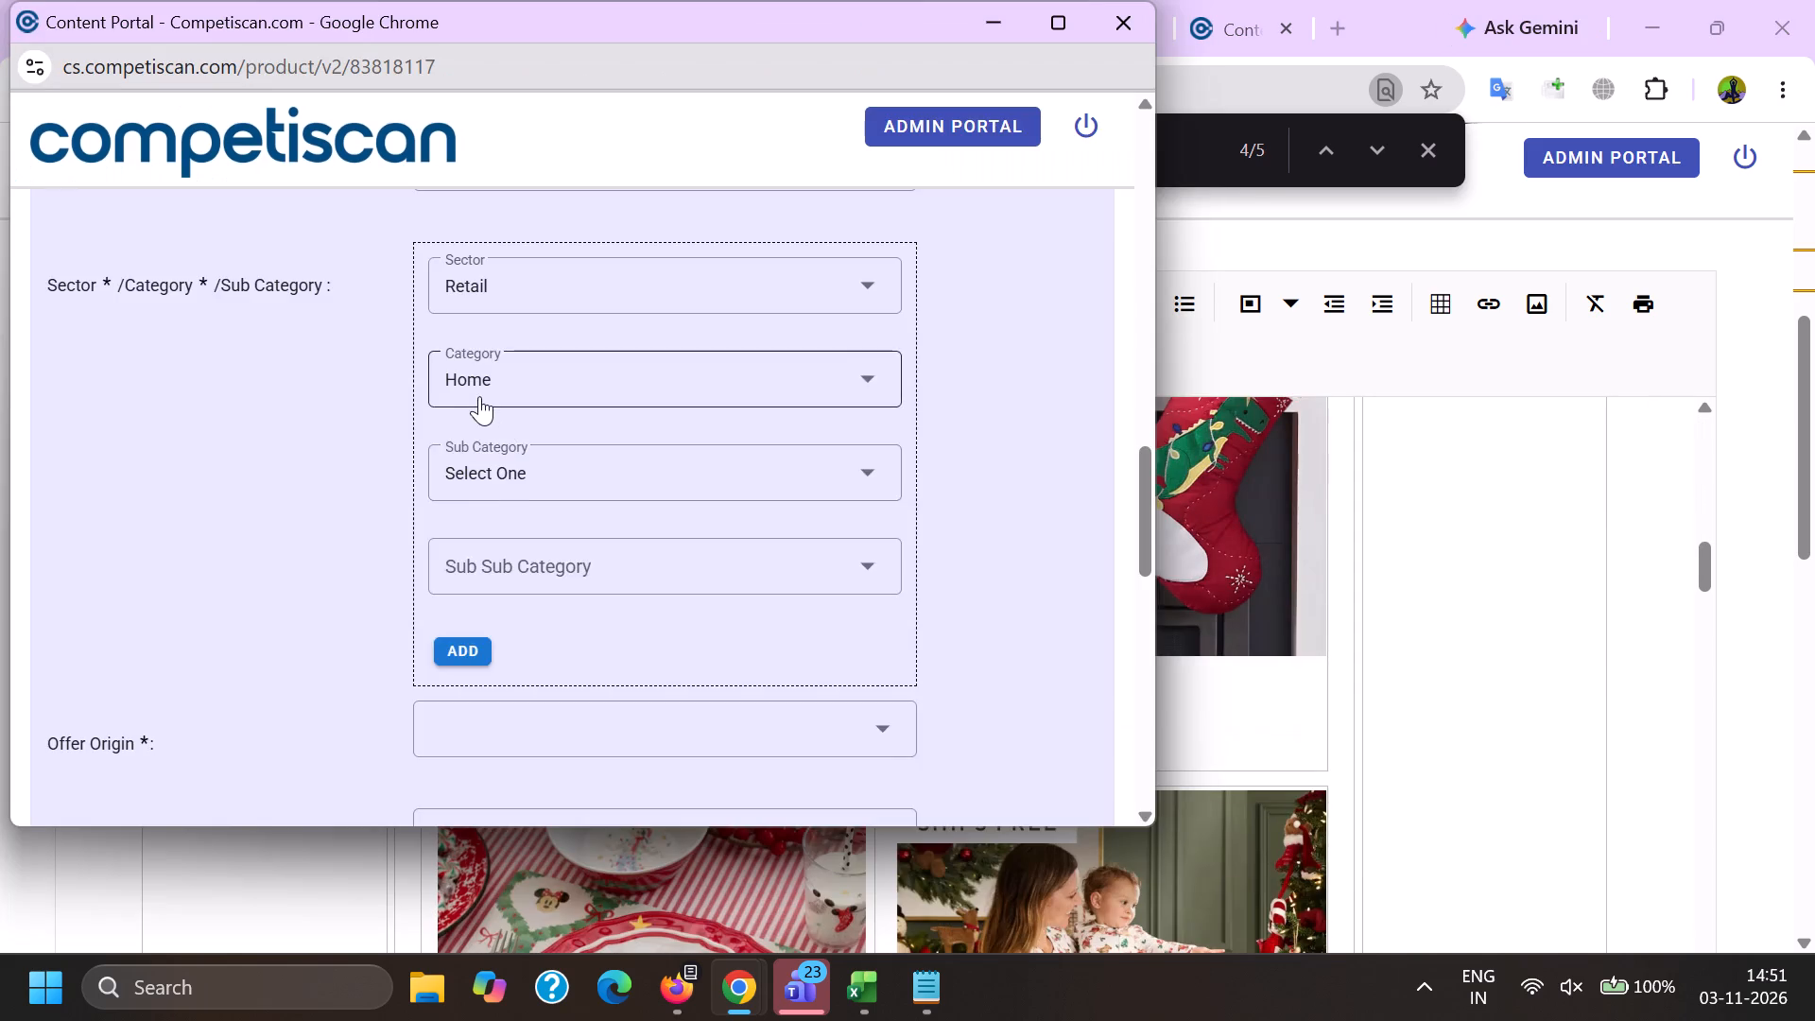
{"action": "scroll", "coordinate": [482, 393], "scroll_direction": "down", "scroll_amount": 3}
{"action": "scroll", "coordinate": [554, 624], "scroll_direction": "up", "scroll_amount": 4}
{"action": "left_click", "coordinate": [563, 594]}
{"action": "left_click_drag", "start_coordinate": [373, 576], "coordinate": [386, 576]}
Set the sub category to Holiday Decorations and sub sub category to Christmas Decorations, and add the Retail classification to the record.
{"action": "left_click", "coordinate": [526, 610]}
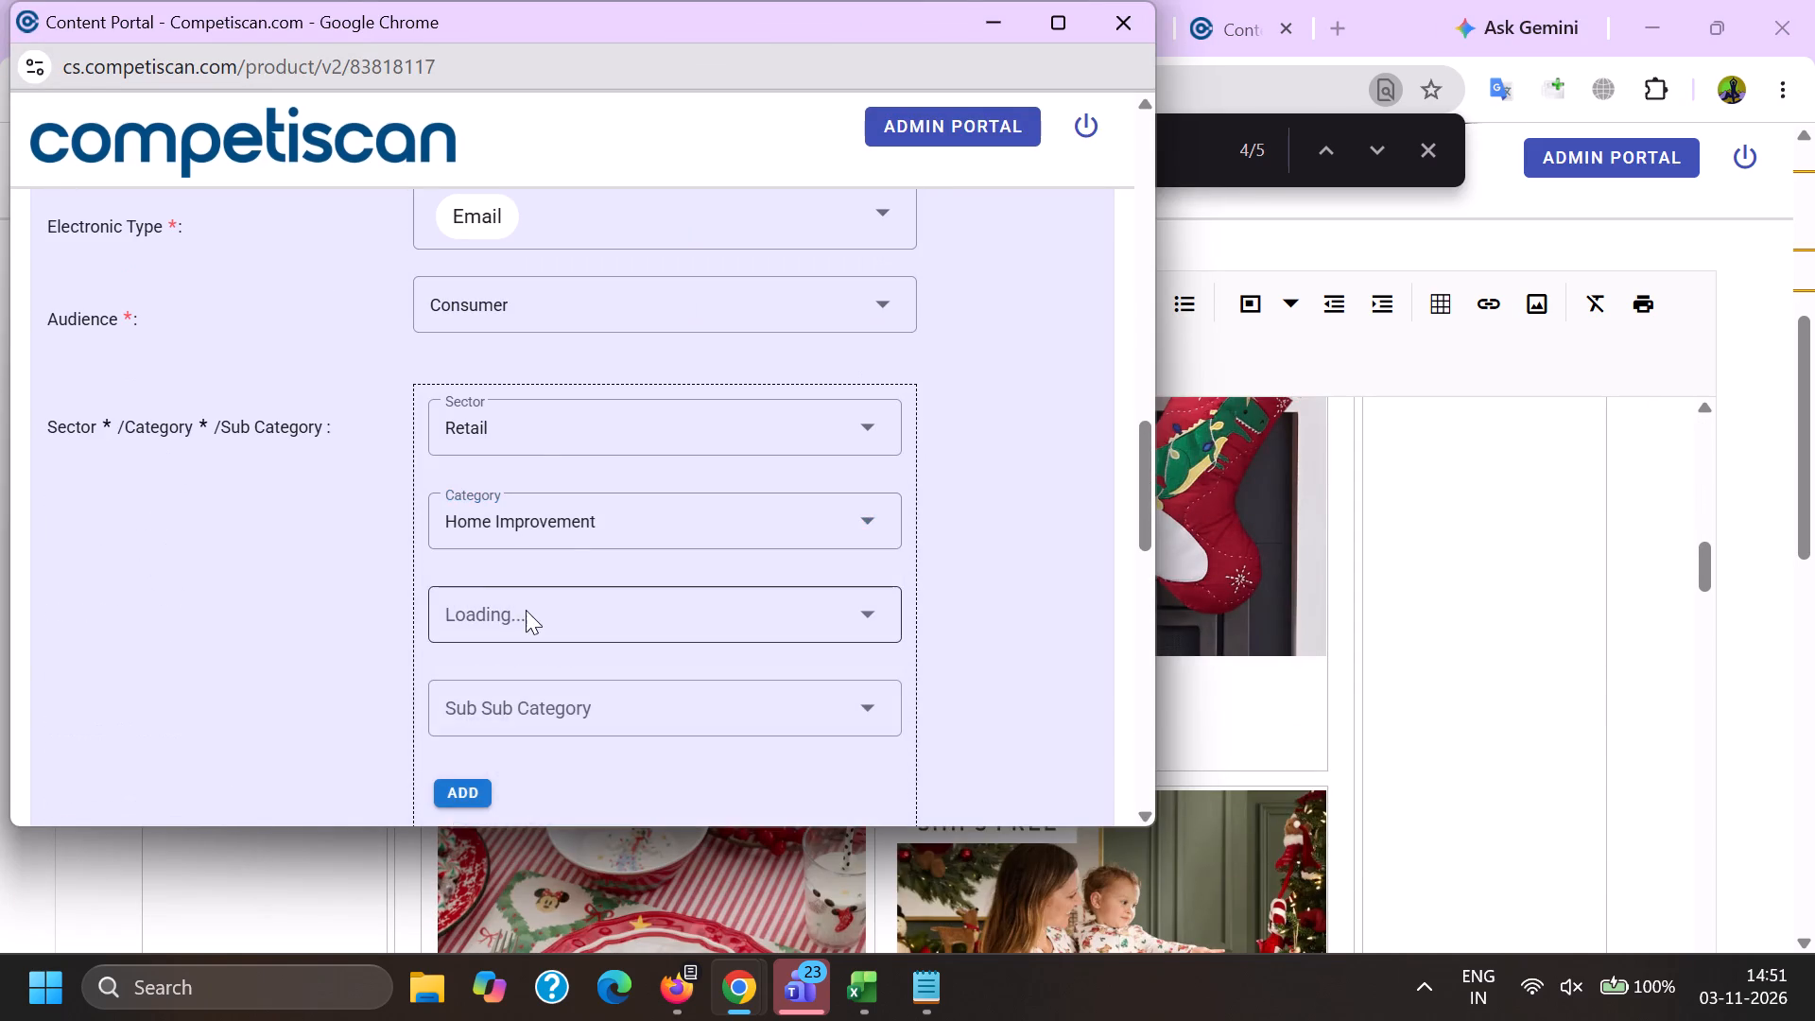
{"action": "scroll", "coordinate": [531, 456], "scroll_direction": "down", "scroll_amount": 1}
{"action": "scroll", "coordinate": [550, 591], "scroll_direction": "down", "scroll_amount": 4}
{"action": "left_click", "coordinate": [544, 664]}
{"action": "left_click_drag", "start_coordinate": [271, 623], "coordinate": [295, 633]}
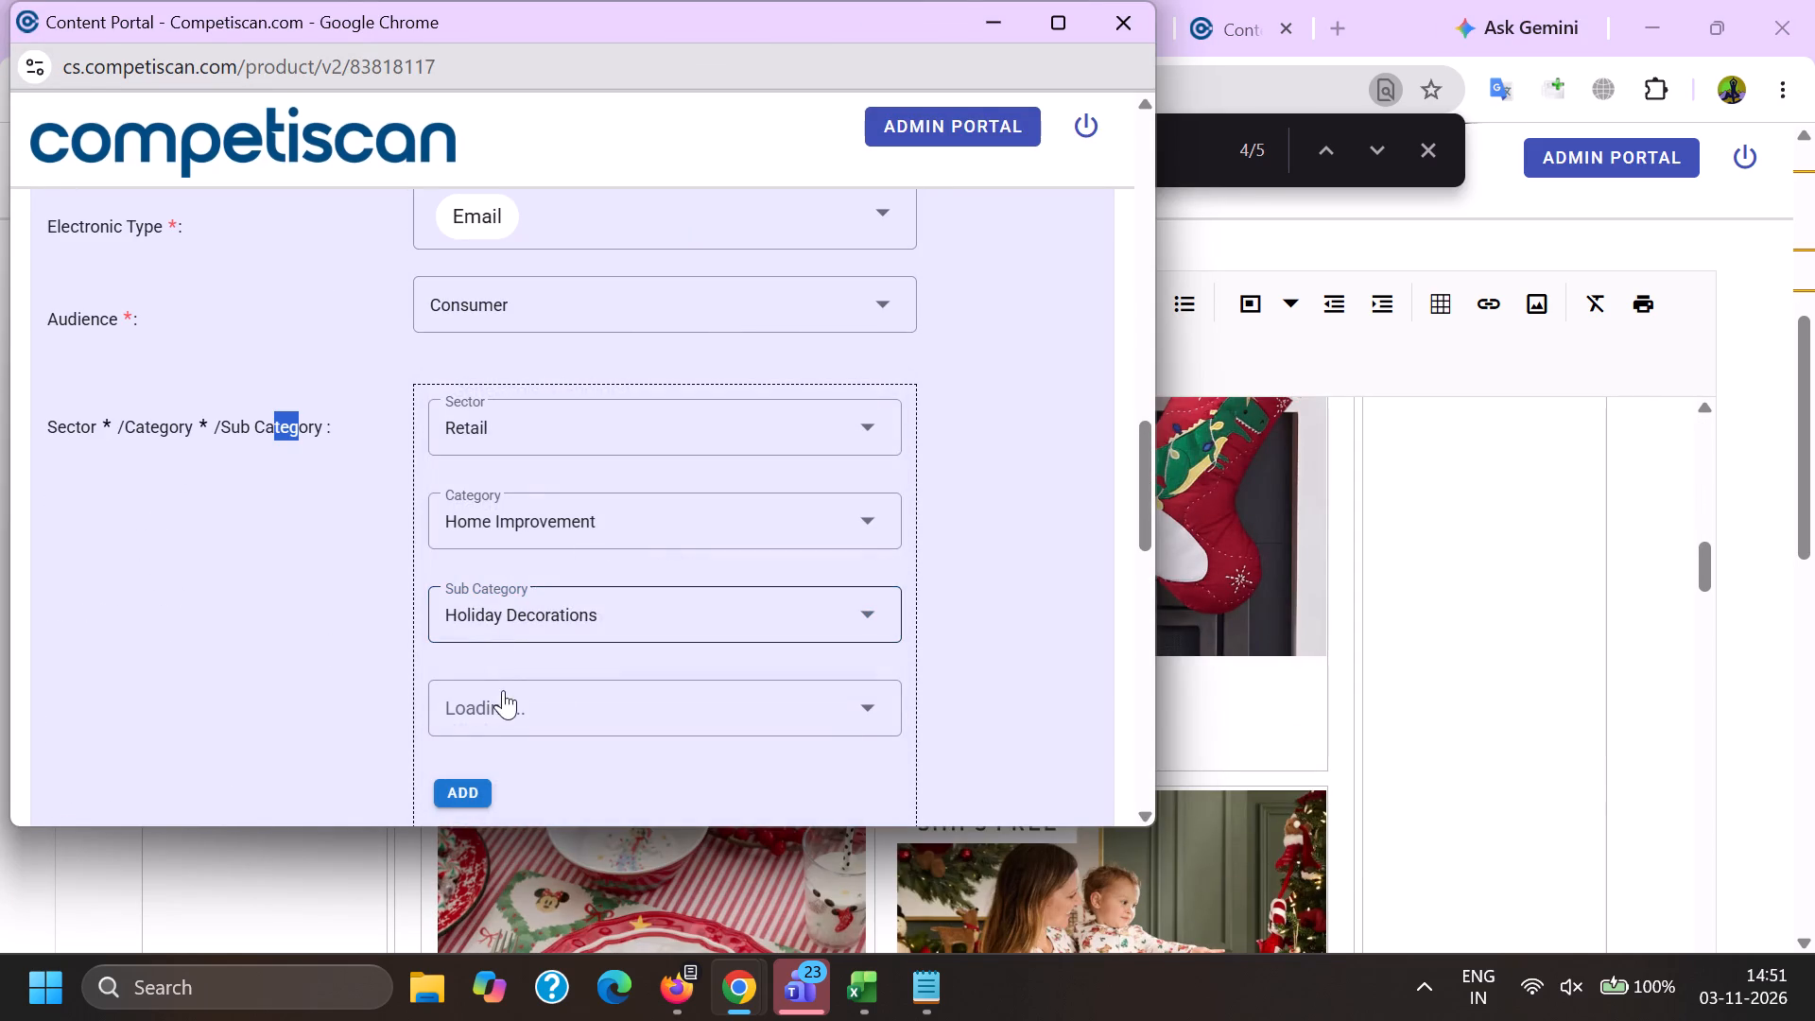
{"action": "left_click", "coordinate": [504, 702]}
{"action": "scroll", "coordinate": [623, 384], "scroll_direction": "down", "scroll_amount": 1}
{"action": "left_click", "coordinate": [522, 361]}
{"action": "left_click_drag", "start_coordinate": [307, 377], "coordinate": [307, 378]}
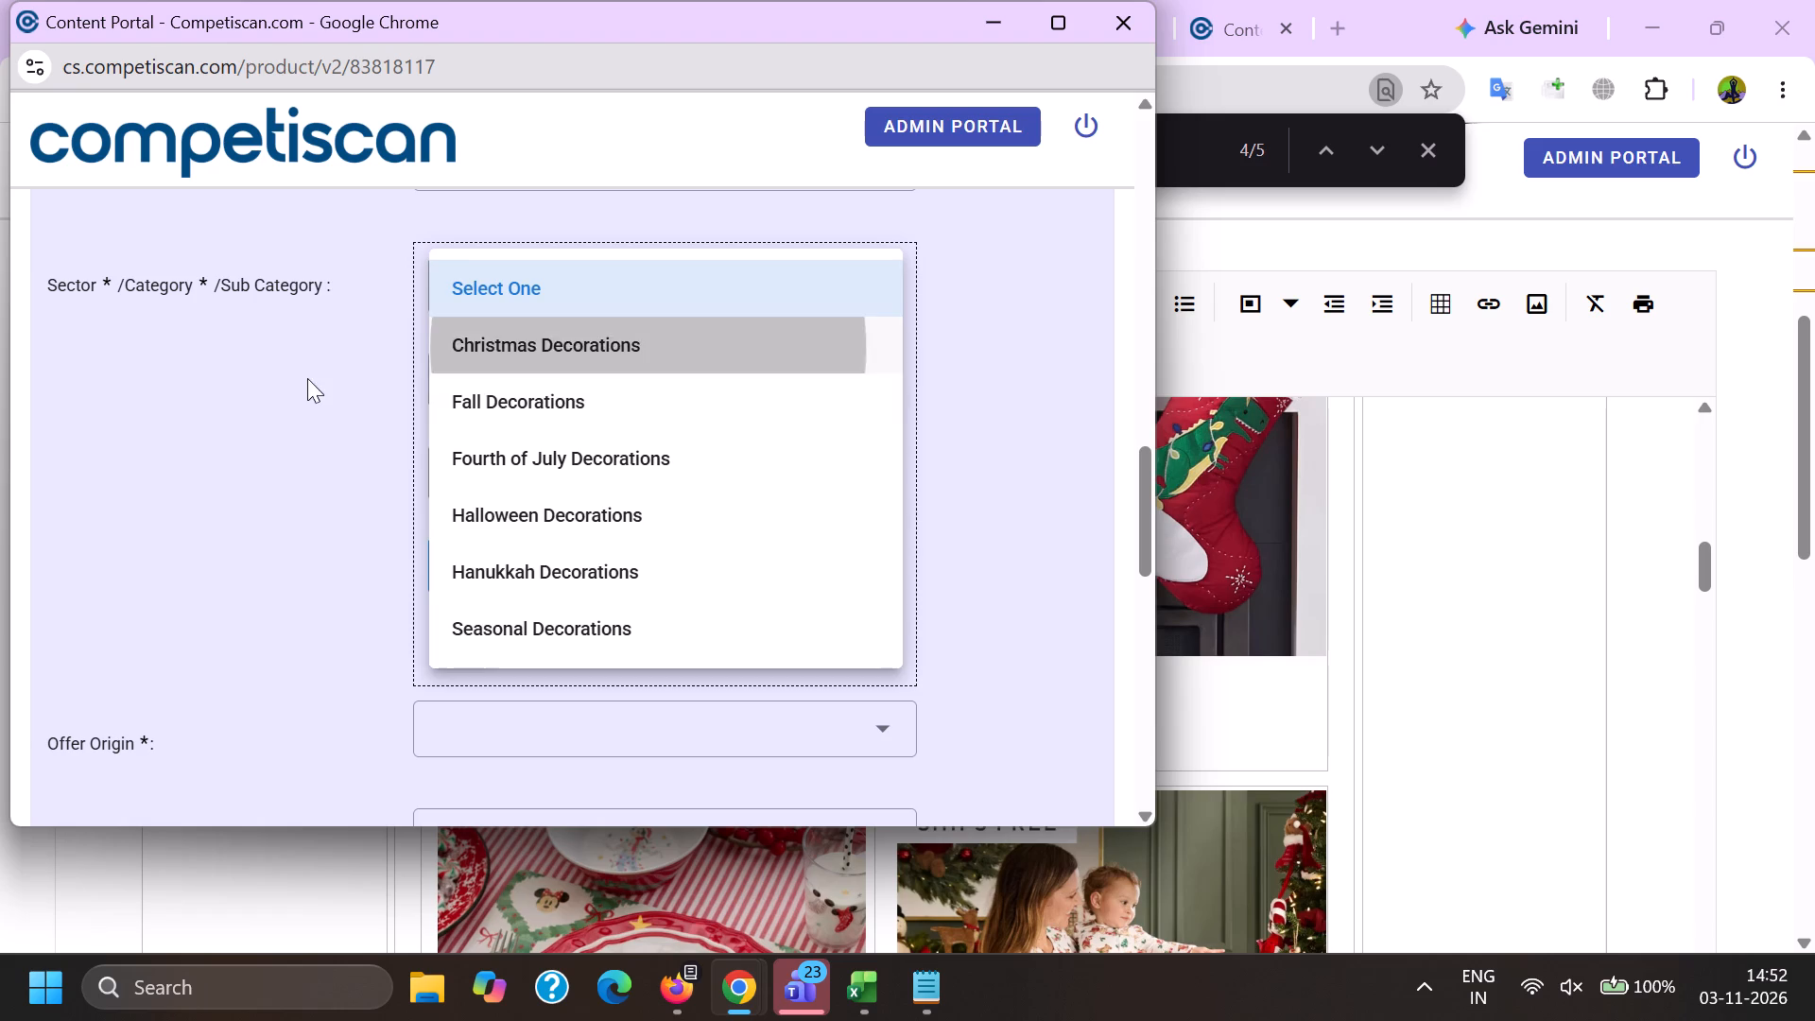
{"action": "left_click_drag", "start_coordinate": [307, 378], "coordinate": [325, 404]}
{"action": "left_click", "coordinate": [474, 649]}
Add a second classification with sector Credit Cards, category Payment Cards and sub category Credit Cards.
{"action": "left_click", "coordinate": [508, 344]}
{"action": "scroll", "coordinate": [514, 481], "scroll_direction": "up", "scroll_amount": 5}
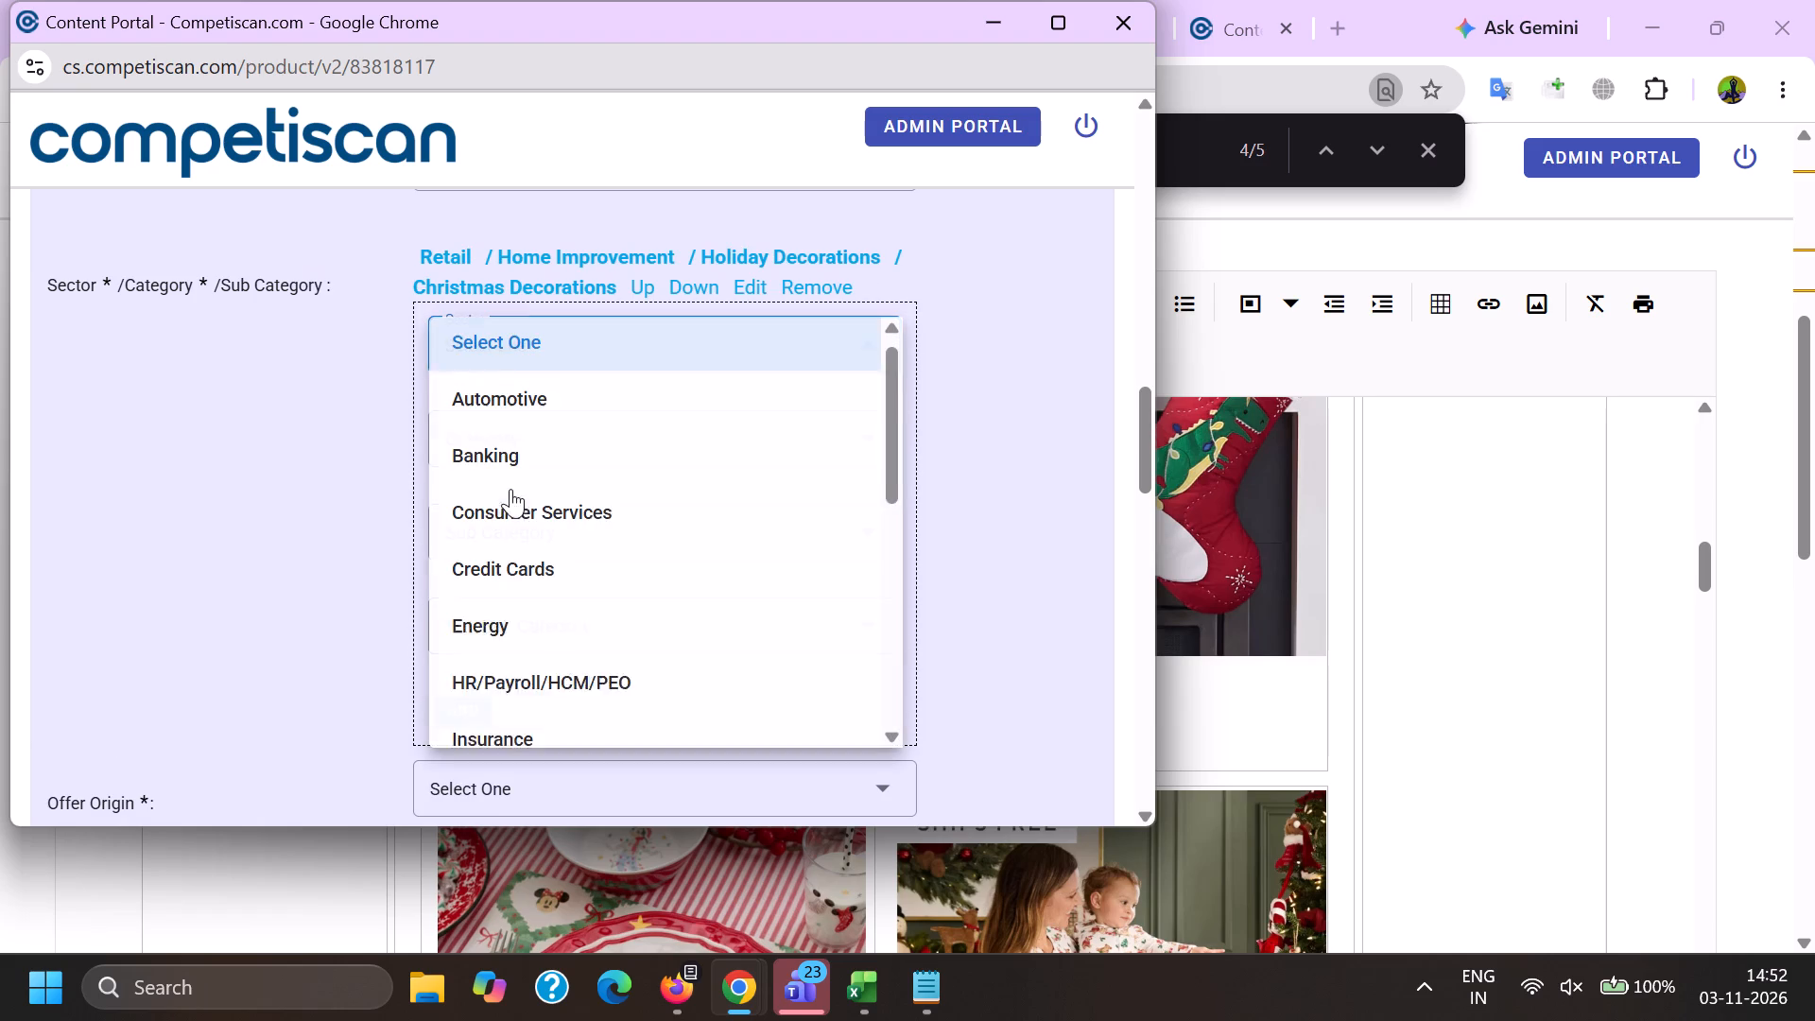
{"action": "left_click", "coordinate": [528, 577]}
{"action": "left_click_drag", "start_coordinate": [315, 541], "coordinate": [350, 528]}
{"action": "left_click", "coordinate": [464, 458]}
{"action": "left_click", "coordinate": [506, 558]}
{"action": "left_click", "coordinate": [475, 532]}
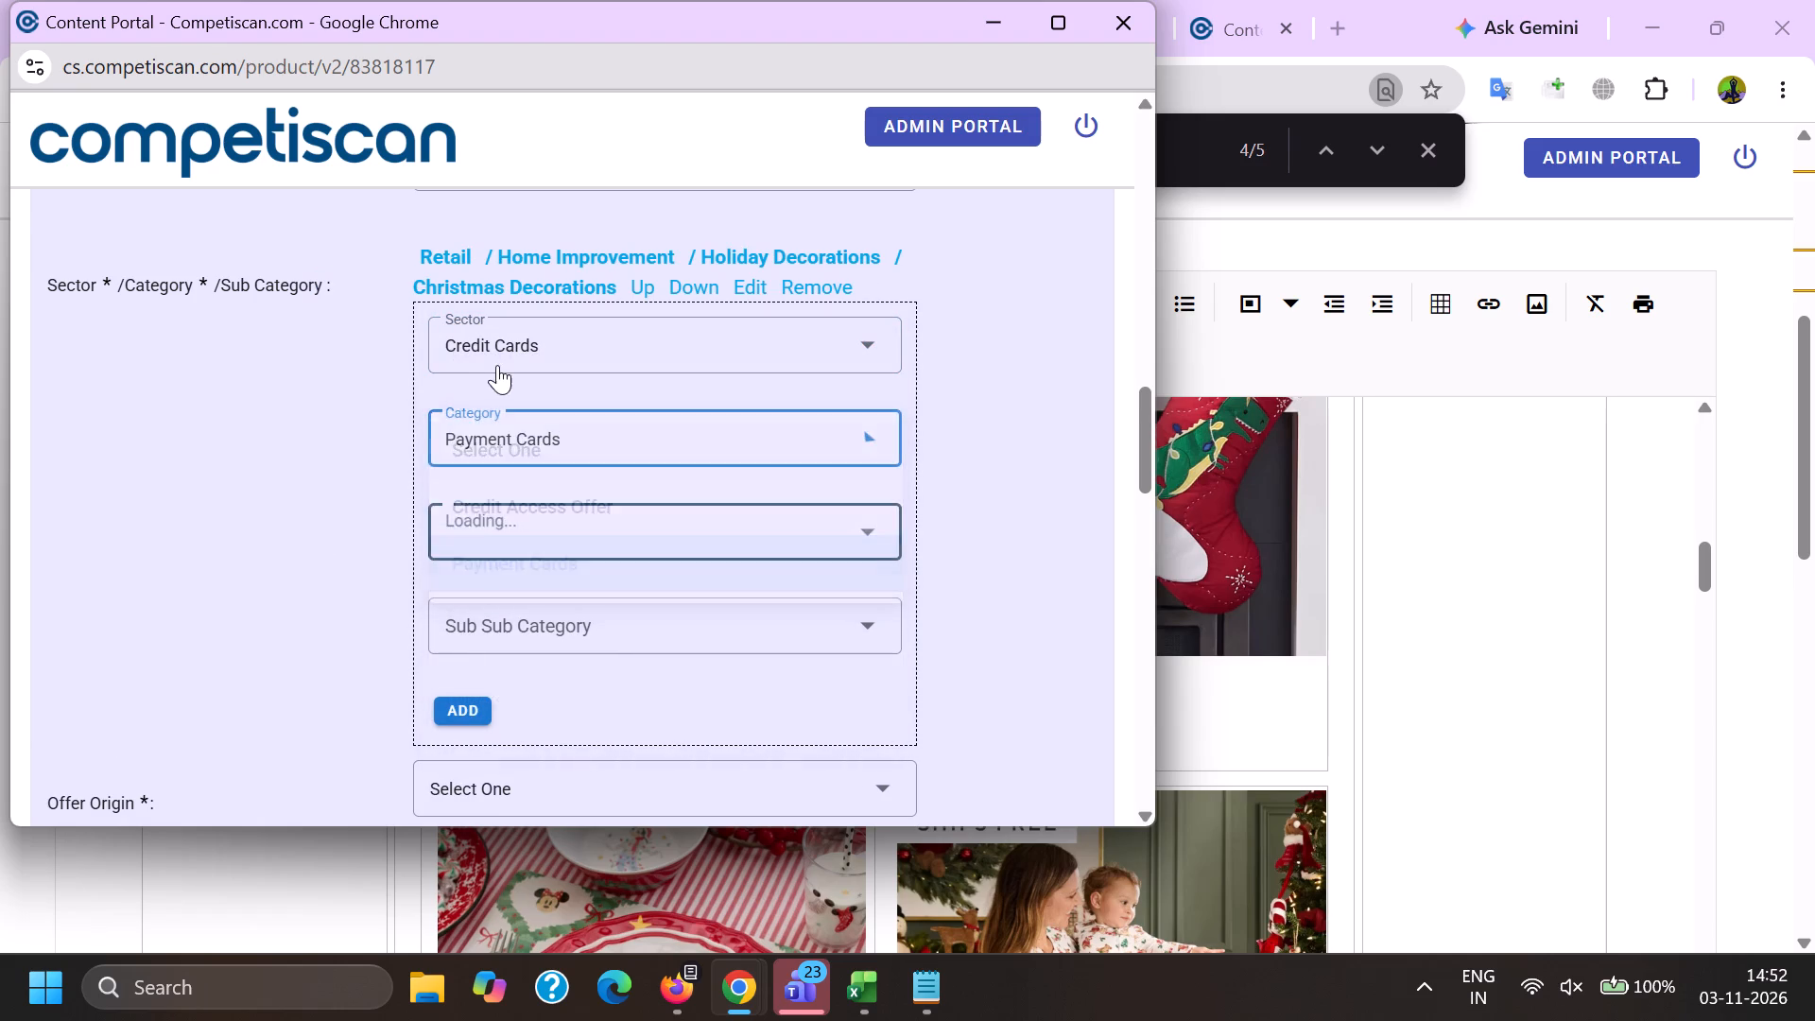
{"action": "scroll", "coordinate": [499, 365], "scroll_direction": "up", "scroll_amount": 1}
{"action": "scroll", "coordinate": [497, 365], "scroll_direction": "down", "scroll_amount": 2}
{"action": "left_click", "coordinate": [526, 678]}
{"action": "left_click", "coordinate": [320, 649]}
{"action": "left_click", "coordinate": [465, 564]}
Move the Retail classification down one place in the record's classification list.
{"action": "scroll", "coordinate": [488, 660], "scroll_direction": "up", "scroll_amount": 3}
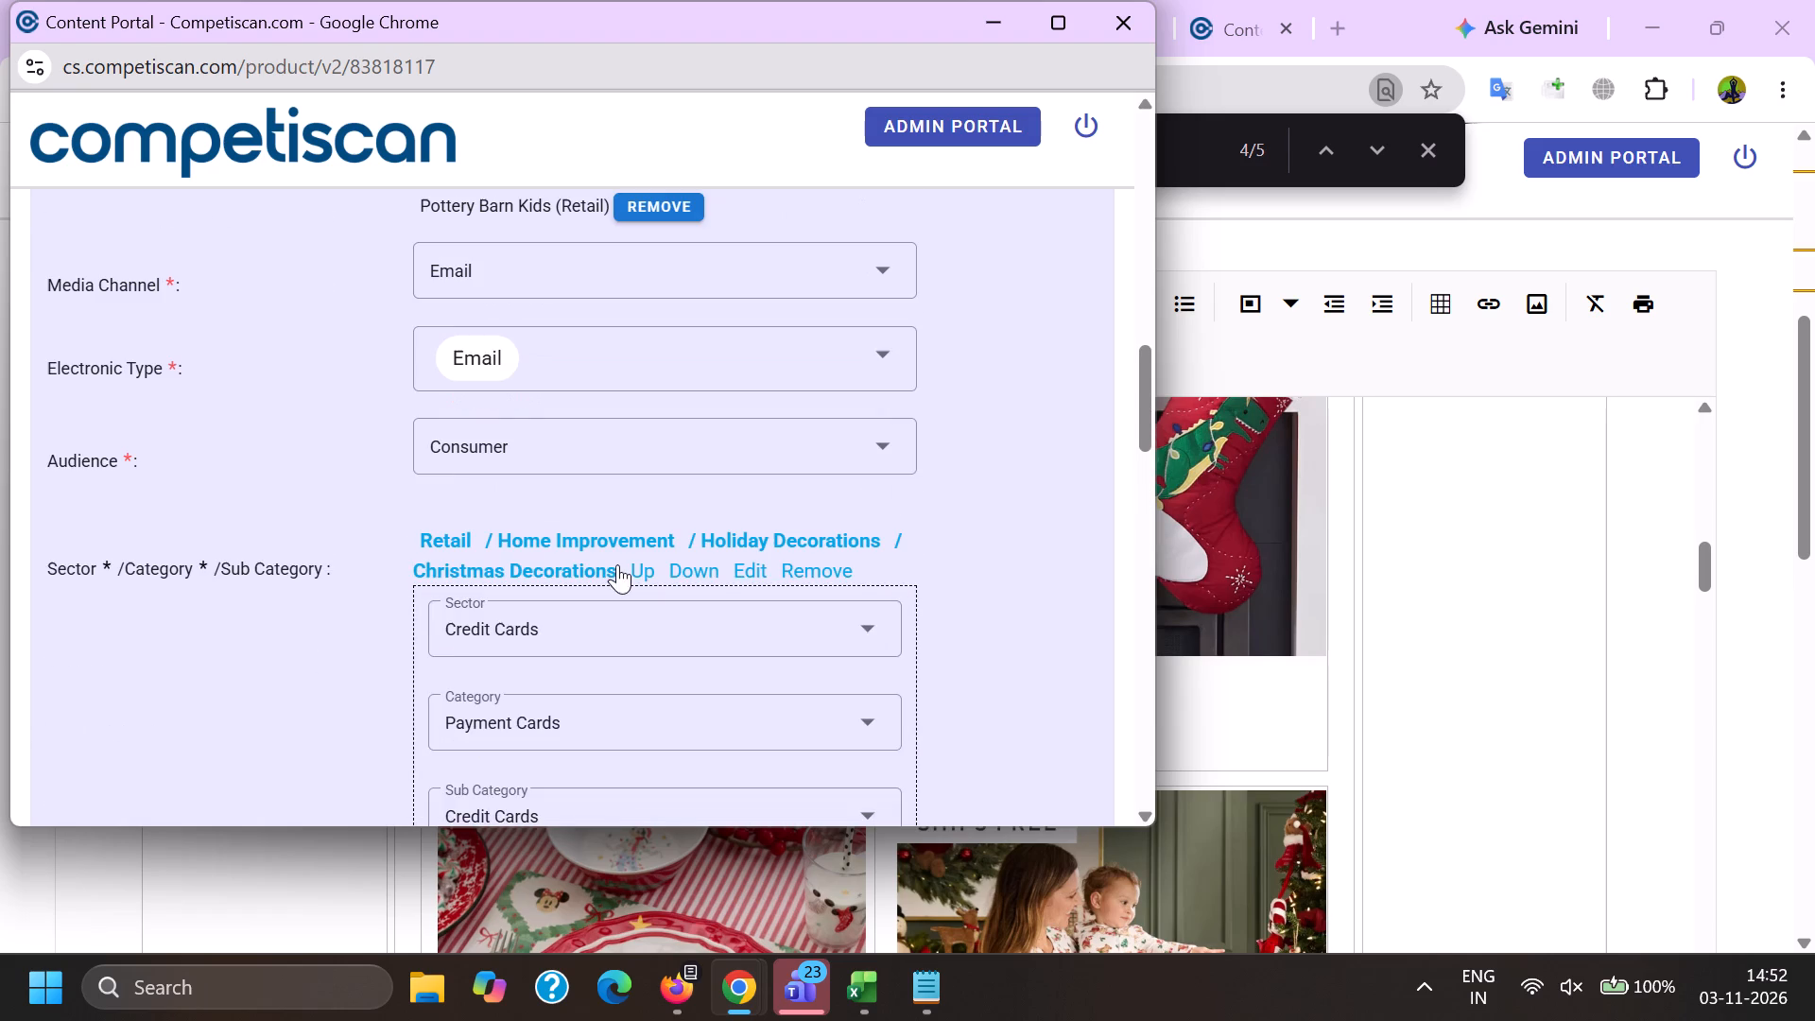
{"action": "left_click", "coordinate": [709, 579]}
Set the offer origin to Provider/Bank.
{"action": "scroll", "coordinate": [698, 560], "scroll_direction": "down", "scroll_amount": 4}
{"action": "left_click", "coordinate": [537, 562]}
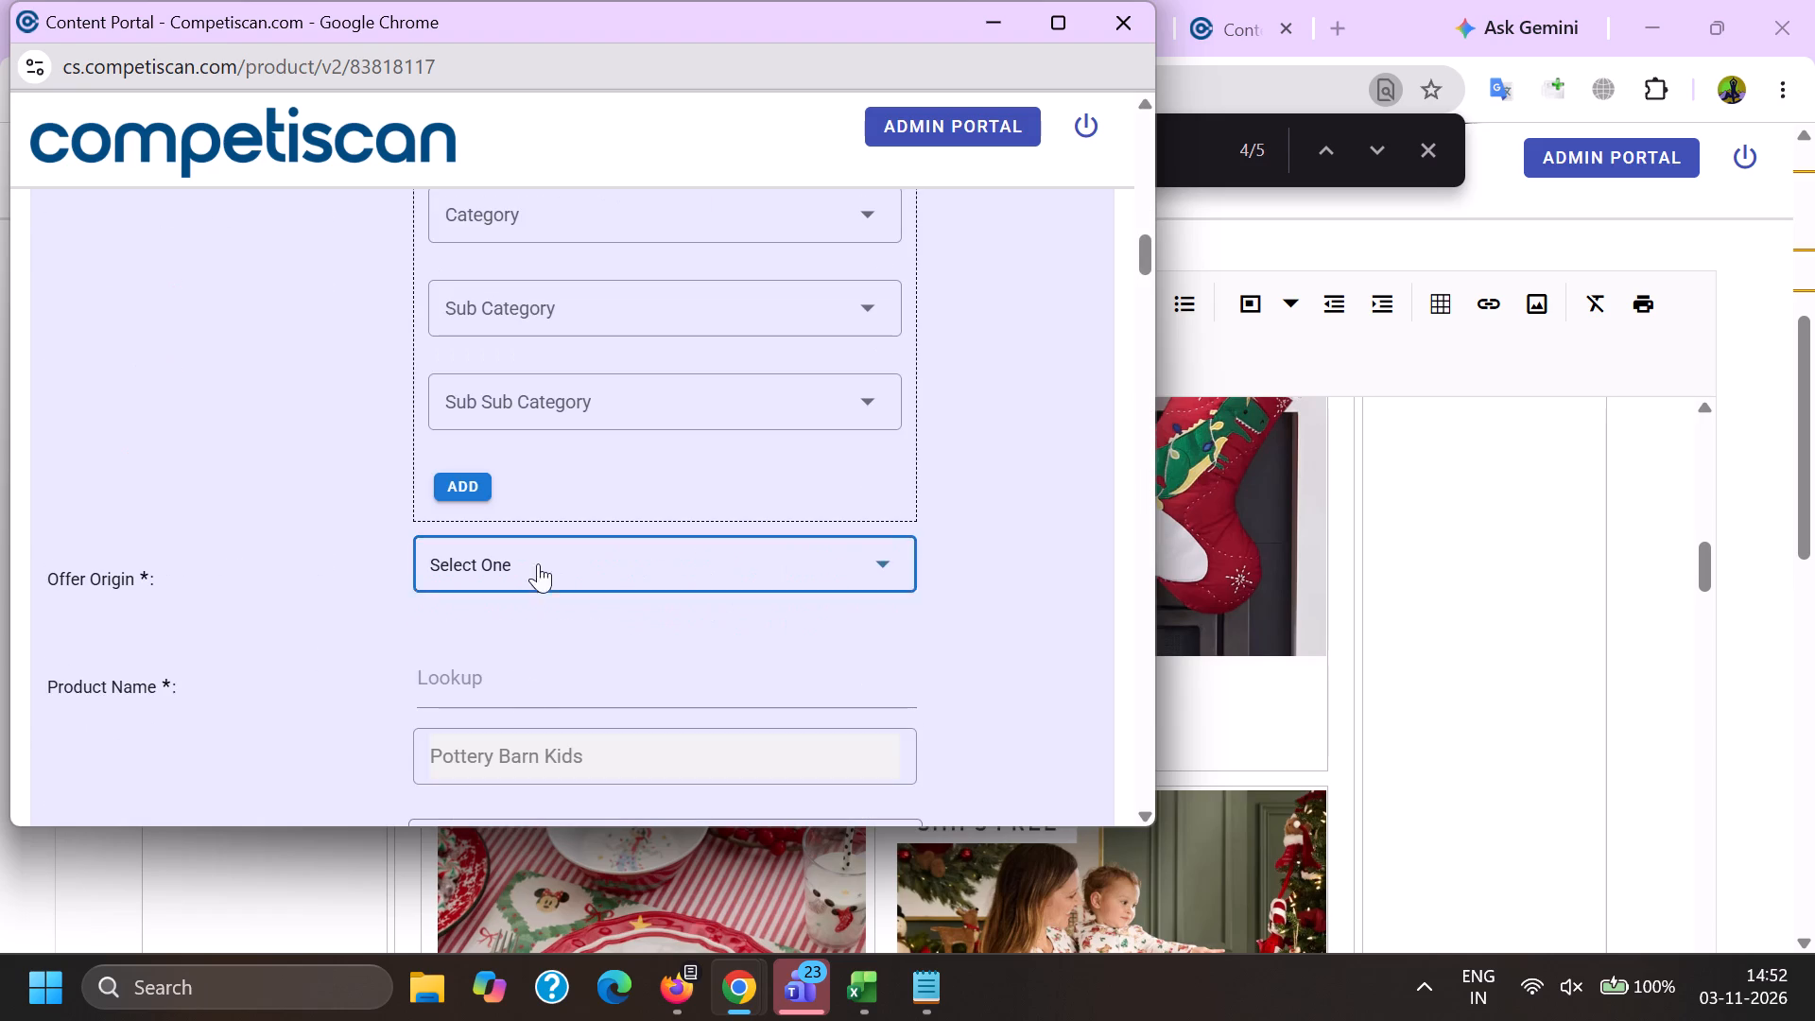
{"action": "double_click", "coordinate": [512, 674]}
Look up the product name by Pottery Barn and choose Pottery Barn Key Rewards Visa Credit Card.
{"action": "key", "text": "ctrl+v"}
{"action": "left_click_drag", "start_coordinate": [523, 650], "coordinate": [760, 701]}
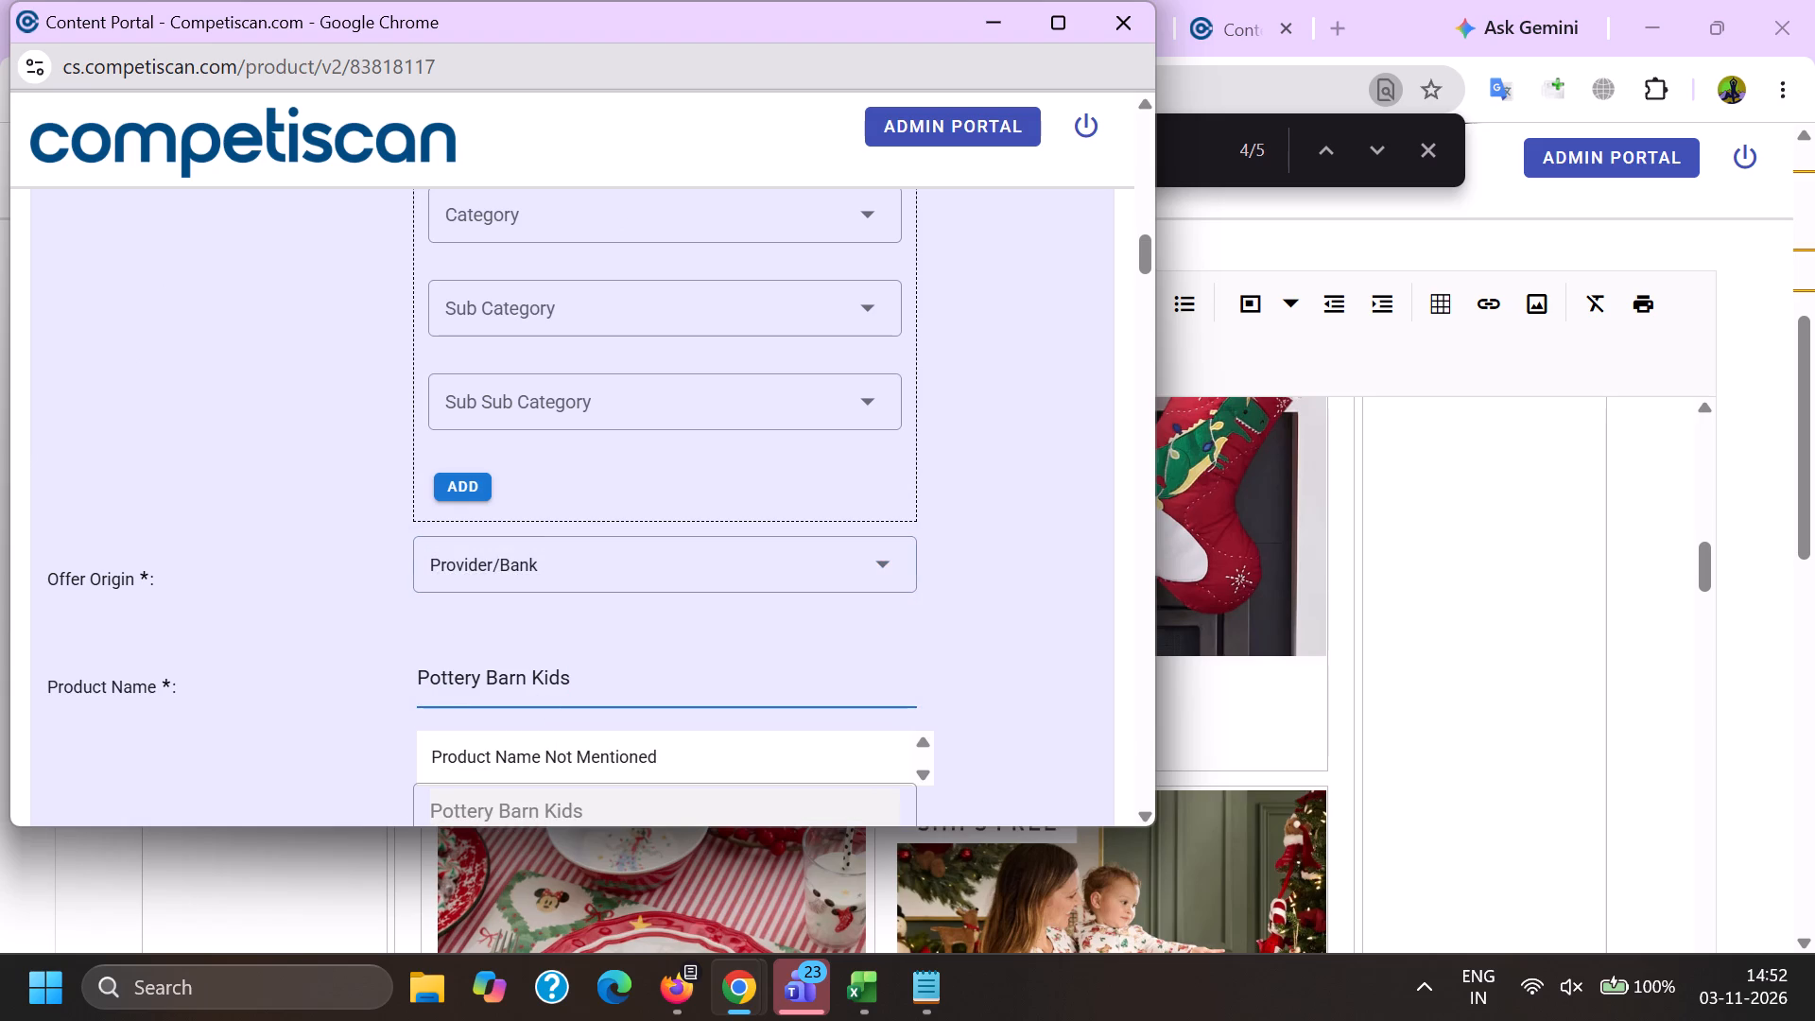
{"action": "left_click_drag", "start_coordinate": [760, 701], "coordinate": [760, 701]}
{"action": "left_click_drag", "start_coordinate": [521, 675], "coordinate": [721, 678]}
{"action": "key", "text": "BackSpace"}
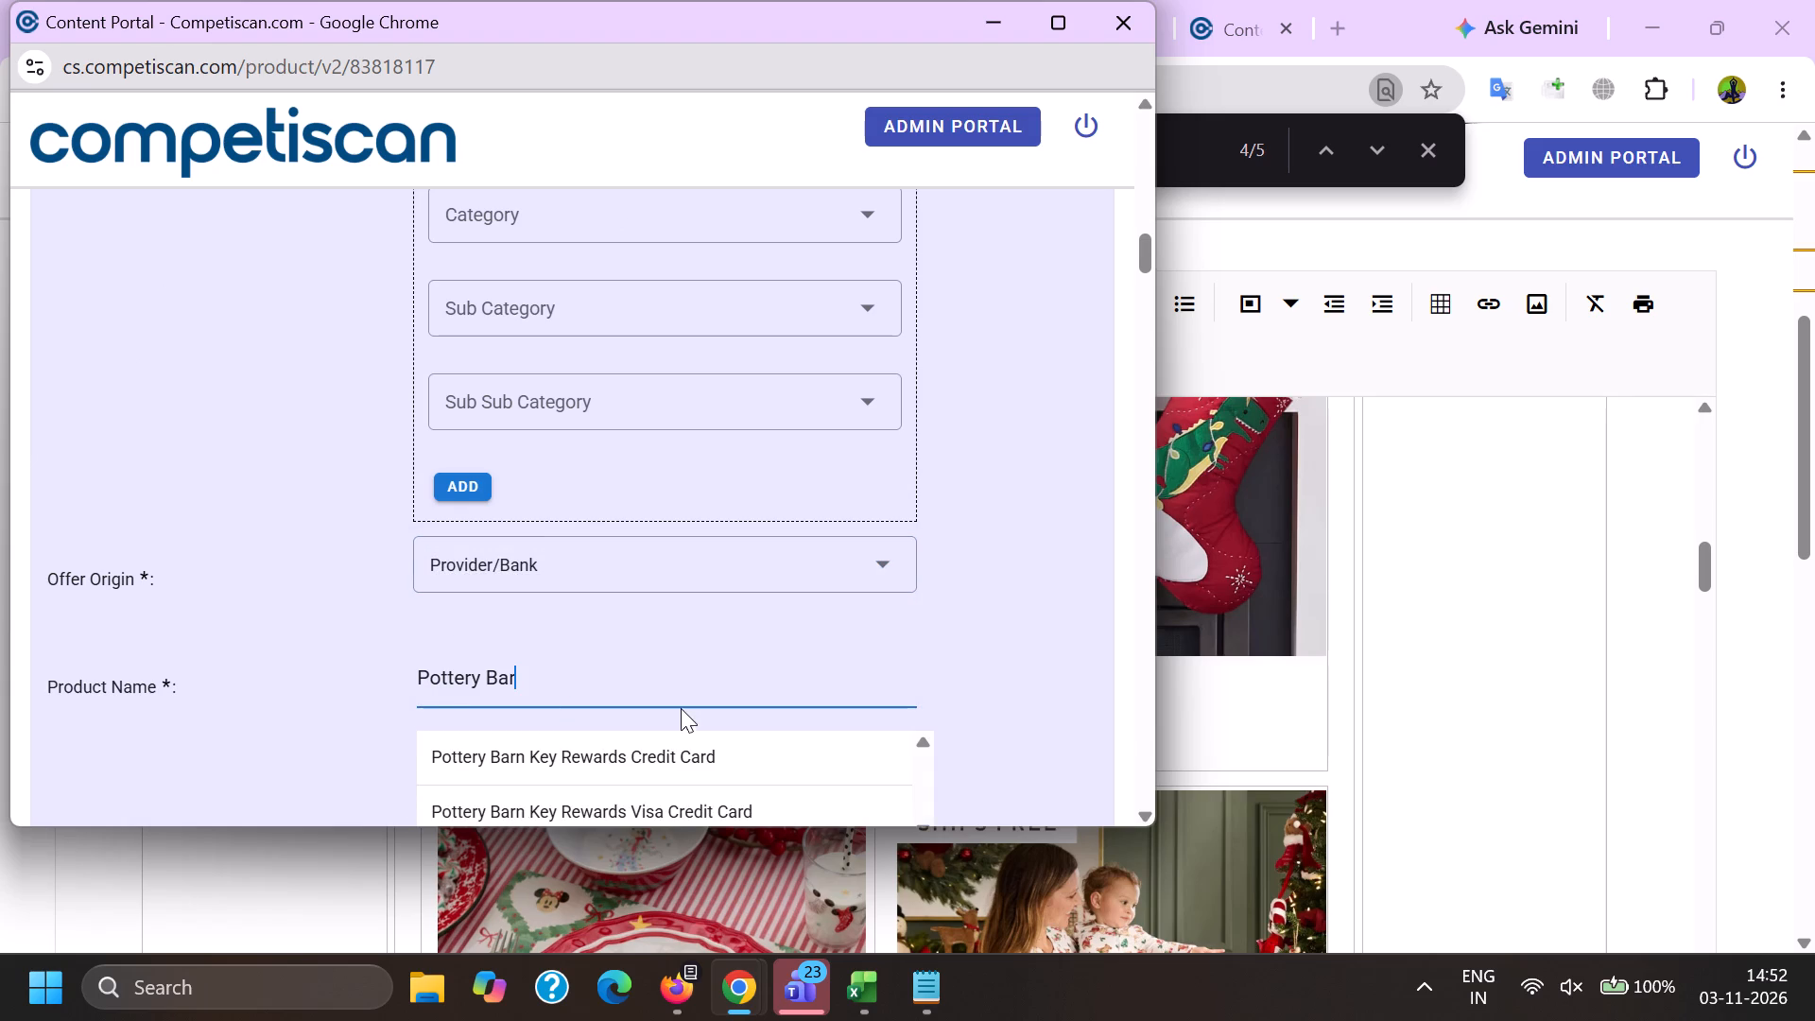
{"action": "scroll", "coordinate": [604, 503], "scroll_direction": "down", "scroll_amount": 2}
{"action": "left_click", "coordinate": [571, 530]}
Move the Credit Cards classification down one place in the record's classification list.
{"action": "scroll", "coordinate": [575, 573], "scroll_direction": "up", "scroll_amount": 4}
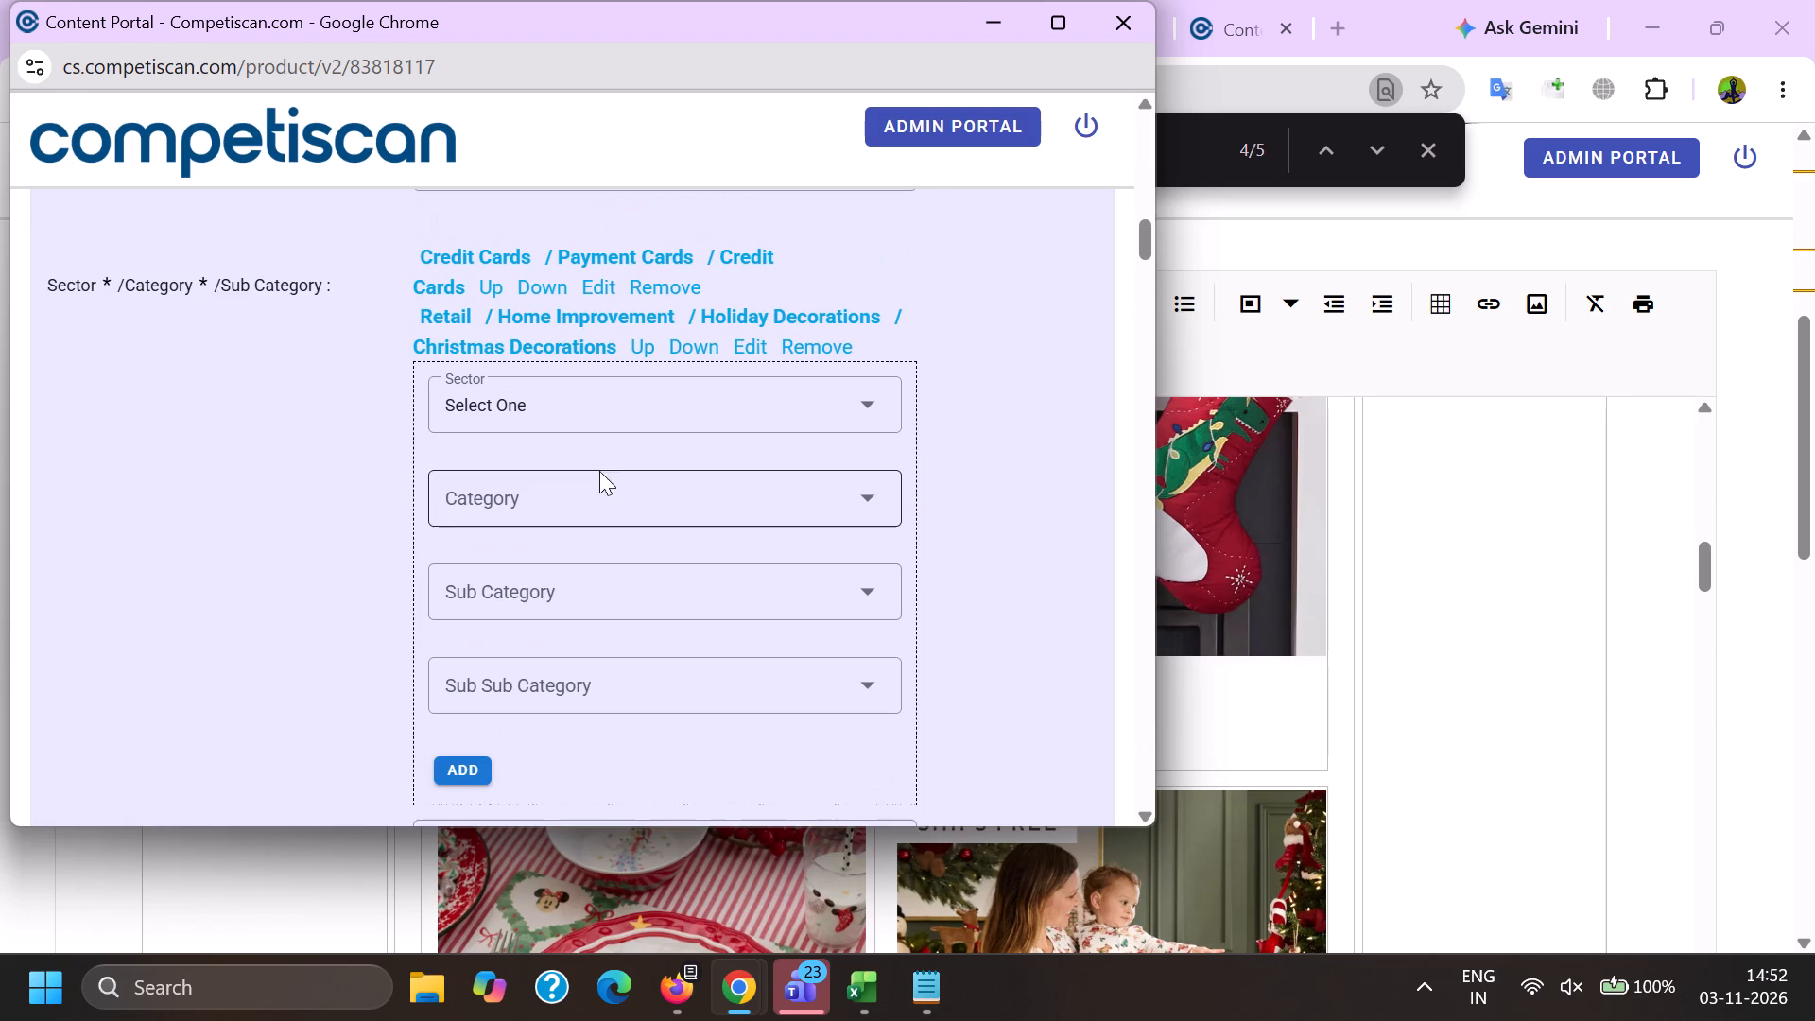
{"action": "left_click", "coordinate": [550, 282]}
Replace the product headline with the subject line copied from the email, BLACK FRIDAY IS EXTENDED.
{"action": "scroll", "coordinate": [550, 283], "scroll_direction": "down", "scroll_amount": 3}
{"action": "left_click_drag", "start_coordinate": [791, 616], "coordinate": [27, 667]}
{"action": "key", "text": "BackSpace"}
{"action": "key", "text": "alt+Tab"}
{"action": "scroll", "coordinate": [439, 628], "scroll_direction": "up", "scroll_amount": 3}
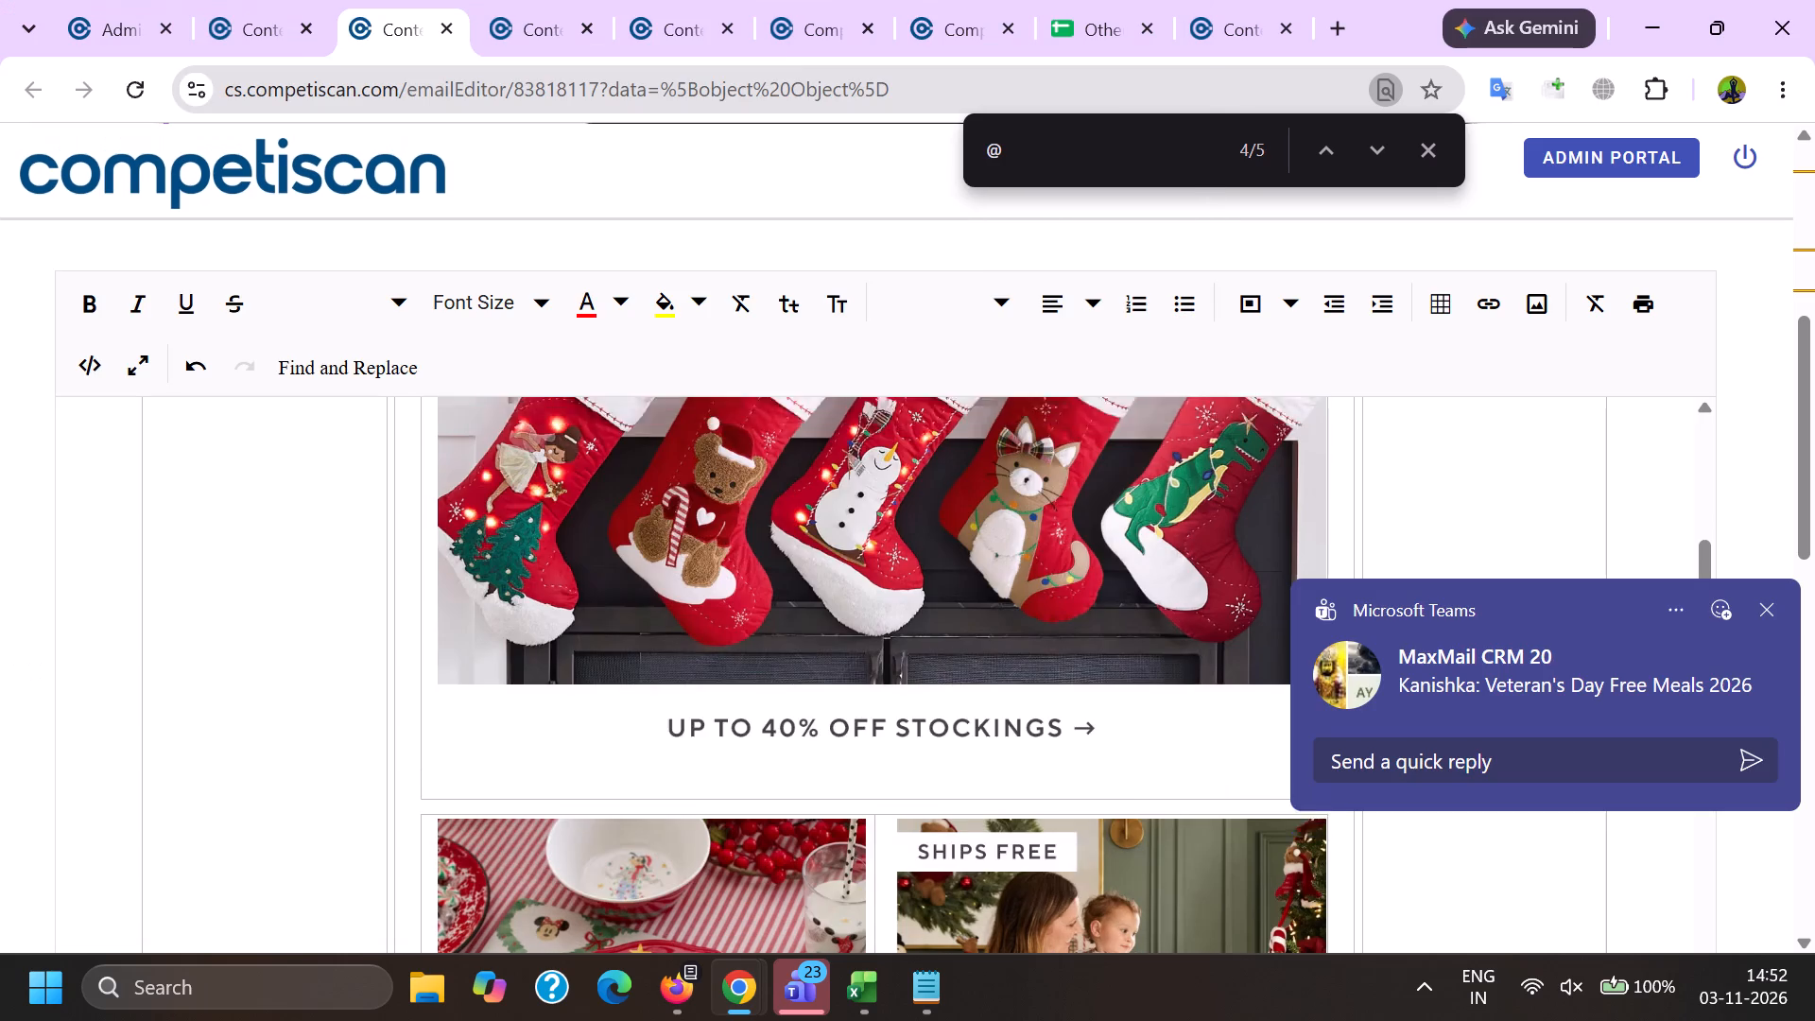
{"action": "scroll", "coordinate": [432, 610], "scroll_direction": "up", "scroll_amount": 14}
{"action": "left_click_drag", "start_coordinate": [153, 548], "coordinate": [385, 571]}
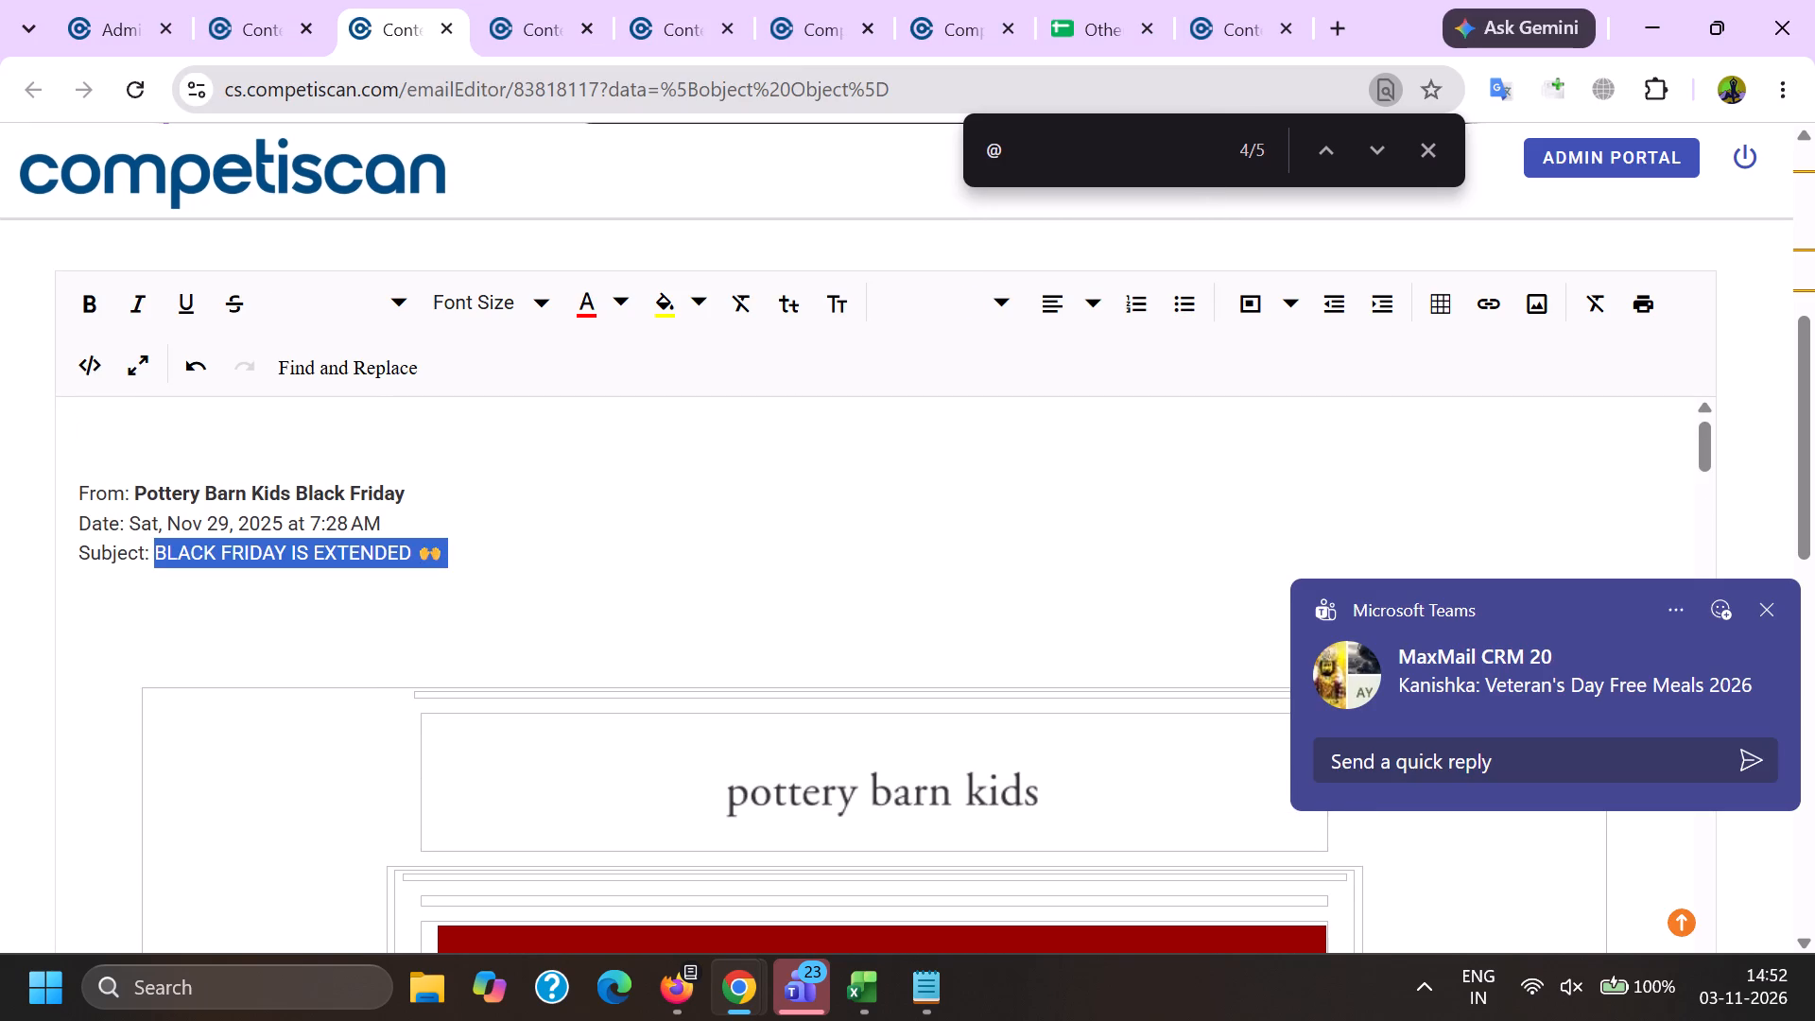
{"action": "key", "text": "ctrl+c"}
{"action": "key", "text": "ctrl+c"}
{"action": "key", "text": "alt+Tab"}
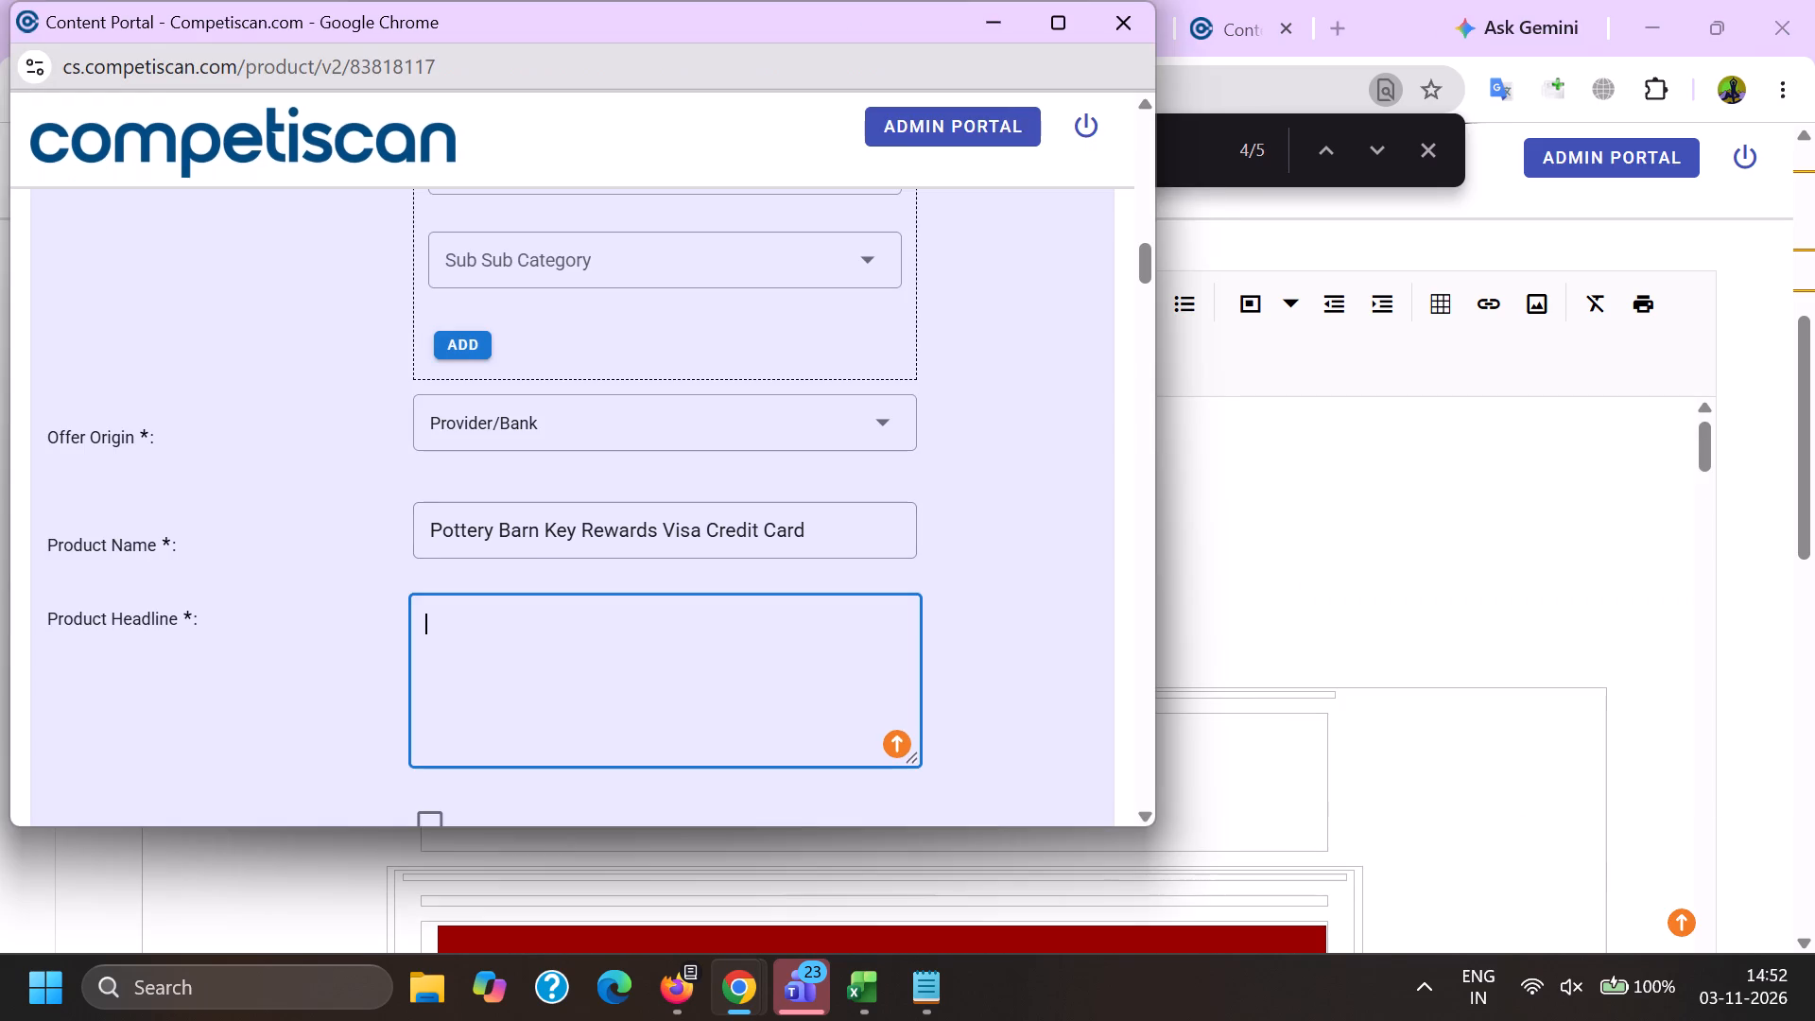
{"action": "left_click", "coordinate": [543, 639]}
{"action": "key", "text": "ctrl+v"}
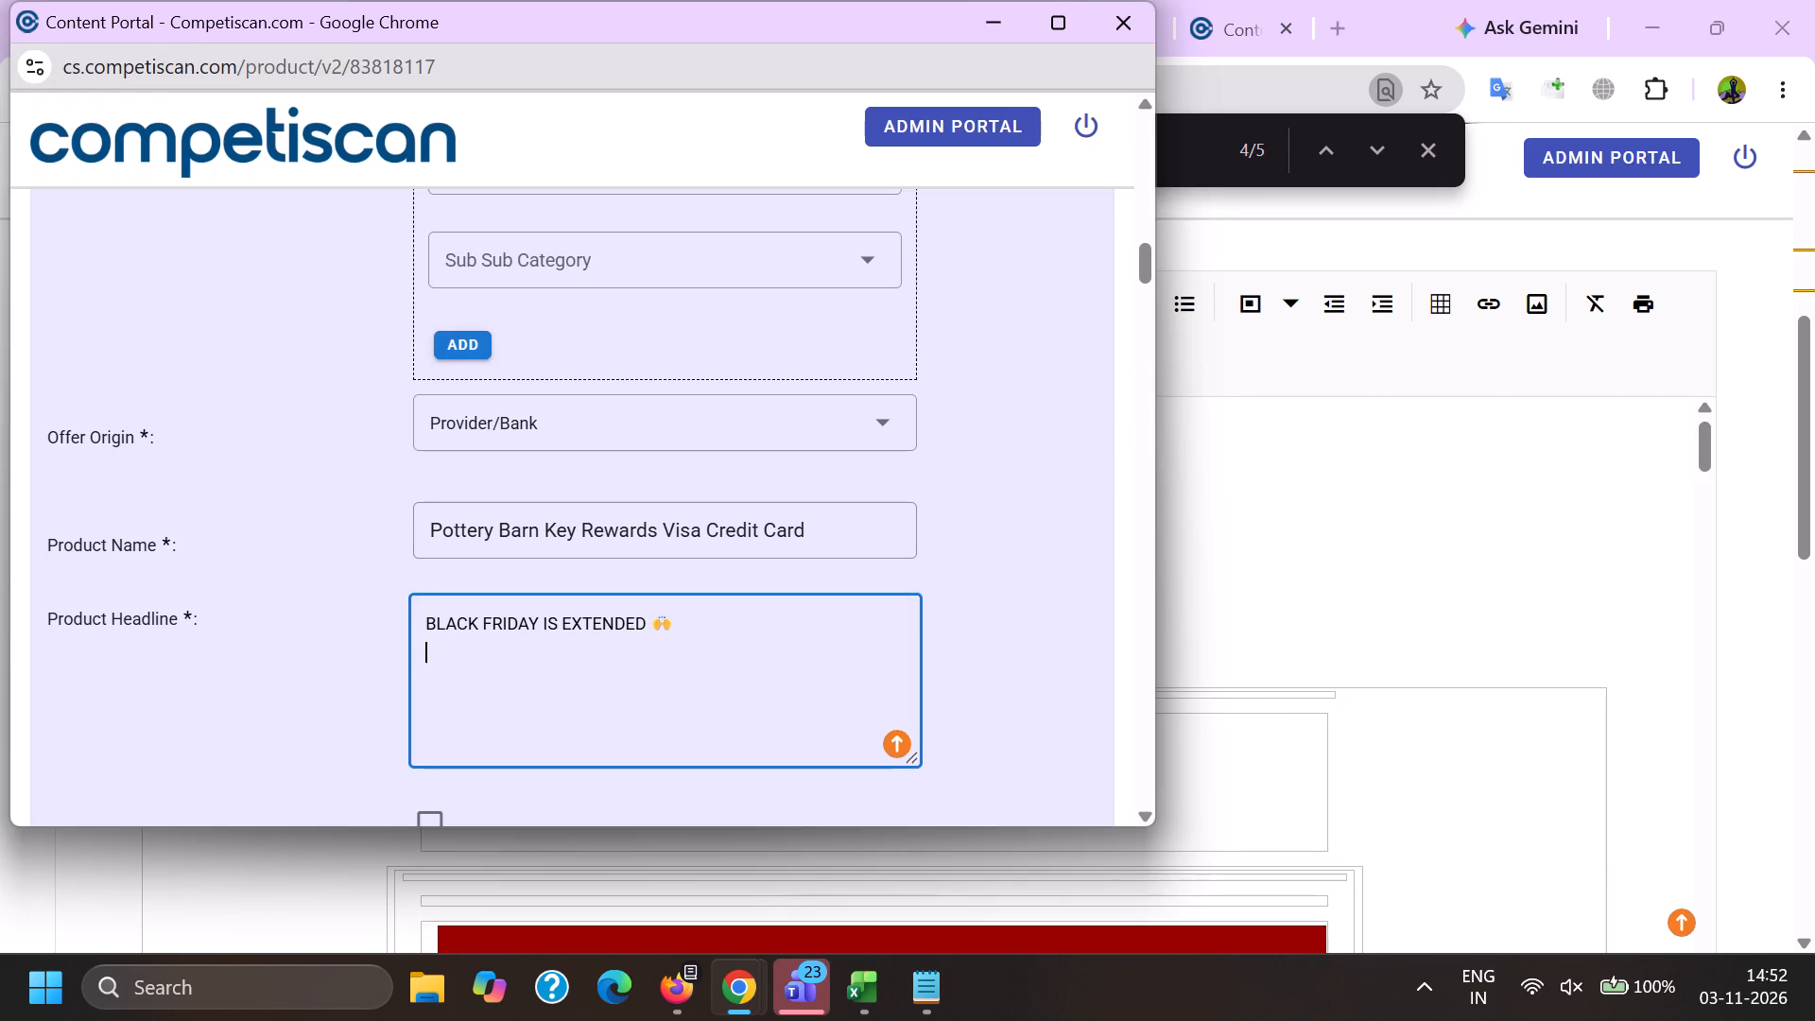
Remove the emoji and line break from the end of the headline and close the sentence with a period.
{"action": "key", "text": "BackSpace"}
{"action": "key", "text": "BackSpace"}
{"action": "key", "text": "BackSpace"}
{"action": "key", "text": "period"}
{"action": "key", "text": "space"}
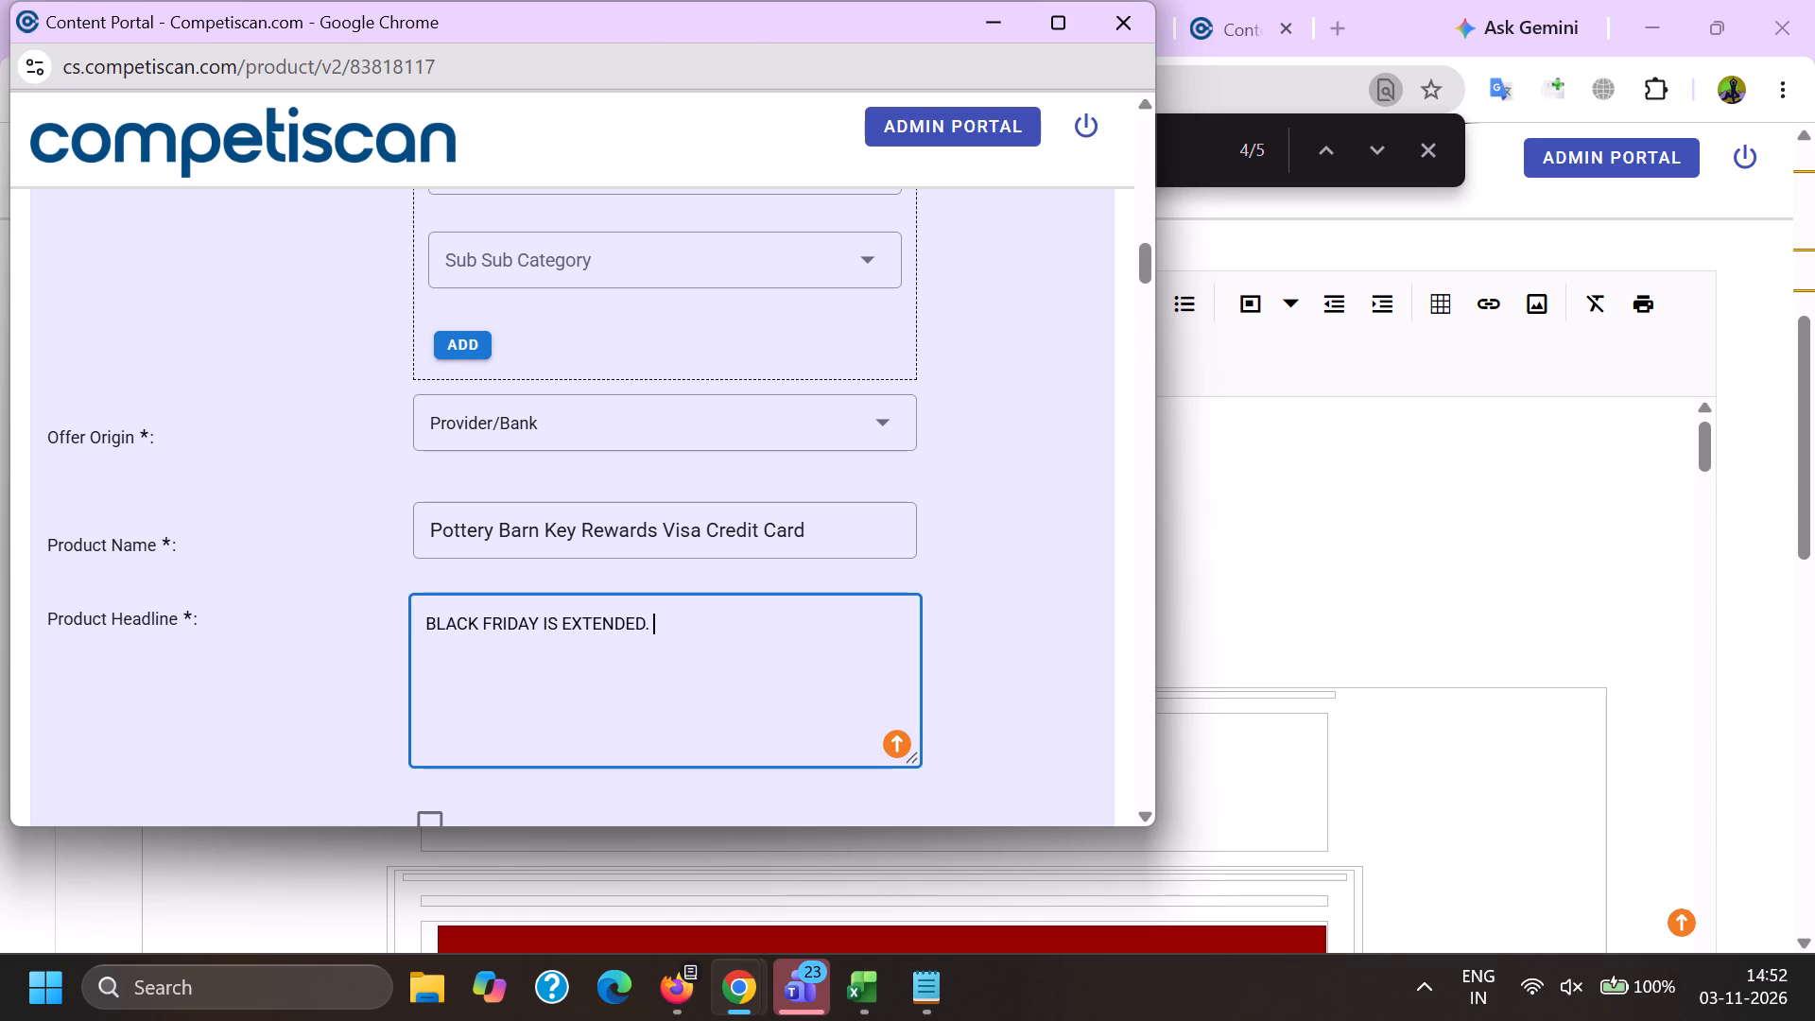
Copy "Earn 10% back in rewards" from the headline of reference product 20981983 and append it to the record's headline.
{"action": "key", "text": "alt+Tab"}
{"action": "left_click", "coordinate": [1242, 0]}
{"action": "scroll", "coordinate": [1008, 626], "scroll_direction": "up", "scroll_amount": 11}
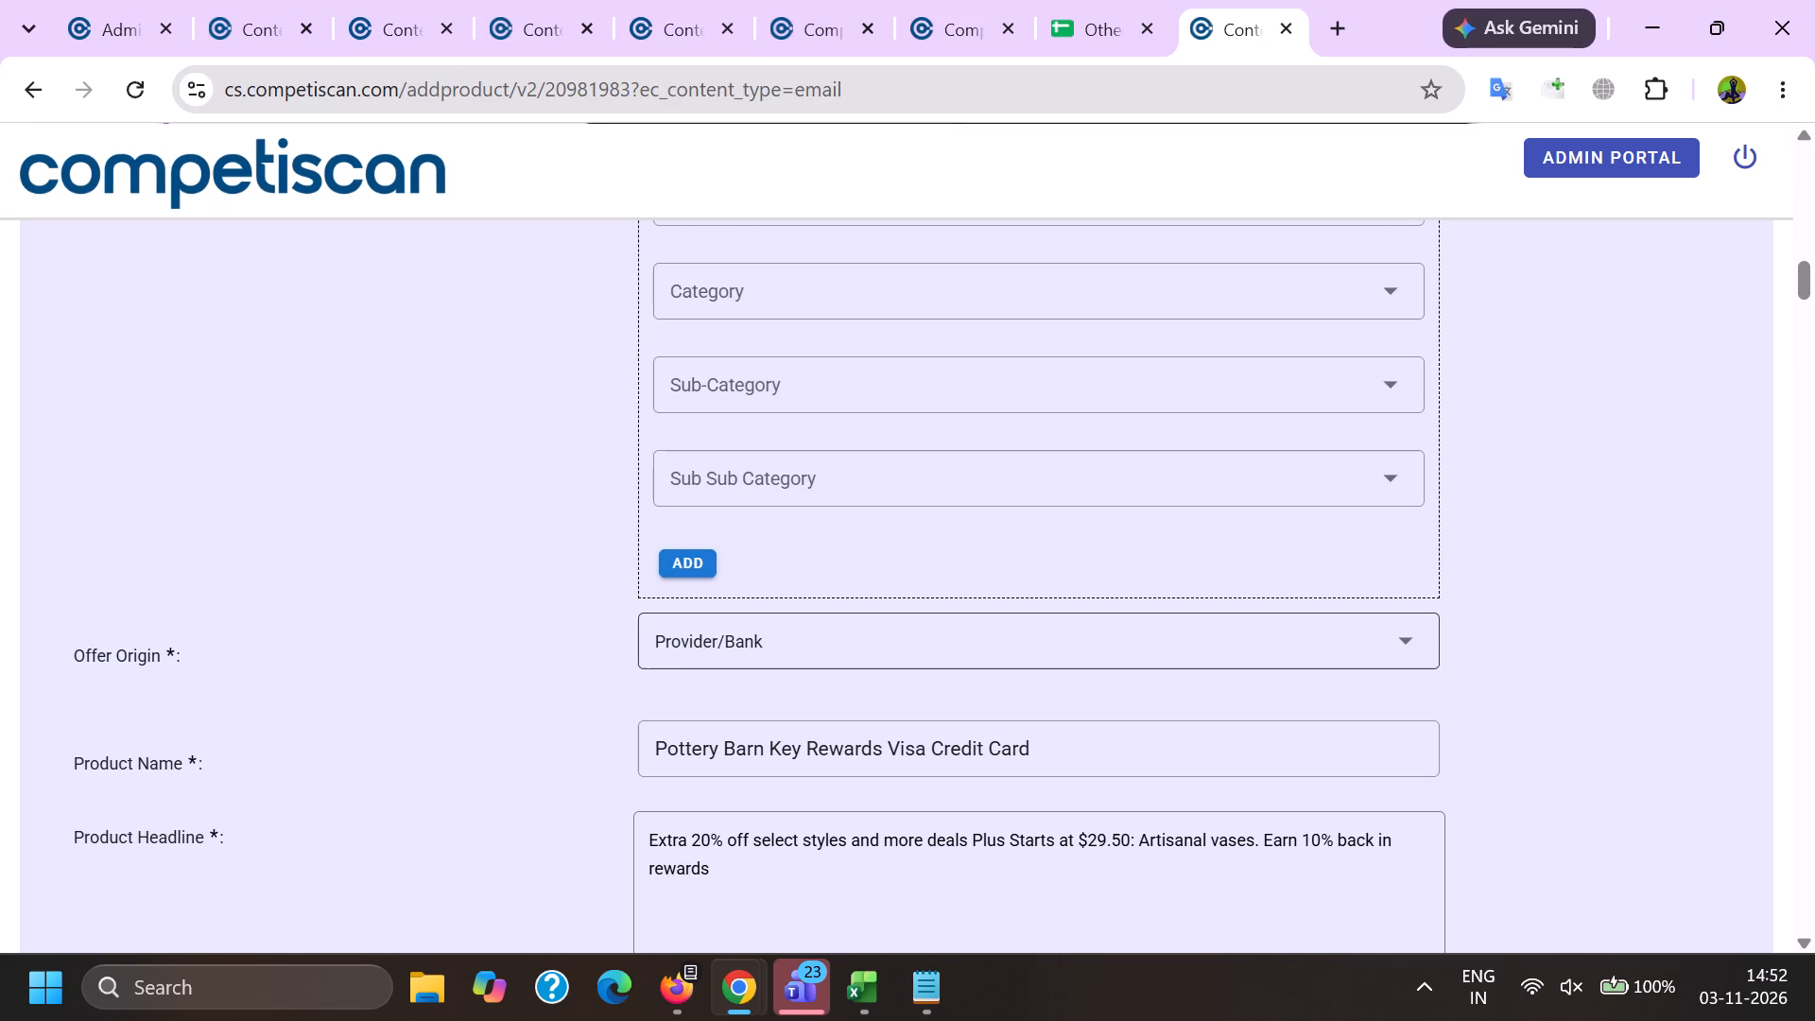
{"action": "key", "text": "ctrl+c"}
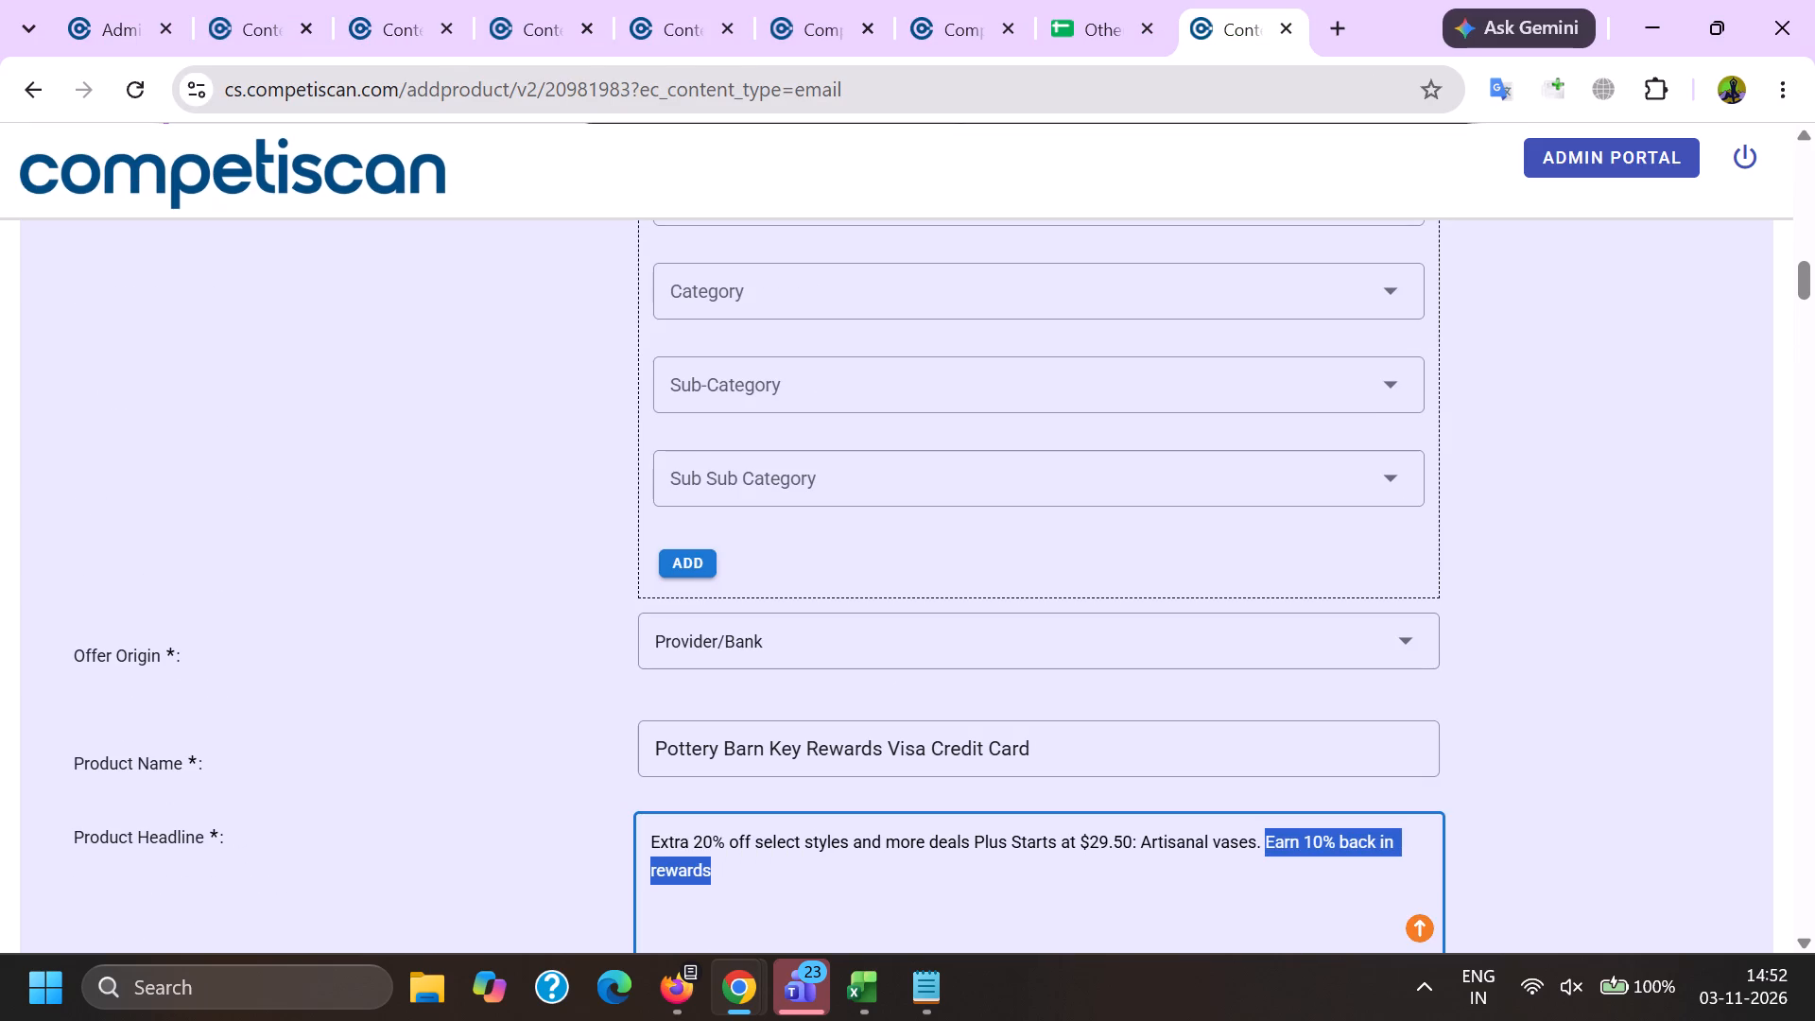
{"action": "key", "text": "alt+Tab"}
{"action": "key", "text": "ctrl+v"}
Set the response mechanism to URL/Website.
{"action": "scroll", "coordinate": [390, 533], "scroll_direction": "down", "scroll_amount": 4}
{"action": "left_click", "coordinate": [498, 673]}
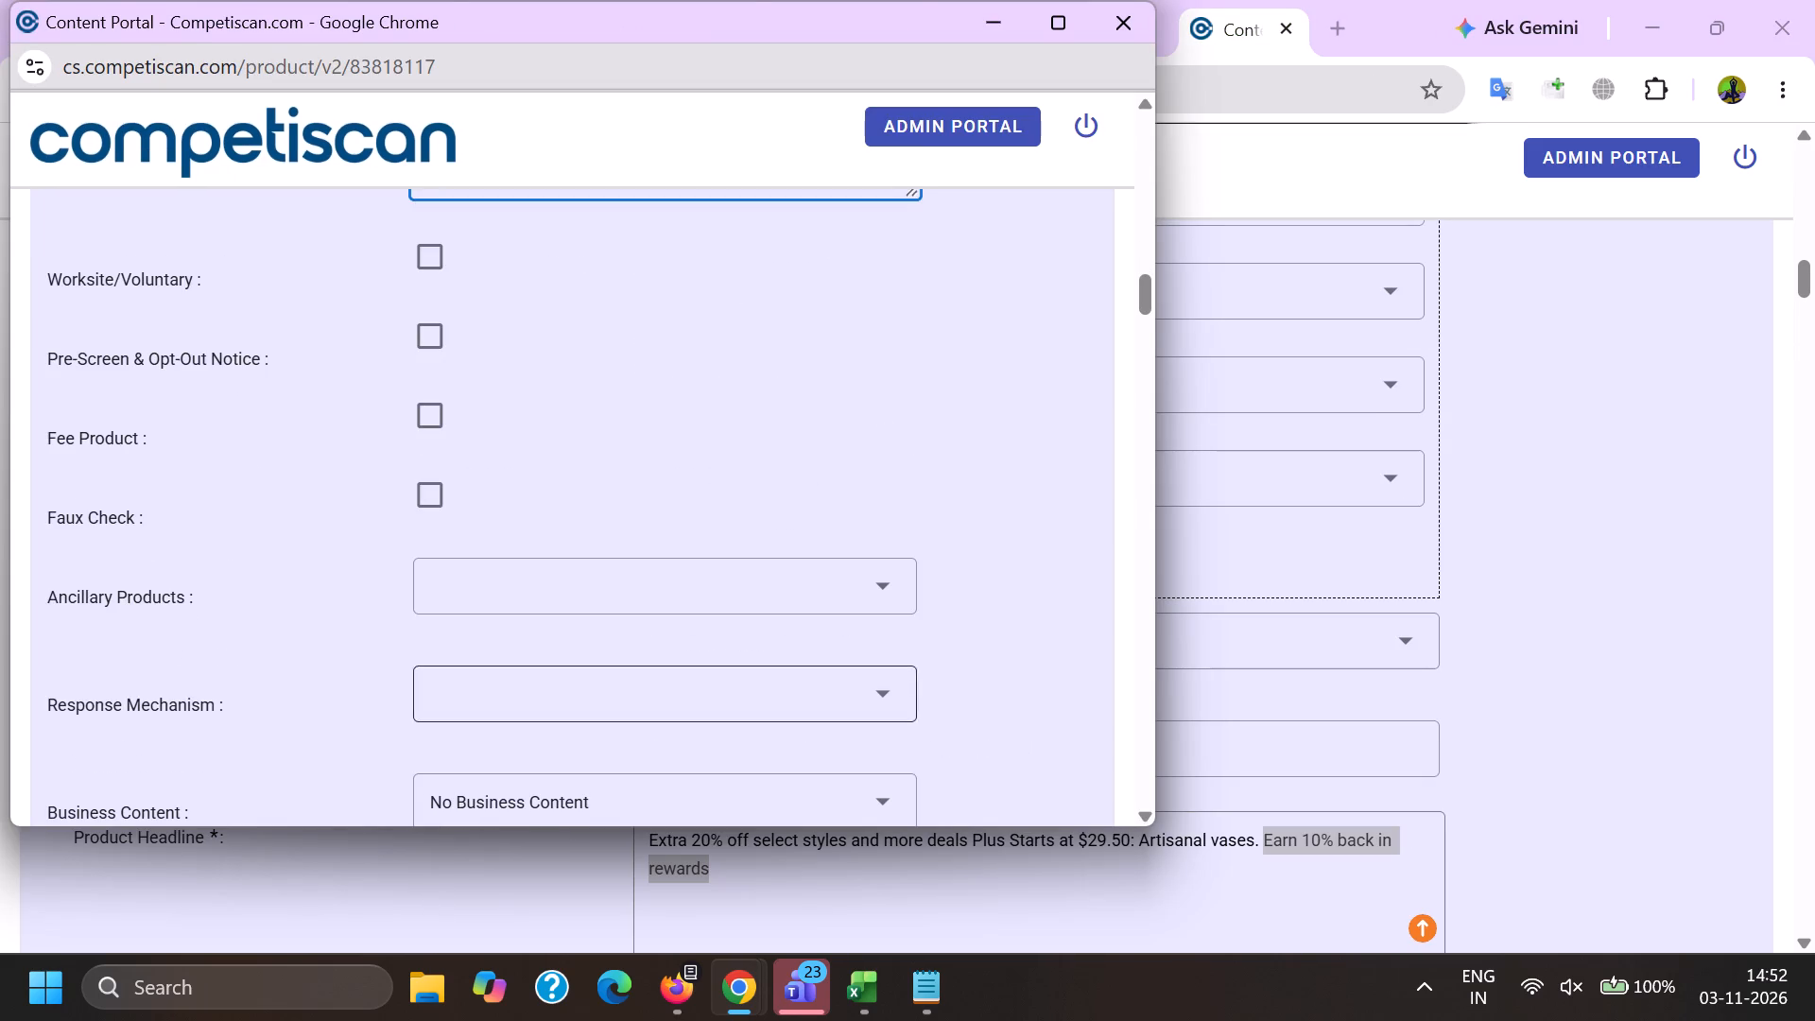
{"action": "scroll", "coordinate": [596, 348], "scroll_direction": "down", "scroll_amount": 7}
{"action": "scroll", "coordinate": [529, 651], "scroll_direction": "up", "scroll_amount": 1}
{"action": "scroll", "coordinate": [529, 658], "scroll_direction": "down", "scroll_amount": 2}
{"action": "left_click", "coordinate": [563, 616]}
{"action": "left_click_drag", "start_coordinate": [353, 586], "coordinate": [367, 586]}
Set the mailing type to Acquisition.
{"action": "left_click", "coordinate": [601, 578]}
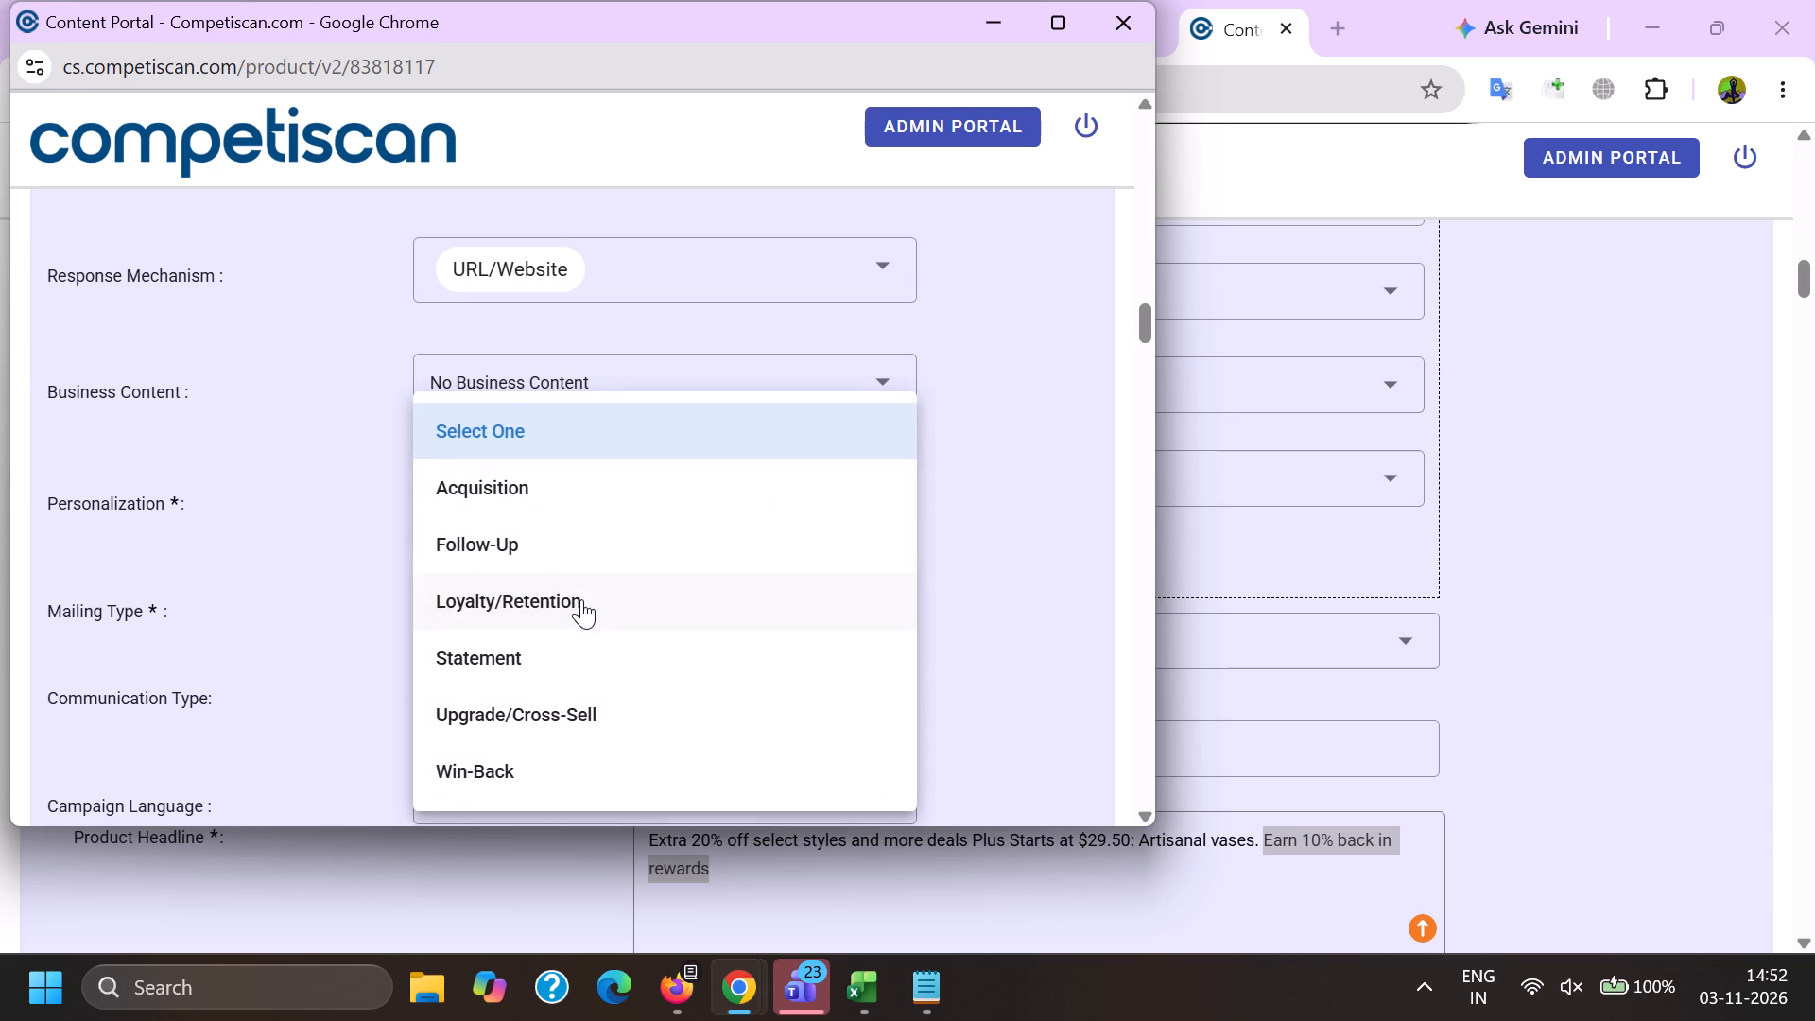
{"action": "left_click", "coordinate": [553, 498]}
{"action": "left_click_drag", "start_coordinate": [341, 545], "coordinate": [353, 563]}
Select the record's communication types, including Mobile Application.
{"action": "left_click", "coordinate": [522, 698]}
{"action": "scroll", "coordinate": [524, 414], "scroll_direction": "down", "scroll_amount": 3}
{"action": "left_click", "coordinate": [528, 469]}
{"action": "scroll", "coordinate": [528, 471], "scroll_direction": "down", "scroll_amount": 5}
{"action": "left_click", "coordinate": [549, 335]}
{"action": "scroll", "coordinate": [546, 440], "scroll_direction": "down", "scroll_amount": 10}
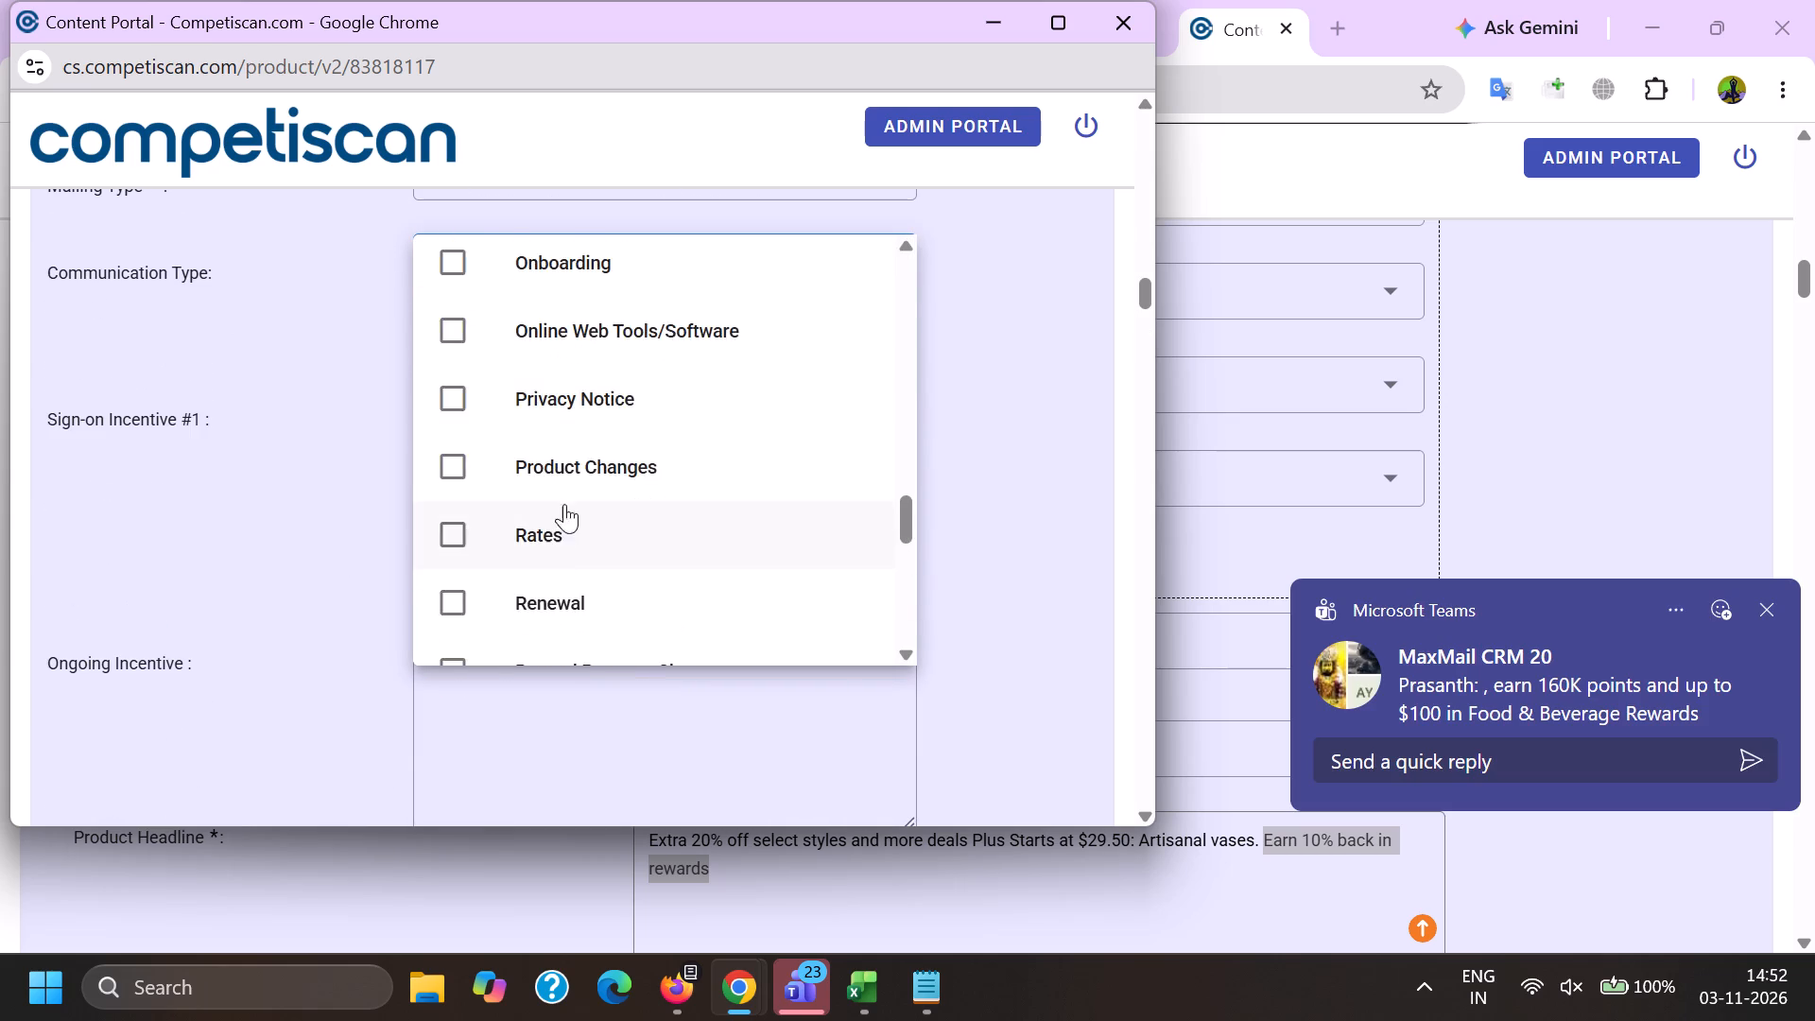
{"action": "scroll", "coordinate": [559, 517], "scroll_direction": "up", "scroll_amount": 3}
{"action": "left_click", "coordinate": [574, 407]}
Copy "10% back in rewards during the first 30 days from account opening" from product 20981983 into Sign-on Incentive #1.
{"action": "key", "text": "alt+Tab"}
{"action": "scroll", "coordinate": [1187, 446], "scroll_direction": "down", "scroll_amount": 7}
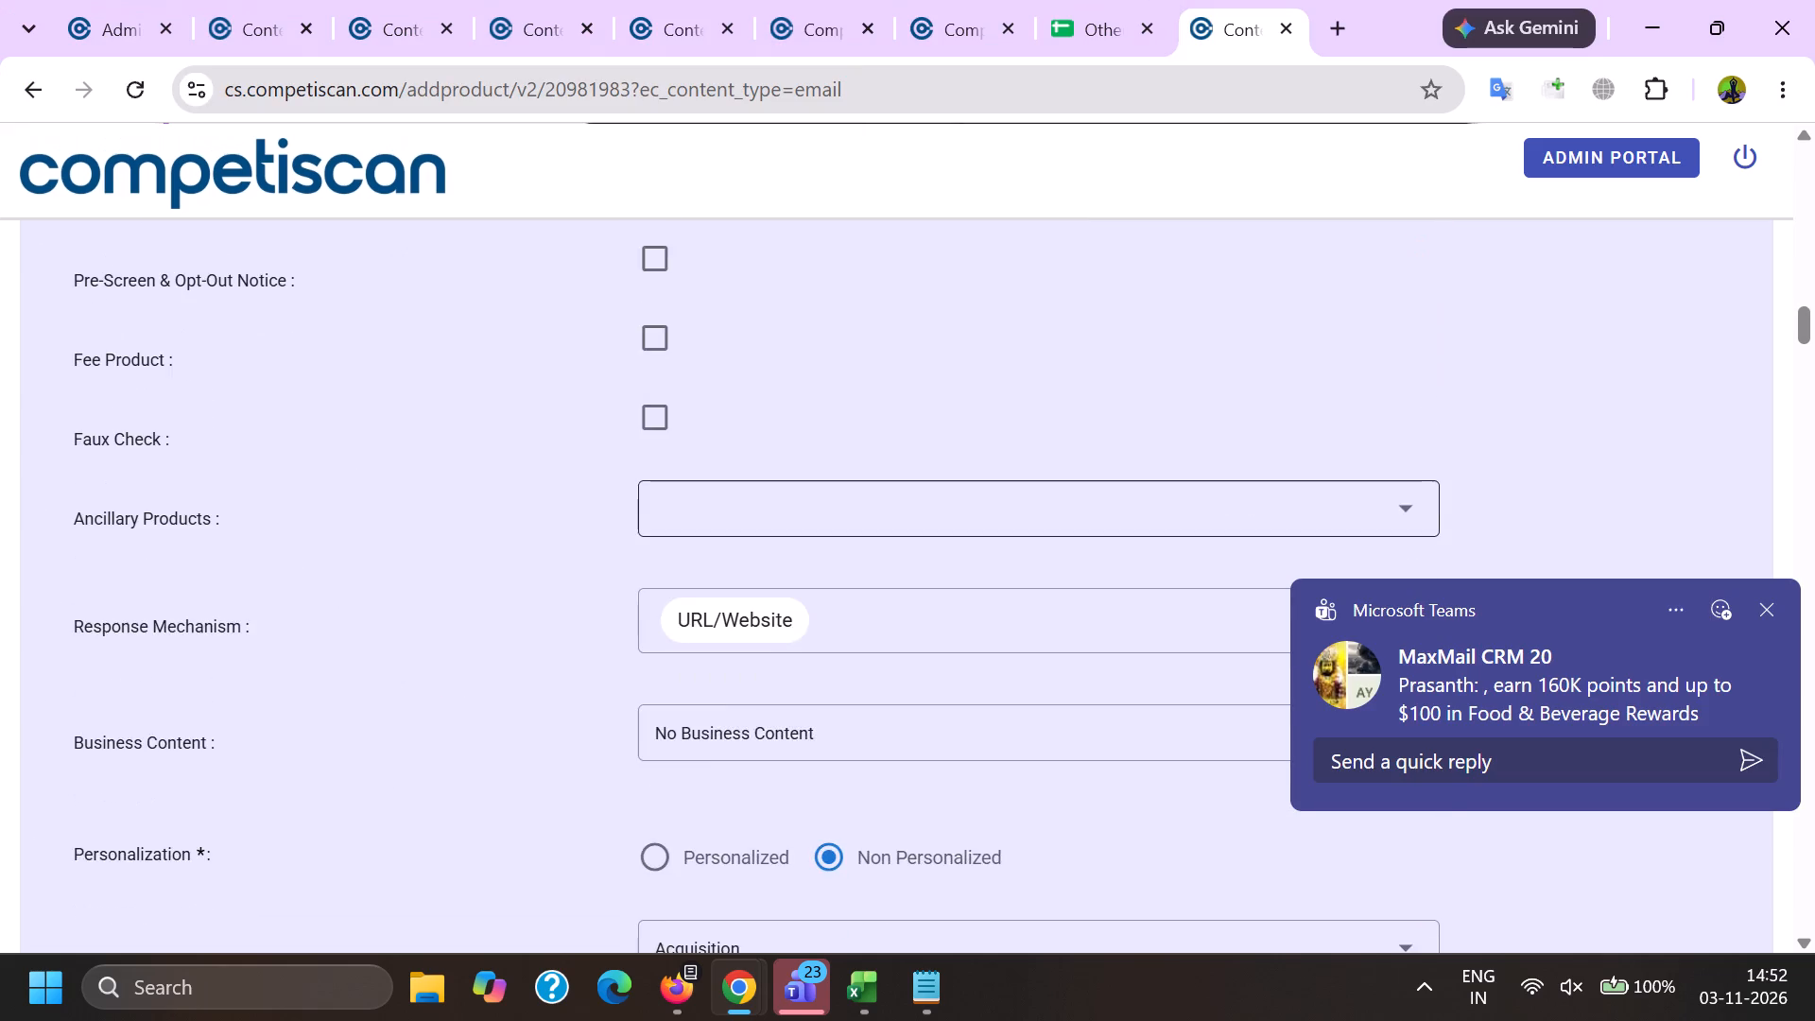
{"action": "scroll", "coordinate": [1233, 481], "scroll_direction": "down", "scroll_amount": 5}
{"action": "left_click_drag", "start_coordinate": [1320, 493], "coordinate": [353, 447]}
{"action": "key", "text": "ctrl+c"}
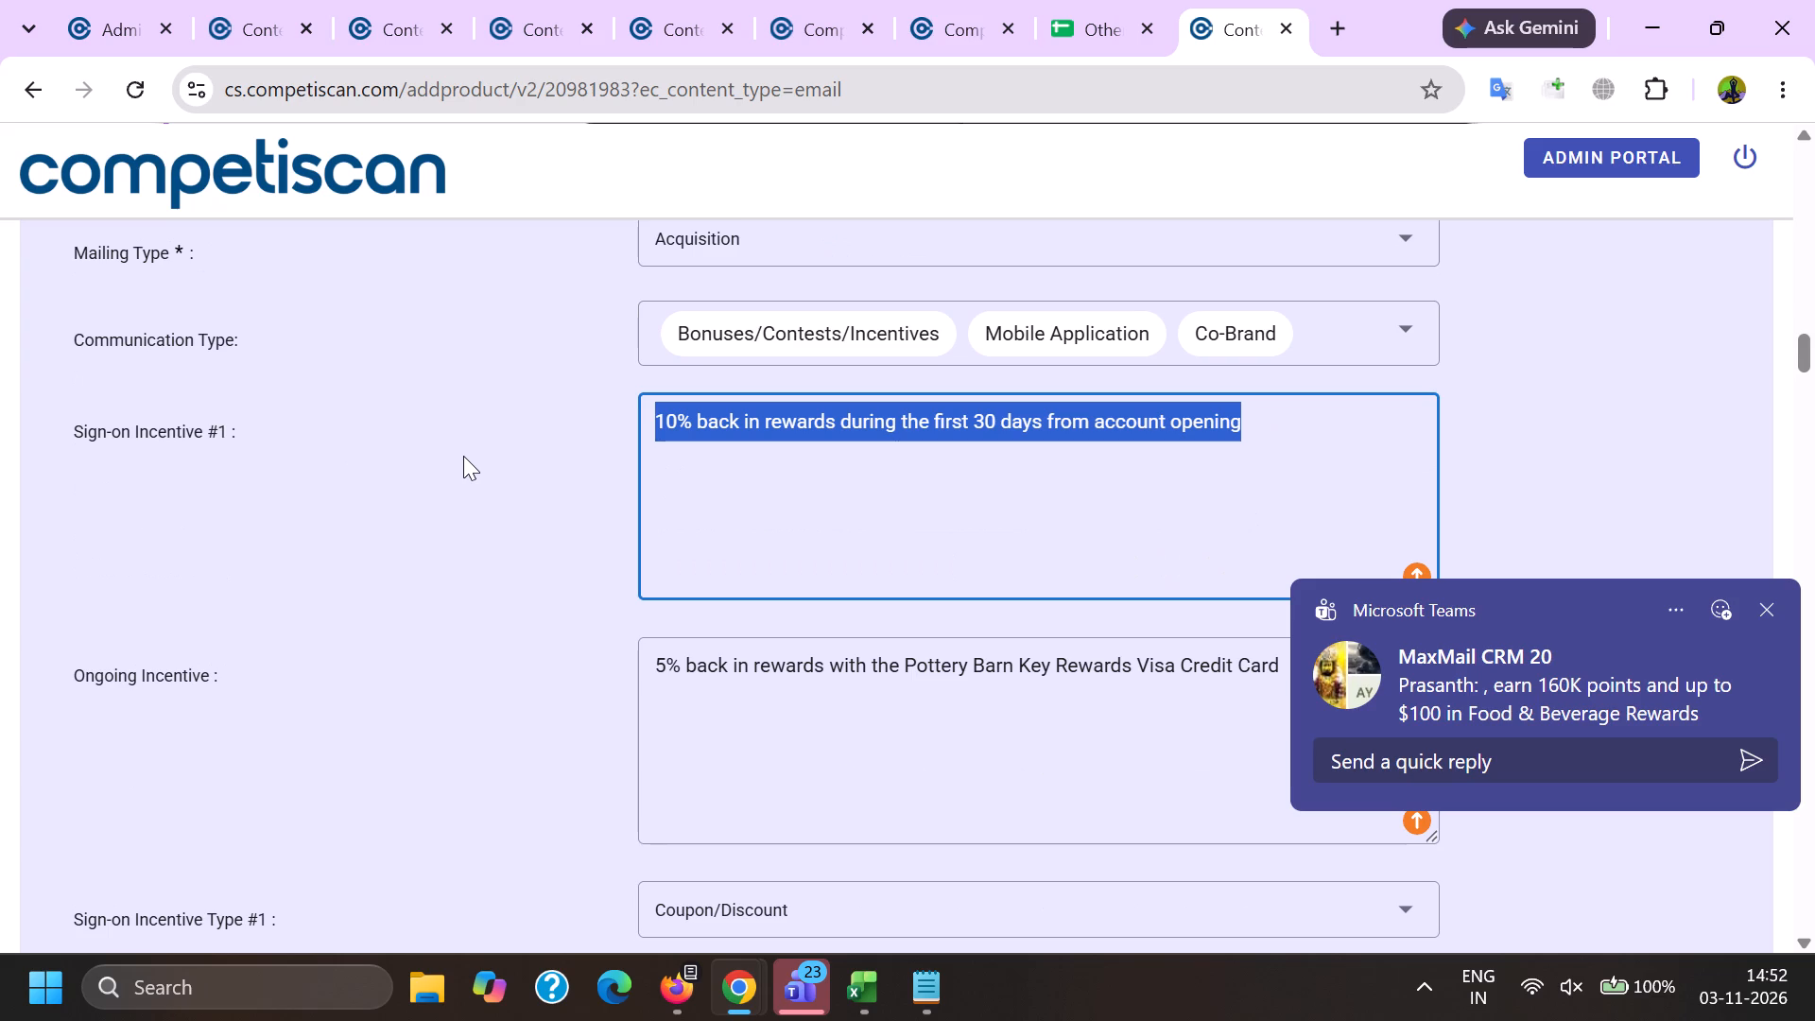
{"action": "key", "text": "alt+Tab"}
{"action": "left_click", "coordinate": [330, 551]}
{"action": "left_click", "coordinate": [565, 505]}
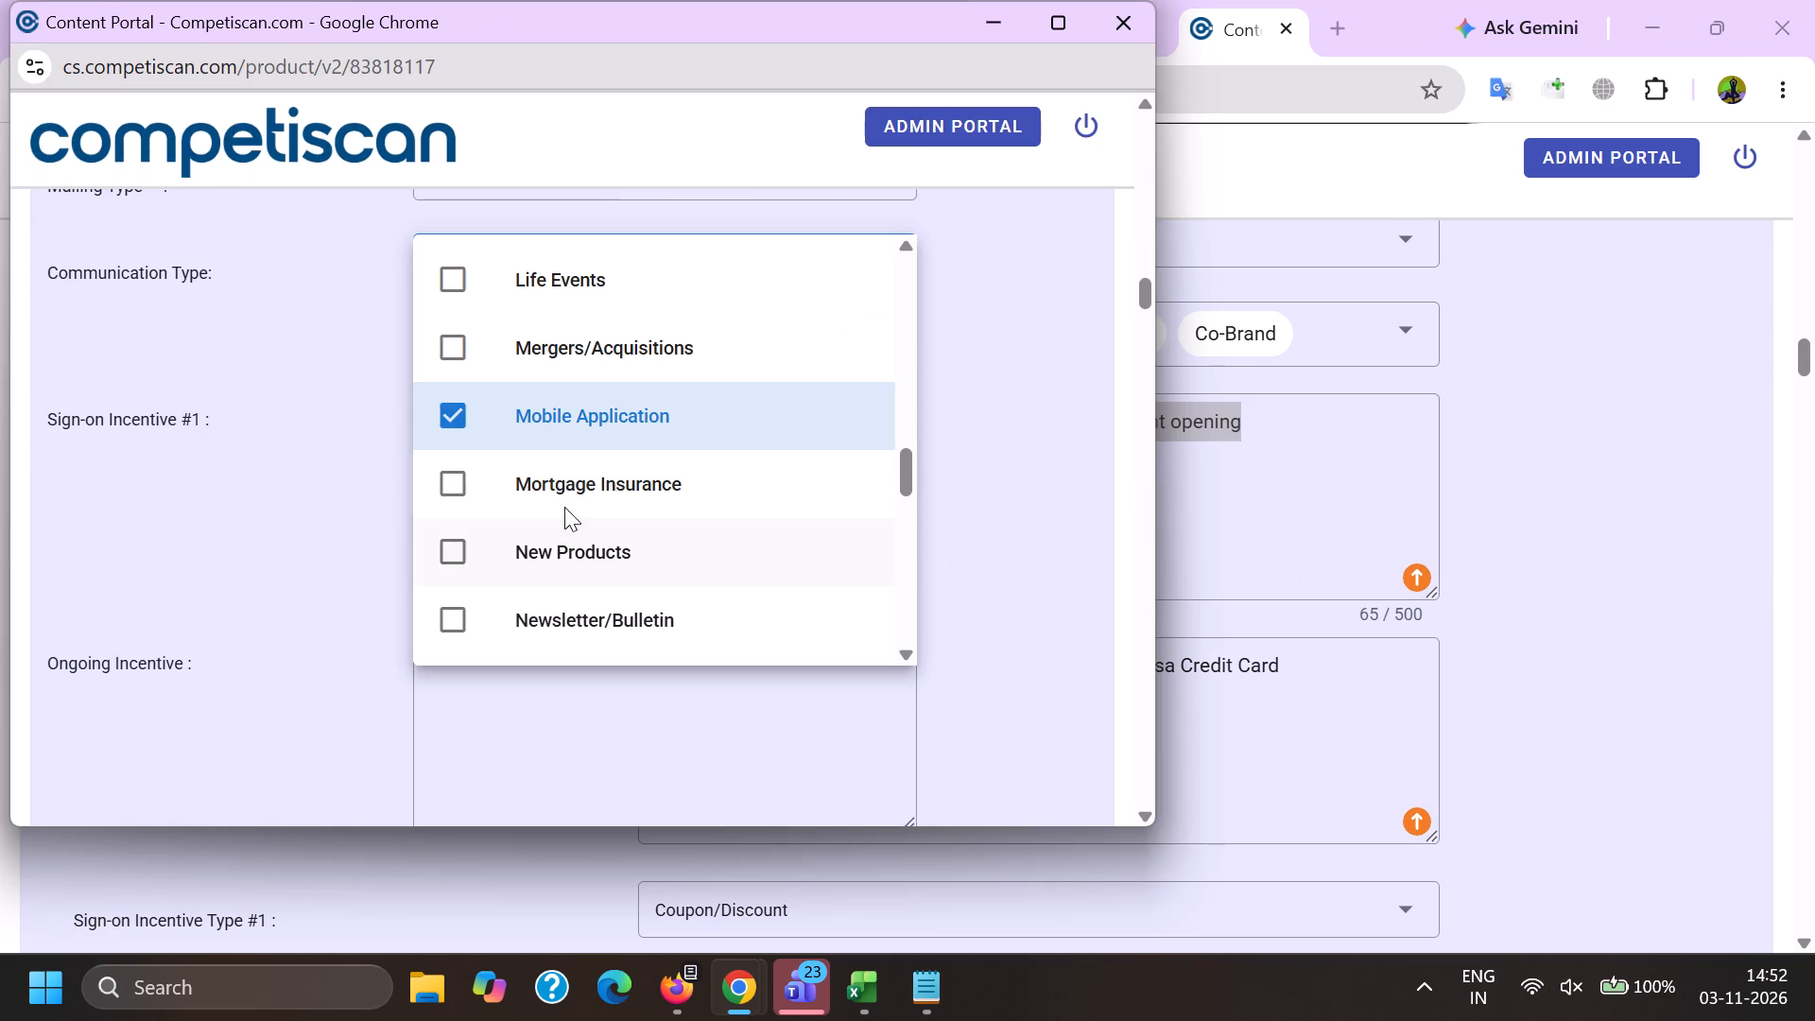
{"action": "key", "text": "ctrl+v"}
Copy "5% back in rewards with the Pottery Barn Key Rewards Visa Credit Card" from product 20981983 into Ongoing Incentive.
{"action": "left_click", "coordinate": [629, 749]}
{"action": "key", "text": "alt+Tab"}
{"action": "left_click_drag", "start_coordinate": [1293, 689], "coordinate": [279, 682]}
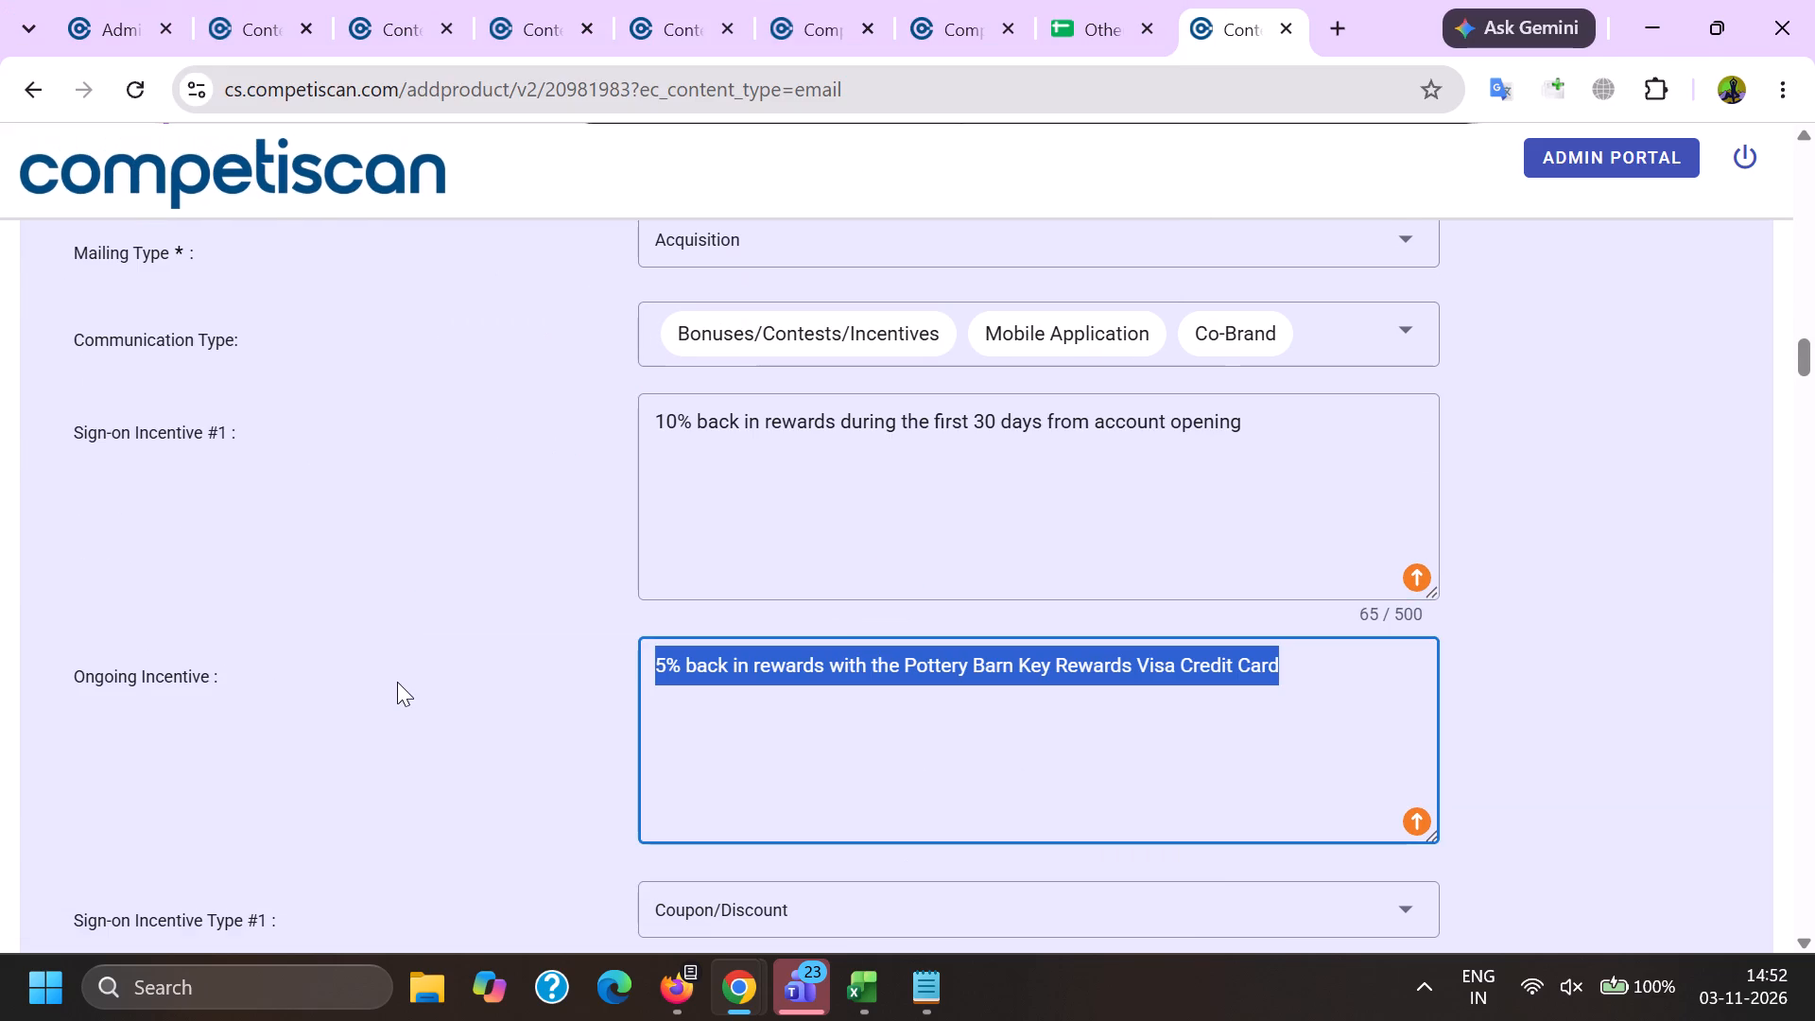
{"action": "key", "text": "ctrl+c"}
{"action": "key", "text": "alt+Tab"}
{"action": "key", "text": "ctrl+v"}
Set Sign-on Incentive Type #1 to Coupon/Discount.
{"action": "scroll", "coordinate": [502, 431], "scroll_direction": "down", "scroll_amount": 4}
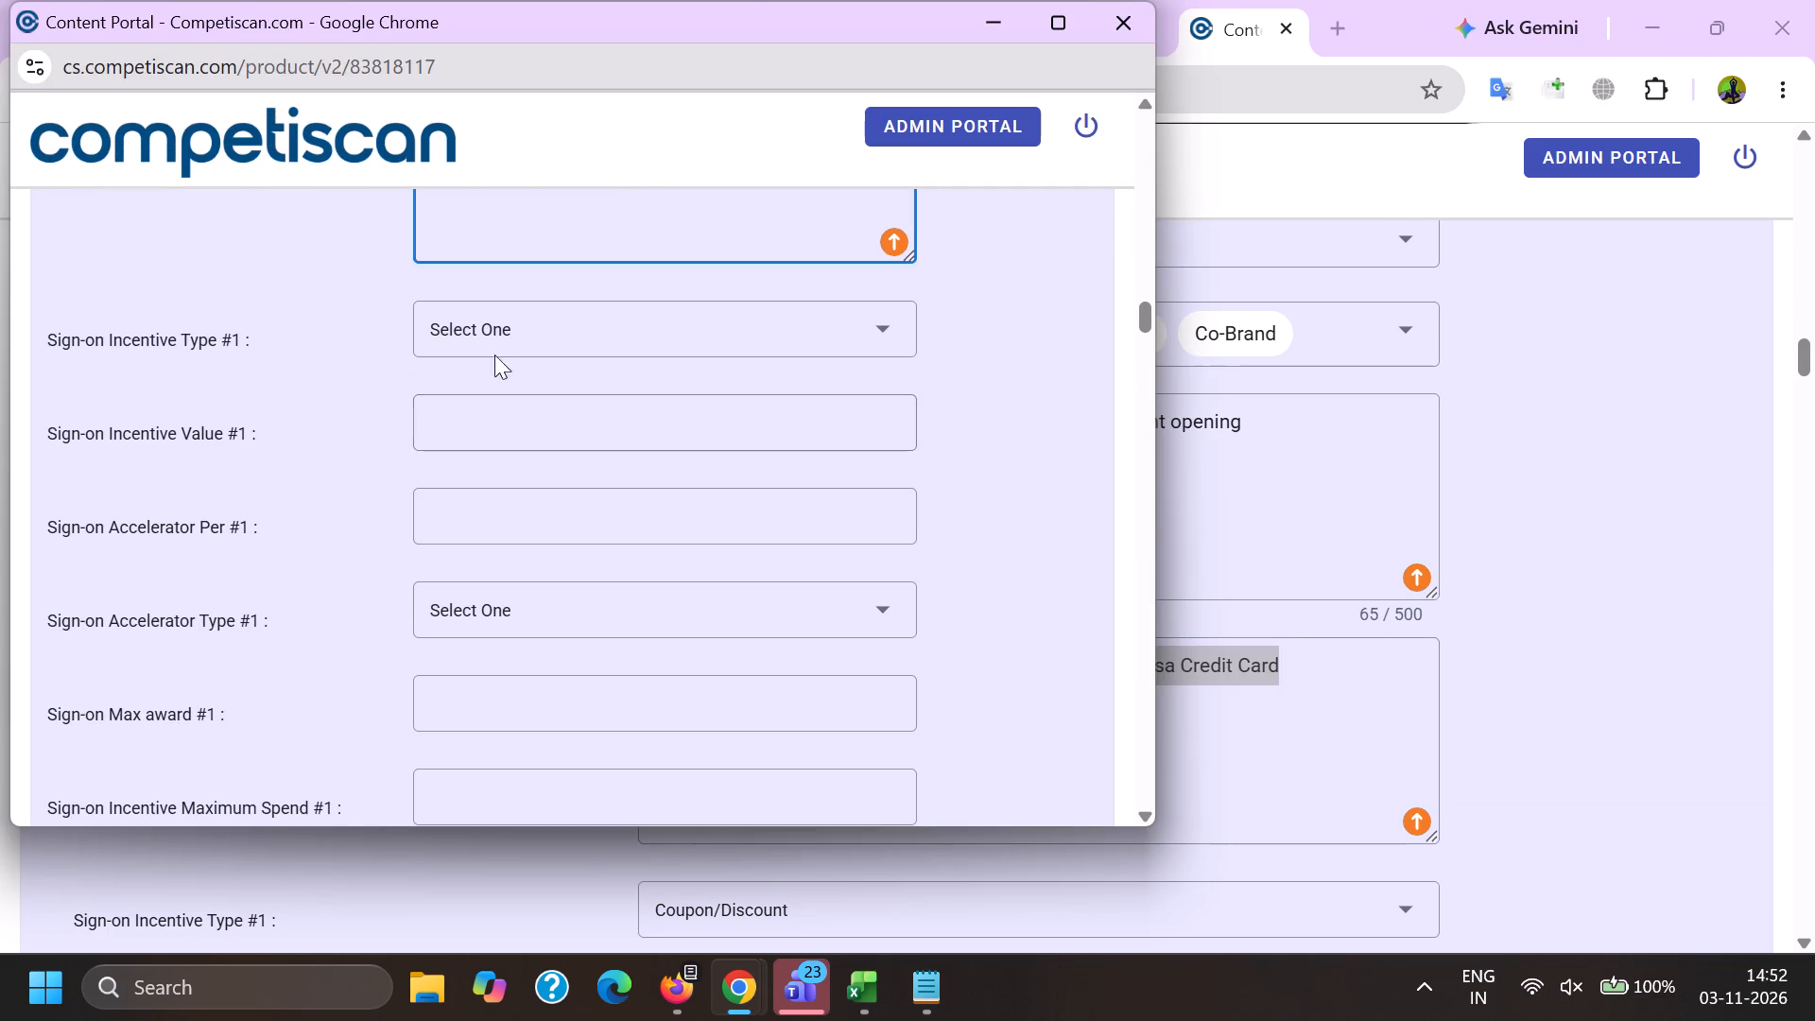
{"action": "left_click", "coordinate": [491, 346]}
{"action": "scroll", "coordinate": [491, 343], "scroll_direction": "down", "scroll_amount": 6}
{"action": "left_click", "coordinate": [529, 528]}
{"action": "left_click_drag", "start_coordinate": [346, 488], "coordinate": [363, 491]}
Set Sign-on Incentive Value #1 to 10.00.
{"action": "left_click", "coordinate": [502, 417]}
{"action": "type", "text": "21"}
{"action": "key", "text": "0"}
{"action": "key", "text": "period"}
{"action": "key", "text": "BackSpace"}
{"action": "key", "text": "BackSpace"}
{"action": "key", "text": "BackSpace"}
{"action": "key", "text": "BackSpace"}
{"action": "key", "text": "BackSpace"}
{"action": "key", "text": "BackSpace"}
{"action": "key", "text": "BackSpace"}
{"action": "key", "text": "BackSpace"}
{"action": "key", "text": "BackSpace"}
{"action": "key", "text": "BackSpace"}
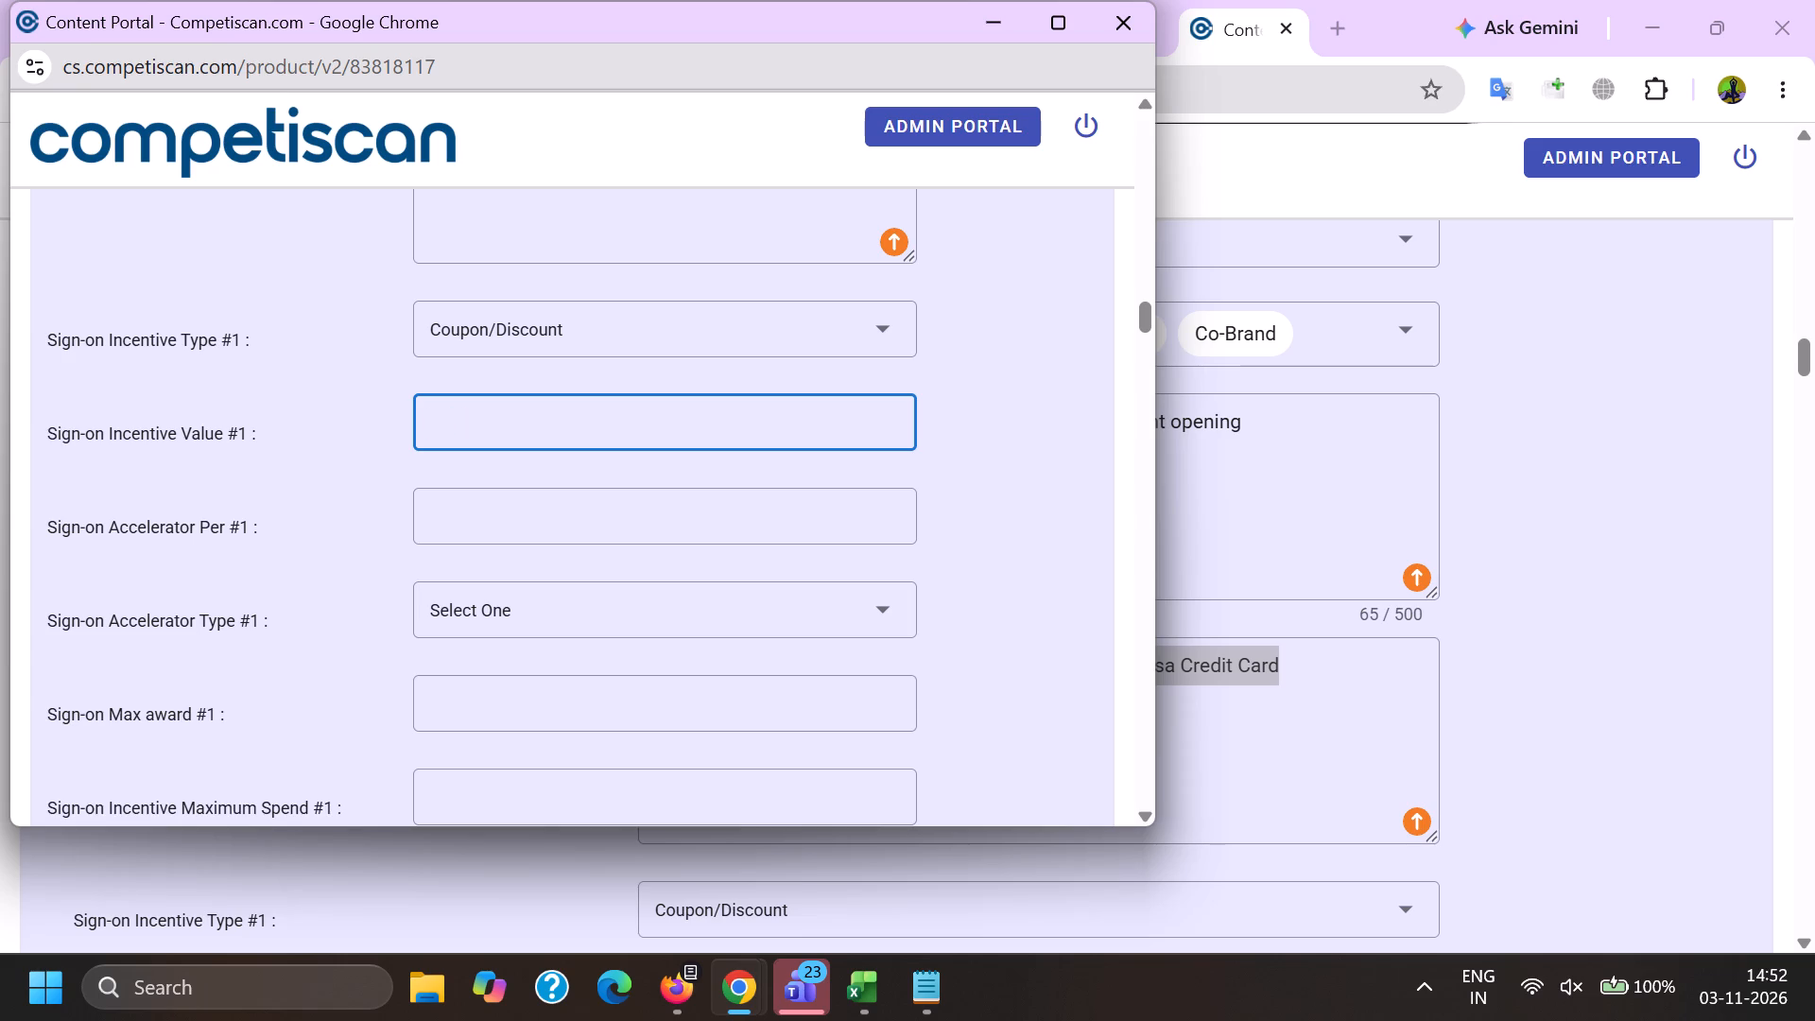
{"action": "key", "text": "1"}
{"action": "key", "text": "0"}
{"action": "key", "text": "period"}
{"action": "key", "text": "0"}
{"action": "key", "text": "0"}
Set Sign-on Max award #1 to 10.00 and Sign-on Incentive Window (months) #1 to 1.
{"action": "key", "text": "Tab"}
{"action": "key", "text": "Tab"}
{"action": "key", "text": "Tab"}
{"action": "key", "text": "1"}
{"action": "key", "text": "0"}
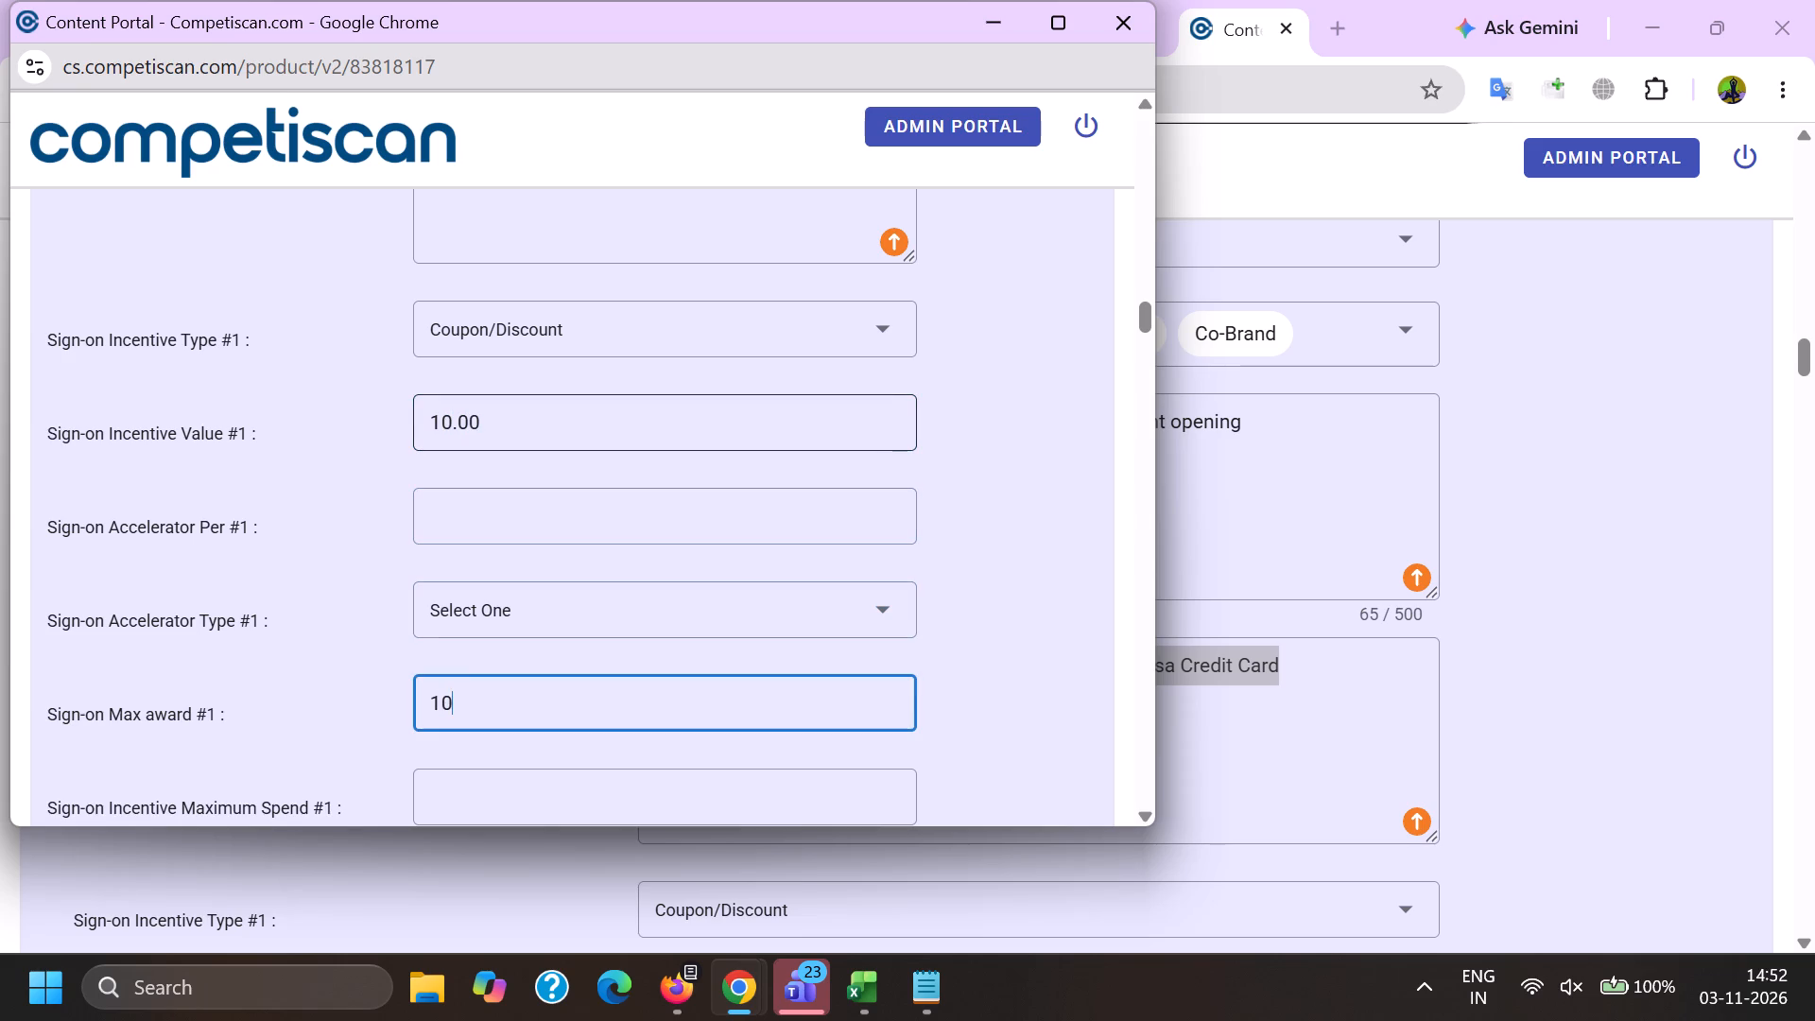
{"action": "key", "text": "period"}
{"action": "key", "text": "0"}
{"action": "key", "text": "0"}
{"action": "key", "text": "Tab"}
{"action": "key", "text": "Tab"}
{"action": "key", "text": "Tab"}
{"action": "key", "text": "1"}
Set the payment card's Application Type to Invitation to Apply and its Card Network to Visa.
{"action": "scroll", "coordinate": [484, 431], "scroll_direction": "down", "scroll_amount": 2}
{"action": "left_click", "coordinate": [441, 493]}
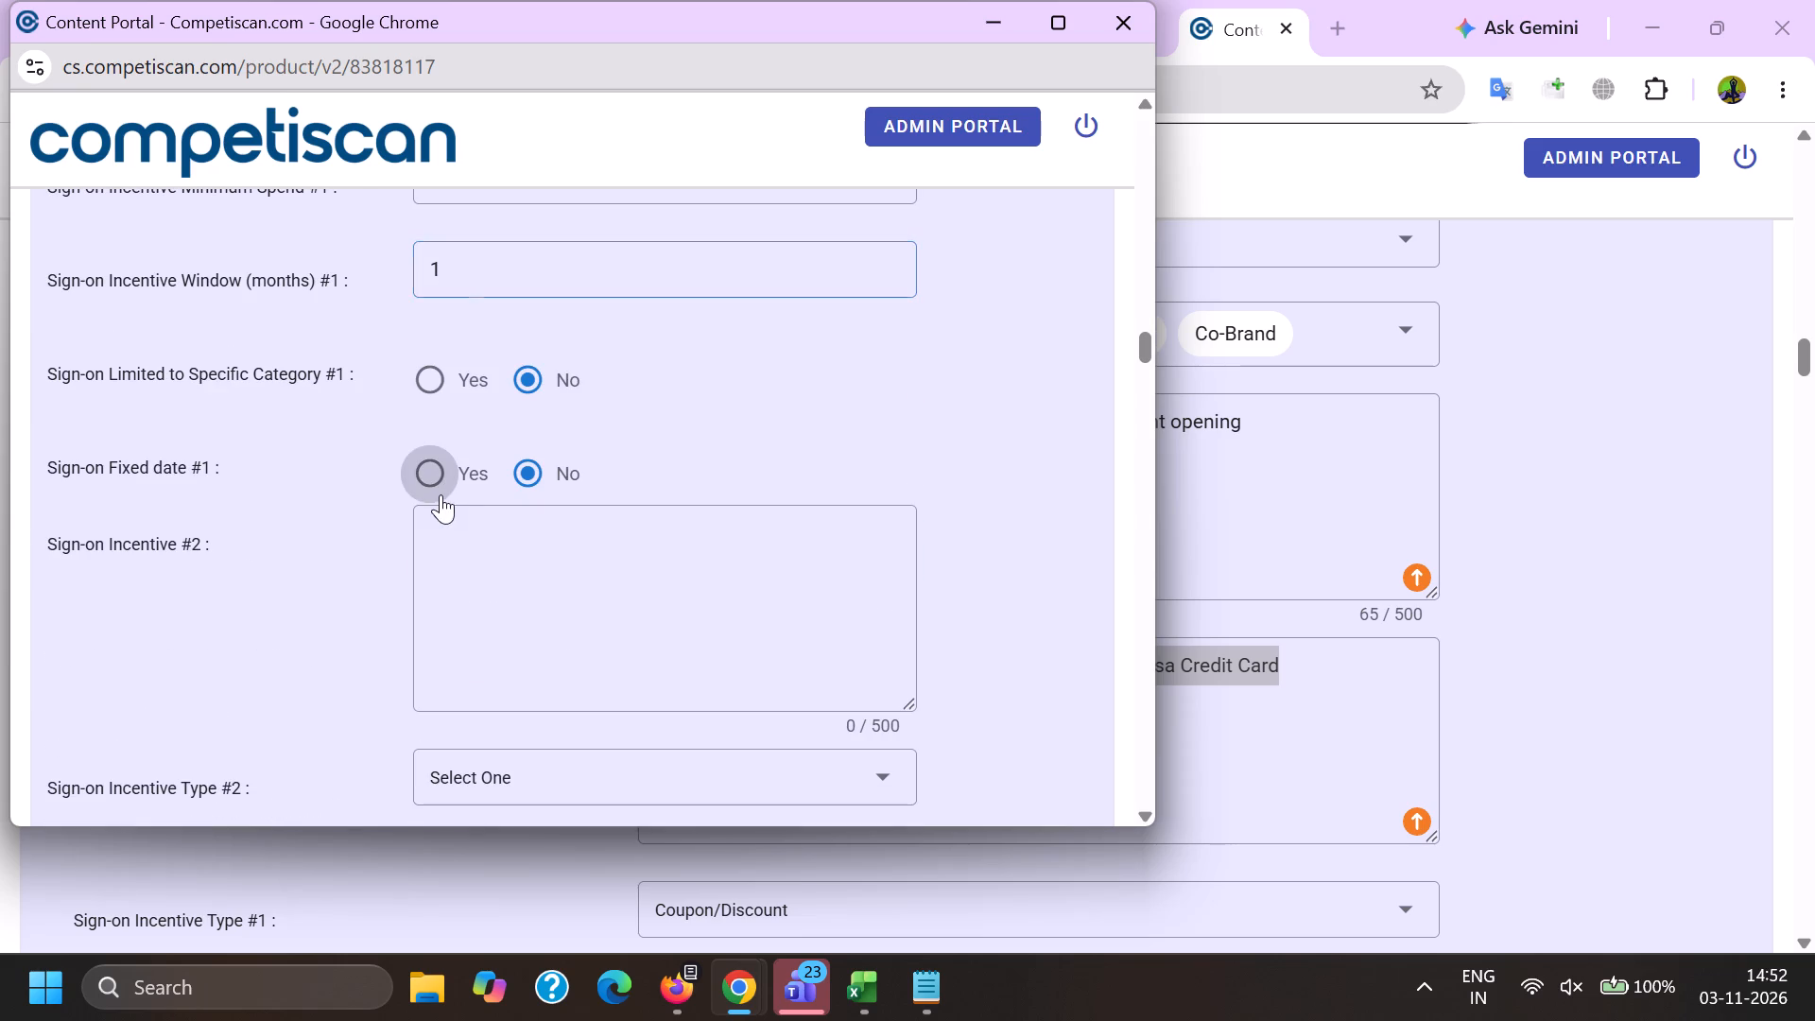
{"action": "scroll", "coordinate": [440, 495], "scroll_direction": "down", "scroll_amount": 19}
{"action": "left_click", "coordinate": [494, 620]}
{"action": "scroll", "coordinate": [533, 372], "scroll_direction": "down", "scroll_amount": 1}
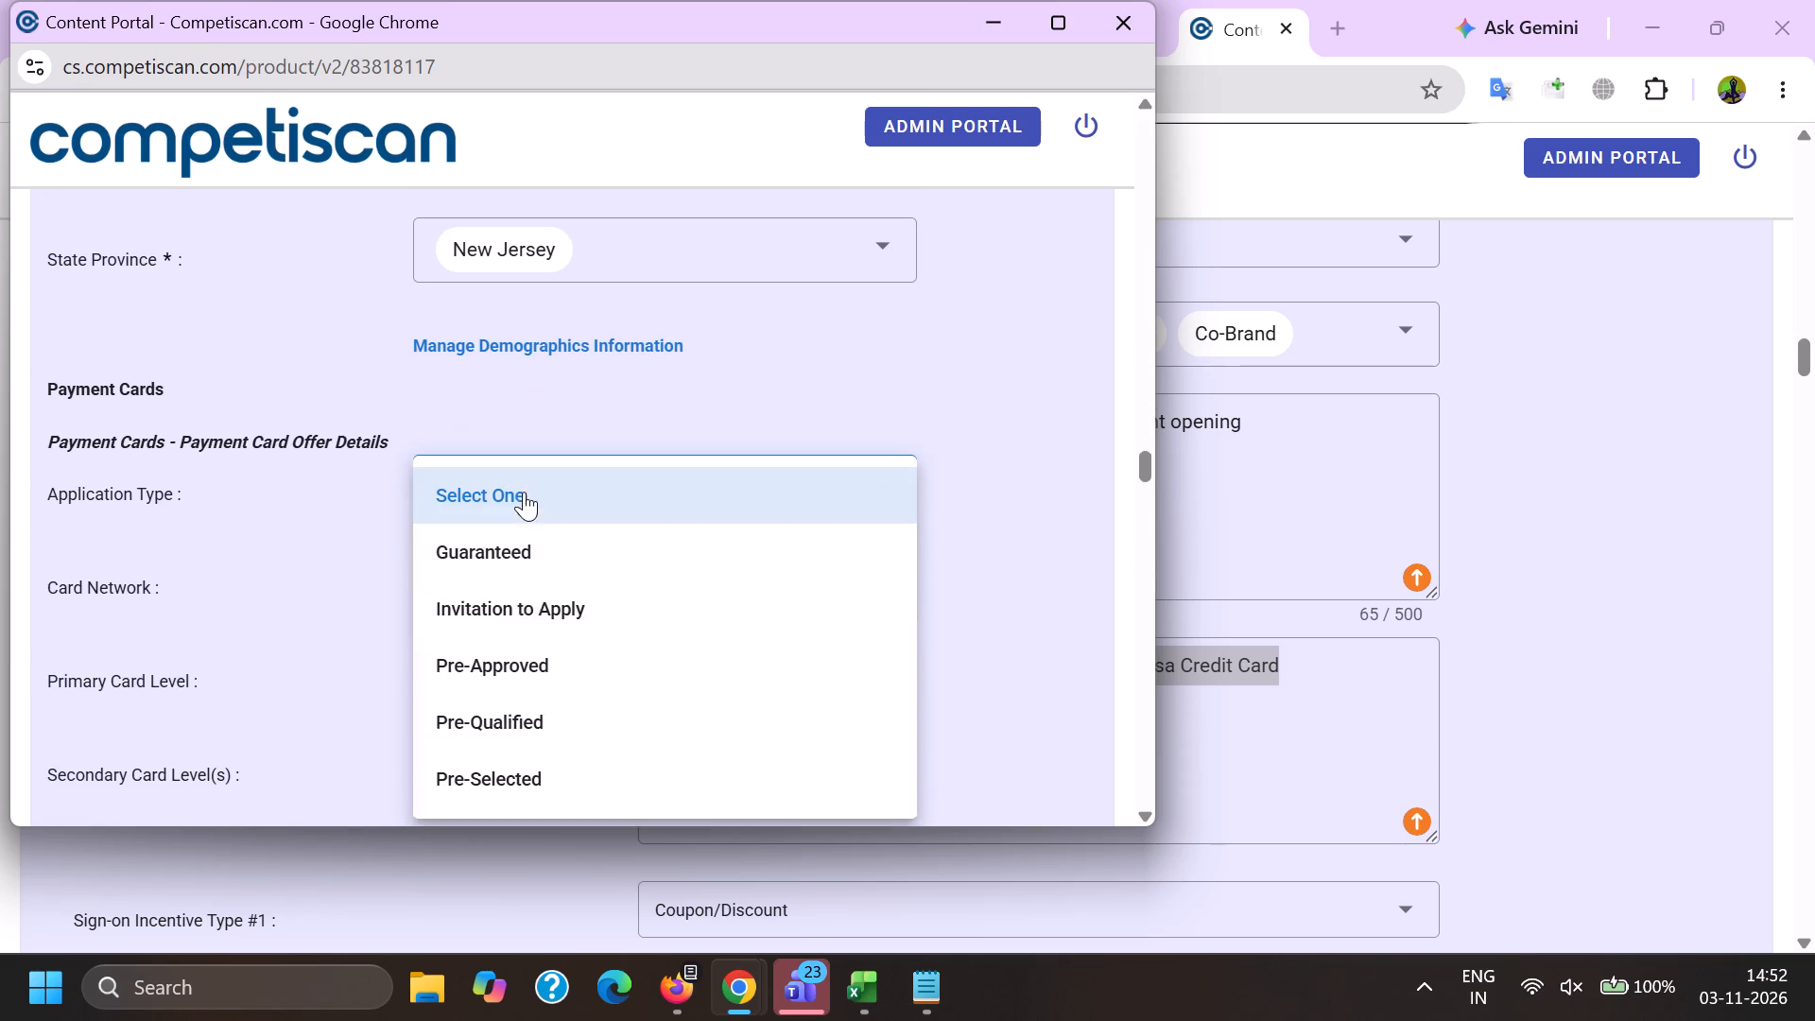
{"action": "left_click", "coordinate": [531, 609]}
{"action": "left_click_drag", "start_coordinate": [329, 599], "coordinate": [348, 598]}
{"action": "left_click", "coordinate": [516, 592]}
{"action": "scroll", "coordinate": [516, 380], "scroll_direction": "down", "scroll_amount": 2}
{"action": "left_click", "coordinate": [524, 595]}
{"action": "left_click", "coordinate": [247, 518]}
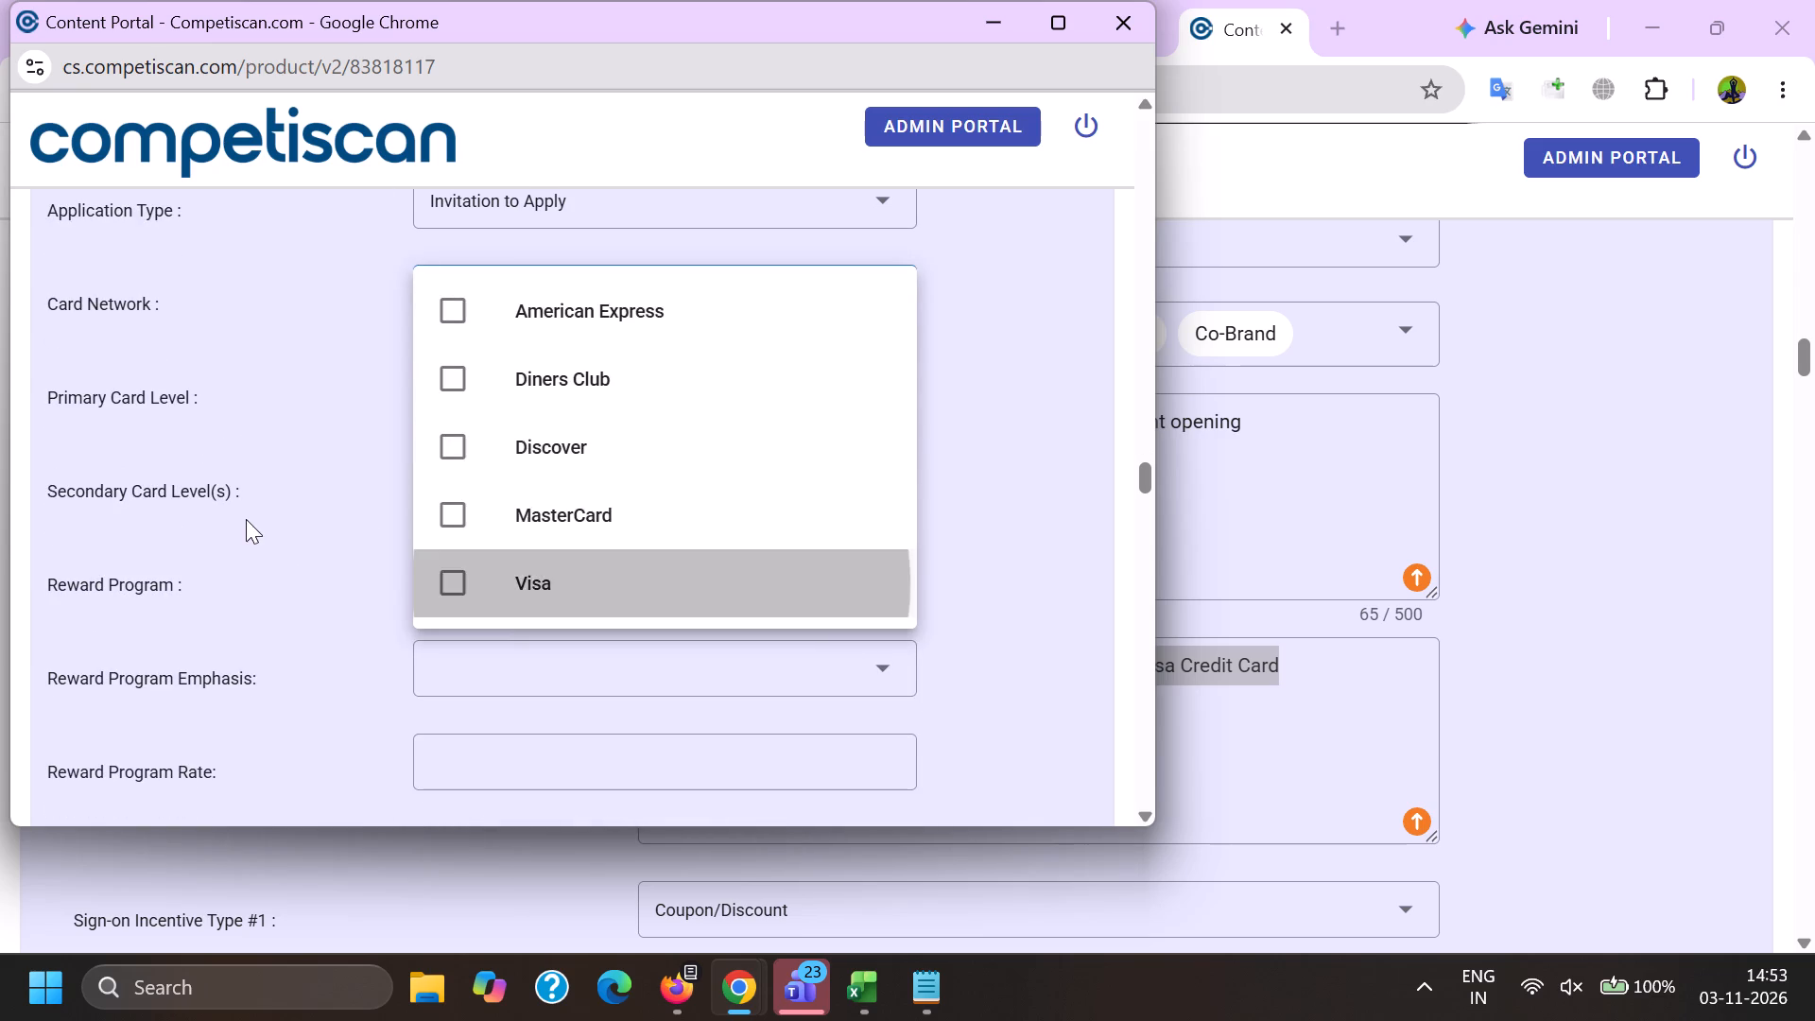
Set the Primary Card Level to Visa Signature and mark Reward Program as Yes.
{"action": "left_click", "coordinate": [482, 404]}
{"action": "scroll", "coordinate": [480, 585], "scroll_direction": "down", "scroll_amount": 6}
{"action": "left_click", "coordinate": [550, 680]}
{"action": "left_click_drag", "start_coordinate": [277, 673], "coordinate": [296, 678]}
{"action": "left_click", "coordinate": [443, 617]}
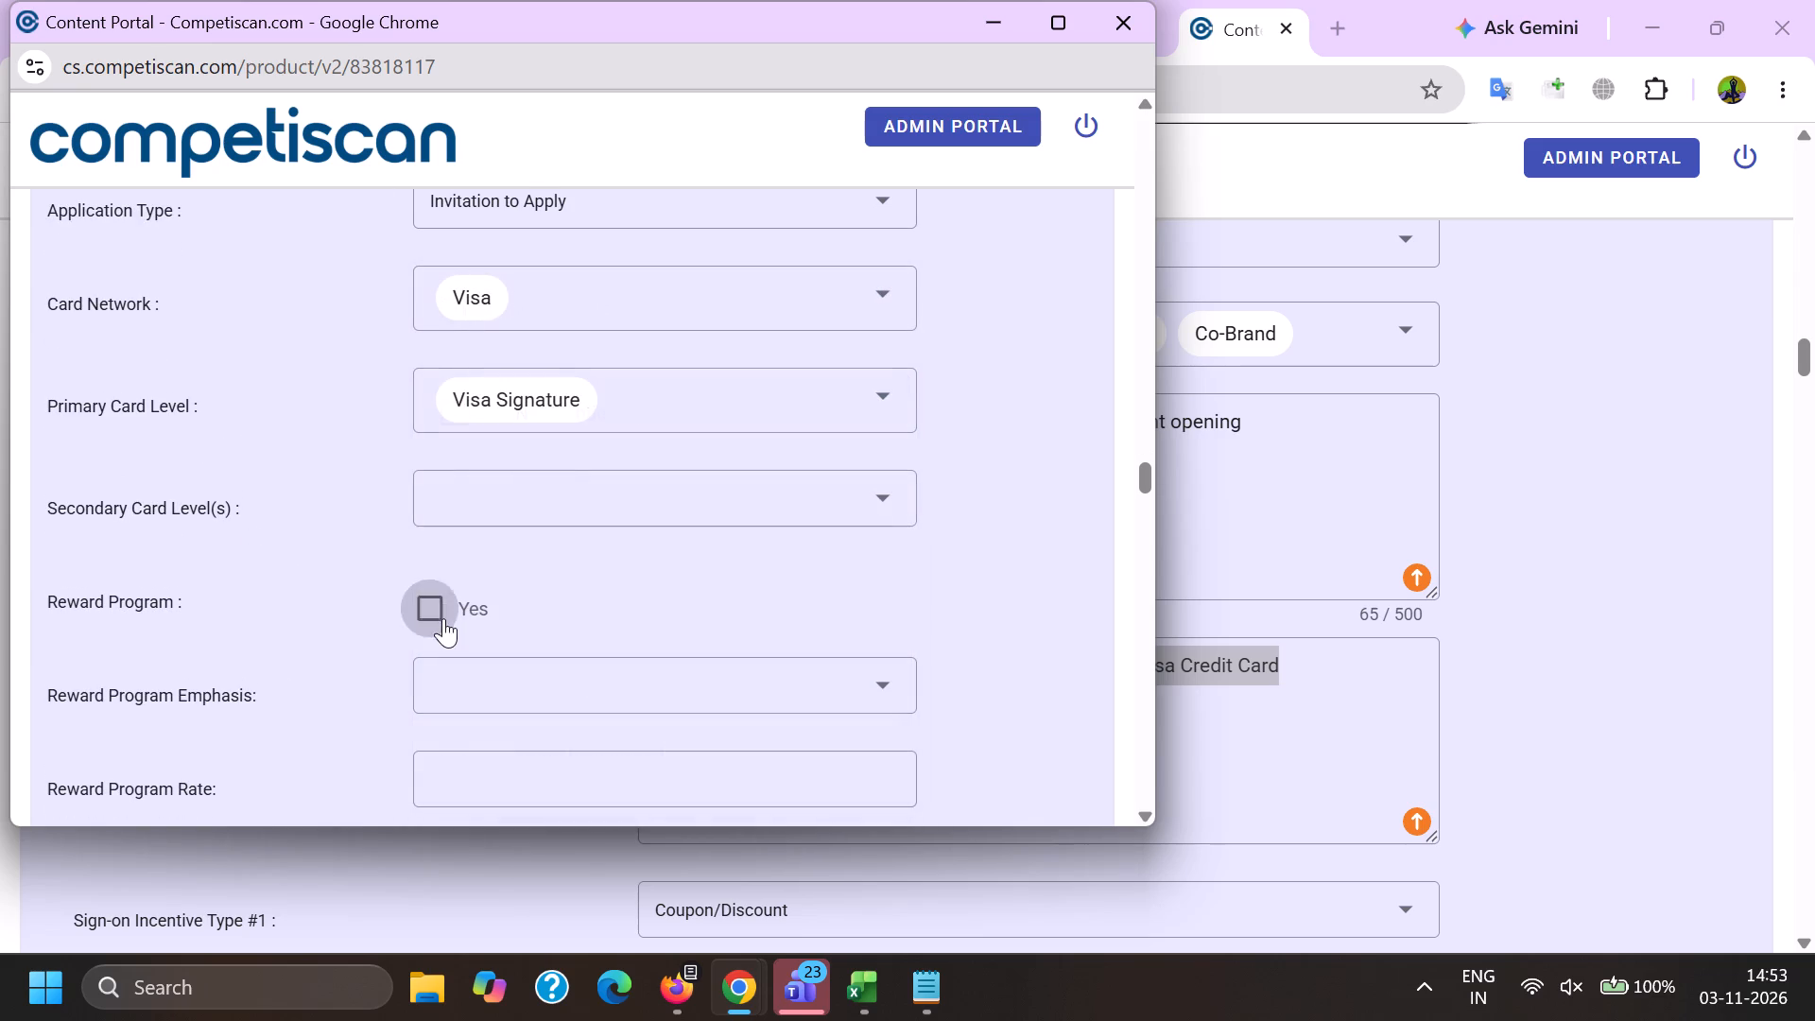
{"action": "double_click", "coordinate": [286, 679]}
Mark Credit Card Mentioned and submit product record 83818117.
{"action": "key", "text": "End"}
{"action": "left_click", "coordinate": [431, 372]}
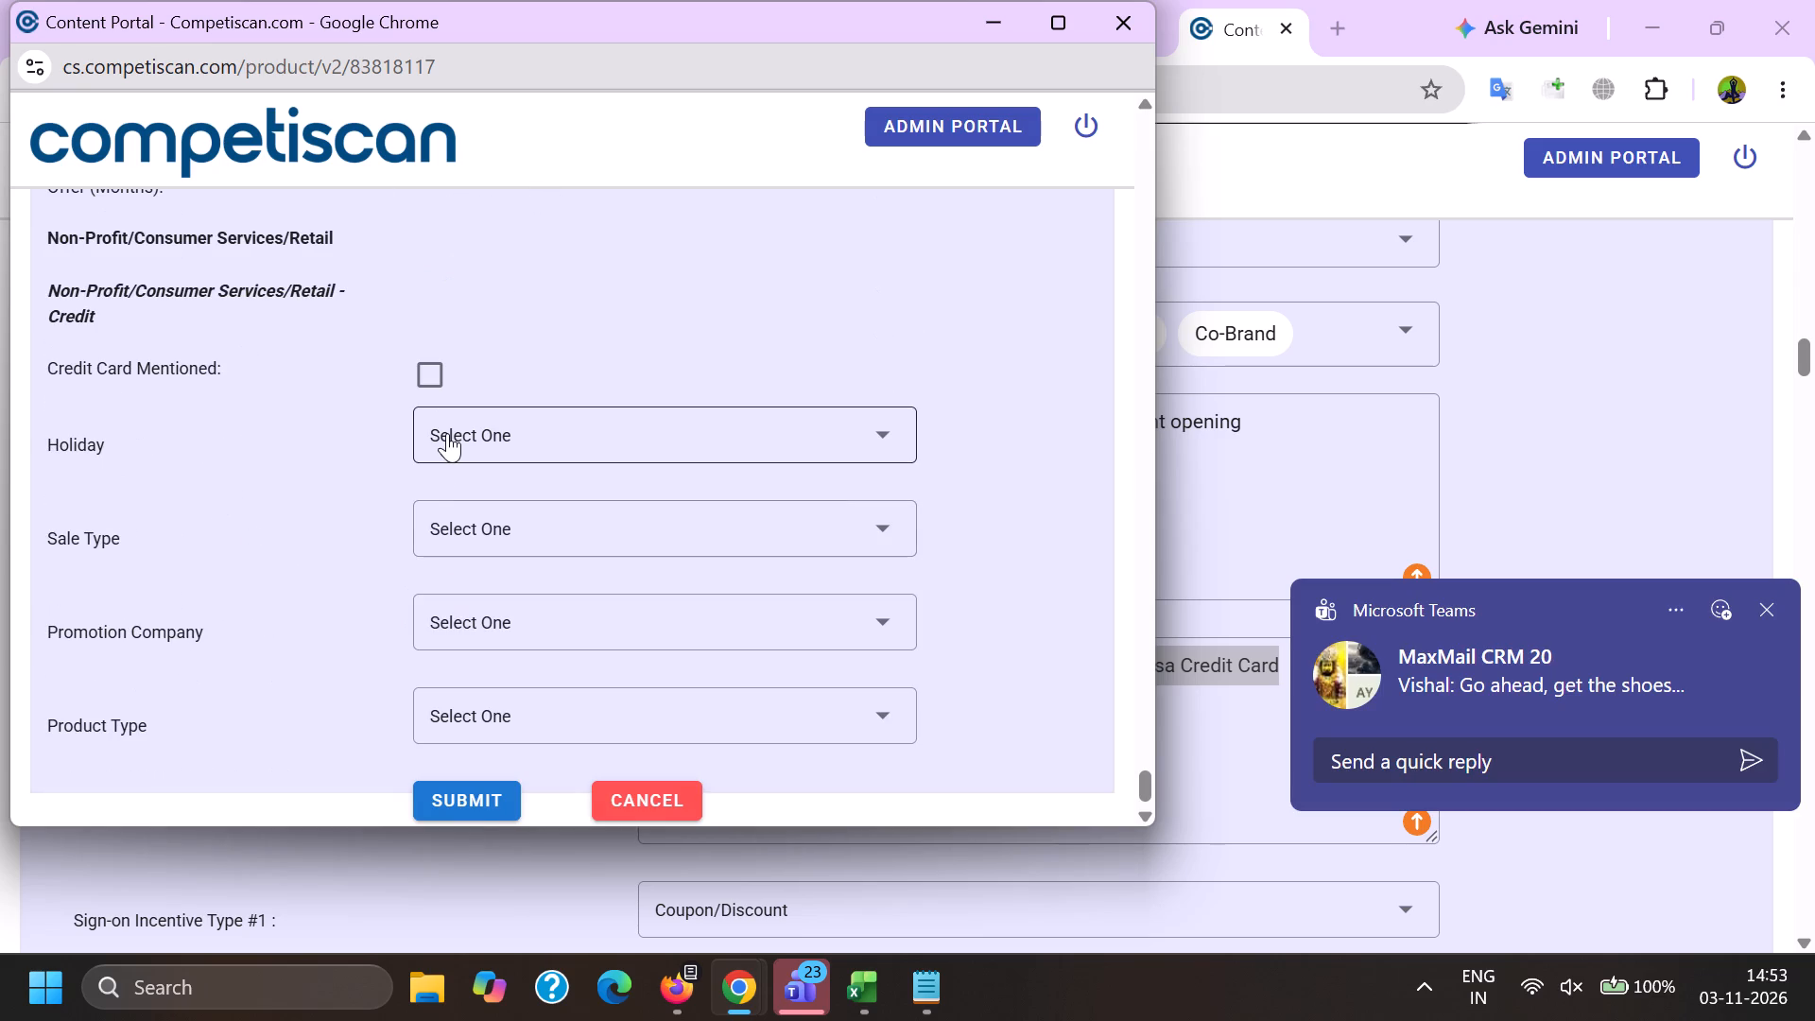
{"action": "left_click", "coordinate": [477, 795]}
Open the processed PDF of email 83818117.
{"action": "key", "text": "alt+Tab"}
{"action": "left_click", "coordinate": [416, 1]}
{"action": "left_click", "coordinate": [538, 0]}
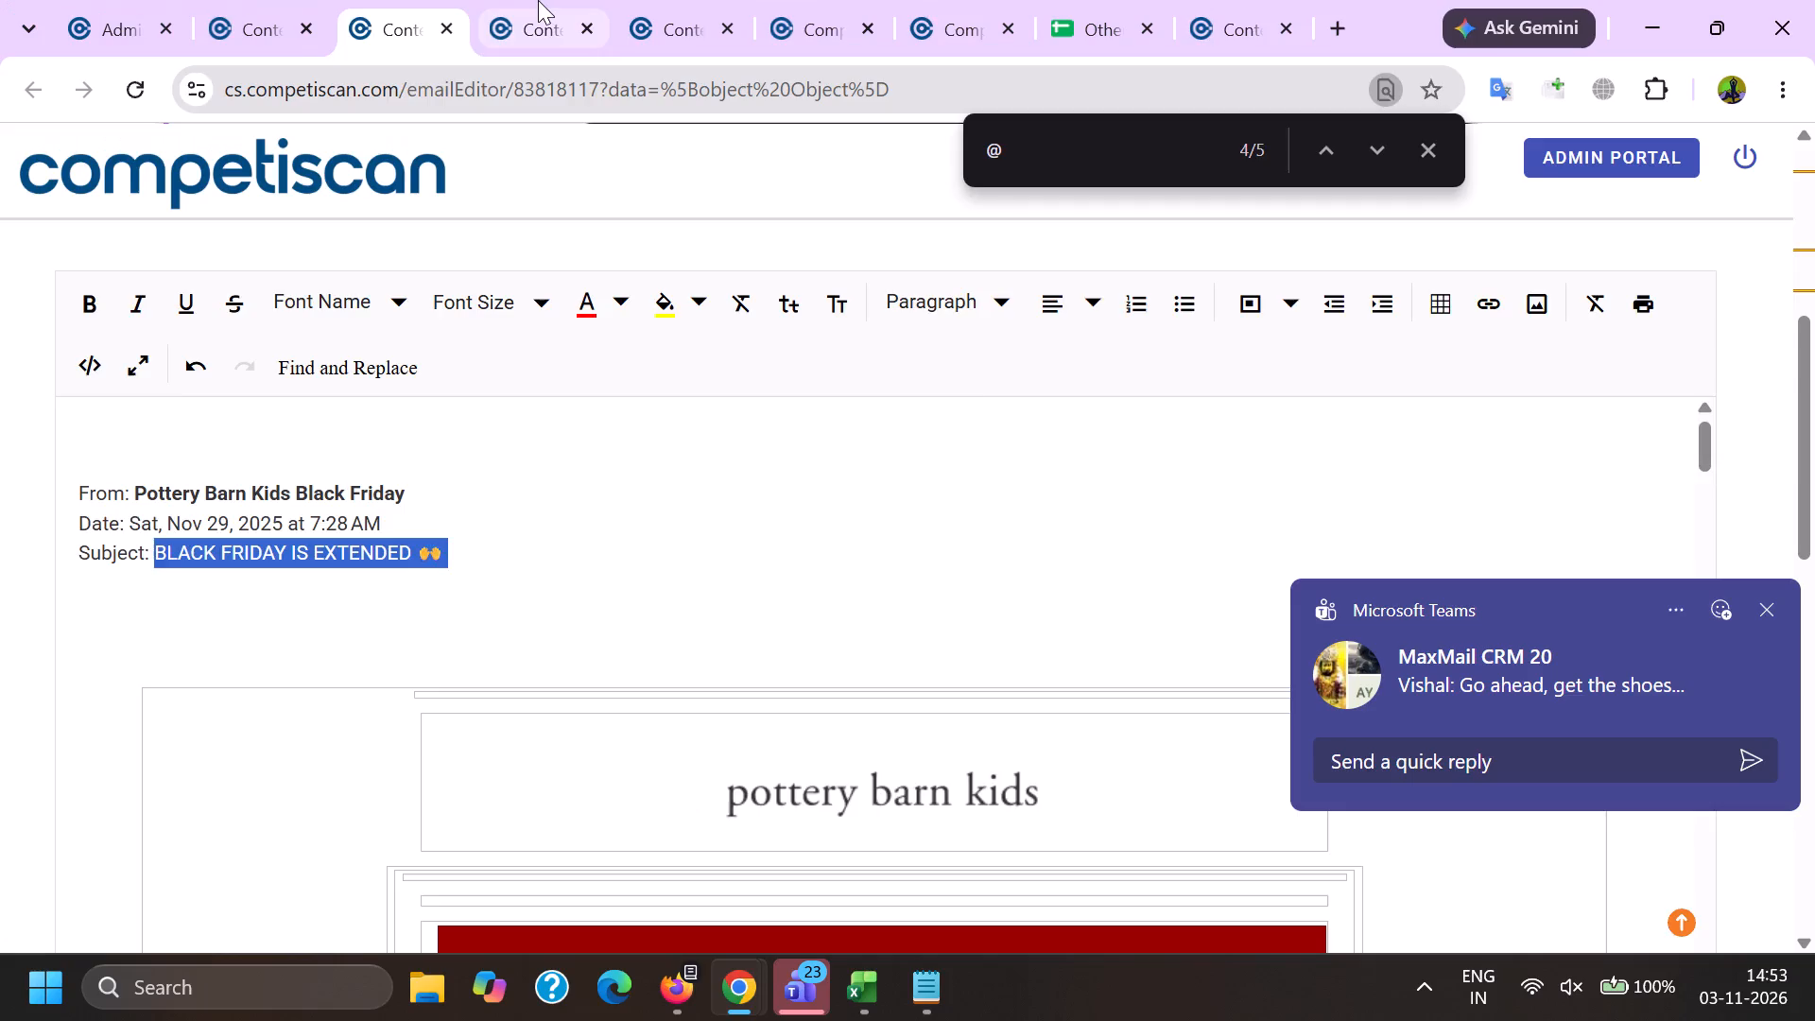
{"action": "left_click", "coordinate": [424, 0]}
{"action": "scroll", "coordinate": [428, 416], "scroll_direction": "up", "scroll_amount": 6}
{"action": "left_click", "coordinate": [819, 424], "text": "ctrl"}
Log email ID 83811062 with the code cc in Excel's may 26 sheet, at entry number 32.
{"action": "left_click", "coordinate": [607, 0]}
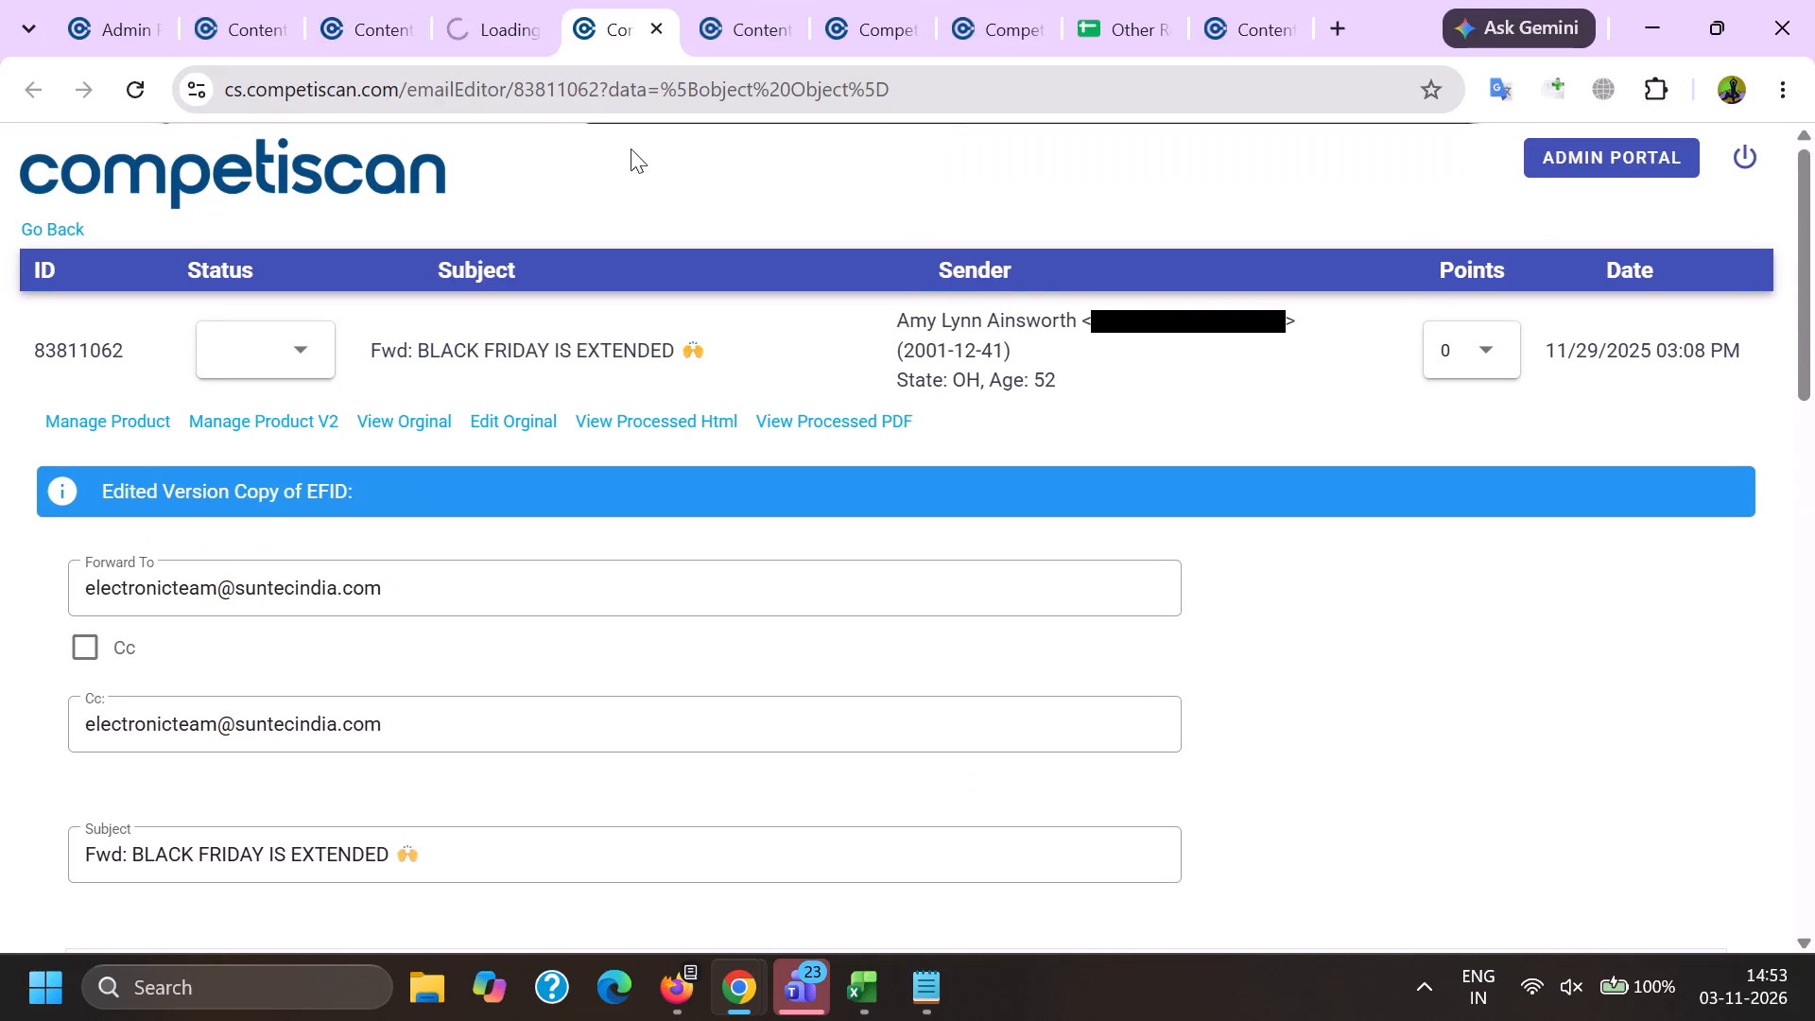
{"action": "double_click", "coordinate": [575, 114]}
{"action": "double_click", "coordinate": [565, 100]}
{"action": "key", "text": "ctrl+c"}
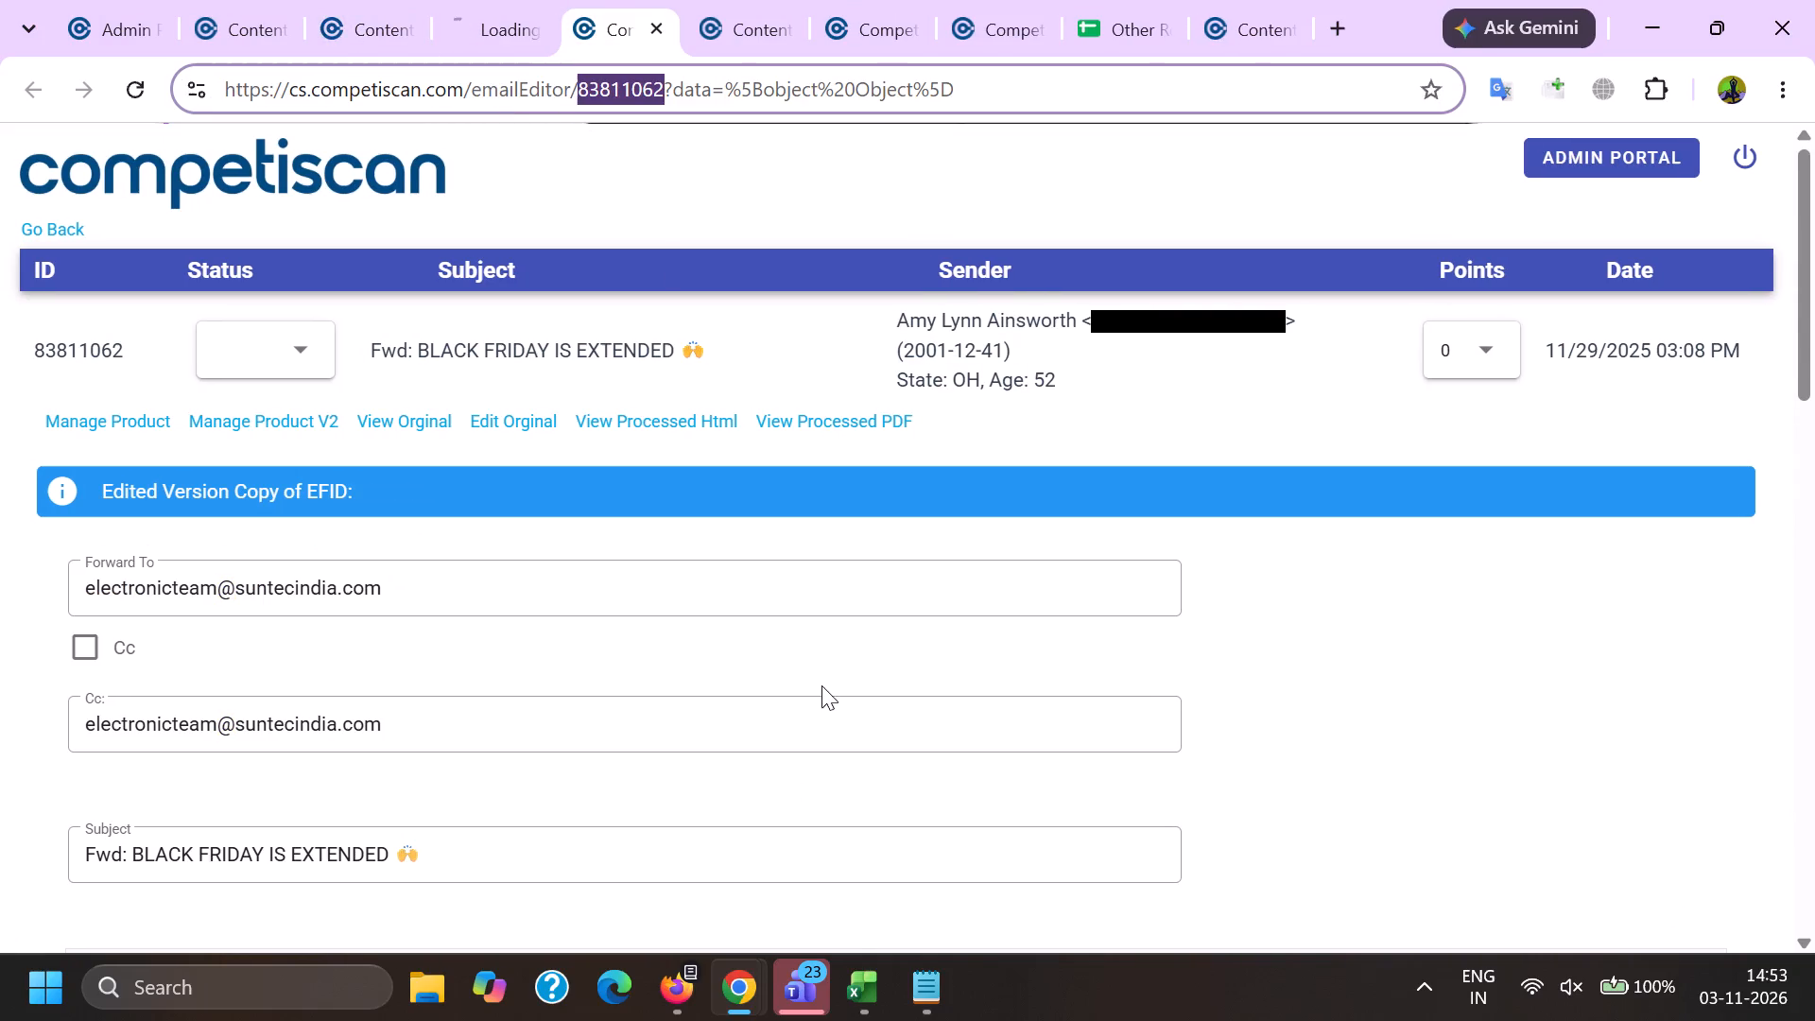
{"action": "left_click", "coordinate": [848, 990]}
{"action": "left_click", "coordinate": [1072, 867]}
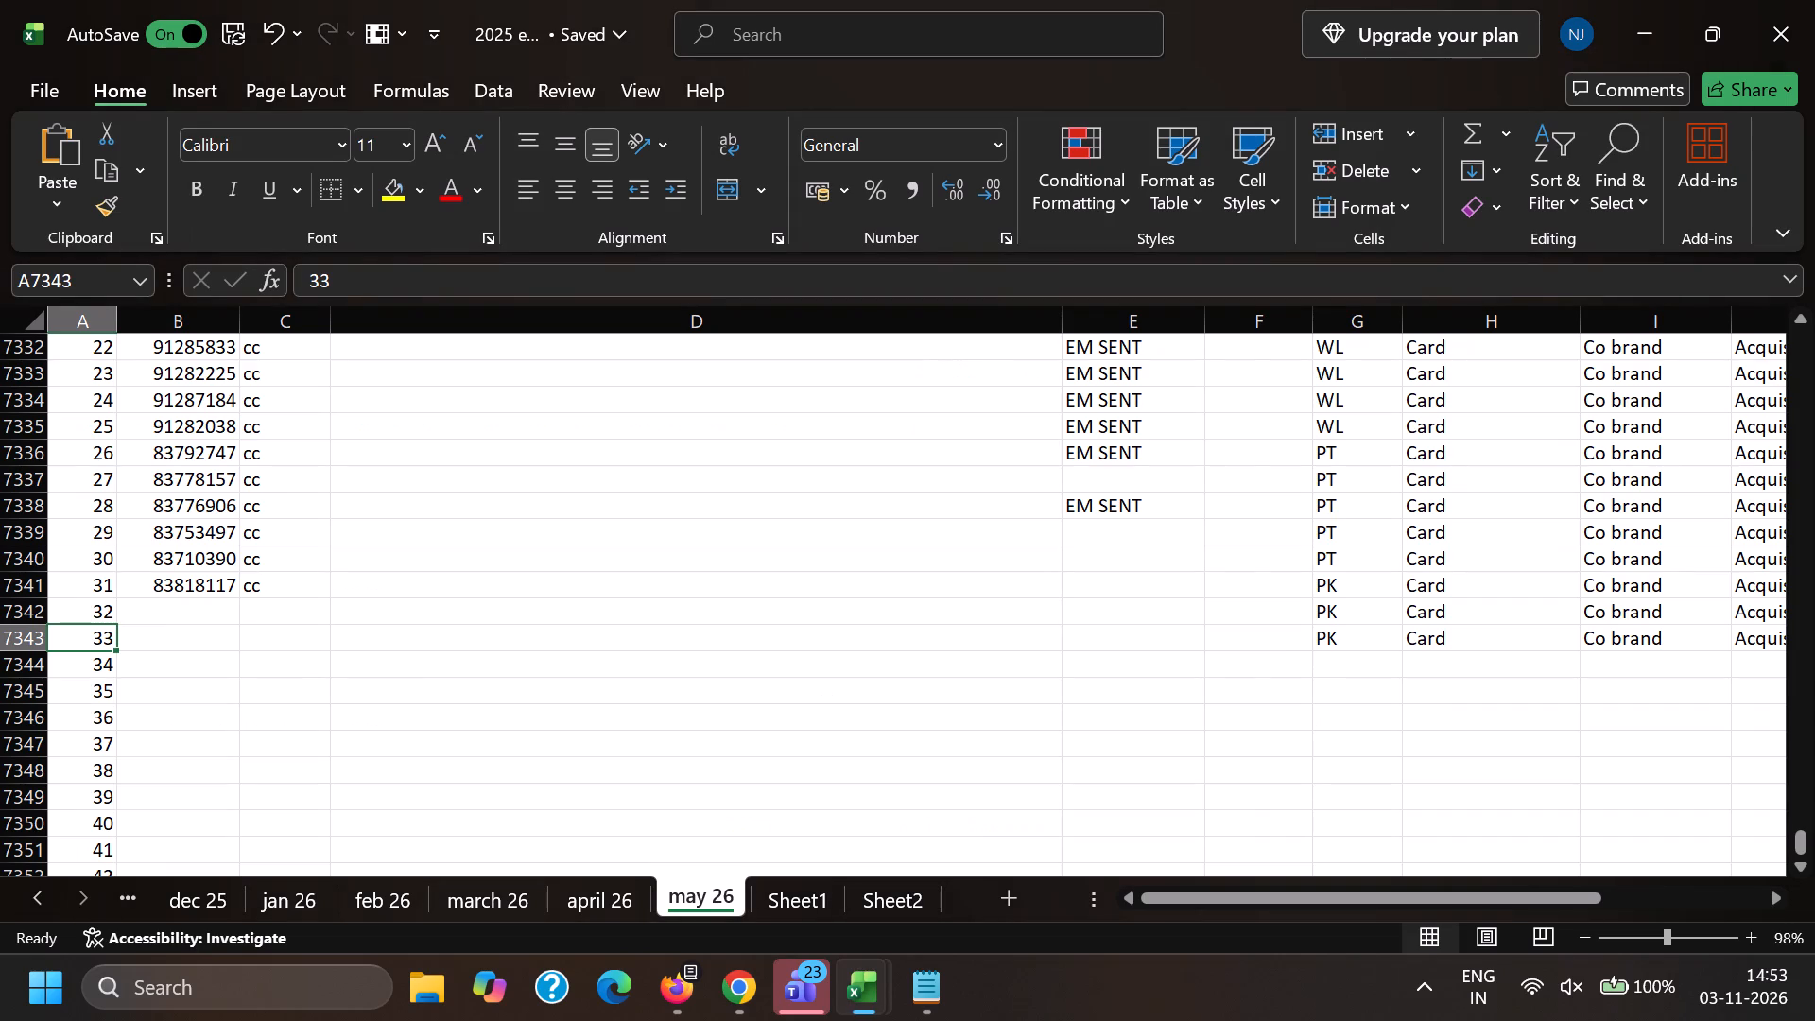
{"action": "left_click", "coordinate": [164, 608]}
{"action": "key", "text": "ctrl+v"}
{"action": "left_click", "coordinate": [277, 607]}
{"action": "key", "text": "c"}
{"action": "key", "text": "c"}
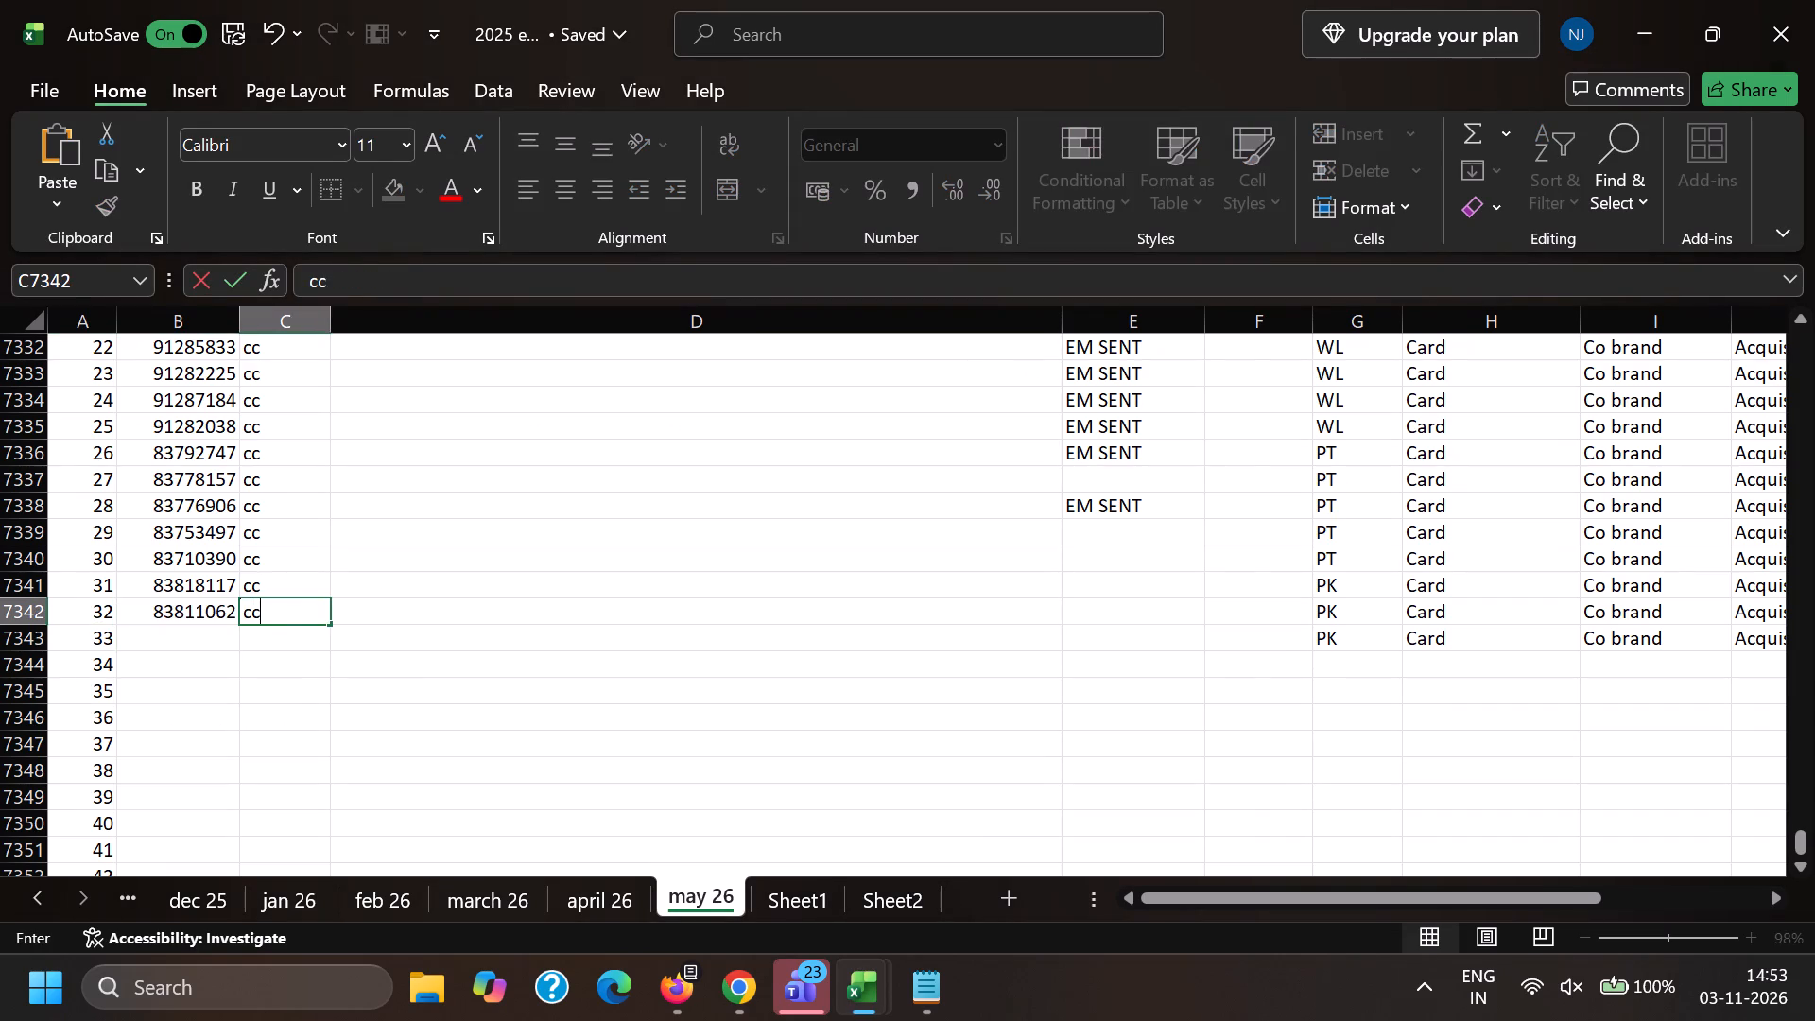
{"action": "left_click", "coordinate": [401, 602]}
Copy the From, Date and Subject lines from email 83818117 to the top of email 83811062's body.
{"action": "key", "text": "alt+Tab"}
{"action": "scroll", "coordinate": [404, 522], "scroll_direction": "down", "scroll_amount": 3}
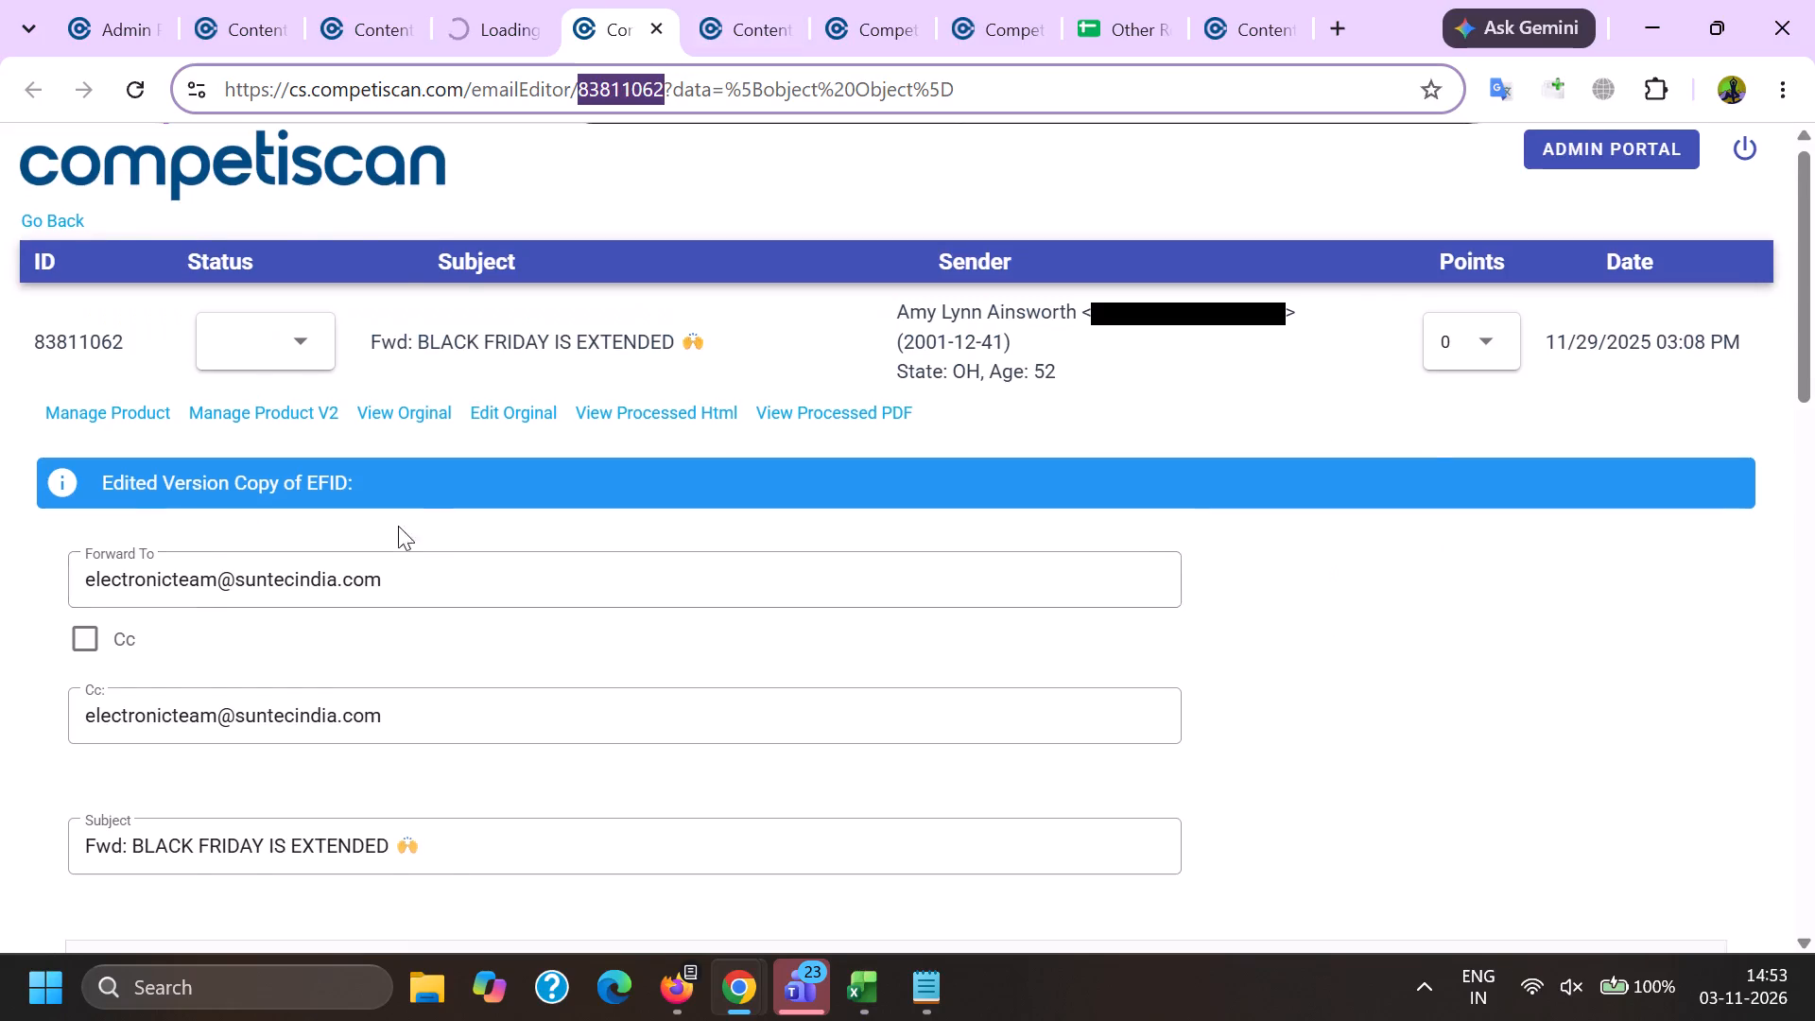
{"action": "left_click", "coordinate": [384, 642]}
{"action": "left_click", "coordinate": [395, 0]}
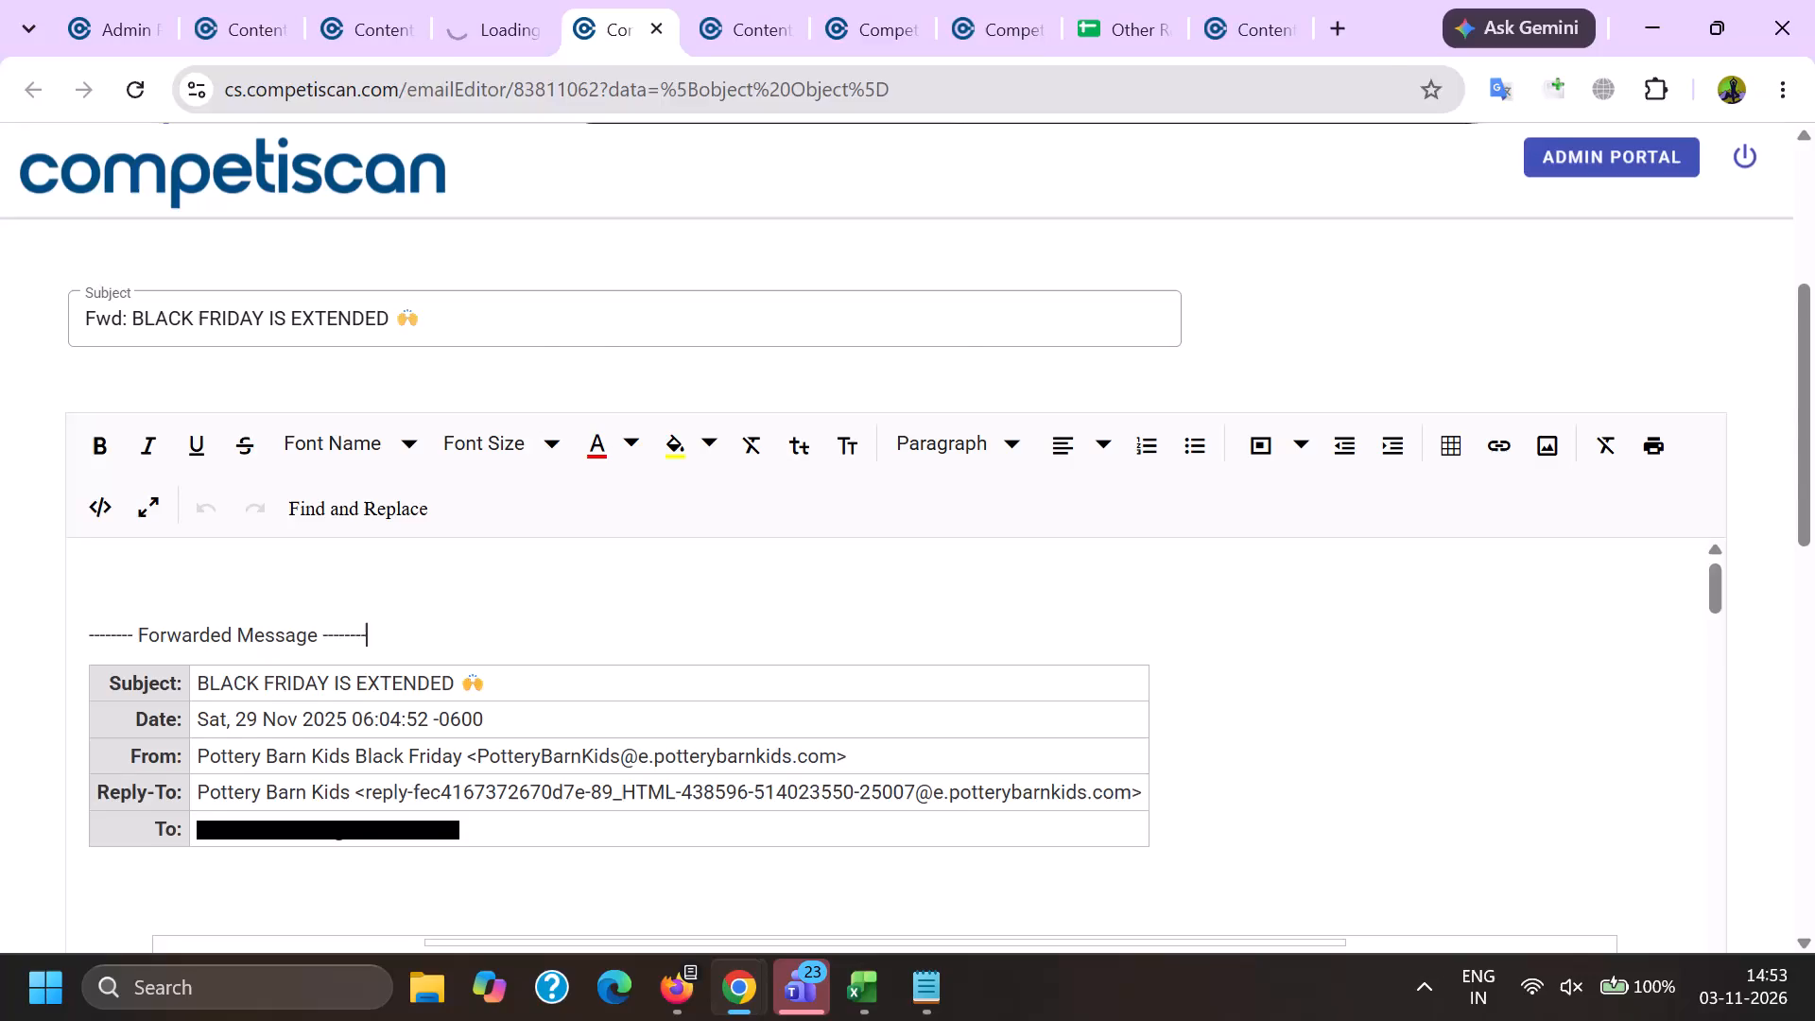
{"action": "scroll", "coordinate": [489, 626], "scroll_direction": "down", "scroll_amount": 3}
{"action": "left_click_drag", "start_coordinate": [528, 710], "coordinate": [6, 640]}
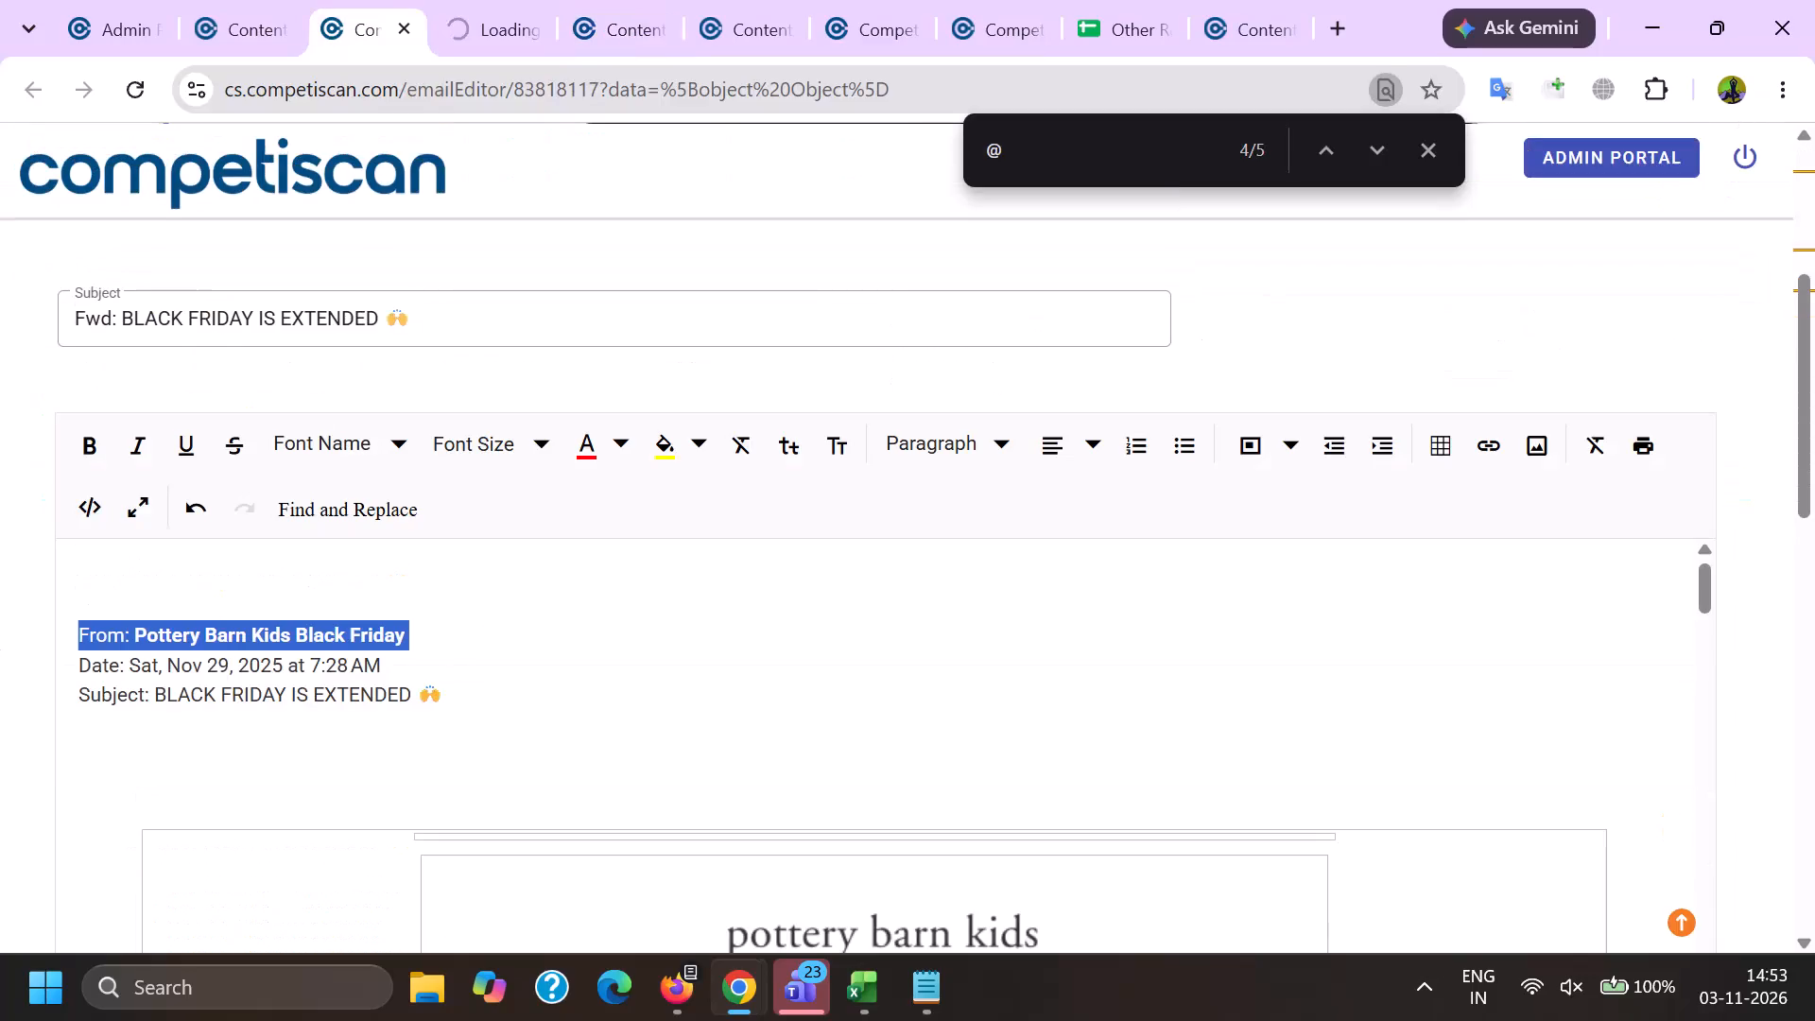
{"action": "left_click", "coordinate": [80, 642]}
{"action": "left_click", "coordinate": [75, 621]}
{"action": "left_click", "coordinate": [77, 621]}
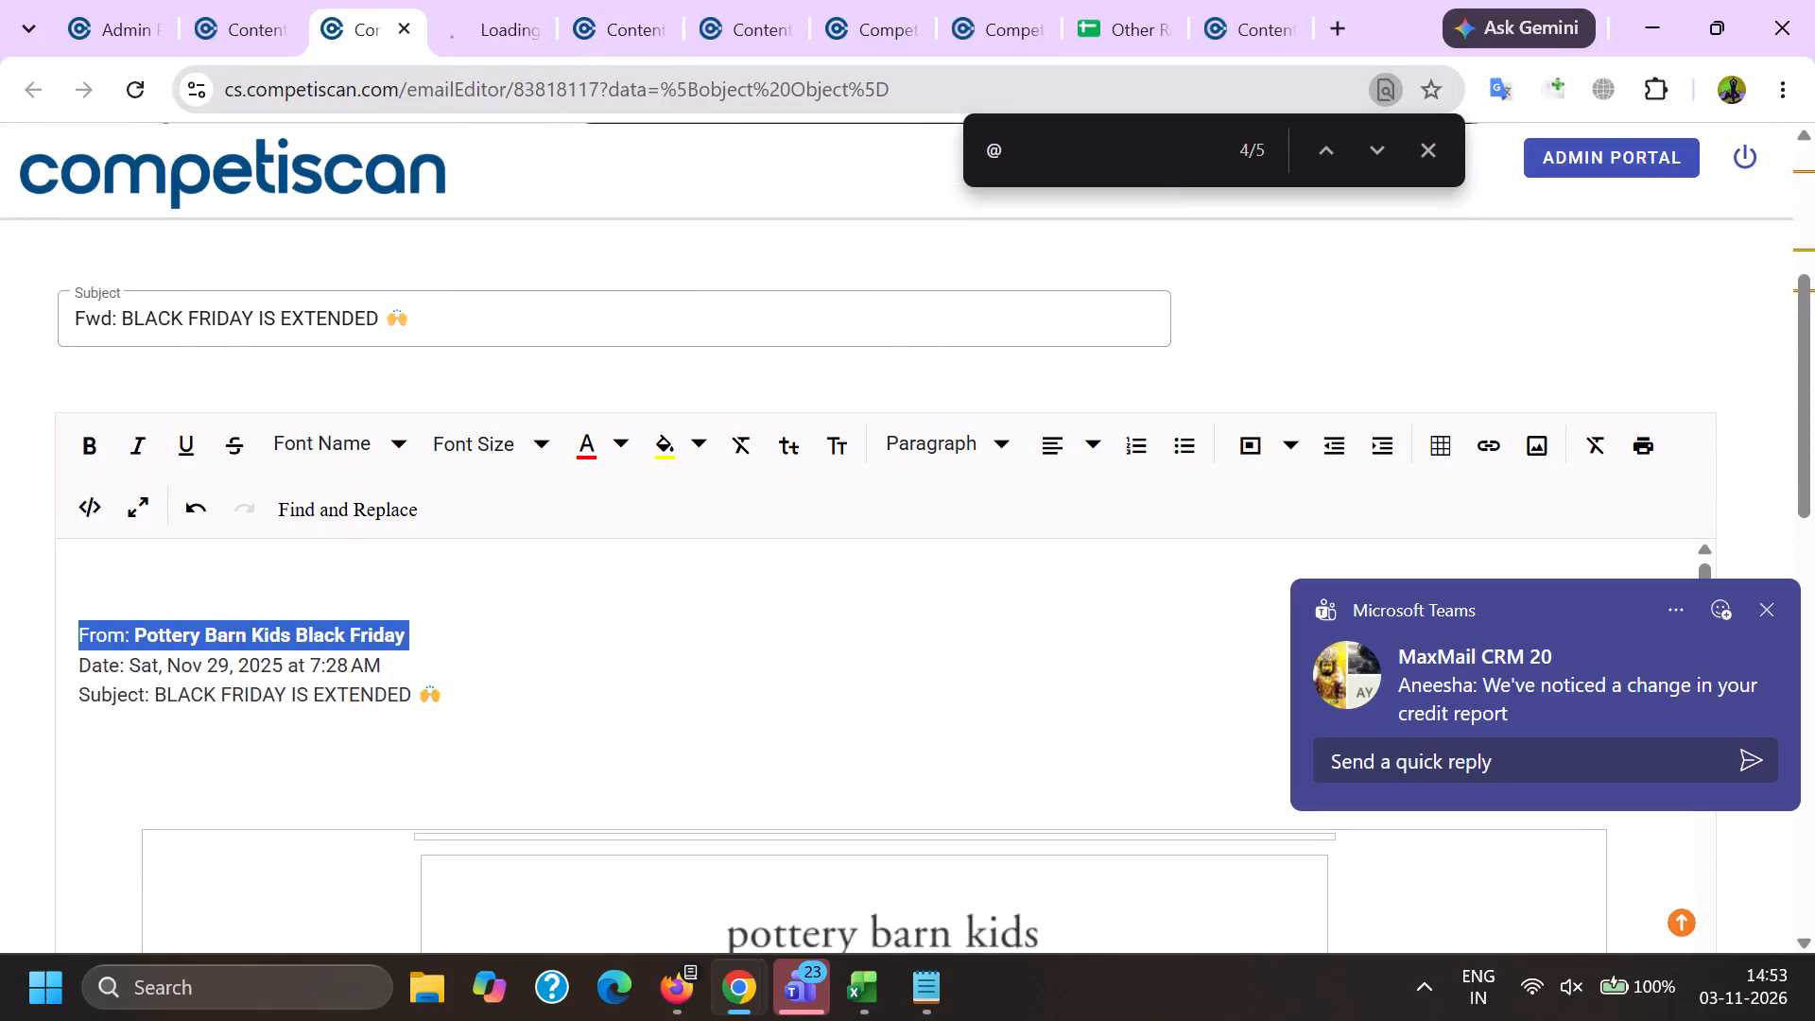
{"action": "left_click", "coordinate": [96, 598]}
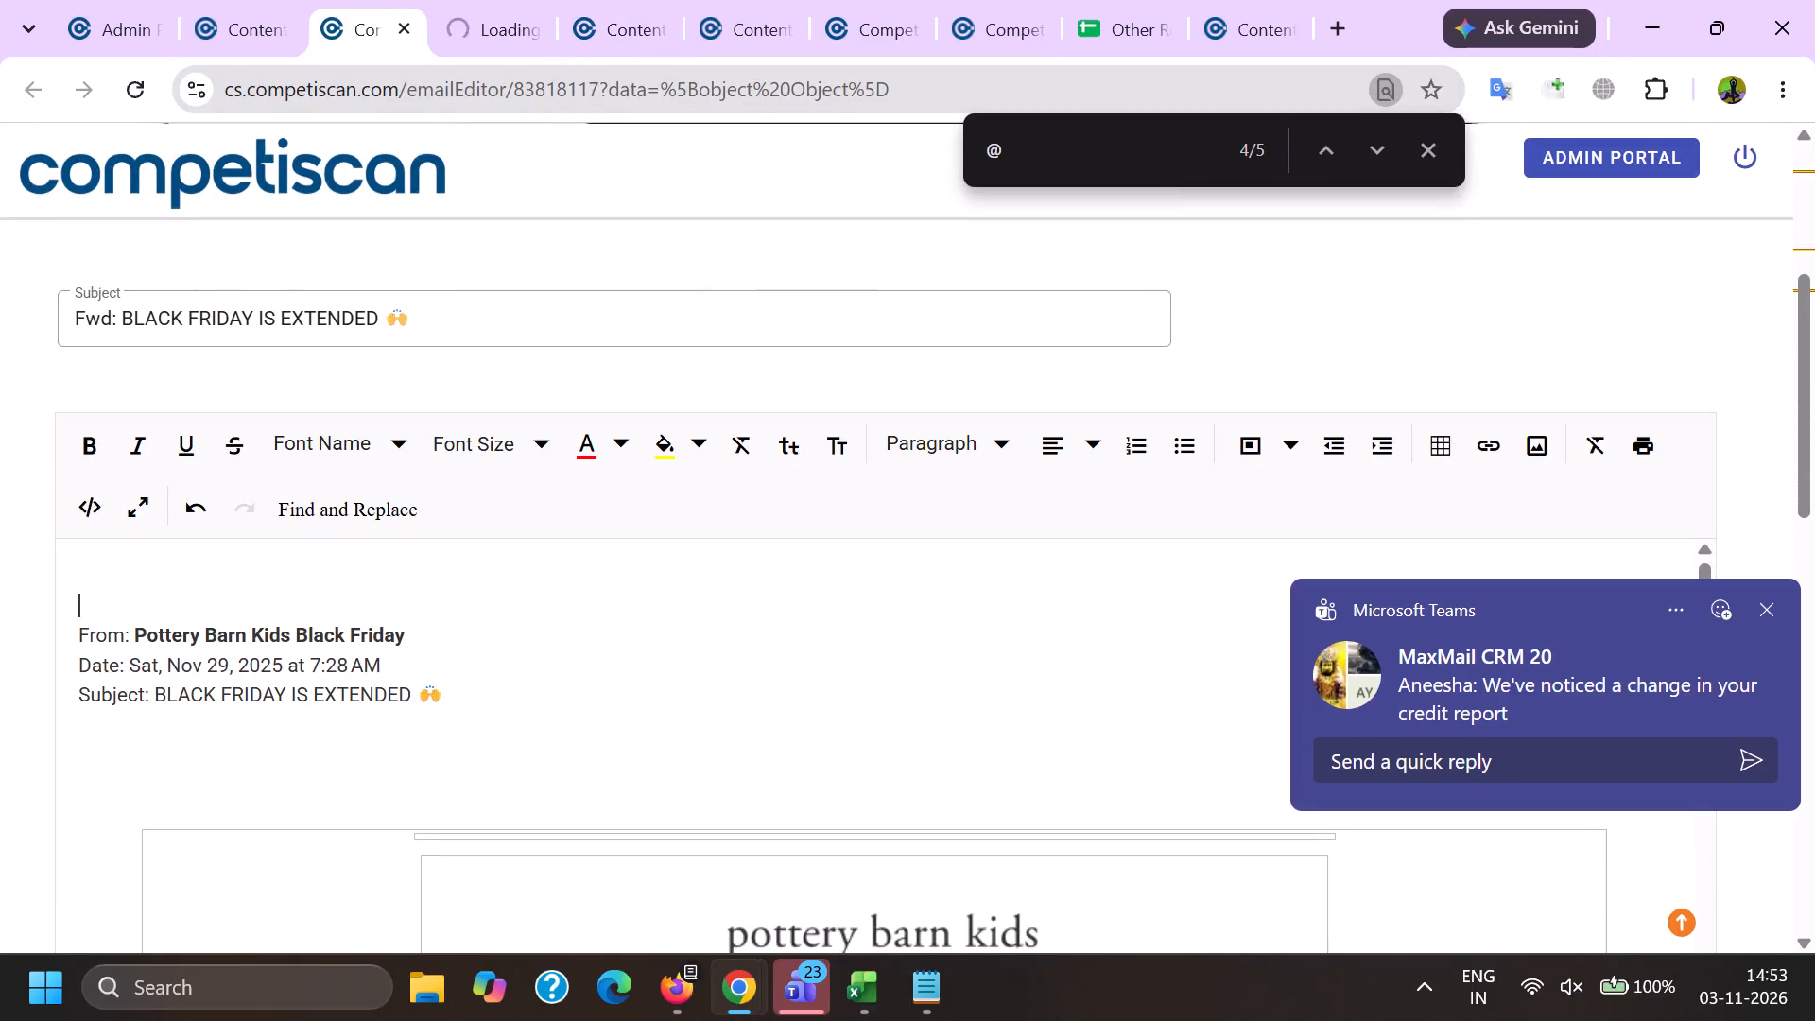
{"action": "left_click_drag", "start_coordinate": [79, 612], "coordinate": [495, 692]}
{"action": "key", "text": "ctrl+c"}
{"action": "key", "text": "ctrl+c"}
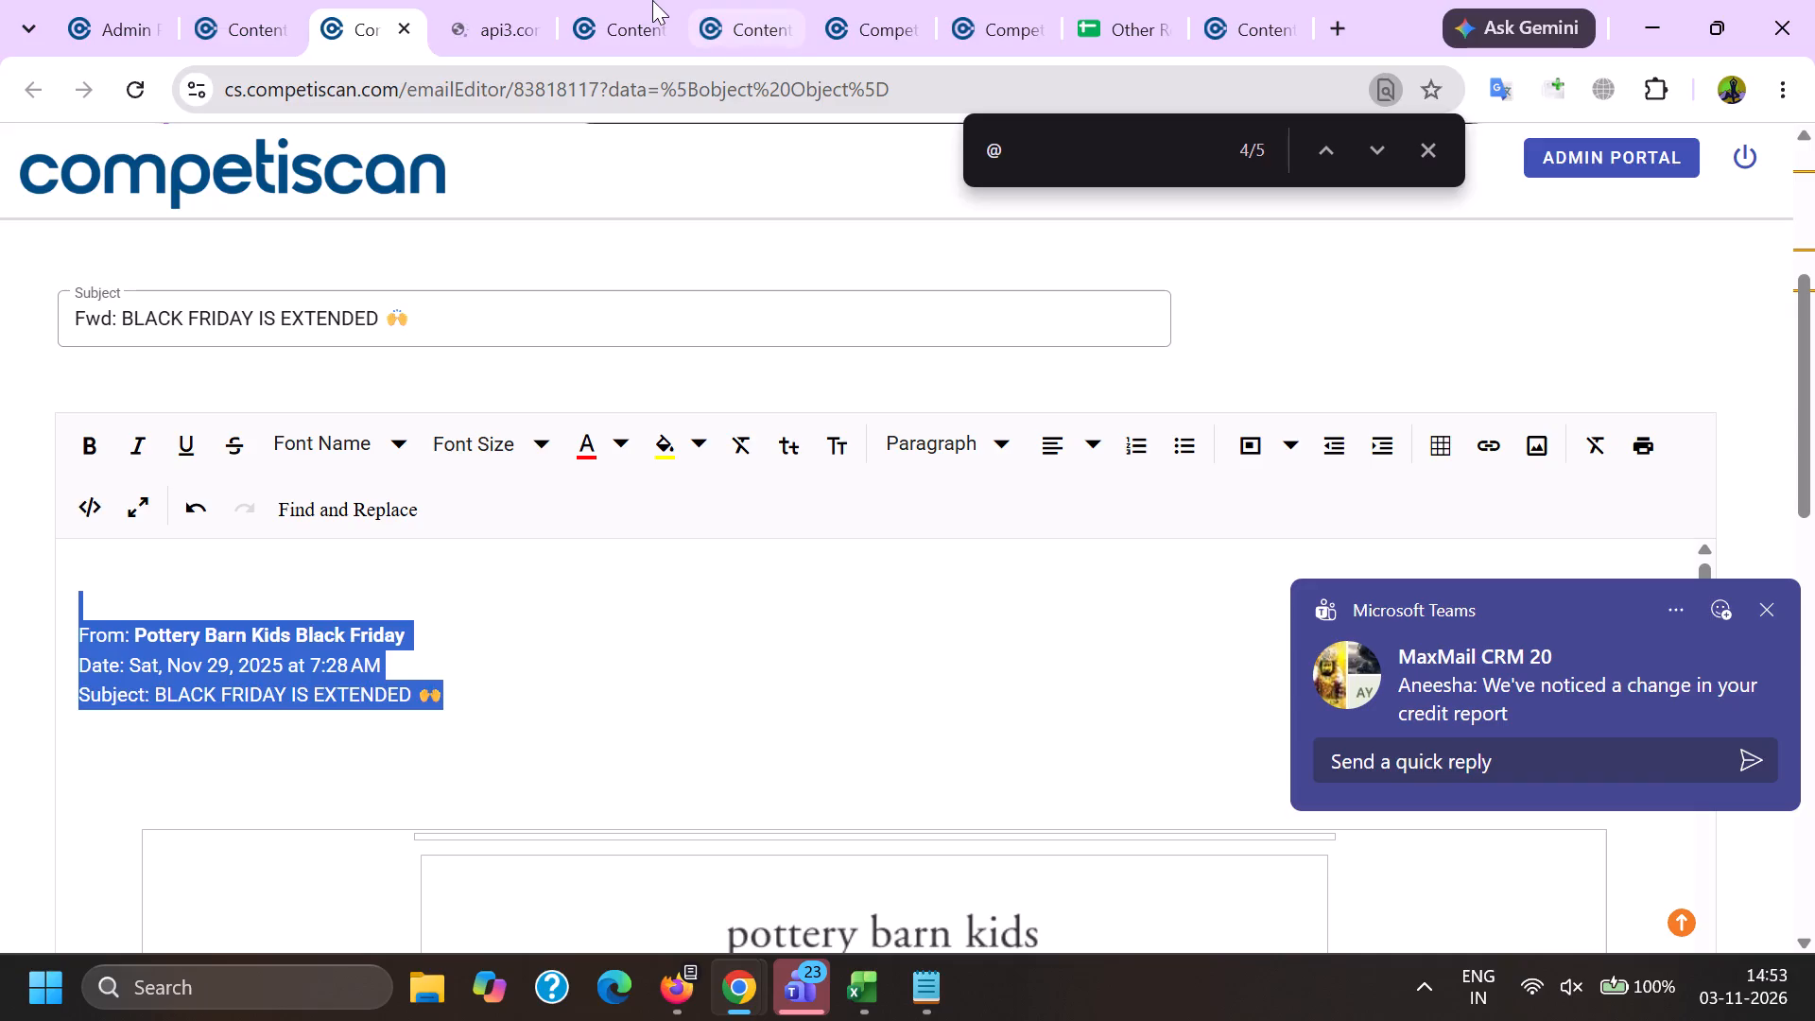
{"action": "left_click", "coordinate": [646, 0]}
{"action": "left_click", "coordinate": [219, 570]}
{"action": "key", "text": "ctrl+v"}
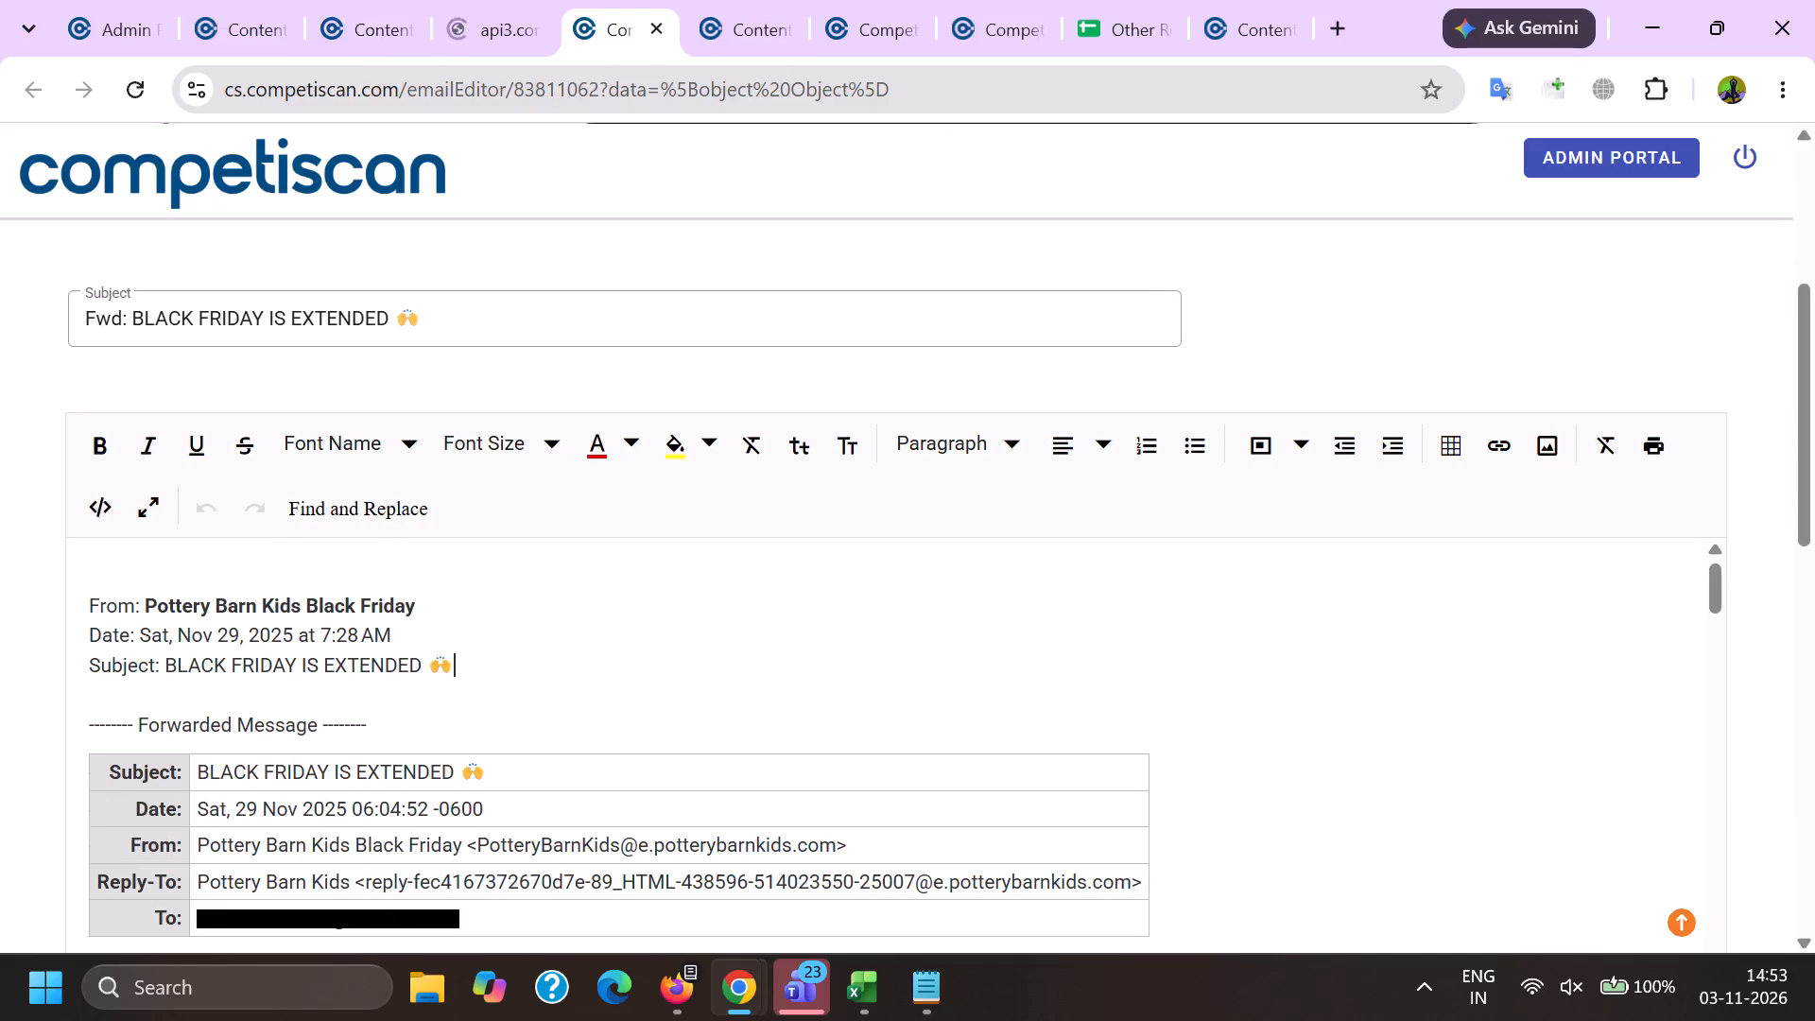
Replace the pasted Date value with "Sat, 29 Nov 2025 06:04:52 -0600" from the forwarded header table.
{"action": "double_click", "coordinate": [237, 787]}
{"action": "triple_click", "coordinate": [235, 806]}
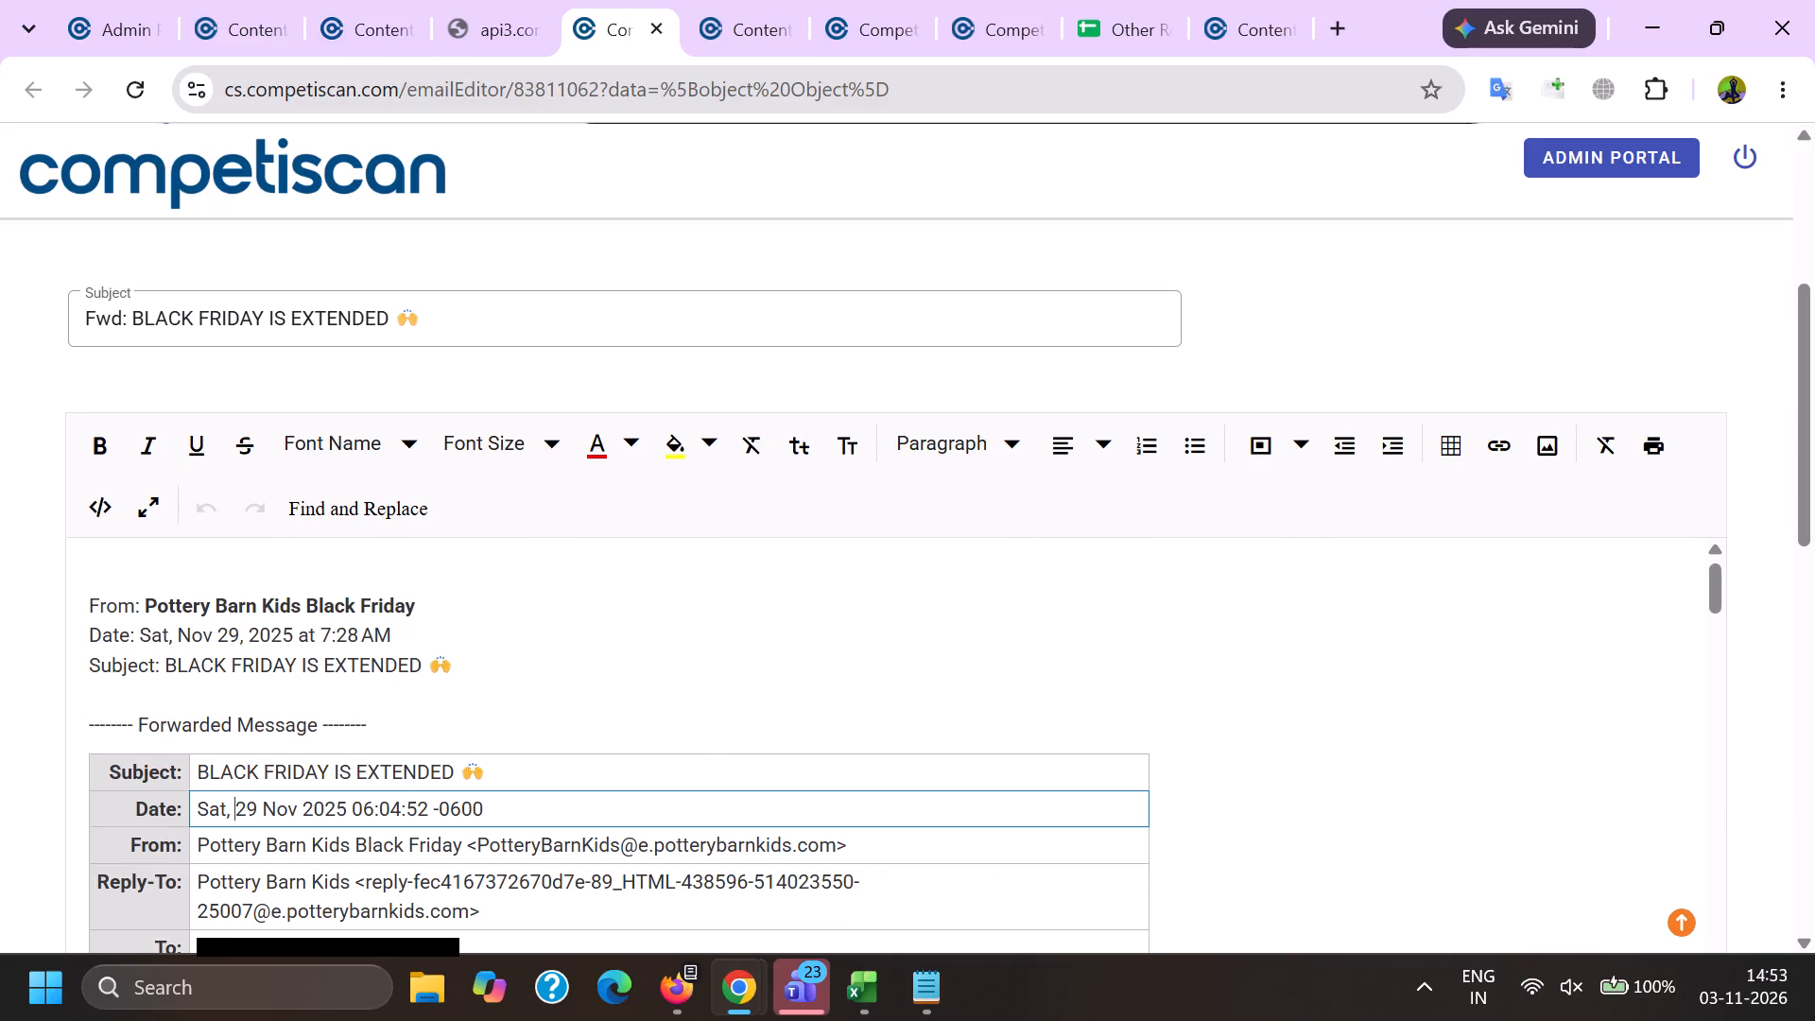
{"action": "key", "text": "ctrl+c"}
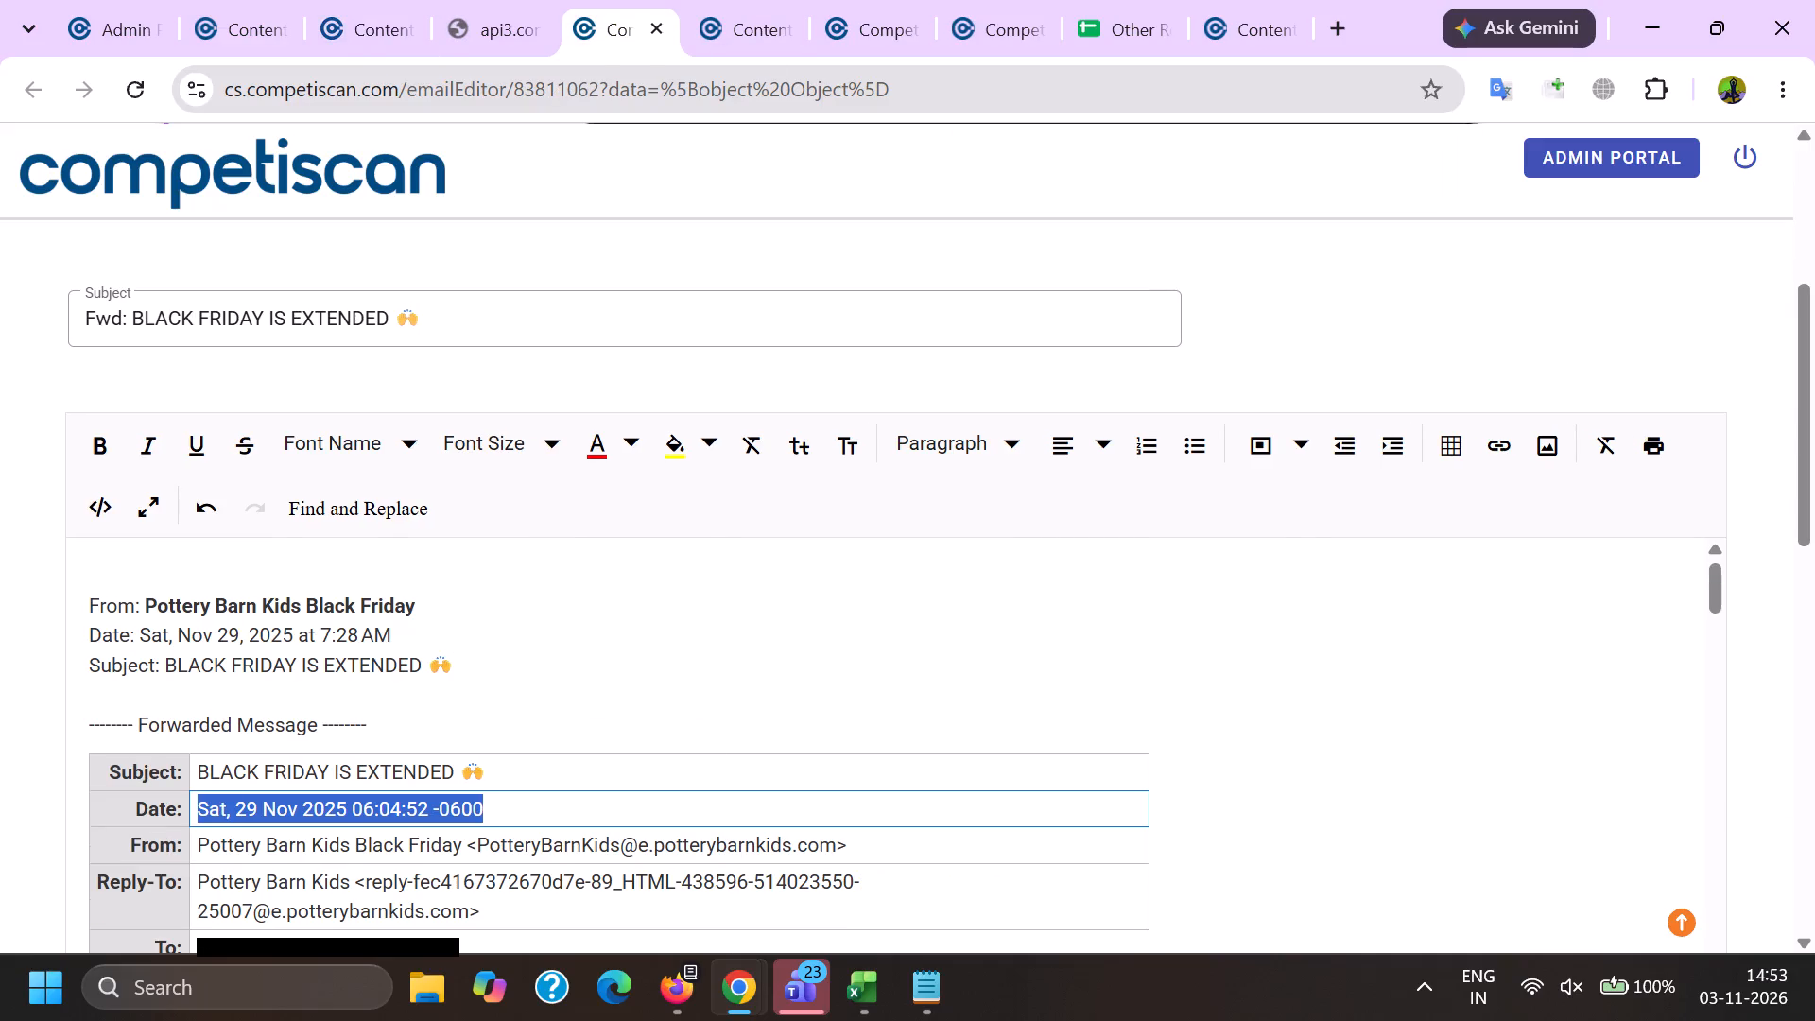
{"action": "left_click_drag", "start_coordinate": [140, 639], "coordinate": [486, 635]}
{"action": "key", "text": "ctrl+v"}
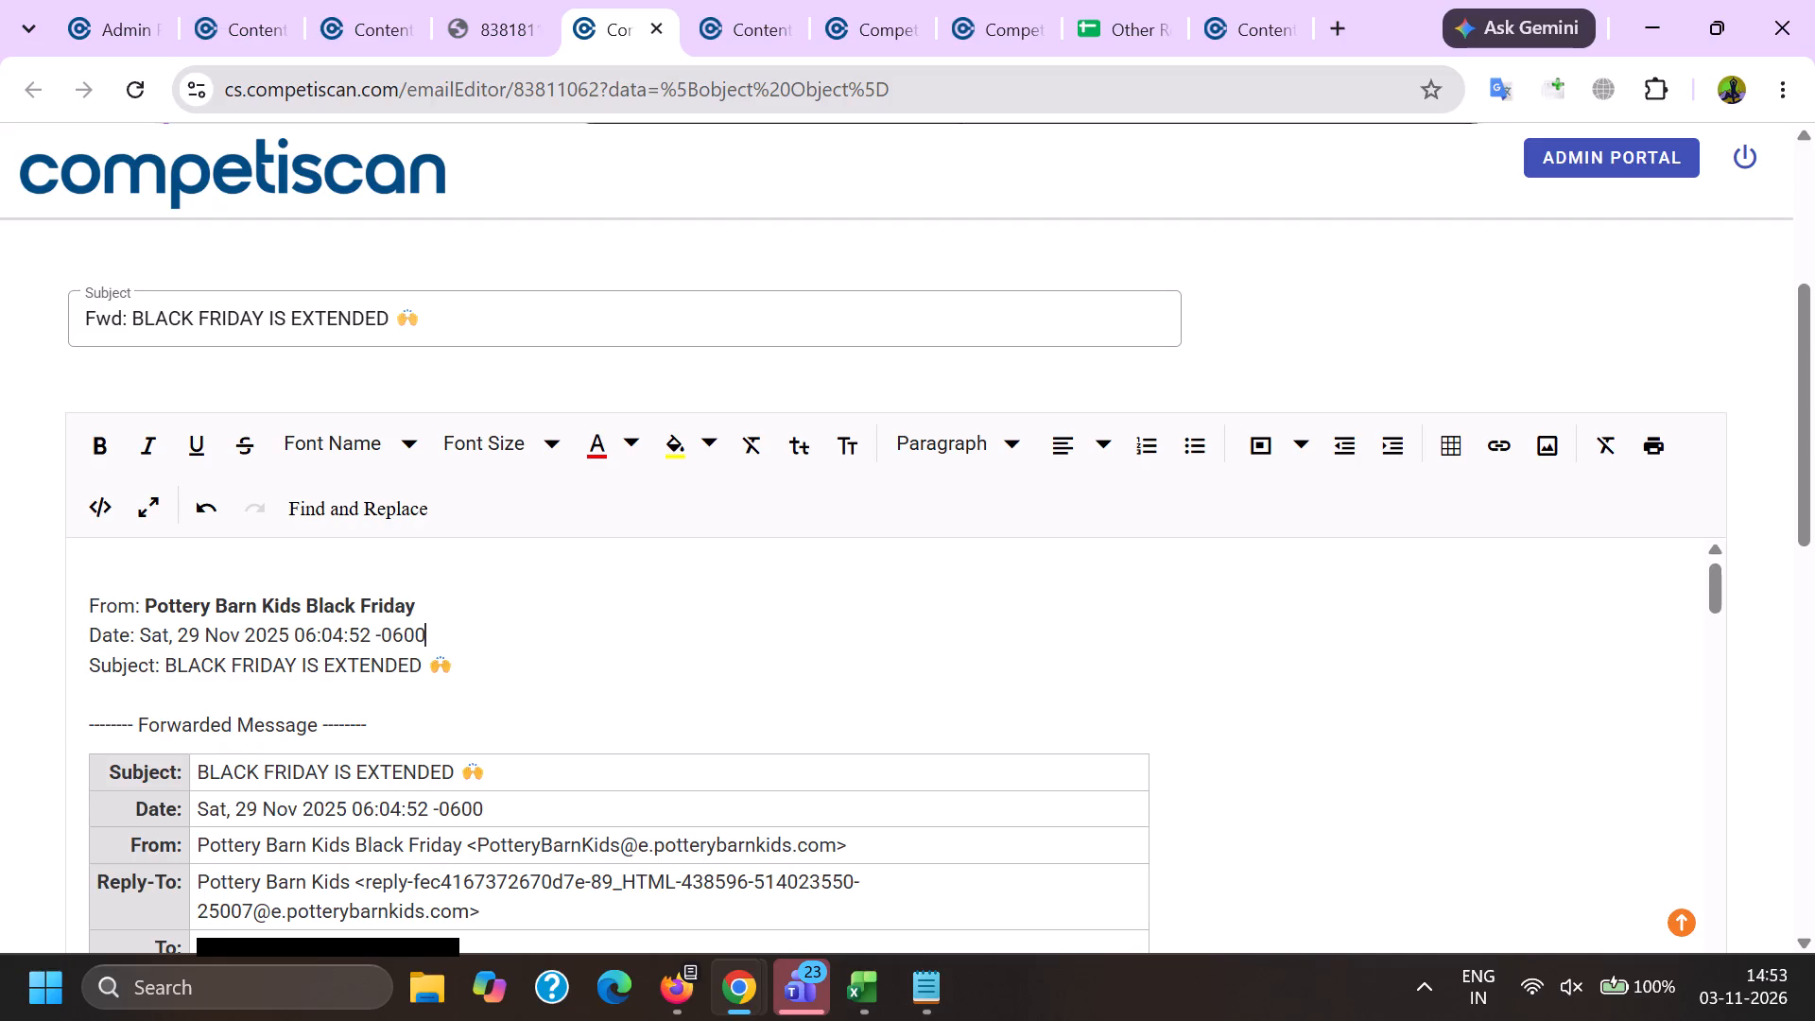
Delete the Forwarded Message line and the original header table from email 83811062.
{"action": "left_click", "coordinate": [533, 767]}
{"action": "left_click", "coordinate": [531, 733]}
{"action": "left_click_drag", "start_coordinate": [485, 732], "coordinate": [14, 730]}
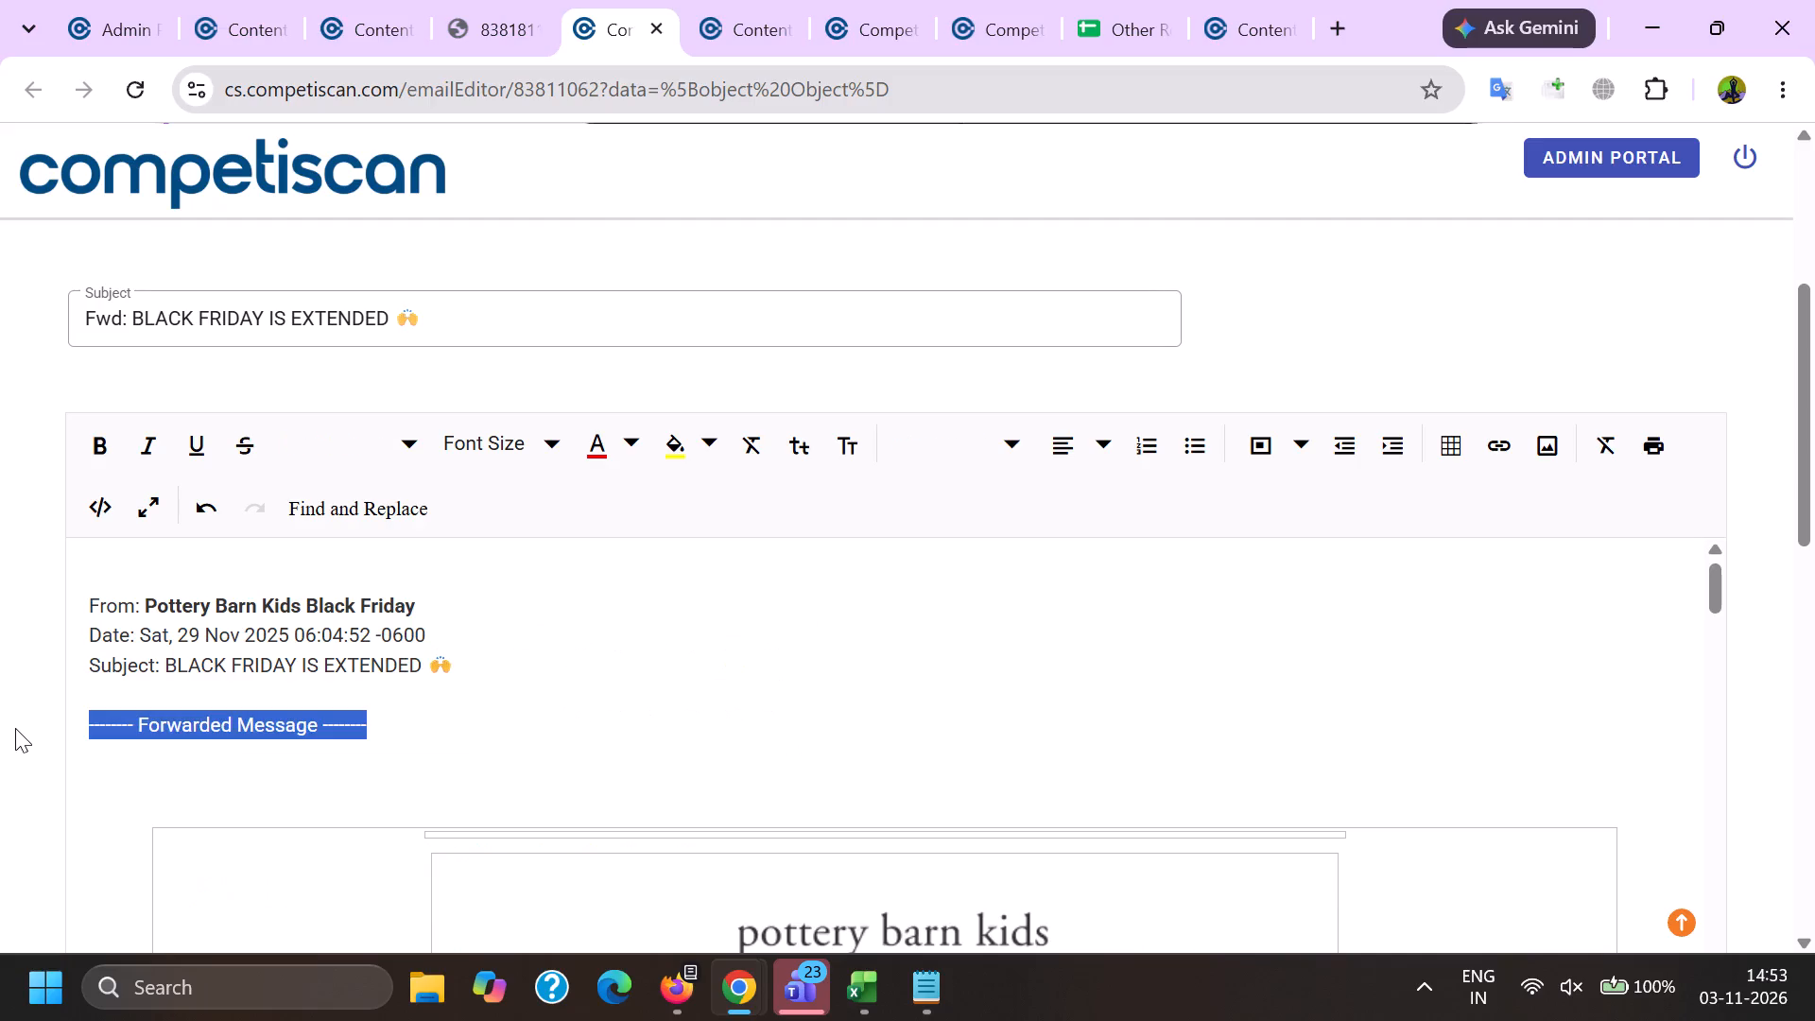
{"action": "key", "text": "BackSpace"}
{"action": "key", "text": "BackSpace"}
Remove all links from email 83811062.
{"action": "scroll", "coordinate": [1014, 426], "scroll_direction": "down", "scroll_amount": 20}
{"action": "scroll", "coordinate": [1014, 426], "scroll_direction": "down", "scroll_amount": 3}
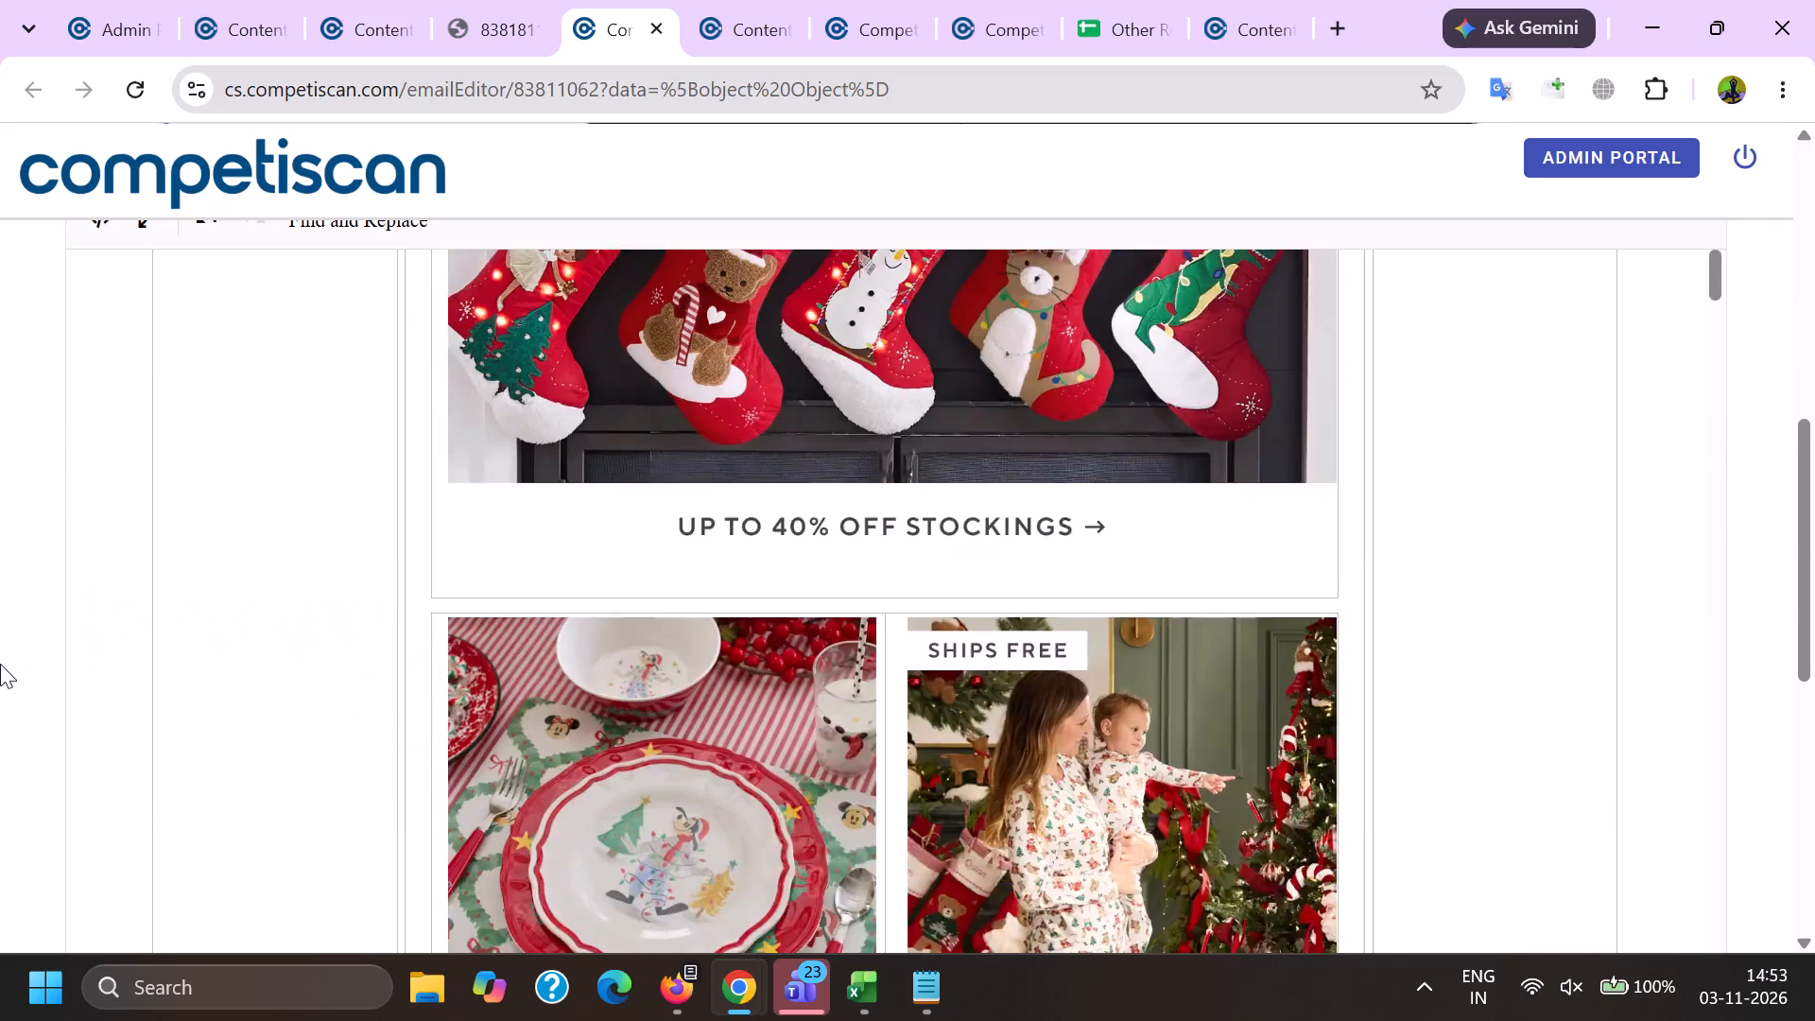
{"action": "left_click", "coordinate": [122, 293]}
{"action": "left_click", "coordinate": [1028, 274]}
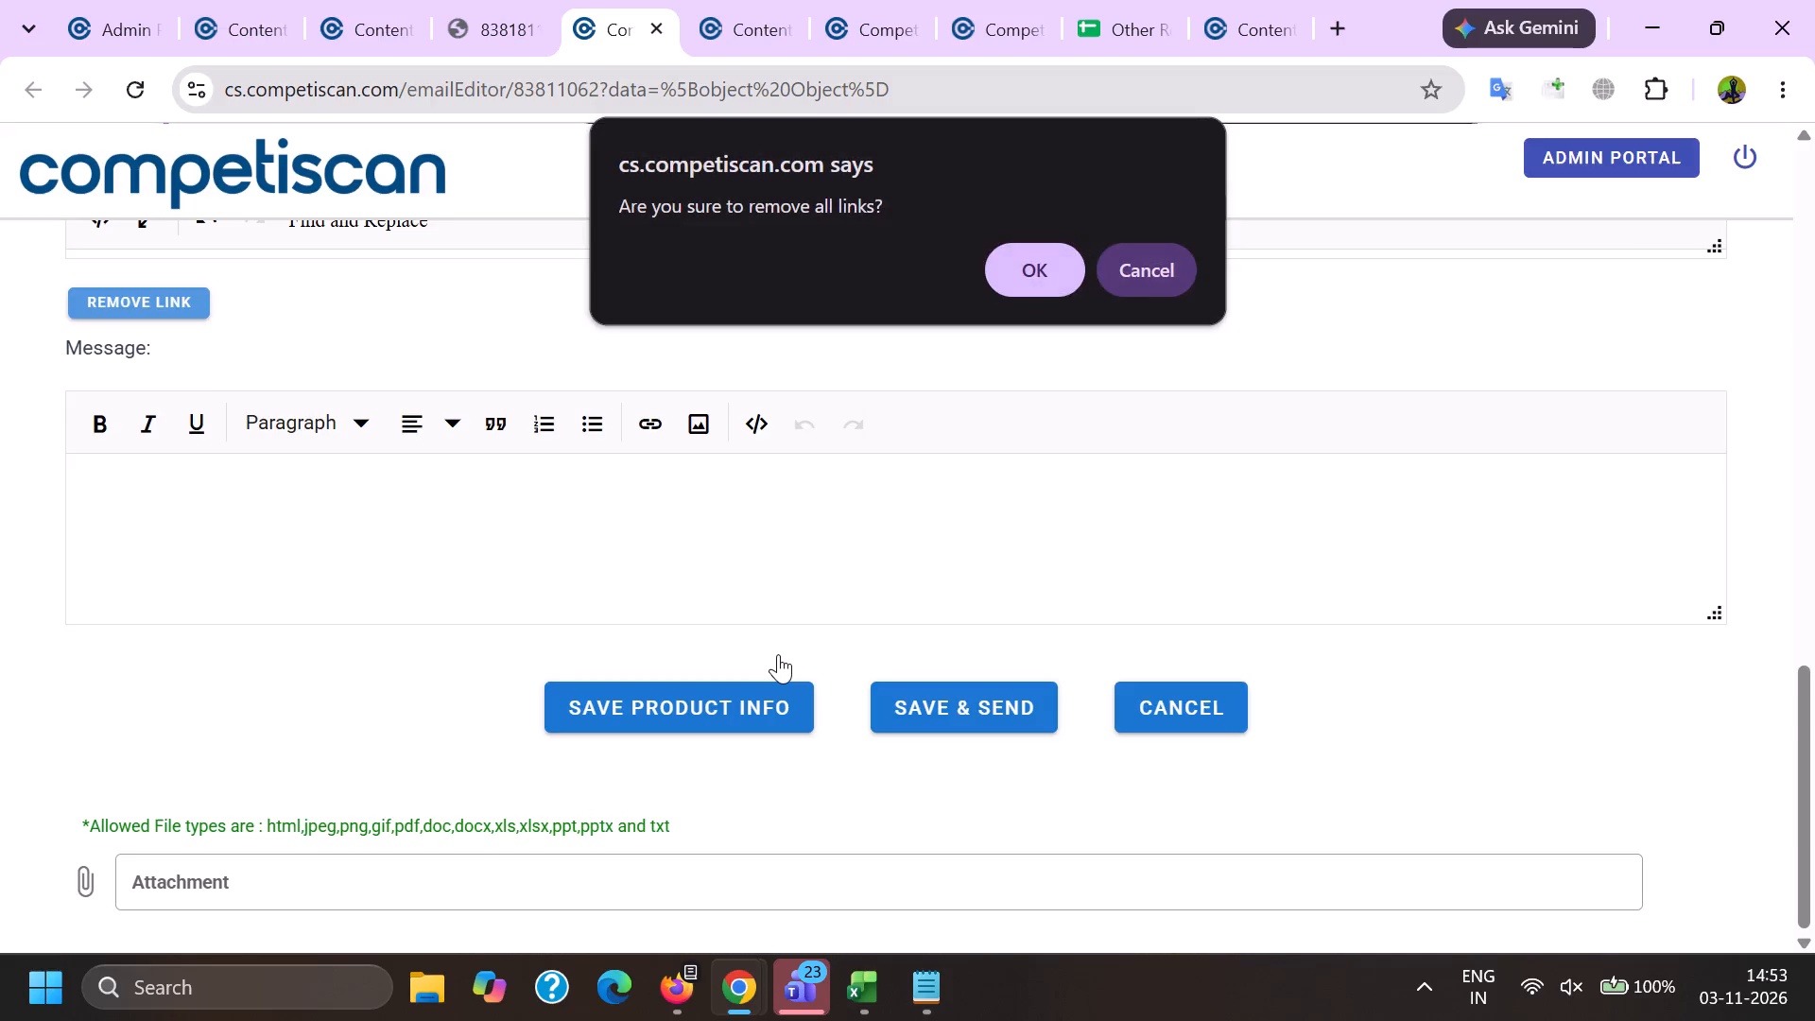
Search email 83811062 for remaining "@" characters.
{"action": "scroll", "coordinate": [782, 678], "scroll_direction": "up", "scroll_amount": 6}
{"action": "scroll", "coordinate": [691, 601], "scroll_direction": "down", "scroll_amount": 8}
{"action": "left_click", "coordinate": [317, 627]}
{"action": "key", "text": "ctrl+f"}
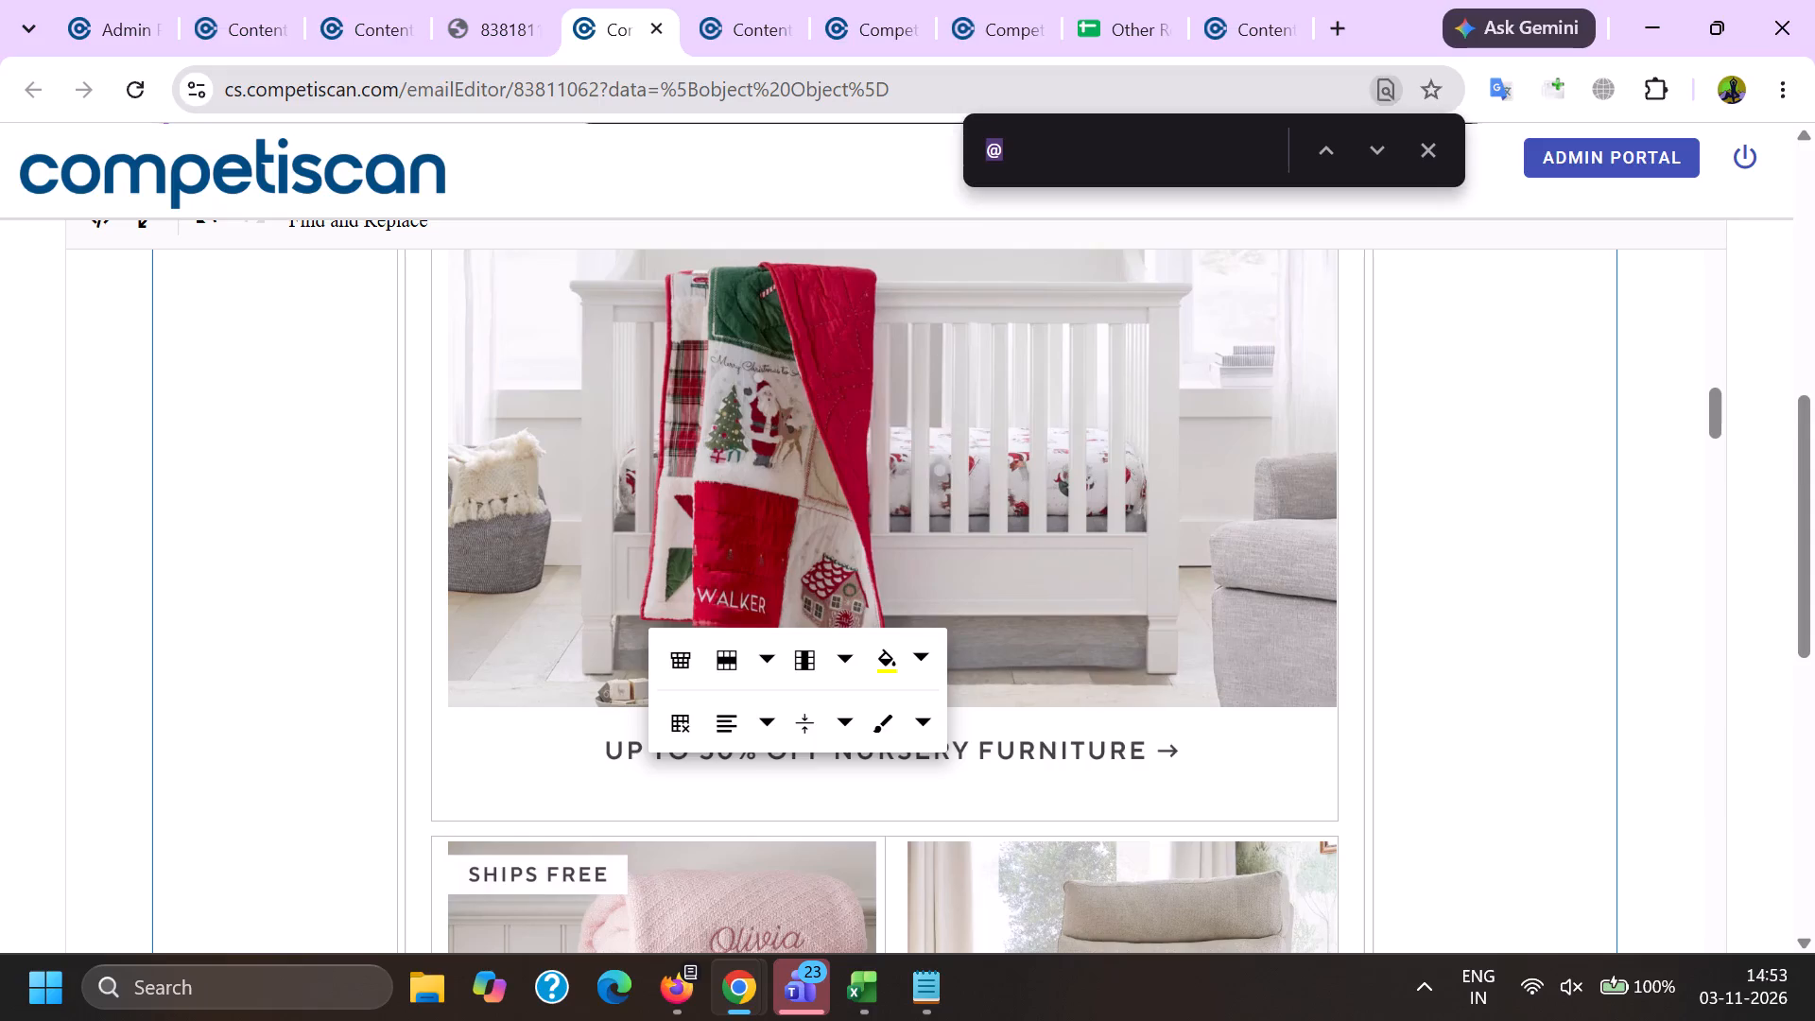
{"action": "key", "text": "shift+at"}
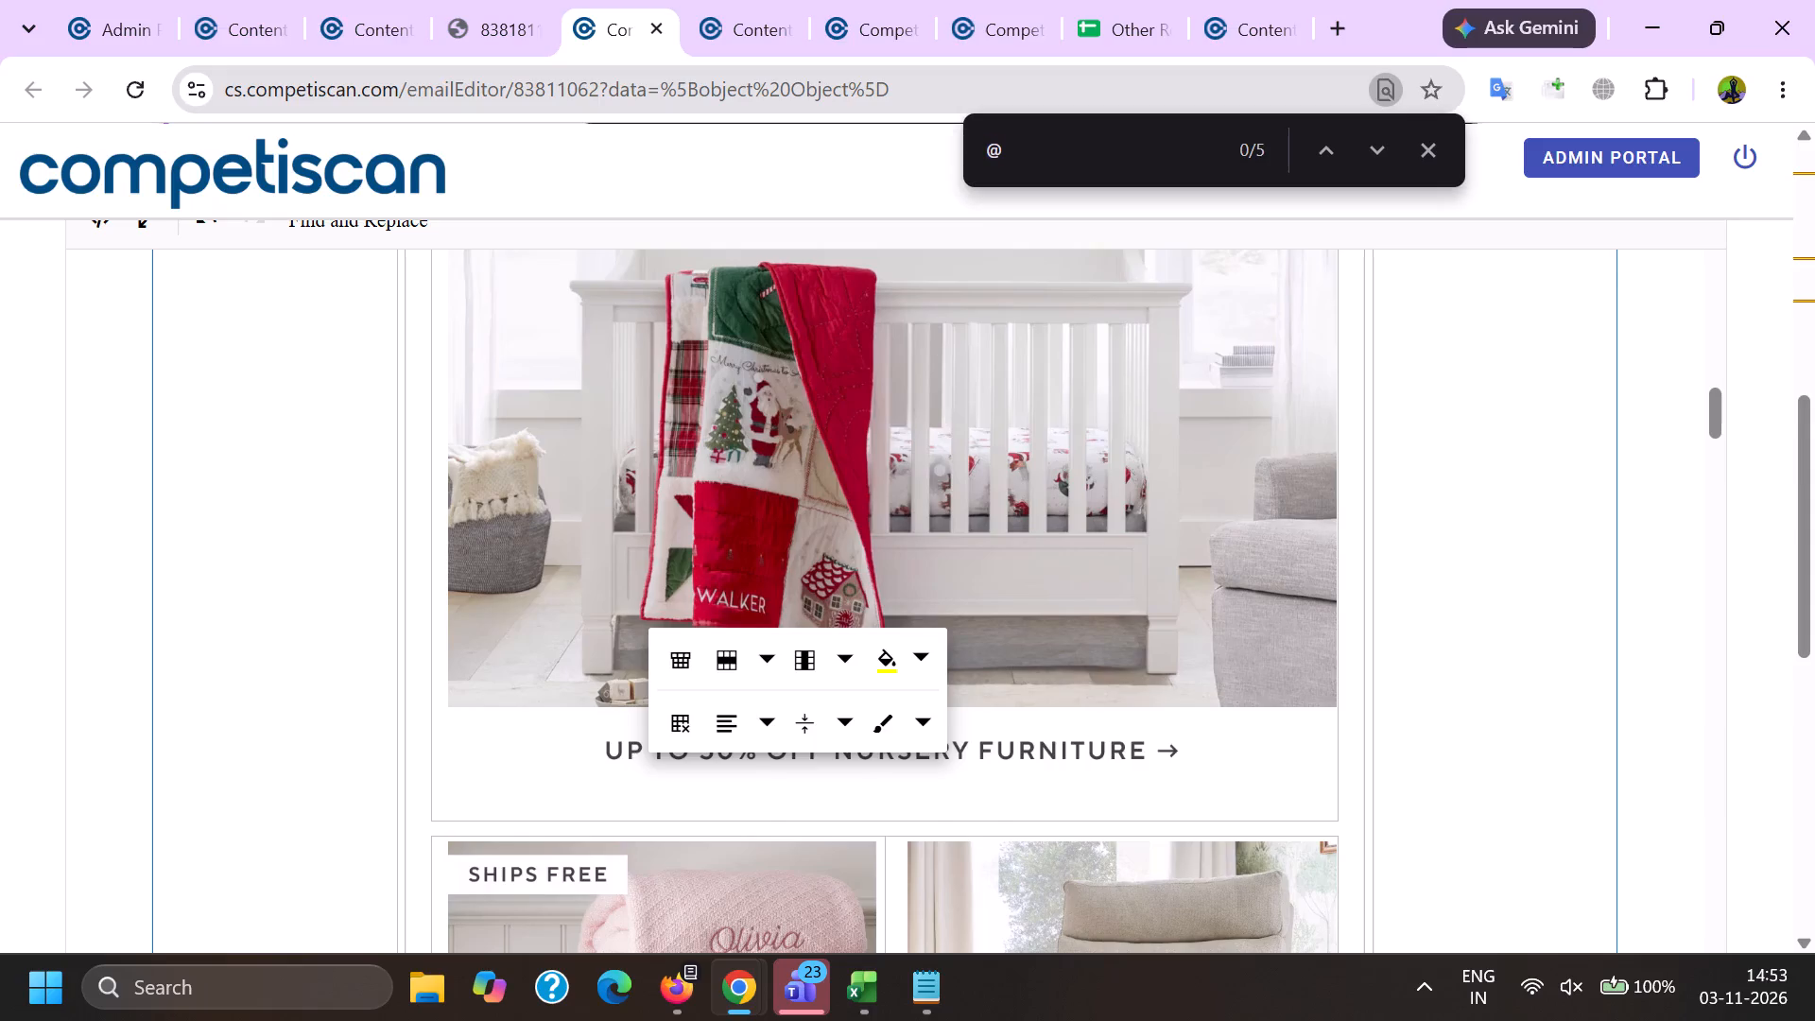
{"action": "key", "text": "Return"}
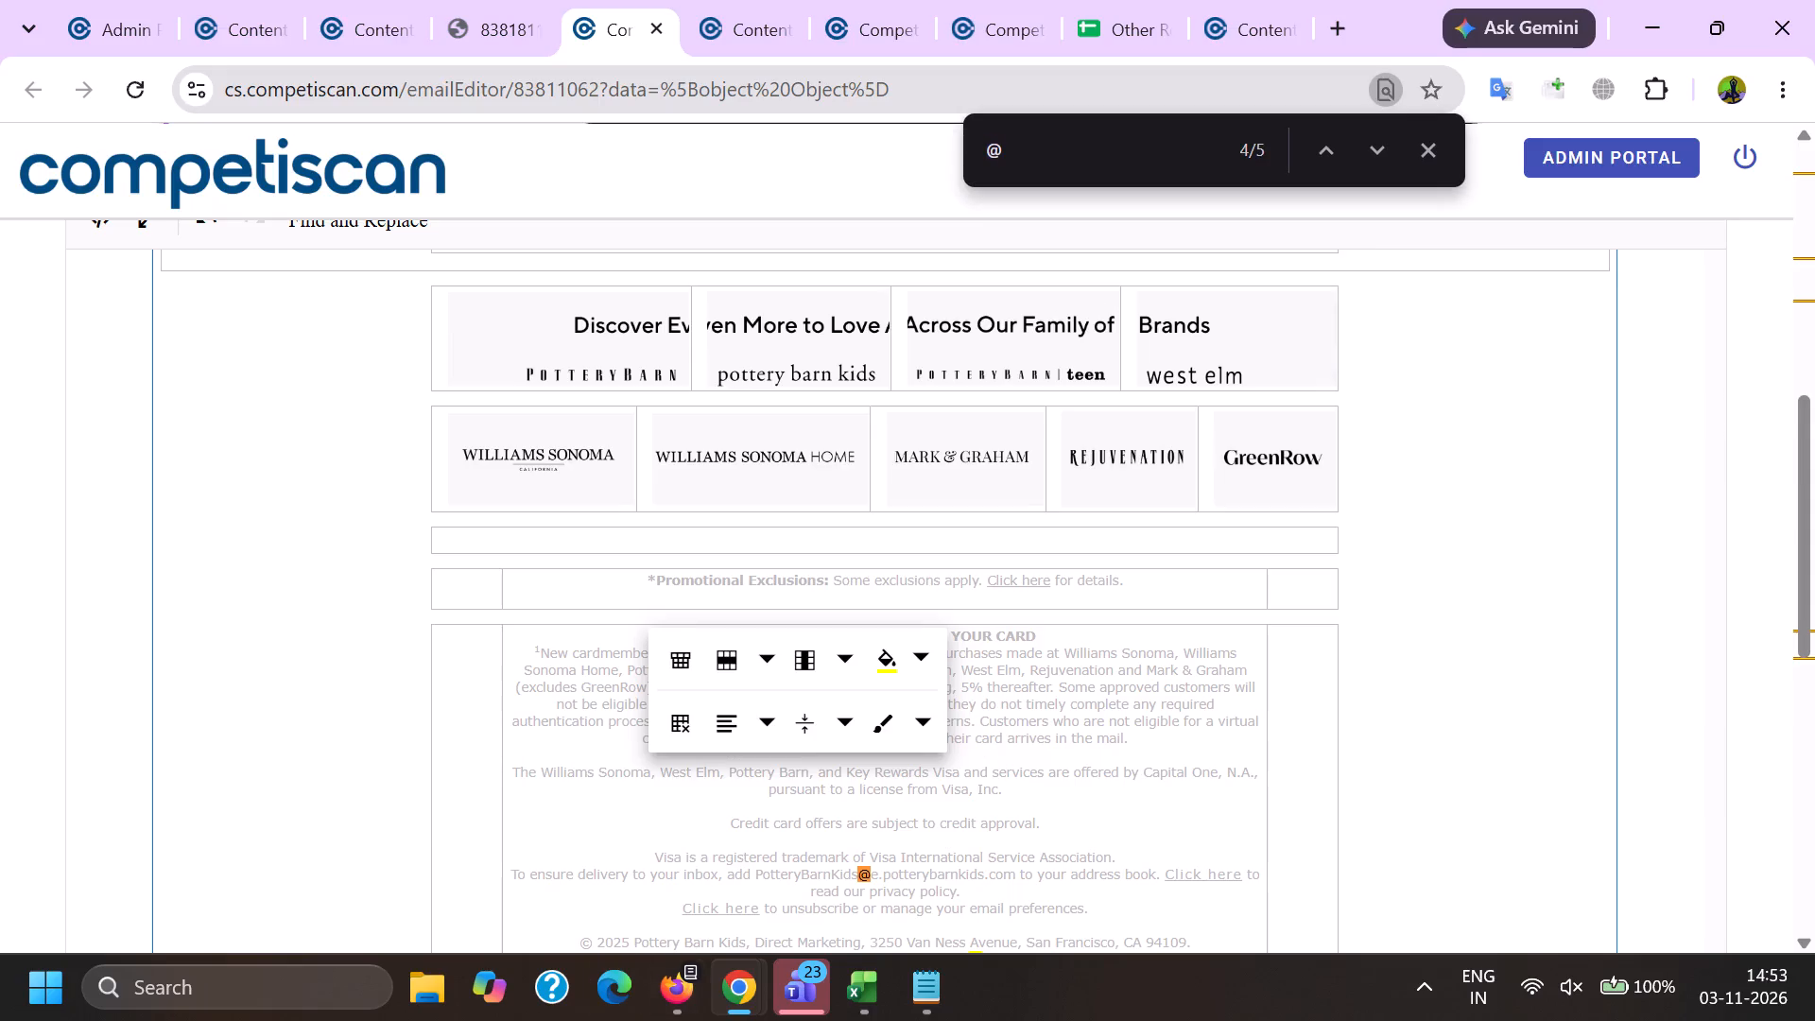
Delete the sender's email address and the redacted recipient address from the footer text of email 83811062.
{"action": "left_click_drag", "start_coordinate": [757, 869], "coordinate": [1011, 875]}
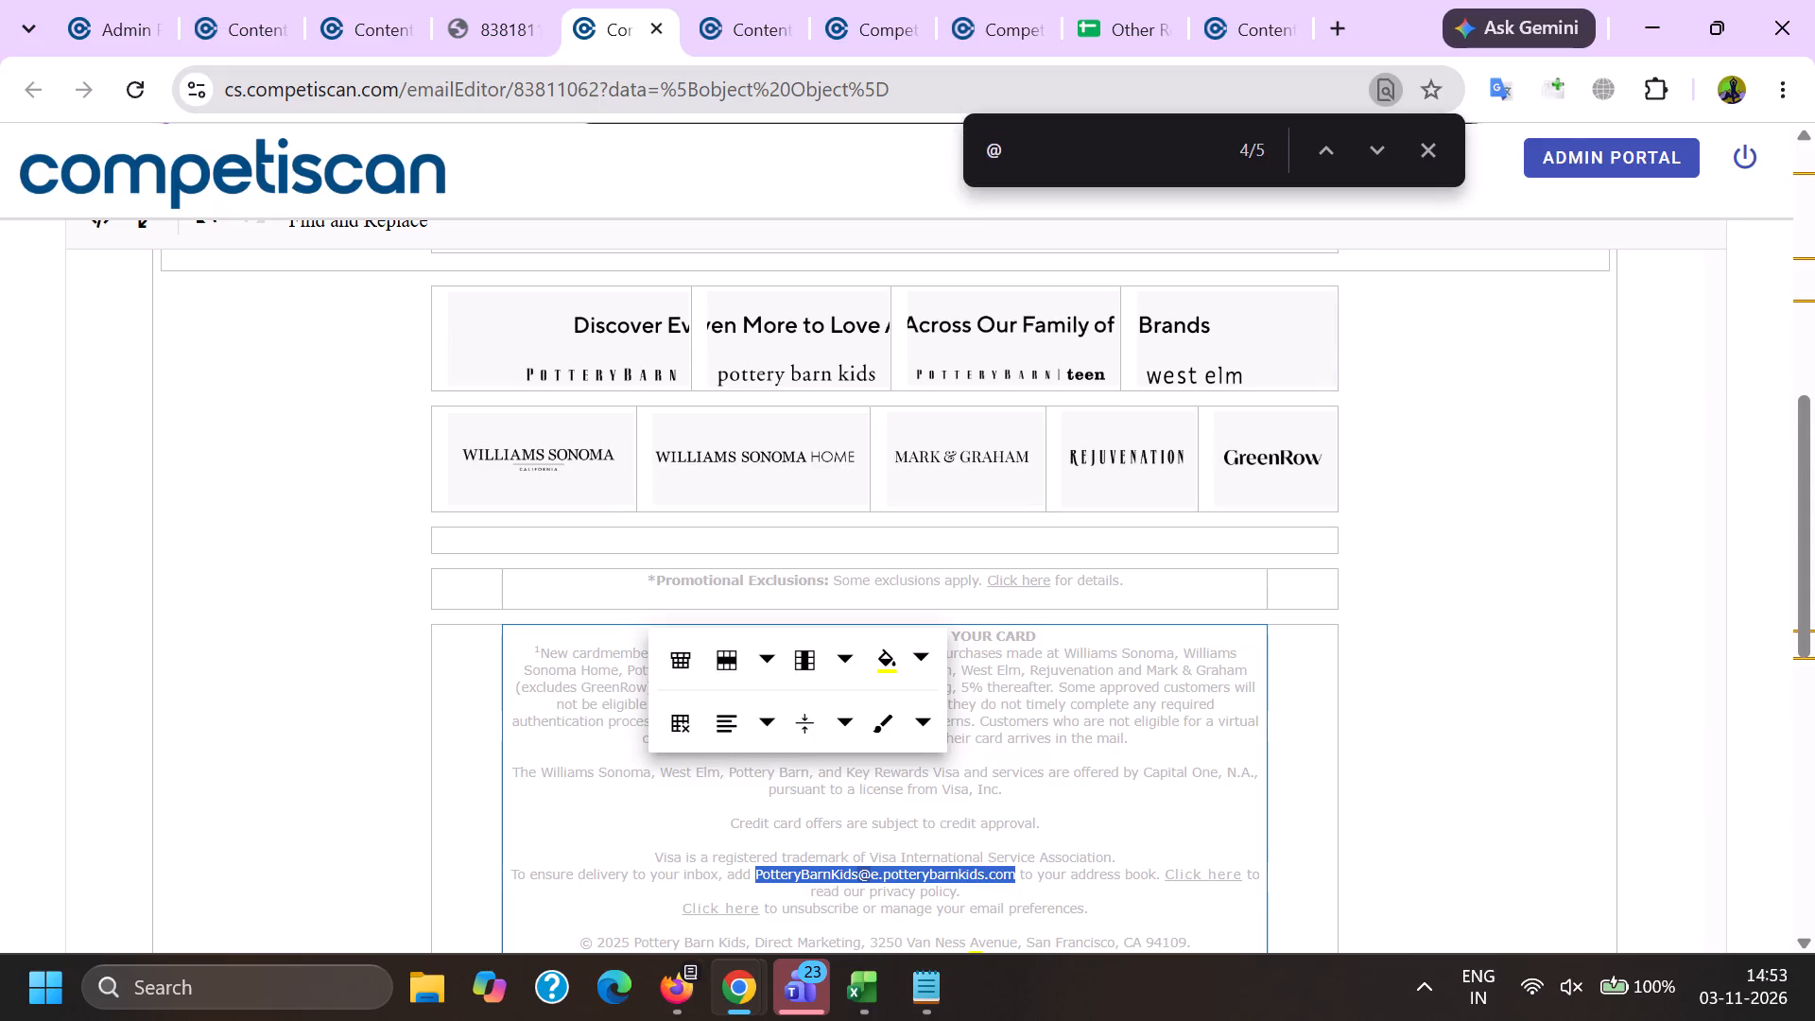
{"action": "left_click_drag", "start_coordinate": [1011, 875], "coordinate": [1013, 875]}
{"action": "key", "text": "BackSpace"}
{"action": "scroll", "coordinate": [763, 646], "scroll_direction": "down", "scroll_amount": 1}
{"action": "left_click_drag", "start_coordinate": [873, 802], "coordinate": [882, 803]}
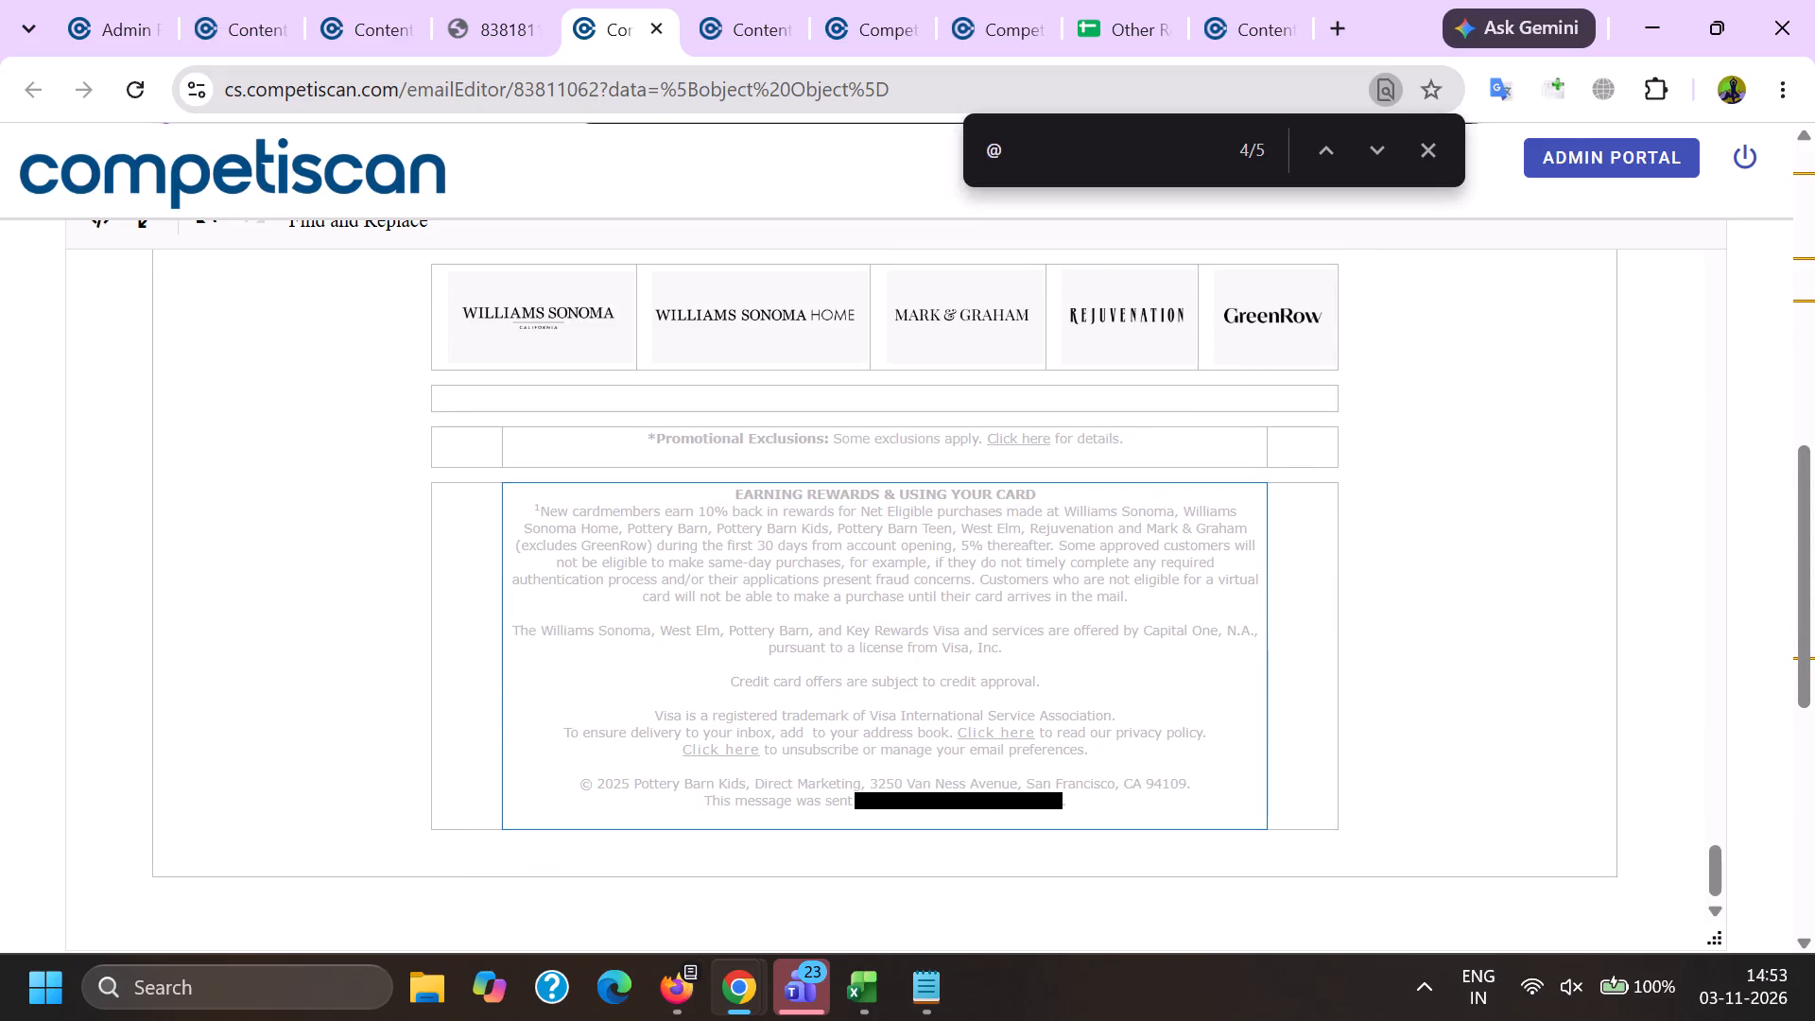
{"action": "left_click_drag", "start_coordinate": [882, 803], "coordinate": [1090, 801]}
{"action": "key", "text": "BackSpace"}
{"action": "scroll", "coordinate": [801, 644], "scroll_direction": "down", "scroll_amount": 8}
{"action": "left_click", "coordinate": [637, 715]}
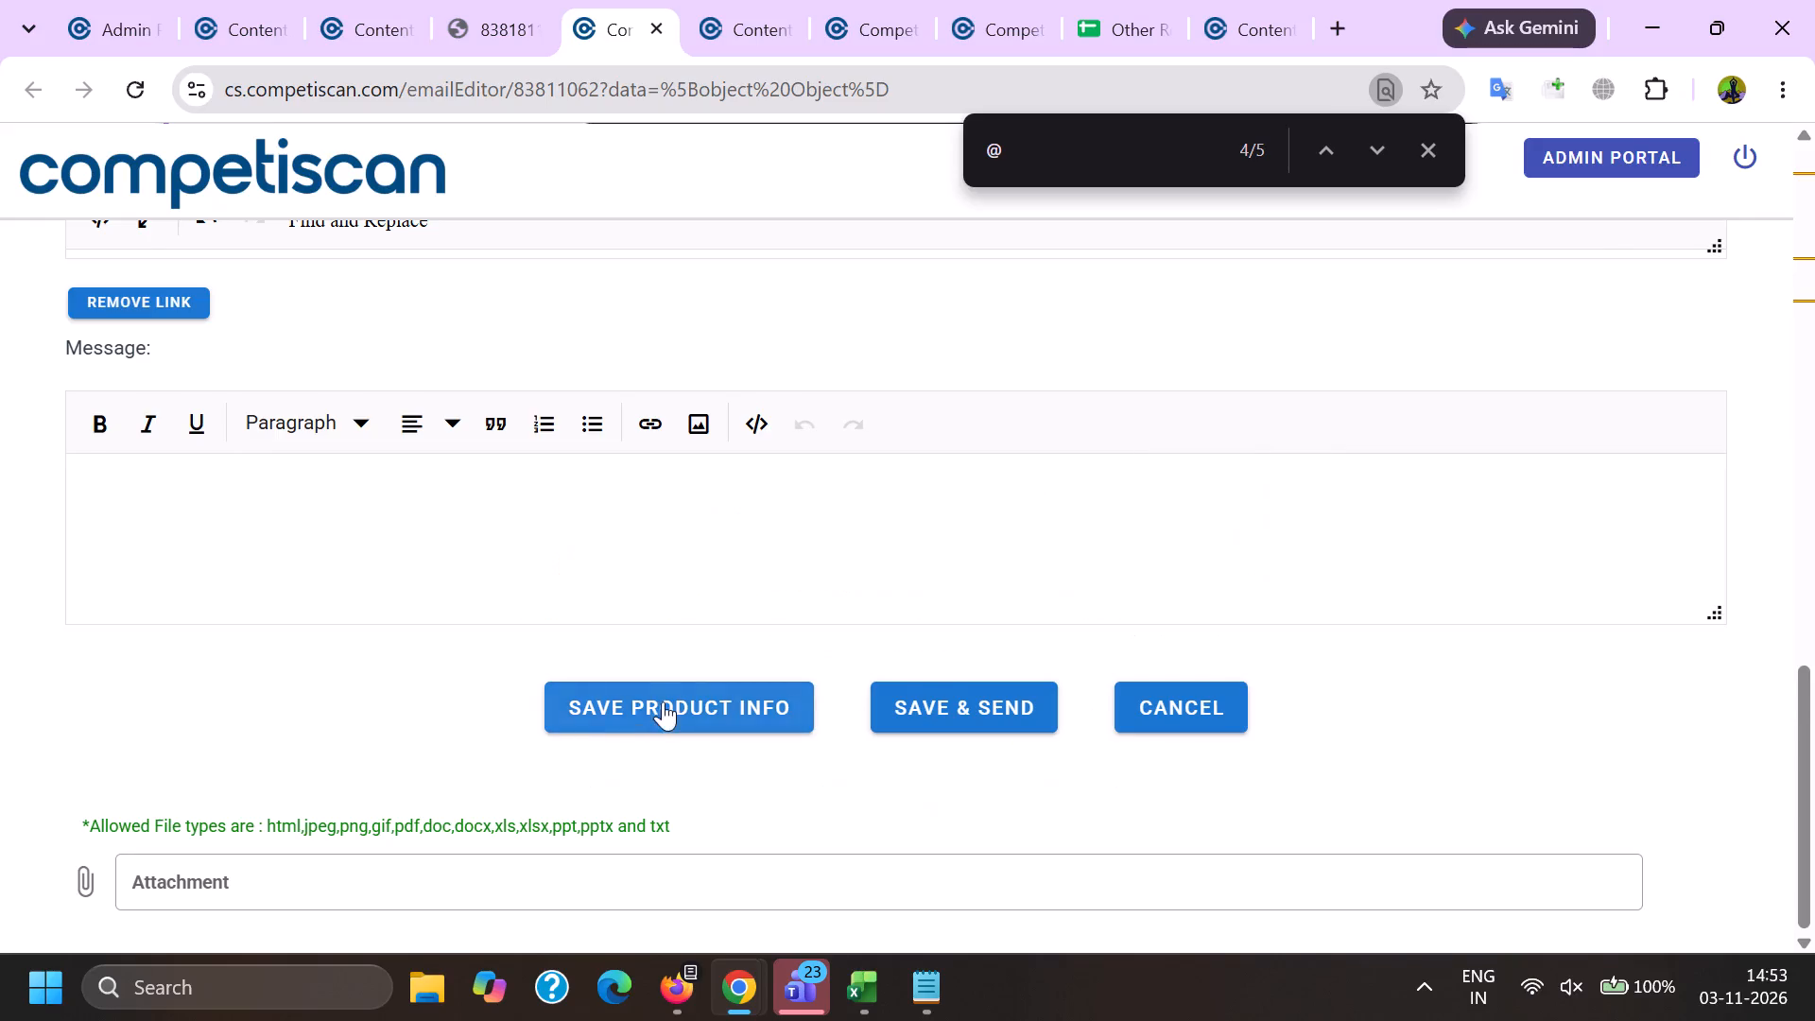
{"action": "left_click", "coordinate": [948, 583]}
Close the 83818117 PDF preview and the leftover content page beside it, and return to email 83811062.
{"action": "left_click", "coordinate": [546, 0]}
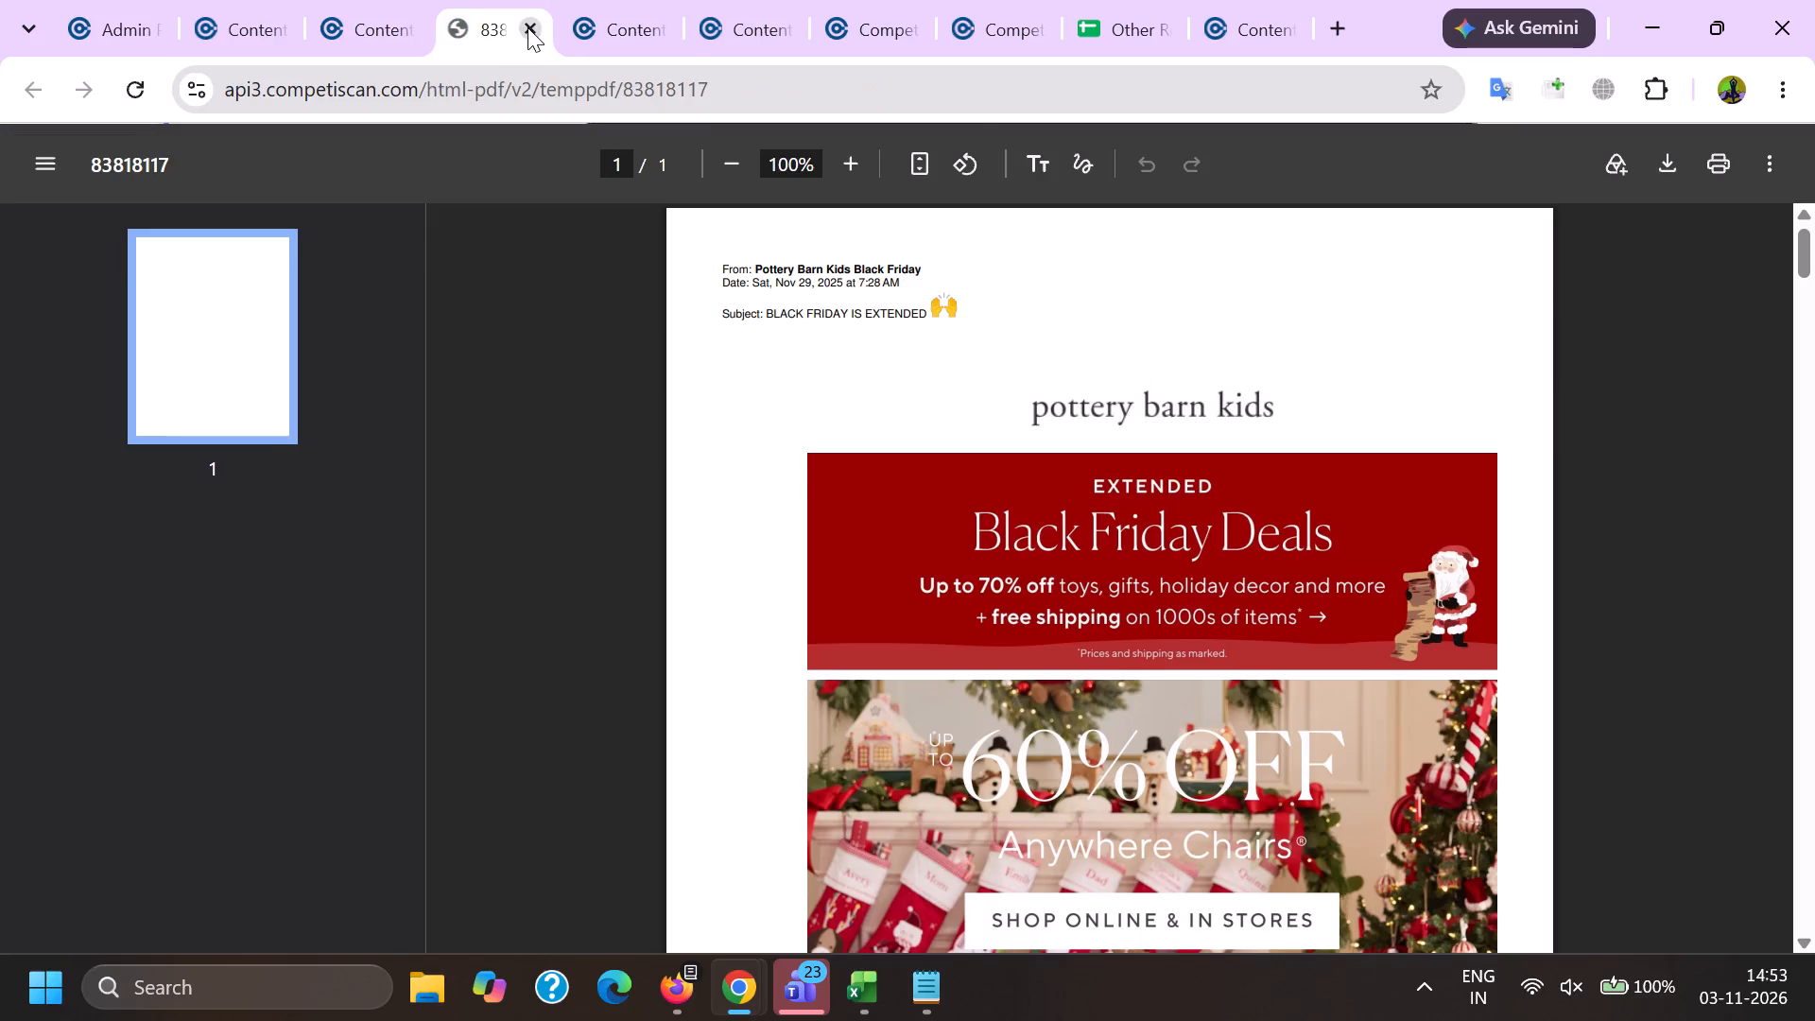
{"action": "left_click", "coordinate": [527, 28]}
{"action": "left_click", "coordinate": [352, 0]}
{"action": "left_click", "coordinate": [421, 22]}
{"action": "left_click", "coordinate": [405, 33]}
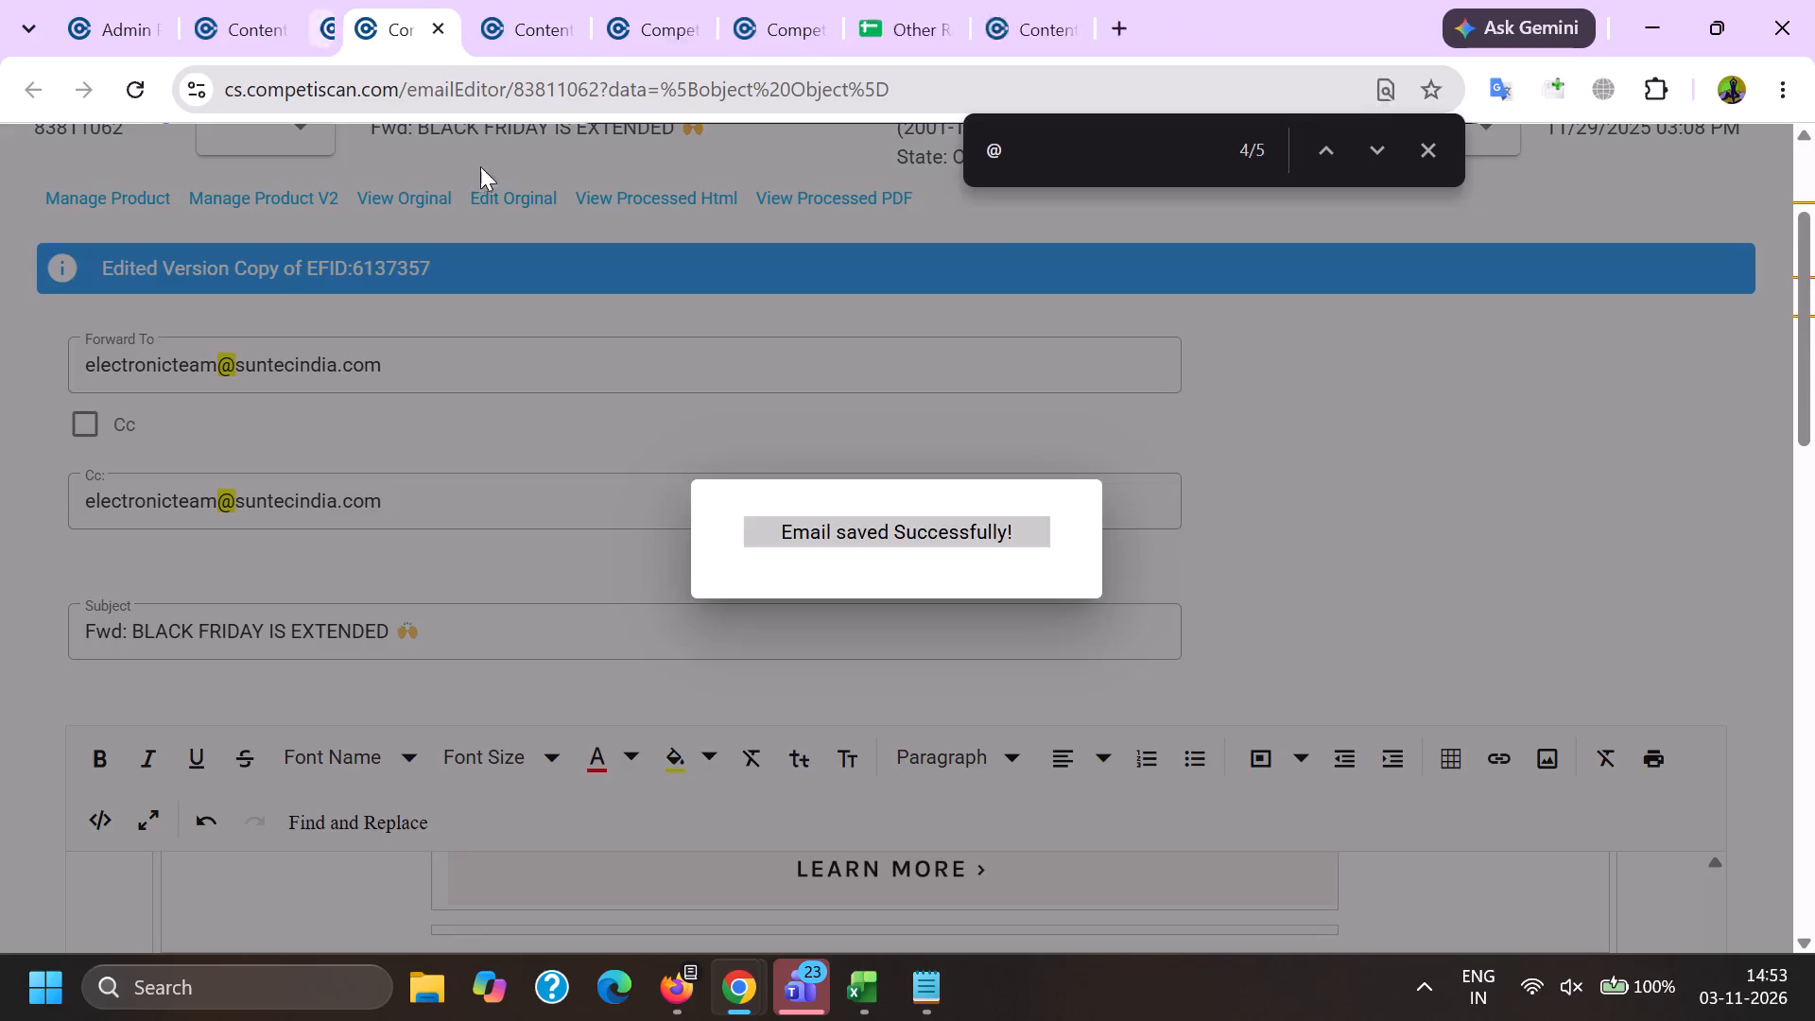
Open the product form for email 83811062.
{"action": "left_click", "coordinate": [0, 654]}
{"action": "left_click", "coordinate": [102, 189]}
Copy "Pottery Barn Kids" from the From line at the top of email 83811062.
{"action": "key", "text": "alt+Tab"}
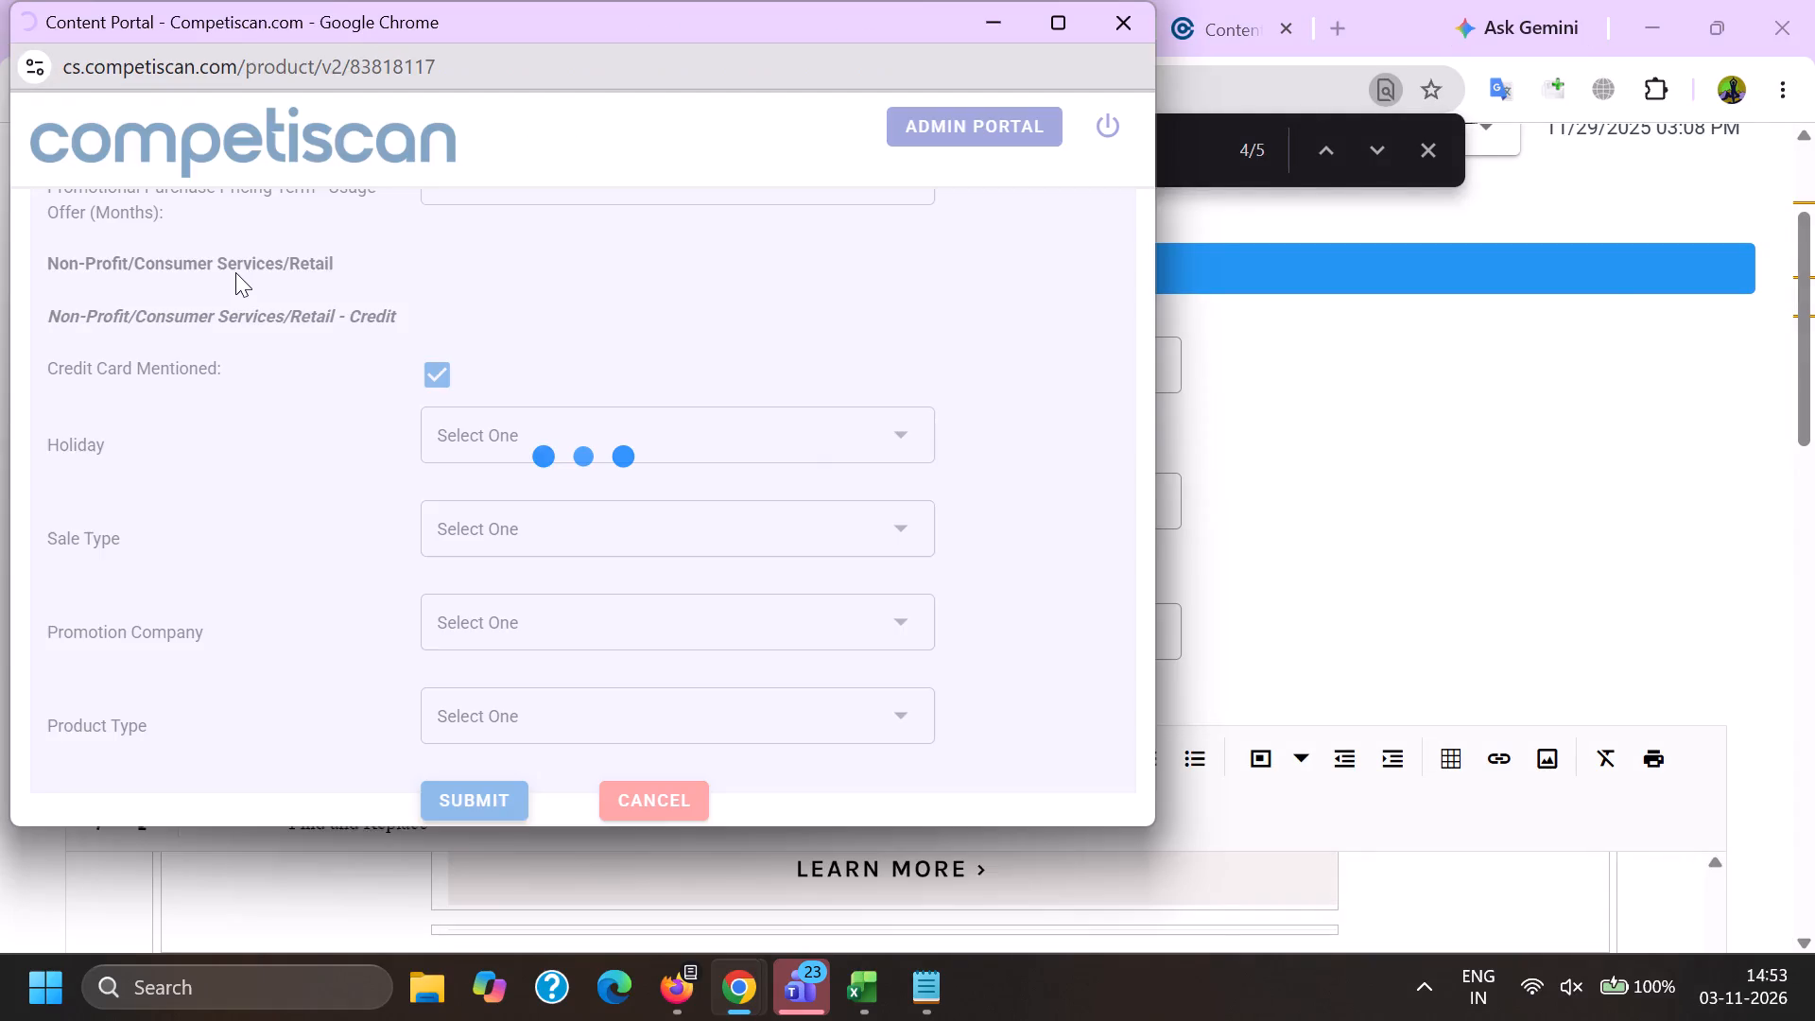
{"action": "scroll", "coordinate": [289, 567], "scroll_direction": "down", "scroll_amount": 3}
{"action": "left_click", "coordinate": [238, 650]}
{"action": "key", "text": "Page_Up"}
{"action": "key", "text": "Page_Up"}
{"action": "key", "text": "Page_Up"}
{"action": "key", "text": "Page_Up"}
{"action": "key", "text": "Page_Up"}
{"action": "key", "text": "Page_Up"}
{"action": "key", "text": "Page_Up"}
{"action": "key", "text": "Page_Up"}
{"action": "key", "text": "Page_Up"}
{"action": "key", "text": "Page_Up"}
{"action": "key", "text": "Page_Up"}
{"action": "key", "text": "Page_Up"}
{"action": "key", "text": "Page_Up"}
{"action": "key", "text": "Page_Up"}
{"action": "key", "text": "Page_Up"}
{"action": "key", "text": "Page_Up"}
{"action": "key", "text": "Page_Up"}
{"action": "key", "text": "Page_Up"}
{"action": "key", "text": "Page_Up"}
{"action": "key", "text": "Page_Up"}
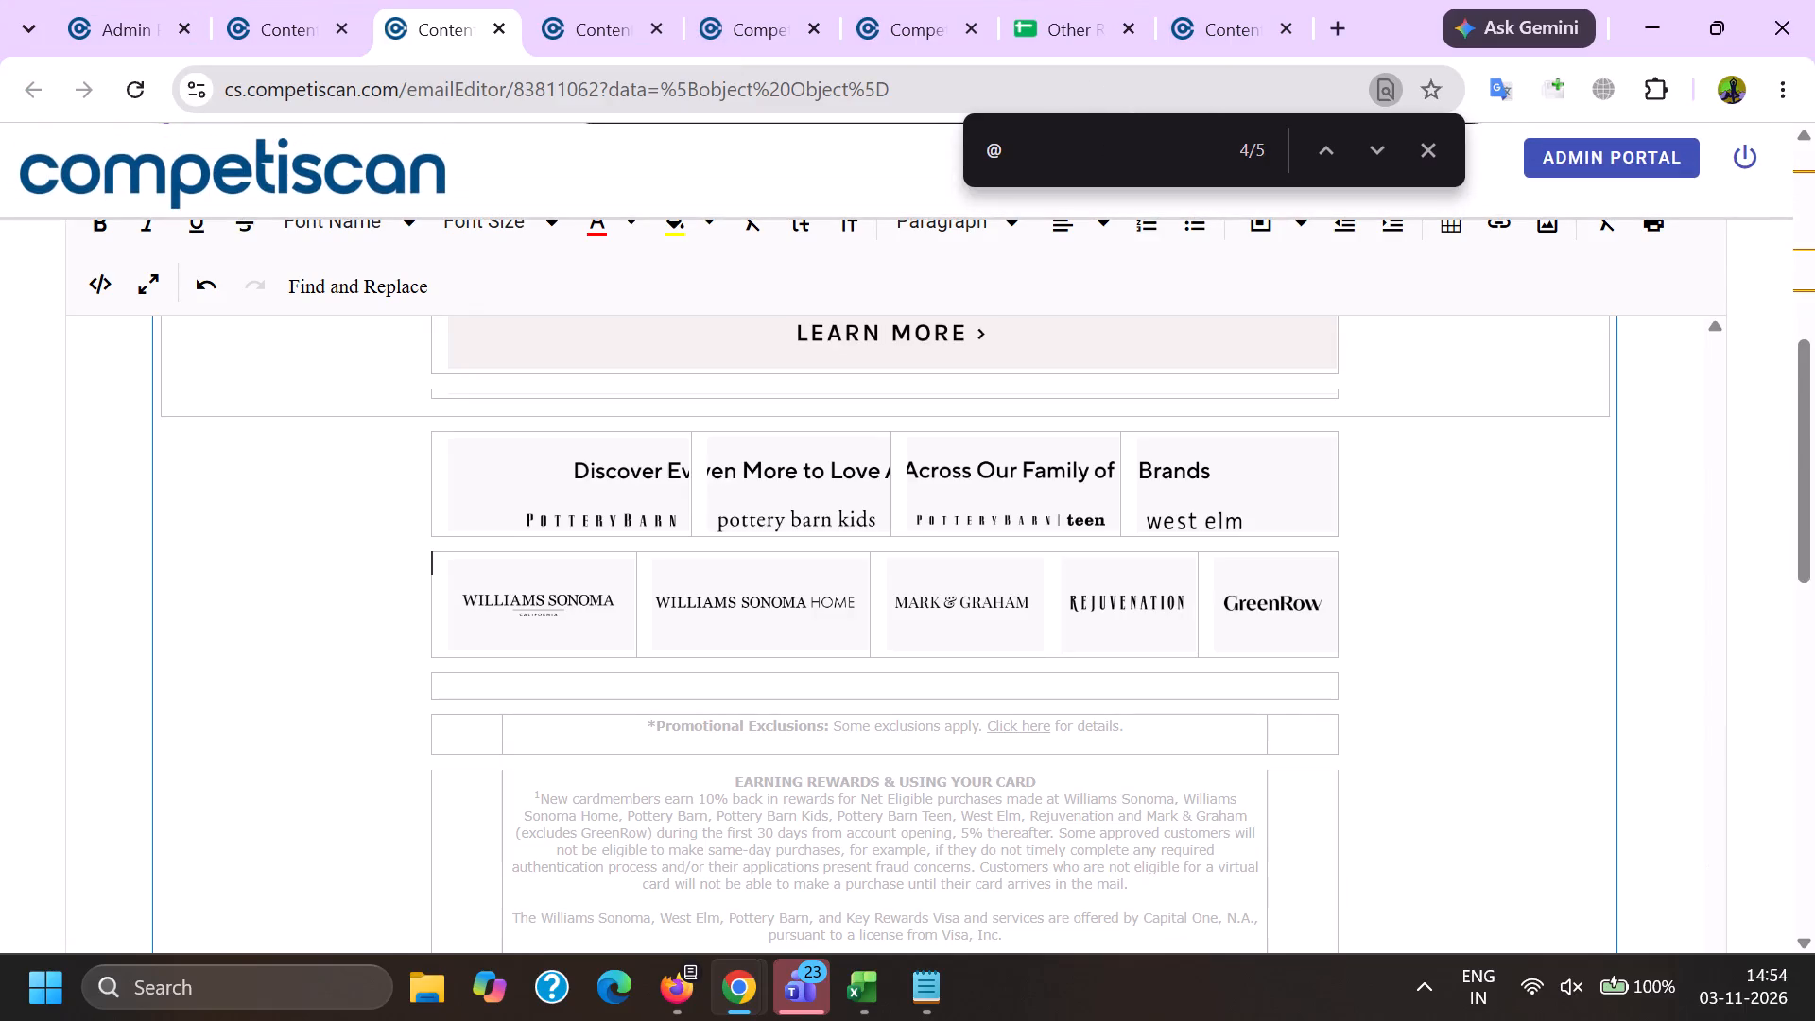
{"action": "scroll", "coordinate": [240, 541], "scroll_direction": "down", "scroll_amount": 3}
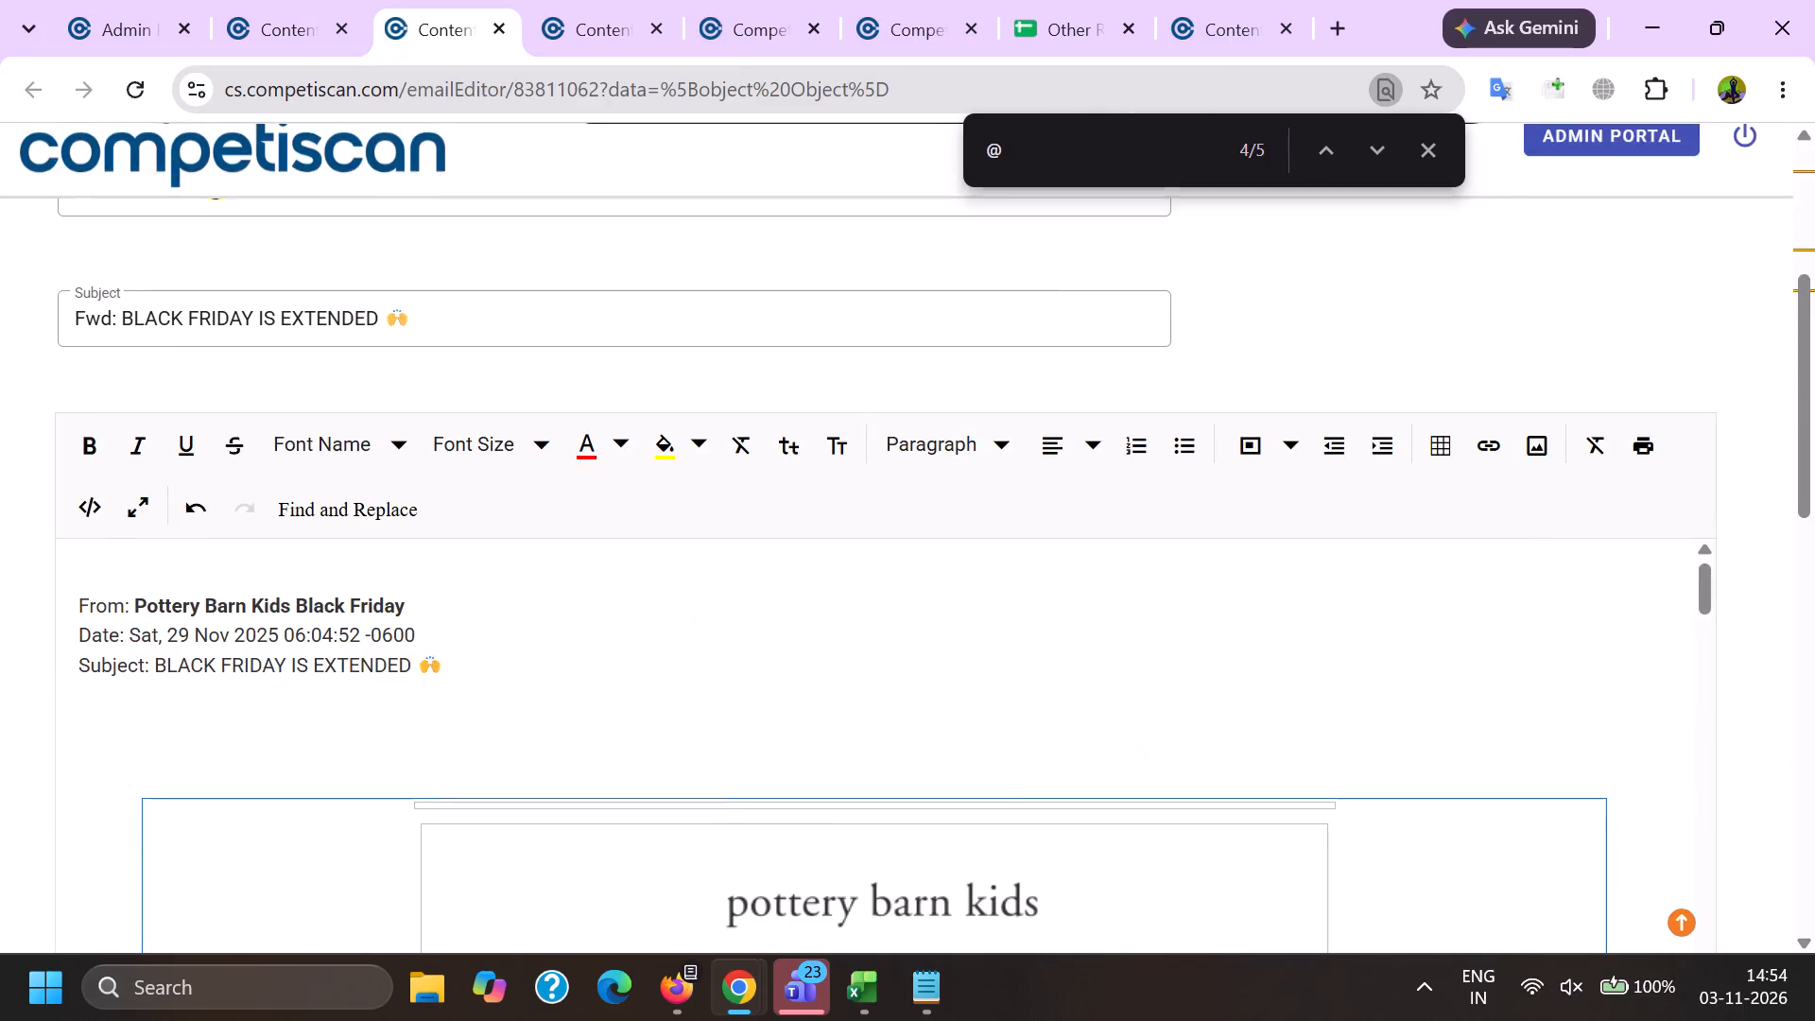
{"action": "double_click", "coordinate": [167, 607]}
{"action": "left_click", "coordinate": [261, 580], "text": "shift"}
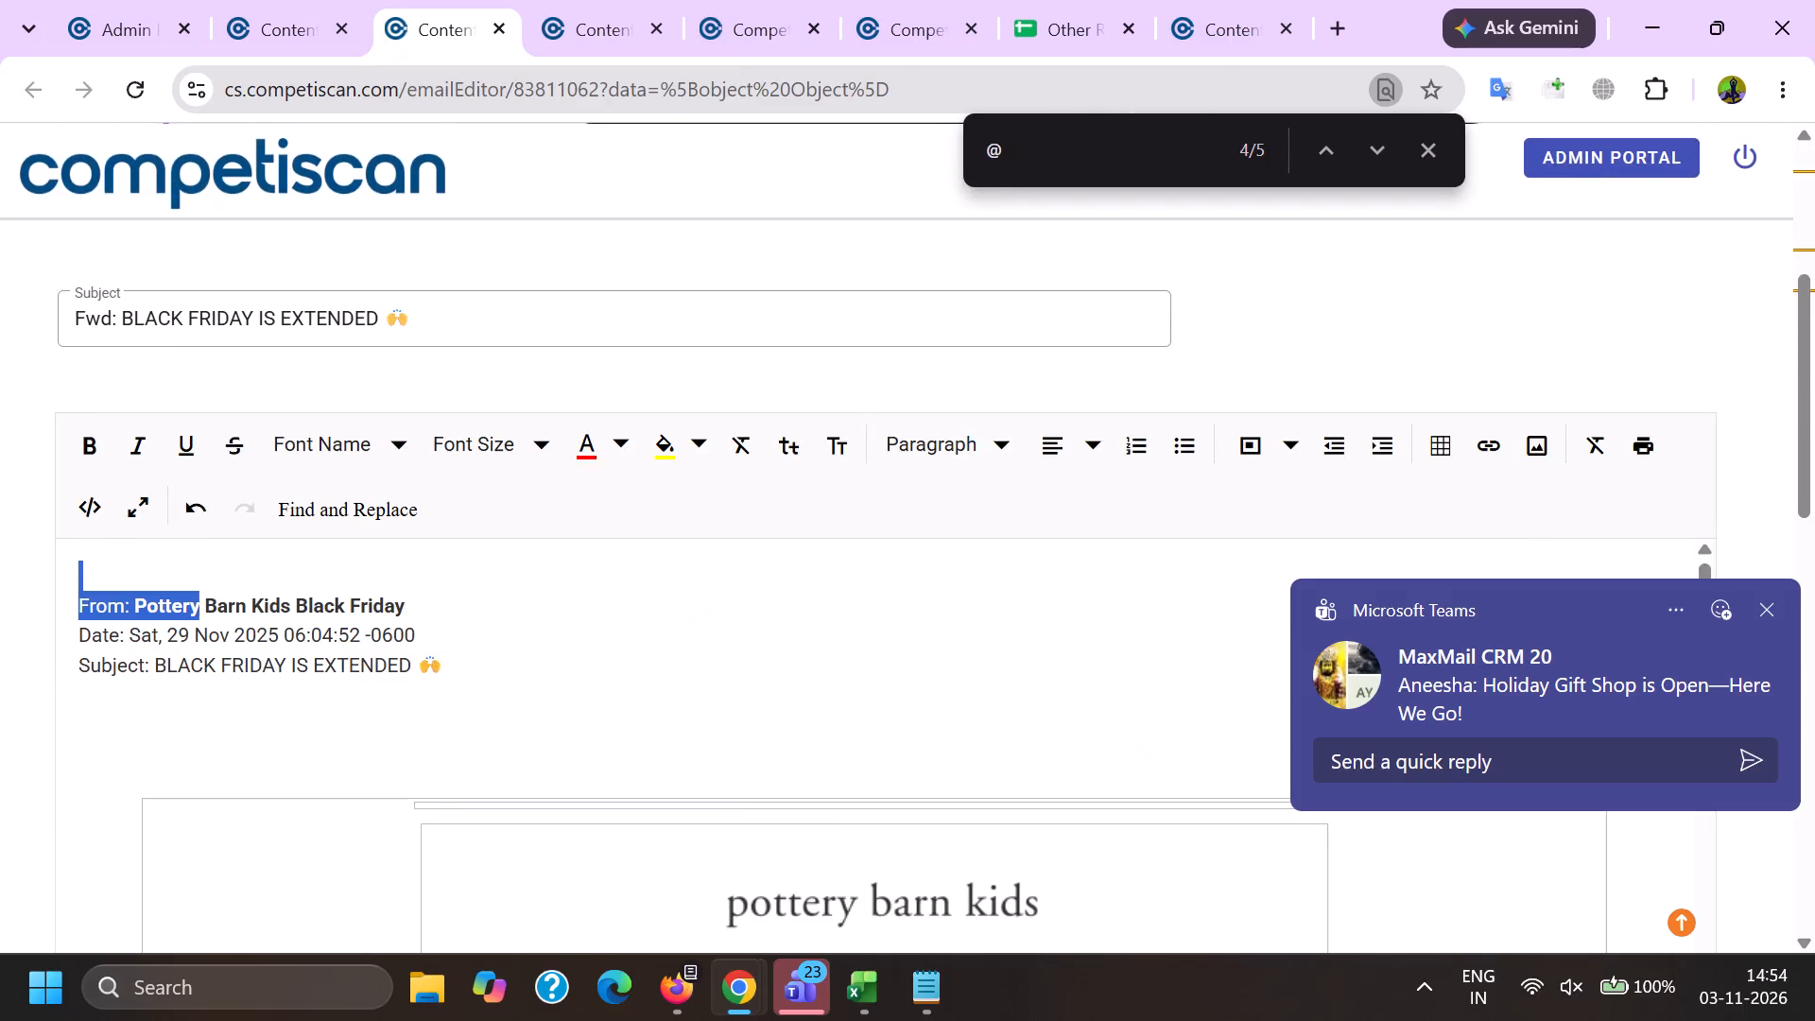
{"action": "left_click", "coordinate": [272, 585], "text": "shift"}
{"action": "left_click", "coordinate": [291, 607], "text": "shift"}
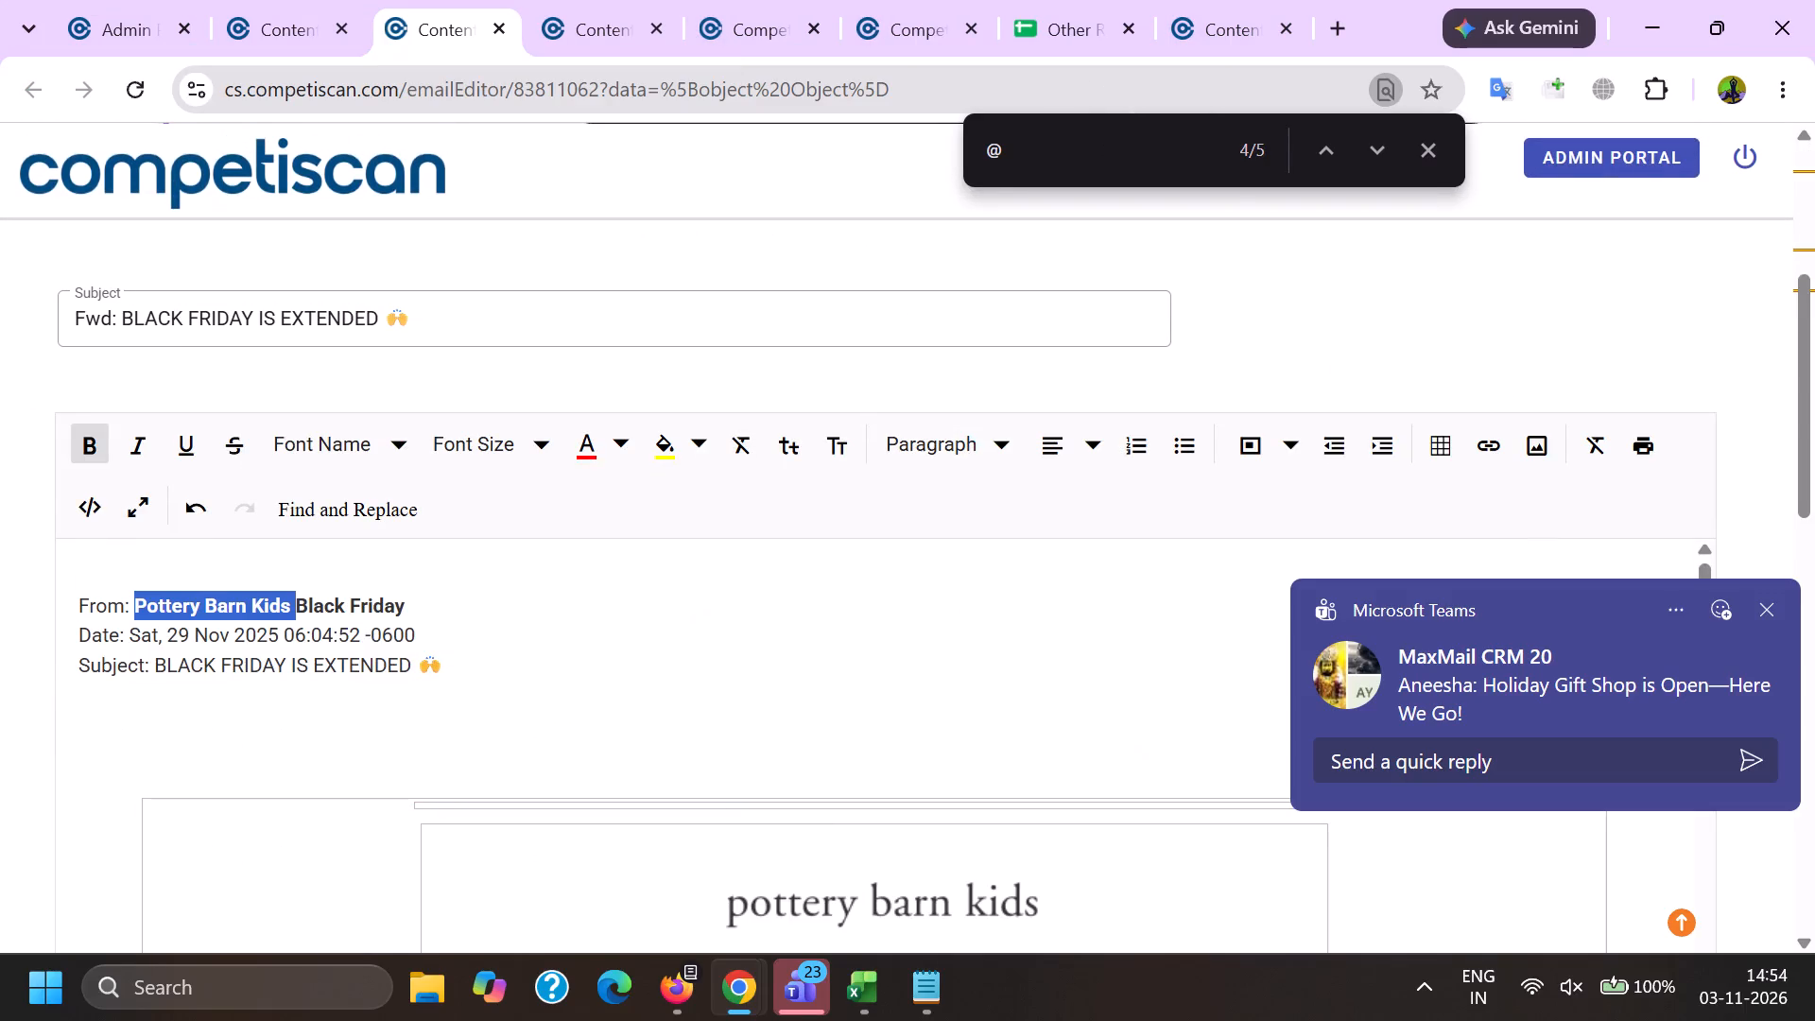
{"action": "key", "text": "ctrl+c"}
In the product form for 83811062, start adding another company and search for "capital one".
{"action": "key", "text": "alt+Tab"}
{"action": "scroll", "coordinate": [593, 396], "scroll_direction": "down", "scroll_amount": 4}
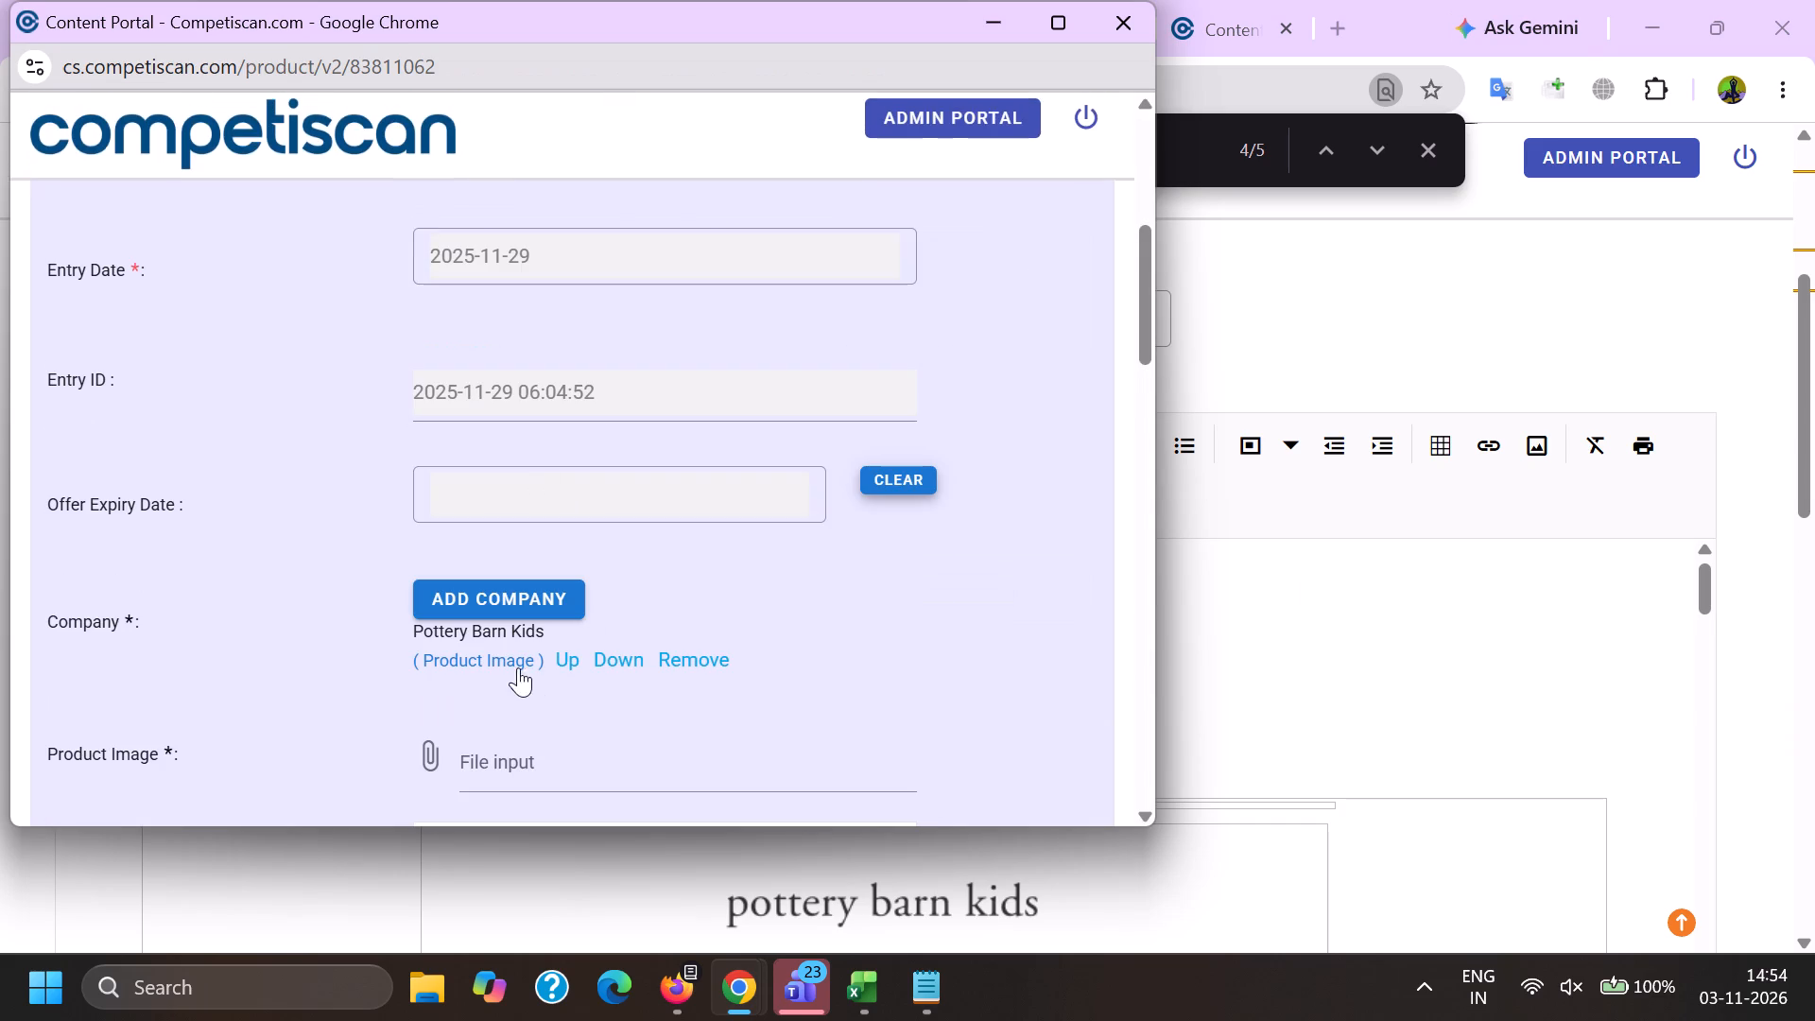
{"action": "left_click", "coordinate": [504, 660]}
{"action": "left_click", "coordinate": [497, 603]}
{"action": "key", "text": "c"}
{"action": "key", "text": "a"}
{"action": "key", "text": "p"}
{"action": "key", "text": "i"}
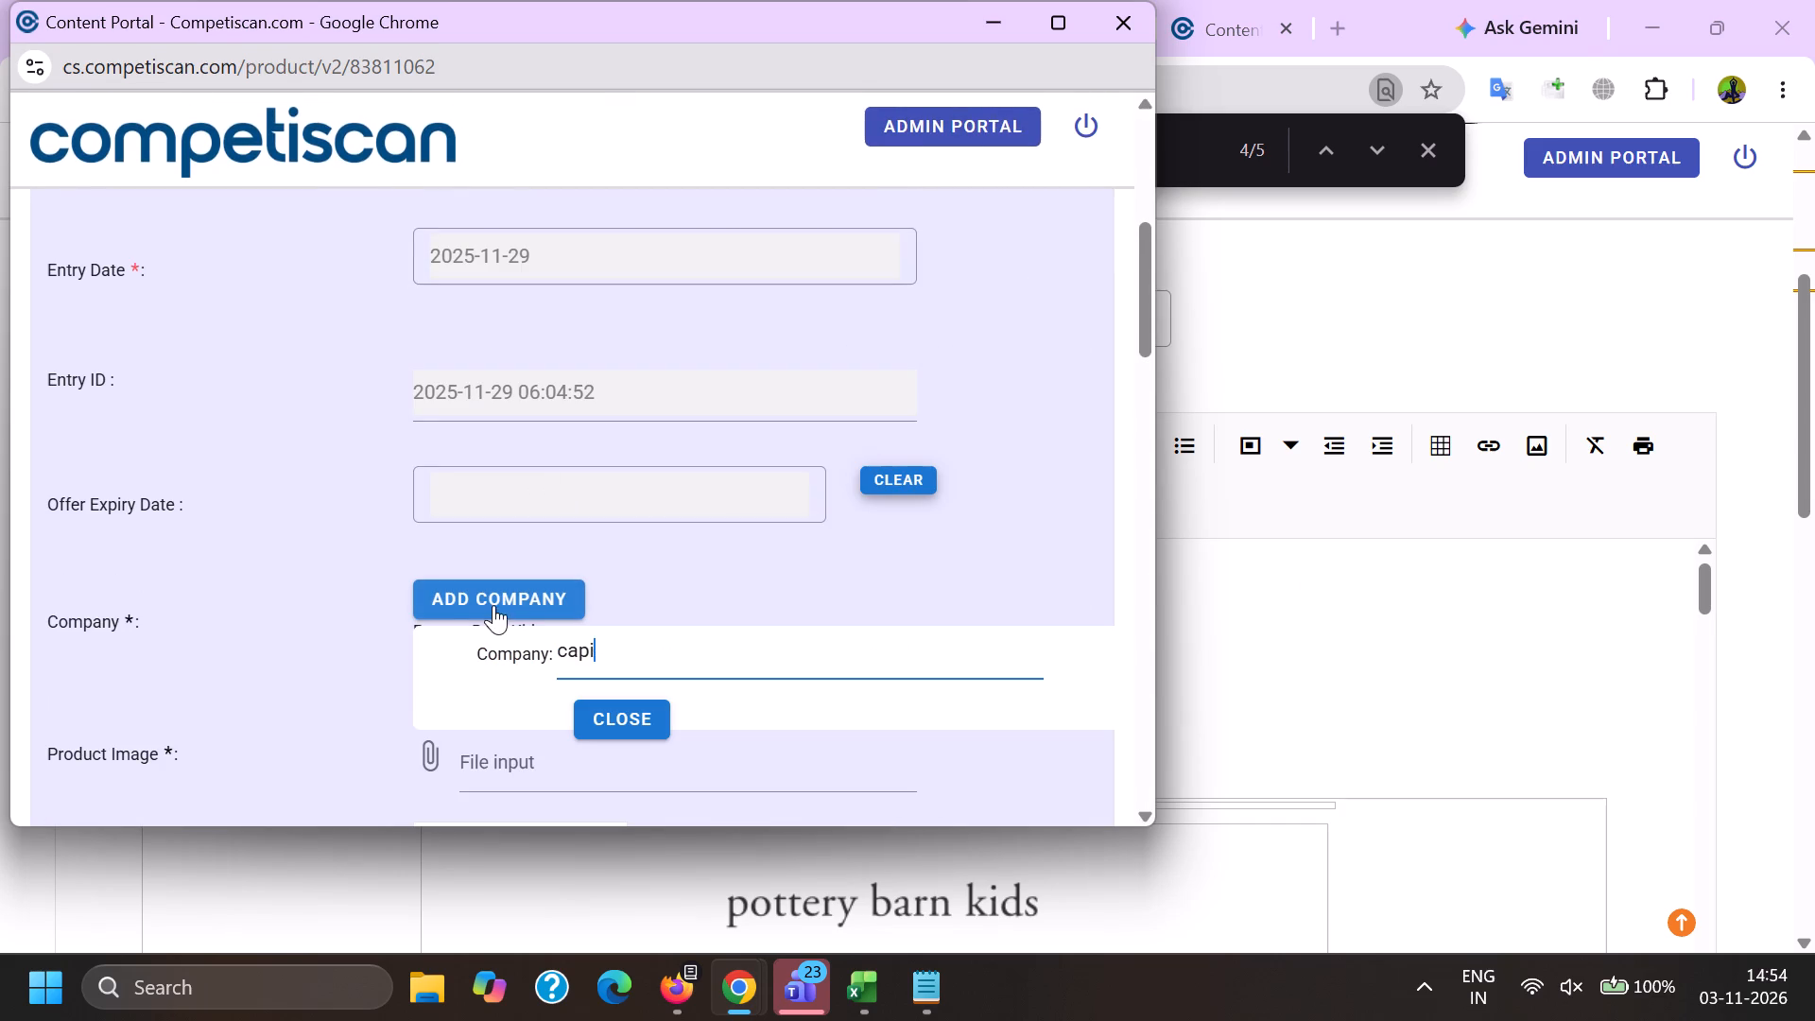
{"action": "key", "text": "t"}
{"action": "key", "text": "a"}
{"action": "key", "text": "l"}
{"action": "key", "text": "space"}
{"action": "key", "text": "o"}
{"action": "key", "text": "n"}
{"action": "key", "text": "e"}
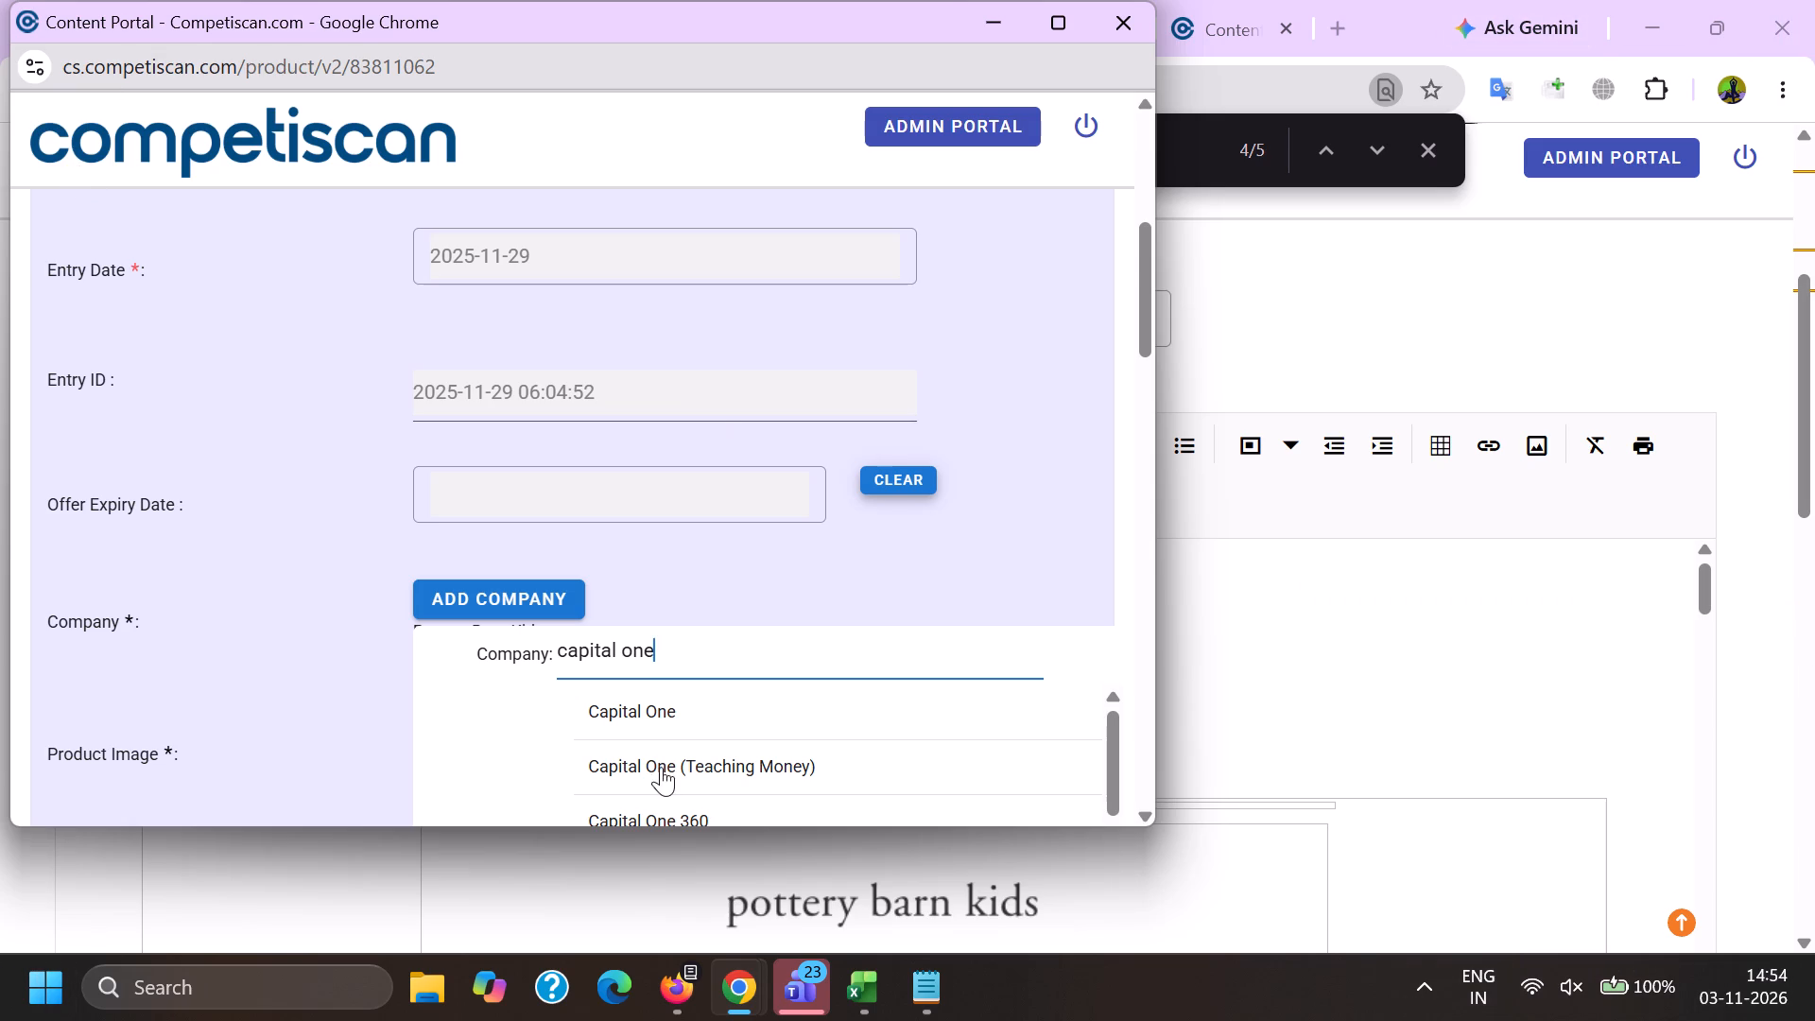
Add Capital One as a company on product record 83811062.
{"action": "left_click", "coordinate": [646, 717]}
Add Pottery Barn Kids (Retail) as the record's Affinity/Association.
{"action": "scroll", "coordinate": [680, 505], "scroll_direction": "down", "scroll_amount": 2}
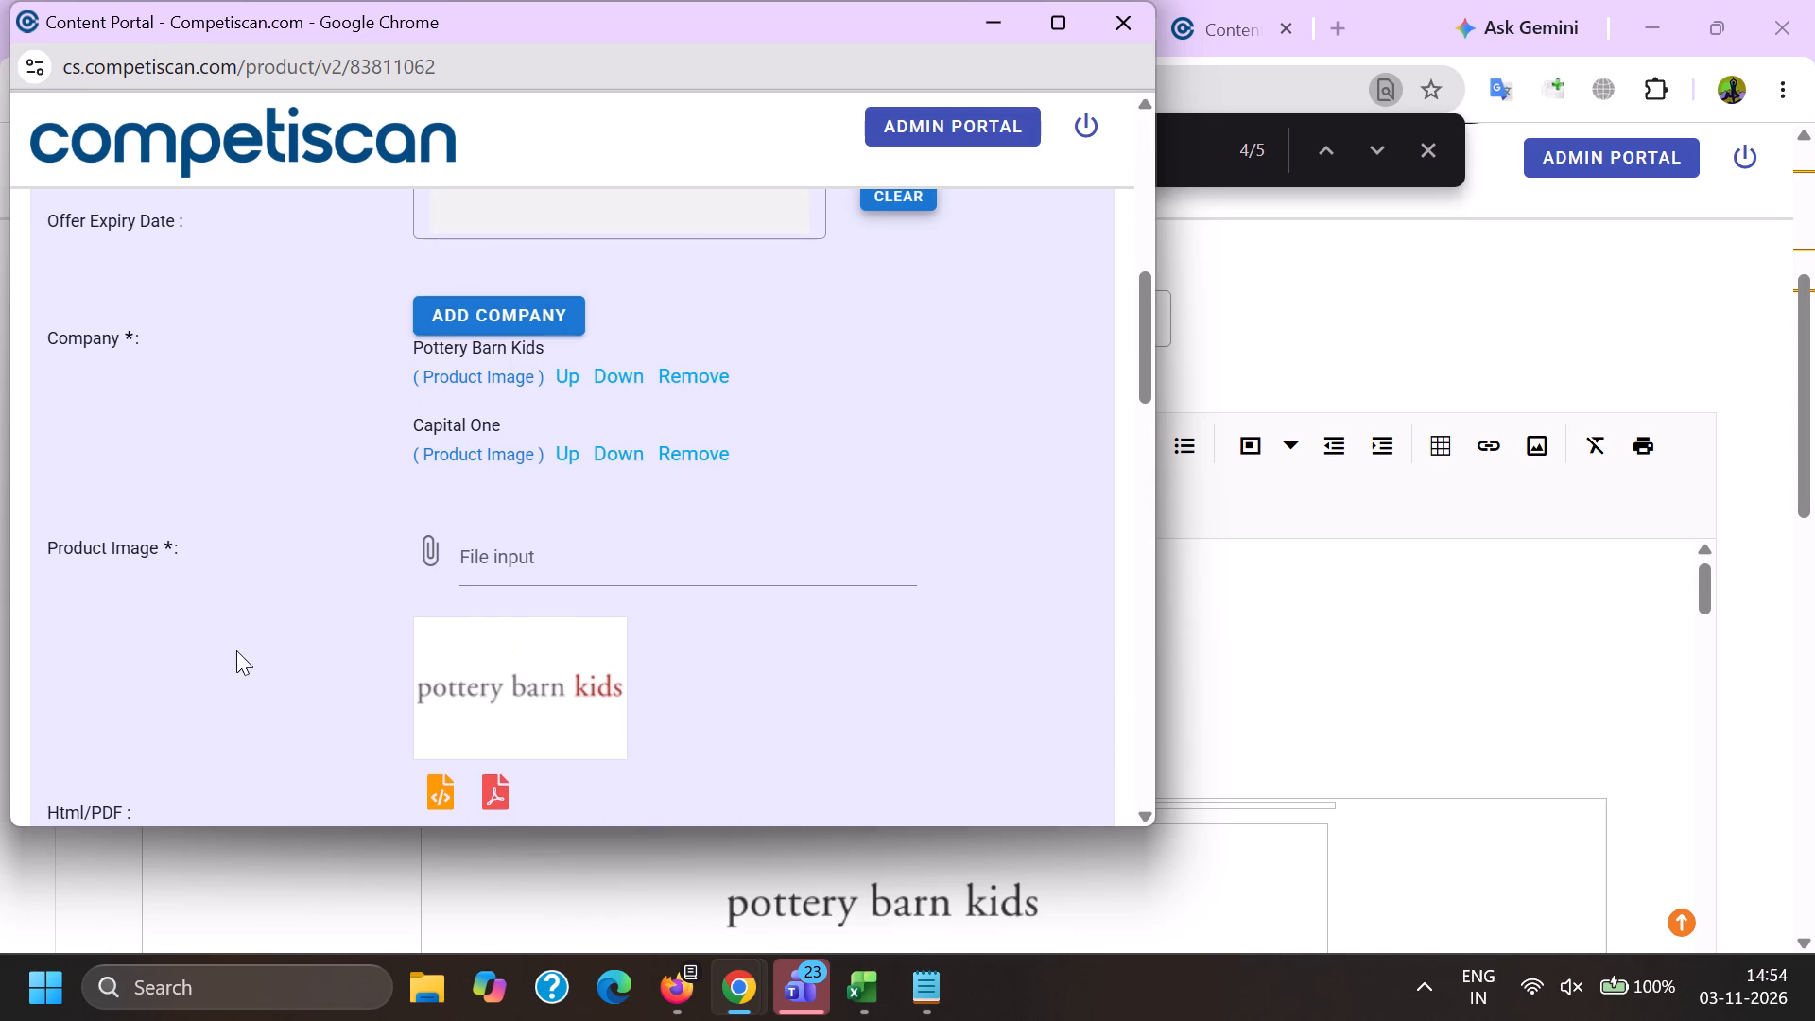
{"action": "scroll", "coordinate": [481, 402], "scroll_direction": "down", "scroll_amount": 3}
{"action": "left_click", "coordinate": [618, 441]}
{"action": "left_click", "coordinate": [698, 478]}
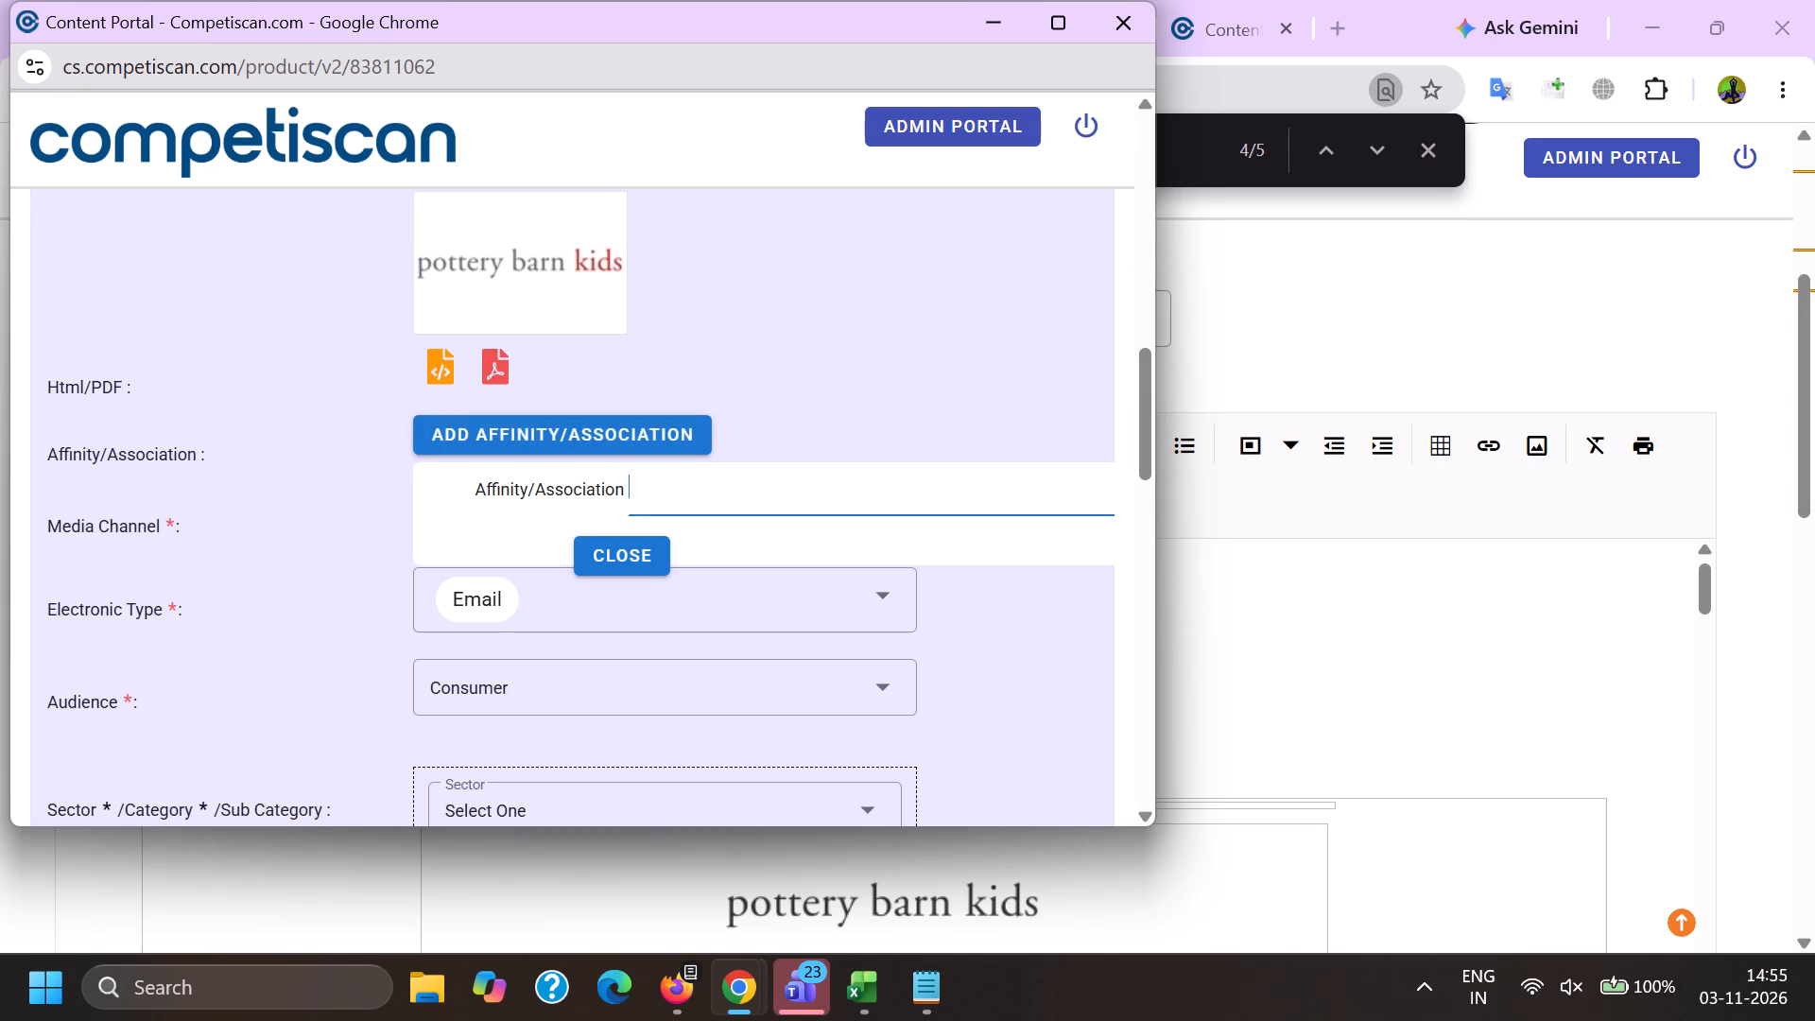
{"action": "key", "text": "ctrl+v"}
{"action": "scroll", "coordinate": [525, 281], "scroll_direction": "down", "scroll_amount": 1}
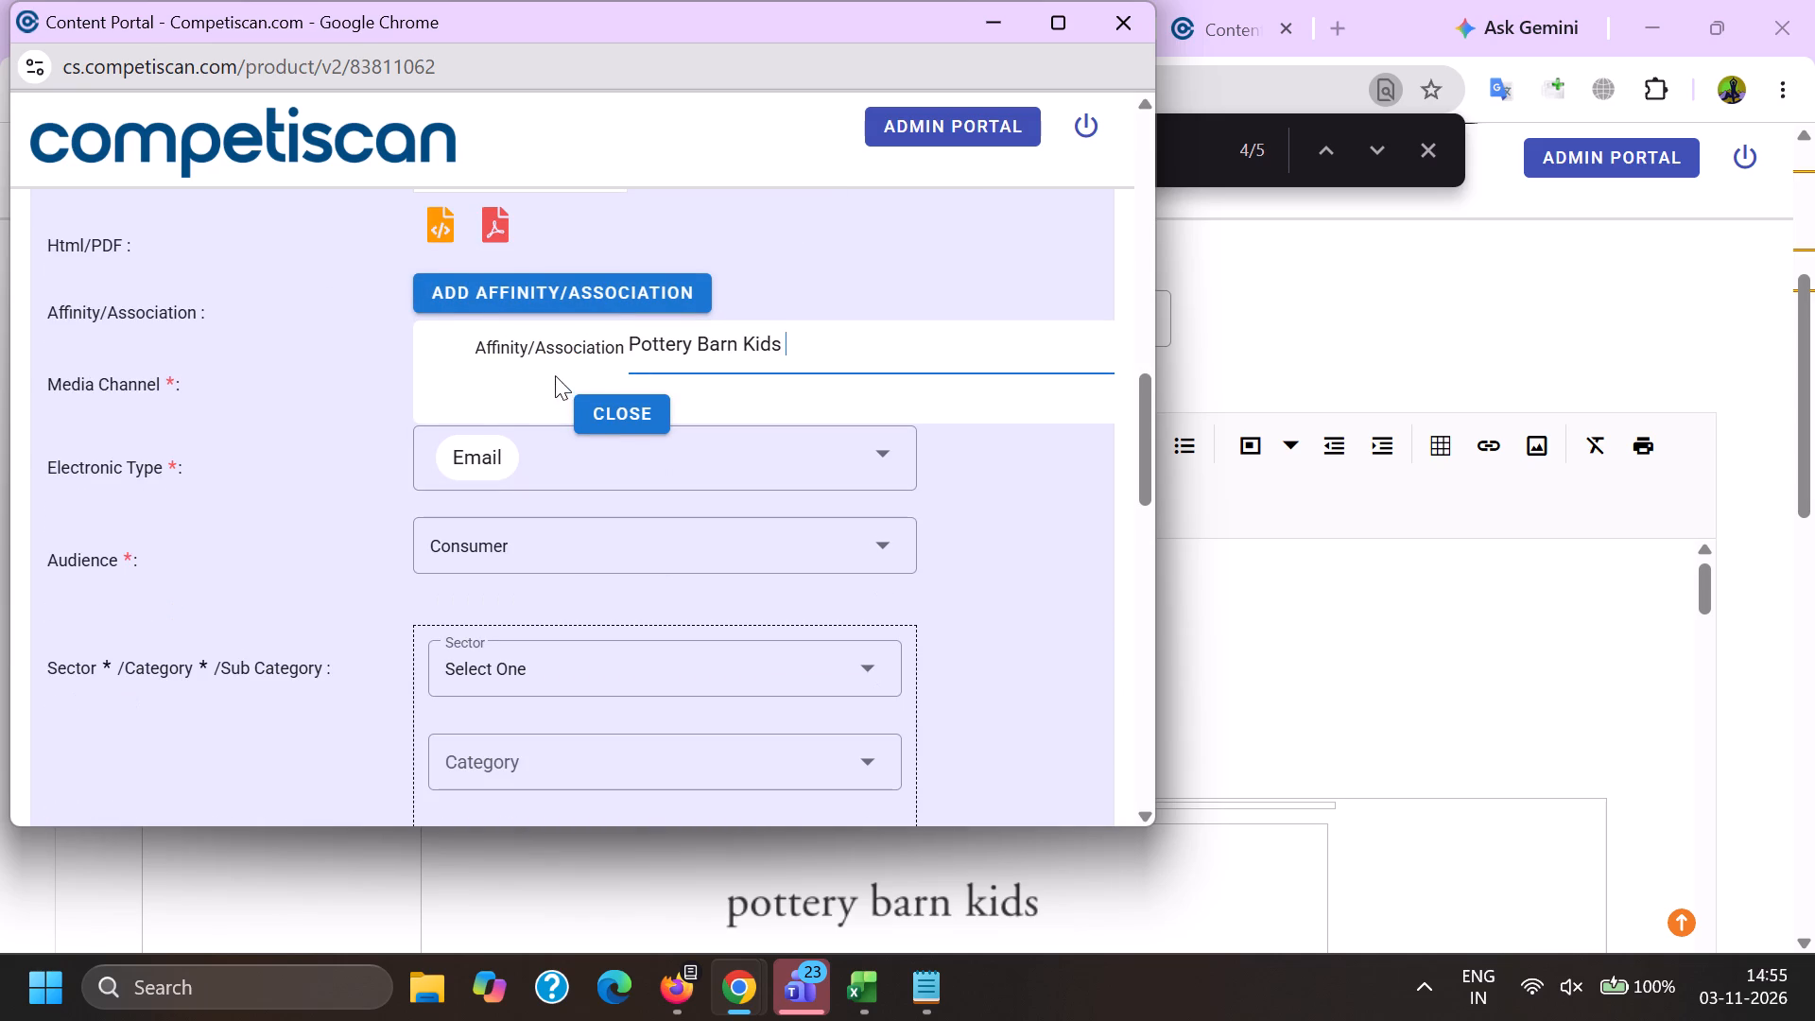
{"action": "key", "text": "BackSpace"}
{"action": "key", "text": "BackSpace"}
{"action": "key", "text": "BackSpace"}
{"action": "key", "text": "BackSpace"}
{"action": "key", "text": "BackSpace"}
{"action": "key", "text": "BackSpace"}
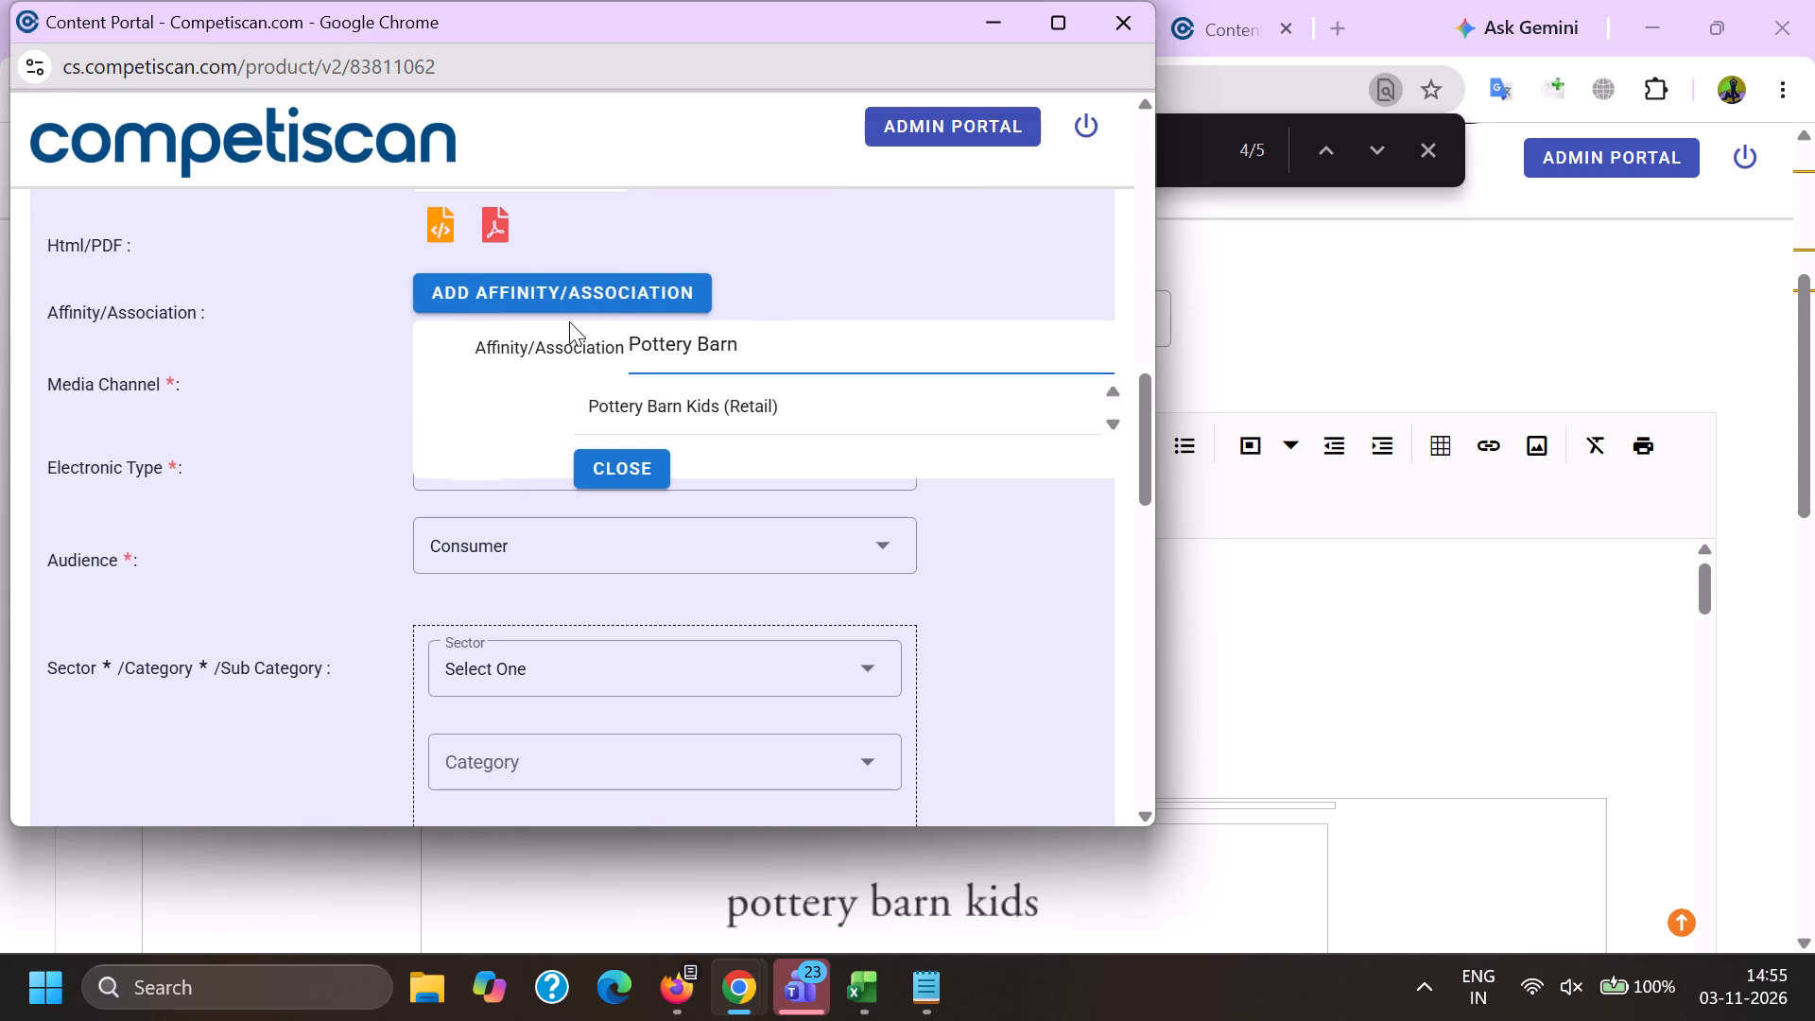
{"action": "key", "text": "BackSpace"}
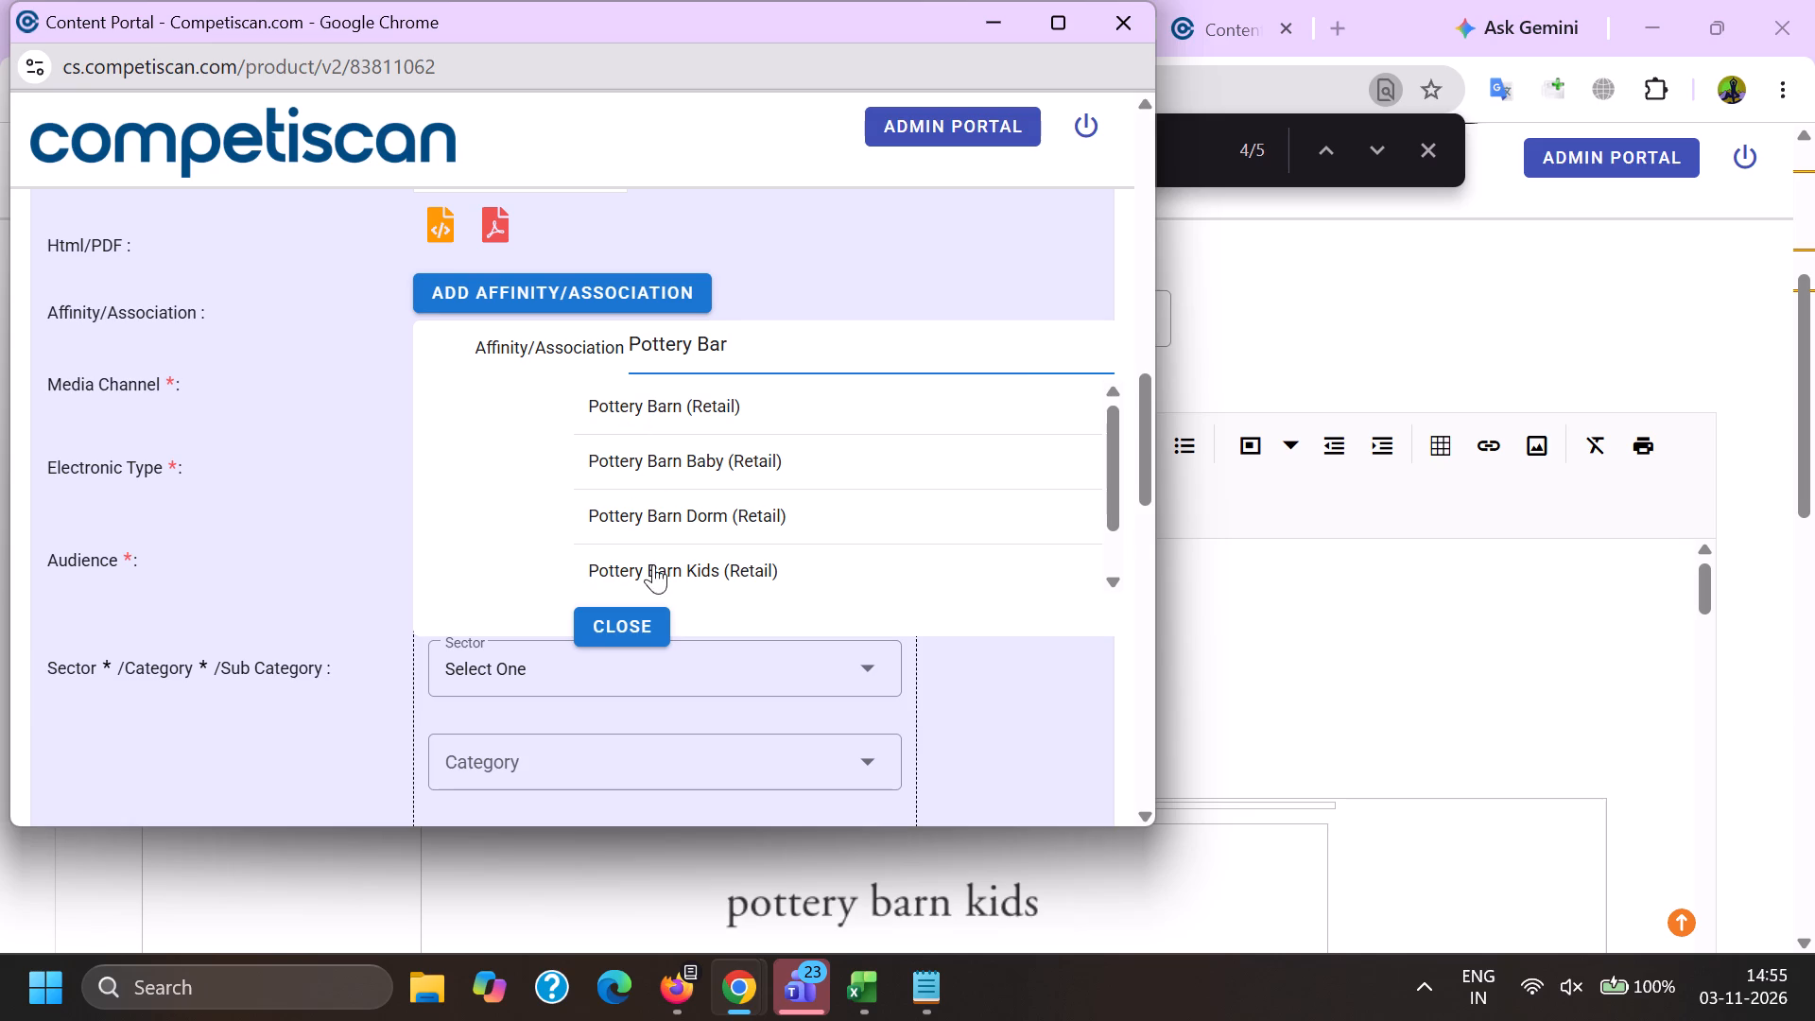
{"action": "left_click", "coordinate": [653, 564]}
Choose Retail as the sector and Home Improvement as the category on product record 83811062.
{"action": "scroll", "coordinate": [570, 372], "scroll_direction": "down", "scroll_amount": 2}
{"action": "left_click", "coordinate": [544, 421]}
{"action": "scroll", "coordinate": [543, 420], "scroll_direction": "down", "scroll_amount": 6}
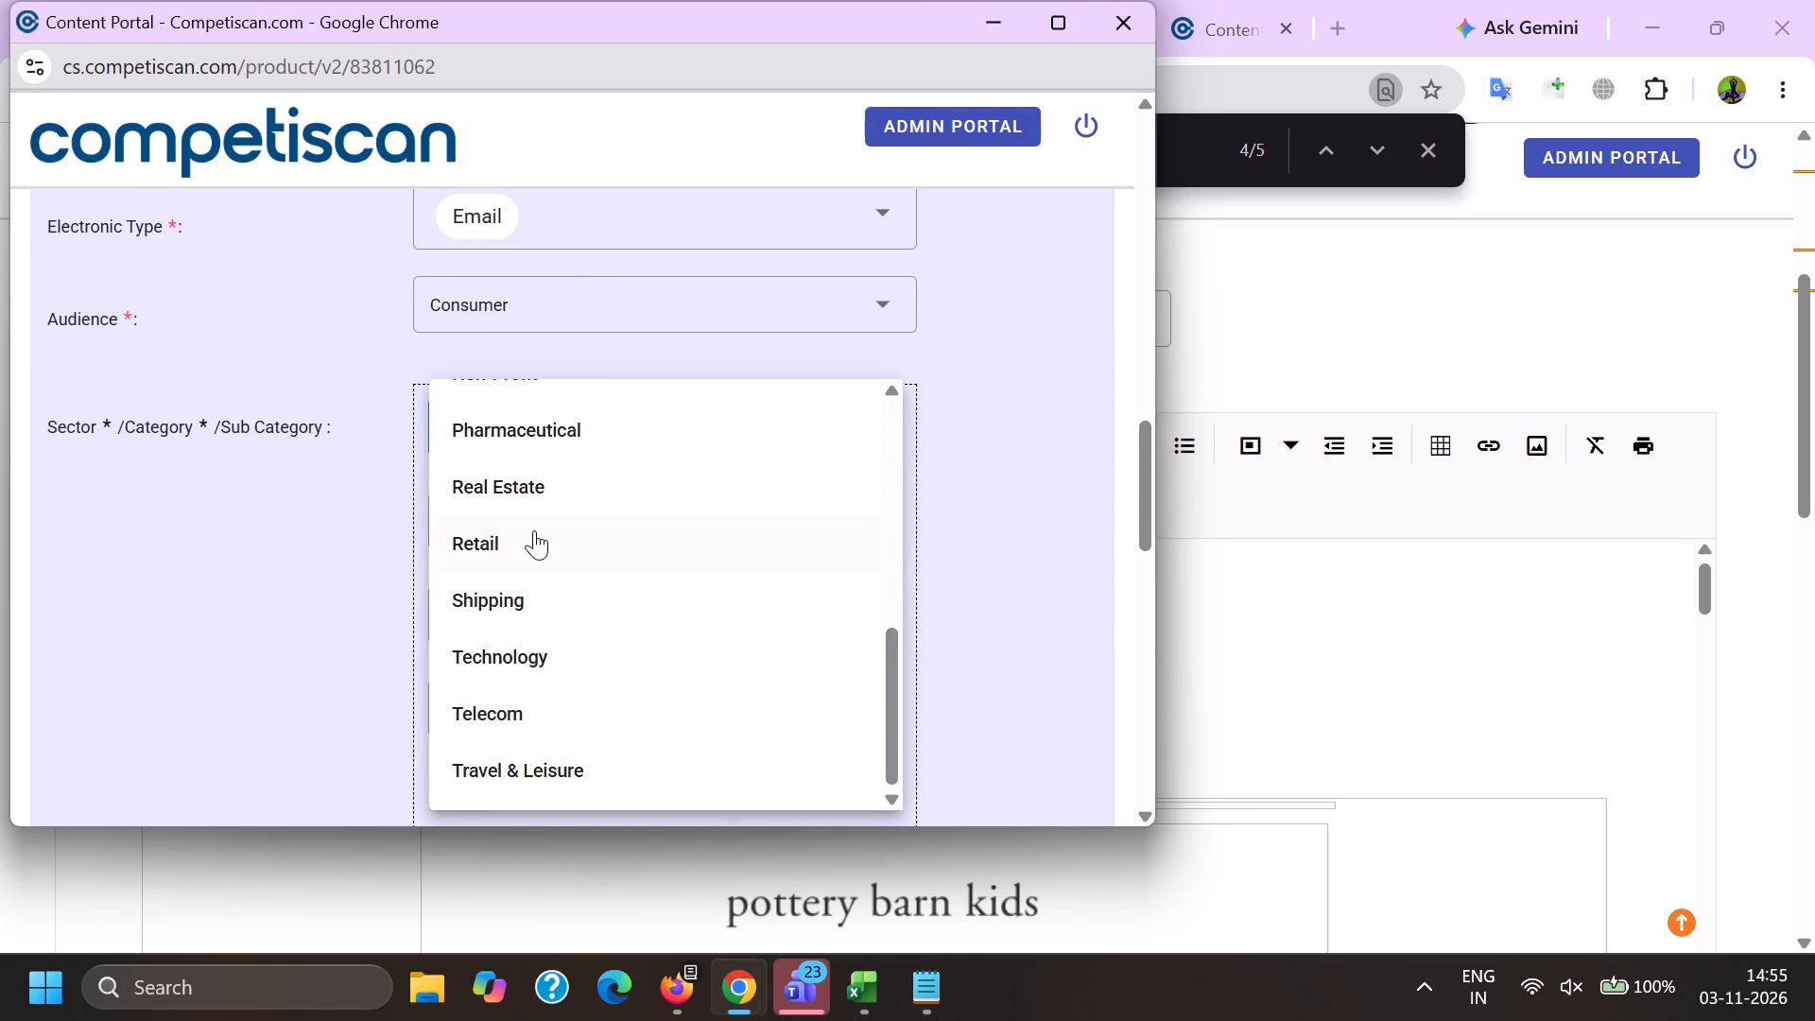
{"action": "left_click", "coordinate": [534, 530]}
{"action": "left_click_drag", "start_coordinate": [330, 534], "coordinate": [333, 547]}
{"action": "left_click", "coordinate": [494, 545]}
{"action": "scroll", "coordinate": [504, 365], "scroll_direction": "down", "scroll_amount": 1}
{"action": "scroll", "coordinate": [508, 511], "scroll_direction": "down", "scroll_amount": 3}
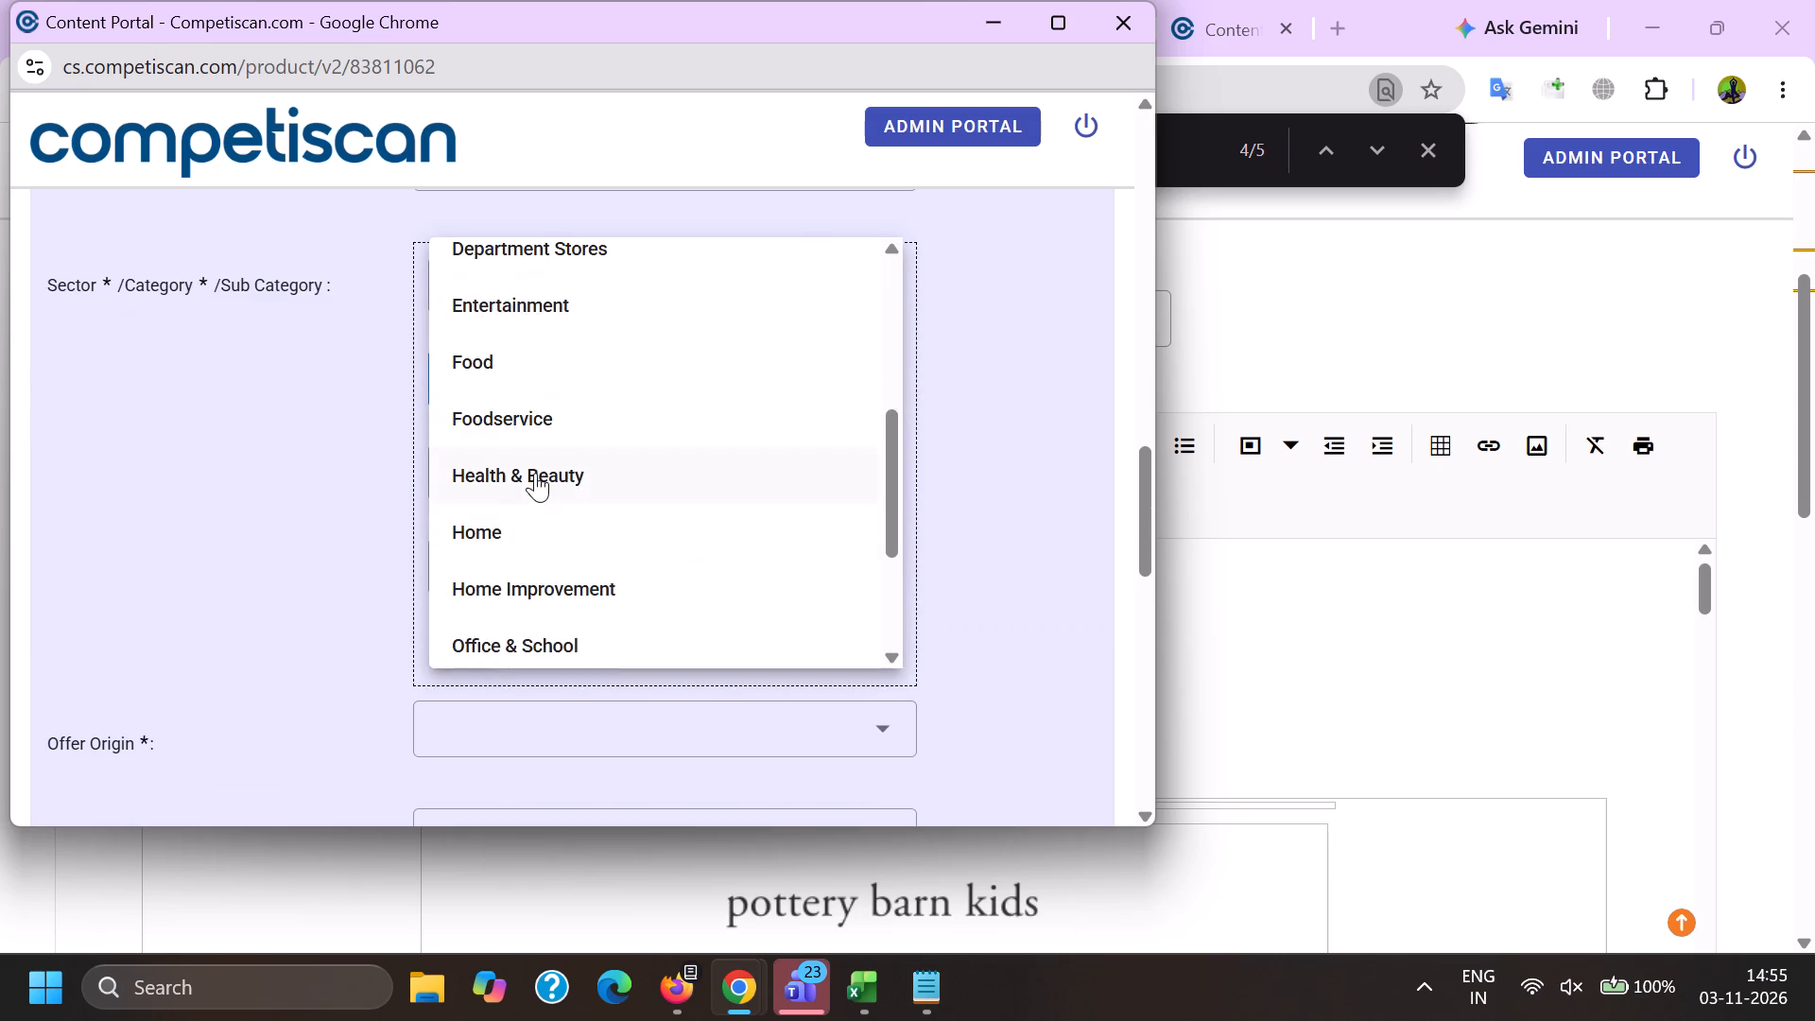
{"action": "scroll", "coordinate": [533, 550], "scroll_direction": "down", "scroll_amount": 1}
{"action": "left_click", "coordinate": [555, 454]}
{"action": "left_click", "coordinate": [290, 458]}
Choose sub category Holiday Decorations and sub sub category Christmas Decorations, and add the classification to the record.
{"action": "left_click", "coordinate": [510, 481]}
{"action": "scroll", "coordinate": [544, 245], "scroll_direction": "down", "scroll_amount": 1}
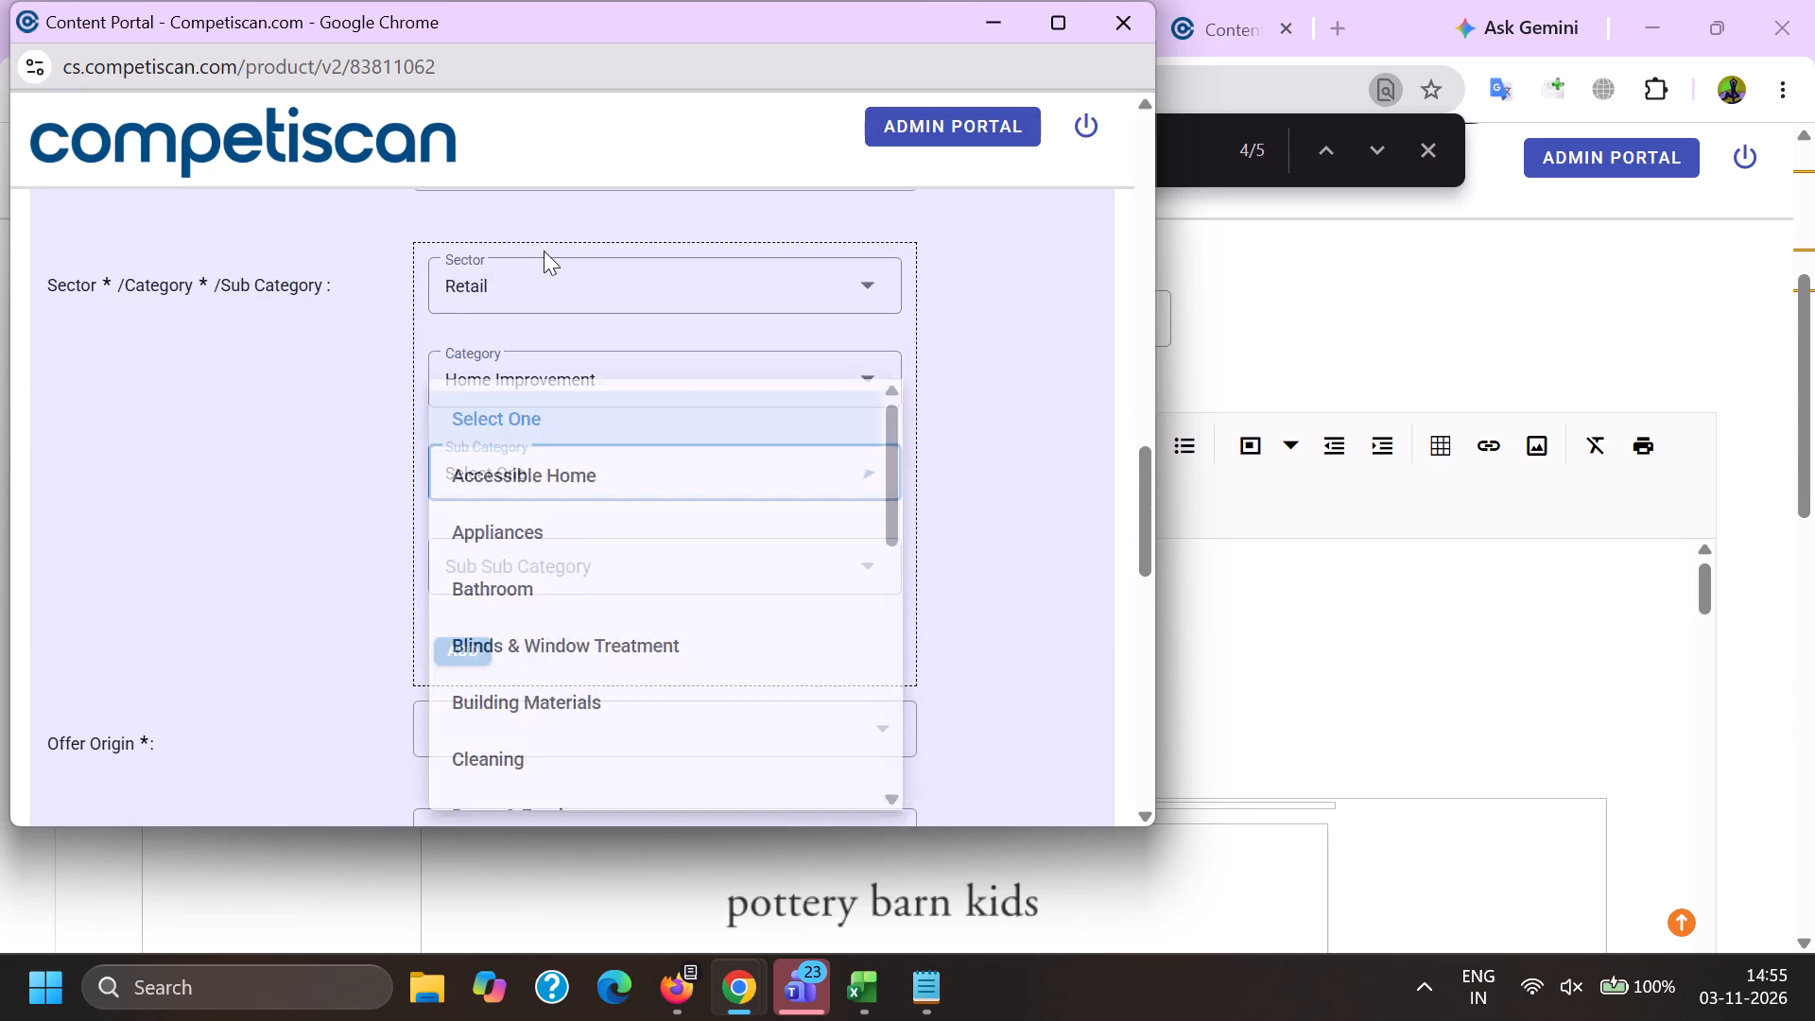
{"action": "scroll", "coordinate": [535, 562], "scroll_direction": "down", "scroll_amount": 3}
{"action": "scroll", "coordinate": [540, 566], "scroll_direction": "up", "scroll_amount": 2}
{"action": "scroll", "coordinate": [544, 496], "scroll_direction": "down", "scroll_amount": 2}
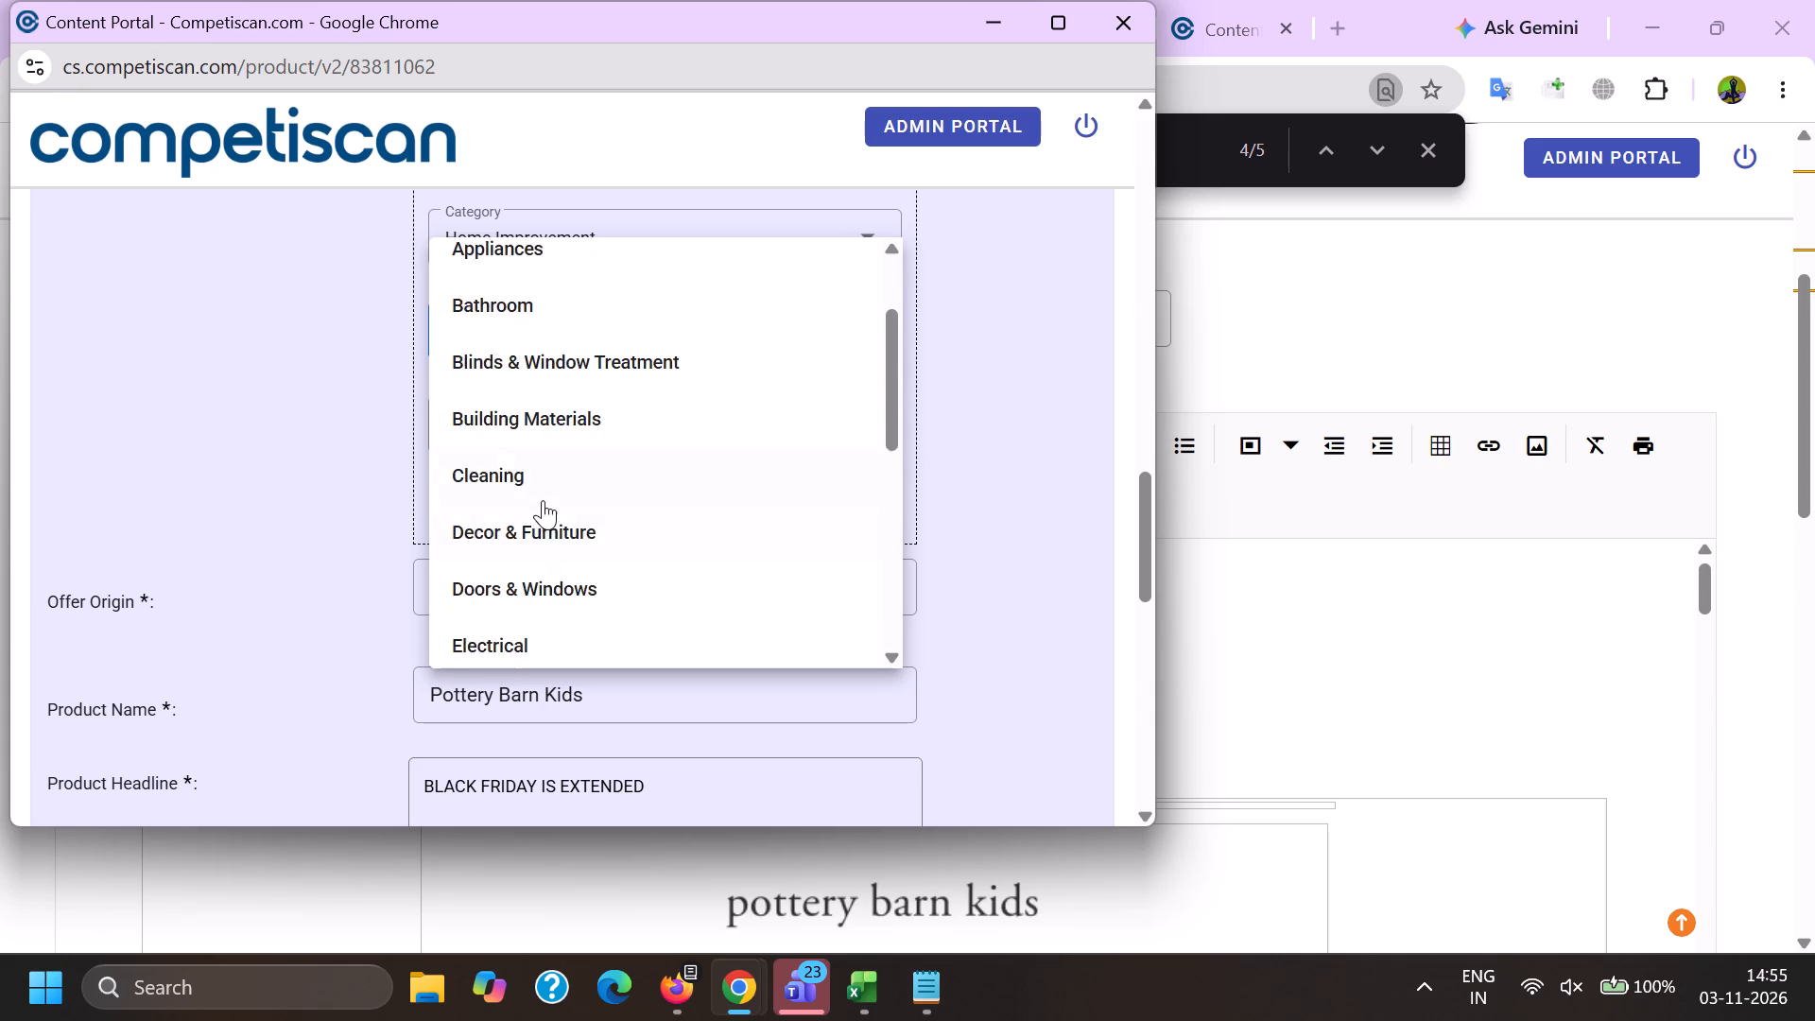
{"action": "scroll", "coordinate": [543, 500], "scroll_direction": "down", "scroll_amount": 5}
{"action": "scroll", "coordinate": [544, 514], "scroll_direction": "up", "scroll_amount": 2}
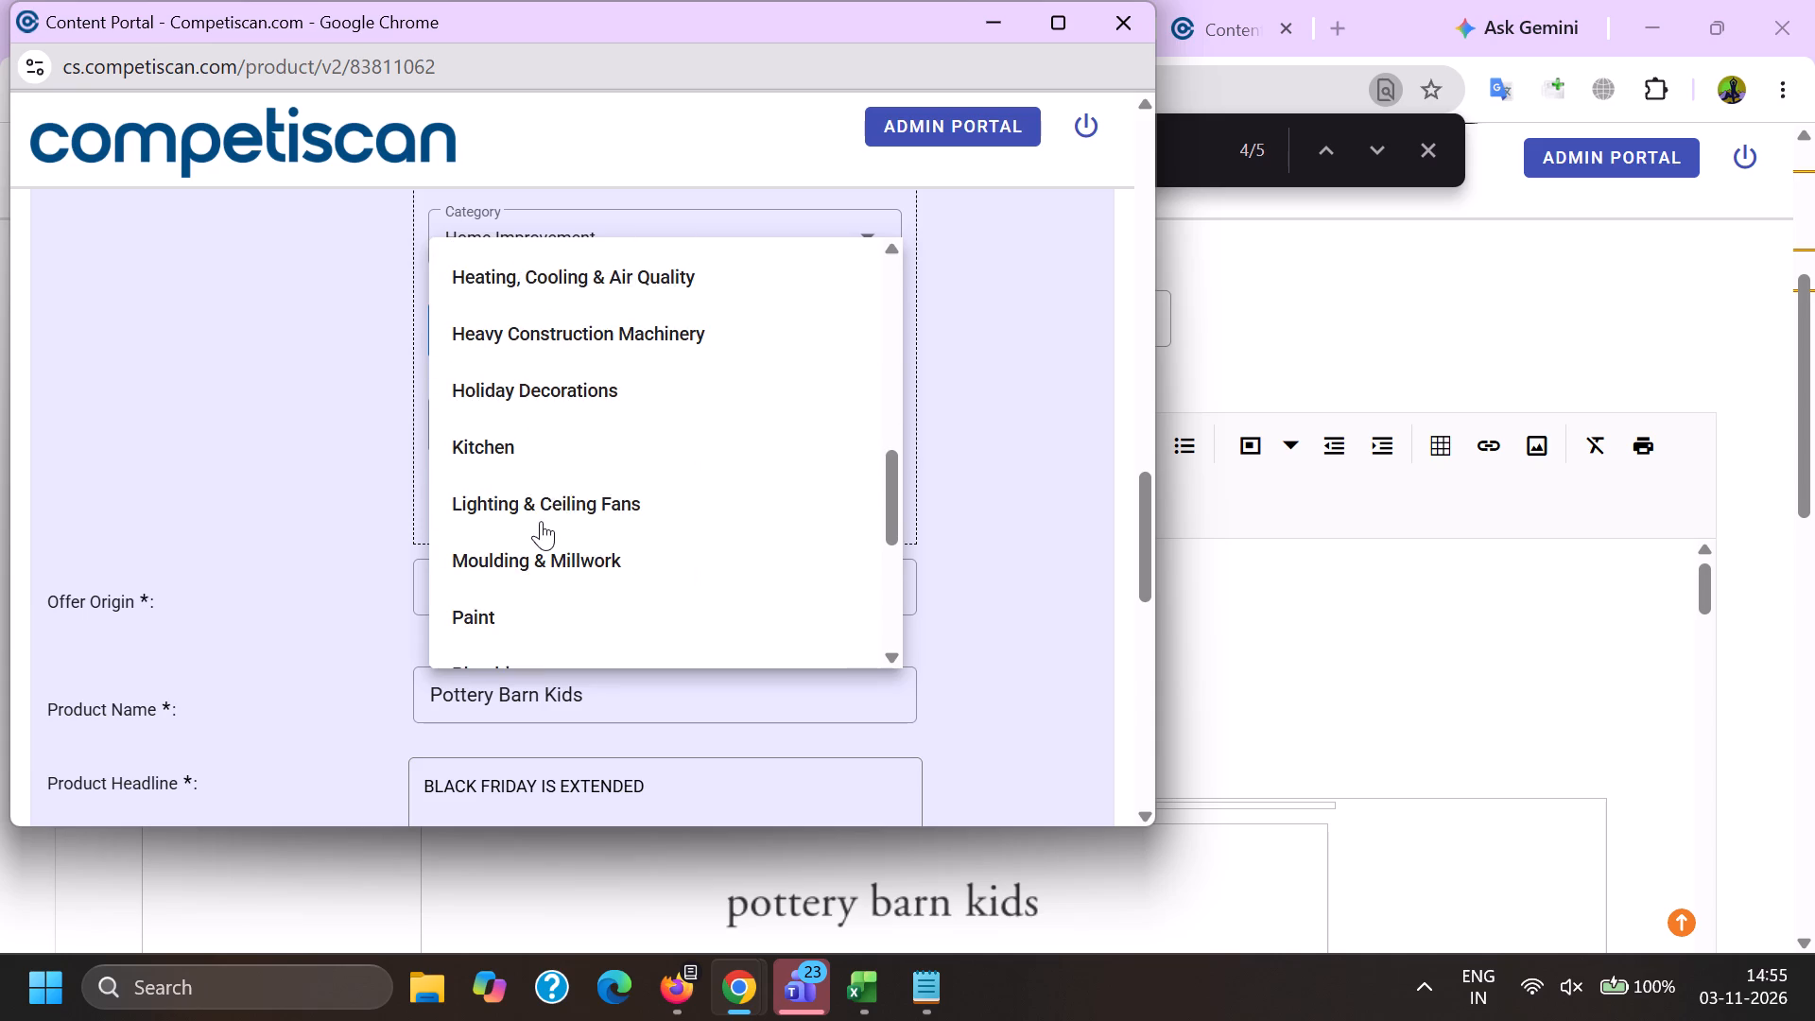
{"action": "left_click", "coordinate": [562, 386]}
{"action": "left_click_drag", "start_coordinate": [246, 407], "coordinate": [255, 408]}
{"action": "left_click_drag", "start_coordinate": [530, 412], "coordinate": [530, 424]}
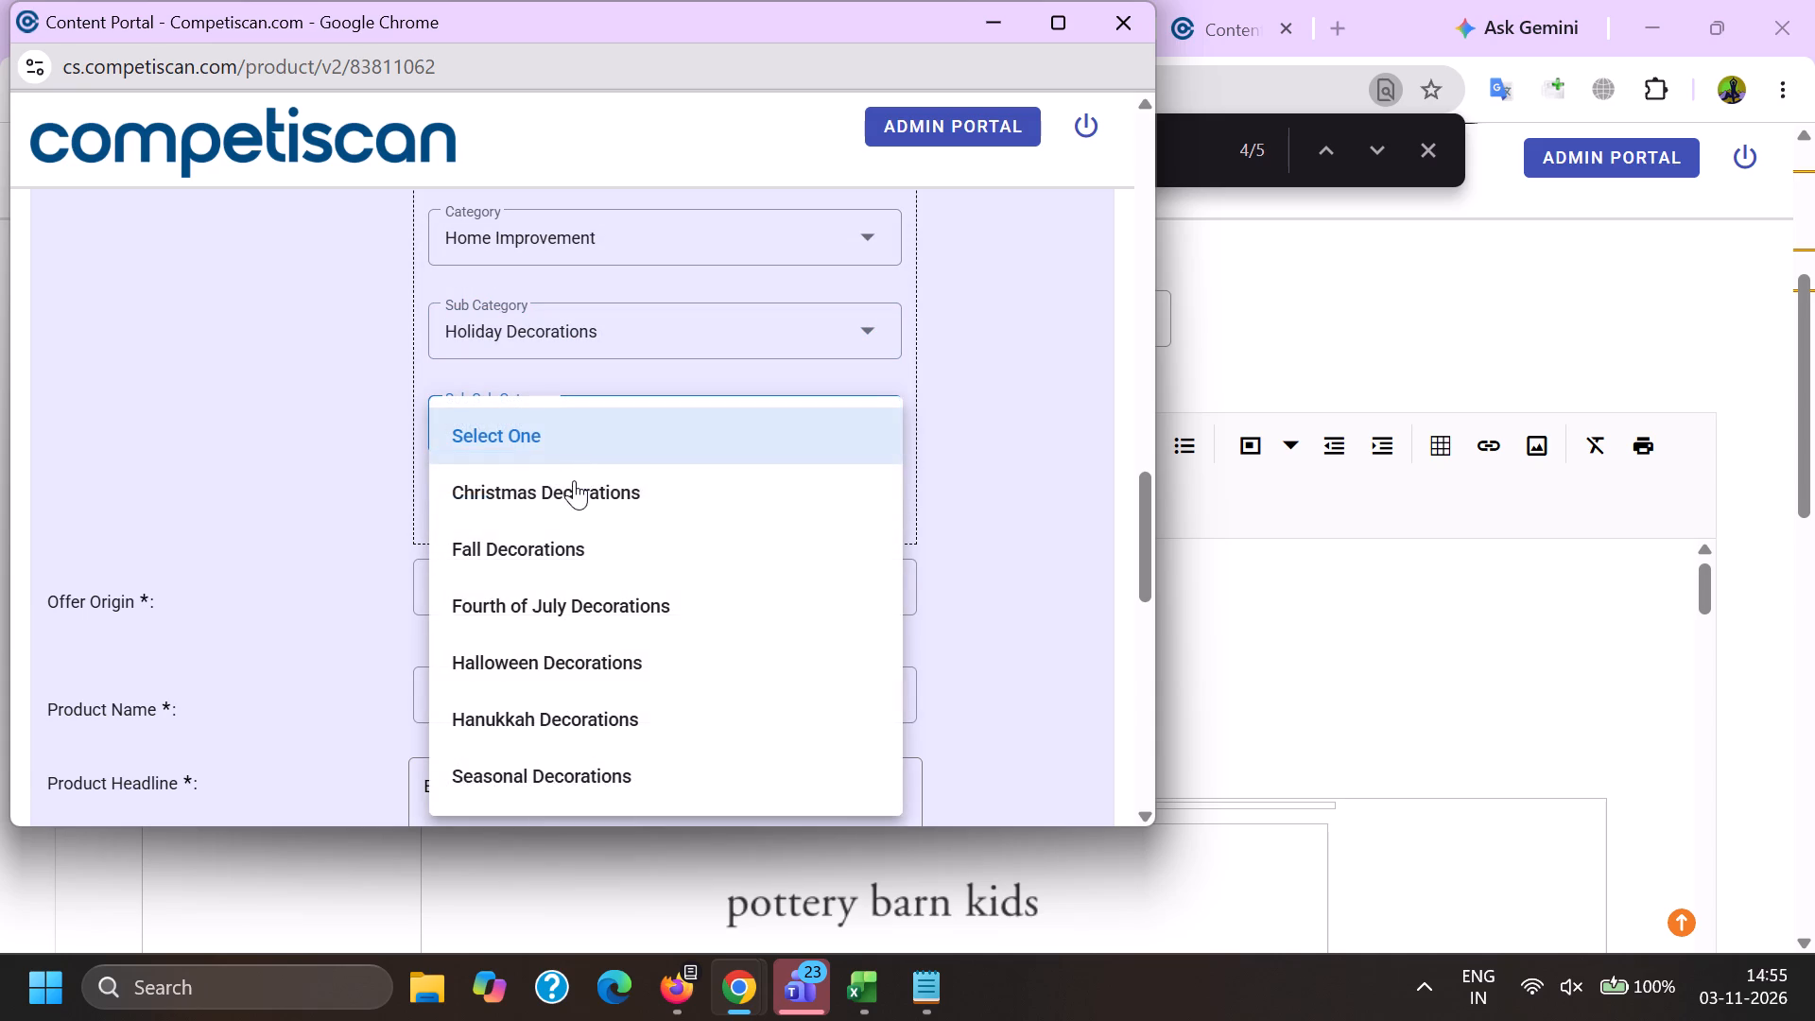
{"action": "left_click", "coordinate": [570, 492]}
{"action": "left_click_drag", "start_coordinate": [333, 474], "coordinate": [337, 485]}
{"action": "left_click", "coordinate": [474, 511]}
Add a second classification of Credit Cards / Payment Cards / Credit Cards to the record.
{"action": "scroll", "coordinate": [470, 594], "scroll_direction": "up", "scroll_amount": 2}
{"action": "left_click", "coordinate": [524, 509]}
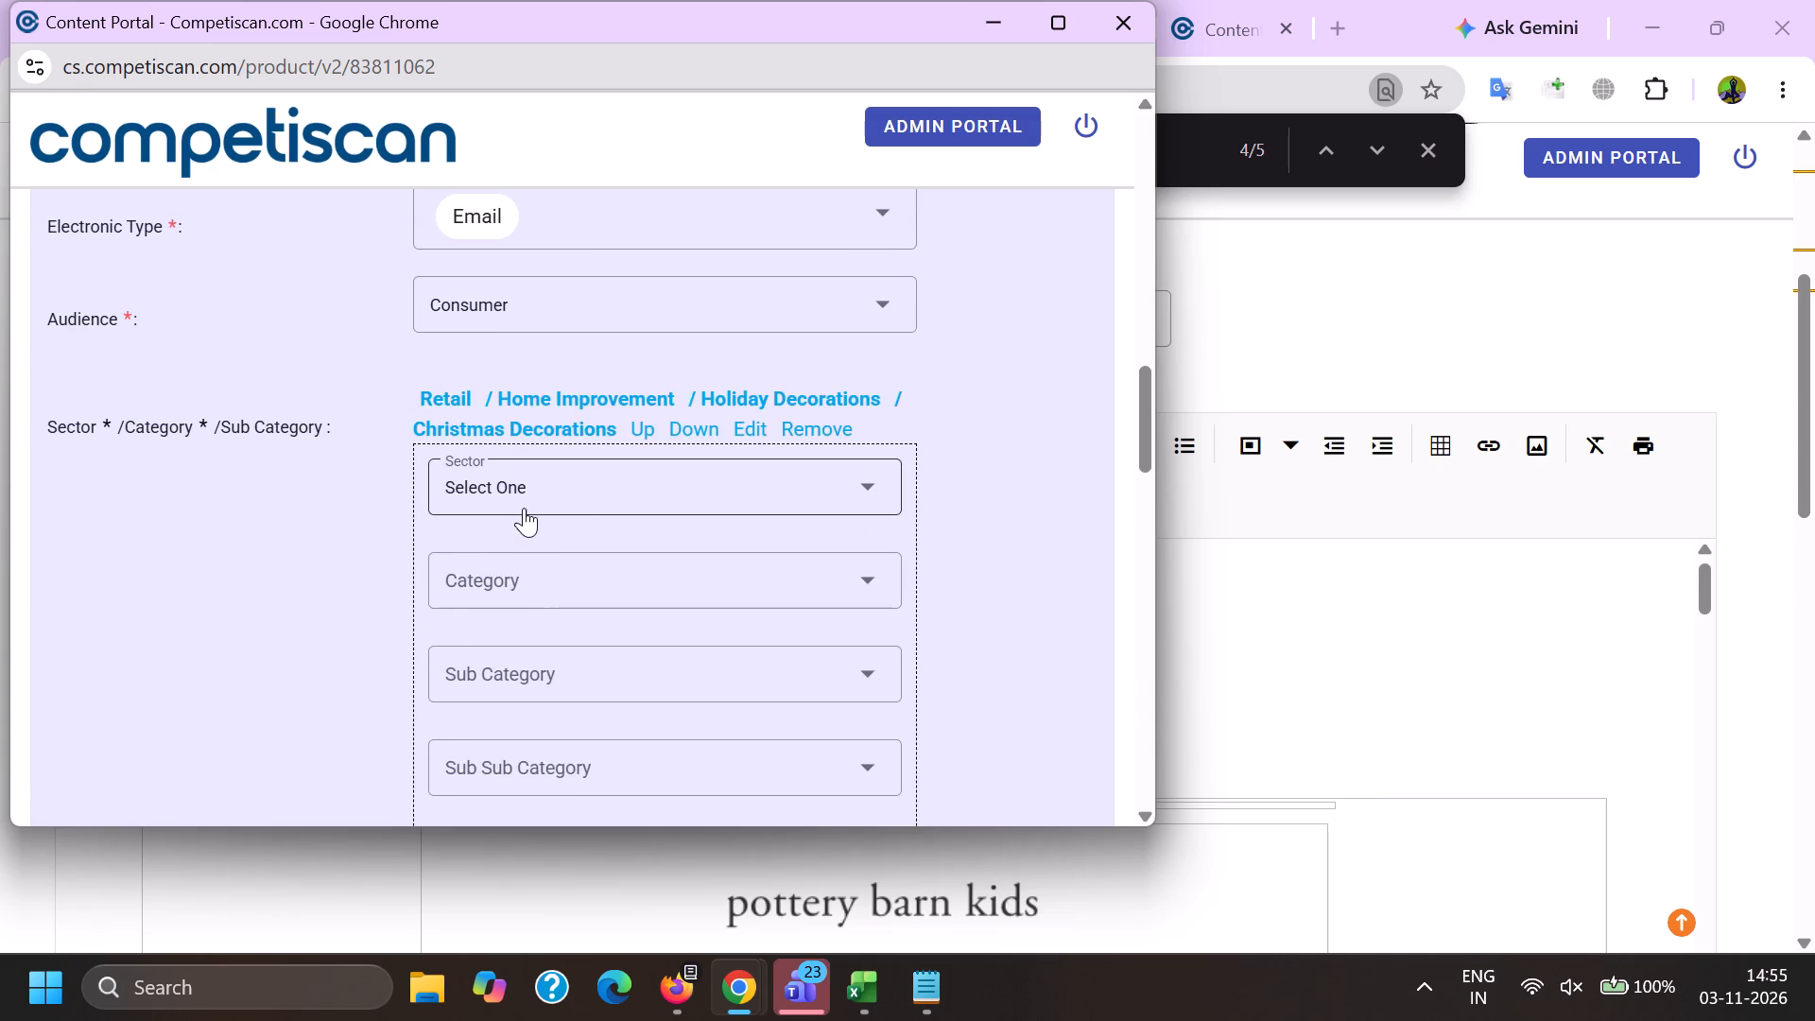
{"action": "scroll", "coordinate": [502, 623], "scroll_direction": "up", "scroll_amount": 5}
{"action": "left_click", "coordinate": [501, 634]}
{"action": "left_click", "coordinate": [408, 620]}
{"action": "left_click", "coordinate": [477, 552]}
{"action": "left_click", "coordinate": [494, 707]}
{"action": "left_click_drag", "start_coordinate": [492, 706], "coordinate": [498, 693]}
{"action": "scroll", "coordinate": [524, 506], "scroll_direction": "down", "scroll_amount": 2}
{"action": "left_click", "coordinate": [497, 388]}
{"action": "left_click", "coordinate": [520, 681]}
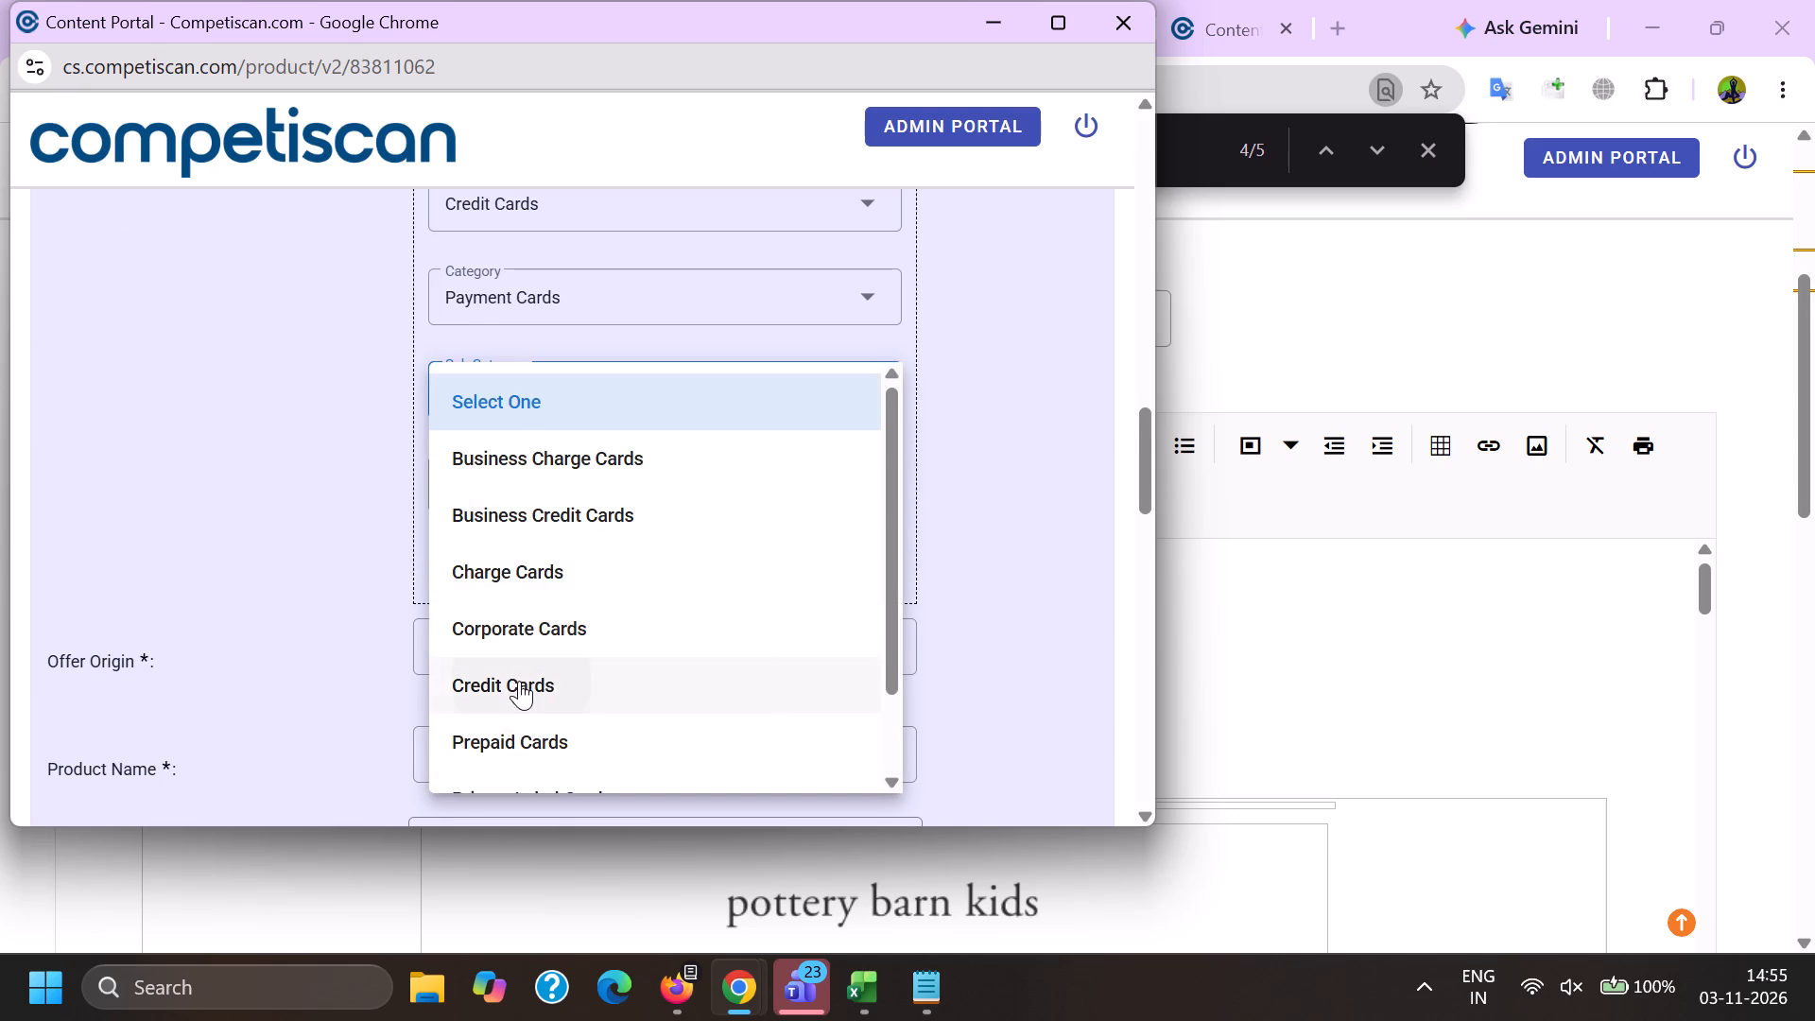
{"action": "left_click", "coordinate": [385, 651]}
{"action": "left_click", "coordinate": [460, 562]}
Move the Retail classification below the Credit Cards classification.
{"action": "scroll", "coordinate": [487, 617], "scroll_direction": "up", "scroll_amount": 2}
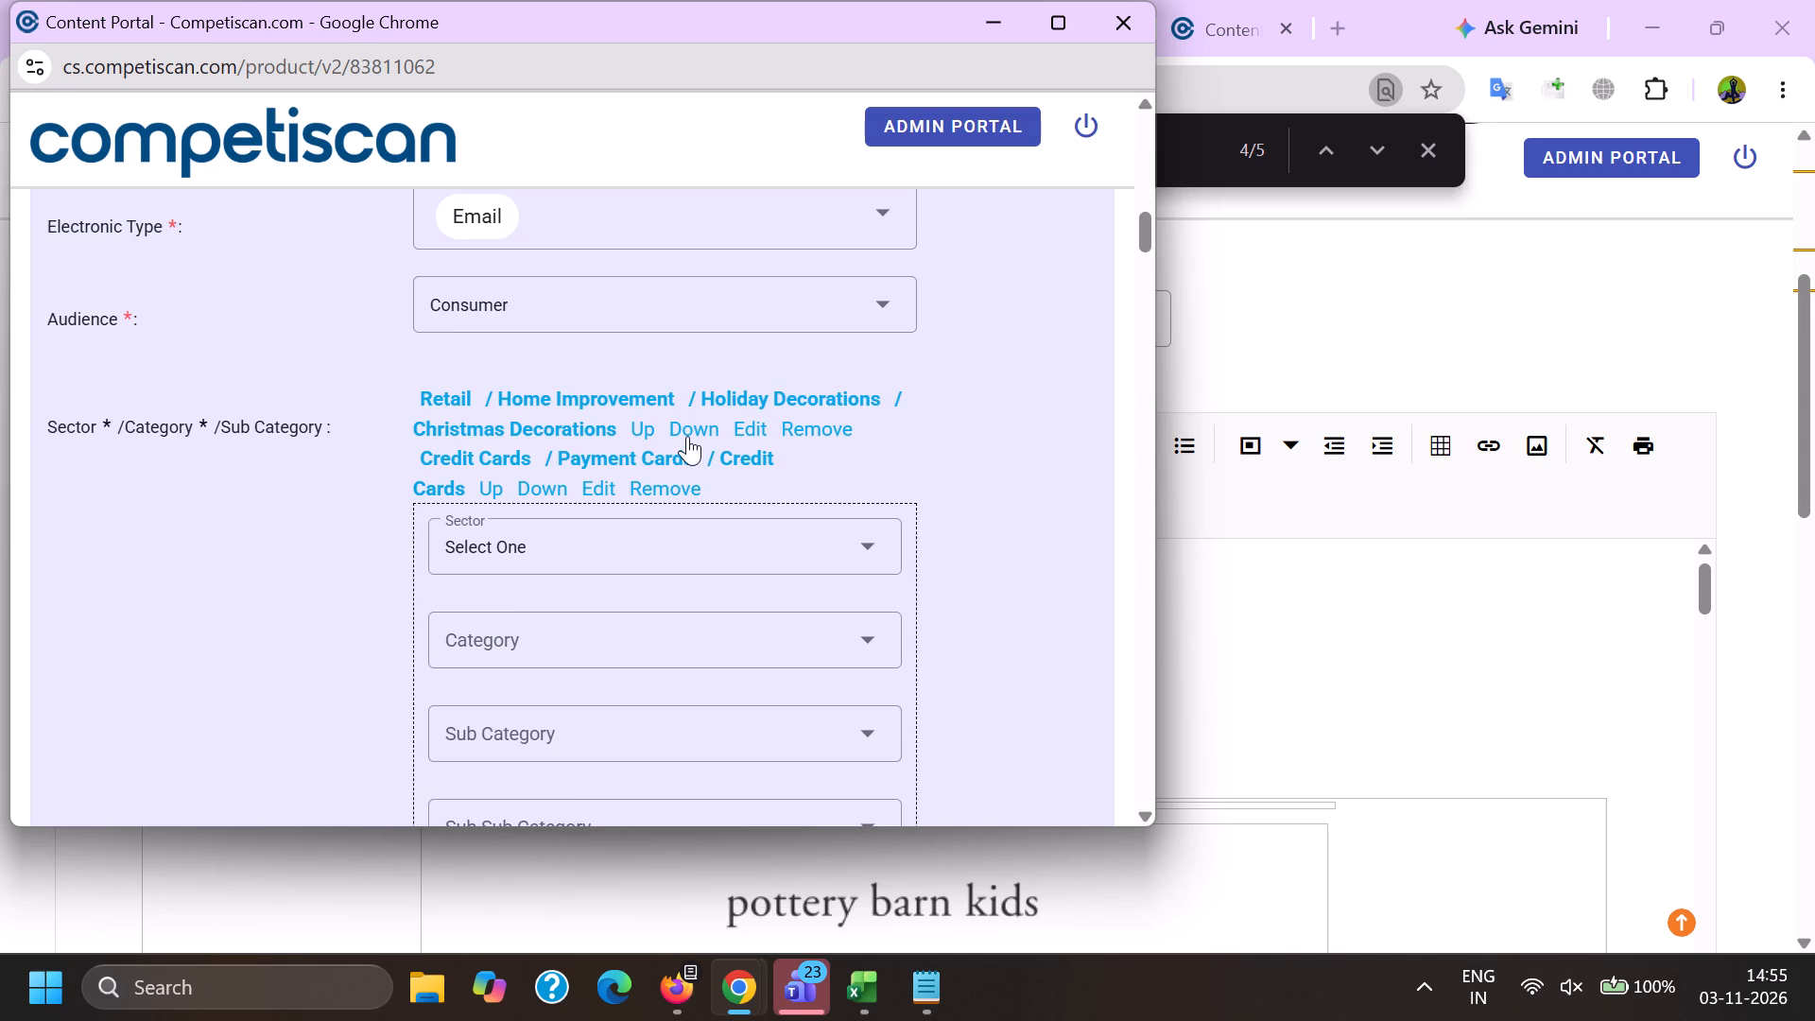
{"action": "left_click", "coordinate": [687, 432]}
Set Offer Origin to Provider/Bank and Product Name to Pottery Barn Key Rewards Visa Credit Card.
{"action": "scroll", "coordinate": [590, 466], "scroll_direction": "down", "scroll_amount": 3}
{"action": "left_click", "coordinate": [483, 579]}
{"action": "double_click", "coordinate": [496, 678]}
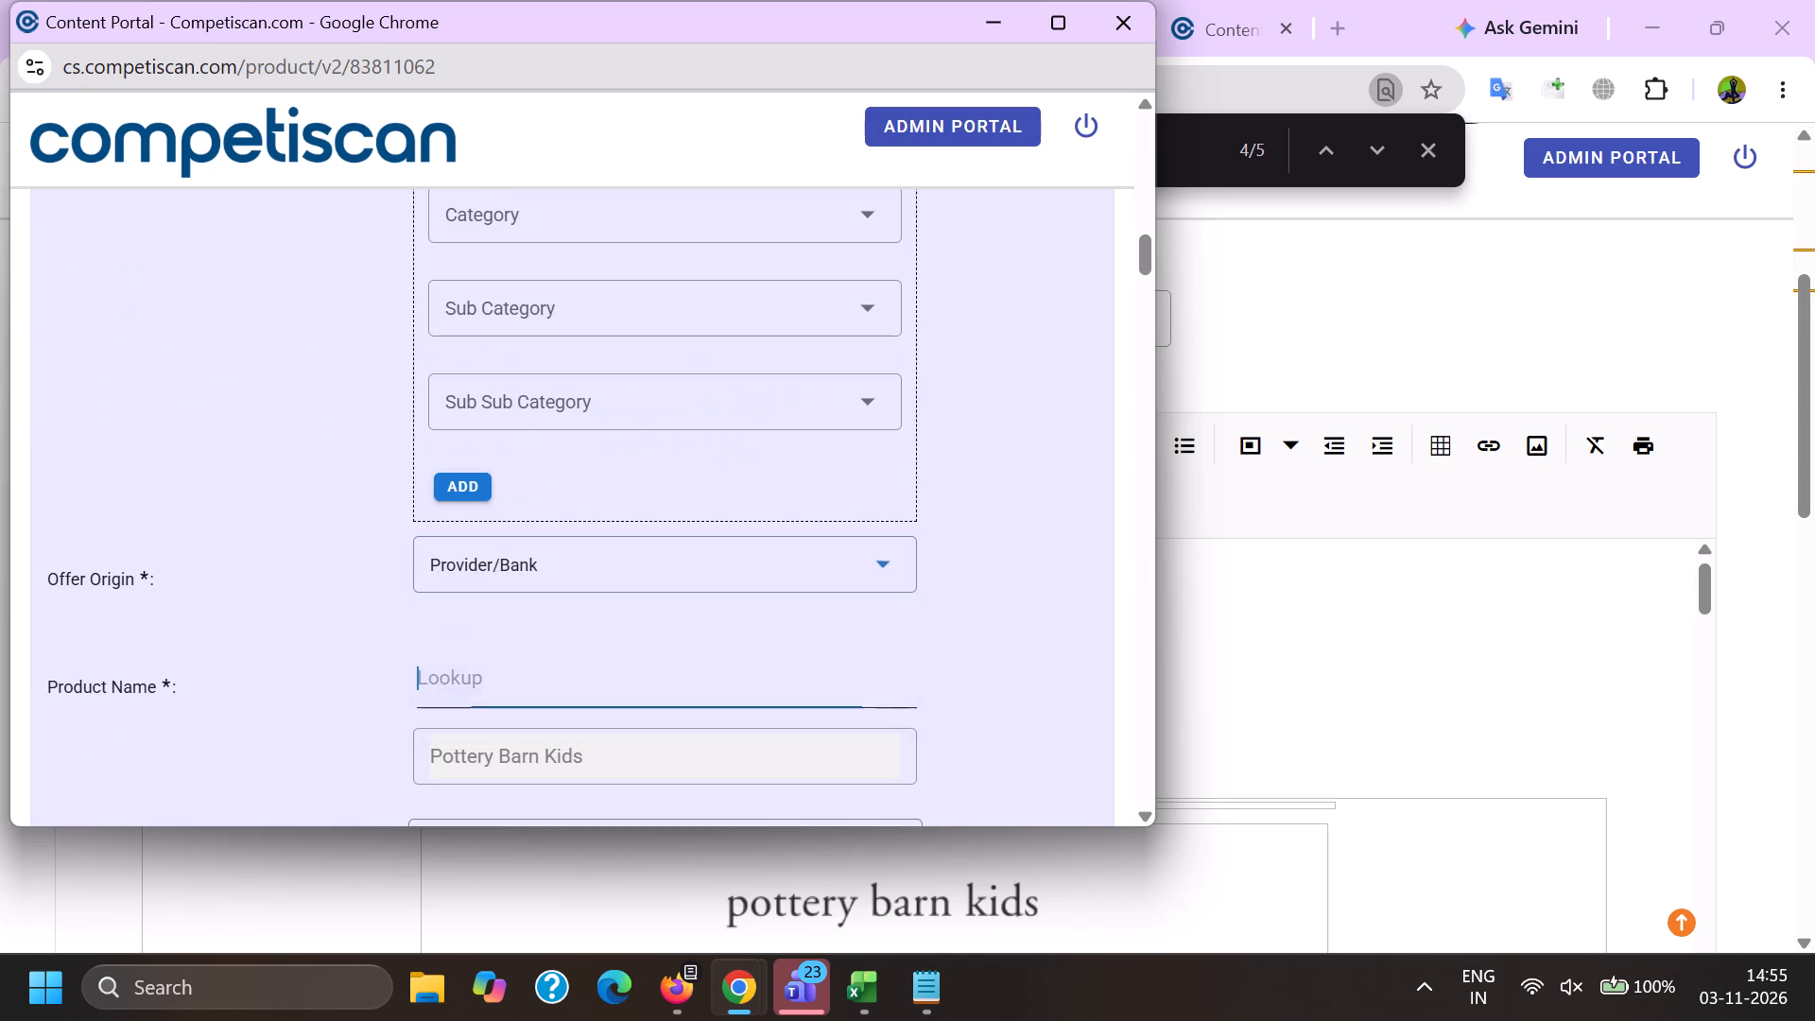
{"action": "key", "text": "ctrl+v"}
{"action": "scroll", "coordinate": [544, 369], "scroll_direction": "down", "scroll_amount": 1}
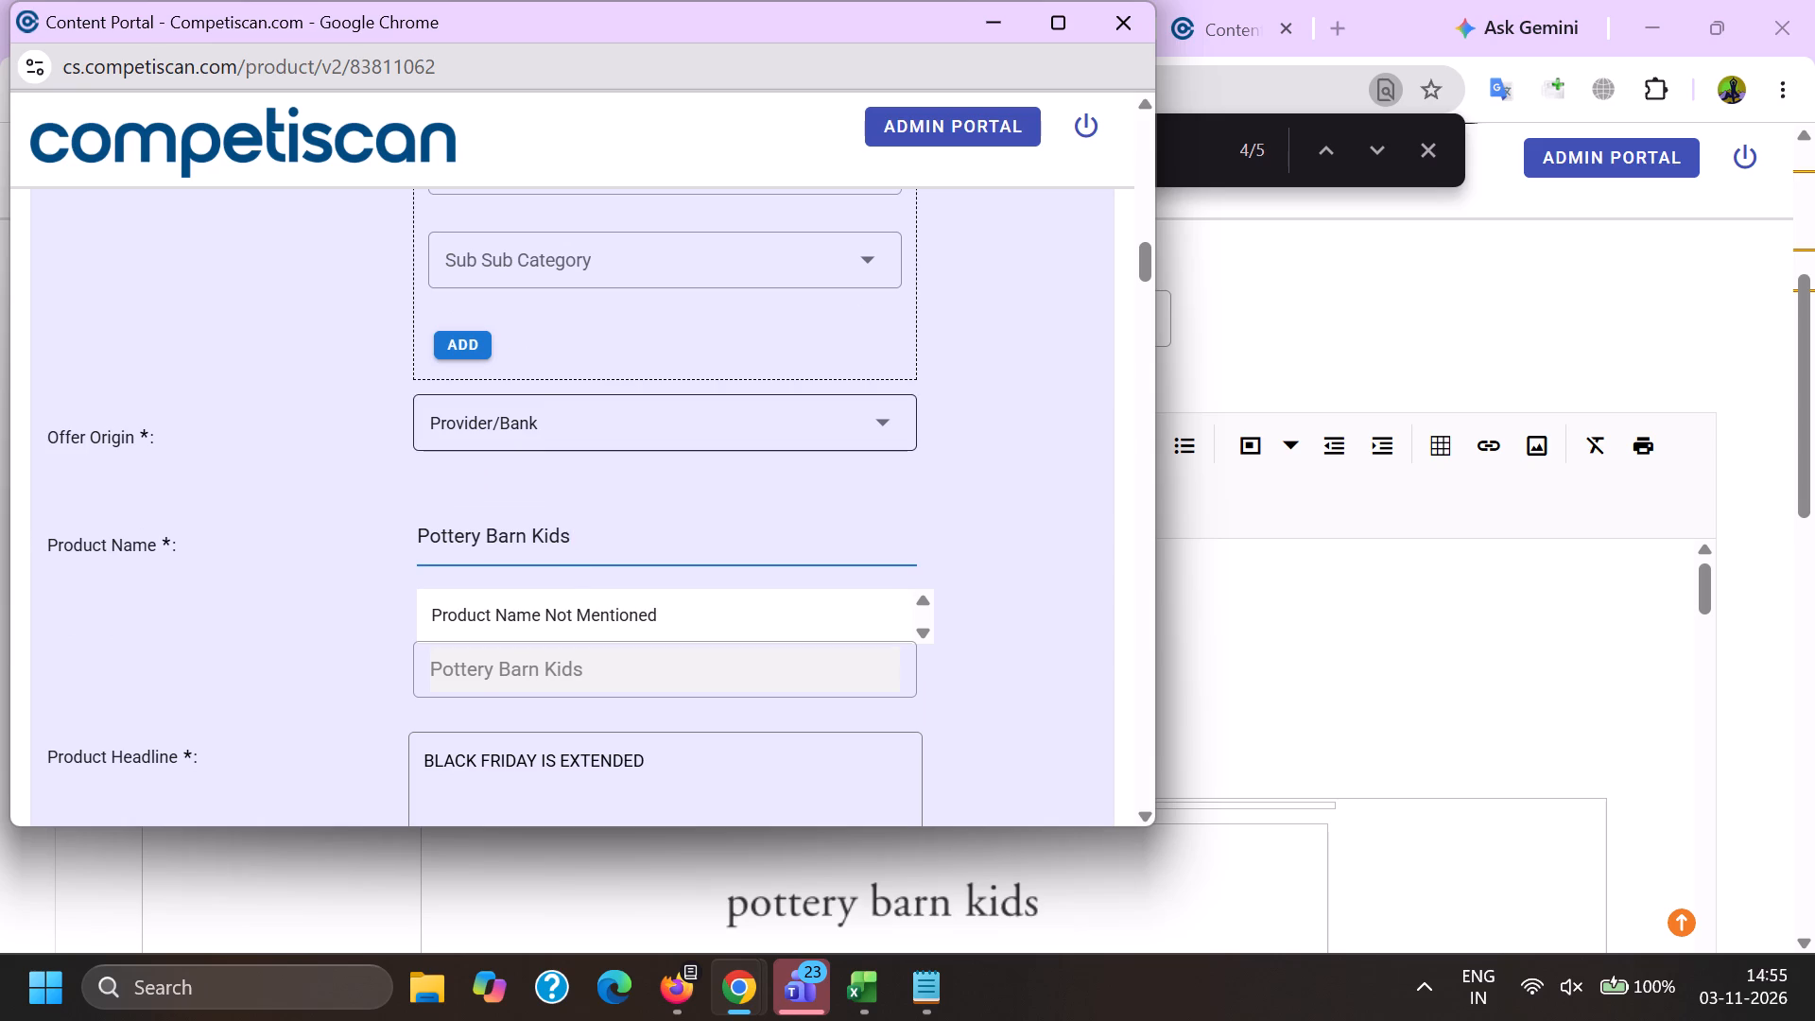
{"action": "scroll", "coordinate": [572, 326], "scroll_direction": "down", "scroll_amount": 1}
{"action": "left_click_drag", "start_coordinate": [527, 396], "coordinate": [667, 441]}
{"action": "key", "text": "BackSpace"}
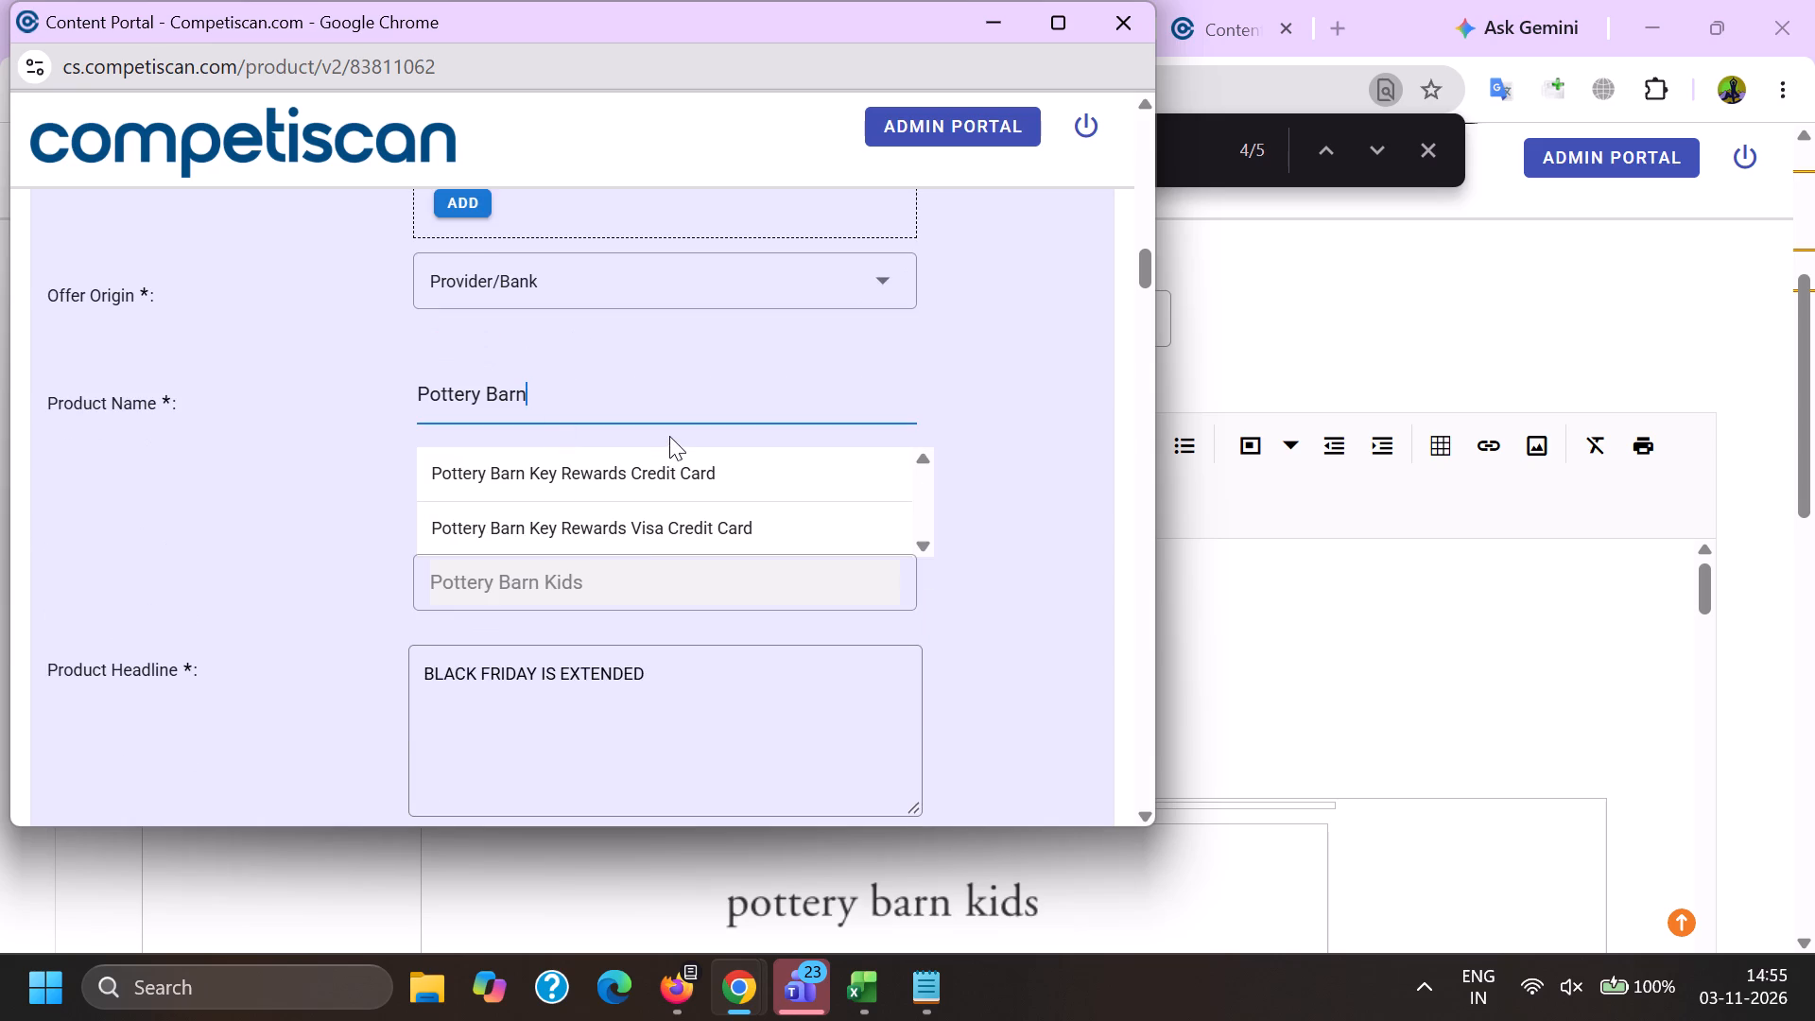
{"action": "left_click", "coordinate": [619, 521]}
Move the Credit Cards classification back below the Retail classification.
{"action": "scroll", "coordinate": [592, 555], "scroll_direction": "up", "scroll_amount": 3}
{"action": "scroll", "coordinate": [514, 498], "scroll_direction": "up", "scroll_amount": 3}
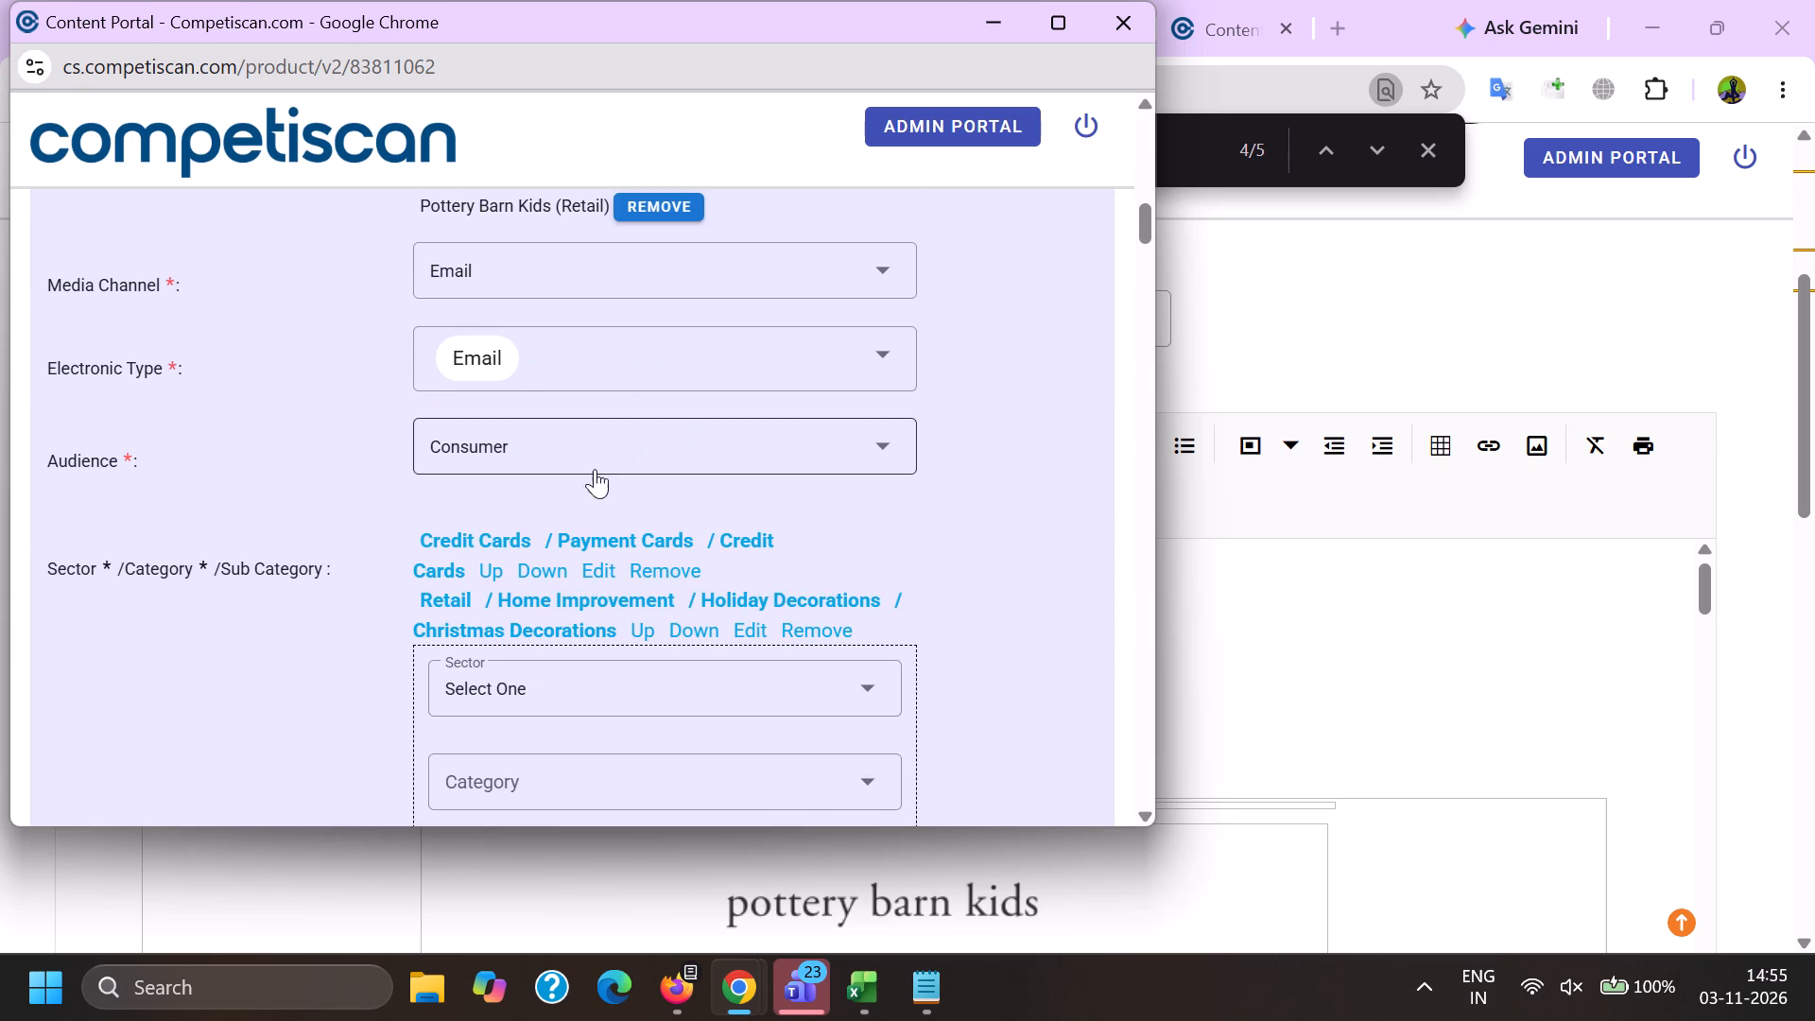
{"action": "left_click", "coordinate": [557, 571]}
Replace the Product Headline with "BLACK FRIDAY IS EXTENDED" copied from the email's subject line, leaving off the emoji.
{"action": "scroll", "coordinate": [546, 504], "scroll_direction": "down", "scroll_amount": 5}
{"action": "left_click_drag", "start_coordinate": [722, 653], "coordinate": [0, 657]}
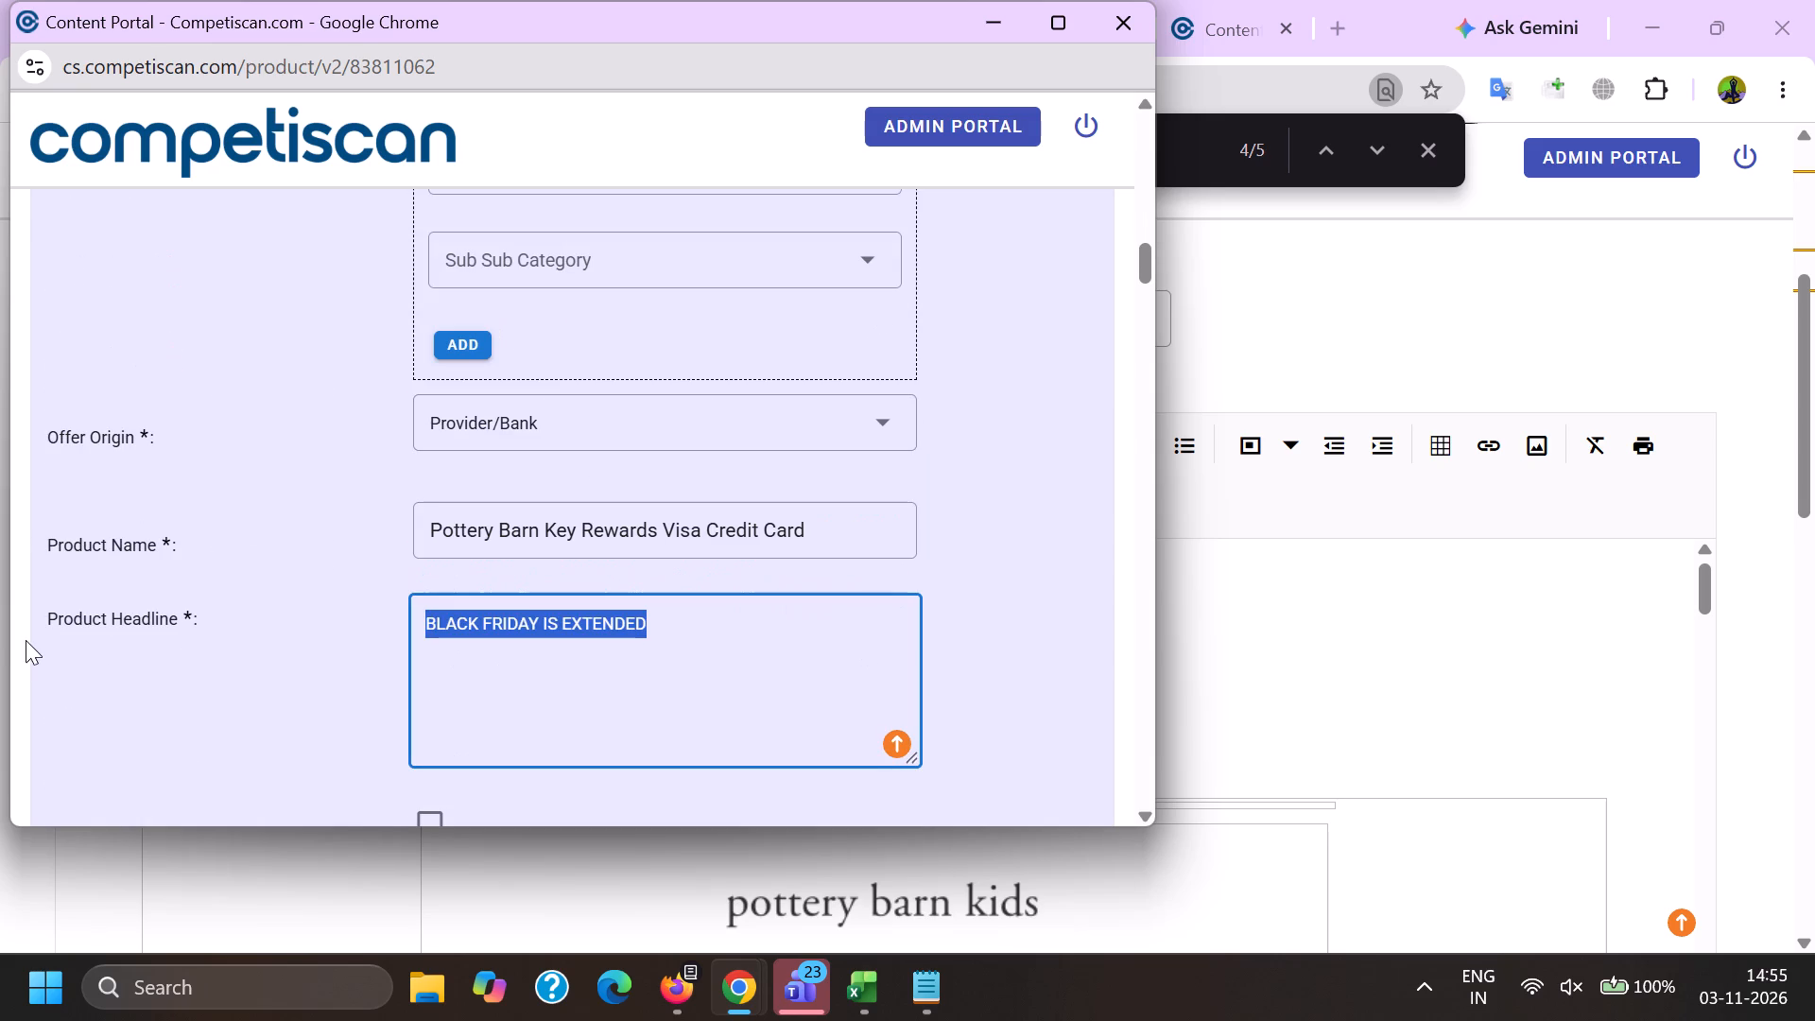
{"action": "key", "text": "BackSpace"}
{"action": "key", "text": "alt+Tab"}
{"action": "left_click_drag", "start_coordinate": [154, 666], "coordinate": [158, 666]}
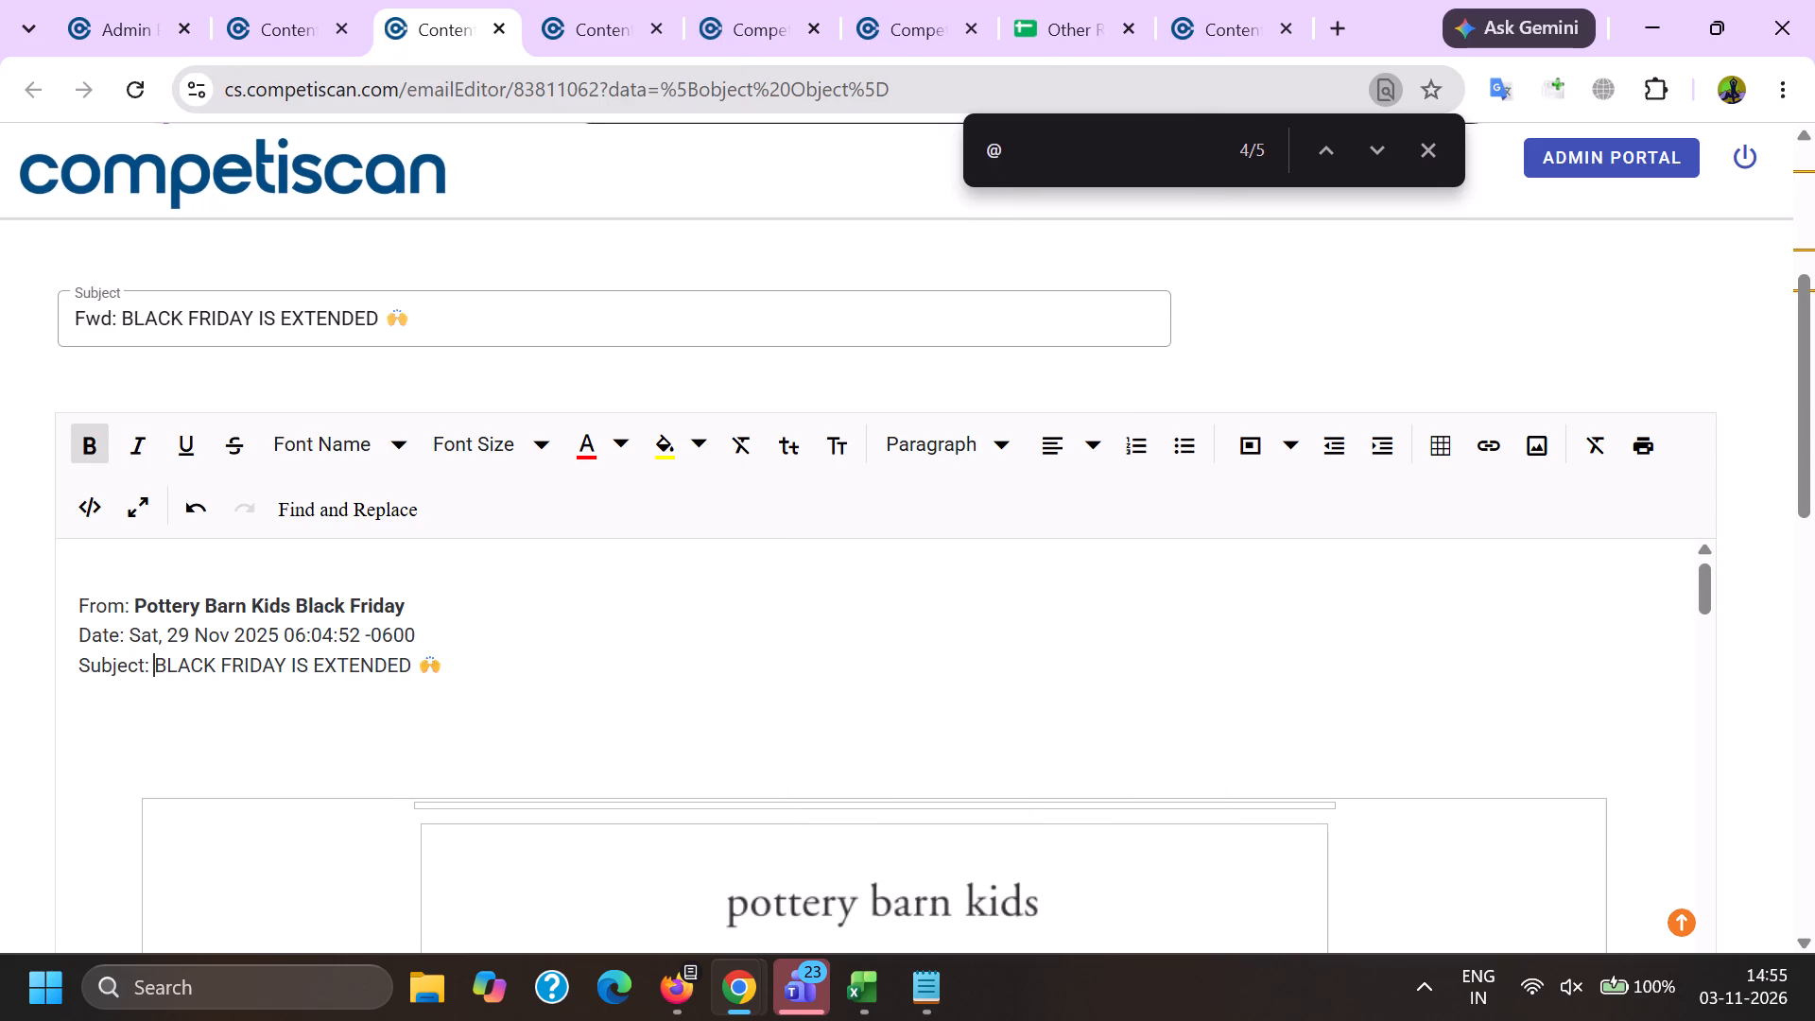
{"action": "left_click_drag", "start_coordinate": [158, 666], "coordinate": [505, 681]}
{"action": "key", "text": "ctrl+c"}
{"action": "key", "text": "ctrl+c"}
{"action": "key", "text": "alt+Tab"}
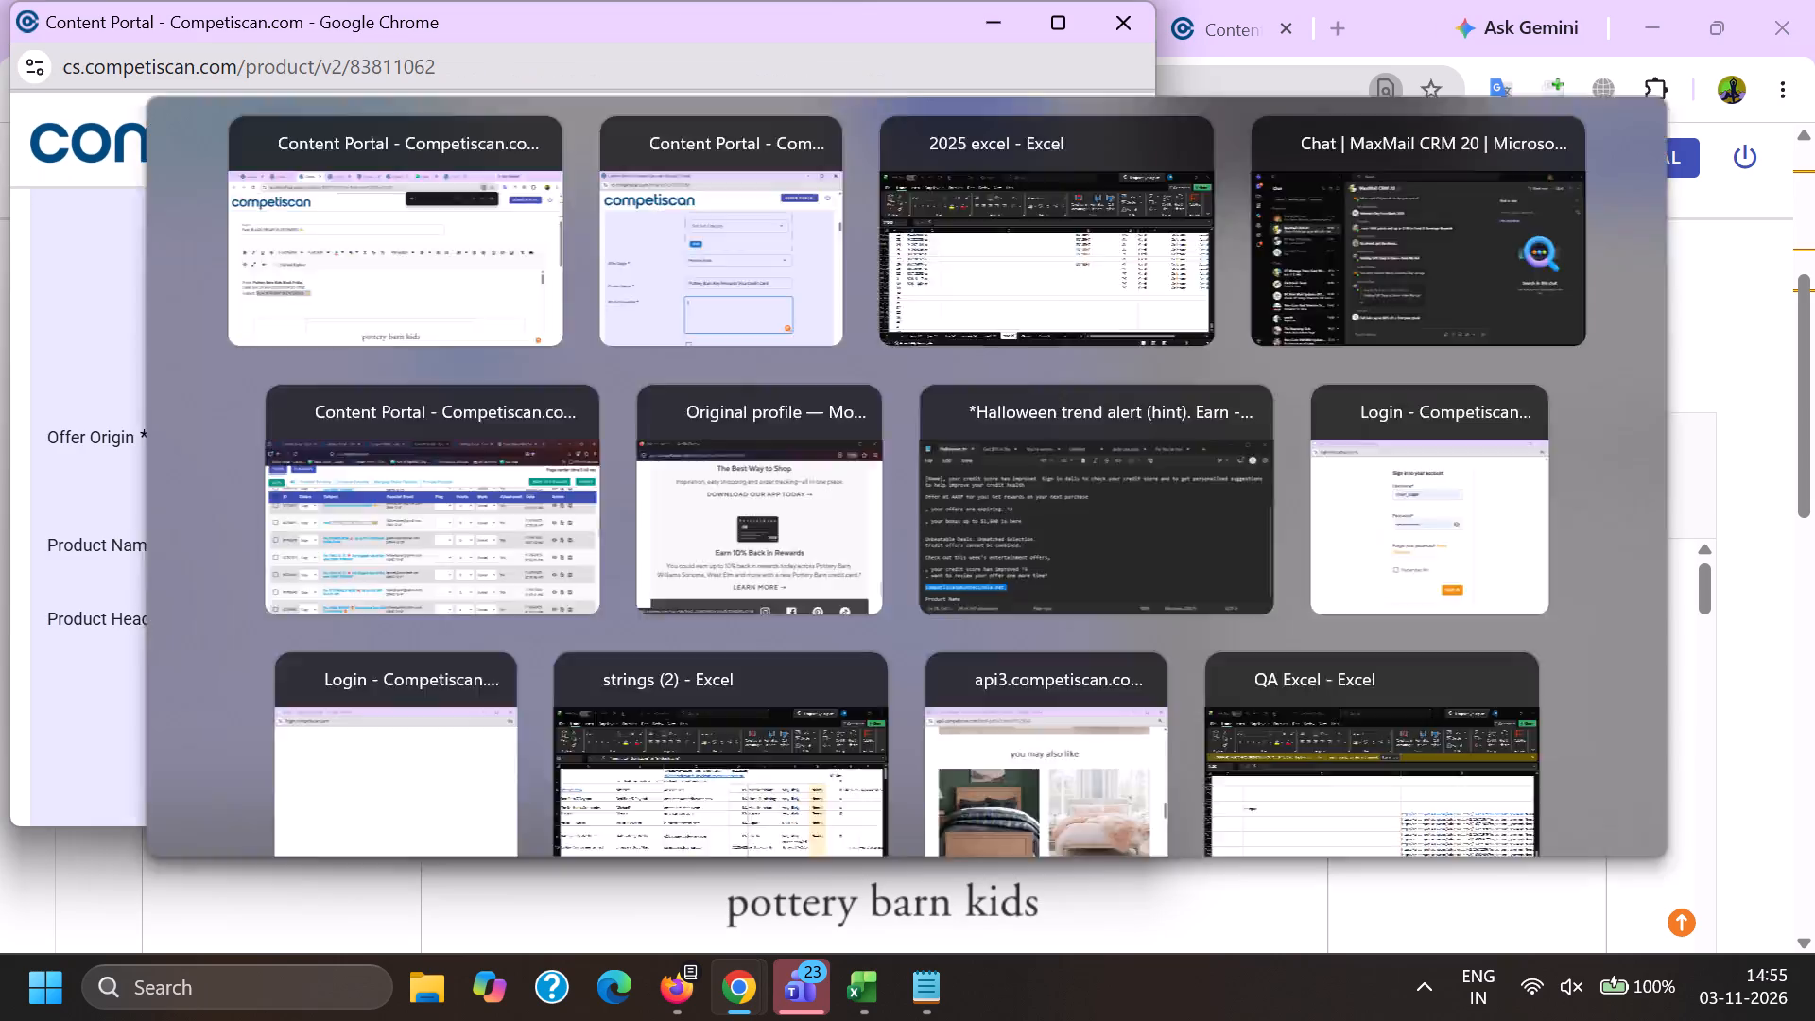
{"action": "key", "text": "ctrl+v"}
{"action": "key", "text": "BackSpace"}
{"action": "key", "text": "BackSpace"}
{"action": "key", "text": "BackSpace"}
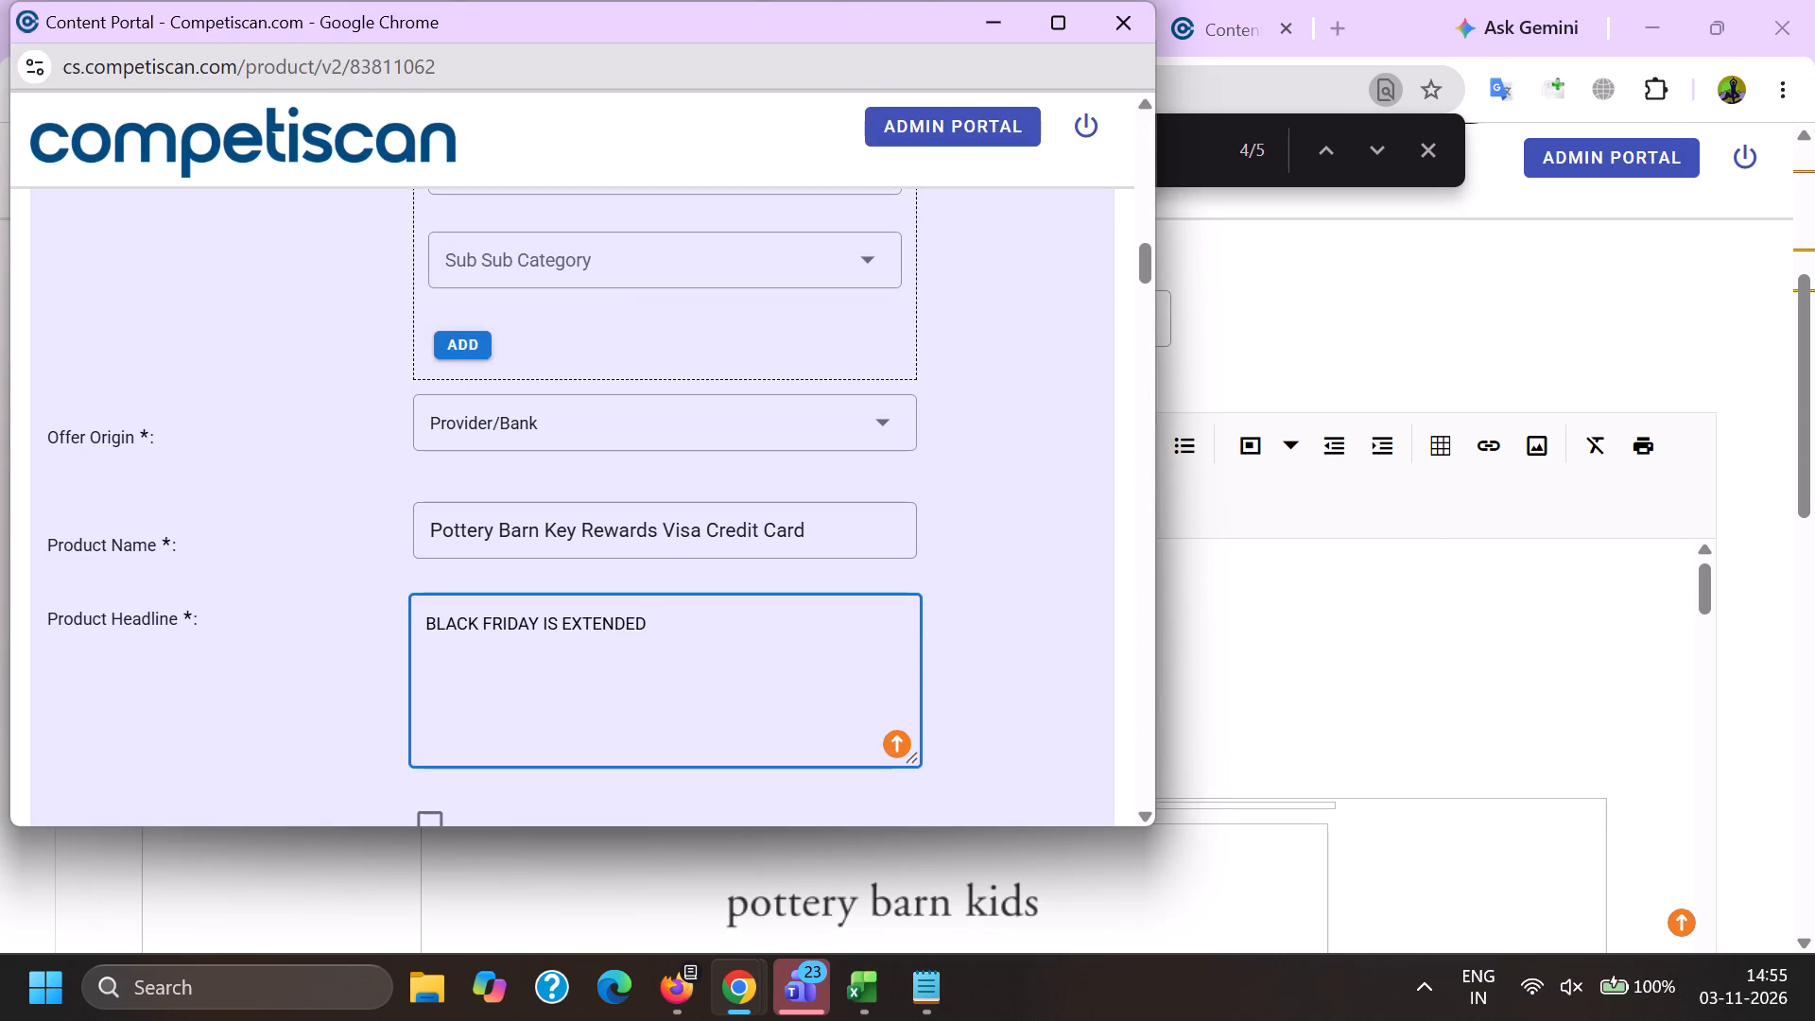
{"action": "key", "text": "comma"}
{"action": "key", "text": "space"}
{"action": "key", "text": "BackSpace"}
{"action": "key", "text": "BackSpace"}
Append ". Earn 10% back in rewards" to the Product Headline, copying the phrase from product record 20981983.
{"action": "key", "text": "period"}
{"action": "key", "text": "space"}
{"action": "key", "text": "alt+Tab"}
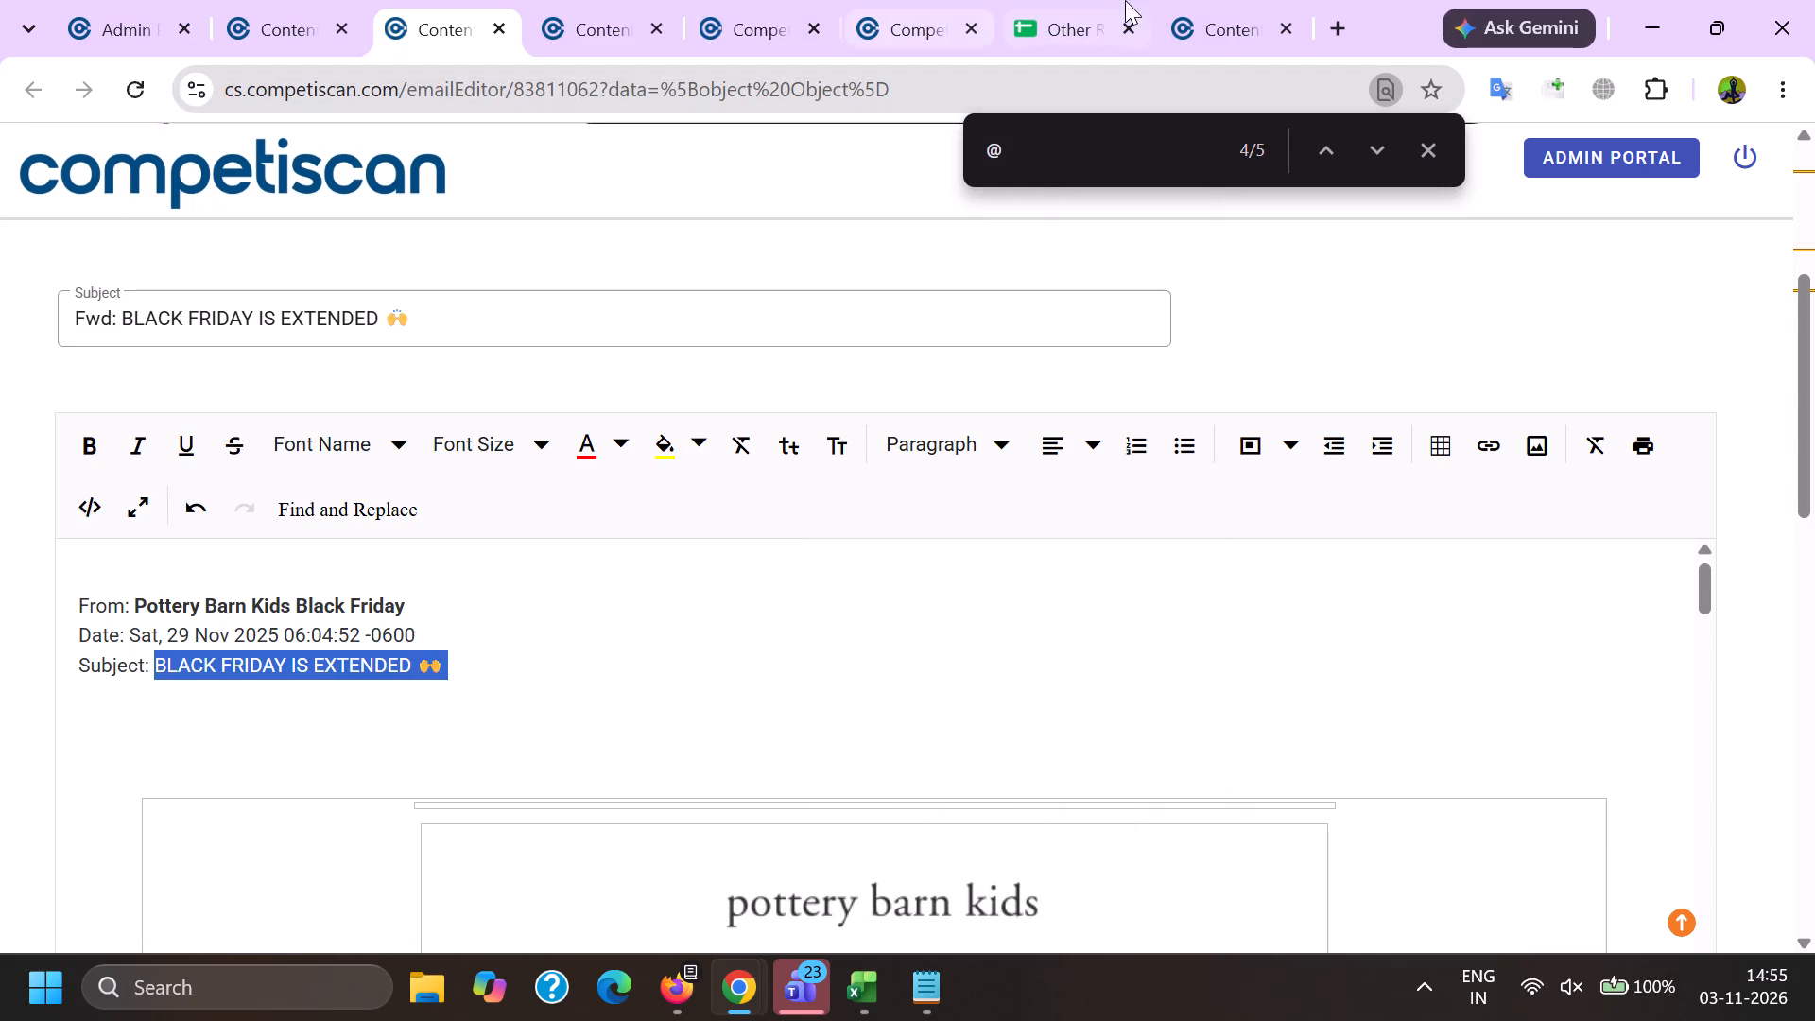
{"action": "left_click", "coordinate": [1228, 0]}
{"action": "scroll", "coordinate": [890, 535], "scroll_direction": "up", "scroll_amount": 8}
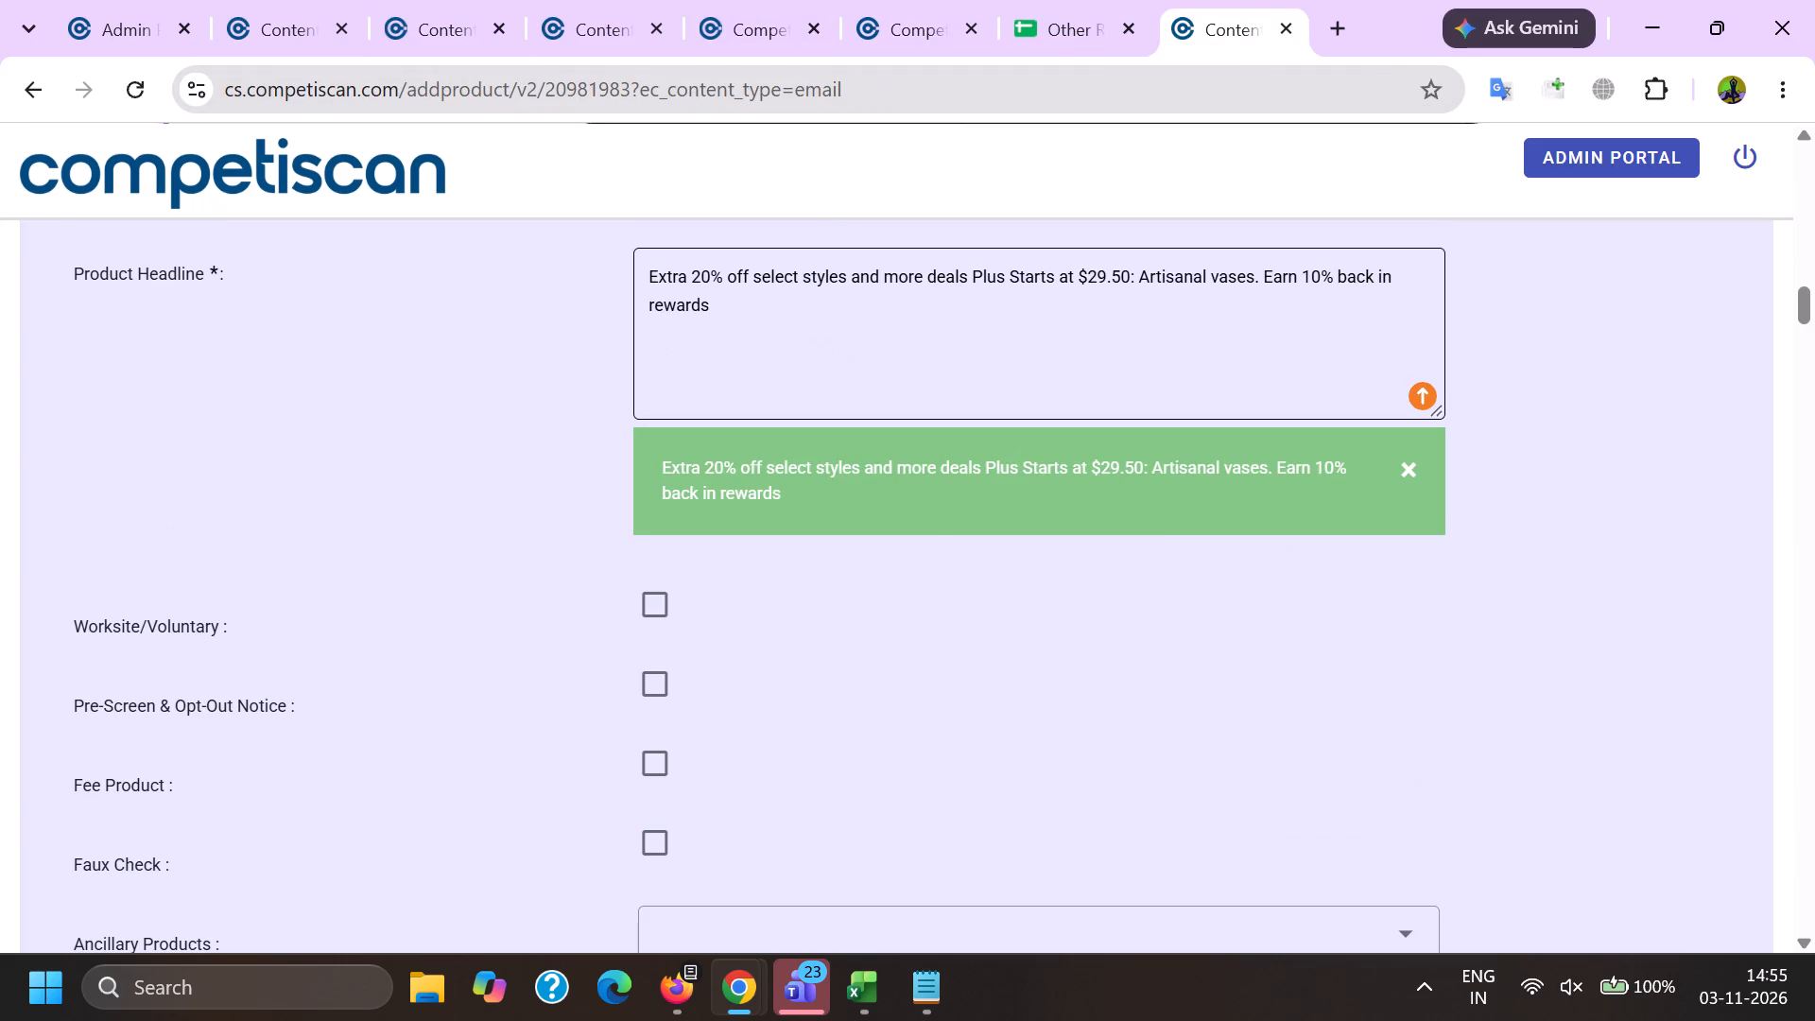
{"action": "triple_click", "coordinate": [1270, 280]}
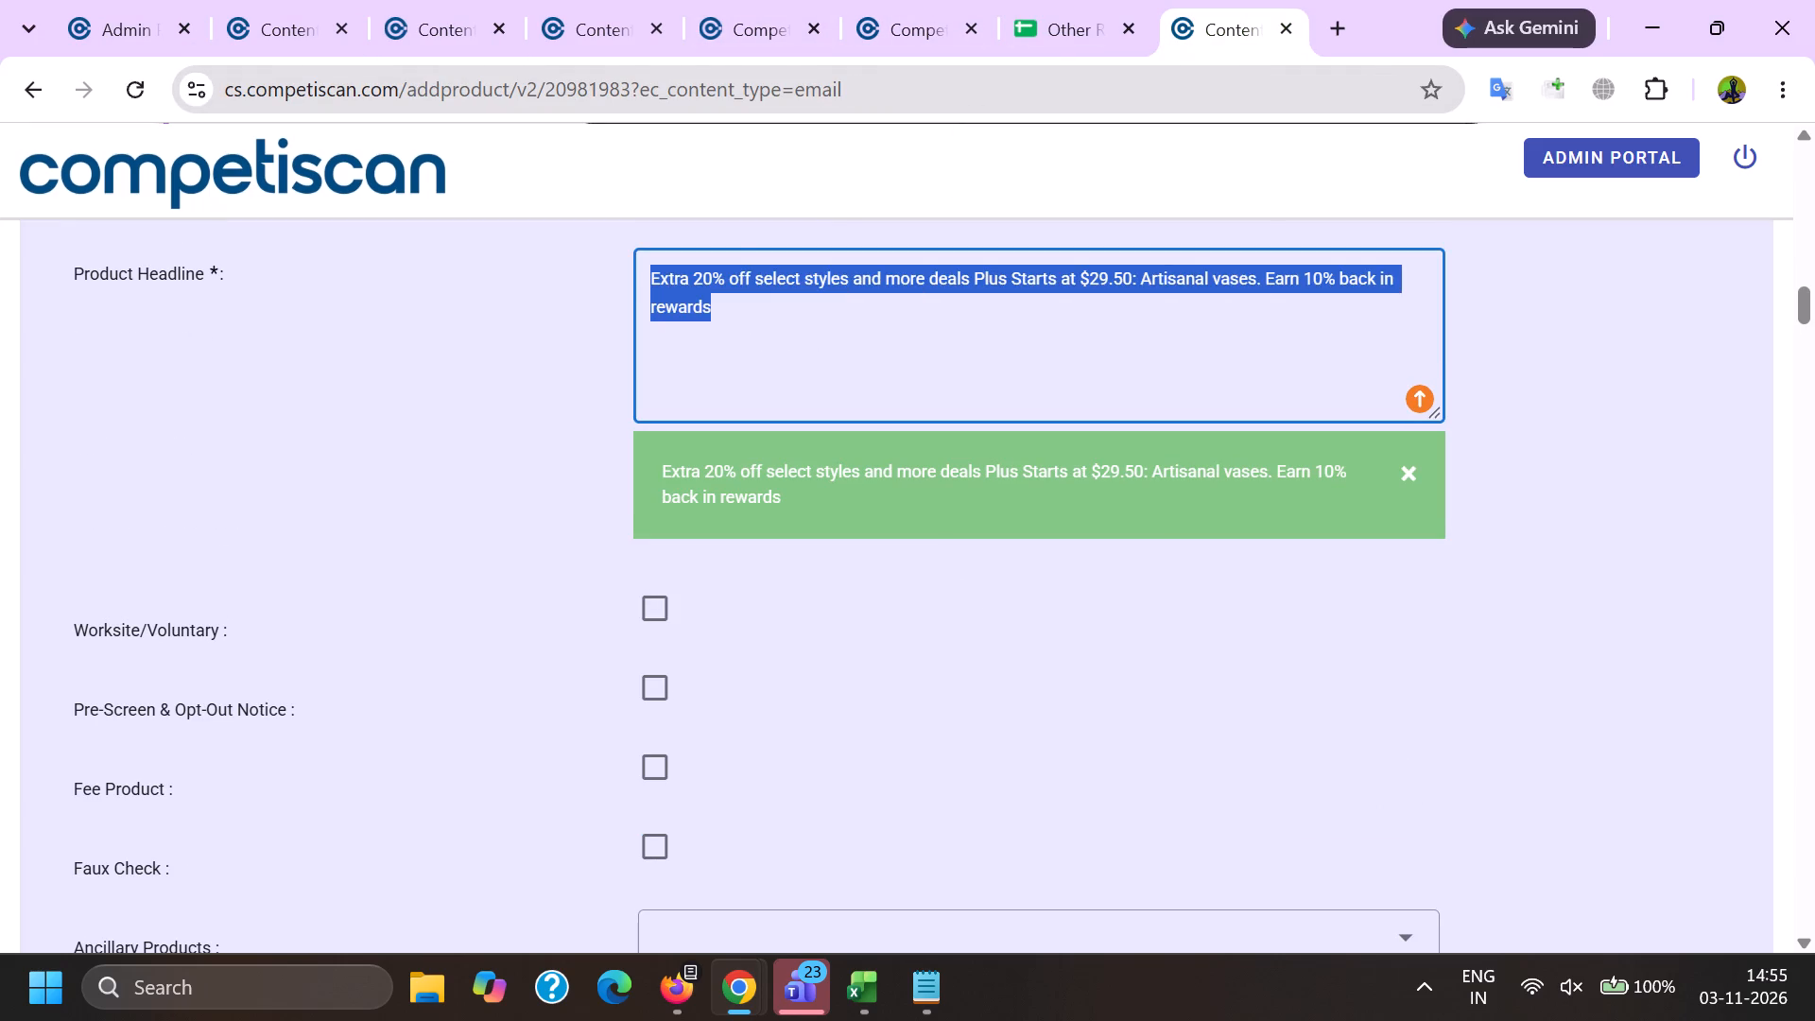
{"action": "double_click", "coordinate": [1270, 277]}
{"action": "left_click", "coordinate": [1264, 345], "text": "shift"}
{"action": "key", "text": "ctrl+c"}
{"action": "key", "text": "alt+Tab"}
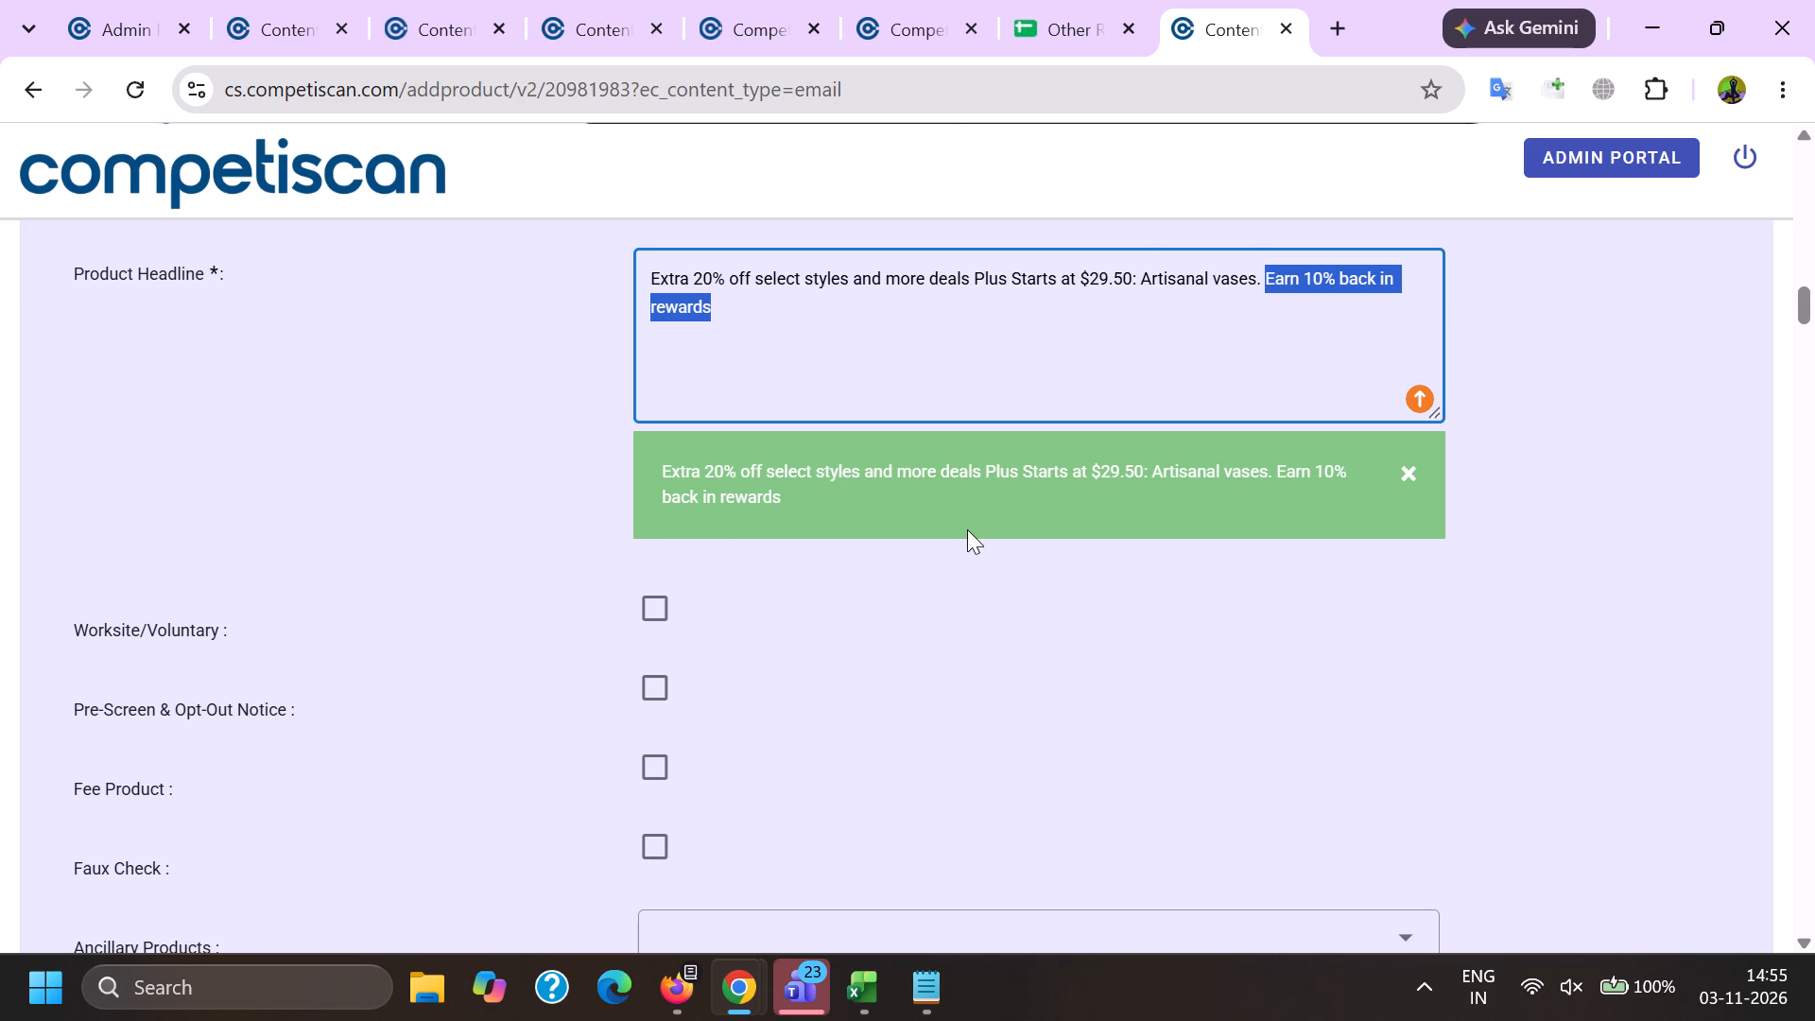
{"action": "key", "text": "ctrl+v"}
Set Response Mechanism to URL/Website and Mailing Type to Acquisition.
{"action": "scroll", "coordinate": [515, 535], "scroll_direction": "down", "scroll_amount": 5}
{"action": "left_click", "coordinate": [554, 546]}
{"action": "scroll", "coordinate": [597, 216], "scroll_direction": "down", "scroll_amount": 8}
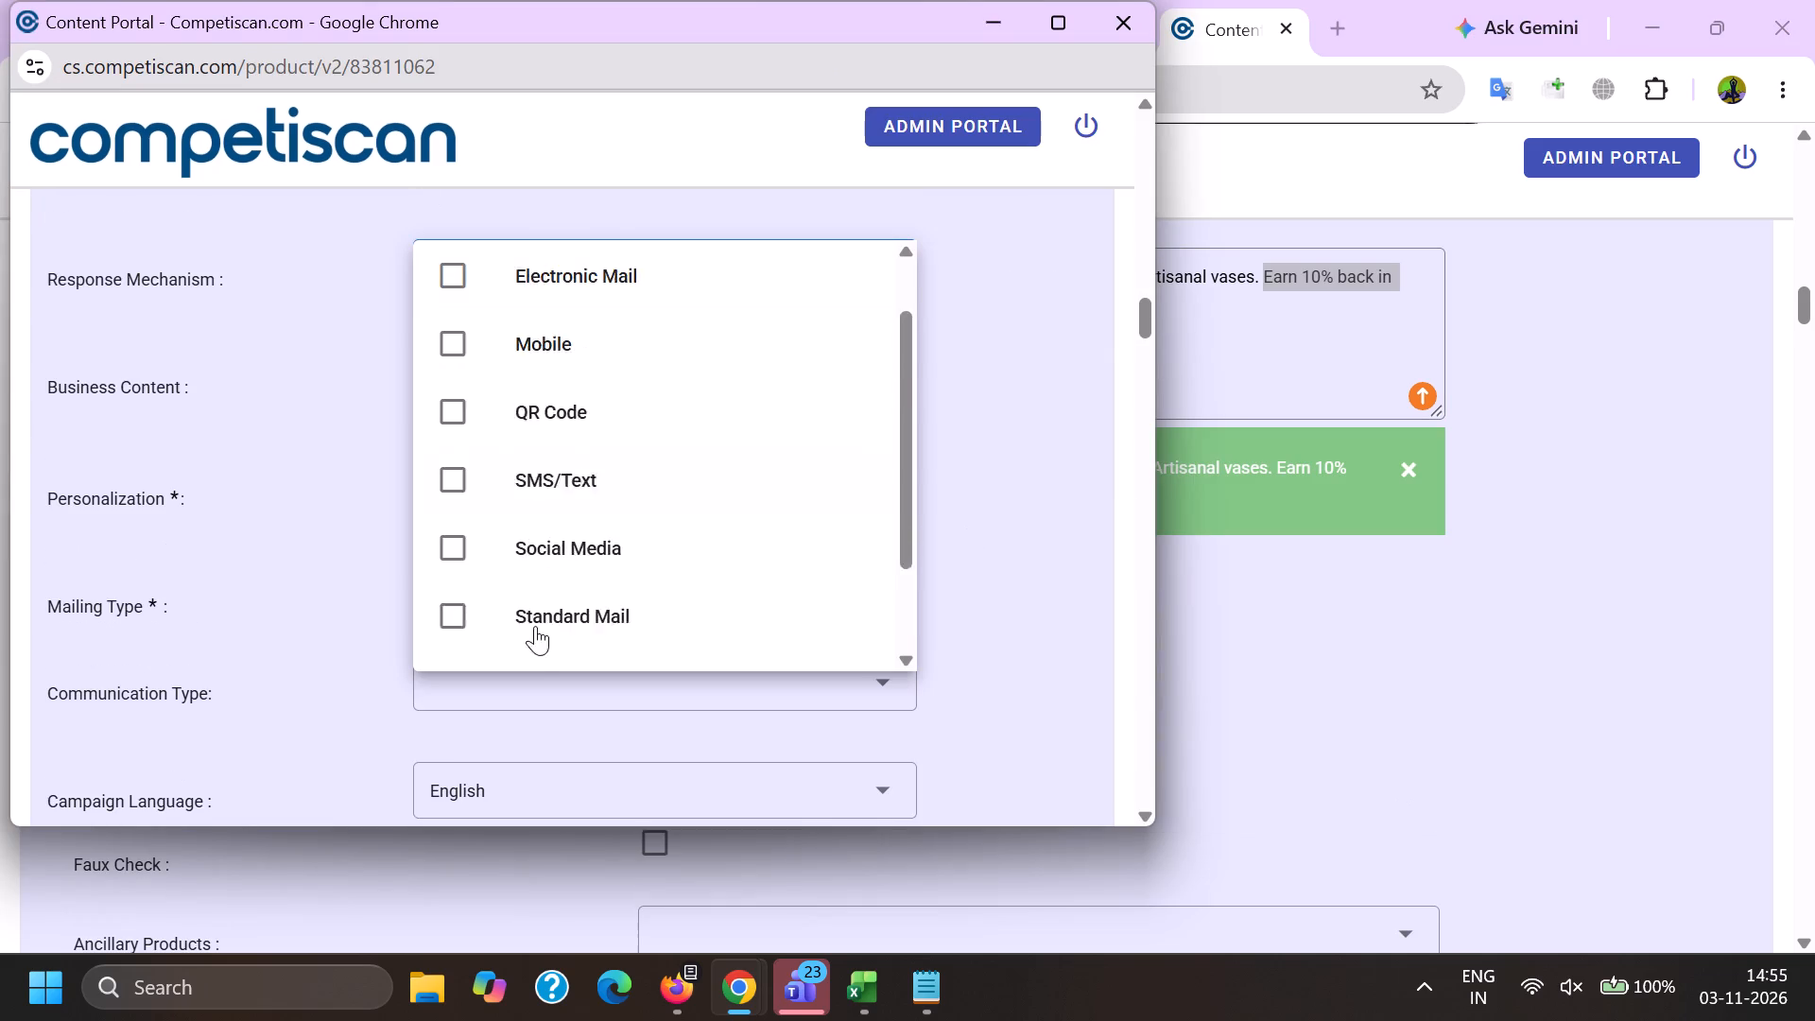
{"action": "left_click", "coordinate": [540, 640]}
{"action": "left_click_drag", "start_coordinate": [319, 595], "coordinate": [337, 599]}
{"action": "left_click", "coordinate": [482, 602]}
{"action": "left_click", "coordinate": [523, 484]}
{"action": "left_click", "coordinate": [344, 544]}
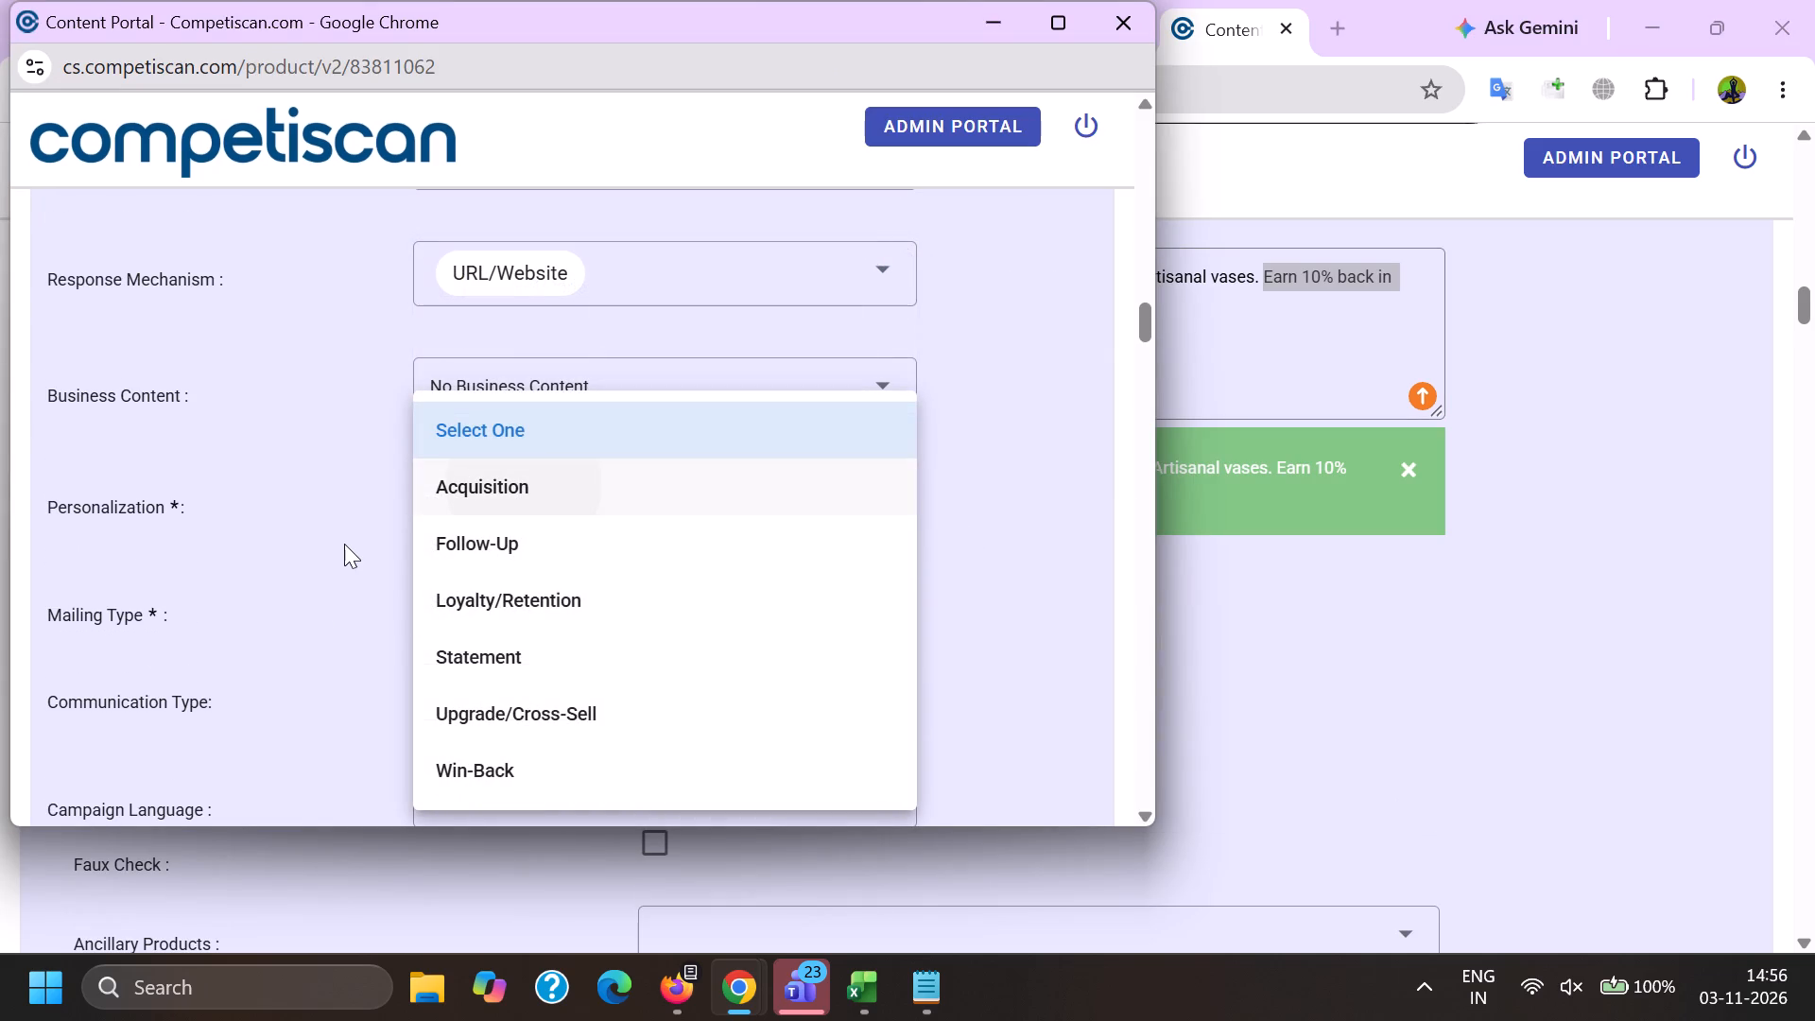
Select Bonuses/Contests/Incentives, Co-Brand and Mobile Application as the Communication Type.
{"action": "left_click", "coordinate": [478, 694]}
{"action": "scroll", "coordinate": [563, 329], "scroll_direction": "down", "scroll_amount": 3}
{"action": "left_click", "coordinate": [536, 464]}
{"action": "scroll", "coordinate": [536, 459], "scroll_direction": "down", "scroll_amount": 5}
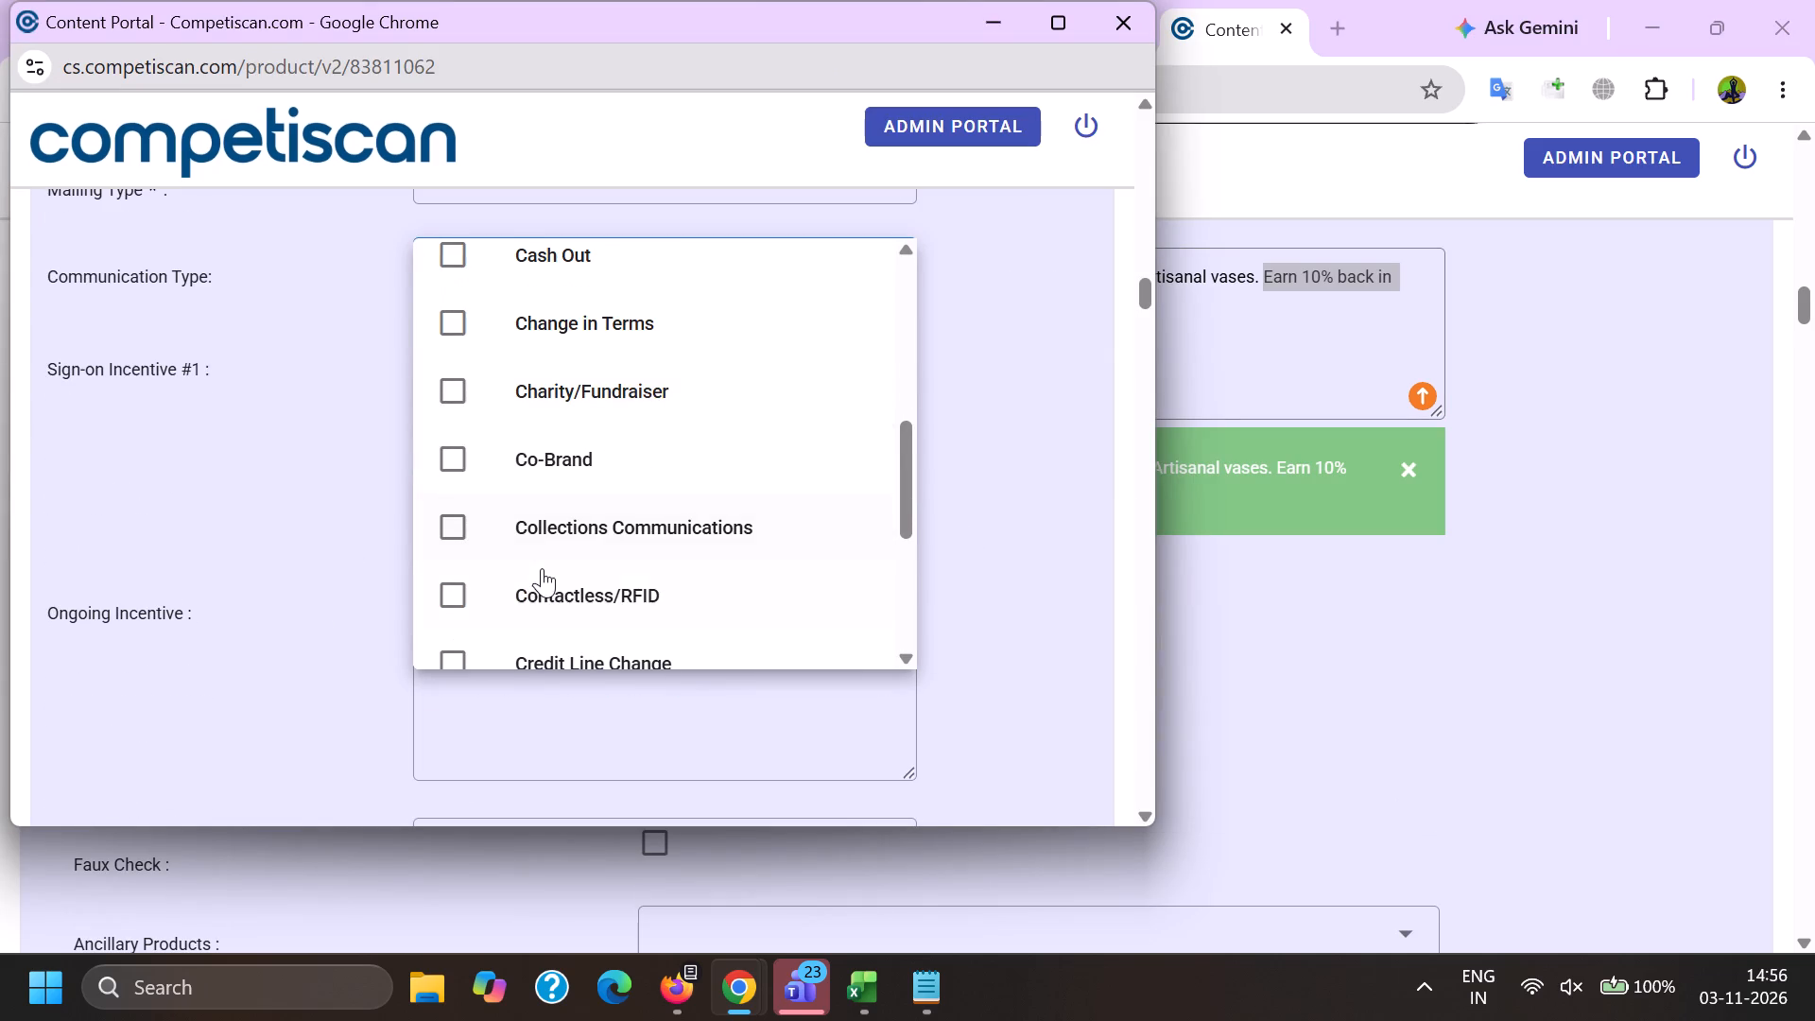
{"action": "left_click", "coordinate": [550, 471]}
{"action": "scroll", "coordinate": [547, 461], "scroll_direction": "down", "scroll_amount": 10}
{"action": "left_click", "coordinate": [564, 443]}
Copy Sign-on Incentive #1 from record 20981983: "10% back in rewards during the first 30 days from account opening".
{"action": "key", "text": "alt+Tab"}
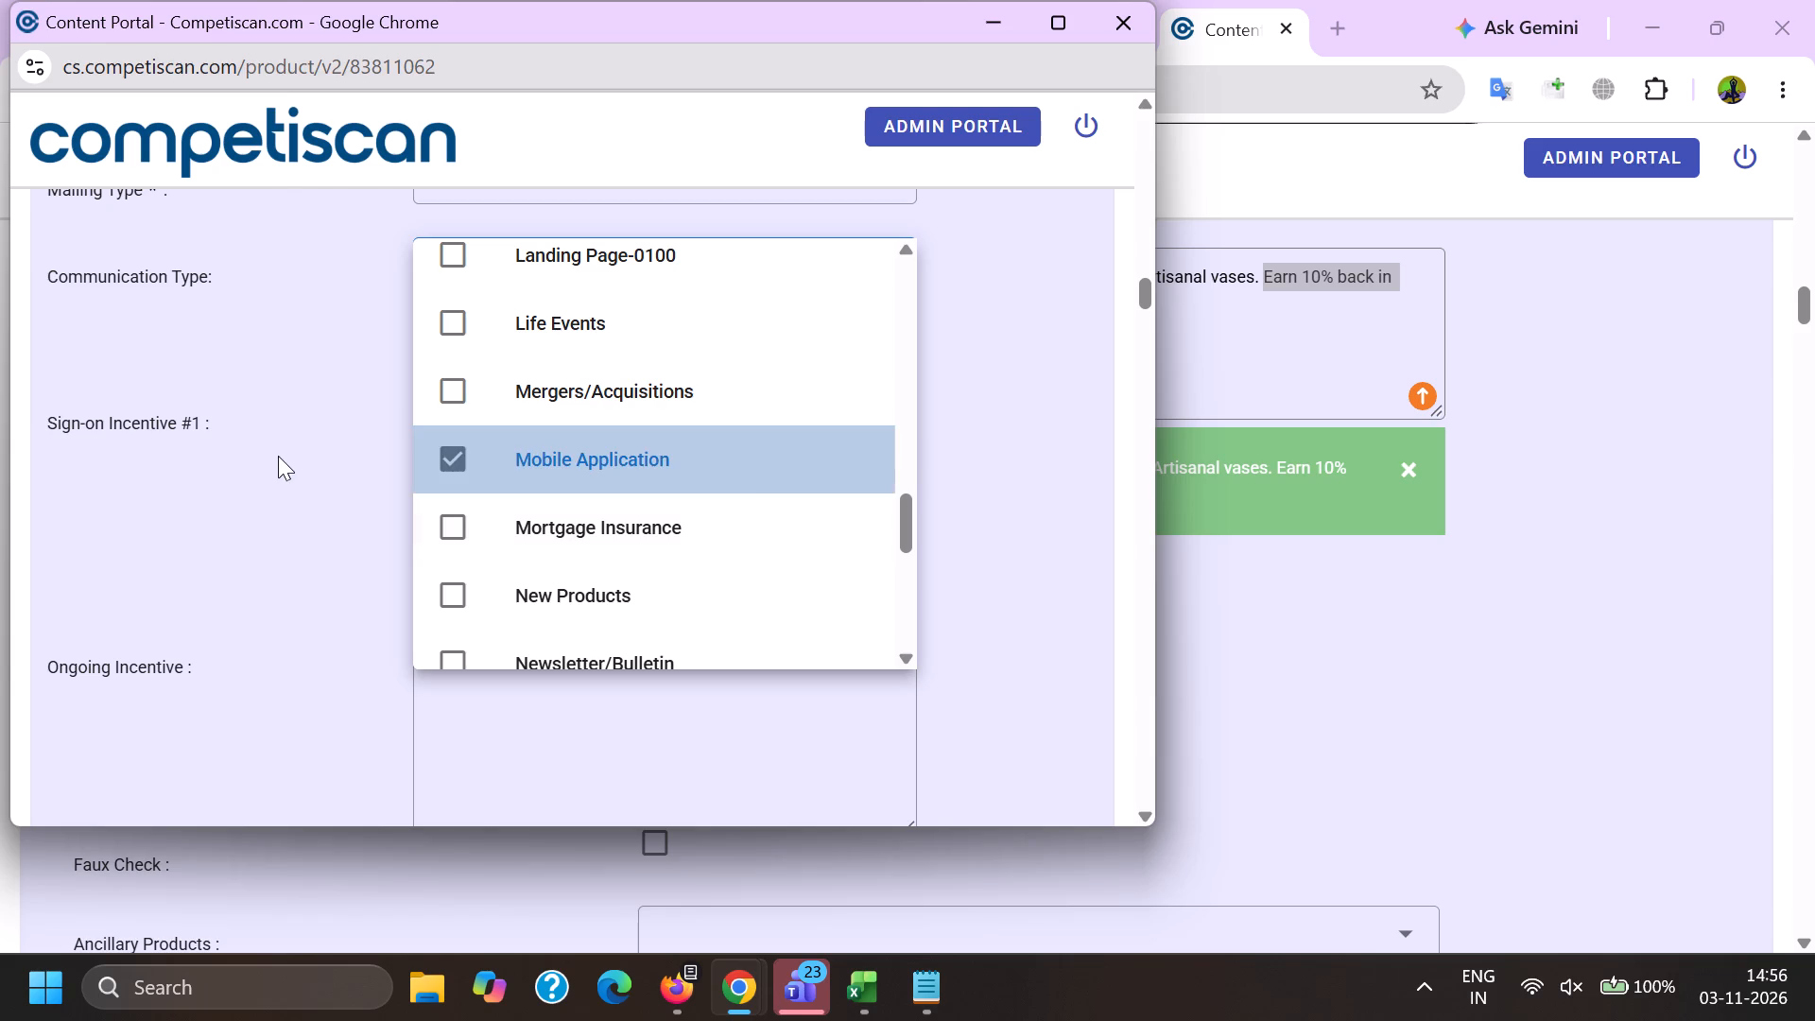
{"action": "scroll", "coordinate": [1235, 515], "scroll_direction": "down", "scroll_amount": 4}
{"action": "scroll", "coordinate": [1281, 742], "scroll_direction": "down", "scroll_amount": 4}
{"action": "left_click_drag", "start_coordinate": [1343, 493], "coordinate": [391, 444]}
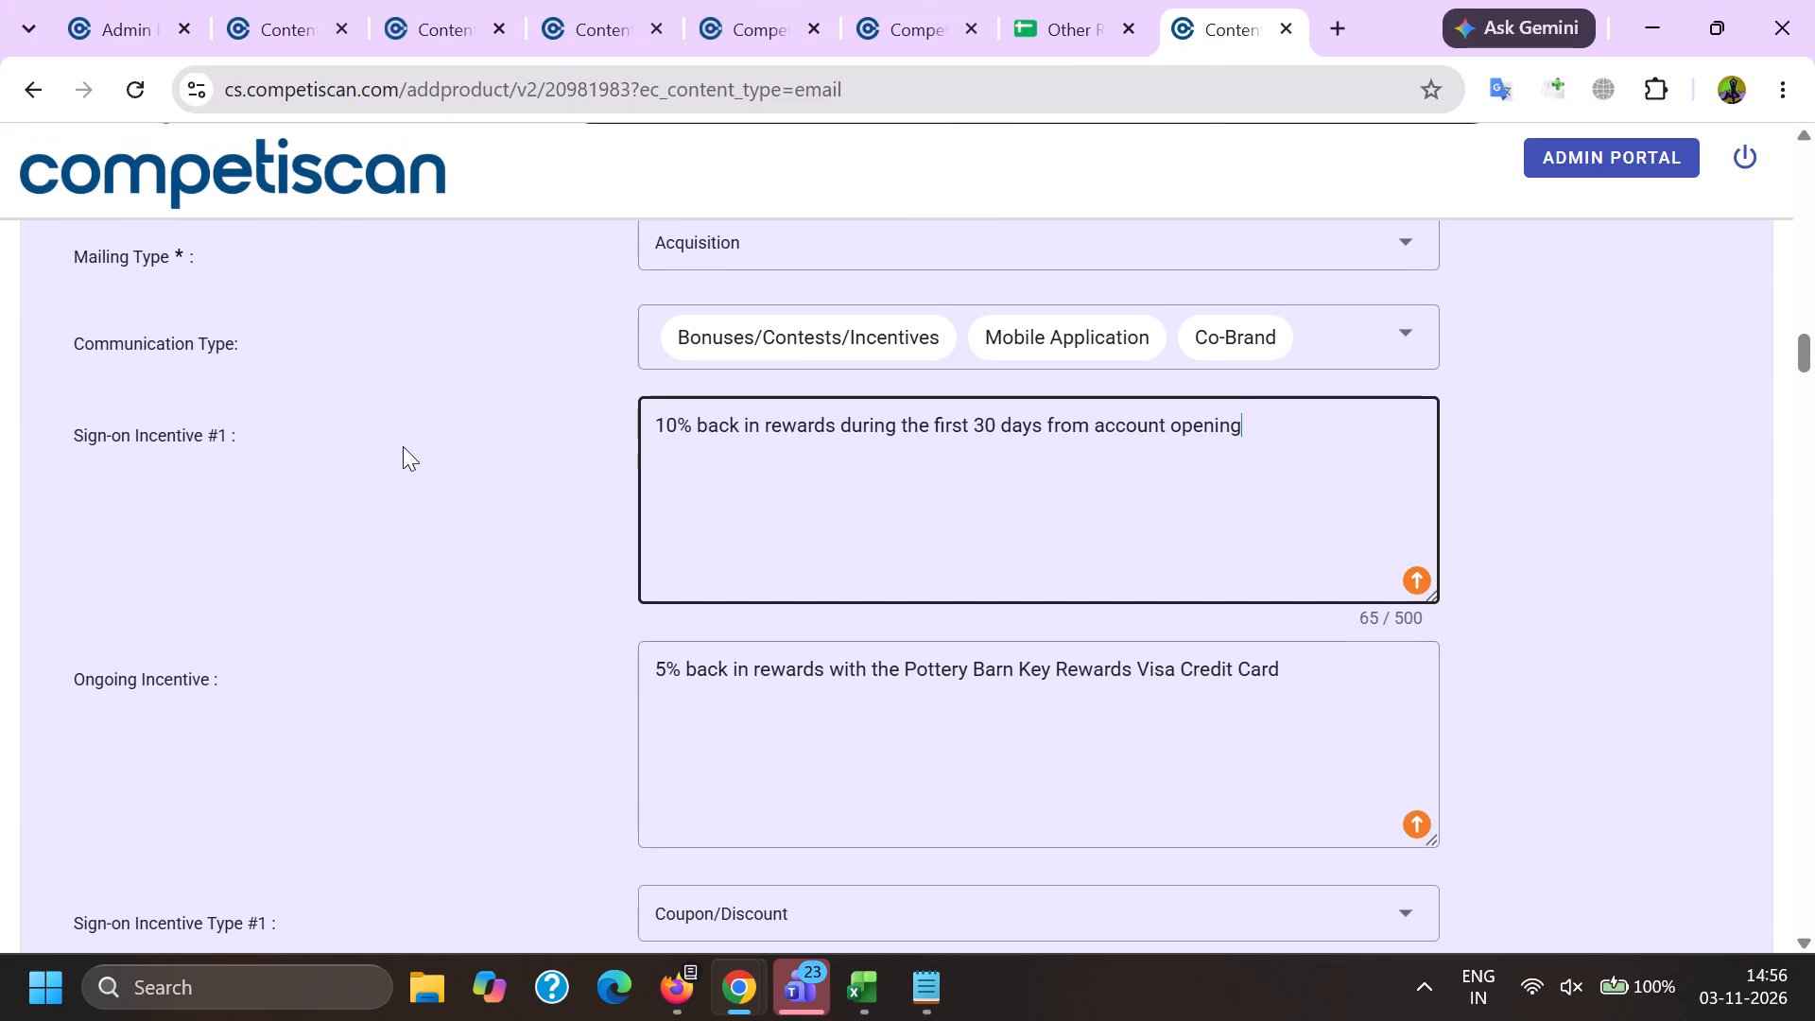
{"action": "key", "text": "ctrl+c"}
{"action": "key", "text": "alt+Tab"}
{"action": "left_click", "coordinate": [221, 525], "text": "ctrl"}
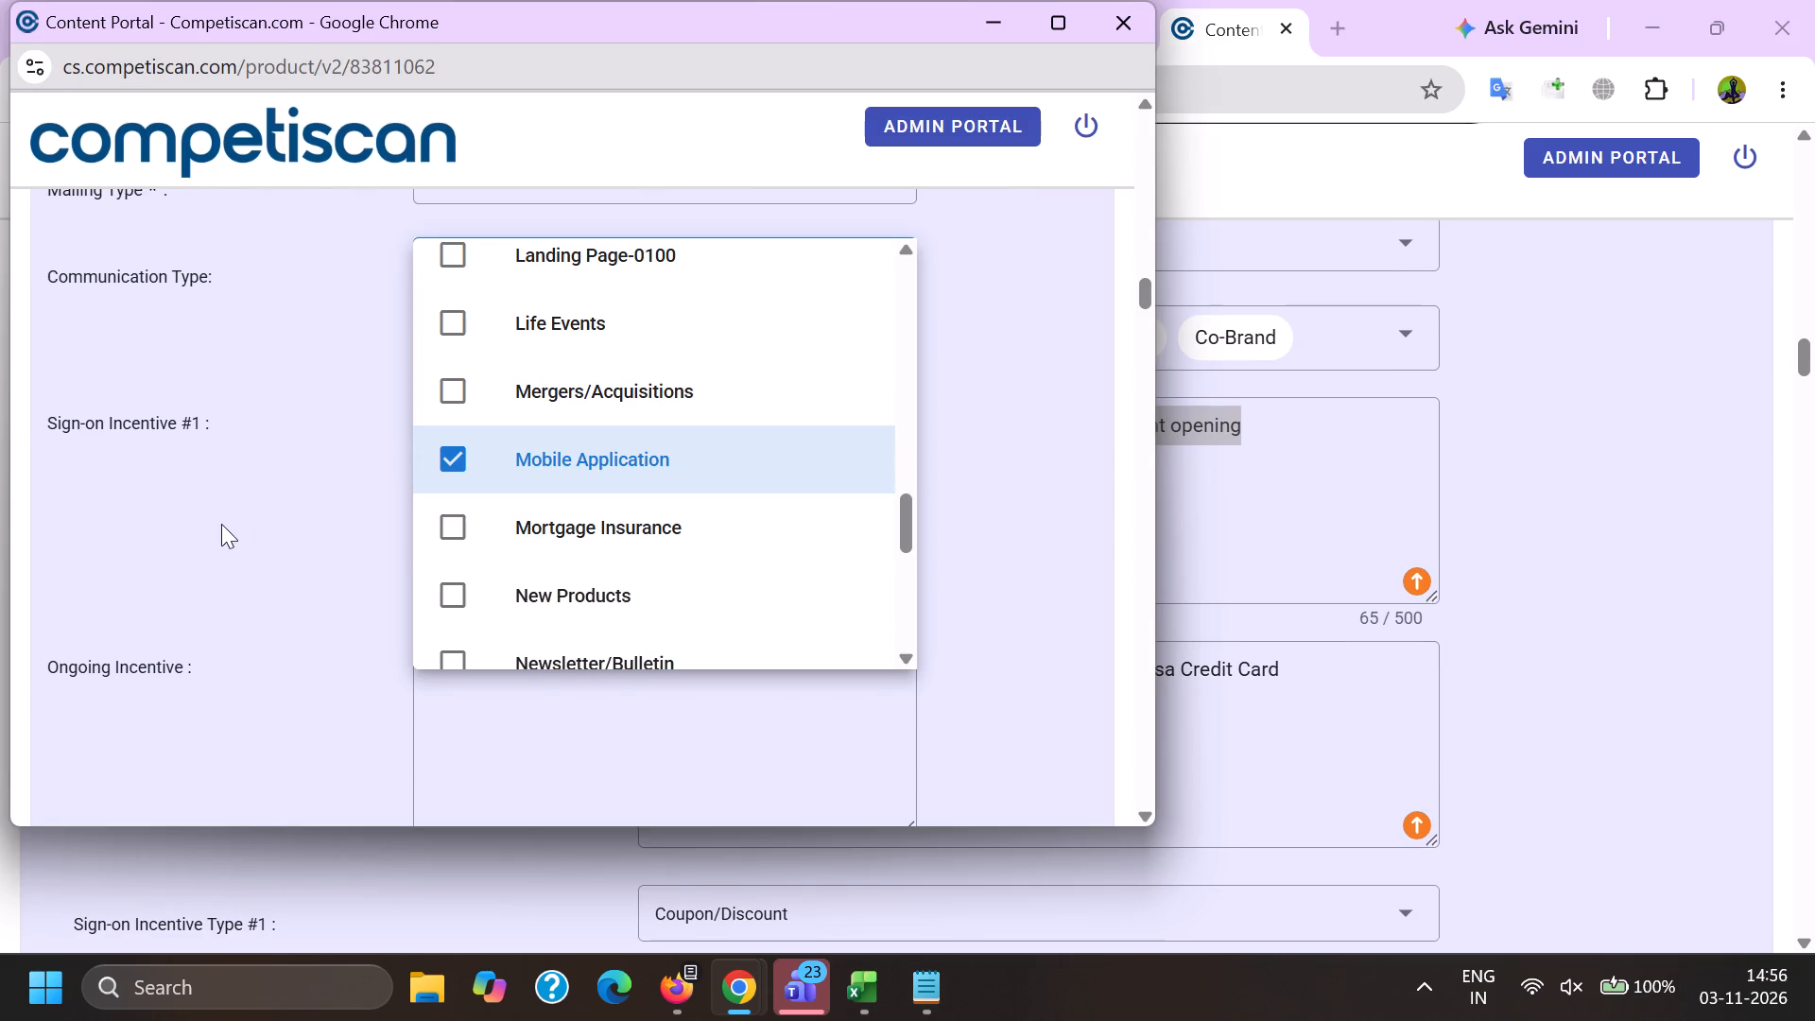
{"action": "left_click", "coordinate": [462, 518], "text": "ctrl"}
{"action": "key", "text": "ctrl+g"}
{"action": "key", "text": "ctrl+v"}
{"action": "left_click", "coordinate": [548, 488]}
{"action": "key", "text": "ctrl+v"}
Copy the Ongoing Incentive from record 20981983: "5% back in rewards with the Pottery Barn Key Rewards Visa Credit Card".
{"action": "left_click", "coordinate": [532, 688]}
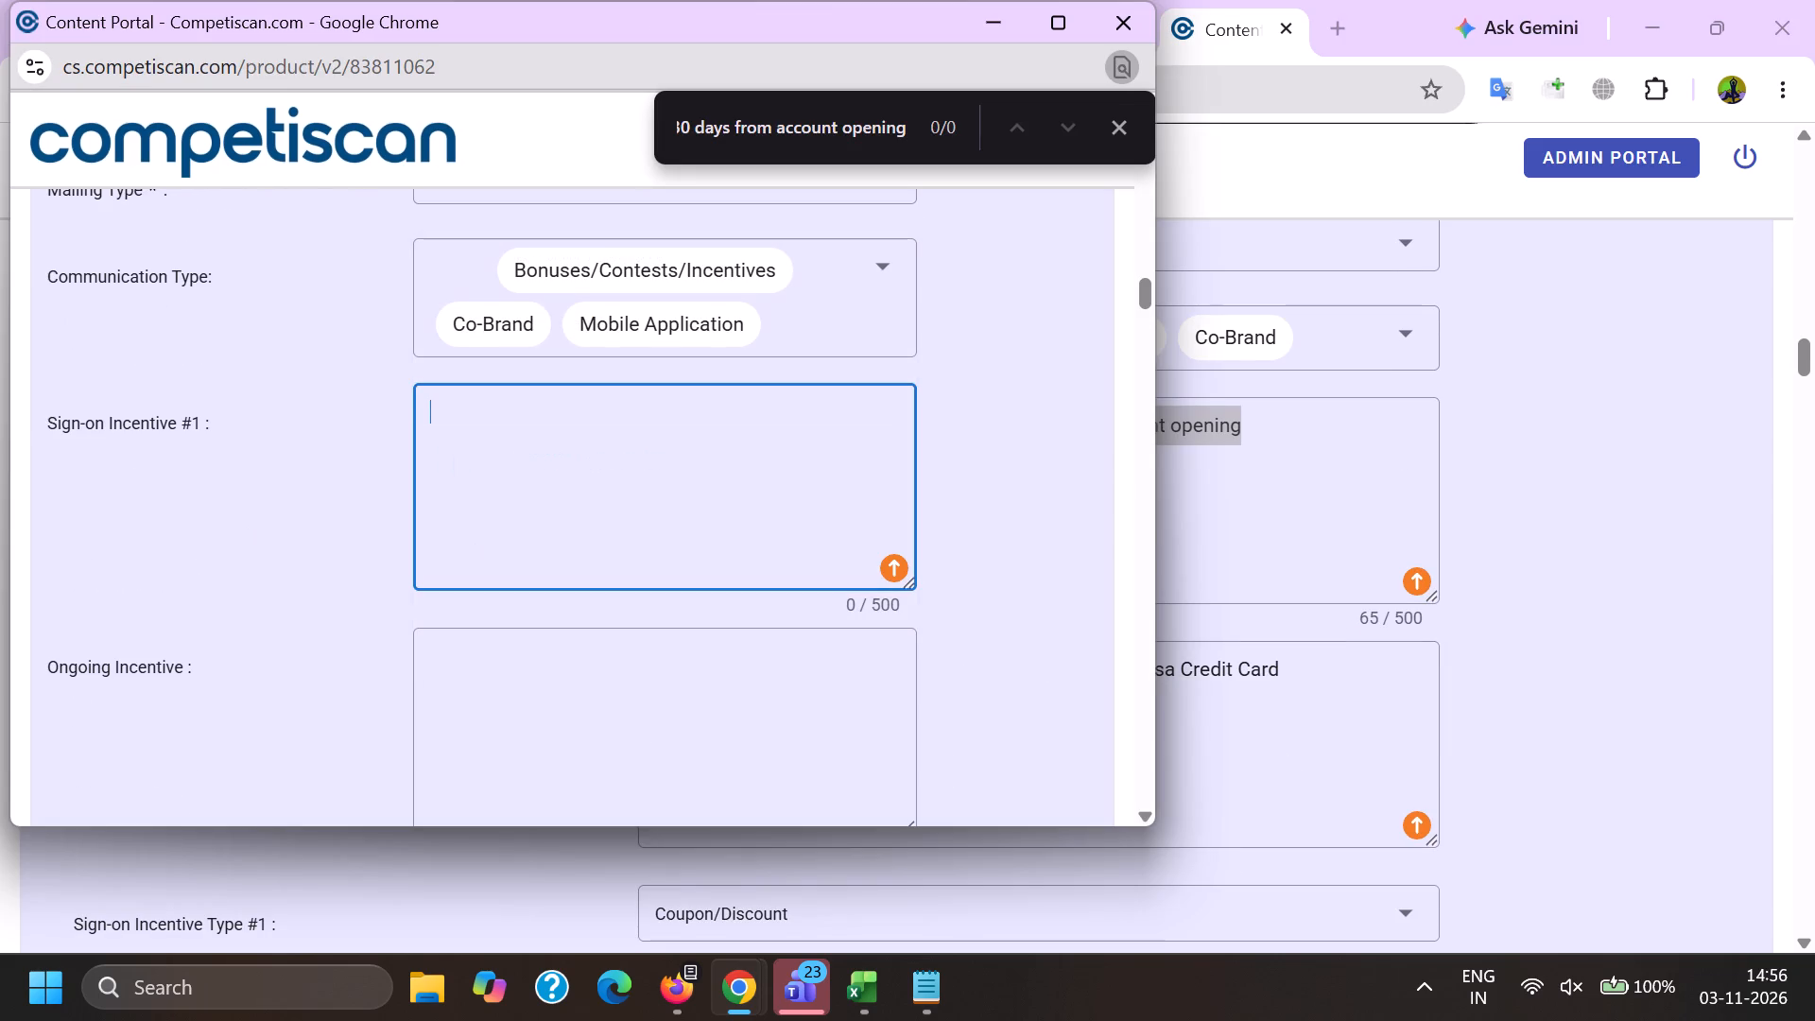
{"action": "key", "text": "alt+Tab"}
{"action": "left_click_drag", "start_coordinate": [1317, 717], "coordinate": [417, 638]}
{"action": "key", "text": "ctrl+c"}
{"action": "key", "text": "alt+Tab"}
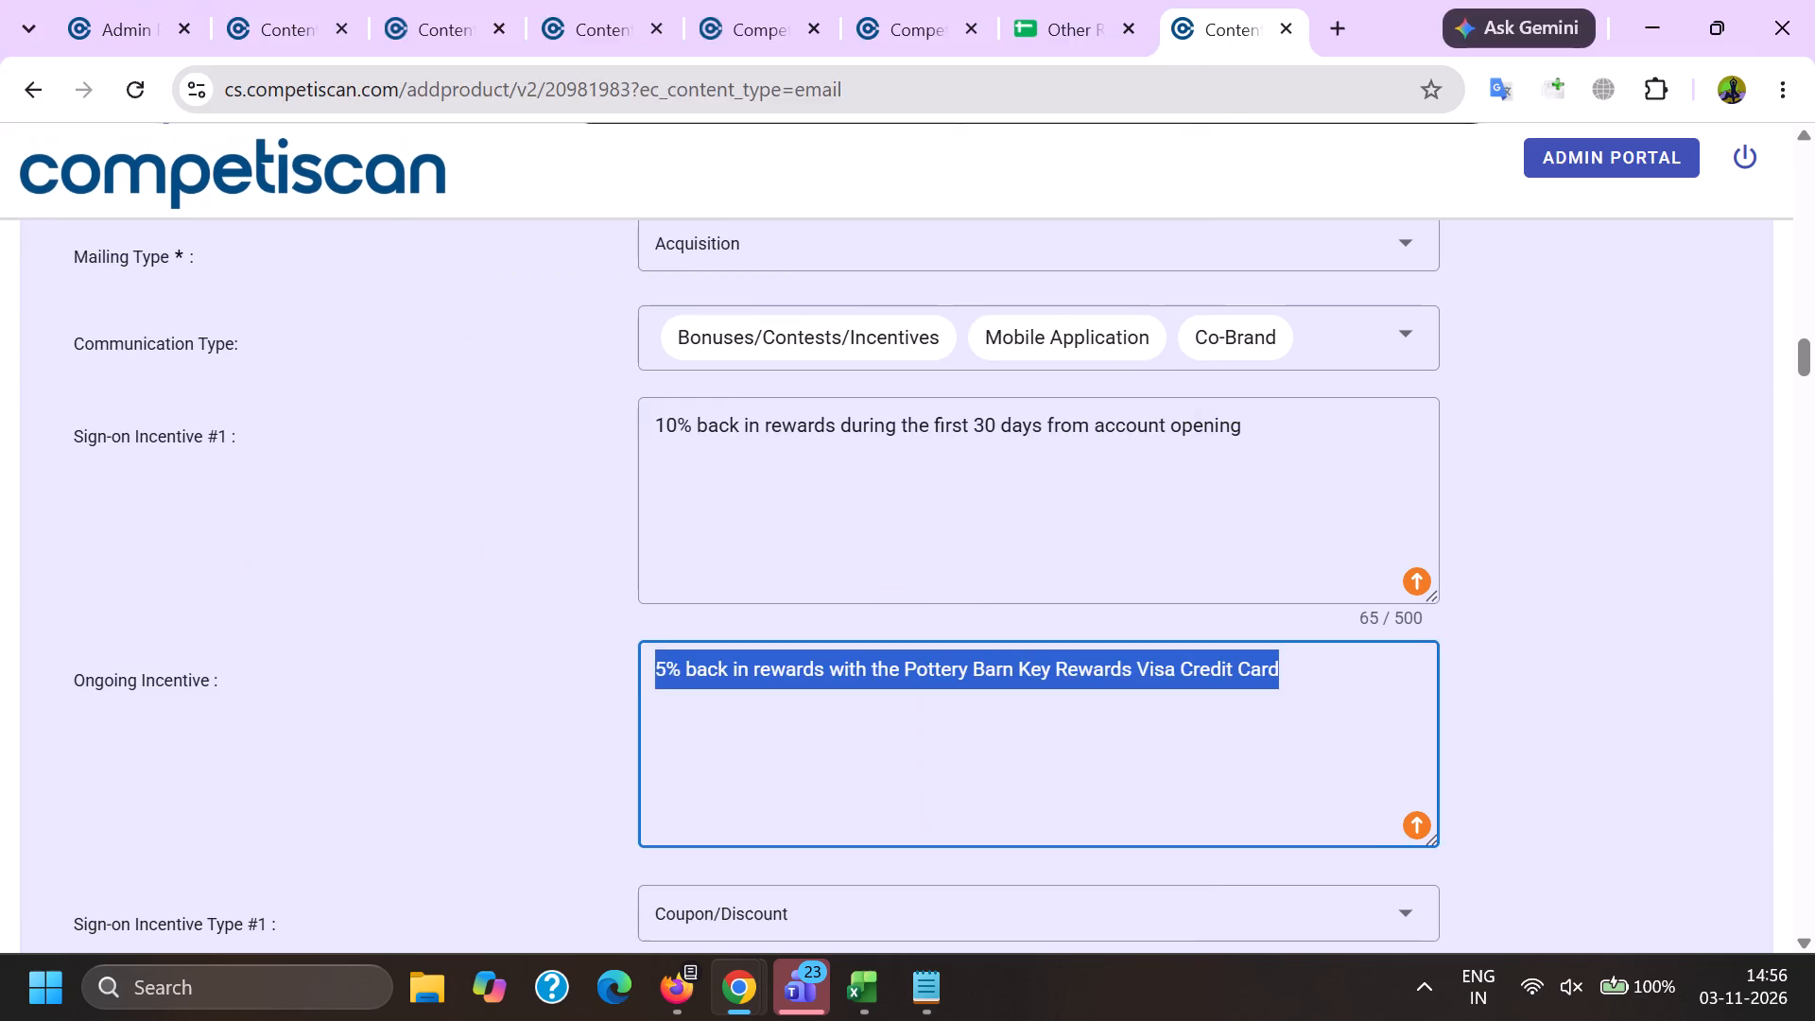
{"action": "key", "text": "ctrl+v"}
Set Sign-on Incentive Type #1 to Coupon/Discount and Sign-on Incentive Value #1 to 10.00.
{"action": "scroll", "coordinate": [600, 441], "scroll_direction": "down", "scroll_amount": 2}
{"action": "left_click", "coordinate": [518, 622]}
{"action": "scroll", "coordinate": [508, 401], "scroll_direction": "down", "scroll_amount": 1}
{"action": "scroll", "coordinate": [515, 545], "scroll_direction": "down", "scroll_amount": 1}
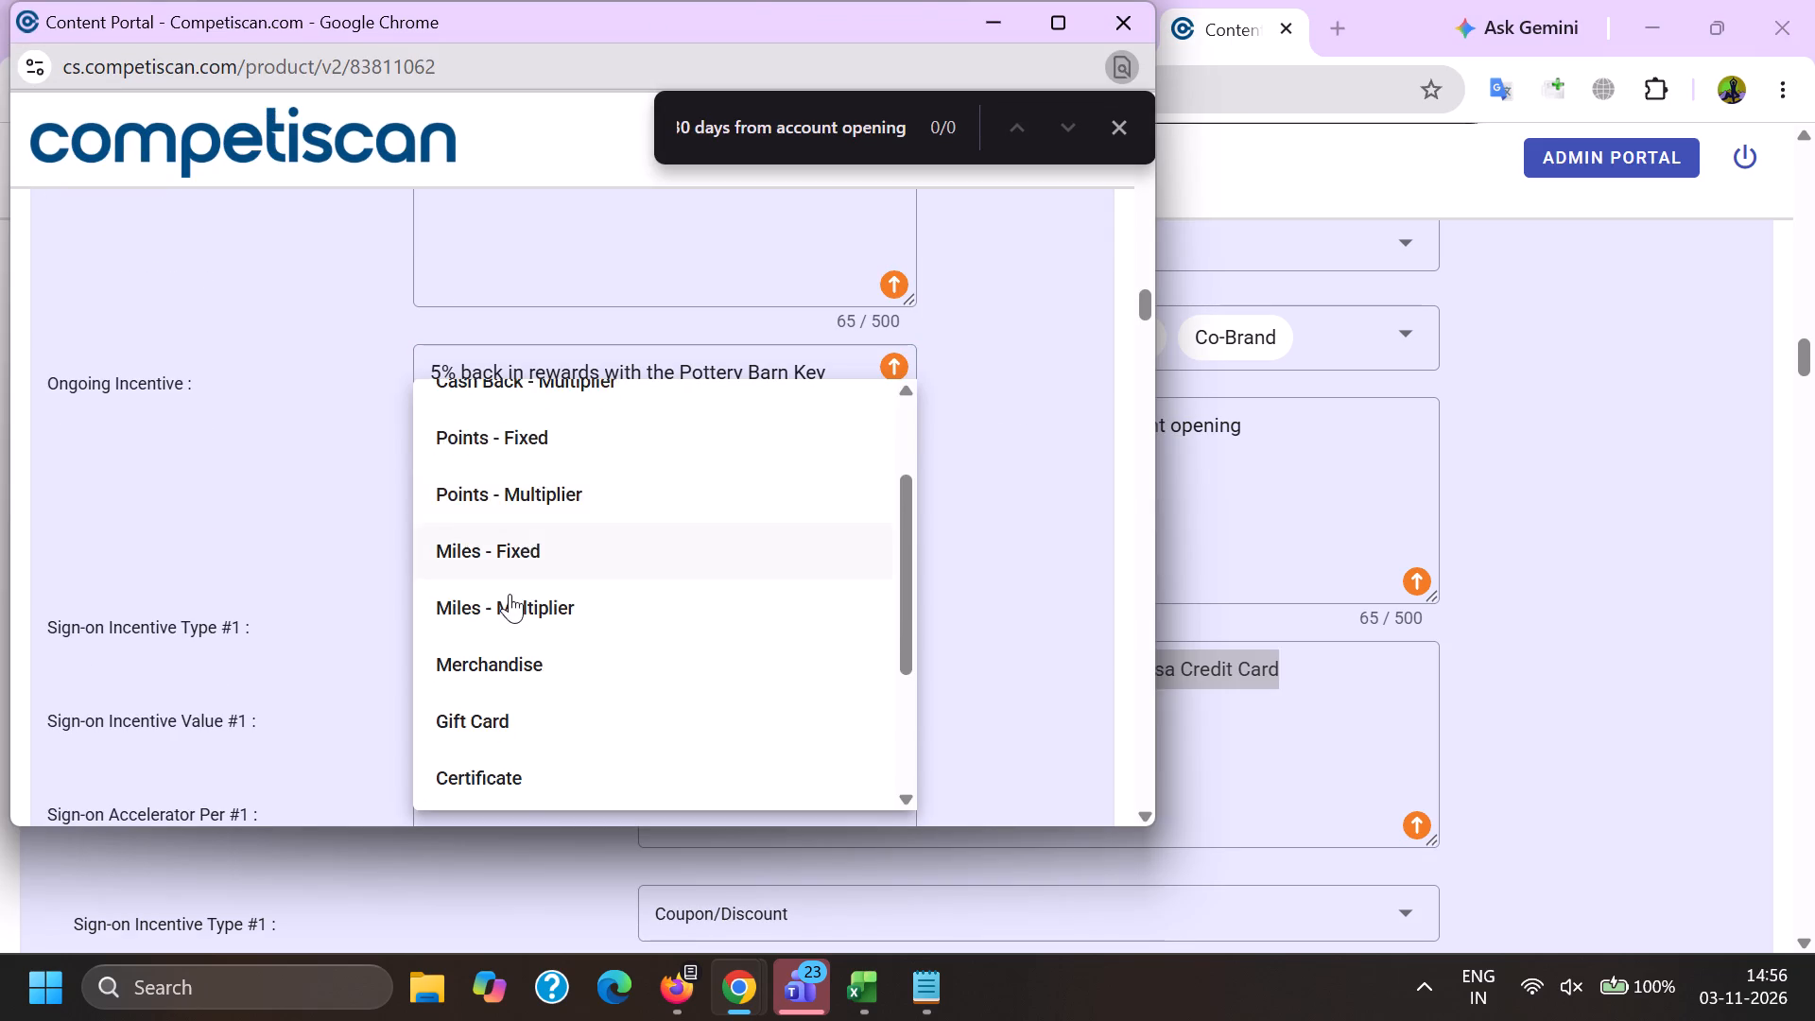
{"action": "left_click", "coordinate": [499, 702]}
{"action": "left_click", "coordinate": [256, 657]}
{"action": "scroll", "coordinate": [438, 521], "scroll_direction": "down", "scroll_amount": 2}
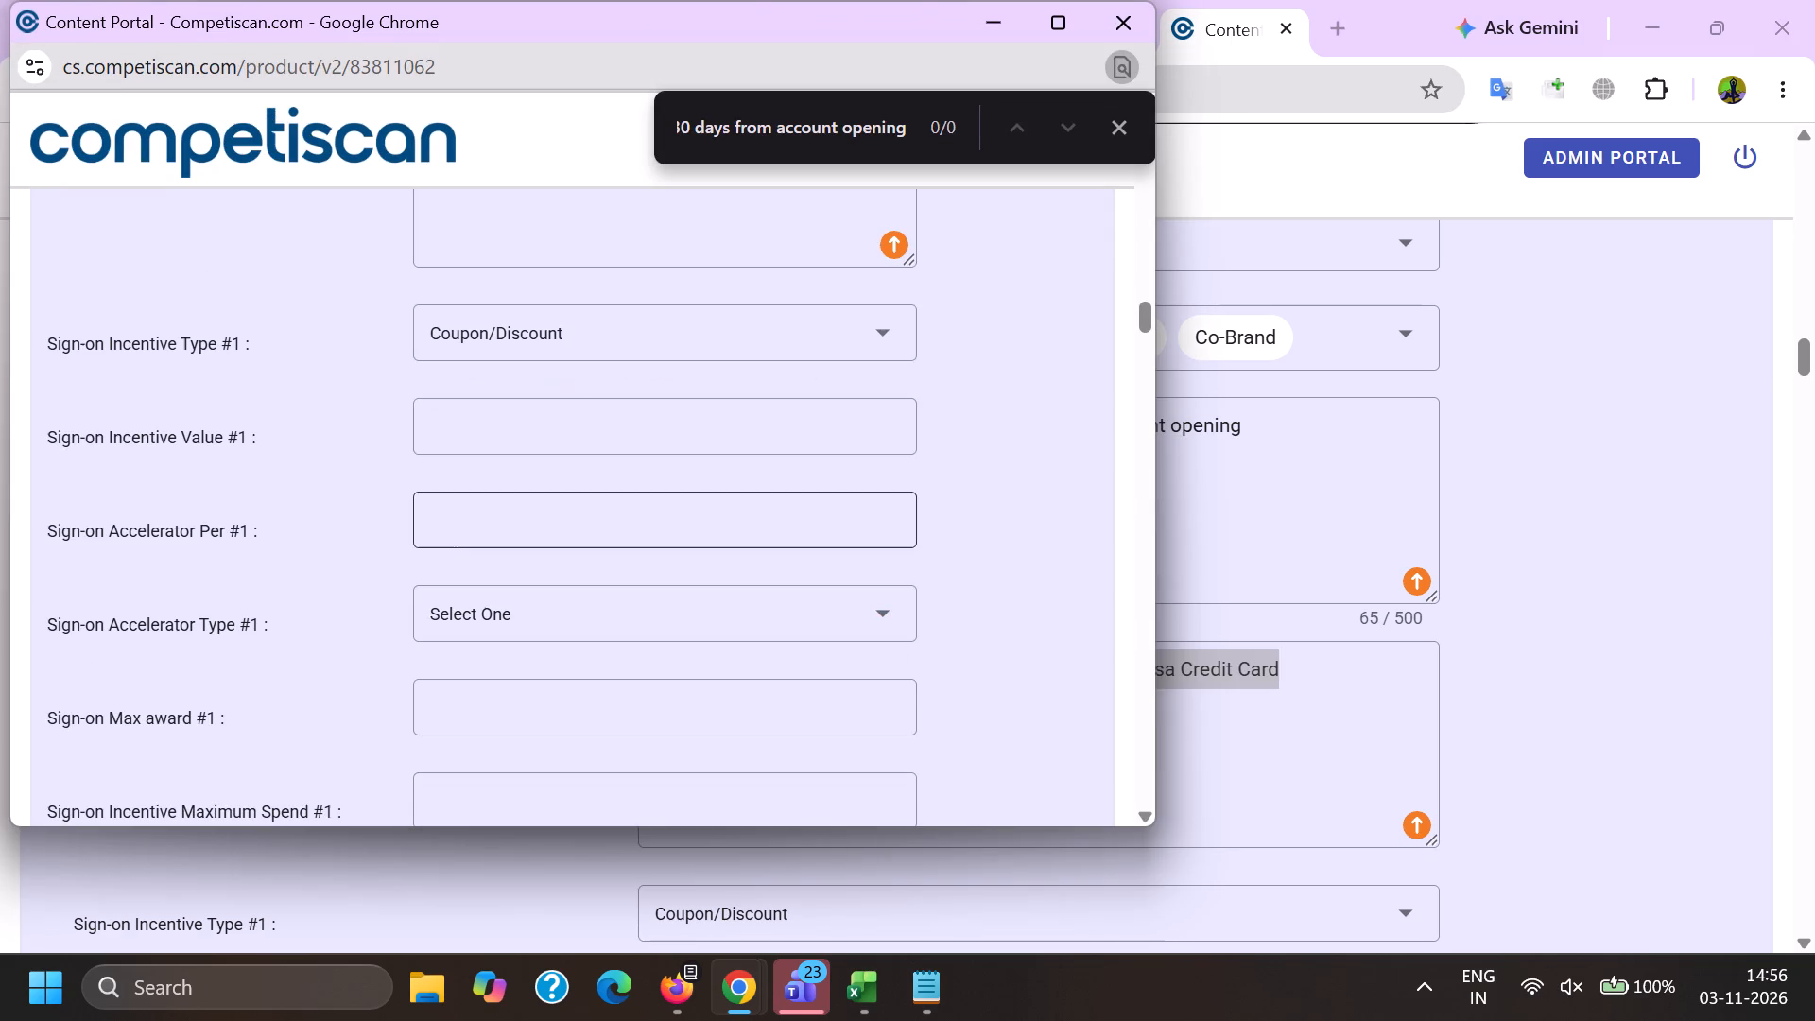
{"action": "left_click", "coordinate": [453, 411]}
{"action": "key", "text": "1"}
{"action": "key", "text": "0"}
{"action": "key", "text": "period"}
{"action": "key", "text": "0"}
{"action": "key", "text": "0"}
{"action": "key", "text": "Tab"}
{"action": "key", "text": "Tab"}
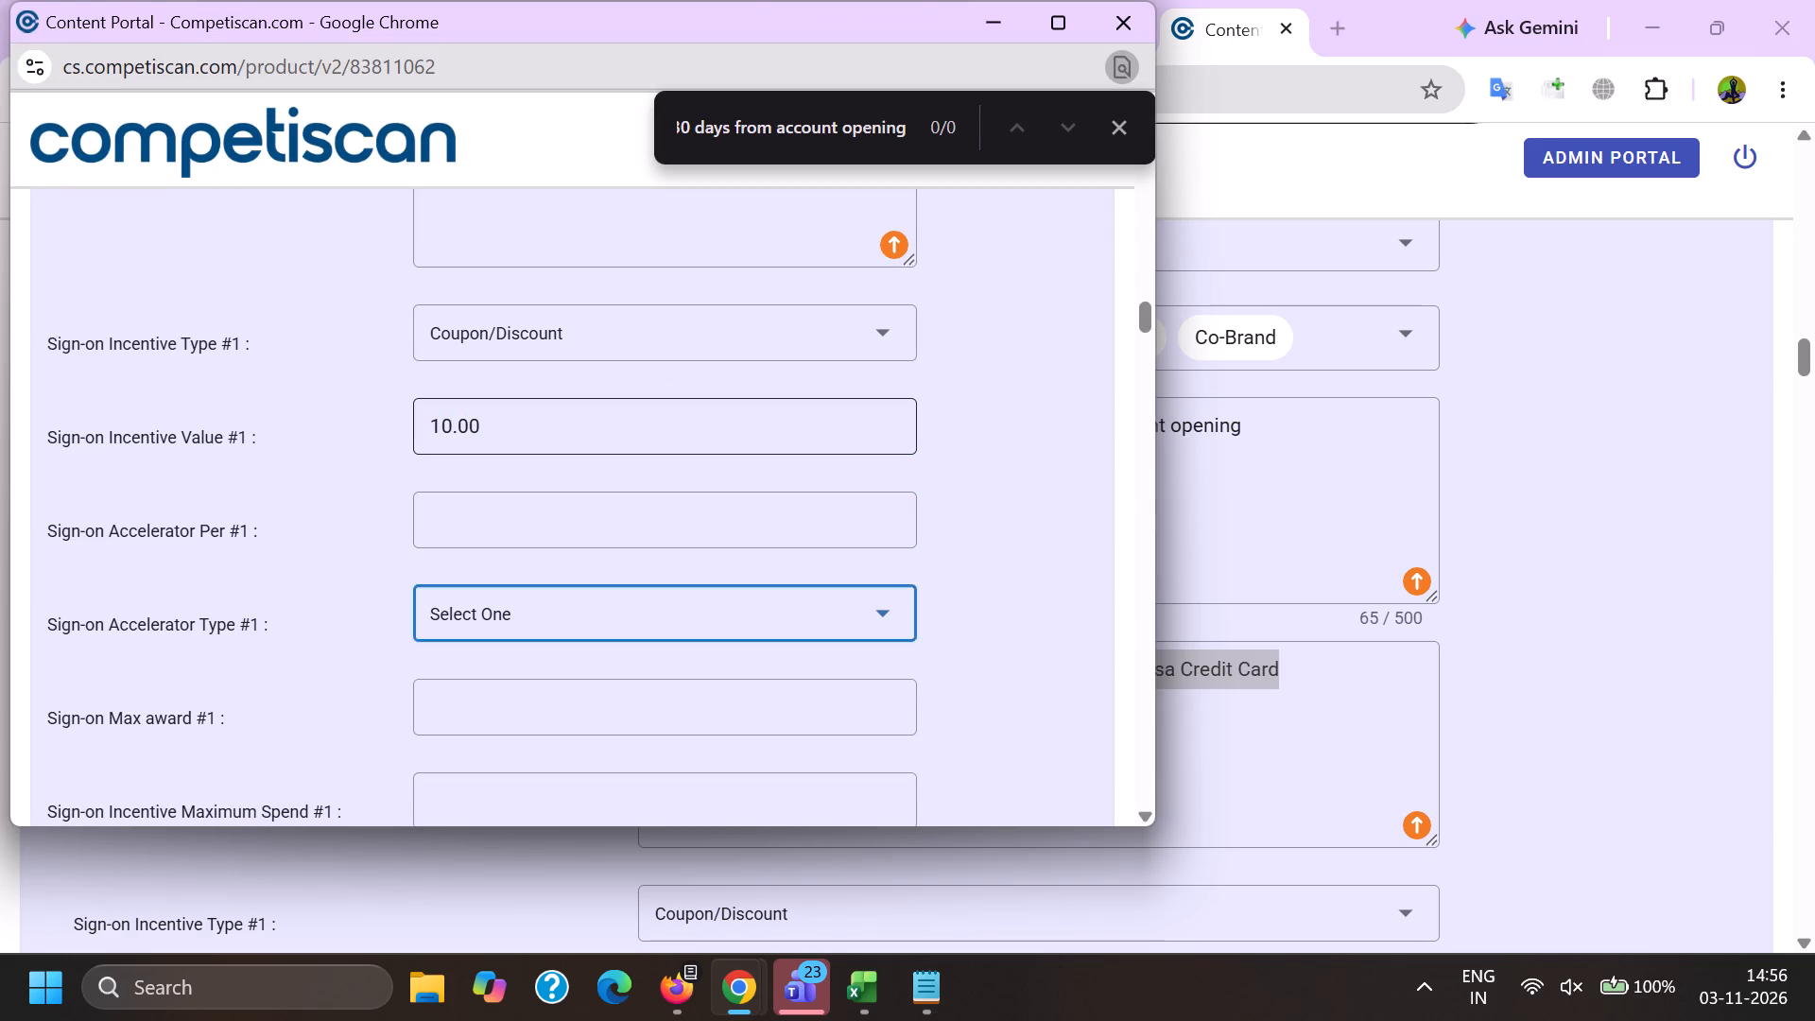
Set Sign-on Max award #1 to 10.00 and Sign-on Incentive Window #1 to 1 month.
{"action": "key", "text": "Tab"}
{"action": "key", "text": "1"}
{"action": "key", "text": "0"}
{"action": "key", "text": "period"}
{"action": "key", "text": "0"}
{"action": "key", "text": "0"}
{"action": "key", "text": "Tab"}
{"action": "key", "text": "Tab"}
{"action": "key", "text": "Tab"}
{"action": "key", "text": "1"}
{"action": "scroll", "coordinate": [432, 392], "scroll_direction": "down", "scroll_amount": 1}
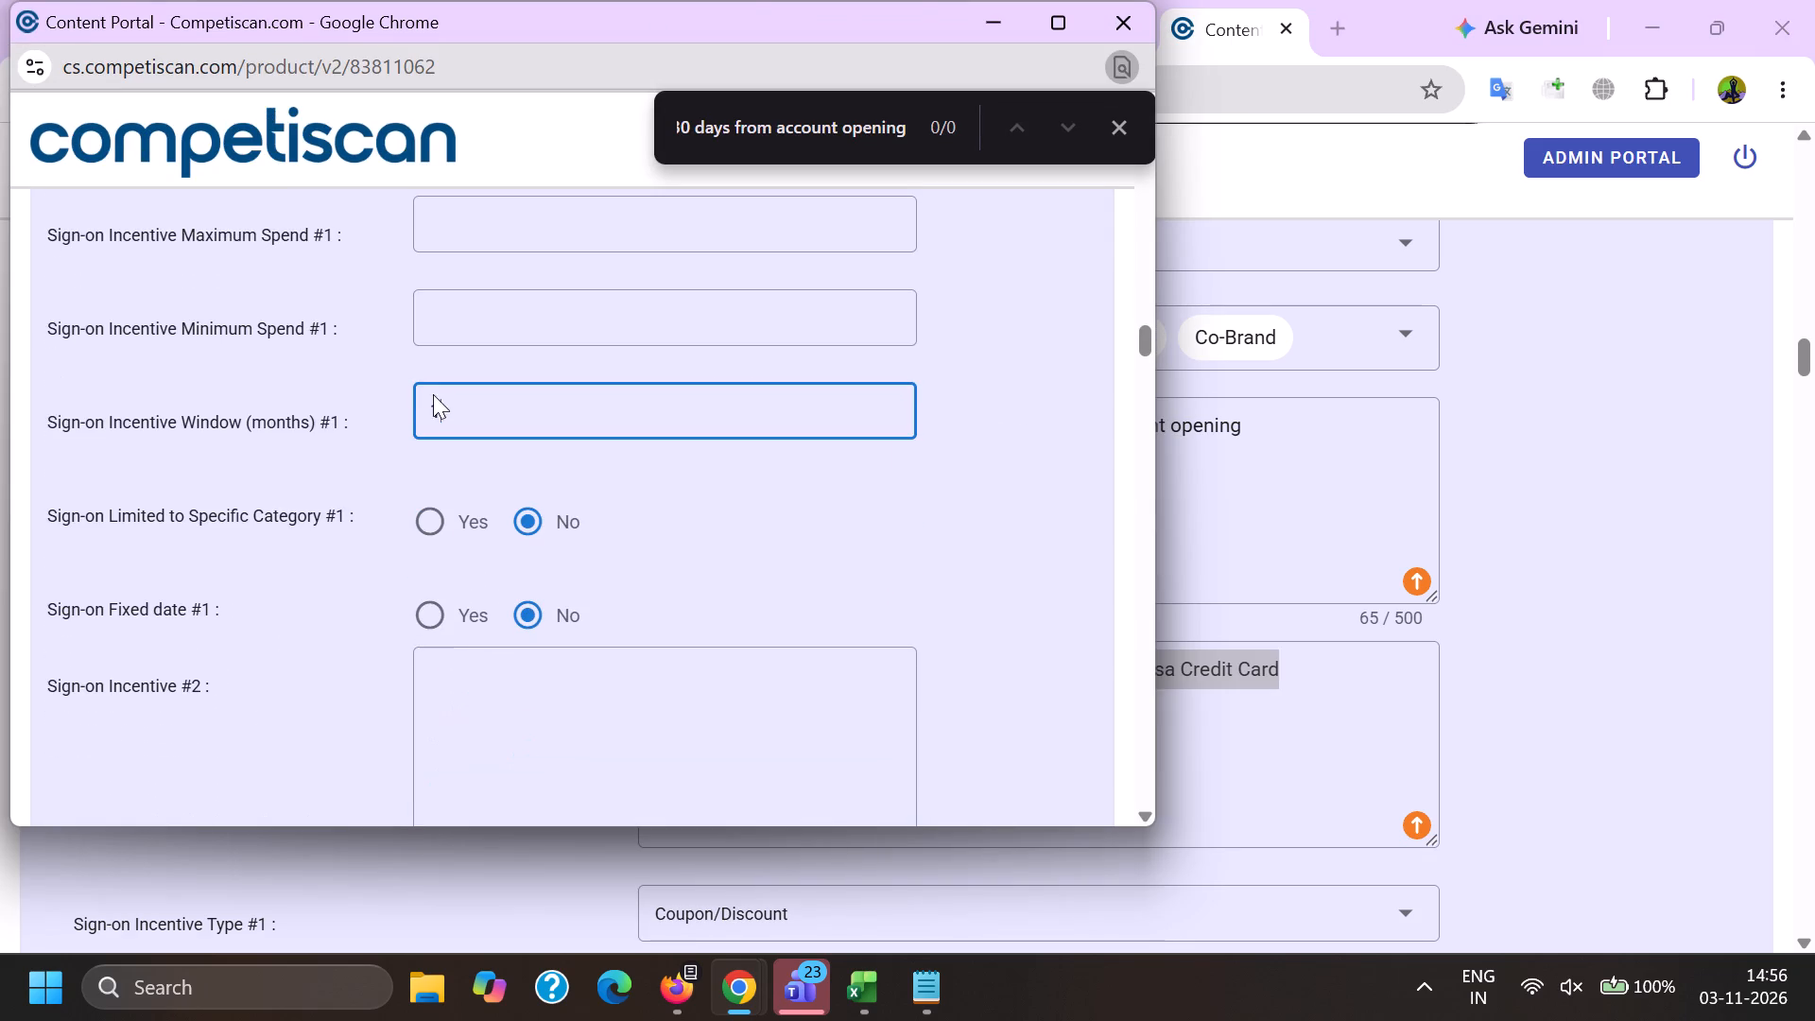
{"action": "left_click", "coordinate": [424, 586]}
{"action": "left_click", "coordinate": [429, 599]}
{"action": "scroll", "coordinate": [466, 404], "scroll_direction": "down", "scroll_amount": 19}
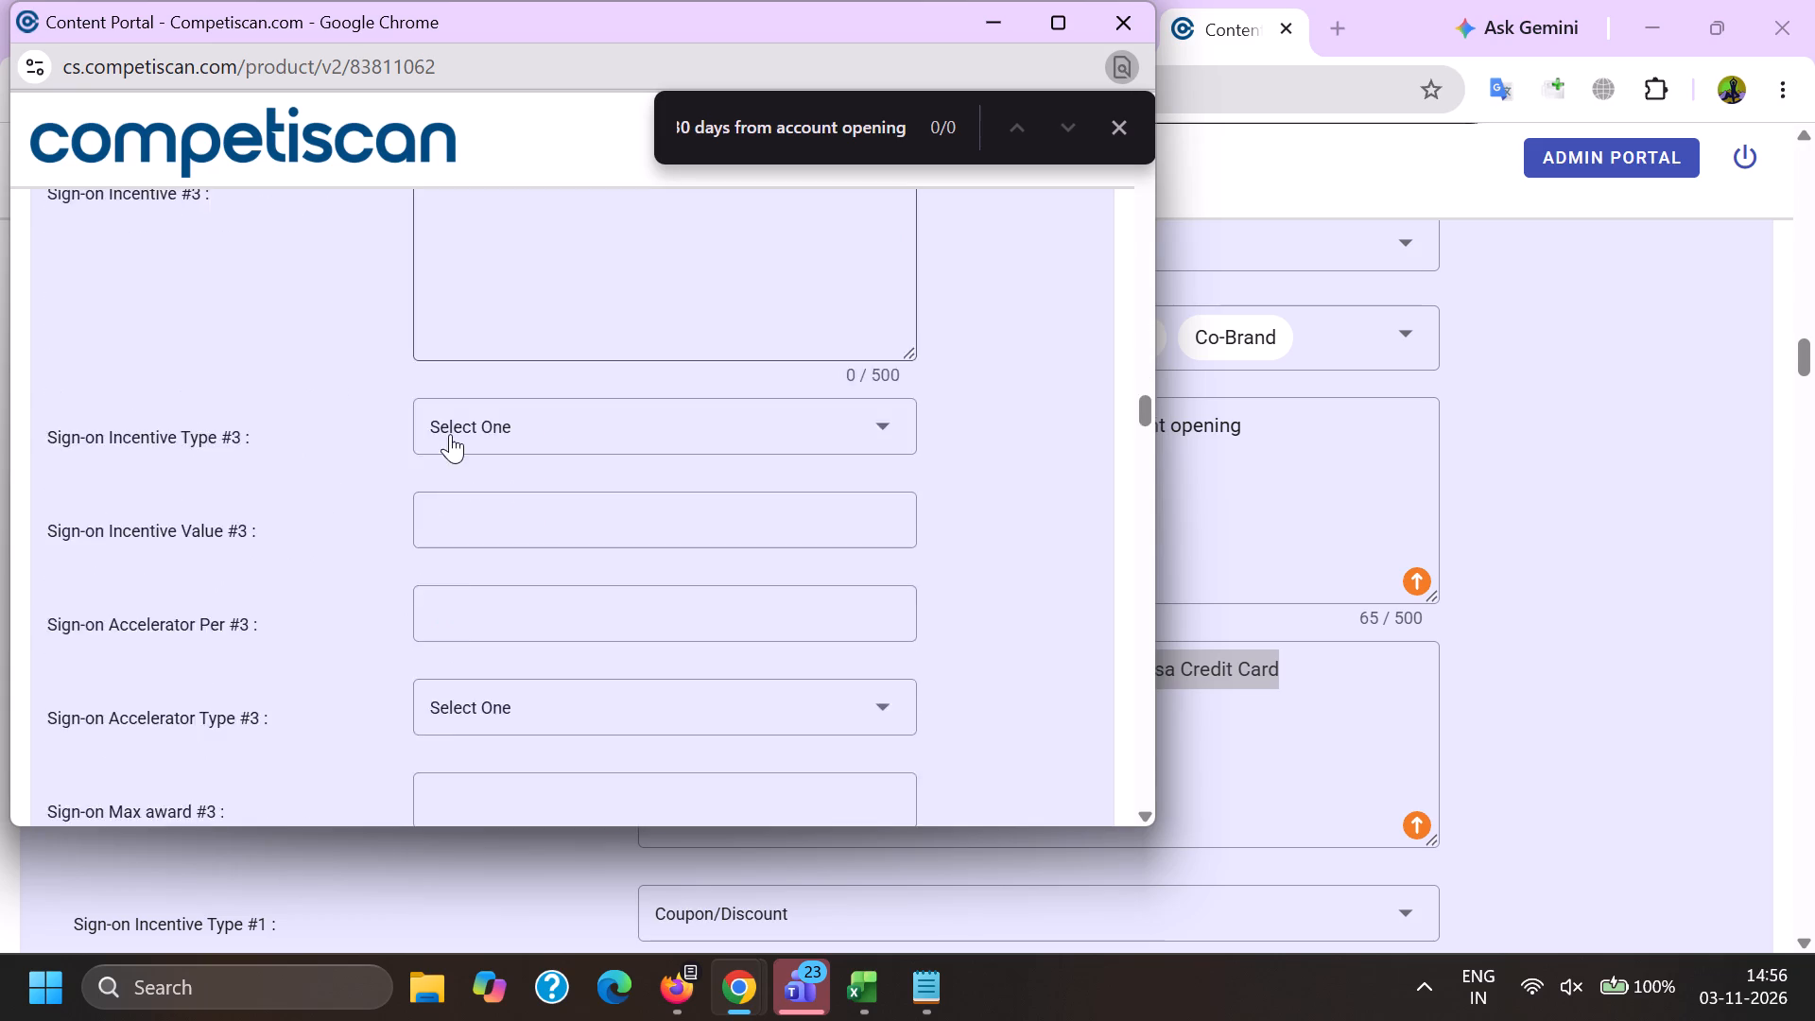
Fill in the payment card offer details with Application Type Invitation to Apply, Card Network Visa and Primary Card Level Visa Signature.
{"action": "scroll", "coordinate": [450, 434], "scroll_direction": "down", "scroll_amount": 2}
{"action": "left_click", "coordinate": [466, 485]}
{"action": "scroll", "coordinate": [510, 259], "scroll_direction": "down", "scroll_amount": 1}
{"action": "left_click", "coordinate": [534, 464]}
{"action": "left_click_drag", "start_coordinate": [400, 440], "coordinate": [405, 450]}
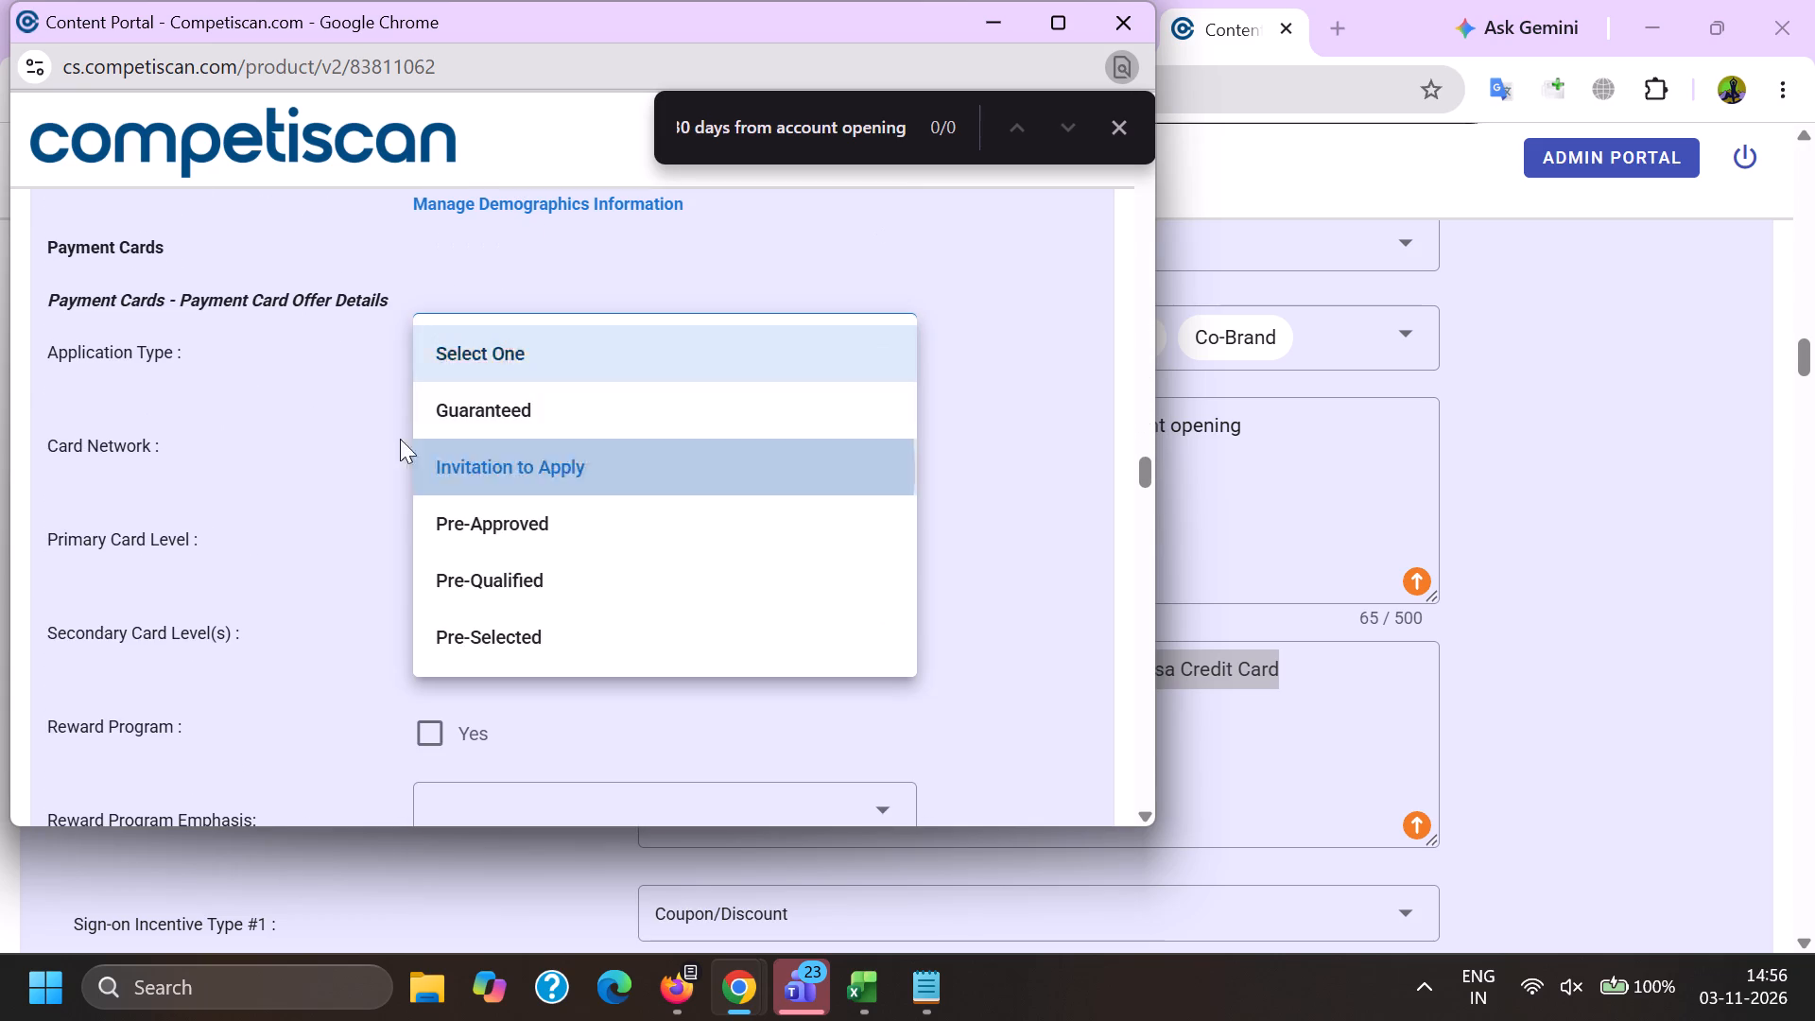
{"action": "left_click", "coordinate": [472, 437]}
{"action": "scroll", "coordinate": [460, 329], "scroll_direction": "down", "scroll_amount": 1}
{"action": "left_click", "coordinate": [513, 576]}
{"action": "left_click_drag", "start_coordinate": [301, 525], "coordinate": [313, 529]}
{"action": "left_click", "coordinate": [489, 404]}
{"action": "scroll", "coordinate": [507, 578], "scroll_direction": "down", "scroll_amount": 6}
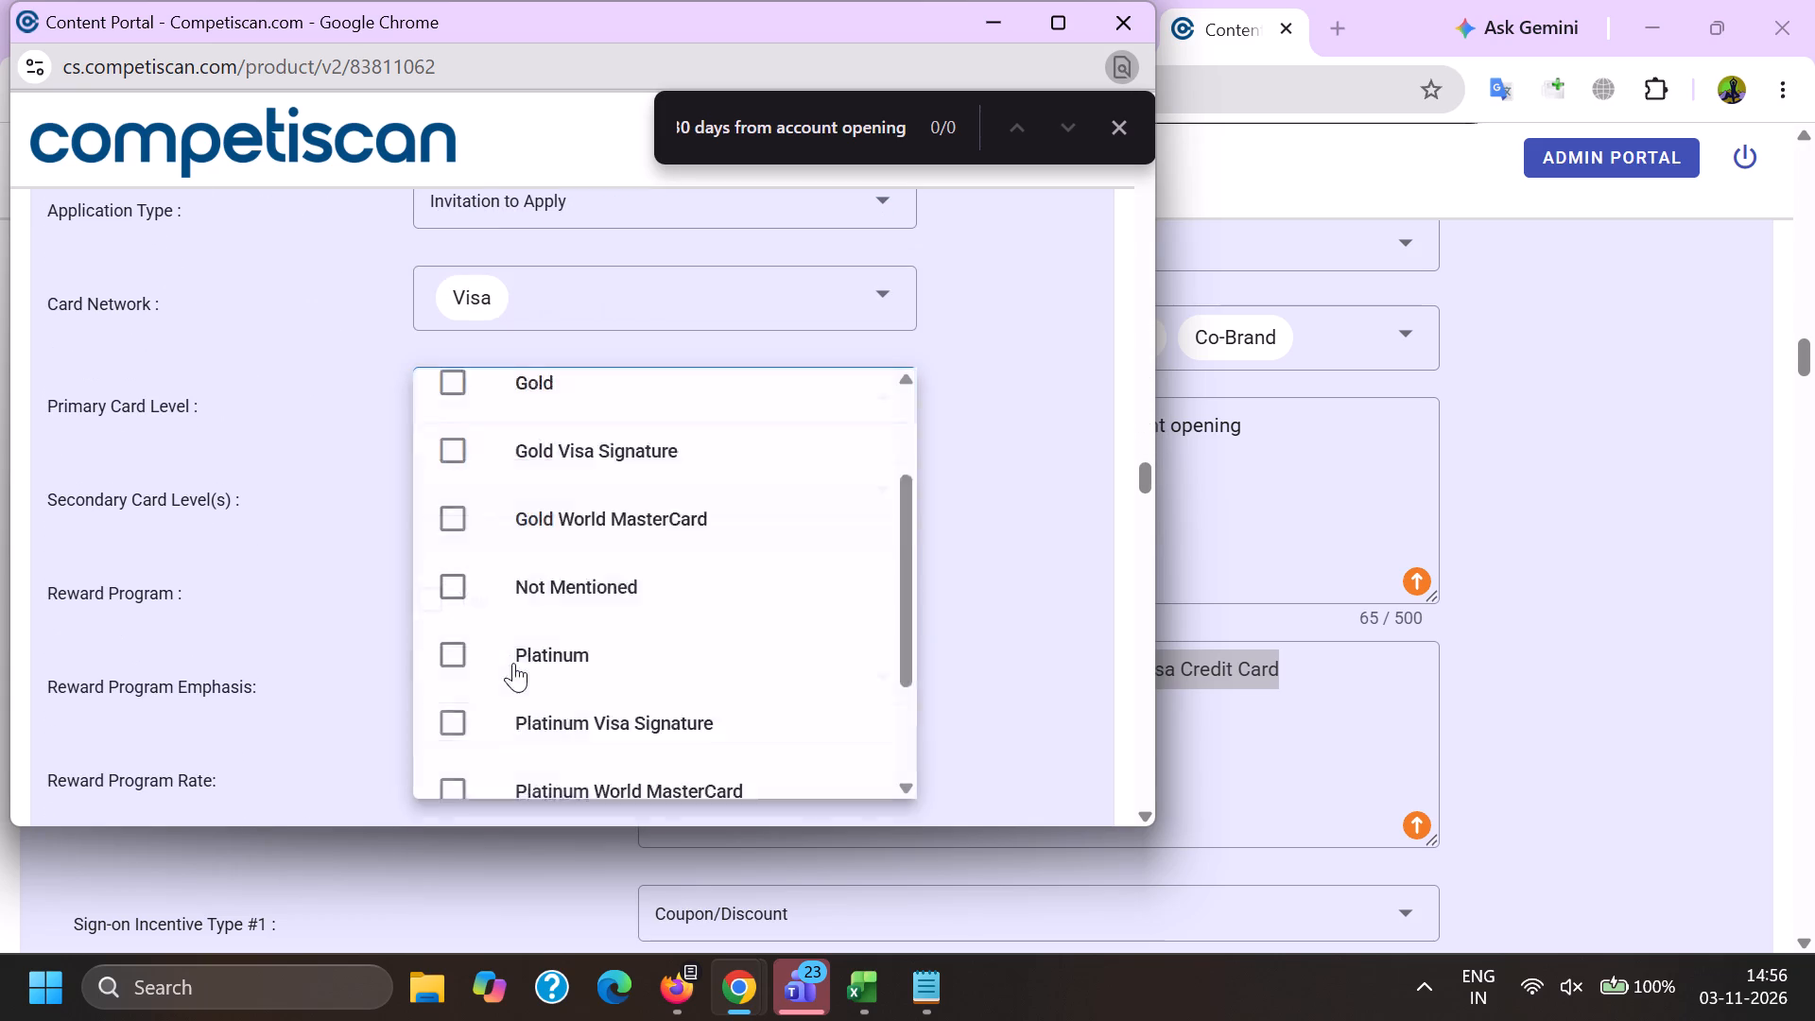
{"action": "left_click", "coordinate": [544, 684]}
{"action": "left_click_drag", "start_coordinate": [205, 637], "coordinate": [231, 662]}
Mark Reward Program as Yes in the payment card offer details.
{"action": "left_click", "coordinate": [438, 594]}
{"action": "double_click", "coordinate": [337, 632]}
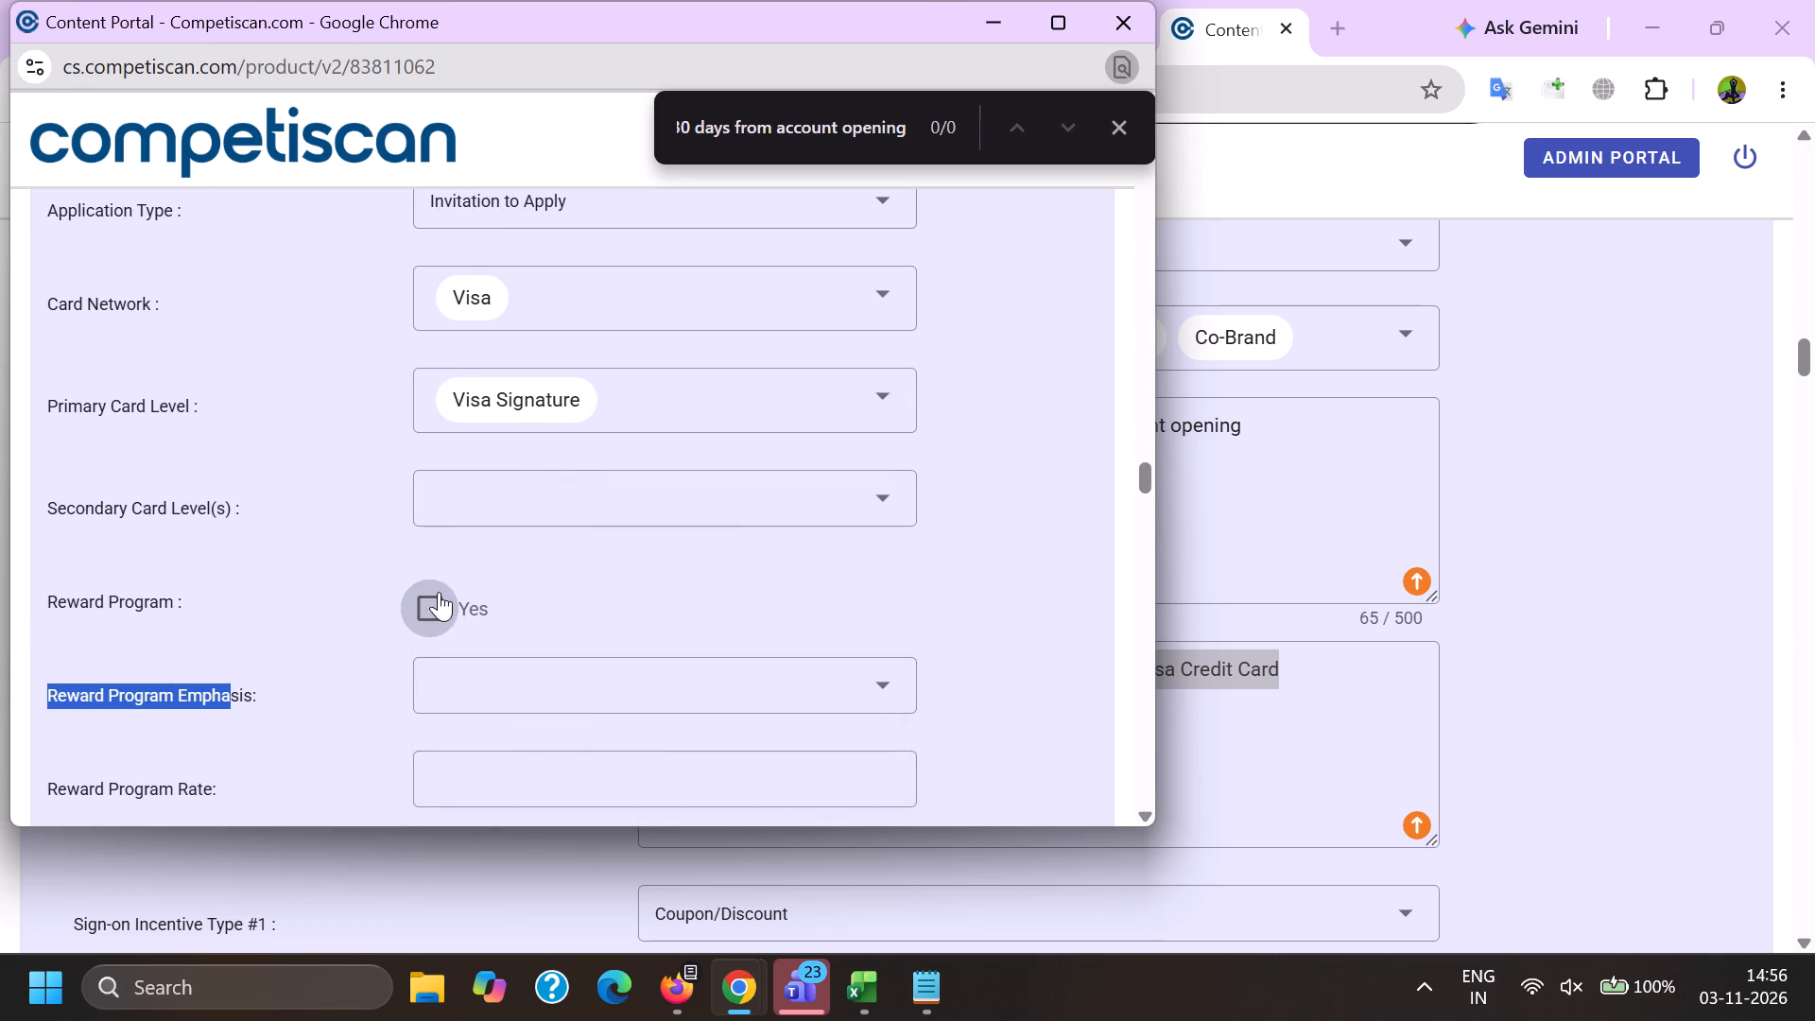
{"action": "left_click", "coordinate": [439, 589]}
{"action": "left_click", "coordinate": [375, 610]}
{"action": "left_click", "coordinate": [455, 621]}
{"action": "left_click", "coordinate": [362, 615]}
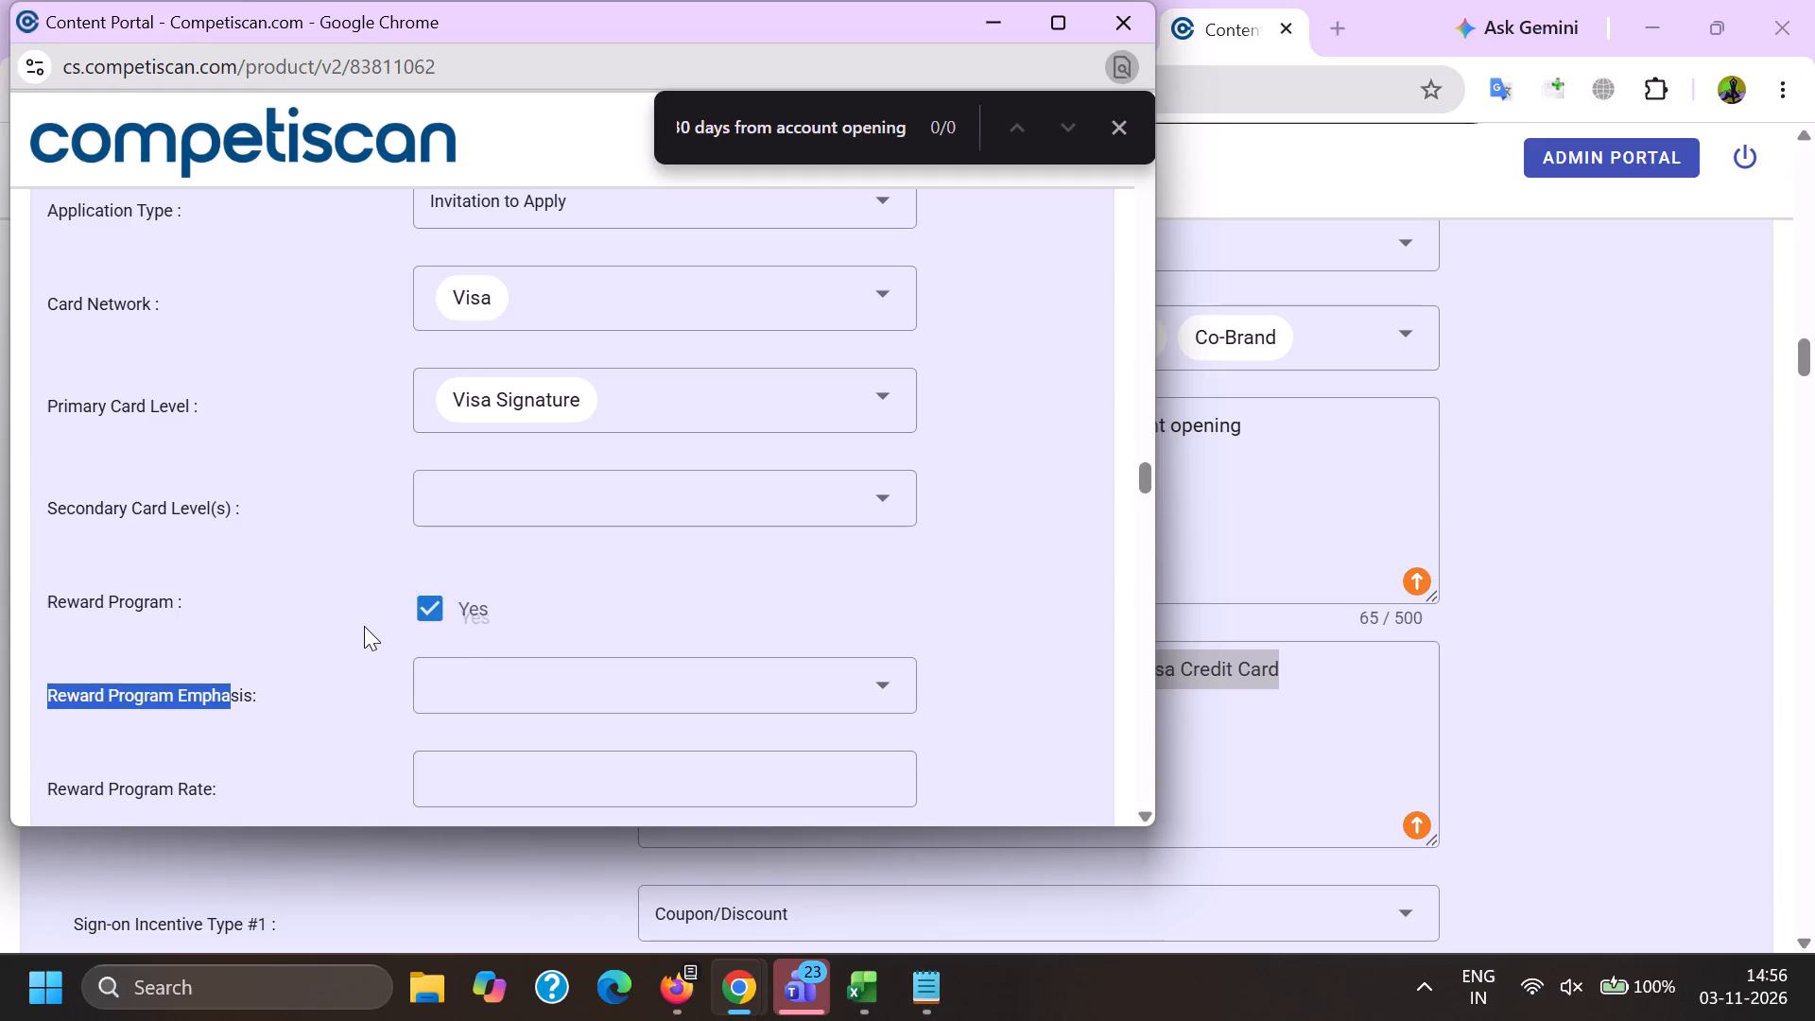
{"action": "key", "text": "End"}
{"action": "left_click", "coordinate": [426, 352]}
{"action": "left_click", "coordinate": [477, 805]}
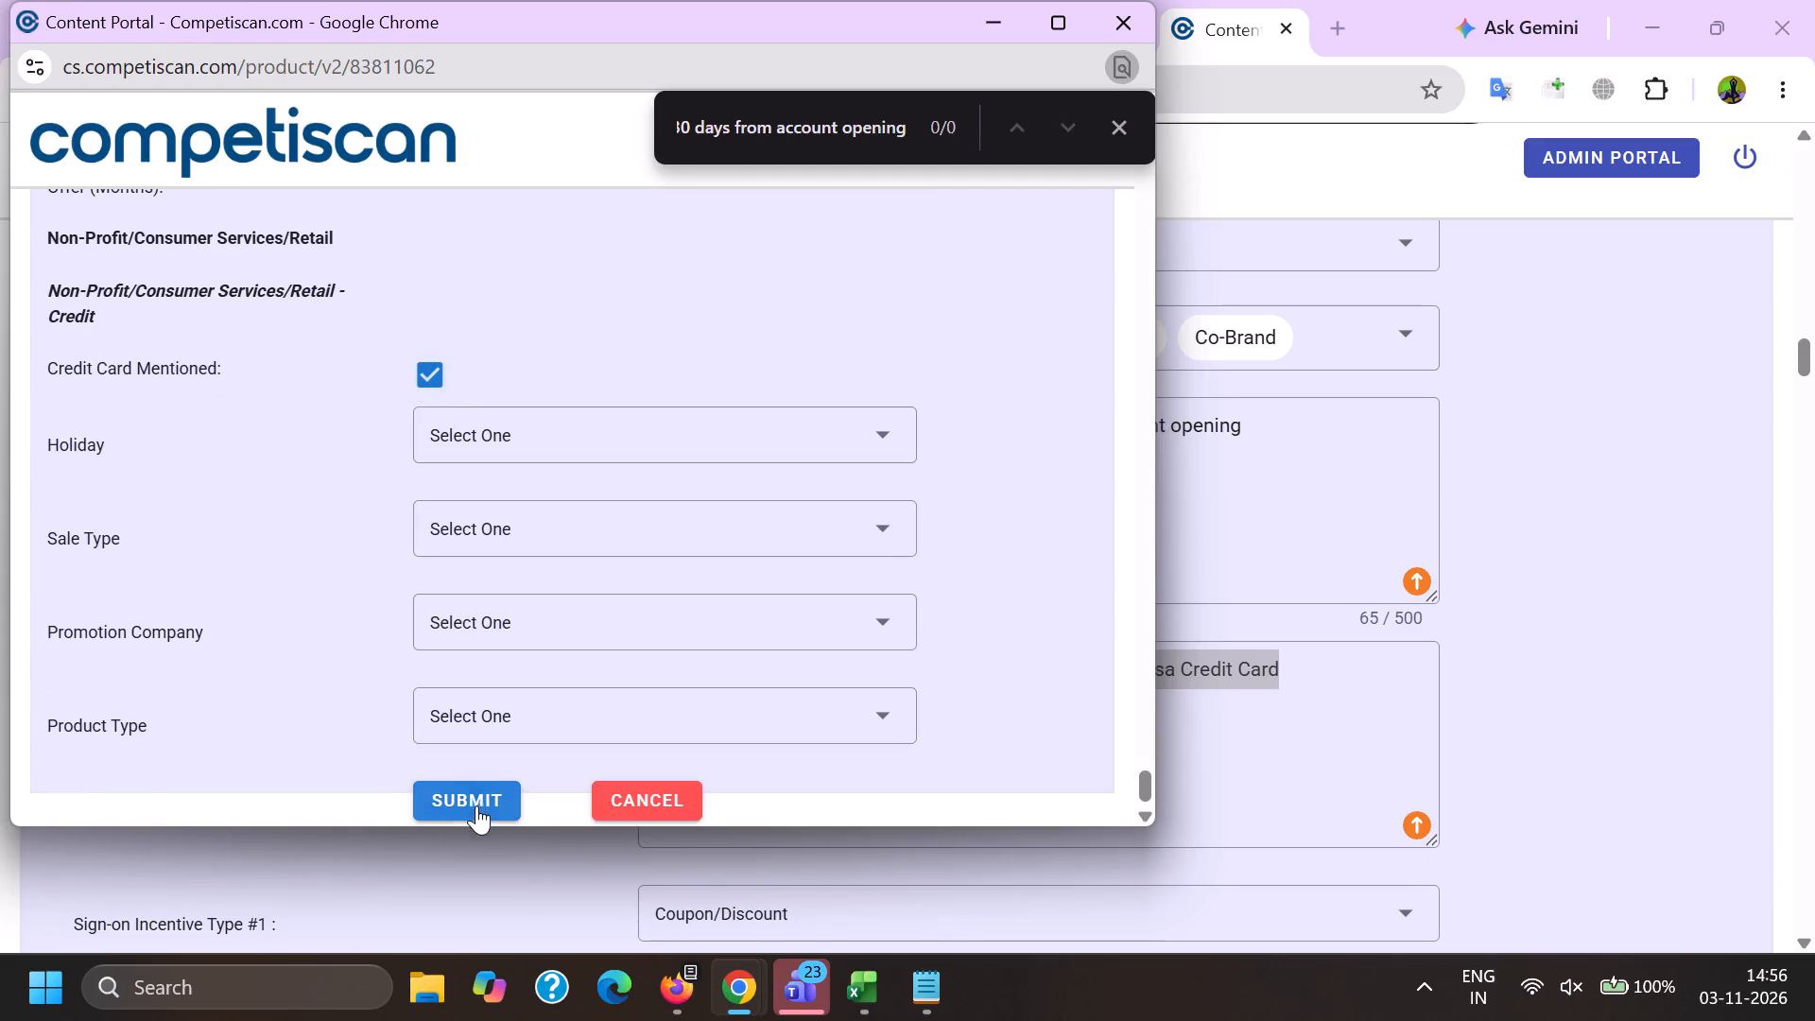
Examine the BLACK FRIDAY IS EXTENDED records 83811062 and 83809616 alongside the email list.
{"action": "key", "text": "alt+Tab"}
{"action": "left_click", "coordinate": [388, 0]}
{"action": "left_click", "coordinate": [576, 12]}
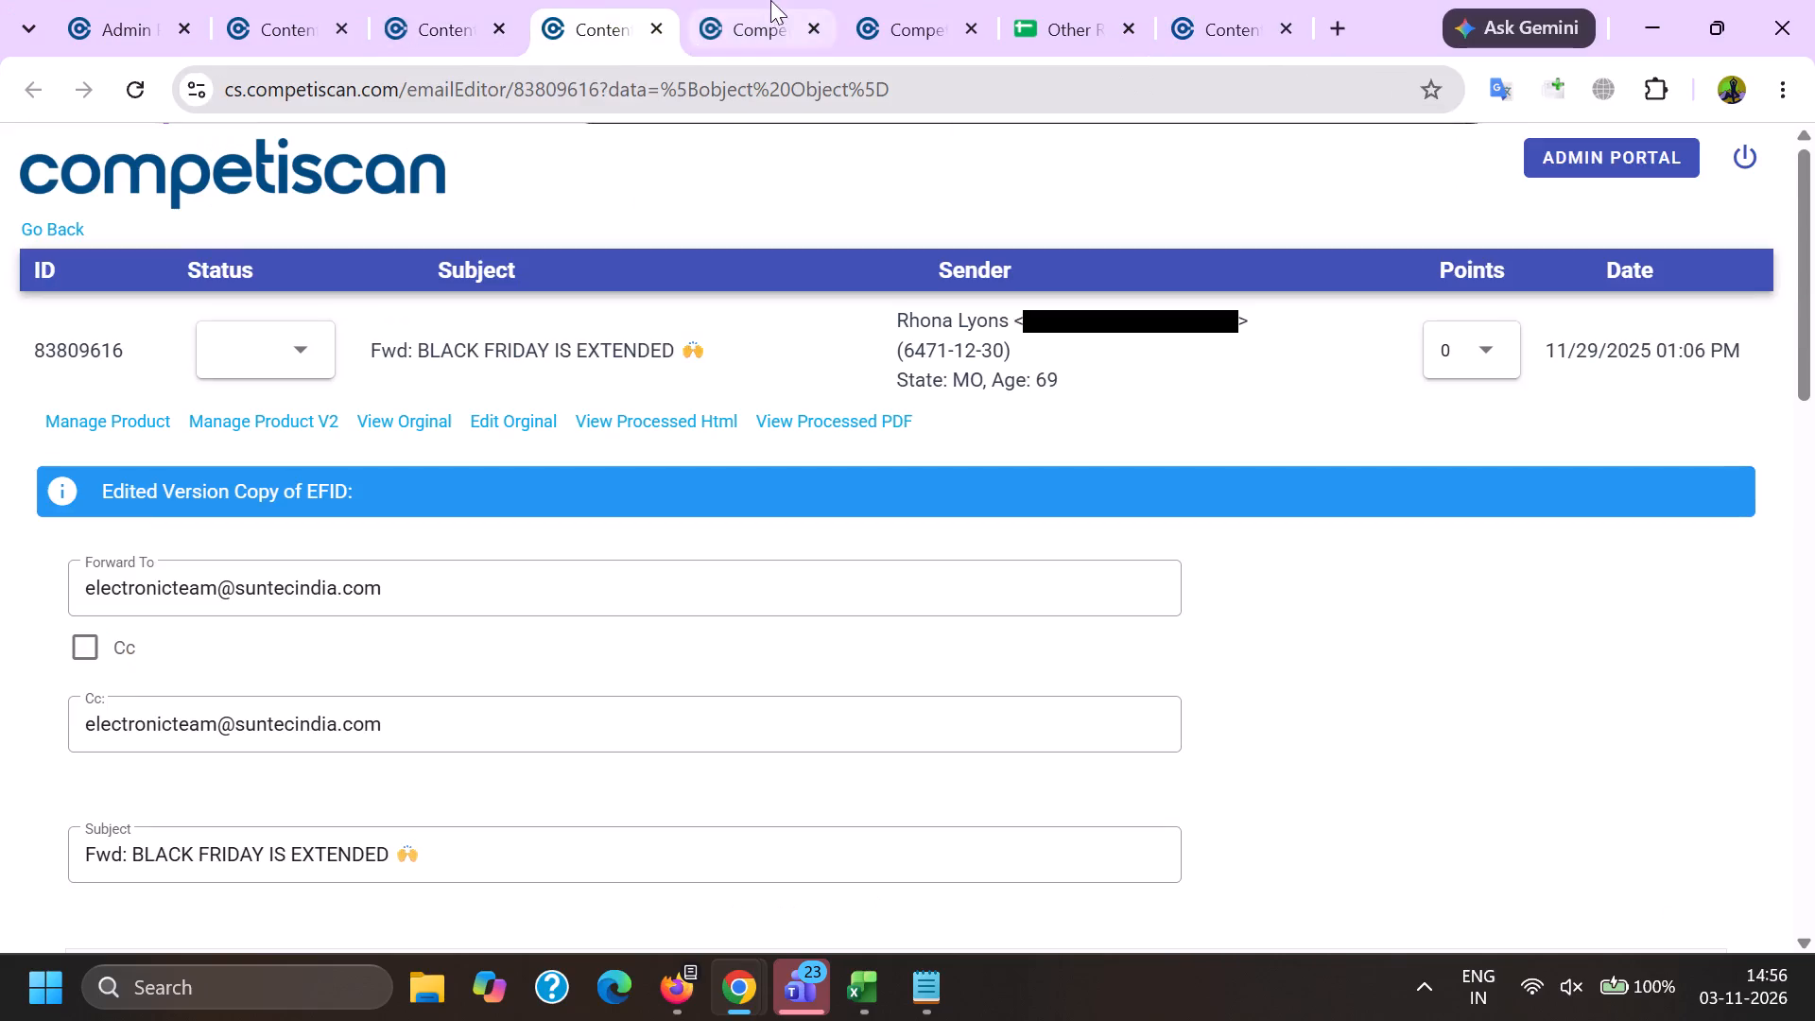
{"action": "left_click", "coordinate": [770, 1]}
{"action": "left_click", "coordinate": [562, 1]}
{"action": "left_click_drag", "start_coordinate": [348, 0], "coordinate": [348, 9]}
{"action": "left_click", "coordinate": [441, 0]}
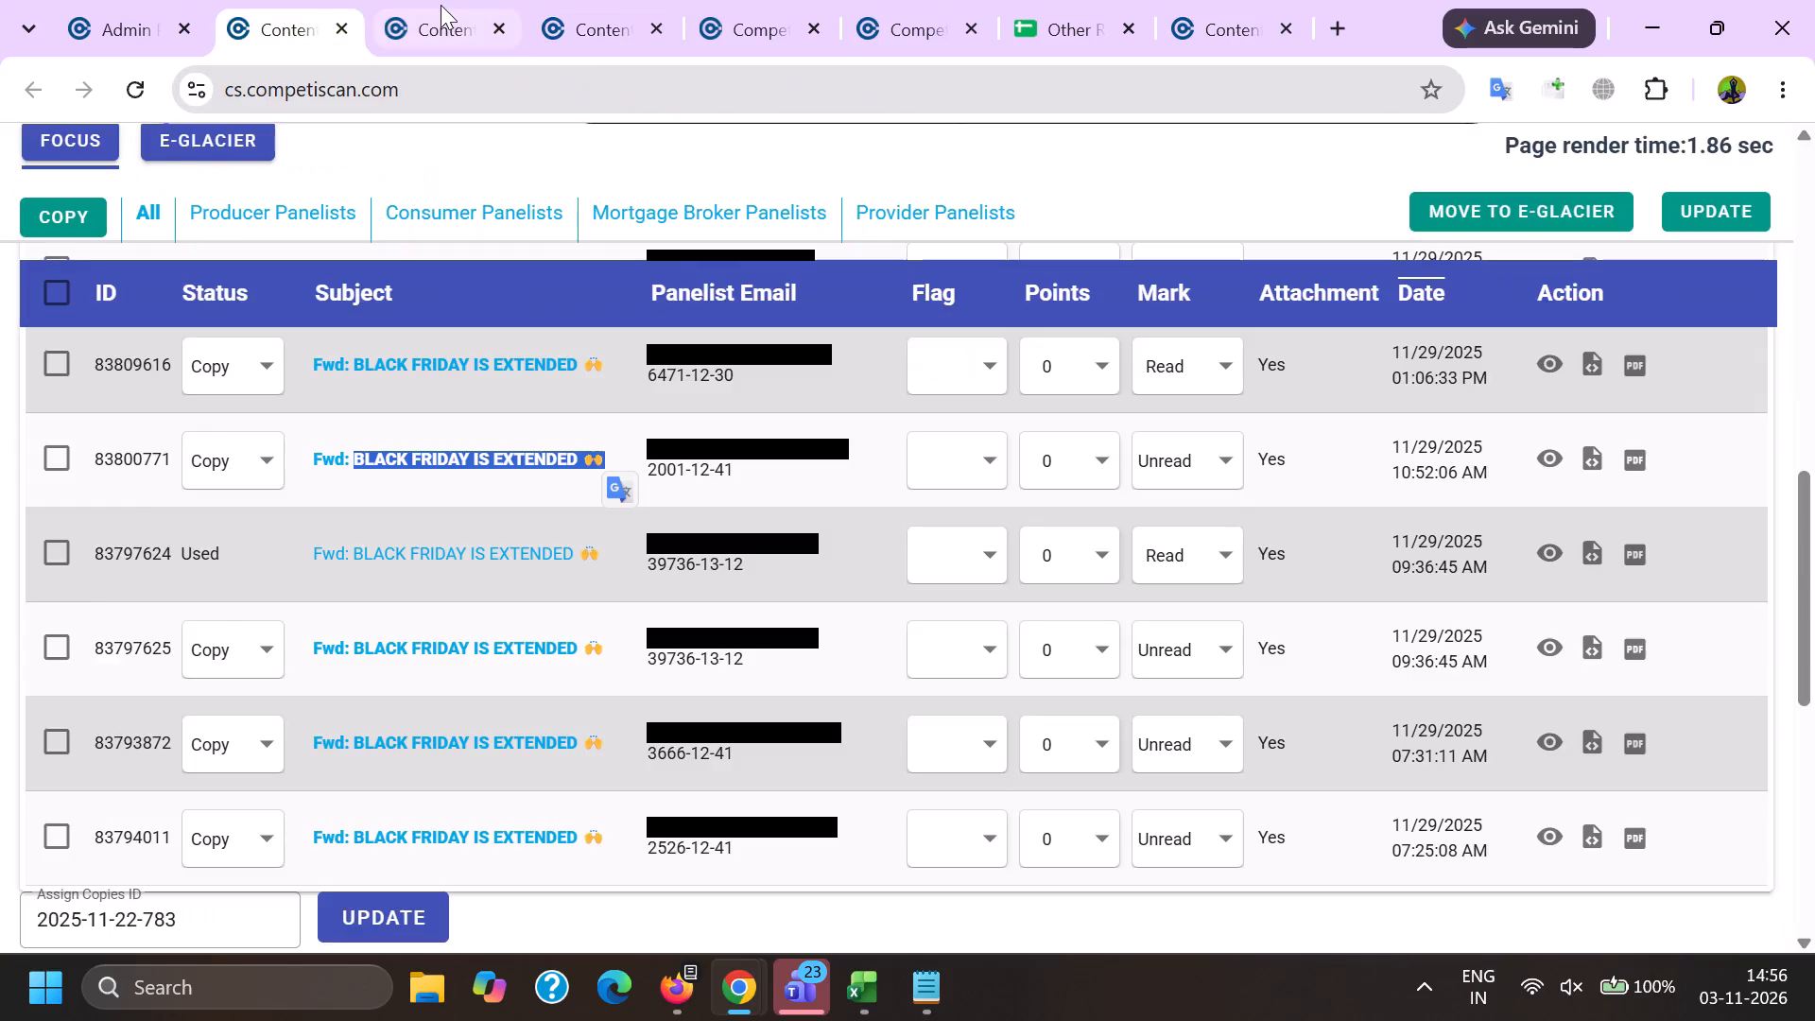
{"action": "left_click", "coordinate": [576, 0]}
{"action": "left_click", "coordinate": [453, 0]}
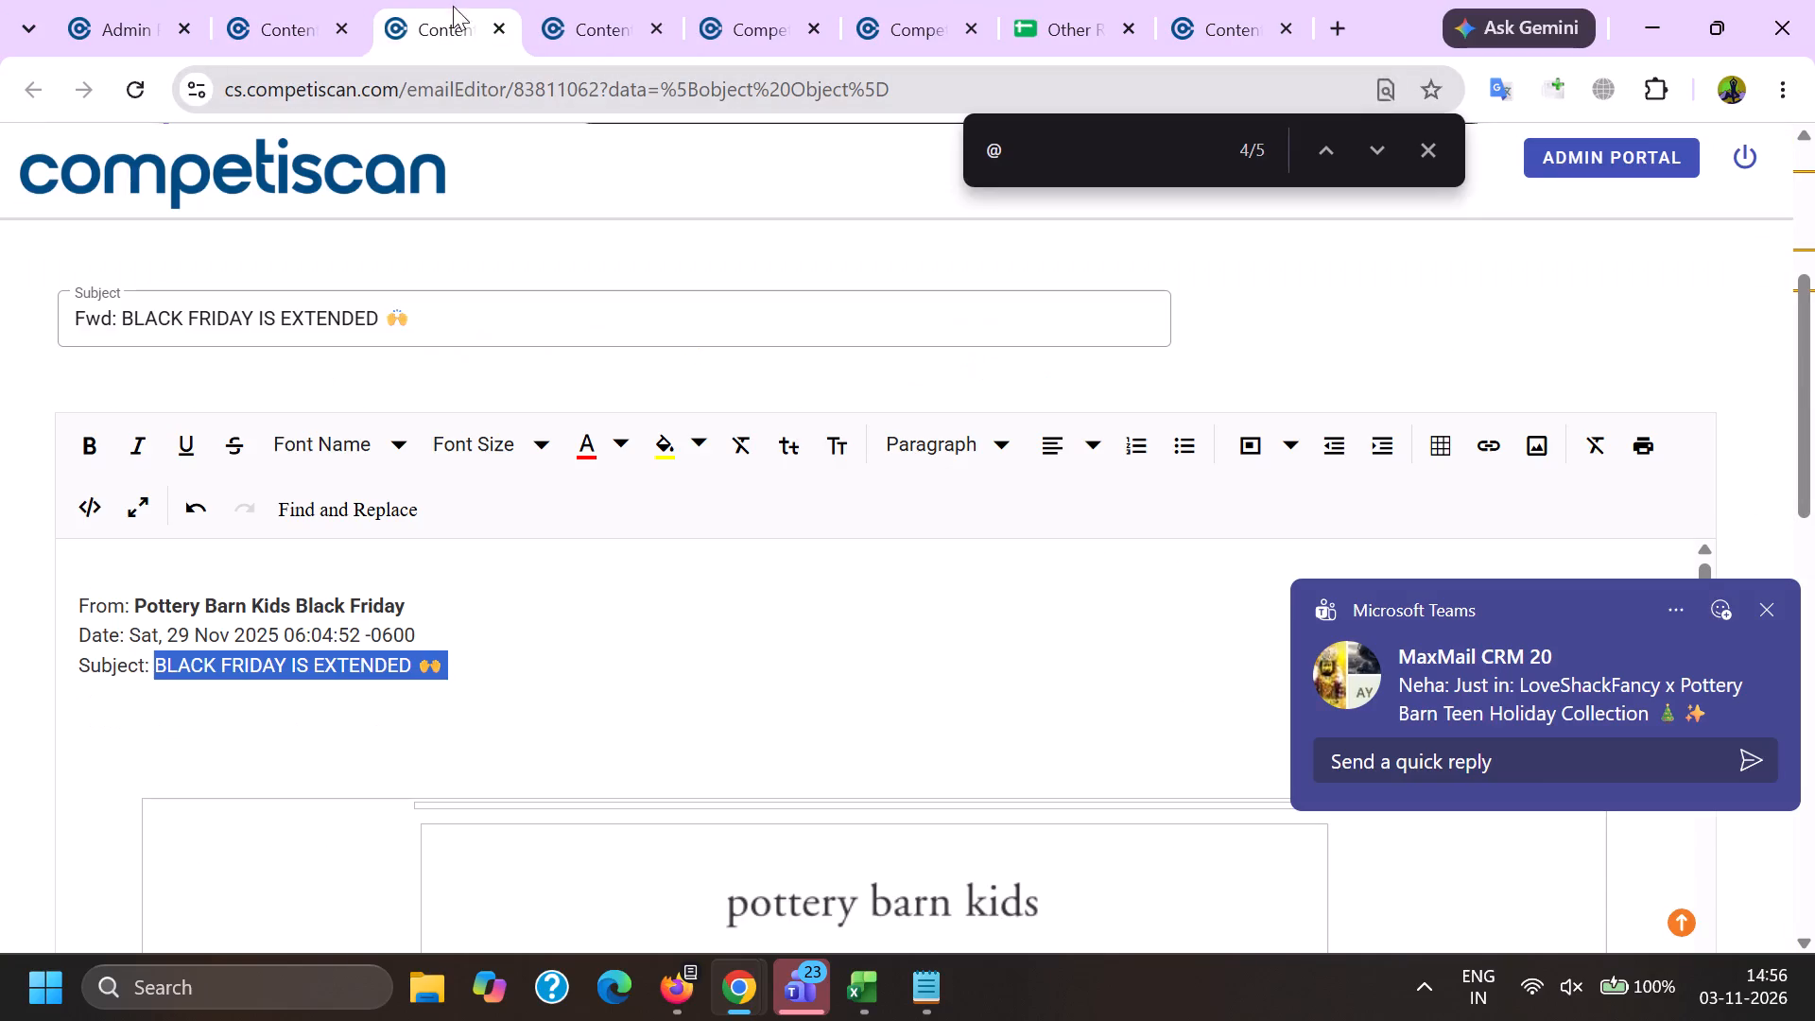
{"action": "left_click", "coordinate": [585, 9]}
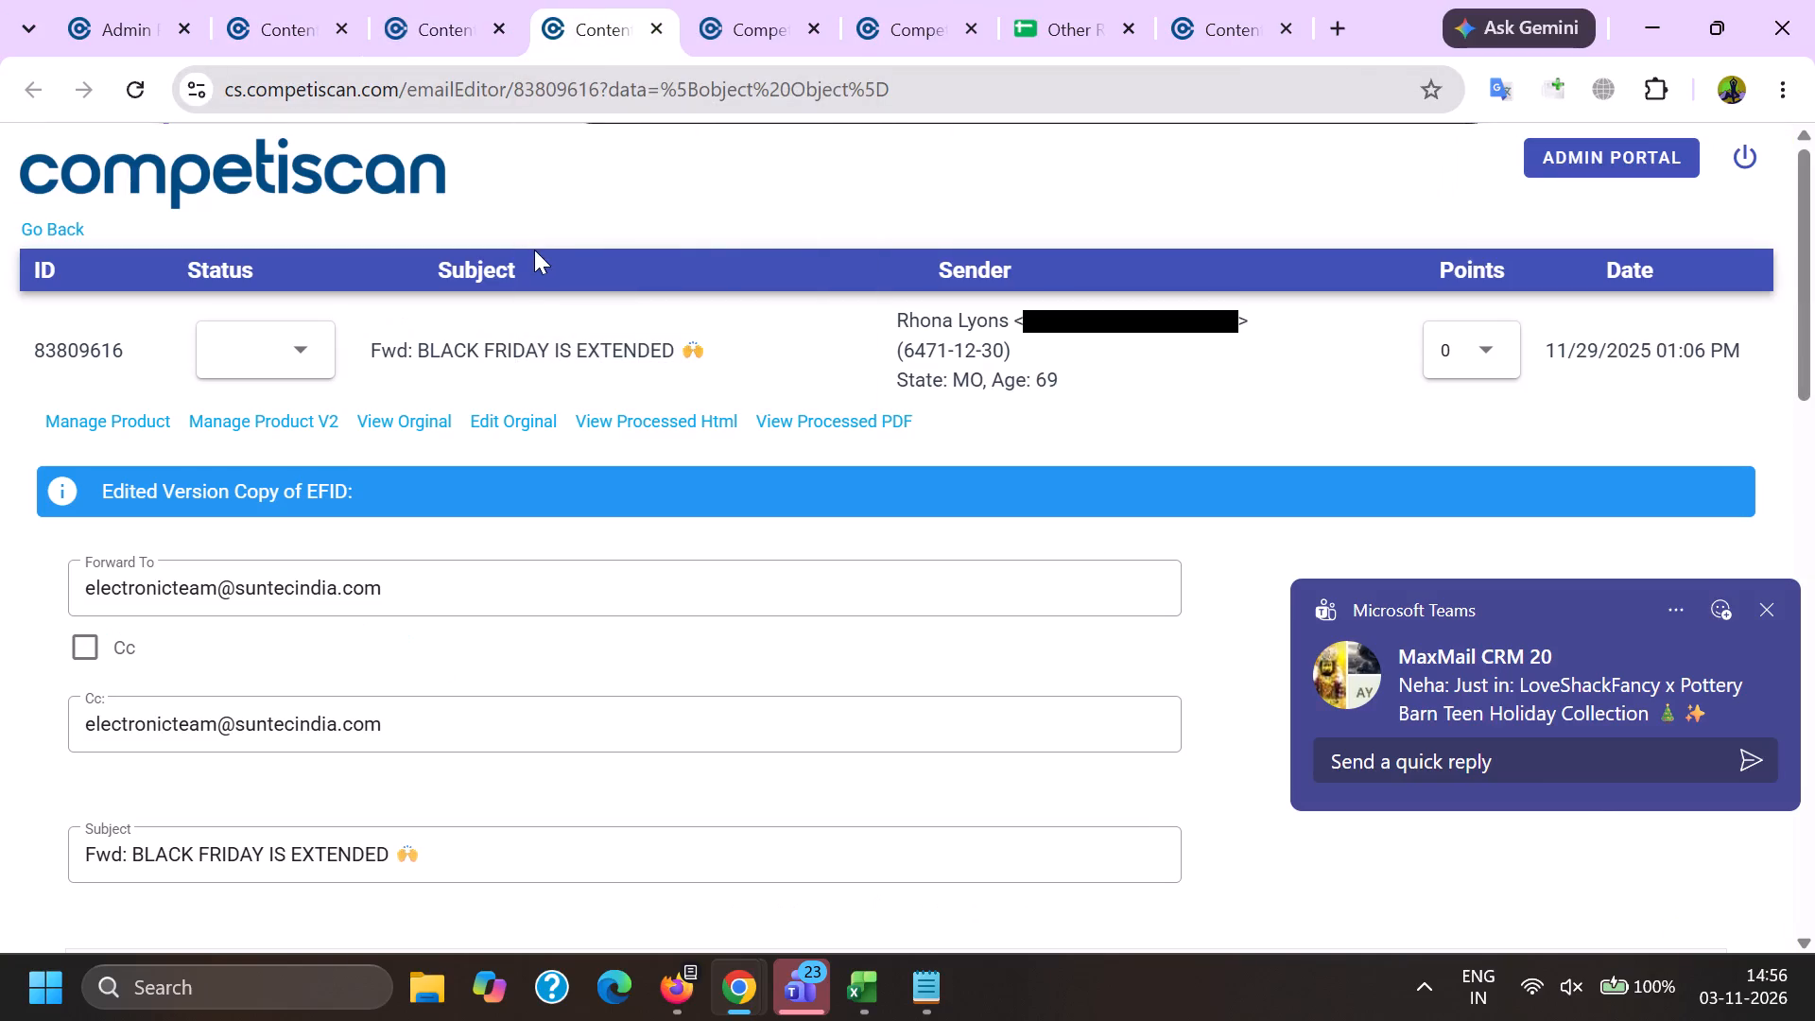
{"action": "left_click", "coordinate": [421, 0]}
{"action": "left_click", "coordinate": [283, 0]}
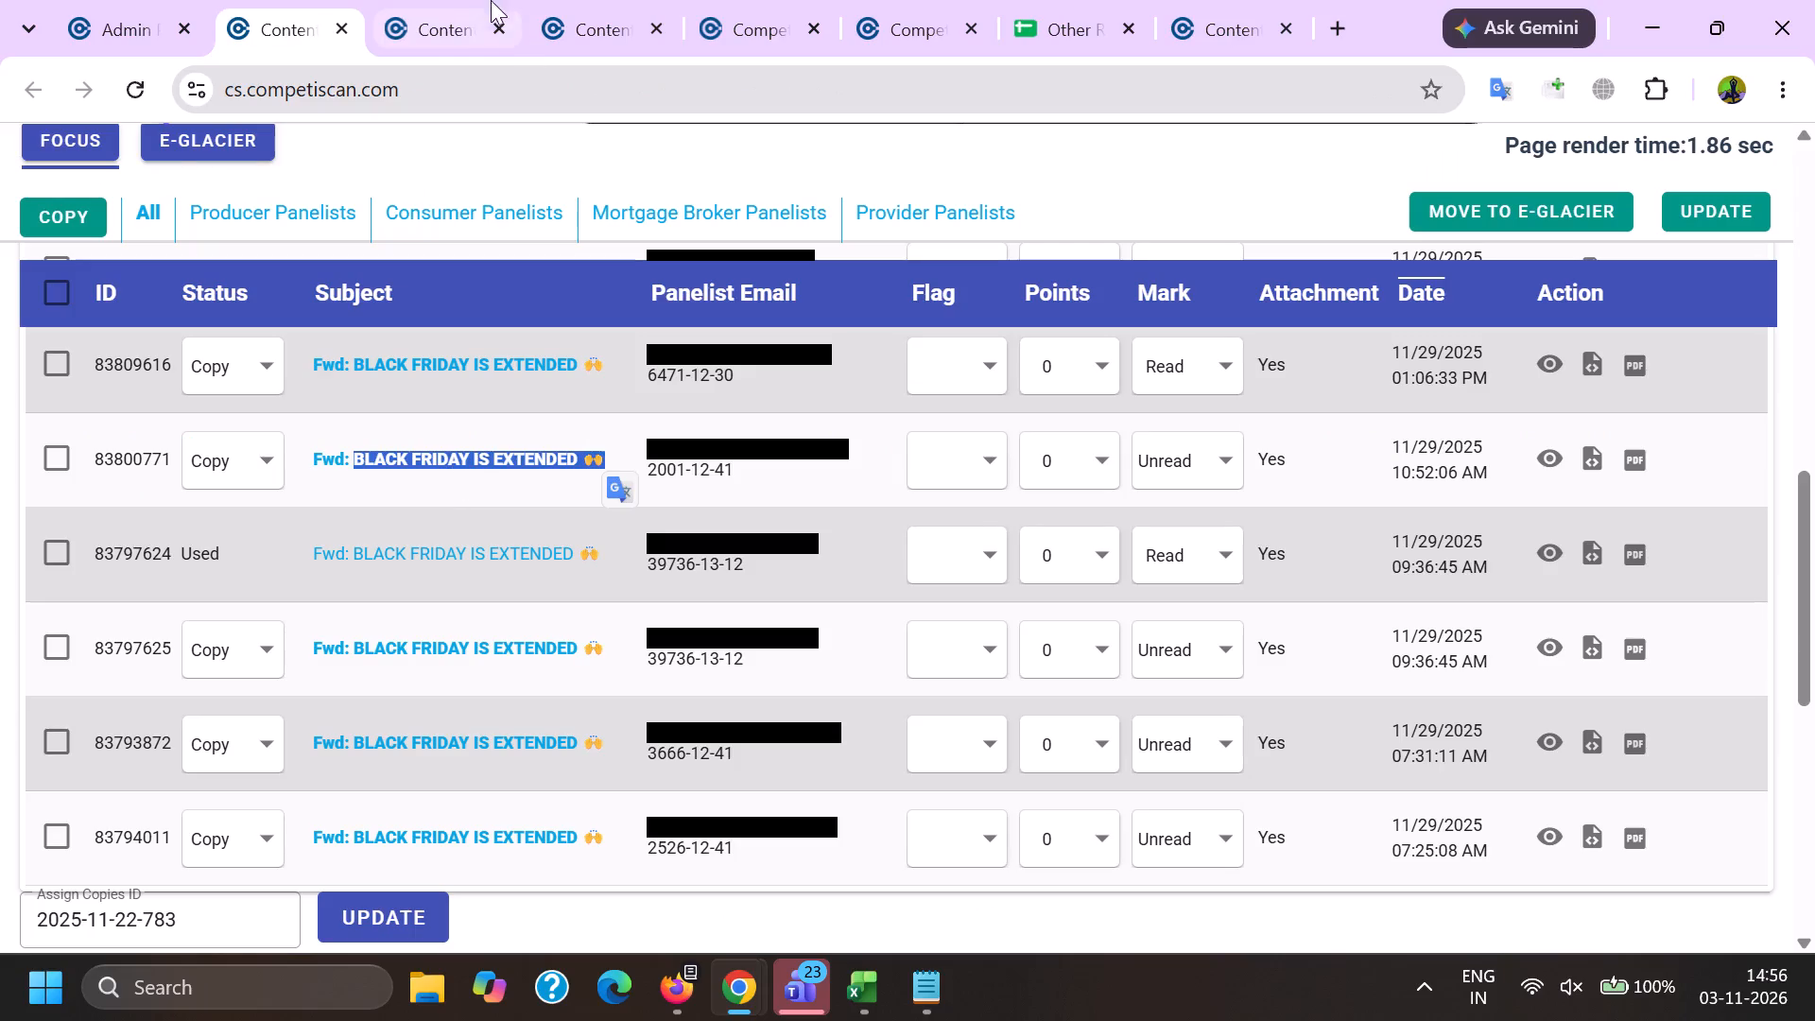
{"action": "left_click", "coordinate": [464, 0]}
Rerun the email list's subject search for "BLACK FRIDAY IS EXTENDED 🙌".
{"action": "left_click", "coordinate": [278, 0]}
{"action": "scroll", "coordinate": [251, 166], "scroll_direction": "down", "scroll_amount": 3}
{"action": "left_click", "coordinate": [899, 678]}
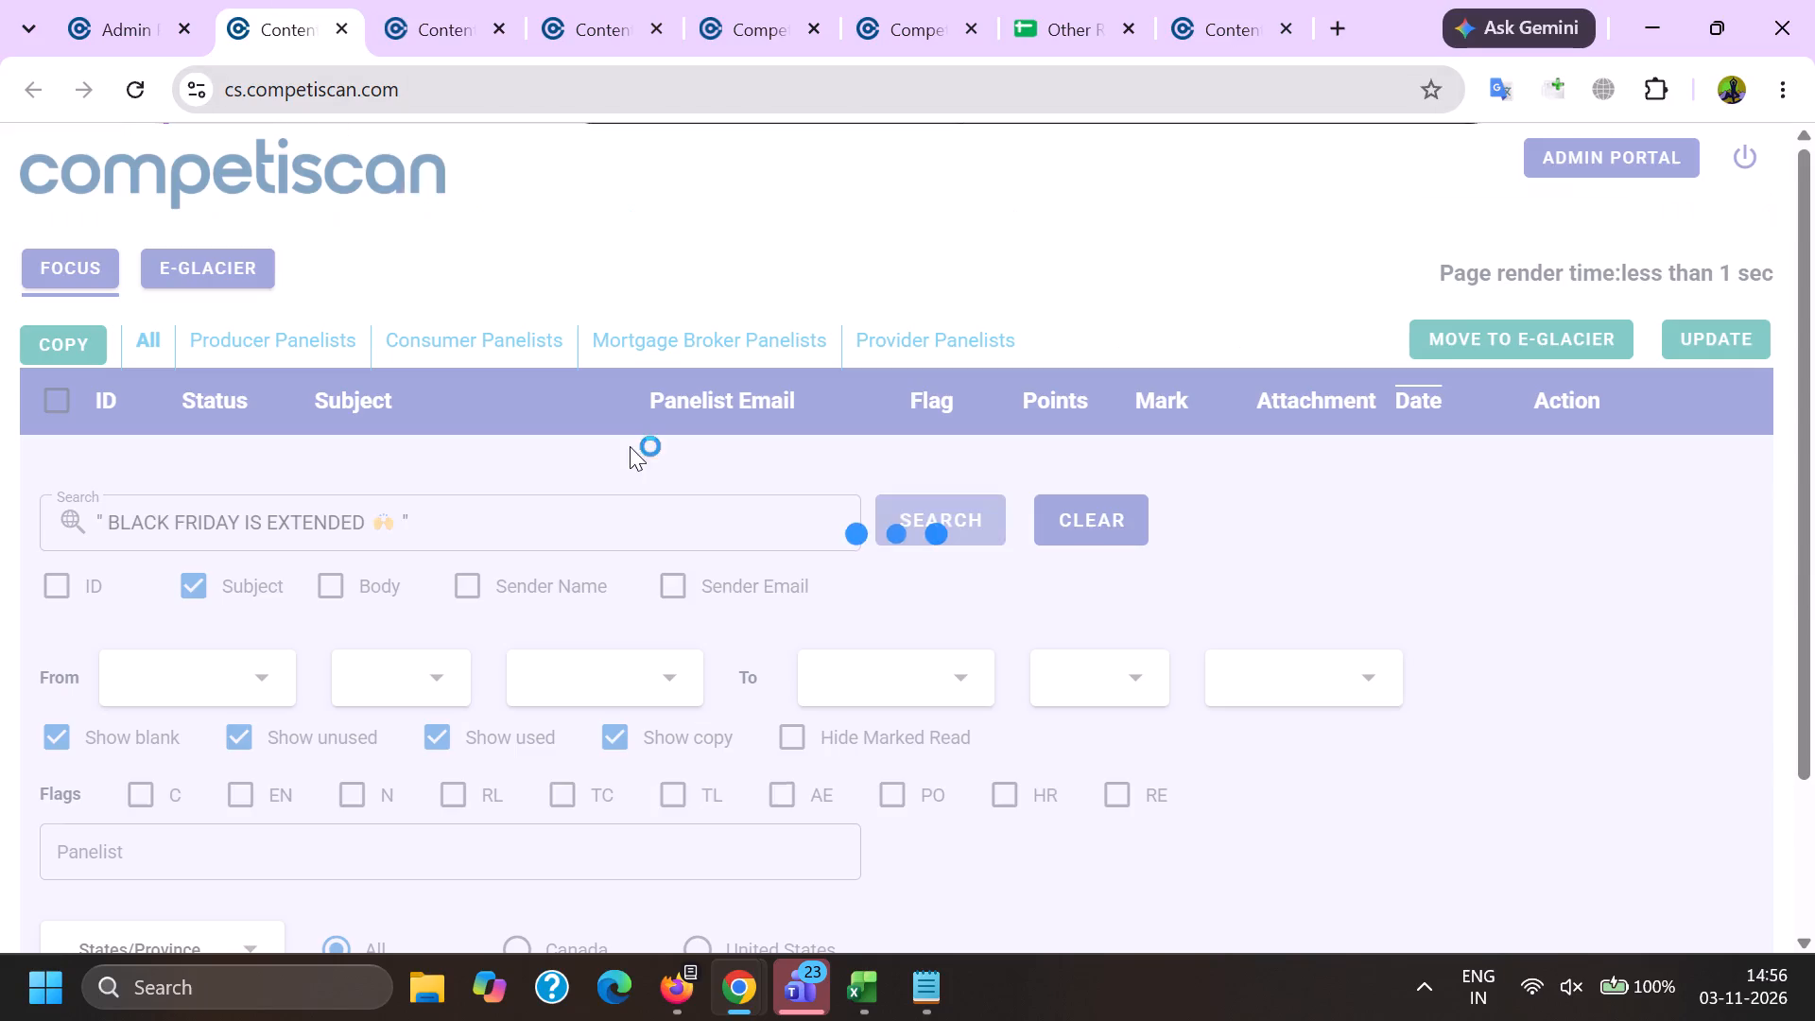
{"action": "left_click", "coordinate": [436, 0]}
{"action": "left_click", "coordinate": [608, 0]}
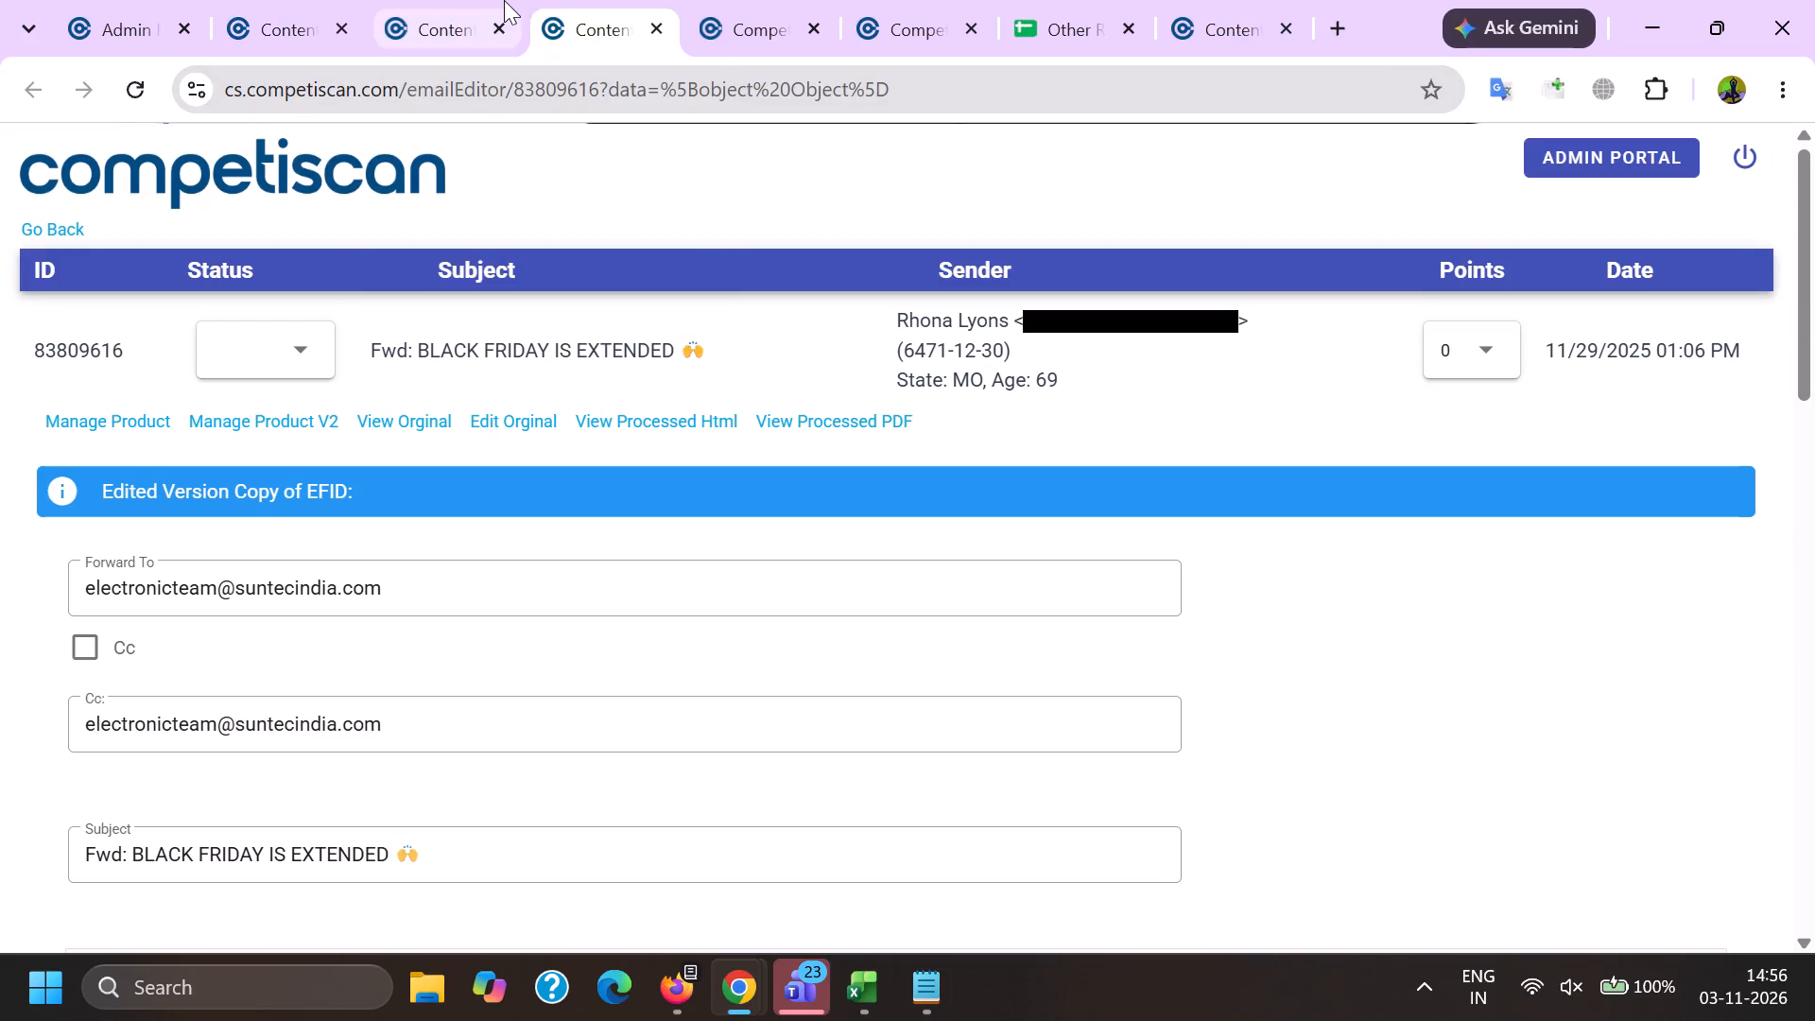
{"action": "left_click", "coordinate": [493, 0]}
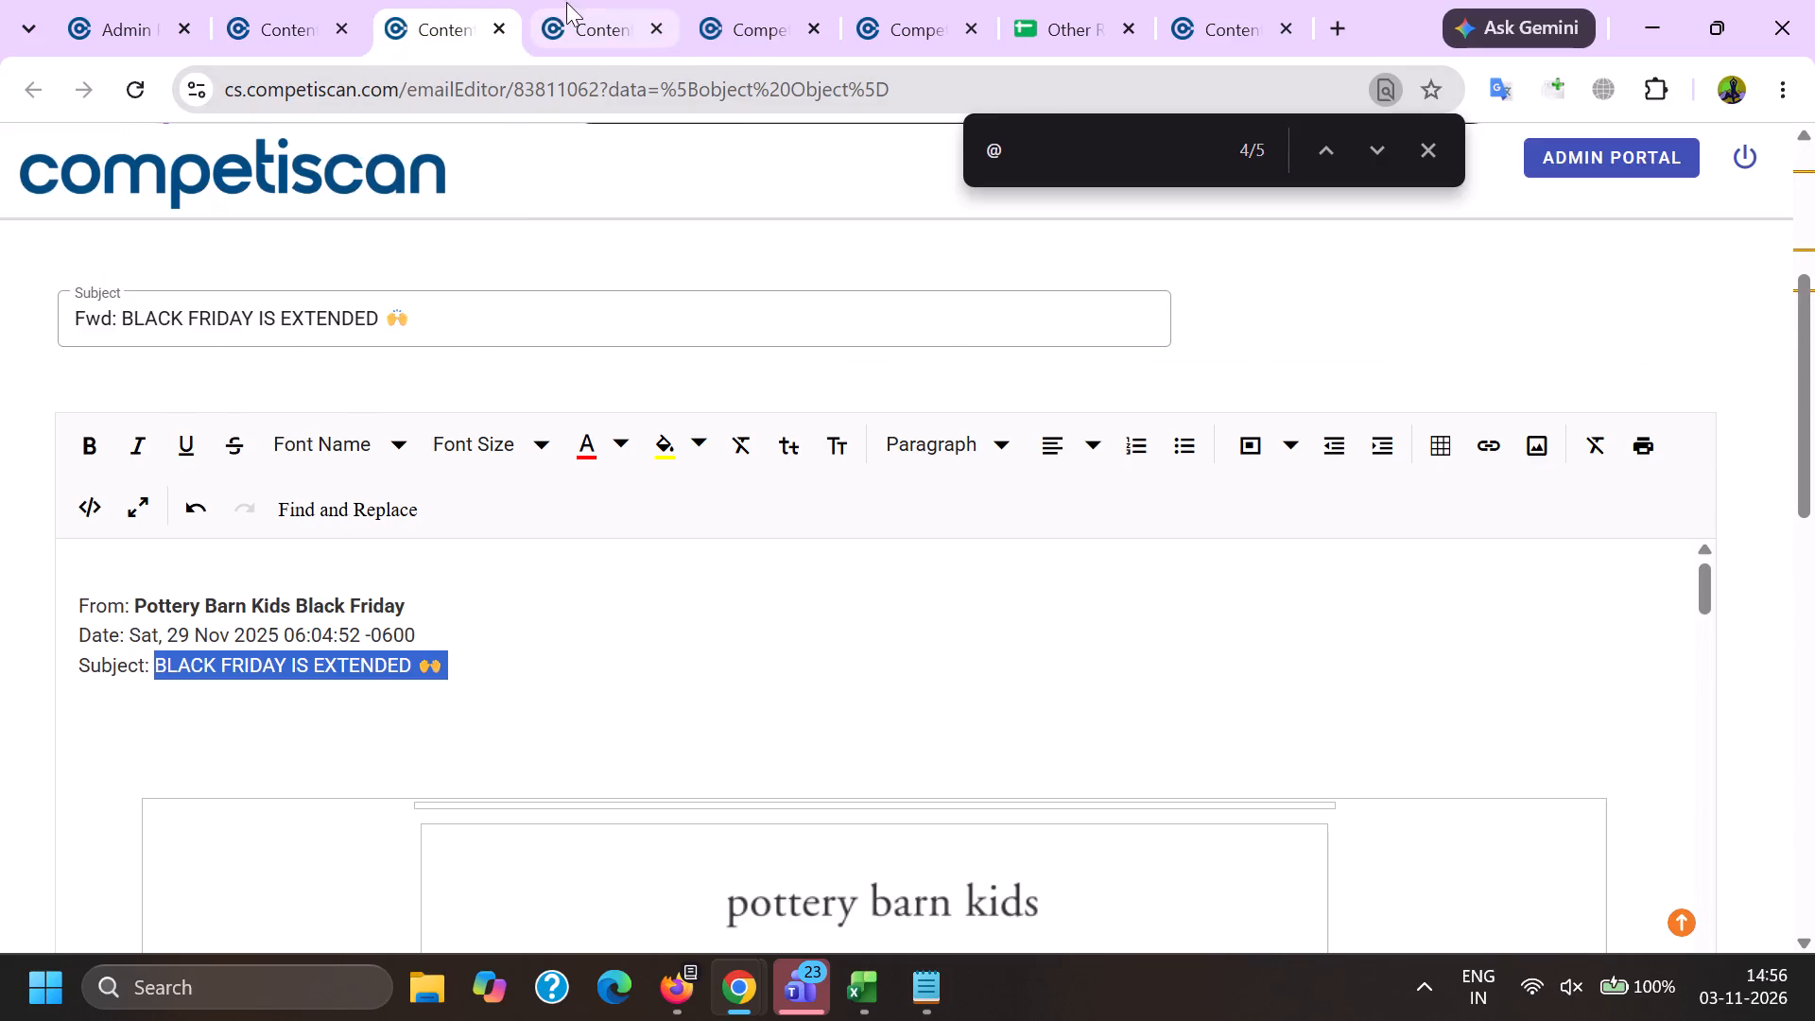
{"action": "left_click", "coordinate": [568, 0]}
{"action": "scroll", "coordinate": [586, 348], "scroll_direction": "down", "scroll_amount": 5}
{"action": "scroll", "coordinate": [501, 515], "scroll_direction": "up", "scroll_amount": 2}
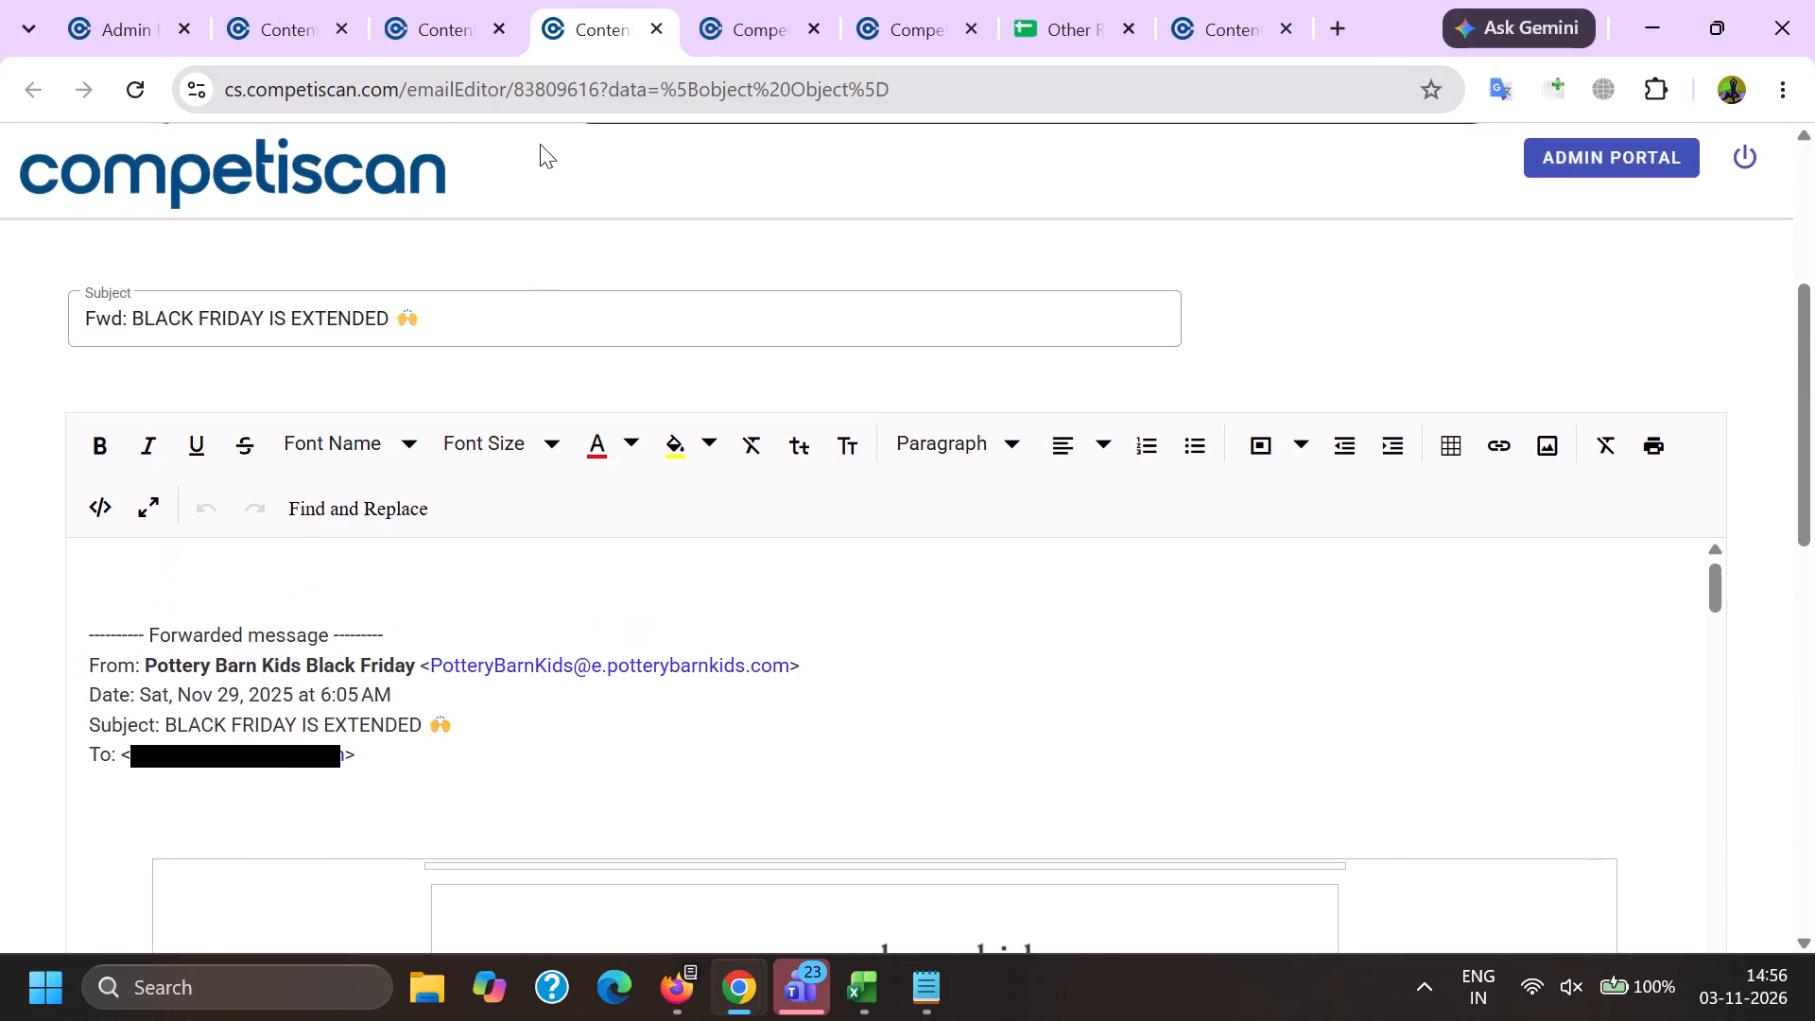
{"action": "double_click", "coordinate": [537, 88]}
{"action": "key", "text": "ctrl+c"}
{"action": "left_click", "coordinate": [859, 990]}
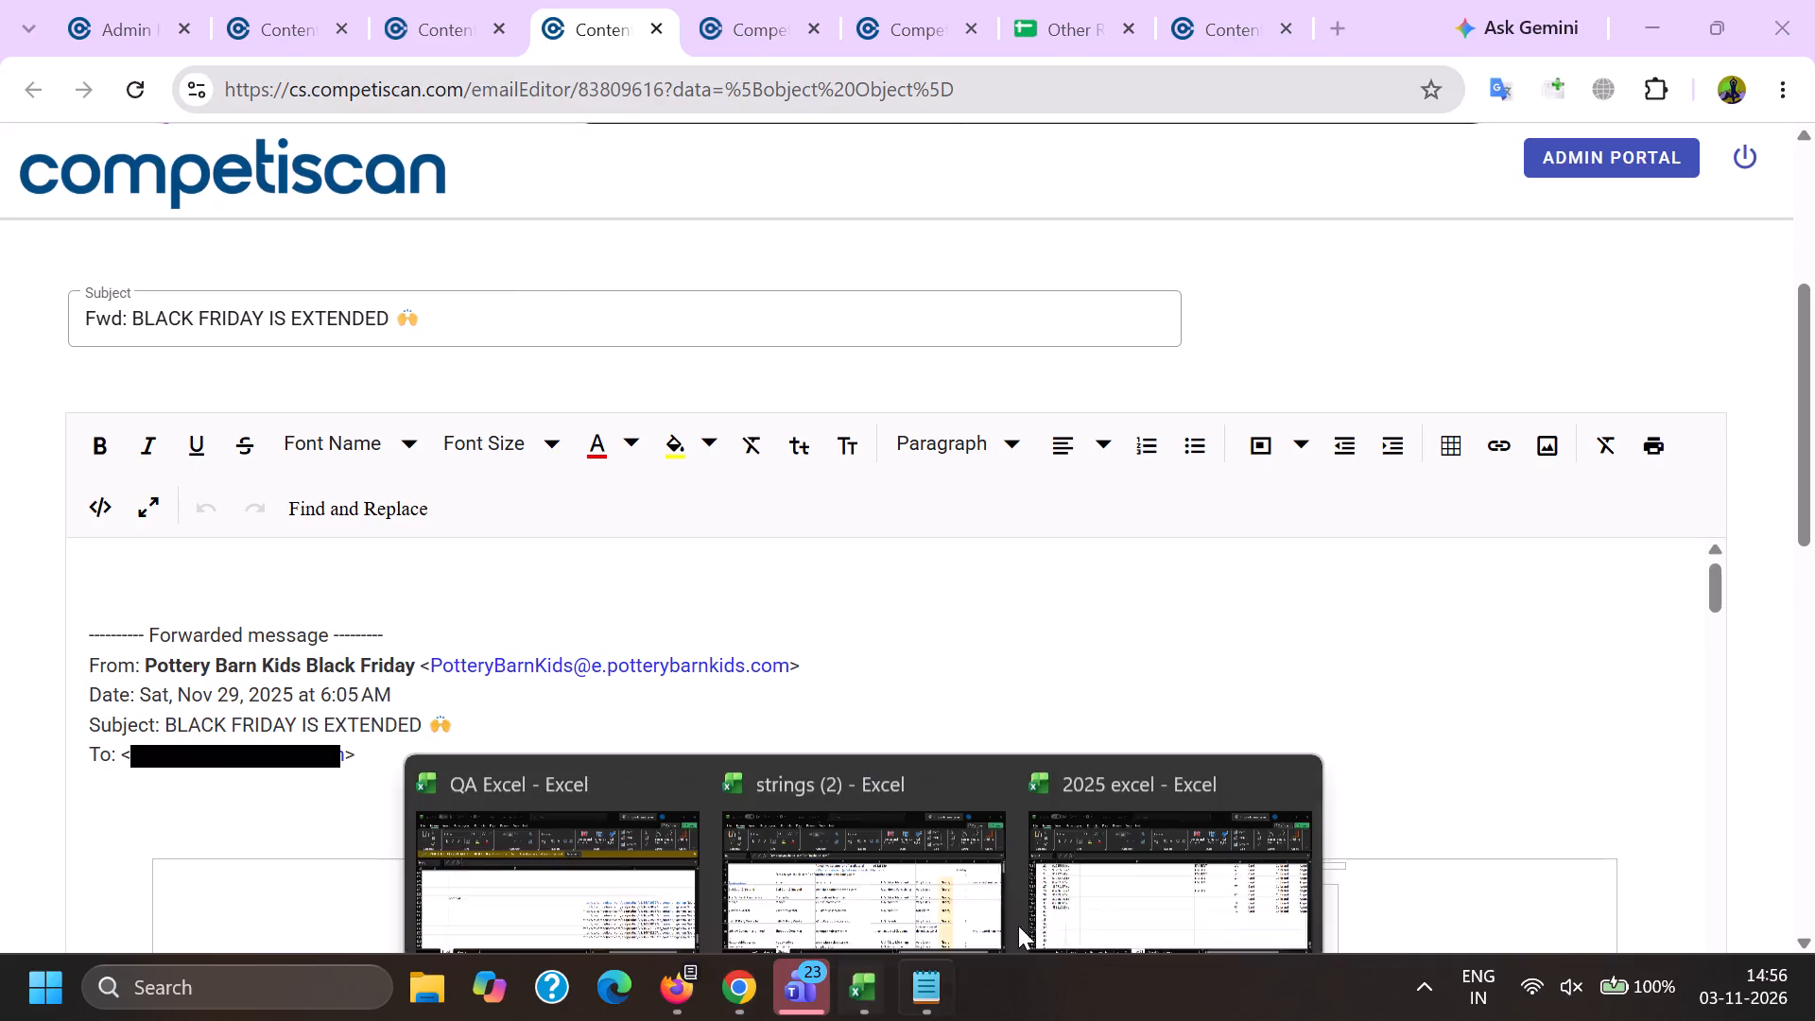
{"action": "left_click", "coordinate": [1051, 906]}
{"action": "left_click", "coordinate": [219, 639]}
{"action": "key", "text": "ctrl+v"}
{"action": "left_click", "coordinate": [270, 633]}
{"action": "key", "text": "c"}
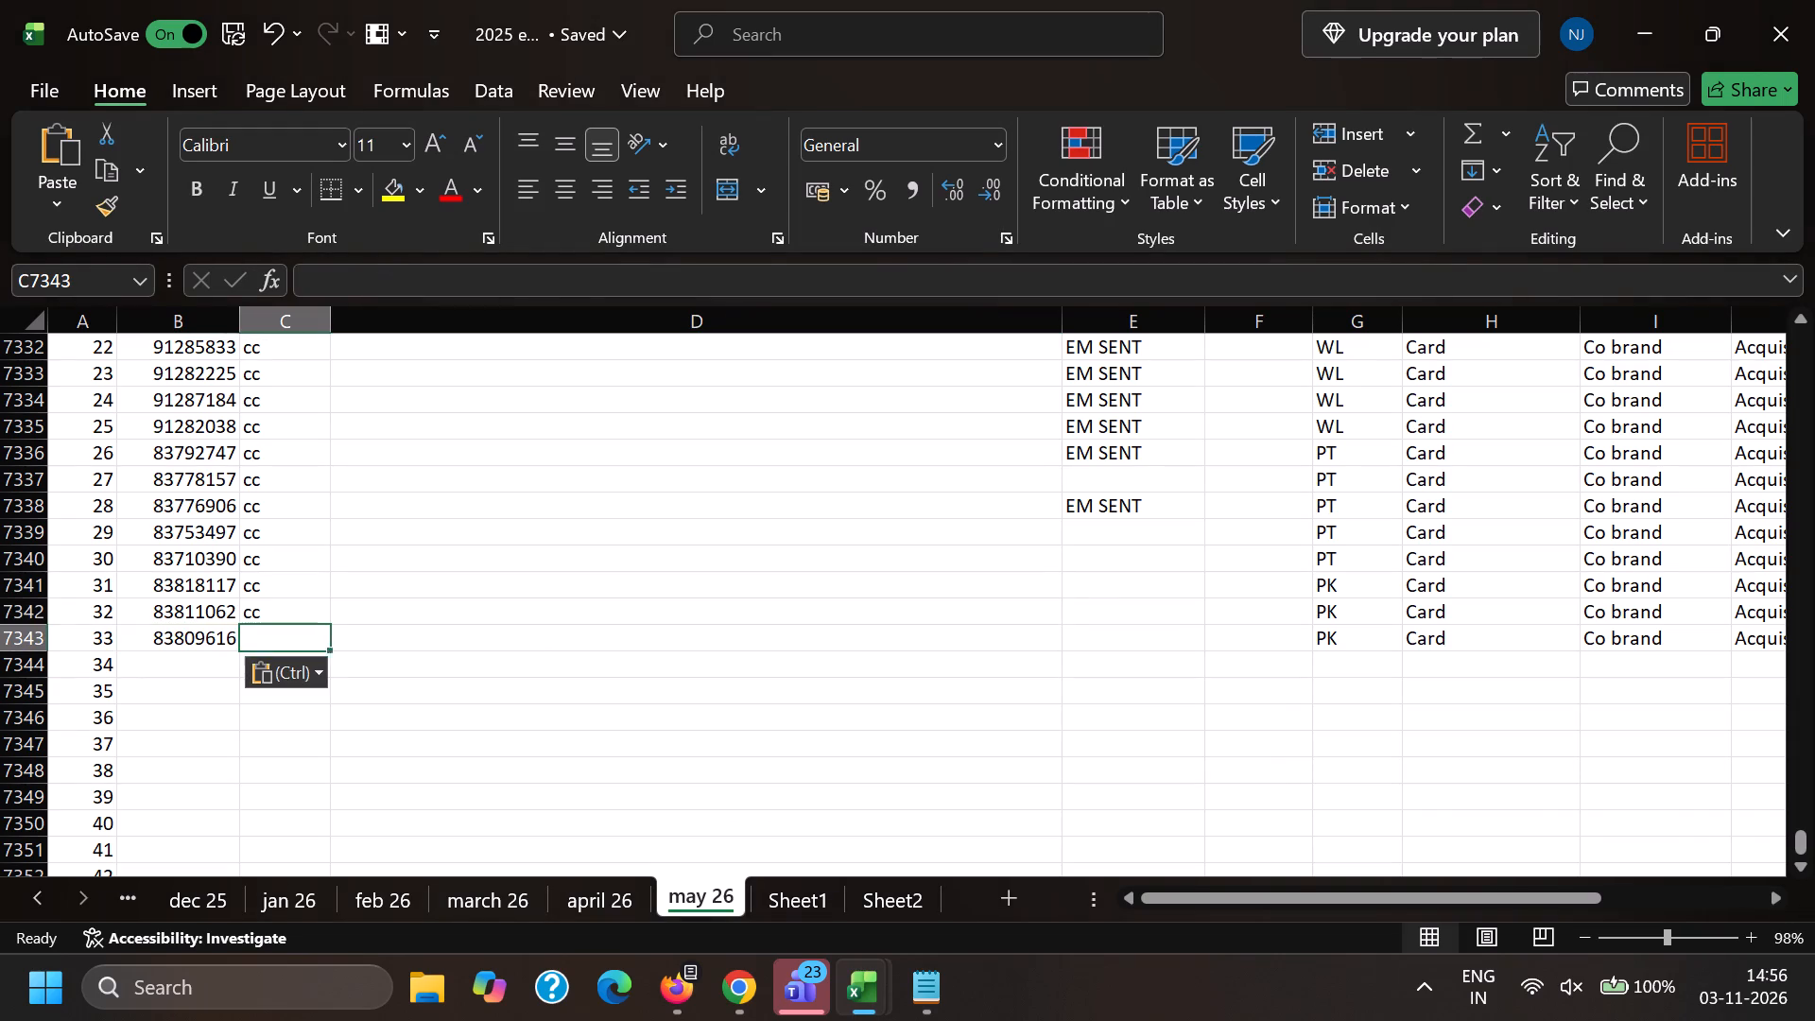
{"action": "key", "text": "c"}
{"action": "left_click", "coordinate": [490, 645]}
{"action": "key", "text": "alt+Tab"}
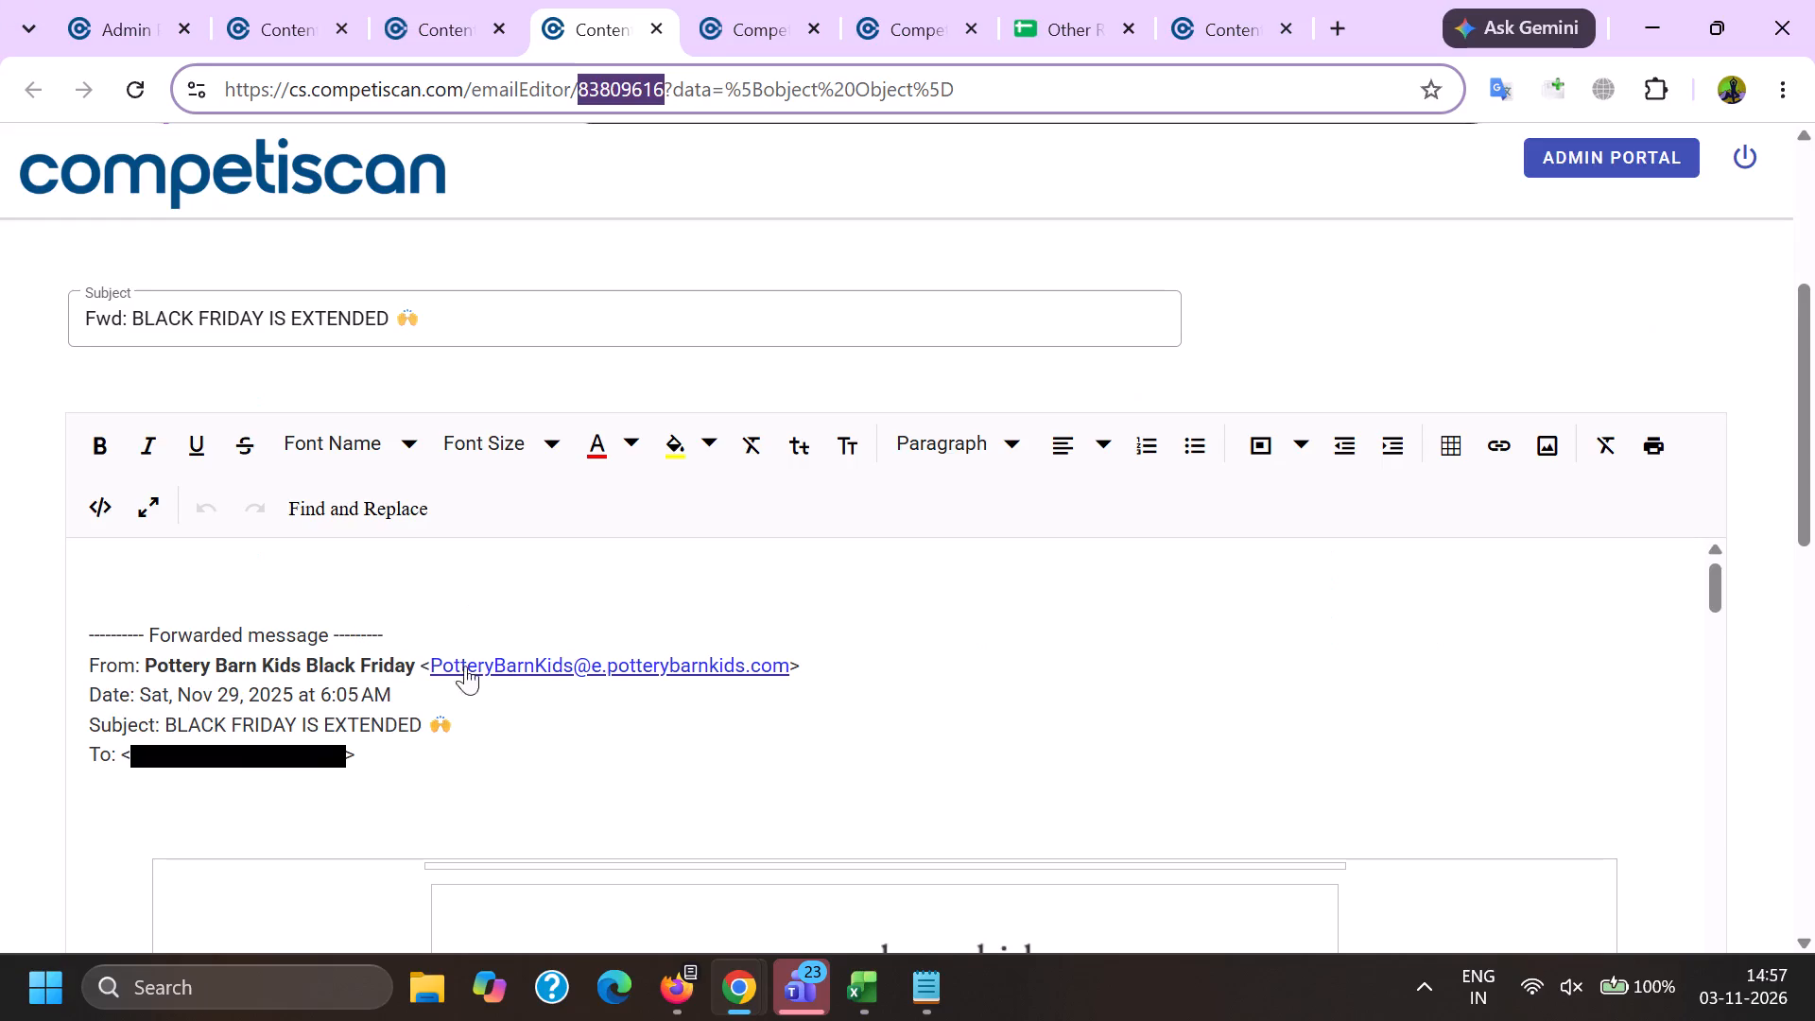
Delete the forwarded-message line, the sender's email address and the To line from email 83809616's header.
{"action": "left_click_drag", "start_coordinate": [447, 632], "coordinate": [2, 578]}
{"action": "key", "text": "BackSpace"}
{"action": "left_click_drag", "start_coordinate": [414, 614], "coordinate": [415, 614]}
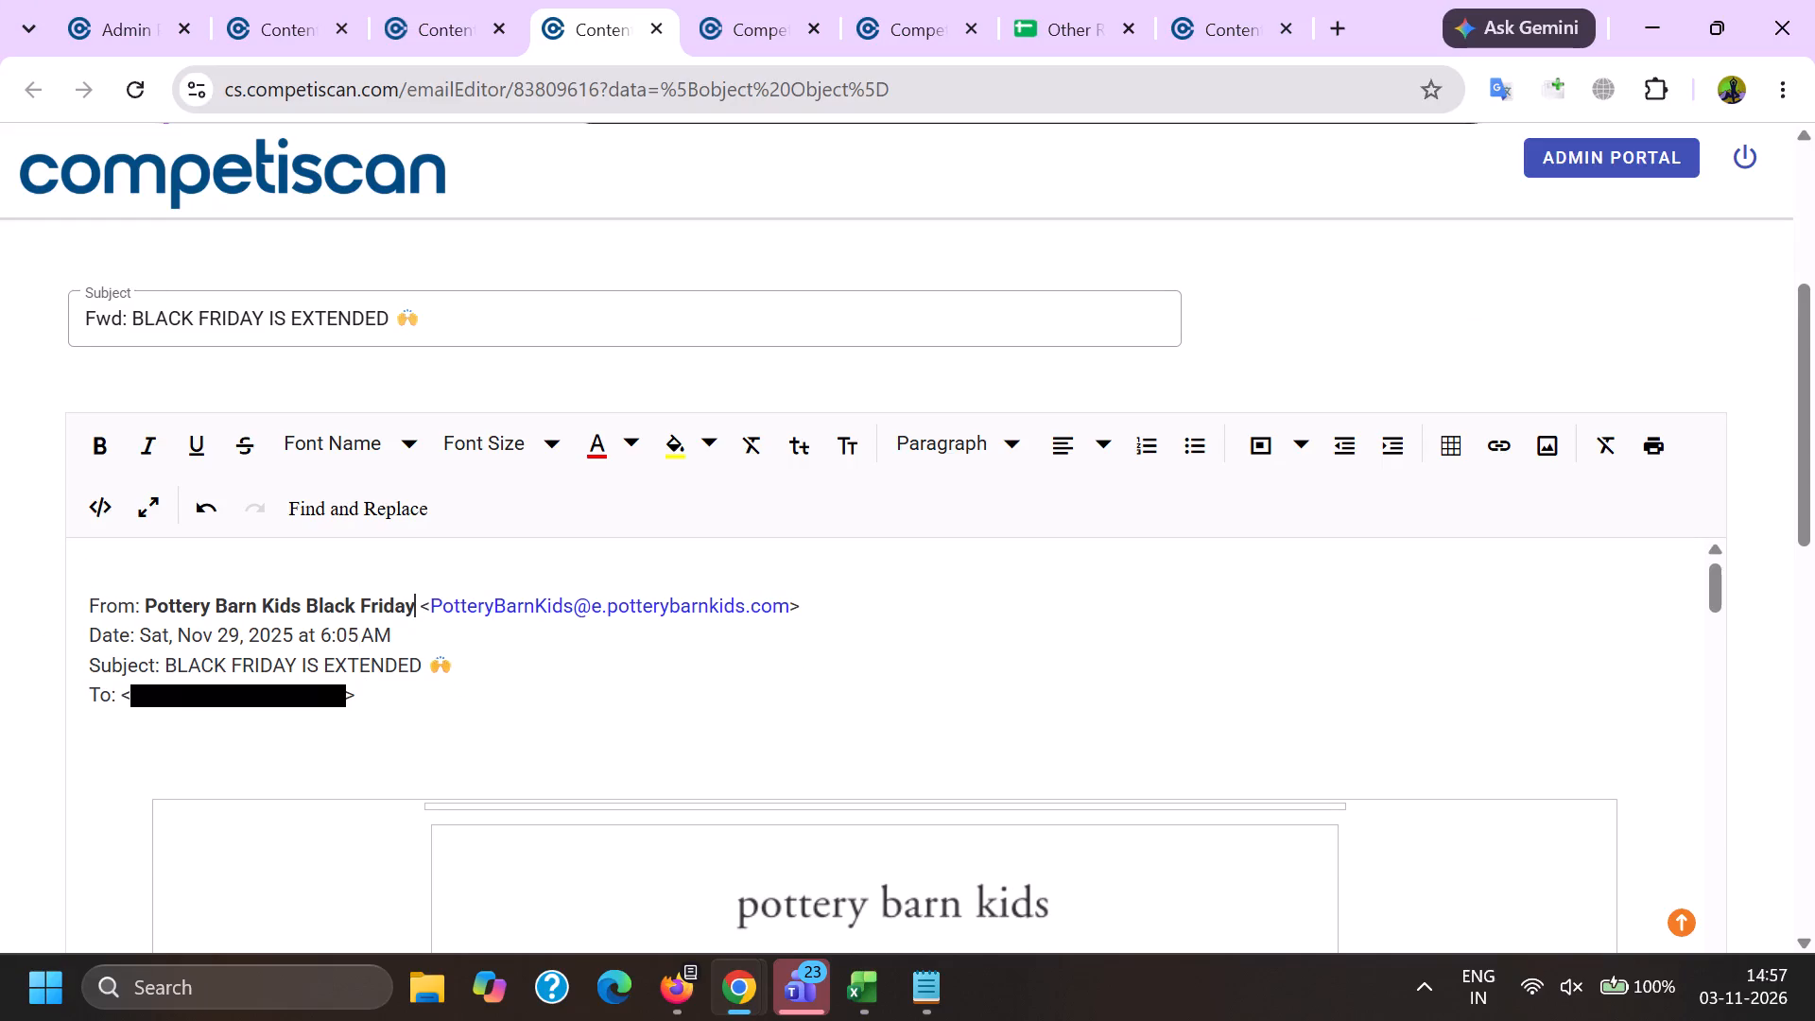
{"action": "left_click_drag", "start_coordinate": [415, 614], "coordinate": [909, 602]}
{"action": "key", "text": "BackSpace"}
{"action": "left_click_drag", "start_coordinate": [750, 760], "coordinate": [0, 688]}
{"action": "key", "text": "BackSpace"}
Delete the forwarder's signature at the end of the email body.
{"action": "scroll", "coordinate": [859, 496], "scroll_direction": "down", "scroll_amount": 2}
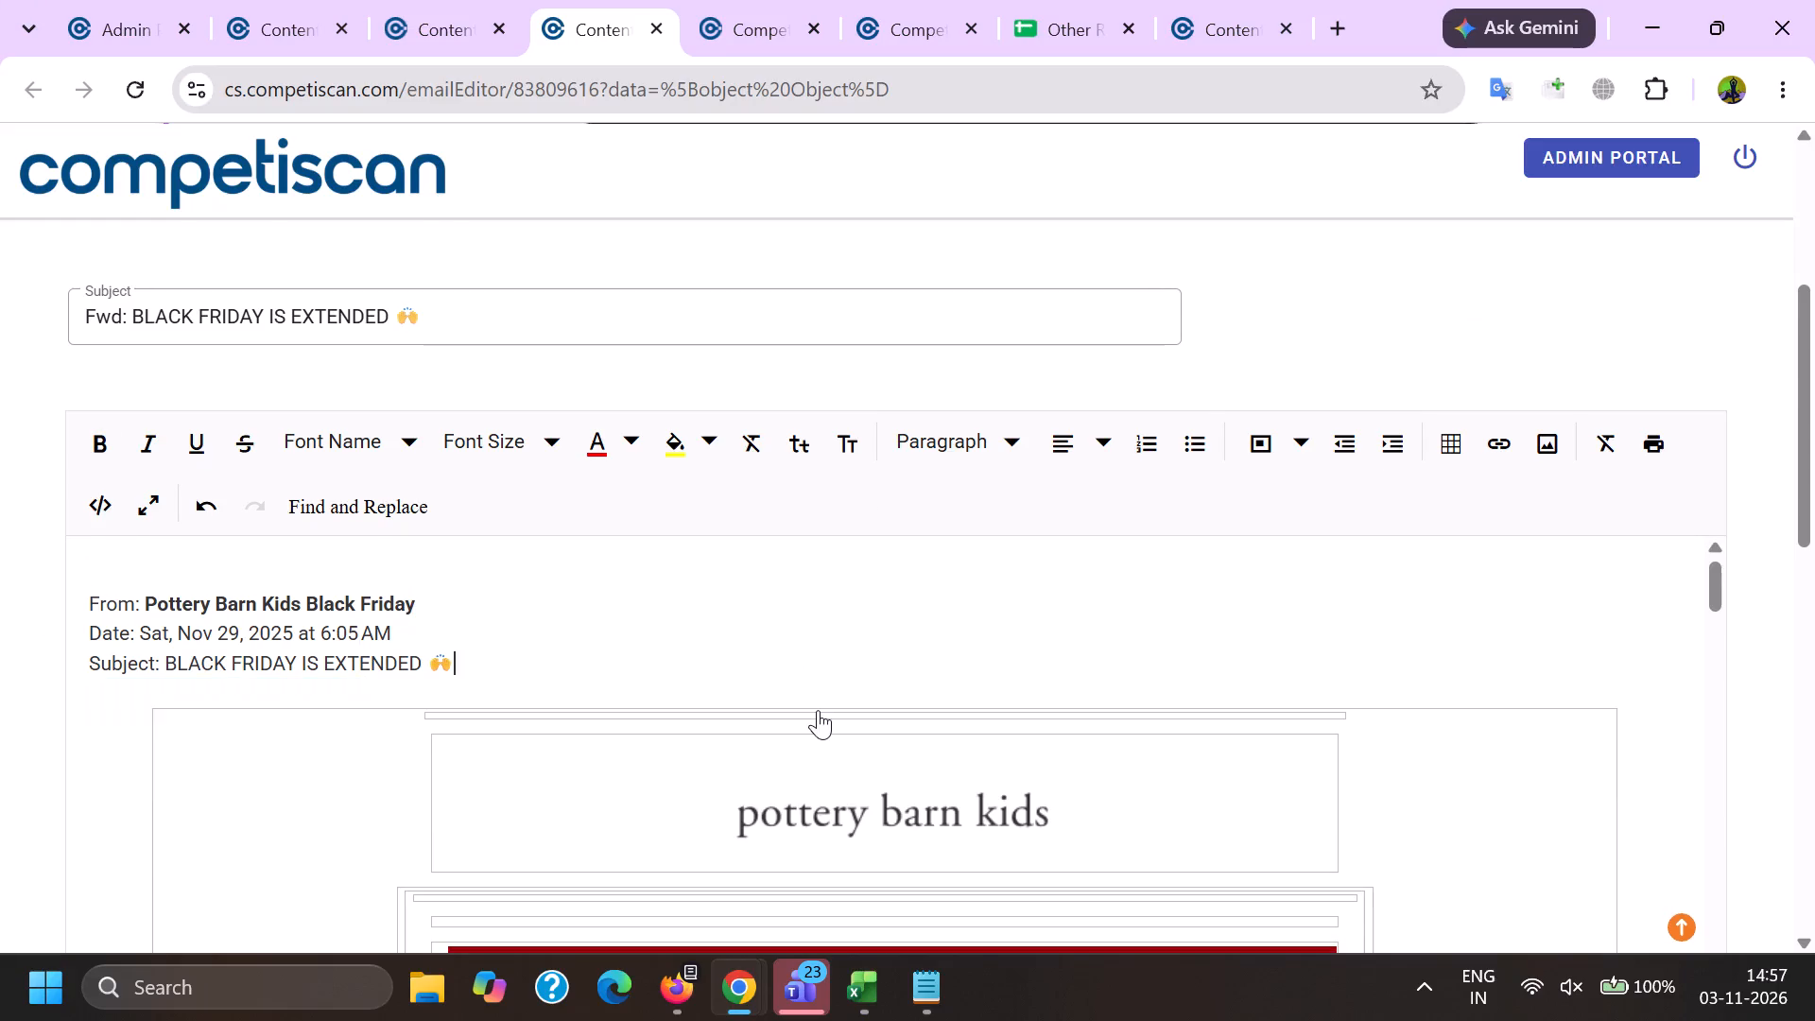
{"action": "scroll", "coordinate": [835, 659], "scroll_direction": "down", "scroll_amount": 20}
{"action": "scroll", "coordinate": [835, 659], "scroll_direction": "down", "scroll_amount": 20}
{"action": "scroll", "coordinate": [835, 659], "scroll_direction": "down", "scroll_amount": 11}
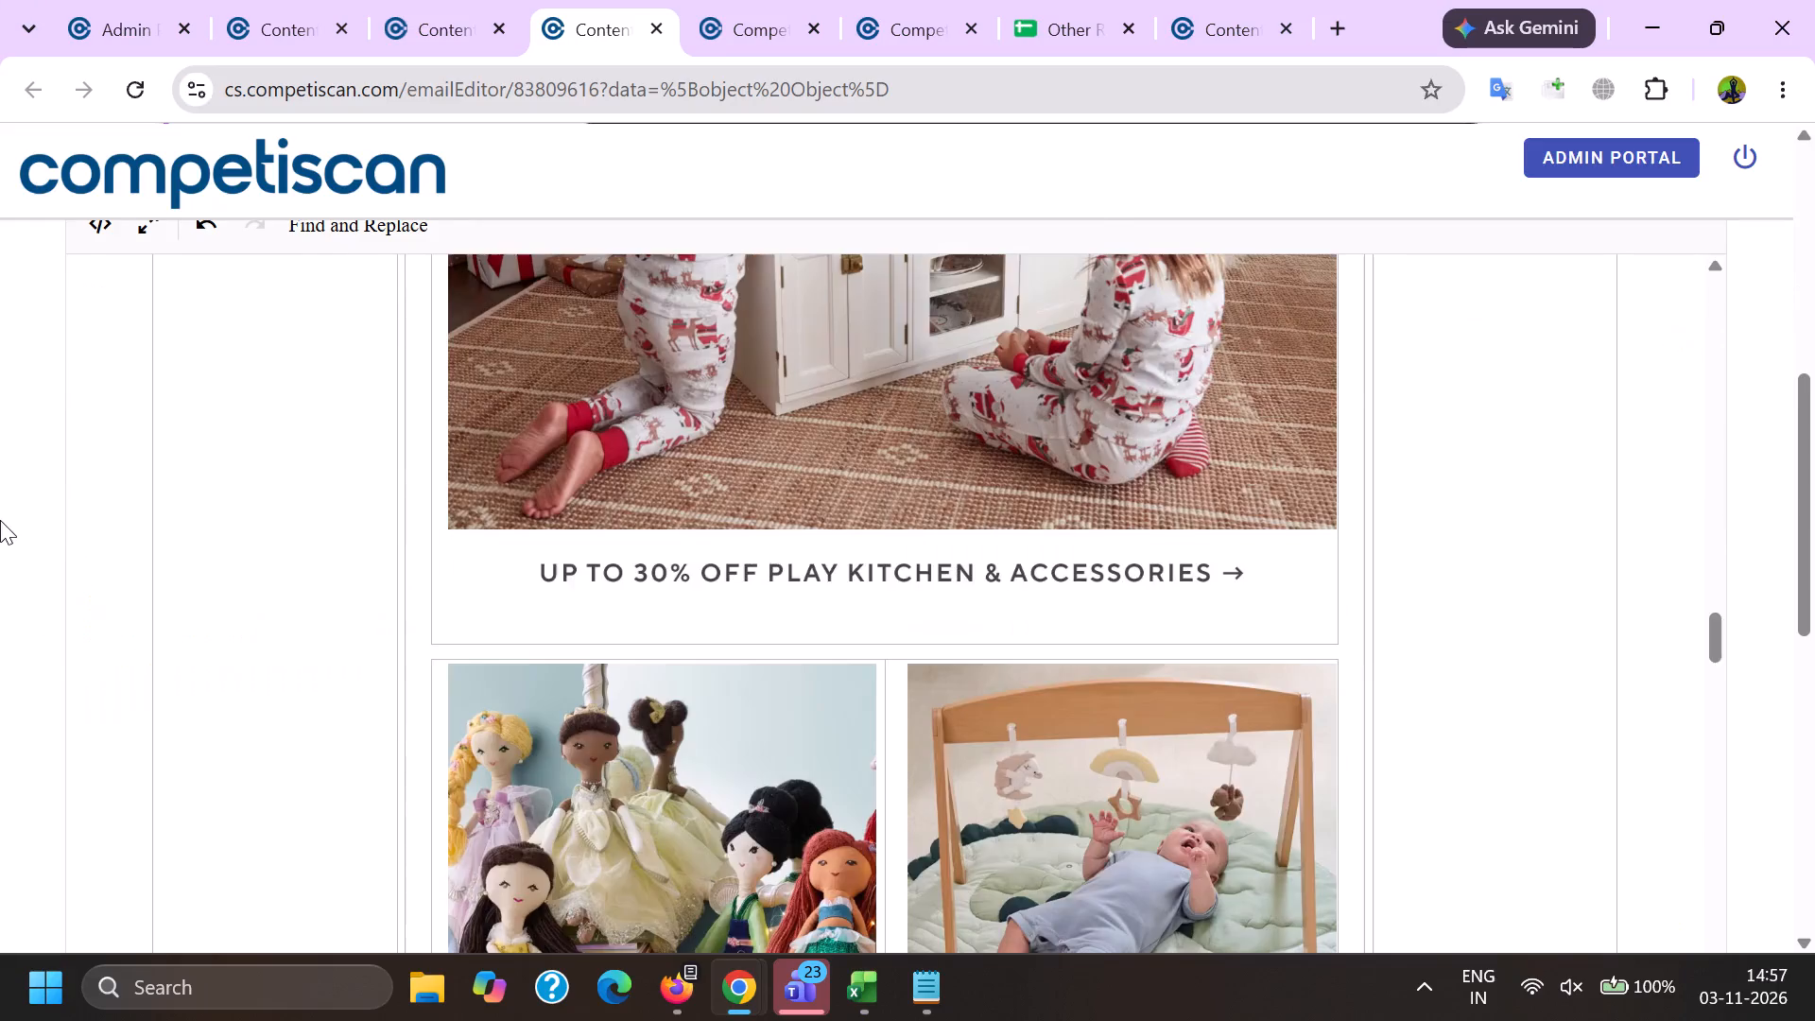
{"action": "scroll", "coordinate": [0, 520], "scroll_direction": "down", "scroll_amount": 3}
{"action": "left_click", "coordinate": [131, 512]}
{"action": "left_click", "coordinate": [1030, 251]}
{"action": "scroll", "coordinate": [800, 646], "scroll_direction": "up", "scroll_amount": 4}
{"action": "left_click", "coordinate": [356, 640]}
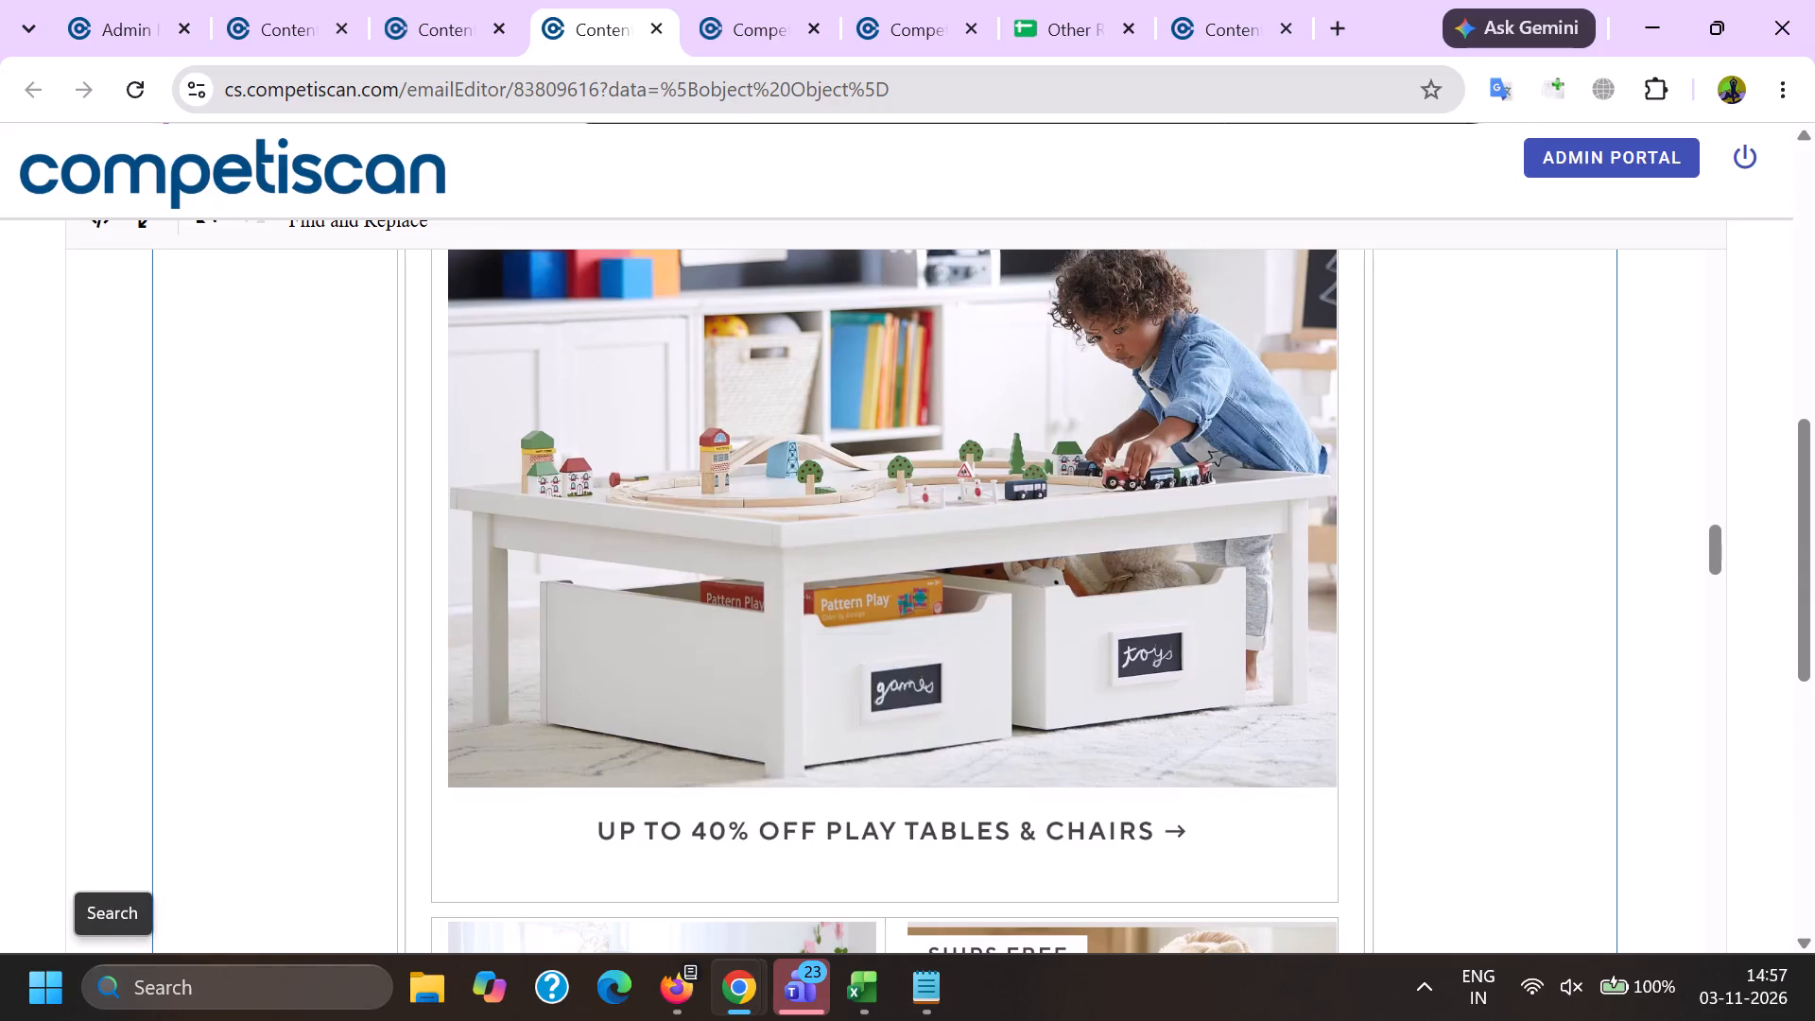
{"action": "key", "text": "End"}
{"action": "key", "text": "End"}
{"action": "key", "text": "End"}
{"action": "key", "text": "End"}
{"action": "key", "text": "End"}
{"action": "key", "text": "End"}
{"action": "key", "text": "End"}
{"action": "key", "text": "End"}
{"action": "key", "text": "End"}
{"action": "key", "text": "End"}
{"action": "key", "text": "End"}
{"action": "key", "text": "End"}
{"action": "key", "text": "End"}
{"action": "key", "text": "End"}
{"action": "key", "text": "End"}
{"action": "key", "text": "End"}
{"action": "key", "text": "End"}
{"action": "key", "text": "End"}
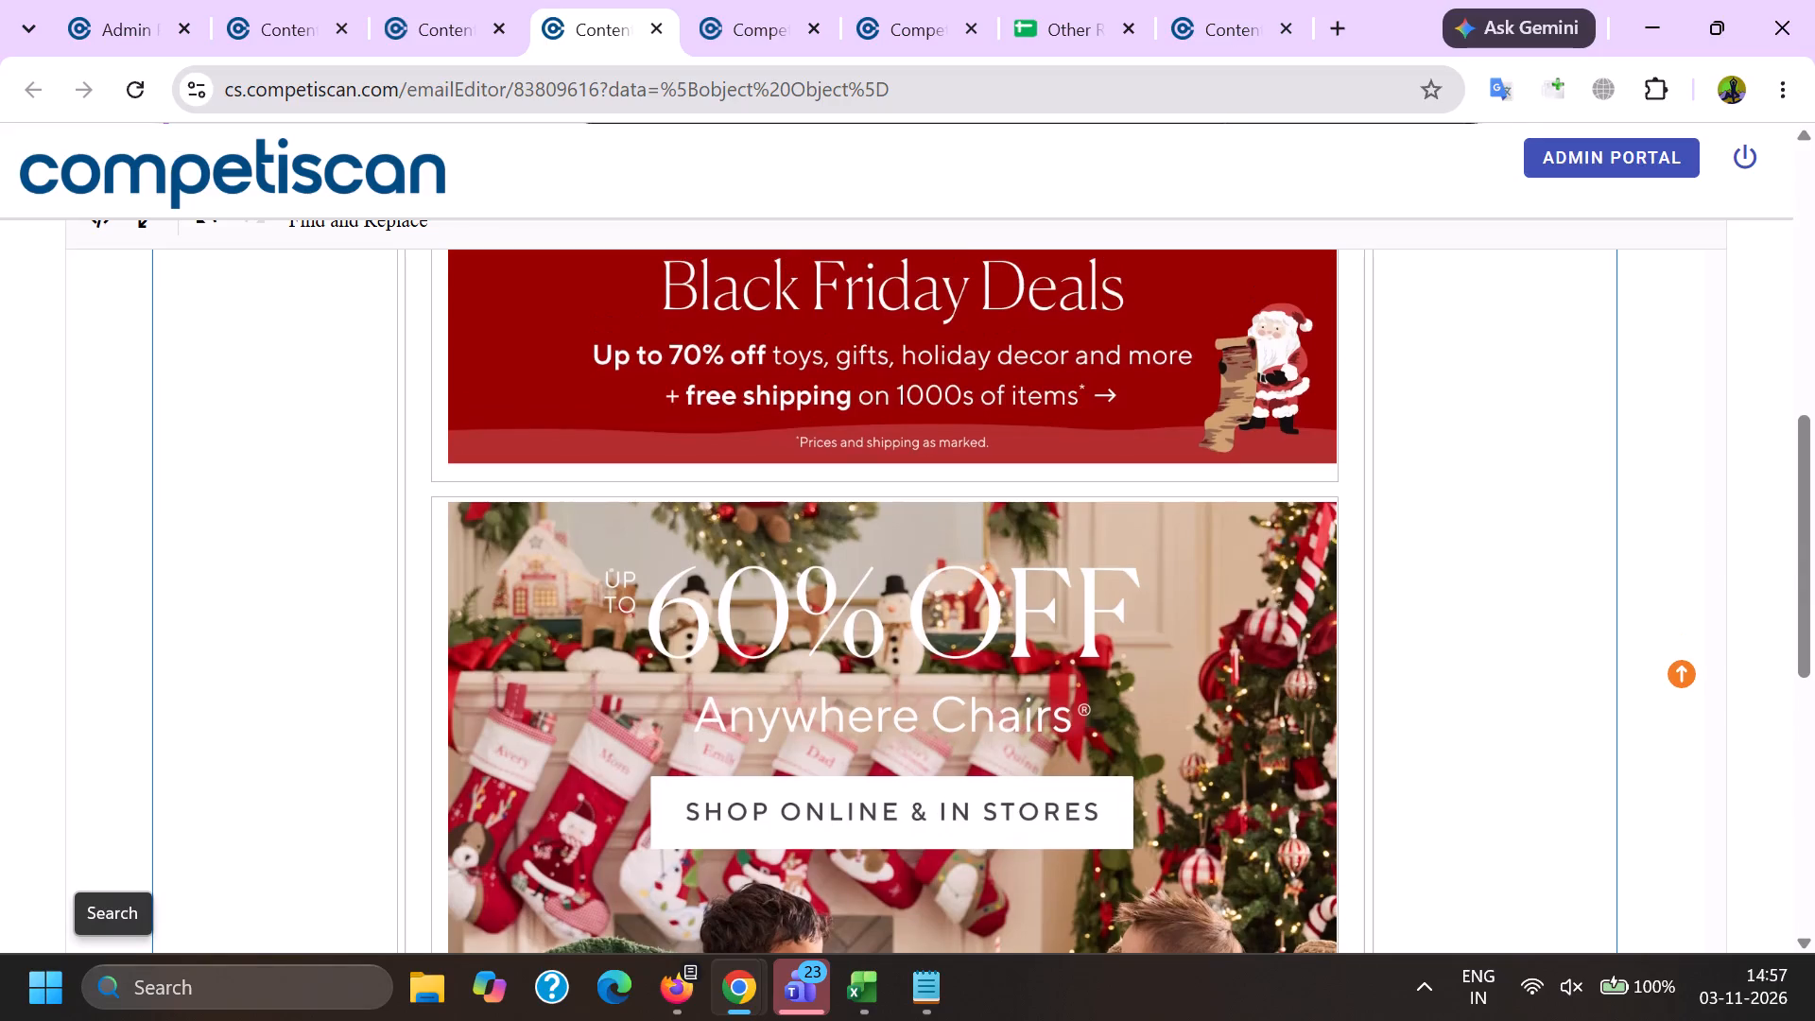
{"action": "key", "text": "Page_Down"}
{"action": "key", "text": "Page_Down"}
{"action": "key", "text": "Page_Down"}
{"action": "key", "text": "Page_Down"}
{"action": "key", "text": "Page_Down"}
{"action": "key", "text": "Page_Down"}
{"action": "key", "text": "Page_Down"}
{"action": "key", "text": "Page_Down"}
{"action": "key", "text": "Page_Down"}
{"action": "key", "text": "Page_Down"}
{"action": "key", "text": "Page_Down"}
{"action": "key", "text": "Page_Down"}
{"action": "key", "text": "Page_Down"}
{"action": "key", "text": "Page_Down"}
{"action": "key", "text": "Page_Down"}
{"action": "key", "text": "Page_Down"}
{"action": "key", "text": "Page_Down"}
{"action": "key", "text": "Page_Down"}
{"action": "key", "text": "Page_Down"}
{"action": "key", "text": "Page_Down"}
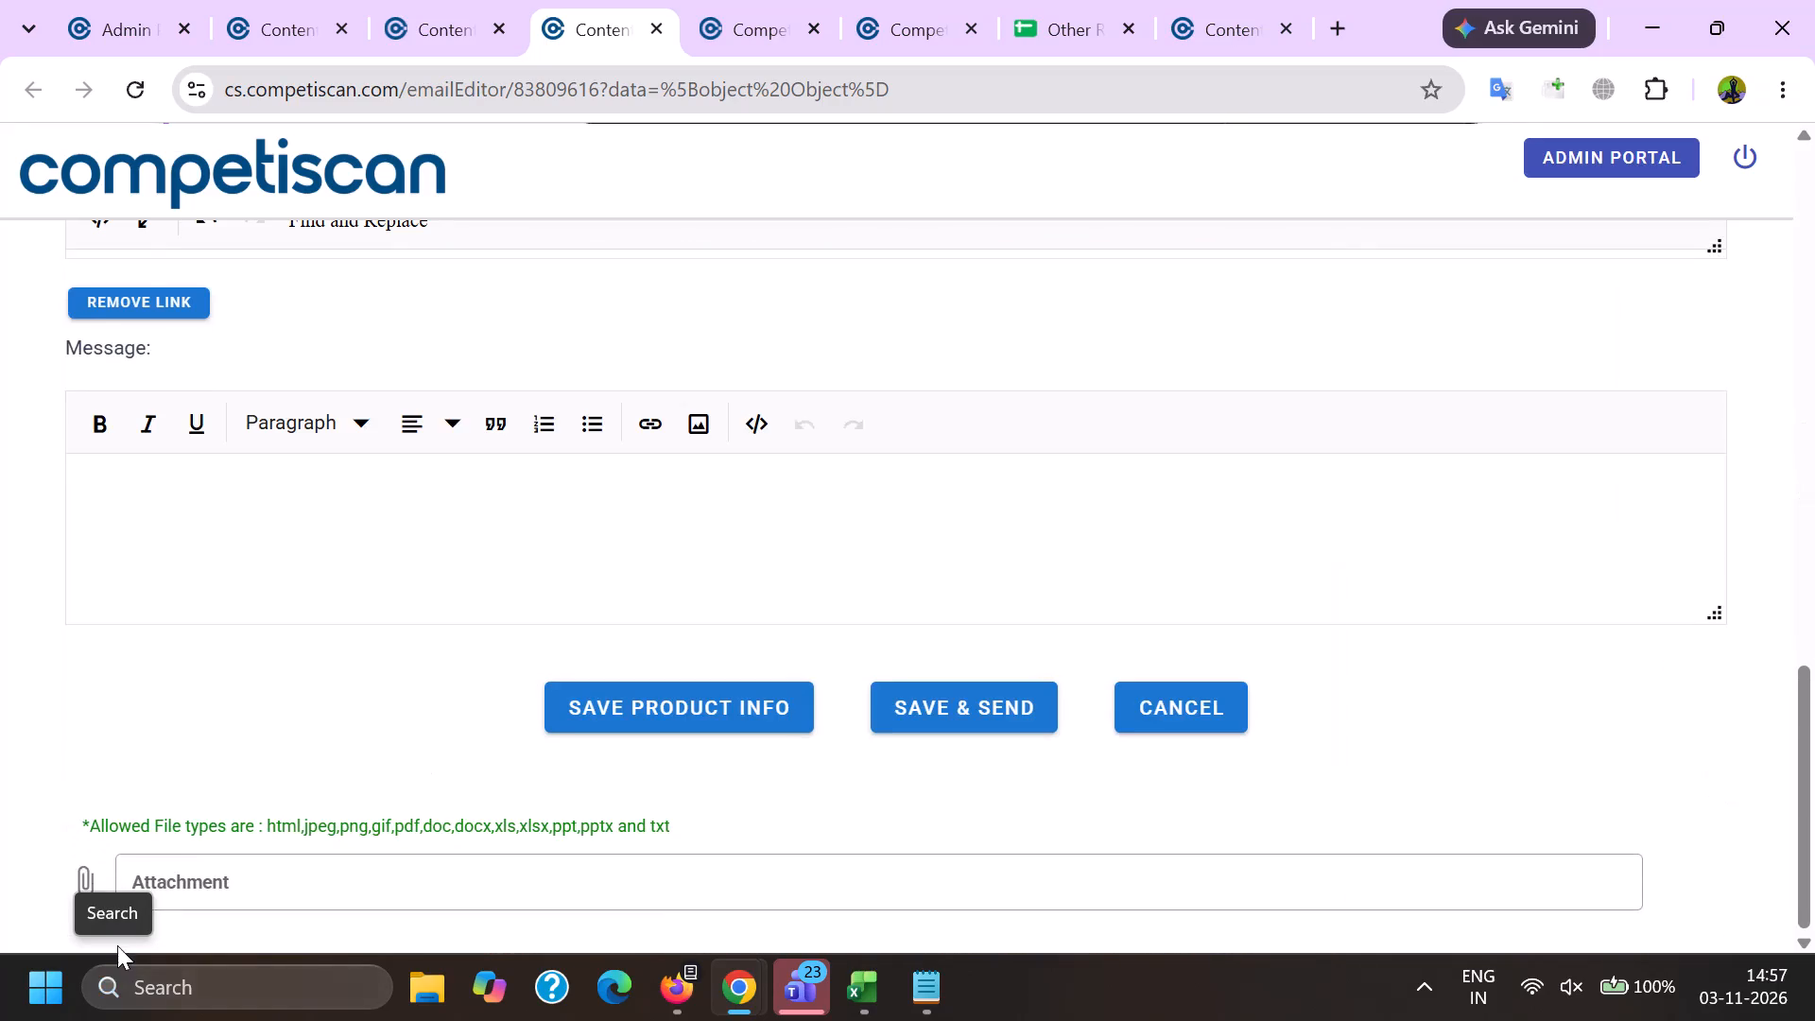
{"action": "scroll", "coordinate": [117, 961], "scroll_direction": "down", "scroll_amount": 2}
{"action": "scroll", "coordinate": [109, 947], "scroll_direction": "up", "scroll_amount": 4}
{"action": "scroll", "coordinate": [408, 696], "scroll_direction": "up", "scroll_amount": 3}
{"action": "scroll", "coordinate": [700, 705], "scroll_direction": "up", "scroll_amount": 2}
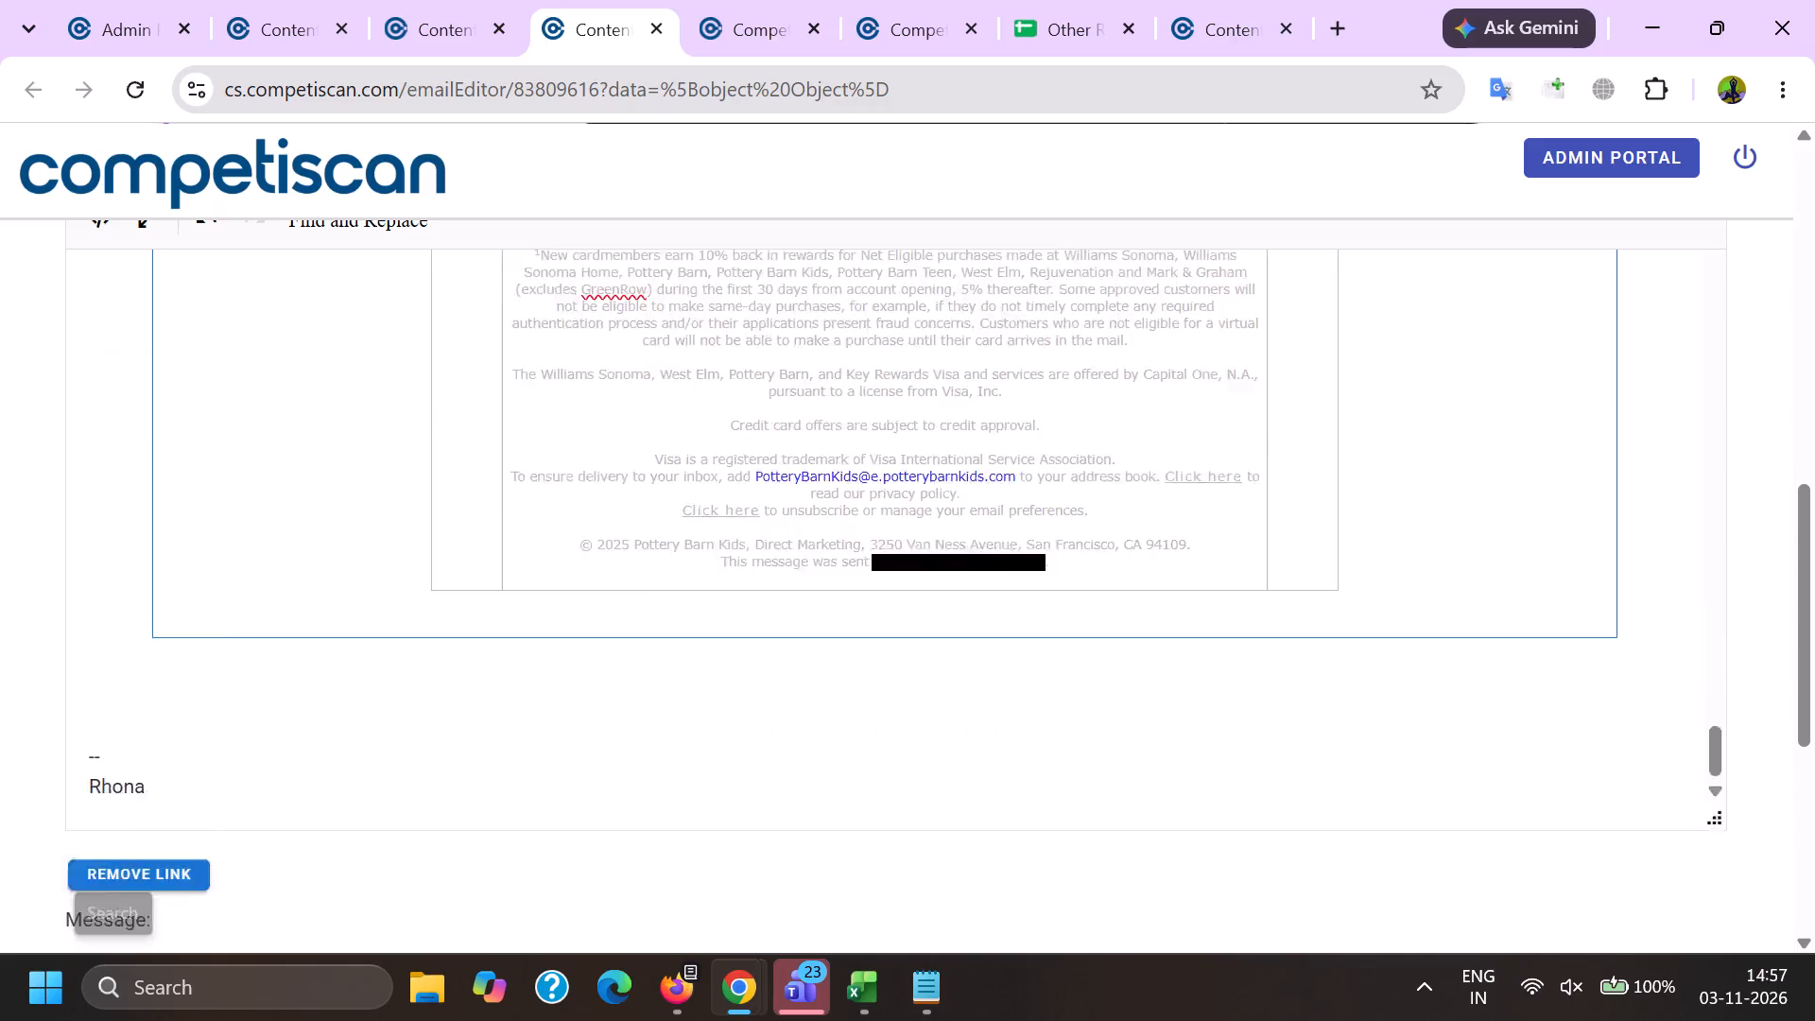
{"action": "scroll", "coordinate": [374, 774], "scroll_direction": "down", "scroll_amount": 1}
{"action": "left_click_drag", "start_coordinate": [168, 716], "coordinate": [333, 780]}
{"action": "key", "text": "BackSpace"}
{"action": "key", "text": "BackSpace"}
Remove the recipient's address and the Pottery Barn Kids contact address from the email's footer text.
{"action": "scroll", "coordinate": [812, 839], "scroll_direction": "up", "scroll_amount": 1}
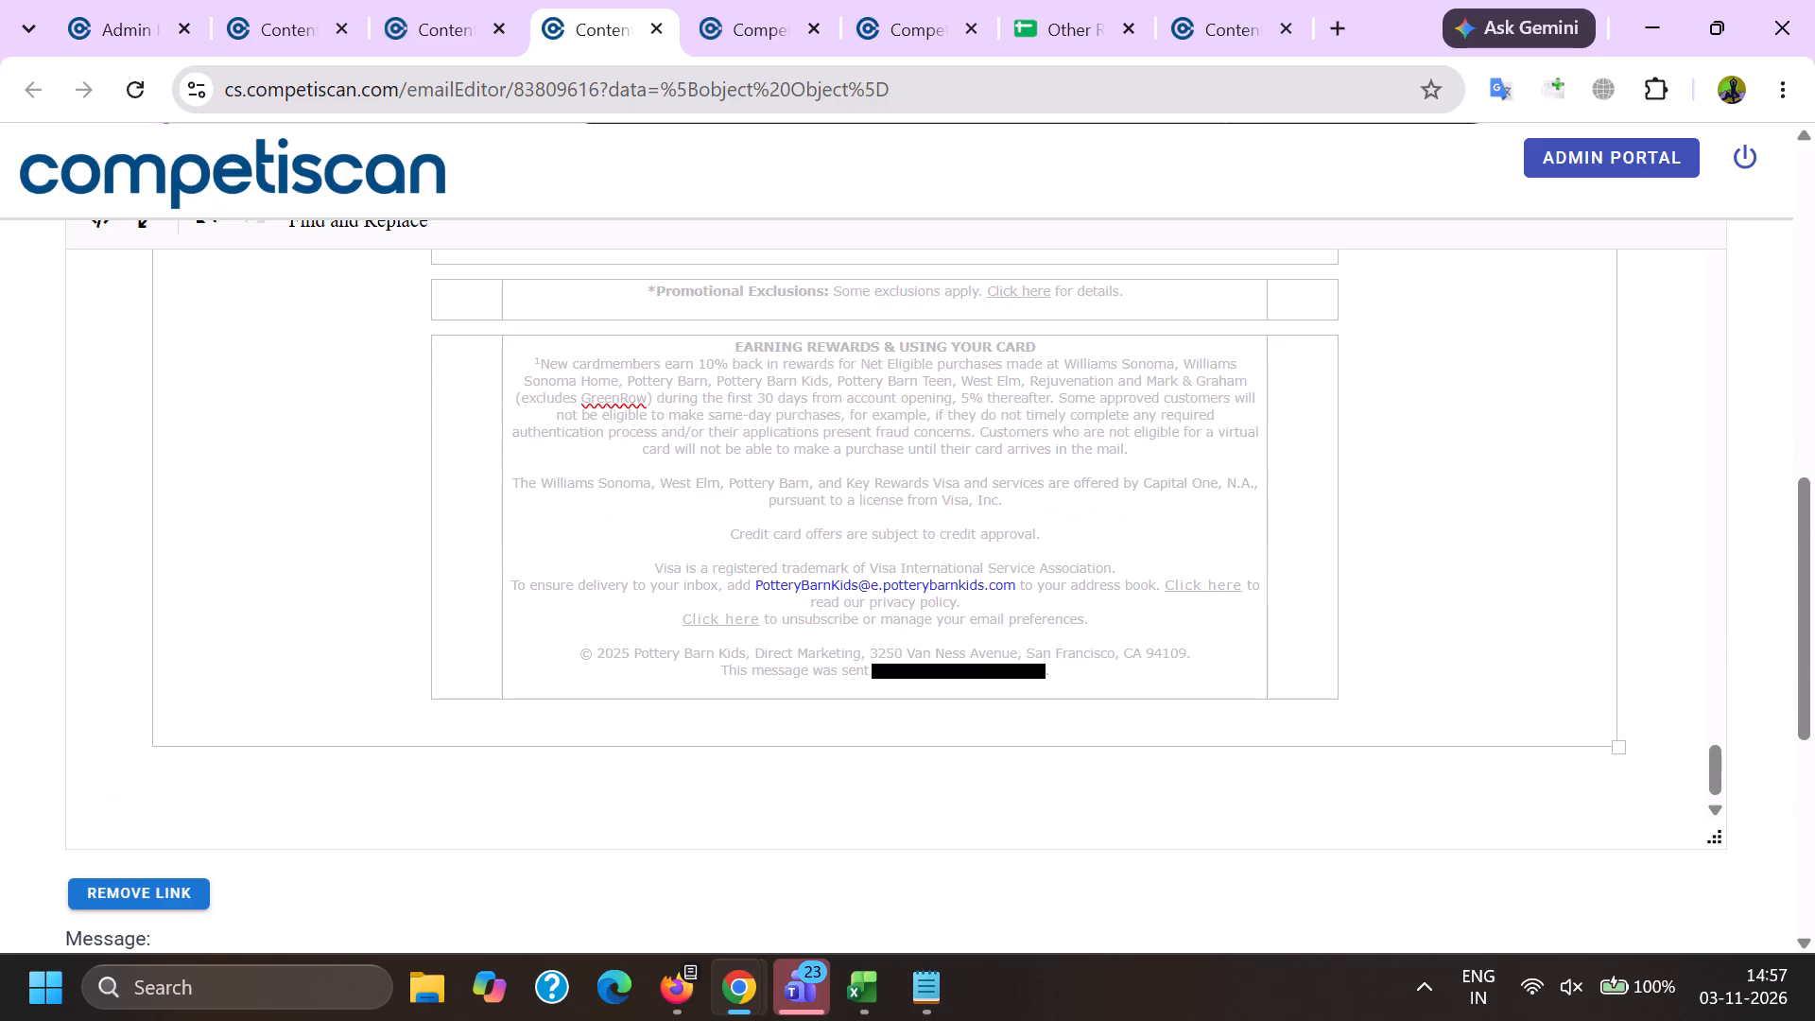
{"action": "left_click_drag", "start_coordinate": [886, 669], "coordinate": [1046, 666]}
{"action": "key", "text": "BackSpace"}
{"action": "left_click_drag", "start_coordinate": [757, 582], "coordinate": [1009, 590]}
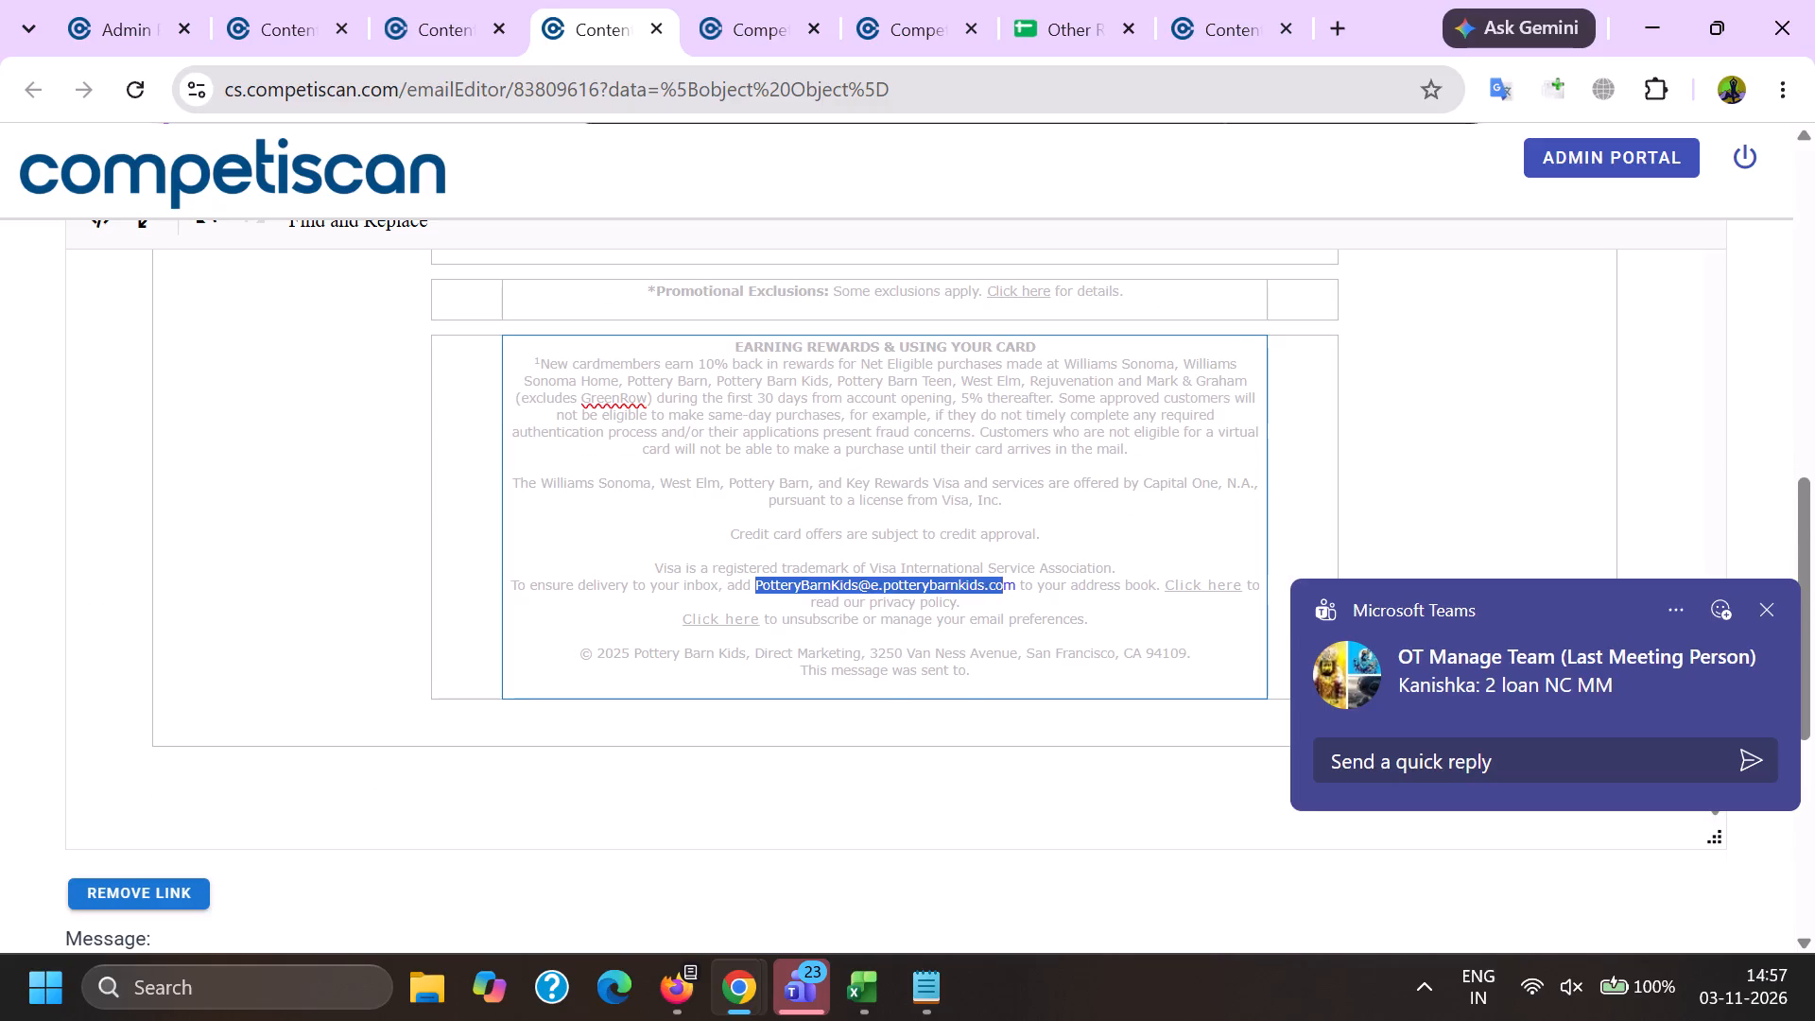
{"action": "left_click_drag", "start_coordinate": [1009, 590], "coordinate": [1010, 590]}
{"action": "key", "text": "BackSpace"}
Save the product info of the cleaned email.
{"action": "scroll", "coordinate": [761, 600], "scroll_direction": "down", "scroll_amount": 4}
{"action": "left_click", "coordinate": [718, 713]}
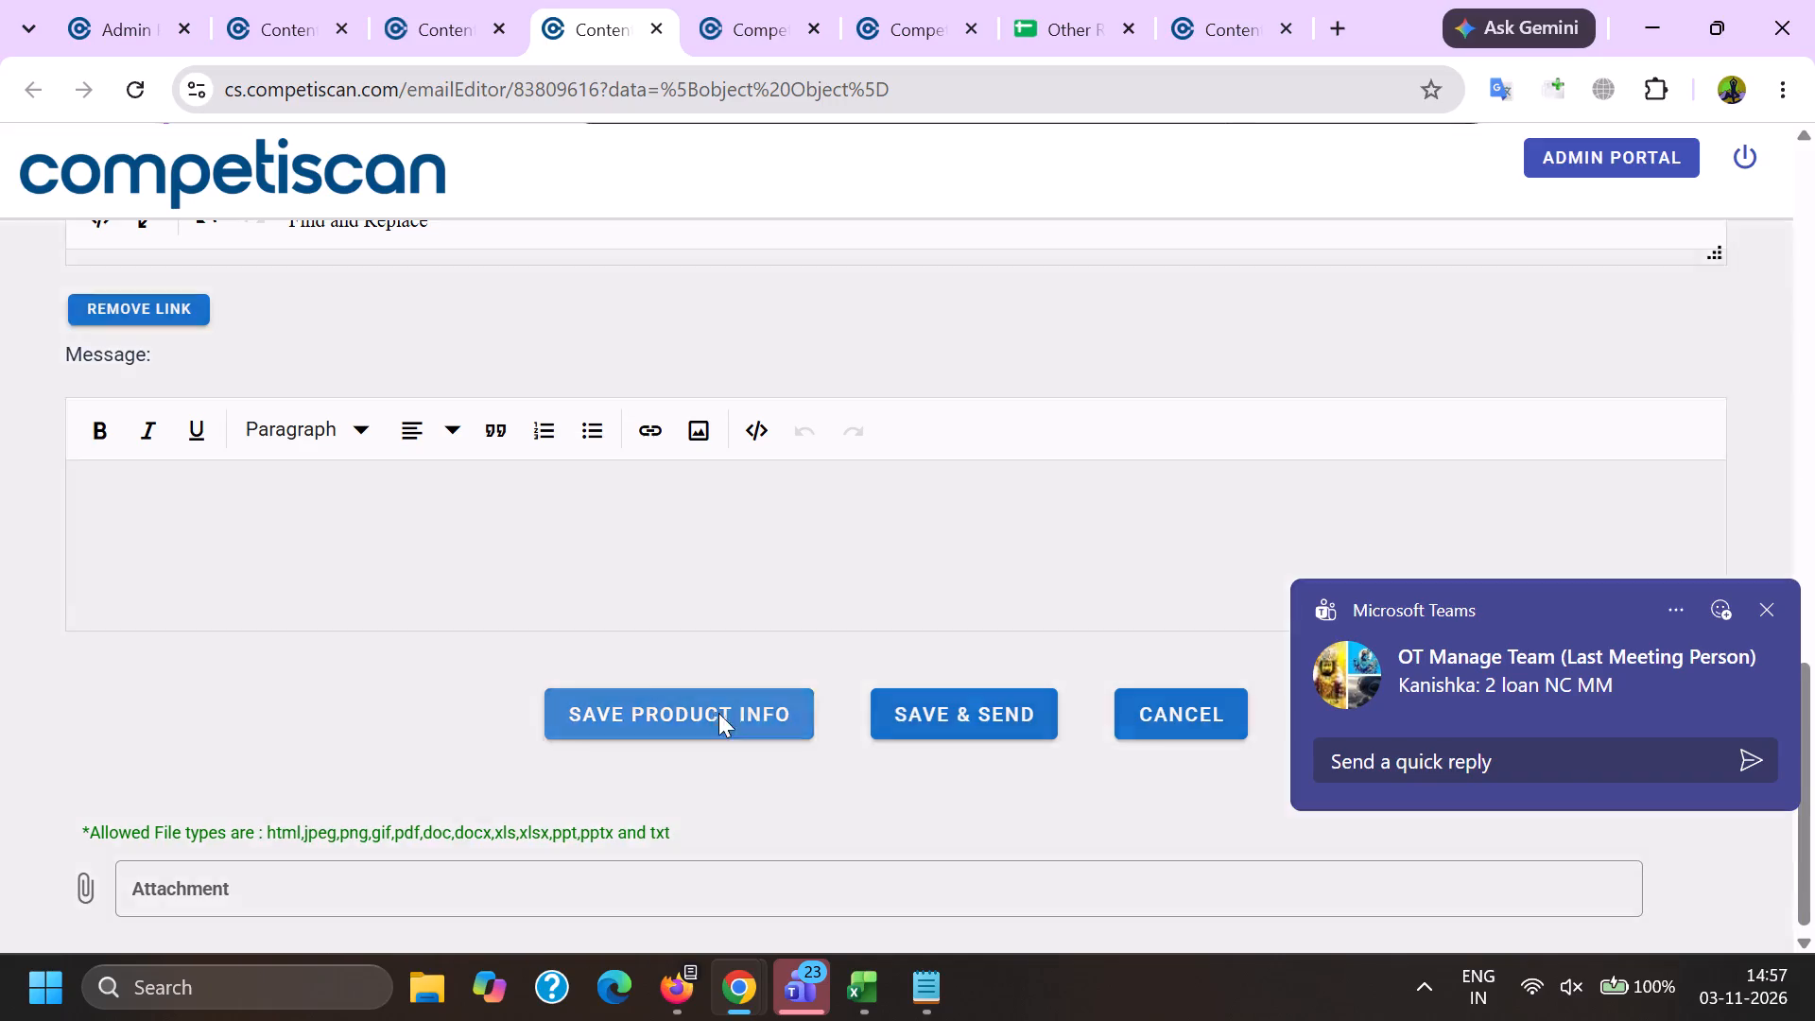
{"action": "left_click", "coordinate": [916, 565]}
Copy the email ID 83809616 and open the email's Manage Product record.
{"action": "double_click", "coordinate": [596, 74]}
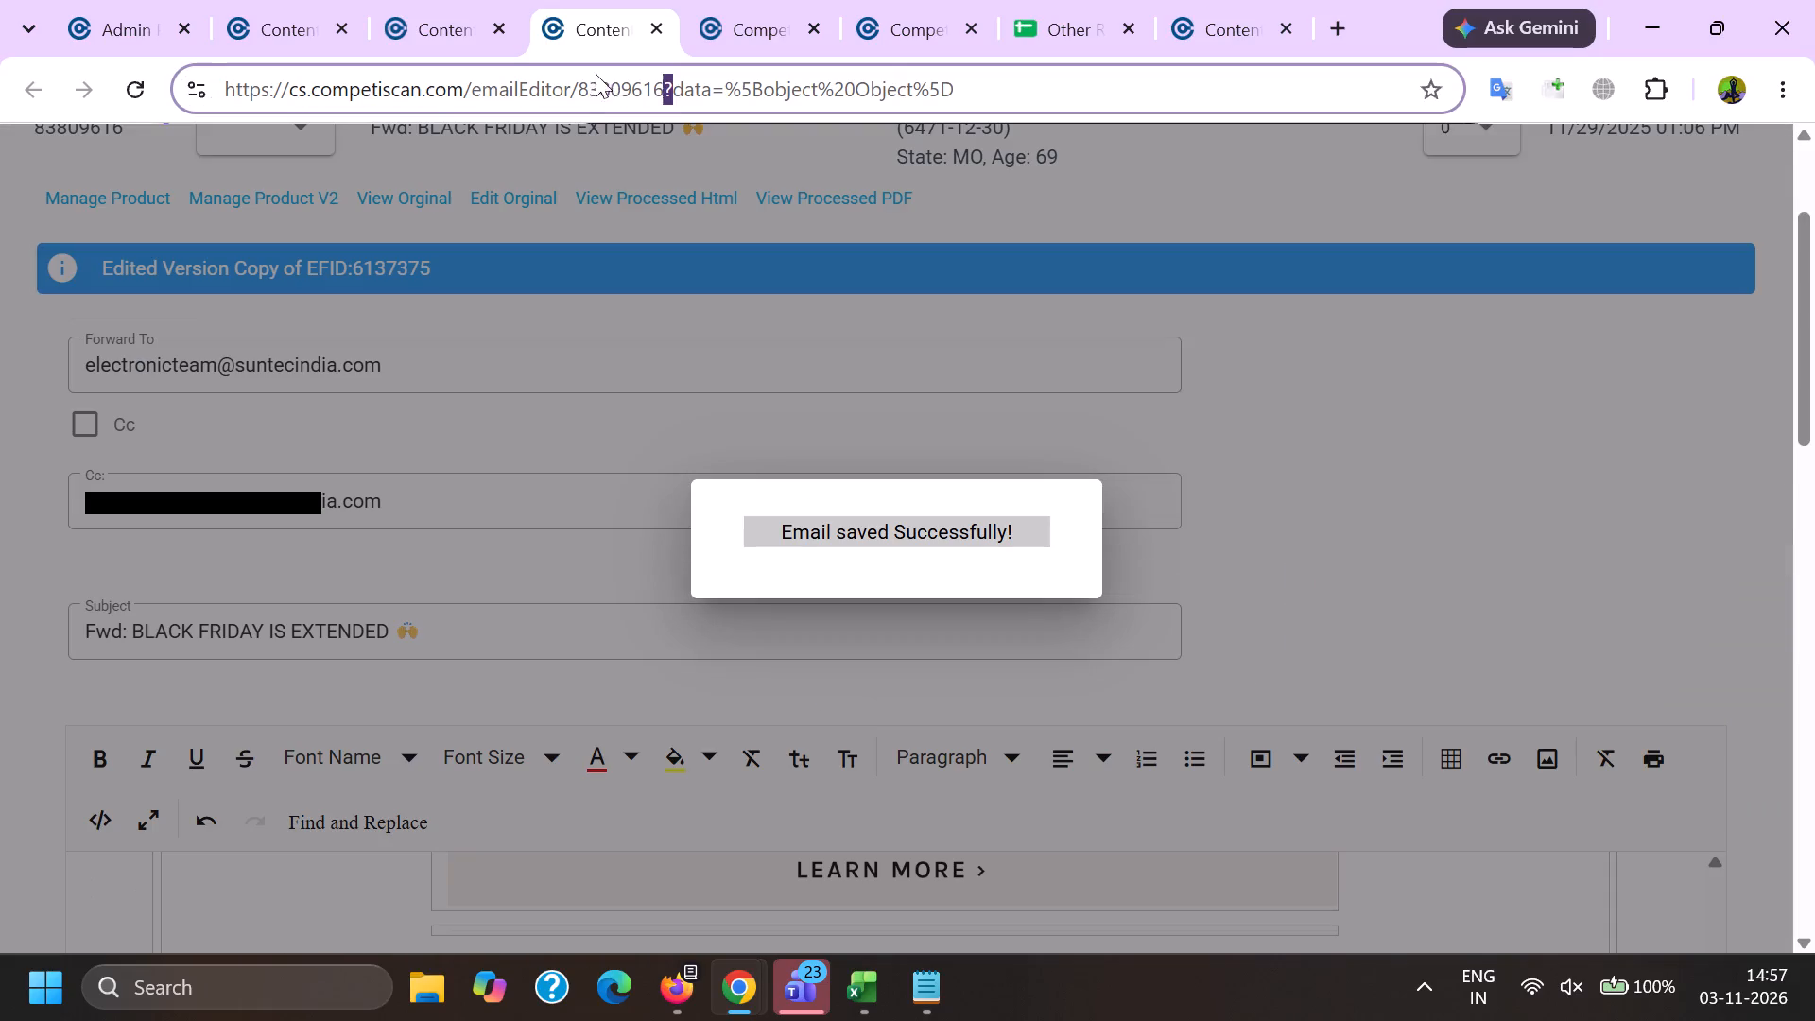
{"action": "double_click", "coordinate": [607, 94]}
{"action": "key", "text": "ctrl+c"}
{"action": "left_click_drag", "start_coordinate": [0, 481], "coordinate": [15, 473]}
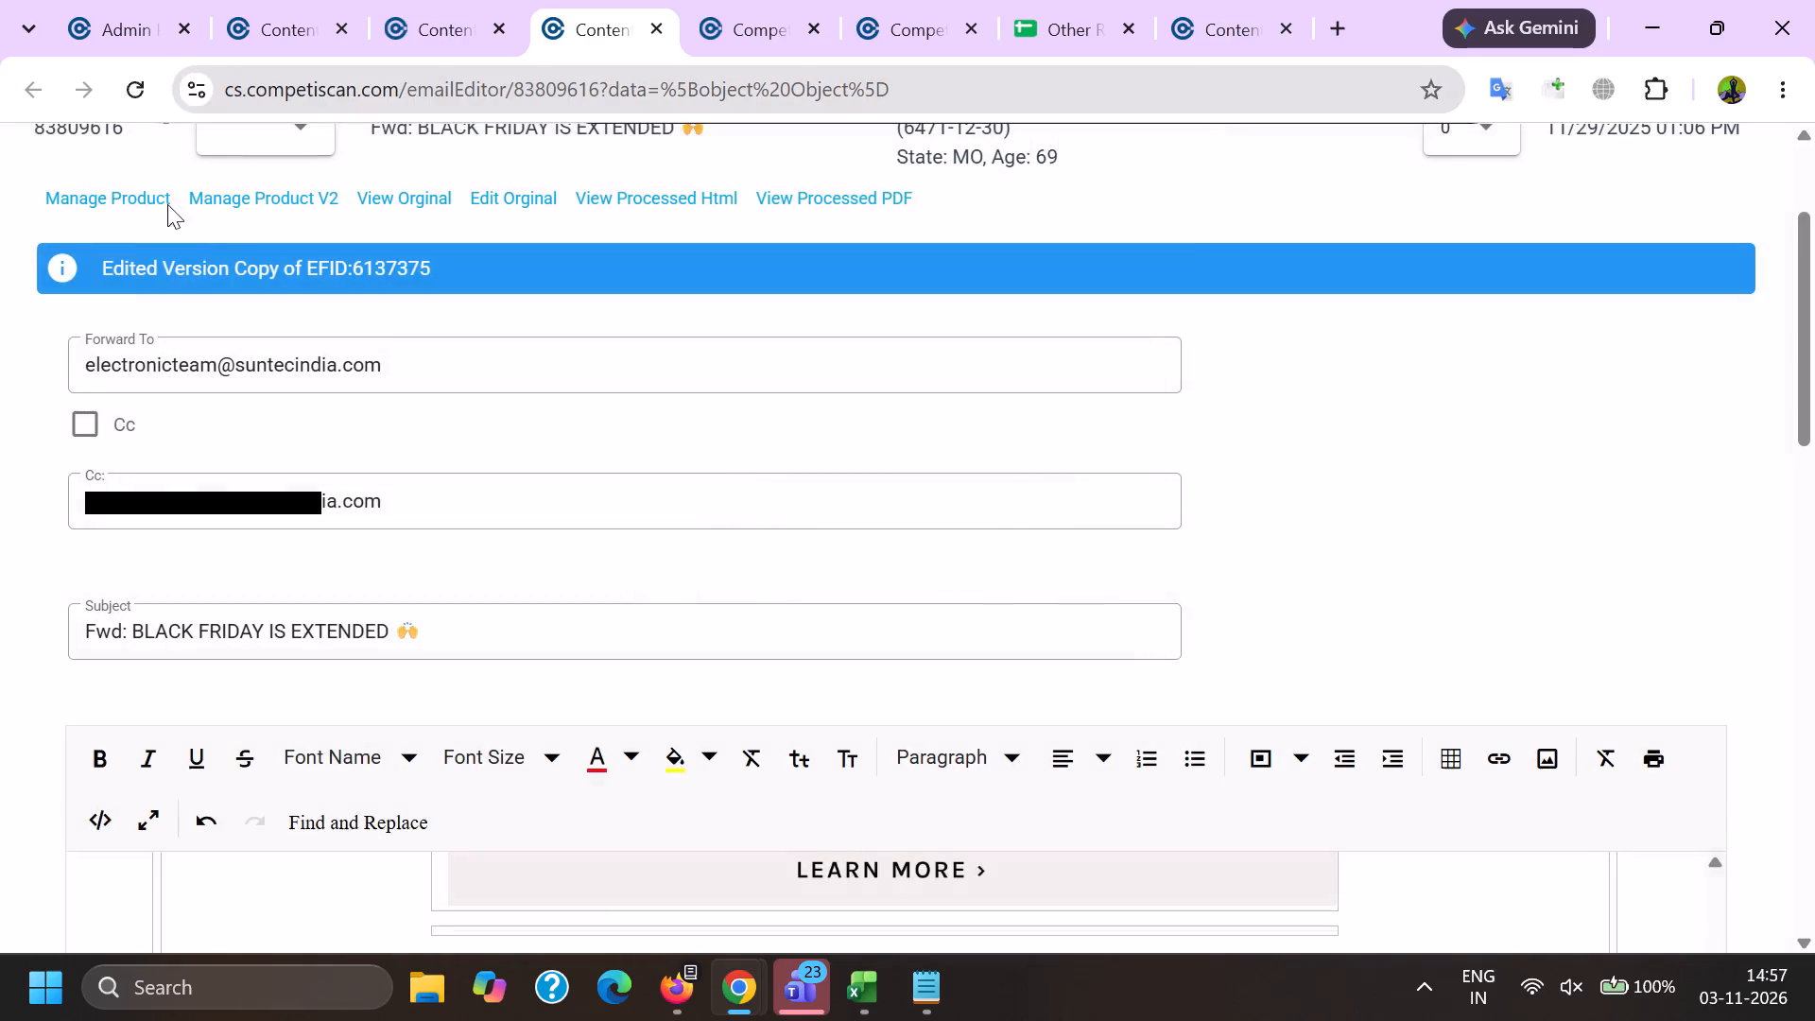
{"action": "left_click", "coordinate": [152, 197]}
Copy the sender name "Pottery Barn Kids" from the From line in the email body.
{"action": "key", "text": "alt+Tab"}
{"action": "scroll", "coordinate": [304, 410], "scroll_direction": "down", "scroll_amount": 4}
{"action": "left_click", "coordinate": [268, 587]}
{"action": "key", "text": "Page_Up"}
{"action": "key", "text": "Page_Up"}
{"action": "key", "text": "Page_Up"}
{"action": "key", "text": "Page_Up"}
{"action": "key", "text": "Page_Up"}
{"action": "key", "text": "Page_Up"}
{"action": "key", "text": "Page_Up"}
{"action": "key", "text": "Page_Up"}
{"action": "key", "text": "Page_Up"}
{"action": "key", "text": "Page_Up"}
{"action": "key", "text": "Page_Up"}
{"action": "key", "text": "Page_Up"}
{"action": "key", "text": "Page_Up"}
{"action": "key", "text": "Page_Up"}
{"action": "key", "text": "Page_Up"}
{"action": "key", "text": "Page_Up"}
{"action": "key", "text": "Page_Up"}
{"action": "key", "text": "Page_Up"}
{"action": "key", "text": "Page_Up"}
{"action": "key", "text": "Page_Up"}
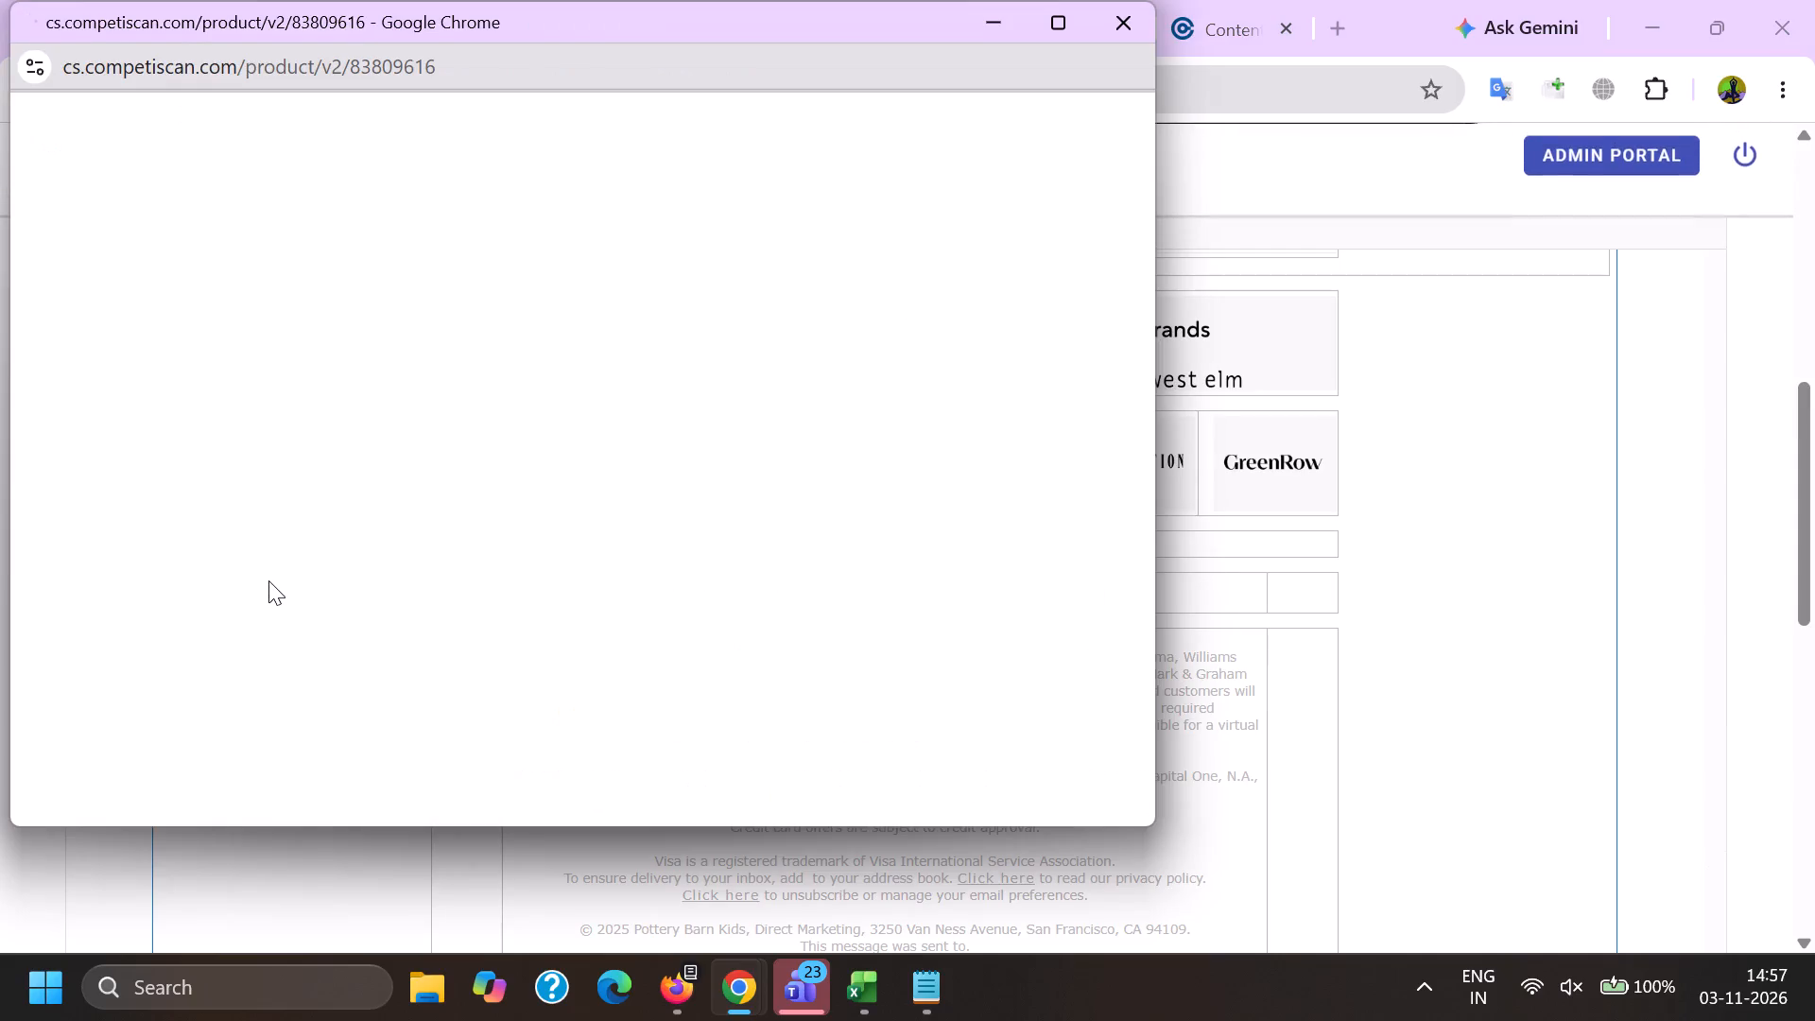
{"action": "left_click", "coordinate": [1454, 604]}
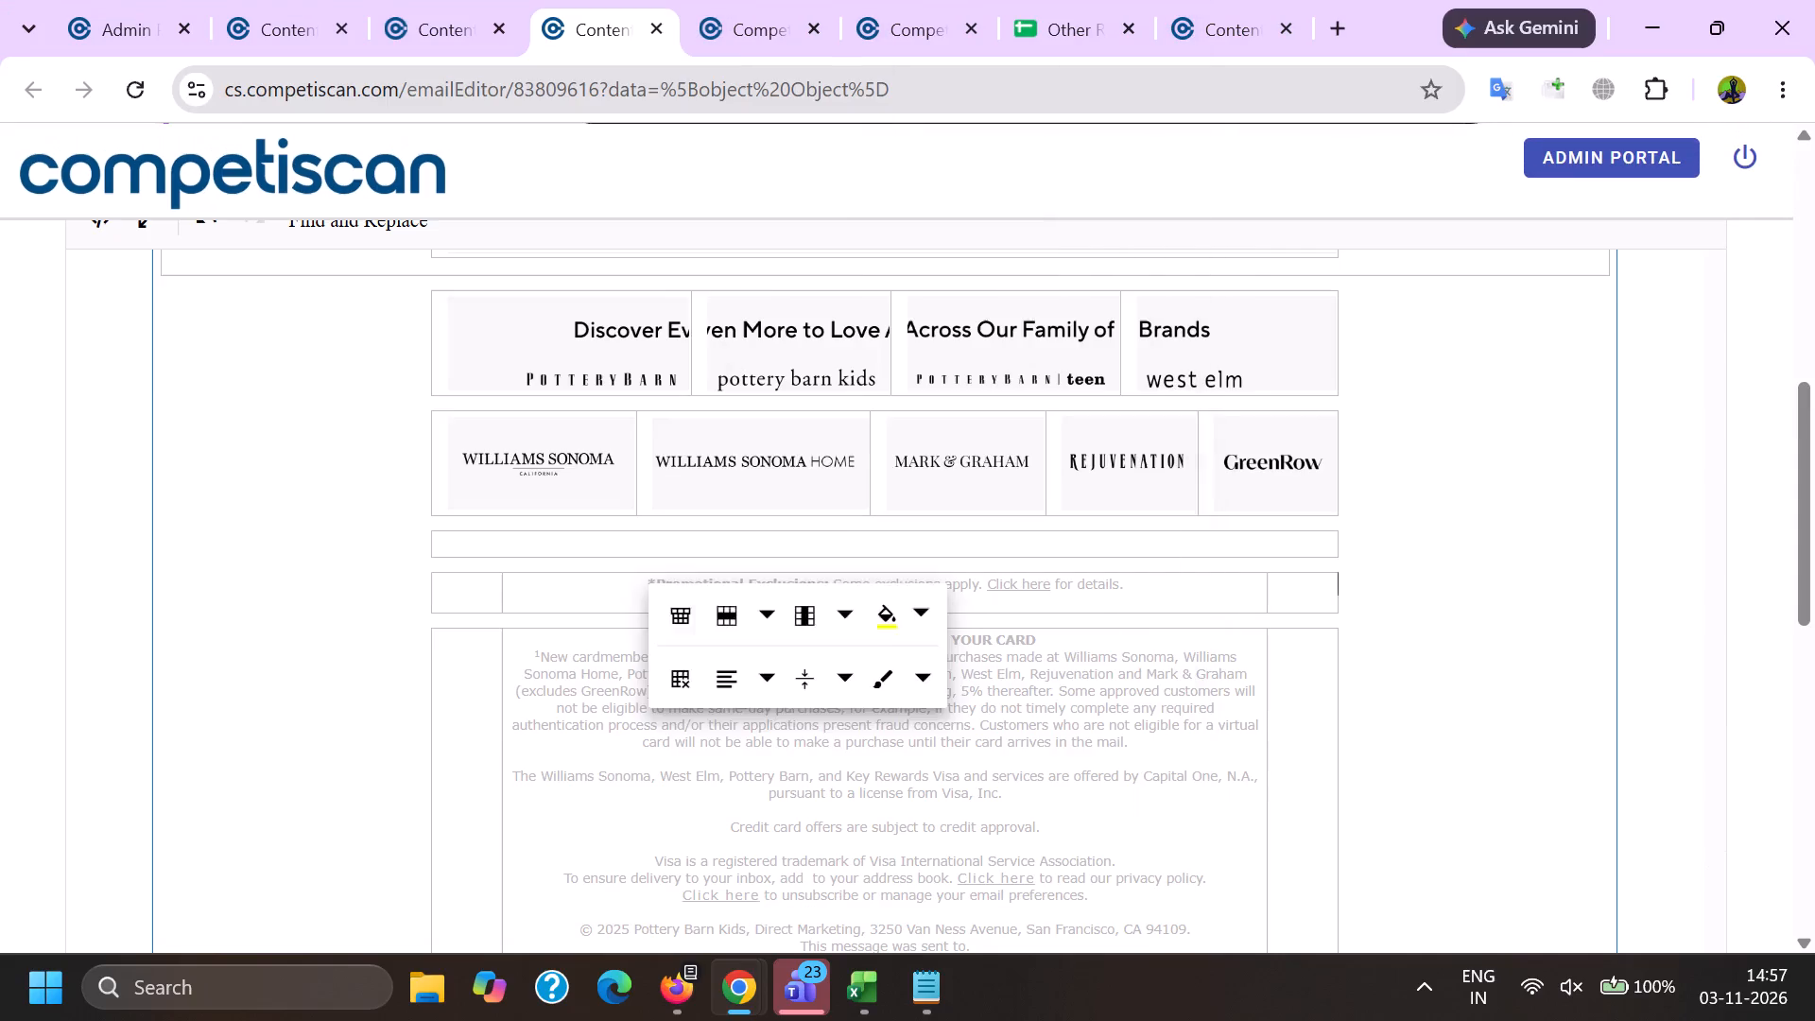
{"action": "key", "text": "Page_Up"}
{"action": "key", "text": "Page_Up"}
{"action": "key", "text": "Page_Up"}
{"action": "key", "text": "Page_Up"}
{"action": "key", "text": "Page_Up"}
{"action": "key", "text": "Page_Up"}
{"action": "key", "text": "Page_Up"}
{"action": "key", "text": "Page_Up"}
{"action": "key", "text": "Page_Up"}
{"action": "key", "text": "Page_Up"}
{"action": "key", "text": "Page_Up"}
{"action": "key", "text": "Page_Up"}
{"action": "key", "text": "Page_Up"}
{"action": "key", "text": "Page_Up"}
{"action": "key", "text": "Page_Up"}
{"action": "key", "text": "Page_Up"}
{"action": "key", "text": "Page_Up"}
{"action": "key", "text": "Page_Up"}
{"action": "key", "text": "Page_Up"}
{"action": "key", "text": "Page_Up"}
{"action": "scroll", "coordinate": [472, 563], "scroll_direction": "down", "scroll_amount": 4}
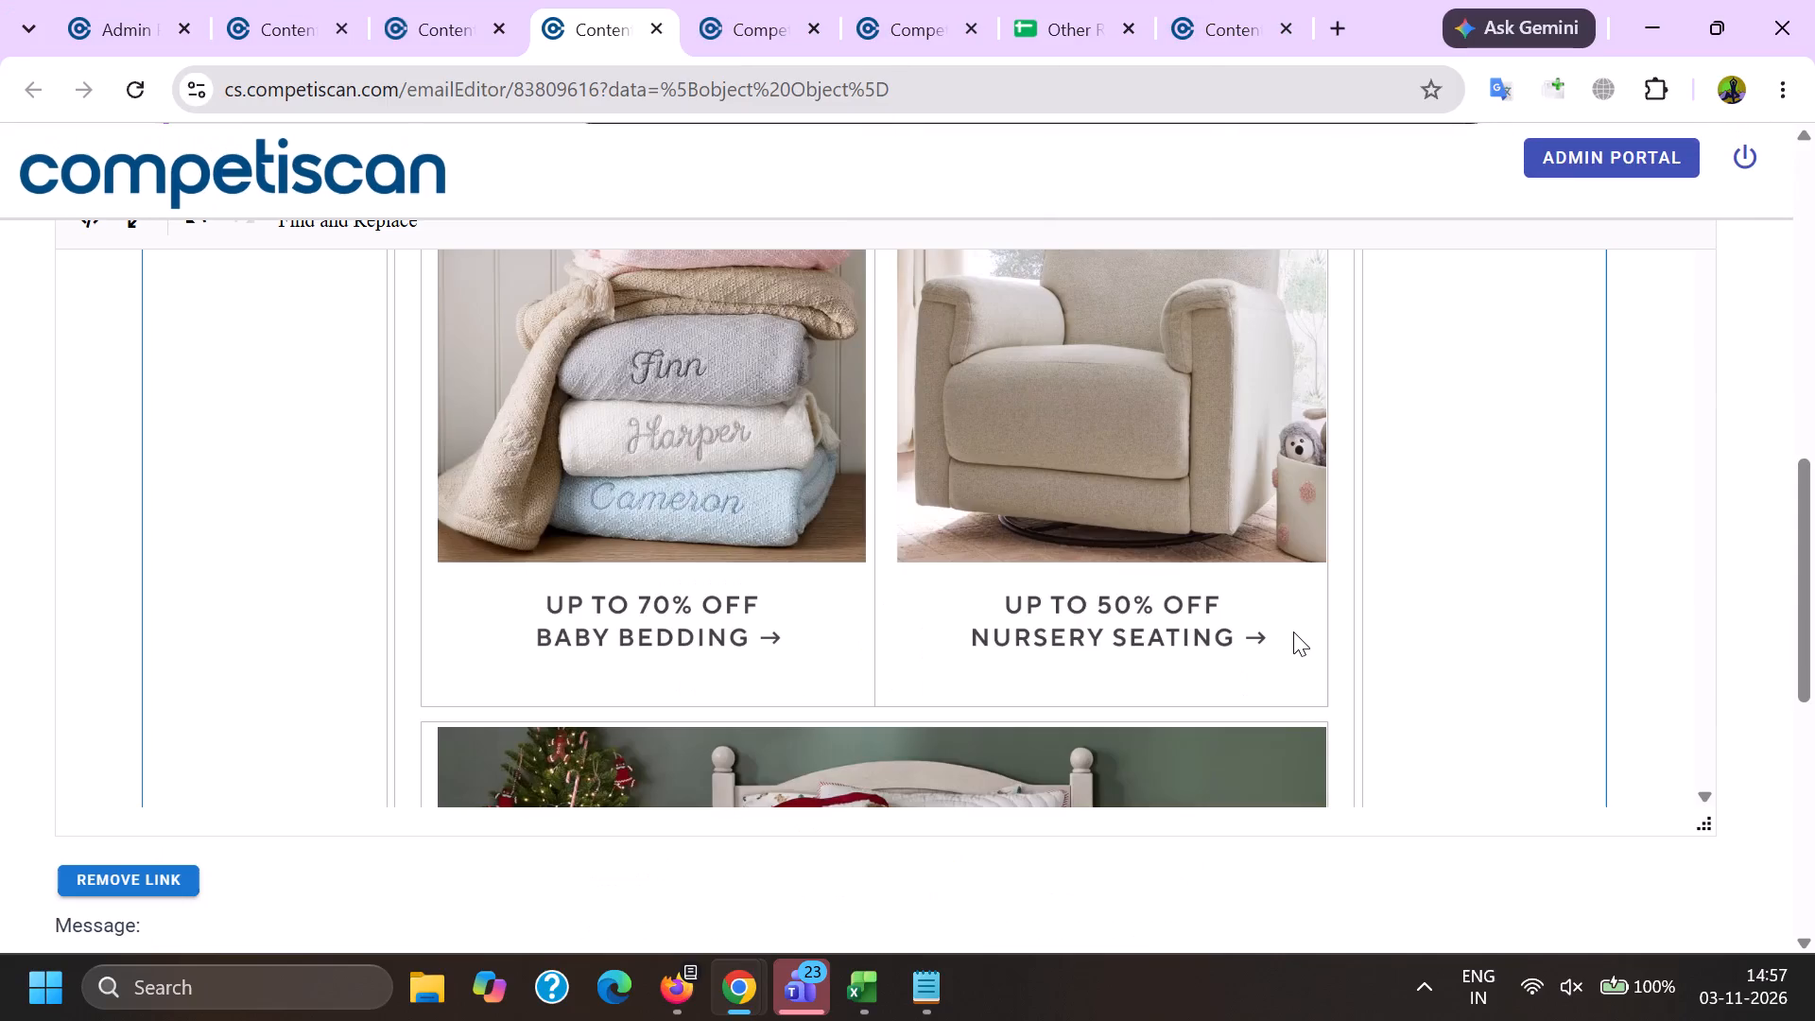
{"action": "scroll", "coordinate": [510, 587], "scroll_direction": "down", "scroll_amount": 3}
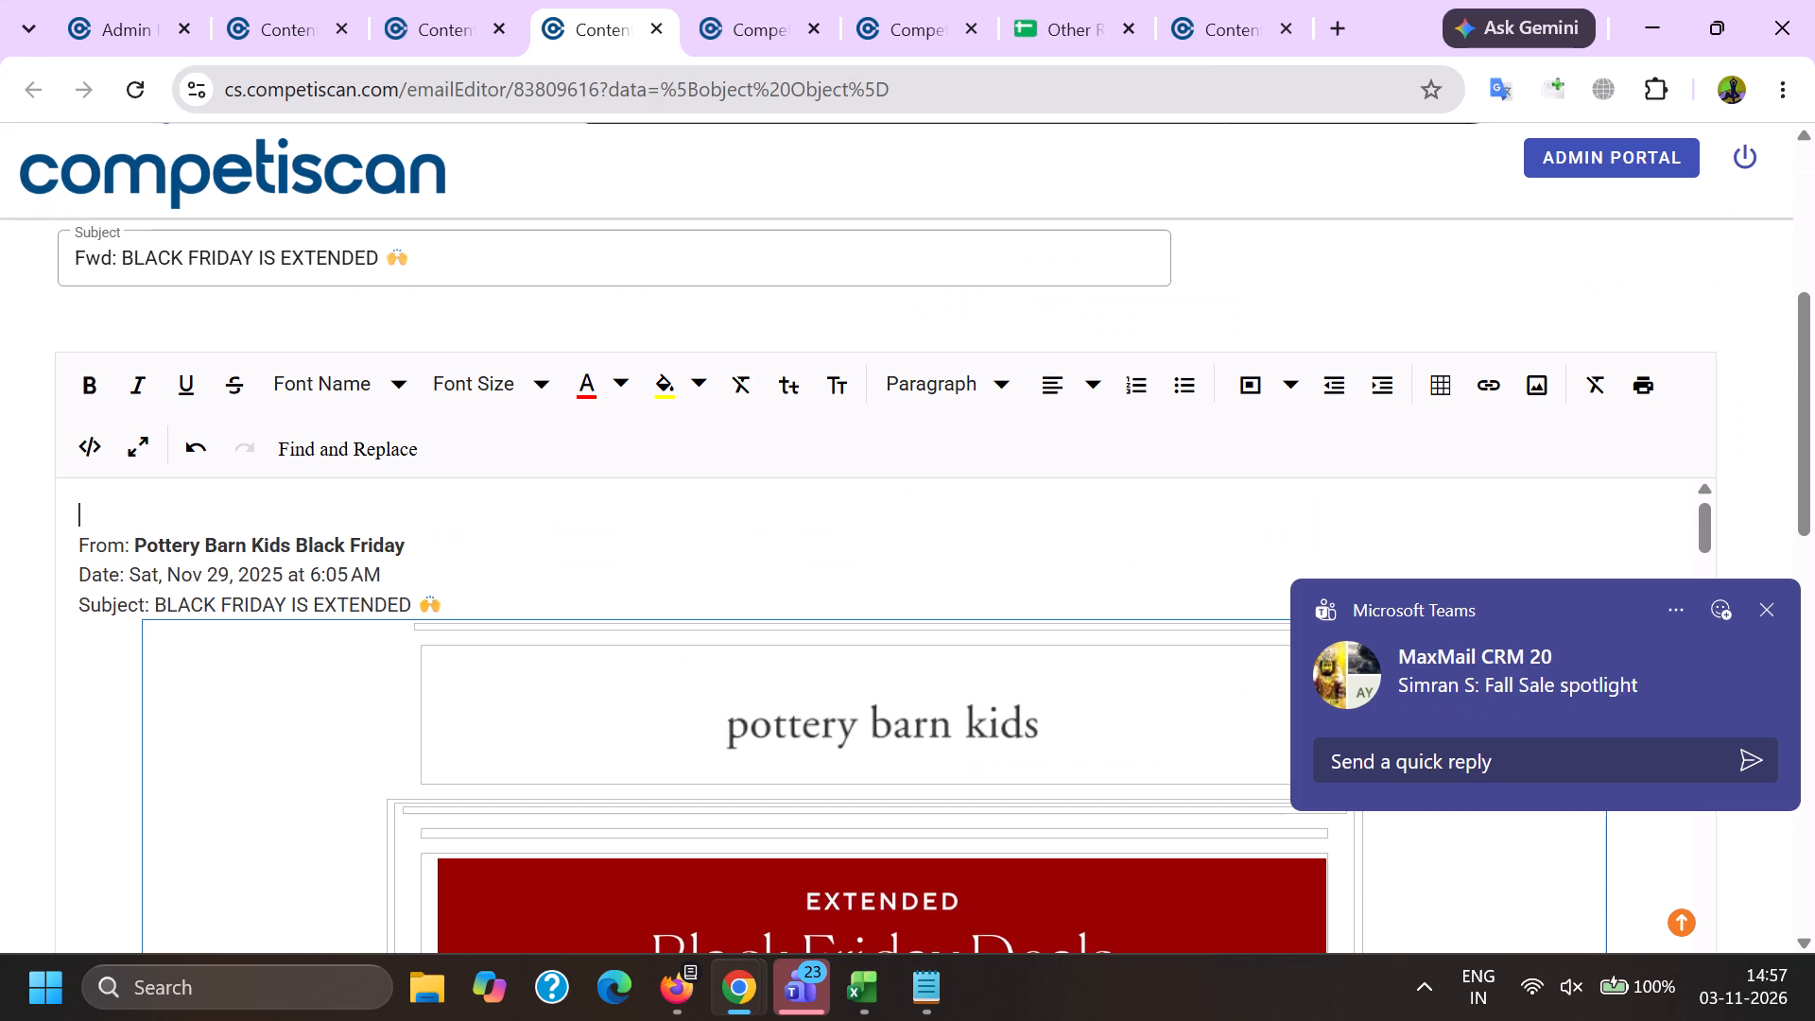
{"action": "left_click_drag", "start_coordinate": [414, 986], "coordinate": [413, 978]}
{"action": "double_click", "coordinate": [163, 548]}
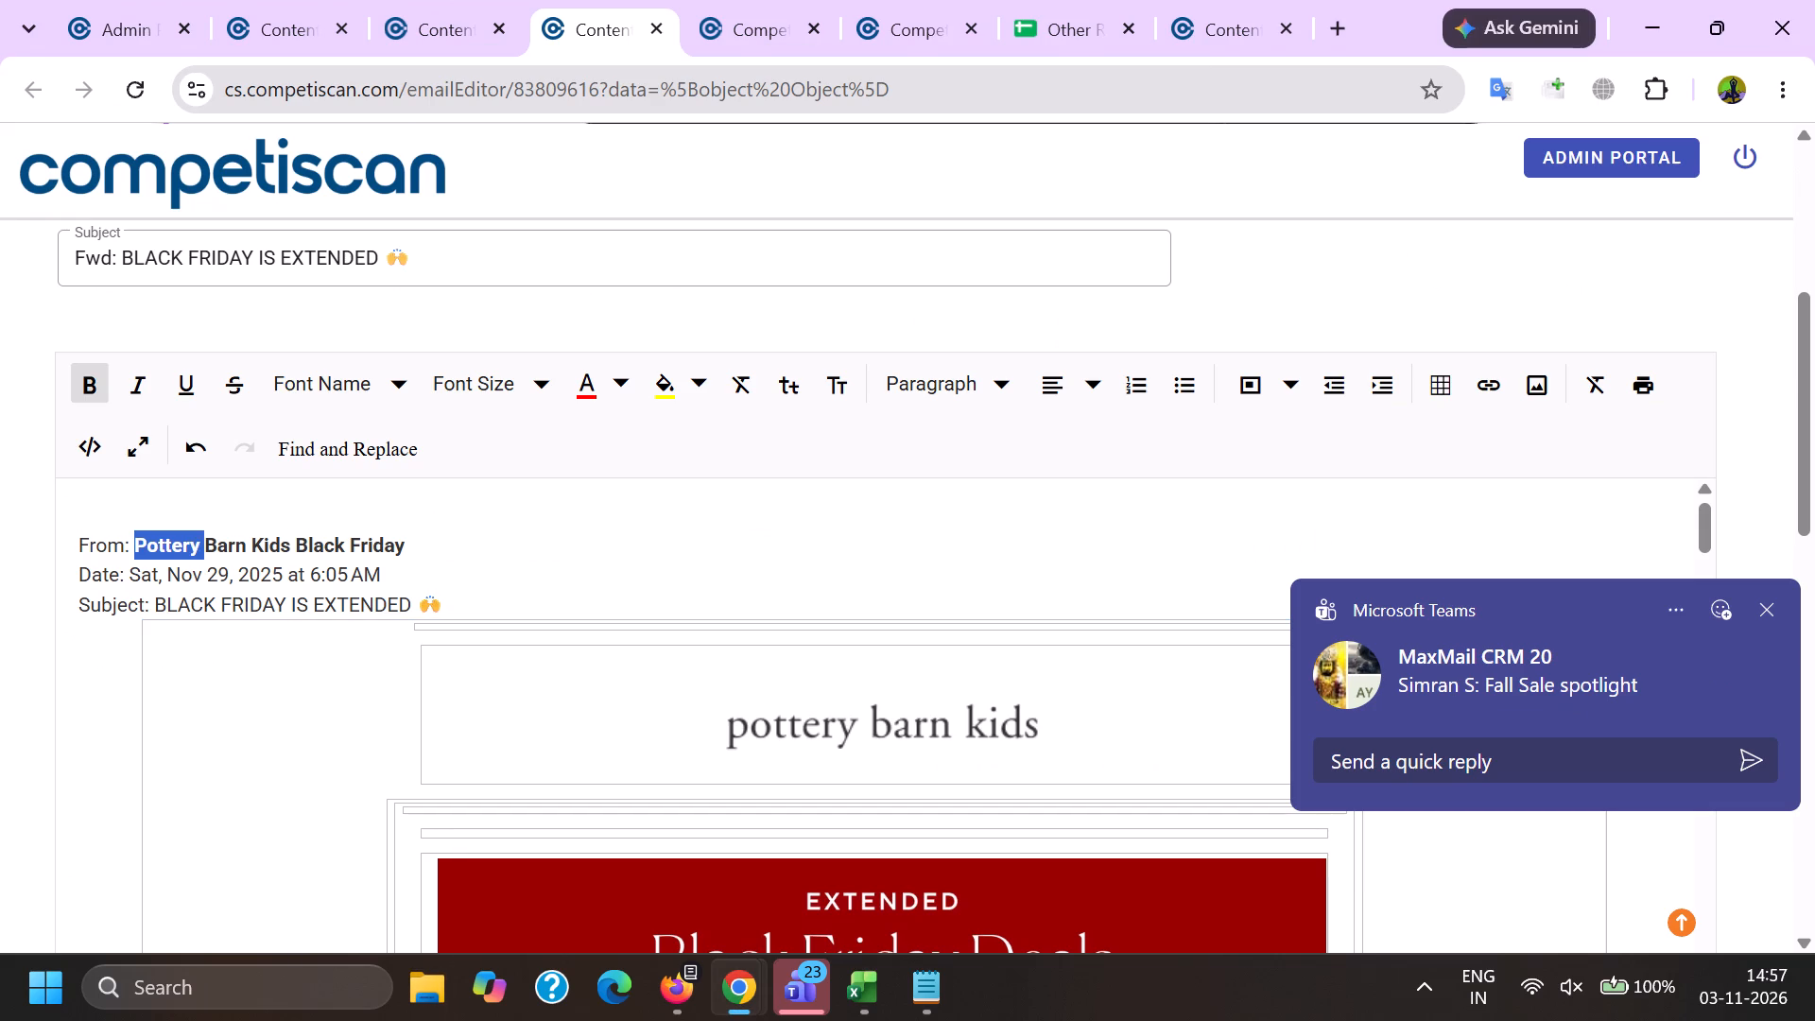
{"action": "left_click", "coordinate": [271, 550], "text": "shift"}
{"action": "key", "text": "ctrl+c"}
Add Capital One as a second company in the product record of 83809616.
{"action": "key", "text": "alt+Tab"}
{"action": "scroll", "coordinate": [510, 437], "scroll_direction": "down", "scroll_amount": 2}
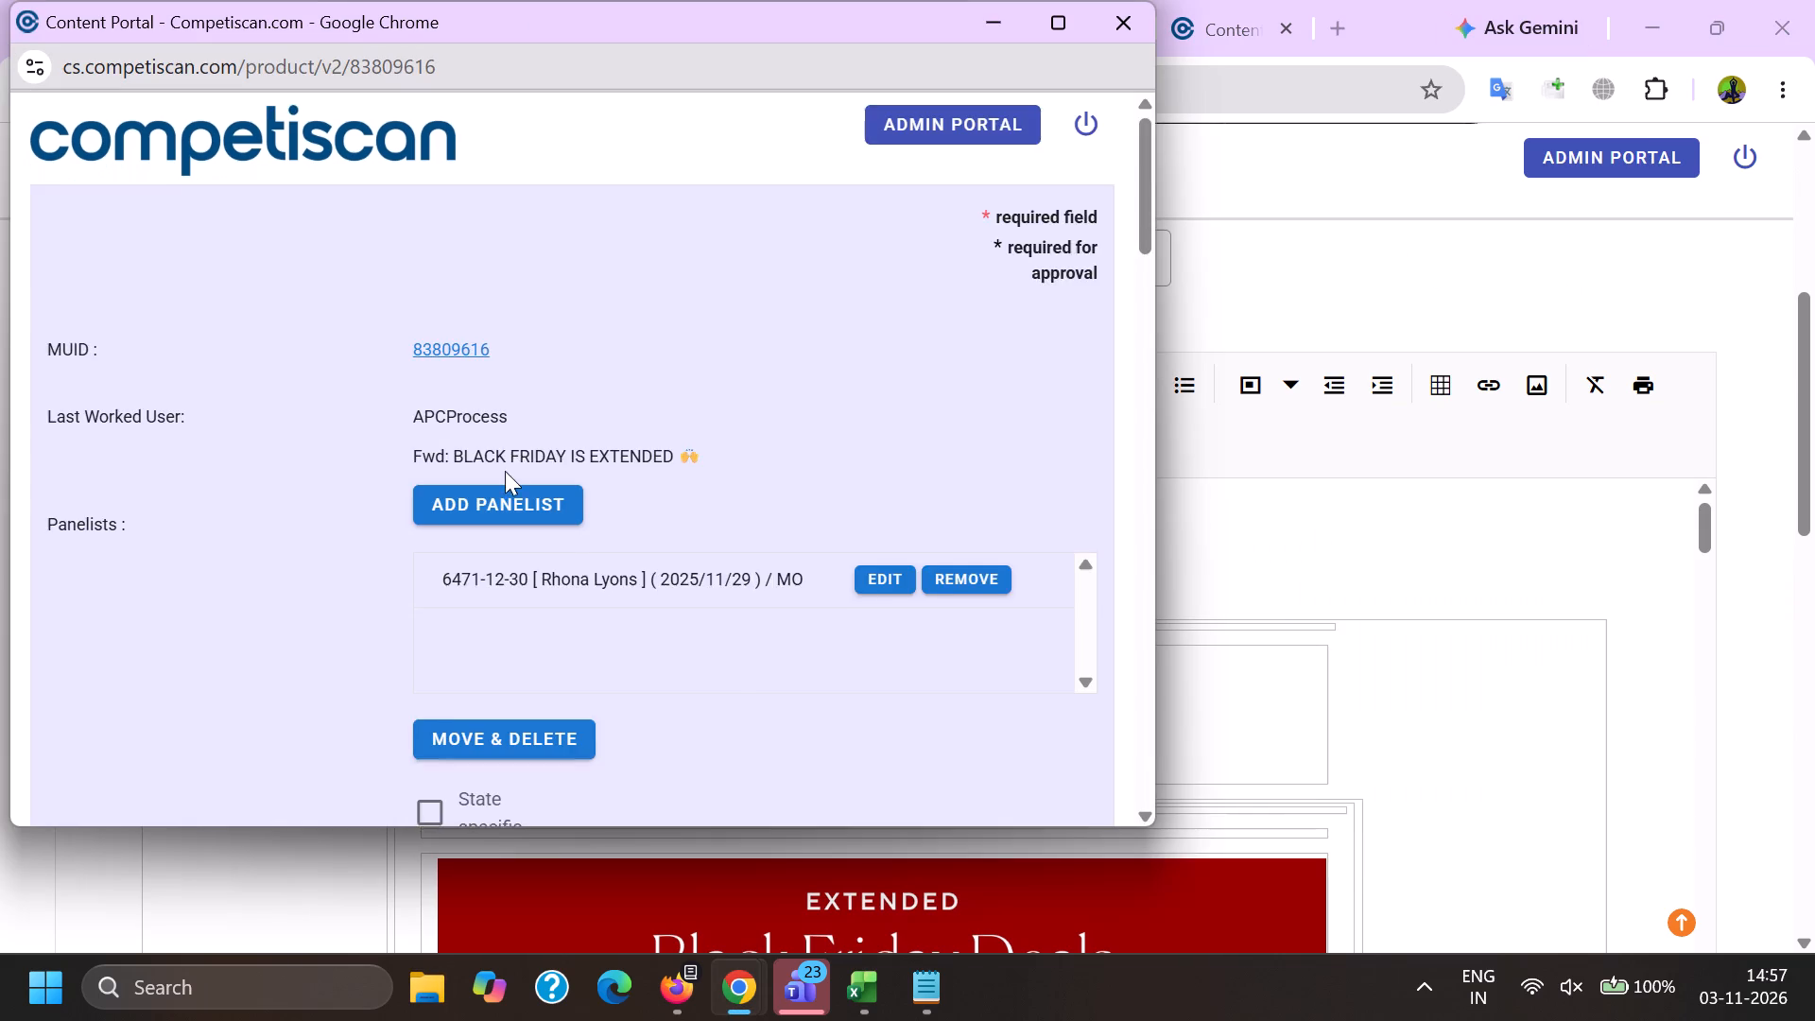
{"action": "scroll", "coordinate": [505, 471], "scroll_direction": "down", "scroll_amount": 3}
{"action": "left_click", "coordinate": [507, 514]}
{"action": "left_click", "coordinate": [519, 456]}
{"action": "key", "text": "c"}
{"action": "key", "text": "a"}
{"action": "type", "text": "pi"}
{"action": "key", "text": "t"}
{"action": "key", "text": "a"}
{"action": "key", "text": "l"}
{"action": "key", "text": "space"}
{"action": "key", "text": "o"}
{"action": "key", "text": "n"}
{"action": "key", "text": "e"}
{"action": "scroll", "coordinate": [525, 466], "scroll_direction": "down", "scroll_amount": 2}
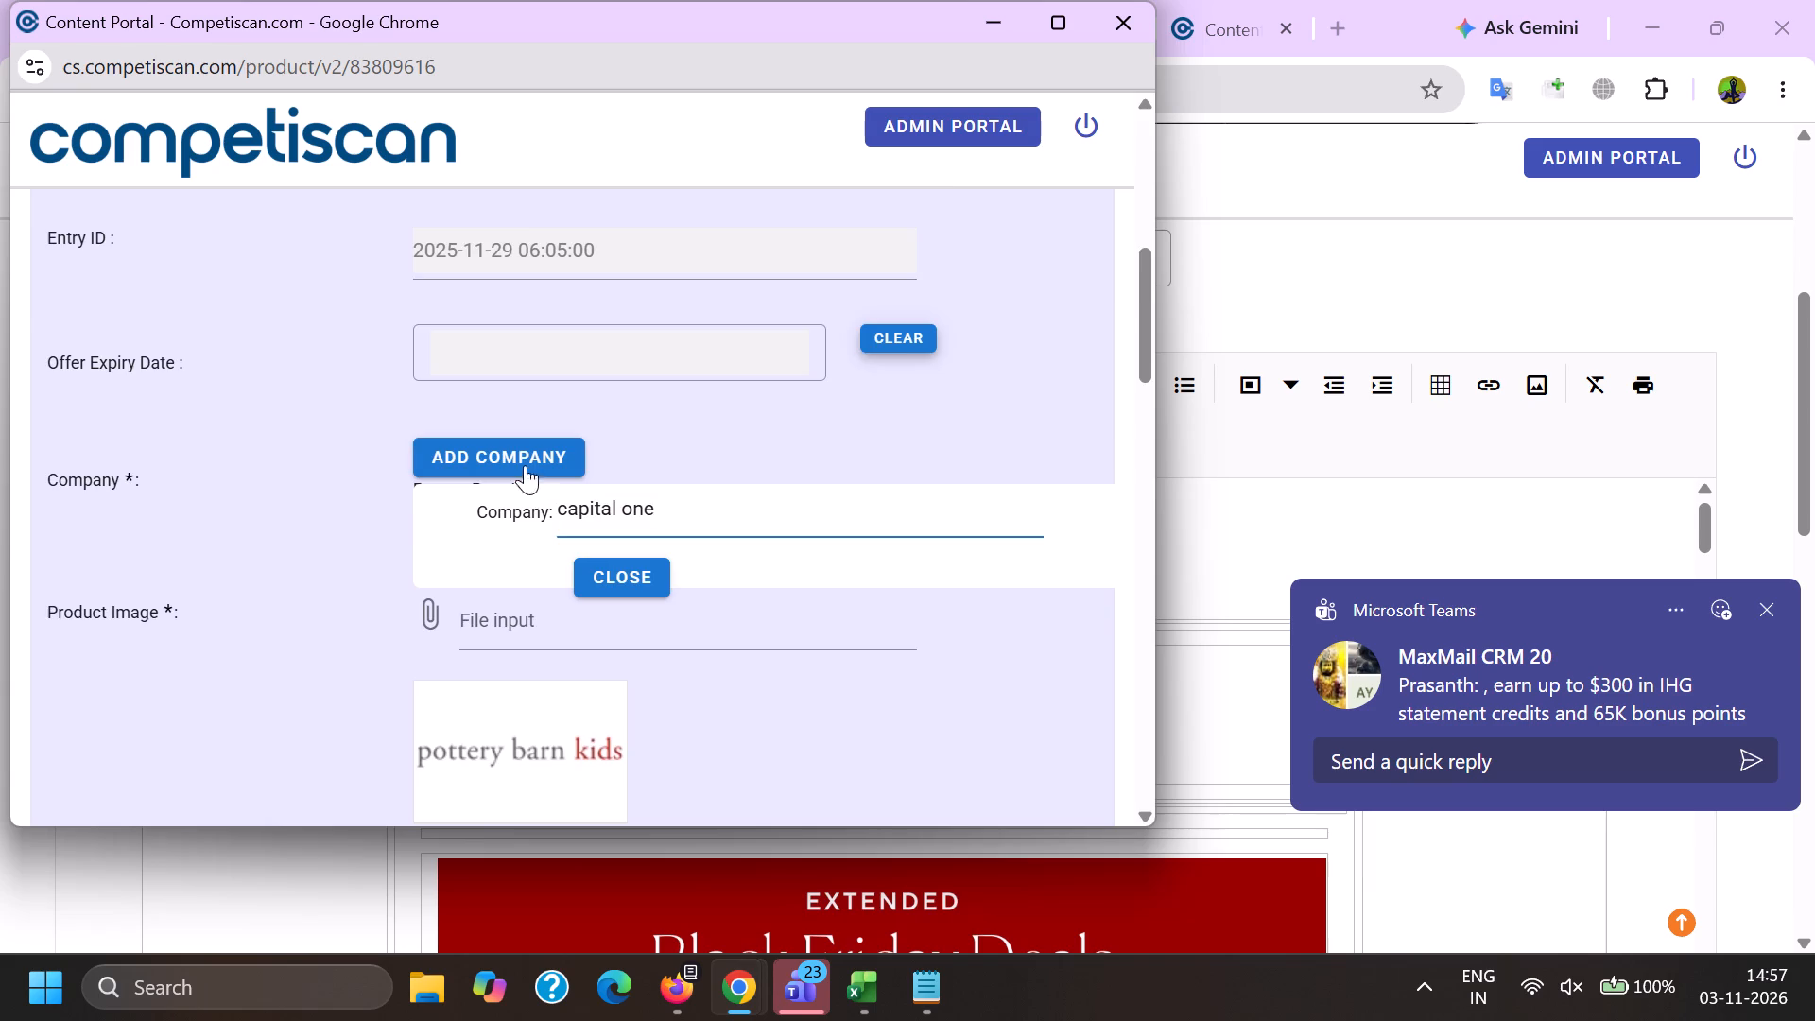
{"action": "scroll", "coordinate": [651, 577], "scroll_direction": "up", "scroll_amount": 2}
{"action": "left_click", "coordinate": [652, 578]}
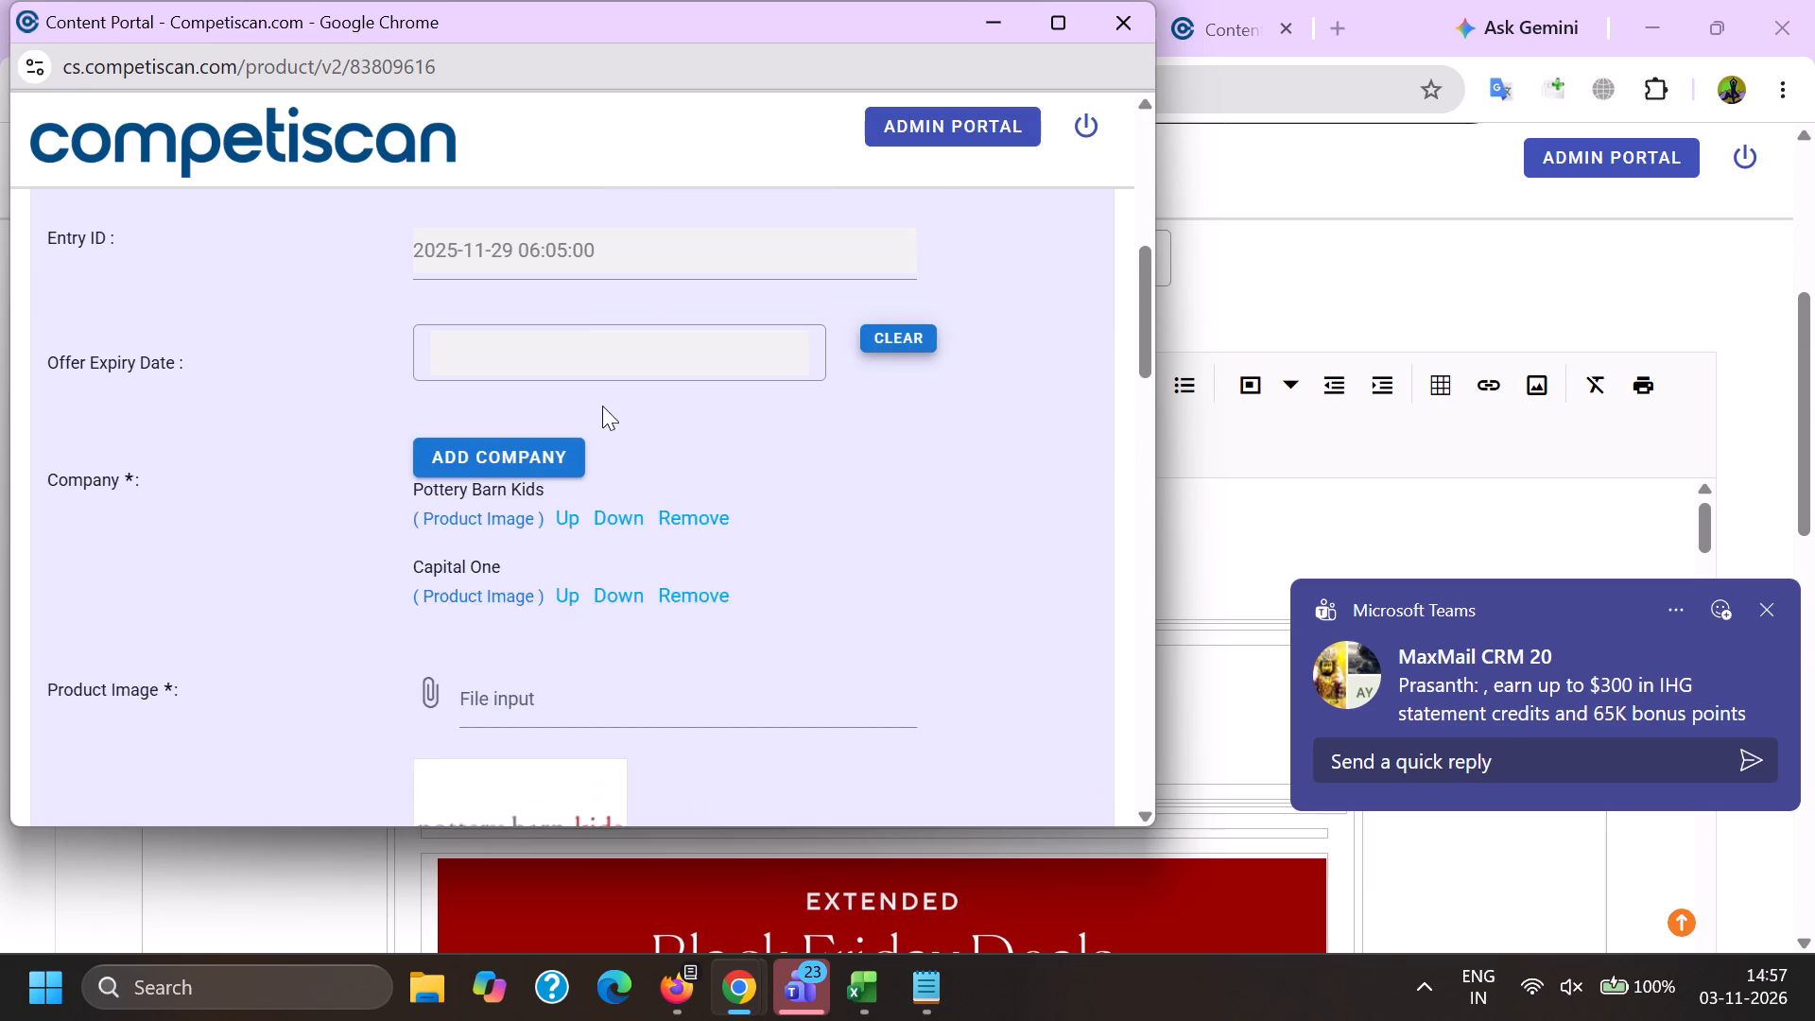
Add Pottery Barn Kids as the product record's Affinity/Association.
{"action": "scroll", "coordinate": [602, 404], "scroll_direction": "down", "scroll_amount": 3}
{"action": "left_click", "coordinate": [565, 576]}
{"action": "left_click", "coordinate": [641, 618]}
{"action": "key", "text": "ctrl+v"}
{"action": "scroll", "coordinate": [634, 421], "scroll_direction": "down", "scroll_amount": 2}
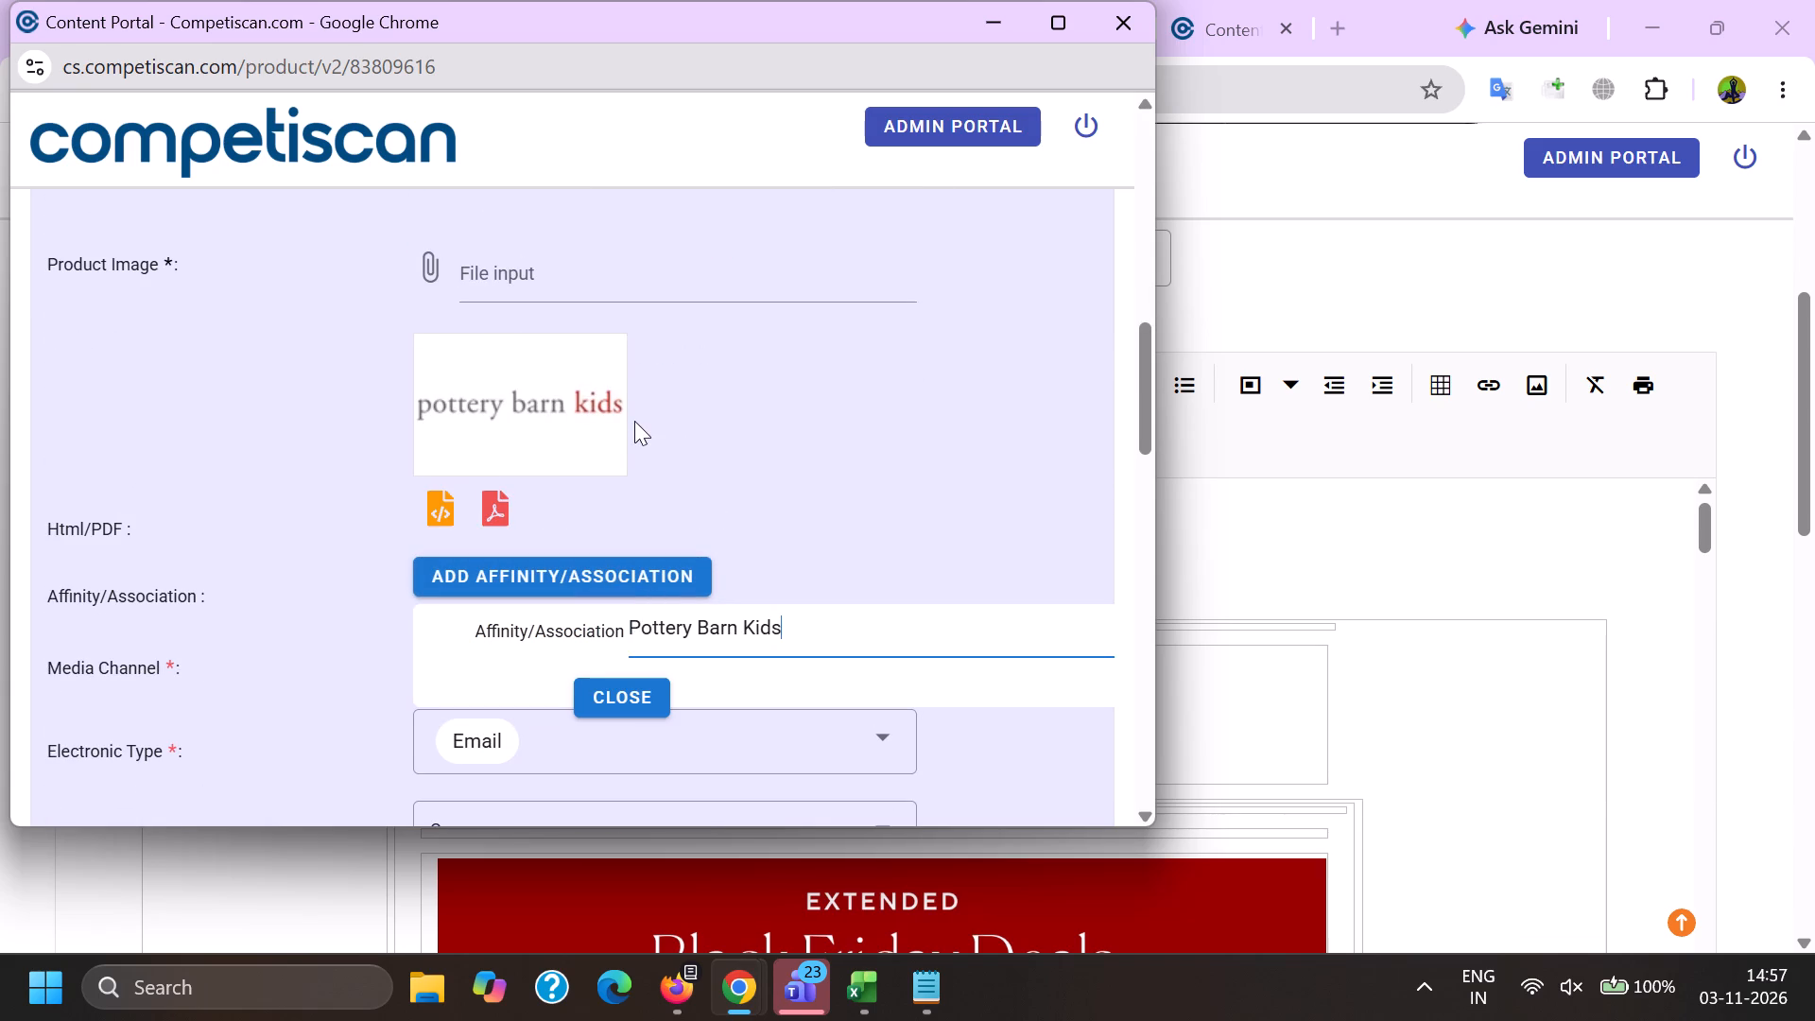
{"action": "left_click", "coordinate": [639, 424]}
Add the classification Retail / Home Improvement / Holiday Decorations / Christmas Decorations to the product record of 83809616.
{"action": "scroll", "coordinate": [558, 263], "scroll_direction": "down", "scroll_amount": 2}
{"action": "left_click", "coordinate": [522, 448]}
{"action": "scroll", "coordinate": [521, 405], "scroll_direction": "down", "scroll_amount": 6}
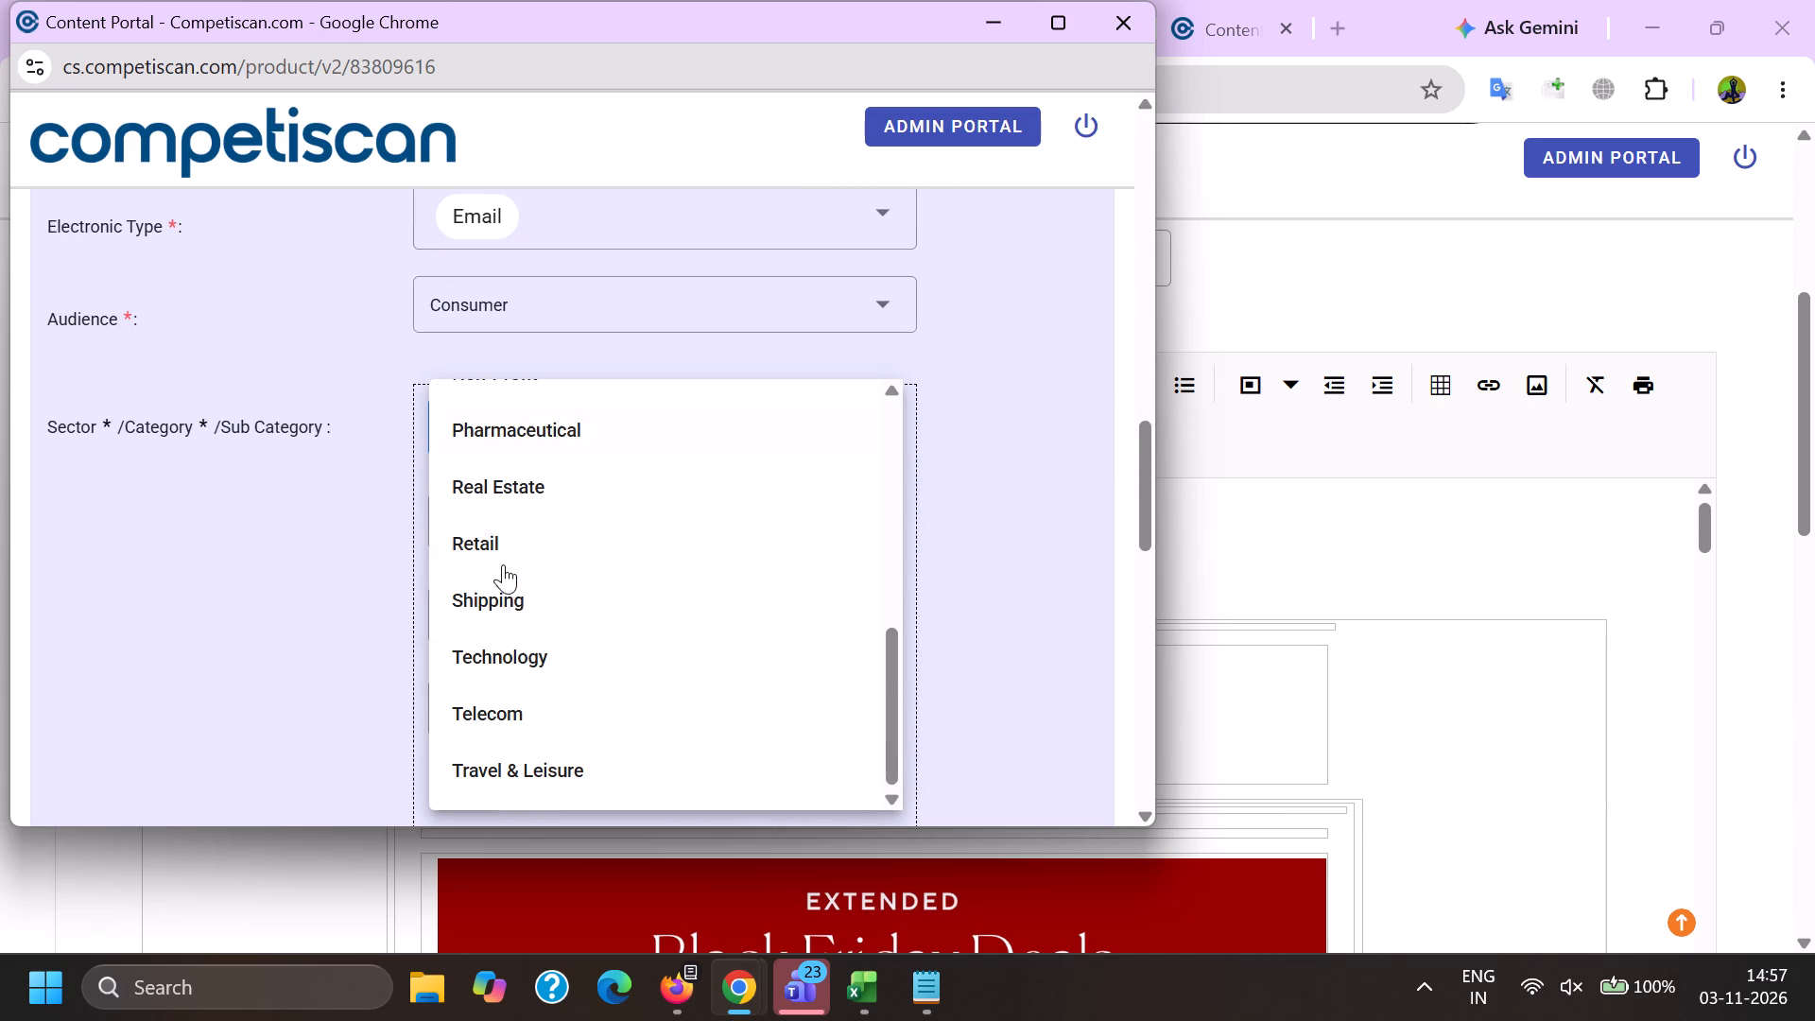
{"action": "left_click", "coordinate": [495, 548]}
{"action": "left_click_drag", "start_coordinate": [318, 549], "coordinate": [339, 547]}
{"action": "left_click", "coordinate": [546, 541]}
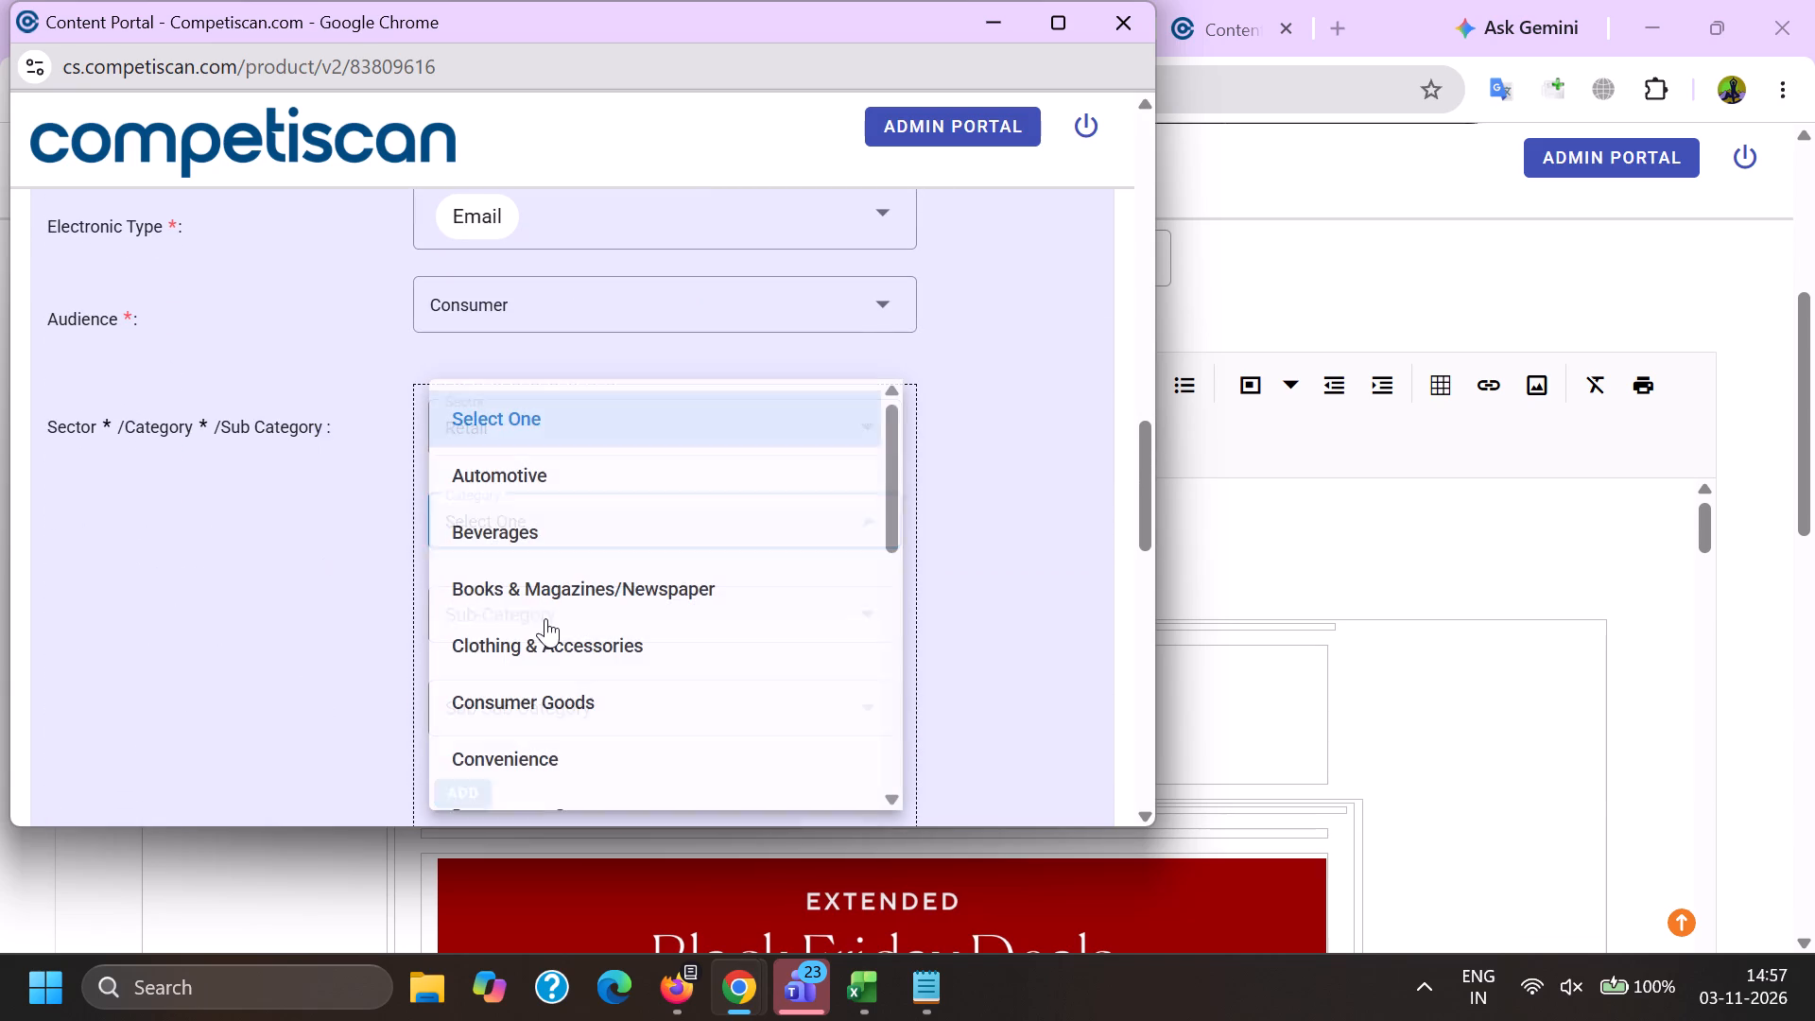
{"action": "scroll", "coordinate": [555, 658], "scroll_direction": "down", "scroll_amount": 3}
{"action": "left_click", "coordinate": [572, 735]}
{"action": "left_click_drag", "start_coordinate": [269, 670], "coordinate": [299, 656]}
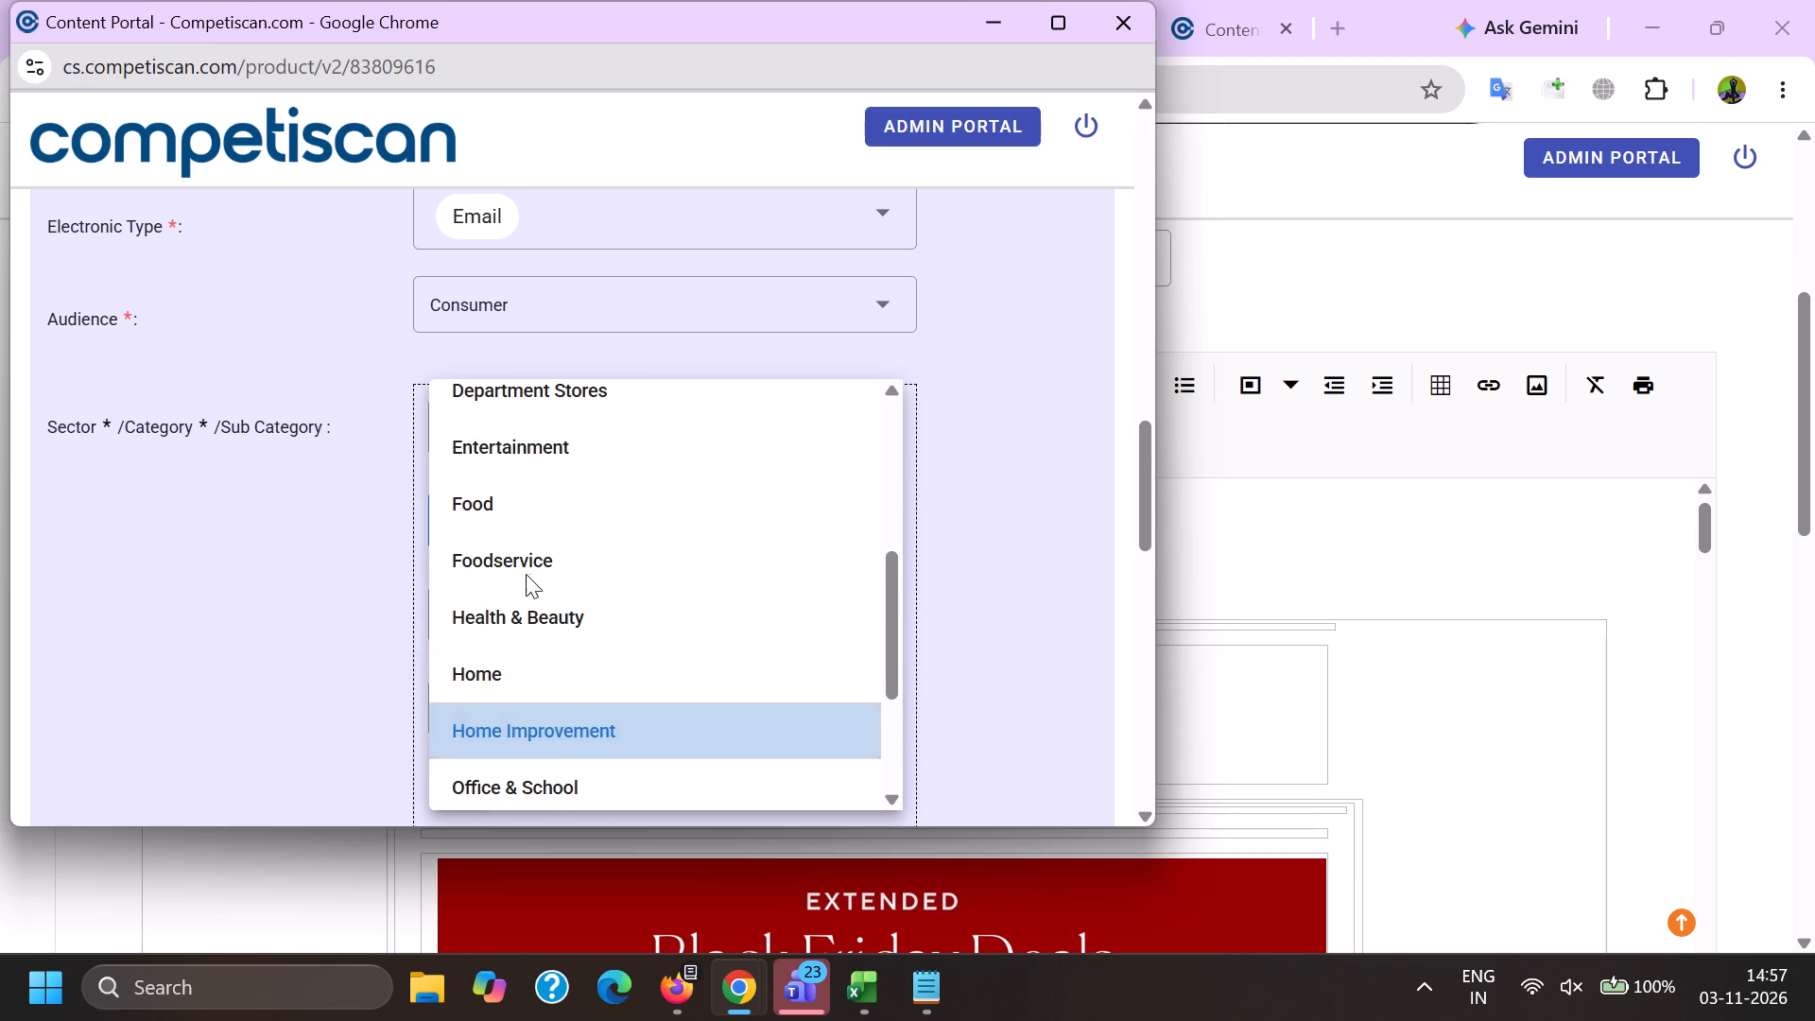
{"action": "left_click", "coordinate": [497, 600]}
{"action": "scroll", "coordinate": [552, 284], "scroll_direction": "down", "scroll_amount": 1}
{"action": "scroll", "coordinate": [525, 453], "scroll_direction": "down", "scroll_amount": 2}
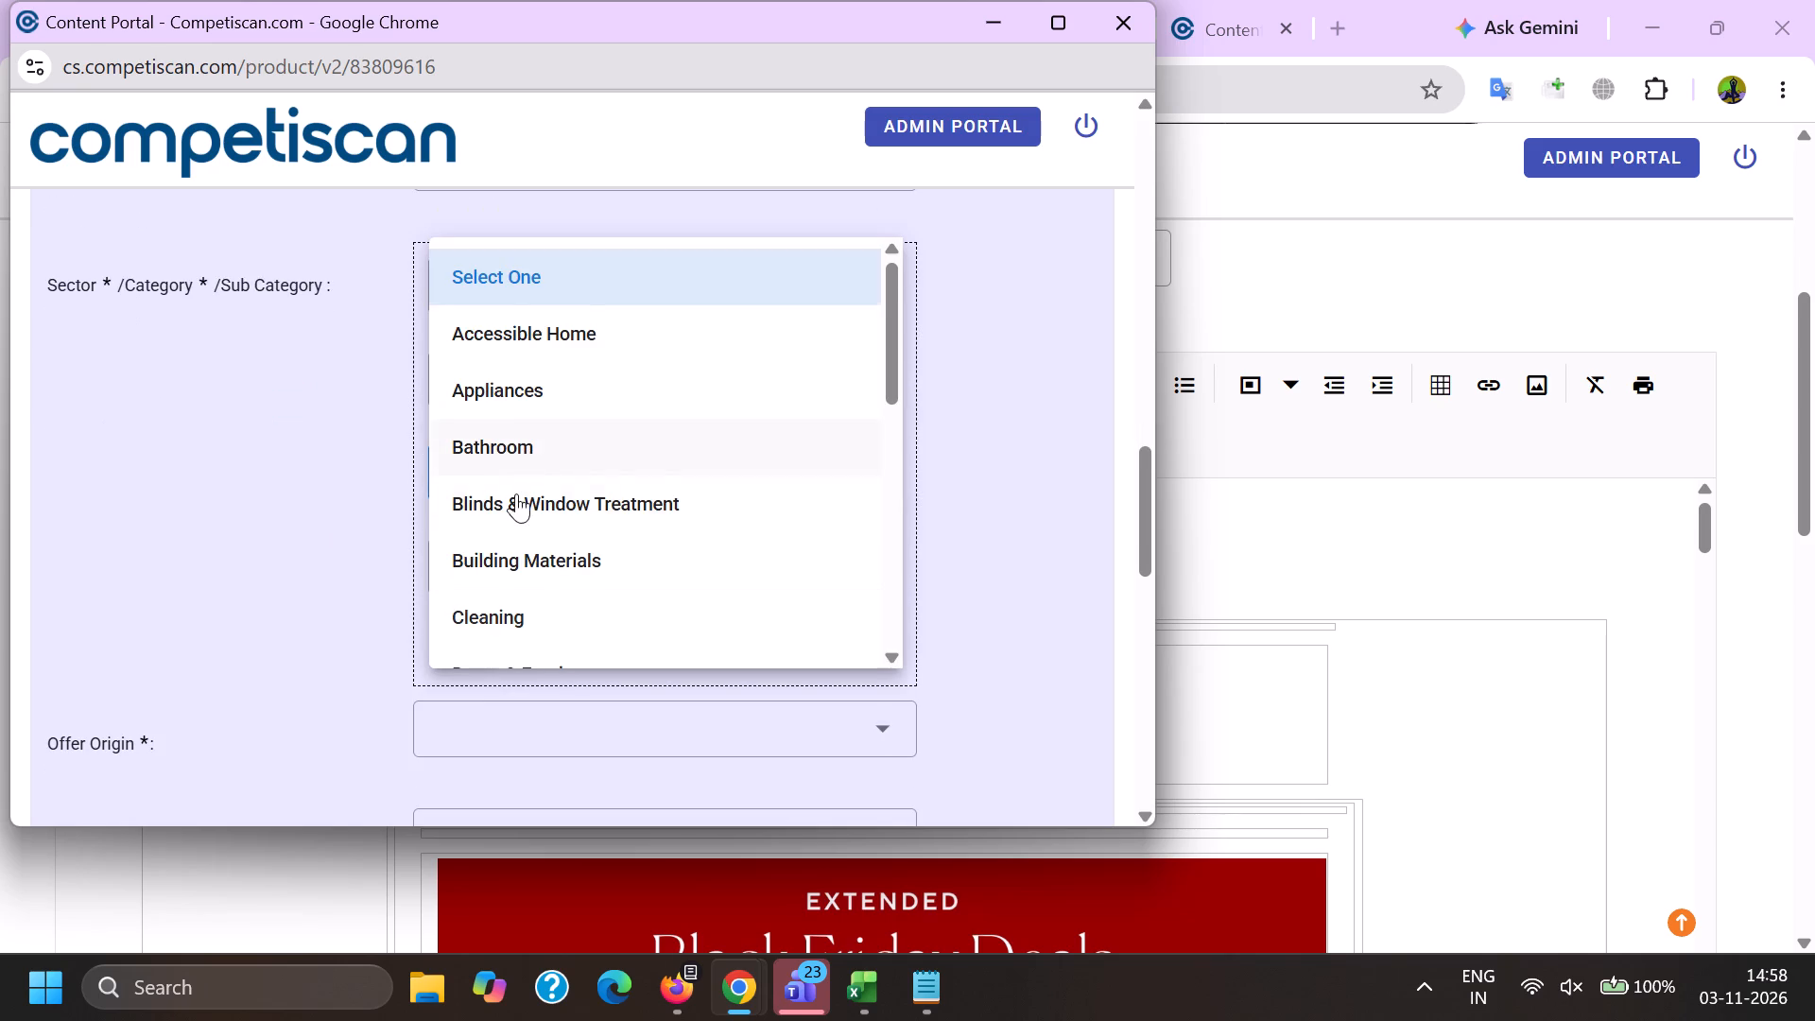
{"action": "scroll", "coordinate": [528, 590], "scroll_direction": "down", "scroll_amount": 3}
{"action": "left_click", "coordinate": [543, 546]}
{"action": "left_click_drag", "start_coordinate": [184, 516], "coordinate": [210, 535]}
{"action": "left_click", "coordinate": [520, 569]}
{"action": "scroll", "coordinate": [559, 286], "scroll_direction": "down", "scroll_amount": 1}
{"action": "left_click", "coordinate": [570, 331]}
{"action": "left_click", "coordinate": [228, 383]}
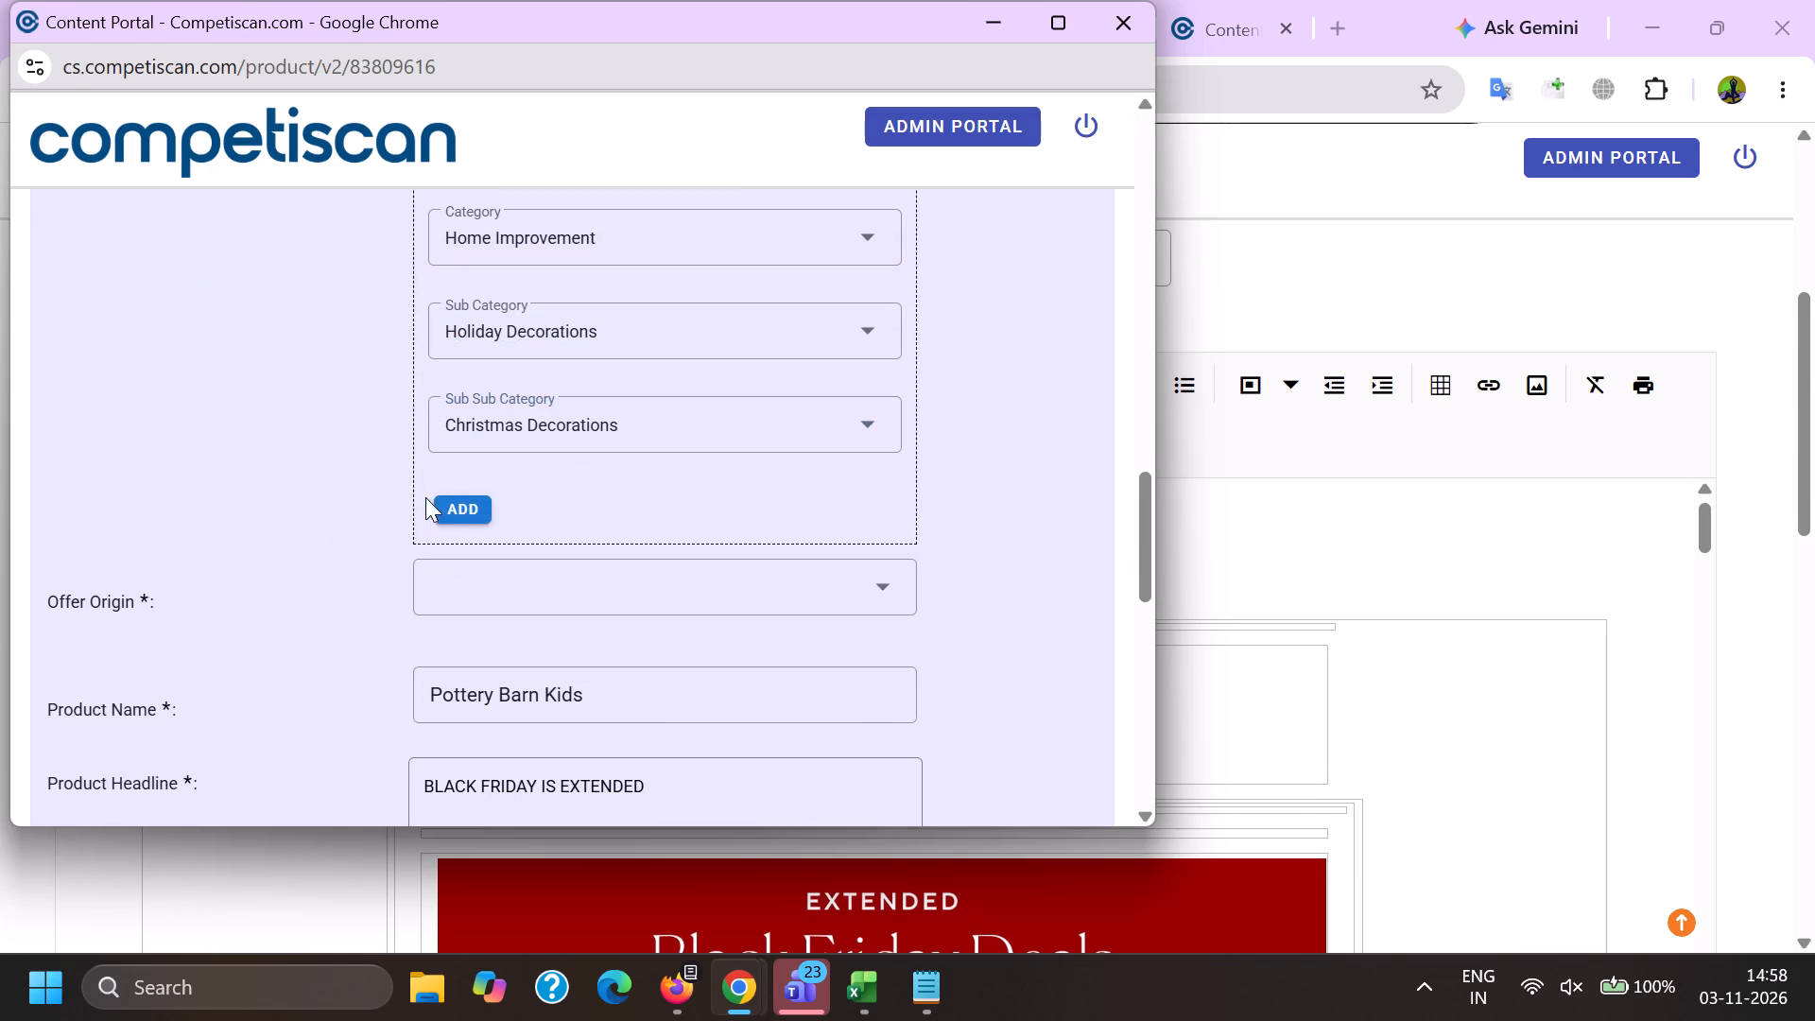
{"action": "left_click", "coordinate": [452, 496]}
Add a second classification, Credit Cards / Payment Cards / Credit Cards, to the product record.
{"action": "scroll", "coordinate": [472, 637], "scroll_direction": "up", "scroll_amount": 2}
{"action": "left_click", "coordinate": [501, 482]}
{"action": "scroll", "coordinate": [507, 756], "scroll_direction": "up", "scroll_amount": 6}
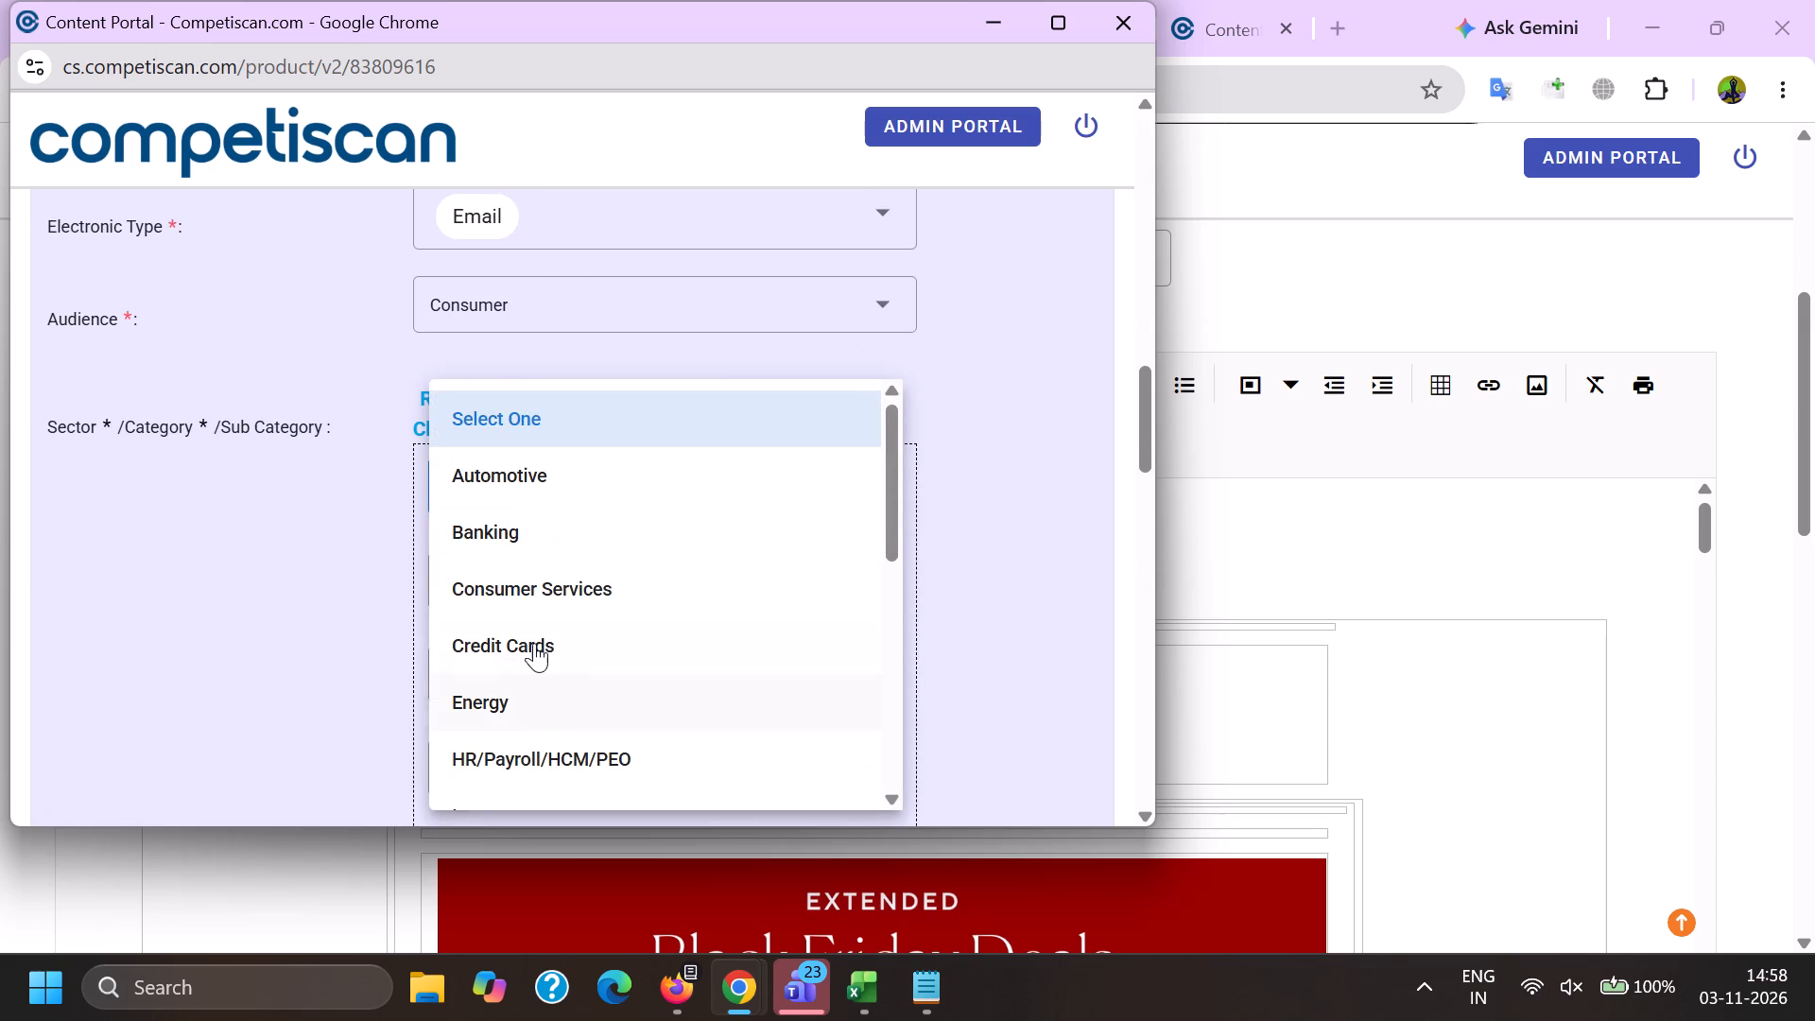
{"action": "left_click", "coordinate": [534, 643]}
{"action": "left_click_drag", "start_coordinate": [216, 635], "coordinate": [238, 632]}
{"action": "left_click", "coordinate": [470, 592]}
{"action": "scroll", "coordinate": [502, 330], "scroll_direction": "down", "scroll_amount": 1}
{"action": "left_click", "coordinate": [500, 565]}
{"action": "left_click", "coordinate": [483, 528]}
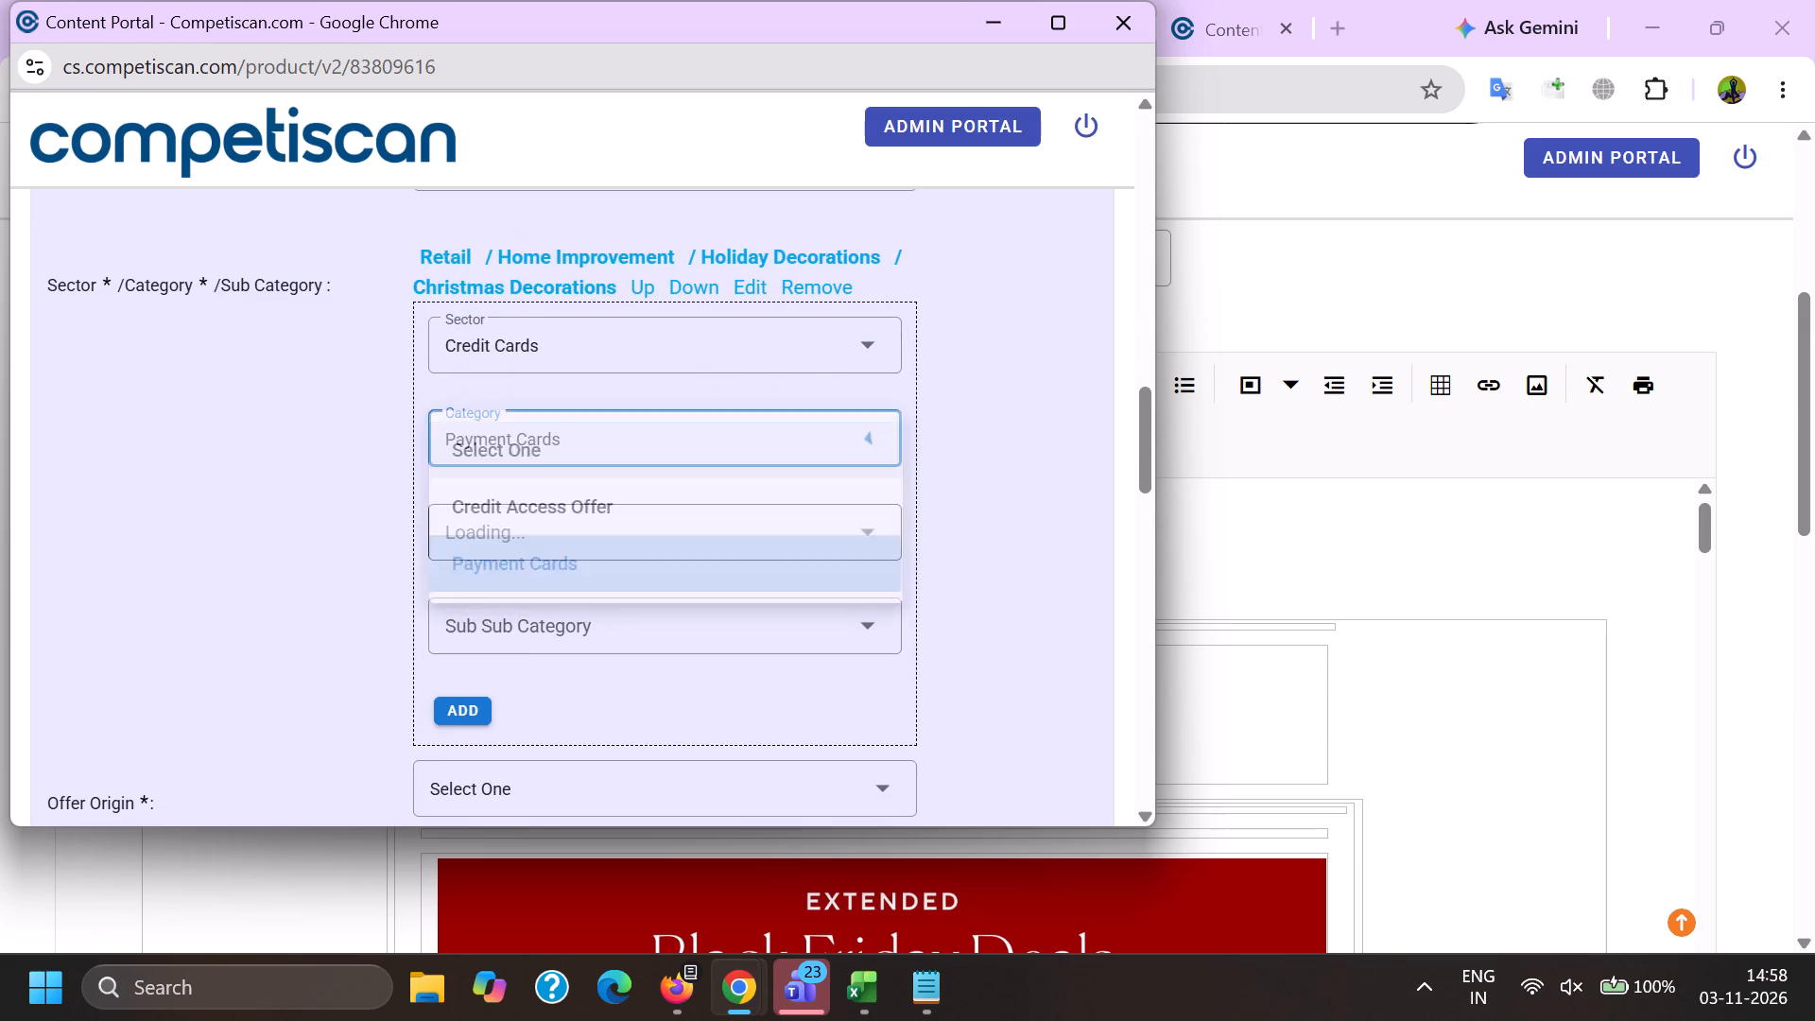
{"action": "scroll", "coordinate": [487, 303], "scroll_direction": "down", "scroll_amount": 1}
{"action": "left_click_drag", "start_coordinate": [533, 672], "coordinate": [530, 681]}
{"action": "left_click_drag", "start_coordinate": [208, 631], "coordinate": [223, 629]}
{"action": "left_click", "coordinate": [443, 577]}
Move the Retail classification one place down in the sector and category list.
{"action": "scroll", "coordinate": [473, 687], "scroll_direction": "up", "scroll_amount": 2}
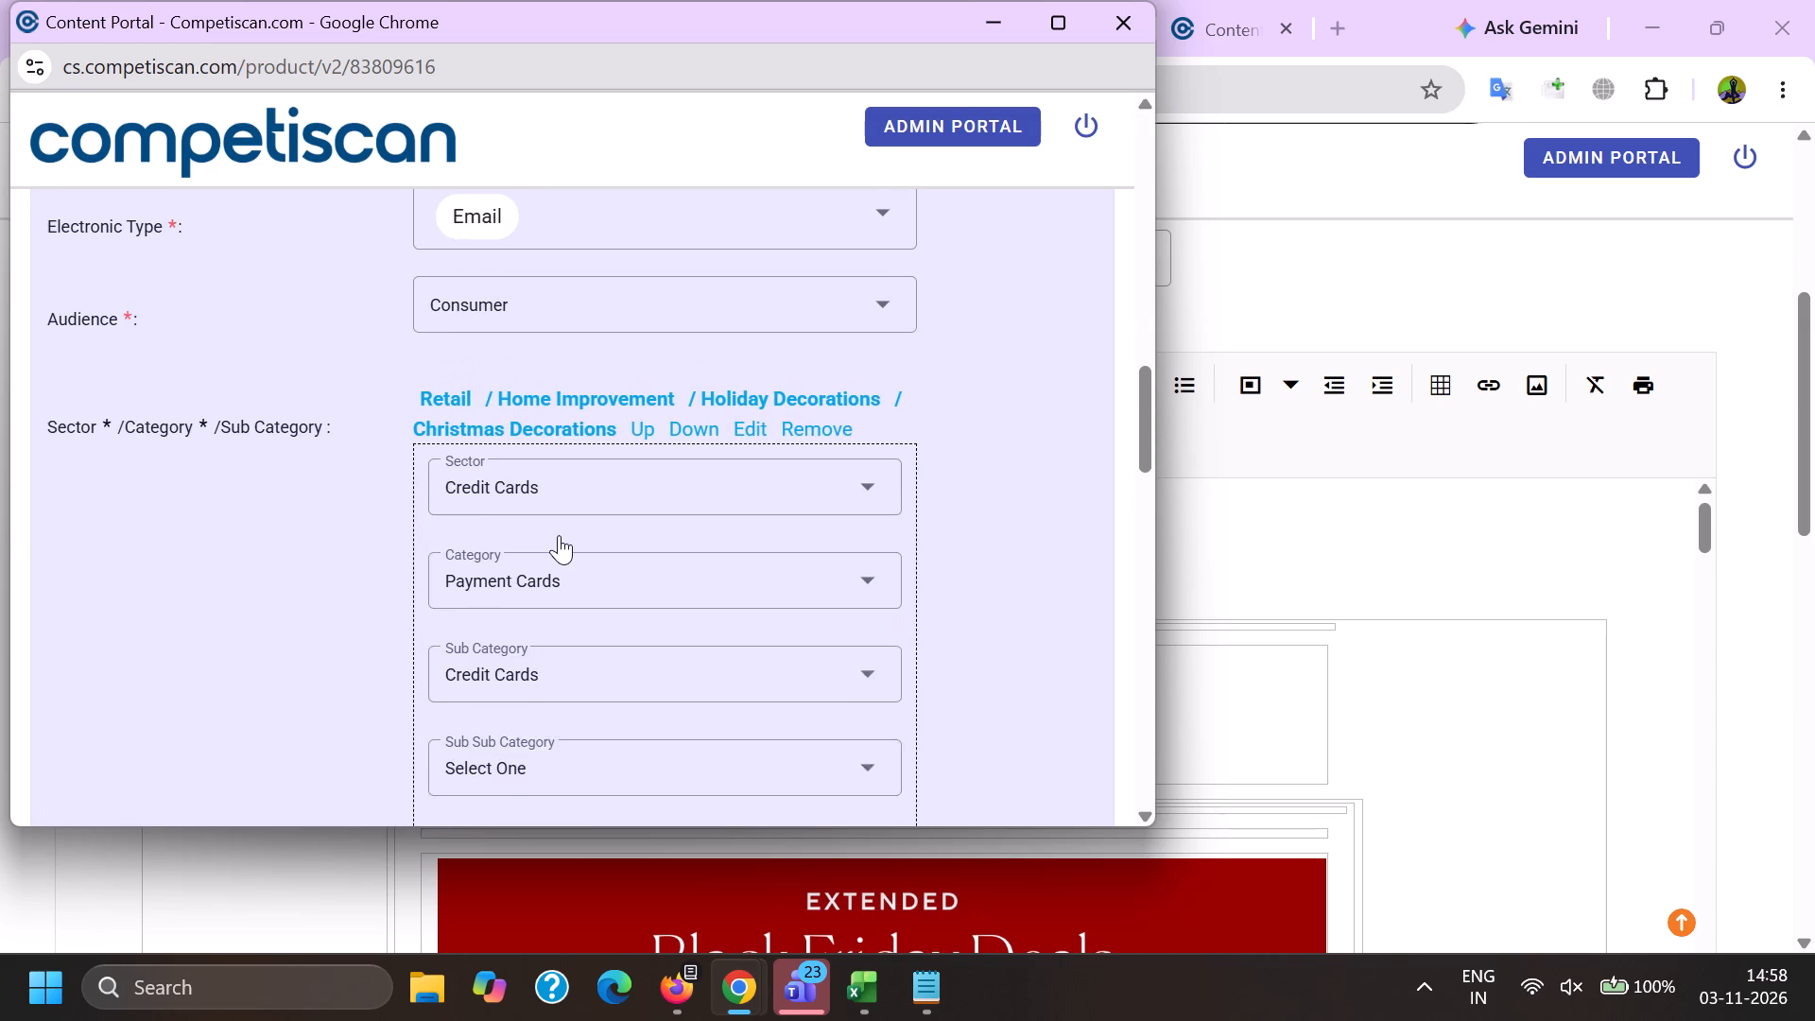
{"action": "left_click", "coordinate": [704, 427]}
Set the Offer Origin to Provider/Bank.
{"action": "scroll", "coordinate": [513, 522], "scroll_direction": "down", "scroll_amount": 2}
{"action": "left_click", "coordinate": [468, 714]}
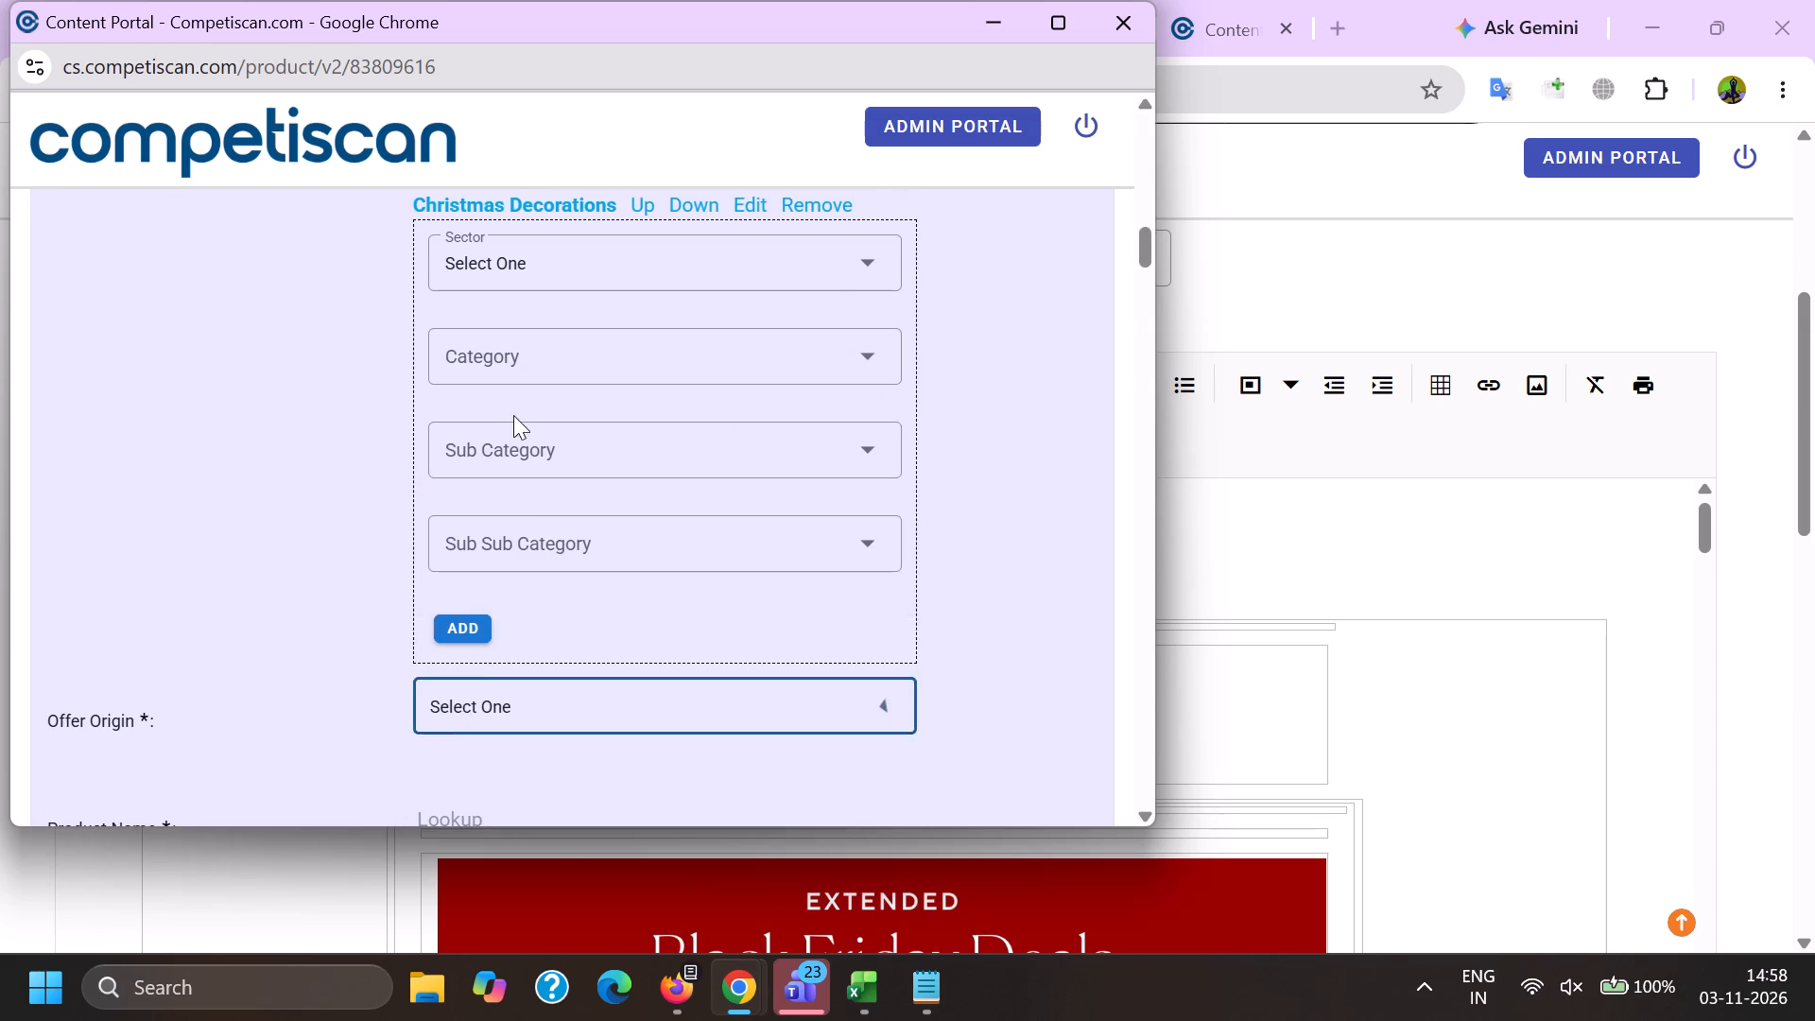
{"action": "scroll", "coordinate": [513, 415], "scroll_direction": "down", "scroll_amount": 2}
{"action": "left_click", "coordinate": [501, 473]}
Look up Pottery Barn in the Product Name field and pick Pottery Barn Key Rewards Visa Credit Card.
{"action": "left_click", "coordinate": [493, 541]}
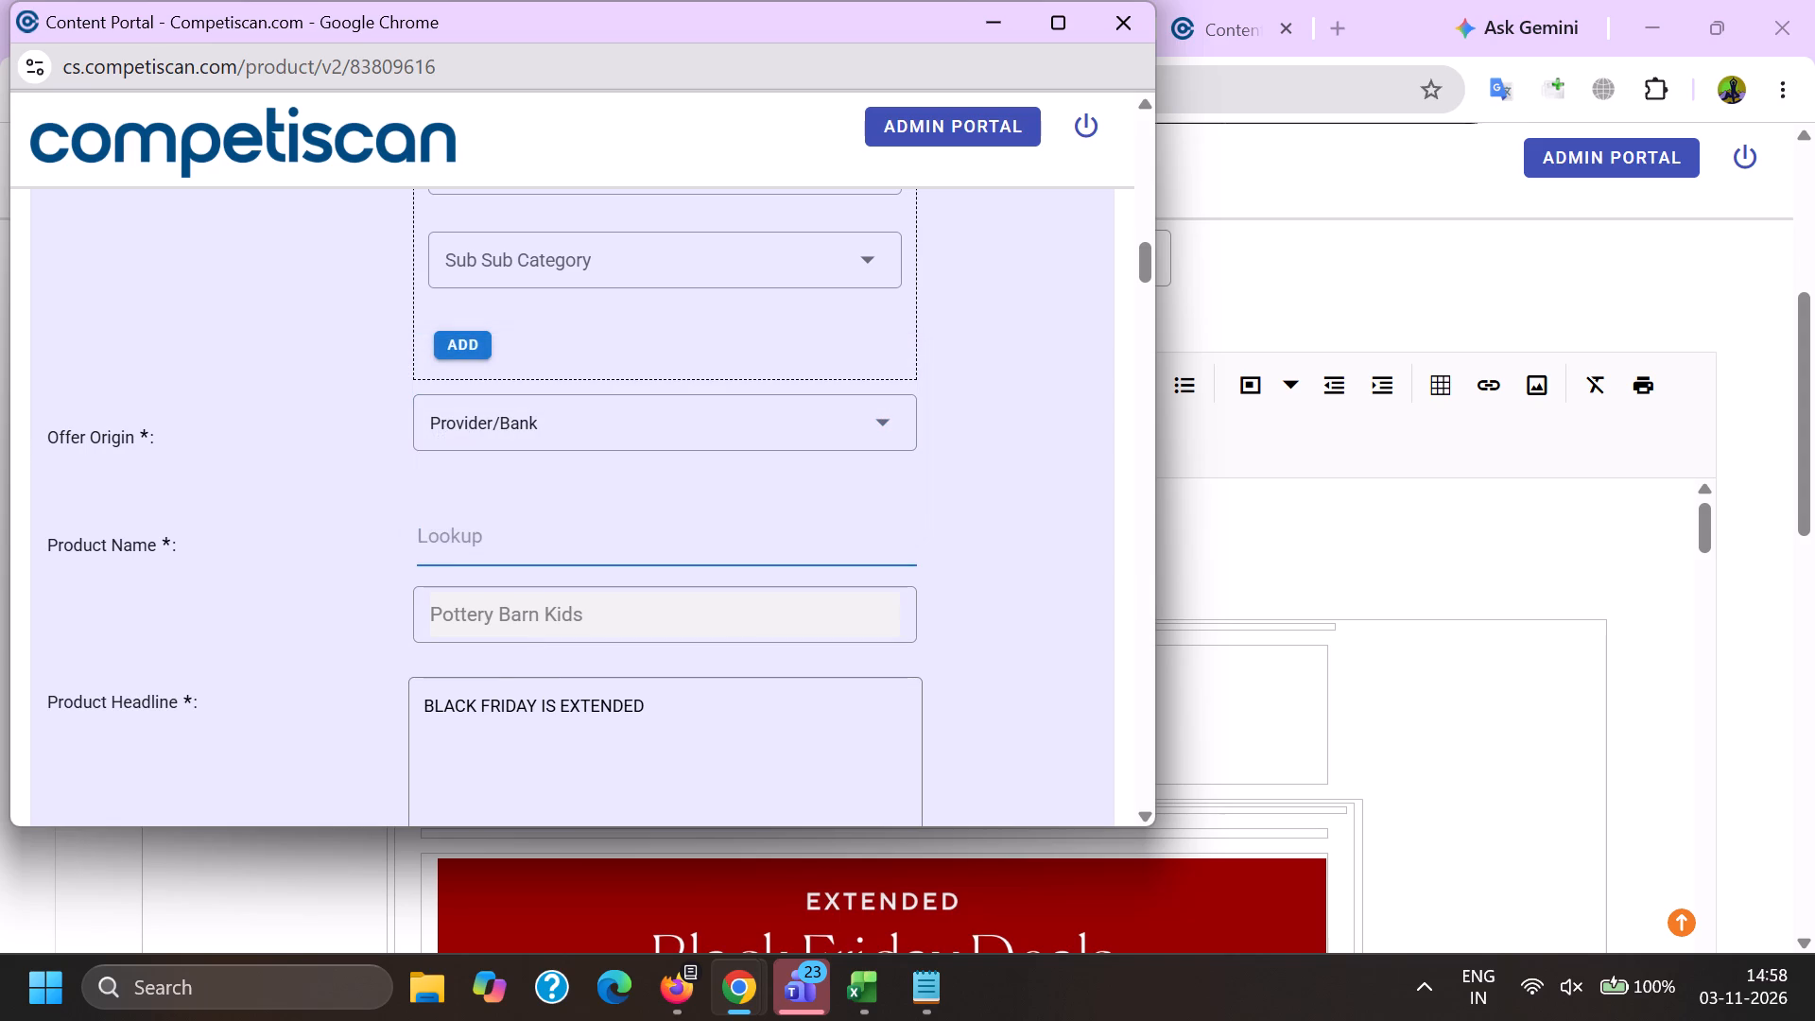
{"action": "key", "text": "ctrl+v"}
{"action": "key", "text": "ctrl+c"}
{"action": "left_click_drag", "start_coordinate": [513, 543], "coordinate": [644, 569]}
{"action": "key", "text": "BackSpace"}
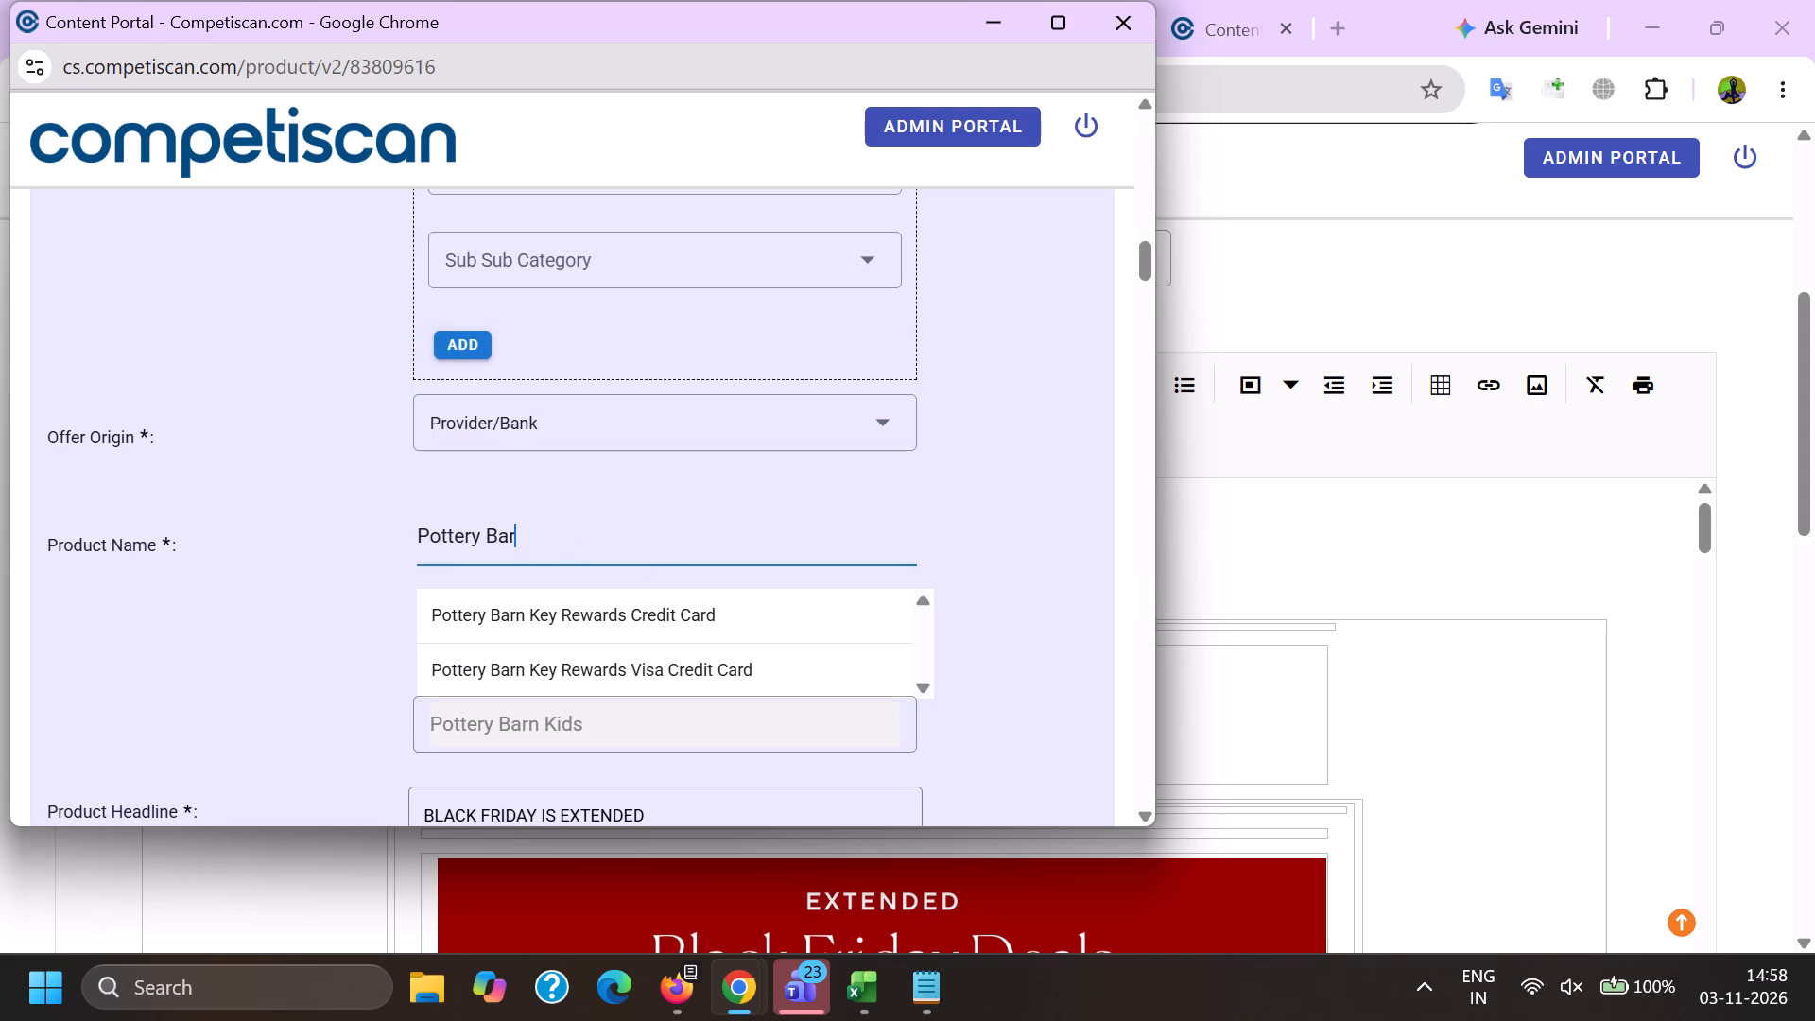
{"action": "left_click", "coordinate": [530, 677]}
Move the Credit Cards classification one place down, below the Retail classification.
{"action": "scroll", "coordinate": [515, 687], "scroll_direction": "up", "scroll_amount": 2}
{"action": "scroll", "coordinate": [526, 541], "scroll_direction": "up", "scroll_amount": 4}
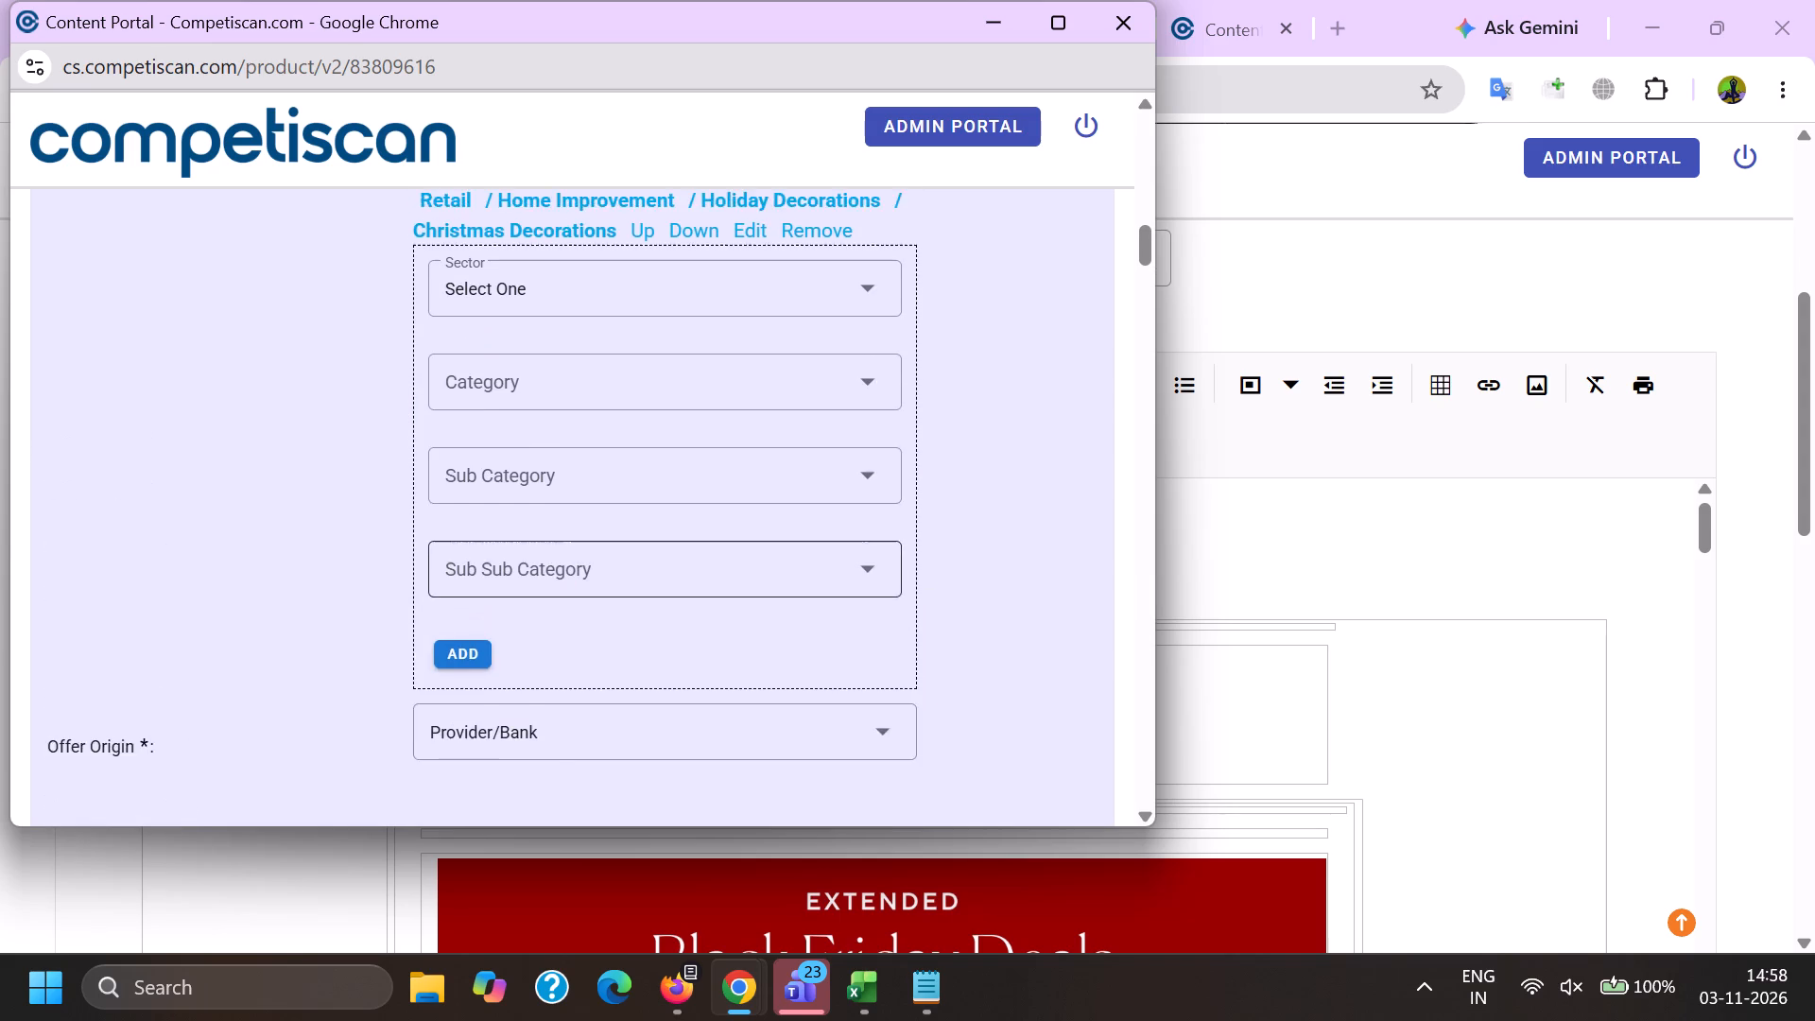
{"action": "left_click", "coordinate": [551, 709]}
Replace the Product Headline with the subject "BLACK FRIDAY IS EXTENDED" copied from the email body, ending it with a period.
{"action": "scroll", "coordinate": [567, 613], "scroll_direction": "down", "scroll_amount": 1}
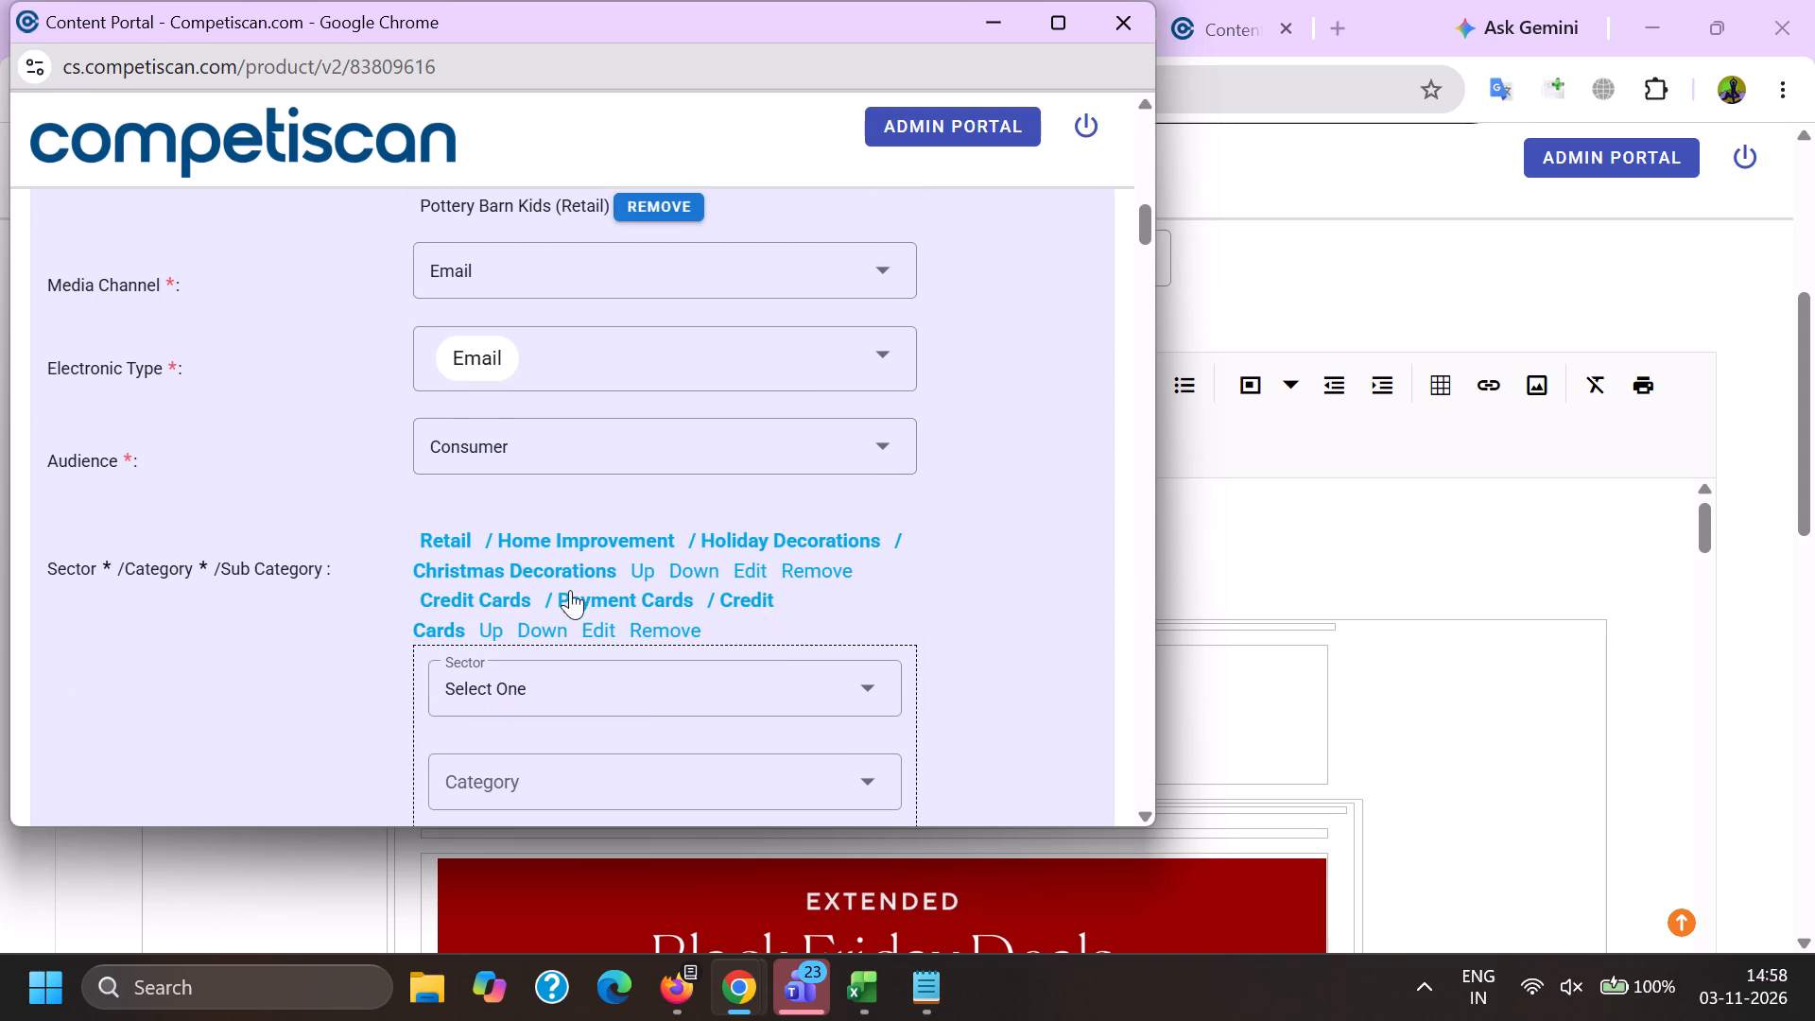
{"action": "scroll", "coordinate": [457, 391], "scroll_direction": "down", "scroll_amount": 4}
{"action": "scroll", "coordinate": [573, 675], "scroll_direction": "down", "scroll_amount": 2}
{"action": "left_click_drag", "start_coordinate": [751, 563], "coordinate": [40, 518]}
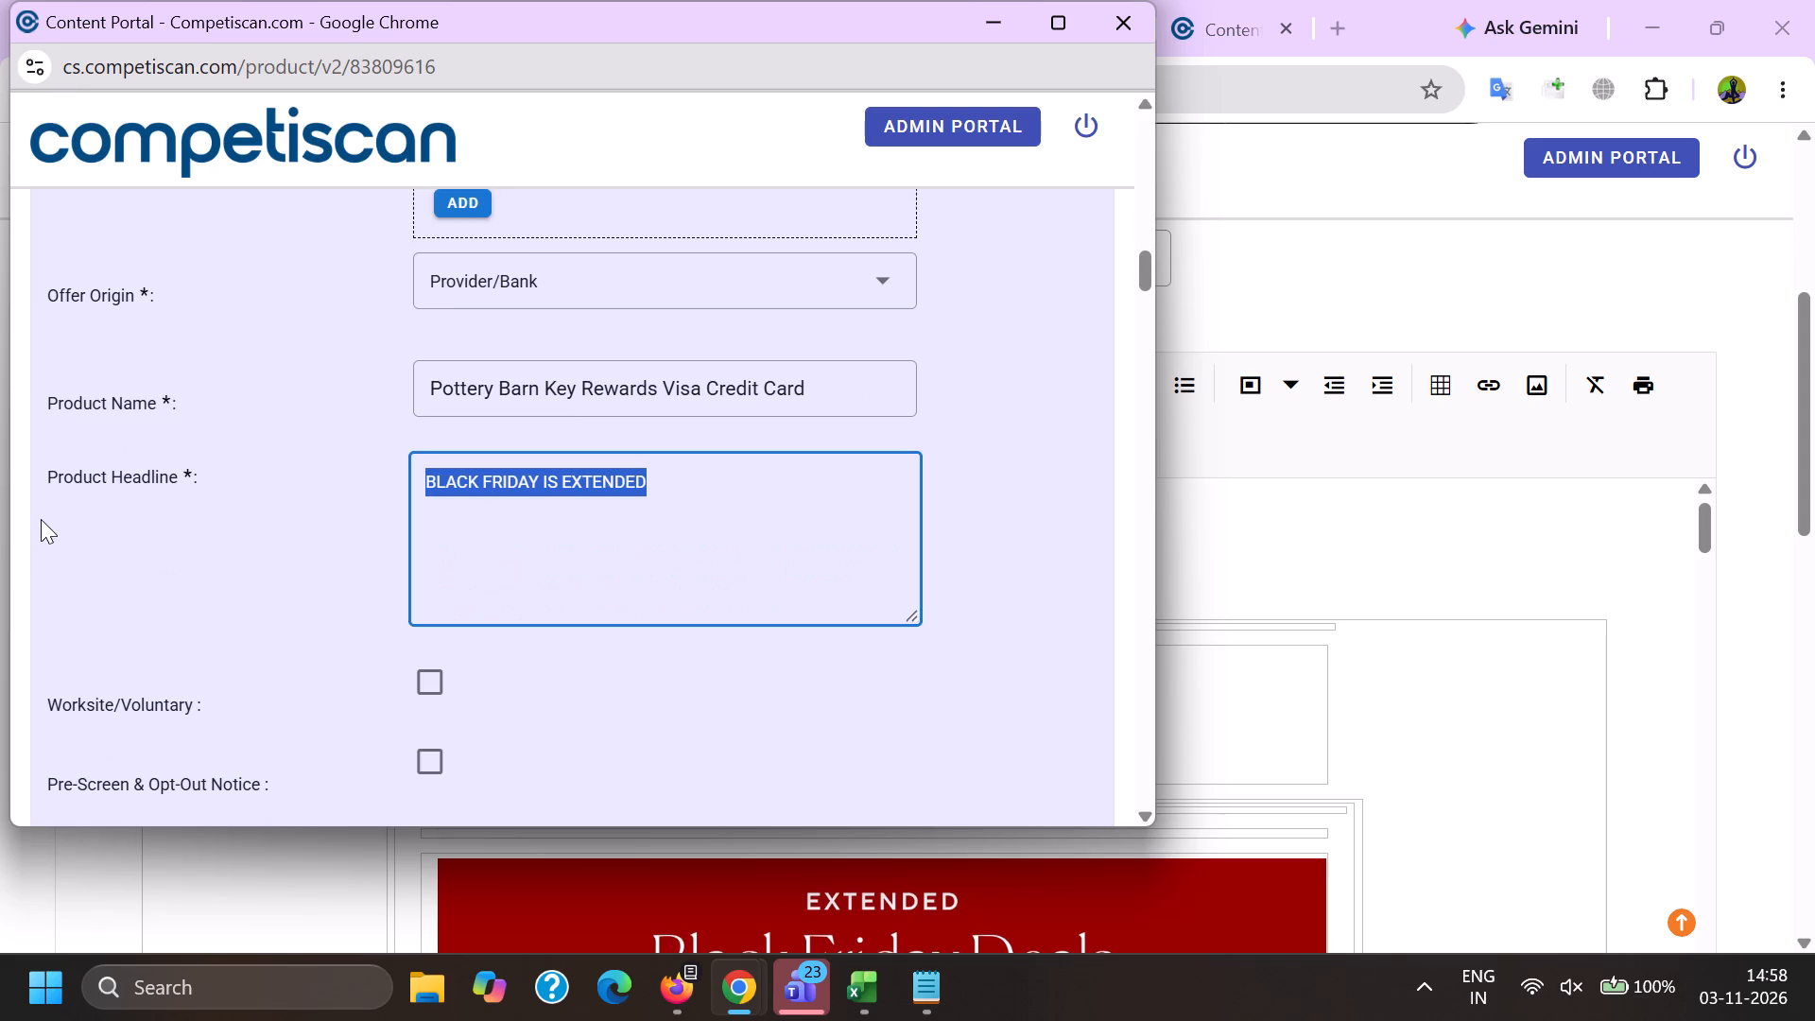
{"action": "key", "text": "BackSpace"}
{"action": "key", "text": "alt+Tab"}
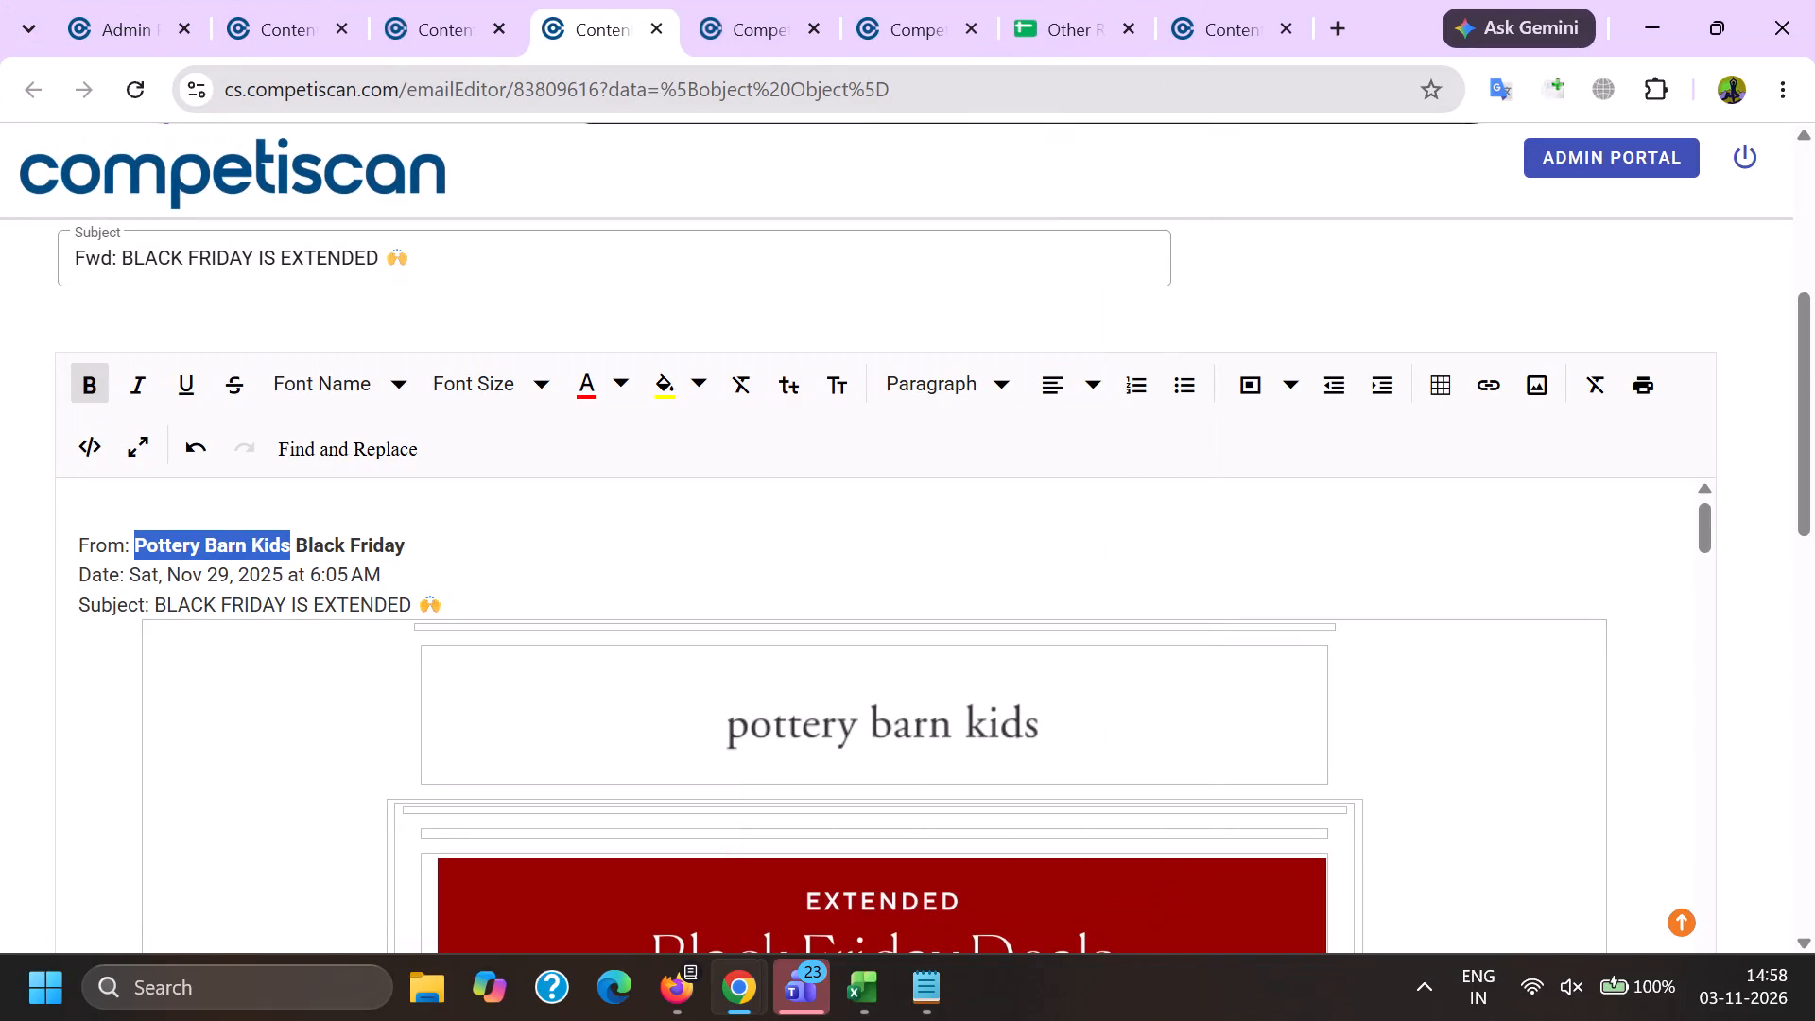
{"action": "left_click_drag", "start_coordinate": [156, 612], "coordinate": [408, 594]}
{"action": "key", "text": "ctrl+c"}
{"action": "key", "text": "alt+Tab"}
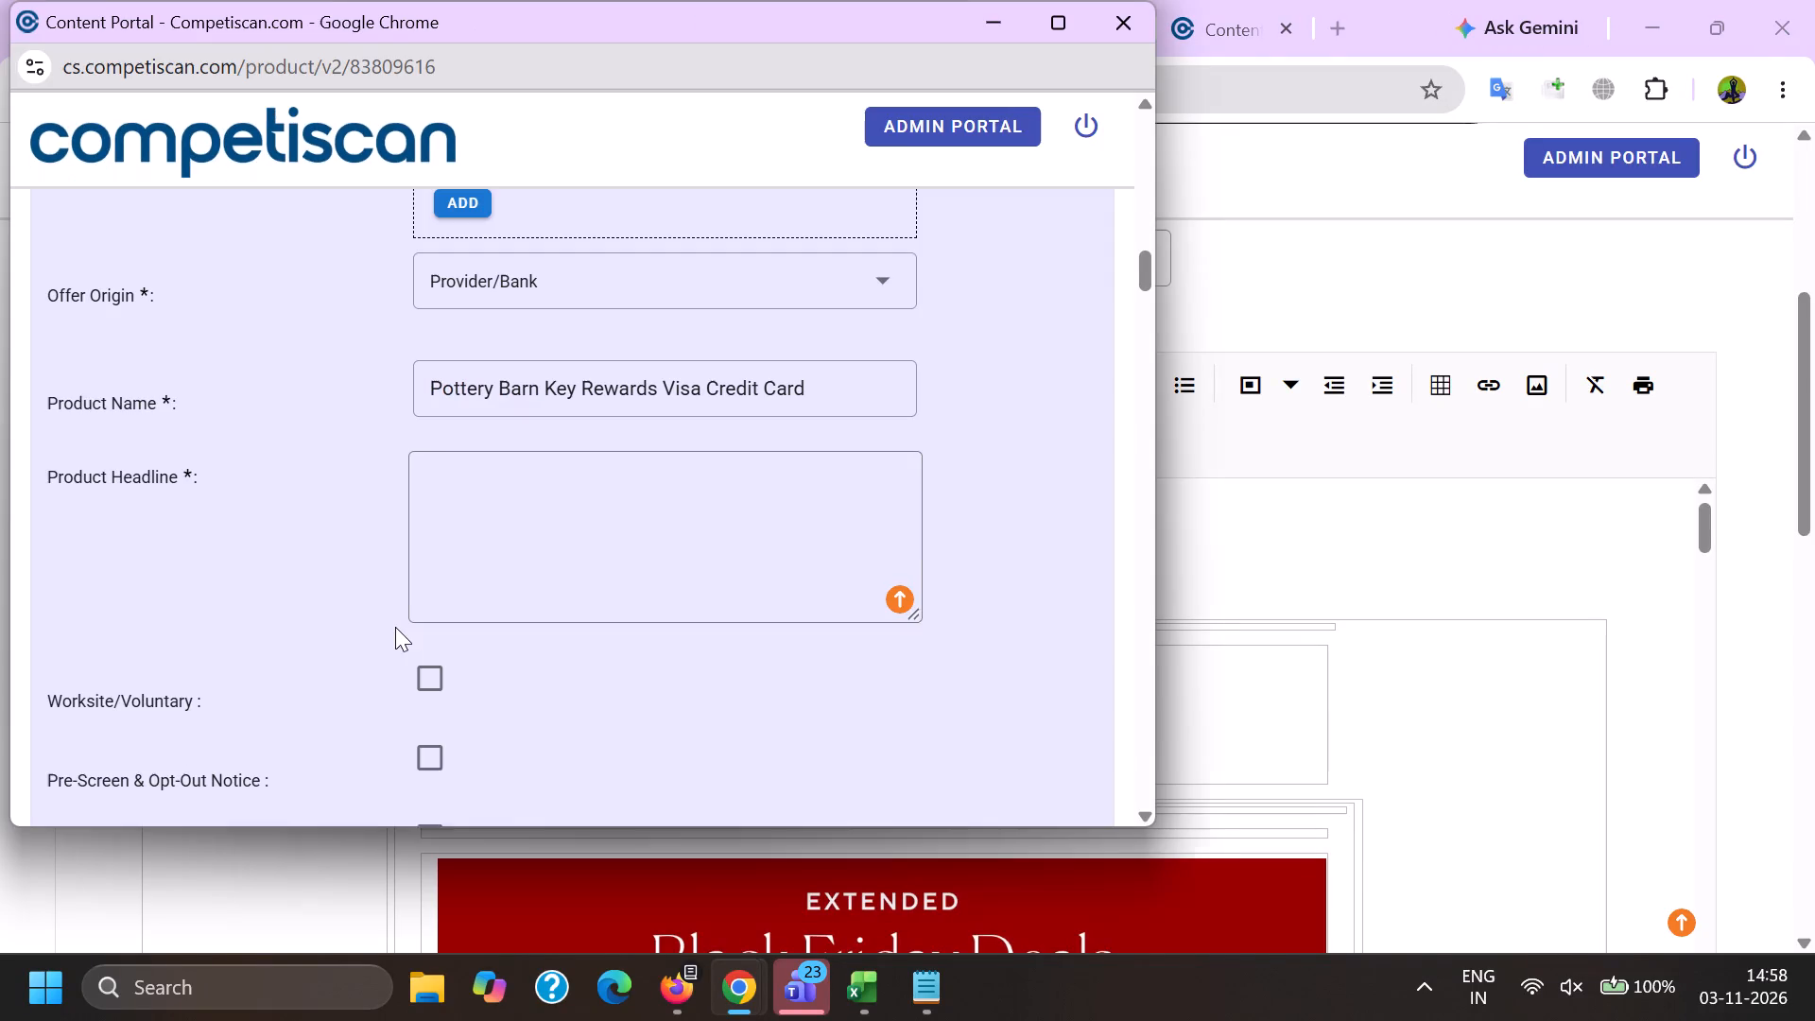
{"action": "key", "text": "ctrl+v"}
{"action": "key", "text": "period"}
{"action": "key", "text": "space"}
Append "Earn 10% back in rewards" to the Product Headline, copied from the headline of product record 20981983.
{"action": "key", "text": "alt+Tab"}
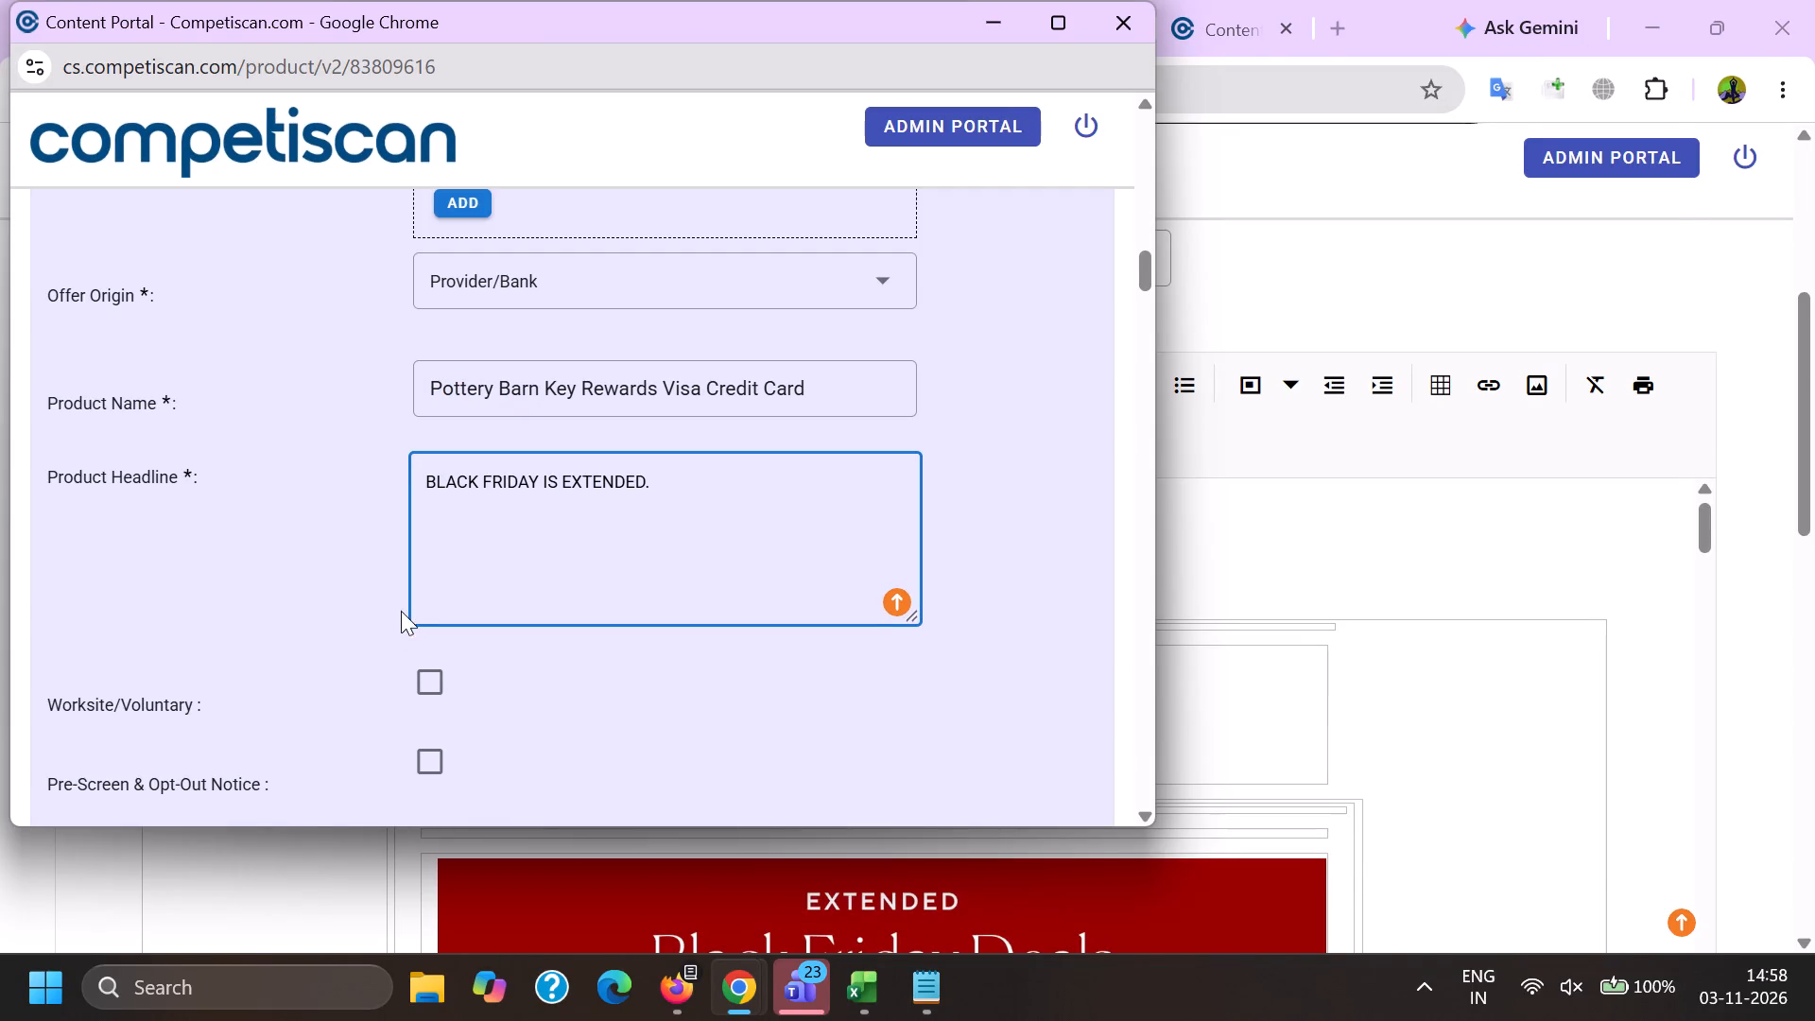
{"action": "left_click", "coordinate": [1265, 0]}
{"action": "left_click", "coordinate": [1247, 0]}
{"action": "scroll", "coordinate": [966, 583], "scroll_direction": "up", "scroll_amount": 4}
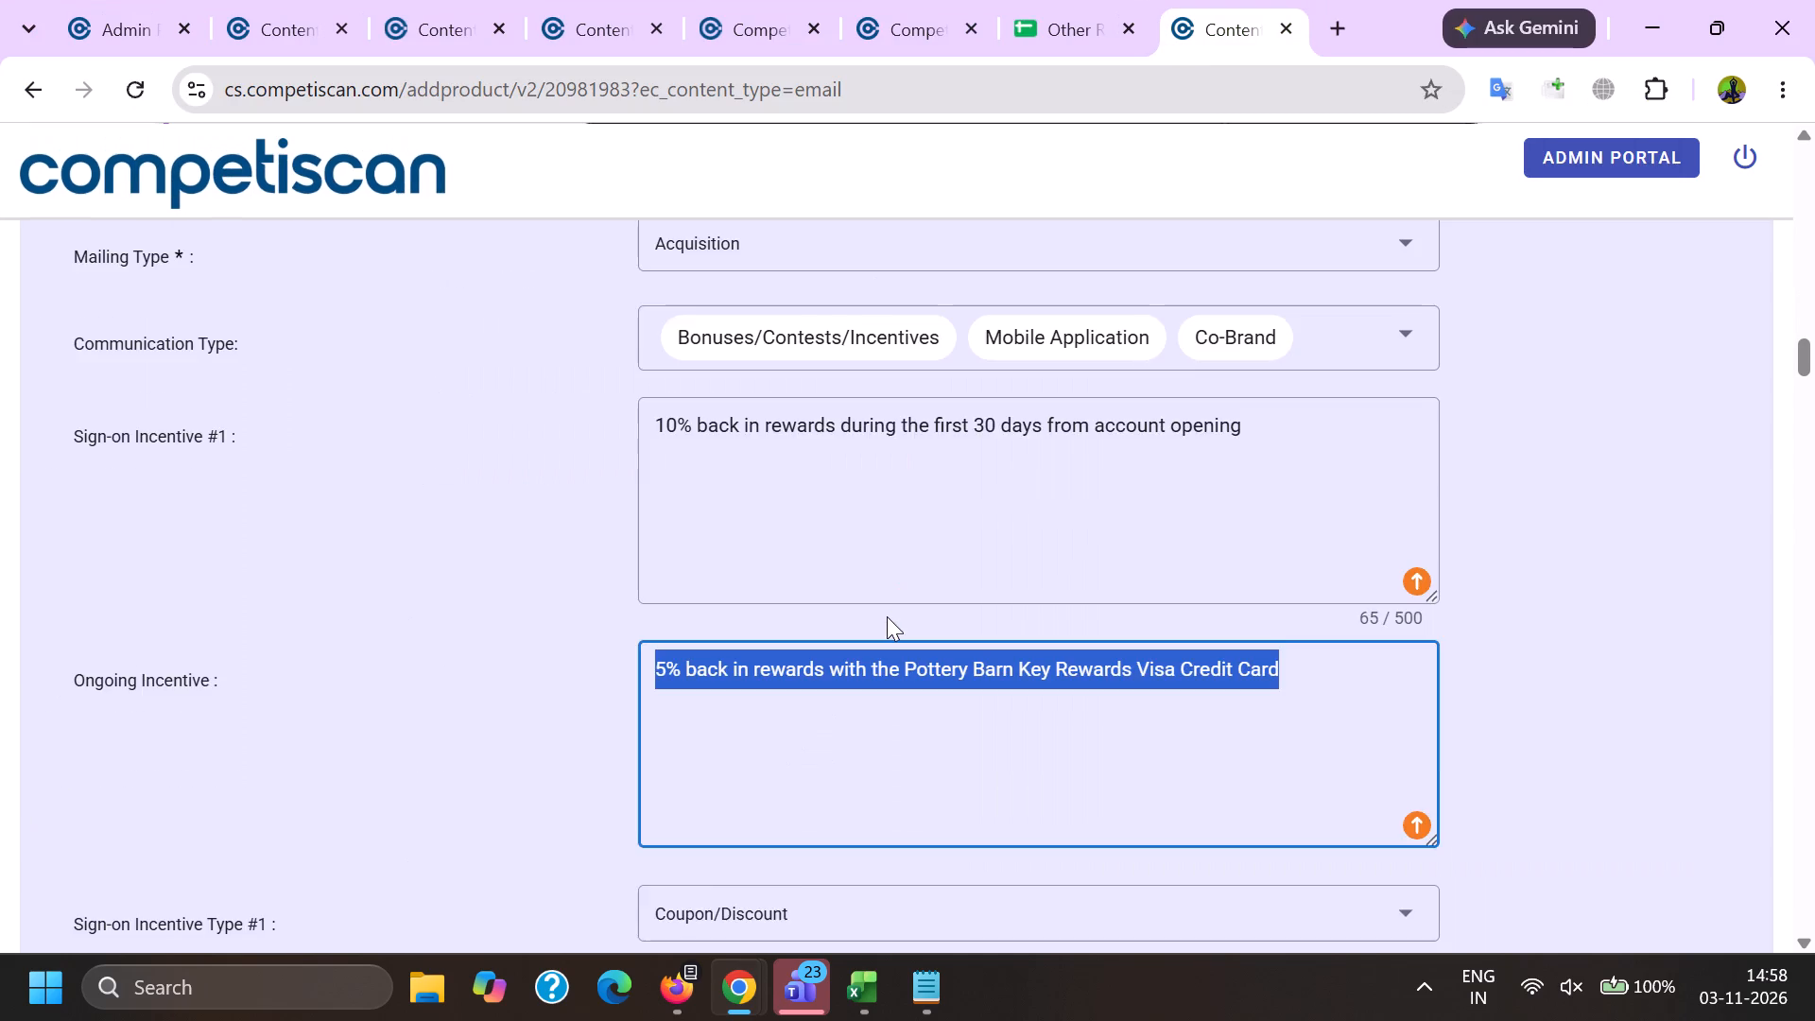
{"action": "scroll", "coordinate": [887, 616], "scroll_direction": "up", "scroll_amount": 5}
{"action": "double_click", "coordinate": [1284, 424]}
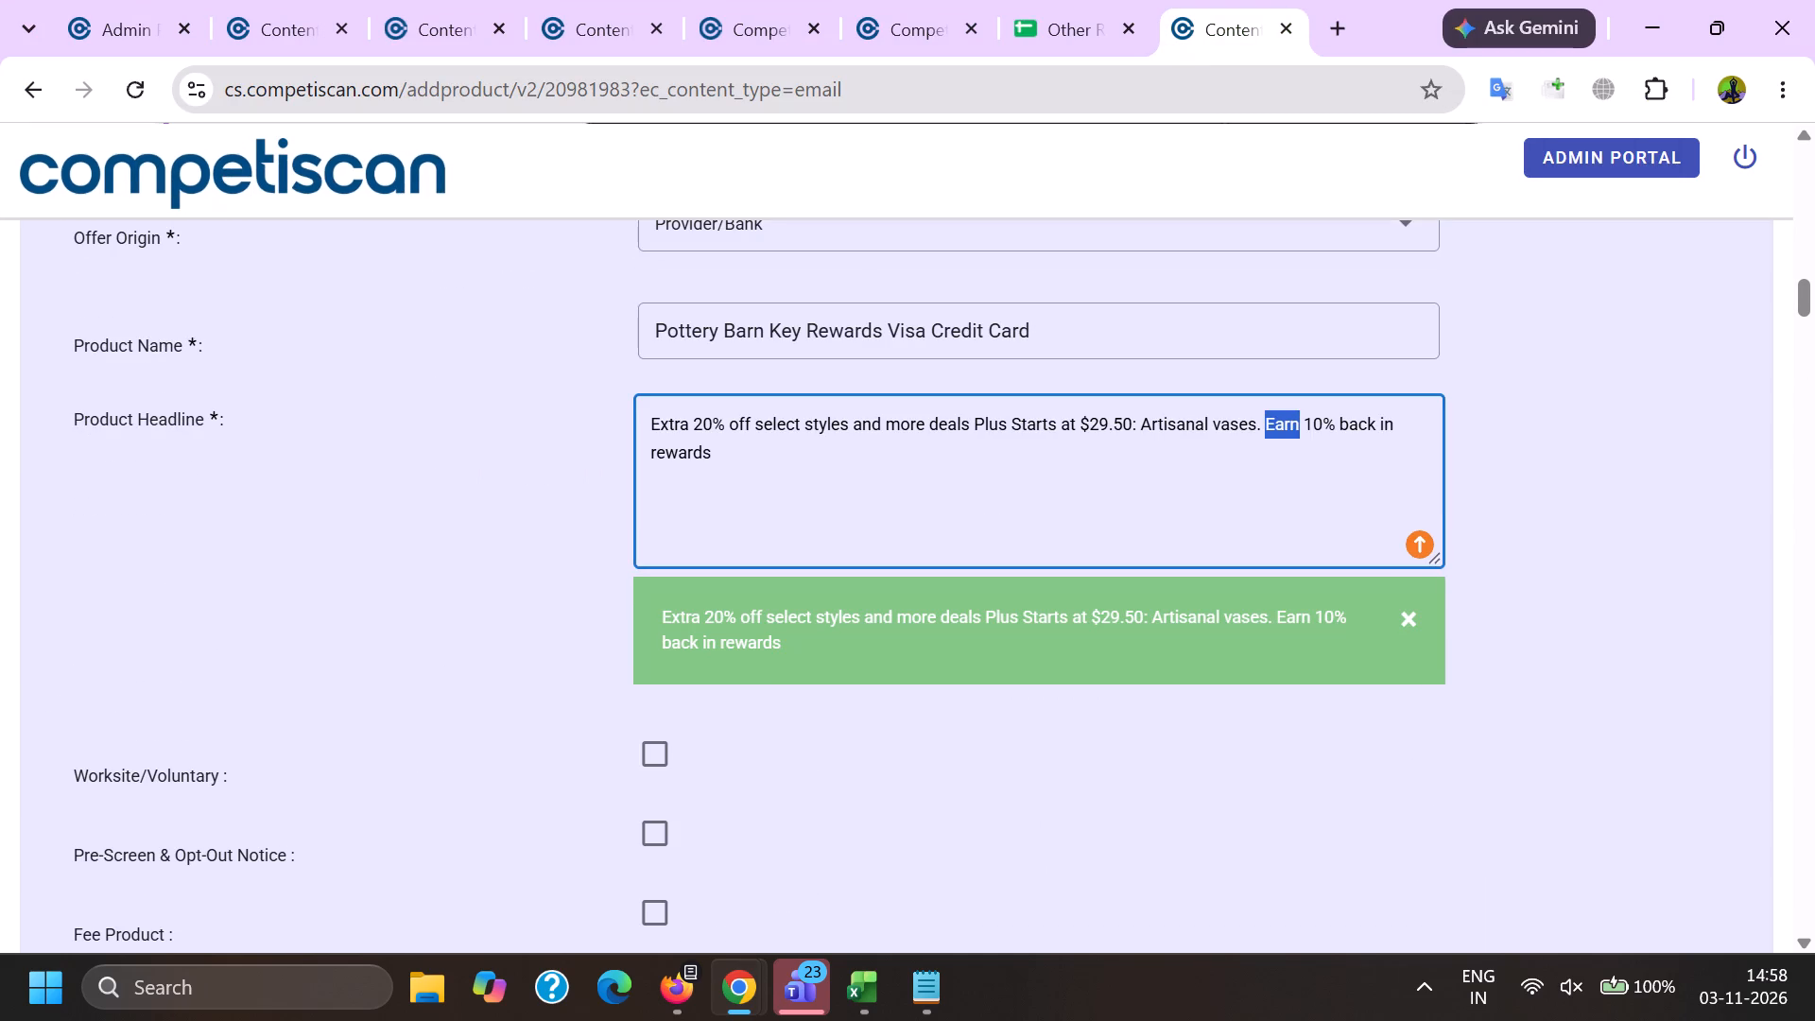
{"action": "left_click", "coordinate": [1281, 510], "text": "shift"}
{"action": "key", "text": "ctrl+c"}
{"action": "key", "text": "alt+Tab"}
{"action": "key", "text": "ctrl+v"}
Set the Response Mechanism to URL/Website and the Mailing Type to Acquisition.
{"action": "scroll", "coordinate": [426, 505], "scroll_direction": "down", "scroll_amount": 4}
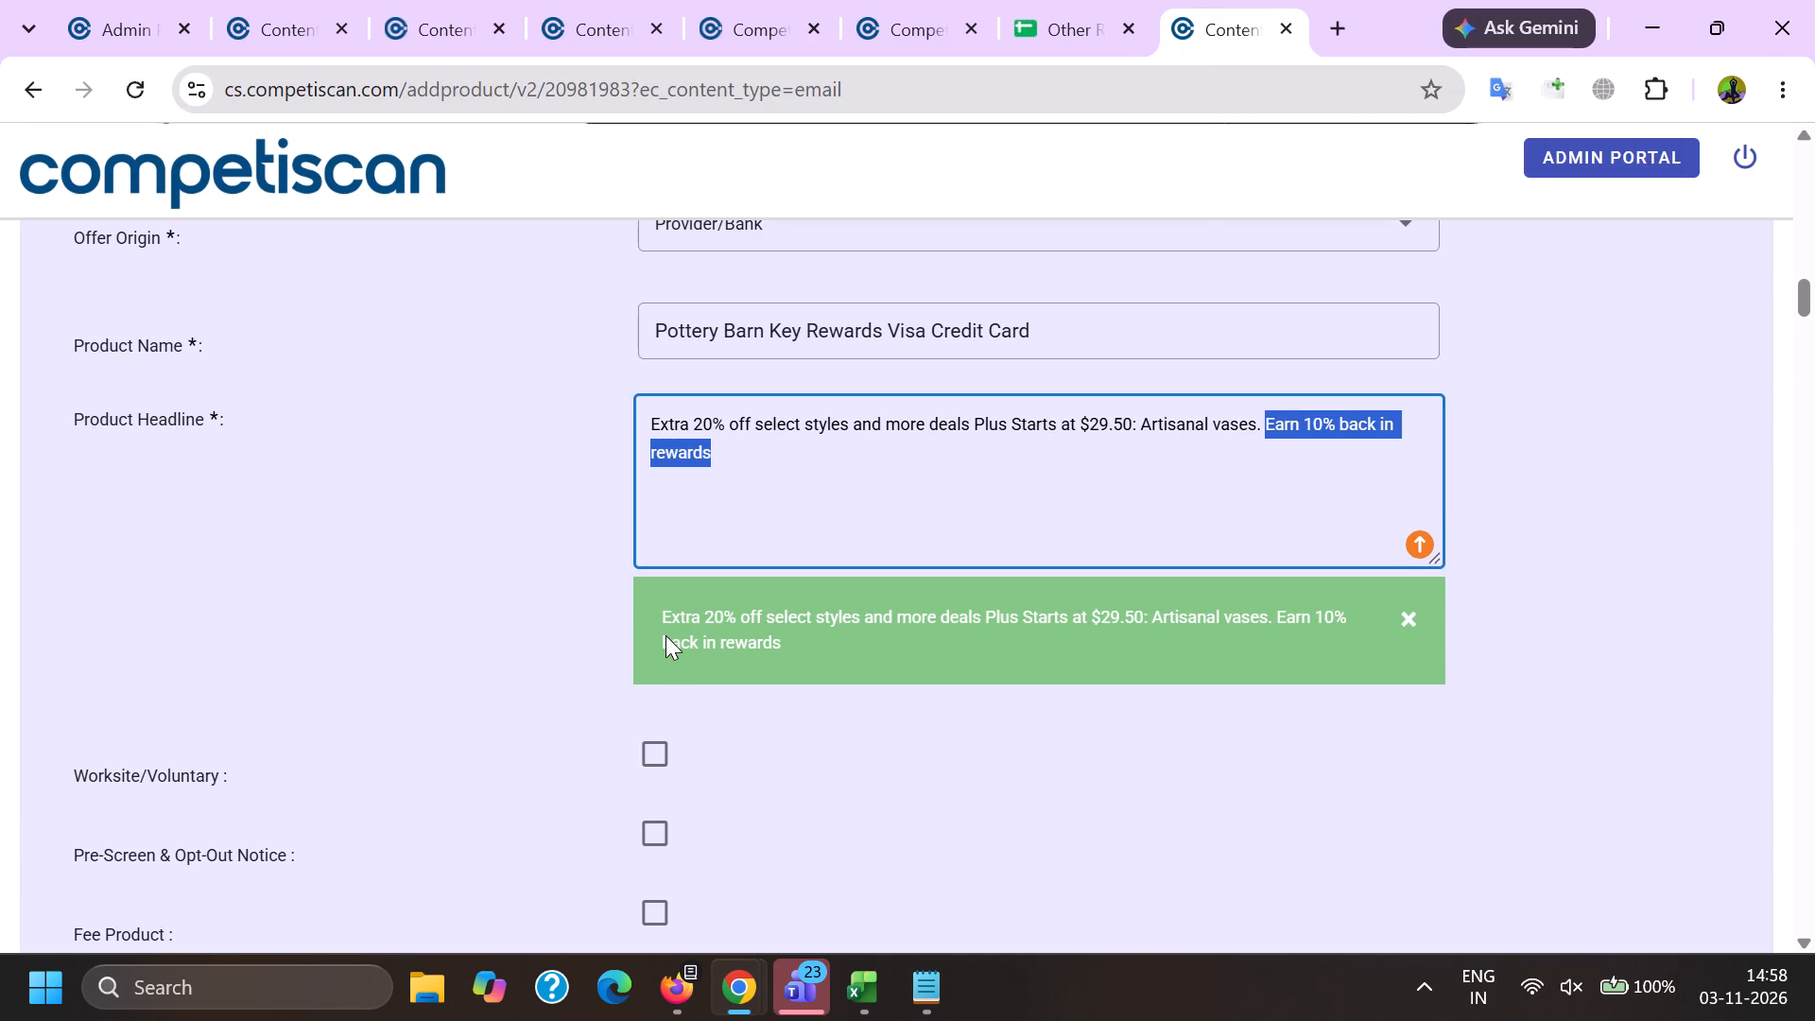
{"action": "left_click", "coordinate": [529, 552]}
{"action": "scroll", "coordinate": [547, 327], "scroll_direction": "down", "scroll_amount": 6}
{"action": "scroll", "coordinate": [518, 610], "scroll_direction": "up", "scroll_amount": 4}
{"action": "scroll", "coordinate": [580, 404], "scroll_direction": "down", "scroll_amount": 6}
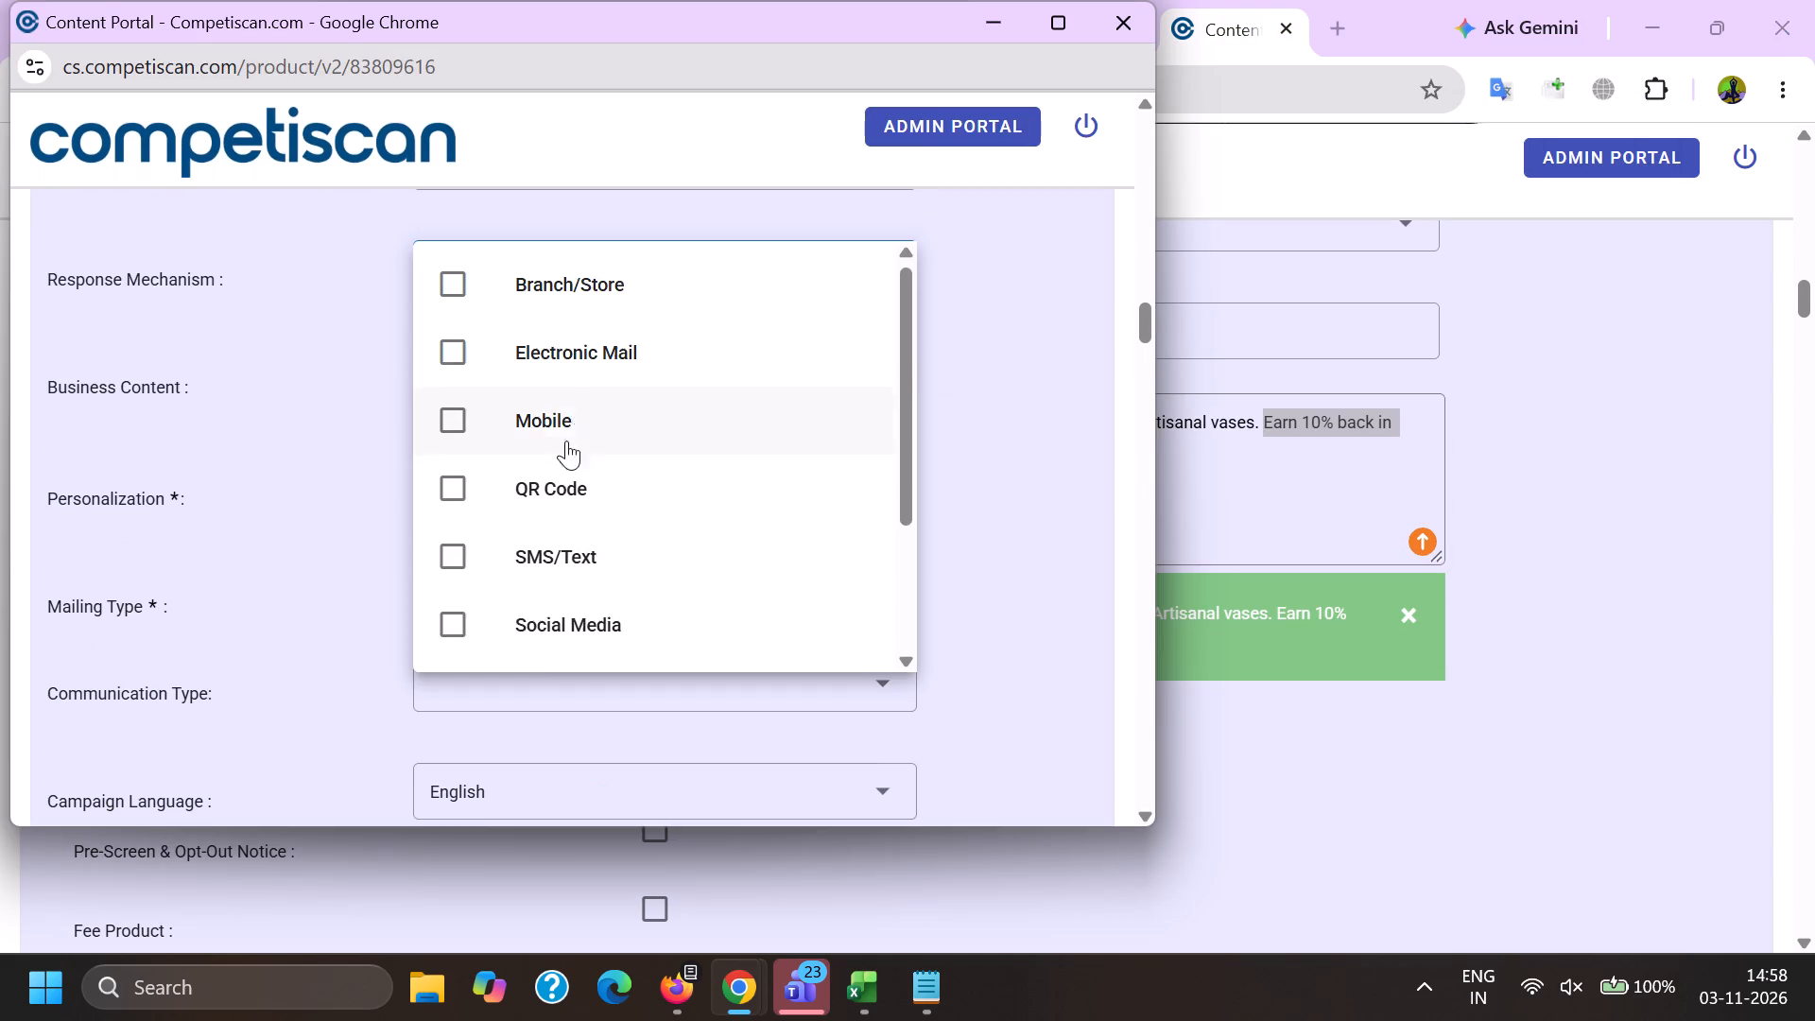
{"action": "left_click", "coordinate": [547, 640]}
{"action": "left_click_drag", "start_coordinate": [309, 594], "coordinate": [322, 596]}
{"action": "left_click", "coordinate": [483, 597]}
{"action": "left_click", "coordinate": [507, 482]}
{"action": "left_click_drag", "start_coordinate": [221, 580], "coordinate": [252, 603]}
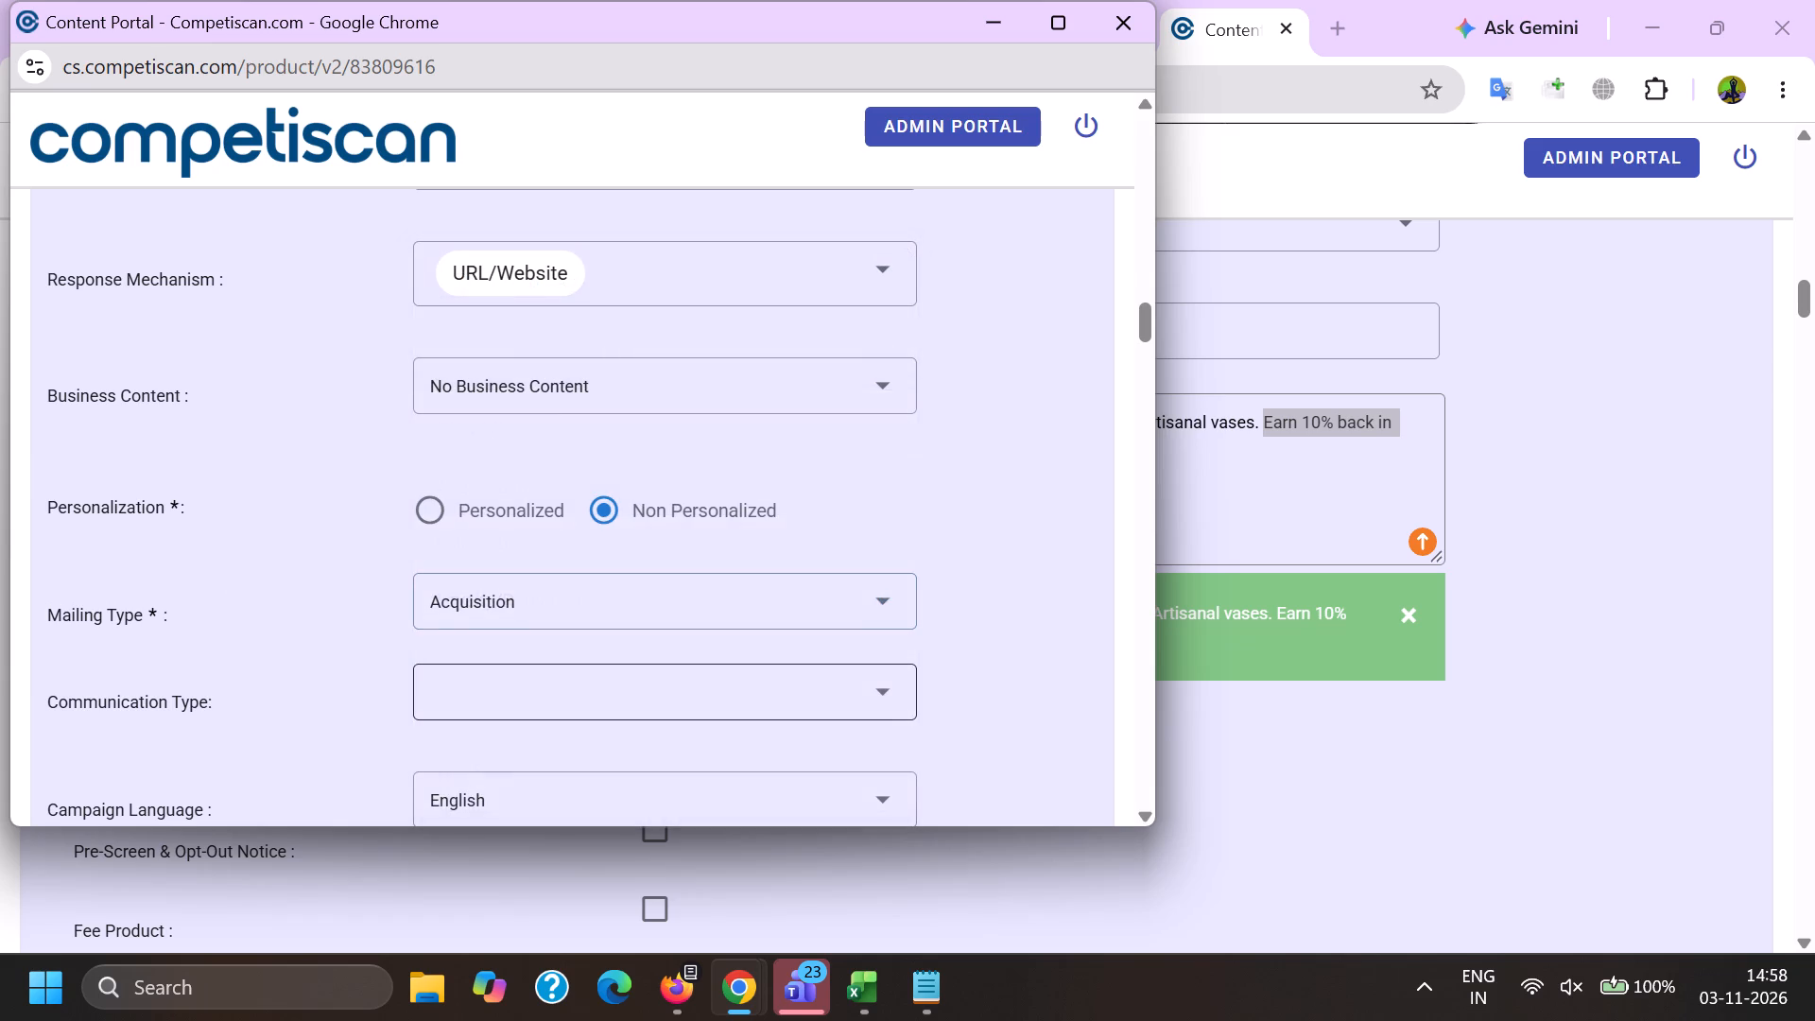
Set the Communication Type to Bonuses/Contests/Incentives, Co-Brand and Mobile Application.
{"action": "left_click", "coordinate": [490, 680]}
{"action": "scroll", "coordinate": [543, 412], "scroll_direction": "down", "scroll_amount": 3}
{"action": "left_click", "coordinate": [545, 472]}
{"action": "scroll", "coordinate": [545, 461], "scroll_direction": "down", "scroll_amount": 5}
{"action": "left_click", "coordinate": [562, 362]}
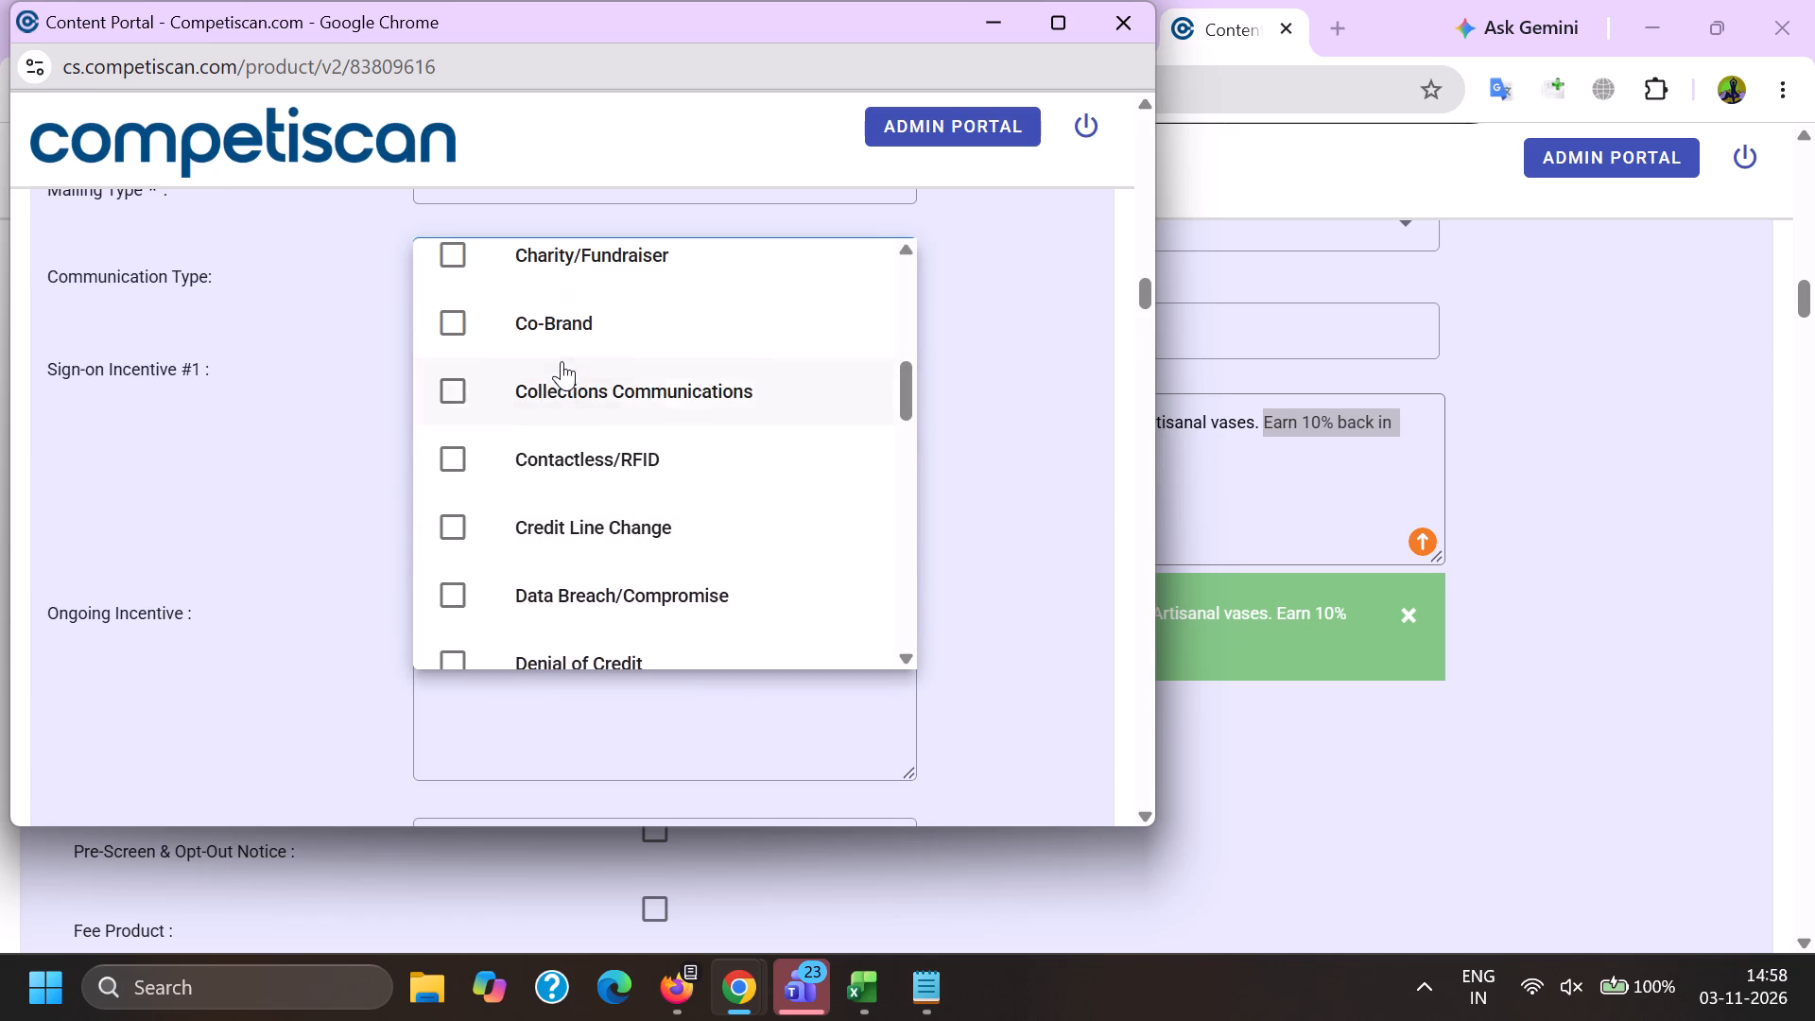
{"action": "left_click", "coordinate": [546, 331]}
{"action": "left_click", "coordinate": [544, 384]}
{"action": "scroll", "coordinate": [544, 383], "scroll_direction": "down", "scroll_amount": 6}
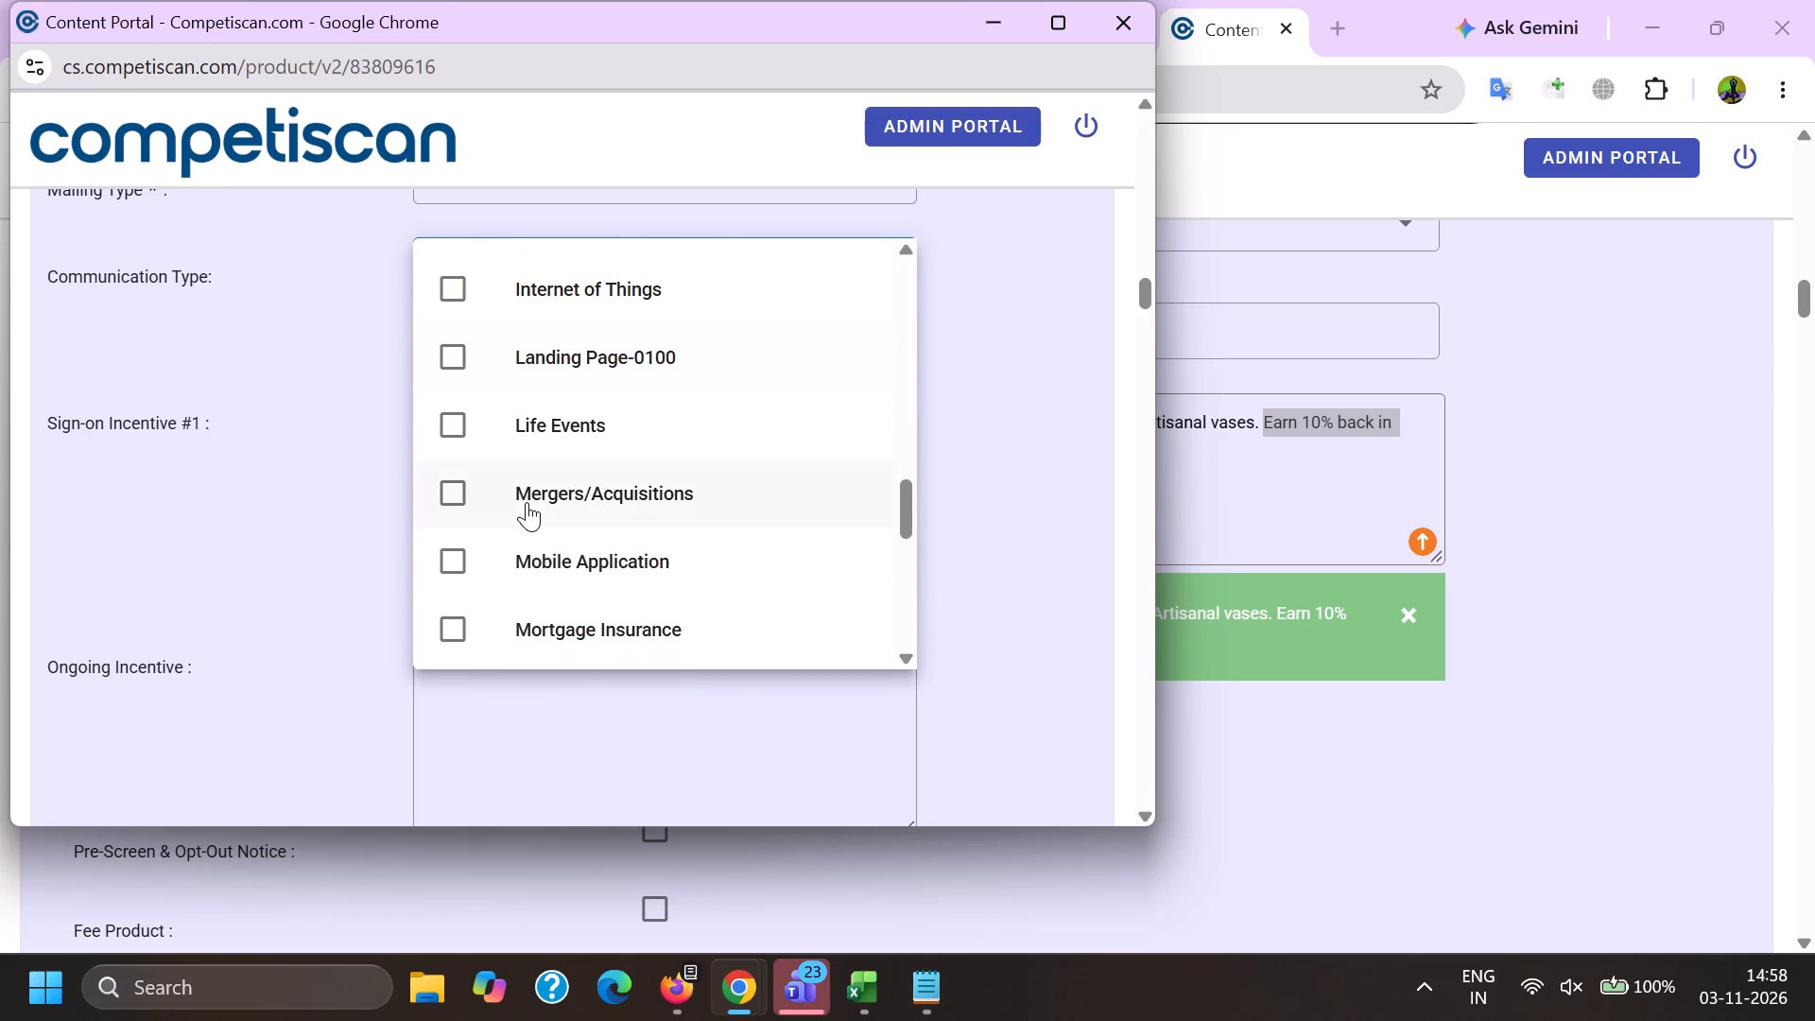
{"action": "left_click", "coordinate": [541, 580]}
{"action": "left_click", "coordinate": [324, 533]}
Fill Sign-on Incentive #1 with "10% back in rewards during the first 30 days from account opening", copied from record 20981983.
{"action": "key", "text": "alt+Tab"}
{"action": "scroll", "coordinate": [1108, 528], "scroll_direction": "down", "scroll_amount": 5}
{"action": "scroll", "coordinate": [1312, 665], "scroll_direction": "down", "scroll_amount": 3}
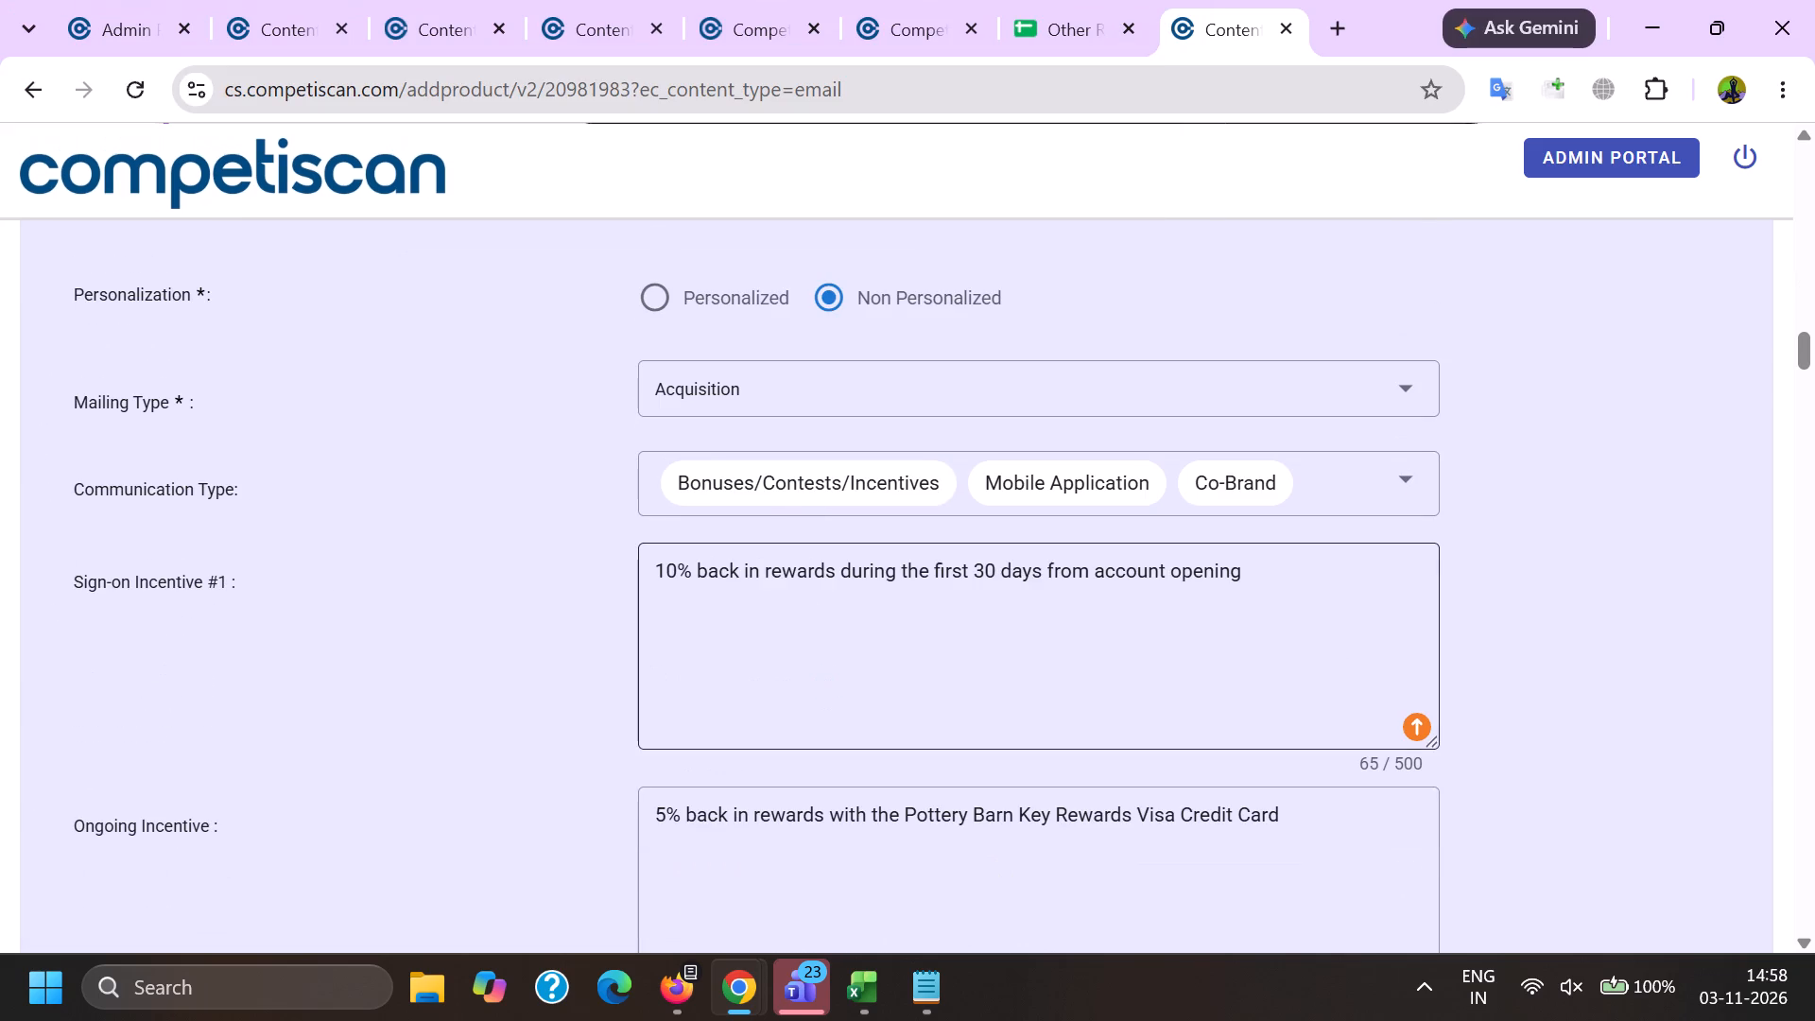
{"action": "left_click_drag", "start_coordinate": [1335, 590], "coordinate": [256, 513]}
{"action": "key", "text": "ctrl+c"}
{"action": "key", "text": "alt+Tab"}
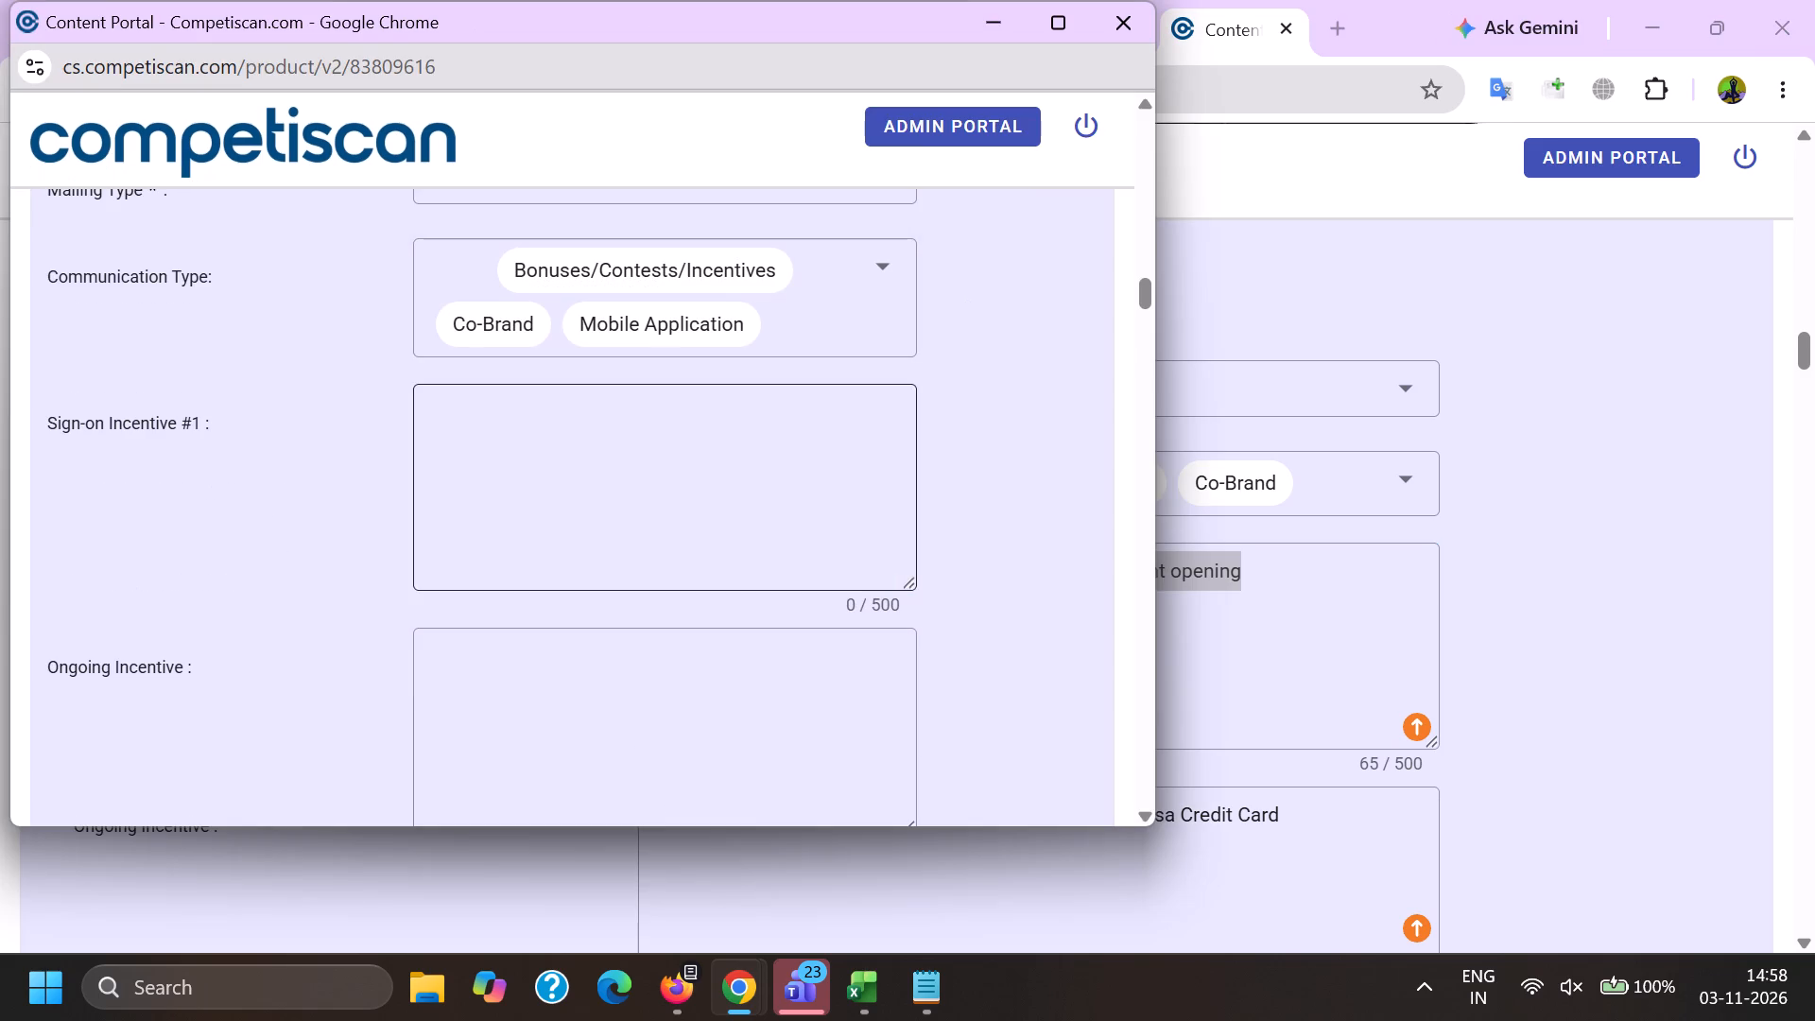
{"action": "left_click", "coordinate": [544, 537]}
{"action": "key", "text": "ctrl+v"}
Fill Ongoing Incentive with "5% back in rewards with the Pottery Barn Key Rewards Visa Credit Card", copied from record 20981983.
{"action": "left_click_drag", "start_coordinate": [555, 717], "coordinate": [557, 725]}
{"action": "key", "text": "alt+Tab"}
{"action": "left_click_drag", "start_coordinate": [1382, 870], "coordinate": [4, 718]}
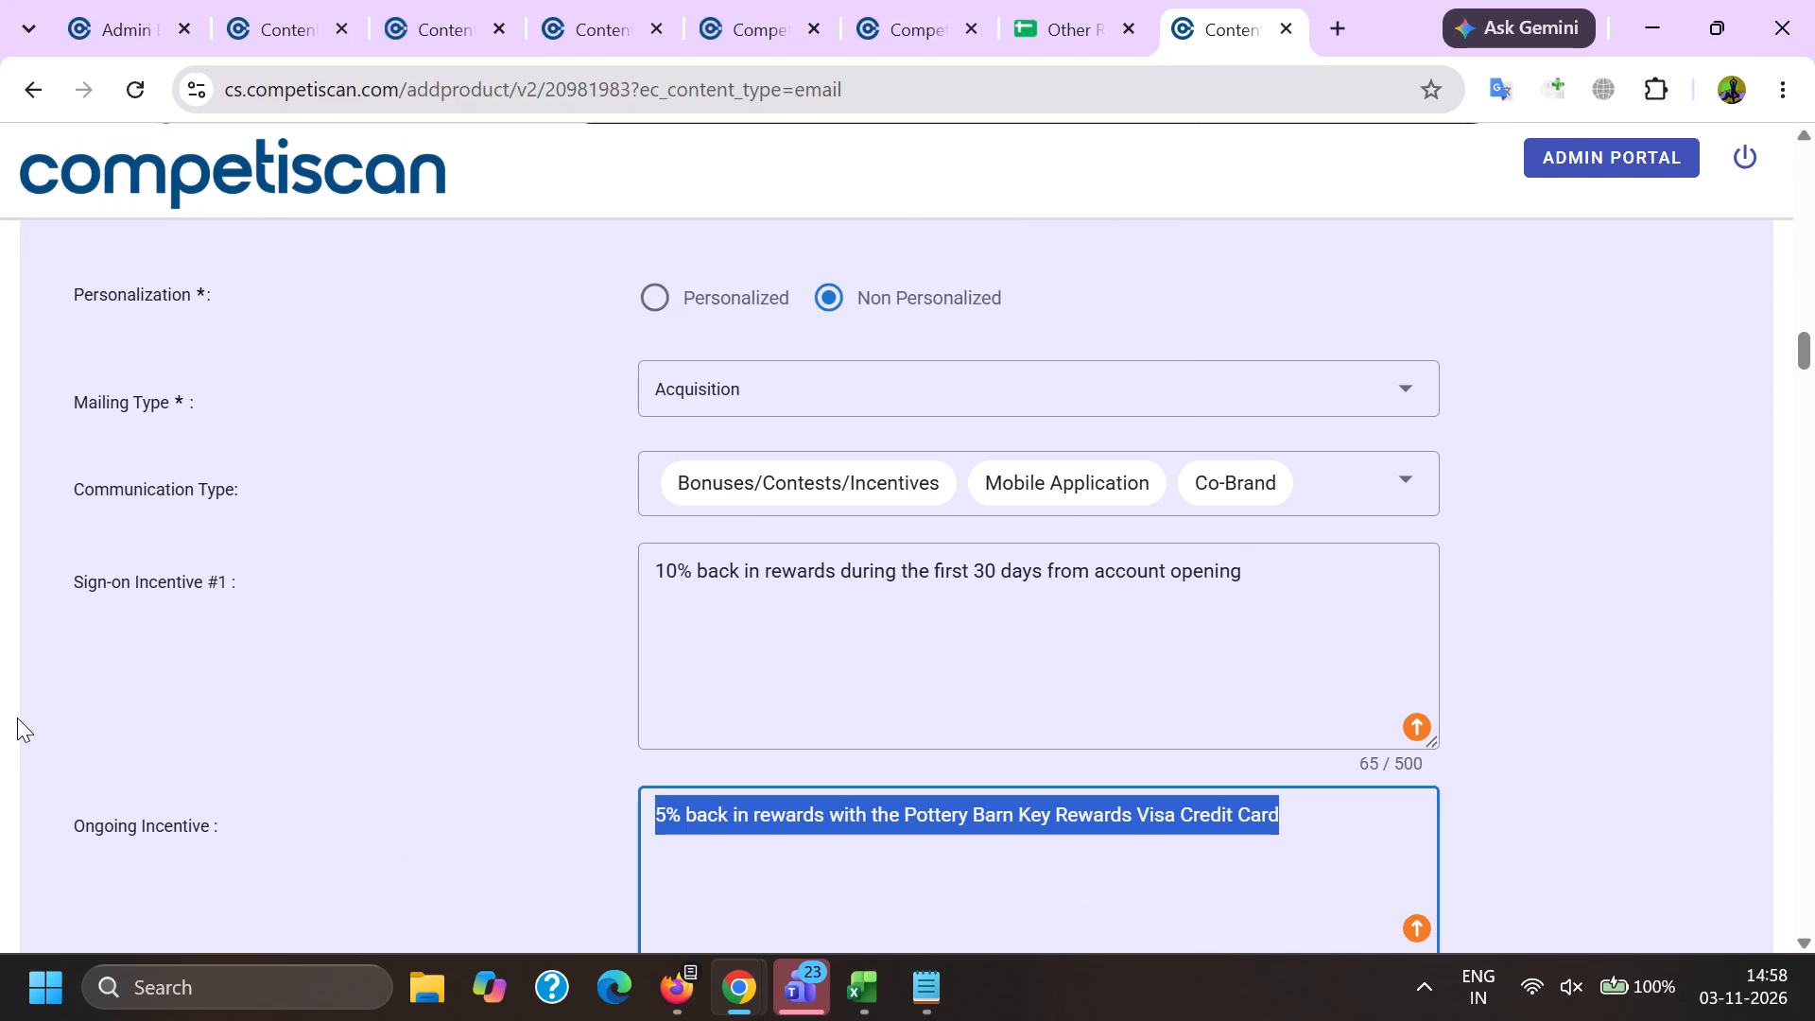
{"action": "key", "text": "ctrl+c"}
{"action": "key", "text": "alt+Tab"}
{"action": "key", "text": "ctrl+v"}
Set Sign-on Incentive Type #1 to Coupon/Discount and Sign-on Incentive Value #1 to 10.00.
{"action": "scroll", "coordinate": [489, 408], "scroll_direction": "down", "scroll_amount": 4}
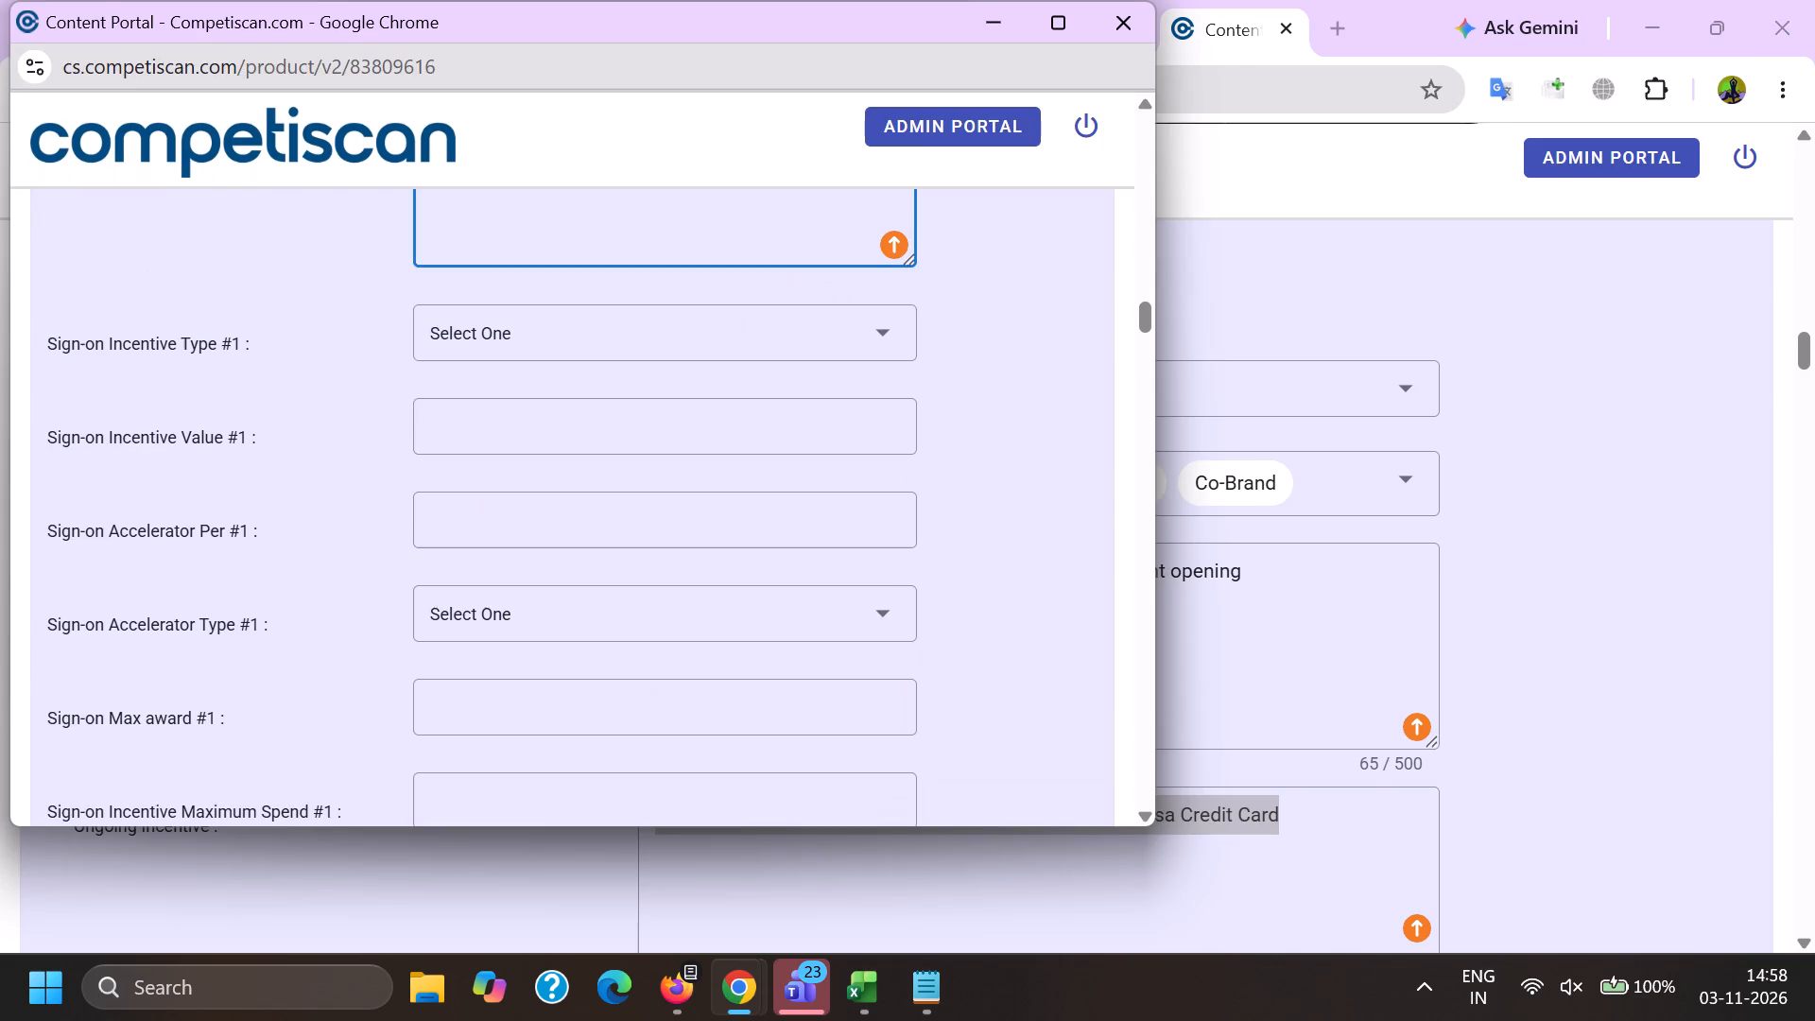
{"action": "left_click", "coordinate": [479, 348]}
{"action": "scroll", "coordinate": [481, 324], "scroll_direction": "down", "scroll_amount": 6}
{"action": "left_click_drag", "start_coordinate": [520, 532], "coordinate": [508, 530]}
{"action": "left_click_drag", "start_coordinate": [286, 499], "coordinate": [295, 503]}
{"action": "left_click", "coordinate": [503, 426]}
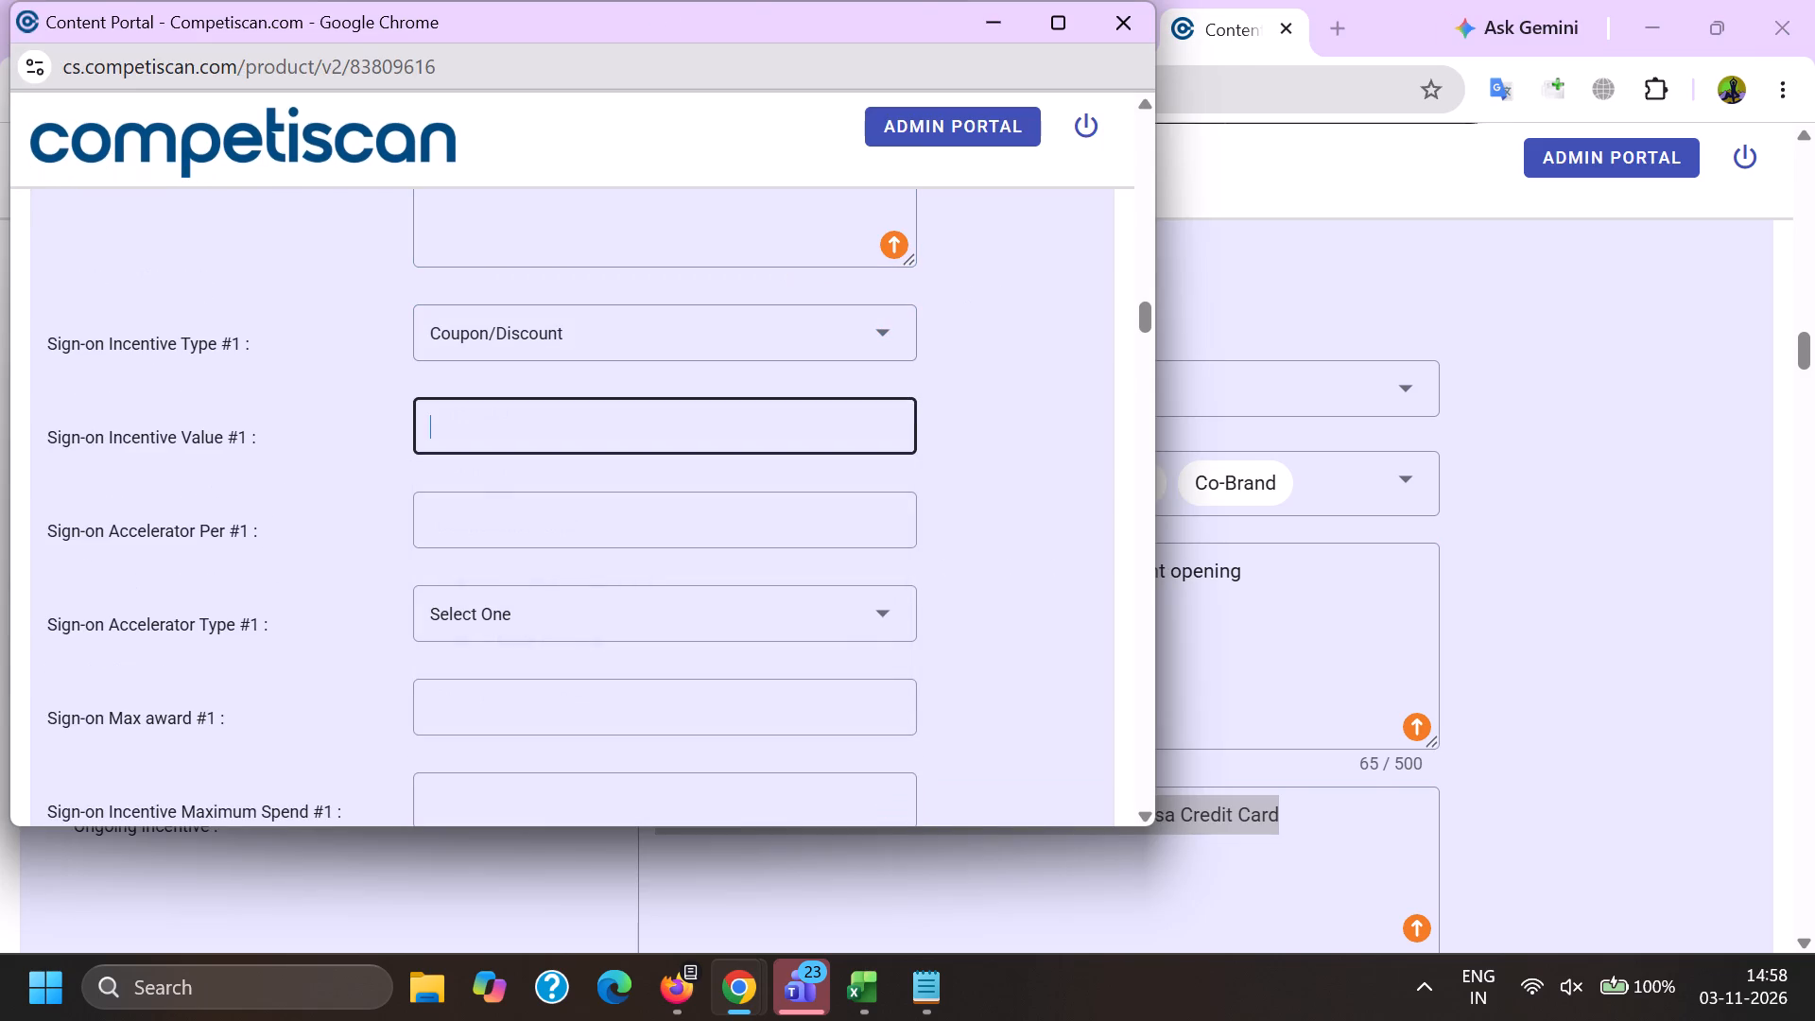
{"action": "key", "text": "1"}
{"action": "key", "text": "0"}
{"action": "key", "text": "period"}
{"action": "key", "text": "0"}
{"action": "key", "text": "0"}
Set Sign-on Max award #1 to 10.00 and Sign-on Incentive Window (months) #1 to 1.
{"action": "key", "text": "Tab"}
{"action": "key", "text": "Tab"}
{"action": "key", "text": "Tab"}
{"action": "key", "text": "1"}
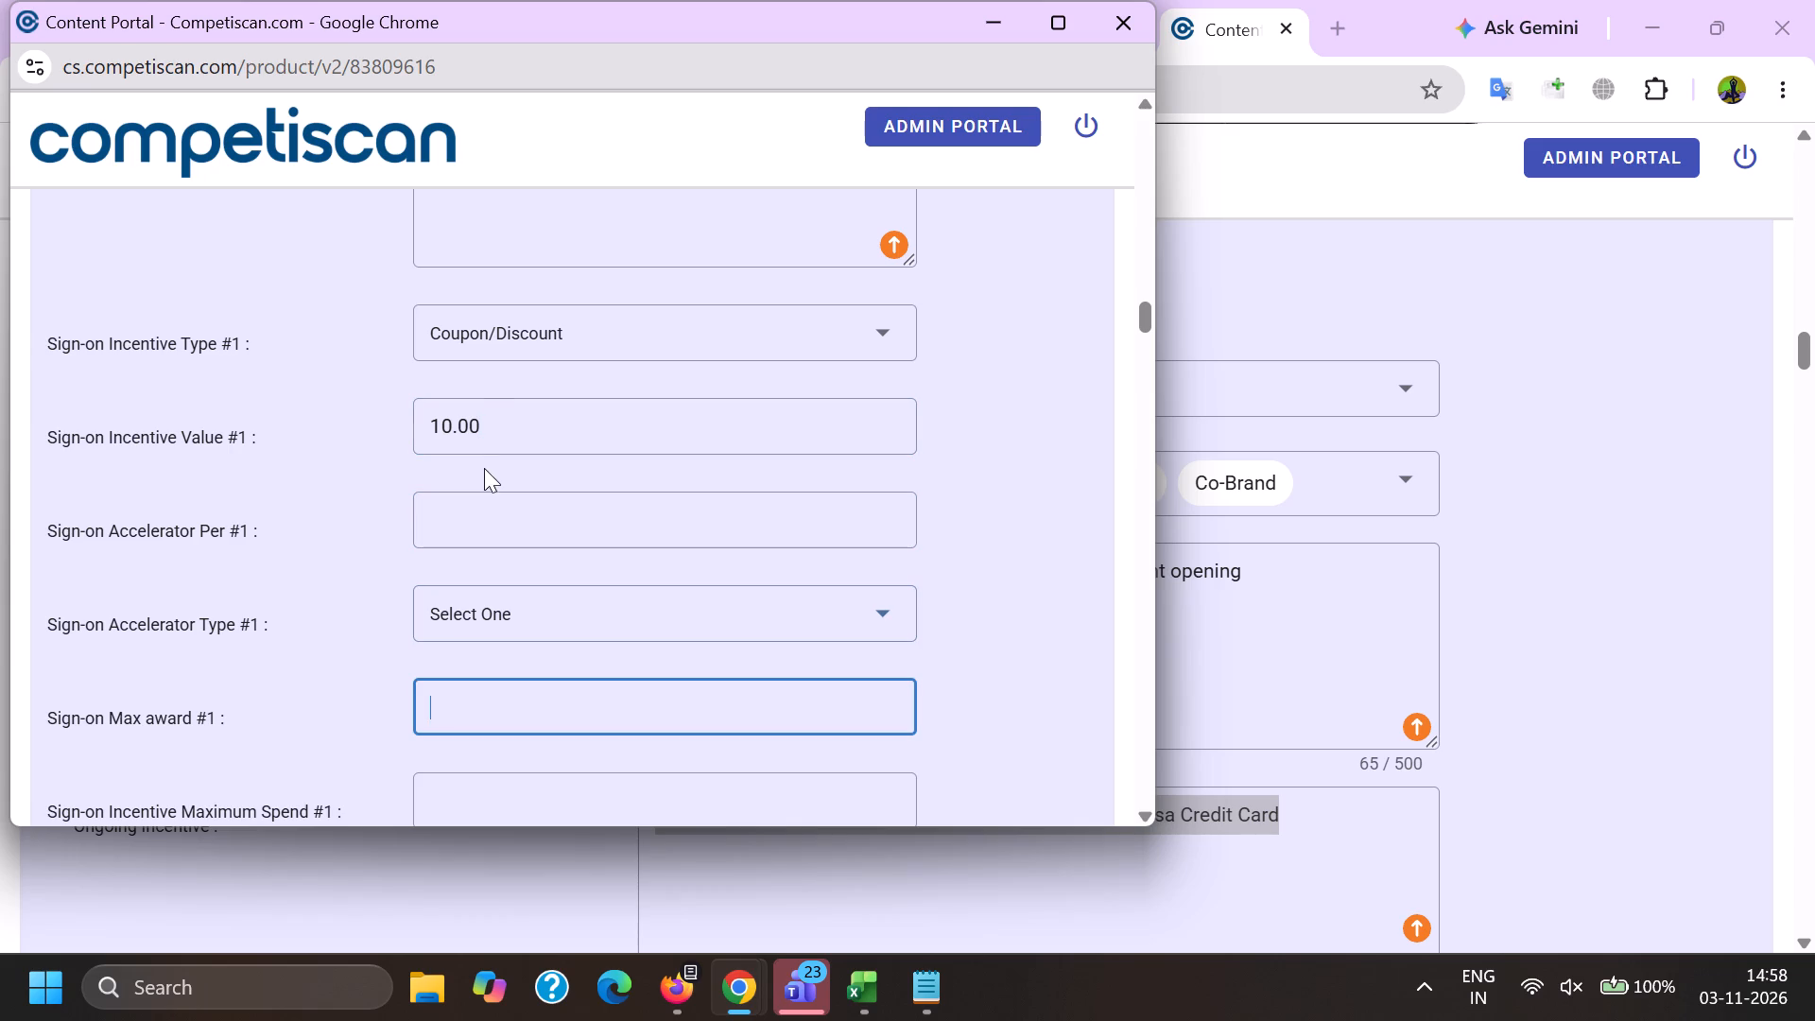
{"action": "key", "text": "0"}
{"action": "key", "text": "period"}
{"action": "key", "text": "0"}
{"action": "key", "text": "0"}
{"action": "key", "text": "Tab"}
{"action": "key", "text": "Tab"}
{"action": "key", "text": "Tab"}
{"action": "key", "text": "1"}
Set Sign-on Fixed date #1 to Yes.
{"action": "scroll", "coordinate": [402, 405], "scroll_direction": "down", "scroll_amount": 1}
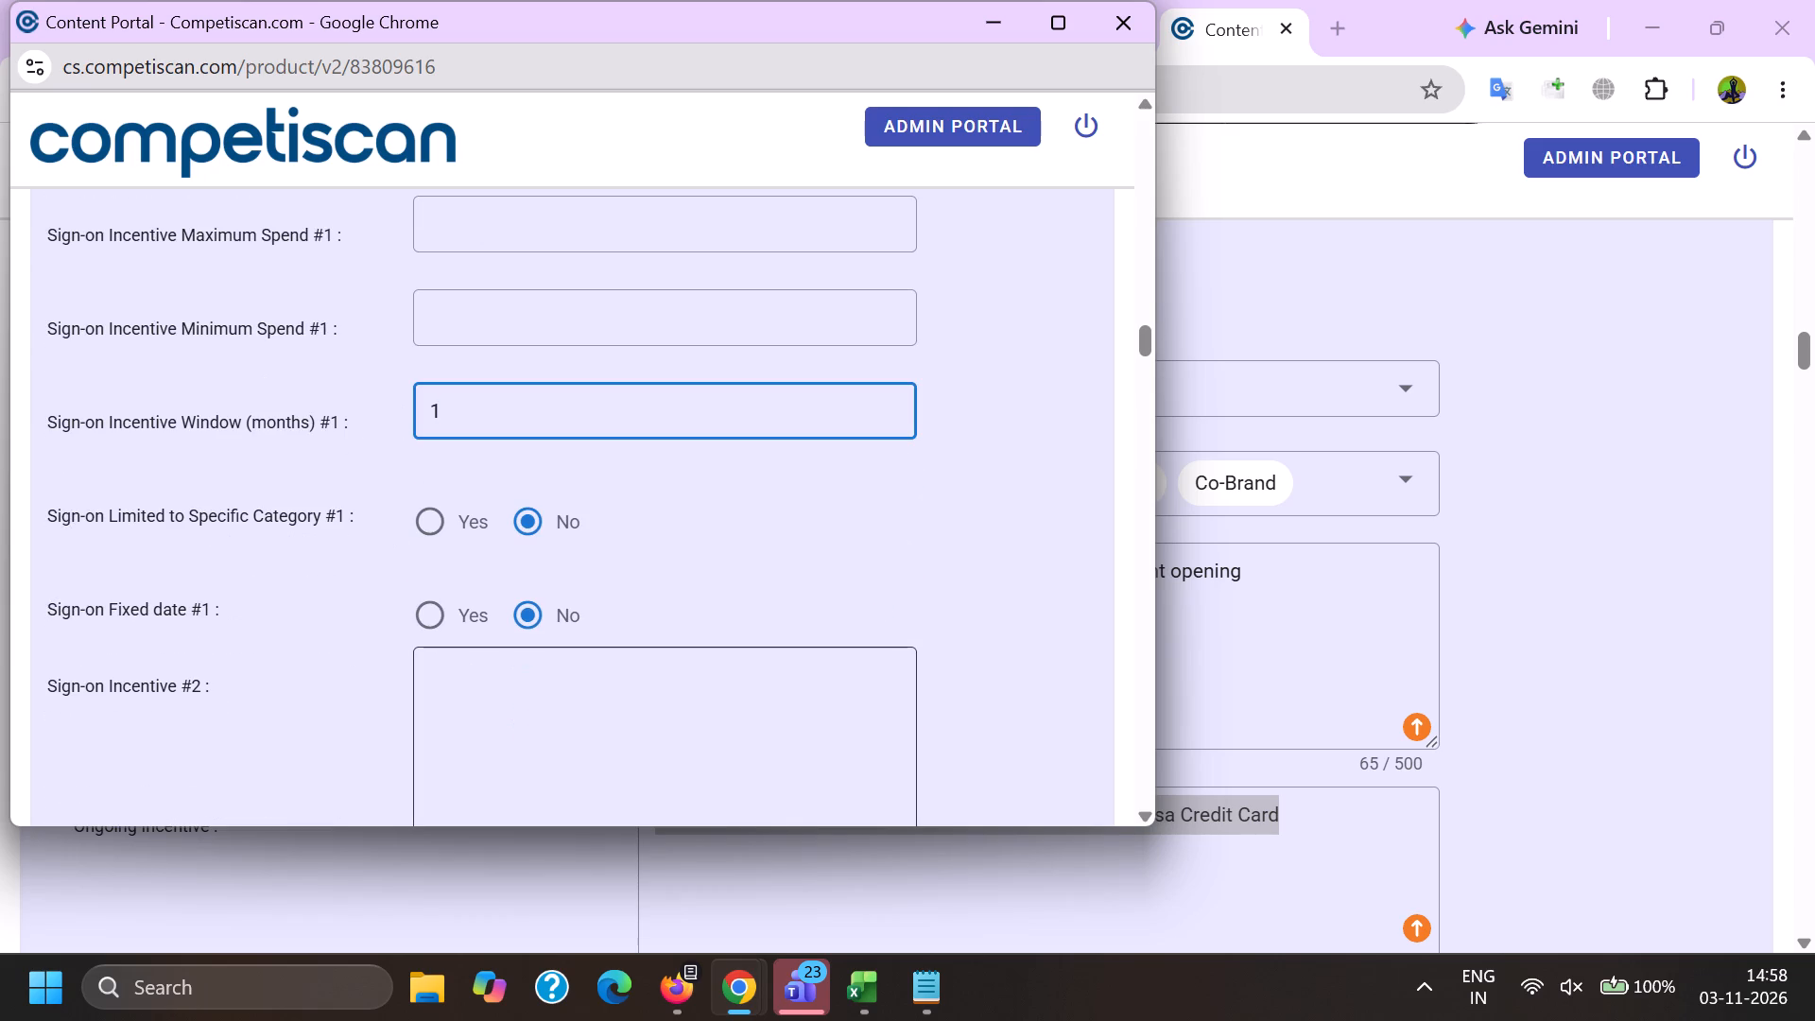
{"action": "left_click", "coordinate": [418, 607]}
In the Payment Card Offer Details, set the Application Type to Invitation to Apply and the Card Network to Visa.
{"action": "scroll", "coordinate": [475, 294], "scroll_direction": "down", "scroll_amount": 18}
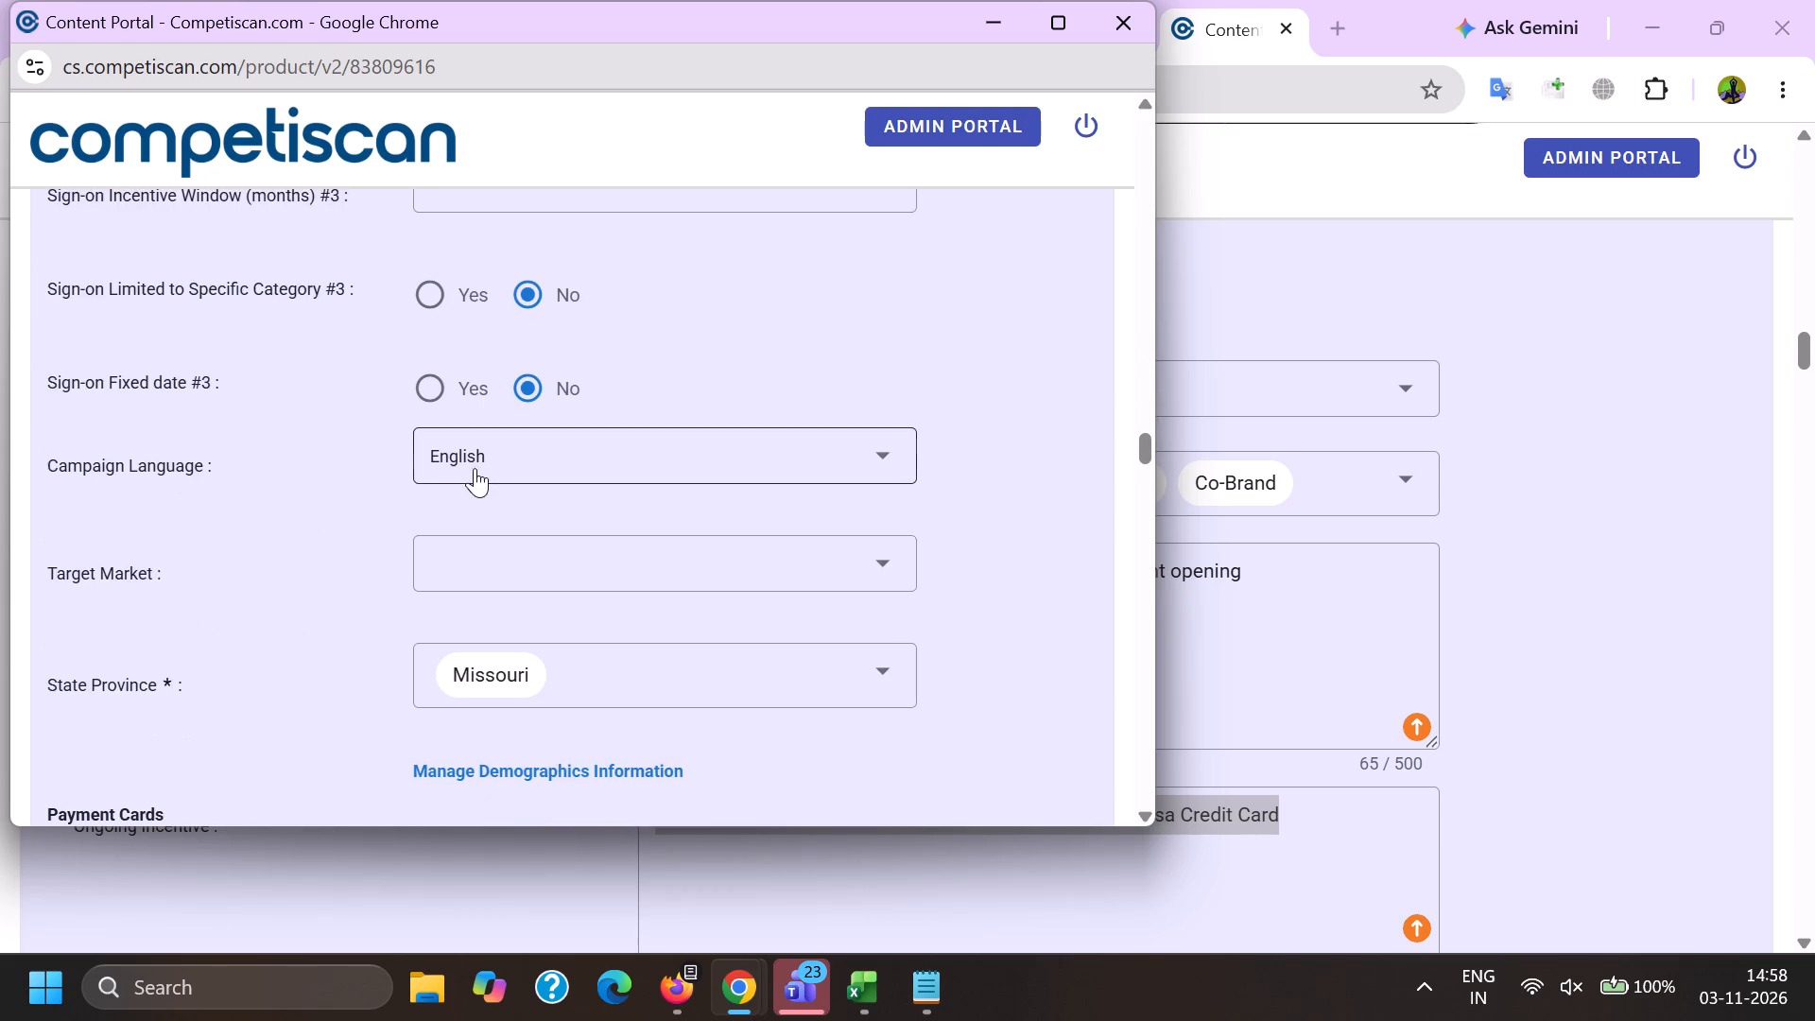
{"action": "scroll", "coordinate": [471, 447], "scroll_direction": "down", "scroll_amount": 4}
{"action": "left_click", "coordinate": [478, 366]}
{"action": "left_click", "coordinate": [486, 460]}
{"action": "left_click_drag", "start_coordinate": [357, 460], "coordinate": [382, 470]}
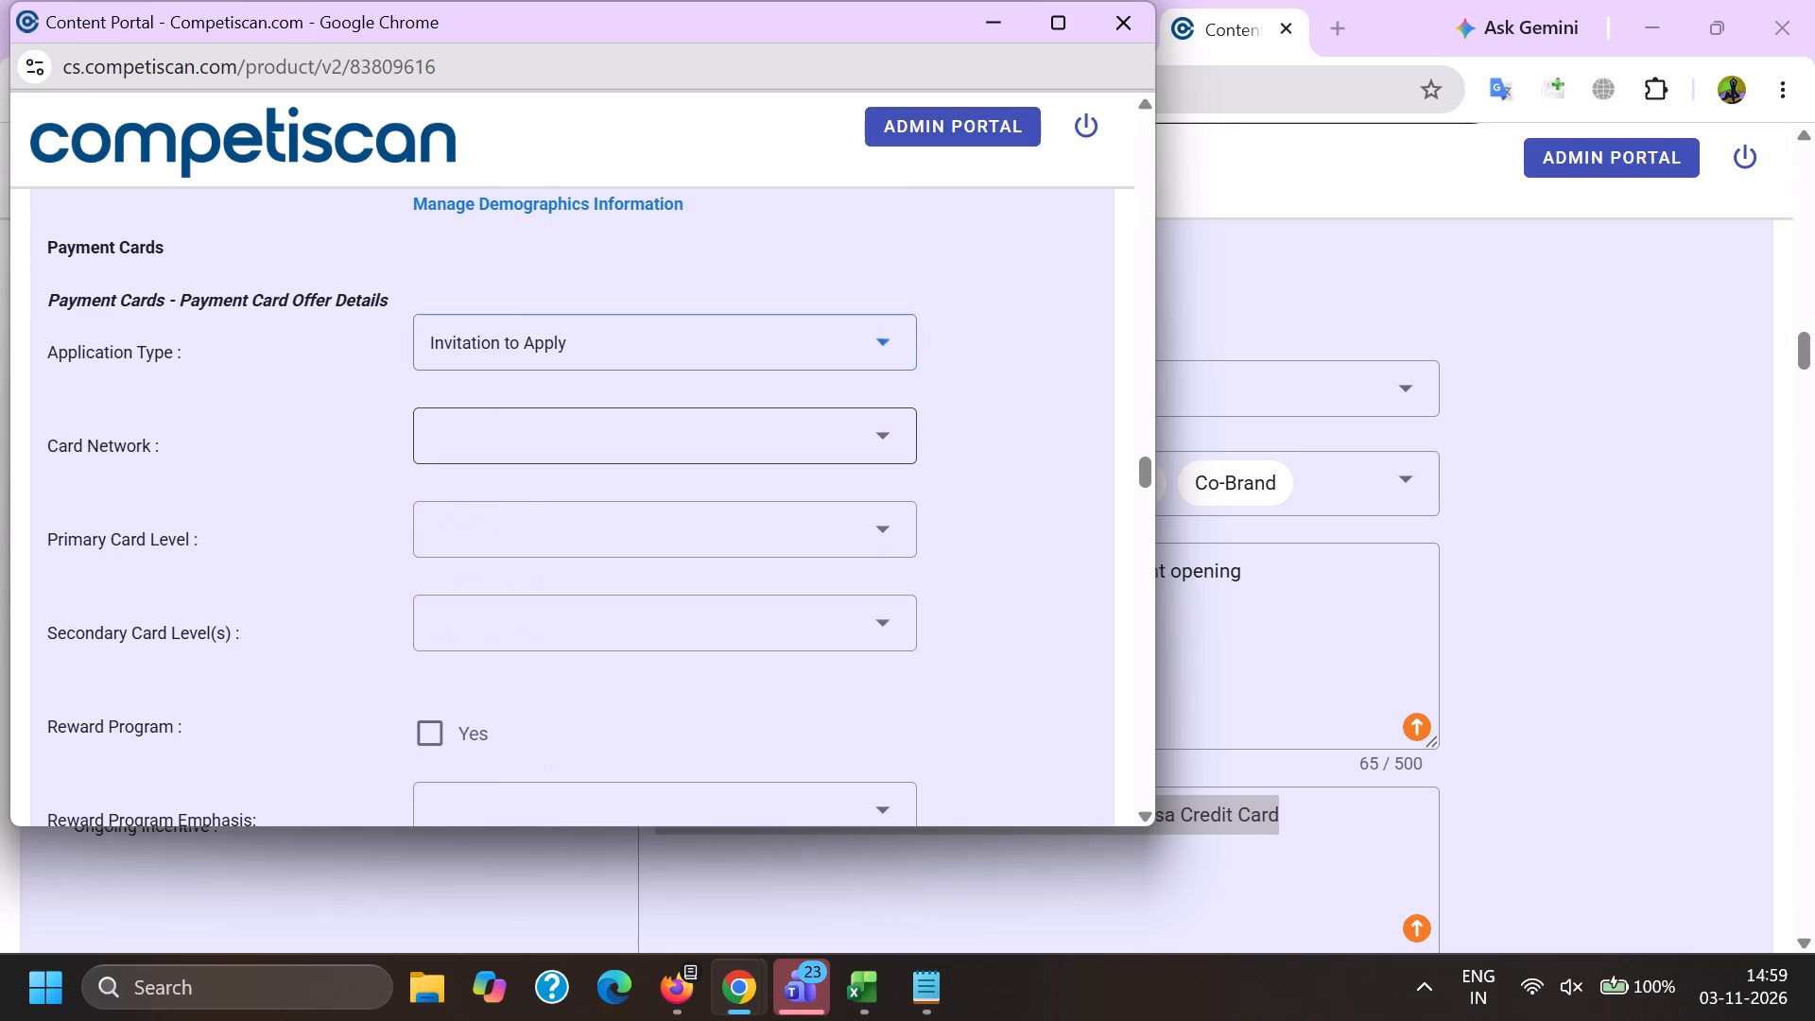
{"action": "left_click", "coordinate": [501, 434]}
{"action": "scroll", "coordinate": [509, 291], "scroll_direction": "down", "scroll_amount": 2}
{"action": "left_click", "coordinate": [523, 432]}
{"action": "left_click_drag", "start_coordinate": [283, 410], "coordinate": [293, 416]}
Set the Primary Card Level to Visa Signature.
{"action": "scroll", "coordinate": [458, 484], "scroll_direction": "up", "scroll_amount": 2}
{"action": "left_click", "coordinate": [473, 516]}
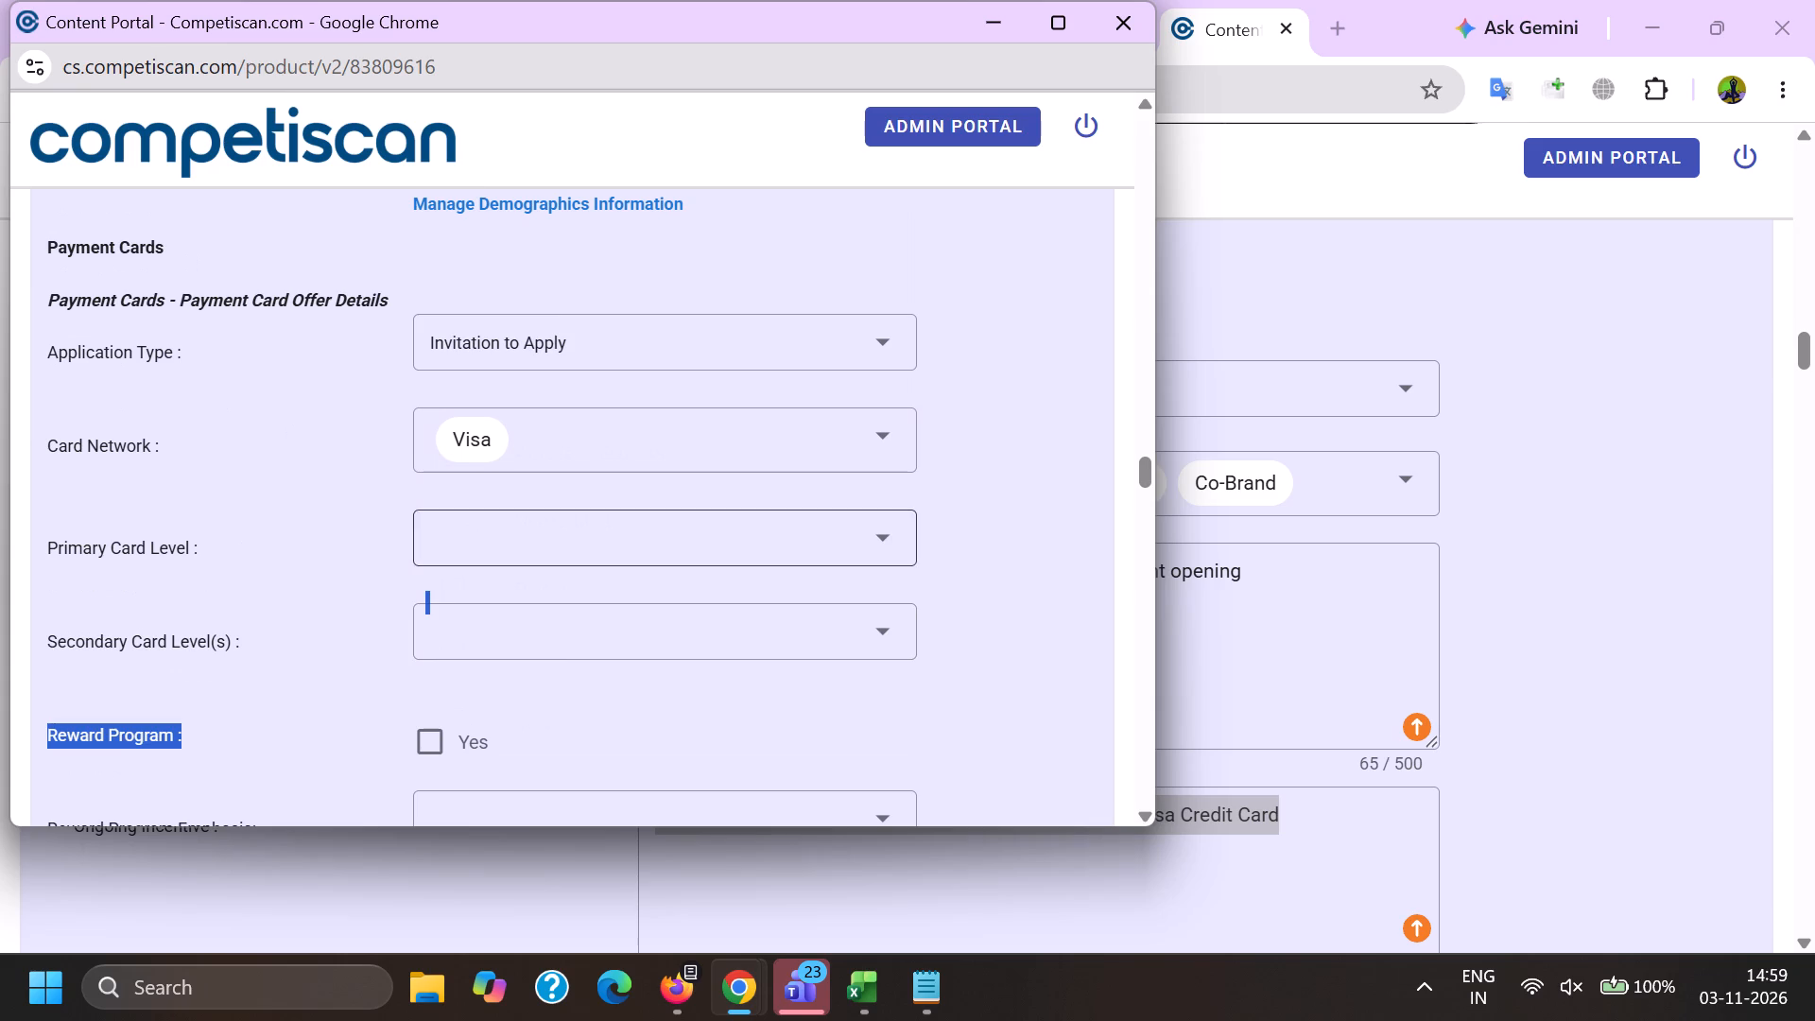
{"action": "scroll", "coordinate": [544, 334], "scroll_direction": "down", "scroll_amount": 7}
{"action": "left_click", "coordinate": [552, 680]}
{"action": "left_click_drag", "start_coordinate": [293, 625], "coordinate": [302, 633]}
Mark Reward Program and Credit Card Mentioned on the product record, then submit it.
{"action": "left_click", "coordinate": [421, 583]}
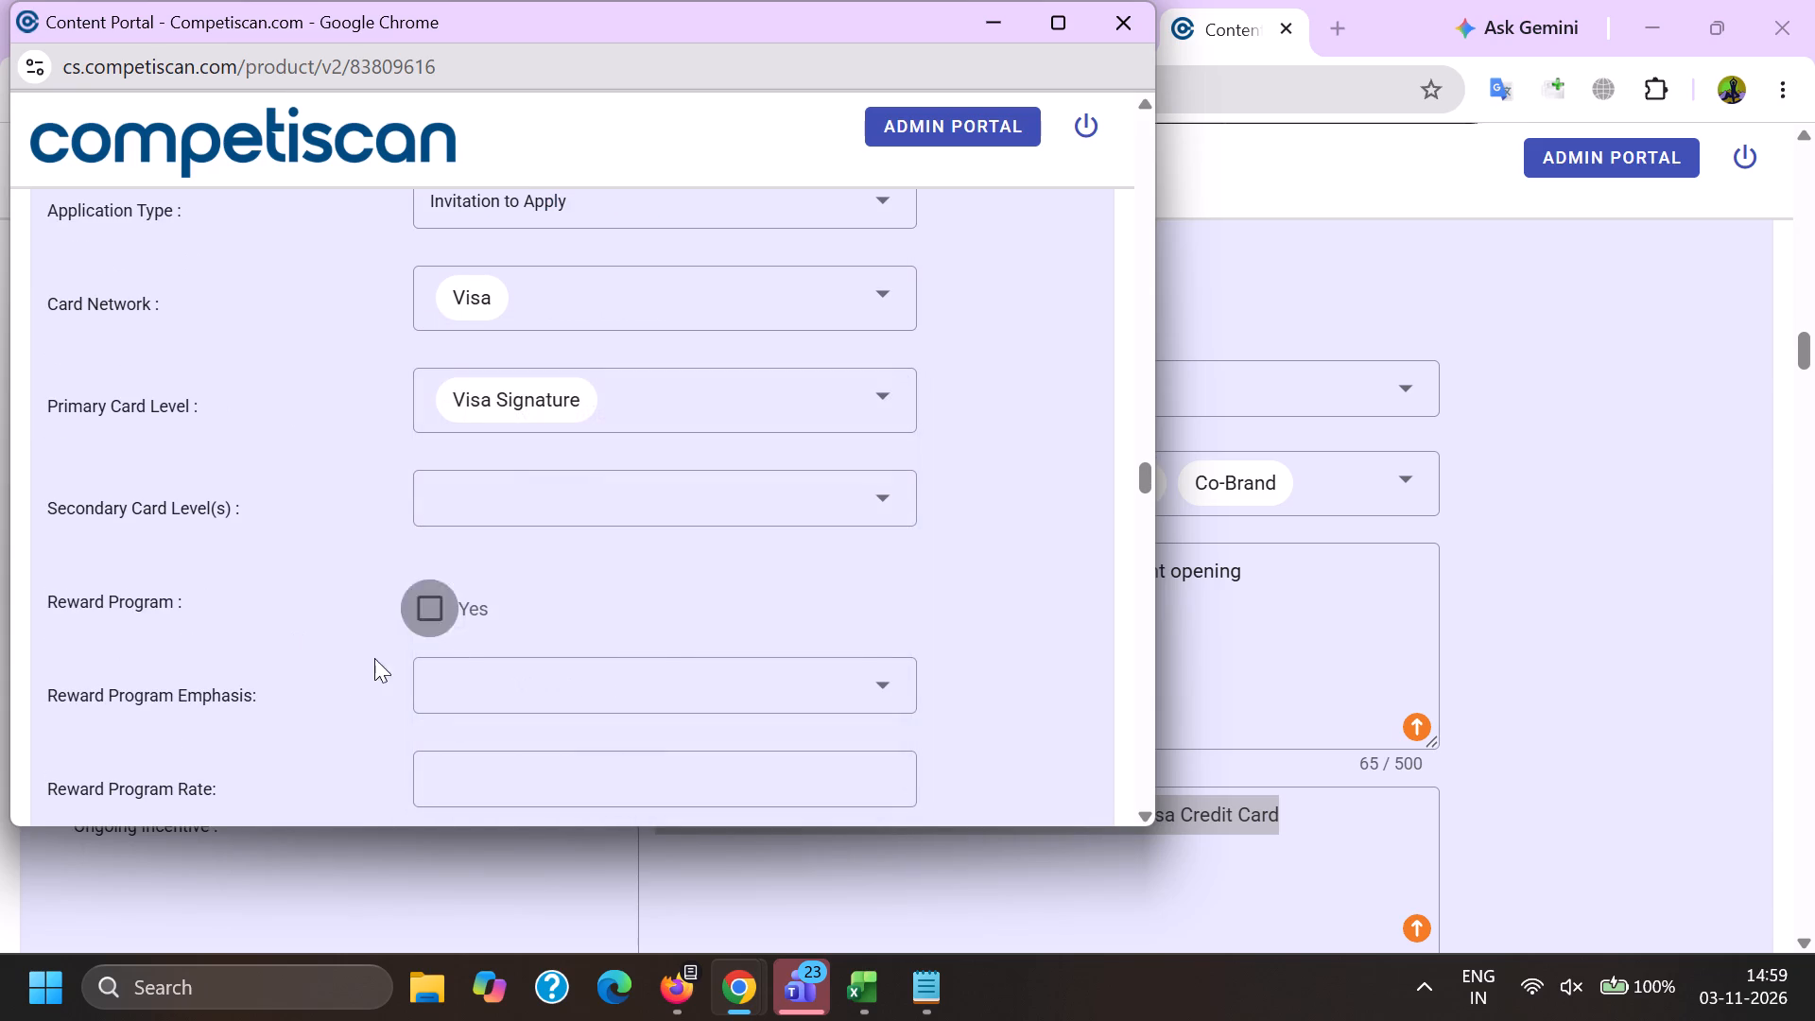
{"action": "left_click", "coordinate": [332, 684]}
{"action": "key", "text": "End"}
{"action": "left_click", "coordinate": [425, 372]}
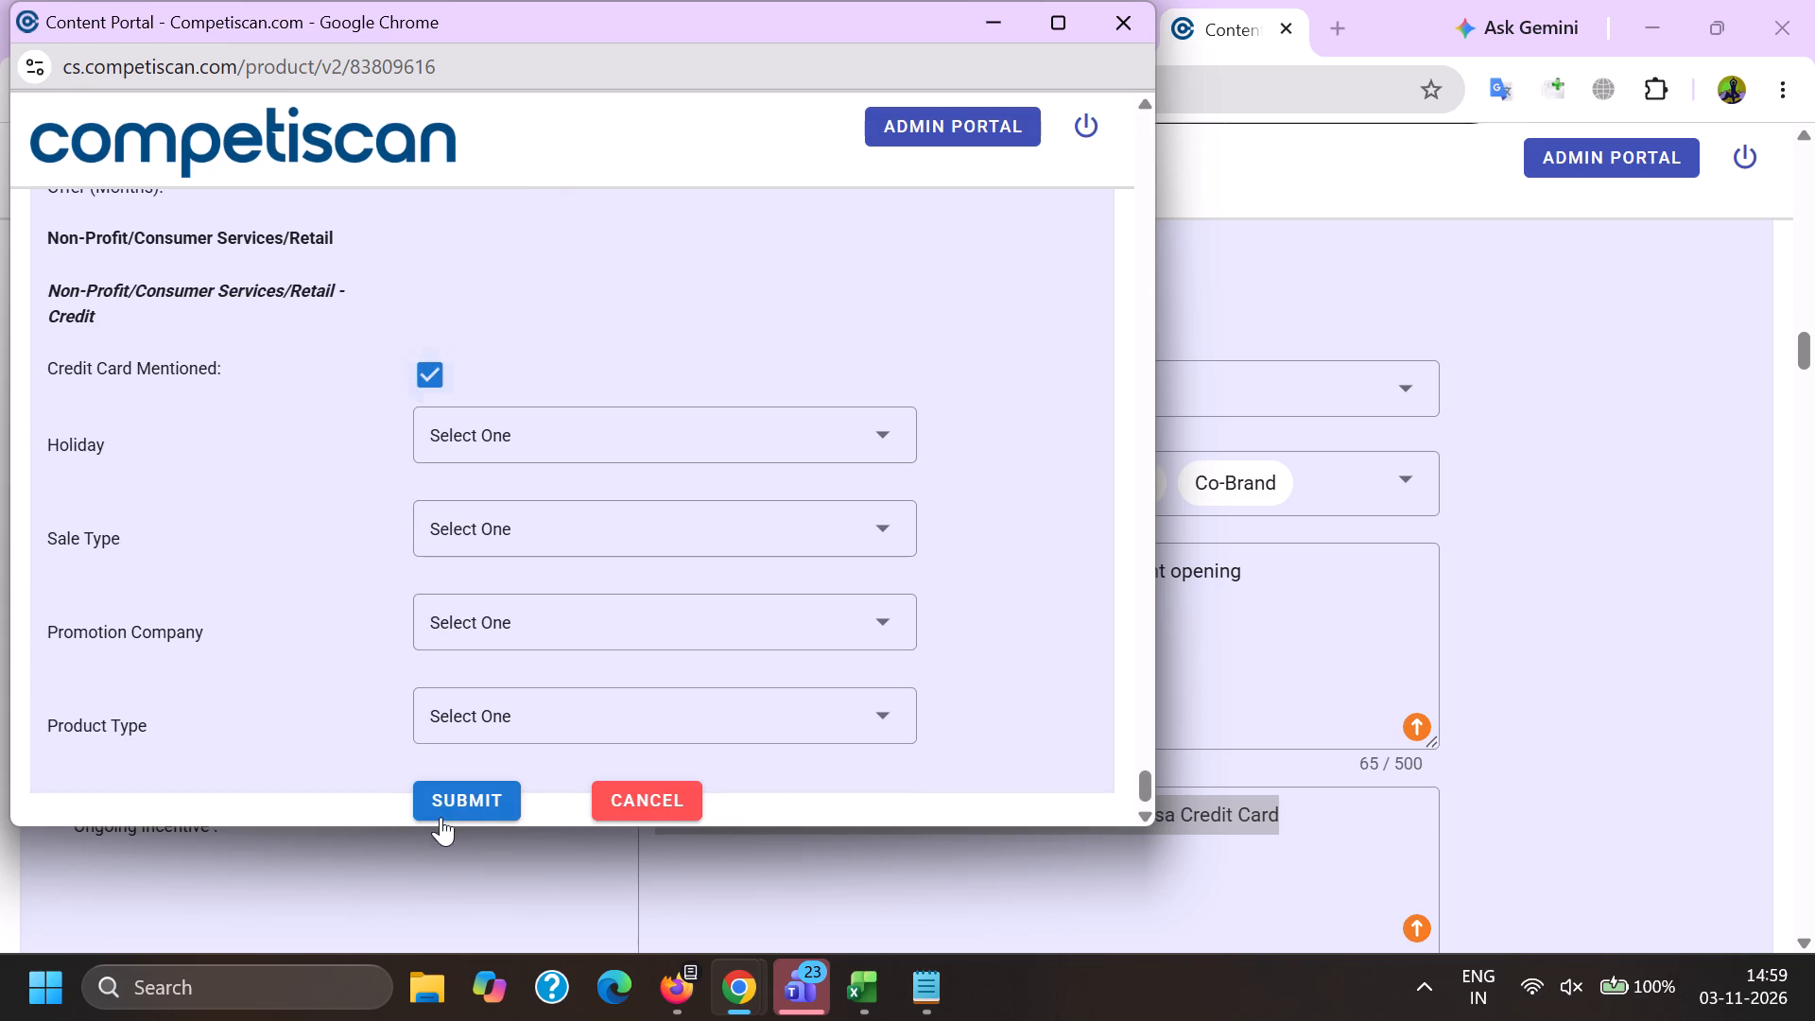
{"action": "left_click", "coordinate": [440, 805]}
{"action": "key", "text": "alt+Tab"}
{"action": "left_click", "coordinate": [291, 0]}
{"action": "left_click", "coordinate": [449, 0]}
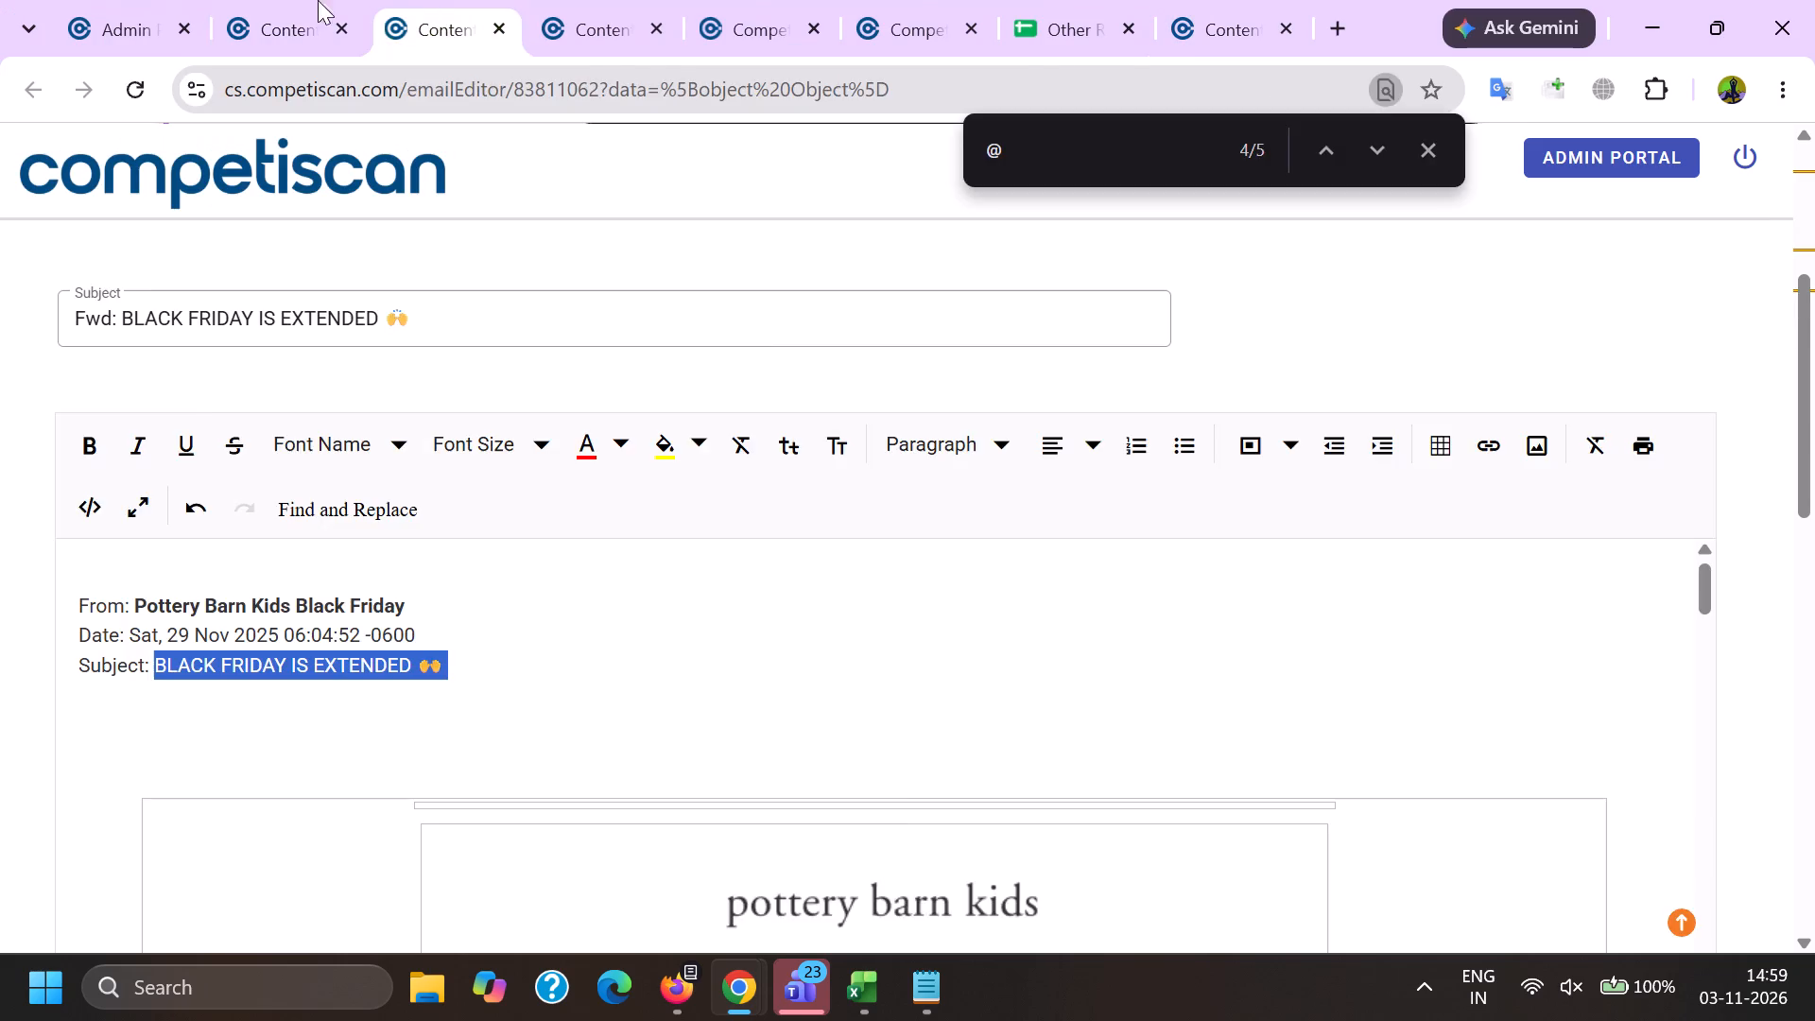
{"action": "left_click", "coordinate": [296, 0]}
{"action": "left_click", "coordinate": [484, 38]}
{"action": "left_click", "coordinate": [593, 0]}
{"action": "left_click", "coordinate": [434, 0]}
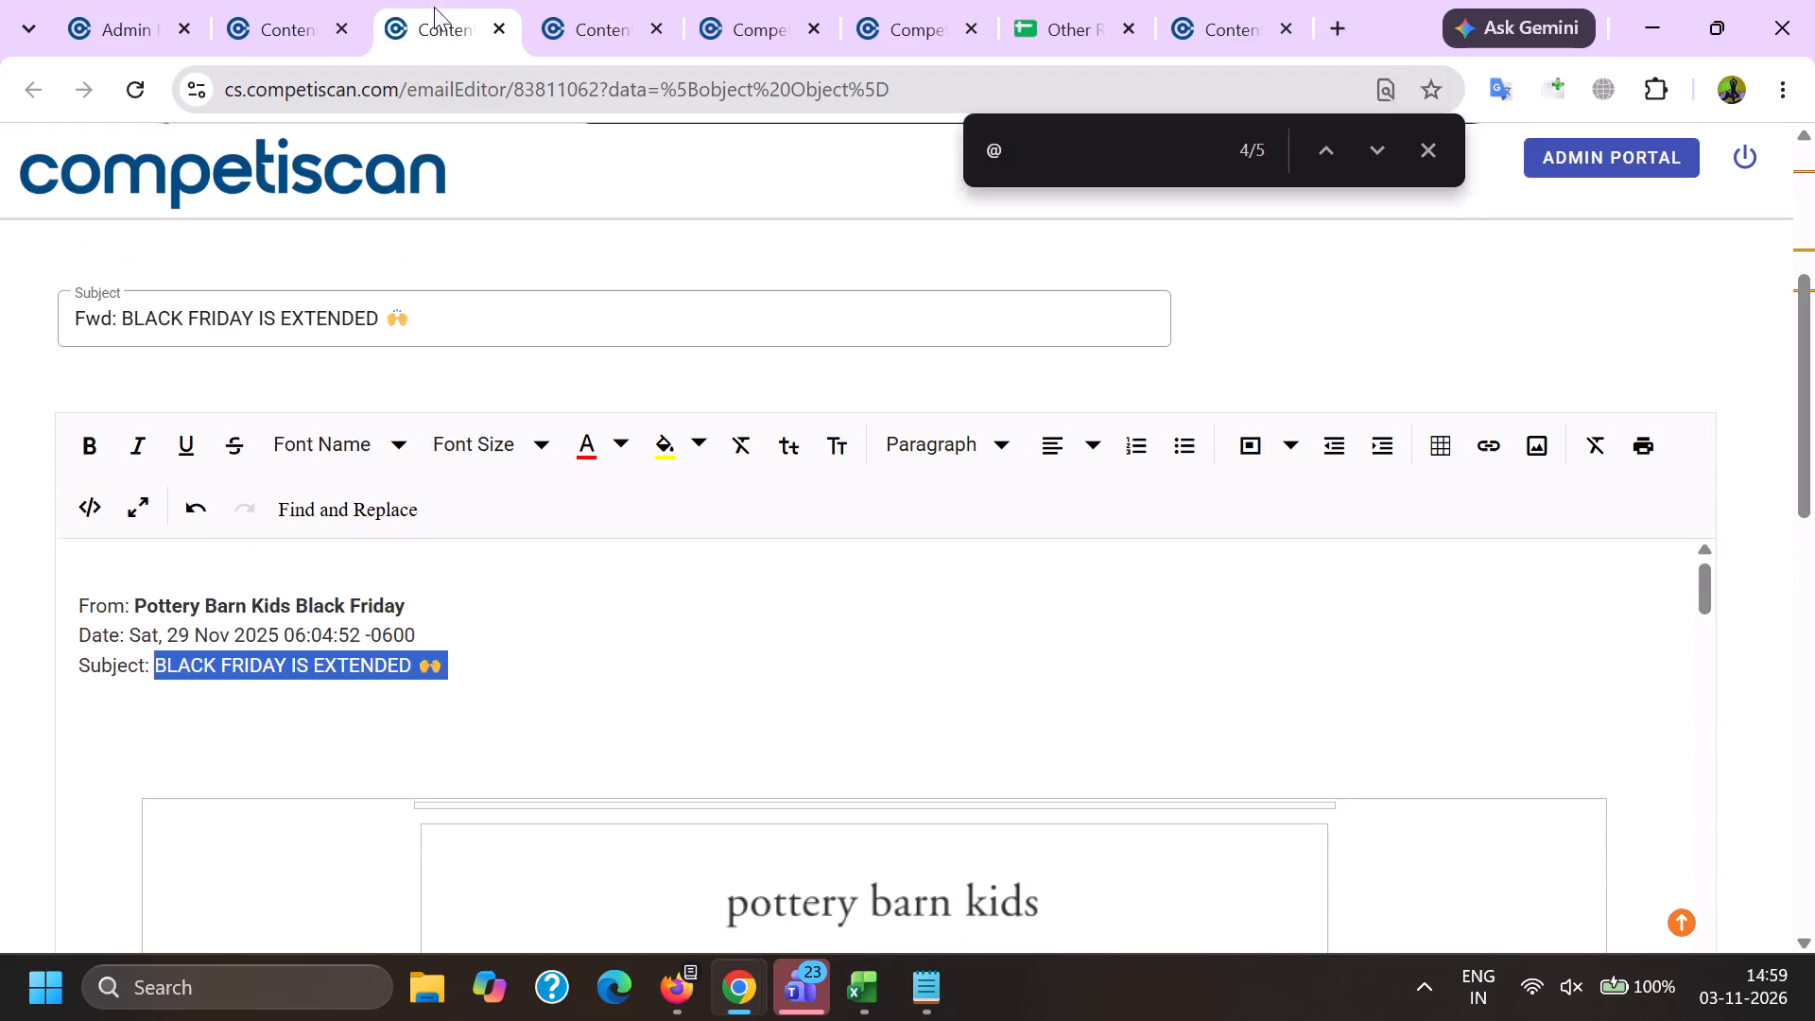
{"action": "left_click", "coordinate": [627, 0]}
Search the Chrome email list for the quoted subject "FINAL HOURS 🎁 Save BIG on Top Gifts for Every Age 🎁", copied from the Firefox list.
{"action": "left_click", "coordinate": [315, 0]}
{"action": "scroll", "coordinate": [483, 768], "scroll_direction": "down", "scroll_amount": 4}
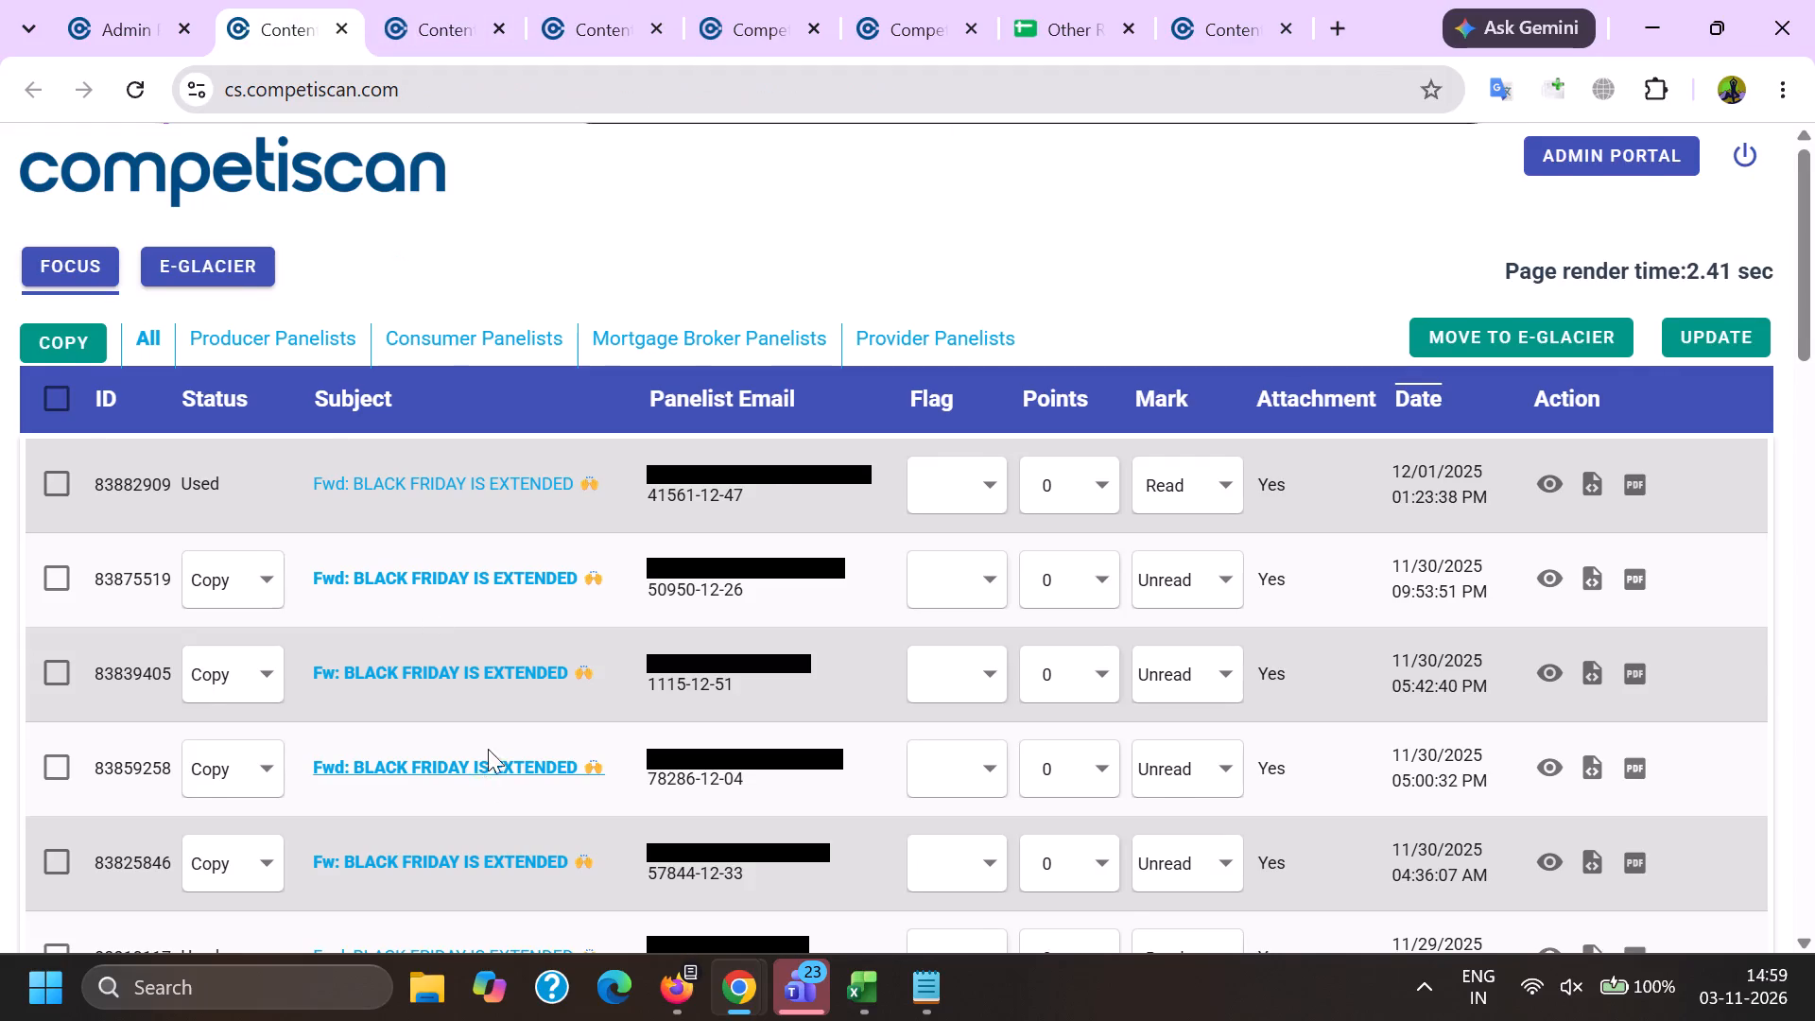
{"action": "scroll", "coordinate": [488, 749], "scroll_direction": "down", "scroll_amount": 10}
{"action": "left_click", "coordinate": [667, 995]}
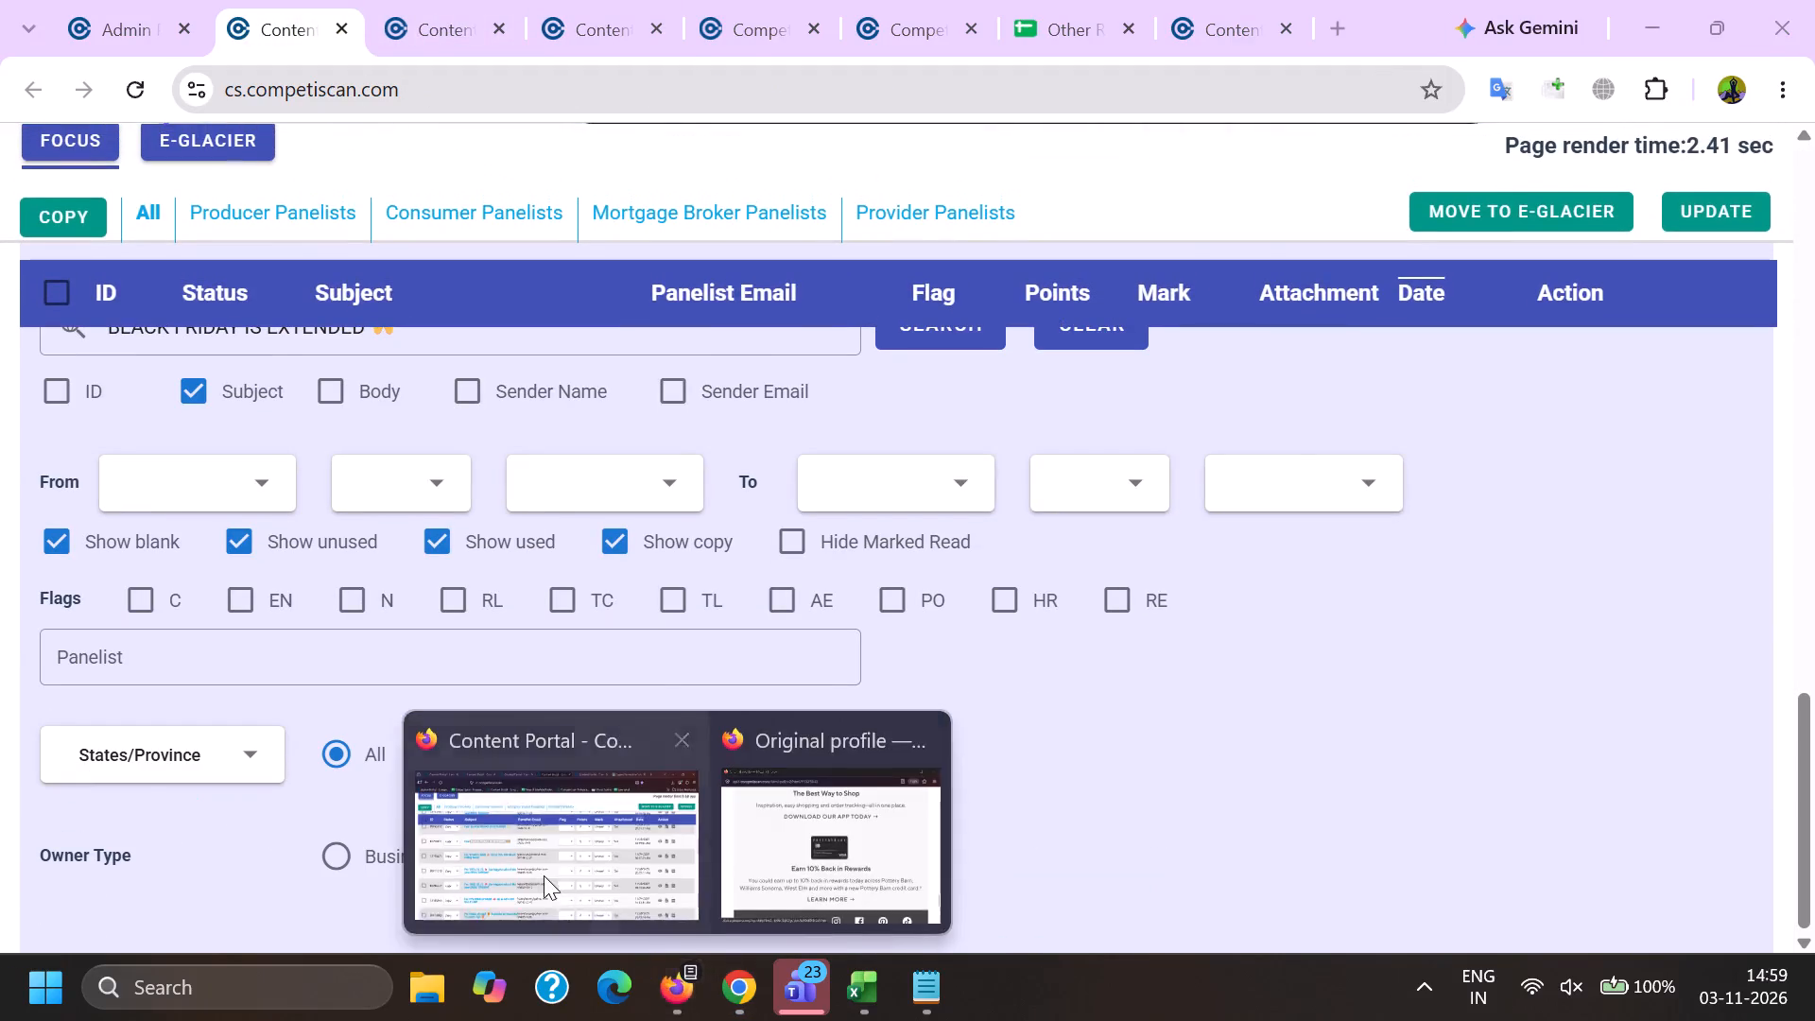
{"action": "left_click", "coordinate": [544, 874]}
{"action": "scroll", "coordinate": [405, 648], "scroll_direction": "down", "scroll_amount": 2}
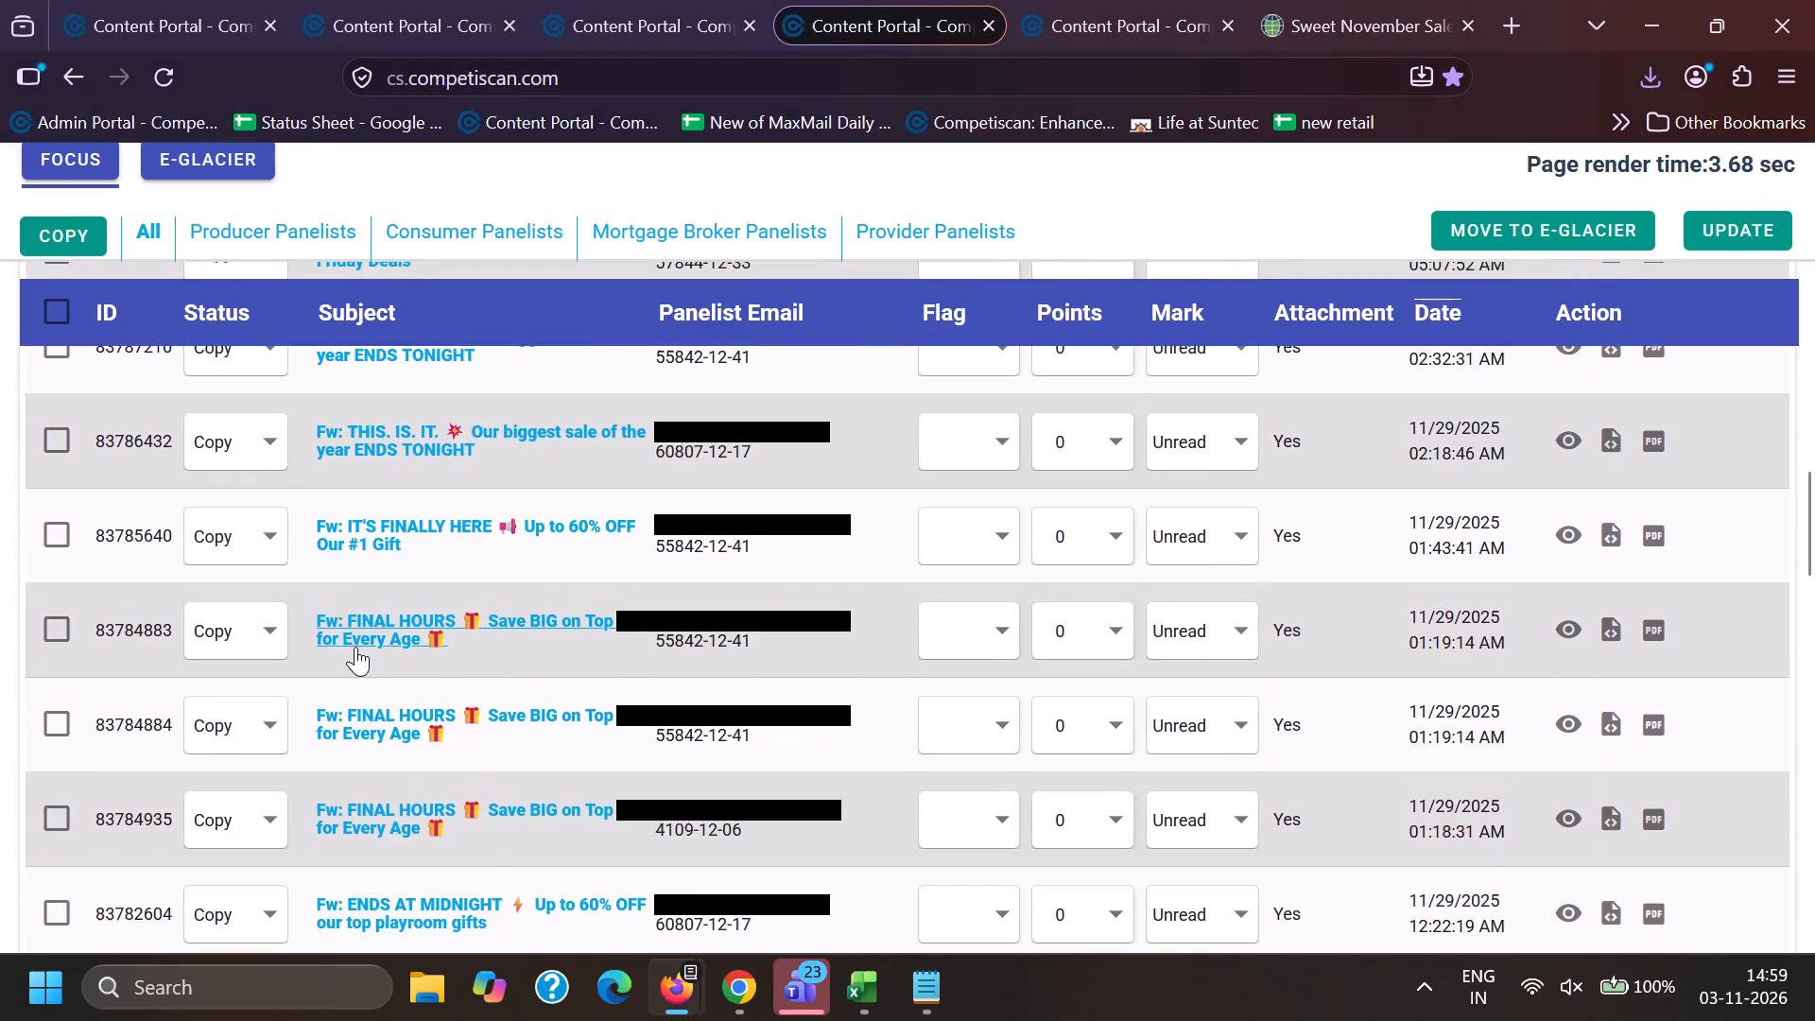
{"action": "left_click_drag", "start_coordinate": [351, 606], "coordinate": [456, 656]}
{"action": "key", "text": "ctrl+c"}
{"action": "key", "text": "ctrl+c"}
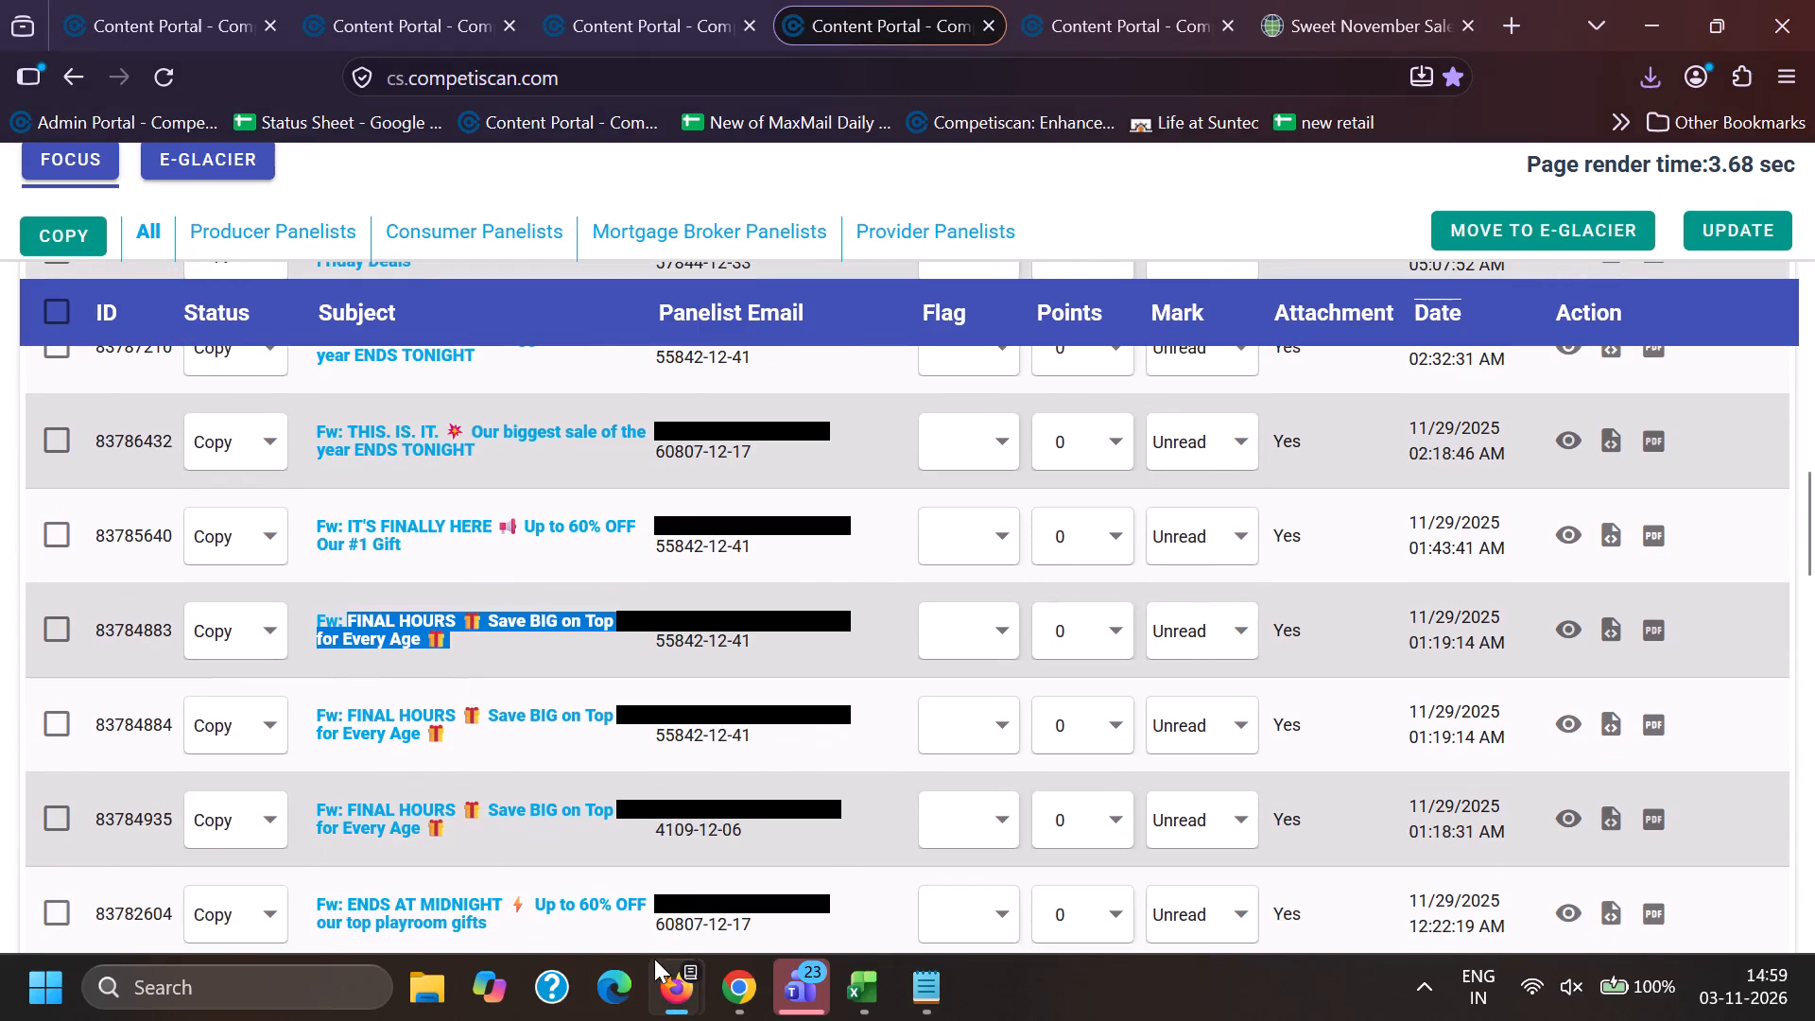
{"action": "left_click", "coordinate": [728, 1000]}
{"action": "left_click", "coordinate": [193, 852]}
{"action": "scroll", "coordinate": [419, 783], "scroll_direction": "up", "scroll_amount": 2}
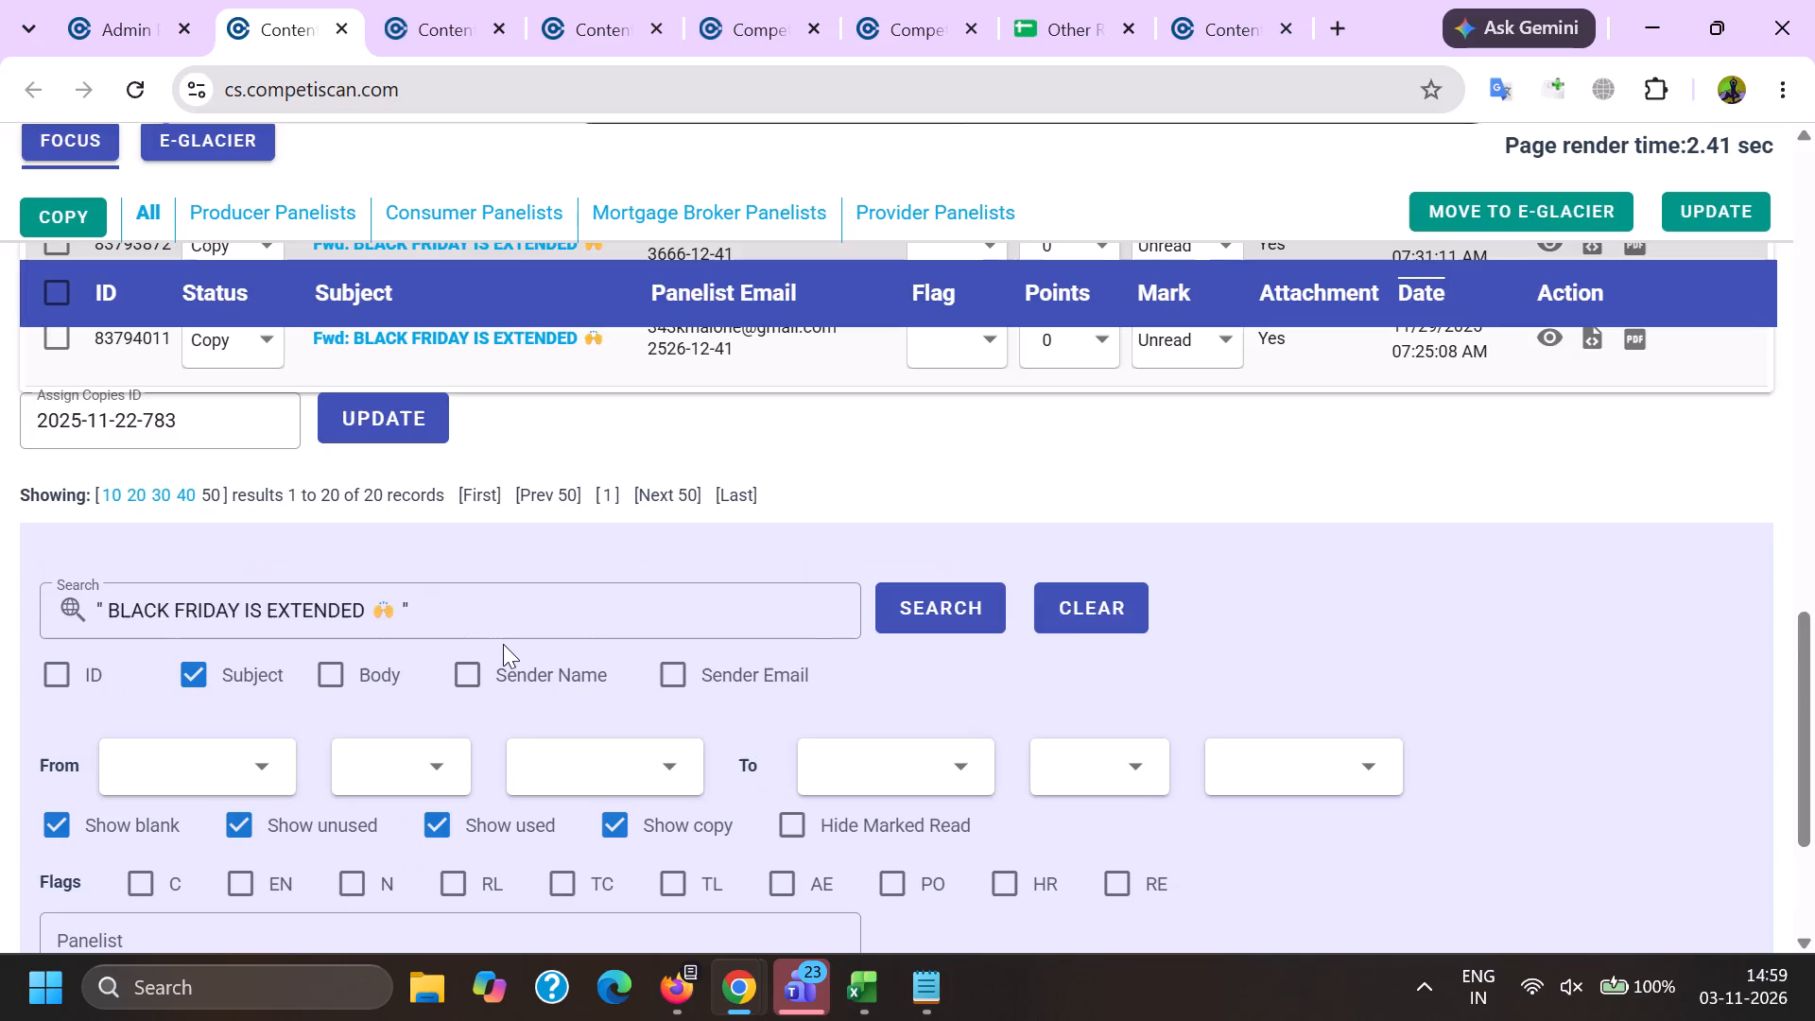
{"action": "left_click_drag", "start_coordinate": [517, 602], "coordinate": [3, 616]}
{"action": "key", "text": "BackSpace"}
{"action": "key", "text": "shift+quotedbl"}
{"action": "key", "text": "ctrl+v"}
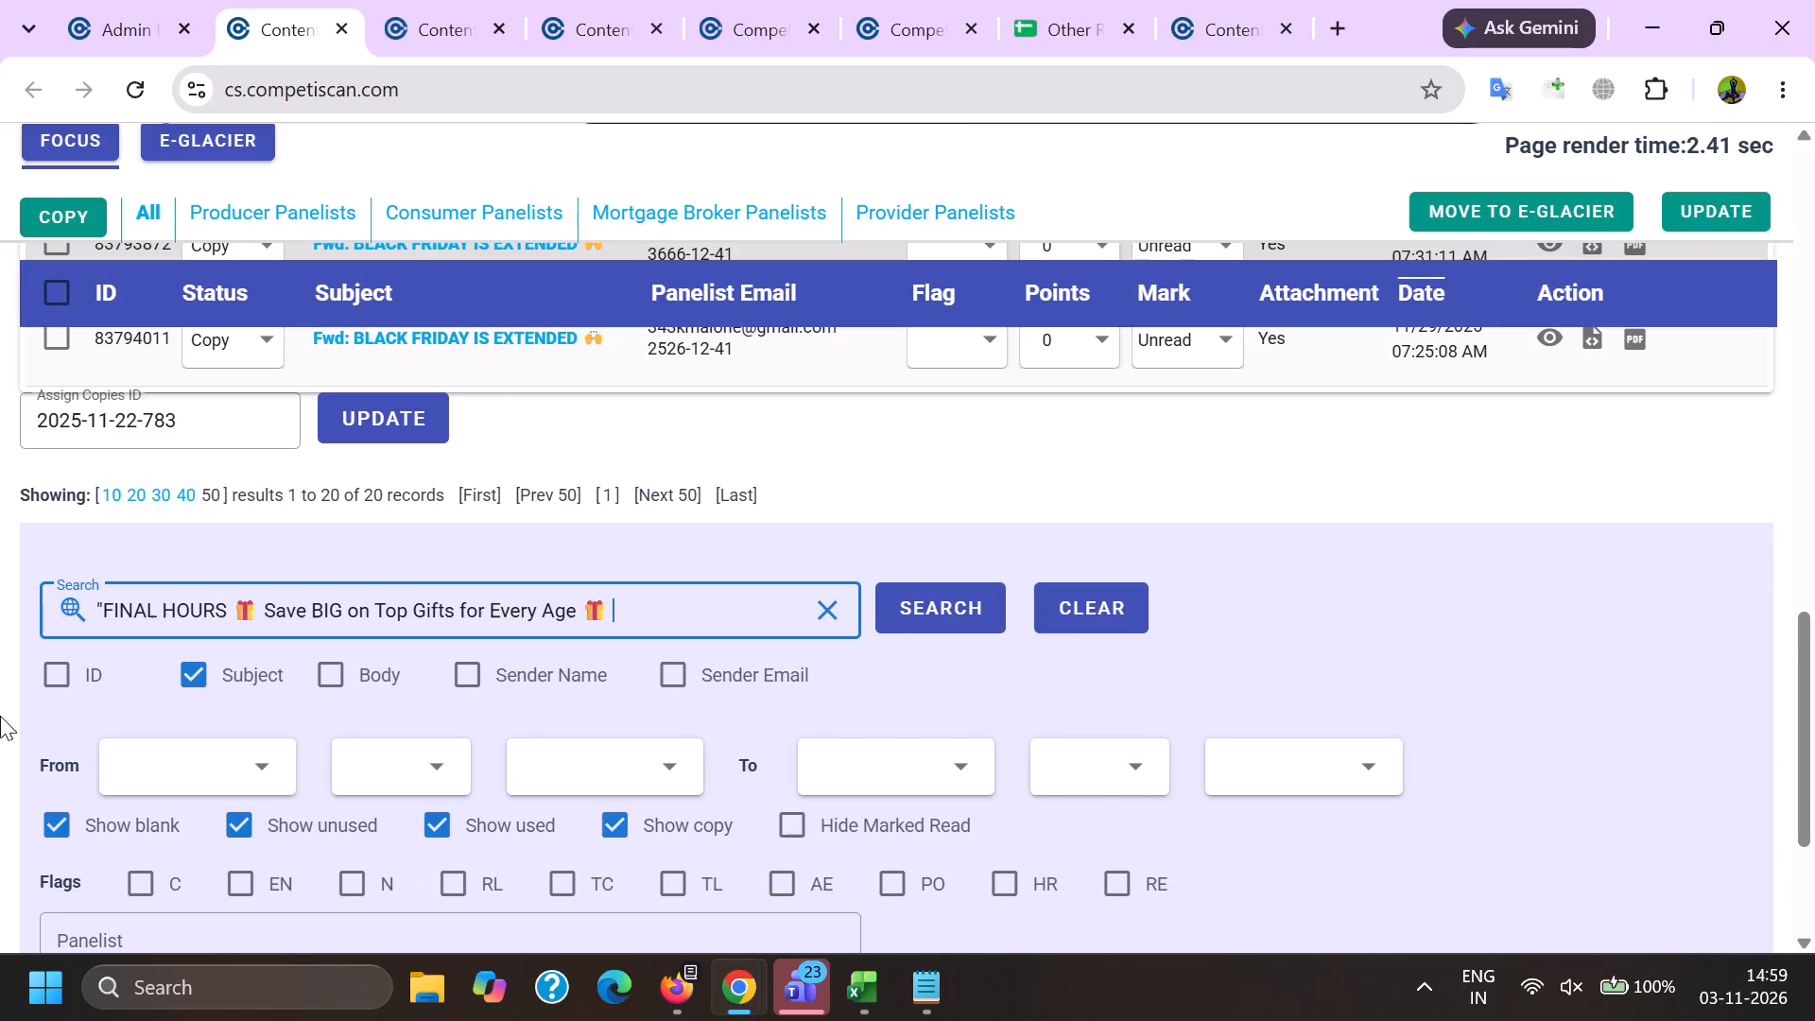
{"action": "key", "text": "shift+quotedbl"}
{"action": "key", "text": "Return"}
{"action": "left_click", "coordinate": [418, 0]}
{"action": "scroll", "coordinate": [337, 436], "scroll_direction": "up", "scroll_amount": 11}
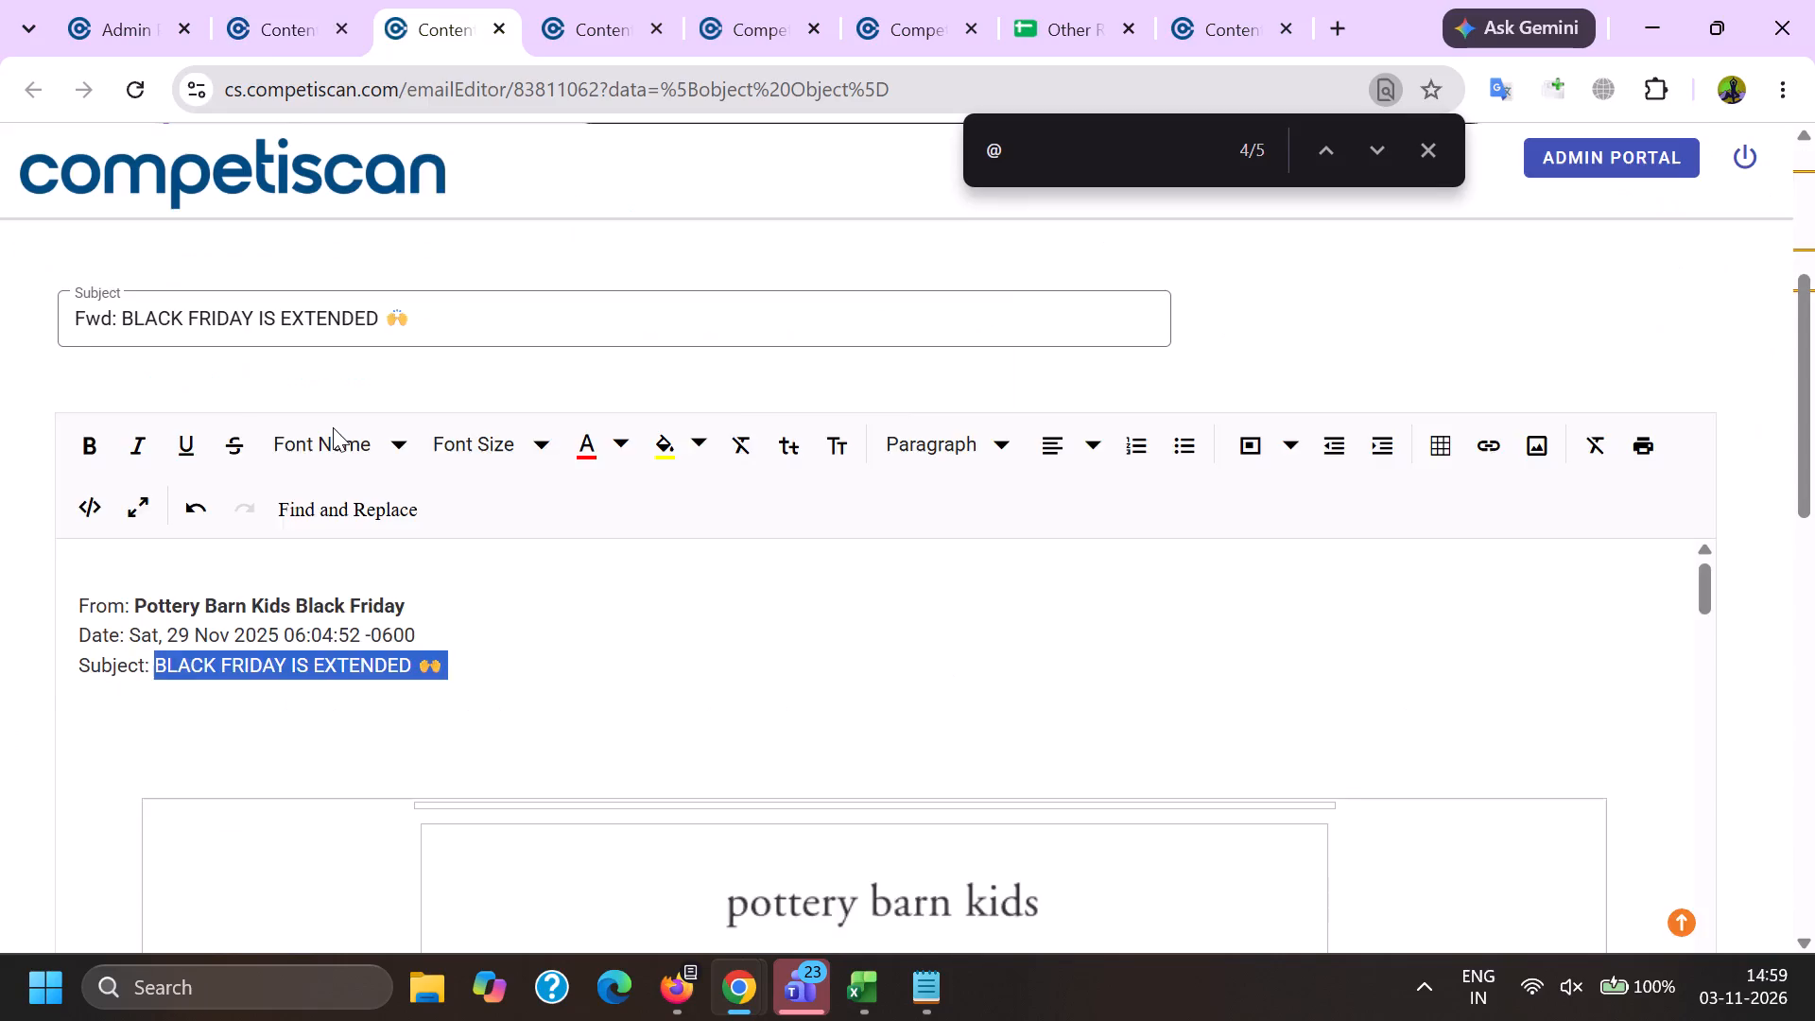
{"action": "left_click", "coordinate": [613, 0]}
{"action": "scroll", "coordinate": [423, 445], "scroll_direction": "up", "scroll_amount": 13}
Look through the FINAL HOURS results and preview the used emails 84040317 and 83969309 to check their content.
{"action": "left_click", "coordinate": [321, 0]}
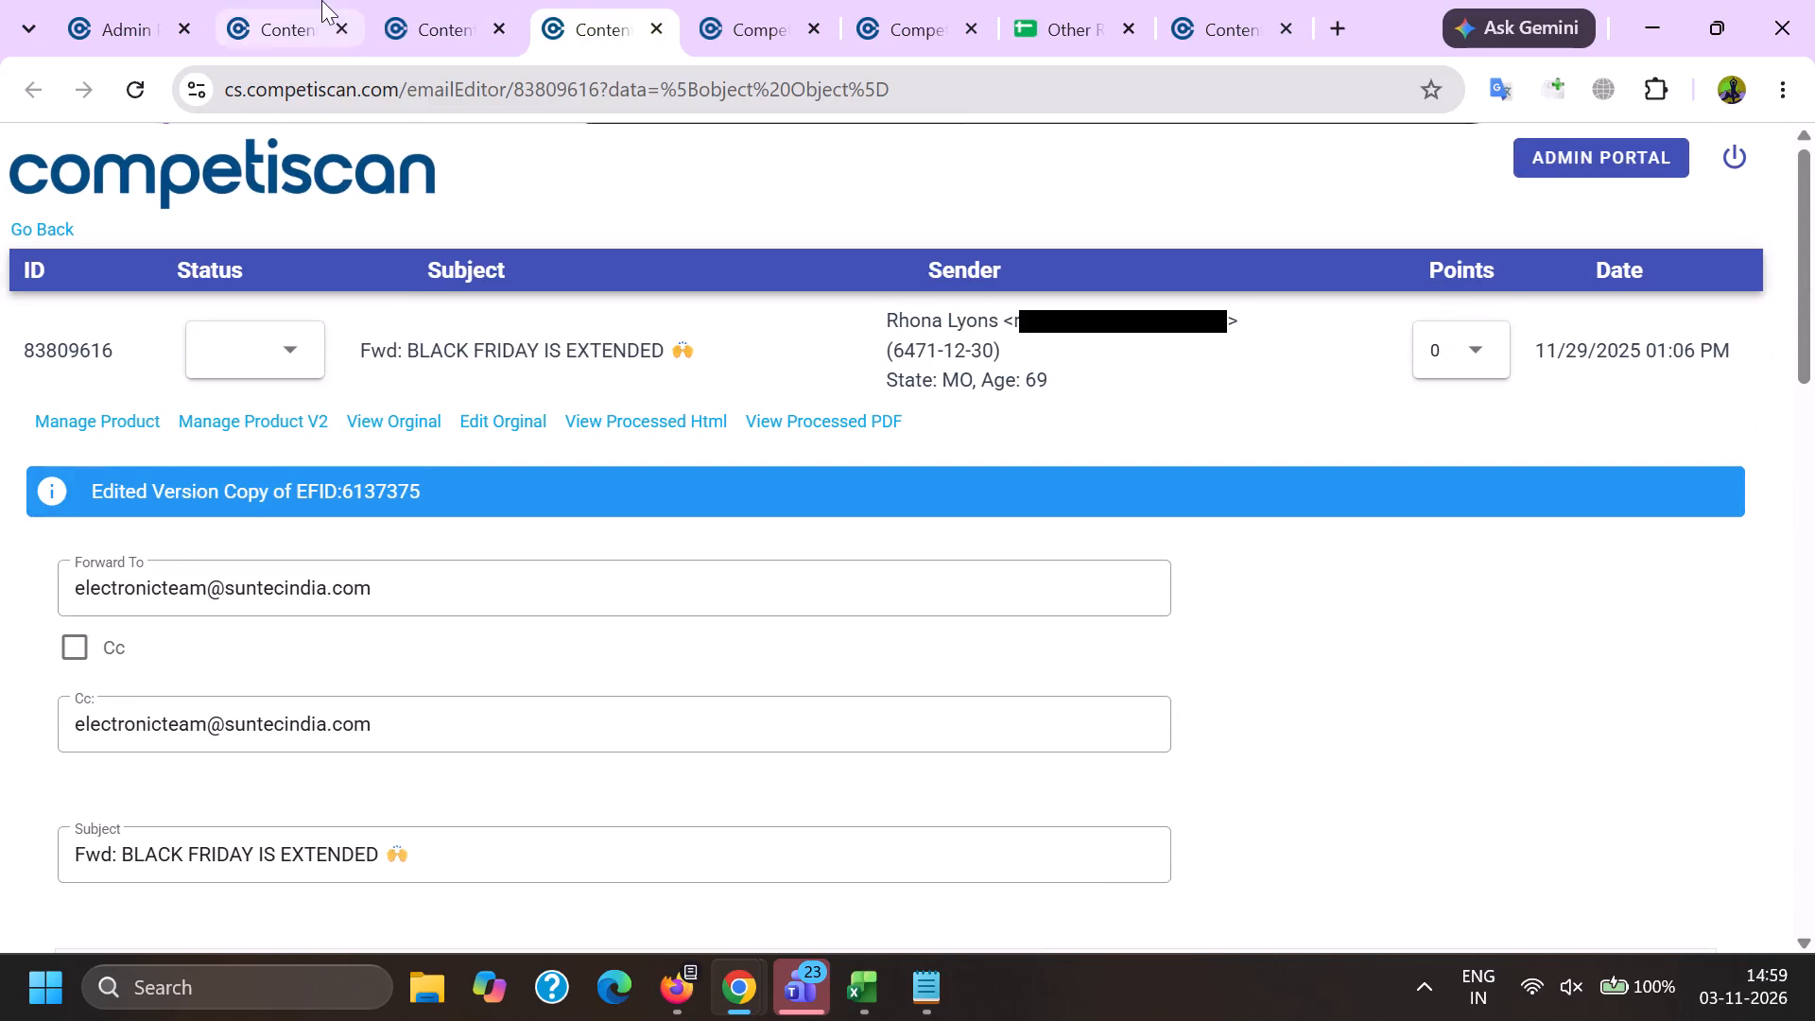
{"action": "scroll", "coordinate": [408, 545], "scroll_direction": "down", "scroll_amount": 11}
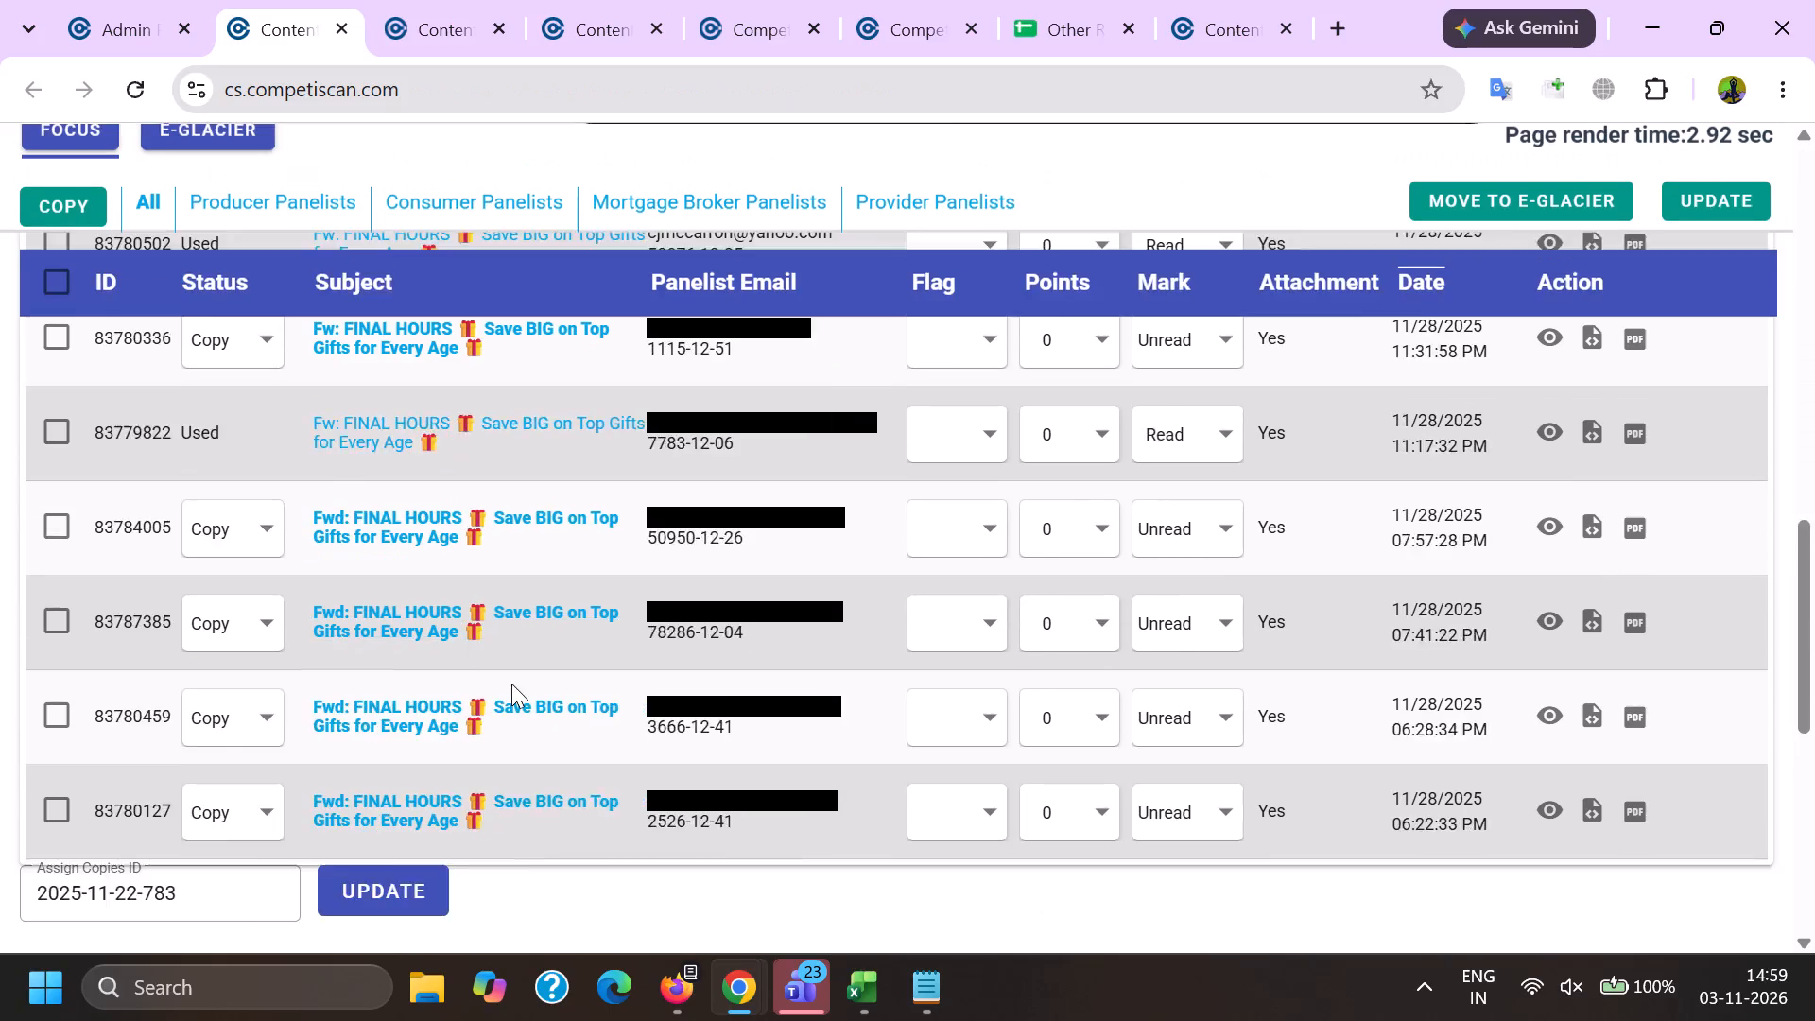
{"action": "scroll", "coordinate": [715, 700], "scroll_direction": "up", "scroll_amount": 17}
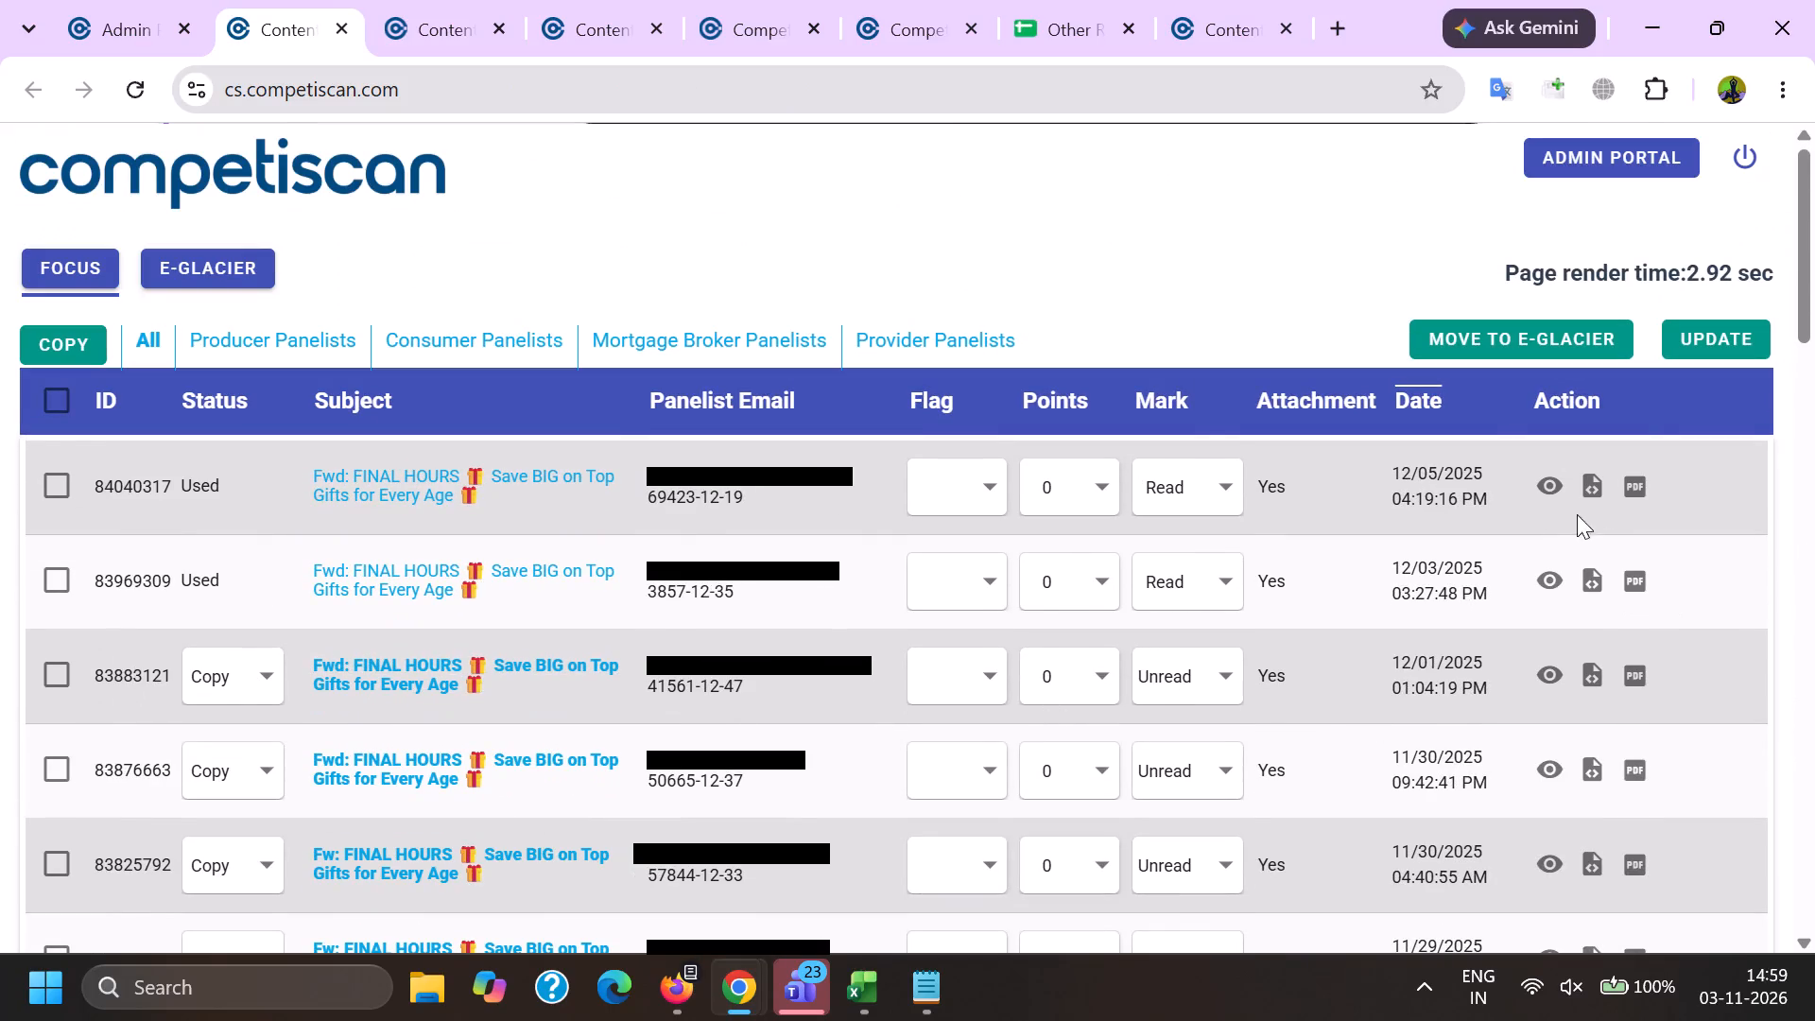
{"action": "left_click", "coordinate": [1550, 484]}
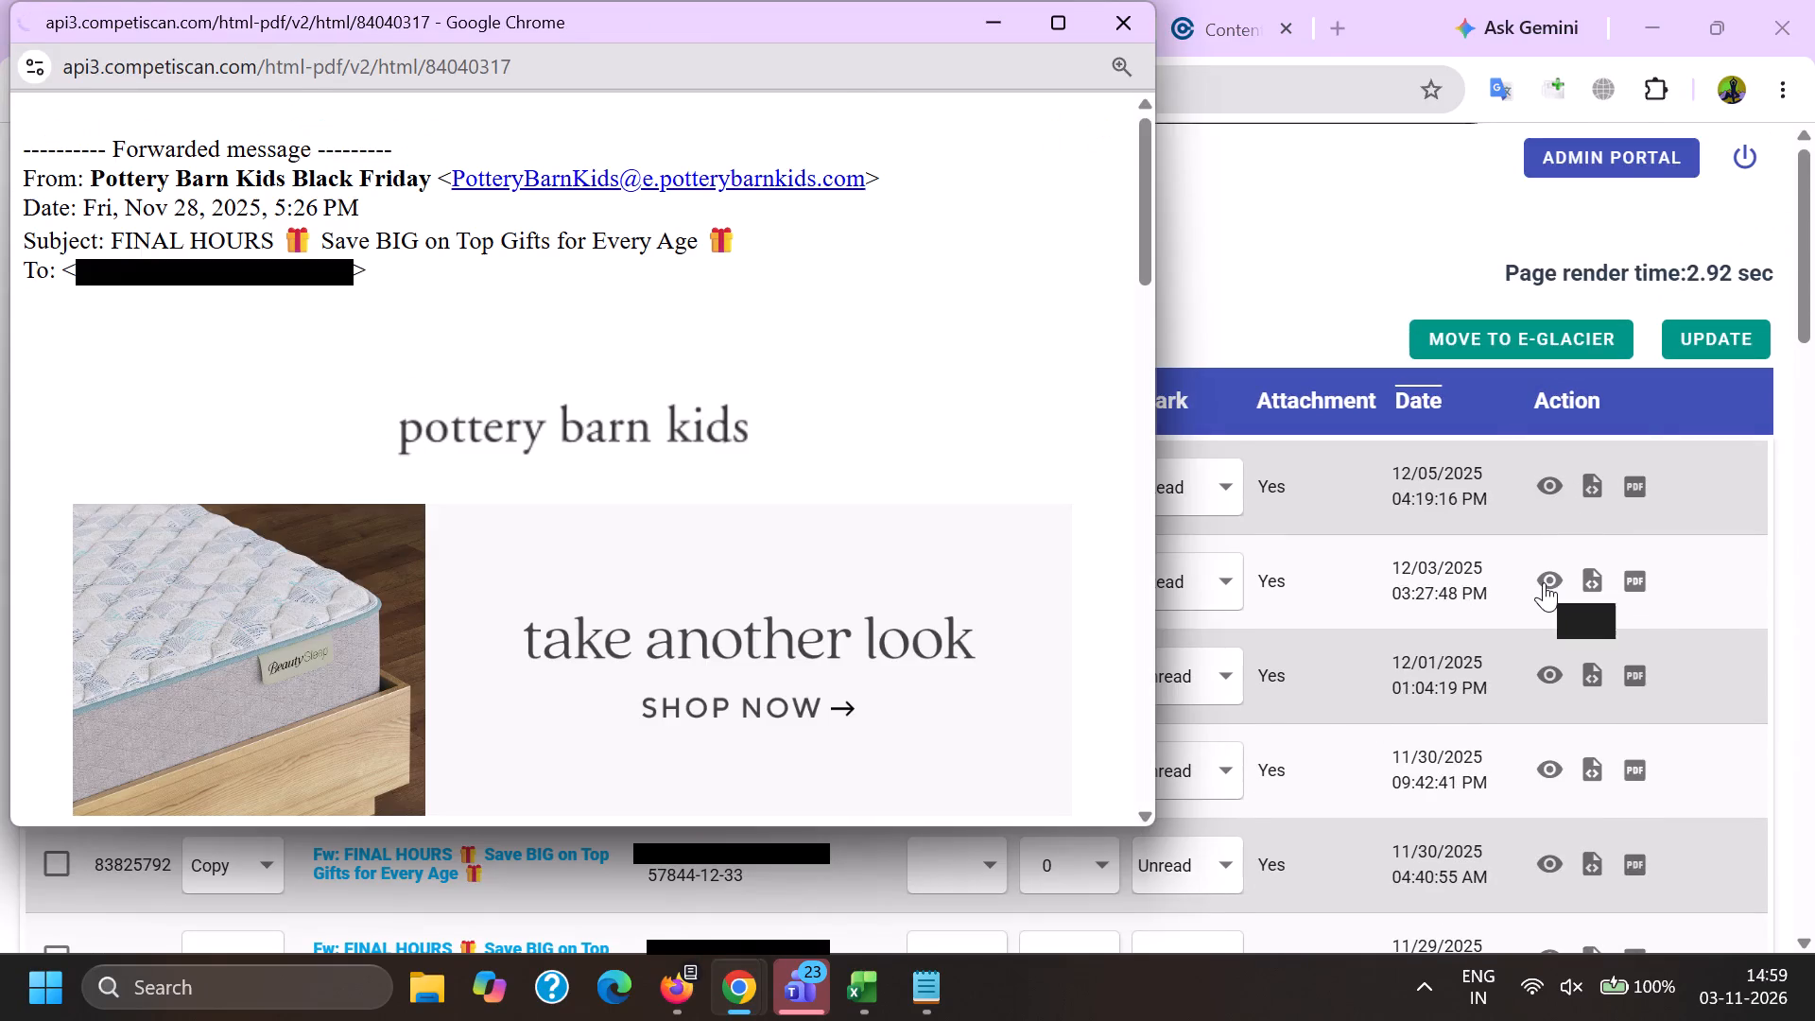
{"action": "left_click", "coordinate": [1542, 585]}
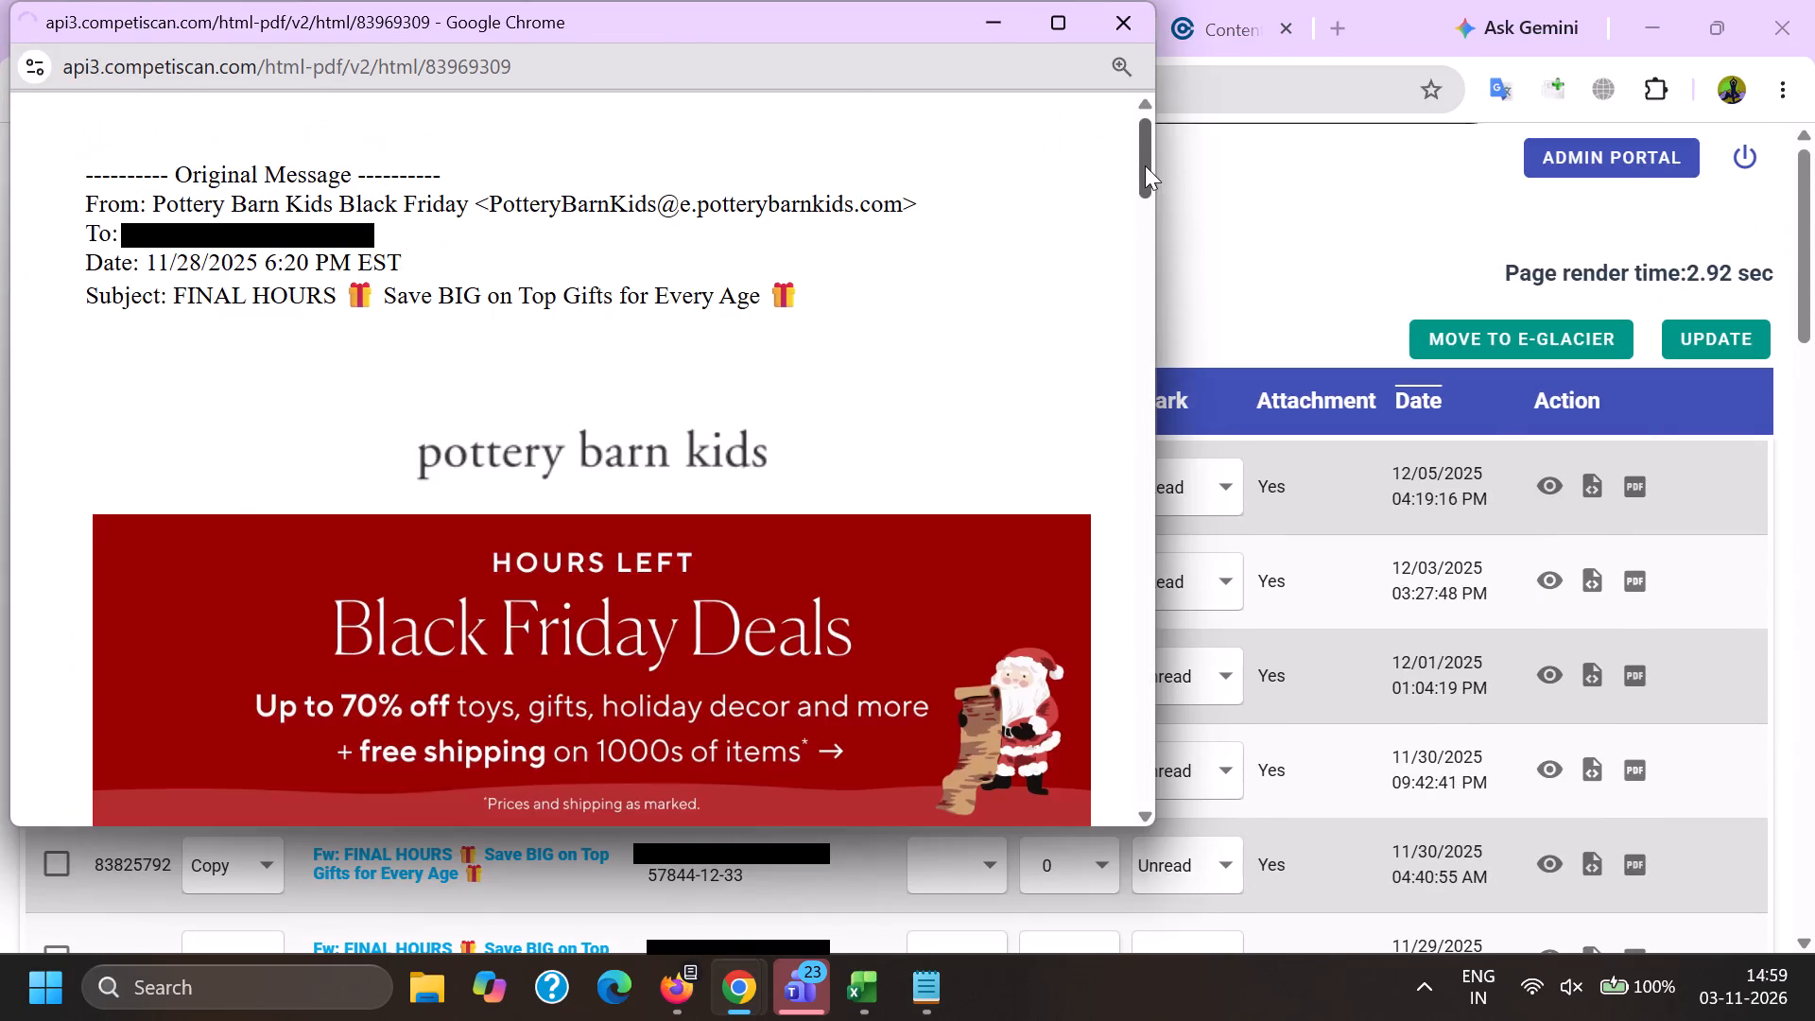
{"action": "left_click_drag", "start_coordinate": [1145, 156], "coordinate": [1069, 602]}
{"action": "key", "text": "alt+Tab"}
{"action": "scroll", "coordinate": [1150, 670], "scroll_direction": "down", "scroll_amount": 1}
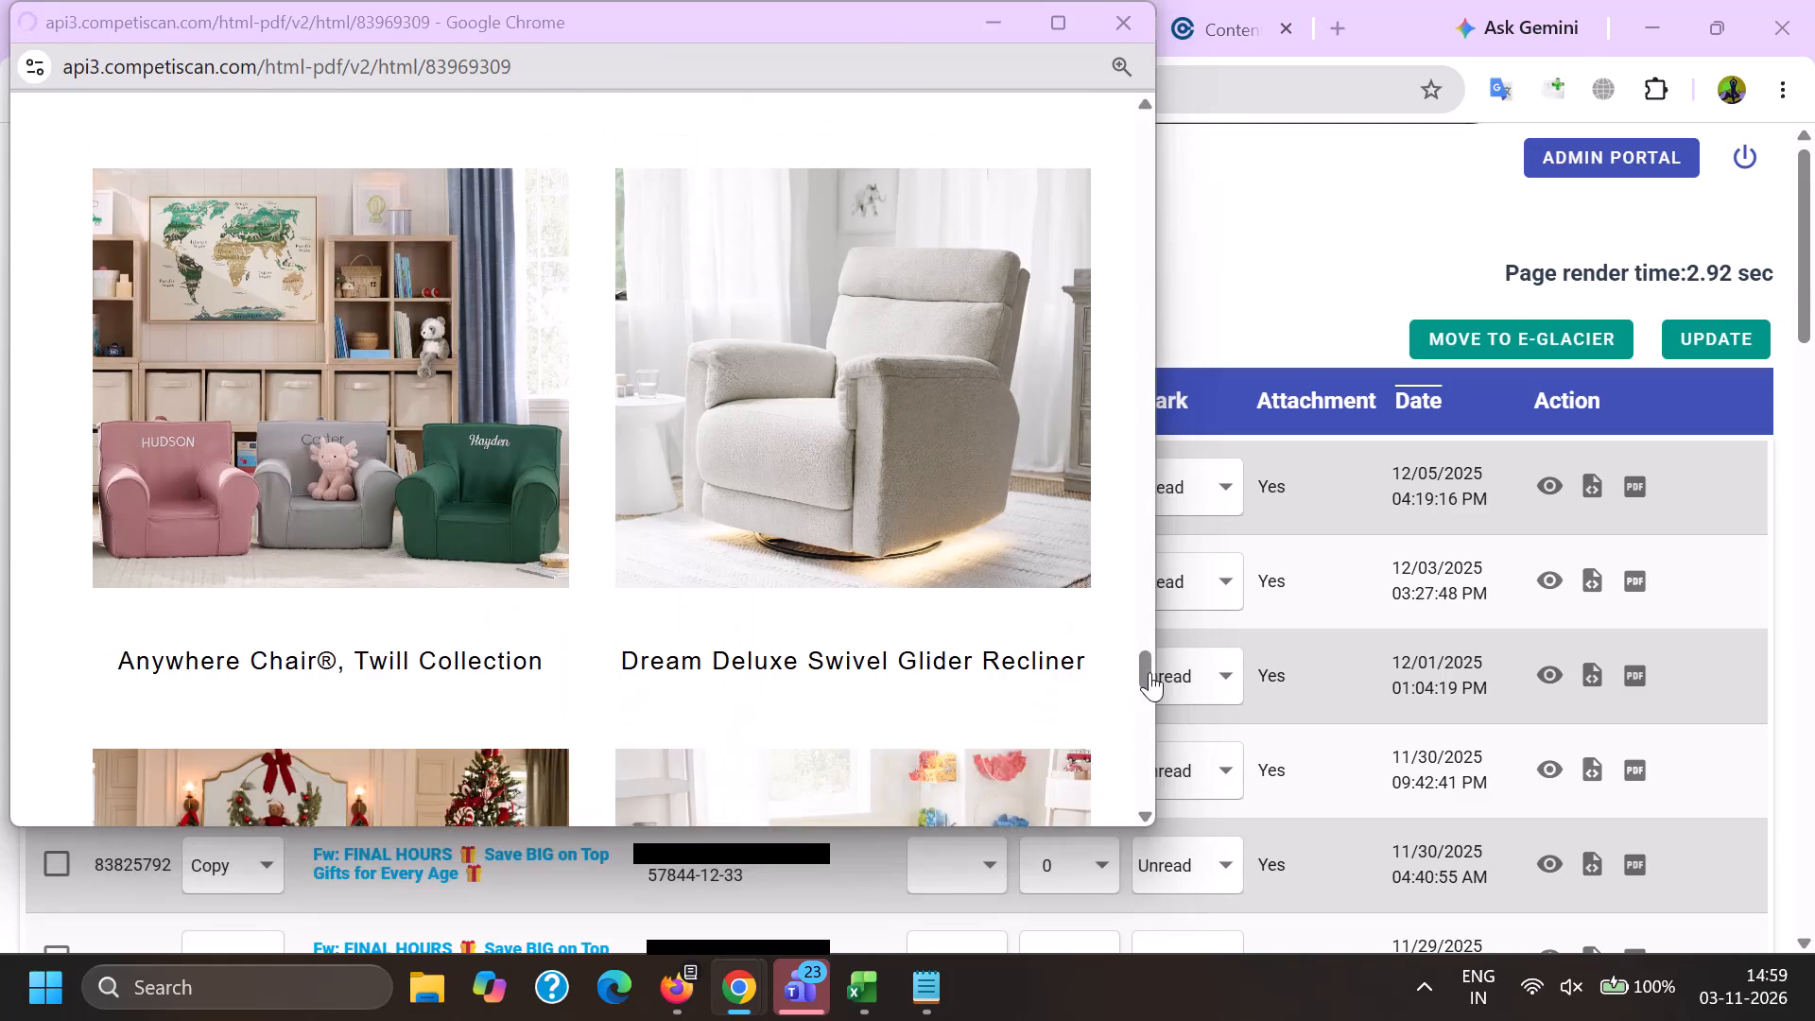
Preview the FINAL HOURS copy emails 83883121 and 83876663 and examine the lower part of their content.
{"action": "left_click", "coordinate": [1547, 528]}
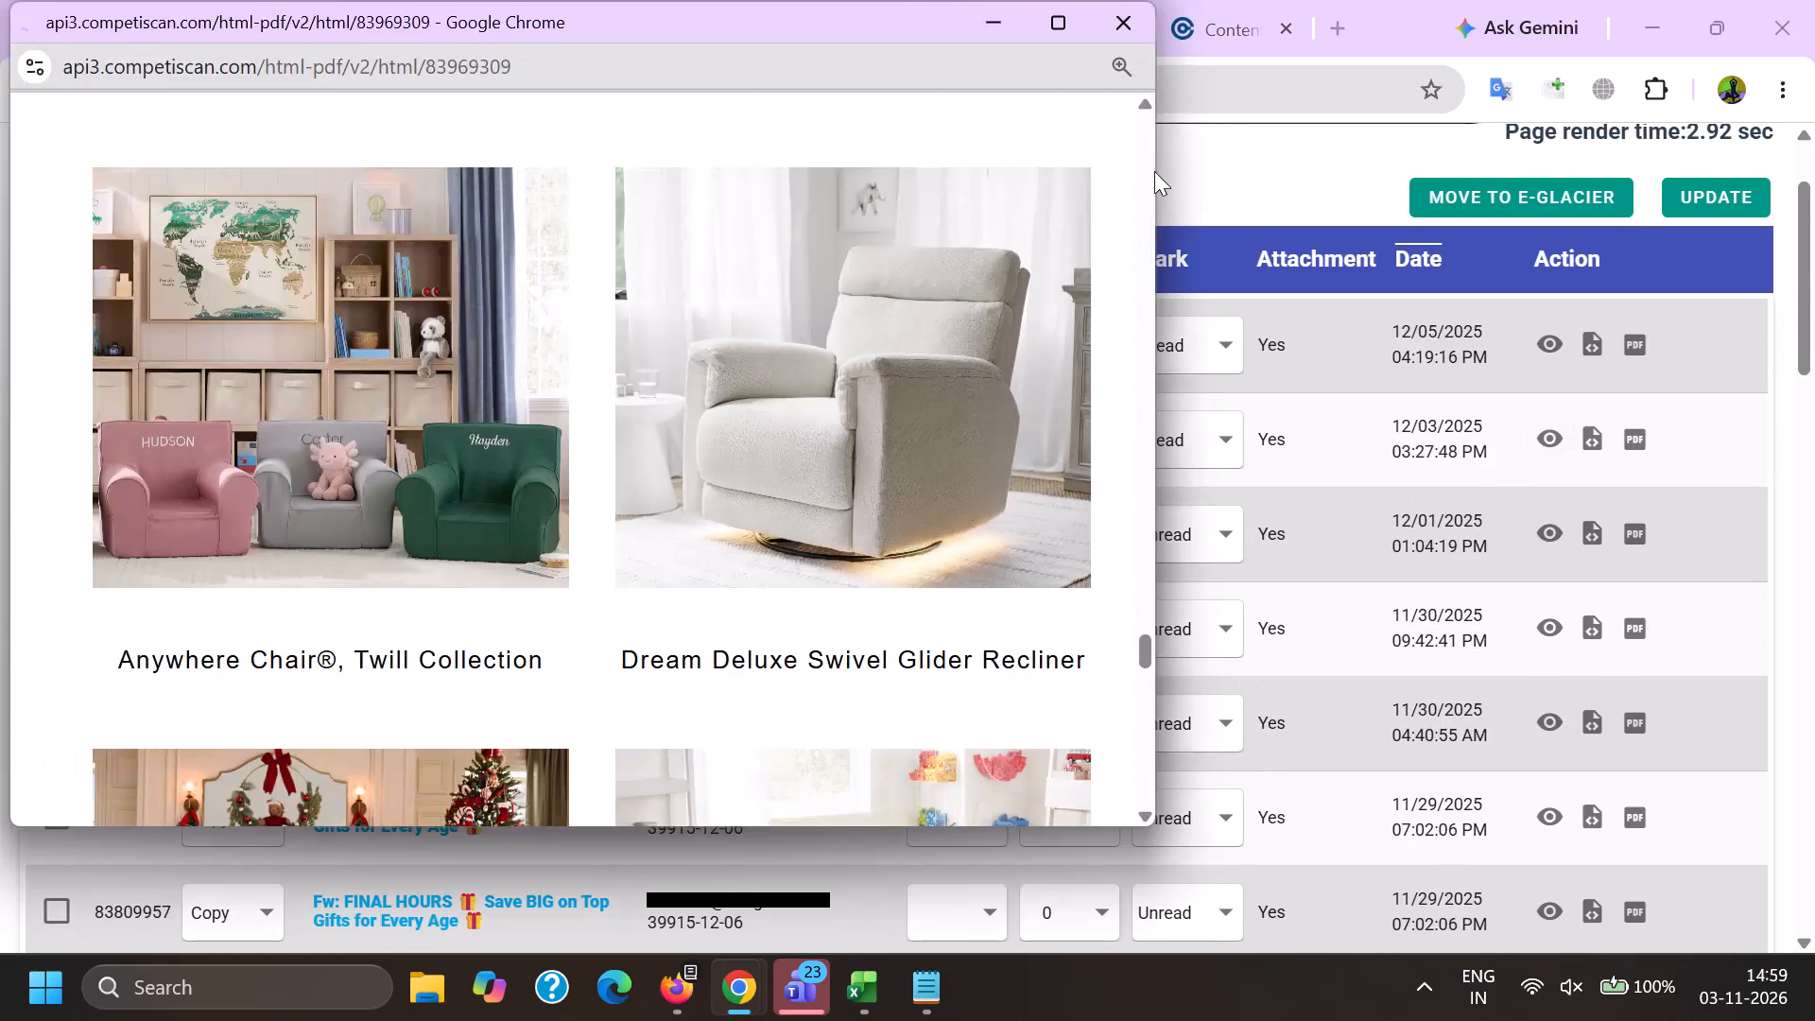
{"action": "left_click_drag", "start_coordinate": [1147, 141], "coordinate": [1102, 695]}
{"action": "key", "text": "alt+Tab"}
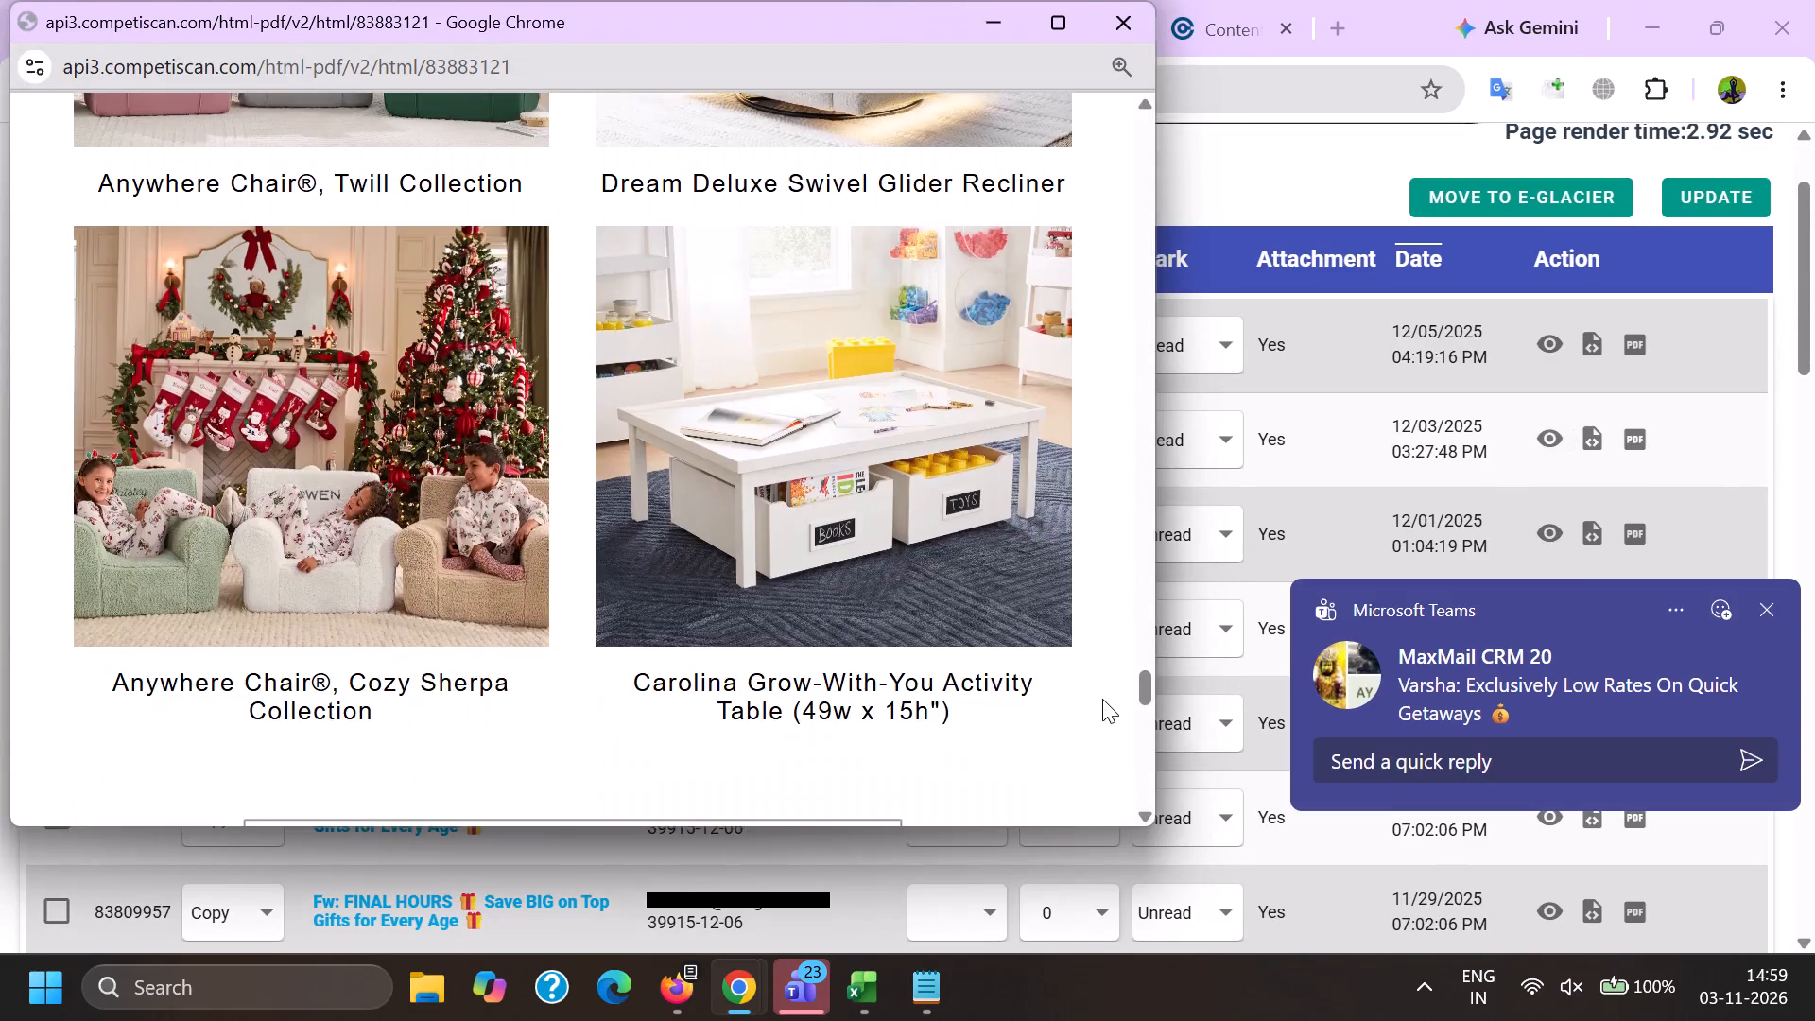
{"action": "scroll", "coordinate": [1558, 577], "scroll_direction": "down", "scroll_amount": 1}
{"action": "scroll", "coordinate": [1396, 496], "scroll_direction": "down", "scroll_amount": 1}
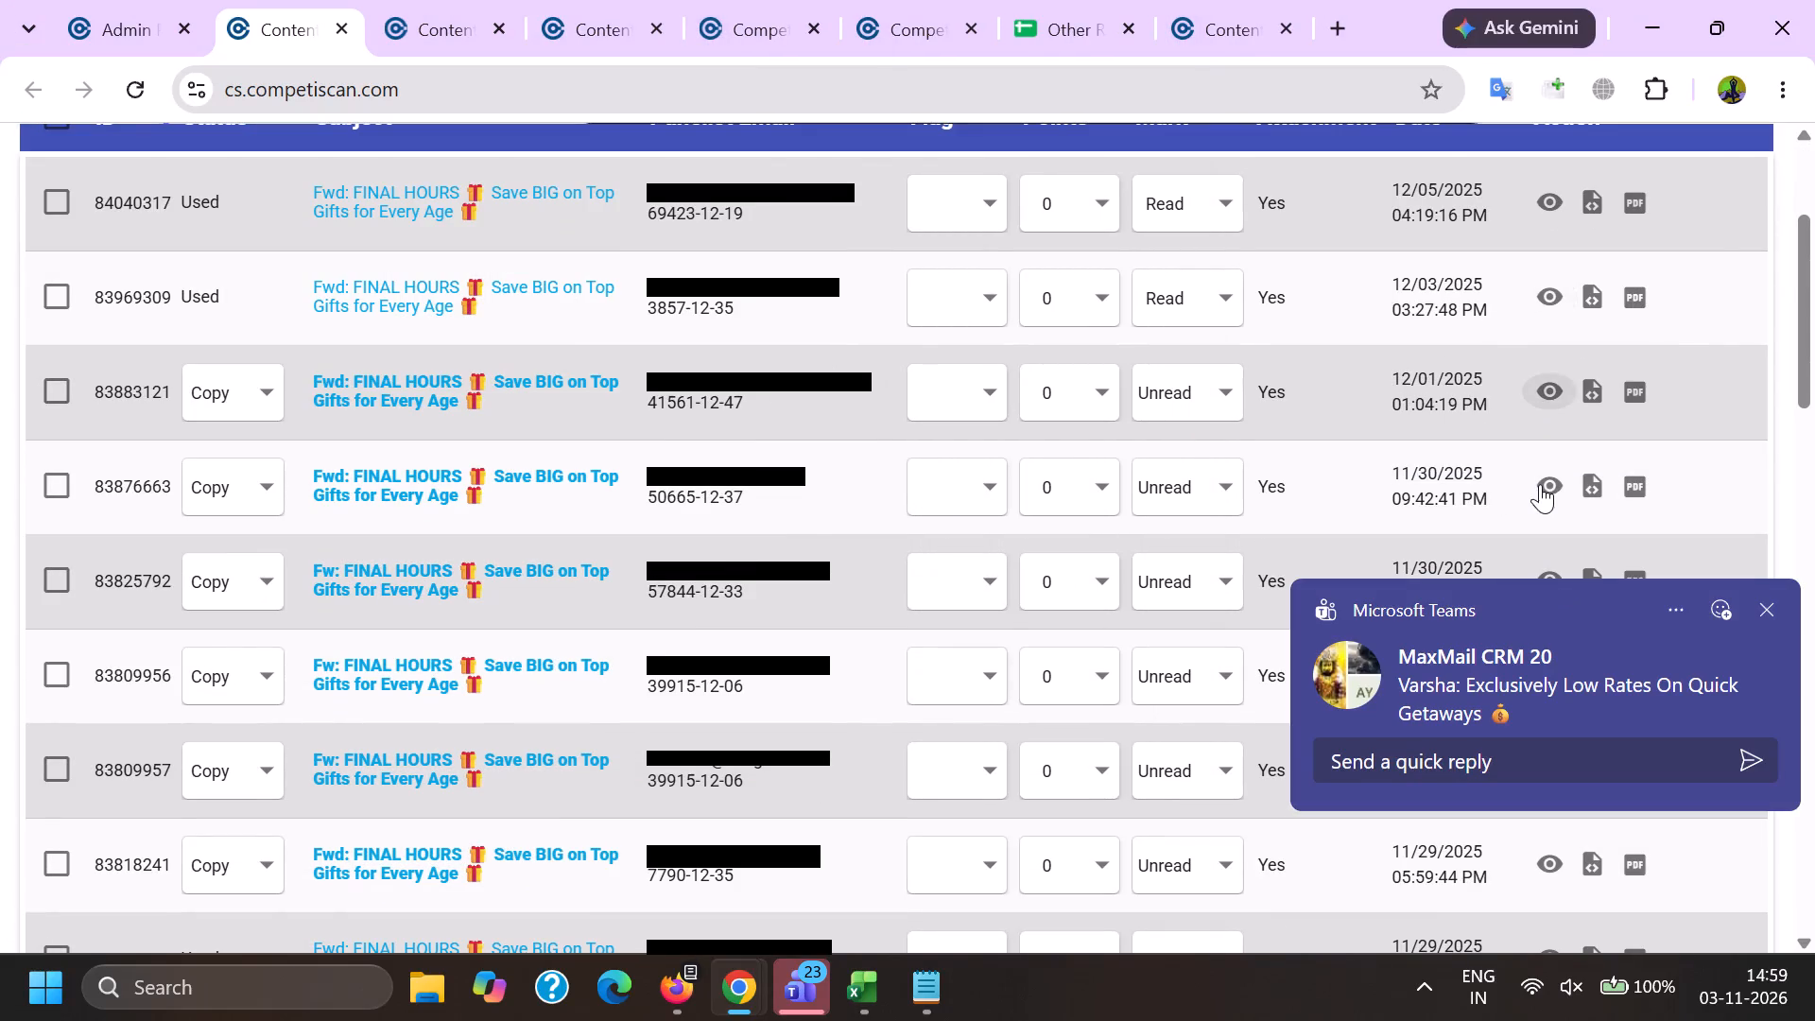
{"action": "left_click", "coordinate": [1541, 484]}
{"action": "left_click_drag", "start_coordinate": [1145, 130], "coordinate": [1112, 643]}
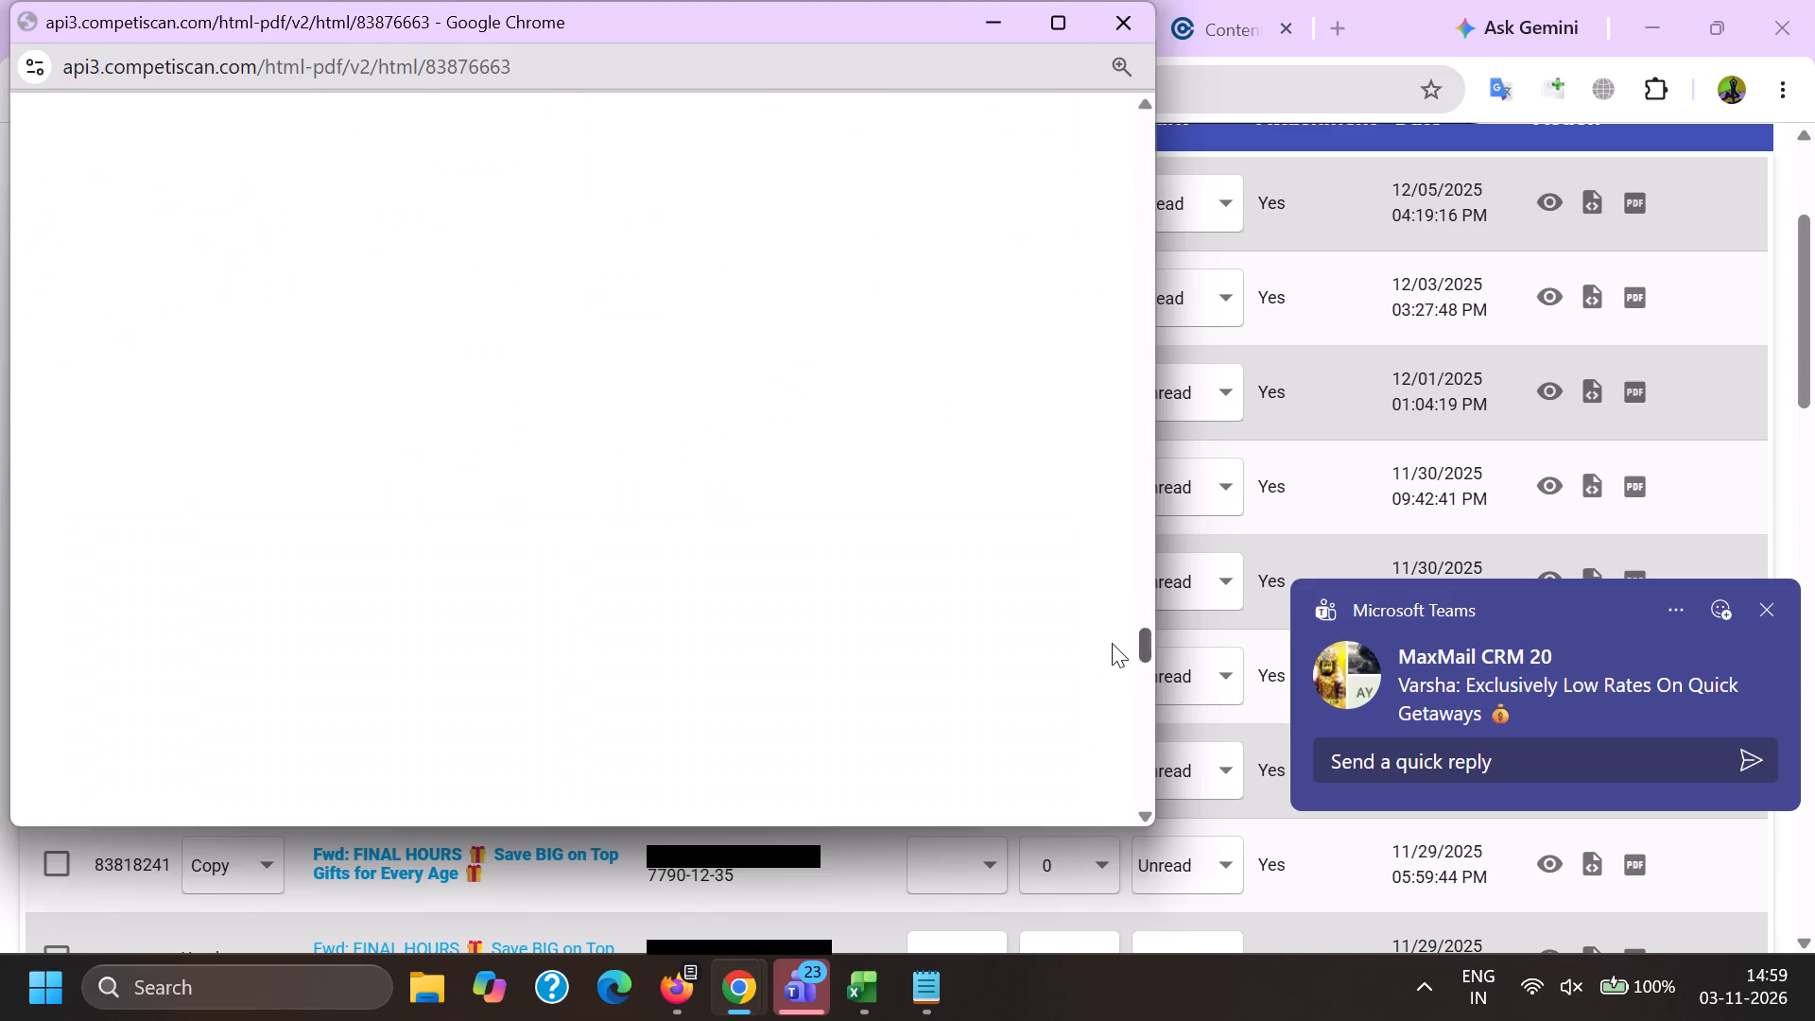
{"action": "left_click_drag", "start_coordinate": [1112, 643], "coordinate": [1117, 686]}
{"action": "key", "text": "alt+Tab"}
{"action": "scroll", "coordinate": [1148, 628], "scroll_direction": "down", "scroll_amount": 1}
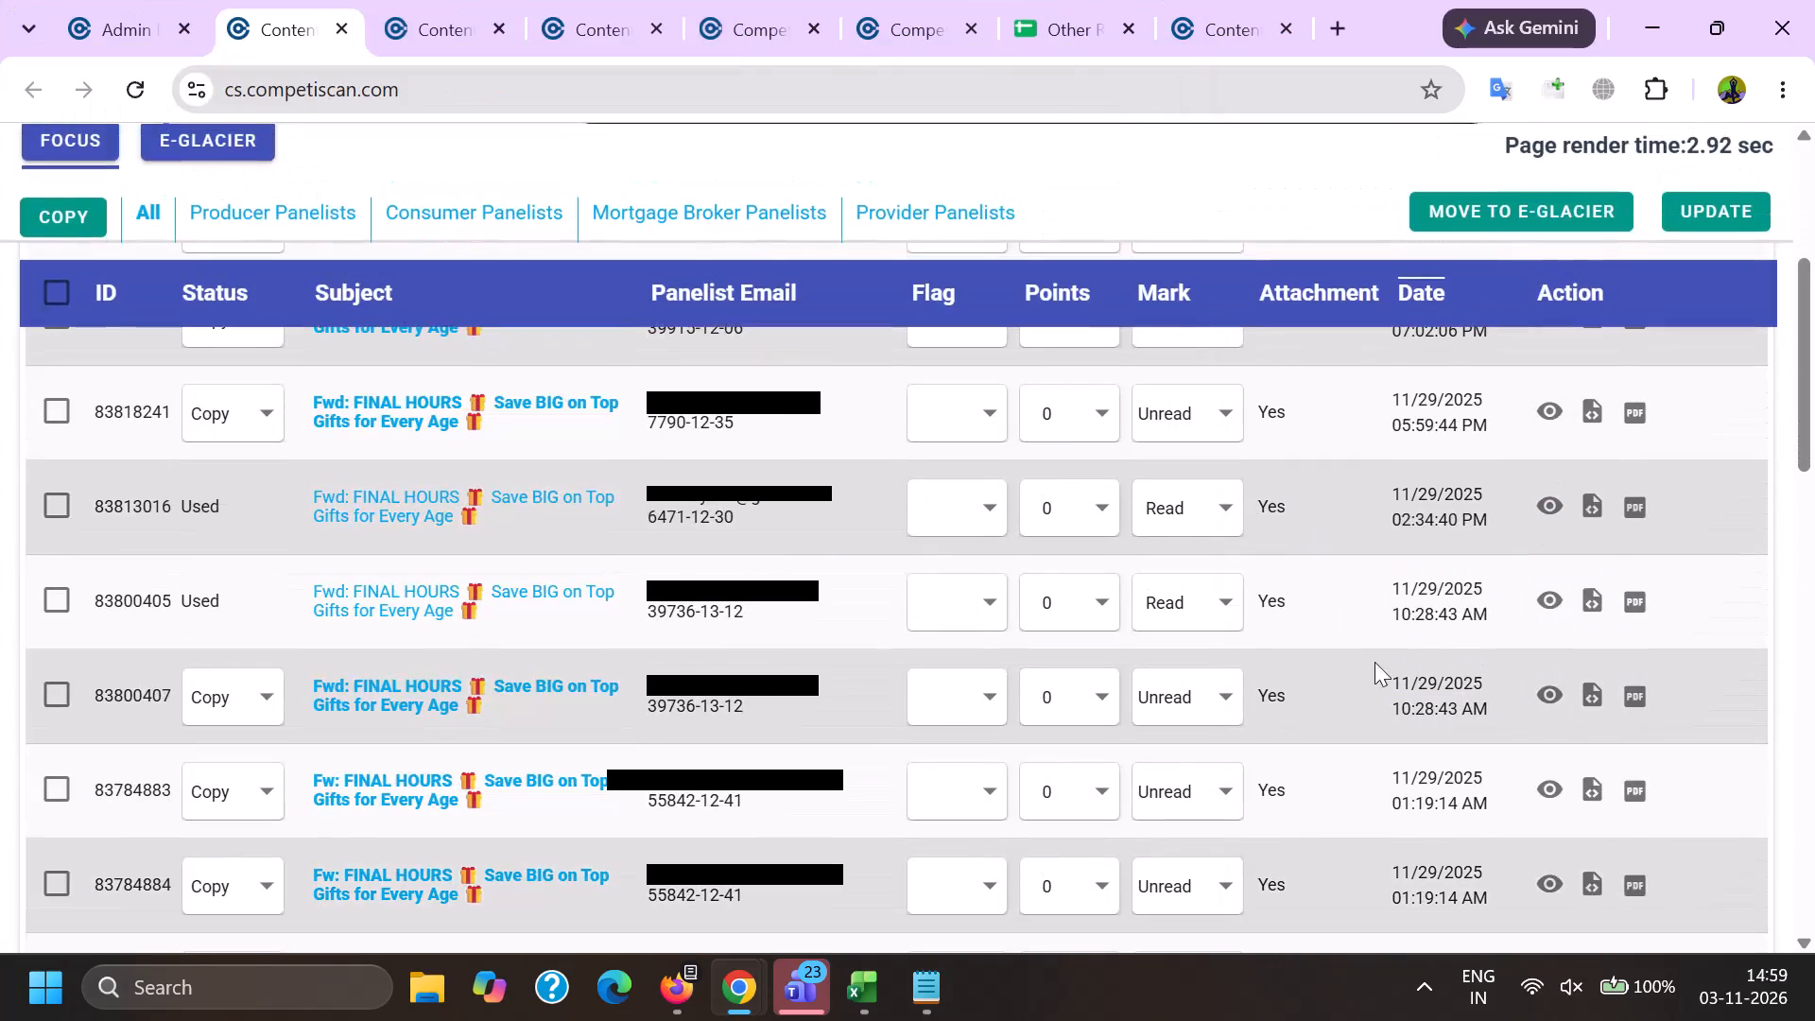
Search the Chrome email list for the quoted subject "ENDS AT MIDNIGHT ⚡ Up to 60% OFF our top playroom gifts", copied from the Firefox list.
{"action": "left_click", "coordinate": [688, 1004]}
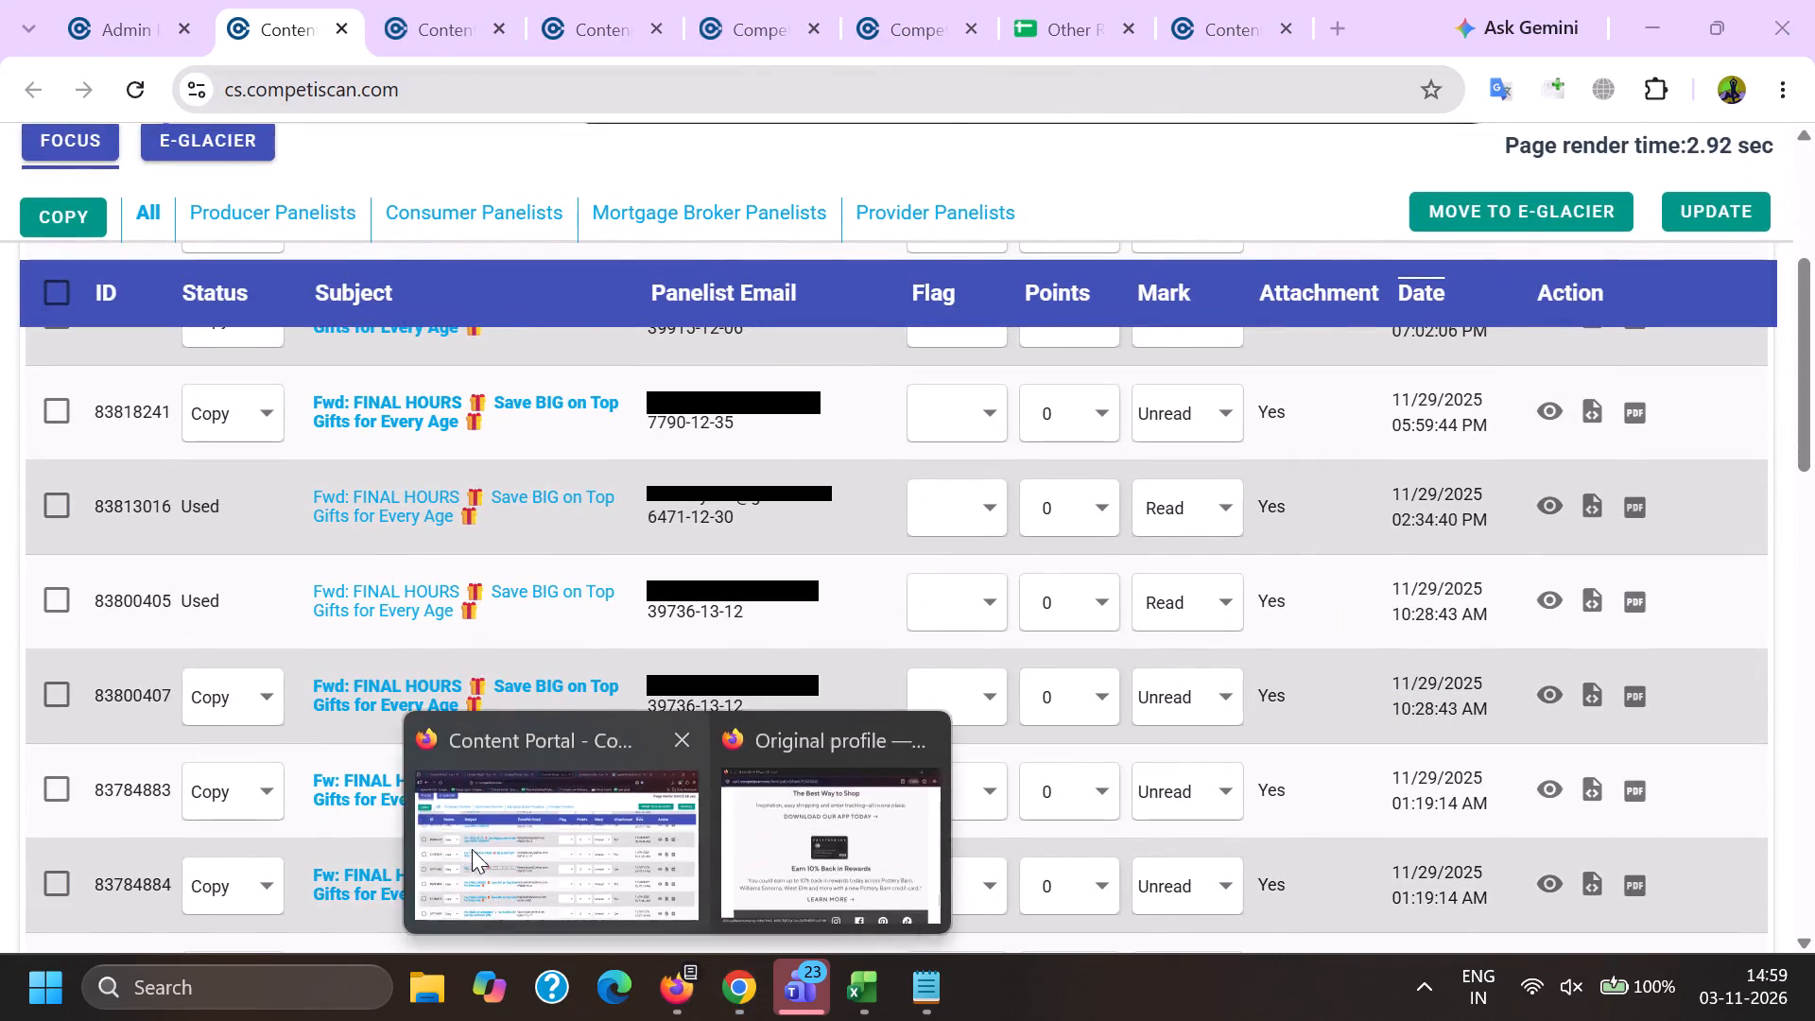
{"action": "left_click", "coordinate": [472, 848]}
{"action": "scroll", "coordinate": [445, 686], "scroll_direction": "down", "scroll_amount": 5}
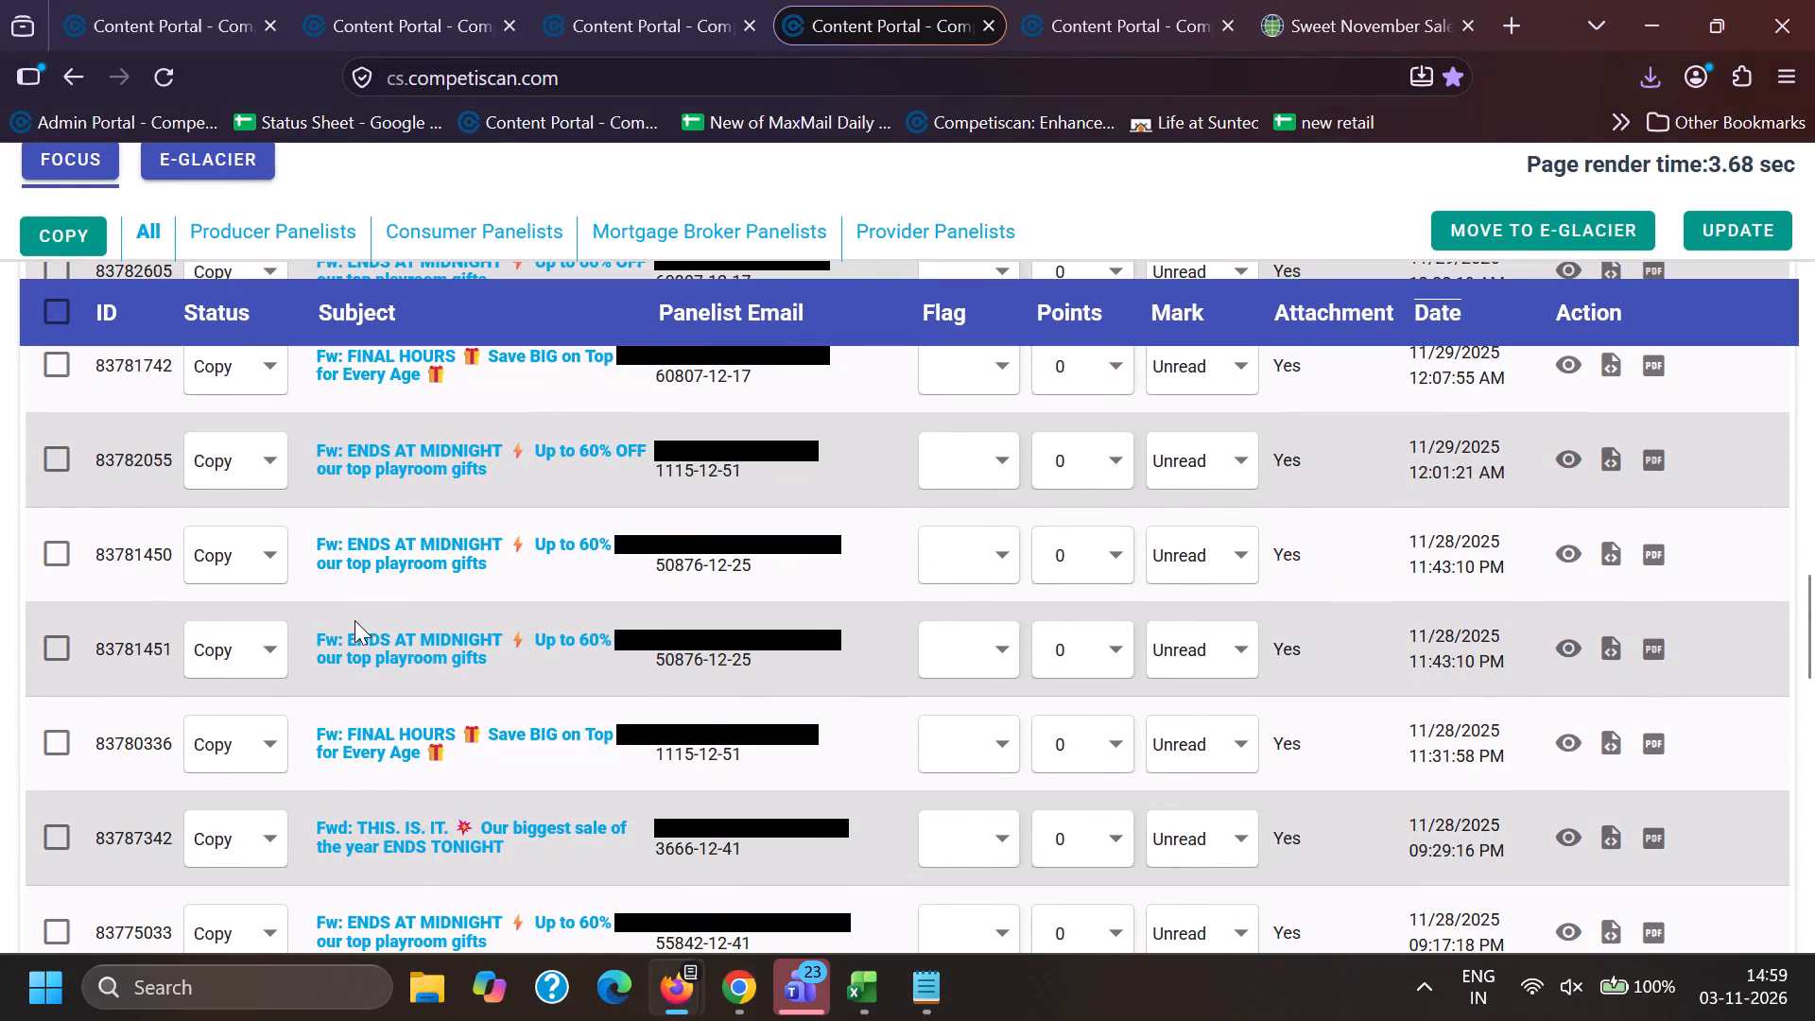
{"action": "left_click_drag", "start_coordinate": [350, 623], "coordinate": [559, 673]}
{"action": "key", "text": "ctrl+c"}
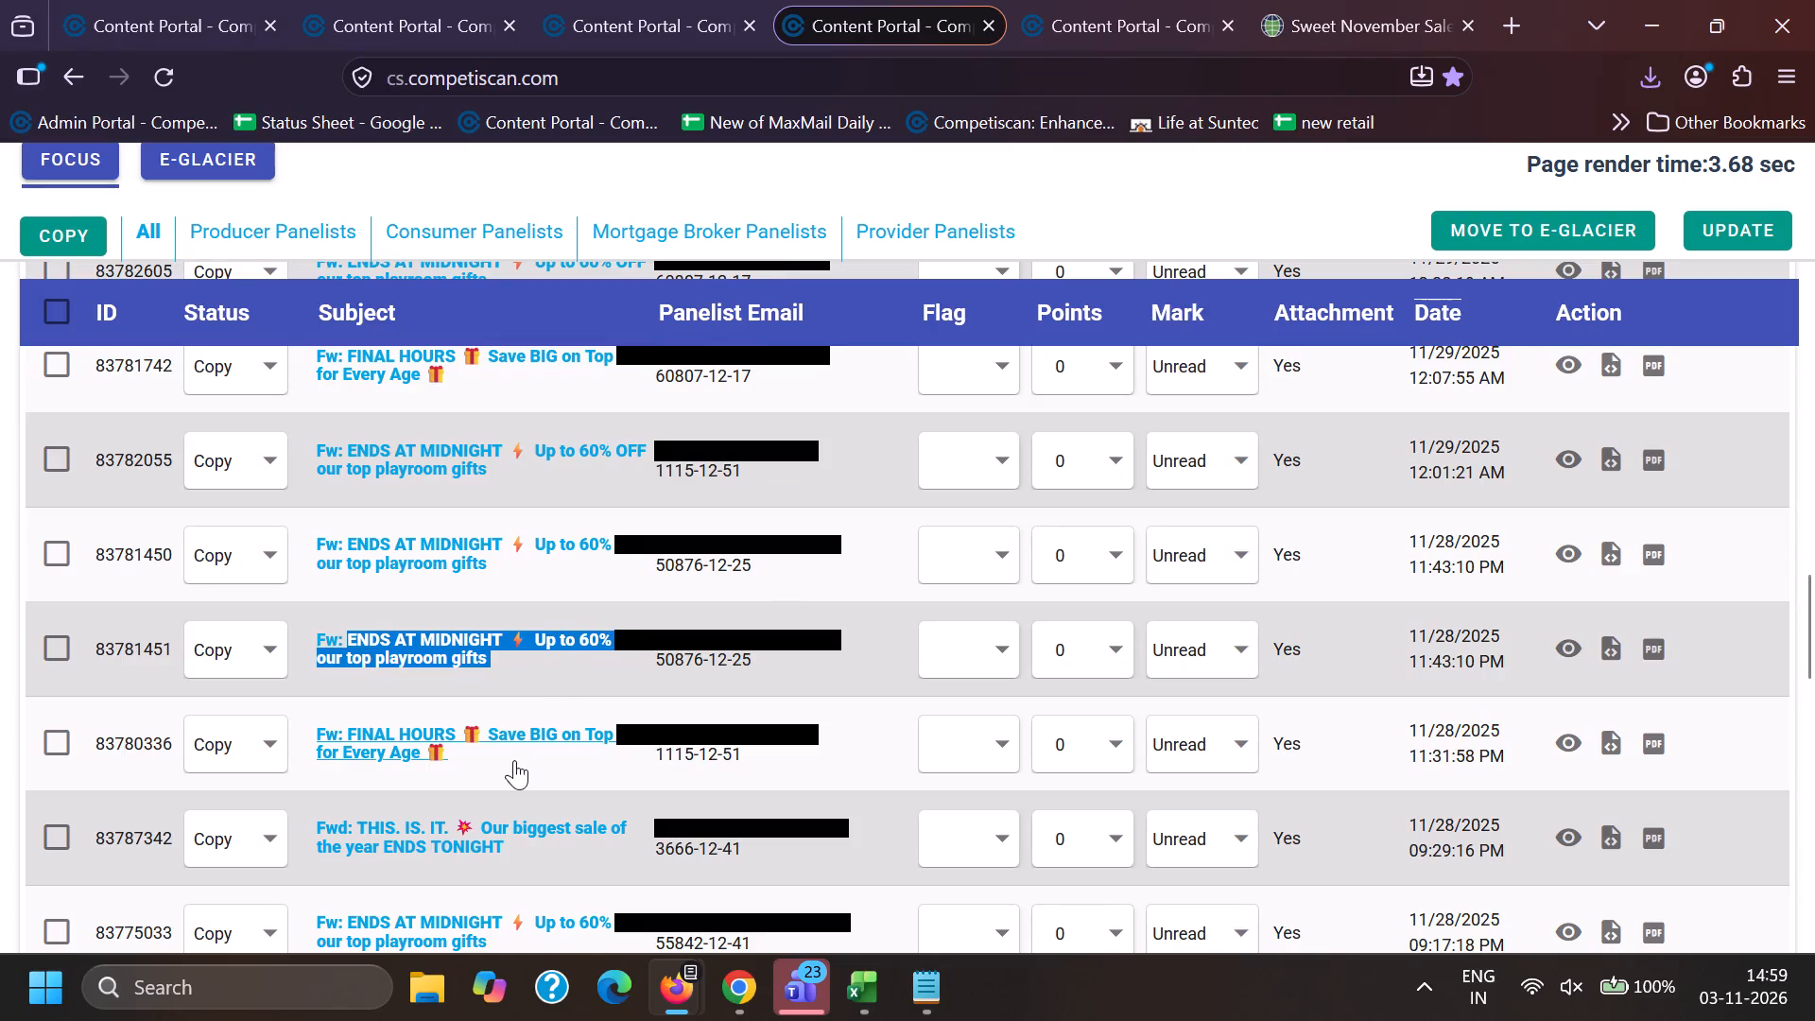
{"action": "key", "text": "alt+Tab"}
{"action": "scroll", "coordinate": [518, 804], "scroll_direction": "down", "scroll_amount": 18}
{"action": "scroll", "coordinate": [539, 810], "scroll_direction": "up", "scroll_amount": 2}
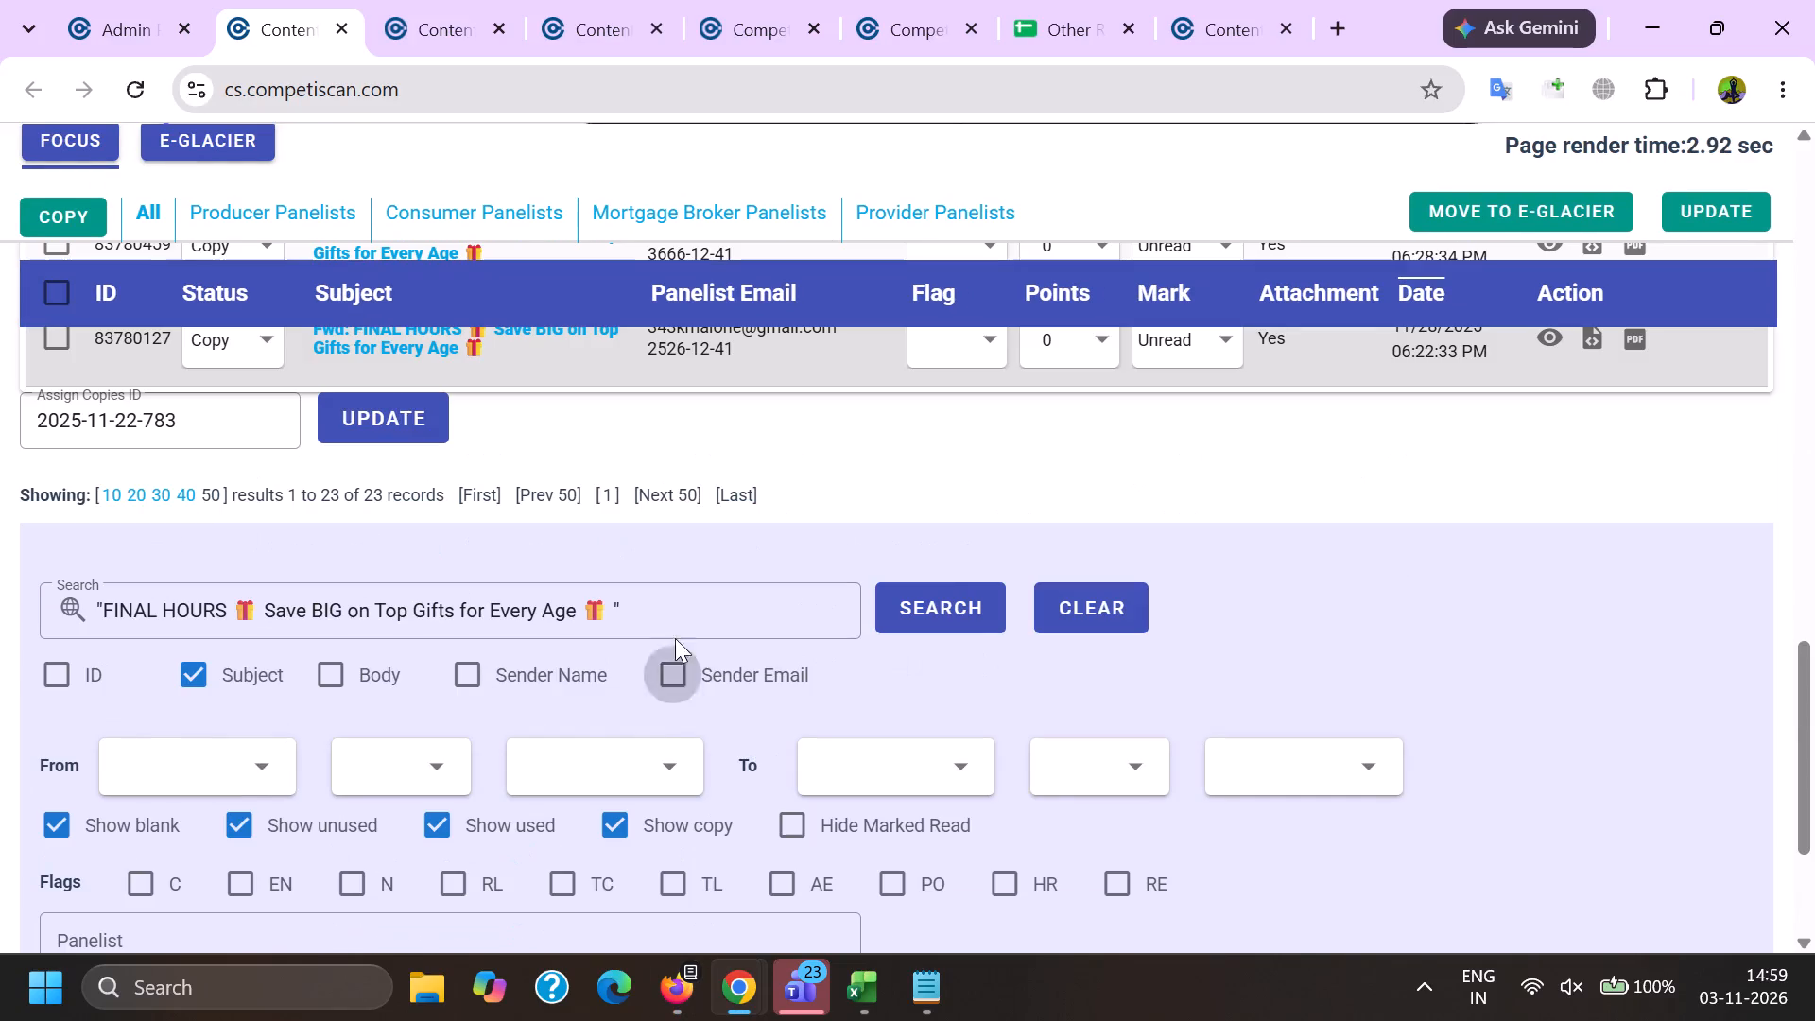
{"action": "left_click_drag", "start_coordinate": [680, 622], "coordinate": [0, 646]}
{"action": "key", "text": "BackSpace"}
{"action": "key", "text": "shift+quotedbl"}
{"action": "key", "text": "ctrl+v"}
{"action": "key", "text": "shift+quotedbl"}
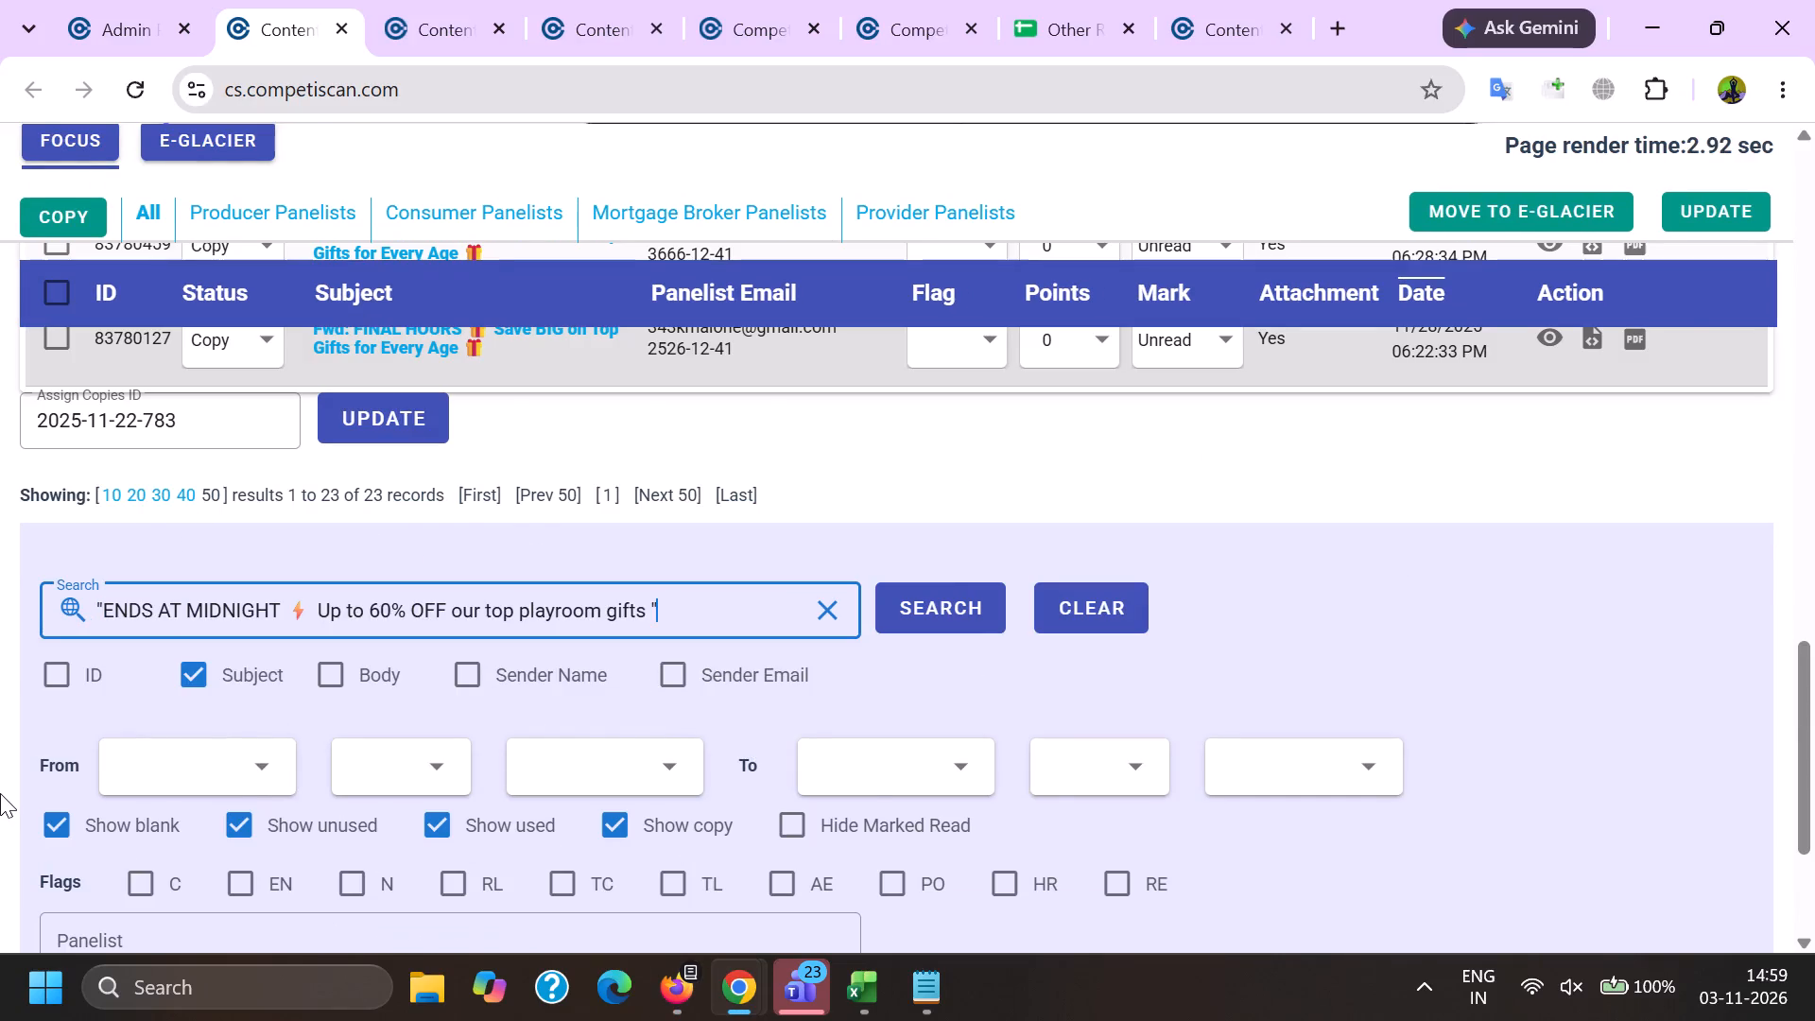
{"action": "key", "text": "Return"}
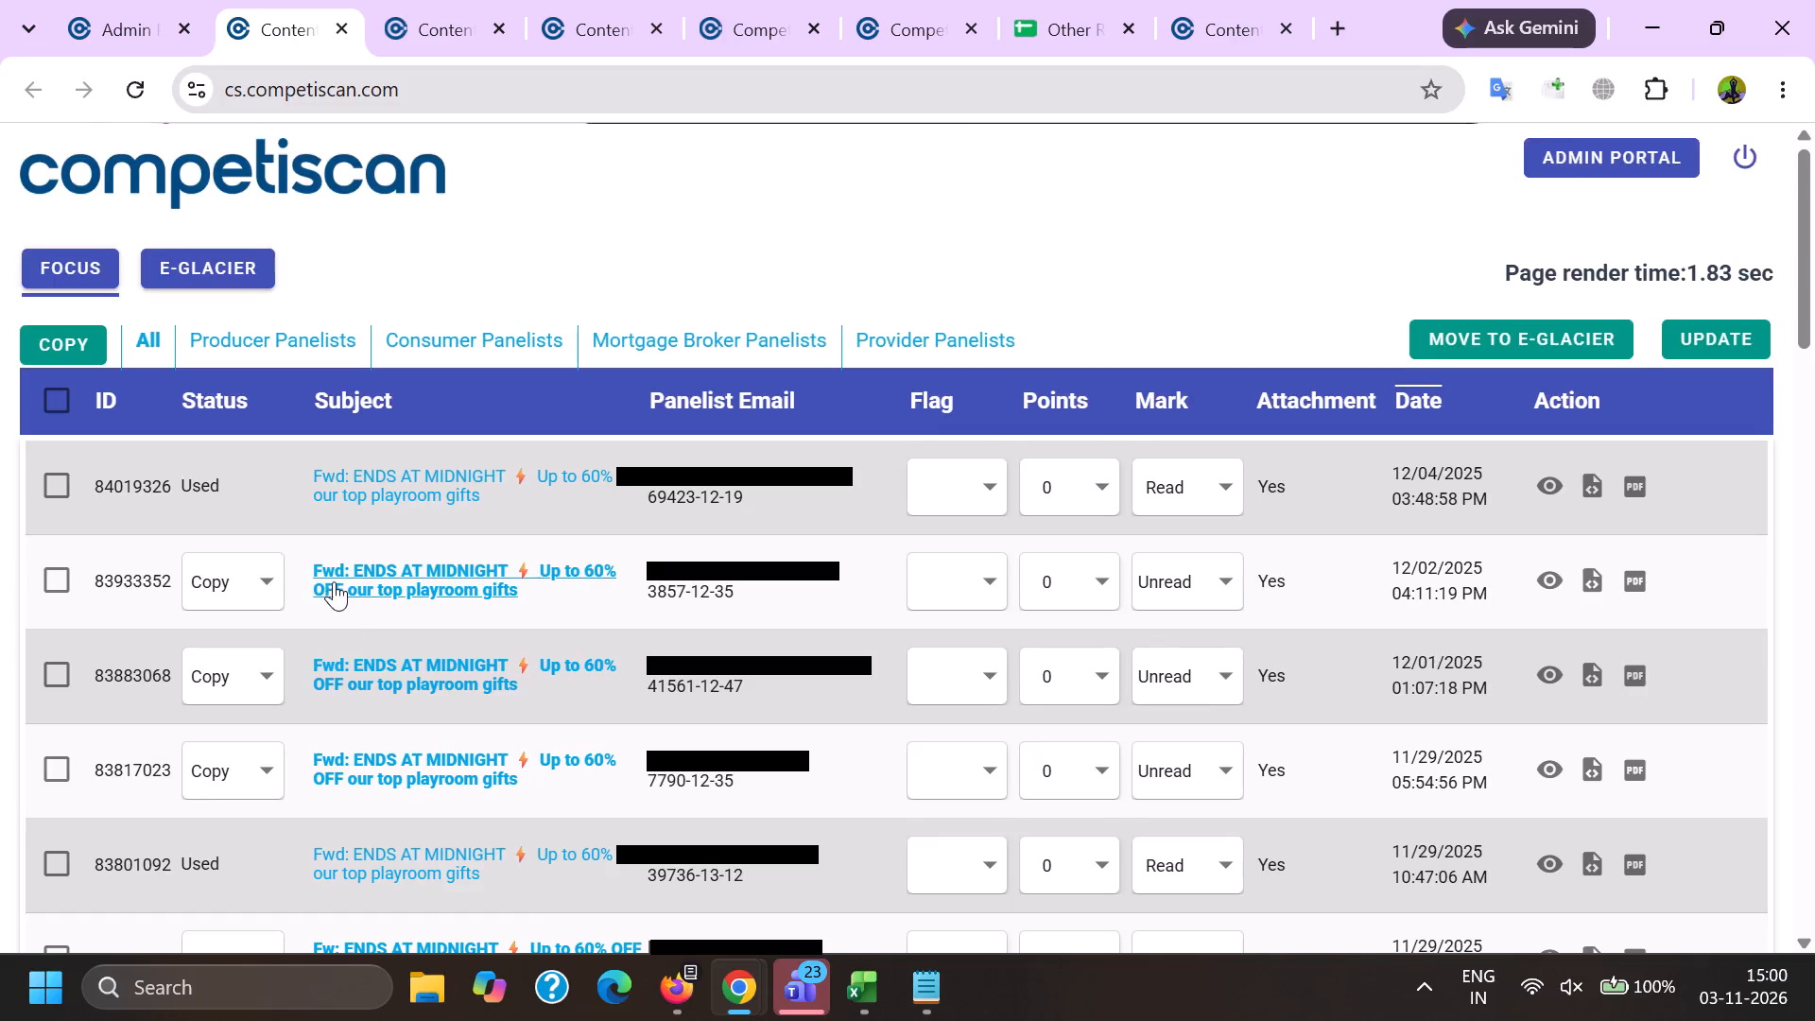
Look through the ENDS AT MIDNIGHT results and preview the used email 84019326.
{"action": "scroll", "coordinate": [337, 585], "scroll_direction": "down", "scroll_amount": 7}
{"action": "scroll", "coordinate": [394, 645], "scroll_direction": "down", "scroll_amount": 5}
{"action": "scroll", "coordinate": [803, 663], "scroll_direction": "up", "scroll_amount": 11}
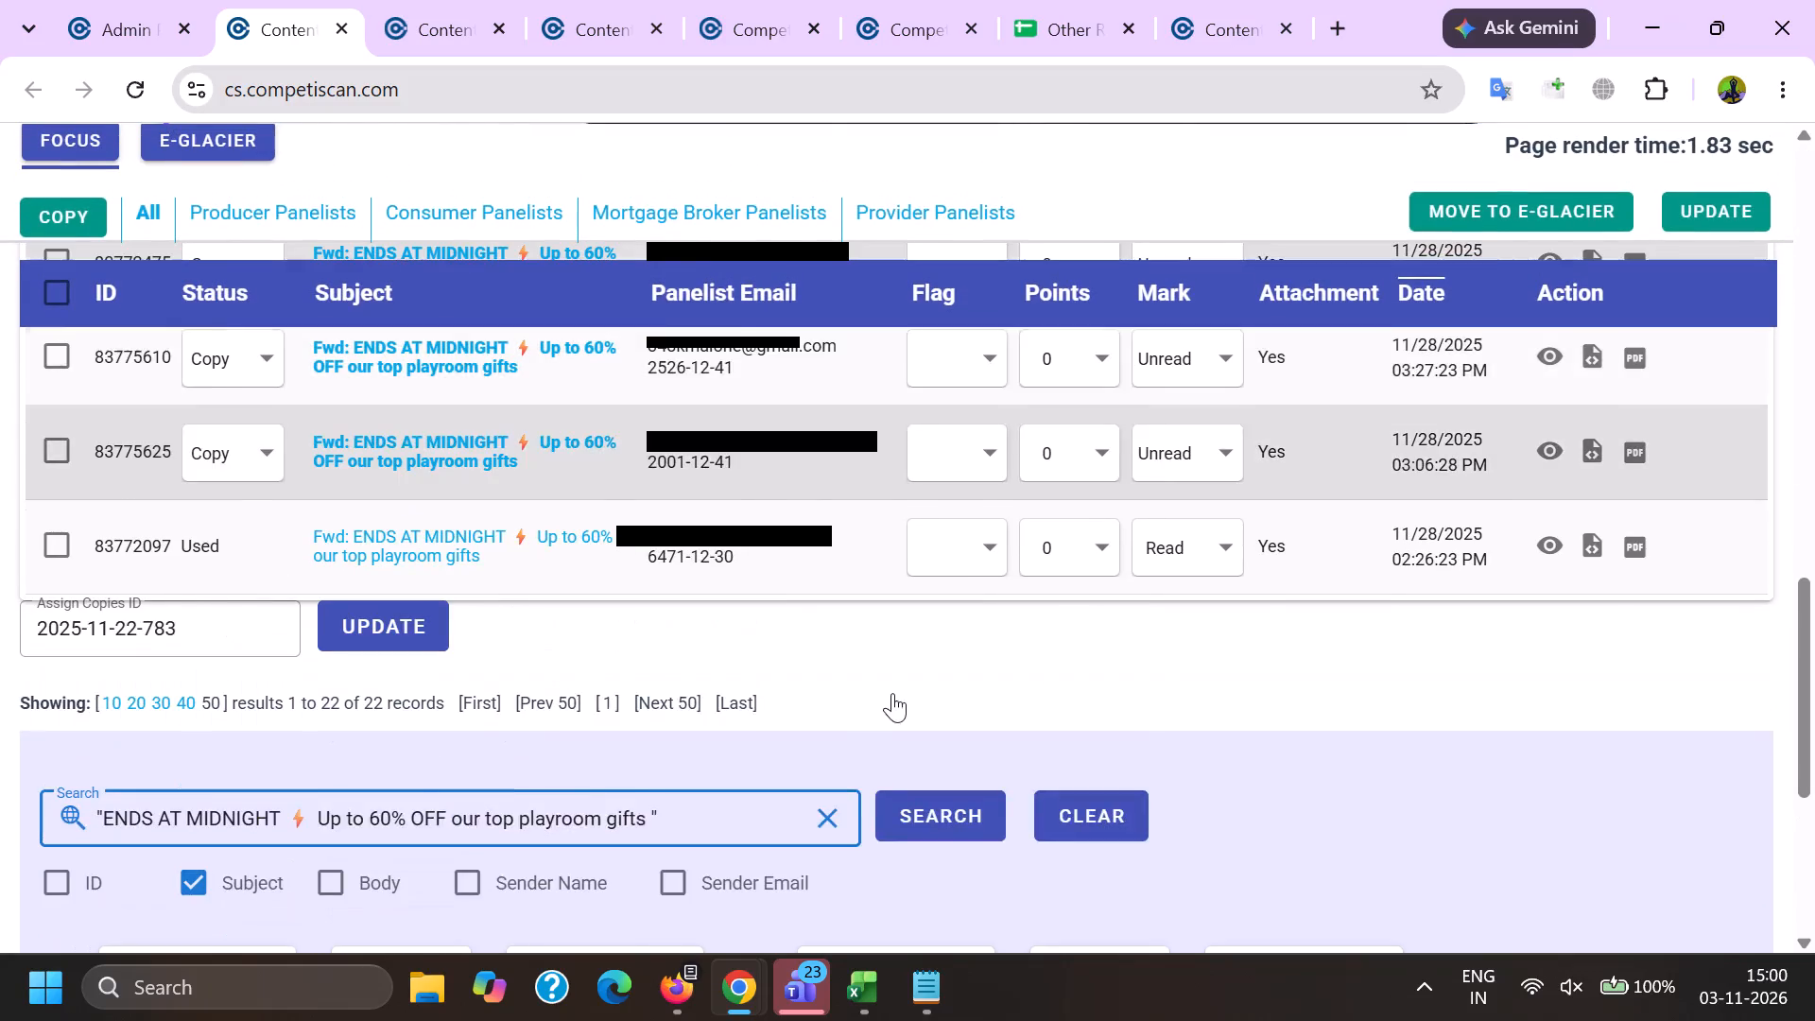
{"action": "scroll", "coordinate": [892, 693], "scroll_direction": "up", "scroll_amount": 8}
{"action": "left_click", "coordinate": [1551, 488]}
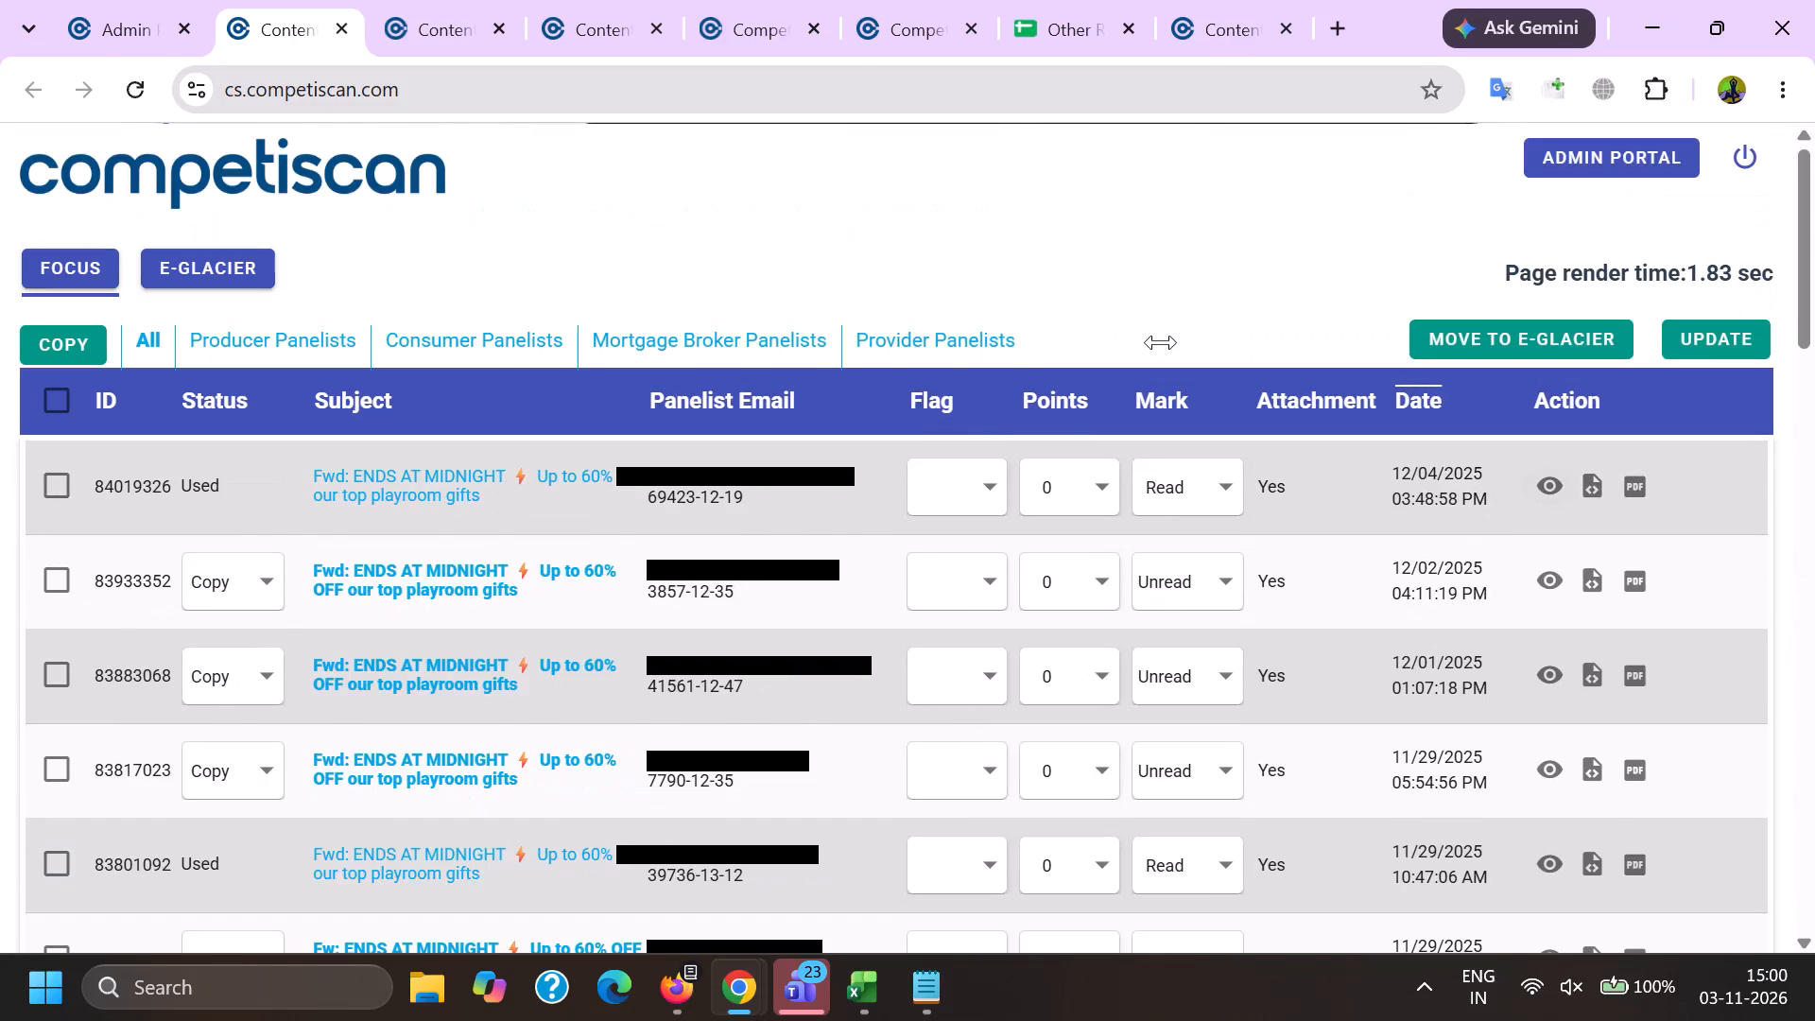
{"action": "left_click", "coordinate": [1146, 131]}
{"action": "key", "text": "alt+Tab"}
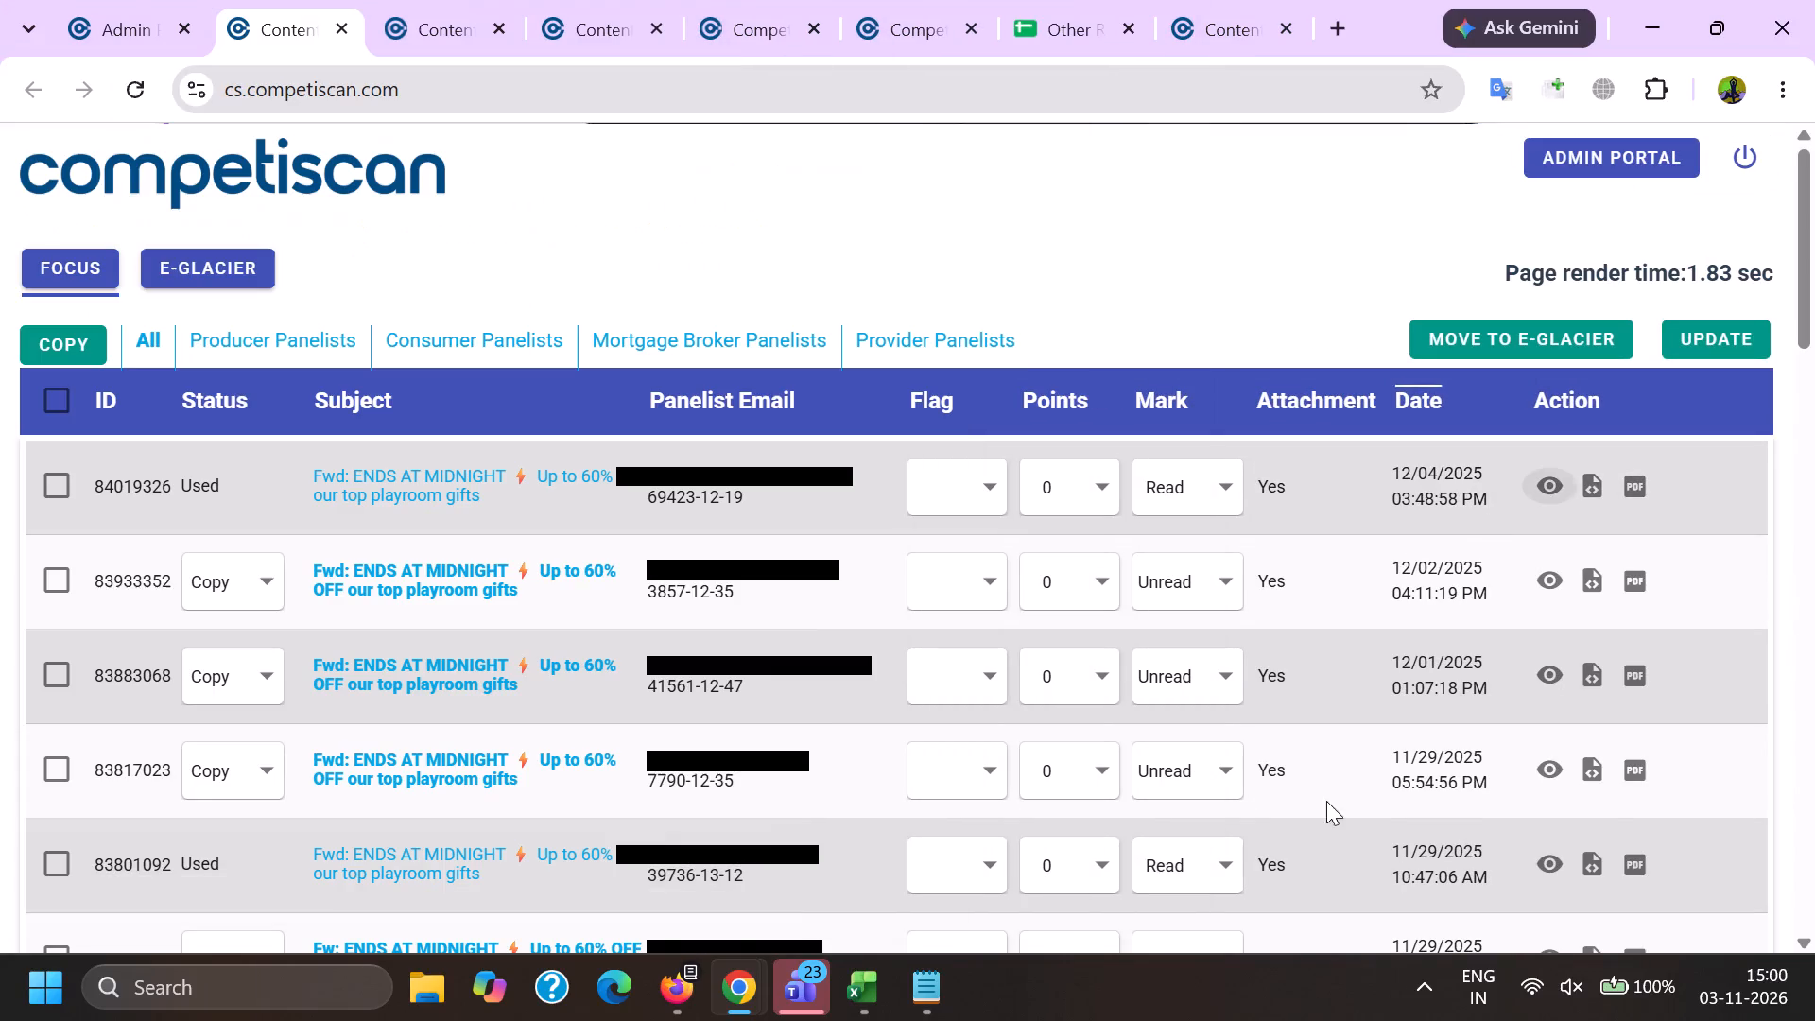
Preview the ENDS AT MIDNIGHT emails 83801092 and 83933352 to compare their content.
{"action": "left_click", "coordinate": [1558, 861]}
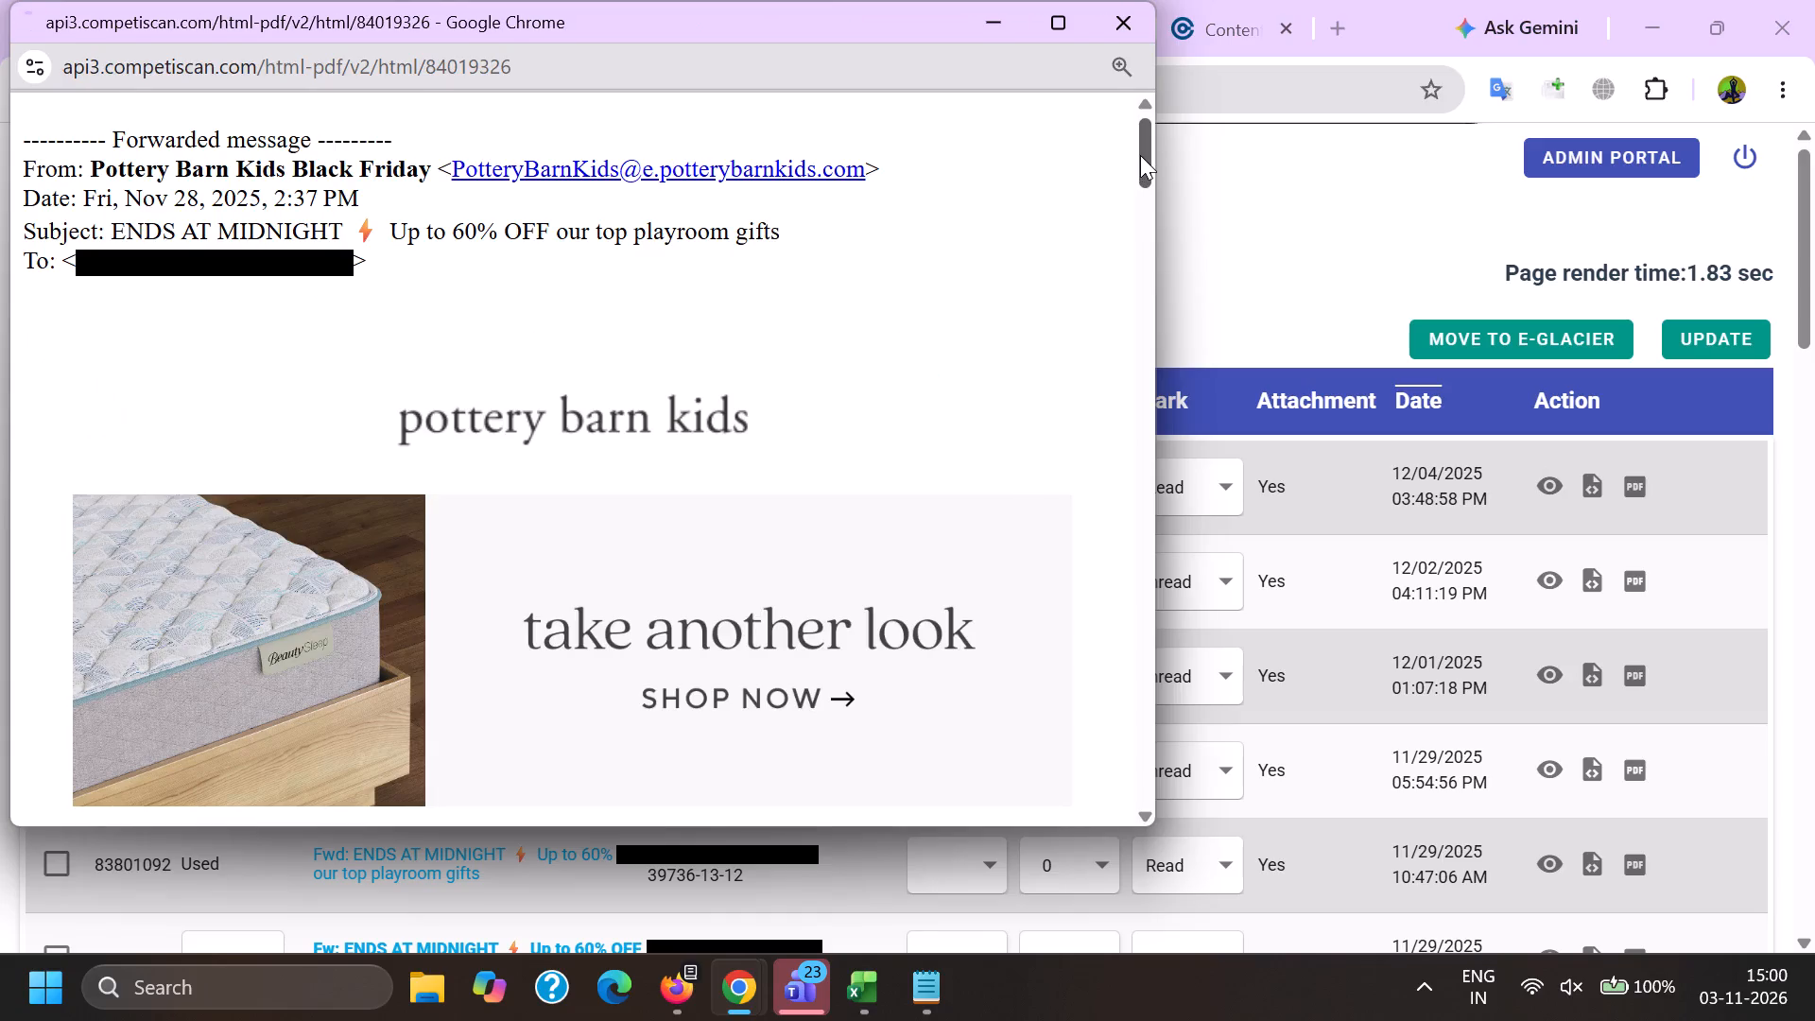
{"action": "left_click", "coordinate": [1140, 154]}
{"action": "key", "text": "alt+Tab"}
{"action": "scroll", "coordinate": [1118, 751], "scroll_direction": "down", "scroll_amount": 2}
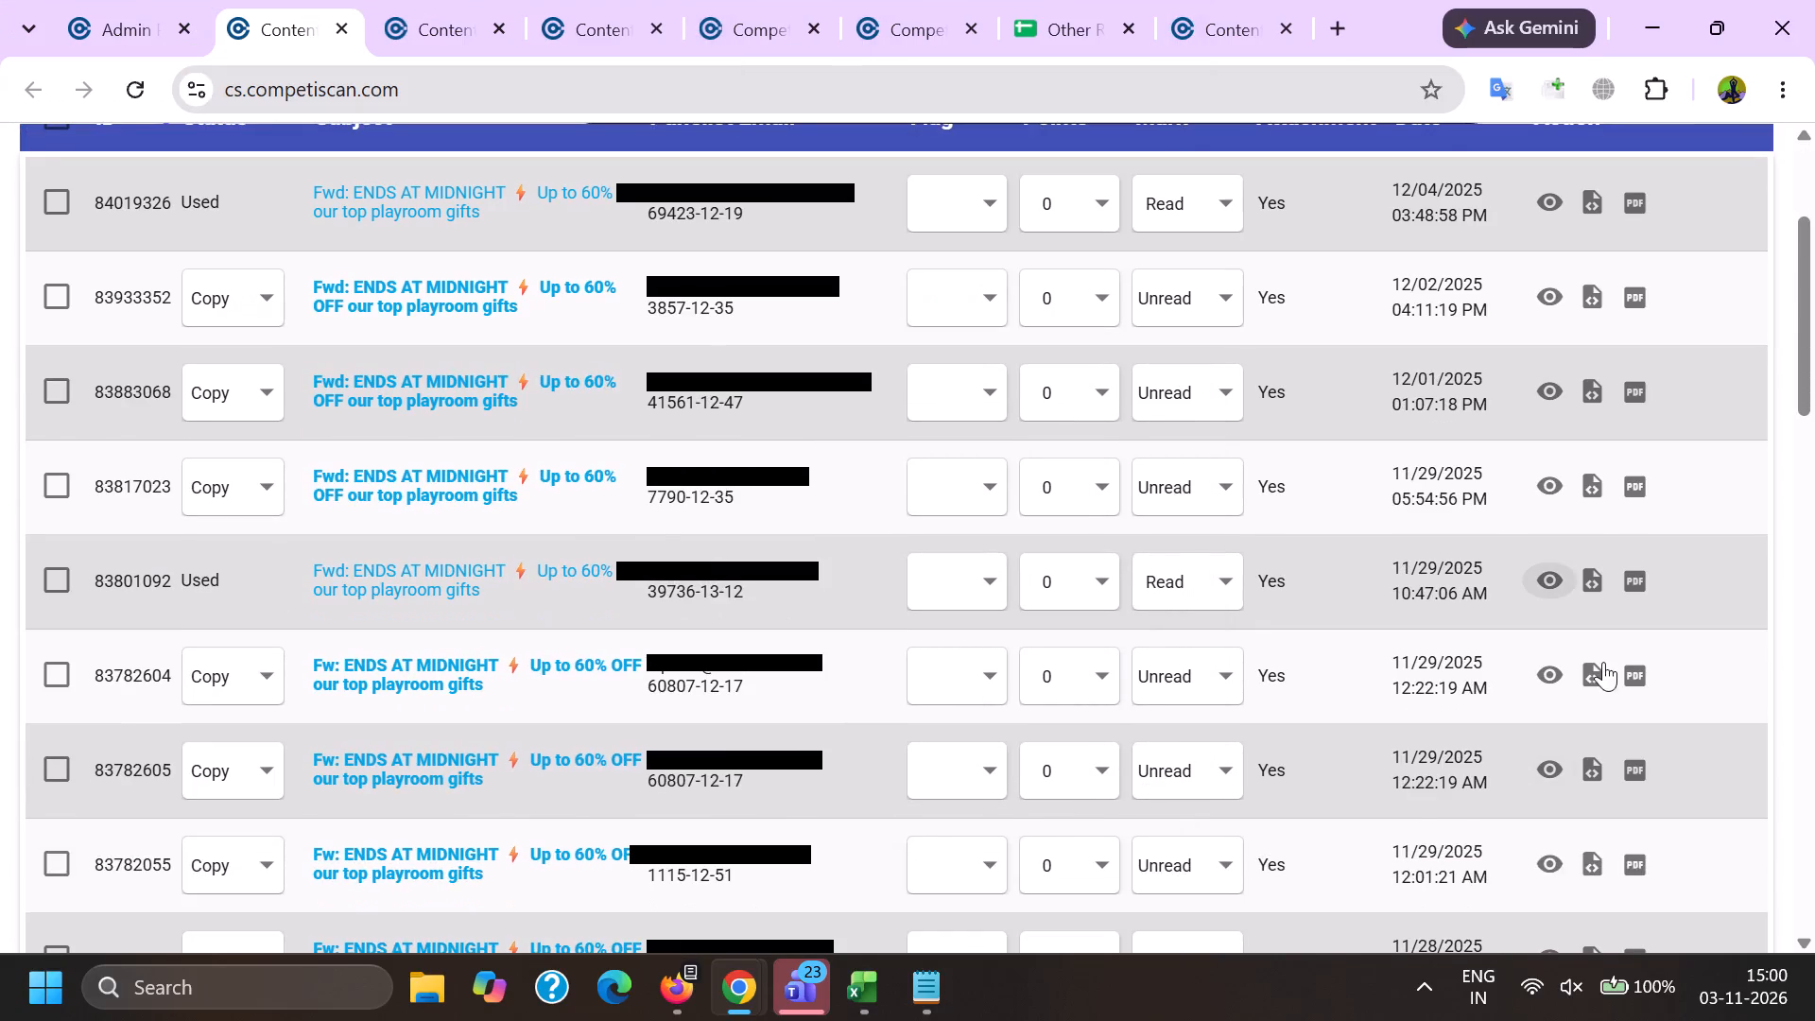
{"action": "left_click", "coordinate": [1546, 291]}
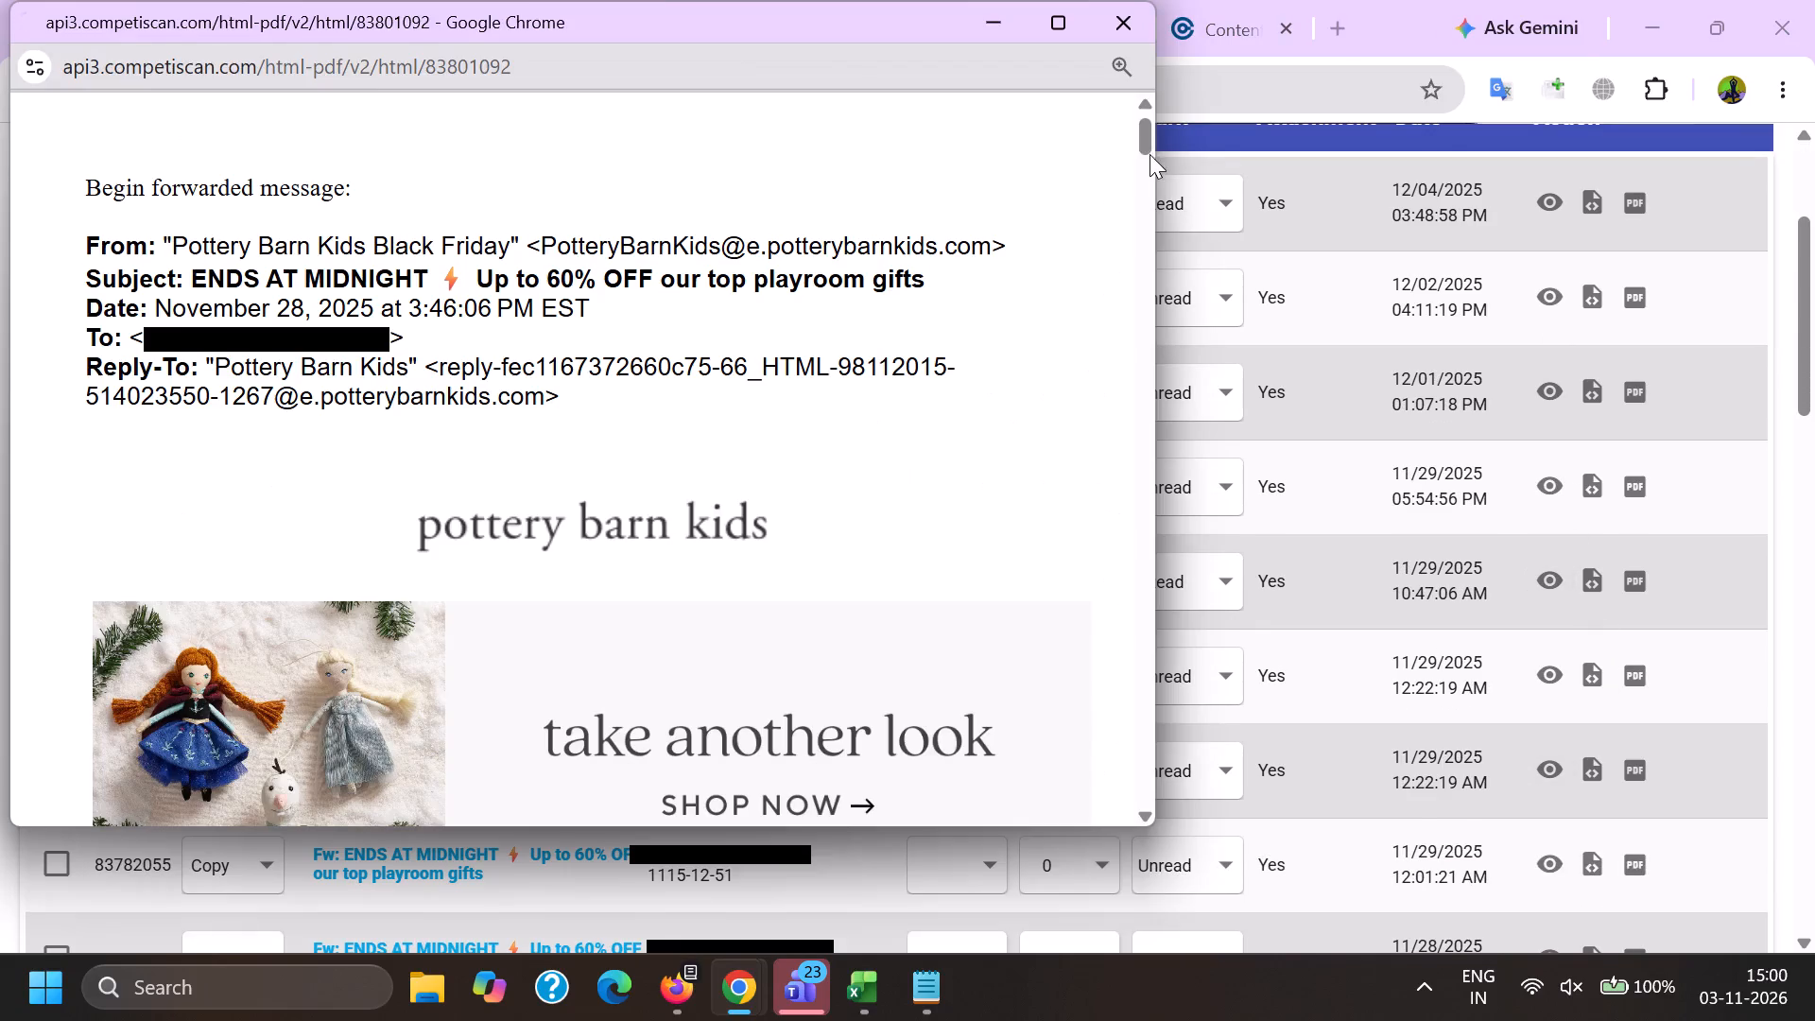
{"action": "left_click_drag", "start_coordinate": [1148, 139], "coordinate": [1072, 614]}
{"action": "key", "text": "alt+Tab"}
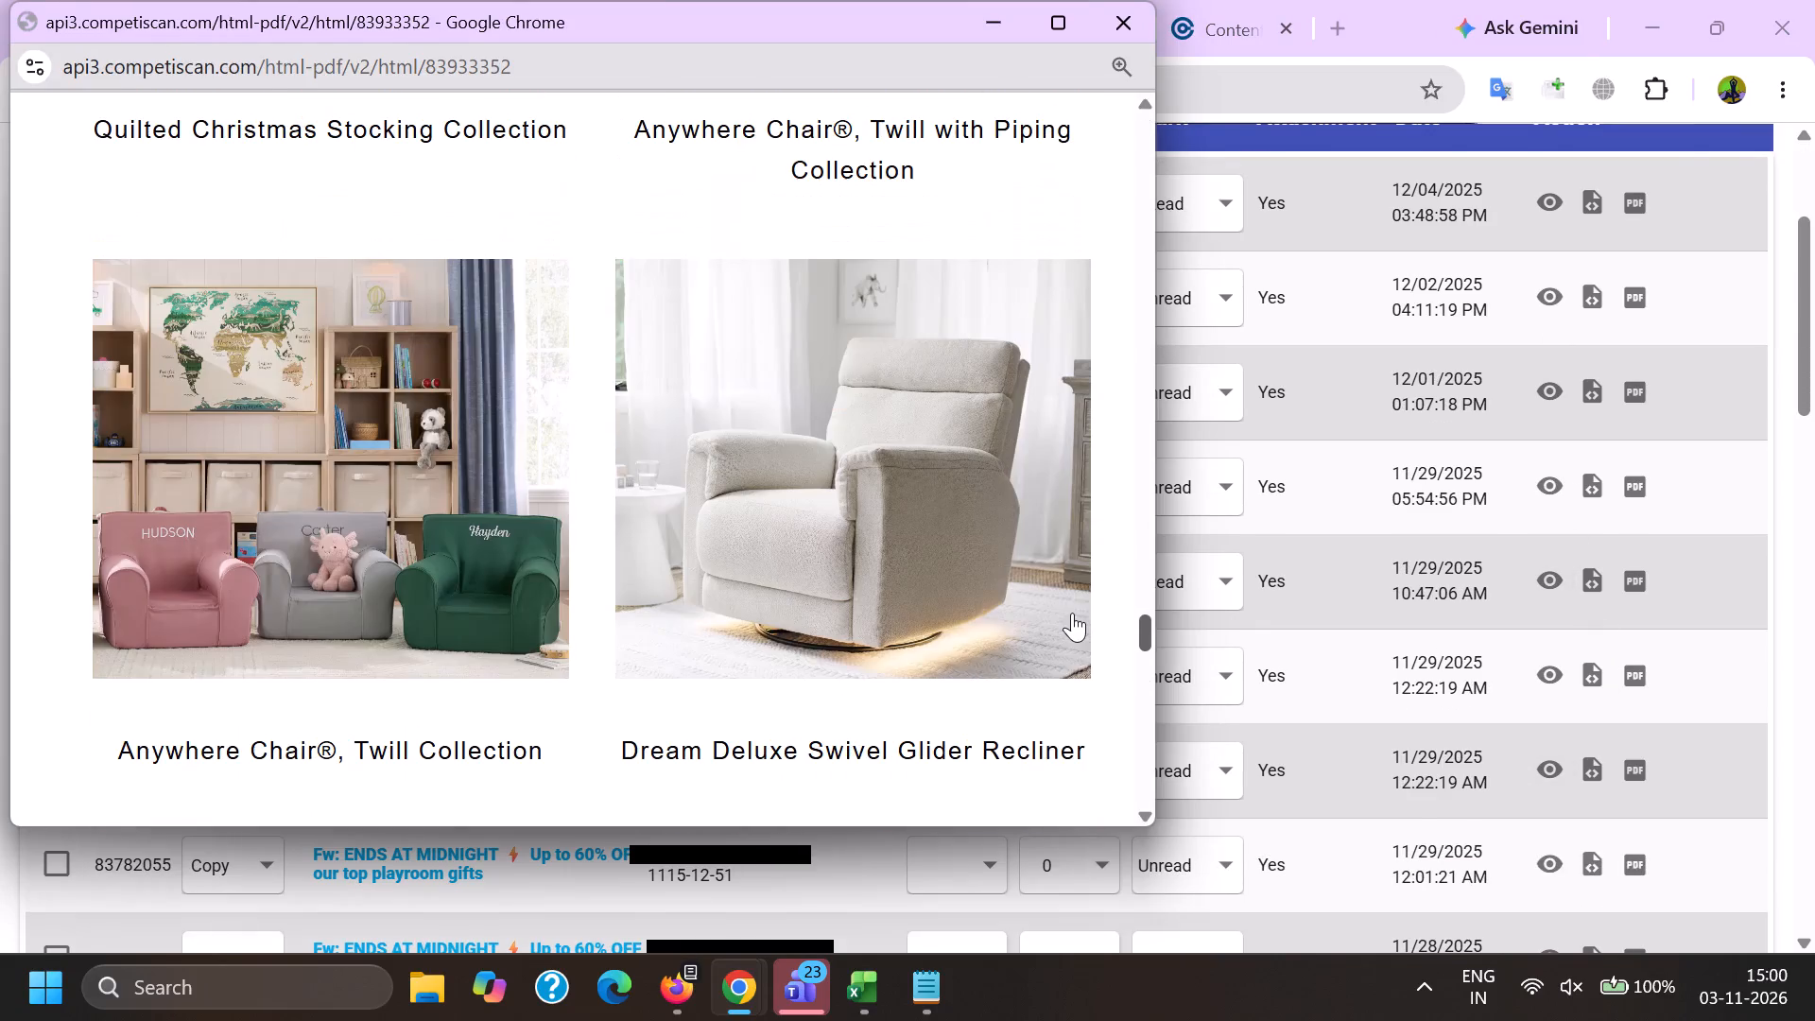
Preview the ENDS AT MIDNIGHT copy emails 83883068 and 83817023 and examine the recommended products in their lower part.
{"action": "left_click", "coordinate": [1713, 405]}
{"action": "left_click", "coordinate": [1552, 400]}
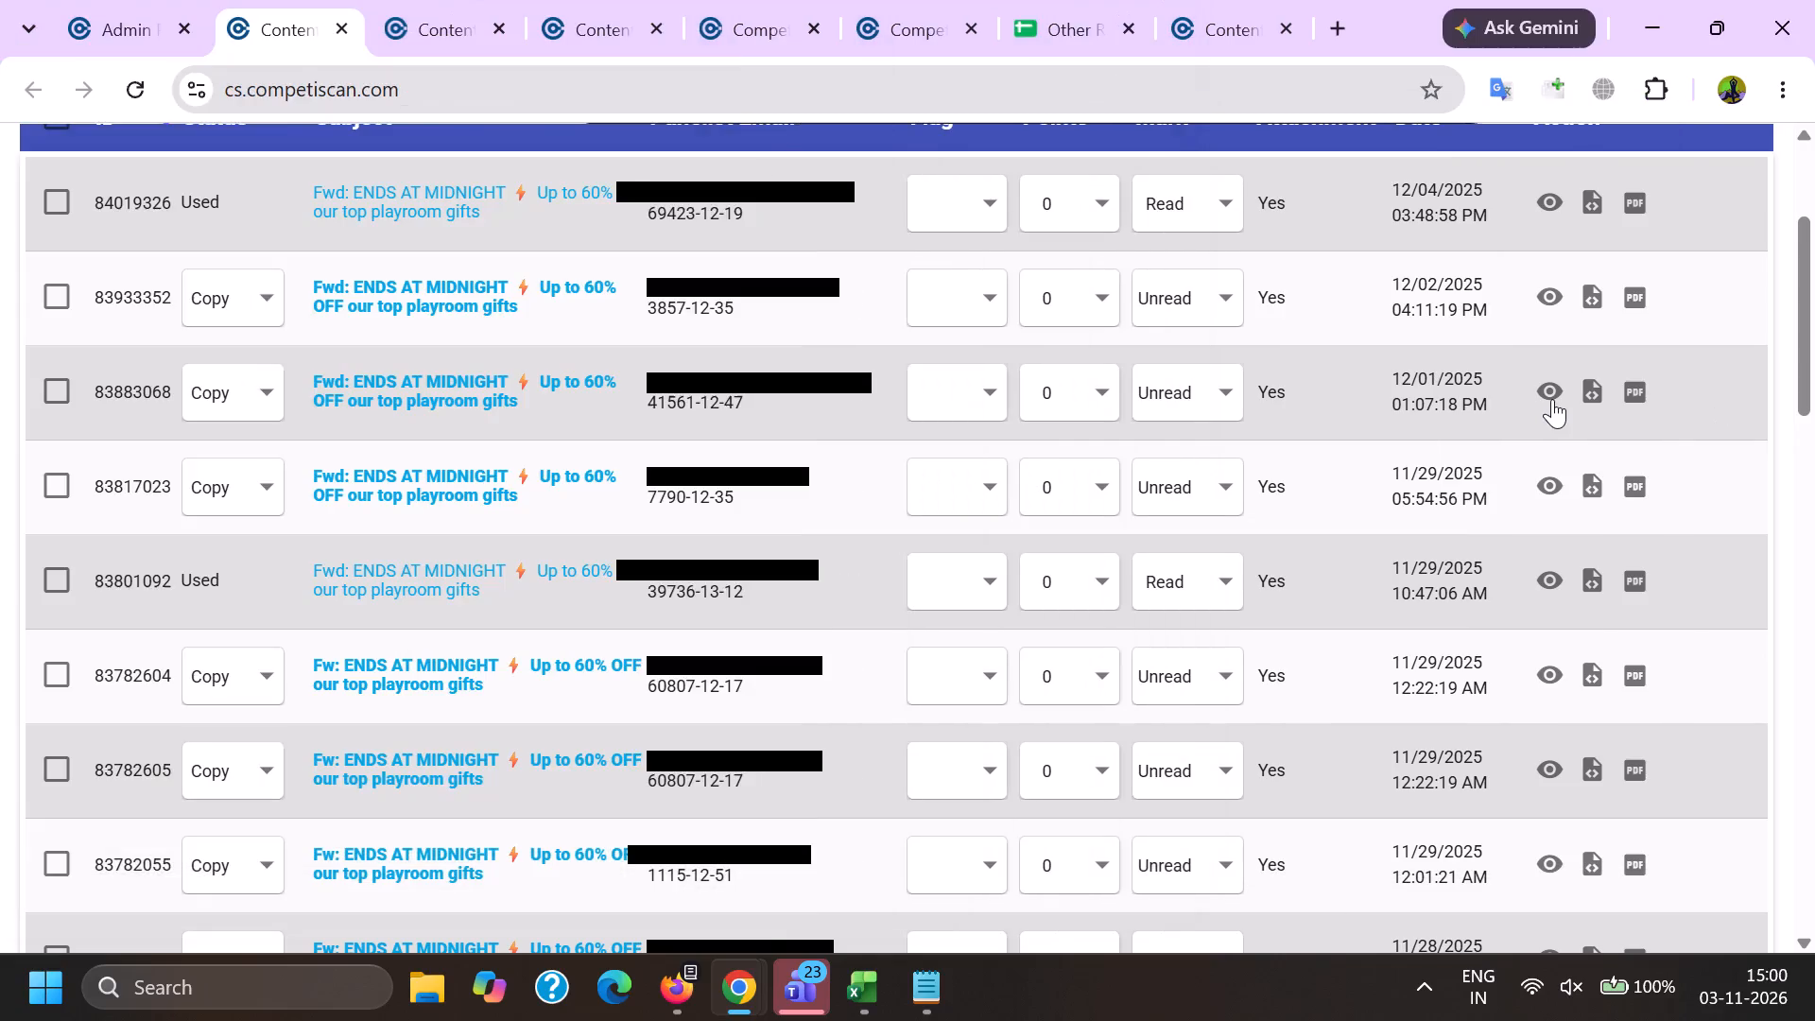
{"action": "left_click_drag", "start_coordinate": [1145, 129], "coordinate": [1098, 663]}
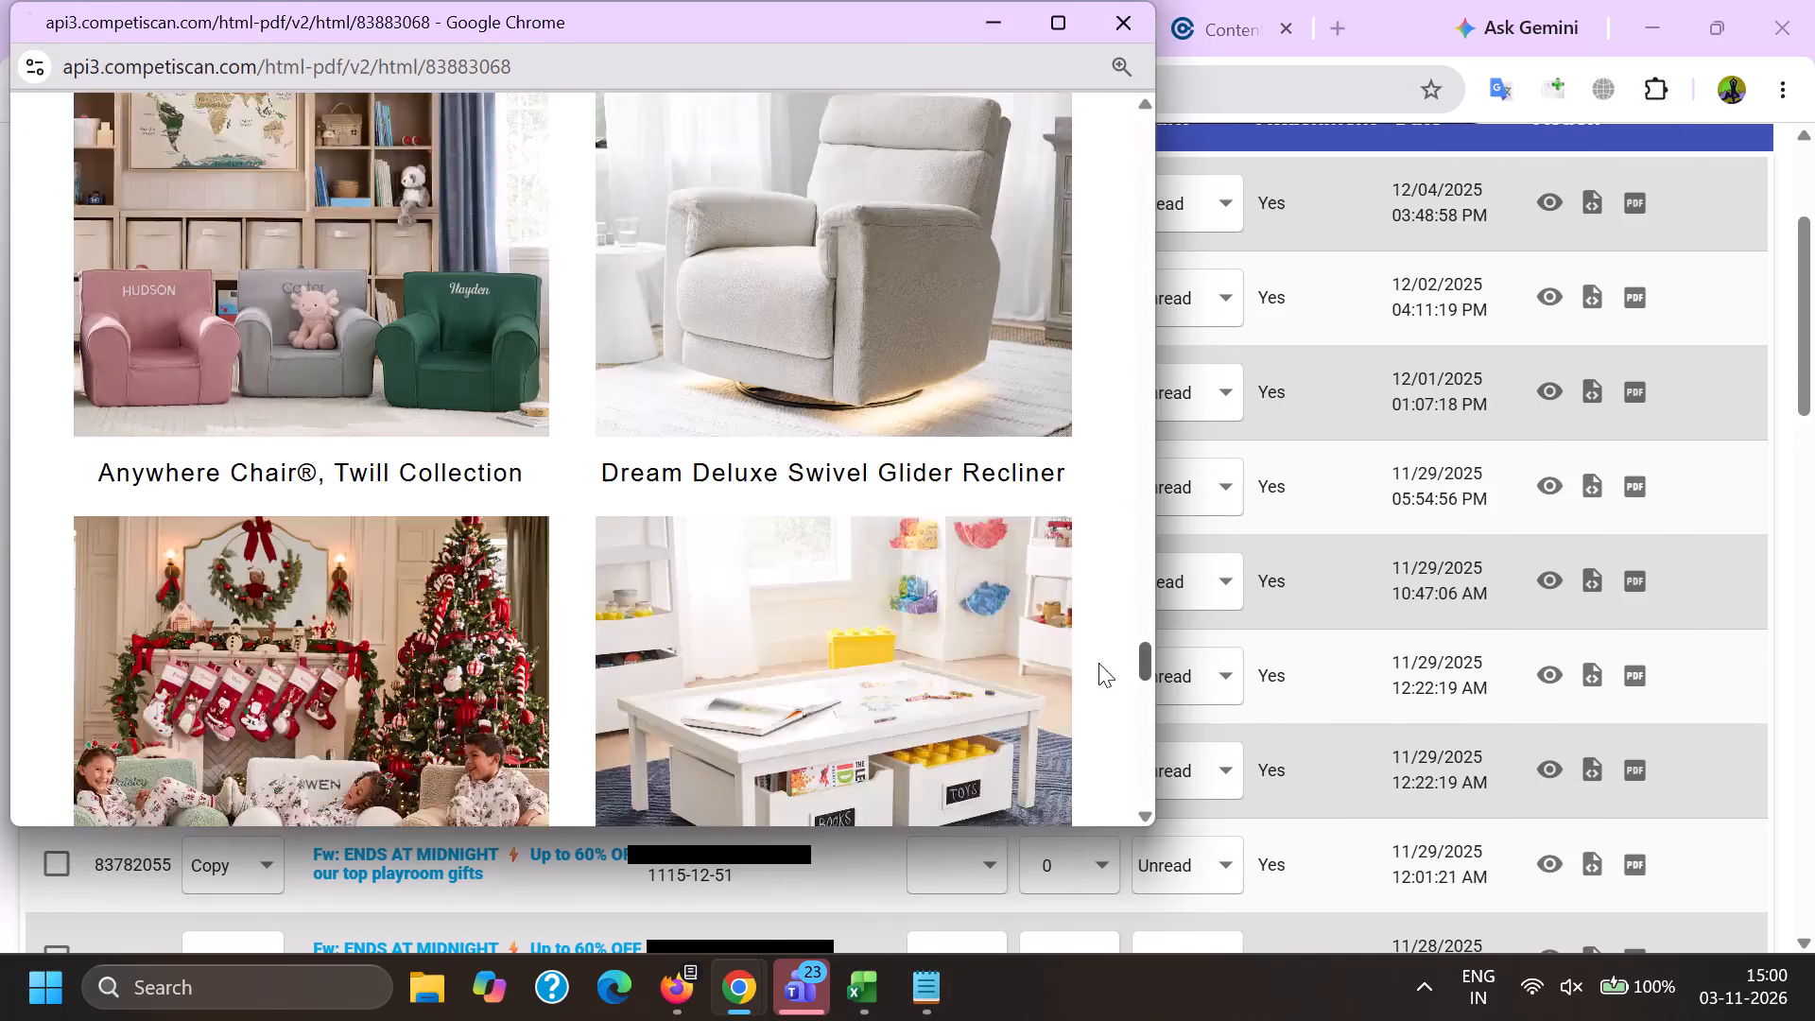
{"action": "left_click_drag", "start_coordinate": [1098, 663], "coordinate": [1098, 666]}
{"action": "key", "text": "alt+Tab"}
{"action": "left_click", "coordinate": [1548, 463]}
{"action": "left_click", "coordinate": [1554, 486]}
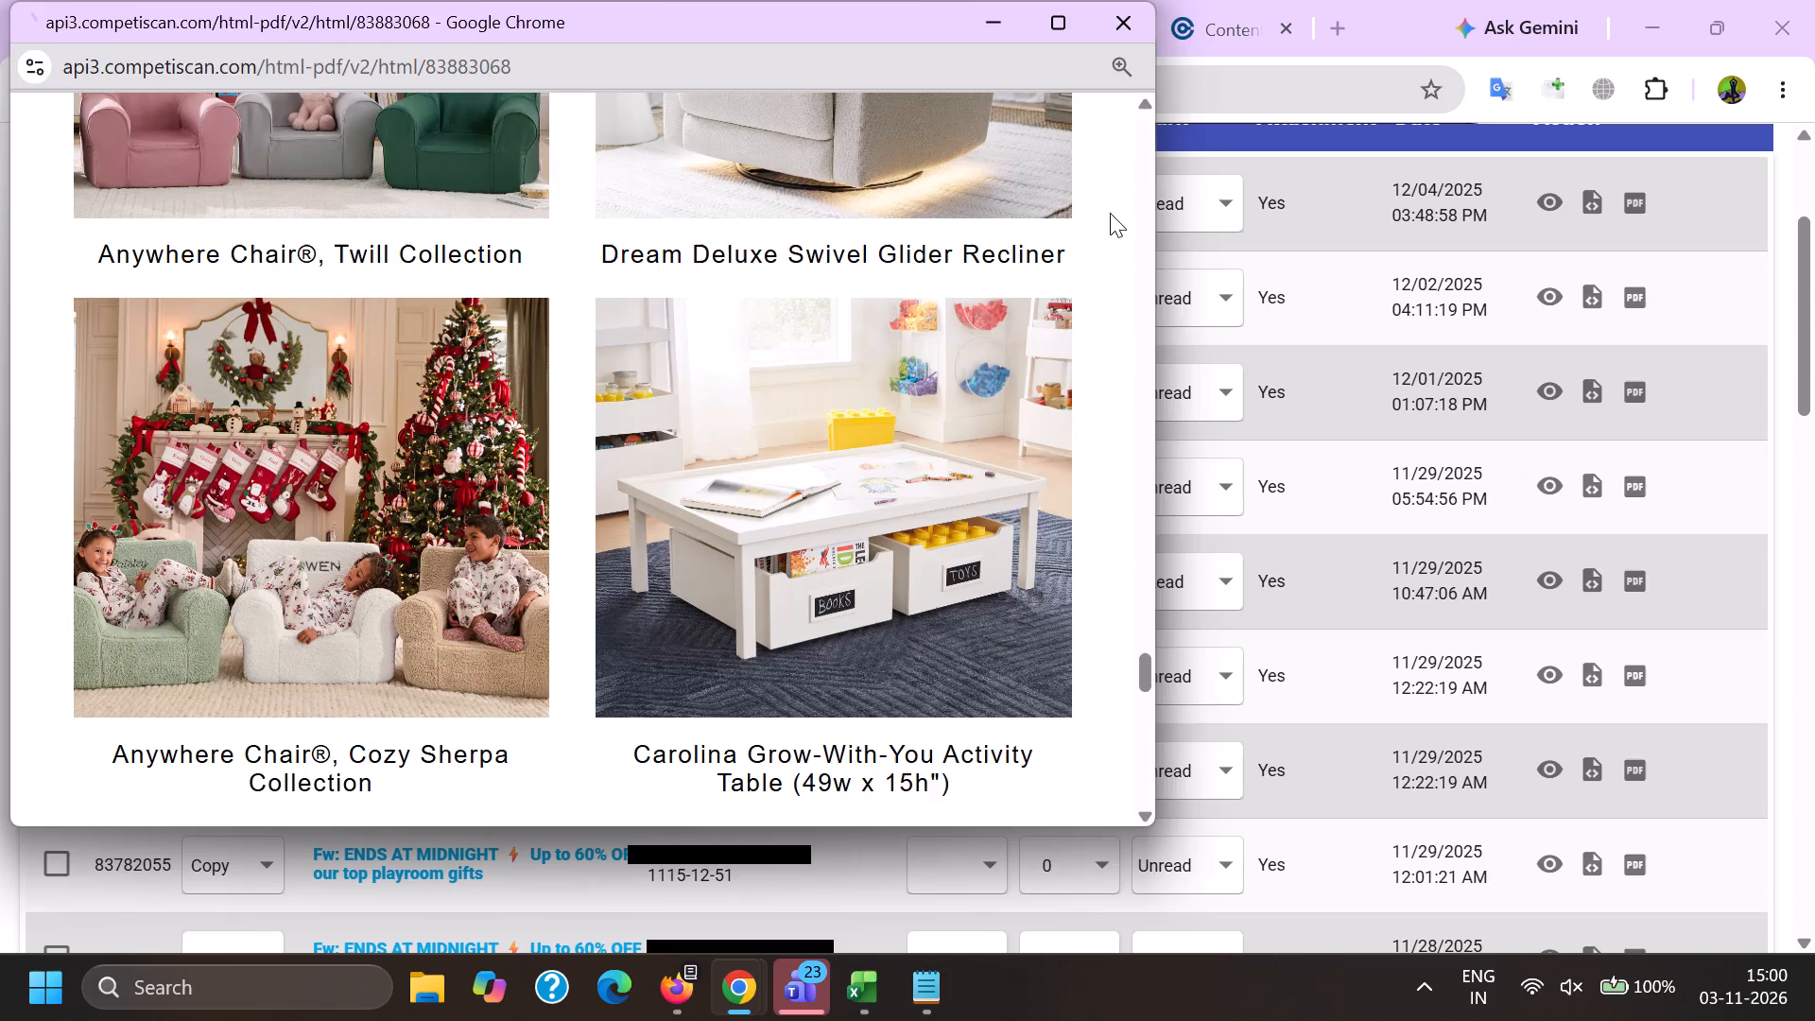
{"action": "left_click_drag", "start_coordinate": [1153, 123], "coordinate": [1139, 648]}
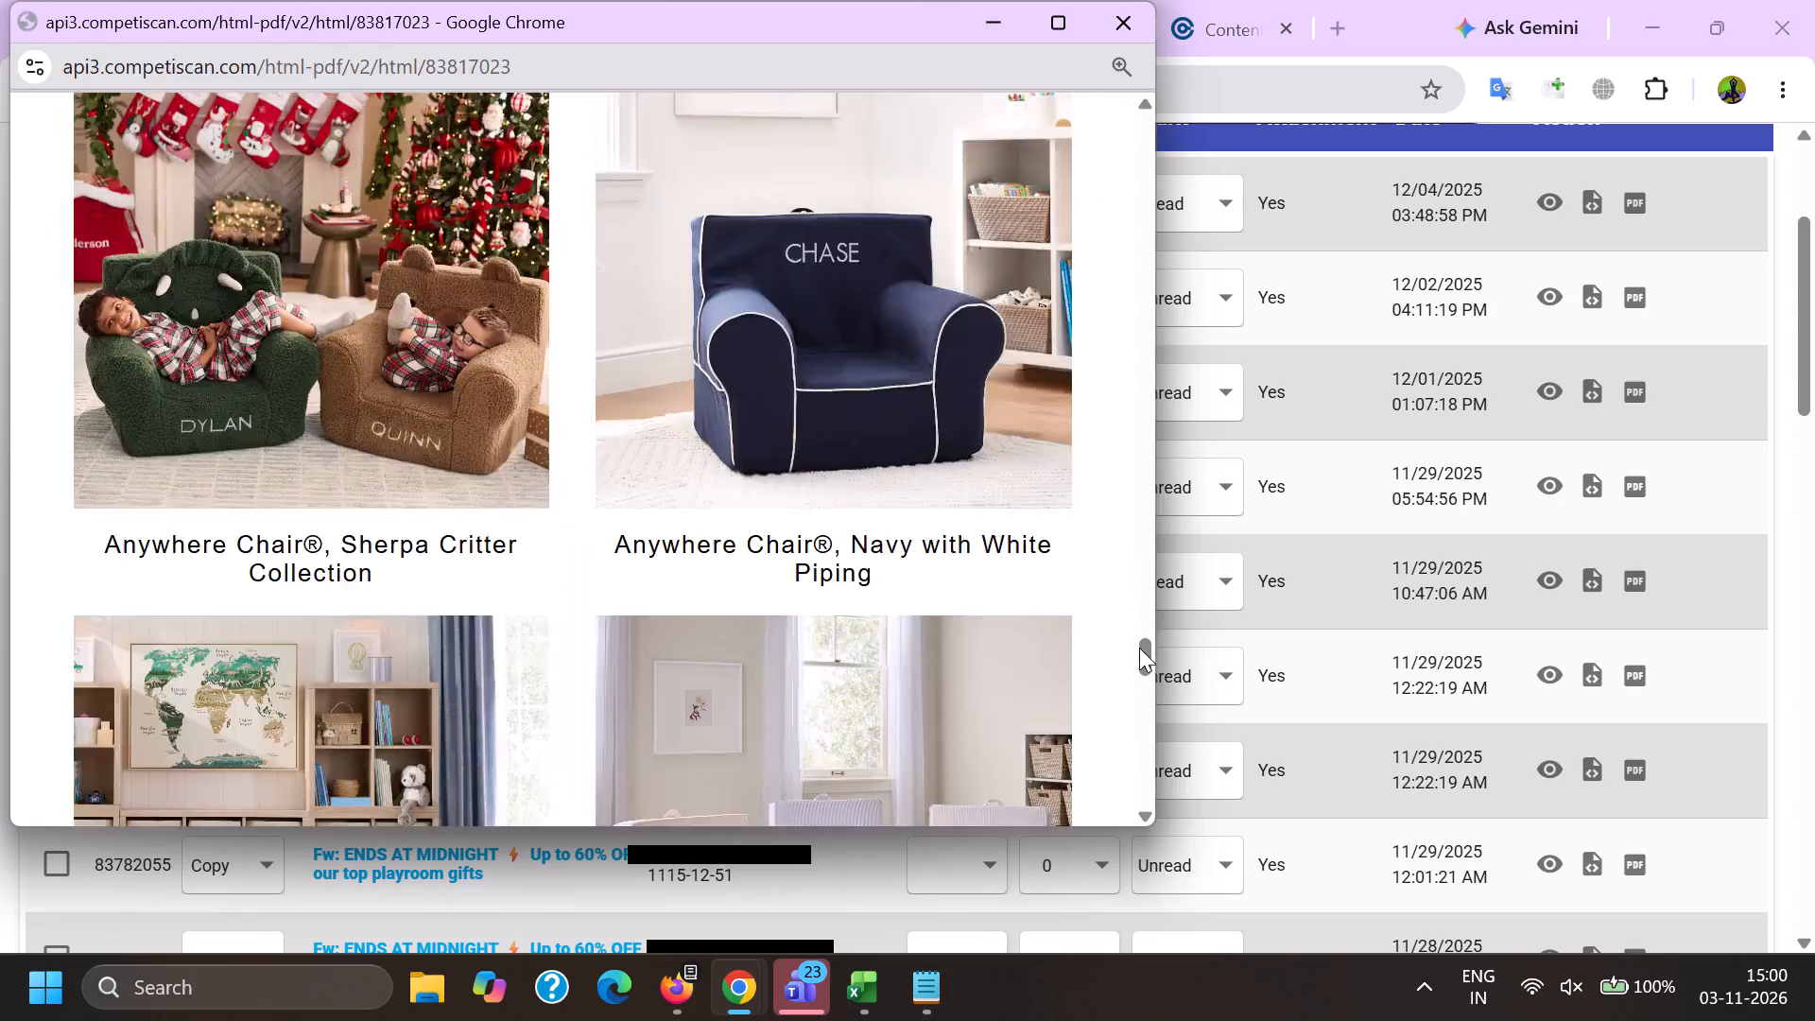
{"action": "left_click_drag", "start_coordinate": [1139, 648], "coordinate": [1139, 664]}
{"action": "key", "text": "alt+Tab"}
{"action": "left_click", "coordinate": [778, 296]}
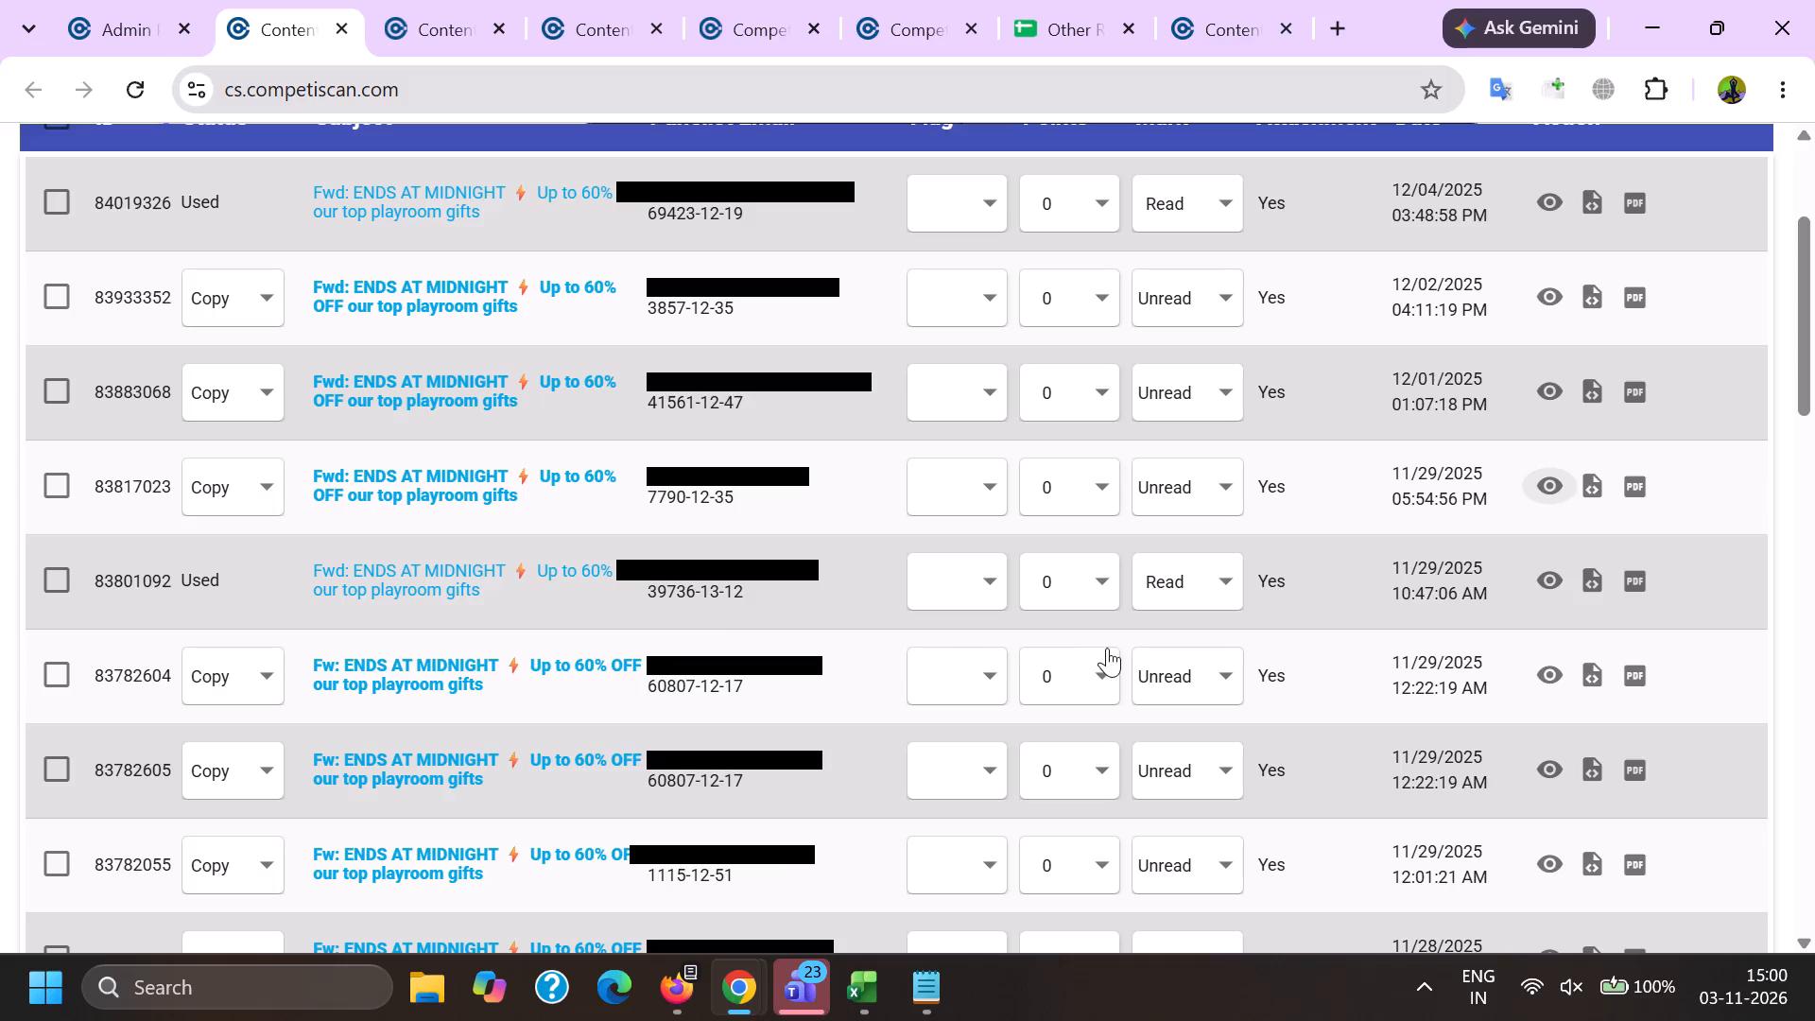
Open the ENDS AT MIDNIGHT email 83817023 in a separate tab.
{"action": "left_click", "coordinate": [449, 494], "text": "ctrl"}
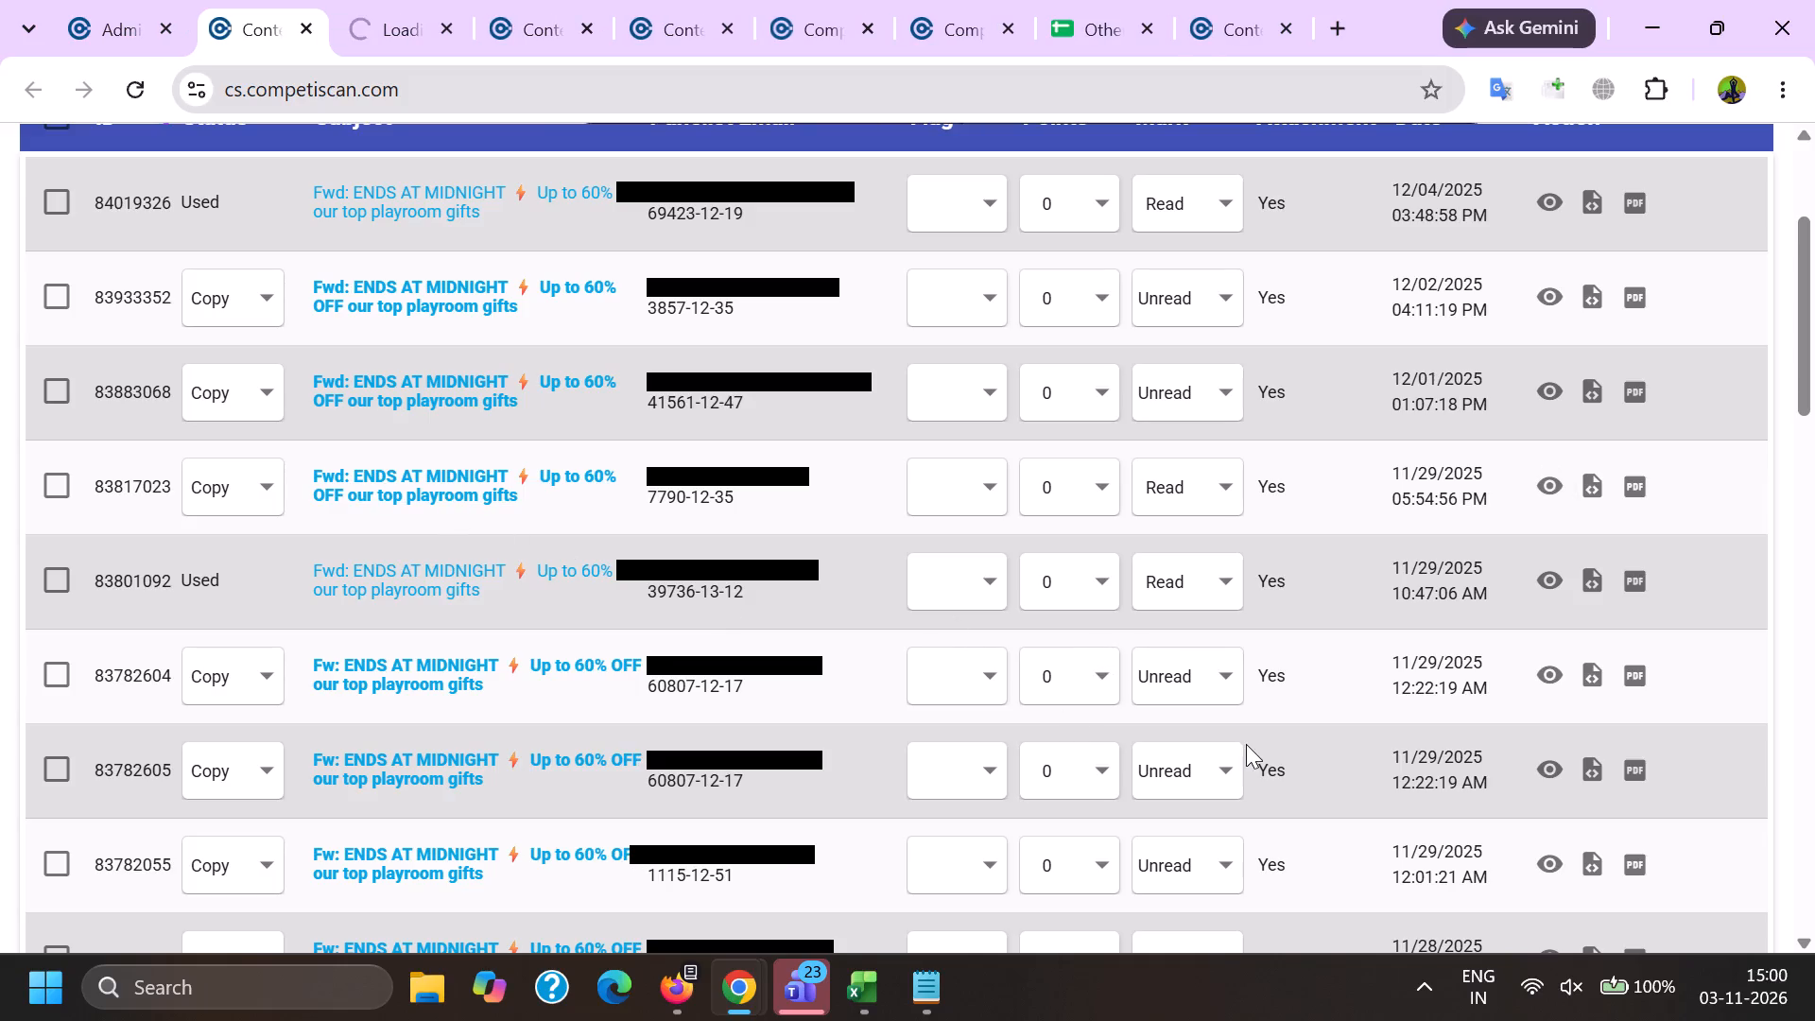
Preview the ENDS AT MIDNIGHT emails 83801092, 83782604 and 83782605 to compare their content.
{"action": "left_click", "coordinate": [1544, 571]}
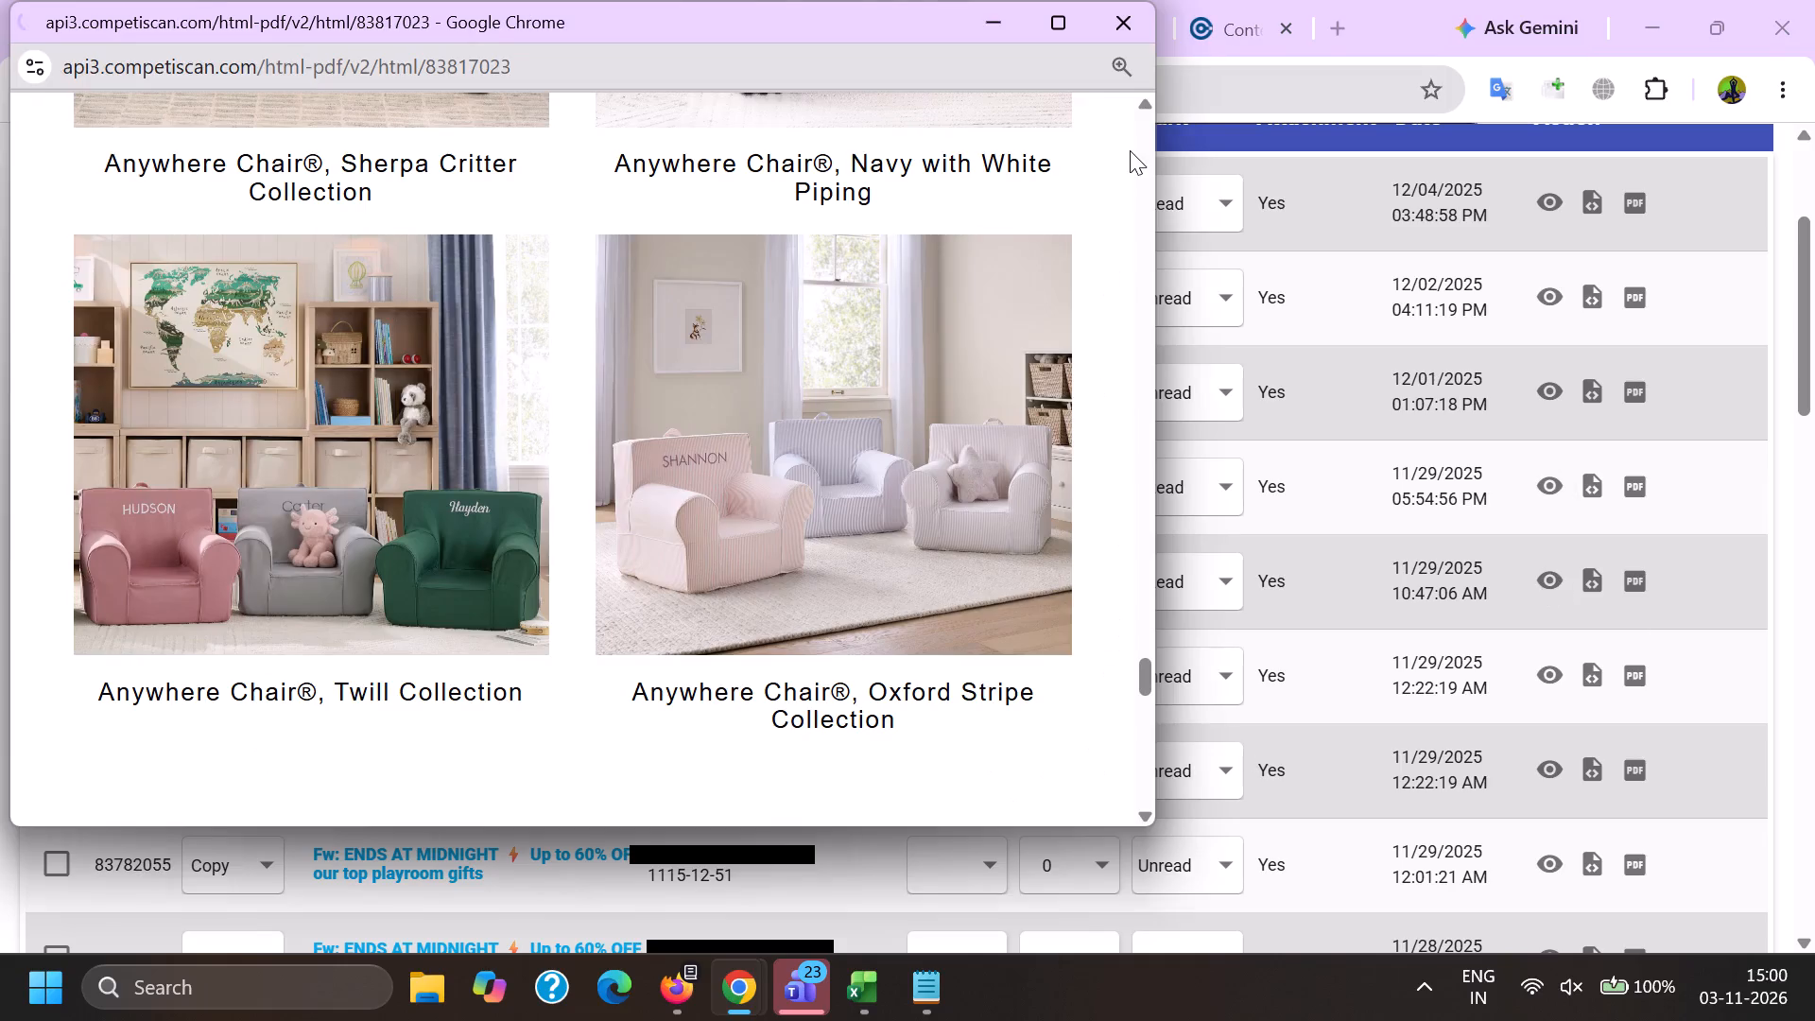
{"action": "left_click", "coordinate": [1147, 147]}
{"action": "key", "text": "alt+Tab"}
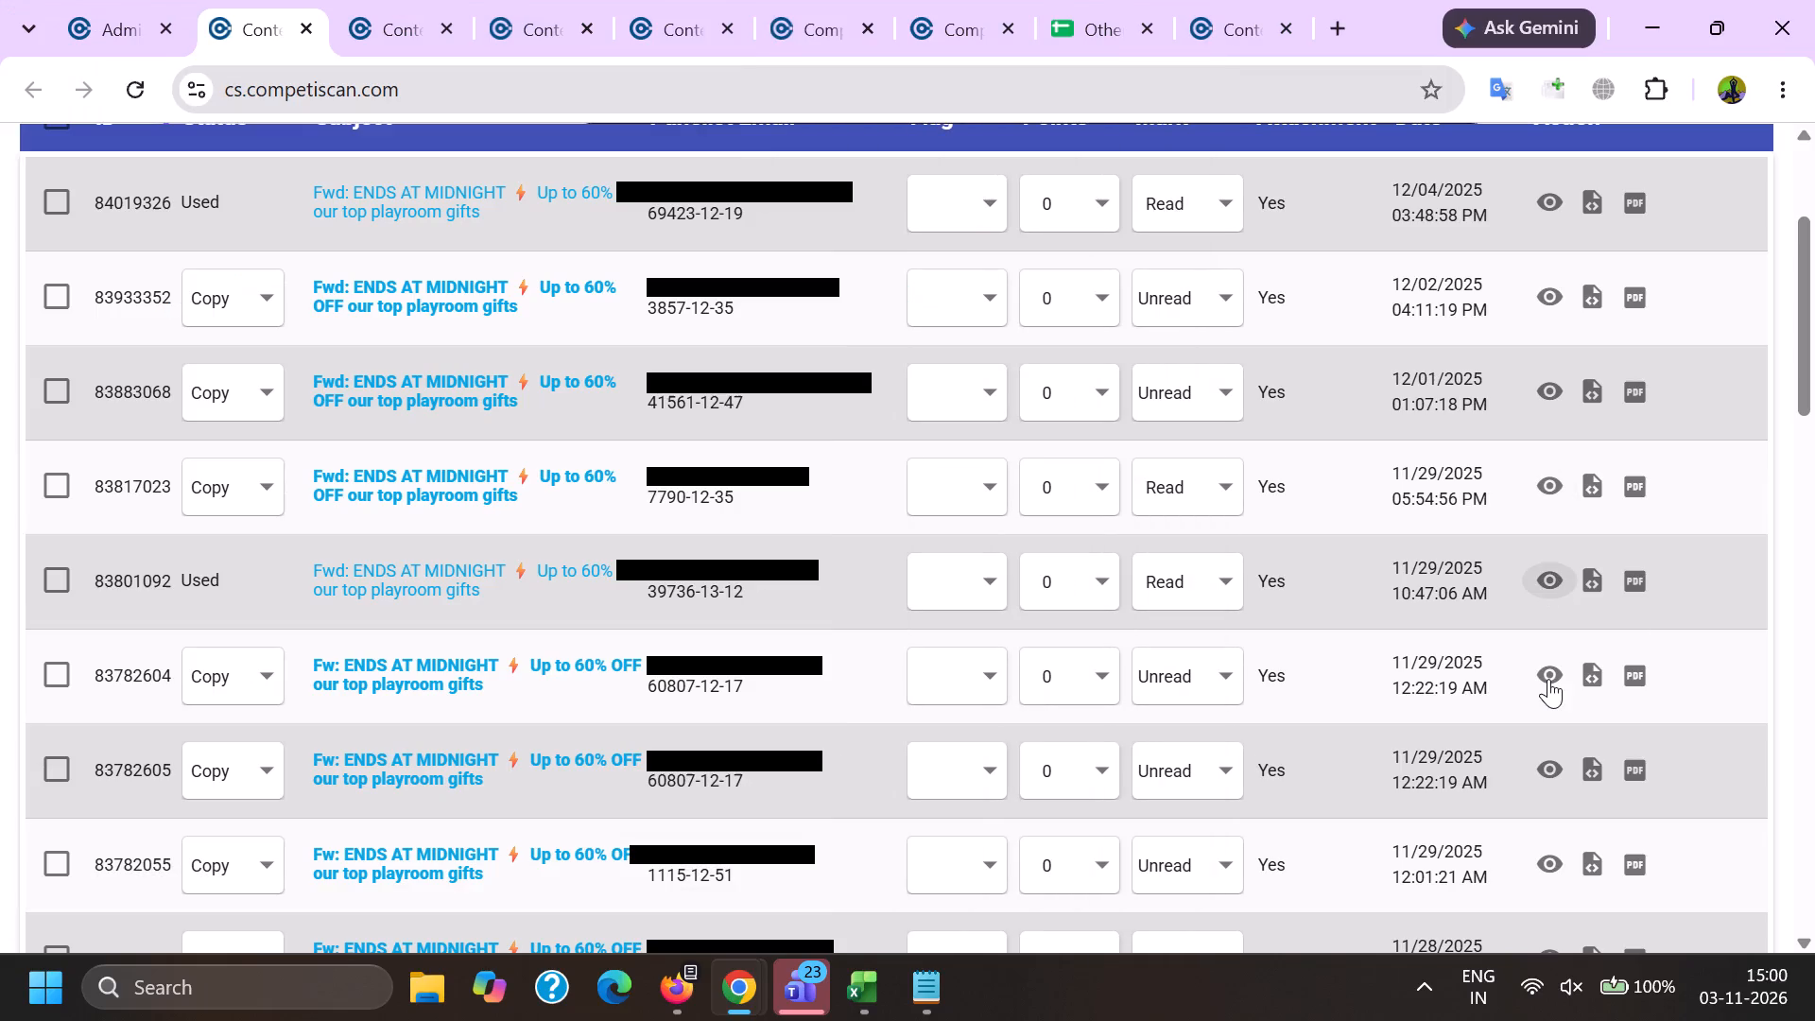
{"action": "left_click", "coordinate": [1547, 675]}
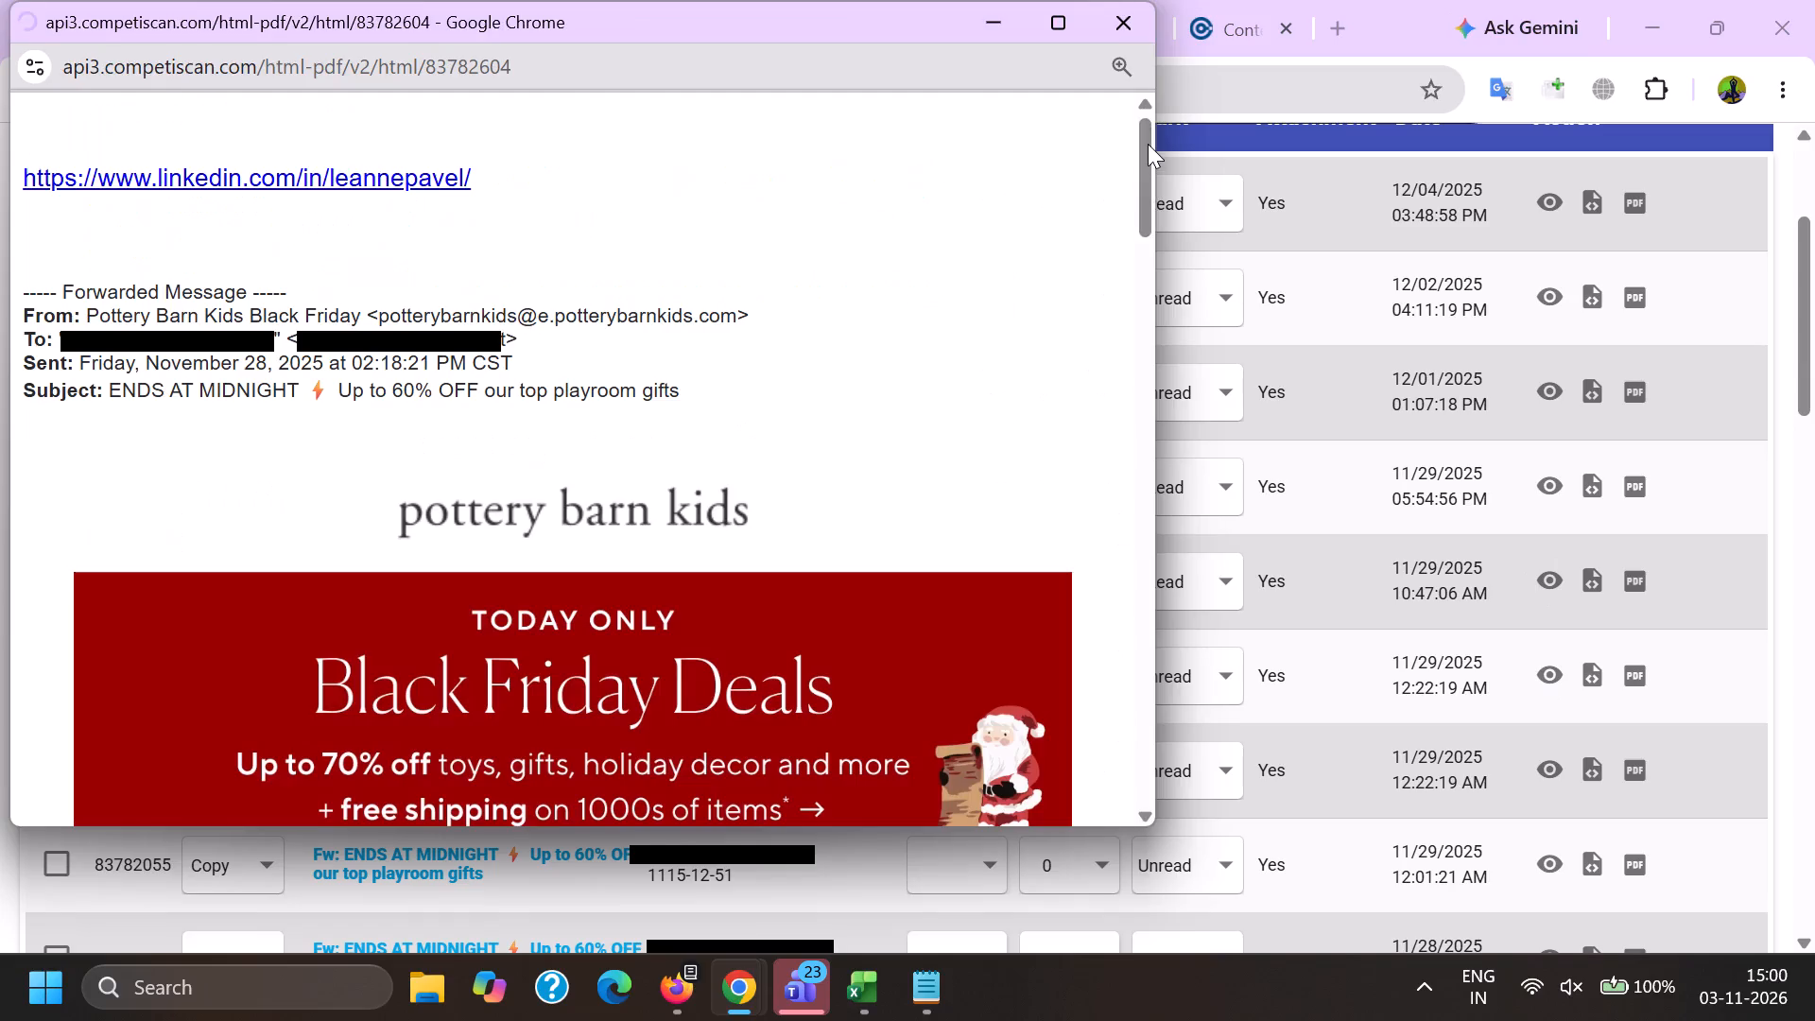
{"action": "left_click_drag", "start_coordinate": [1148, 144], "coordinate": [1132, 680]}
{"action": "key", "text": "alt+Tab"}
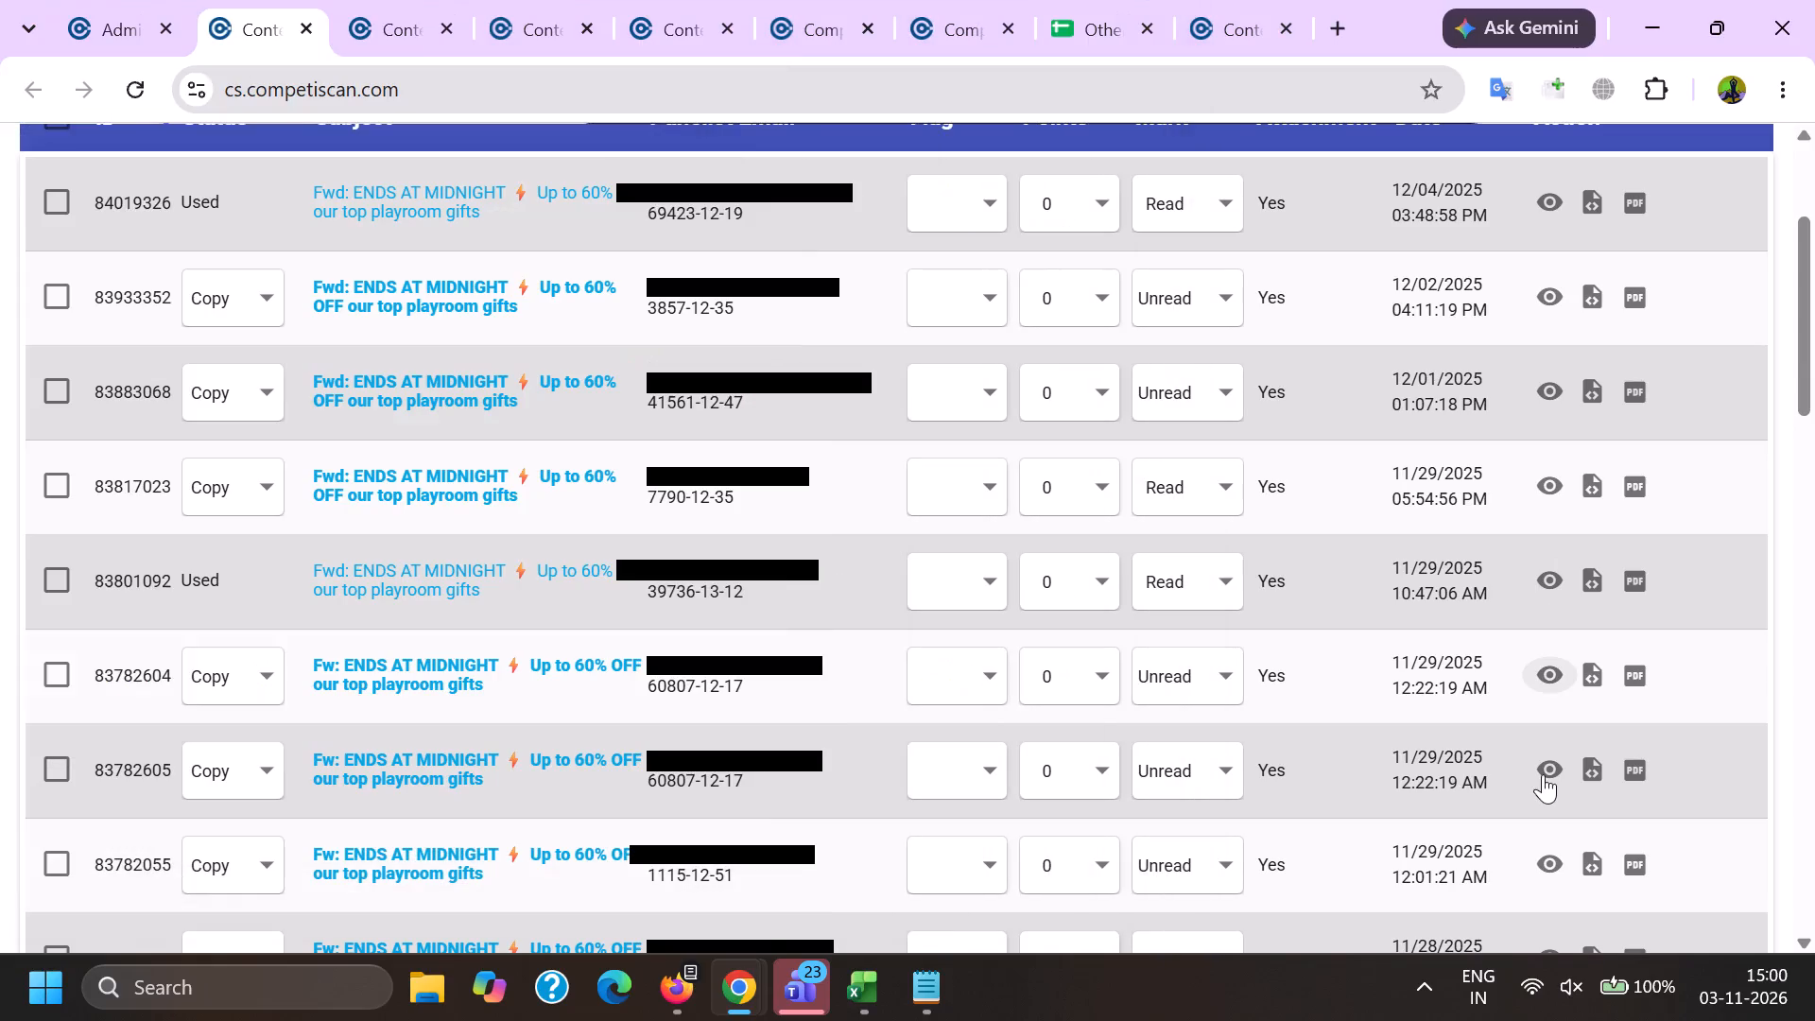
{"action": "left_click", "coordinate": [1544, 773]}
{"action": "key", "text": "alt+Tab"}
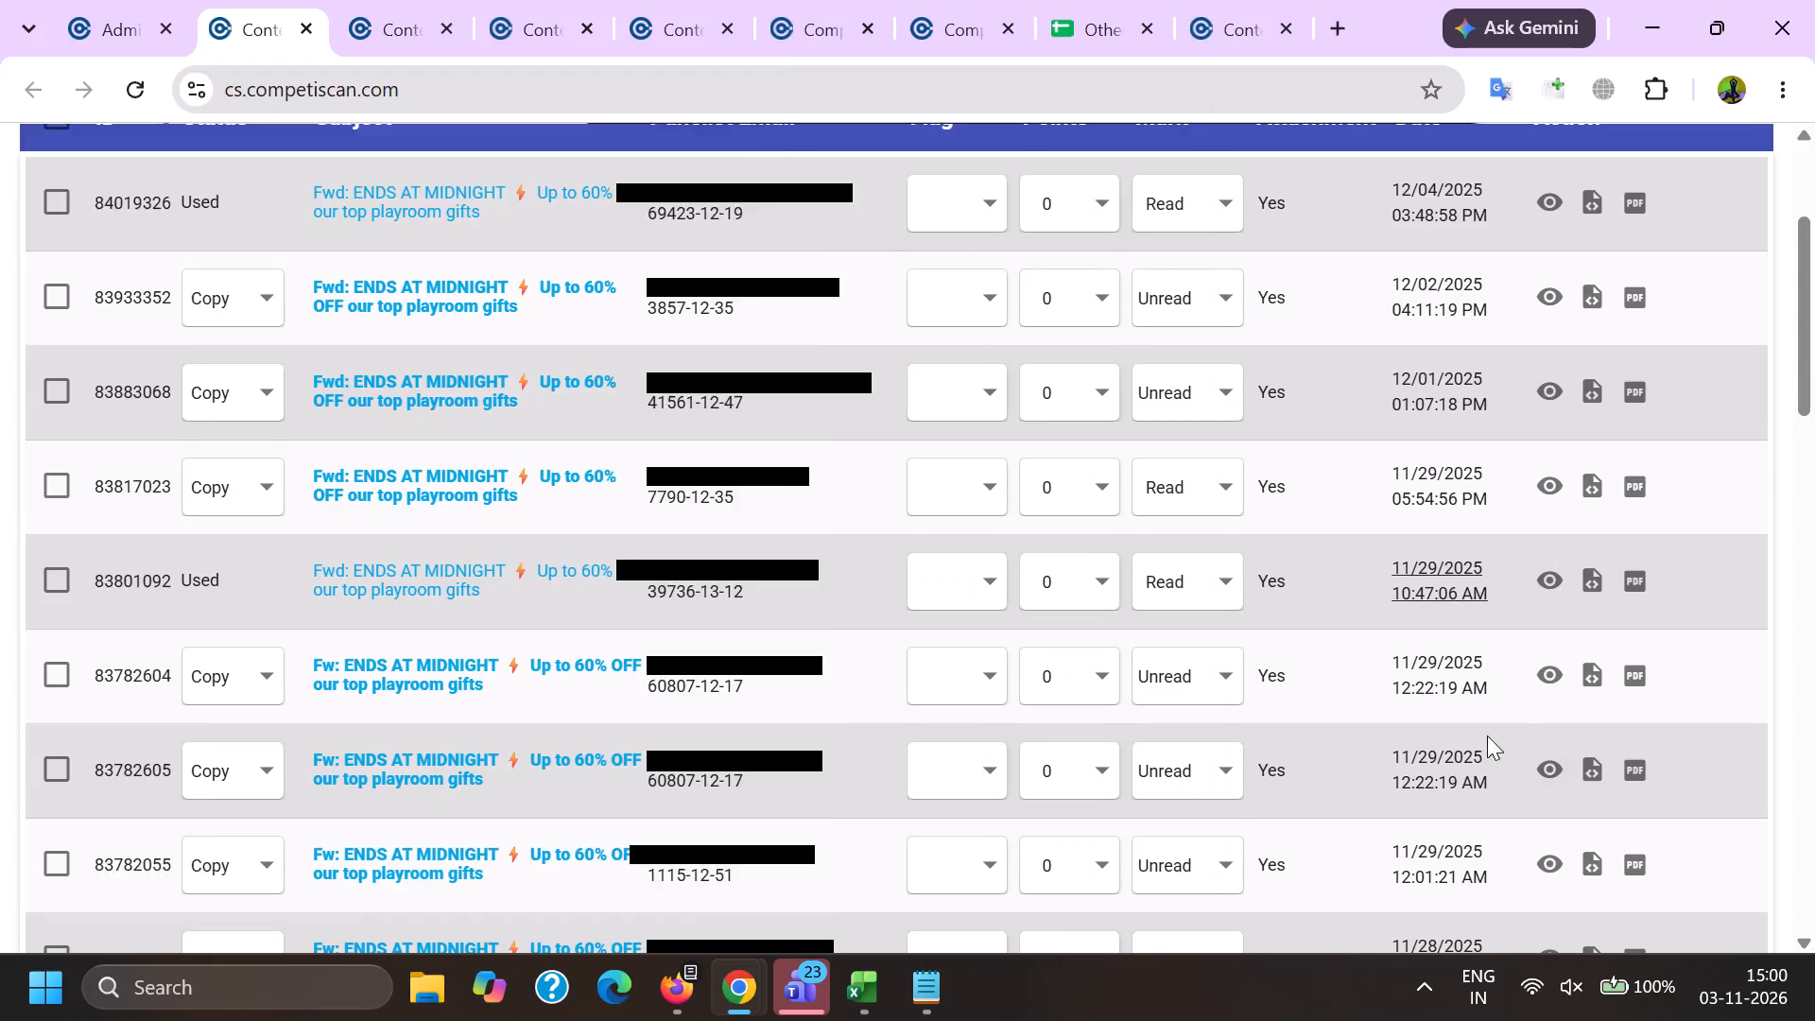
Preview the ENDS AT MIDNIGHT copy emails 83782055 and 83781450 and examine their recommended products.
{"action": "scroll", "coordinate": [1486, 736], "scroll_direction": "down", "scroll_amount": 1}
{"action": "left_click", "coordinate": [1552, 412]}
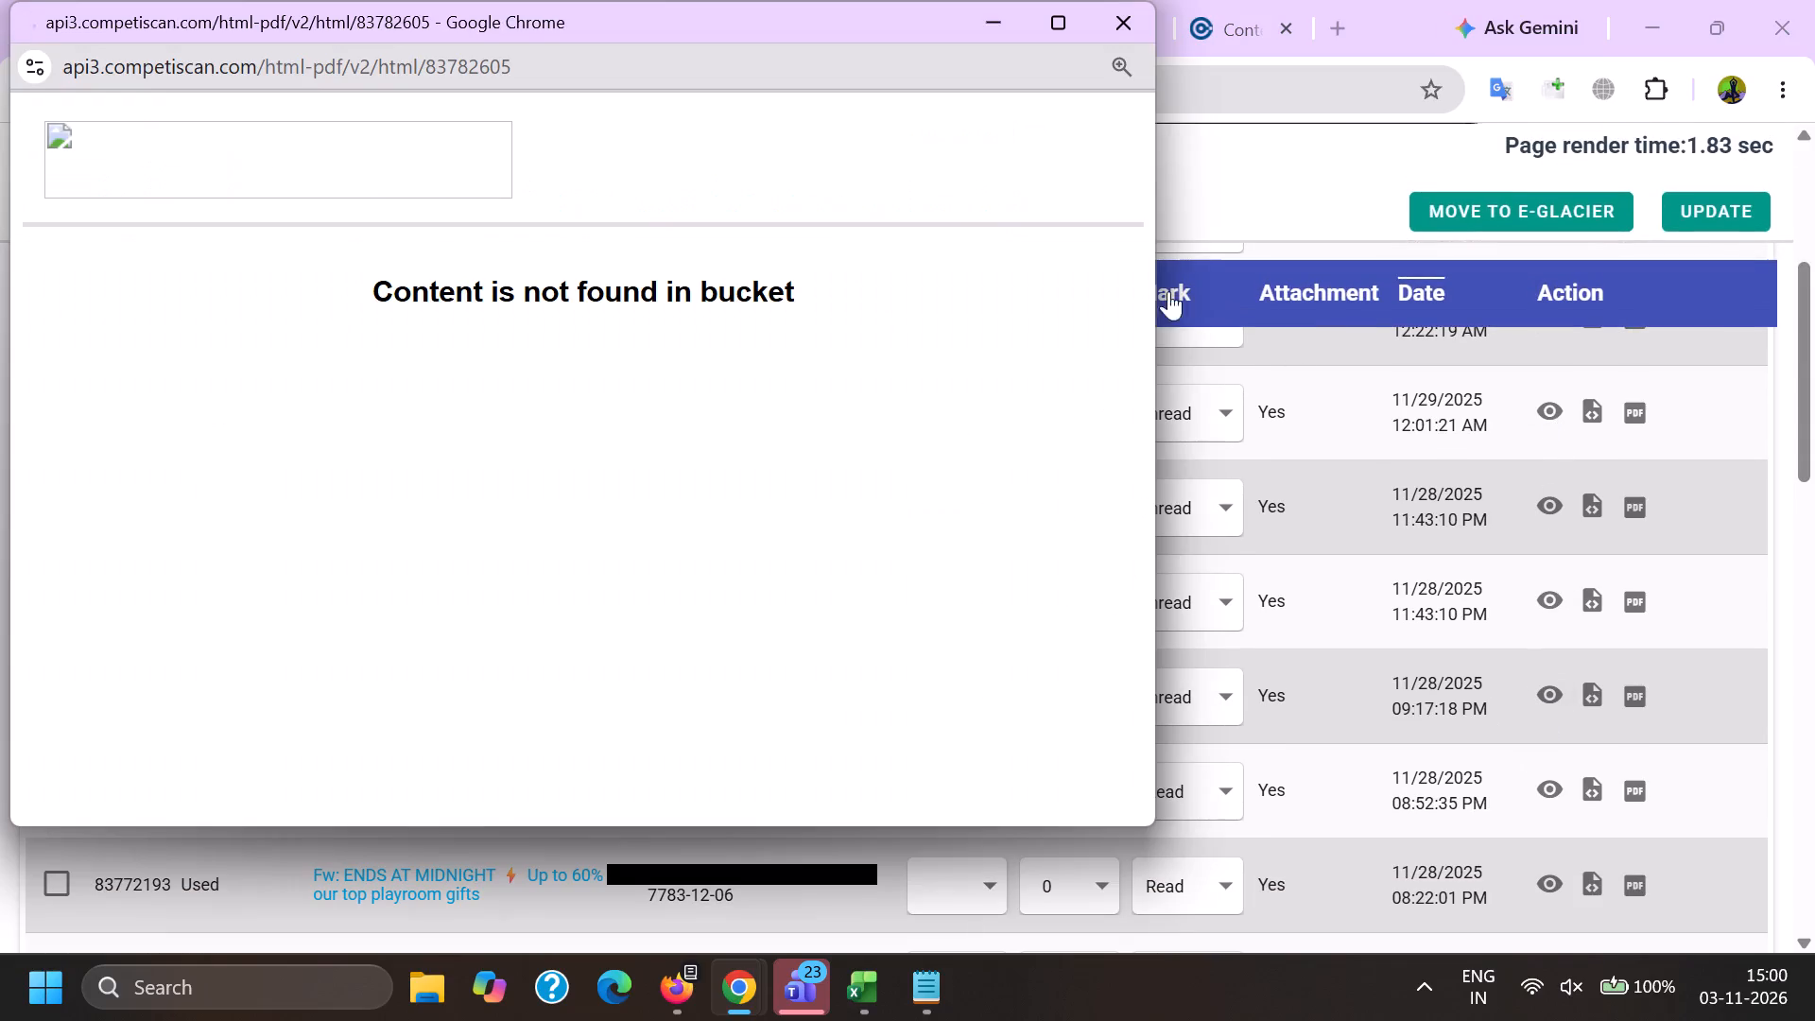
{"action": "left_click_drag", "start_coordinate": [1145, 135], "coordinate": [1120, 659]}
{"action": "key", "text": "alt+Tab"}
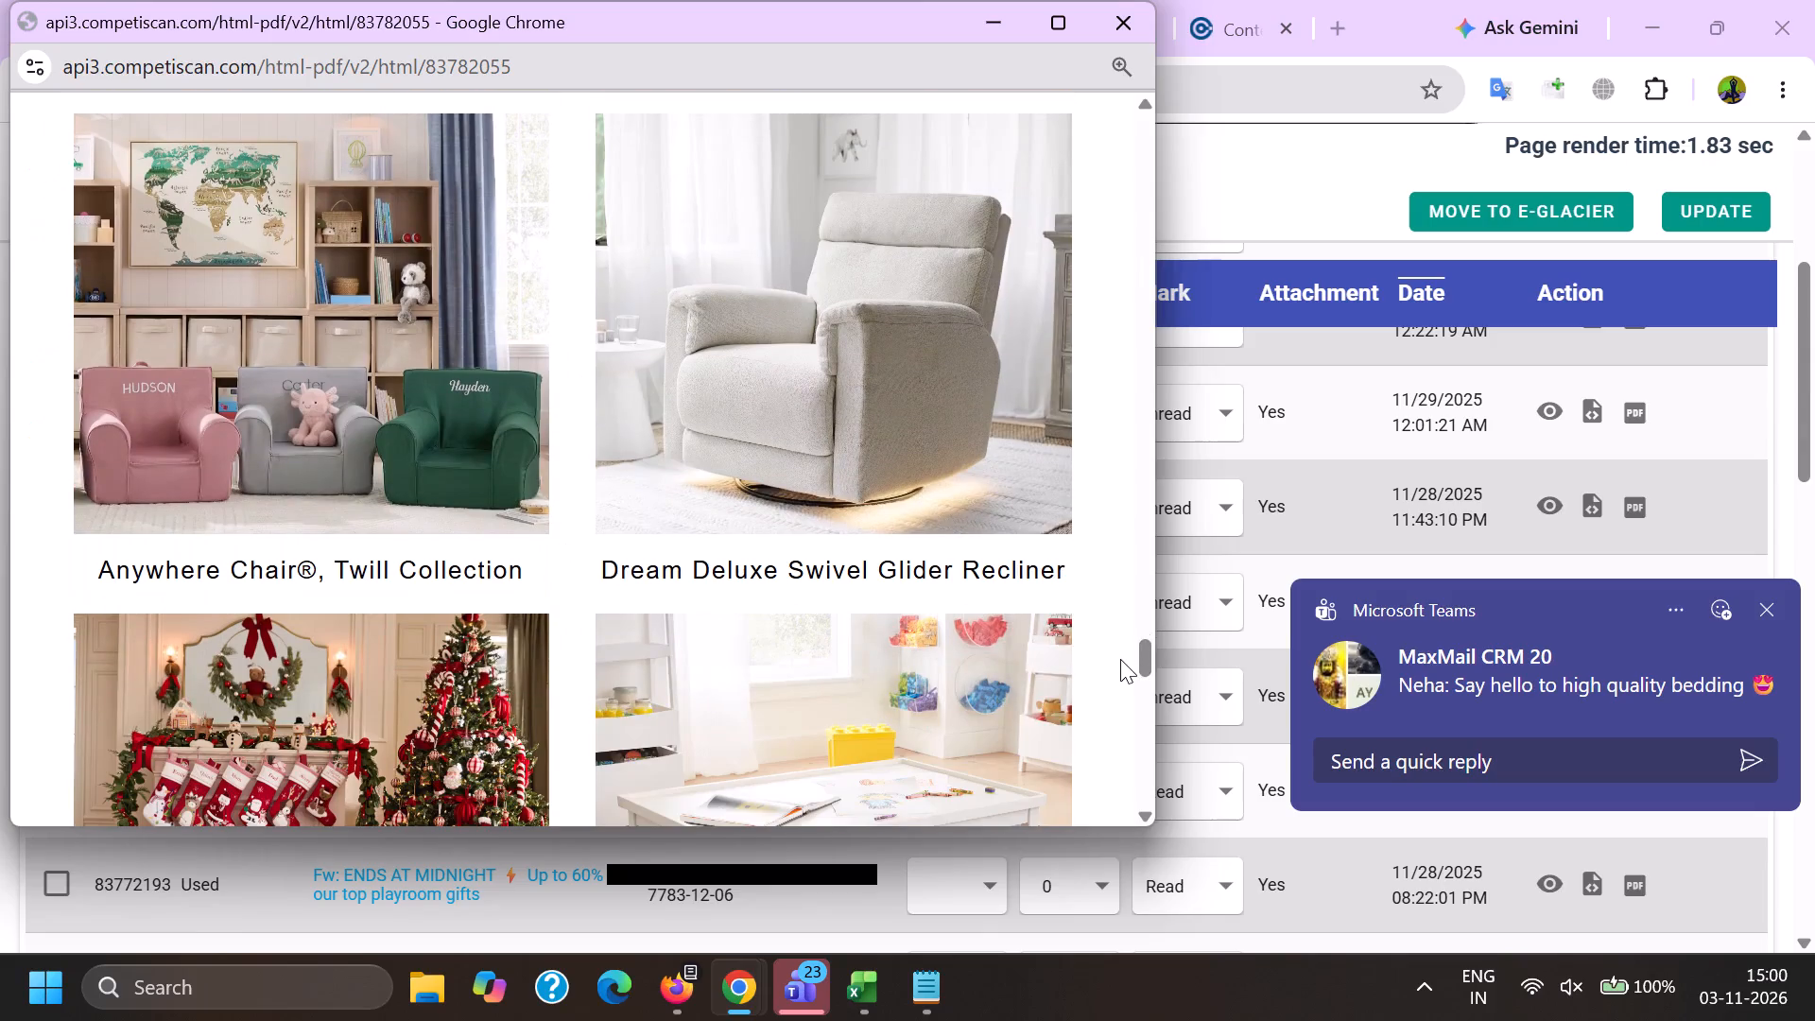
{"action": "left_click_drag", "start_coordinate": [1120, 659], "coordinate": [1120, 661]}
{"action": "scroll", "coordinate": [1413, 520], "scroll_direction": "down", "scroll_amount": 1}
{"action": "left_click", "coordinate": [1553, 360]}
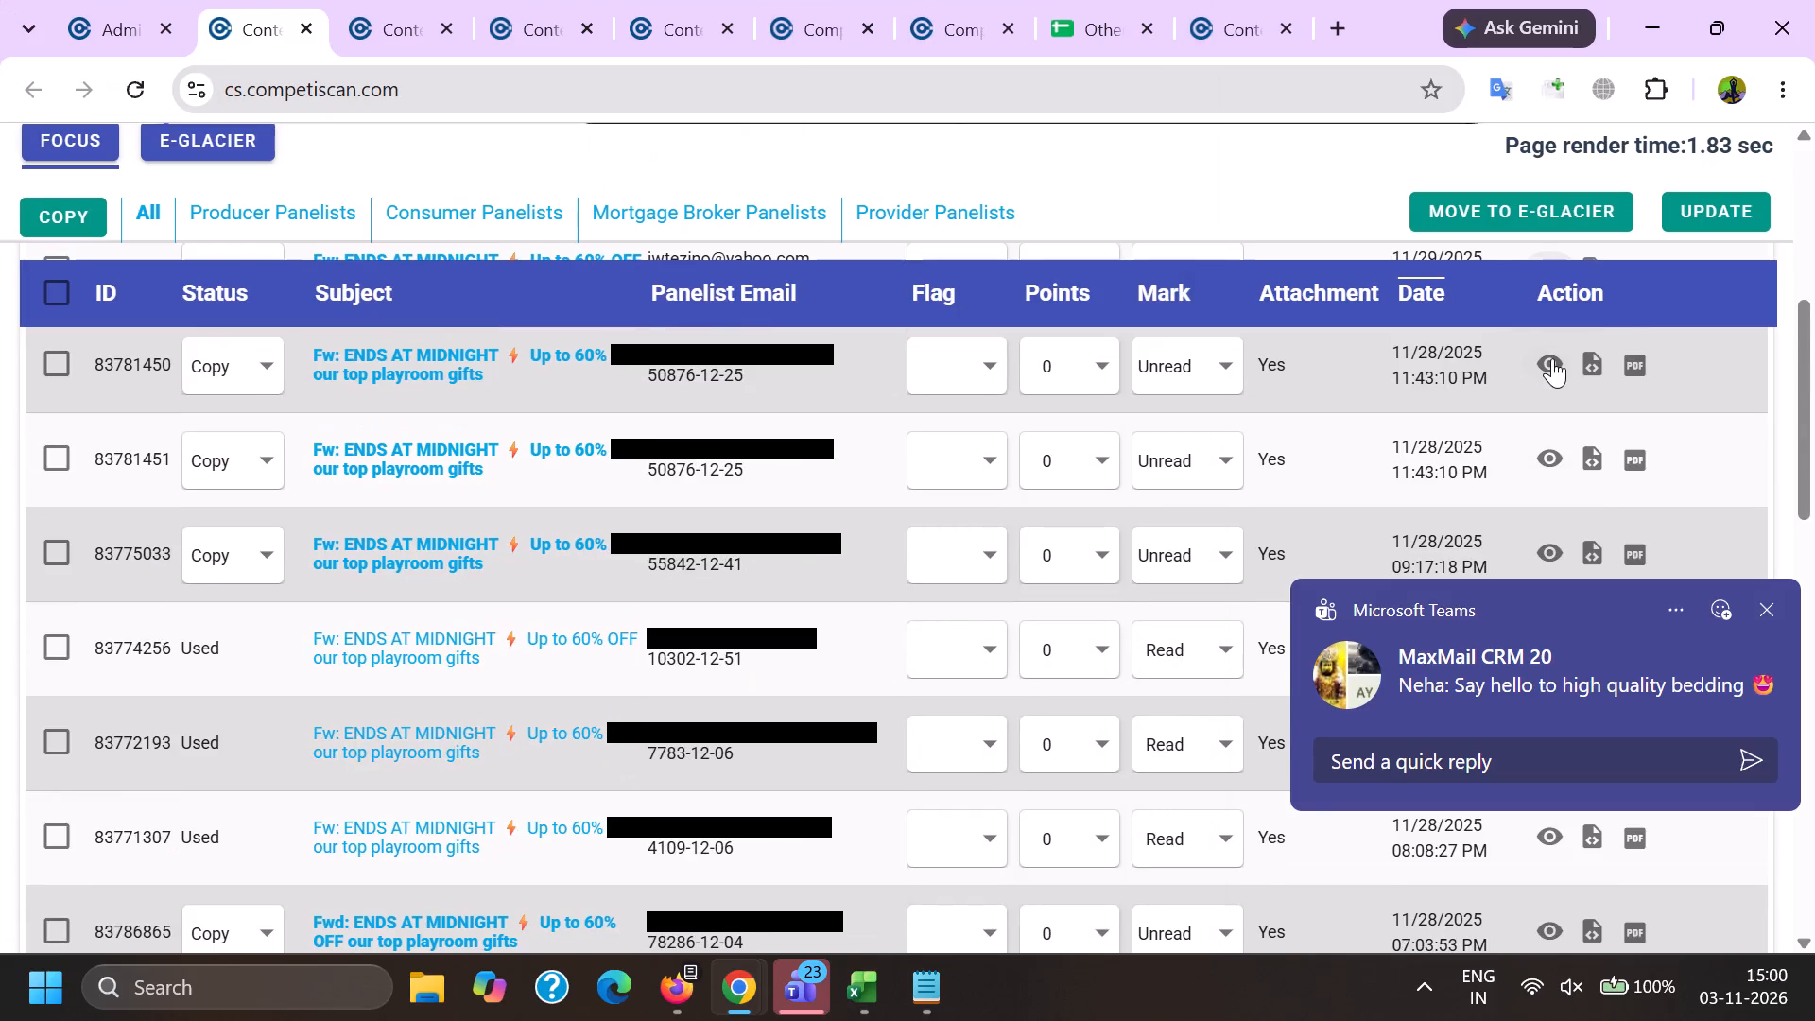
{"action": "left_click_drag", "start_coordinate": [1146, 140], "coordinate": [1128, 691]}
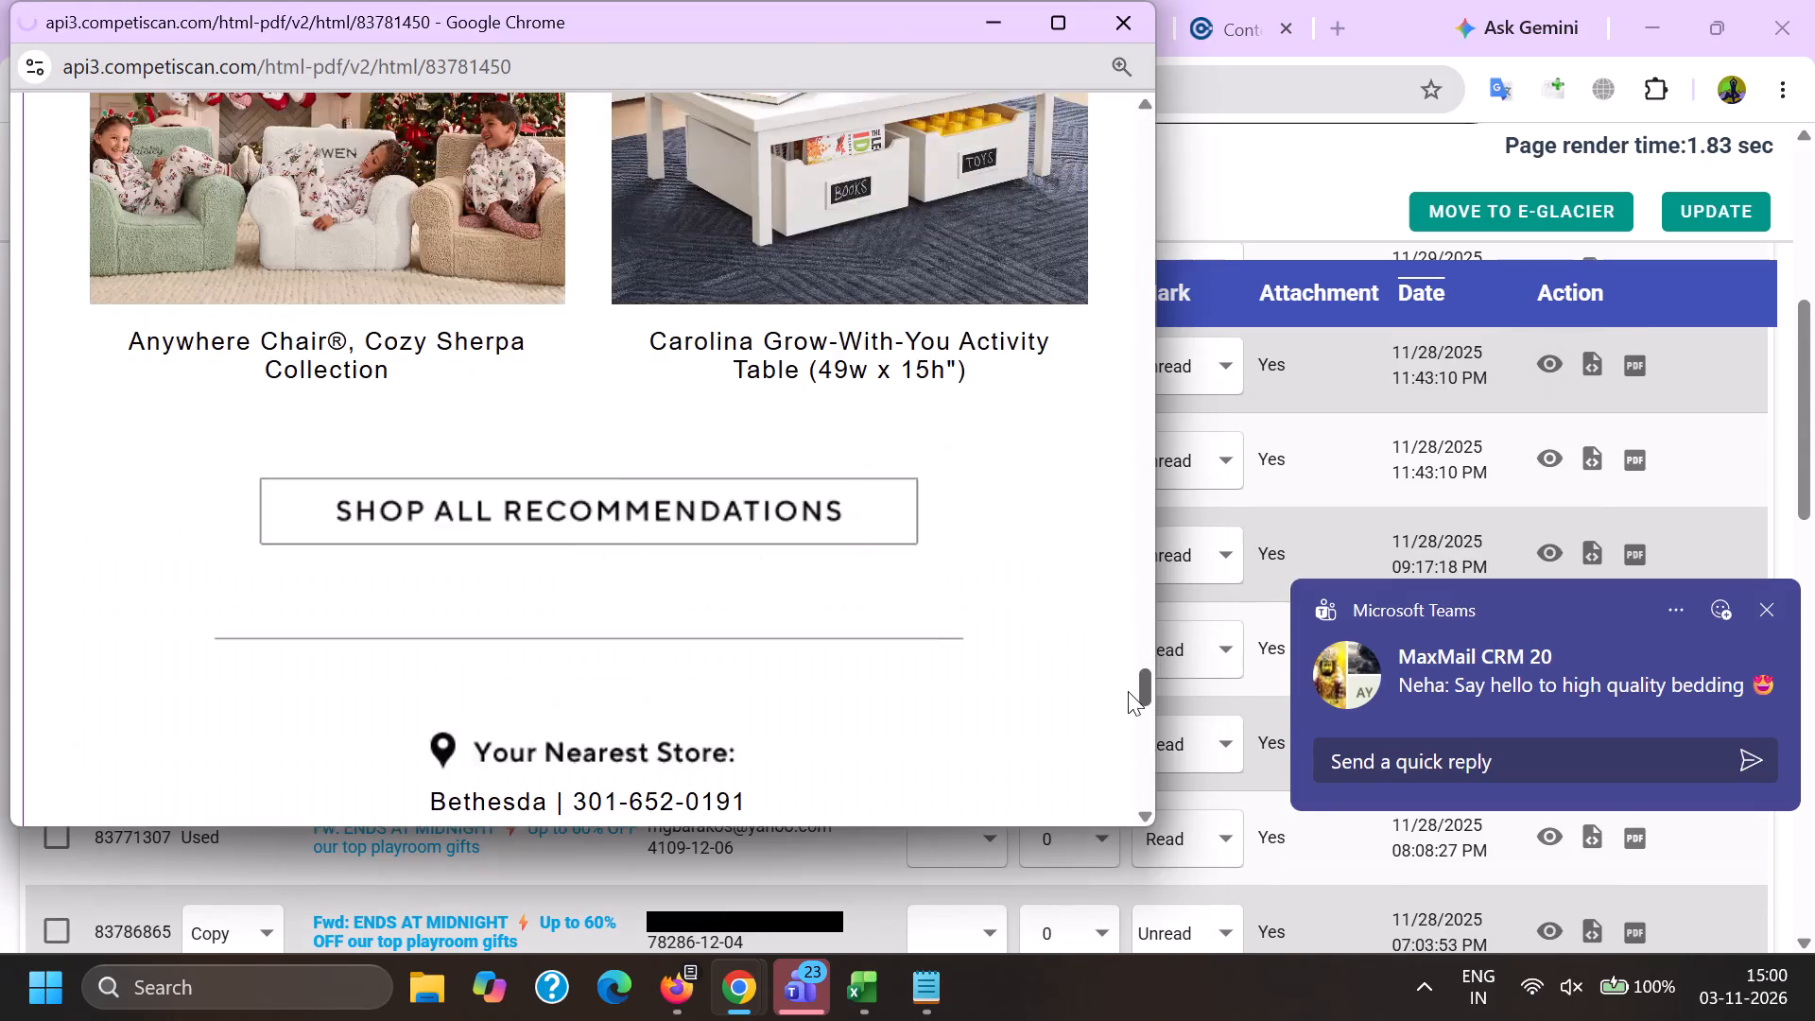
{"action": "left_click_drag", "start_coordinate": [1128, 691], "coordinate": [1138, 630]}
{"action": "key", "text": "alt+Tab"}
Preview the ENDS AT MIDNIGHT copy emails 83781451 and 83775033 to check for a different version.
{"action": "left_click", "coordinate": [1564, 441]}
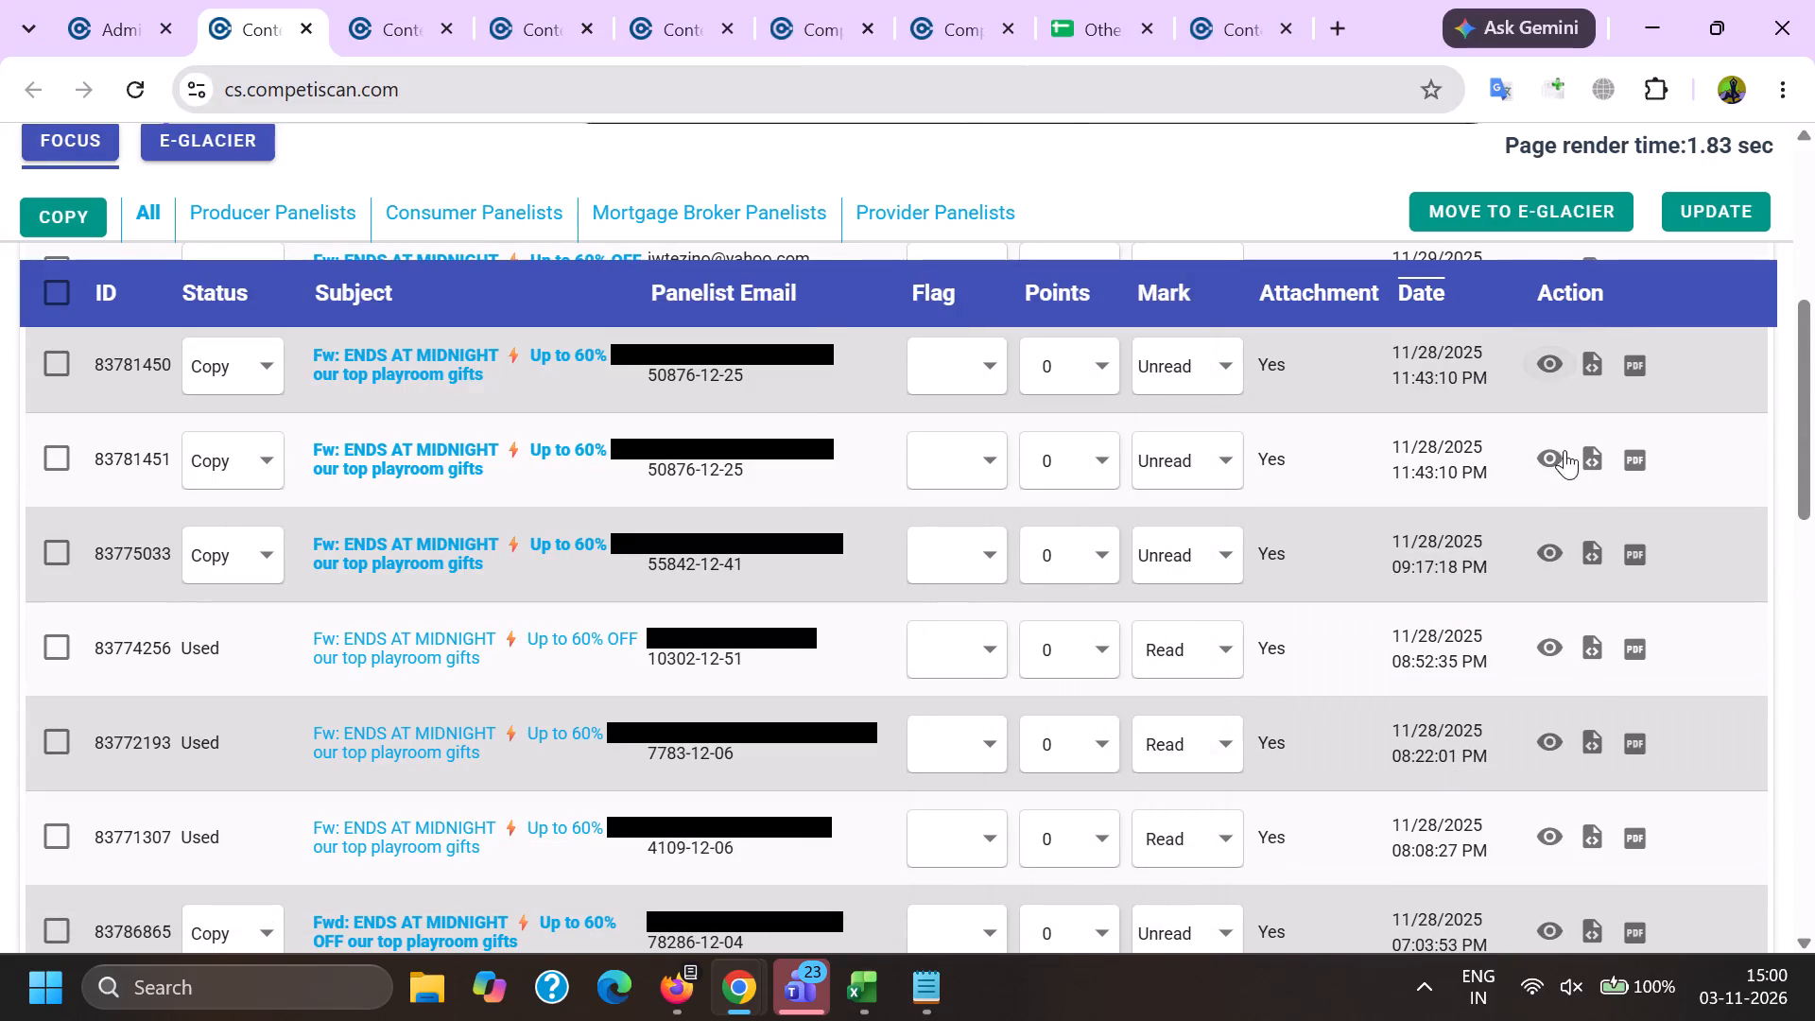
{"action": "left_click", "coordinate": [1543, 458]}
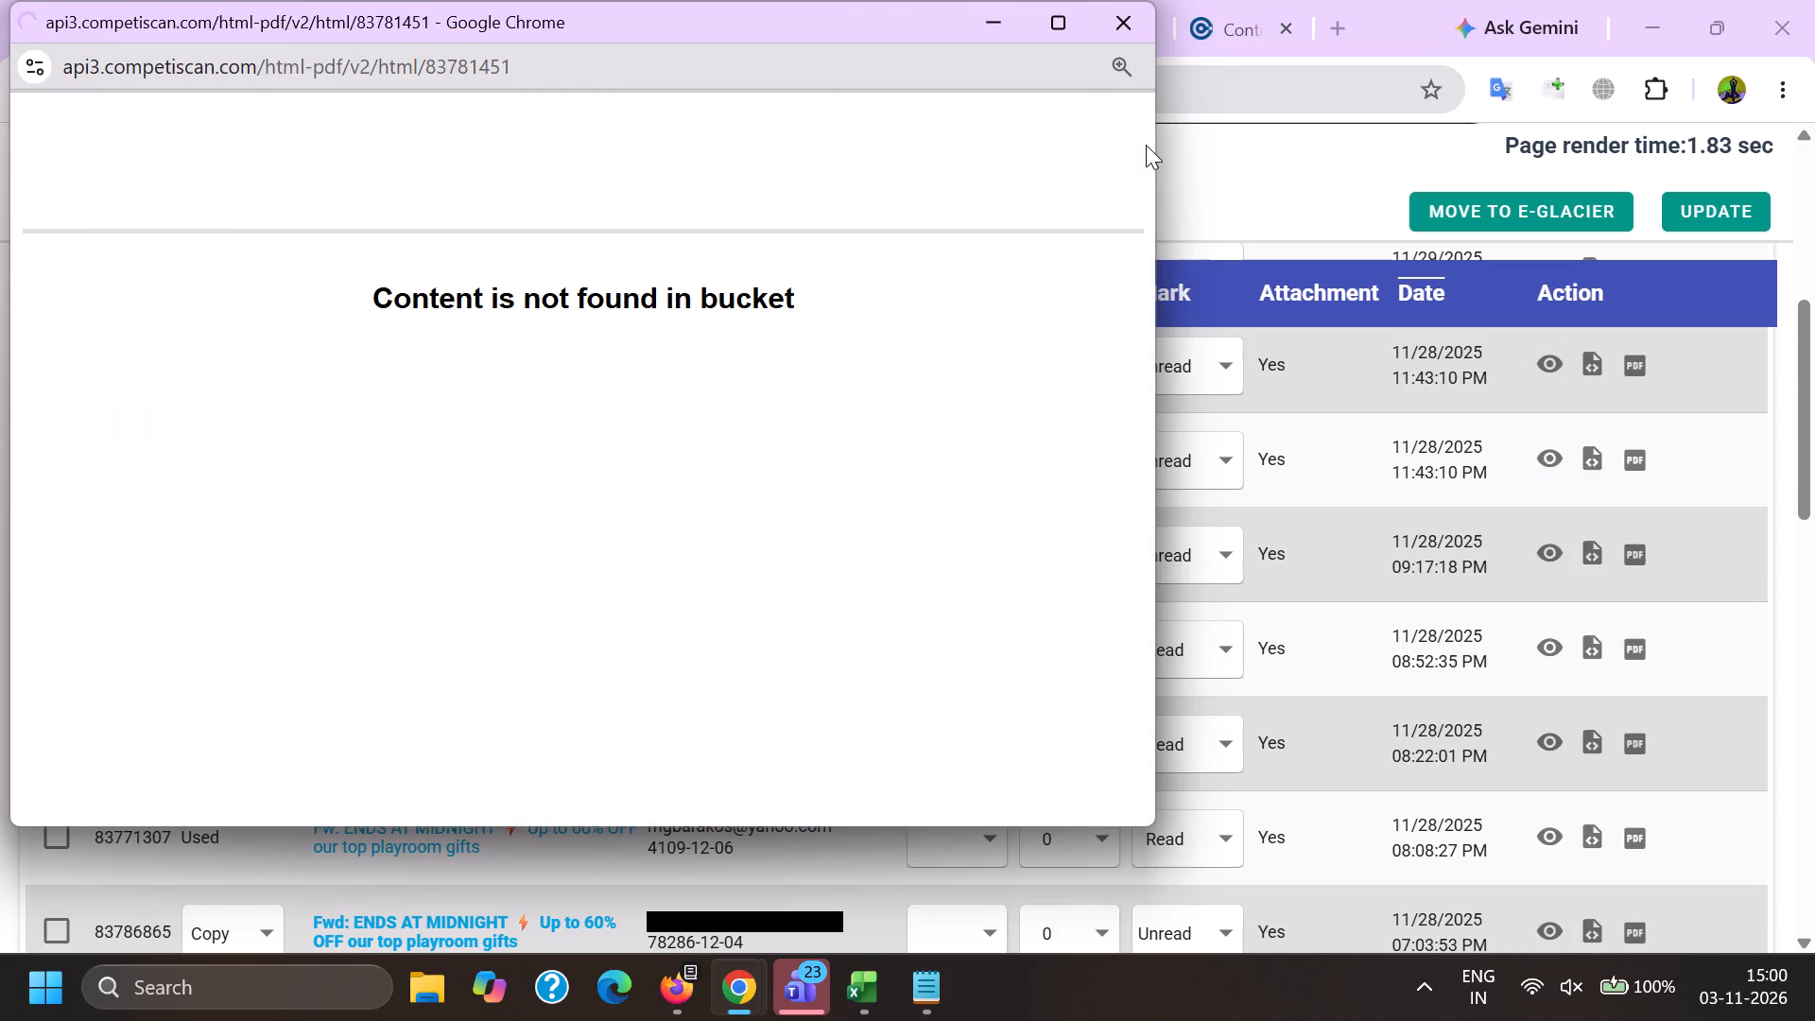
{"action": "key", "text": "alt+Tab"}
{"action": "left_click", "coordinate": [1548, 551]}
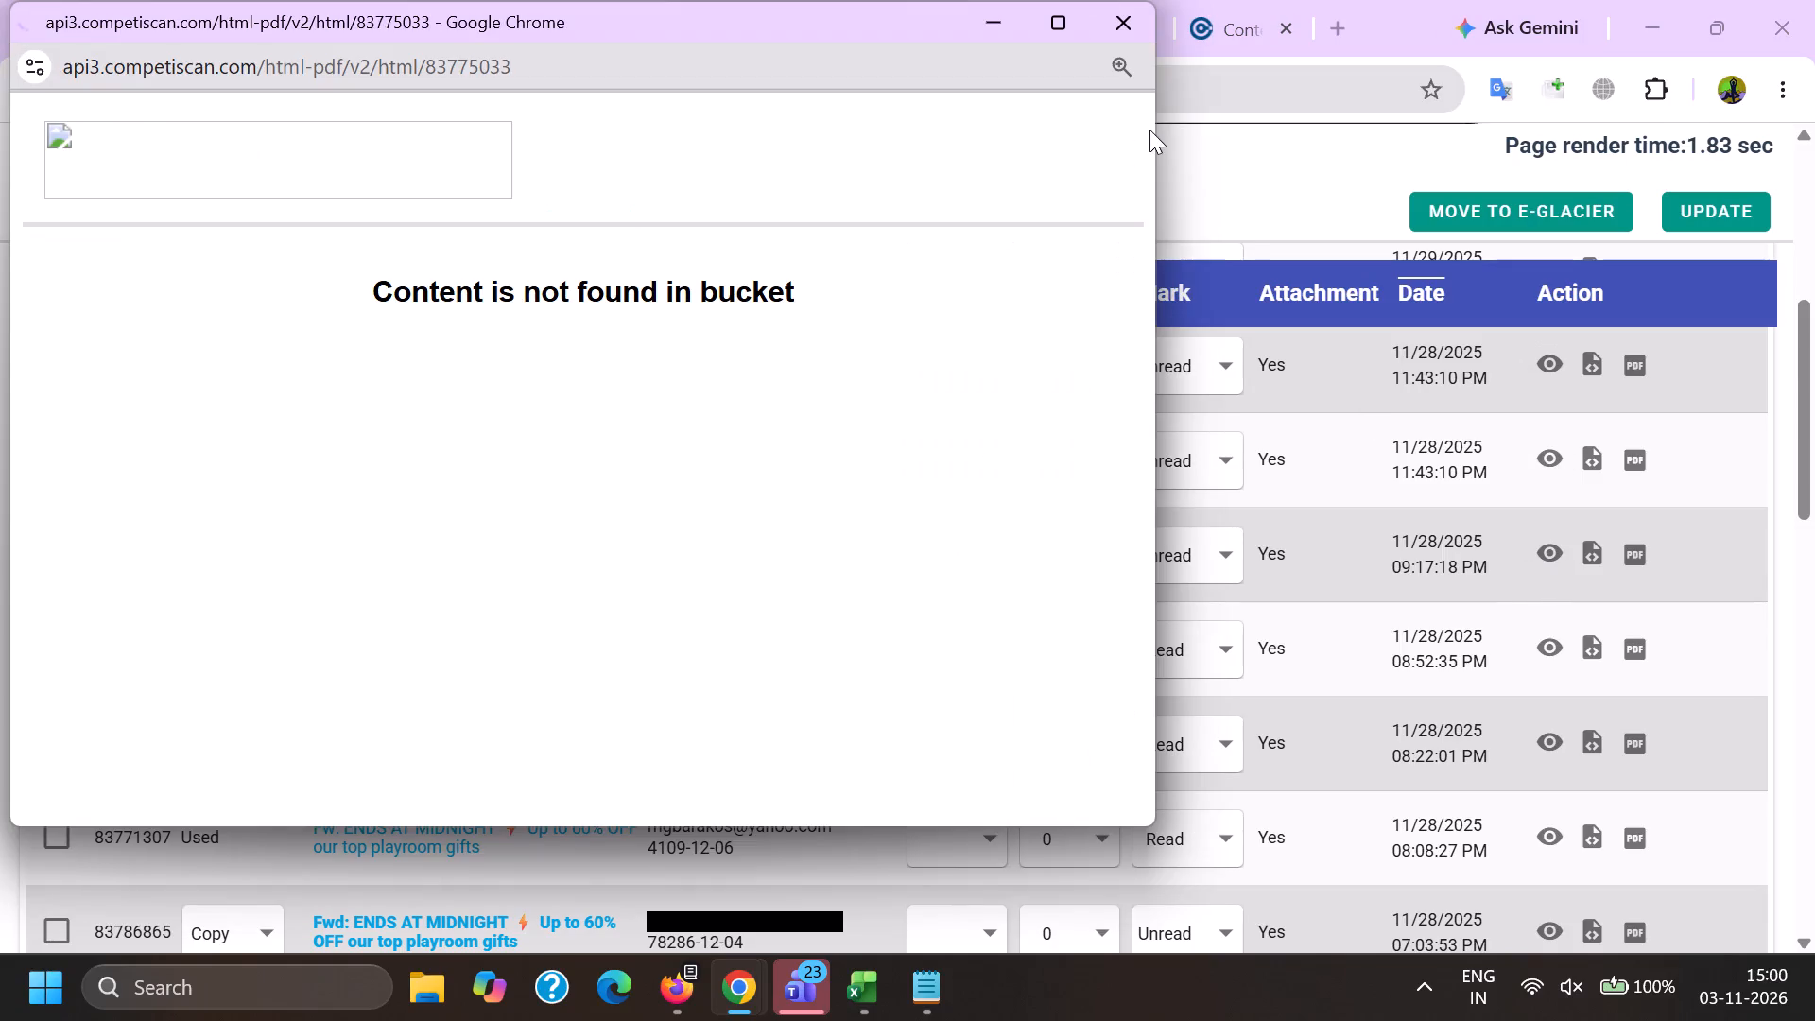
{"action": "left_click_drag", "start_coordinate": [1149, 126], "coordinate": [1100, 670]}
{"action": "key", "text": "alt+Tab"}
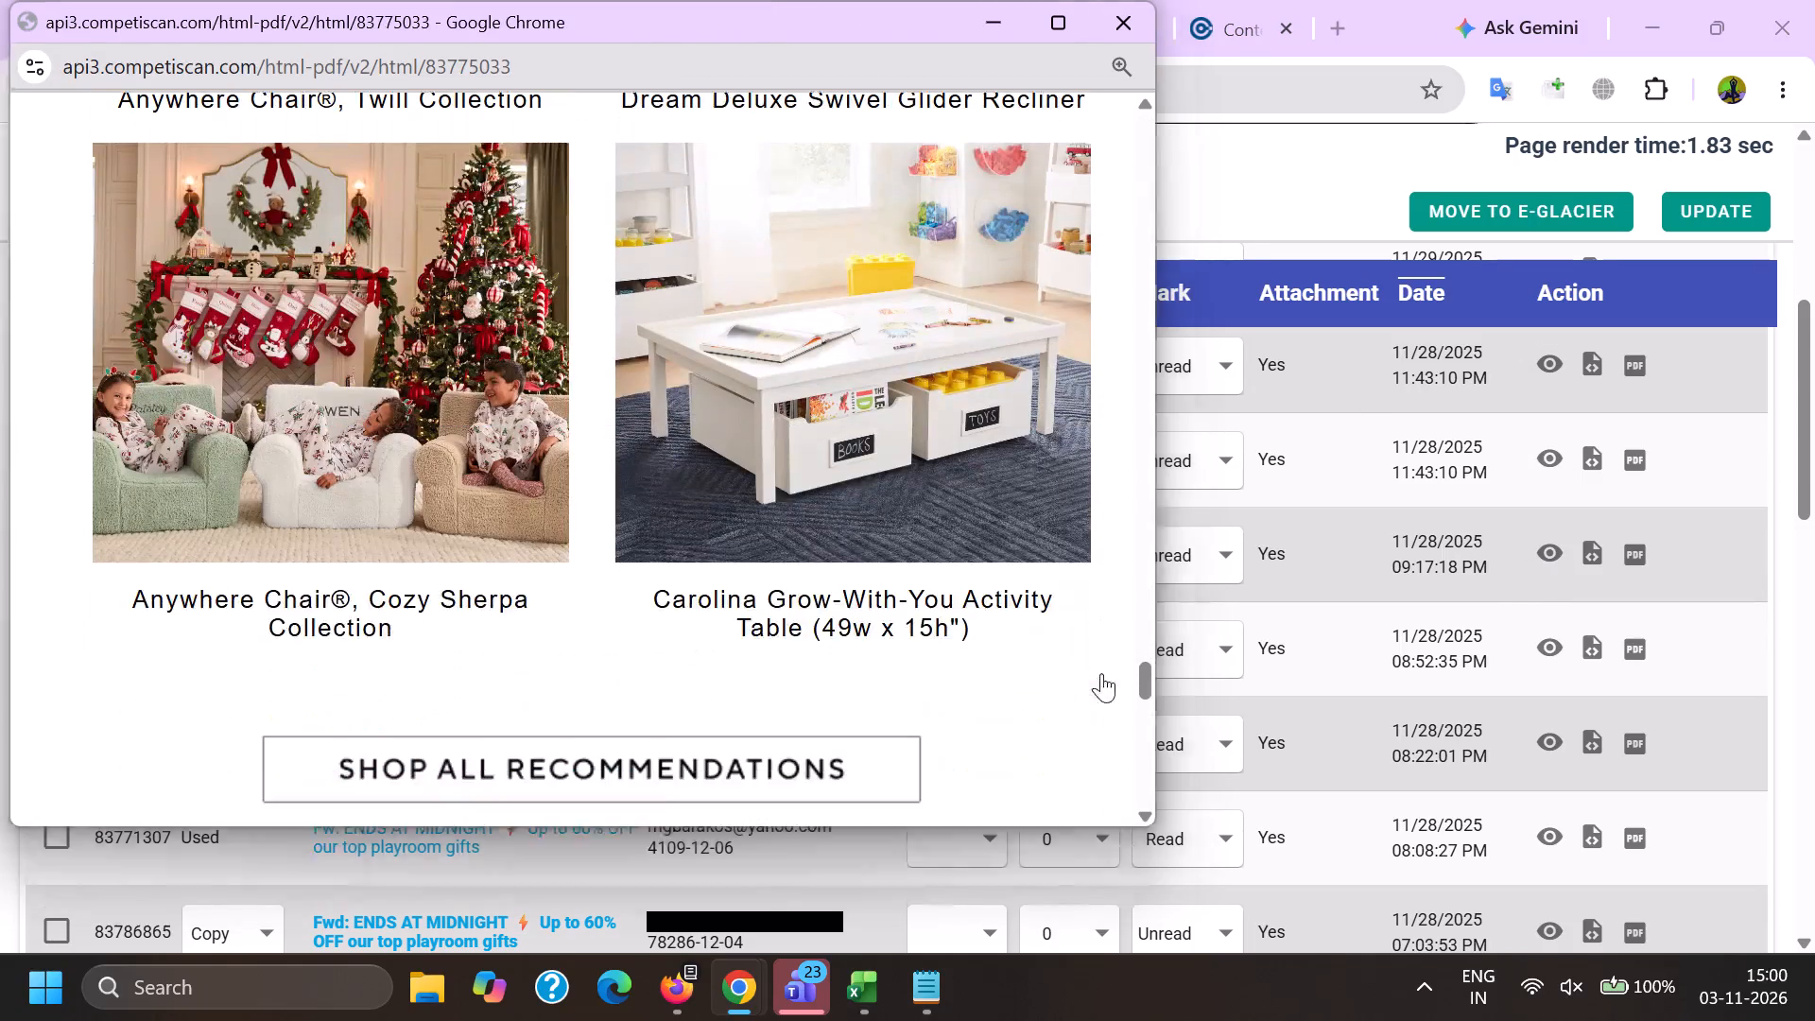
Preview the used ENDS AT MIDNIGHT emails 83774256, 83772193 and 83771307 to compare their content.
{"action": "scroll", "coordinate": [1333, 723], "scroll_direction": "down", "scroll_amount": 1}
{"action": "left_click", "coordinate": [1557, 486]}
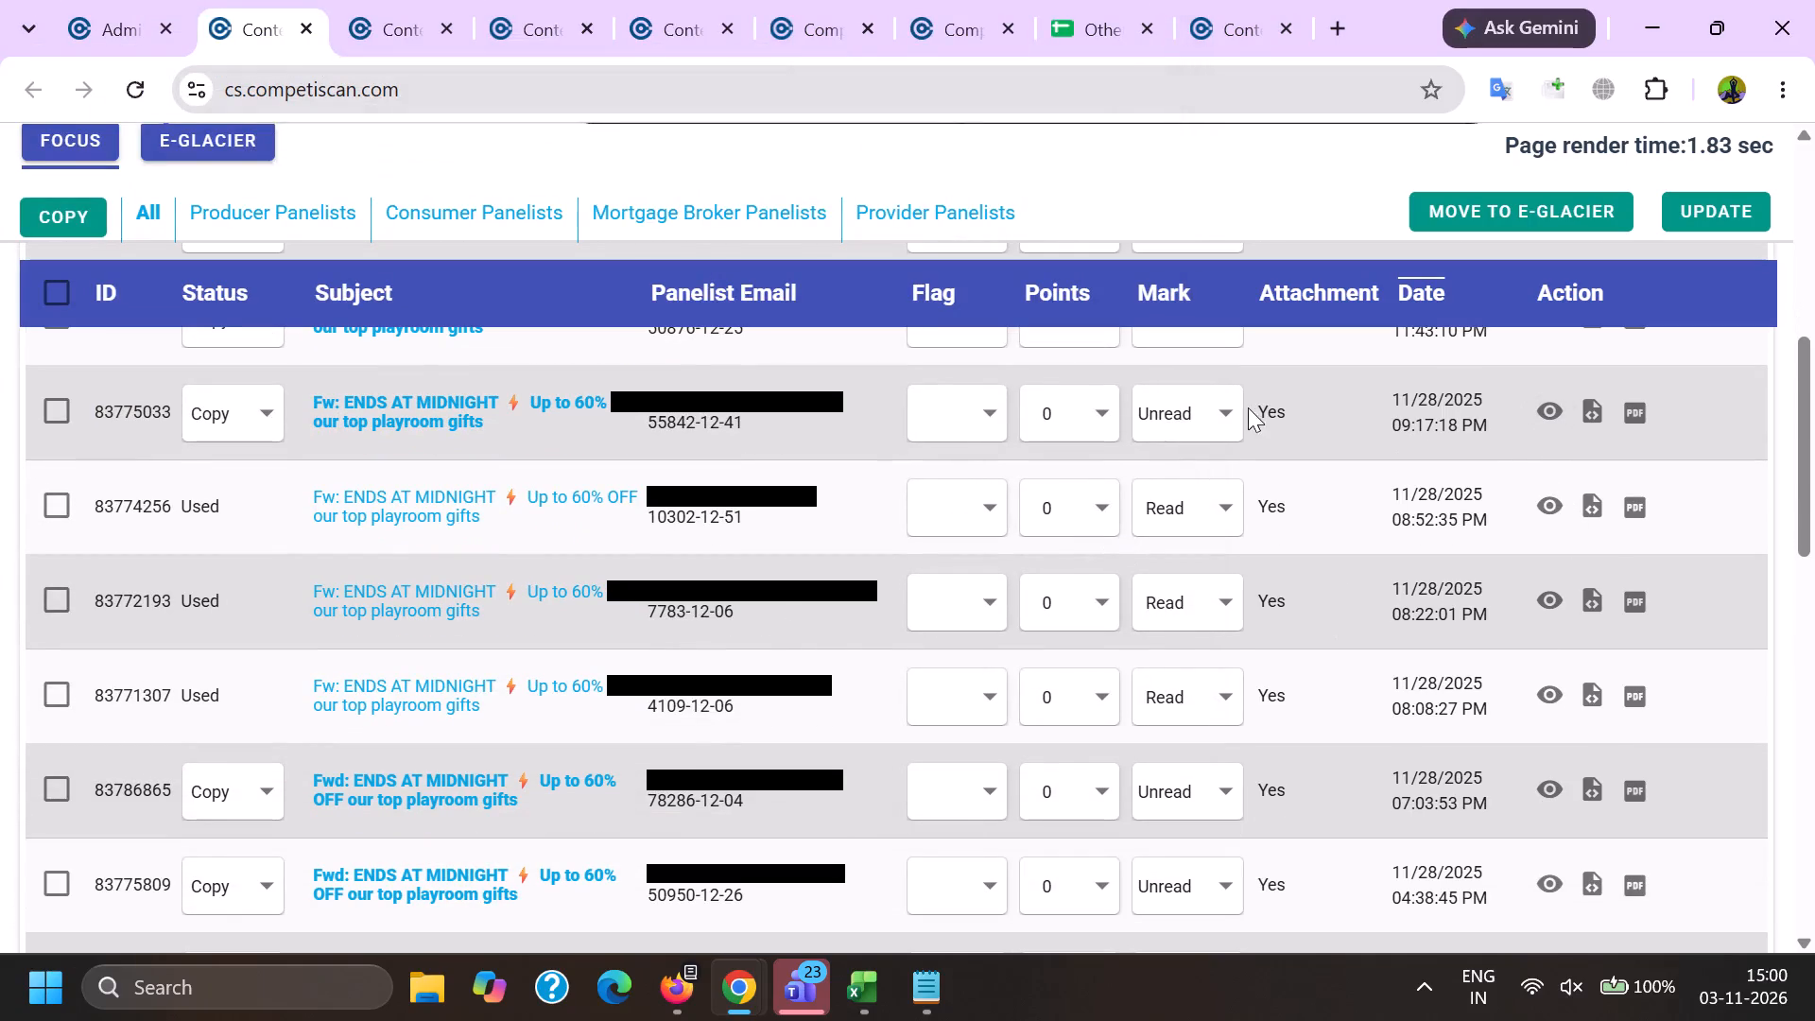
{"action": "left_click", "coordinate": [1548, 493]}
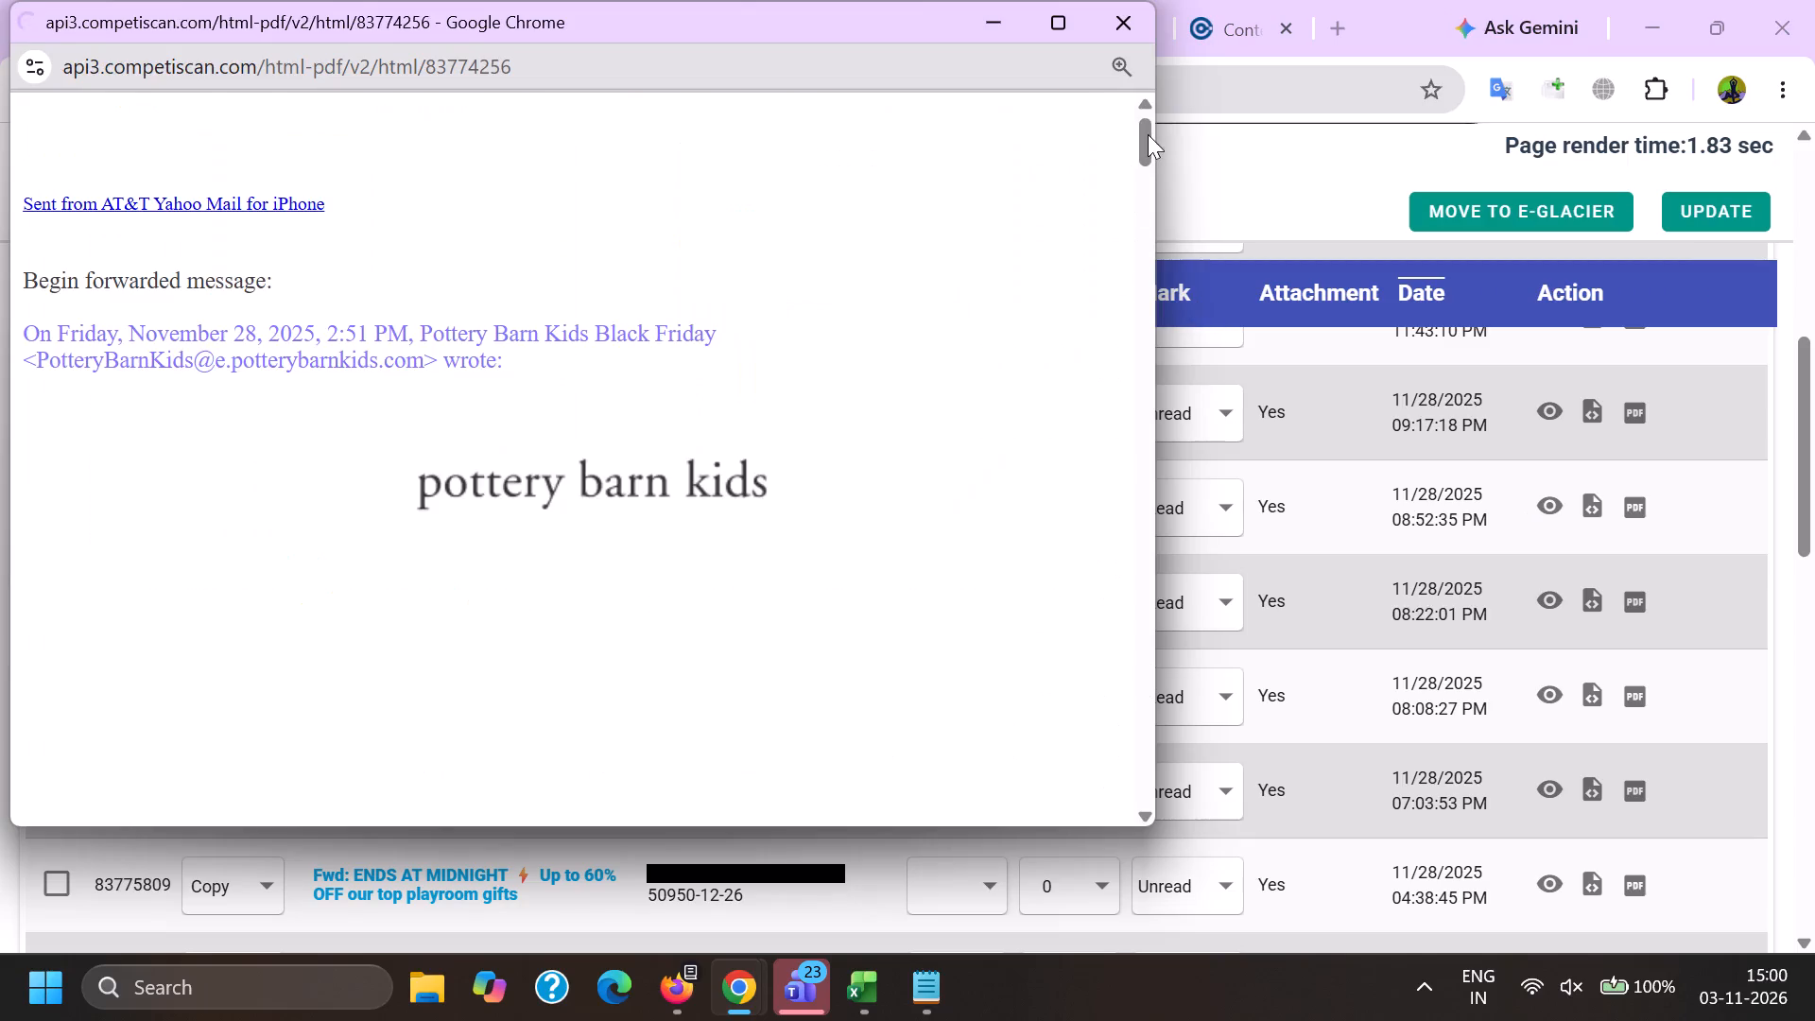
{"action": "left_click_drag", "start_coordinate": [1149, 128], "coordinate": [1143, 176]}
{"action": "key", "text": "alt+Tab"}
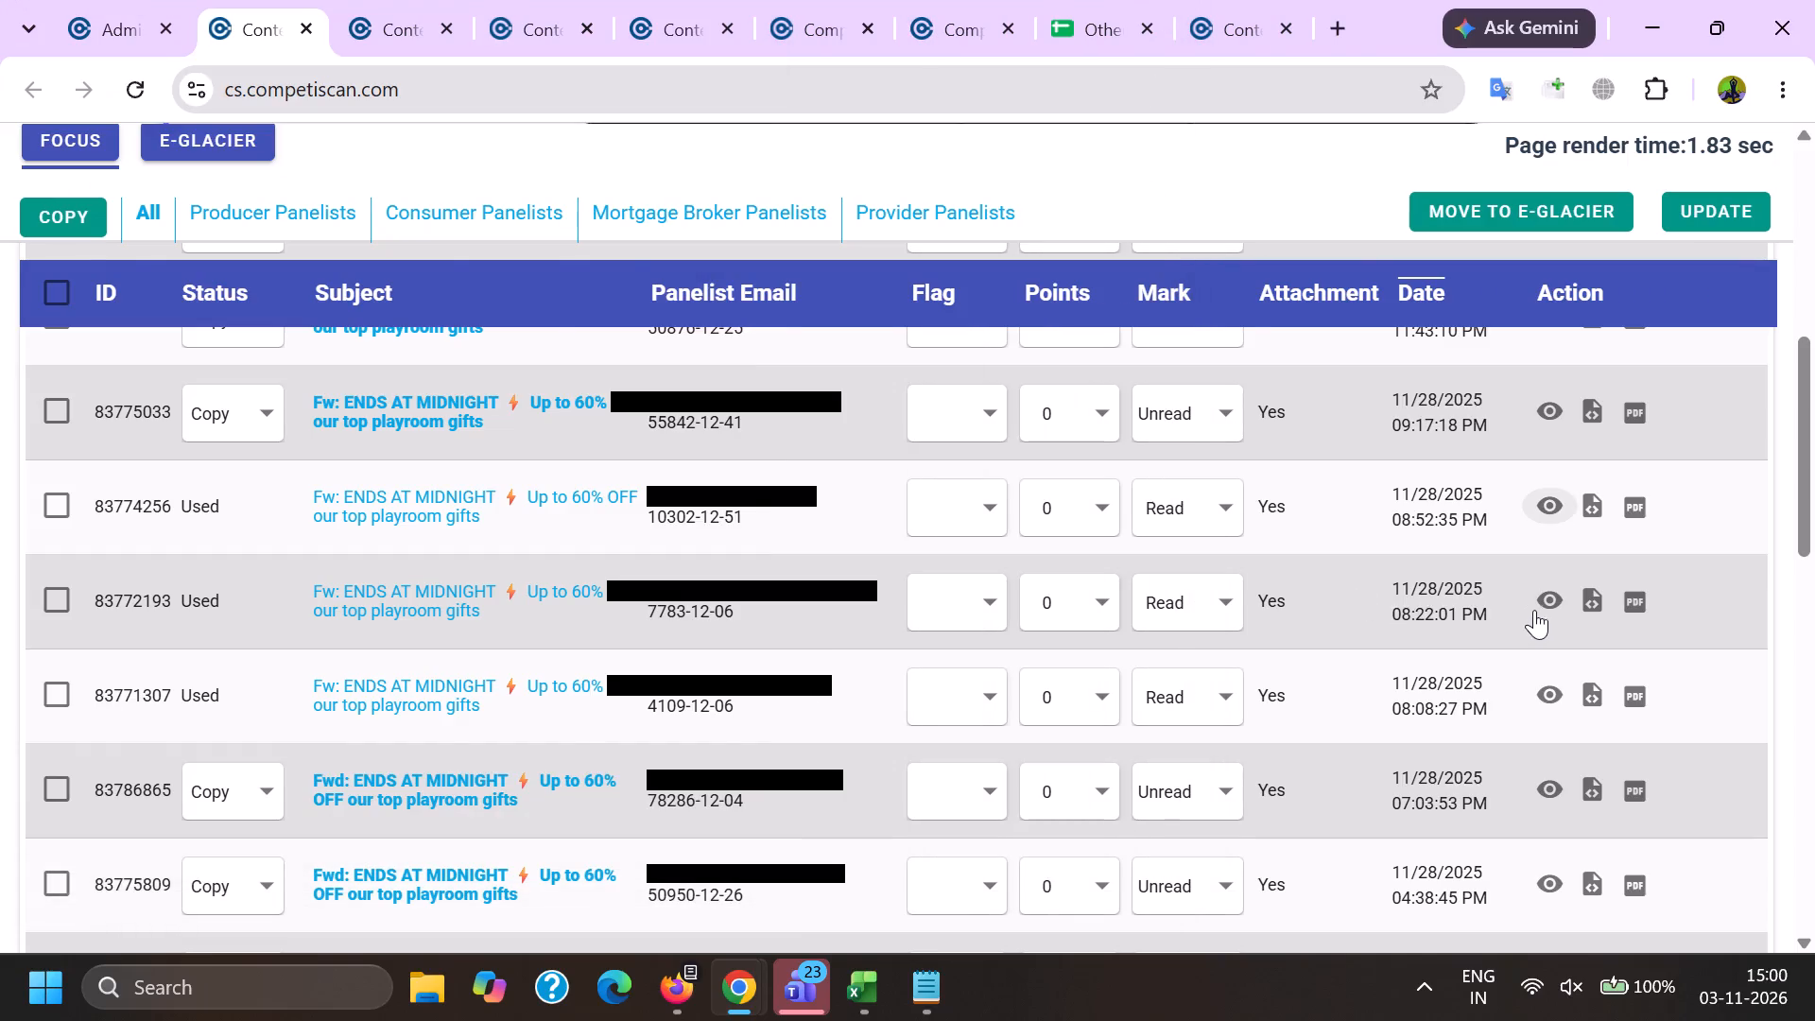
{"action": "left_click", "coordinate": [1534, 606]}
{"action": "key", "text": "alt+Tab"}
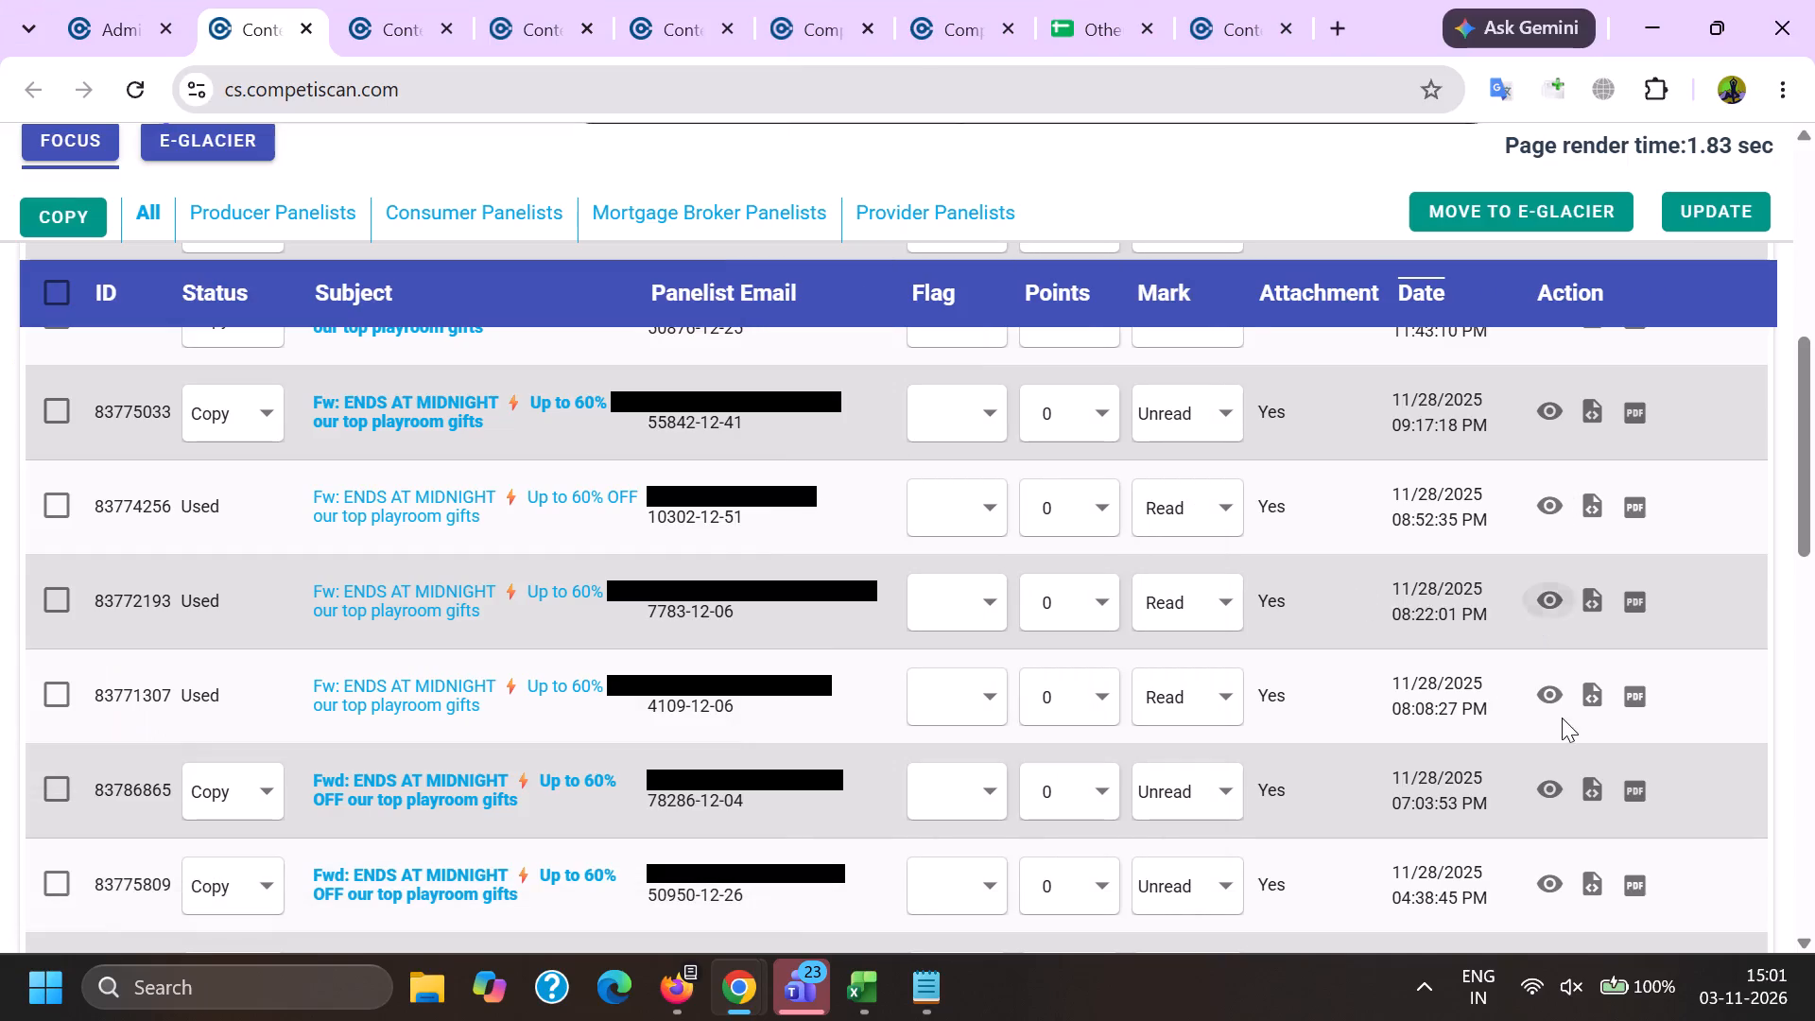
{"action": "left_click", "coordinate": [1544, 684]}
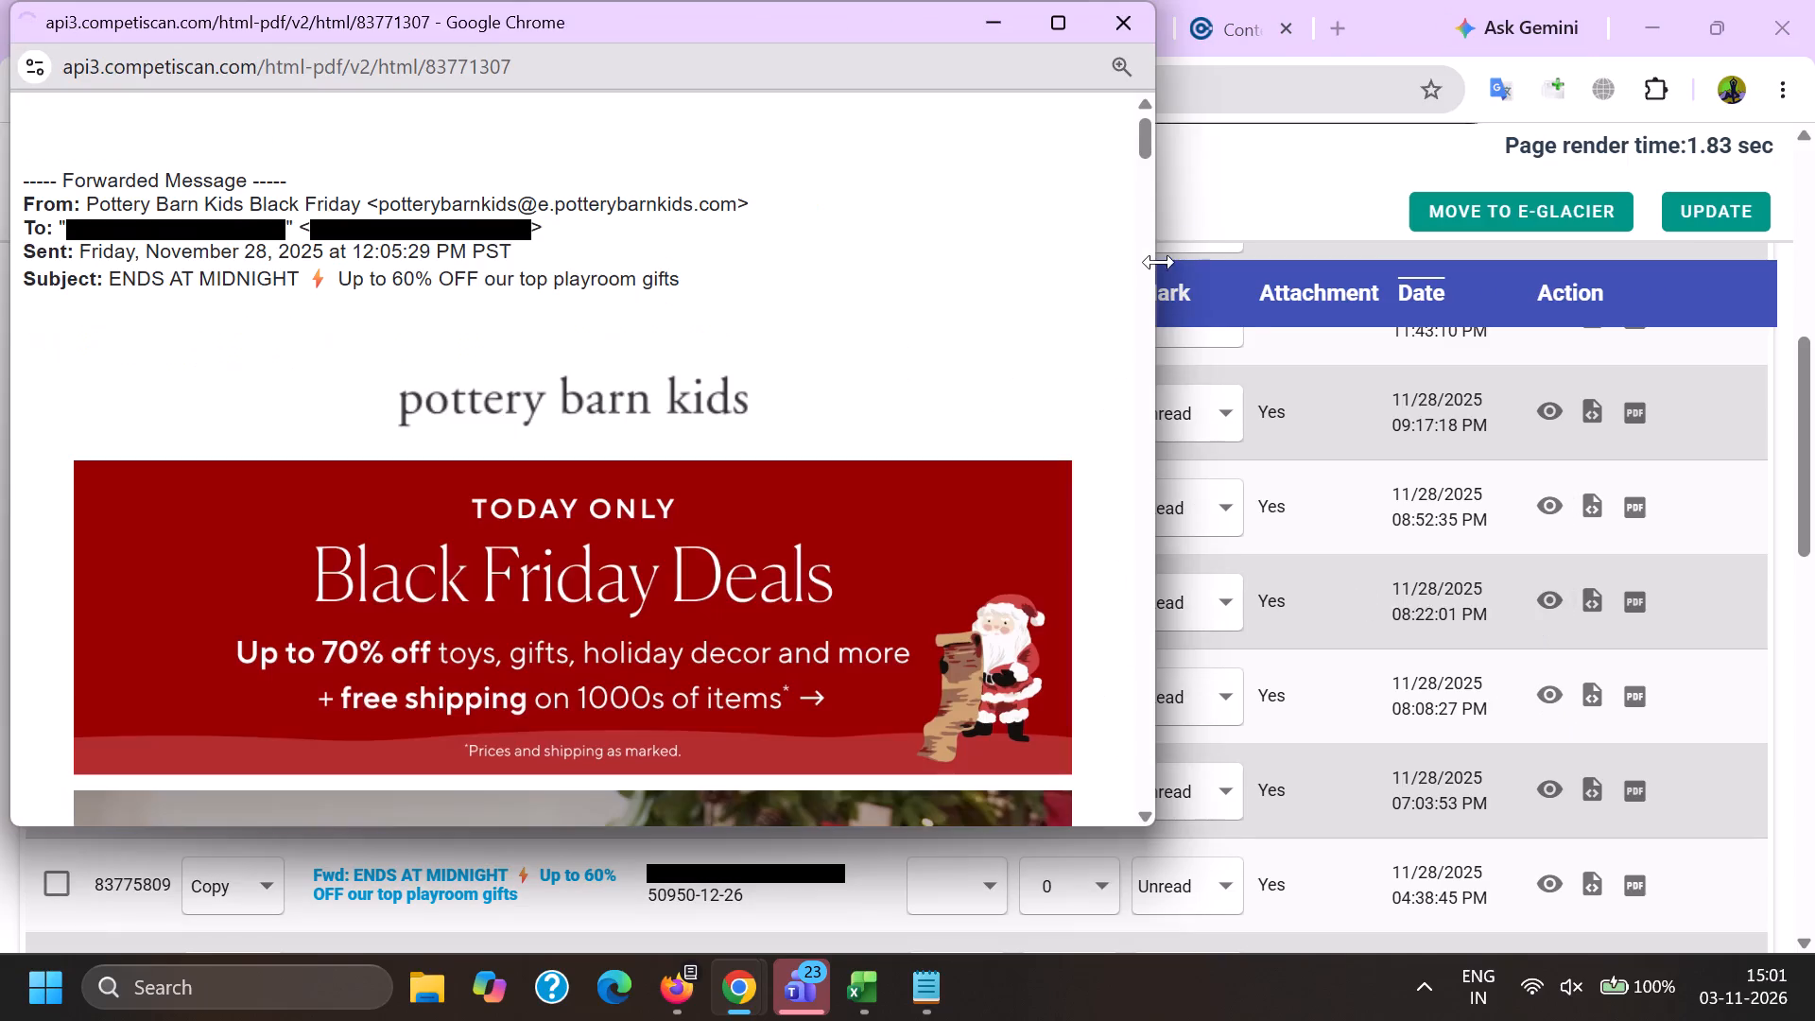
{"action": "left_click_drag", "start_coordinate": [1144, 131], "coordinate": [1115, 630]}
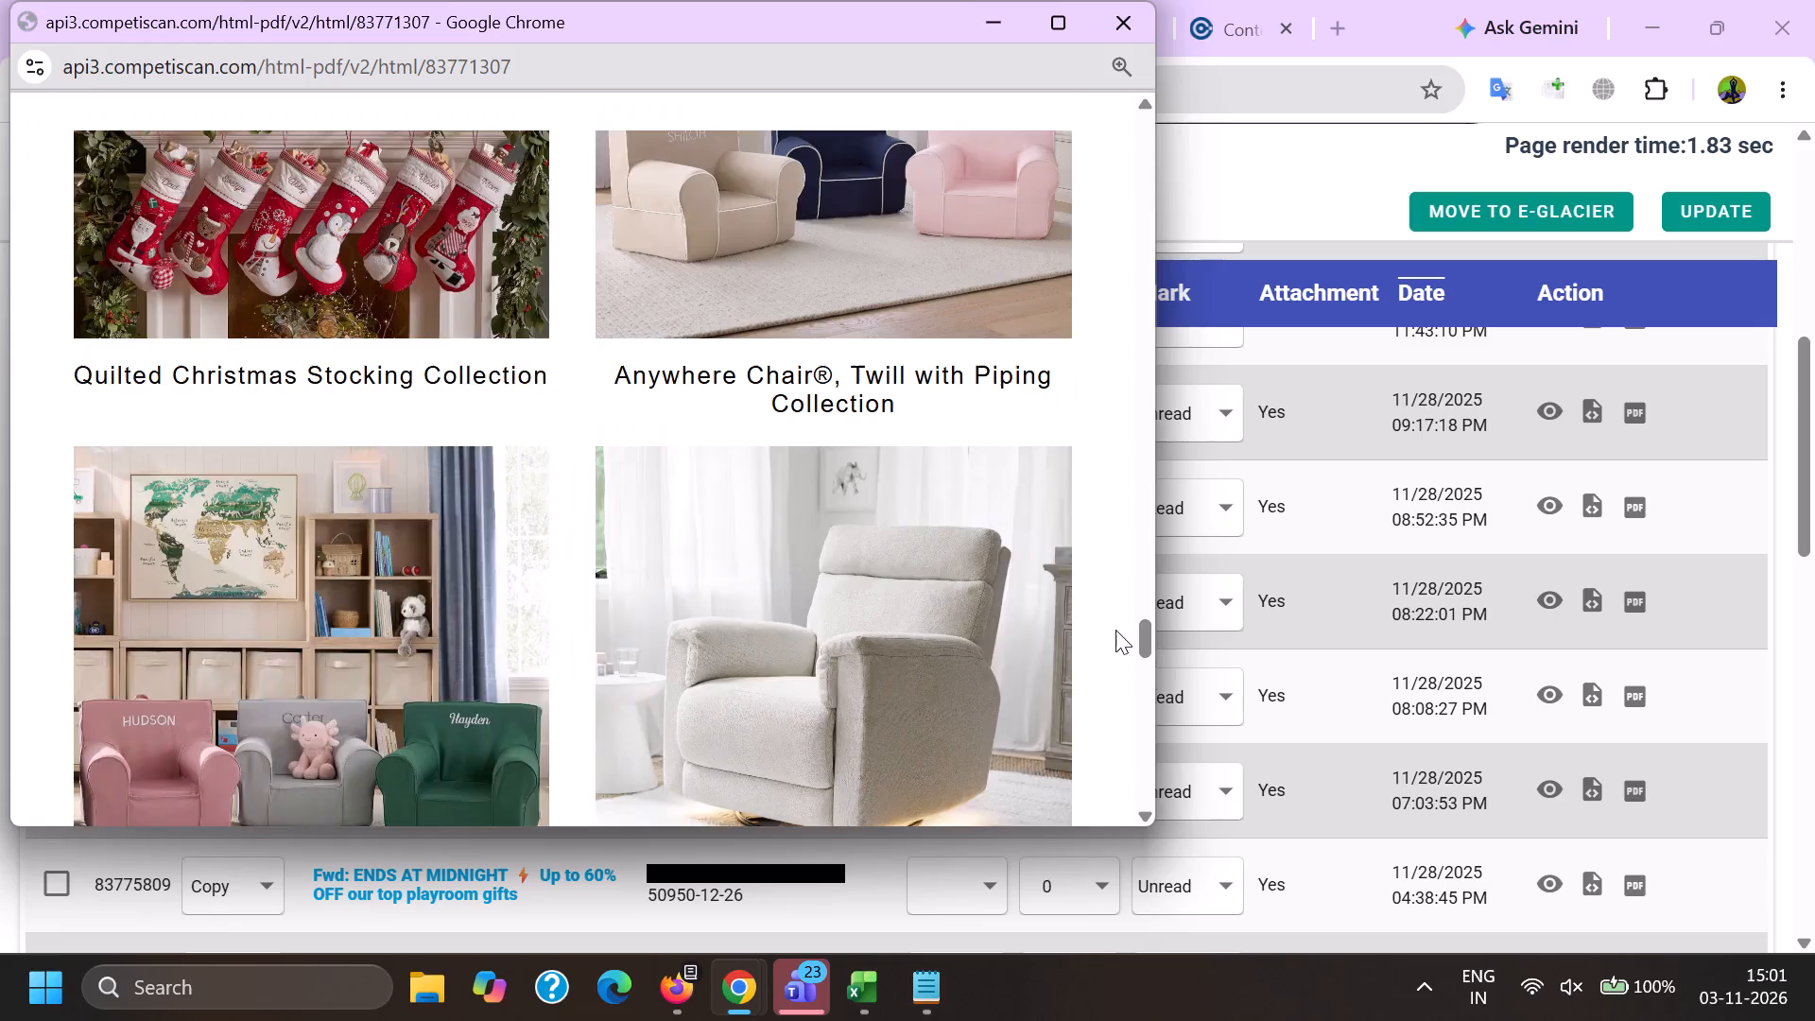
{"action": "left_click_drag", "start_coordinate": [1115, 630], "coordinate": [1115, 625]}
{"action": "key", "text": "alt+Tab"}
Preview the ENDS AT MIDNIGHT copy emails 83786865 and 83775809 and examine the lower part of their content.
{"action": "scroll", "coordinate": [1087, 709], "scroll_direction": "down", "scroll_amount": 1}
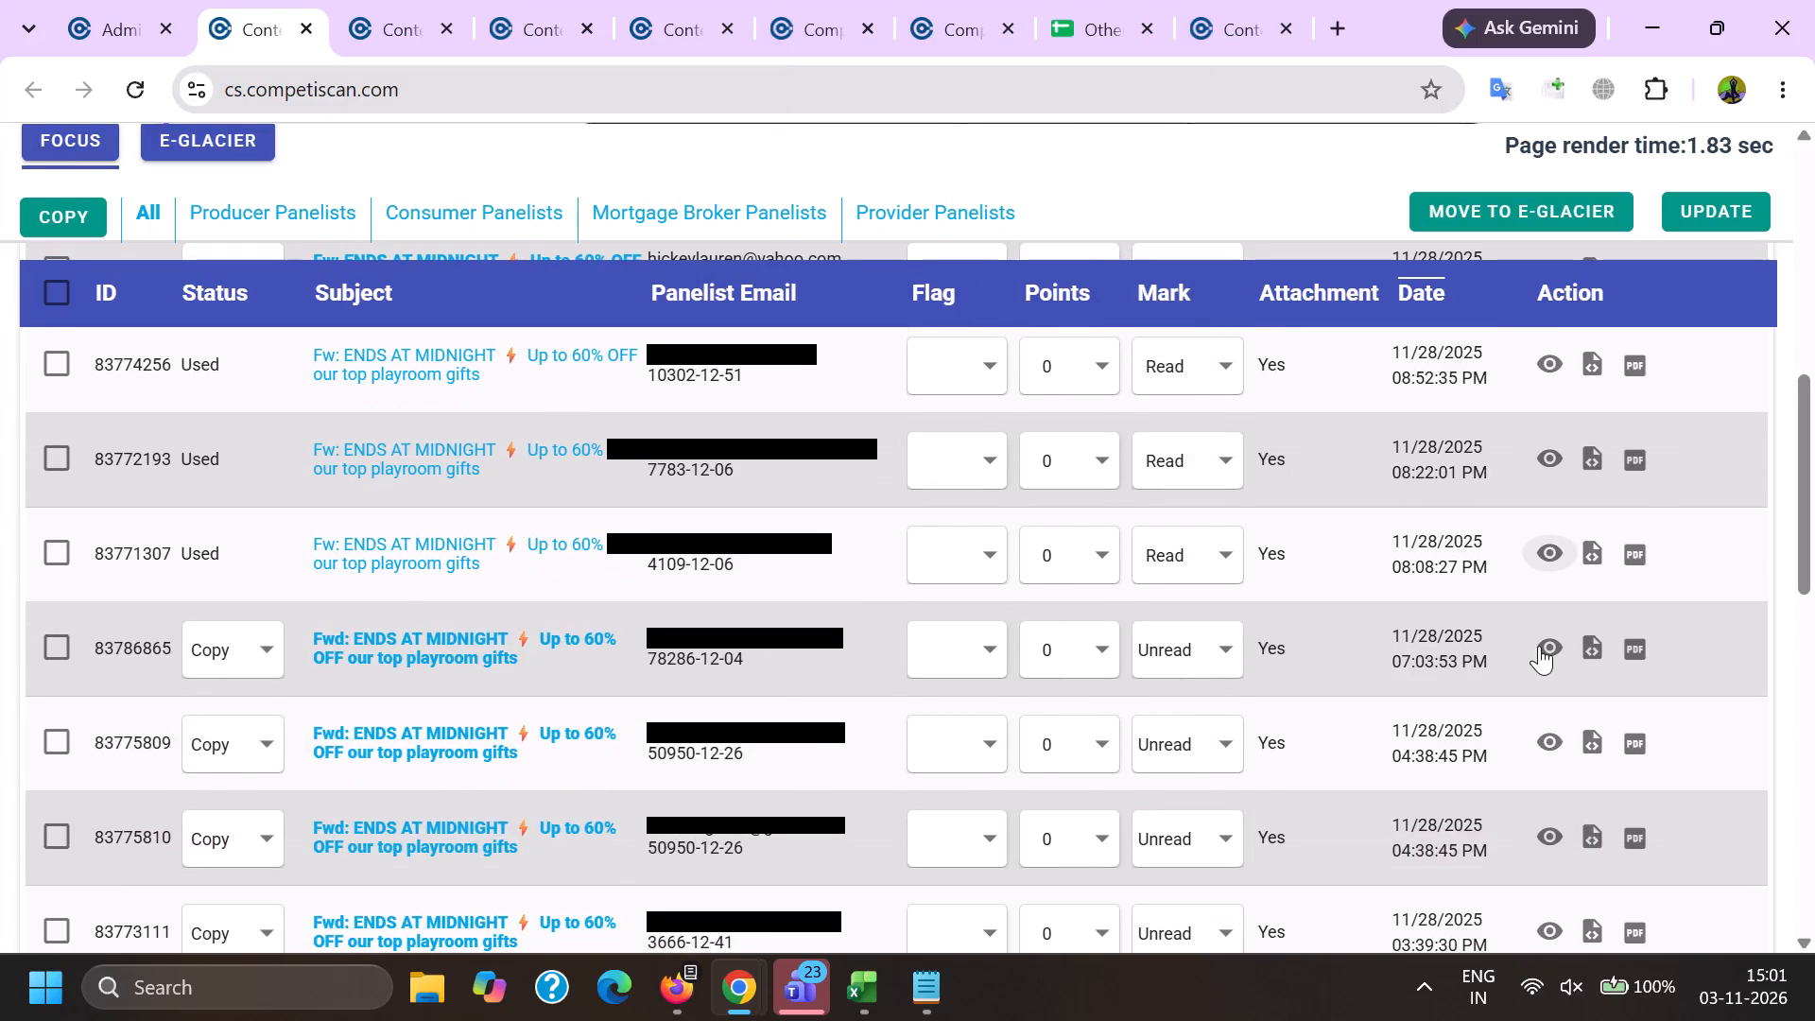
{"action": "left_click", "coordinate": [1546, 642]}
{"action": "left_click_drag", "start_coordinate": [1146, 138], "coordinate": [1146, 140]}
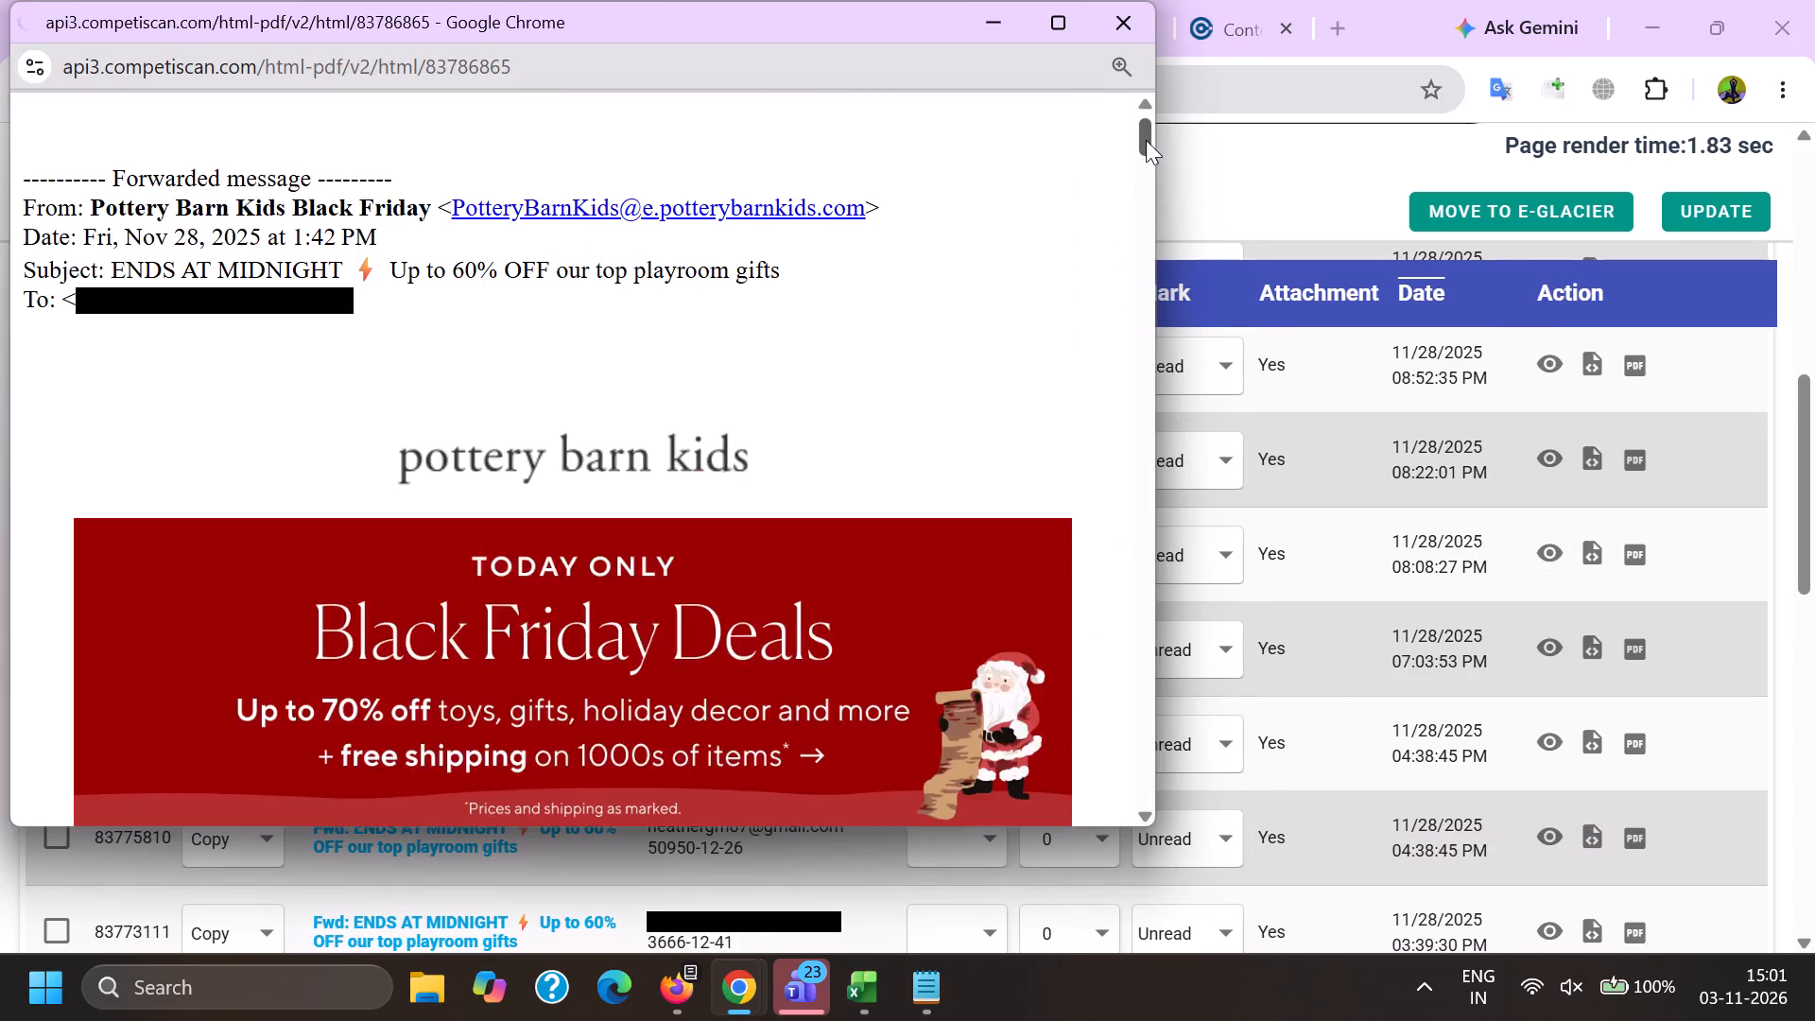
{"action": "left_click_drag", "start_coordinate": [1146, 140], "coordinate": [1140, 666]}
{"action": "key", "text": "alt+Tab"}
{"action": "scroll", "coordinate": [1165, 607], "scroll_direction": "down", "scroll_amount": 2}
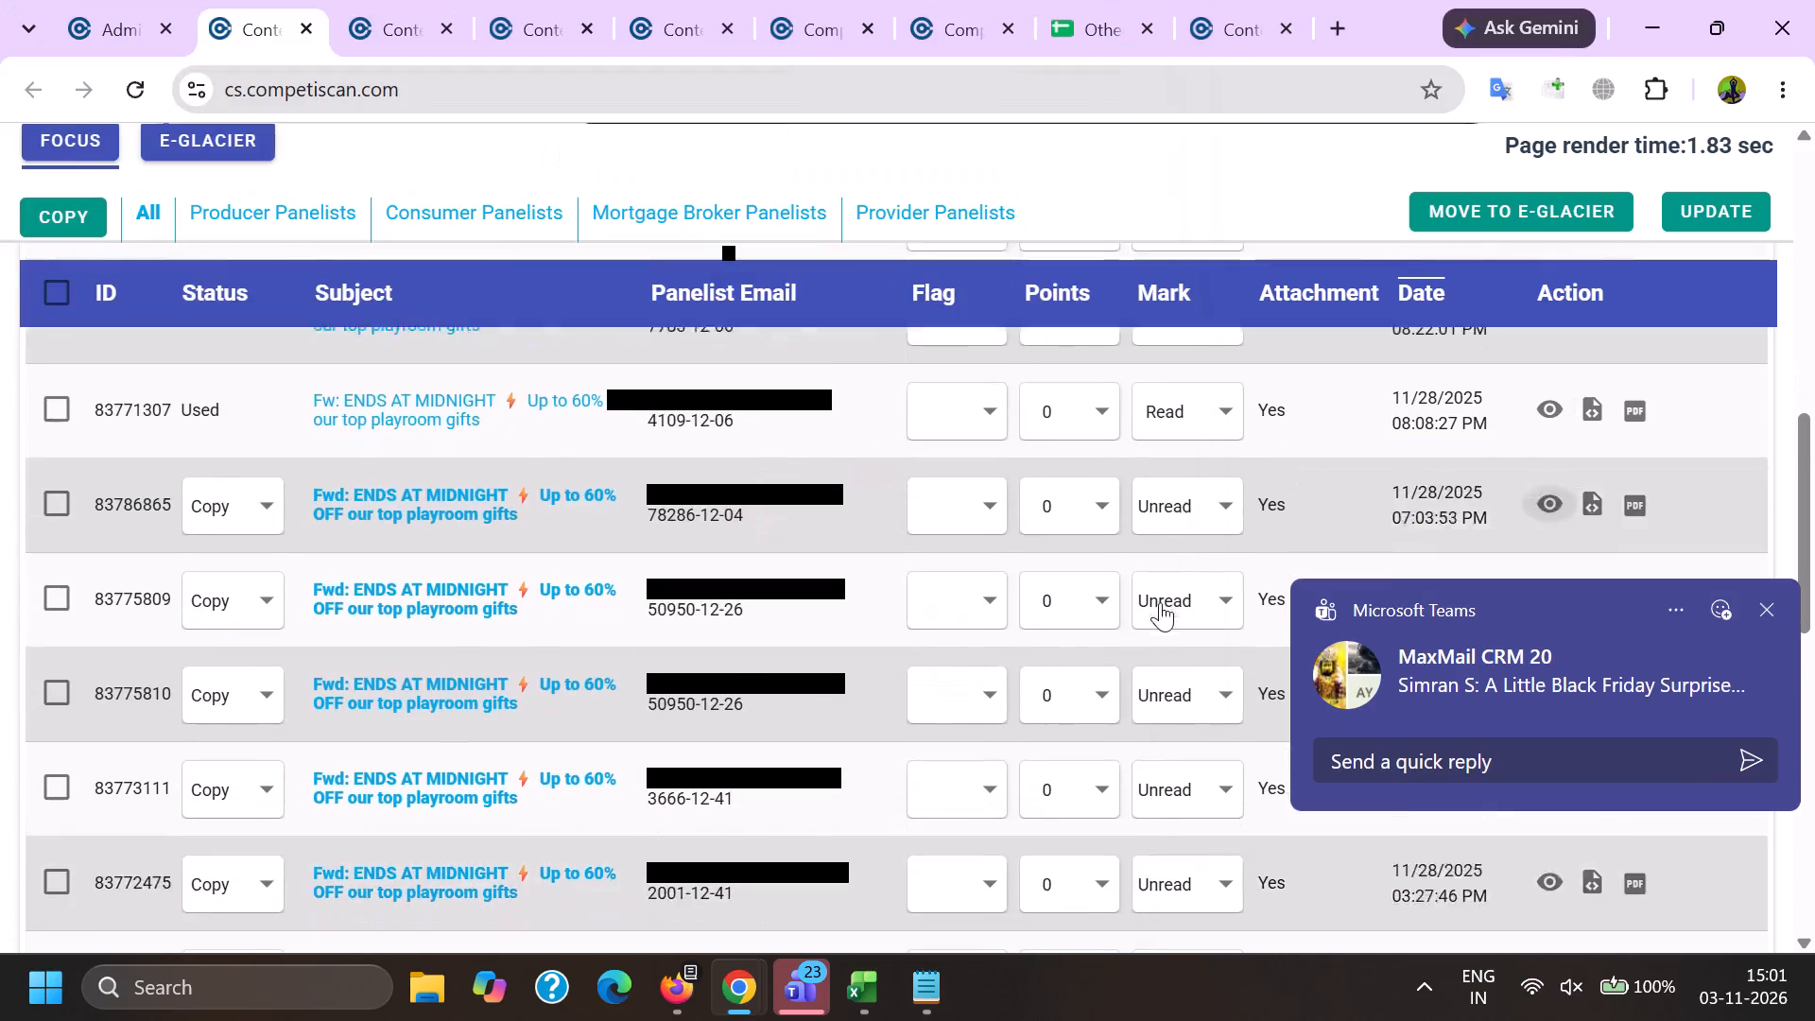
{"action": "double_click", "coordinate": [1548, 441]}
{"action": "left_click", "coordinate": [1546, 446]}
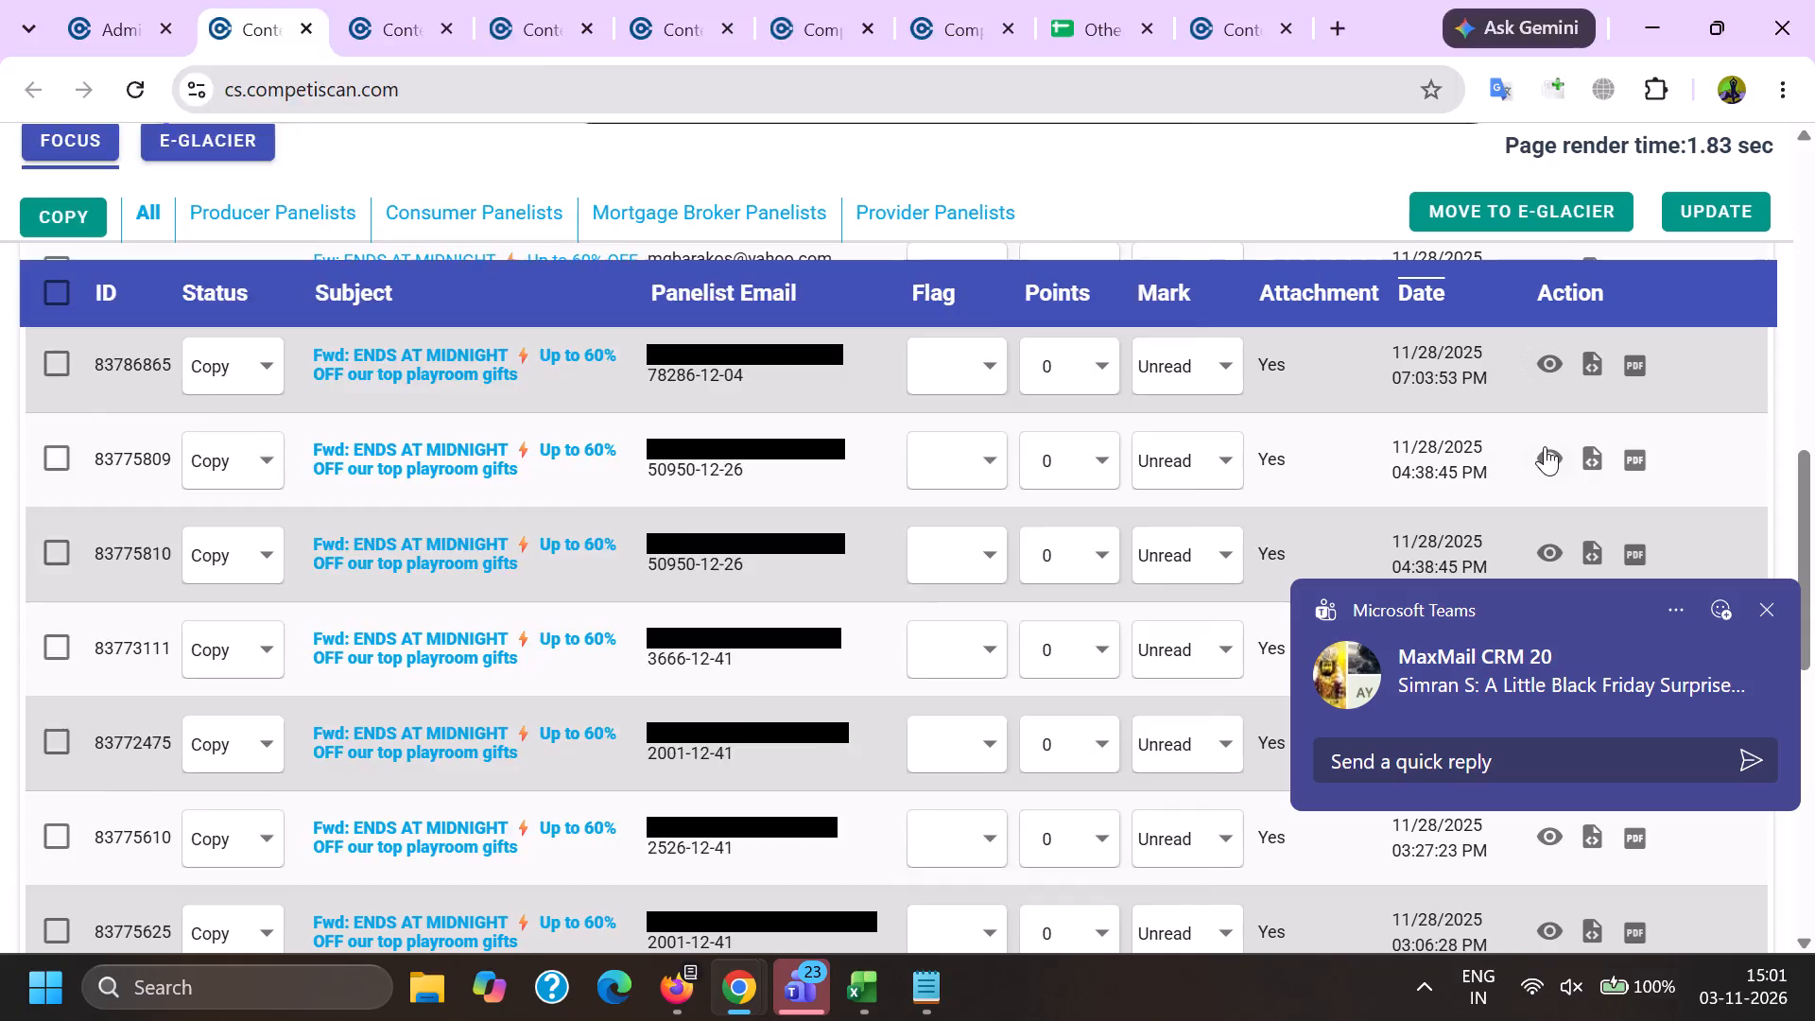
{"action": "left_click_drag", "start_coordinate": [1144, 147], "coordinate": [1097, 621]}
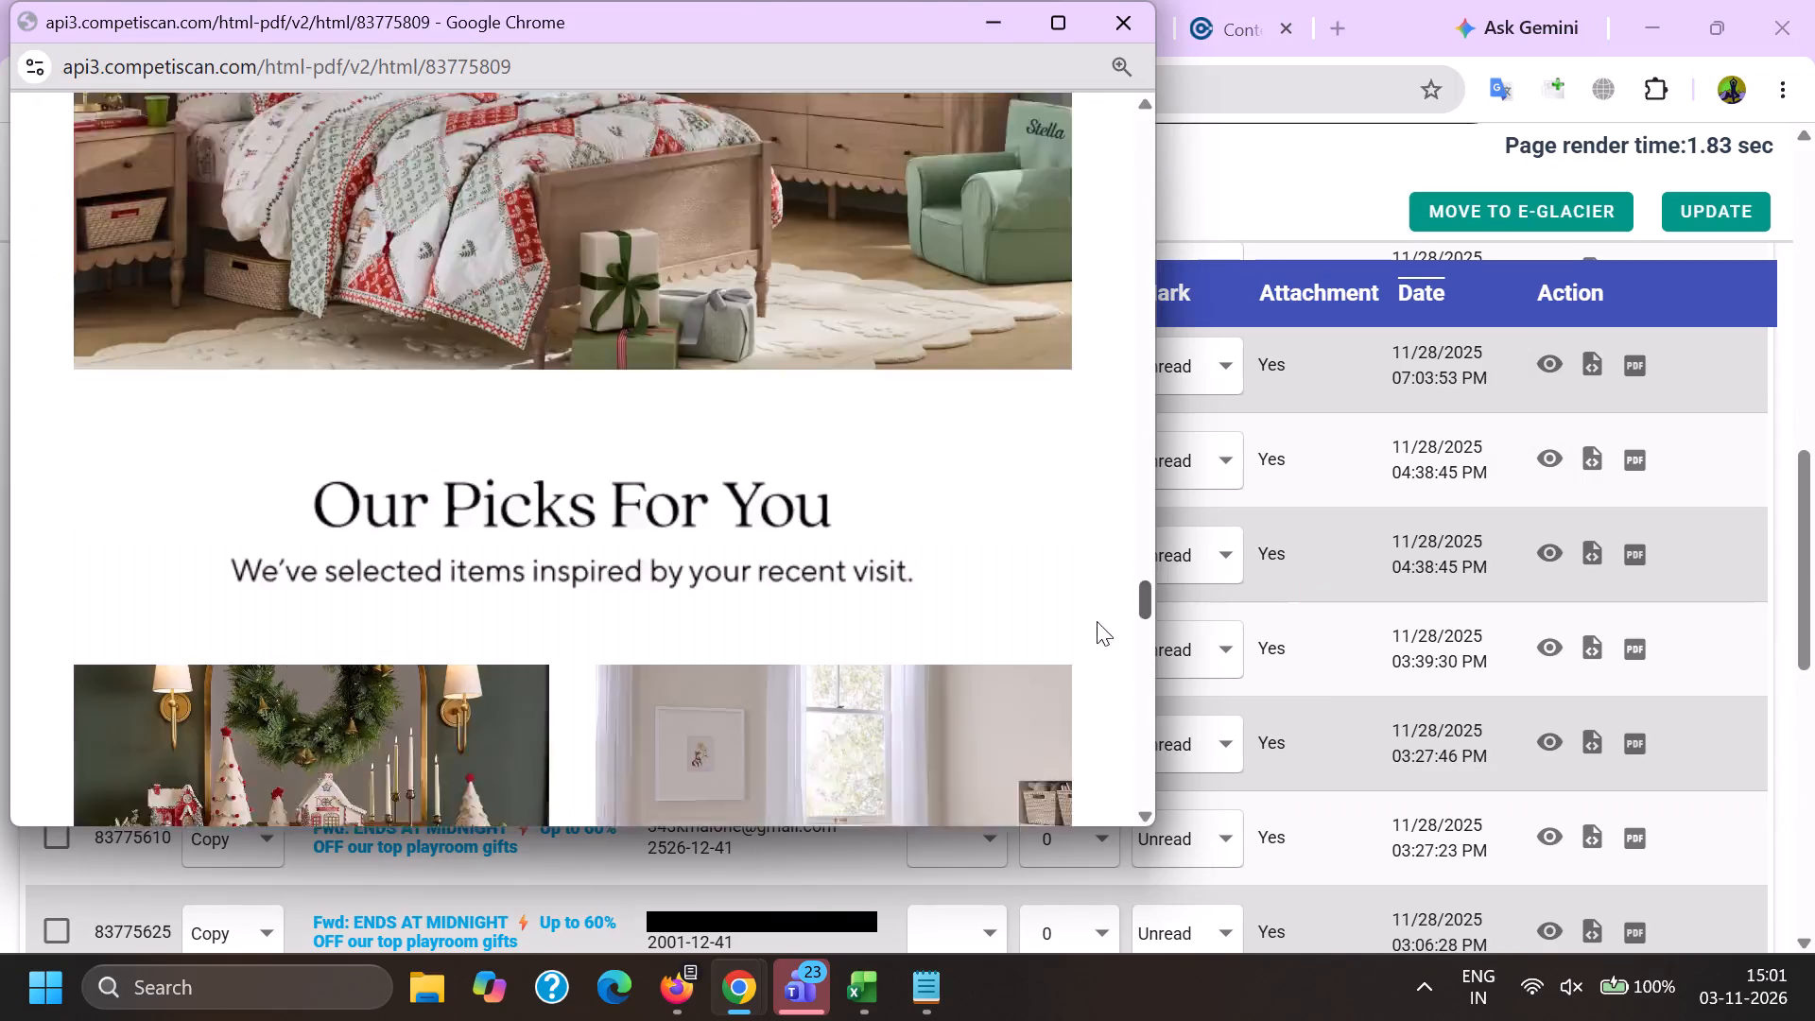
{"action": "left_click_drag", "start_coordinate": [1097, 621], "coordinate": [1095, 666]}
{"action": "left_click", "coordinate": [1114, 24]}
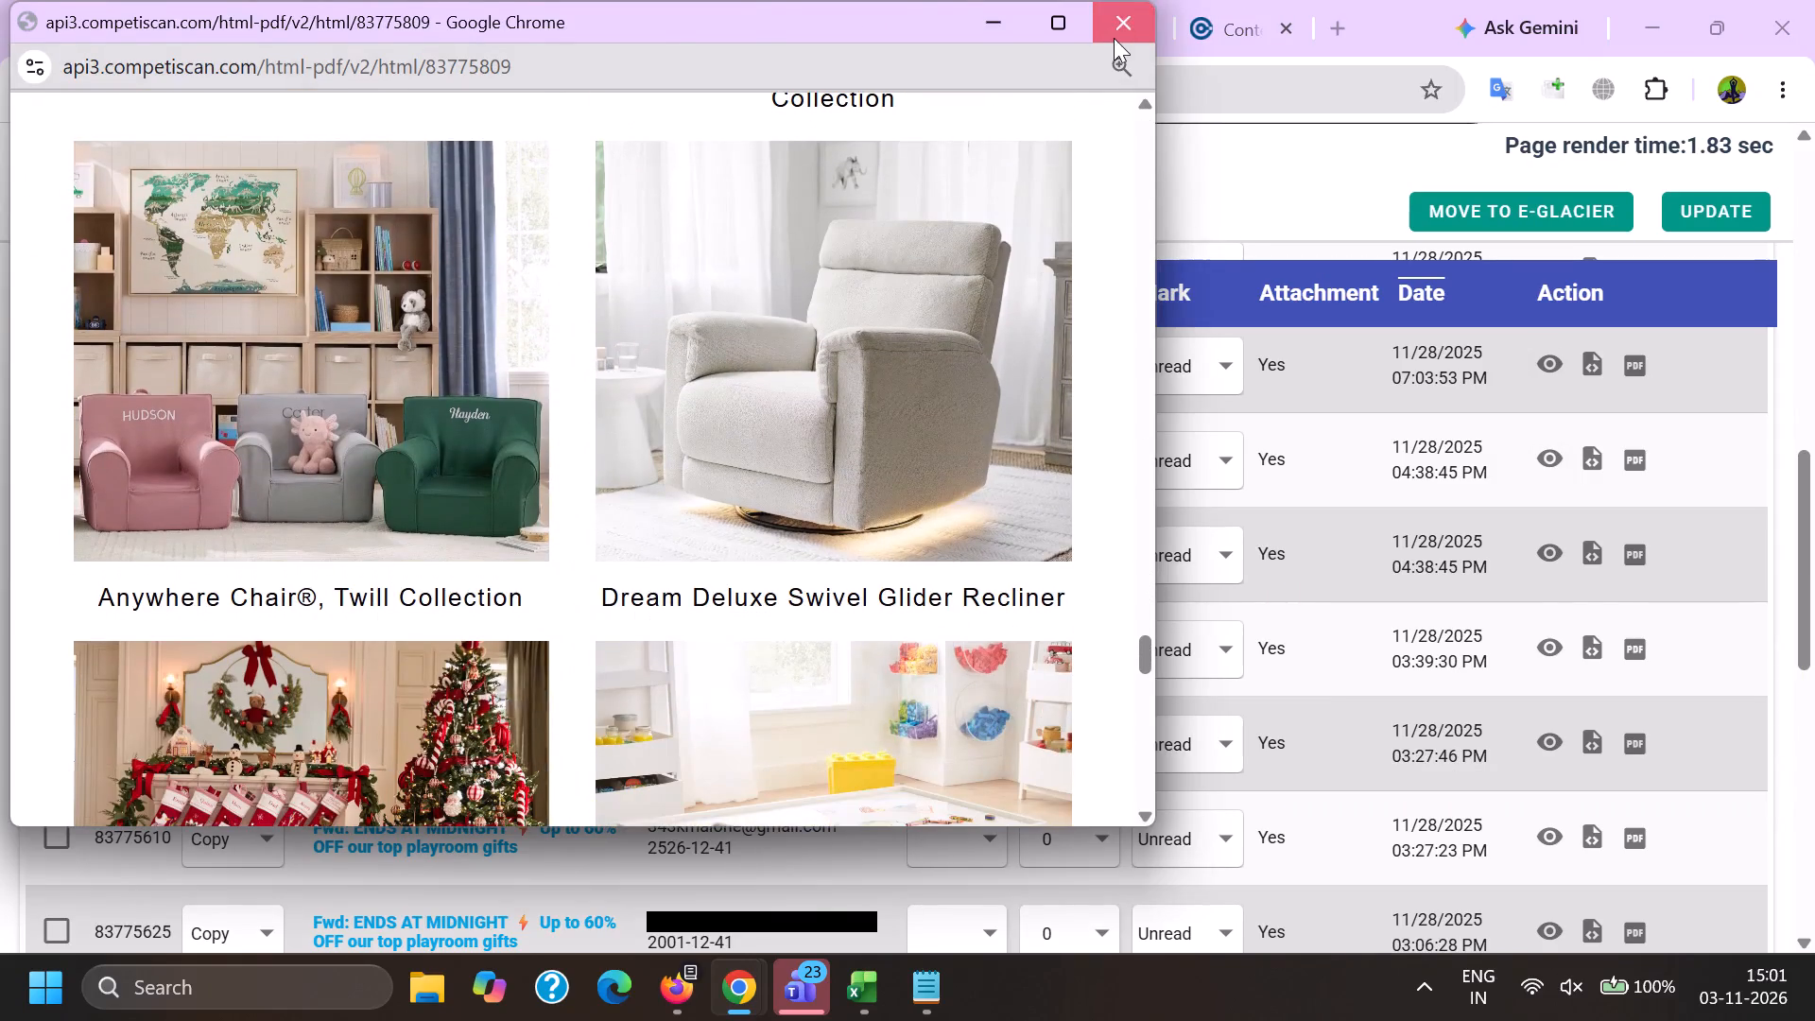
Preview the ENDS AT MIDNIGHT copy emails 83775810 and 83773111 and examine the recommended products.
{"action": "left_click", "coordinate": [1543, 560]}
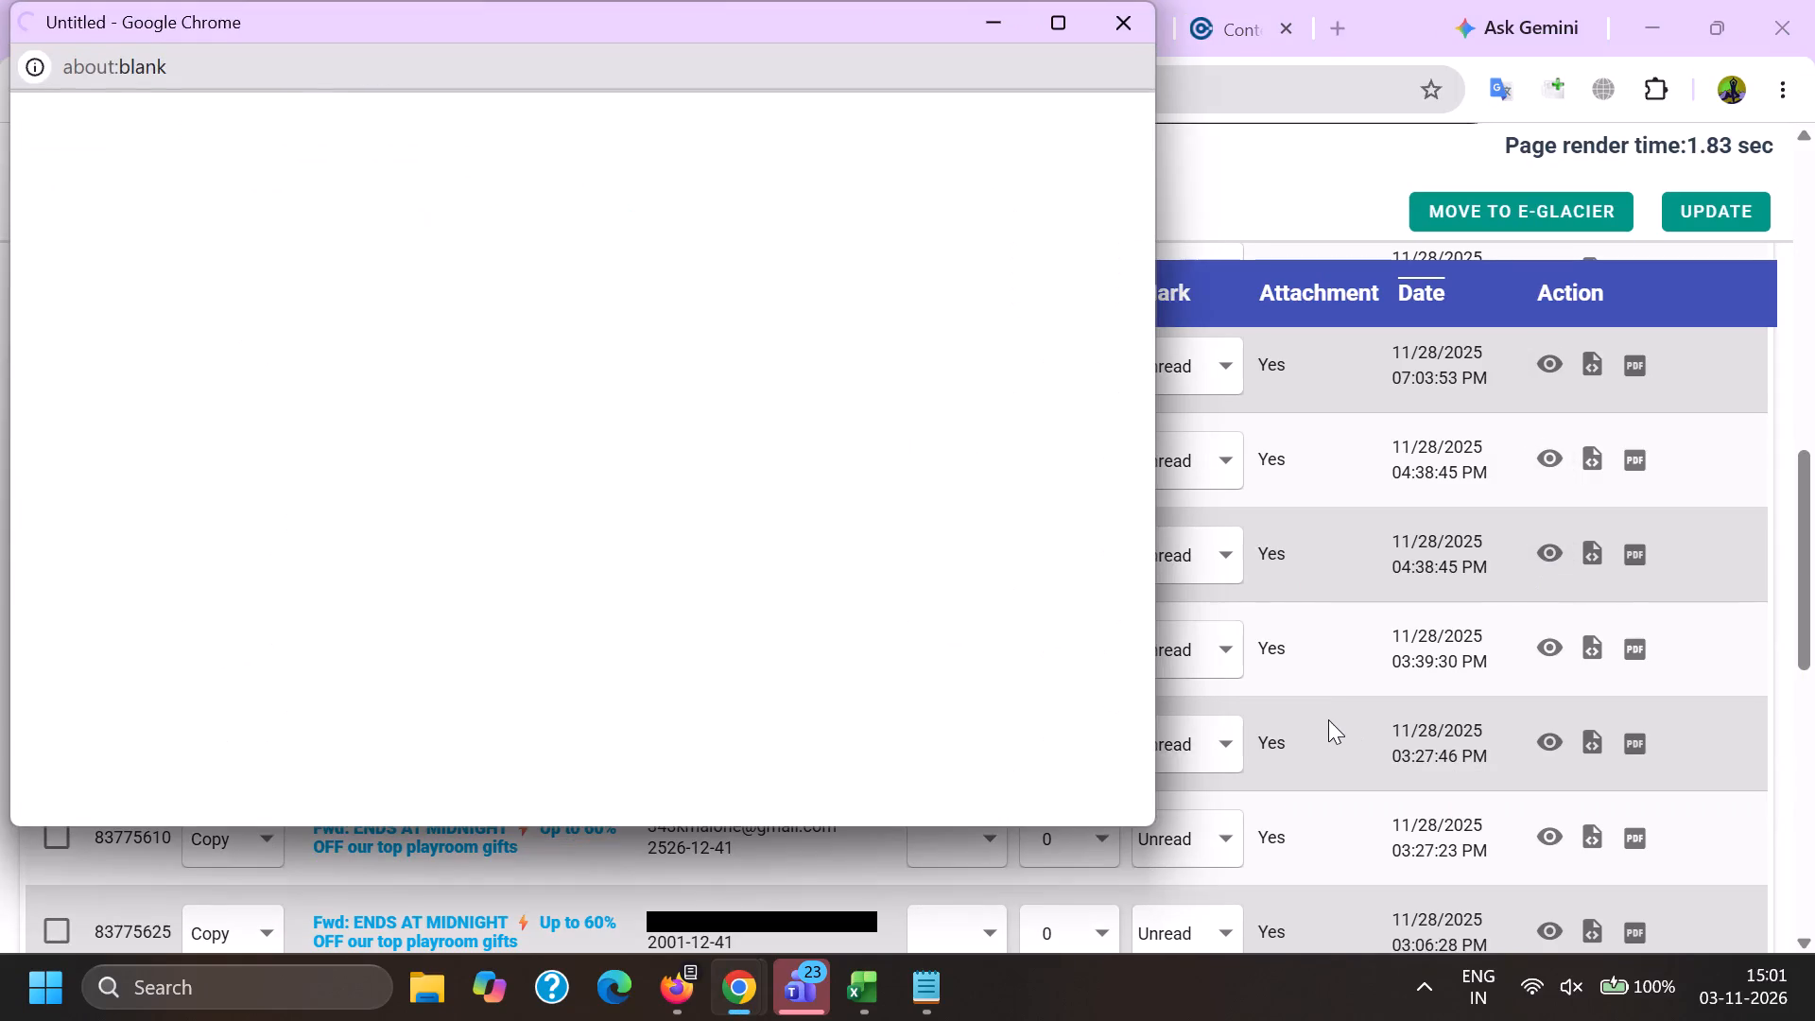
{"action": "left_click", "coordinate": [1145, 17]}
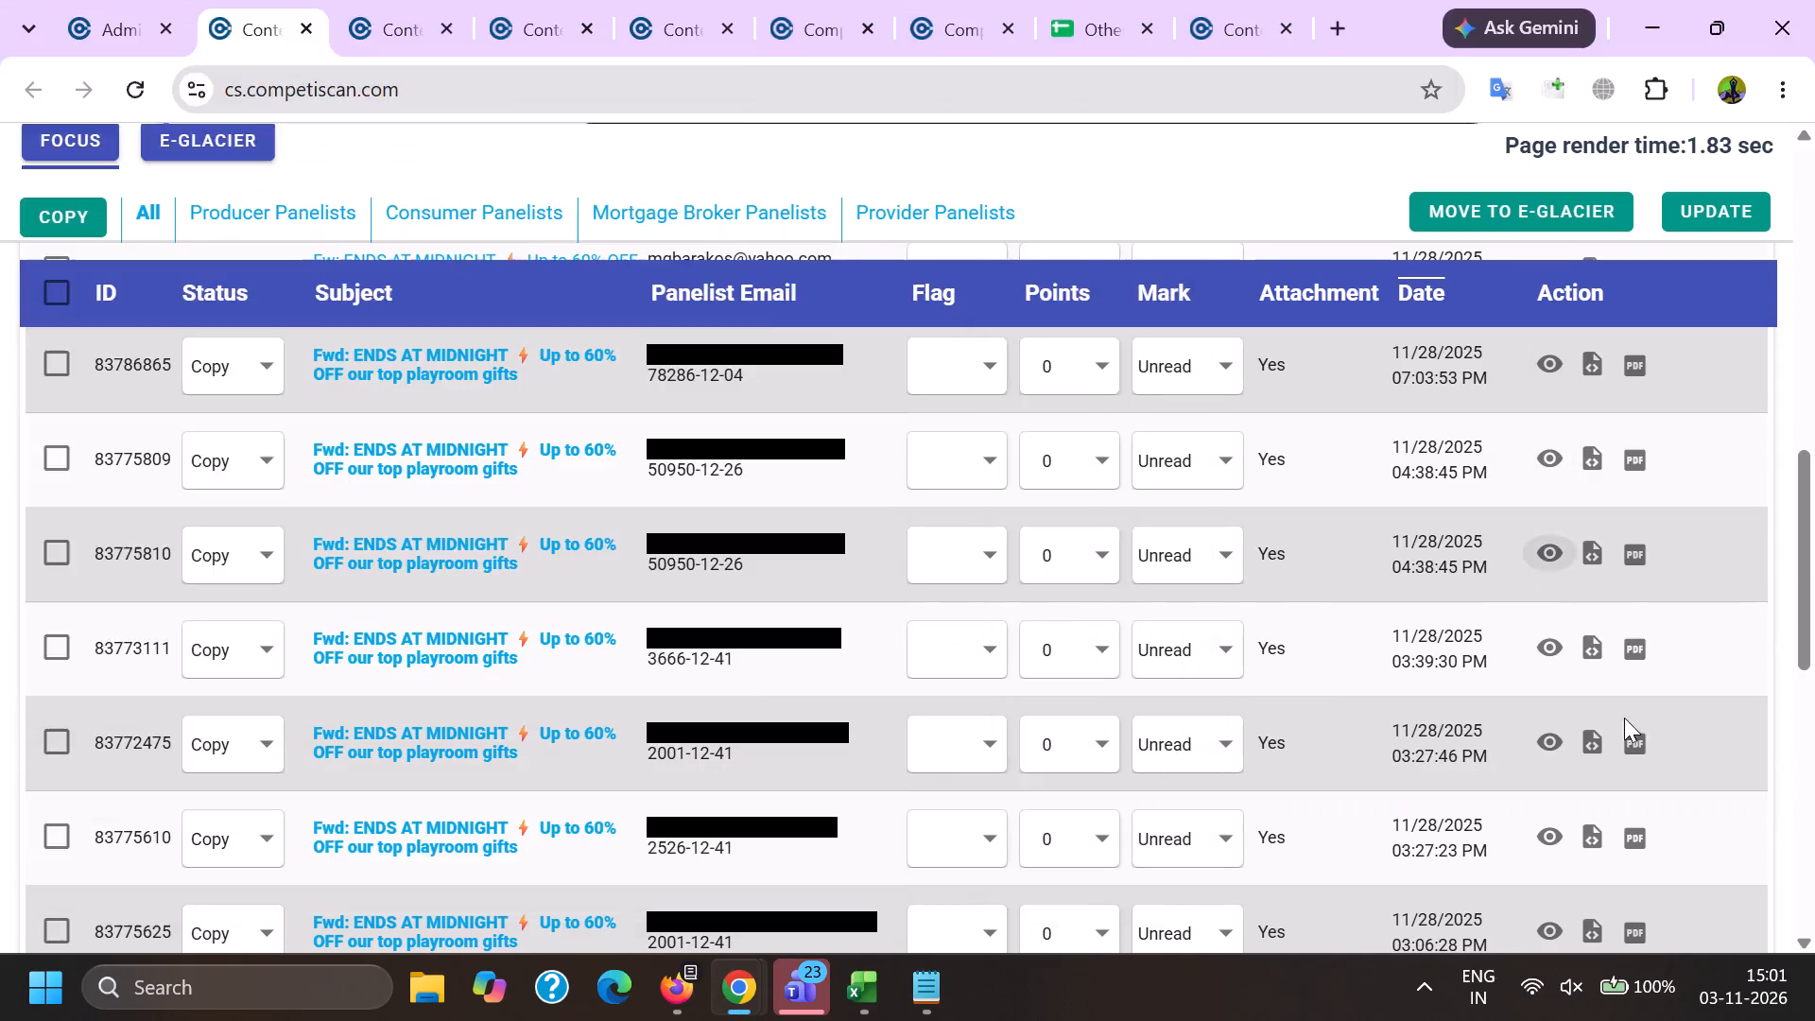
{"action": "left_click", "coordinate": [1553, 635]}
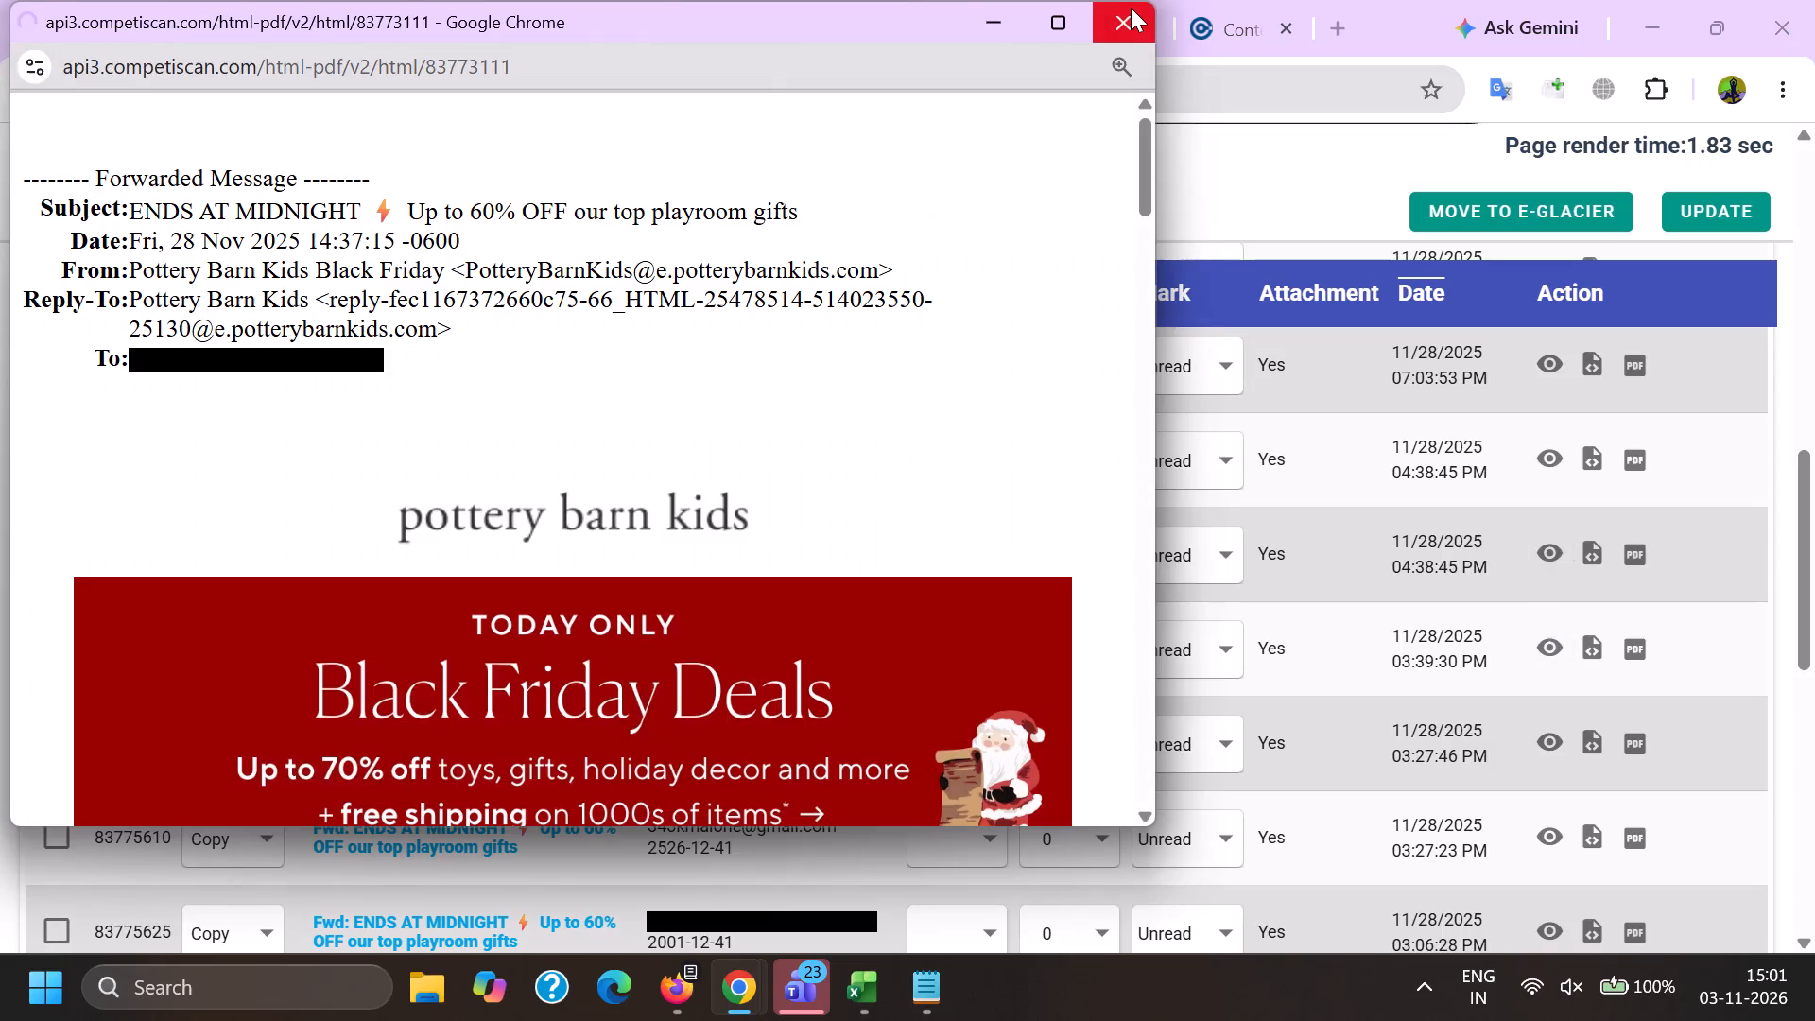
{"action": "left_click_drag", "start_coordinate": [1150, 131], "coordinate": [1130, 596]}
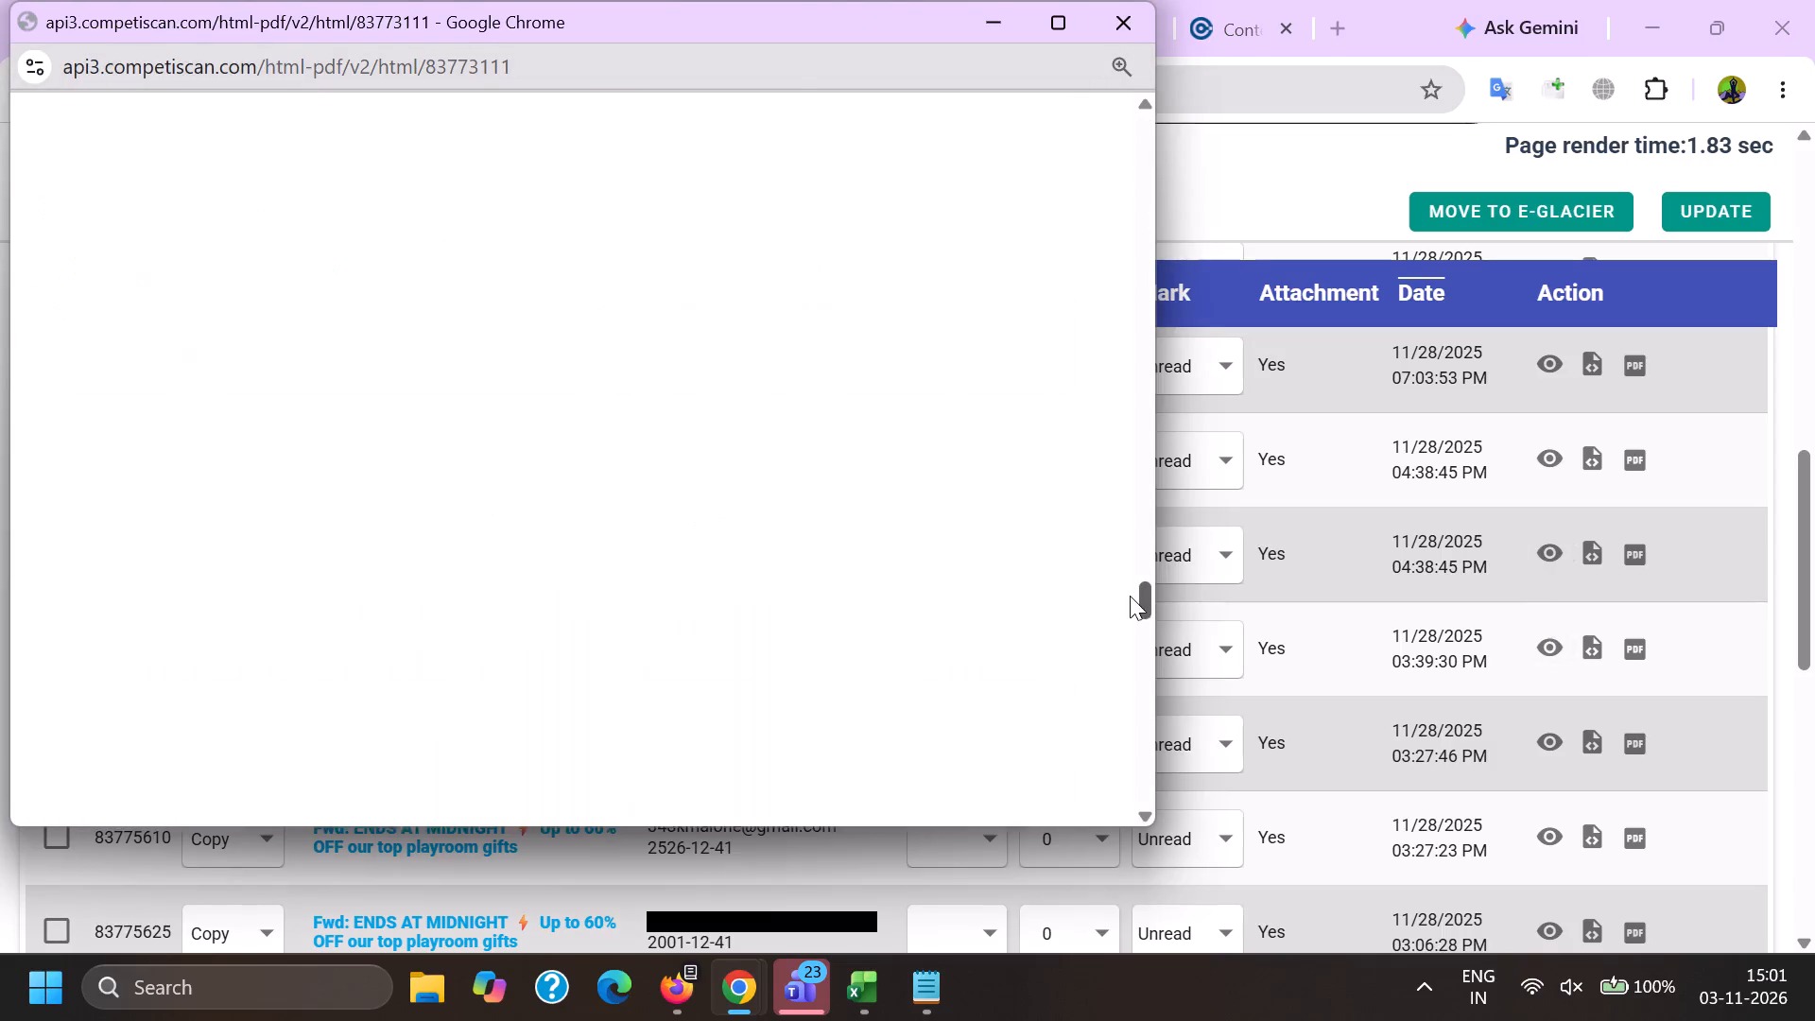
{"action": "left_click_drag", "start_coordinate": [1130, 596], "coordinate": [1130, 671]}
{"action": "left_click", "coordinate": [1114, 23]}
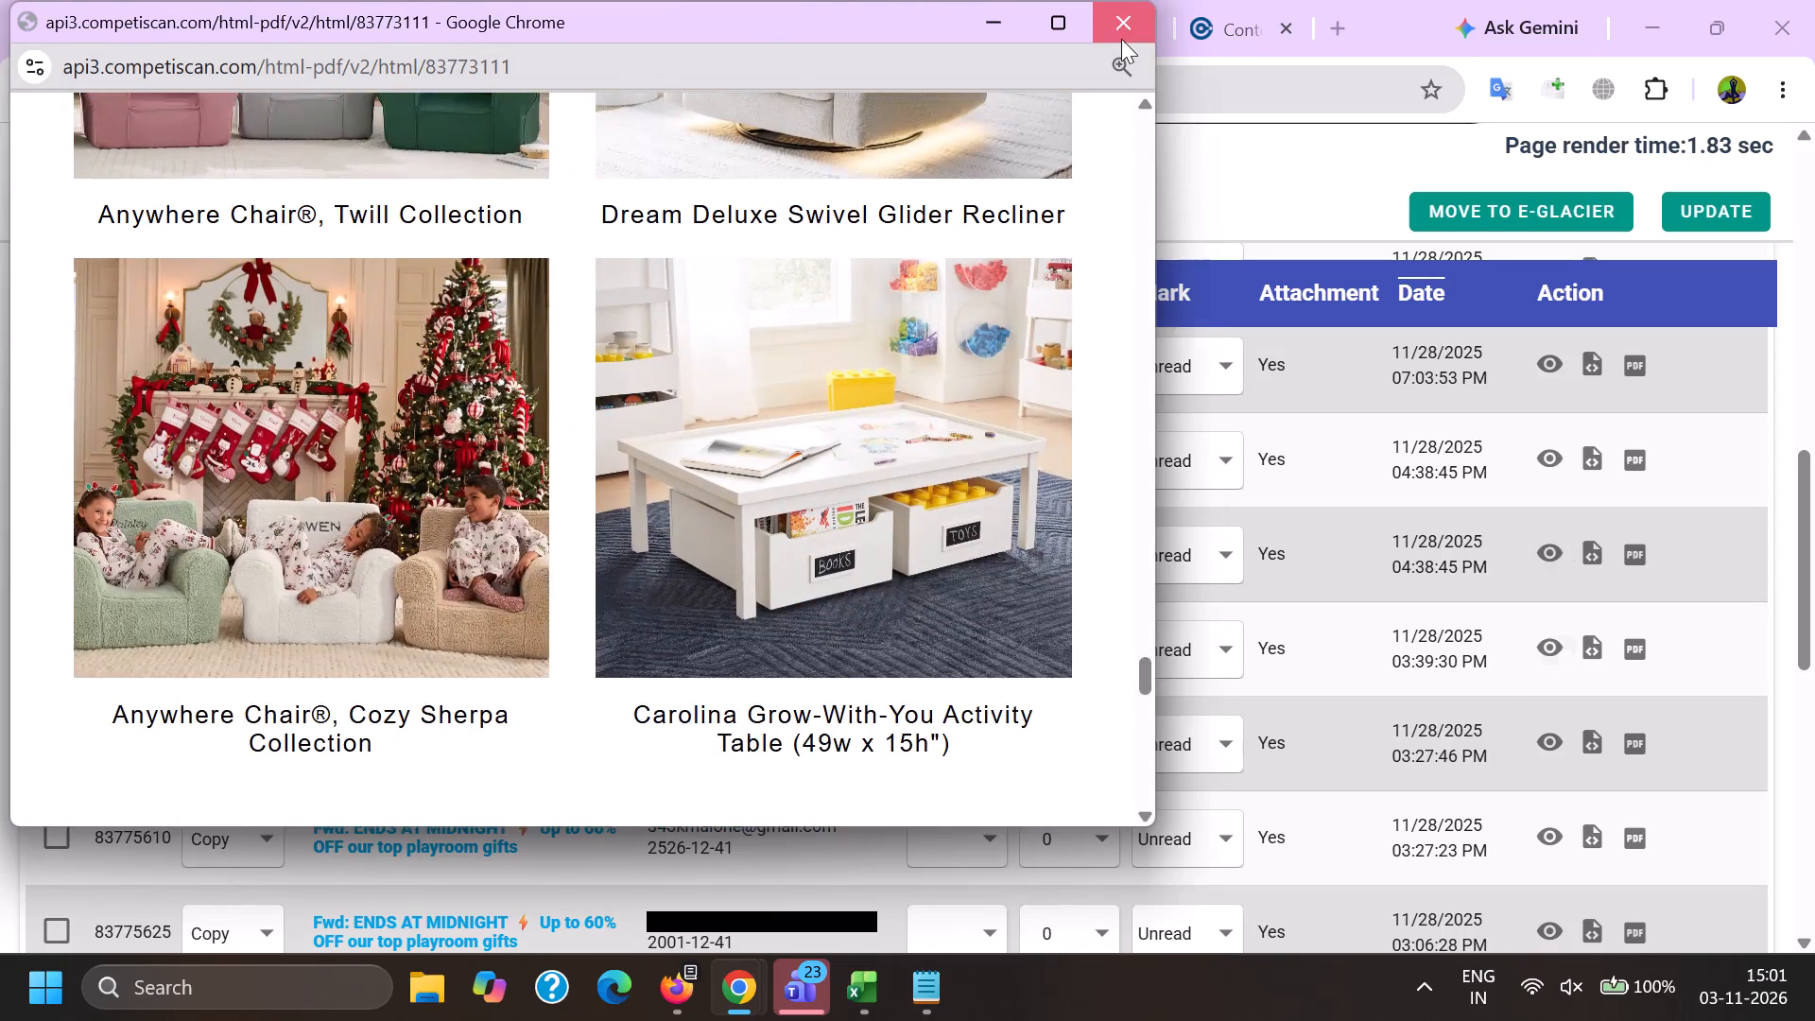
Preview the ENDS AT MIDNIGHT copy email 83772475 and examine its footer and Our Picks For You section.
{"action": "left_click", "coordinate": [1553, 739]}
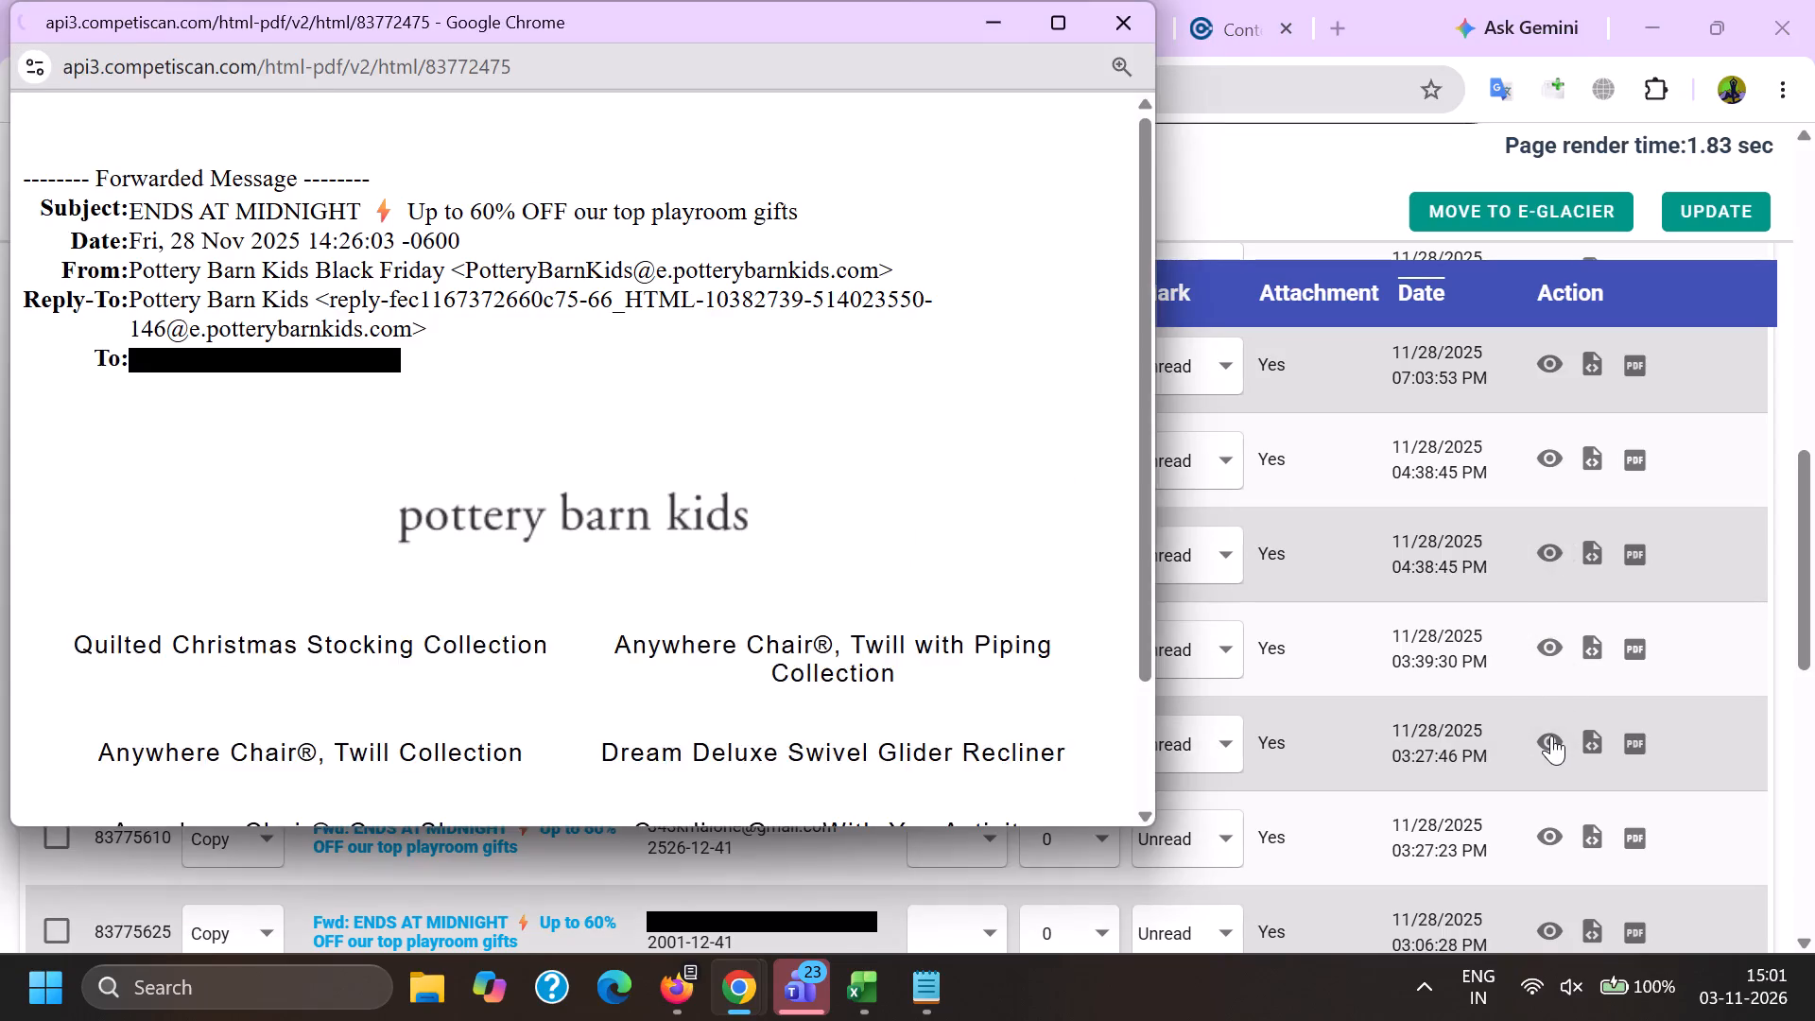
{"action": "key", "text": "End"}
{"action": "key", "text": "End"}
{"action": "key", "text": "End"}
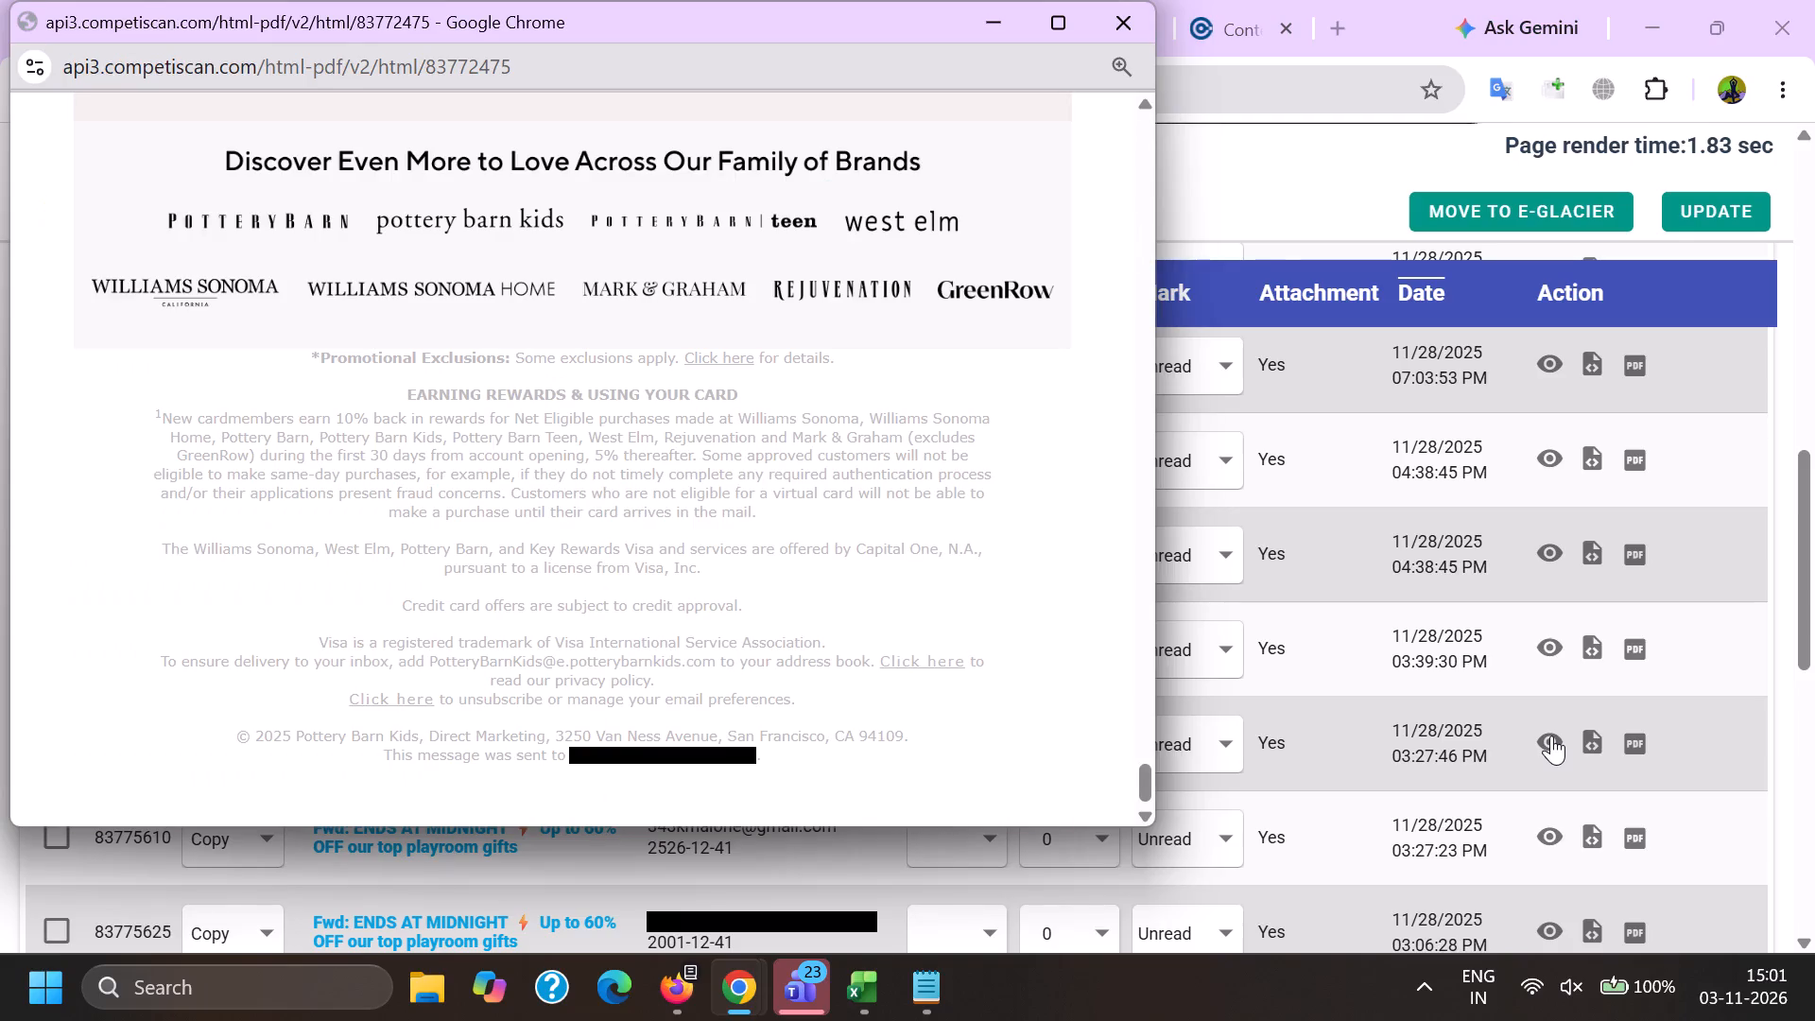
{"action": "key", "text": "Page_Up"}
{"action": "key", "text": "Page_Up"}
{"action": "key", "text": "Page_Up"}
{"action": "key", "text": "Page_Up"}
{"action": "key", "text": "Page_Up"}
{"action": "key", "text": "Page_Up"}
{"action": "key", "text": "alt+Tab"}
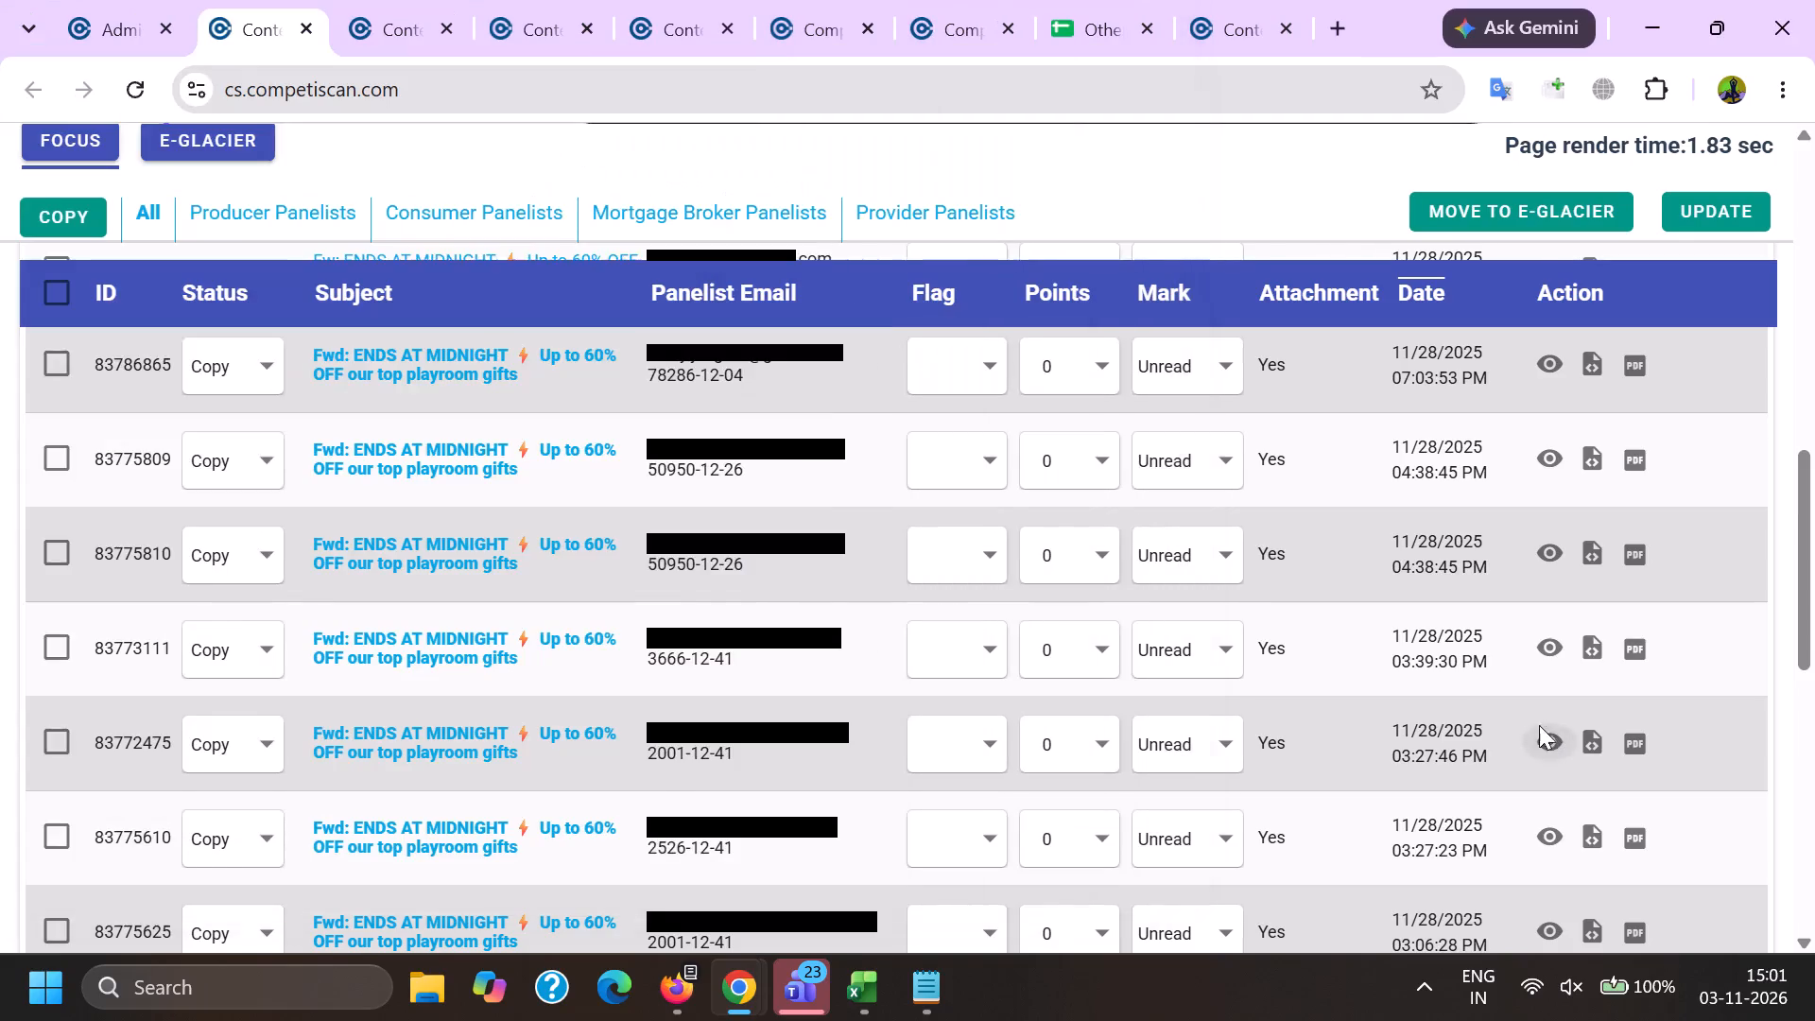
Preview the ENDS AT MIDNIGHT copy emails 83775610 and 83775625 and compare their recommended products.
{"action": "scroll", "coordinate": [1539, 725], "scroll_direction": "down", "scroll_amount": 1}
{"action": "left_click", "coordinate": [1551, 691]}
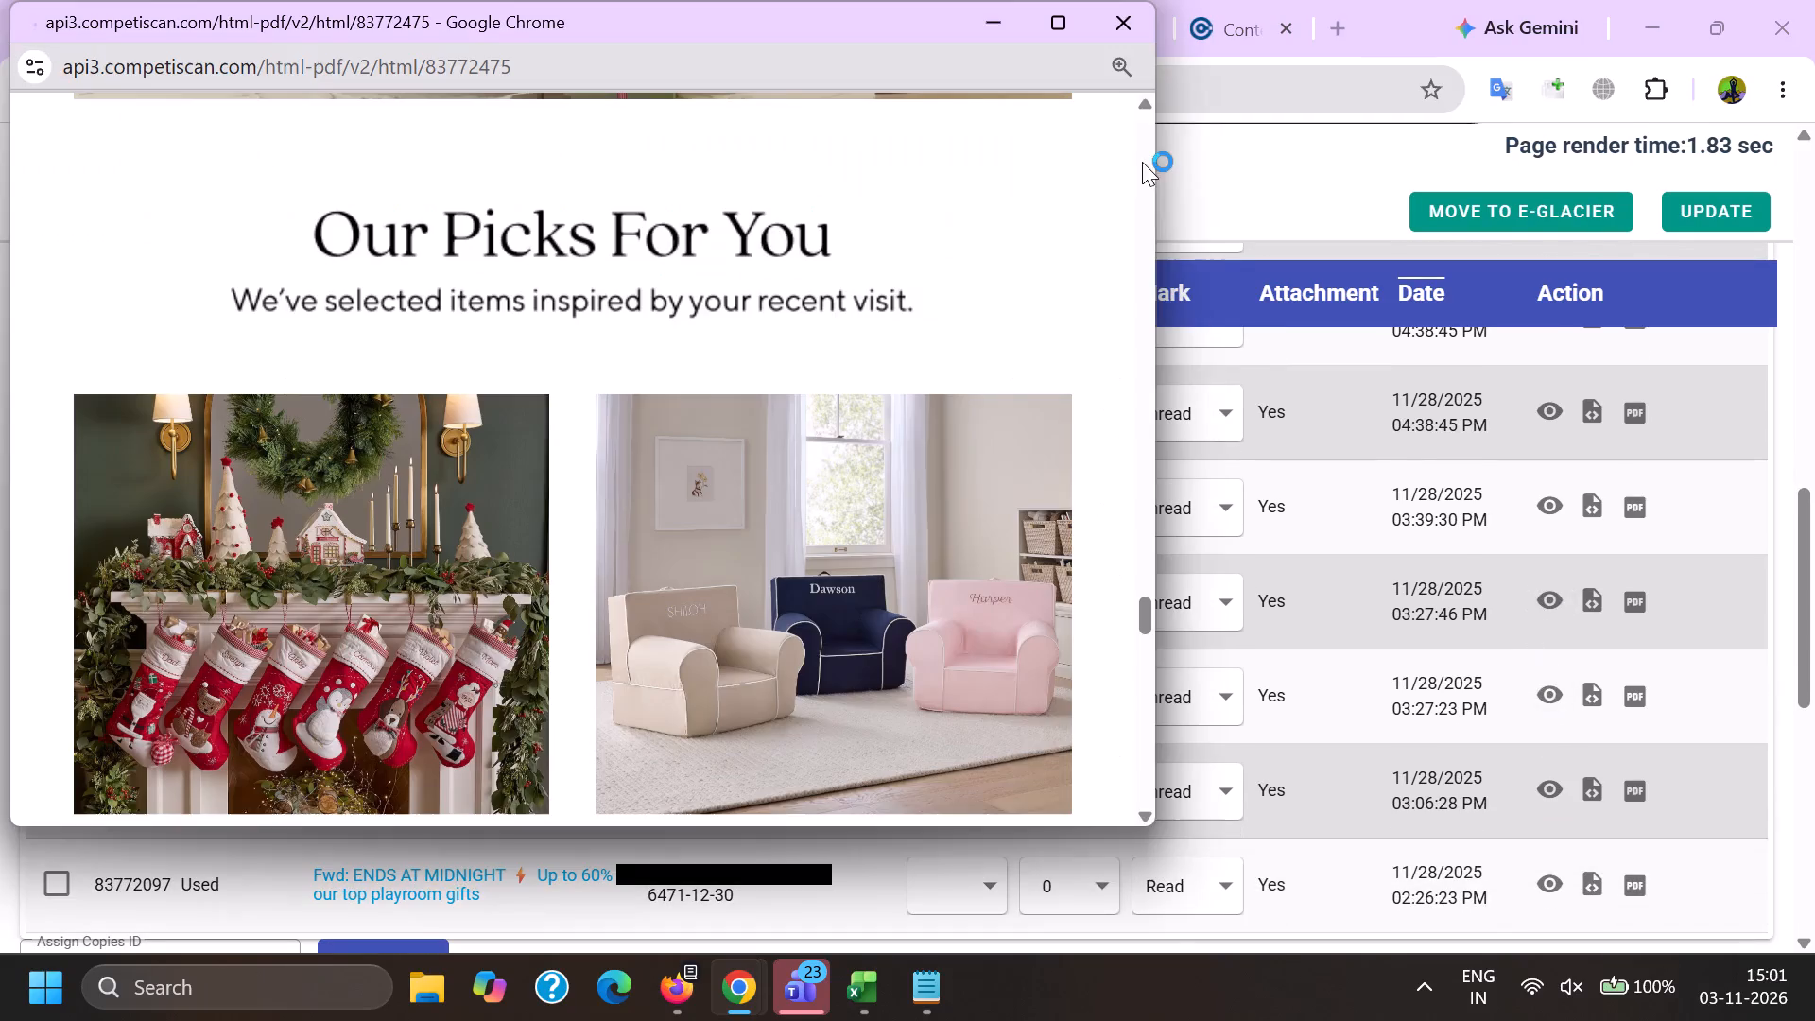
{"action": "left_click_drag", "start_coordinate": [1142, 140], "coordinate": [1142, 139]}
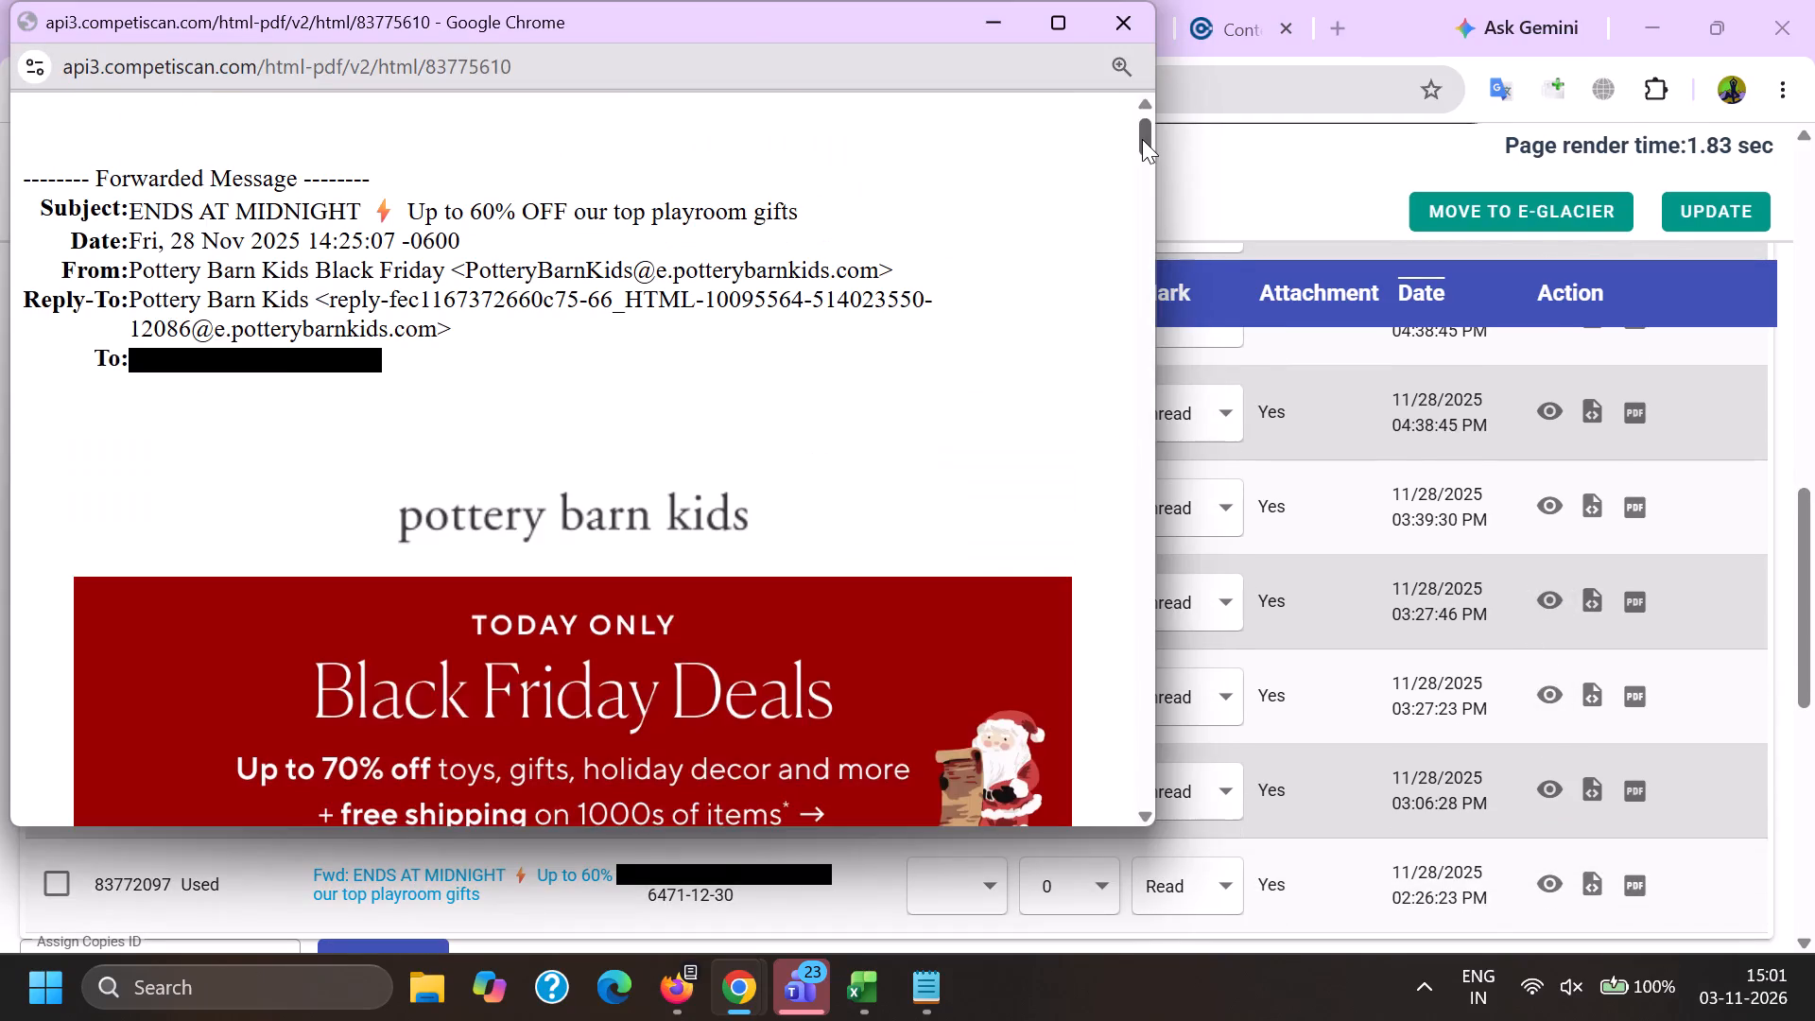
{"action": "left_click_drag", "start_coordinate": [1142, 139], "coordinate": [1121, 701]}
{"action": "key", "text": "alt+Tab"}
{"action": "scroll", "coordinate": [1406, 599], "scroll_direction": "down", "scroll_amount": 1}
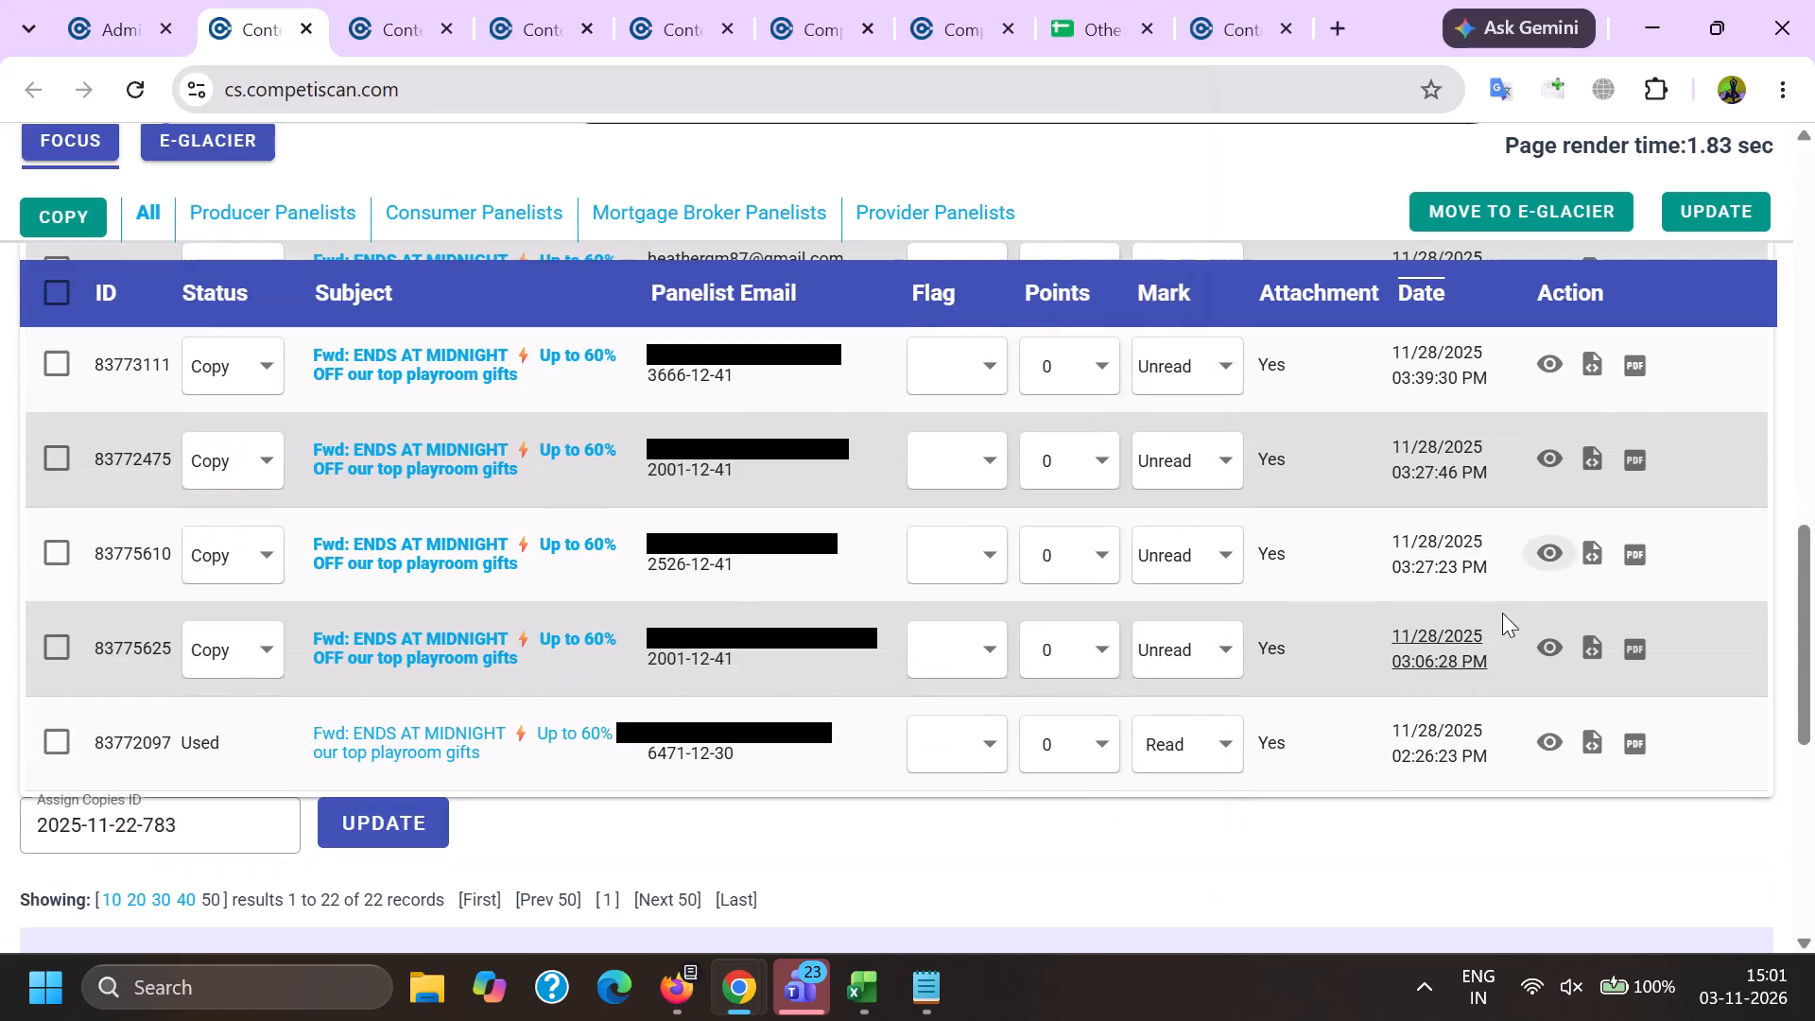
{"action": "left_click", "coordinate": [1547, 646]}
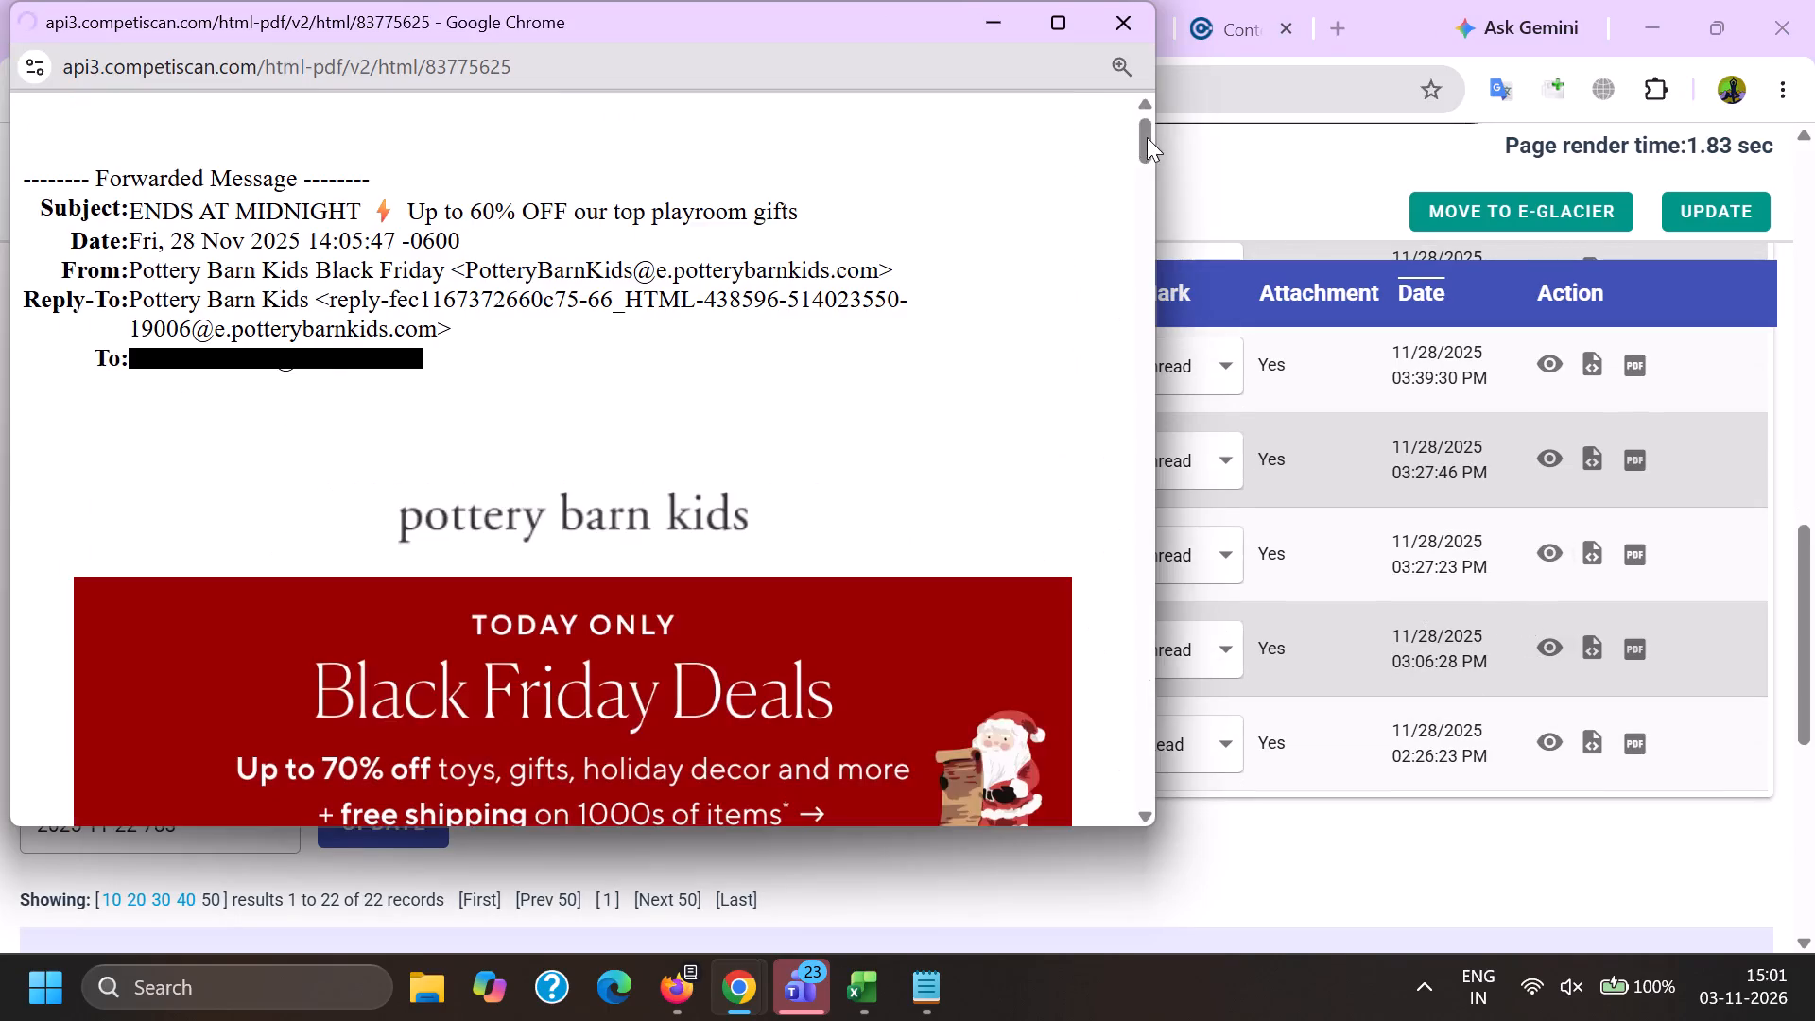
{"action": "left_click_drag", "start_coordinate": [1147, 128], "coordinate": [1111, 687]}
{"action": "key", "text": "alt+Tab"}
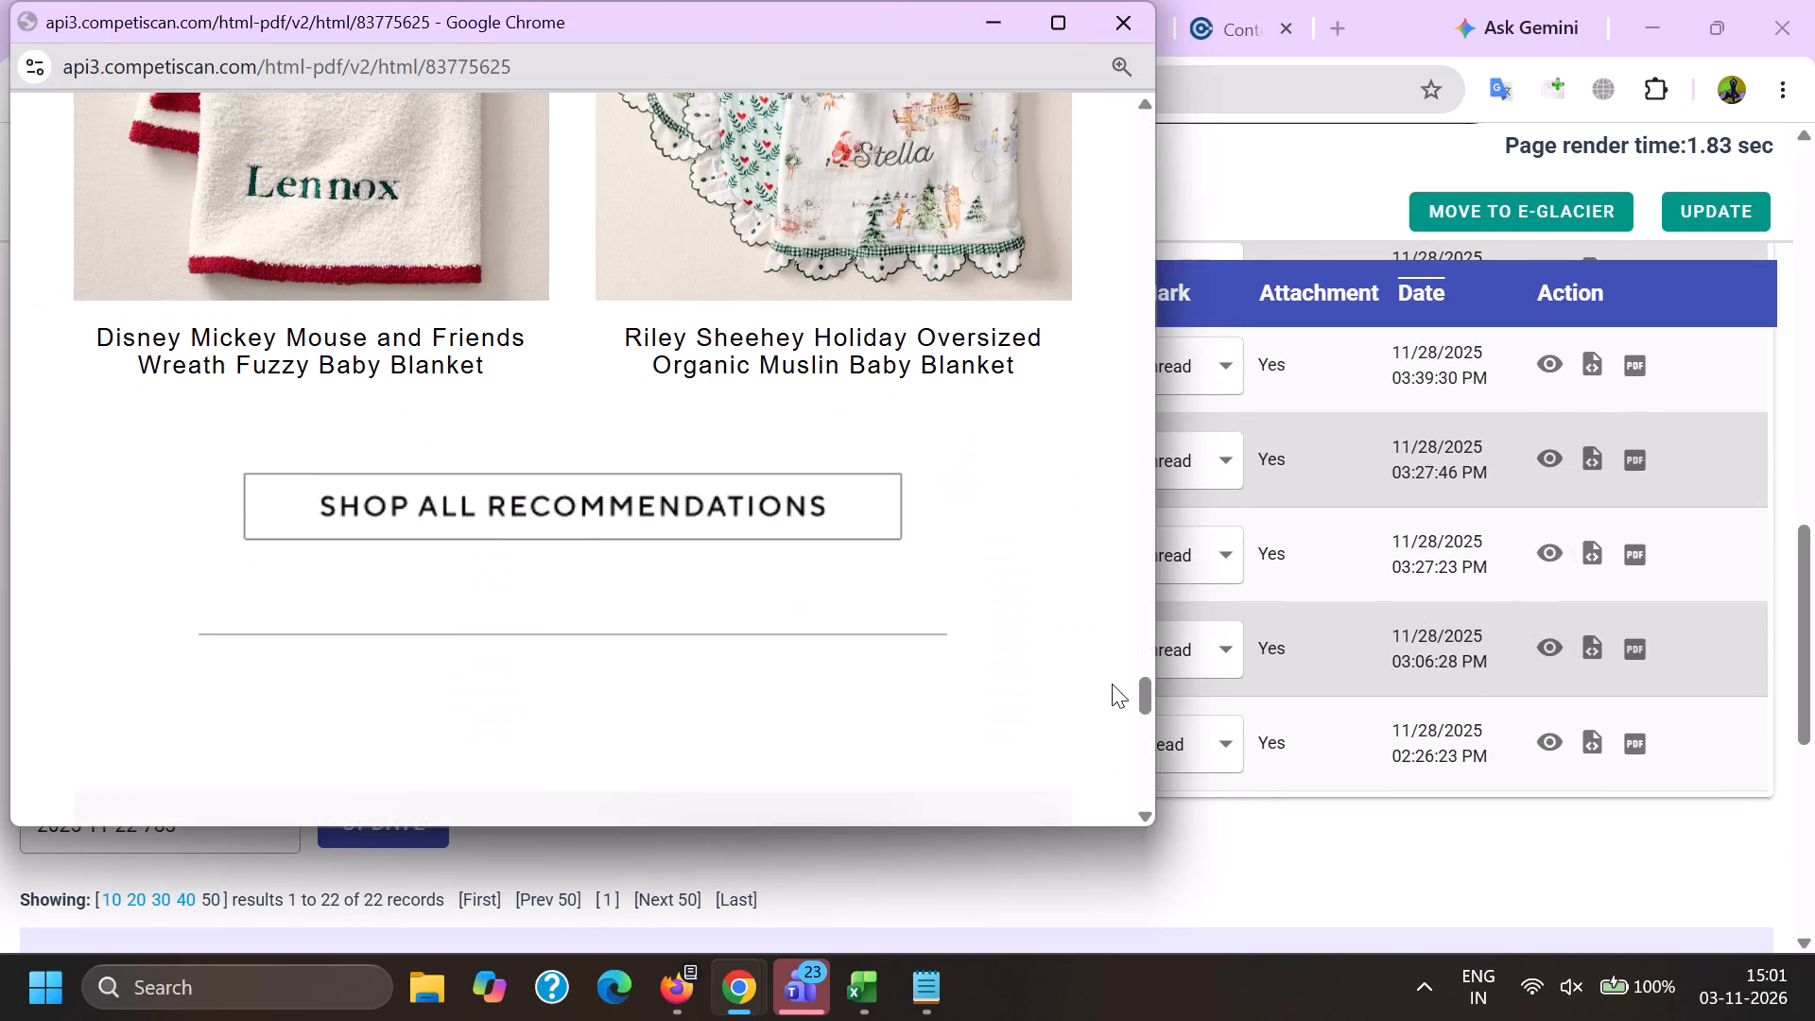
Open the ENDS AT MIDNIGHT copy email 83775625 in the email editor and return to the email list.
{"action": "left_click", "coordinate": [467, 649], "text": "ctrl"}
{"action": "left_click", "coordinate": [508, 0]}
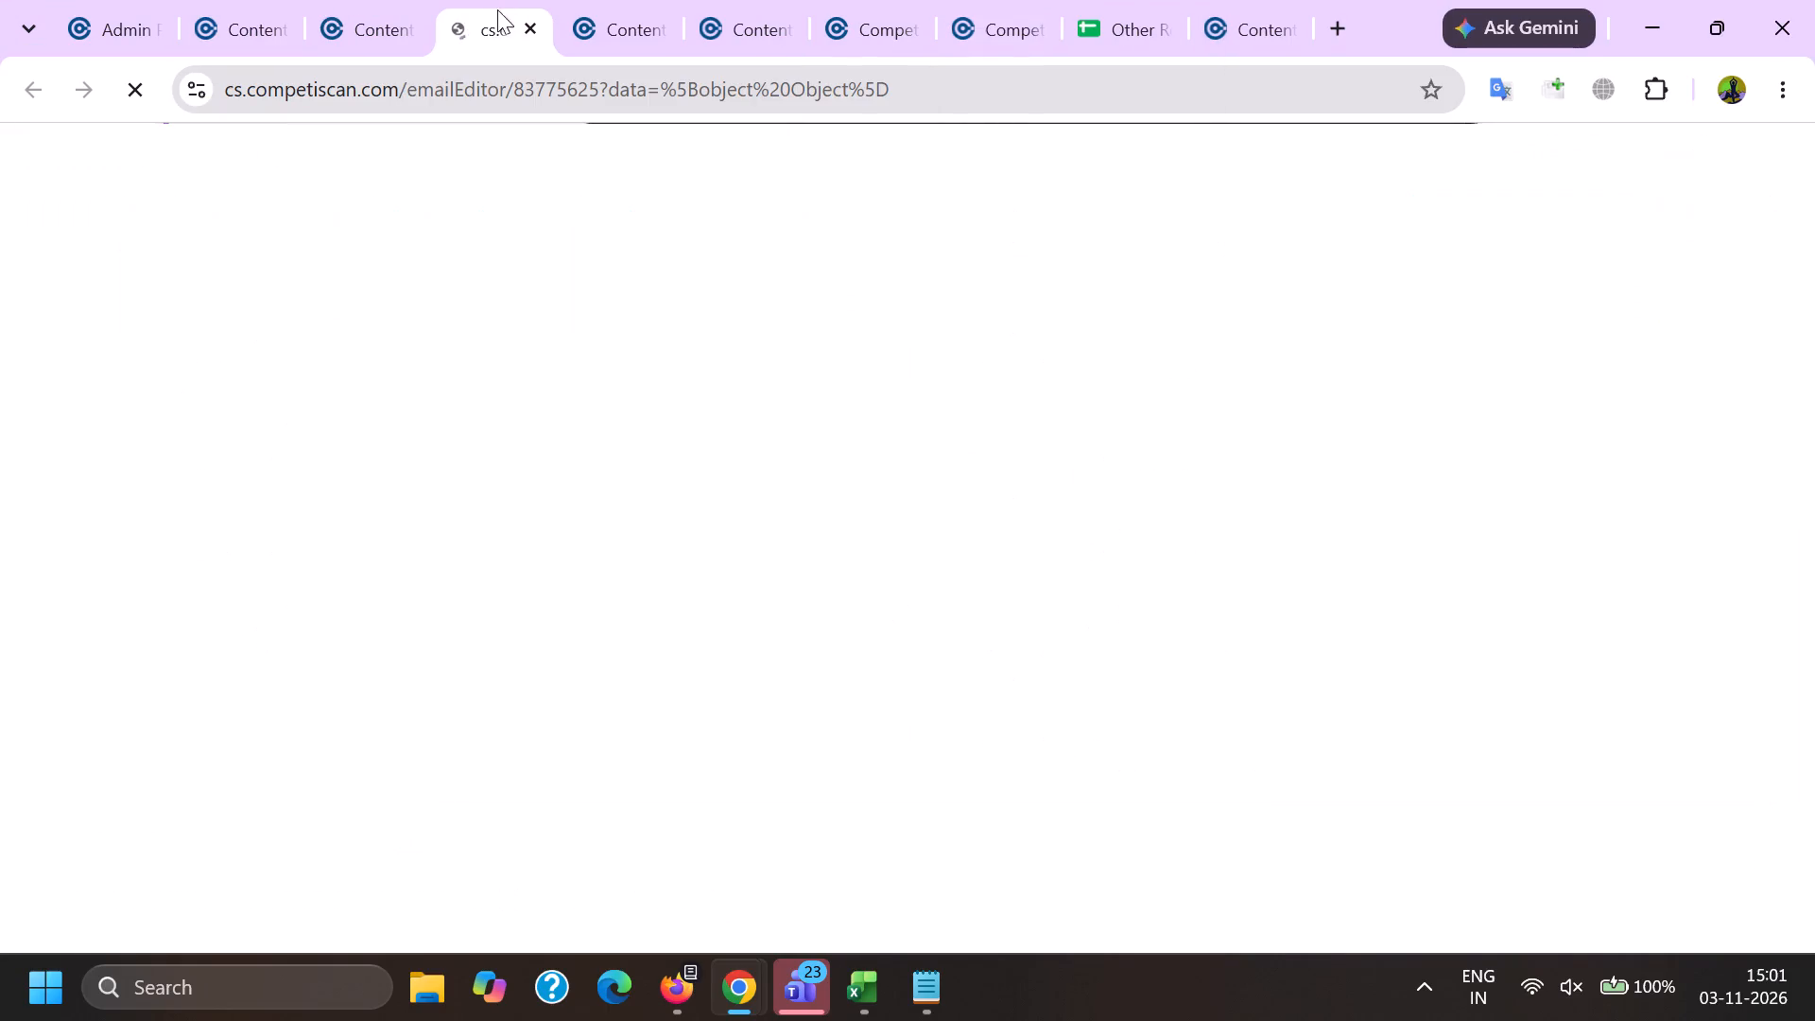
{"action": "left_click", "coordinate": [234, 0]}
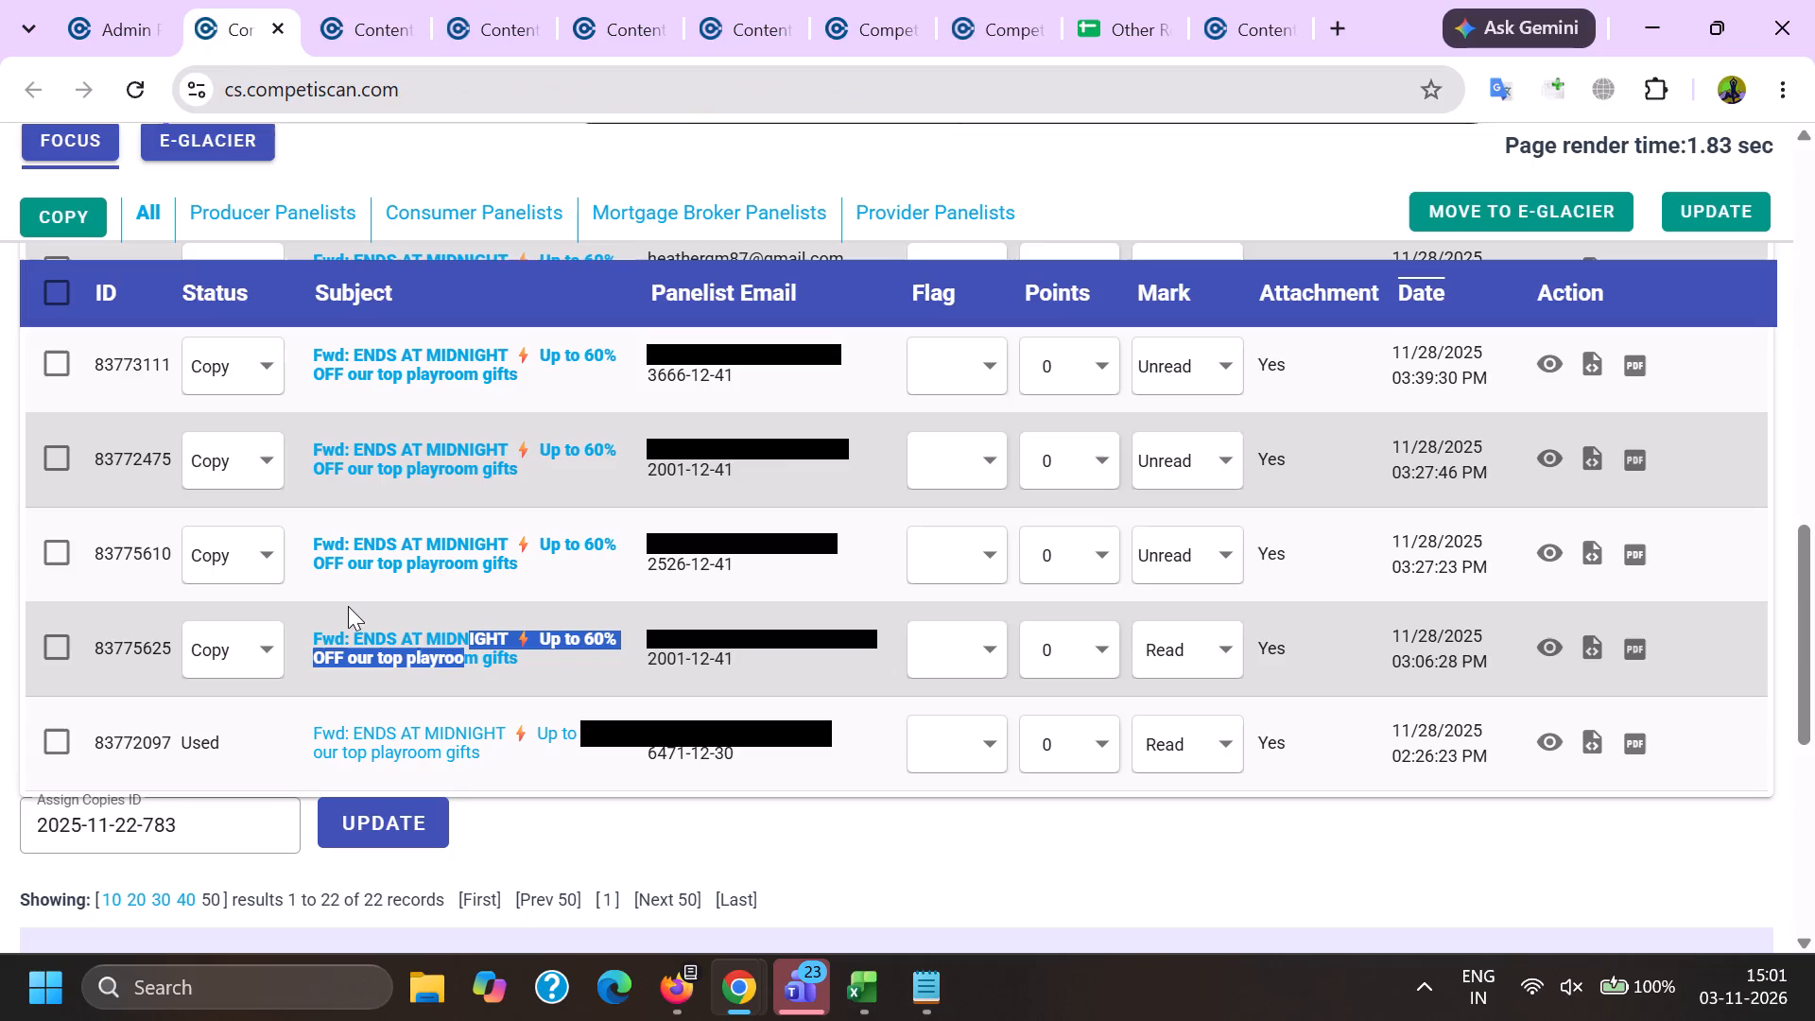
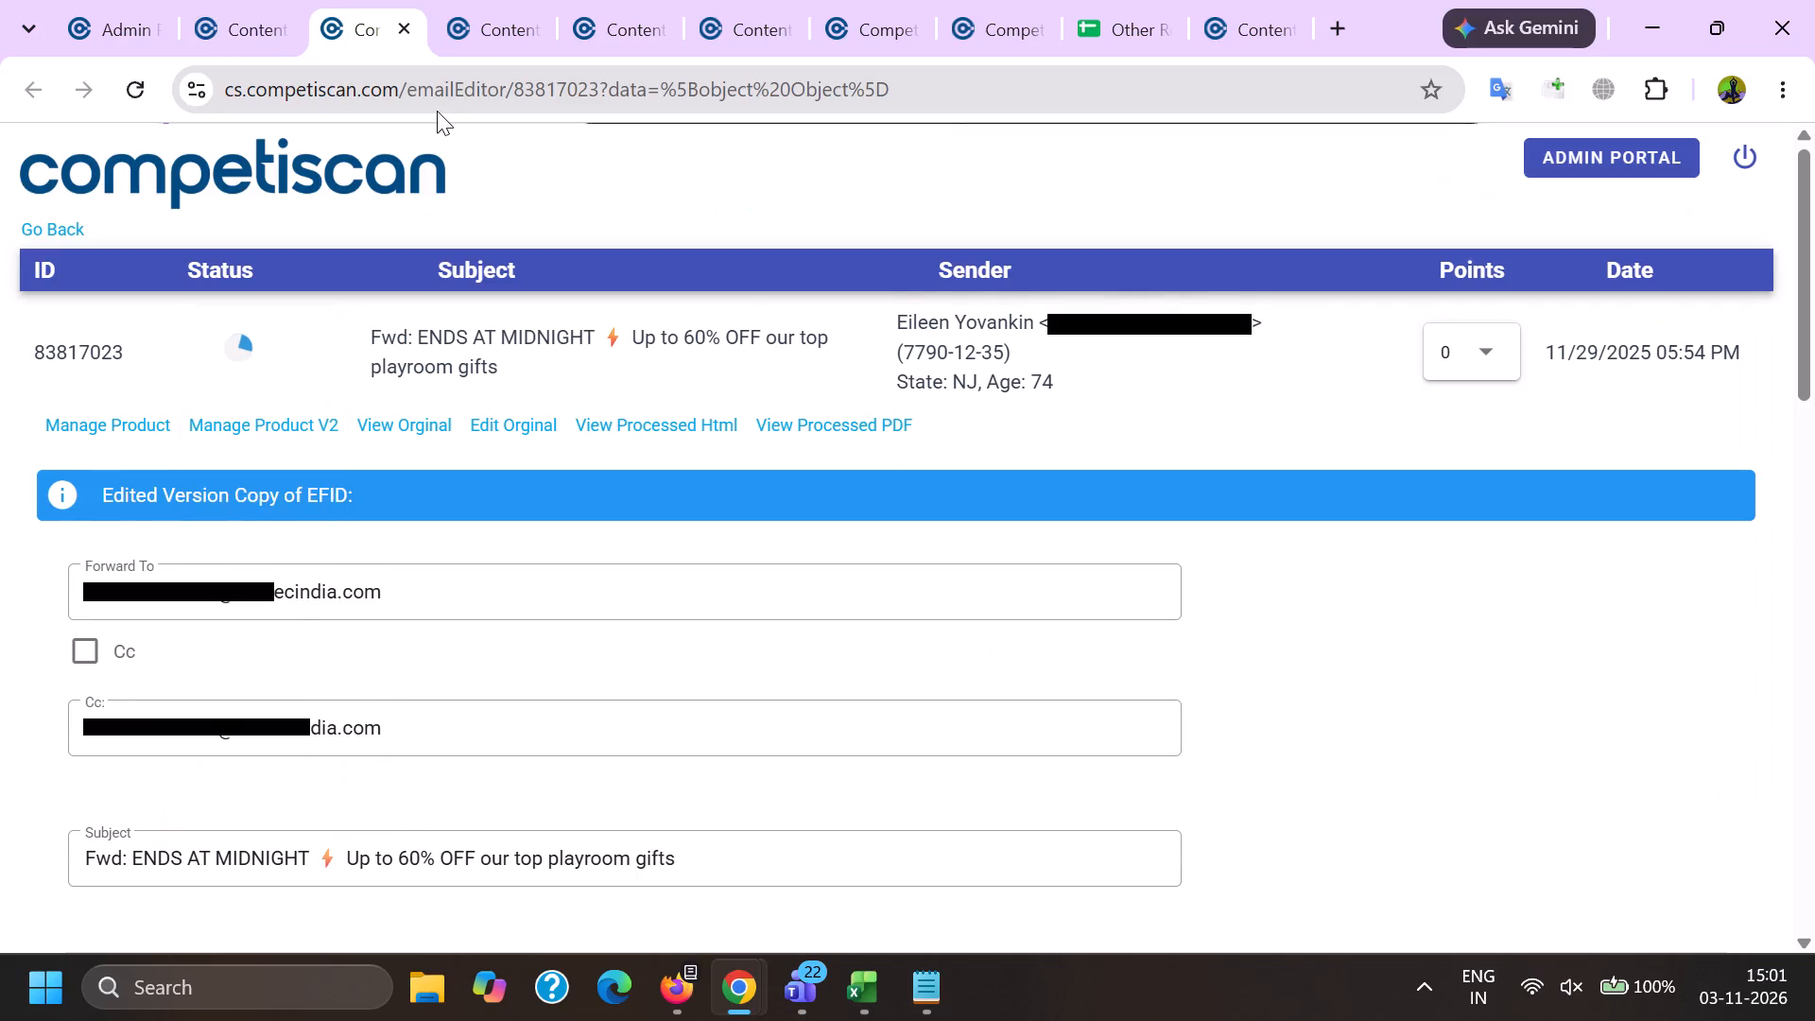
Update the status of email 83817023, the ENDS AT MIDNIGHT playroom gifts forward.
{"action": "scroll", "coordinate": [267, 339], "scroll_direction": "up", "scroll_amount": 4}
{"action": "double_click", "coordinate": [284, 338]}
{"action": "left_click", "coordinate": [373, 0]}
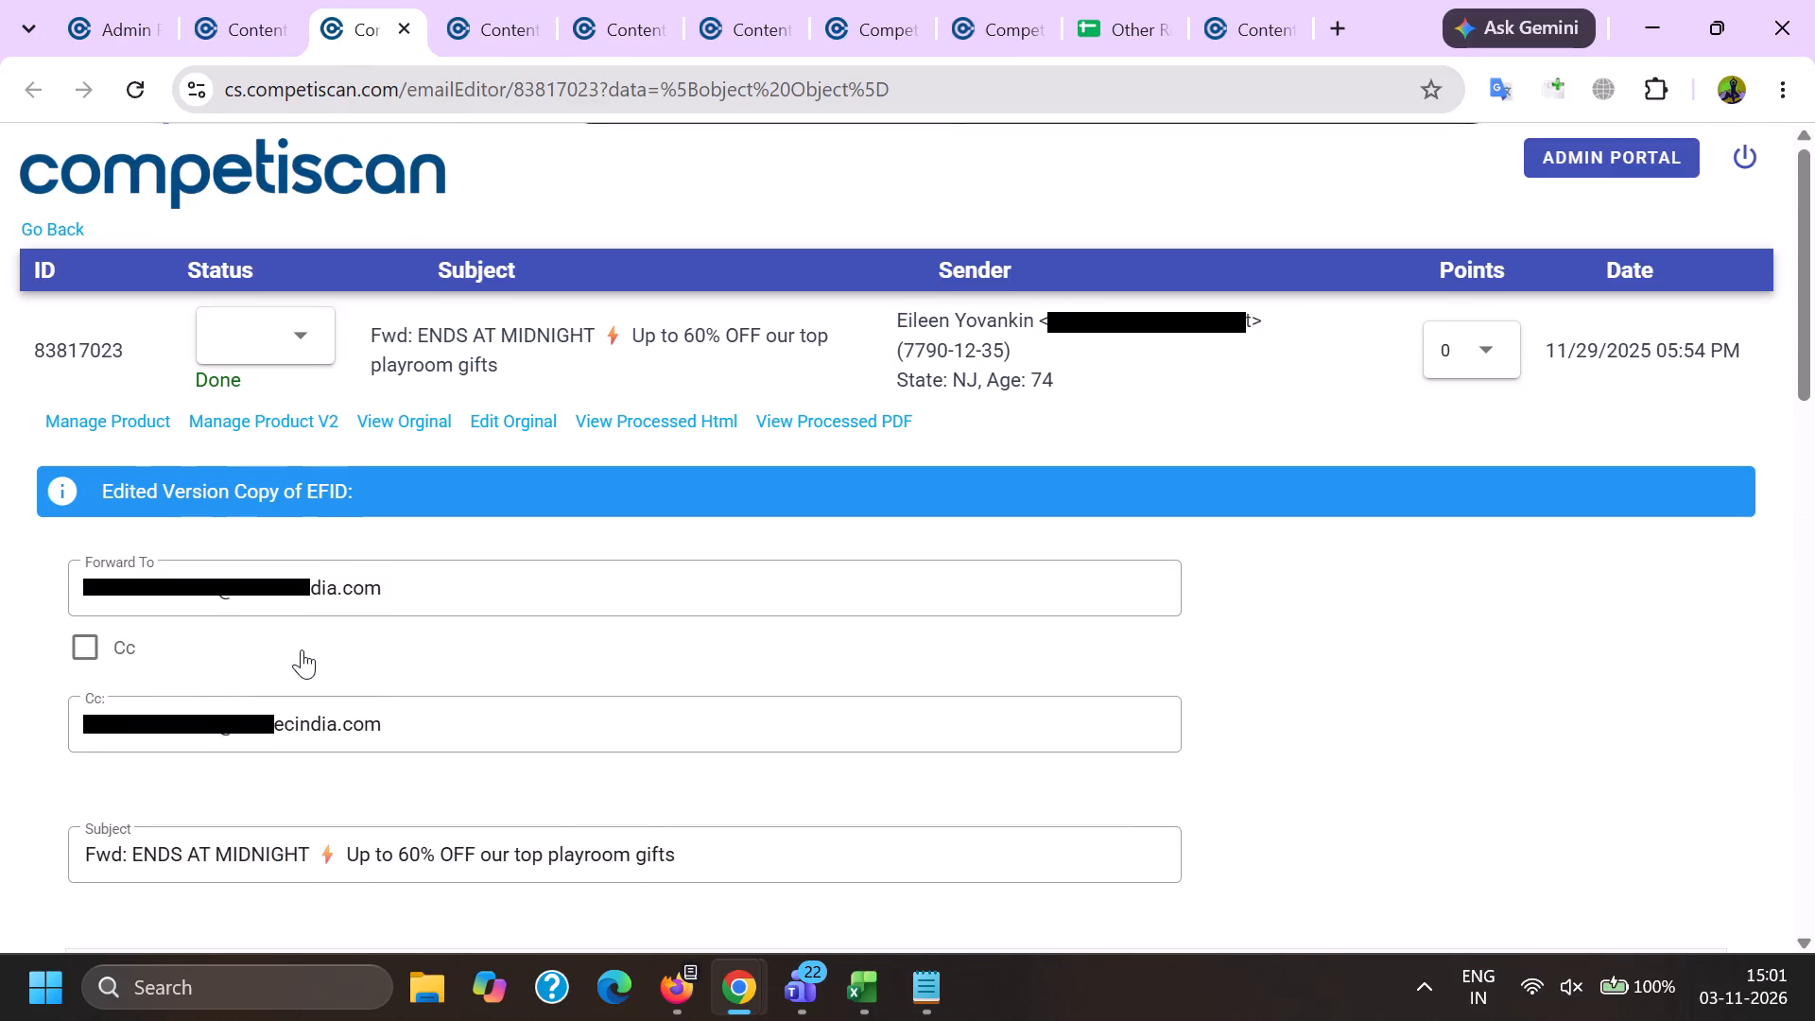
Delete the forwarded-message line, the sender's email address and the To line from the Pottery Barn Kids email header.
{"action": "scroll", "coordinate": [254, 484], "scroll_direction": "down", "scroll_amount": 2}
{"action": "scroll", "coordinate": [188, 544], "scroll_direction": "down", "scroll_amount": 2}
{"action": "left_click_drag", "start_coordinate": [455, 489], "coordinate": [455, 491]}
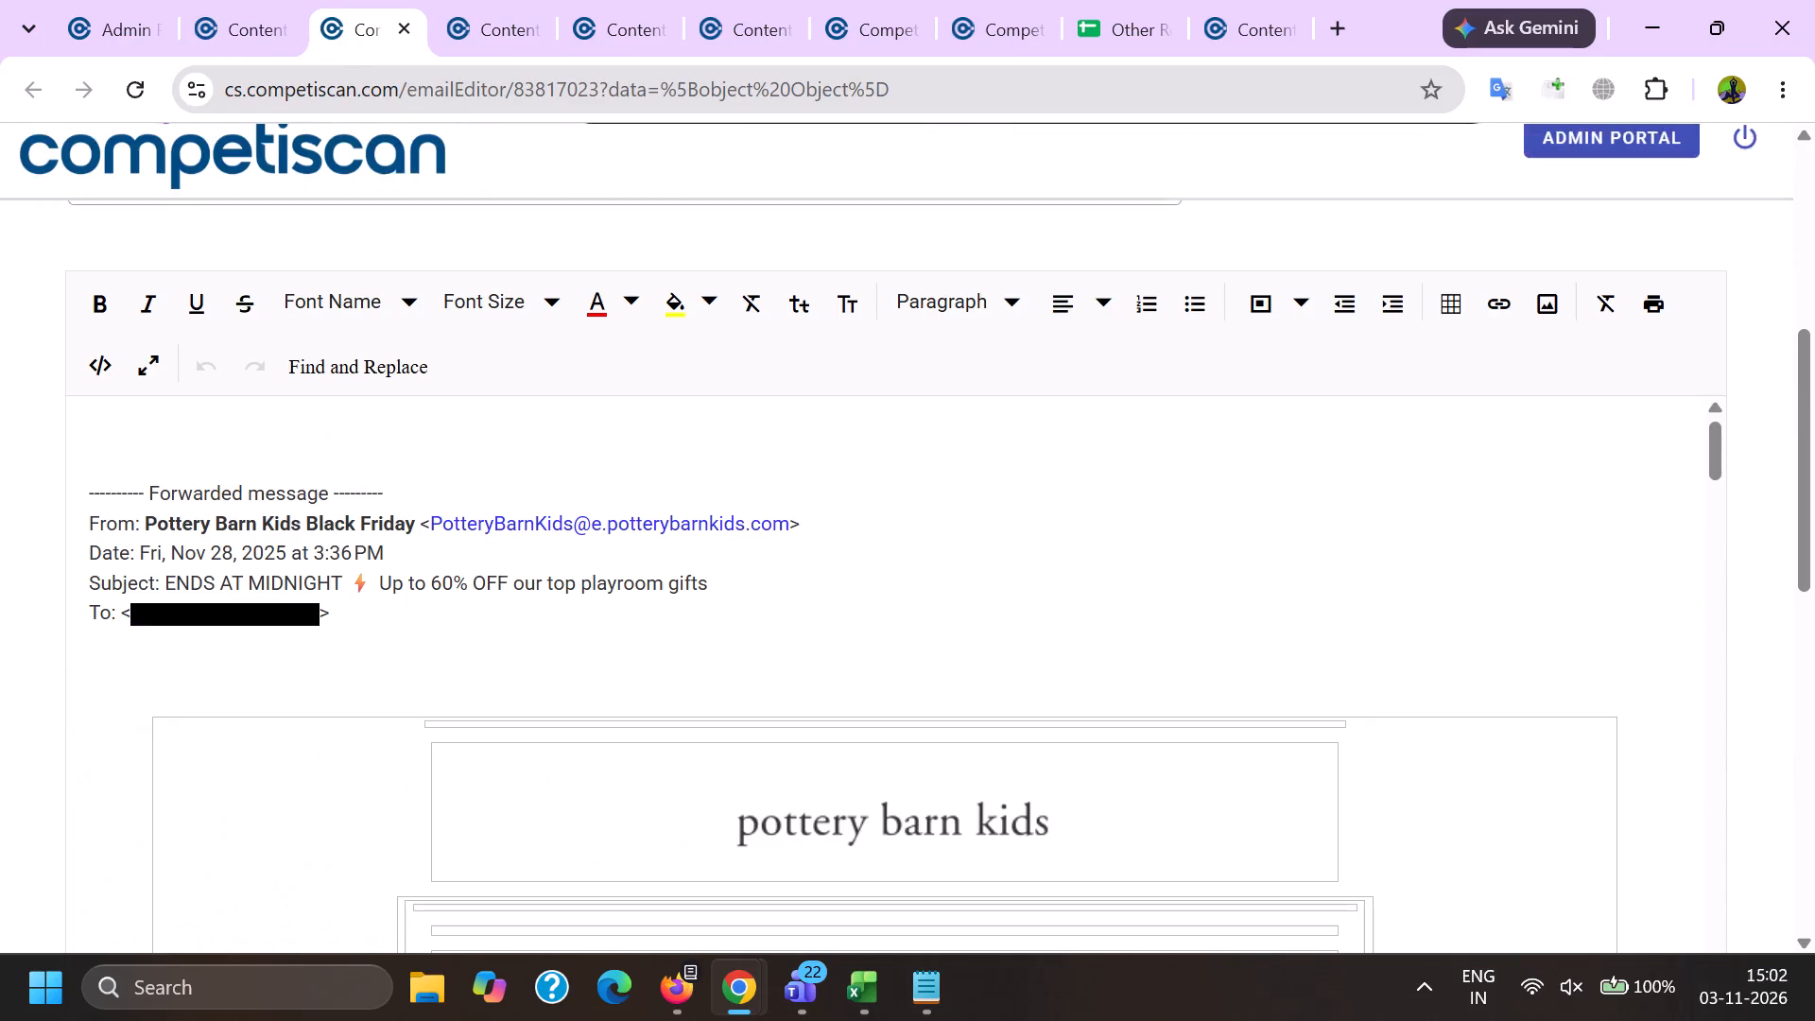
{"action": "left_click_drag", "start_coordinate": [455, 491], "coordinate": [0, 484]}
{"action": "key", "text": "BackSpace"}
{"action": "left_click_drag", "start_coordinate": [419, 528], "coordinate": [877, 510]}
{"action": "key", "text": "BackSpace"}
{"action": "left_click_drag", "start_coordinate": [751, 658], "coordinate": [94, 601]}
{"action": "key", "text": "BackSpace"}
Remove all links from the body of the Pottery Barn Kids email.
{"action": "scroll", "coordinate": [735, 479], "scroll_direction": "down", "scroll_amount": 8}
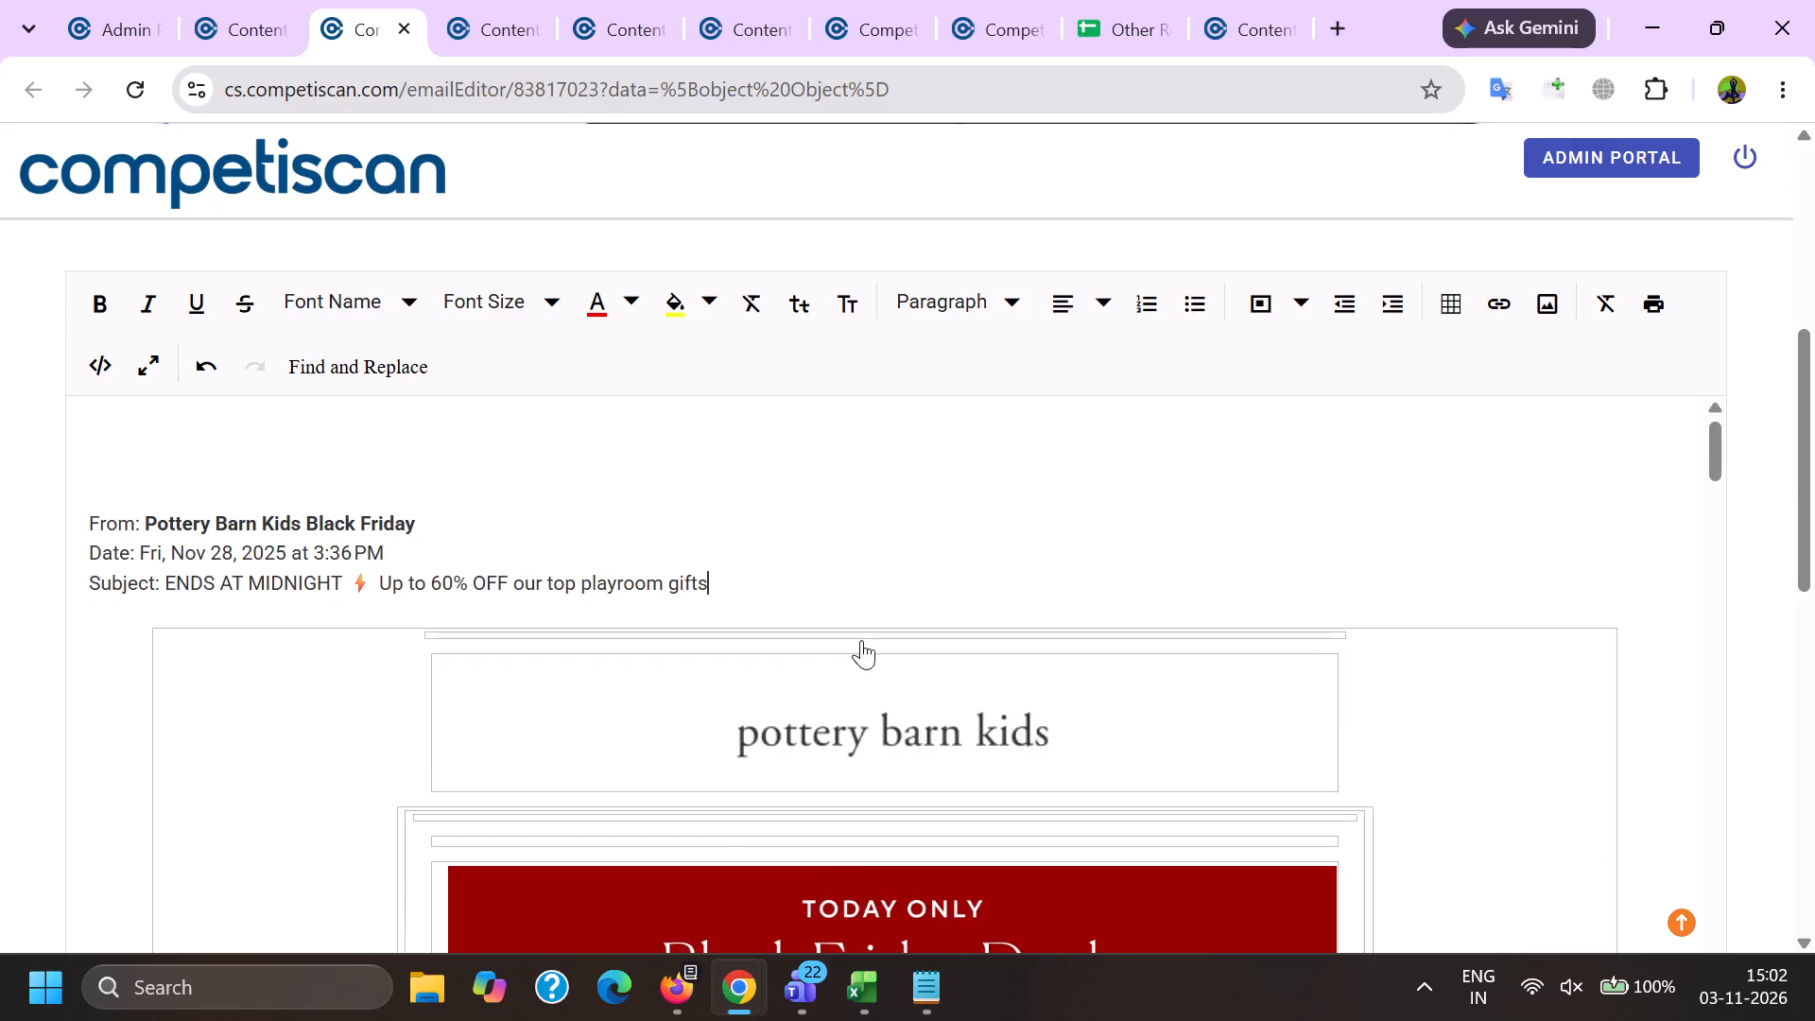
{"action": "scroll", "coordinate": [861, 640], "scroll_direction": "down", "scroll_amount": 20}
{"action": "scroll", "coordinate": [861, 640], "scroll_direction": "down", "scroll_amount": 20}
{"action": "scroll", "coordinate": [861, 640], "scroll_direction": "down", "scroll_amount": 11}
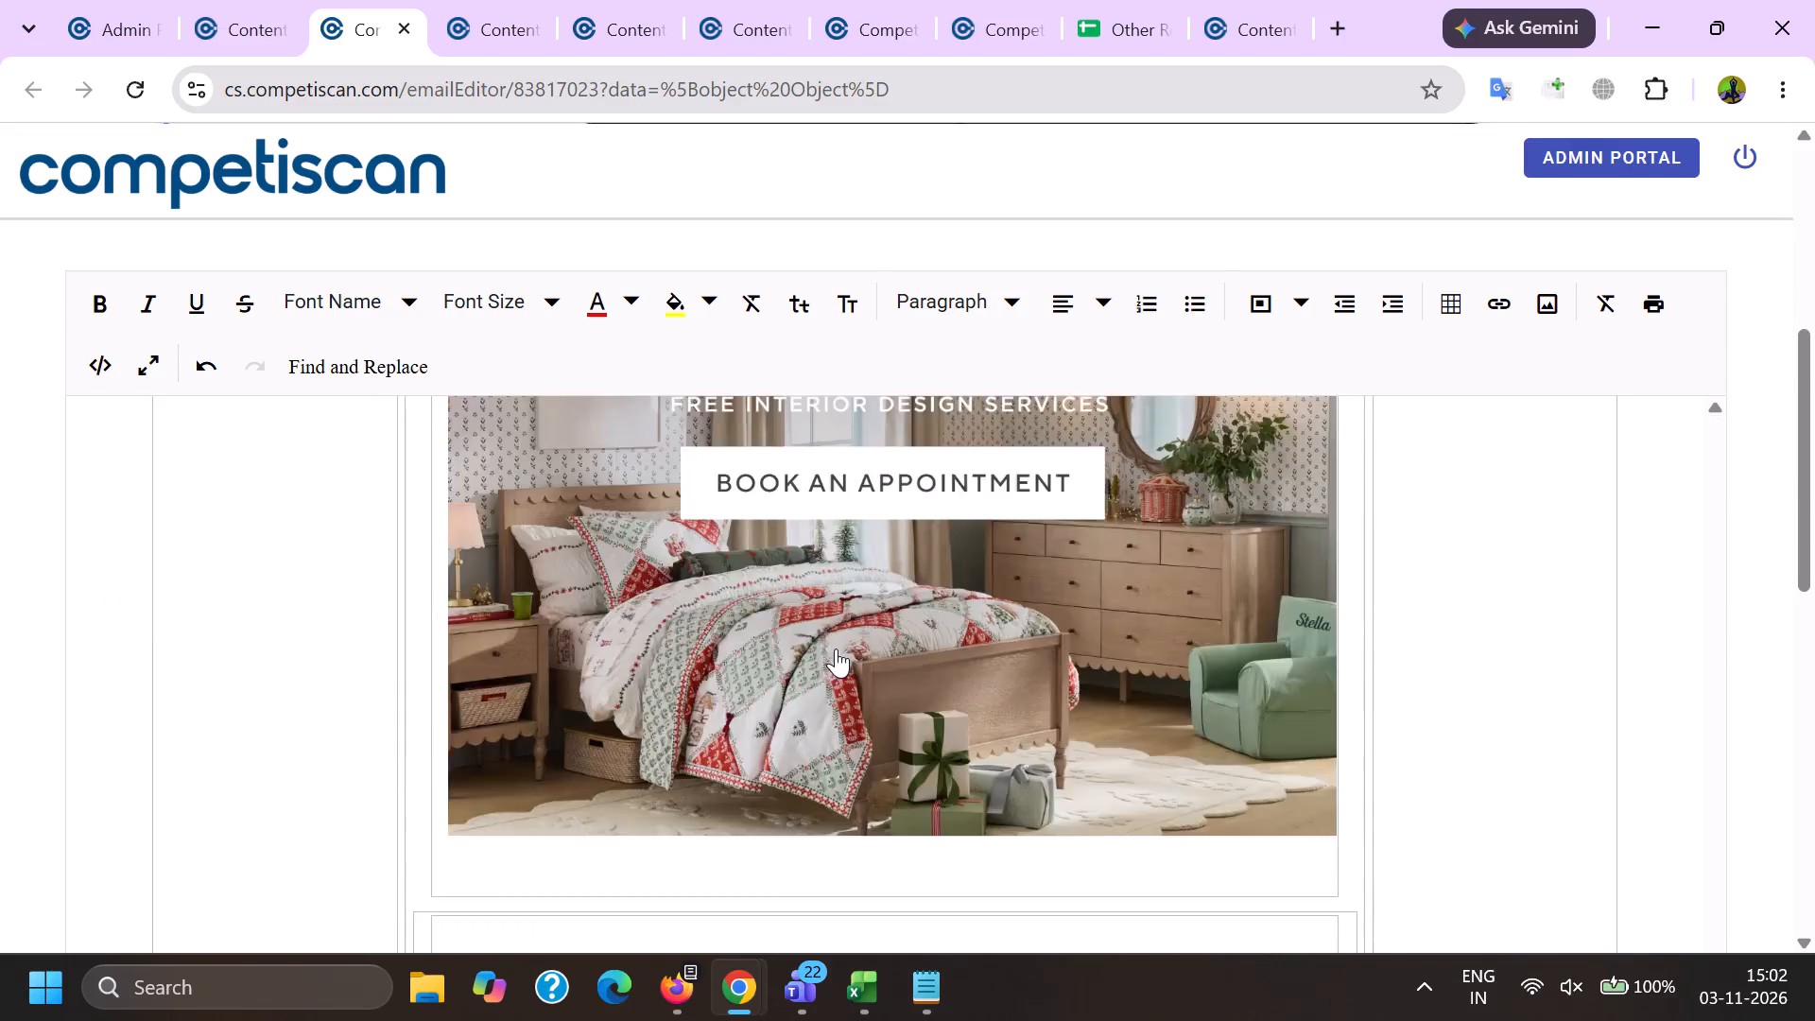
{"action": "scroll", "coordinate": [836, 649], "scroll_direction": "down", "scroll_amount": 8}
{"action": "scroll", "coordinate": [398, 731], "scroll_direction": "down", "scroll_amount": 7}
{"action": "scroll", "coordinate": [110, 751], "scroll_direction": "down", "scroll_amount": 4}
{"action": "scroll", "coordinate": [3, 707], "scroll_direction": "down", "scroll_amount": 6}
{"action": "left_click", "coordinate": [147, 516]}
{"action": "left_click", "coordinate": [1024, 268]}
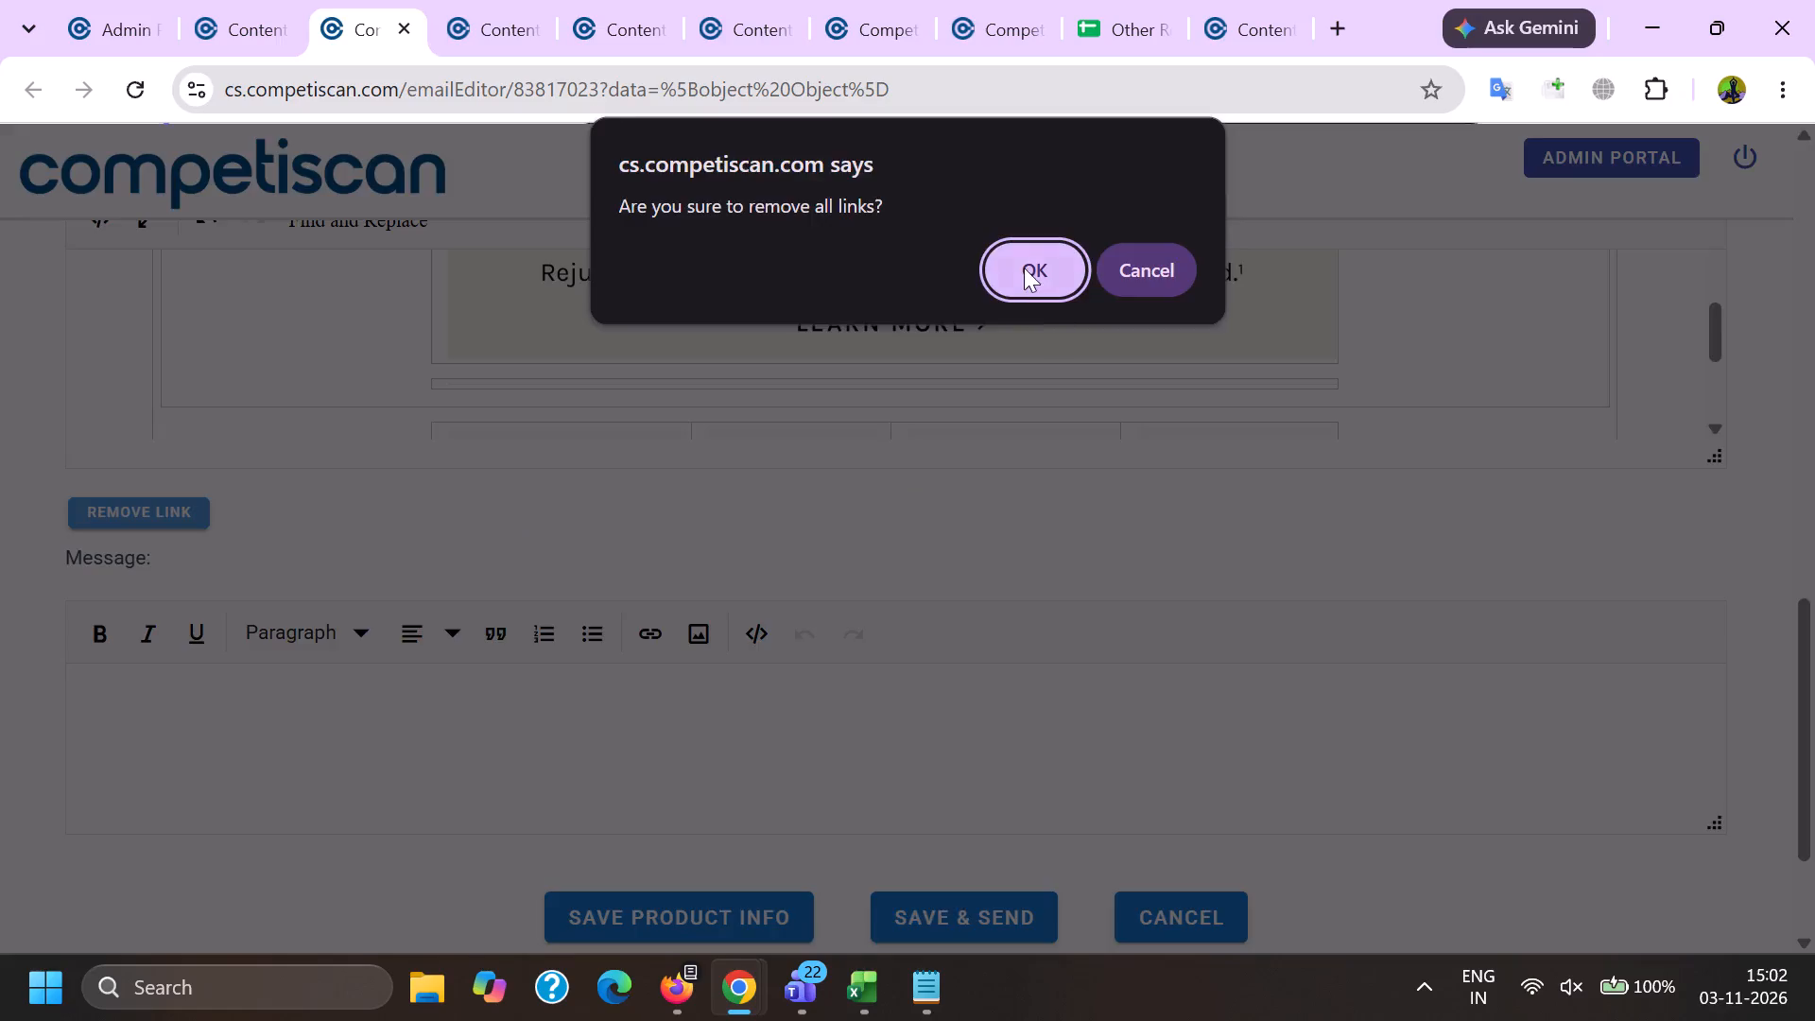
Locate the recipient's address in the footer of the Pottery Barn Kids email body.
{"action": "scroll", "coordinate": [843, 760], "scroll_direction": "up", "scroll_amount": 5}
{"action": "scroll", "coordinate": [817, 660], "scroll_direction": "down", "scroll_amount": 10}
{"action": "scroll", "coordinate": [760, 825], "scroll_direction": "down", "scroll_amount": 1}
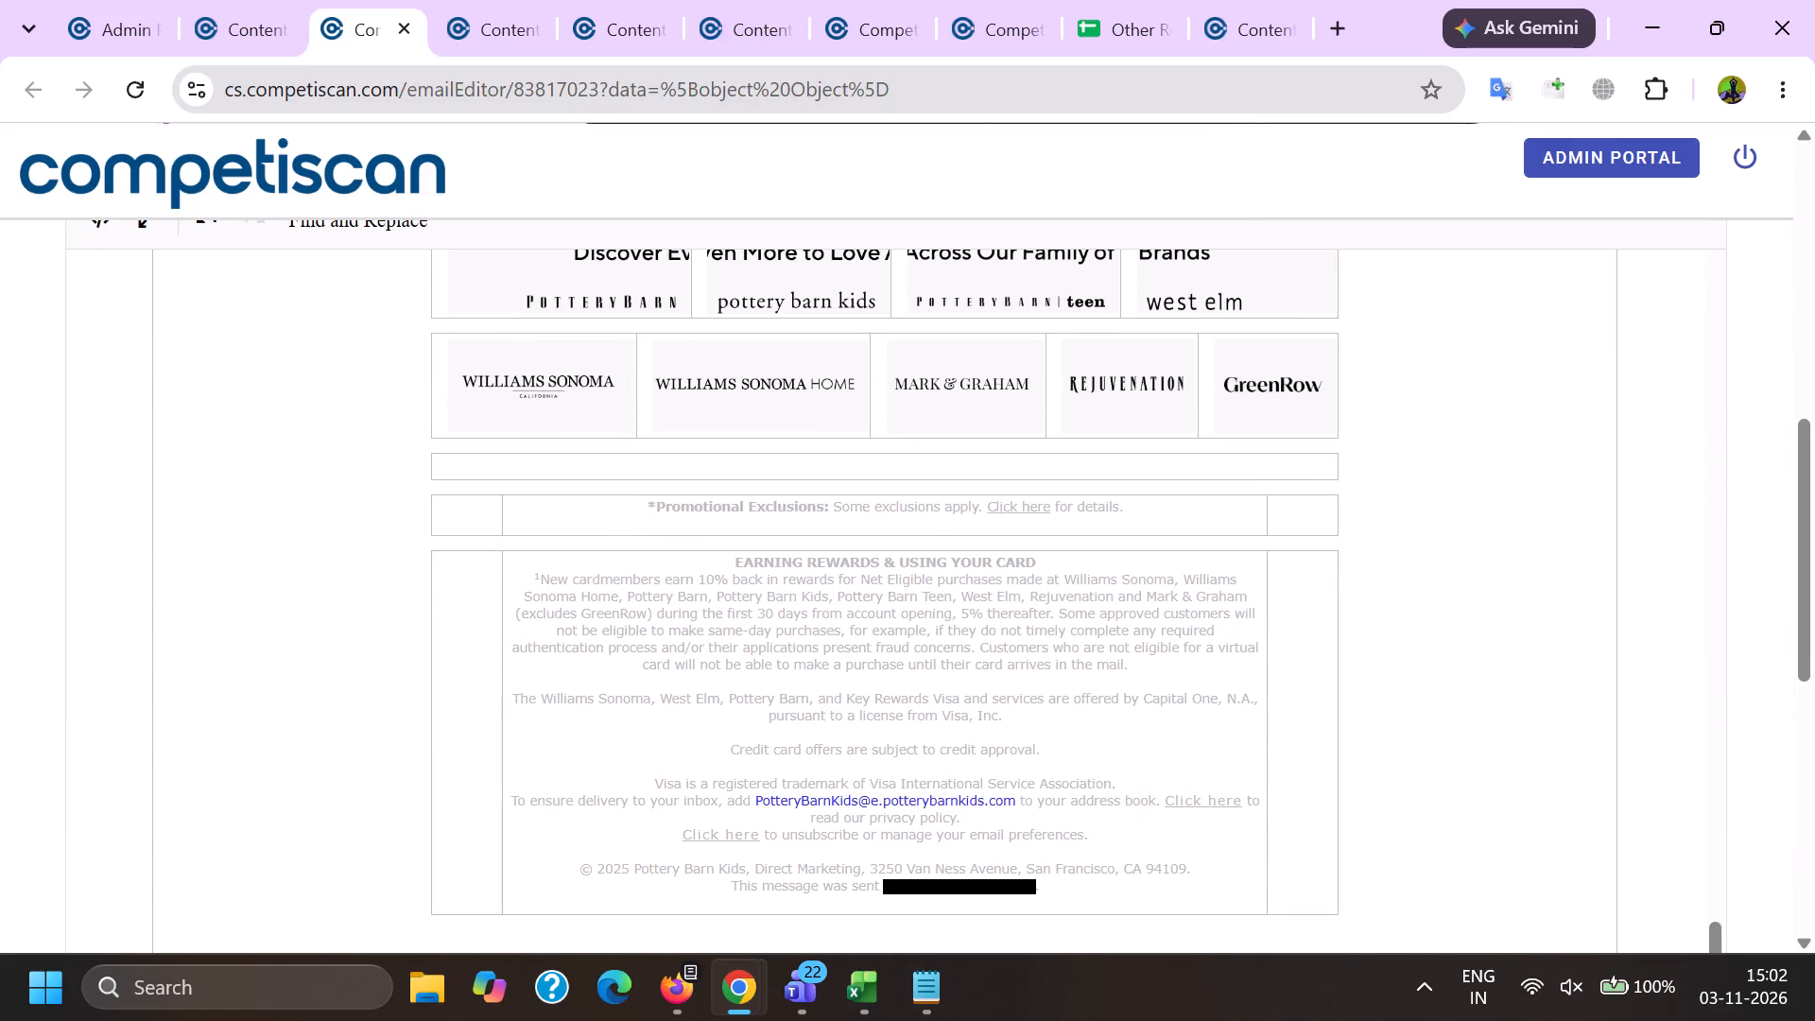
Delete the sender's contact address and the recipient address from the footer of email 83817023 and save the product info.
{"action": "left_click_drag", "start_coordinate": [758, 795], "coordinate": [1011, 796]}
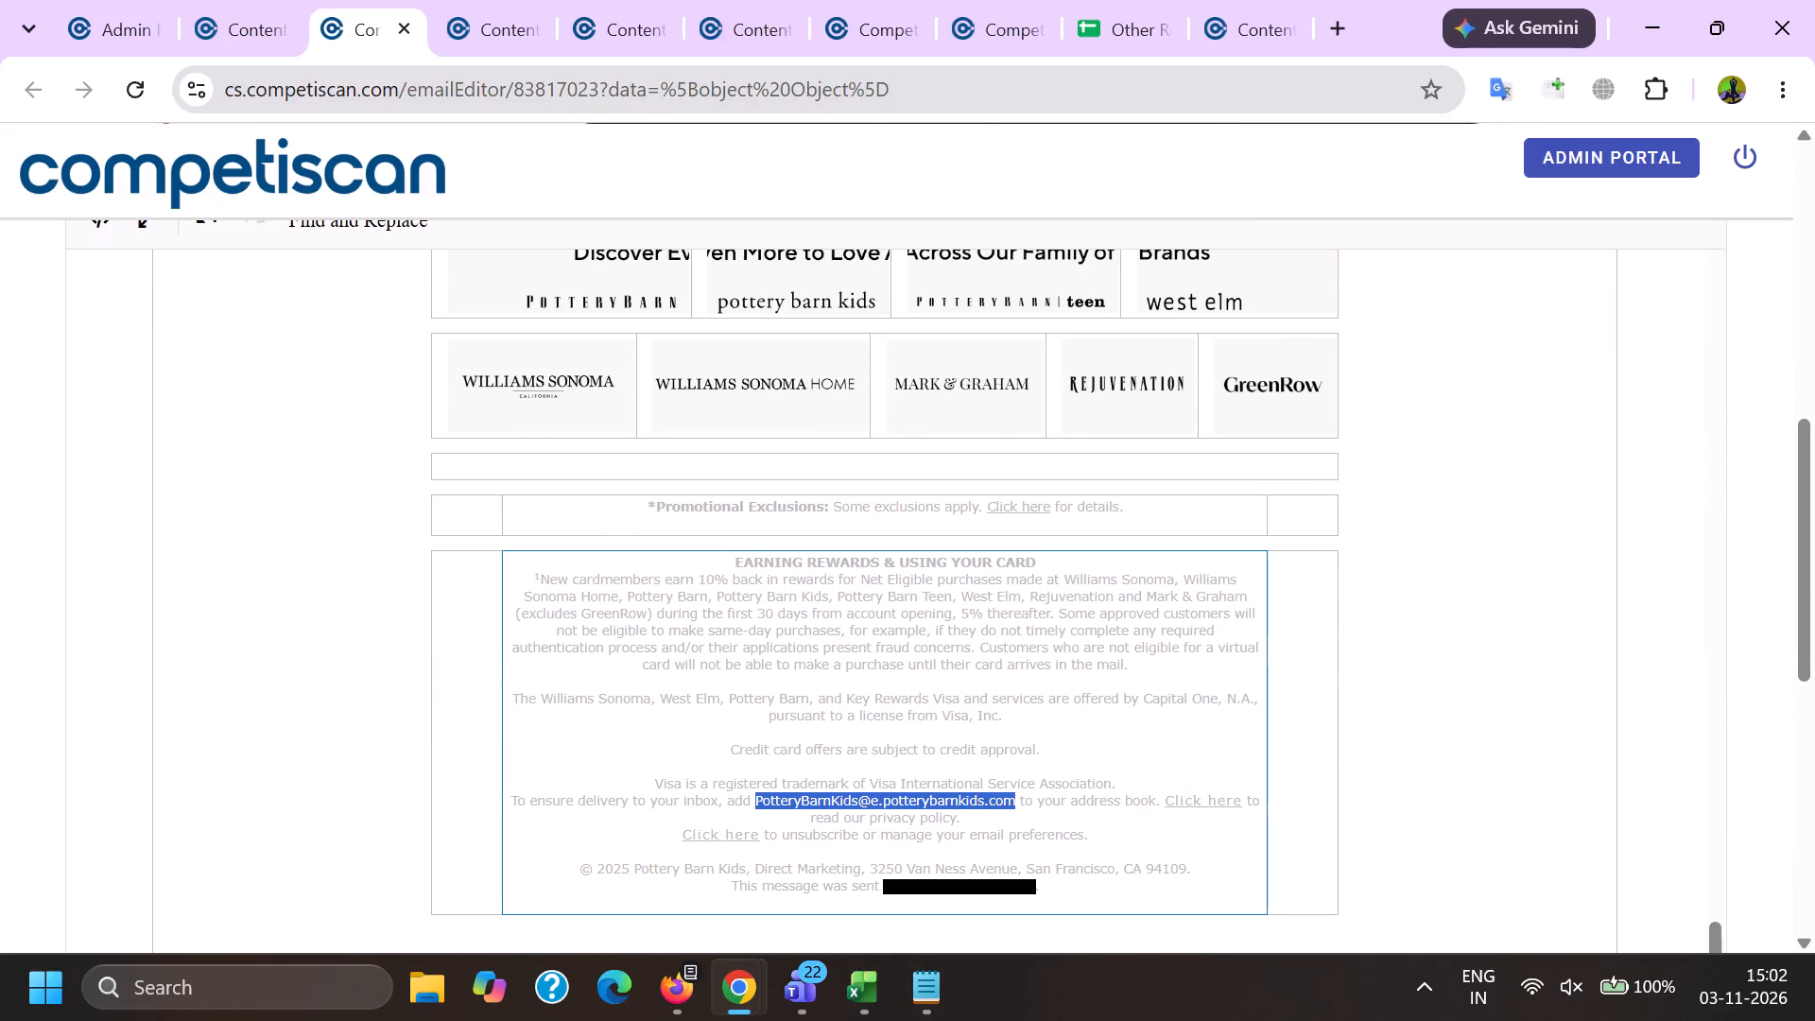
{"action": "left_click_drag", "start_coordinate": [1011, 796], "coordinate": [1011, 797]}
{"action": "key", "text": "BackSpace"}
{"action": "left_click_drag", "start_coordinate": [896, 868], "coordinate": [901, 867]}
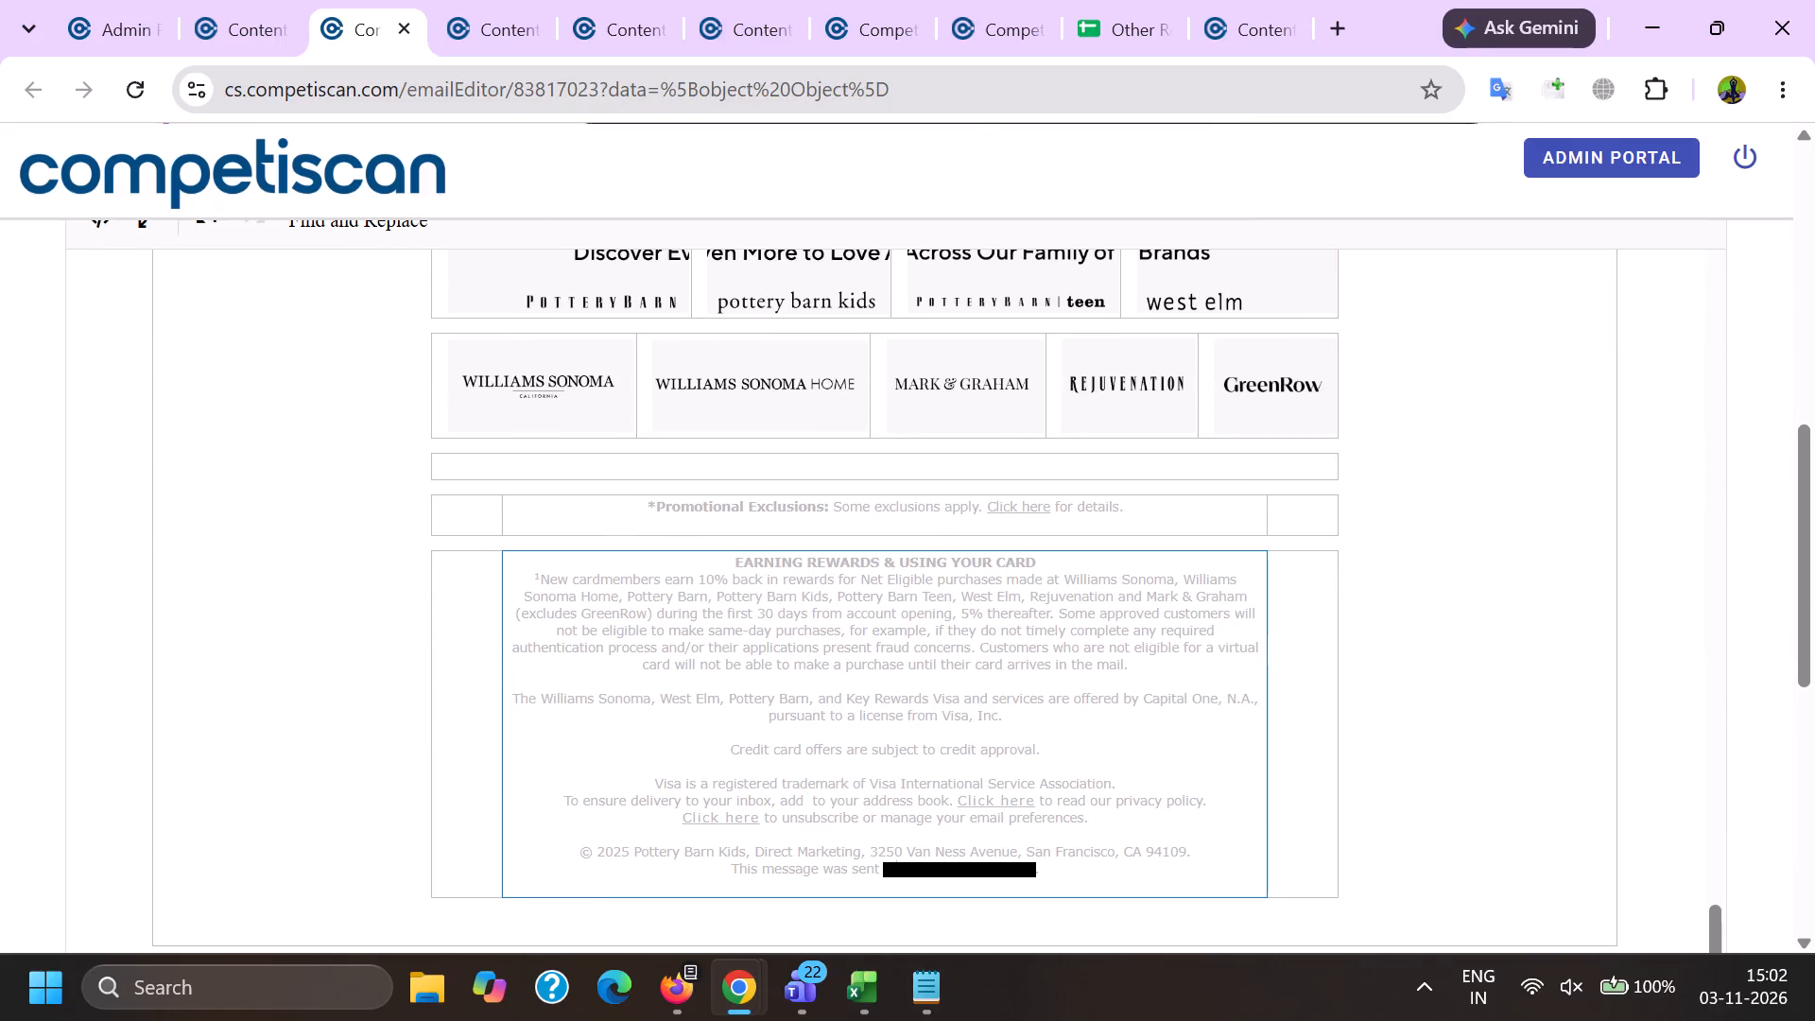
{"action": "left_click_drag", "start_coordinate": [901, 867], "coordinate": [1065, 874]}
{"action": "key", "text": "BackSpace"}
{"action": "scroll", "coordinate": [868, 758], "scroll_direction": "down", "scroll_amount": 9}
{"action": "scroll", "coordinate": [627, 760], "scroll_direction": "up", "scroll_amount": 3}
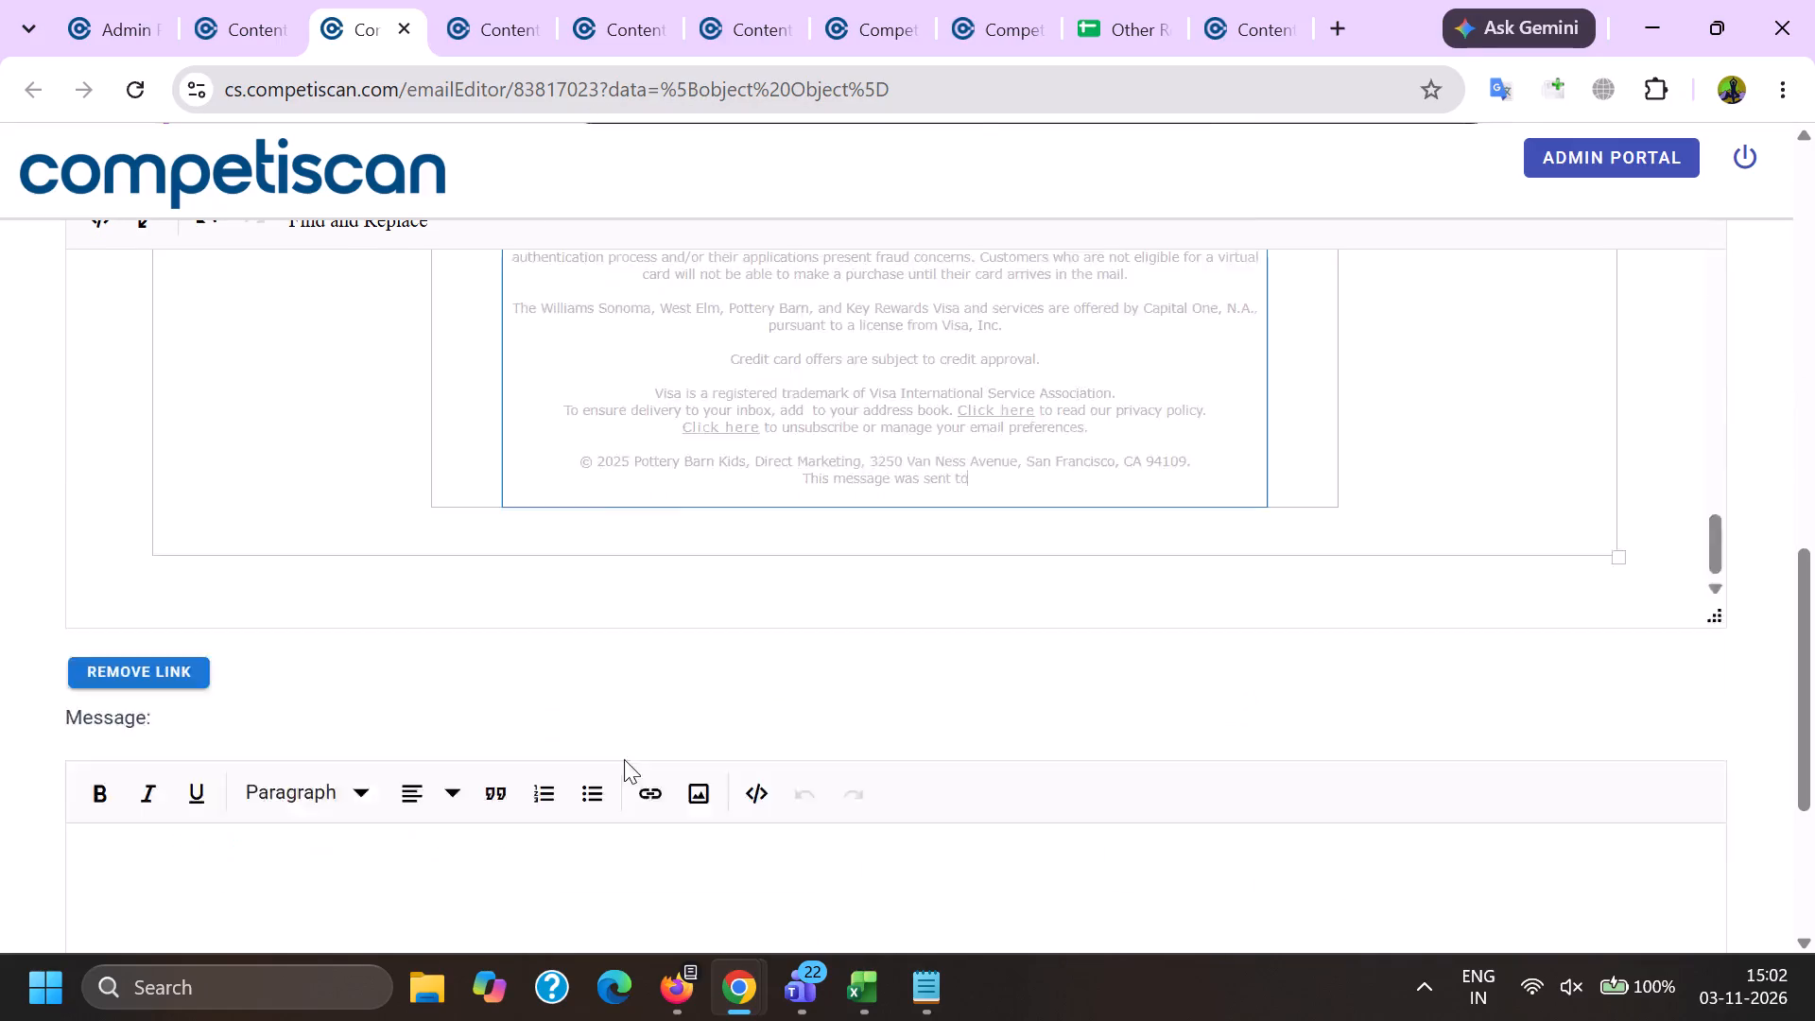
{"action": "scroll", "coordinate": [624, 748], "scroll_direction": "down", "scroll_amount": 5}
{"action": "left_click", "coordinate": [656, 692]}
{"action": "left_click", "coordinate": [912, 586]}
Close the two leftover content tabs.
{"action": "left_click", "coordinate": [648, 0]}
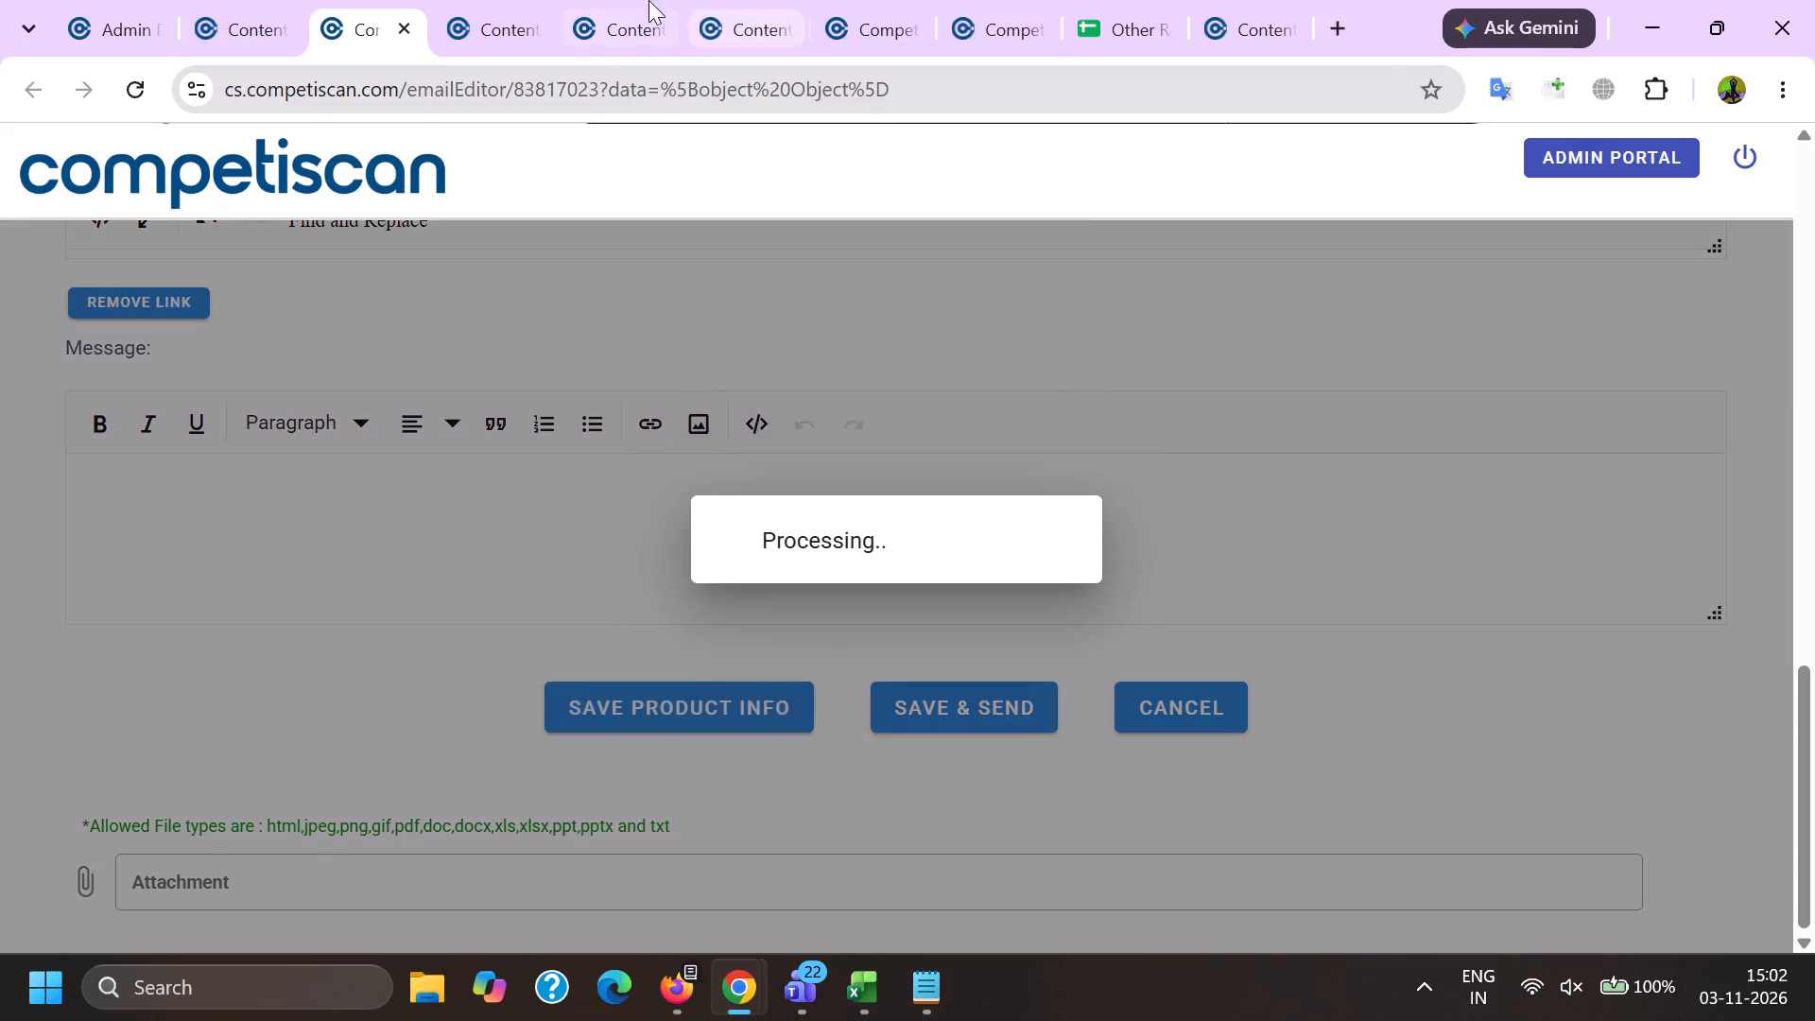
{"action": "left_click", "coordinate": [668, 24]}
{"action": "left_click", "coordinate": [661, 26]}
{"action": "left_click", "coordinate": [661, 28]}
Open the product record of email 83817023 from its email editor.
{"action": "left_click", "coordinate": [376, 0]}
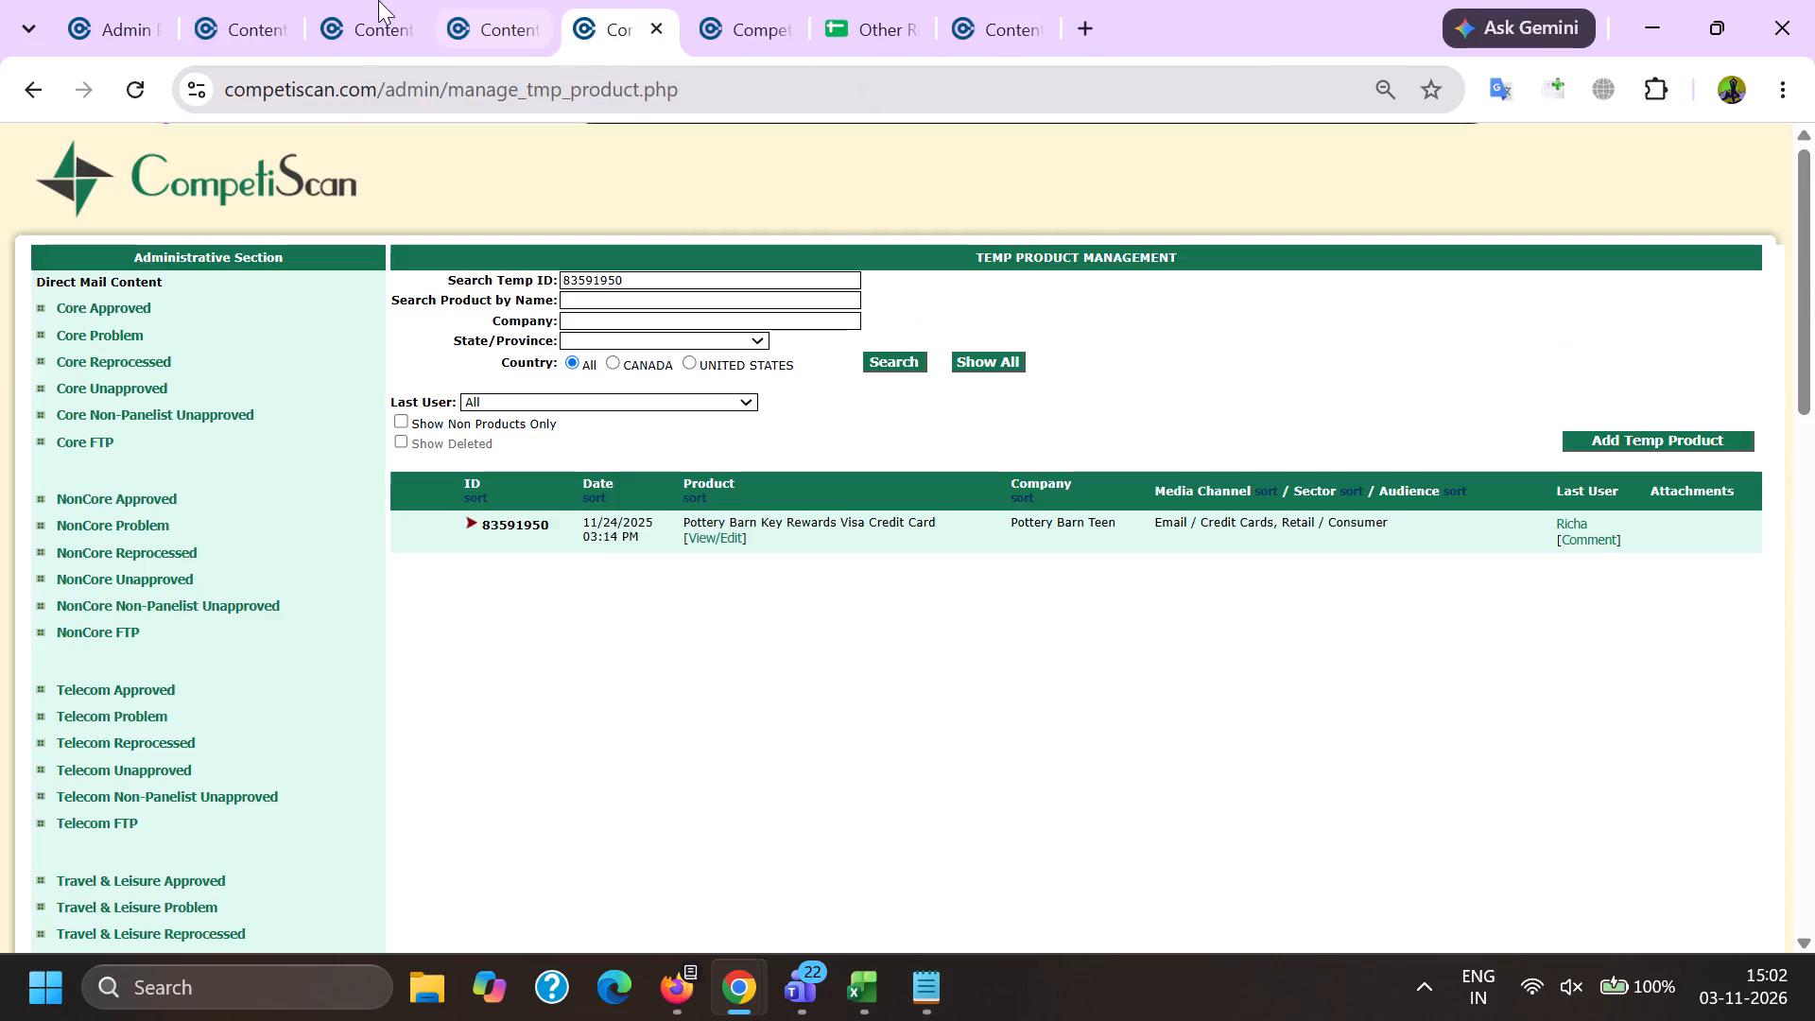
{"action": "left_click", "coordinate": [0, 546]}
{"action": "scroll", "coordinate": [50, 695], "scroll_direction": "up", "scroll_amount": 3}
{"action": "left_click", "coordinate": [78, 432]}
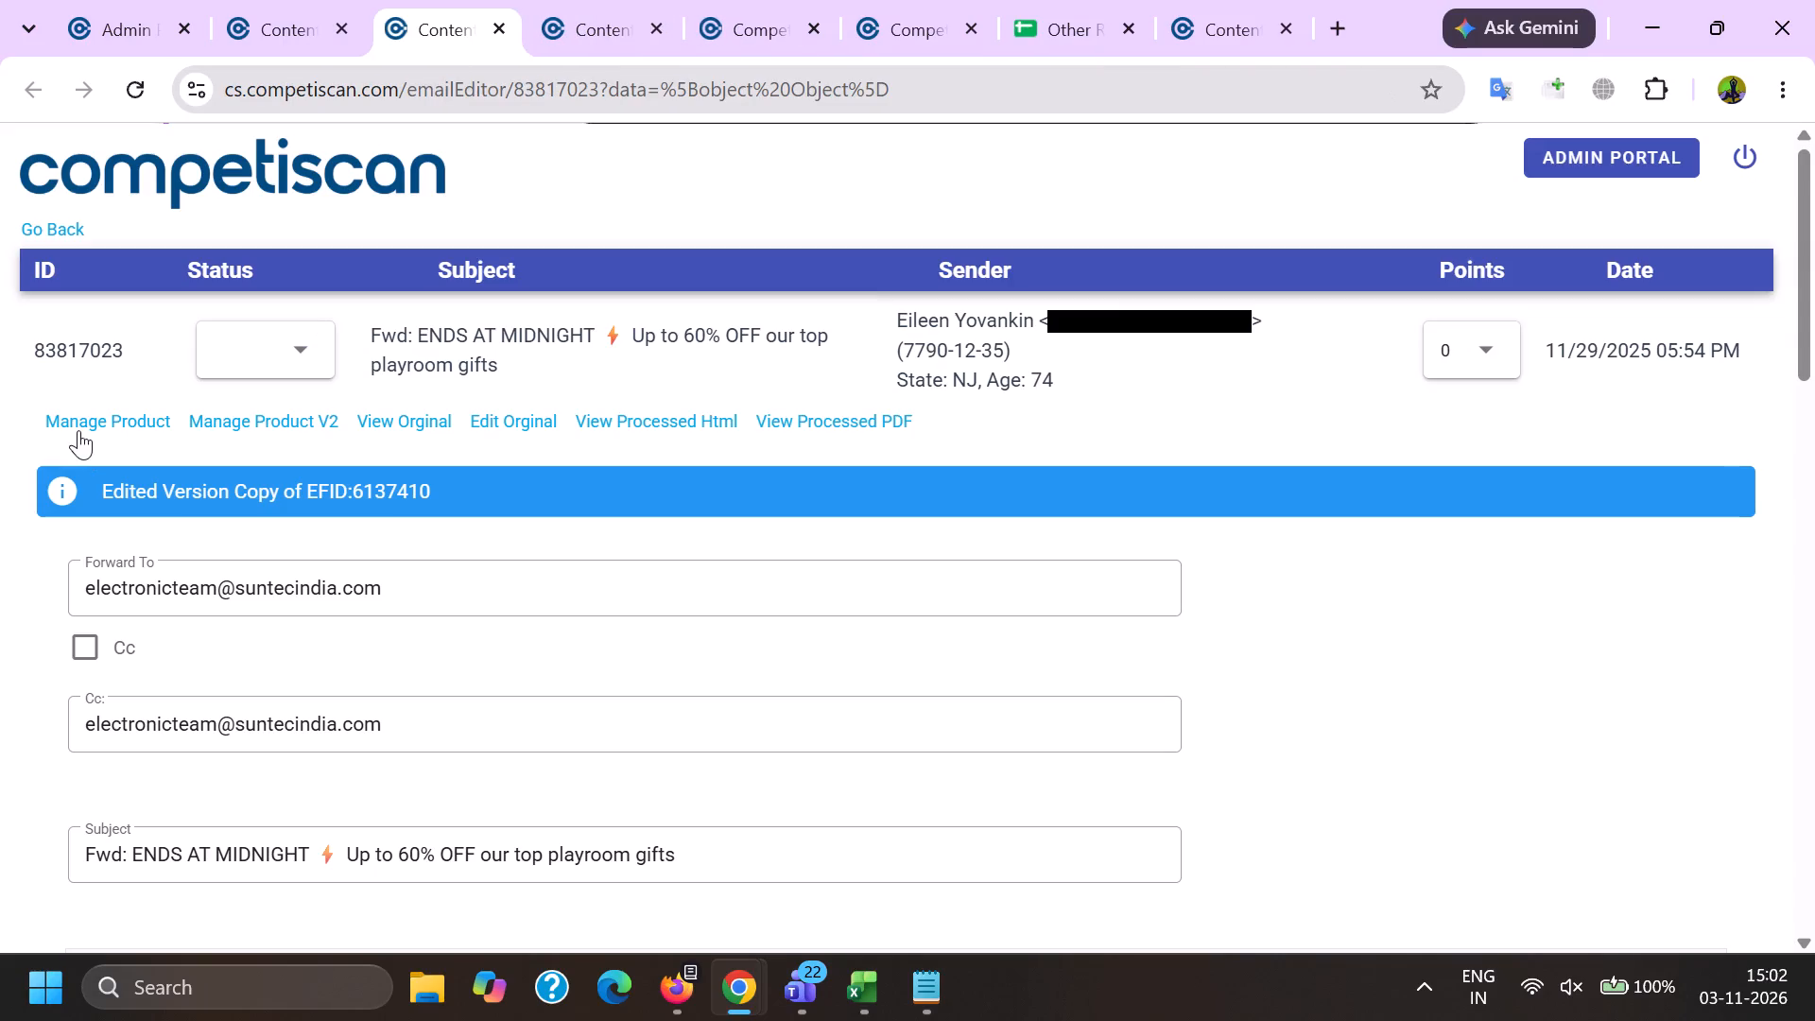
Copy the brand name Pottery Barn Kids from the From line in the email body.
{"action": "key", "text": "alt+Tab"}
{"action": "scroll", "coordinate": [289, 483], "scroll_direction": "down", "scroll_amount": 5}
{"action": "left_click", "coordinate": [209, 705]}
{"action": "key", "text": "Page_Up"}
{"action": "key", "text": "Page_Up"}
{"action": "key", "text": "Page_Up"}
{"action": "key", "text": "Page_Up"}
{"action": "key", "text": "Page_Up"}
{"action": "key", "text": "Page_Up"}
{"action": "key", "text": "Page_Up"}
{"action": "key", "text": "Page_Up"}
{"action": "key", "text": "Page_Up"}
{"action": "key", "text": "Page_Up"}
{"action": "key", "text": "Page_Up"}
{"action": "key", "text": "Page_Up"}
{"action": "key", "text": "Page_Up"}
{"action": "key", "text": "Page_Up"}
{"action": "key", "text": "Page_Up"}
{"action": "key", "text": "Page_Up"}
{"action": "key", "text": "Page_Up"}
{"action": "key", "text": "Page_Up"}
{"action": "key", "text": "Page_Up"}
{"action": "key", "text": "Page_Up"}
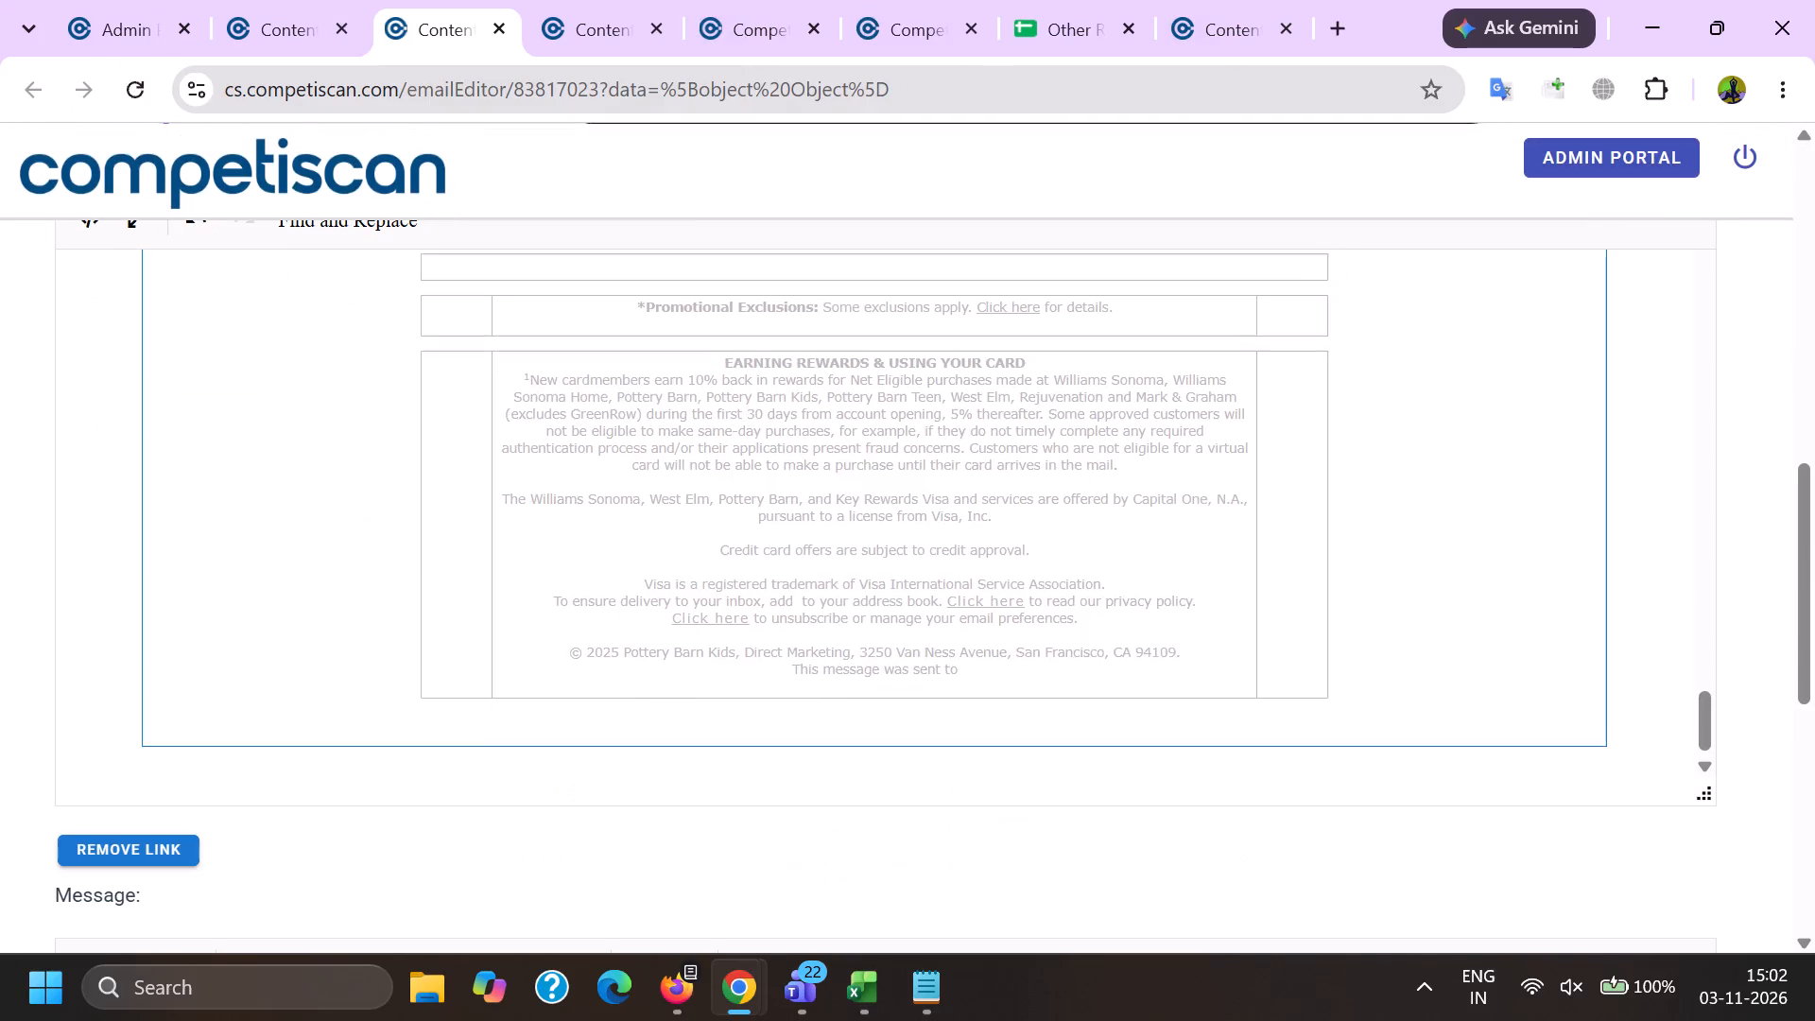
{"action": "scroll", "coordinate": [208, 641], "scroll_direction": "down", "scroll_amount": 5}
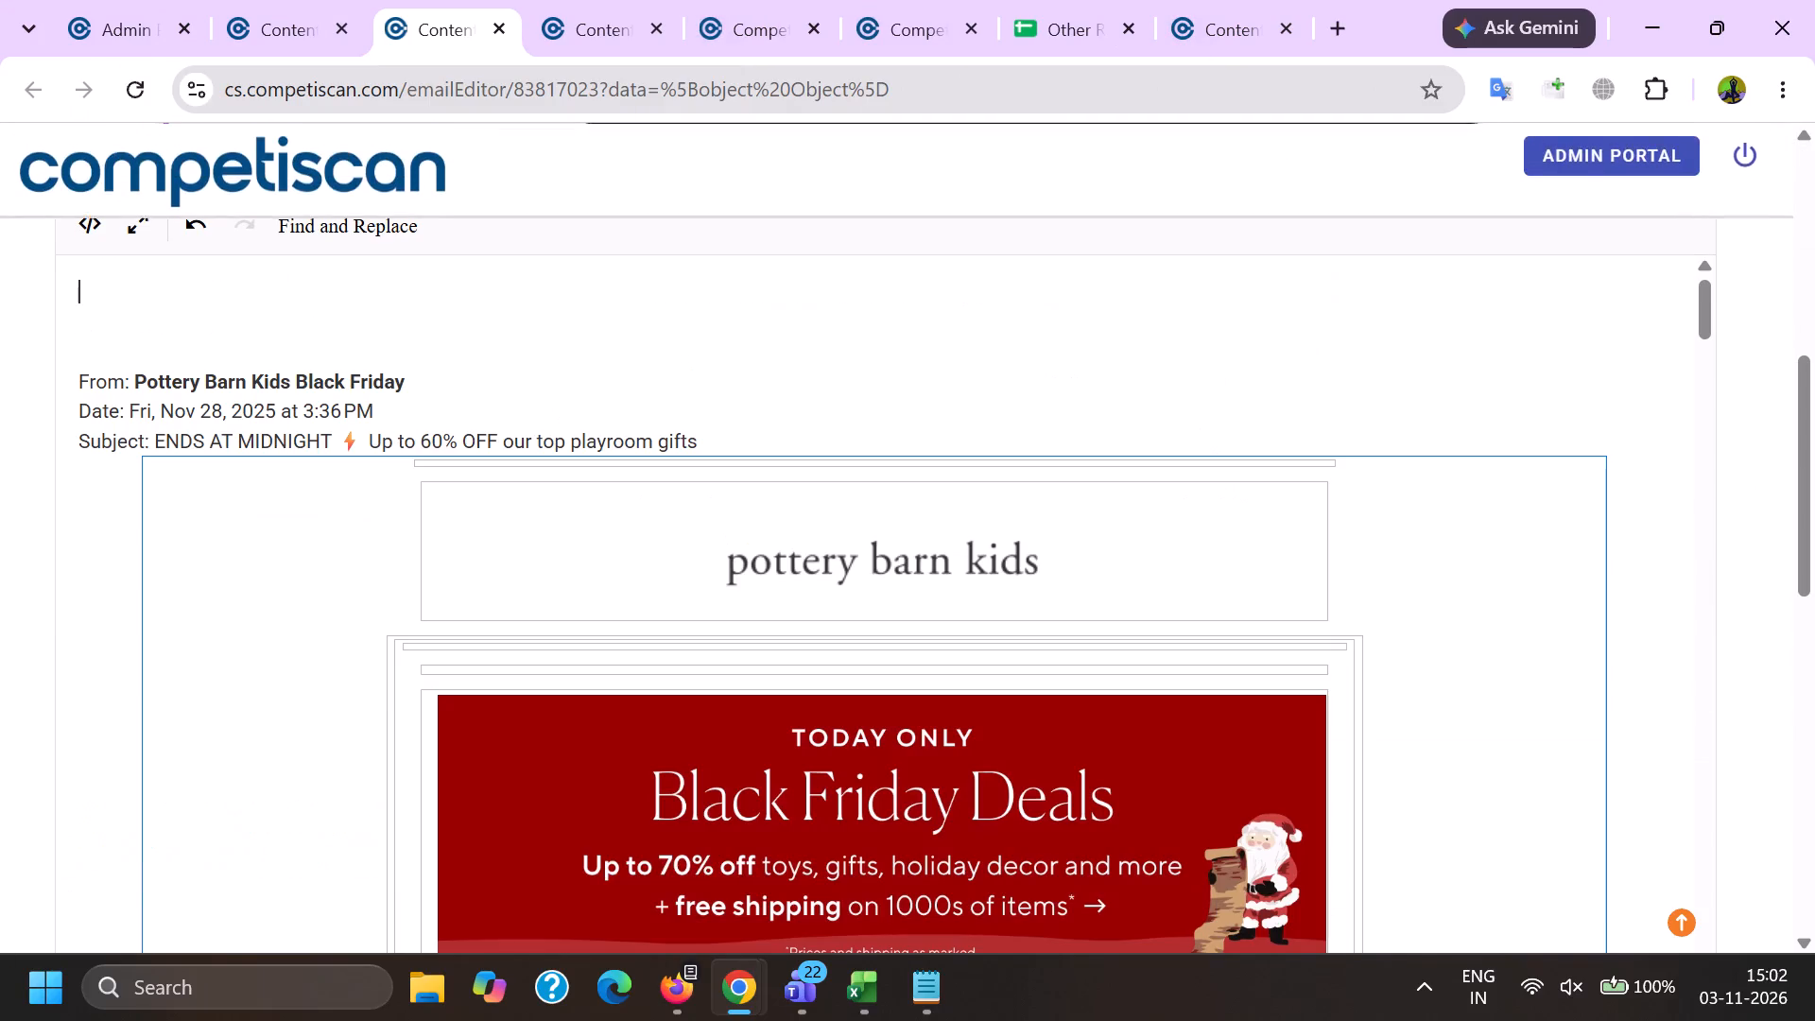
{"action": "double_click", "coordinate": [181, 363]}
{"action": "double_click", "coordinate": [176, 370]}
{"action": "left_click", "coordinate": [281, 379], "text": "shift"}
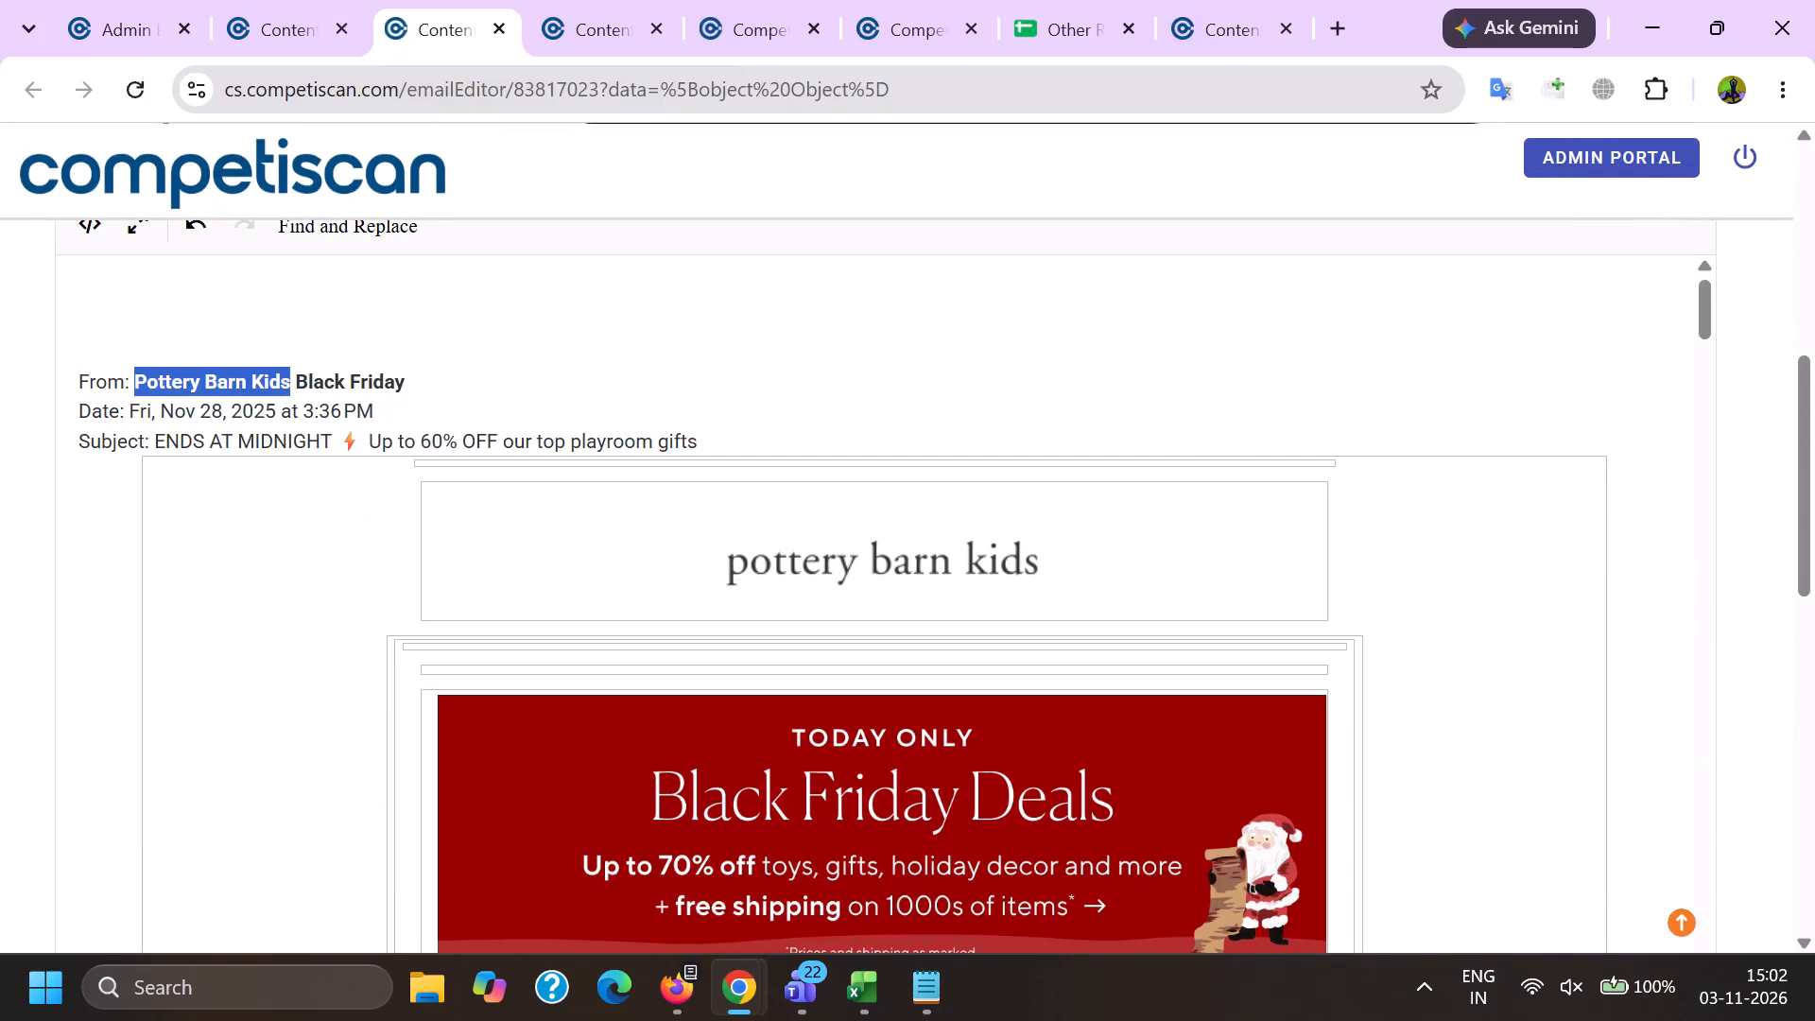
{"action": "key", "text": "ctrl+c"}
Use the Pottery Barn Kids company logo as the product image in the product record.
{"action": "key", "text": "alt+Tab"}
{"action": "scroll", "coordinate": [538, 278], "scroll_direction": "down", "scroll_amount": 6}
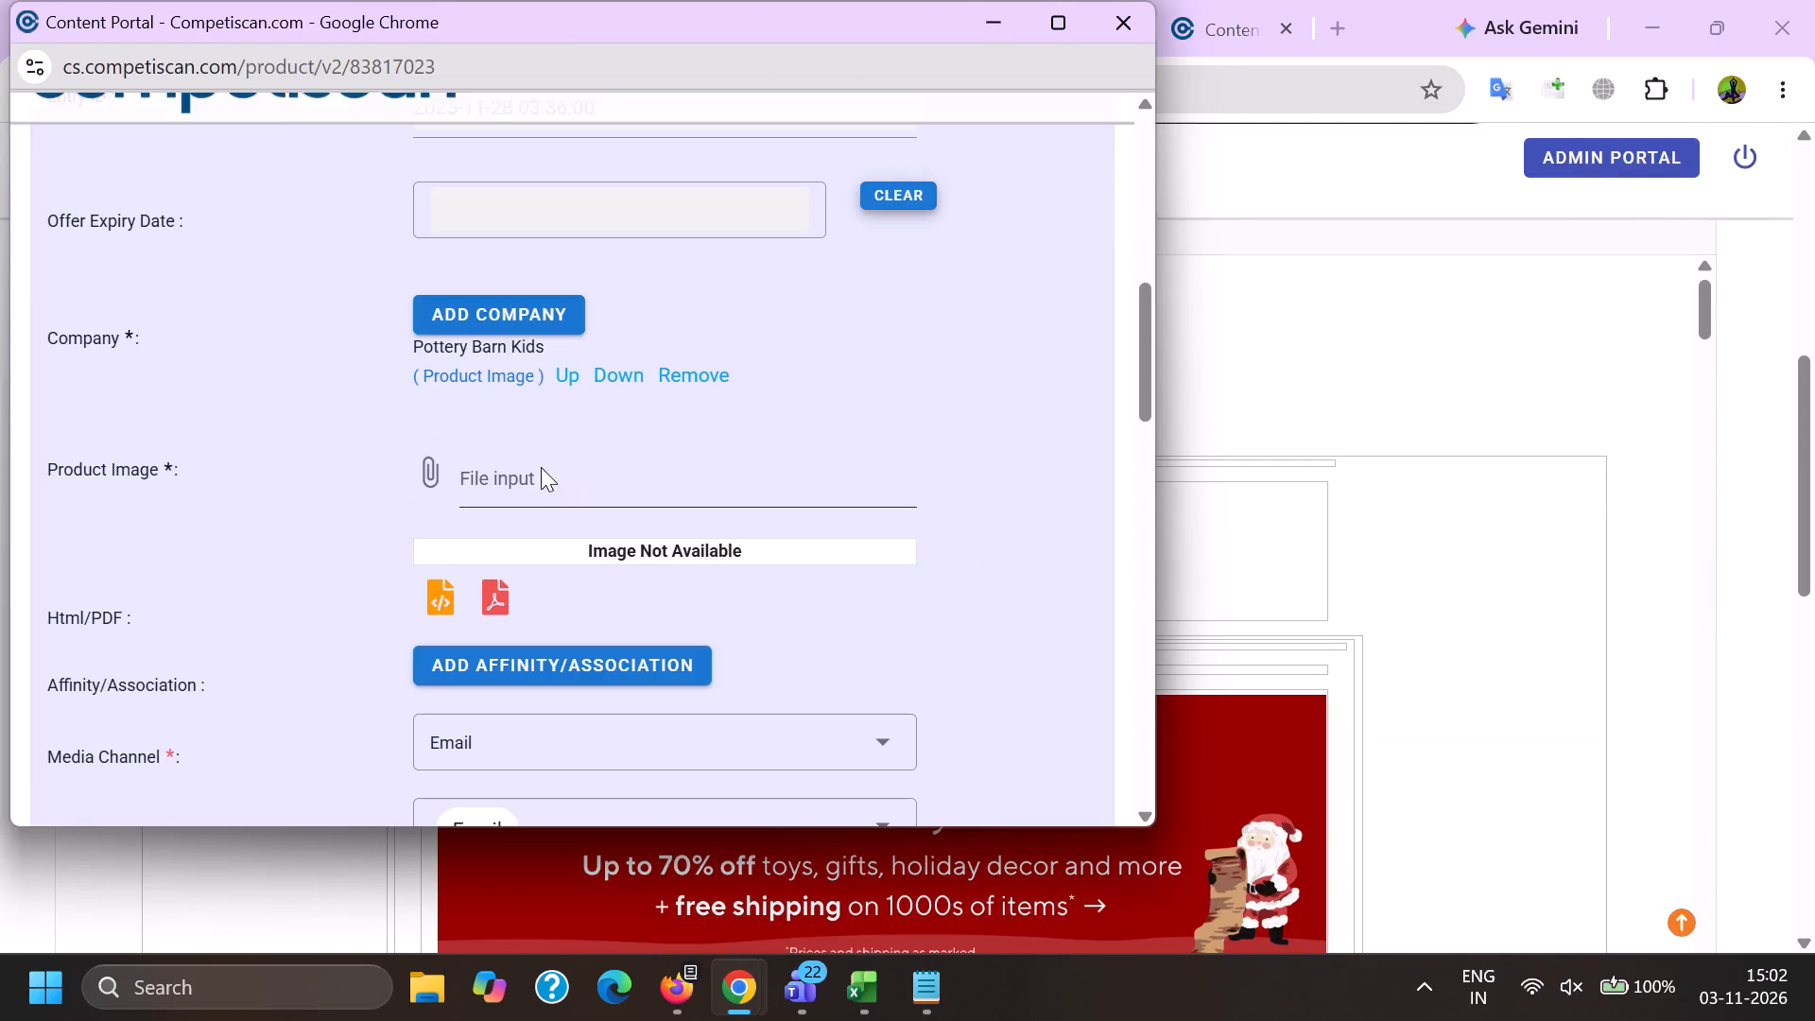
{"action": "left_click", "coordinate": [528, 379]}
Add Capital One as a company and Pottery Barn Kids (Retail) as an affinity/association.
{"action": "left_click", "coordinate": [532, 324]}
{"action": "key", "text": "c"}
{"action": "key", "text": "a"}
{"action": "key", "text": "p"}
{"action": "key", "text": "i"}
{"action": "key", "text": "t"}
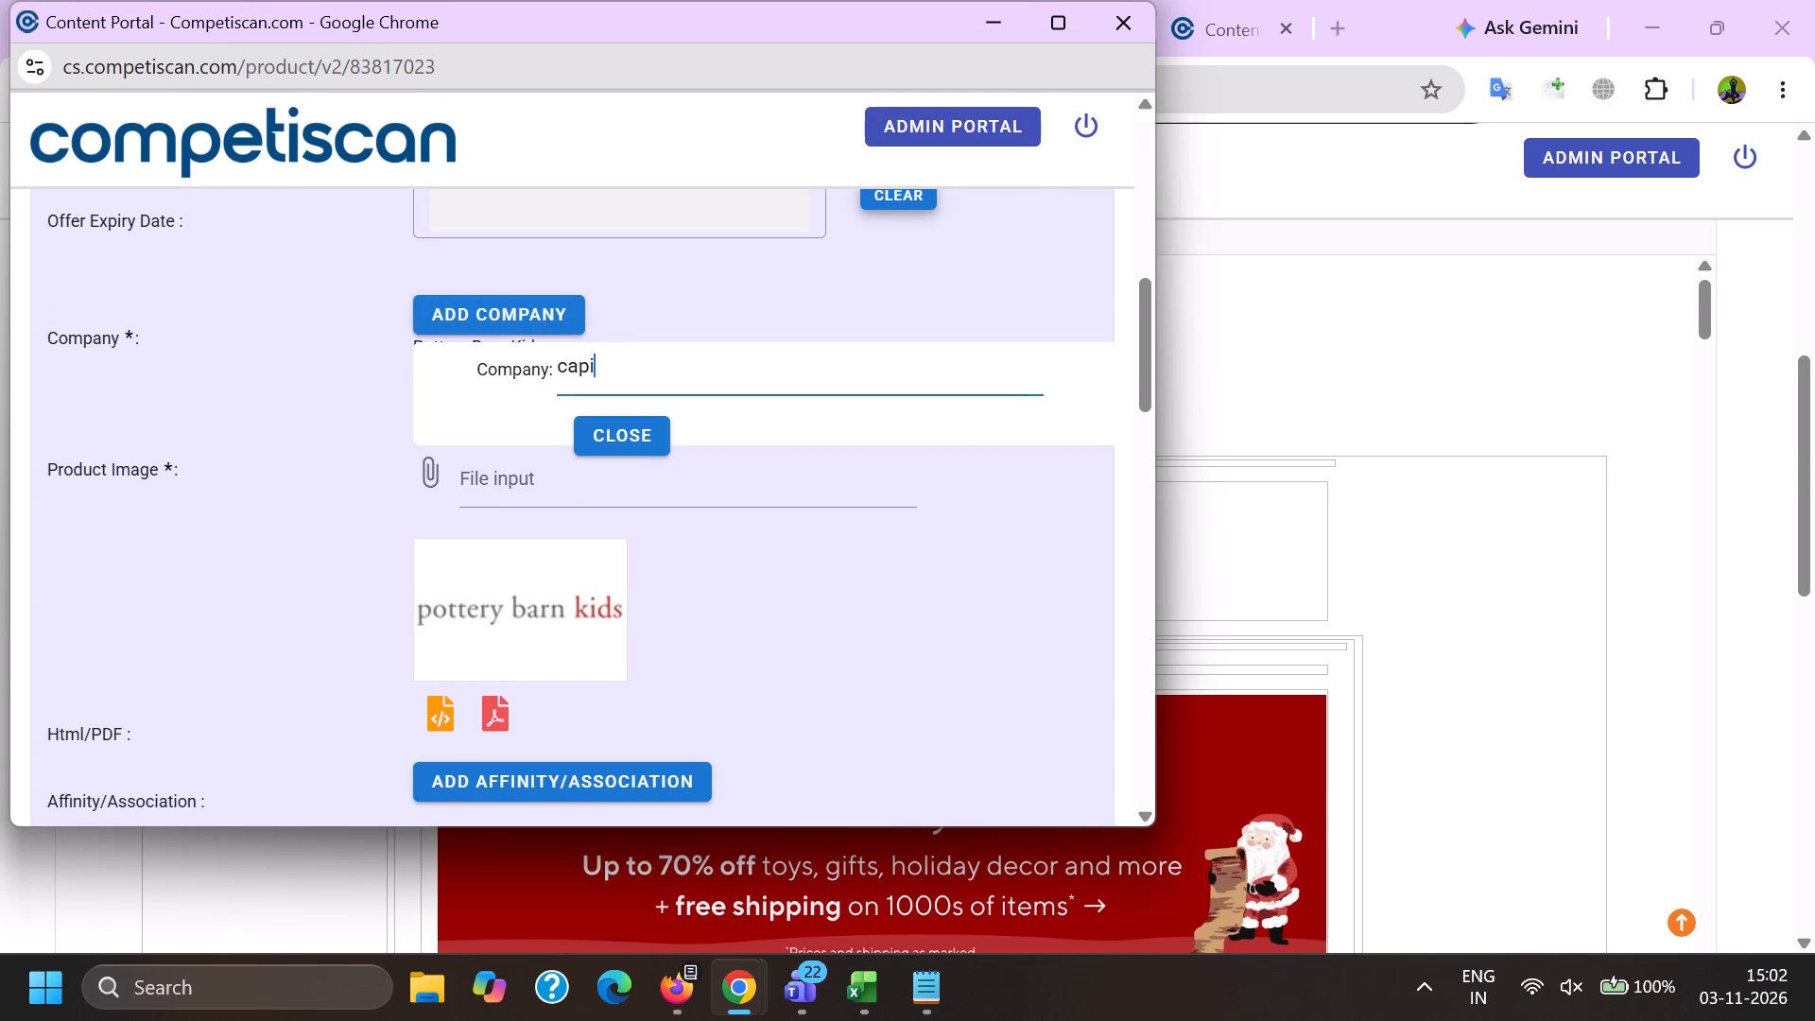
{"action": "key", "text": "a"}
{"action": "key", "text": "l"}
{"action": "key", "text": "space"}
{"action": "key", "text": "o"}
{"action": "key", "text": "n"}
{"action": "key", "text": "e"}
{"action": "scroll", "coordinate": [521, 352], "scroll_direction": "down", "scroll_amount": 3}
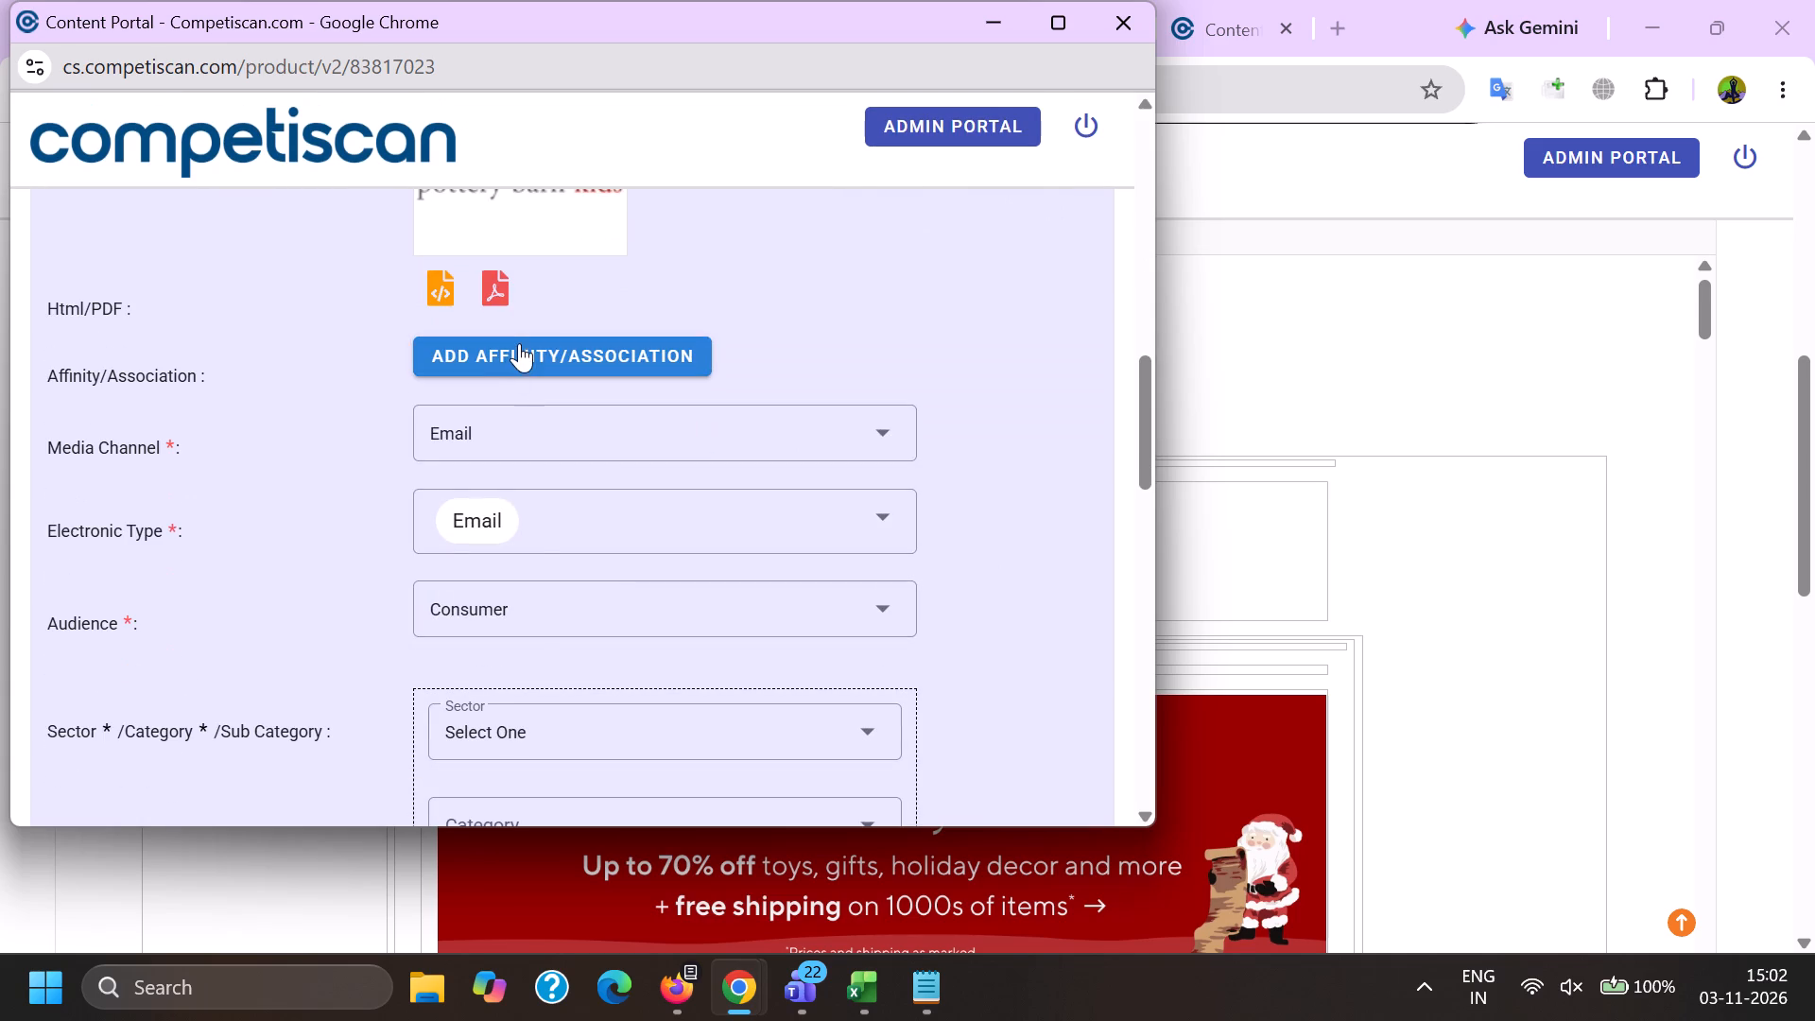
{"action": "left_click", "coordinate": [520, 342]}
{"action": "left_click", "coordinate": [746, 390]}
{"action": "key", "text": "ctrl+v"}
{"action": "scroll", "coordinate": [628, 547], "scroll_direction": "up", "scroll_amount": 3}
{"action": "left_click", "coordinate": [618, 444]}
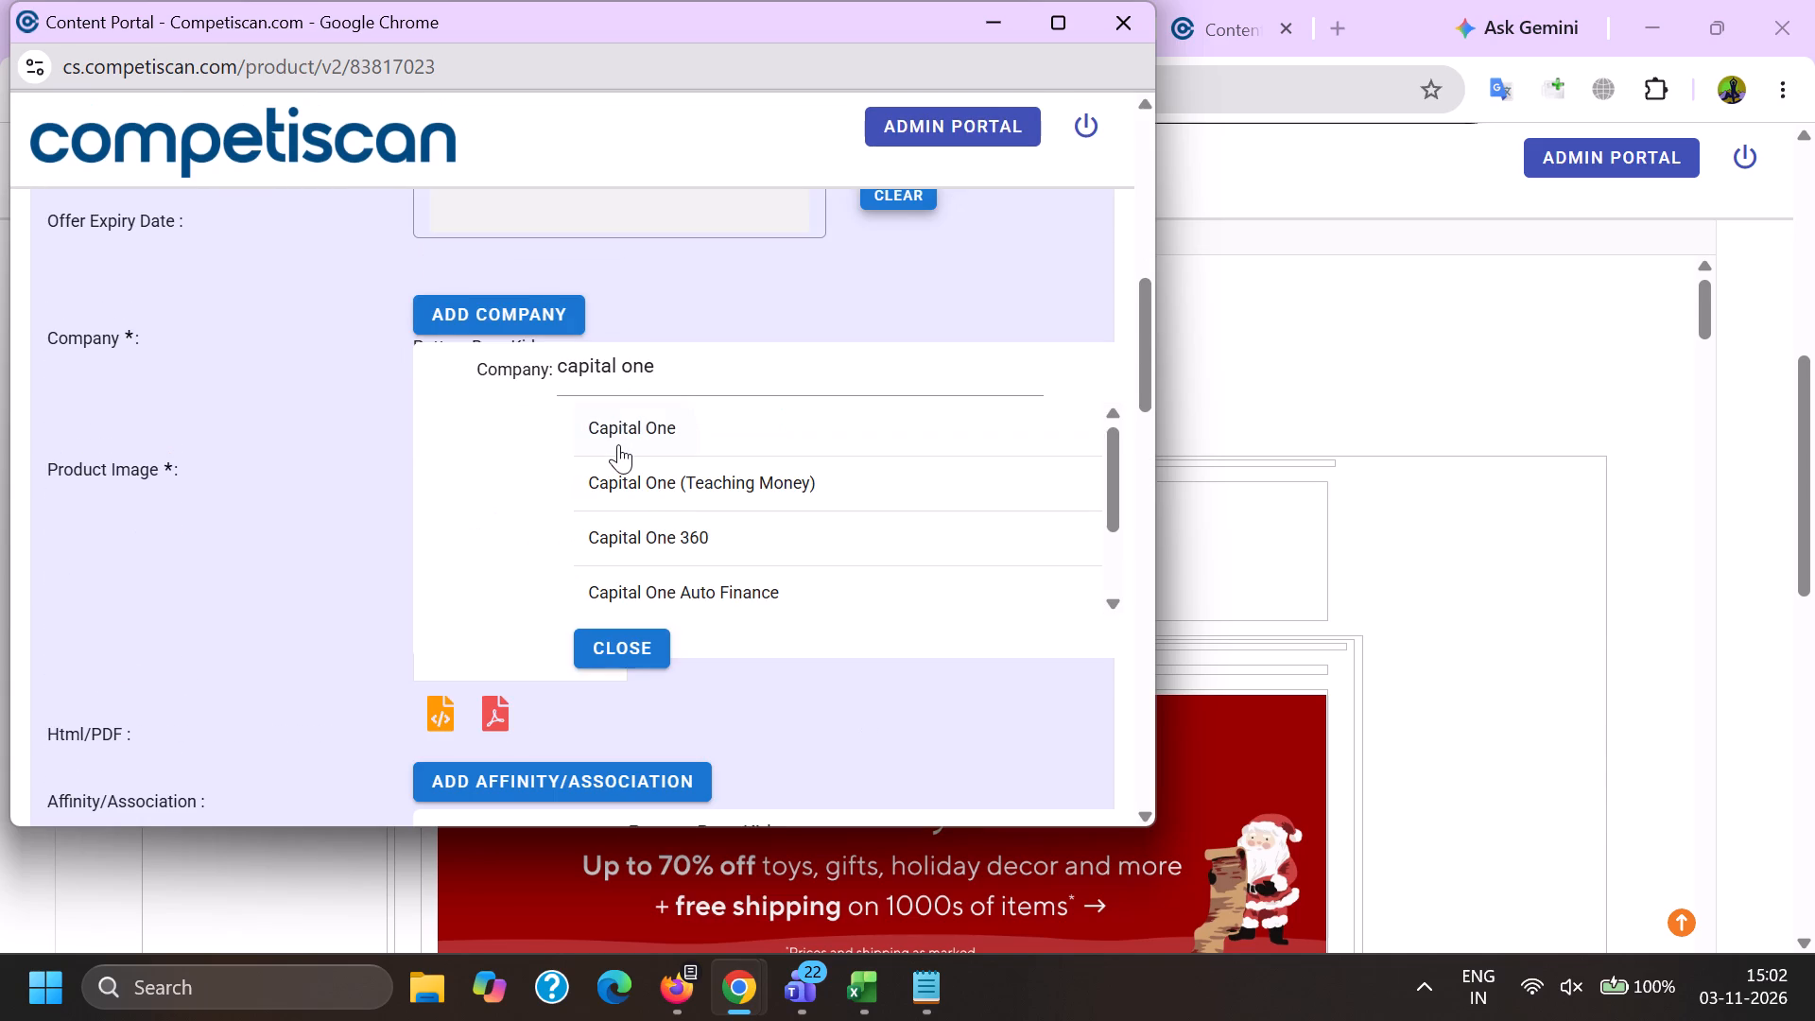
{"action": "scroll", "coordinate": [599, 295], "scroll_direction": "down", "scroll_amount": 4}
{"action": "left_click", "coordinate": [657, 415]}
Add the sector classification Retail / Home Improvement / Holiday Decorations / Christmas Decorations to the product record.
{"action": "scroll", "coordinate": [603, 209], "scroll_direction": "down", "scroll_amount": 3}
{"action": "left_click", "coordinate": [561, 266]}
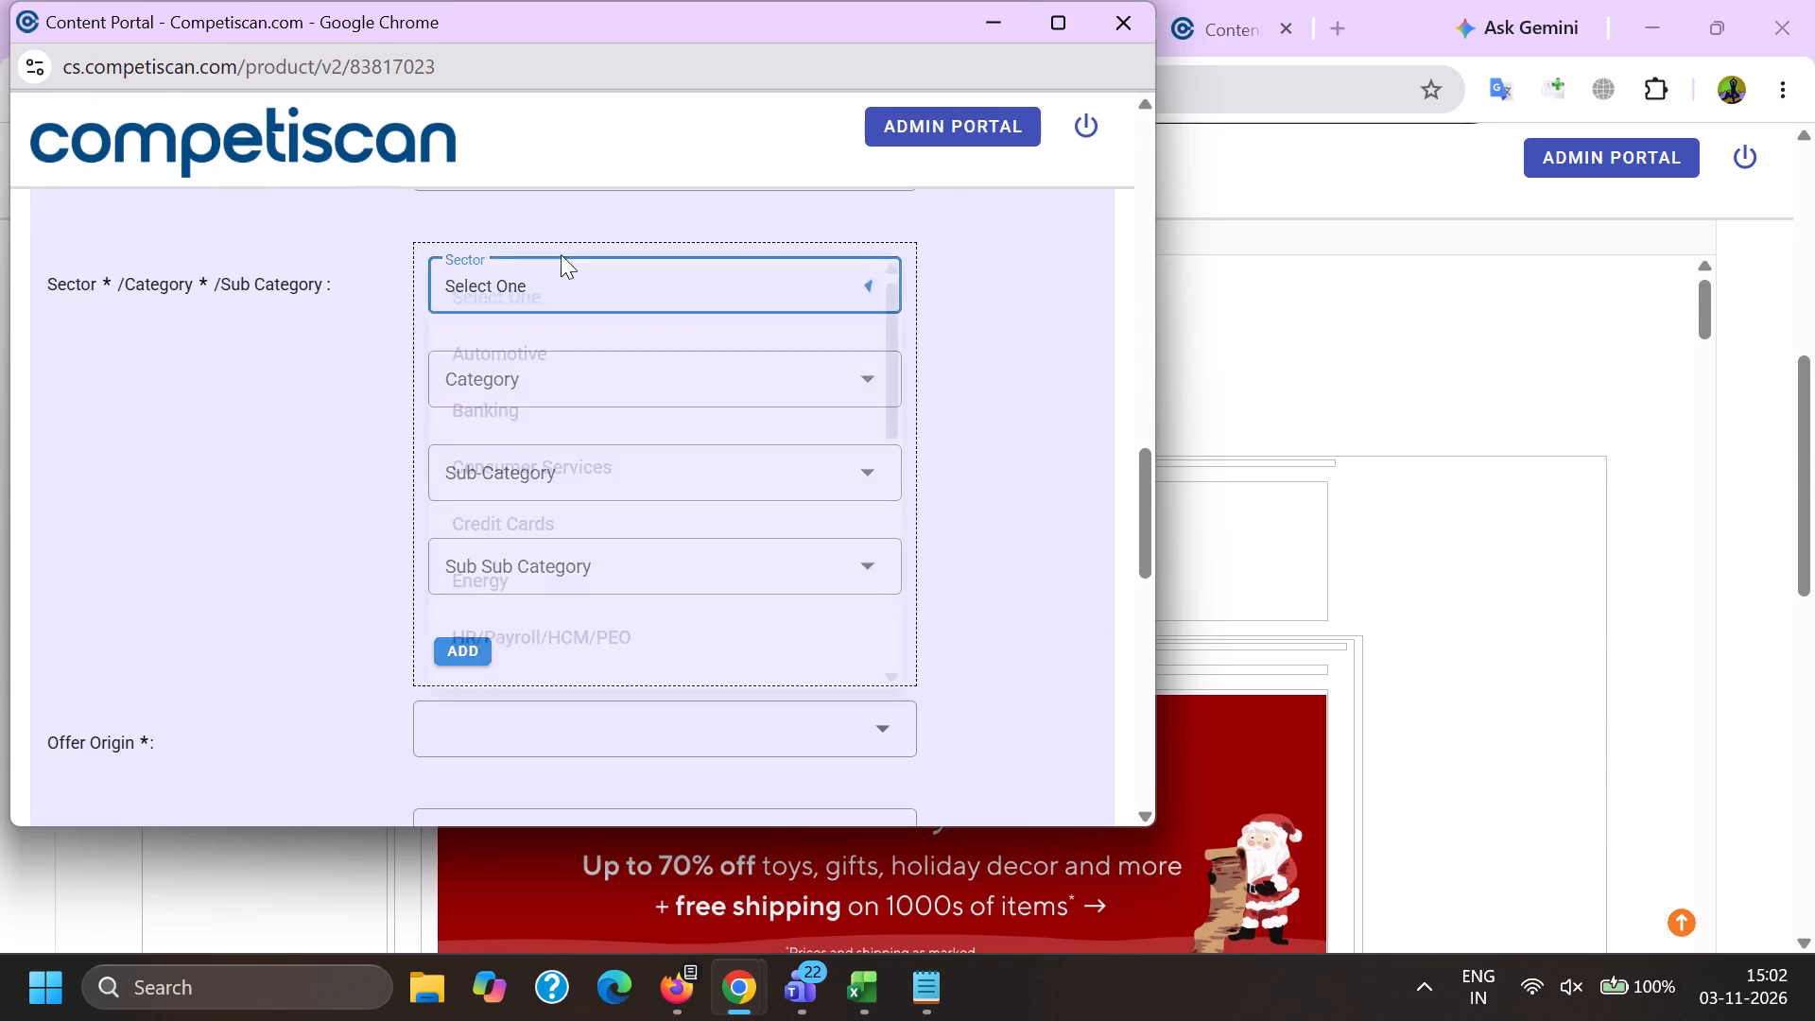
{"action": "scroll", "coordinate": [561, 254], "scroll_direction": "down", "scroll_amount": 7}
{"action": "scroll", "coordinate": [480, 517], "scroll_direction": "up", "scroll_amount": 5}
{"action": "scroll", "coordinate": [504, 231], "scroll_direction": "down", "scroll_amount": 6}
{"action": "scroll", "coordinate": [506, 614], "scroll_direction": "up", "scroll_amount": 4}
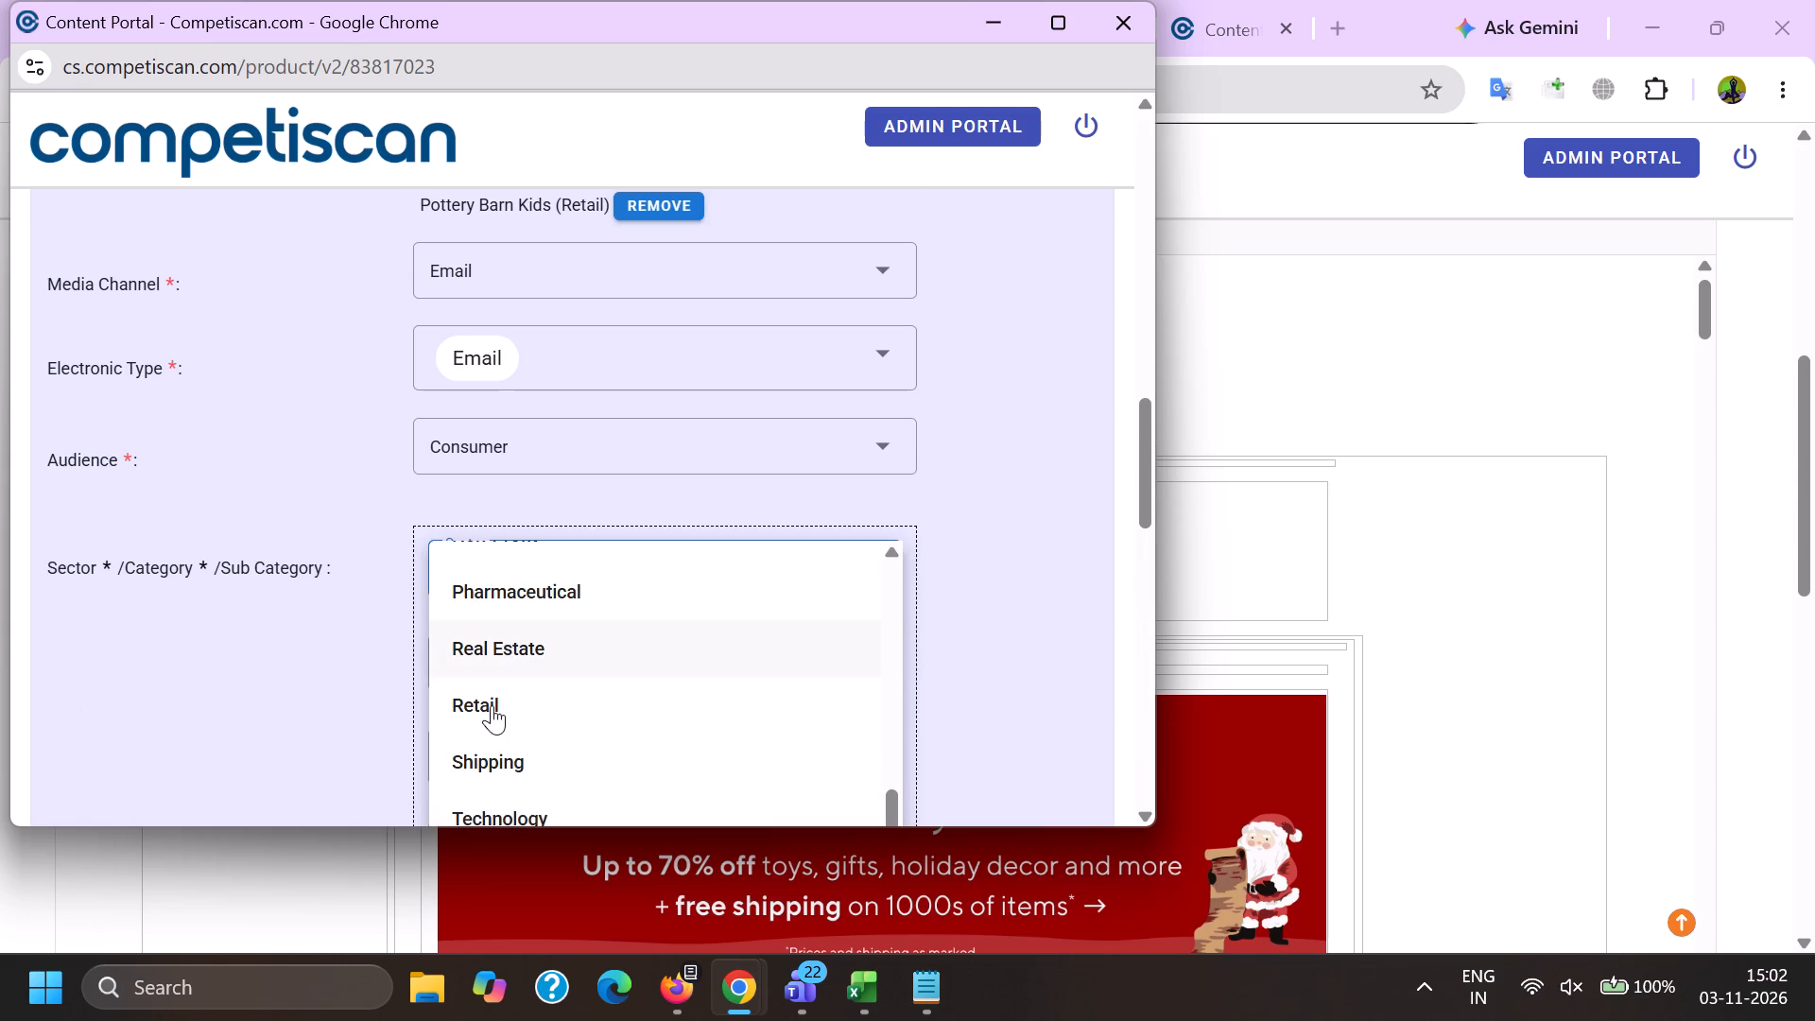
{"action": "left_click", "coordinate": [491, 729]}
{"action": "left_click", "coordinate": [380, 660]}
{"action": "scroll", "coordinate": [531, 303], "scroll_direction": "down", "scroll_amount": 1}
{"action": "left_click", "coordinate": [512, 516]}
{"action": "key", "text": "alt+Tab"}
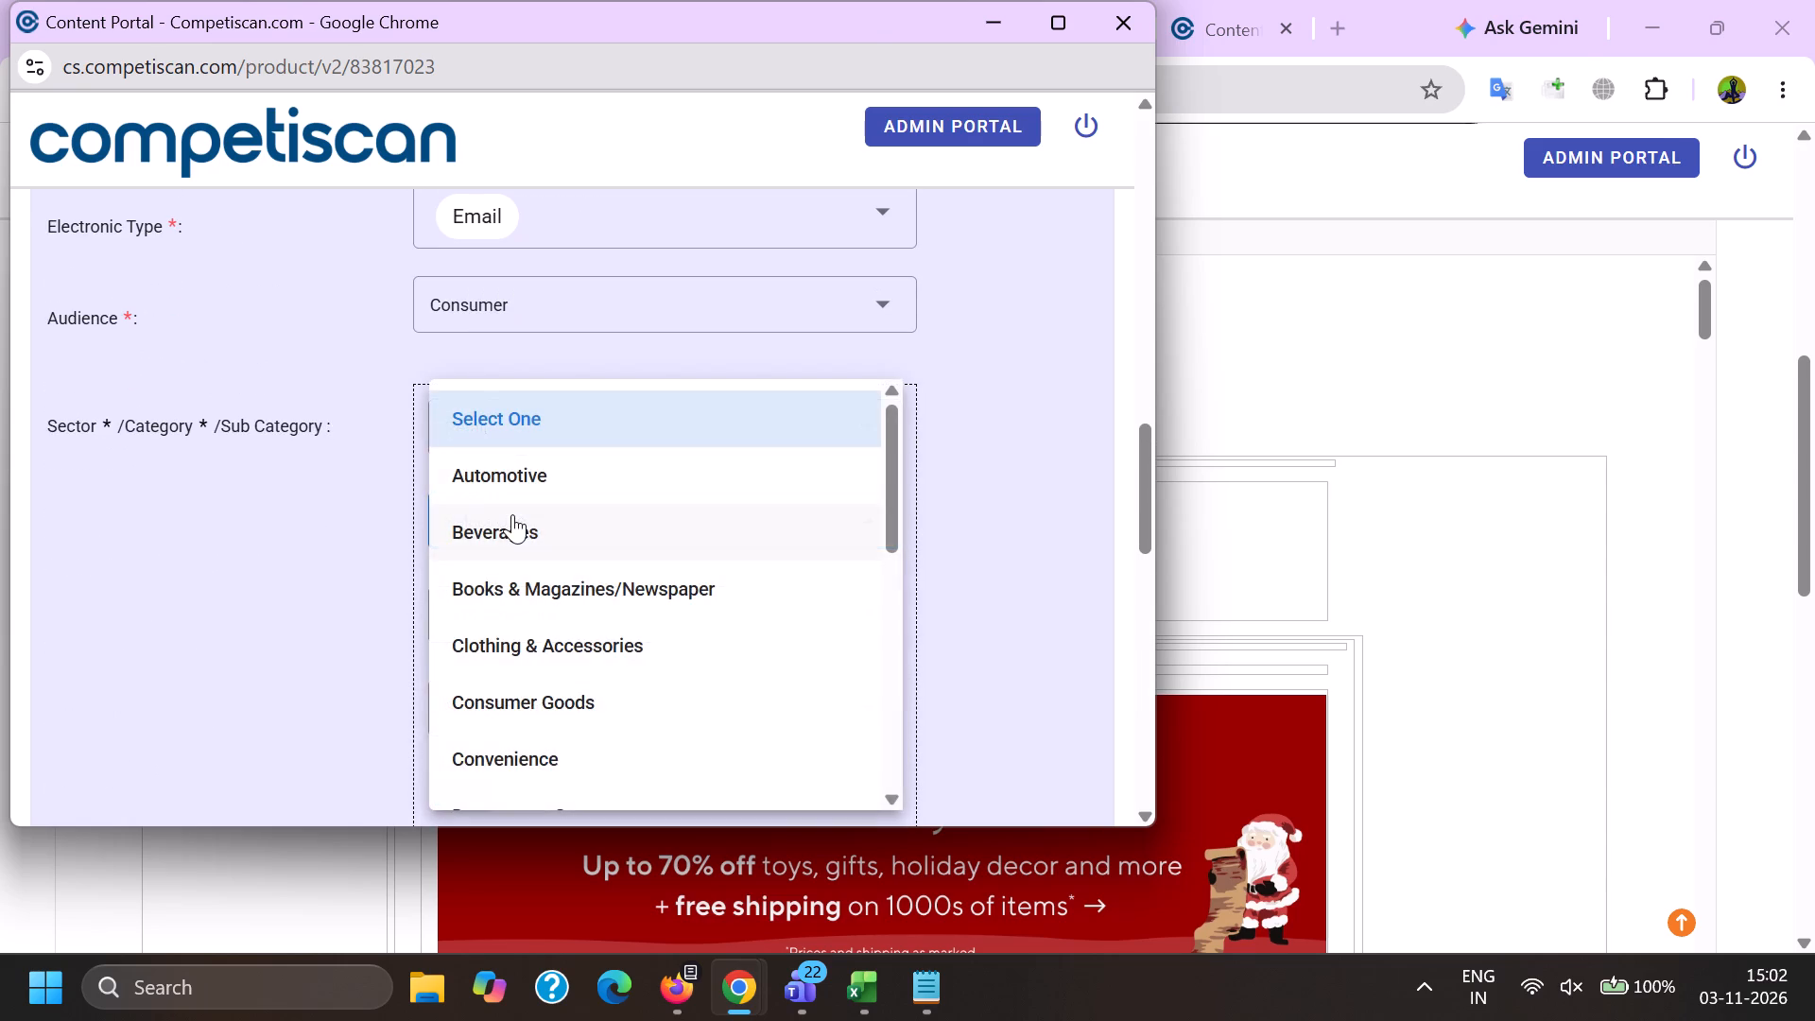
{"action": "scroll", "coordinate": [546, 647], "scroll_direction": "down", "scroll_amount": 11}
{"action": "key", "text": "alt+Tab"}
{"action": "scroll", "coordinate": [532, 567], "scroll_direction": "down", "scroll_amount": 4}
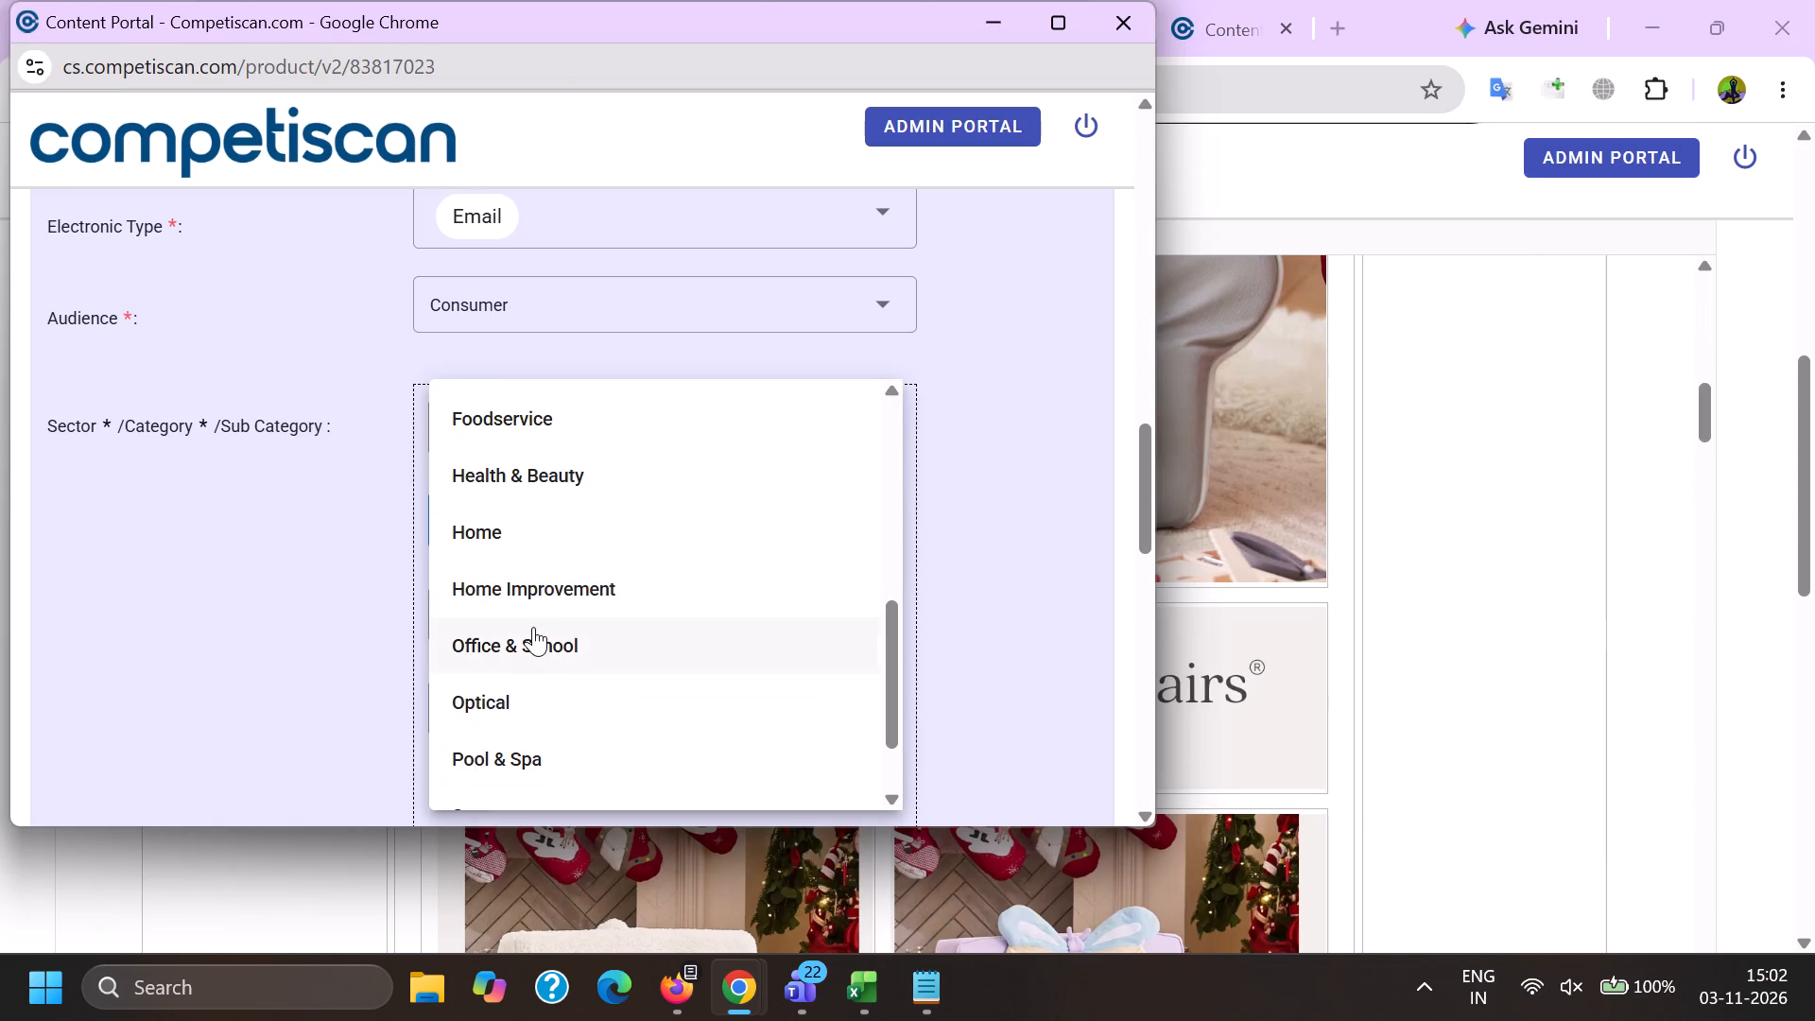
{"action": "left_click", "coordinate": [533, 599]}
{"action": "left_click_drag", "start_coordinate": [310, 584], "coordinate": [334, 586]}
{"action": "left_click", "coordinate": [519, 605]}
{"action": "scroll", "coordinate": [574, 420], "scroll_direction": "down", "scroll_amount": 1}
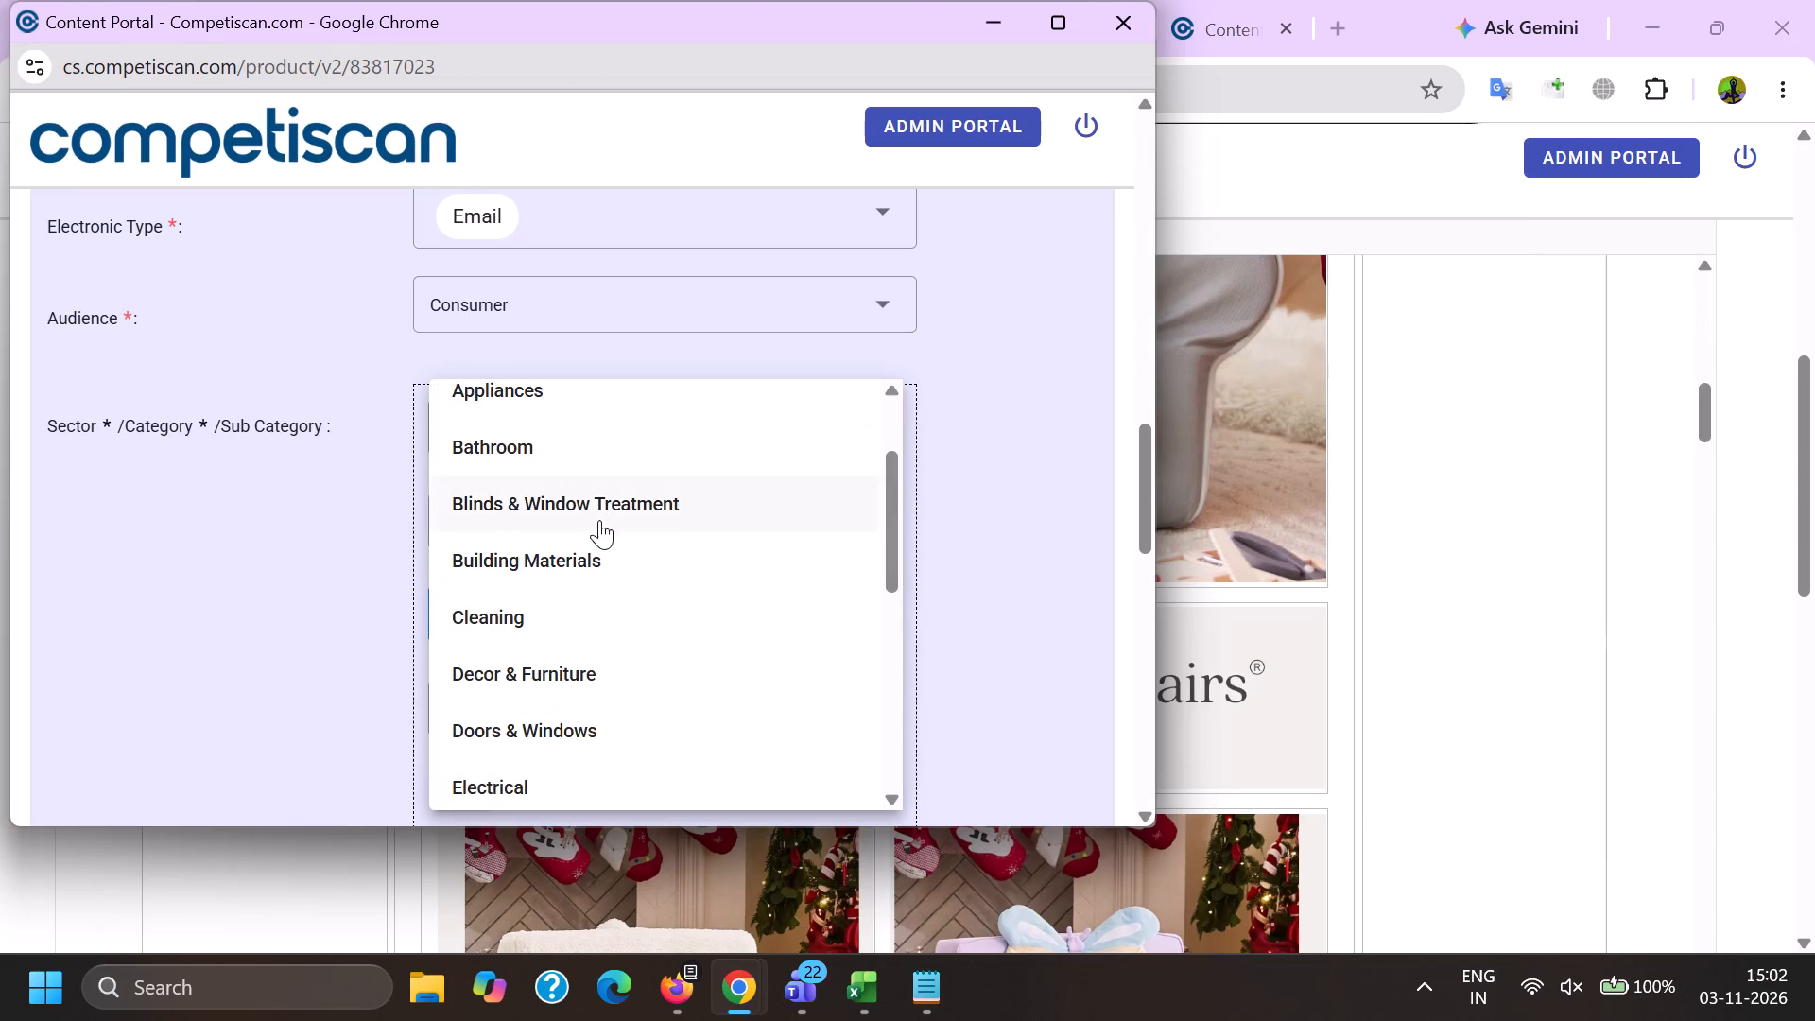
{"action": "scroll", "coordinate": [548, 578], "scroll_direction": "down", "scroll_amount": 2}
{"action": "scroll", "coordinate": [549, 661], "scroll_direction": "down", "scroll_amount": 3}
{"action": "left_click", "coordinate": [560, 649]}
{"action": "left_click_drag", "start_coordinate": [312, 620], "coordinate": [328, 626]}
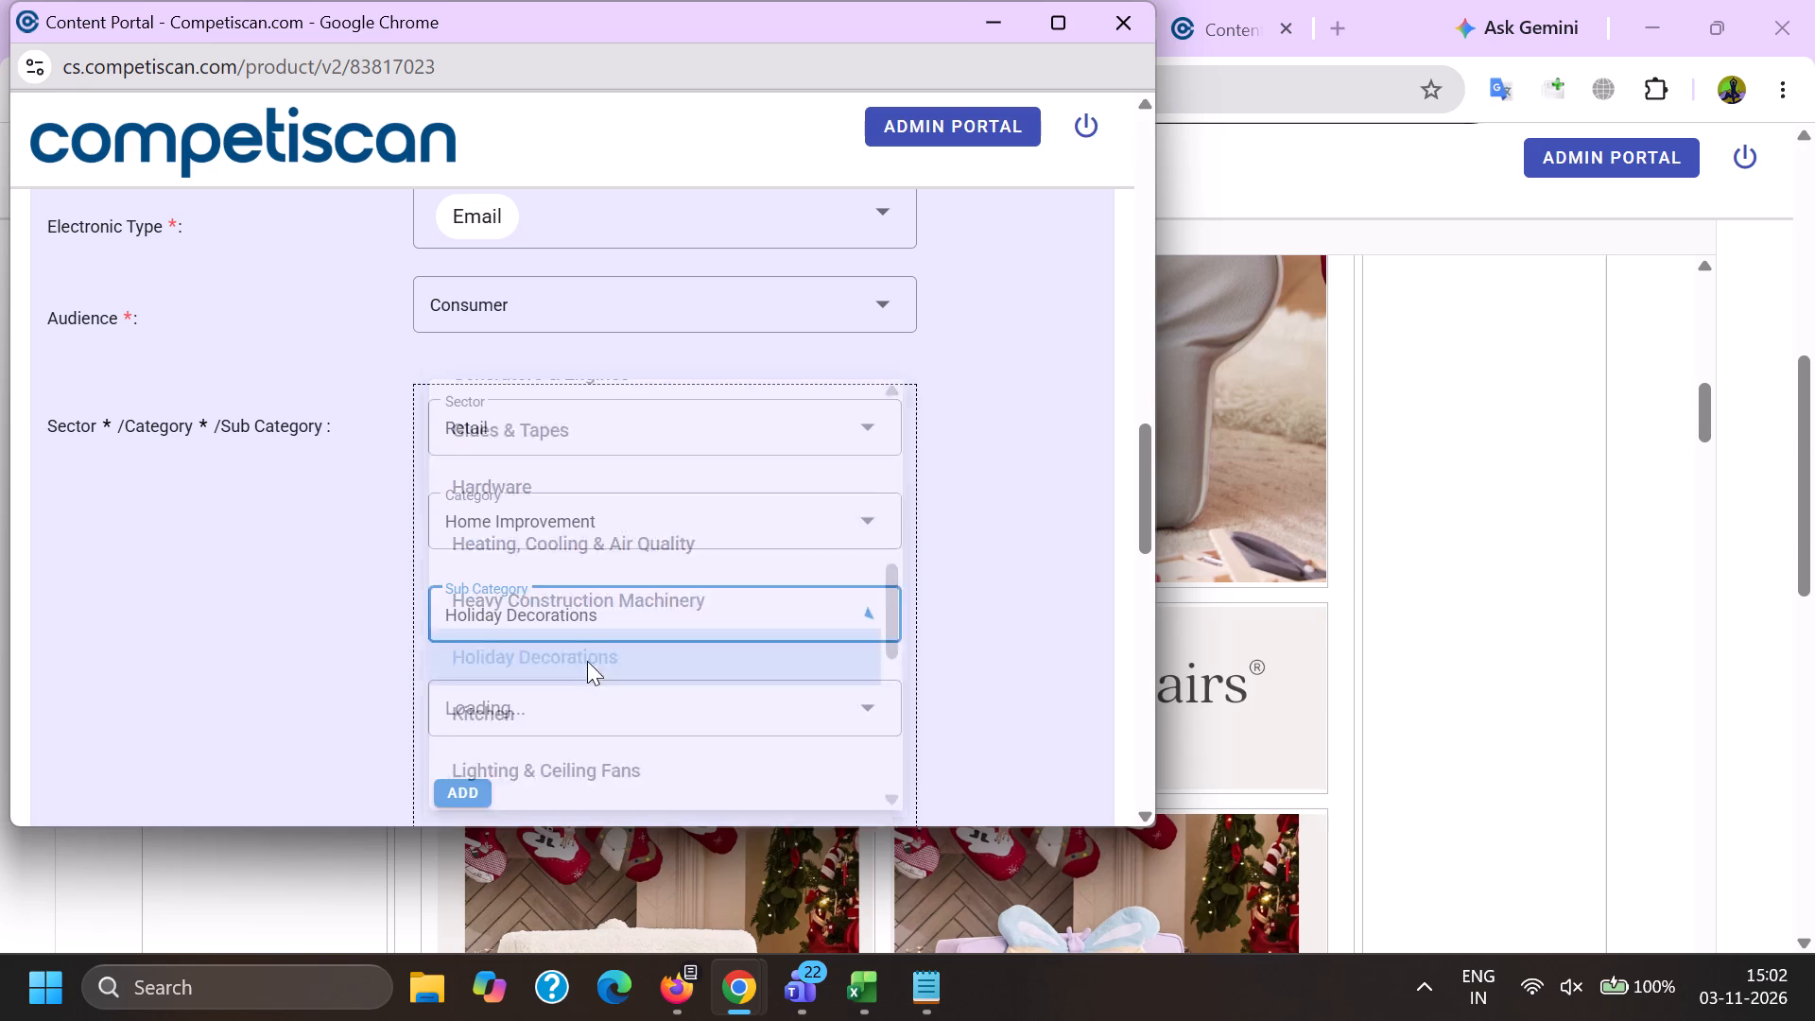
{"action": "left_click", "coordinate": [560, 709]}
{"action": "scroll", "coordinate": [607, 278], "scroll_direction": "down", "scroll_amount": 1}
{"action": "left_click", "coordinate": [562, 646]}
{"action": "left_click", "coordinate": [325, 639]}
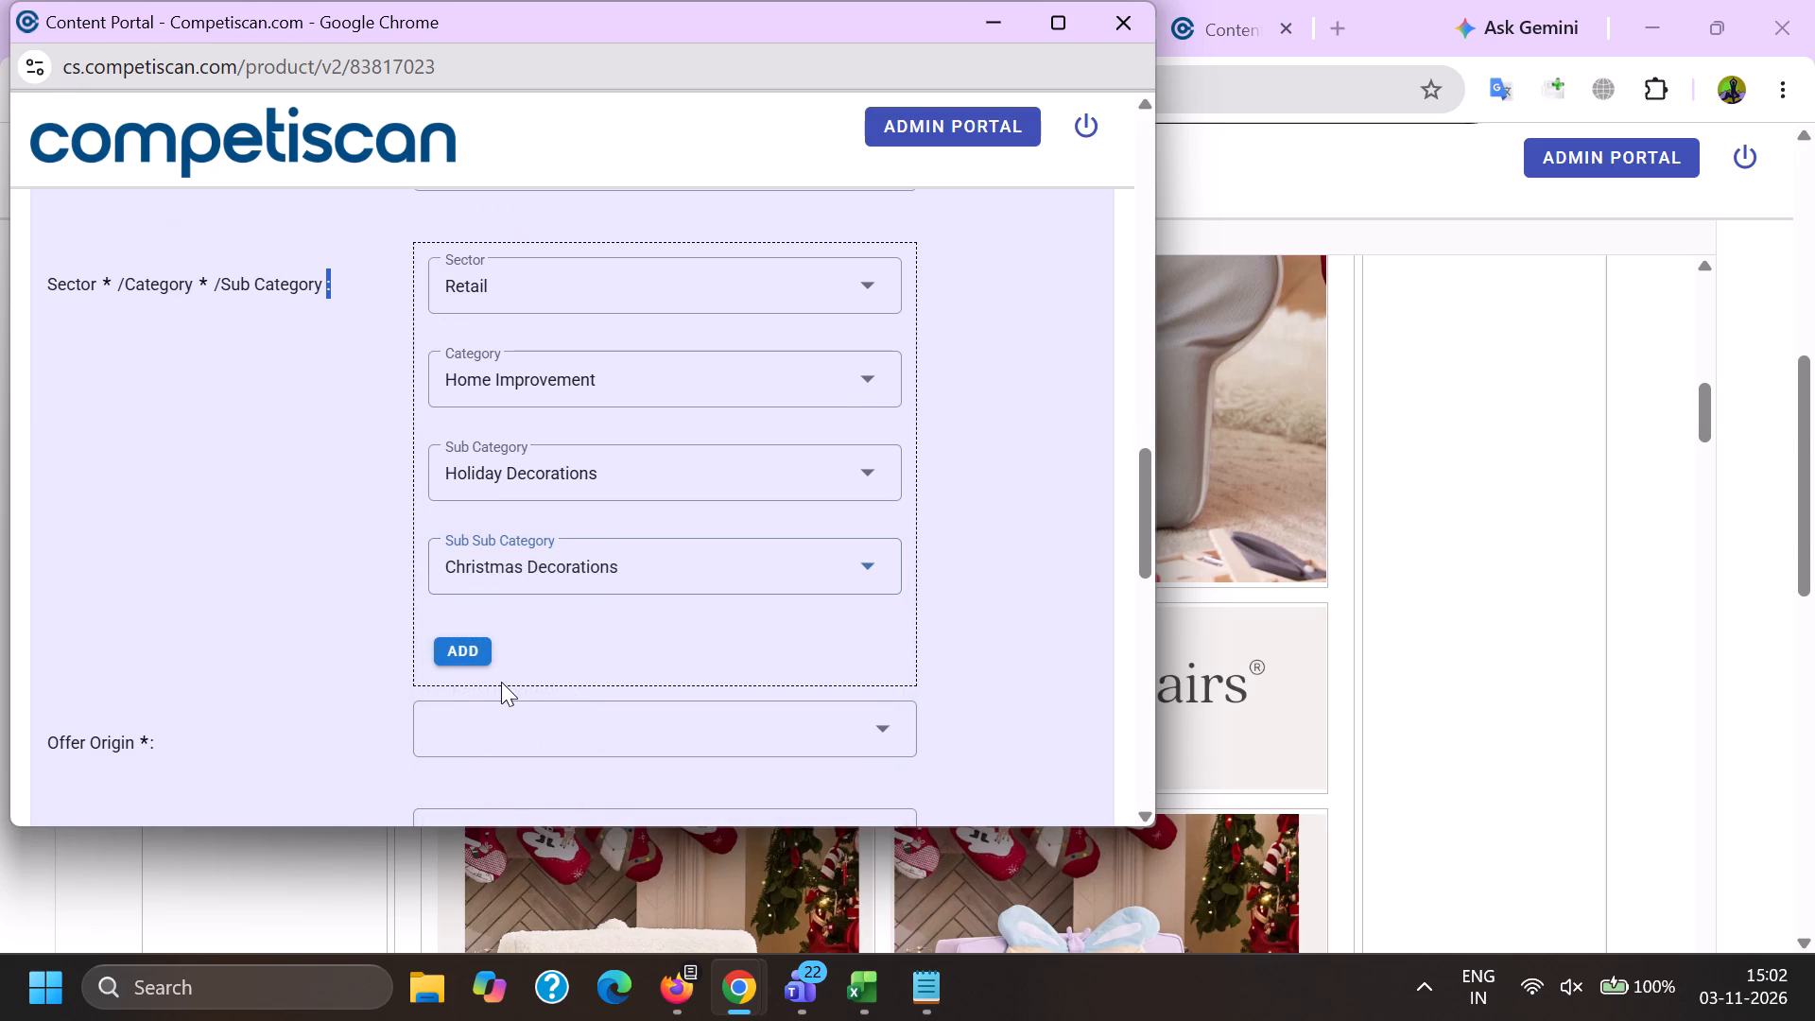
{"action": "left_click", "coordinate": [440, 652]}
Add the sector classification Credit Cards / Payment Cards / Credit Cards and move it ahead of the Retail classification.
{"action": "scroll", "coordinate": [493, 622], "scroll_direction": "up", "scroll_amount": 1}
{"action": "left_click", "coordinate": [520, 509]}
{"action": "scroll", "coordinate": [495, 715], "scroll_direction": "up", "scroll_amount": 6}
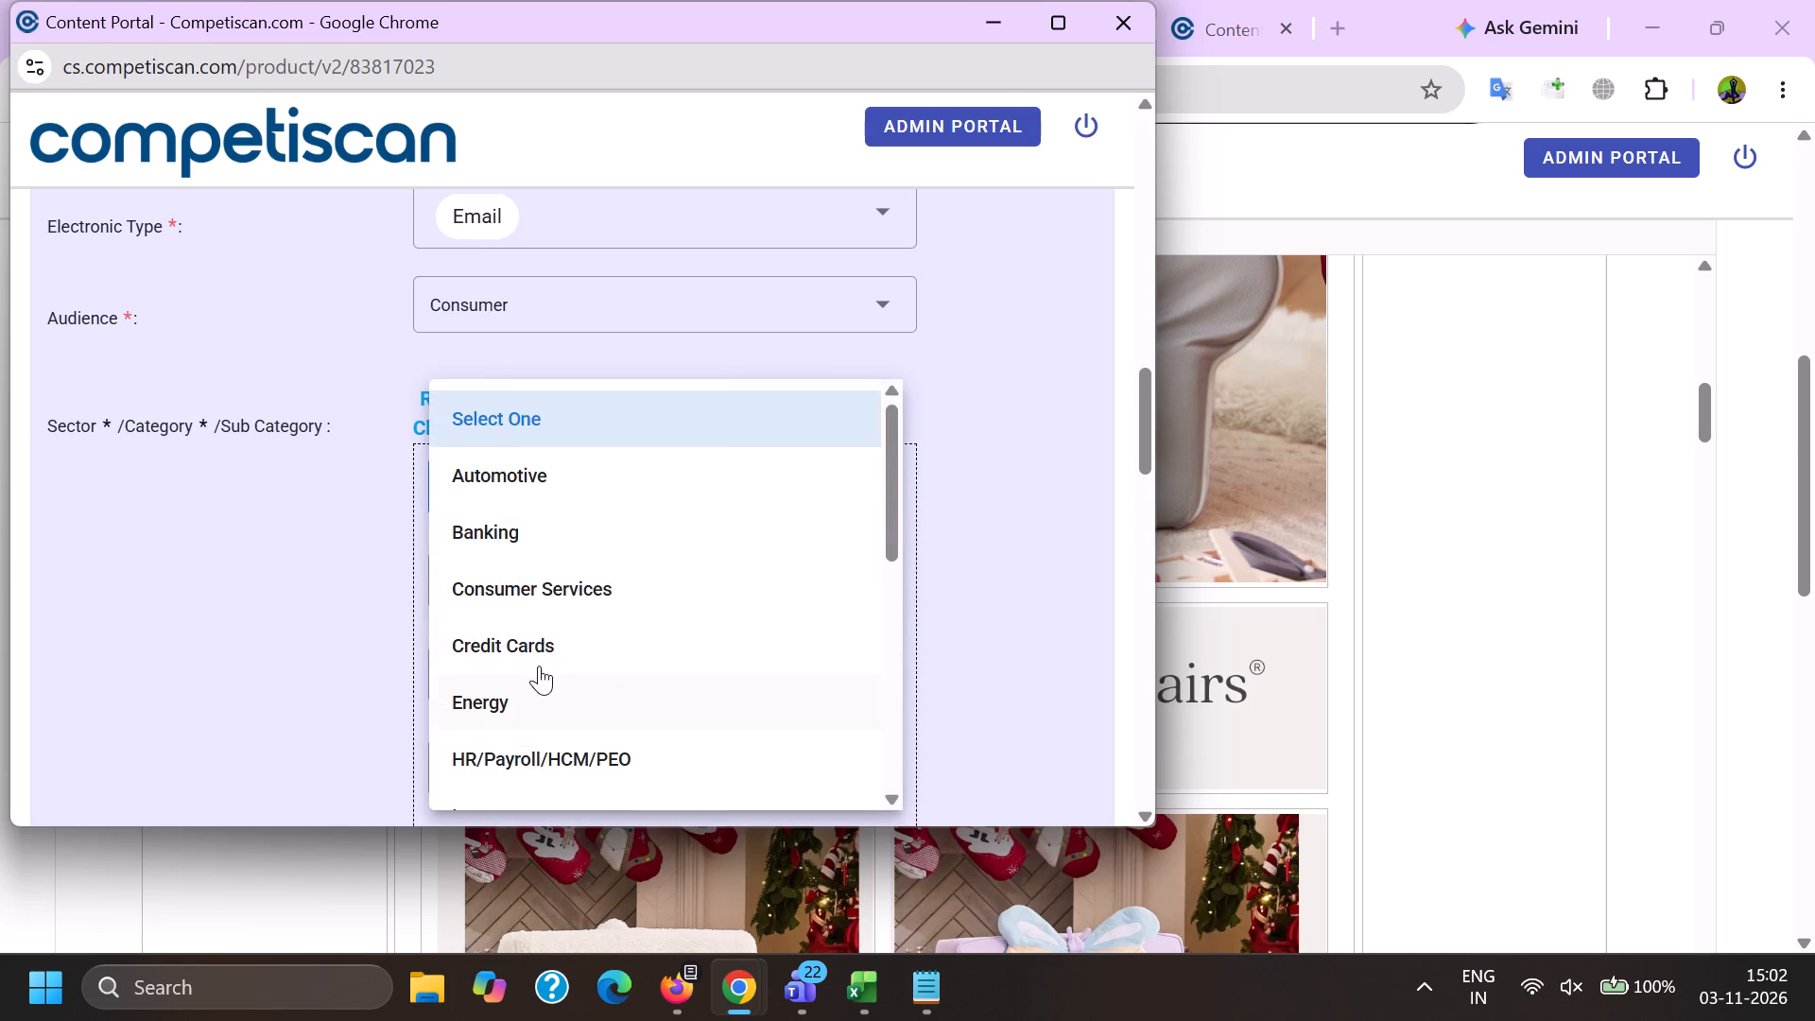
{"action": "left_click", "coordinate": [545, 652]}
{"action": "left_click_drag", "start_coordinate": [237, 655], "coordinate": [254, 655]}
{"action": "left_click", "coordinate": [465, 569]}
{"action": "scroll", "coordinate": [490, 271], "scroll_direction": "down", "scroll_amount": 2}
{"action": "left_click", "coordinate": [533, 397]}
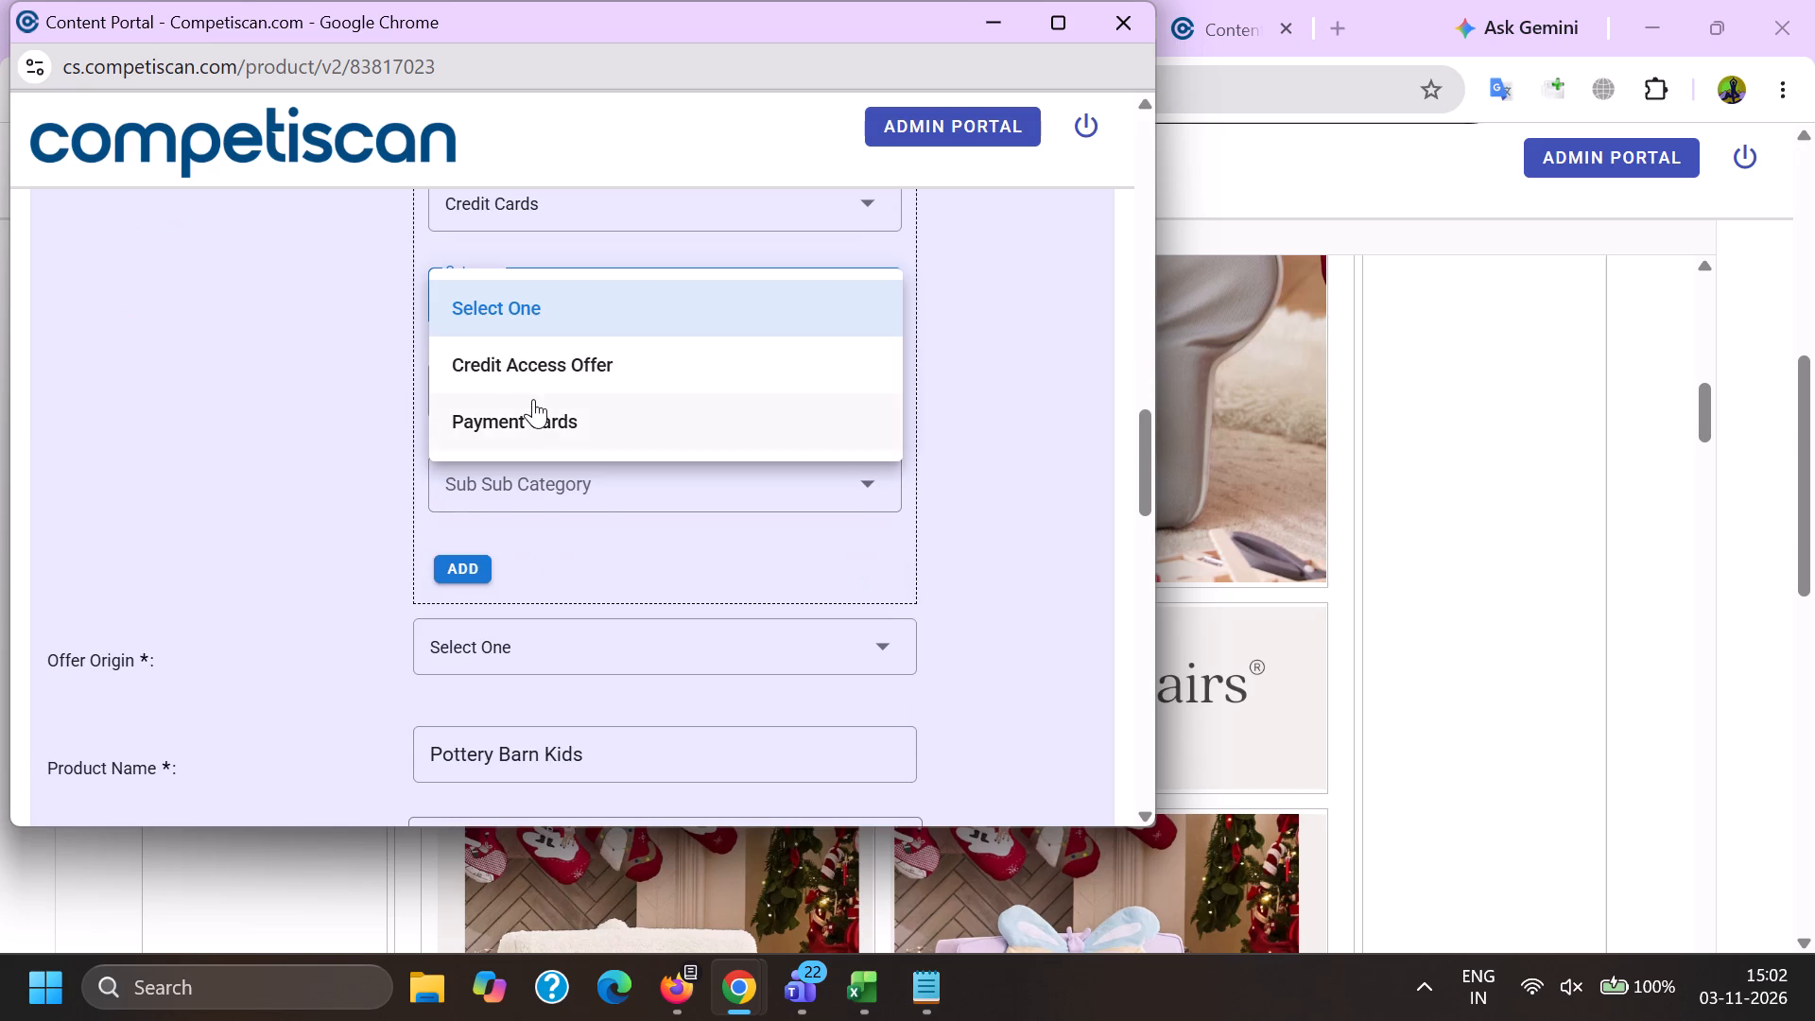
{"action": "left_click", "coordinate": [535, 393]}
{"action": "scroll", "coordinate": [524, 242], "scroll_direction": "down", "scroll_amount": 1}
{"action": "left_click", "coordinate": [521, 550]}
{"action": "left_click_drag", "start_coordinate": [309, 520], "coordinate": [321, 515]}
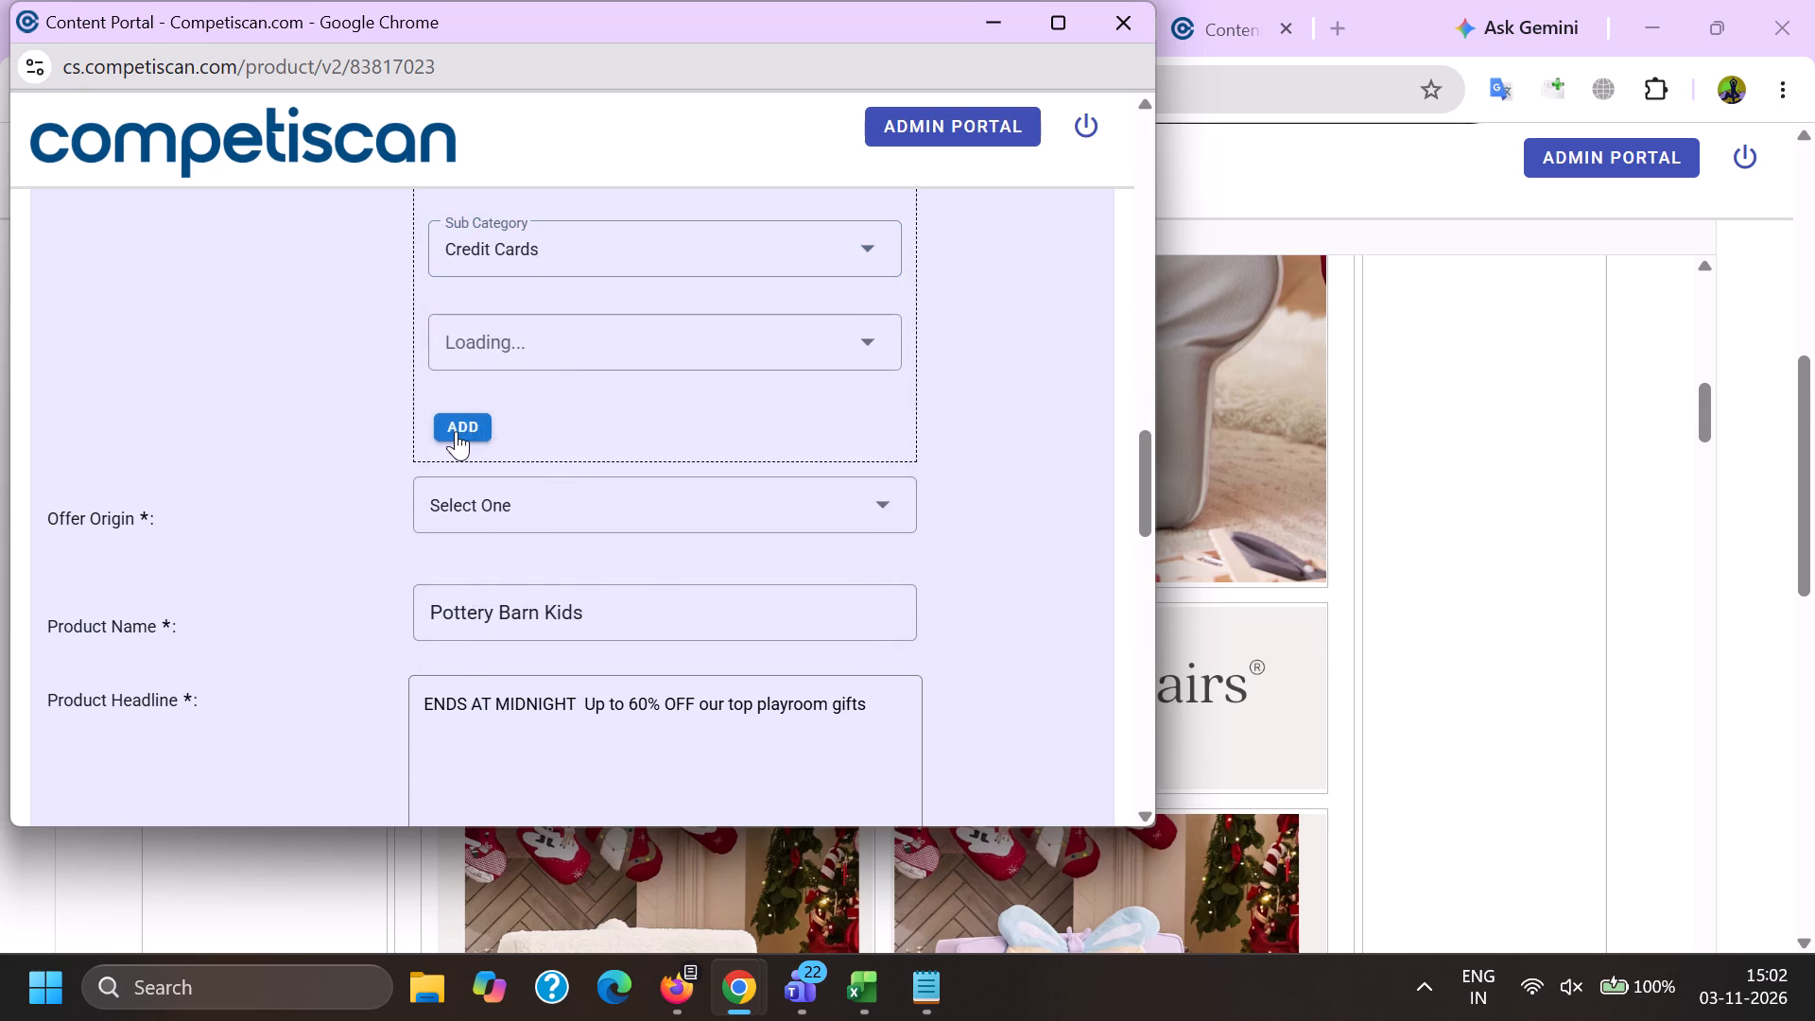
{"action": "left_click", "coordinate": [455, 427]}
{"action": "scroll", "coordinate": [458, 644], "scroll_direction": "up", "scroll_amount": 3}
{"action": "left_click", "coordinate": [691, 422]}
Set the offer origin to Provider/Bank and the product name to Pottery Barn Key Rewards Visa Credit Card.
{"action": "scroll", "coordinate": [588, 448], "scroll_direction": "down", "scroll_amount": 4}
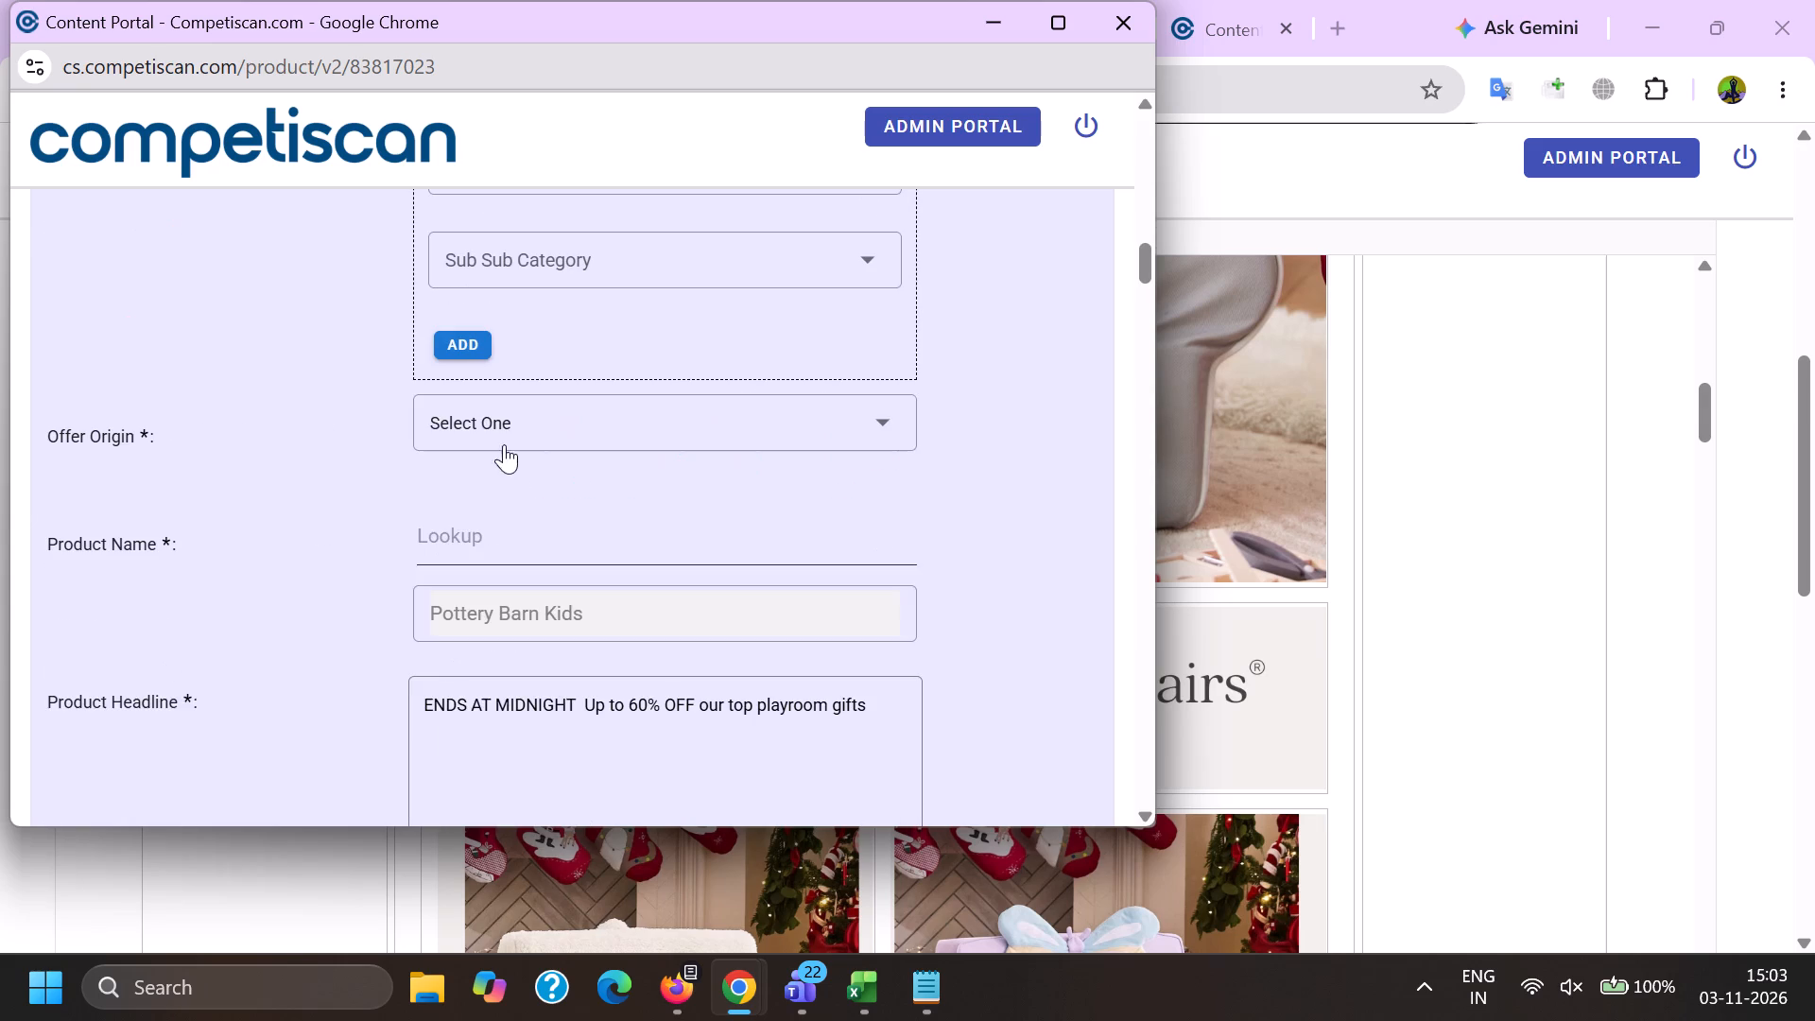
{"action": "left_click", "coordinate": [491, 415]}
{"action": "double_click", "coordinate": [481, 547]}
{"action": "key", "text": "ctrl+v"}
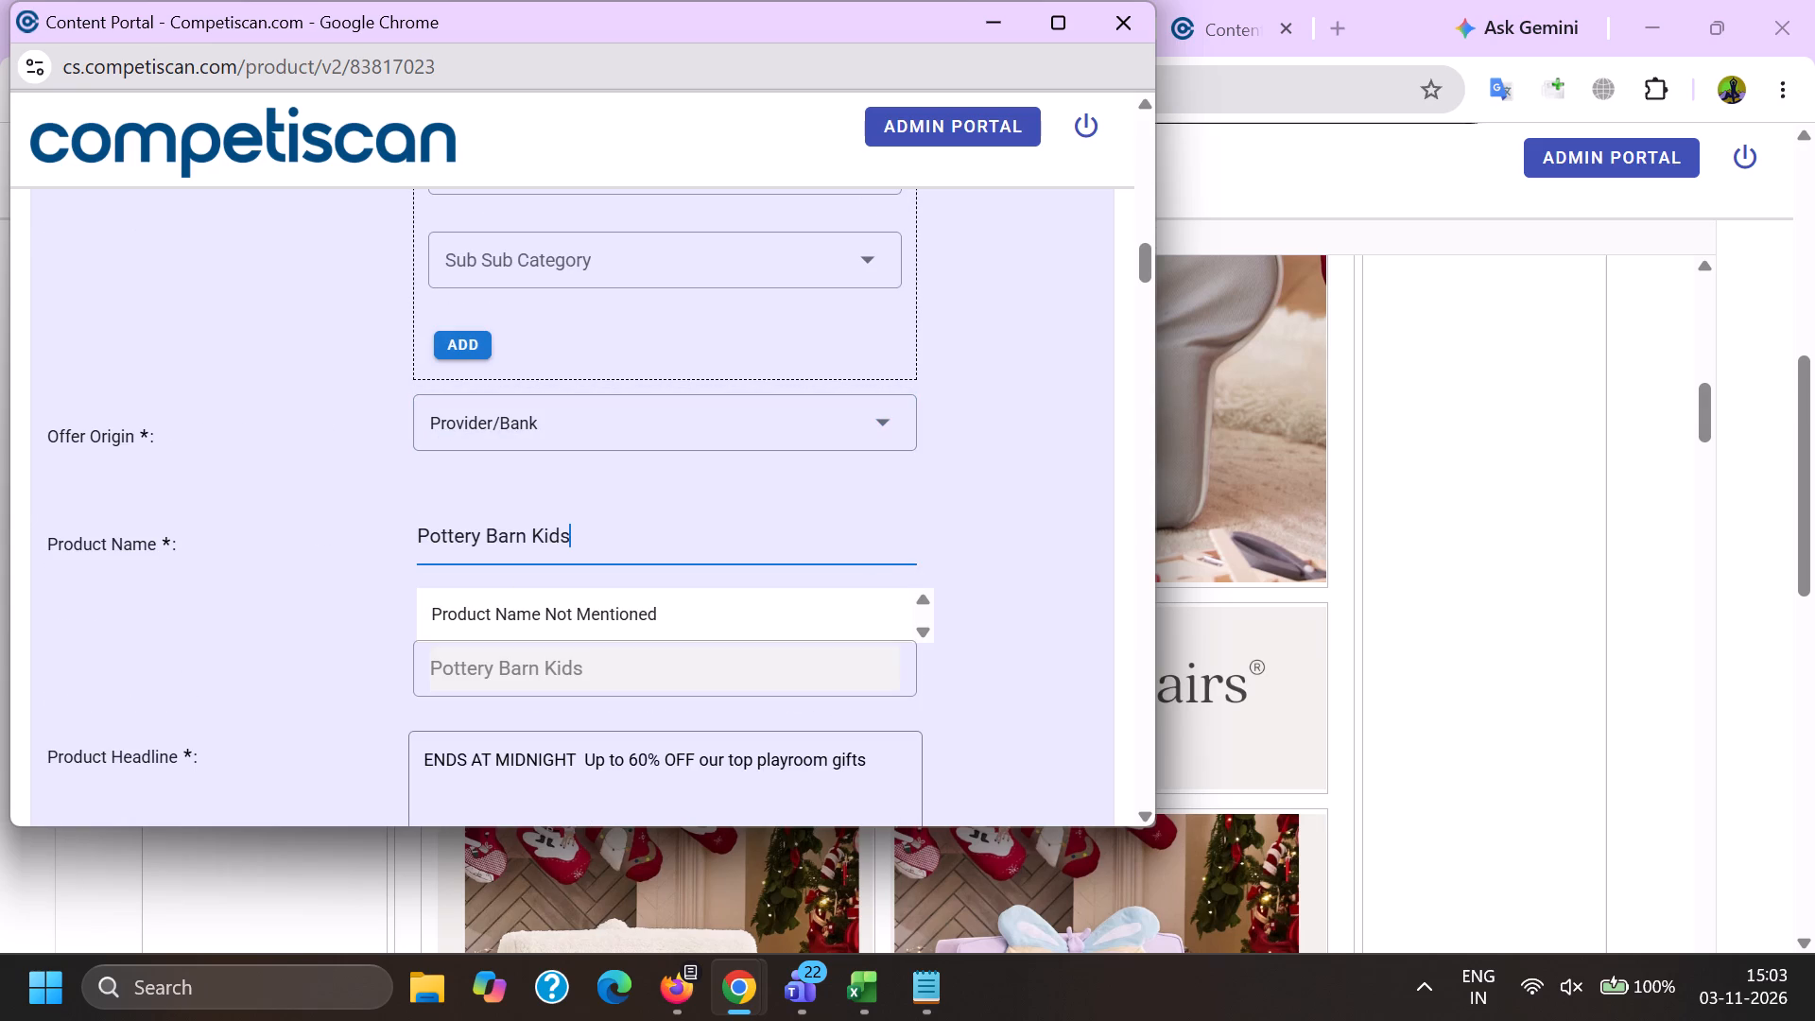
{"action": "left_click", "coordinate": [515, 535]}
{"action": "left_click_drag", "start_coordinate": [526, 531], "coordinate": [672, 561]}
{"action": "key", "text": "BackSpace"}
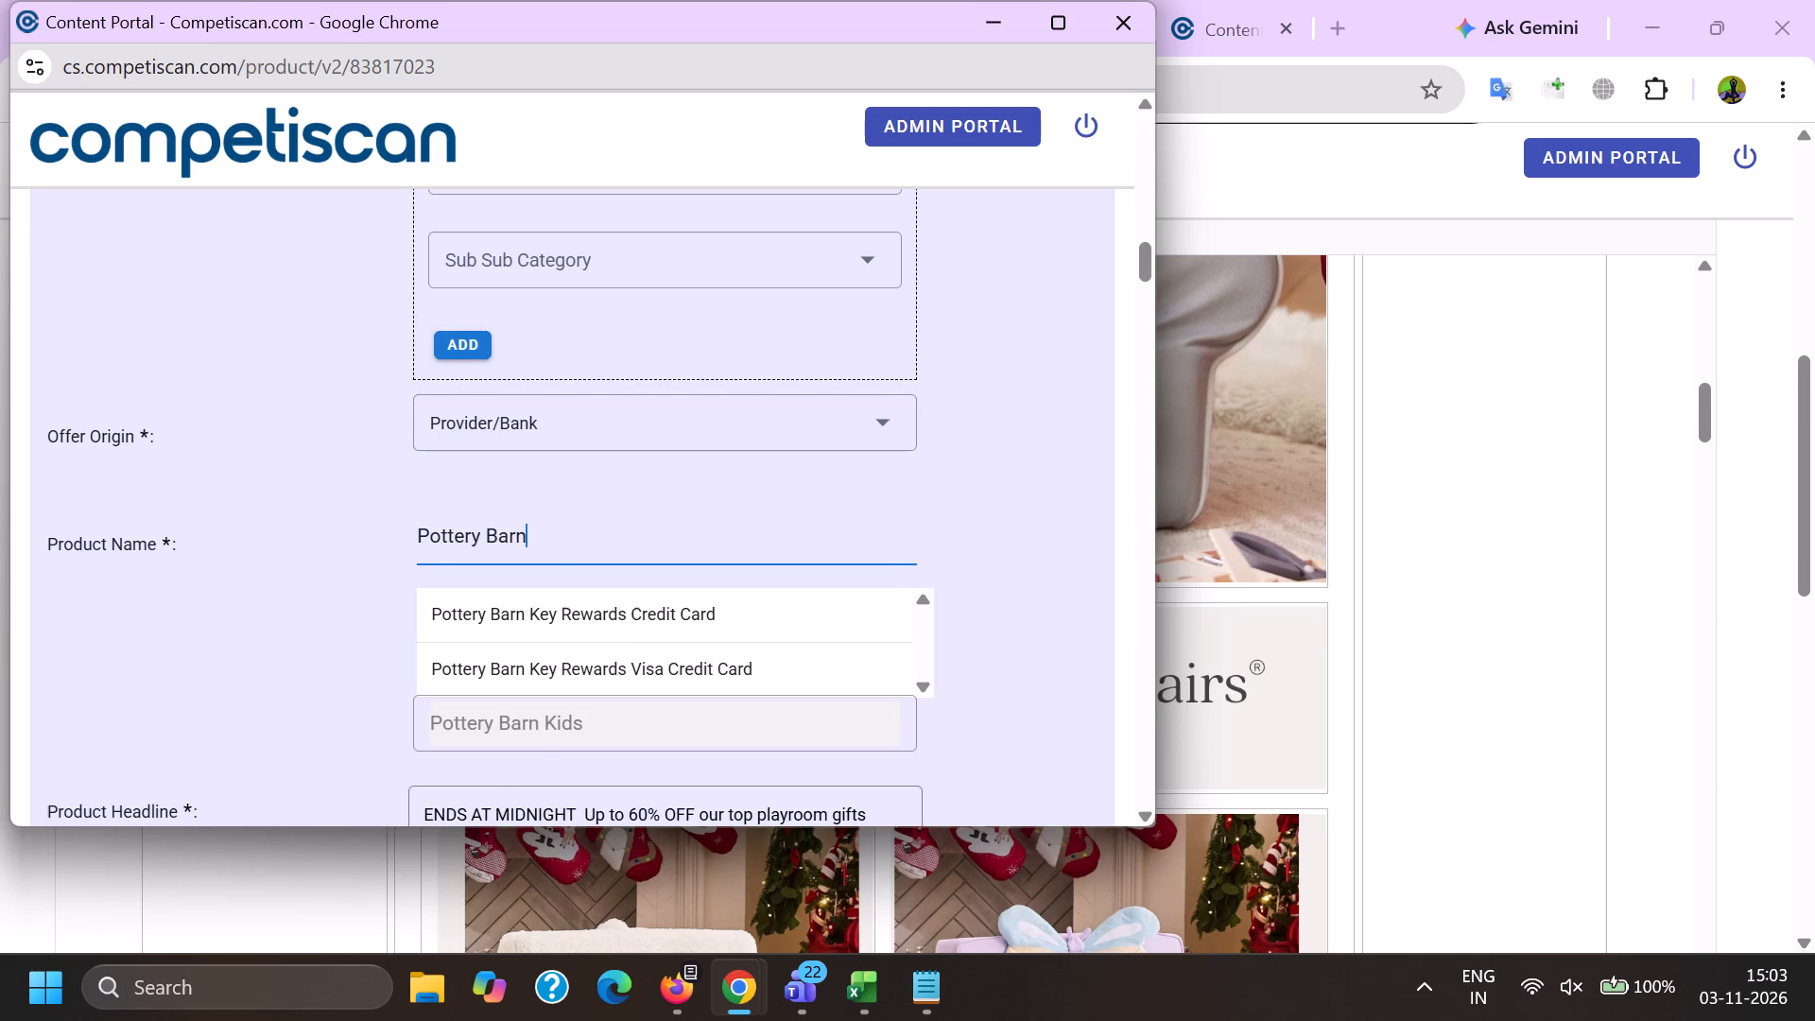
{"action": "left_click", "coordinate": [593, 652]}
Move the Credit Cards classification below the Retail classification.
{"action": "scroll", "coordinate": [586, 656], "scroll_direction": "up", "scroll_amount": 3}
{"action": "left_click", "coordinate": [551, 278]}
Replace the product headline with the email's subject line, ENDS AT MIDNIGHT Up to 60% OFF our top playroom gifts, adding a closing period.
{"action": "scroll", "coordinate": [552, 276], "scroll_direction": "down", "scroll_amount": 4}
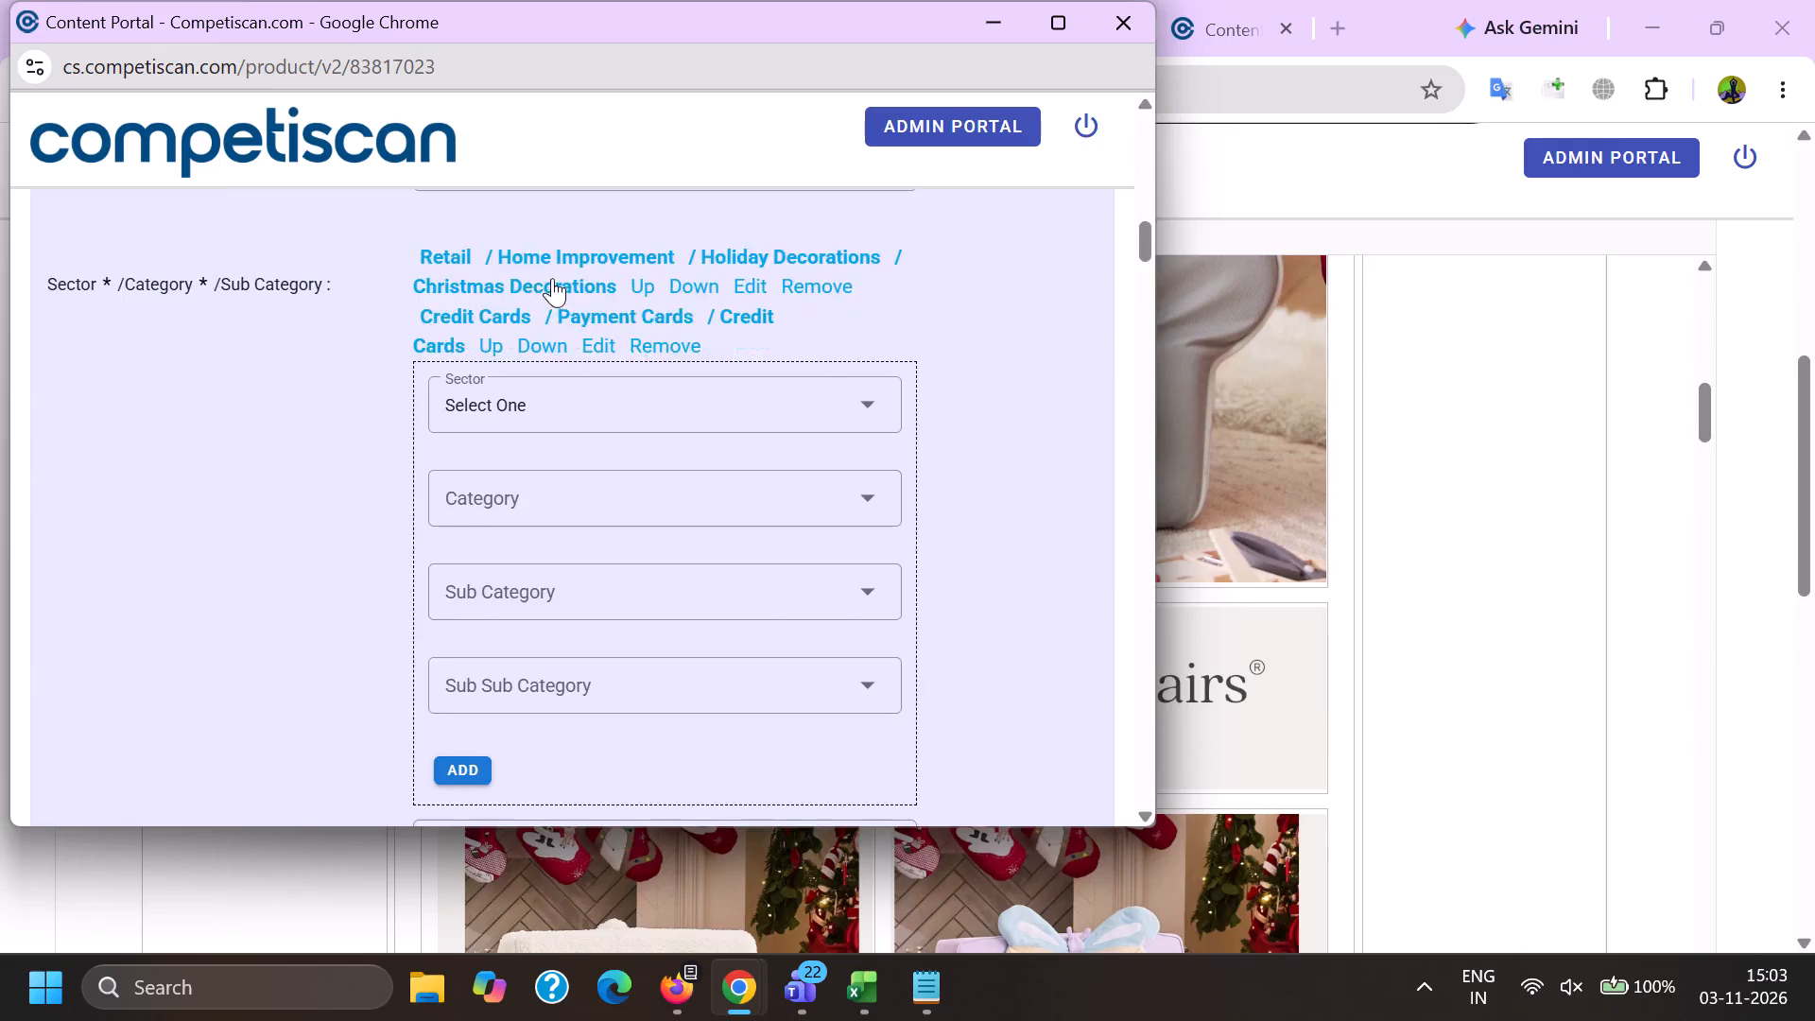
{"action": "left_click_drag", "start_coordinate": [890, 500], "coordinate": [0, 503]}
{"action": "key", "text": "BackSpace"}
{"action": "key", "text": "alt+Tab"}
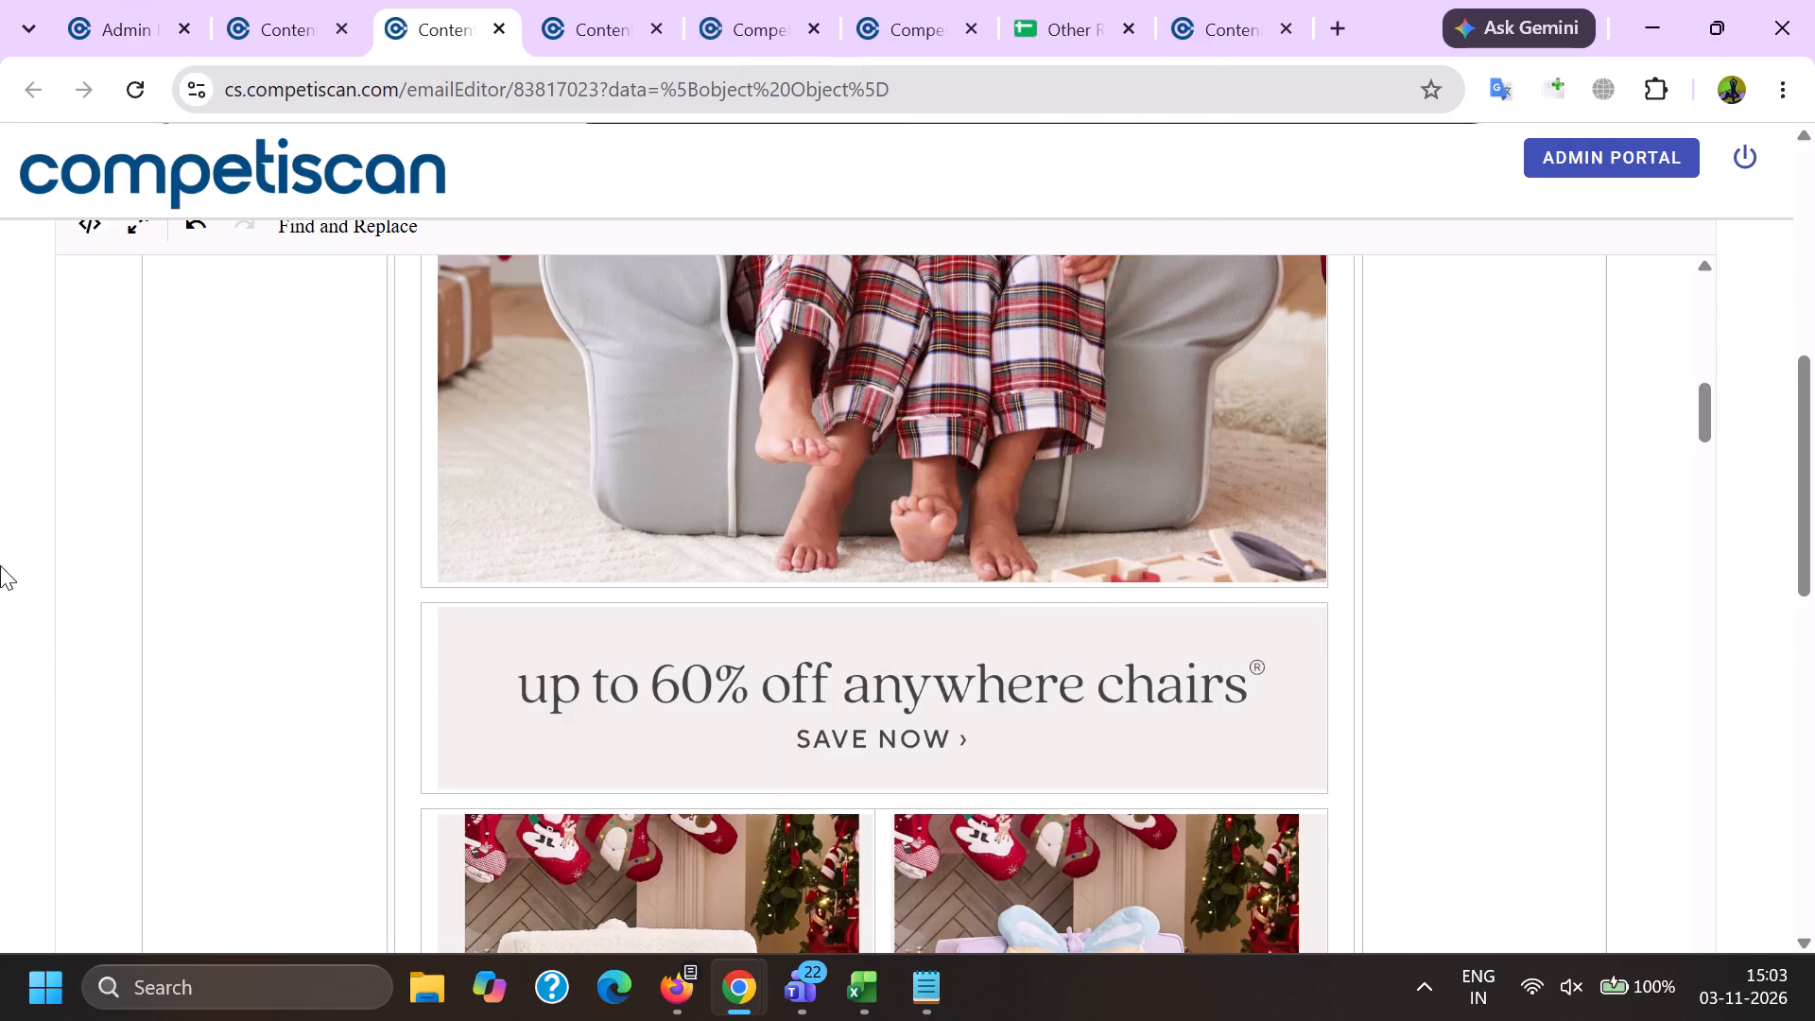
{"action": "left_click", "coordinate": [228, 664]}
{"action": "key", "text": "Page_Up"}
{"action": "key", "text": "Page_Up"}
{"action": "key", "text": "Page_Up"}
{"action": "key", "text": "Page_Up"}
{"action": "key", "text": "Page_Up"}
{"action": "key", "text": "Page_Up"}
{"action": "key", "text": "Page_Up"}
{"action": "key", "text": "Page_Up"}
{"action": "key", "text": "Page_Up"}
{"action": "key", "text": "Page_Up"}
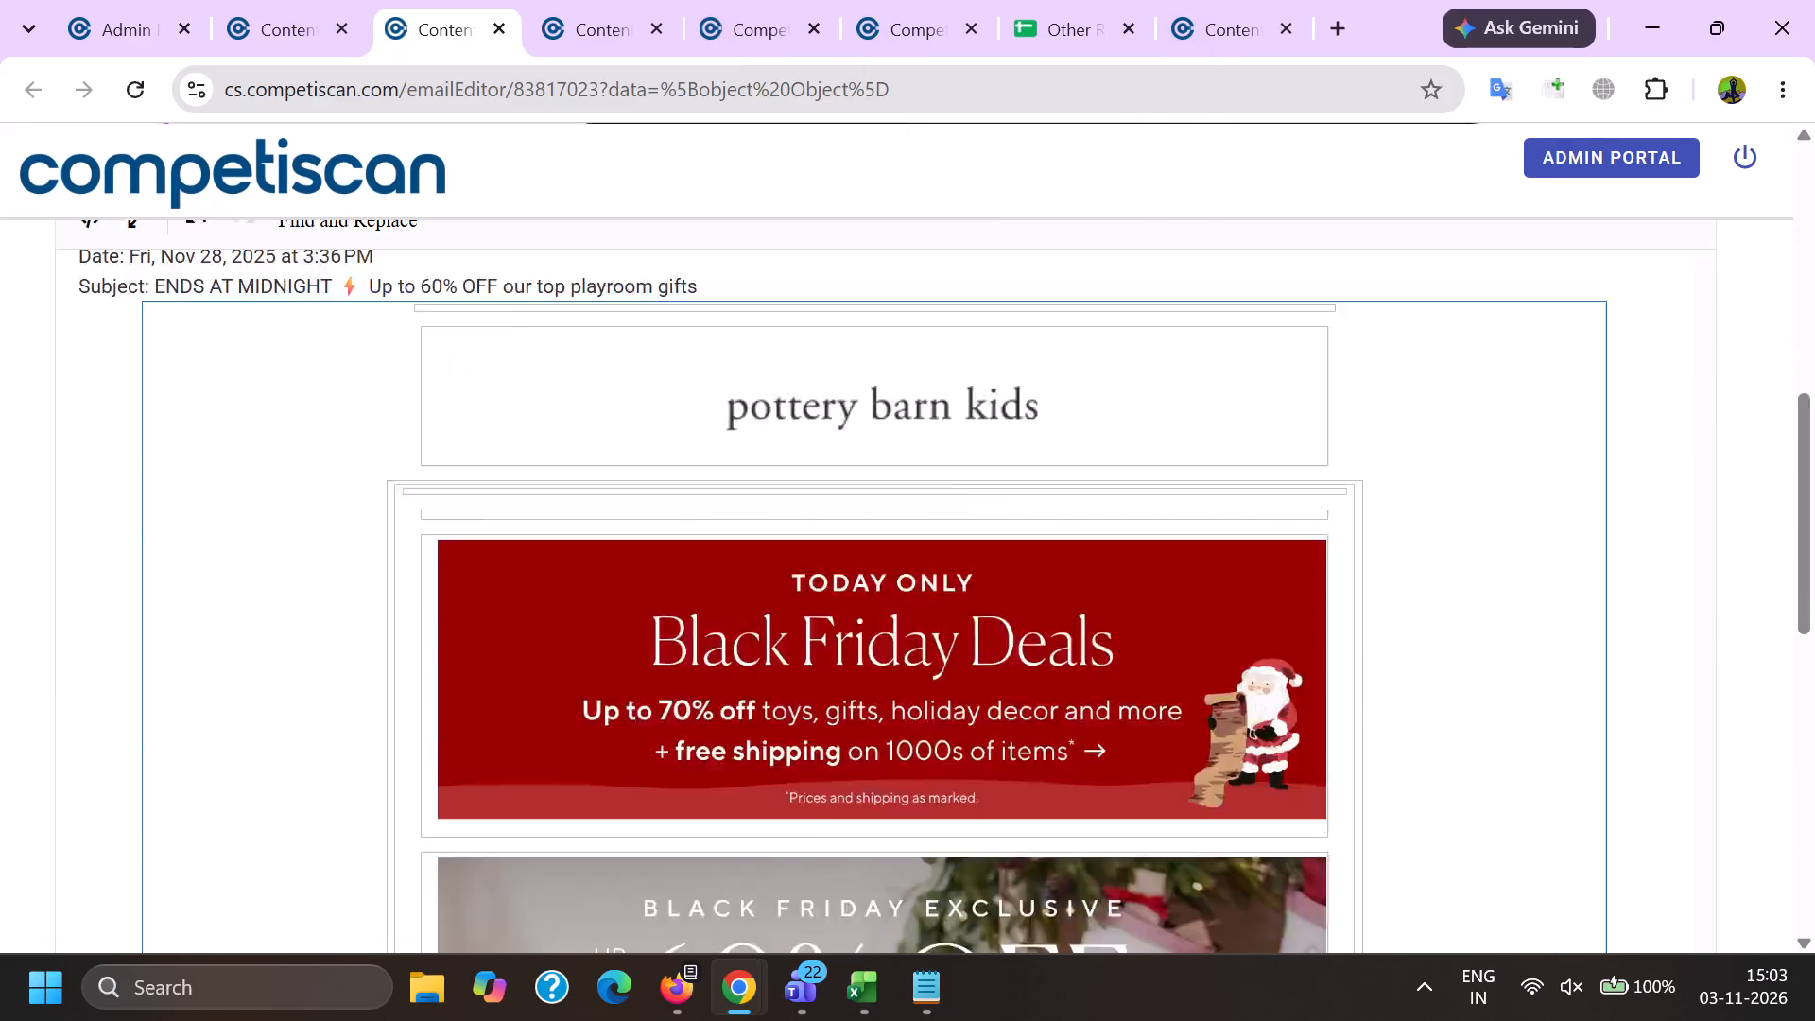
{"action": "scroll", "coordinate": [183, 503], "scroll_direction": "down", "scroll_amount": 4}
{"action": "double_click", "coordinate": [181, 582]}
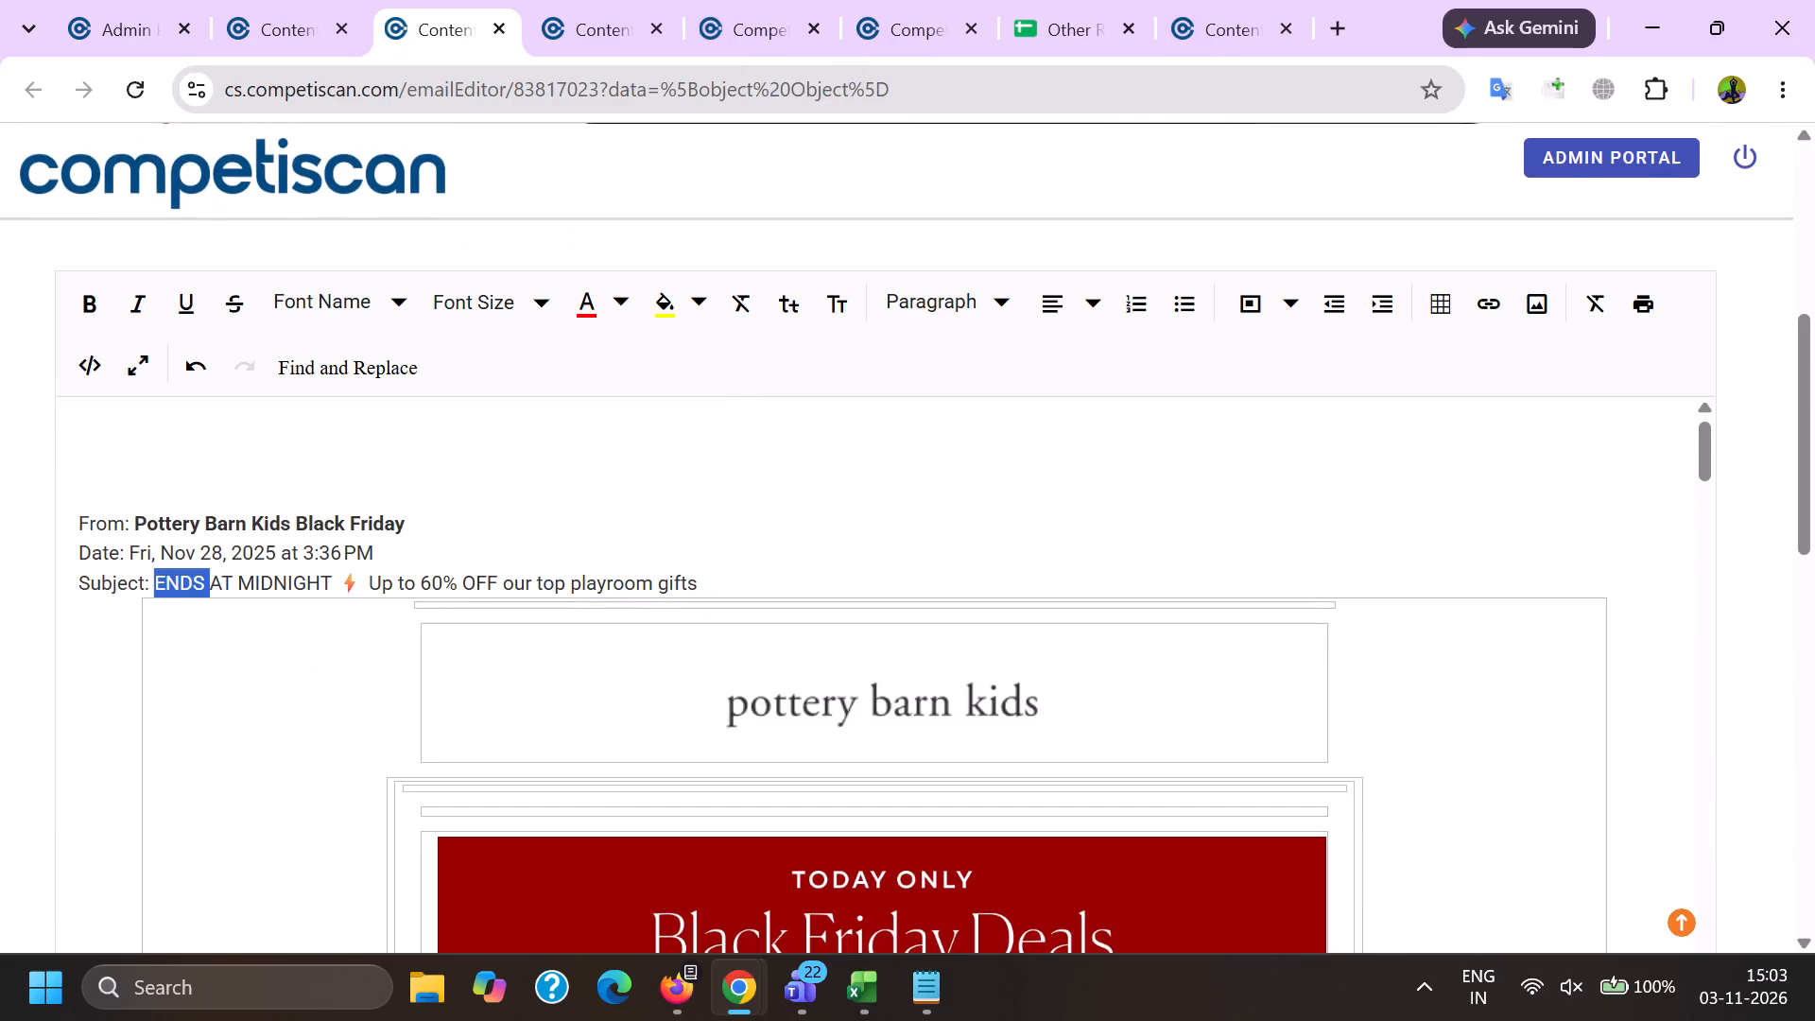
{"action": "left_click", "coordinate": [702, 581], "text": "shift"}
{"action": "key", "text": "ctrl+c"}
{"action": "key", "text": "alt+Tab"}
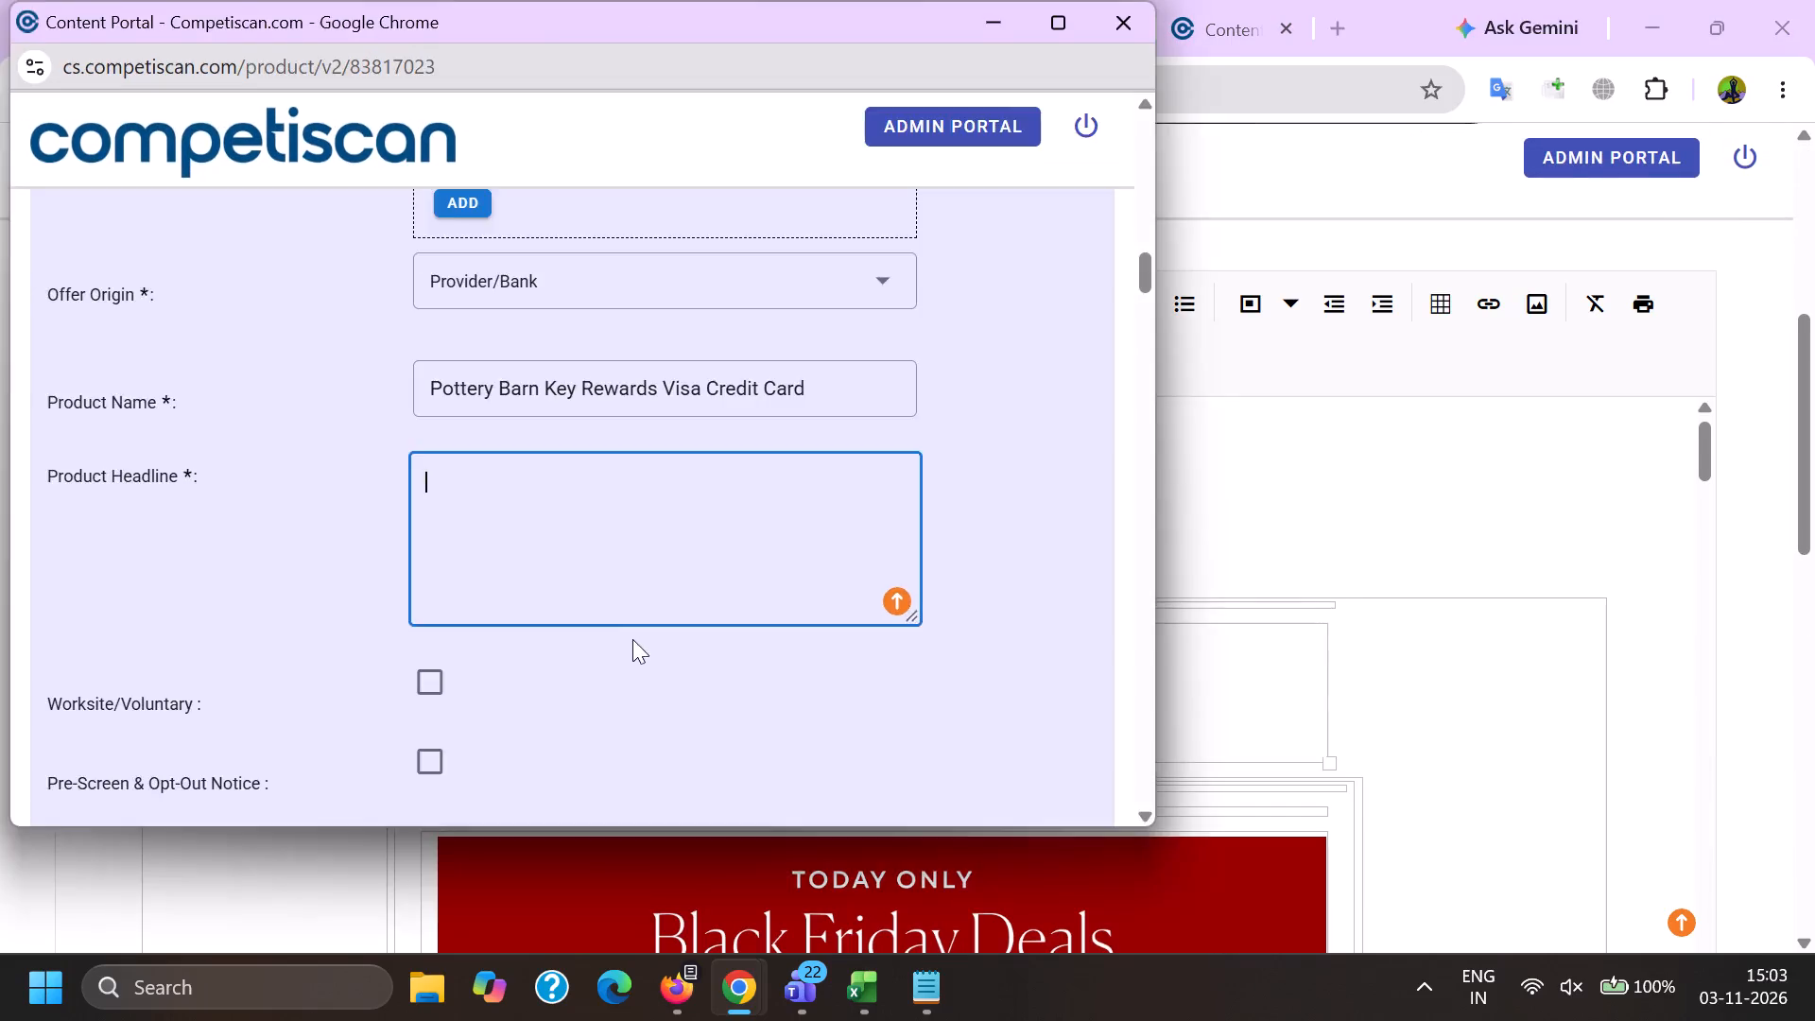
{"action": "key", "text": "ctrl+v"}
{"action": "key", "text": "BackSpace"}
{"action": "key", "text": "period"}
{"action": "key", "text": "space"}
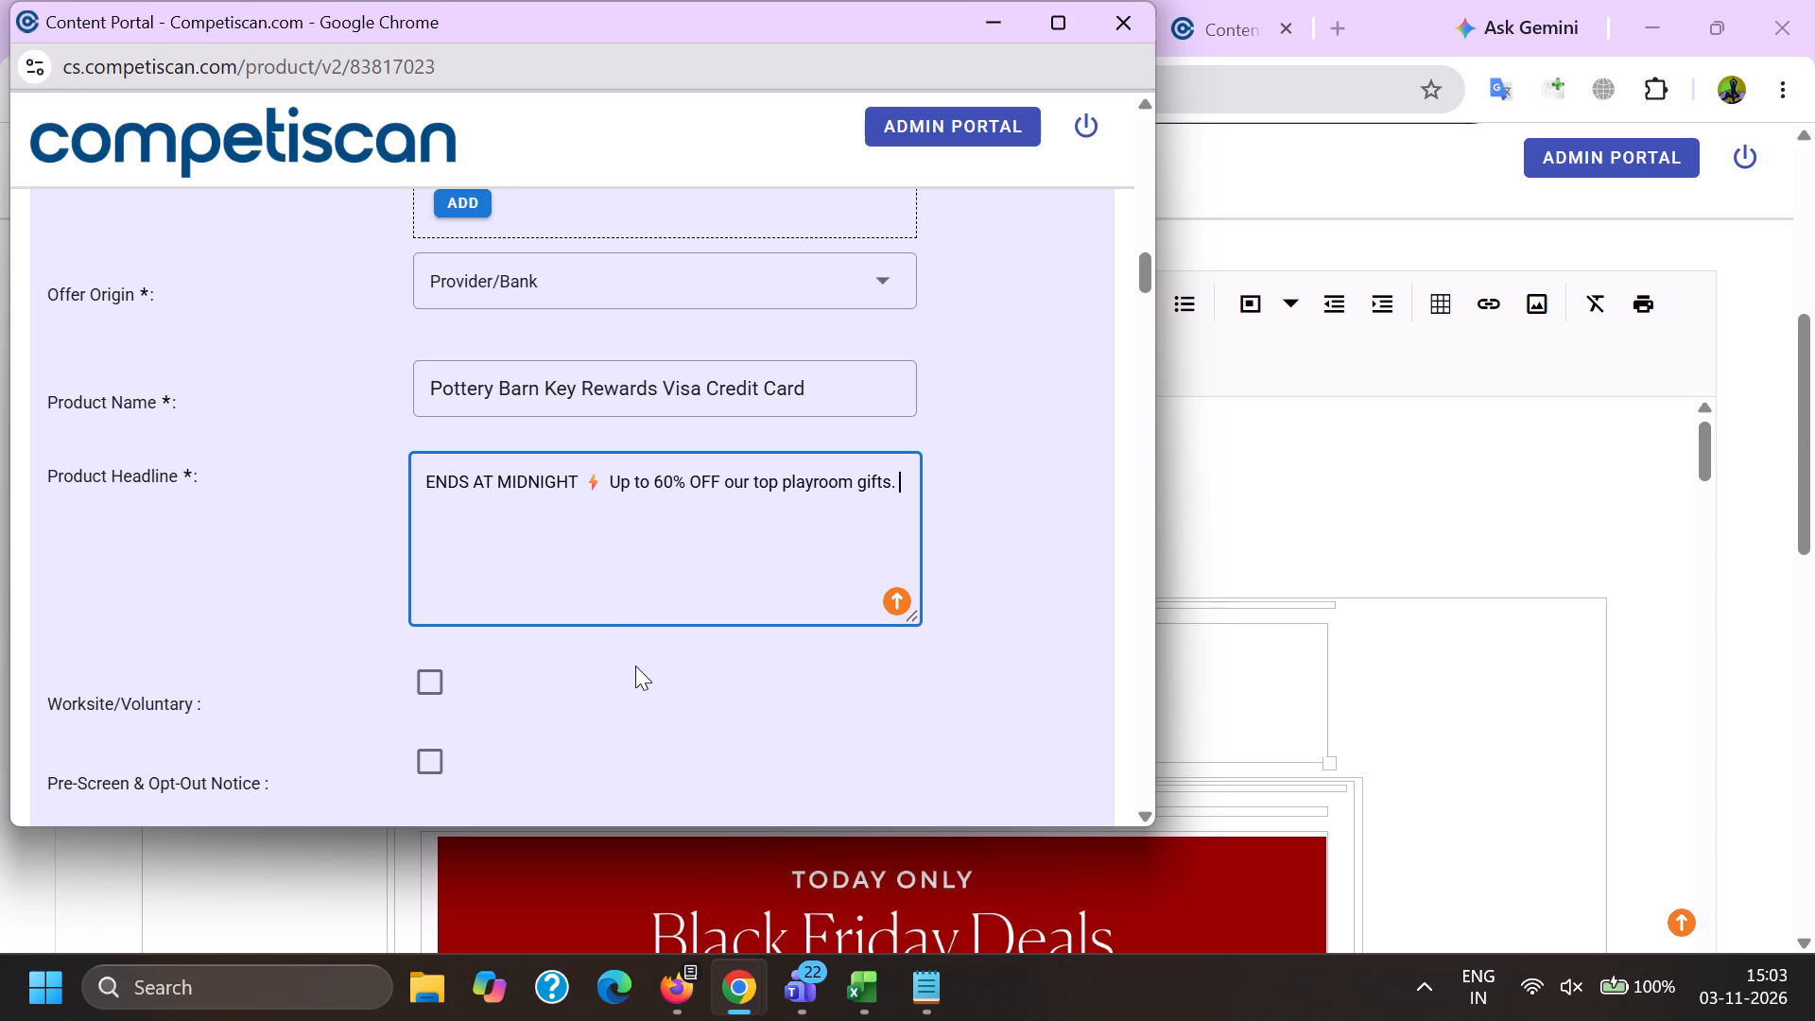
Remove the lightning emoji and its extra space after MIDNIGHT in the product headline.
{"action": "key", "text": "Up"}
{"action": "key", "text": "Right"}
{"action": "key", "text": "Right"}
{"action": "key", "text": "Right"}
{"action": "key", "text": "Right"}
{"action": "key", "text": "Right"}
{"action": "key", "text": "Right"}
{"action": "key", "text": "Right"}
{"action": "key", "text": "Right"}
{"action": "key", "text": "Right"}
{"action": "key", "text": "Right"}
{"action": "key", "text": "Right"}
{"action": "key", "text": "Right"}
{"action": "key", "text": "Right"}
{"action": "key", "text": "Right"}
{"action": "key", "text": "Right"}
{"action": "key", "text": "Right"}
{"action": "key", "text": "Right"}
{"action": "key", "text": "Right"}
{"action": "key", "text": "Right"}
{"action": "key", "text": "Right"}
{"action": "key", "text": "Left"}
{"action": "key", "text": "BackSpace"}
{"action": "key", "text": "BackSpace"}
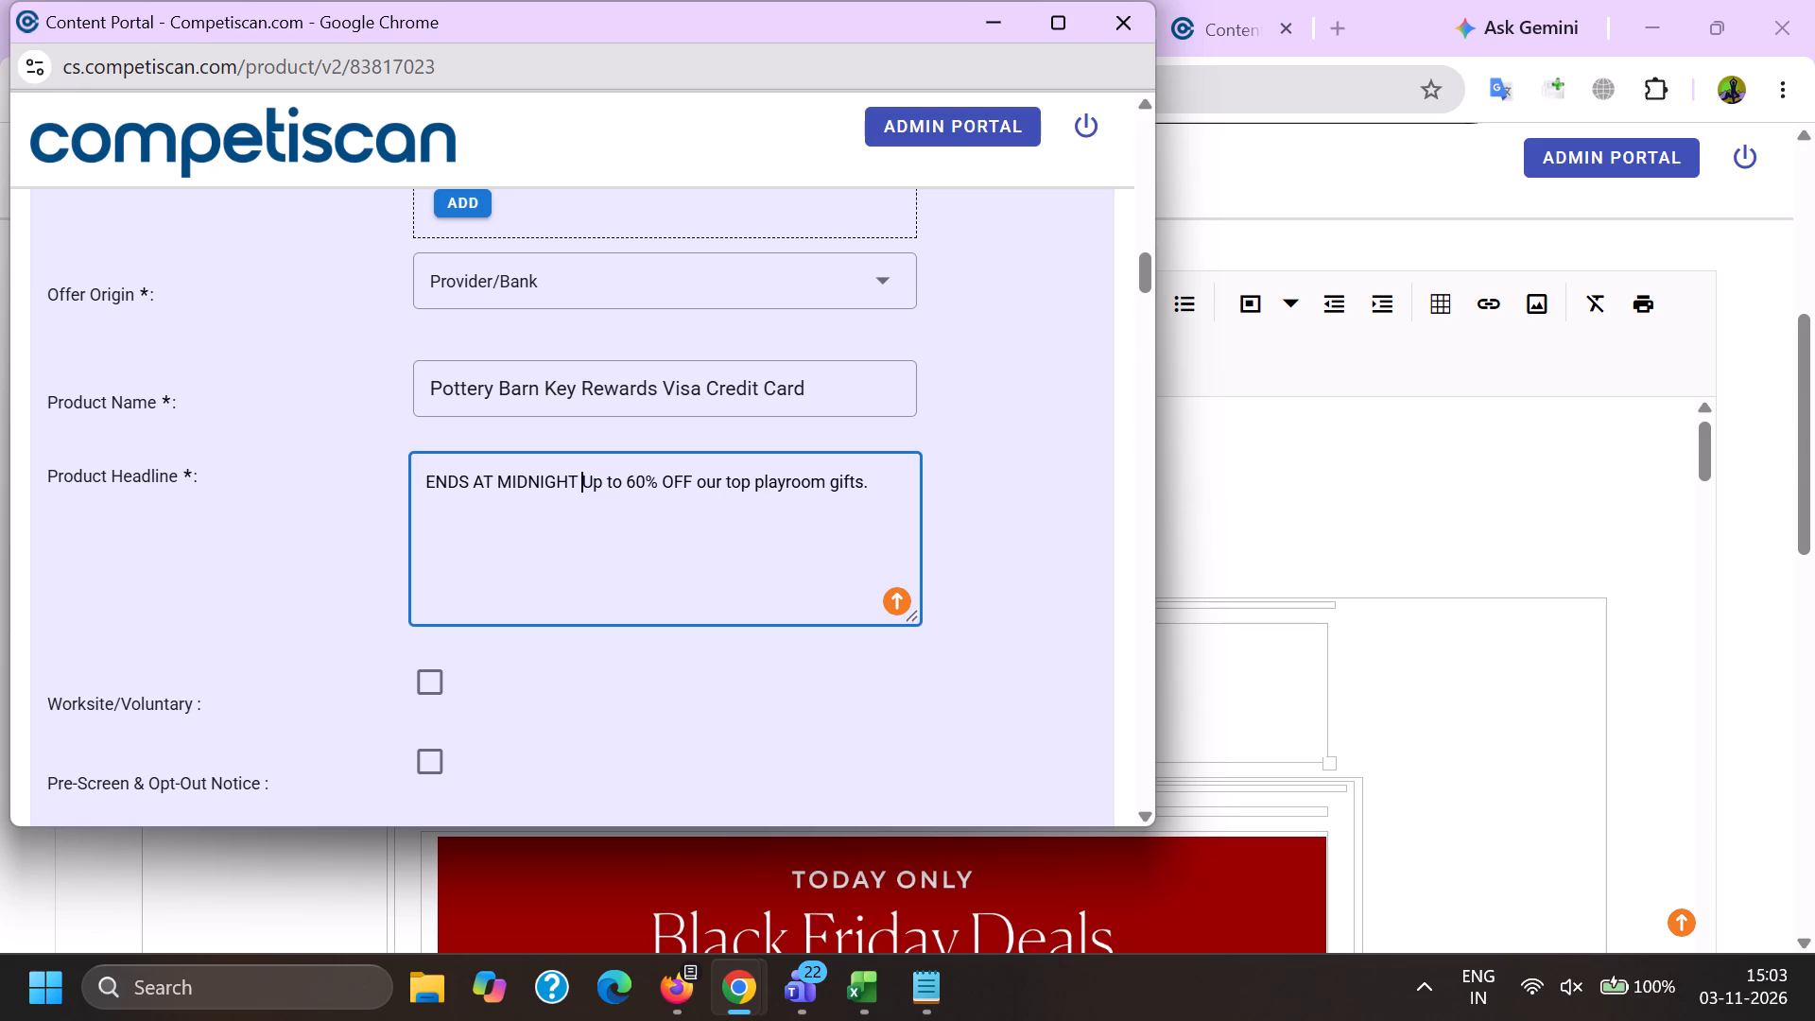
Append the sentence Earn 10% back in rewards, copied from the headline of reference product record 20981983, to the product headline.
{"action": "left_click", "coordinate": [887, 489]}
{"action": "key", "text": "alt+Tab"}
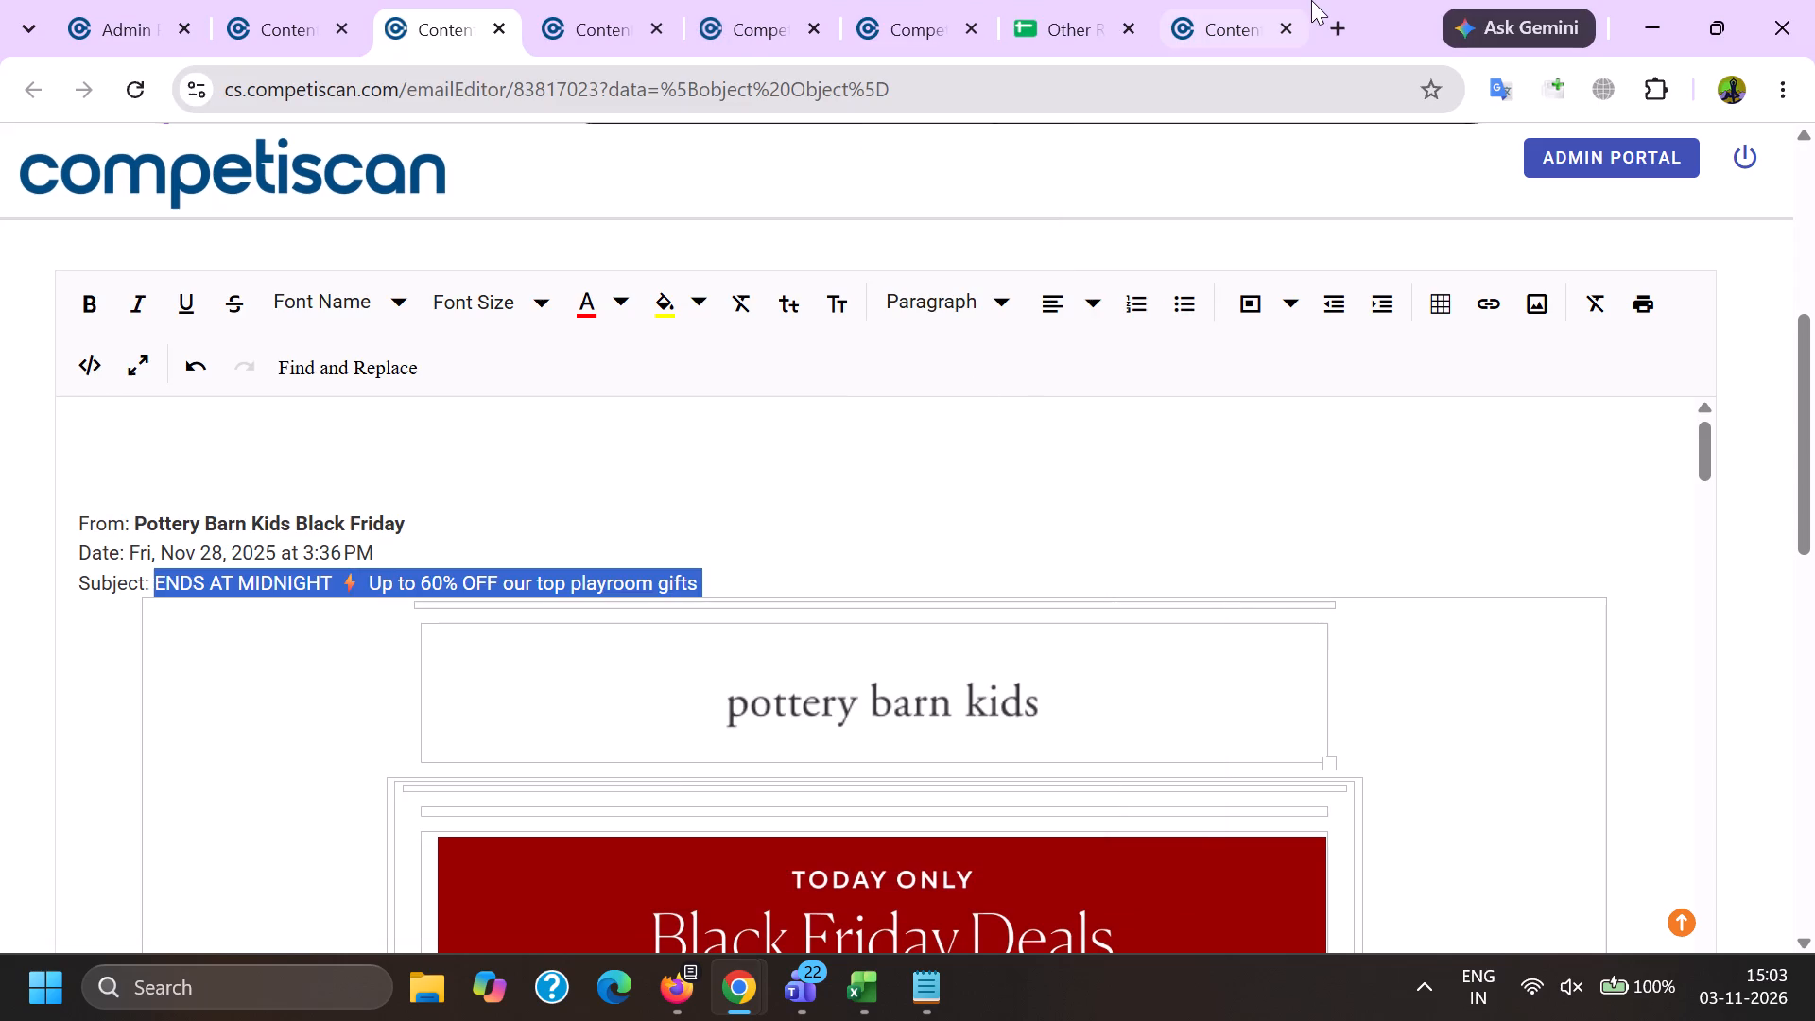
{"action": "left_click", "coordinate": [1310, 0]}
{"action": "scroll", "coordinate": [992, 659], "scroll_direction": "up", "scroll_amount": 10}
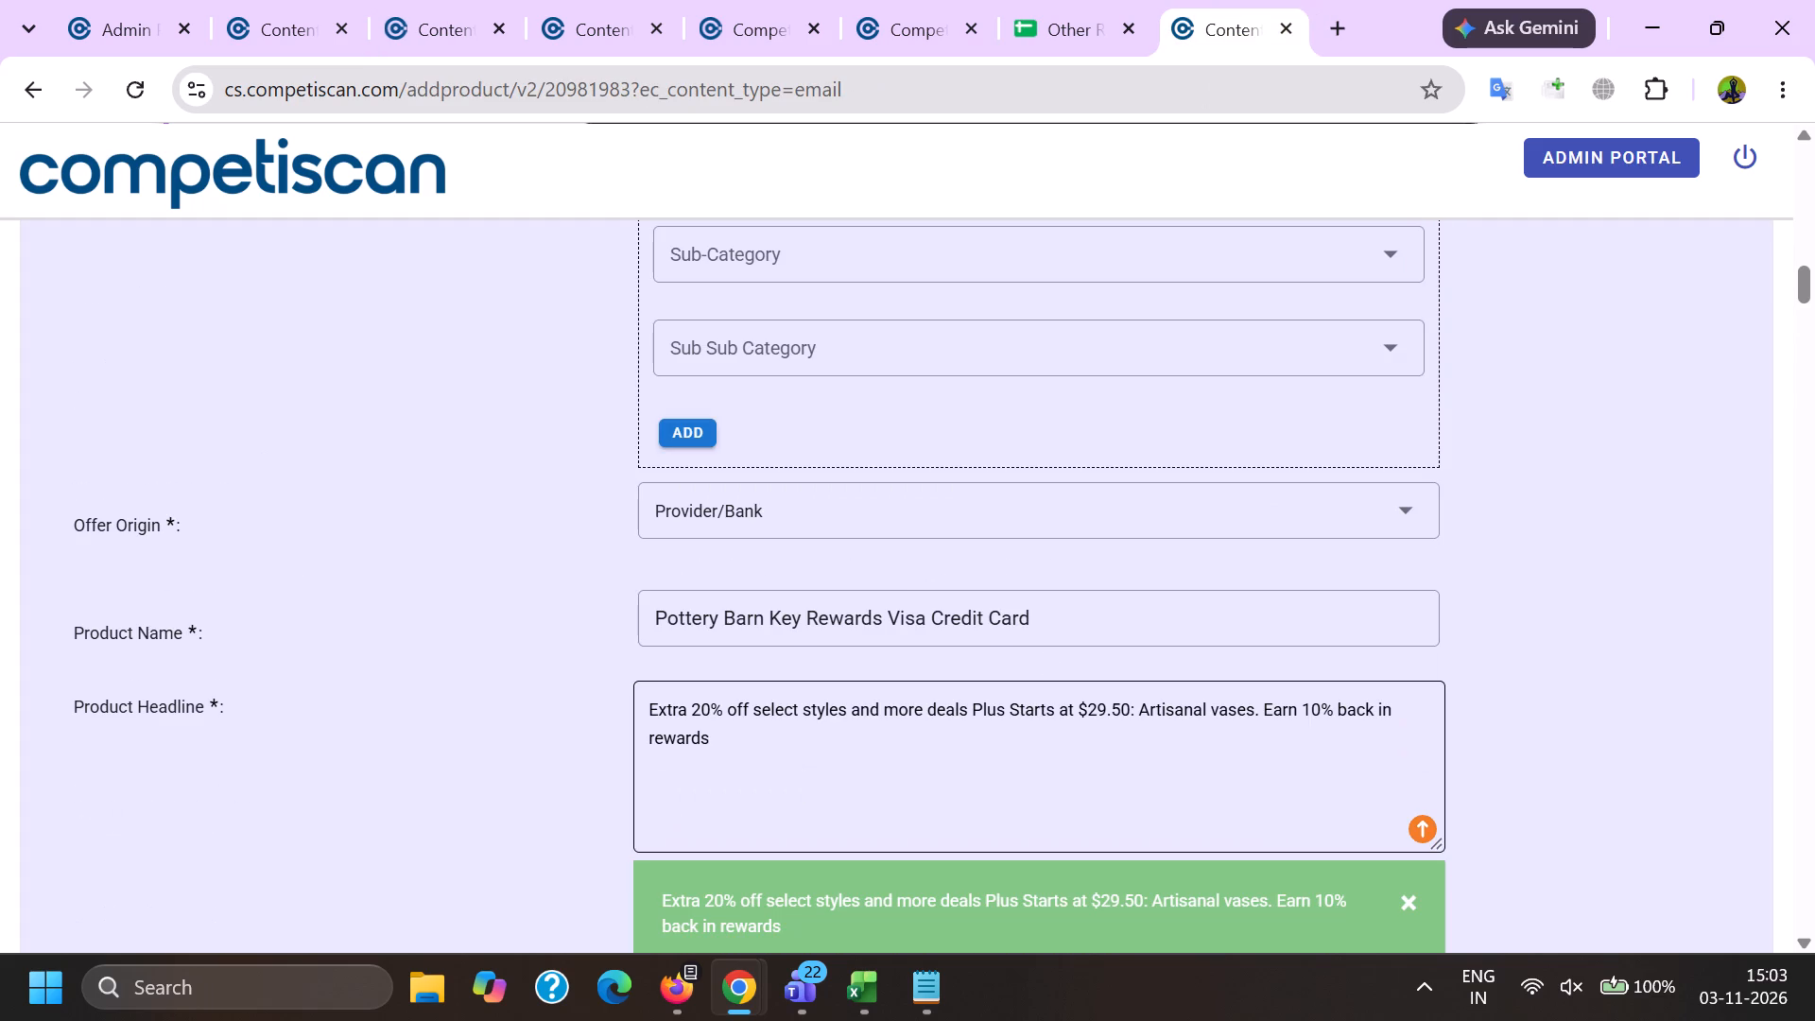
{"action": "double_click", "coordinate": [1278, 698]}
{"action": "left_click", "coordinate": [1282, 788], "text": "shift"}
{"action": "key", "text": "ctrl+c"}
{"action": "scroll", "coordinate": [840, 593], "scroll_direction": "down", "scroll_amount": 12}
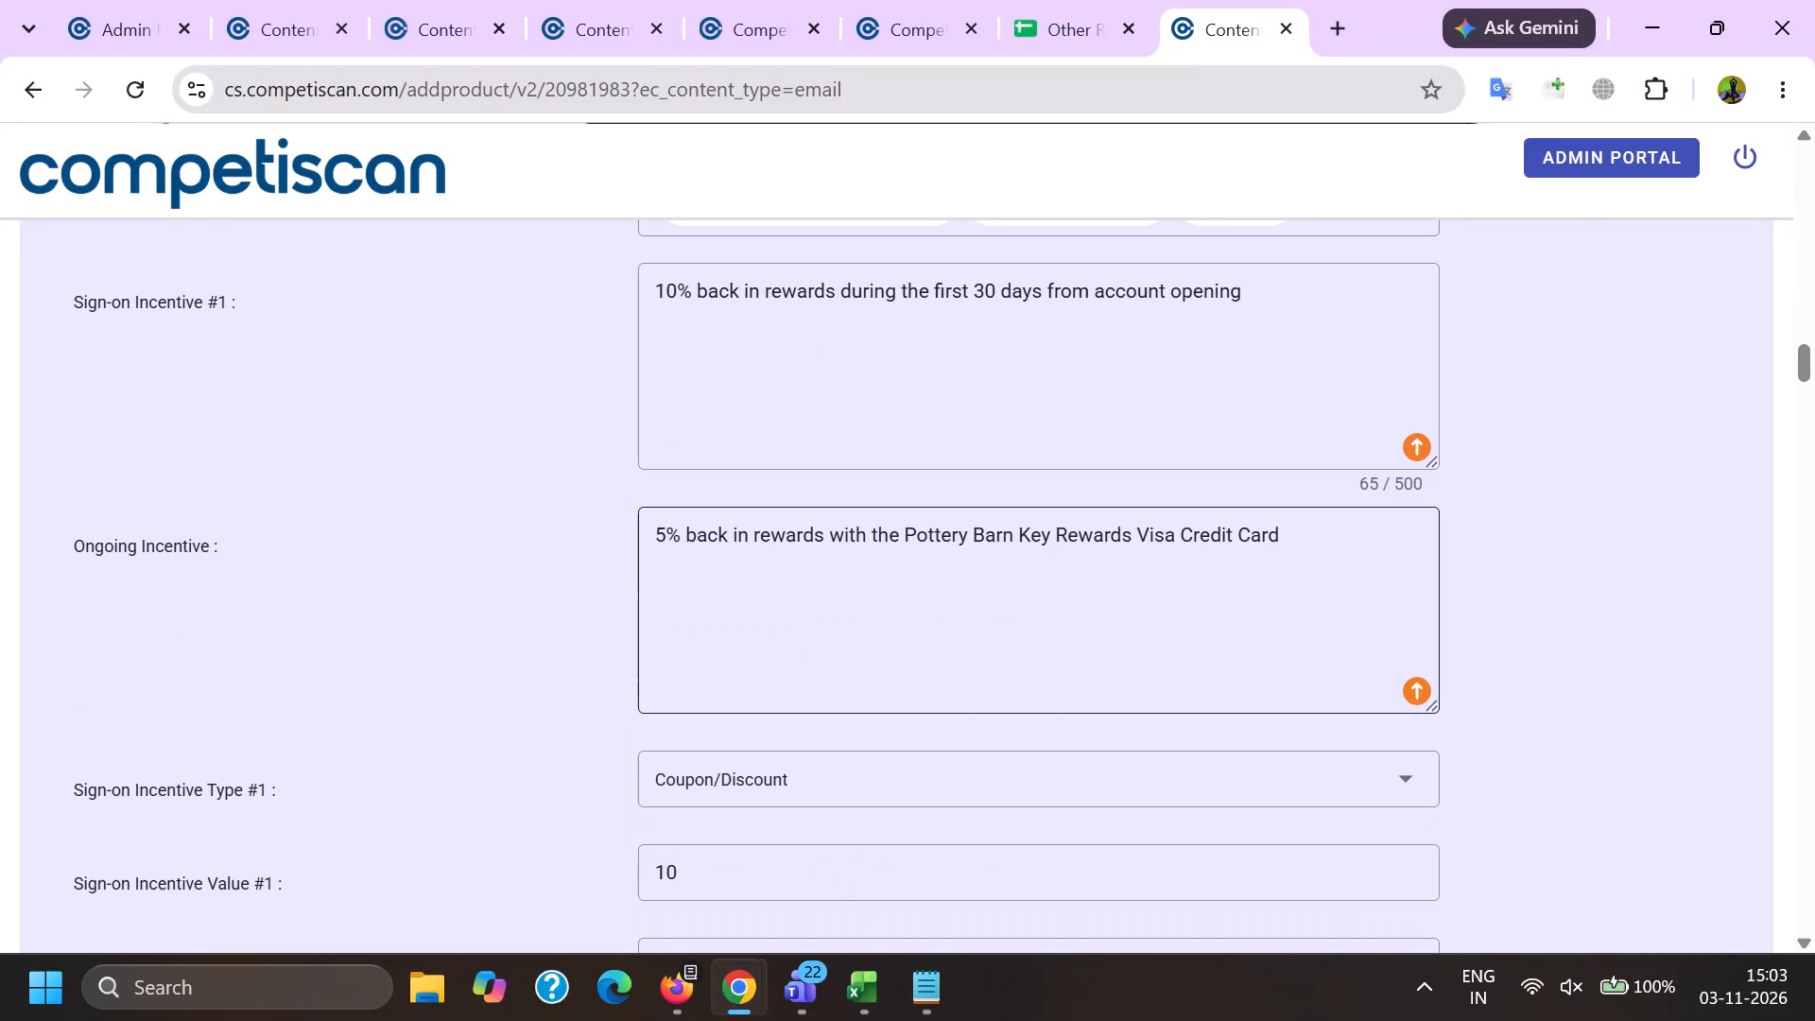
{"action": "key", "text": "alt+Tab"}
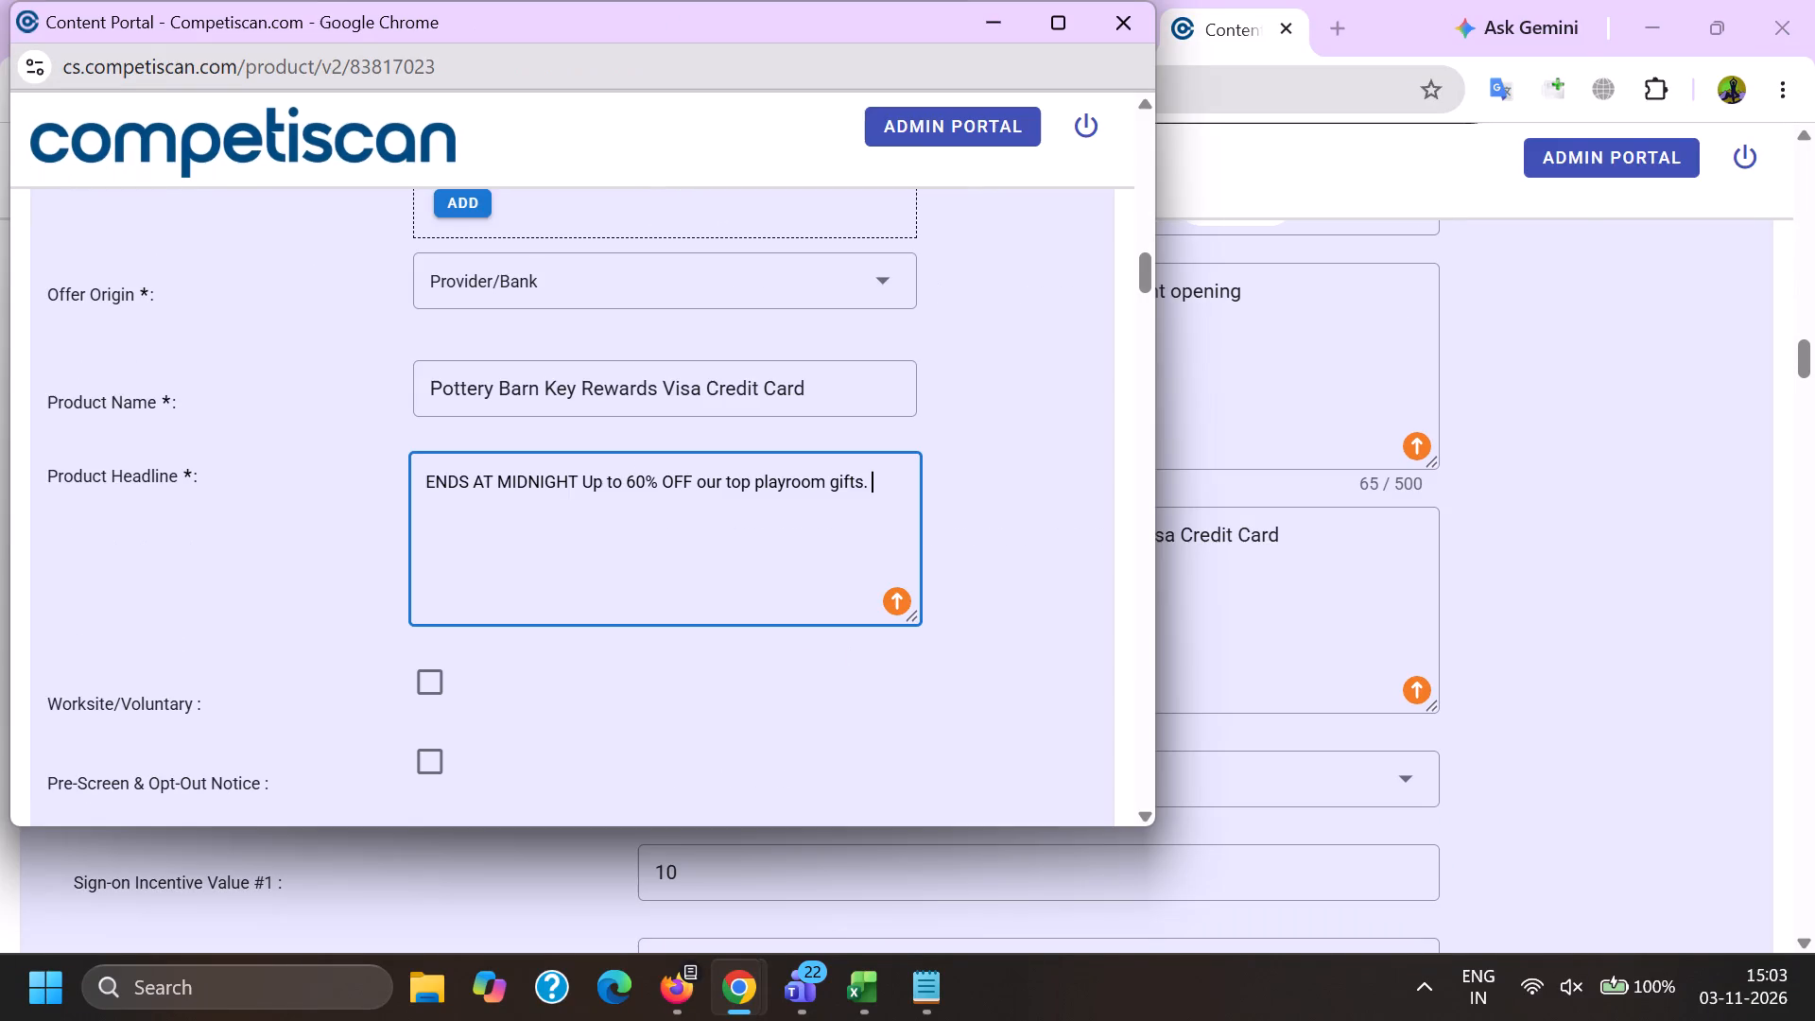
{"action": "key", "text": "ctrl+v"}
Set the response mechanism to URL/Website and the mailing type to Acquisition.
{"action": "scroll", "coordinate": [451, 453], "scroll_direction": "down", "scroll_amount": 4}
{"action": "left_click", "coordinate": [502, 551]}
{"action": "scroll", "coordinate": [534, 166], "scroll_direction": "down", "scroll_amount": 7}
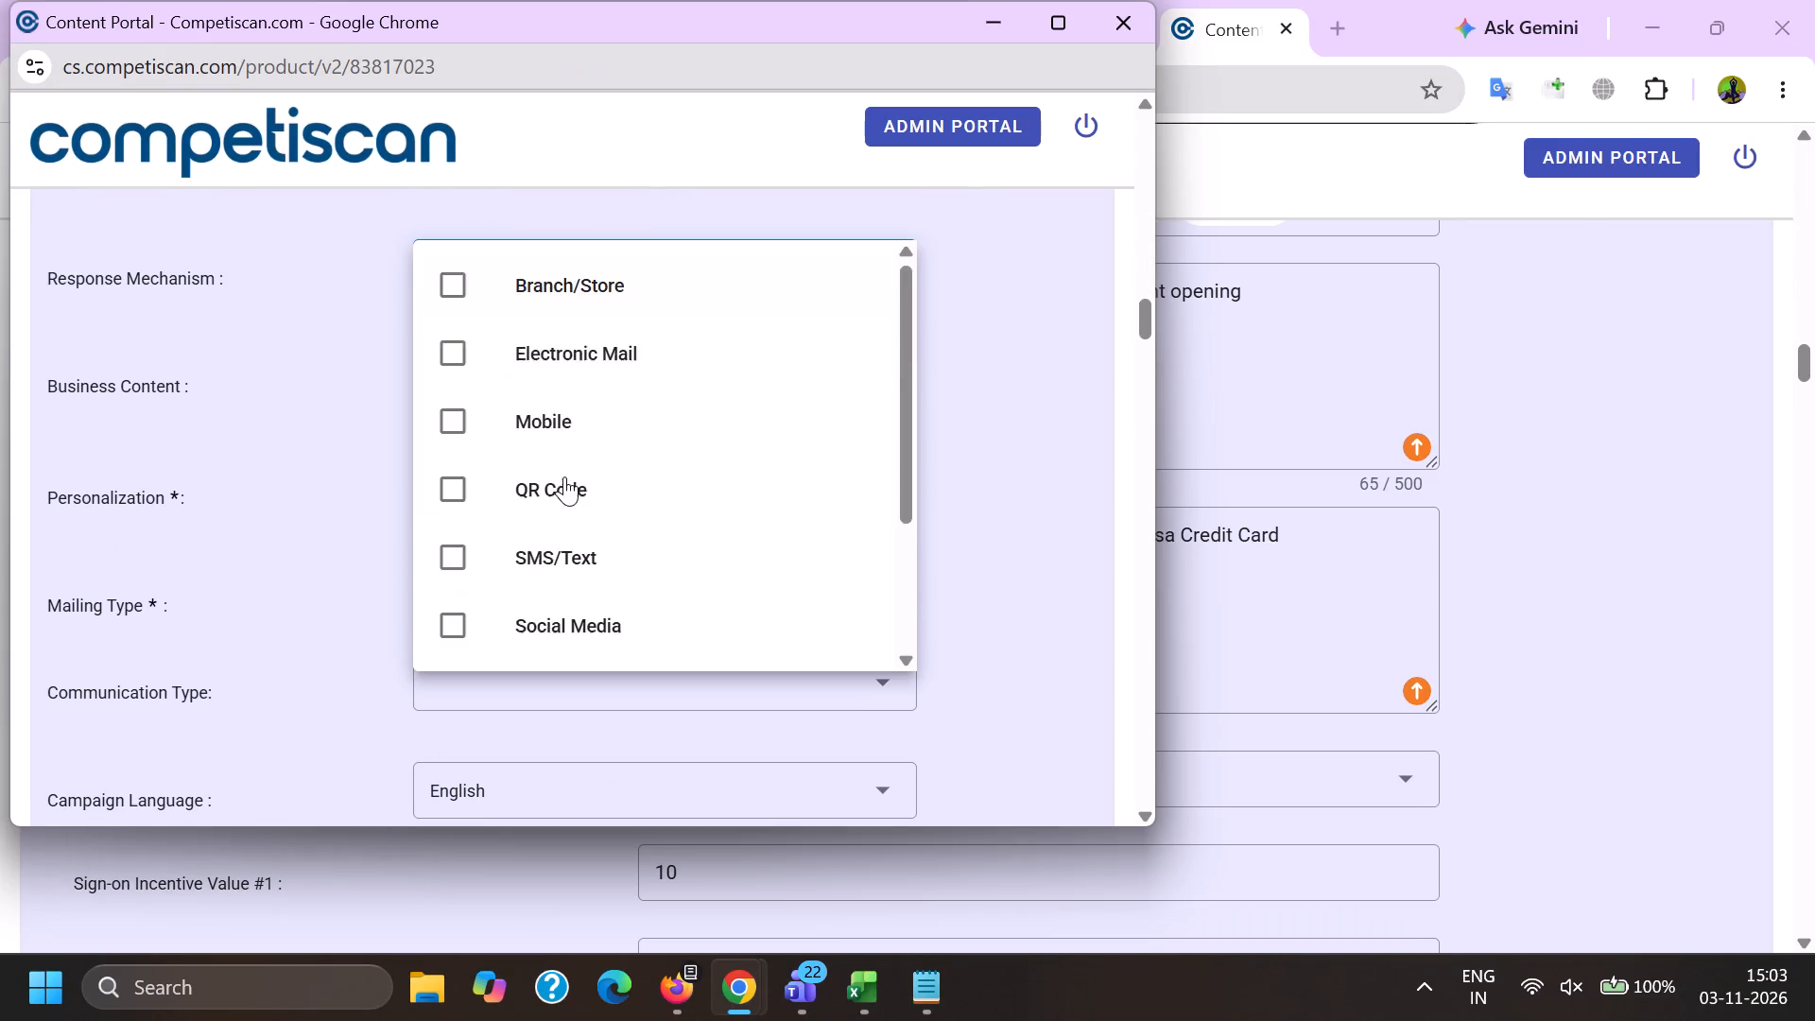
{"action": "left_click", "coordinate": [552, 600]}
{"action": "left_click_drag", "start_coordinate": [285, 582], "coordinate": [338, 590]}
{"action": "left_click", "coordinate": [548, 619]}
{"action": "left_click", "coordinate": [531, 490]}
{"action": "left_click_drag", "start_coordinate": [130, 580], "coordinate": [132, 580]}
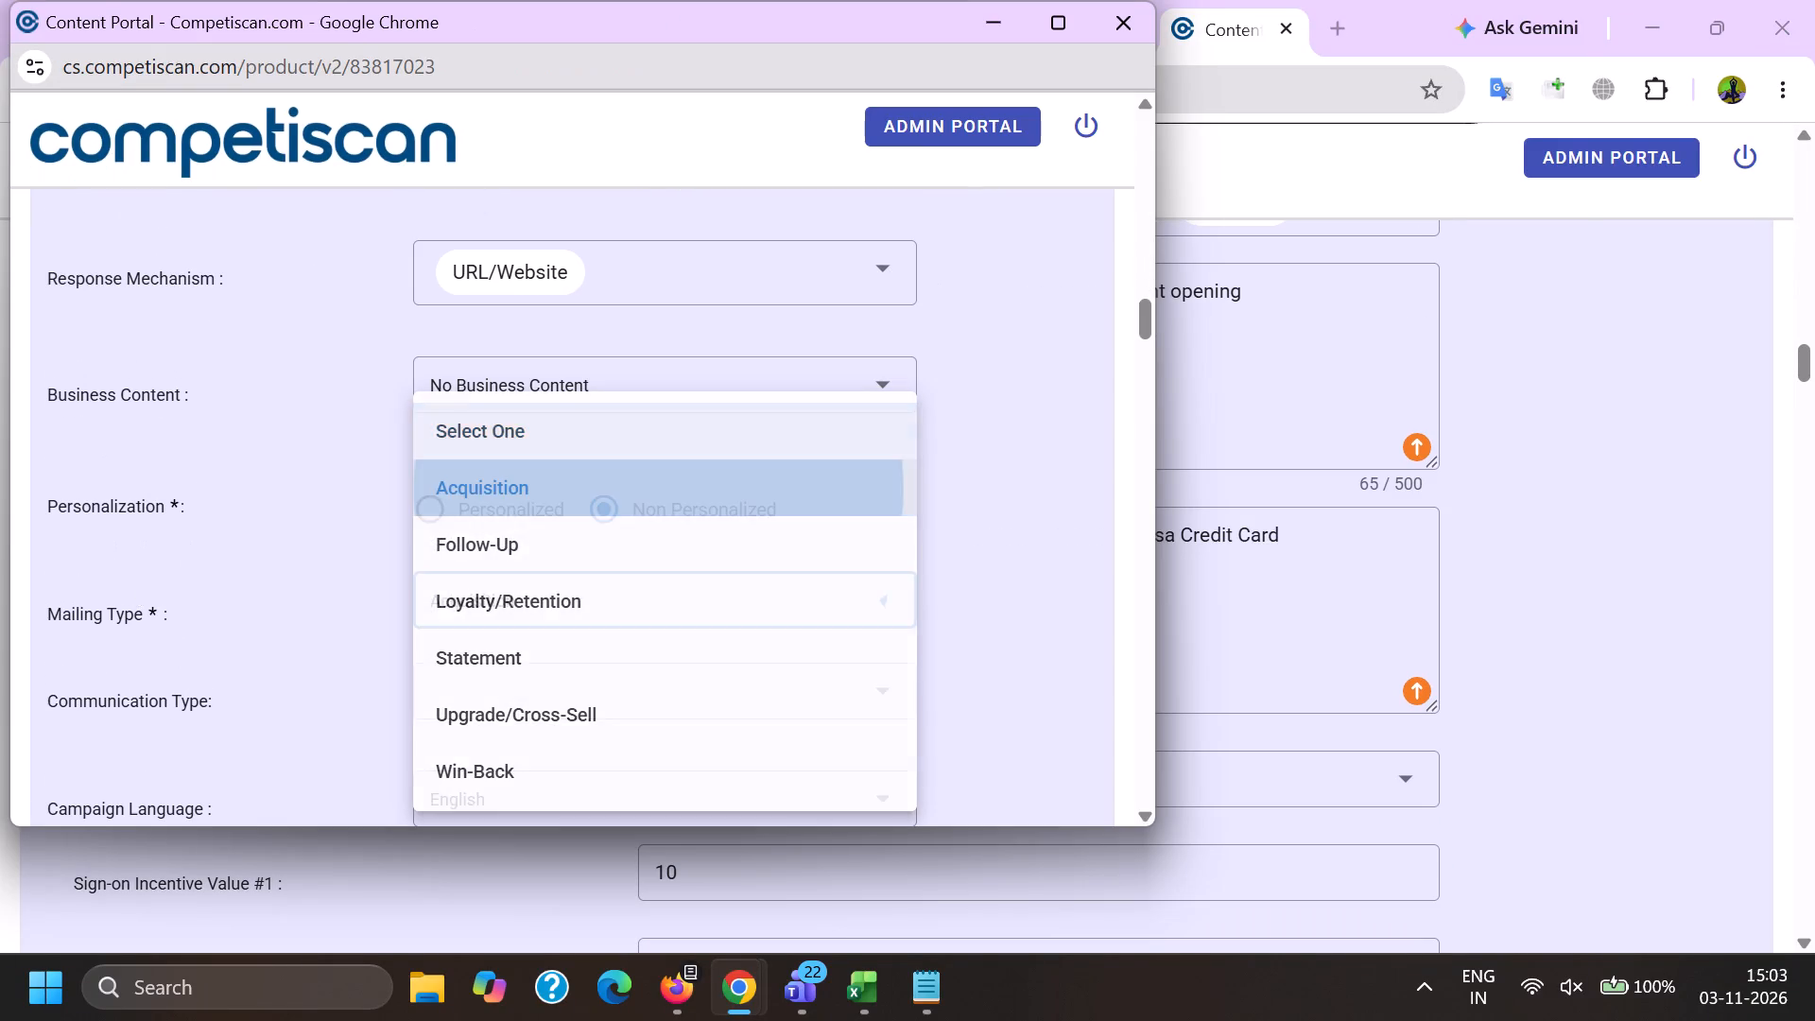
{"action": "left_click_drag", "start_coordinate": [132, 580], "coordinate": [151, 596]}
Choose the communication types Bonuses/Contests/Incentives, Co-Brand and Mobile Application.
{"action": "left_click", "coordinate": [481, 689]}
{"action": "scroll", "coordinate": [542, 197], "scroll_direction": "down", "scroll_amount": 3}
{"action": "left_click", "coordinate": [551, 481]}
{"action": "scroll", "coordinate": [548, 460], "scroll_direction": "down", "scroll_amount": 5}
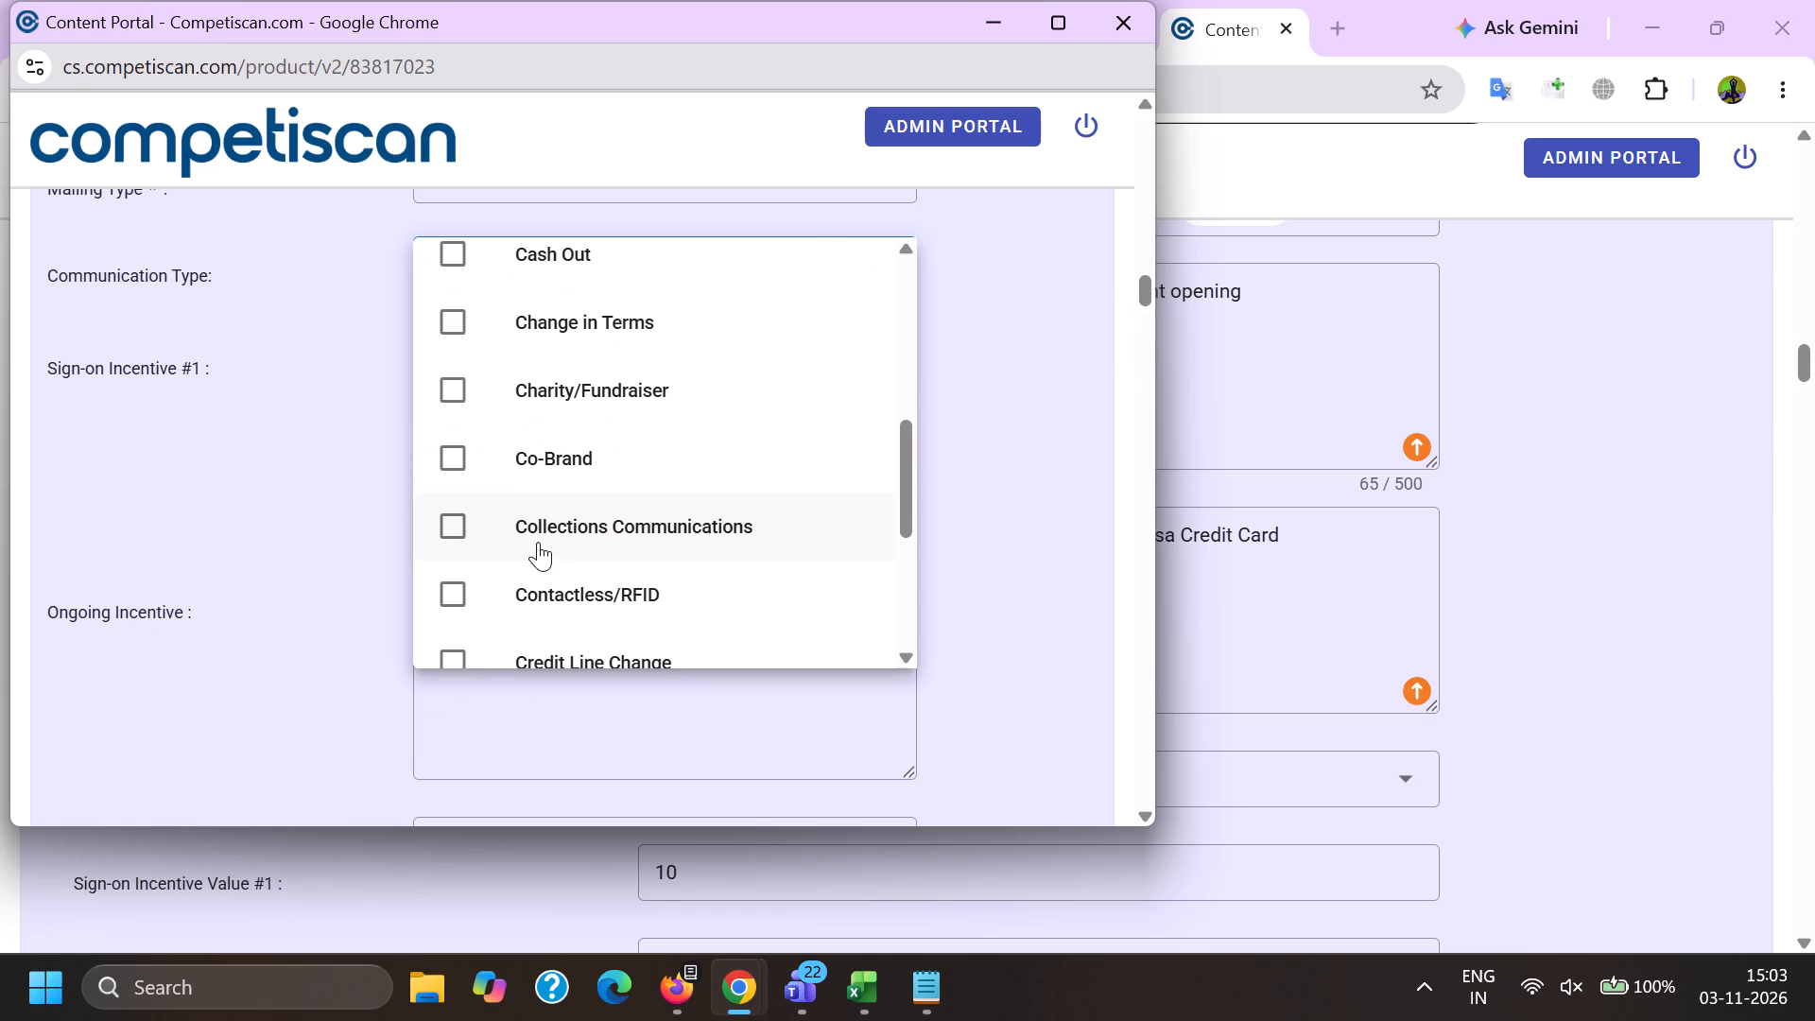
{"action": "left_click", "coordinate": [548, 458]}
{"action": "scroll", "coordinate": [549, 447], "scroll_direction": "down", "scroll_amount": 11}
{"action": "left_click", "coordinate": [589, 449]}
Fill Sign-on Incentive #1 from the reference record: 10% back in rewards during the first 30 days from account opening.
{"action": "key", "text": "alt+Tab"}
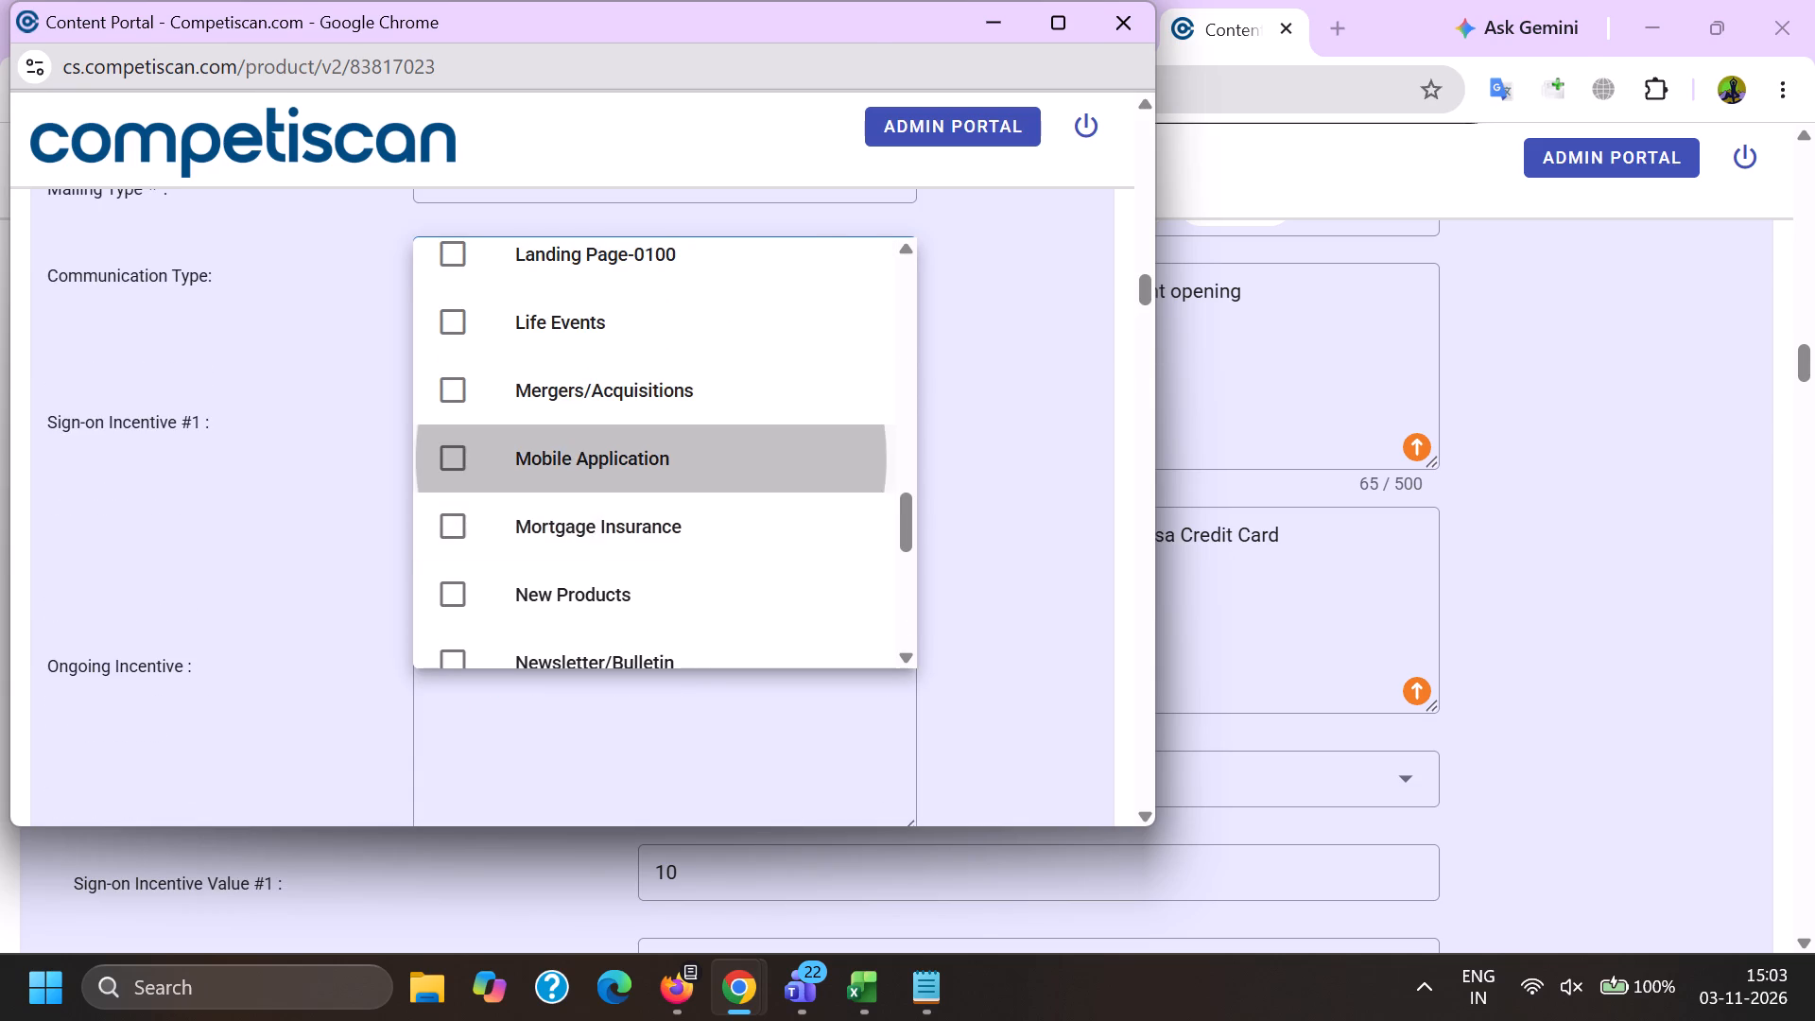
{"action": "left_click_drag", "start_coordinate": [1374, 324], "coordinate": [404, 291]}
{"action": "key", "text": "ctrl+c"}
{"action": "key", "text": "alt+Tab"}
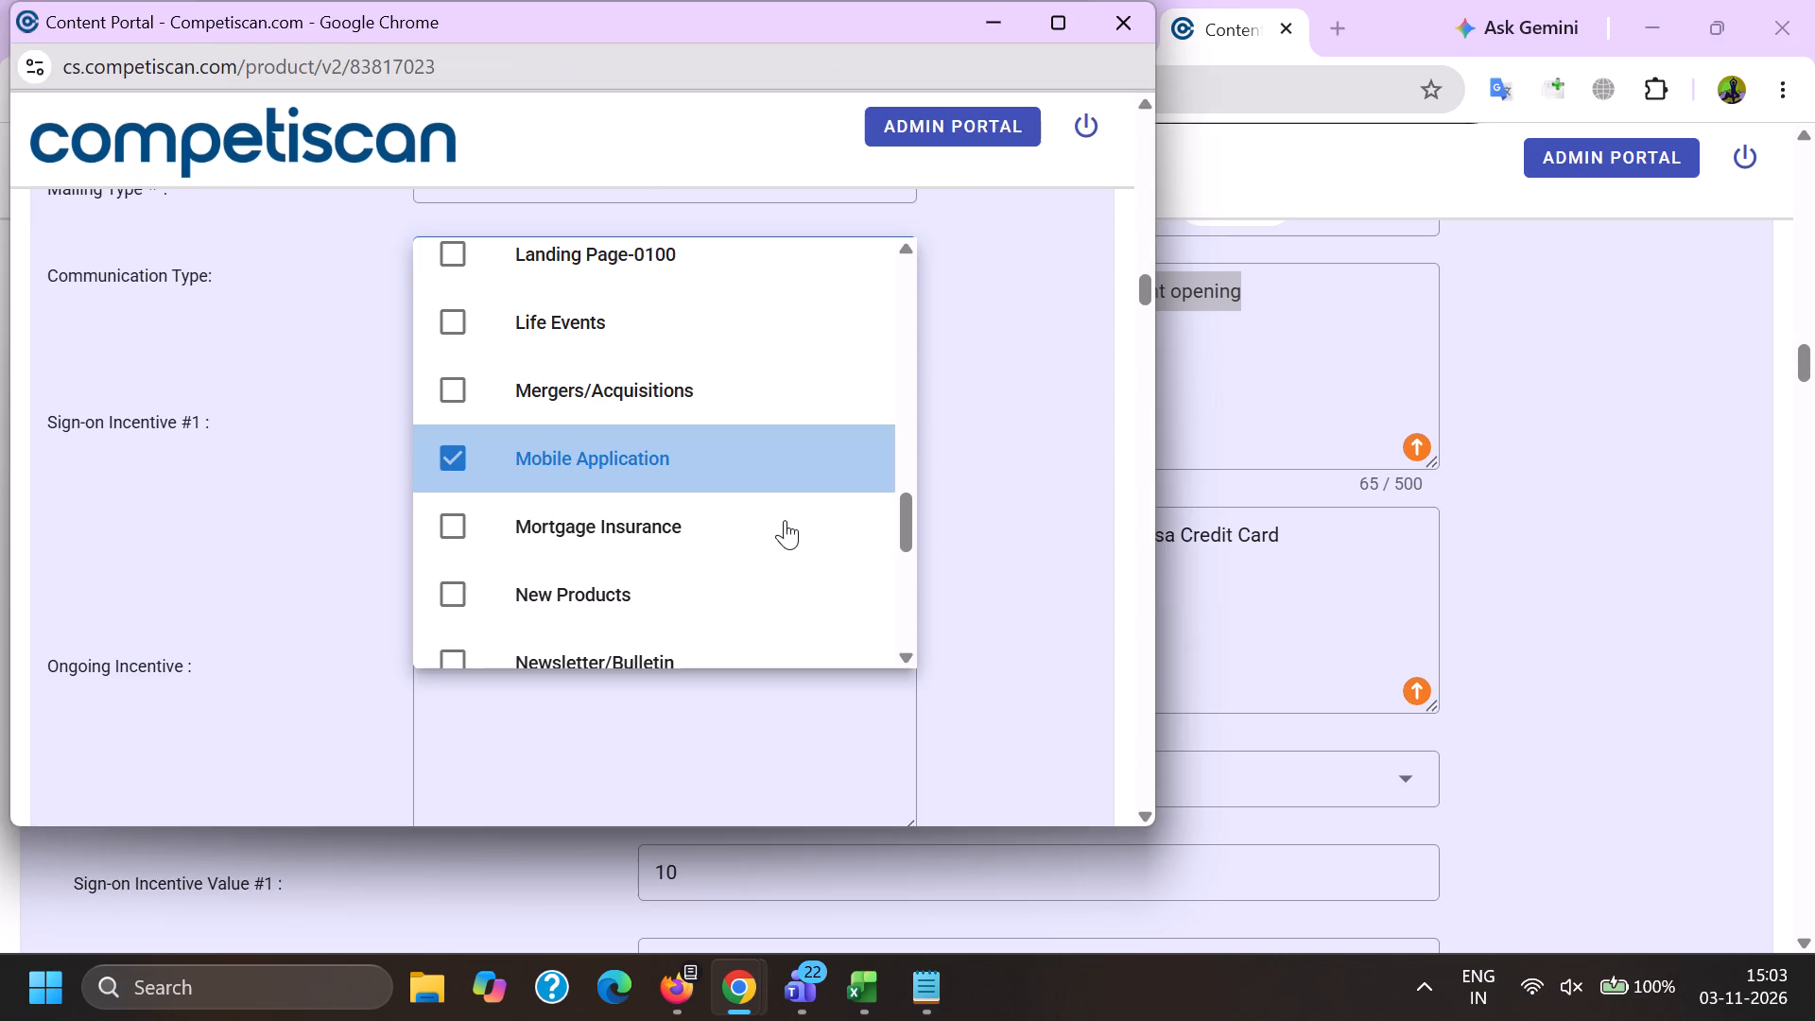
{"action": "left_click_drag", "start_coordinate": [236, 480], "coordinate": [245, 485]}
{"action": "left_click", "coordinate": [507, 457]}
{"action": "key", "text": "ctrl+v"}
Fill Ongoing Incentive from the reference record: 5% back in rewards with the Pottery Barn Key Rewards Visa Credit Card.
{"action": "left_click", "coordinate": [599, 701]}
{"action": "key", "text": "alt+Tab"}
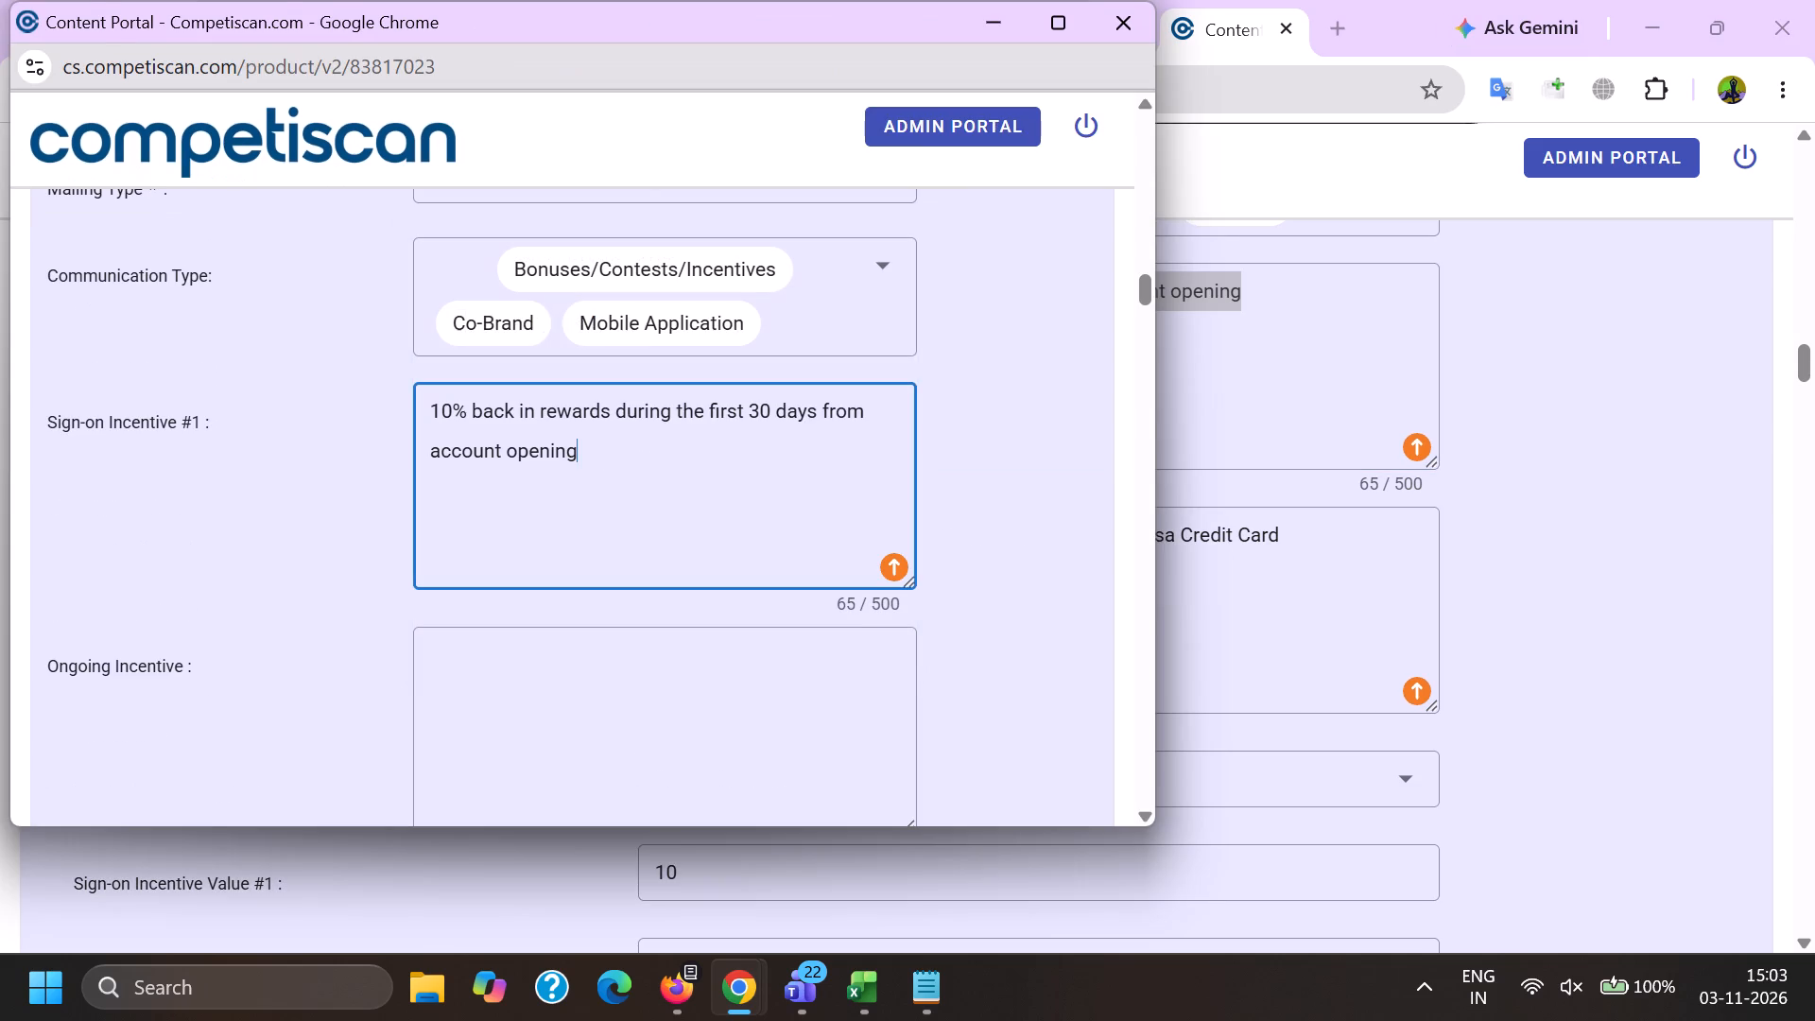
{"action": "left_click_drag", "start_coordinate": [1276, 614], "coordinate": [497, 431]}
{"action": "key", "text": "ctrl+c"}
{"action": "key", "text": "alt+Tab"}
{"action": "key", "text": "ctrl+v"}
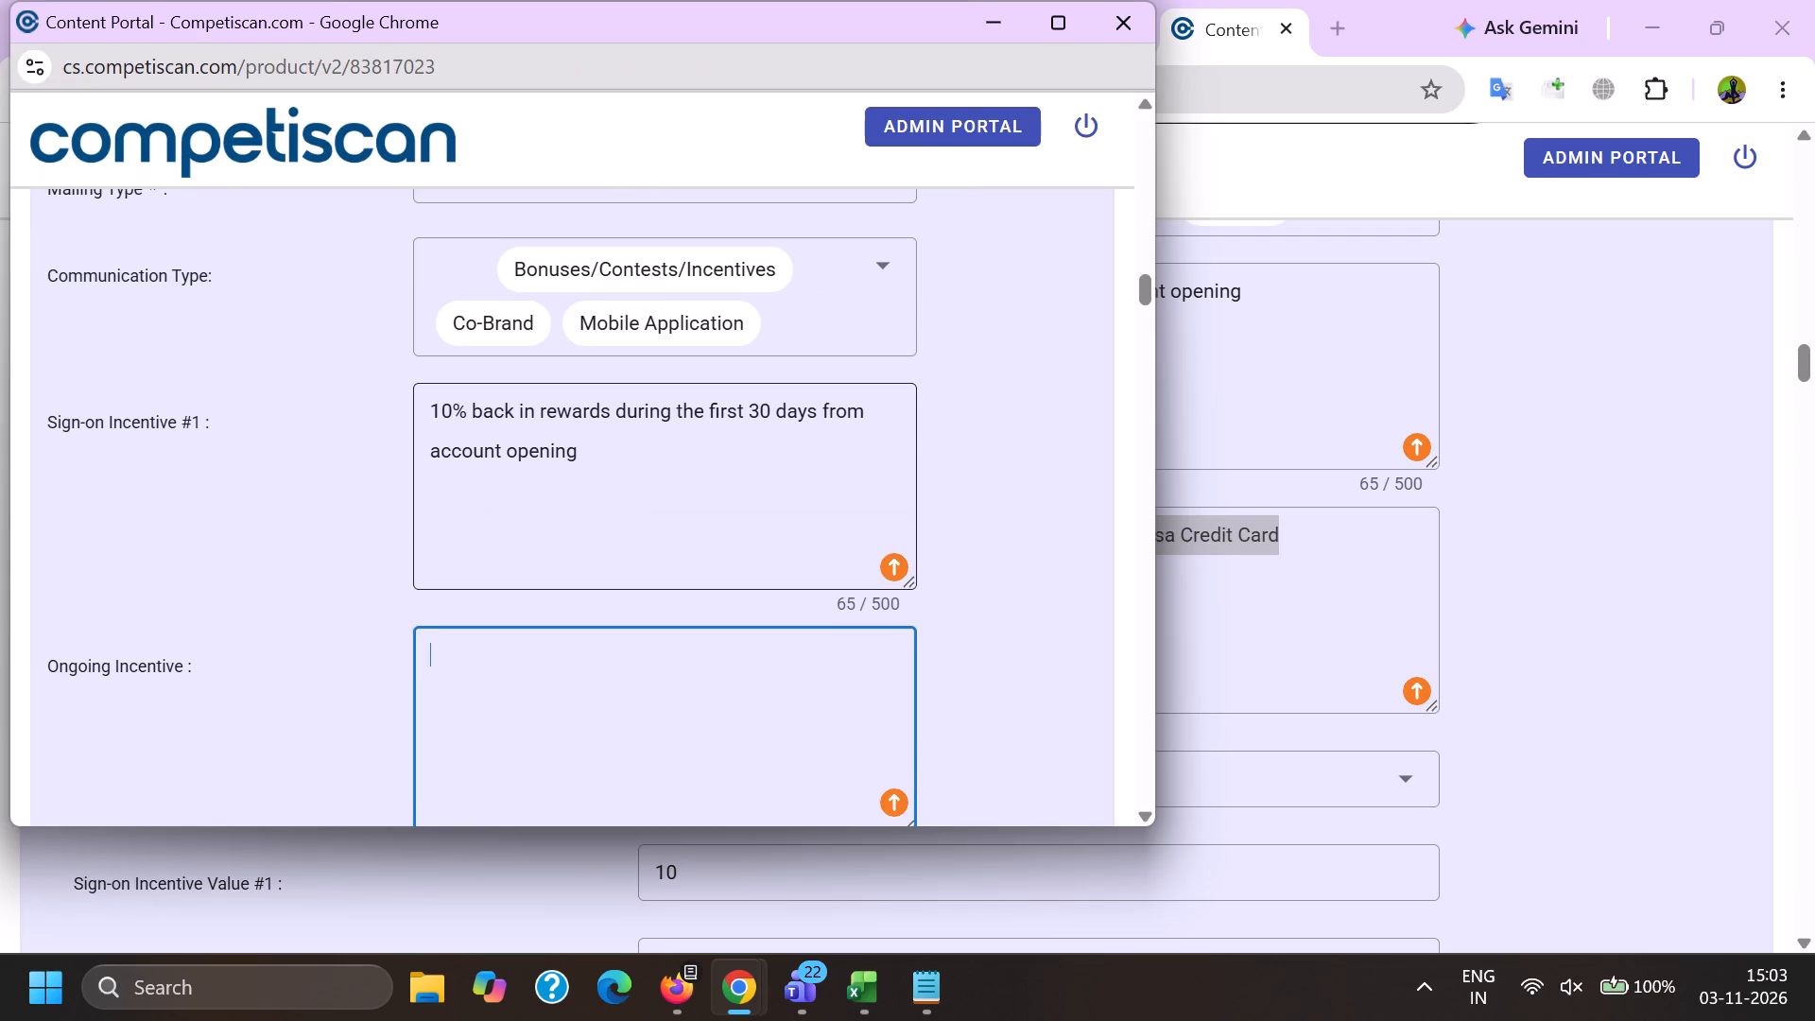
Set Sign-on Incentive Type #1 to Coupon/Discount and Sign-on Incentive Value #1 to 10.00.
{"action": "scroll", "coordinate": [497, 295], "scroll_direction": "down", "scroll_amount": 4}
{"action": "left_click", "coordinate": [489, 328]}
{"action": "scroll", "coordinate": [489, 318], "scroll_direction": "down", "scroll_amount": 6}
{"action": "left_click", "coordinate": [513, 528]}
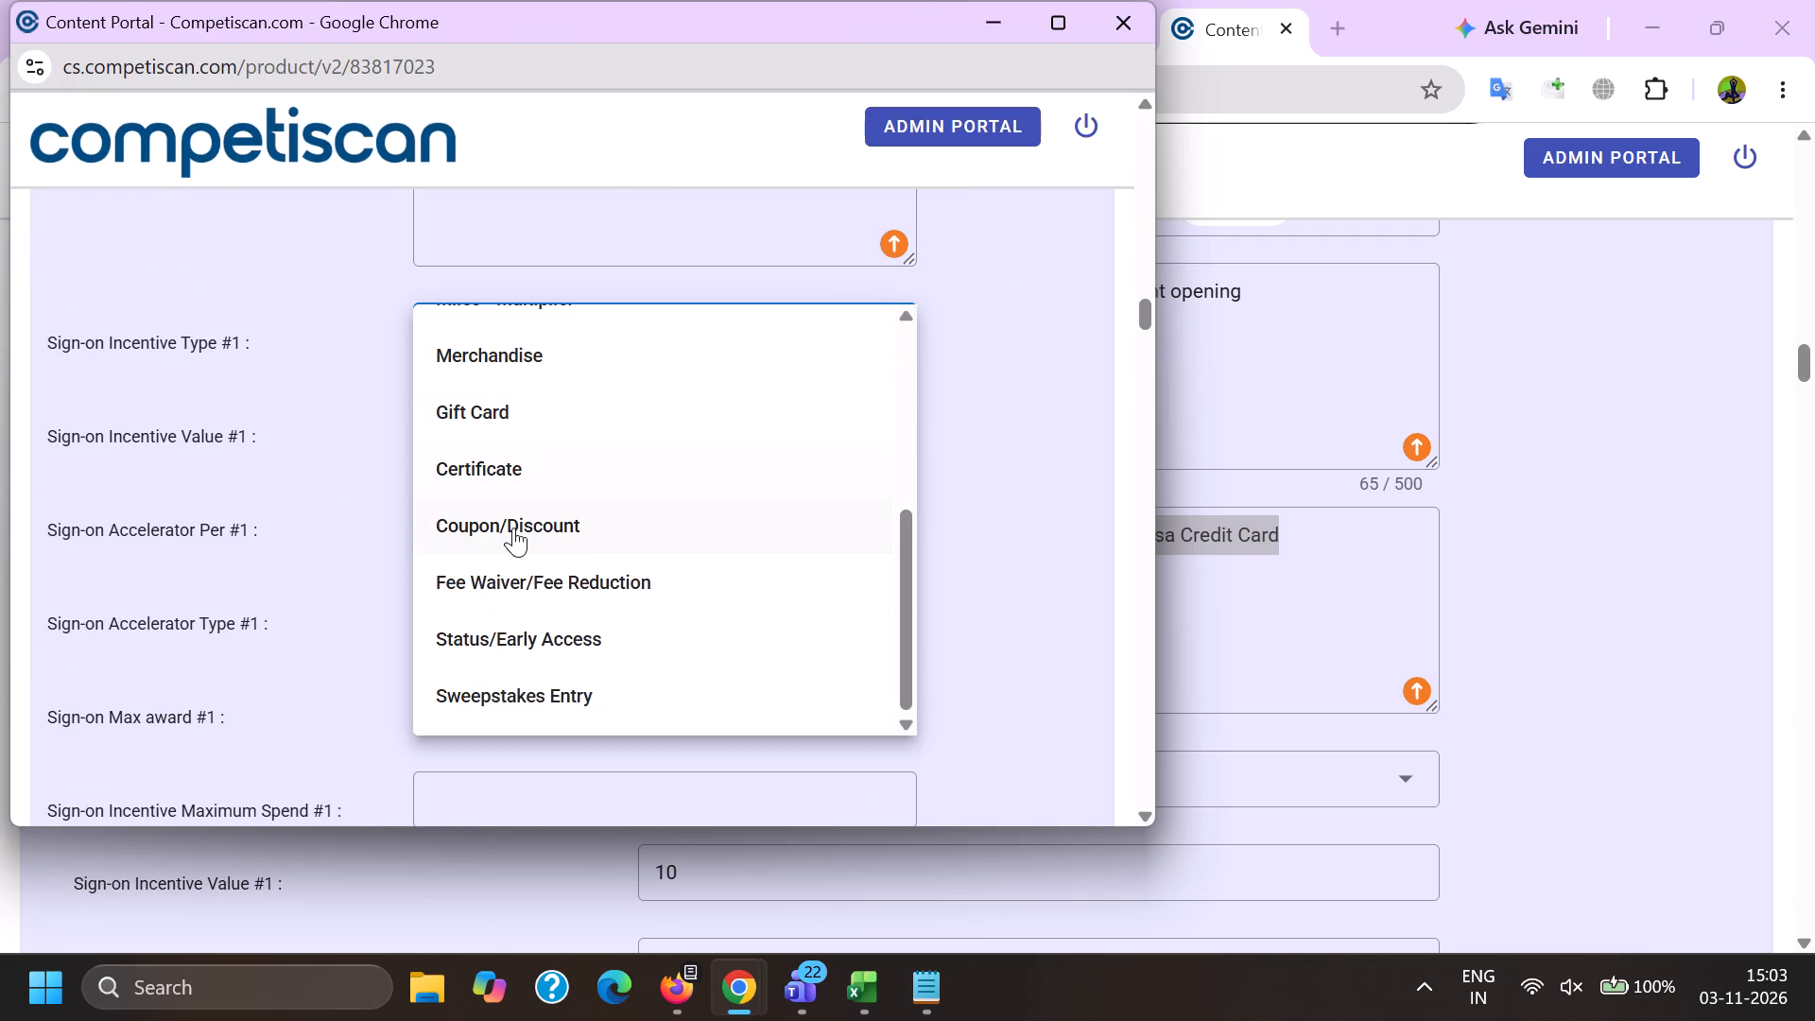
{"action": "left_click_drag", "start_coordinate": [341, 466], "coordinate": [354, 468]}
{"action": "left_click", "coordinate": [476, 422]}
{"action": "key", "text": "1"}
{"action": "key", "text": "0"}
{"action": "key", "text": "period"}
{"action": "type", "text": "00"}
Set Sign-on Max award #1 to 10.00 and the Sign-on Incentive Window #1 to 1 month.
{"action": "key", "text": "Tab"}
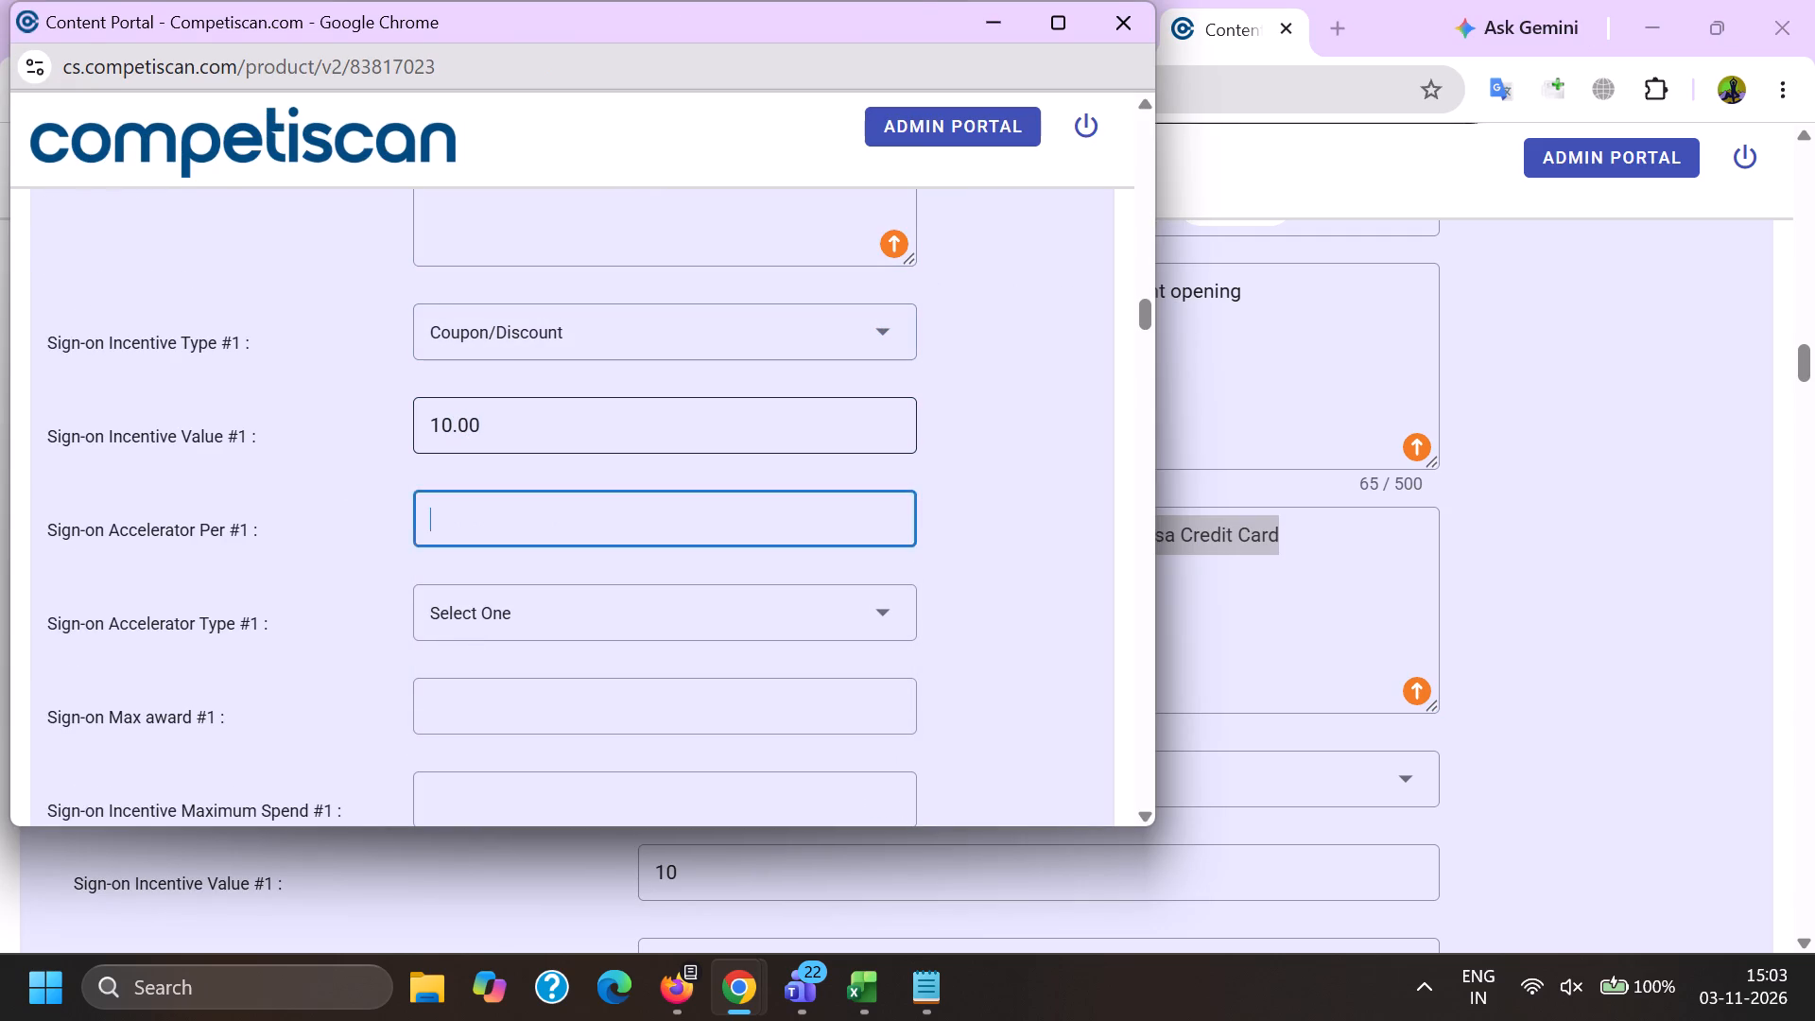
{"action": "key", "text": "Tab"}
{"action": "key", "text": "Tab"}
{"action": "key", "text": "1"}
{"action": "type", "text": "0.0"}
{"action": "key", "text": "0"}
{"action": "key", "text": "Tab"}
{"action": "key", "text": "Tab"}
{"action": "key", "text": "Tab"}
{"action": "key", "text": "1"}
Set the application type to Invitation to Apply and the card network to Visa.
{"action": "scroll", "coordinate": [472, 427], "scroll_direction": "down", "scroll_amount": 2}
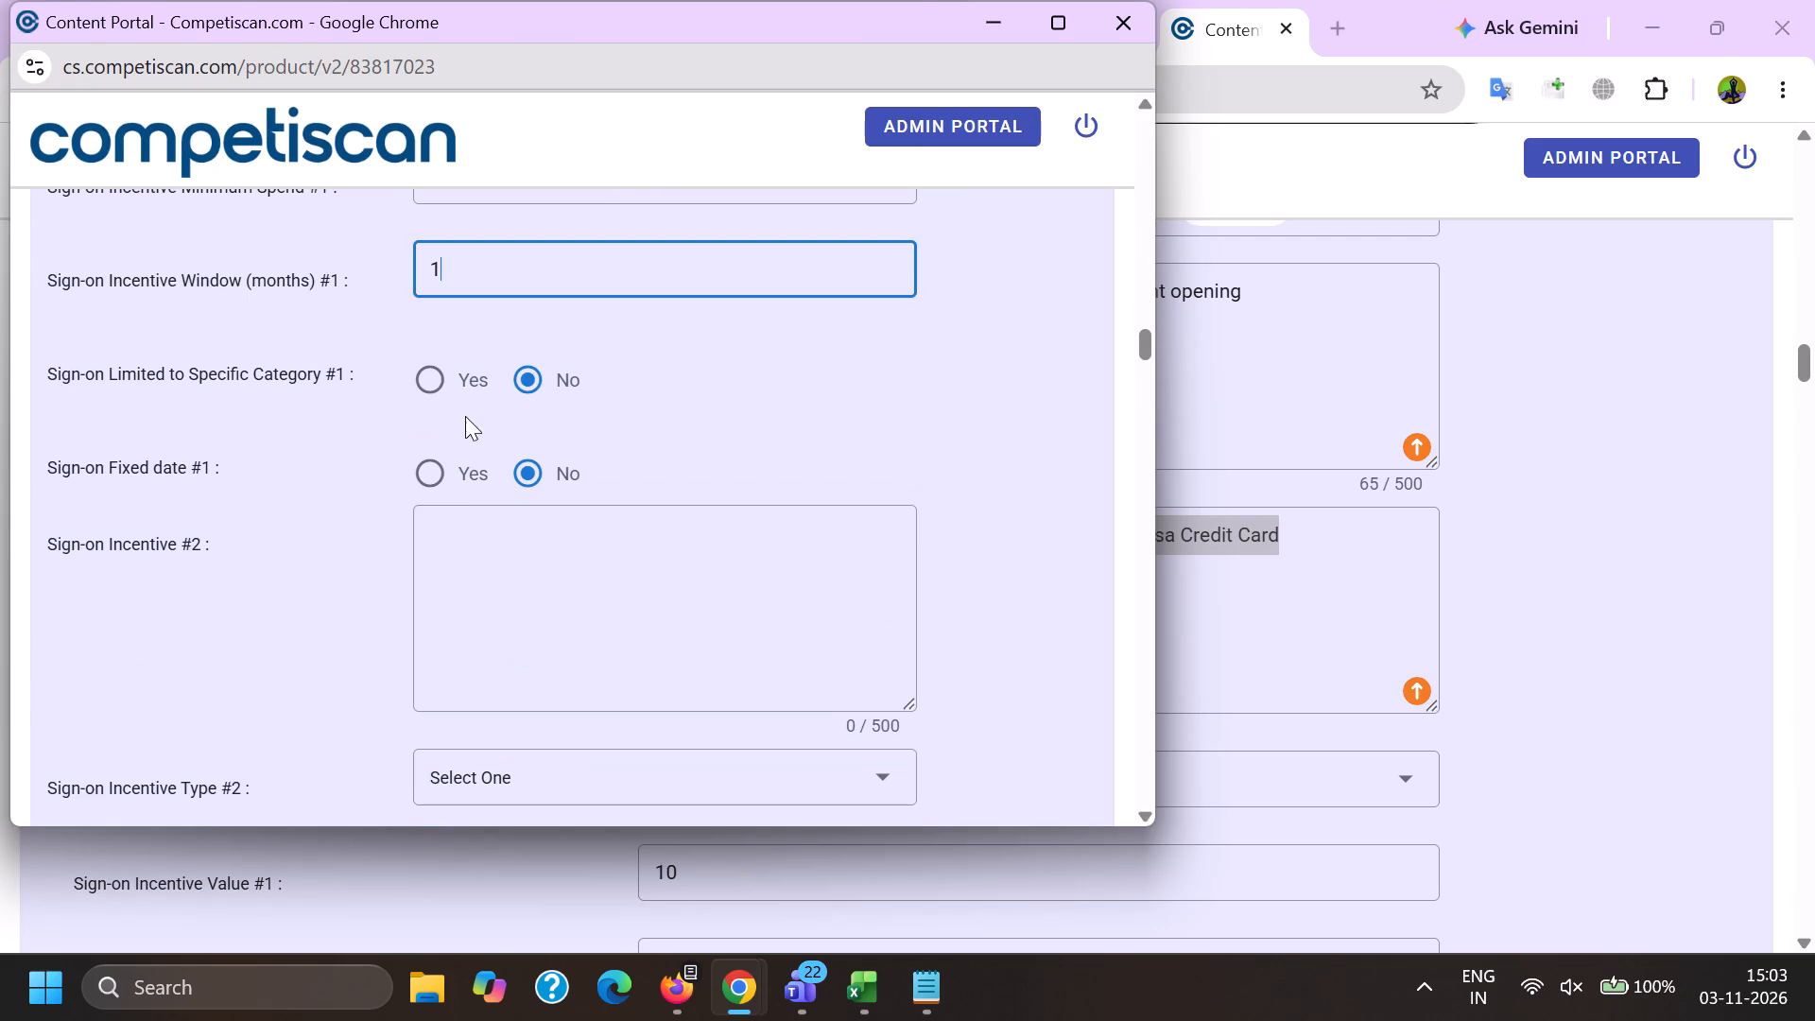
{"action": "left_click", "coordinate": [471, 476]}
{"action": "scroll", "coordinate": [475, 440], "scroll_direction": "down", "scroll_amount": 20}
{"action": "scroll", "coordinate": [475, 440], "scroll_direction": "down", "scroll_amount": 4}
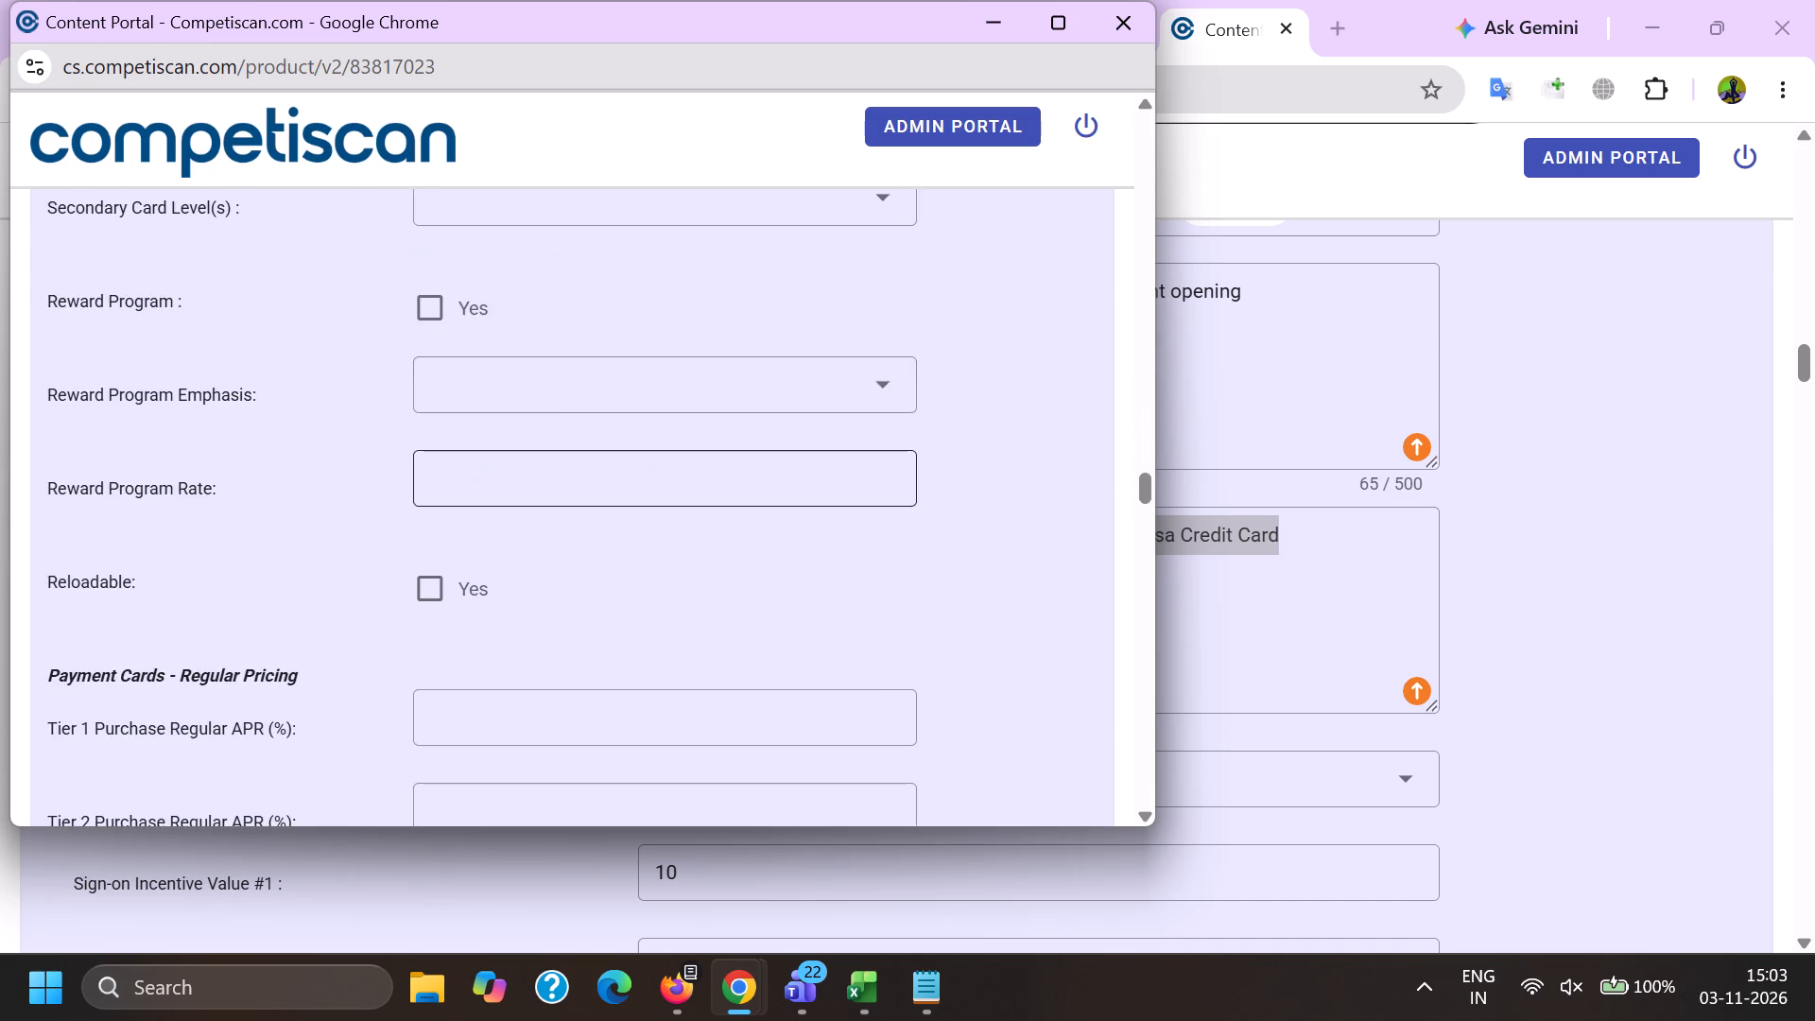
{"action": "scroll", "coordinate": [481, 542], "scroll_direction": "up", "scroll_amount": 4}
{"action": "left_click", "coordinate": [510, 473]}
{"action": "left_click", "coordinate": [556, 598]}
{"action": "left_click_drag", "start_coordinate": [245, 612], "coordinate": [268, 621]}
{"action": "left_click", "coordinate": [490, 601]}
{"action": "scroll", "coordinate": [506, 268], "scroll_direction": "down", "scroll_amount": 2}
{"action": "left_click", "coordinate": [590, 563]}
{"action": "left_click", "coordinate": [253, 540]}
Set the primary card level to Visa Signature and mark Reward Program as Yes.
{"action": "left_click", "coordinate": [494, 401]}
{"action": "scroll", "coordinate": [549, 640], "scroll_direction": "down", "scroll_amount": 5}
{"action": "left_click", "coordinate": [579, 671]}
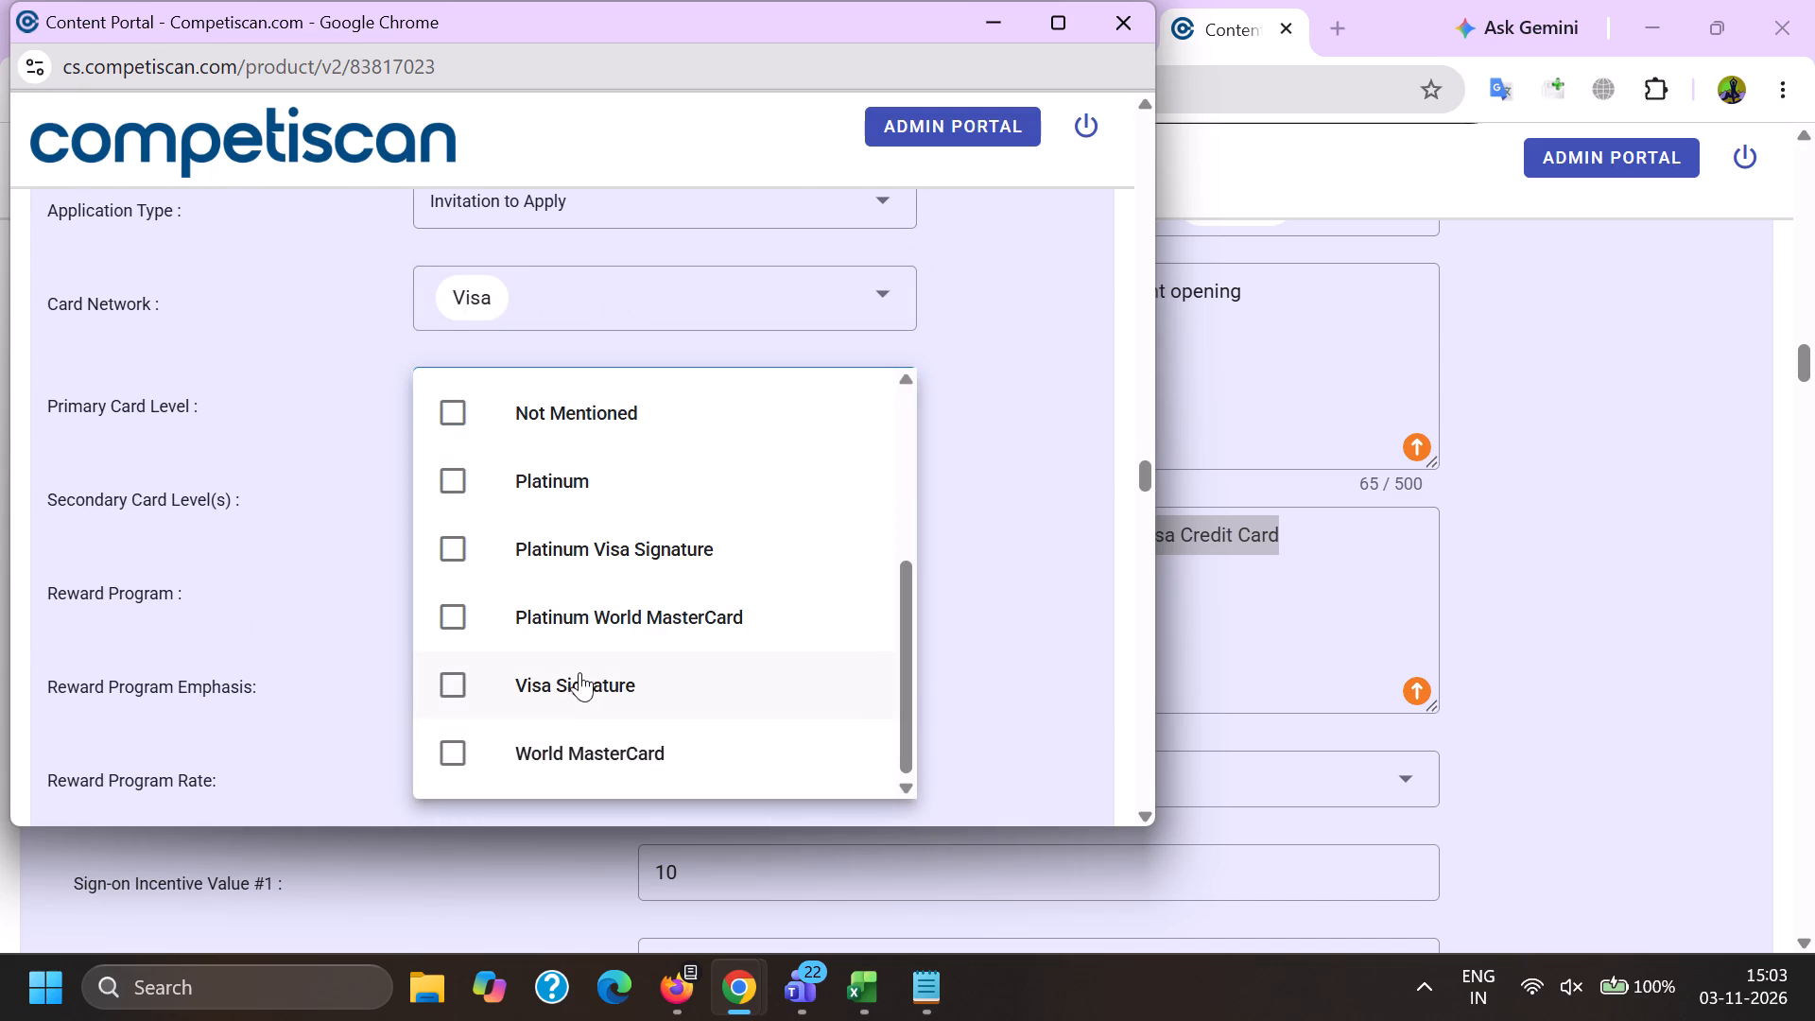
{"action": "left_click", "coordinate": [320, 644]}
{"action": "left_click", "coordinate": [449, 597]}
{"action": "double_click", "coordinate": [342, 662]}
Mark Credit Card Mentioned in the retail credit section and save the product record.
{"action": "key", "text": "End"}
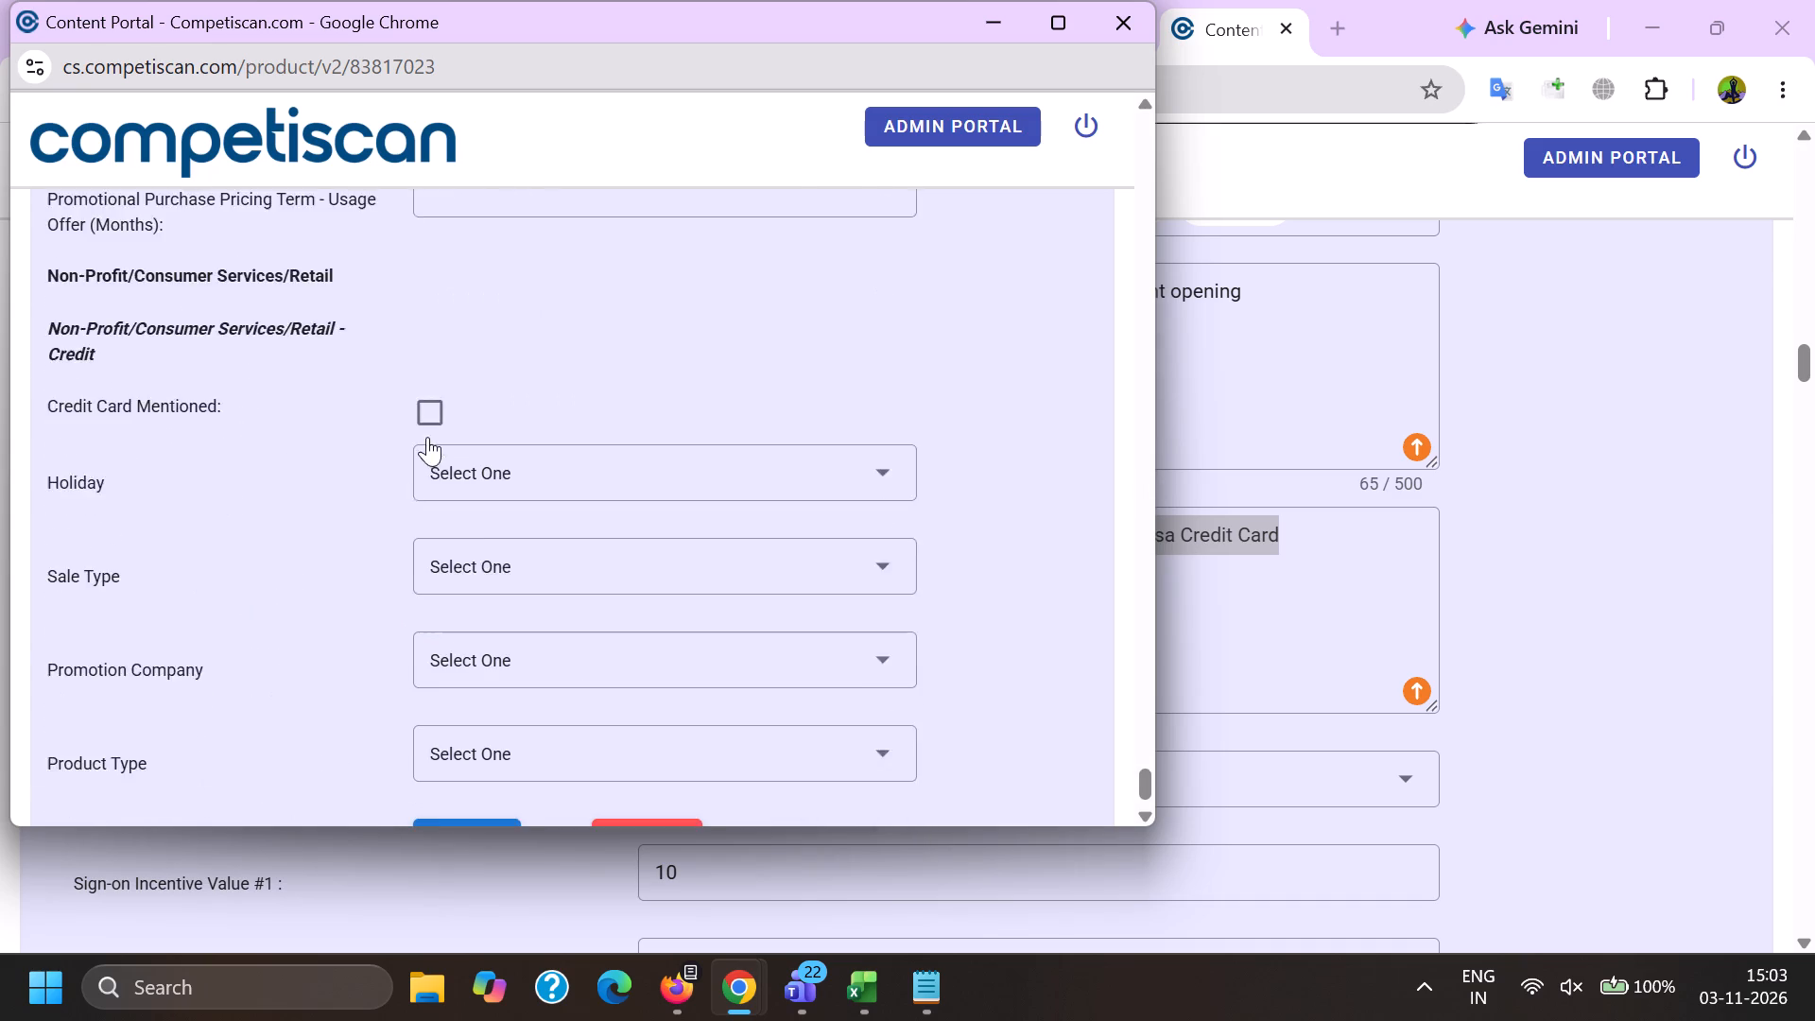
{"action": "left_click", "coordinate": [434, 374]}
{"action": "left_click", "coordinate": [503, 798]}
Copy email ID 83775625 from its editor page into row 34 of the may 26 sheet in the 2025 Excel workbook, labelled cc.
{"action": "key", "text": "alt+Tab"}
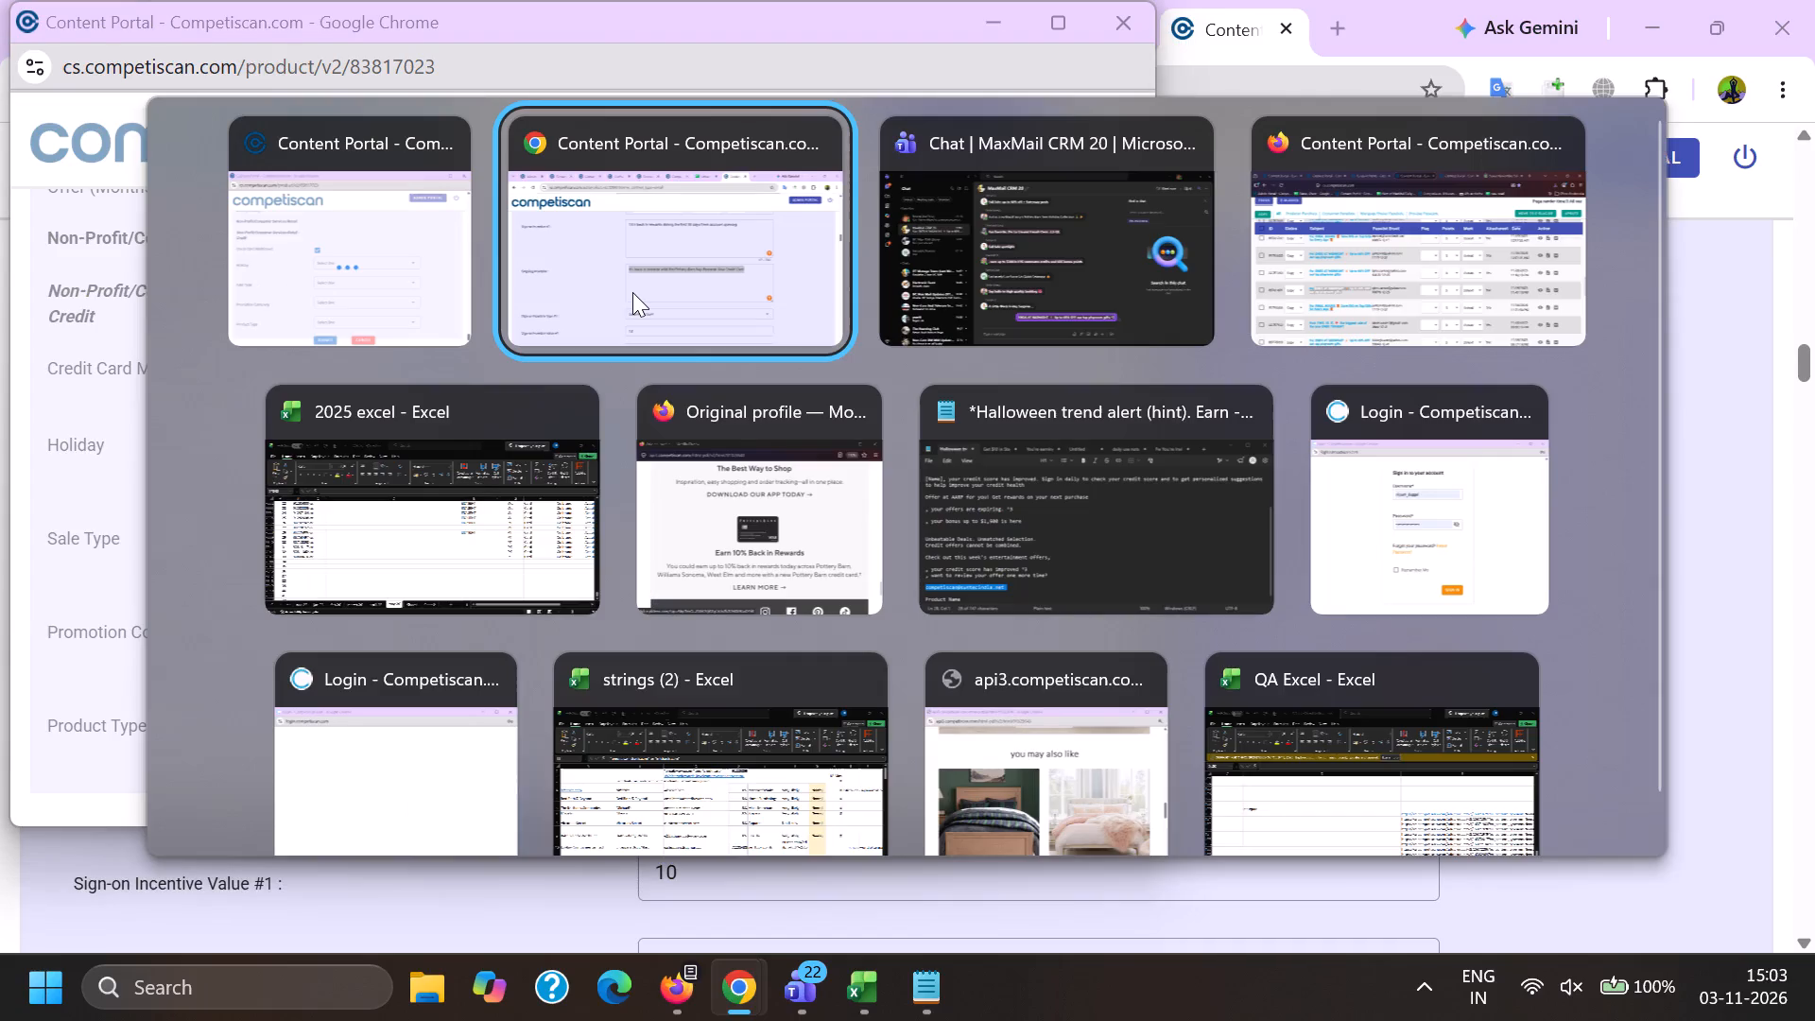
{"action": "left_click", "coordinate": [632, 292]}
{"action": "left_click", "coordinate": [400, 0]}
{"action": "left_click", "coordinate": [540, 0]}
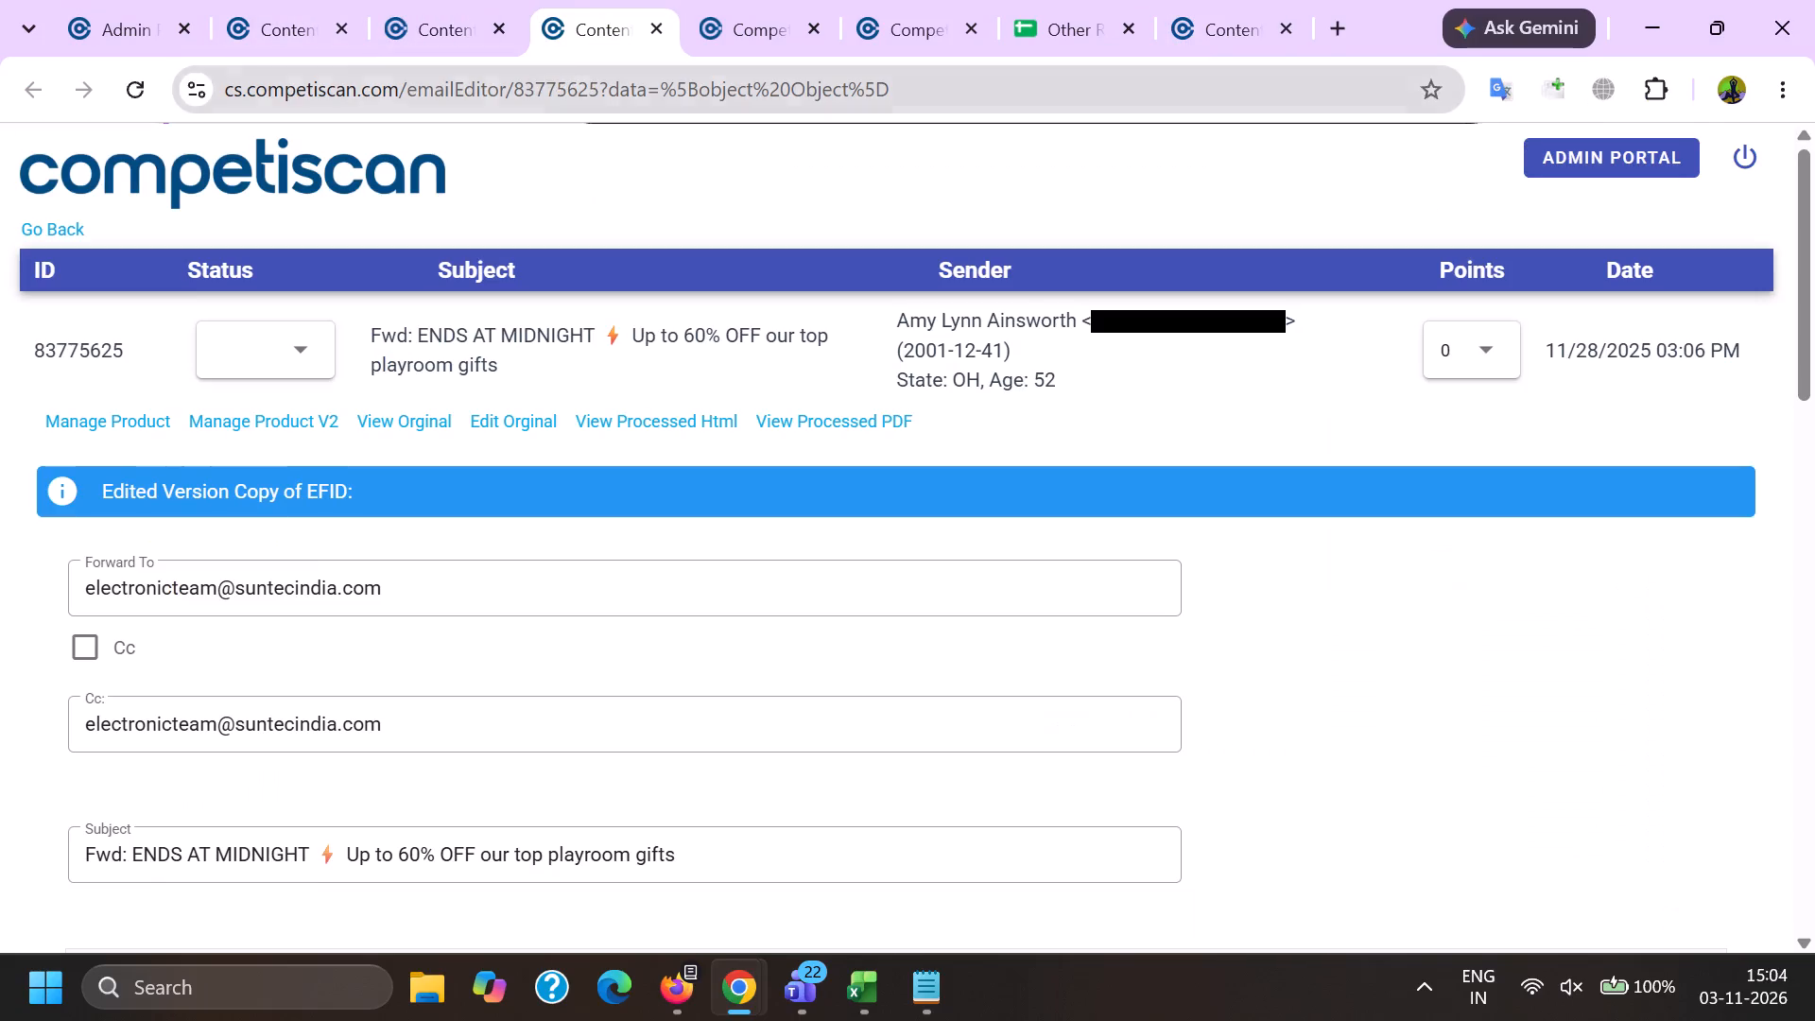
{"action": "double_click", "coordinate": [537, 92]}
{"action": "key", "text": "ctrl+c"}
{"action": "left_click", "coordinate": [850, 1014]}
{"action": "left_click", "coordinate": [1072, 899]}
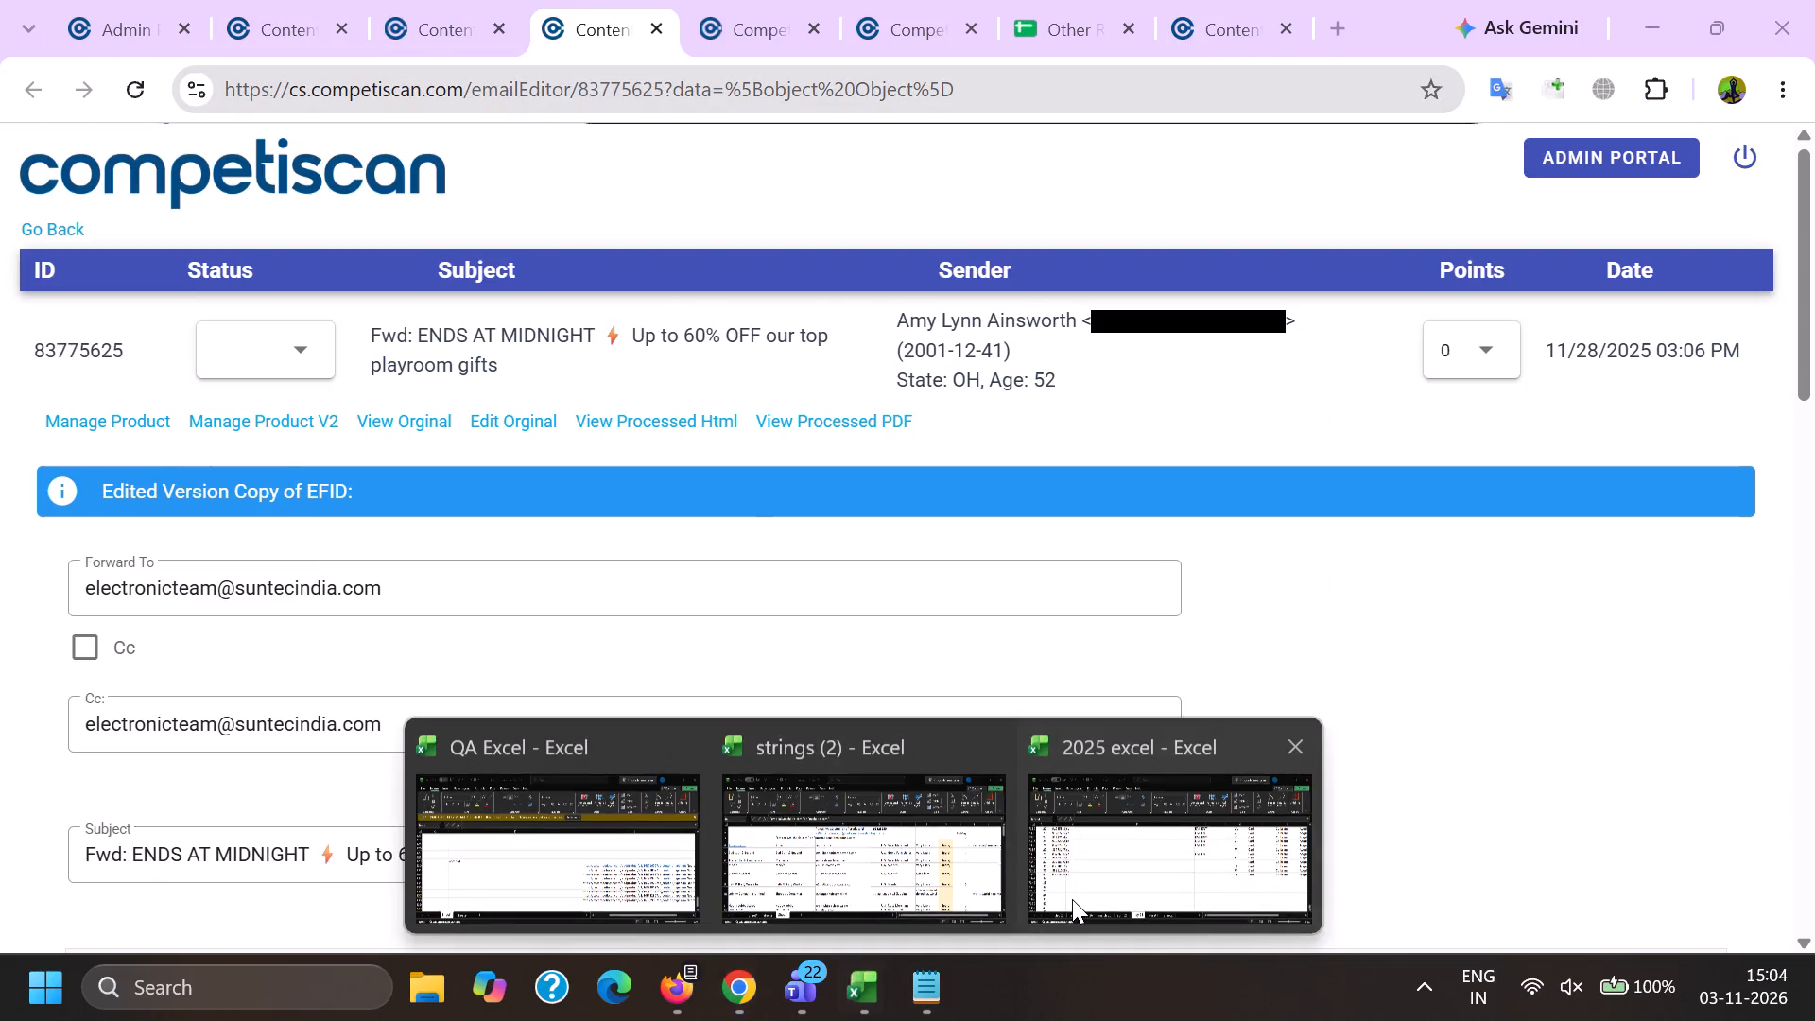
{"action": "left_click", "coordinate": [195, 656]}
{"action": "key", "text": "ctrl+v"}
{"action": "left_click", "coordinate": [282, 661]}
{"action": "key", "text": "c"}
{"action": "key", "text": "c"}
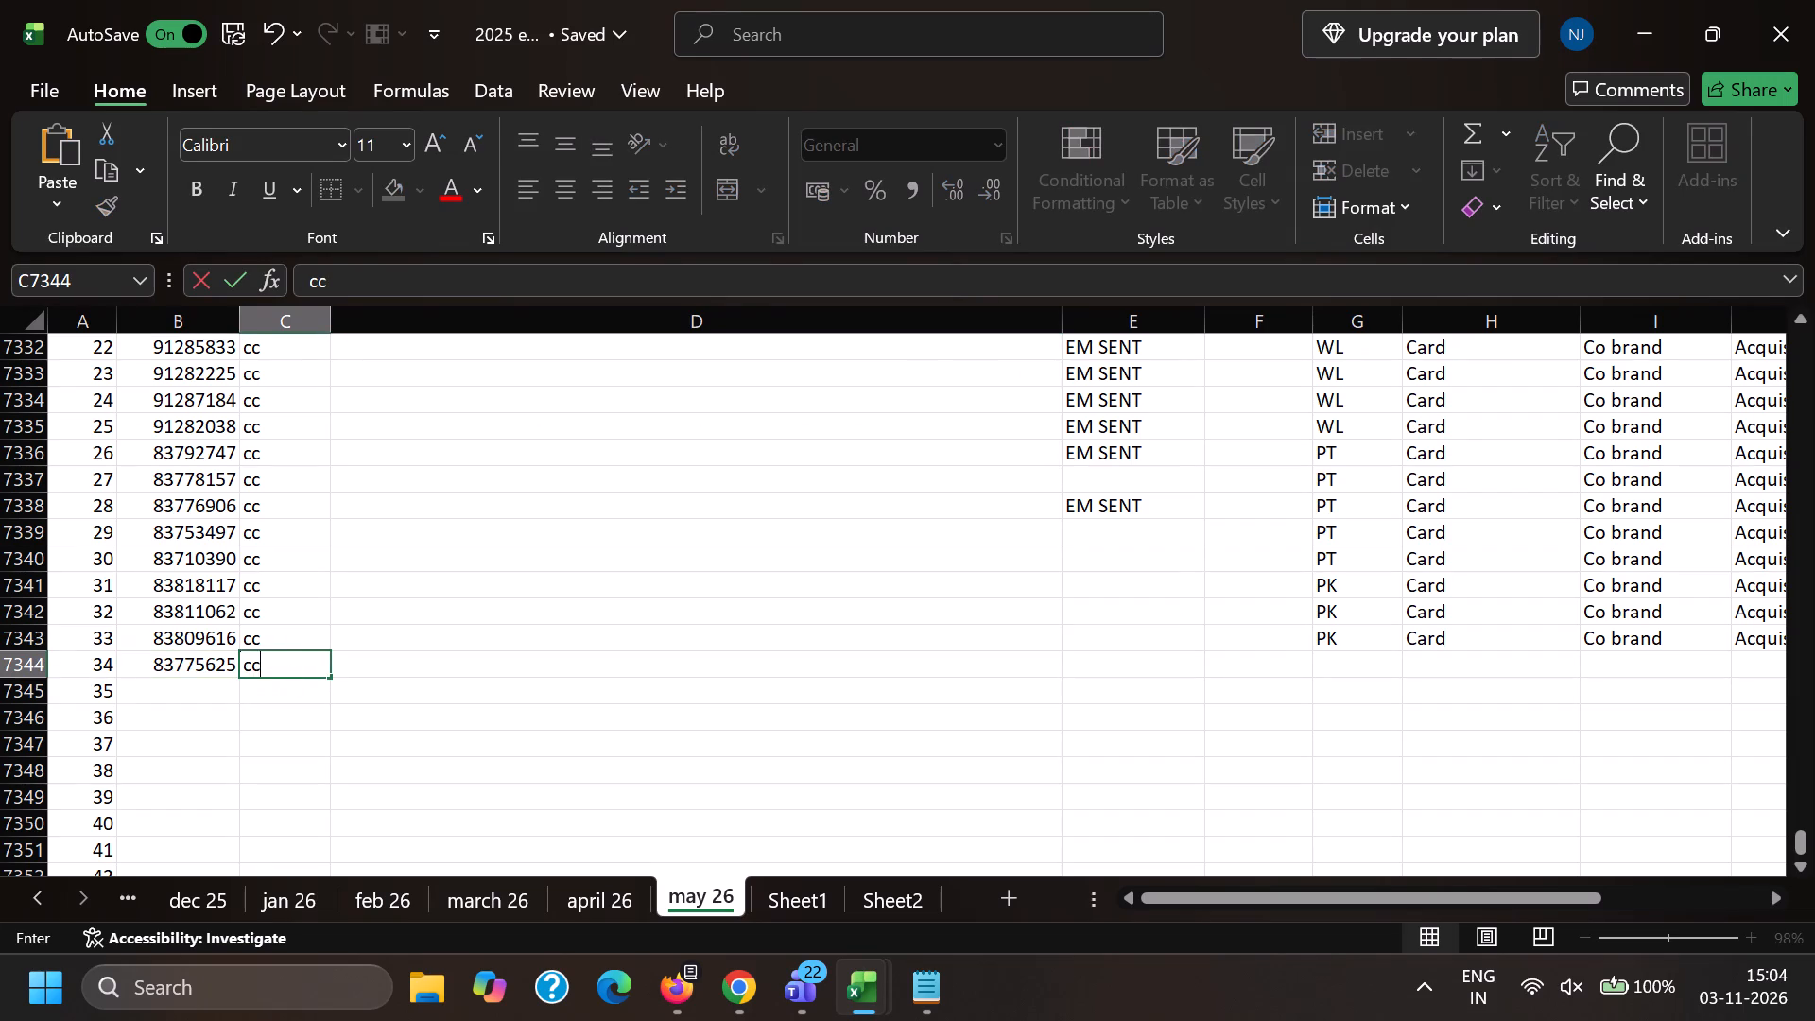
Fill row 34 of the may 26 sheet with PK, Card, Co brand and Acquisition, copied from row 33.
{"action": "key", "text": "Right"}
{"action": "key", "text": "Right"}
{"action": "key", "text": "Right"}
{"action": "key", "text": "Right"}
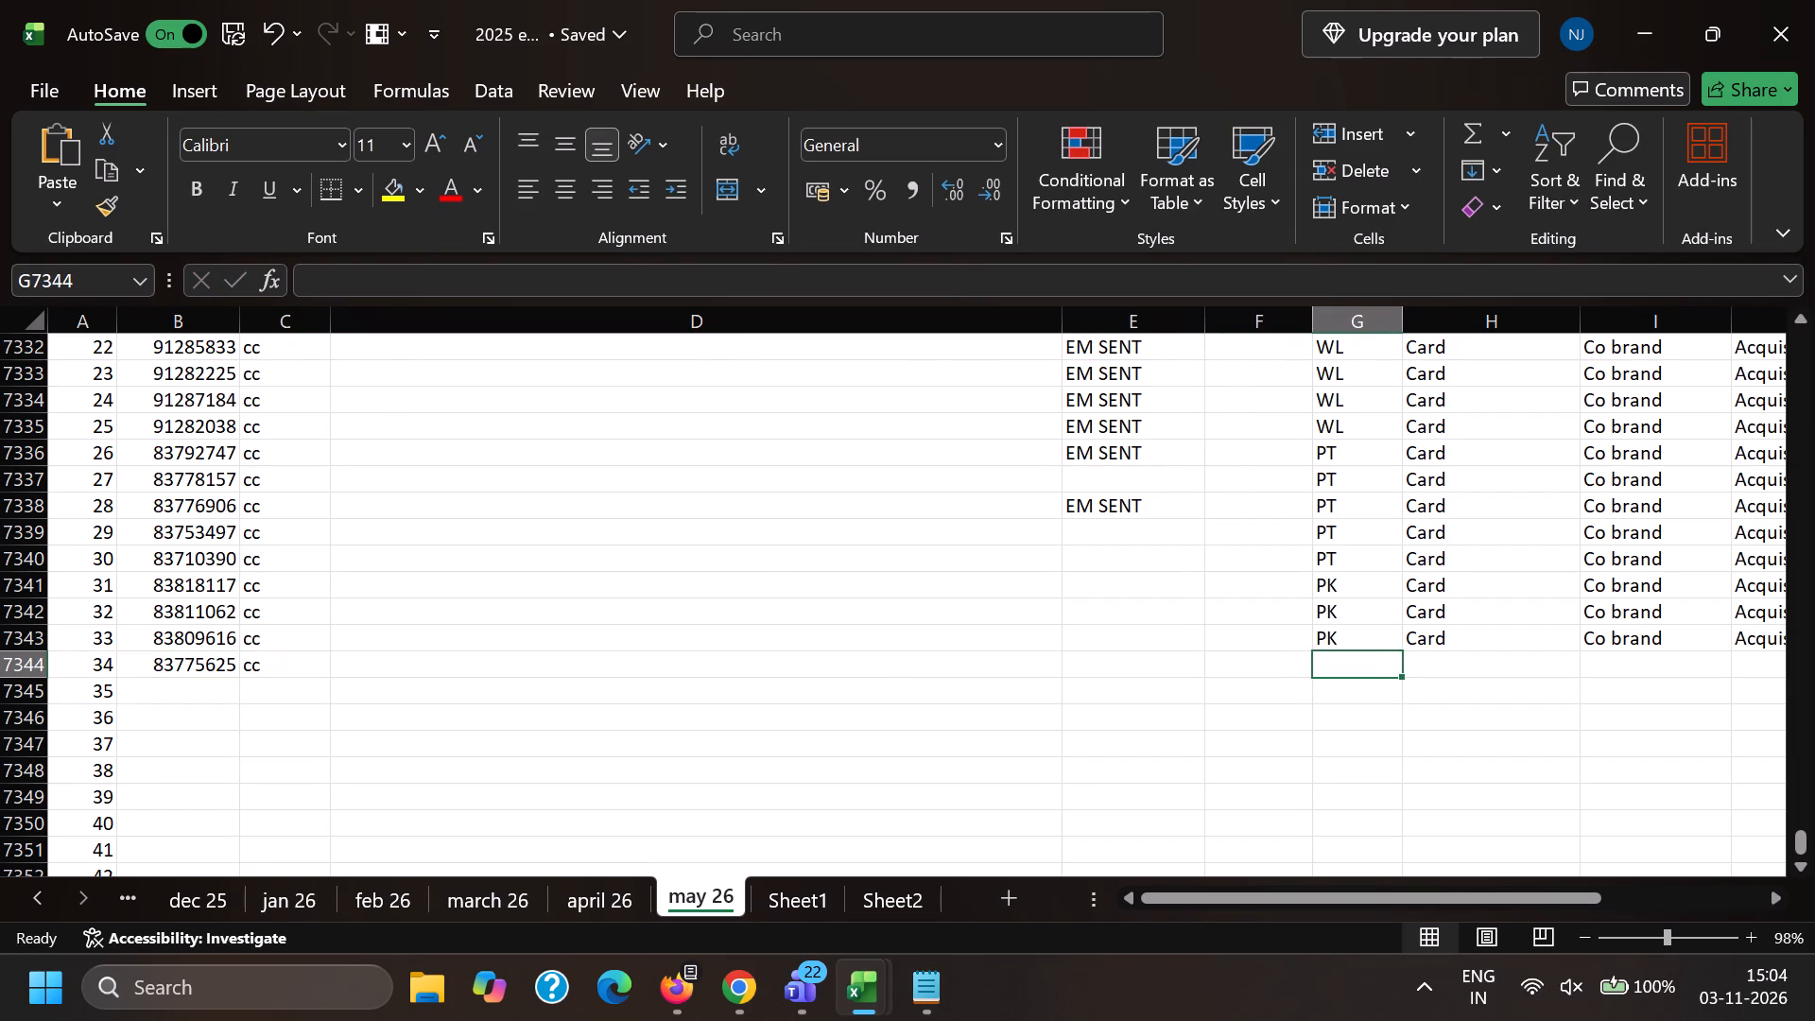
{"action": "key", "text": "p"}
{"action": "key", "text": "Right"}
{"action": "key", "text": "Up"}
{"action": "key", "text": "Left"}
{"action": "key", "text": "shift+Right"}
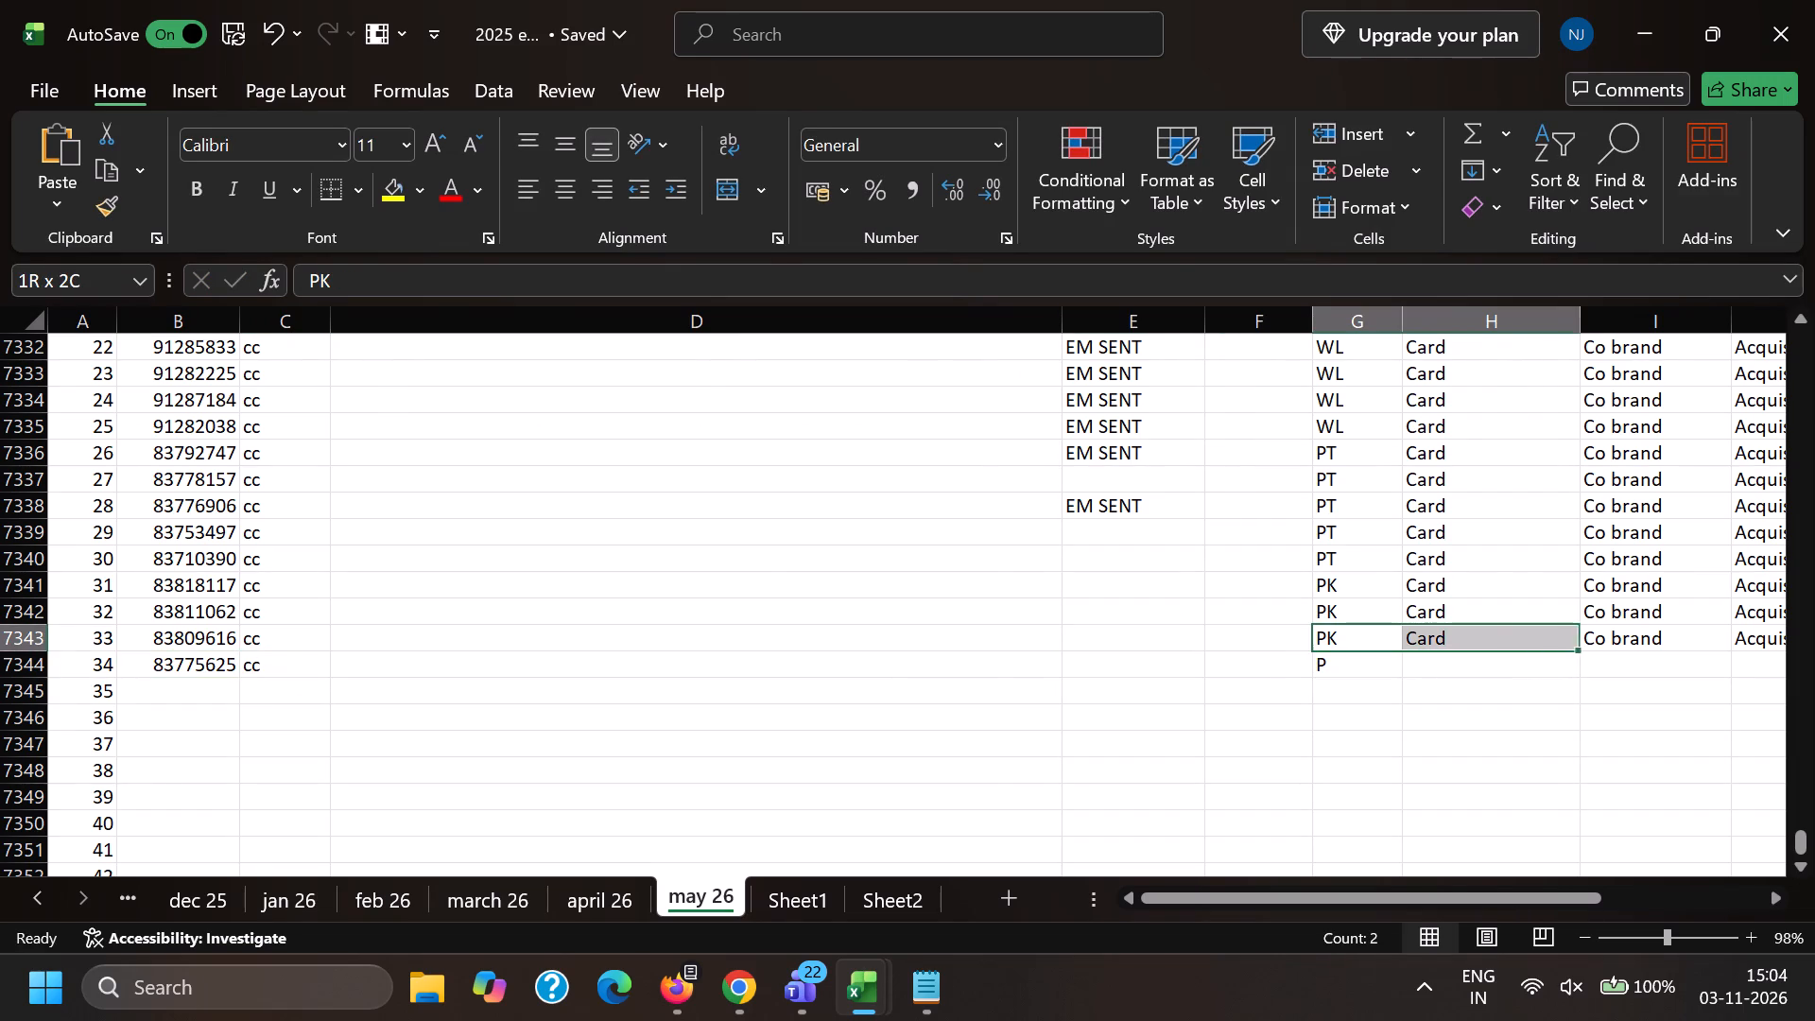
{"action": "key", "text": "shift+Right"}
{"action": "key", "text": "shift+Right"}
{"action": "key", "text": "ctrl+c"}
{"action": "key", "text": "Down"}
{"action": "key", "text": "ctrl+v"}
{"action": "key", "text": "Down"}
{"action": "key", "text": "Left"}
{"action": "key", "text": "Left"}
{"action": "key", "text": "Left"}
{"action": "key", "text": "Left"}
{"action": "key", "text": "Left"}
{"action": "key", "text": "Left"}
{"action": "key", "text": "Left"}
{"action": "key", "text": "Left"}
{"action": "key", "text": "Left"}
{"action": "key", "text": "Left"}
{"action": "key", "text": "Left"}
{"action": "key", "text": "Left"}
{"action": "key", "text": "Left"}
{"action": "key", "text": "Left"}
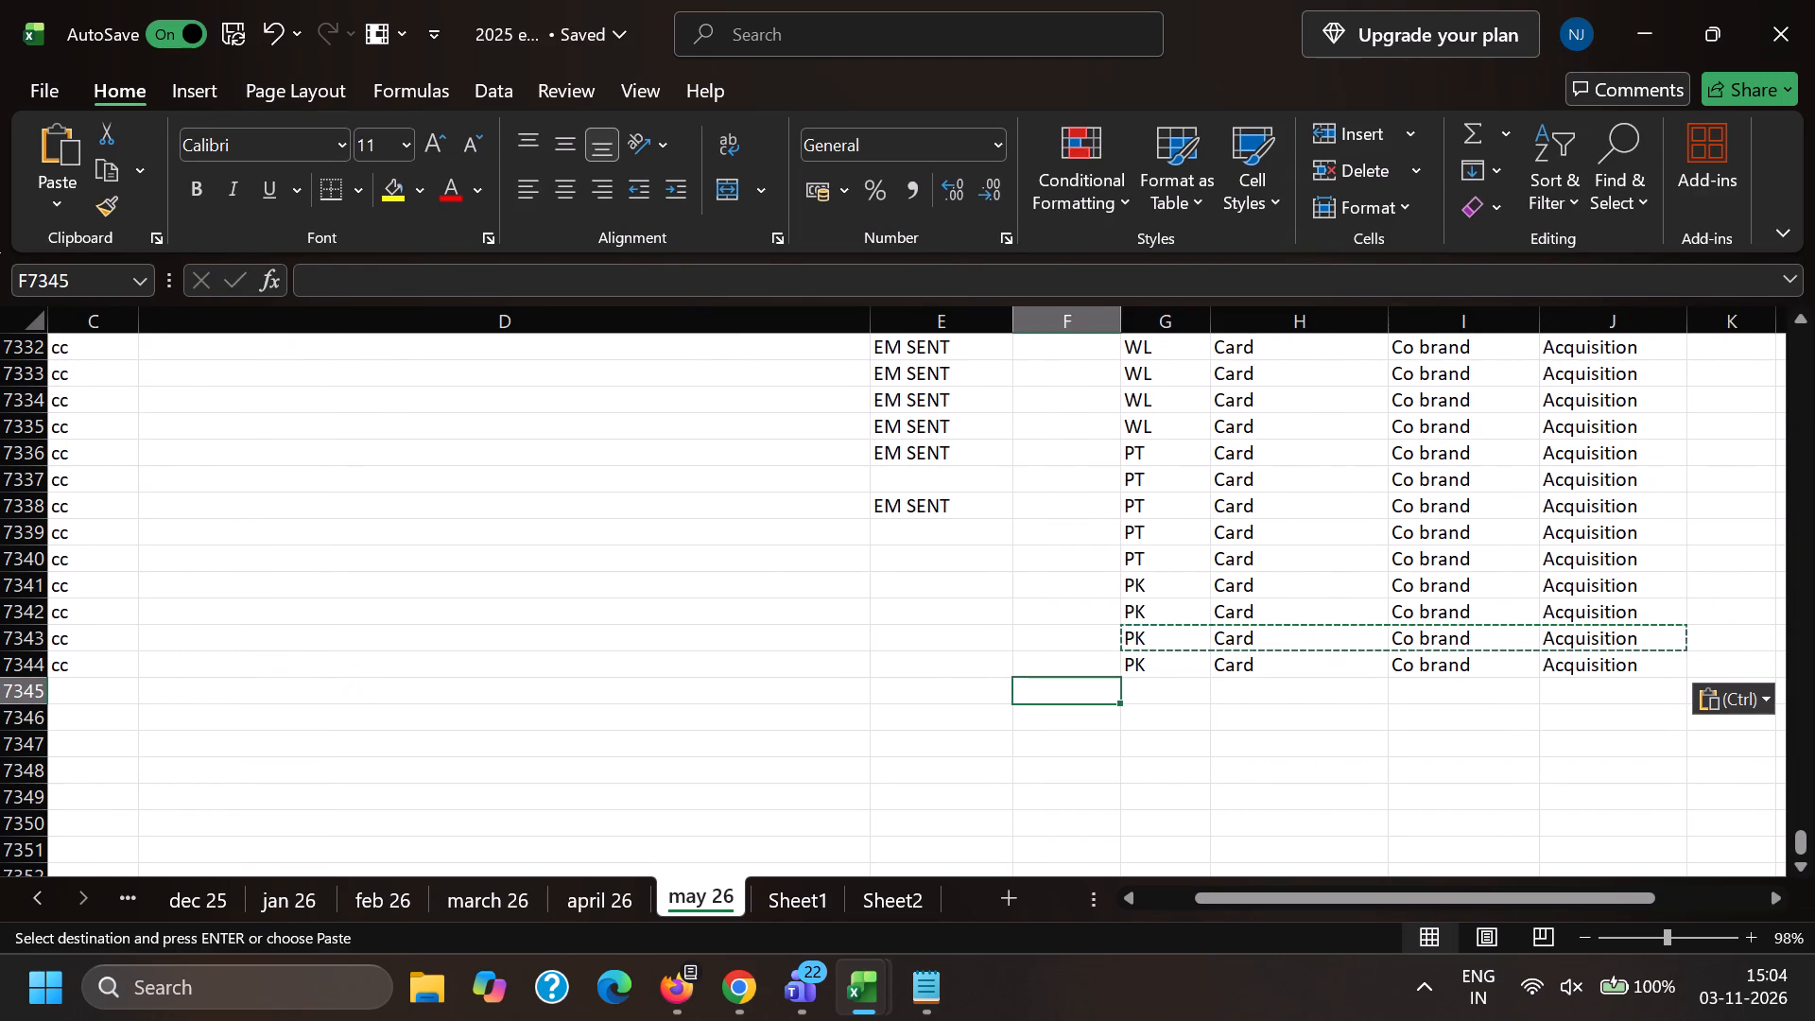
In Chrome, reuse email 83817023's From, Date and Subject header in email 83775625, with the date copied from the forwarded message details.
{"action": "key", "text": "alt+Tab"}
{"action": "scroll", "coordinate": [302, 560], "scroll_direction": "down", "scroll_amount": 3}
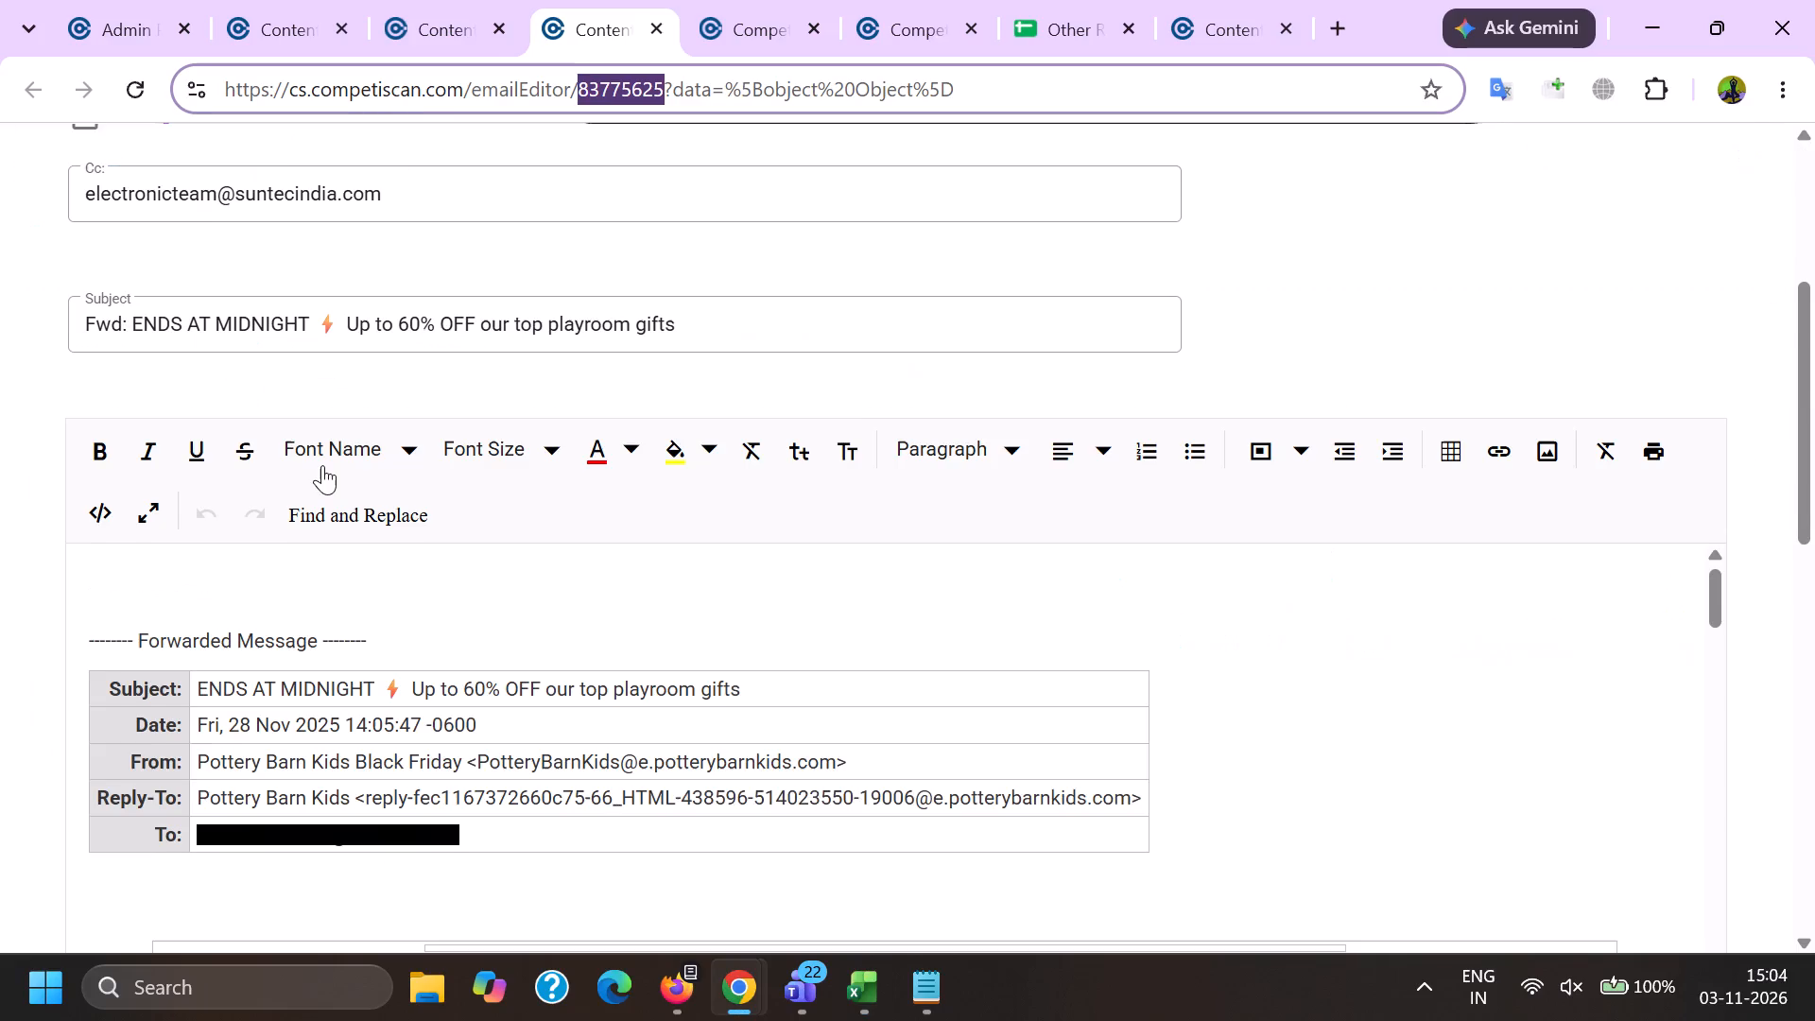
{"action": "left_click", "coordinate": [441, 0]}
{"action": "left_click", "coordinate": [768, 566]}
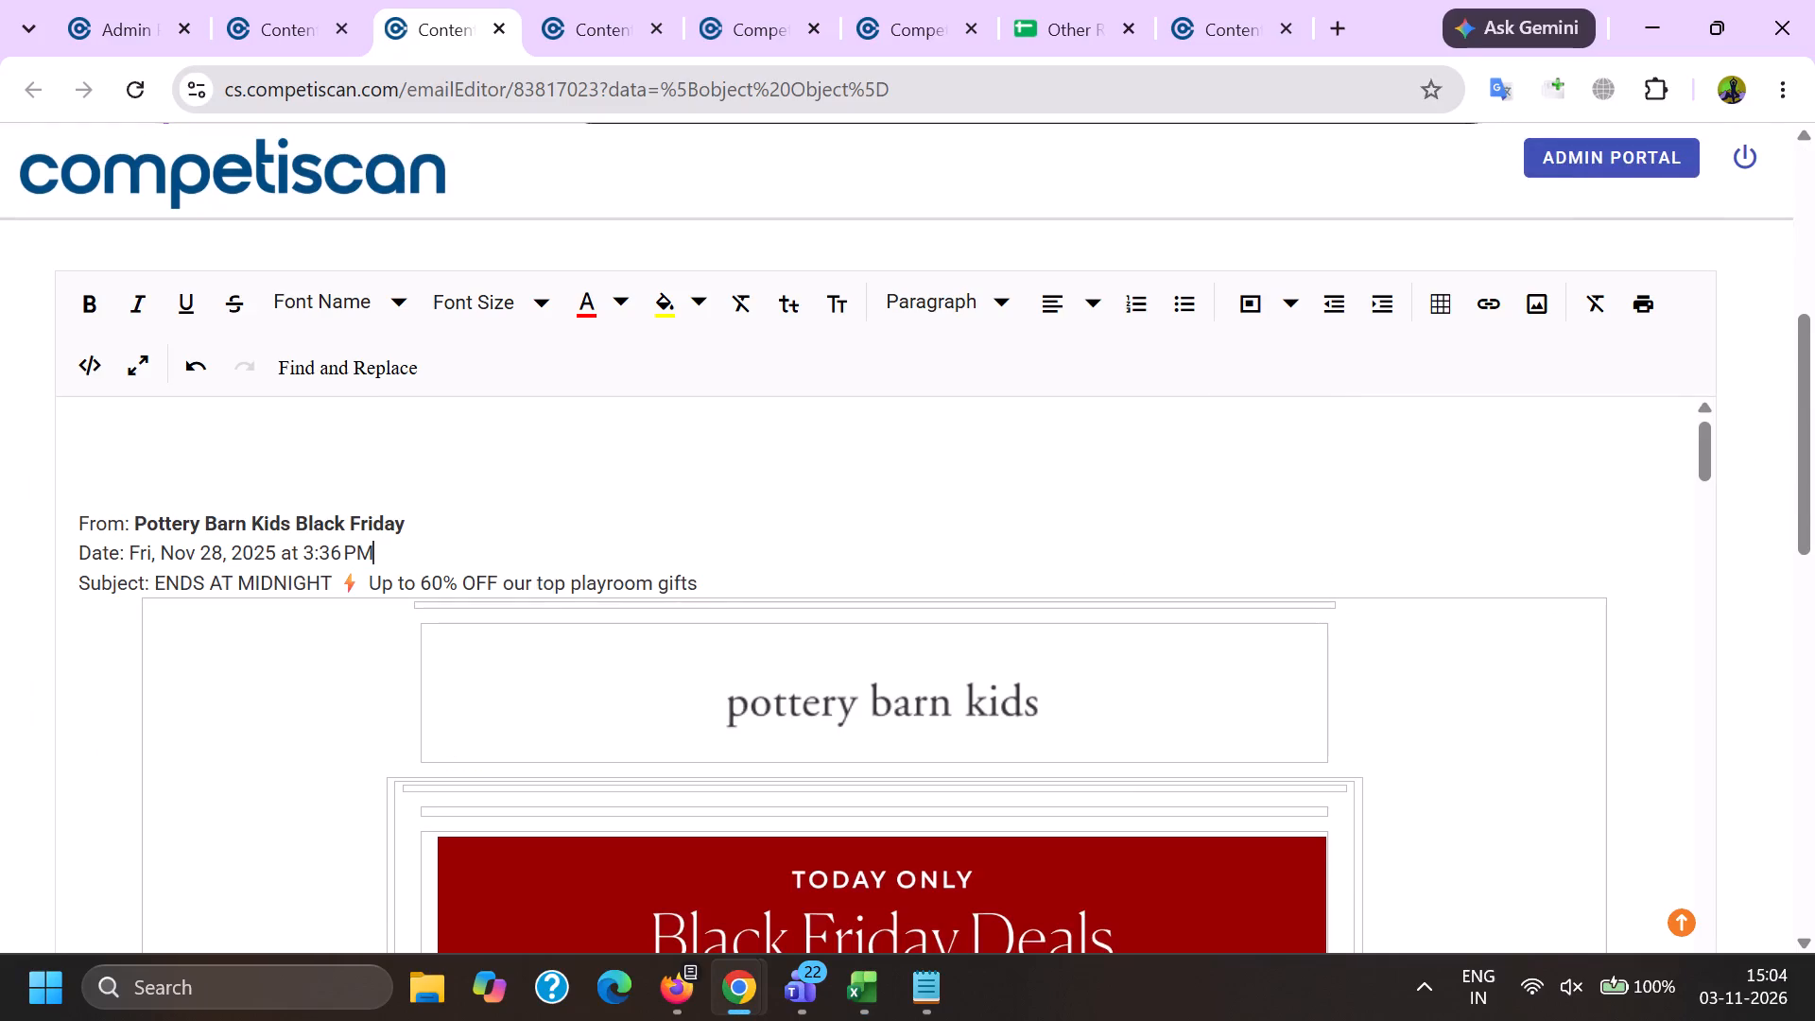
{"action": "left_click_drag", "start_coordinate": [769, 573], "coordinate": [46, 462]}
{"action": "key", "text": "ctrl+c"}
{"action": "left_click", "coordinate": [604, 0]}
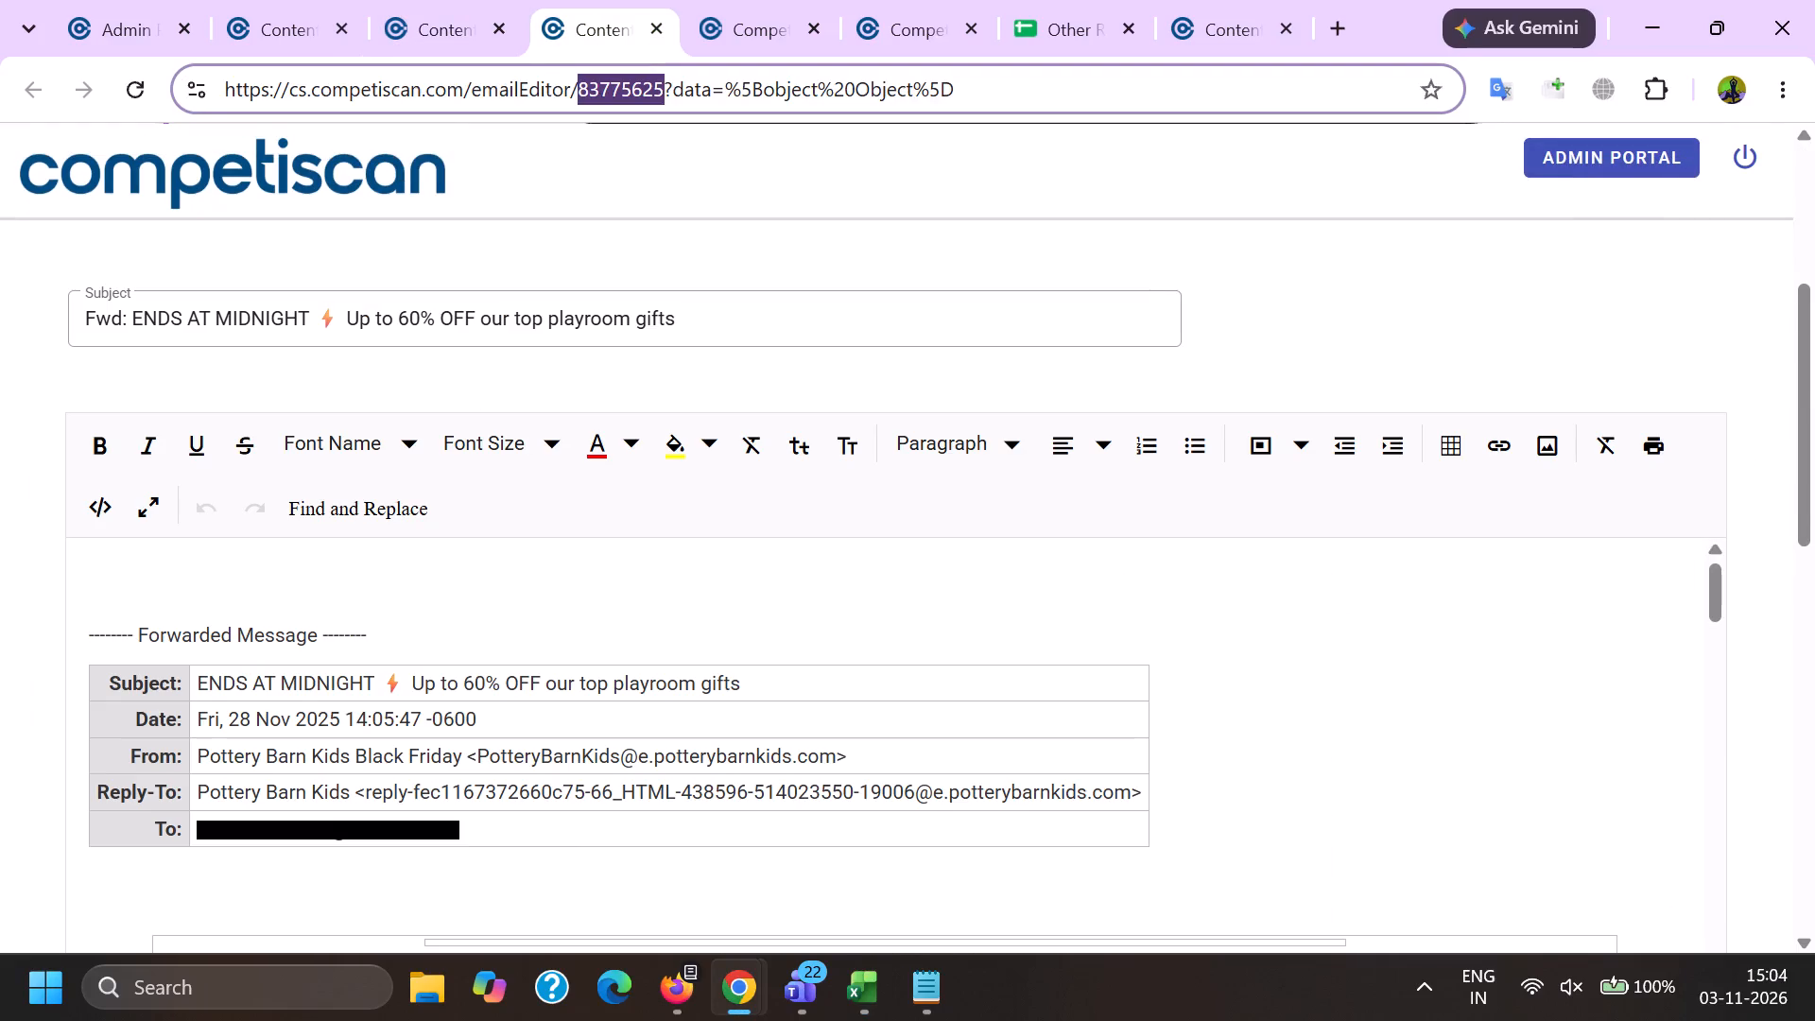
{"action": "left_click", "coordinate": [254, 568]}
{"action": "key", "text": "ctrl+v"}
{"action": "scroll", "coordinate": [281, 320], "scroll_direction": "down", "scroll_amount": 1}
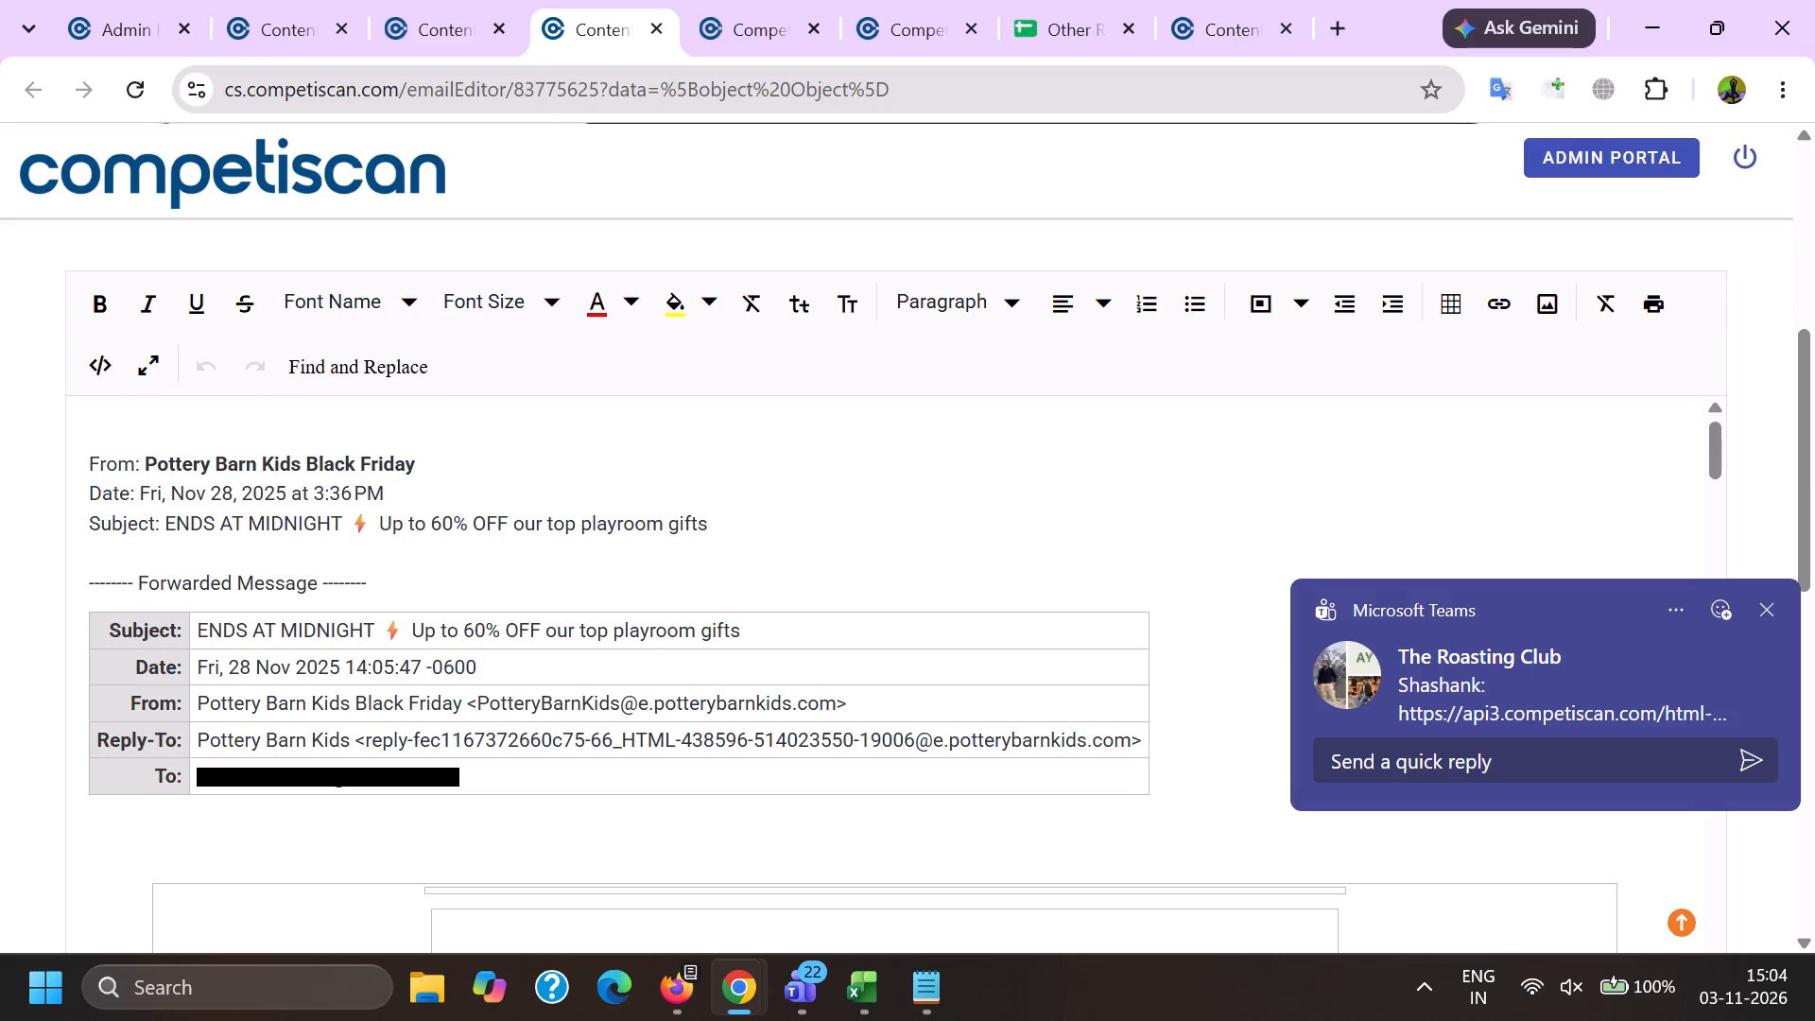
{"action": "triple_click", "coordinate": [319, 629]}
{"action": "key", "text": "ctrl+c"}
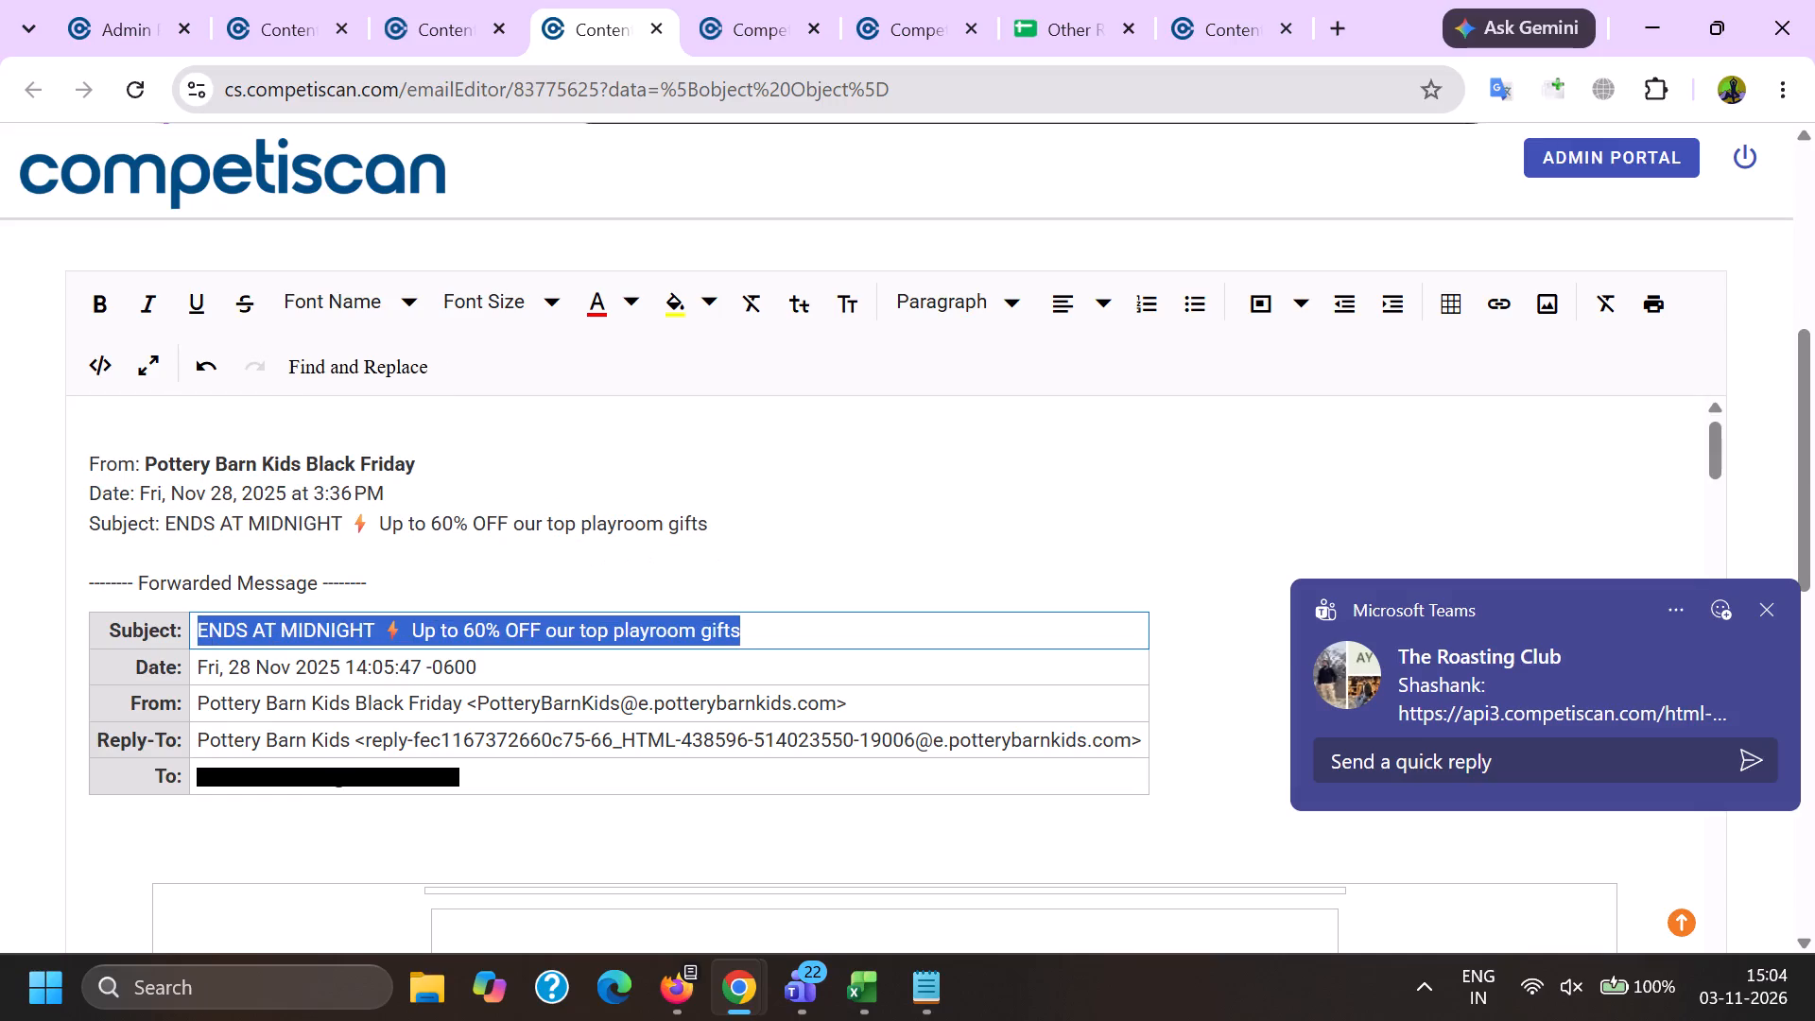
Replace the header's Date value with Fri, 28 Nov 2025 14:05:47 -0600, copied from the forwarded message details.
{"action": "triple_click", "coordinate": [224, 674]}
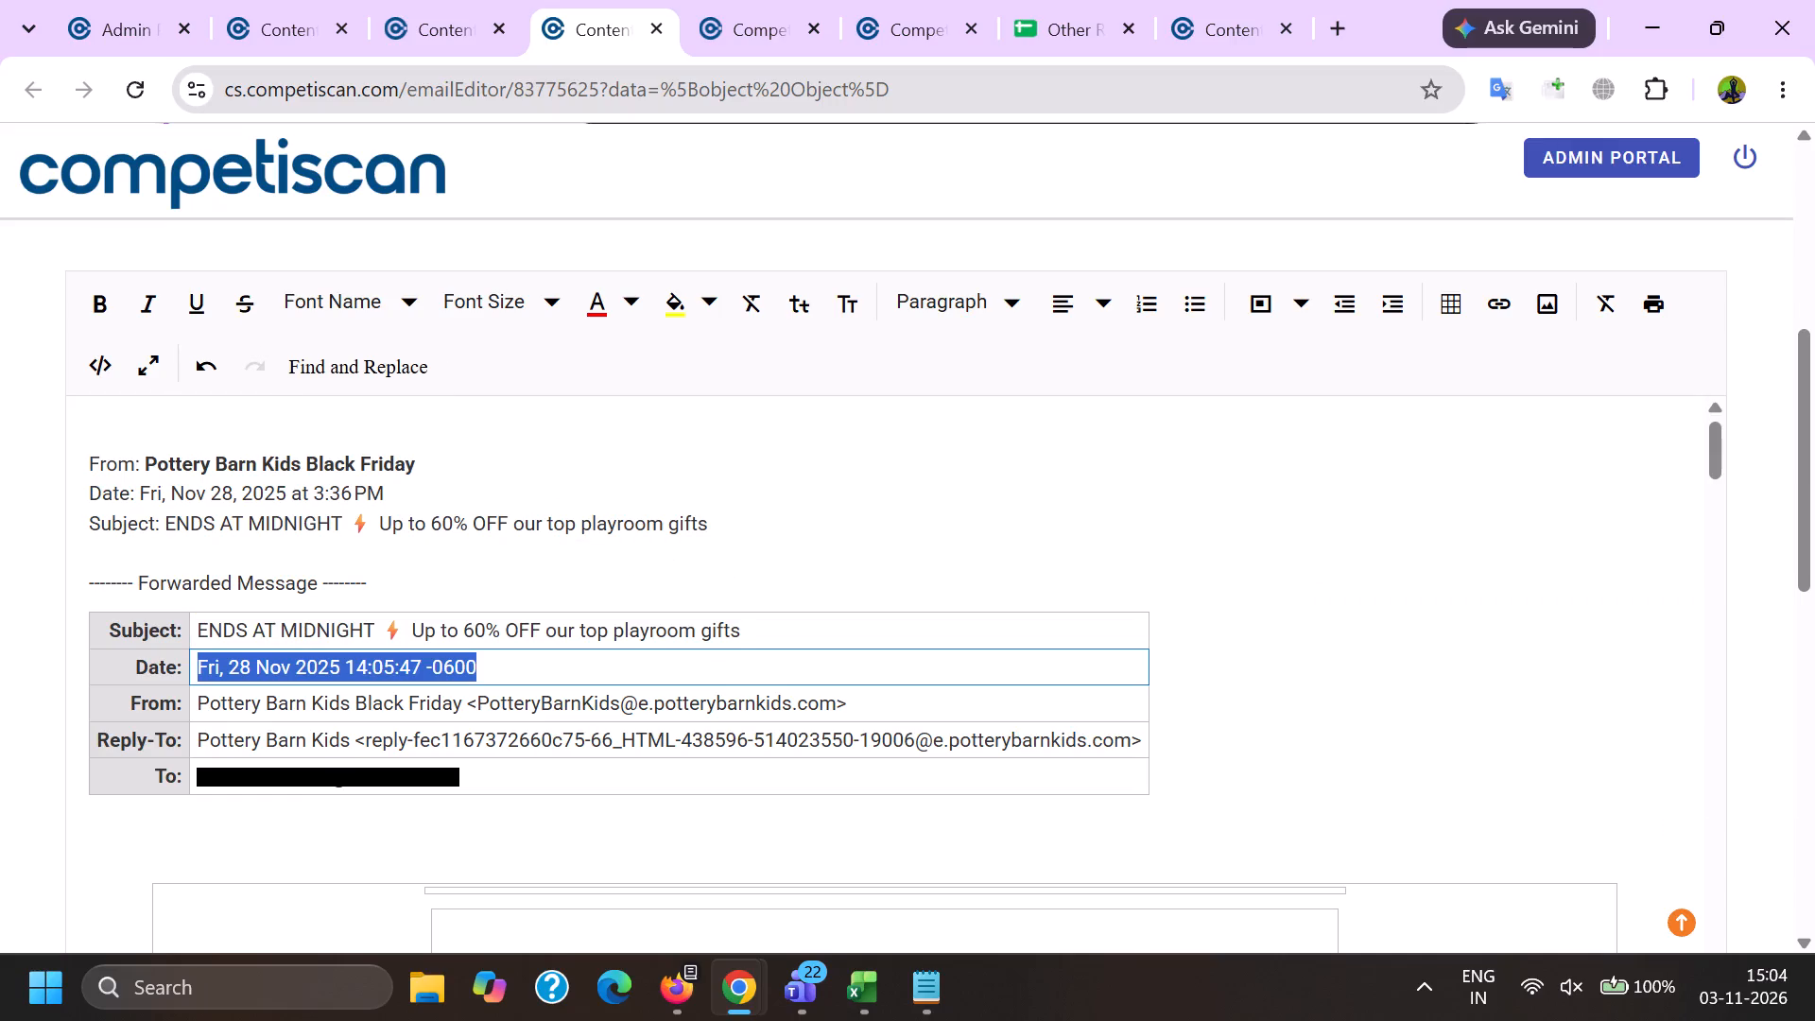
{"action": "key", "text": "ctrl+c"}
{"action": "left_click_drag", "start_coordinate": [137, 491], "coordinate": [492, 494]}
{"action": "key", "text": "ctrl+v"}
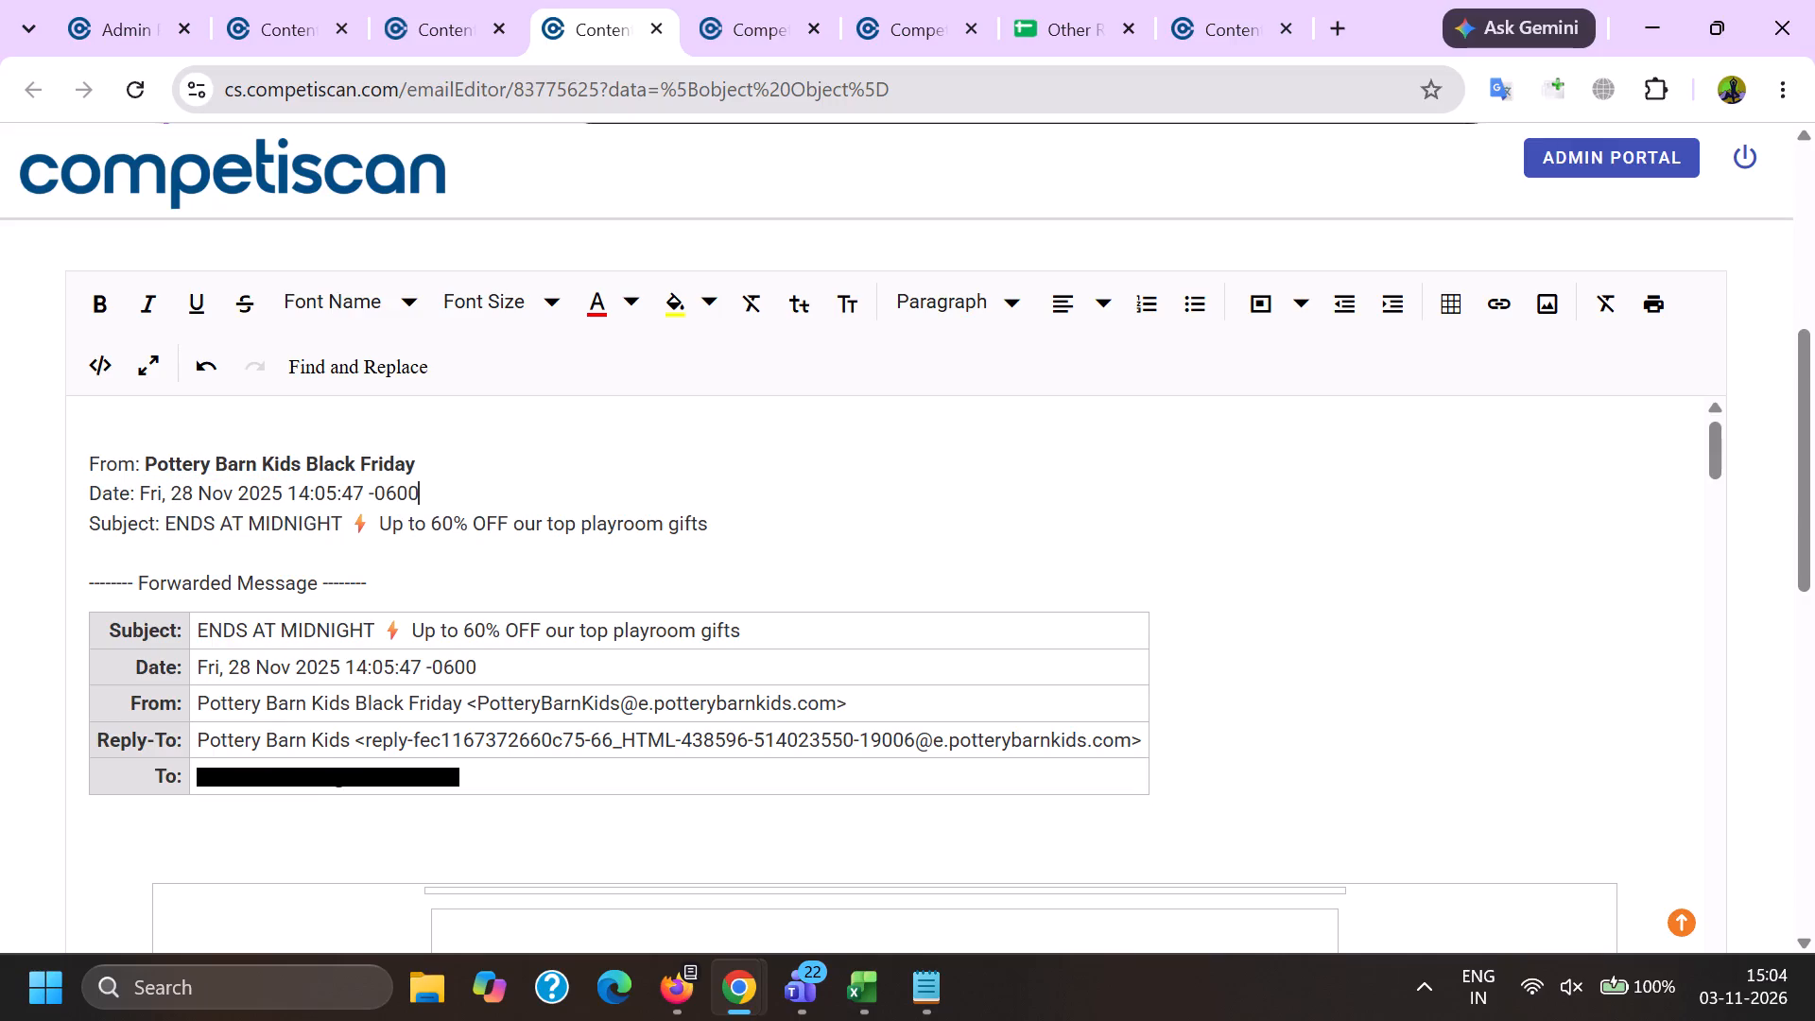
Delete the forwarded message details table and the Forwarded Message line below the header of email 83775625.
{"action": "left_click", "coordinate": [281, 647]}
{"action": "left_click", "coordinate": [284, 626]}
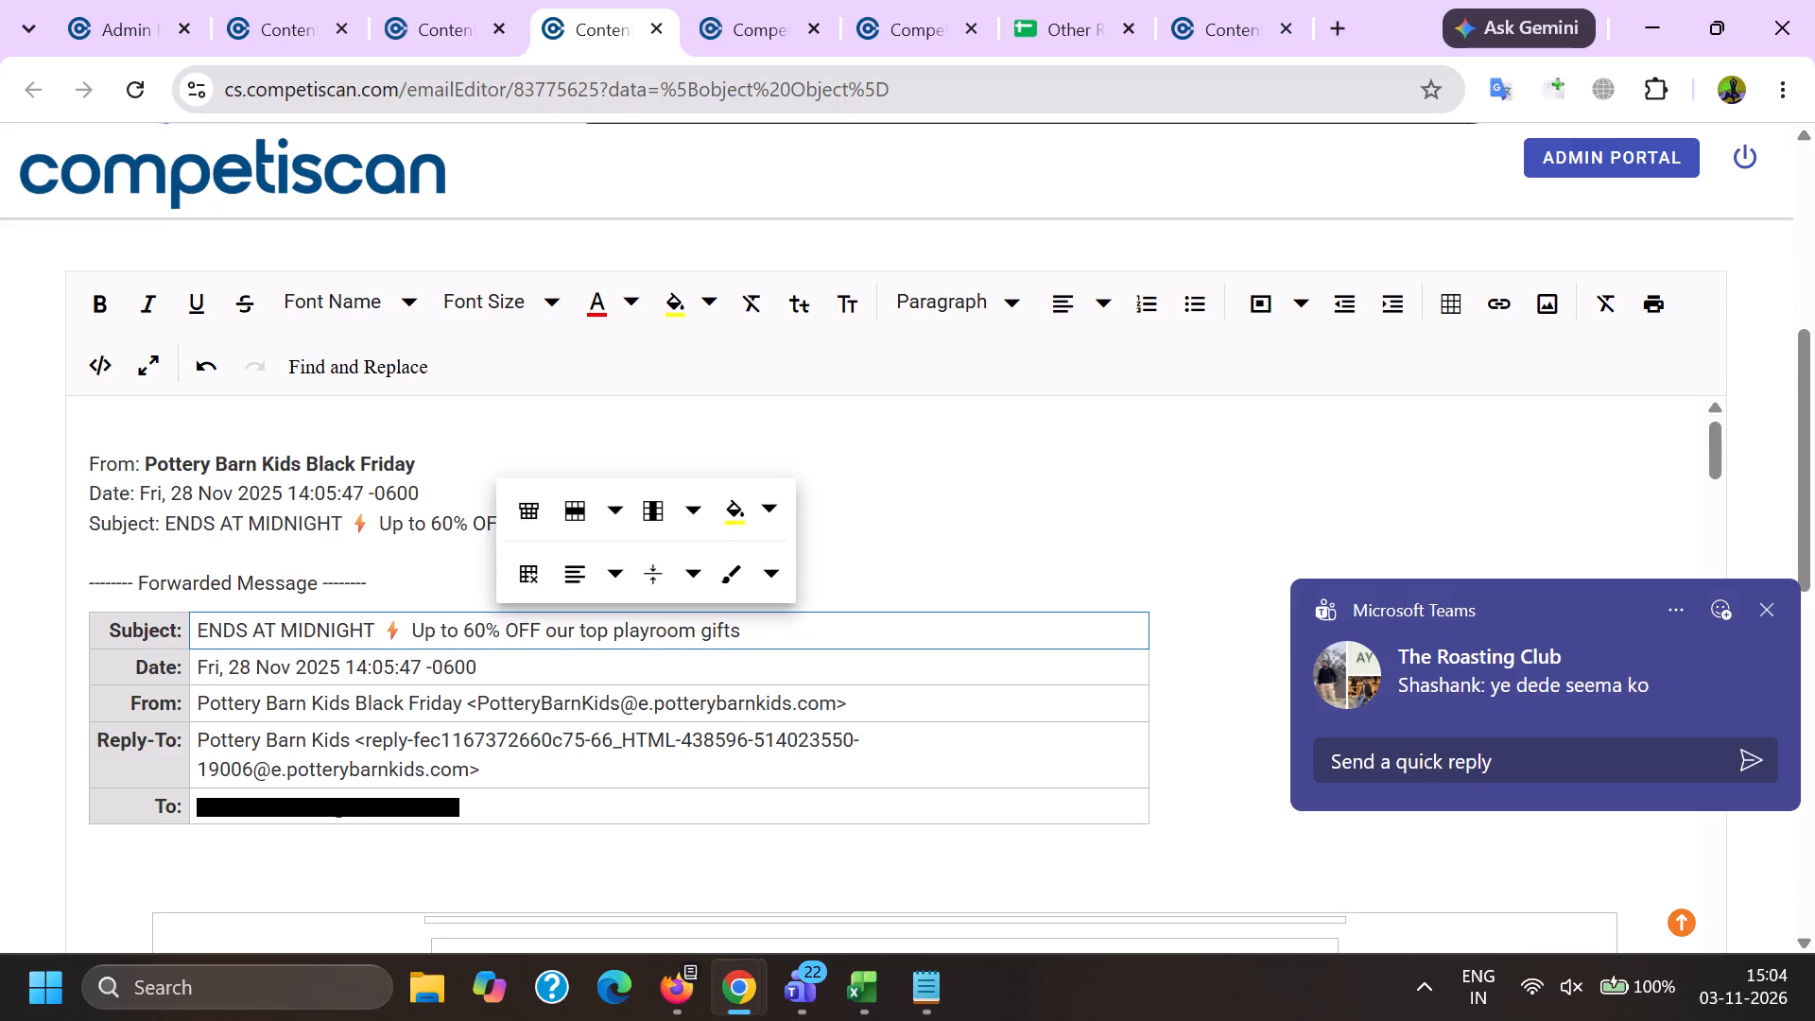
{"action": "left_click", "coordinate": [522, 578]}
{"action": "left_click_drag", "start_coordinate": [458, 614], "coordinate": [2, 566]}
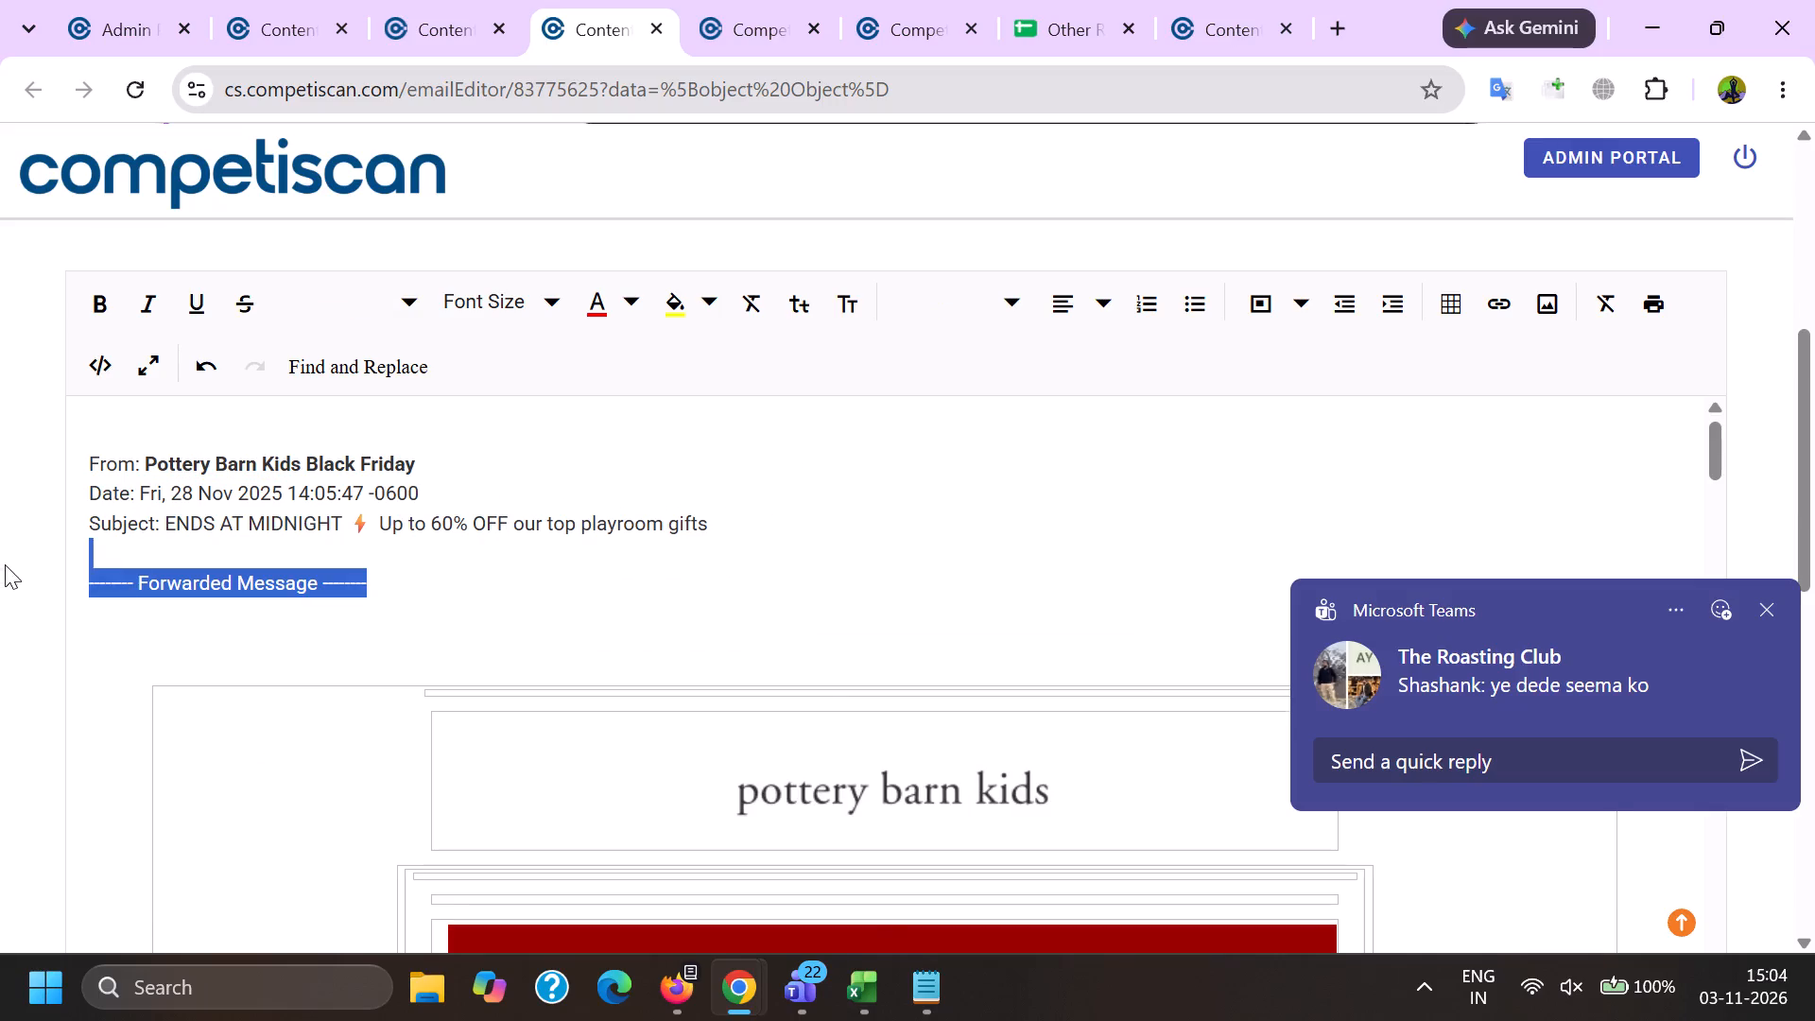
{"action": "key", "text": "BackSpace"}
{"action": "key", "text": "BackSpace"}
Delete the recipient's e-mail address and the sender's e-mail address from the legal text at the end of the email.
{"action": "scroll", "coordinate": [712, 601], "scroll_direction": "down", "scroll_amount": 20}
{"action": "scroll", "coordinate": [712, 601], "scroll_direction": "down", "scroll_amount": 17}
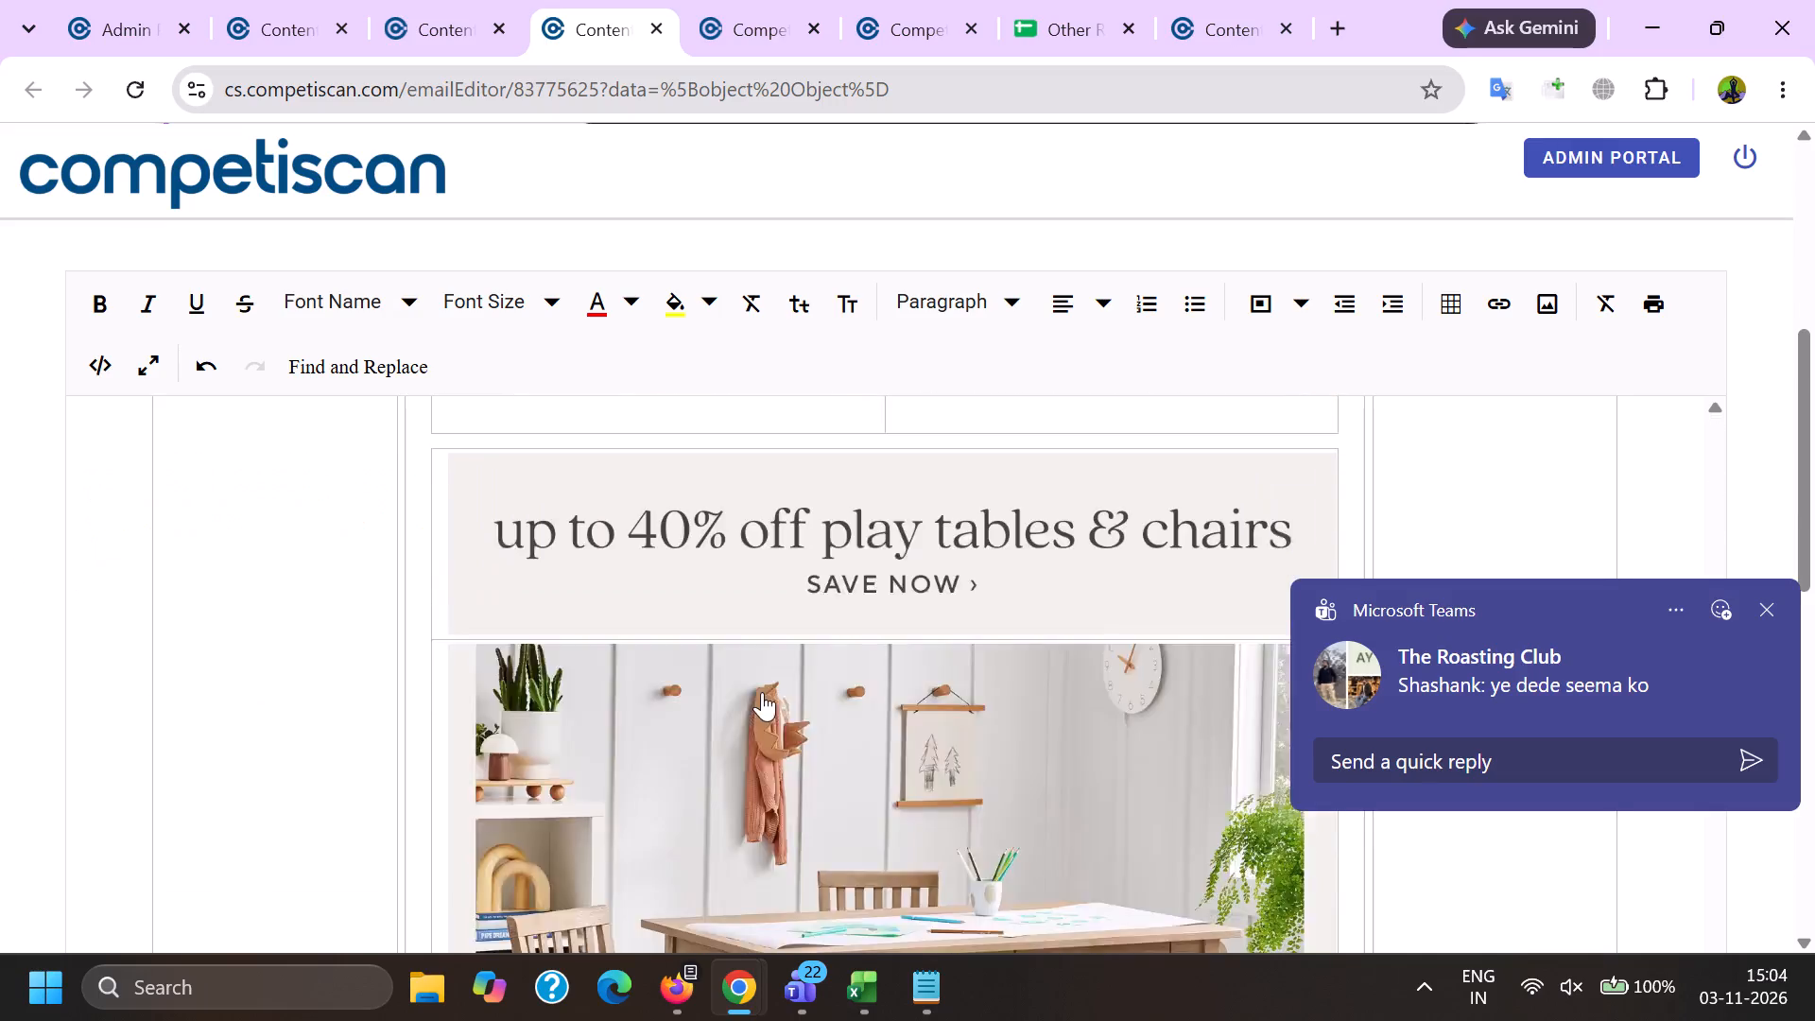
{"action": "scroll", "coordinate": [762, 692], "scroll_direction": "down", "scroll_amount": 20}
{"action": "scroll", "coordinate": [762, 692], "scroll_direction": "down", "scroll_amount": 20}
{"action": "scroll", "coordinate": [762, 692], "scroll_direction": "down", "scroll_amount": 12}
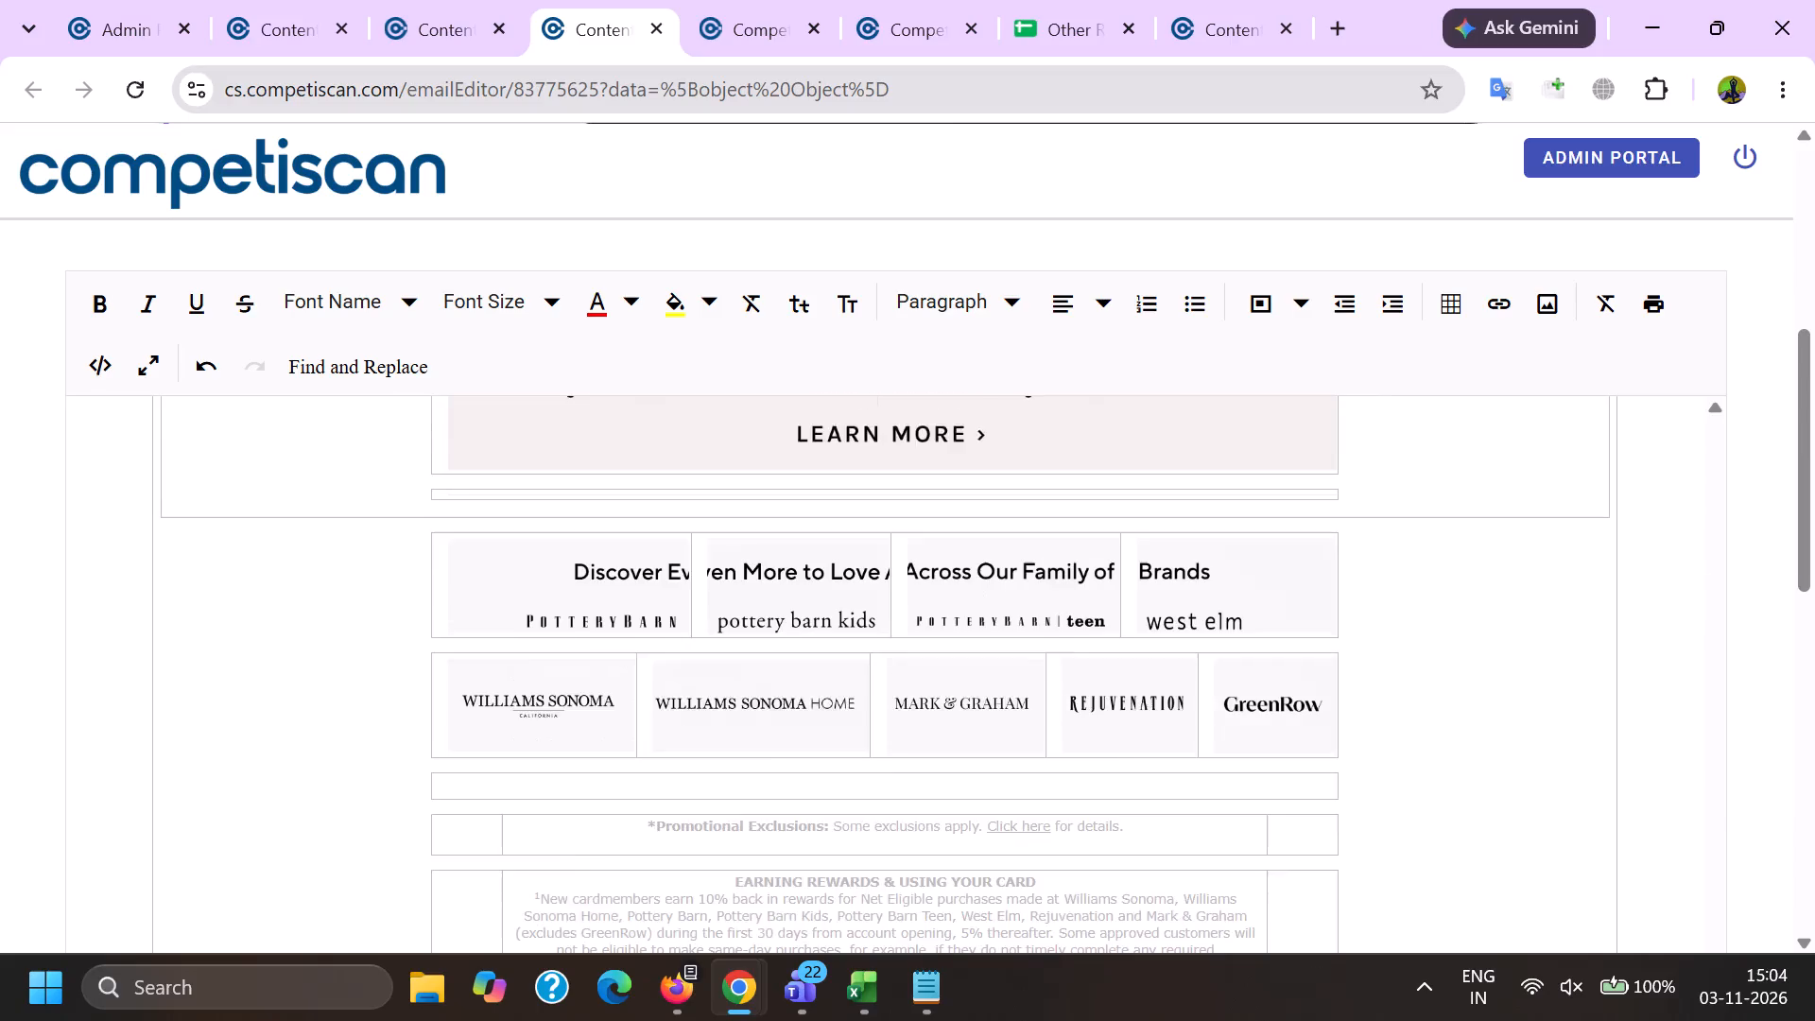
{"action": "scroll", "coordinate": [703, 791], "scroll_direction": "down", "scroll_amount": 3}
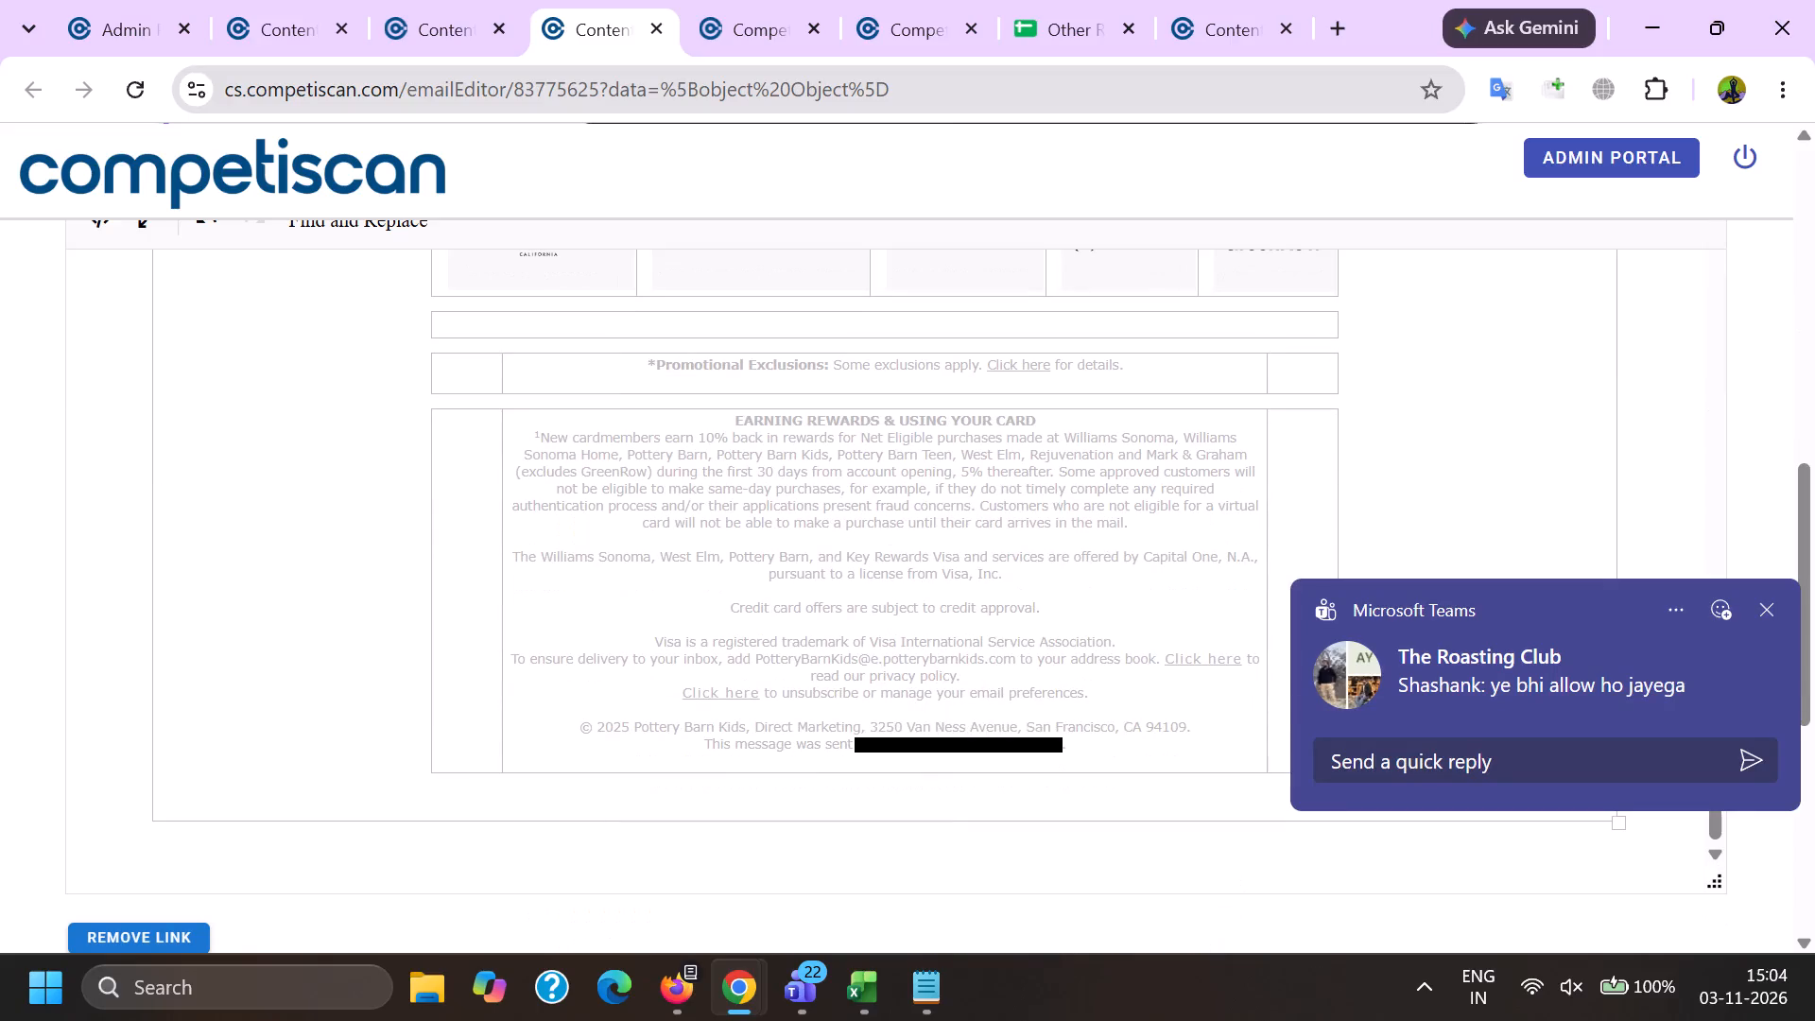
{"action": "left_click_drag", "start_coordinate": [873, 746], "coordinate": [1107, 735]}
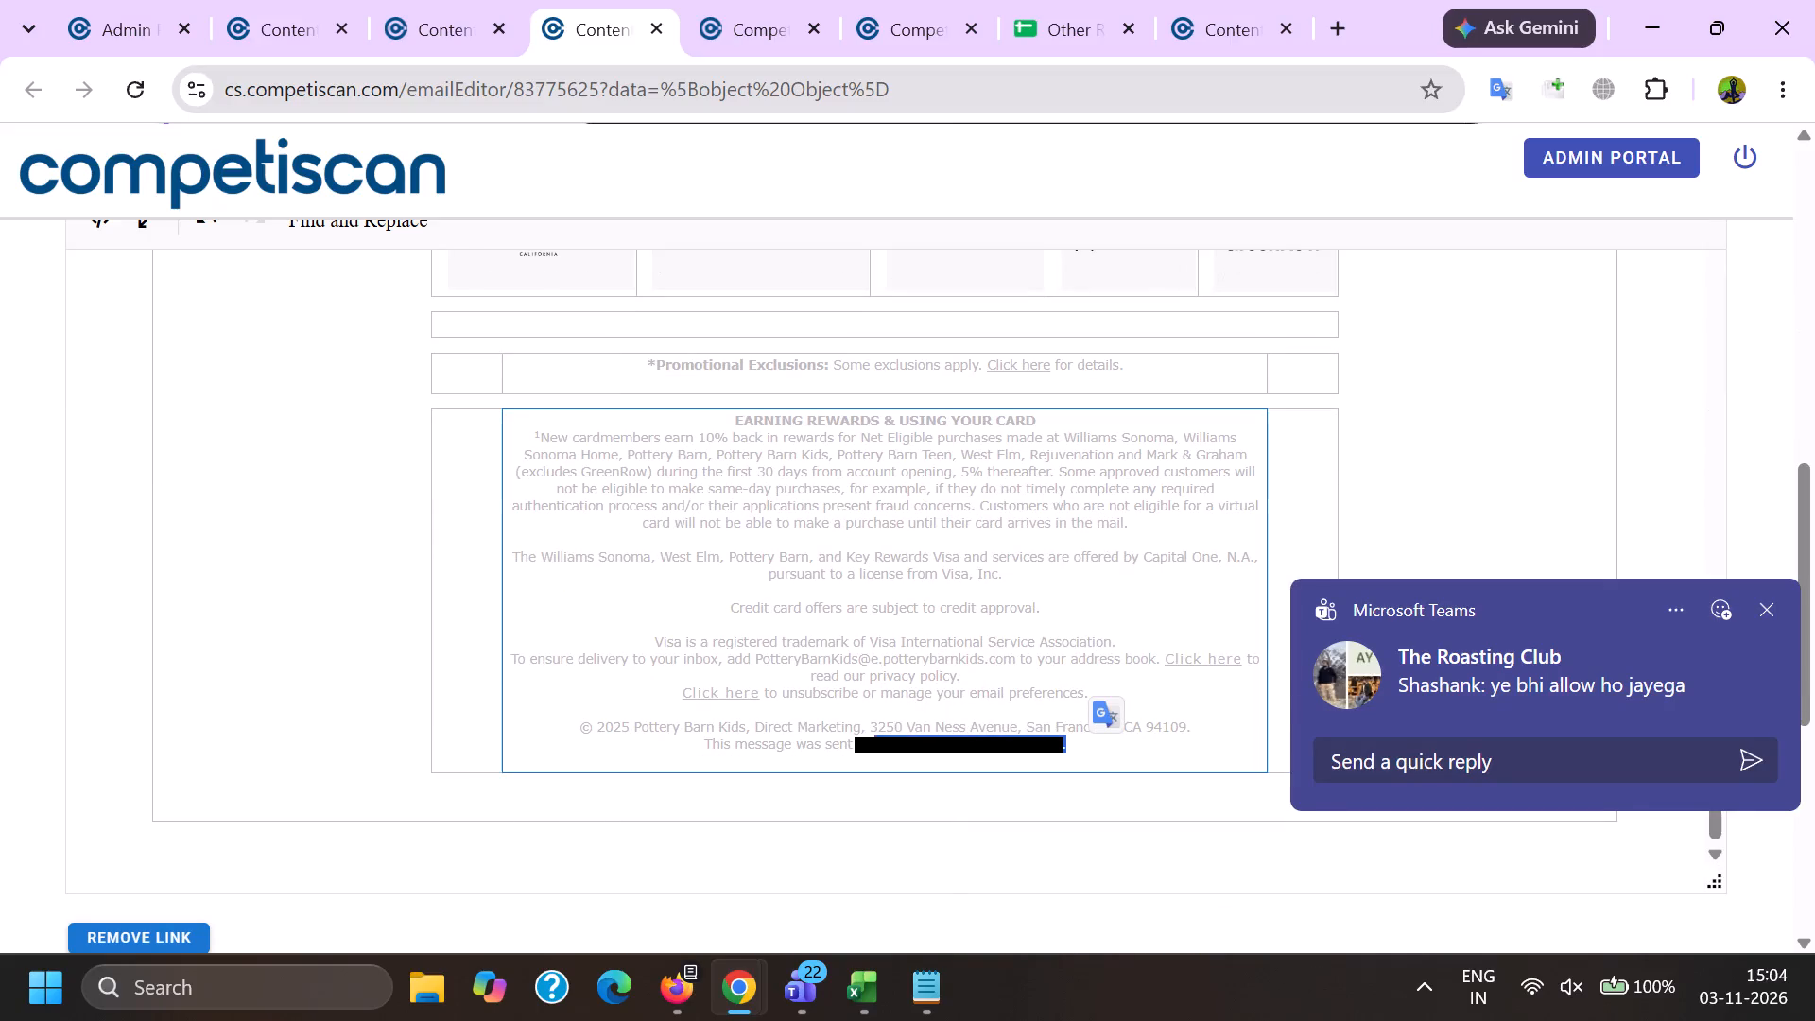
{"action": "key", "text": "BackSpace"}
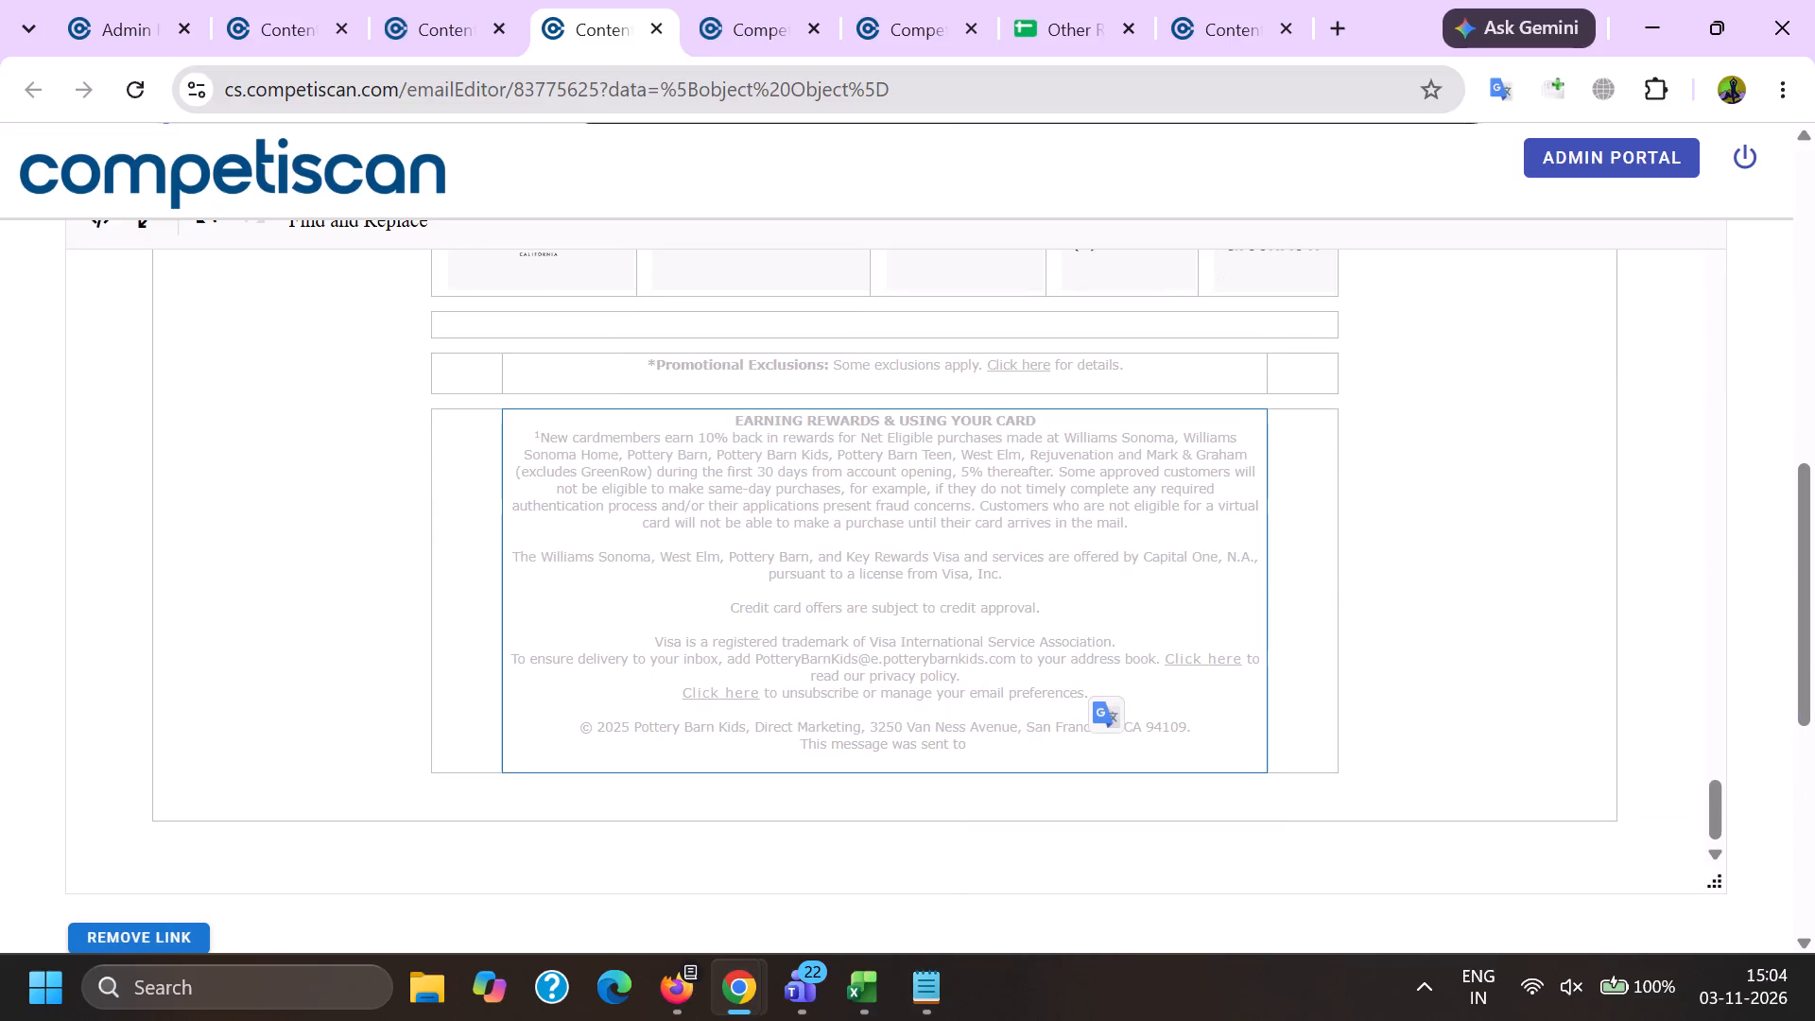
{"action": "left_click_drag", "start_coordinate": [757, 660], "coordinate": [1015, 659]}
{"action": "key", "text": "BackSpace"}
Remove all links from email 83775625 and save its product info.
{"action": "scroll", "coordinate": [163, 602], "scroll_direction": "down", "scroll_amount": 4}
{"action": "left_click", "coordinate": [165, 357]}
{"action": "left_click", "coordinate": [1025, 274]}
{"action": "scroll", "coordinate": [650, 421], "scroll_direction": "down", "scroll_amount": 6}
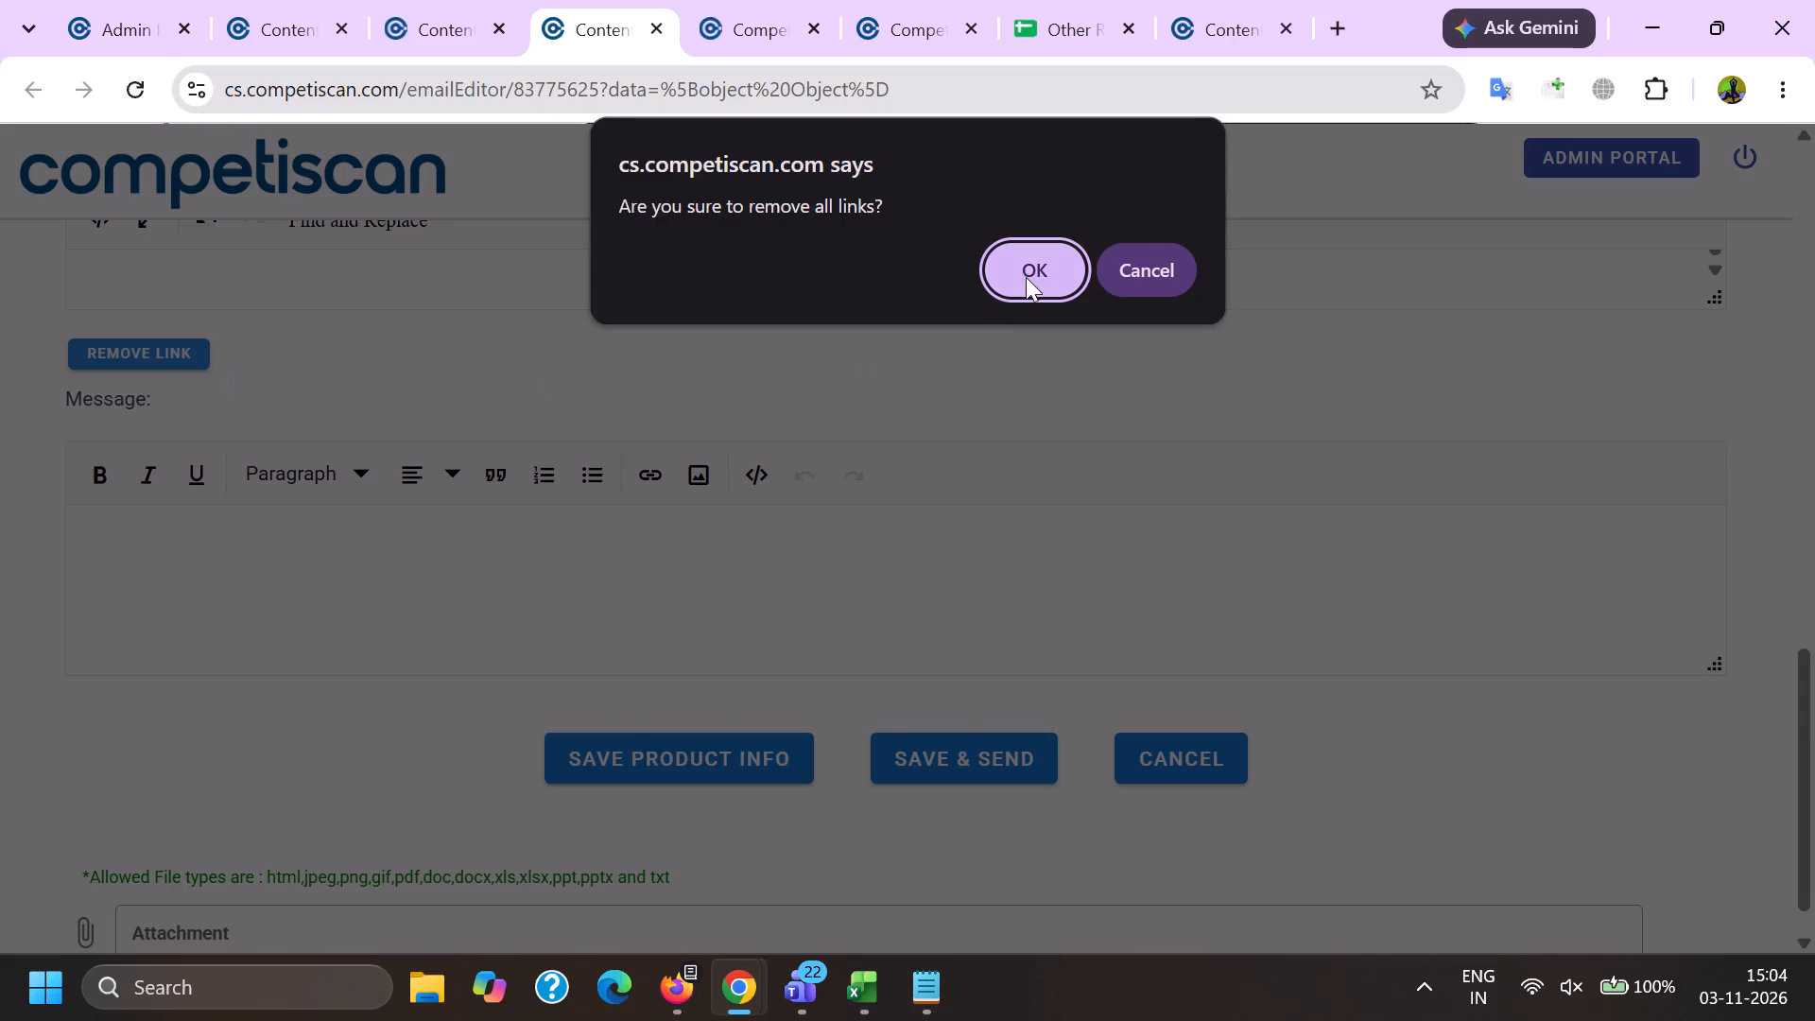
{"action": "left_click", "coordinate": [648, 684]}
{"action": "left_click", "coordinate": [928, 575]}
Open the processed PDF of email 83817023 from its editor page.
{"action": "left_click", "coordinate": [454, 0]}
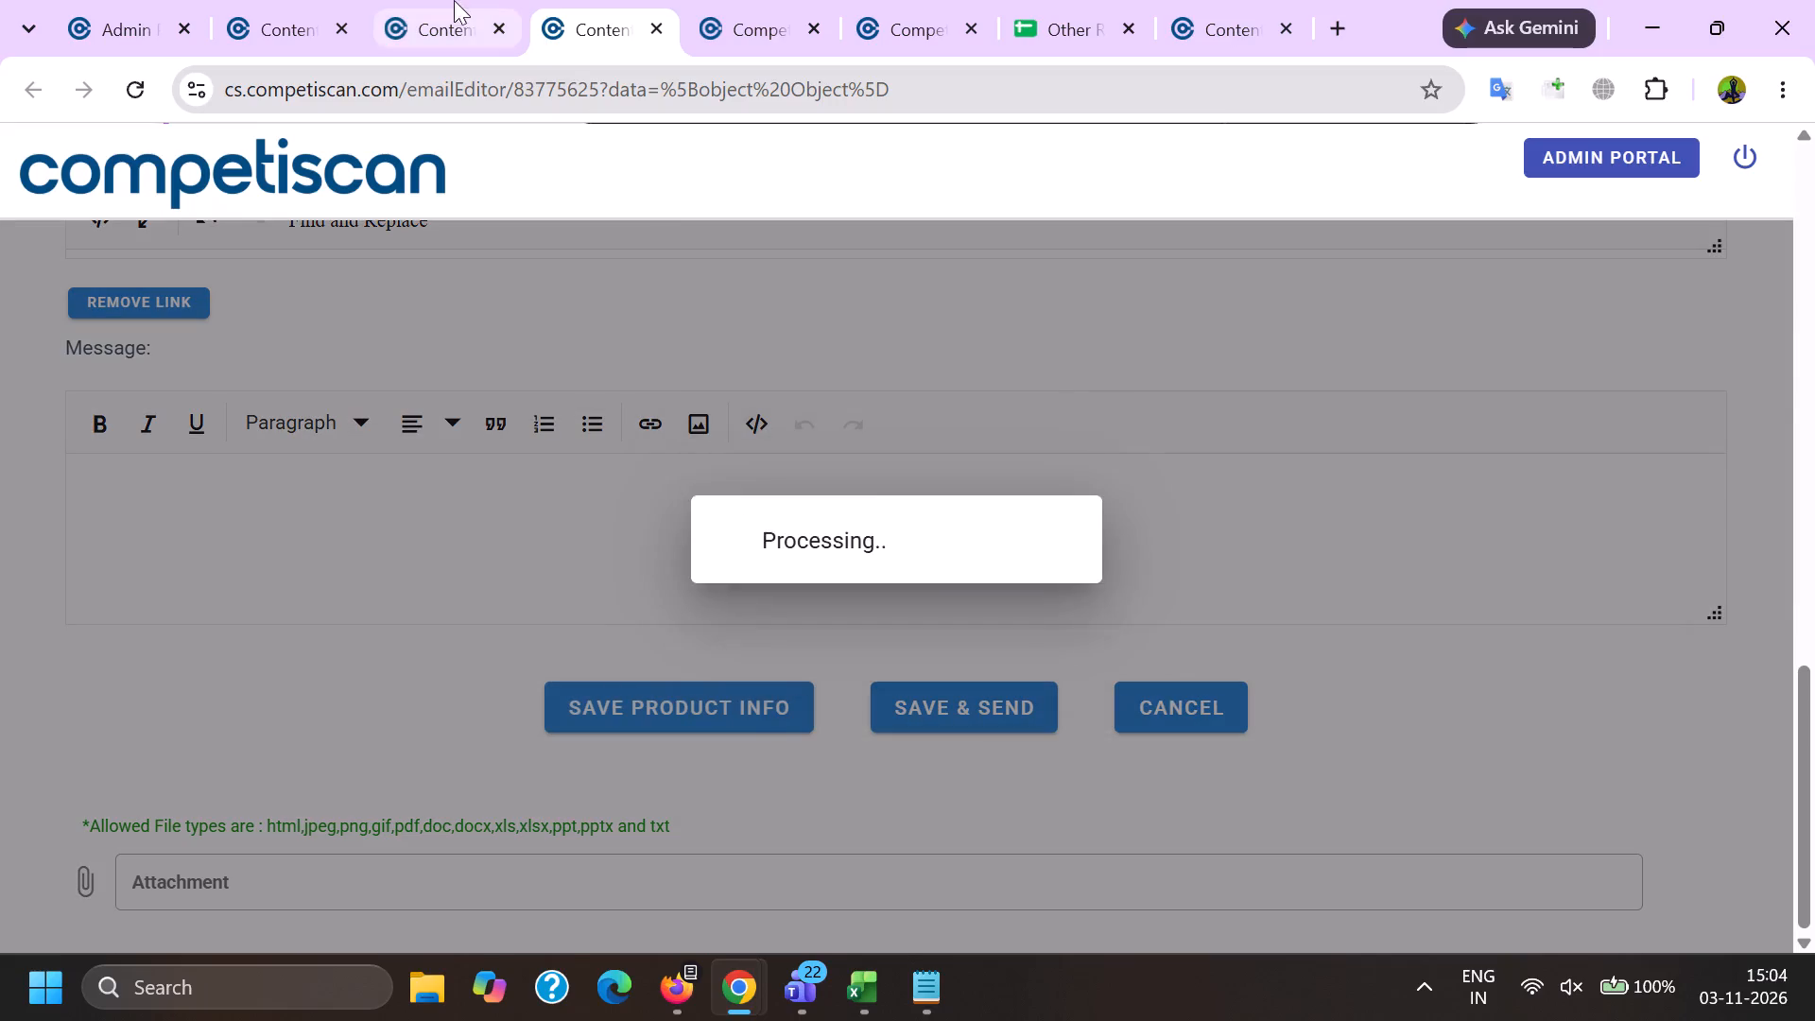
{"action": "left_click", "coordinate": [607, 0]}
{"action": "left_click", "coordinate": [454, 0]}
{"action": "scroll", "coordinate": [583, 431], "scroll_direction": "up", "scroll_amount": 5}
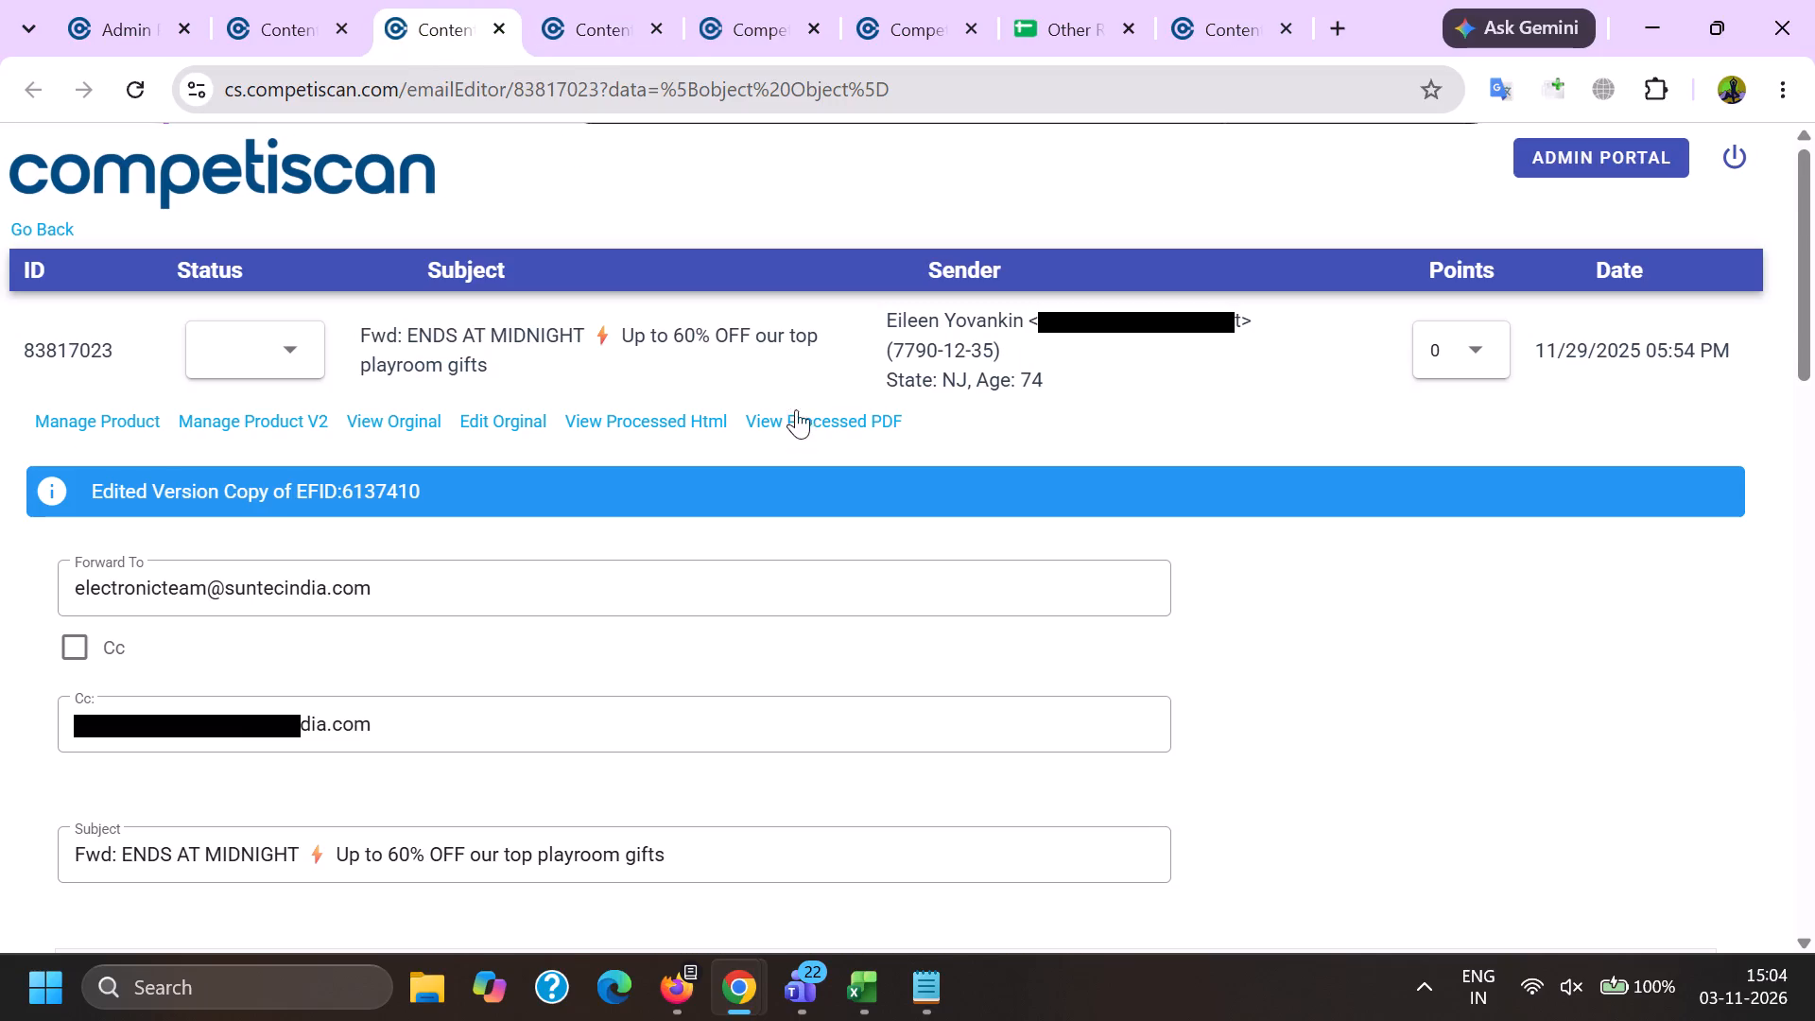
{"action": "left_click", "coordinate": [798, 421], "text": "ctrl"}
Open the product form for email 83775625 from its editor page.
{"action": "left_click", "coordinate": [665, 0]}
{"action": "left_click", "coordinate": [71, 465]}
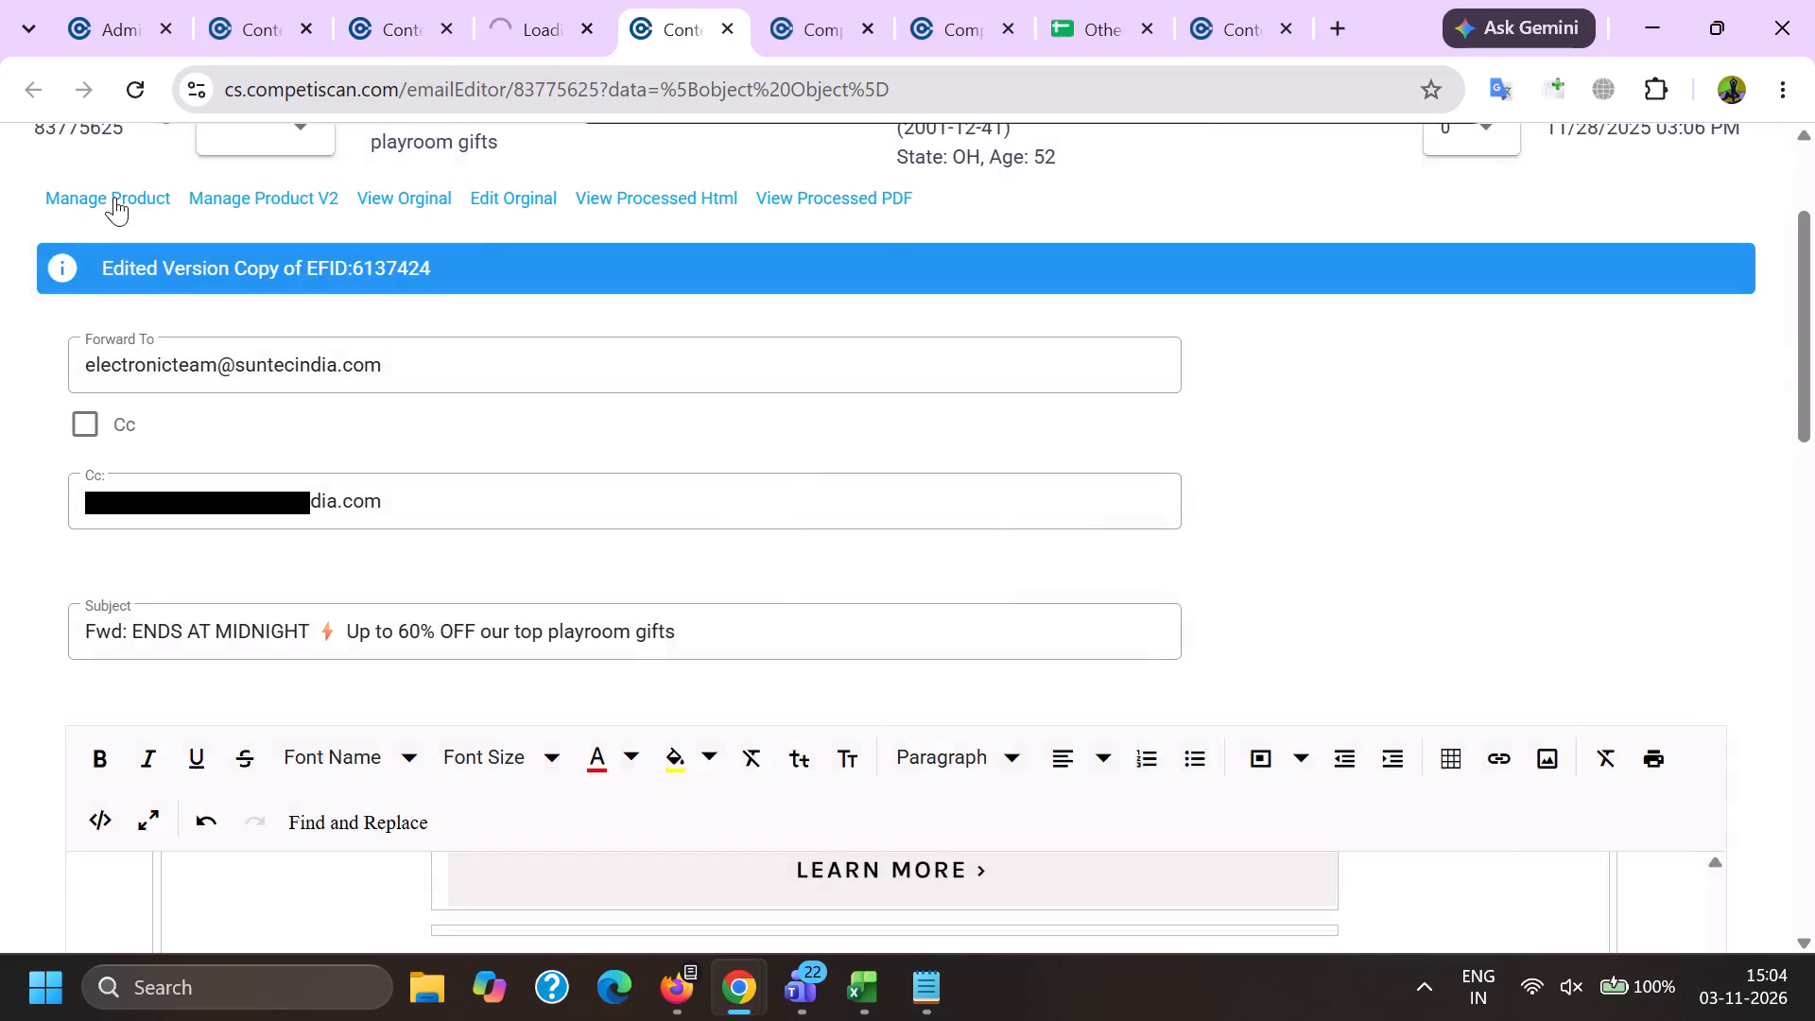
{"action": "left_click", "coordinate": [113, 197]}
Copy the company name Pottery Barn Kids from the email's From line and return to the Company section of the product form.
{"action": "key", "text": "alt+Tab"}
{"action": "scroll", "coordinate": [407, 449], "scroll_direction": "down", "scroll_amount": 4}
{"action": "left_click", "coordinate": [304, 634]}
{"action": "key", "text": "Page_Up"}
{"action": "key", "text": "Page_Up"}
{"action": "key", "text": "Page_Up"}
{"action": "key", "text": "Page_Up"}
{"action": "key", "text": "Page_Up"}
{"action": "key", "text": "Page_Up"}
{"action": "key", "text": "Page_Up"}
{"action": "key", "text": "Page_Up"}
{"action": "key", "text": "Page_Up"}
{"action": "key", "text": "Page_Up"}
{"action": "key", "text": "Page_Up"}
{"action": "key", "text": "Page_Up"}
{"action": "key", "text": "Page_Up"}
{"action": "key", "text": "Page_Up"}
{"action": "key", "text": "Page_Up"}
{"action": "key", "text": "Page_Up"}
{"action": "key", "text": "Page_Up"}
{"action": "key", "text": "Page_Up"}
{"action": "key", "text": "Page_Up"}
{"action": "key", "text": "Page_Up"}
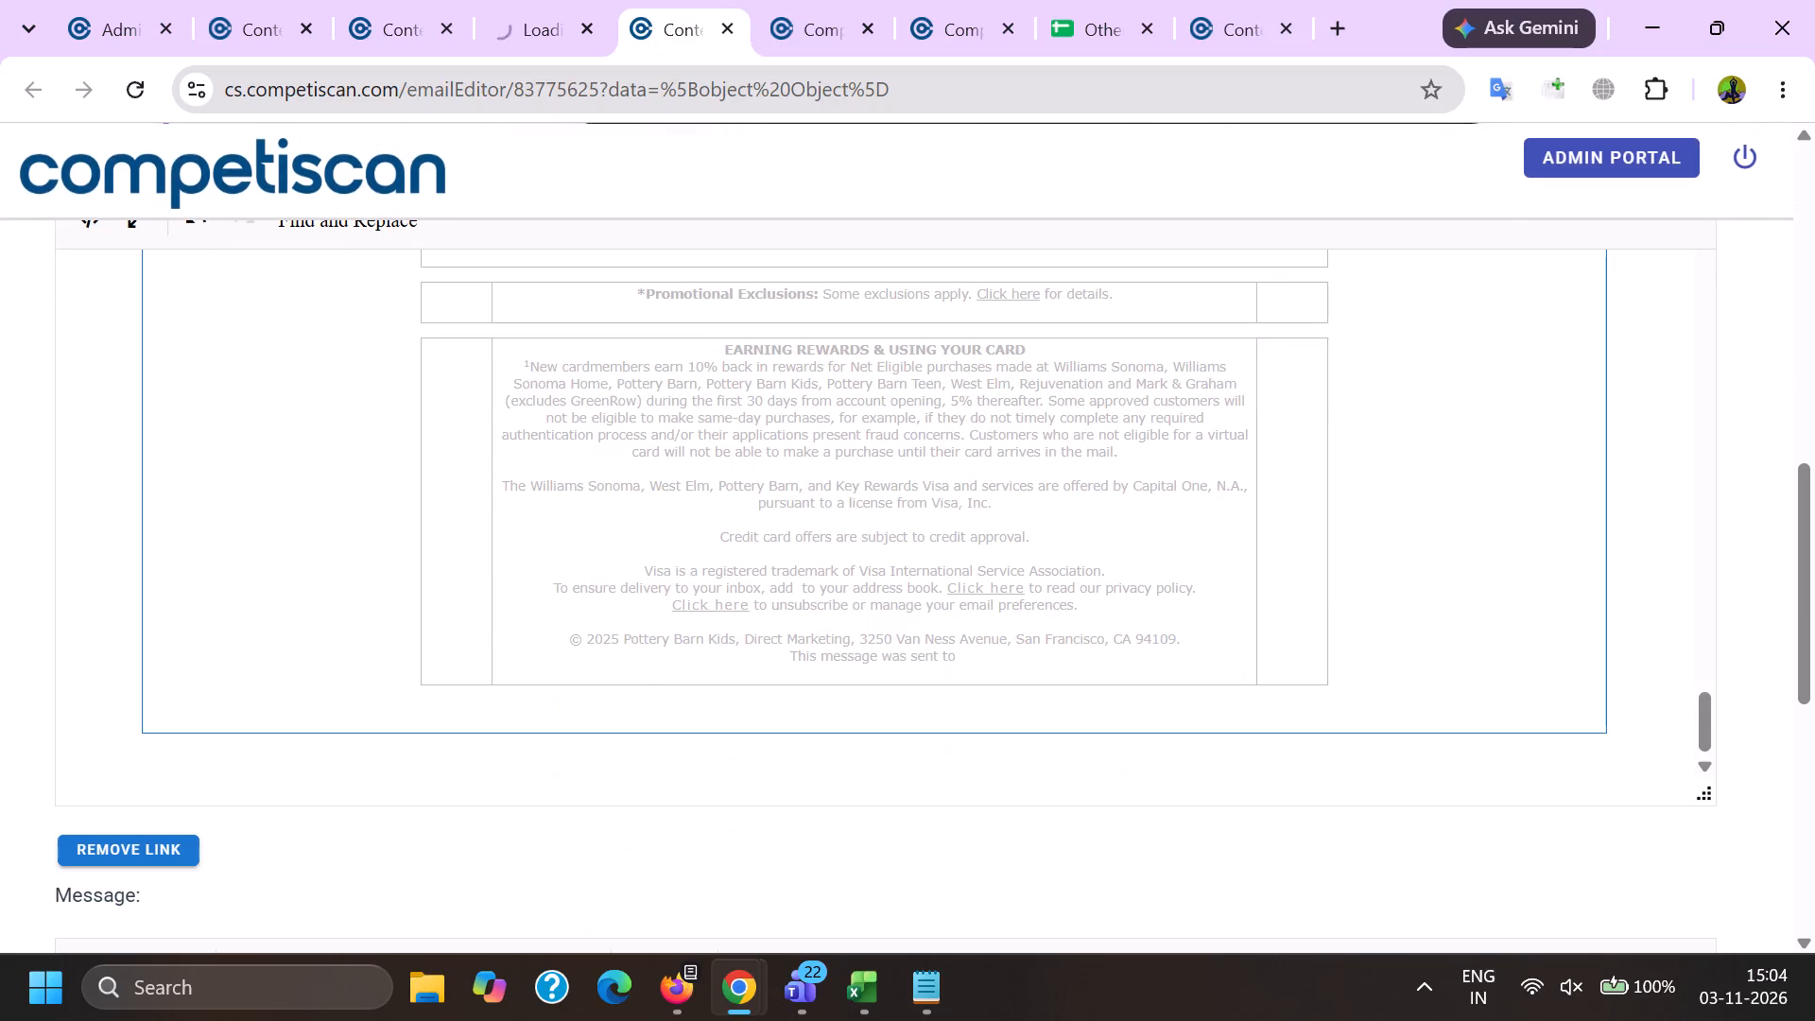
{"action": "scroll", "coordinate": [319, 468], "scroll_direction": "down", "scroll_amount": 5}
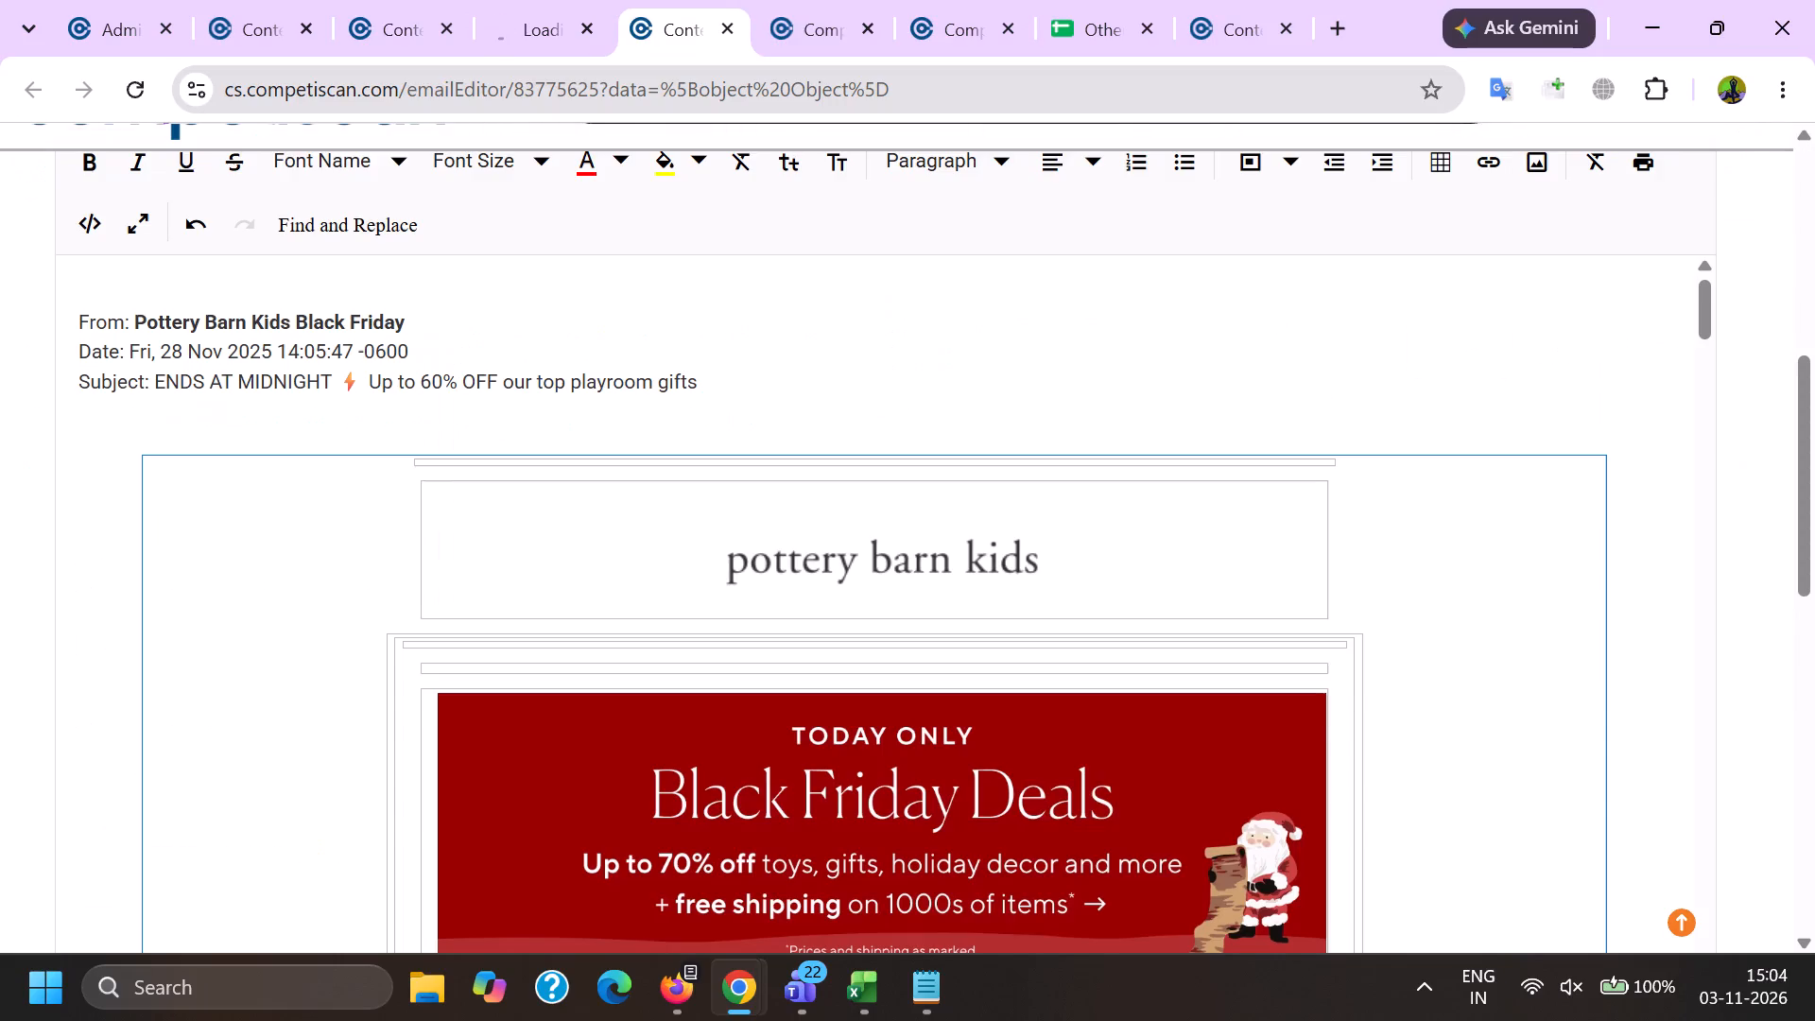
{"action": "double_click", "coordinate": [164, 321]}
{"action": "left_click", "coordinate": [269, 324], "text": "shift"}
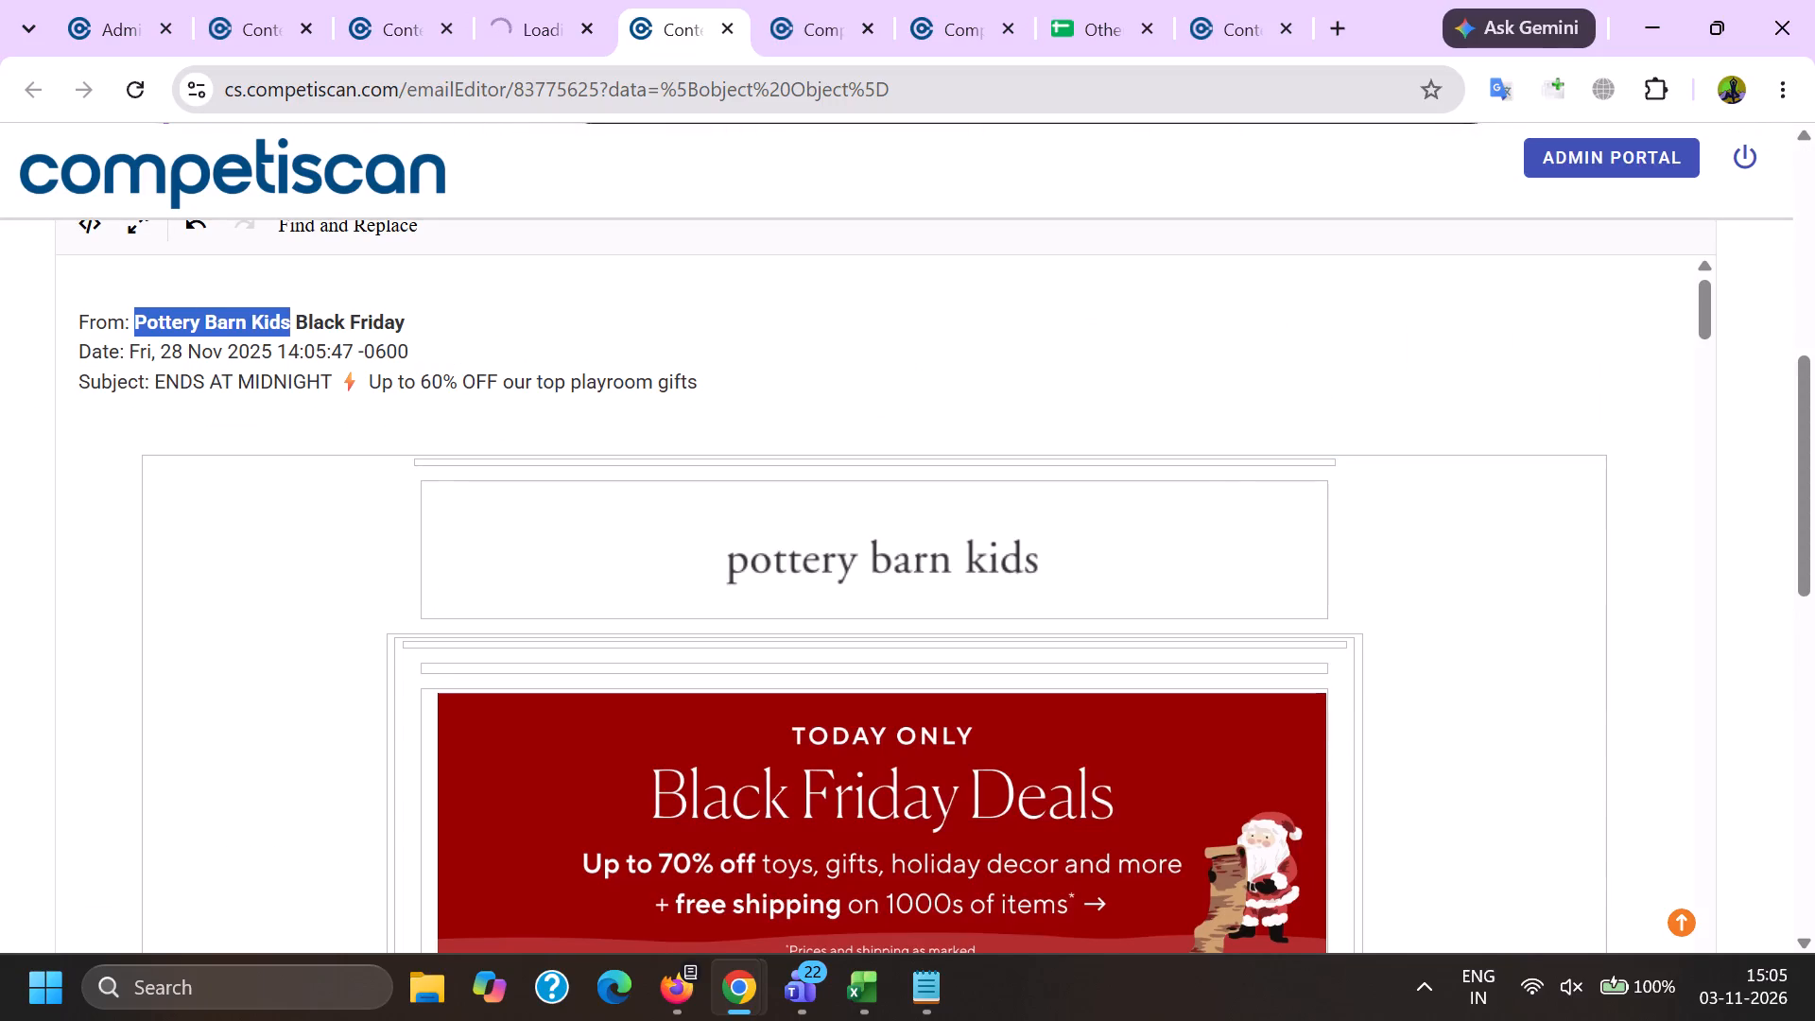
{"action": "key", "text": "ctrl+c"}
{"action": "key", "text": "alt+Tab"}
{"action": "scroll", "coordinate": [475, 425], "scroll_direction": "down", "scroll_amount": 5}
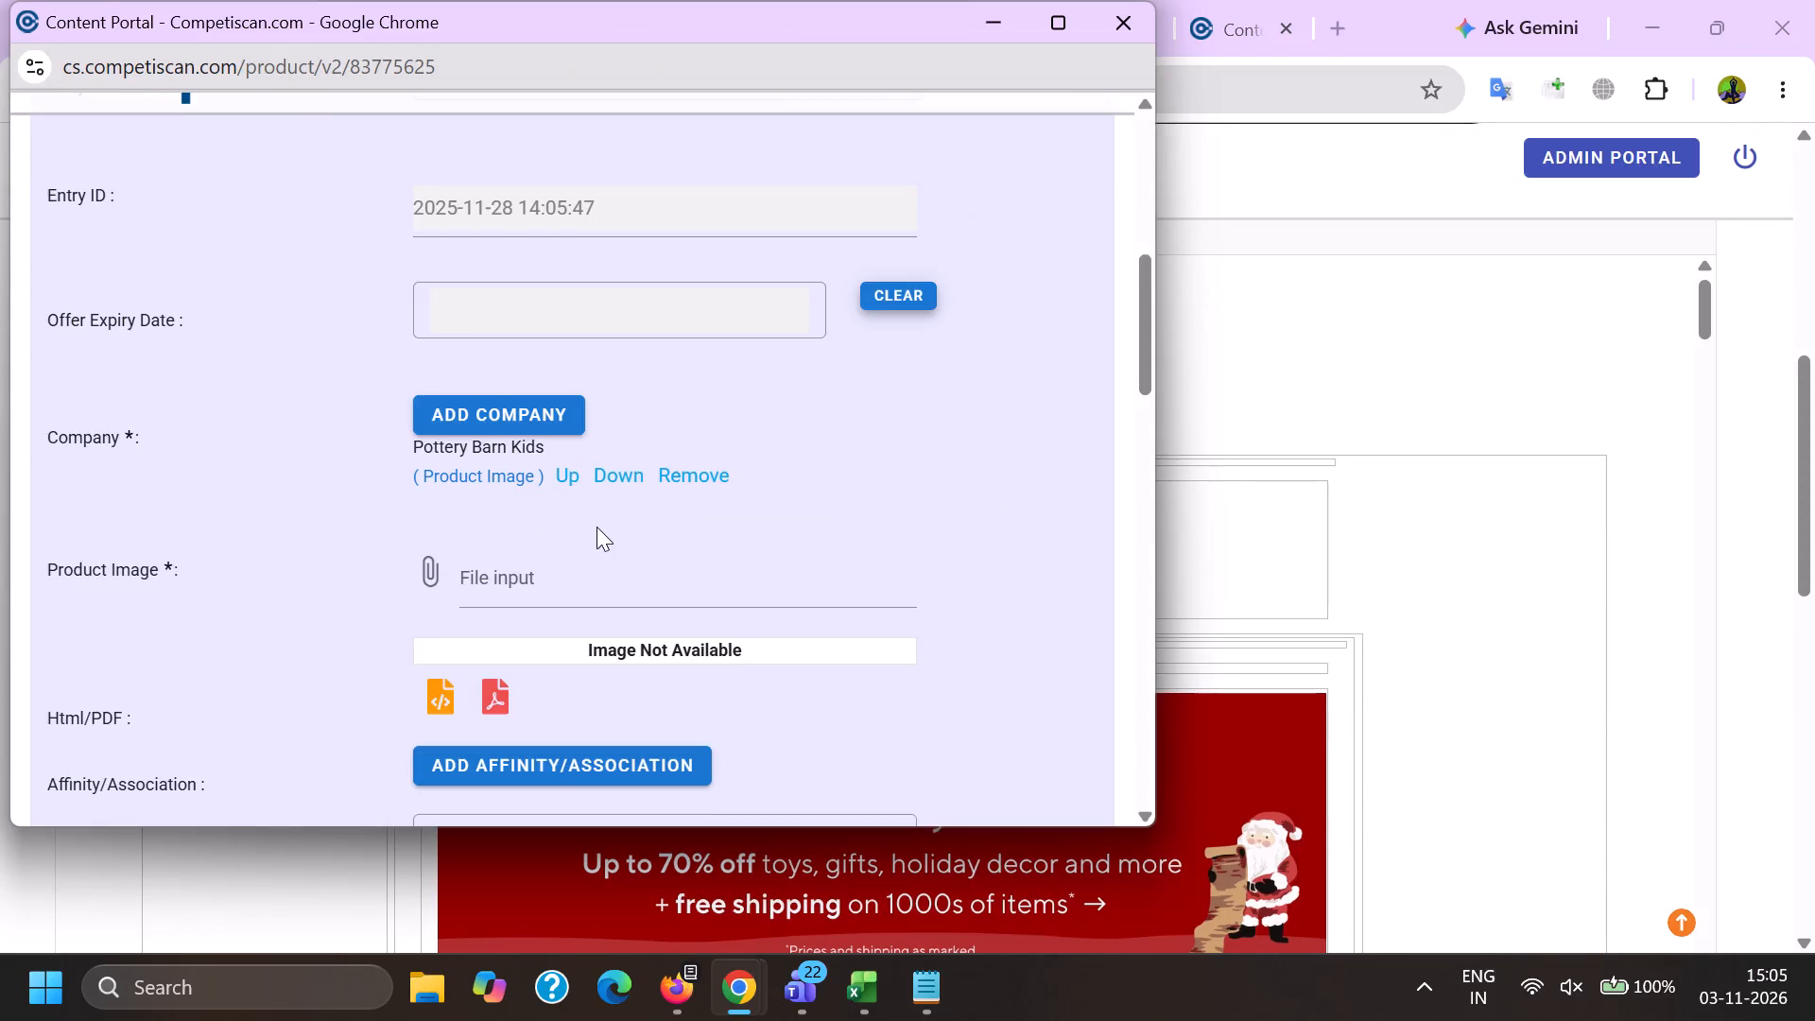
Use the Pottery Barn Kids logo as the product image and add Capital One as a second company.
{"action": "left_click", "coordinate": [510, 479]}
{"action": "left_click", "coordinate": [506, 401]}
{"action": "key", "text": "c"}
{"action": "key", "text": "a"}
{"action": "type", "text": "PI"}
{"action": "type", "text": "TA"}
{"action": "key", "text": "l"}
{"action": "key", "text": "space"}
{"action": "type", "text": "ON"}
{"action": "key", "text": "e"}
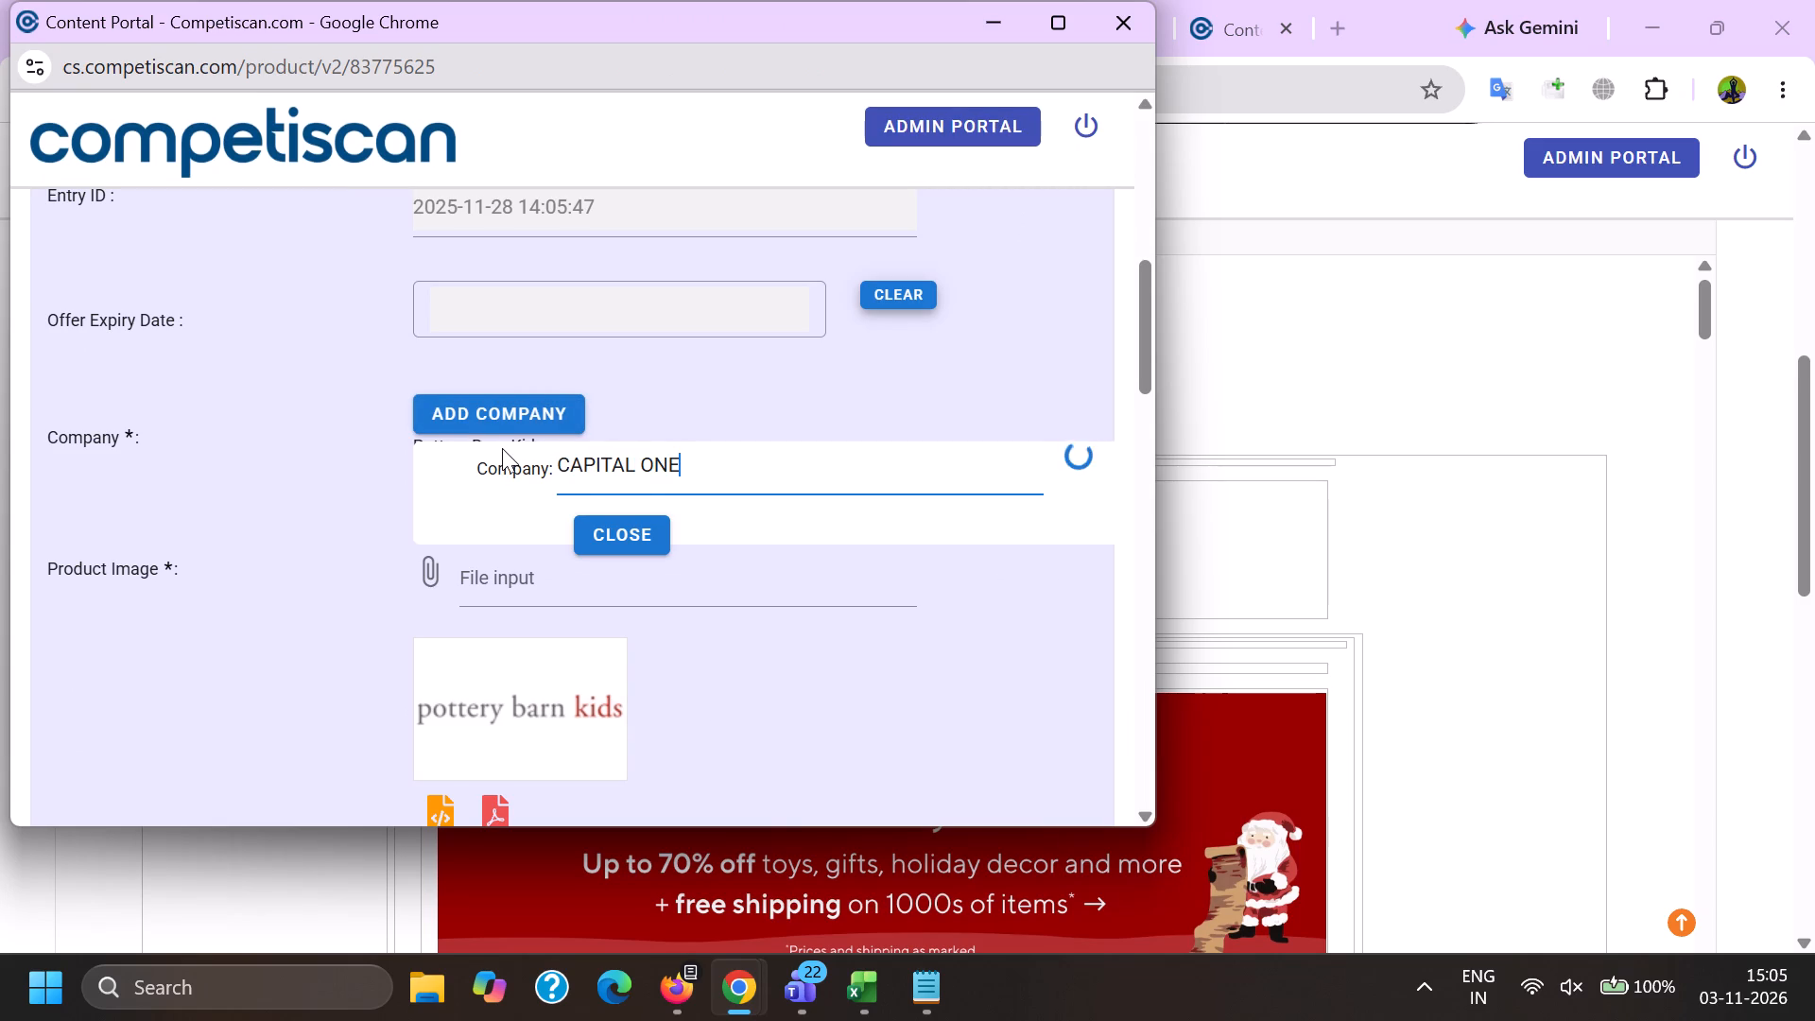
{"action": "left_click", "coordinate": [664, 532]}
Add Pottery Barn Kids as the affinity/association.
{"action": "scroll", "coordinate": [577, 389], "scroll_direction": "down", "scroll_amount": 3}
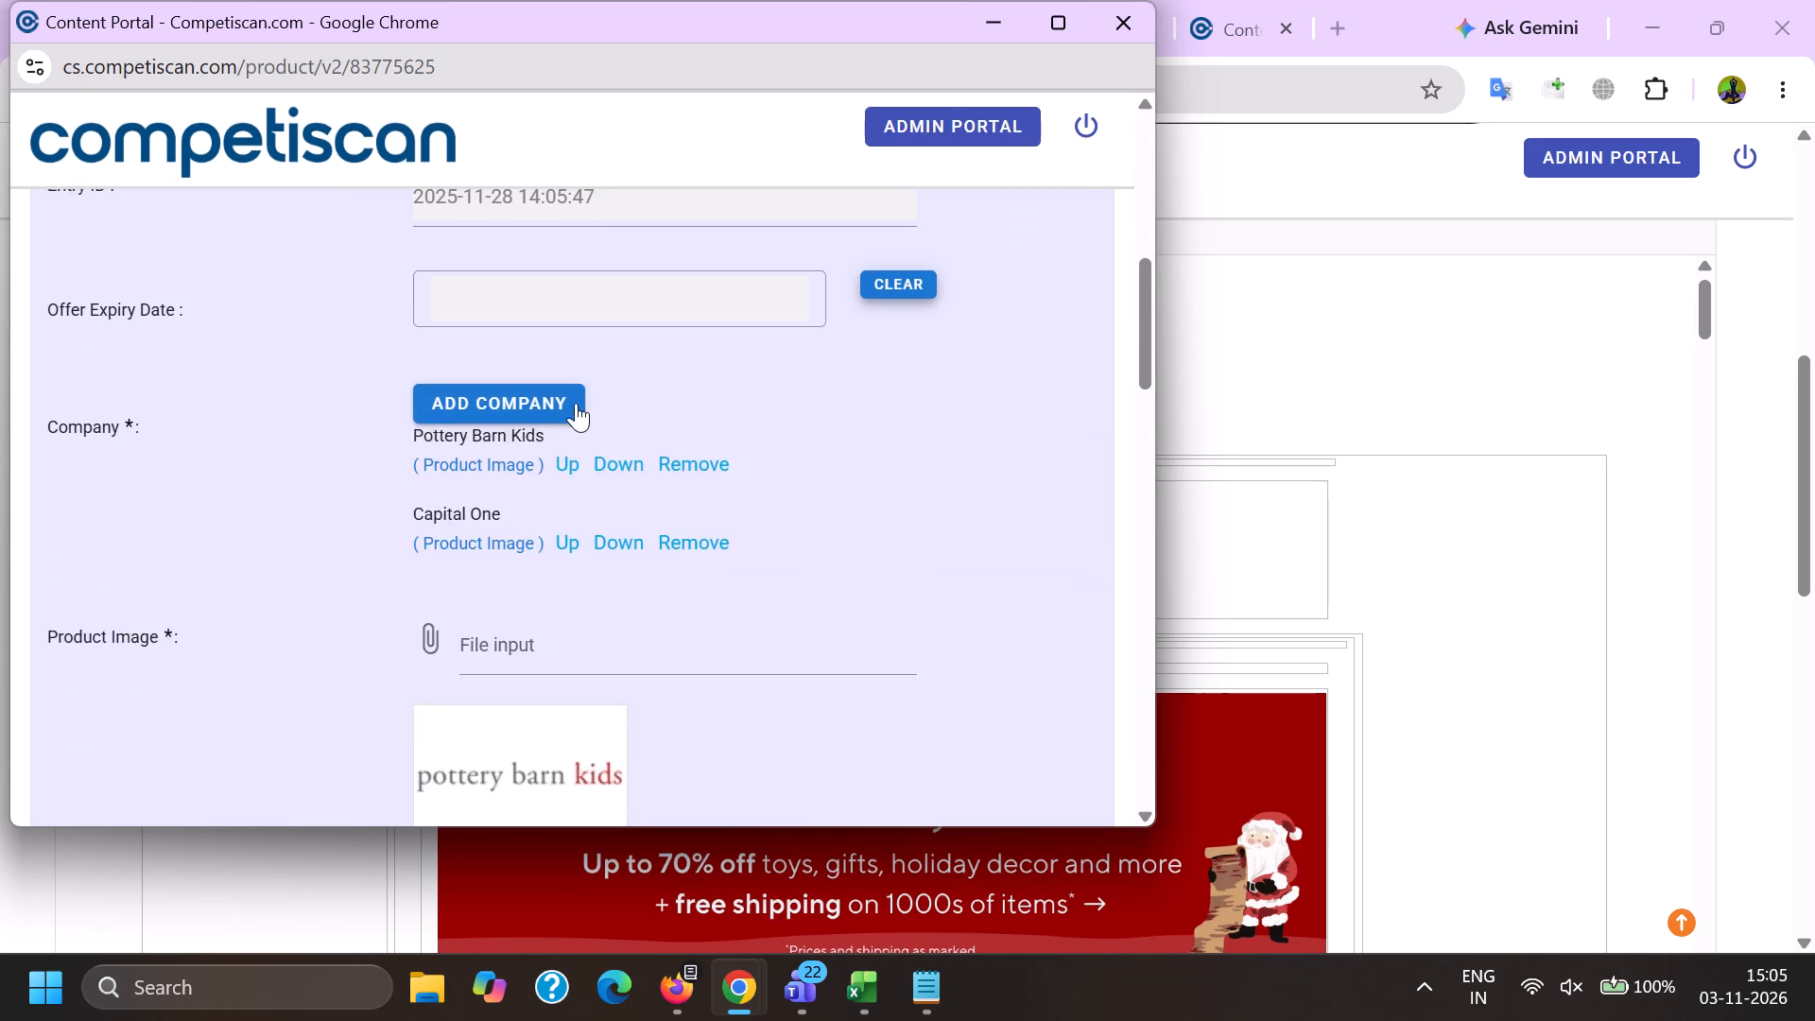
{"action": "scroll", "coordinate": [576, 403], "scroll_direction": "down", "scroll_amount": 1}
{"action": "left_click", "coordinate": [583, 391]}
{"action": "left_click", "coordinate": [643, 448]}
{"action": "key", "text": "ctrl+v"}
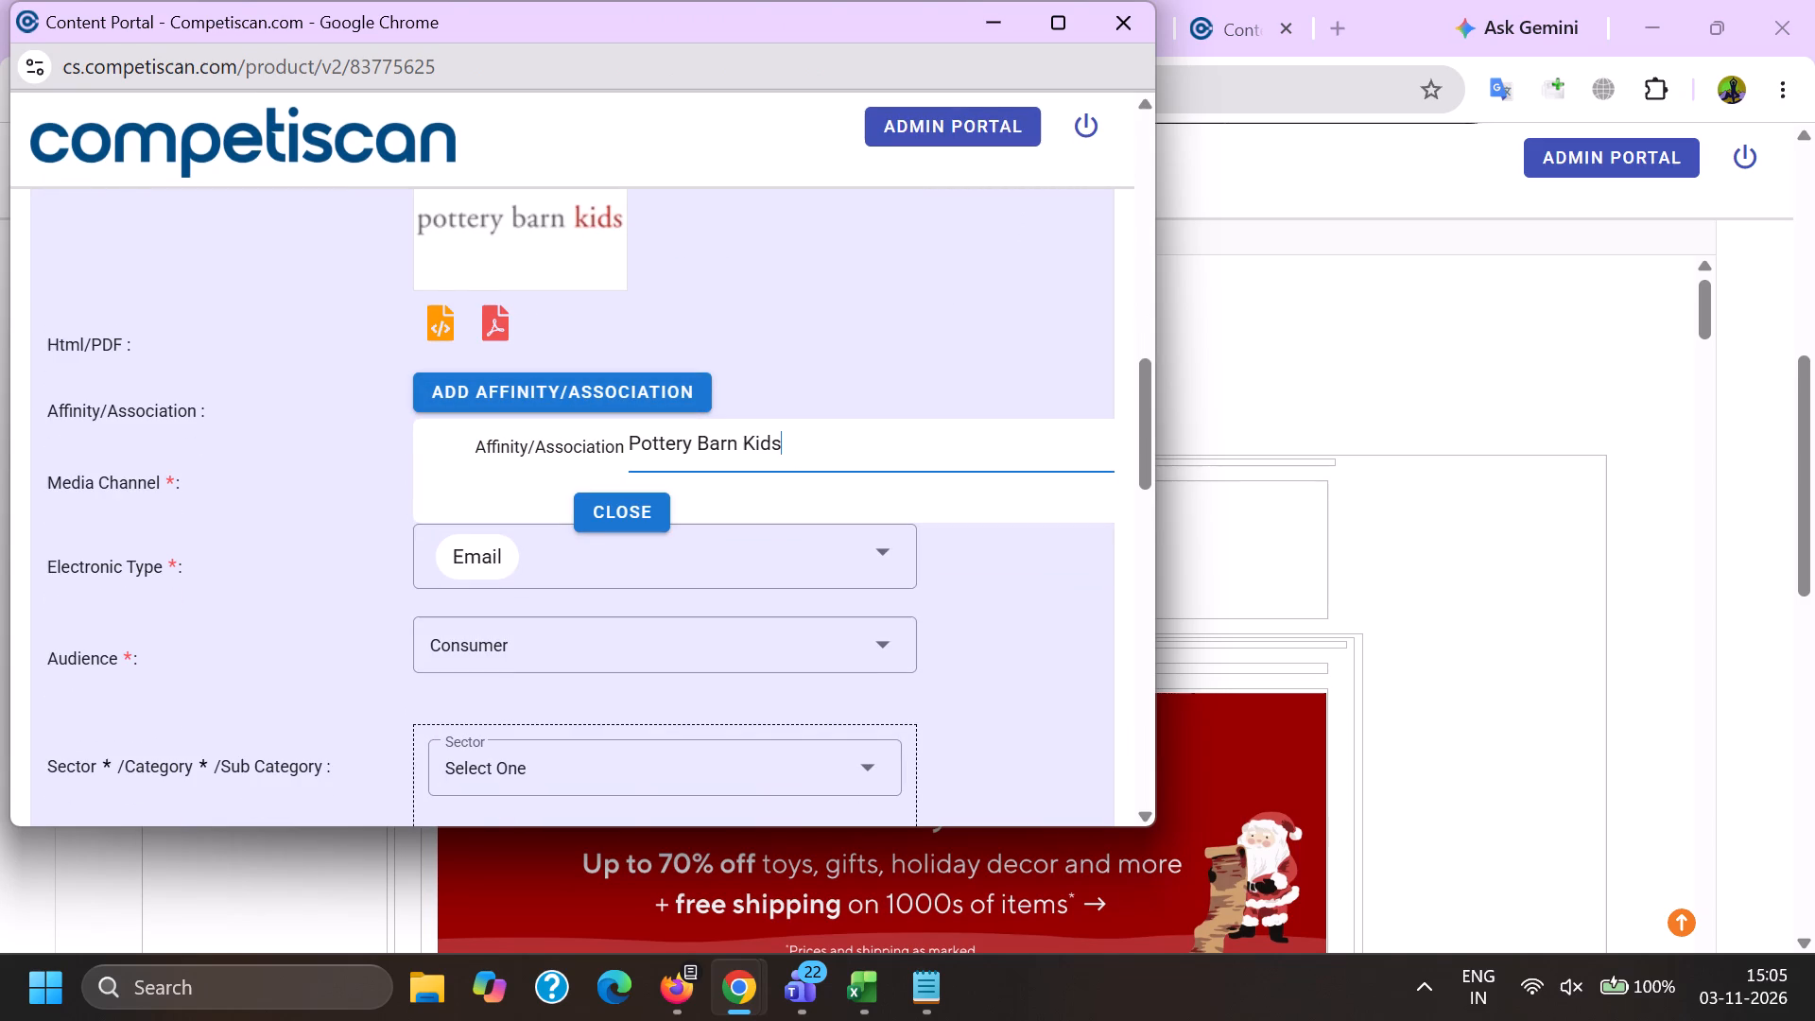
{"action": "left_click", "coordinate": [625, 513]}
Add the sector classification Retail / Home / Furniture to the product record.
{"action": "scroll", "coordinate": [559, 294], "scroll_direction": "down", "scroll_amount": 3}
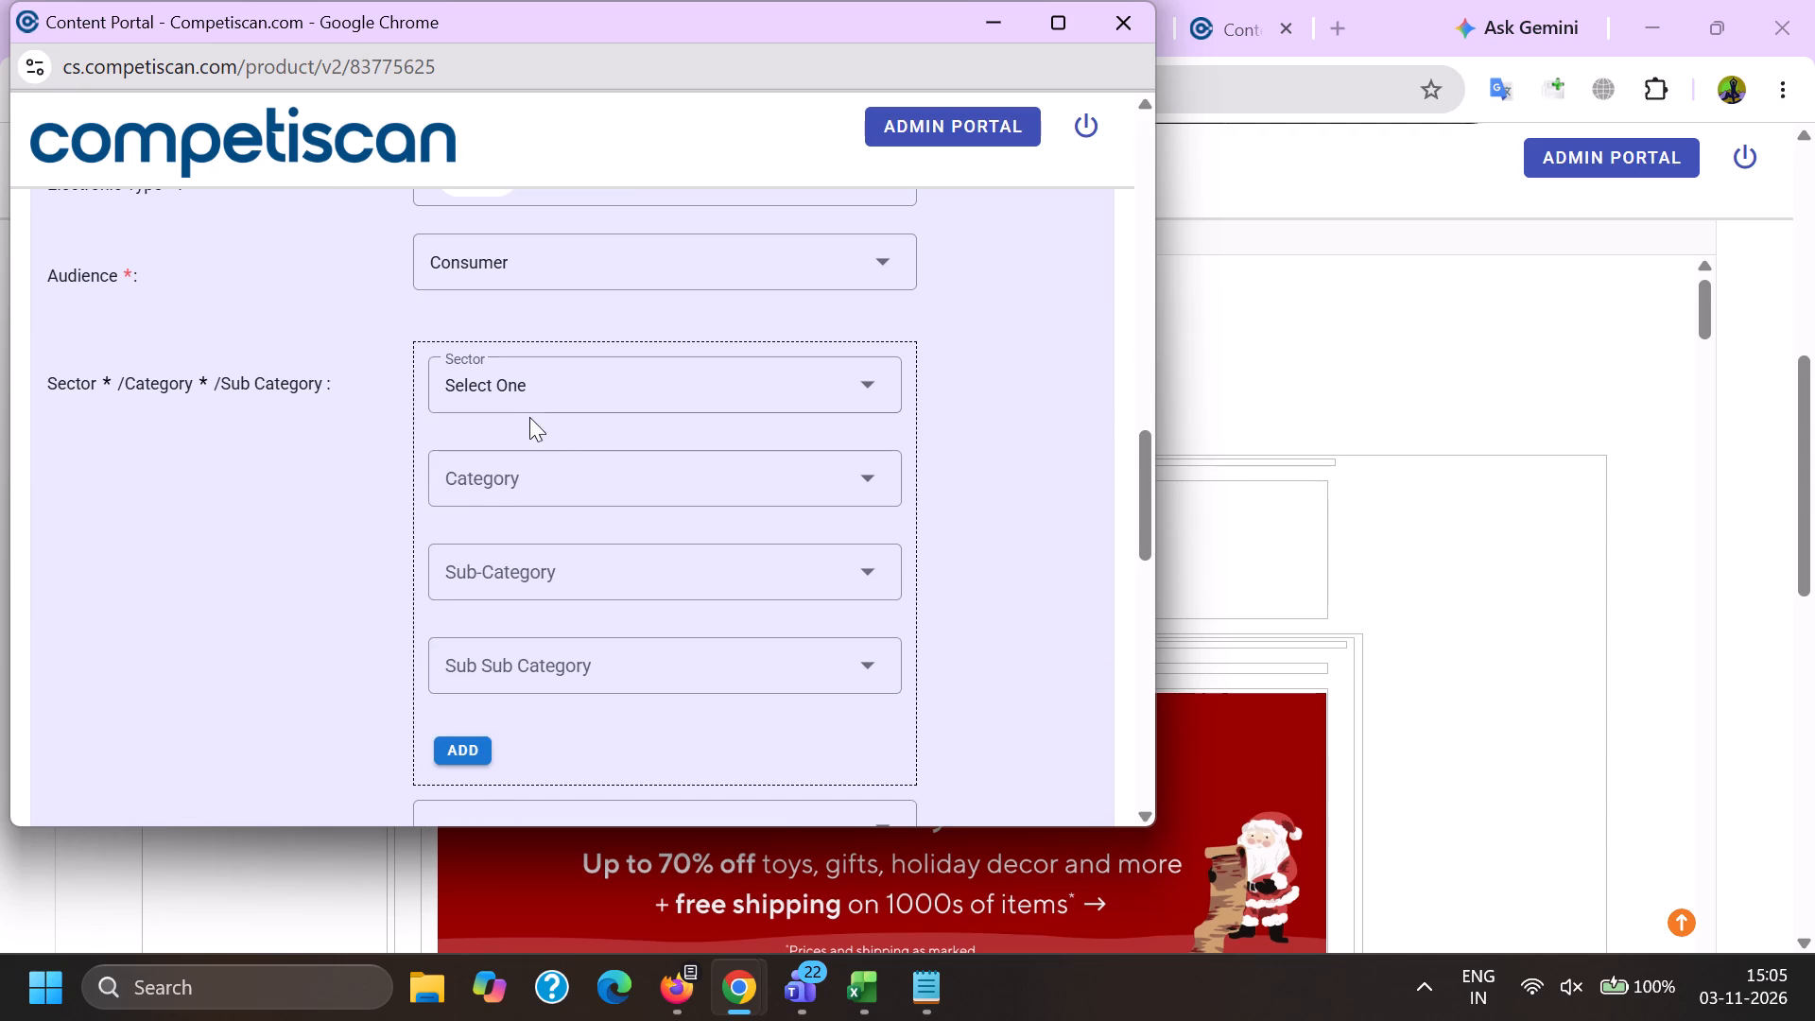
{"action": "left_click", "coordinate": [504, 385]}
{"action": "scroll", "coordinate": [505, 376], "scroll_direction": "down", "scroll_amount": 6}
{"action": "left_click", "coordinate": [502, 520]}
{"action": "left_click", "coordinate": [302, 530]}
{"action": "left_click", "coordinate": [520, 511]}
{"action": "left_click", "coordinate": [509, 490]}
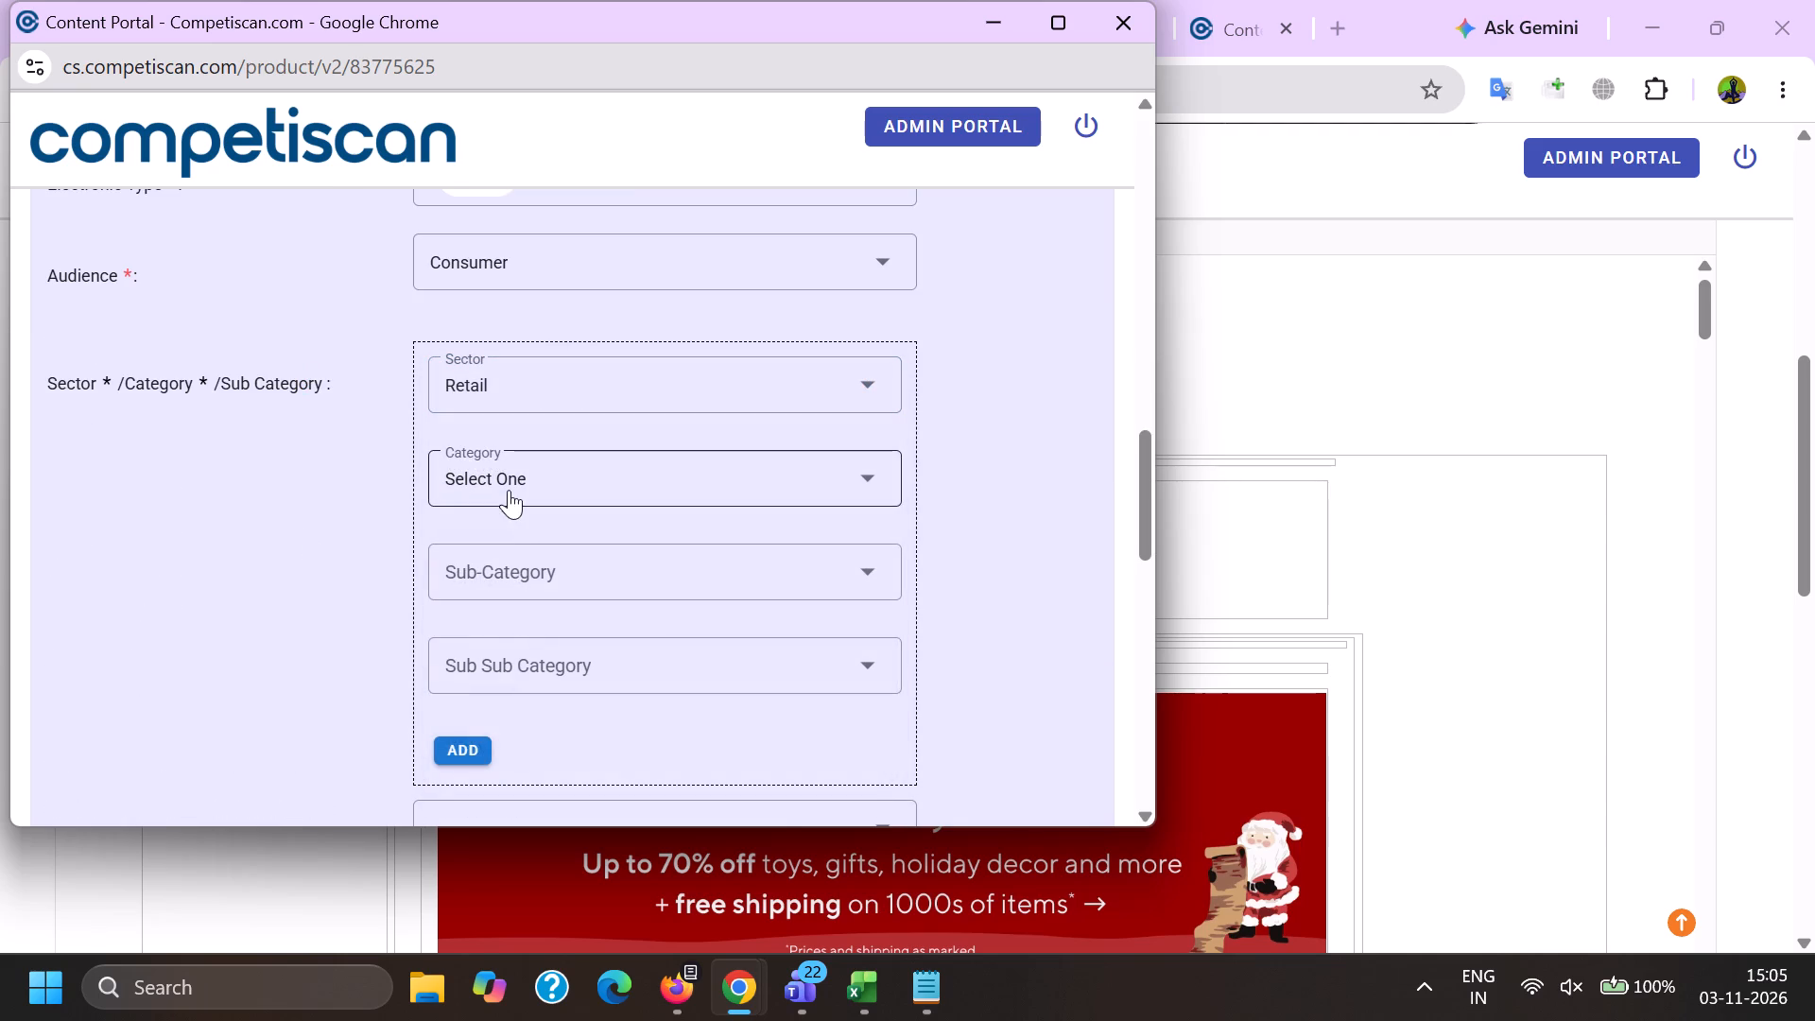
{"action": "scroll", "coordinate": [510, 479], "scroll_direction": "down", "scroll_amount": 6}
{"action": "left_click", "coordinate": [512, 433]}
{"action": "left_click", "coordinate": [352, 504]}
{"action": "left_click", "coordinate": [613, 565]}
{"action": "scroll", "coordinate": [563, 387], "scroll_direction": "down", "scroll_amount": 2}
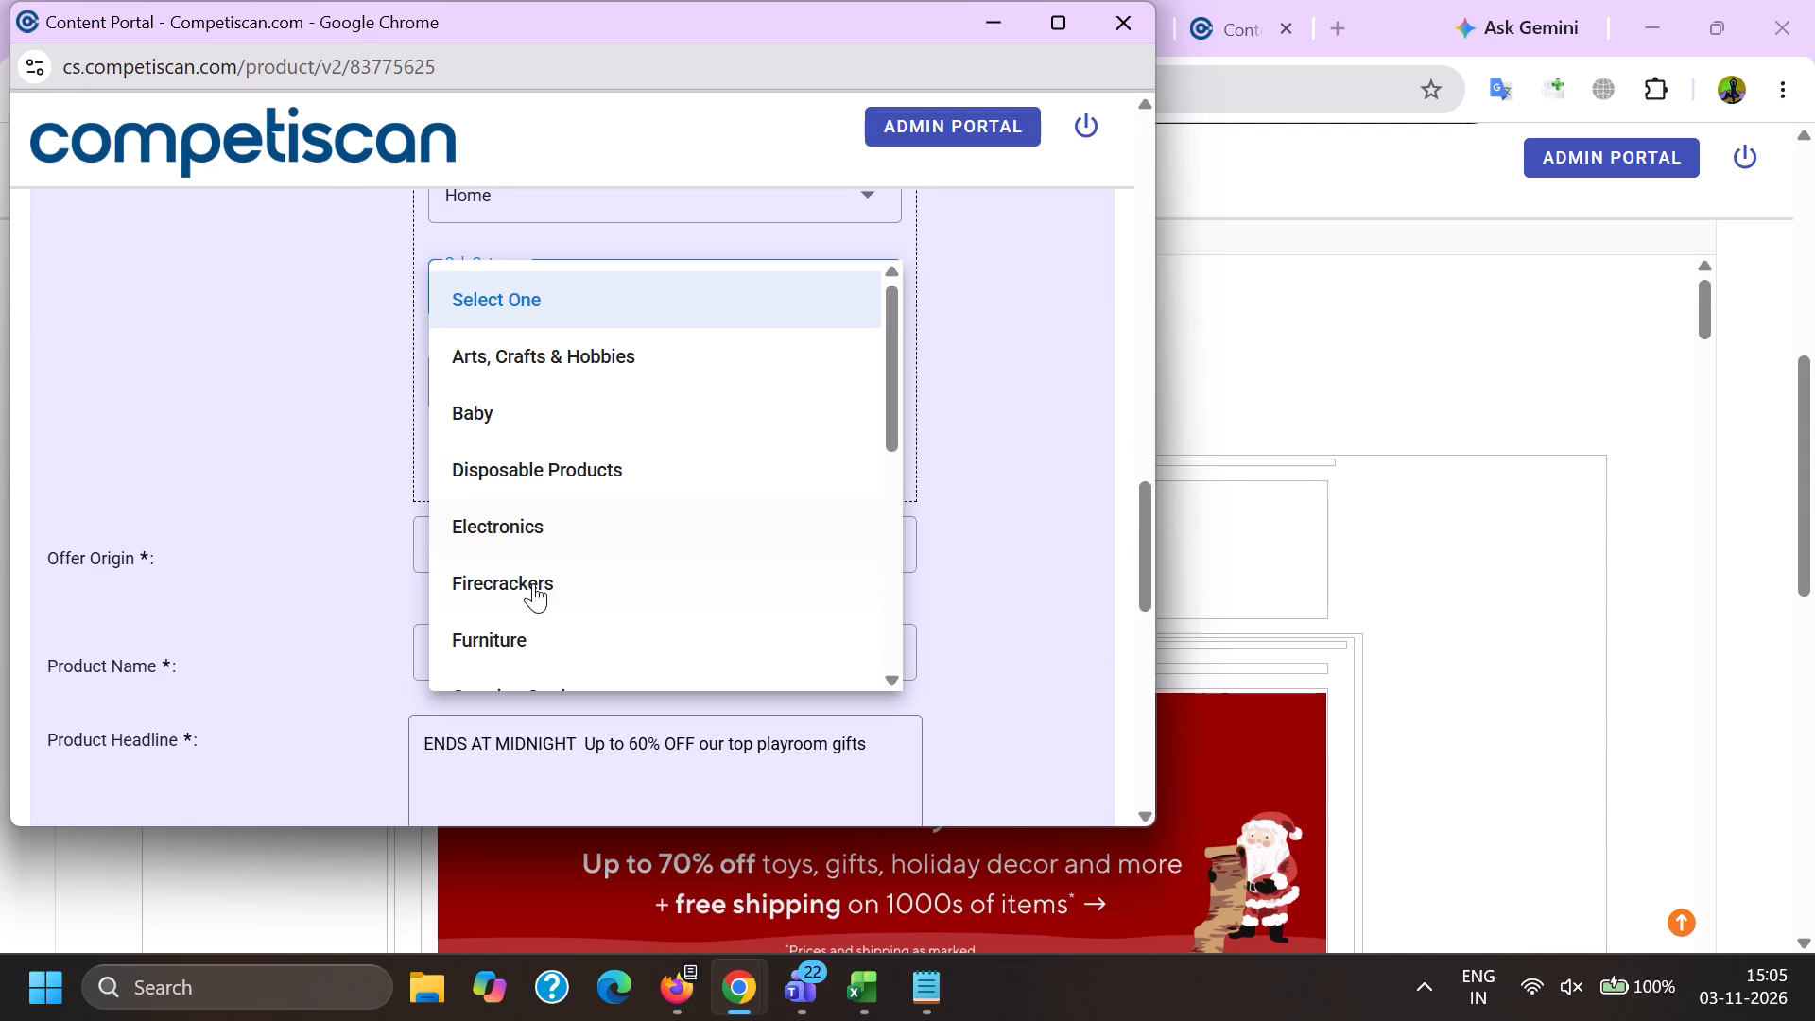
{"action": "left_click", "coordinate": [527, 636]}
{"action": "left_click_drag", "start_coordinate": [347, 612], "coordinate": [361, 609]}
{"action": "left_click", "coordinate": [481, 275]}
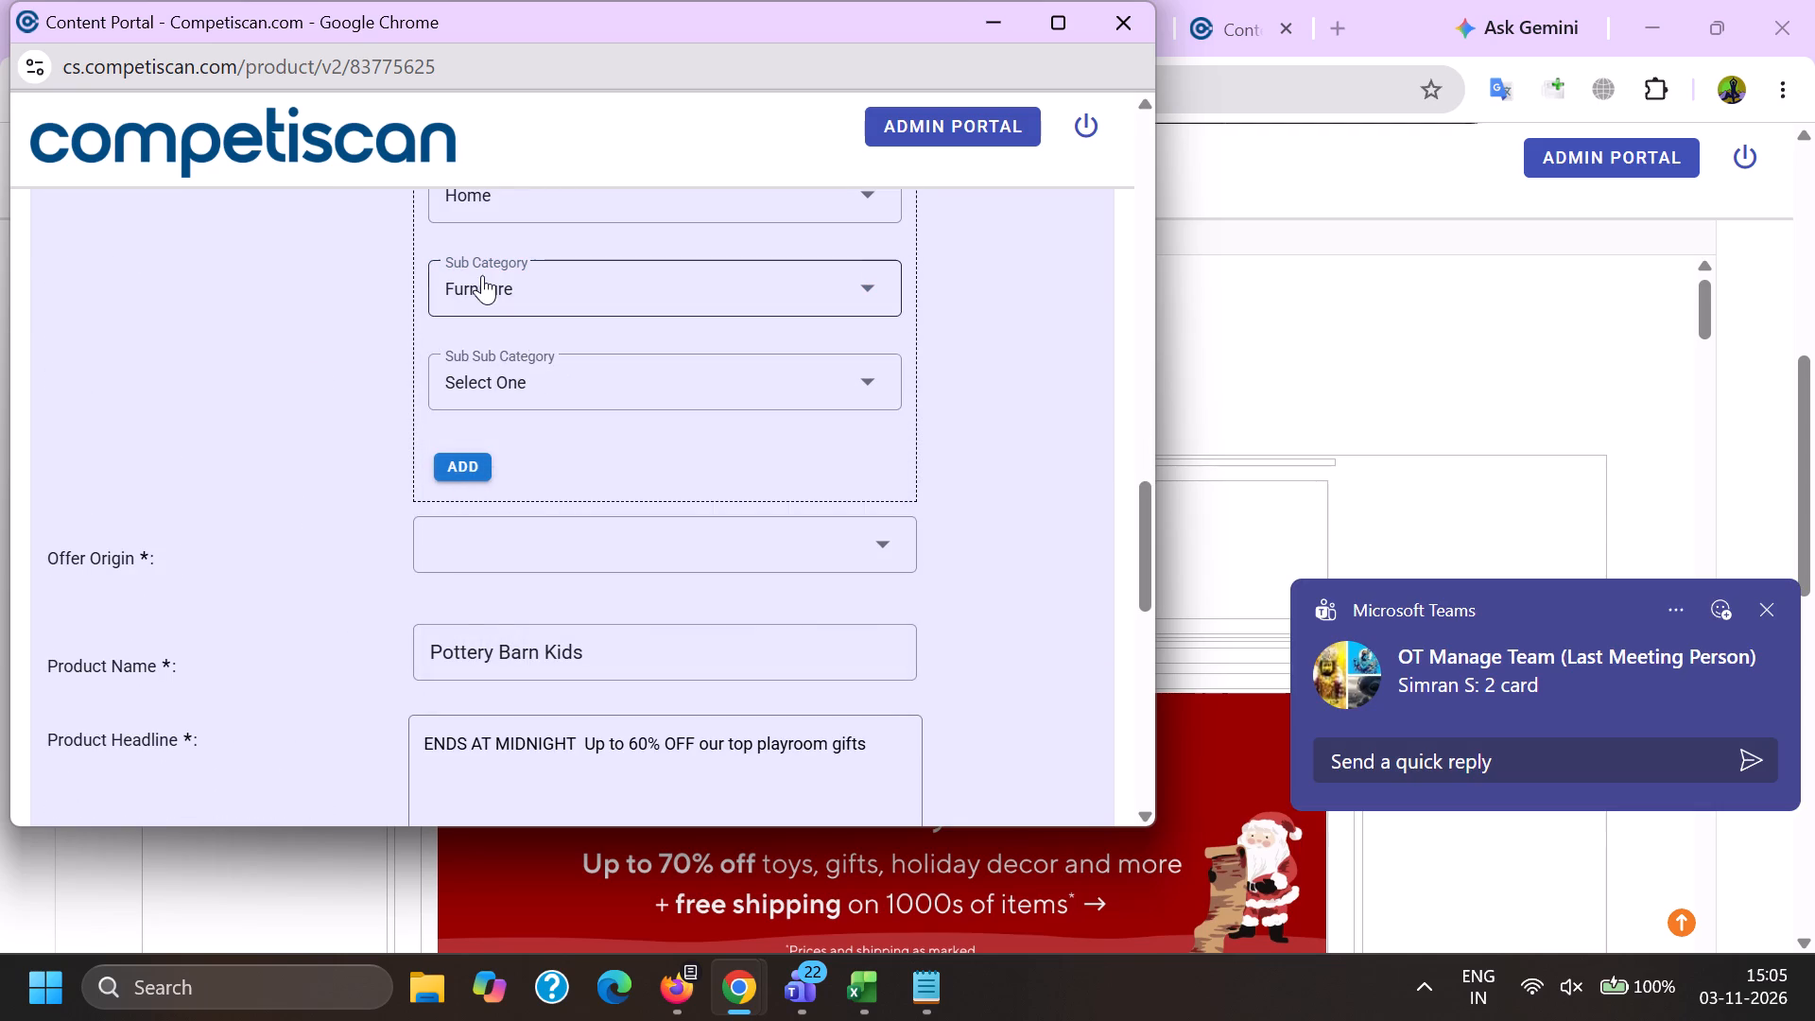
{"action": "scroll", "coordinate": [546, 474], "scroll_direction": "down", "scroll_amount": 3}
{"action": "scroll", "coordinate": [545, 545], "scroll_direction": "up", "scroll_amount": 2}
{"action": "scroll", "coordinate": [560, 574], "scroll_direction": "down", "scroll_amount": 1}
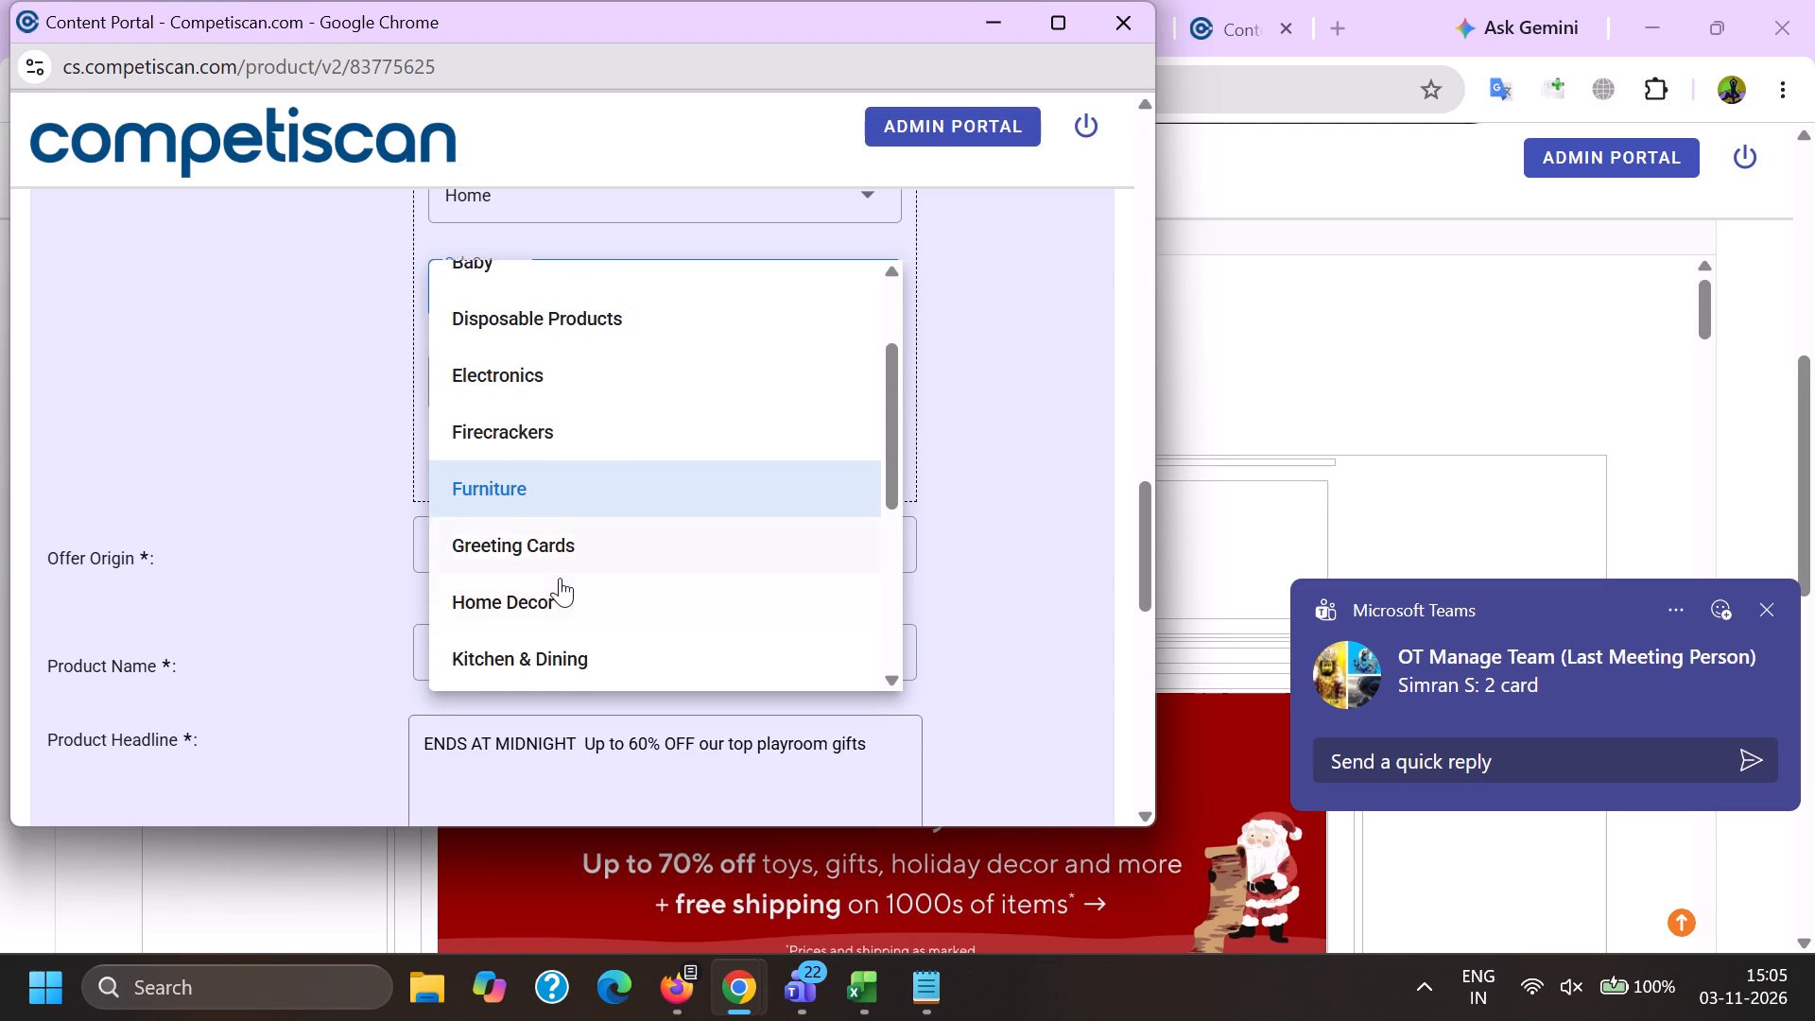
{"action": "left_click", "coordinate": [360, 464]}
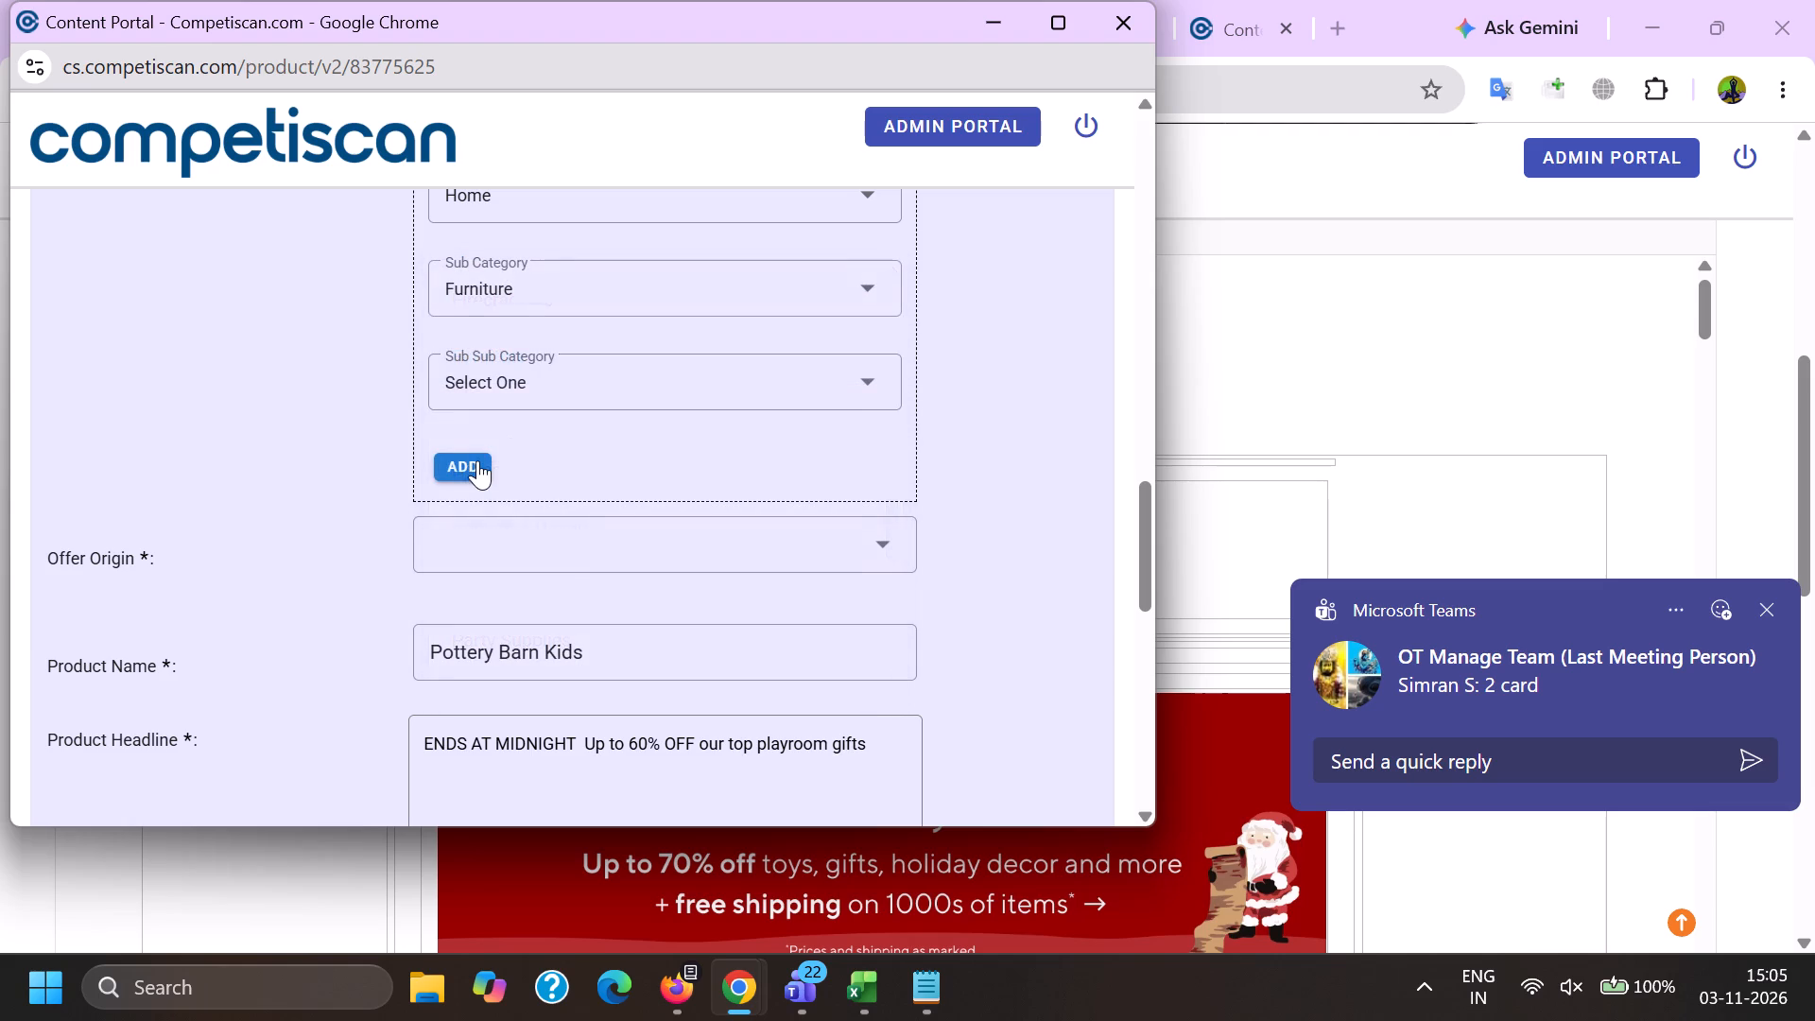
{"action": "left_click", "coordinate": [465, 464]}
Add the sector classification Credit Cards / Payment Cards / Credit Cards to the product record.
{"action": "scroll", "coordinate": [523, 595], "scroll_direction": "up", "scroll_amount": 2}
{"action": "left_click", "coordinate": [494, 418]}
{"action": "scroll", "coordinate": [499, 676], "scroll_direction": "up", "scroll_amount": 6}
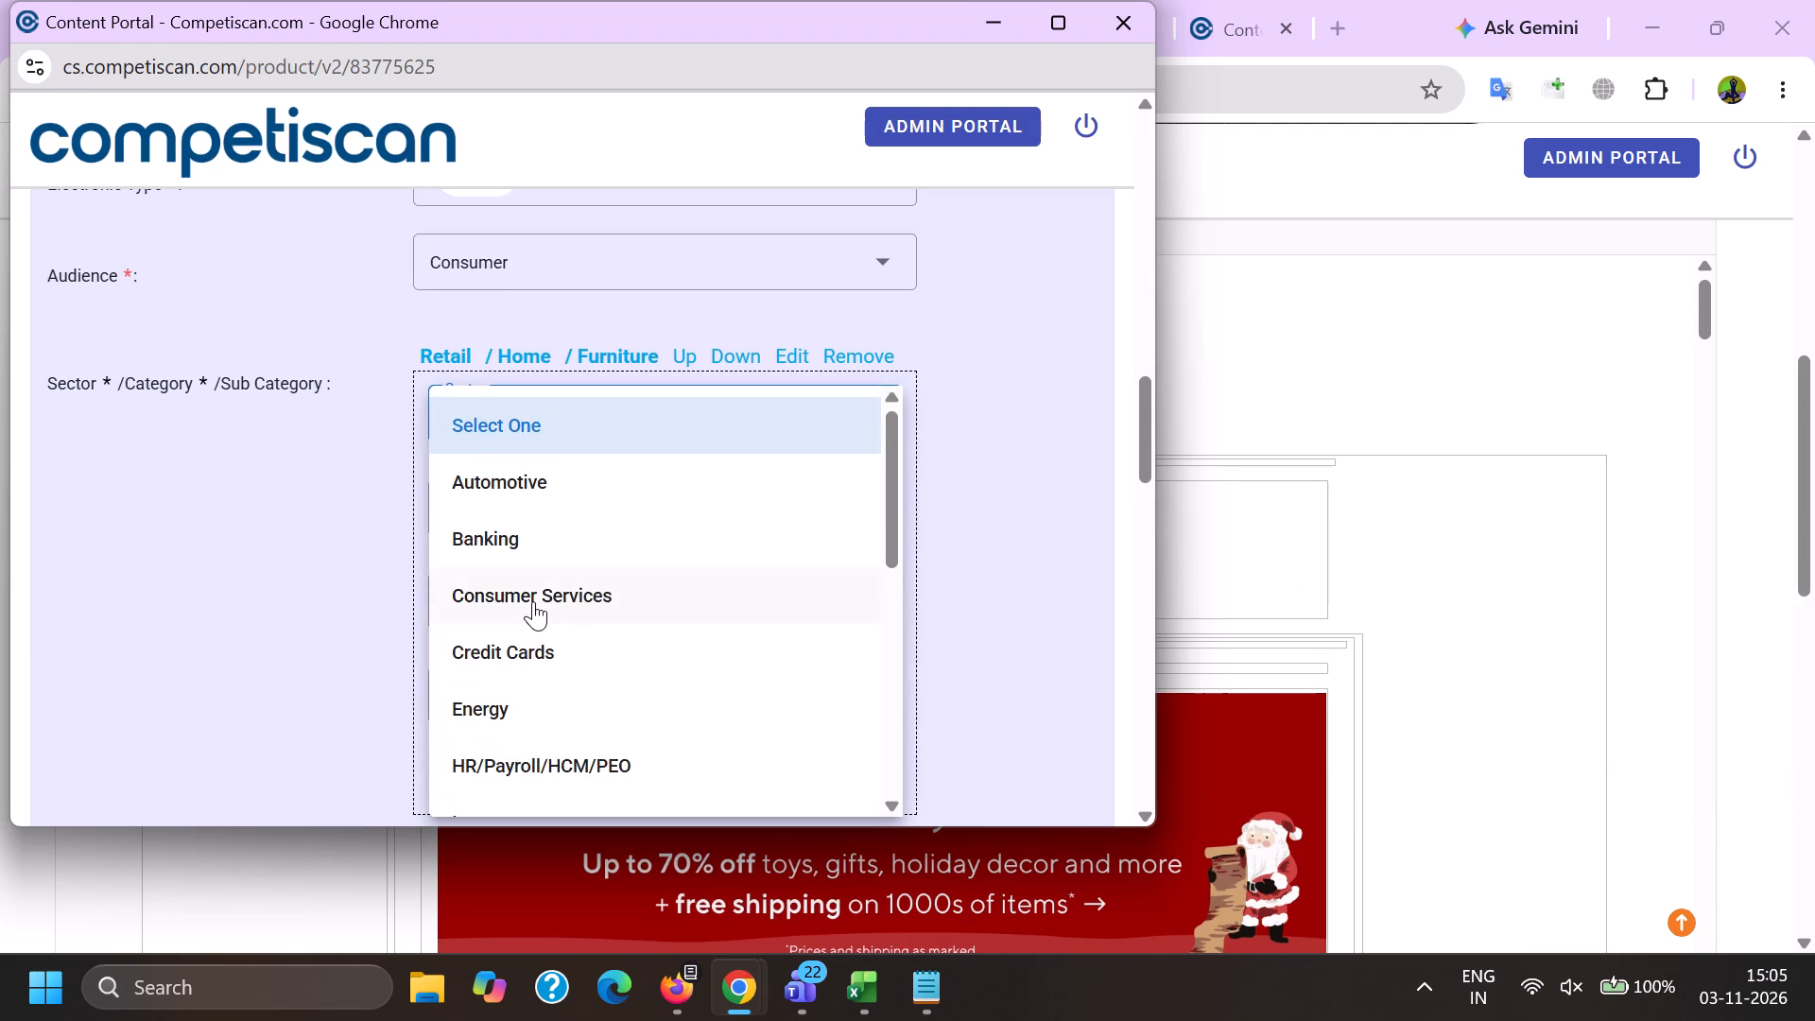
{"action": "left_click", "coordinate": [537, 640]}
{"action": "left_click_drag", "start_coordinate": [310, 602], "coordinate": [342, 598]}
{"action": "left_click", "coordinate": [510, 520]}
{"action": "left_click", "coordinate": [535, 628]}
{"action": "left_click", "coordinate": [506, 608]}
{"action": "scroll", "coordinate": [536, 417], "scroll_direction": "down", "scroll_amount": 1}
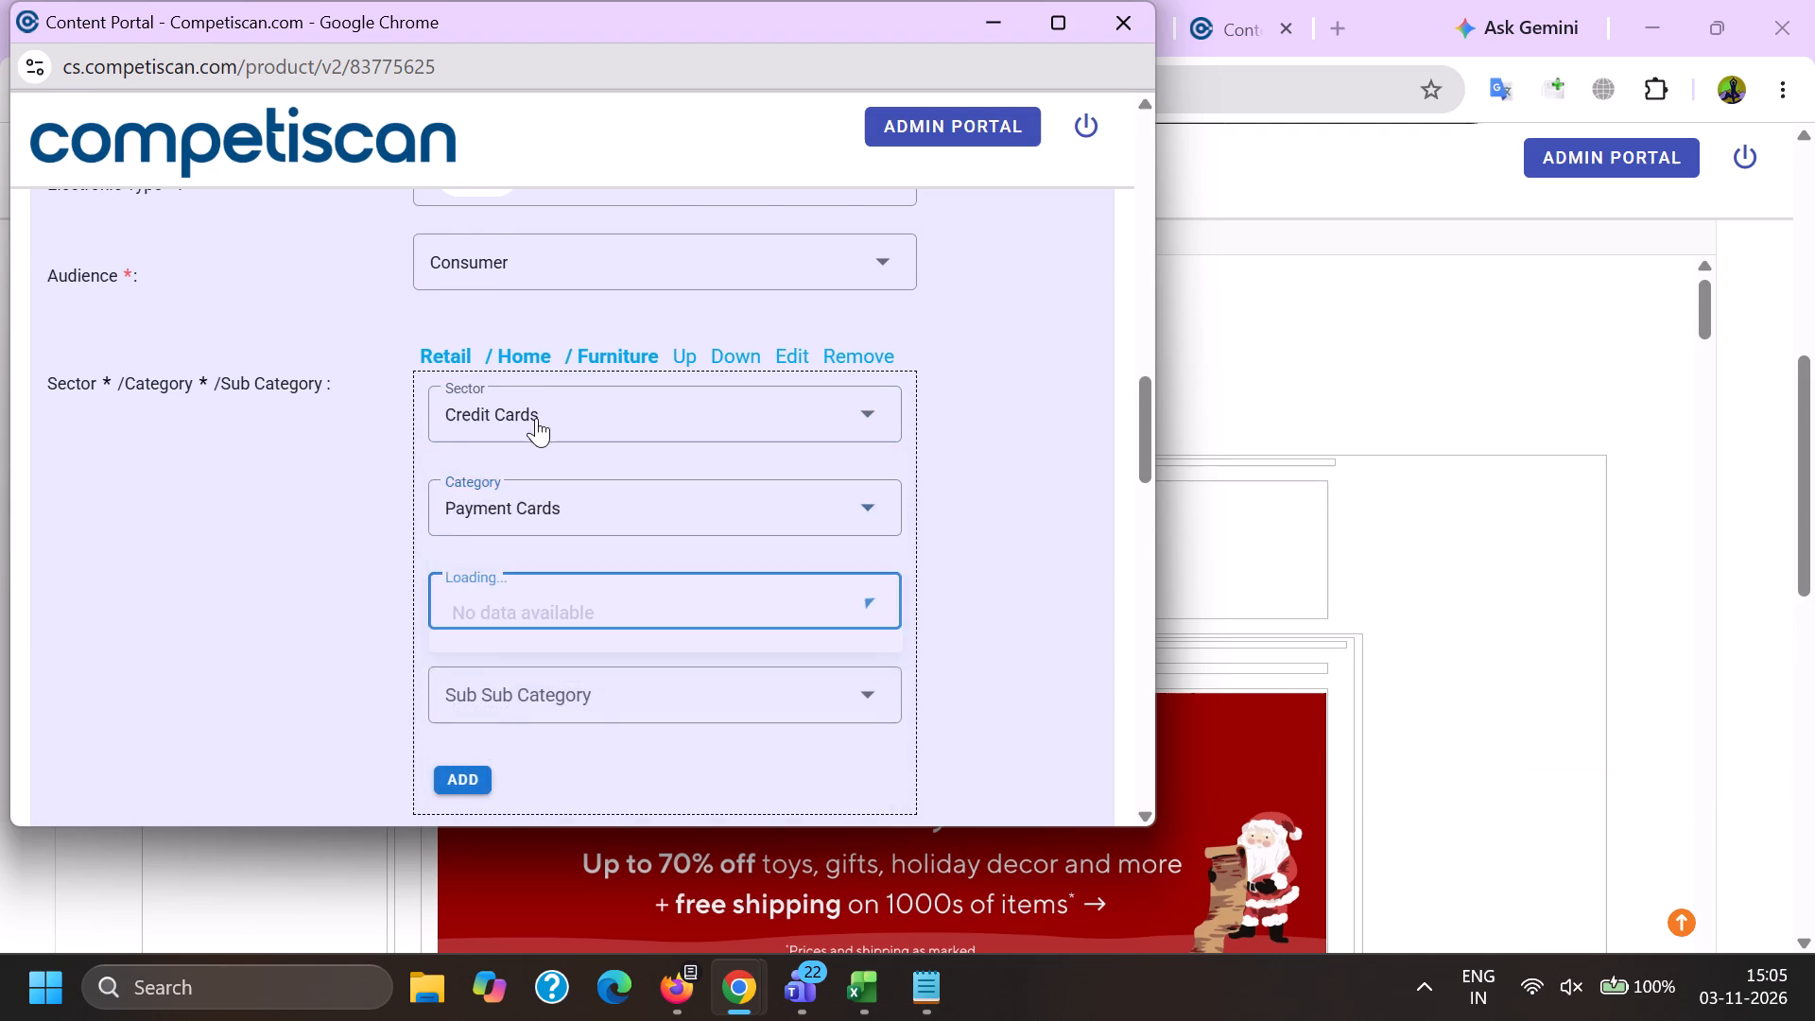
{"action": "left_click", "coordinate": [548, 751]}
{"action": "left_click_drag", "start_coordinate": [344, 699], "coordinate": [353, 695]}
{"action": "left_click", "coordinate": [461, 642]}
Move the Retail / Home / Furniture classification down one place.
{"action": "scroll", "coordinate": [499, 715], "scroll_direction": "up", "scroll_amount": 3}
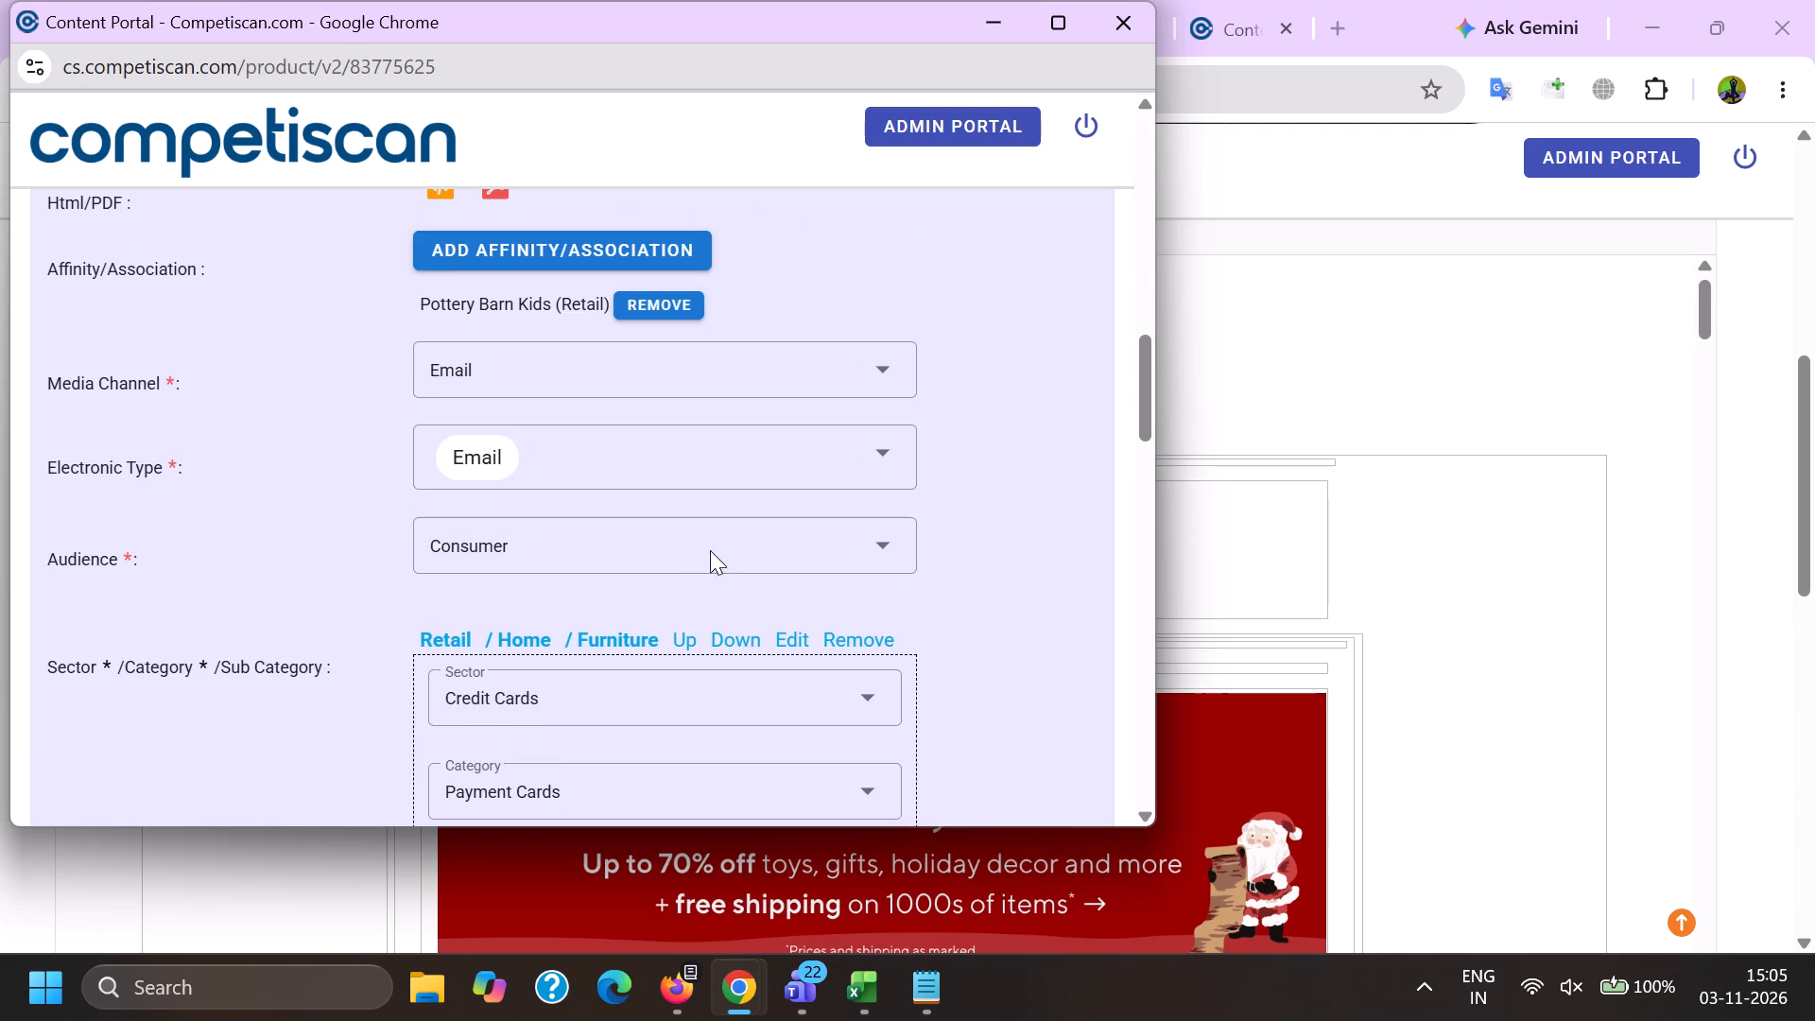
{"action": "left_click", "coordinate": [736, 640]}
Set the offer origin to Provider/Bank and the product name to Pottery Barn Key Rewards Visa Credit Card.
{"action": "scroll", "coordinate": [672, 557], "scroll_direction": "down", "scroll_amount": 5}
{"action": "left_click", "coordinate": [515, 485]}
{"action": "double_click", "coordinate": [539, 592]}
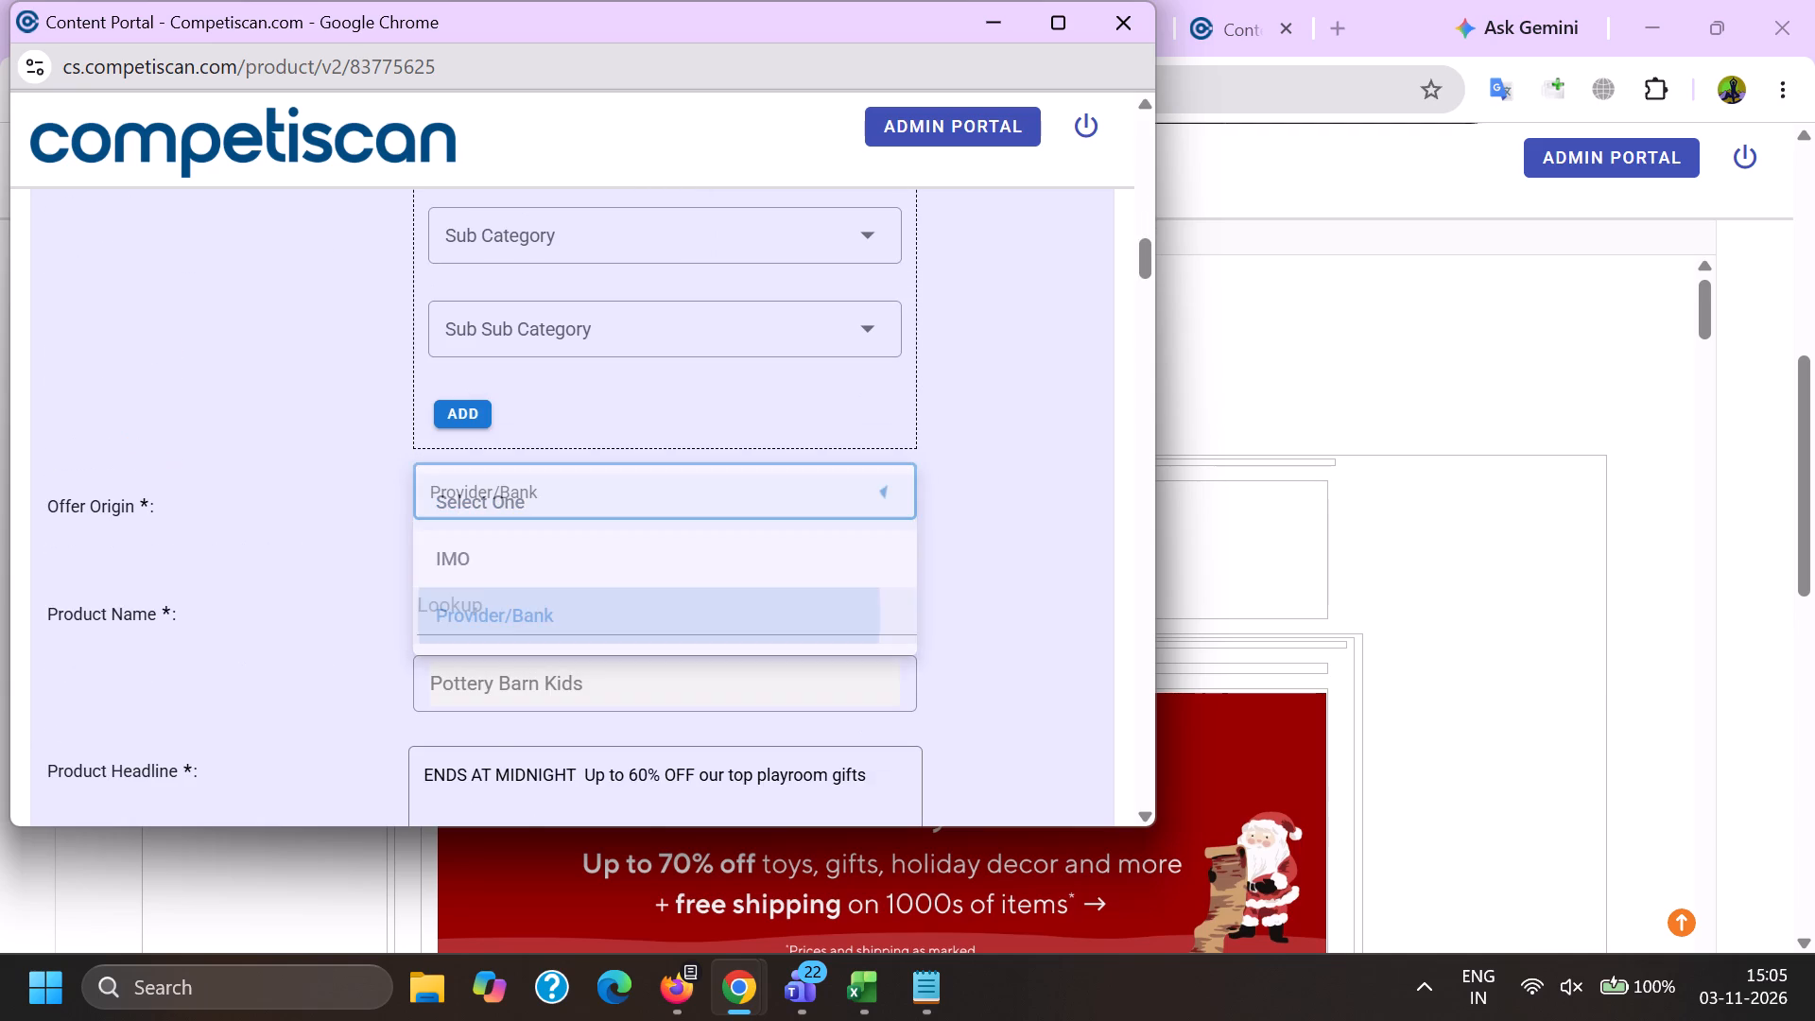
{"action": "key", "text": "ctrl+v"}
{"action": "left_click_drag", "start_coordinate": [527, 610], "coordinate": [878, 651]}
{"action": "key", "text": "BackSpace"}
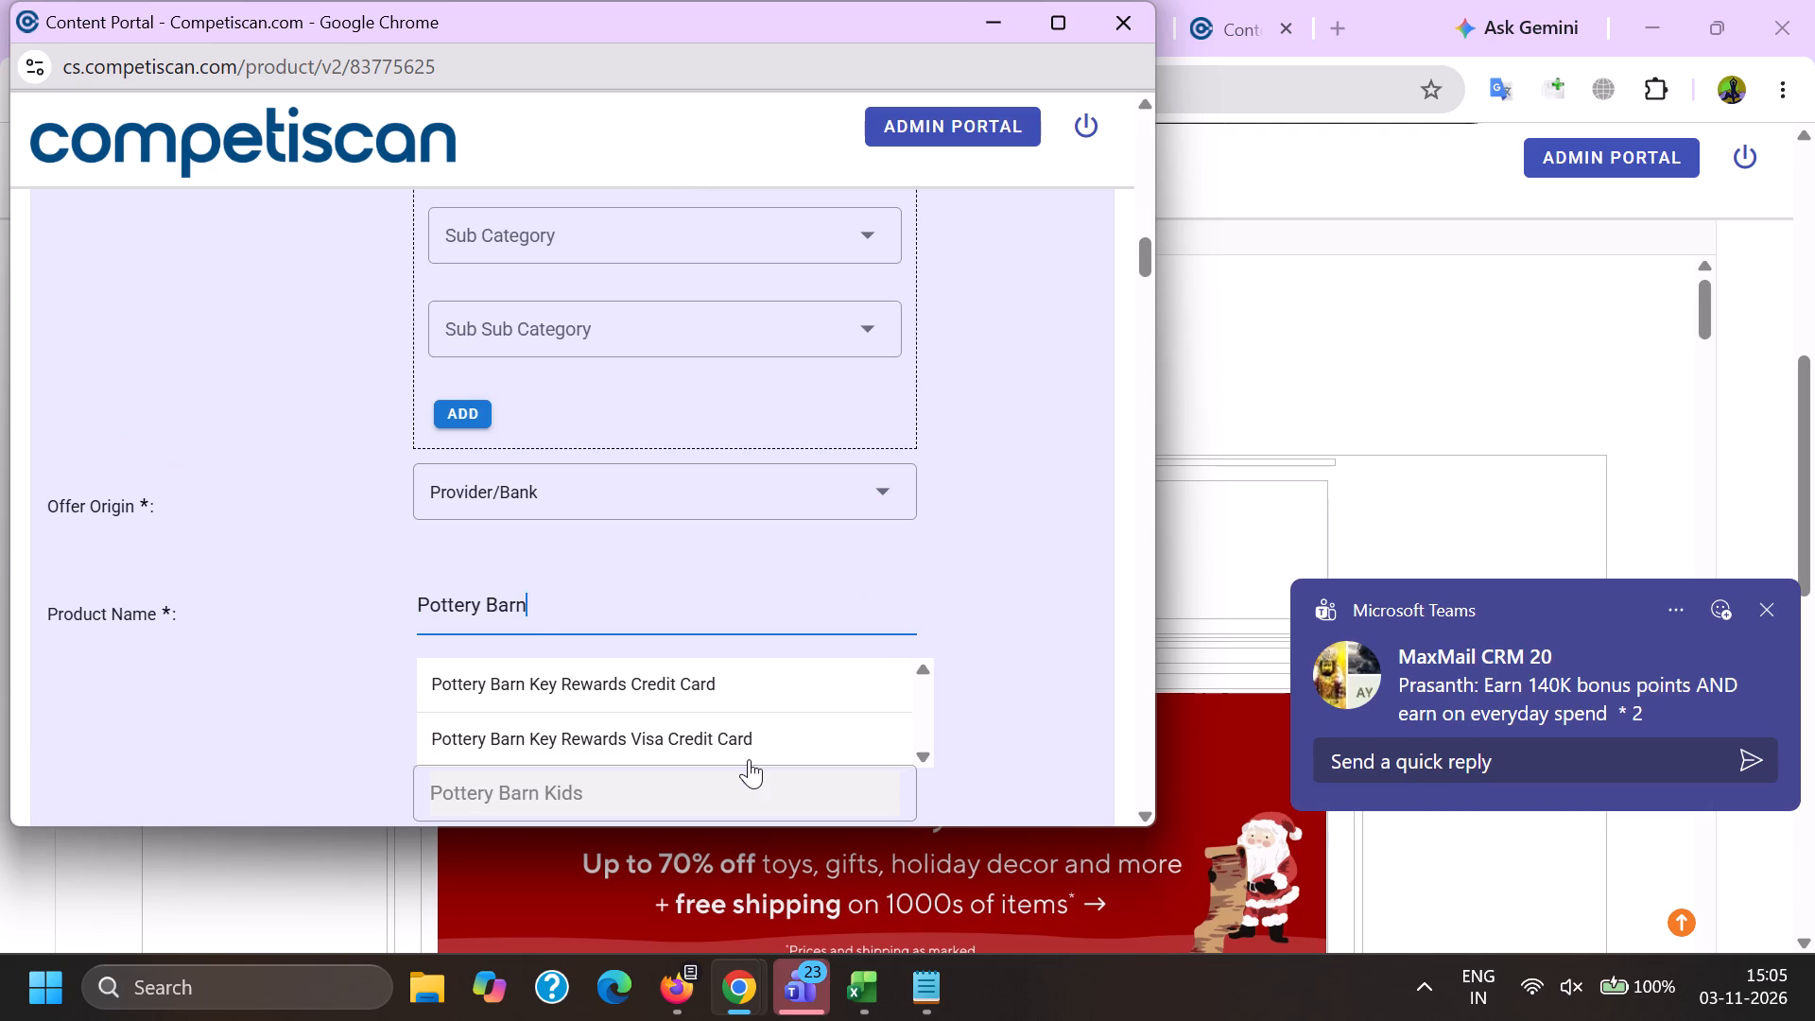
{"action": "left_click", "coordinate": [670, 743]}
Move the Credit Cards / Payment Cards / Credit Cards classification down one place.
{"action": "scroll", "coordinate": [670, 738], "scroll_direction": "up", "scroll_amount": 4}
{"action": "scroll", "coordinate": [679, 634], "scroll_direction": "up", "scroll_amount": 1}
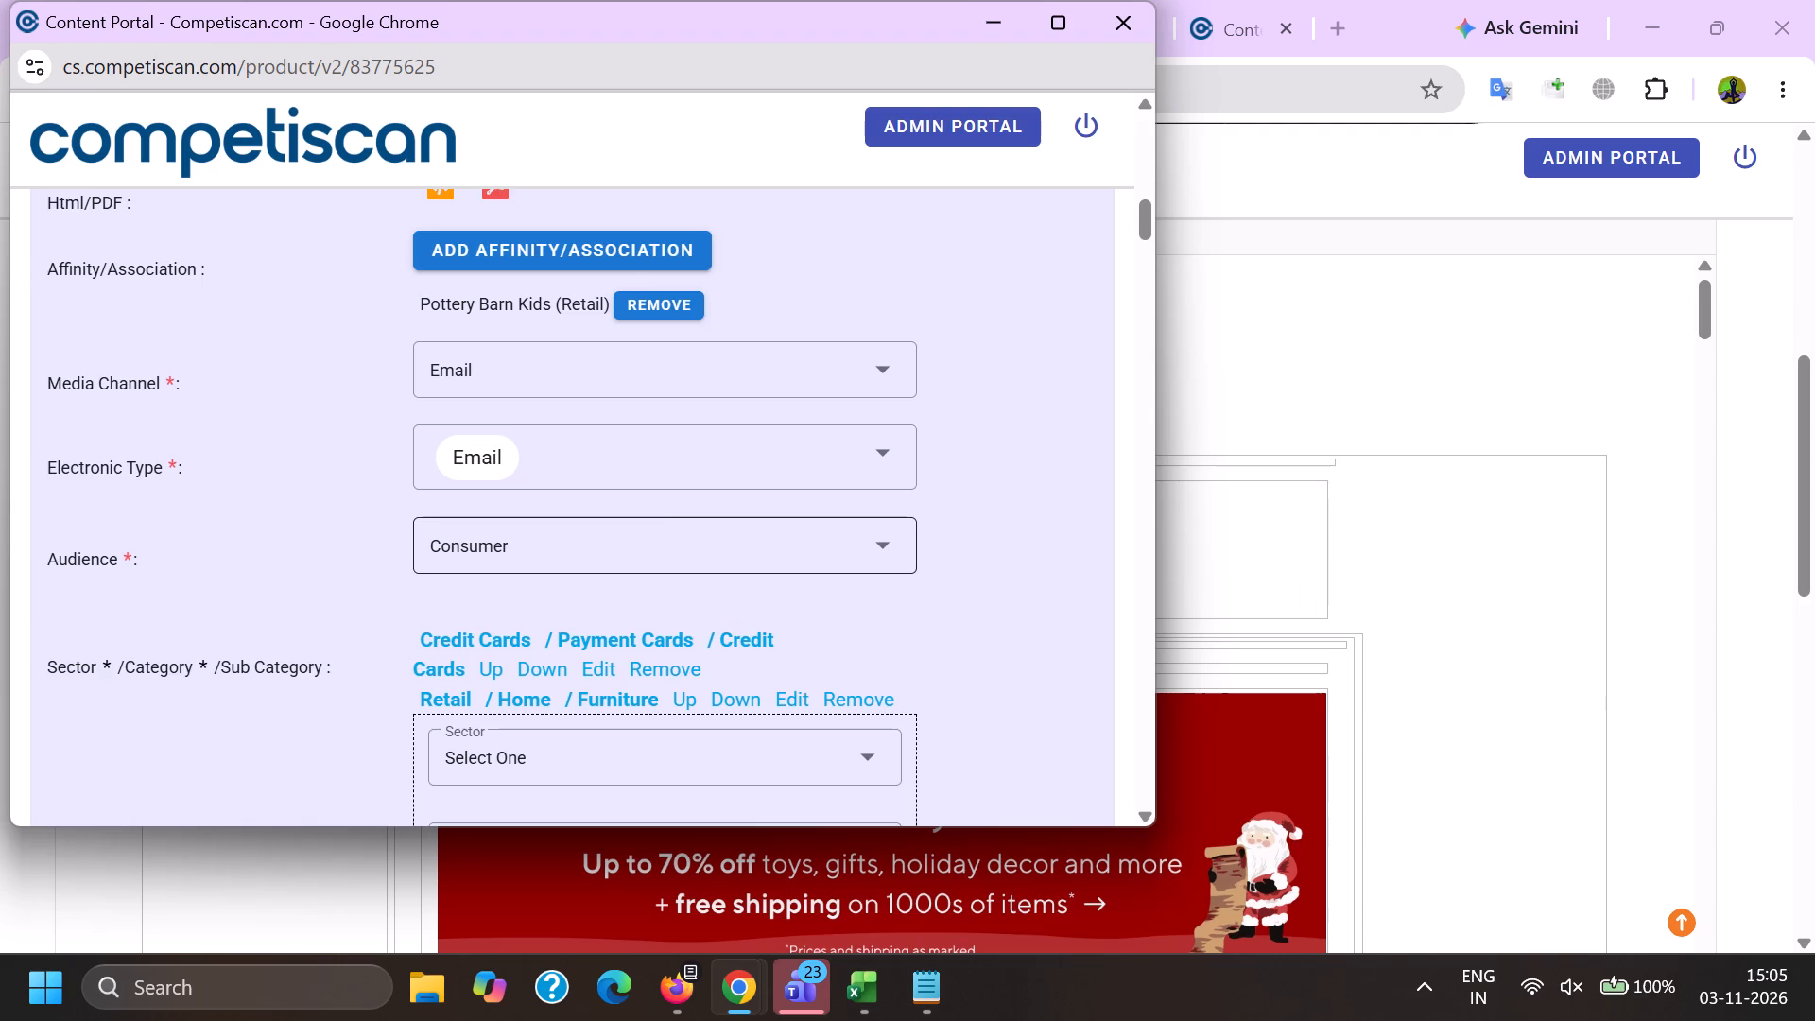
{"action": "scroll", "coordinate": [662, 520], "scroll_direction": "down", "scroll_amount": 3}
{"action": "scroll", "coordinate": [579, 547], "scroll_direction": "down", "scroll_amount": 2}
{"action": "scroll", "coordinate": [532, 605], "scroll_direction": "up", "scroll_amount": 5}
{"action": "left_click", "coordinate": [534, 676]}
Replace the product headline with the email subject "ENDS AT MIDNIGHT Up to 60% OFF our top playroom gifts.", without the emoji.
{"action": "scroll", "coordinate": [562, 544], "scroll_direction": "down", "scroll_amount": 6}
{"action": "left_click_drag", "start_coordinate": [880, 626], "coordinate": [79, 603]}
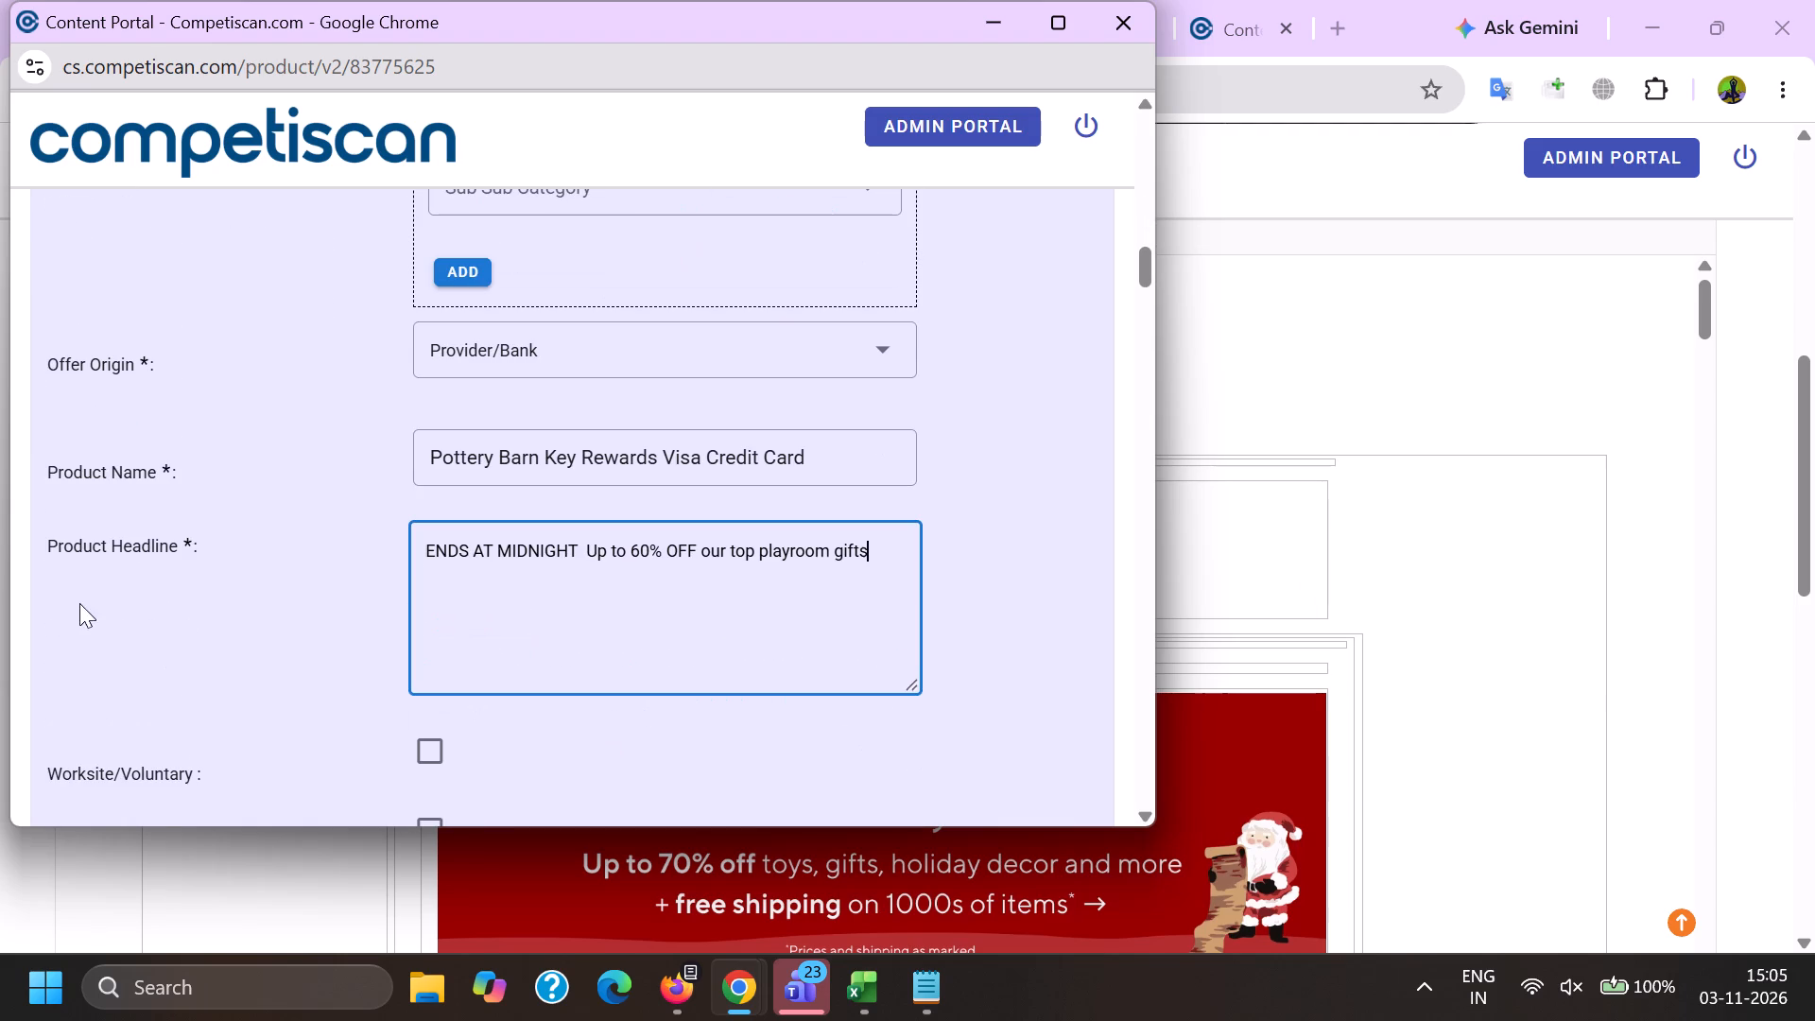
{"action": "left_click_drag", "start_coordinate": [79, 603], "coordinate": [79, 607]}
{"action": "key", "text": "BackSpace"}
{"action": "key", "text": "alt+Tab"}
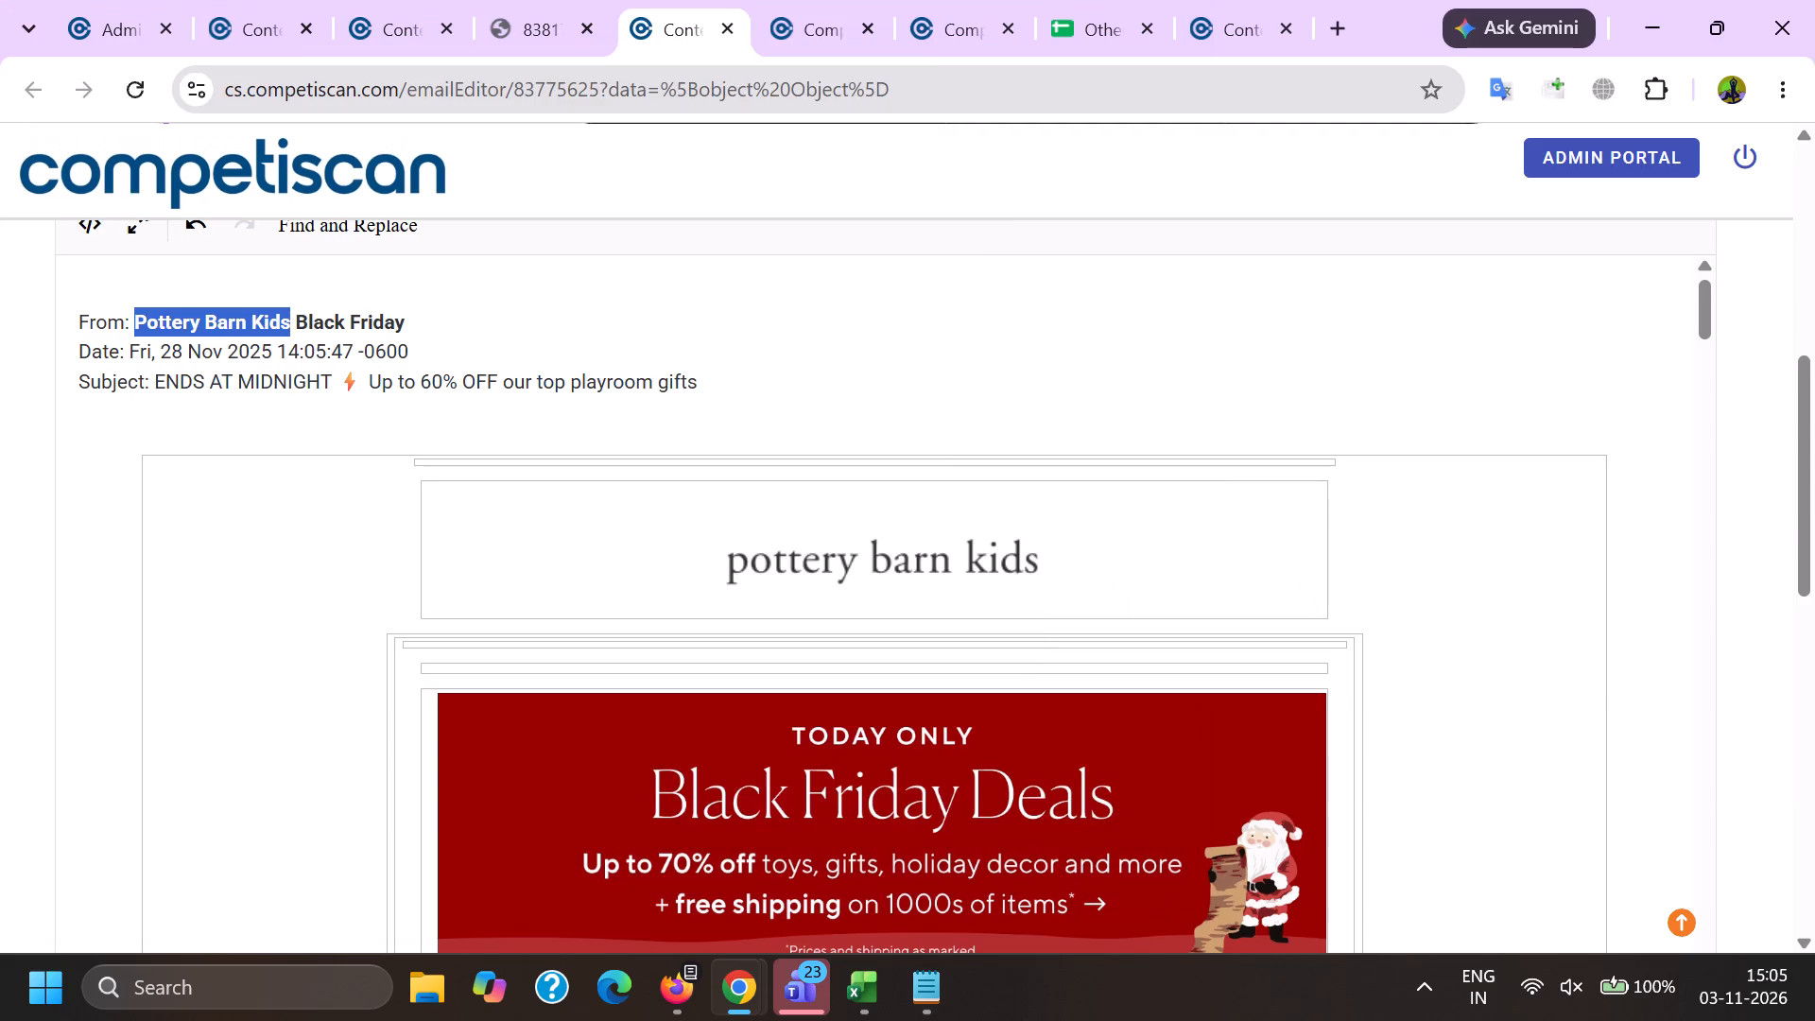
{"action": "left_click_drag", "start_coordinate": [153, 375], "coordinate": [832, 399]}
{"action": "key", "text": "ctrl+c"}
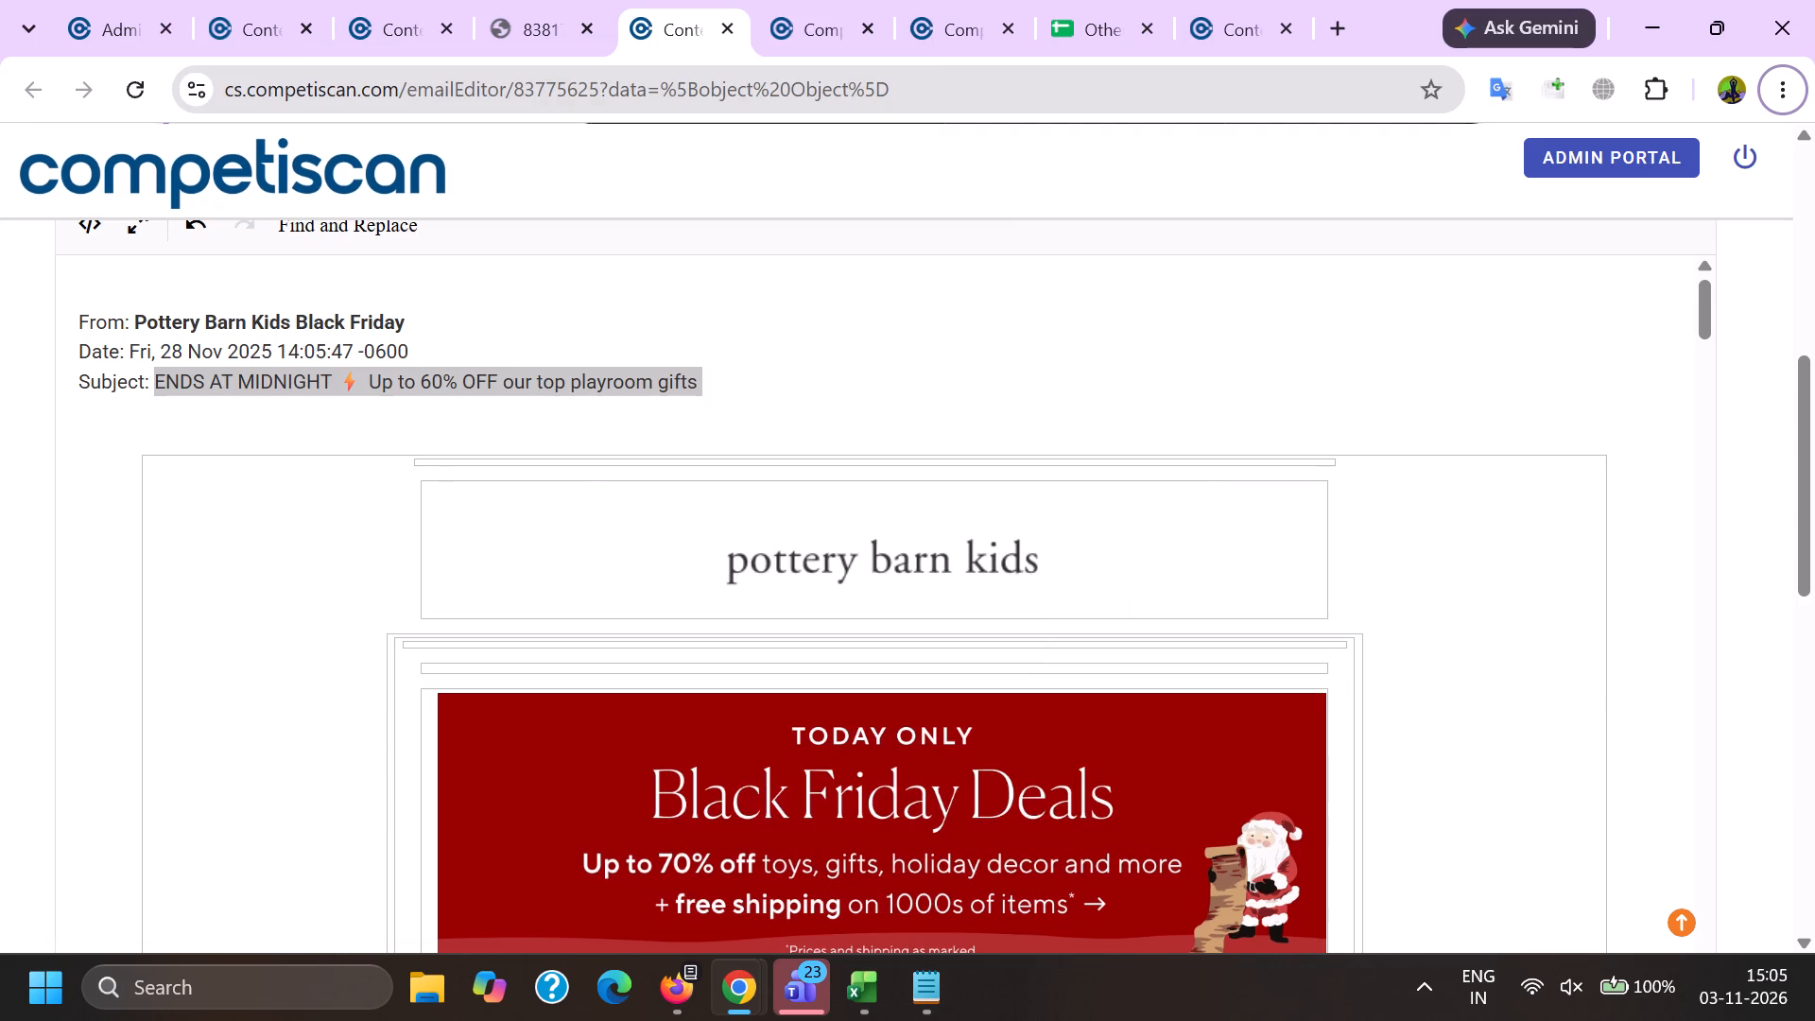
{"action": "key", "text": "alt+Tab"}
{"action": "left_click", "coordinate": [601, 567]}
{"action": "key", "text": "ctrl+v"}
{"action": "left_click", "coordinate": [599, 558]}
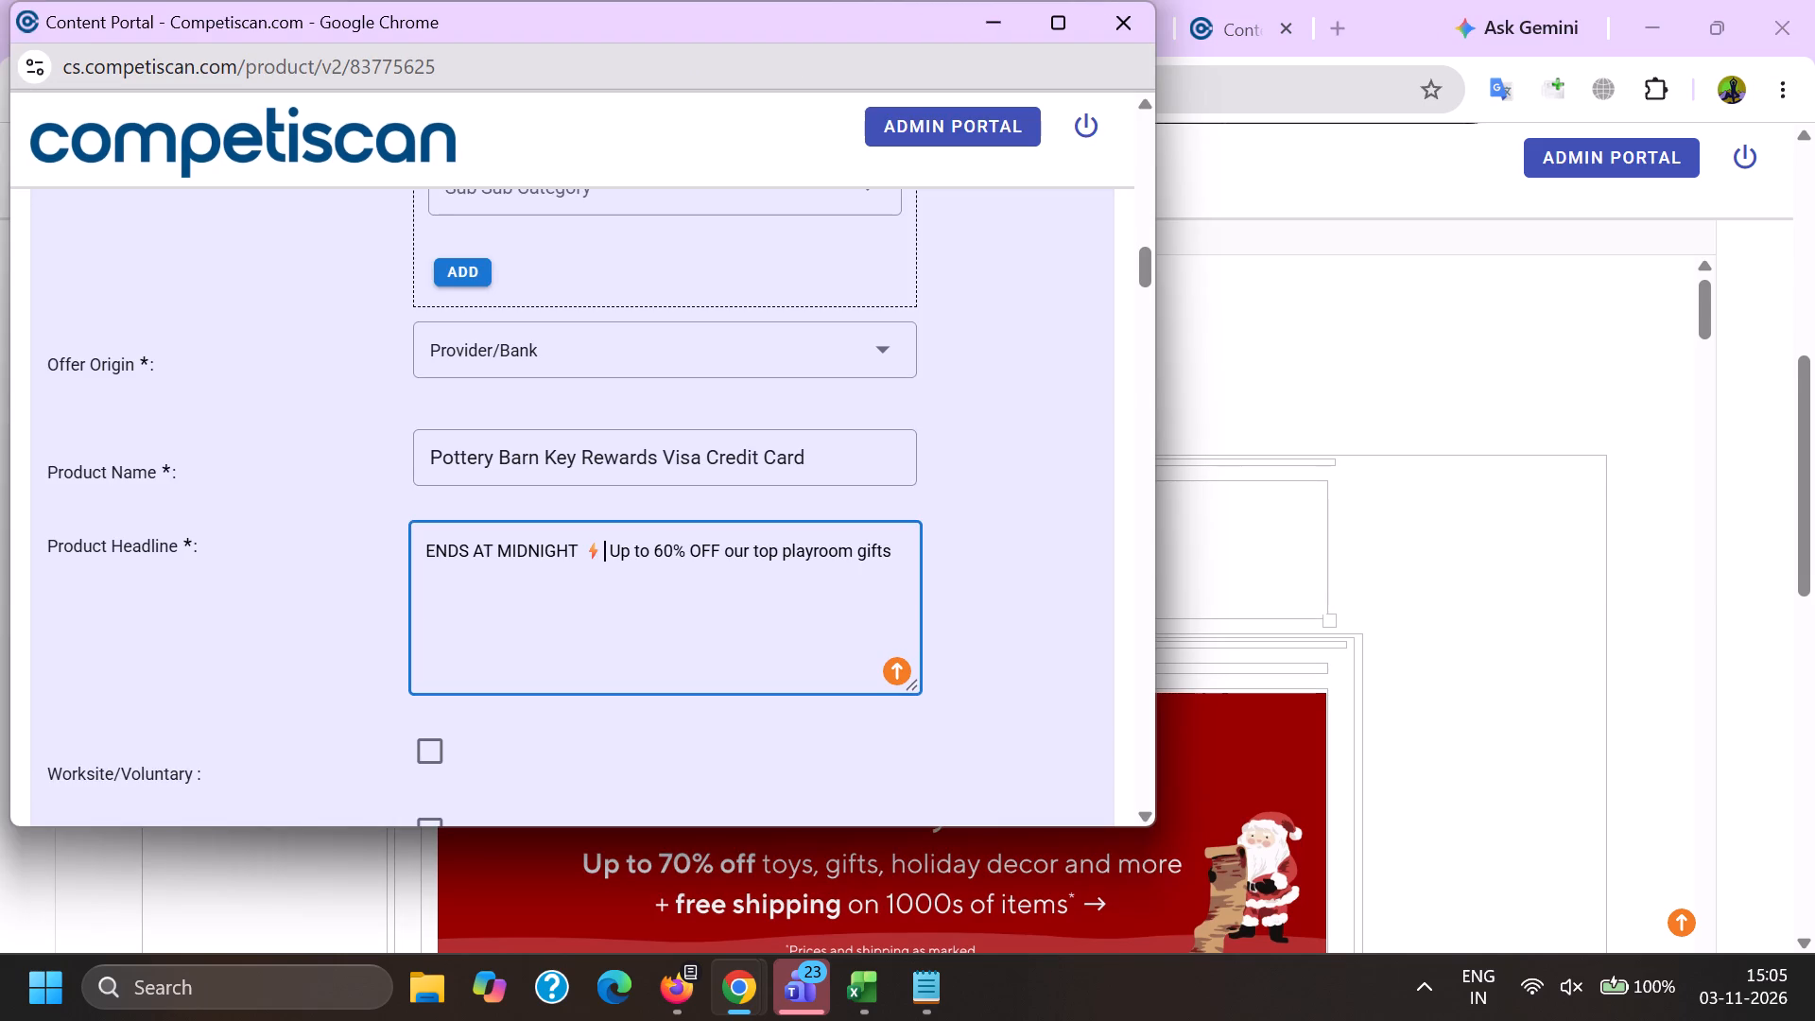
{"action": "key", "text": "BackSpace"}
{"action": "key", "text": "BackSpace"}
{"action": "left_click", "coordinate": [876, 548]}
{"action": "left_click", "coordinate": [850, 636]}
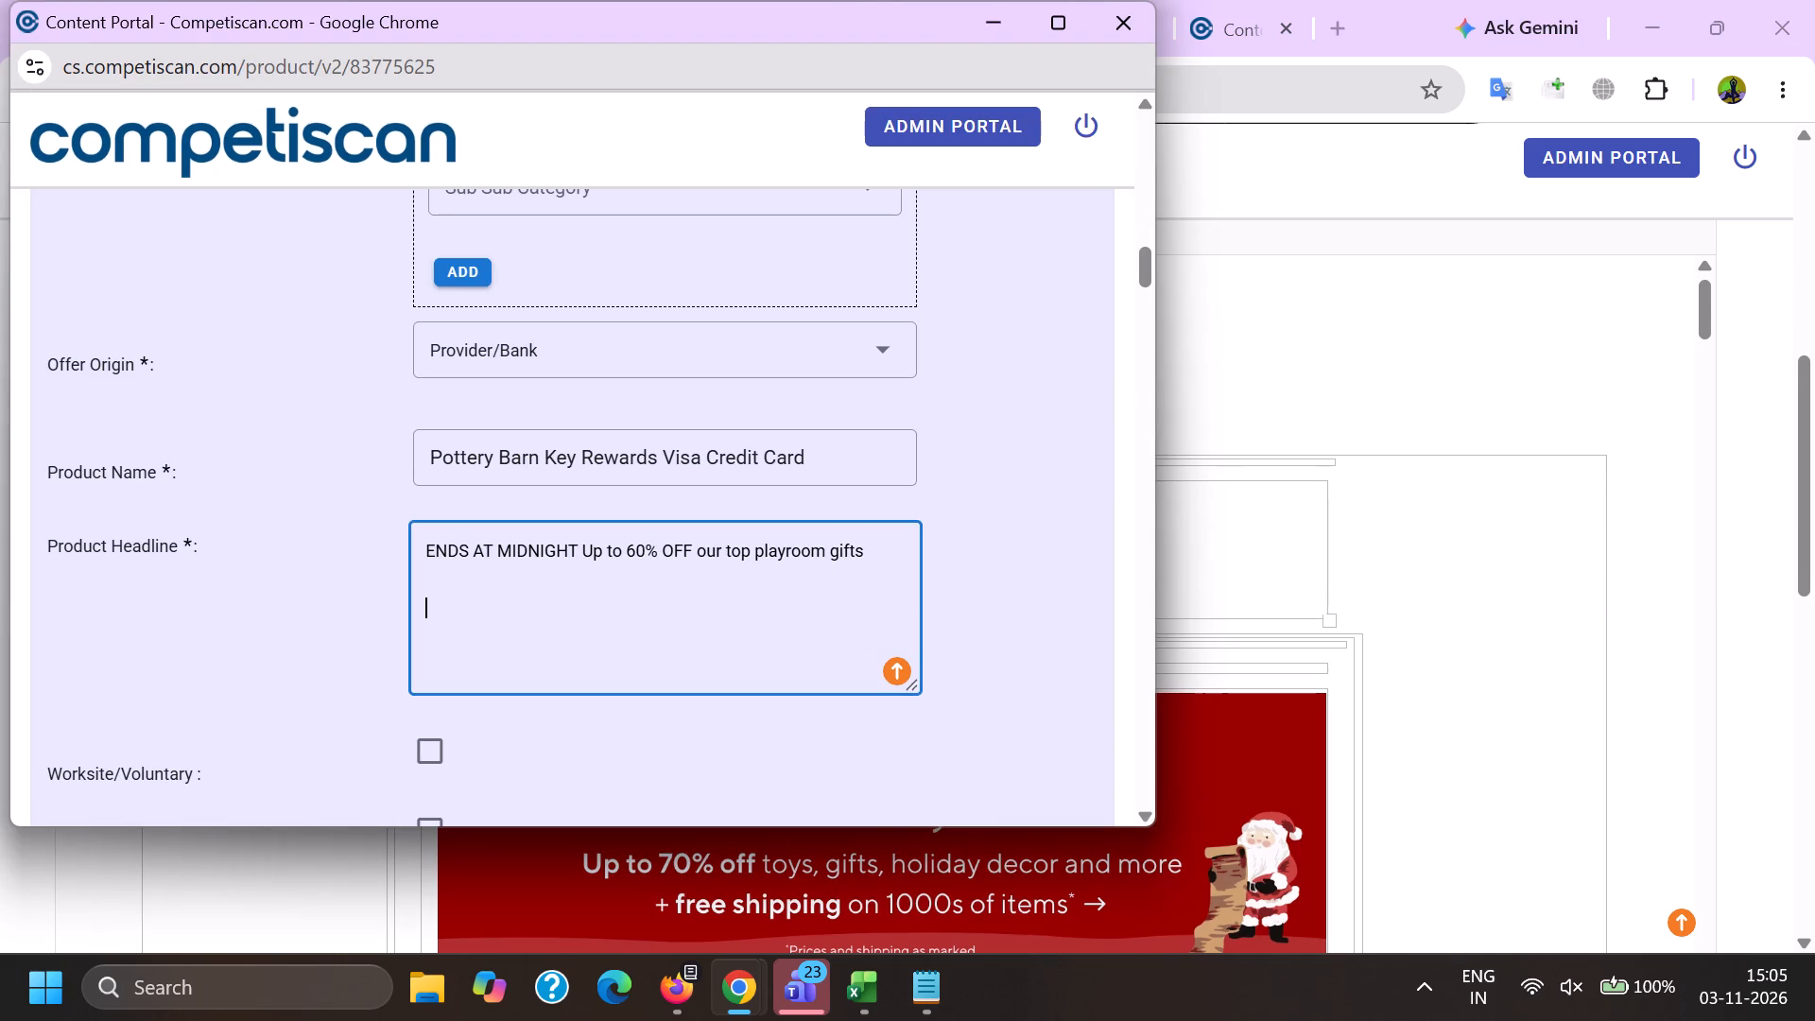
{"action": "key", "text": "BackSpace"}
{"action": "key", "text": "BackSpace"}
{"action": "key", "text": "period"}
{"action": "key", "text": "space"}
Append "Earn 10% back in rewards" to the product headline, copied from the headline of product record 20981983.
{"action": "key", "text": "alt+Tab"}
{"action": "left_click", "coordinate": [1258, 0]}
{"action": "scroll", "coordinate": [1112, 645], "scroll_direction": "up", "scroll_amount": 8}
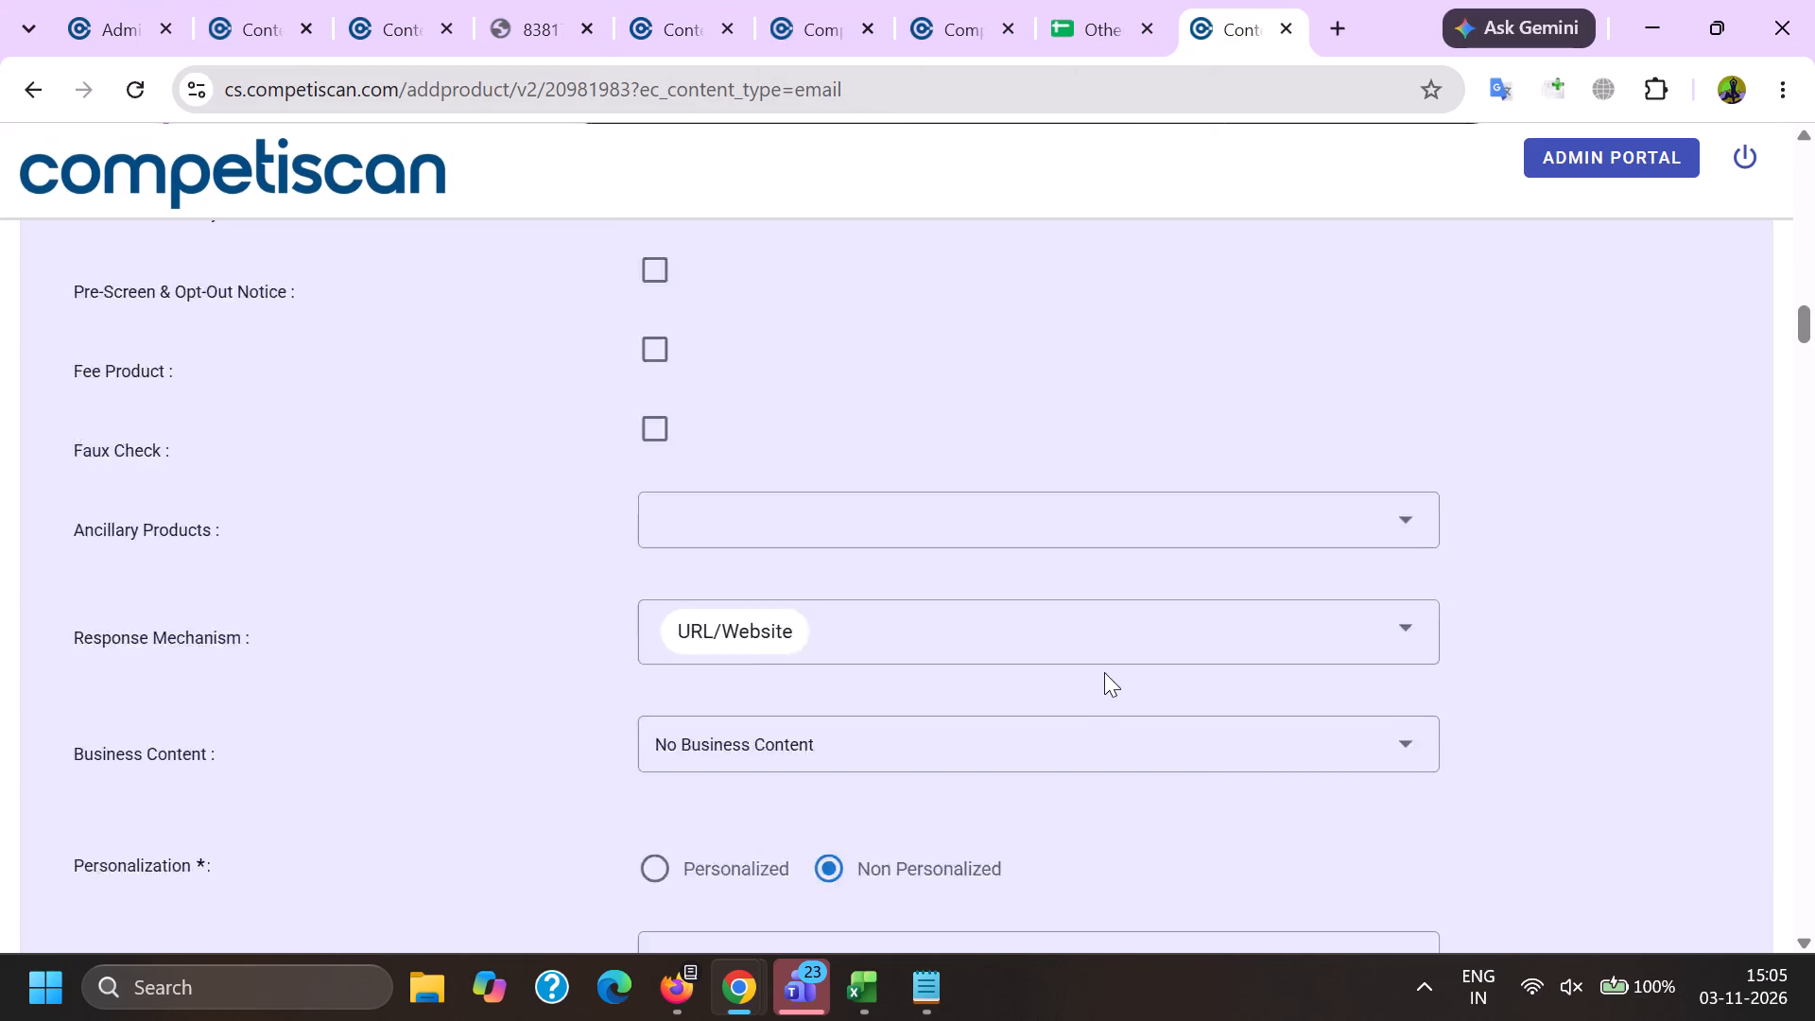
{"action": "scroll", "coordinate": [1104, 672], "scroll_direction": "up", "scroll_amount": 3}
{"action": "double_click", "coordinate": [1269, 563]}
{"action": "left_click", "coordinate": [1313, 646], "text": "shift"}
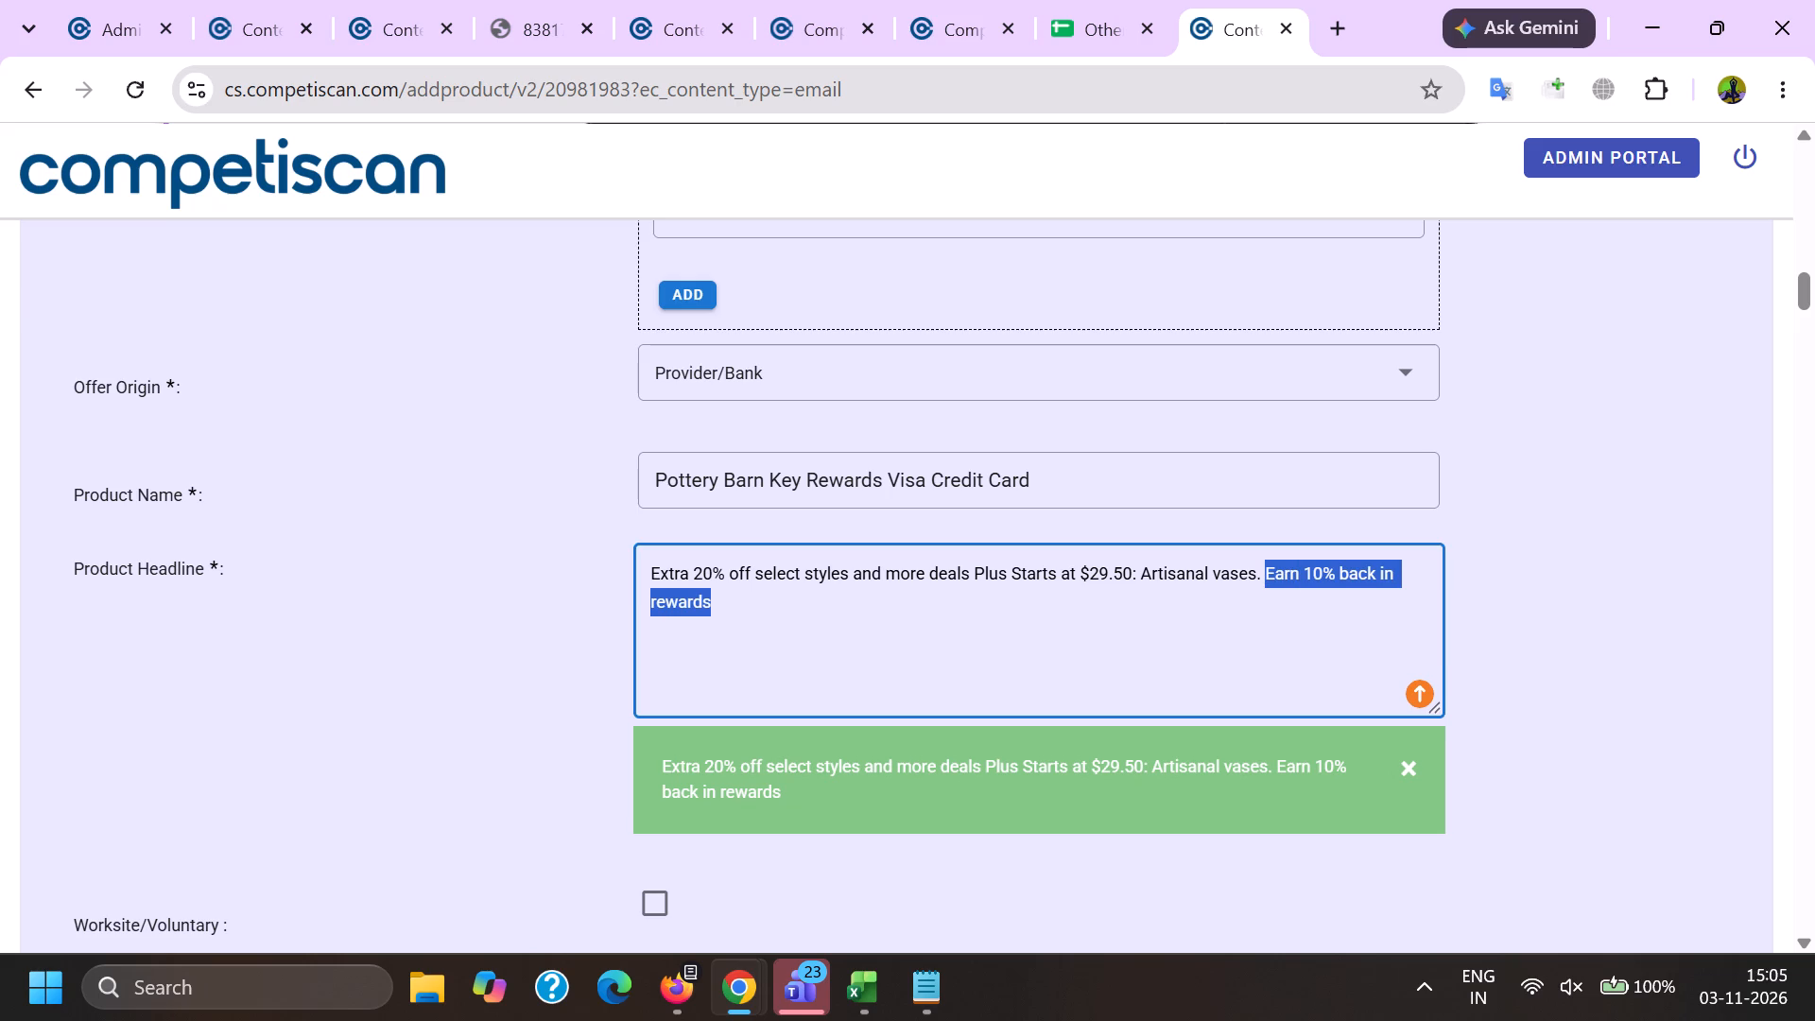
{"action": "key", "text": "ctrl+c"}
{"action": "key", "text": "alt+Tab"}
{"action": "key", "text": "ctrl+v"}
{"action": "left_click", "coordinate": [726, 308], "text": "ctrl"}
{"action": "key", "text": "ctrl+v"}
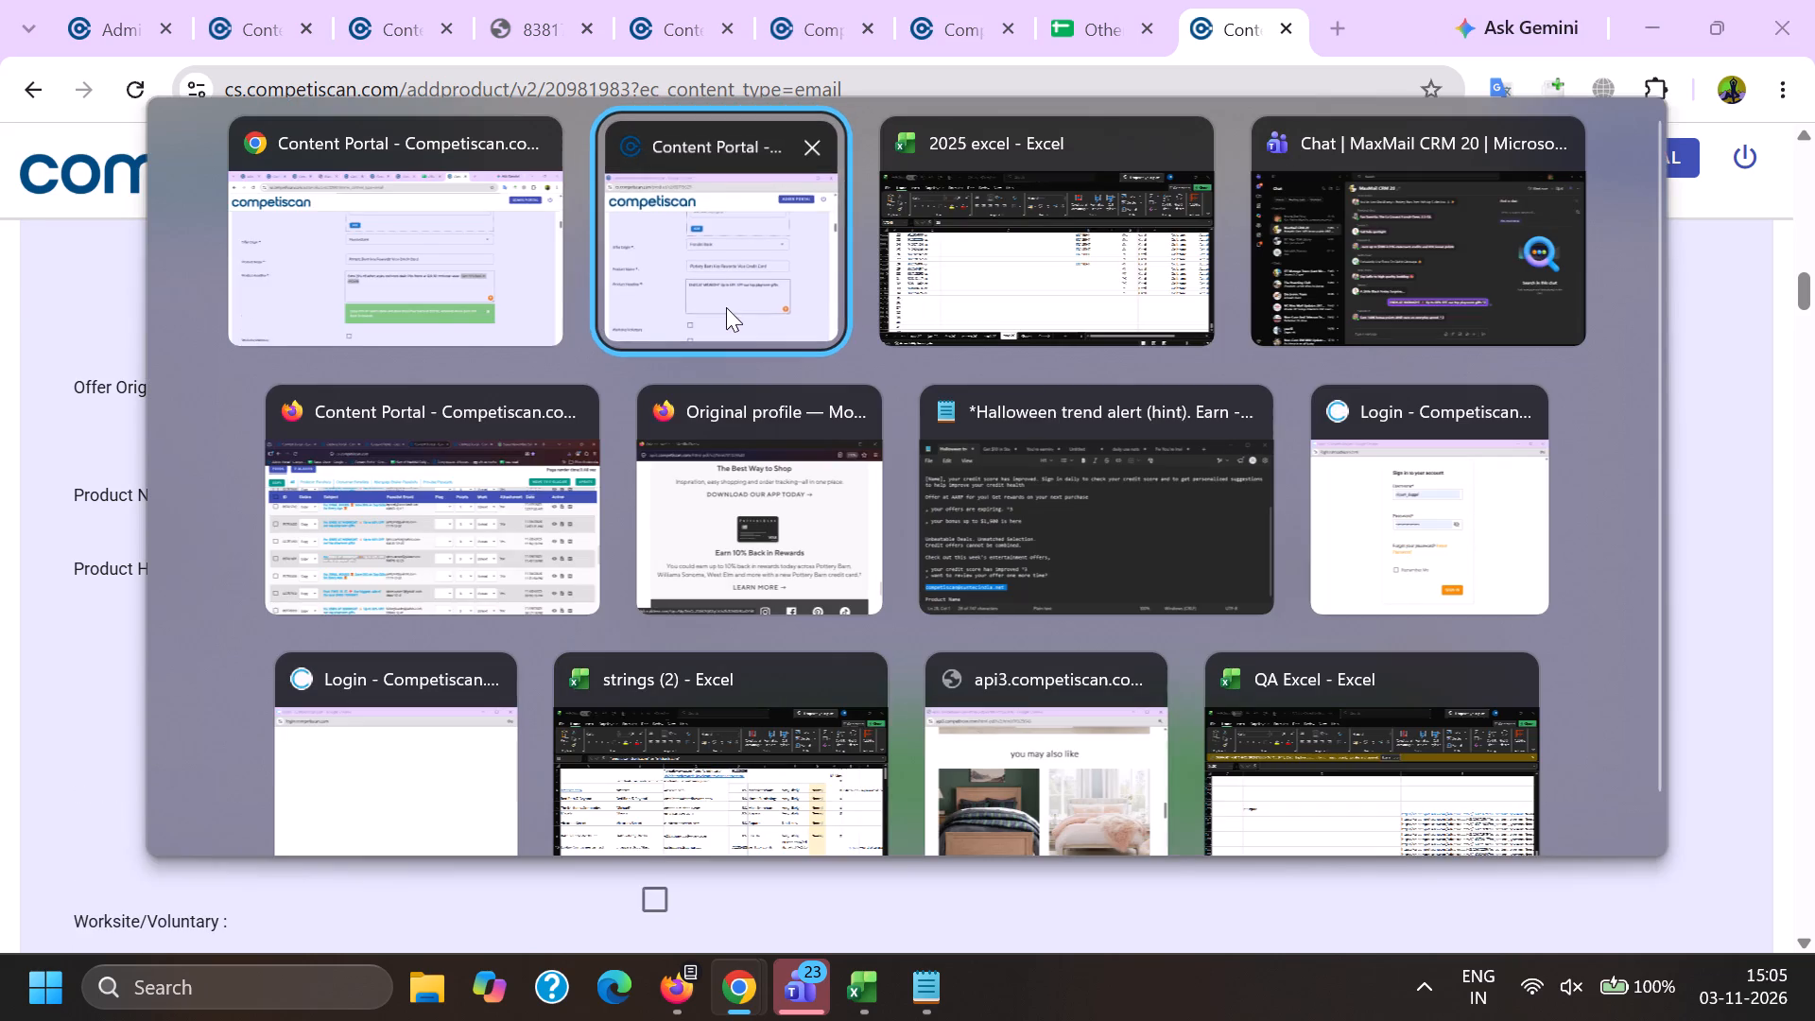
Set the response mechanism to URL/Website and the mailing type to Acquisition.
{"action": "scroll", "coordinate": [685, 652], "scroll_direction": "down", "scroll_amount": 5}
{"action": "left_click", "coordinate": [486, 481]}
{"action": "scroll", "coordinate": [546, 335], "scroll_direction": "down", "scroll_amount": 7}
{"action": "left_click", "coordinate": [540, 685]}
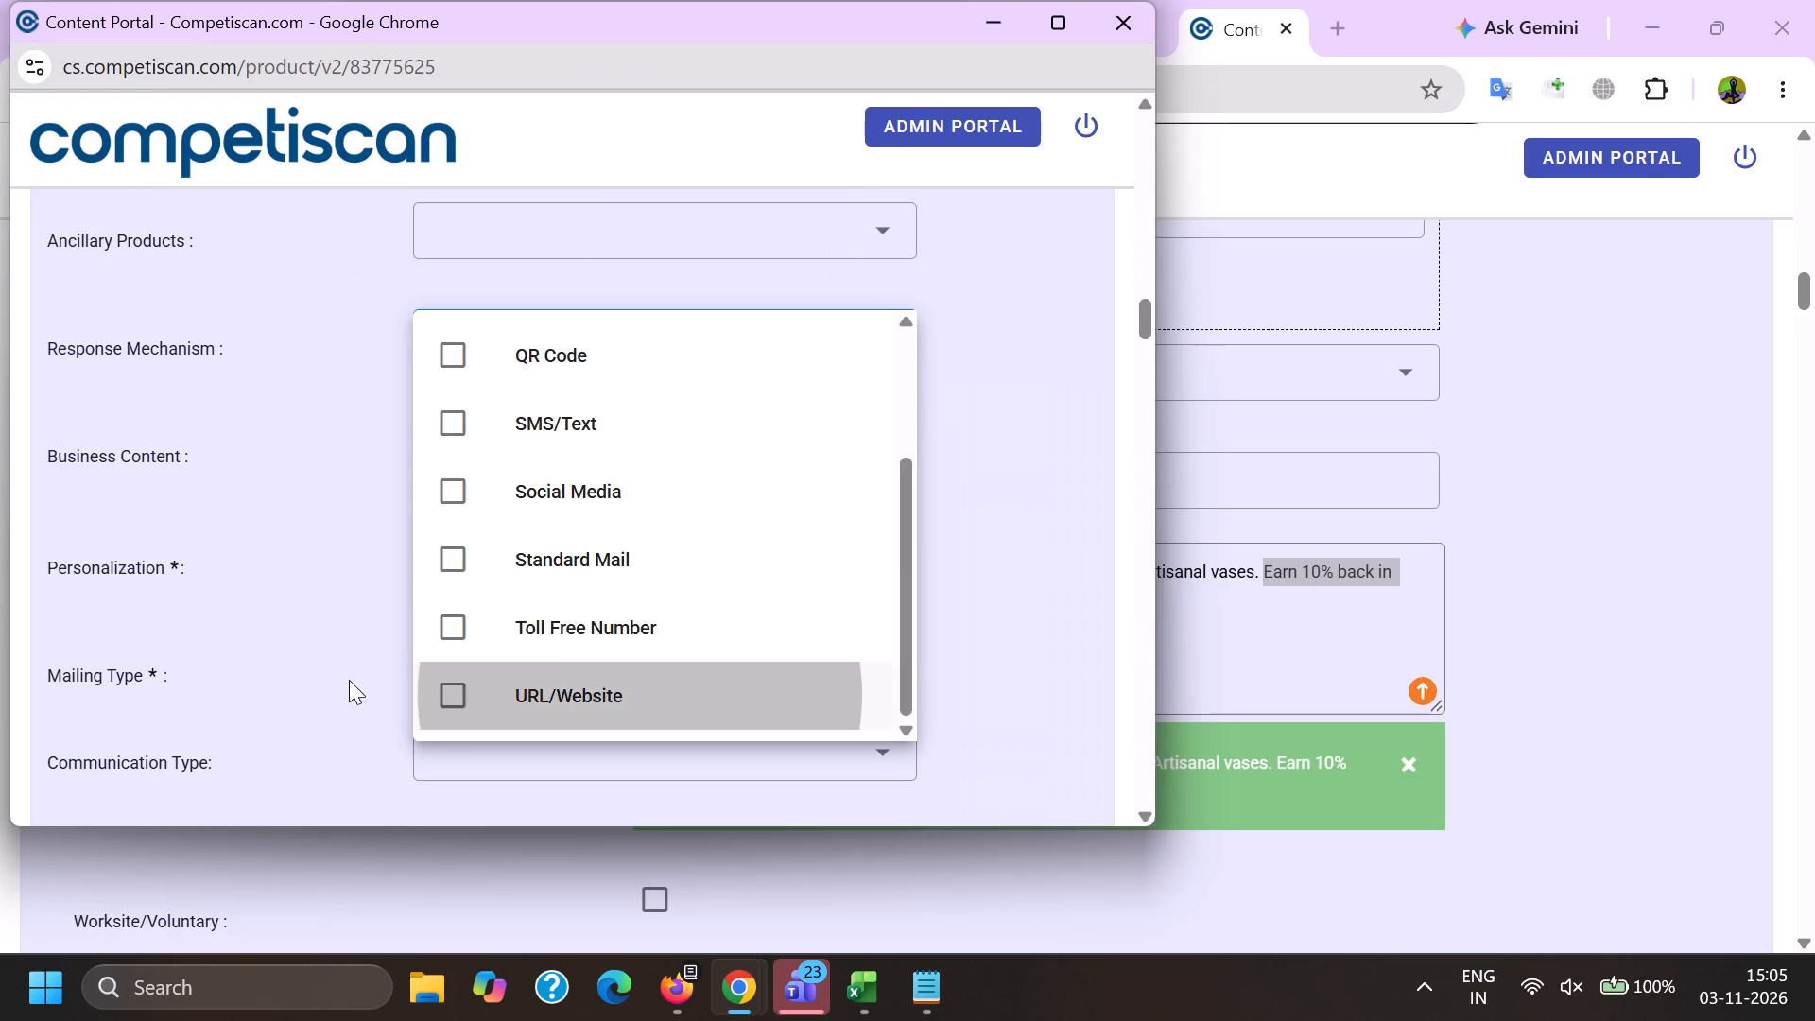
{"action": "left_click_drag", "start_coordinate": [348, 681], "coordinate": [358, 677]}
{"action": "left_click", "coordinate": [545, 646]}
{"action": "left_click", "coordinate": [534, 481]}
{"action": "left_click", "coordinate": [329, 538]}
Set the communication type to Bonuses/Contests/Incentives, Co-Brand and Mobile Application.
{"action": "left_click", "coordinate": [517, 753]}
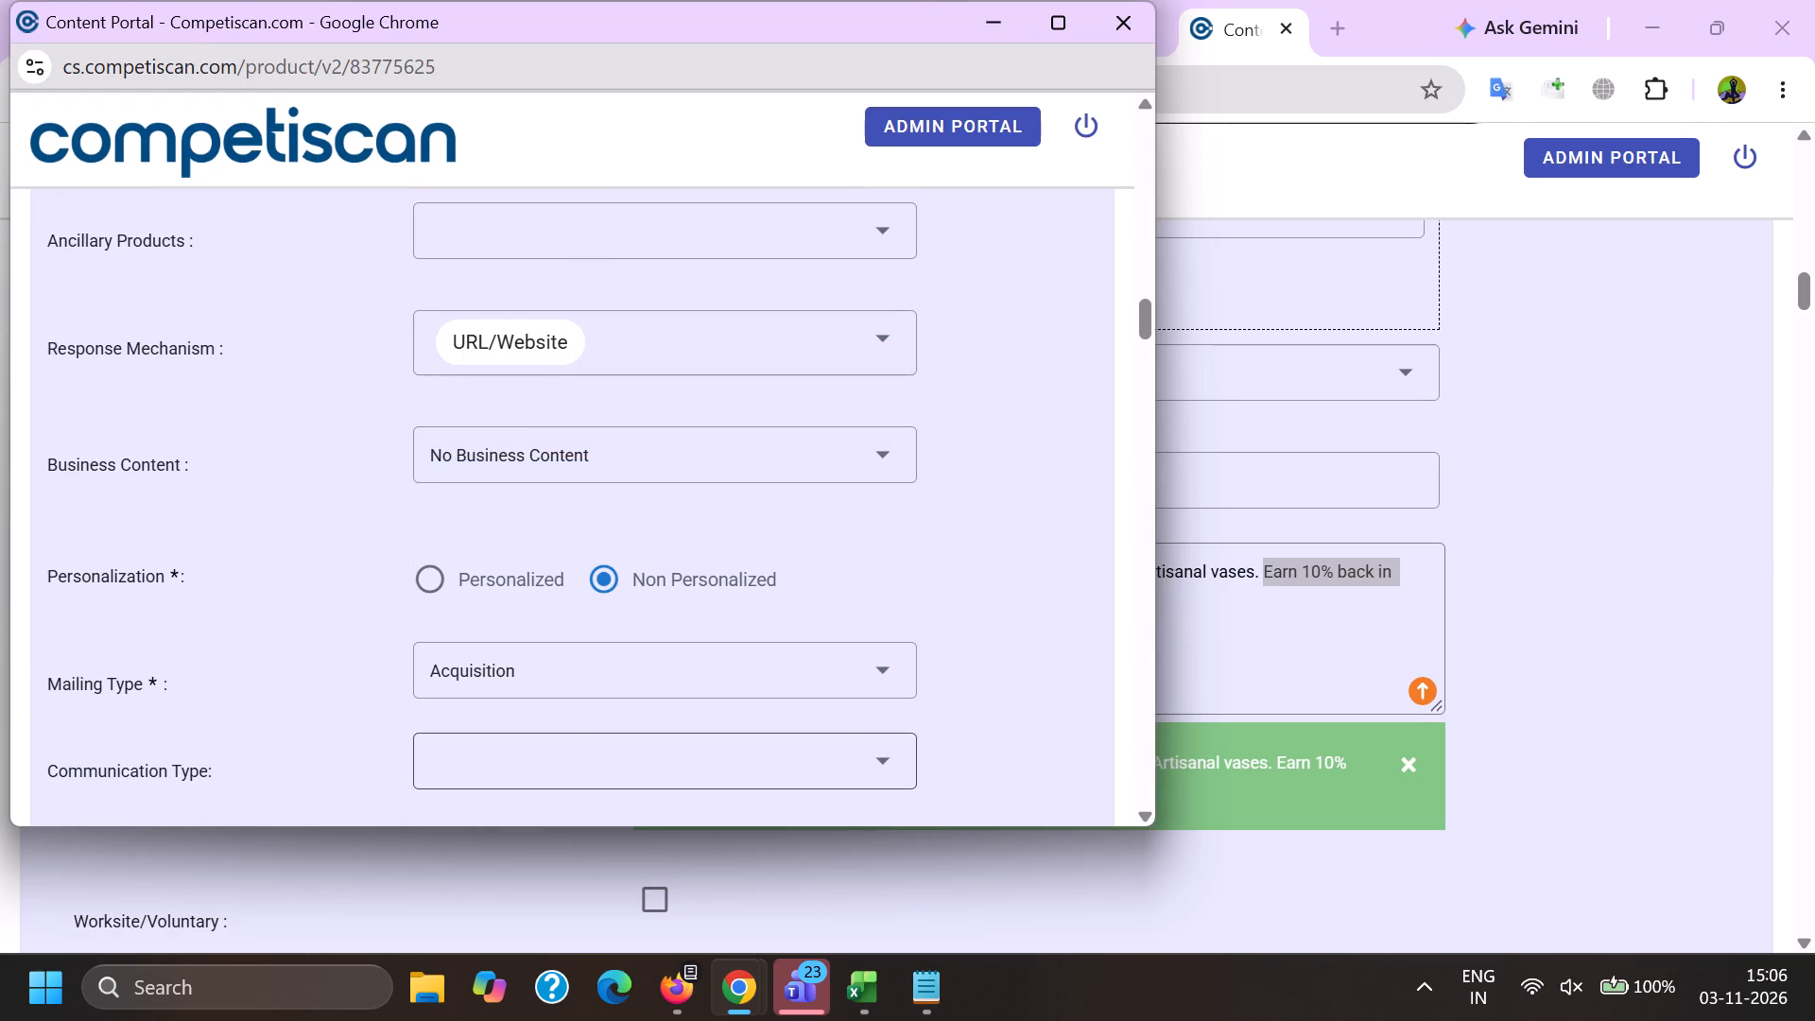
{"action": "scroll", "coordinate": [524, 421], "scroll_direction": "down", "scroll_amount": 3}
{"action": "left_click", "coordinate": [570, 547]}
{"action": "scroll", "coordinate": [569, 524], "scroll_direction": "down", "scroll_amount": 5}
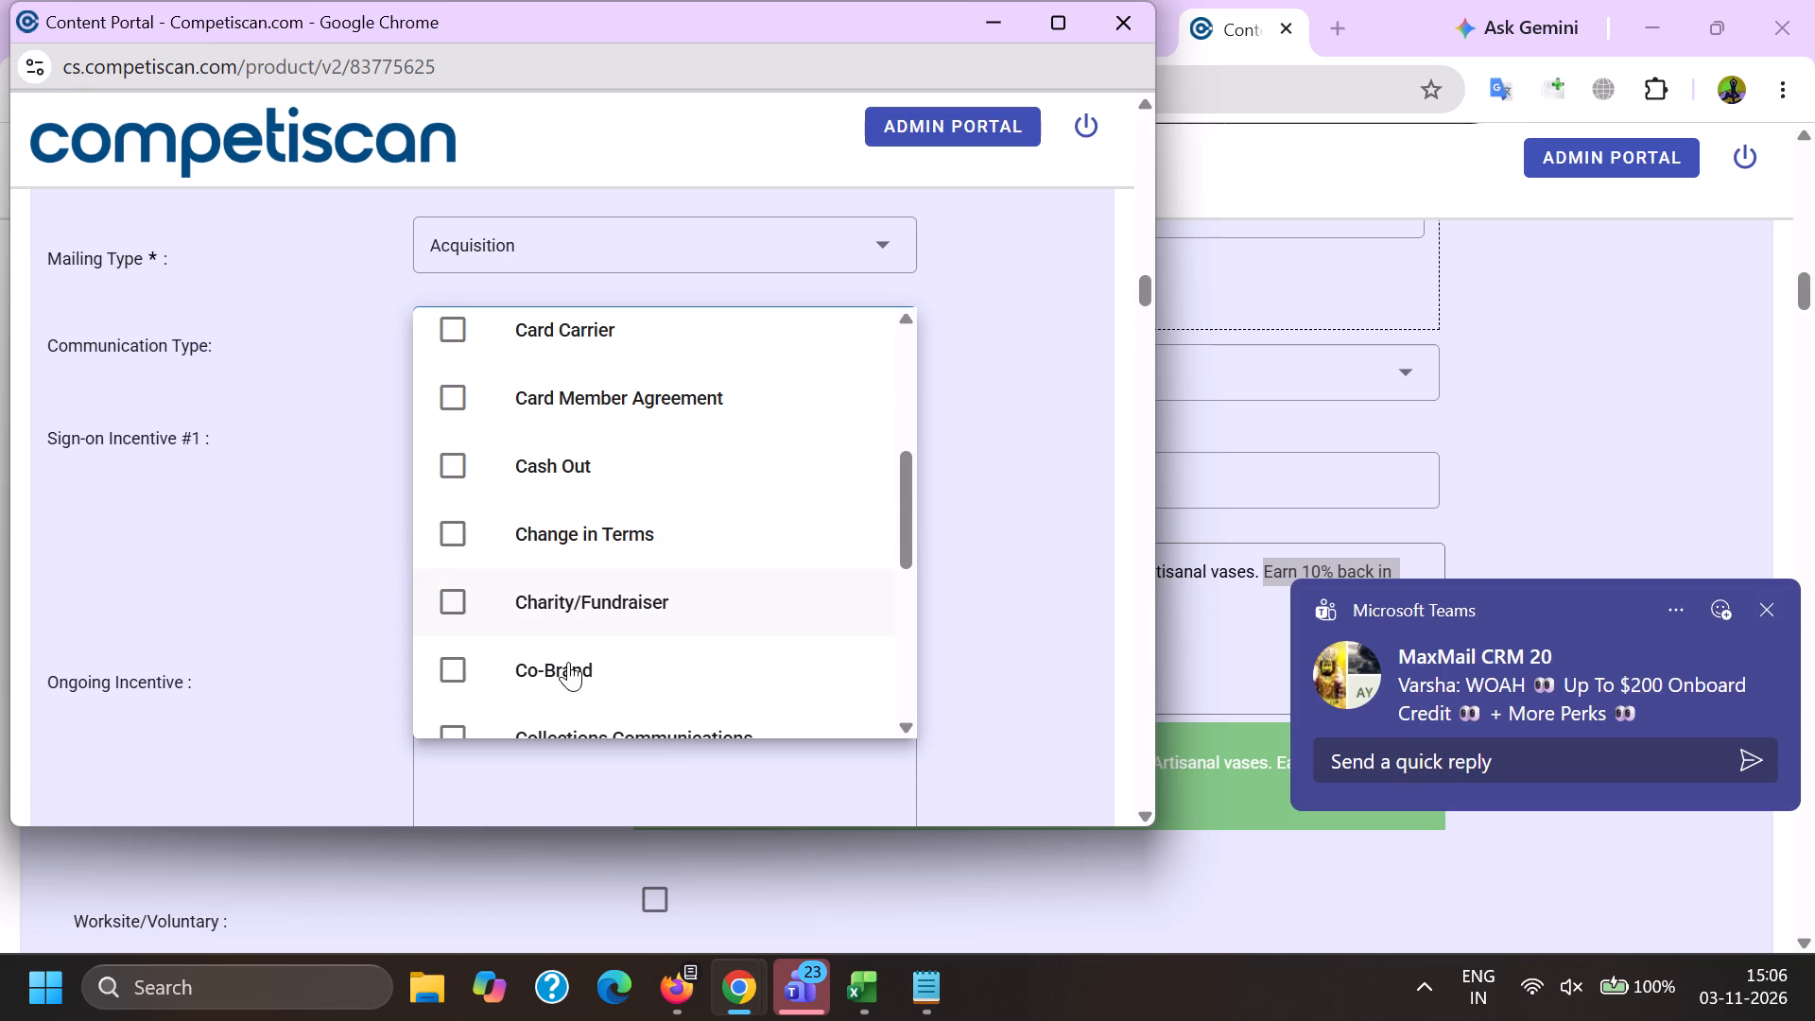
{"action": "left_click", "coordinate": [568, 662]}
{"action": "scroll", "coordinate": [568, 611], "scroll_direction": "down", "scroll_amount": 8}
{"action": "left_click", "coordinate": [601, 675]}
{"action": "left_click", "coordinate": [248, 607]}
Fill Sign-on Incentive #1 with "10% back in rewards during the first 30 days from account opening", copied from product record 20981983.
{"action": "key", "text": "alt+Tab"}
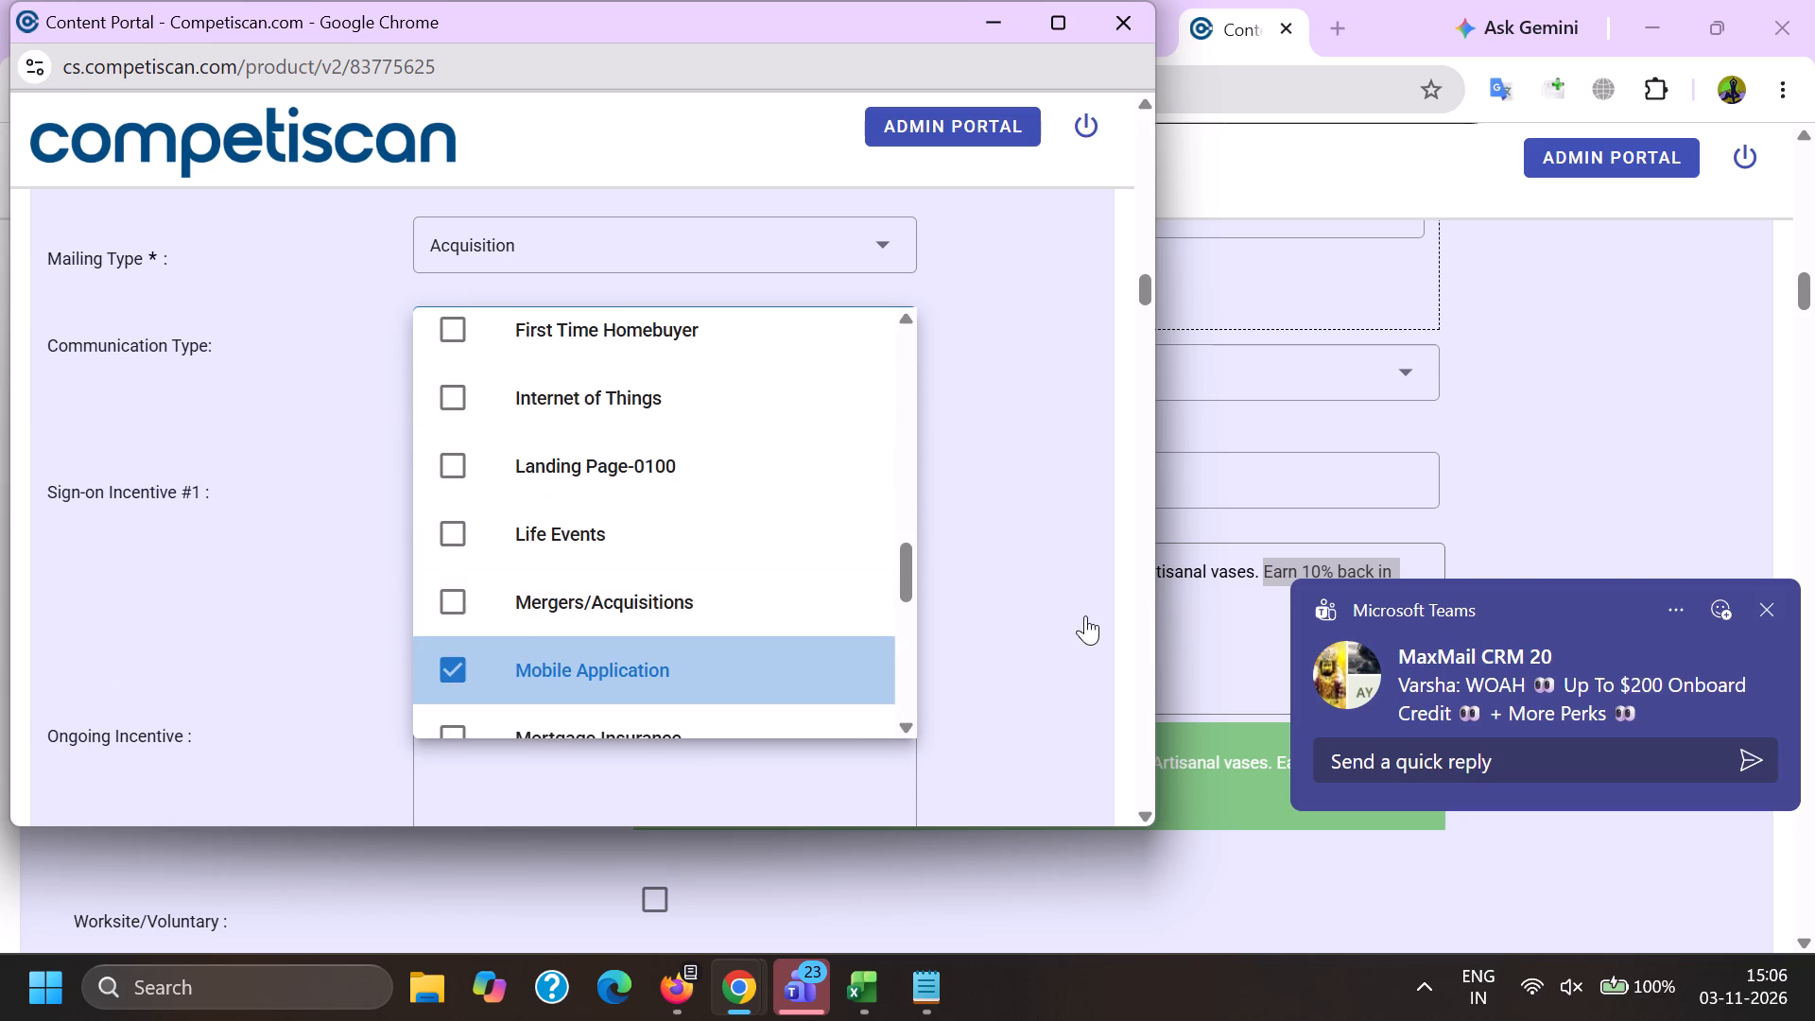
{"action": "scroll", "coordinate": [1279, 447], "scroll_direction": "down", "scroll_amount": 10}
{"action": "left_click_drag", "start_coordinate": [1305, 460], "coordinate": [136, 462]}
{"action": "key", "text": "ctrl+c"}
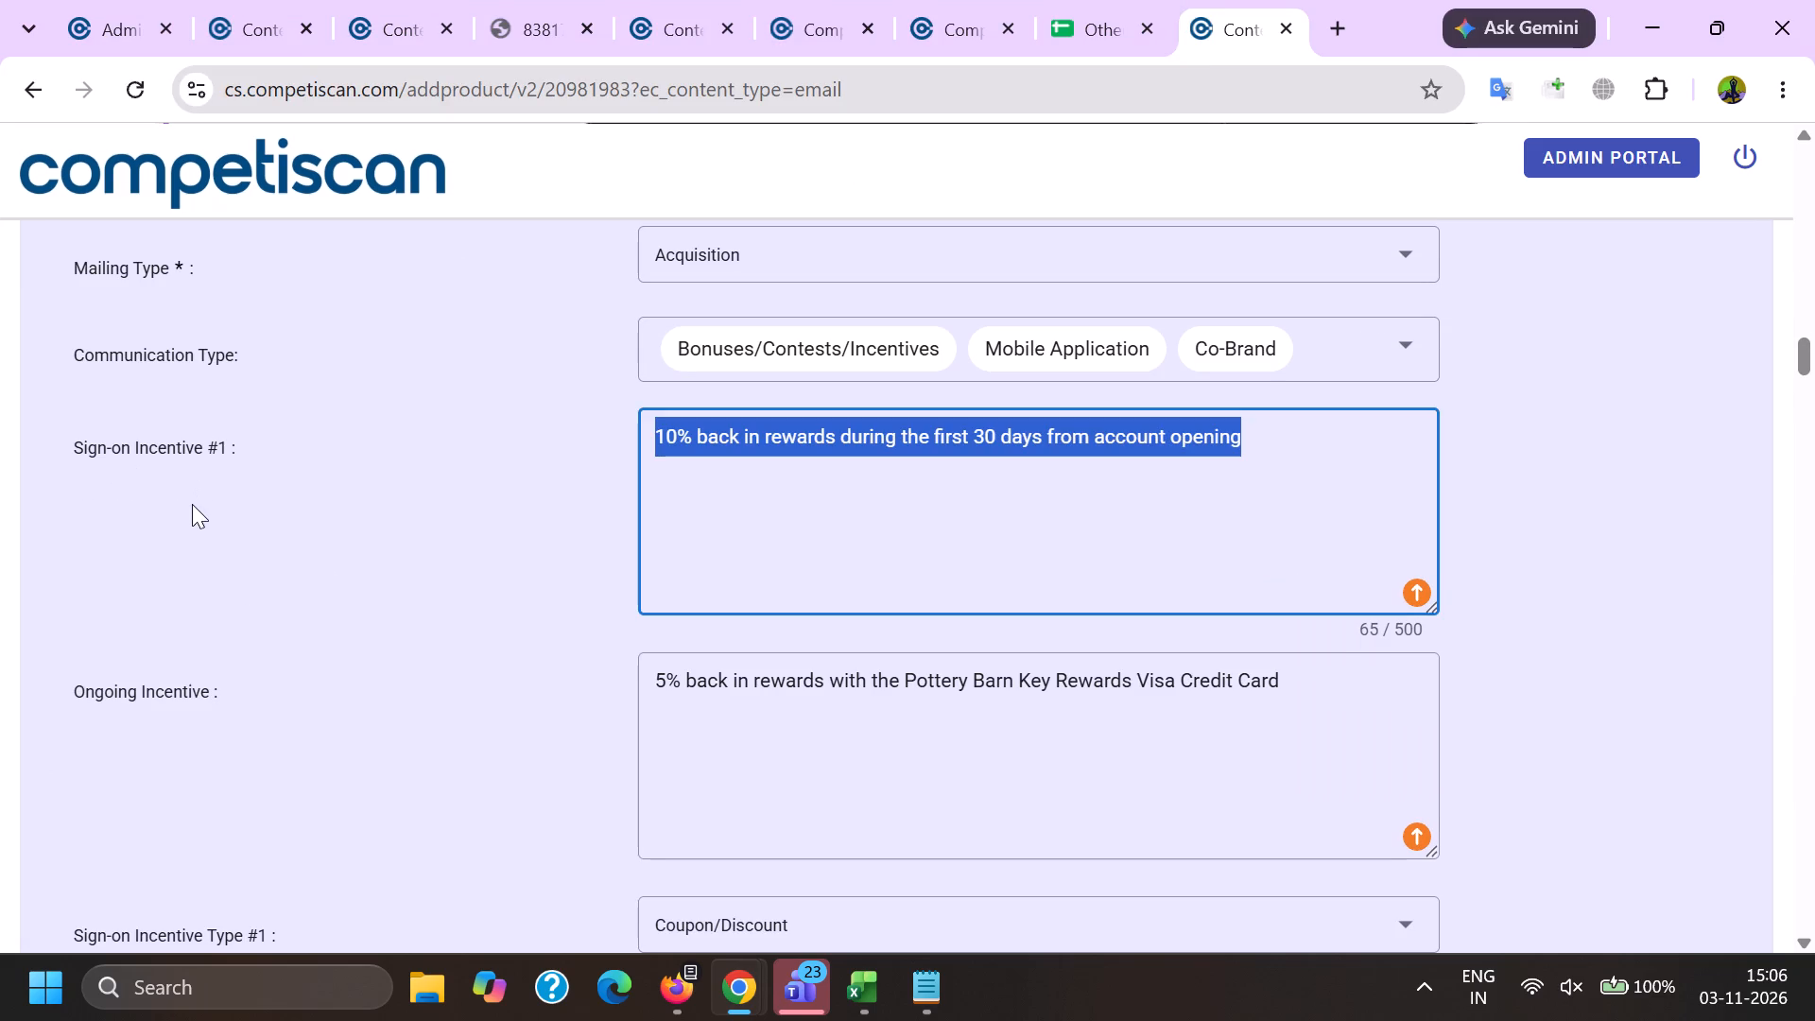
{"action": "key", "text": "alt+Tab"}
{"action": "left_click", "coordinate": [536, 589], "text": "ctrl"}
{"action": "key", "text": "ctrl+v"}
Fill the ongoing incentive with "5% back in rewards with the Pottery Barn Key Rewards Visa Credit Card", copied from product record 20981983.
{"action": "left_click", "coordinate": [569, 720]}
{"action": "key", "text": "alt+Tab"}
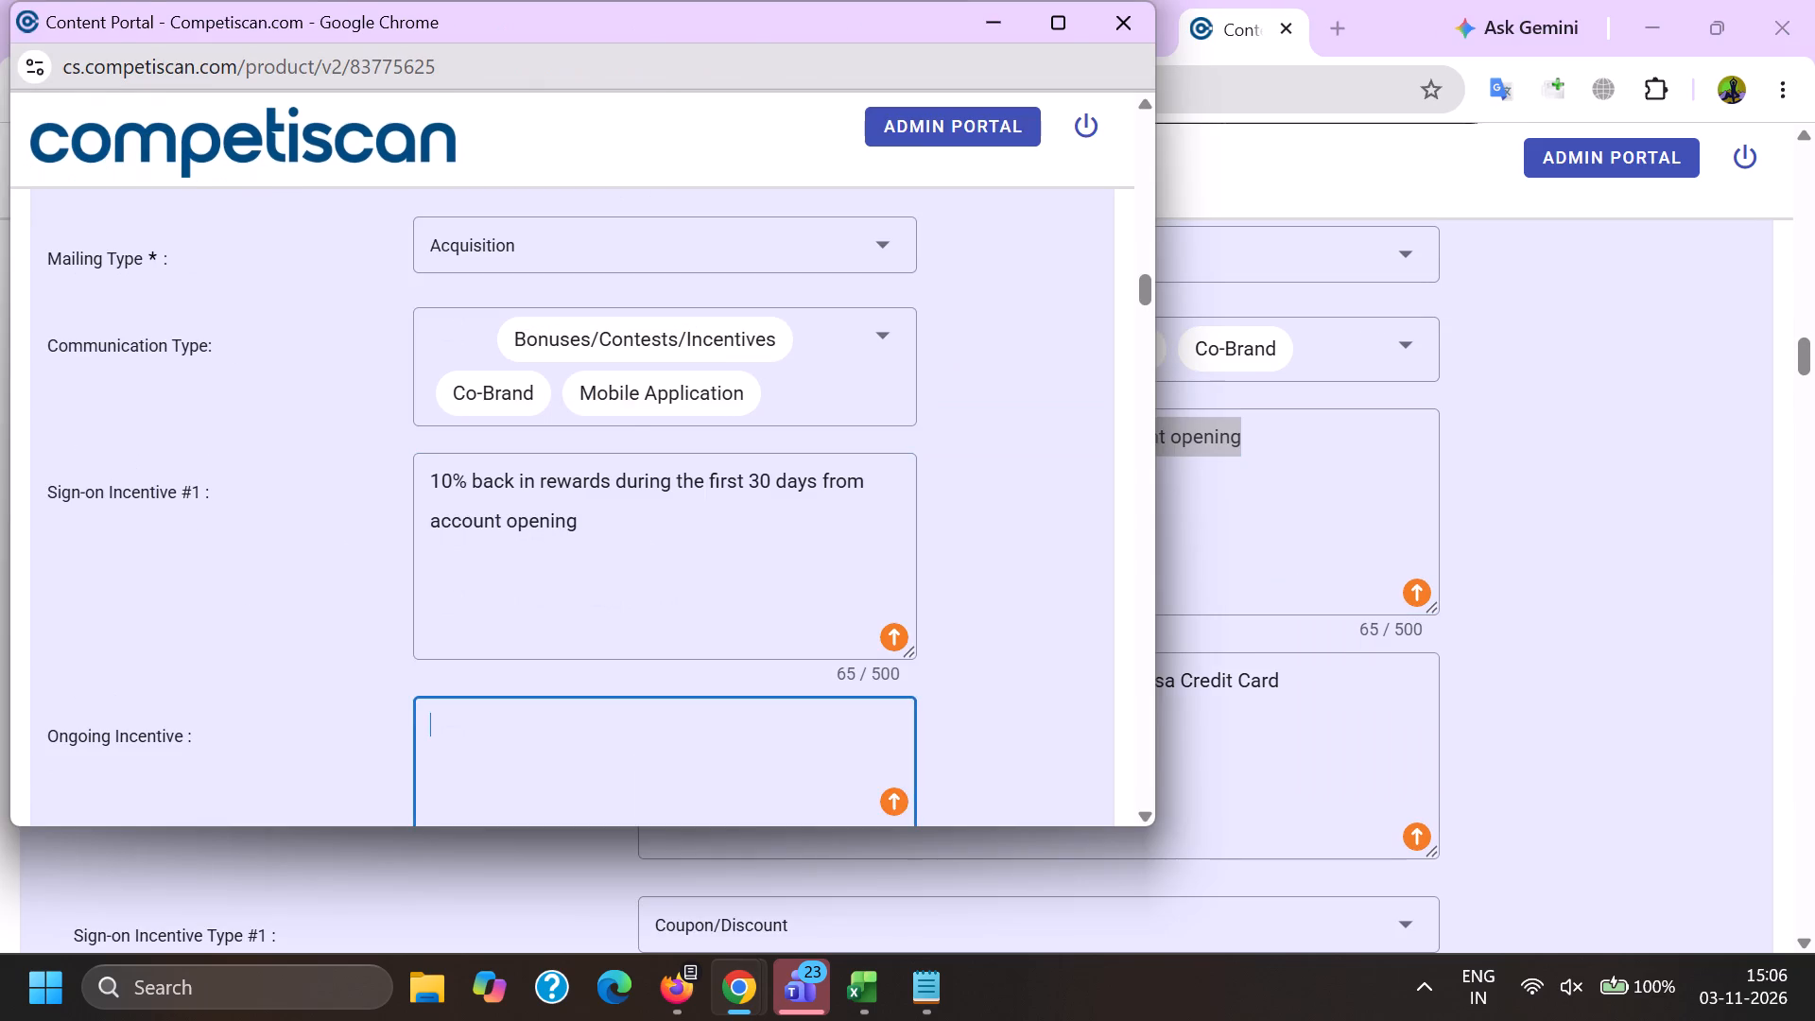
{"action": "left_click_drag", "start_coordinate": [1275, 720], "coordinate": [478, 673]}
{"action": "key", "text": "ctrl+c"}
{"action": "key", "text": "ctrl+v"}
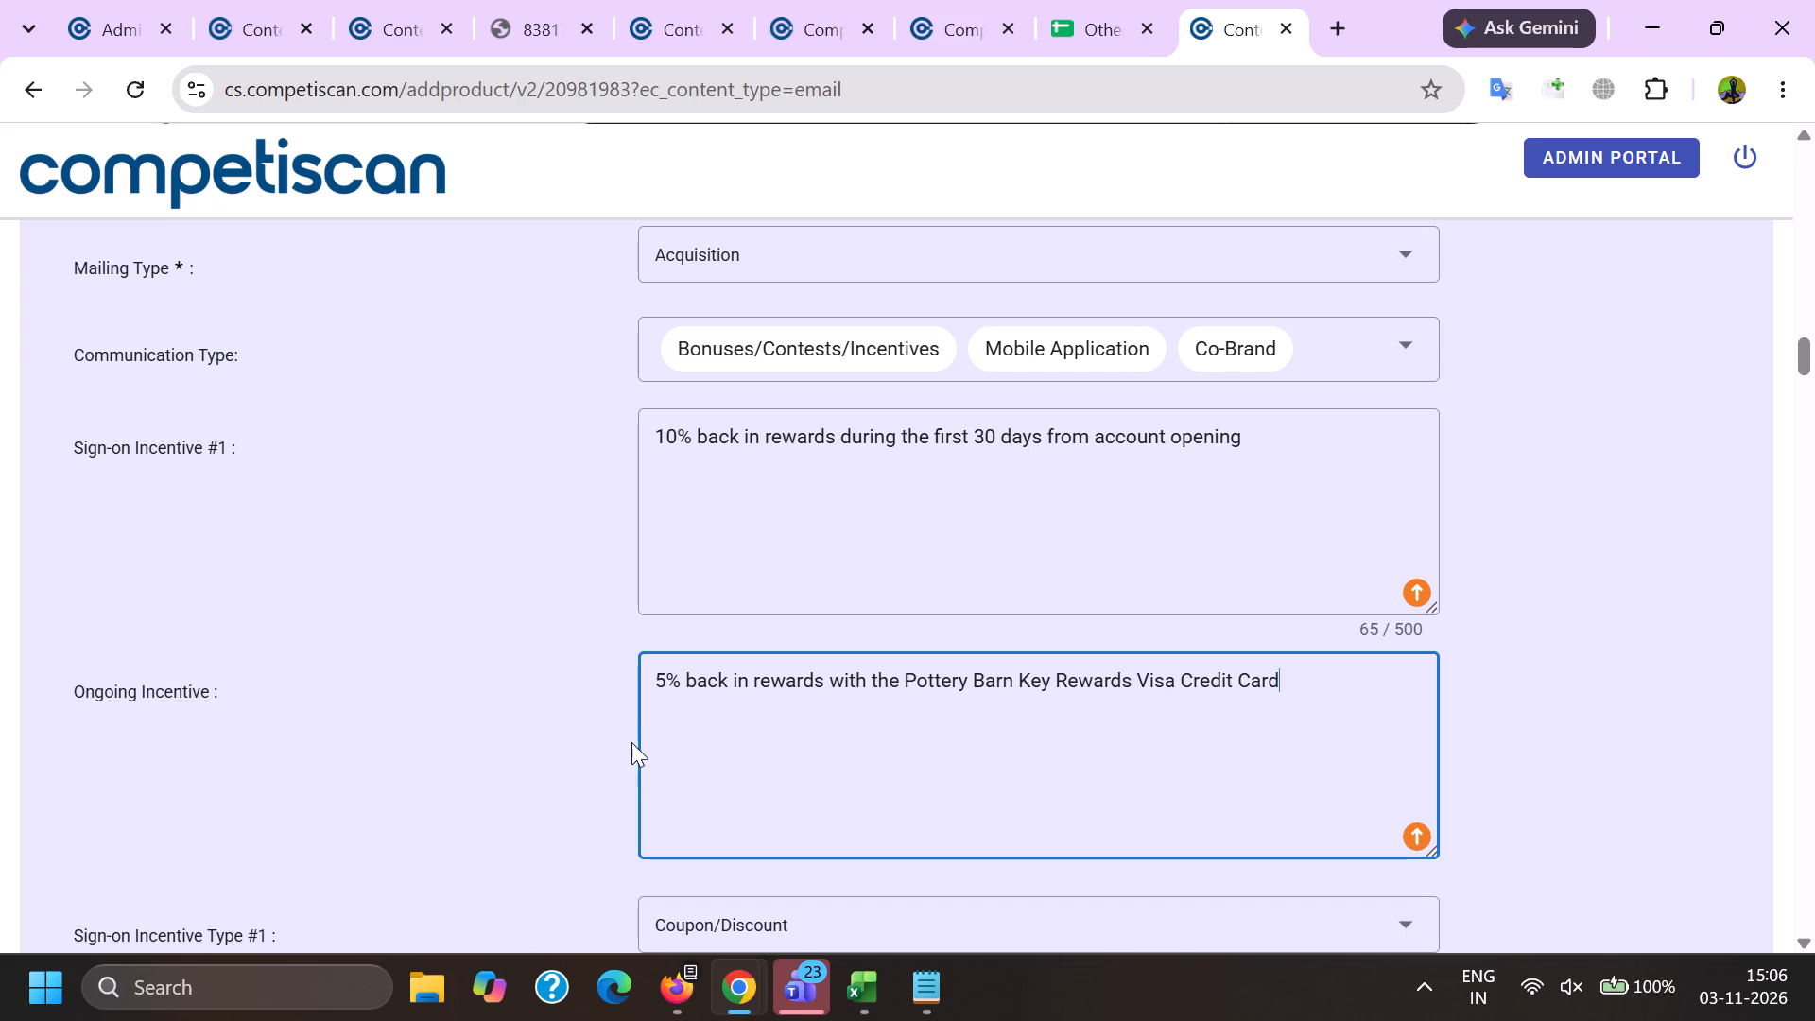
{"action": "key", "text": "ctrl+a"}
{"action": "key", "text": "ctrl+c"}
{"action": "key", "text": "alt+Tab"}
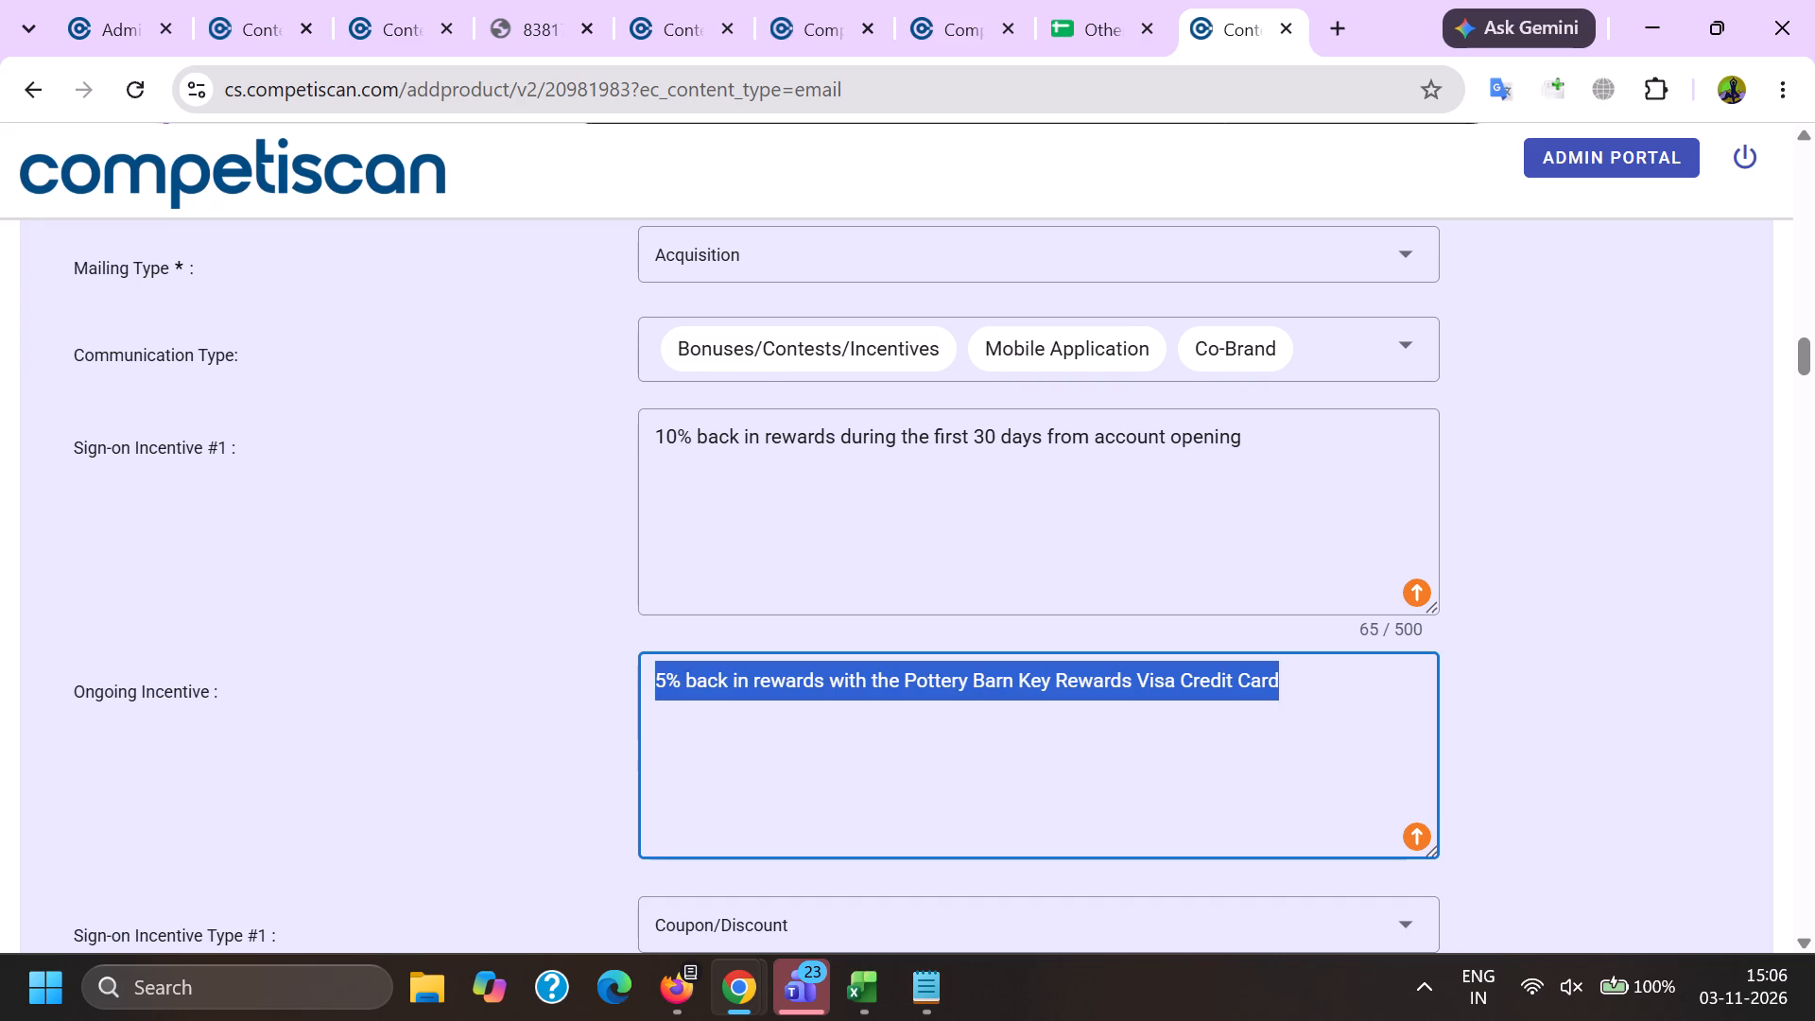
{"action": "left_click", "coordinate": [683, 795]}
{"action": "key", "text": "ctrl+v"}
Set Sign-on Incentive Type #1 to Coupon/Discount.
{"action": "scroll", "coordinate": [574, 466], "scroll_direction": "down", "scroll_amount": 4}
{"action": "left_click", "coordinate": [503, 412]}
{"action": "scroll", "coordinate": [501, 385], "scroll_direction": "down", "scroll_amount": 3}
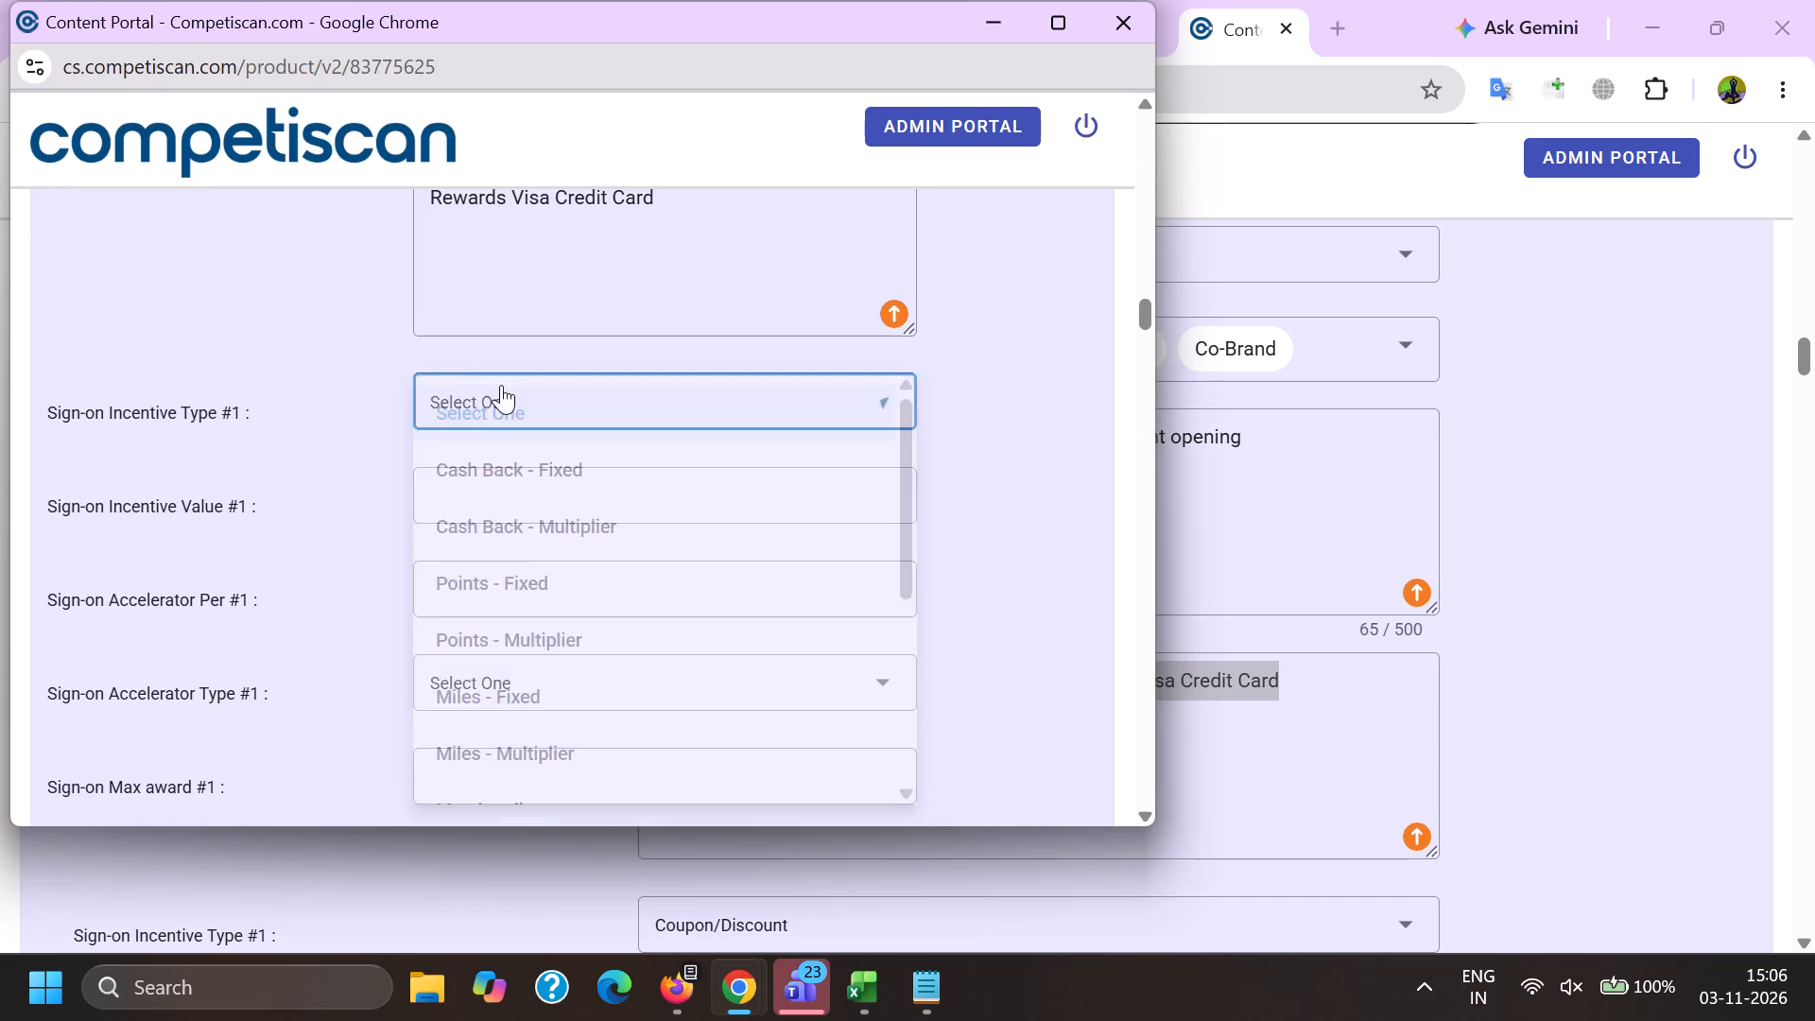
{"action": "scroll", "coordinate": [501, 393], "scroll_direction": "up", "scroll_amount": 1}
{"action": "scroll", "coordinate": [501, 397], "scroll_direction": "down", "scroll_amount": 3}
{"action": "left_click", "coordinate": [547, 596]}
{"action": "left_click", "coordinate": [410, 576]}
Set sign-on incentive #1's value and max award to 10.00, its window to 1 month, and its fixed date option to Yes.
{"action": "left_click", "coordinate": [452, 513]}
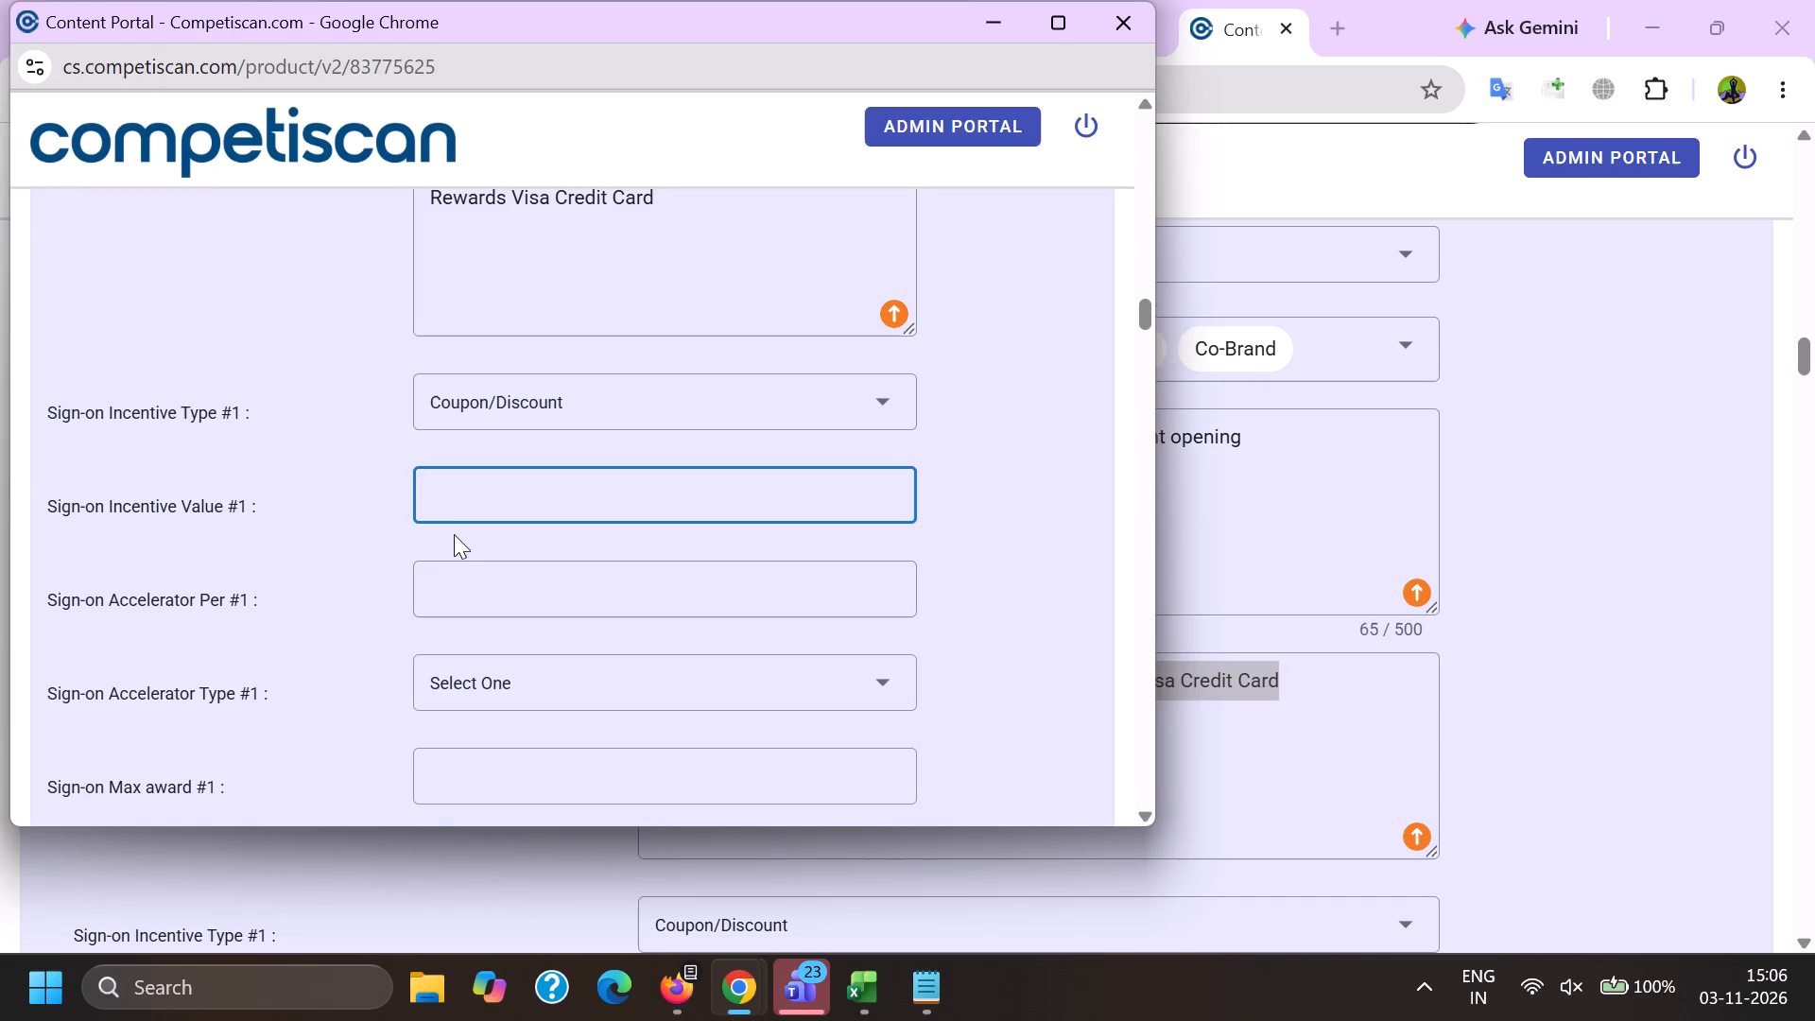
{"action": "key", "text": "1"}
{"action": "key", "text": "0"}
{"action": "key", "text": "period"}
{"action": "key", "text": "0"}
{"action": "key", "text": "0"}
{"action": "key", "text": "Tab"}
{"action": "key", "text": "Tab"}
{"action": "key", "text": "Tab"}
{"action": "type", "text": "10"}
{"action": "key", "text": "period"}
{"action": "key", "text": "0"}
{"action": "key", "text": "0"}
{"action": "key", "text": "Tab"}
{"action": "key", "text": "Tab"}
{"action": "key", "text": "Tab"}
{"action": "key", "text": "1"}
{"action": "scroll", "coordinate": [441, 506], "scroll_direction": "down", "scroll_amount": 3}
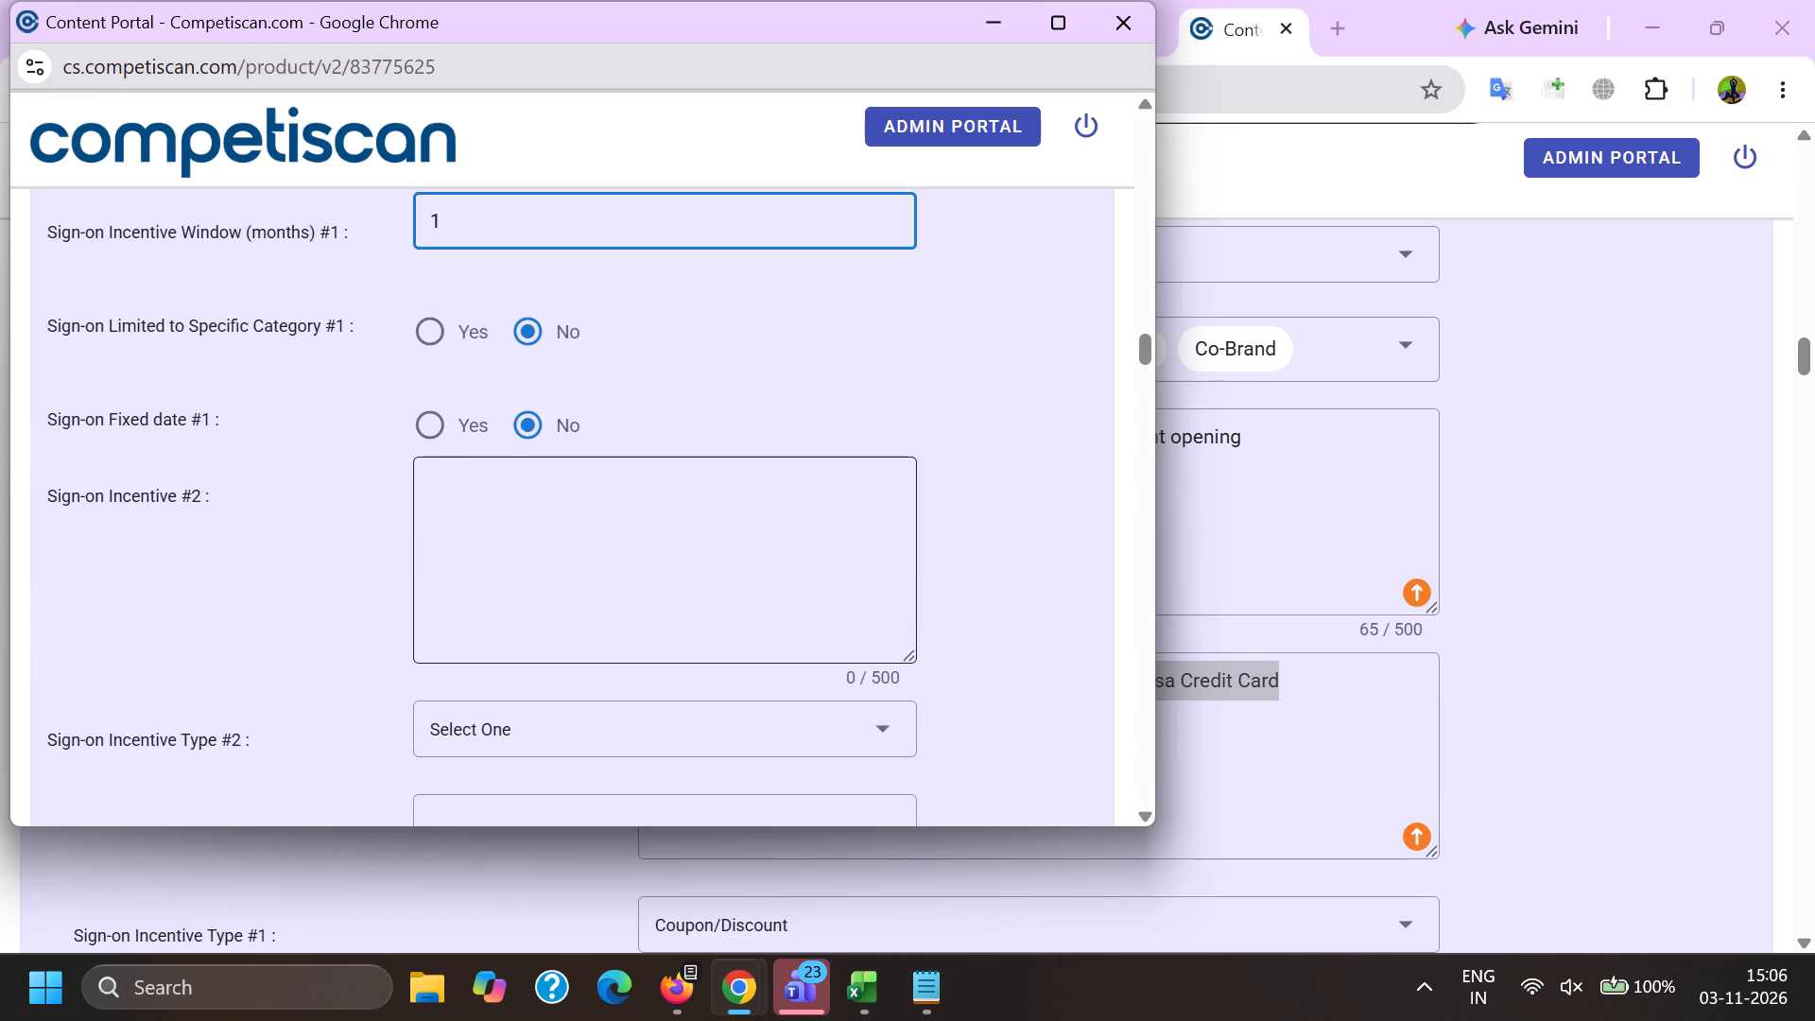
{"action": "left_click", "coordinate": [432, 440]}
Set the payment card's application type to Invitation to Apply and its card network to Visa.
{"action": "scroll", "coordinate": [431, 429], "scroll_direction": "down", "scroll_amount": 19}
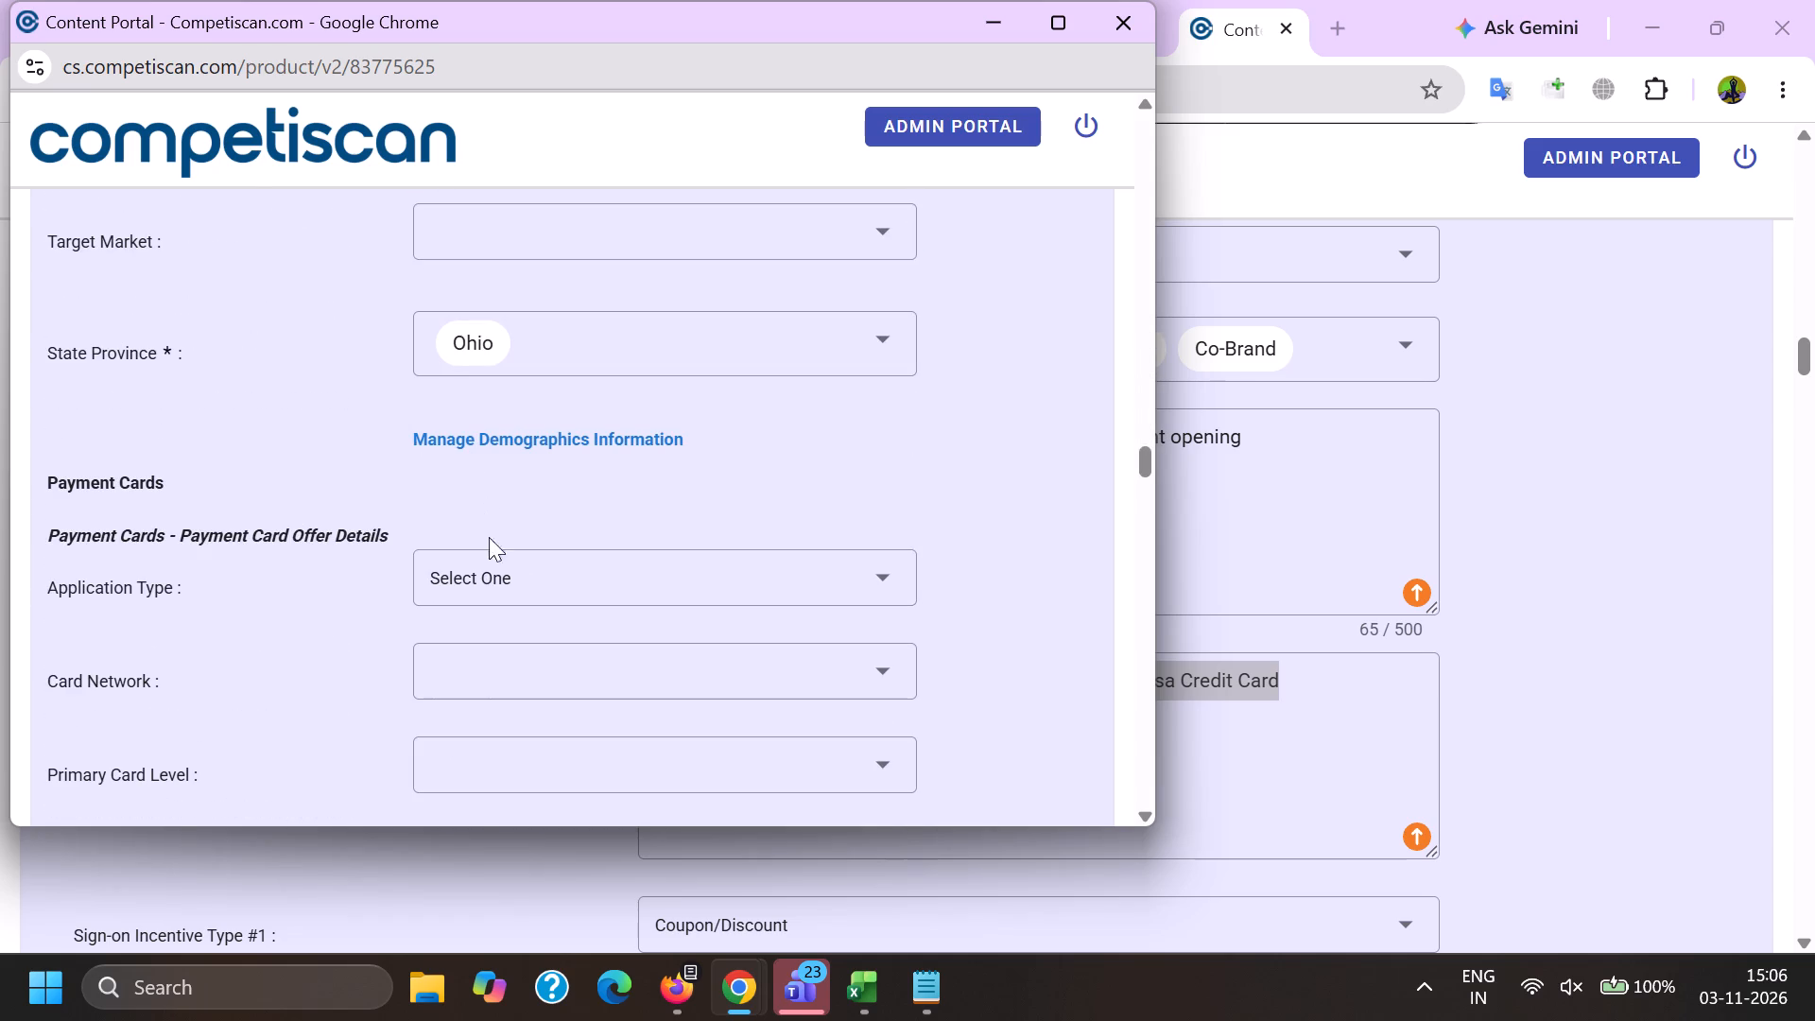
{"action": "left_click", "coordinate": [495, 570]}
{"action": "scroll", "coordinate": [529, 374], "scroll_direction": "down", "scroll_amount": 1}
{"action": "left_click", "coordinate": [518, 526]}
{"action": "left_click", "coordinate": [409, 540]}
{"action": "left_click", "coordinate": [482, 452]}
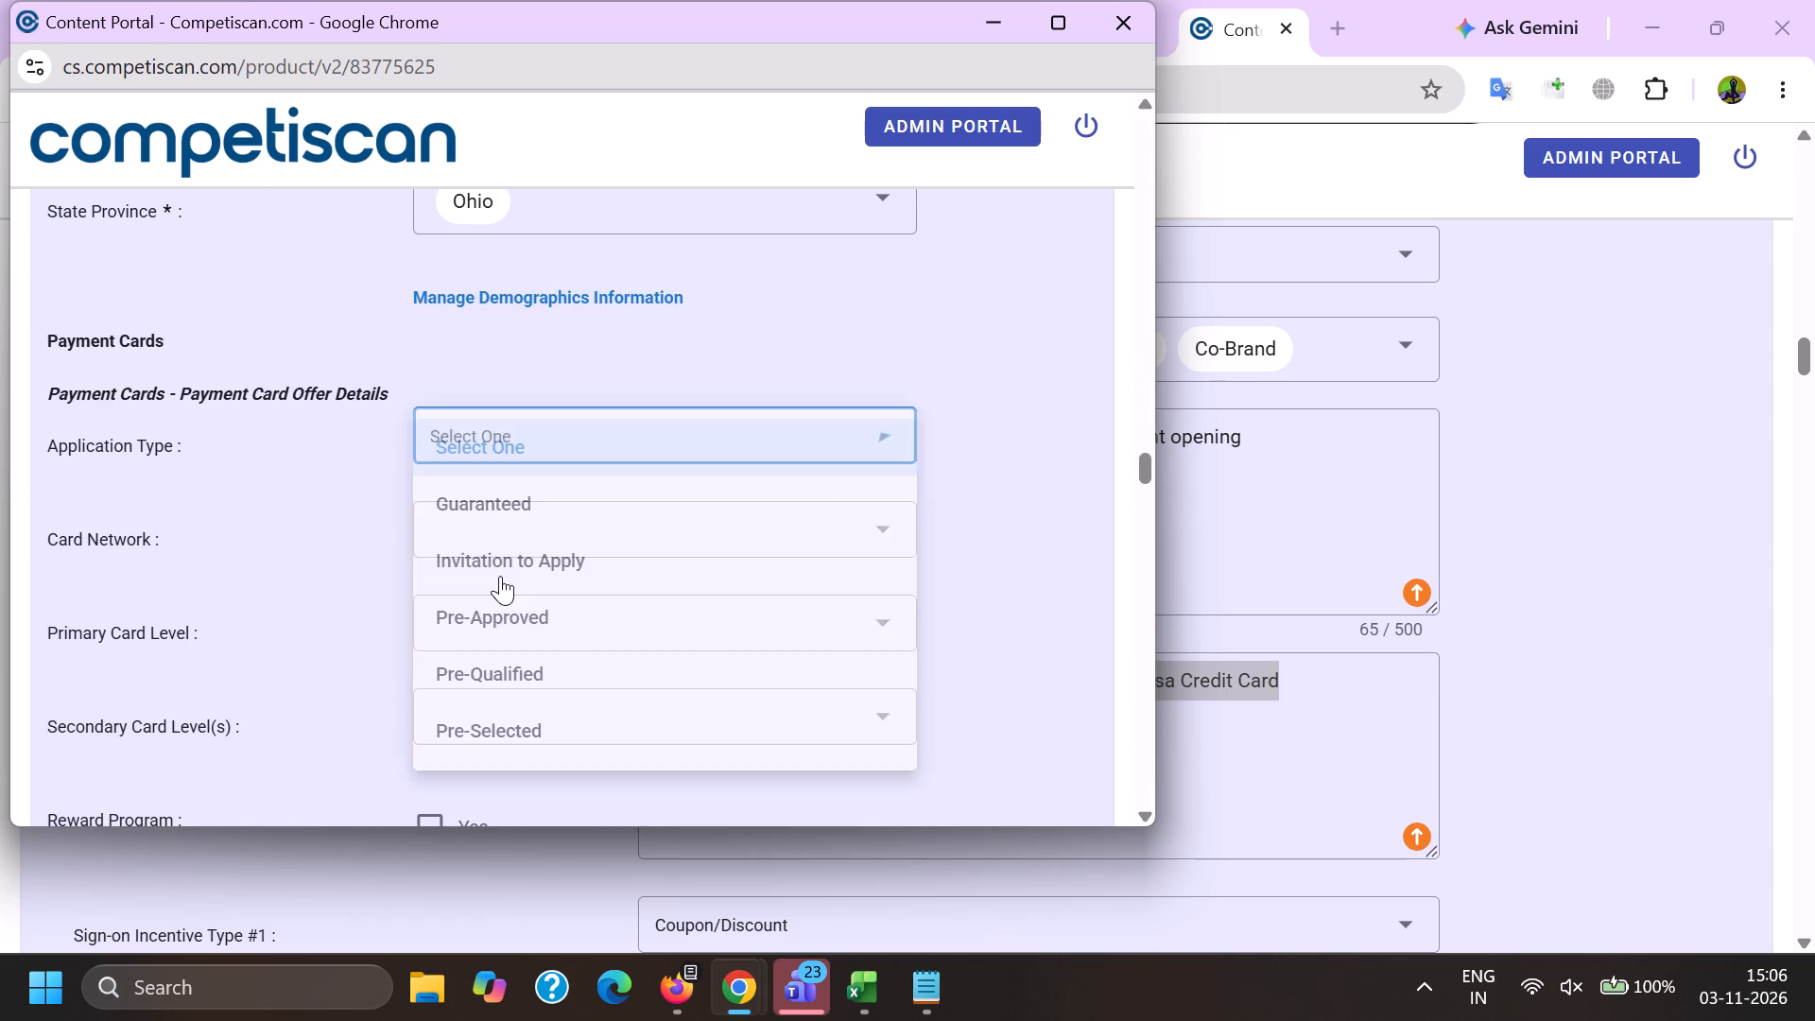
{"action": "left_click", "coordinate": [497, 562]}
{"action": "left_click", "coordinate": [274, 552]}
{"action": "left_click", "coordinate": [438, 535]}
{"action": "scroll", "coordinate": [467, 382], "scroll_direction": "down", "scroll_amount": 2}
{"action": "left_click", "coordinate": [525, 546]}
{"action": "left_click_drag", "start_coordinate": [282, 512], "coordinate": [294, 512]}
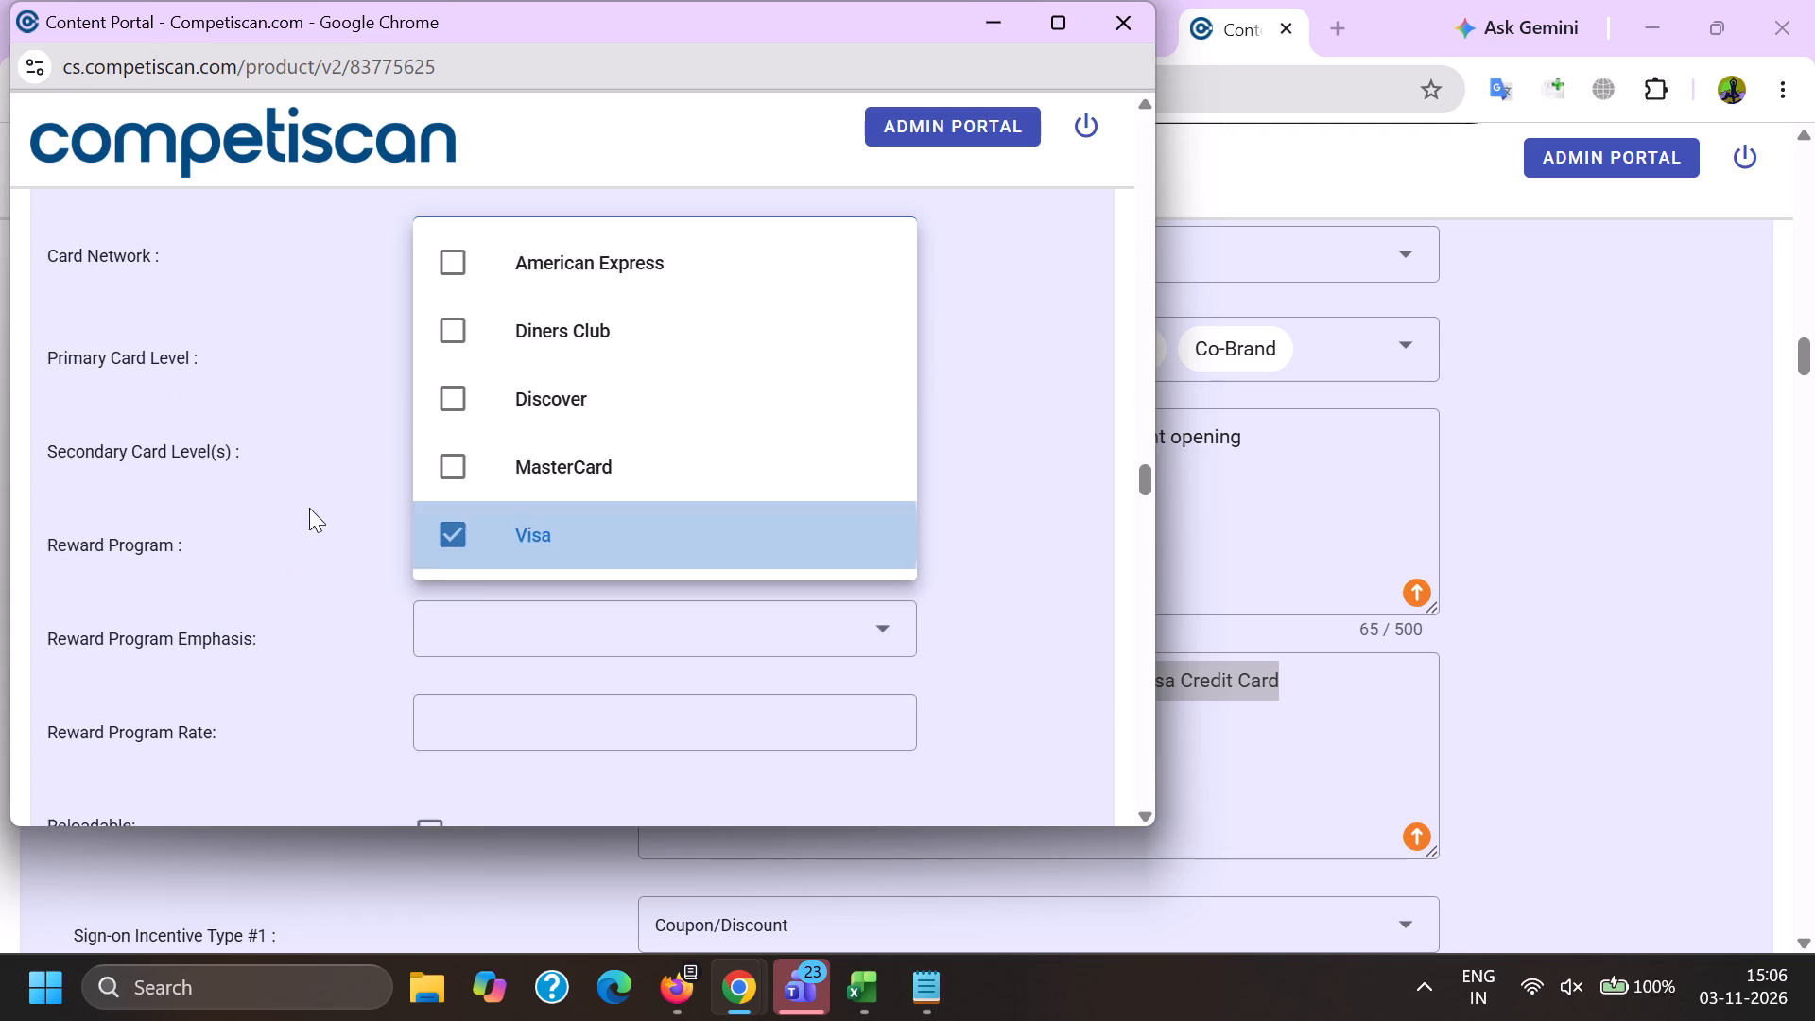
Set the primary card level to Visa Signature and mark the card as having a reward program.
{"action": "scroll", "coordinate": [422, 545], "scroll_direction": "up", "scroll_amount": 2}
{"action": "left_click", "coordinate": [474, 597]}
{"action": "left_click", "coordinate": [507, 636]}
{"action": "scroll", "coordinate": [553, 466], "scroll_direction": "down", "scroll_amount": 7}
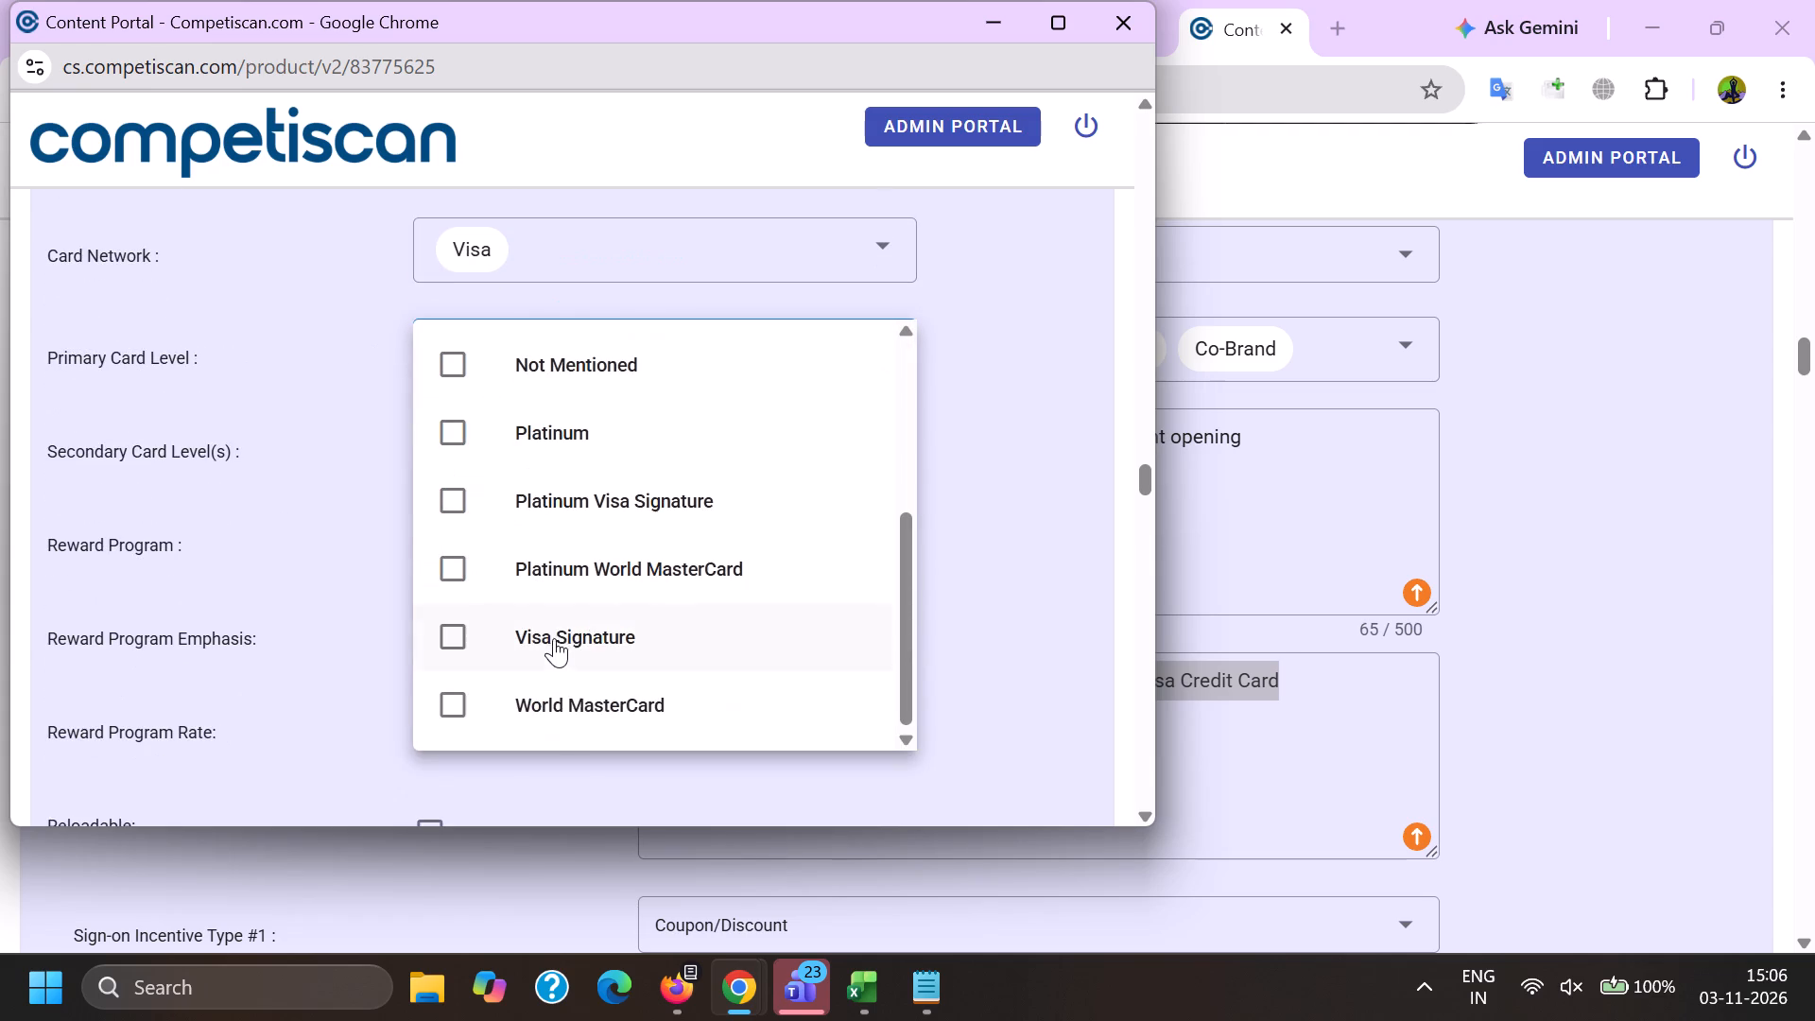
{"action": "left_click", "coordinate": [557, 632]}
{"action": "left_click", "coordinate": [250, 626]}
{"action": "left_click", "coordinate": [430, 572]}
Mark that a credit card is mentioned and submit product record 83775625.
{"action": "left_click", "coordinate": [334, 636]}
{"action": "left_click", "coordinate": [334, 631]}
{"action": "key", "text": "End"}
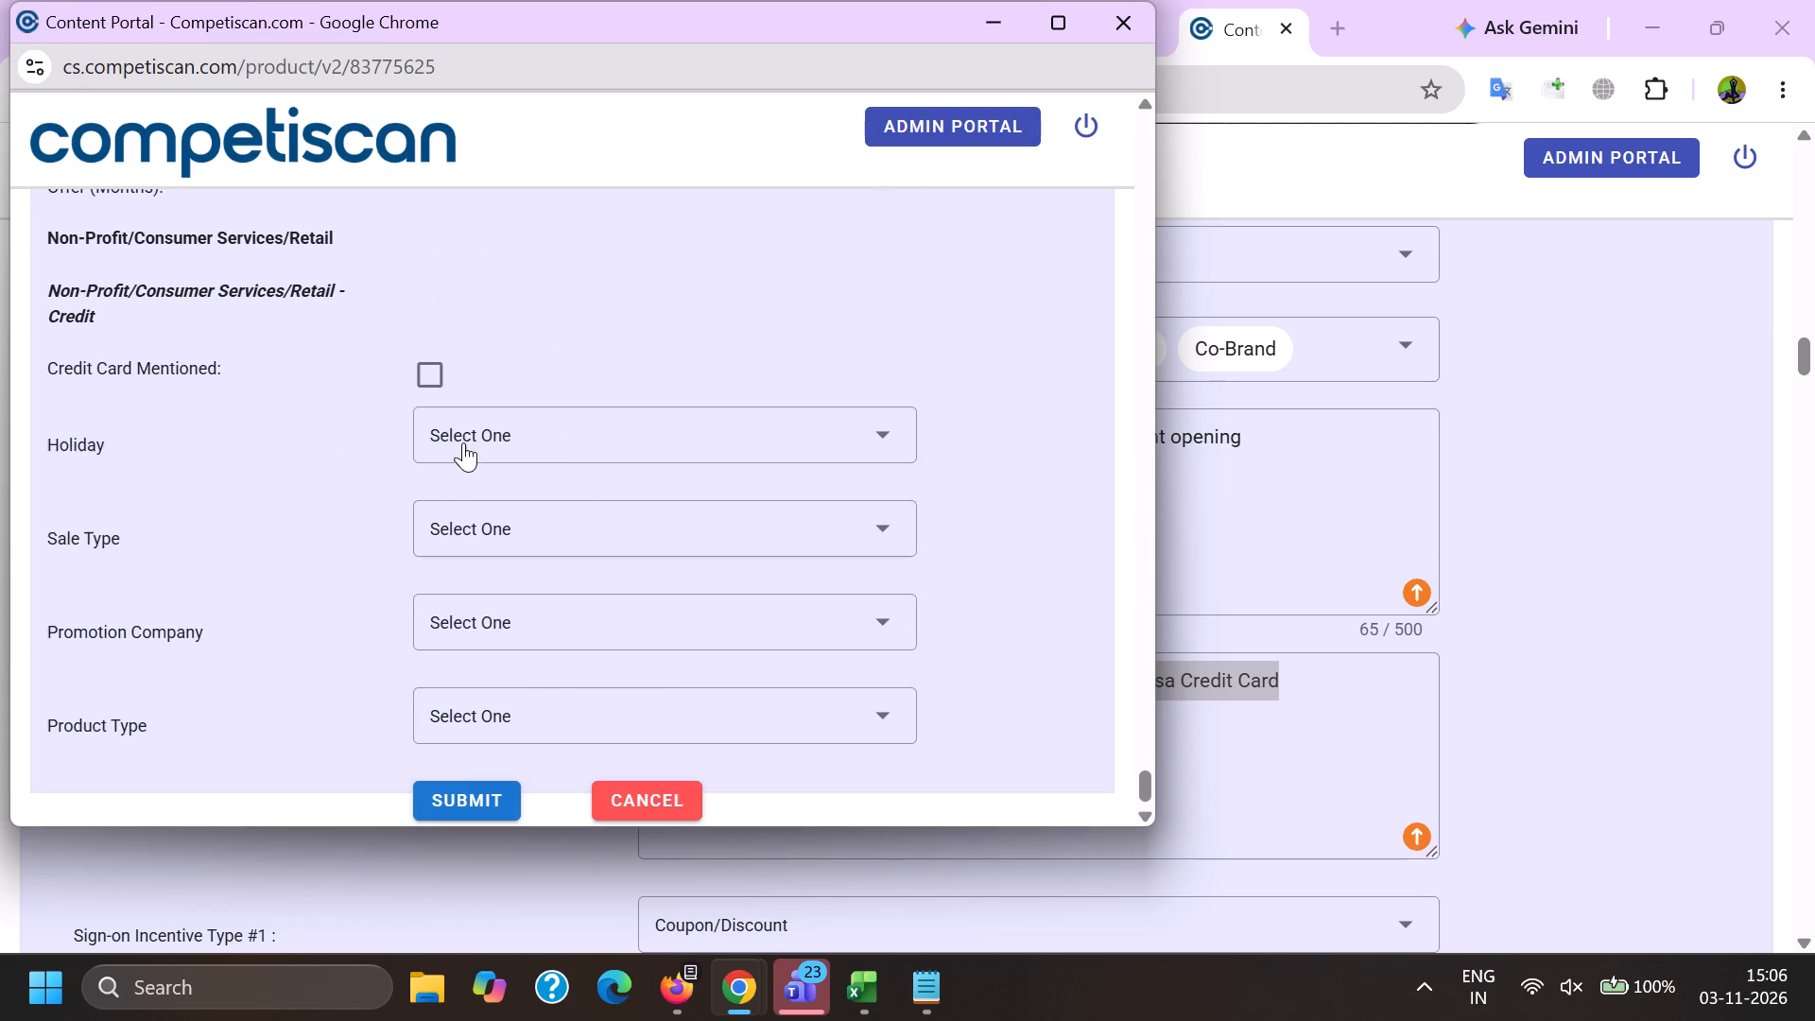
{"action": "left_click", "coordinate": [437, 389]}
{"action": "left_click", "coordinate": [470, 797]}
{"action": "left_click", "coordinate": [715, 1012]}
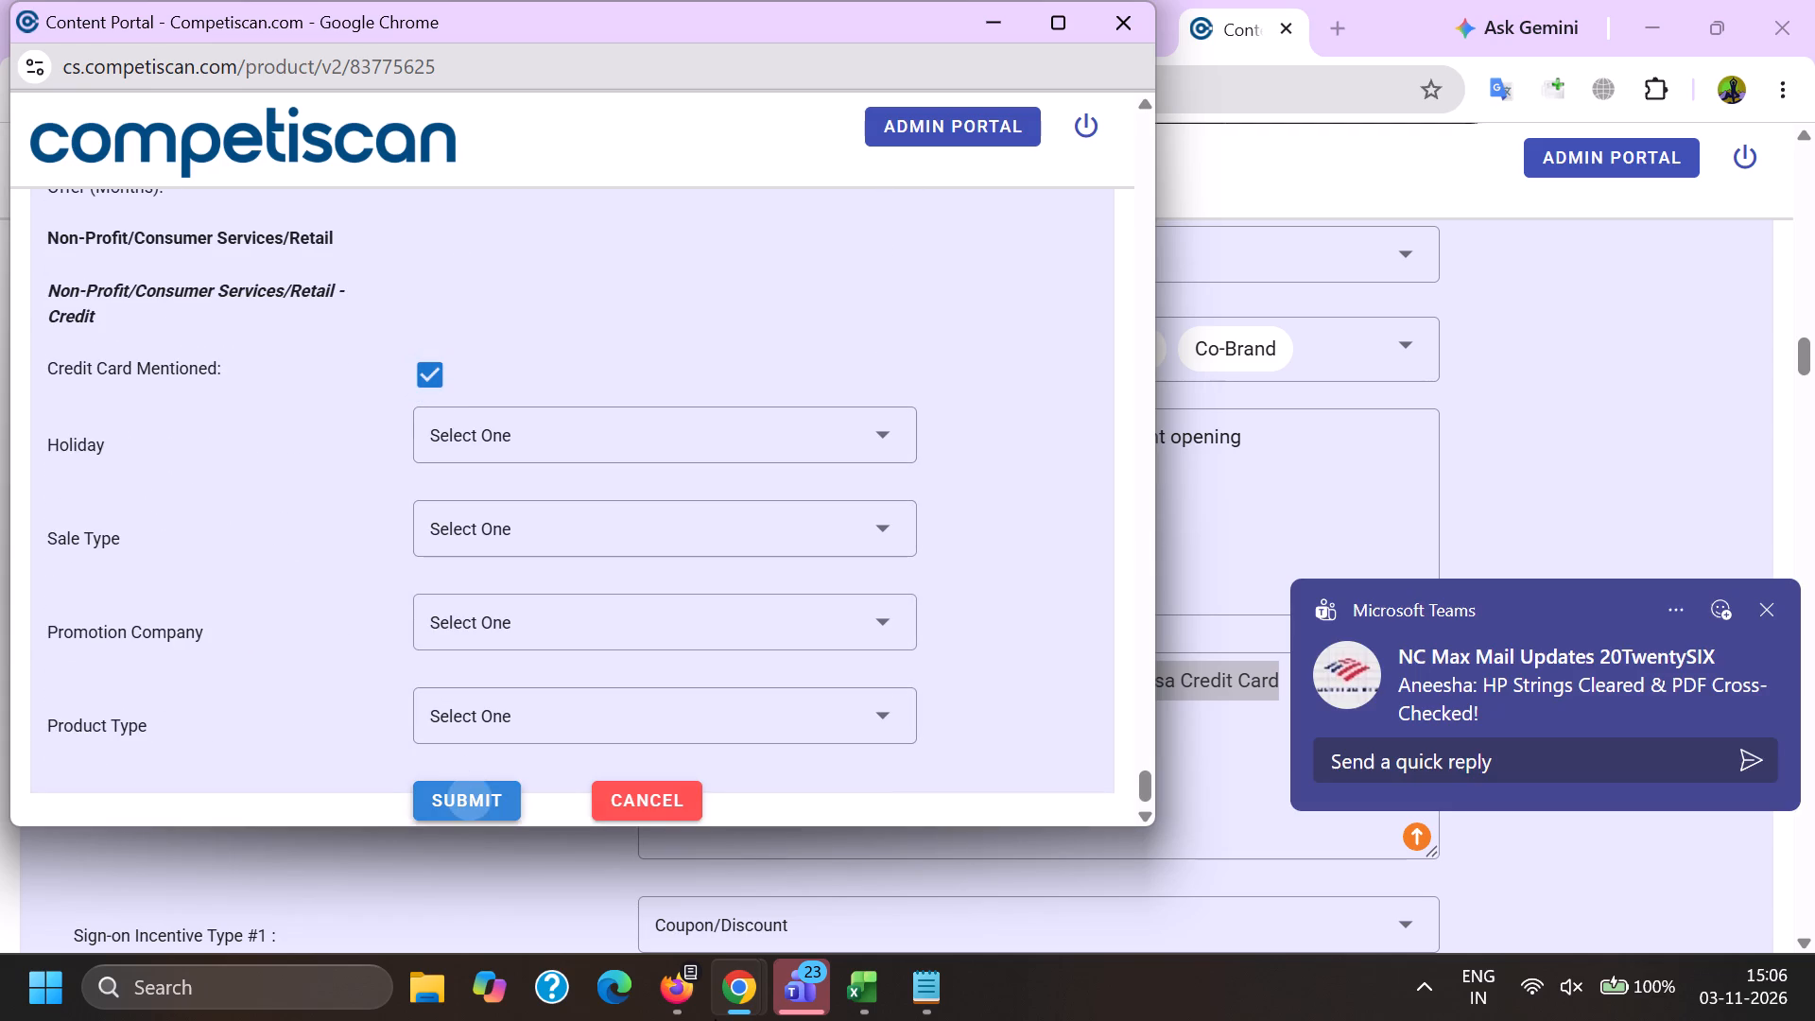
{"action": "left_click", "coordinate": [255, 818]}
{"action": "left_click", "coordinate": [532, 0]}
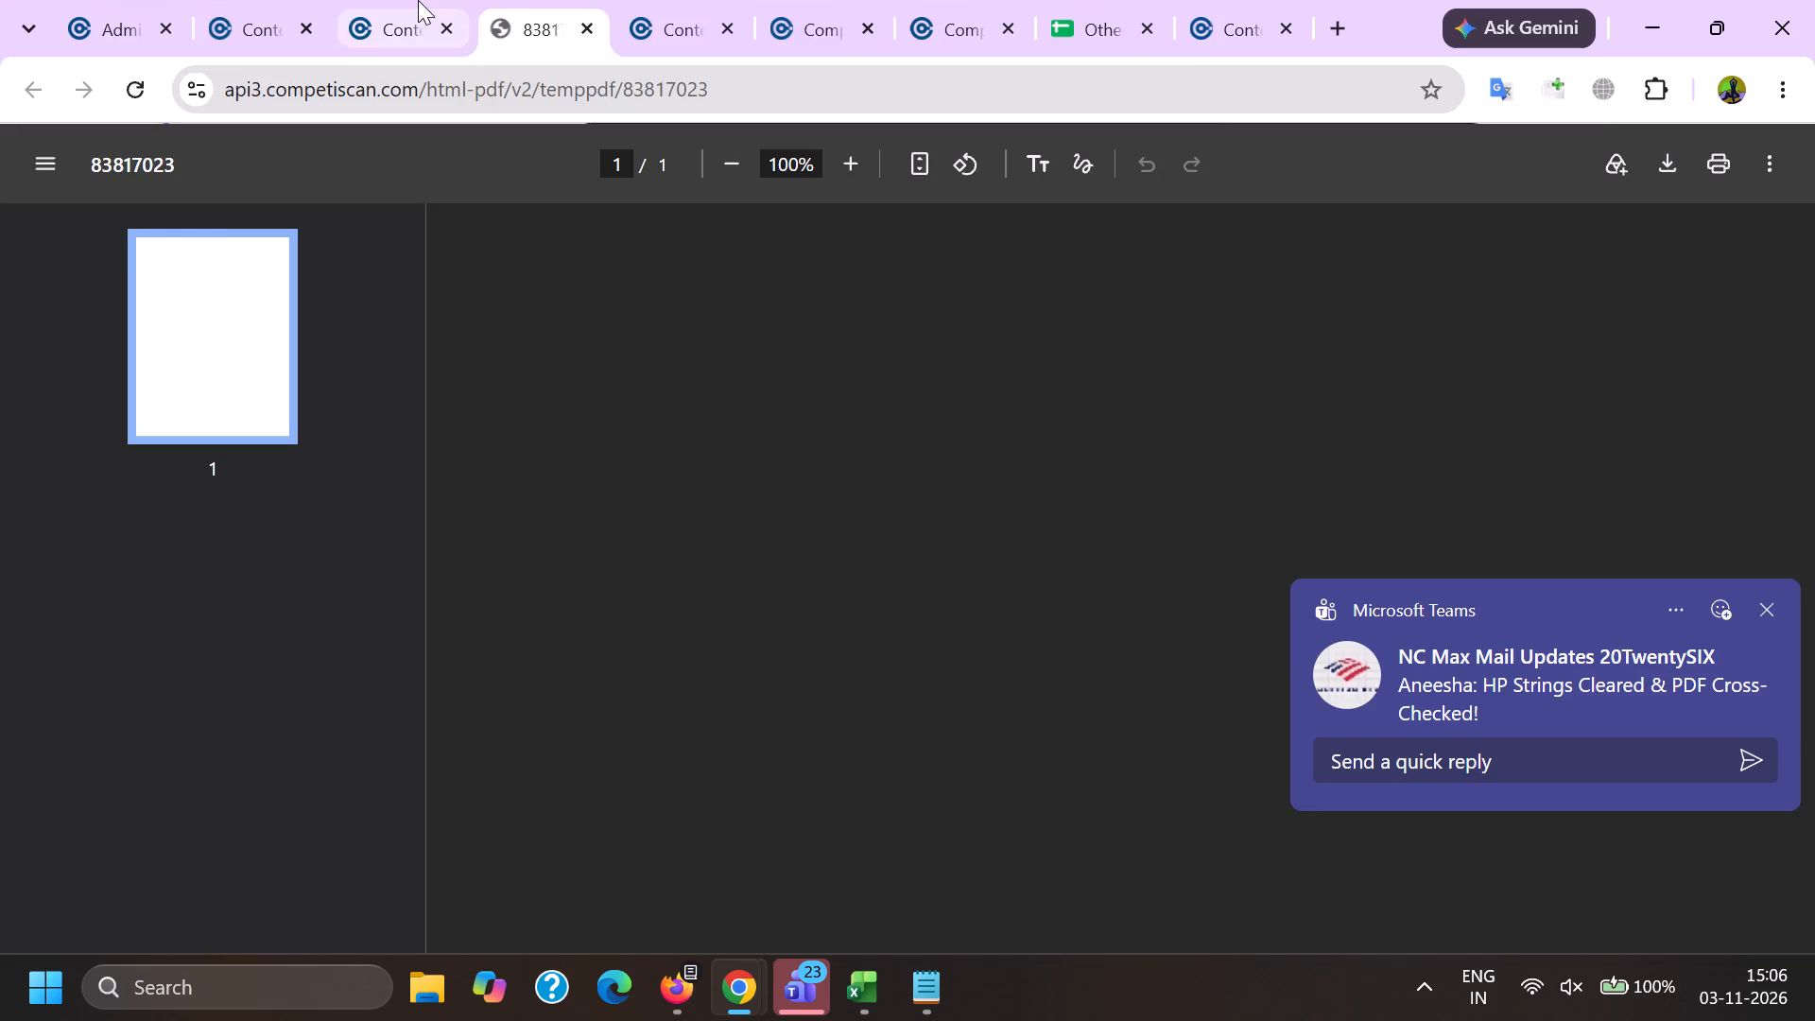
{"action": "left_click", "coordinate": [418, 0]}
{"action": "left_click", "coordinate": [458, 20]}
{"action": "double_click", "coordinate": [453, 24]}
Produce the PDF of email 83775625 from its email editor.
{"action": "scroll", "coordinate": [429, 398], "scroll_direction": "up", "scroll_amount": 2}
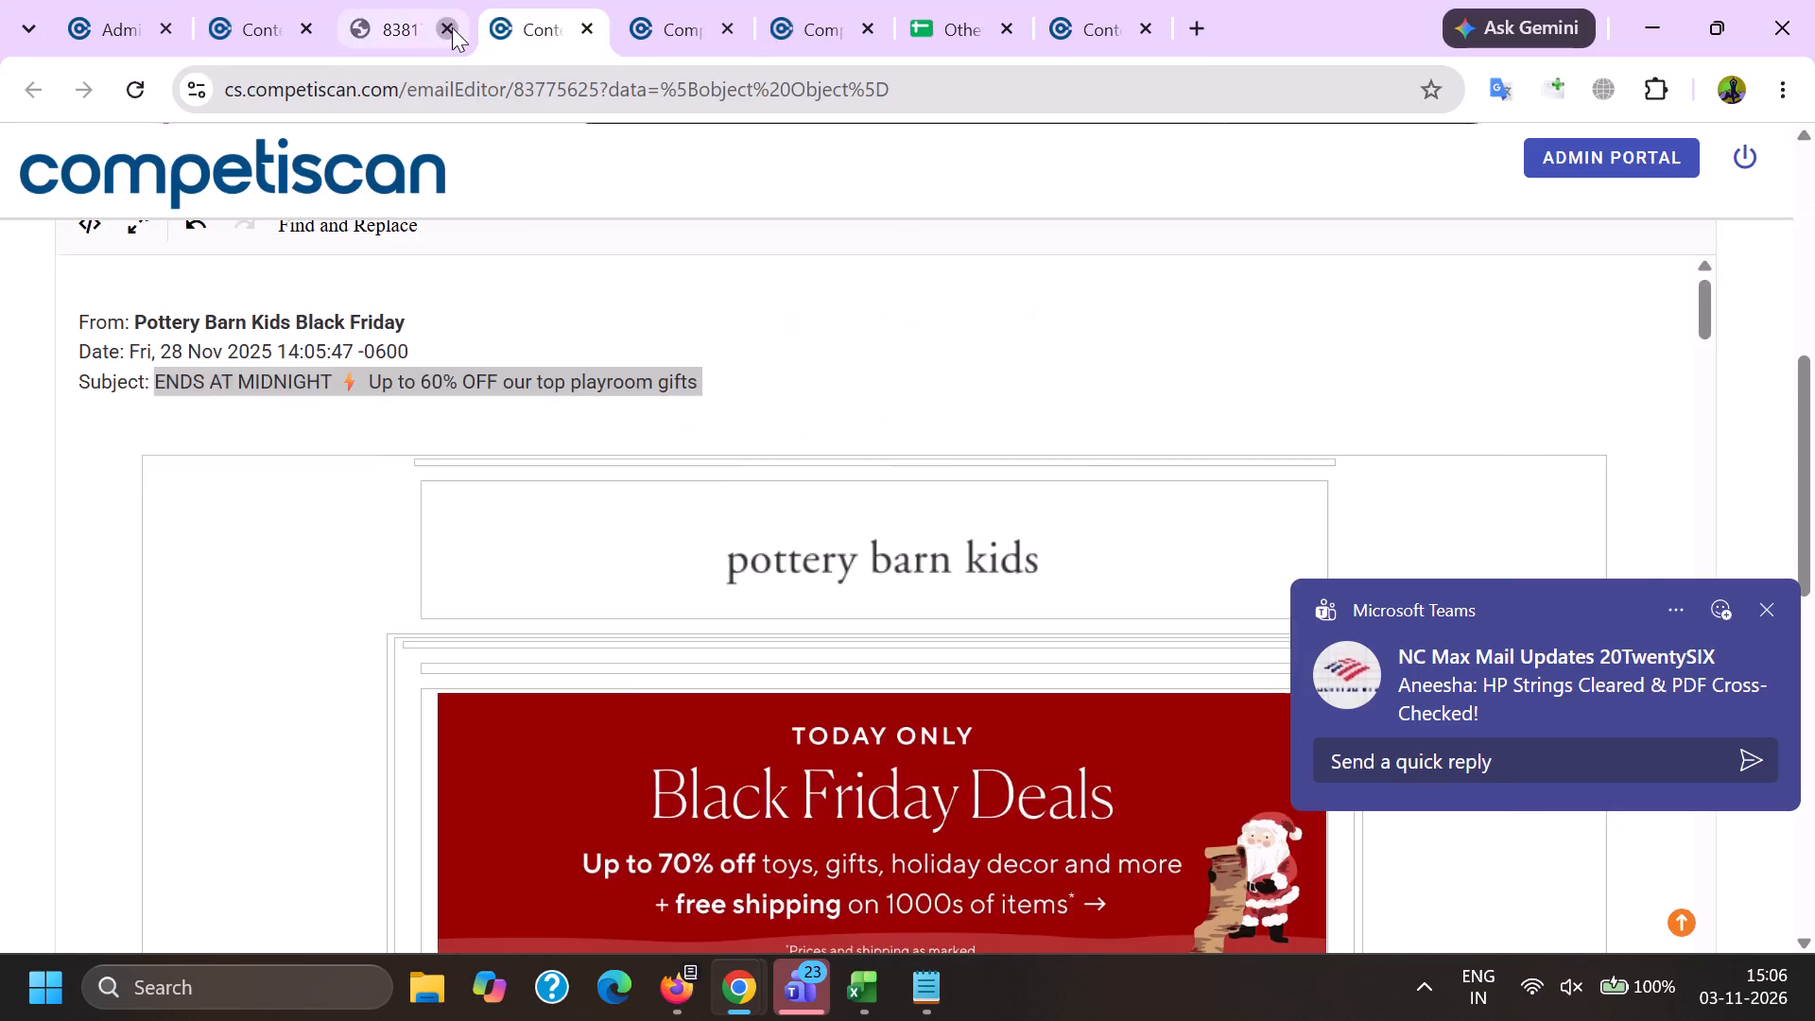
{"action": "scroll", "coordinate": [452, 27], "scroll_direction": "up", "scroll_amount": 6}
{"action": "left_click", "coordinate": [793, 422], "text": "ctrl"}
{"action": "left_click", "coordinate": [283, 0]}
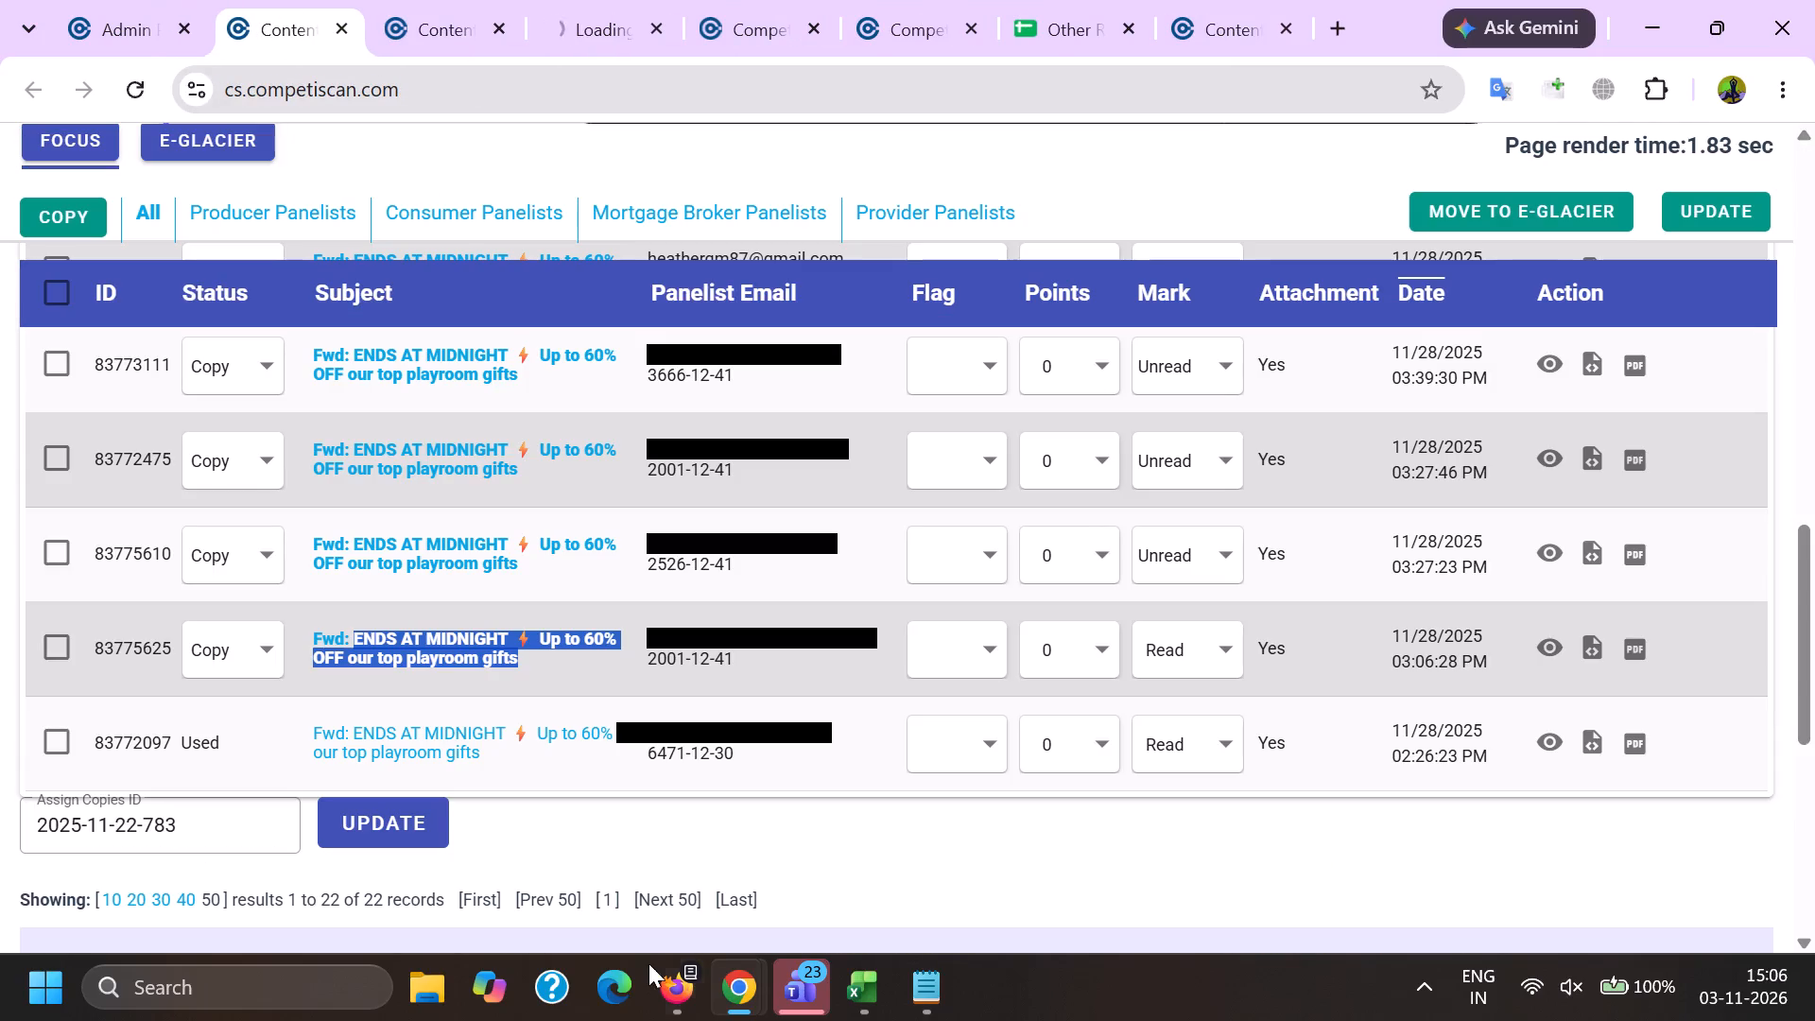
{"action": "left_click", "coordinate": [661, 987]}
{"action": "left_click", "coordinate": [443, 856]}
{"action": "left_click", "coordinate": [381, 0]}
{"action": "left_click", "coordinate": [224, 0]}
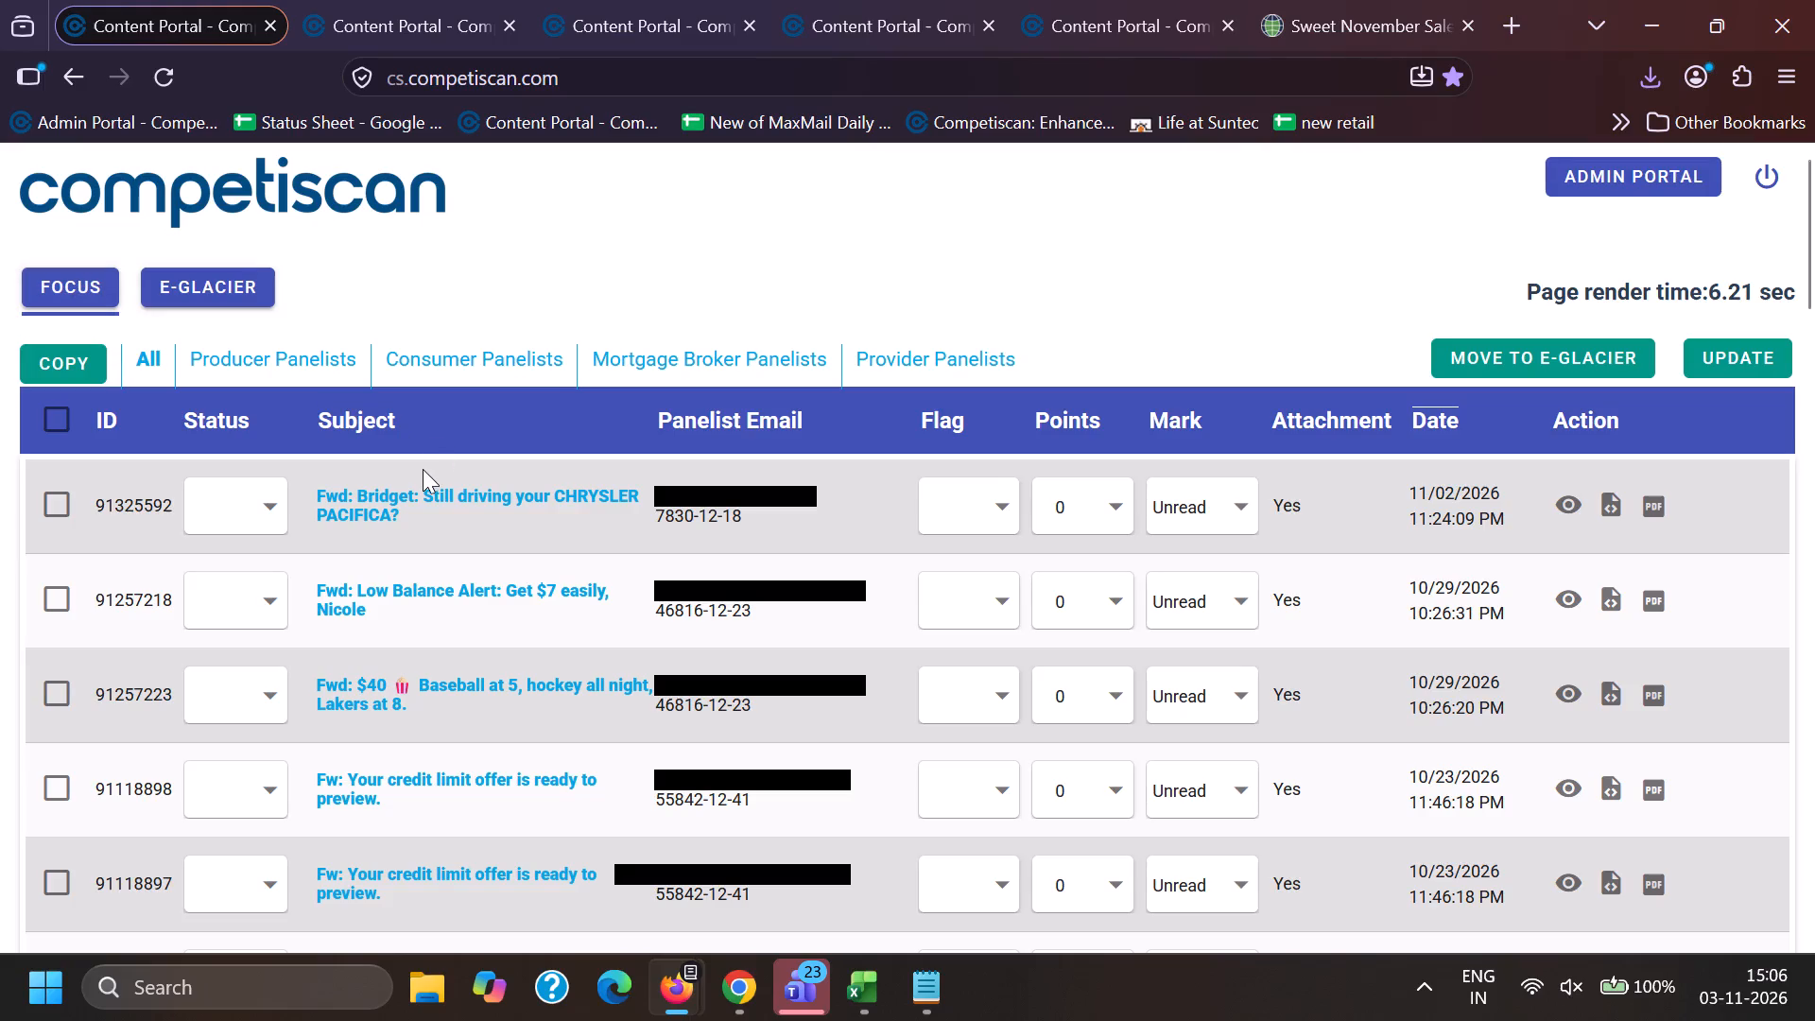
{"action": "left_click", "coordinate": [1566, 503]}
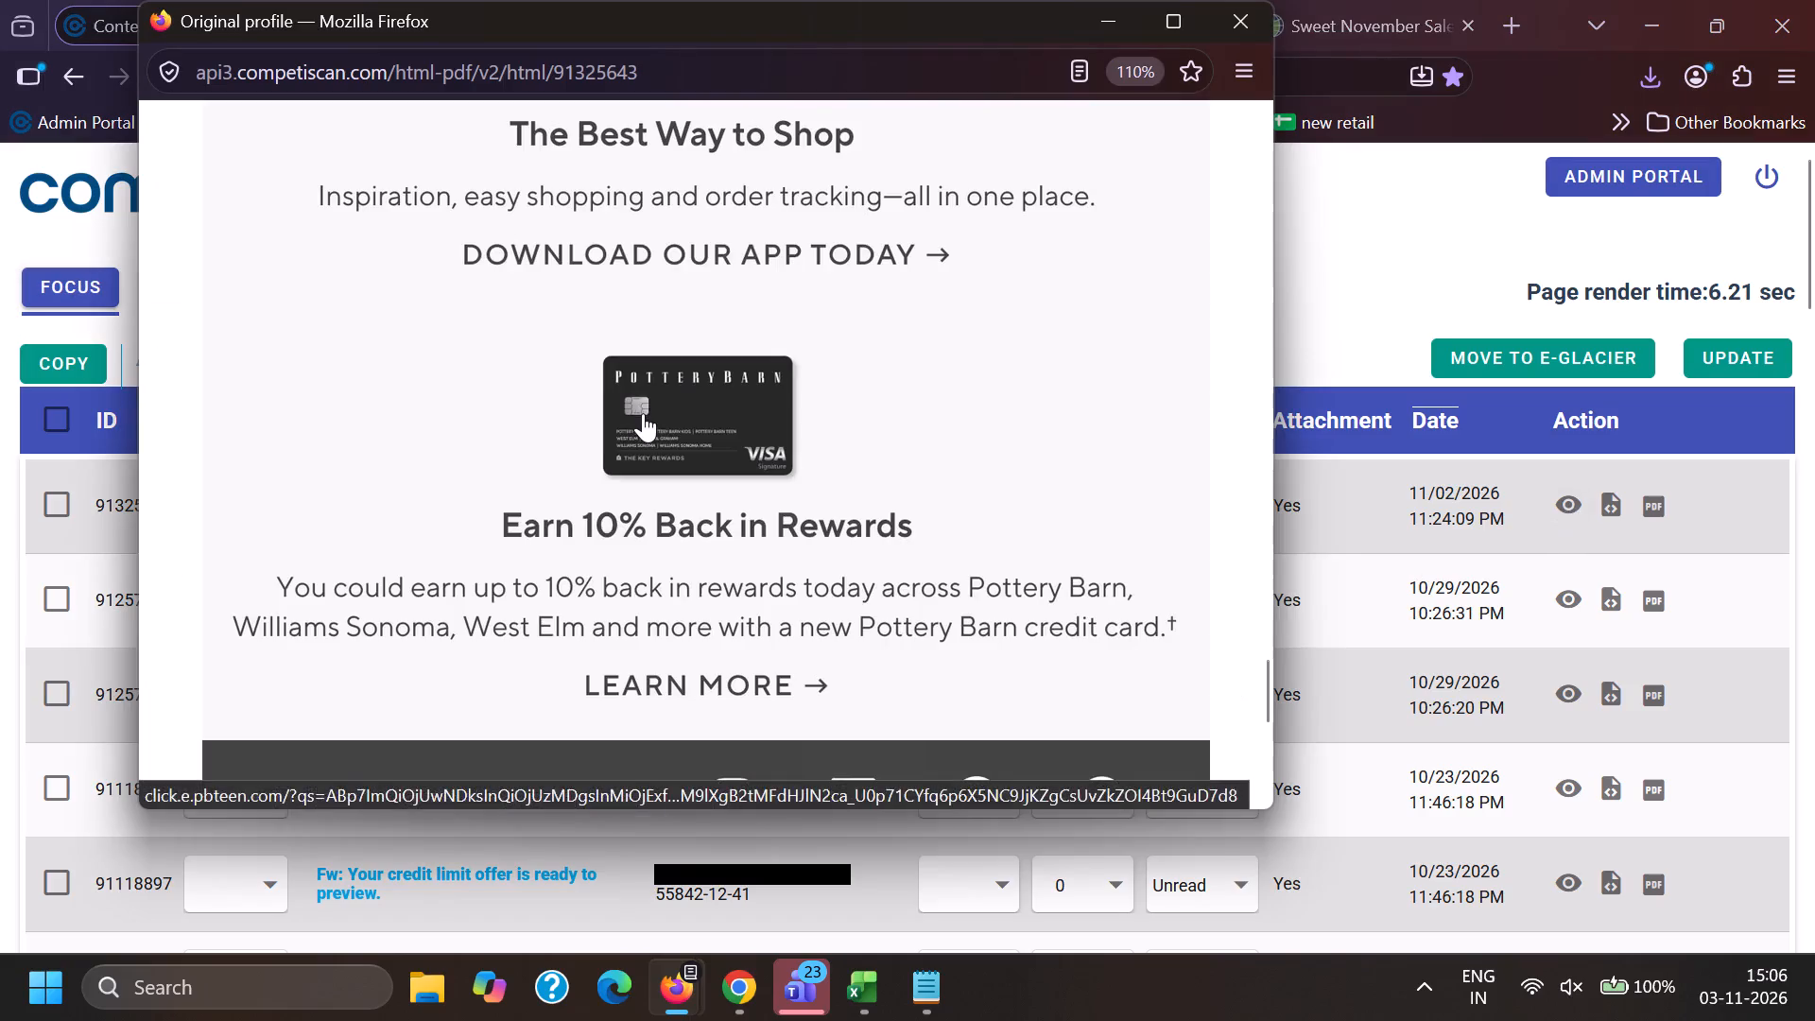
{"action": "scroll", "coordinate": [635, 382], "scroll_direction": "down", "scroll_amount": 4}
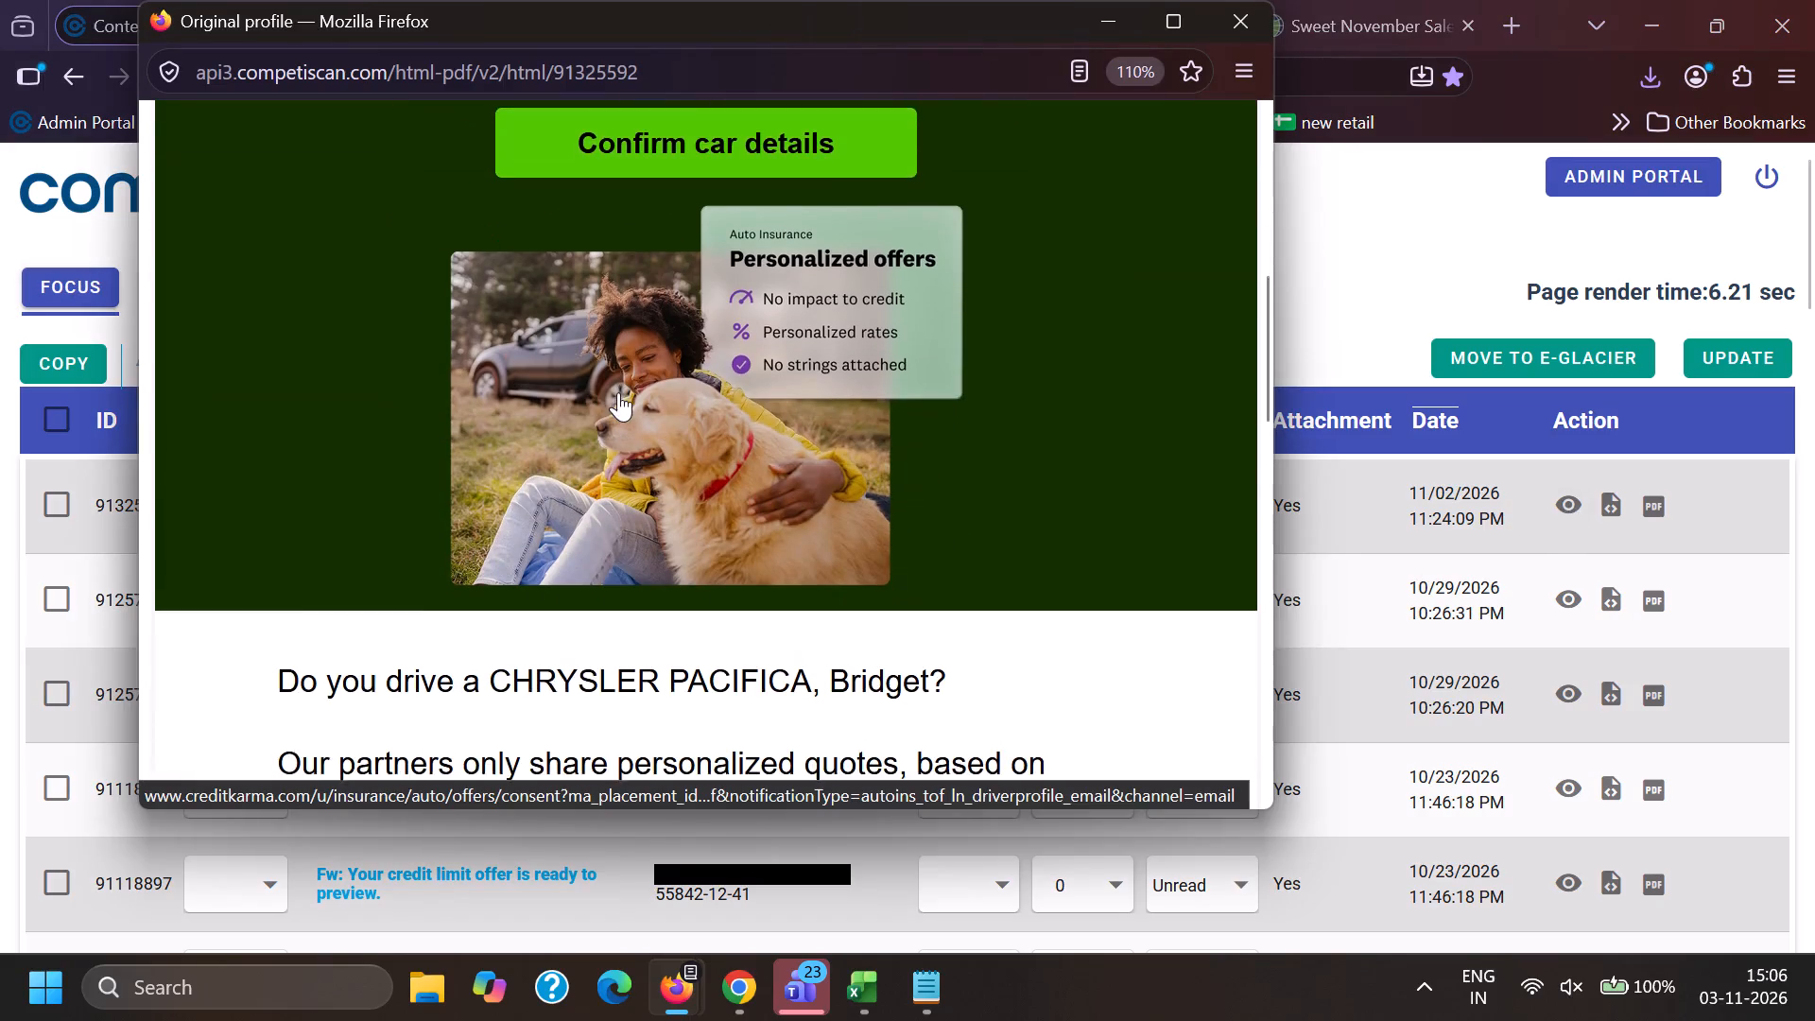
{"action": "scroll", "coordinate": [618, 390], "scroll_direction": "down", "scroll_amount": 2}
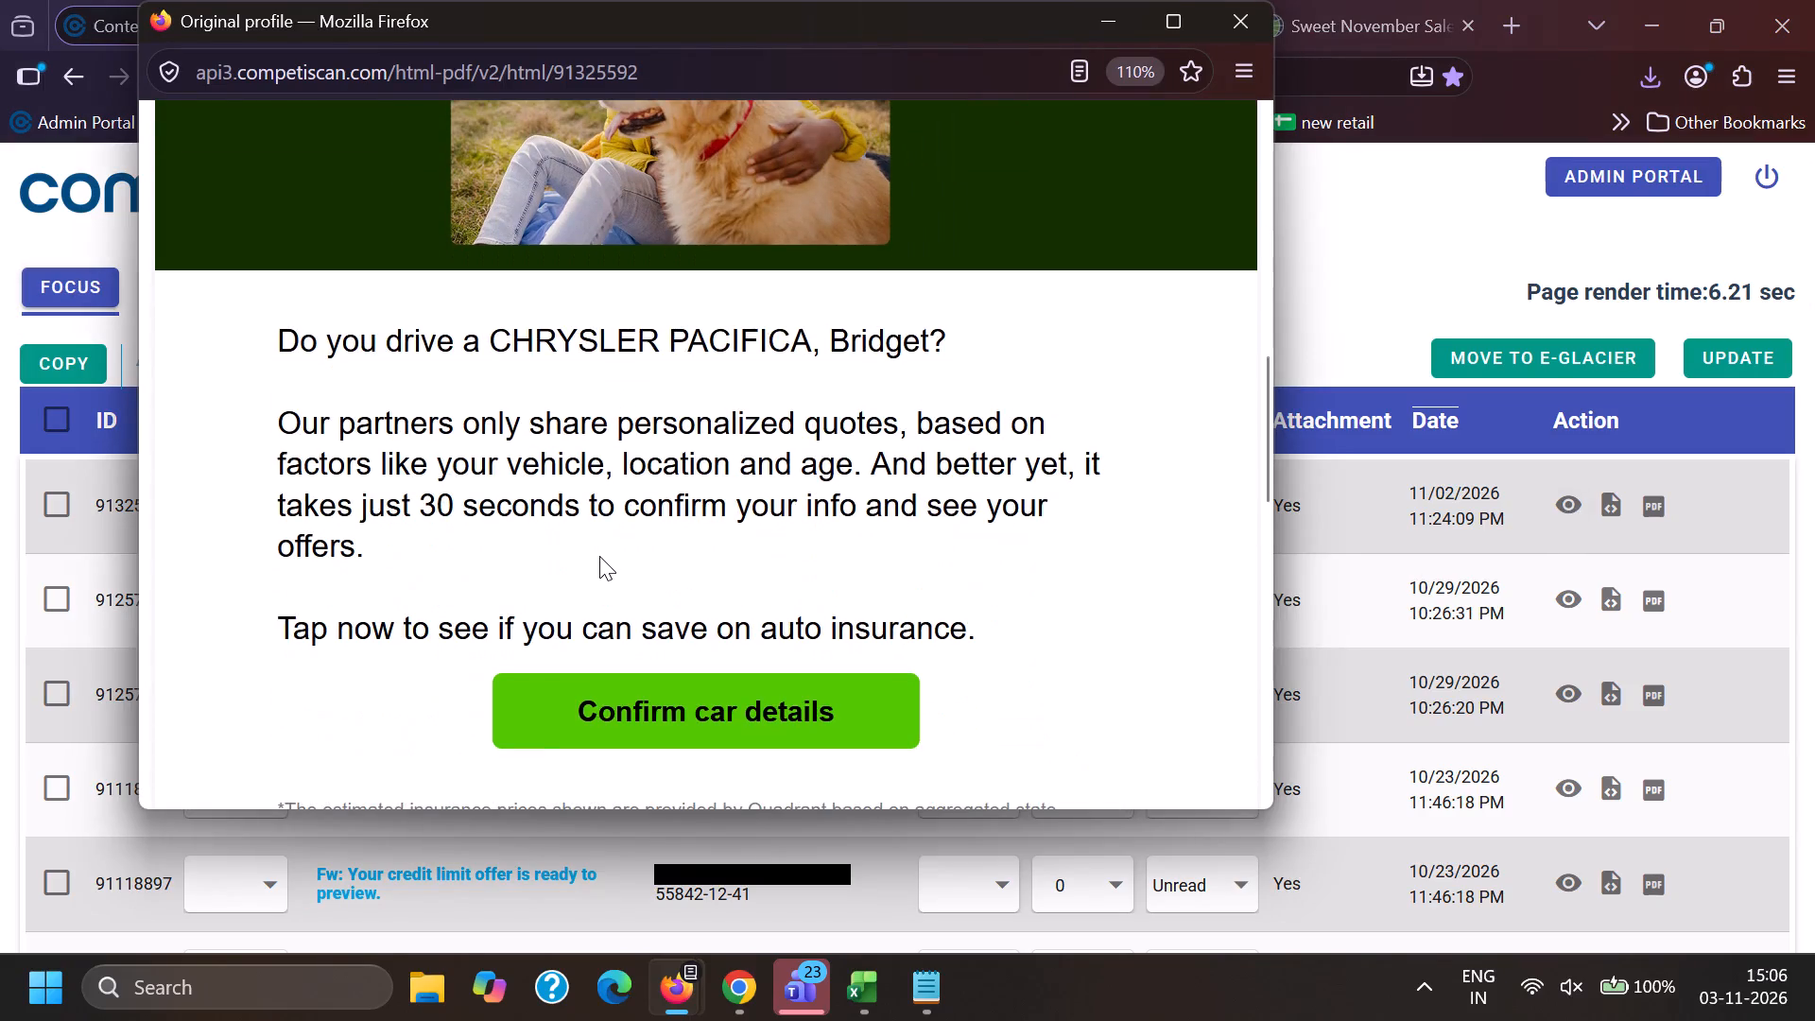
{"action": "key", "text": "alt+Tab"}
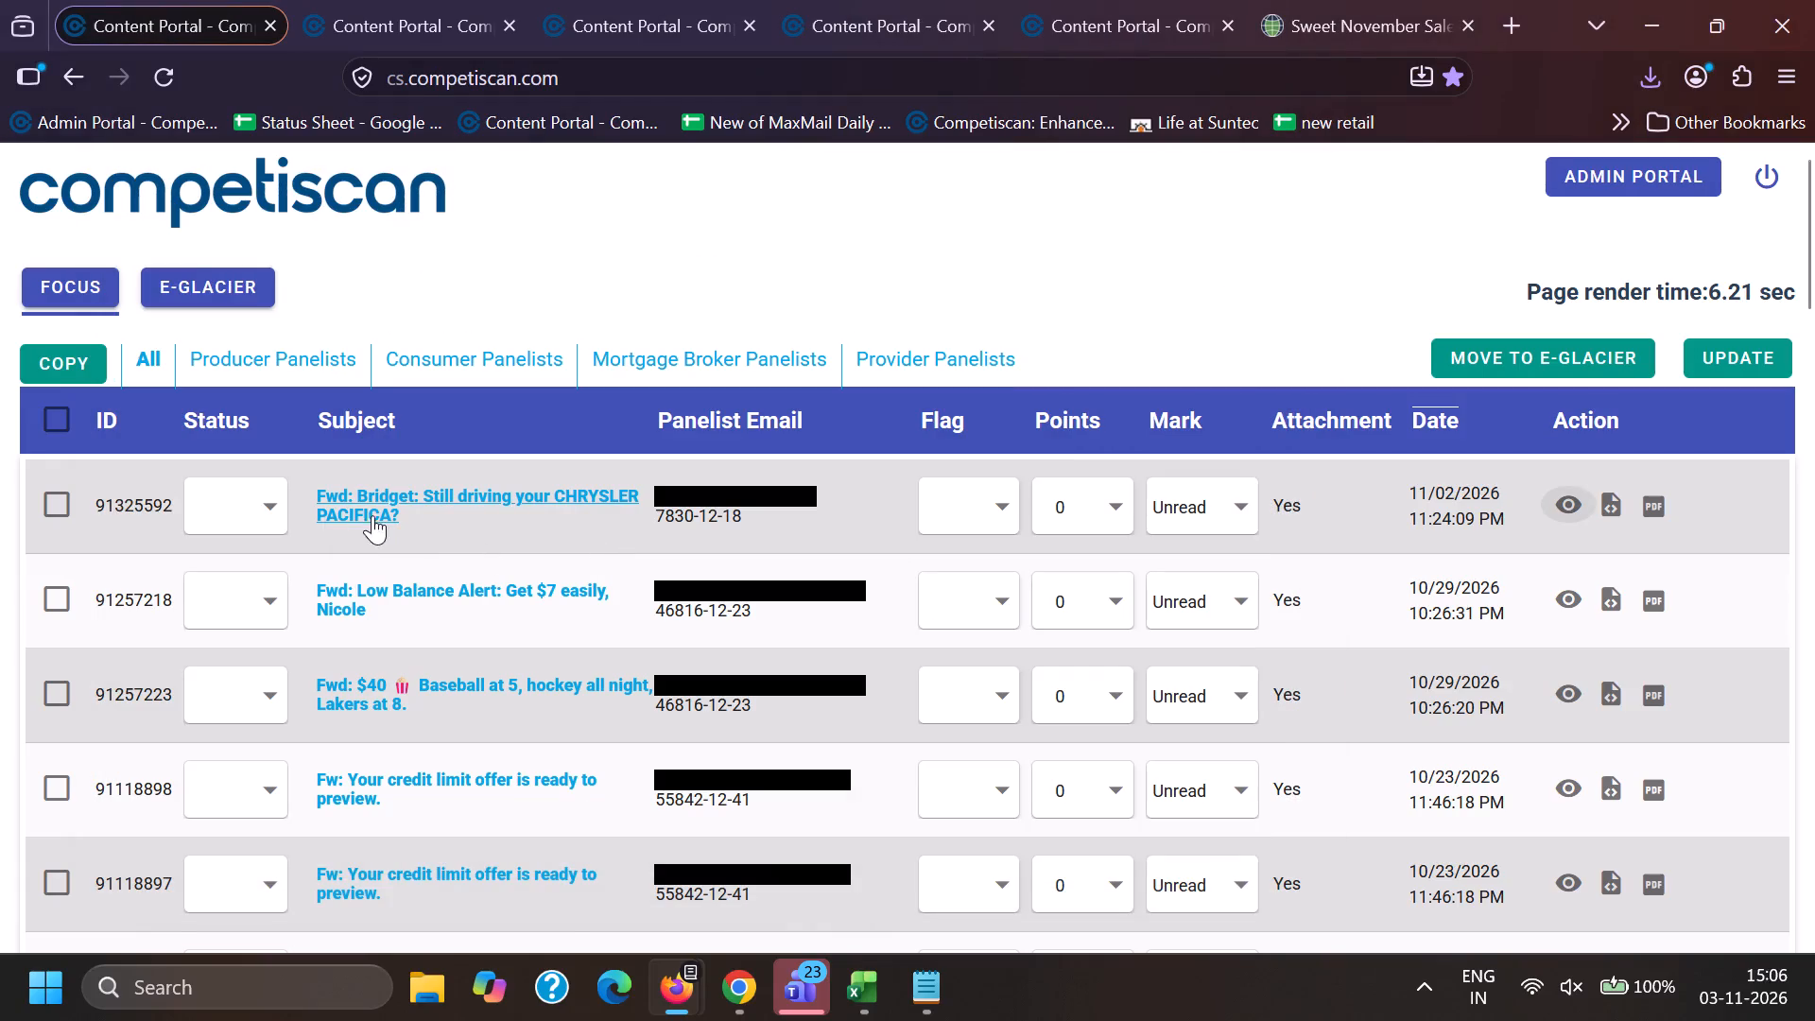
Search the Chrome email list's subjects for the exact phrase ": Still driving your CHRYSLER PACIFICA?", copied from the Firefox list.
{"action": "left_click_drag", "start_coordinate": [416, 473], "coordinate": [442, 532]}
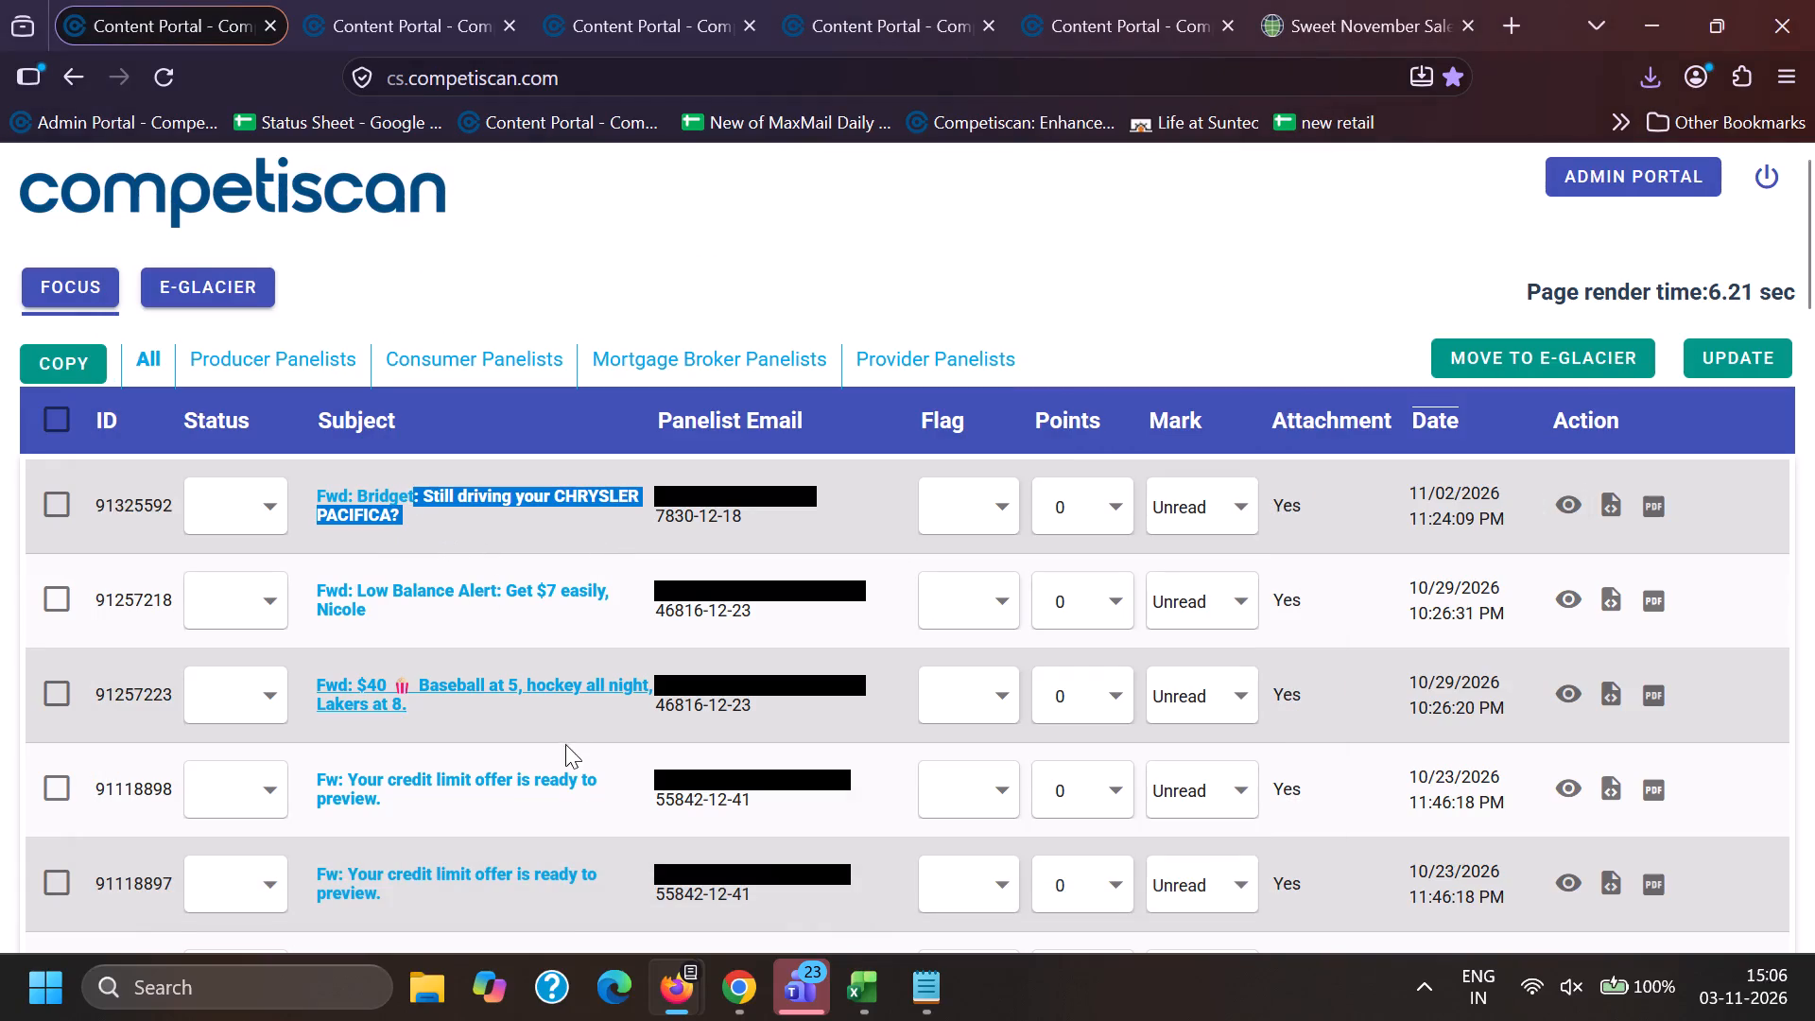
{"action": "key", "text": "ctrl+c"}
{"action": "left_click", "coordinate": [723, 995]}
{"action": "left_click", "coordinate": [278, 822]}
{"action": "scroll", "coordinate": [364, 579], "scroll_direction": "down", "scroll_amount": 3}
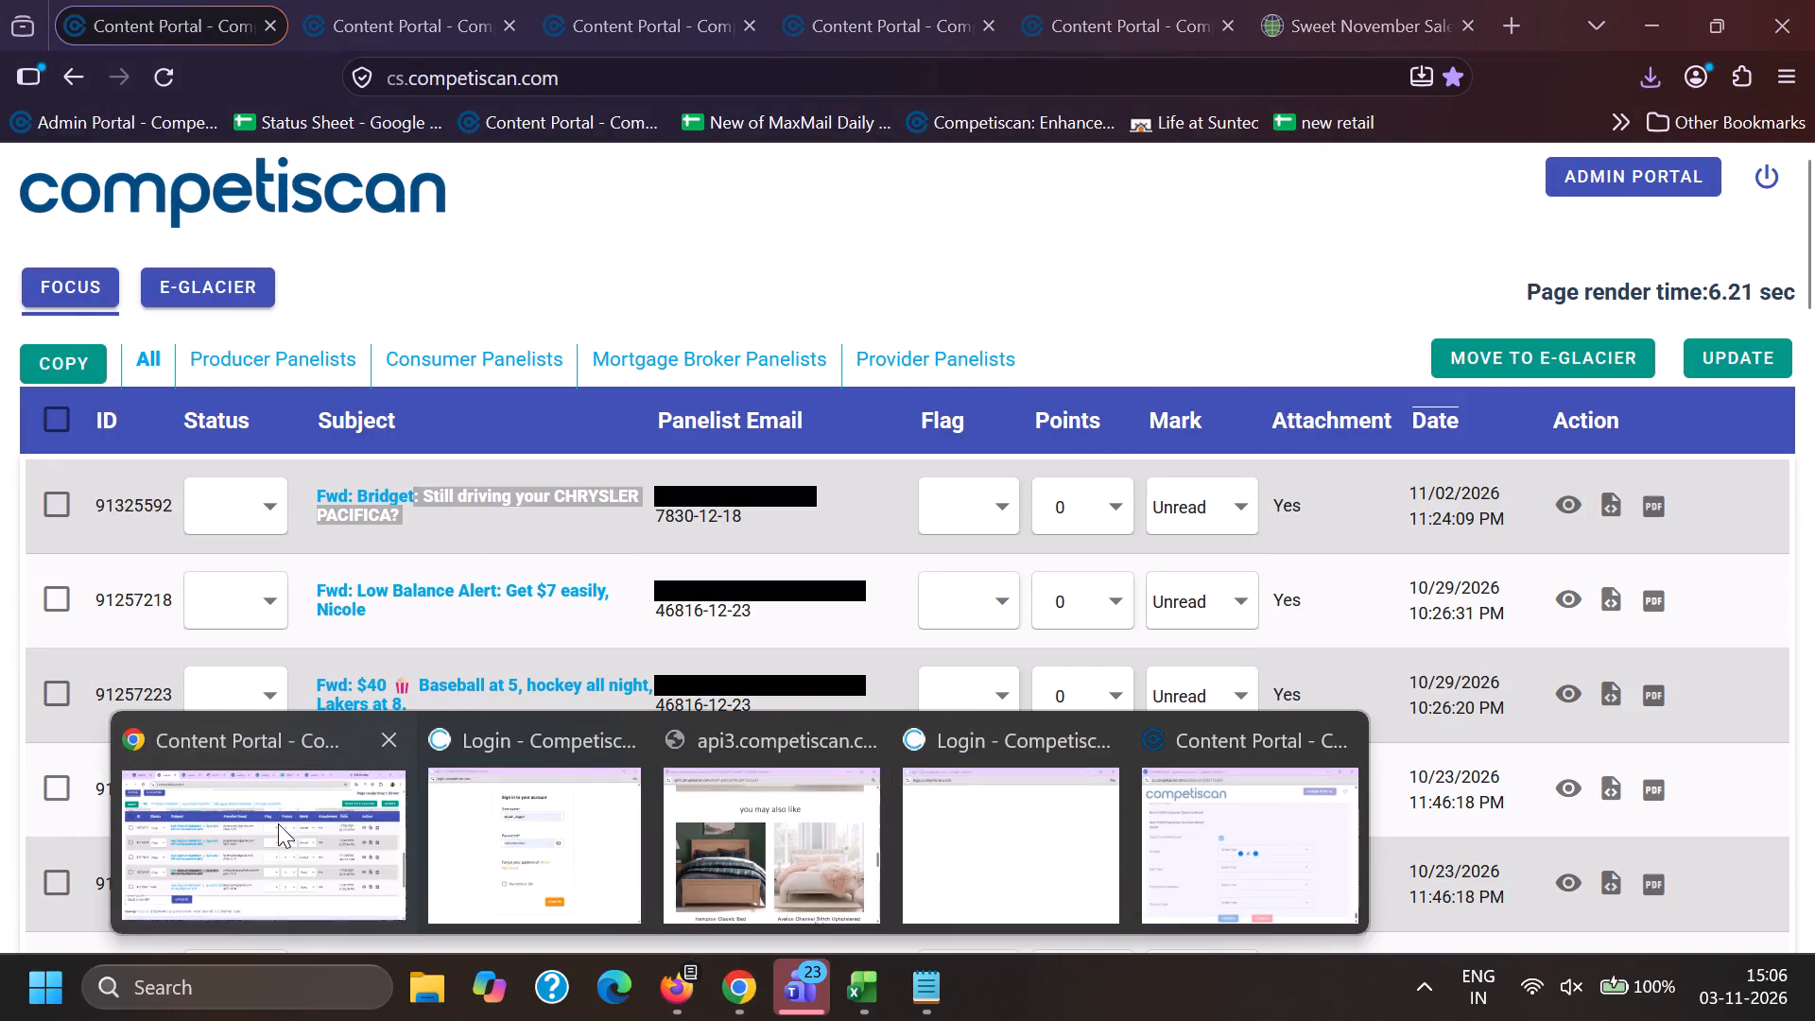
{"action": "left_click", "coordinate": [623, 801]}
{"action": "left_click_drag", "start_coordinate": [716, 577], "coordinate": [0, 616]}
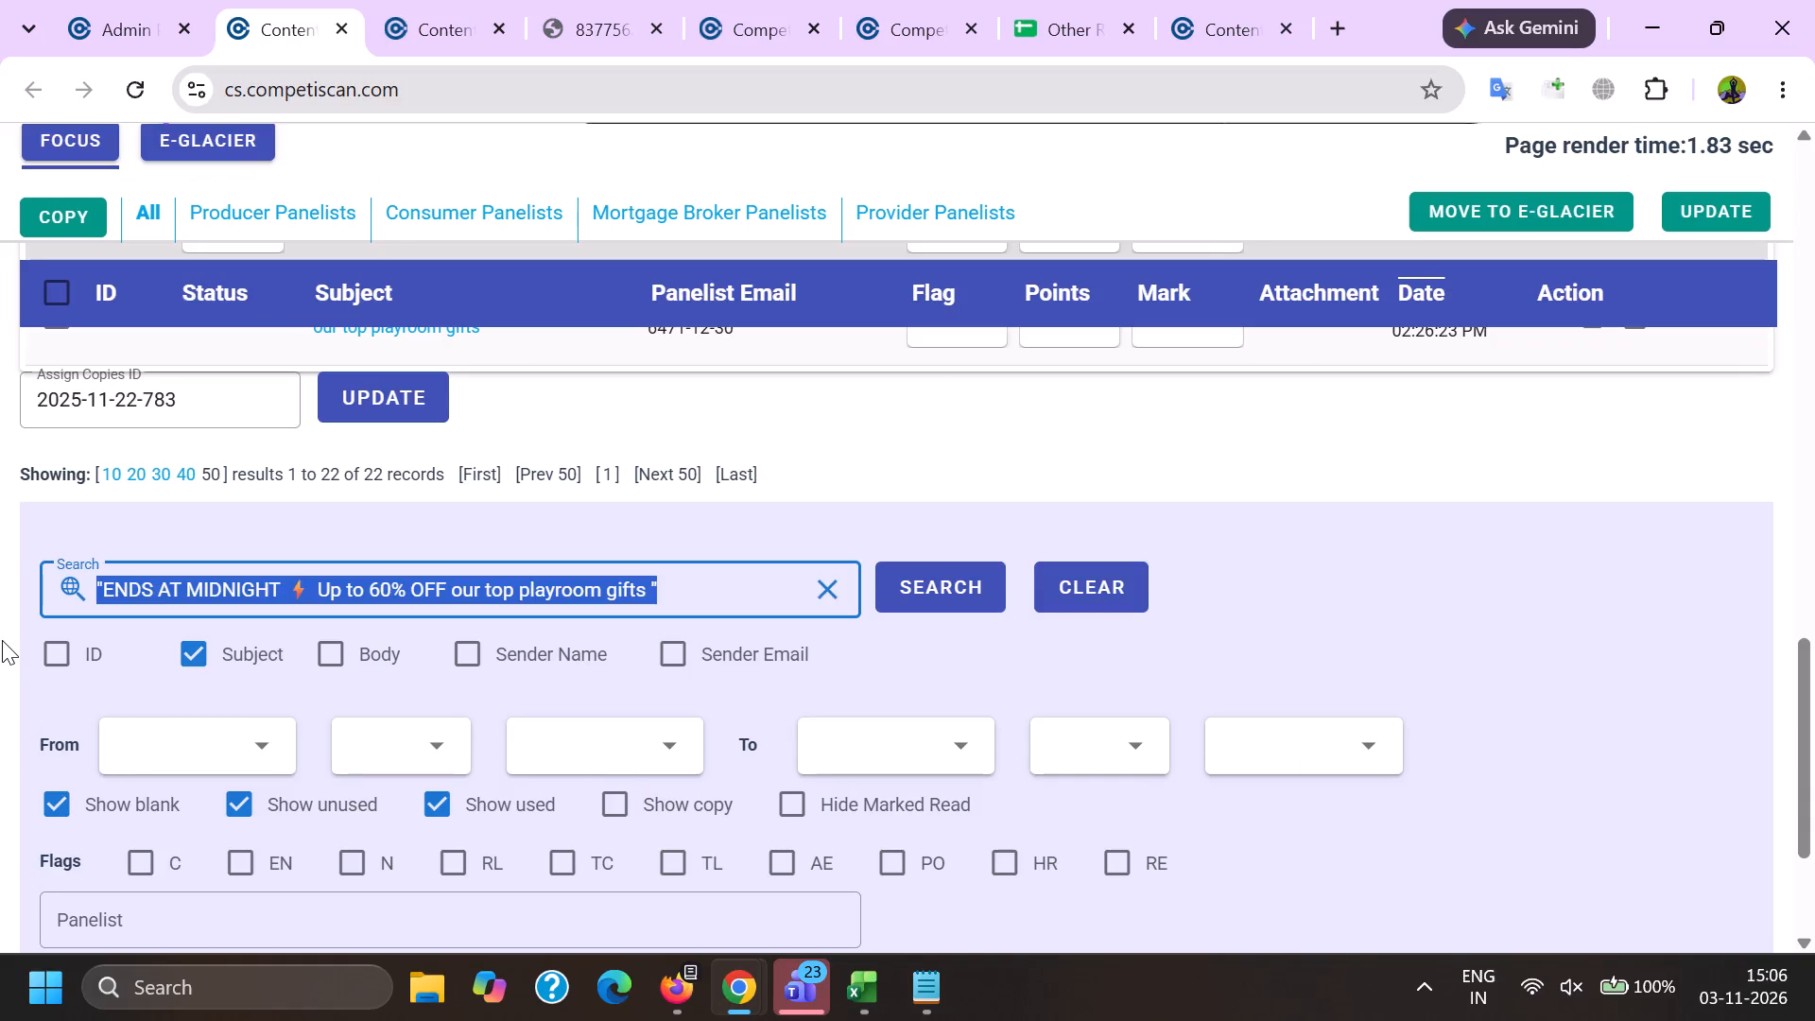
{"action": "key", "text": "BackSpace"}
{"action": "key", "text": "shift+quotedbl"}
{"action": "key", "text": "ctrl+v"}
{"action": "key", "text": "shift+quotedbl"}
{"action": "key", "text": "Return"}
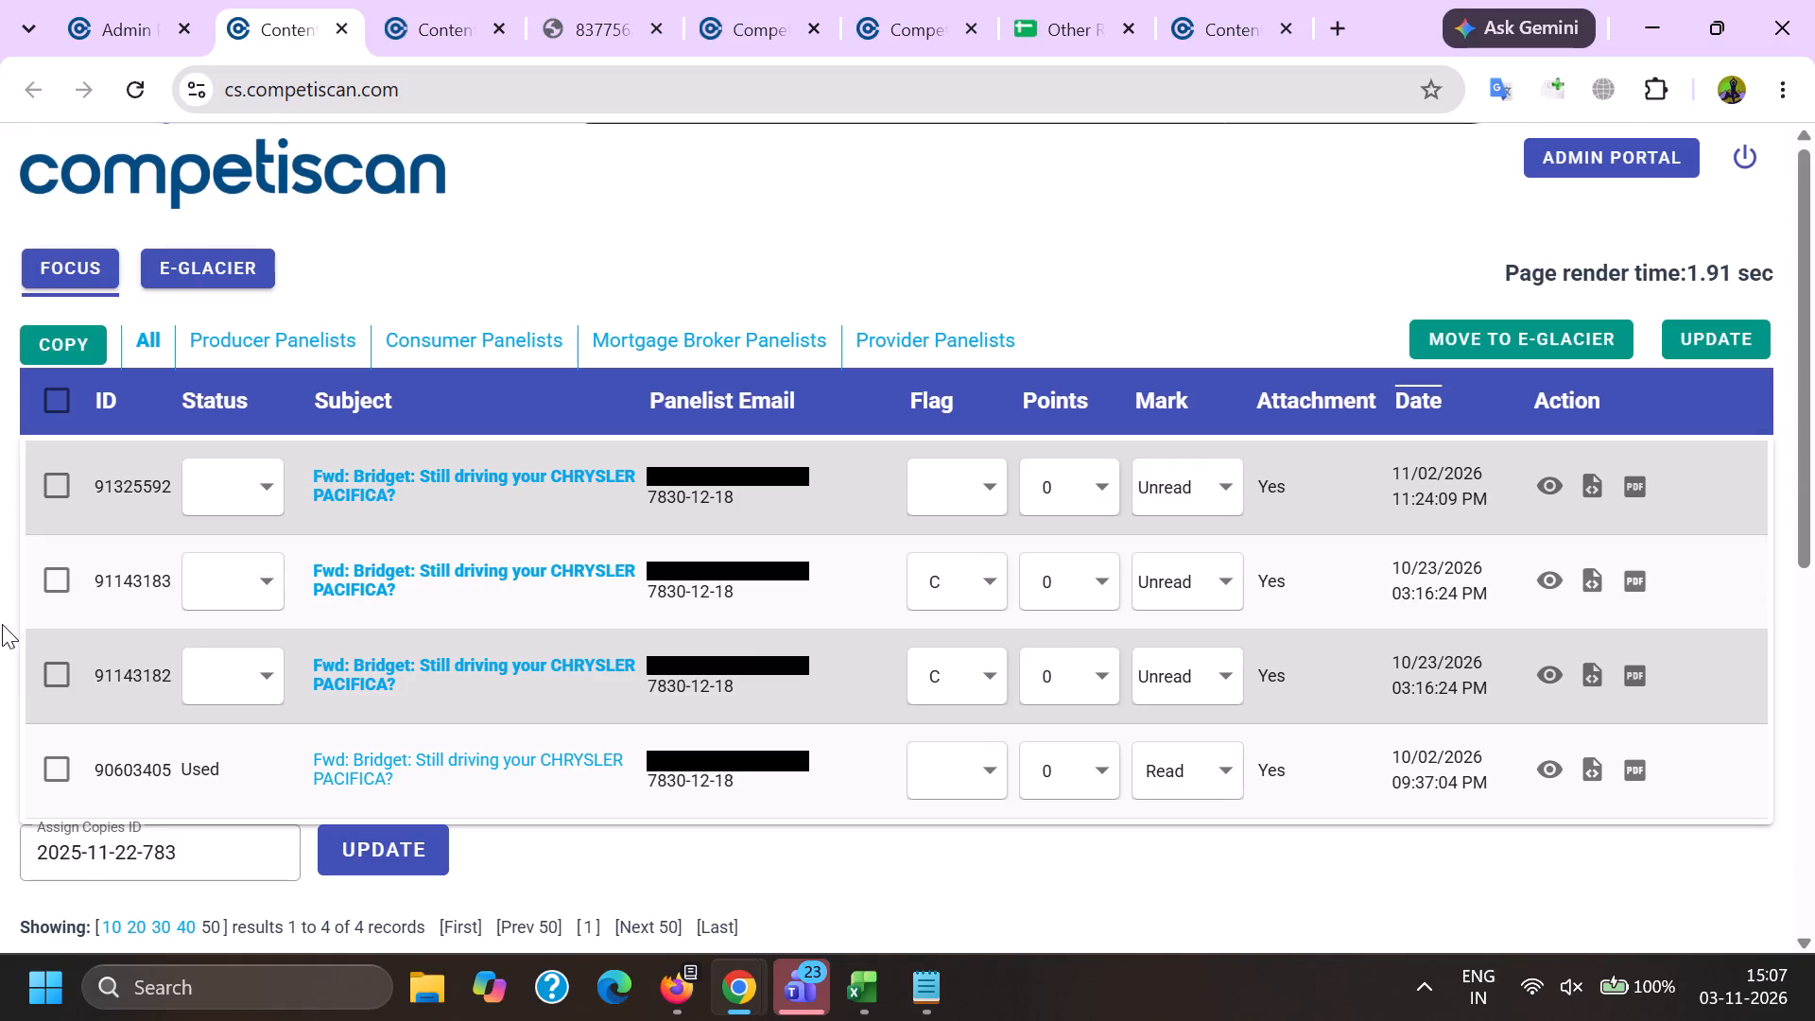
Preview email 91325592 from the search results and open it from its subject in a separate tab.
{"action": "left_click", "coordinate": [1548, 504]}
{"action": "left_click", "coordinate": [1548, 494]}
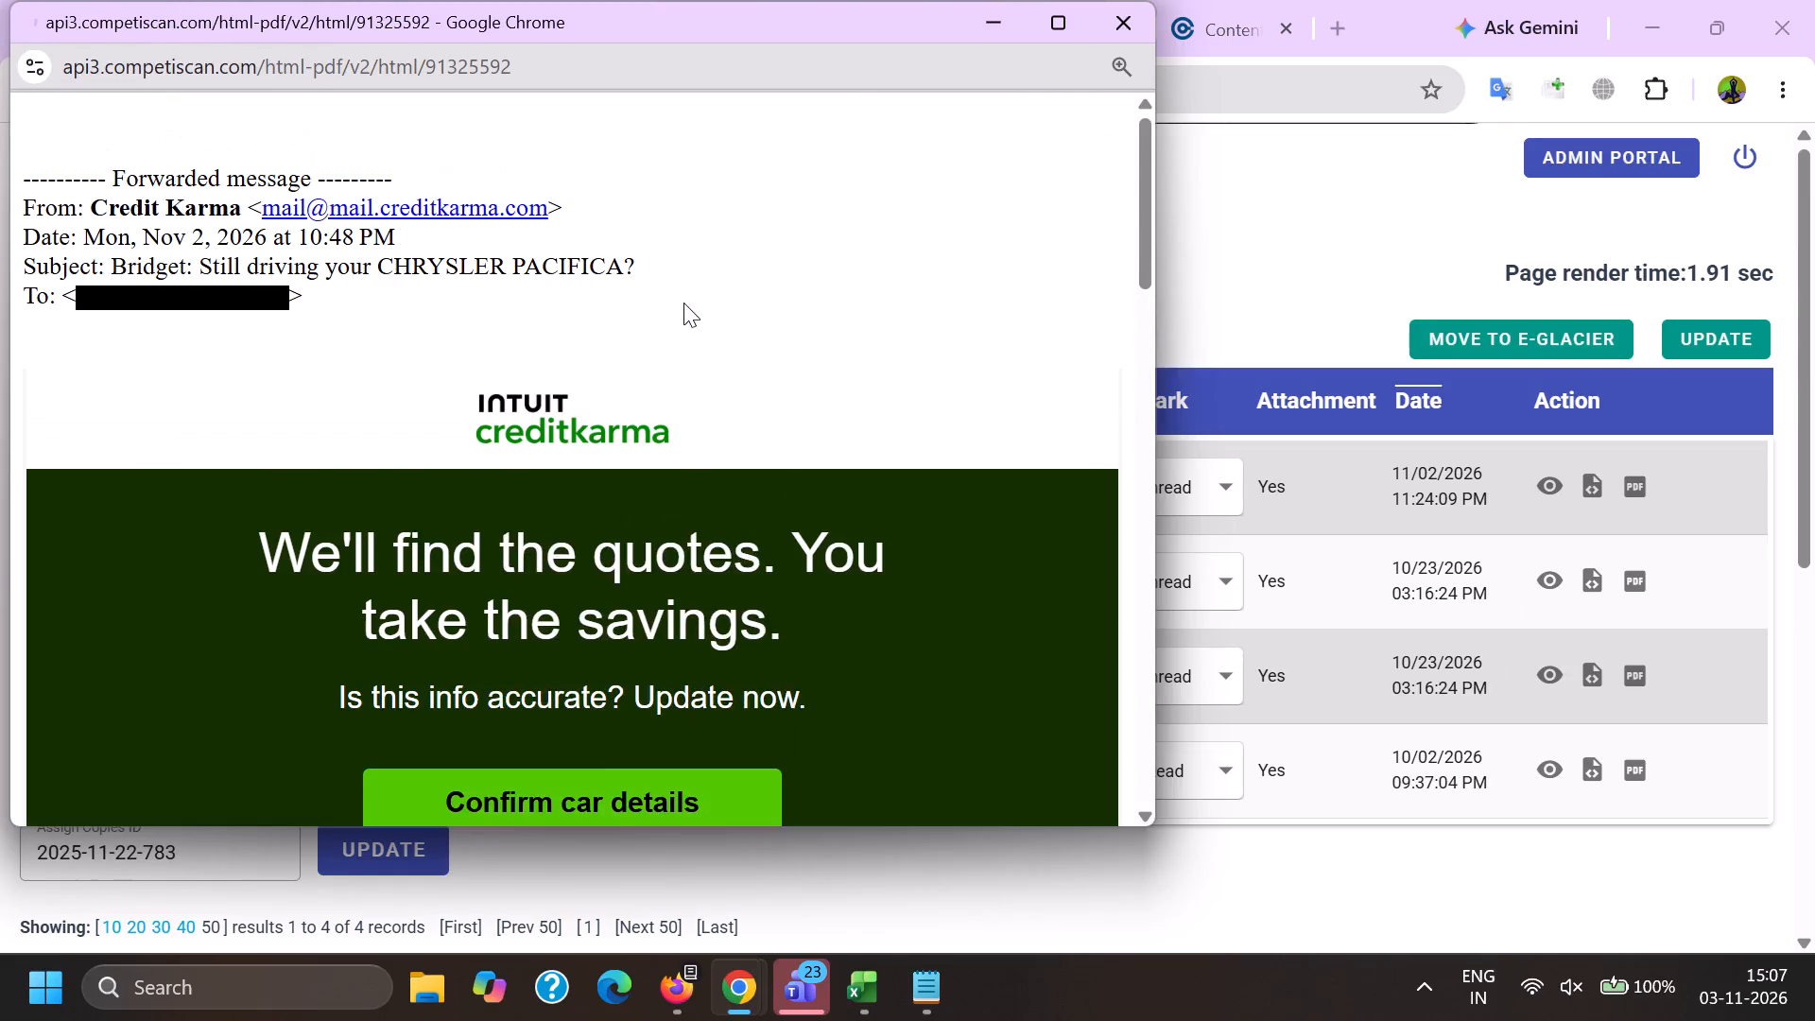
{"action": "key", "text": "alt+Tab"}
{"action": "left_click", "coordinate": [386, 485], "text": "ctrl"}
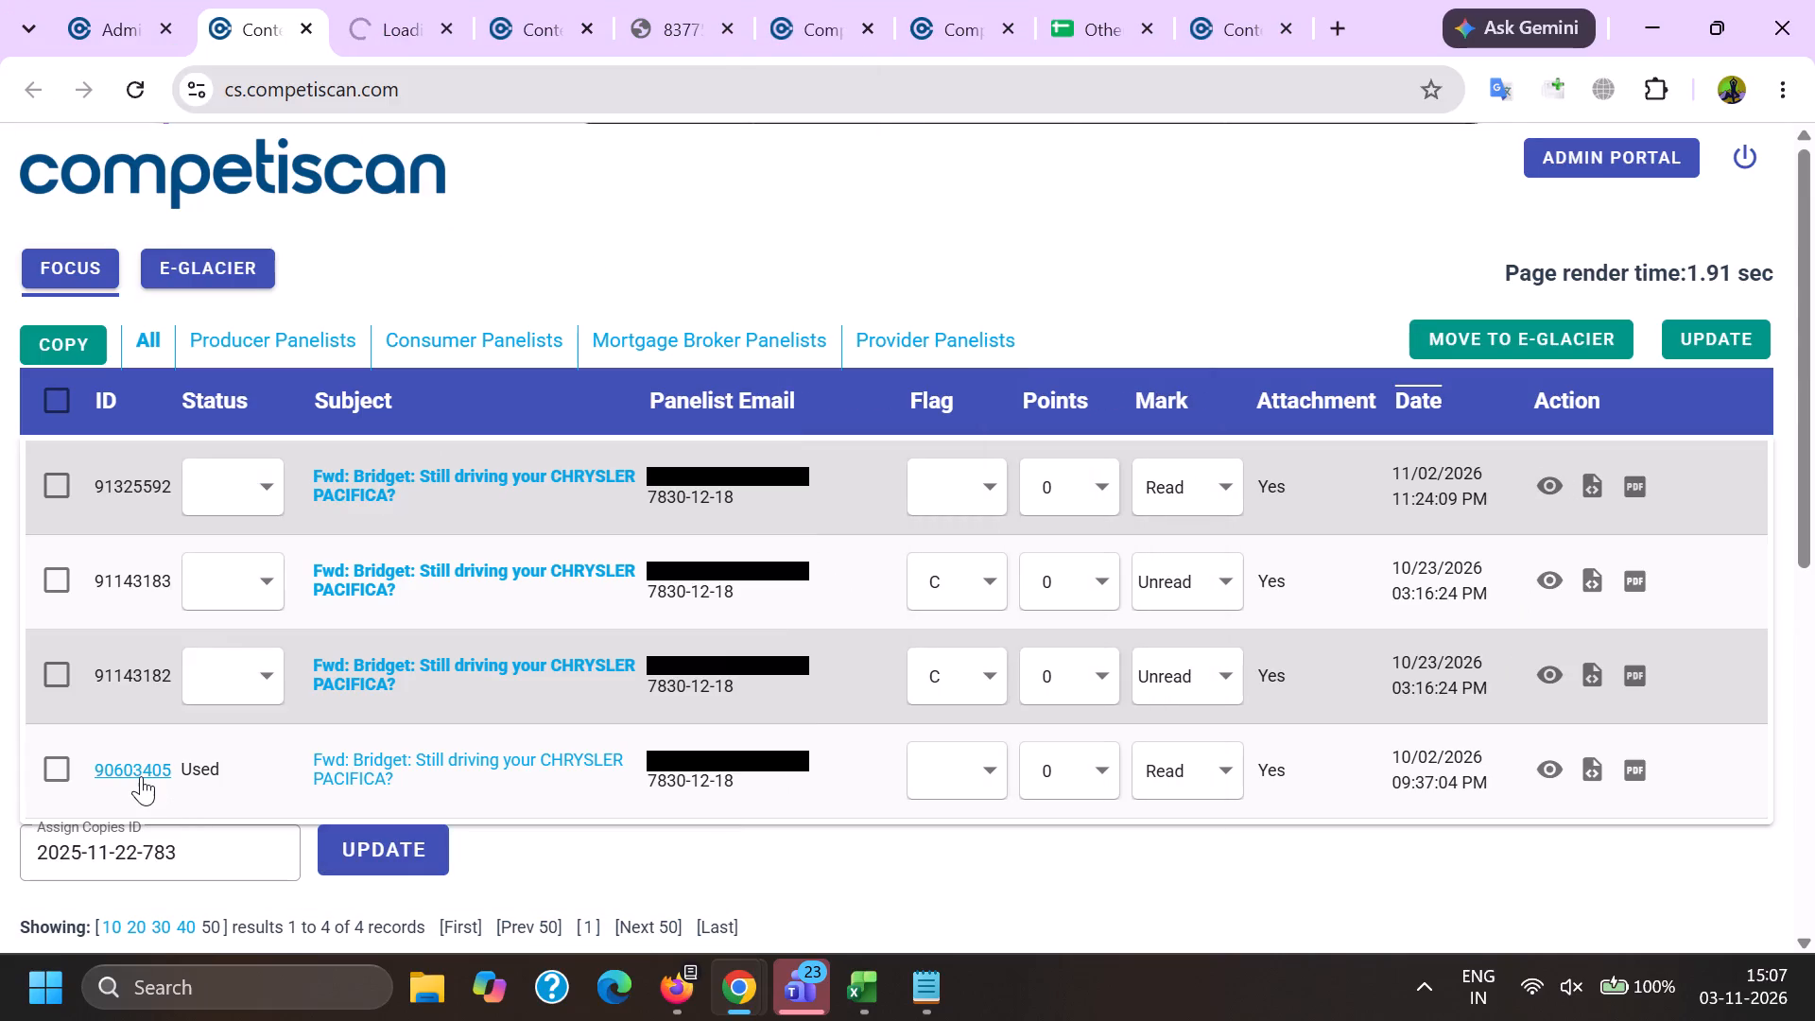
{"action": "triple_click", "coordinate": [141, 776]}
{"action": "key", "text": "ctrl+c"}
{"action": "double_click", "coordinate": [141, 769]}
{"action": "key", "text": "ctrl+c"}
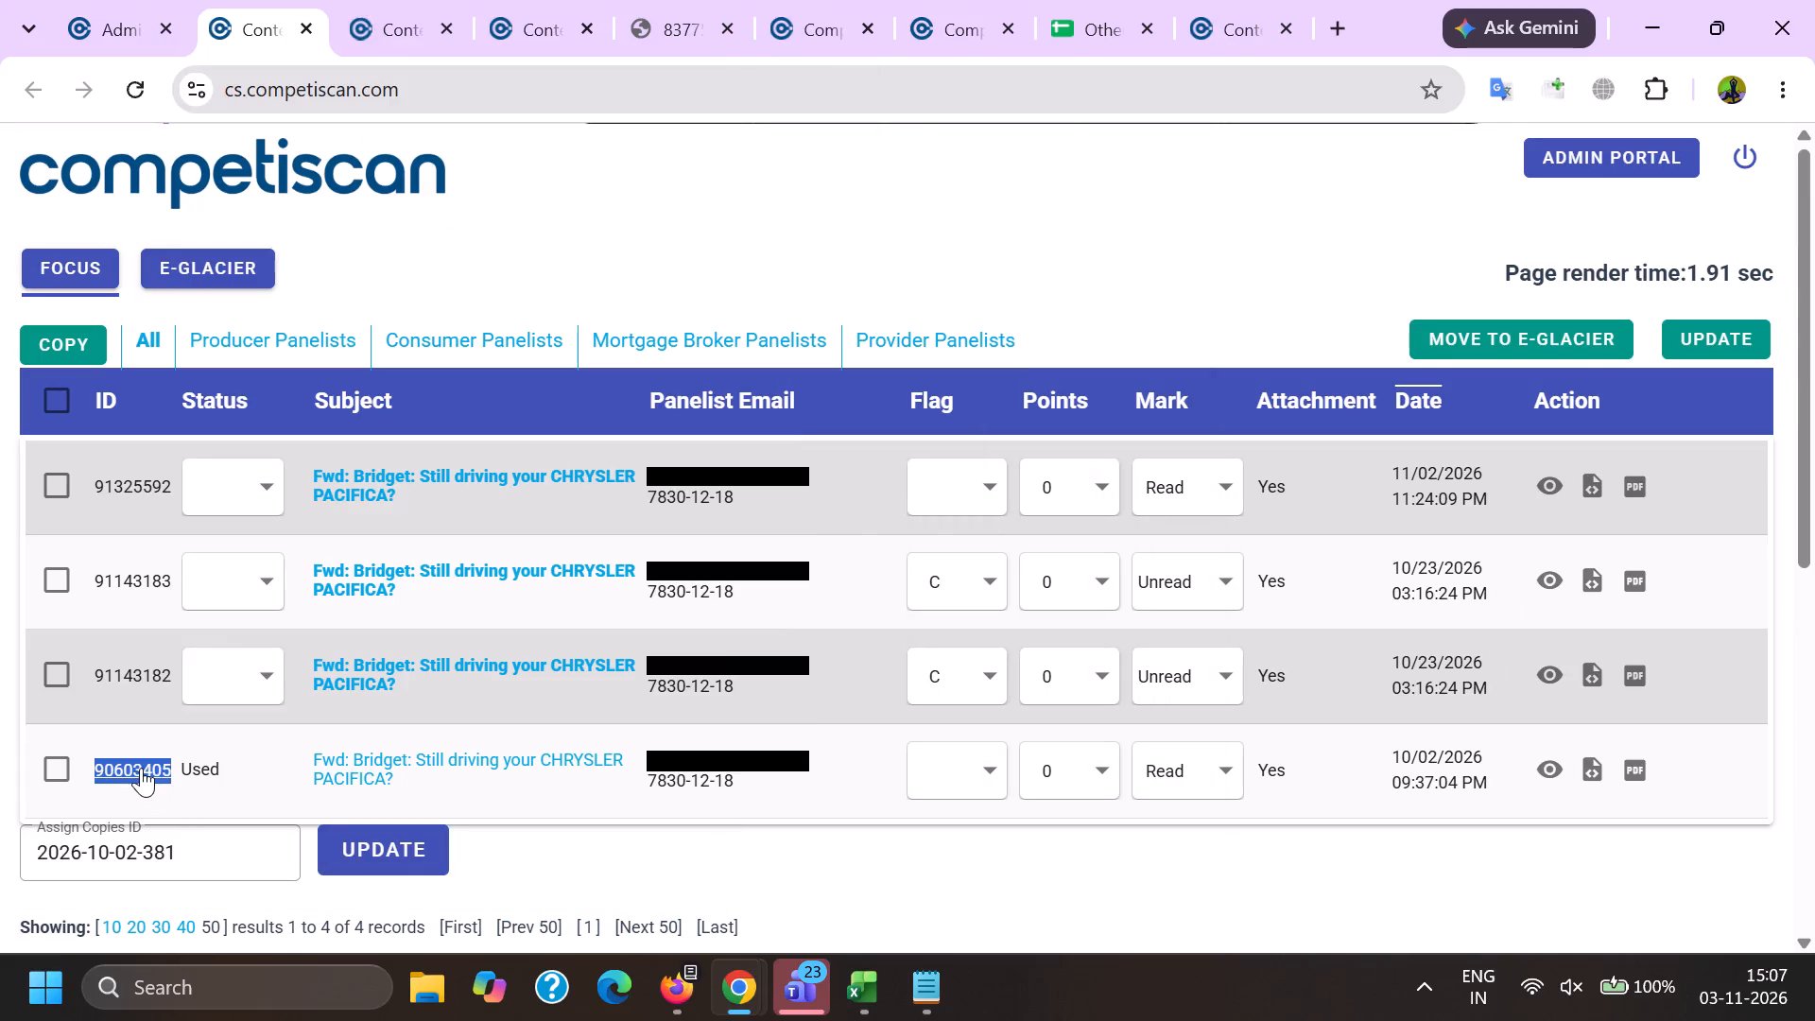
{"action": "left_click", "coordinate": [837, 0]}
{"action": "double_click", "coordinate": [581, 277]}
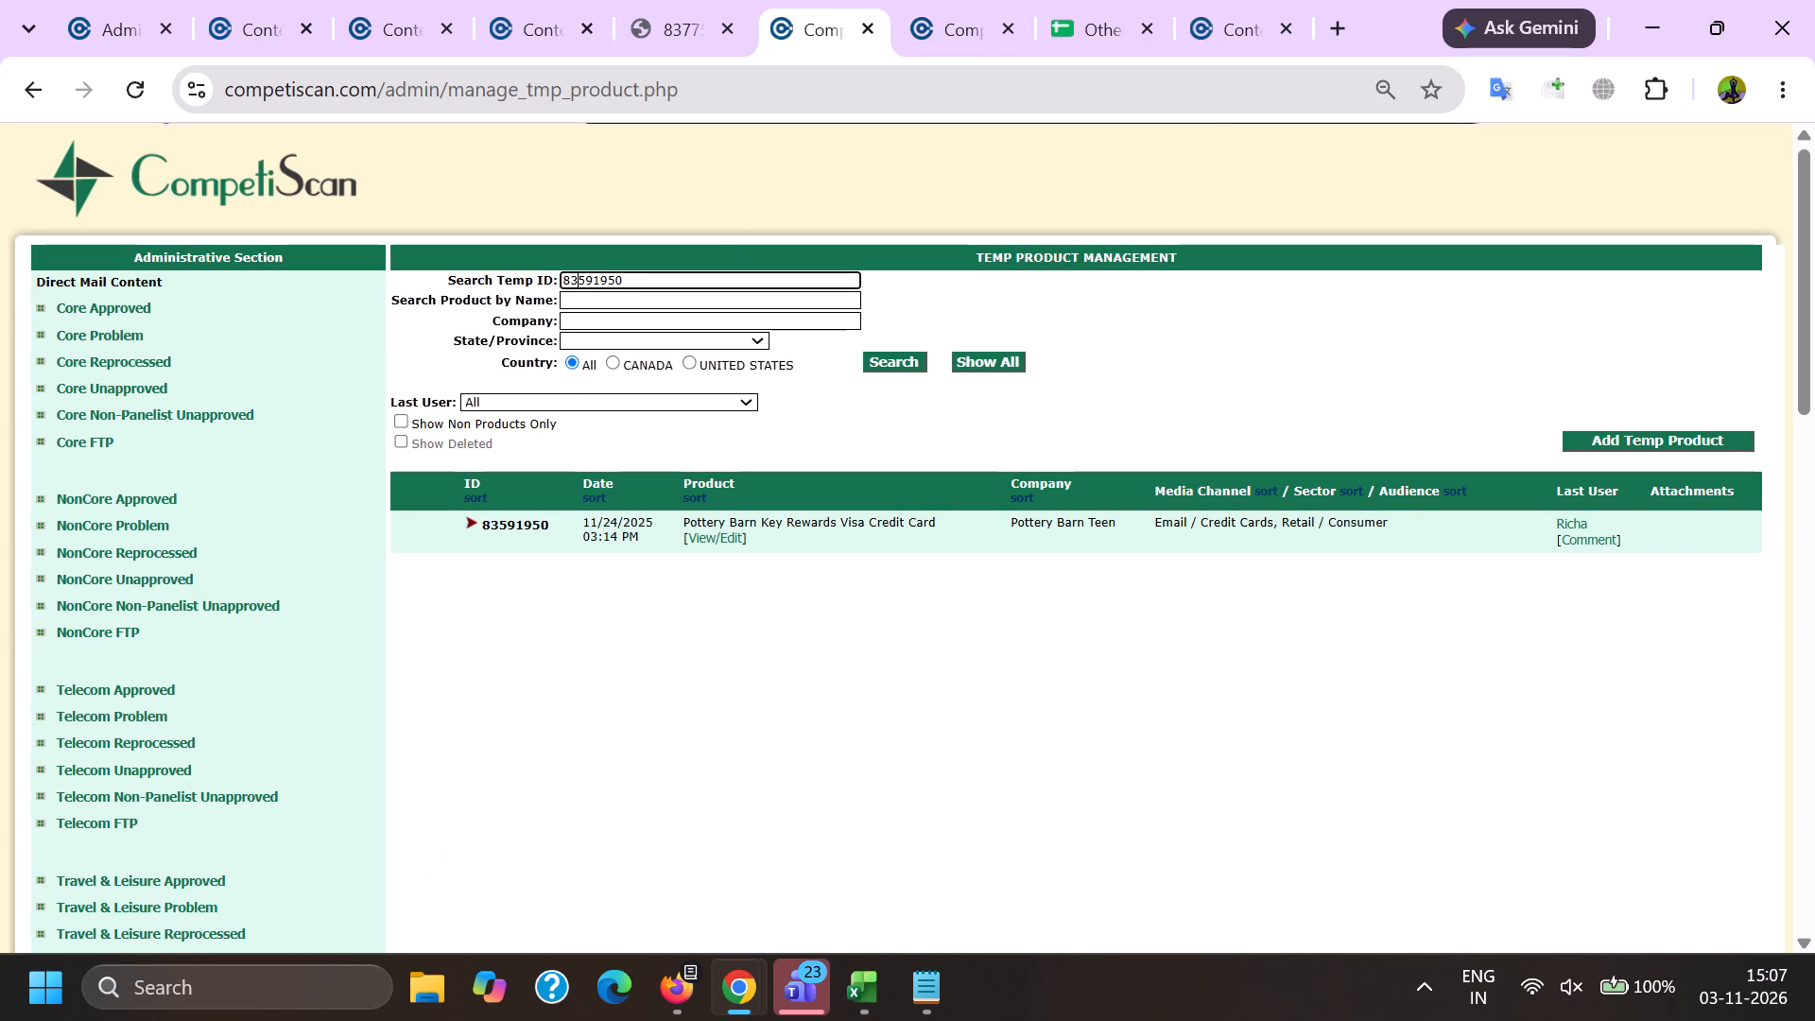
{"action": "key", "text": "ctrl+v"}
{"action": "key", "text": "Return"}
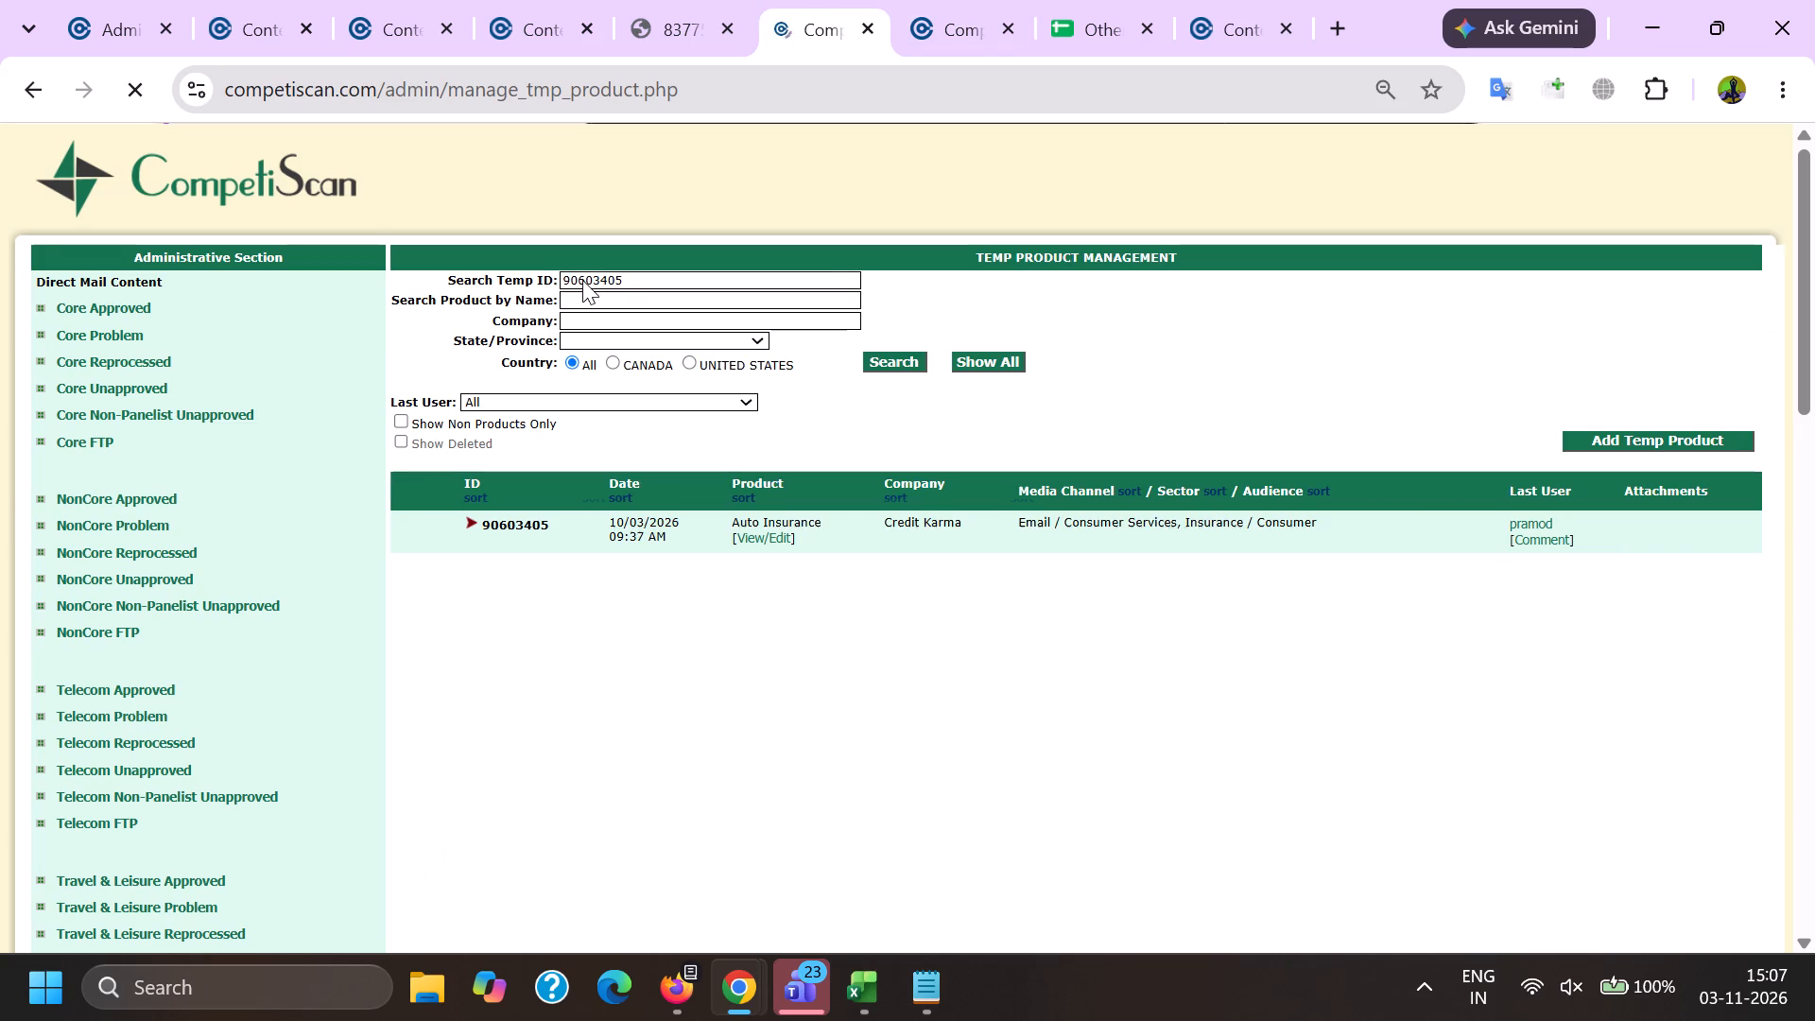
Switch to the Firefox email list and show the E-Glacier emails for the "Credit karma" search.
{"action": "left_click", "coordinate": [302, 0]}
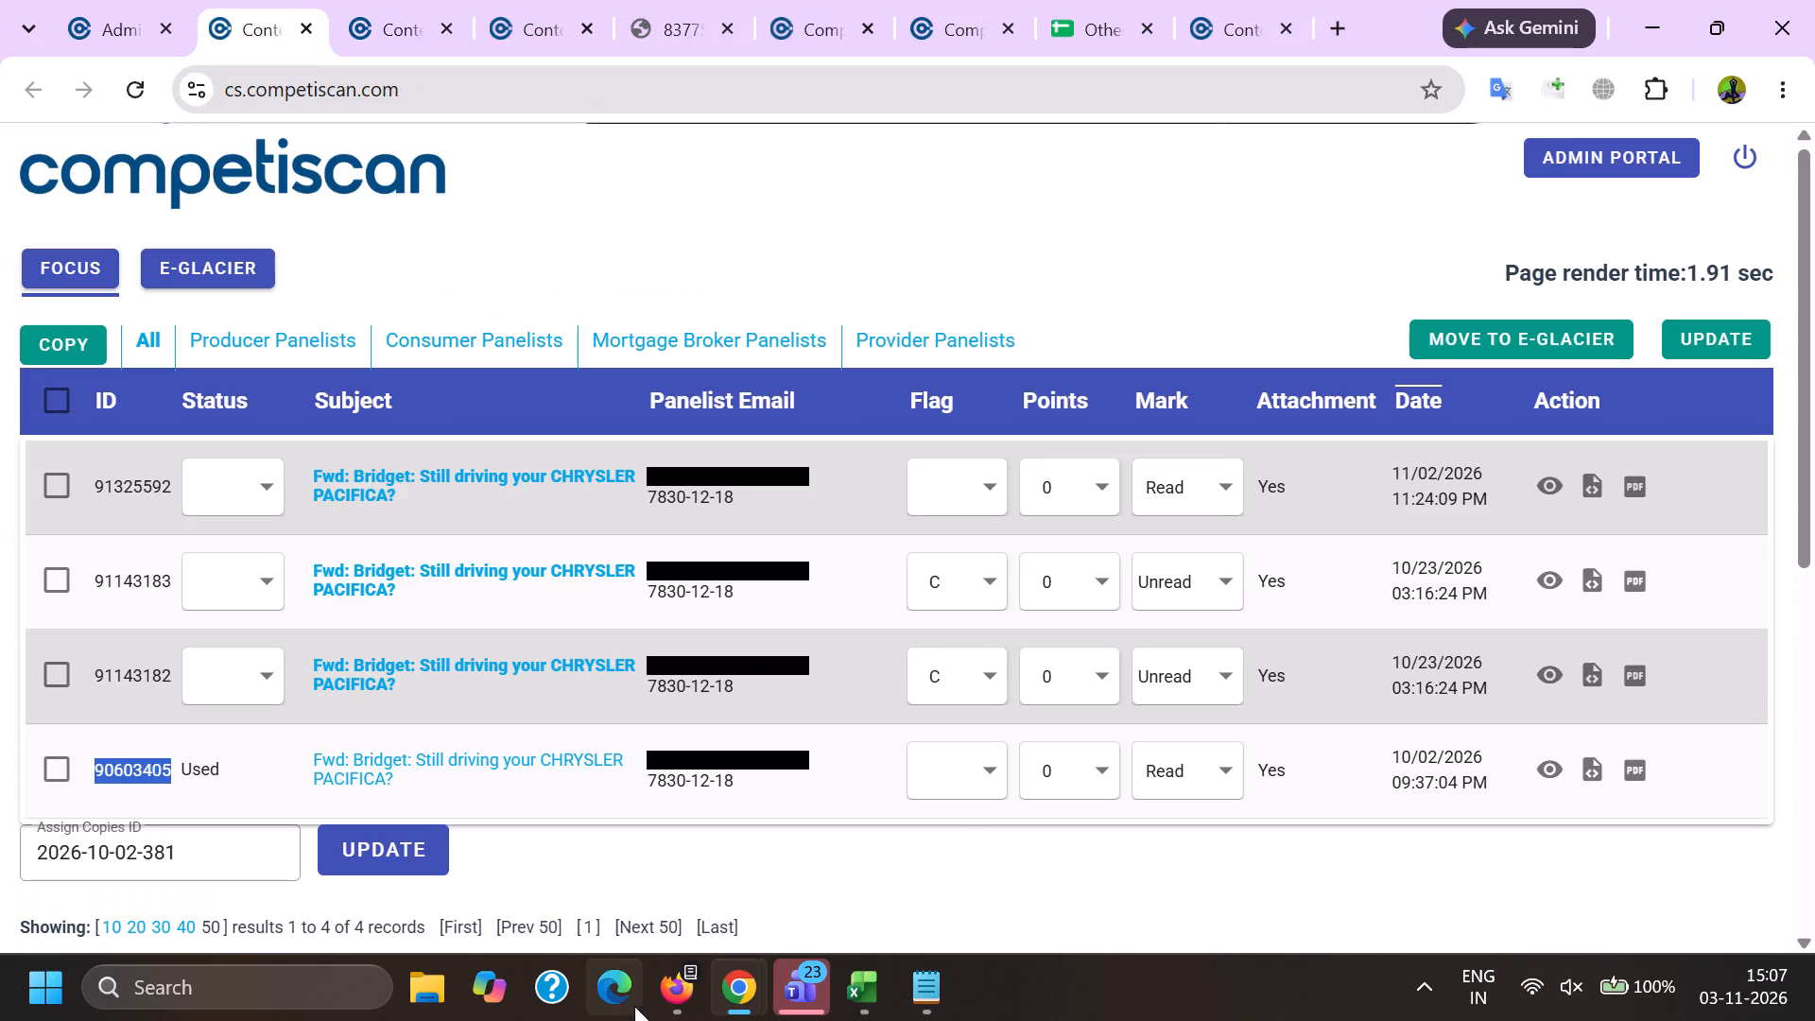
{"action": "left_click", "coordinate": [664, 984]}
{"action": "left_click", "coordinate": [441, 876]}
{"action": "left_click", "coordinate": [219, 295]}
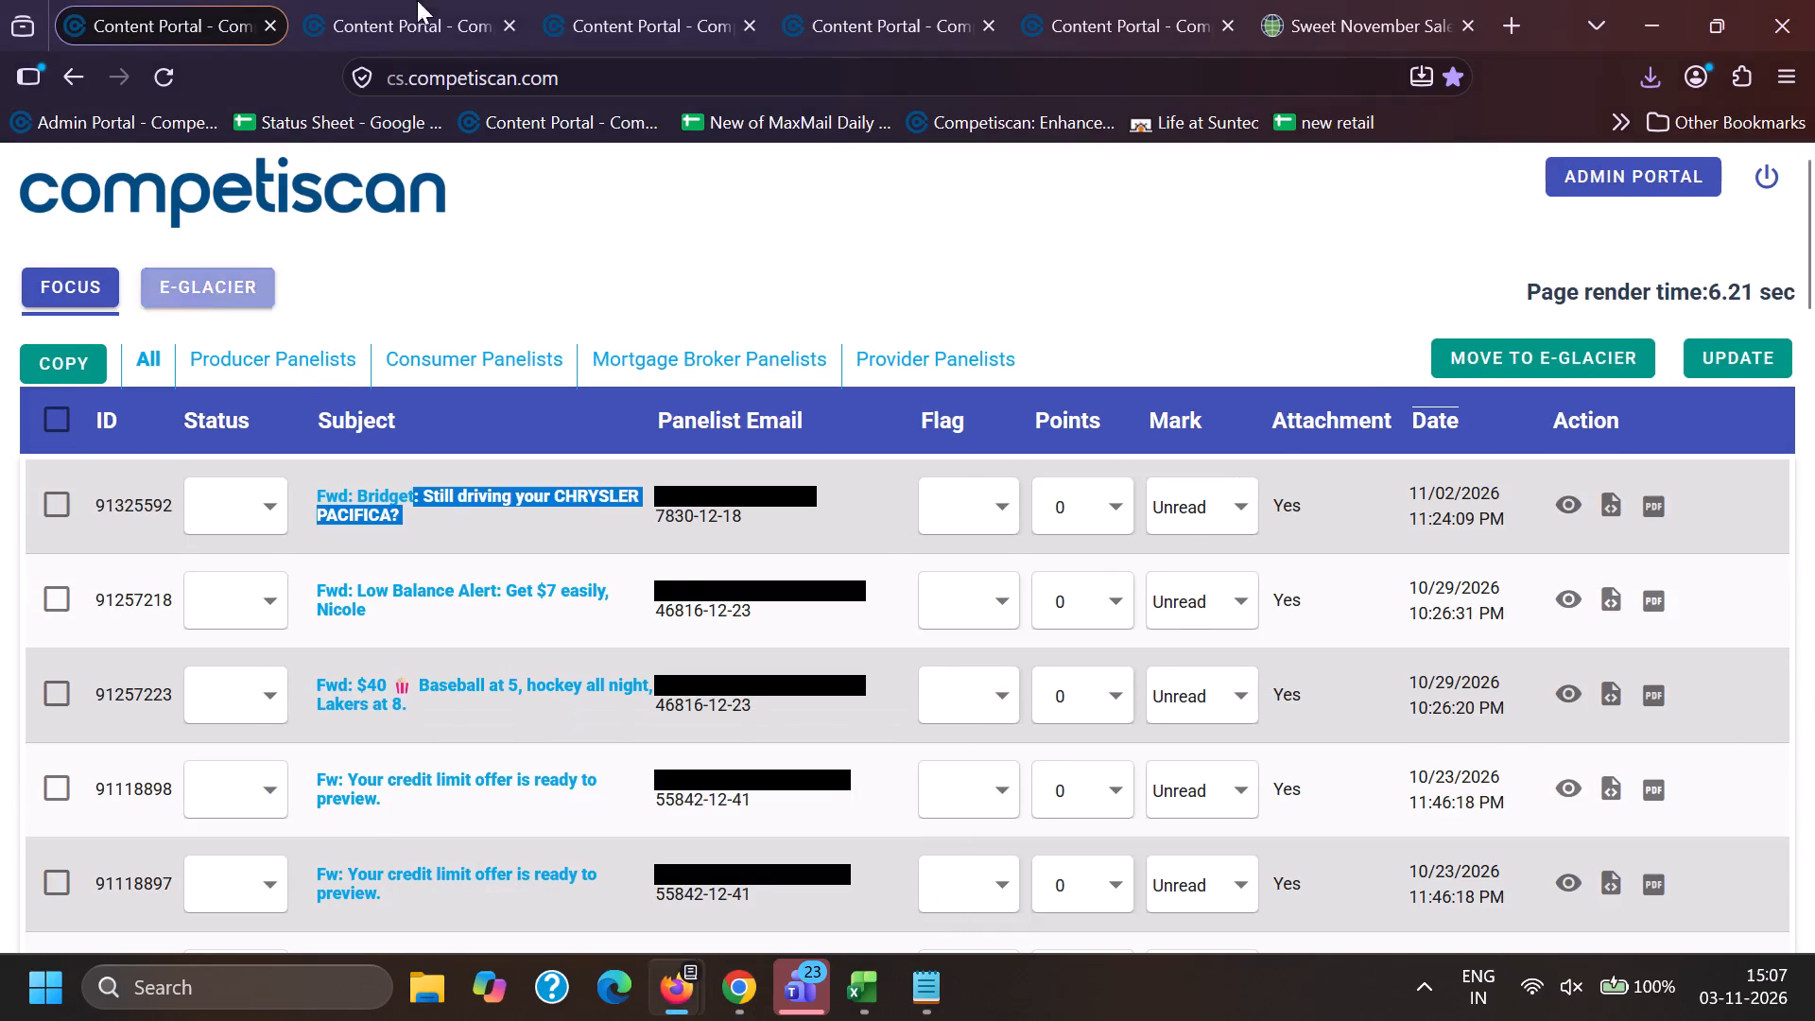
{"action": "left_click", "coordinate": [425, 0]}
{"action": "left_click", "coordinate": [274, 0]}
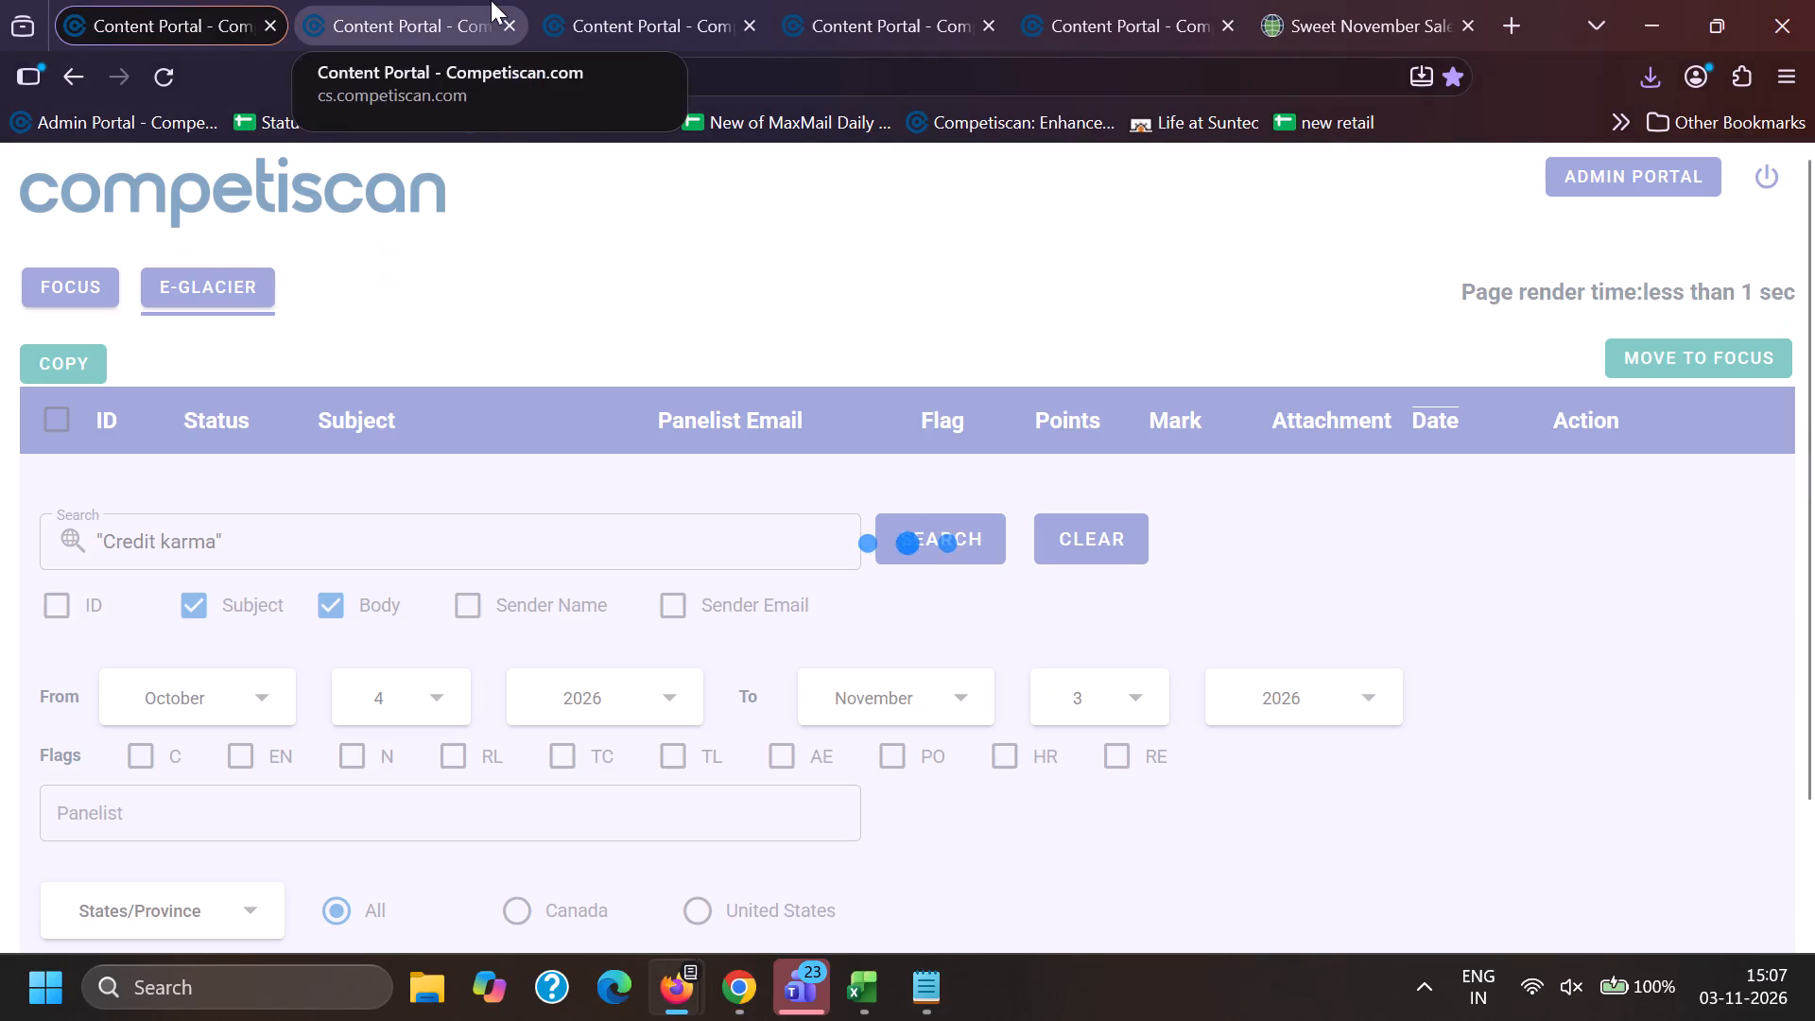
Find "macy" in Sheet1 of the strings workbook in Excel.
{"action": "left_click", "coordinate": [479, 0]}
{"action": "left_click", "coordinate": [859, 1012]}
{"action": "left_click", "coordinate": [836, 881]}
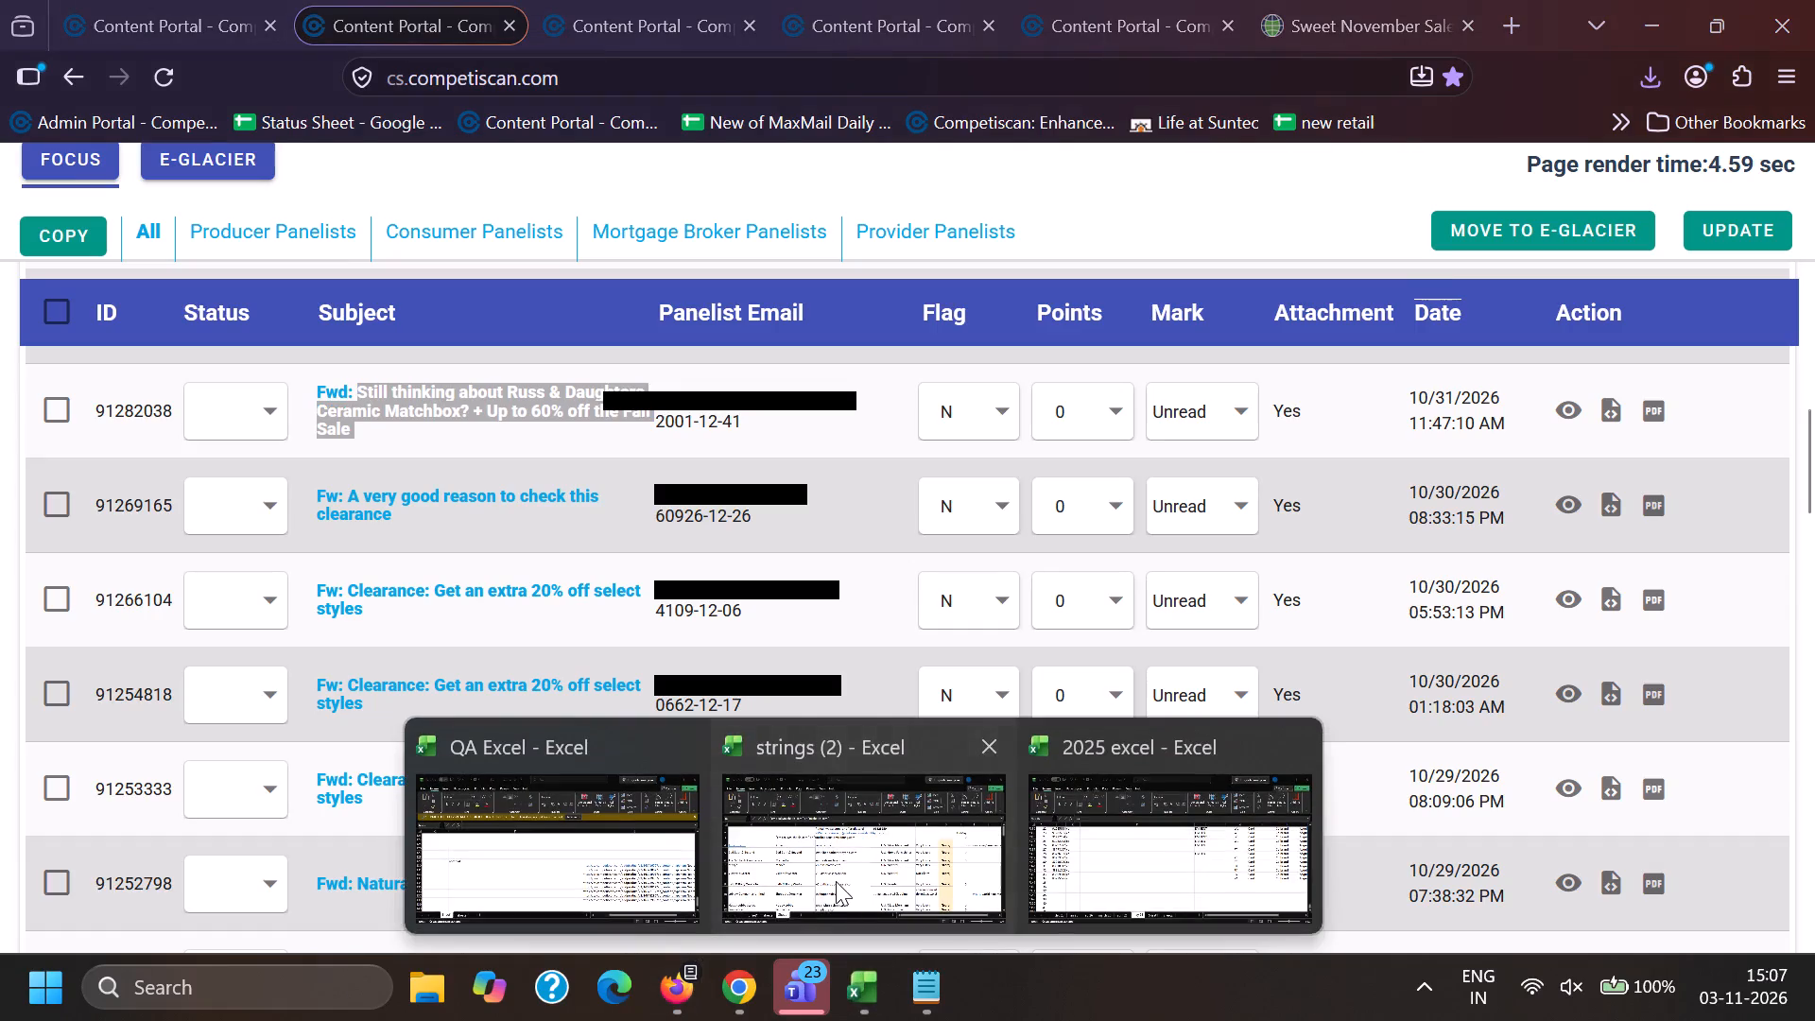
{"action": "left_click", "coordinate": [194, 904]}
{"action": "scroll", "coordinate": [437, 550], "scroll_direction": "up", "scroll_amount": 5}
{"action": "left_click", "coordinate": [297, 631]}
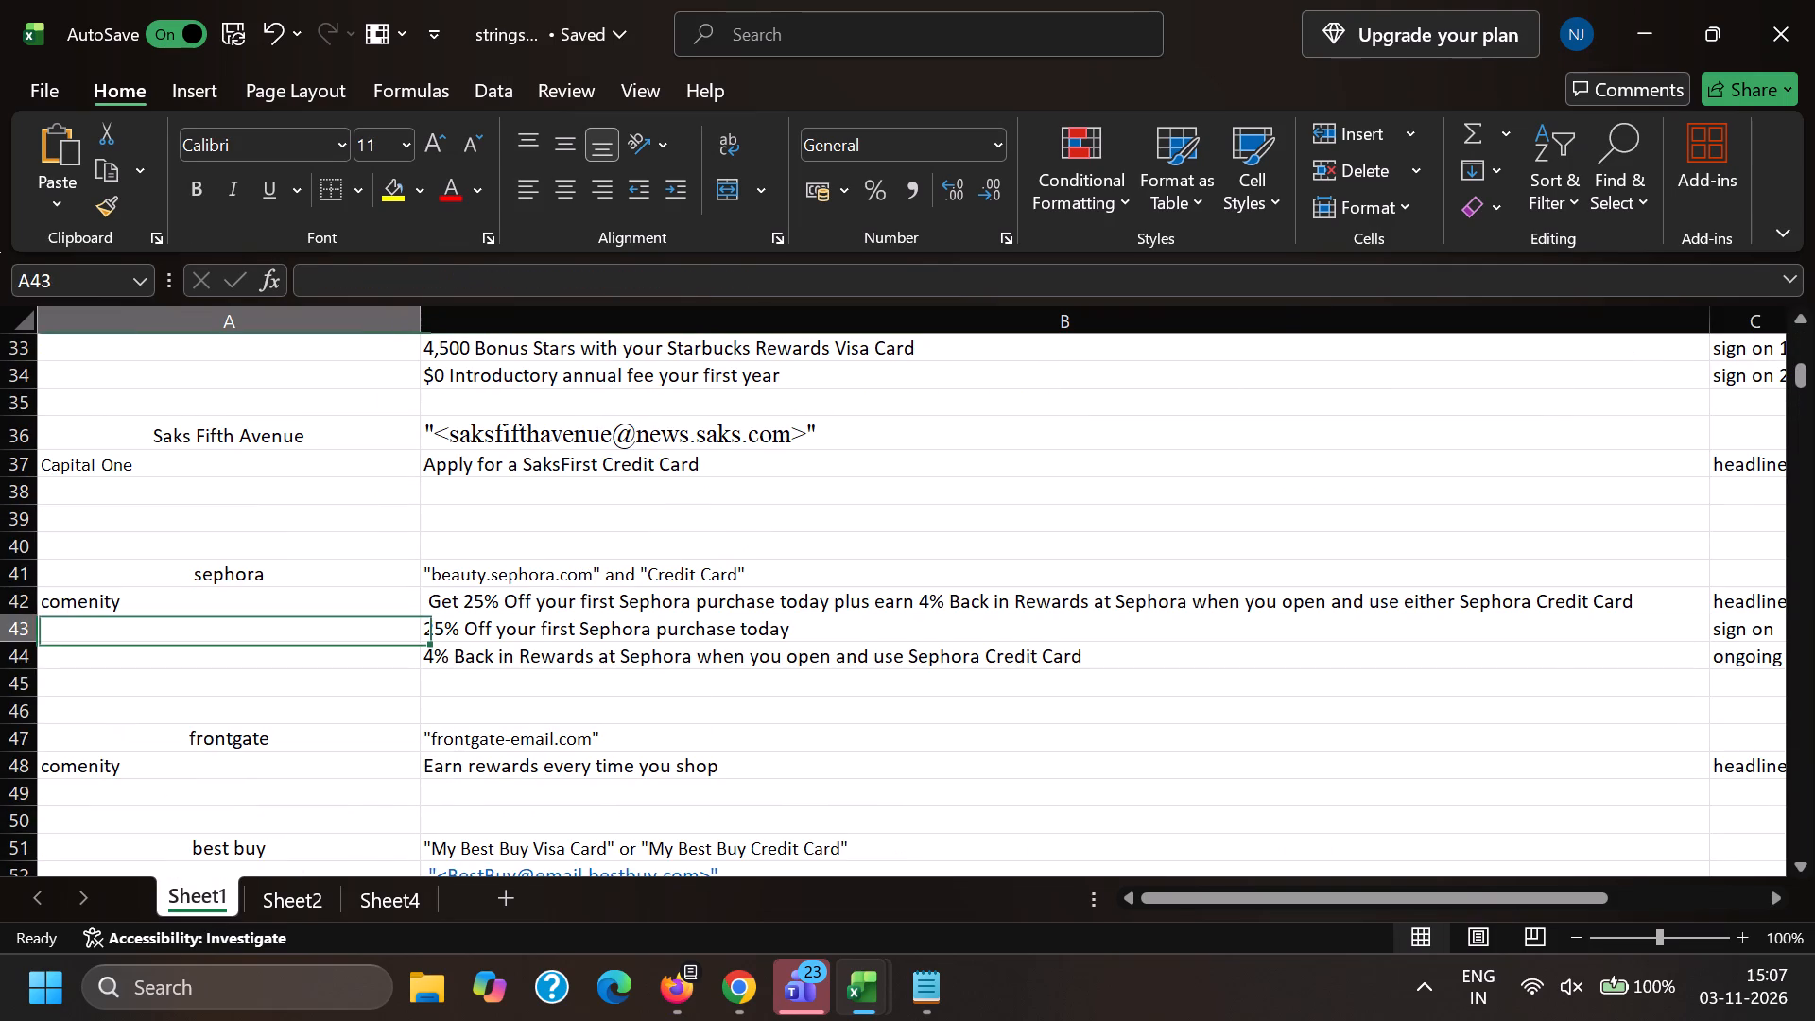
{"action": "key", "text": "ctrl+f"}
{"action": "key", "text": "m"}
{"action": "key", "text": "a"}
{"action": "key", "text": "c"}
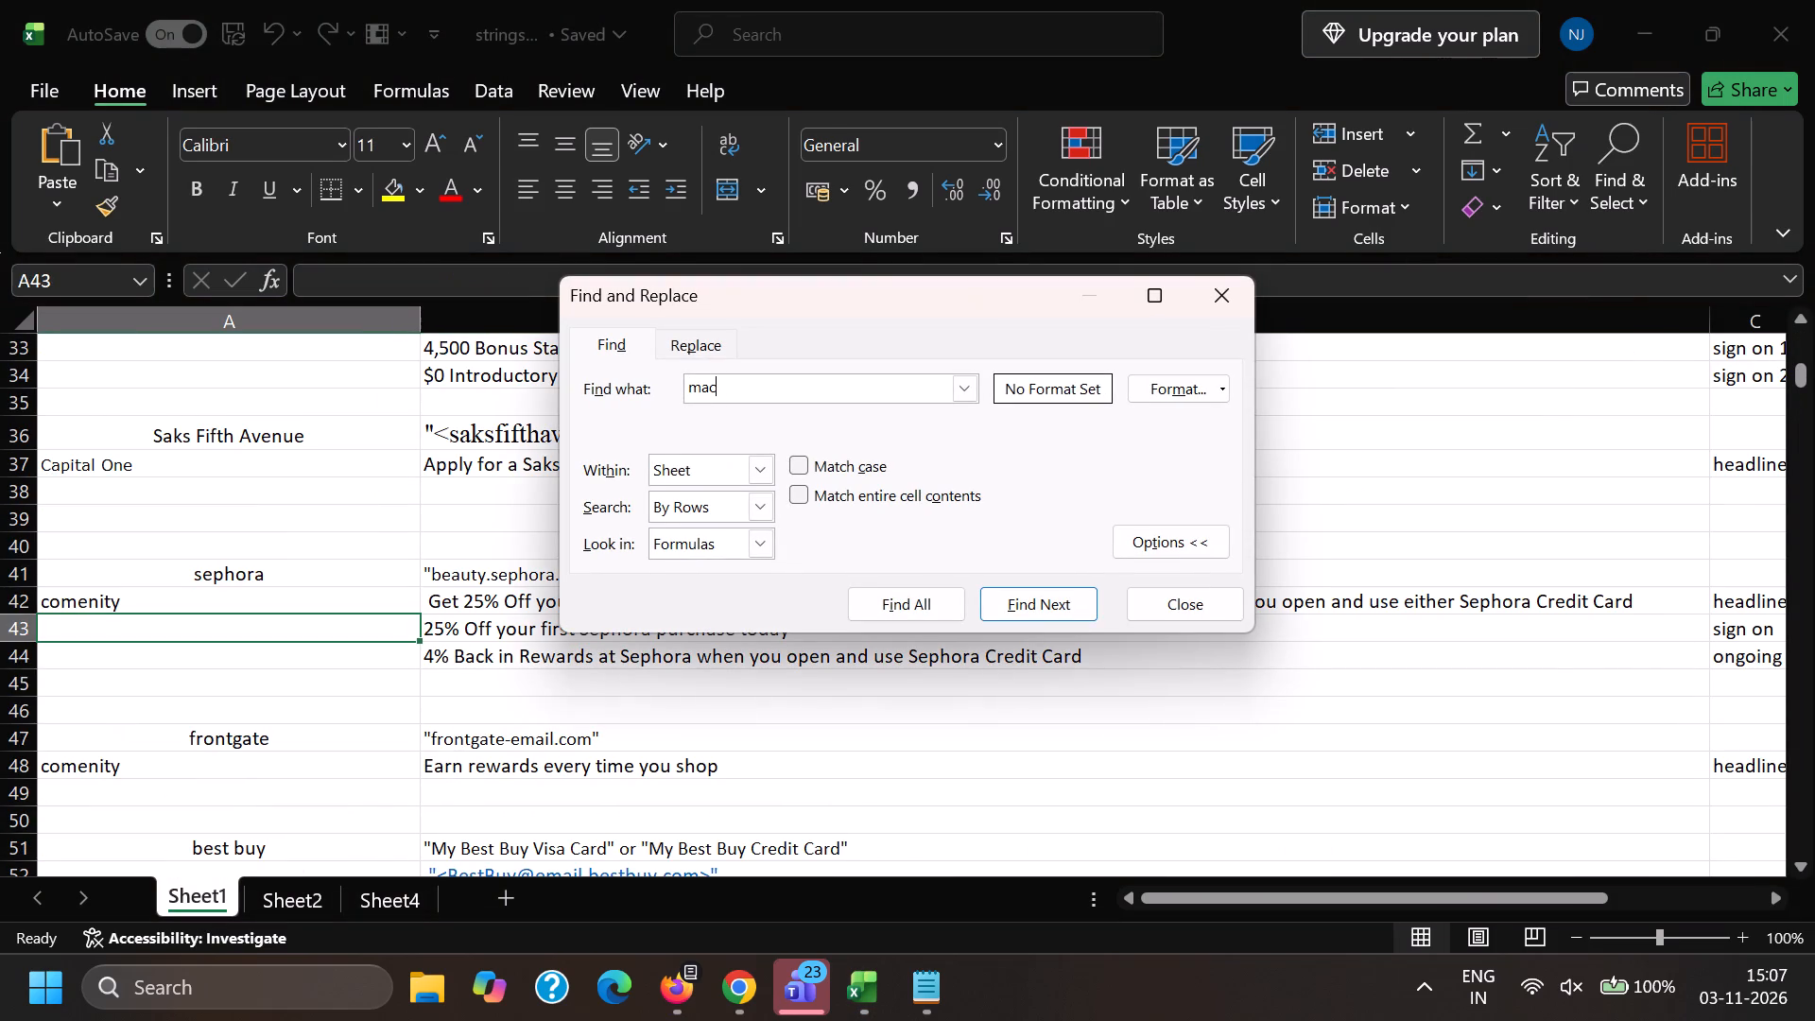
{"action": "key", "text": "y"}
{"action": "key", "text": "Return"}
{"action": "left_click", "coordinate": [1123, 599]}
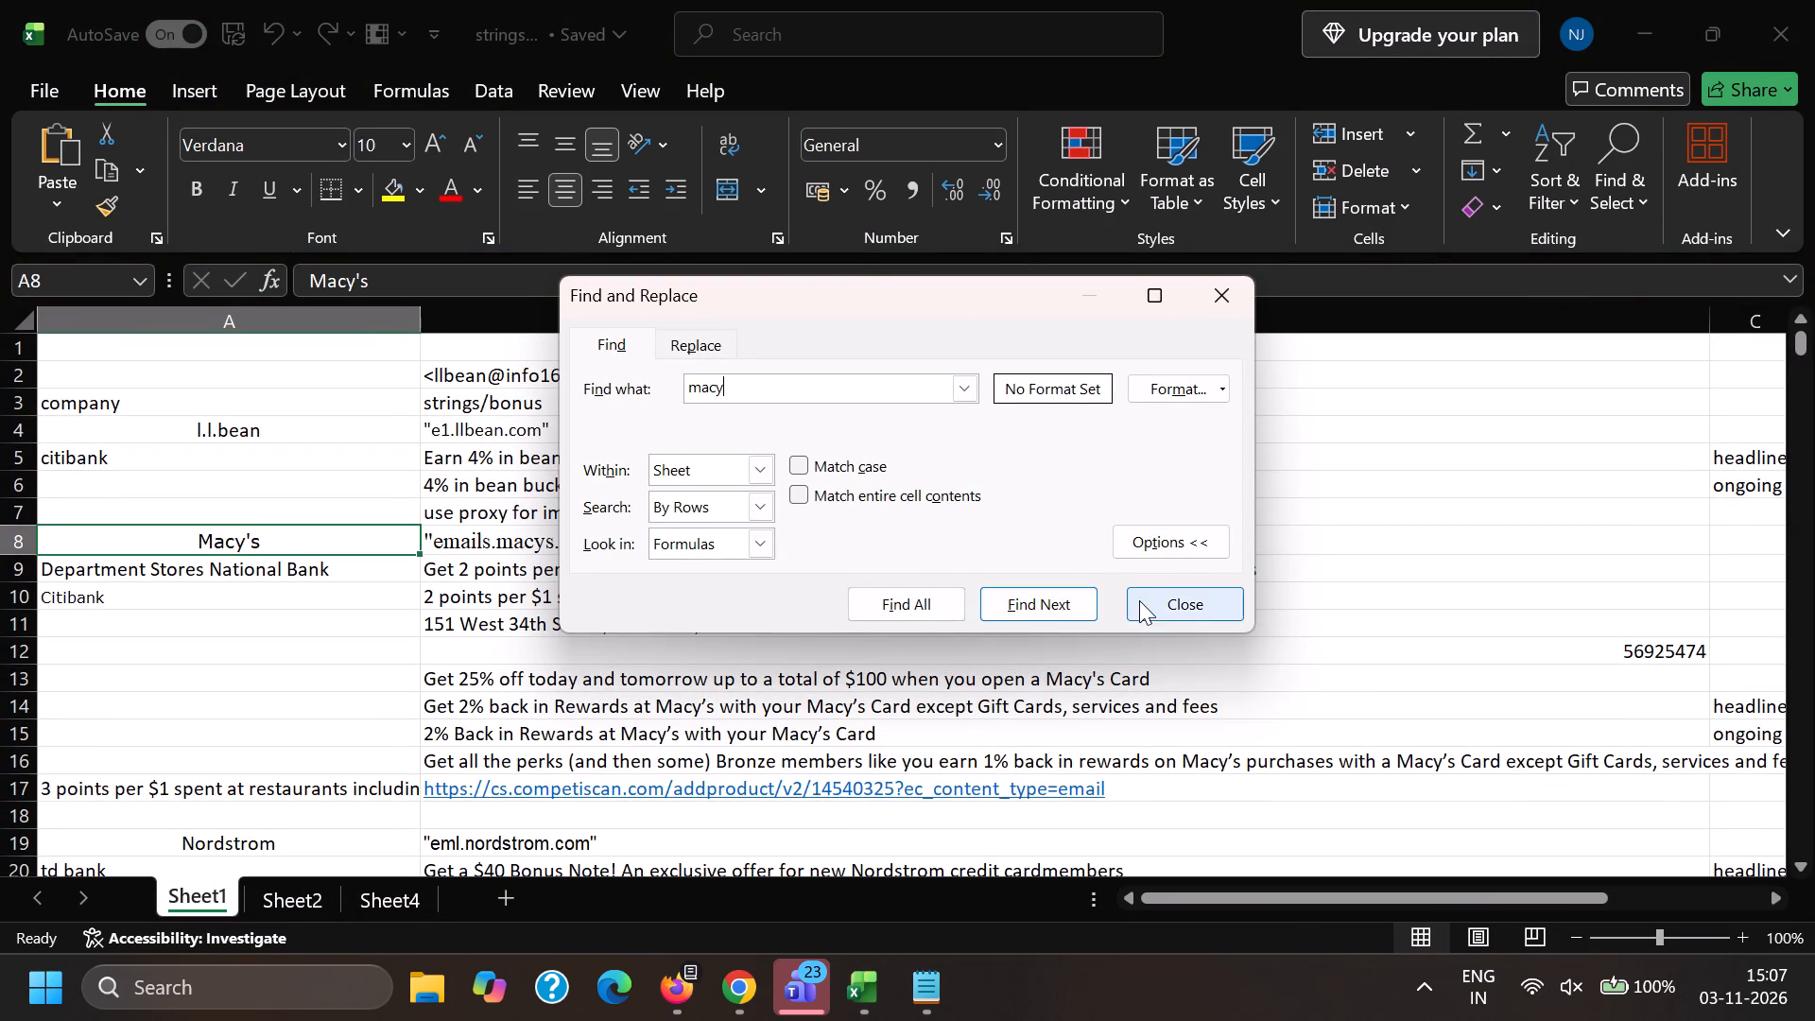
{"action": "left_click", "coordinate": [1151, 601]}
Copy Macy's street address string from the workbook and search the West Elm list in Firefox for it in double quotes.
{"action": "left_click", "coordinate": [741, 608]}
{"action": "double_click", "coordinate": [741, 618], "text": "ctrl"}
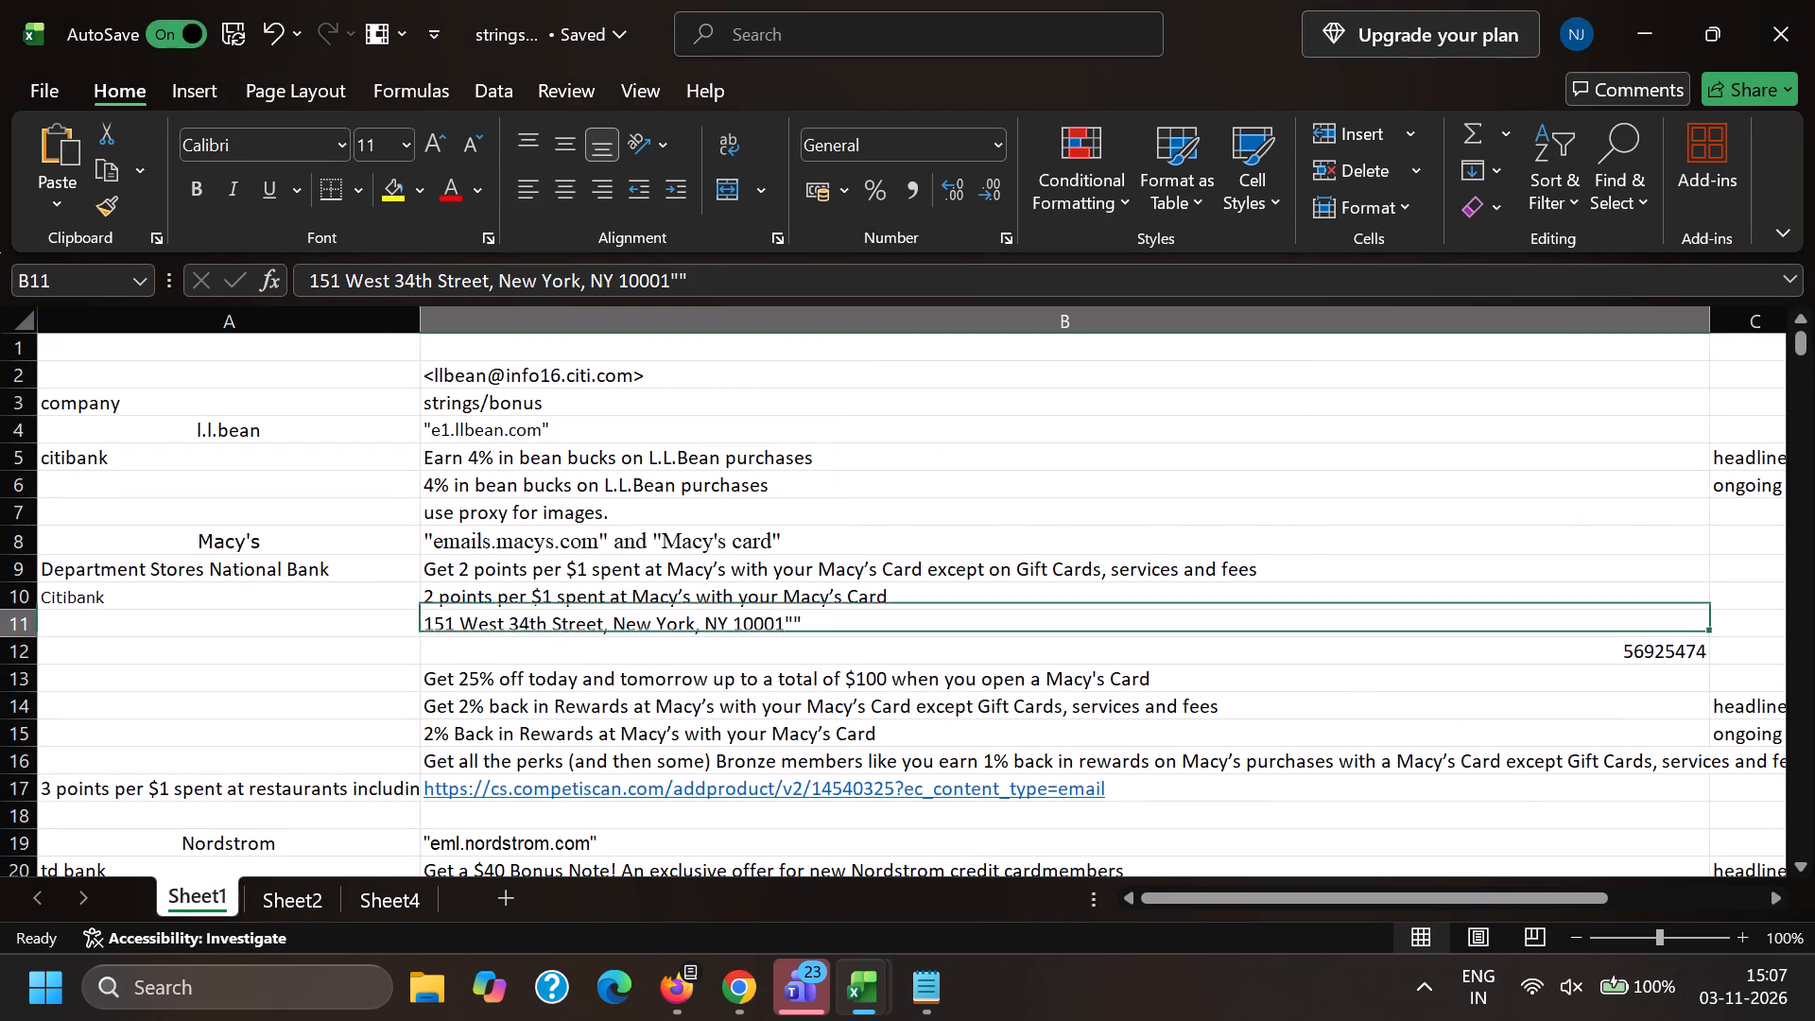
{"action": "key", "text": "ctrl+c"}
{"action": "key", "text": "alt+Tab"}
{"action": "scroll", "coordinate": [451, 578], "scroll_direction": "down", "scroll_amount": 9}
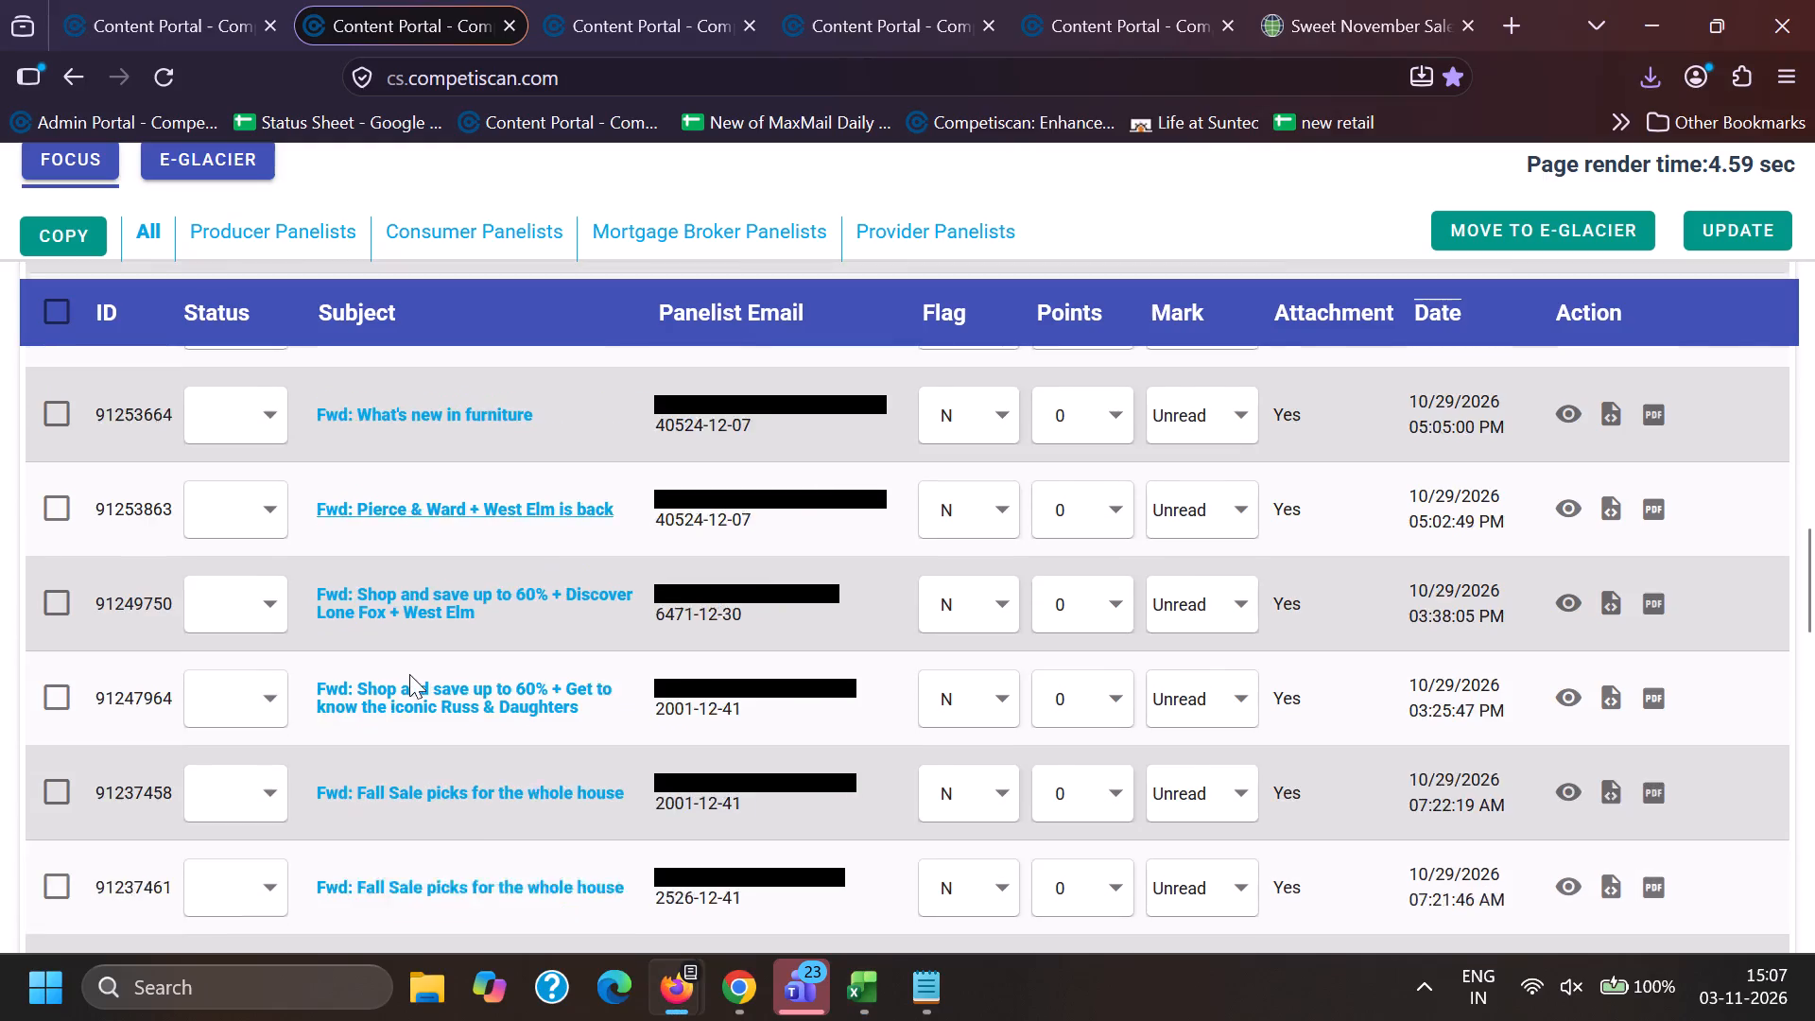
{"action": "scroll", "coordinate": [409, 674], "scroll_direction": "down", "scroll_amount": 13}
{"action": "scroll", "coordinate": [411, 706], "scroll_direction": "up", "scroll_amount": 1}
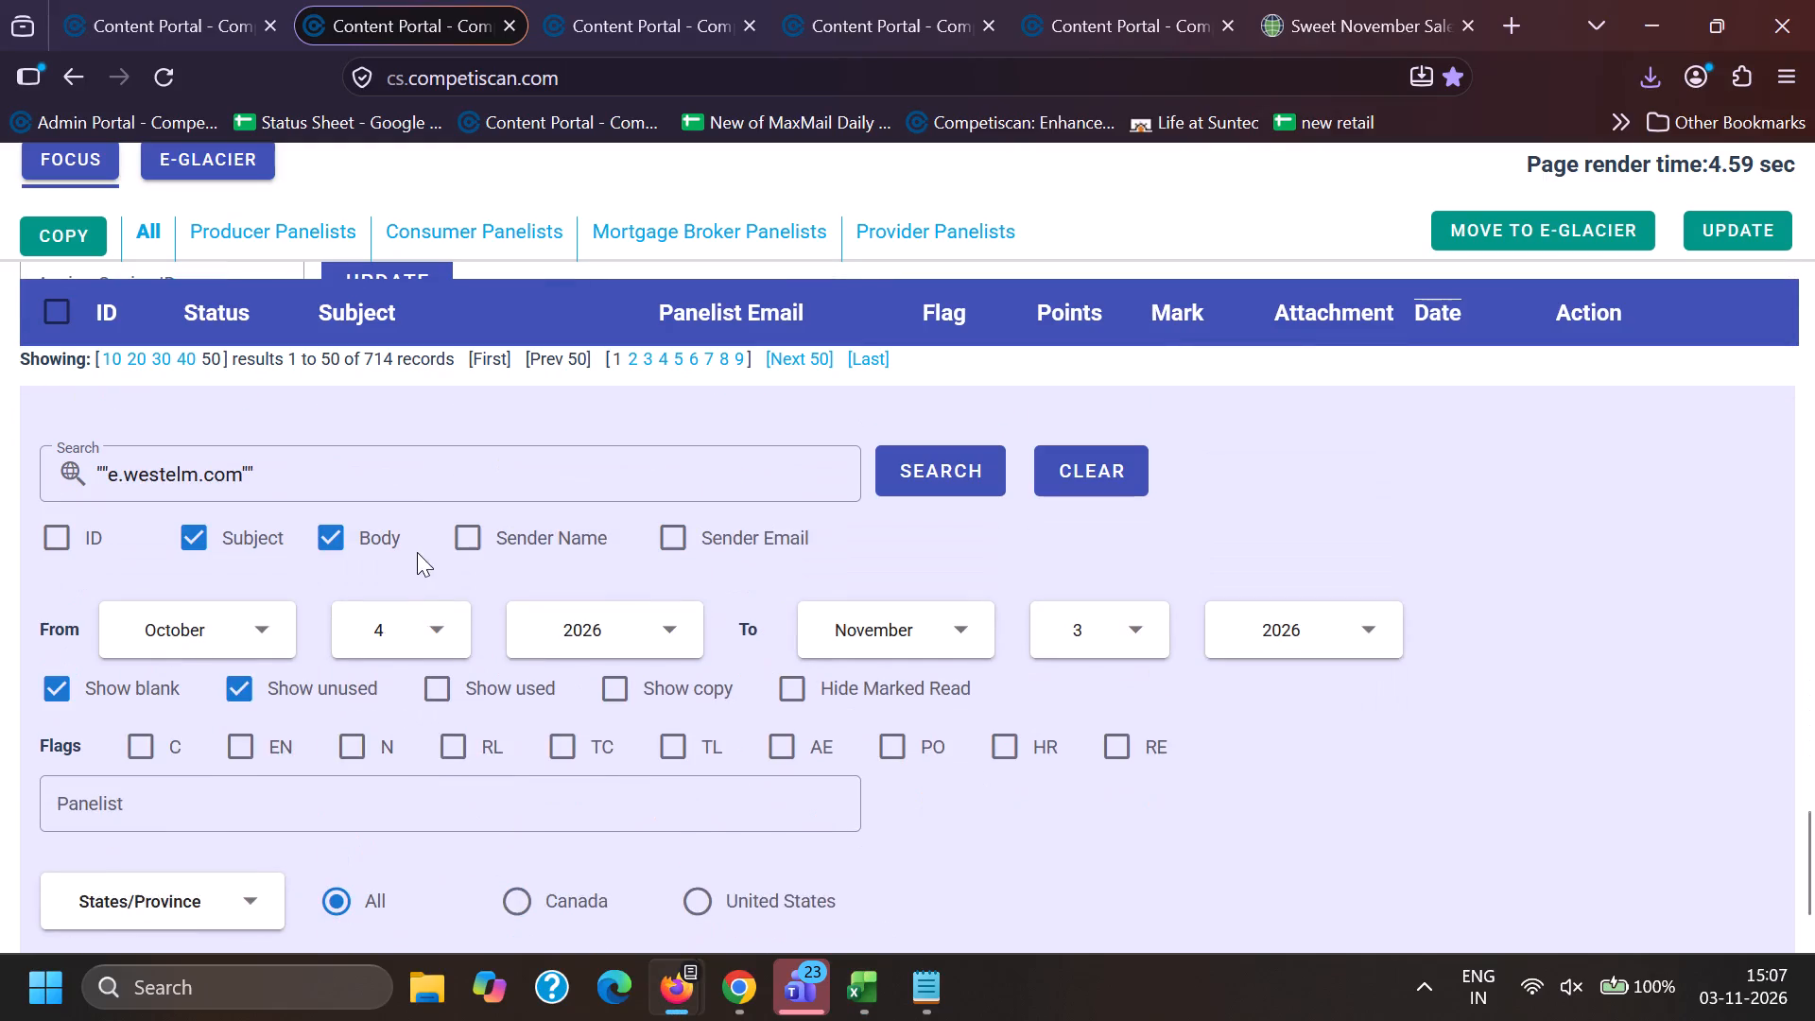
{"action": "left_click_drag", "start_coordinate": [431, 483], "coordinate": [0, 496]}
{"action": "key", "text": "BackSpace"}
{"action": "key", "text": "shift+quotedbl"}
{"action": "key", "text": "ctrl+v"}
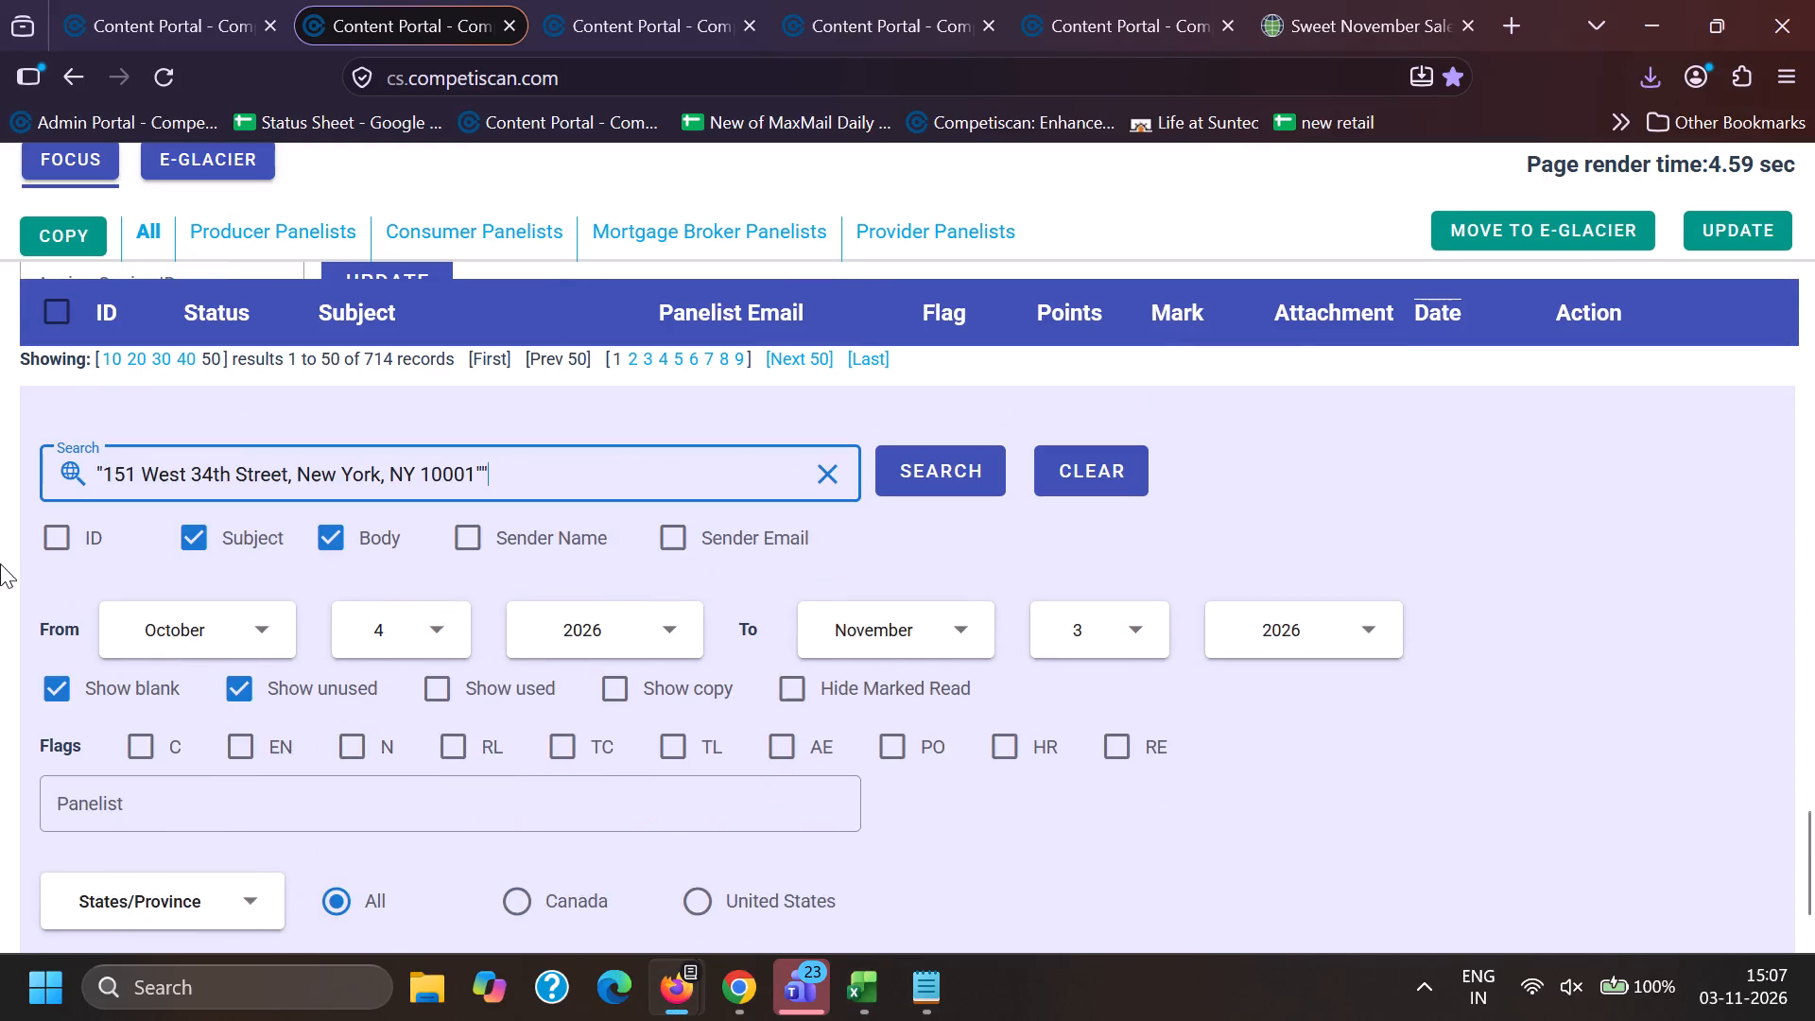
{"action": "key", "text": "shift+quotedbl"}
{"action": "key", "text": "Return"}
Return the Credit Karma list to its Focus emails and go back to the Macy's address search.
{"action": "left_click", "coordinate": [200, 0]}
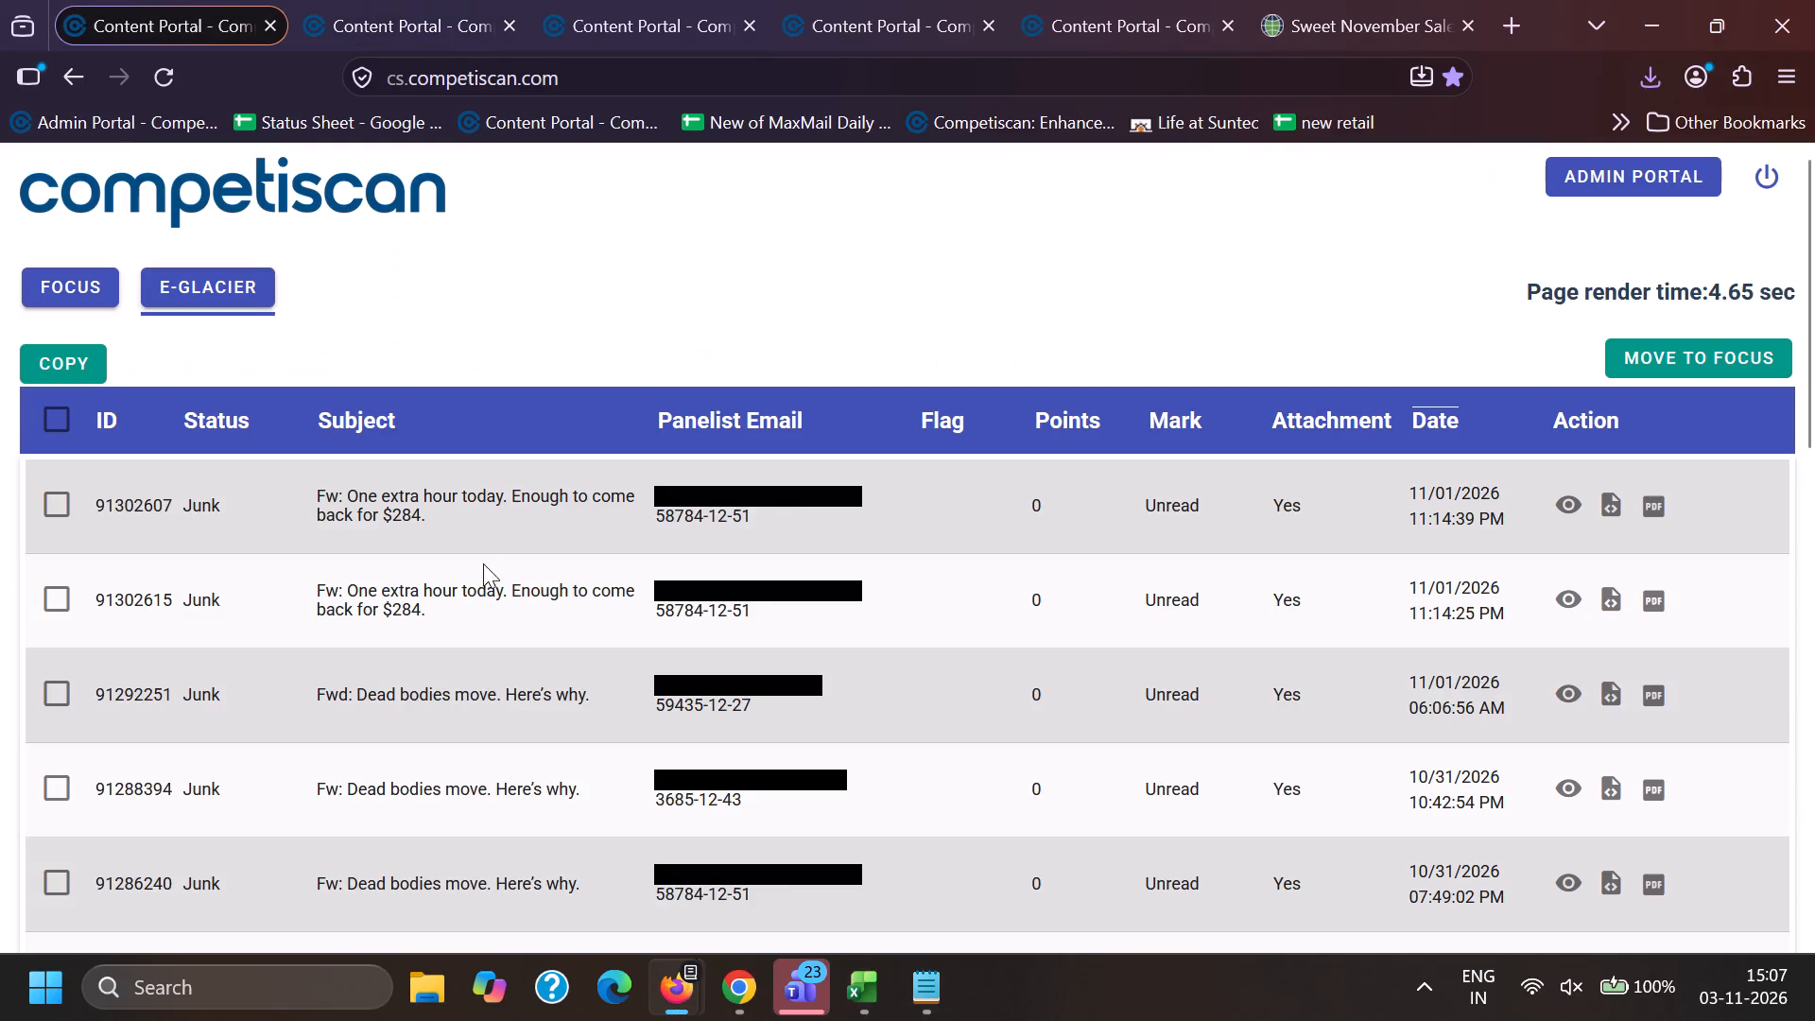
{"action": "left_click", "coordinate": [97, 292]}
{"action": "left_click", "coordinate": [339, 39]}
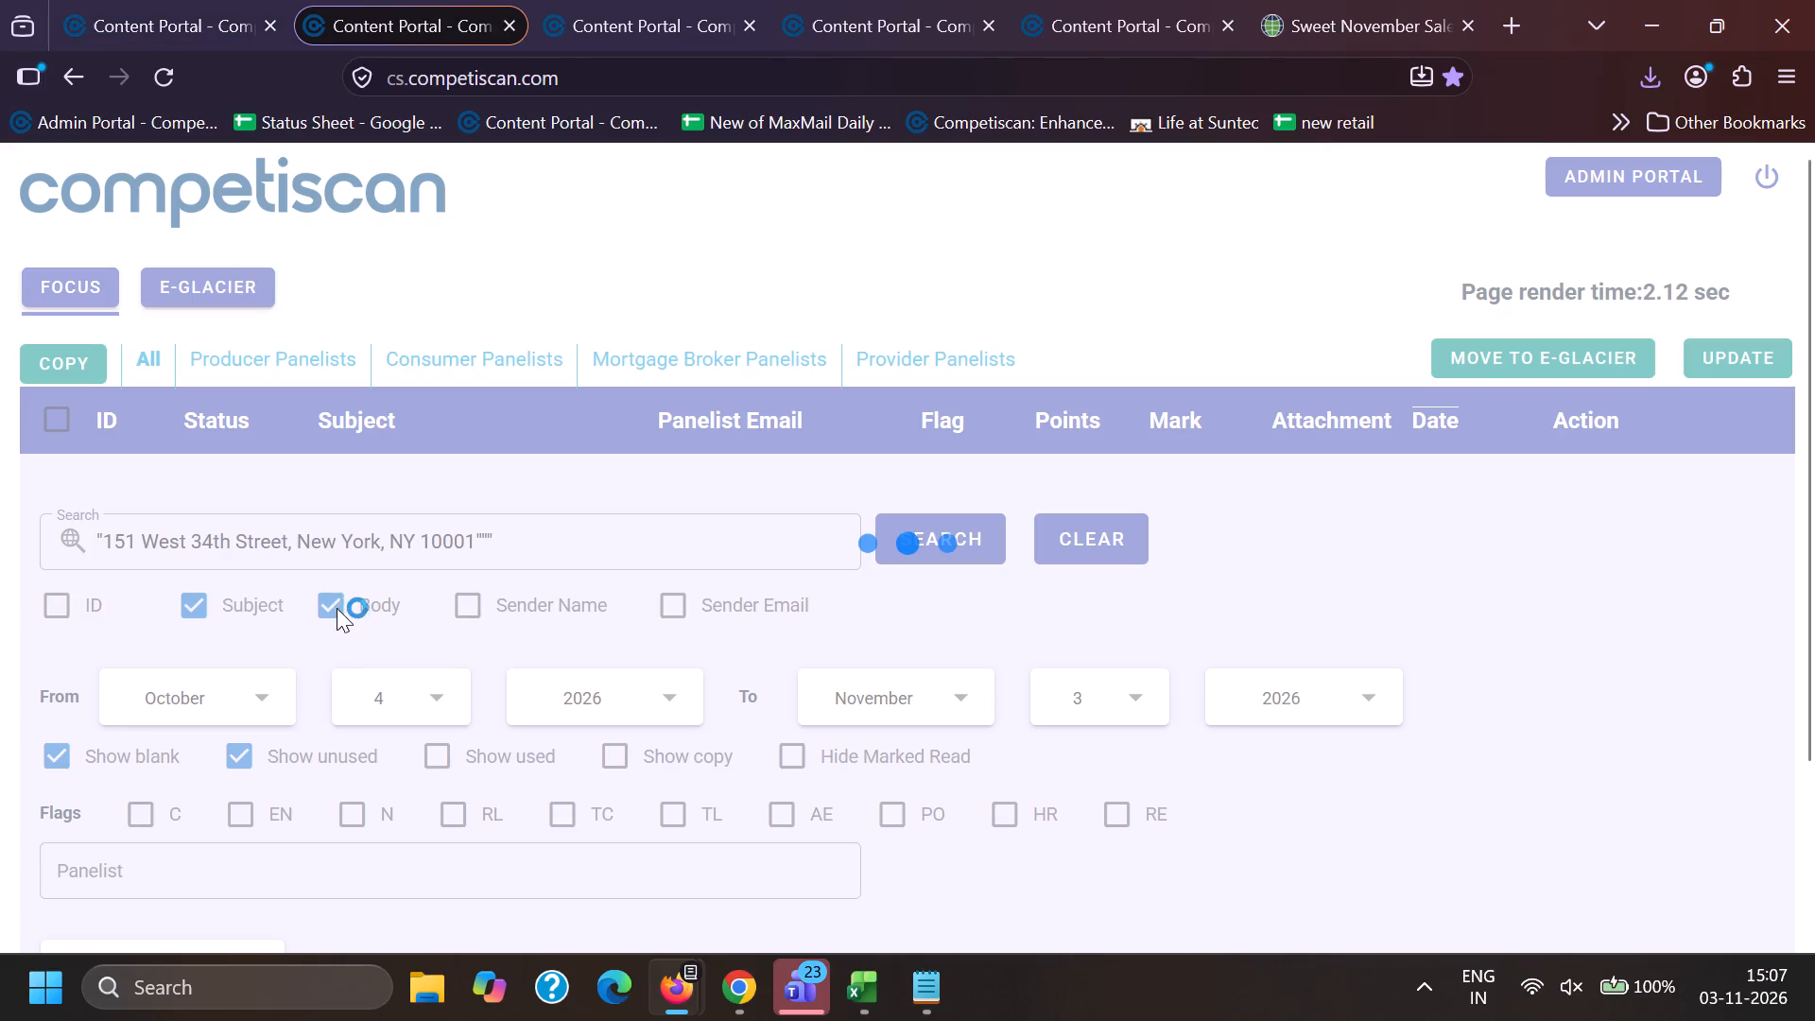
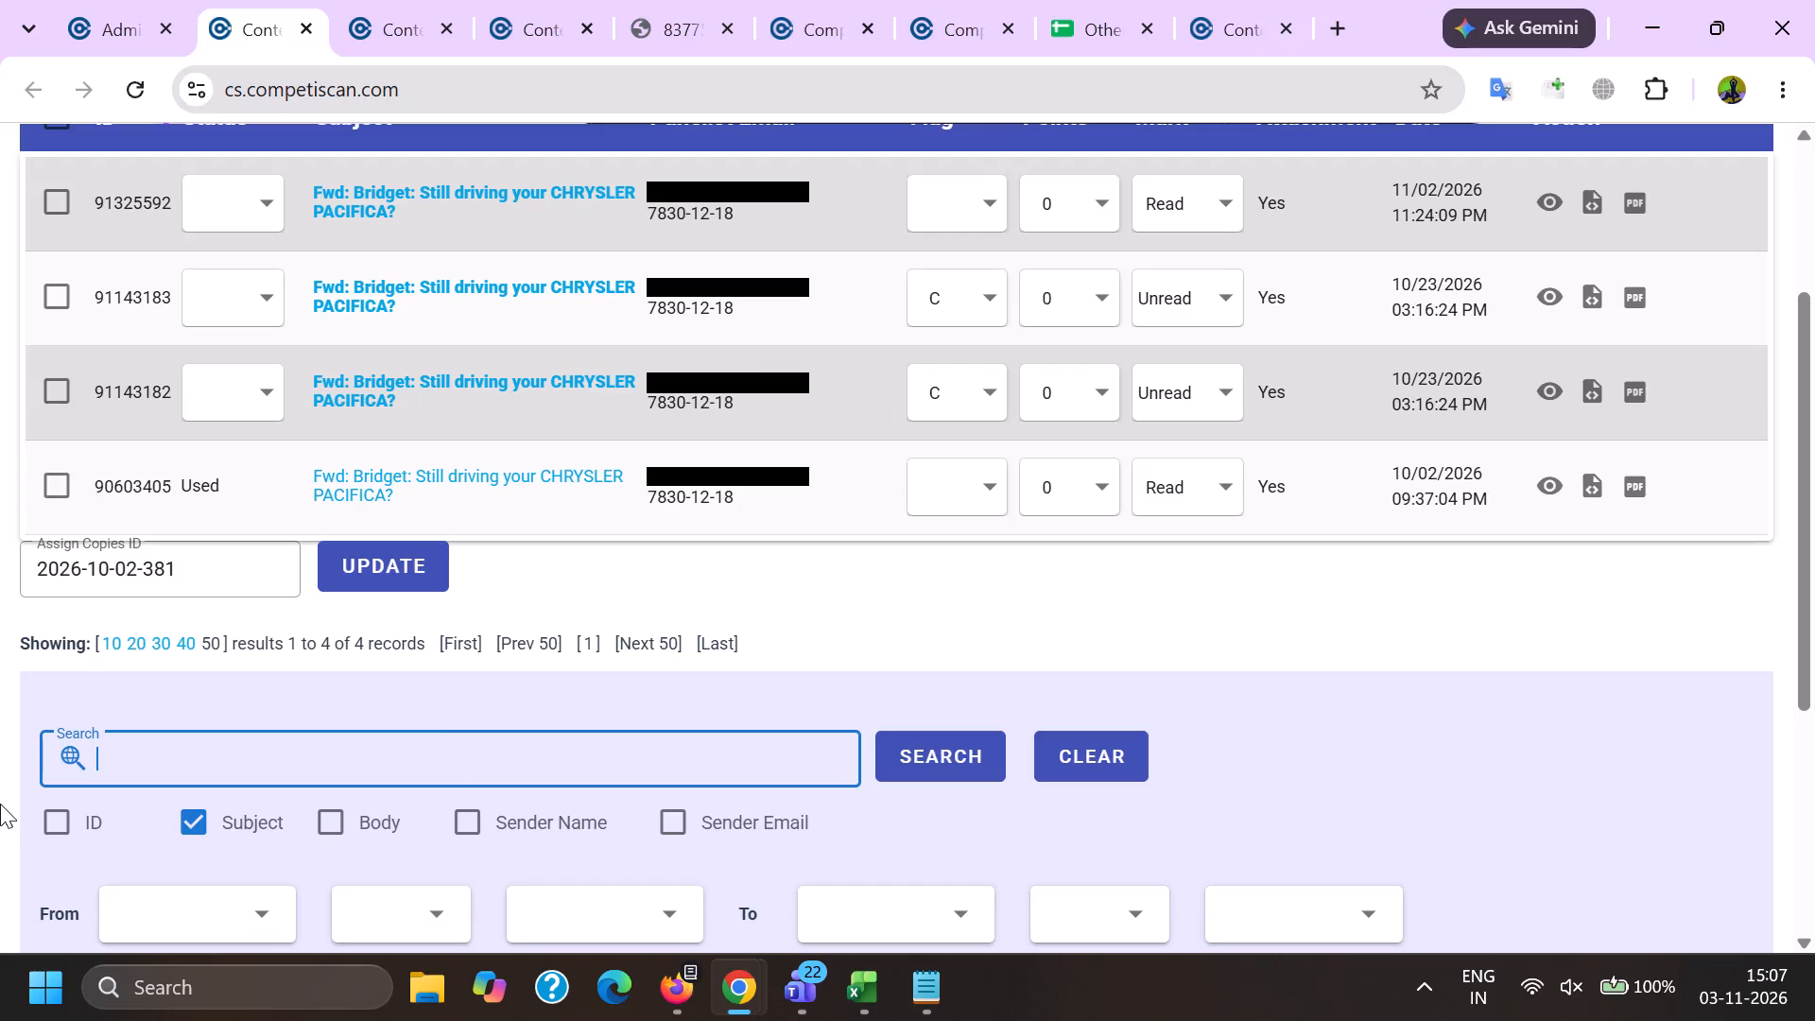
Search email subjects for "$79.99+ cashmere sweaters & more great deals to shop ASAP" and open the newest match in the email editor.
{"action": "key", "text": "shift+quotedbl"}
{"action": "key", "text": "ctrl+v"}
{"action": "key", "text": "shift+quotedbl"}
{"action": "key", "text": "Return"}
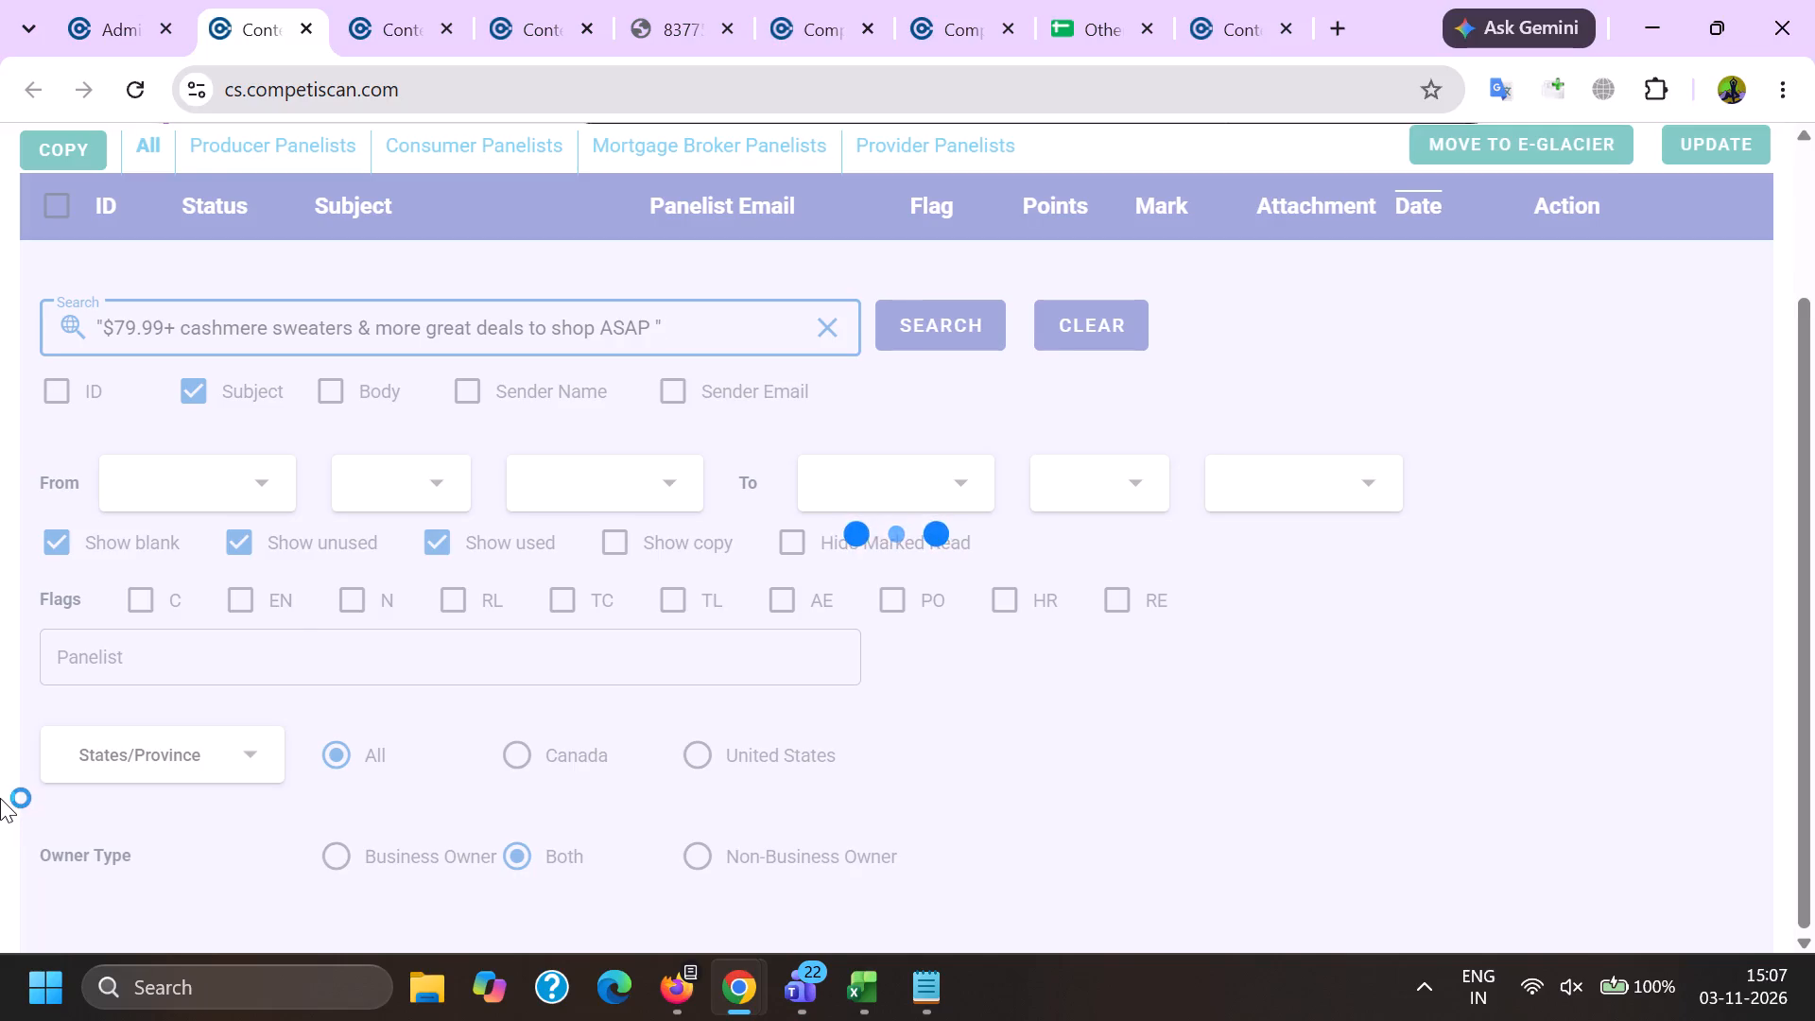
{"action": "scroll", "coordinate": [296, 643], "scroll_direction": "down", "scroll_amount": 2}
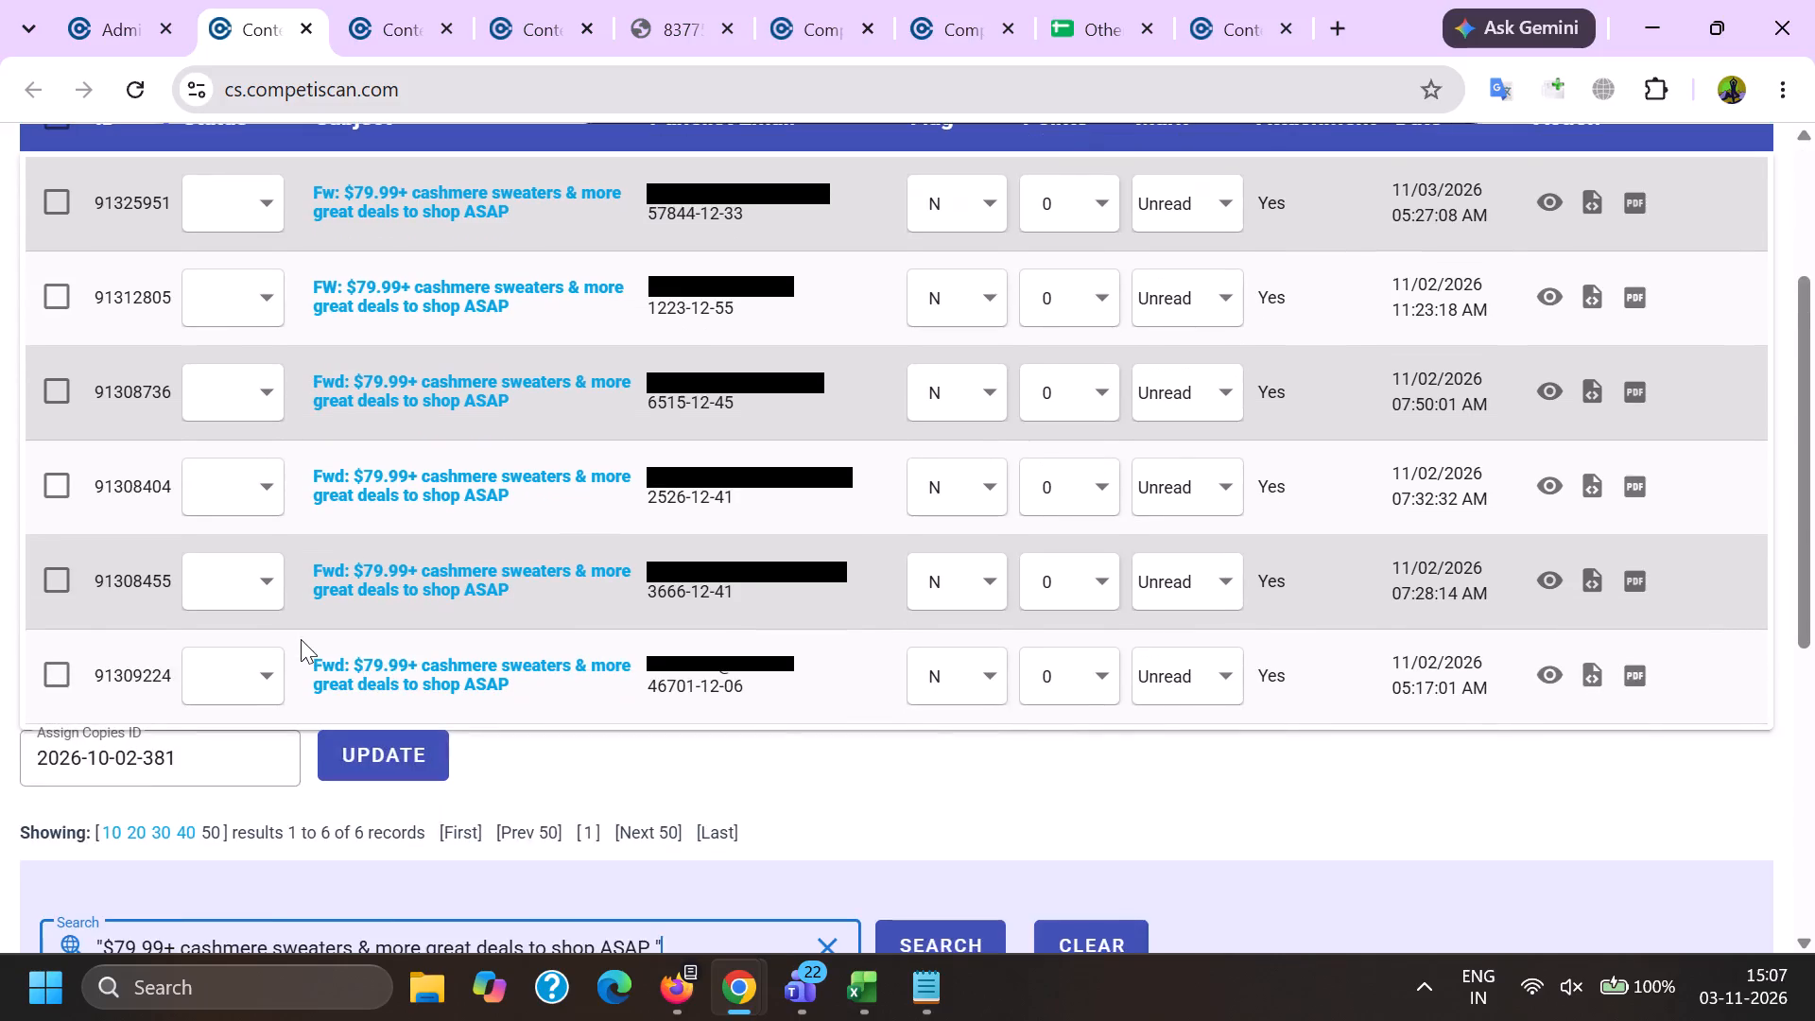
{"action": "scroll", "coordinate": [302, 639], "scroll_direction": "up", "scroll_amount": 4}
{"action": "left_click", "coordinate": [392, 498], "text": "ctrl"}
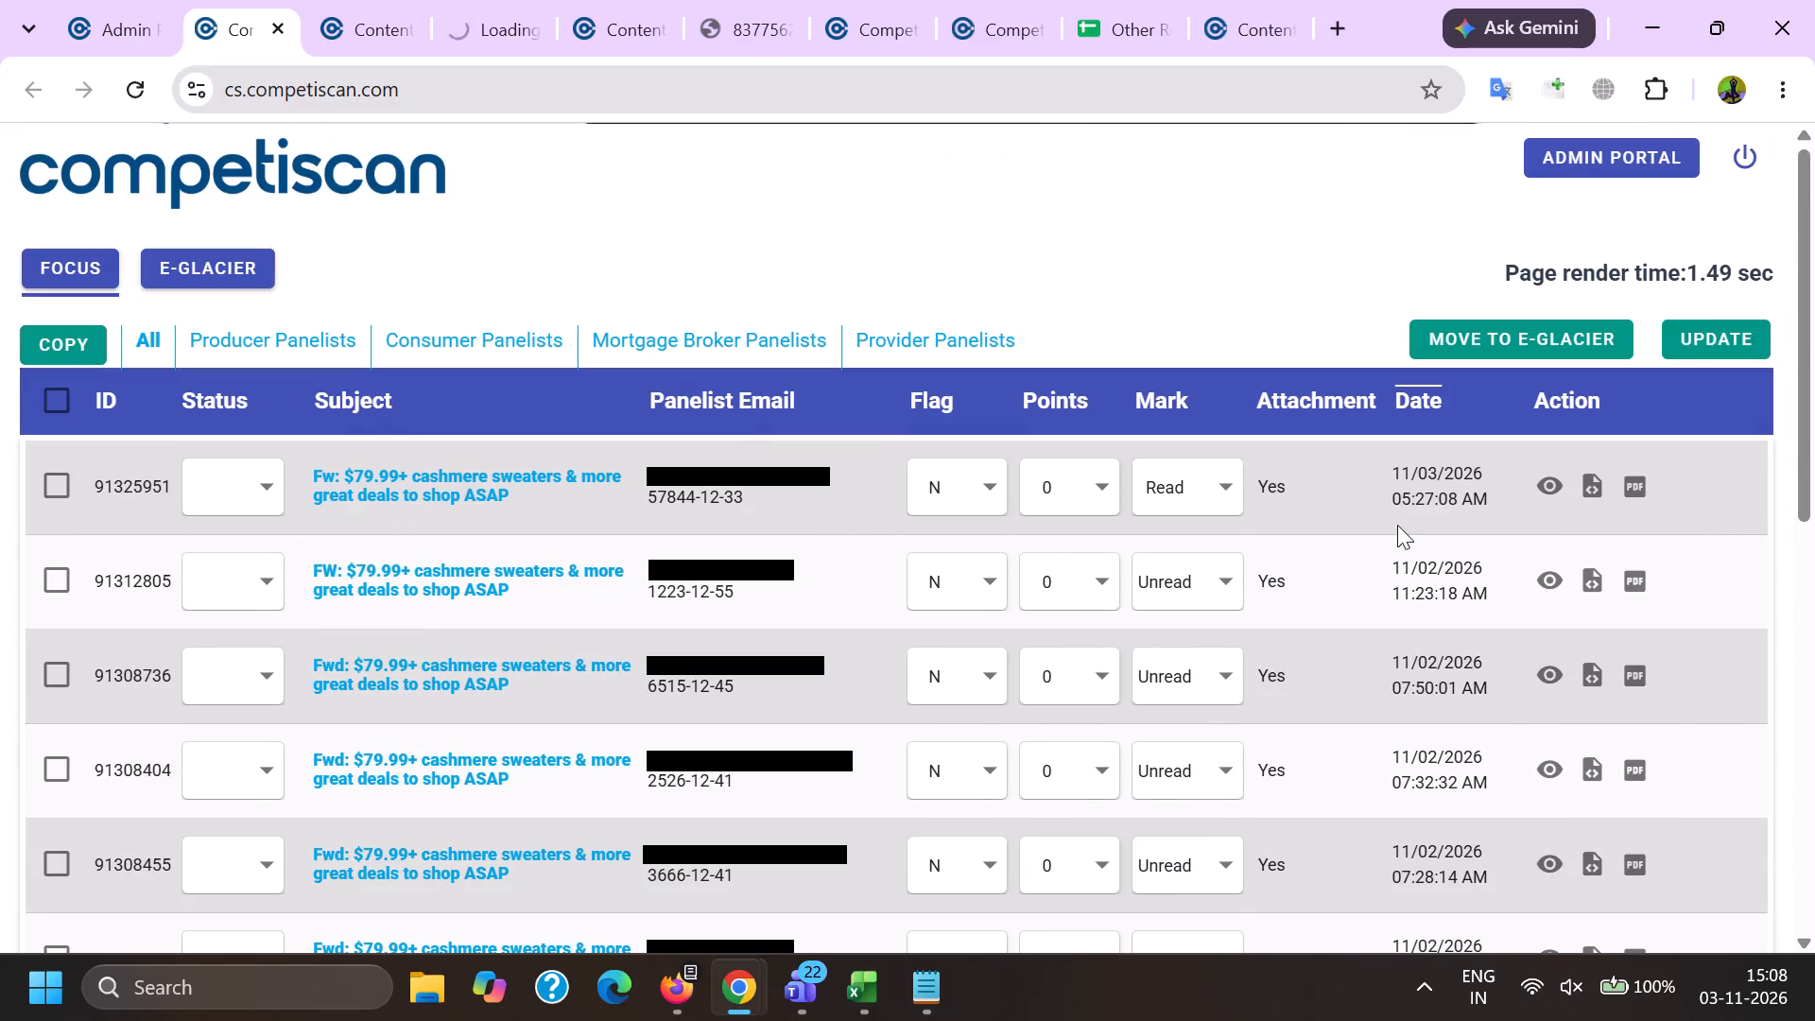
Preview the content of the newest Macy's cashmere sweaters email, ID 91325951.
{"action": "left_click", "coordinate": [1541, 481]}
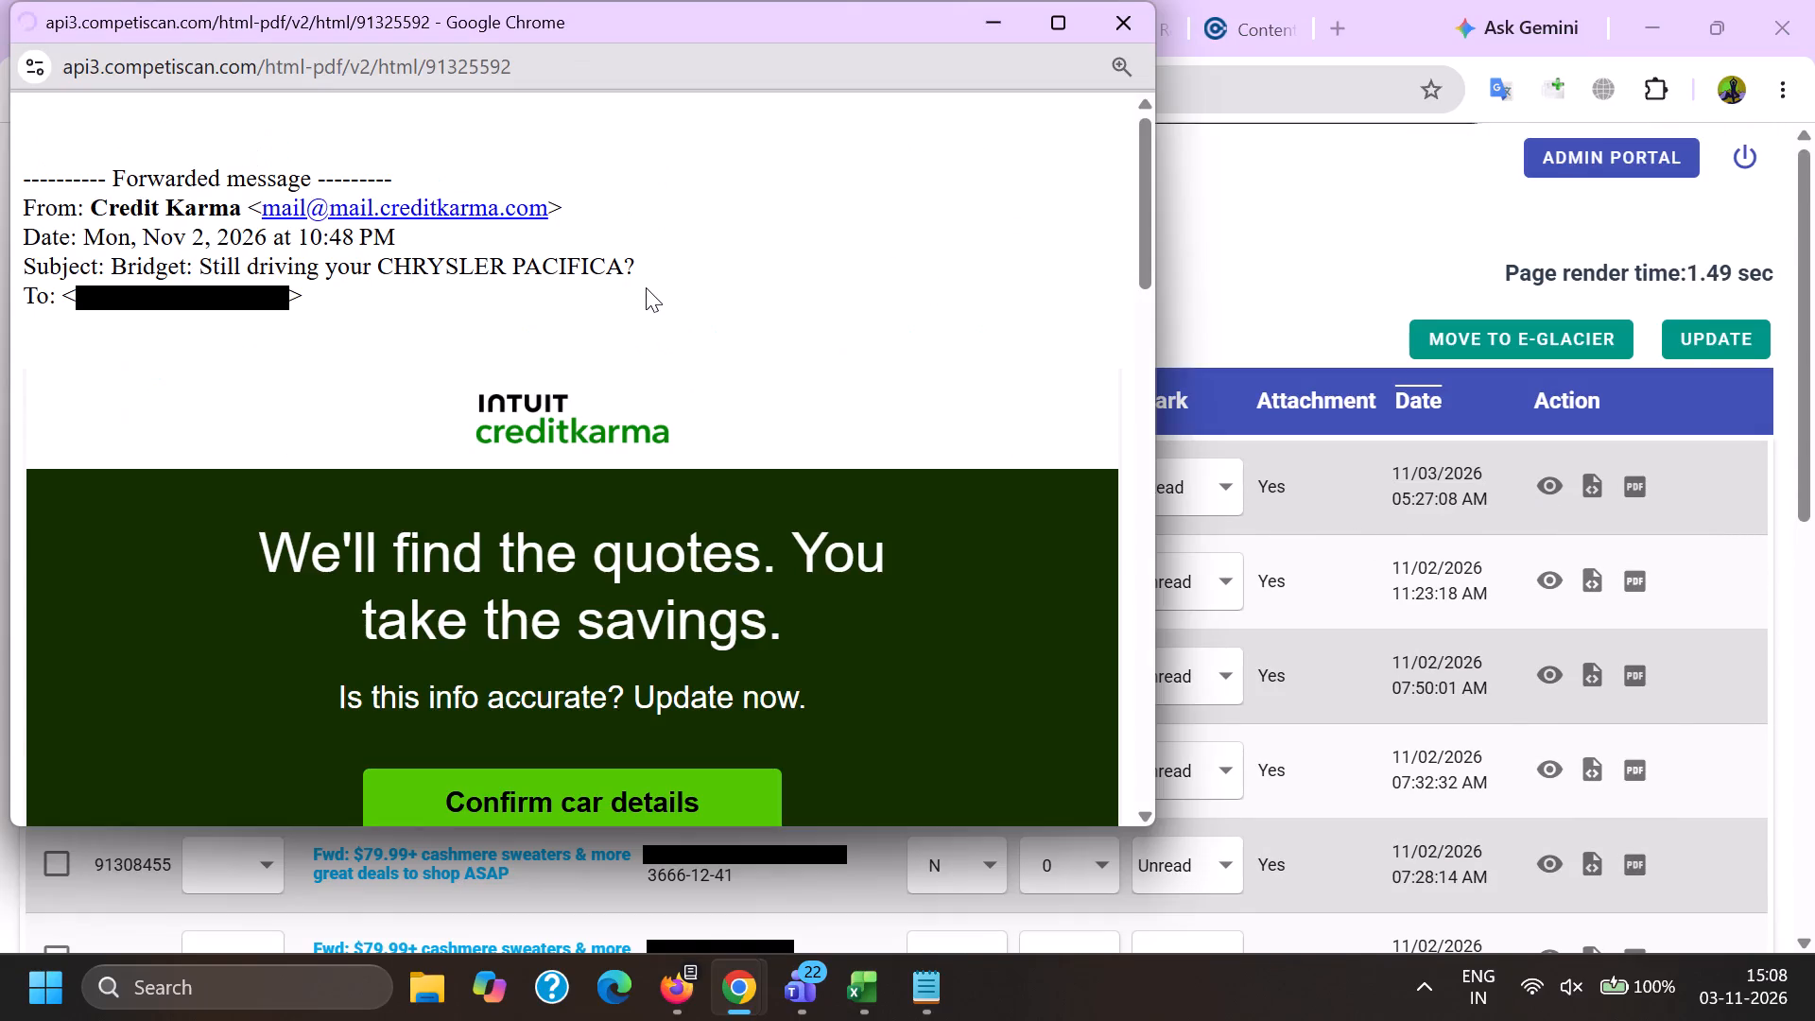
{"action": "key", "text": "alt+Tab"}
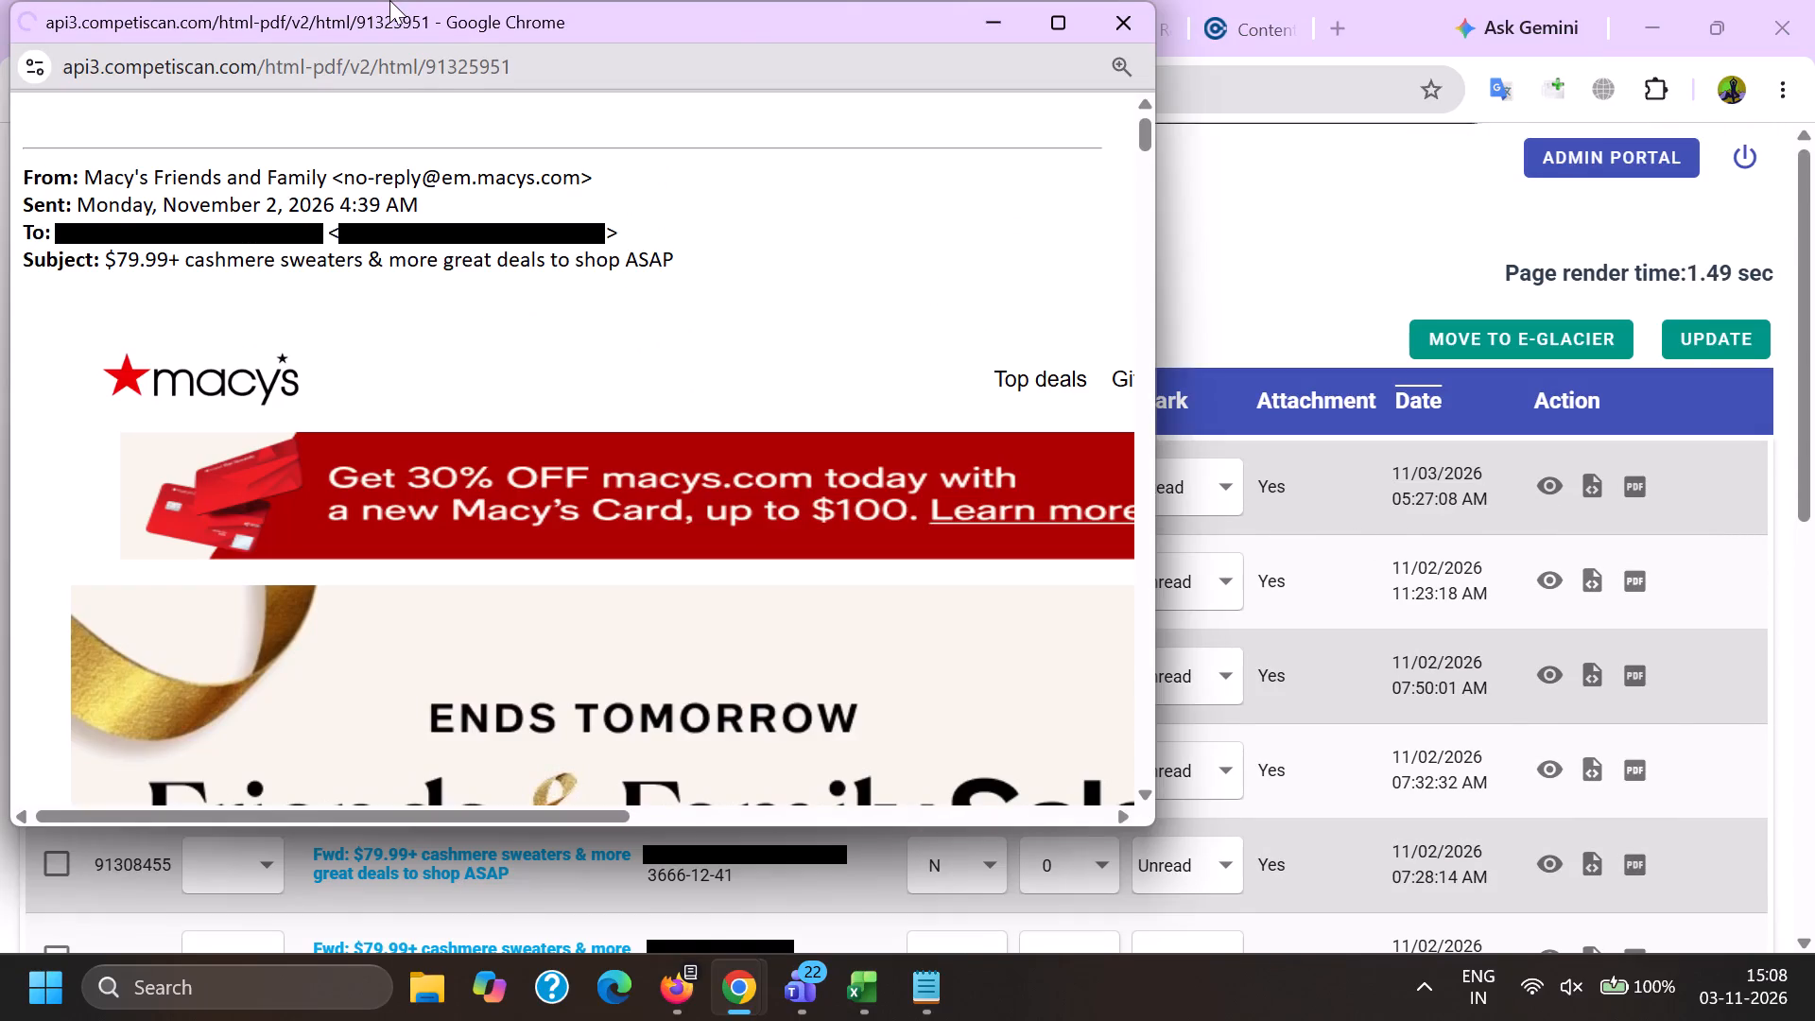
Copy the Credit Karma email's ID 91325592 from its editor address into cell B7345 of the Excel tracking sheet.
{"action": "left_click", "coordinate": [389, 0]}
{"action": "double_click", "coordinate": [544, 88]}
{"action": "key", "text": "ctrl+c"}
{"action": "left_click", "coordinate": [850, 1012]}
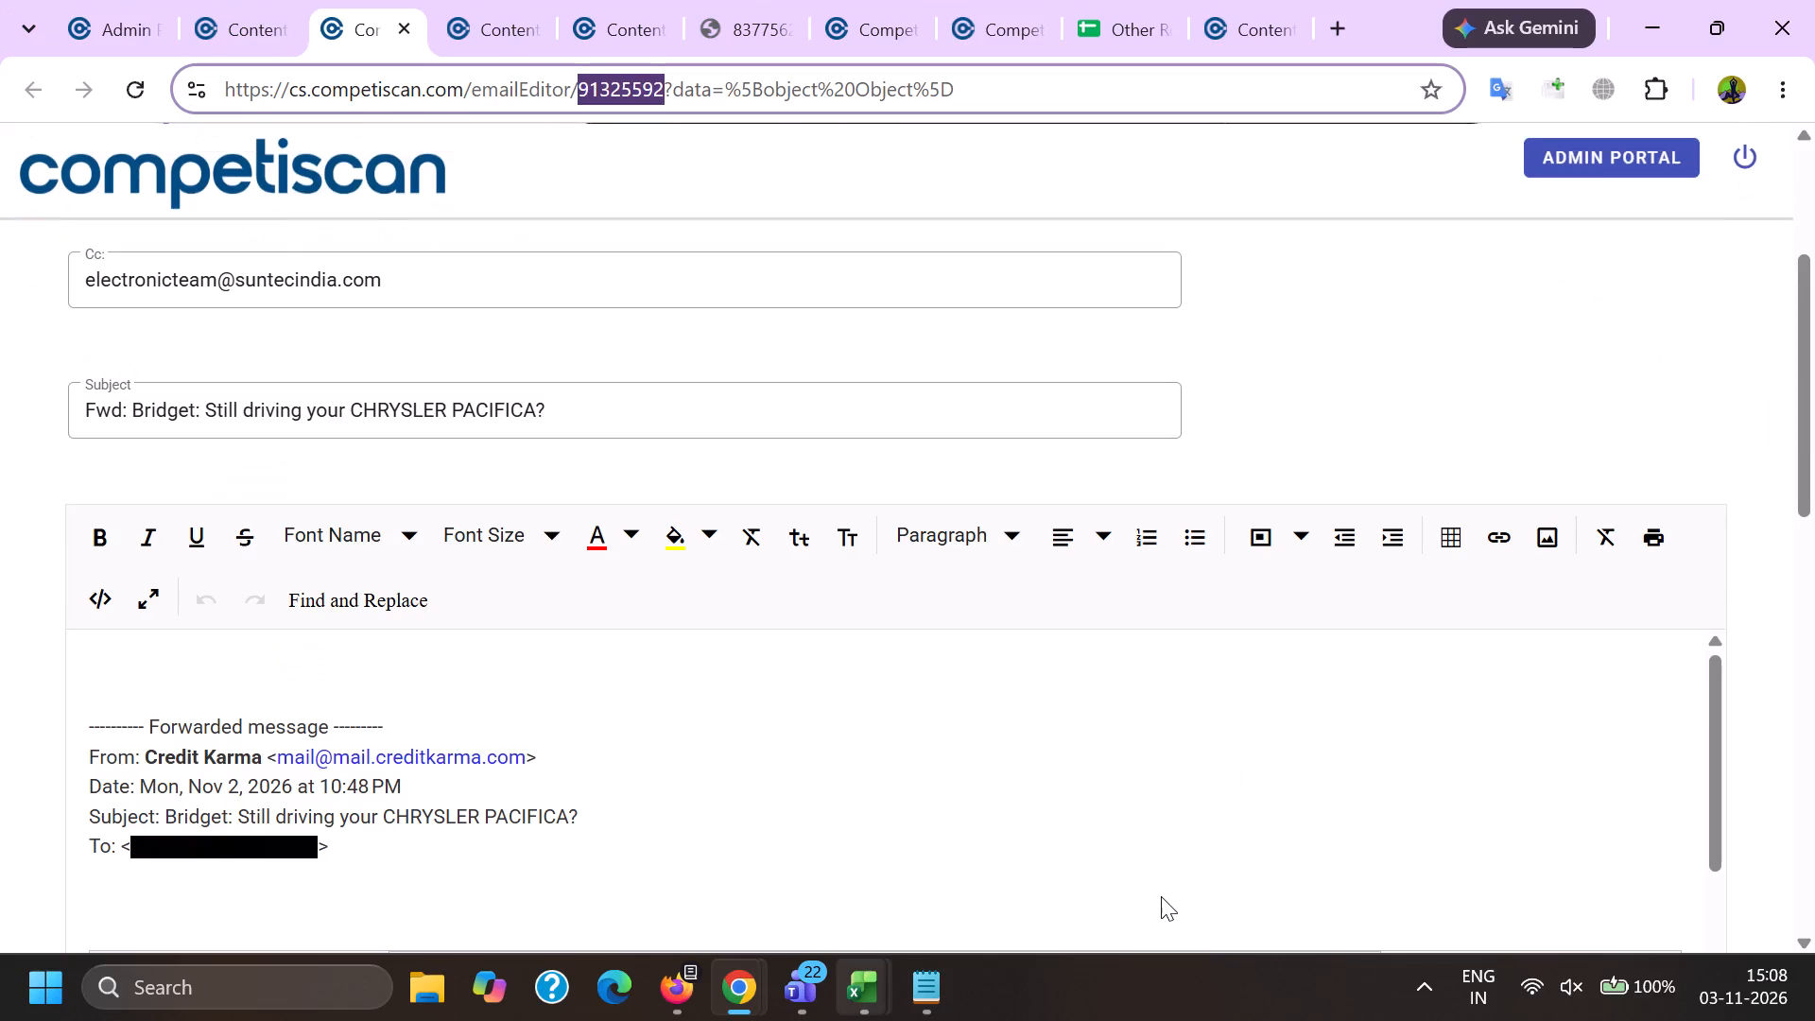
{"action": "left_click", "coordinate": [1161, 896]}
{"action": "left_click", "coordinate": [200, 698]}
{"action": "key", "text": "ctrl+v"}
In row 7345 of the tracking sheet, enter cc in column C and Macy in column F.
{"action": "left_click", "coordinate": [267, 684]}
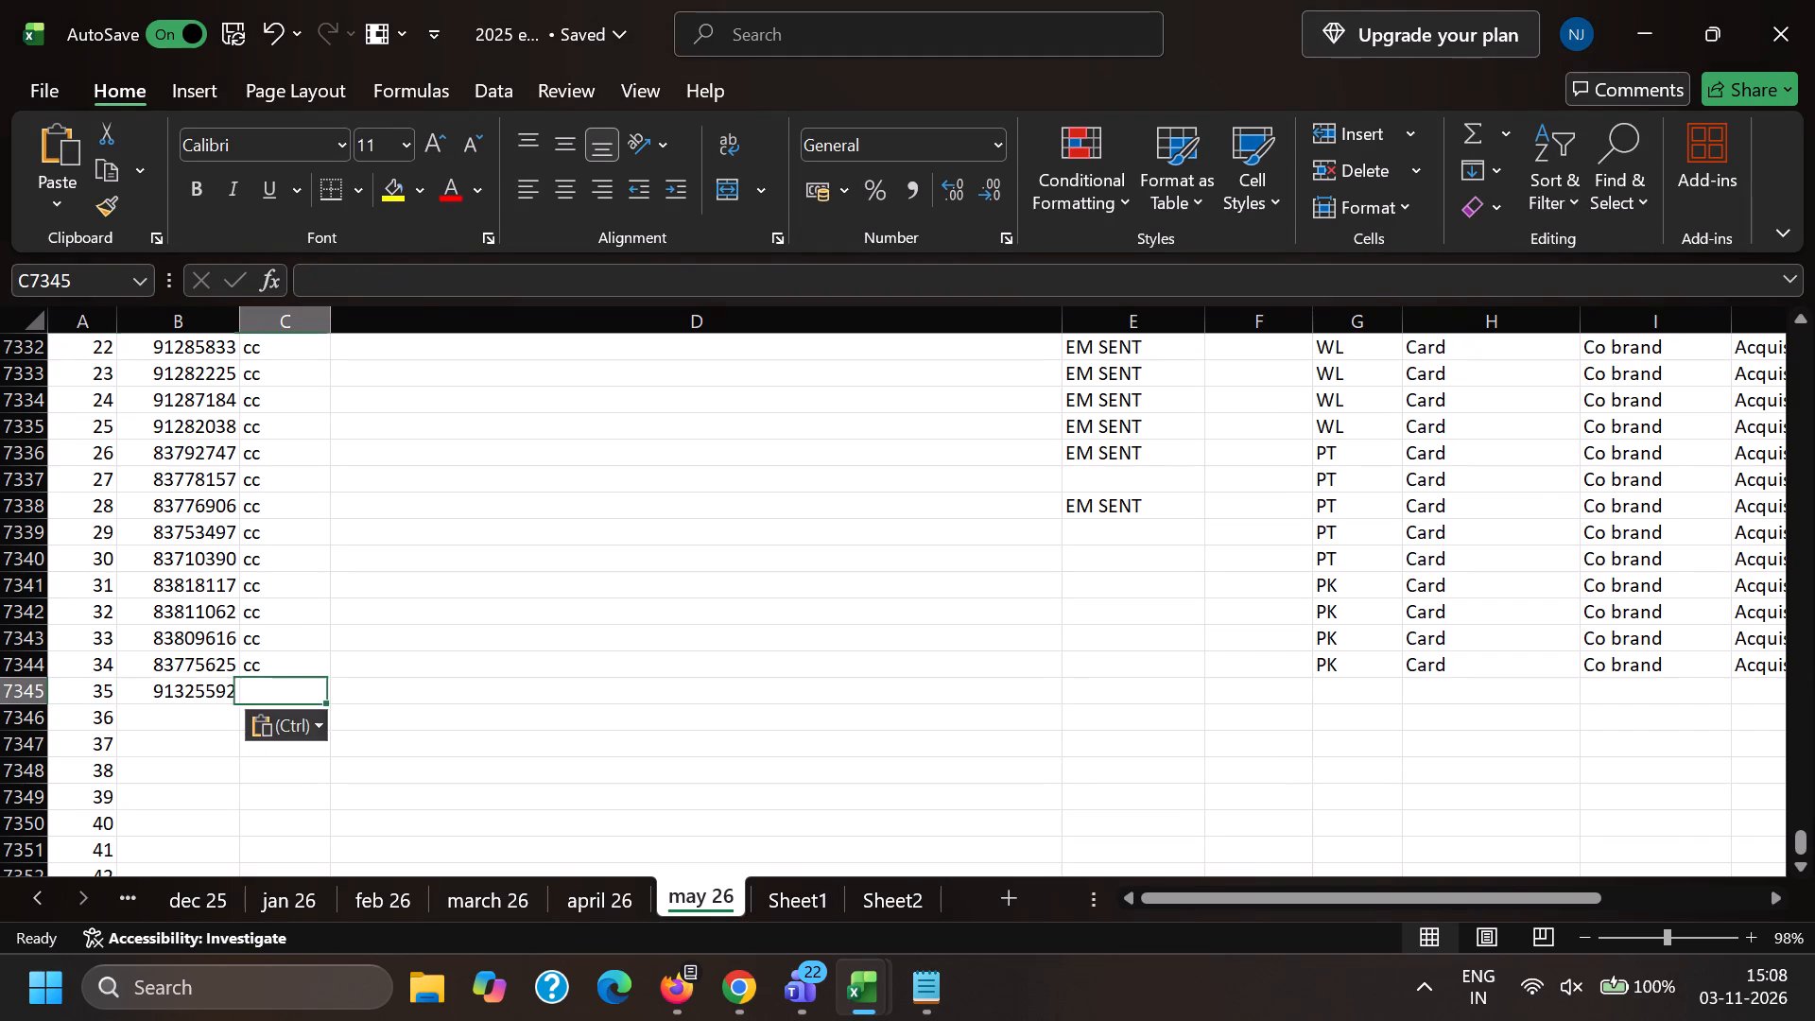
{"action": "key", "text": "c"}
{"action": "key", "text": "c"}
{"action": "scroll", "coordinate": [857, 719], "scroll_direction": "up", "scroll_amount": 5}
{"action": "scroll", "coordinate": [999, 686], "scroll_direction": "down", "scroll_amount": 5}
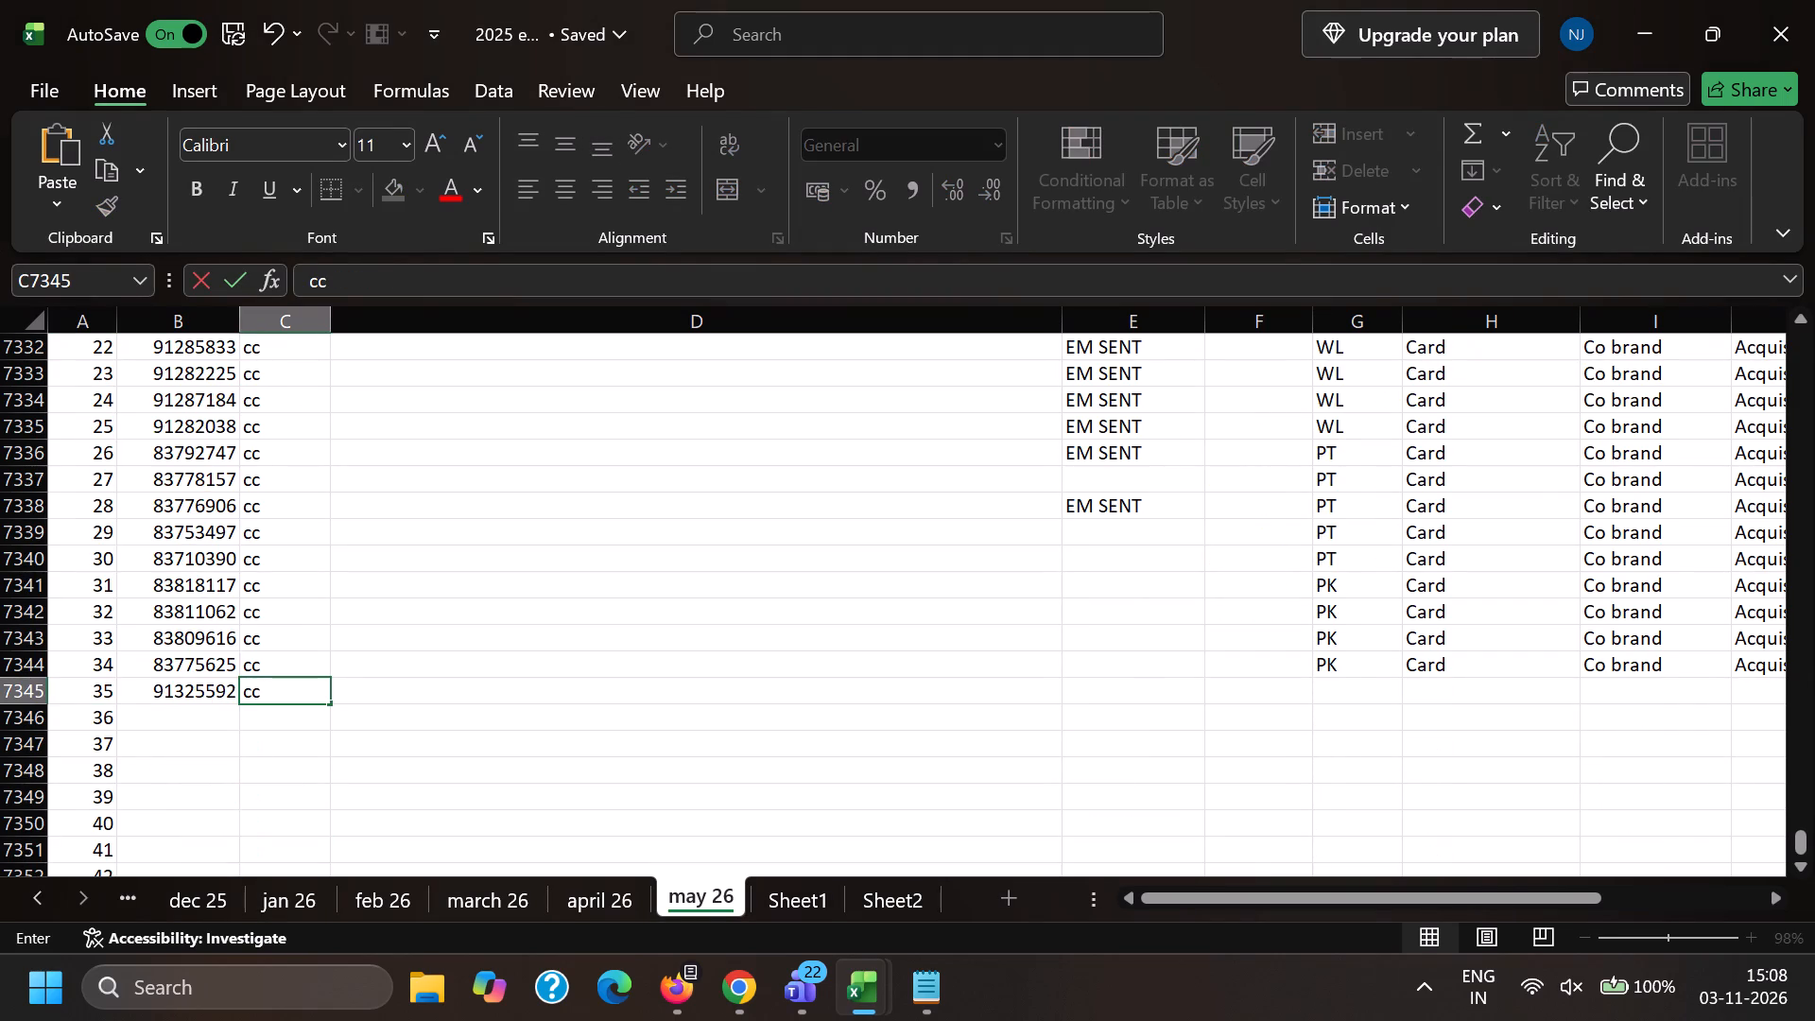
{"action": "left_click", "coordinate": [379, 685]}
{"action": "key", "text": "Right"}
{"action": "key", "text": "Right"}
{"action": "key", "text": "Right"}
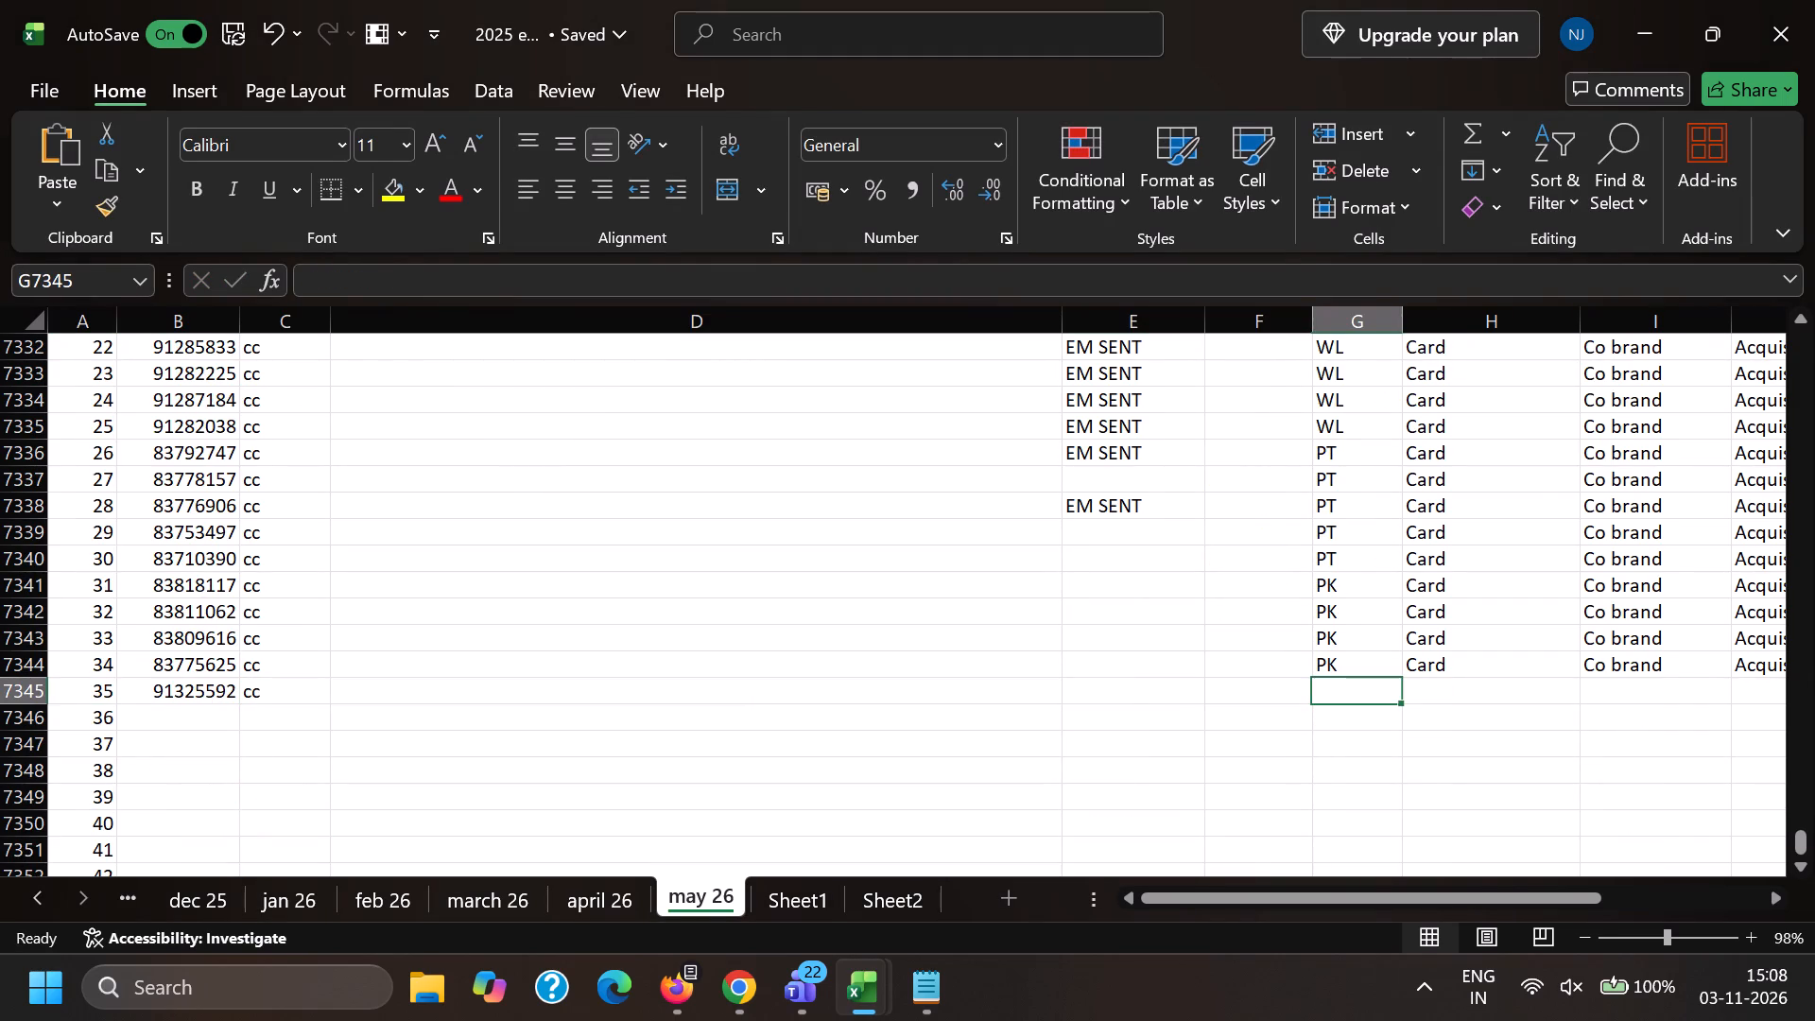
{"action": "key", "text": "comma"}
{"action": "key", "text": "BackSpace"}
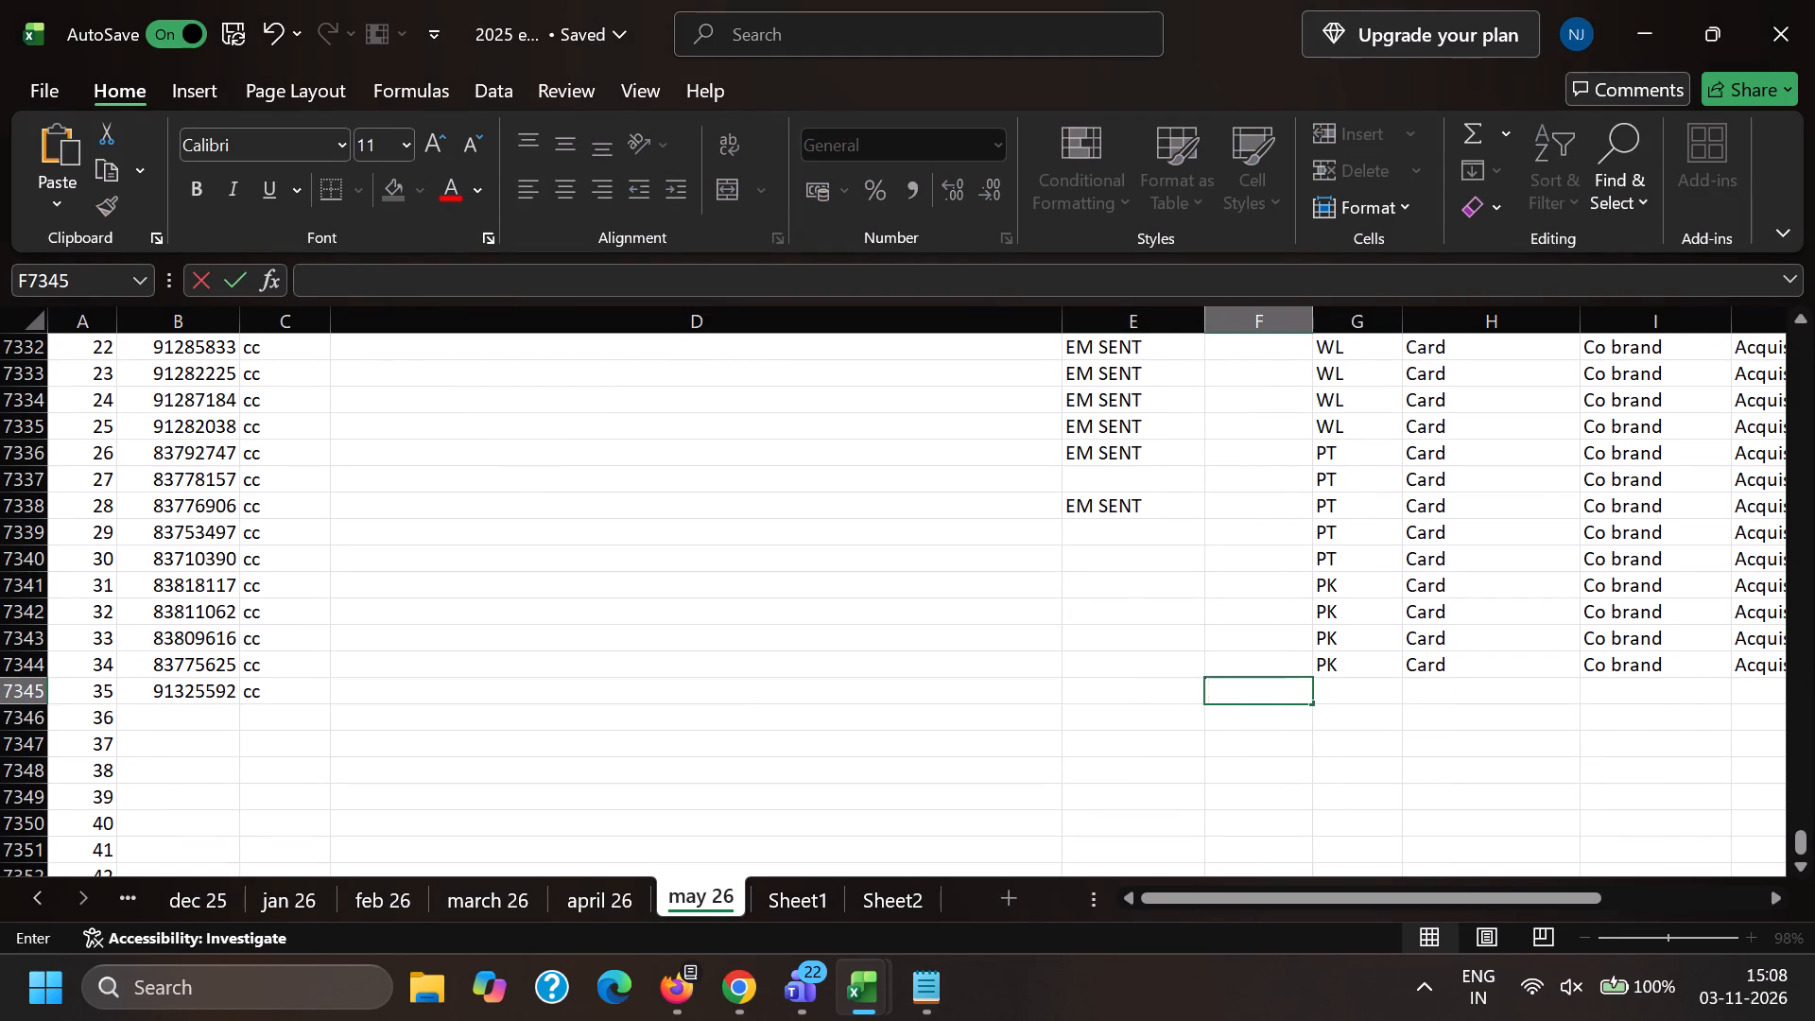
{"action": "key", "text": "a"}
{"action": "key", "text": "c"}
{"action": "key", "text": "y"}
{"action": "key", "text": "Right"}
Fill columns H to J of row 7345 with Card, Co brand and Acquisition.
{"action": "key", "text": "Right"}
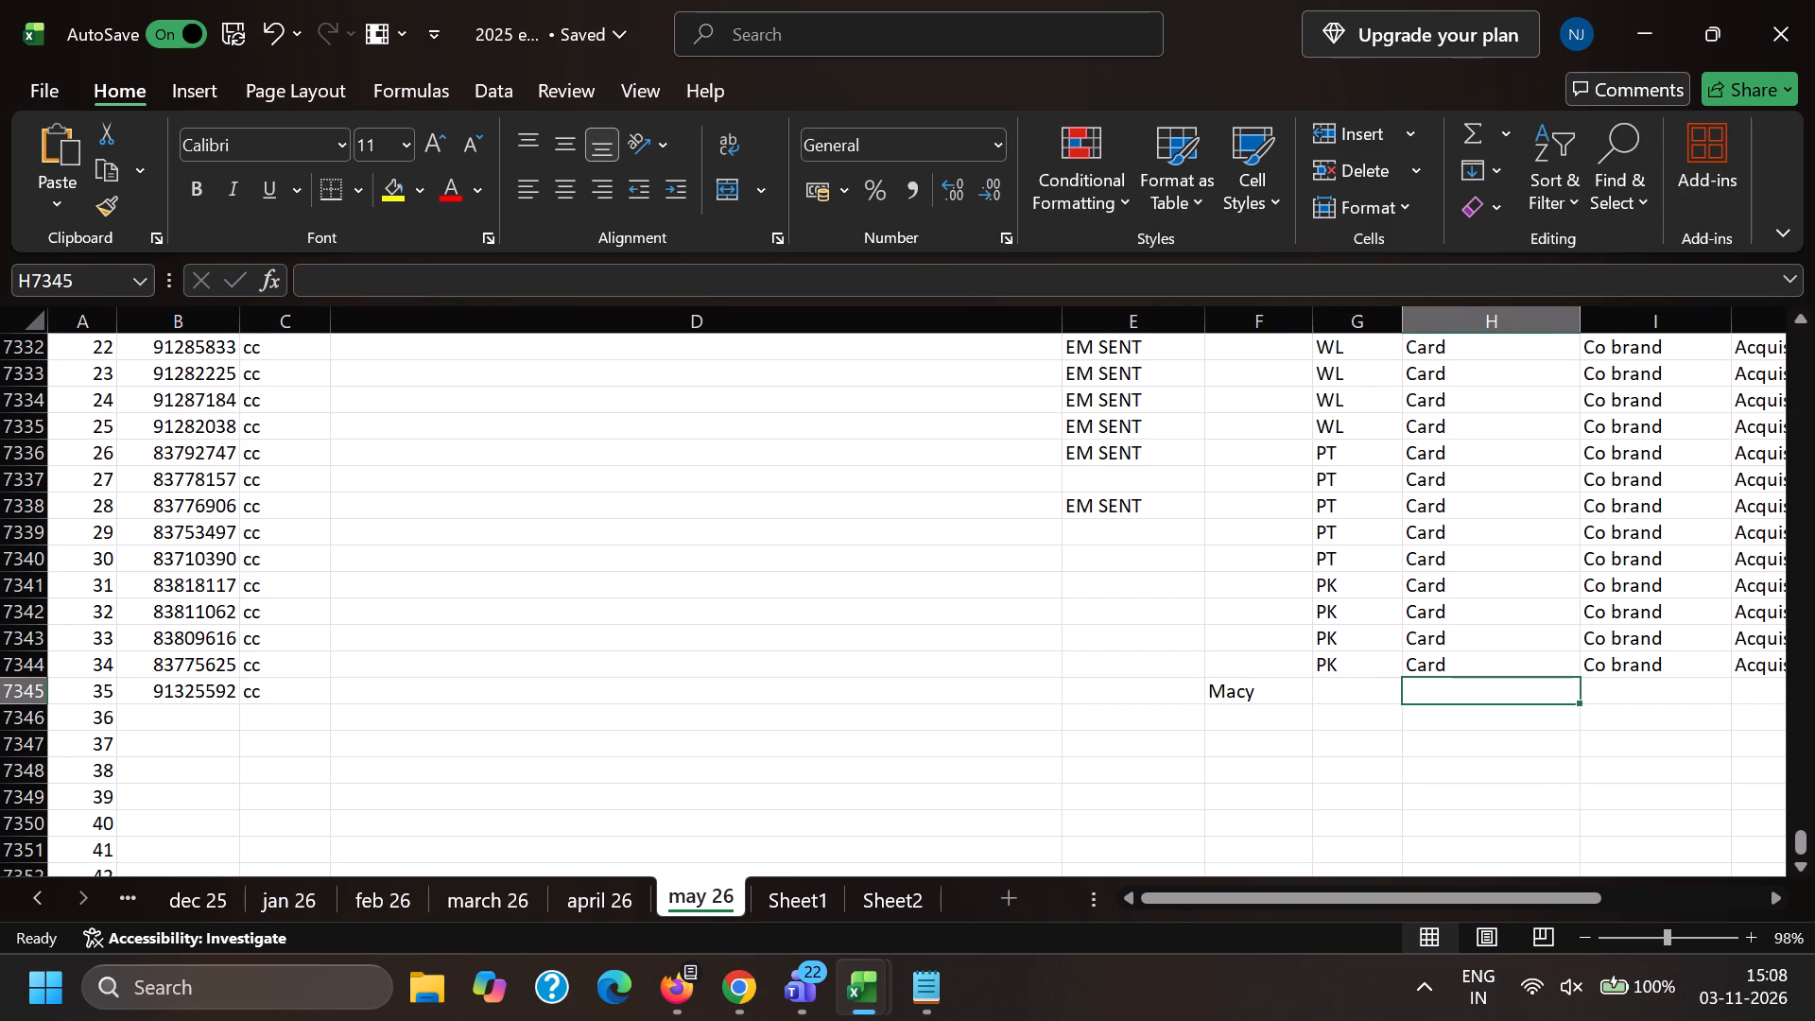
{"action": "key", "text": "c"}
{"action": "key", "text": "Right"}
{"action": "key", "text": "c"}
{"action": "key", "text": "Right"}
{"action": "key", "text": "a"}
{"action": "key", "text": "Left"}
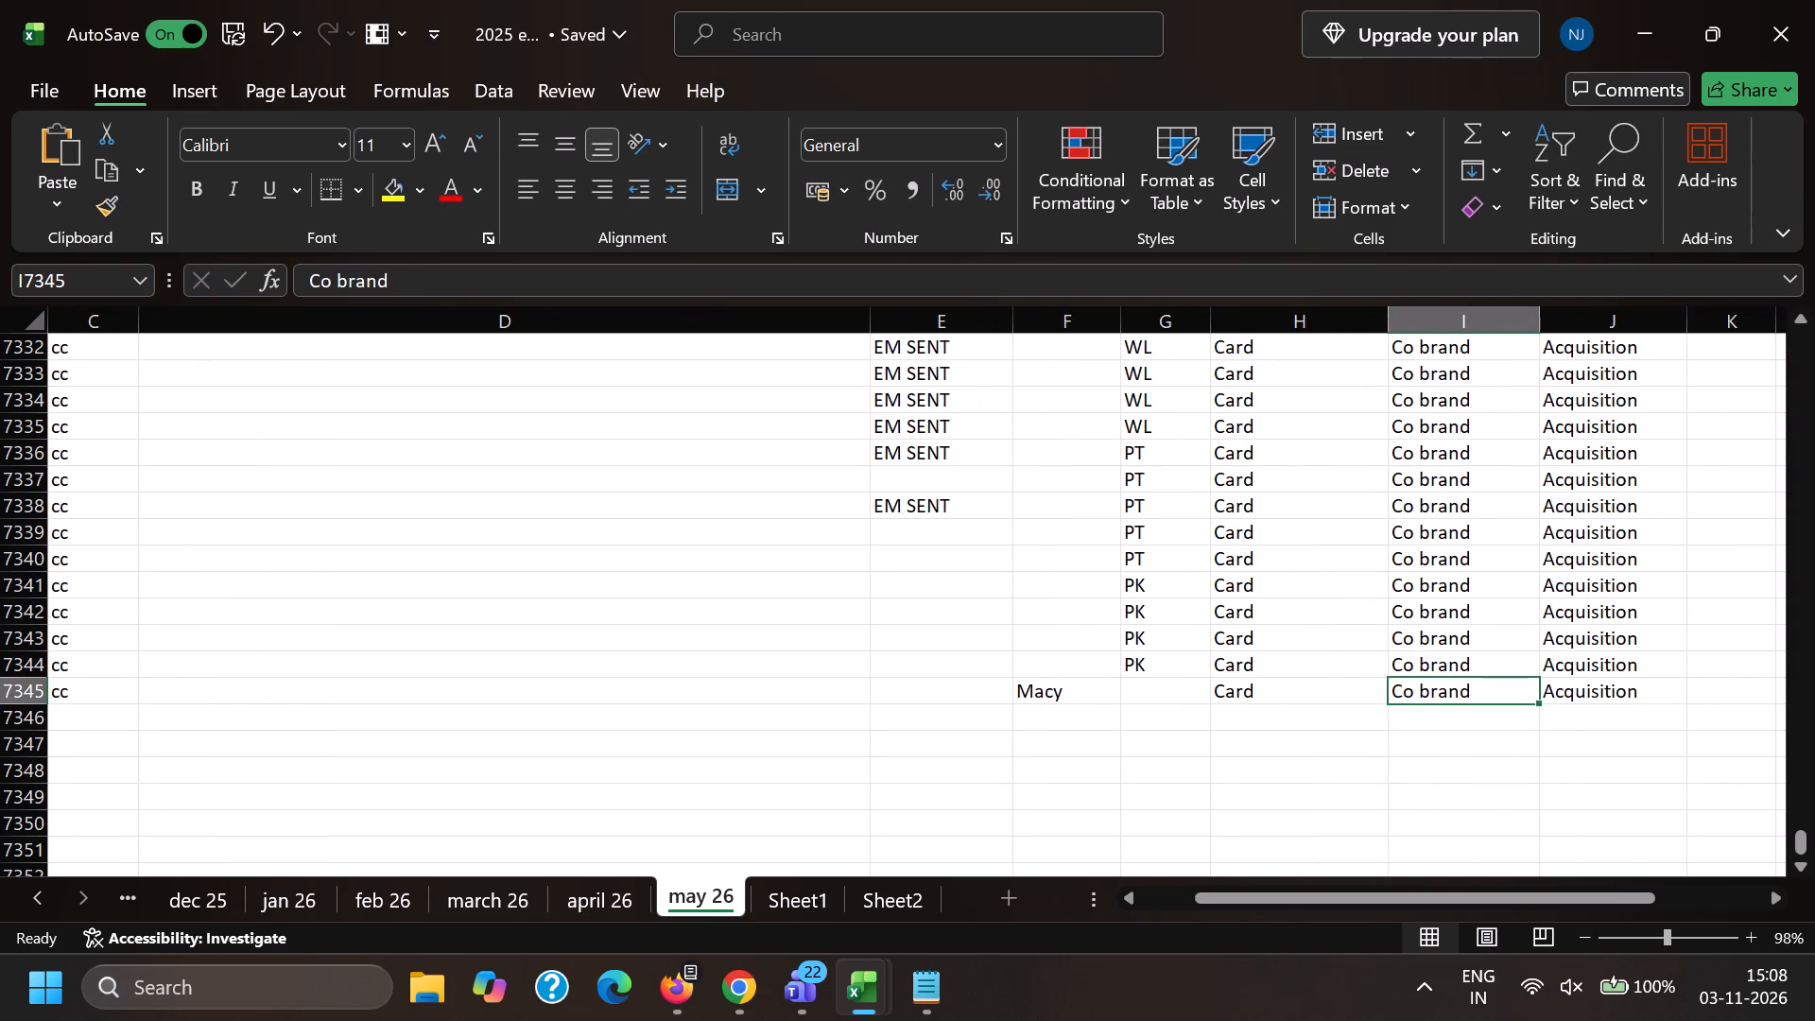
Copy the product link from the Macy Acquisition record in row 7292 and load it in Chrome's existing product page tab.
{"action": "scroll", "coordinate": [383, 699], "scroll_direction": "up", "scroll_amount": 13}
{"action": "scroll", "coordinate": [1109, 524], "scroll_direction": "up", "scroll_amount": 1}
{"action": "scroll", "coordinate": [1051, 577], "scroll_direction": "up", "scroll_amount": 3}
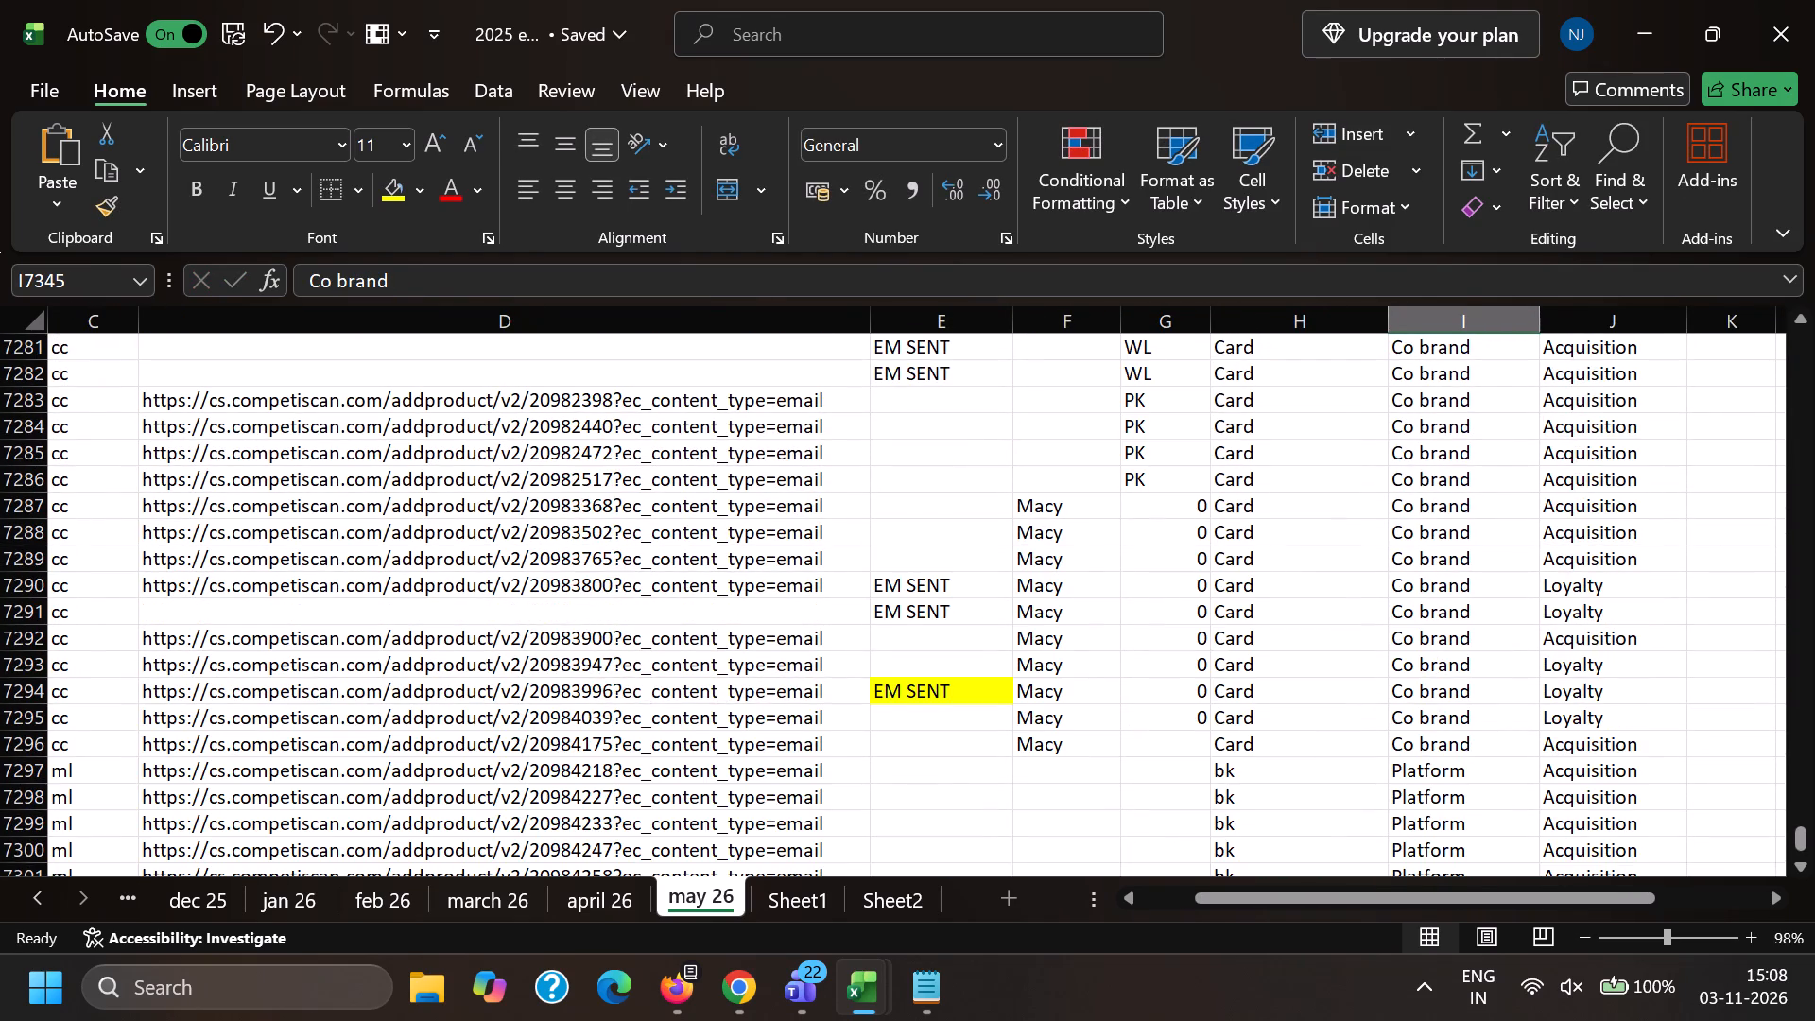
{"action": "left_click", "coordinate": [1558, 632]}
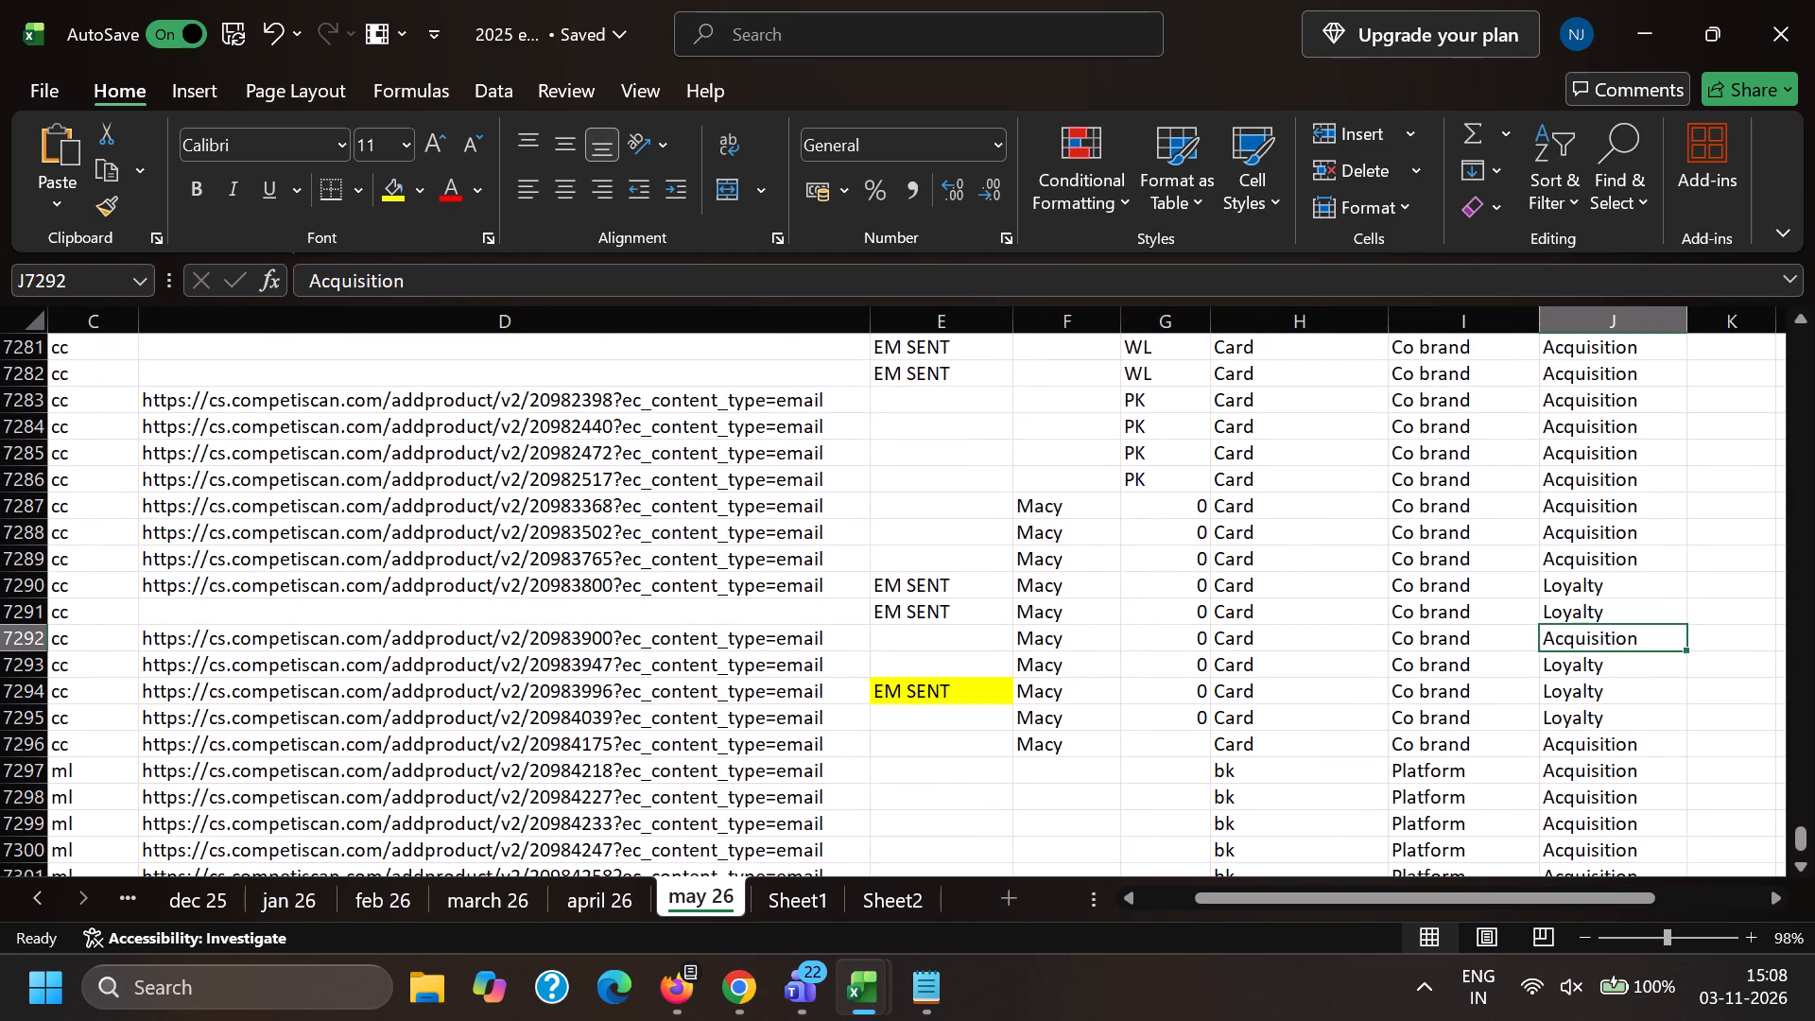
{"action": "key", "text": "Left"}
{"action": "key", "text": "Left"}
{"action": "key", "text": "Left"}
{"action": "key", "text": "Left"}
{"action": "key", "text": "Left"}
{"action": "key", "text": "Left"}
{"action": "key", "text": "ctrl+c"}
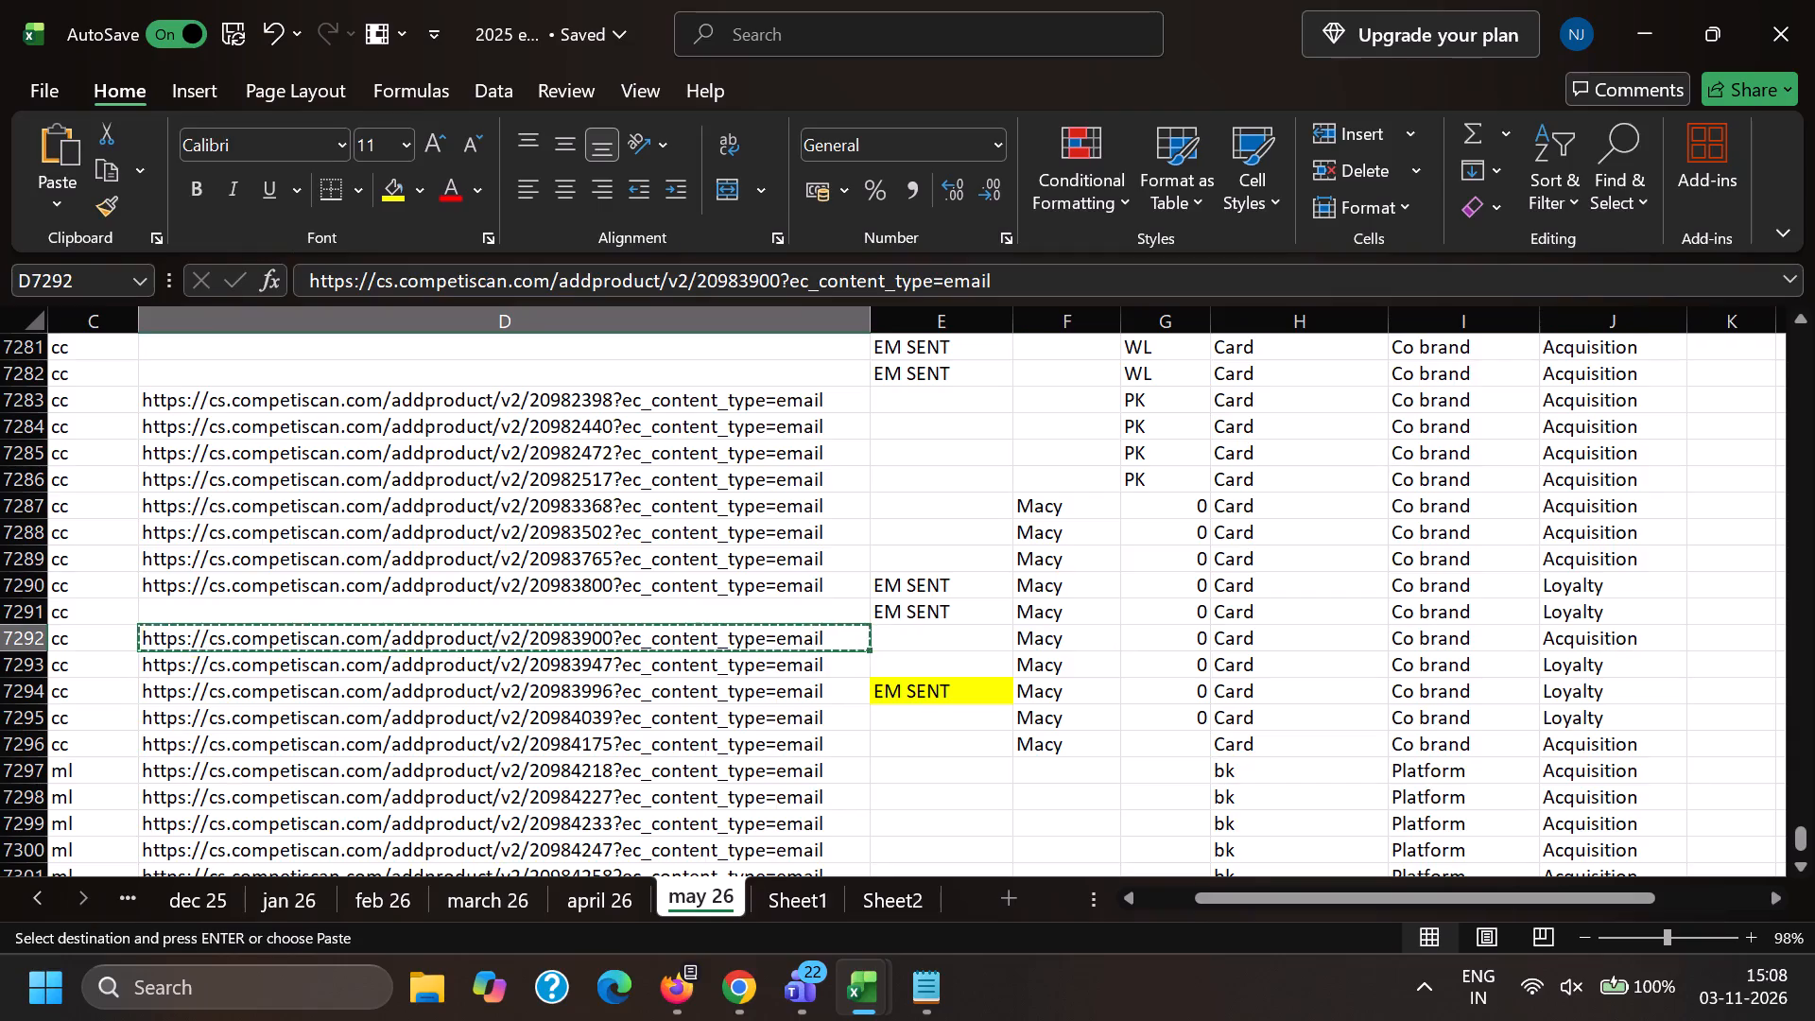
{"action": "key", "text": "alt+Tab"}
{"action": "left_click", "coordinate": [1283, 0]}
{"action": "triple_click", "coordinate": [1231, 103]}
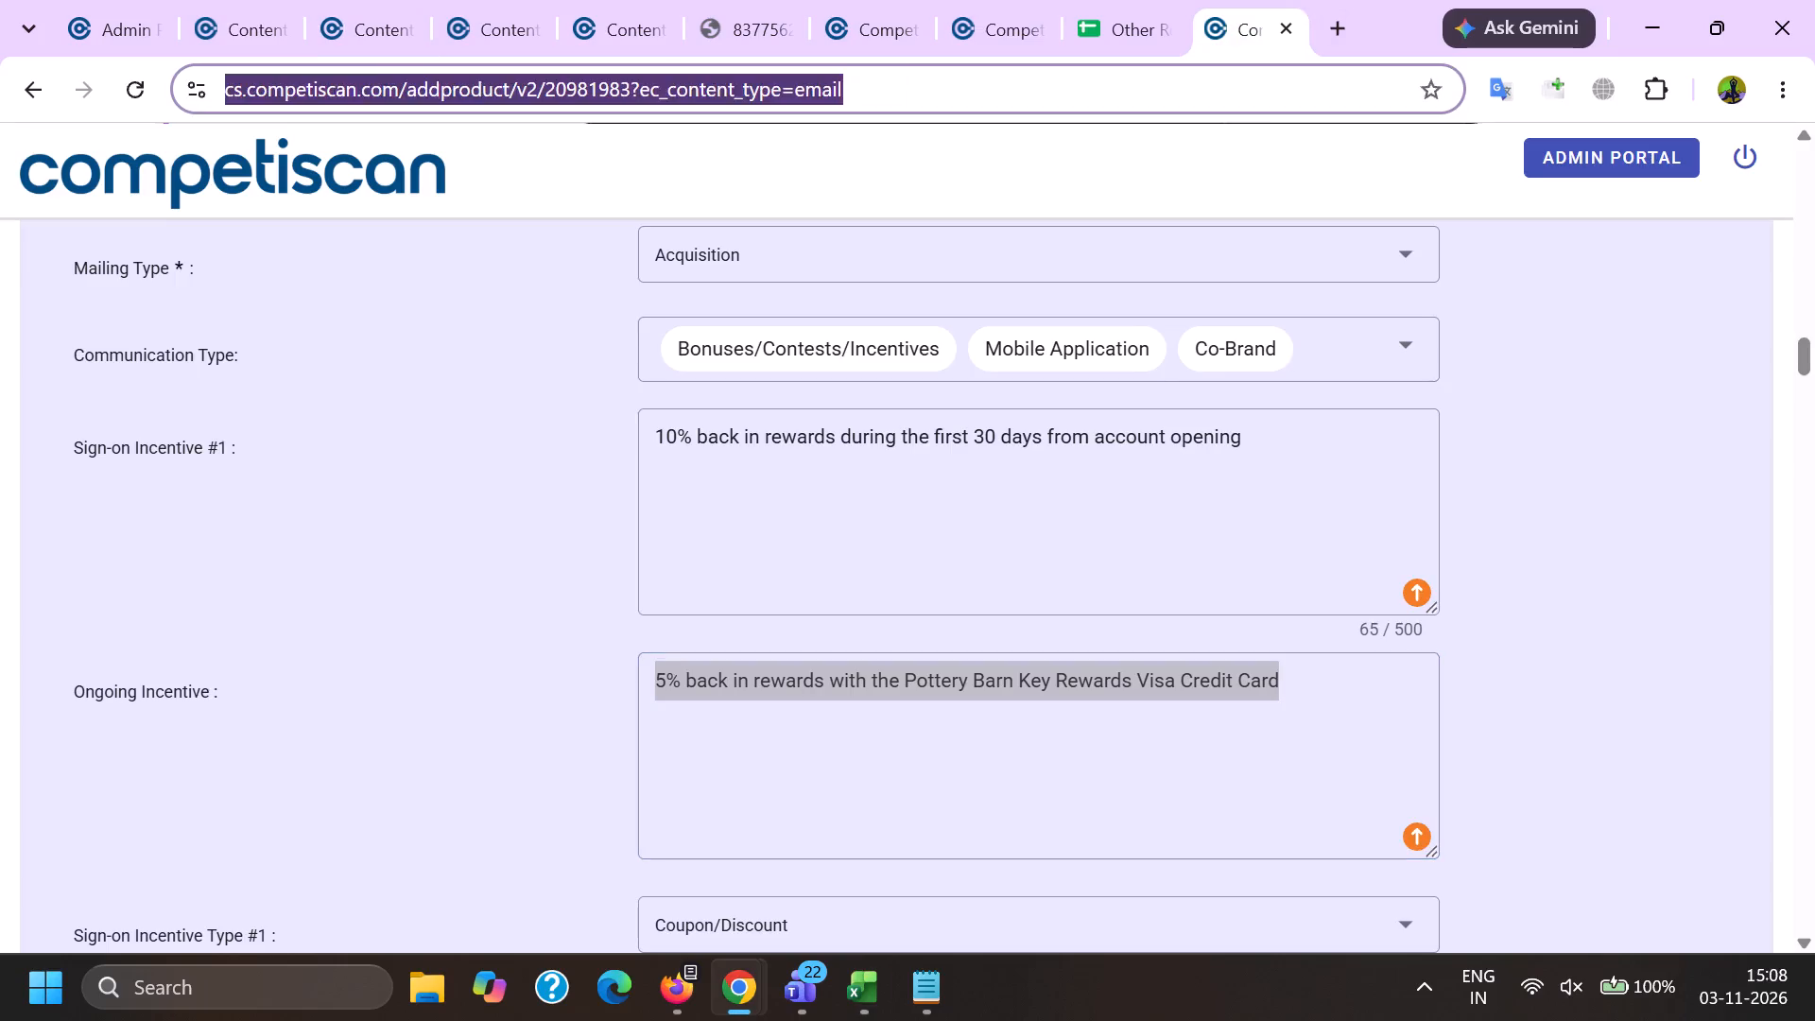
{"action": "key", "text": "ctrl+v"}
{"action": "key", "text": "Return"}
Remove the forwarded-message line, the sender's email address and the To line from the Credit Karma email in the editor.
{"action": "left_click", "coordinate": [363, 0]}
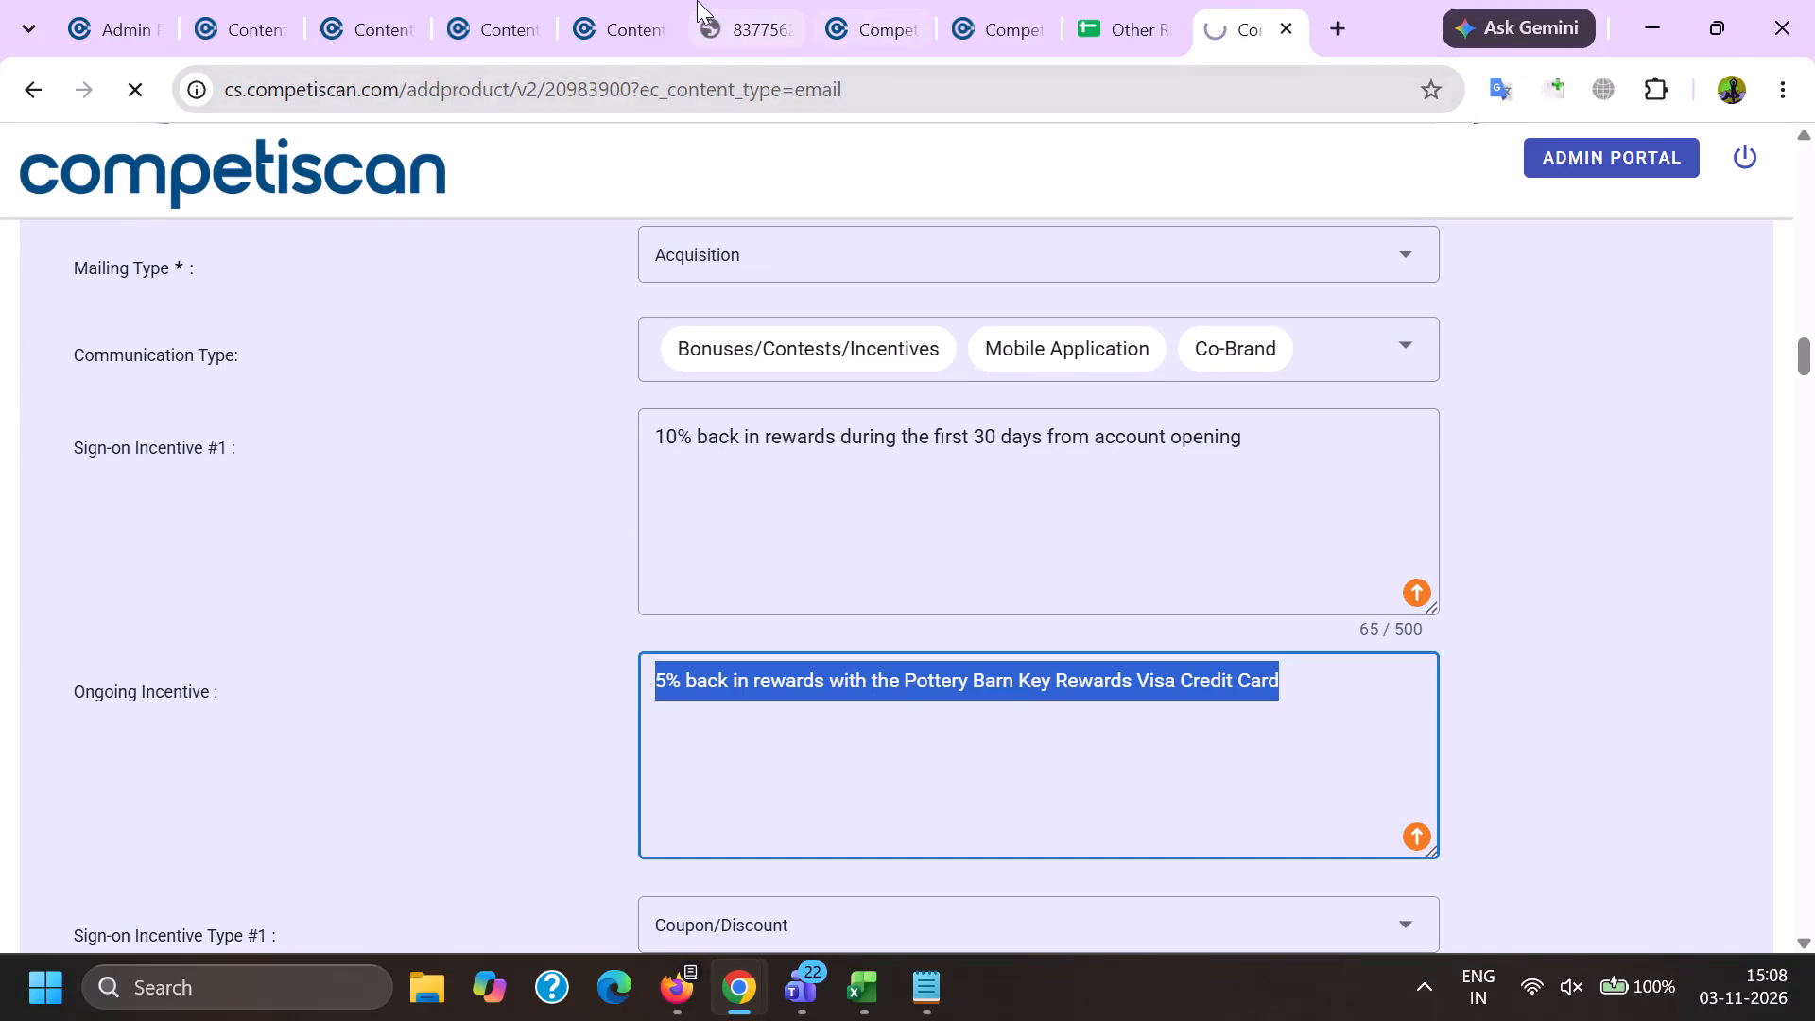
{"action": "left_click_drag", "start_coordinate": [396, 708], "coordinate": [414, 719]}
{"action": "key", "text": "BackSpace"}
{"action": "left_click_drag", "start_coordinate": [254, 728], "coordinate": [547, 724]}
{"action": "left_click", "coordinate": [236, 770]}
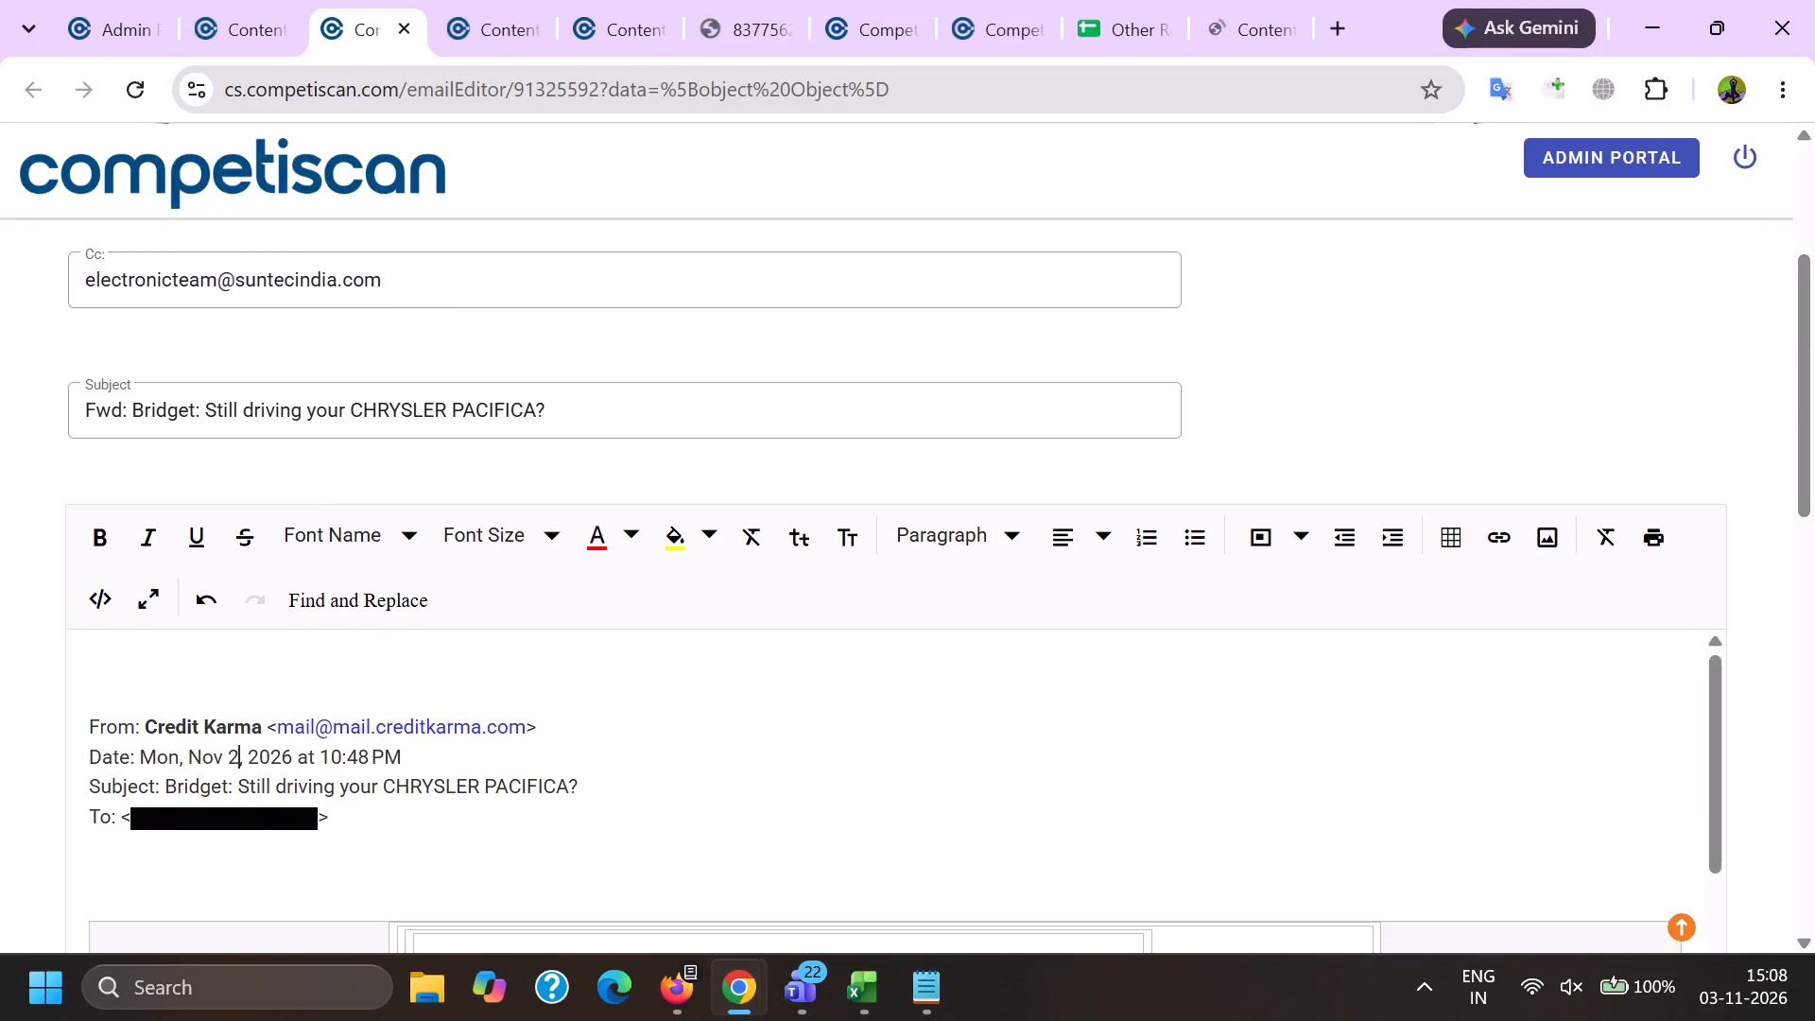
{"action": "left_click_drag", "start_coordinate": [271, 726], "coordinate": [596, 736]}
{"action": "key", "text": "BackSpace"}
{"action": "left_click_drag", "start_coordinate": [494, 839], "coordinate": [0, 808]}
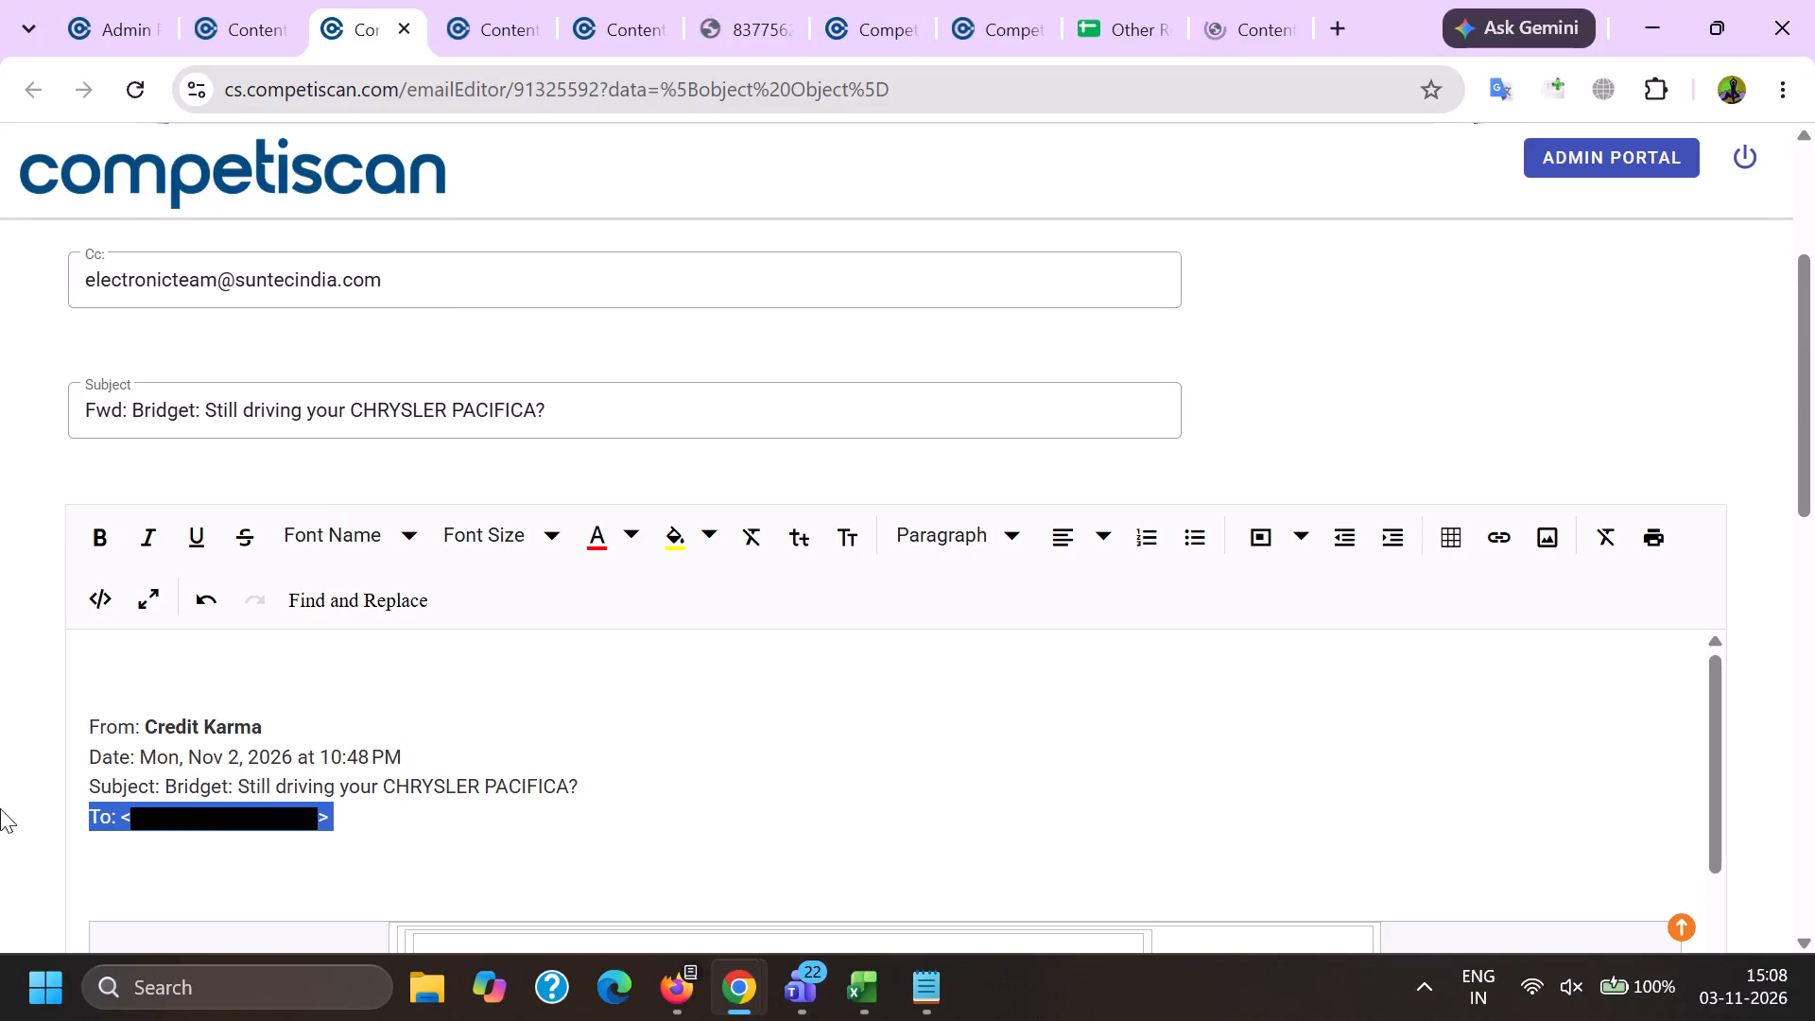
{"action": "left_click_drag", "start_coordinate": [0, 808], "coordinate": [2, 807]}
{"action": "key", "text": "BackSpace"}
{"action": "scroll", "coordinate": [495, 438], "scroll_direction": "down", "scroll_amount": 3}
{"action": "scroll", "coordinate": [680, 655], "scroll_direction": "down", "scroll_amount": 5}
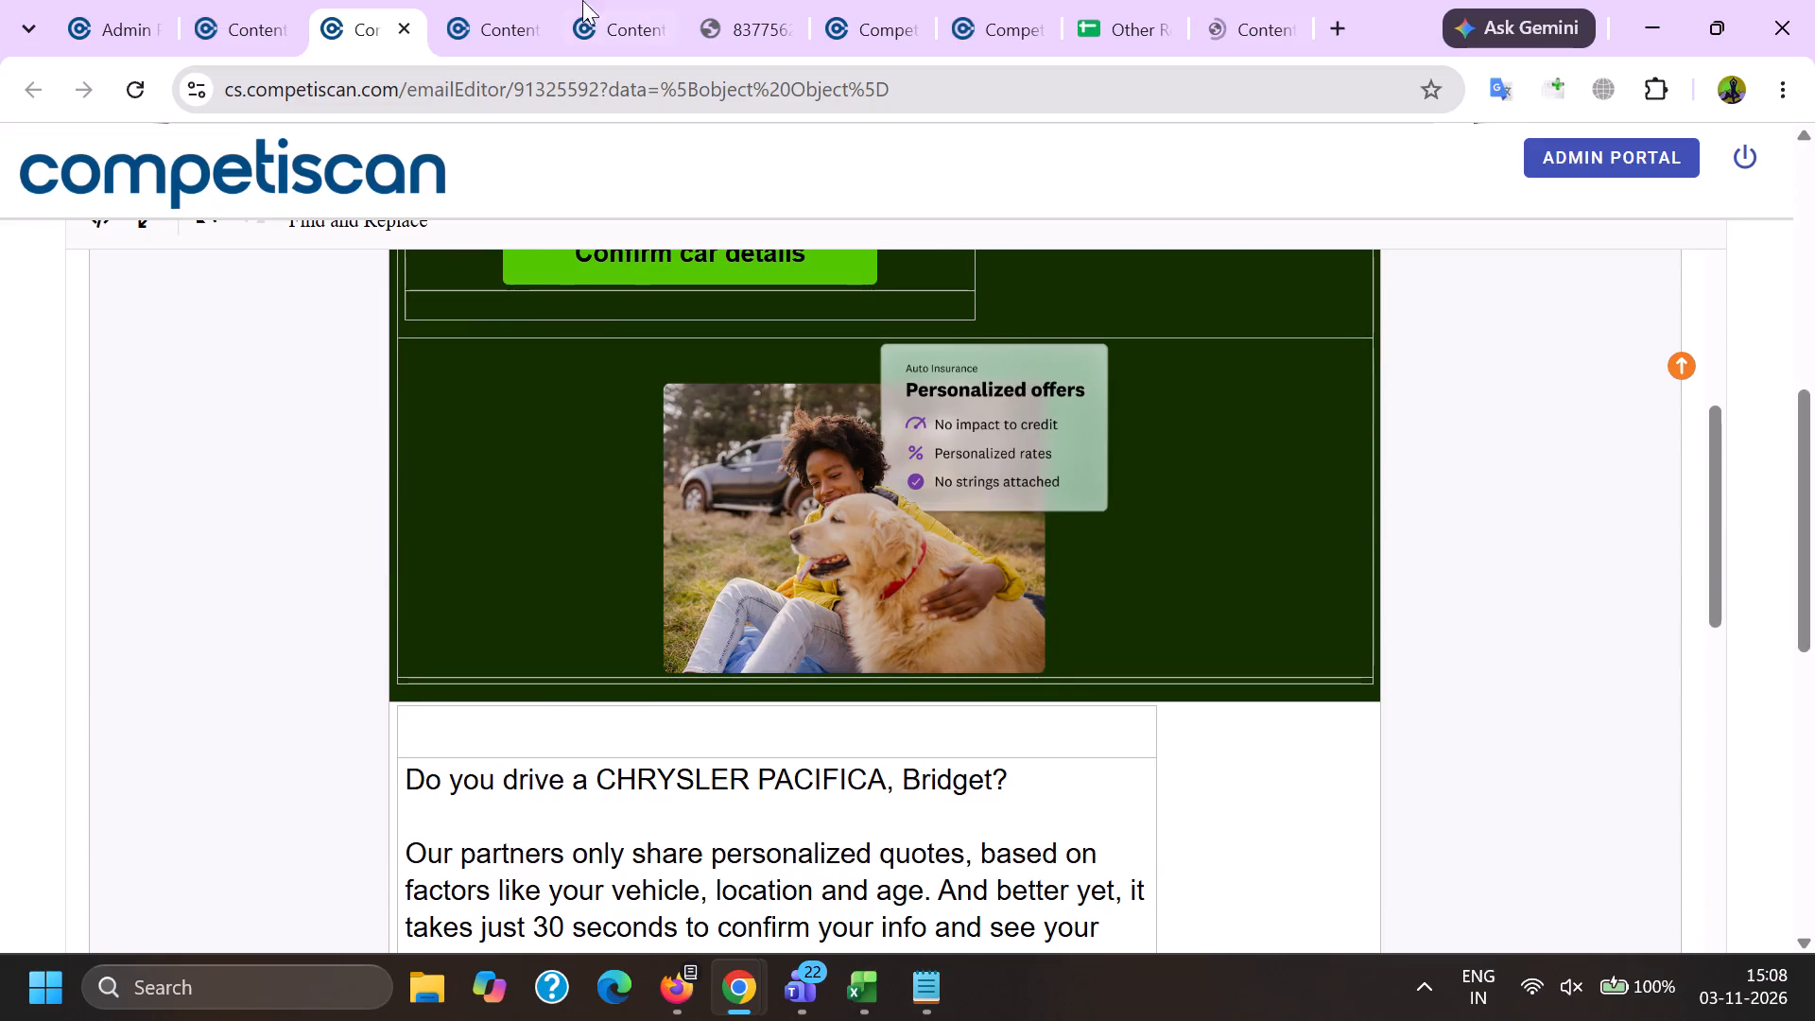
Close the Credit Karma email's editor tab.
{"action": "left_click", "coordinate": [246, 0]}
{"action": "left_click", "coordinate": [400, 0]}
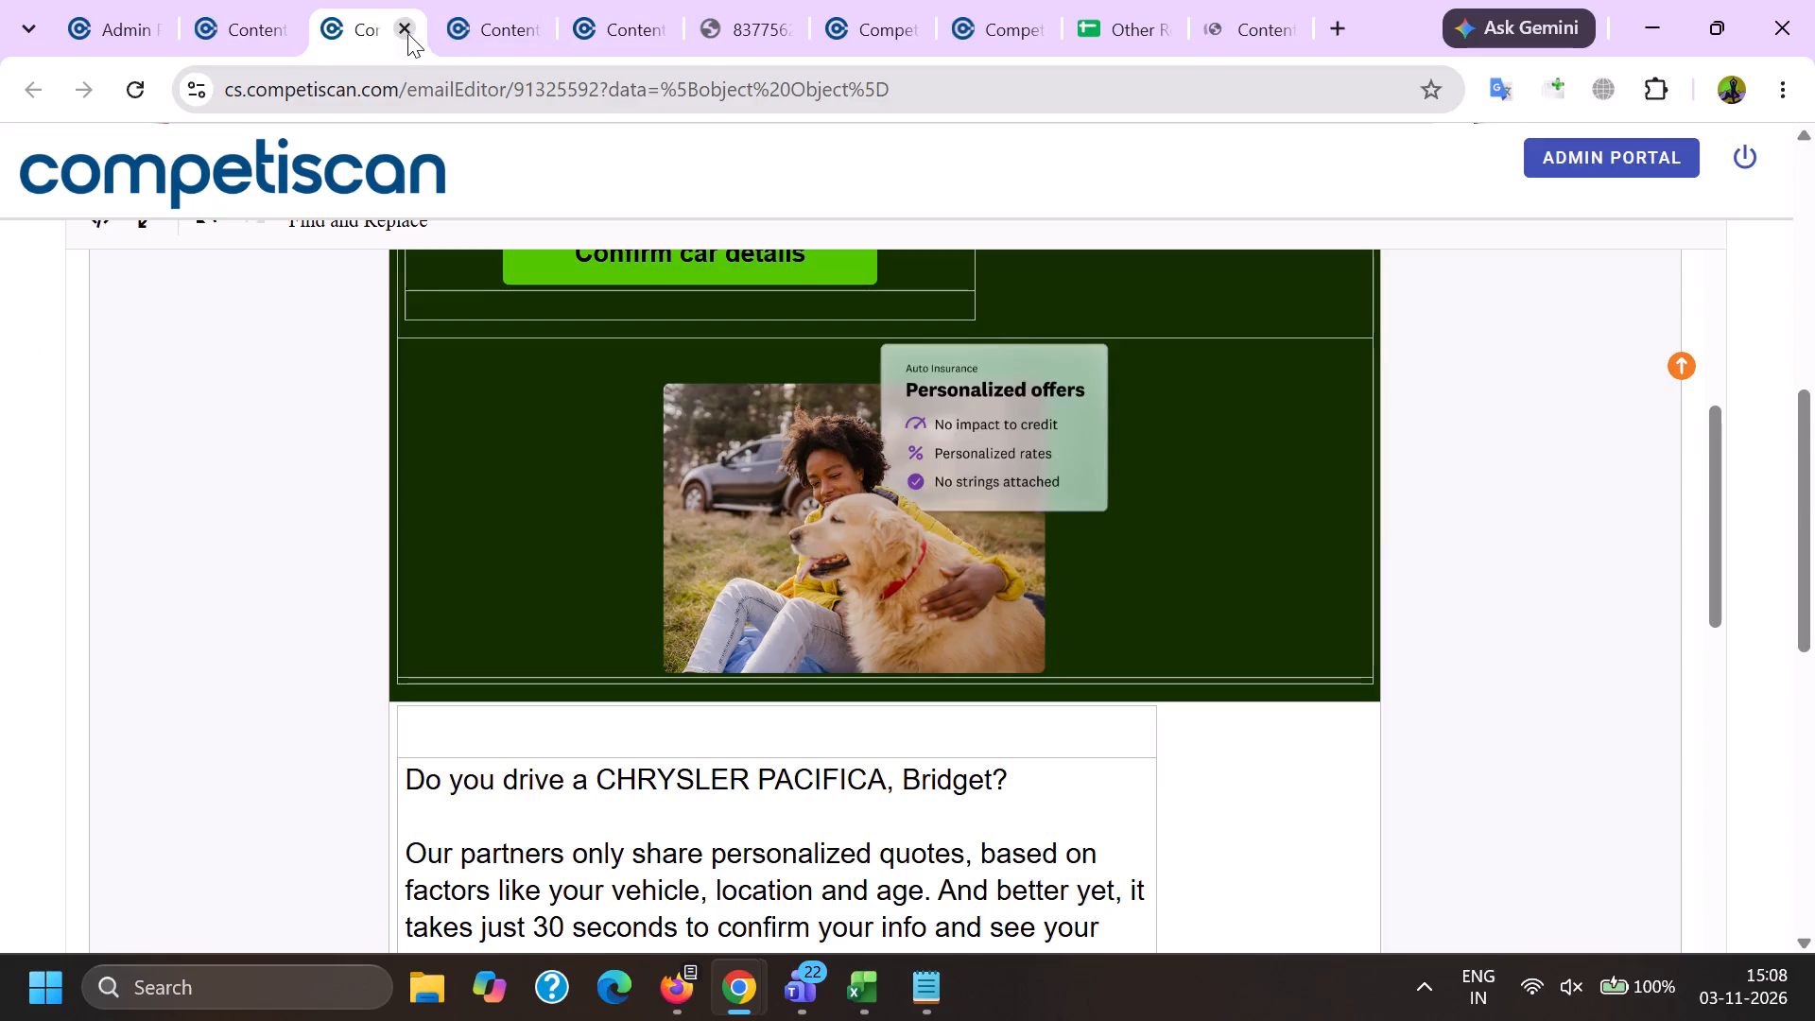
{"action": "left_click", "coordinate": [407, 33]}
{"action": "double_click", "coordinate": [535, 98]}
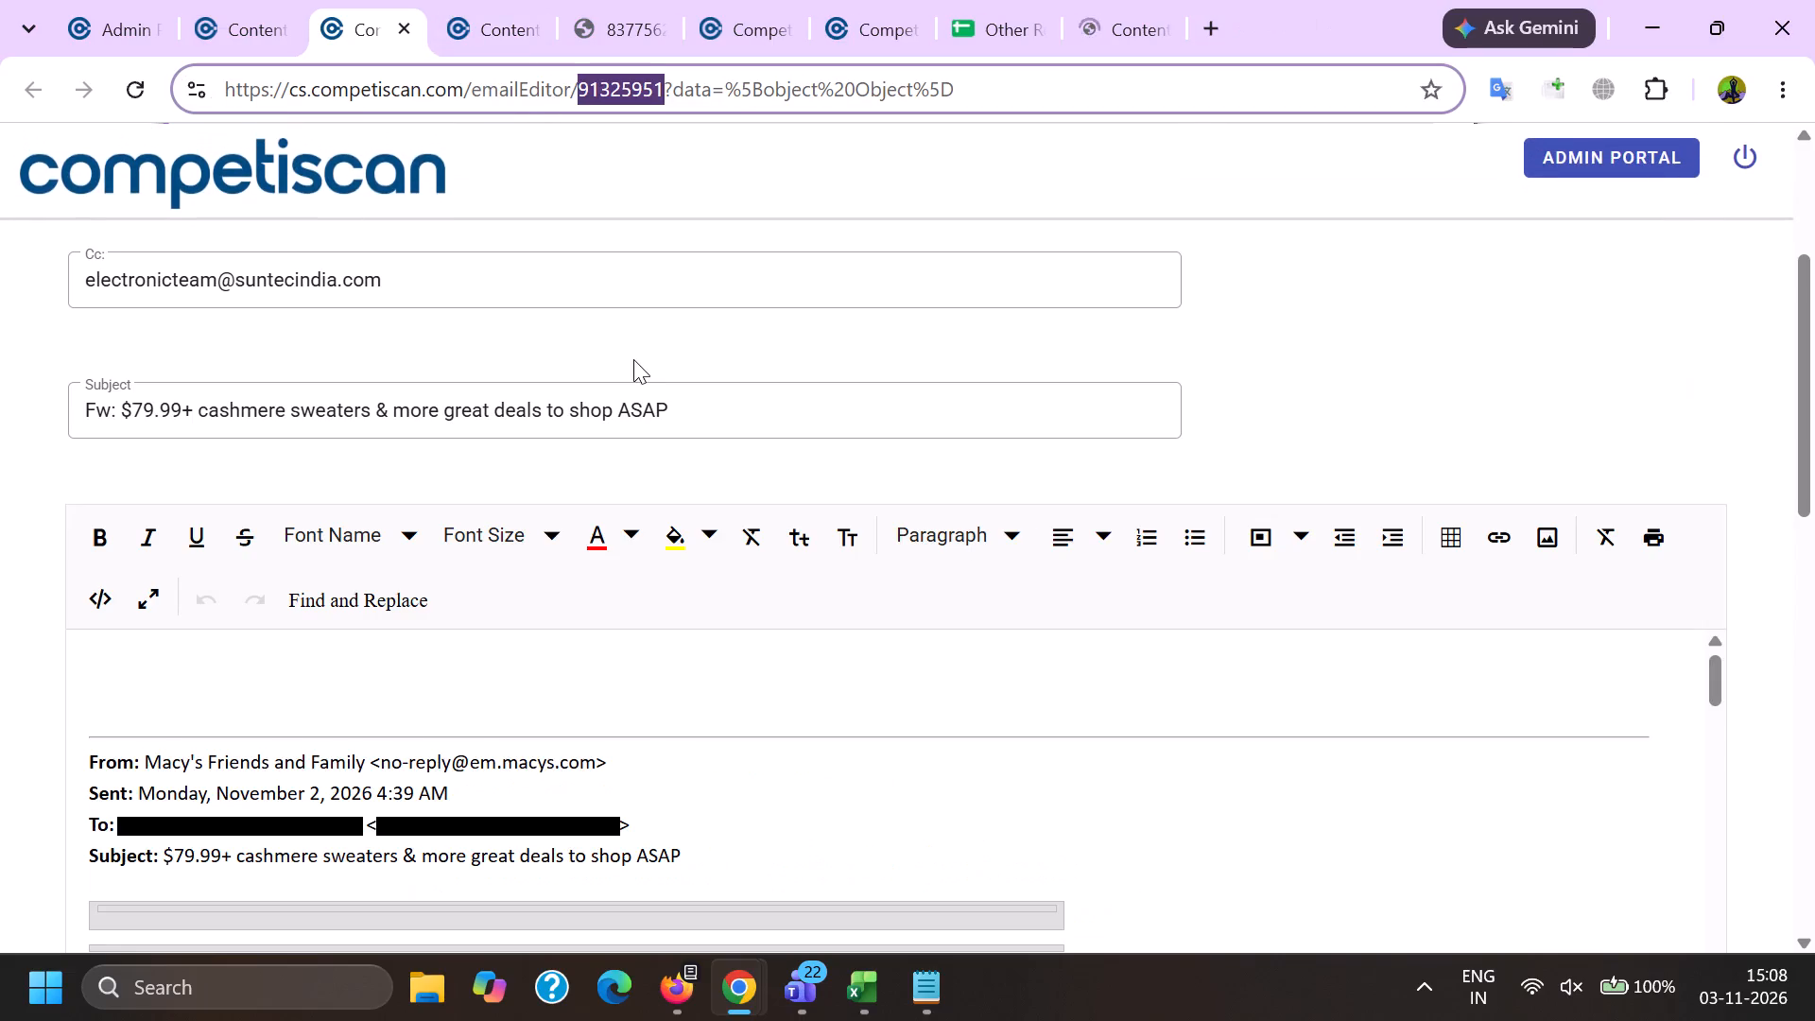
{"action": "key", "text": "ctrl+c"}
{"action": "key", "text": "ctrl+c"}
{"action": "left_click", "coordinate": [863, 1001]}
{"action": "left_click", "coordinate": [1076, 878]}
{"action": "scroll", "coordinate": [216, 578], "scroll_direction": "down", "scroll_amount": 2}
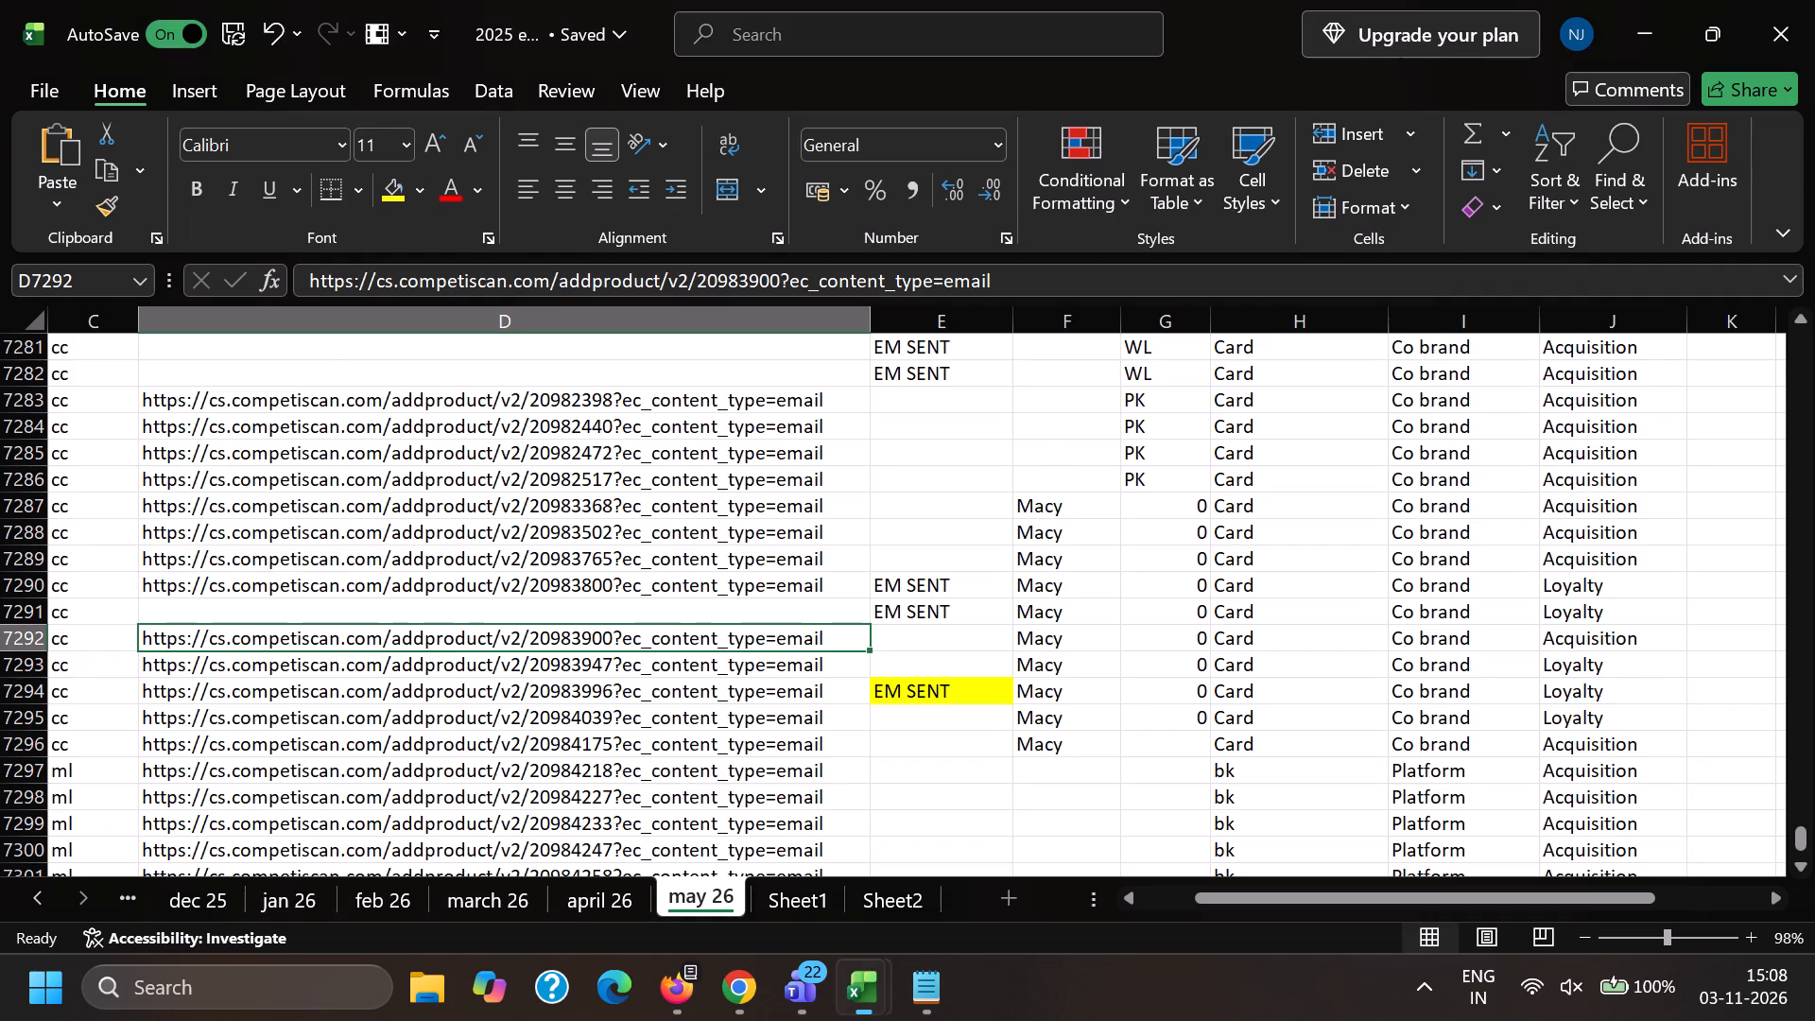
{"action": "scroll", "coordinate": [216, 578], "scroll_direction": "down", "scroll_amount": 8}
{"action": "scroll", "coordinate": [104, 723], "scroll_direction": "down", "scroll_amount": 8}
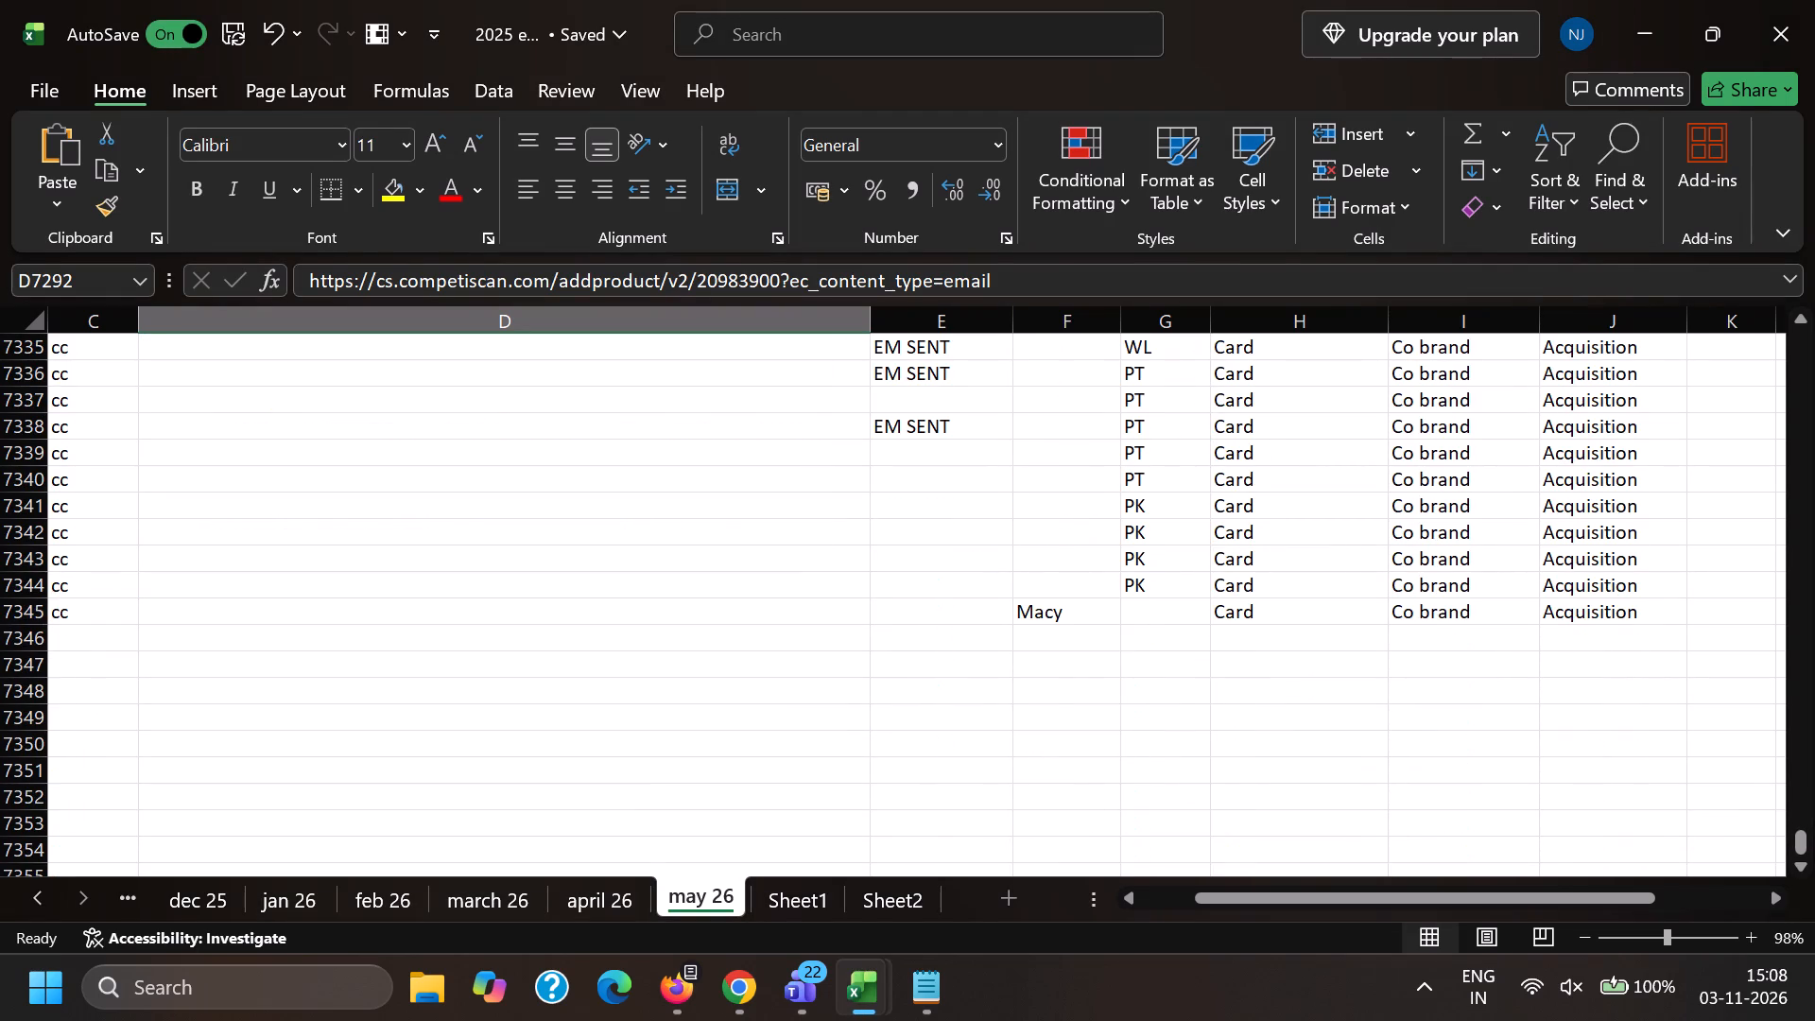
{"action": "left_click", "coordinate": [94, 624]}
{"action": "key", "text": "Left"}
{"action": "key", "text": "ctrl+v"}
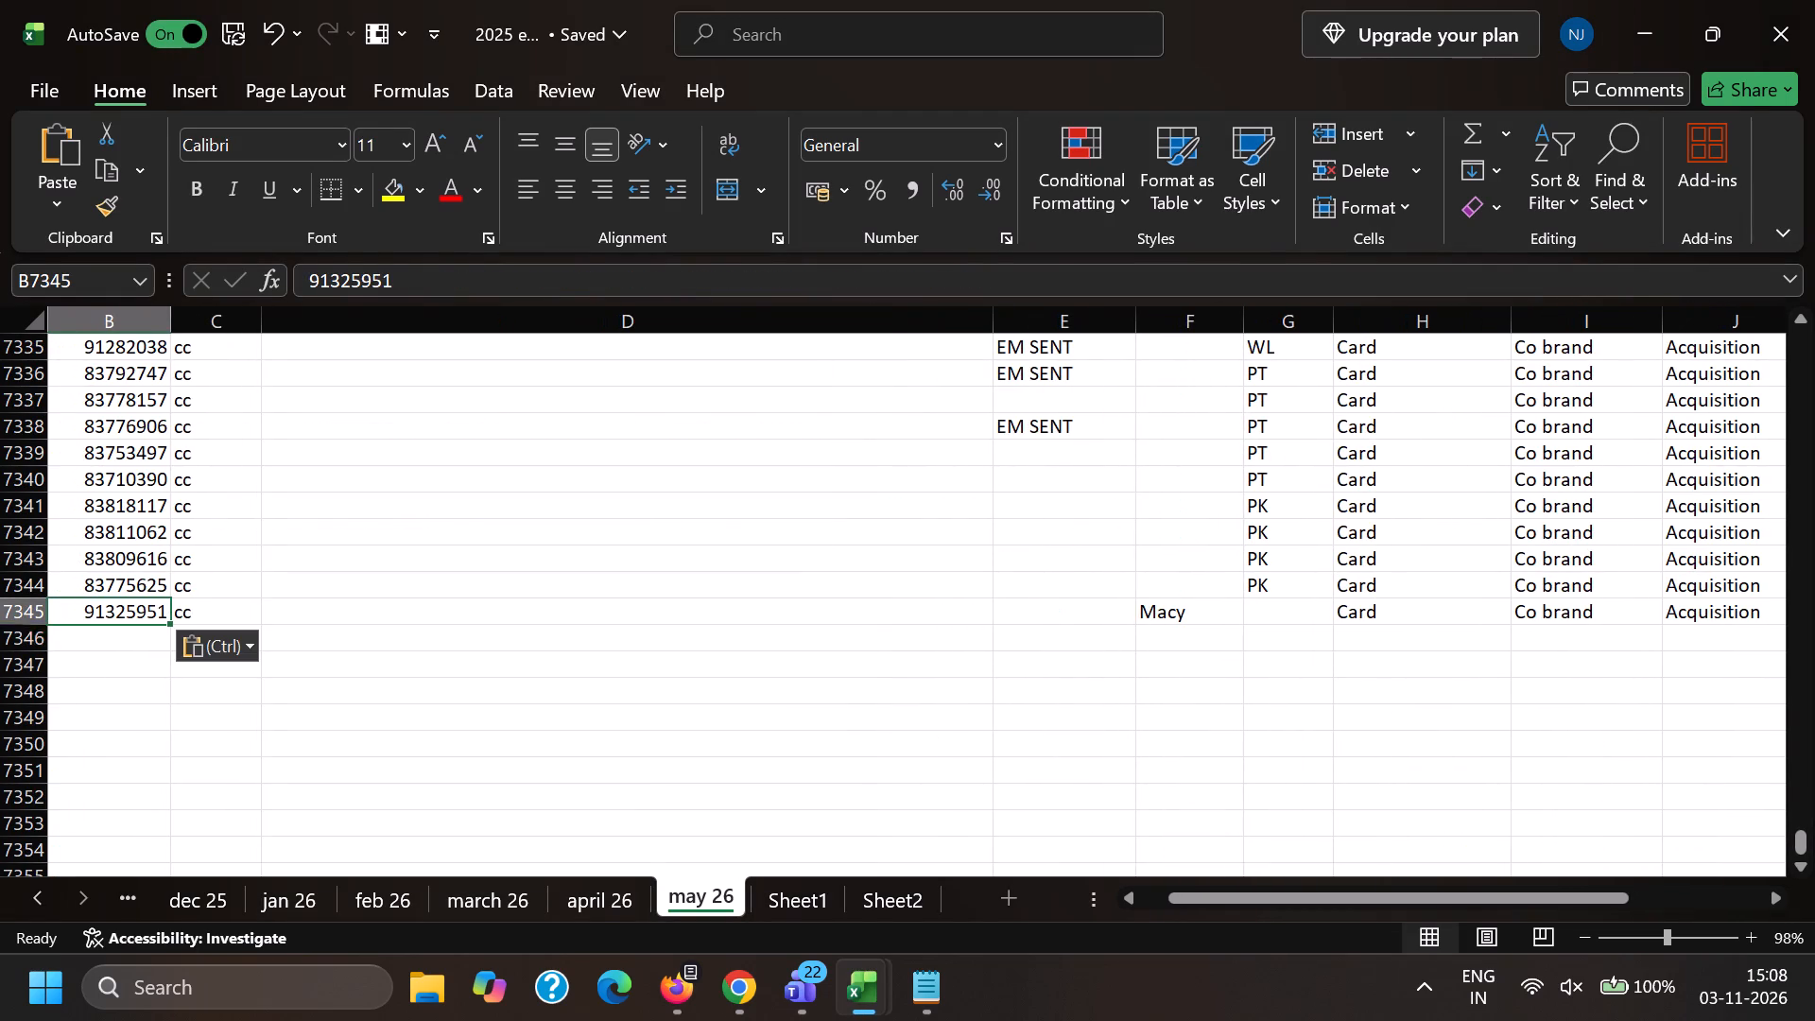
{"action": "left_click", "coordinate": [137, 639]}
{"action": "key", "text": "alt+Tab"}
{"action": "scroll", "coordinate": [202, 512], "scroll_direction": "down", "scroll_amount": 1}
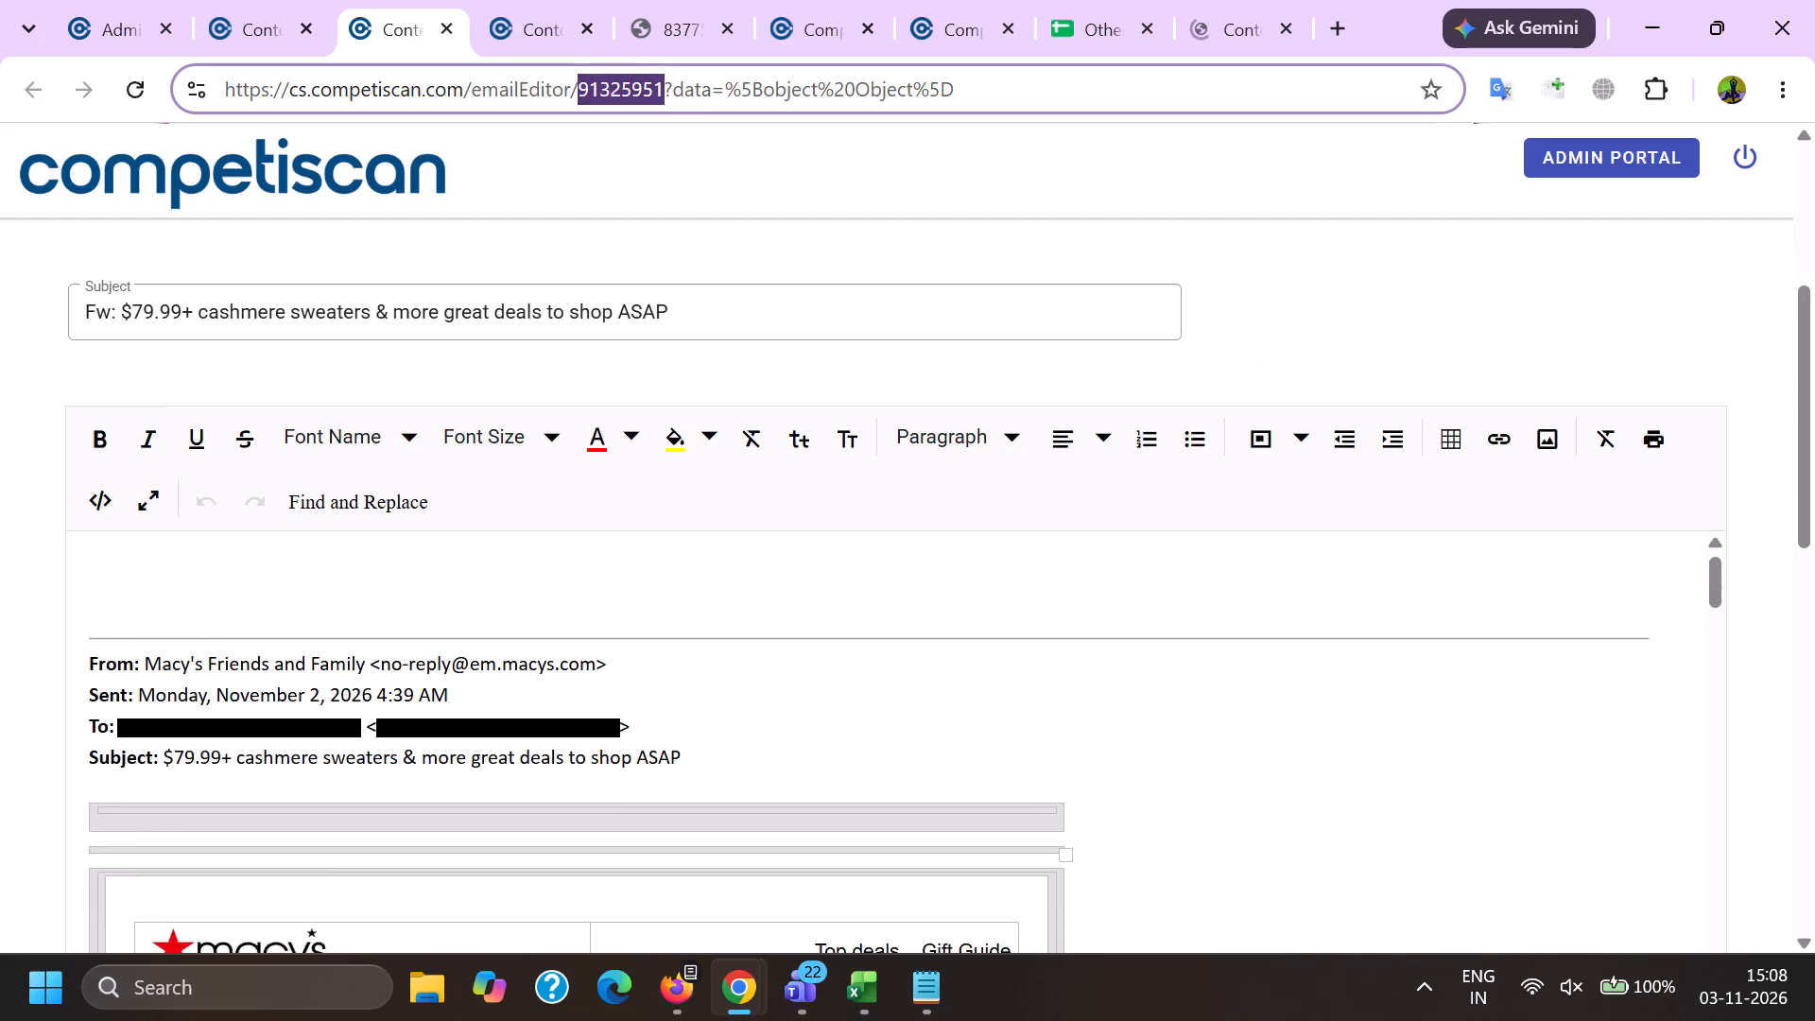
{"action": "left_click", "coordinate": [77, 634]}
{"action": "left_click", "coordinate": [77, 623]}
{"action": "key", "text": "Return"}
{"action": "key", "text": "Return"}
{"action": "key", "text": "Return"}
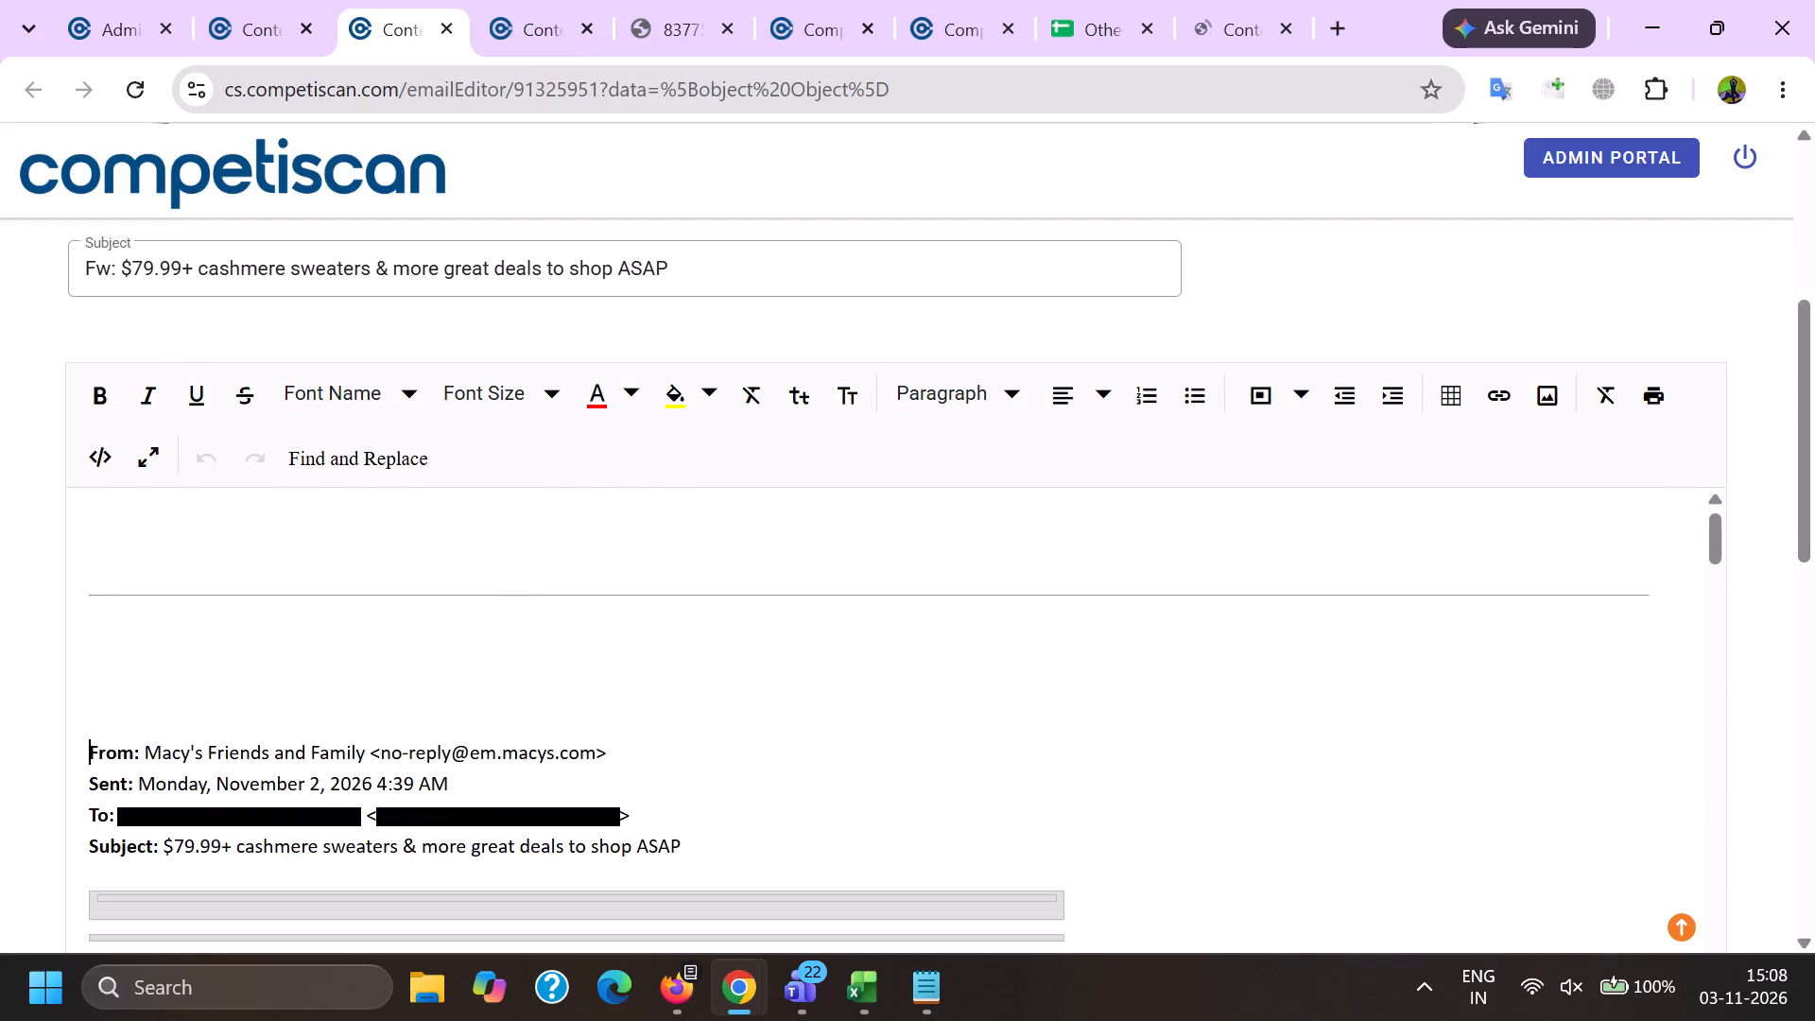
{"action": "left_click", "coordinate": [87, 633]}
{"action": "key", "text": "BackSpace"}
{"action": "key", "text": "BackSpace"}
{"action": "key", "text": "BackSpace"}
{"action": "left_click_drag", "start_coordinate": [75, 713], "coordinate": [738, 741]}
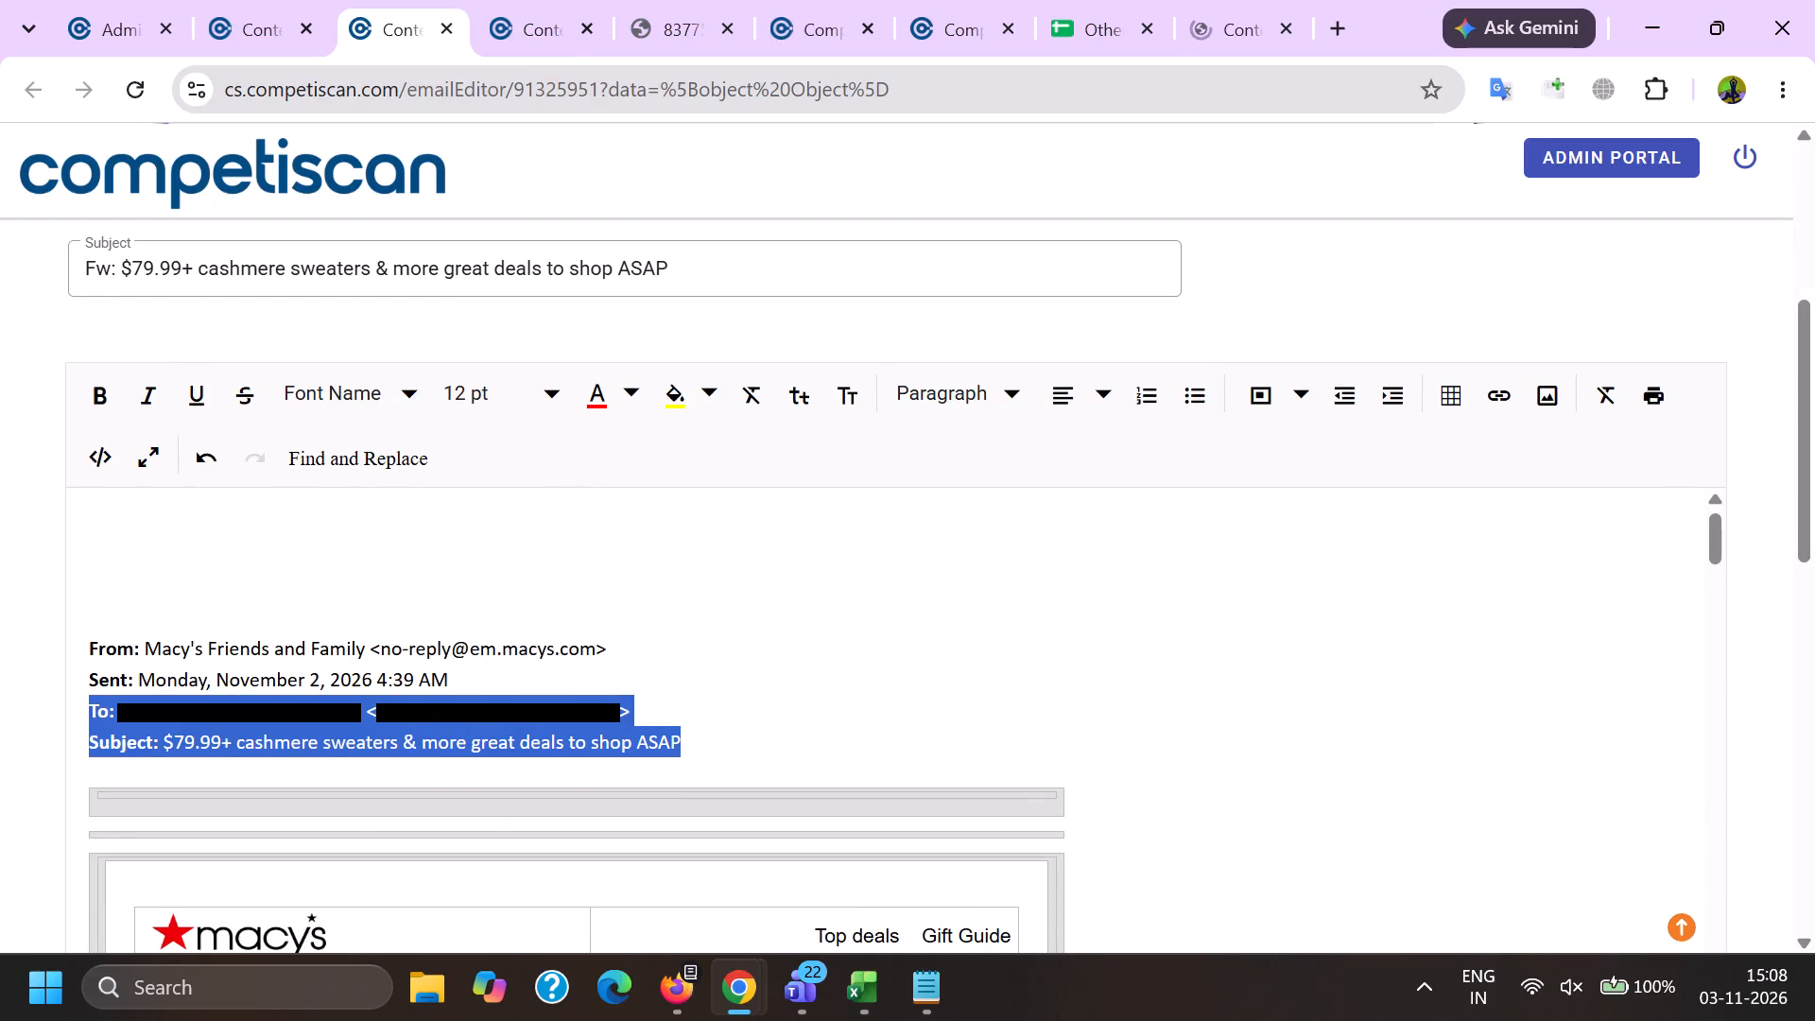
{"action": "left_click_drag", "start_coordinate": [738, 741], "coordinate": [666, 719]}
{"action": "key", "text": "BackSpace"}
{"action": "key", "text": "BackSpace"}
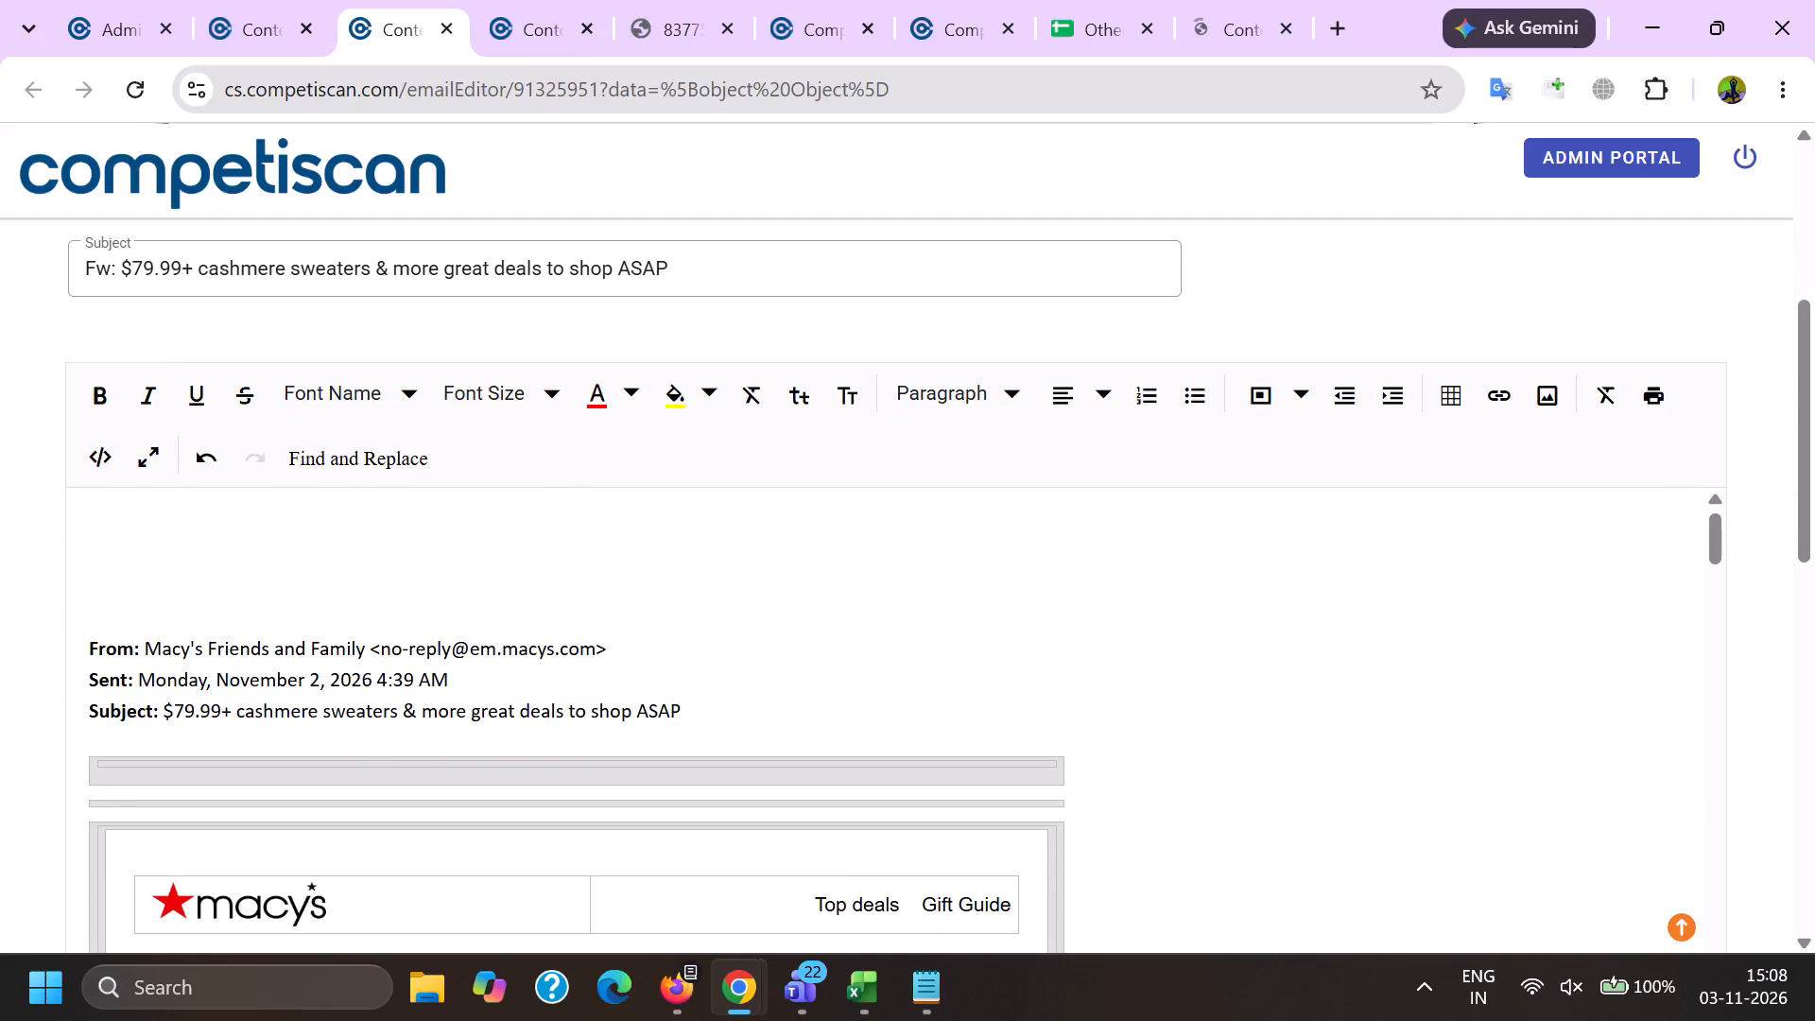
{"action": "left_click_drag", "start_coordinate": [378, 651], "coordinate": [702, 649]}
{"action": "key", "text": "BackSpace"}
{"action": "key", "text": "BackSpace"}
Remove the hyperlink from the Macy's Card 30% off banner image in the email body.
{"action": "scroll", "coordinate": [712, 519], "scroll_direction": "down", "scroll_amount": 4}
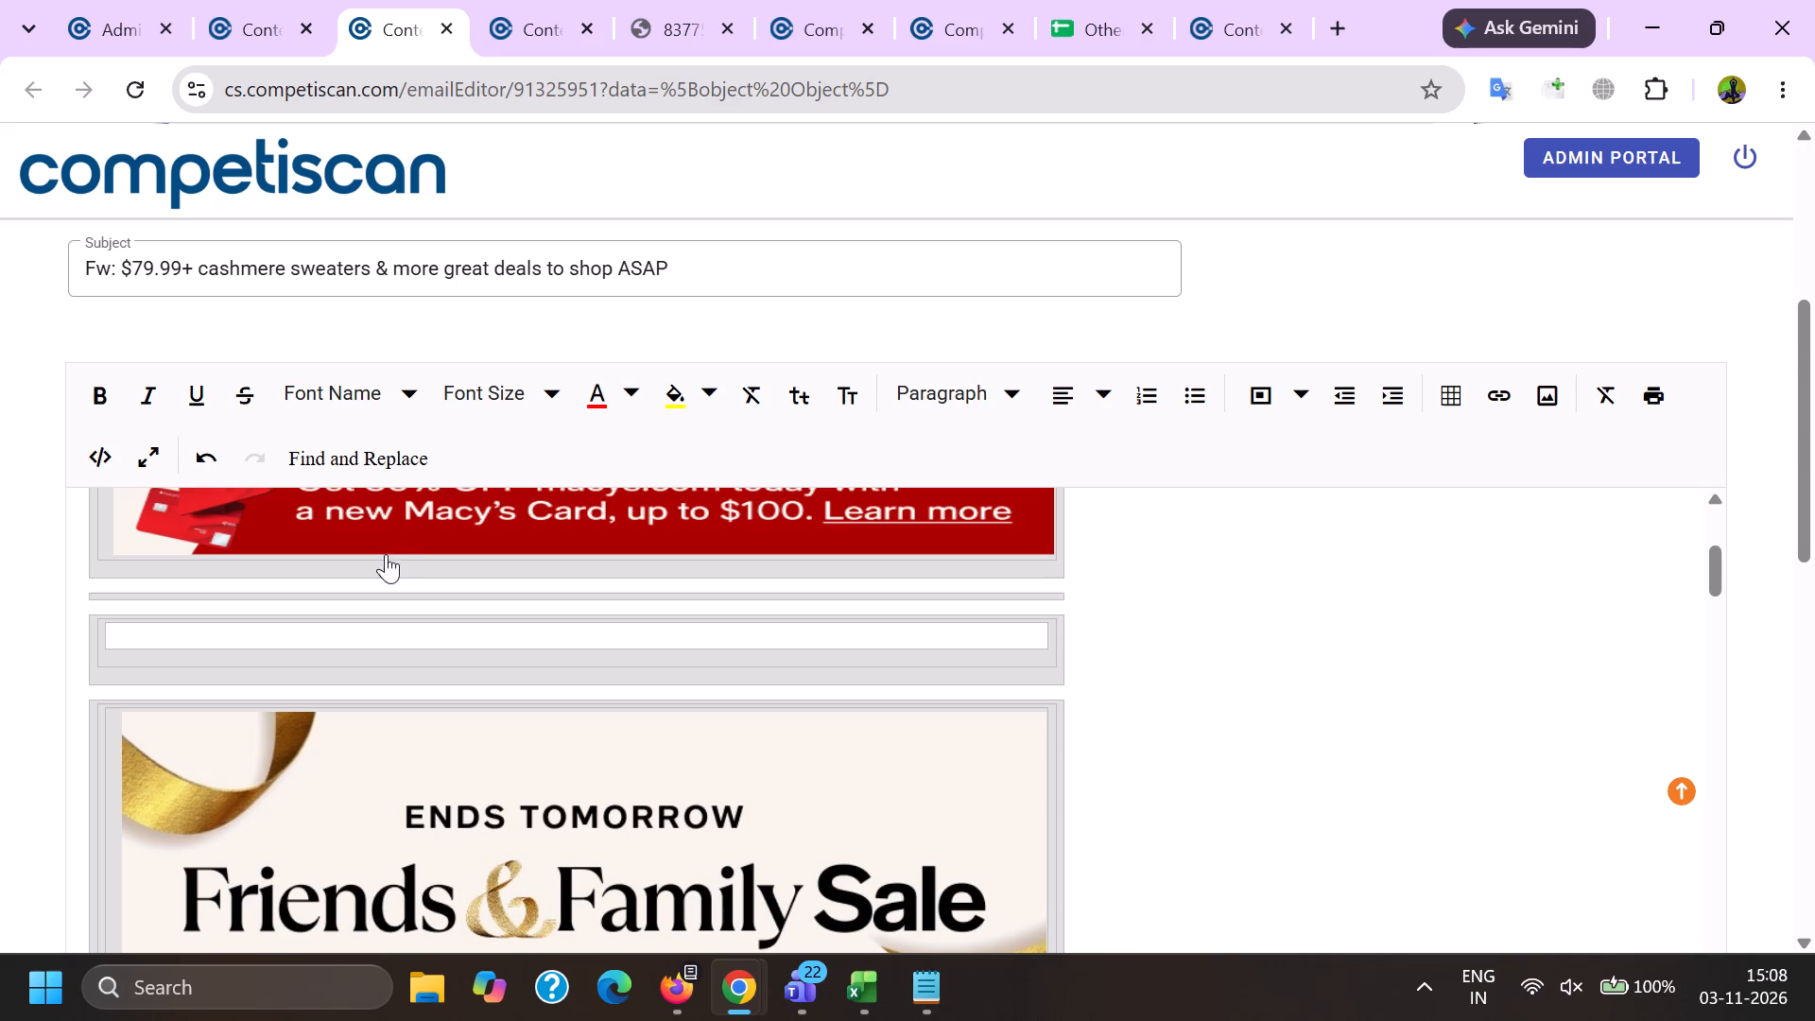
{"action": "left_click", "coordinate": [383, 548]}
{"action": "left_click", "coordinate": [533, 656]}
Remove the hyperlink from the Sign Up text in the "Sign up for texts & get 25% off" banner.
{"action": "scroll", "coordinate": [535, 635], "scroll_direction": "down", "scroll_amount": 20}
{"action": "scroll", "coordinate": [535, 635], "scroll_direction": "down", "scroll_amount": 1}
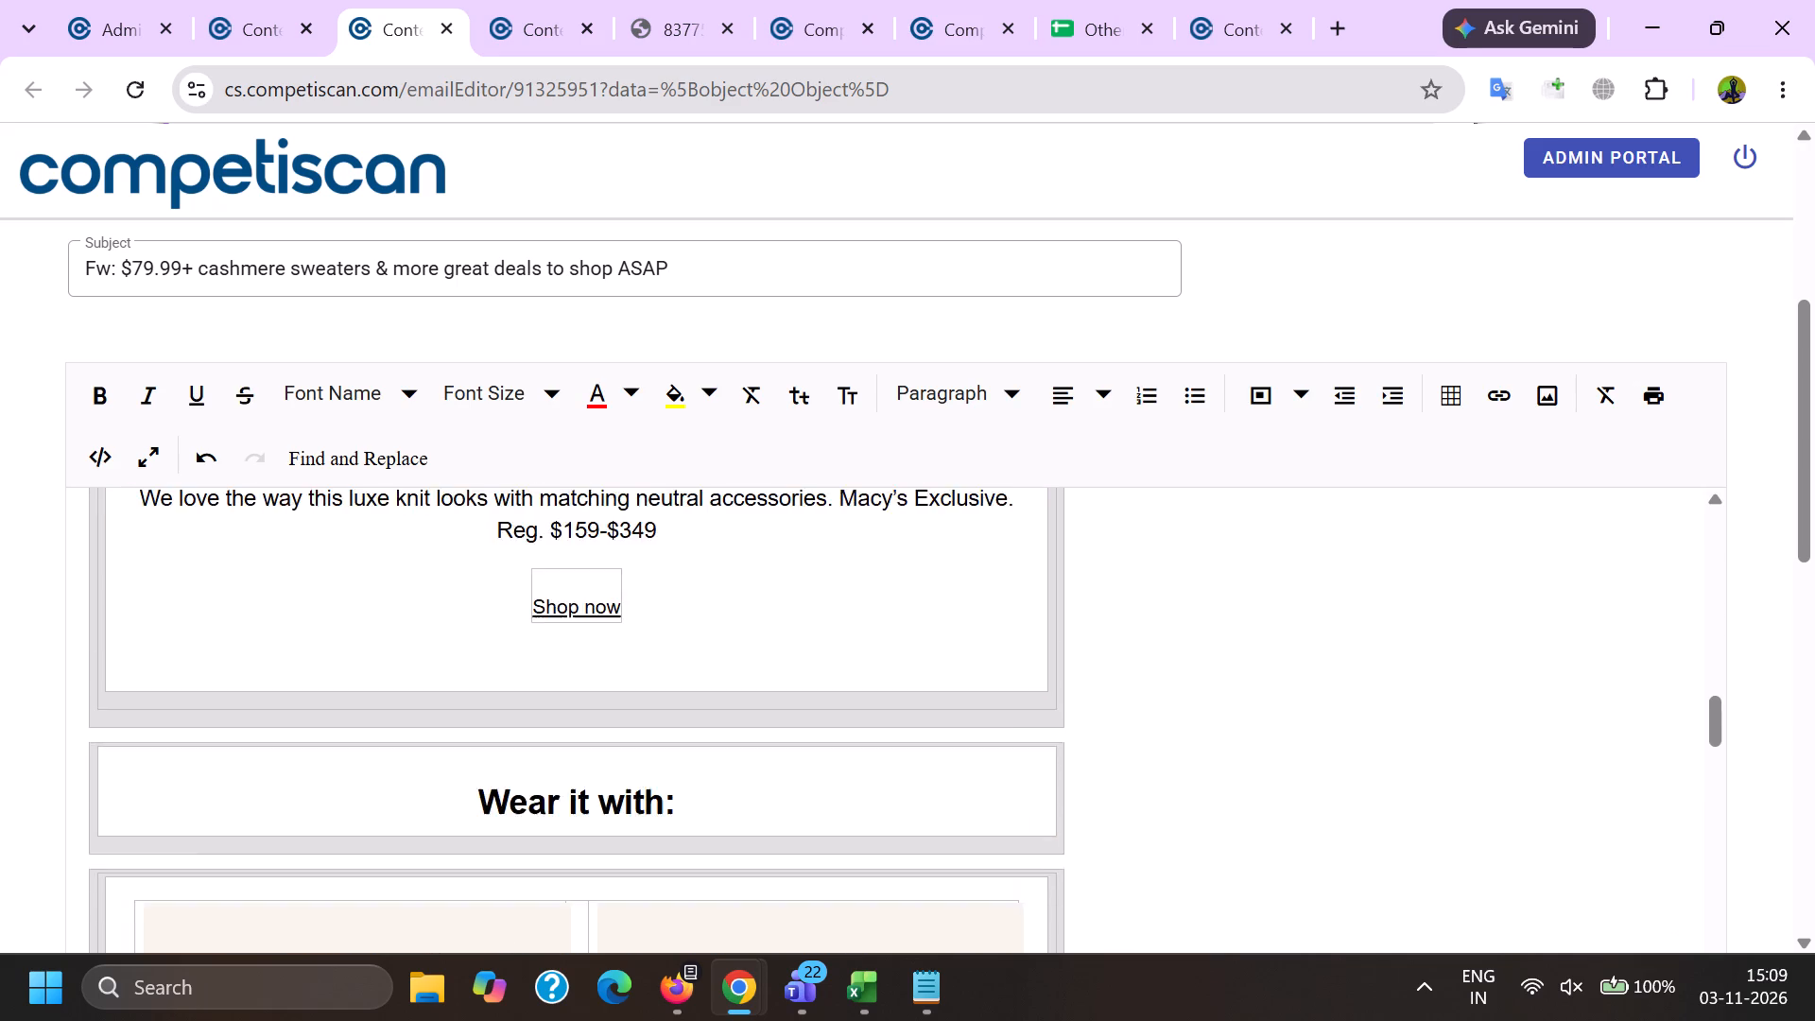
{"action": "scroll", "coordinate": [579, 675], "scroll_direction": "down", "scroll_amount": 20}
{"action": "scroll", "coordinate": [579, 675], "scroll_direction": "down", "scroll_amount": 17}
{"action": "scroll", "coordinate": [572, 676], "scroll_direction": "up", "scroll_amount": 1}
{"action": "scroll", "coordinate": [572, 677], "scroll_direction": "down", "scroll_amount": 20}
{"action": "scroll", "coordinate": [572, 677], "scroll_direction": "down", "scroll_amount": 2}
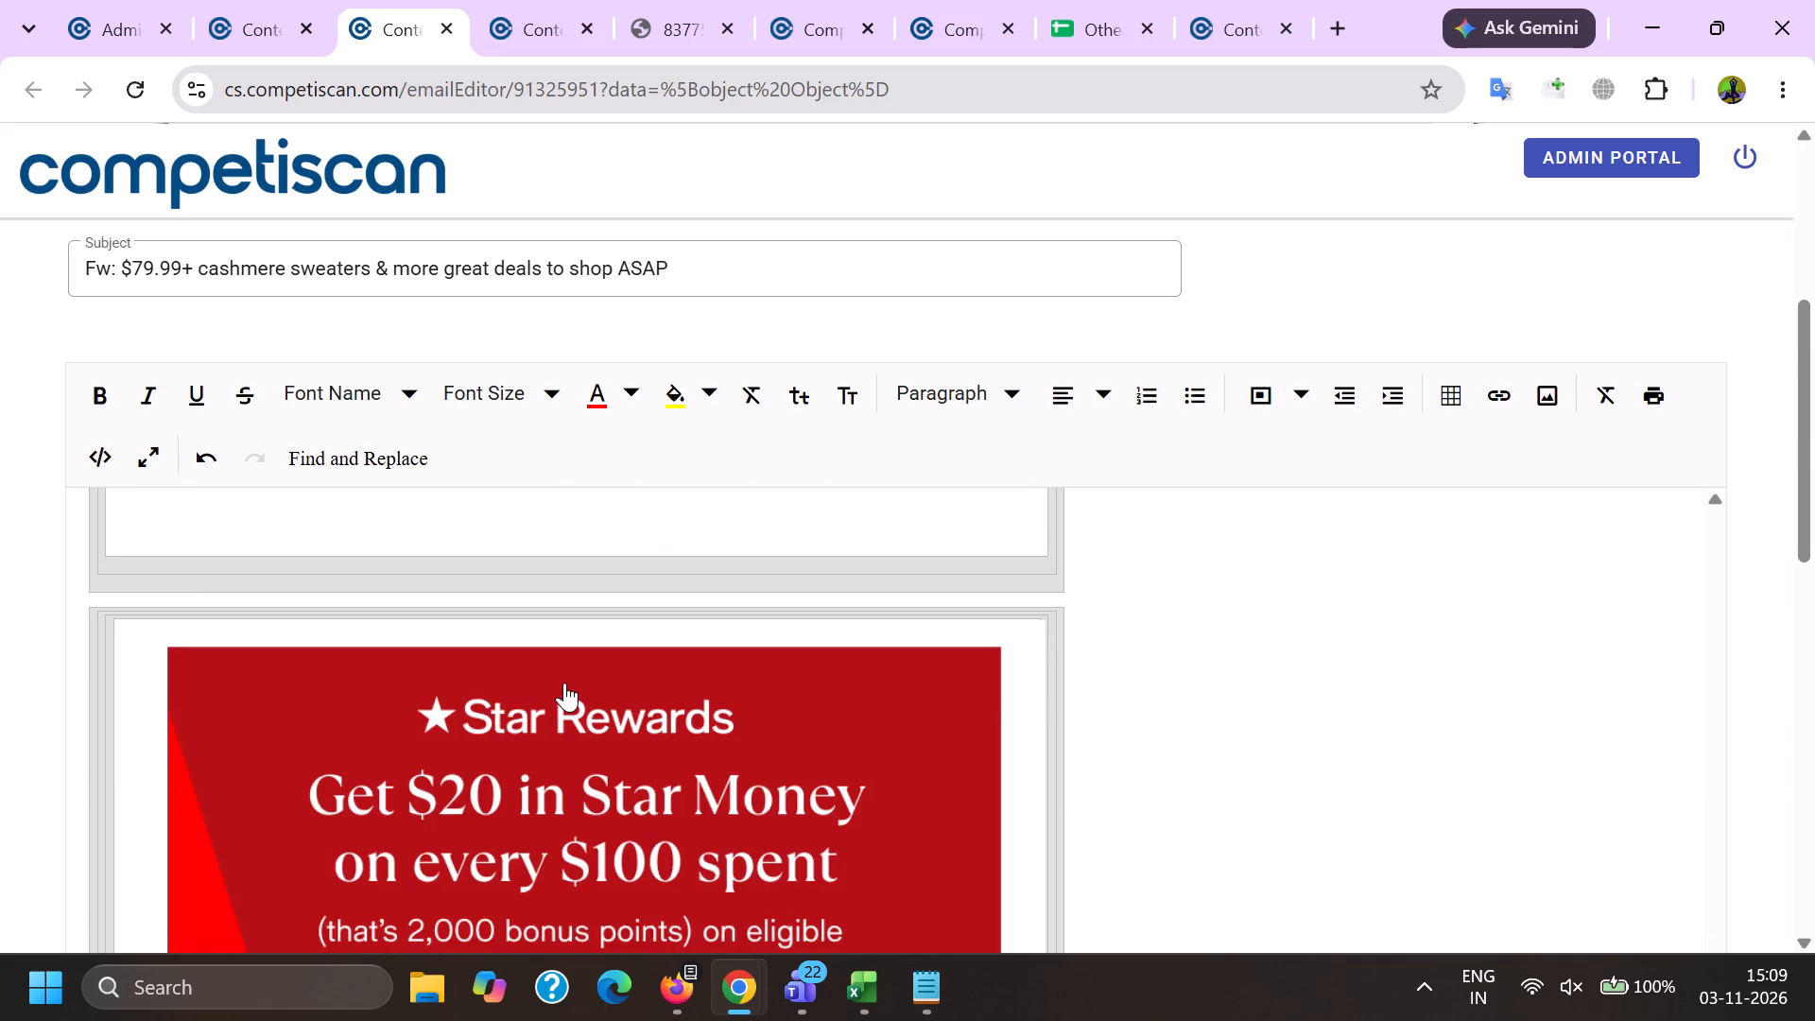
{"action": "scroll", "coordinate": [564, 683], "scroll_direction": "down", "scroll_amount": 14}
{"action": "scroll", "coordinate": [572, 724], "scroll_direction": "up", "scroll_amount": 4}
{"action": "scroll", "coordinate": [580, 722], "scroll_direction": "down", "scroll_amount": 4}
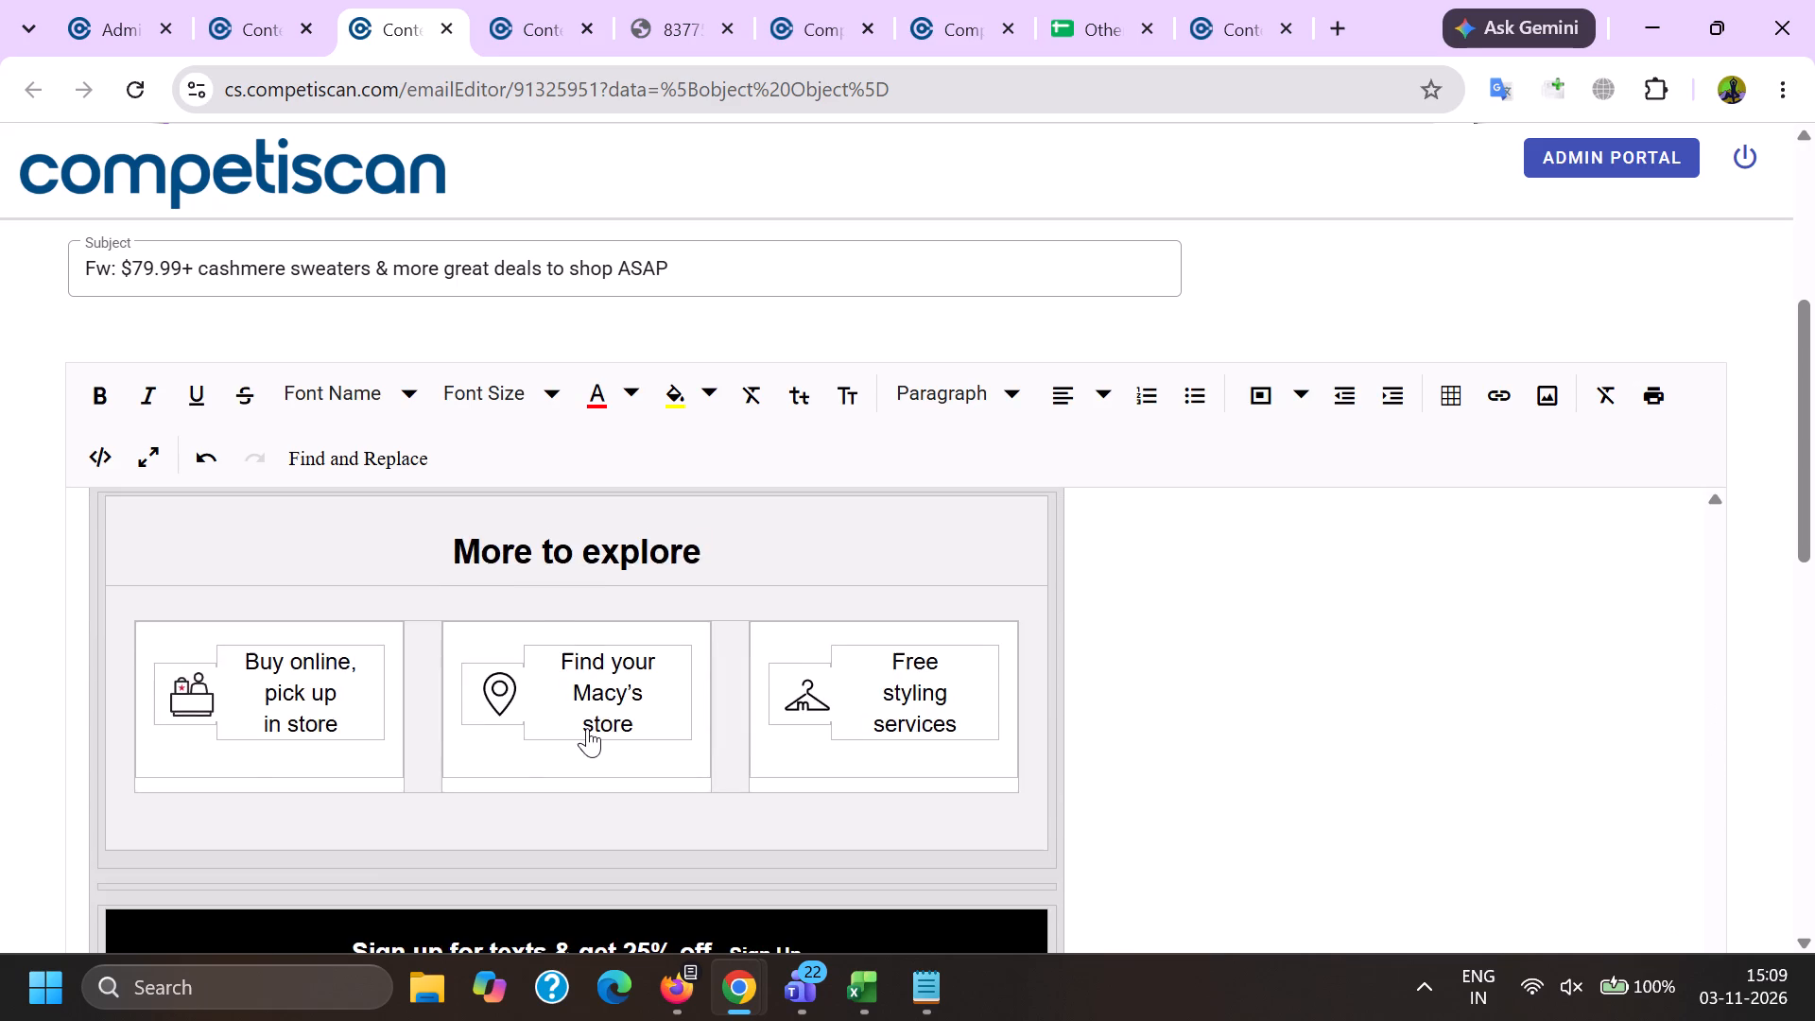
{"action": "left_click", "coordinate": [752, 513]}
{"action": "left_click", "coordinate": [897, 582]}
{"action": "left_click", "coordinate": [701, 654]}
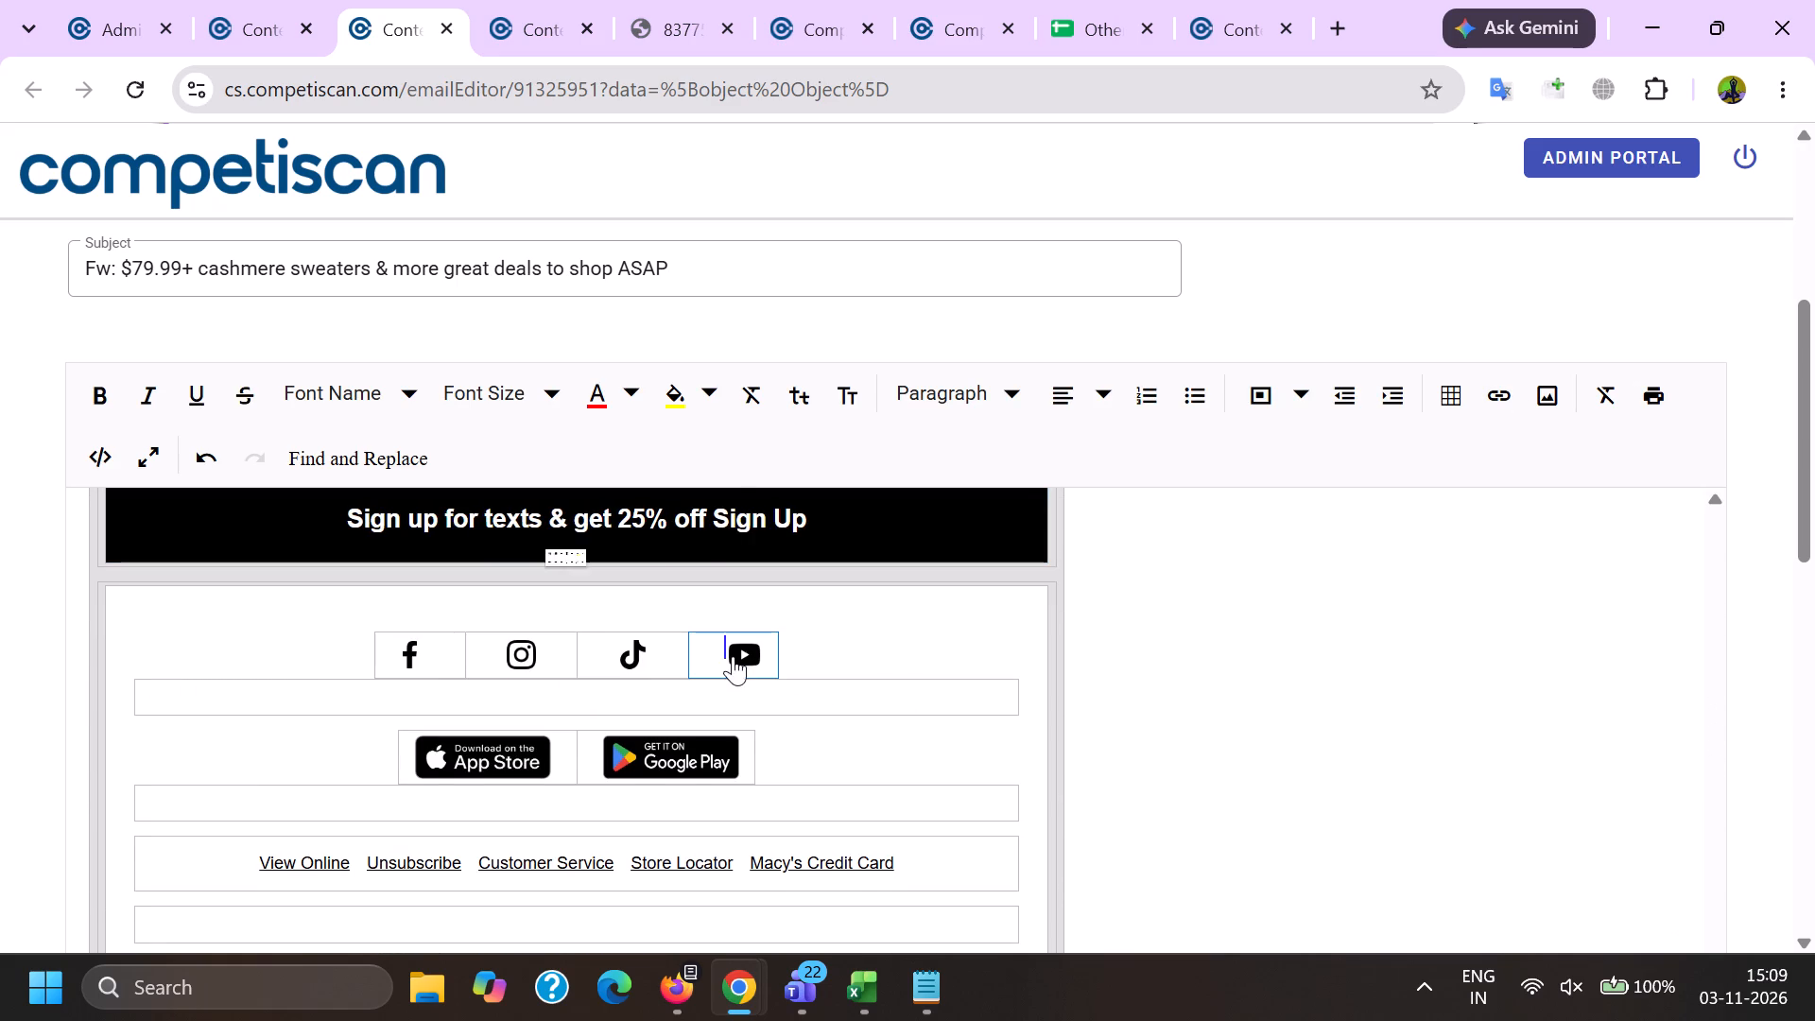
{"action": "left_click", "coordinate": [733, 656]}
{"action": "left_click", "coordinate": [797, 602]}
{"action": "left_click", "coordinate": [615, 663]}
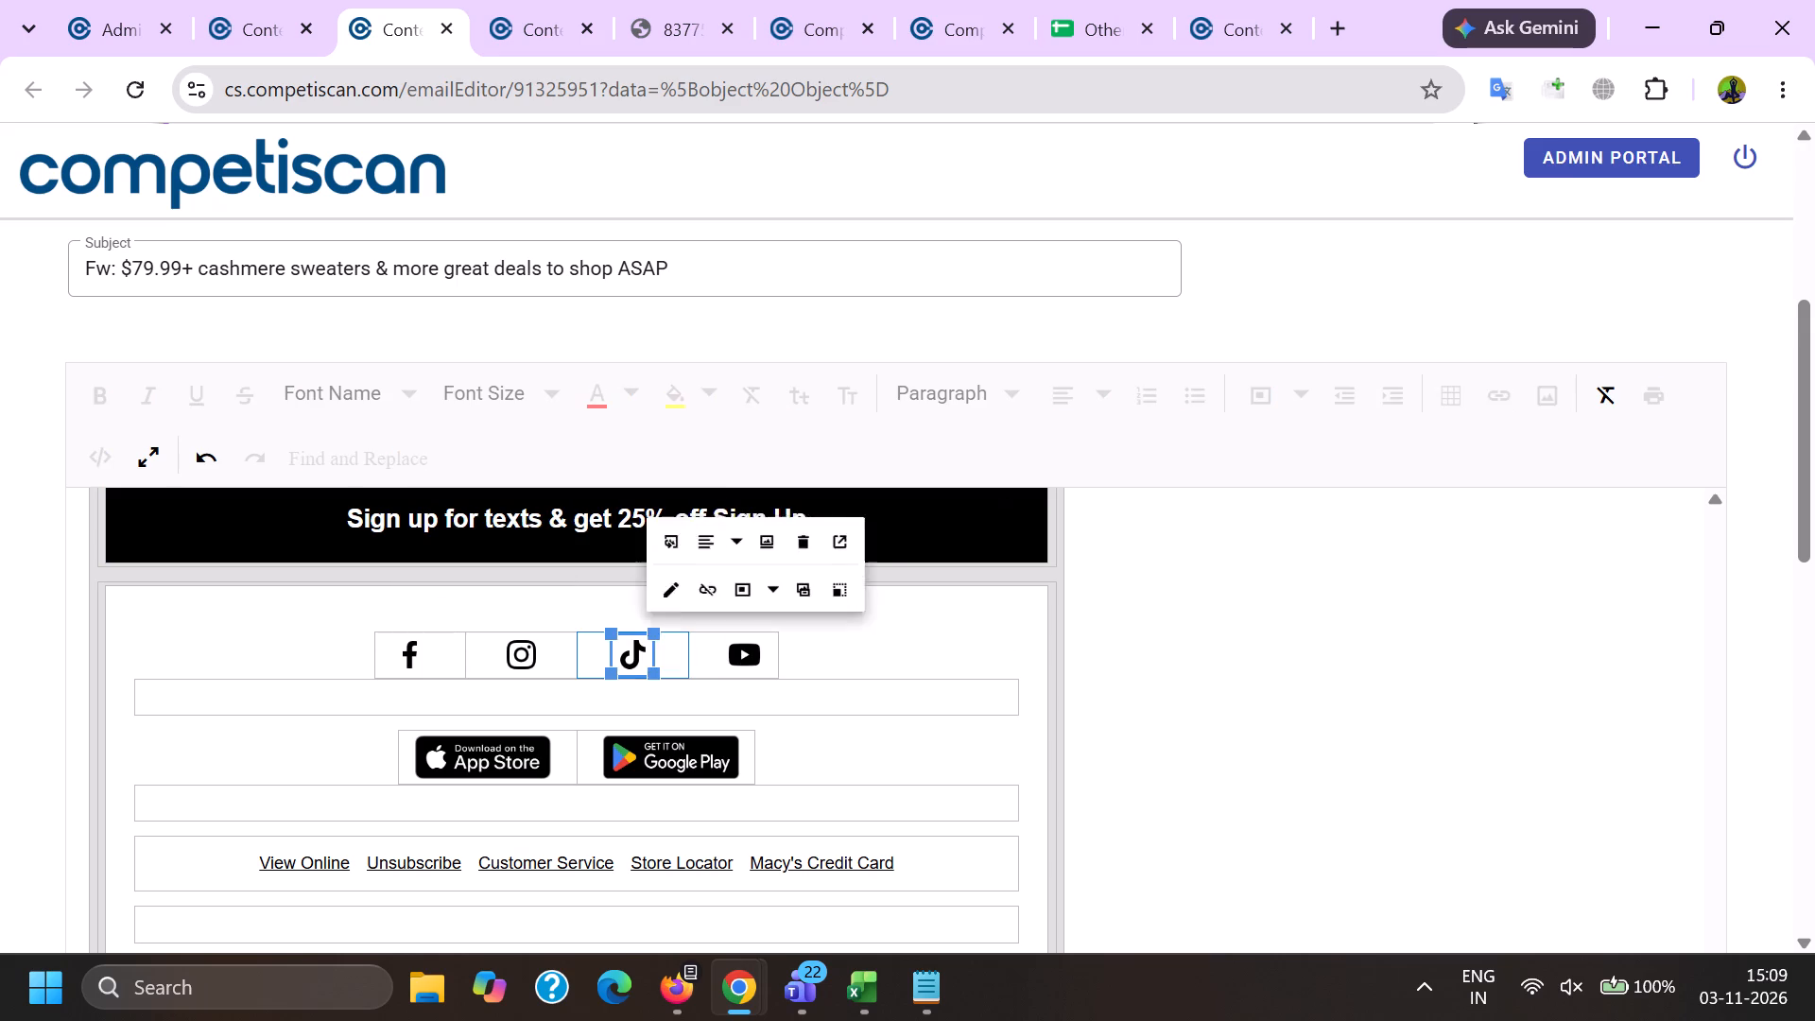
{"action": "left_click", "coordinate": [683, 597]}
{"action": "left_click", "coordinate": [527, 657]}
{"action": "left_click", "coordinate": [578, 601]}
{"action": "left_click", "coordinate": [407, 659]}
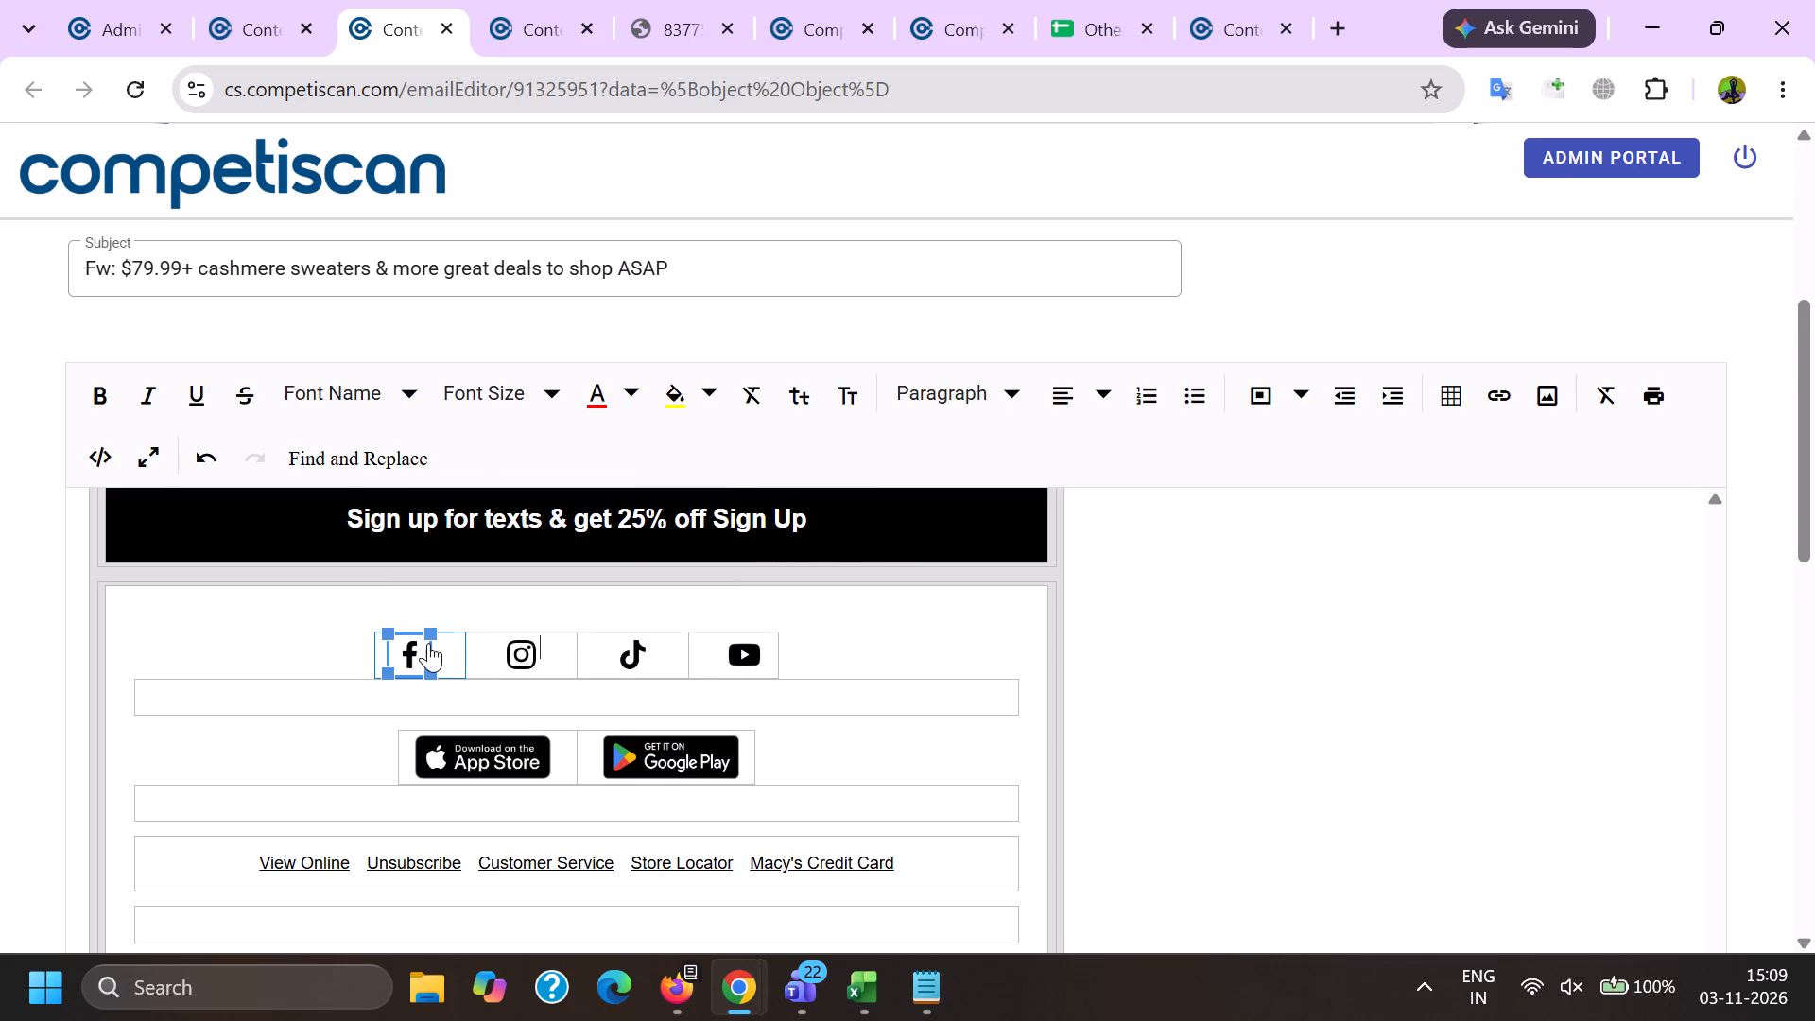
{"action": "left_click", "coordinate": [469, 598]}
Remove the hyperlinks from the App Store and Google Play badges below the social icons.
{"action": "left_click", "coordinate": [483, 752]}
{"action": "left_click", "coordinate": [498, 705]}
{"action": "left_click", "coordinate": [655, 762]}
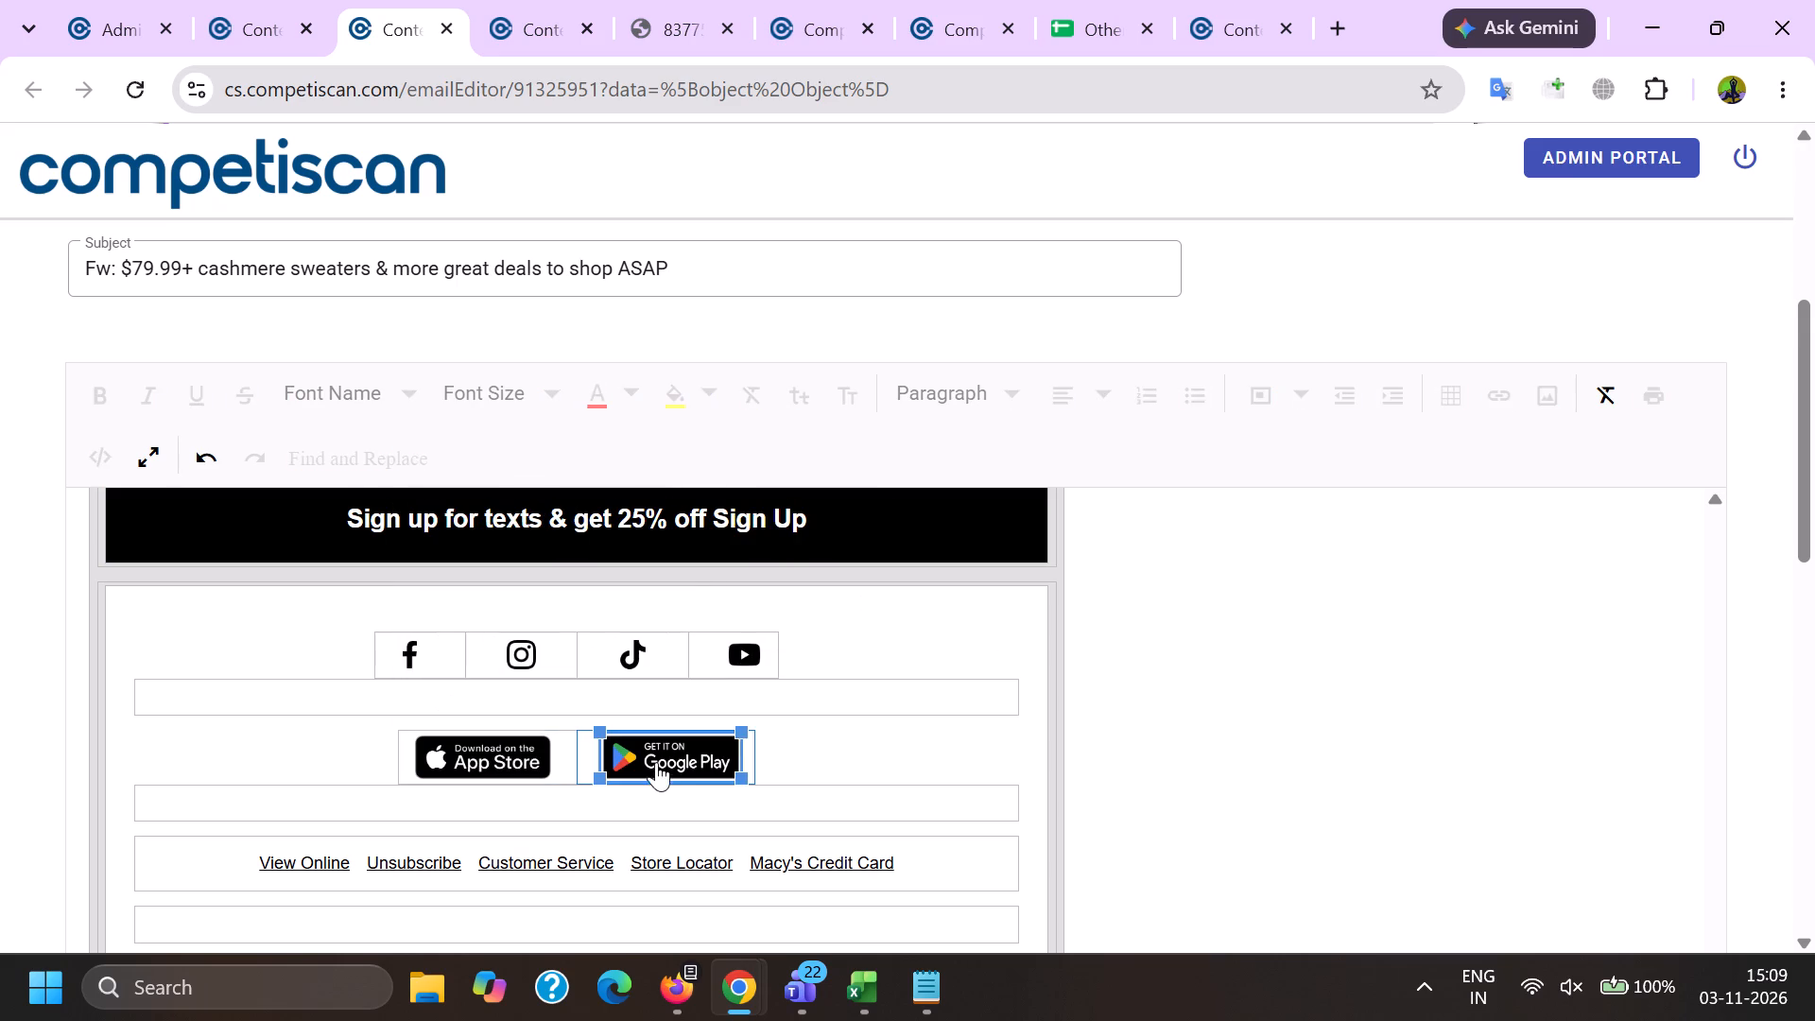
{"action": "left_click", "coordinate": [671, 697]}
Remove the hyperlinks from View Online, Macy's Credit Card and Unsubscribe in the footer link row.
{"action": "left_click", "coordinate": [318, 878]}
{"action": "left_click", "coordinate": [296, 851]}
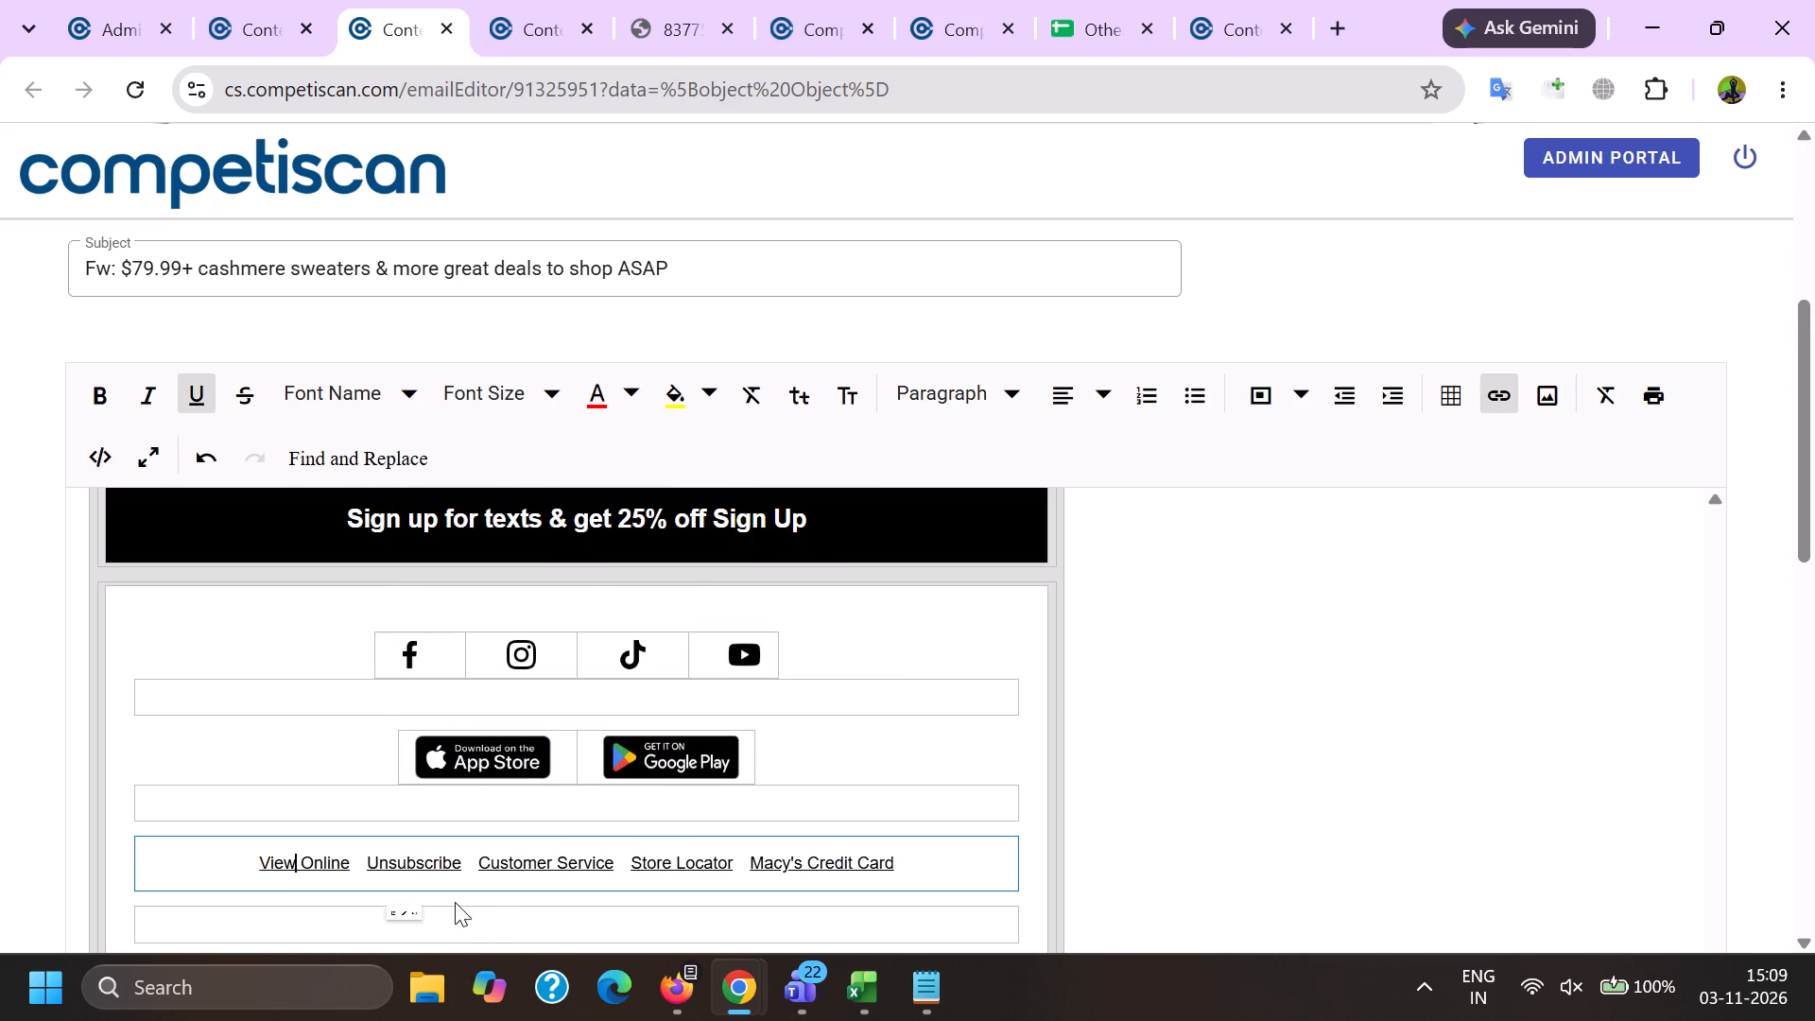
{"action": "left_click", "coordinate": [467, 903]}
{"action": "left_click", "coordinate": [775, 864]}
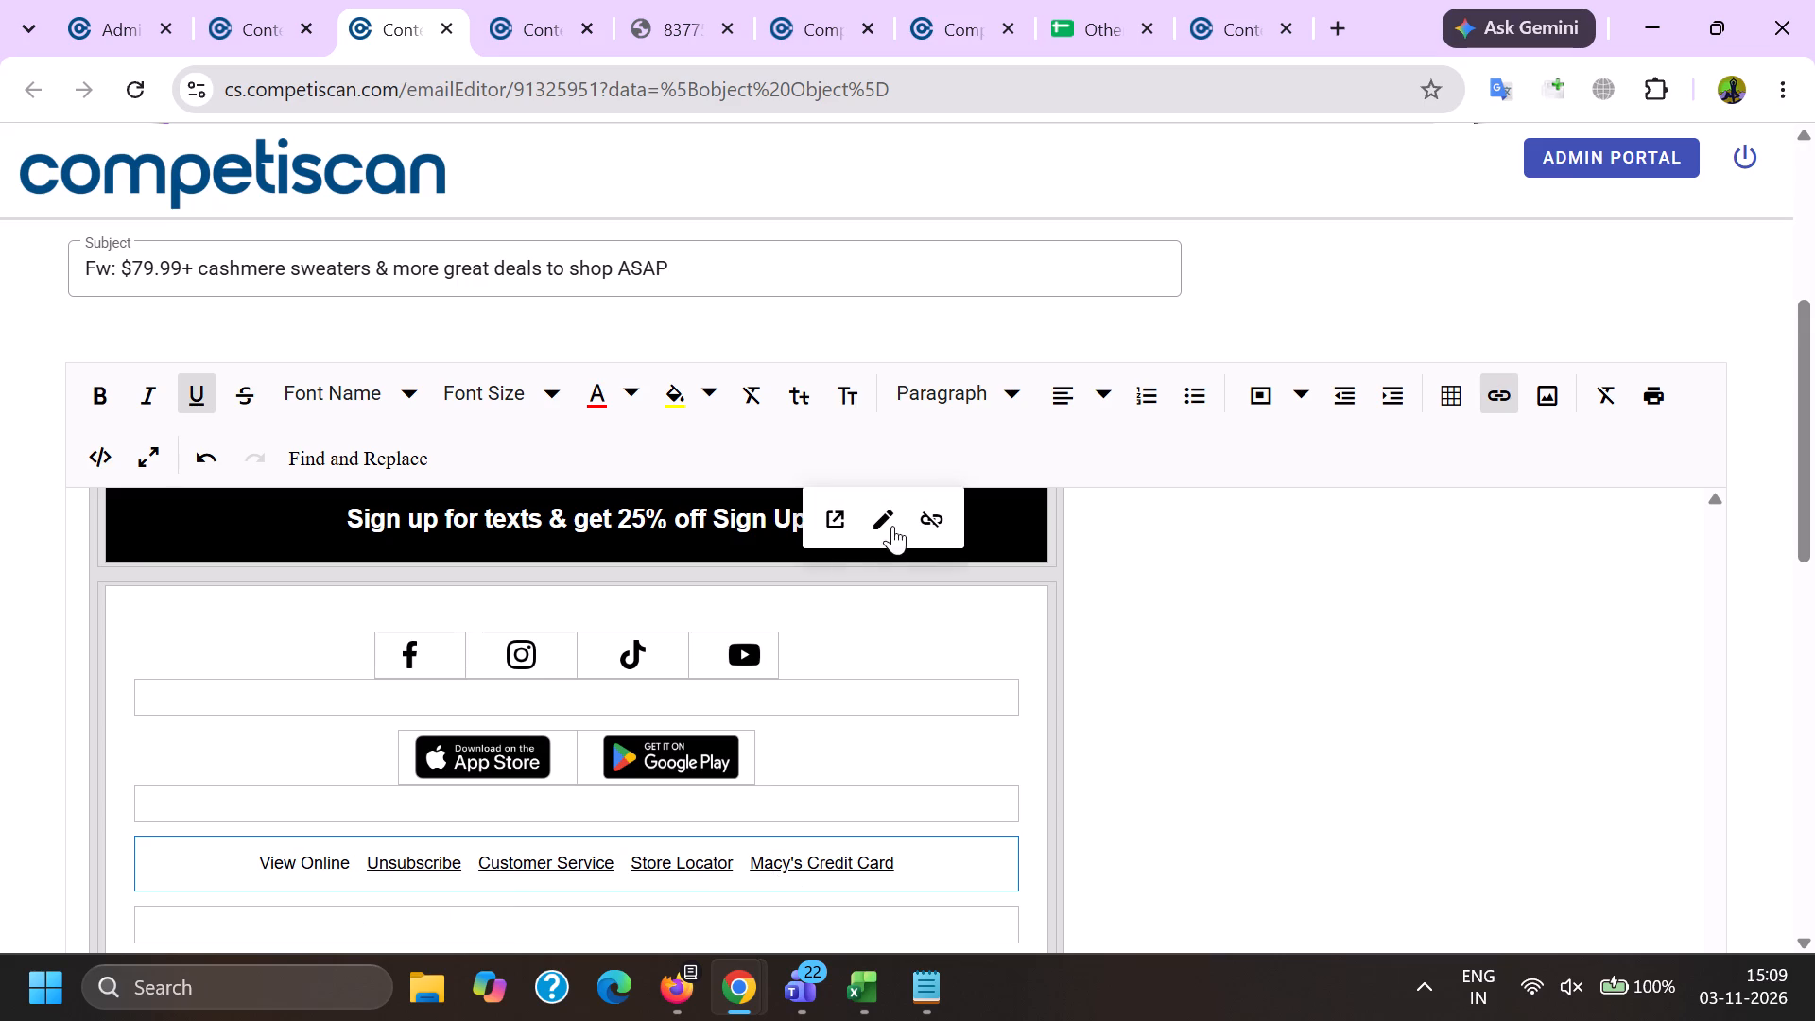
{"action": "left_click", "coordinate": [932, 528]}
{"action": "left_click", "coordinate": [383, 862]}
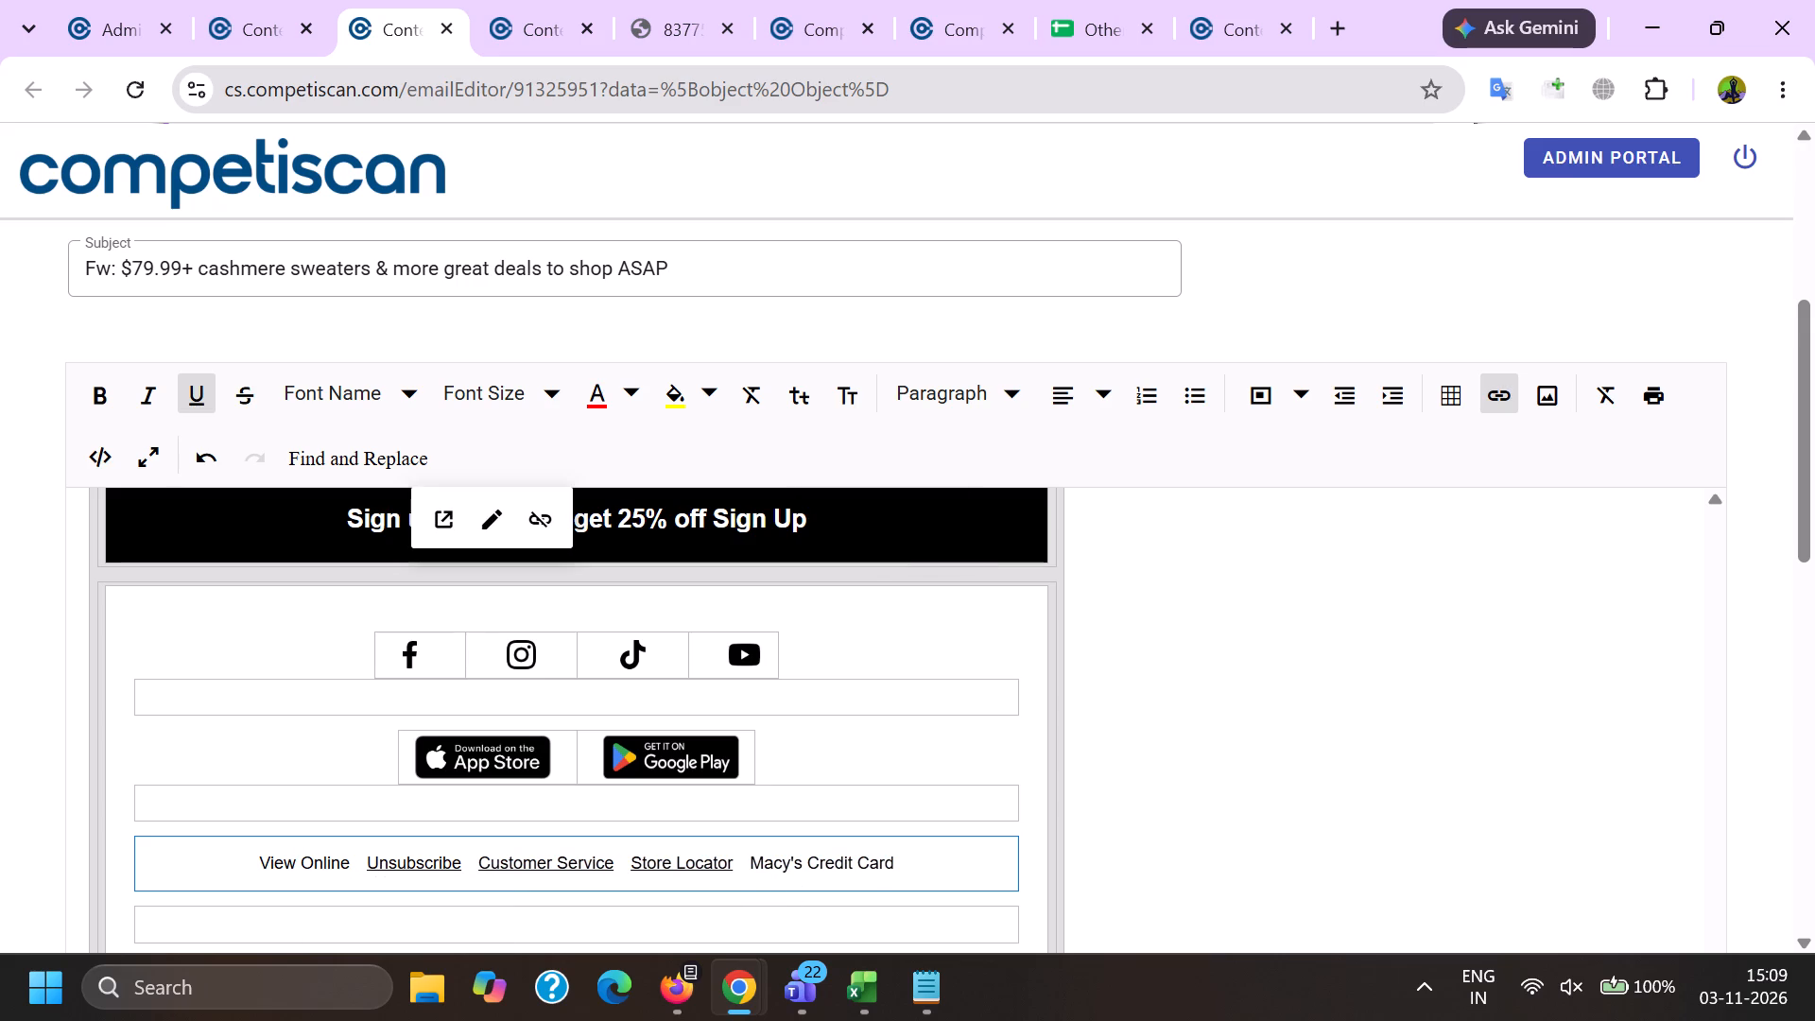
{"action": "left_click", "coordinate": [540, 528]}
Remove the hyperlink from Macy's Credit Card in the note paragraph about Citibank email alerts.
{"action": "scroll", "coordinate": [574, 734], "scroll_direction": "down", "scroll_amount": 7}
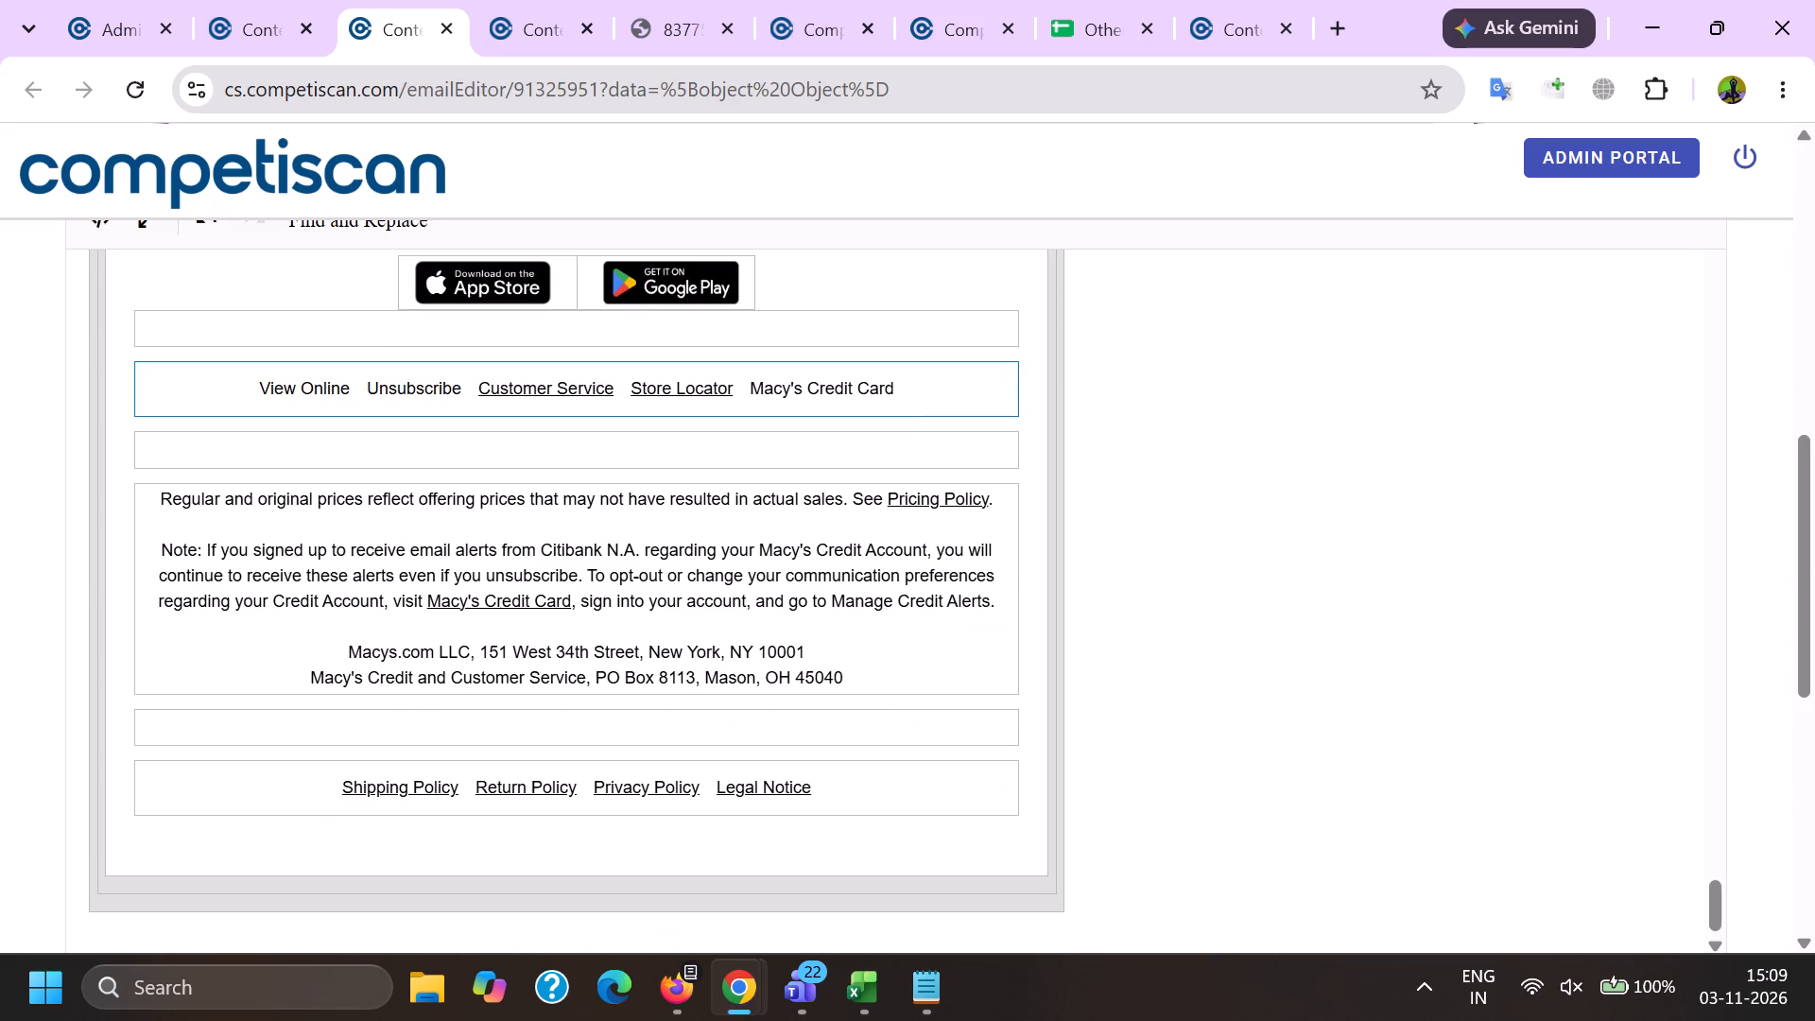
{"action": "left_click", "coordinate": [458, 602]}
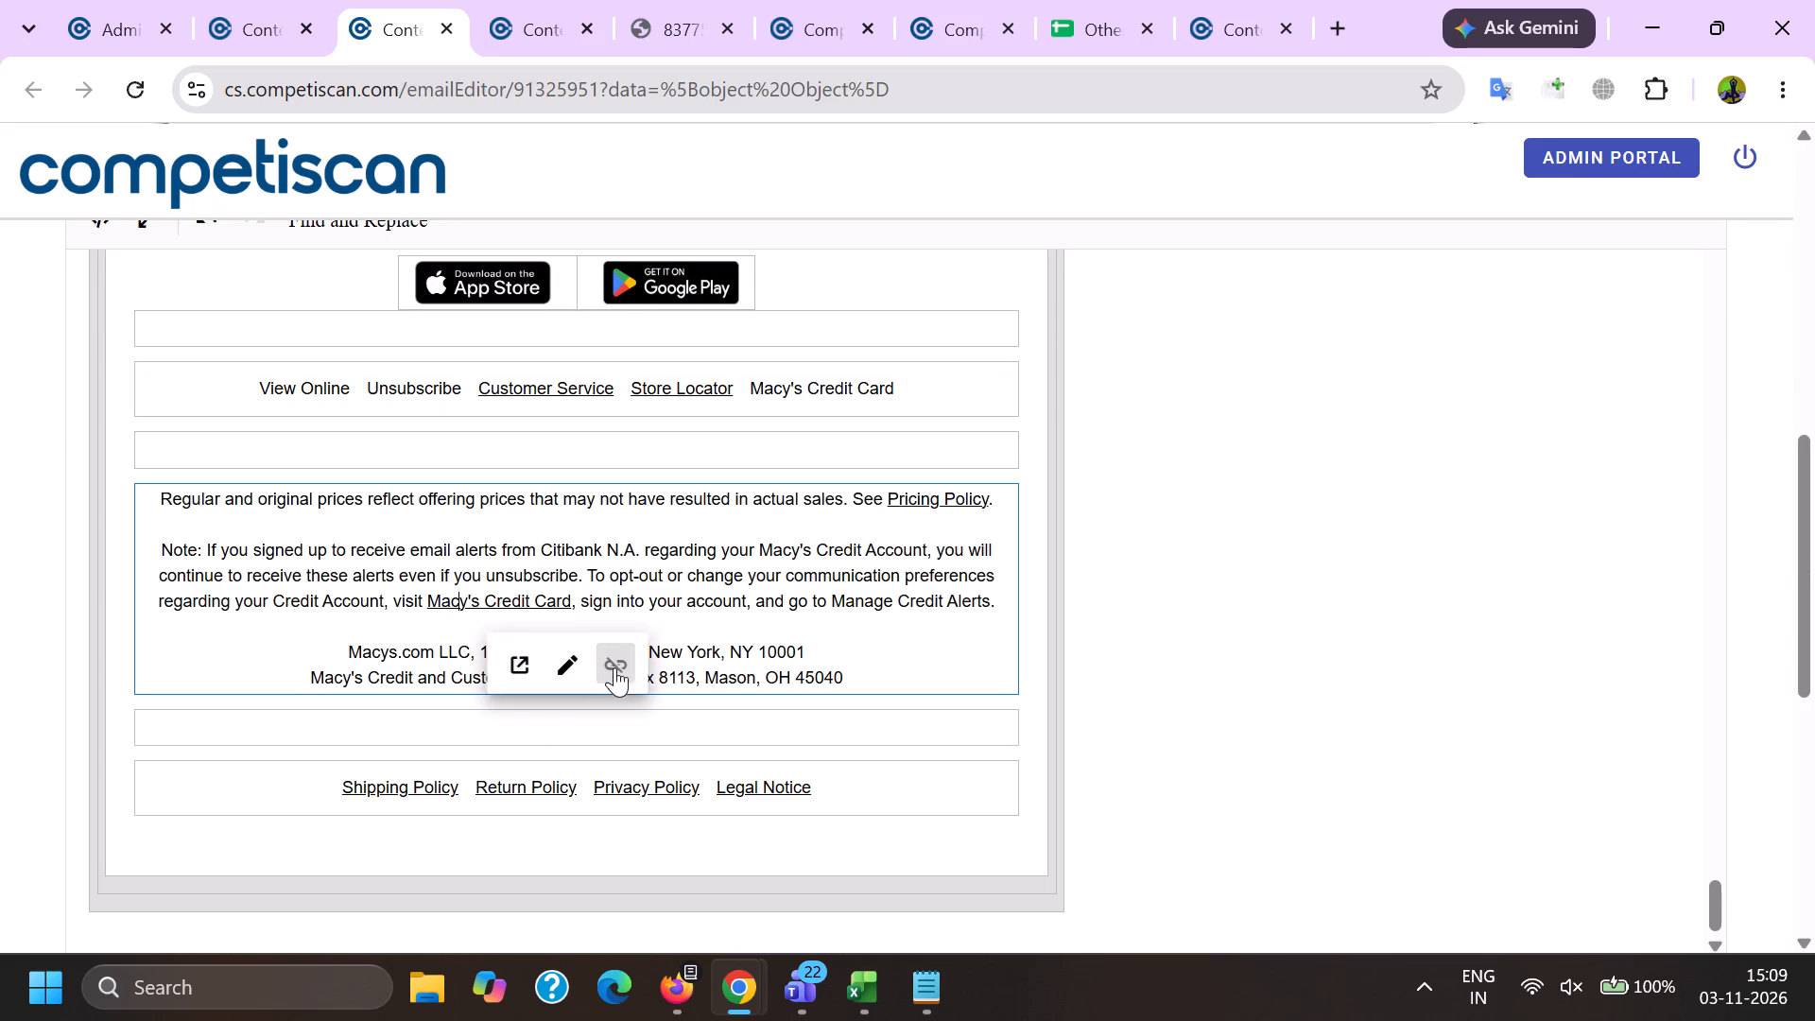
{"action": "left_click", "coordinate": [614, 666]}
{"action": "scroll", "coordinate": [631, 627], "scroll_direction": "down", "scroll_amount": 10}
{"action": "left_click", "coordinate": [683, 703]}
{"action": "left_click", "coordinate": [919, 581]}
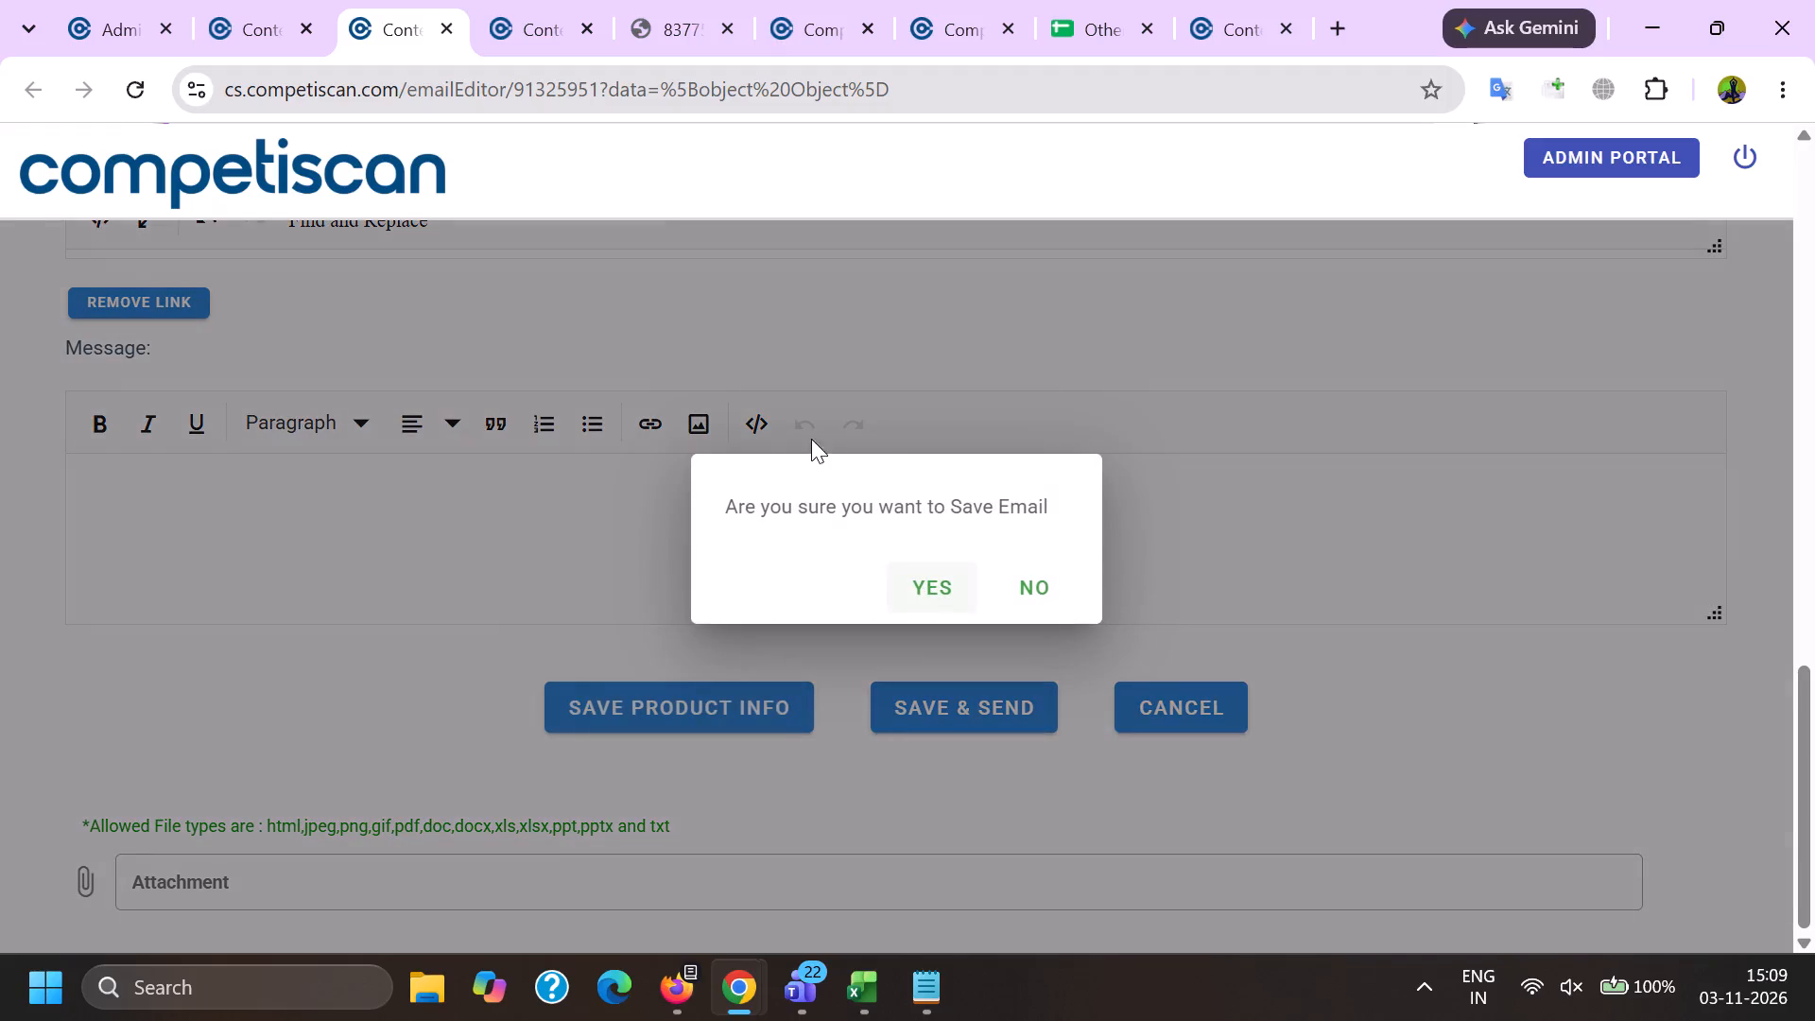
{"action": "left_click", "coordinate": [907, 570]}
Close the two browser tabs belonging to the playroom gifts email 83775625.
{"action": "left_click", "coordinate": [559, 0]}
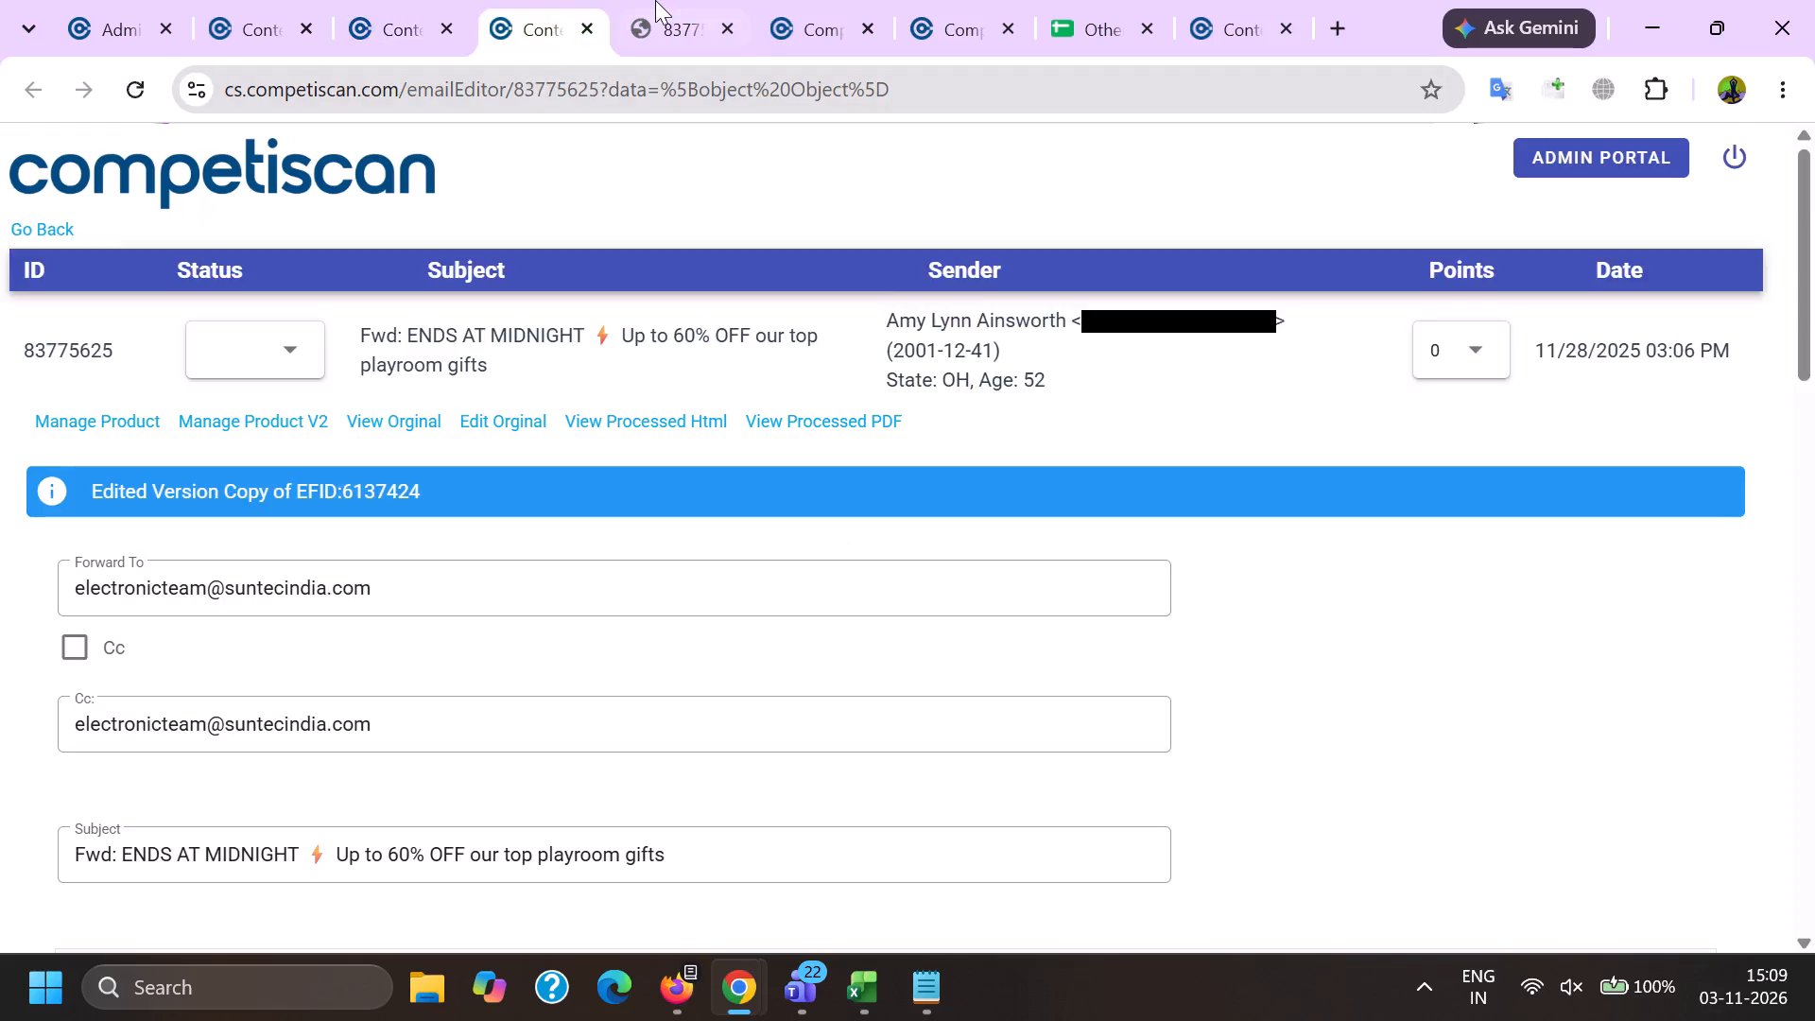
{"action": "left_click", "coordinate": [659, 0]}
{"action": "left_click", "coordinate": [577, 32]}
{"action": "left_click", "coordinate": [577, 29]}
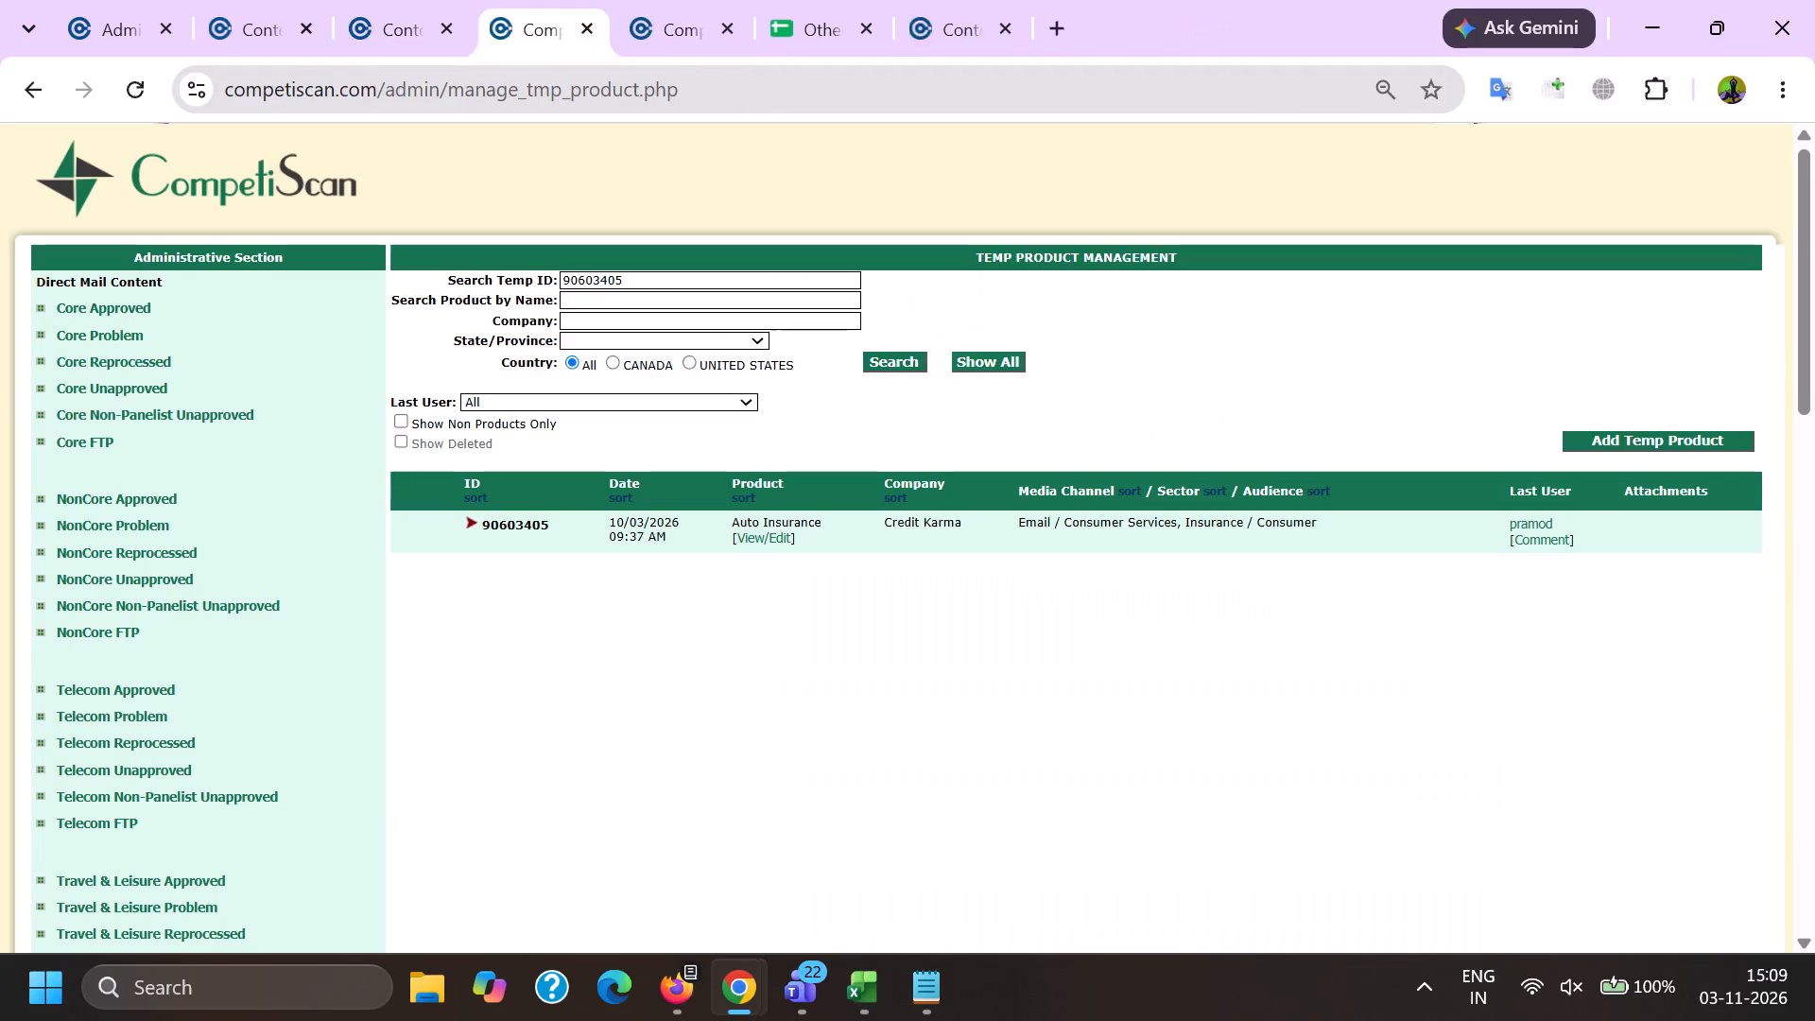
Return to the Macy's cashmere sweaters email 91325951 and open its Manage Product form.
{"action": "scroll", "coordinate": [659, 314], "scroll_direction": "up", "scroll_amount": 5}
{"action": "left_click", "coordinate": [527, 0]}
{"action": "left_click", "coordinate": [0, 464]}
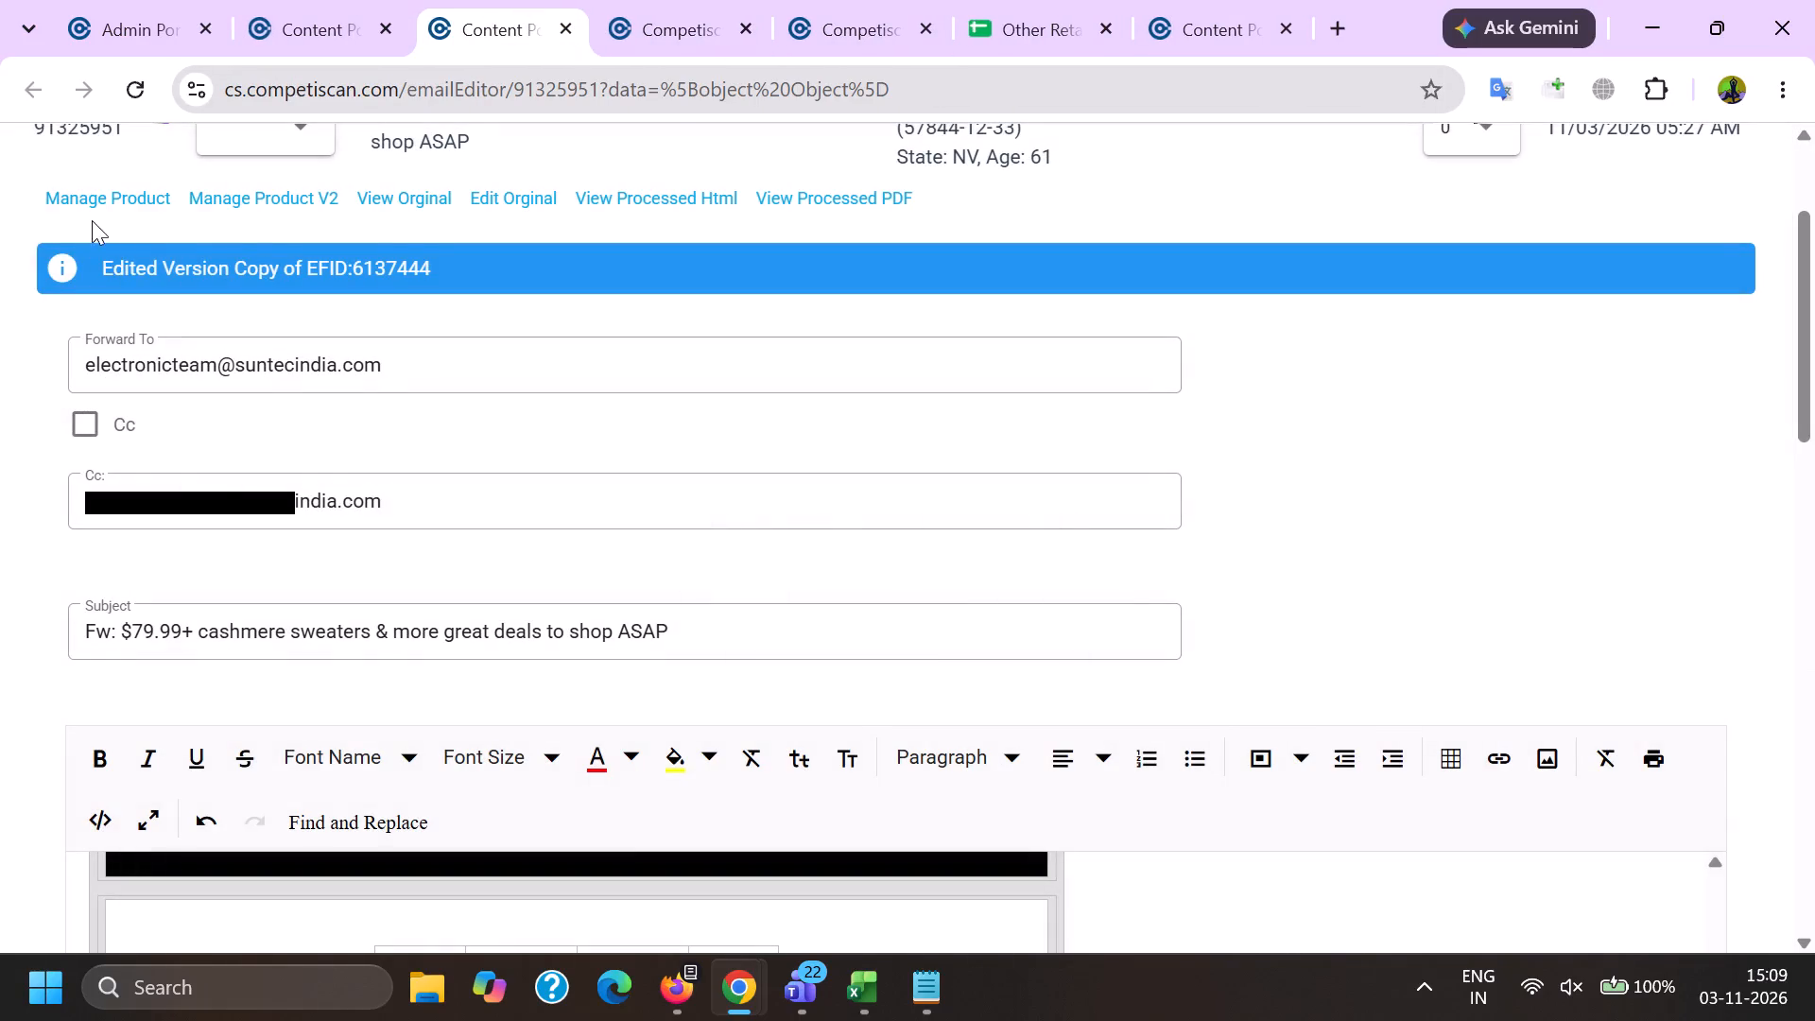
{"action": "left_click", "coordinate": [90, 212]}
{"action": "left_click", "coordinate": [81, 196]}
Copy the word "Macy's" from the From line at the top of the email body.
{"action": "key", "text": "alt+Tab"}
{"action": "scroll", "coordinate": [297, 387], "scroll_direction": "down", "scroll_amount": 6}
{"action": "left_click", "coordinate": [151, 557]}
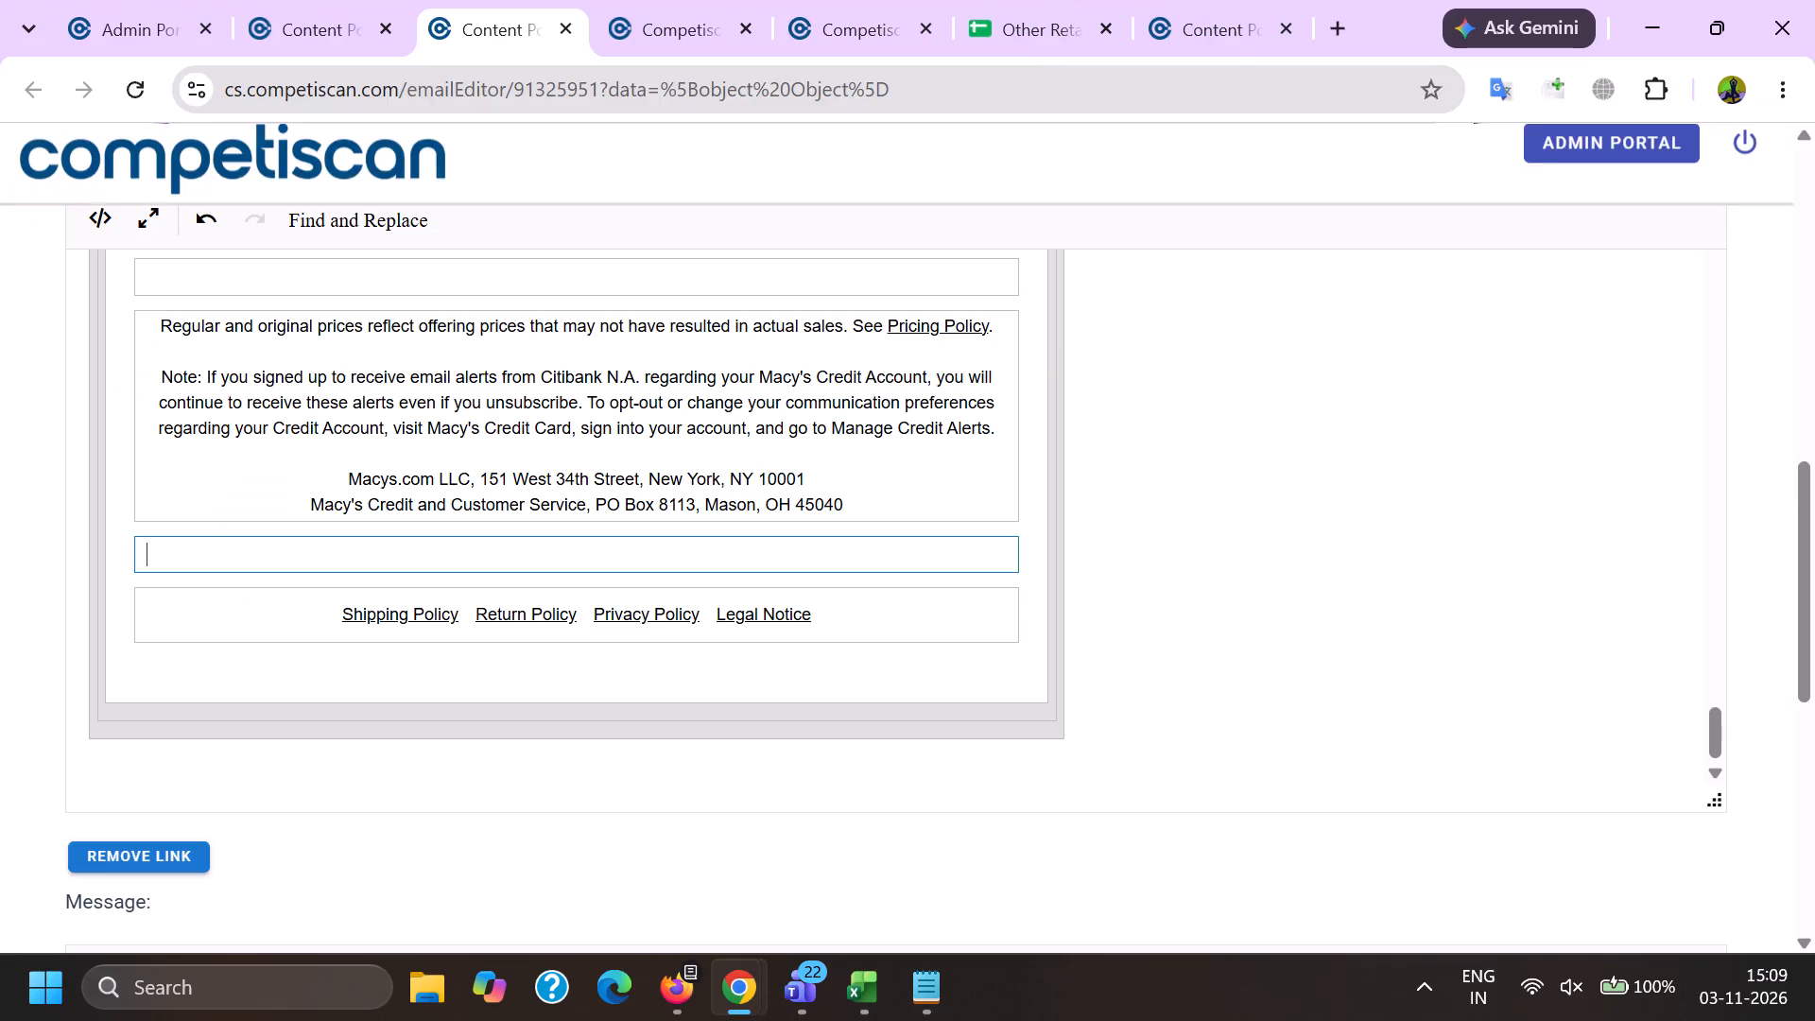
{"action": "key", "text": "Page_Up"}
{"action": "key", "text": "Page_Up"}
{"action": "key", "text": "Page_Up"}
{"action": "key", "text": "Page_Up"}
{"action": "key", "text": "Page_Up"}
{"action": "key", "text": "Page_Up"}
{"action": "key", "text": "Page_Up"}
{"action": "key", "text": "Page_Up"}
{"action": "key", "text": "Page_Up"}
{"action": "key", "text": "Page_Up"}
{"action": "key", "text": "Page_Up"}
{"action": "key", "text": "Page_Up"}
{"action": "key", "text": "Page_Up"}
{"action": "key", "text": "Page_Up"}
{"action": "key", "text": "Page_Up"}
{"action": "key", "text": "Page_Up"}
{"action": "key", "text": "Page_Up"}
{"action": "key", "text": "Page_Up"}
{"action": "key", "text": "Page_Up"}
{"action": "key", "text": "Page_Up"}
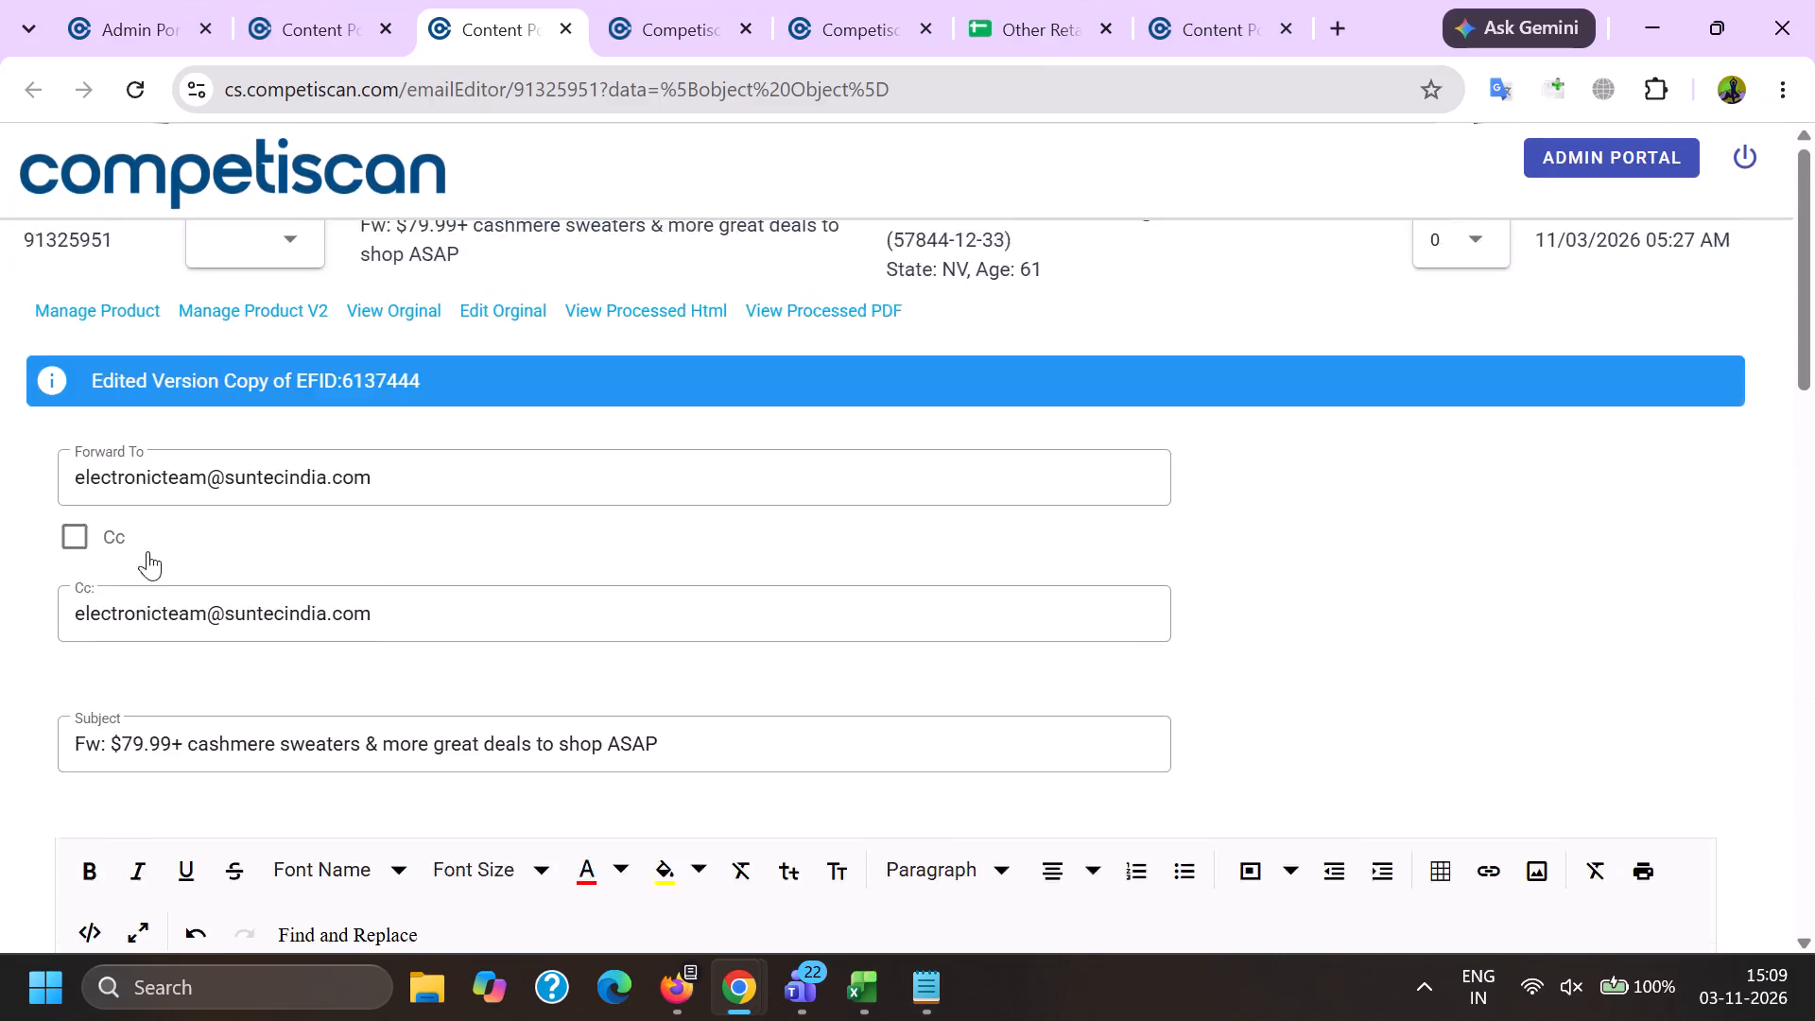
{"action": "scroll", "coordinate": [150, 534], "scroll_direction": "down", "scroll_amount": 5}
{"action": "double_click", "coordinate": [158, 418]}
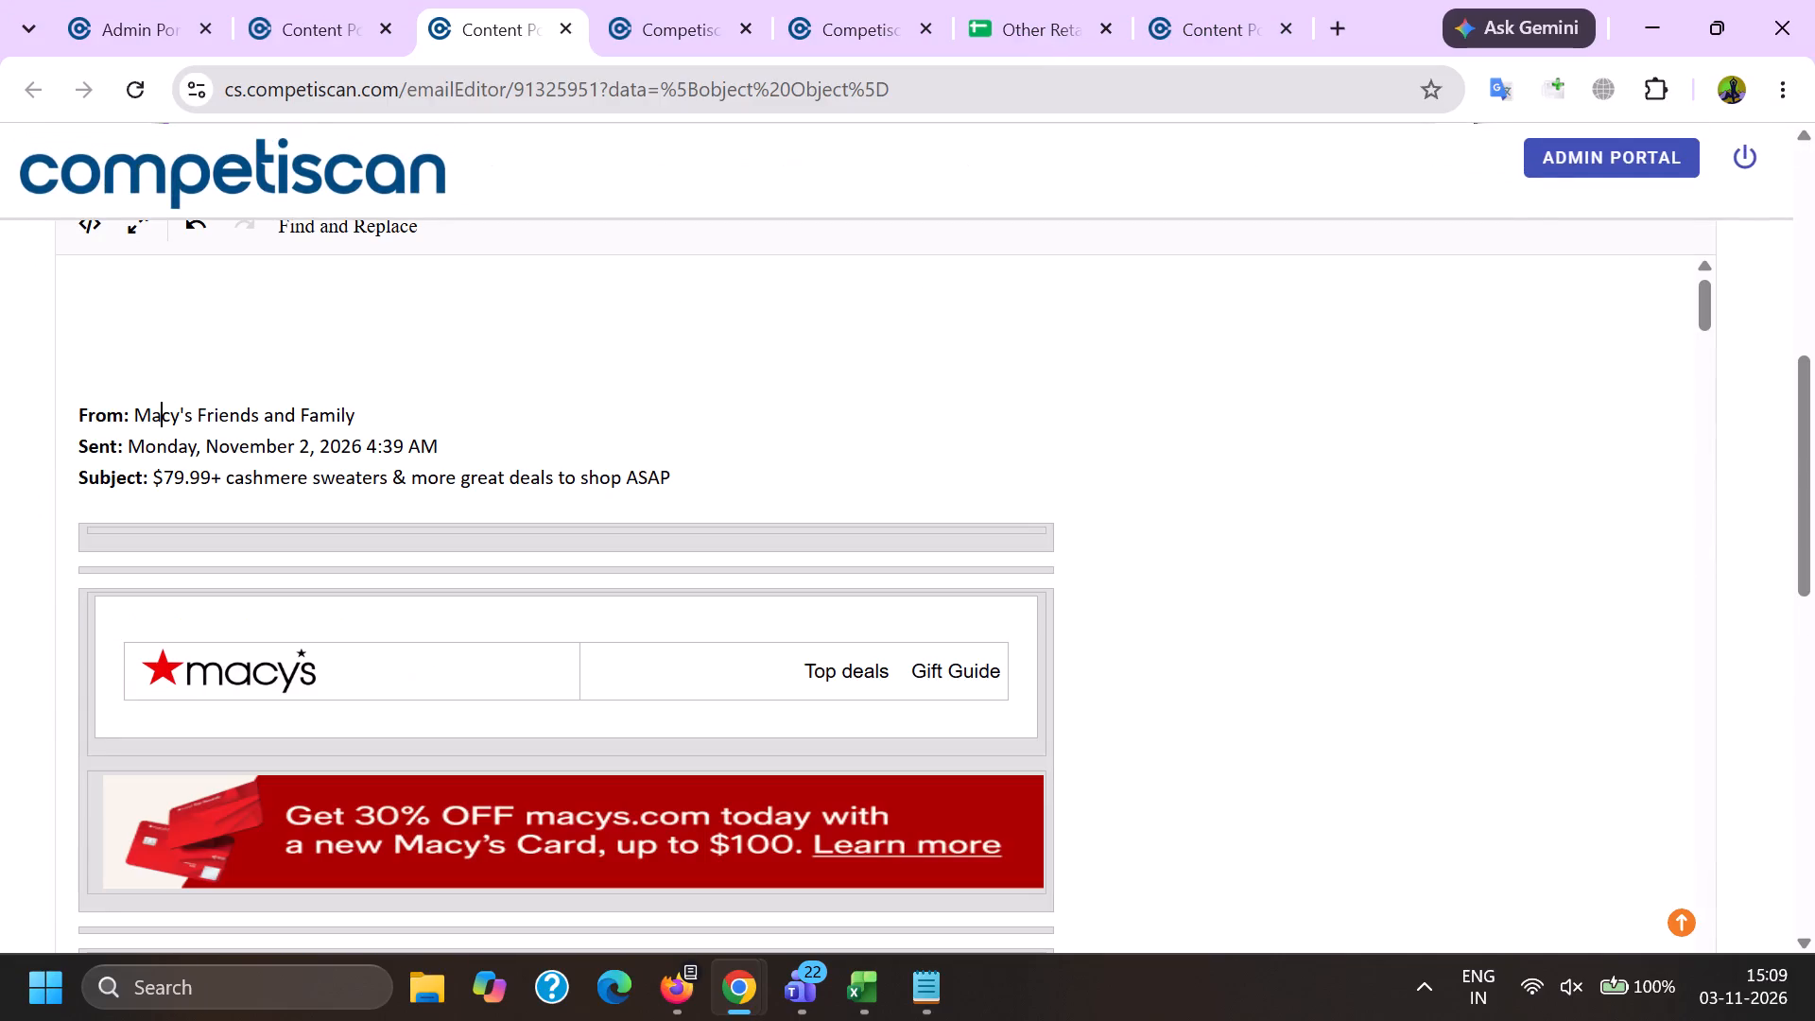
{"action": "key", "text": "ctrl+c"}
In the product form, replace the company apc-na with Macy's and enter Macy's in the Affinity/Association search.
{"action": "key", "text": "alt+Tab"}
{"action": "scroll", "coordinate": [396, 361], "scroll_direction": "down", "scroll_amount": 5}
{"action": "scroll", "coordinate": [565, 405], "scroll_direction": "down", "scroll_amount": 5}
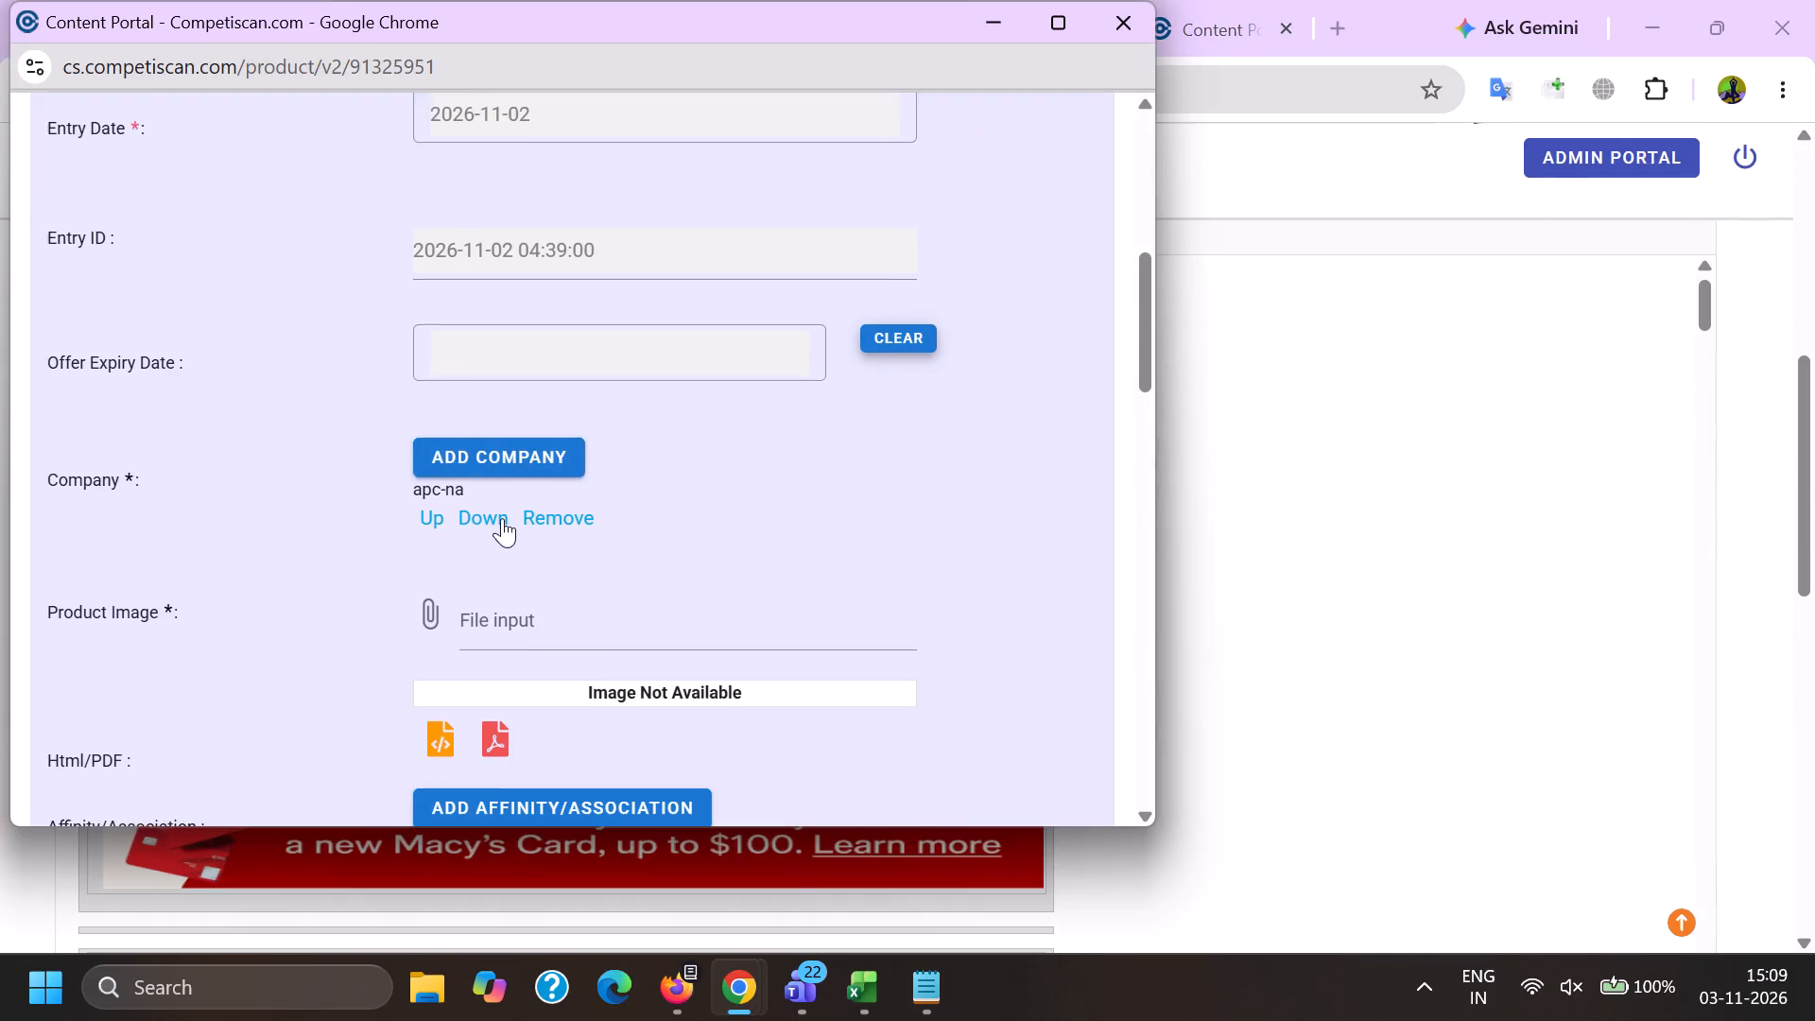
{"action": "left_click", "coordinate": [532, 516]}
{"action": "left_click", "coordinate": [516, 452]}
{"action": "key", "text": "ctrl+v"}
{"action": "scroll", "coordinate": [526, 361], "scroll_direction": "down", "scroll_amount": 2}
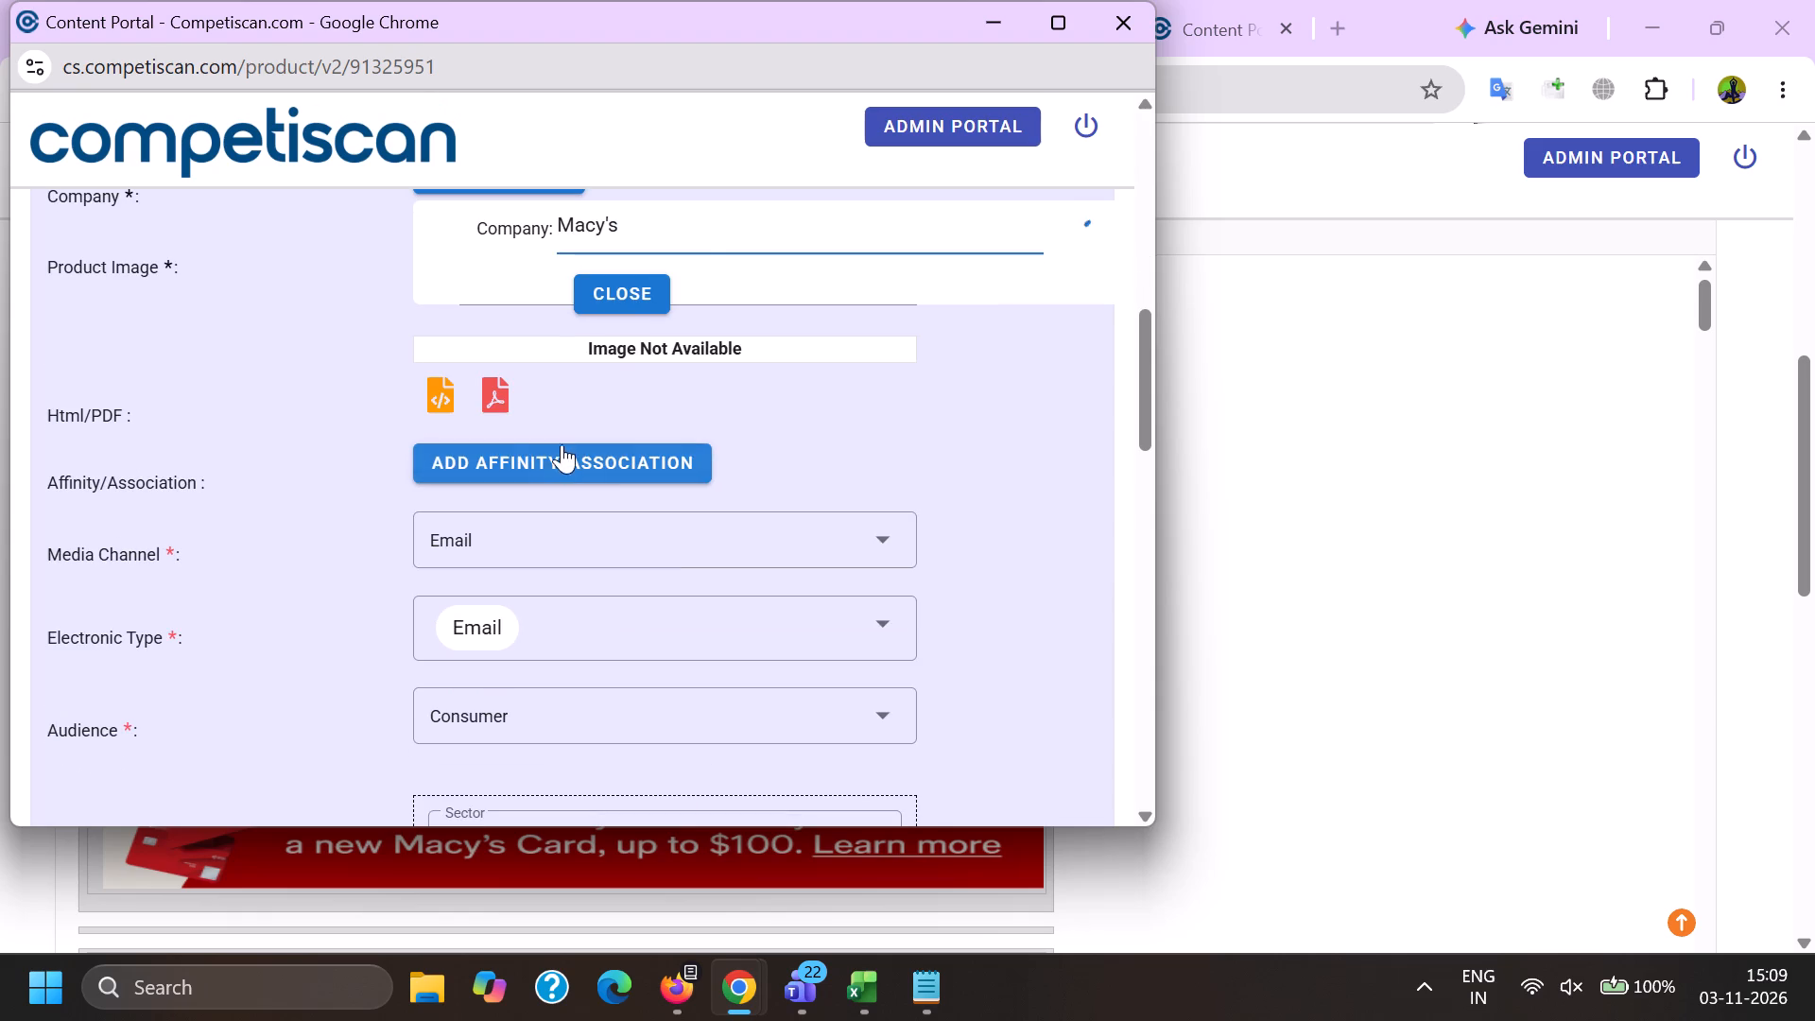
{"action": "left_click", "coordinate": [562, 444]}
{"action": "left_click", "coordinate": [655, 512]}
{"action": "key", "text": "ctrl+v"}
{"action": "scroll", "coordinate": [603, 679], "scroll_direction": "up", "scroll_amount": 2}
{"action": "left_click", "coordinate": [605, 575]}
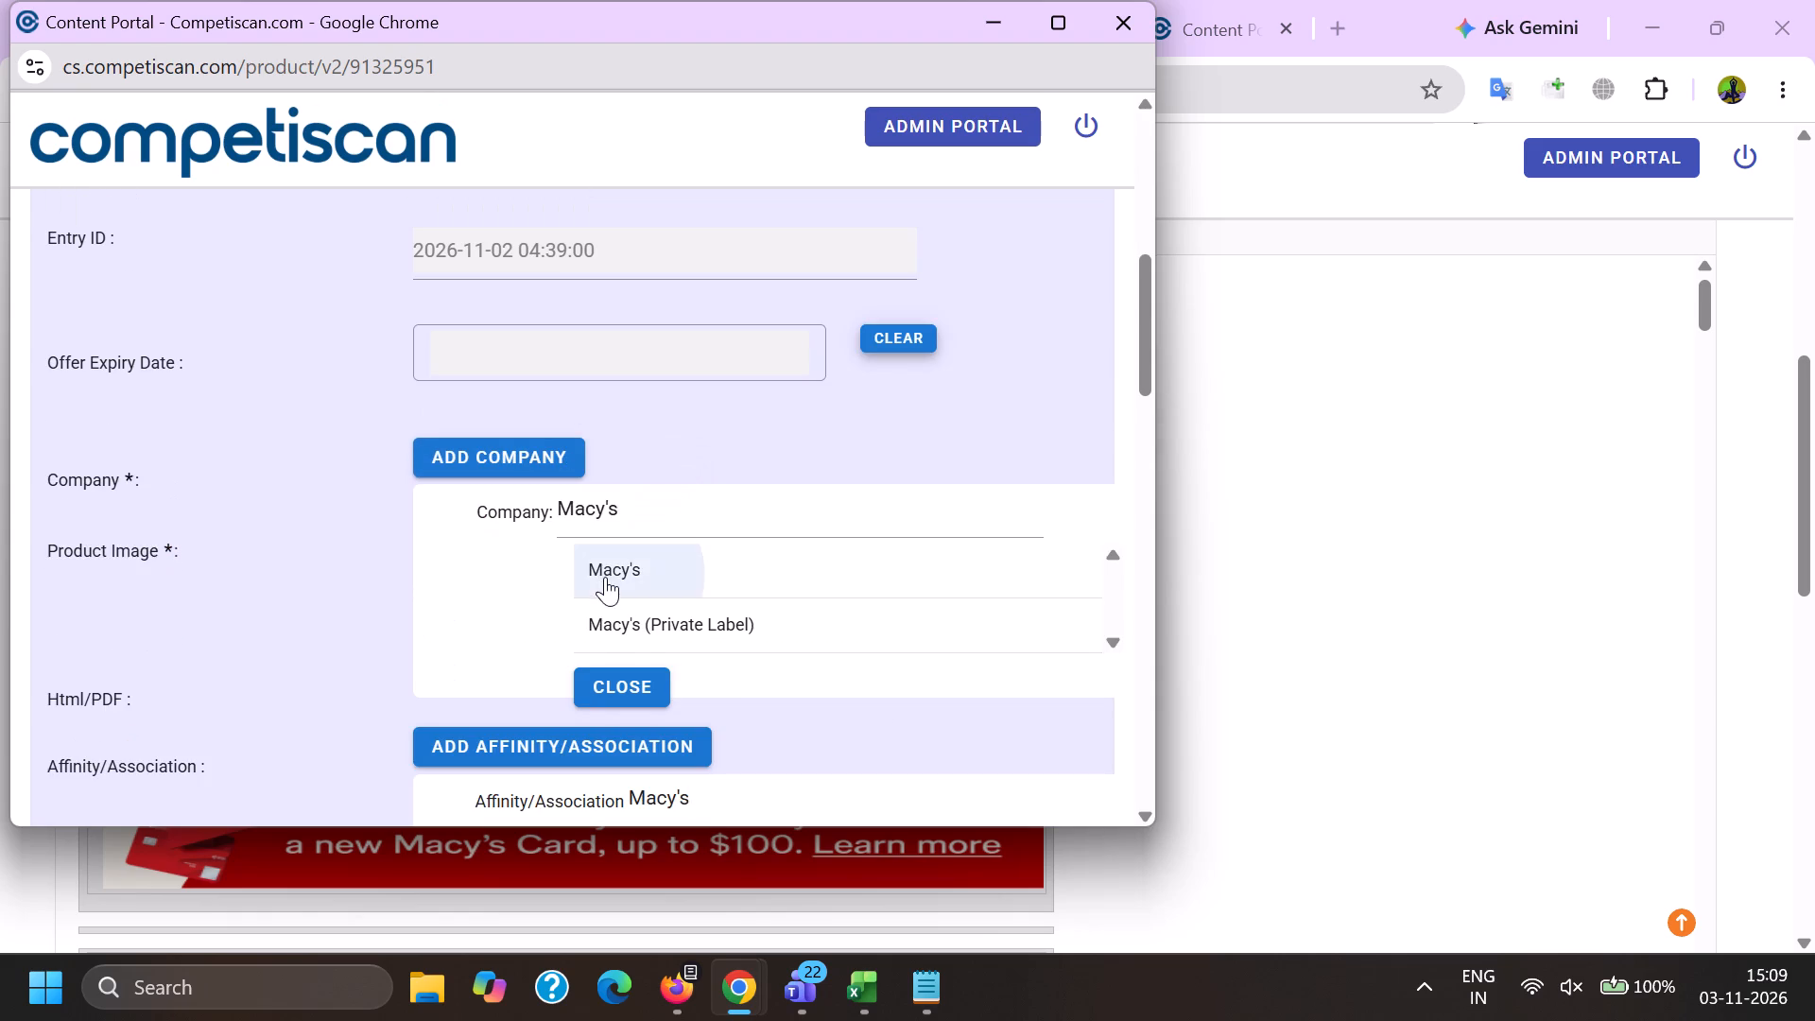
Add Citibank as a further company for the product.
{"action": "left_click", "coordinate": [493, 523]}
{"action": "left_click", "coordinate": [500, 447]}
{"action": "key", "text": "c"}
{"action": "type", "text": "itibank"}
{"action": "scroll", "coordinate": [503, 455], "scroll_direction": "down", "scroll_amount": 1}
{"action": "left_click", "coordinate": [624, 435]}
Choose Macy's (Retail) as the product's affinity/association.
{"action": "scroll", "coordinate": [594, 347], "scroll_direction": "down", "scroll_amount": 4}
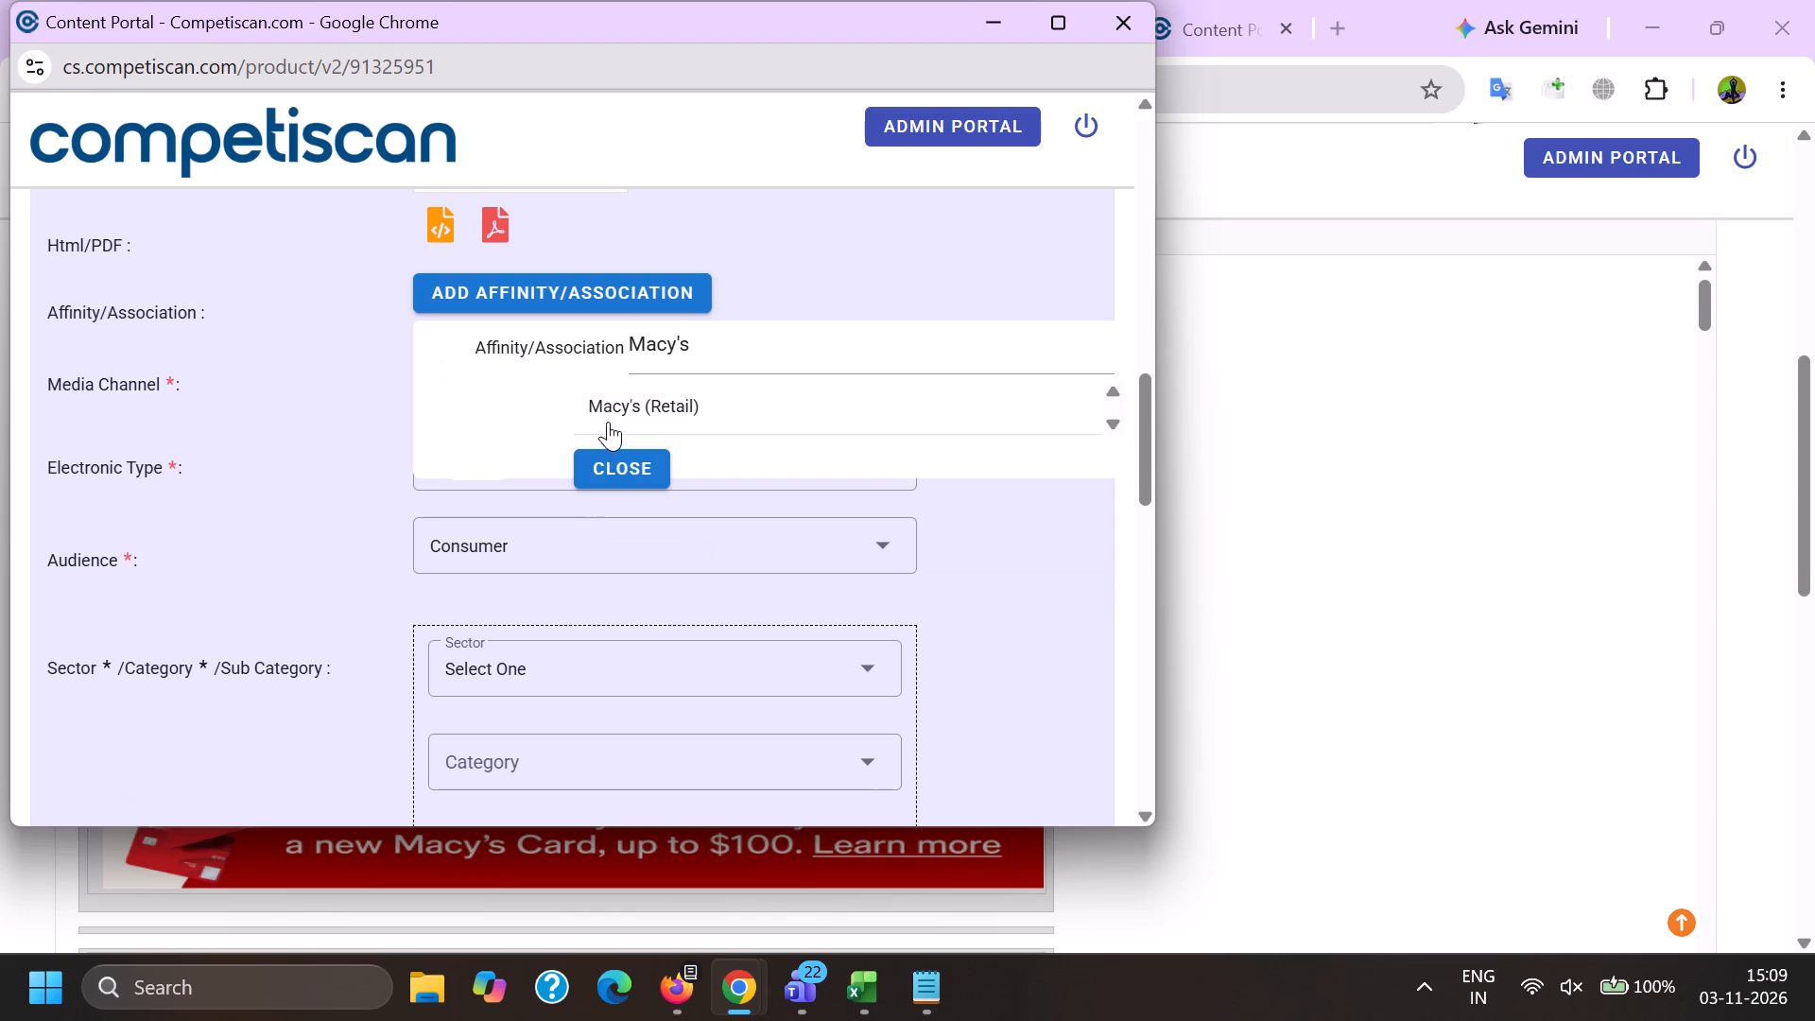
{"action": "left_click", "coordinate": [608, 422]}
Add the classification Retail / Clothing & Accessories / Women's to the product's sector, category and sub category.
{"action": "scroll", "coordinate": [592, 270], "scroll_direction": "down", "scroll_amount": 3}
{"action": "left_click", "coordinate": [504, 328]}
{"action": "left_click", "coordinate": [493, 281]}
{"action": "scroll", "coordinate": [493, 275], "scroll_direction": "down", "scroll_amount": 6}
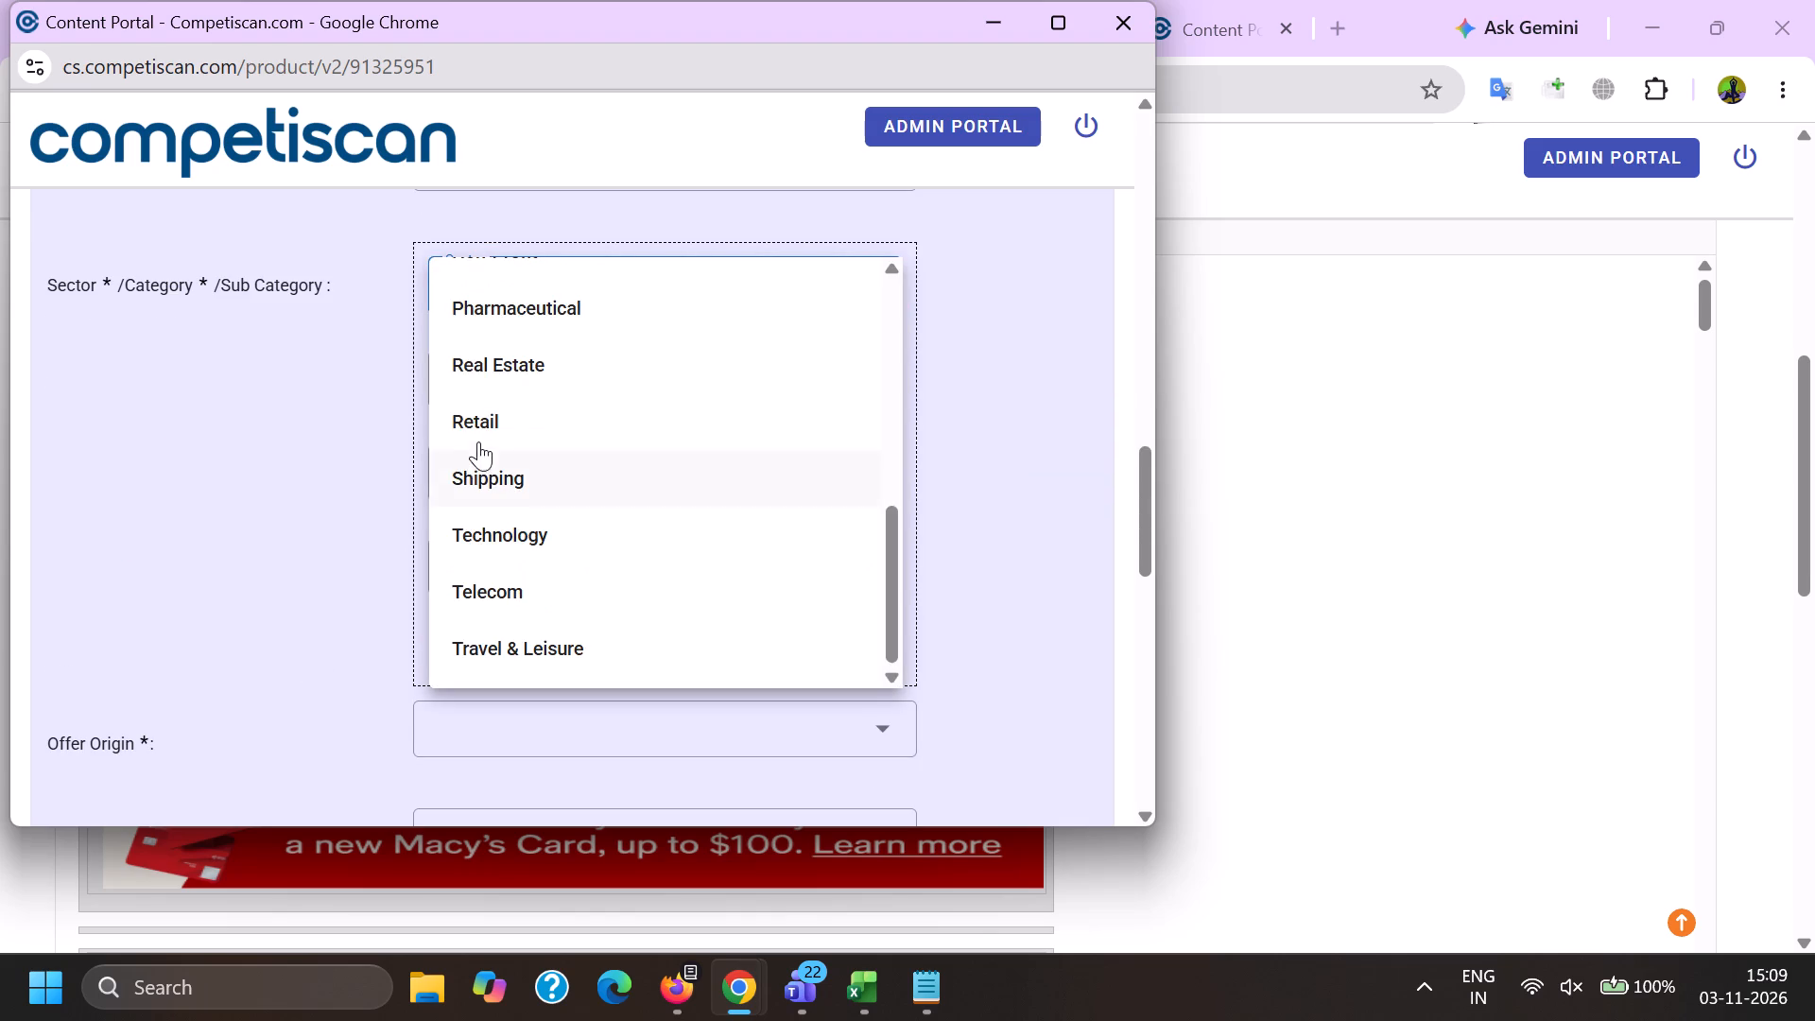
{"action": "left_click", "coordinate": [478, 441]}
{"action": "left_click", "coordinate": [384, 417]}
{"action": "left_click", "coordinate": [442, 404]}
{"action": "scroll", "coordinate": [499, 420], "scroll_direction": "down", "scroll_amount": 6}
{"action": "scroll", "coordinate": [496, 548], "scroll_direction": "up", "scroll_amount": 6}
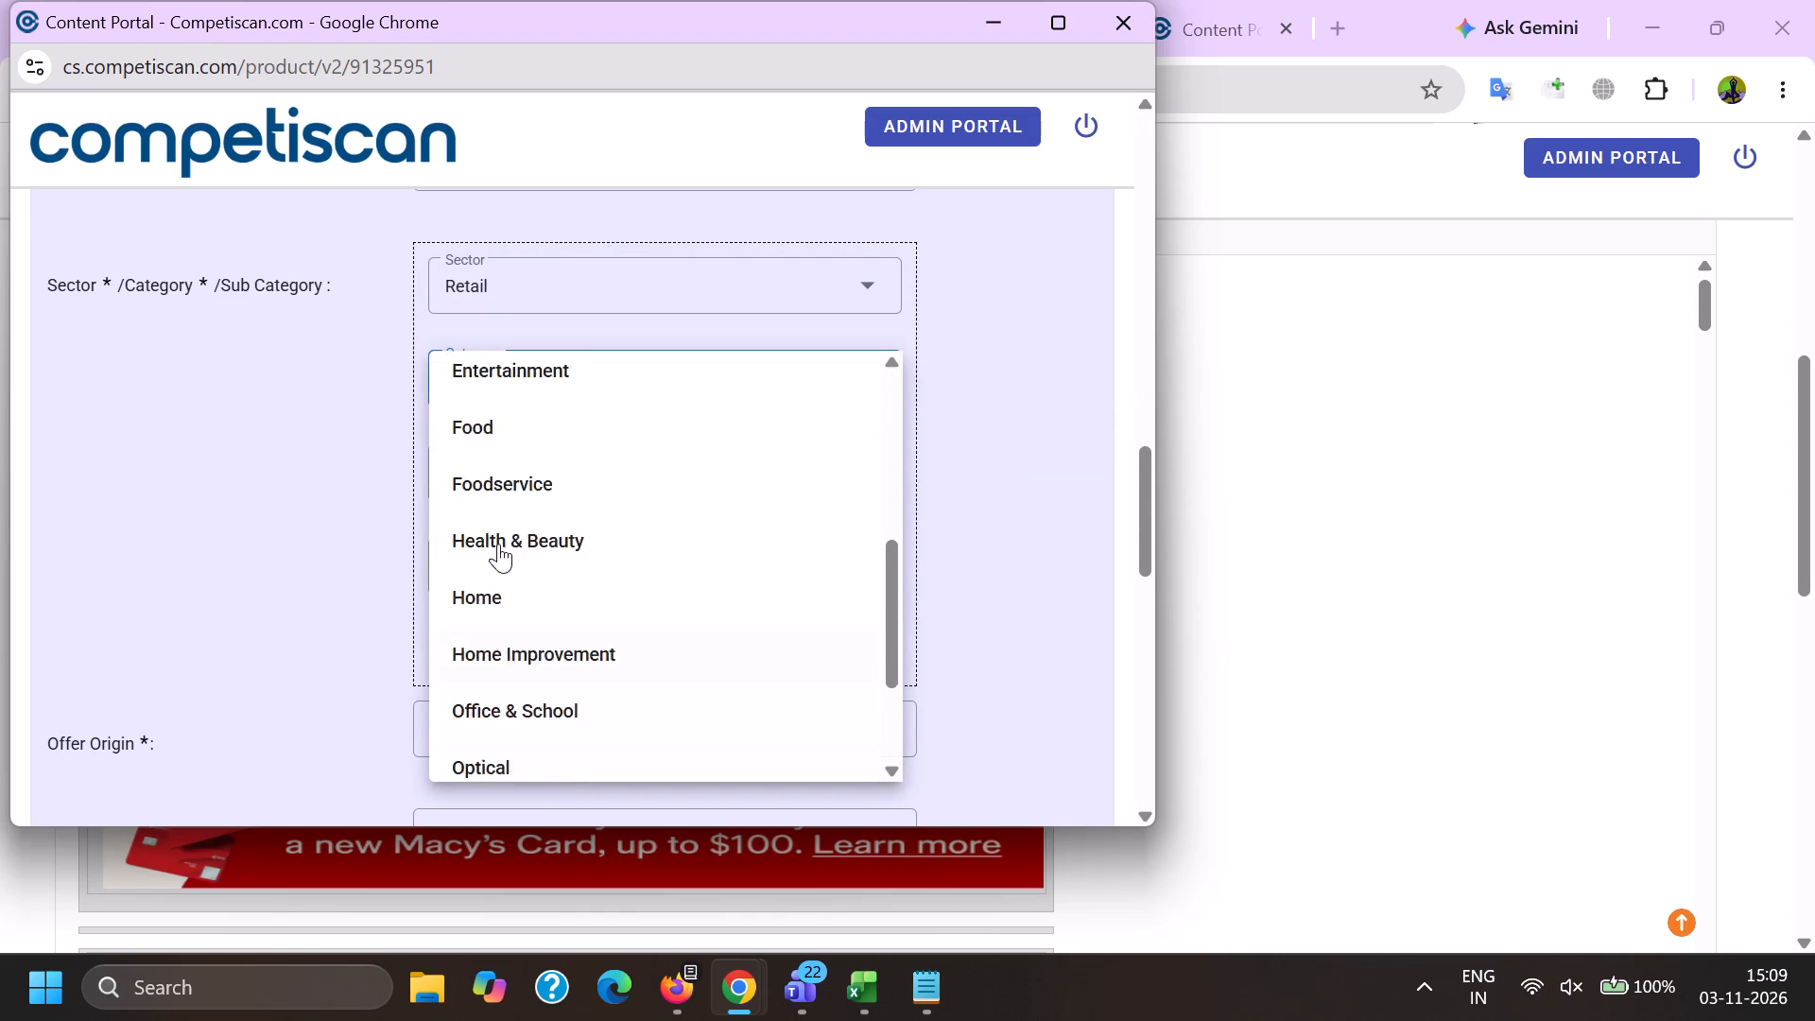
{"action": "left_click", "coordinate": [581, 614]}
{"action": "left_click_drag", "start_coordinate": [273, 545], "coordinate": [310, 543]}
{"action": "left_click", "coordinate": [470, 474]}
{"action": "scroll", "coordinate": [457, 313], "scroll_direction": "down", "scroll_amount": 7}
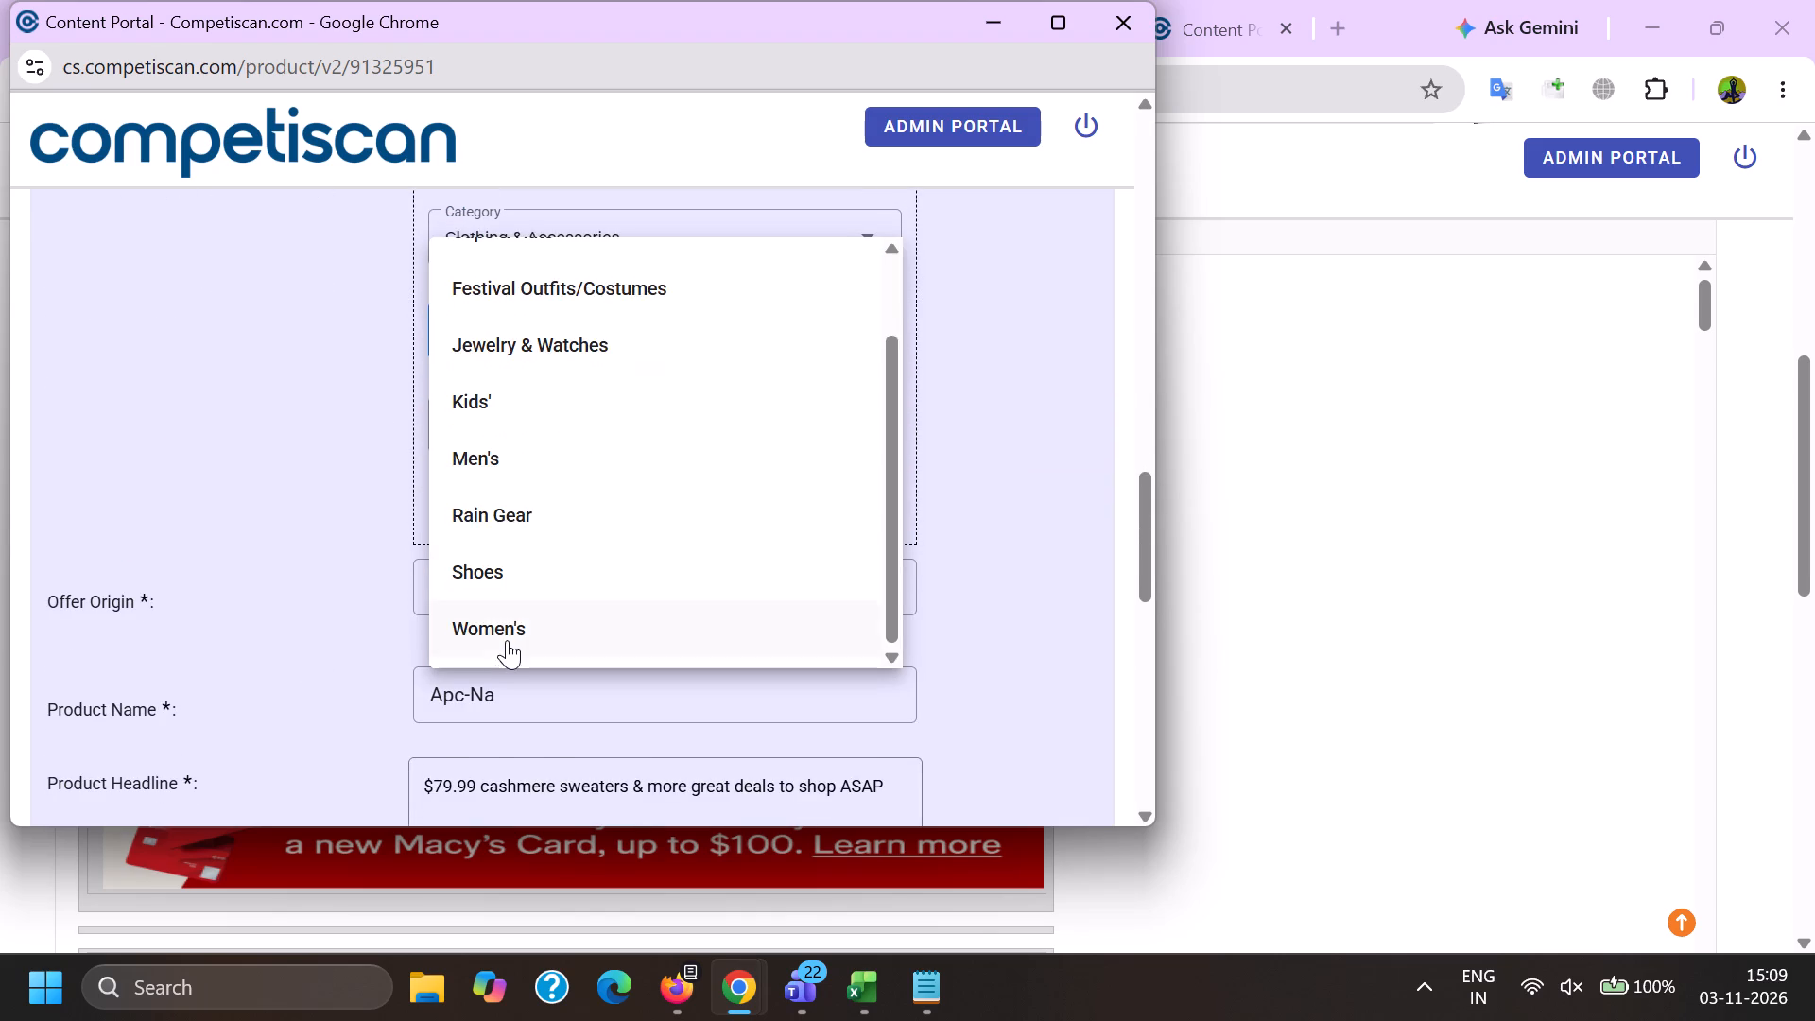
{"action": "left_click", "coordinate": [508, 636]}
{"action": "left_click_drag", "start_coordinate": [315, 577], "coordinate": [359, 559]}
{"action": "left_click", "coordinate": [450, 499]}
Add a second classification with sector Credit Cards, category Payment Cards and sub category Private Label Cards.
{"action": "scroll", "coordinate": [486, 624], "scroll_direction": "up", "scroll_amount": 2}
{"action": "left_click", "coordinate": [493, 501]}
{"action": "scroll", "coordinate": [511, 640], "scroll_direction": "up", "scroll_amount": 6}
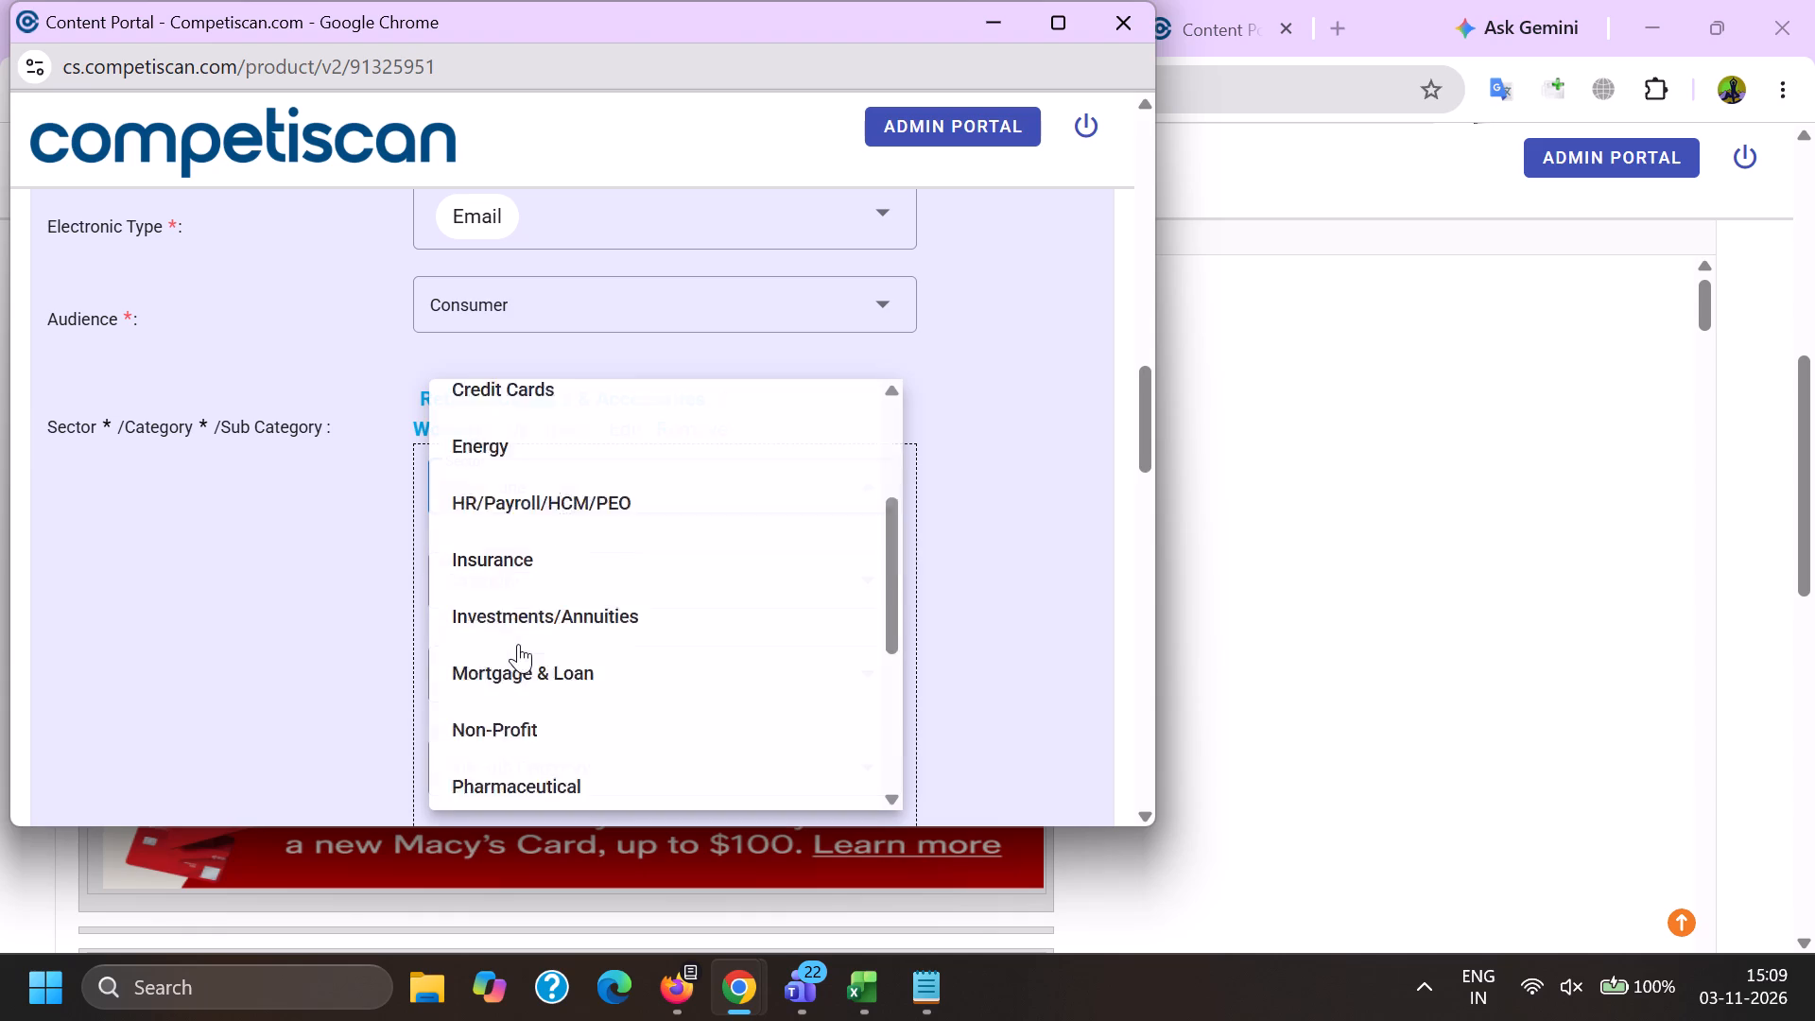
{"action": "left_click", "coordinate": [544, 649]}
{"action": "left_click_drag", "start_coordinate": [313, 614], "coordinate": [334, 607]}
{"action": "left_click", "coordinate": [487, 569]}
{"action": "scroll", "coordinate": [531, 369], "scroll_direction": "up", "scroll_amount": 1}
{"action": "scroll", "coordinate": [531, 364], "scroll_direction": "down", "scroll_amount": 2}
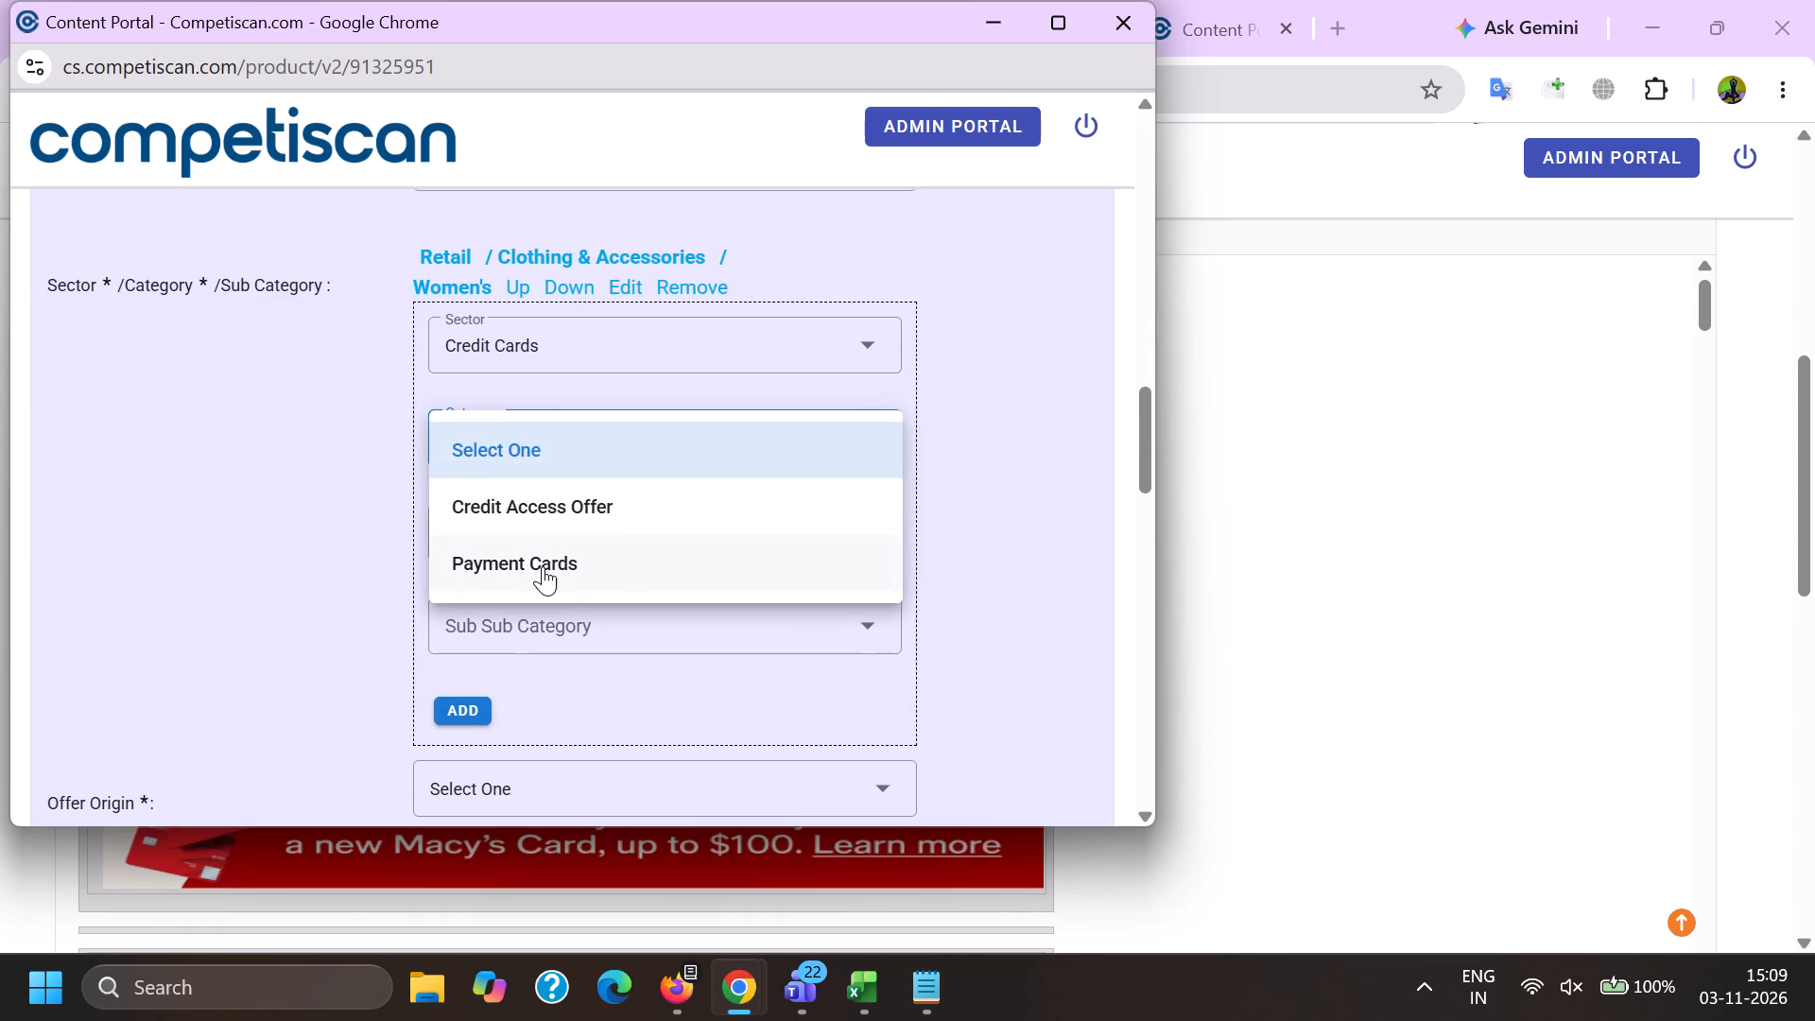
{"action": "left_click", "coordinate": [542, 565]}
{"action": "left_click", "coordinate": [518, 544]}
{"action": "scroll", "coordinate": [568, 305], "scroll_direction": "down", "scroll_amount": 2}
{"action": "scroll", "coordinate": [559, 495], "scroll_direction": "down", "scroll_amount": 6}
{"action": "left_click", "coordinate": [563, 569]}
{"action": "left_click", "coordinate": [357, 523]}
{"action": "left_click", "coordinate": [457, 419]}
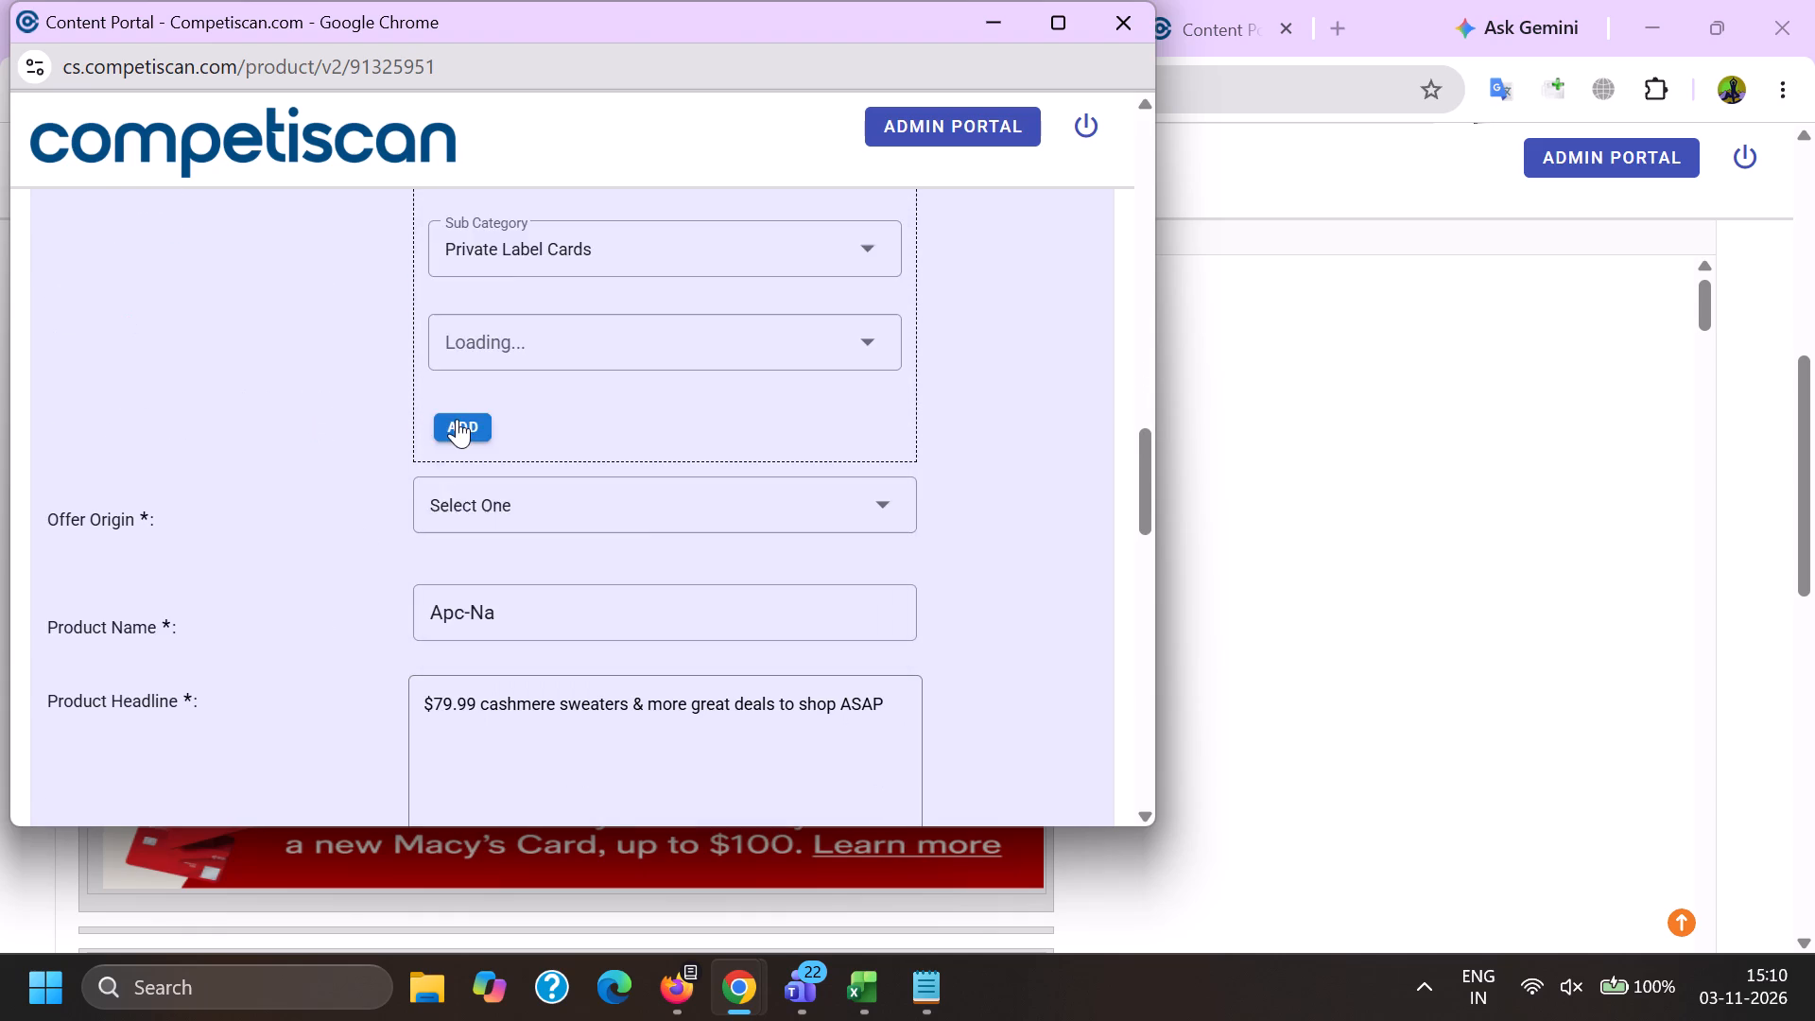
{"action": "scroll", "coordinate": [496, 589], "scroll_direction": "up", "scroll_amount": 3}
{"action": "left_click", "coordinate": [576, 420]}
Set the offer origin to Provider/Bank and the product name to Macy's Card.
{"action": "scroll", "coordinate": [577, 439], "scroll_direction": "down", "scroll_amount": 5}
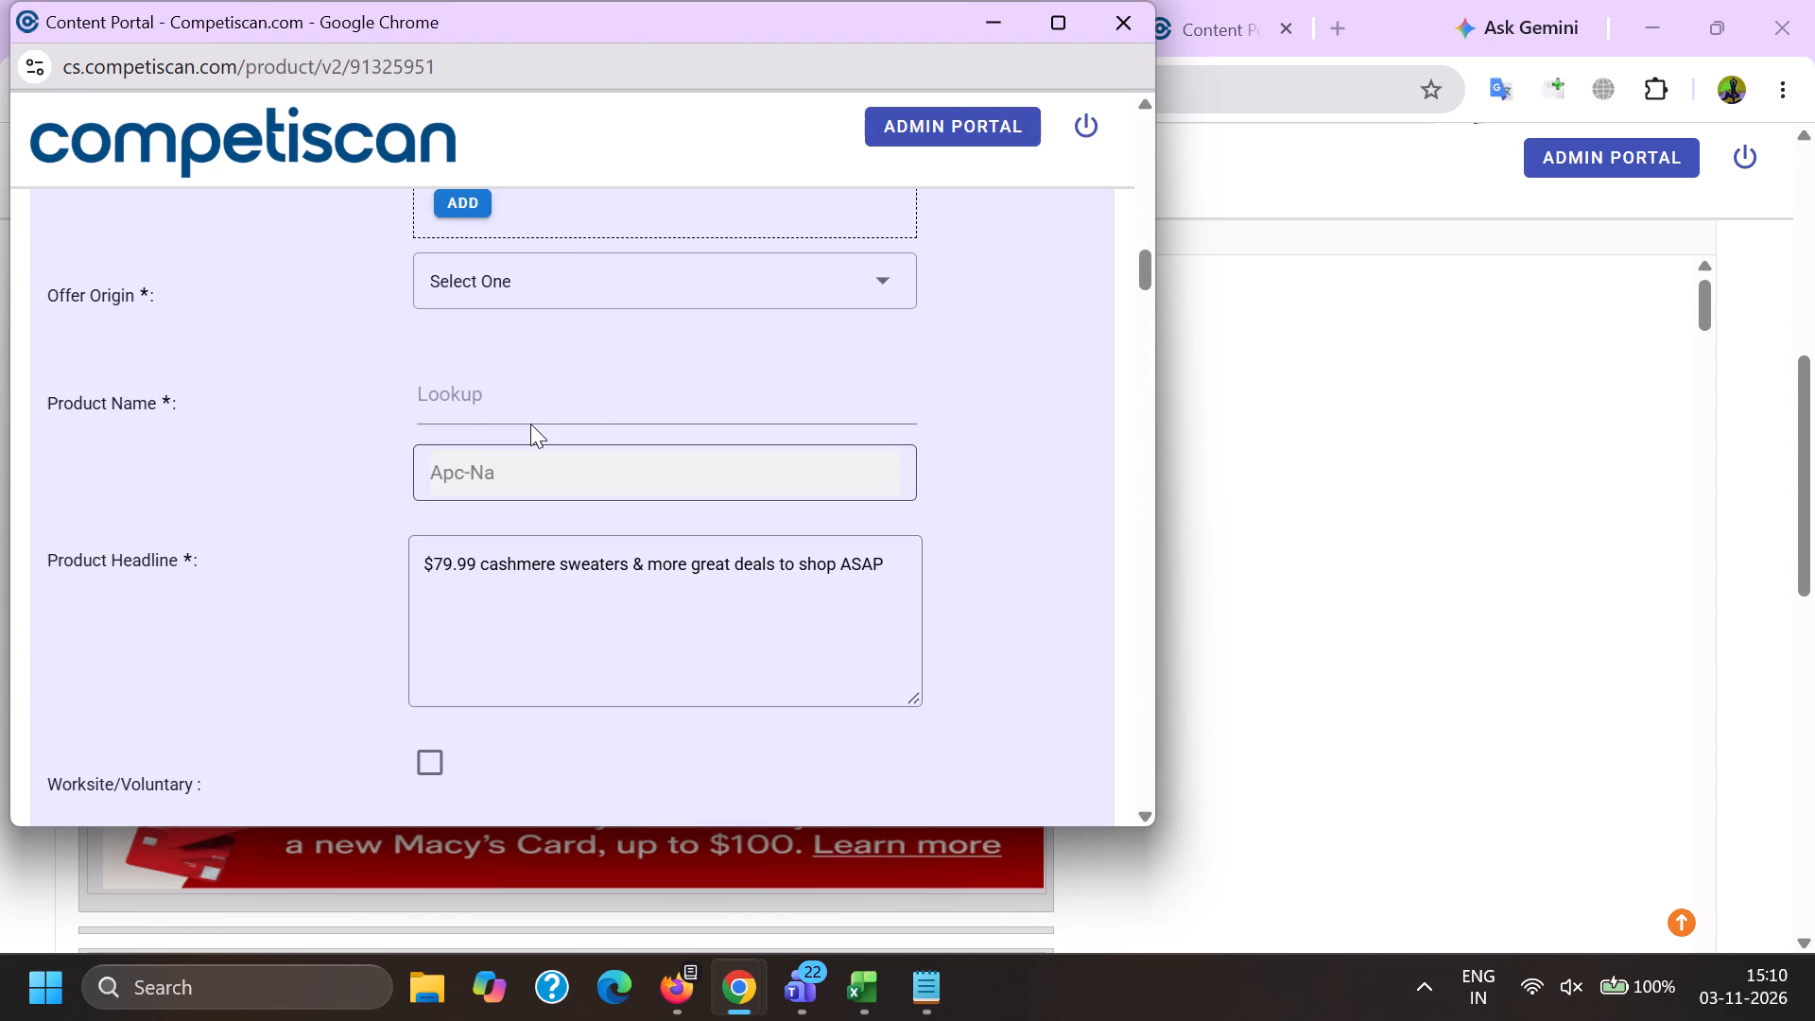
{"action": "left_click", "coordinate": [505, 254]}
{"action": "double_click", "coordinate": [474, 393]}
{"action": "key", "text": "ctrl+v"}
{"action": "left_click", "coordinate": [555, 539]}
{"action": "scroll", "coordinate": [554, 520], "scroll_direction": "up", "scroll_amount": 5}
{"action": "left_click", "coordinate": [544, 432]}
Replace the product headline with the email's subject text, "$79.99+ cashmere sweaters & more great deals to shop ASAP".
{"action": "scroll", "coordinate": [544, 400], "scroll_direction": "down", "scroll_amount": 5}
{"action": "left_click", "coordinate": [759, 544]}
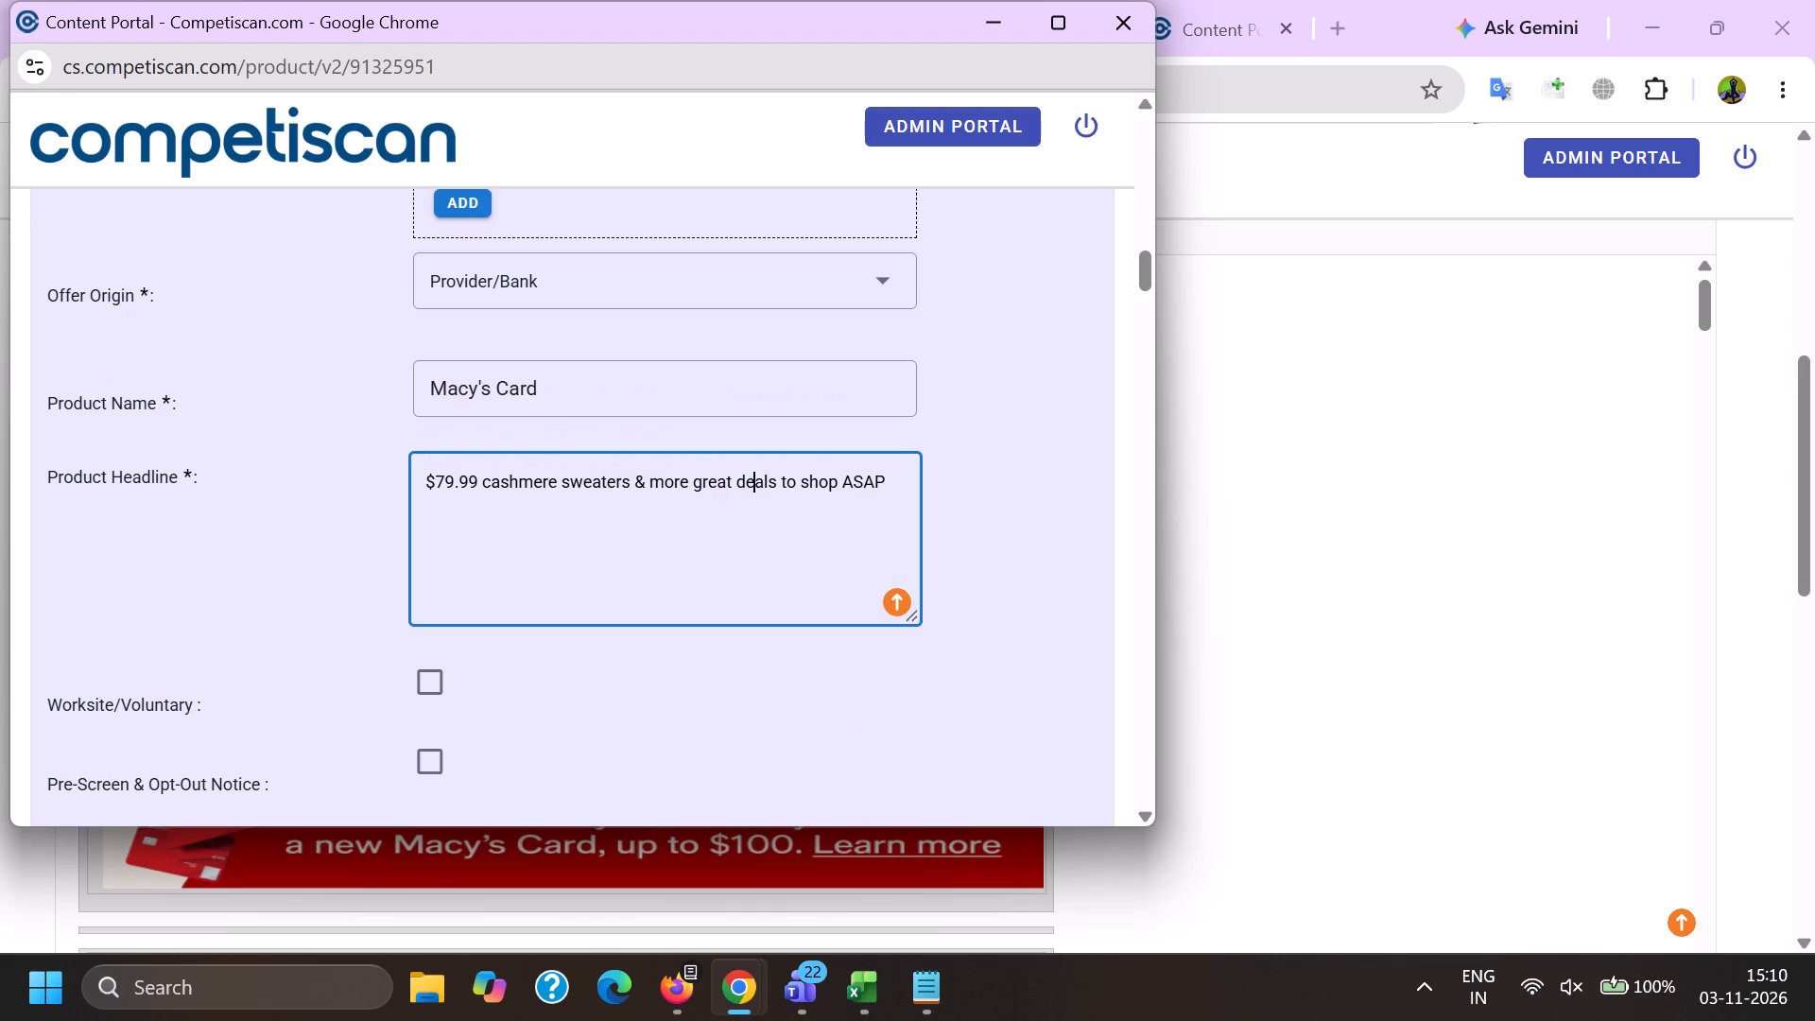
{"action": "key", "text": "ctrl+a"}
{"action": "key", "text": "BackSpace"}
{"action": "key", "text": "alt+Tab"}
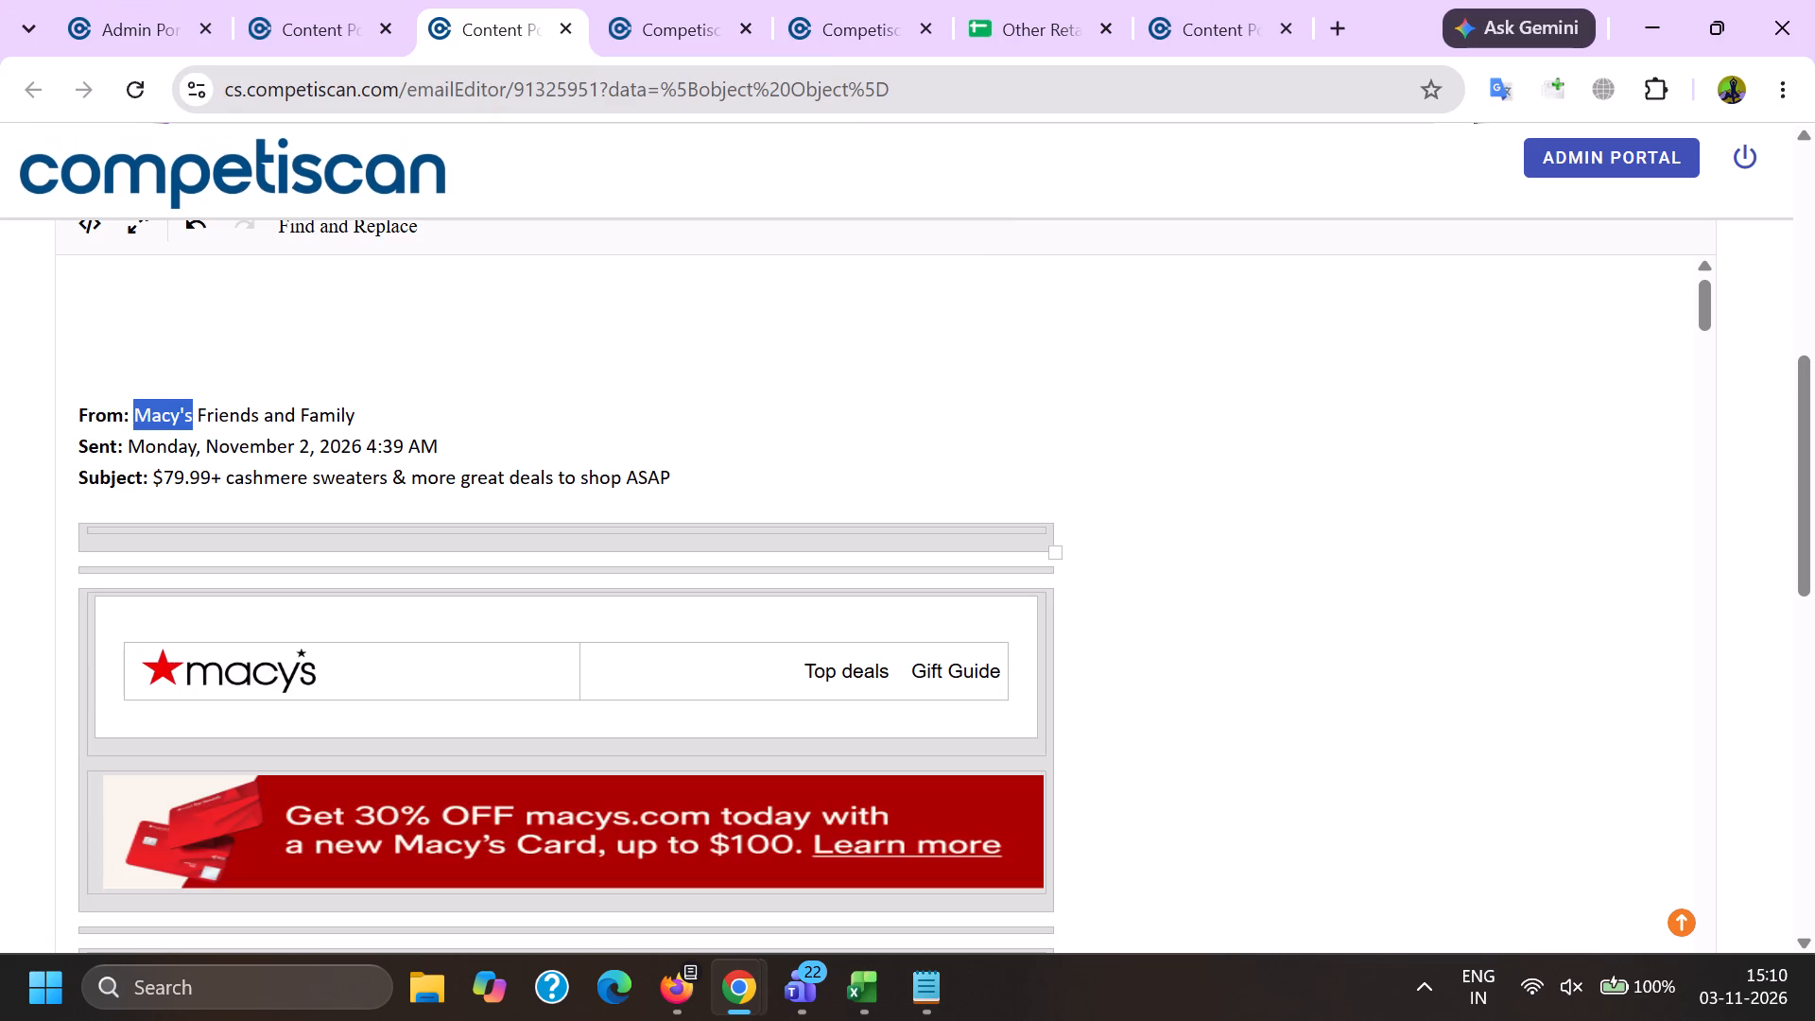
{"action": "left_click_drag", "start_coordinate": [157, 483], "coordinate": [771, 477]}
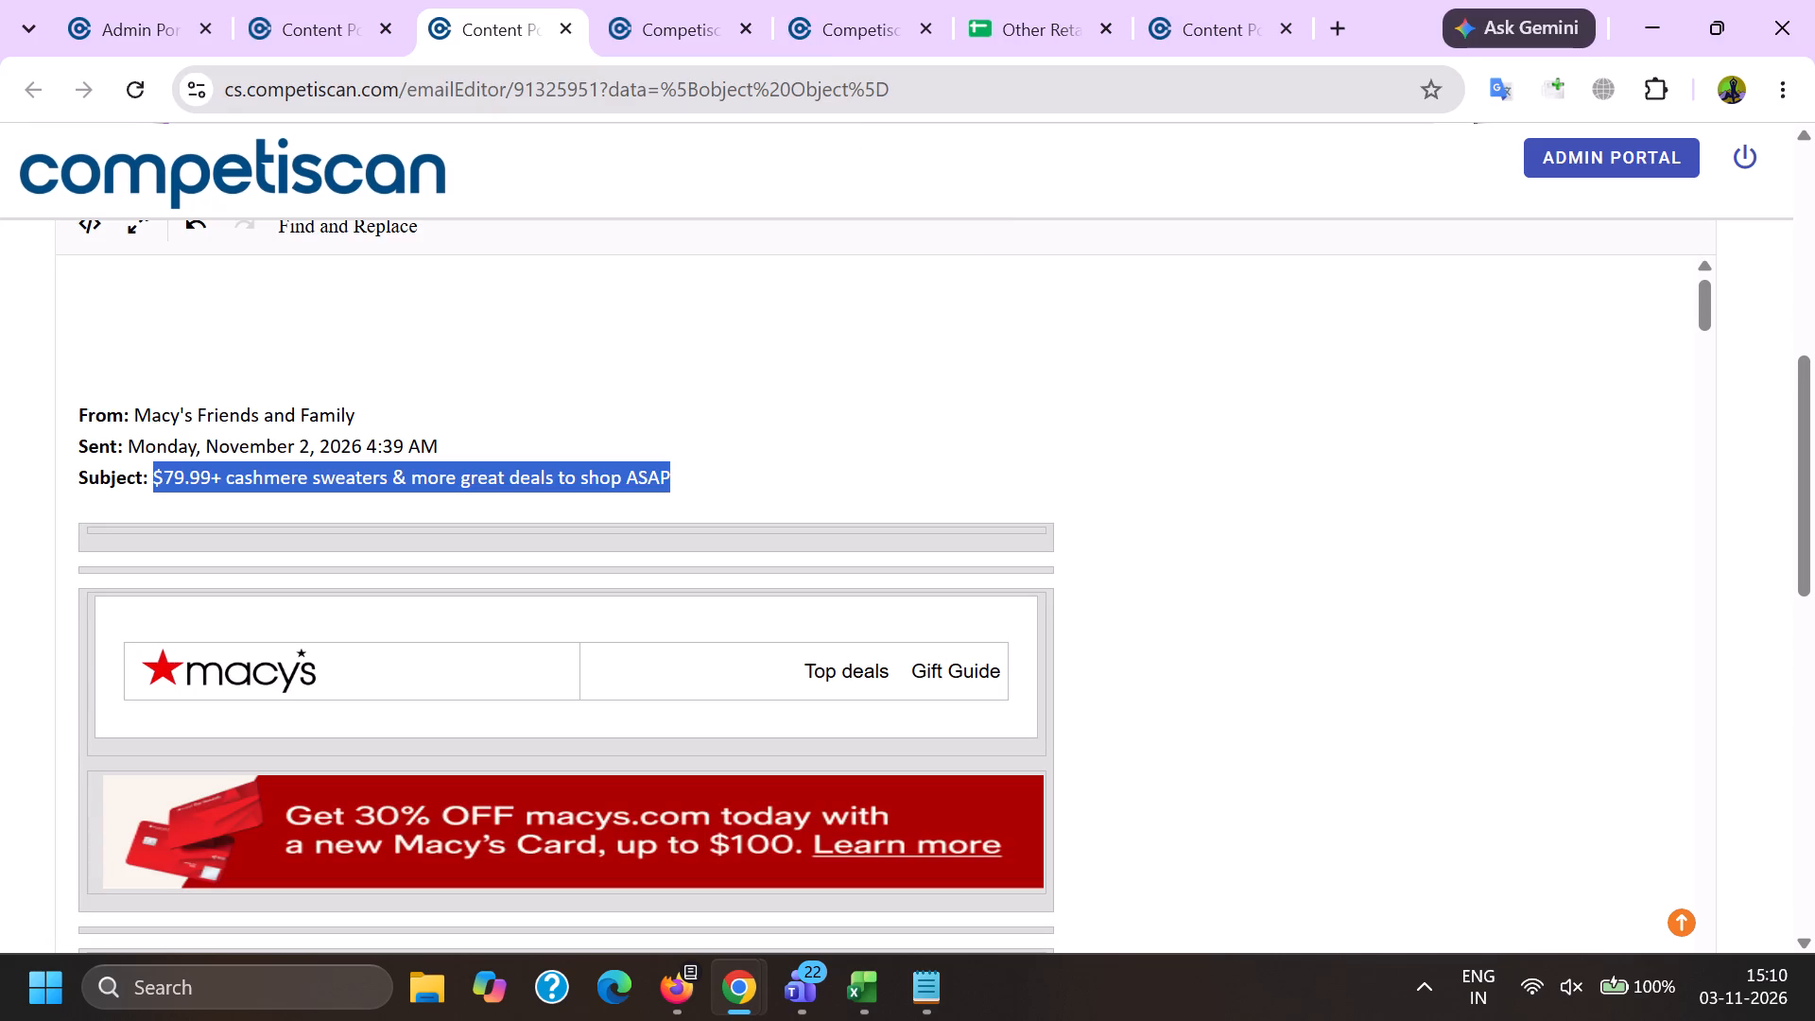
{"action": "left_click_drag", "start_coordinate": [771, 477], "coordinate": [769, 478]}
{"action": "key", "text": "ctrl+c"}
{"action": "key", "text": "alt+Tab"}
{"action": "key", "text": "ctrl+v"}
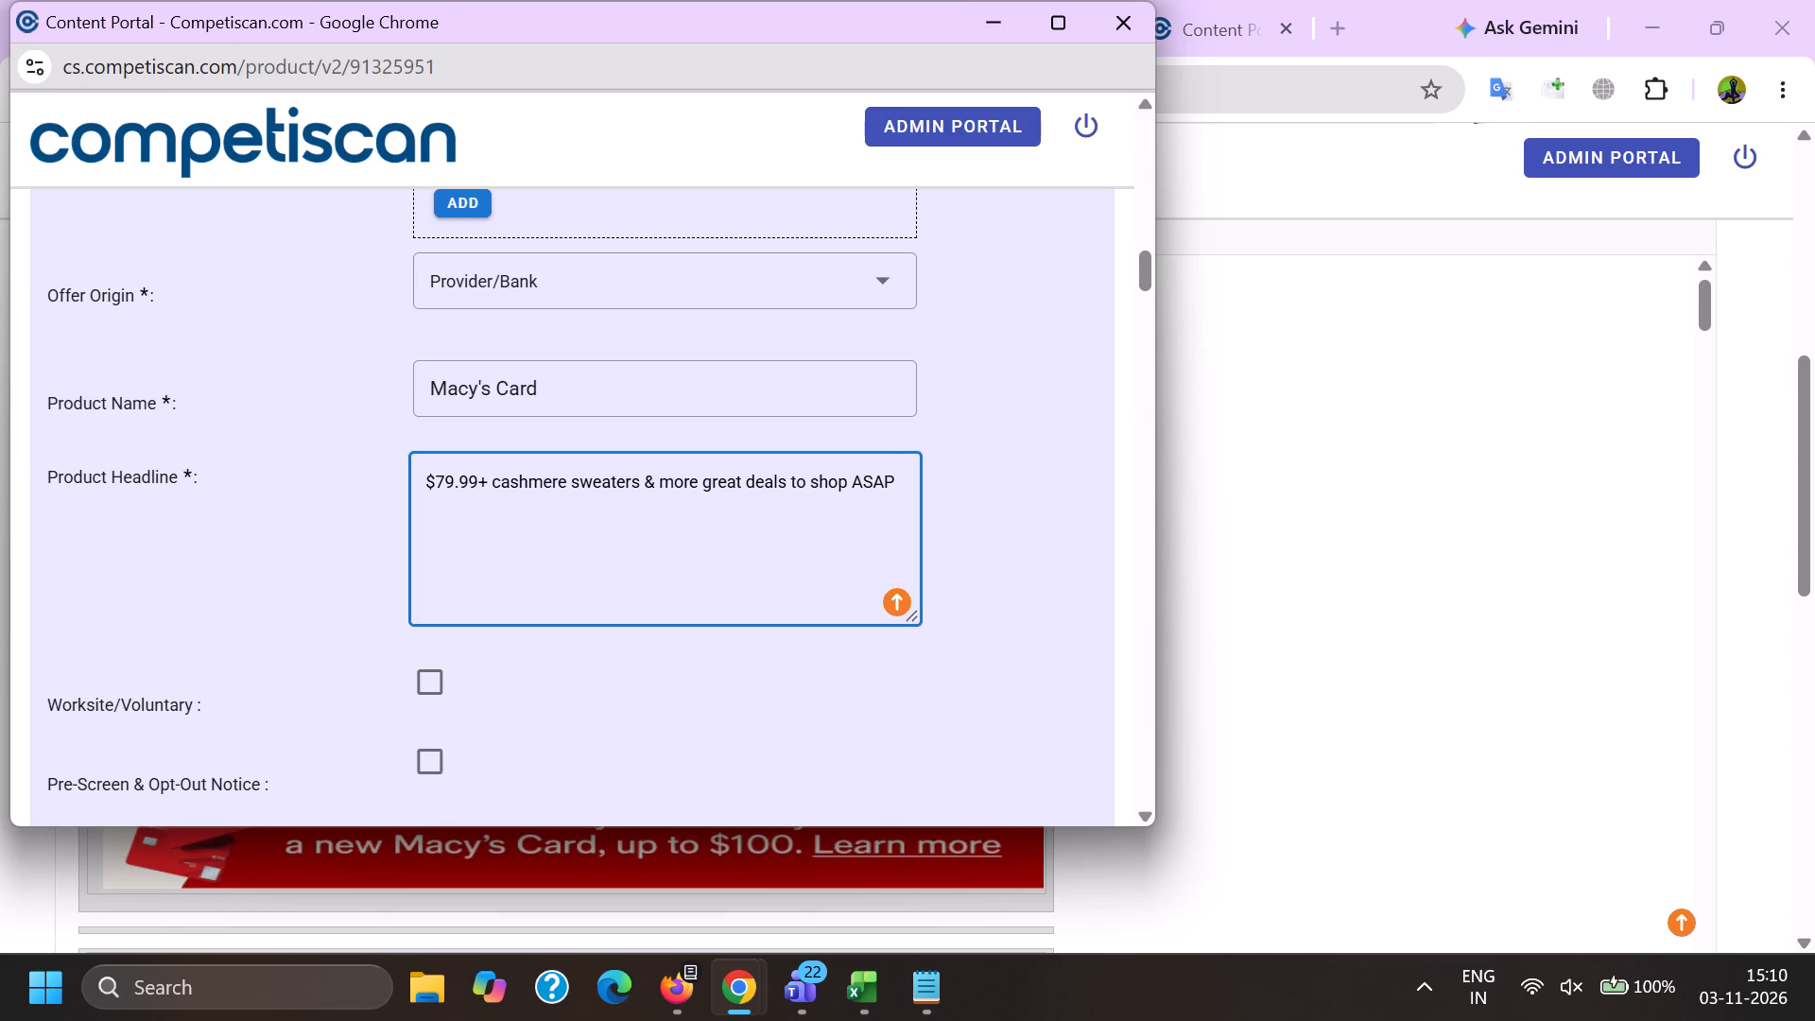
In the product headline, change "&" to "and" and end the sentence after ASAP with a period and a space.
{"action": "left_click", "coordinate": [656, 463]}
{"action": "key", "text": "BackSpace"}
{"action": "key", "text": "a"}
{"action": "key", "text": "n"}
{"action": "key", "text": "d"}
{"action": "key", "text": "Down"}
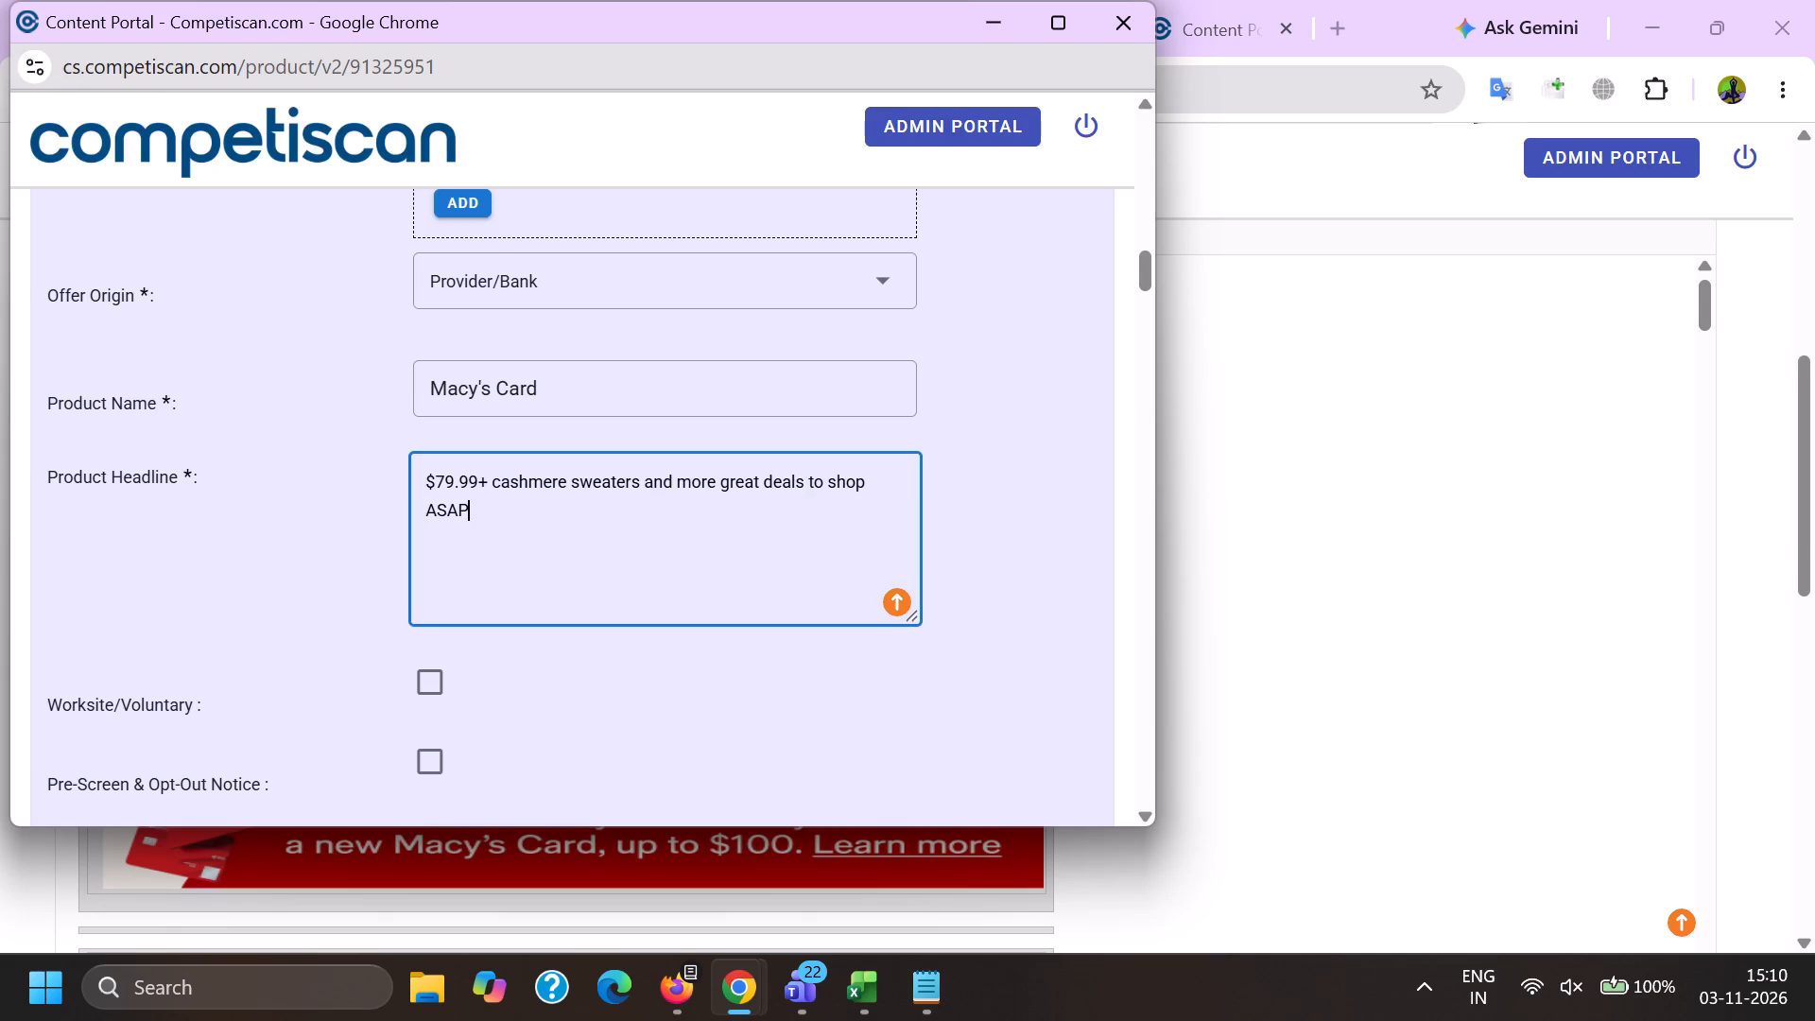
{"action": "key", "text": "period"}
{"action": "key", "text": "space"}
Copy "Get 30% OFF macys.com today with a new Macy's Card, up to $100" from the Santaland product's headline onto the end of this product headline.
{"action": "key", "text": "alt+Tab"}
{"action": "left_click", "coordinate": [1269, 0]}
{"action": "scroll", "coordinate": [1094, 589], "scroll_direction": "up", "scroll_amount": 6}
{"action": "scroll", "coordinate": [1086, 611], "scroll_direction": "down", "scroll_amount": 5}
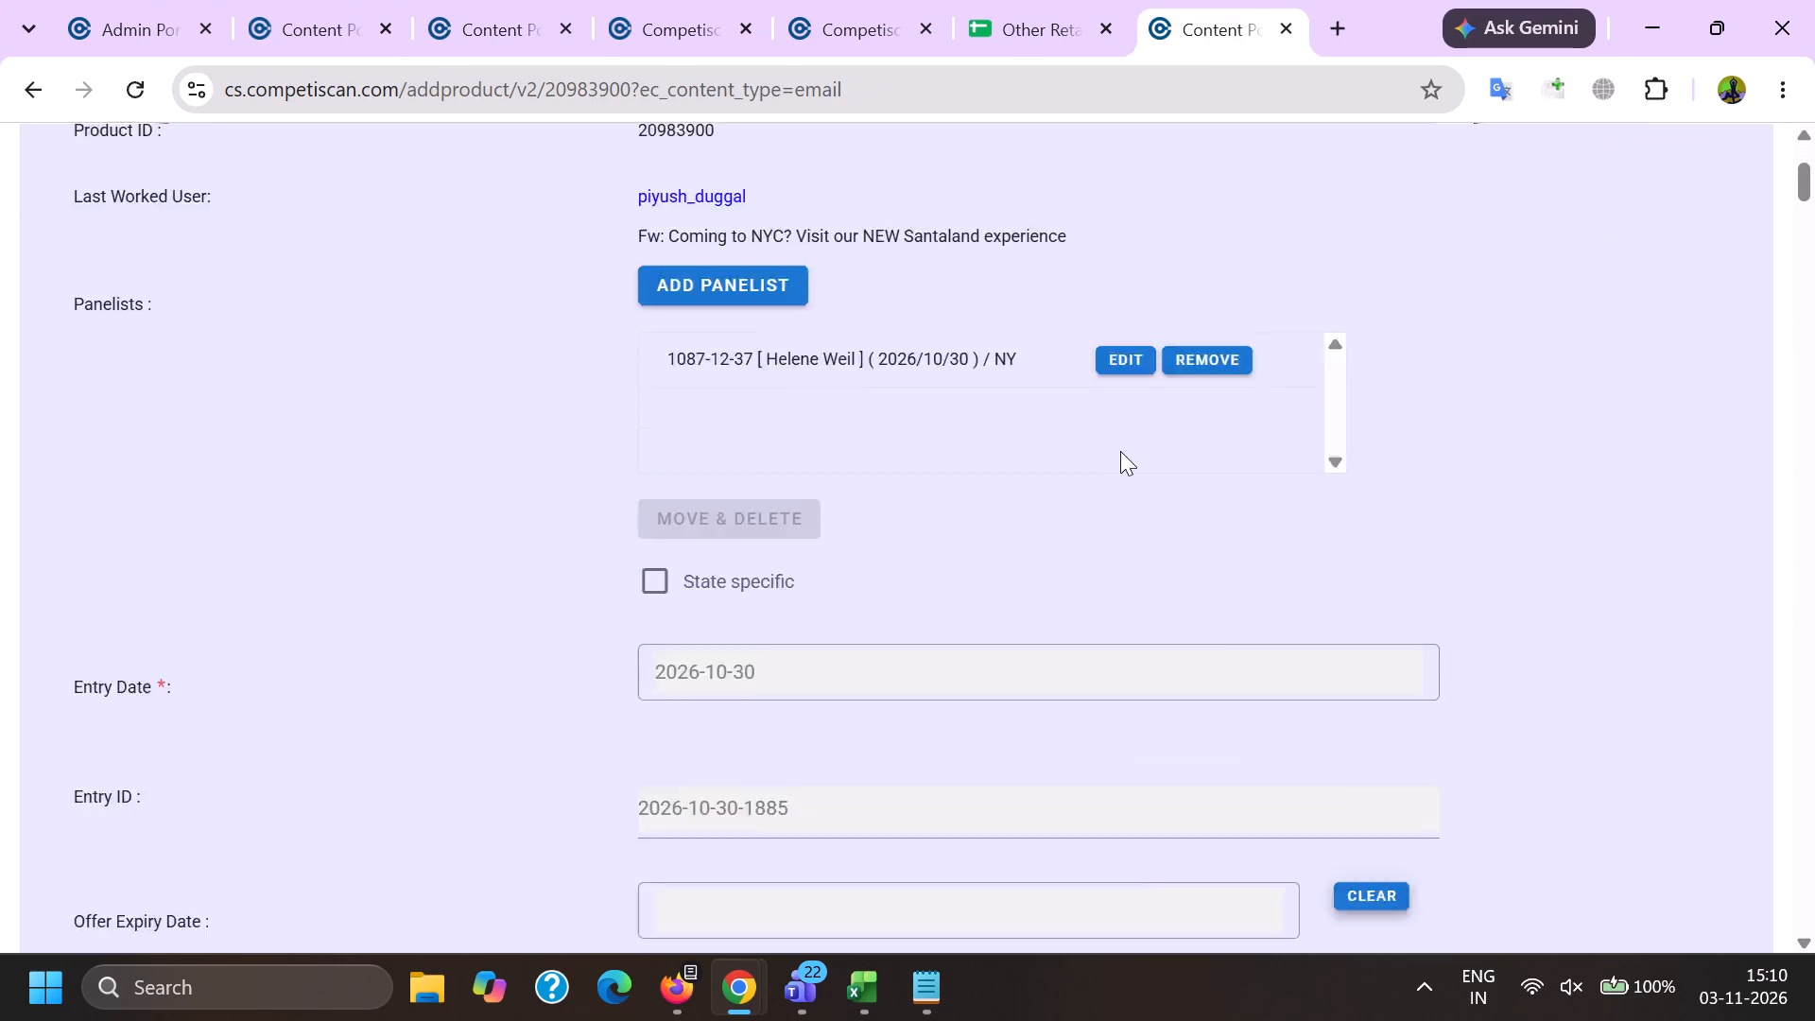
{"action": "scroll", "coordinate": [1120, 451], "scroll_direction": "down", "scroll_amount": 14}
{"action": "double_click", "coordinate": [1064, 480]}
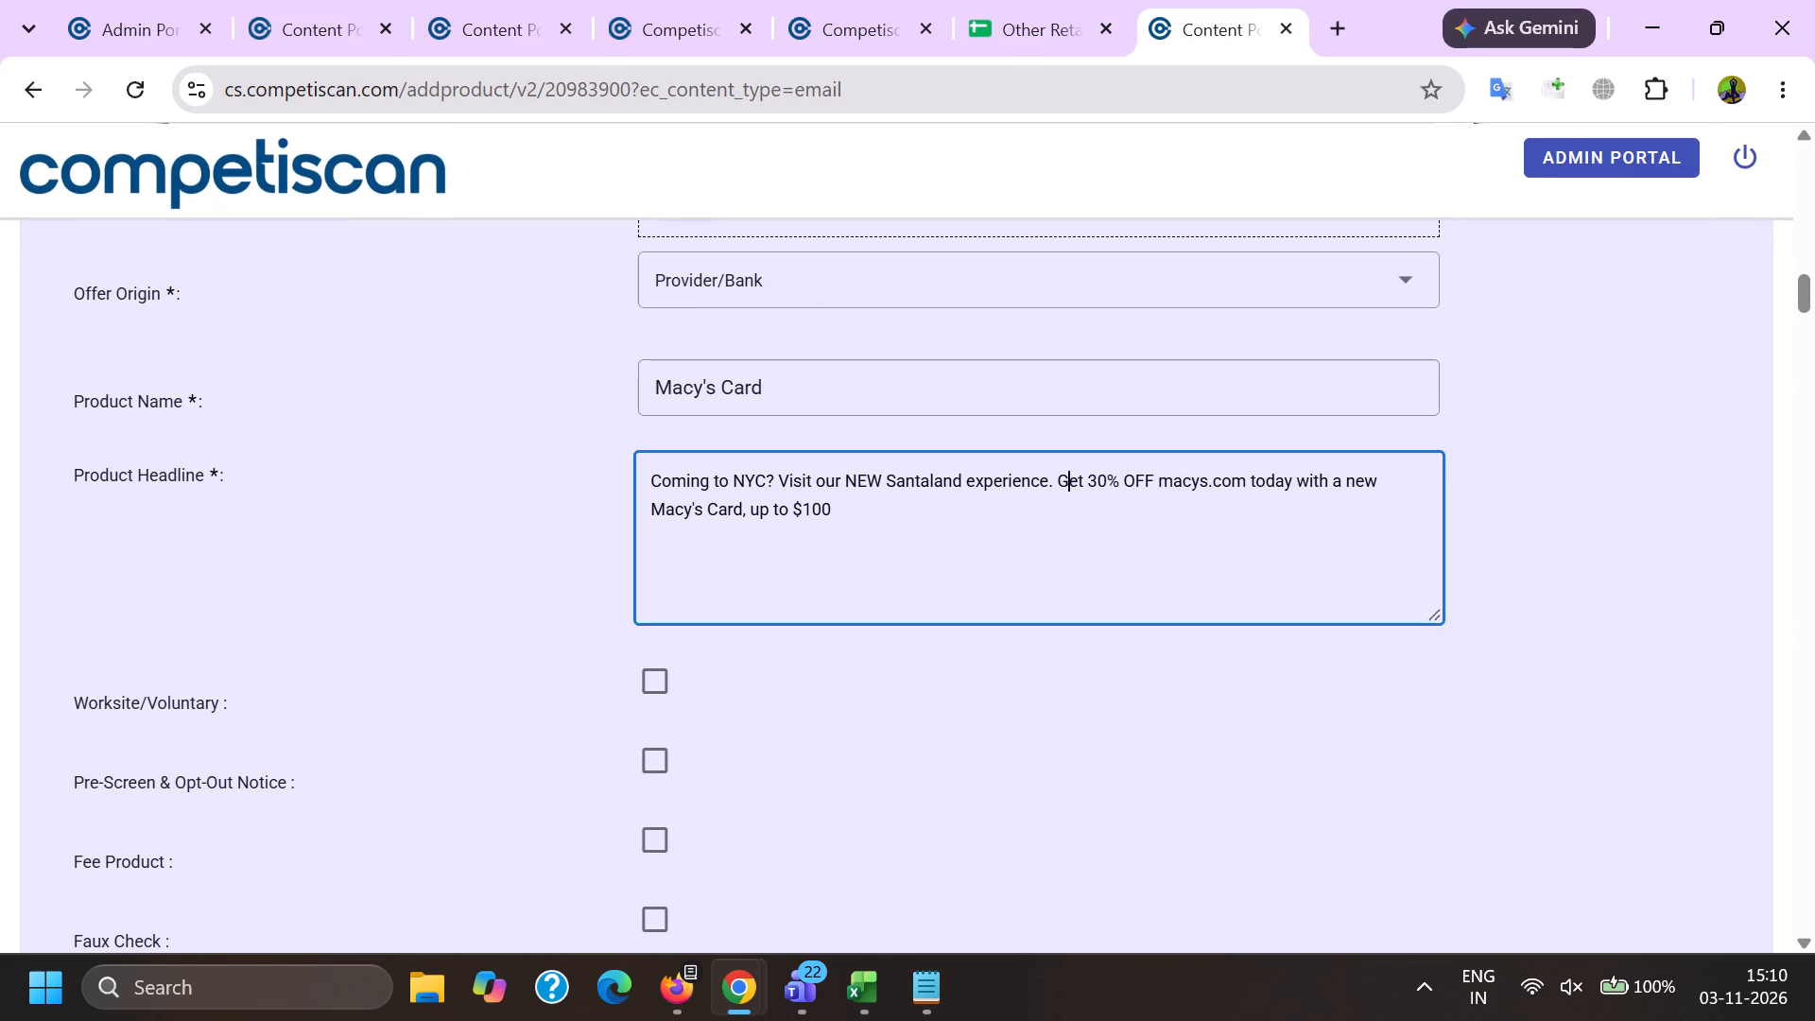
{"action": "left_click", "coordinate": [1081, 528], "text": "shift"}
{"action": "key", "text": "ctrl+c"}
{"action": "key", "text": "alt+Tab"}
{"action": "key", "text": "ctrl+v"}
Set the response mechanism to URL/Website and the mailing type to Acquisition.
{"action": "scroll", "coordinate": [549, 545], "scroll_direction": "down", "scroll_amount": 5}
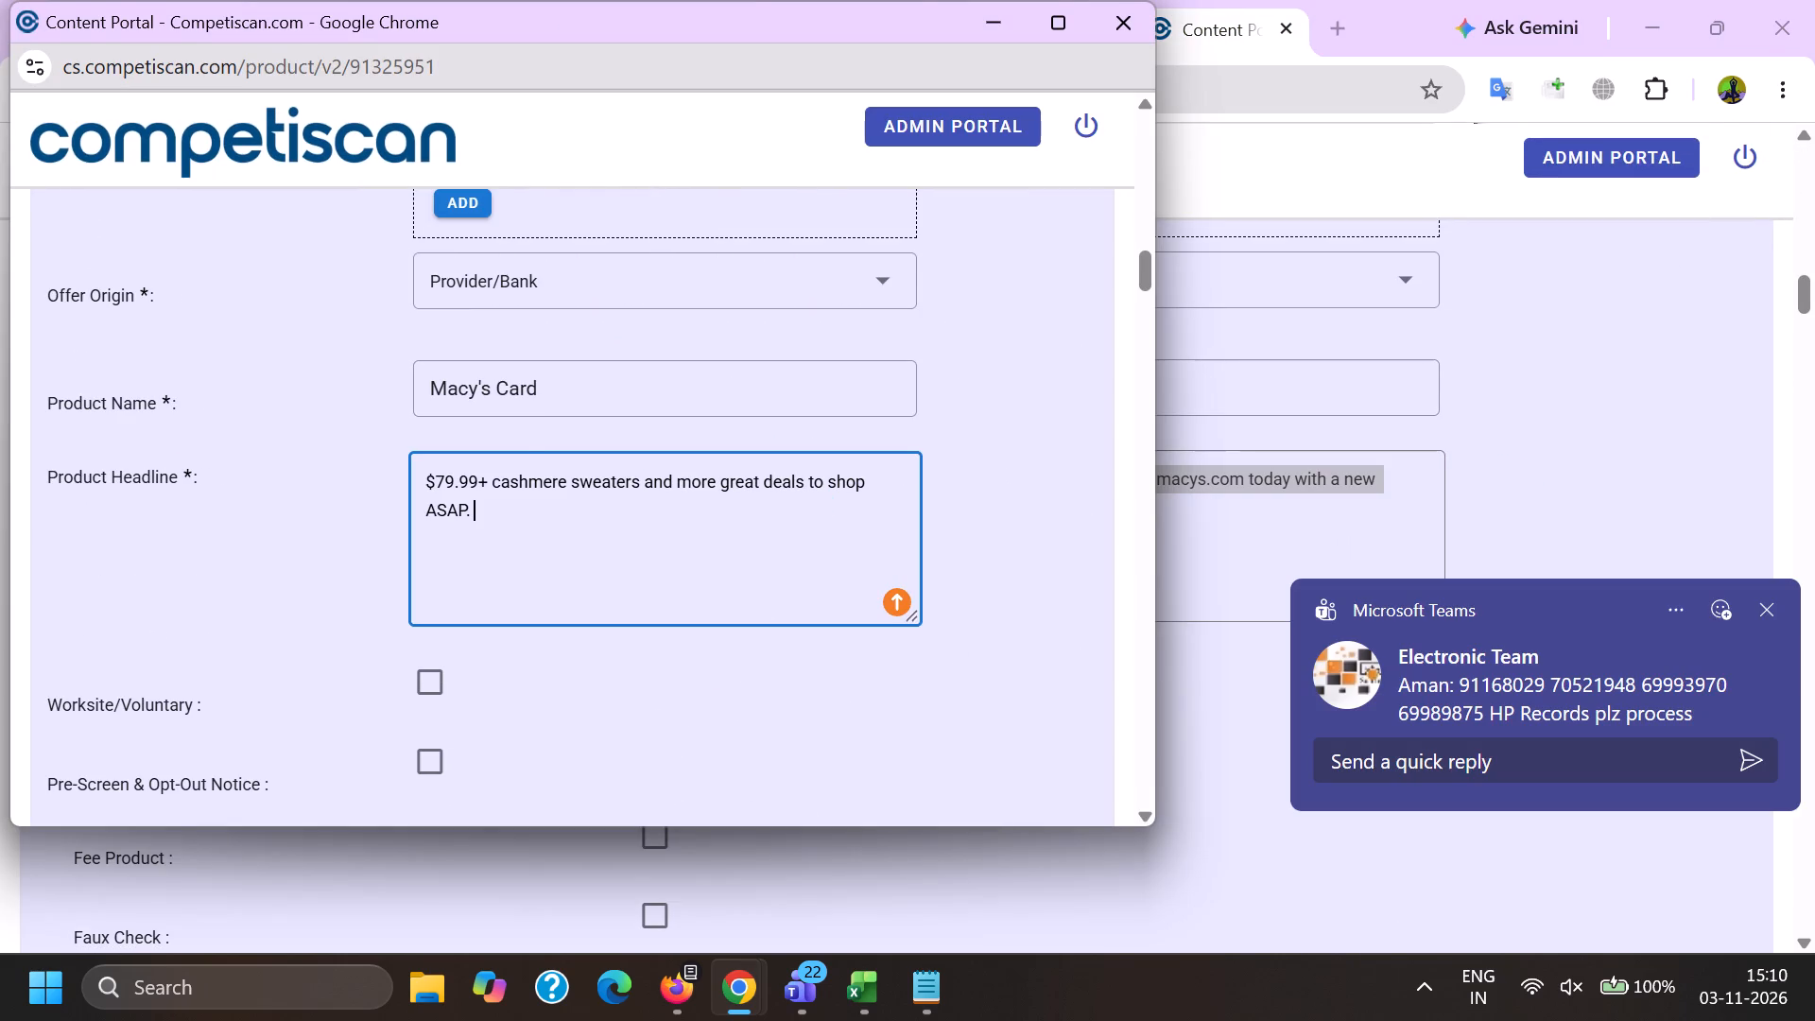
{"action": "left_click", "coordinate": [515, 430]}
{"action": "scroll", "coordinate": [531, 328], "scroll_direction": "down", "scroll_amount": 7}
{"action": "left_click", "coordinate": [559, 632]}
{"action": "left_click", "coordinate": [316, 611]}
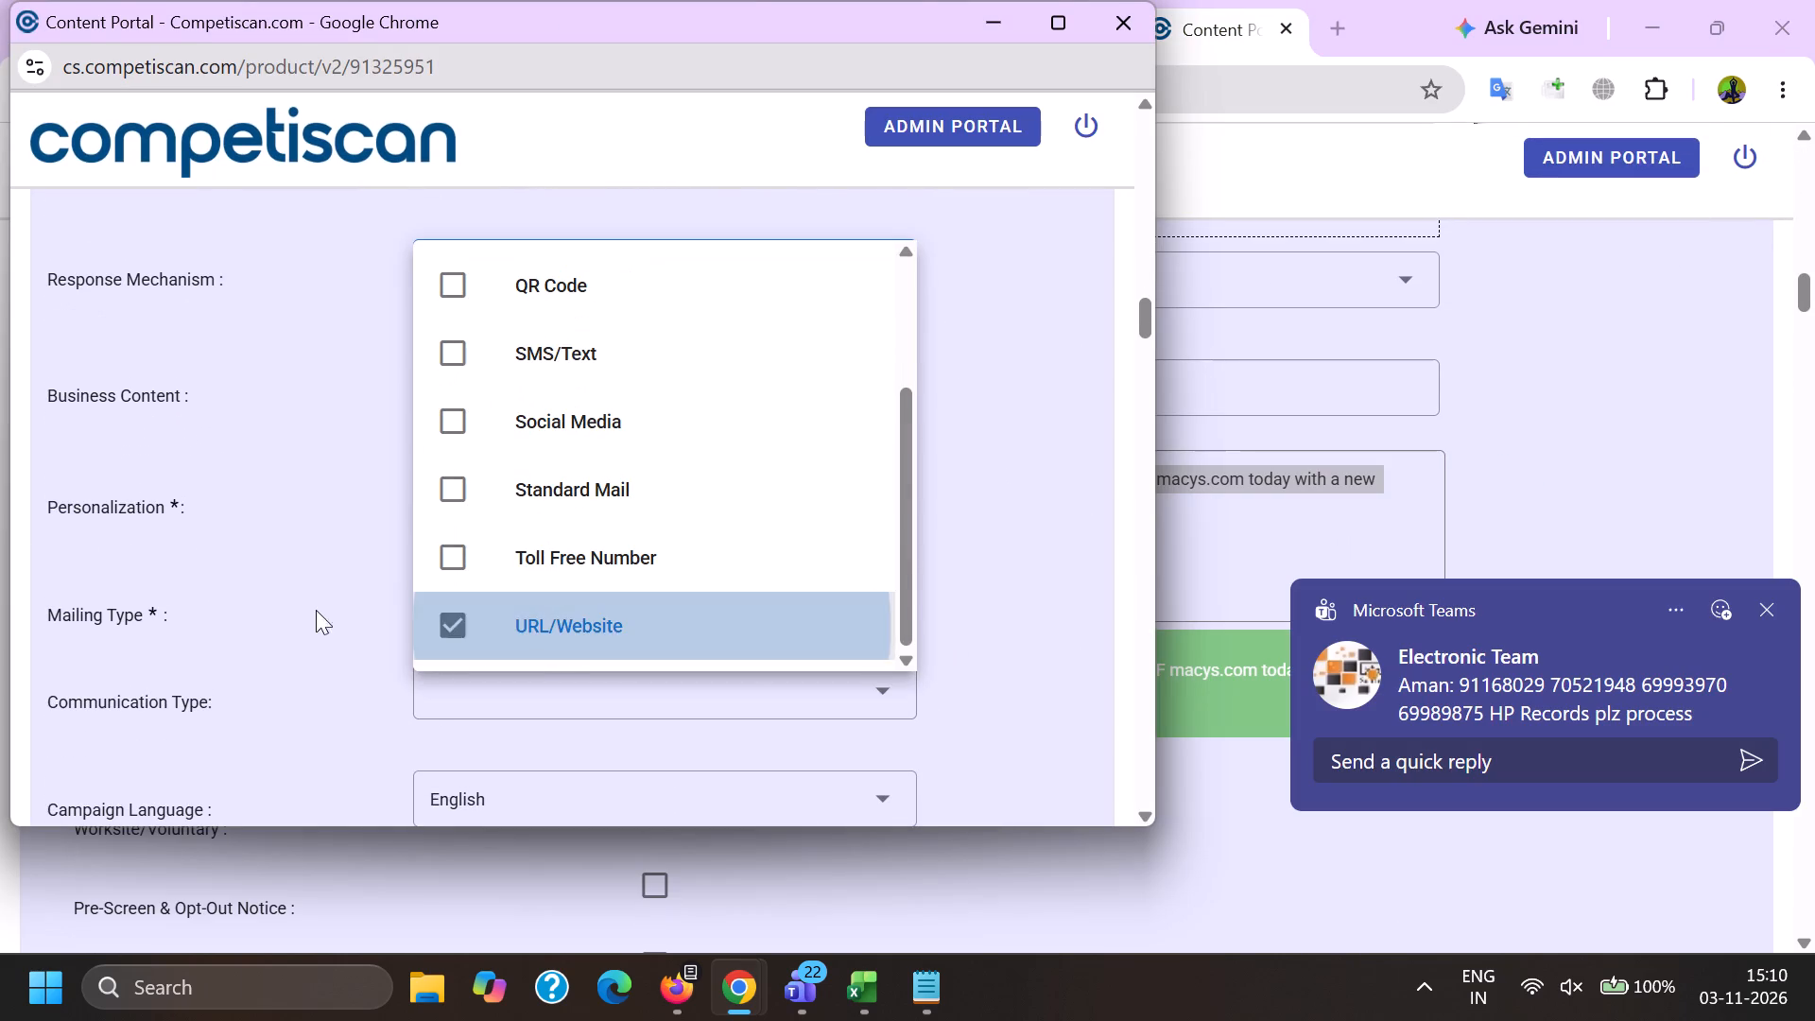
{"action": "scroll", "coordinate": [427, 600], "scroll_direction": "up", "scroll_amount": 4}
{"action": "scroll", "coordinate": [519, 483], "scroll_direction": "down", "scroll_amount": 4}
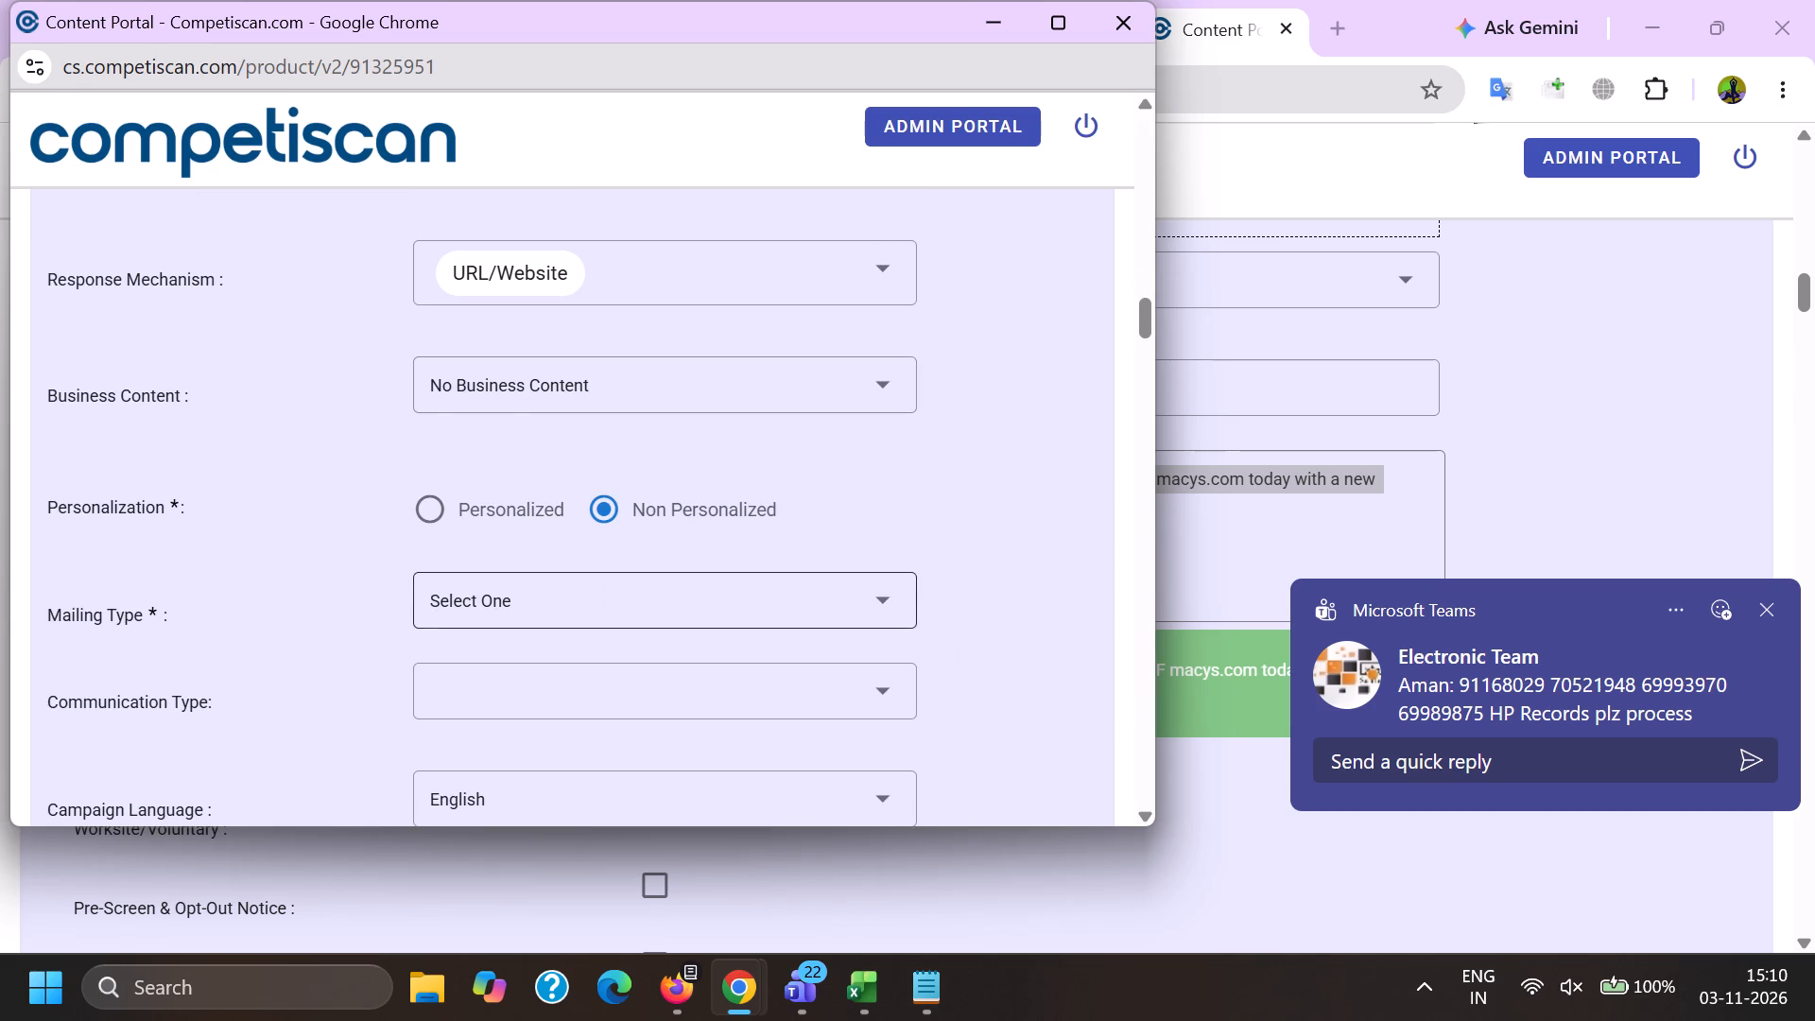
{"action": "left_click", "coordinate": [516, 593]}
{"action": "left_click", "coordinate": [572, 497]}
{"action": "left_click", "coordinate": [336, 515]}
Set the communication type to Bonuses/Contests/Incentives and Co-Brand only.
{"action": "scroll", "coordinate": [445, 389], "scroll_direction": "down", "scroll_amount": 1}
{"action": "left_click", "coordinate": [514, 545]}
{"action": "scroll", "coordinate": [521, 393], "scroll_direction": "down", "scroll_amount": 1}
{"action": "left_click", "coordinate": [573, 590]}
{"action": "left_click", "coordinate": [566, 618]}
{"action": "scroll", "coordinate": [563, 606], "scroll_direction": "down", "scroll_amount": 4}
{"action": "left_click", "coordinate": [545, 614]}
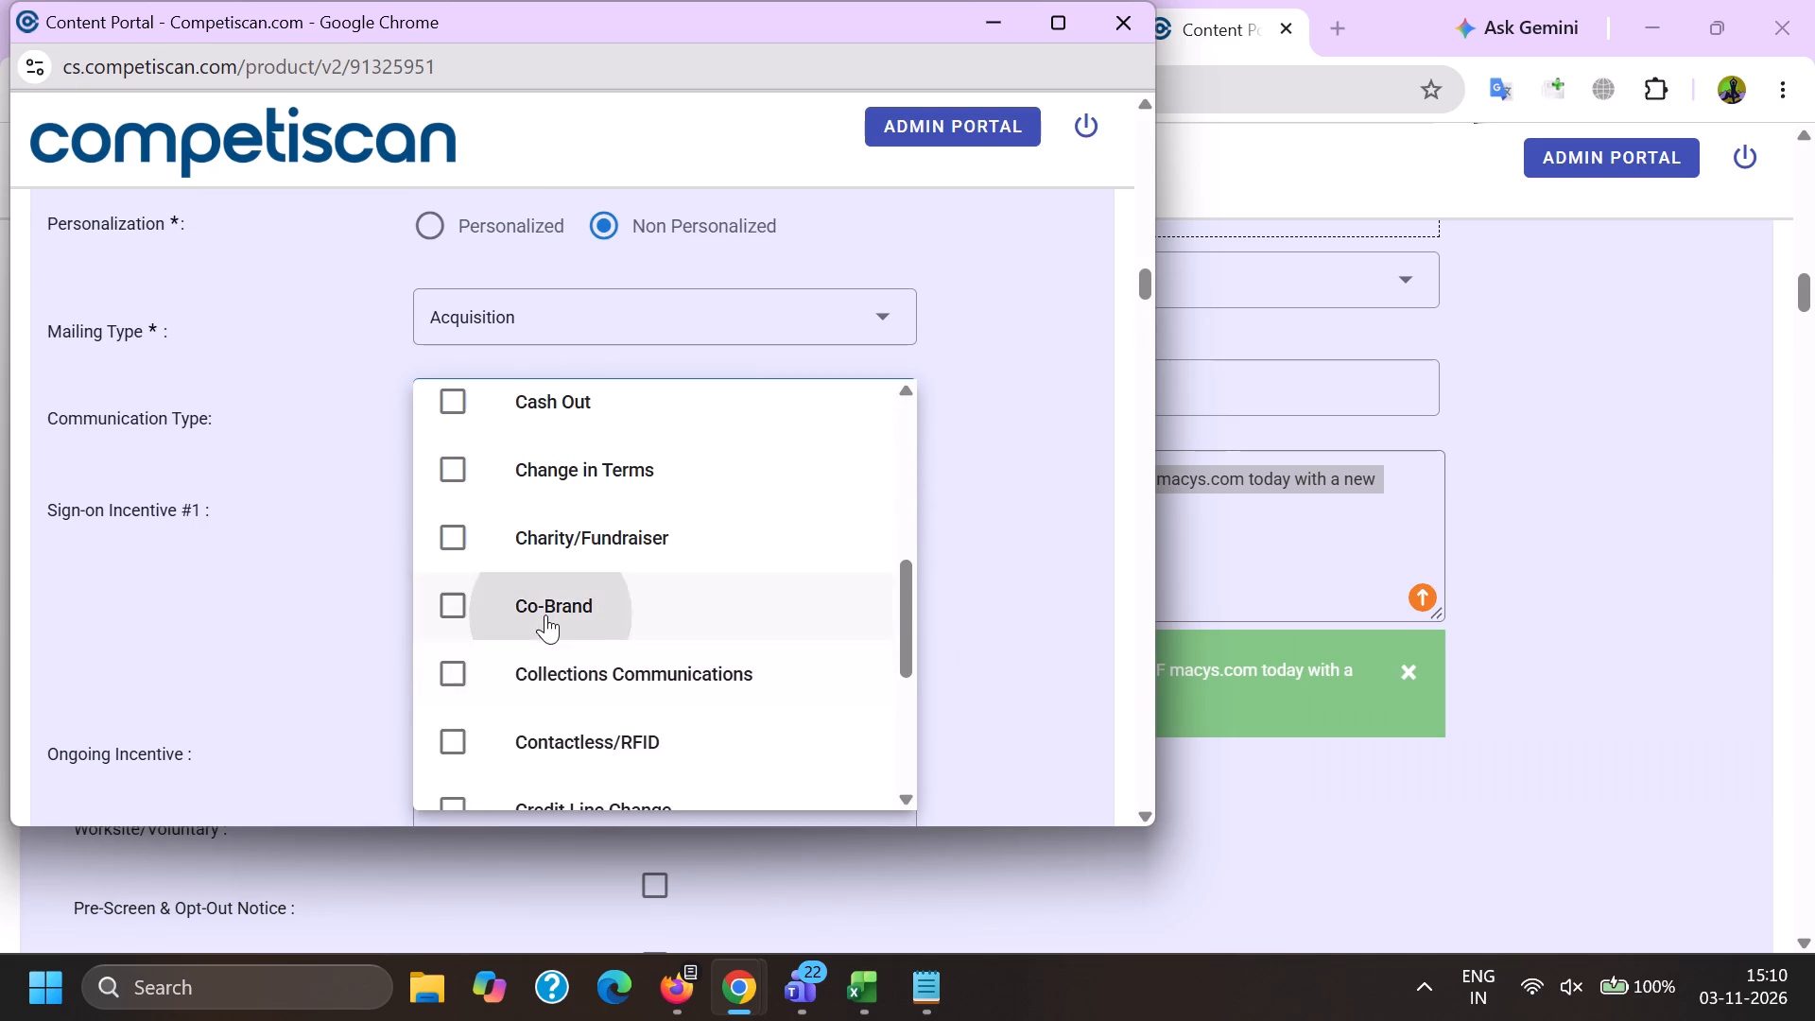
{"action": "scroll", "coordinate": [542, 585], "scroll_direction": "down", "scroll_amount": 11}
{"action": "left_click", "coordinate": [561, 614]}
{"action": "left_click", "coordinate": [269, 612]}
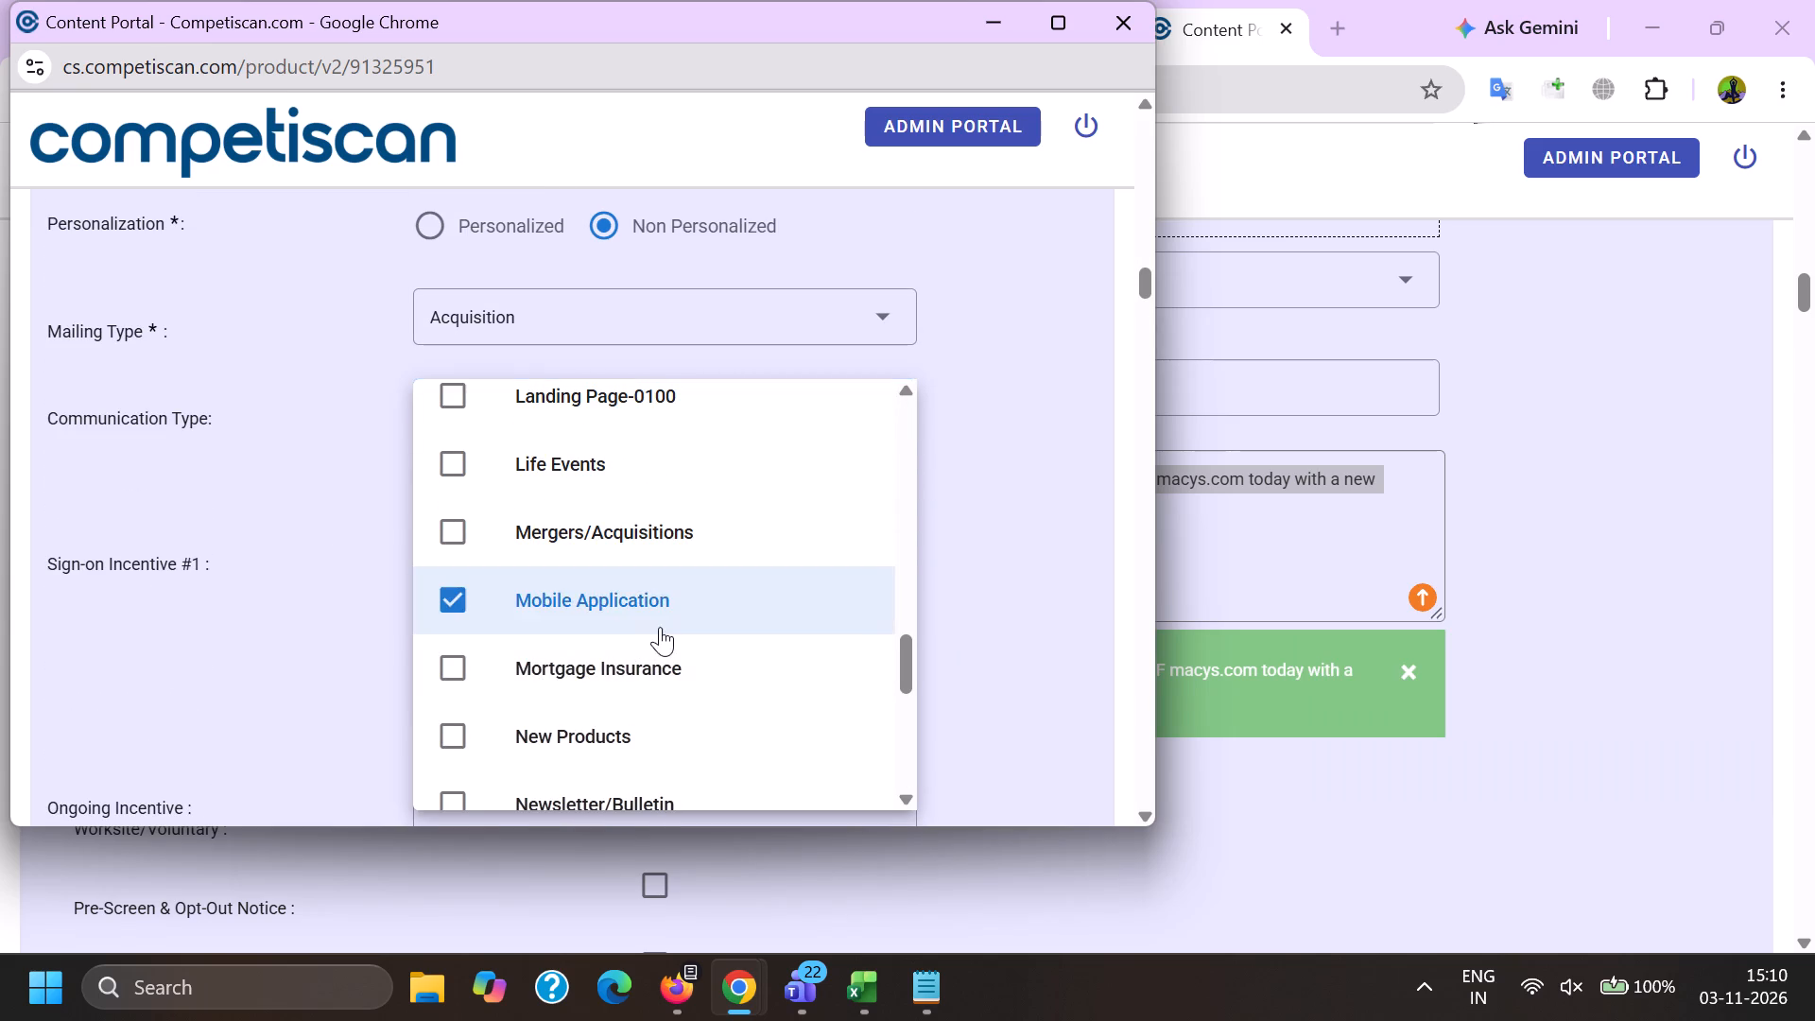
{"action": "left_click", "coordinate": [817, 469]}
{"action": "left_click", "coordinate": [535, 597]}
{"action": "left_click", "coordinate": [197, 633]}
Fill Sign-on Incentive #1 with the copied offer text, without "Get": "30% OFF macys.com today with a new Macy's Card, up to $100".
{"action": "scroll", "coordinate": [457, 483], "scroll_direction": "down", "scroll_amount": 1}
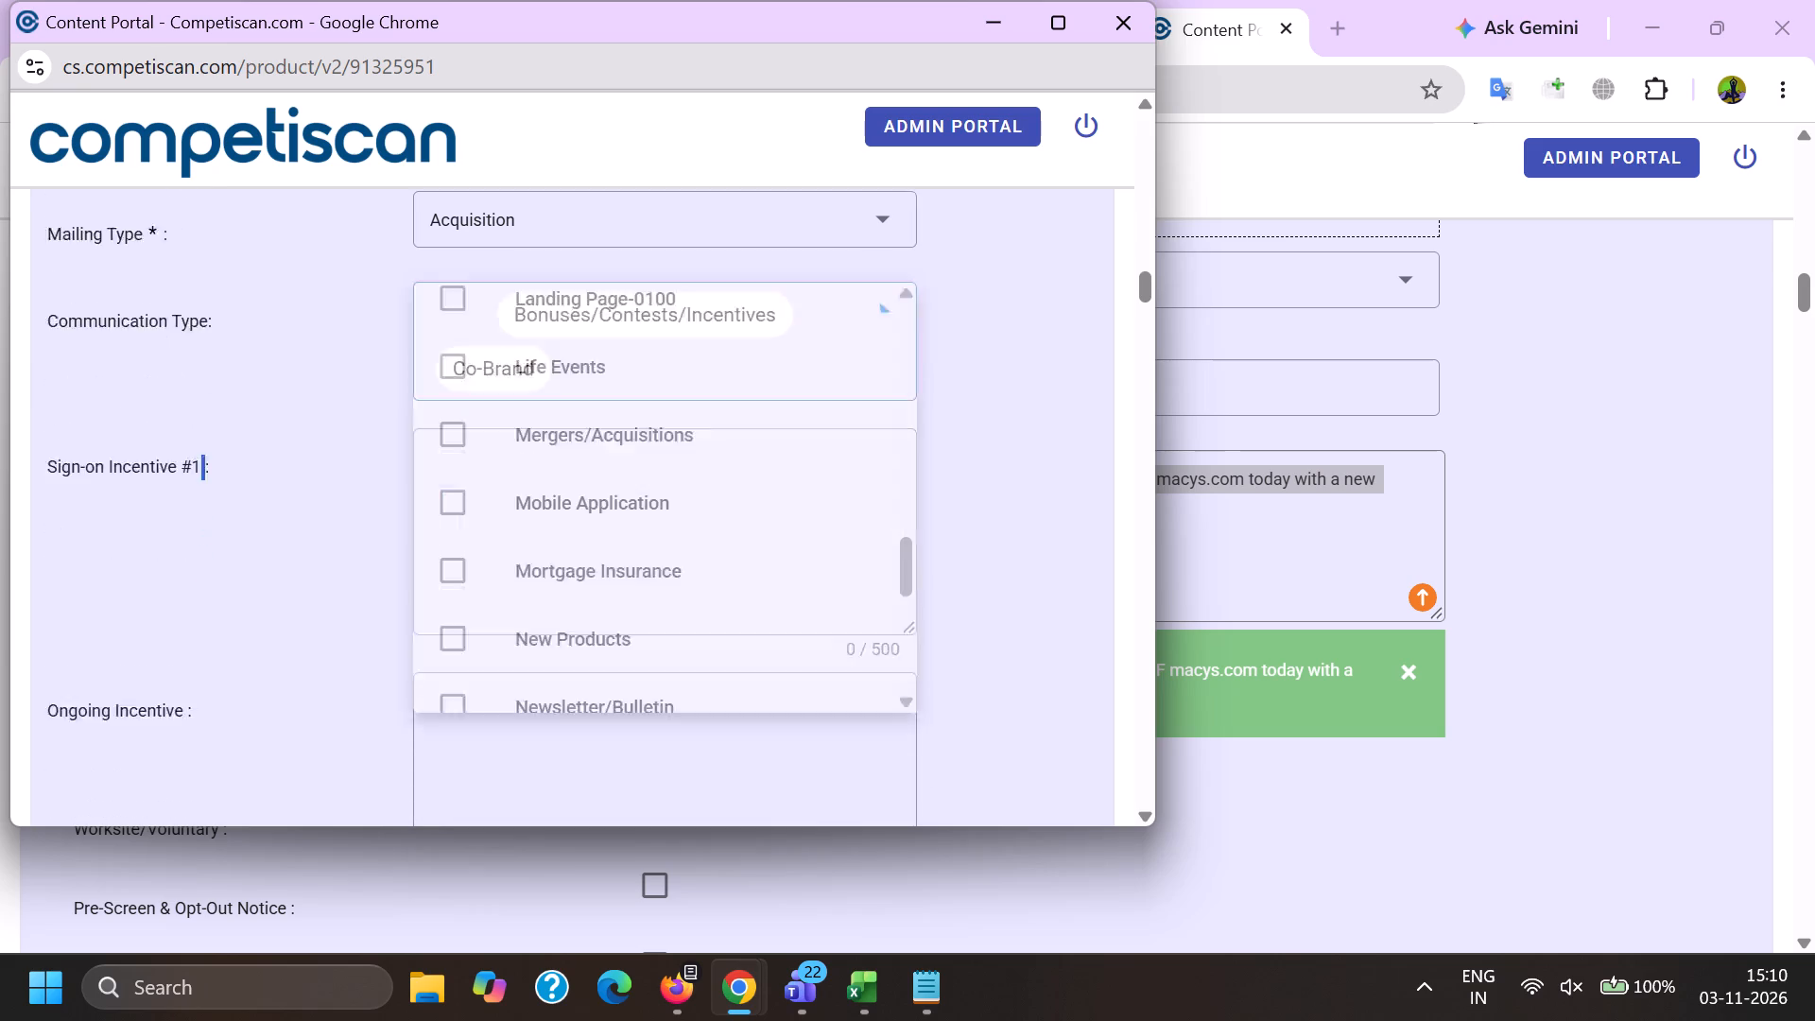
{"action": "left_click", "coordinate": [515, 493]}
{"action": "key", "text": "ctrl+v"}
{"action": "left_click_drag", "start_coordinate": [464, 406], "coordinate": [352, 410]}
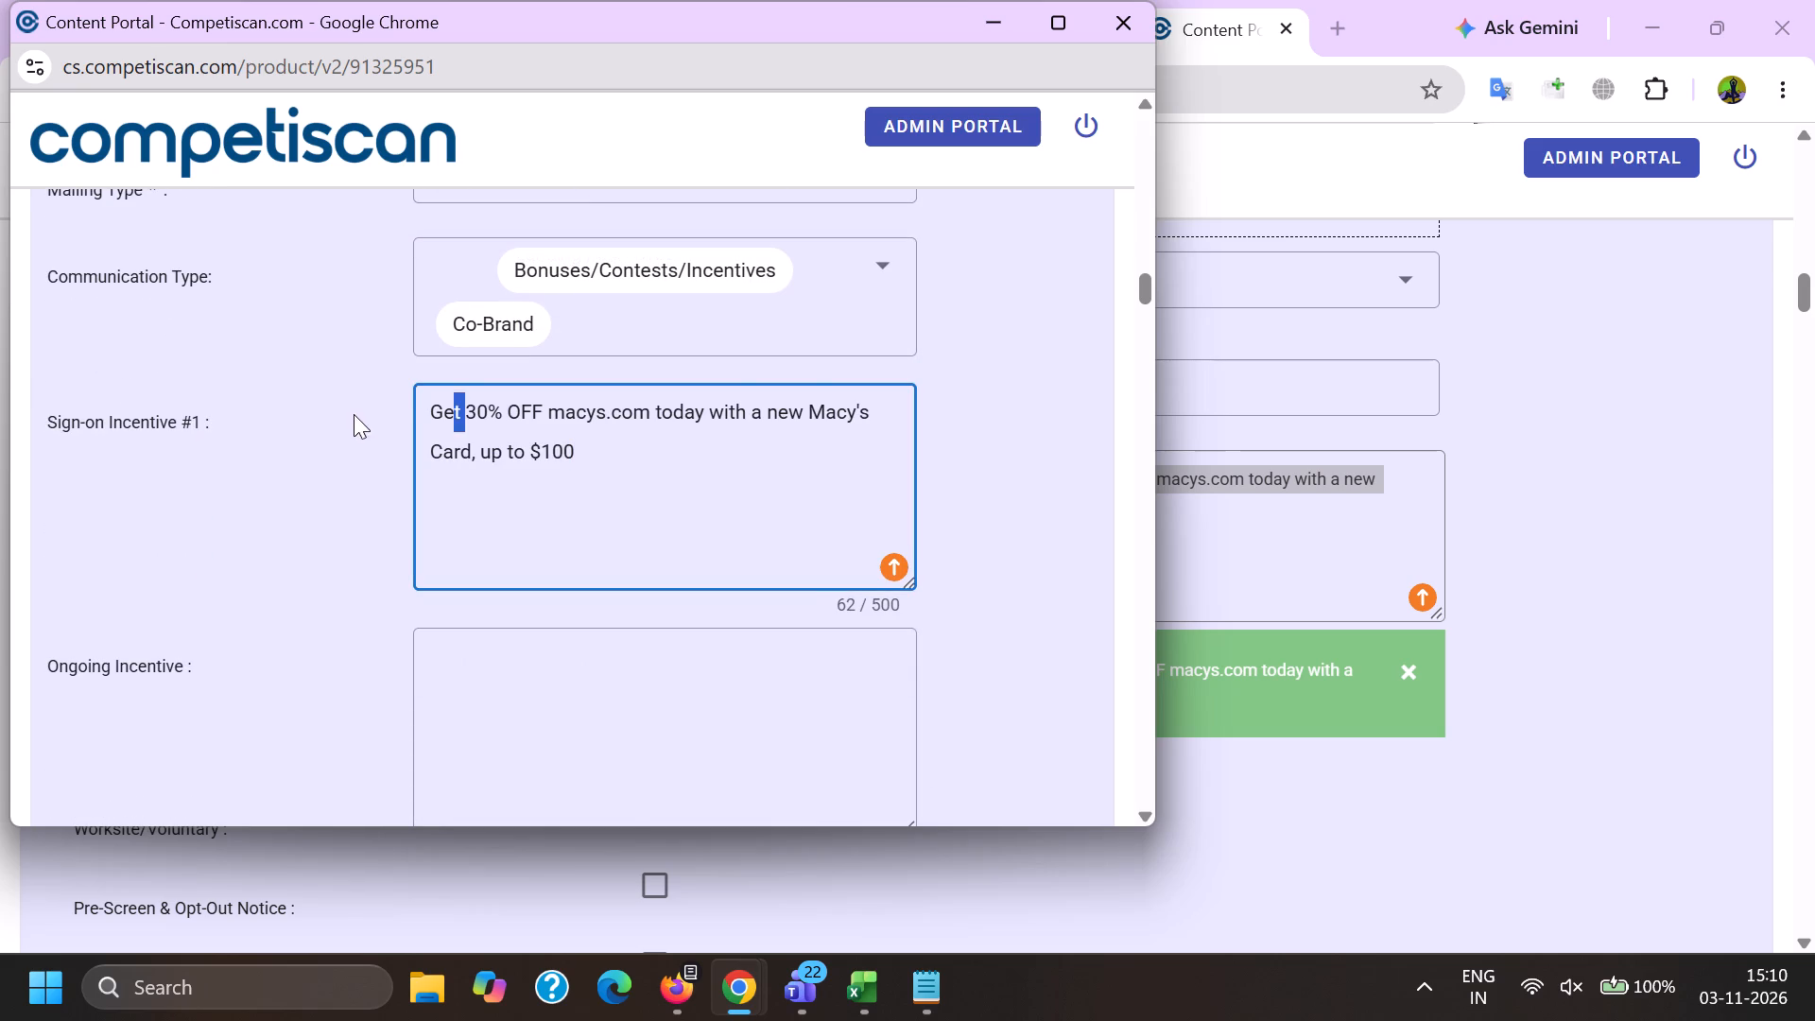
{"action": "key", "text": "BackSpace"}
Set Sign-on Incentive Type #1 to Coupon/Discount and Sign-on Incentive Value #1 to 30.00.
{"action": "scroll", "coordinate": [544, 693], "scroll_direction": "down", "scroll_amount": 3}
{"action": "left_click", "coordinate": [494, 460]}
{"action": "scroll", "coordinate": [493, 470], "scroll_direction": "down", "scroll_amount": 6}
{"action": "left_click", "coordinate": [526, 601]}
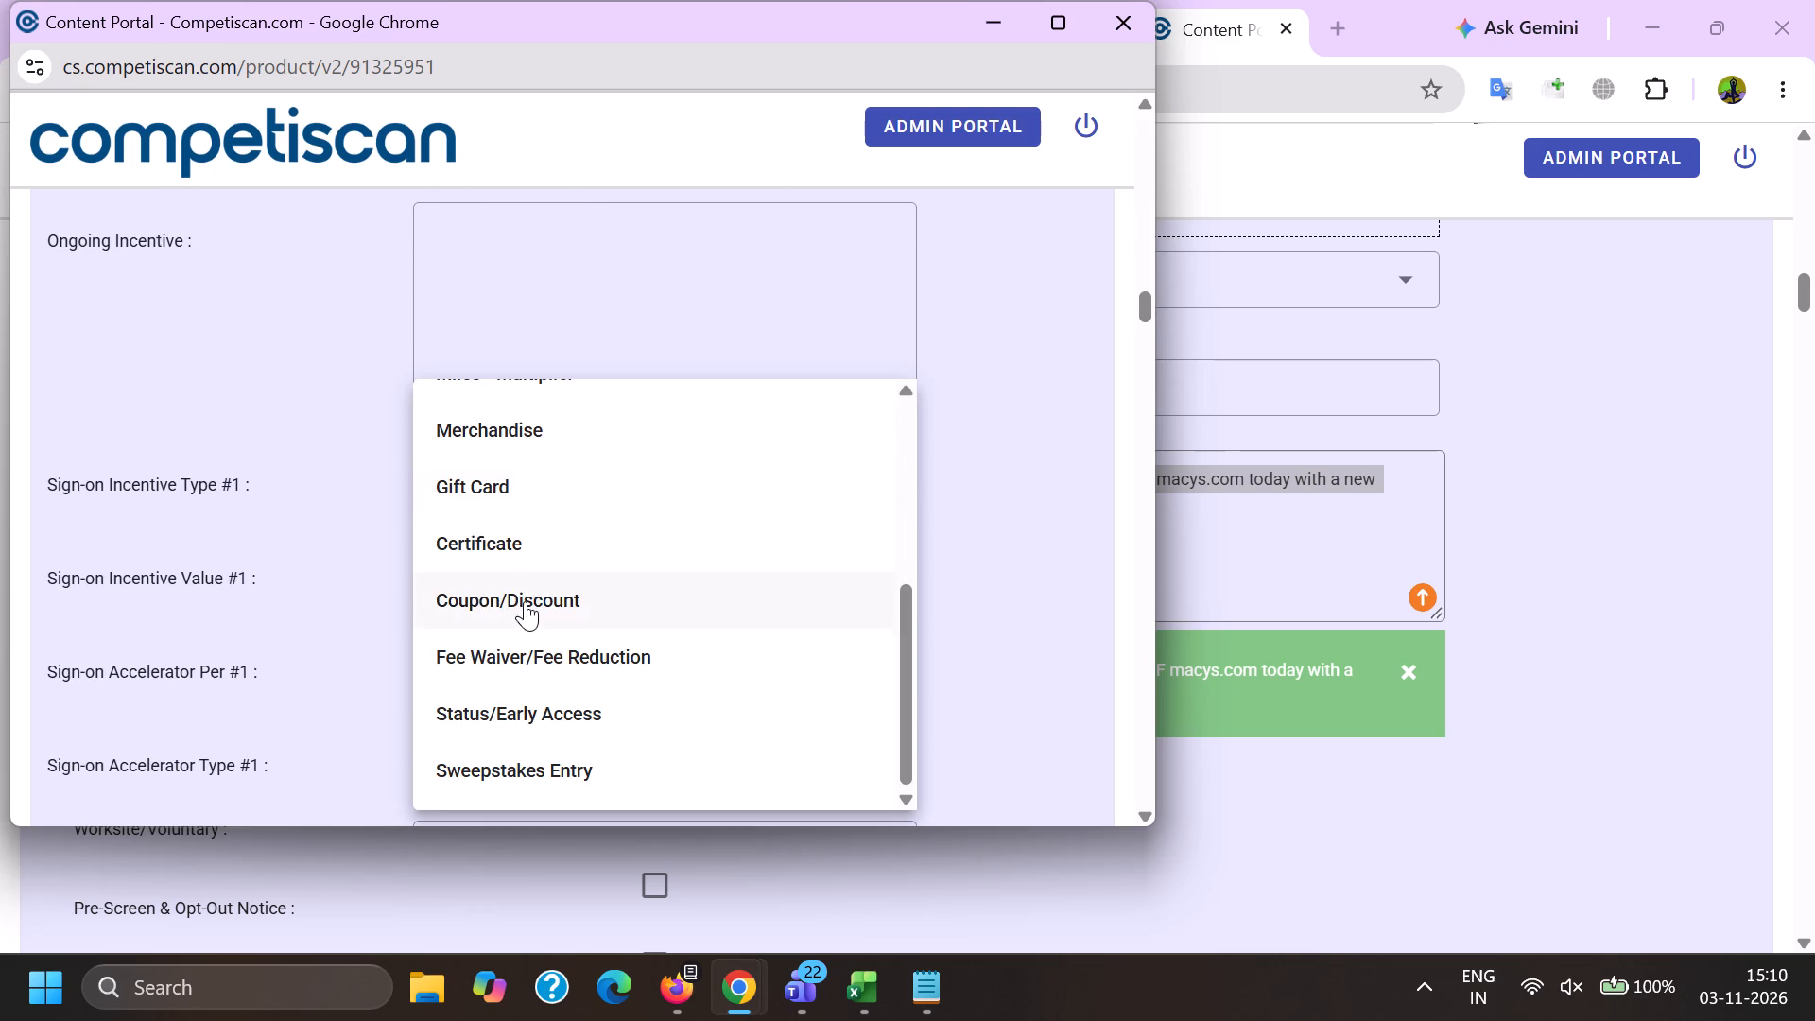
{"action": "left_click_drag", "start_coordinate": [350, 568], "coordinate": [361, 574]}
{"action": "left_click", "coordinate": [461, 566]}
{"action": "key", "text": "3"}
{"action": "key", "text": "0"}
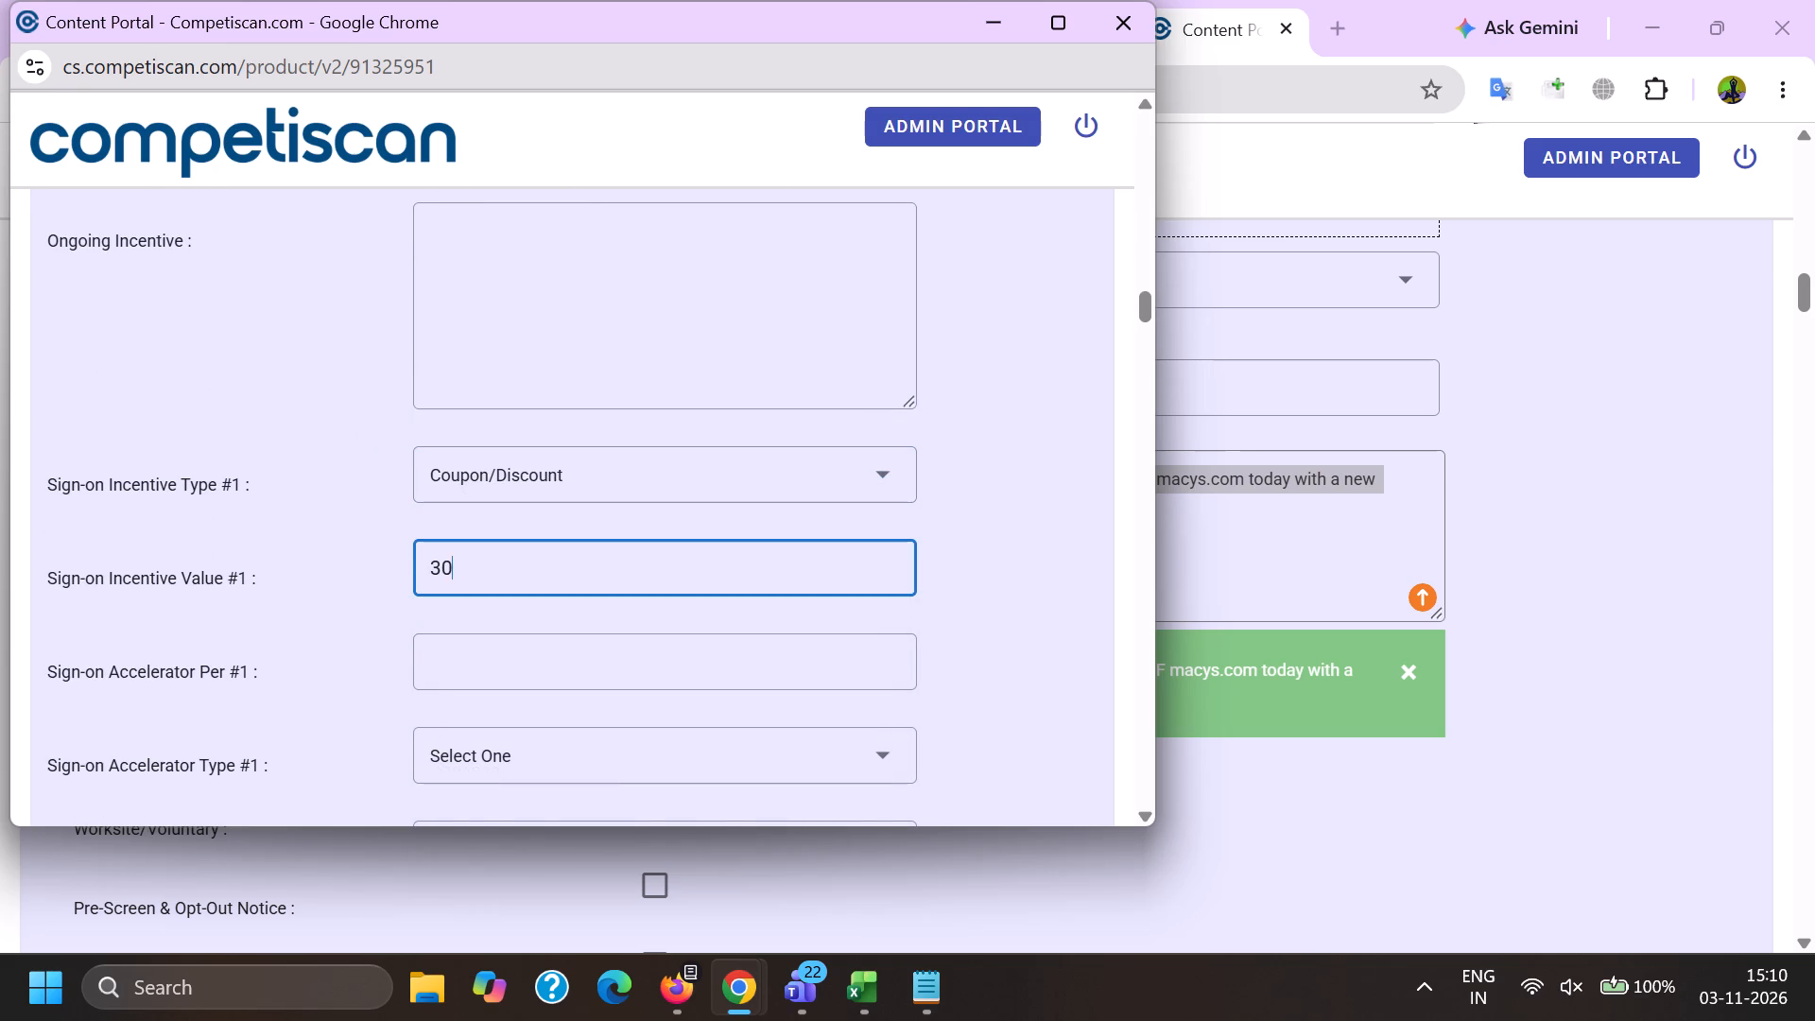
{"action": "key", "text": "period"}
{"action": "key", "text": "0"}
{"action": "key", "text": "0"}
Set Sign-on Max award #1 to 30.00.
{"action": "key", "text": "Tab"}
{"action": "key", "text": "Tab"}
{"action": "key", "text": "Tab"}
{"action": "key", "text": "3"}
{"action": "key", "text": "2"}
{"action": "key", "text": "0"}
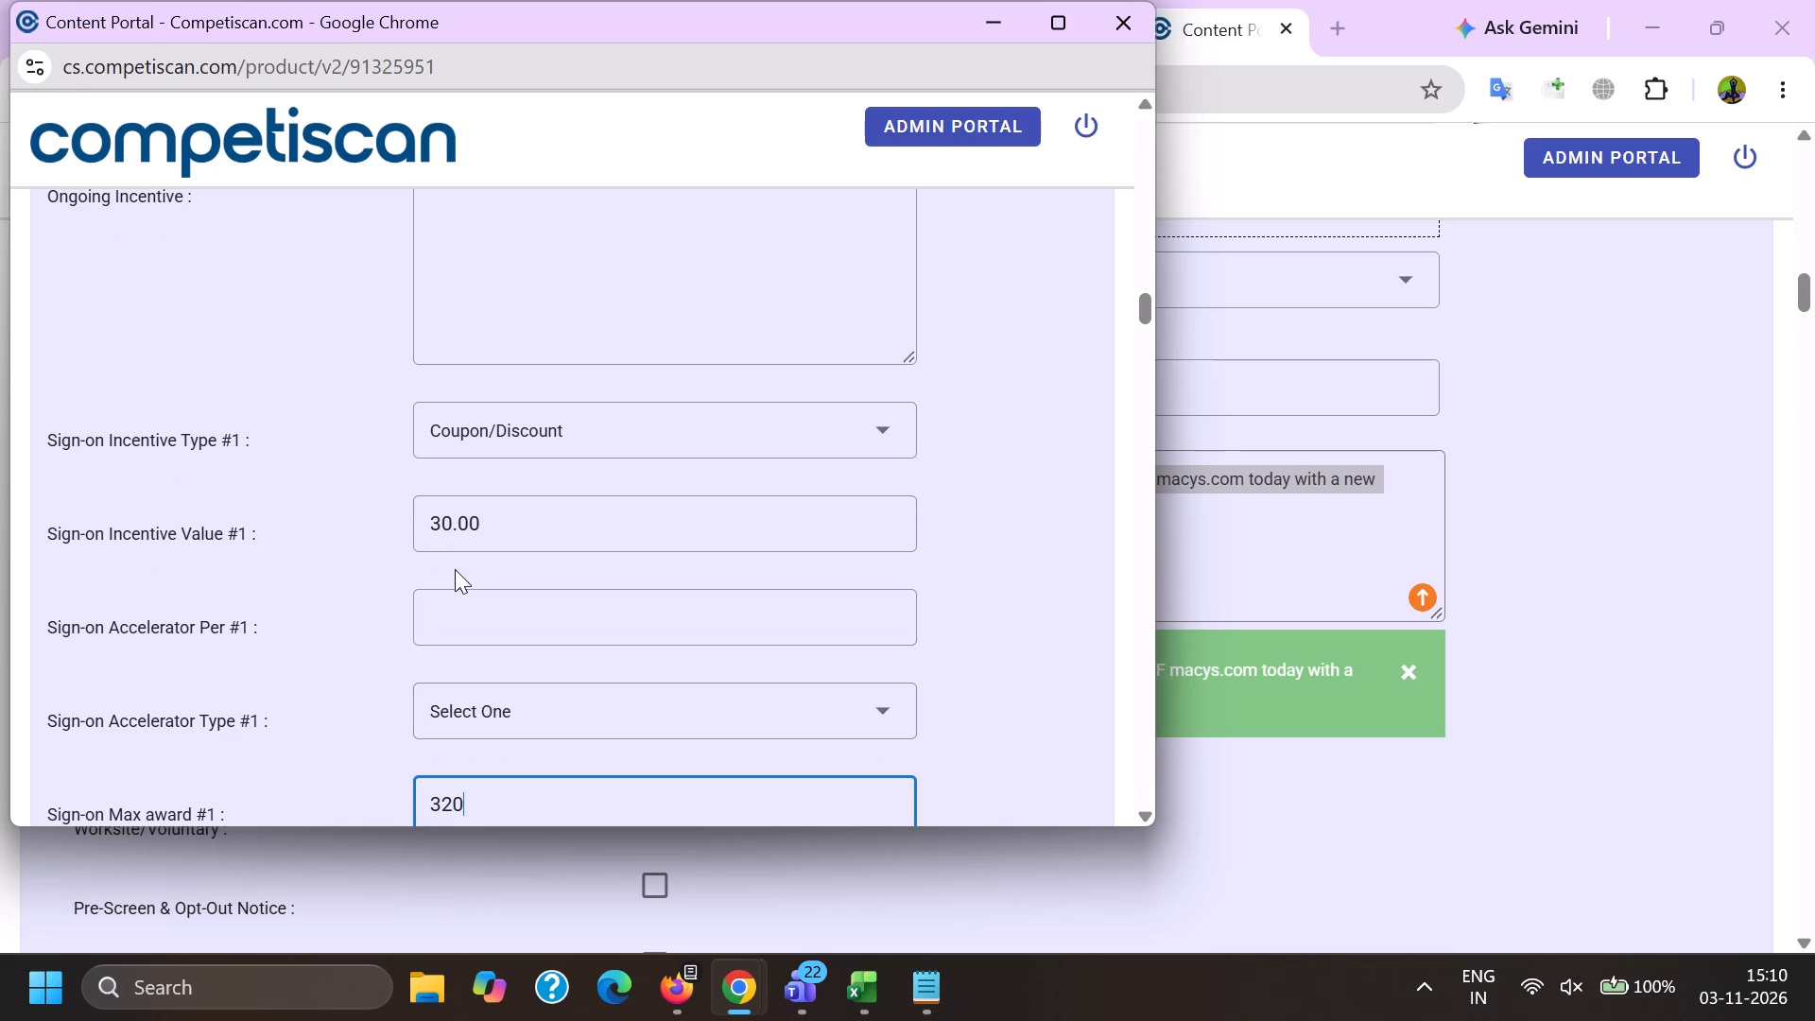
{"action": "key", "text": "BackSpace"}
{"action": "key", "text": "BackSpace"}
{"action": "key", "text": "0"}
{"action": "key", "text": "period"}
{"action": "key", "text": "0"}
{"action": "key", "text": "0"}
{"action": "key", "text": "Tab"}
Mark Reward Program as Yes and set the payment card application type to Invitation to Apply.
{"action": "scroll", "coordinate": [455, 537], "scroll_direction": "down", "scroll_amount": 4}
{"action": "scroll", "coordinate": [439, 519], "scroll_direction": "down", "scroll_amount": 20}
{"action": "scroll", "coordinate": [439, 519], "scroll_direction": "down", "scroll_amount": 2}
{"action": "left_click", "coordinate": [440, 406]}
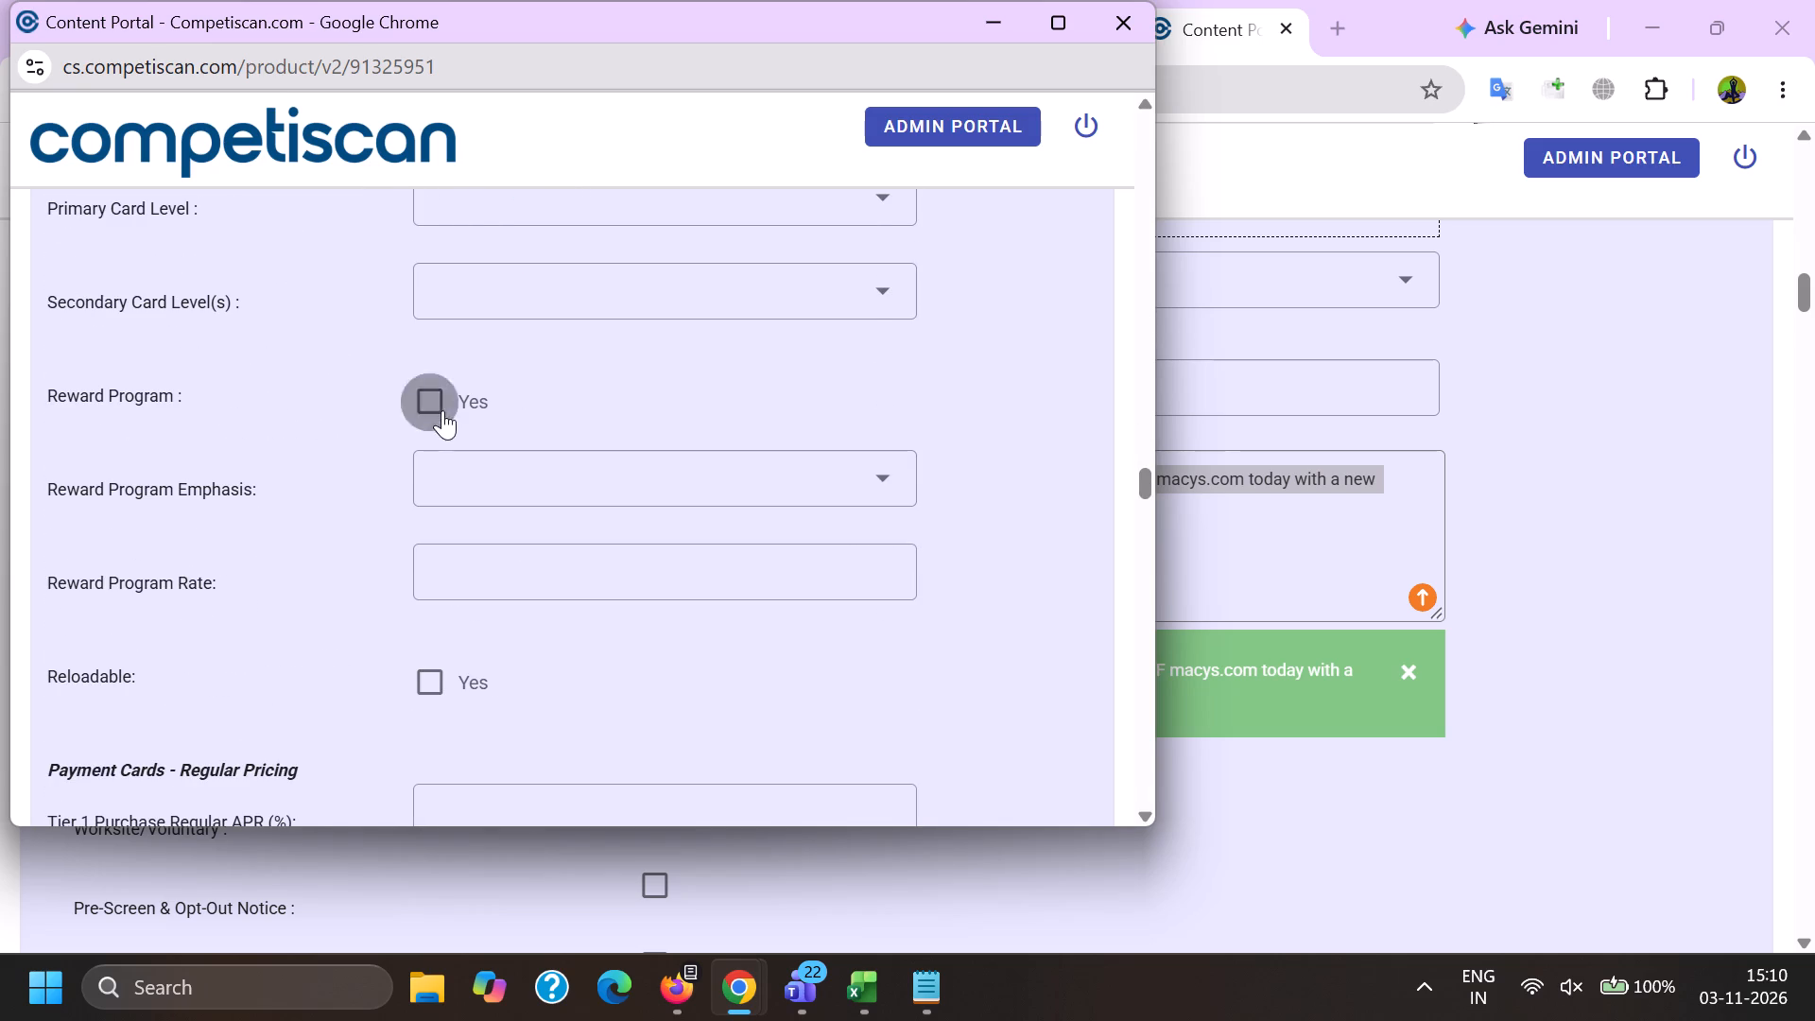
{"action": "scroll", "coordinate": [465, 595], "scroll_direction": "up", "scroll_amount": 3}
{"action": "left_click", "coordinate": [487, 421]}
{"action": "left_click", "coordinate": [541, 566]}
{"action": "left_click_drag", "start_coordinate": [321, 567], "coordinate": [340, 580]}
Choose the primary card level in the payment card offer details.
{"action": "left_click", "coordinate": [486, 613]}
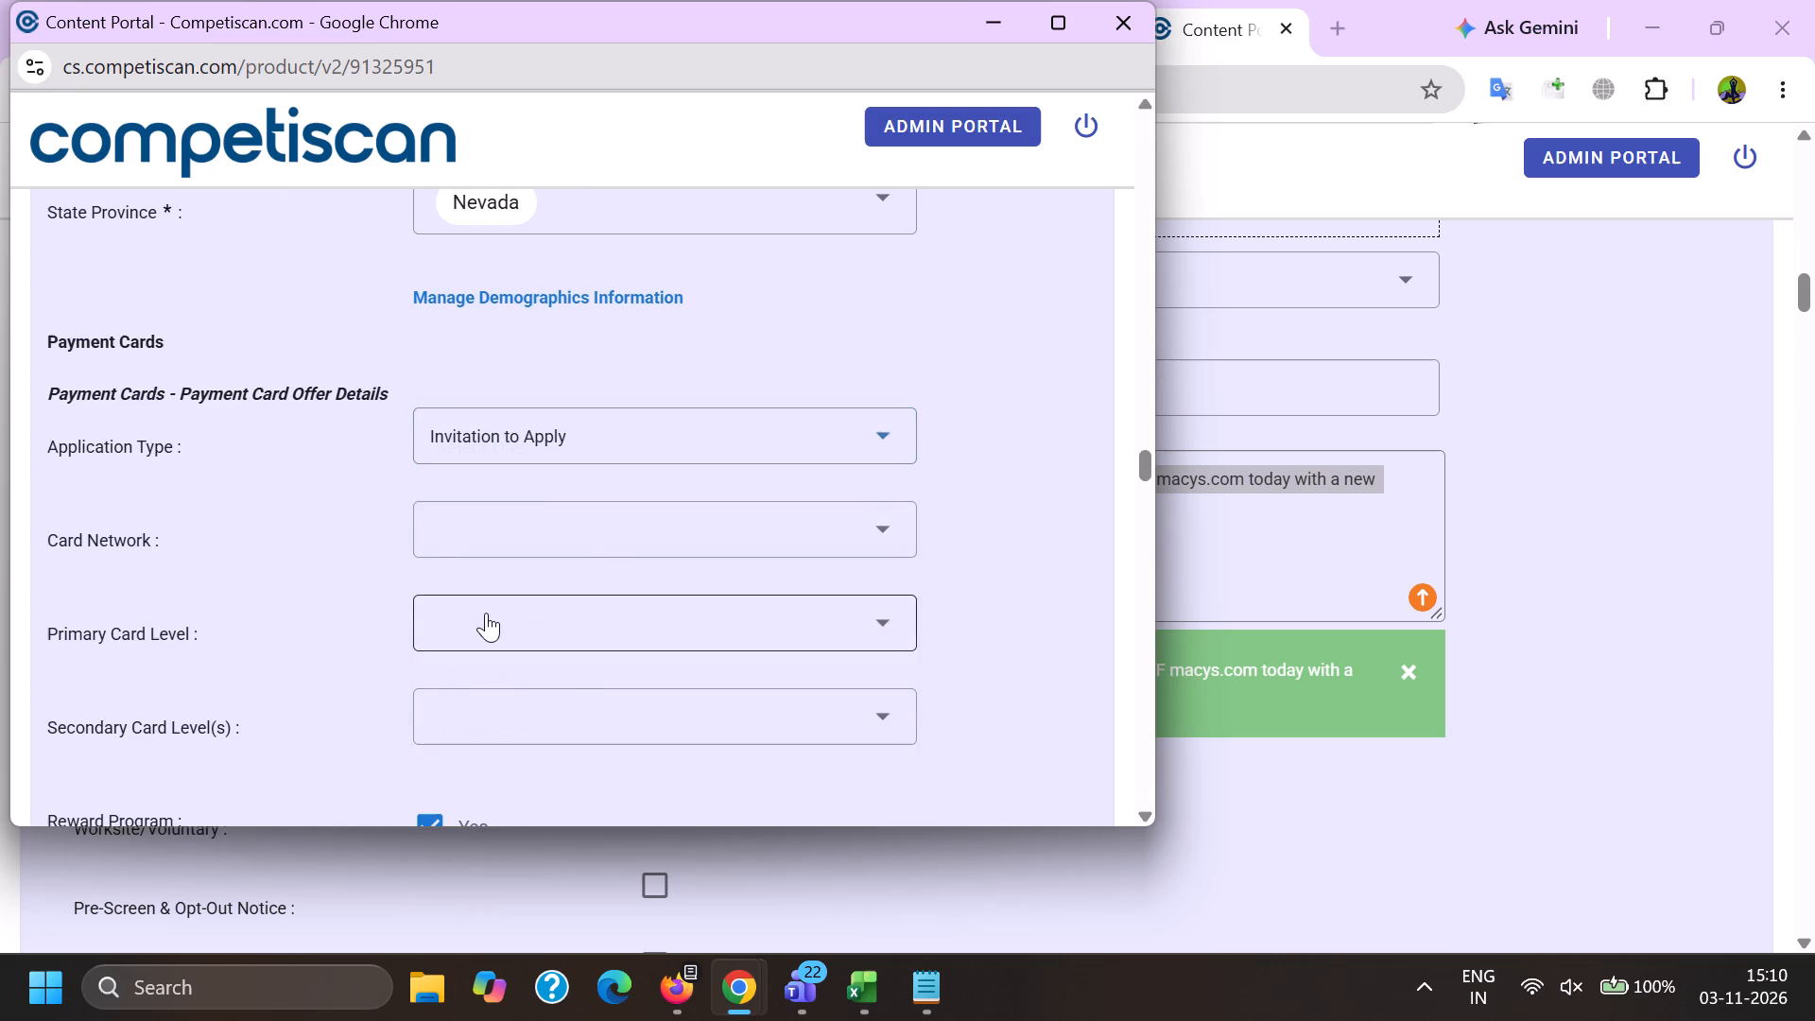
{"action": "scroll", "coordinate": [522, 408], "scroll_direction": "down", "scroll_amount": 2}
{"action": "left_click", "coordinate": [570, 679]}
{"action": "left_click_drag", "start_coordinate": [217, 662], "coordinate": [228, 664]}
Mark Credit Card Mentioned in the retail credit section and submit the product form.
{"action": "left_click", "coordinate": [280, 641]}
{"action": "key", "text": "End"}
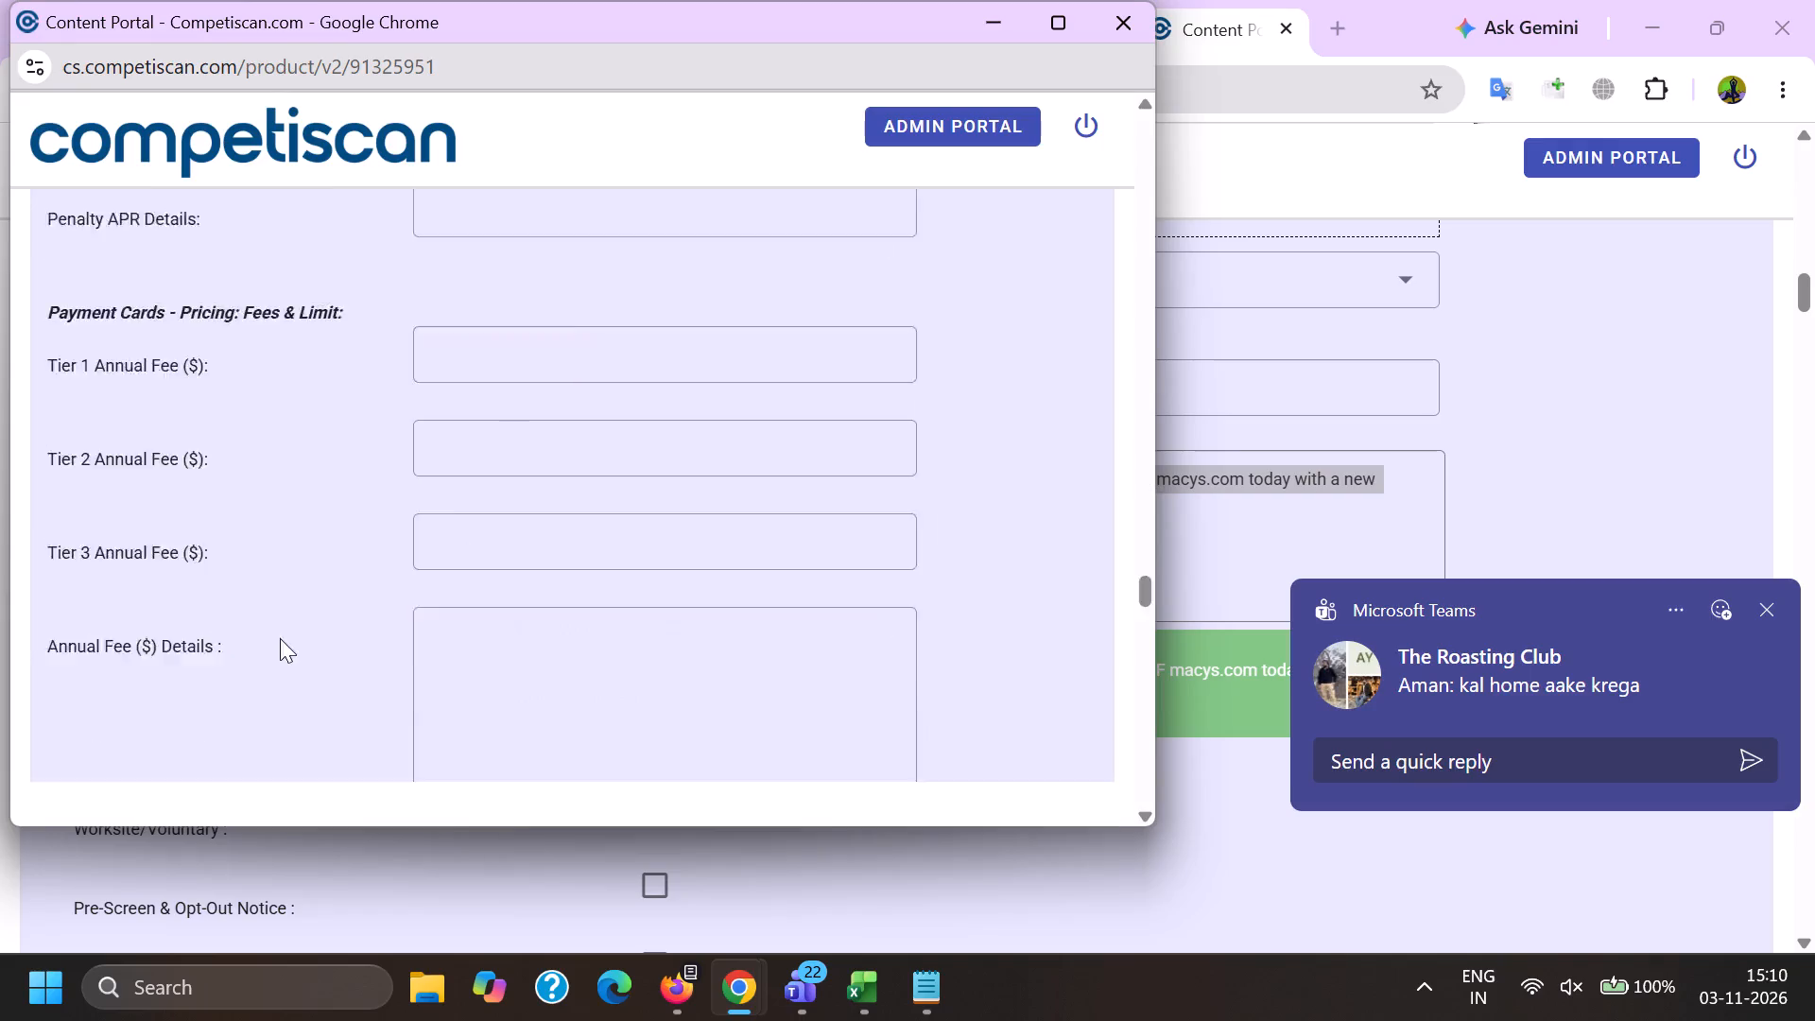
{"action": "left_click", "coordinate": [427, 378]}
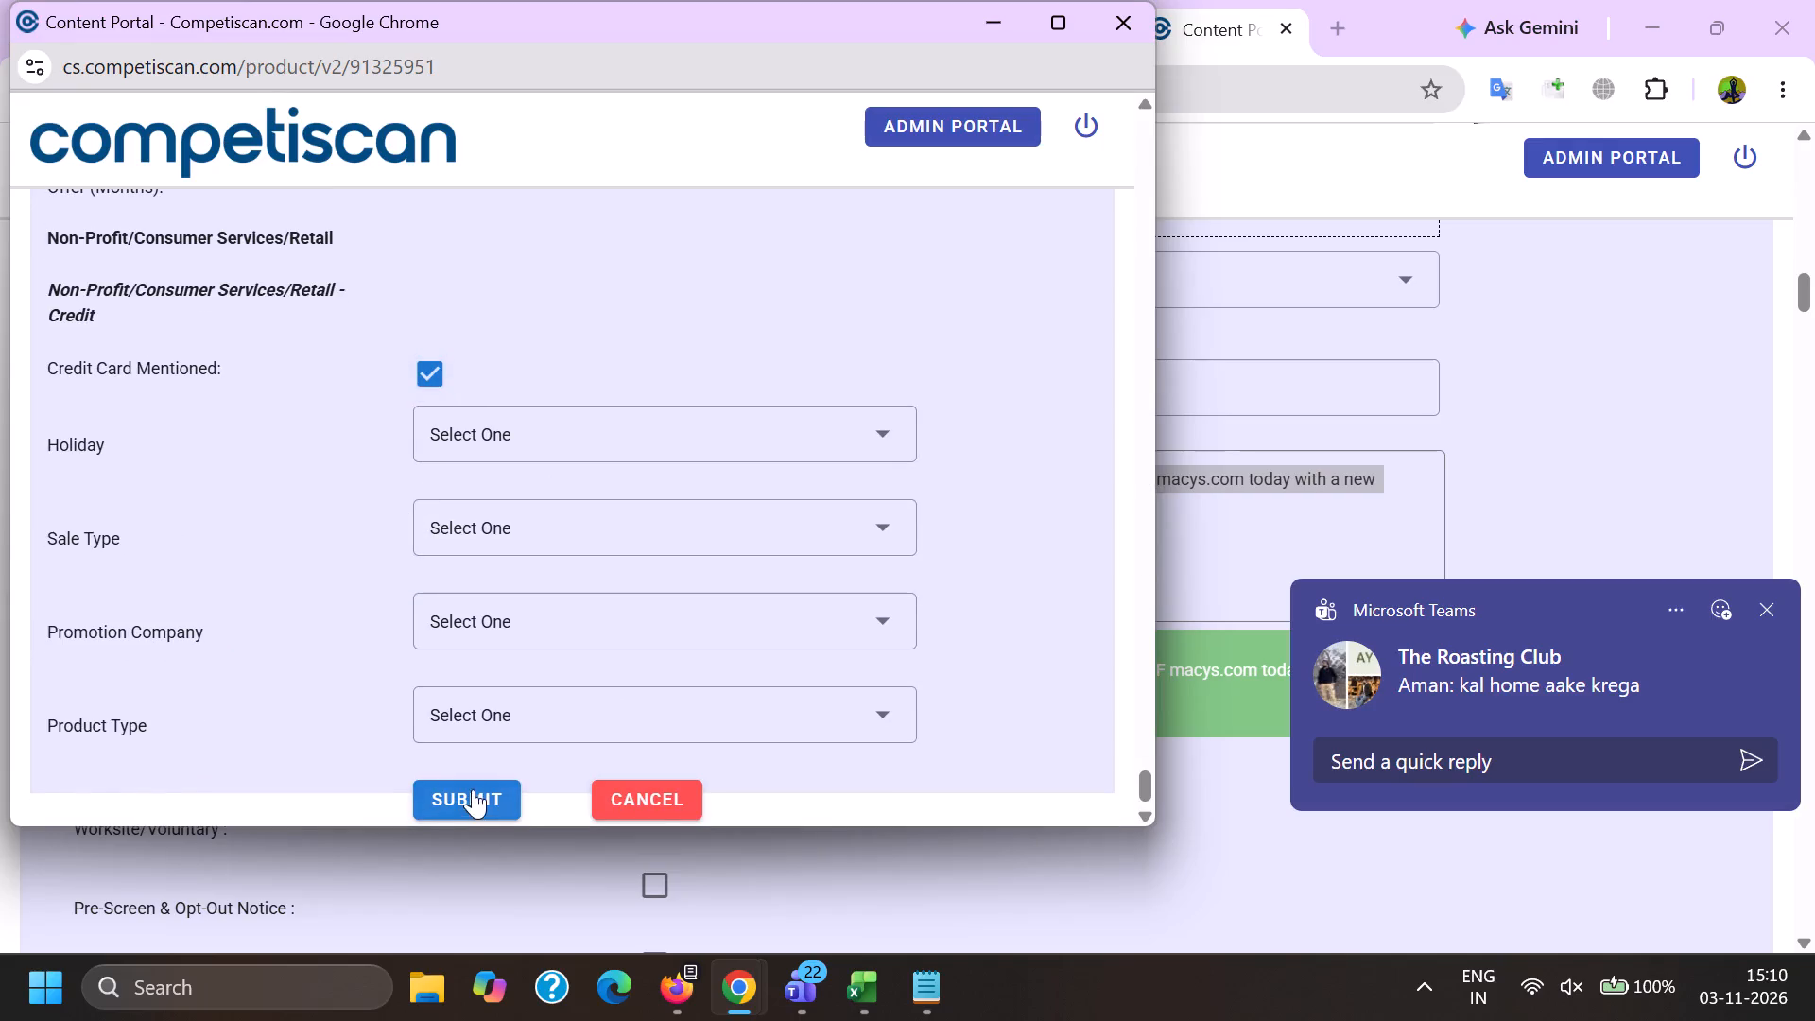
{"action": "left_click", "coordinate": [473, 789]}
Open the processed PDF of email 91325951 from its email editor page.
{"action": "key", "text": "alt+Tab"}
{"action": "left_click", "coordinate": [542, 0]}
{"action": "left_click", "coordinate": [362, 0]}
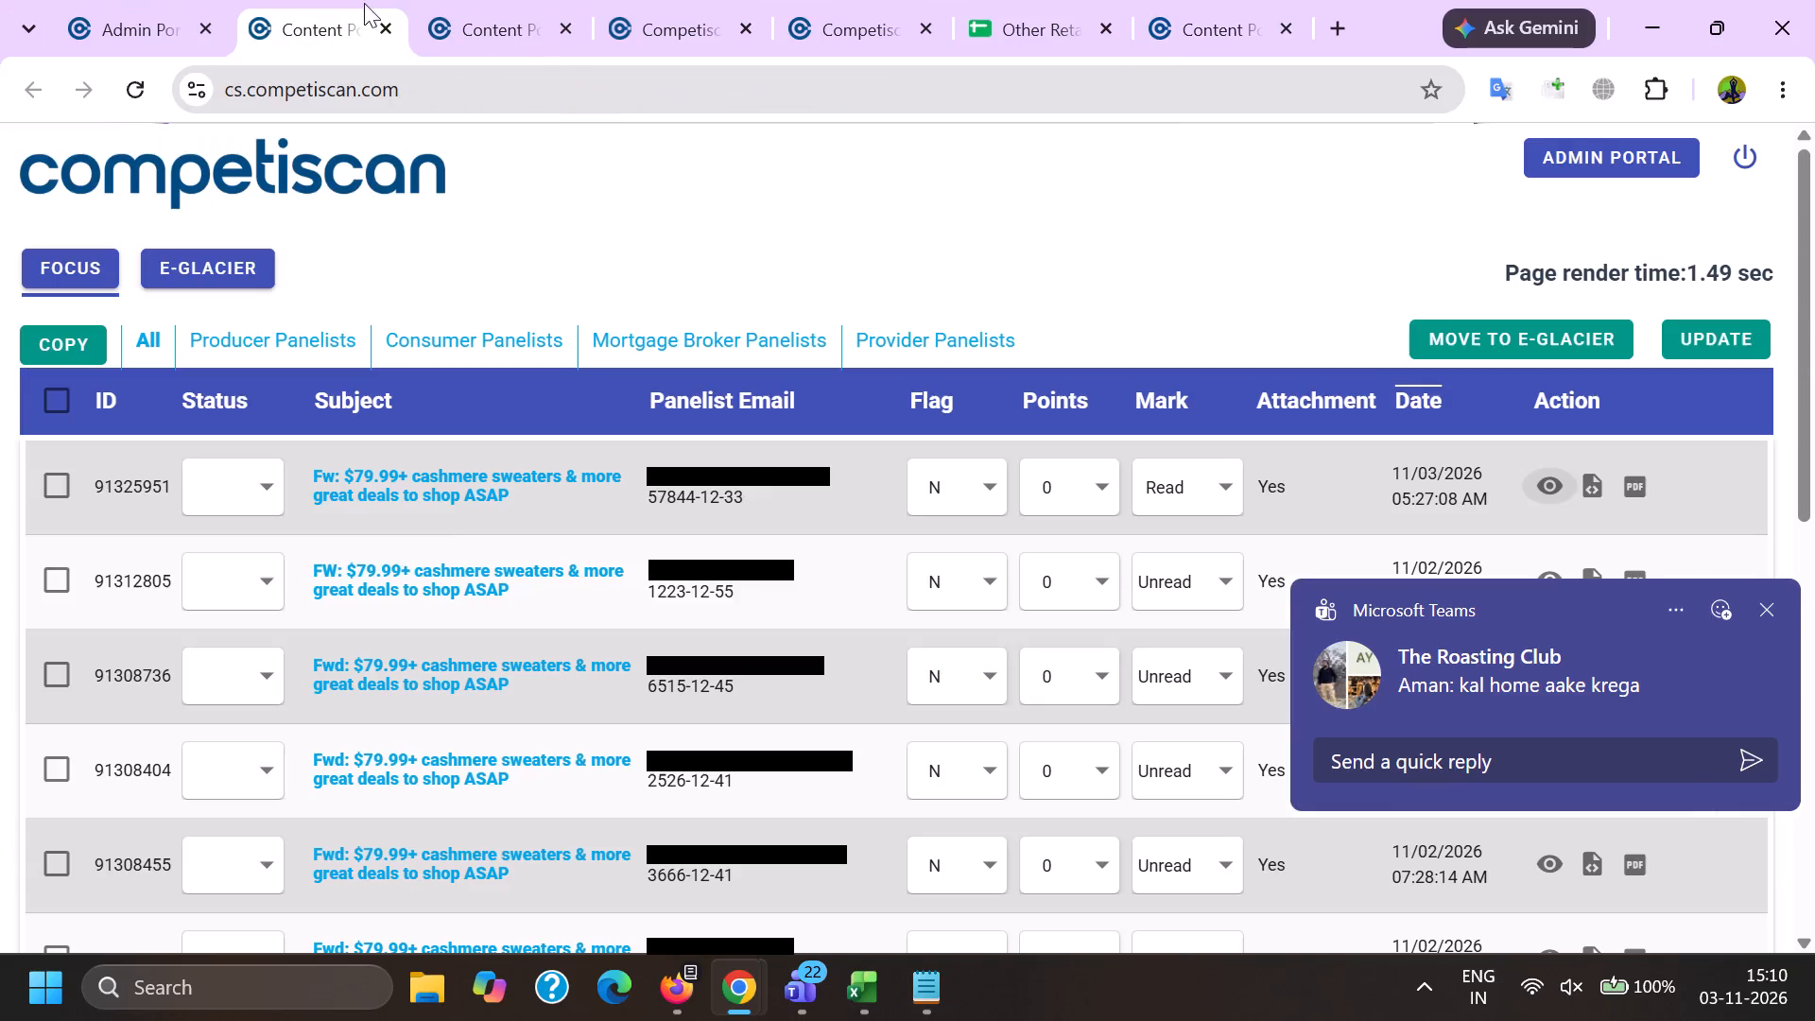
{"action": "left_click", "coordinate": [503, 0]}
{"action": "scroll", "coordinate": [87, 474], "scroll_direction": "up", "scroll_amount": 7}
{"action": "left_click", "coordinate": [796, 422], "text": "ctrl"}
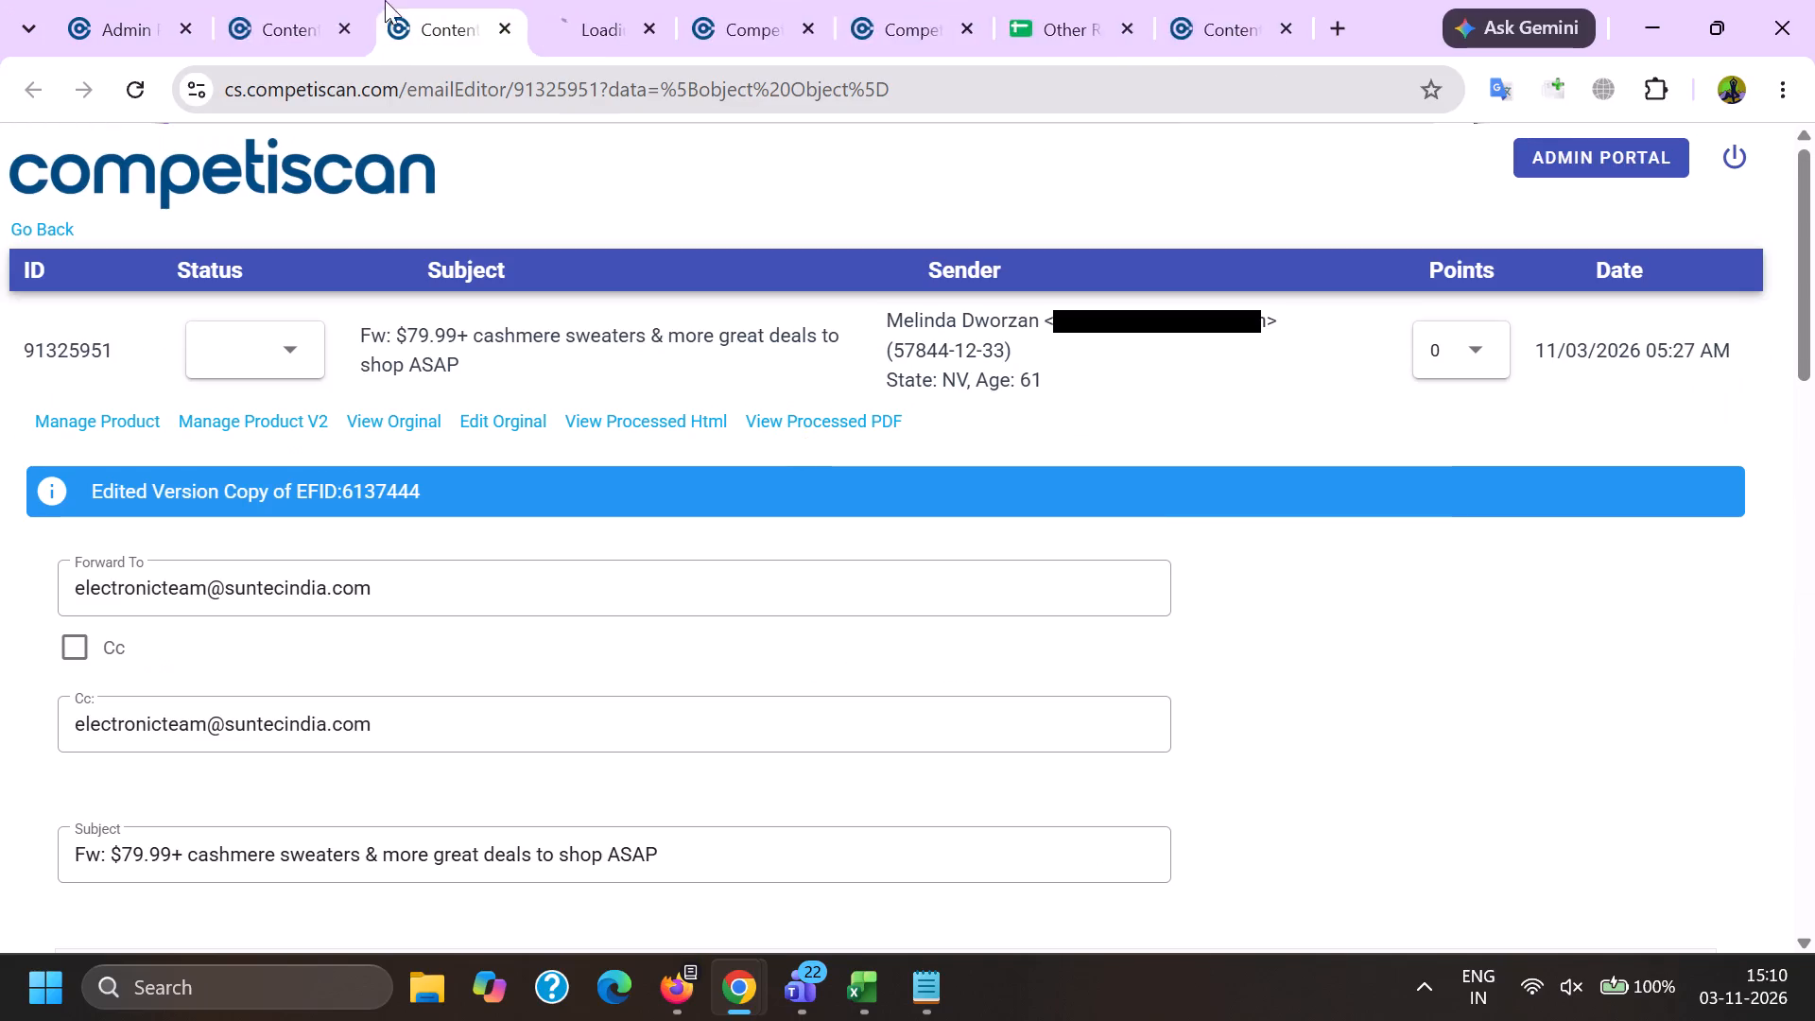
Restrict the cashmere sweaters subject search to flag N and rerun it.
{"action": "left_click", "coordinate": [335, 0]}
{"action": "scroll", "coordinate": [509, 460], "scroll_direction": "down", "scroll_amount": 4}
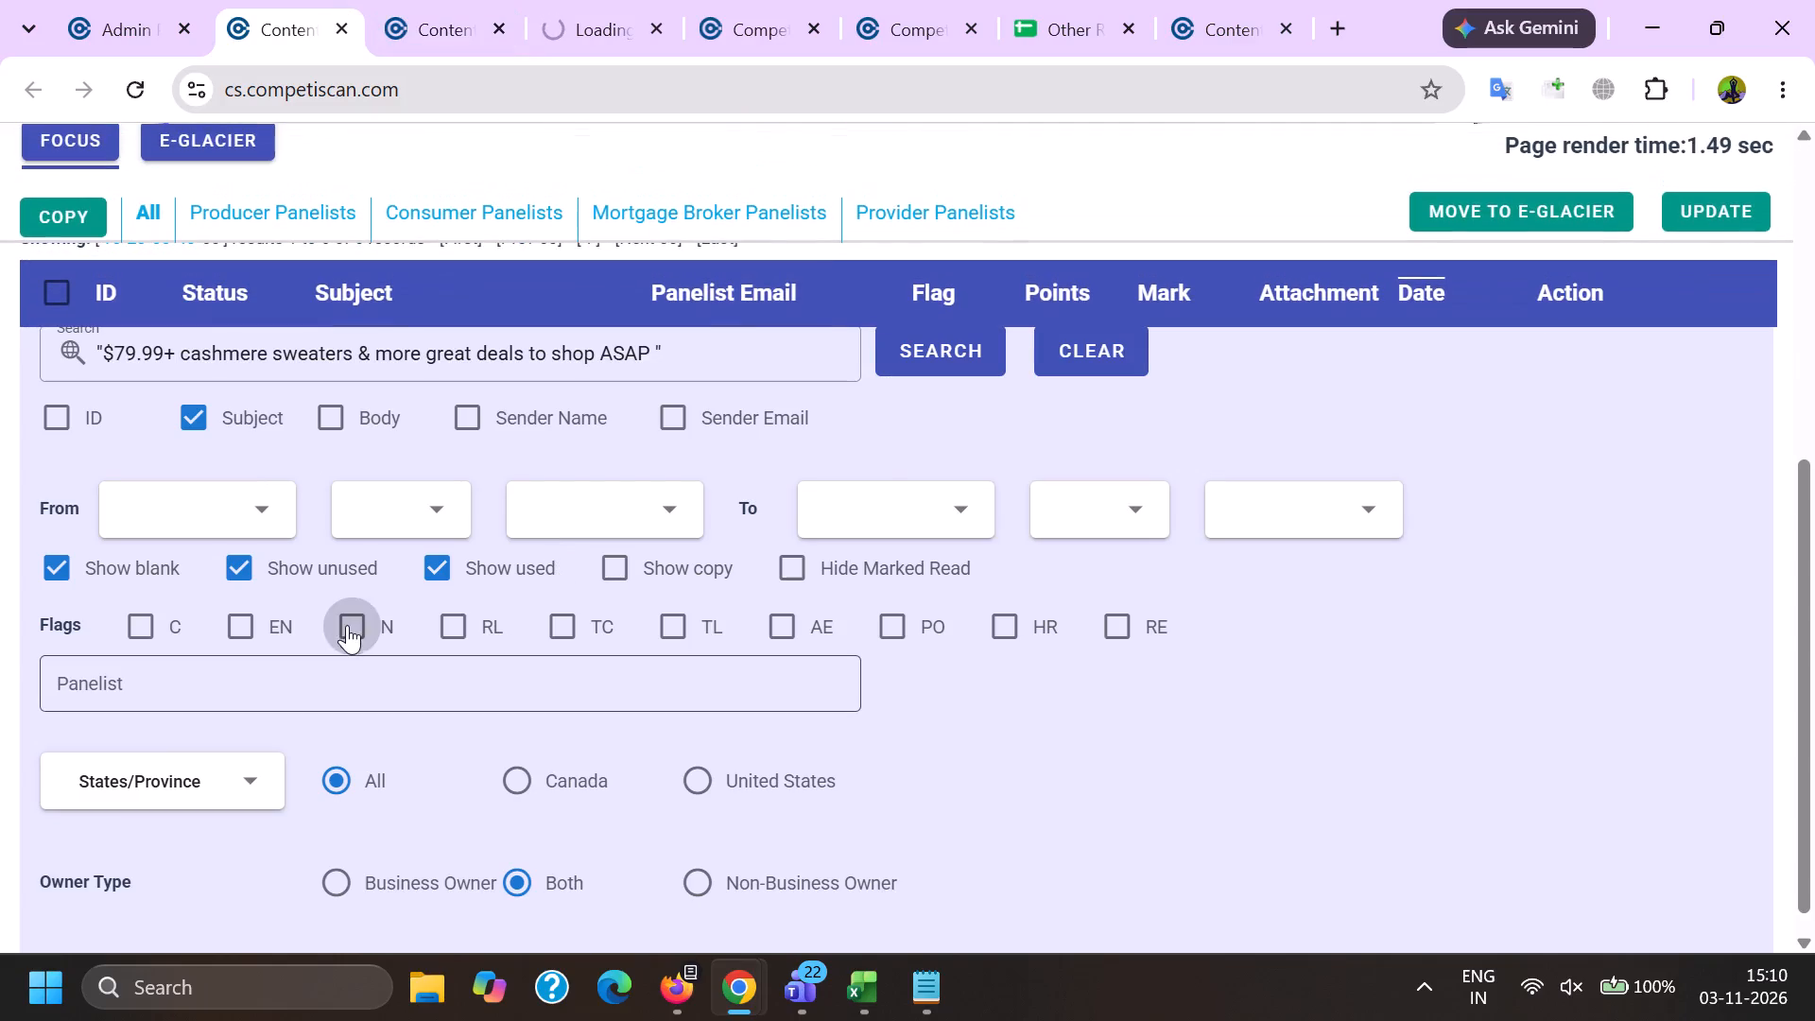
{"action": "left_click", "coordinate": [347, 620]}
{"action": "scroll", "coordinate": [447, 742], "scroll_direction": "up", "scroll_amount": 2}
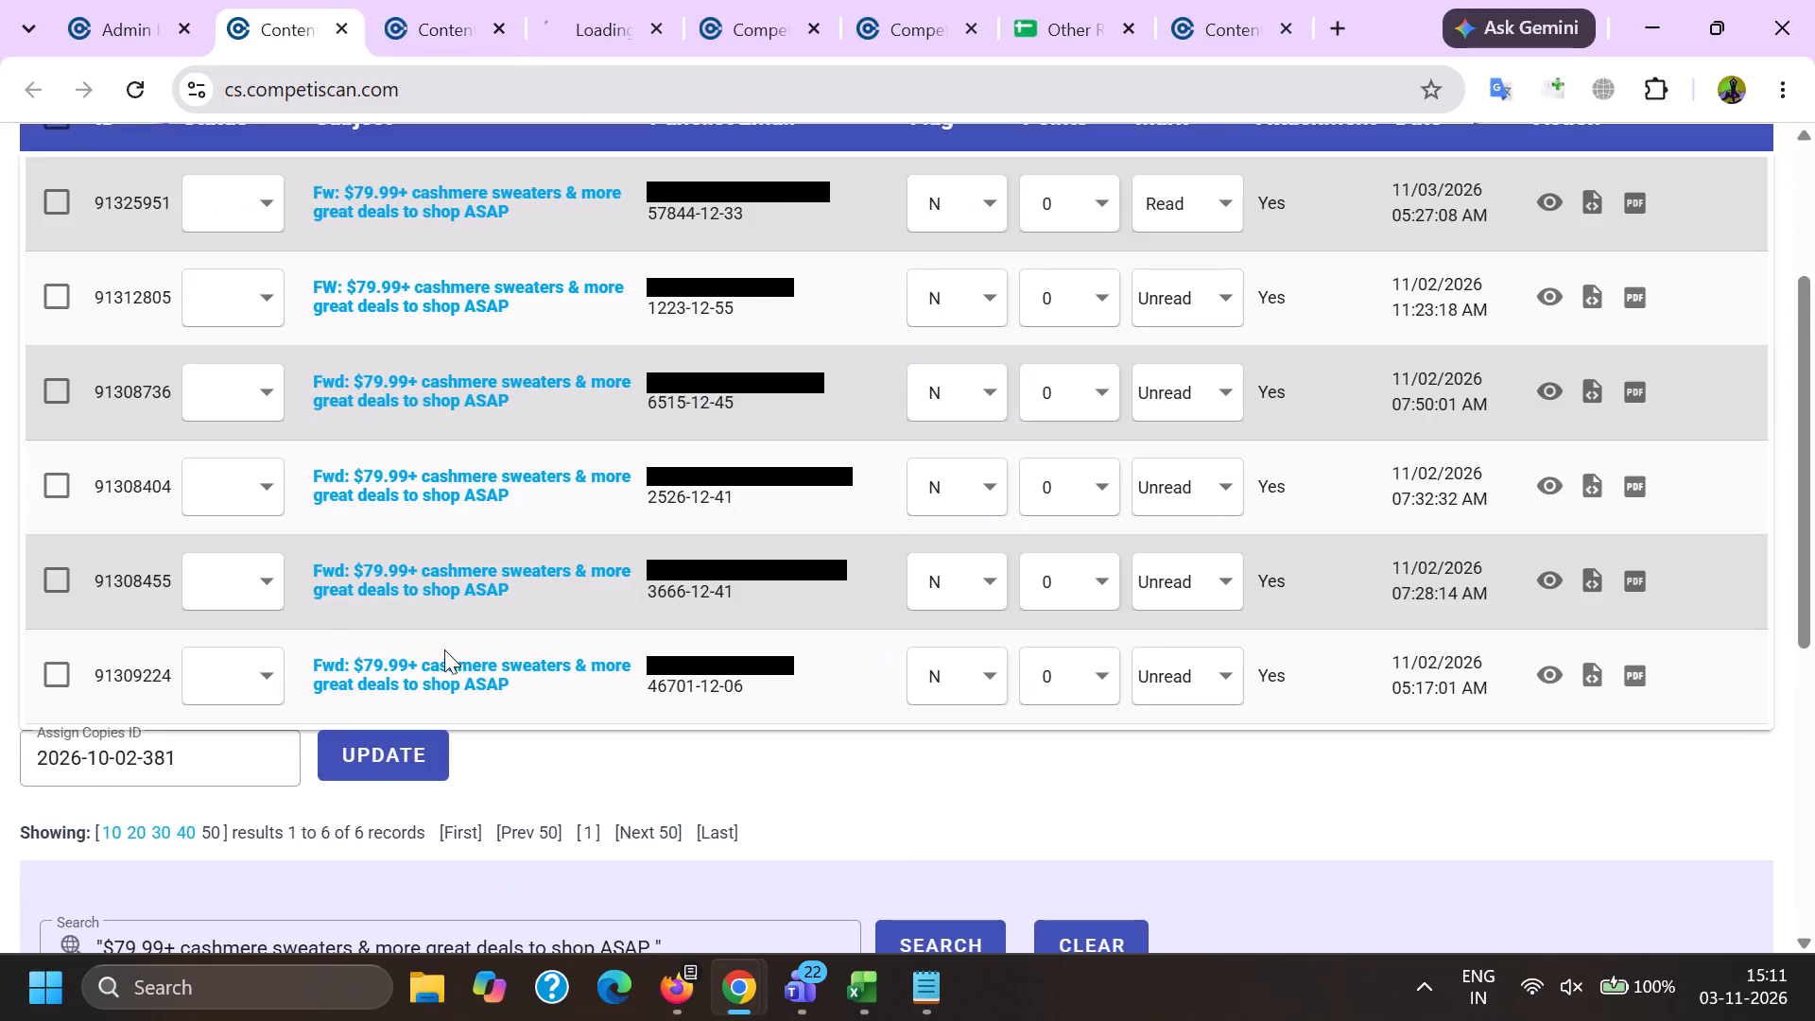
{"action": "scroll", "coordinate": [579, 648], "scroll_direction": "down", "scroll_amount": 1}
{"action": "left_click", "coordinate": [938, 477]}
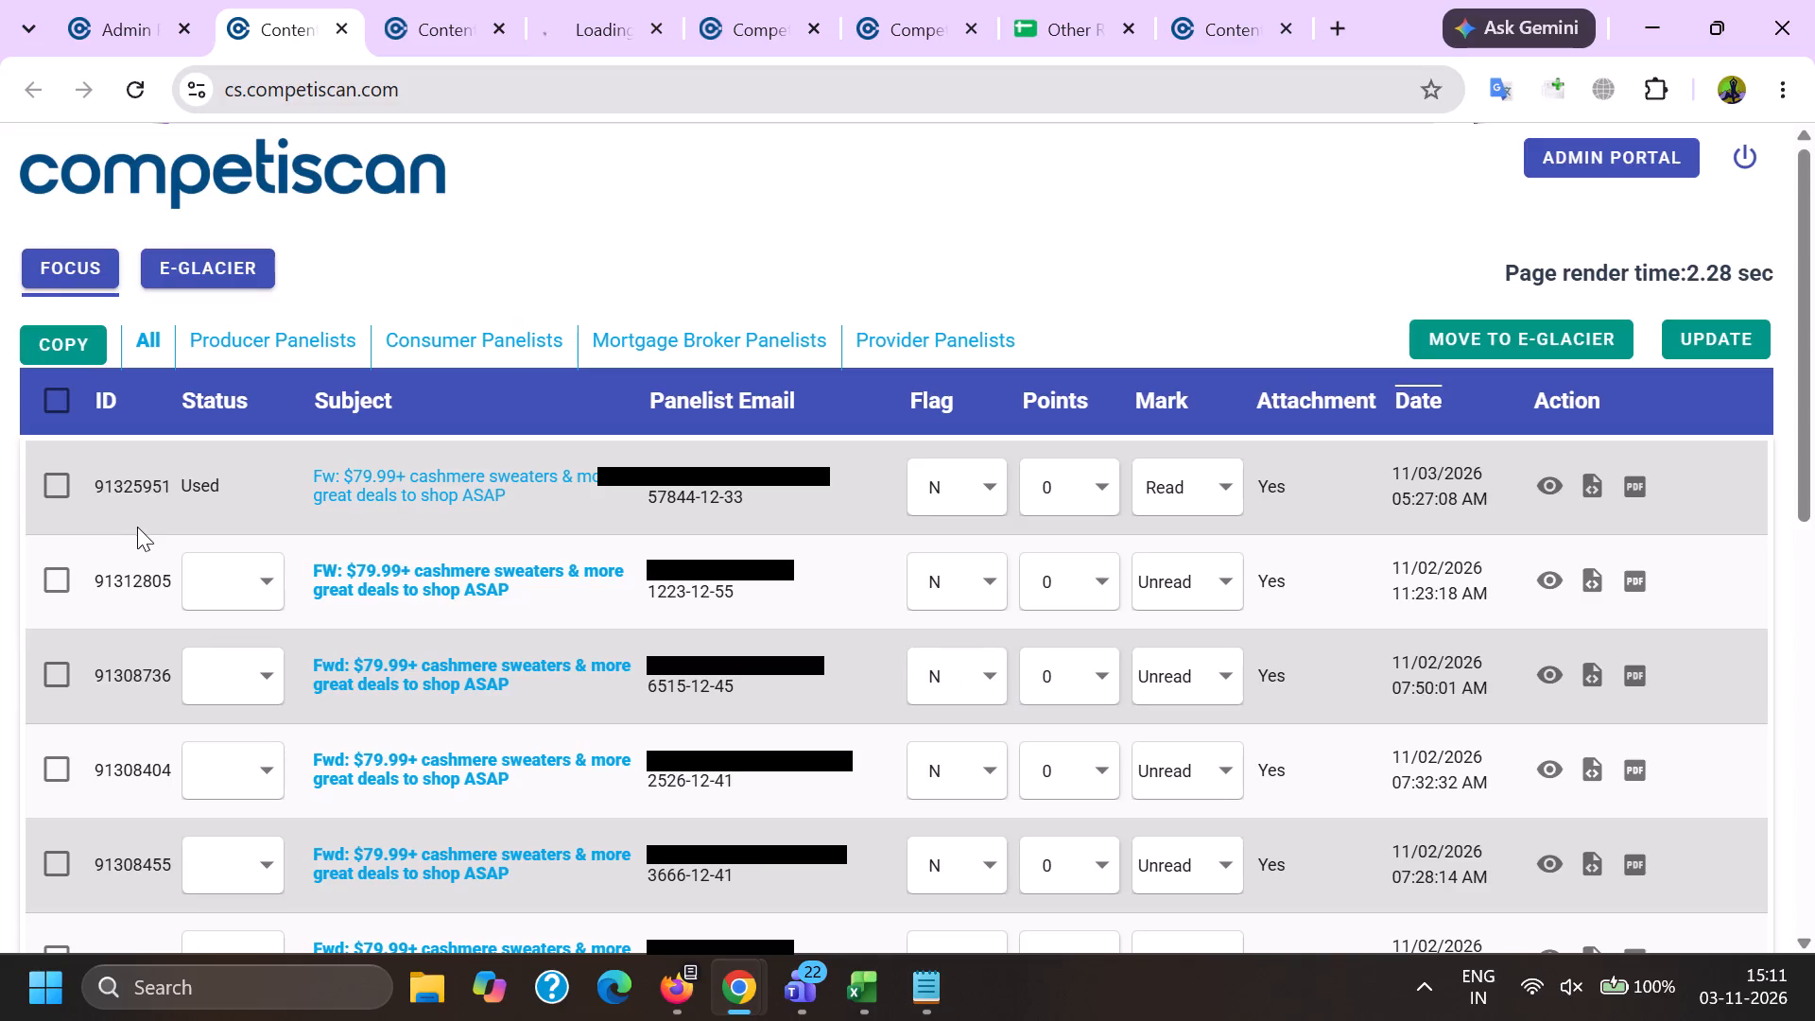
Set the status of all listed cashmere sweaters emails except 91325951 to Copy and save the update.
{"action": "triple_click", "coordinate": [129, 493]}
{"action": "left_click", "coordinate": [129, 493]}
{"action": "left_click", "coordinate": [74, 396]}
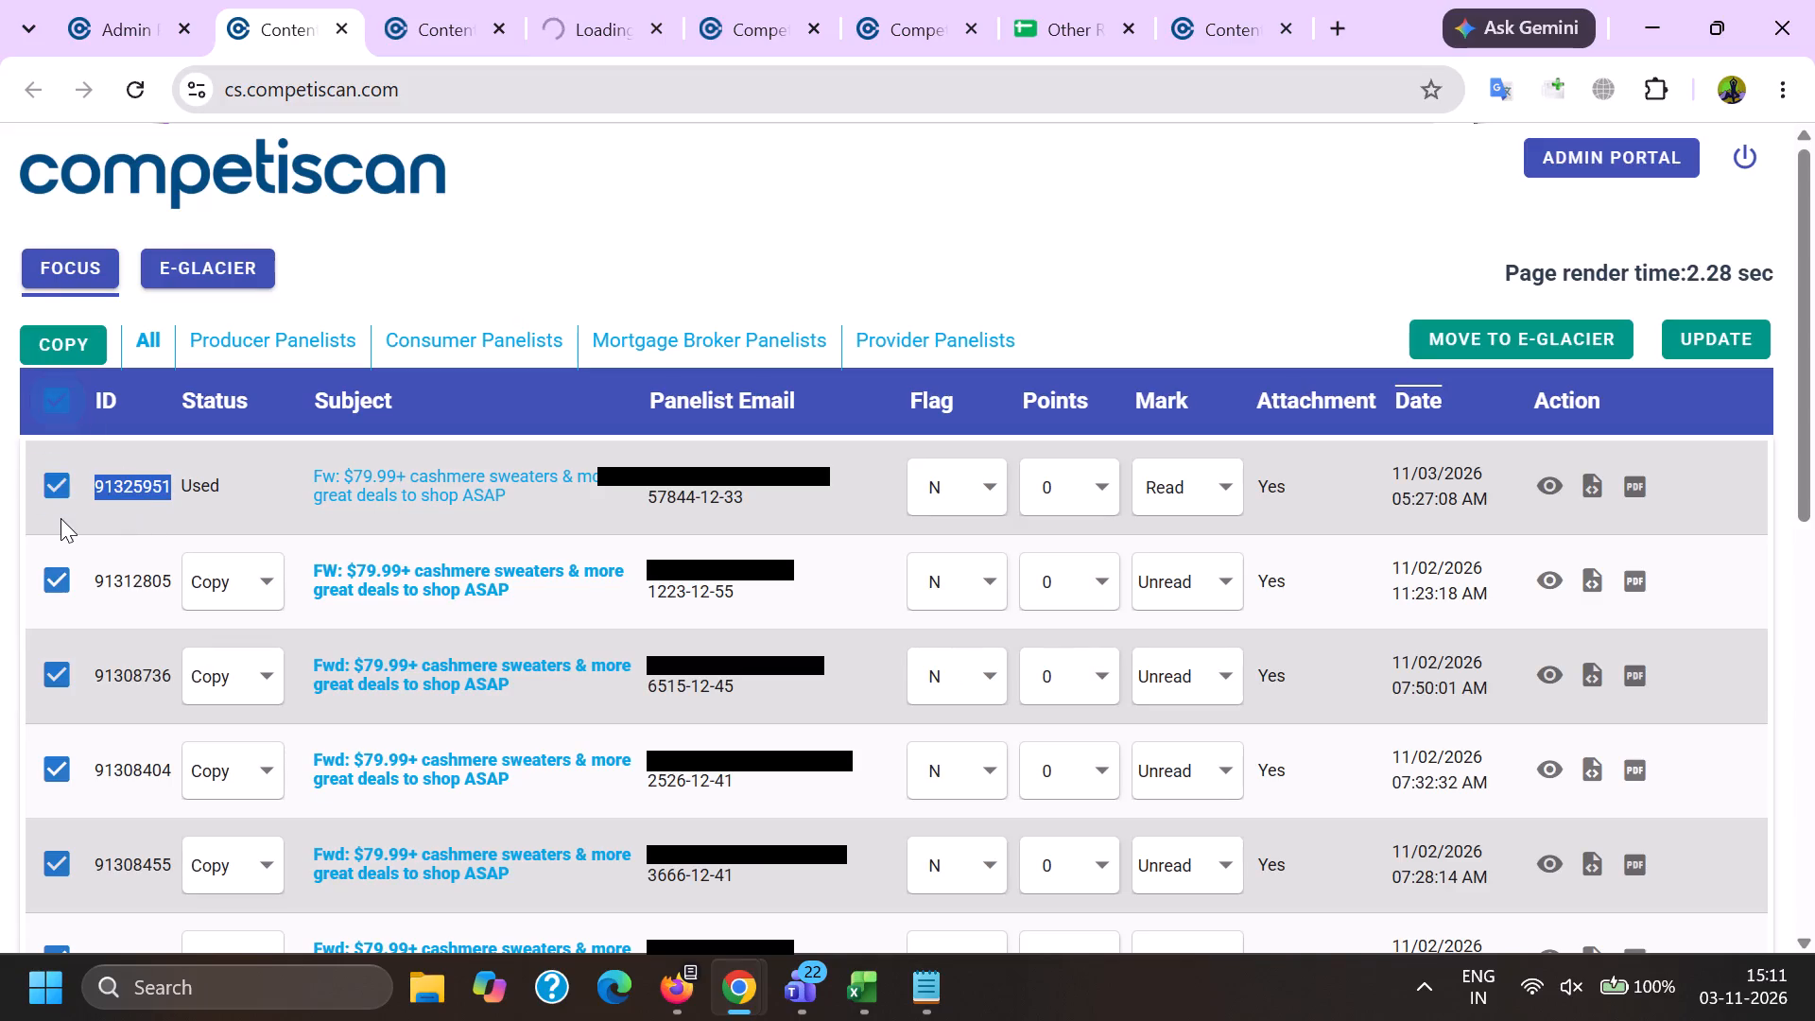
{"action": "left_click", "coordinate": [57, 491]}
{"action": "left_click", "coordinate": [1708, 337]}
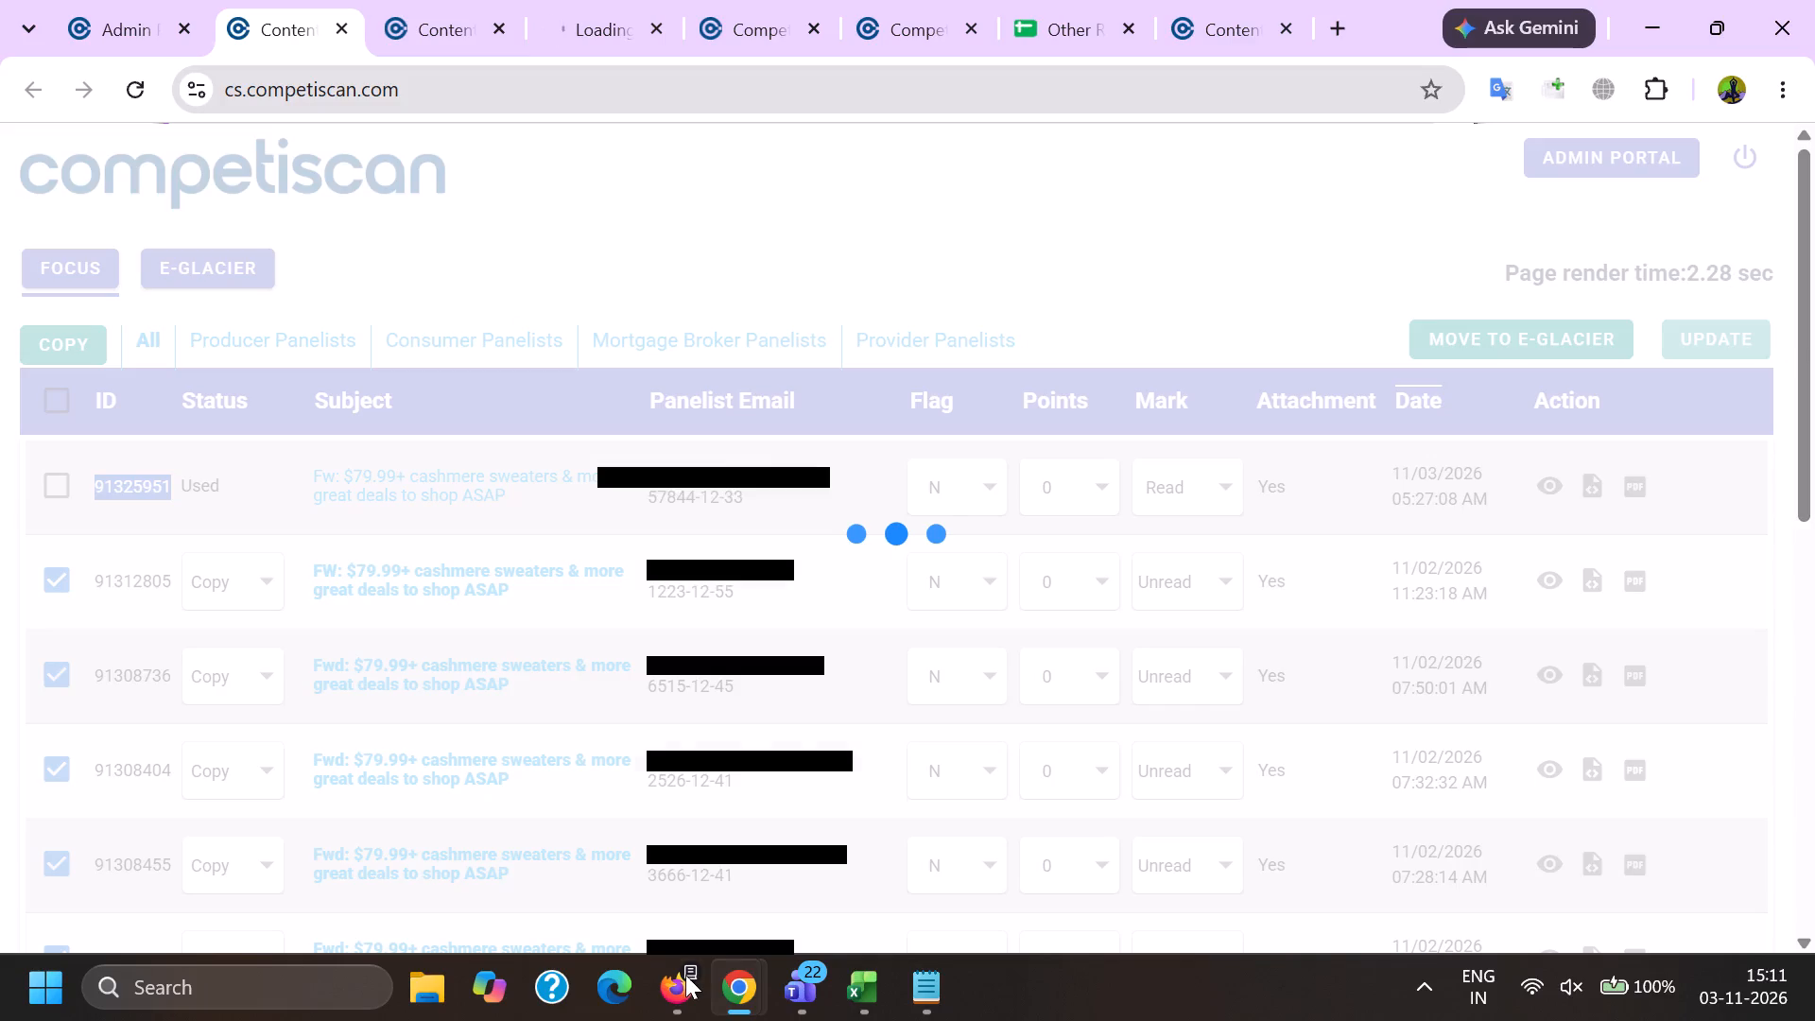
In Firefox, copy the subject "Your stuff is still saved & waiting for you" of email 91324908, without its prefix.
{"action": "left_click", "coordinate": [678, 974]}
{"action": "left_click", "coordinate": [474, 876]}
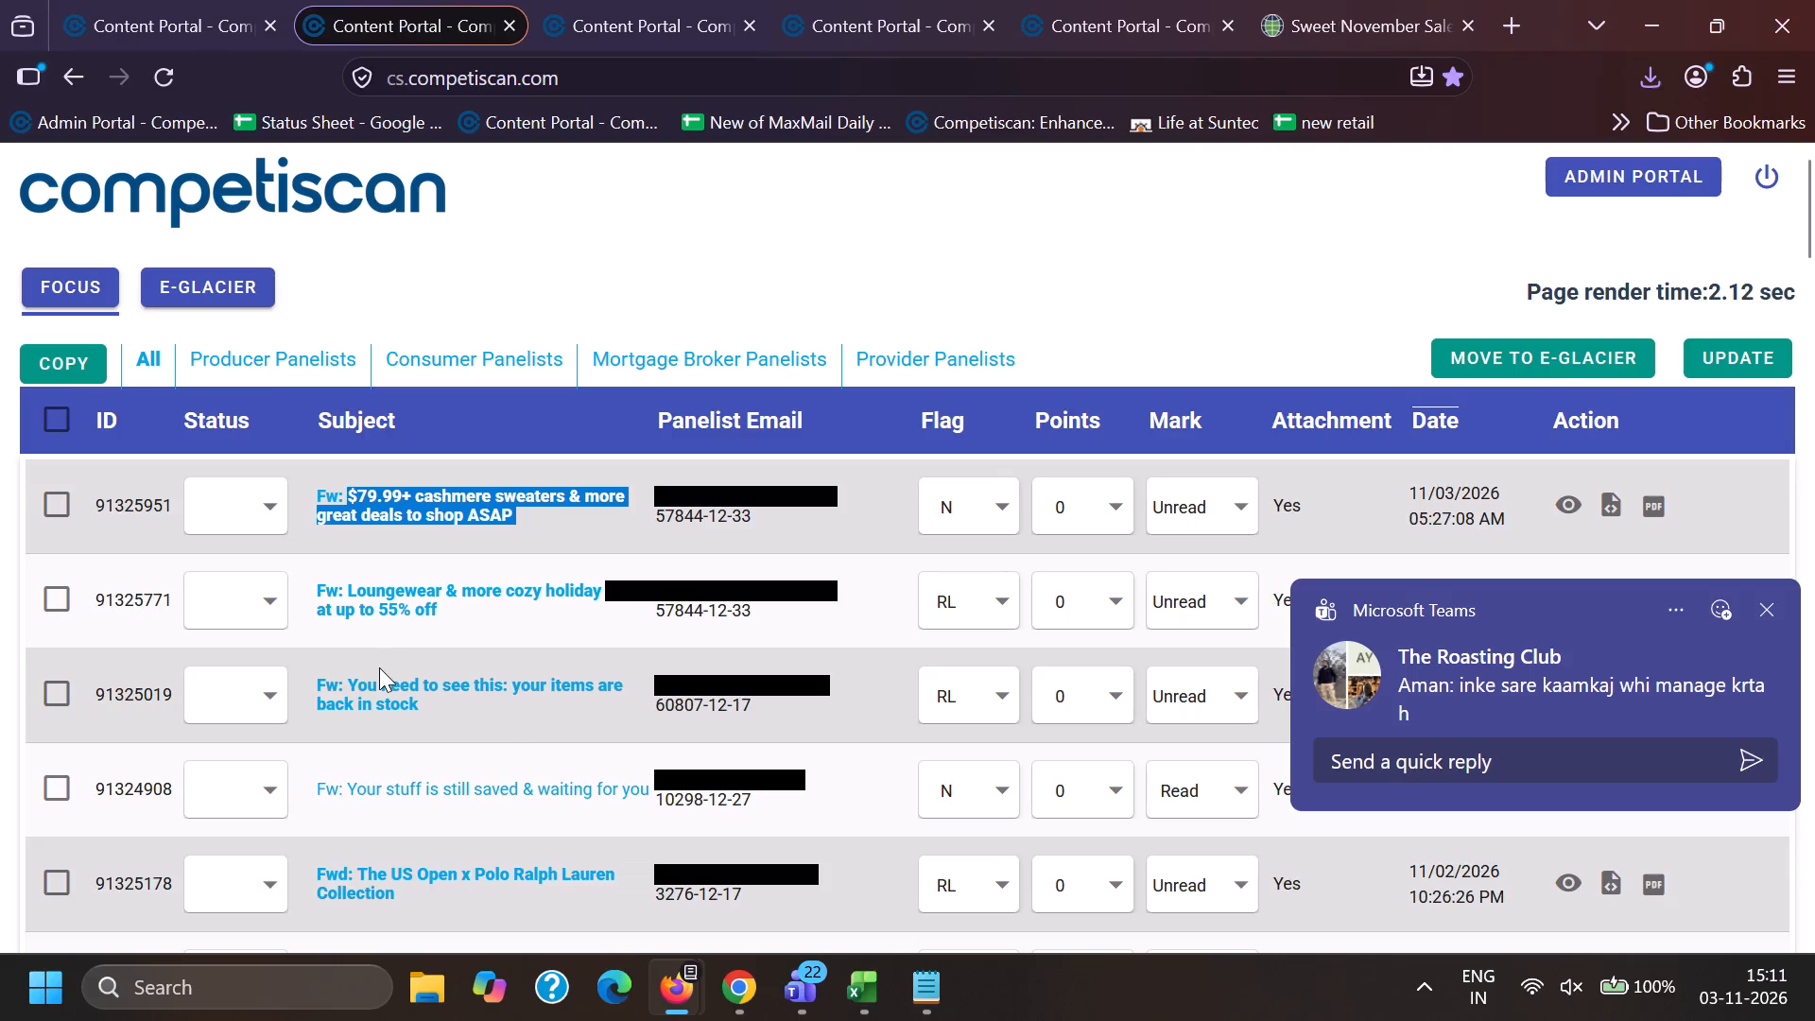
{"action": "scroll", "coordinate": [379, 669], "scroll_direction": "down", "scroll_amount": 1}
{"action": "left_click_drag", "start_coordinate": [346, 645], "coordinate": [491, 660]}
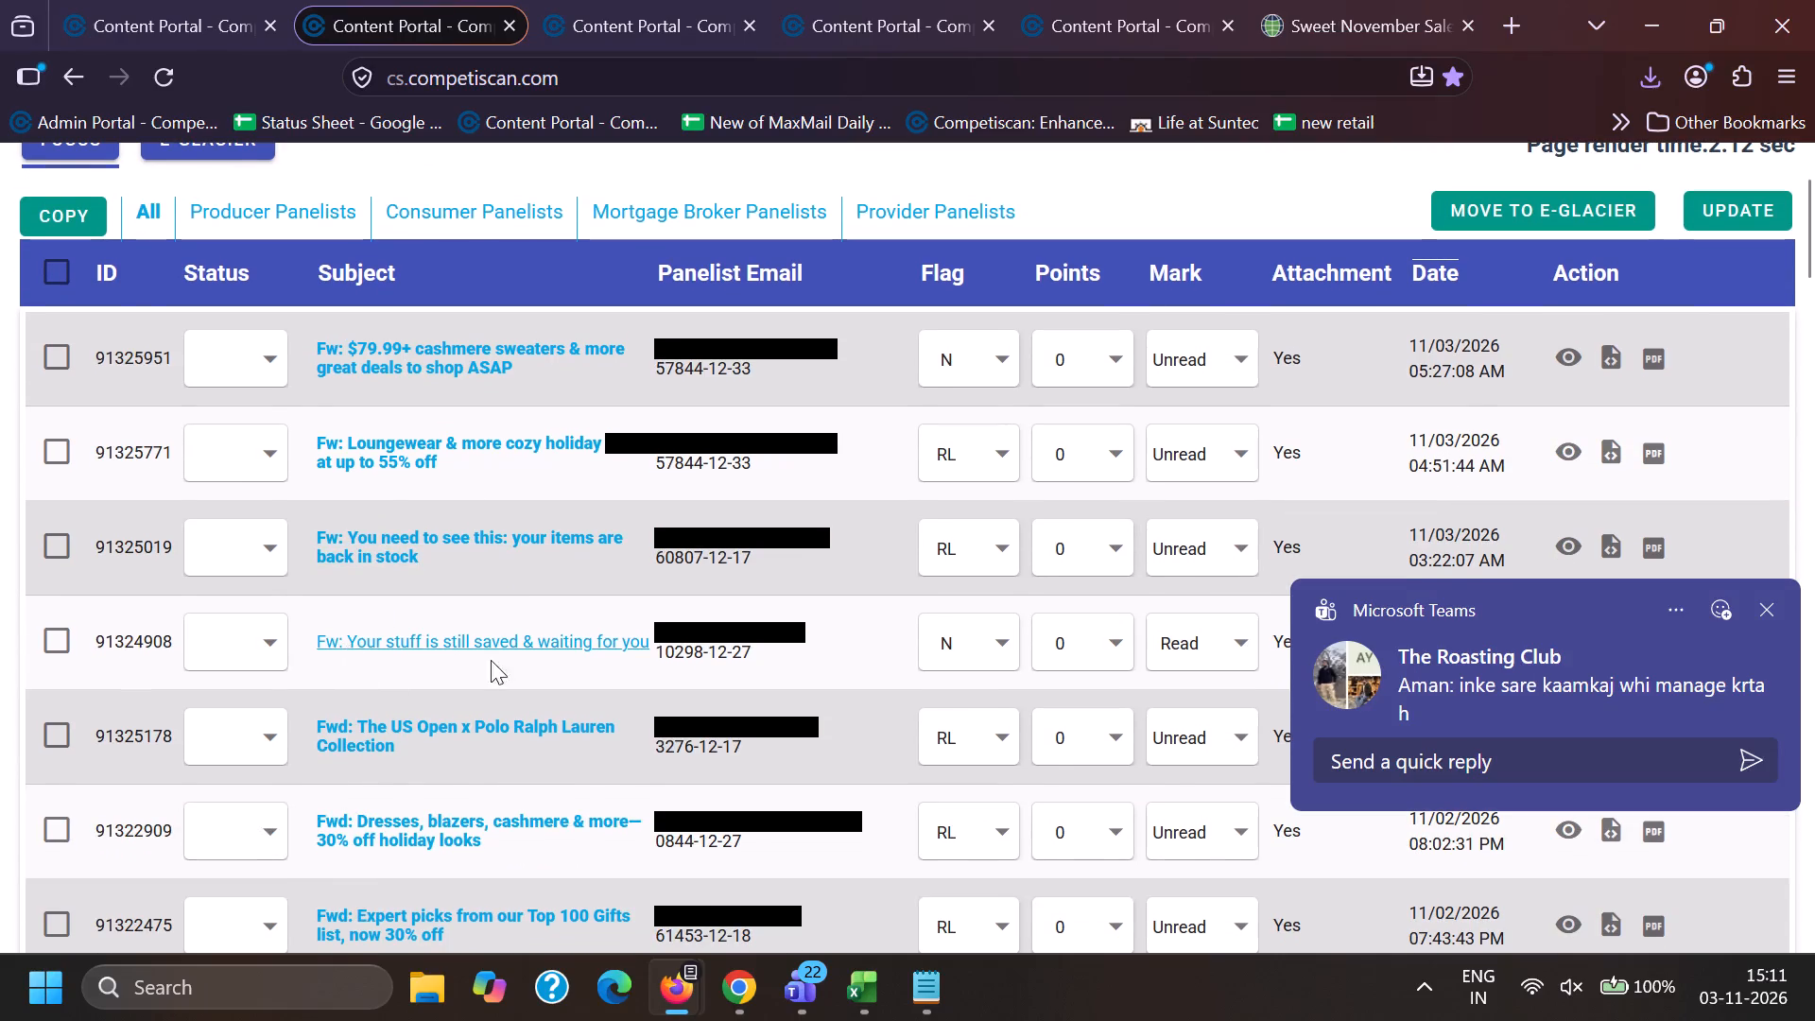
{"action": "left_click_drag", "start_coordinate": [491, 660], "coordinate": [648, 657]}
{"action": "key", "text": "ctrl+c"}
{"action": "key", "text": "ctrl+c"}
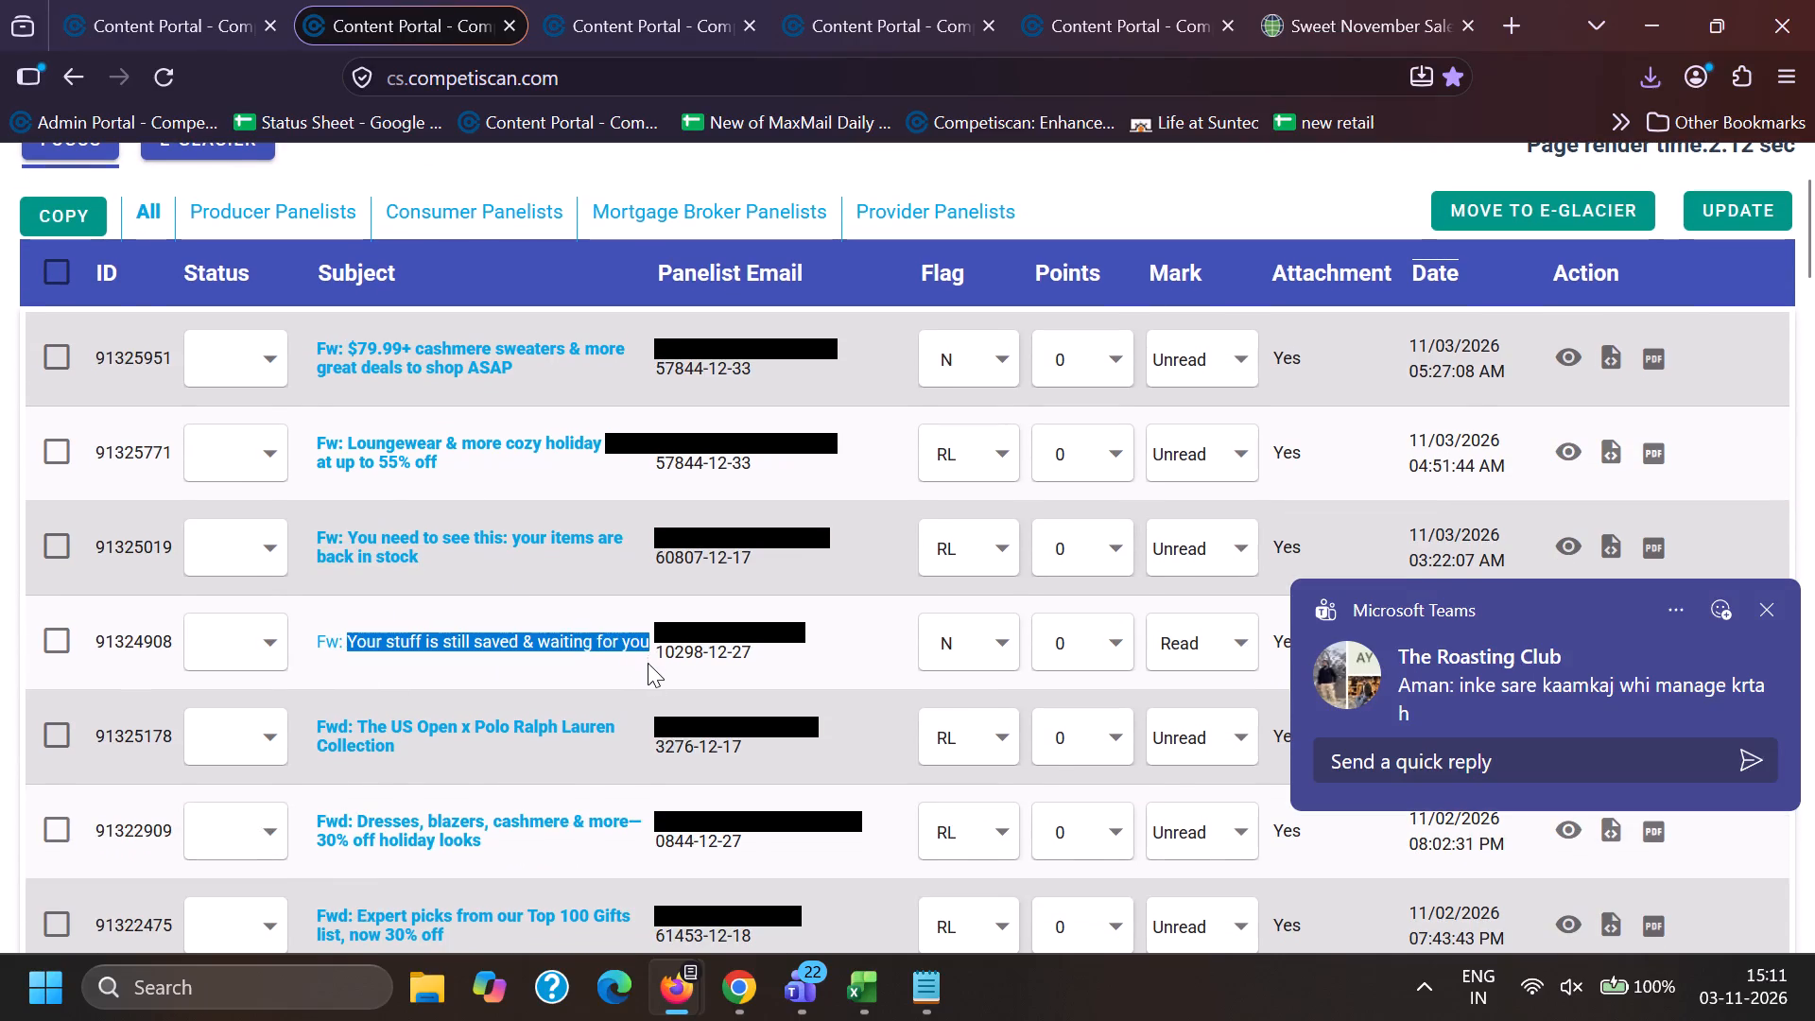
Back in Chrome, search email subjects for the exact phrase "Your stuff is still saved & waiting for you".
{"action": "left_click", "coordinate": [746, 987]}
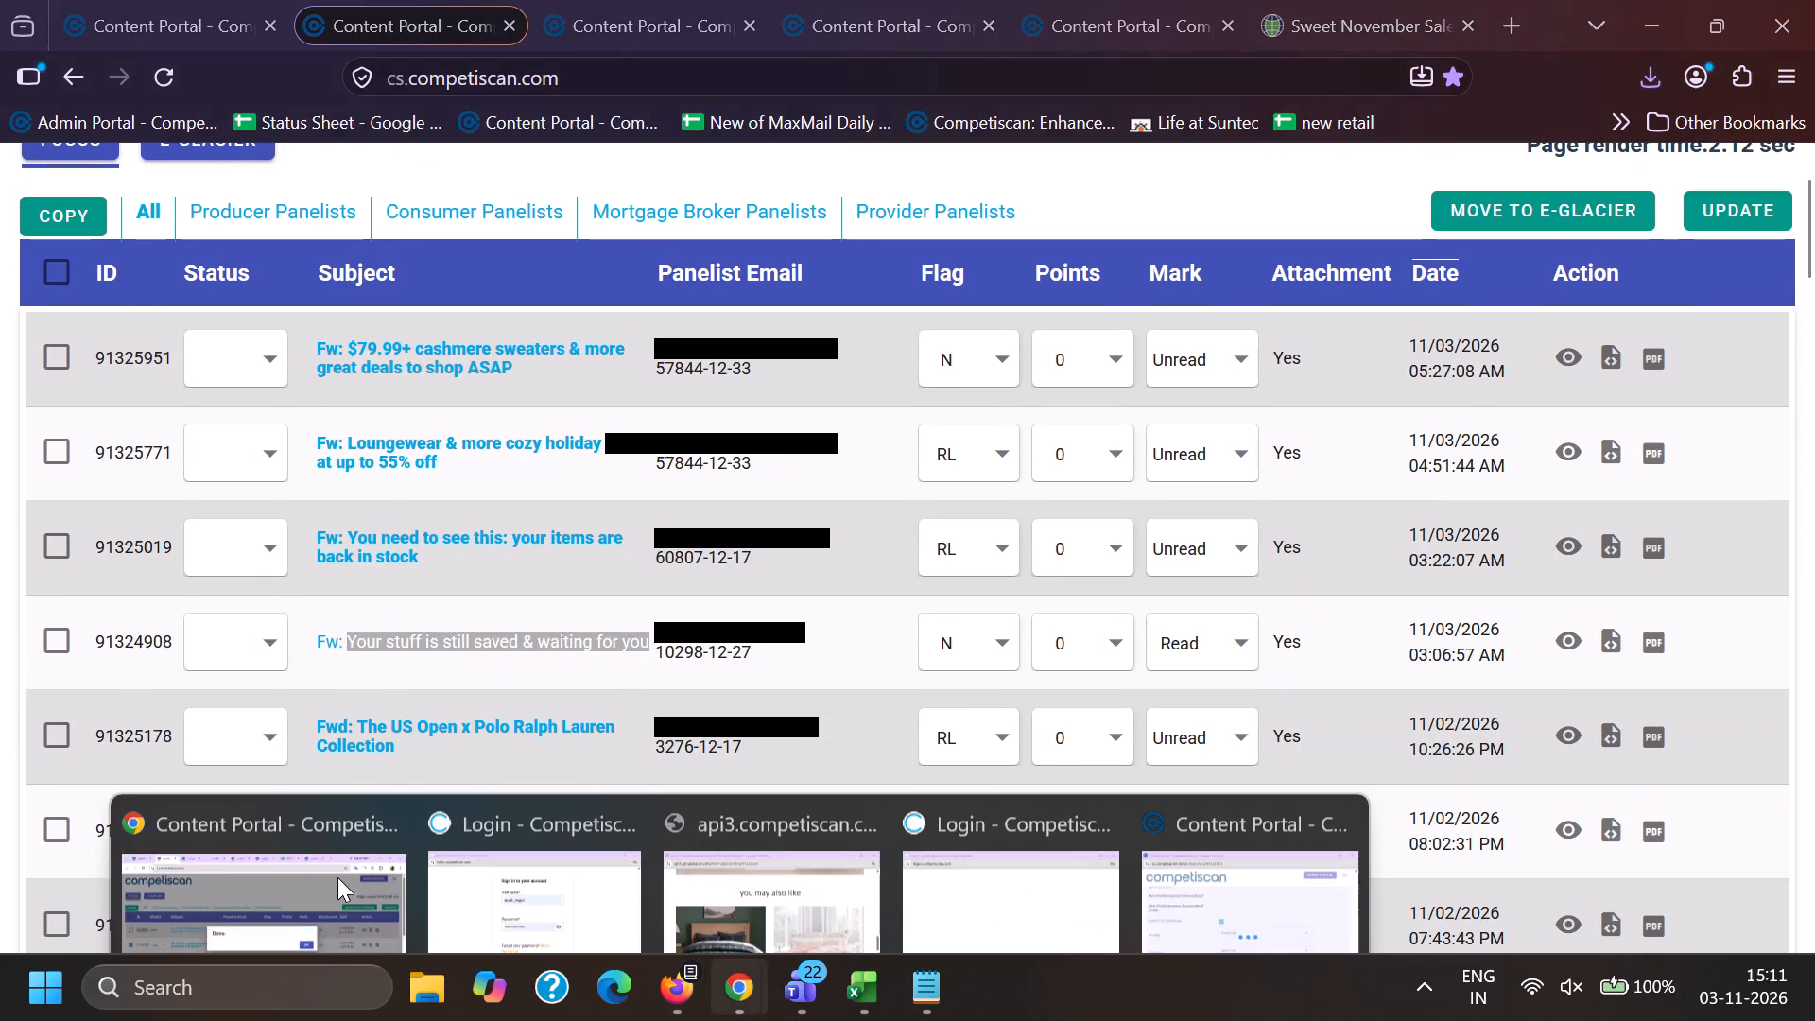
{"action": "left_click", "coordinate": [337, 877]}
{"action": "left_click", "coordinate": [404, 728]}
{"action": "scroll", "coordinate": [404, 724], "scroll_direction": "down", "scroll_amount": 12}
{"action": "scroll", "coordinate": [519, 787], "scroll_direction": "up", "scroll_amount": 1}
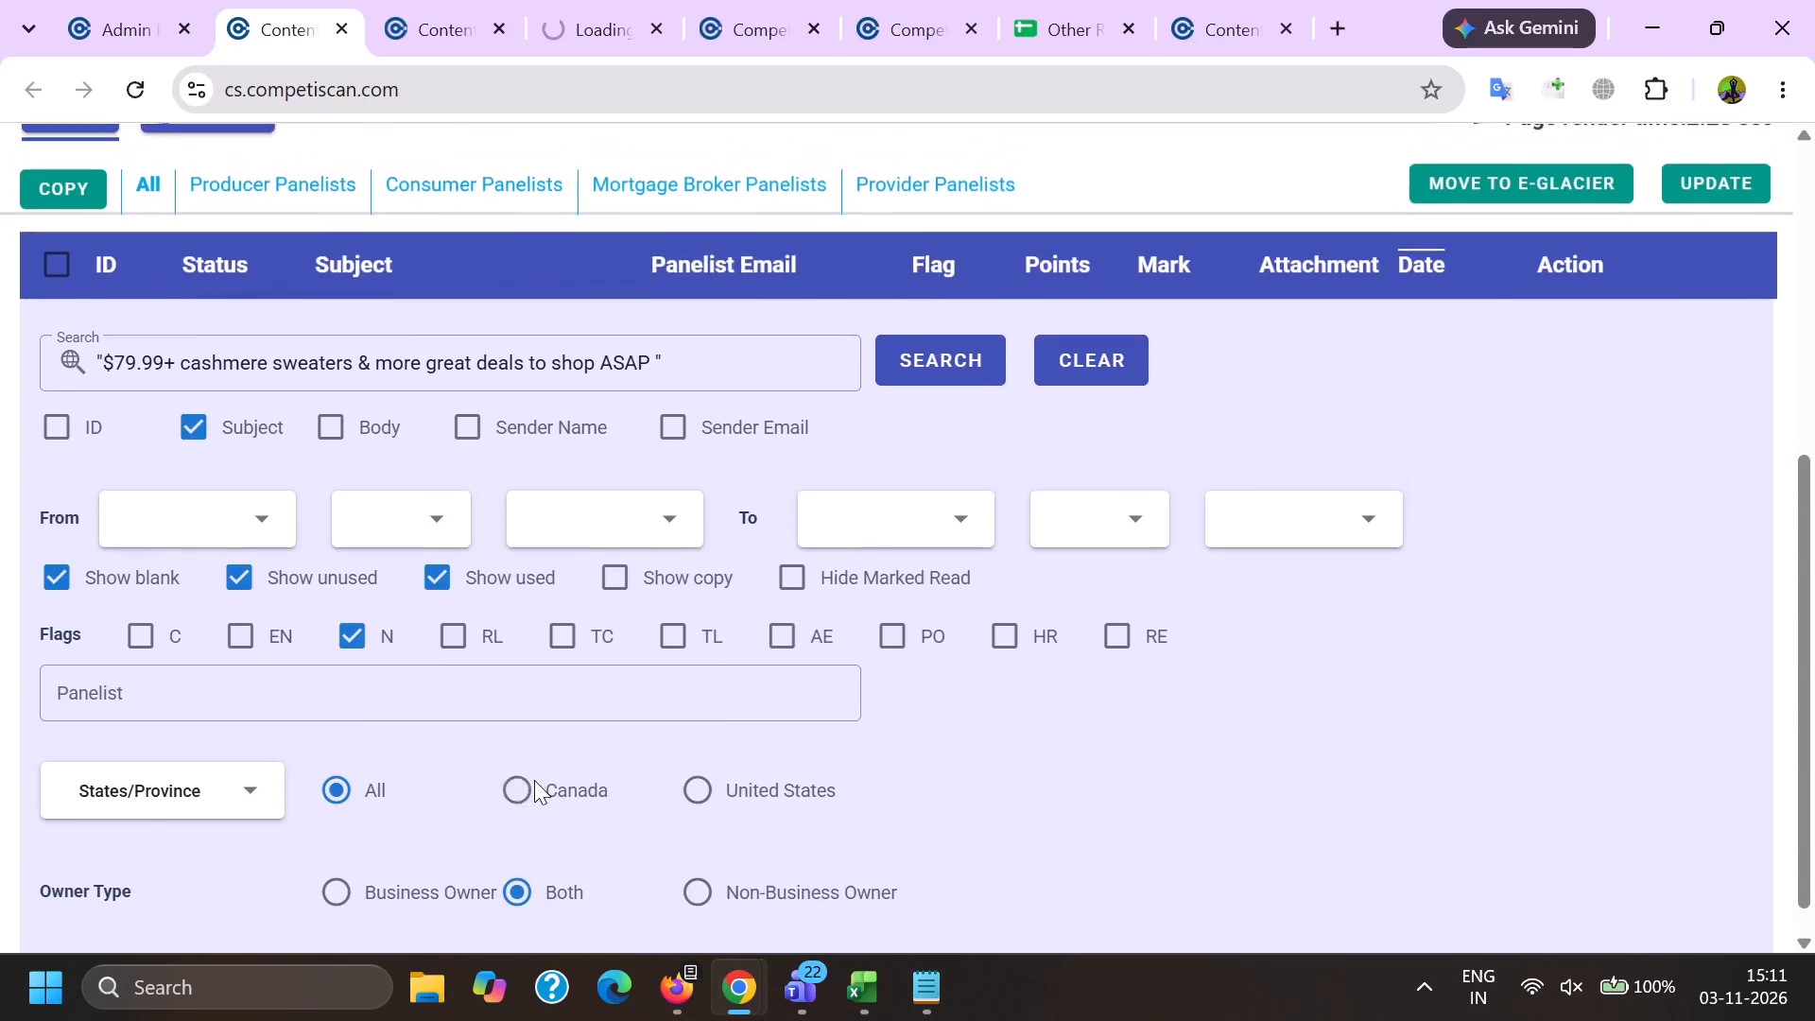
{"action": "left_click_drag", "start_coordinate": [769, 477], "coordinate": [2, 388]}
{"action": "key", "text": "BackSpace"}
{"action": "key", "text": "shift+quotedbl"}
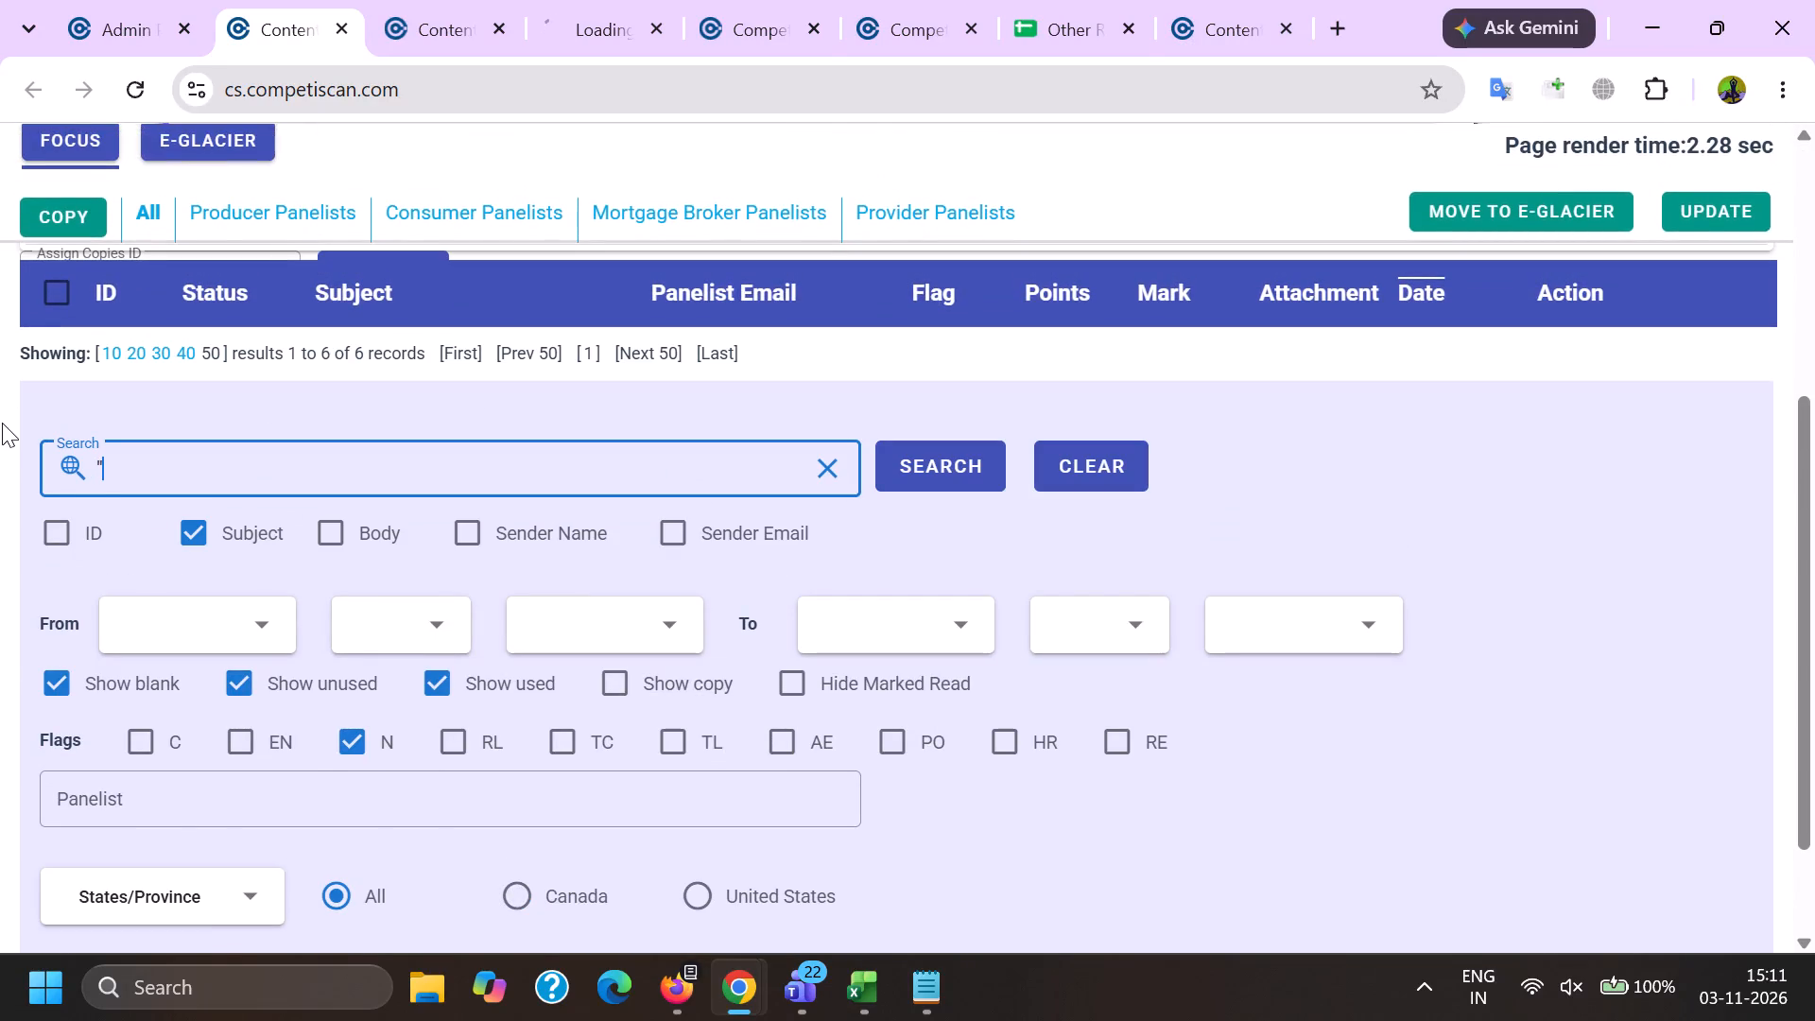
{"action": "key", "text": "ctrl+v"}
{"action": "key", "text": "shift+quotedbl"}
{"action": "key", "text": "Return"}
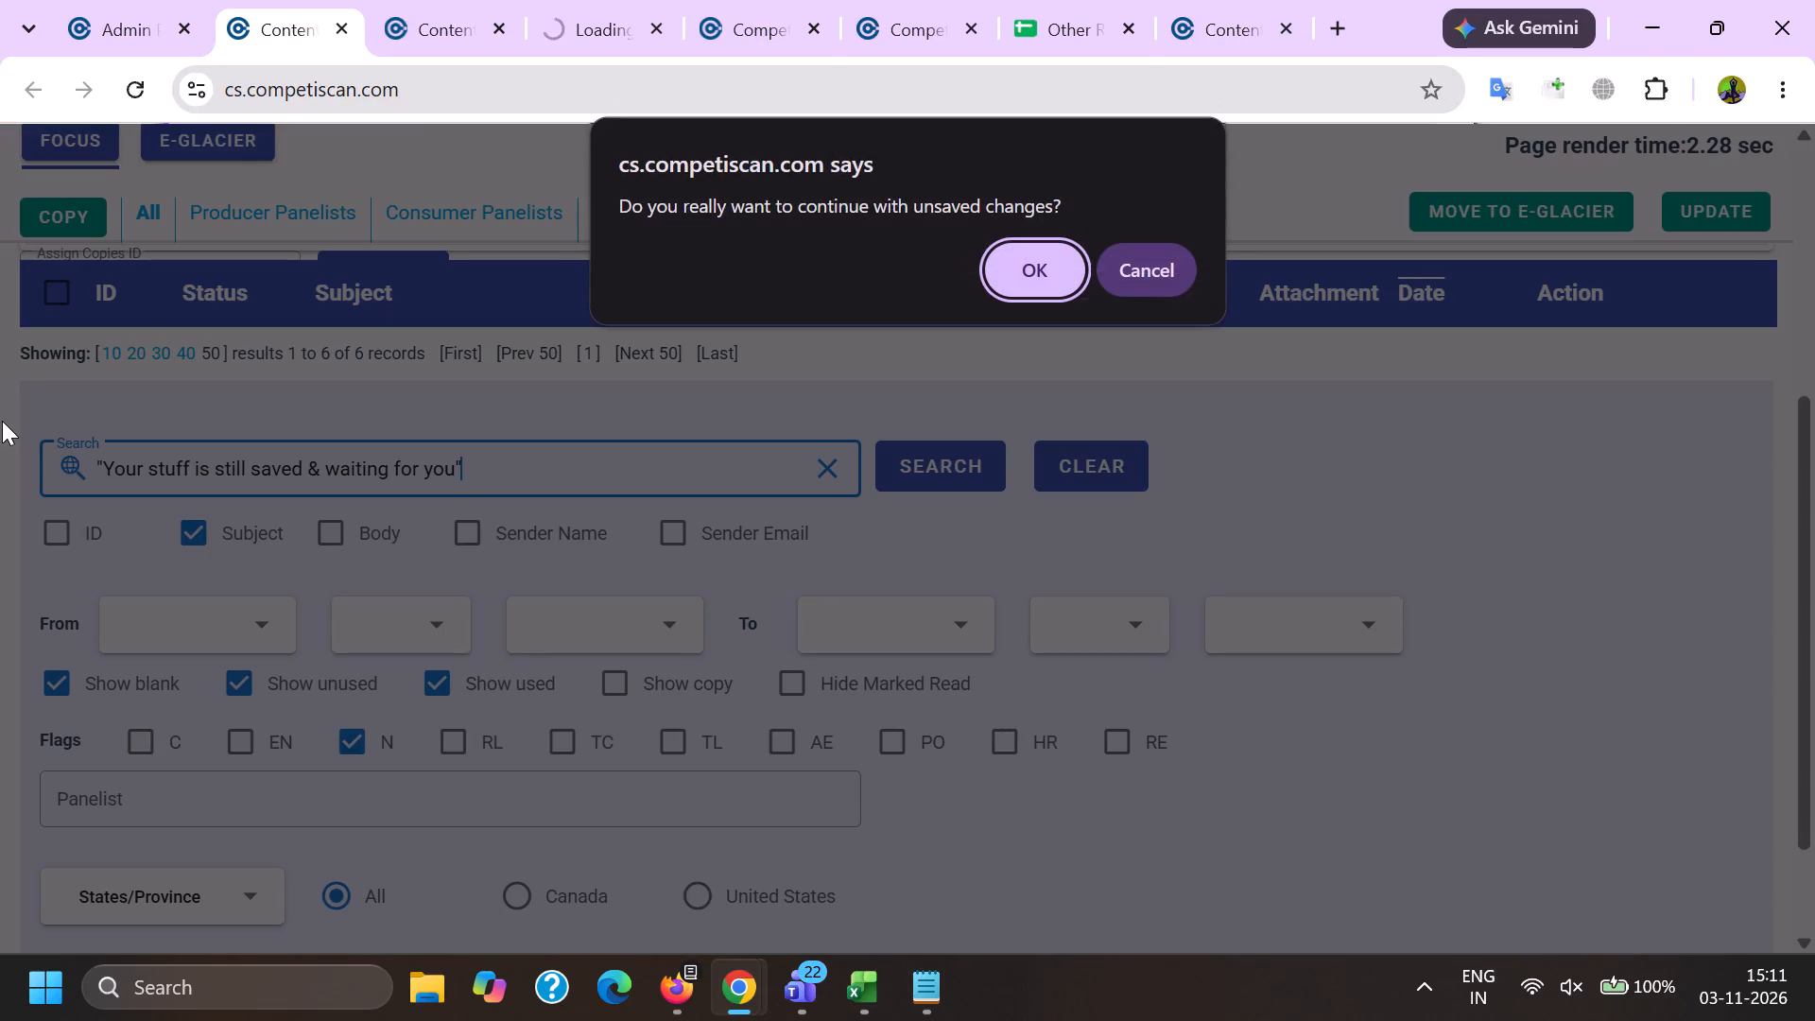
{"action": "key", "text": "Return"}
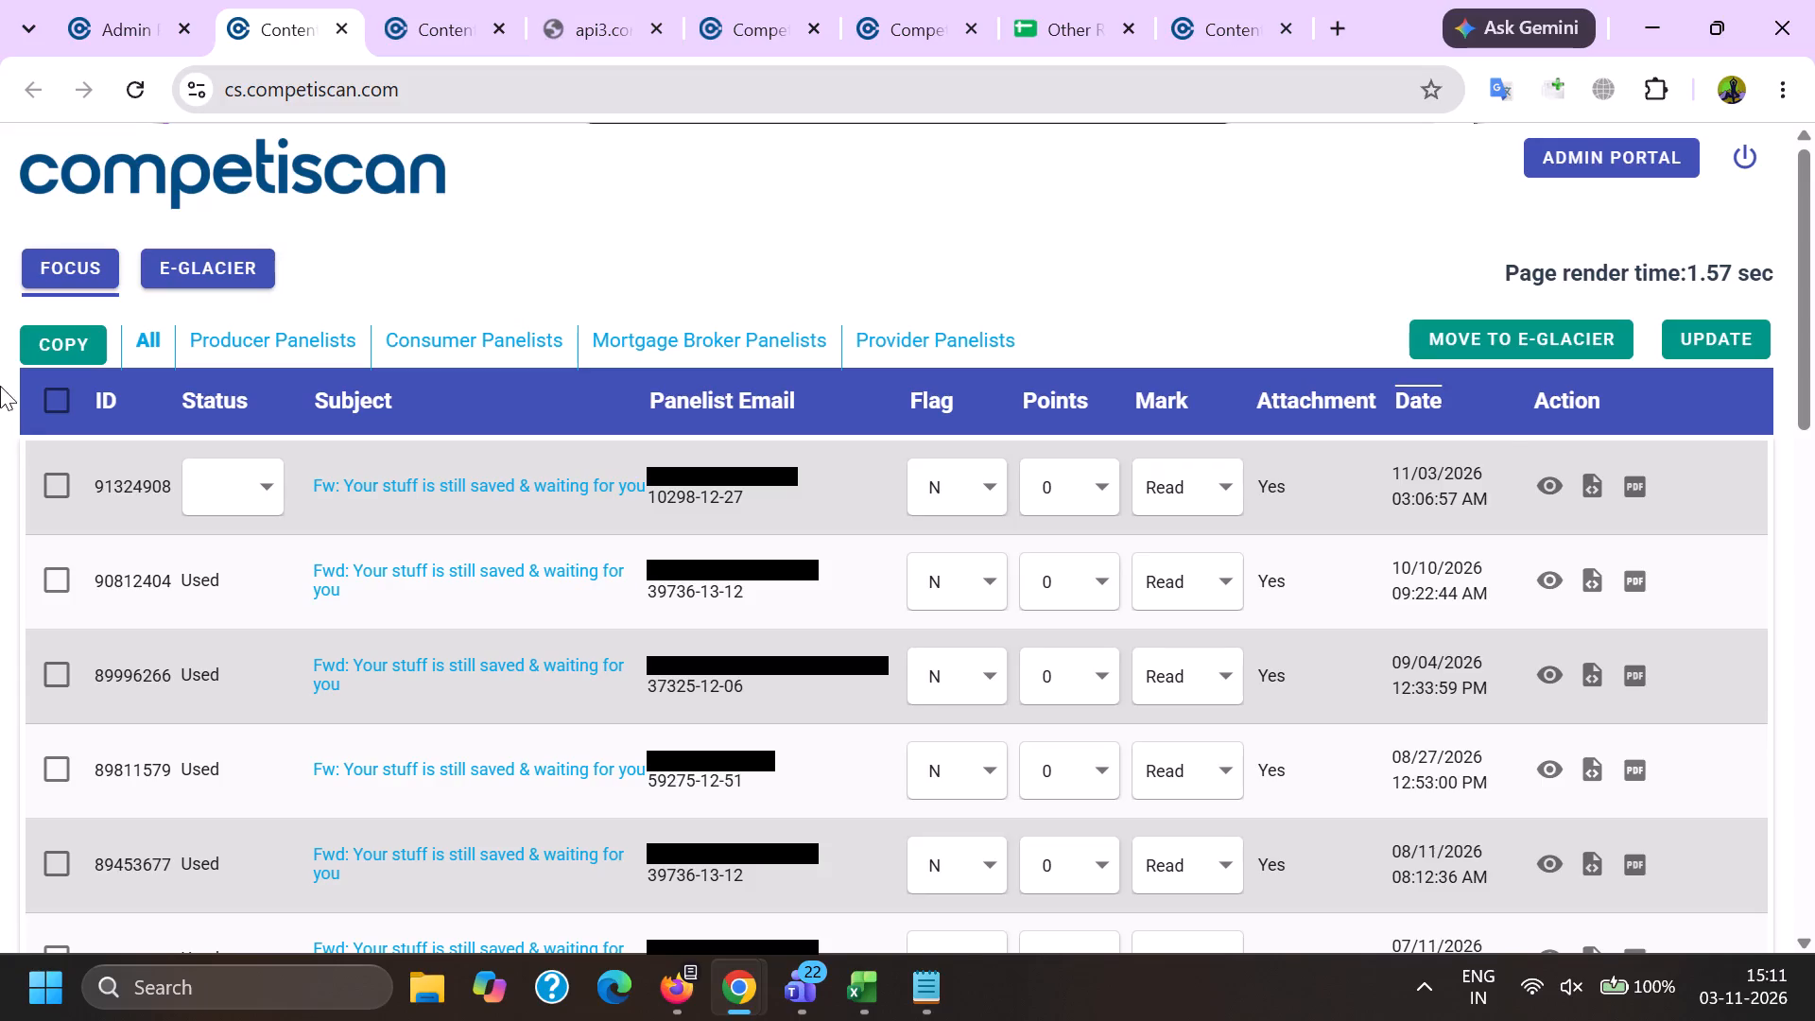
Open the preview of email 91324908 and examine its content.
{"action": "left_click", "coordinate": [1544, 484]}
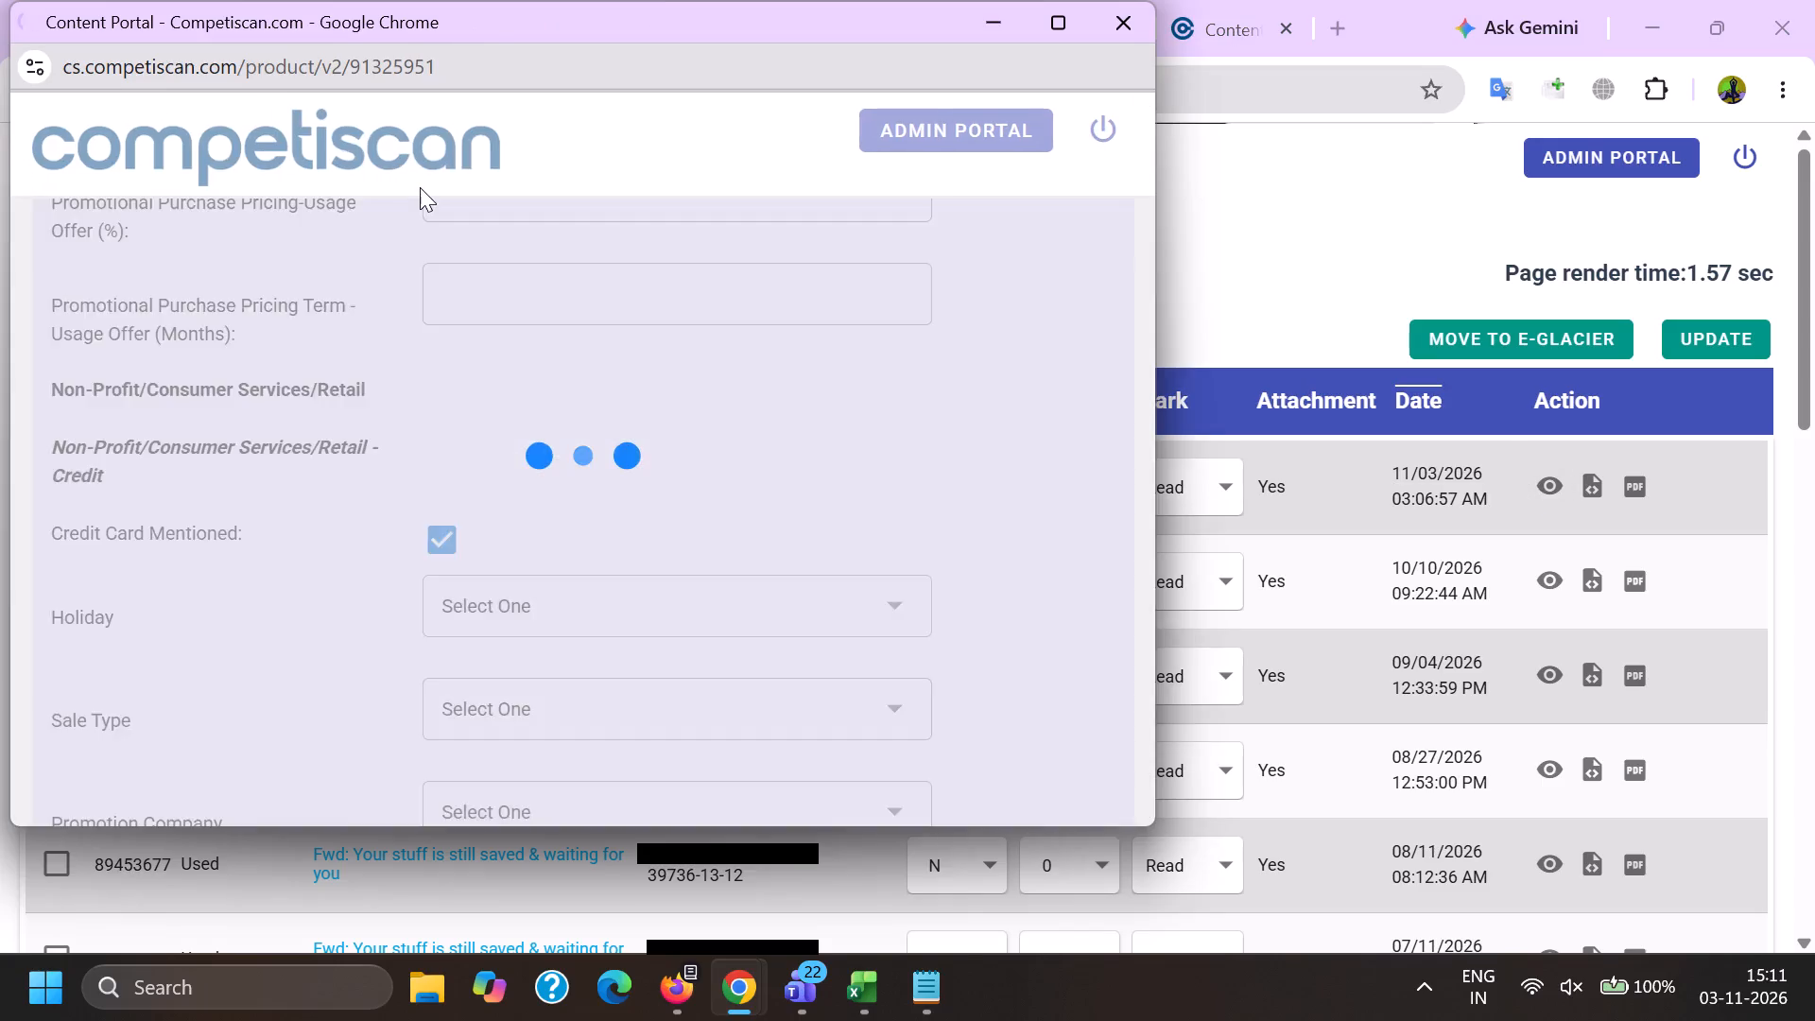
{"action": "scroll", "coordinate": [493, 415], "scroll_direction": "down", "scroll_amount": 18}
{"action": "scroll", "coordinate": [540, 622], "scroll_direction": "up", "scroll_amount": 1}
{"action": "scroll", "coordinate": [544, 626], "scroll_direction": "down", "scroll_amount": 2}
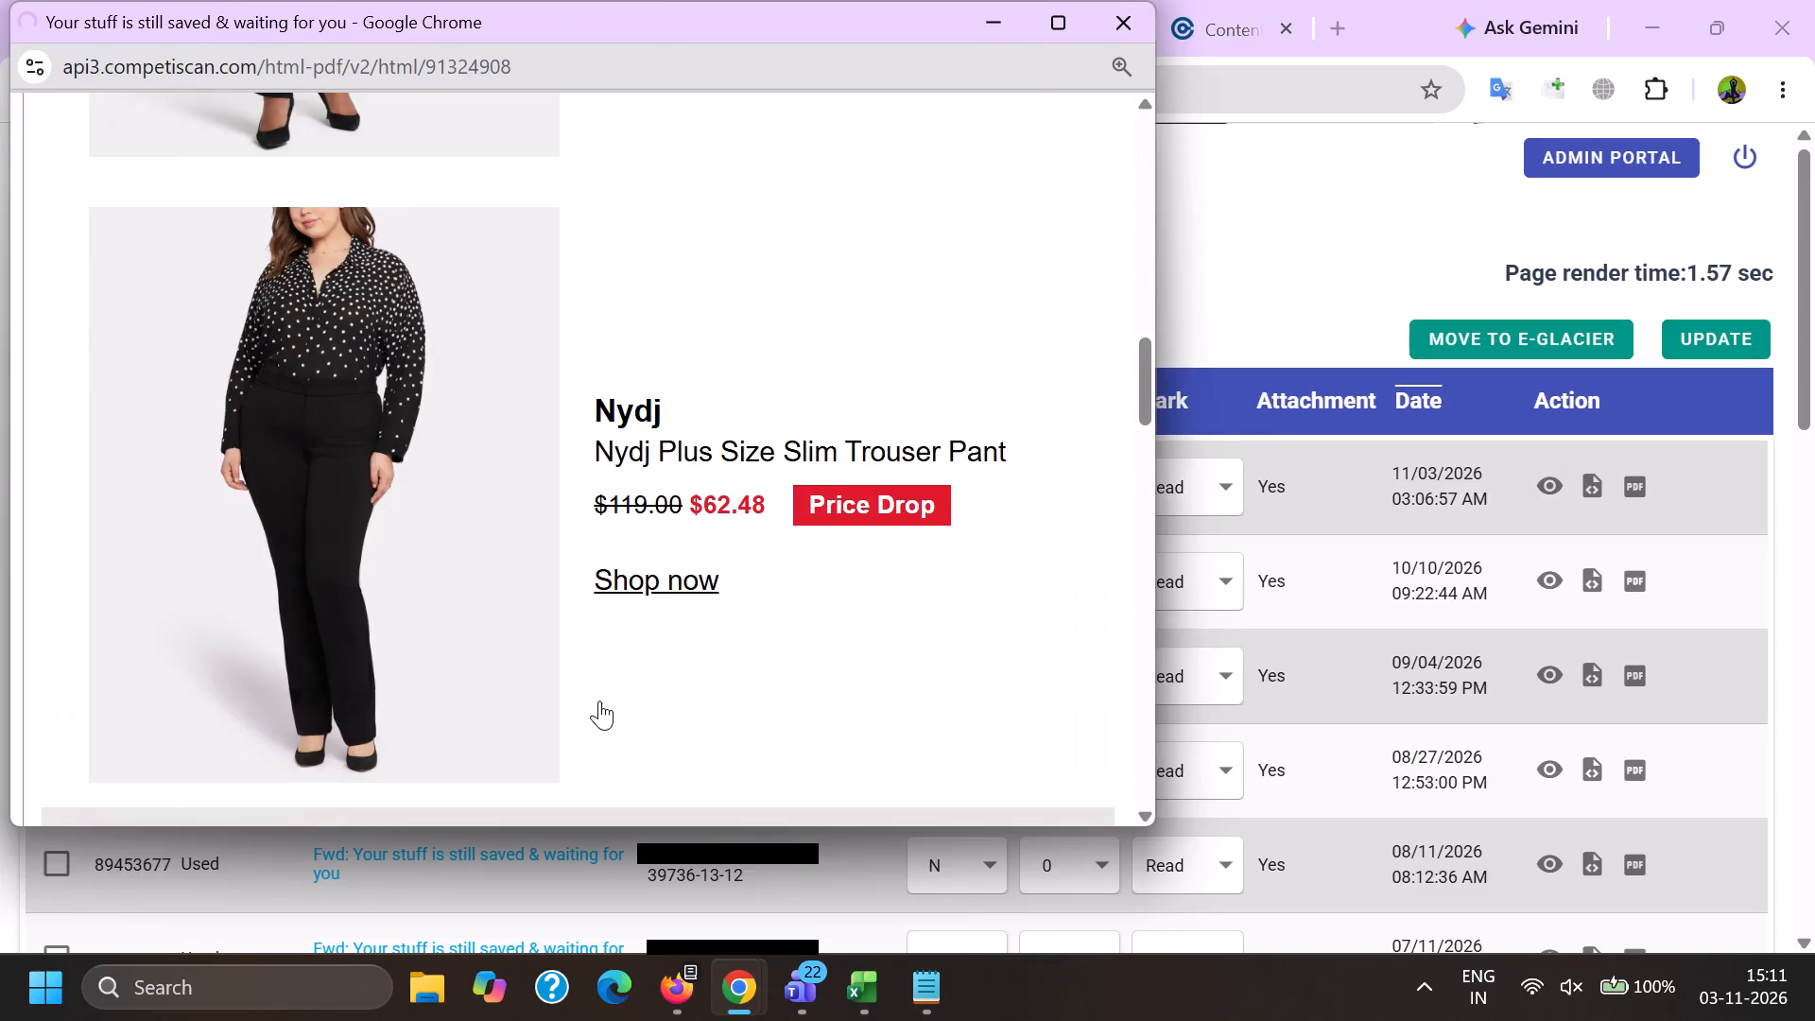
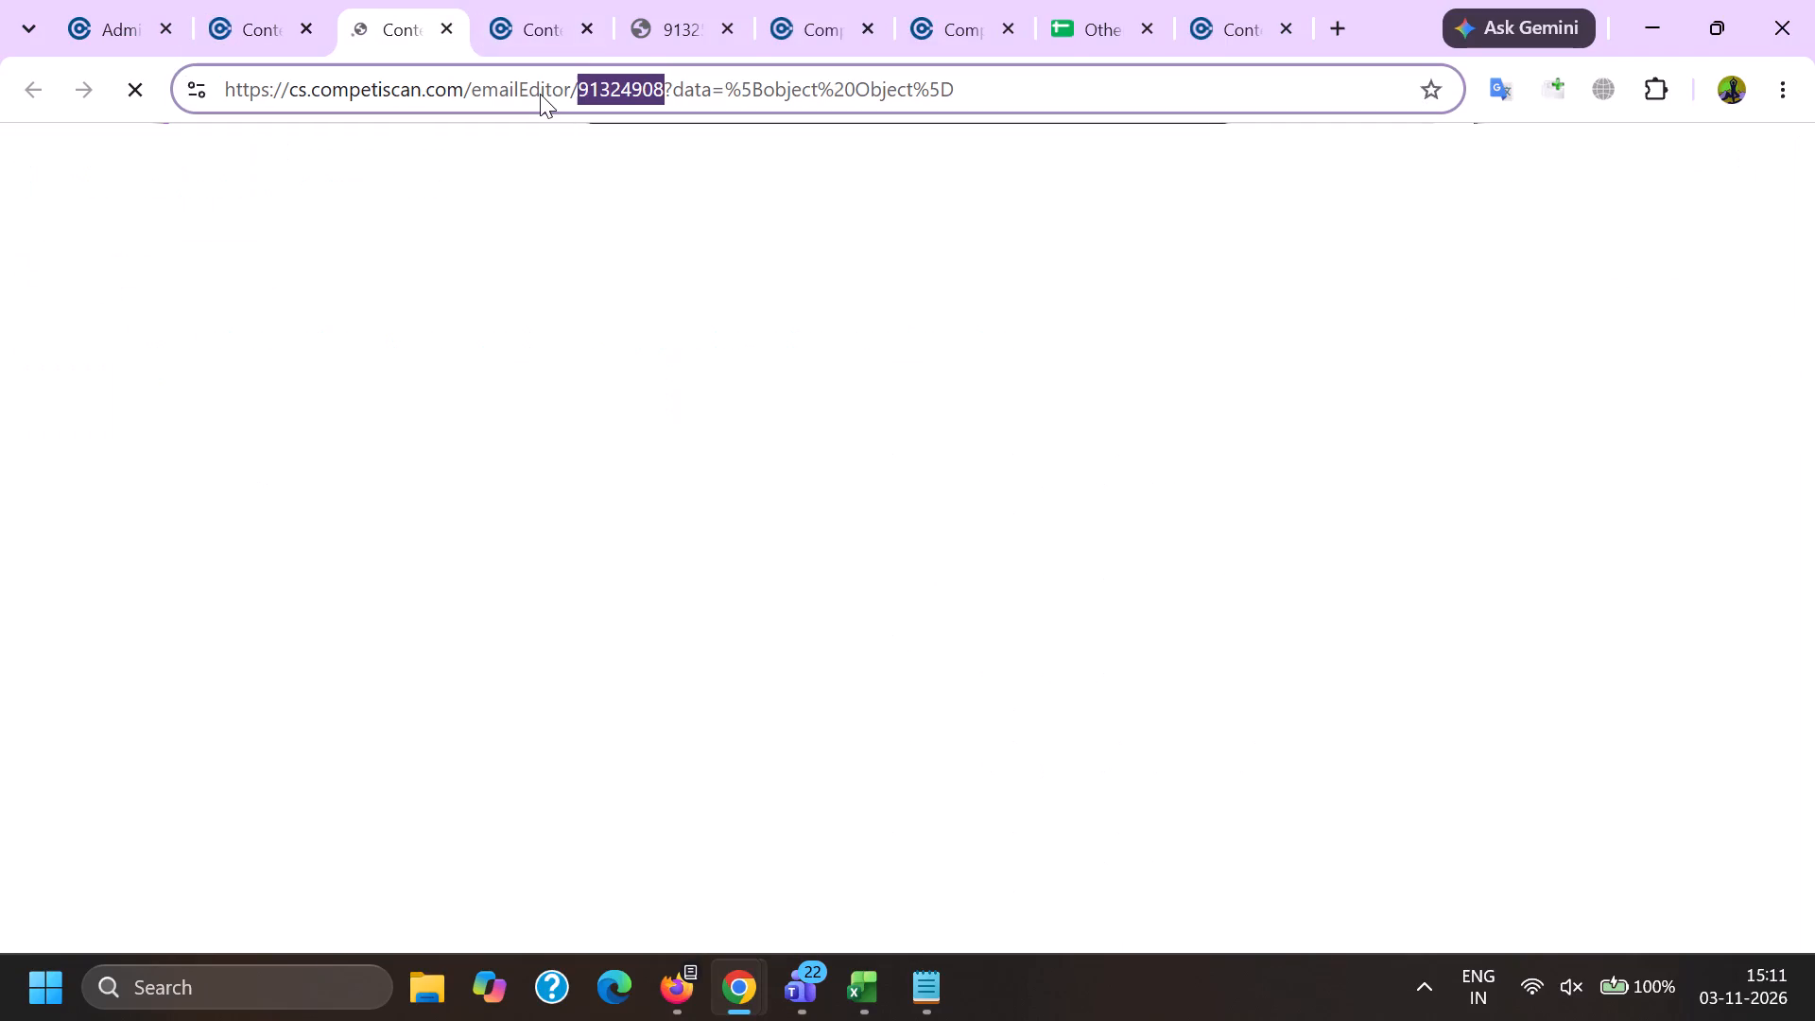
{"action": "left_click", "coordinate": [848, 1013]}
{"action": "left_click", "coordinate": [1181, 877]}
{"action": "key", "text": "ctrl+v"}
{"action": "left_click", "coordinate": [242, 632]}
{"action": "key", "text": "c"}
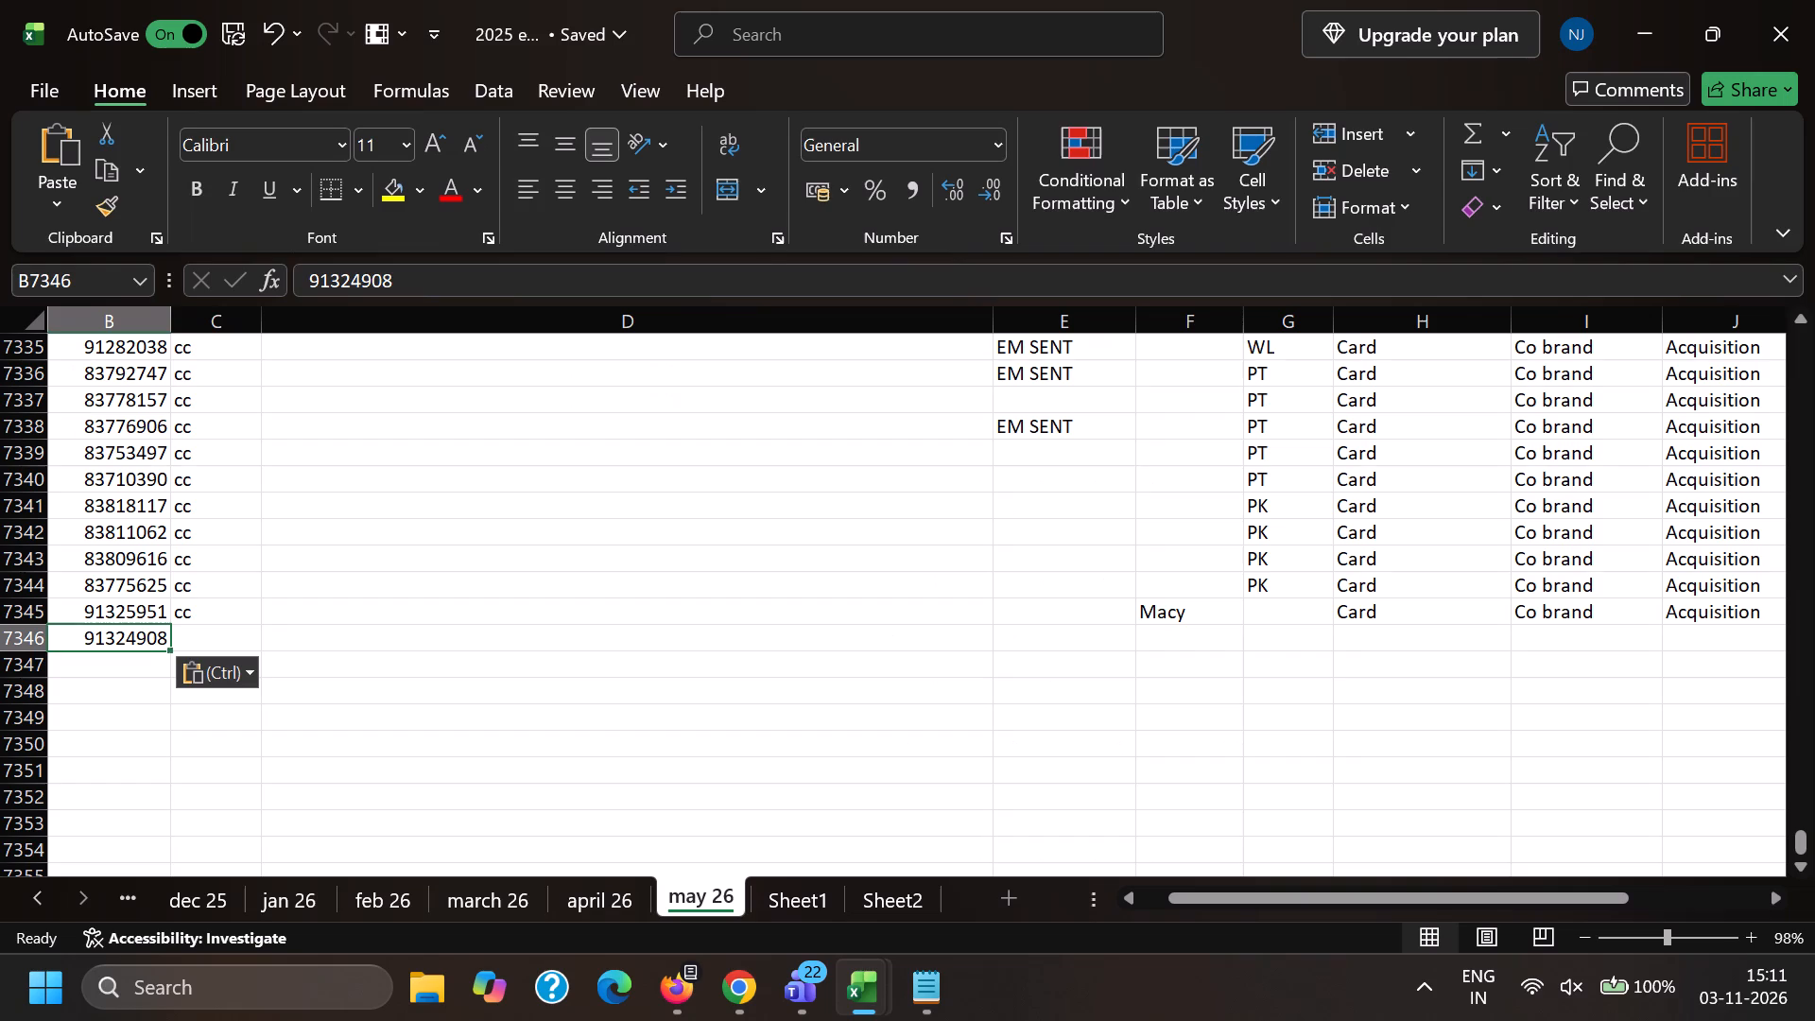
{"action": "key", "text": "c"}
{"action": "key", "text": "Right"}
{"action": "key", "text": "Right"}
{"action": "key", "text": "Right"}
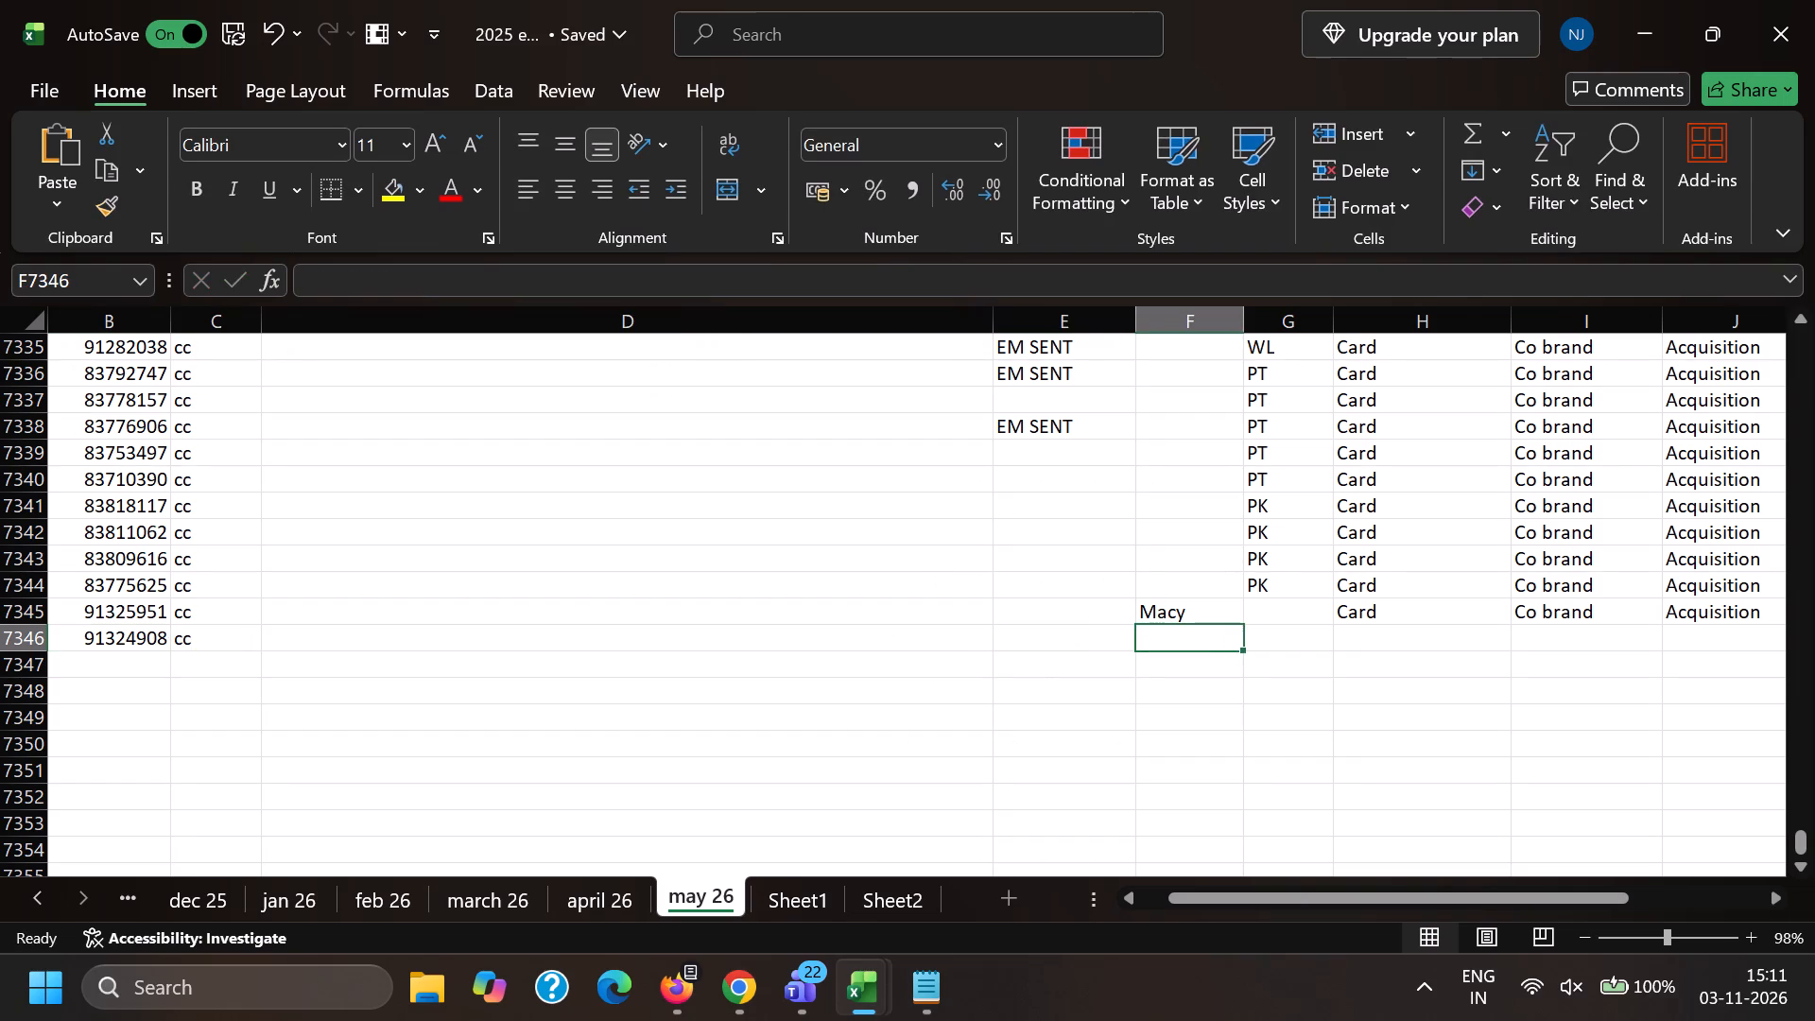
{"action": "key", "text": "m"}
{"action": "key", "text": "Right"}
{"action": "key", "text": "Right"}
{"action": "key", "text": "c"}
{"action": "key", "text": "Left"}
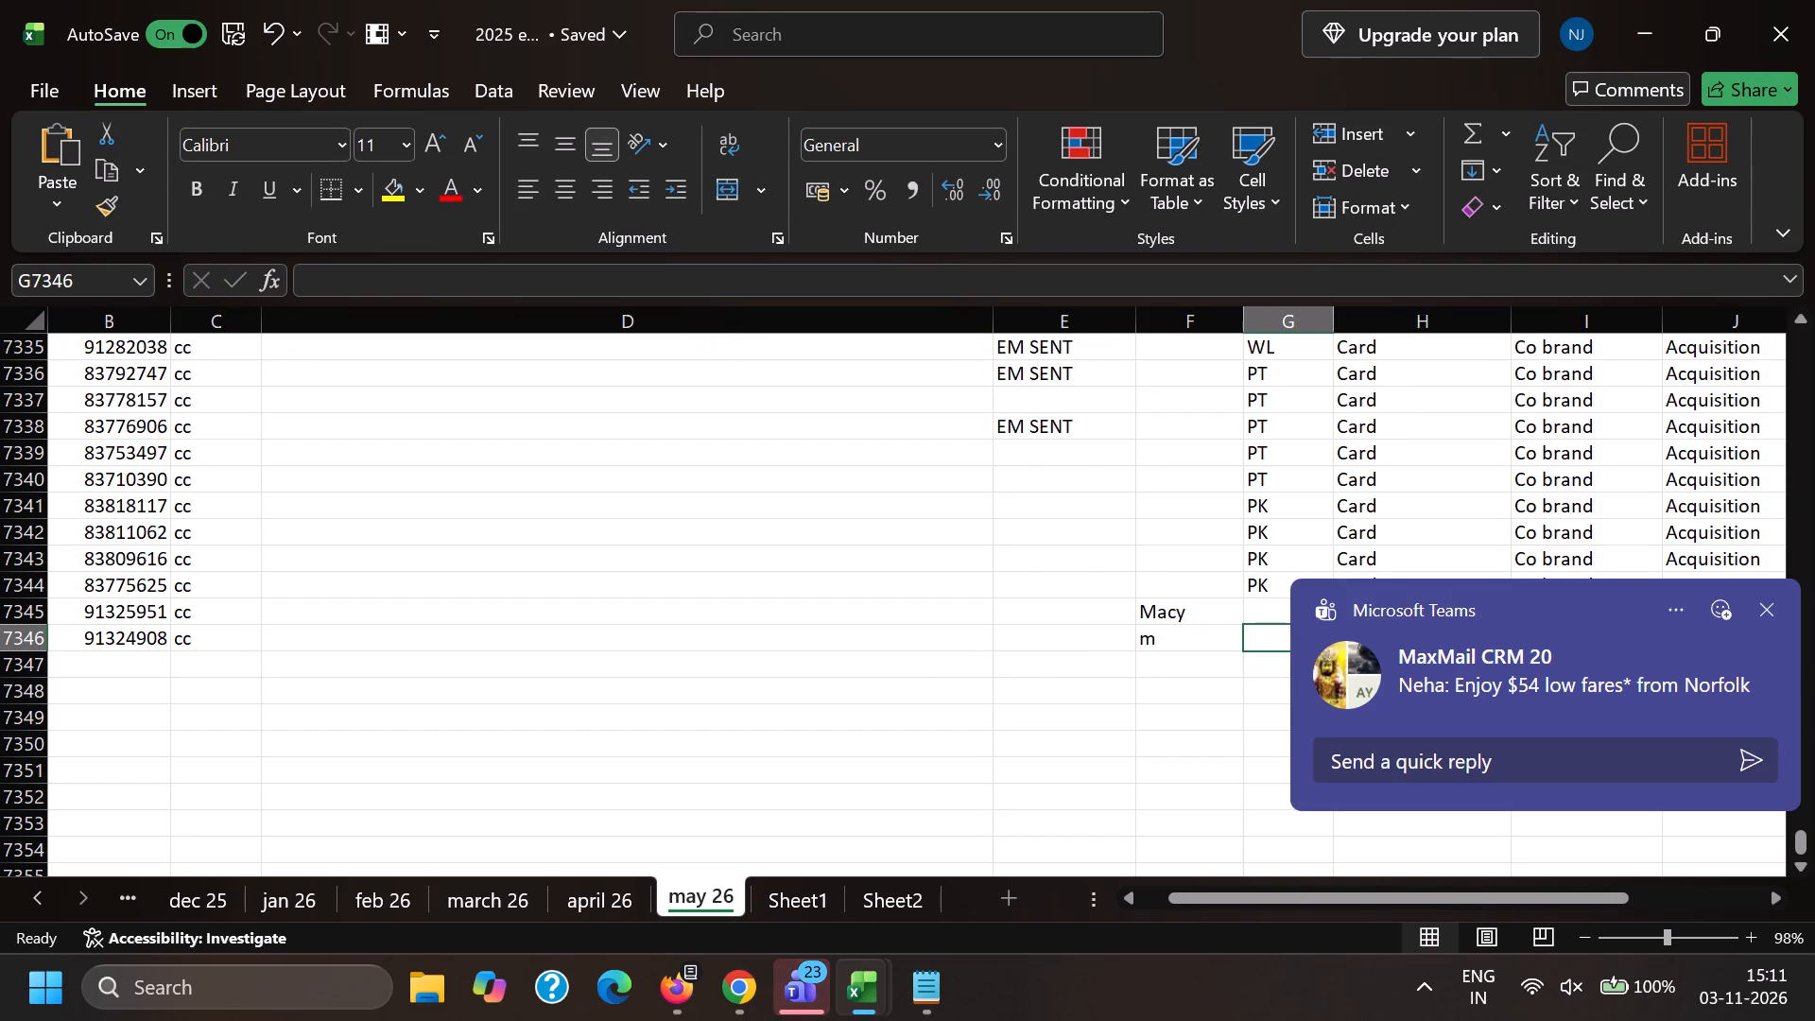
{"action": "key", "text": "Up"}
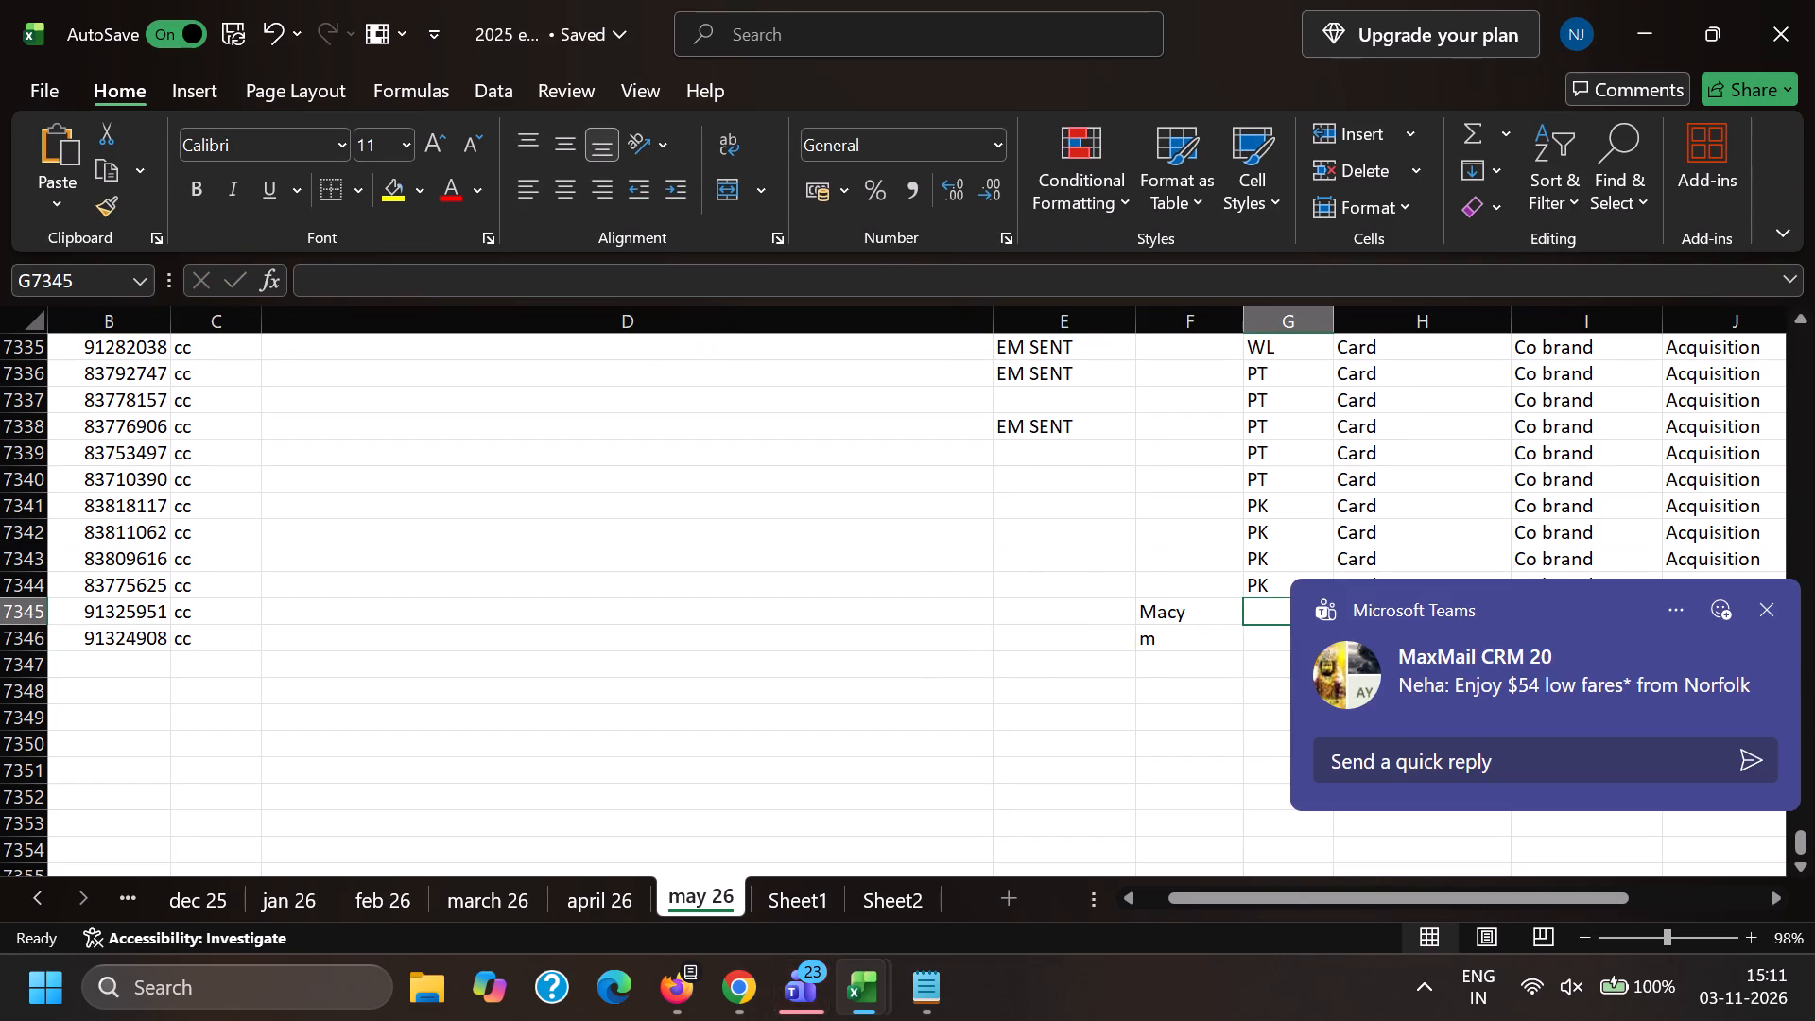
{"action": "key", "text": "5"}
{"action": "key", "text": "Down"}
{"action": "key", "text": "0"}
{"action": "key", "text": "Right"}
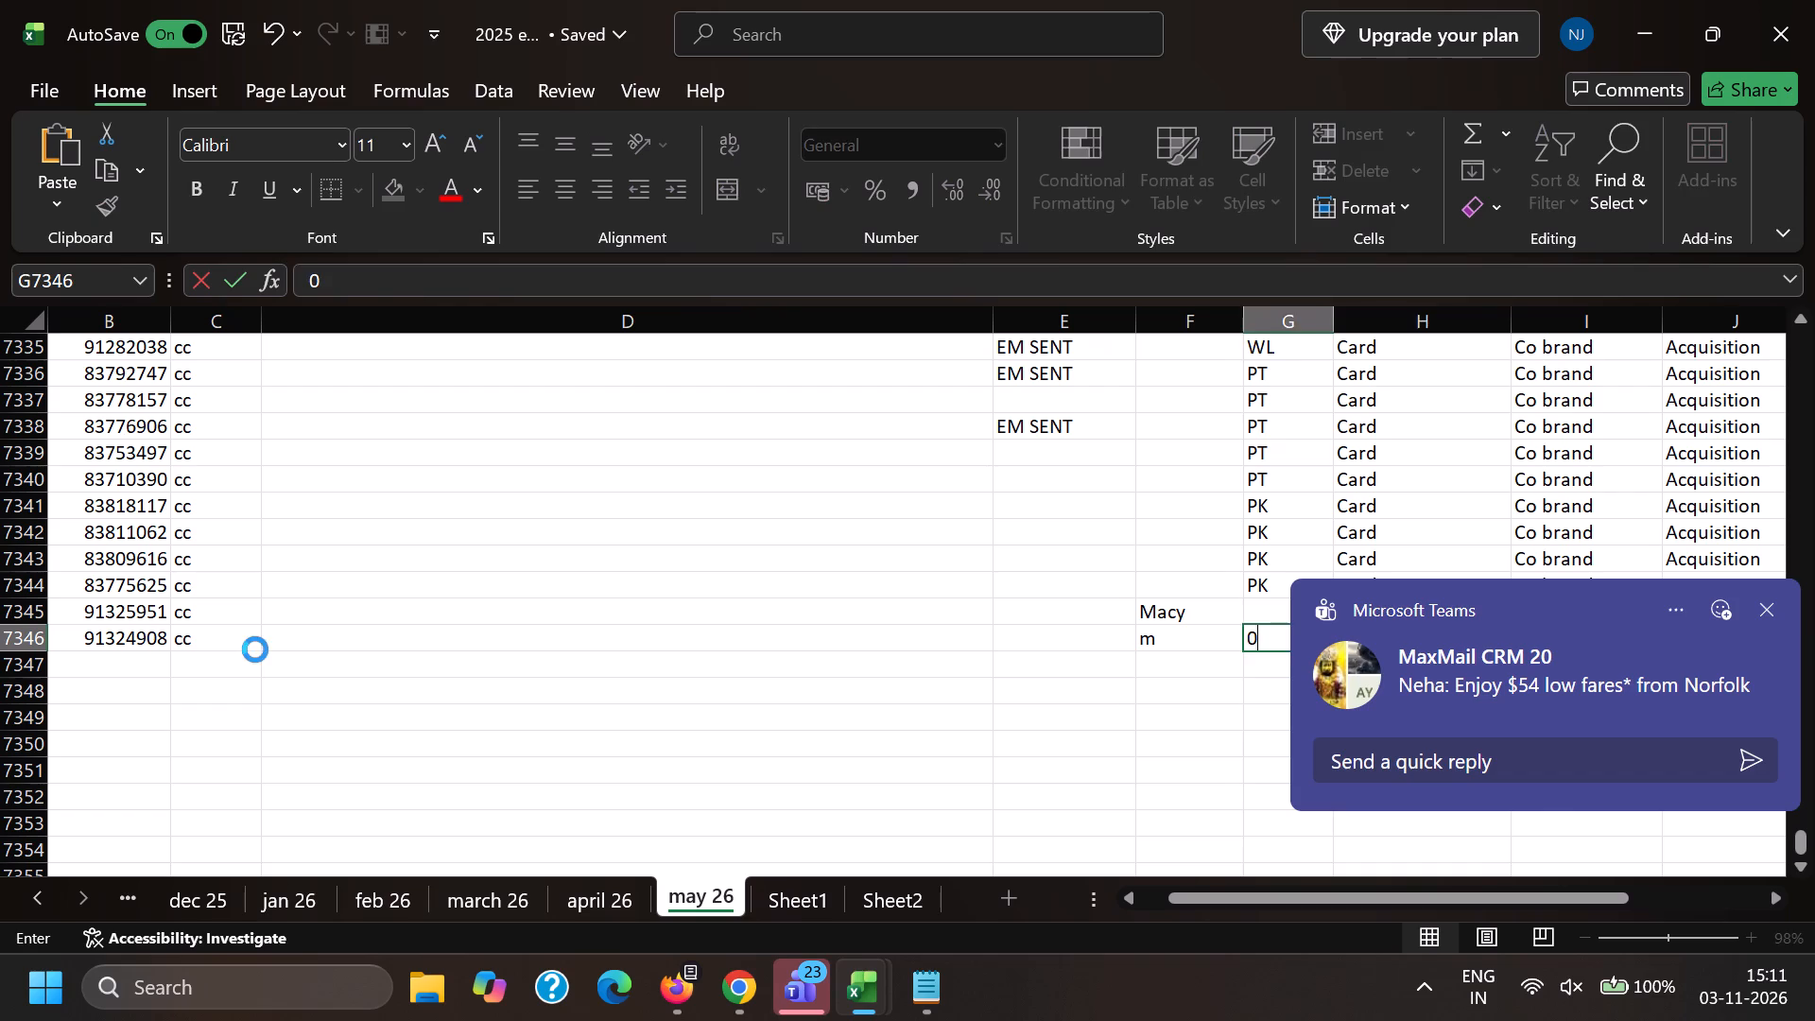
Complete the 91324908 row with co brand in column I and l in column J.
{"action": "key", "text": "Right"}
{"action": "key", "text": "Up"}
{"action": "key", "text": "shift+Right"}
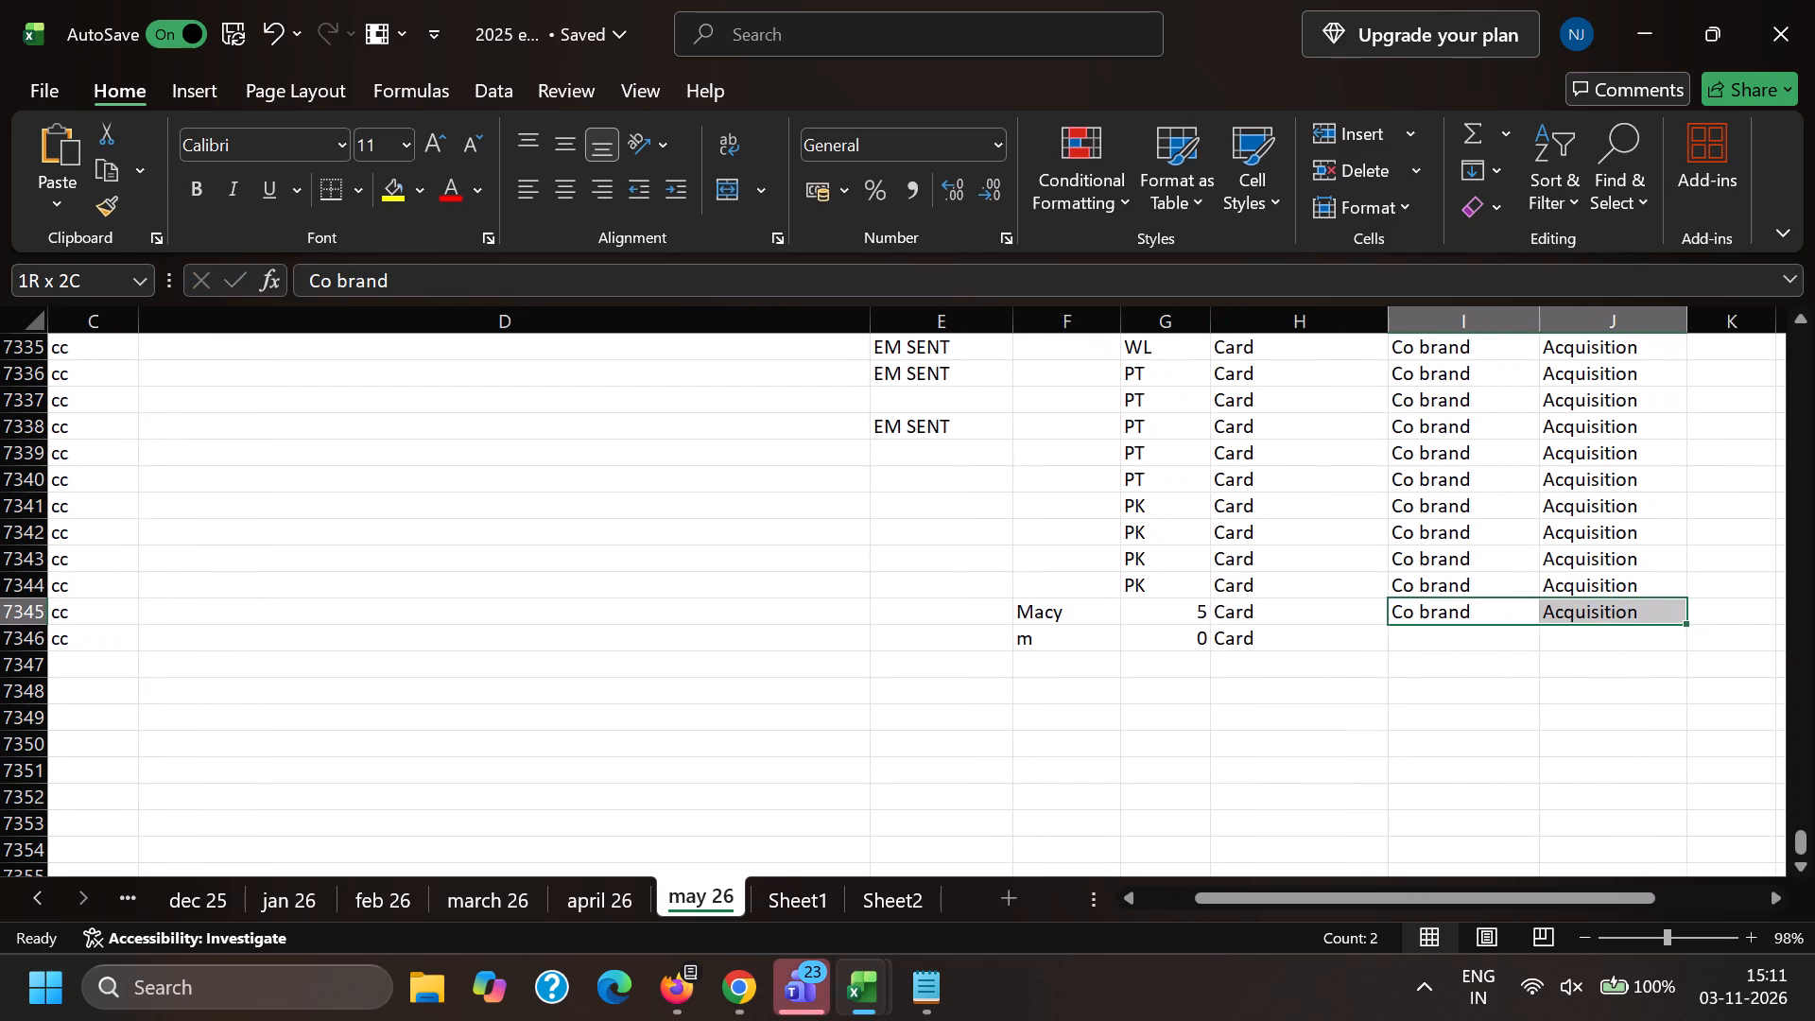
{"action": "key", "text": "Down"}
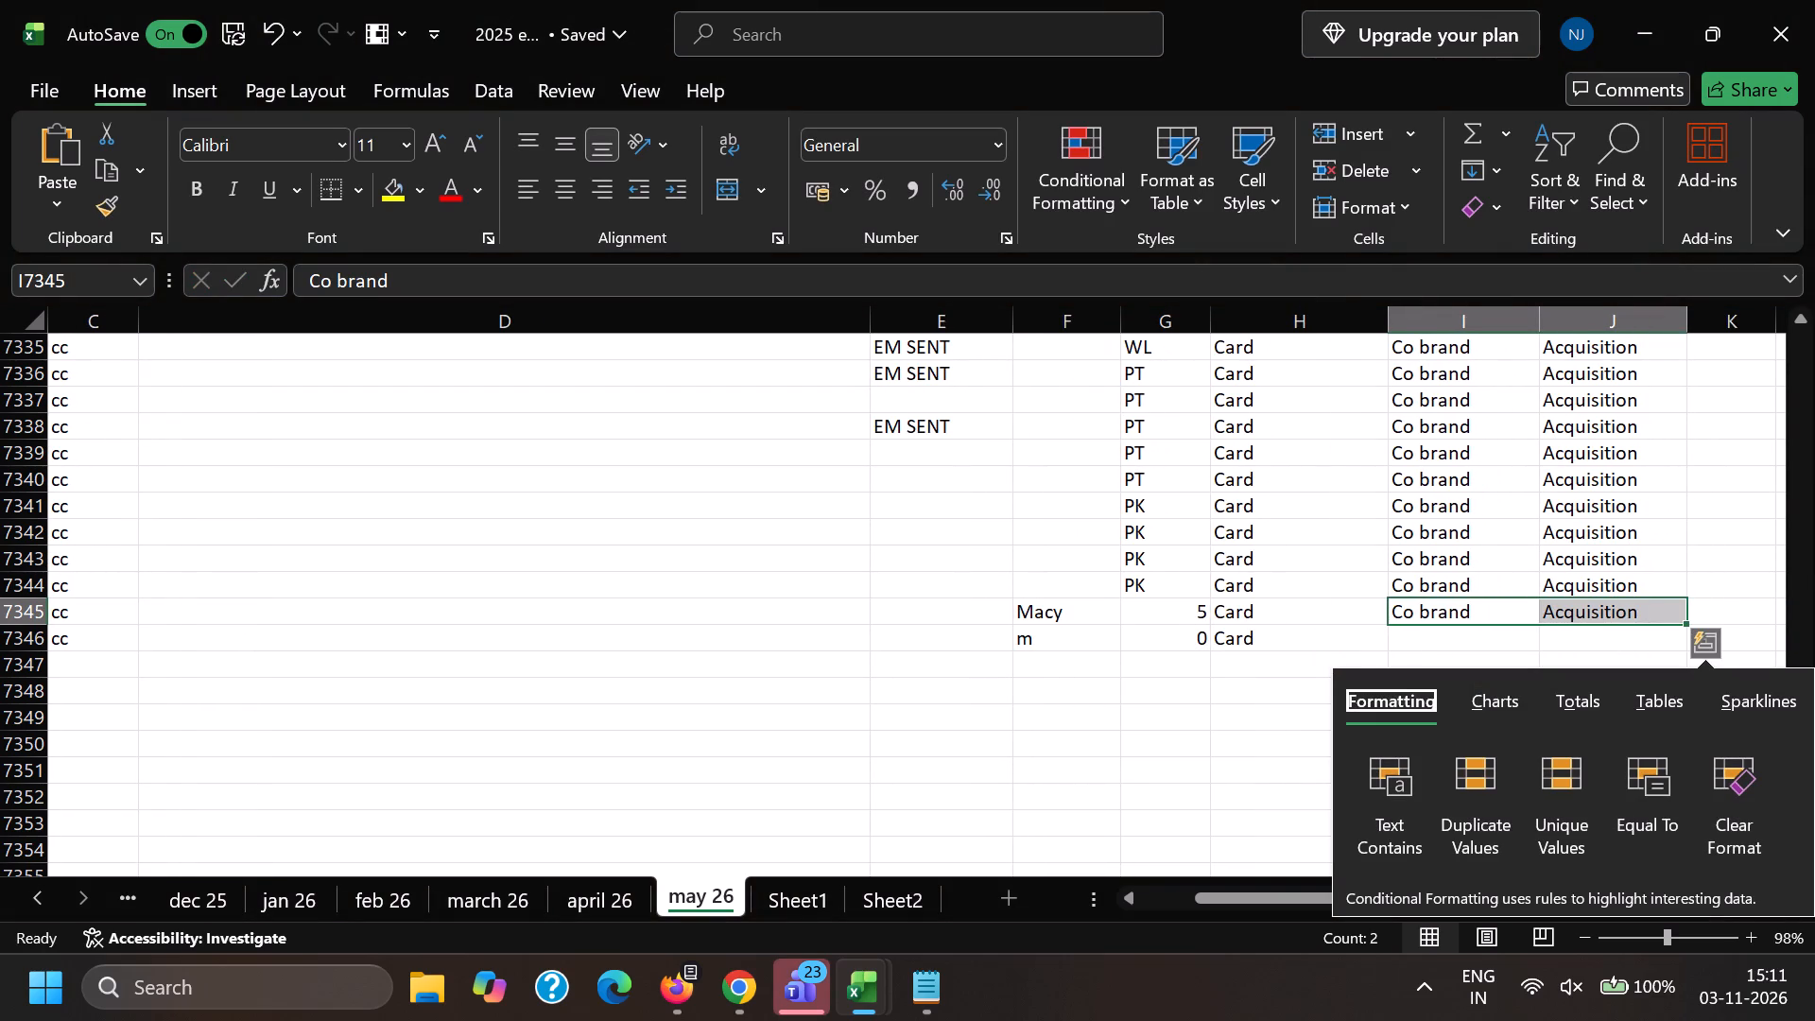
{"action": "left_click", "coordinate": [1149, 565]}
{"action": "left_click", "coordinate": [1418, 635]}
{"action": "key", "text": "c"}
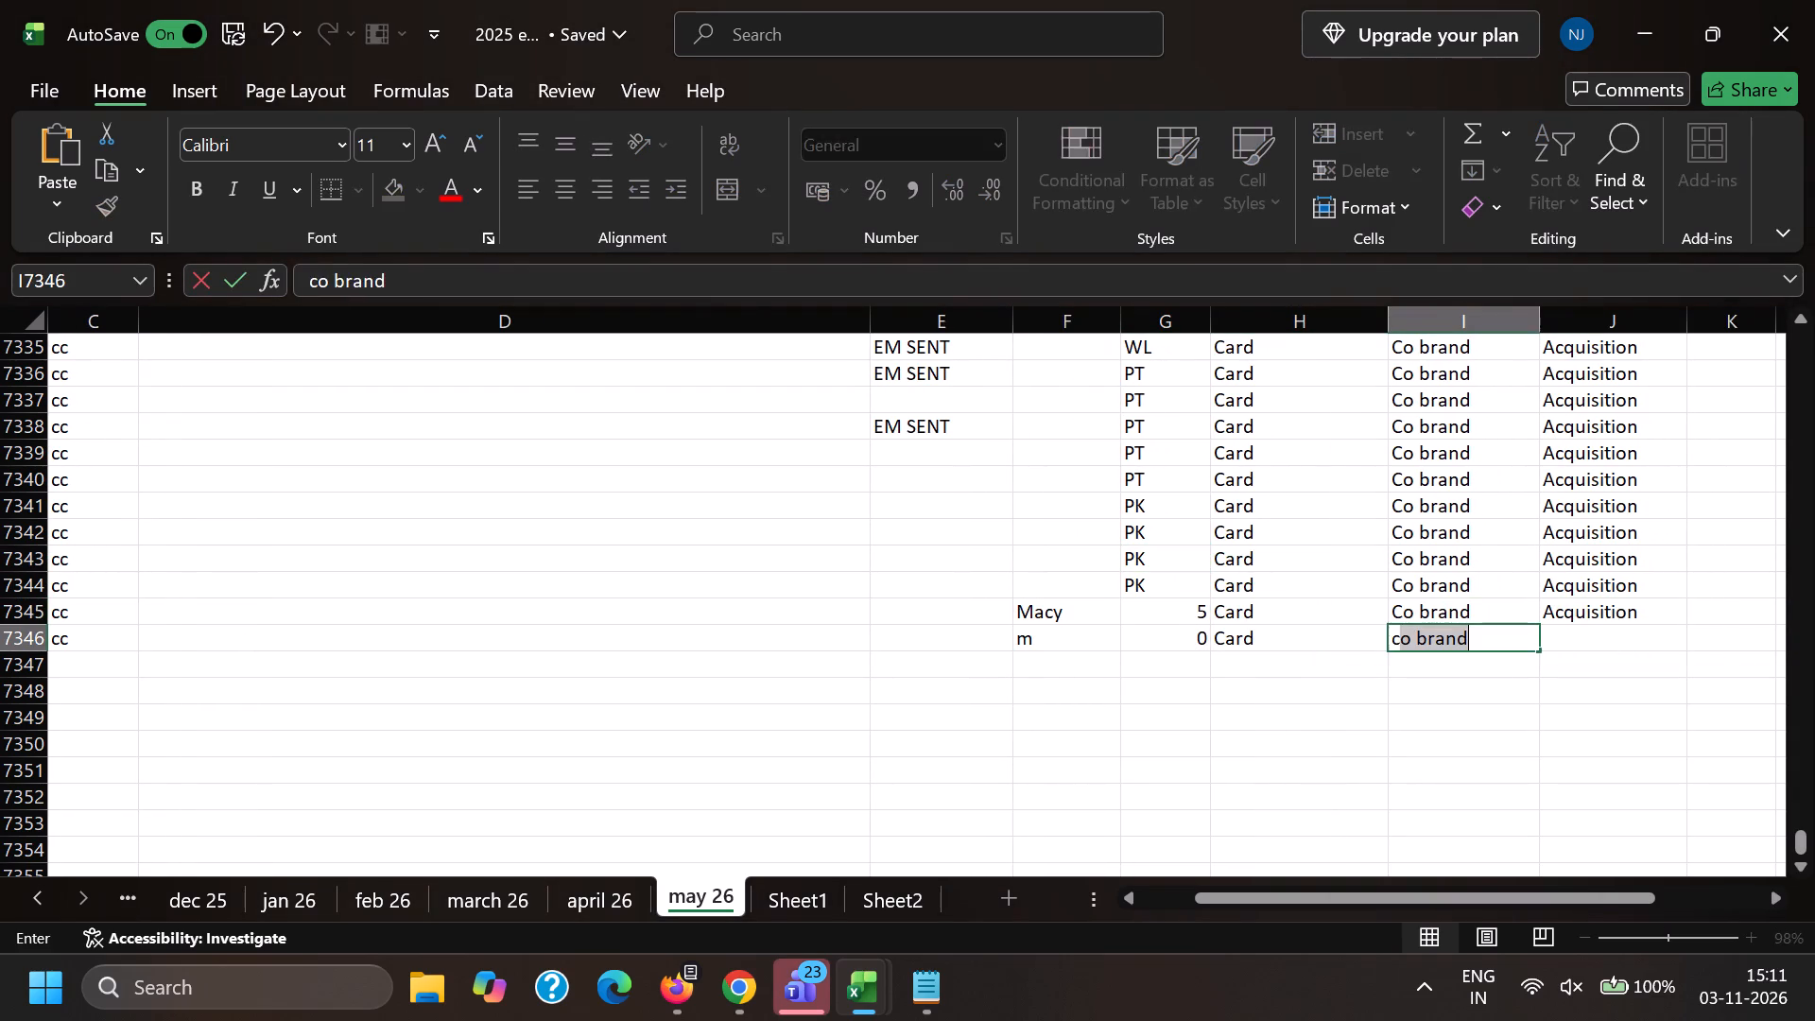
{"action": "key", "text": "Right"}
{"action": "key", "text": "l"}
{"action": "key", "text": "Return"}
Back in Chrome, copy the From, Sent and Subject header lines of email 91325951 to the top of email 91324908's body.
{"action": "key", "text": "alt+Tab"}
{"action": "scroll", "coordinate": [1313, 348], "scroll_direction": "down", "scroll_amount": 2}
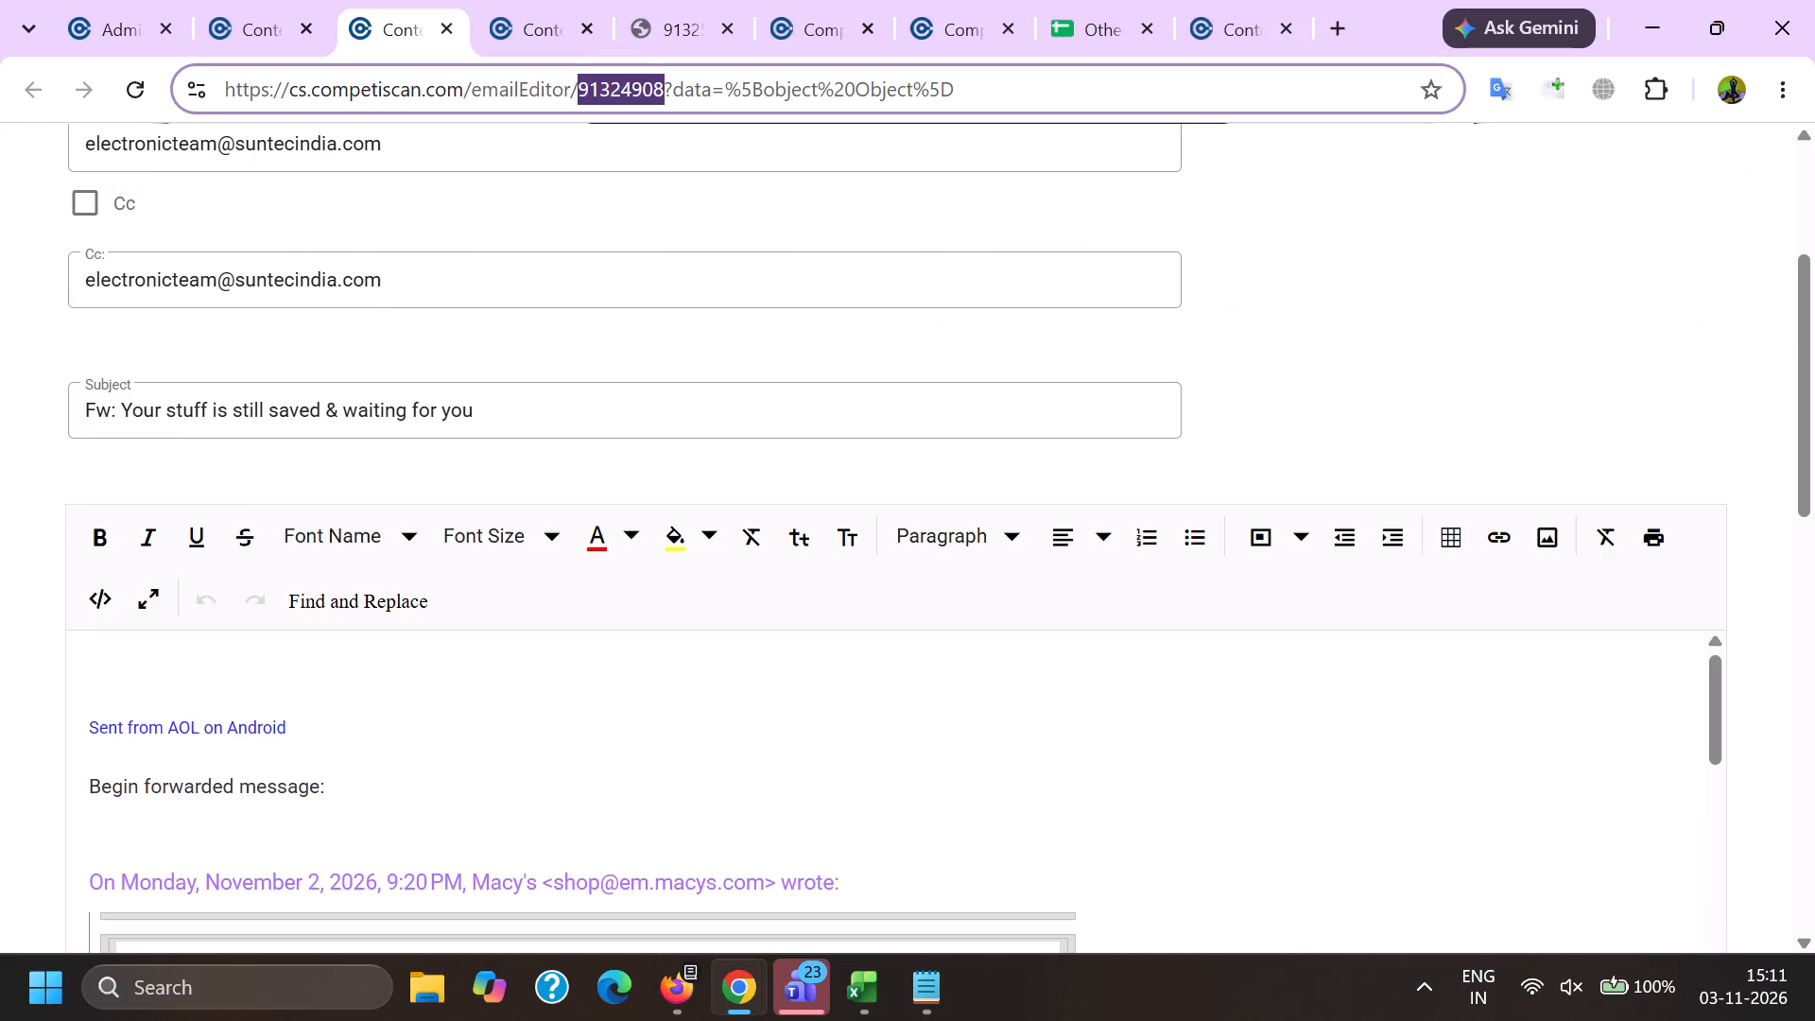
{"action": "left_click", "coordinate": [523, 0]}
{"action": "scroll", "coordinate": [460, 630], "scroll_direction": "down", "scroll_amount": 2}
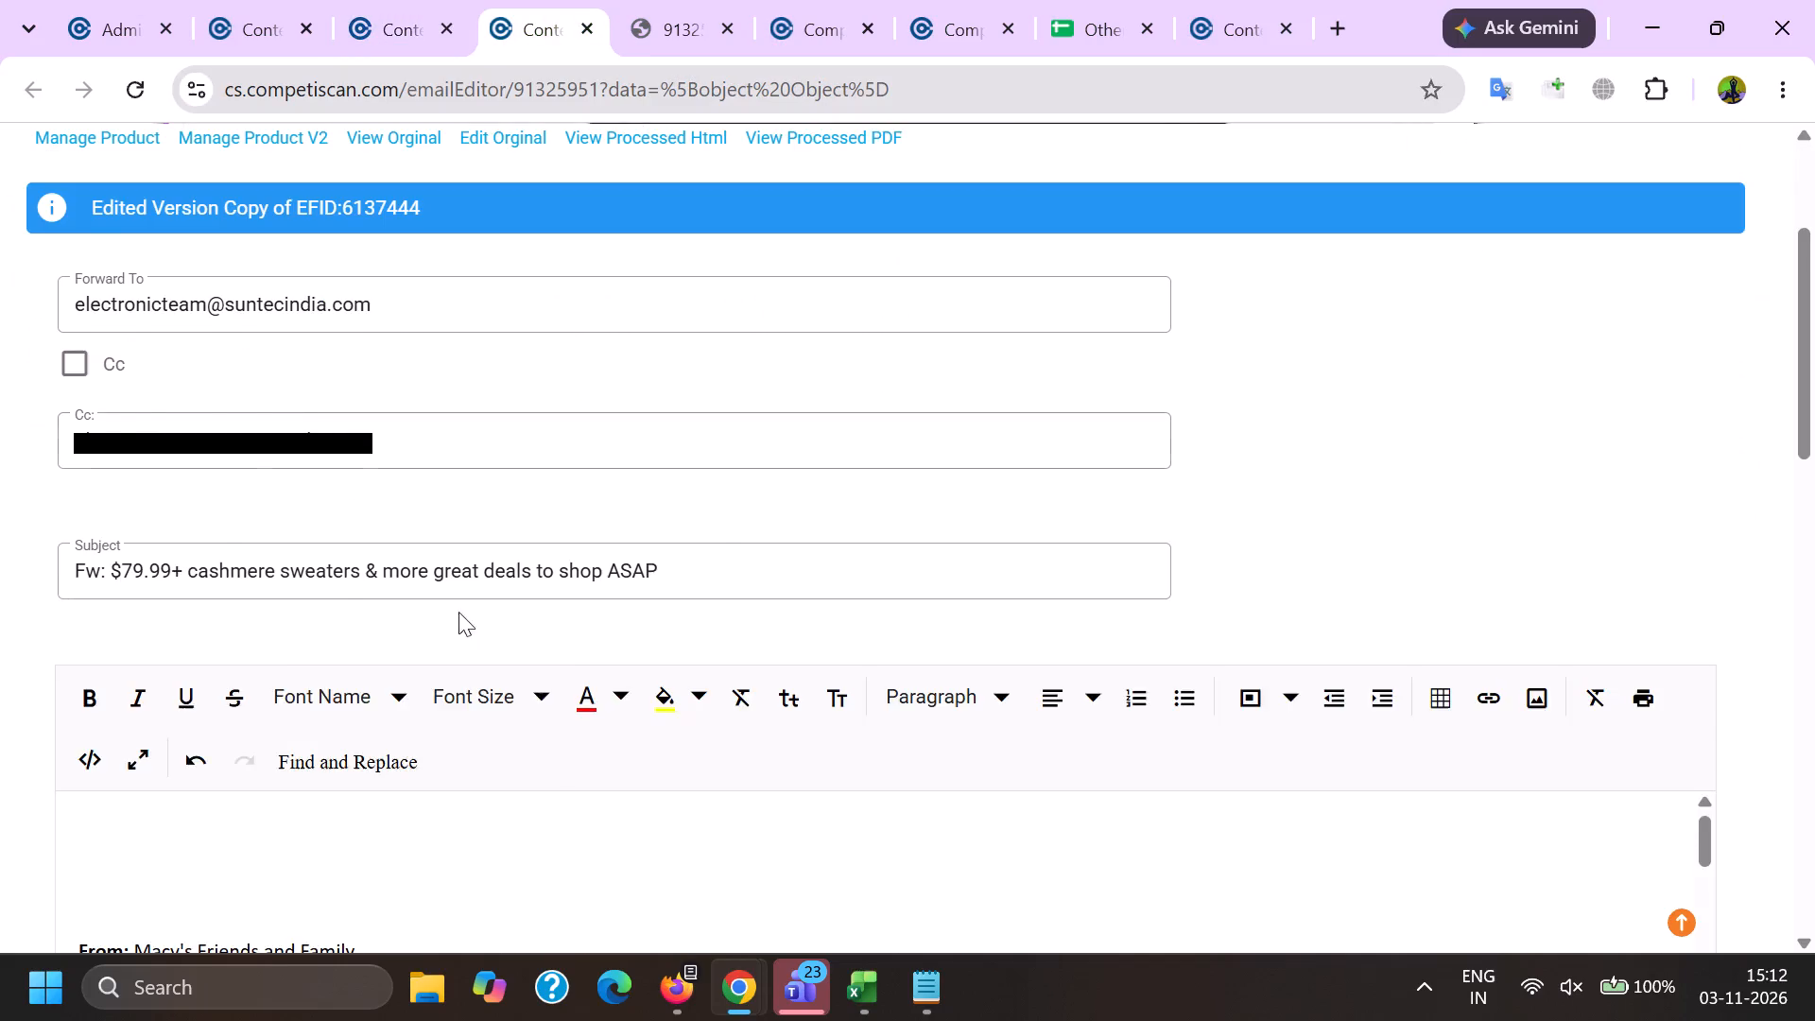
{"action": "scroll", "coordinate": [458, 612], "scroll_direction": "down", "scroll_amount": 1}
{"action": "left_click_drag", "start_coordinate": [732, 768], "coordinate": [4, 638]}
{"action": "key", "text": "ctrl+c"}
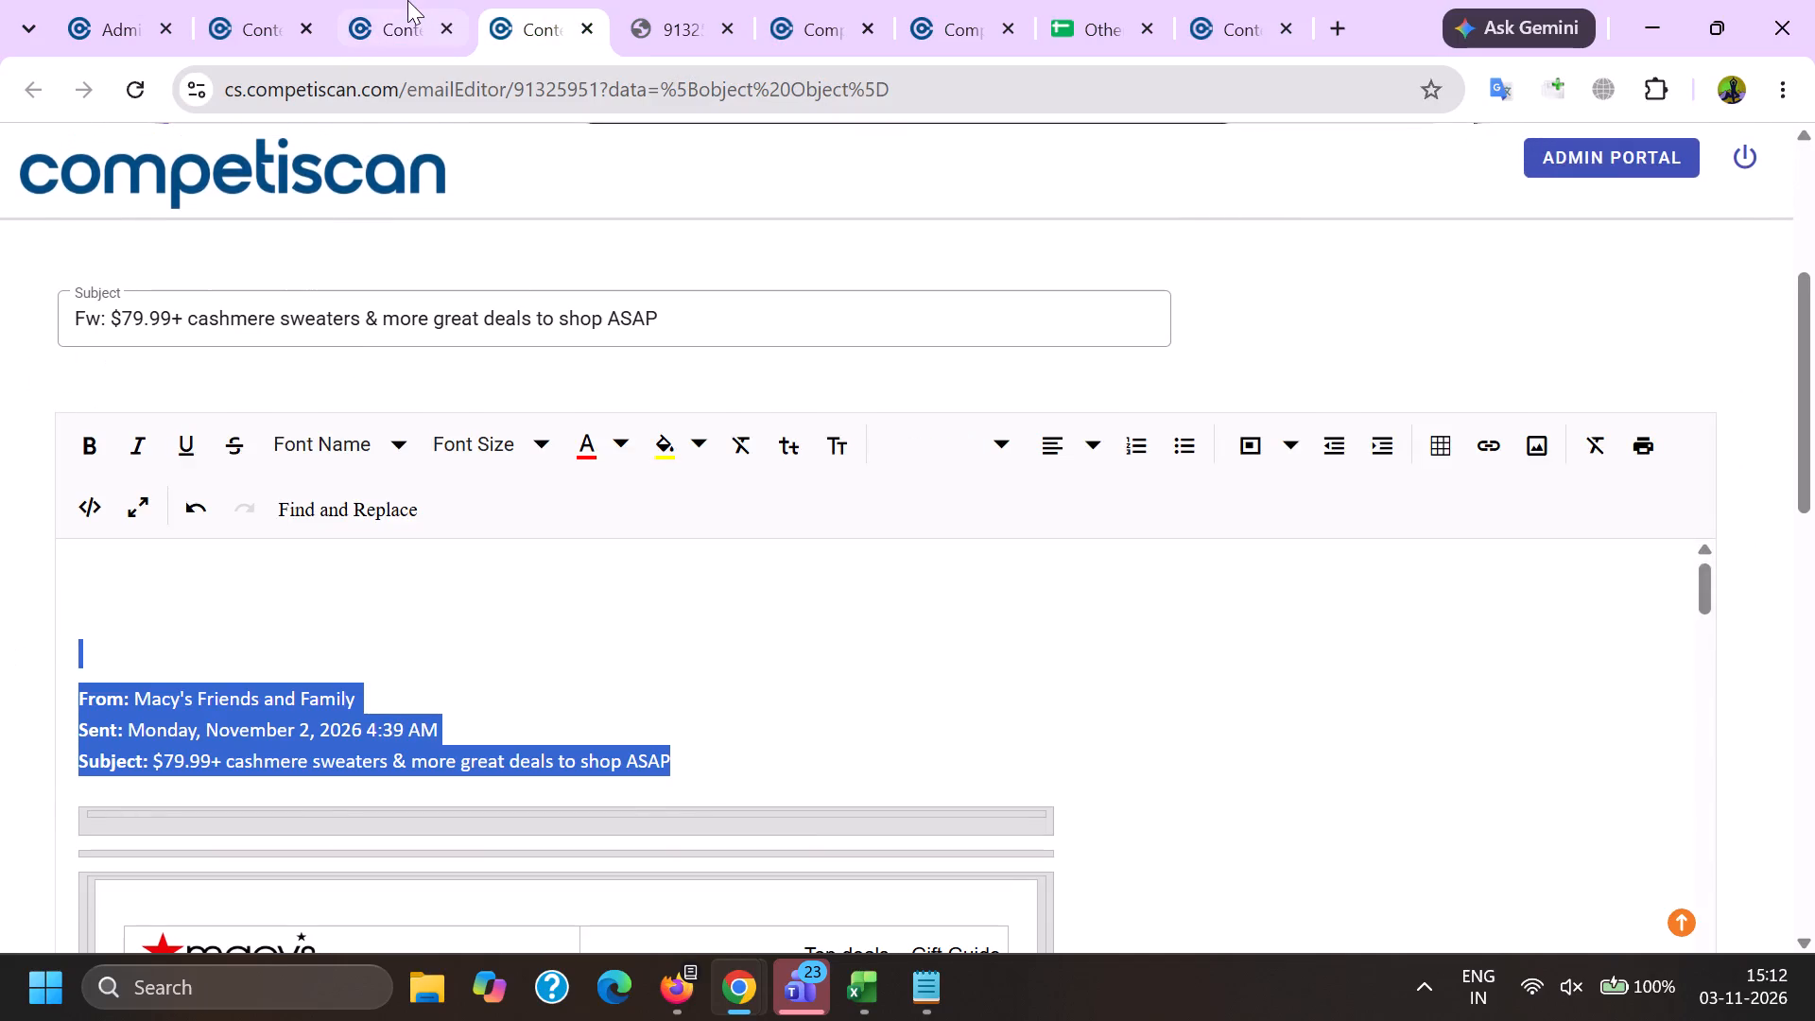
{"action": "left_click", "coordinate": [407, 0]}
{"action": "left_click", "coordinate": [179, 393]}
{"action": "key", "text": "ctrl+v"}
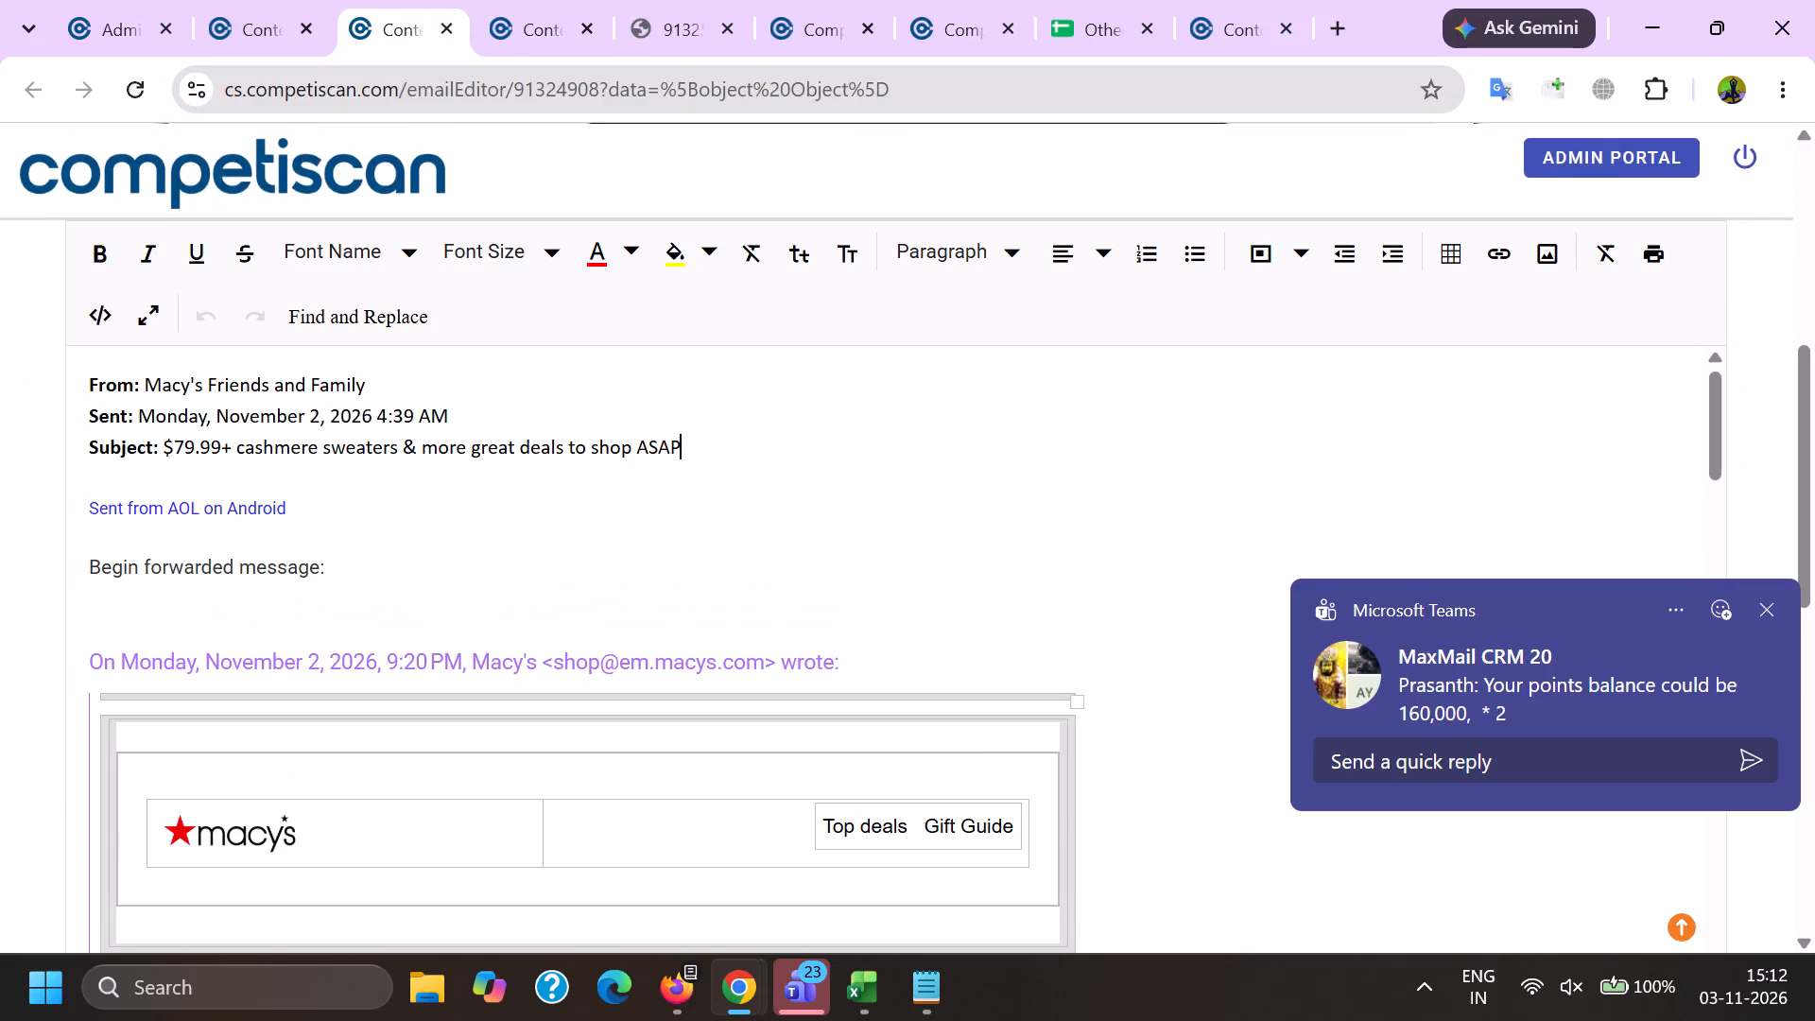
Replace the pasted Sent date with the forwarded message's "Monday, November 2, 2026, 9:20 PM", keeping a space after the label.
{"action": "double_click", "coordinate": [142, 664]}
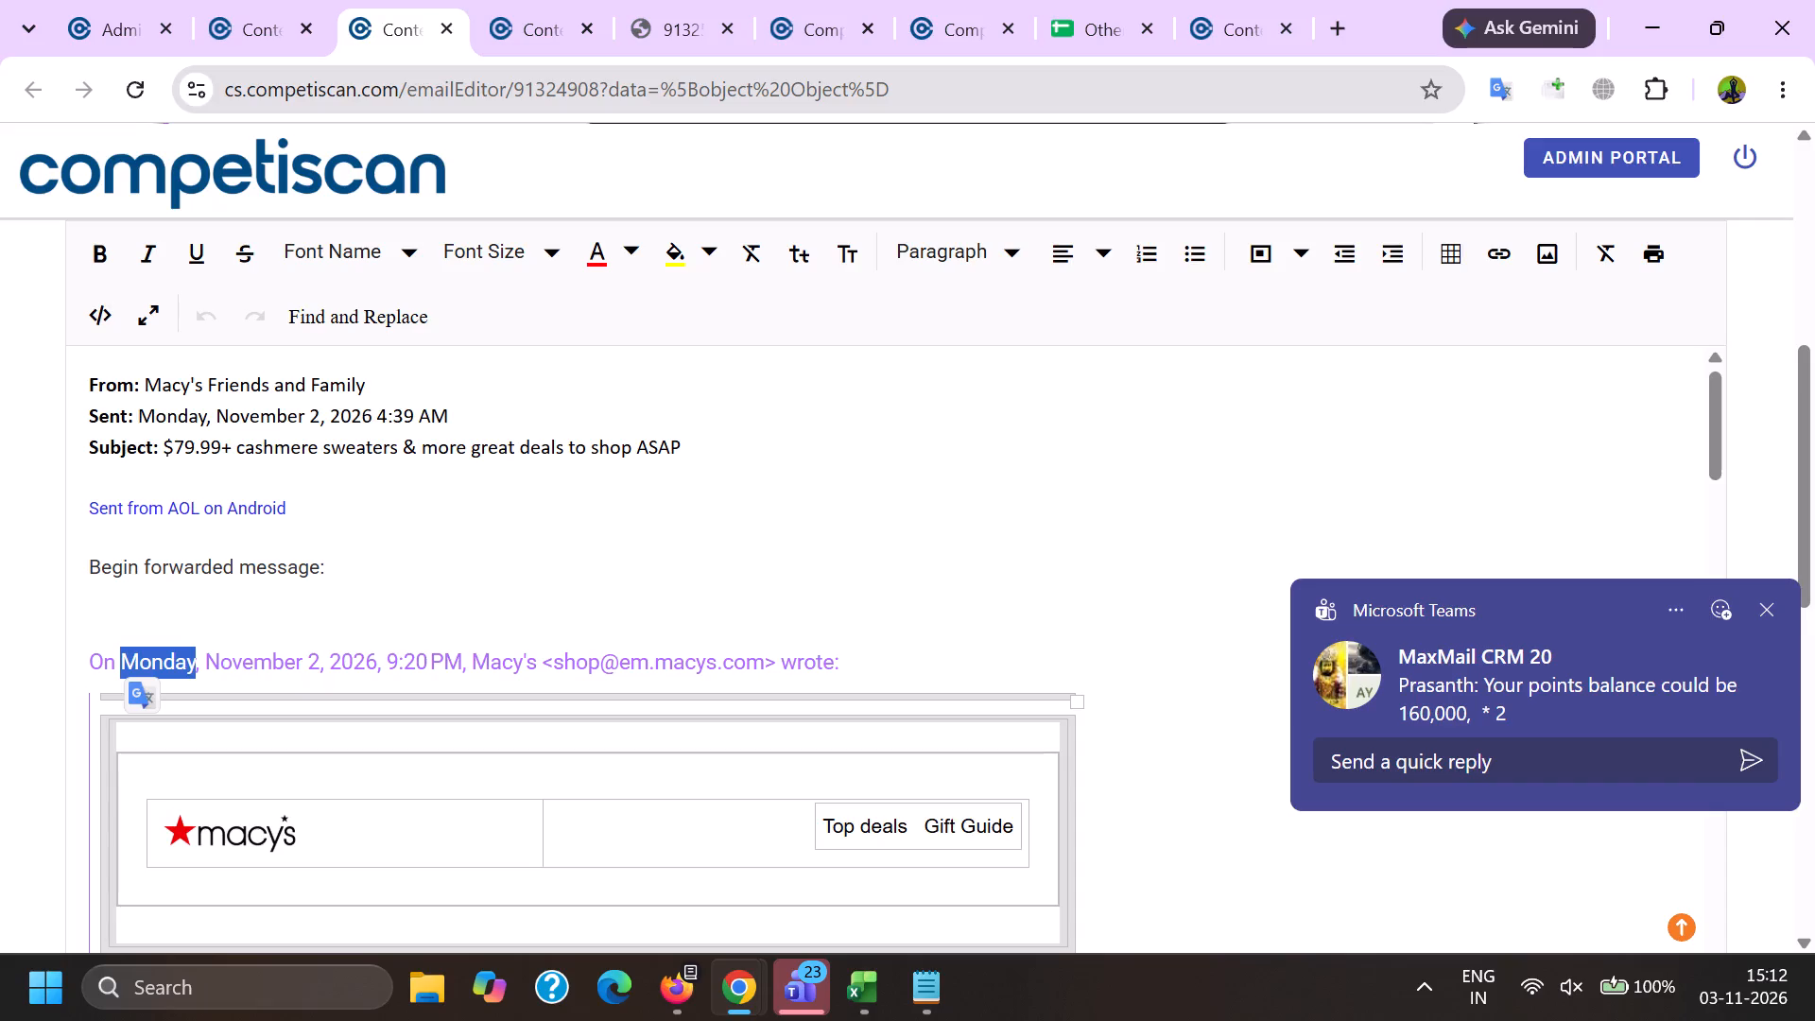
{"action": "left_click", "coordinate": [446, 666], "text": "shift"}
{"action": "key", "text": "ctrl+c"}
{"action": "scroll", "coordinate": [264, 786], "scroll_direction": "up", "scroll_amount": 2}
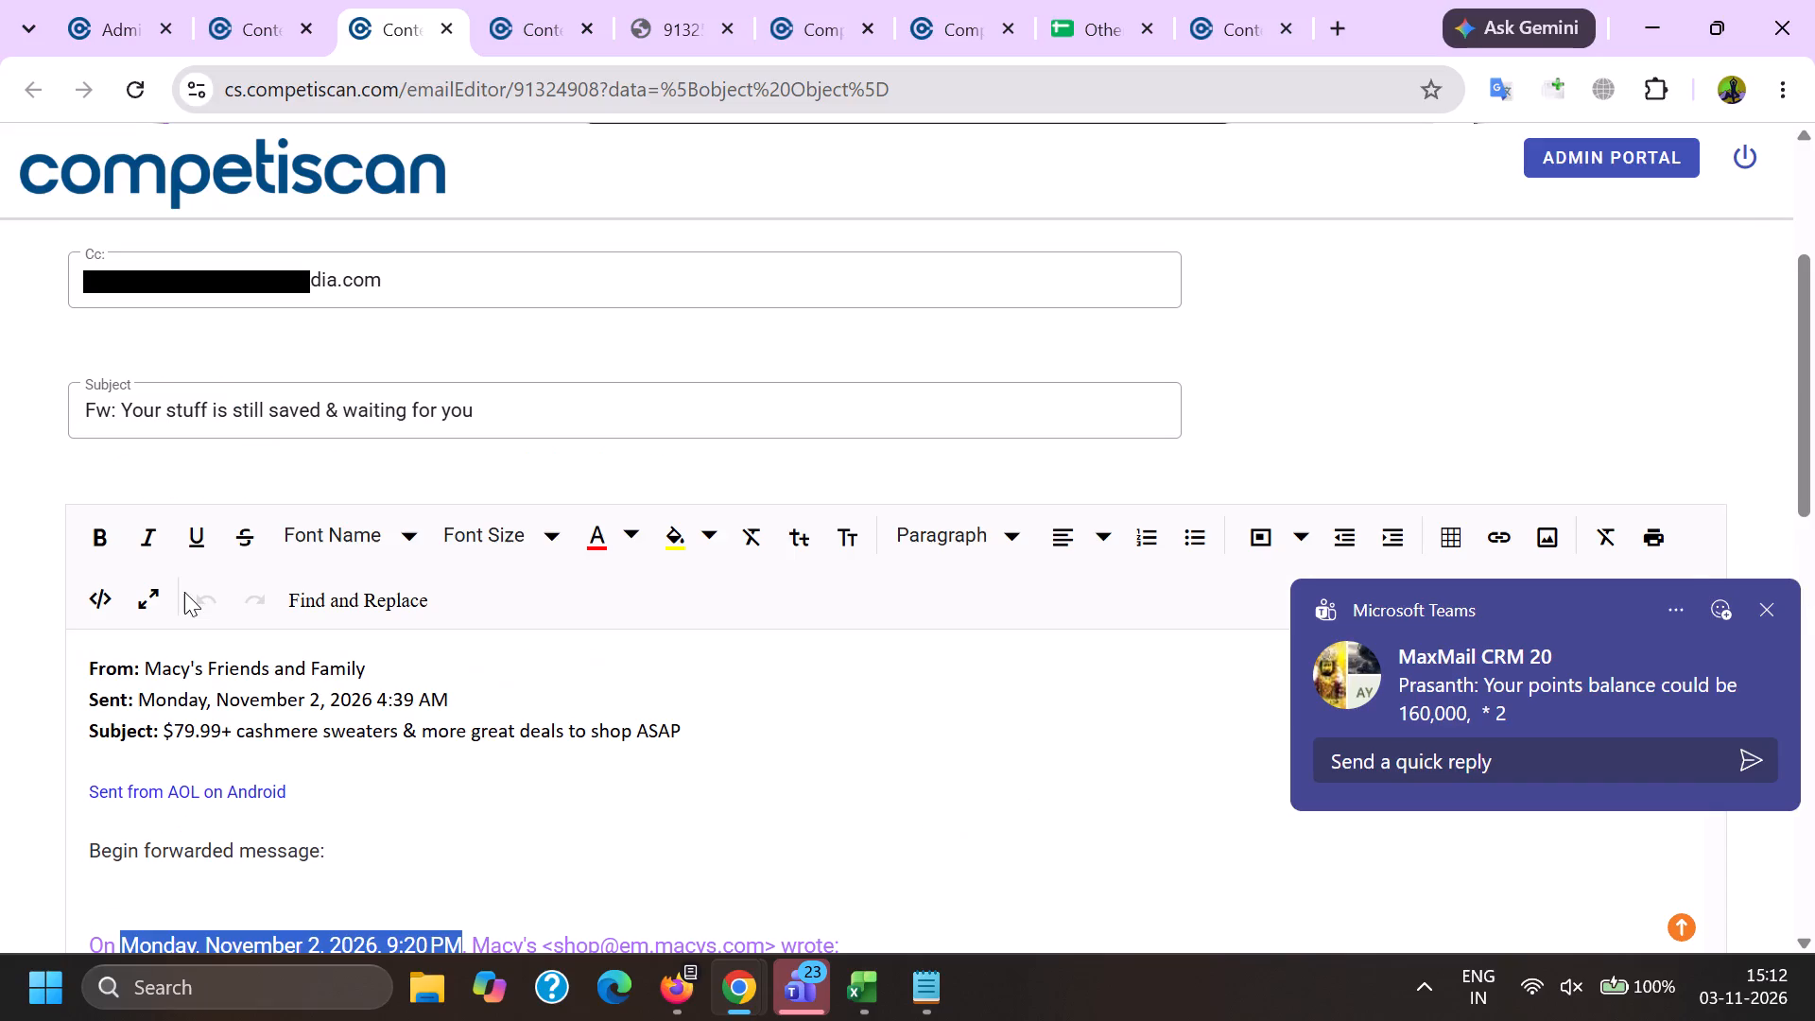
{"action": "left_click_drag", "start_coordinate": [143, 701], "coordinate": [546, 709]}
{"action": "key", "text": "ctrl+v"}
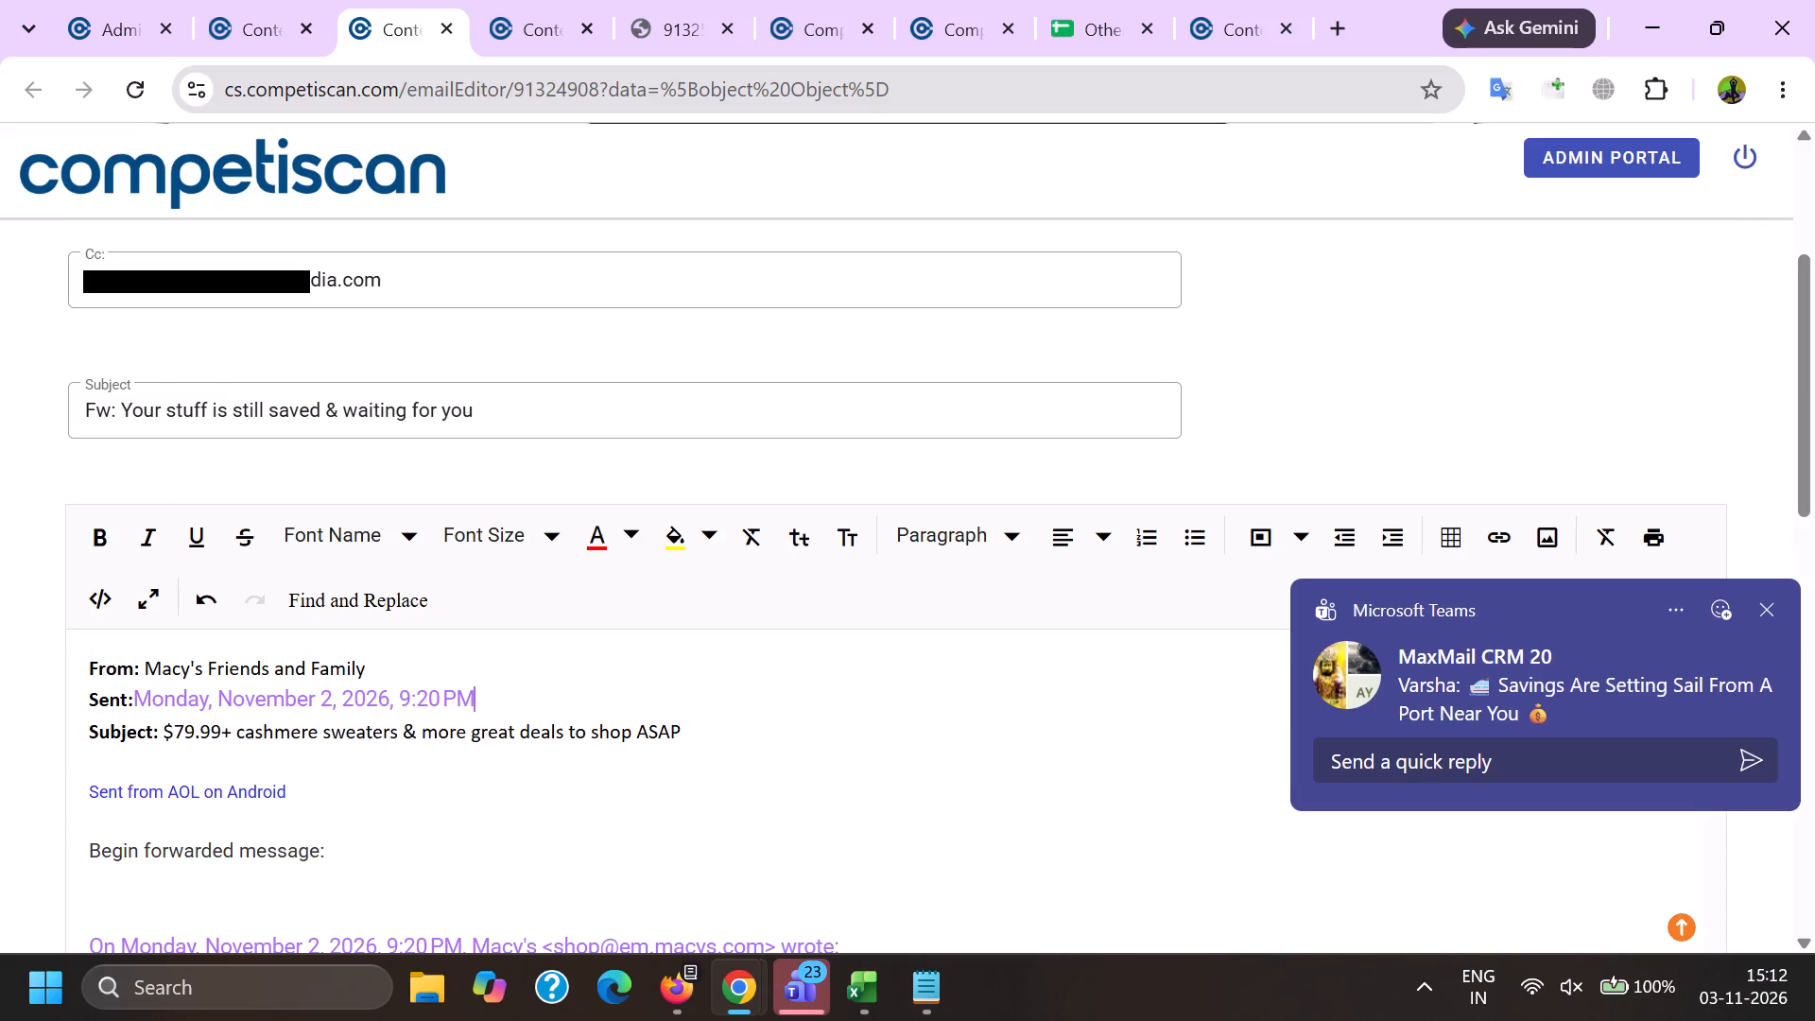
{"action": "left_click", "coordinate": [144, 695]}
{"action": "left_click", "coordinate": [133, 705]}
{"action": "key", "text": "space"}
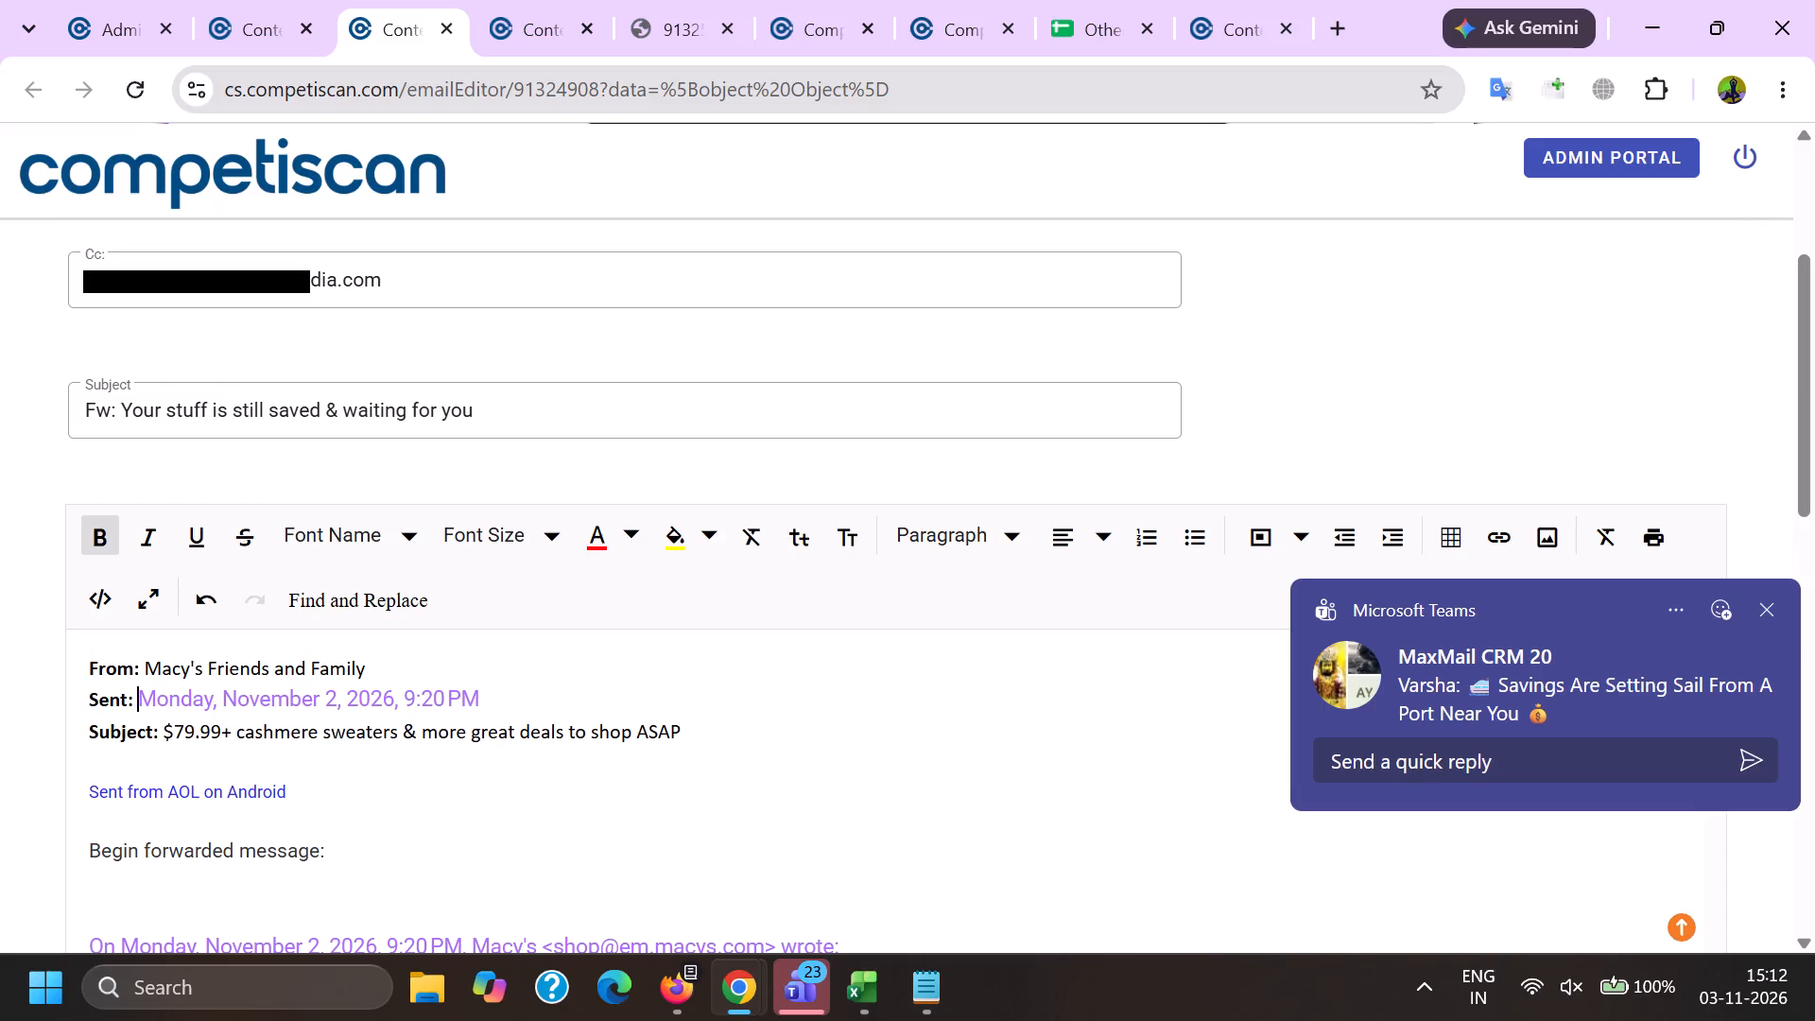
Replace the pasted header's Subject text with "Your stuff is still saved & waiting for you", keeping a space after the label.
{"action": "scroll", "coordinate": [209, 695], "scroll_direction": "up", "scroll_amount": 2}
{"action": "left_click_drag", "start_coordinate": [128, 795], "coordinate": [130, 795]}
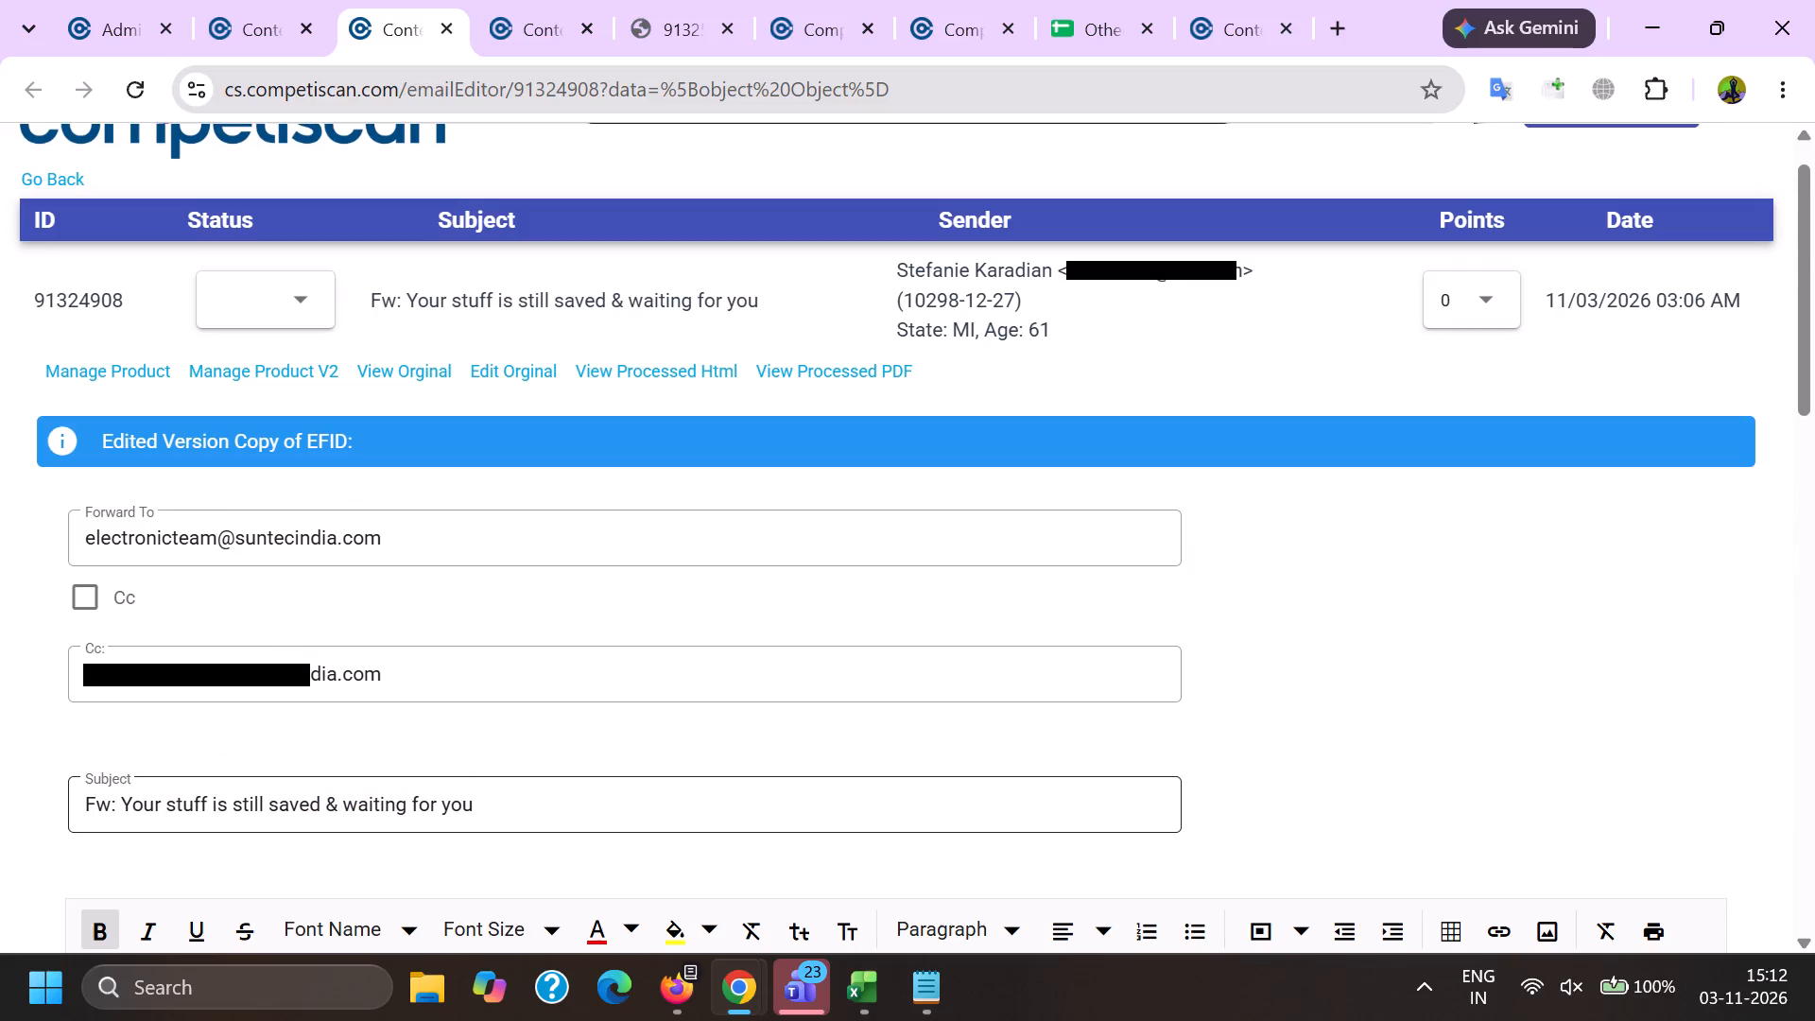
{"action": "left_click_drag", "start_coordinate": [130, 795], "coordinate": [436, 805]}
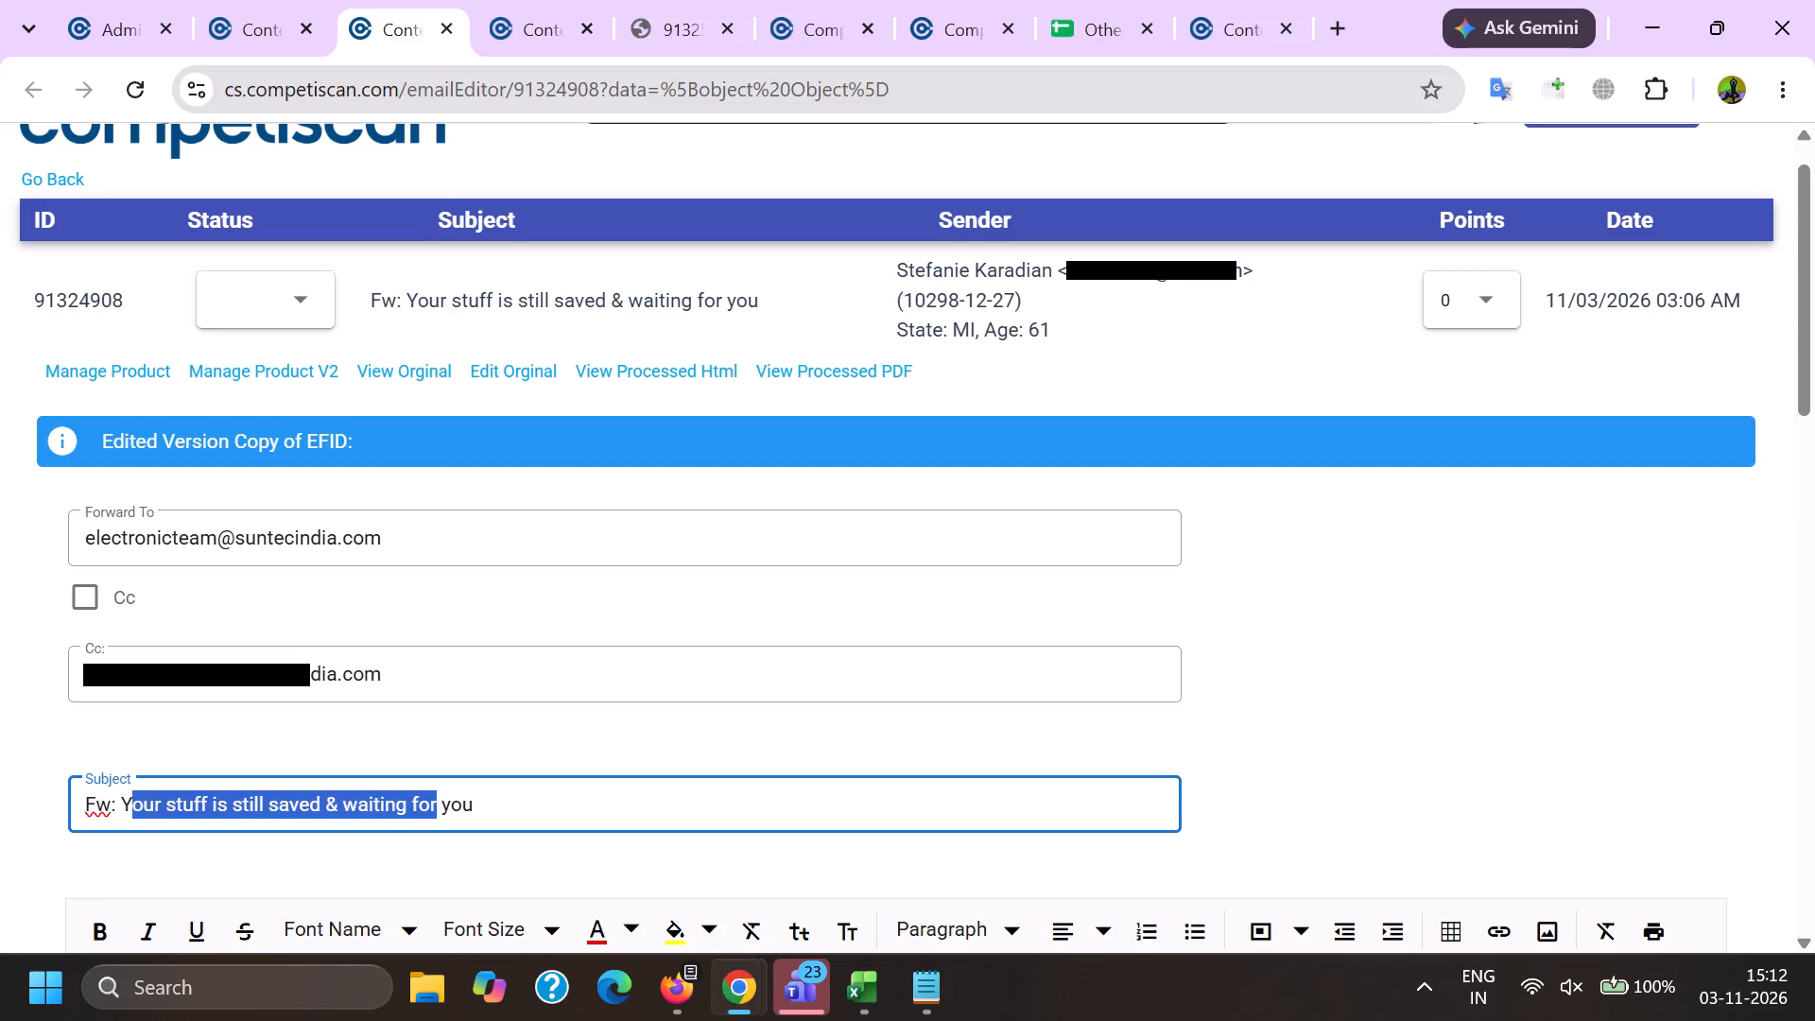
{"action": "left_click_drag", "start_coordinate": [121, 802], "coordinate": [524, 820]}
{"action": "key", "text": "ctrl+c"}
{"action": "scroll", "coordinate": [210, 565], "scroll_direction": "down", "scroll_amount": 2}
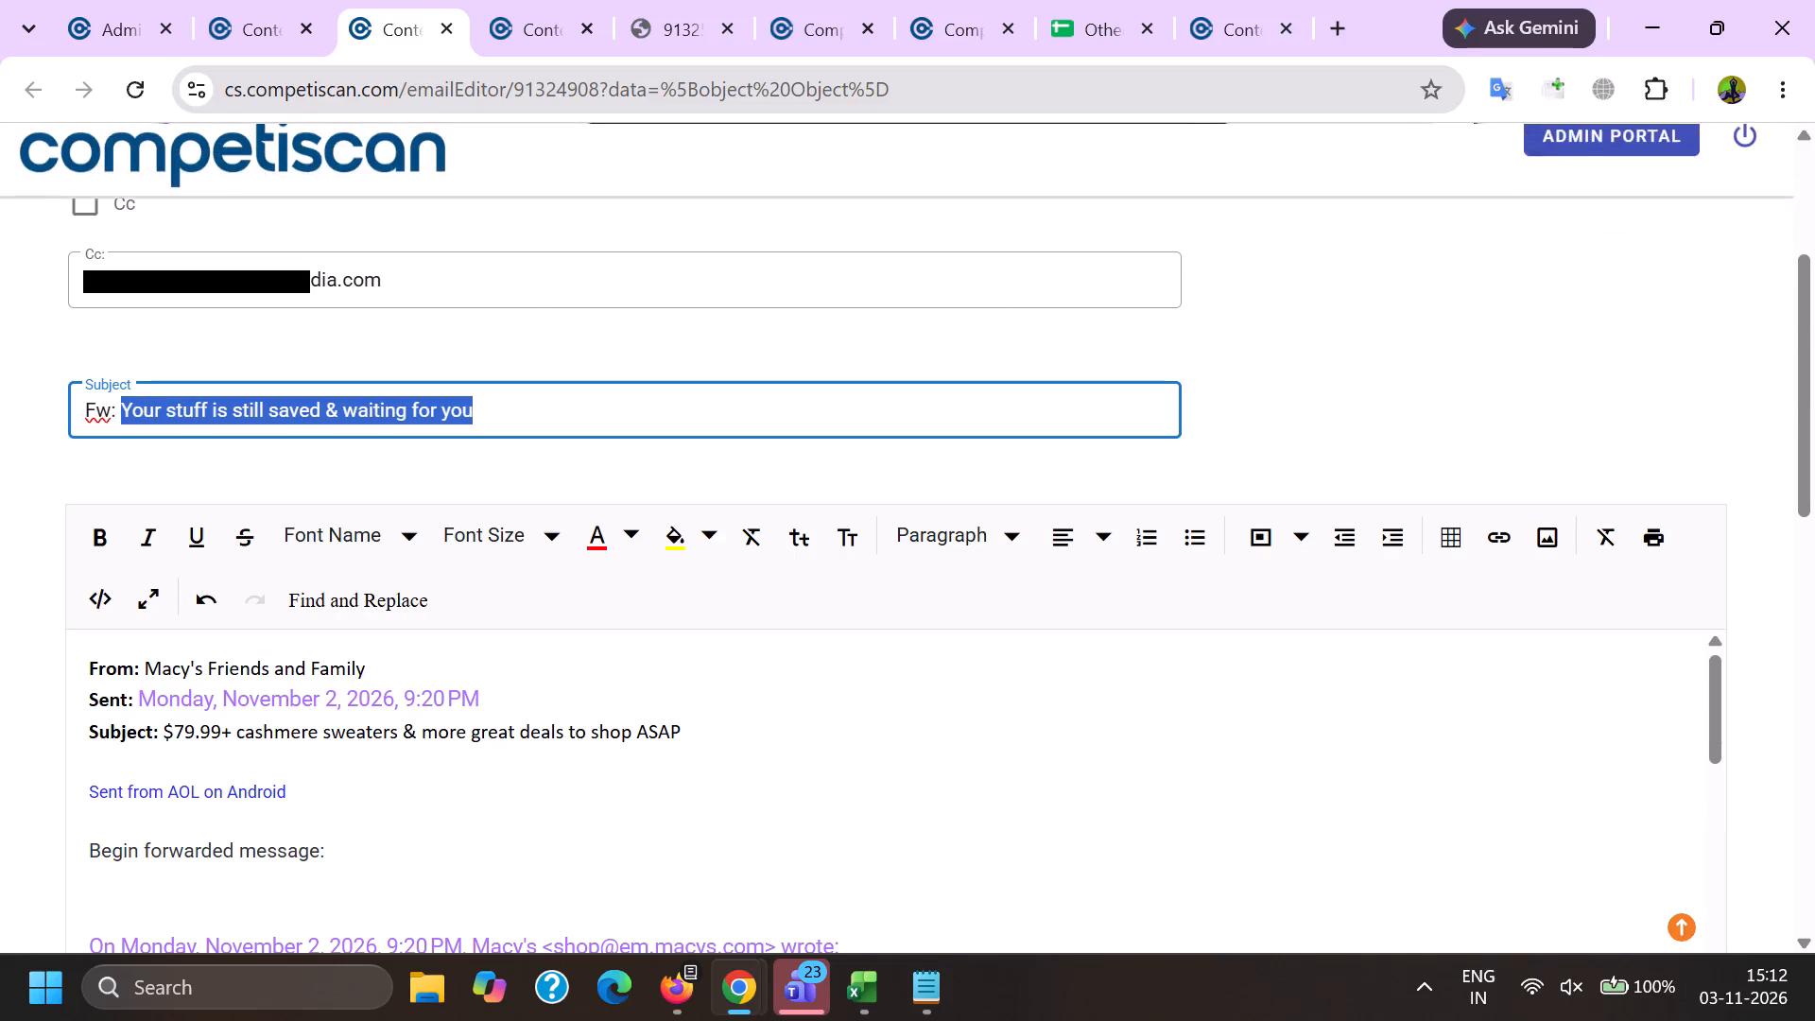
{"action": "left_click_drag", "start_coordinate": [166, 727], "coordinate": [724, 769]}
{"action": "key", "text": "ctrl+v"}
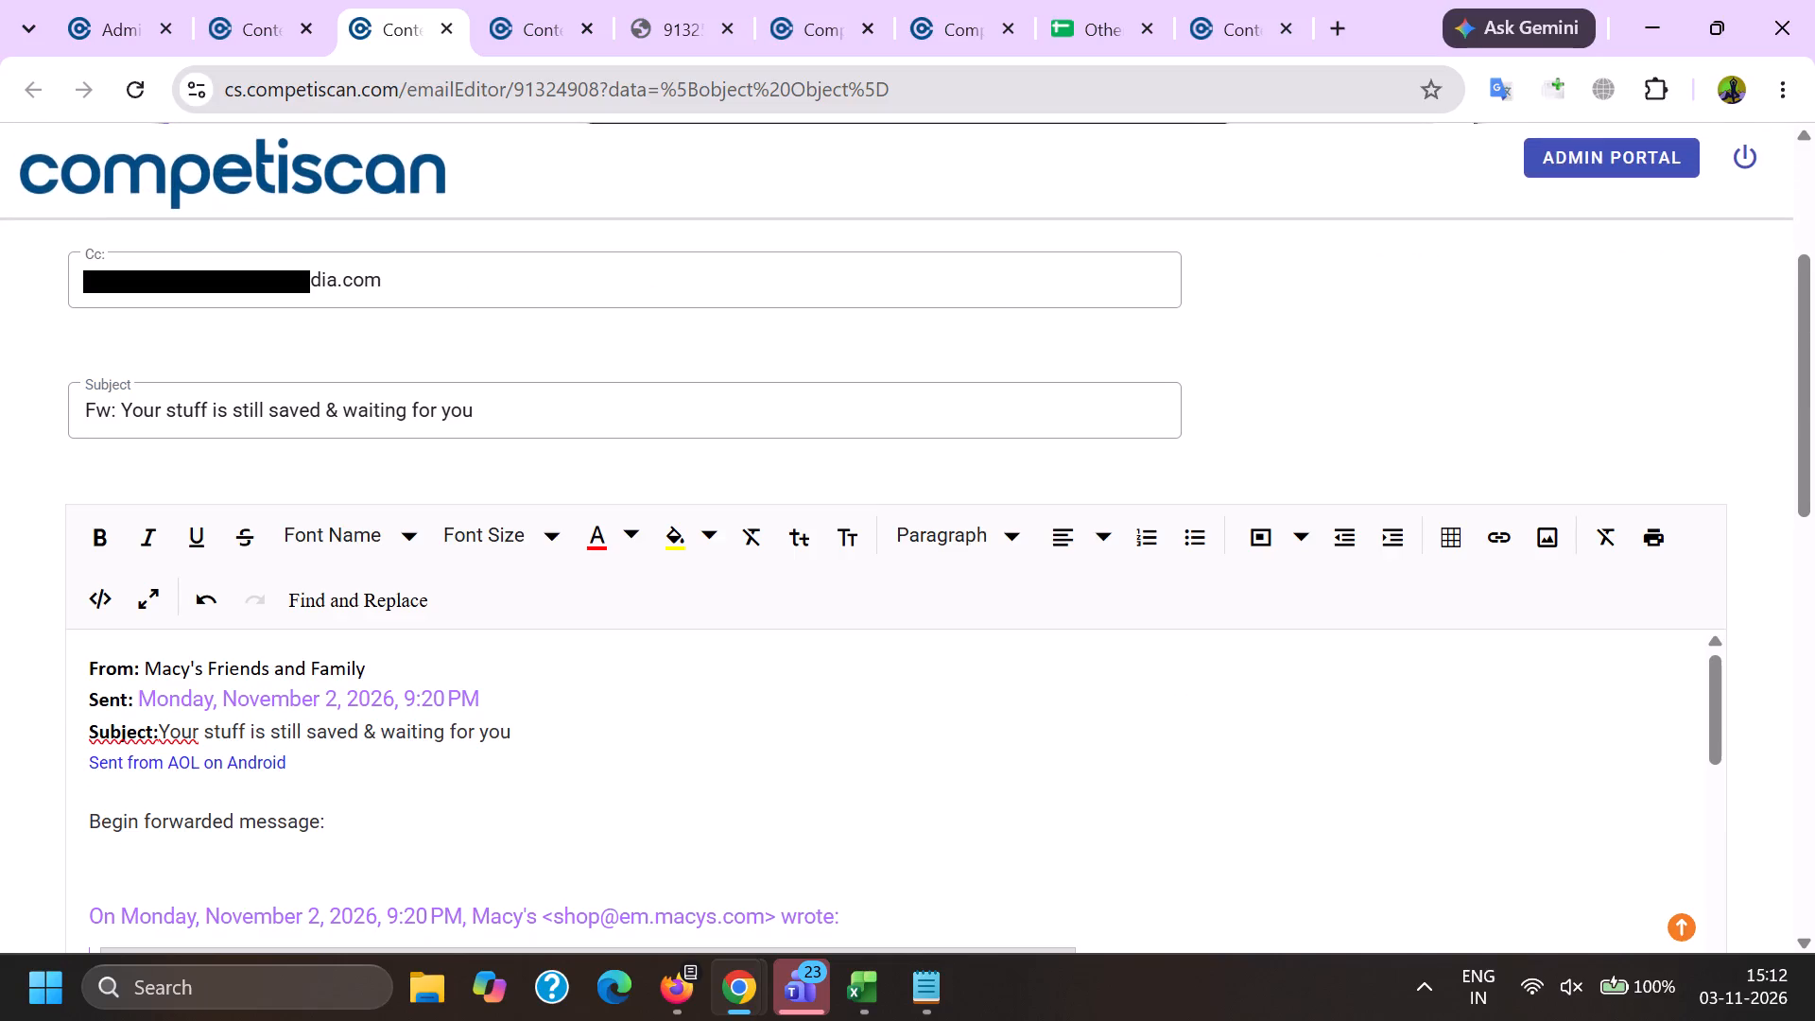
{"action": "left_click", "coordinate": [162, 725]}
{"action": "key", "text": "space"}
Set the font colour of the header lines at the top of the body to black.
{"action": "left_click_drag", "start_coordinate": [644, 761], "coordinate": [83, 635]}
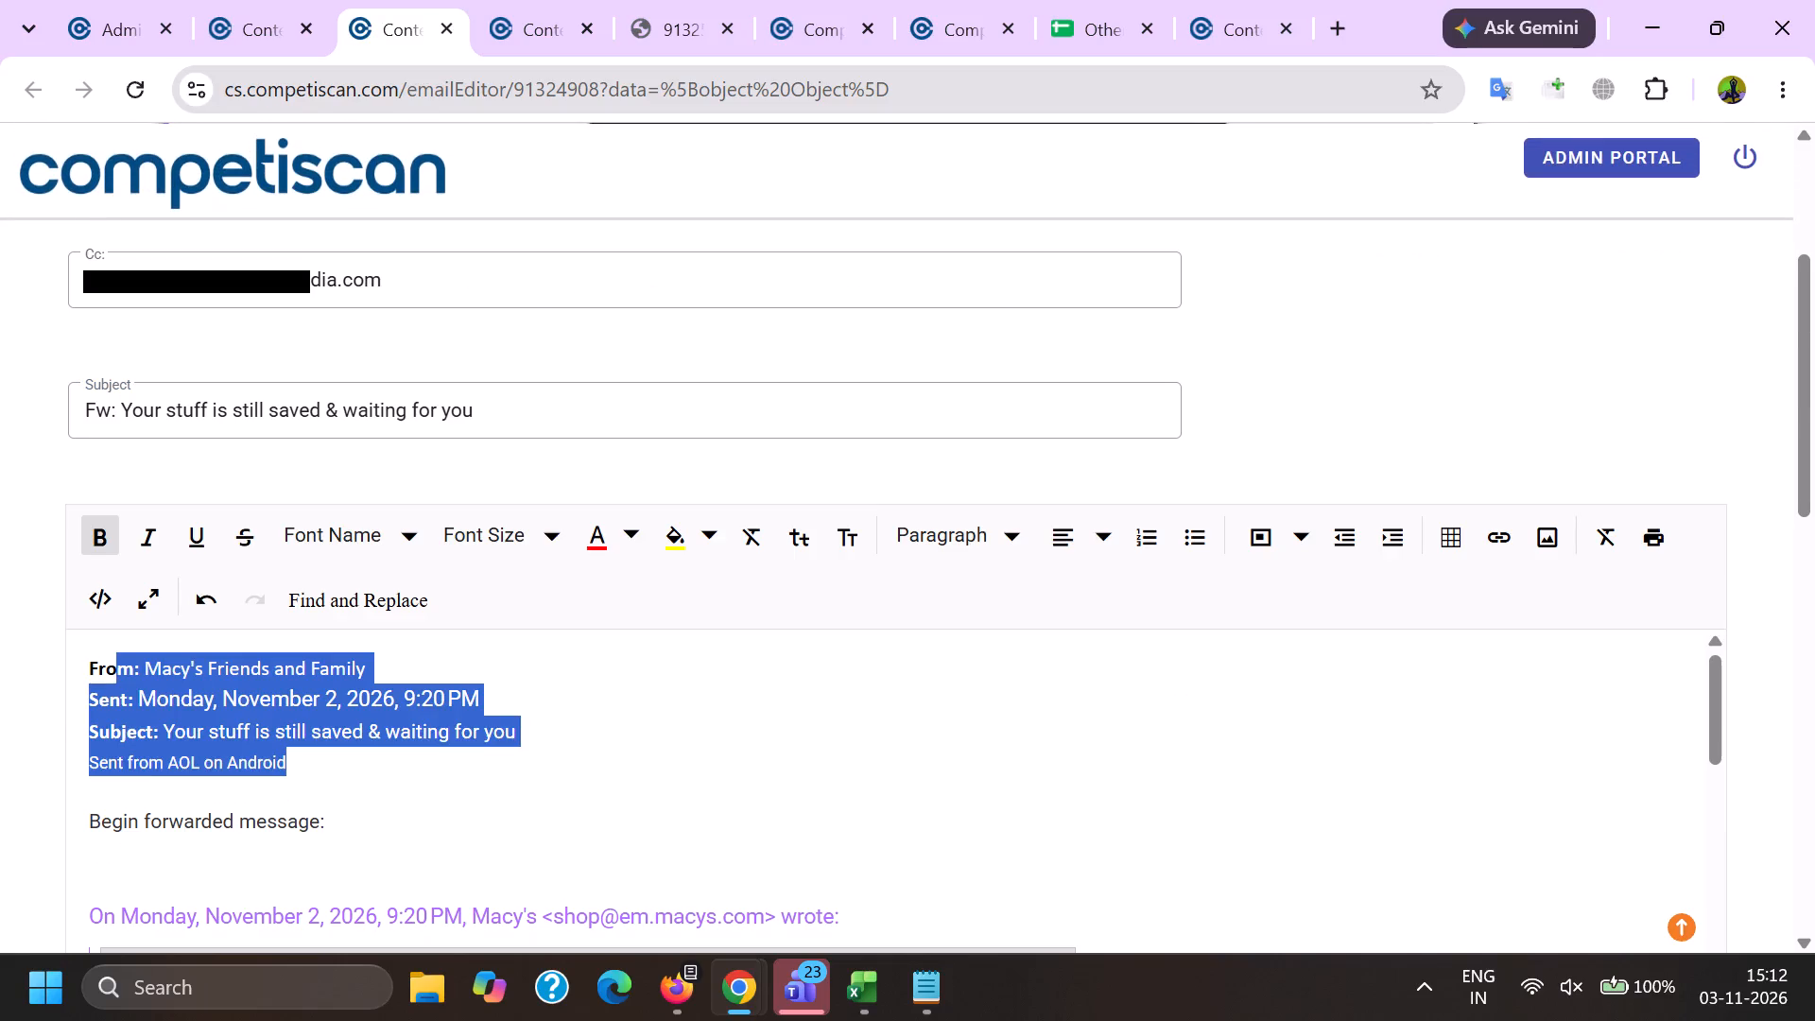
{"action": "left_click_drag", "start_coordinate": [83, 635], "coordinate": [83, 634]}
{"action": "left_click", "coordinate": [630, 537]}
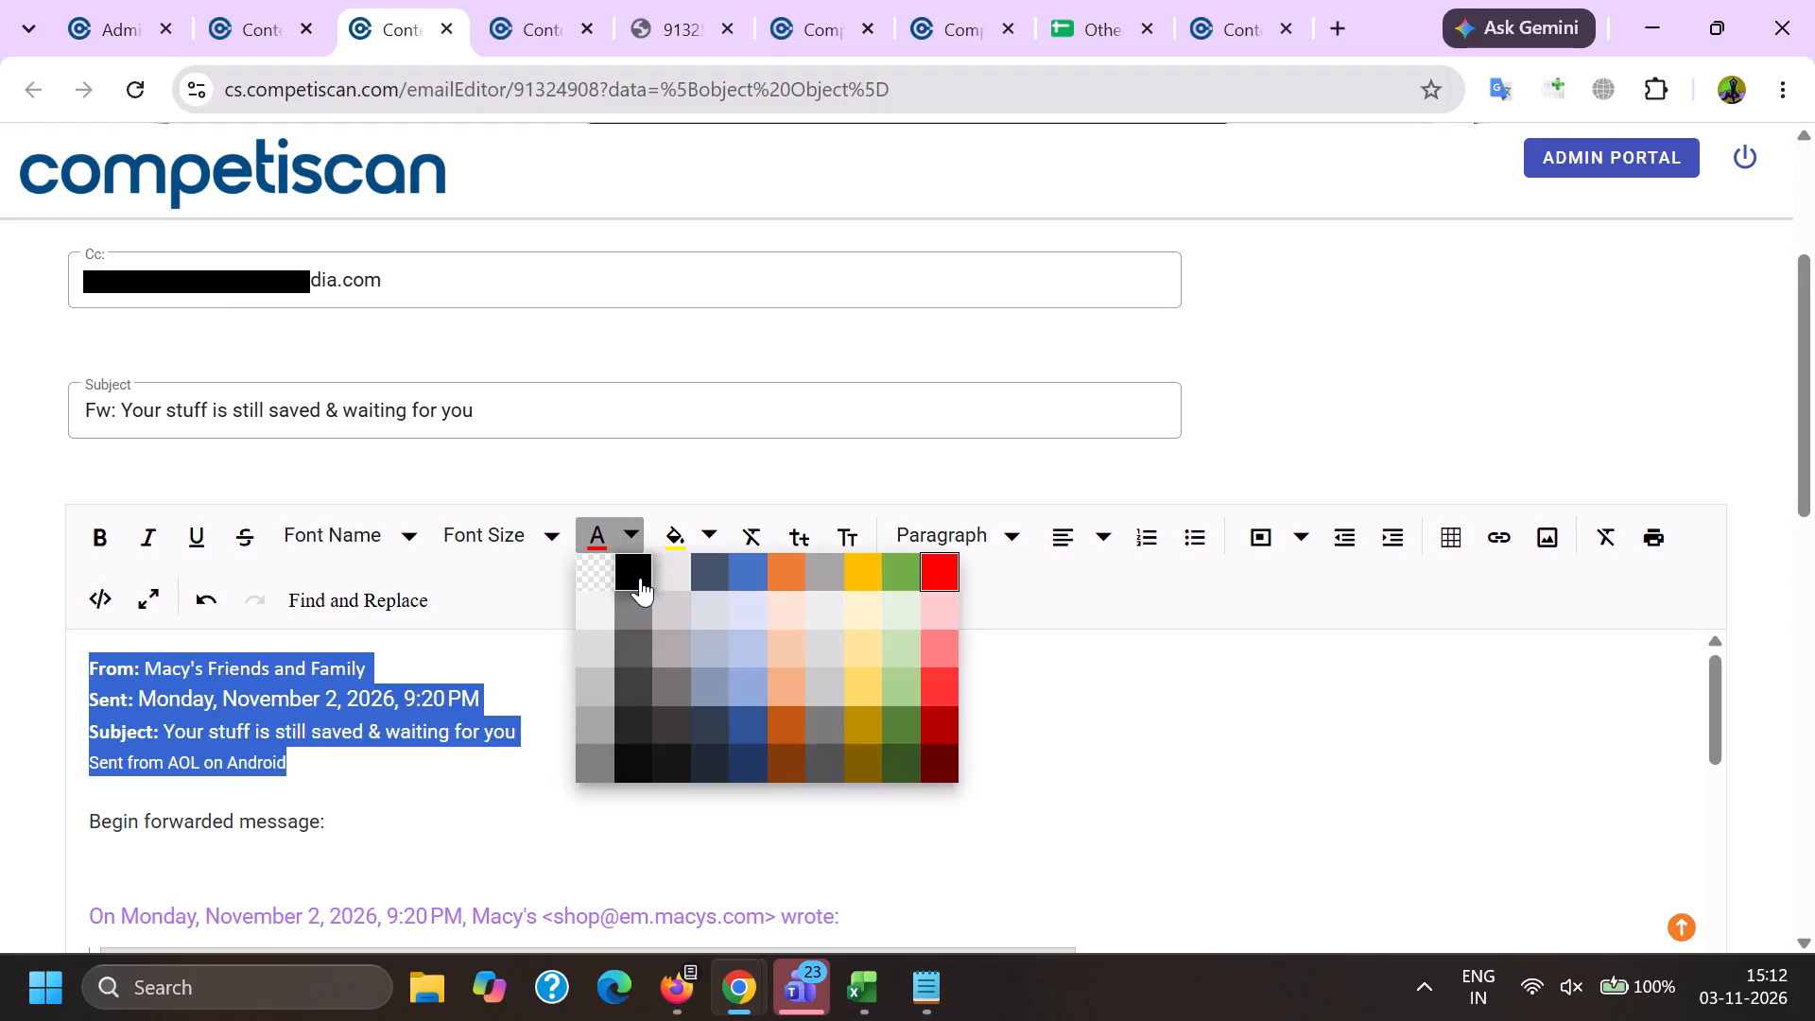
{"action": "left_click", "coordinate": [640, 574]}
{"action": "left_click", "coordinate": [473, 694]}
Delete the forwarding text between the Subject line and the Macy's content, from "Sent from AOL on Android" through "wrote:".
{"action": "scroll", "coordinate": [549, 439], "scroll_direction": "down", "scroll_amount": 1}
{"action": "left_click_drag", "start_coordinate": [89, 629], "coordinate": [889, 742]}
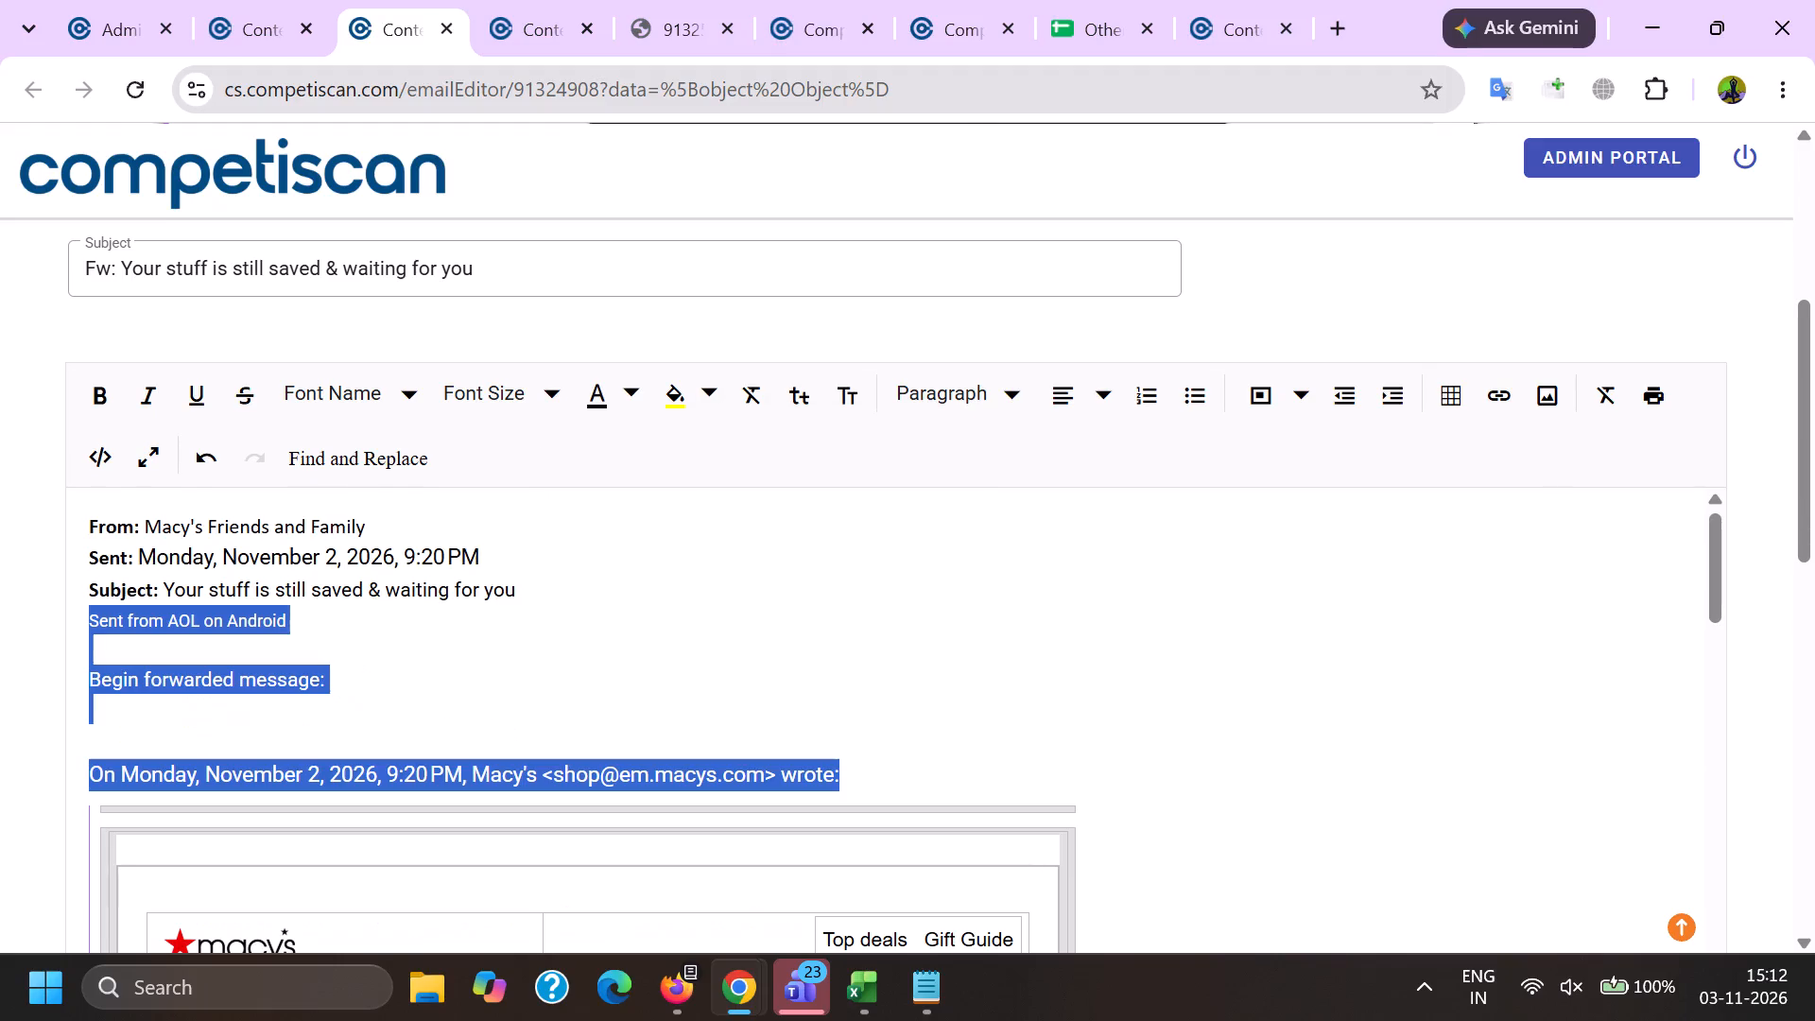
{"action": "left_click_drag", "start_coordinate": [889, 742], "coordinate": [1002, 771]}
{"action": "key", "text": "BackSpace"}
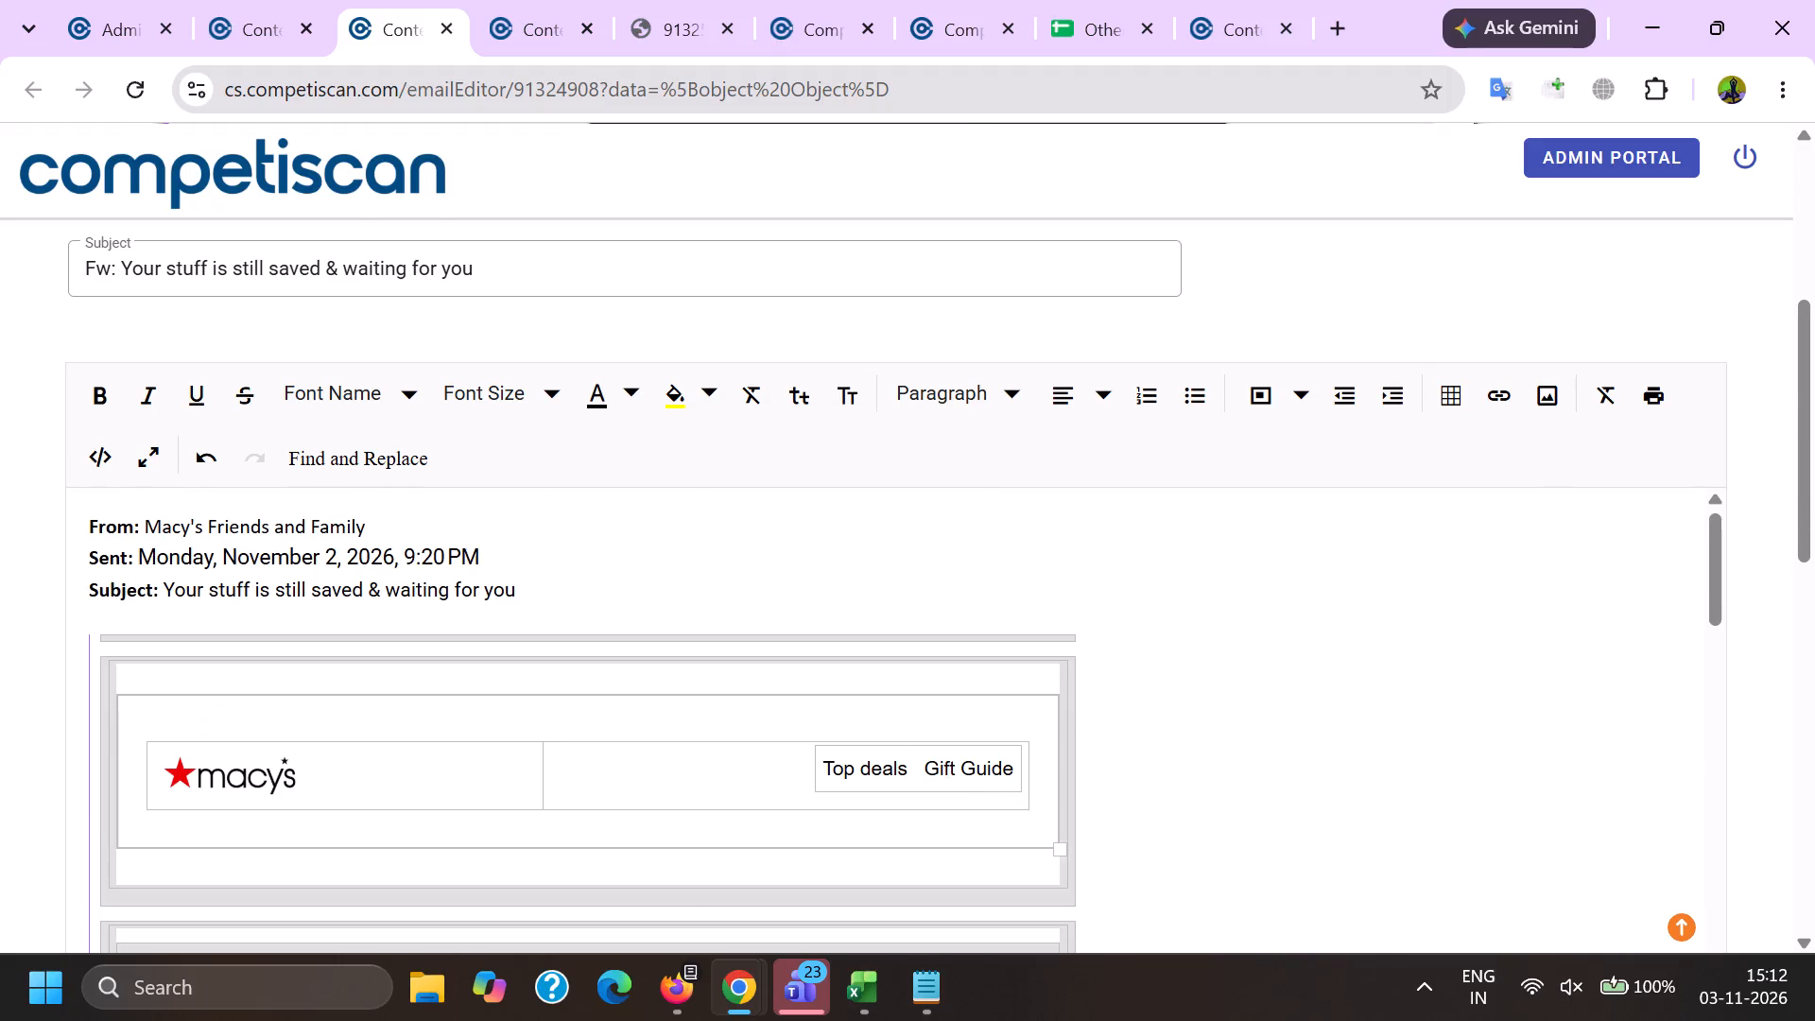
Remove the links from the rewards status banner and the "Download our app" image in the email body.
{"action": "scroll", "coordinate": [678, 370], "scroll_direction": "down", "scroll_amount": 2}
{"action": "left_click", "coordinate": [380, 728]}
{"action": "left_click", "coordinate": [520, 666]}
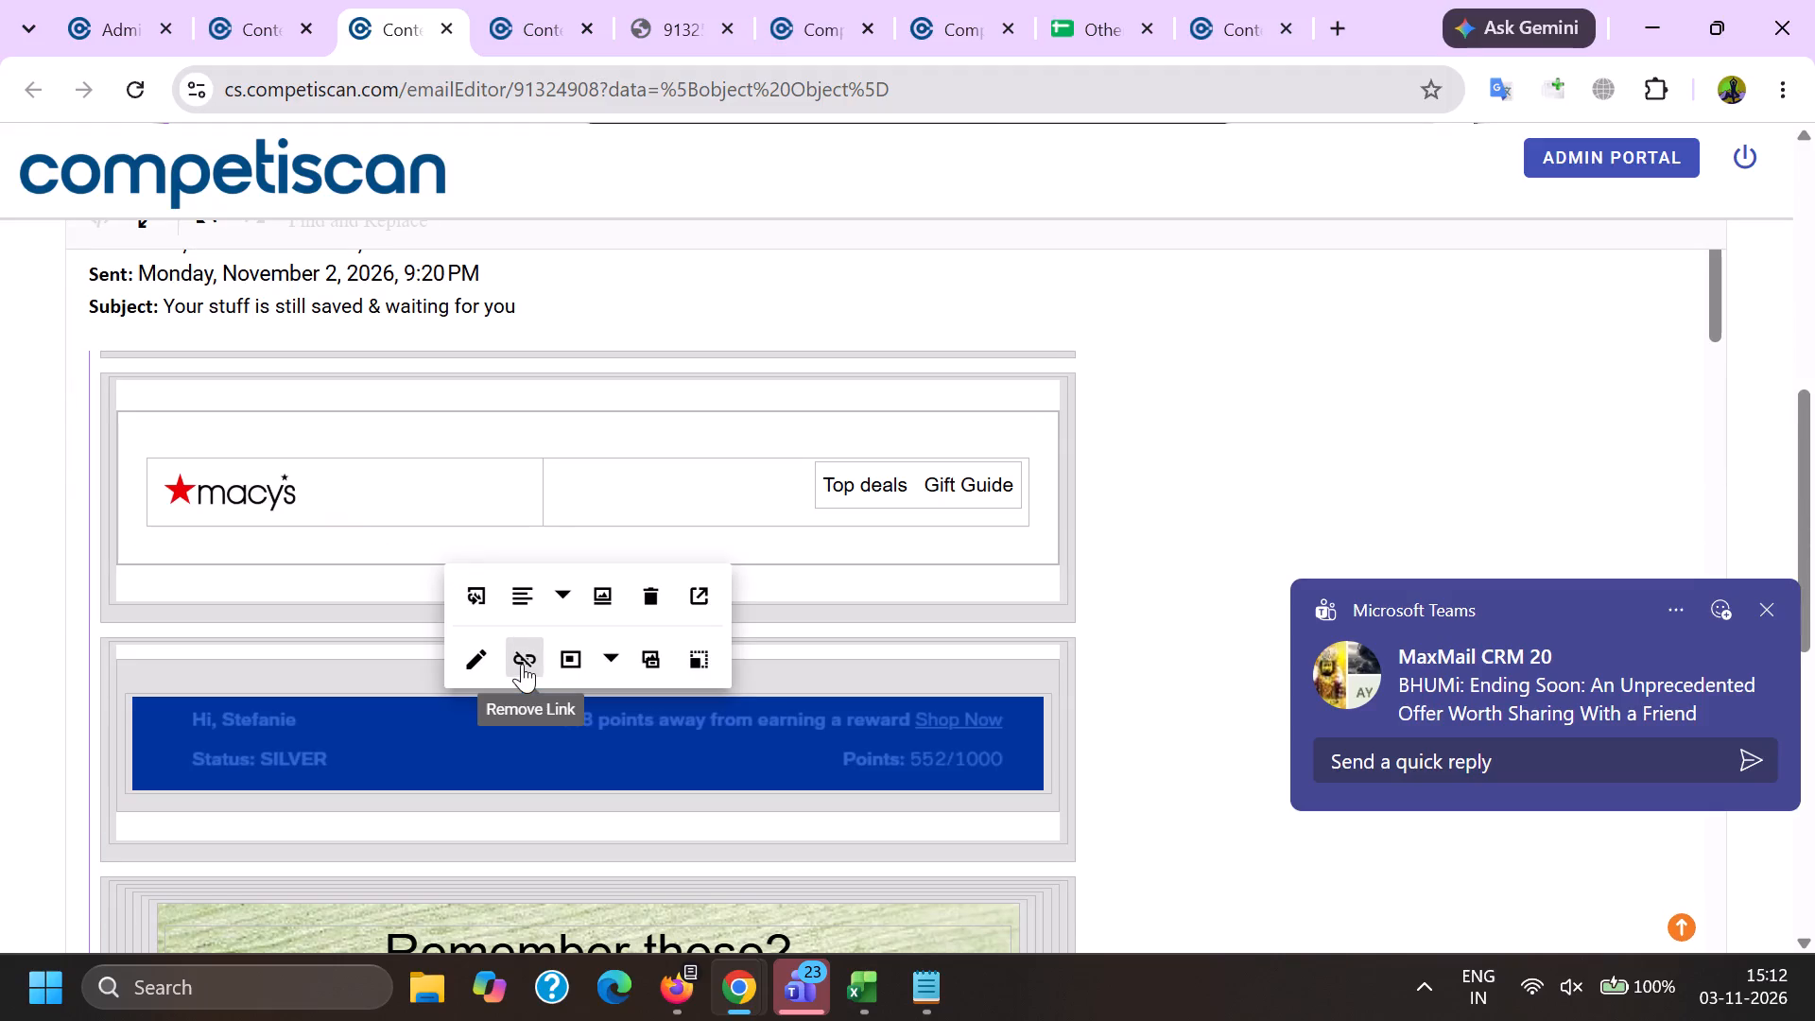
{"action": "scroll", "coordinate": [523, 641], "scroll_direction": "down", "scroll_amount": 20}
{"action": "scroll", "coordinate": [523, 641], "scroll_direction": "down", "scroll_amount": 6}
{"action": "scroll", "coordinate": [544, 692], "scroll_direction": "up", "scroll_amount": 4}
{"action": "left_click", "coordinate": [545, 688]}
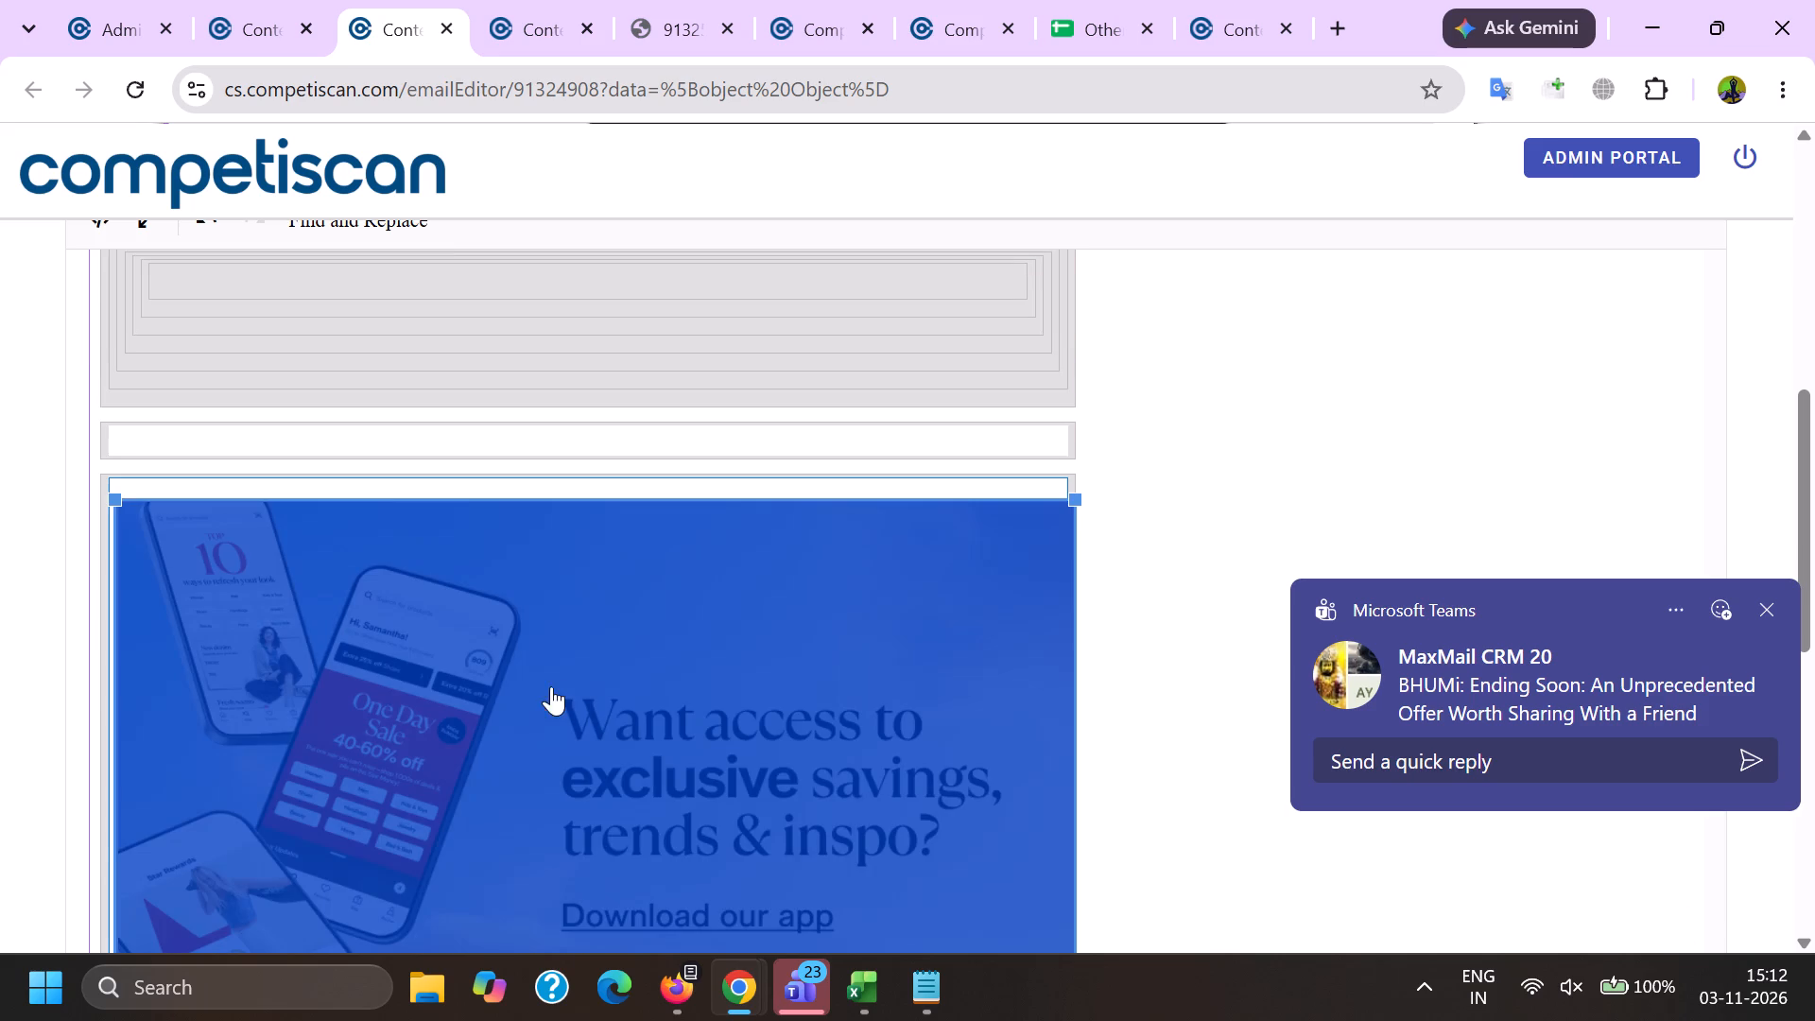
{"action": "left_click", "coordinate": [526, 602]}
{"action": "left_click", "coordinate": [528, 475]}
Clear the contents of the product cell under the "Picked these for you, too" heading.
{"action": "scroll", "coordinate": [526, 520], "scroll_direction": "down", "scroll_amount": 4}
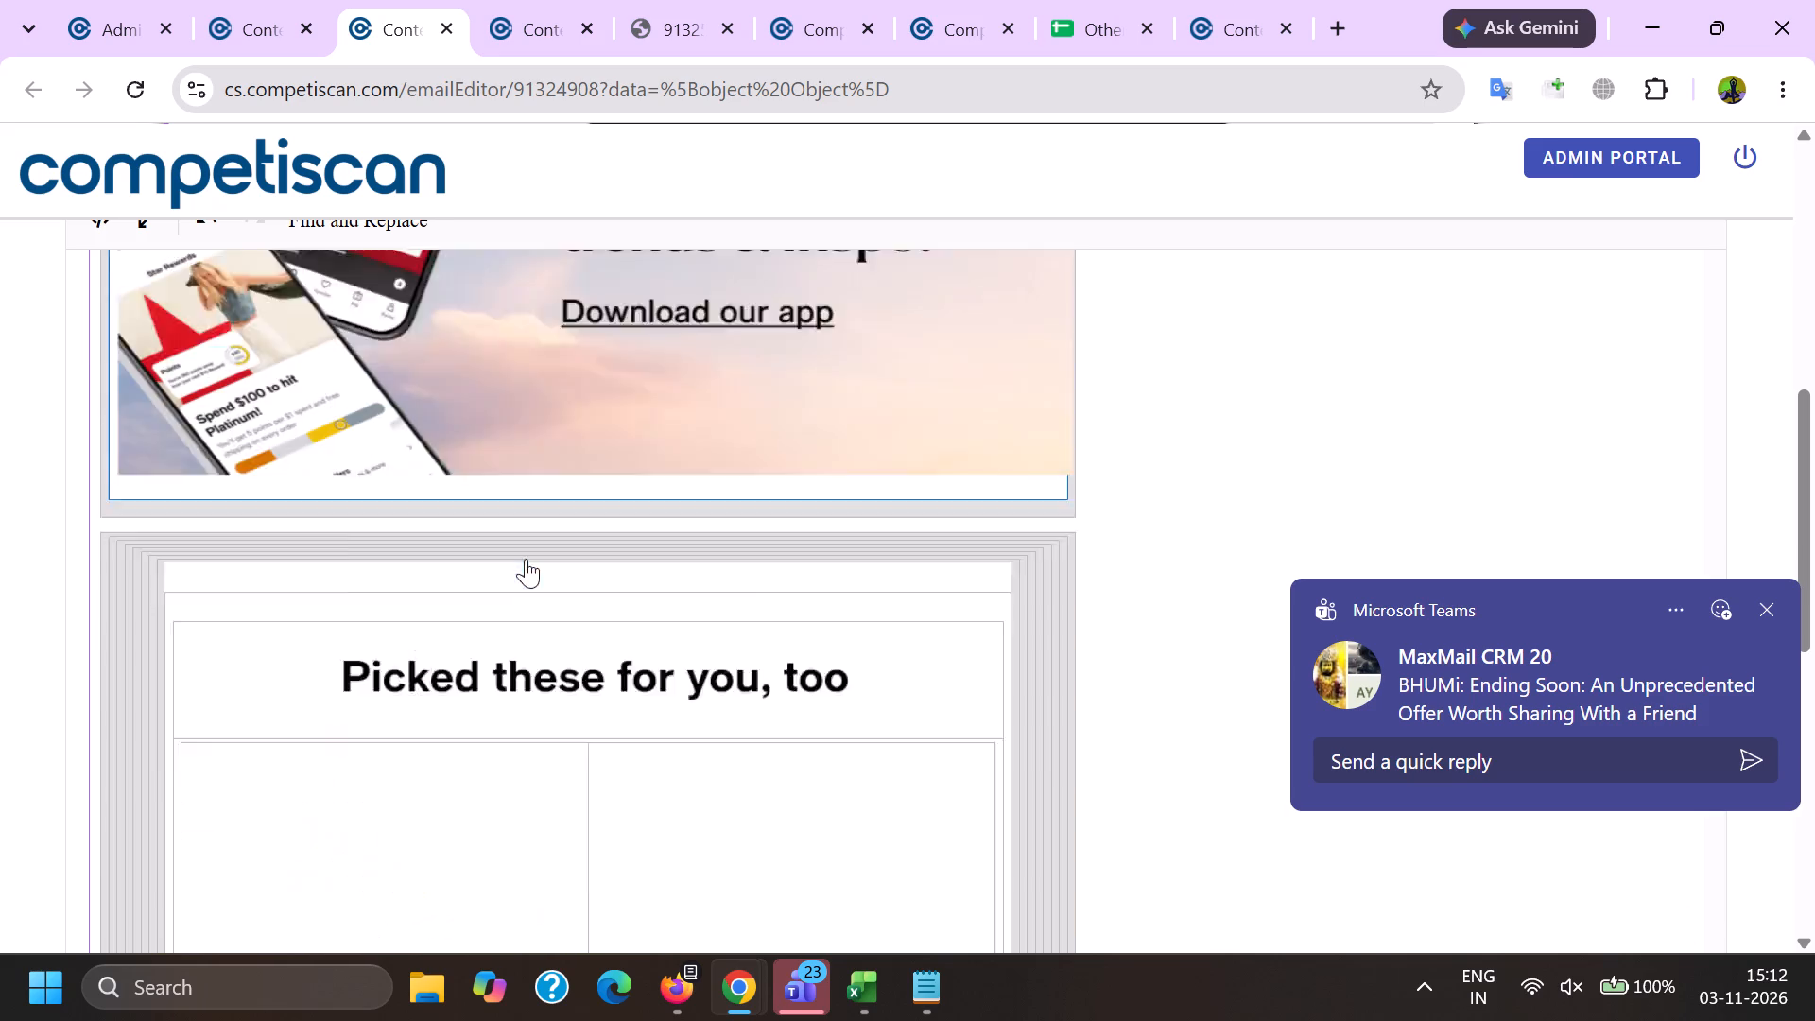
{"action": "scroll", "coordinate": [526, 559], "scroll_direction": "down", "scroll_amount": 5}
{"action": "left_click", "coordinate": [490, 664]}
{"action": "key", "text": "Delete"}
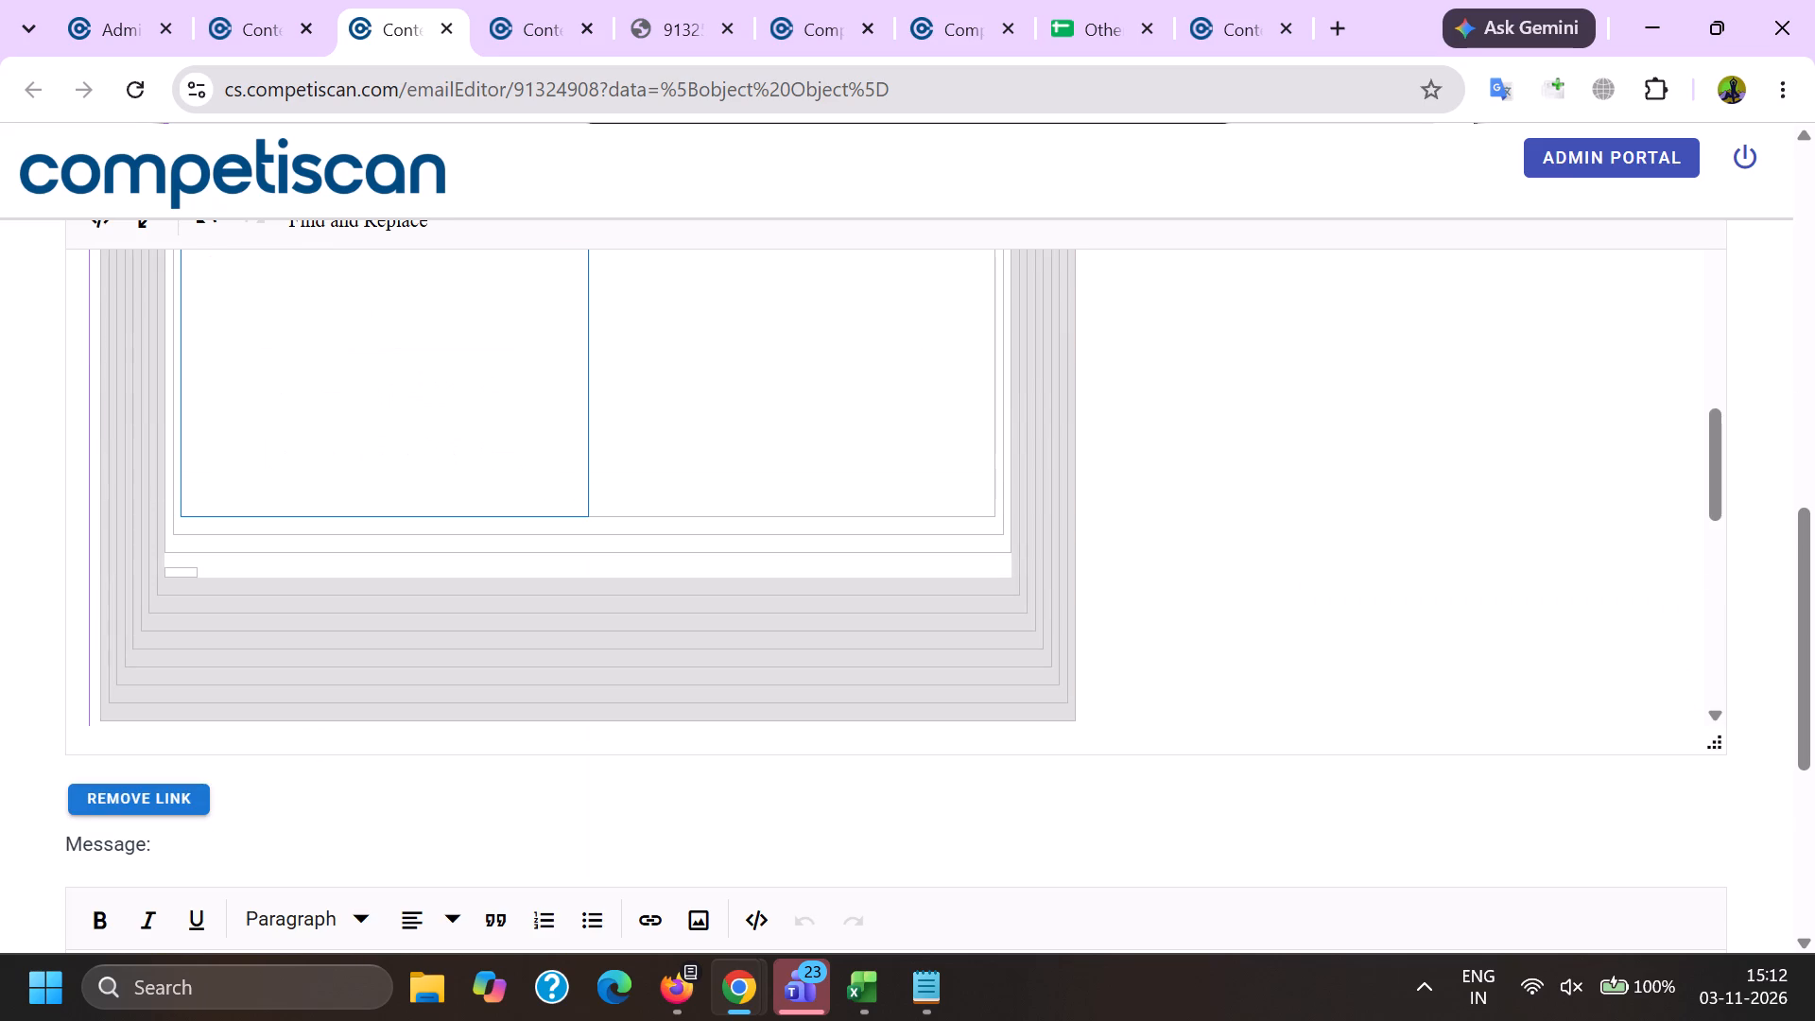
{"action": "left_click", "coordinate": [430, 398]}
{"action": "key", "text": "Delete"}
Delete the emptied product tables under the "Picked these for you, too" heading, keeping the heading.
{"action": "scroll", "coordinate": [478, 598], "scroll_direction": "up", "scroll_amount": 1}
{"action": "scroll", "coordinate": [439, 547], "scroll_direction": "down", "scroll_amount": 9}
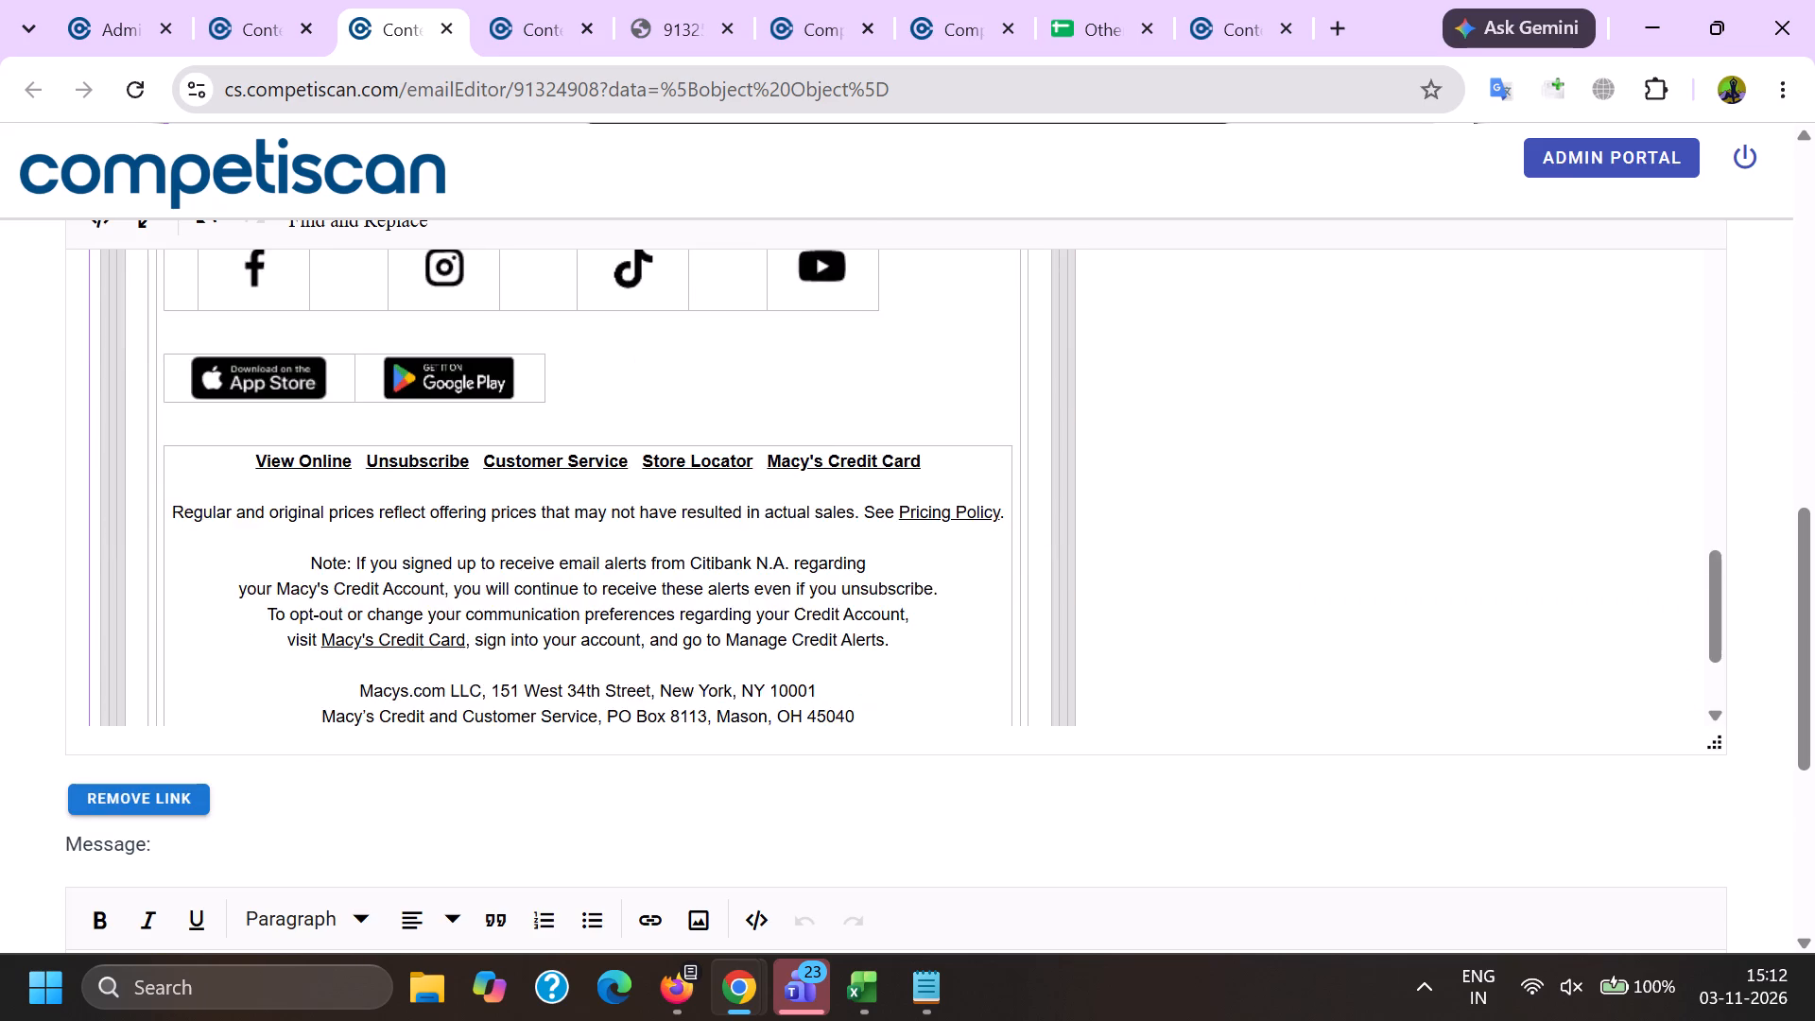
{"action": "scroll", "coordinate": [438, 718], "scroll_direction": "up", "scroll_amount": 9}
{"action": "left_click", "coordinate": [365, 534]}
{"action": "key", "text": "Delete"}
{"action": "scroll", "coordinate": [405, 614], "scroll_direction": "up", "scroll_amount": 3}
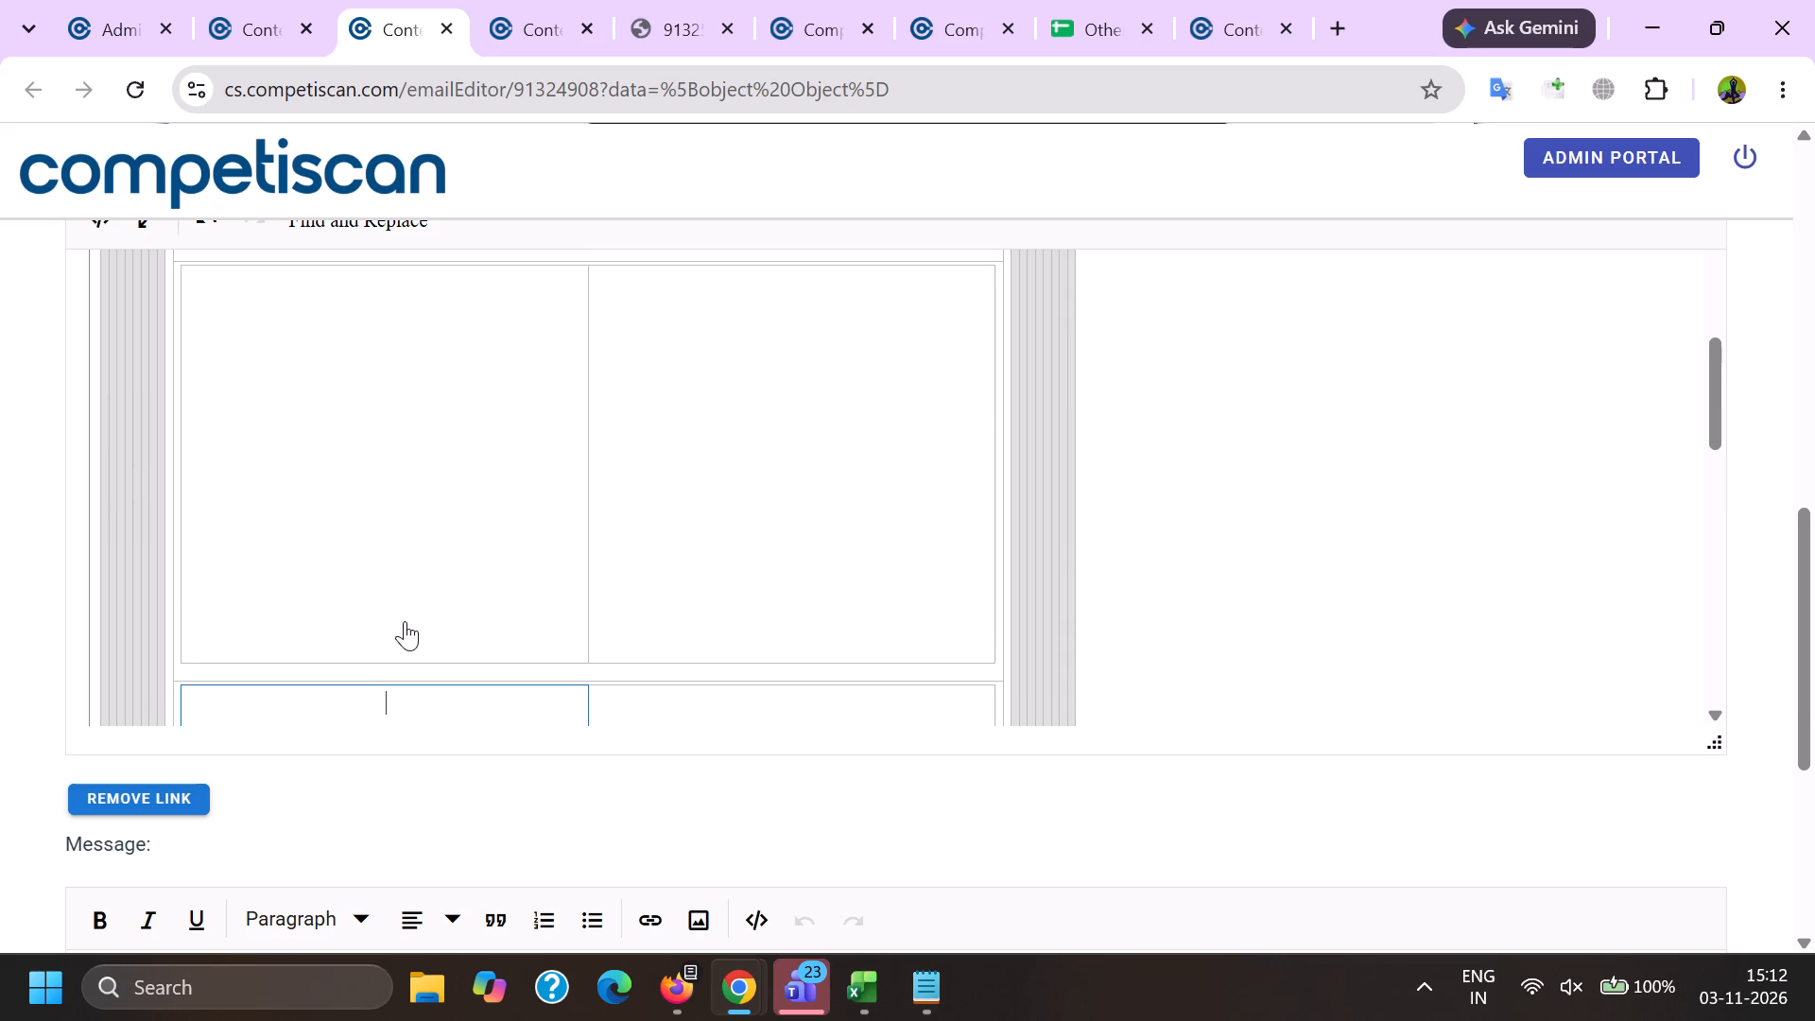
{"action": "left_click", "coordinate": [395, 564]}
{"action": "key", "text": "Delete"}
{"action": "scroll", "coordinate": [418, 564], "scroll_direction": "up", "scroll_amount": 3}
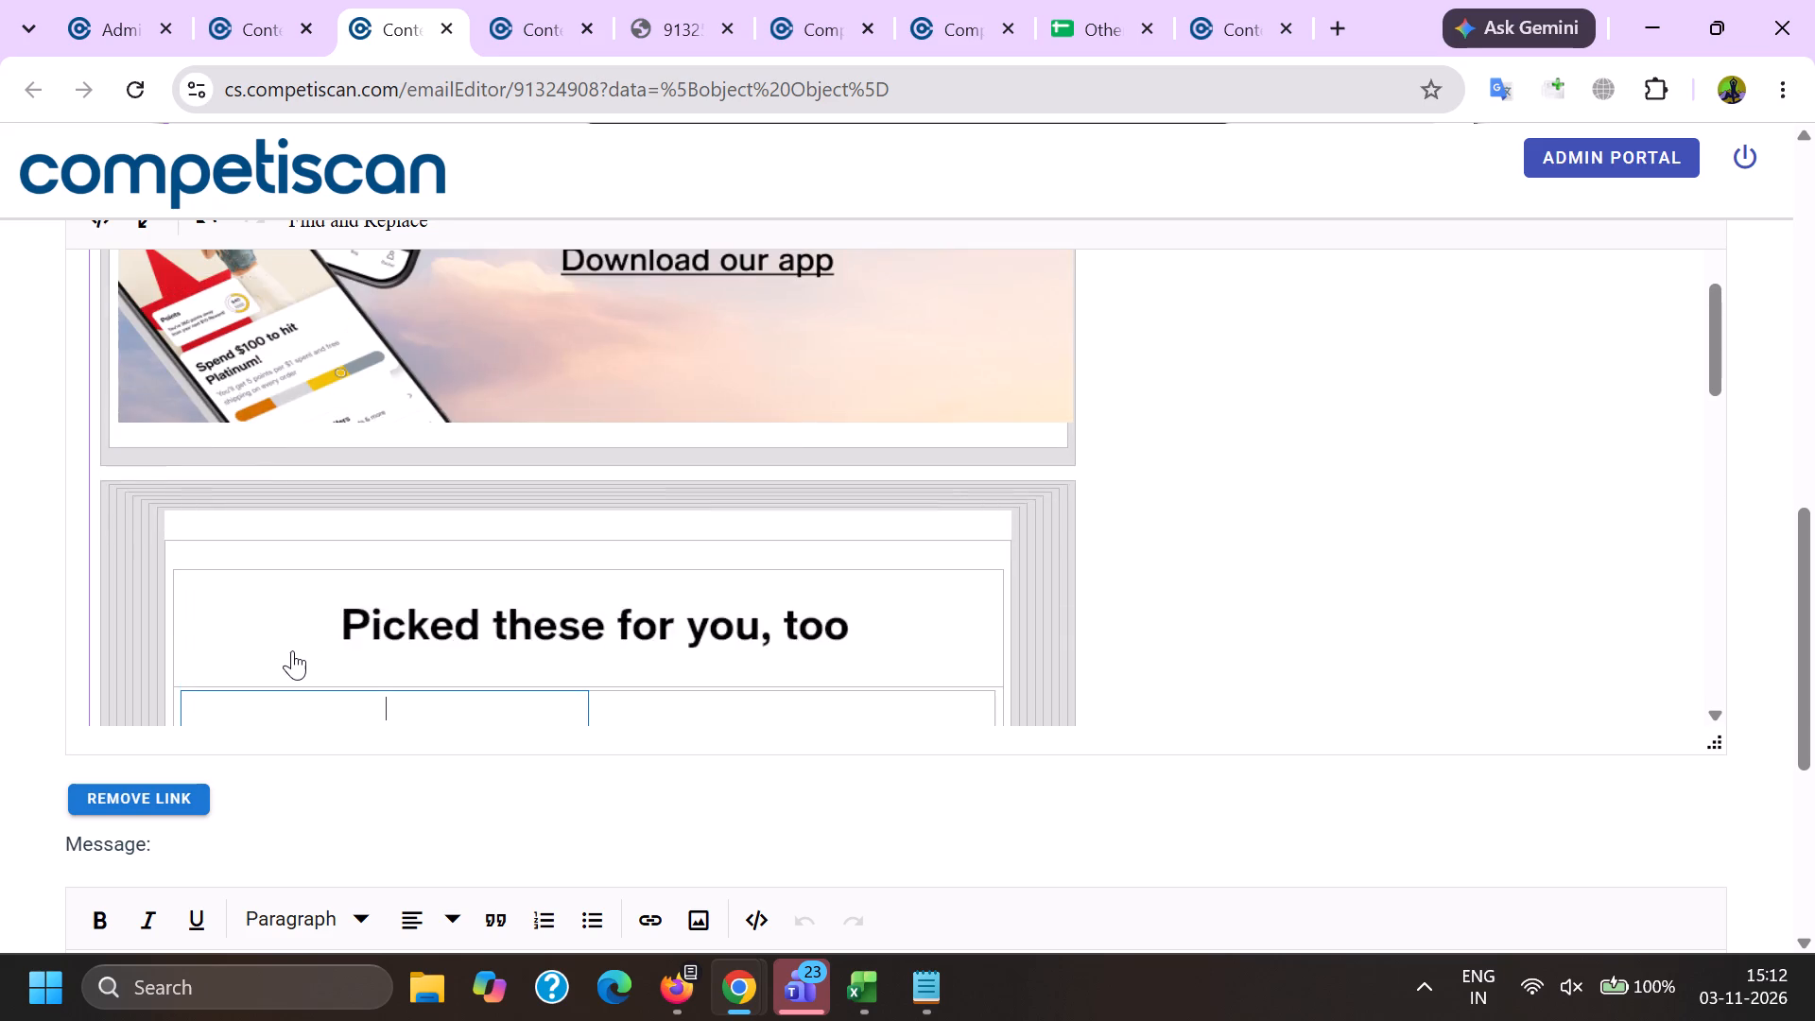
{"action": "scroll", "coordinate": [292, 650], "scroll_direction": "down", "scroll_amount": 1}
{"action": "double_click", "coordinate": [301, 639]}
{"action": "double_click", "coordinate": [304, 658]}
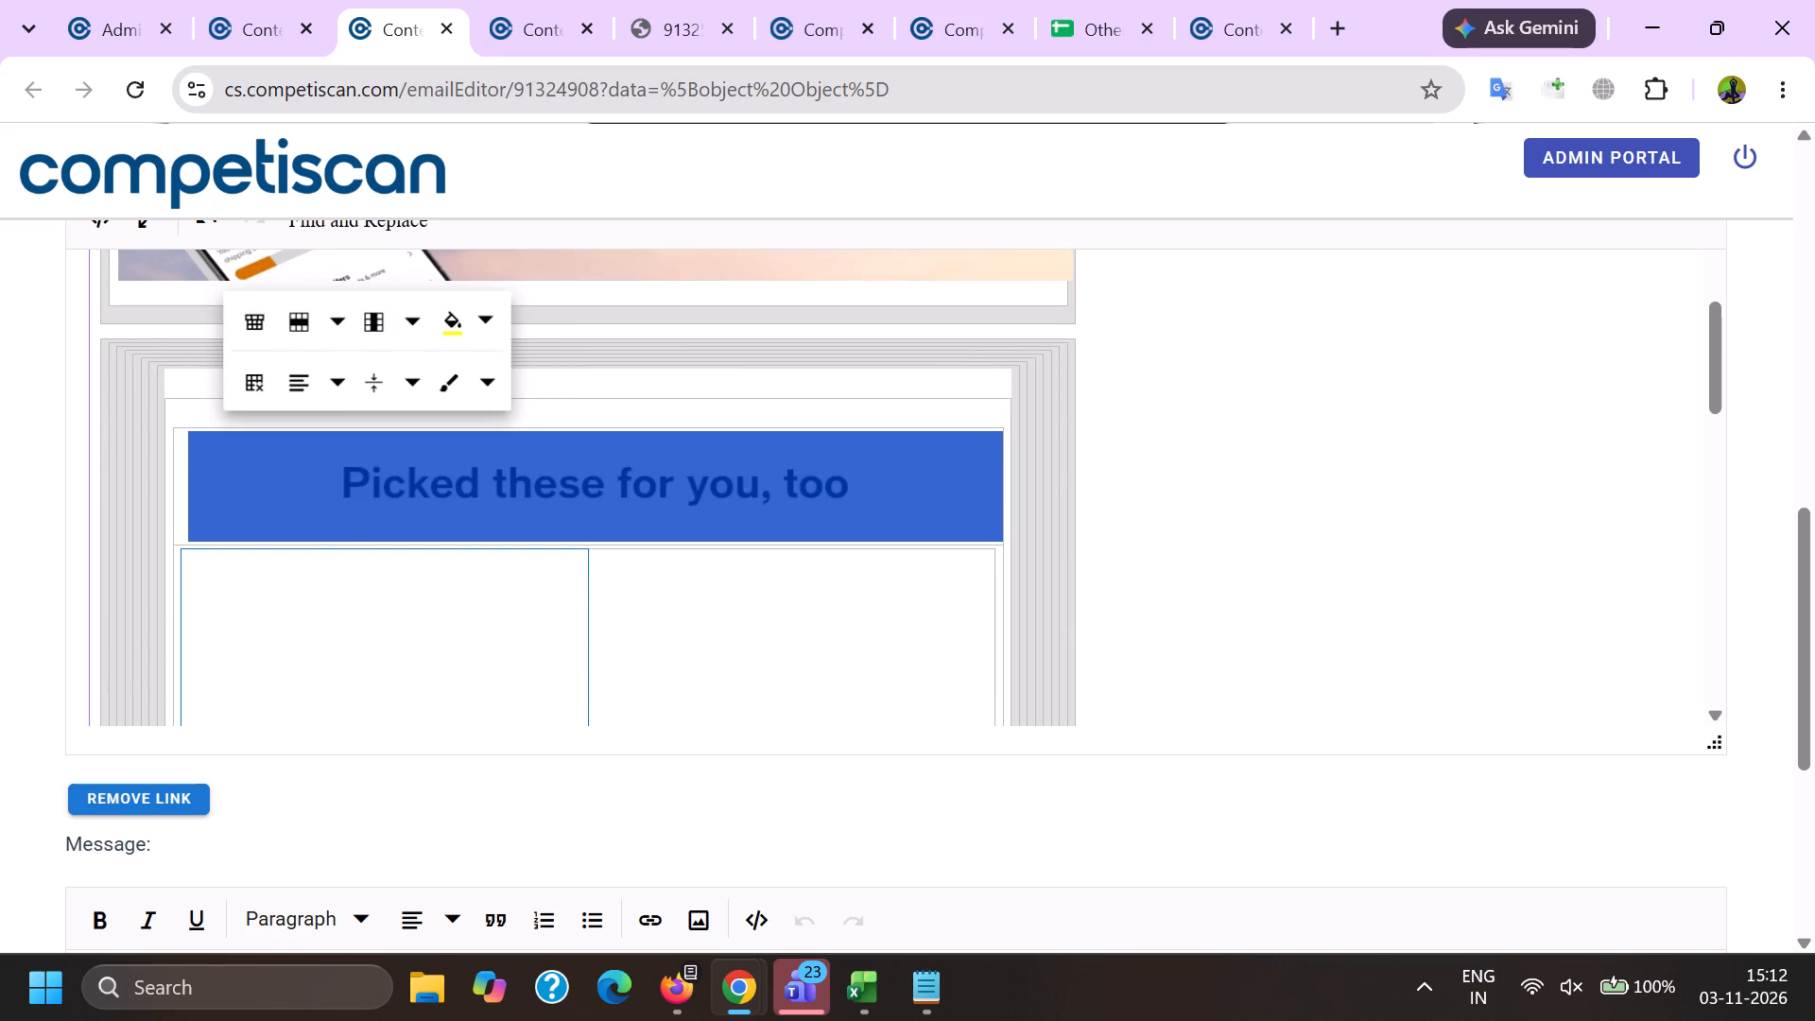
{"action": "left_click", "coordinate": [306, 679]}
{"action": "left_click", "coordinate": [307, 682]}
{"action": "key", "text": "Delete"}
{"action": "left_click", "coordinate": [309, 684]}
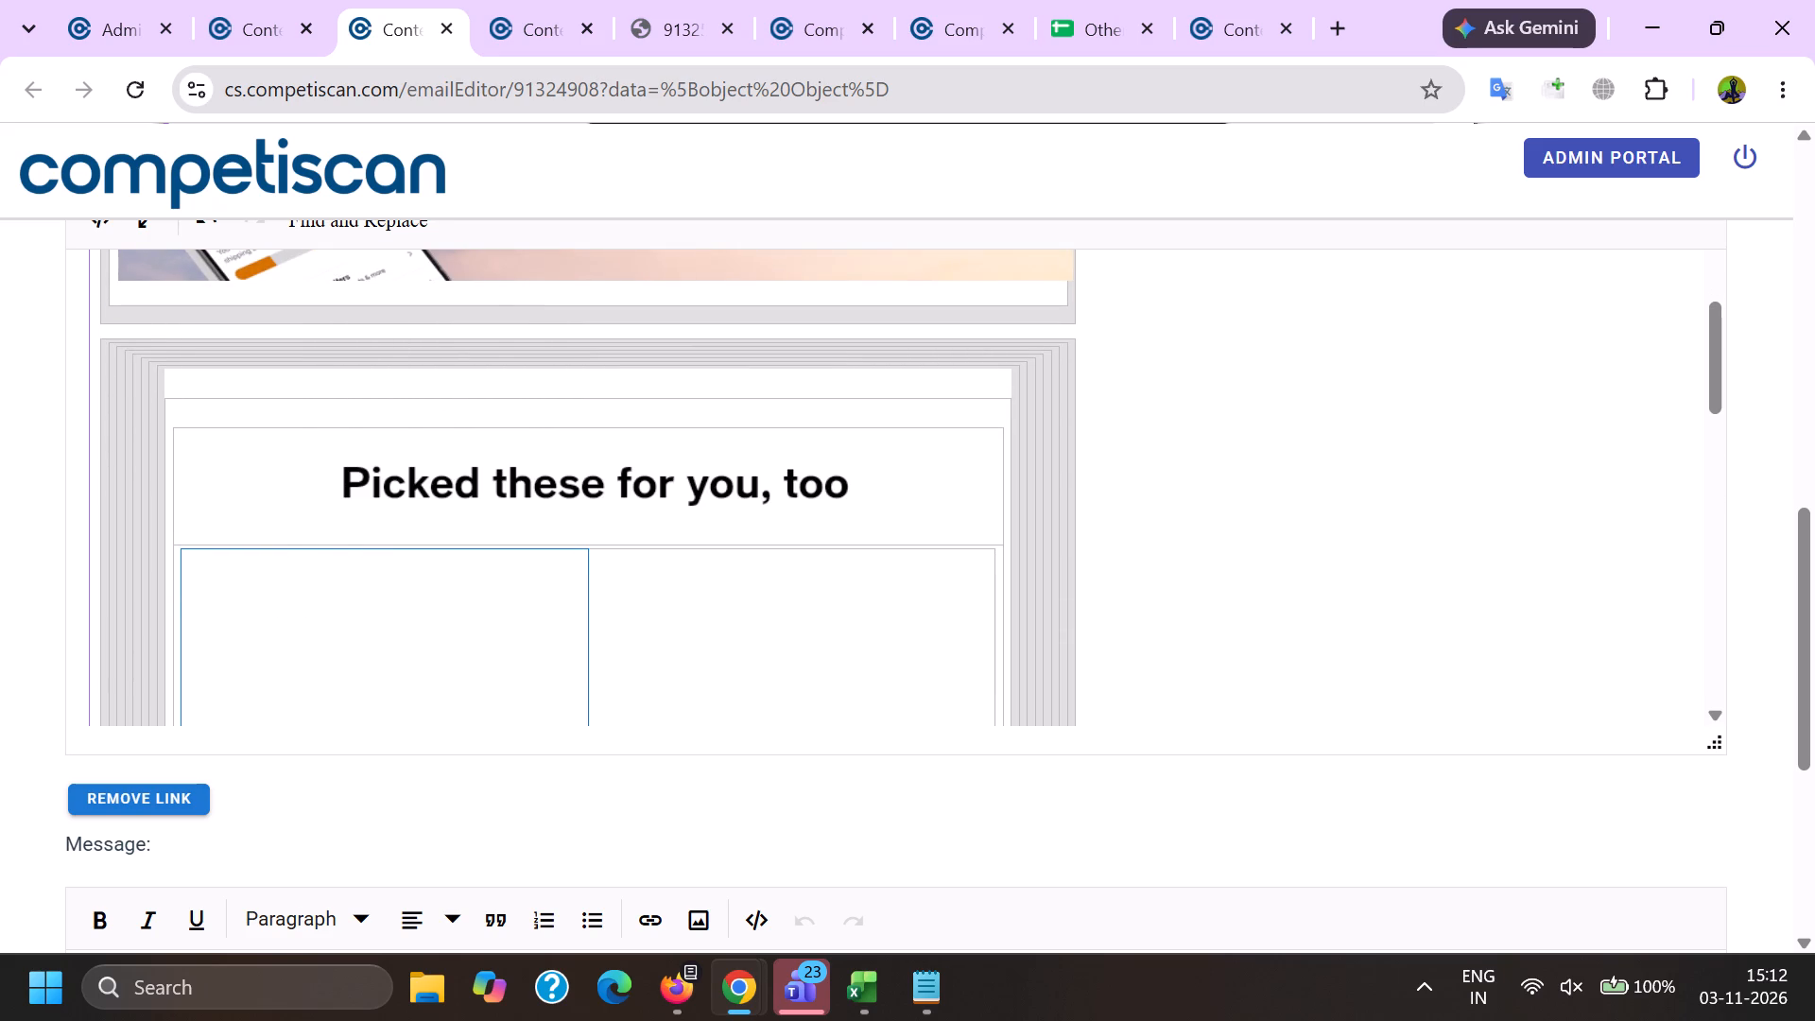
{"action": "left_click", "coordinate": [249, 380]}
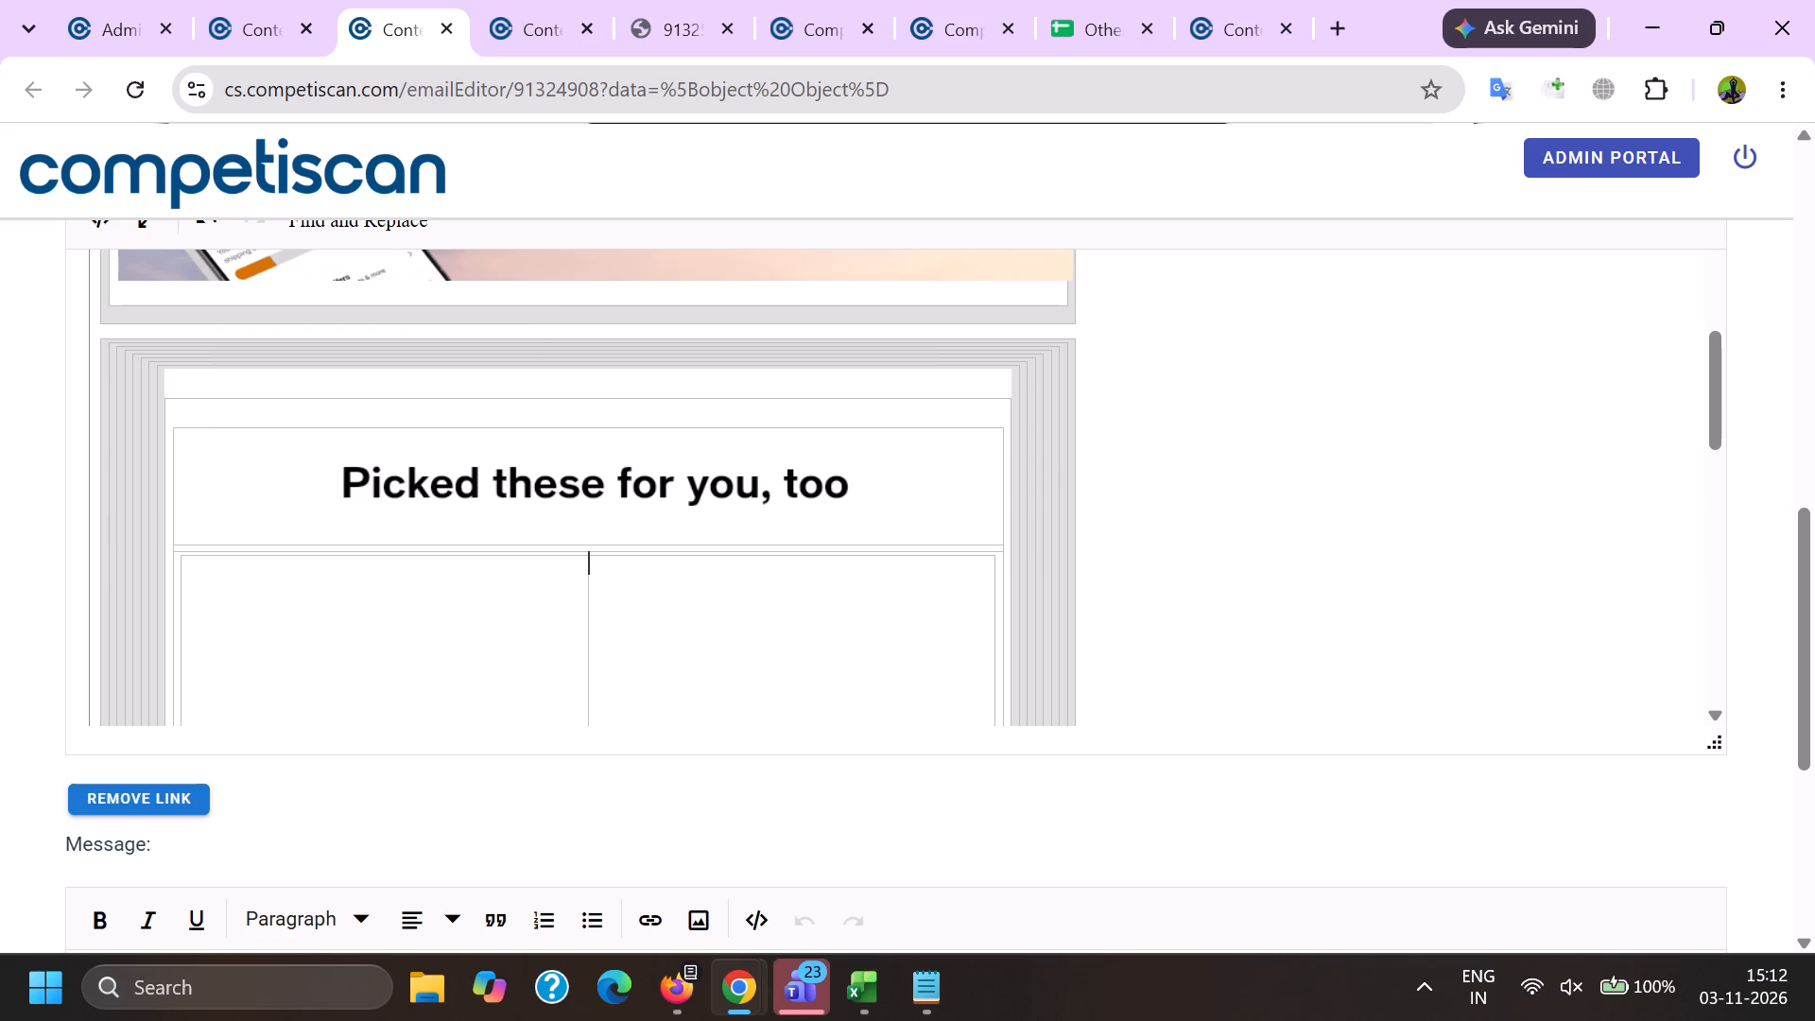
{"action": "left_click", "coordinate": [476, 653]}
{"action": "left_click", "coordinate": [253, 383]}
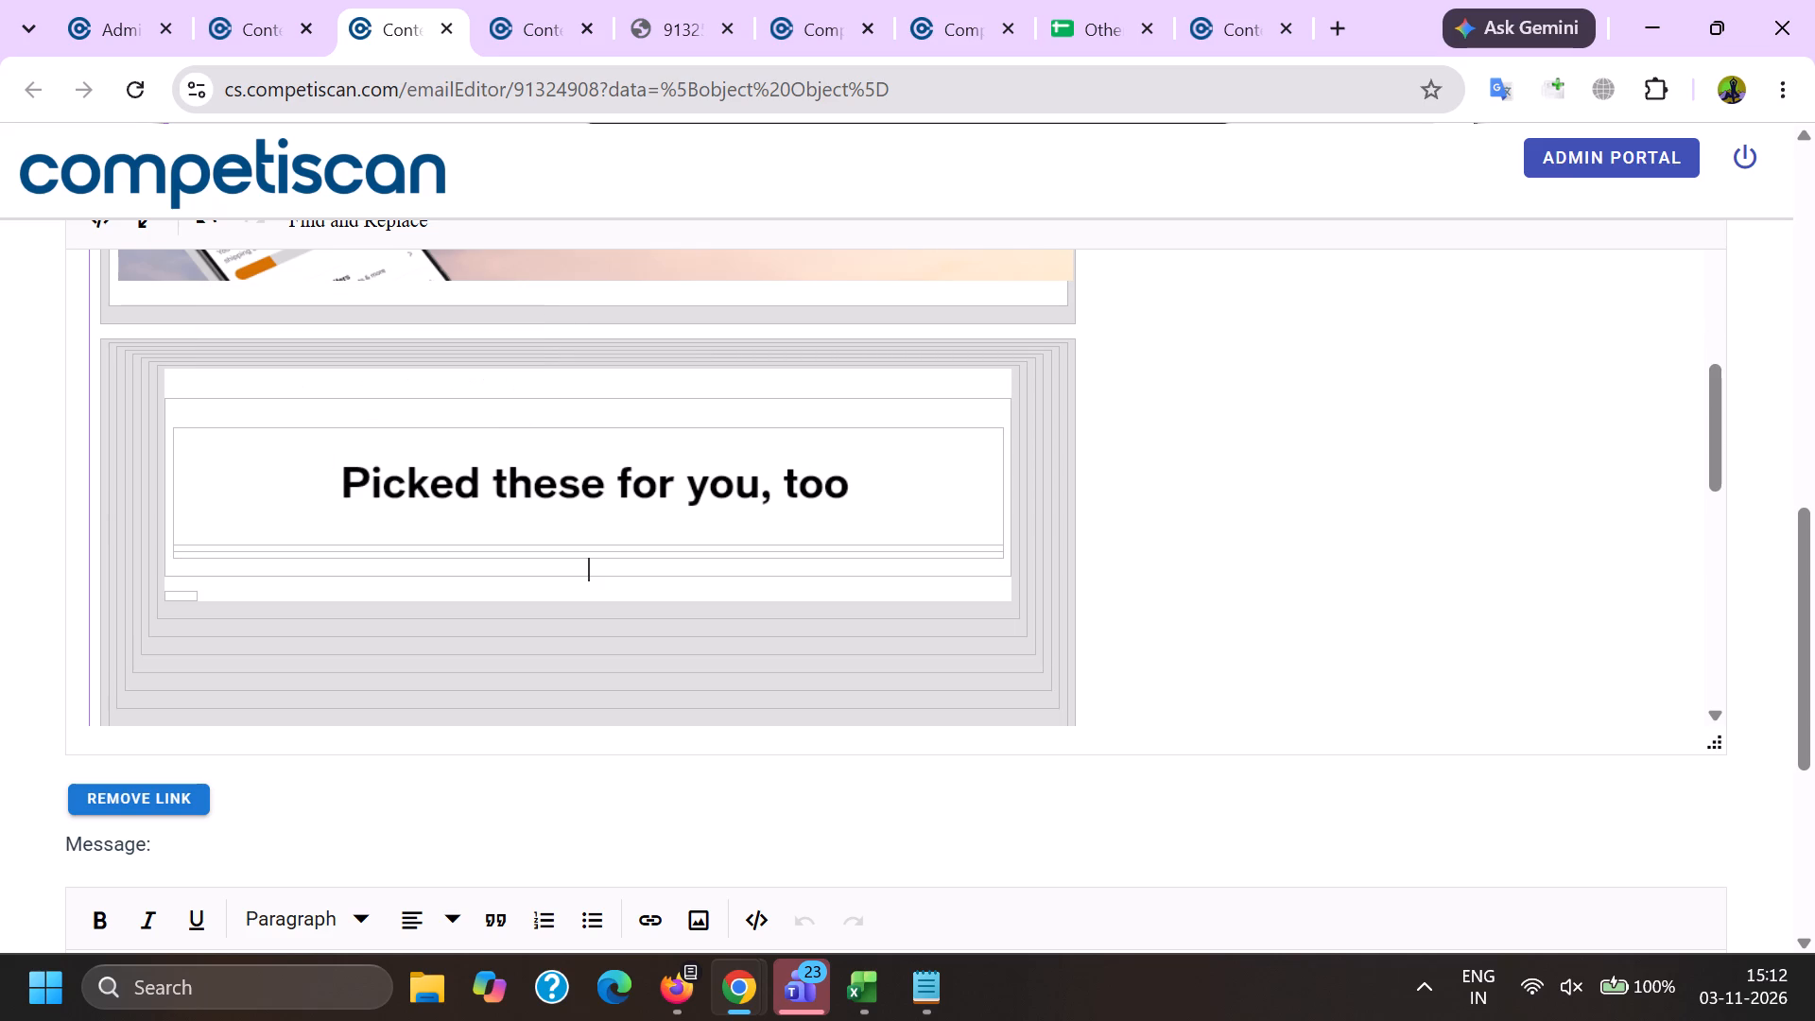
Remove the link from "Sign Up" in the black "Sign up for texts, get 25% off" banner.
{"action": "scroll", "coordinate": [462, 660], "scroll_direction": "down", "scroll_amount": 7}
{"action": "scroll", "coordinate": [813, 524], "scroll_direction": "up", "scroll_amount": 2}
{"action": "left_click", "coordinate": [825, 521]}
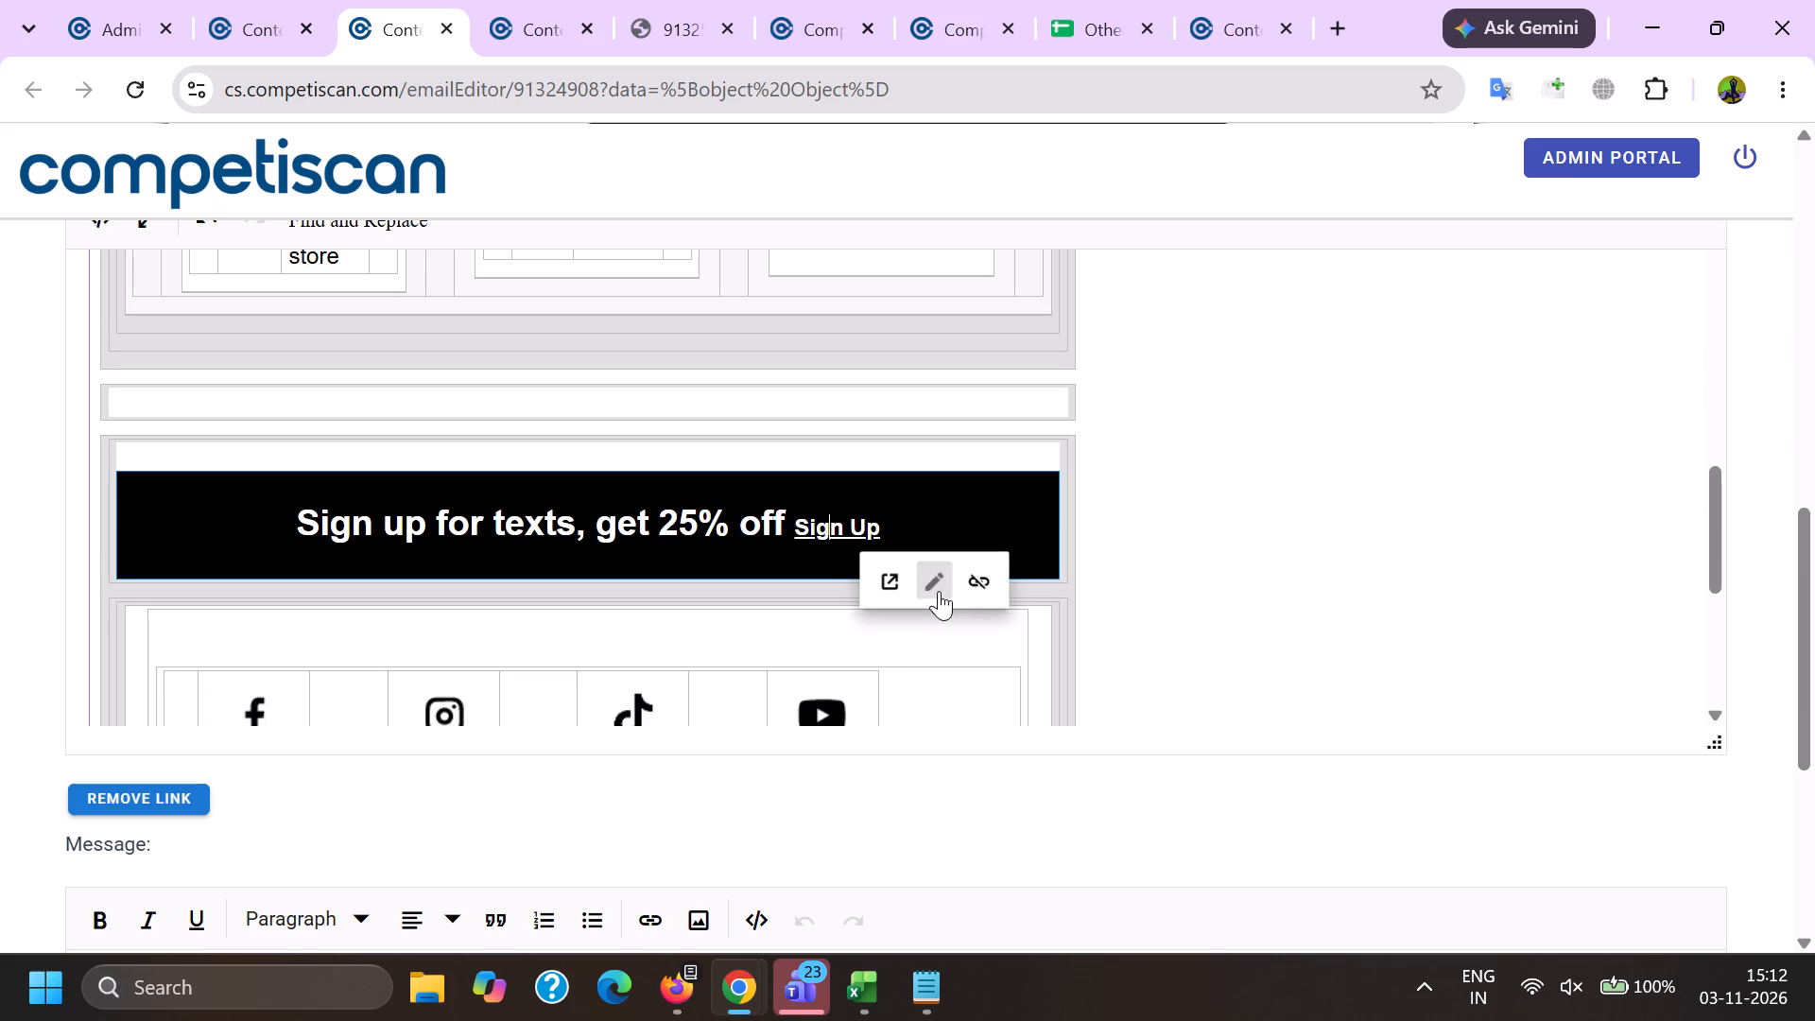
{"action": "left_click", "coordinate": [985, 578]}
Remove the links from the YouTube, TikTok, Instagram and Facebook icons in the email footer.
{"action": "left_click", "coordinate": [835, 714]}
{"action": "left_click", "coordinate": [855, 616]}
{"action": "left_click", "coordinate": [665, 684]}
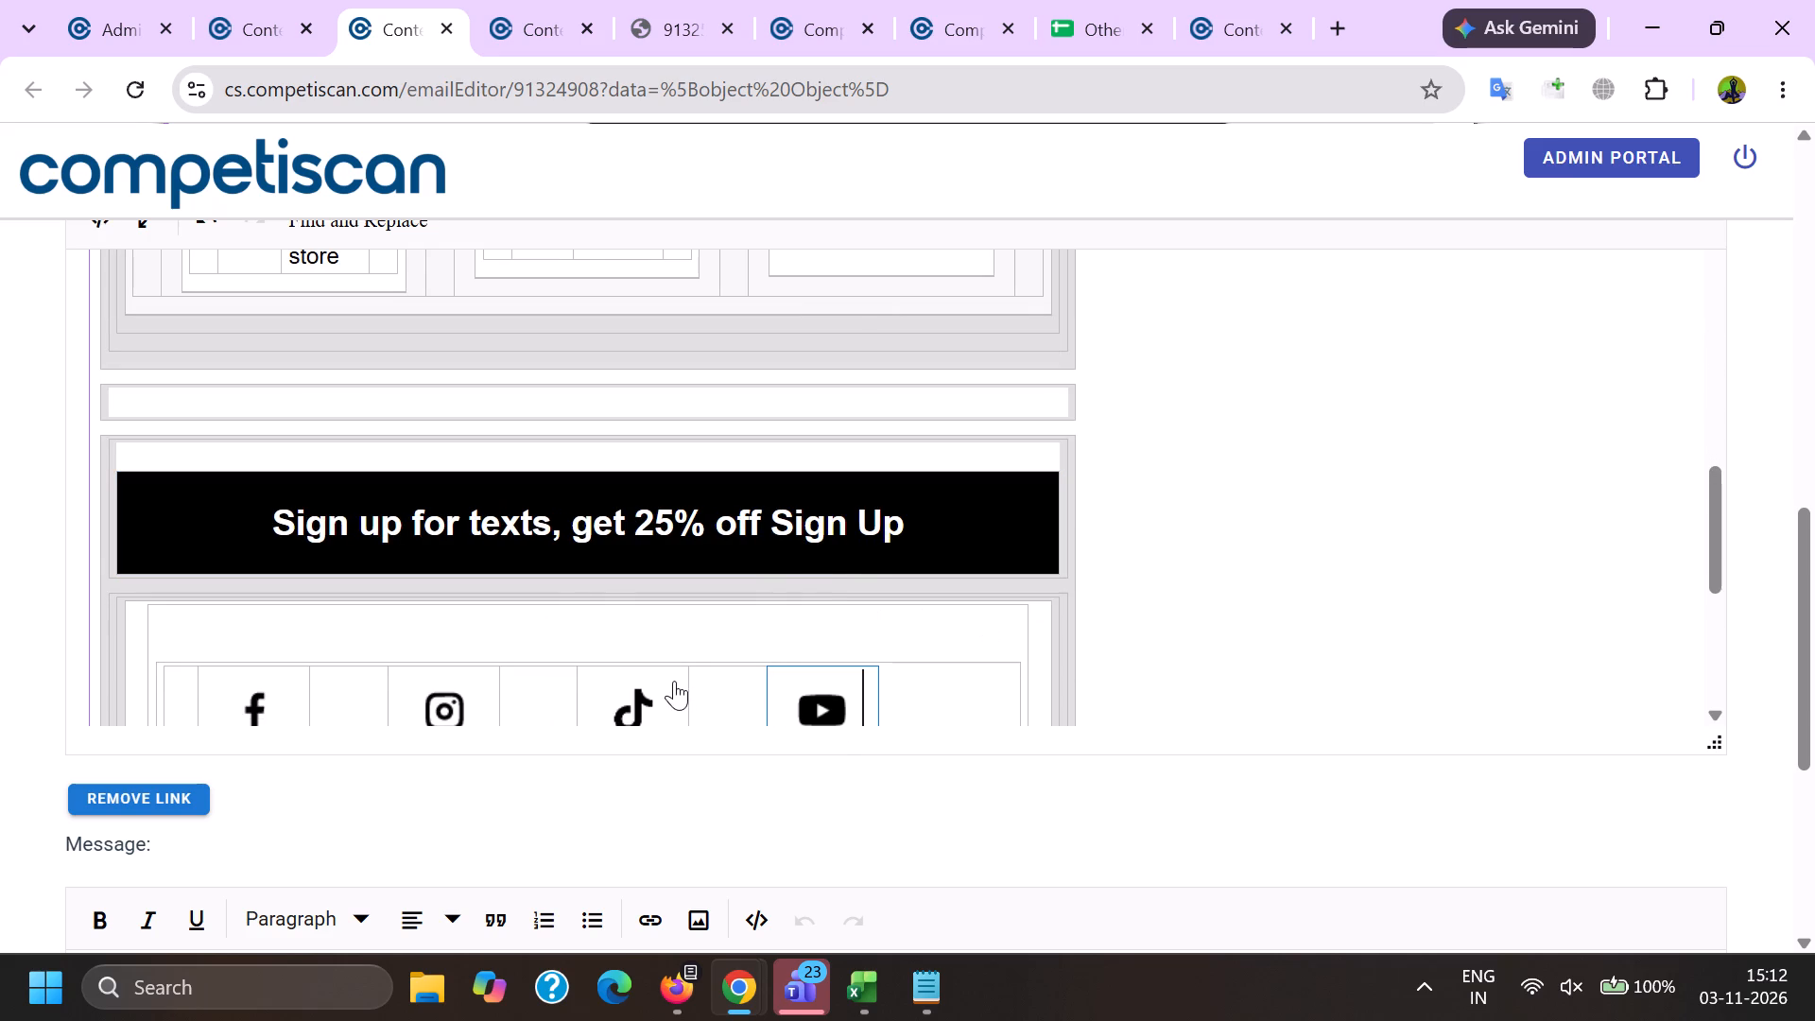
{"action": "left_click", "coordinate": [662, 637]}
{"action": "left_click", "coordinate": [466, 710]}
{"action": "left_click", "coordinate": [498, 627]}
{"action": "left_click", "coordinate": [259, 700]}
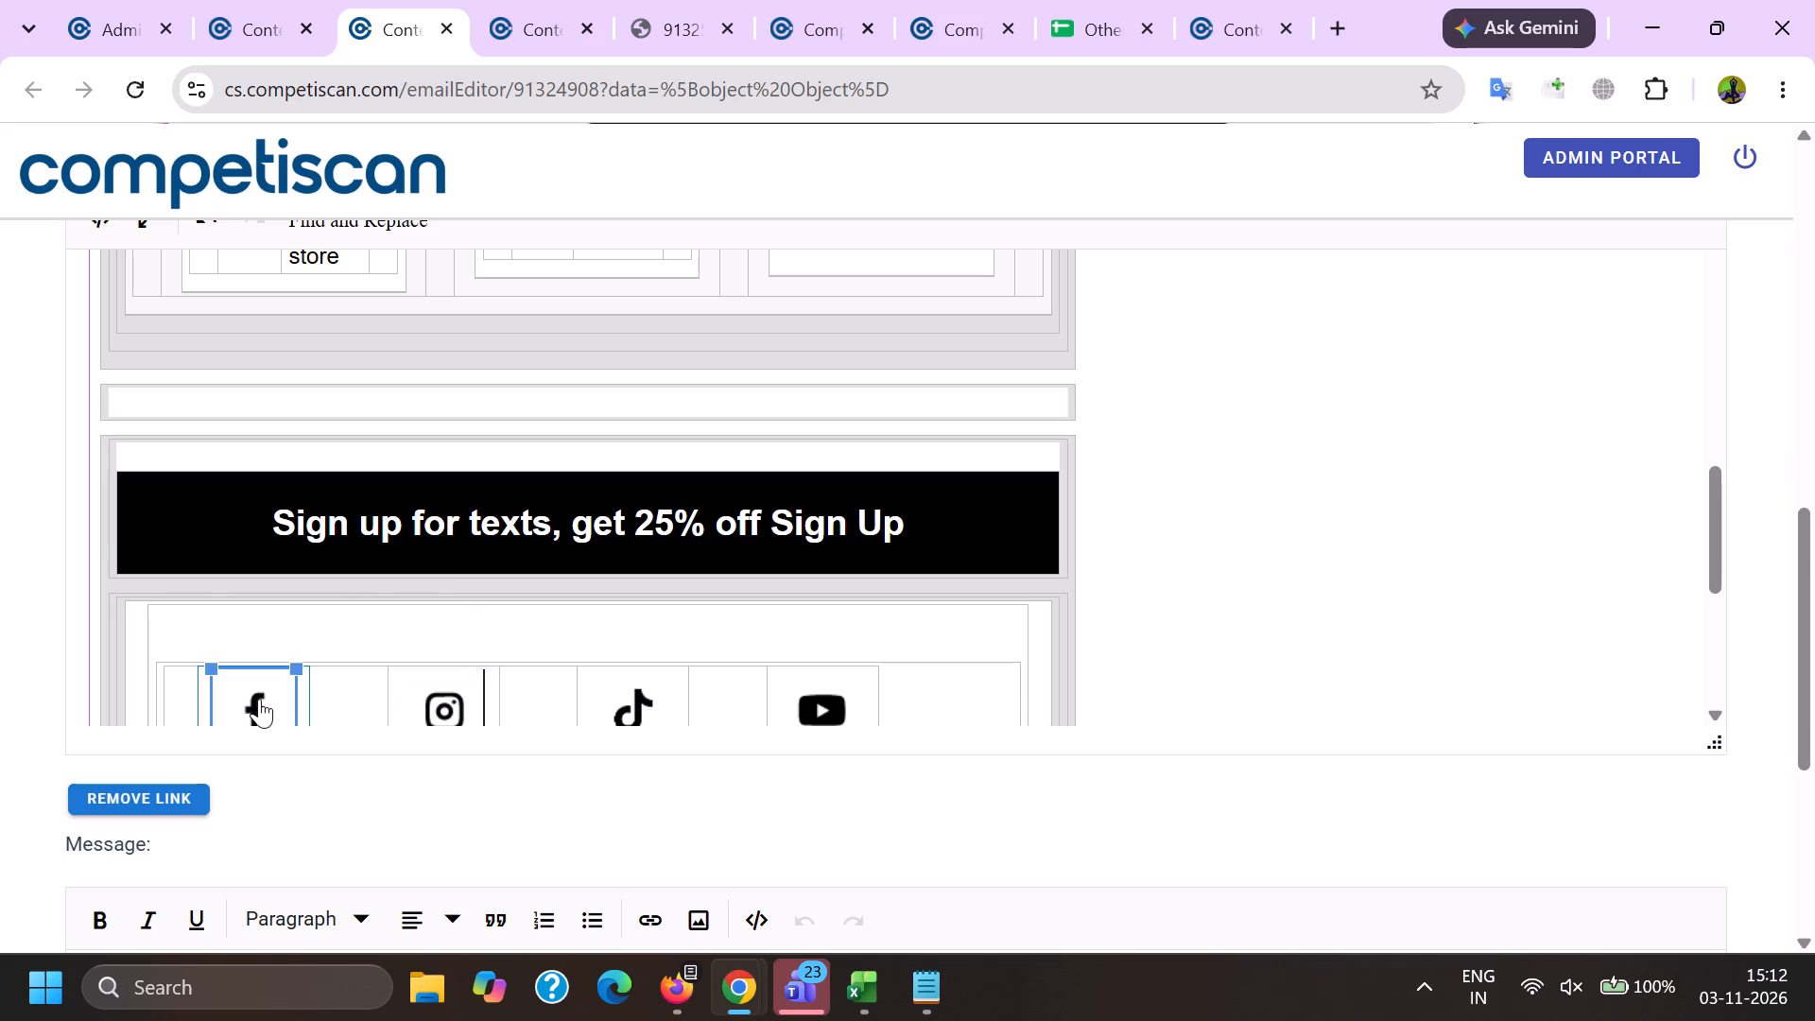
{"action": "left_click", "coordinate": [300, 630]}
Remove the links from the App Store and Google Play badges below the social icons.
{"action": "scroll", "coordinate": [321, 393], "scroll_direction": "down", "scroll_amount": 2}
{"action": "left_click", "coordinate": [294, 545]}
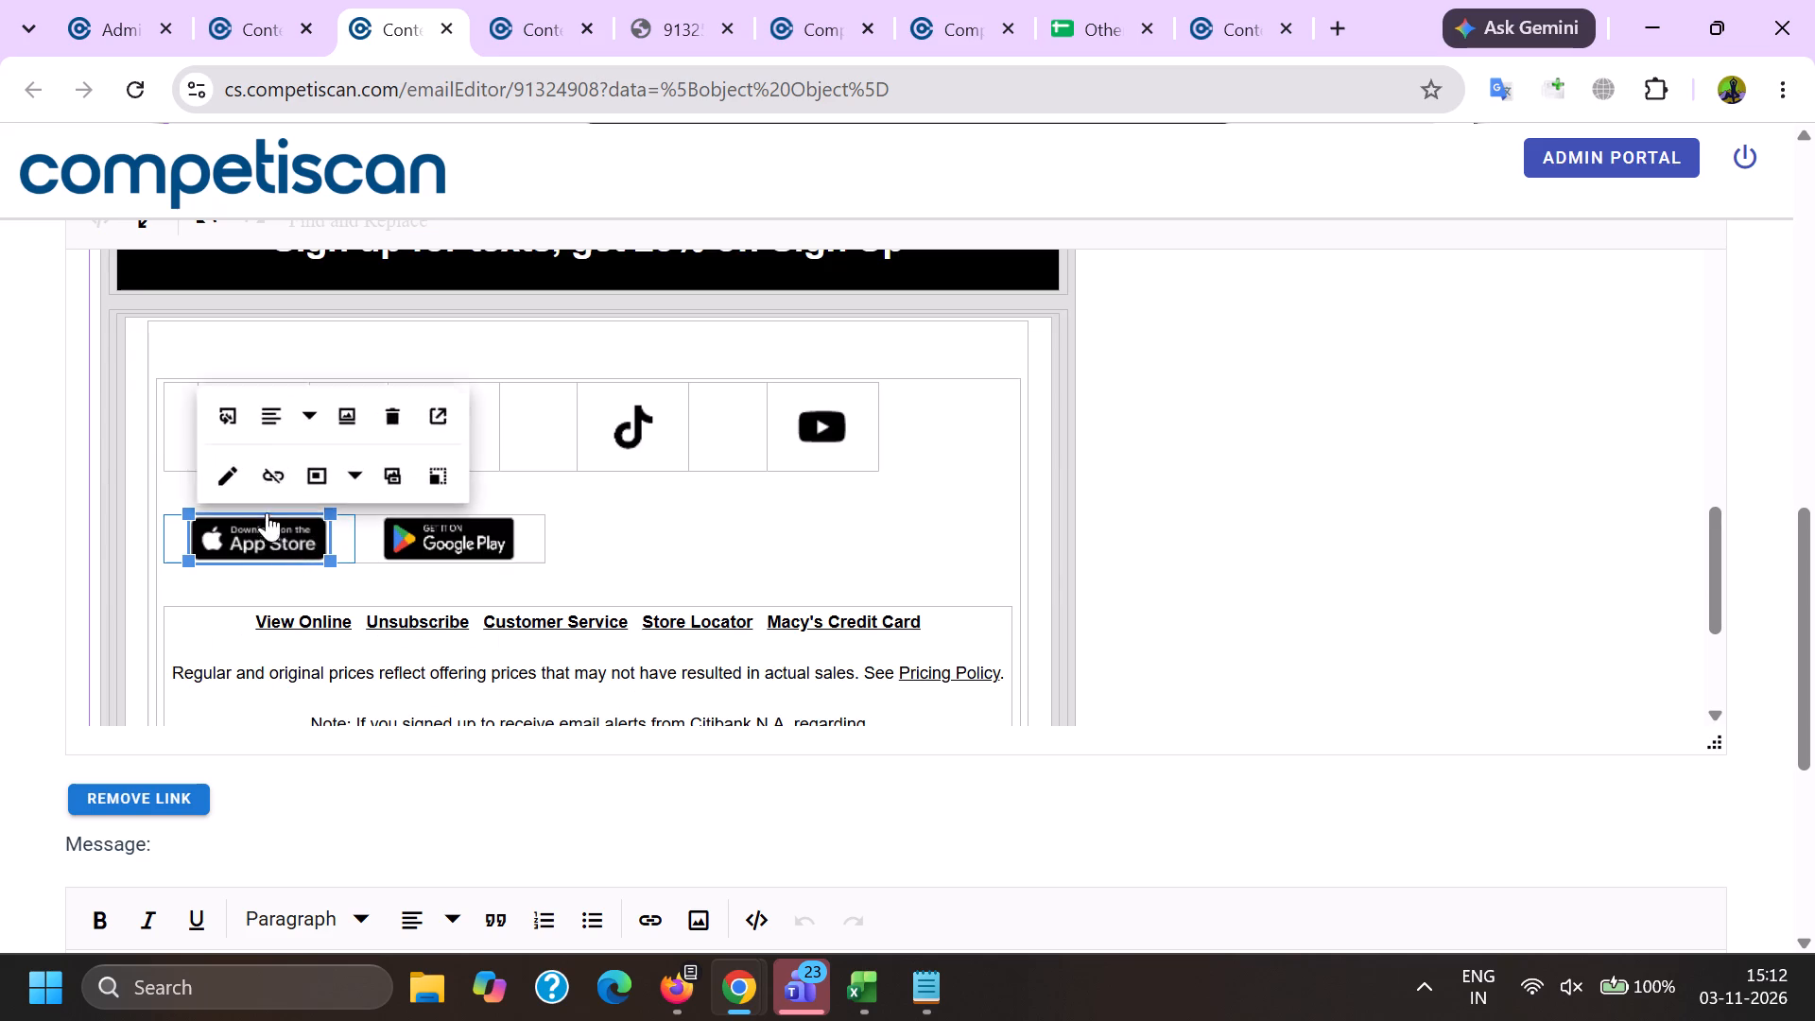
{"action": "left_click", "coordinate": [268, 481]}
{"action": "left_click", "coordinate": [420, 533]}
{"action": "left_click", "coordinate": [458, 465]}
Remove the links from "View Online", "Unsubscribe" and "Macy's Credit Card" in the footer link row.
{"action": "left_click", "coordinate": [342, 616]}
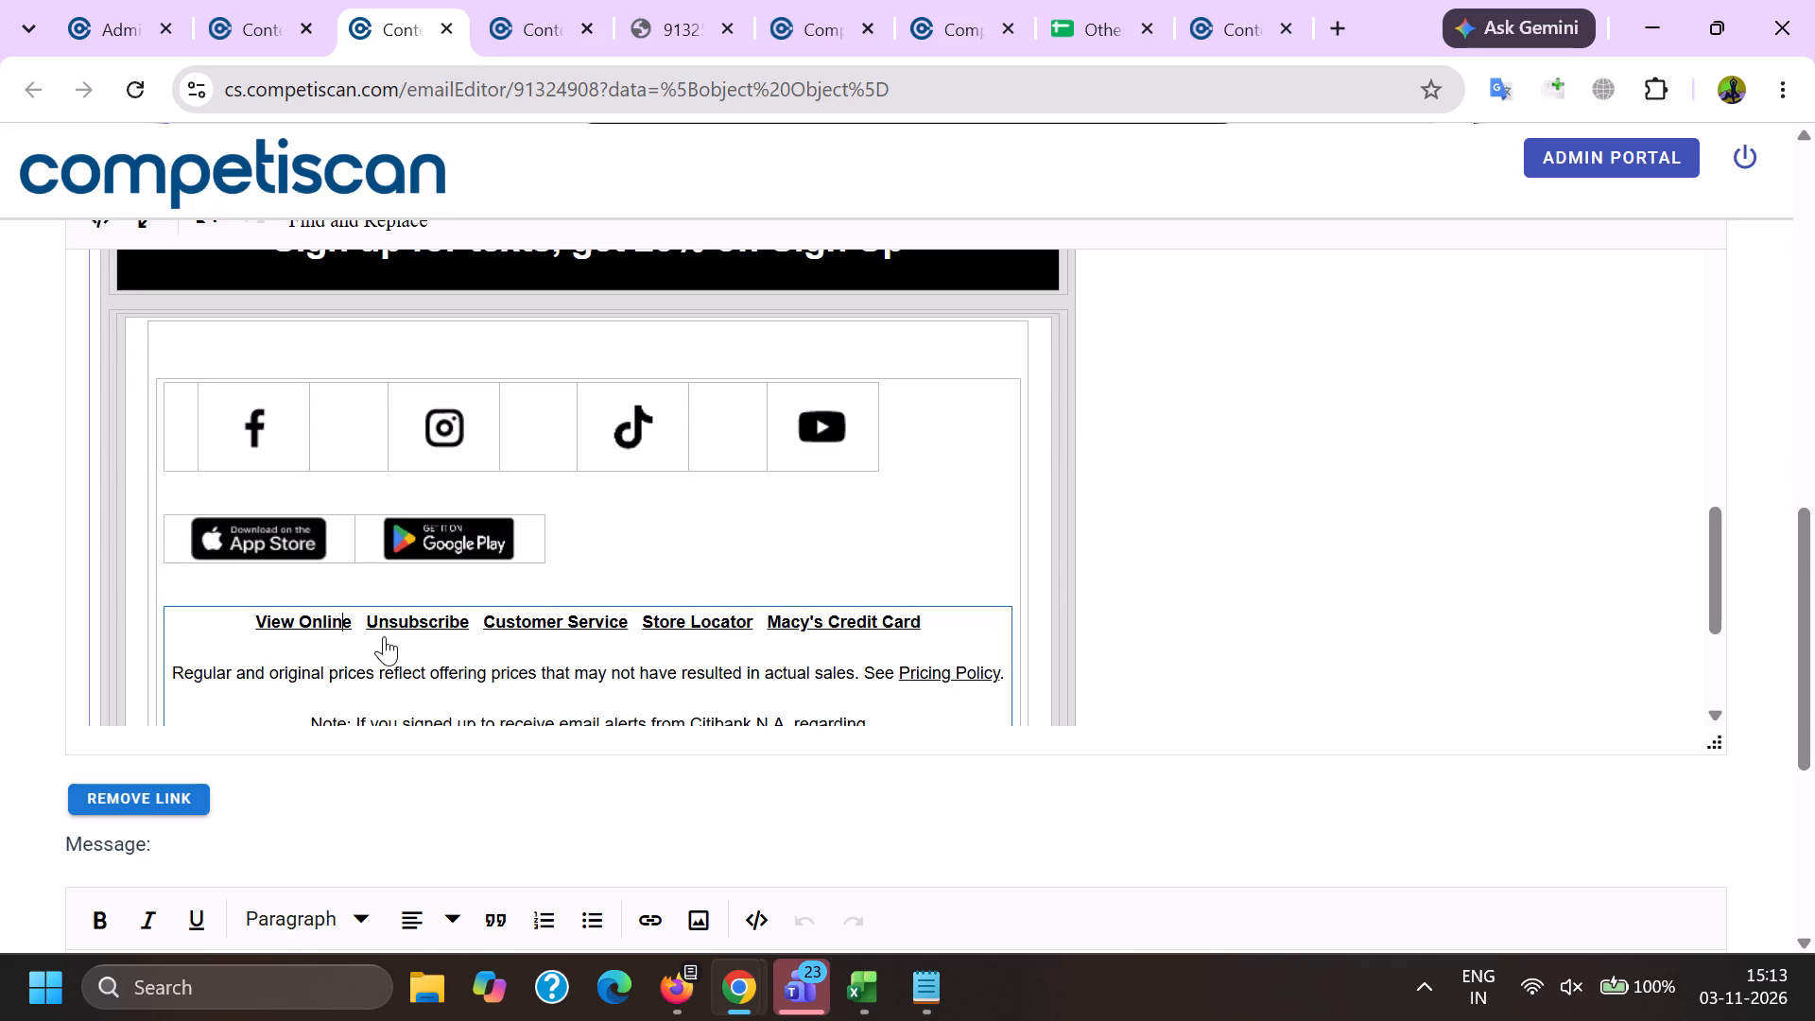
{"action": "left_click", "coordinate": [507, 667]}
{"action": "left_click", "coordinate": [427, 625]}
{"action": "left_click", "coordinate": [594, 676]}
{"action": "left_click", "coordinate": [790, 625]}
{"action": "left_click", "coordinate": [921, 678]}
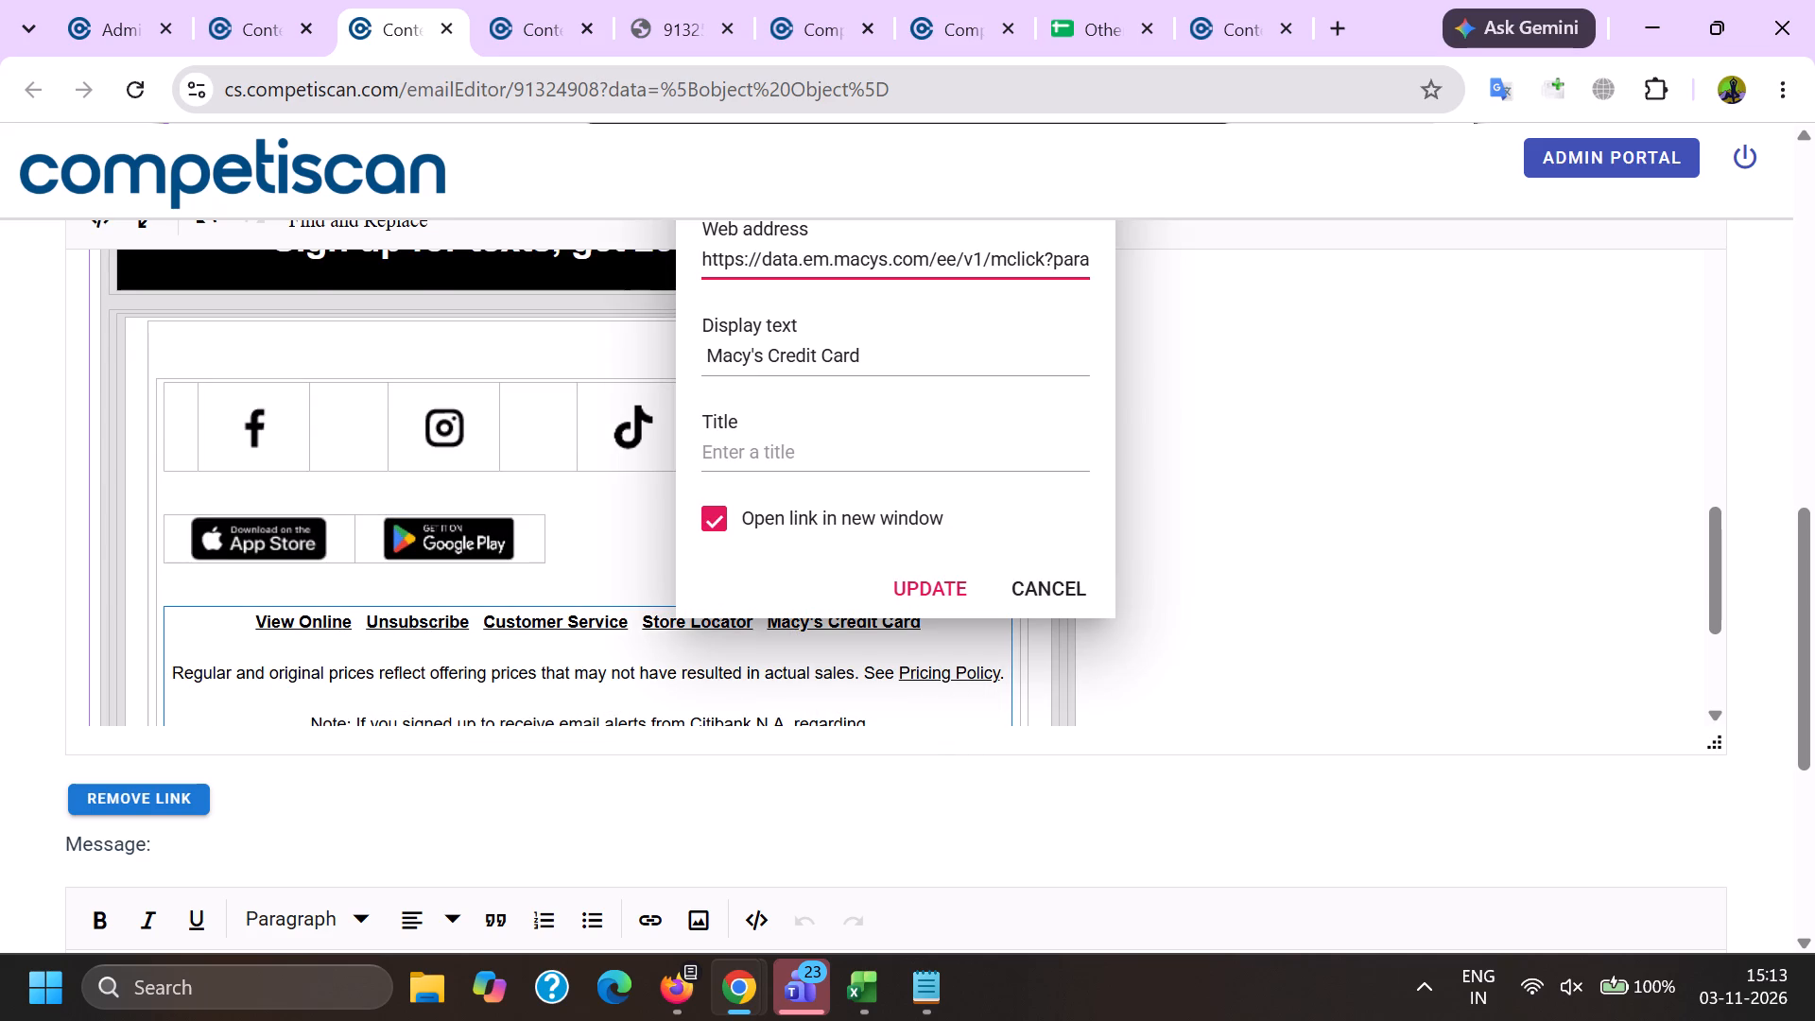
{"action": "left_click", "coordinate": [859, 632]}
{"action": "left_click", "coordinate": [828, 623]}
{"action": "scroll", "coordinate": [828, 632], "scroll_direction": "down", "scroll_amount": 1}
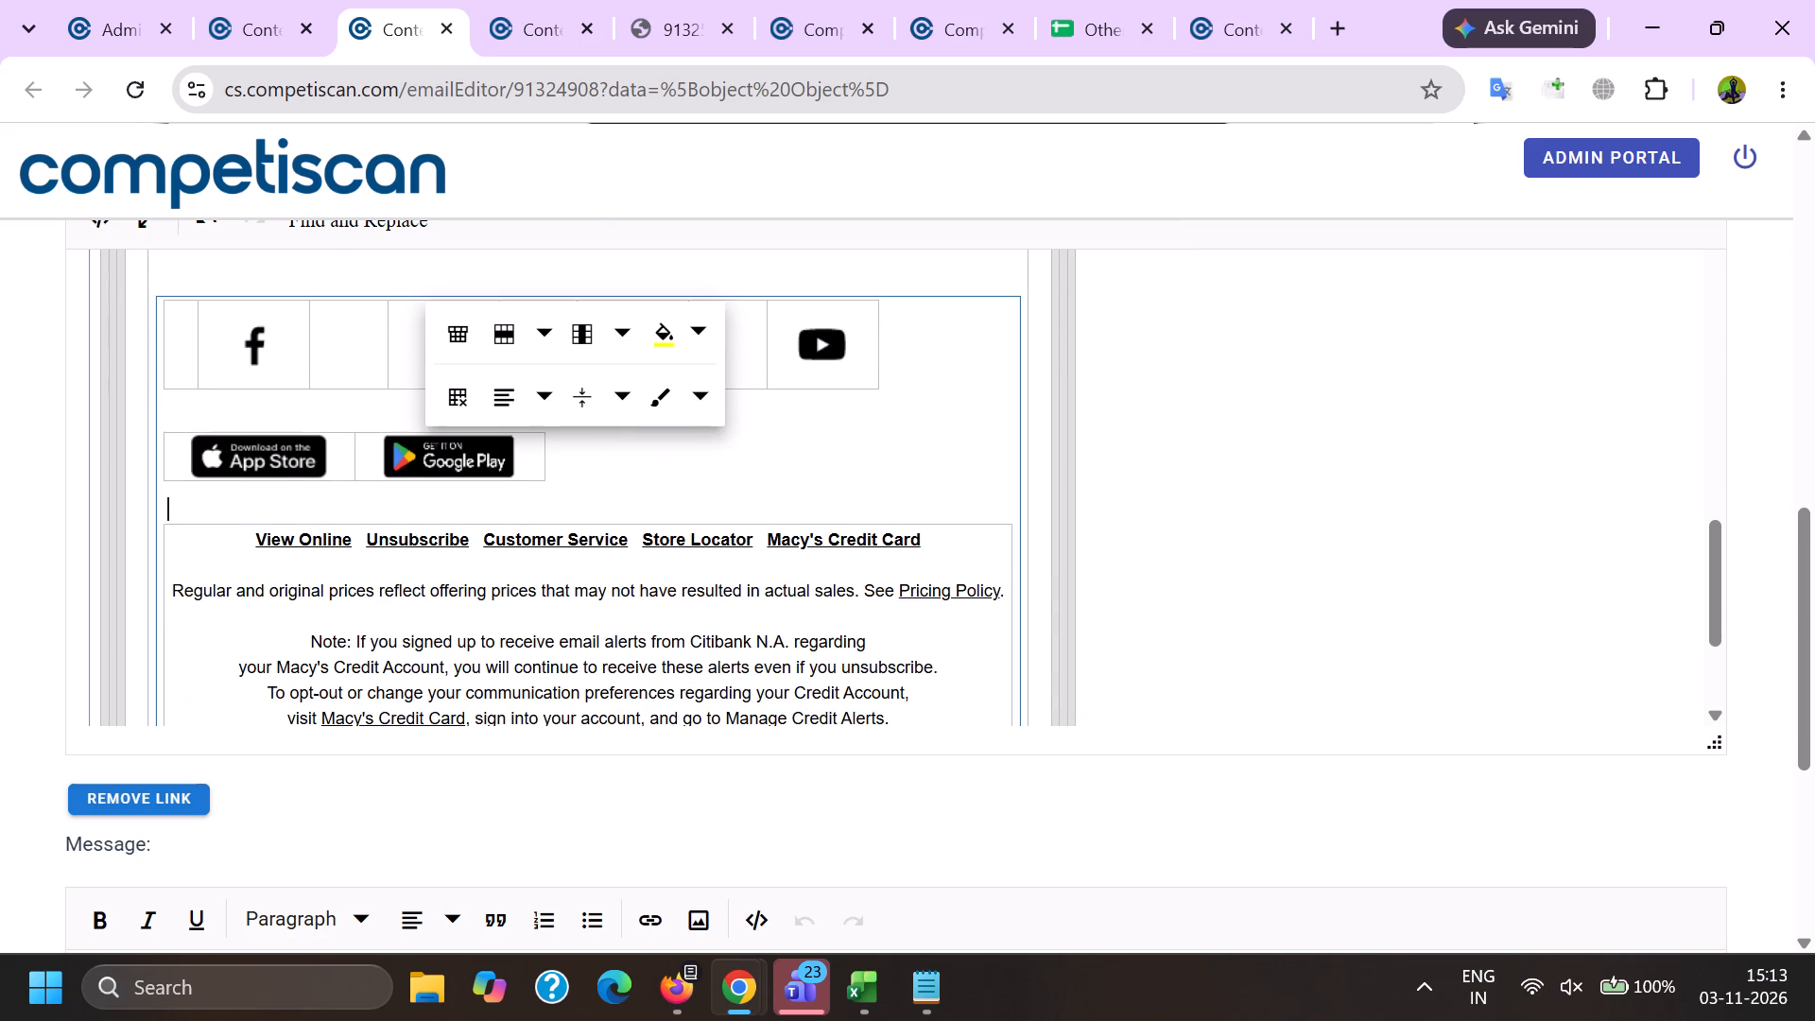
{"action": "left_click", "coordinate": [795, 526]}
{"action": "left_click", "coordinate": [795, 540]}
{"action": "left_click", "coordinate": [967, 596]}
Remove the link from "Macy's Credit Card" in the footer note about Credit Account email alerts.
{"action": "scroll", "coordinate": [476, 427], "scroll_direction": "down", "scroll_amount": 2}
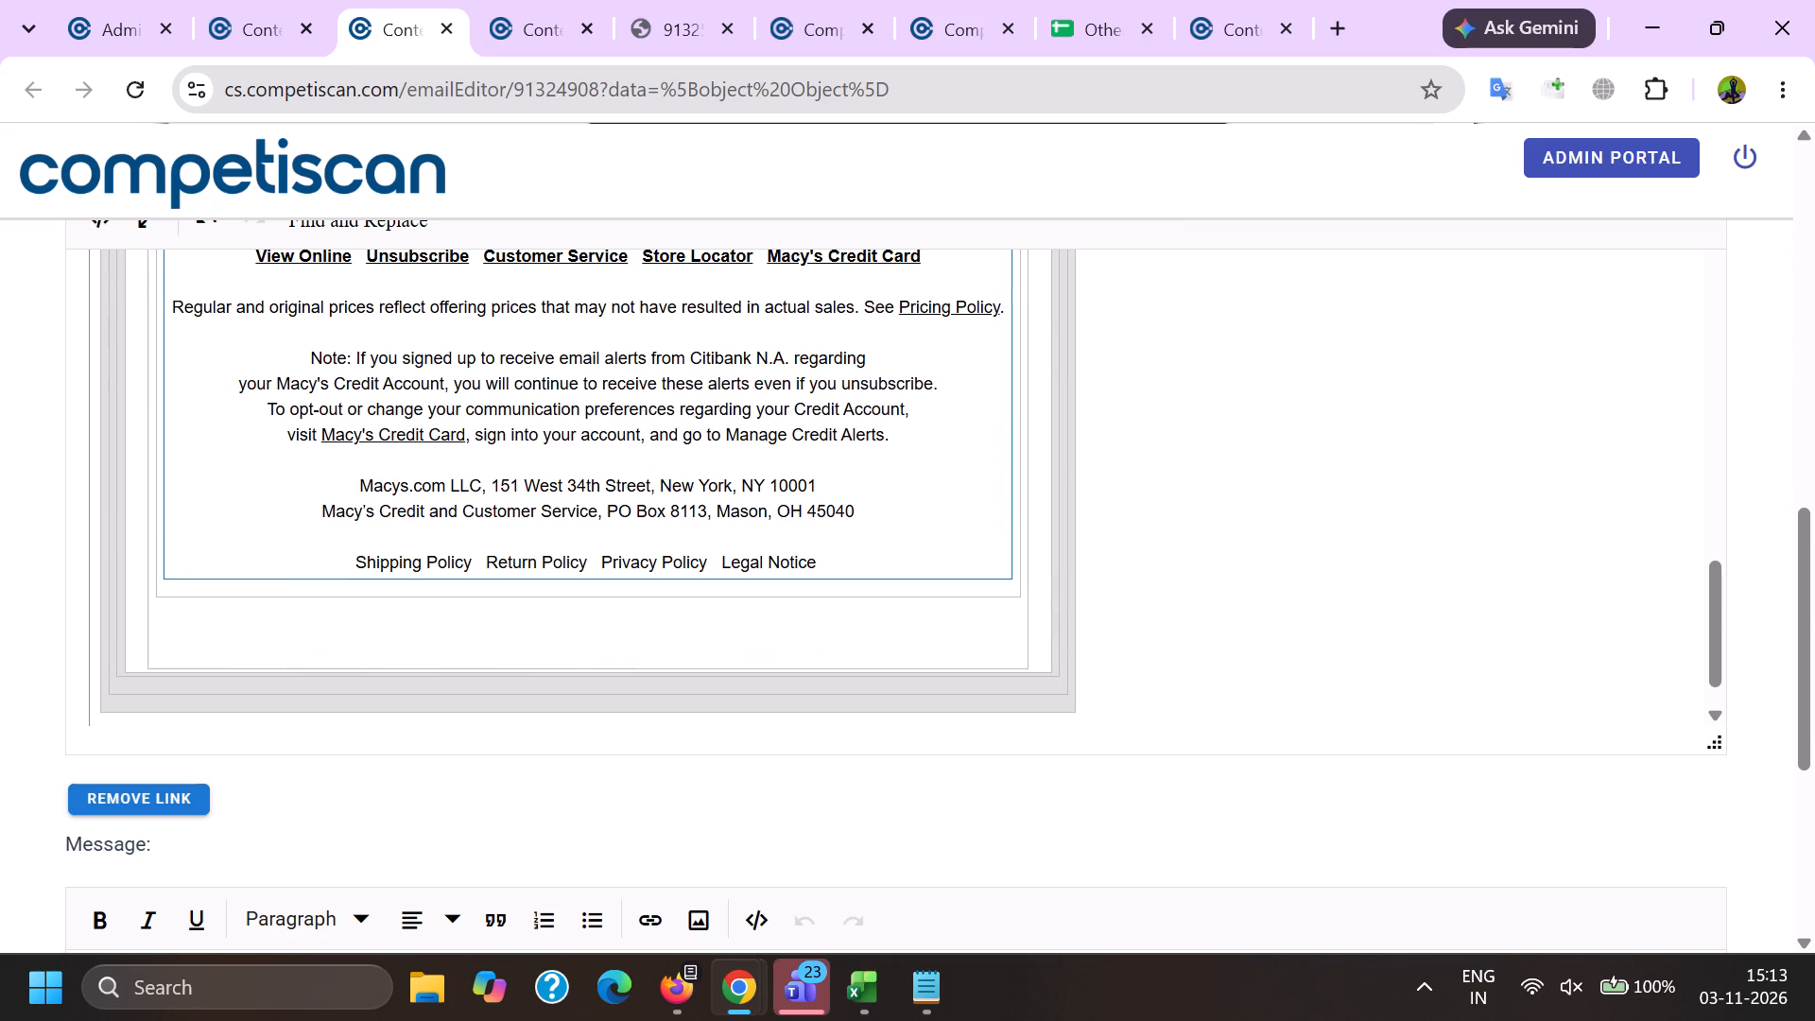
{"action": "left_click", "coordinate": [395, 419]}
{"action": "left_click", "coordinate": [402, 448]}
{"action": "left_click", "coordinate": [385, 436]}
{"action": "left_click", "coordinate": [543, 492]}
Save the product info of email 91324908 and confirm the save.
{"action": "scroll", "coordinate": [545, 476], "scroll_direction": "down", "scroll_amount": 9}
{"action": "left_click", "coordinate": [643, 671]}
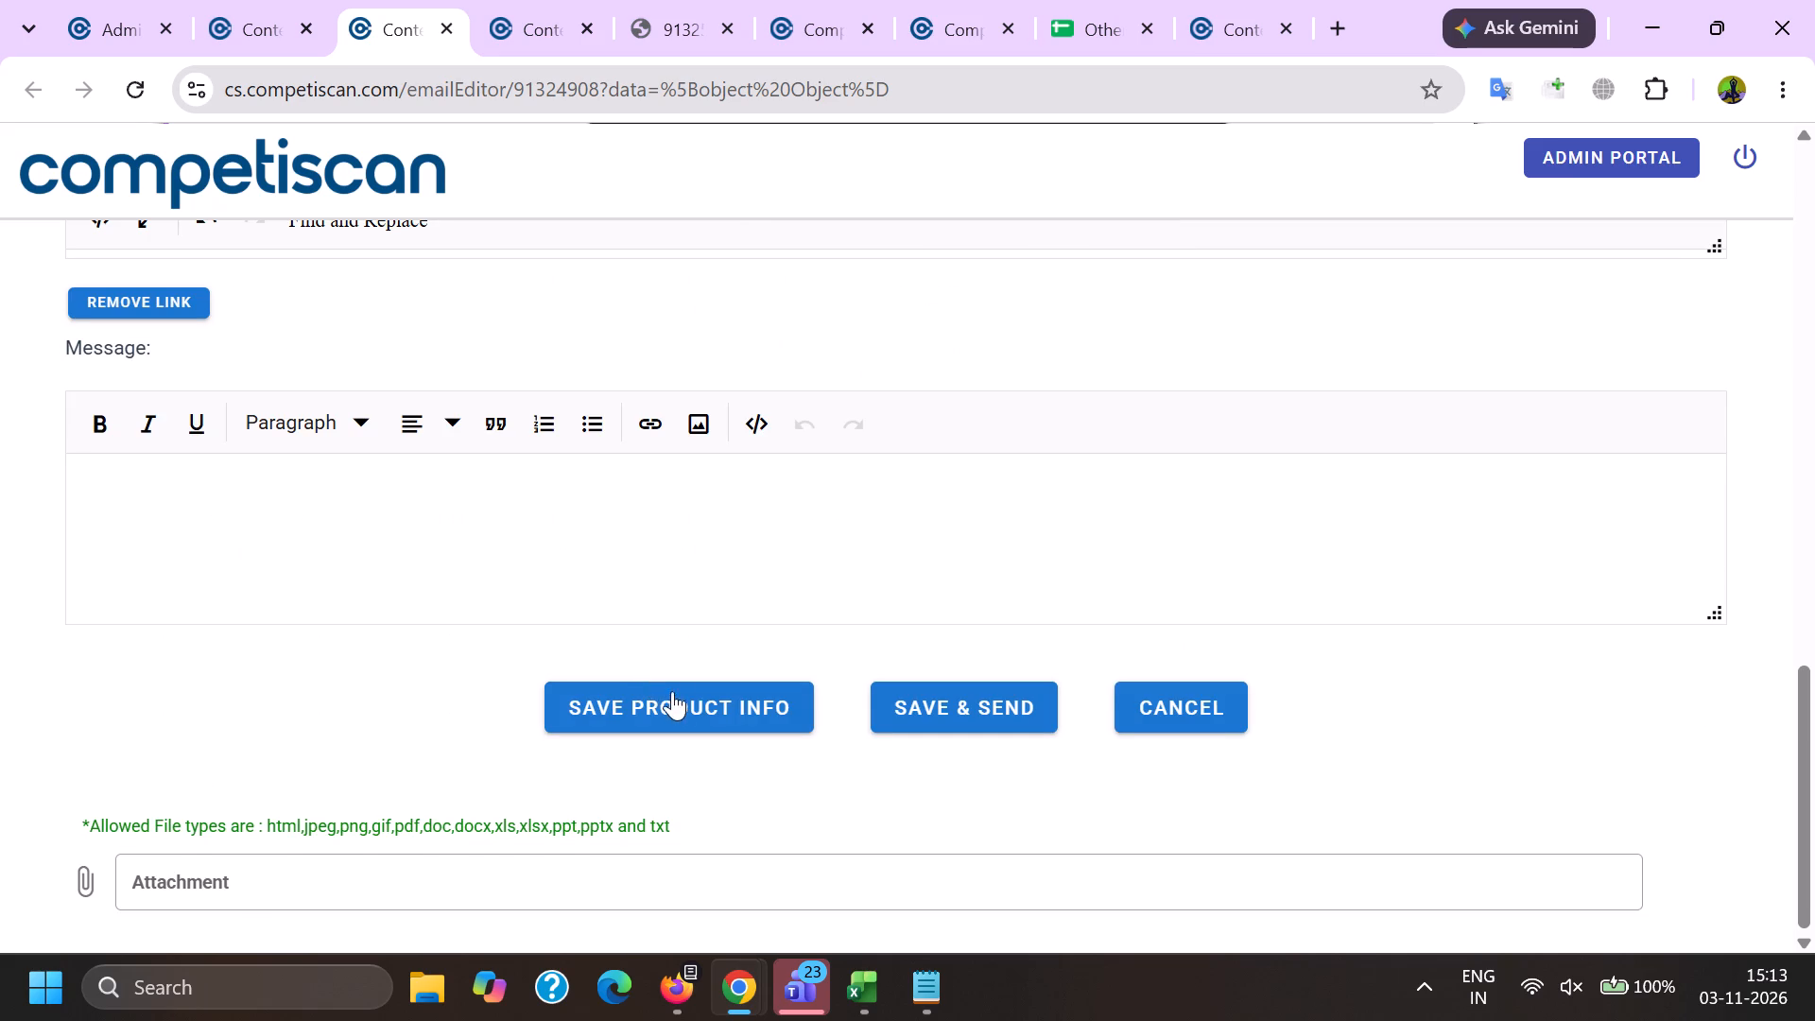
{"action": "left_click", "coordinate": [683, 694]}
{"action": "left_click", "coordinate": [877, 581]}
{"action": "left_click", "coordinate": [913, 574]}
Close the email editor and PDF tabs of 91325951 and return to the editor of email 91324908.
{"action": "left_click", "coordinate": [715, 0]}
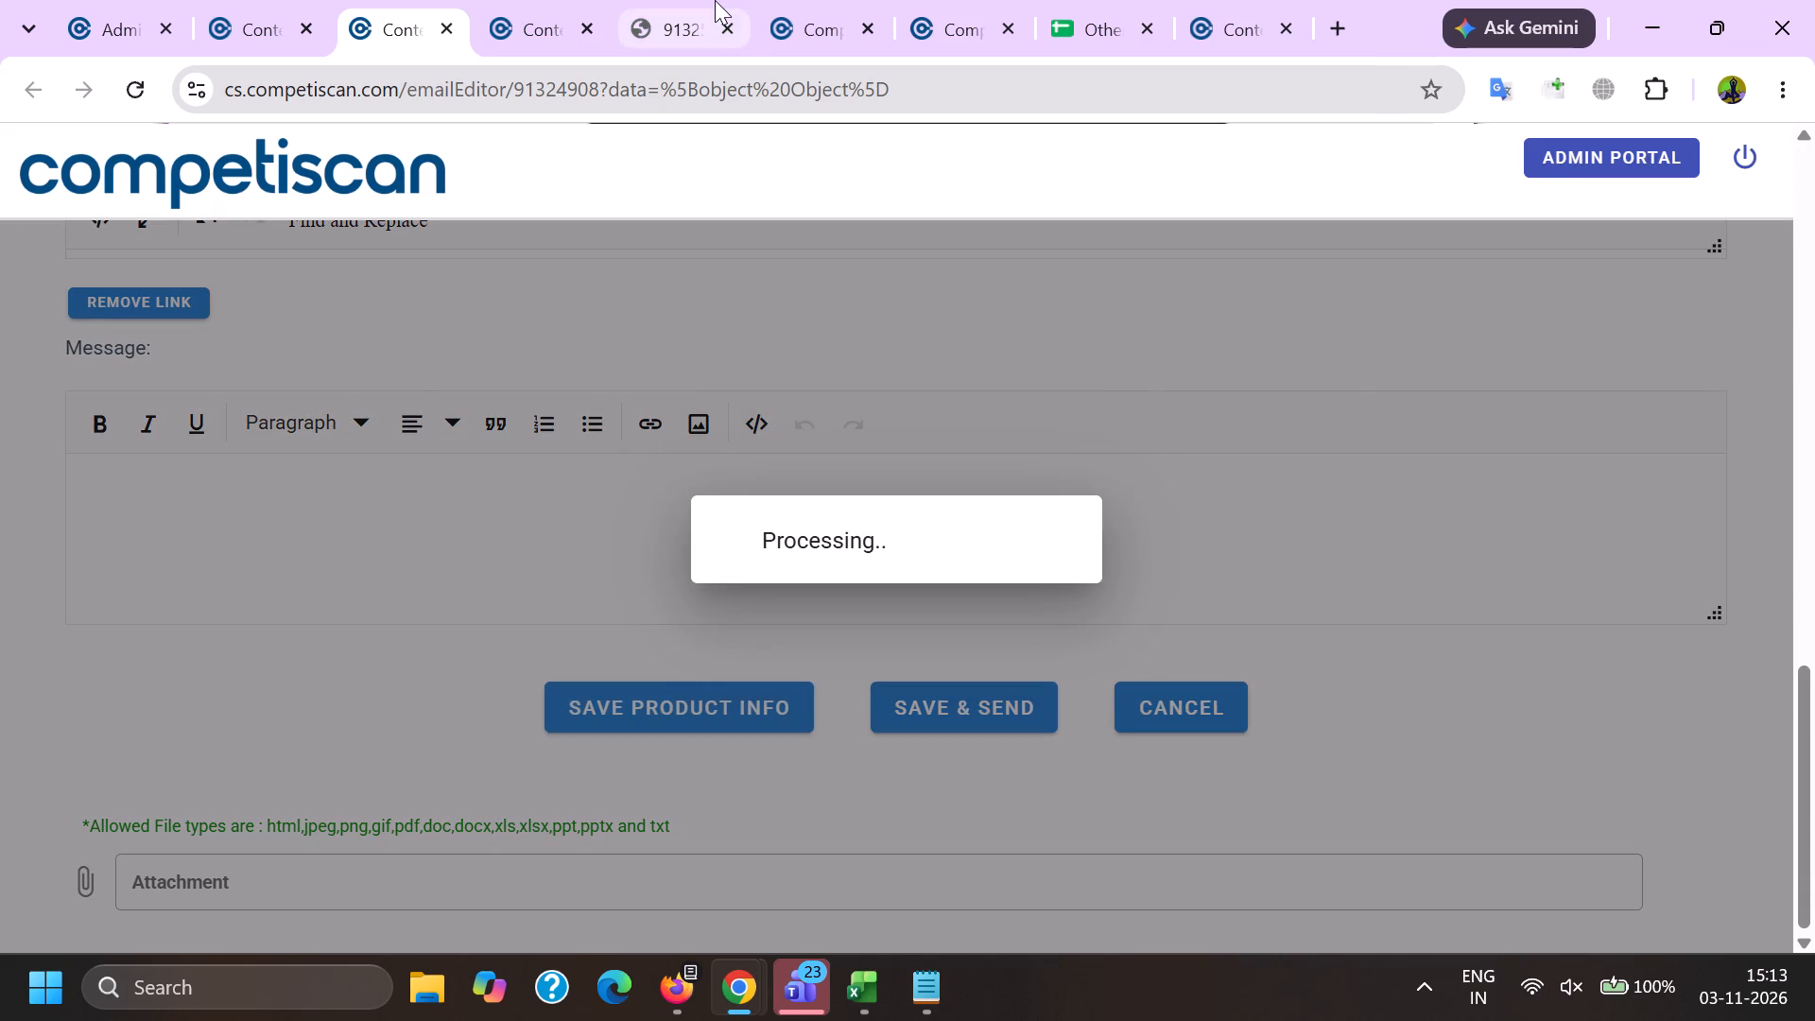
{"action": "left_click", "coordinate": [608, 1]}
{"action": "double_click", "coordinate": [587, 28]}
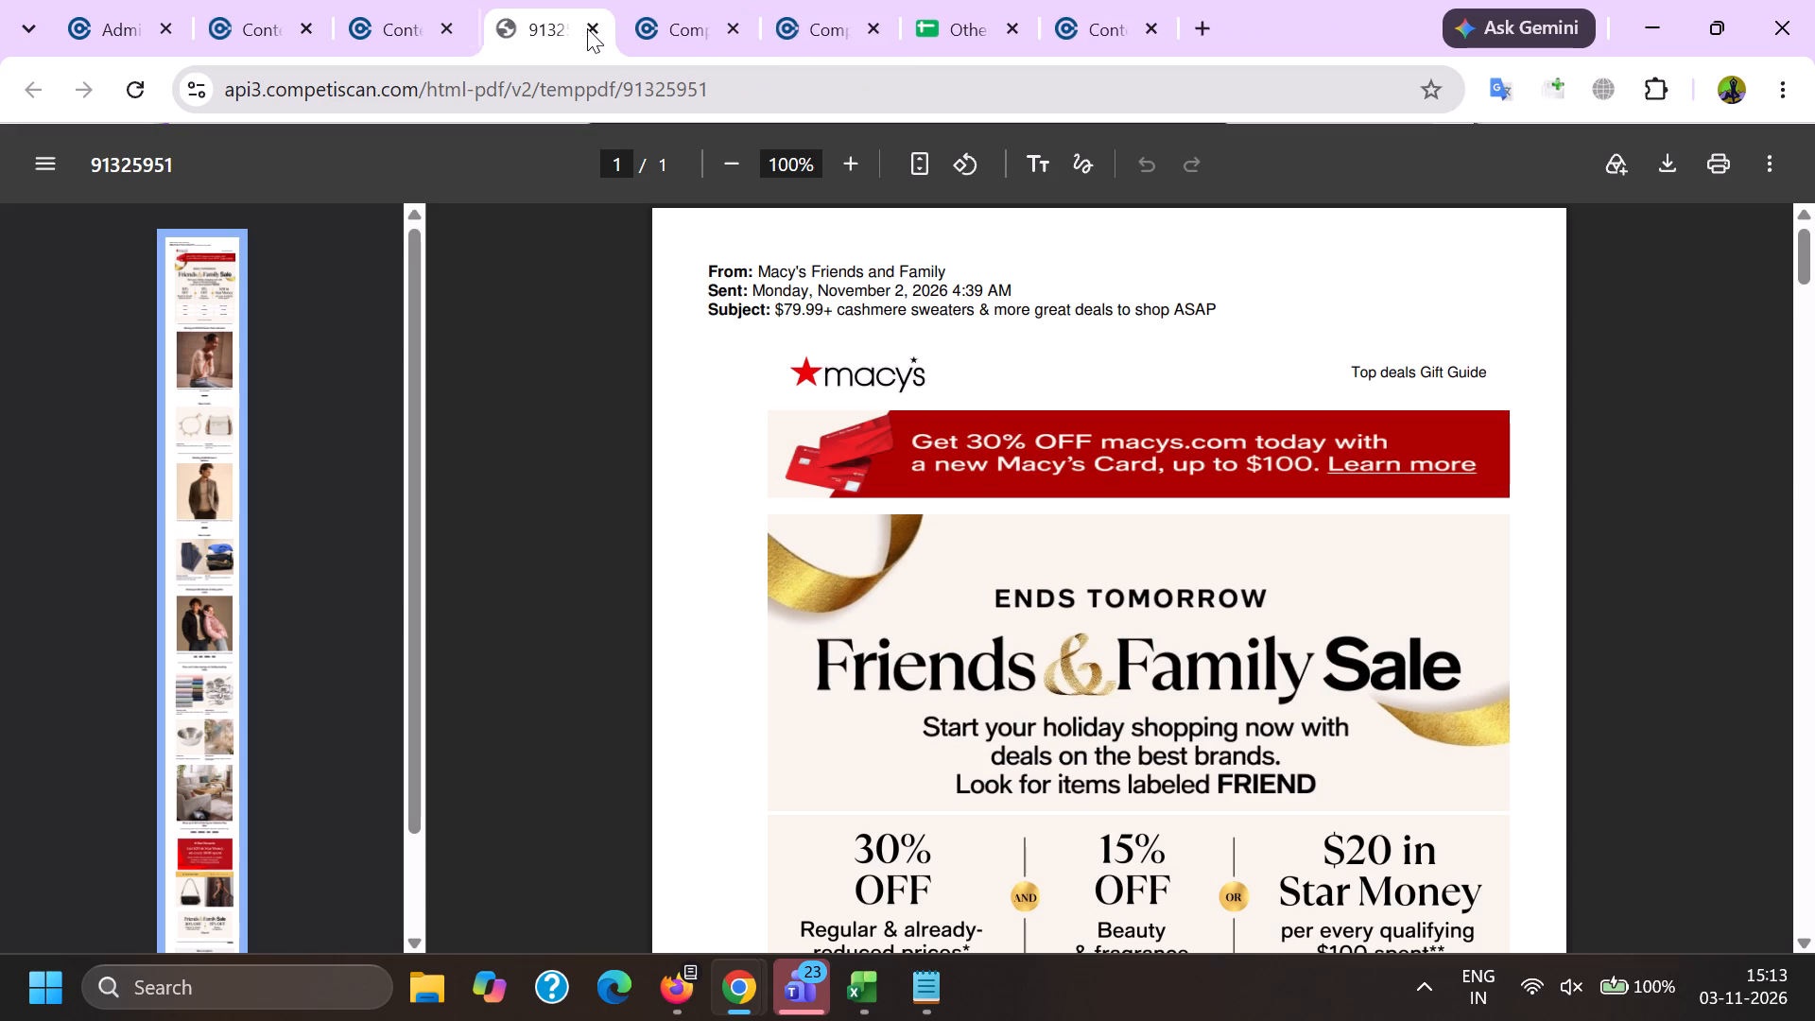
{"action": "scroll", "coordinate": [697, 386], "scroll_direction": "up", "scroll_amount": 15}
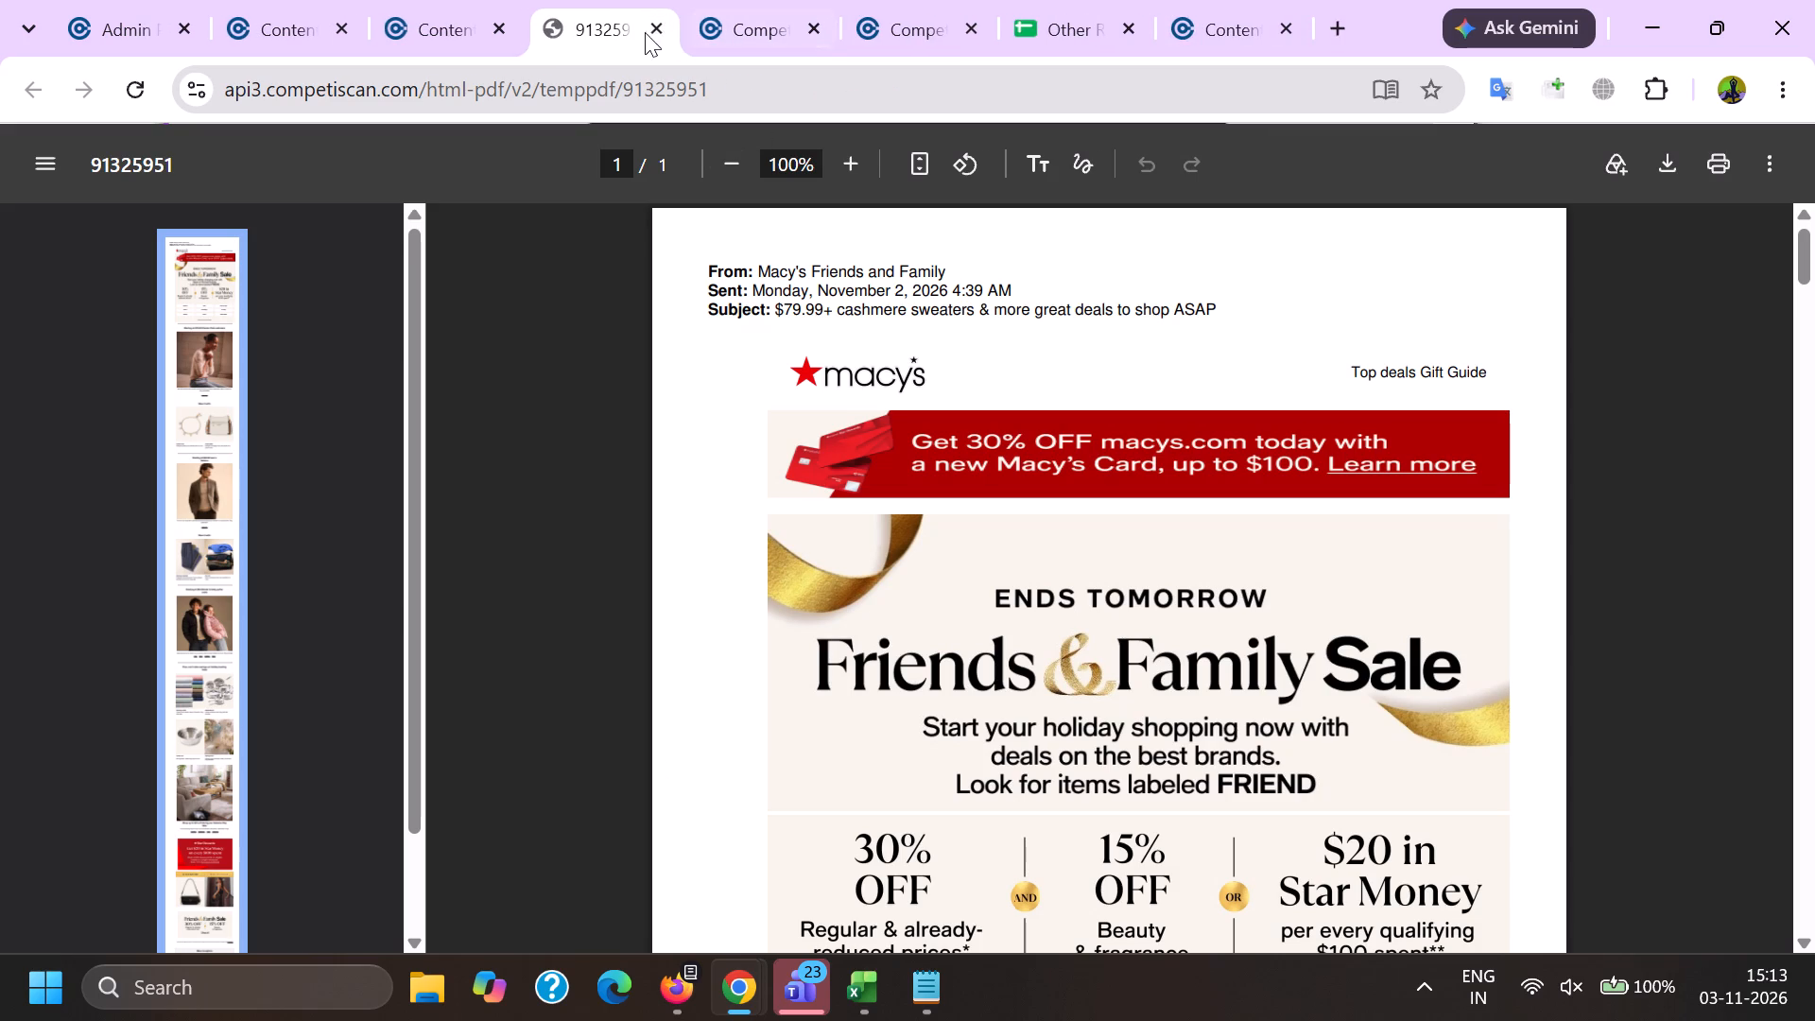
{"action": "left_click", "coordinate": [645, 29]}
{"action": "left_click", "coordinate": [652, 26]}
{"action": "left_click", "coordinate": [499, 11]}
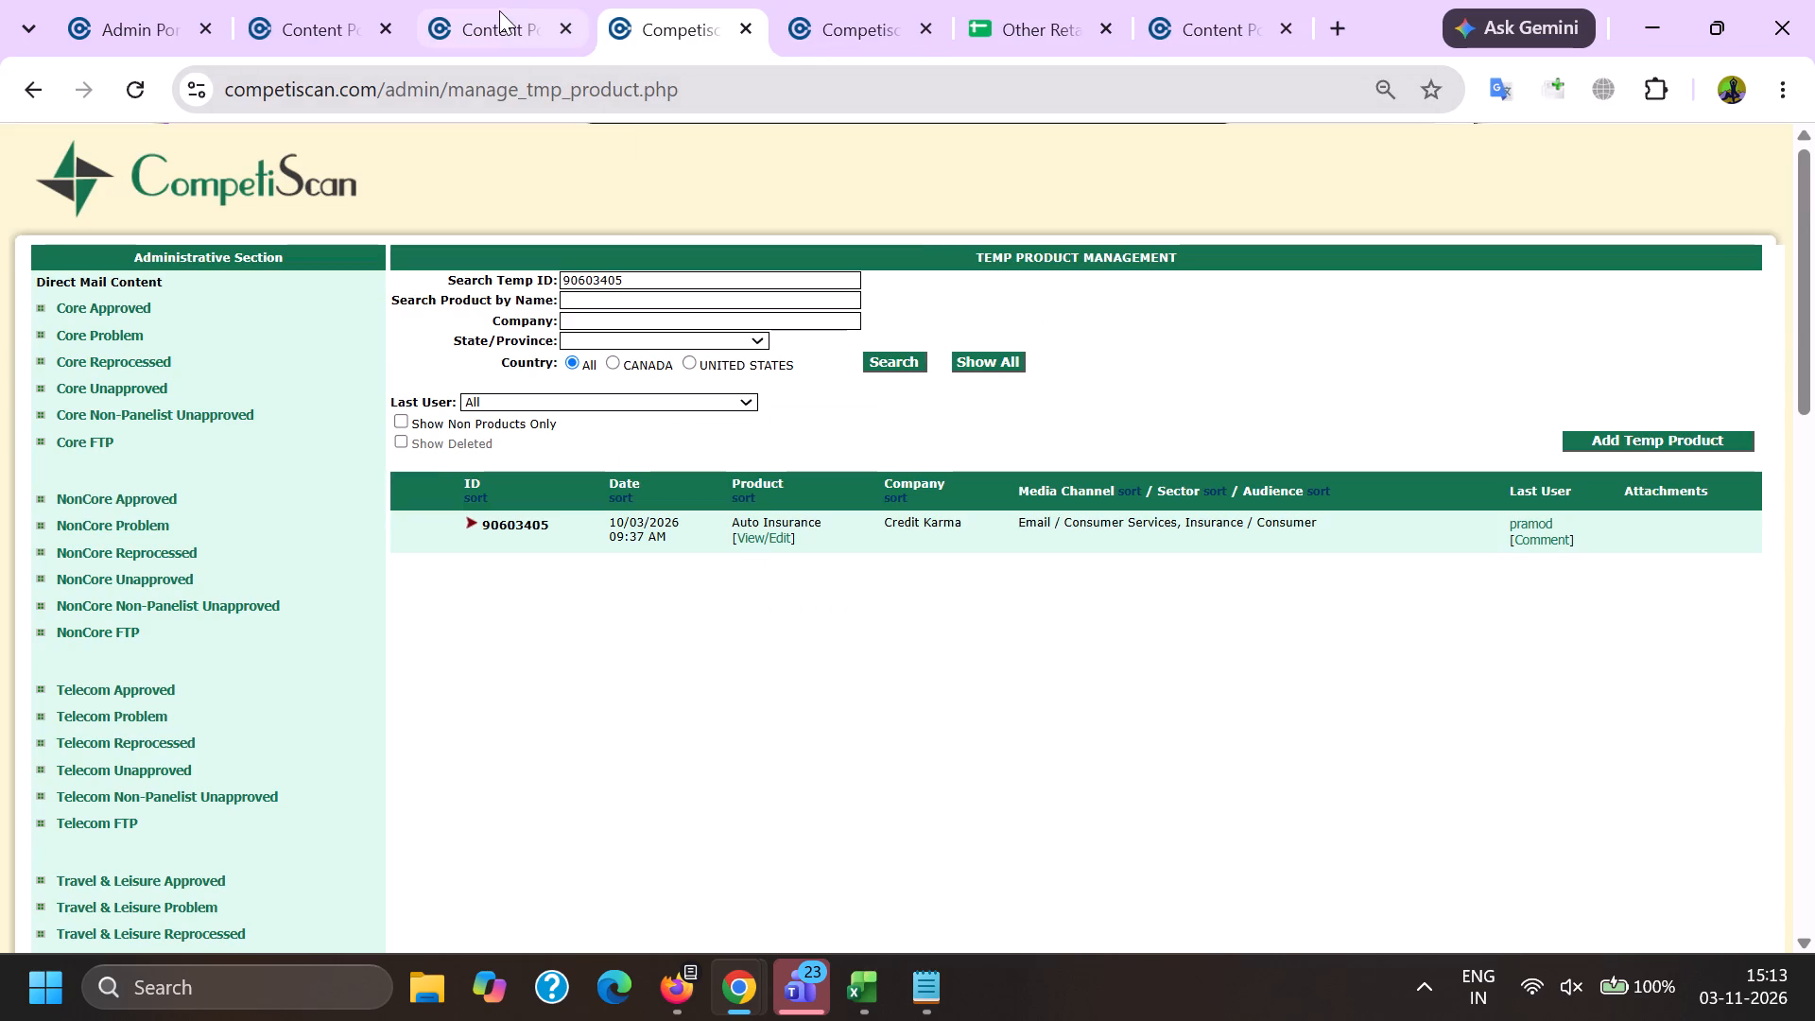
Copy the email's "Plus, you get free shipping at $25 with your card at Macy's" text, including "Exclusions & Details".
{"action": "left_click", "coordinate": [0, 445]}
{"action": "left_click", "coordinate": [92, 178]}
{"action": "left_click", "coordinate": [118, 188]}
{"action": "key", "text": "alt+Tab"}
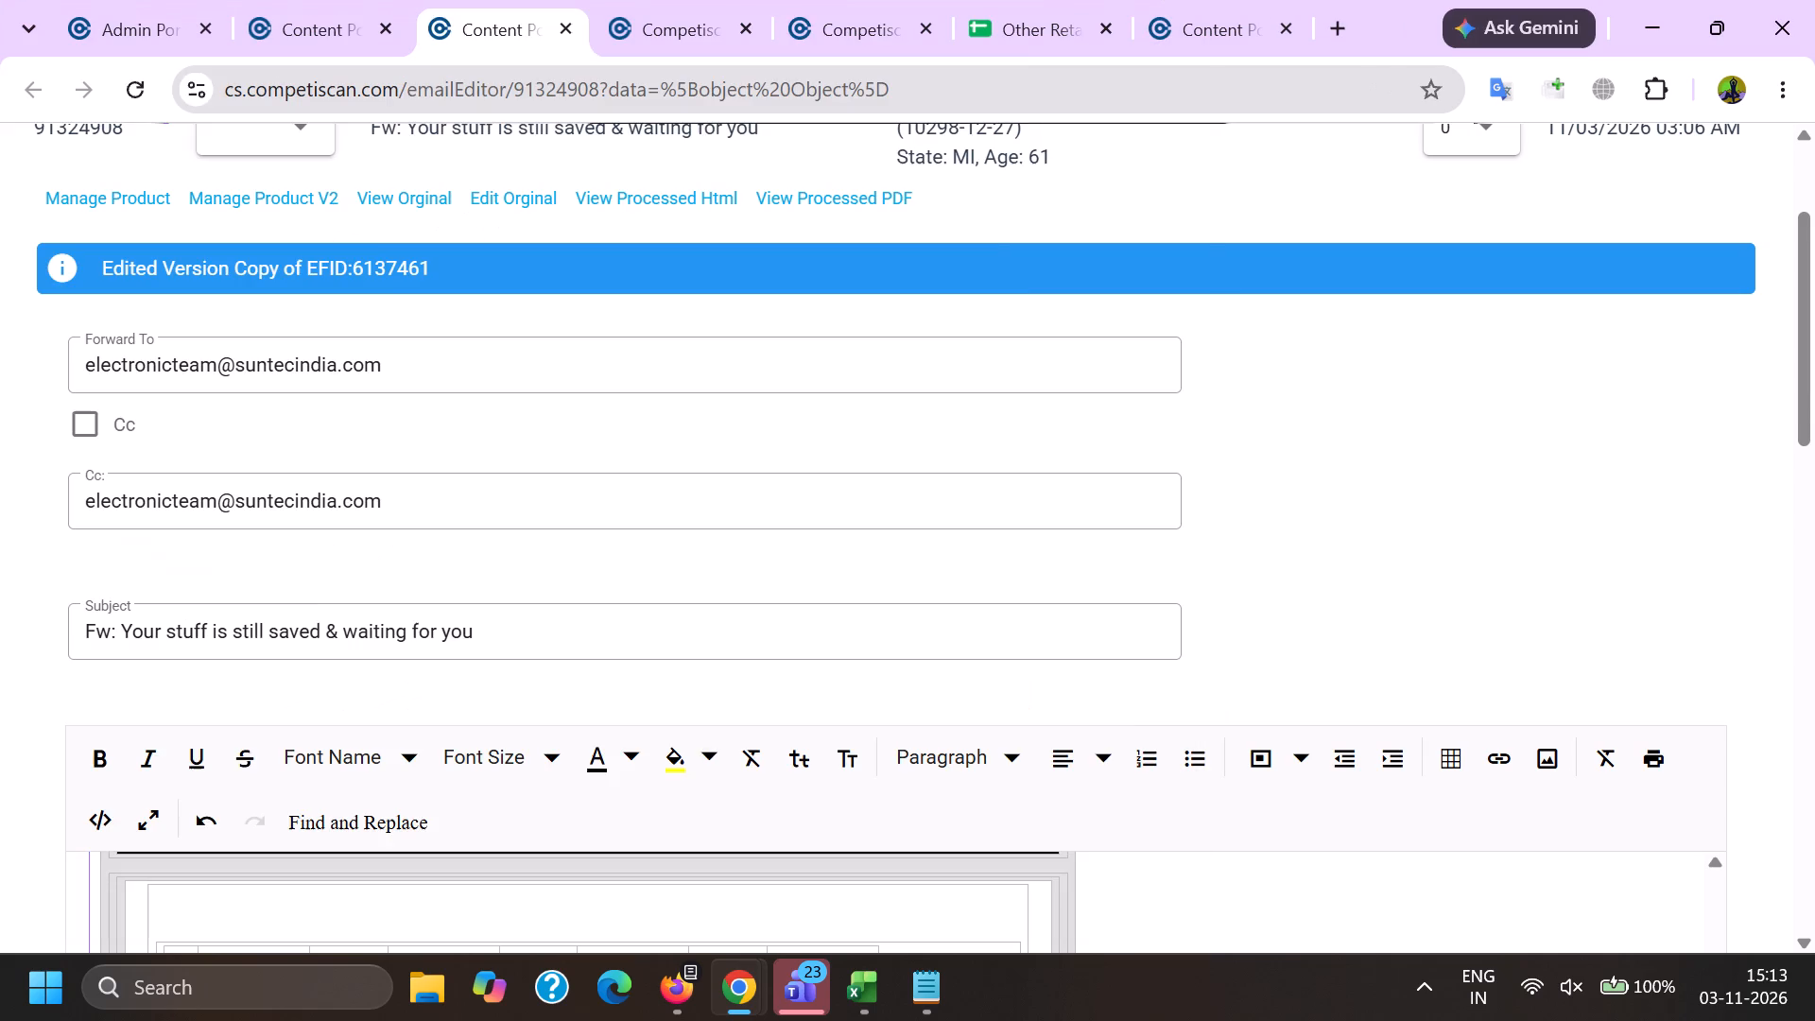
{"action": "scroll", "coordinate": [283, 468], "scroll_direction": "down", "scroll_amount": 5}
{"action": "left_click", "coordinate": [268, 600]}
{"action": "scroll", "coordinate": [268, 588], "scroll_direction": "up", "scroll_amount": 14}
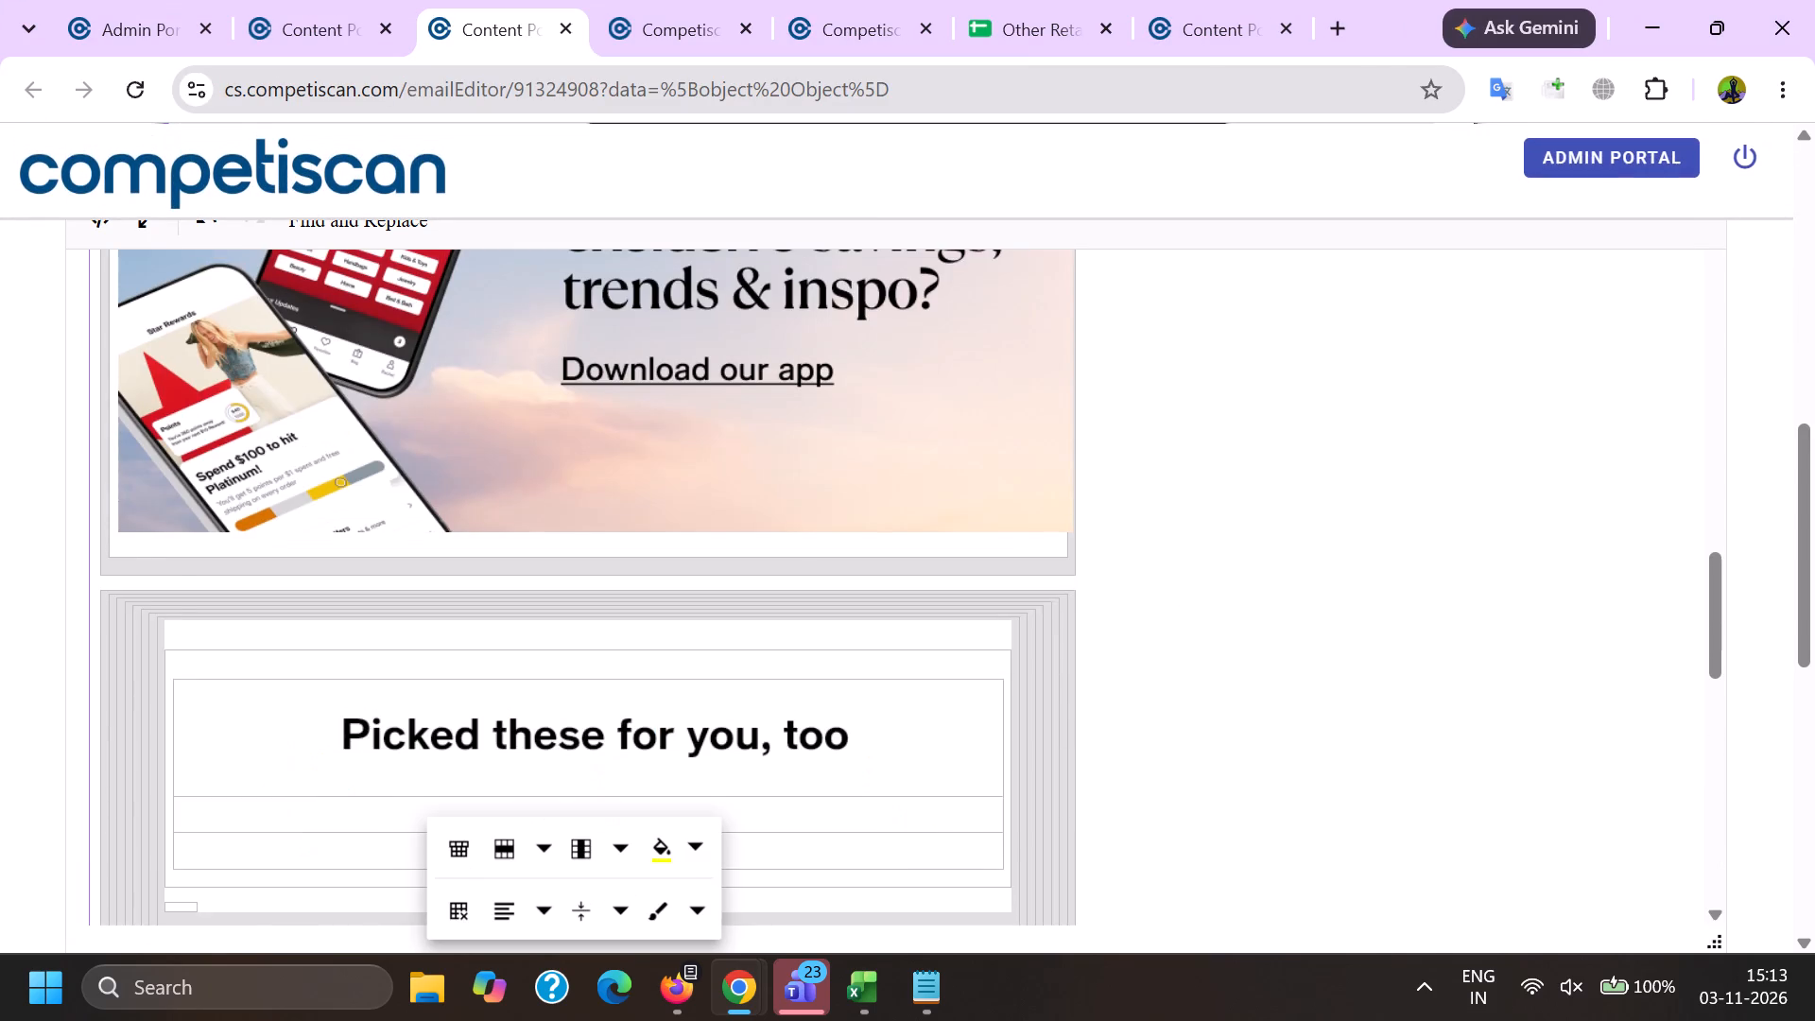
{"action": "scroll", "coordinate": [268, 568], "scroll_direction": "up", "scroll_amount": 5}
{"action": "left_click_drag", "start_coordinate": [320, 701], "coordinate": [320, 715]}
{"action": "triple_click", "coordinate": [319, 720]}
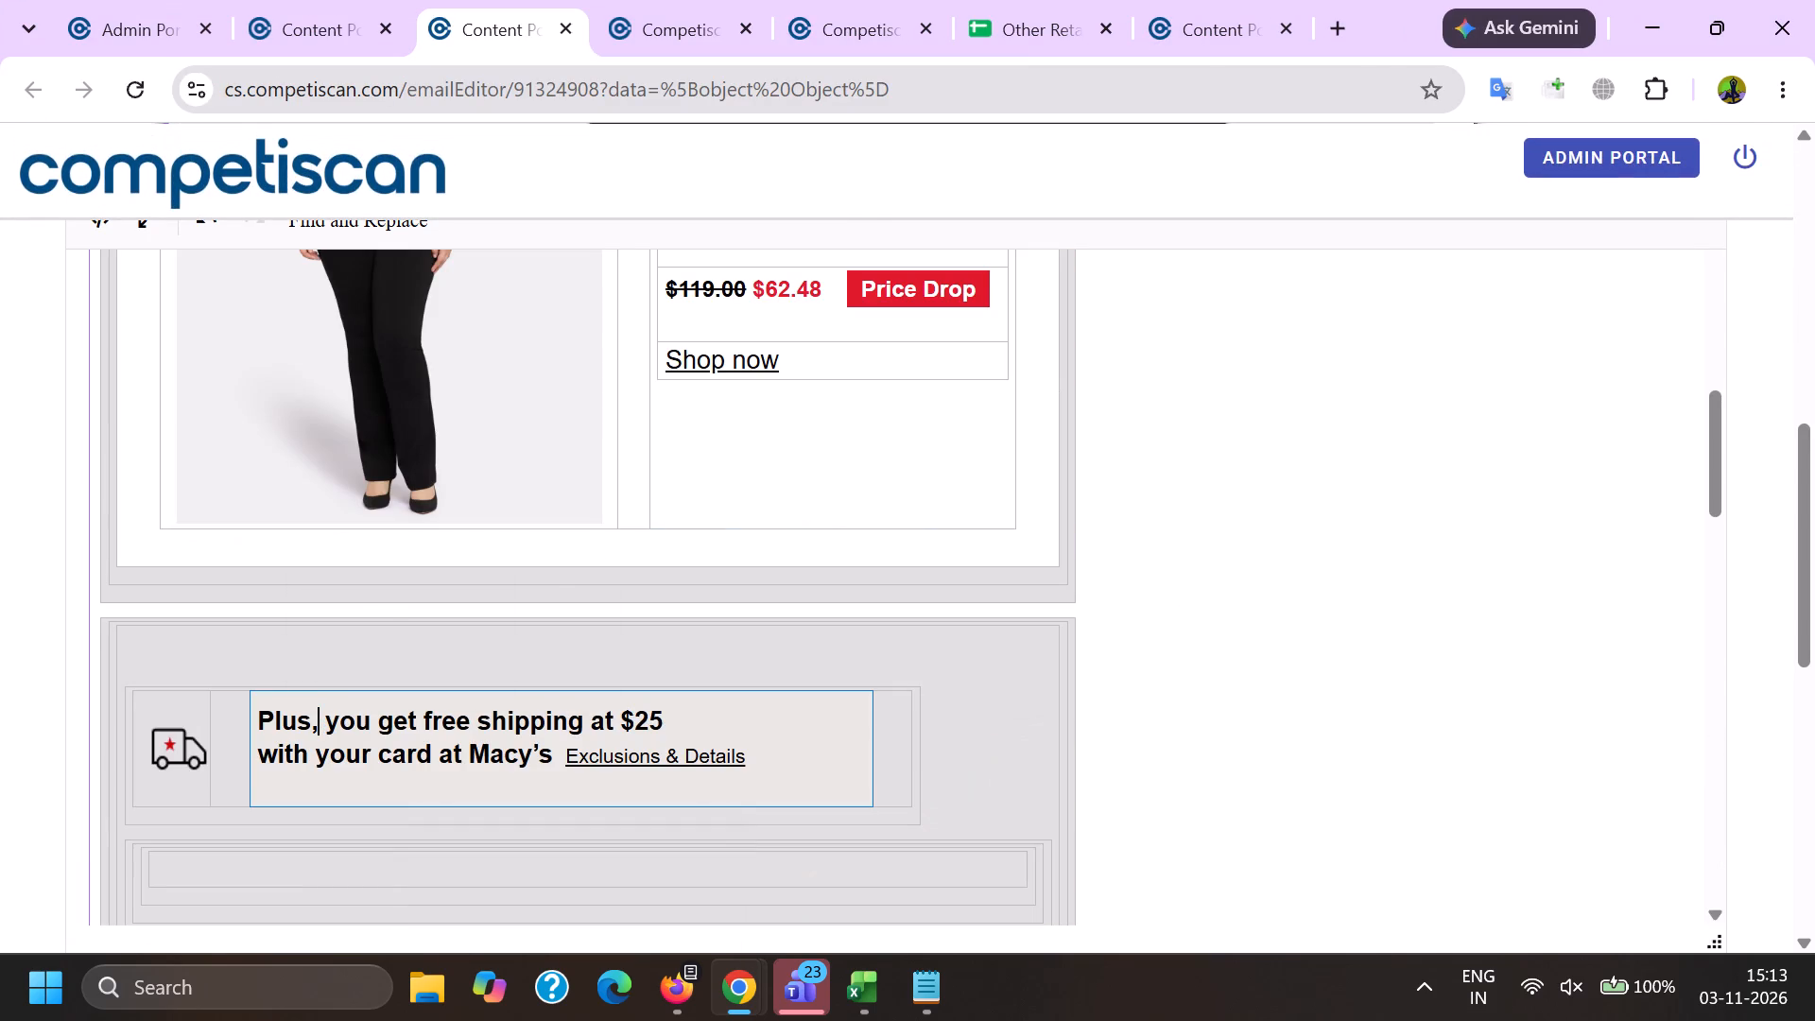
{"action": "triple_click", "coordinate": [319, 717], "text": "ctrl"}
{"action": "key", "text": "ctrl+c"}
Append a period and the copied shipping text to the email's Subject line, copy the combined subject text, and undo the paste.
{"action": "scroll", "coordinate": [318, 711], "scroll_direction": "up", "scroll_amount": 10}
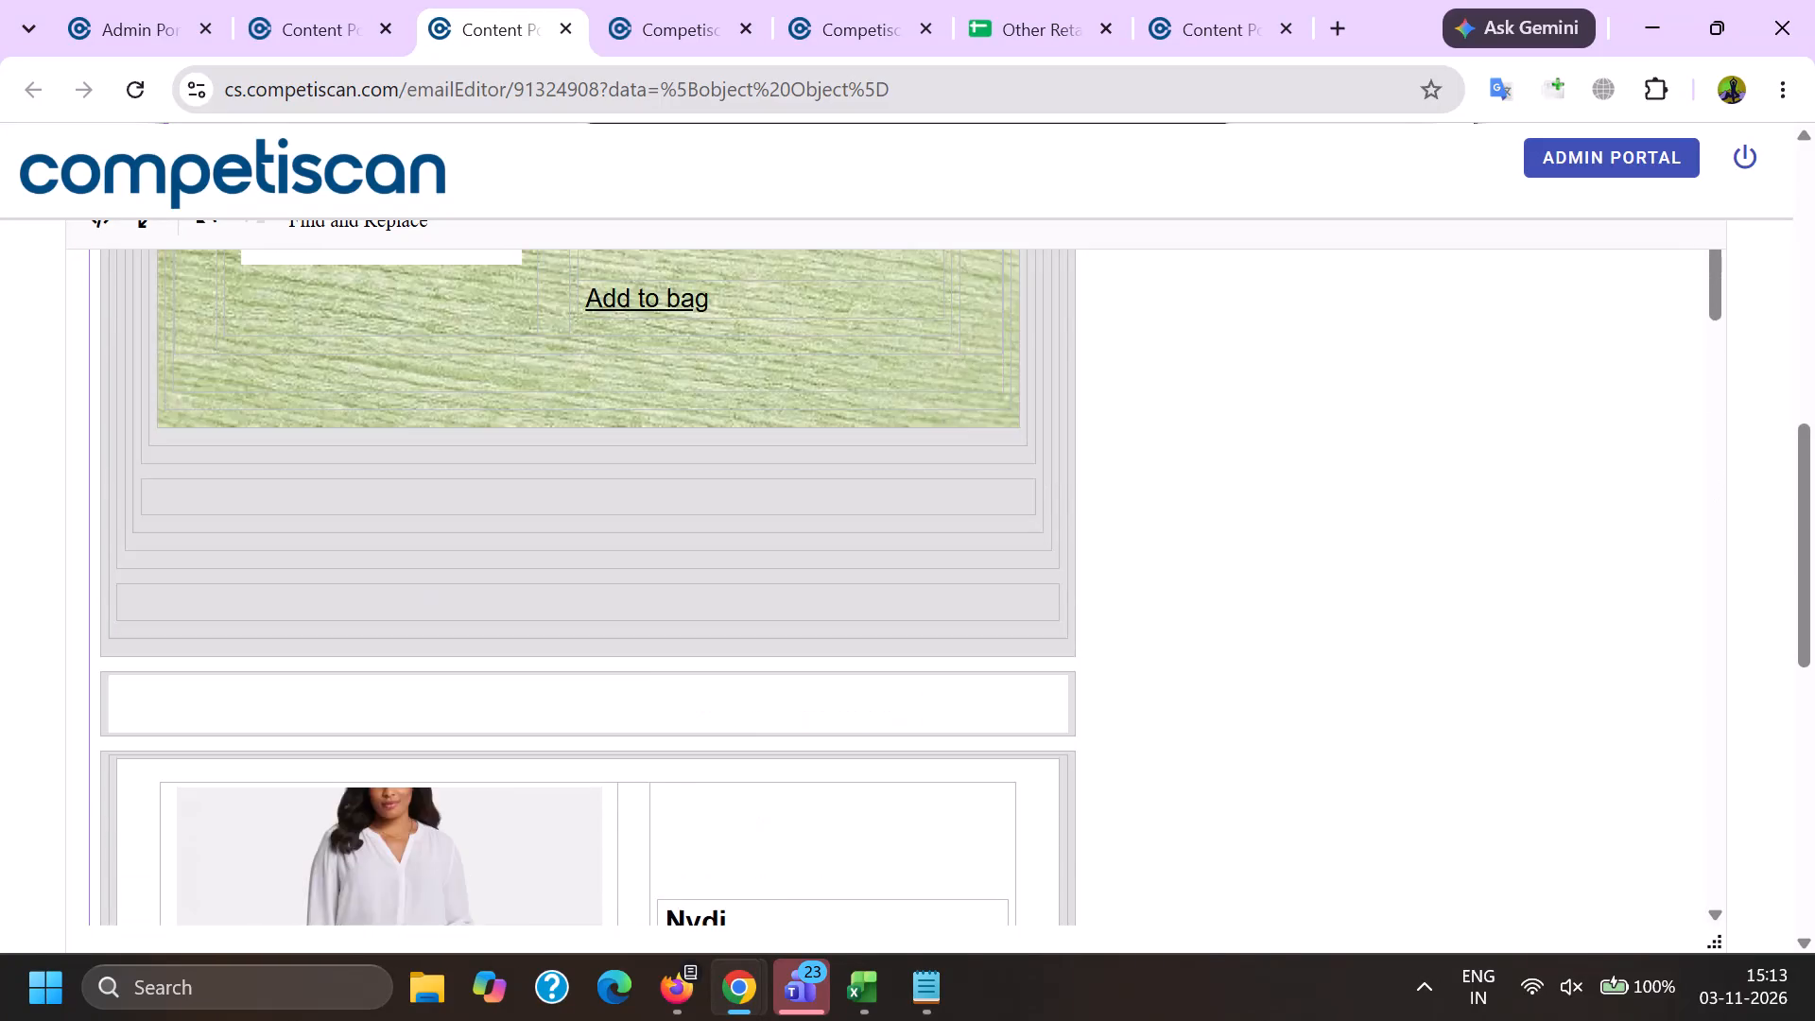
{"action": "scroll", "coordinate": [380, 688], "scroll_direction": "up", "scroll_amount": 9}
{"action": "scroll", "coordinate": [456, 734], "scroll_direction": "up", "scroll_amount": 3}
{"action": "left_click", "coordinate": [628, 604]}
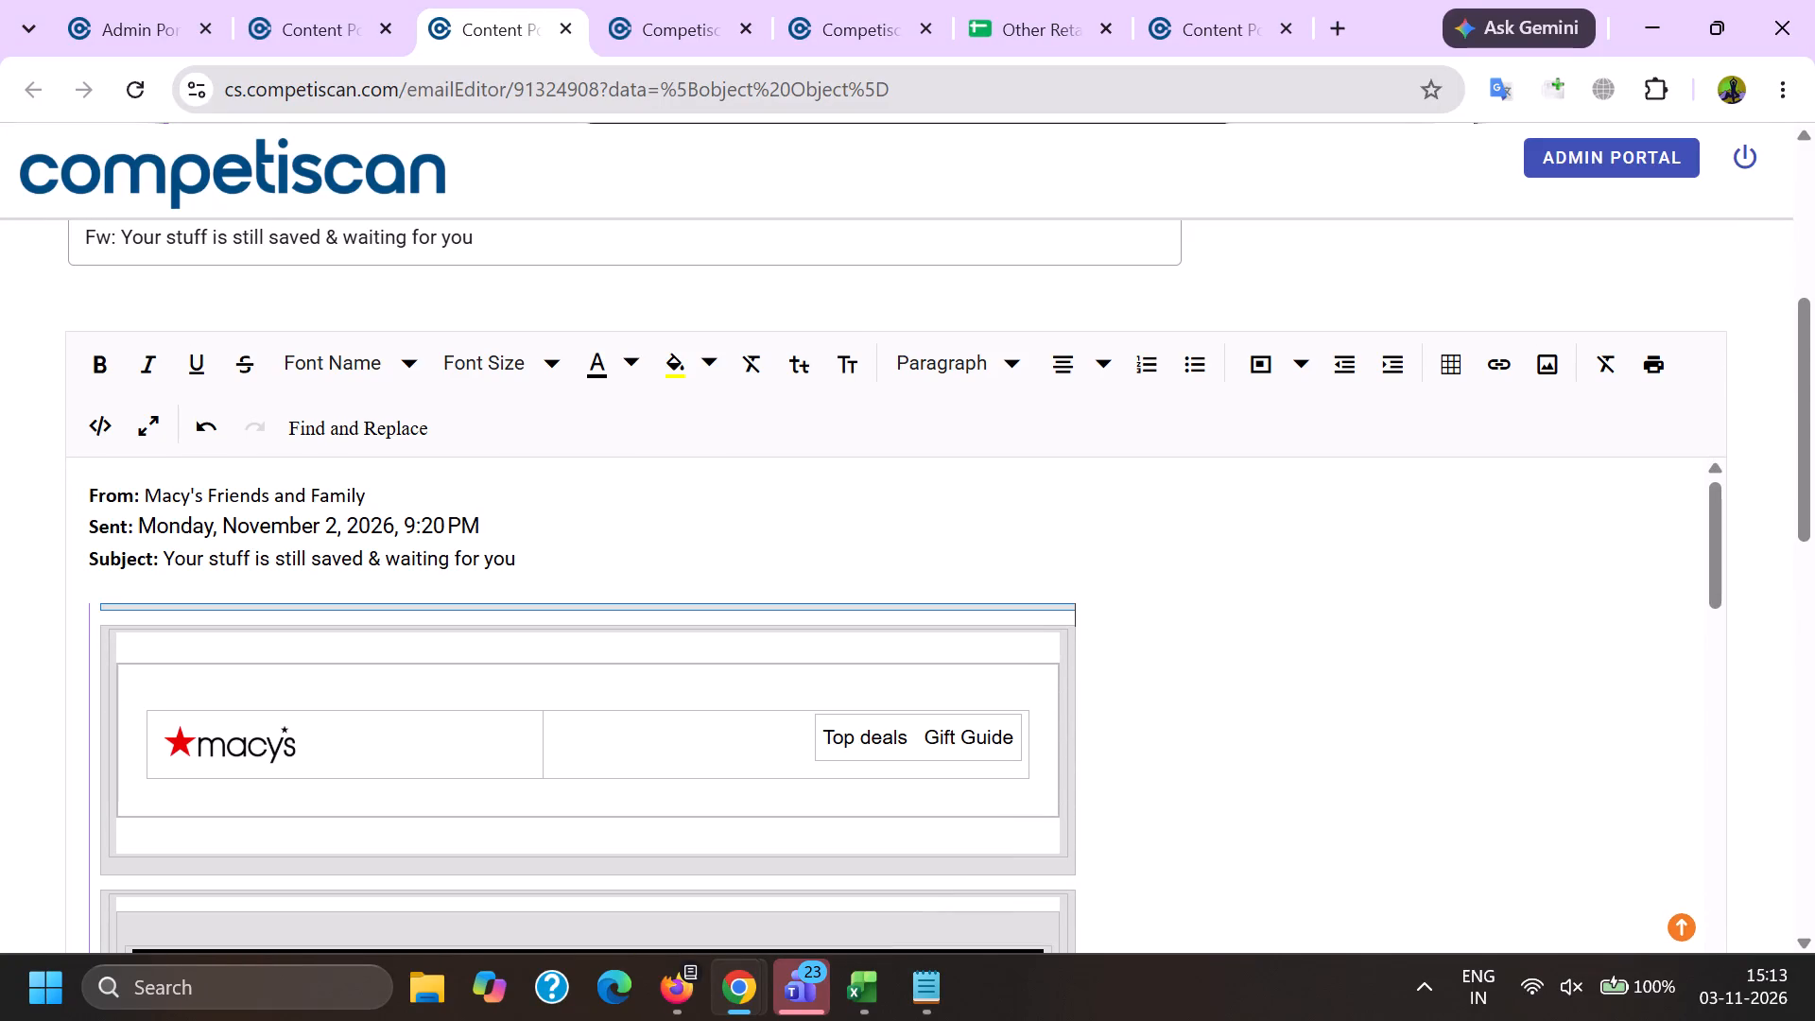
{"action": "key", "text": "Up"}
{"action": "key", "text": "Left"}
{"action": "key", "text": "period"}
{"action": "key", "text": "space"}
{"action": "key", "text": "ctrl+v"}
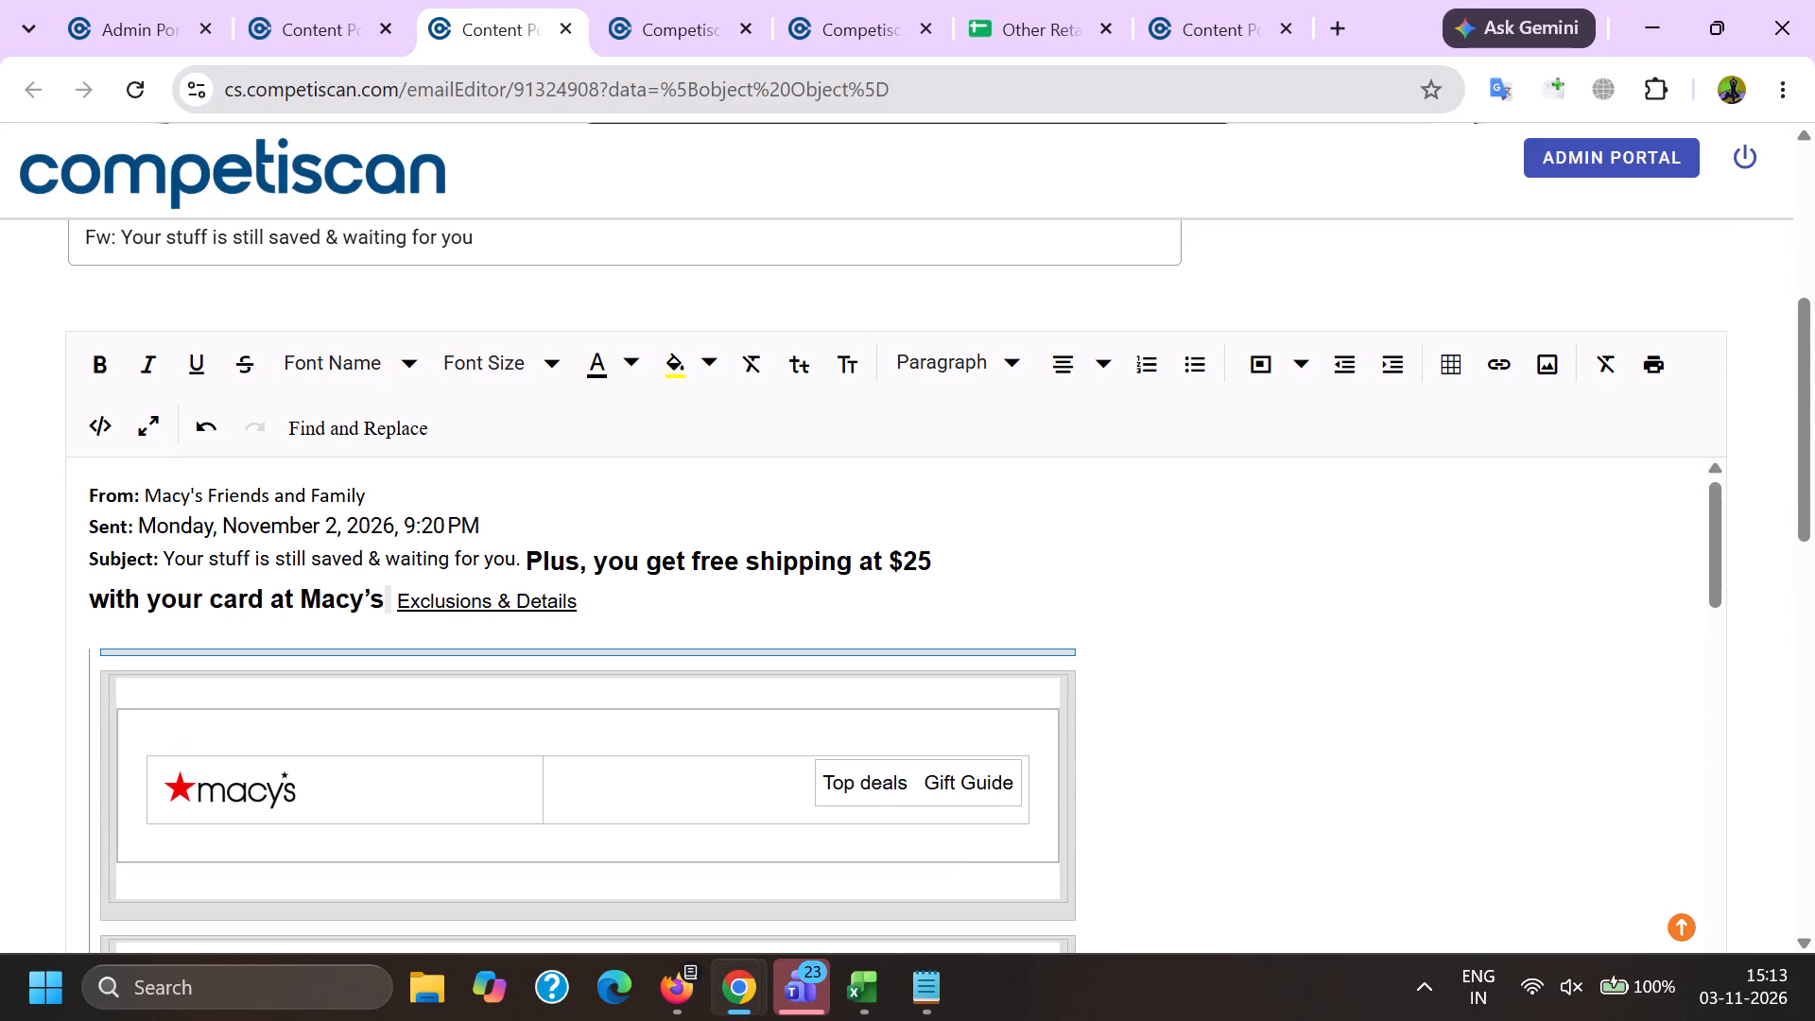
{"action": "left_click_drag", "start_coordinate": [165, 562], "coordinate": [678, 586]}
{"action": "key", "text": "ctrl+c"}
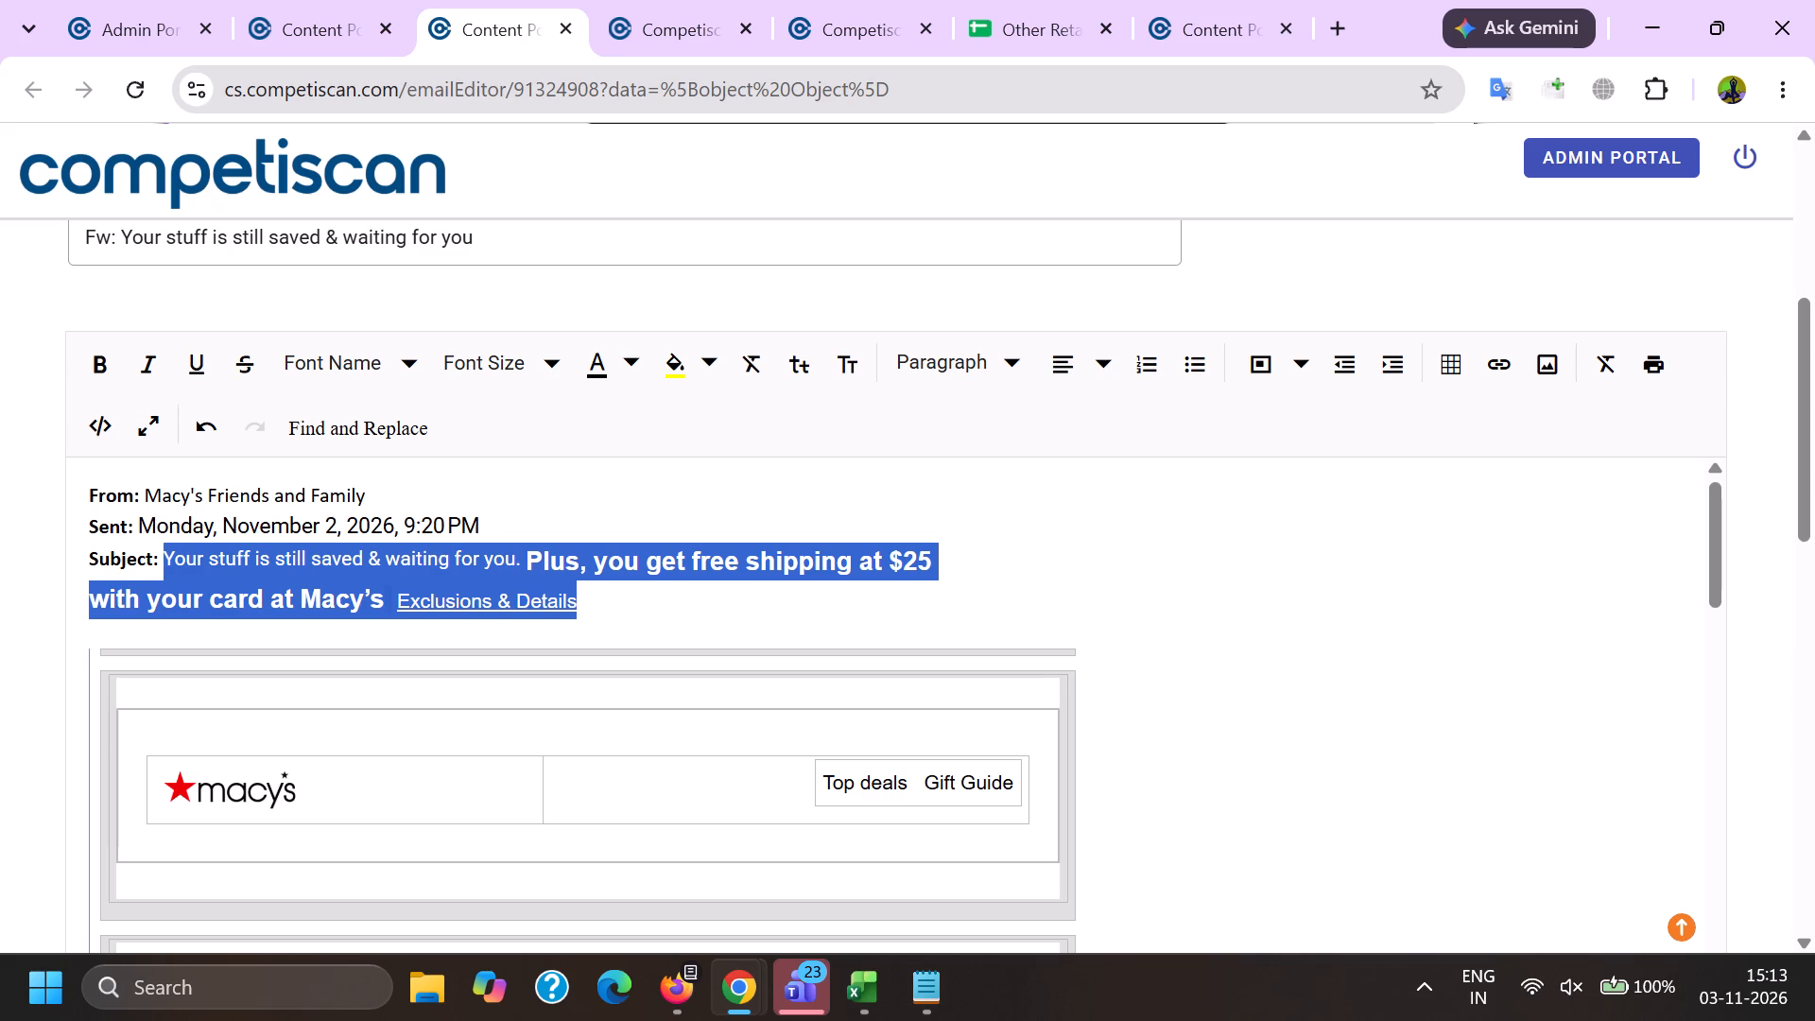
{"action": "key", "text": "ctrl+z"}
In the product entry window of 91324908, remove the company apc-na and look up "macy" as a new company.
{"action": "key", "text": "alt+Tab"}
{"action": "scroll", "coordinate": [394, 467], "scroll_direction": "down", "scroll_amount": 10}
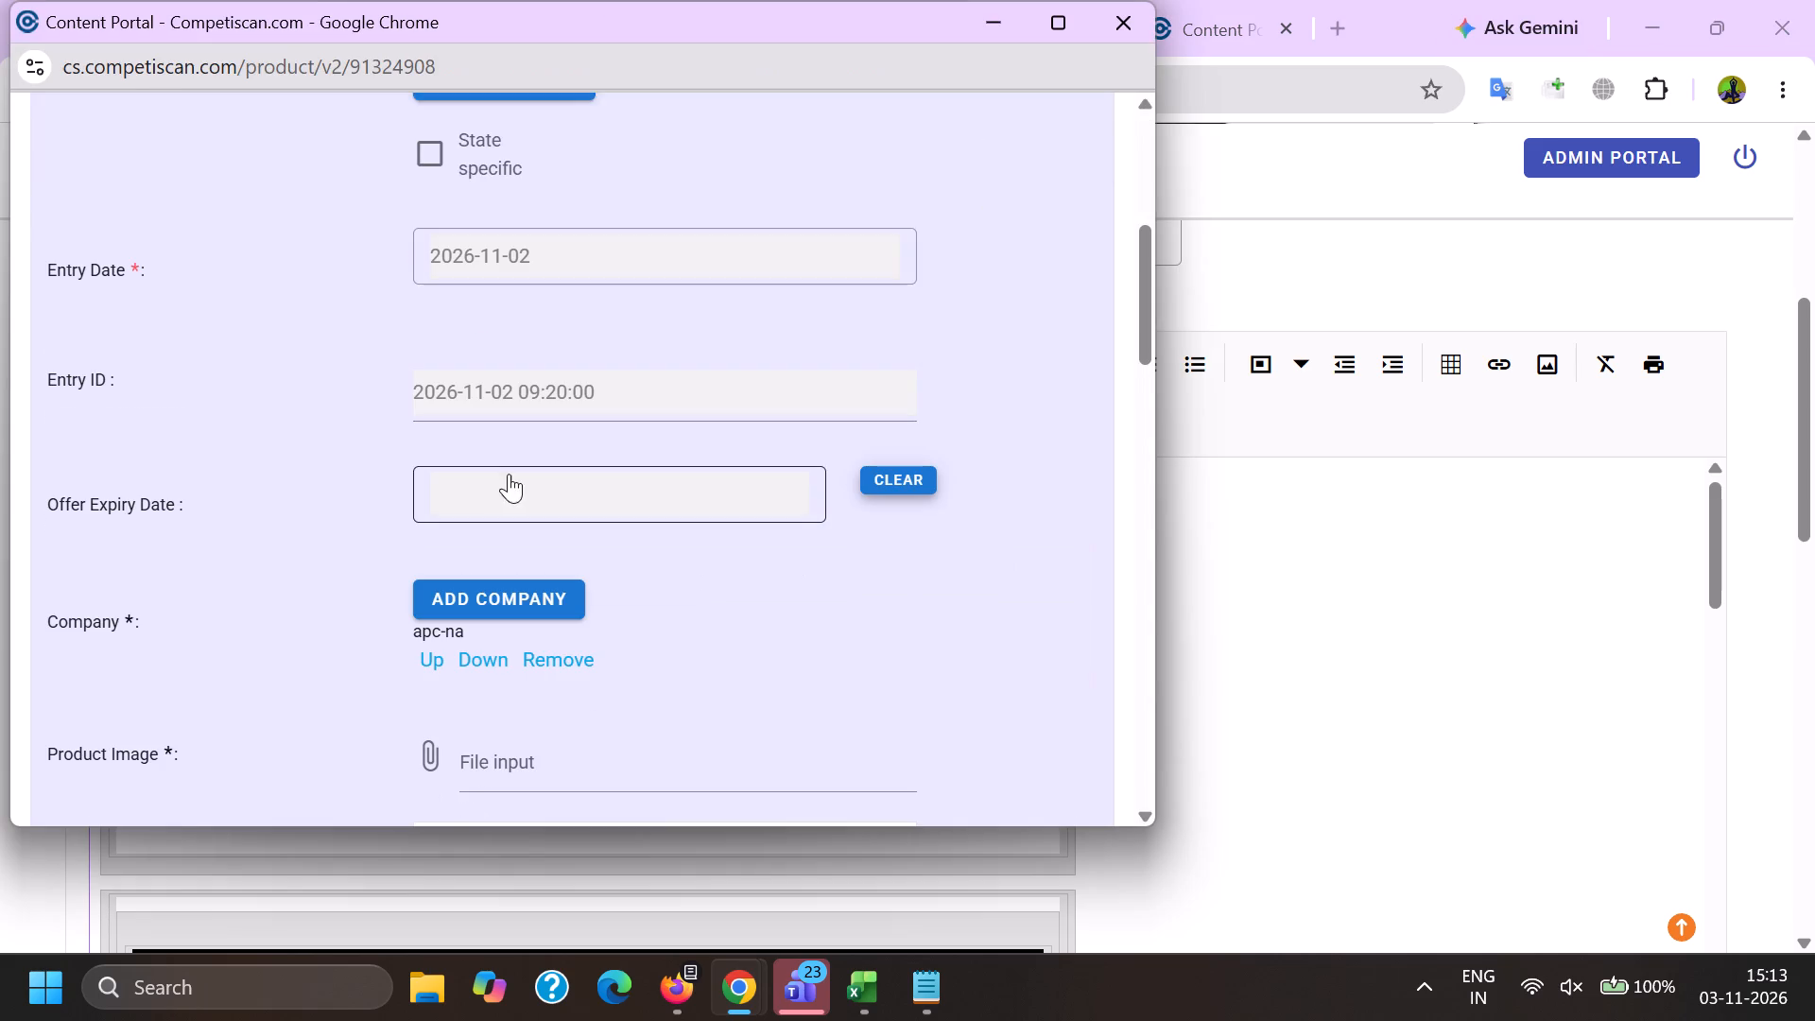
{"action": "left_click", "coordinate": [571, 667]}
{"action": "left_click", "coordinate": [535, 602]}
{"action": "key", "text": "m"}
{"action": "key", "text": "a"}
{"action": "key", "text": "c"}
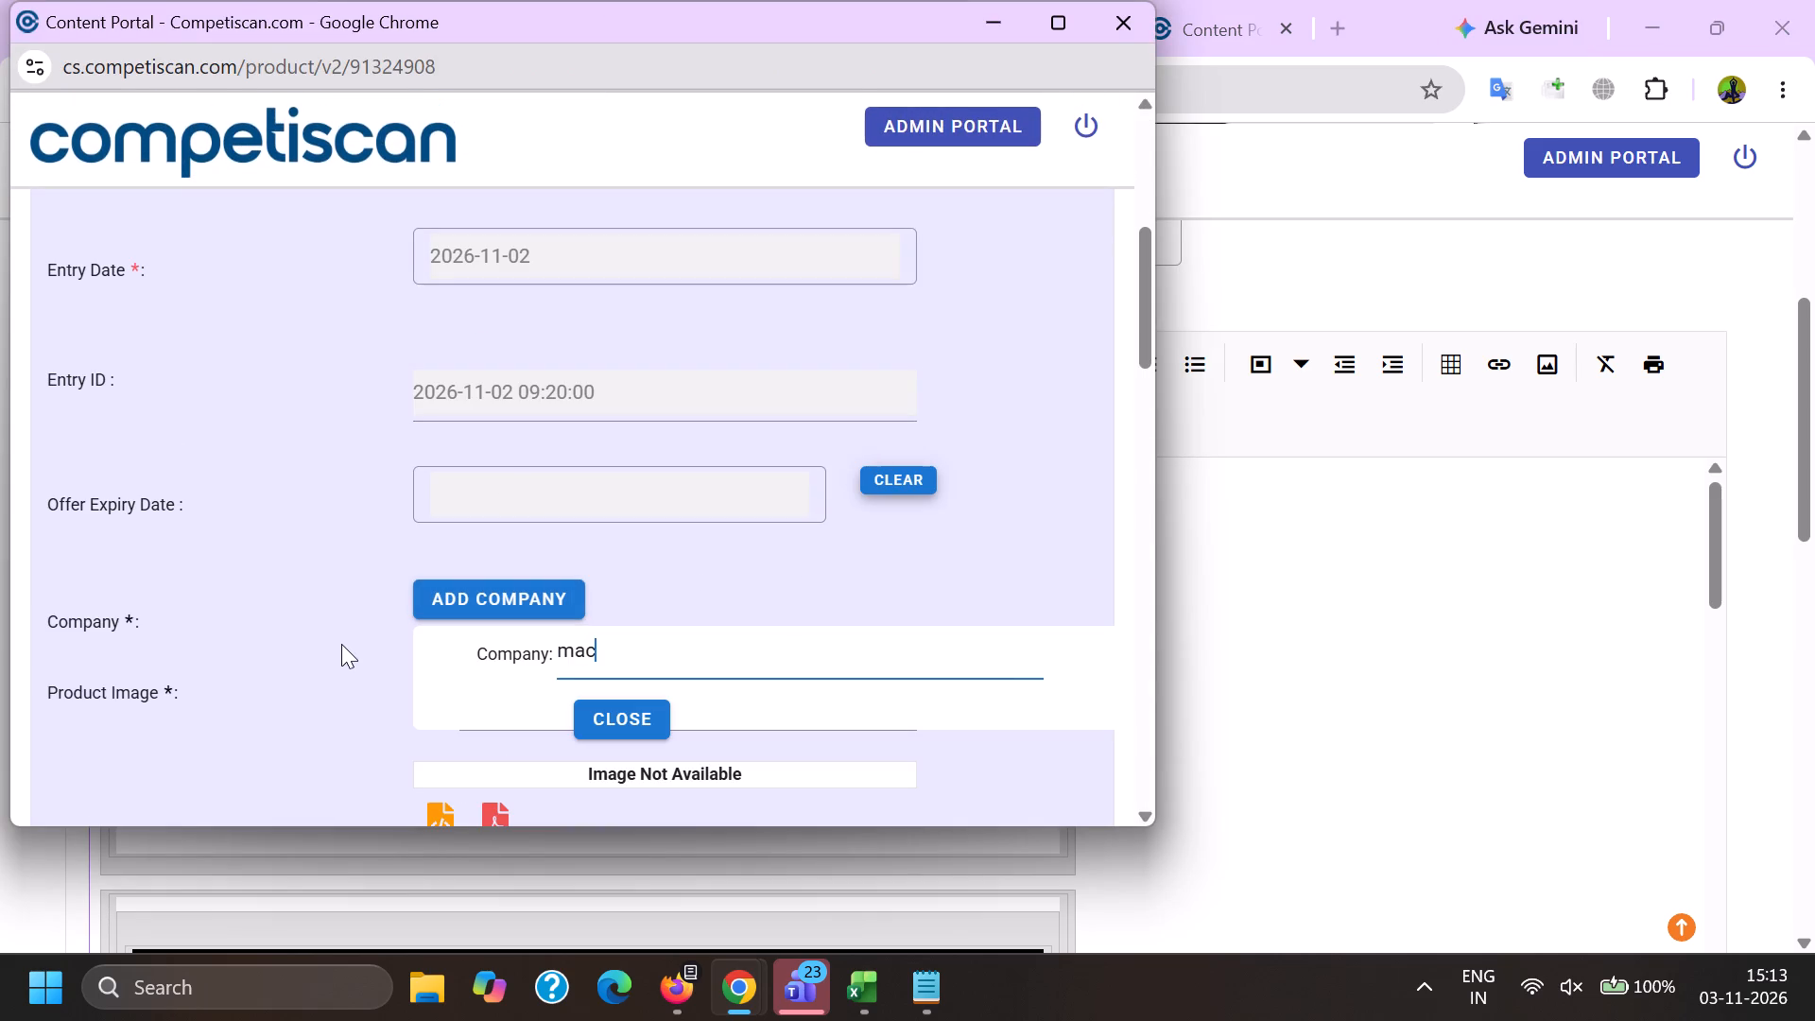
{"action": "key", "text": "y"}
Replace the product headline with the copied subject and shipping text, joining "$25" and "with your card" on one line.
{"action": "scroll", "coordinate": [340, 649], "scroll_direction": "down", "scroll_amount": 5}
{"action": "scroll", "coordinate": [636, 571], "scroll_direction": "down", "scroll_amount": 4}
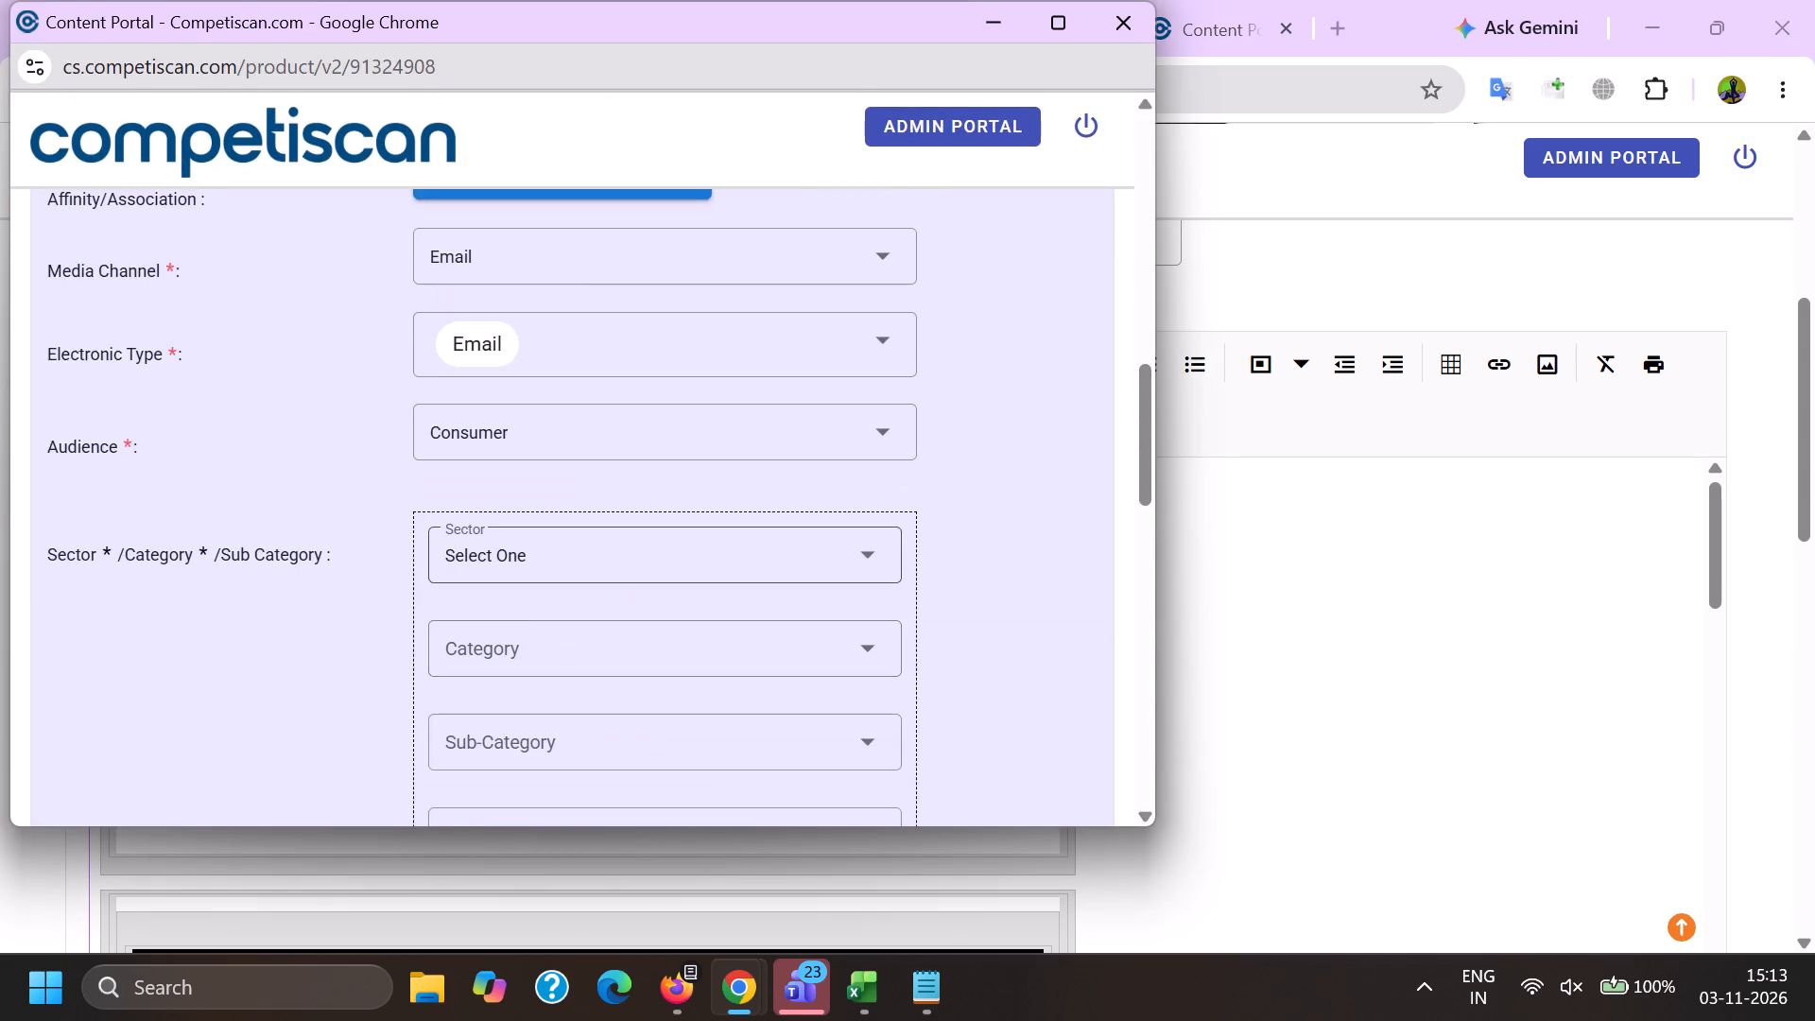
{"action": "left_click_drag", "start_coordinate": [829, 674], "coordinate": [6, 491]}
{"action": "key", "text": "ctrl+v"}
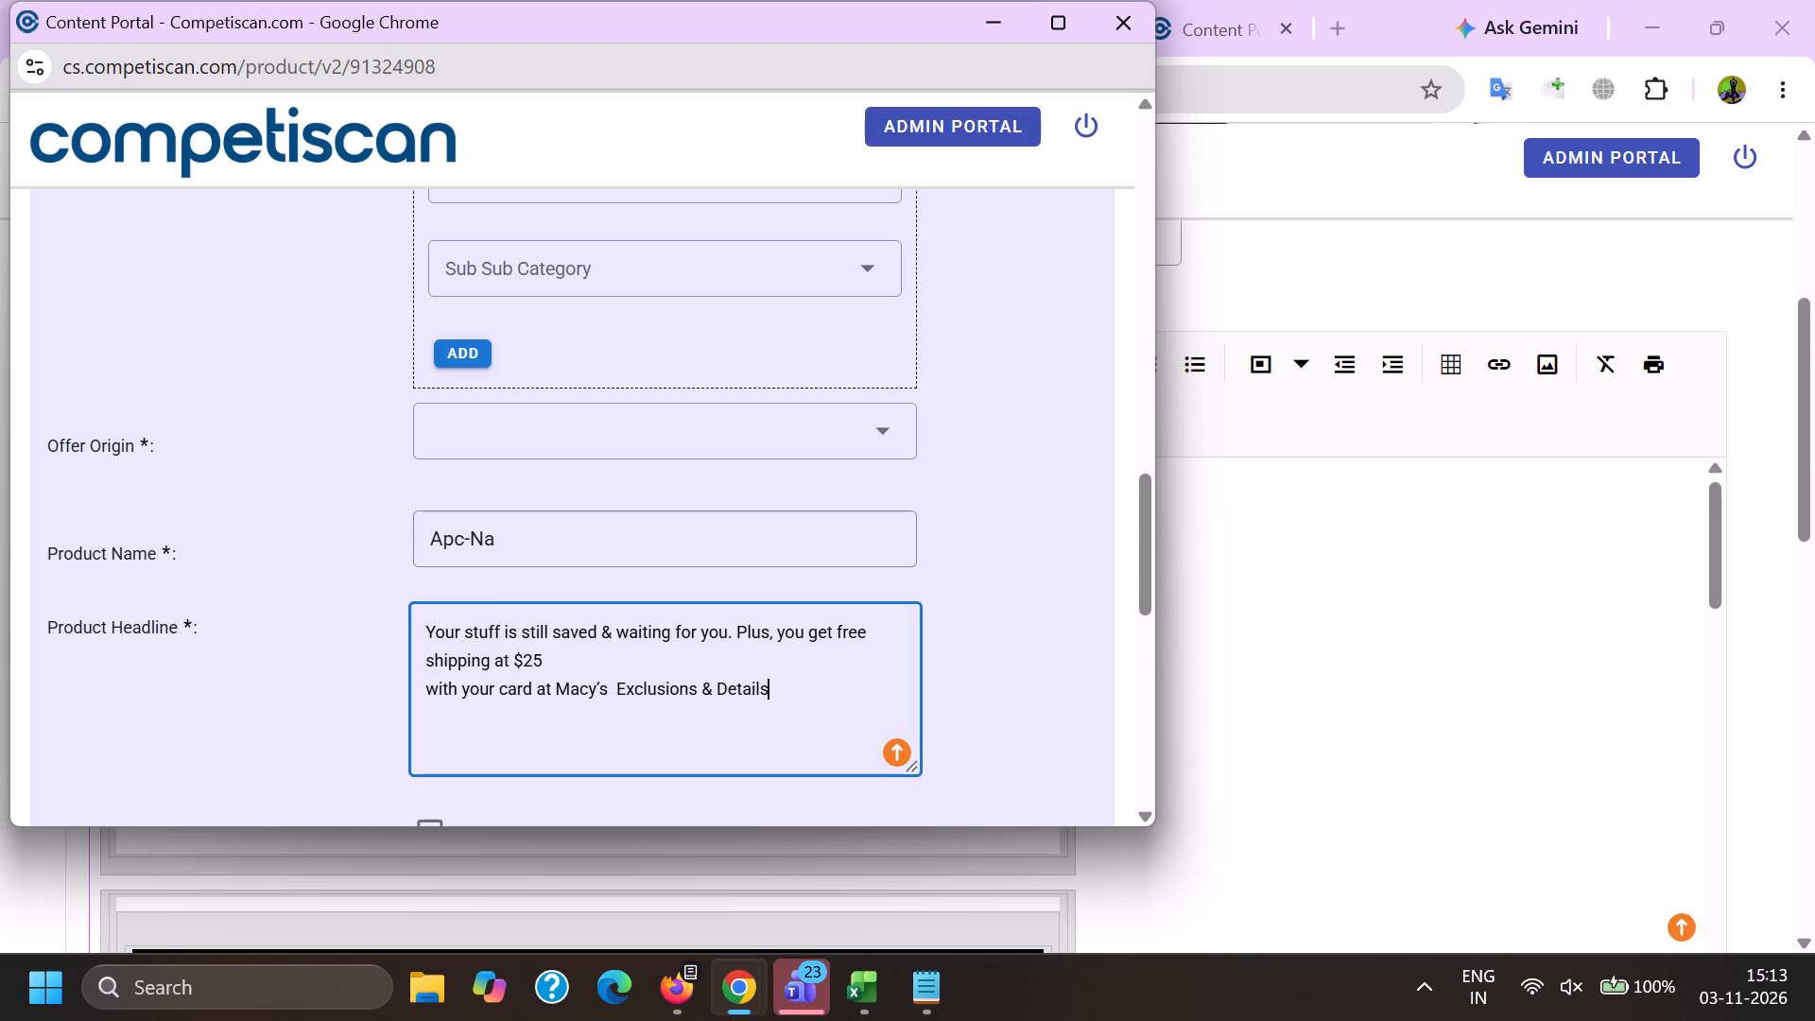
{"action": "left_click", "coordinate": [635, 654]}
{"action": "key", "text": "Right"}
{"action": "key", "text": "BackSpace"}
{"action": "key", "text": "space"}
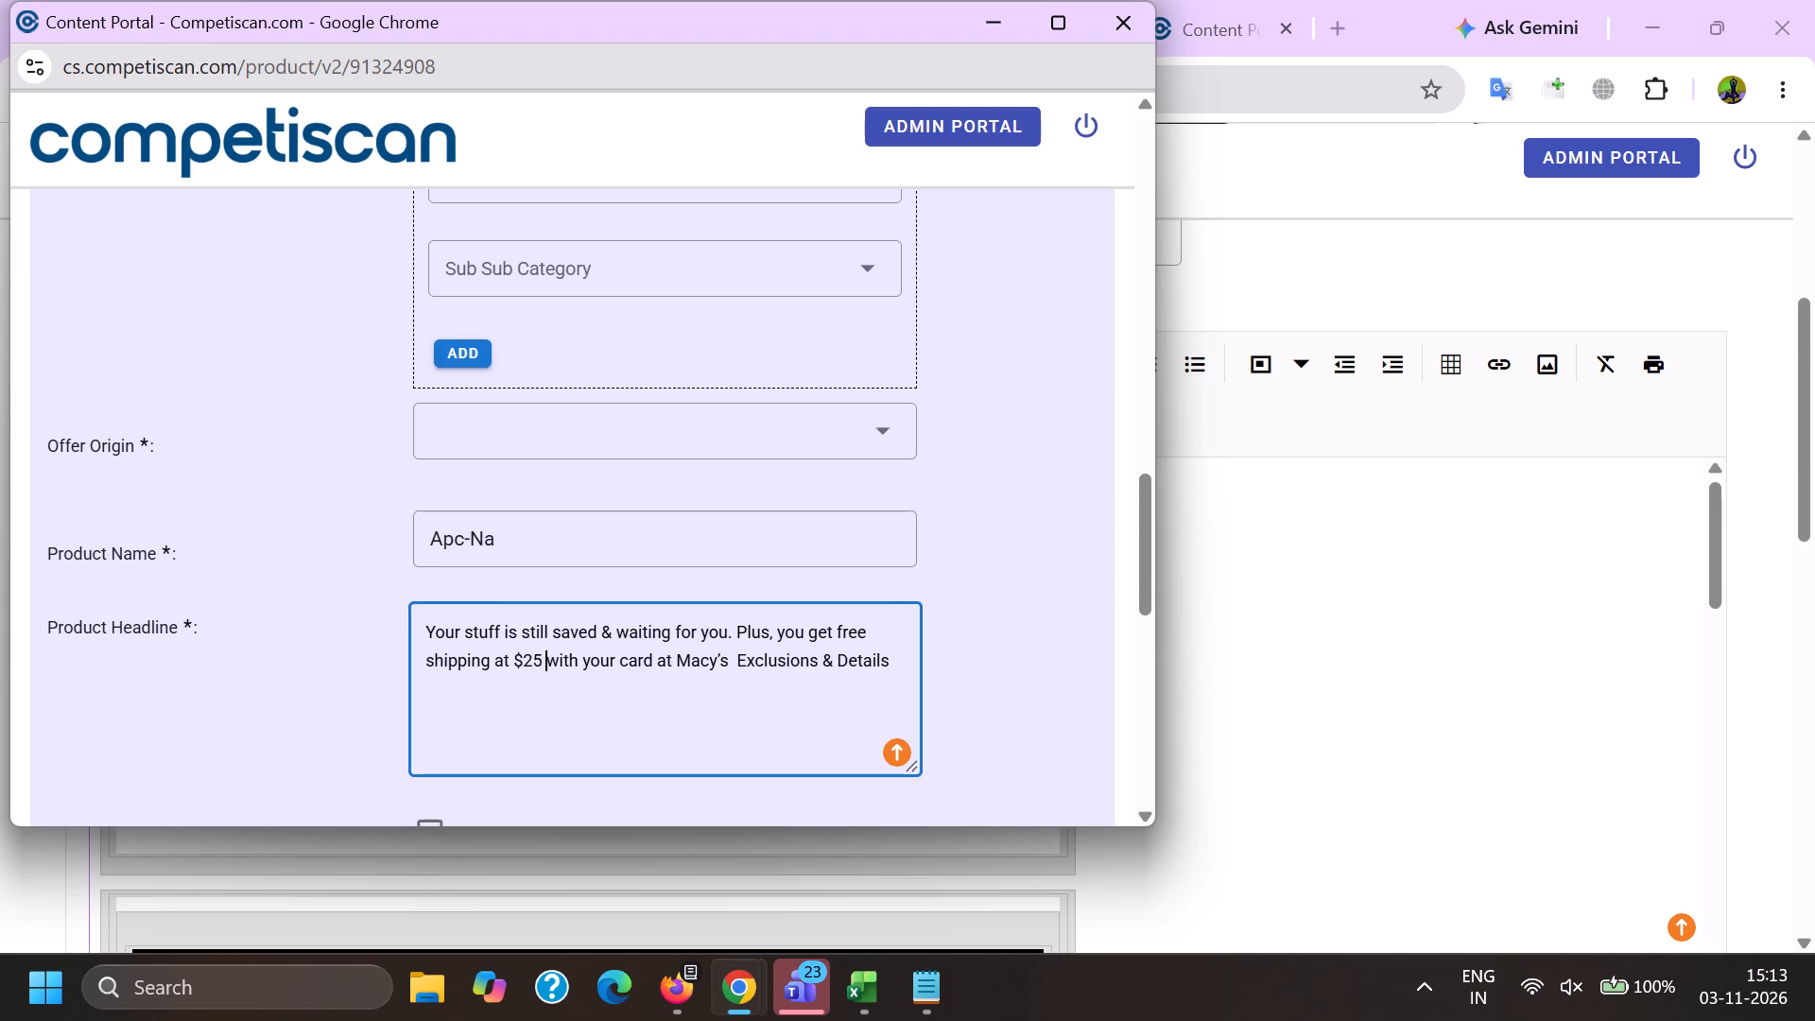
Replace the "&" between "saved" and "waiting" in the product headline with "and".
{"action": "left_click", "coordinate": [615, 630]}
{"action": "key", "text": "Left"}
{"action": "key", "text": "BackSpace"}
{"action": "key", "text": "a"}
{"action": "key", "text": "z"}
{"action": "type", "text": "nd"}
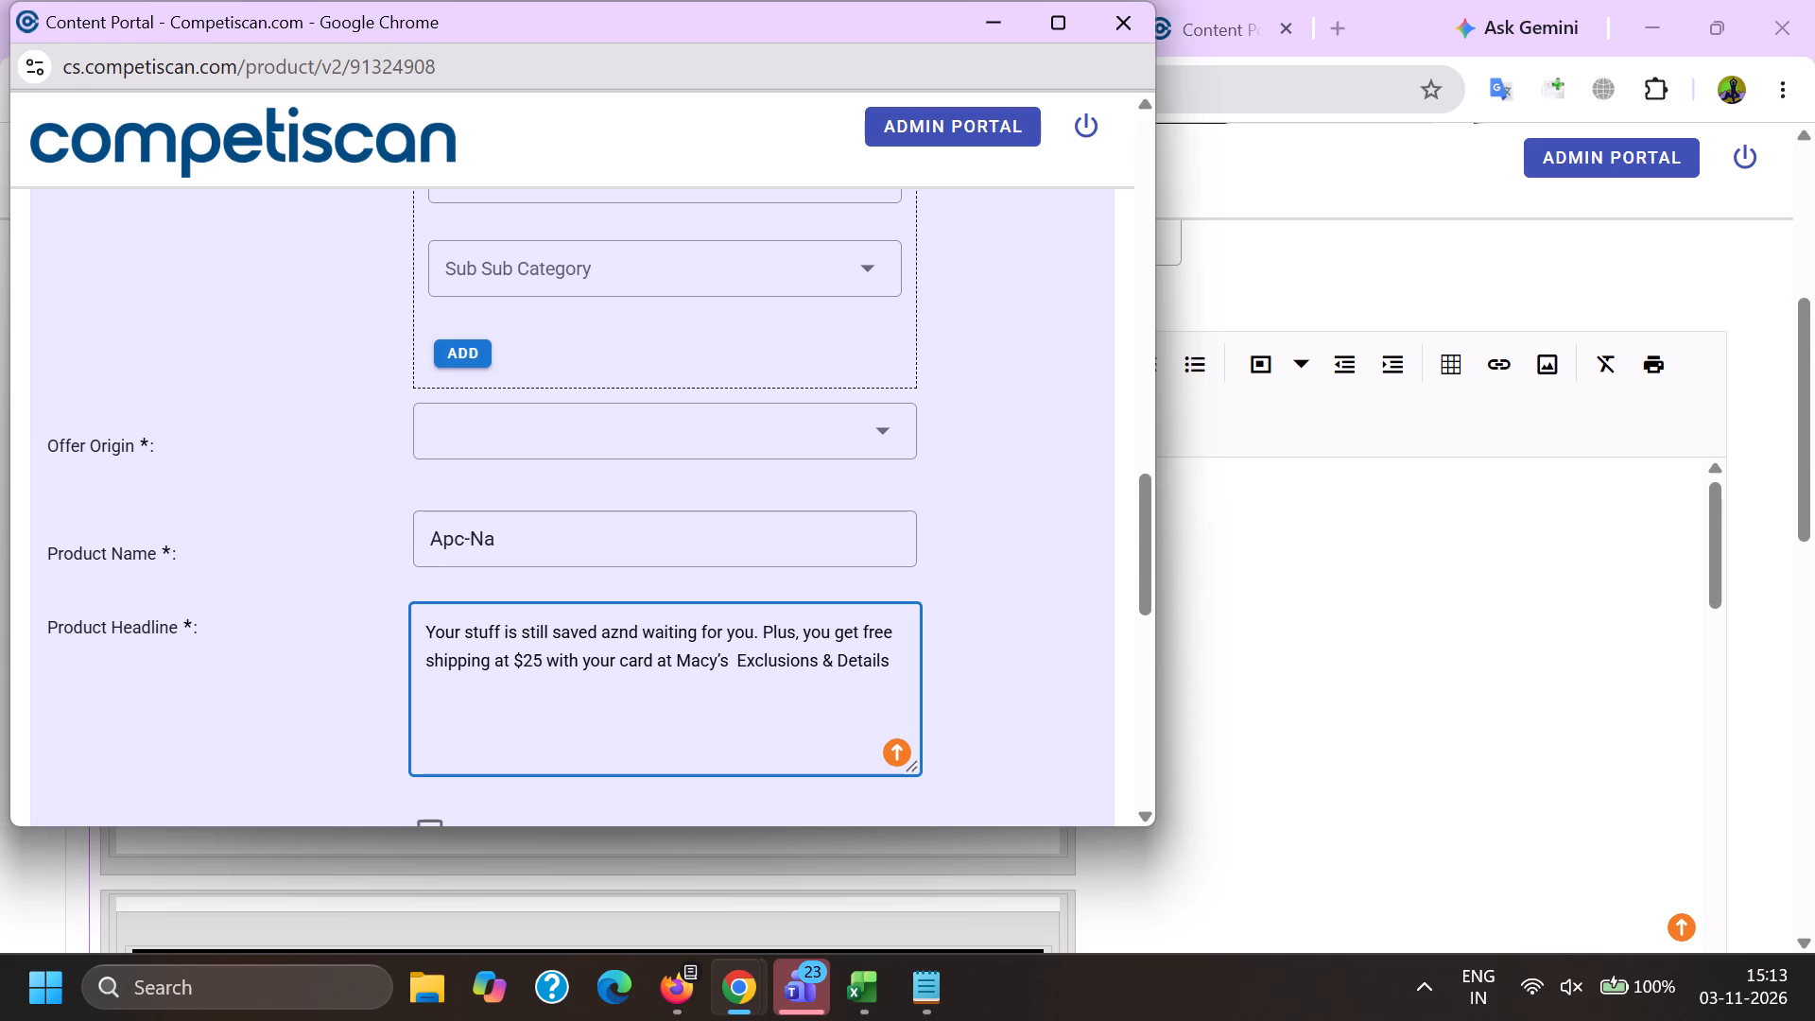
{"action": "key", "text": "BackSpace"}
{"action": "key", "text": "BackSpace"}
{"action": "key", "text": "BackSpace"}
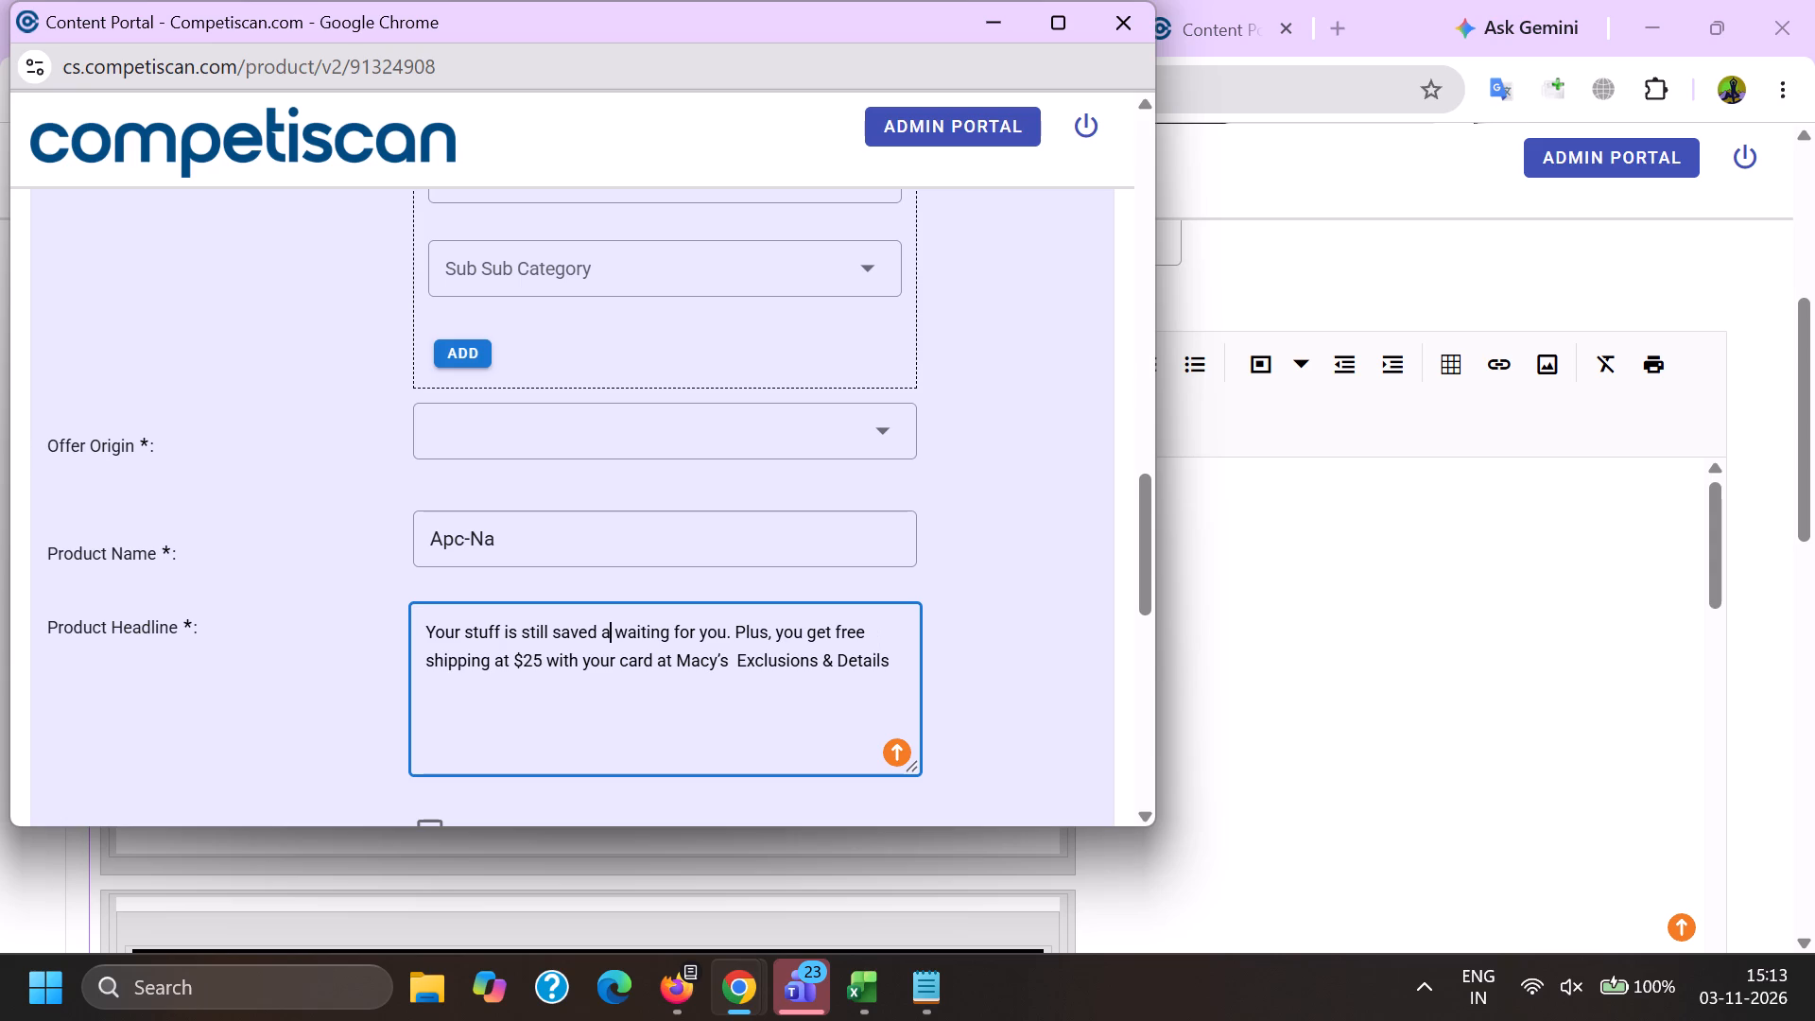
{"action": "key", "text": "n"}
{"action": "key", "text": "d"}
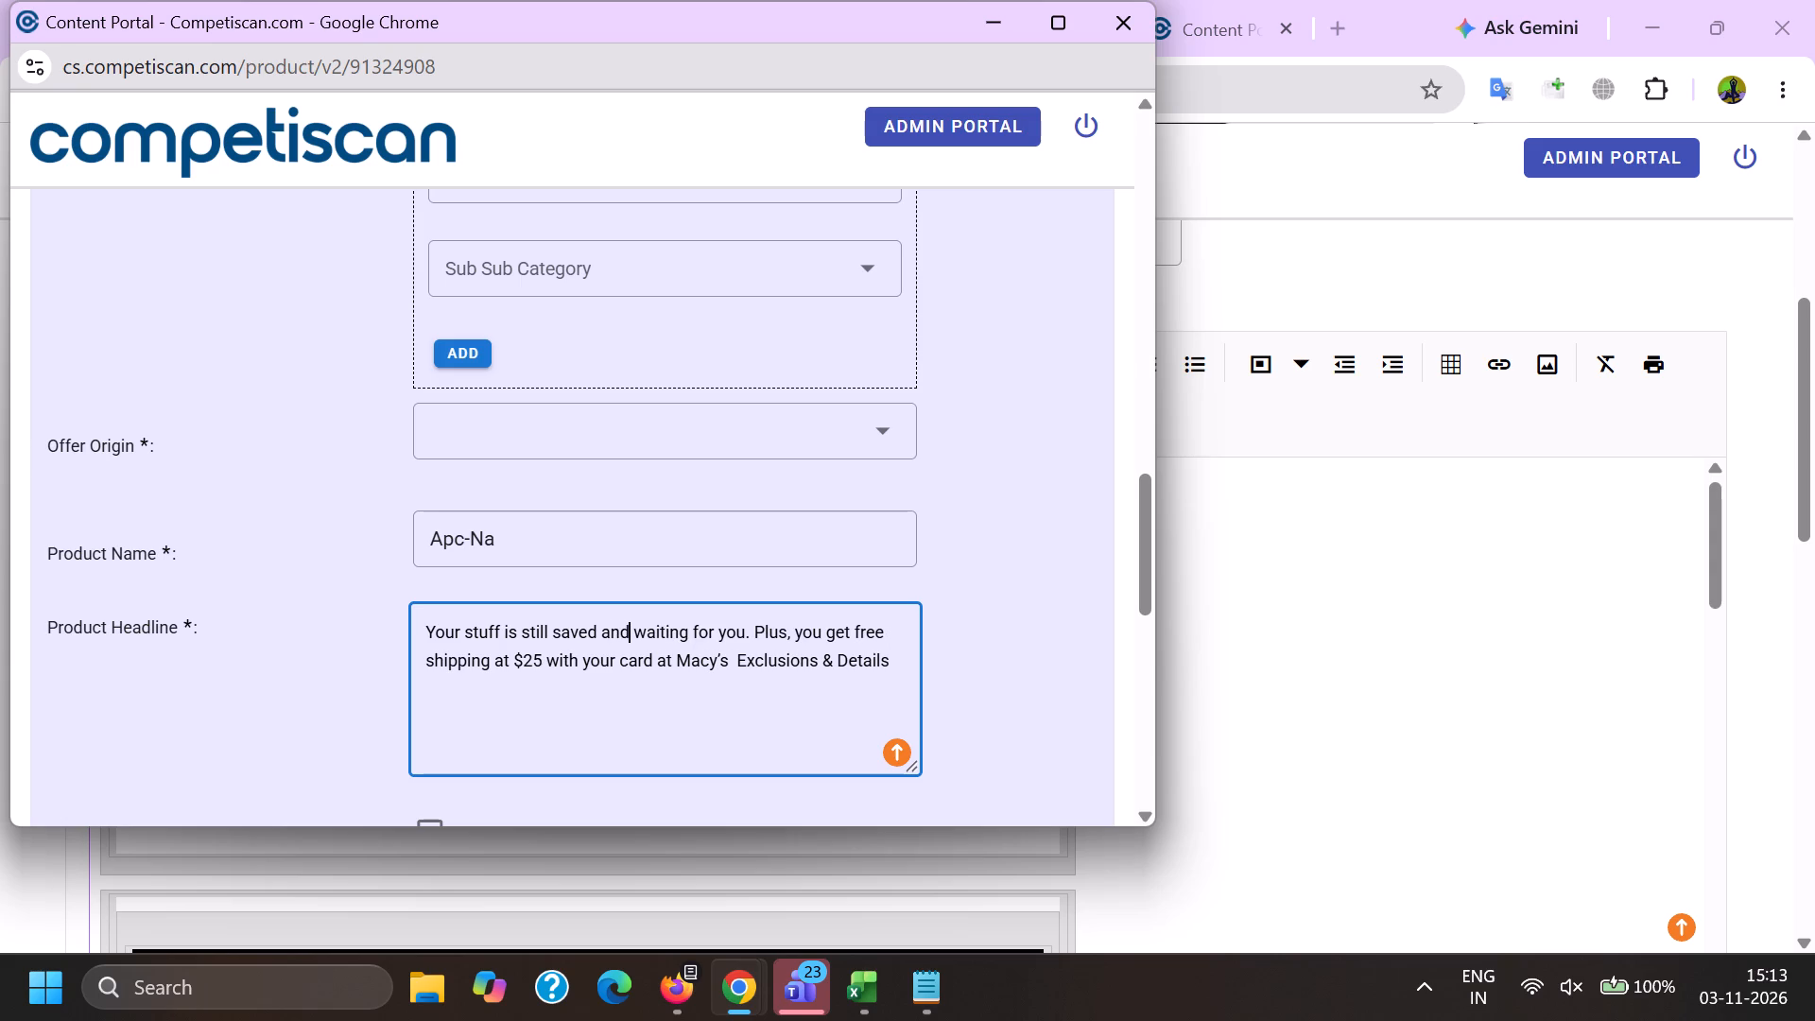
Remove the extra space after "Macy's" in the headline and change "Exclusions & Details" to "Exclusions and Details".
{"action": "left_click", "coordinate": [738, 654]}
{"action": "key", "text": "BackSpace"}
{"action": "left_click_drag", "start_coordinate": [909, 765], "coordinate": [1307, 796]}
{"action": "left_click_drag", "start_coordinate": [914, 770], "coordinate": [1392, 782]}
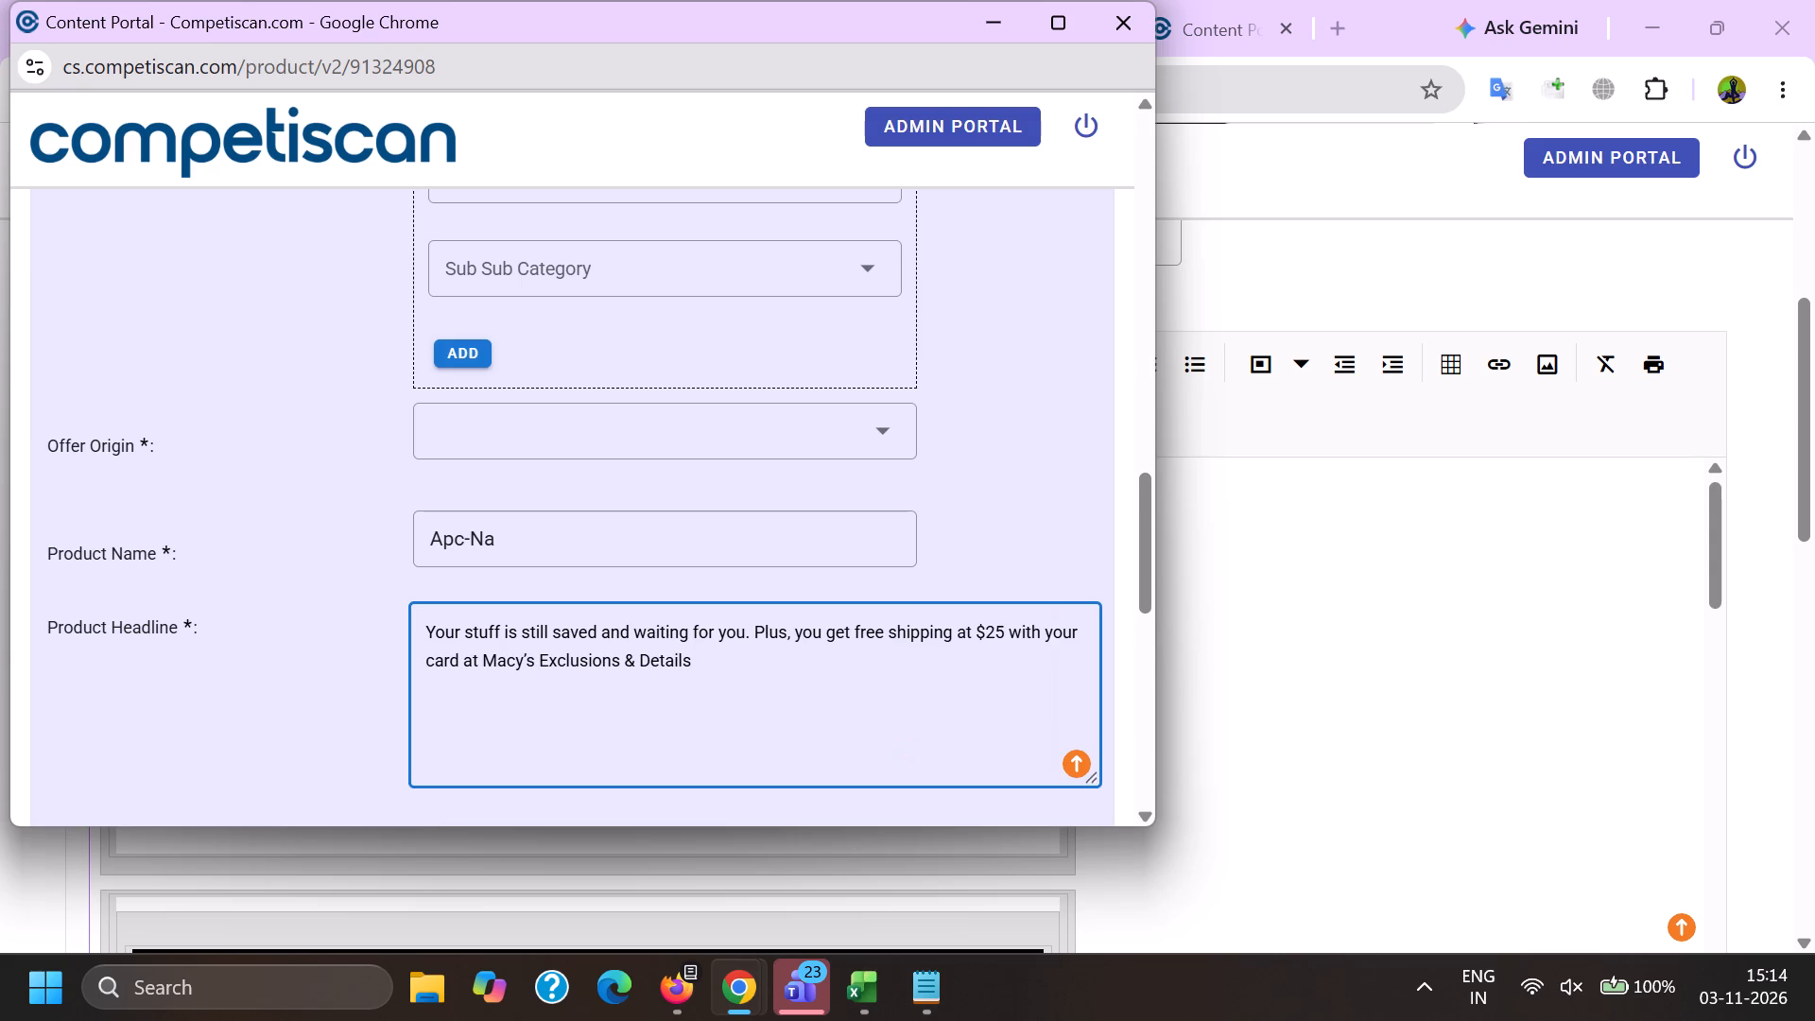
{"action": "left_click", "coordinate": [632, 651]}
{"action": "key", "text": "BackSpace"}
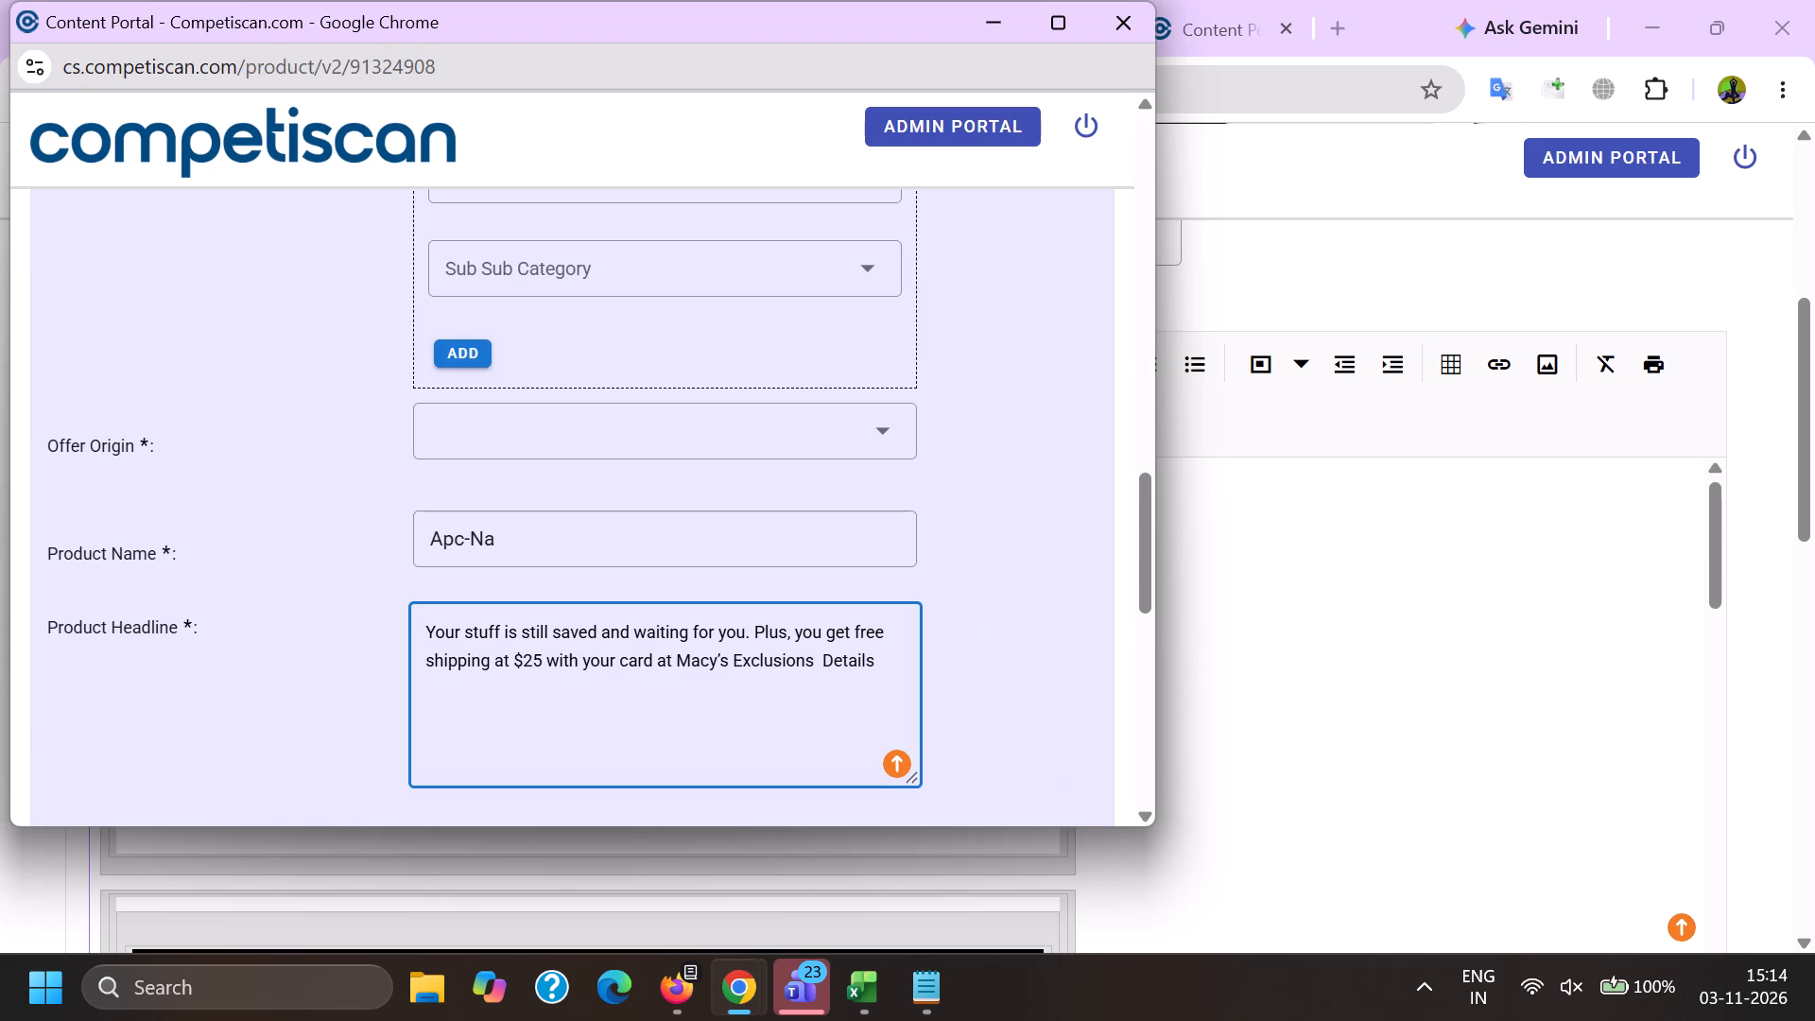
{"action": "key", "text": "a"}
{"action": "key", "text": "n"}
{"action": "key", "text": "d"}
Select Macy's as the company, copy its name, and use its logo as the product image.
{"action": "scroll", "coordinate": [683, 648], "scroll_direction": "down", "scroll_amount": 2}
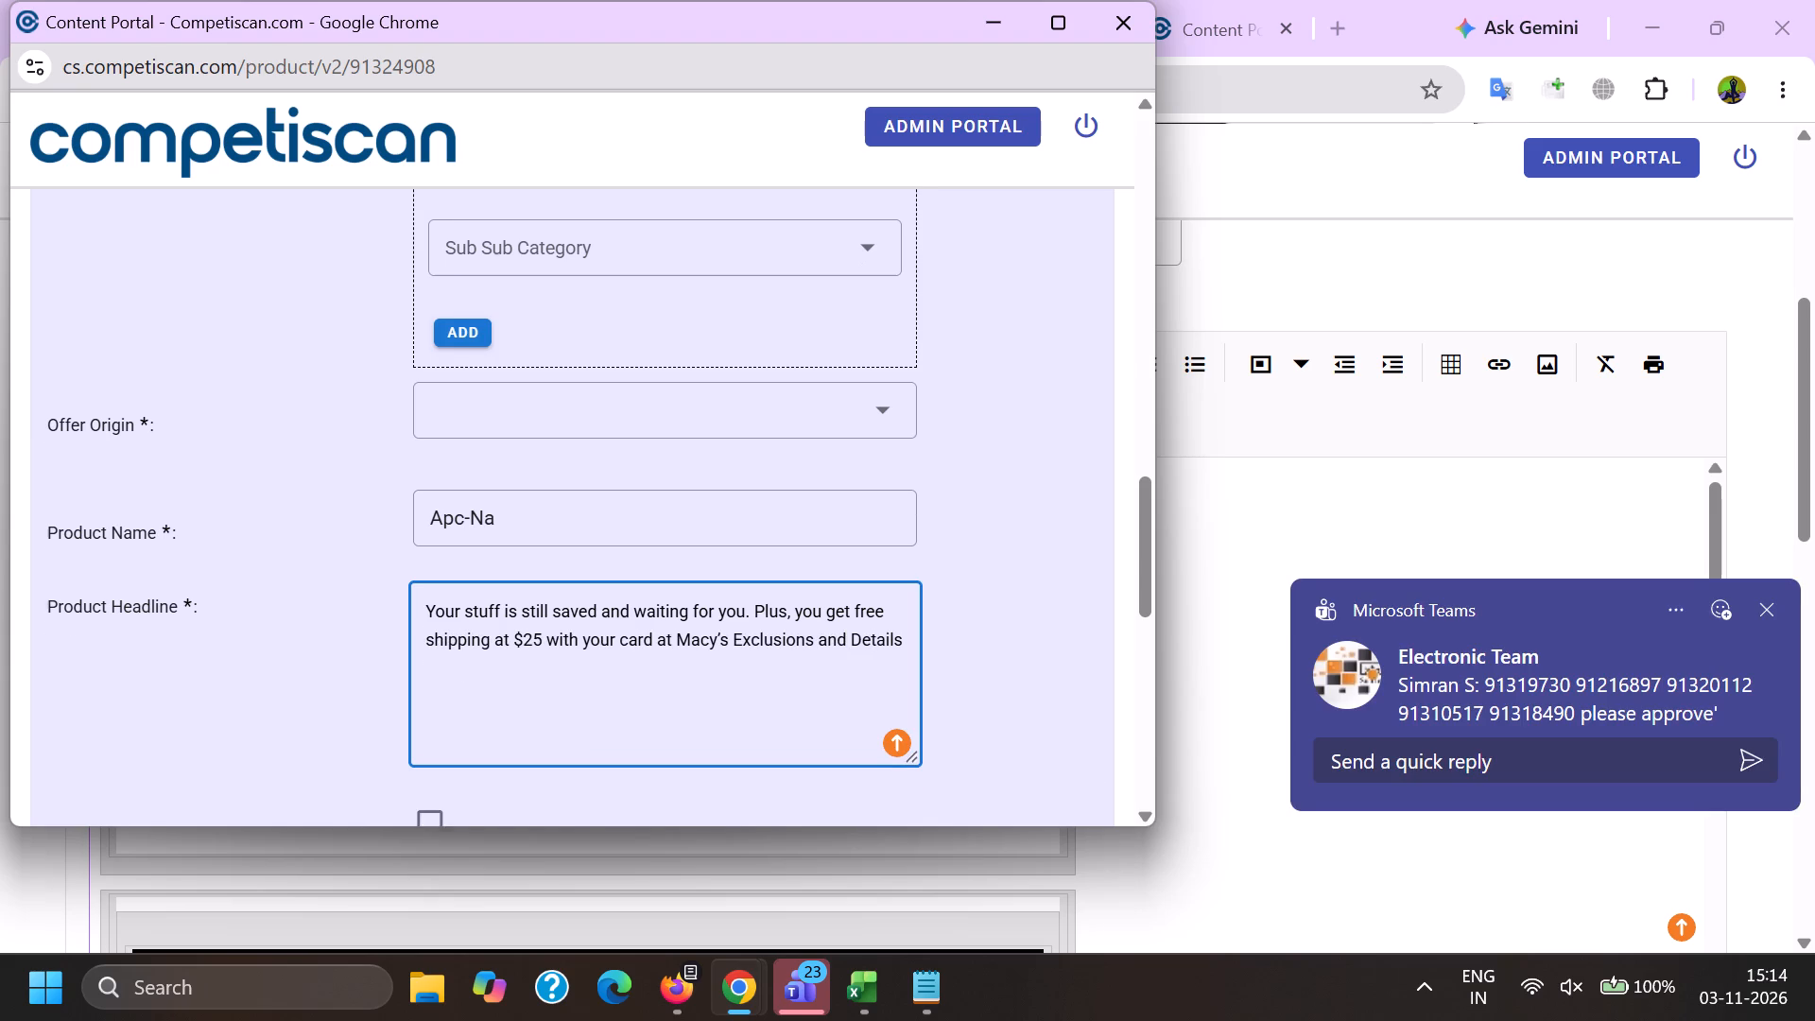
{"action": "scroll", "coordinate": [683, 648], "scroll_direction": "down", "scroll_amount": 1}
{"action": "scroll", "coordinate": [603, 566], "scroll_direction": "up", "scroll_amount": 14}
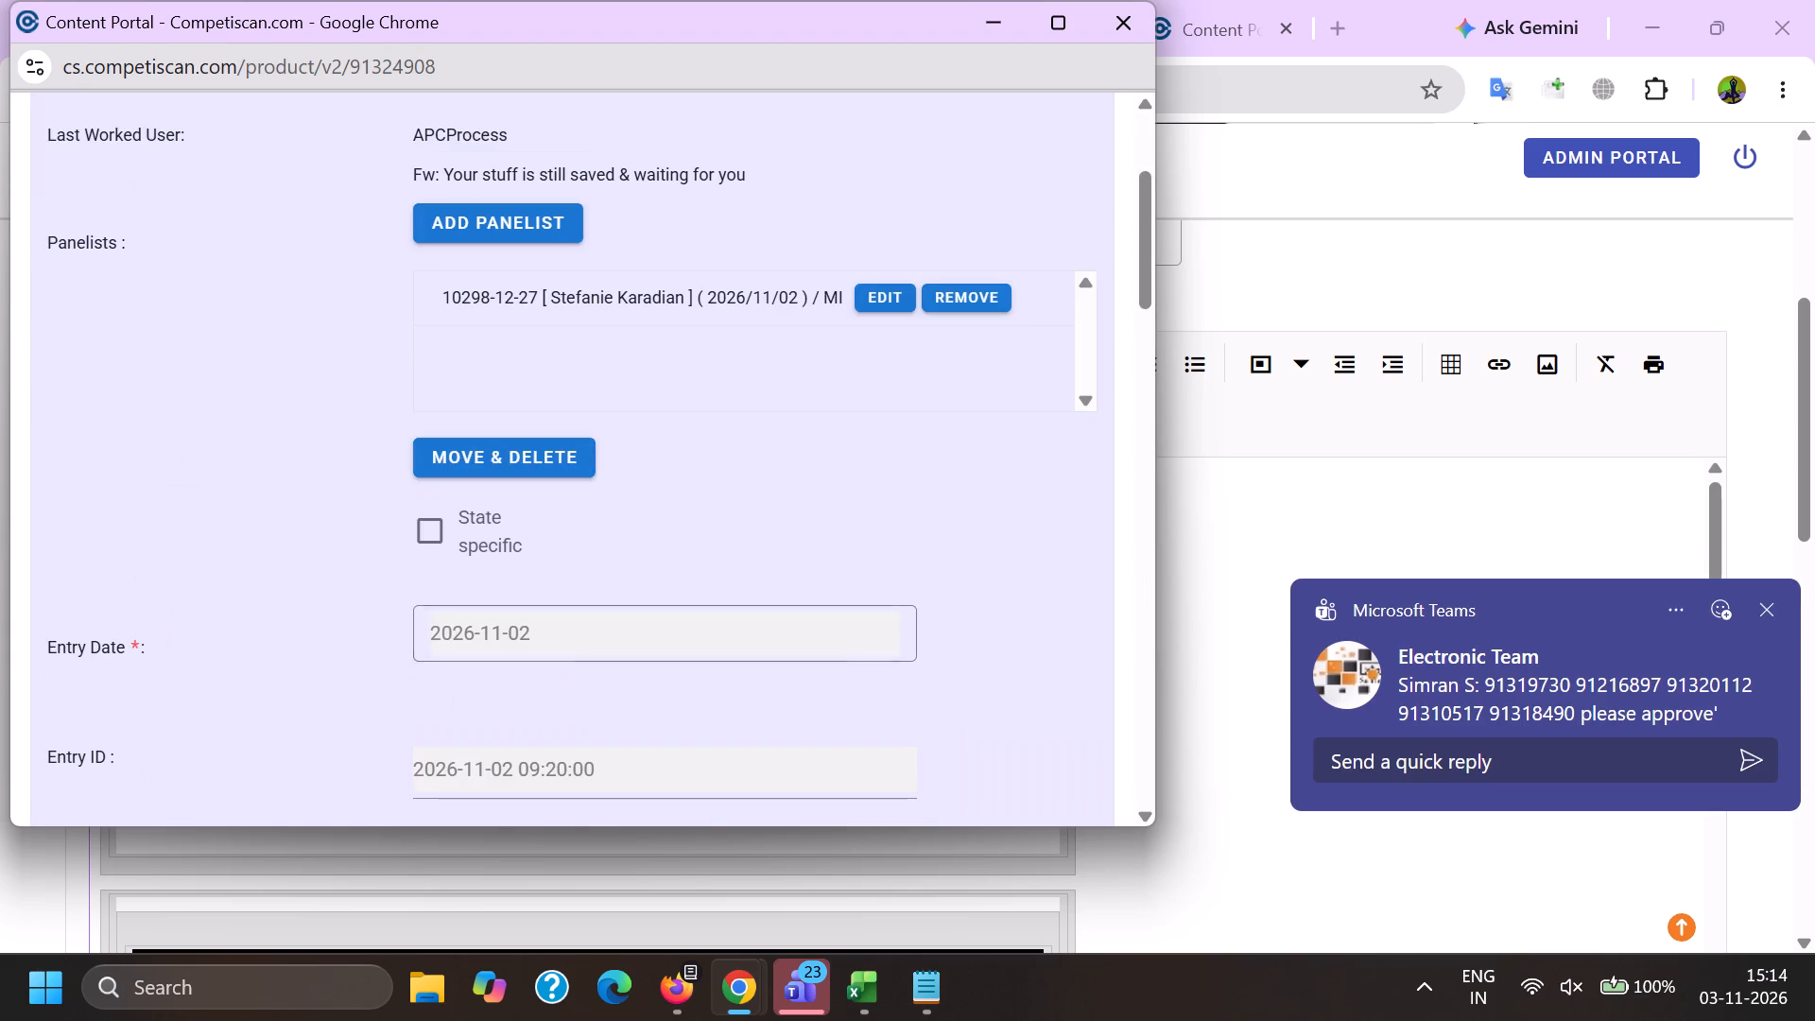
{"action": "scroll", "coordinate": [623, 677], "scroll_direction": "down", "scroll_amount": 2}
{"action": "left_click", "coordinate": [632, 723]}
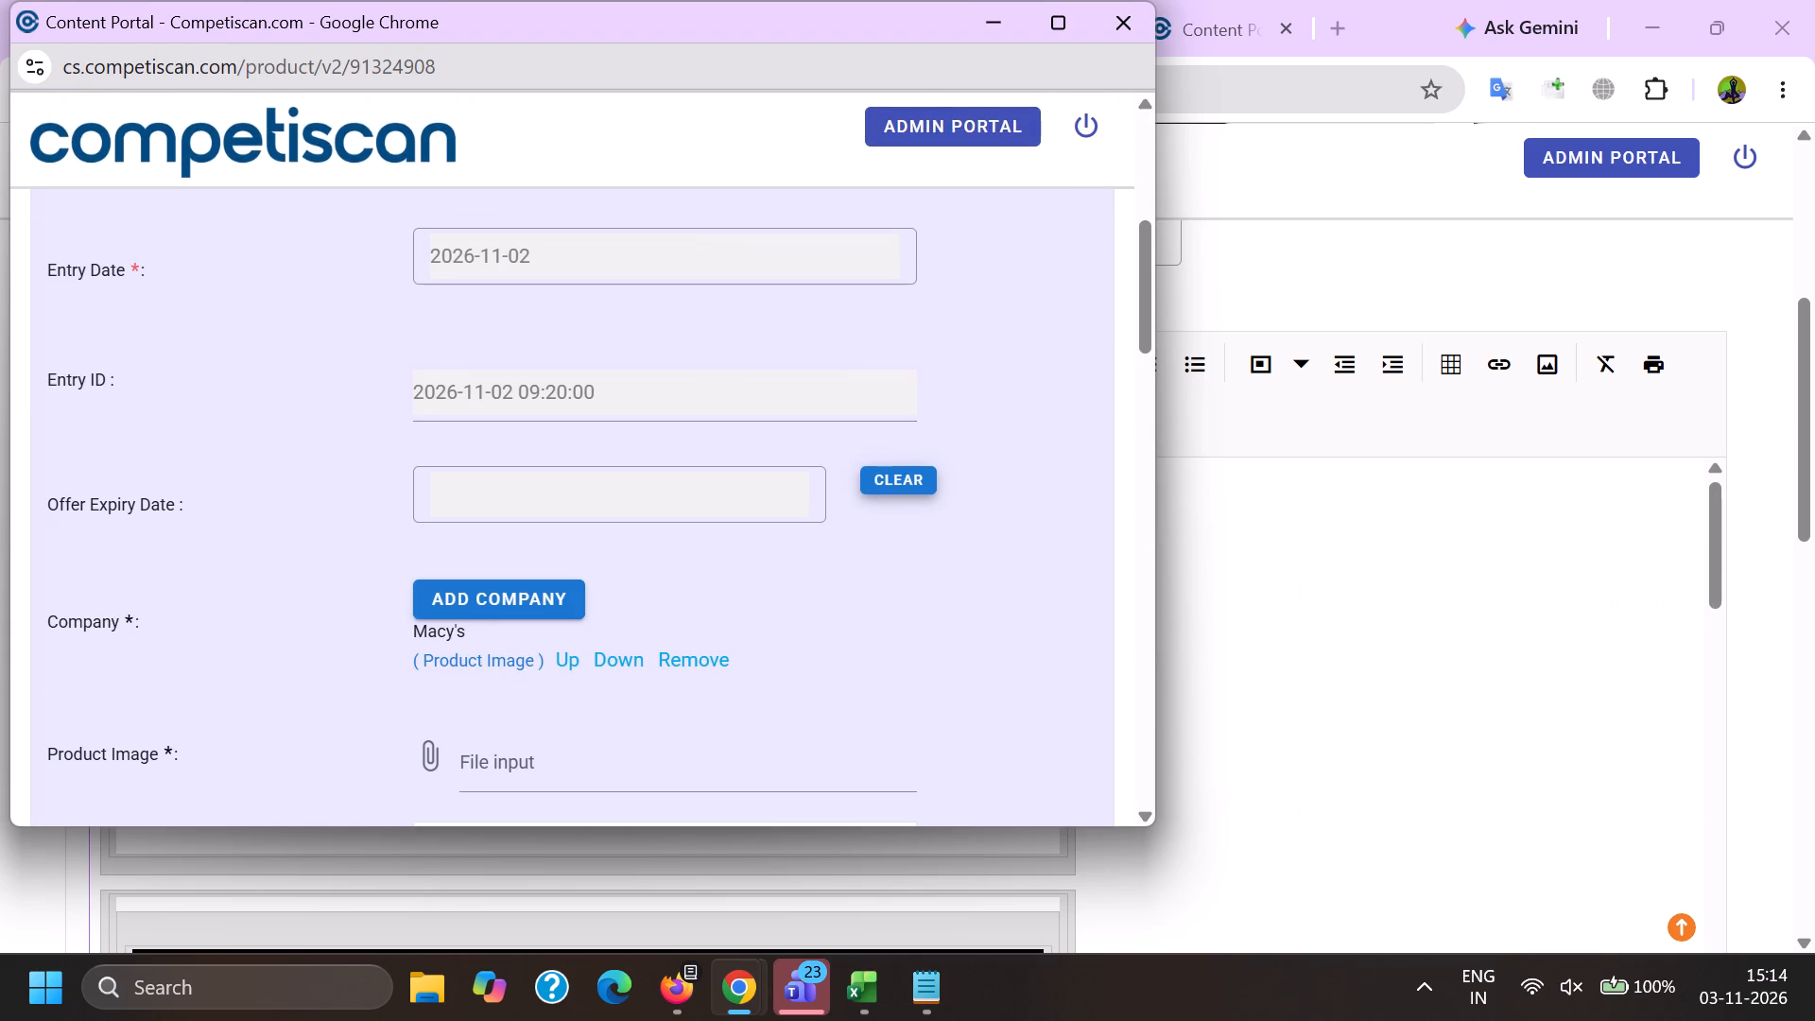
{"action": "triple_click", "coordinate": [454, 639]}
{"action": "key", "text": "ctrl+c"}
{"action": "left_click", "coordinate": [507, 663]}
Add Citibank as a second company and Macy's (Retail) as the affinity/association.
{"action": "left_click", "coordinate": [519, 595]}
{"action": "key", "text": "c"}
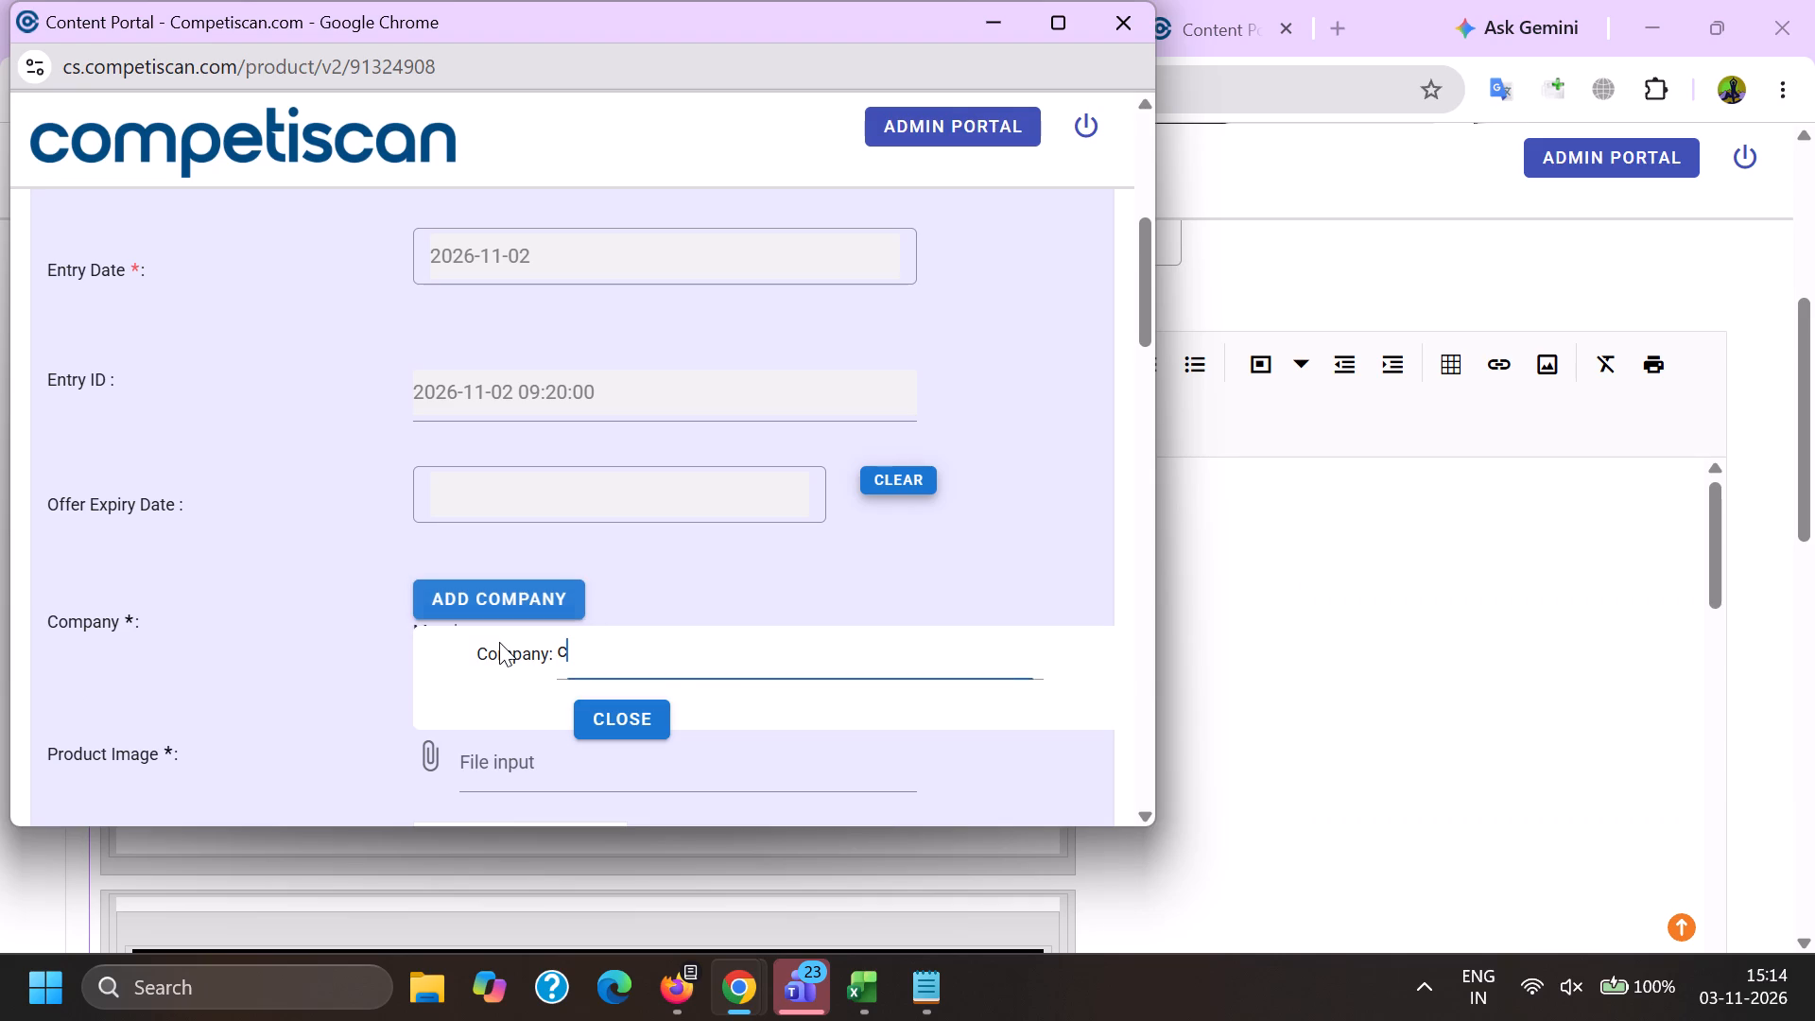
{"action": "type", "text": "it"}
{"action": "type", "text": "ib"}
{"action": "key", "text": "a"}
{"action": "key", "text": "n"}
{"action": "key", "text": "k"}
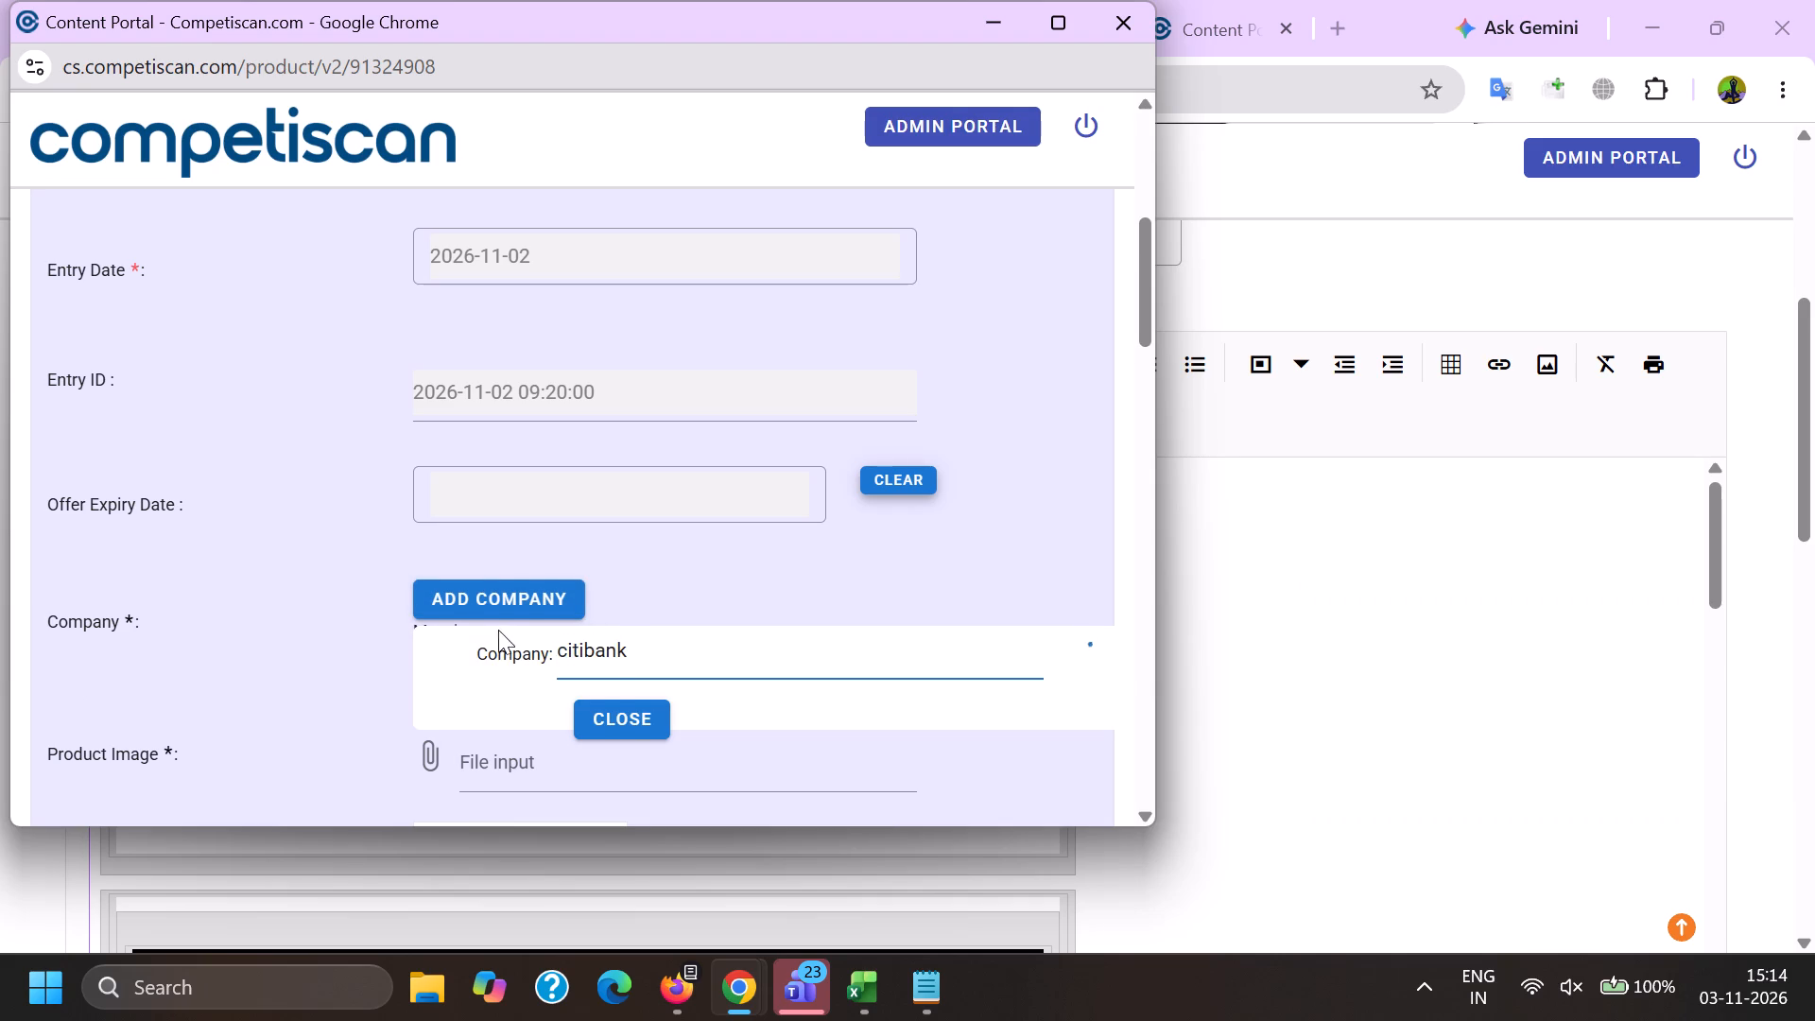
{"action": "scroll", "coordinate": [499, 629], "scroll_direction": "down", "scroll_amount": 3}
{"action": "left_click_drag", "start_coordinate": [590, 643], "coordinate": [602, 642]}
{"action": "left_click", "coordinate": [717, 674]}
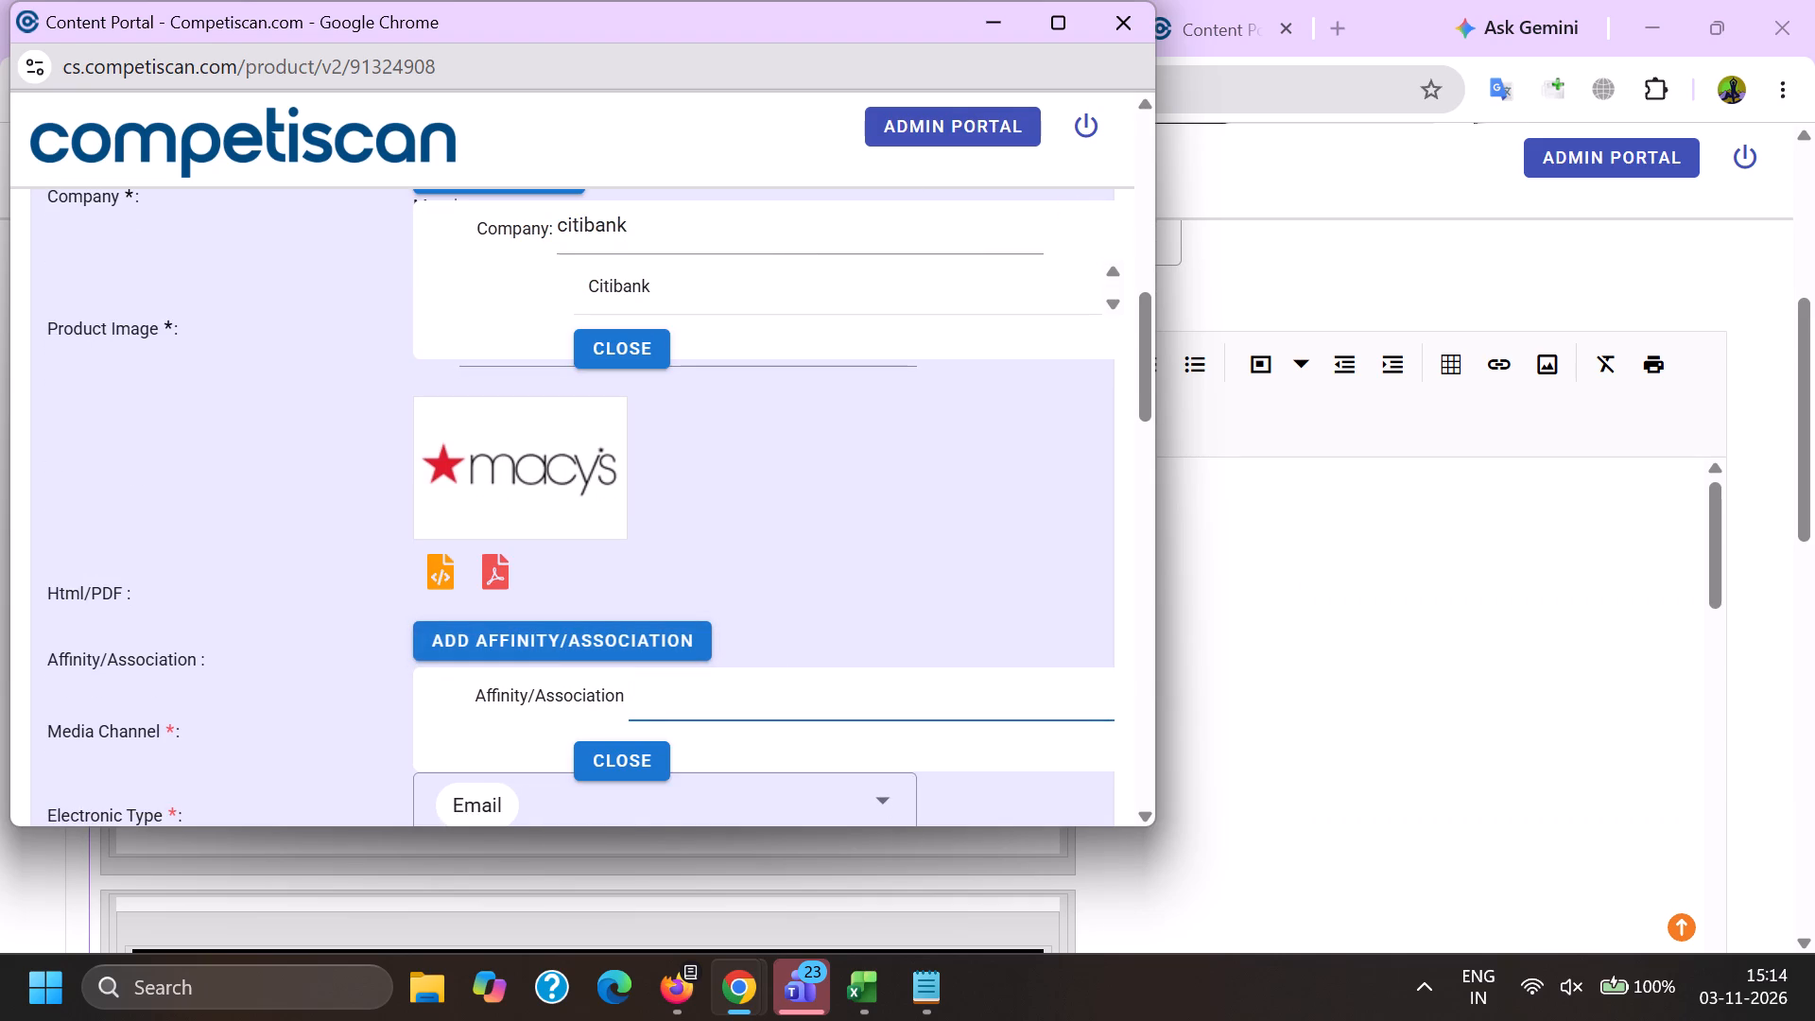
{"action": "key", "text": "ctrl+b"}
{"action": "key", "text": "ctrl+v"}
{"action": "scroll", "coordinate": [630, 671], "scroll_direction": "up", "scroll_amount": 4}
{"action": "scroll", "coordinate": [614, 620], "scroll_direction": "down", "scroll_amount": 1}
{"action": "left_click", "coordinate": [616, 725]}
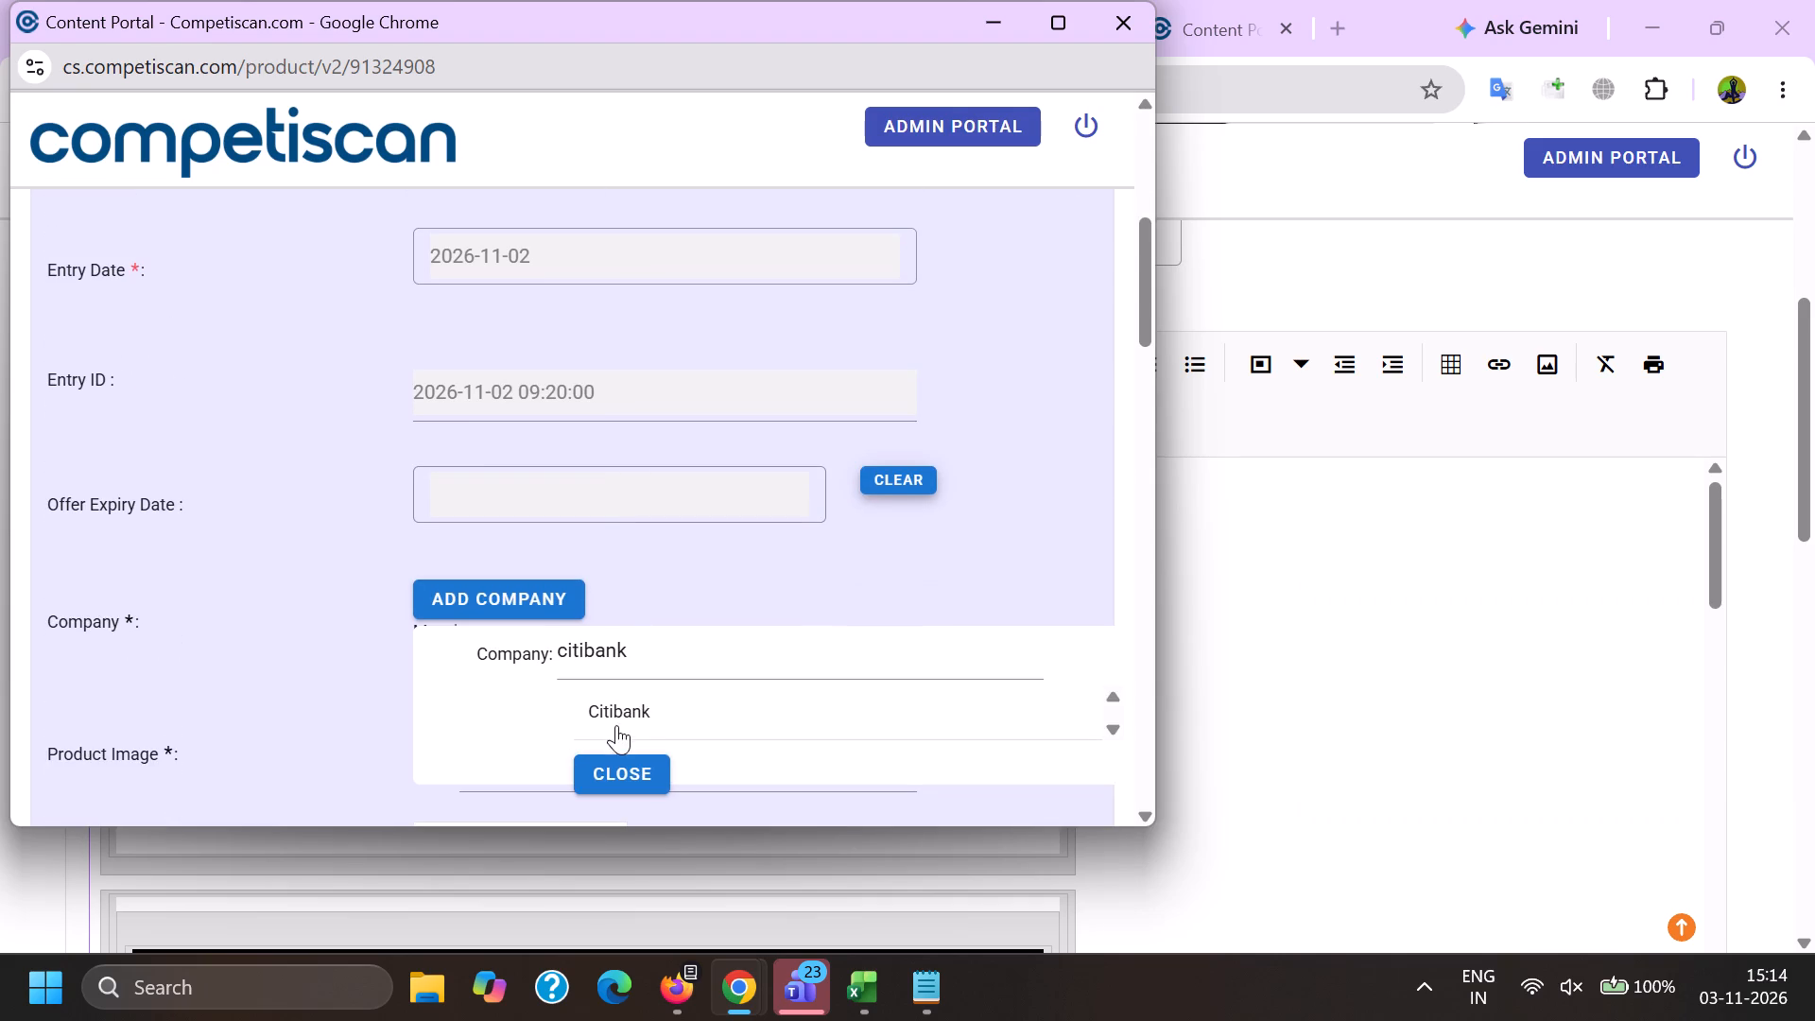
{"action": "scroll", "coordinate": [607, 499], "scroll_direction": "down", "scroll_amount": 5}
{"action": "left_click", "coordinate": [637, 553]}
Set the product's sector to Retail.
{"action": "scroll", "coordinate": [583, 268], "scroll_direction": "down", "scroll_amount": 4}
{"action": "left_click", "coordinate": [515, 281]}
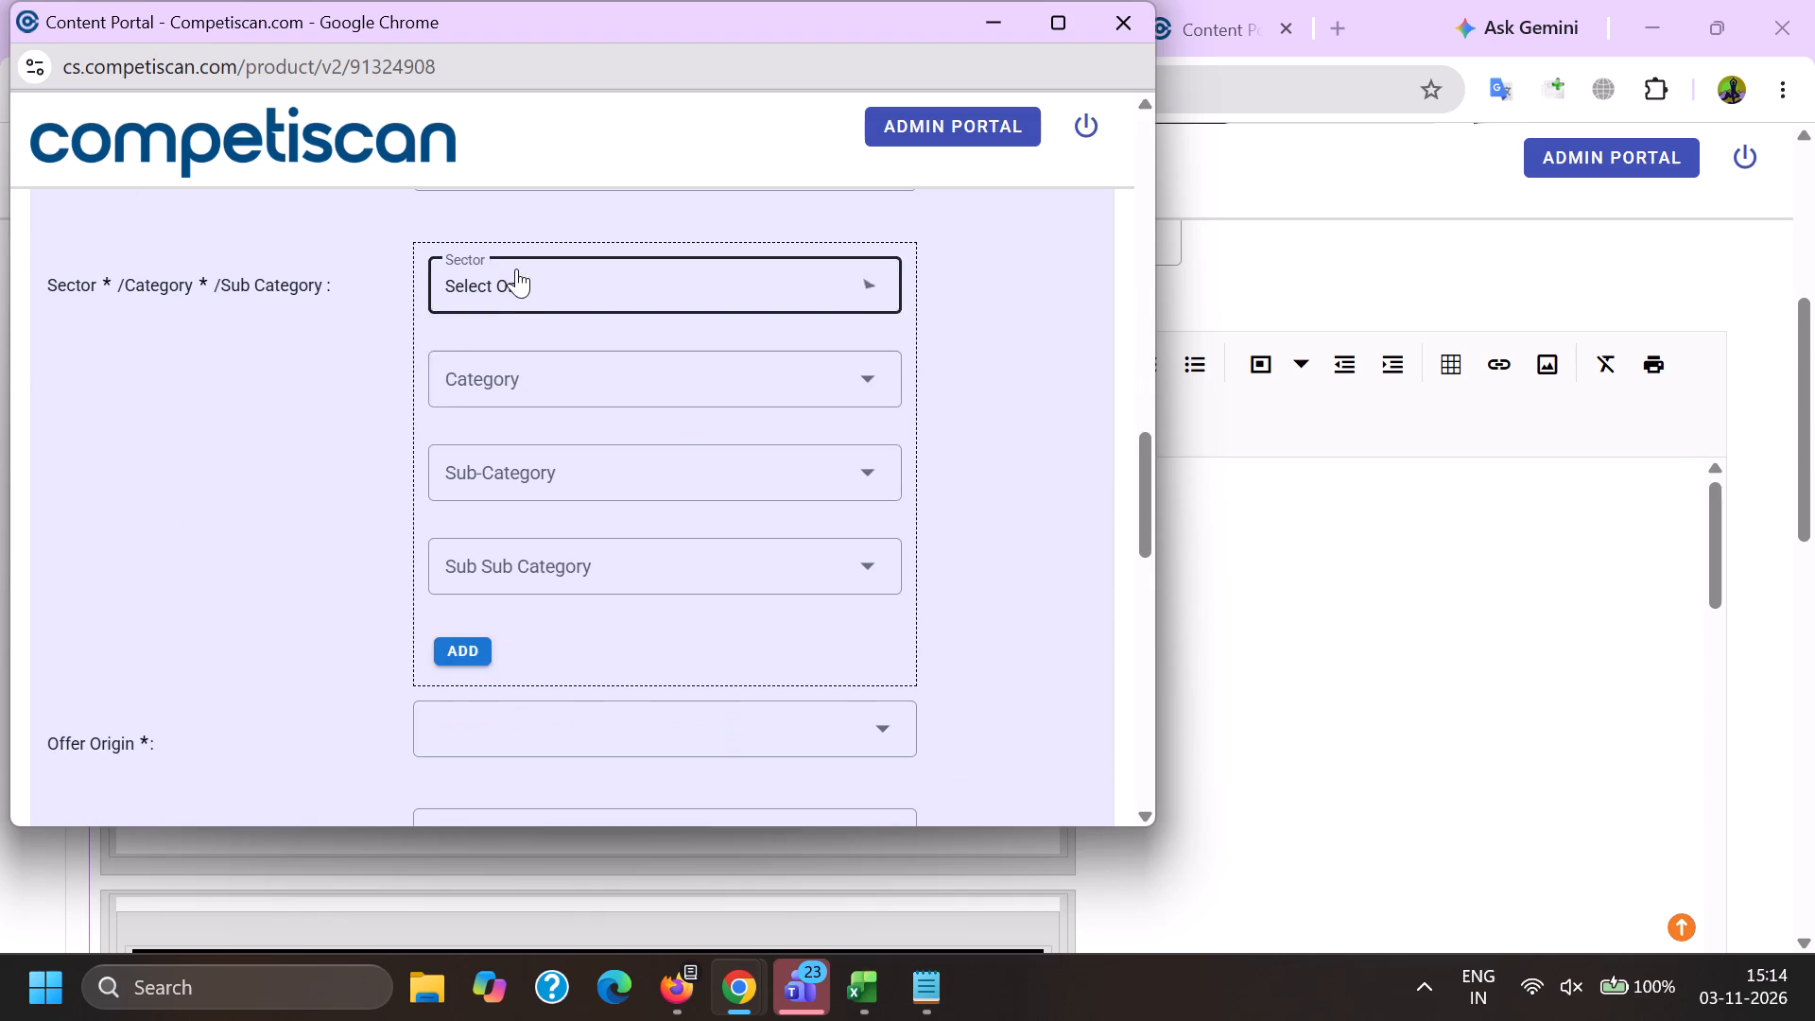
{"action": "scroll", "coordinate": [516, 268], "scroll_direction": "down", "scroll_amount": 5}
{"action": "left_click", "coordinate": [528, 426]}
{"action": "left_click_drag", "start_coordinate": [376, 413], "coordinate": [389, 419]}
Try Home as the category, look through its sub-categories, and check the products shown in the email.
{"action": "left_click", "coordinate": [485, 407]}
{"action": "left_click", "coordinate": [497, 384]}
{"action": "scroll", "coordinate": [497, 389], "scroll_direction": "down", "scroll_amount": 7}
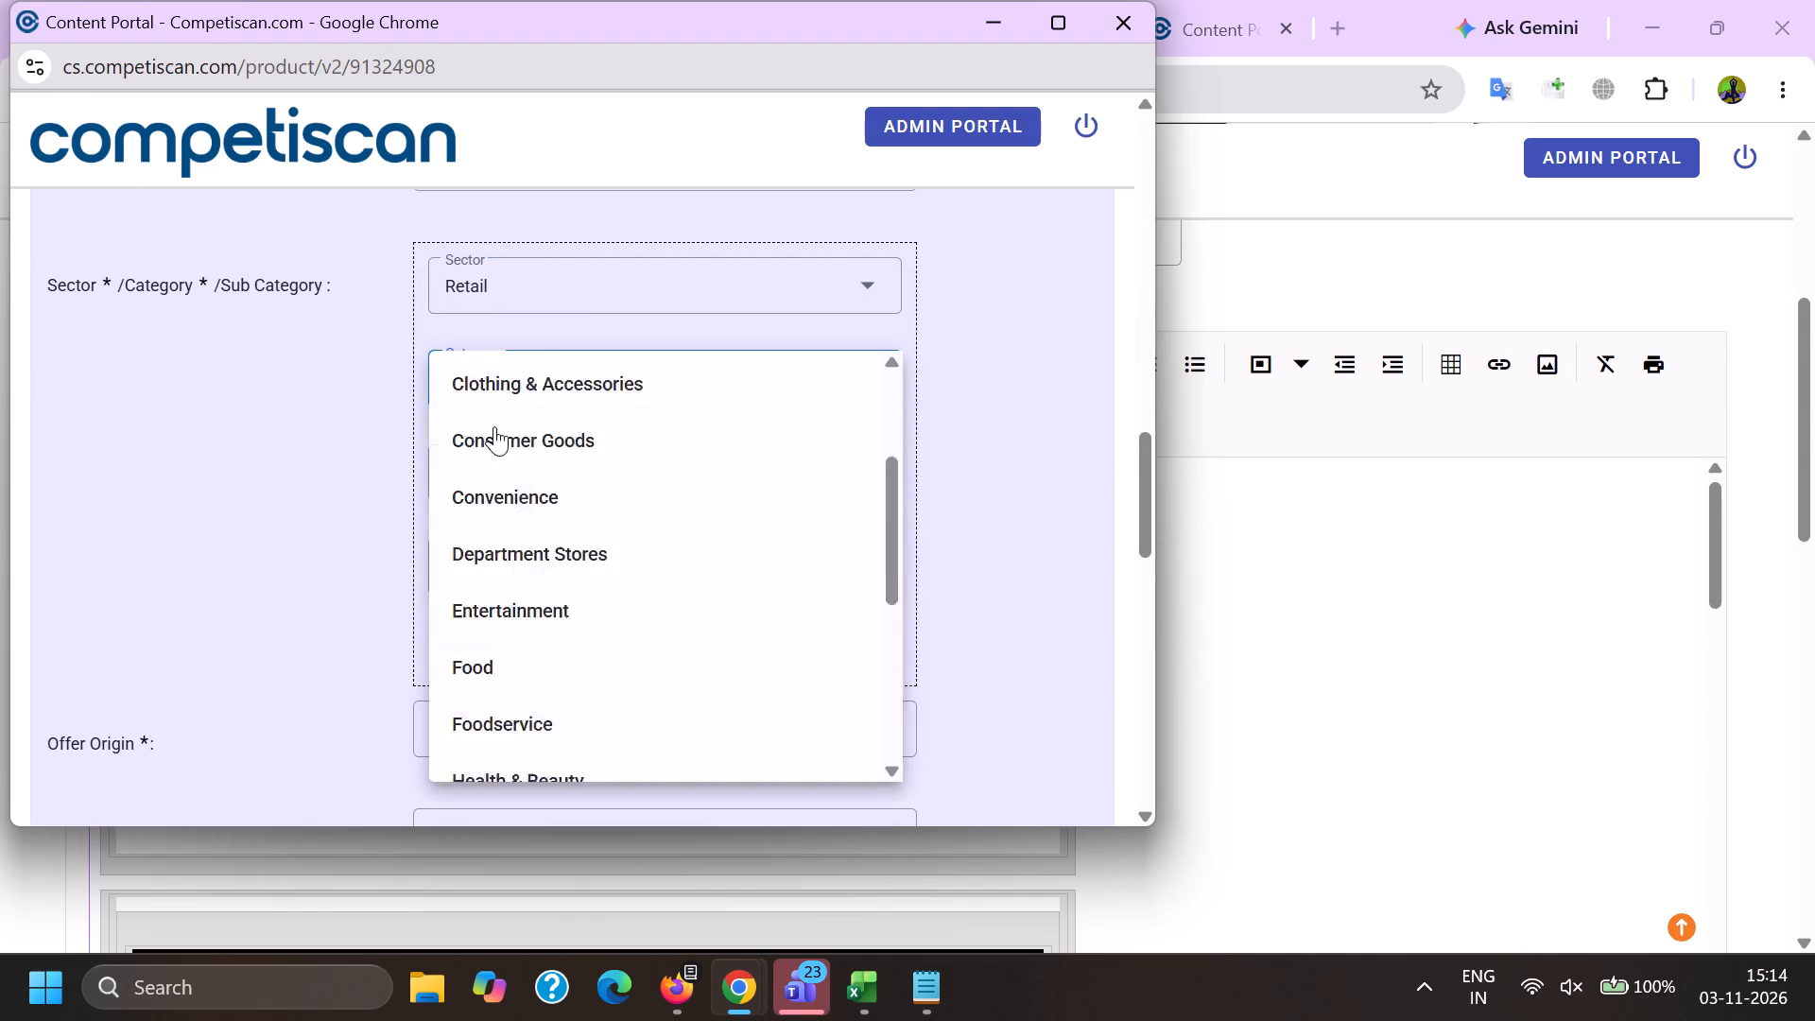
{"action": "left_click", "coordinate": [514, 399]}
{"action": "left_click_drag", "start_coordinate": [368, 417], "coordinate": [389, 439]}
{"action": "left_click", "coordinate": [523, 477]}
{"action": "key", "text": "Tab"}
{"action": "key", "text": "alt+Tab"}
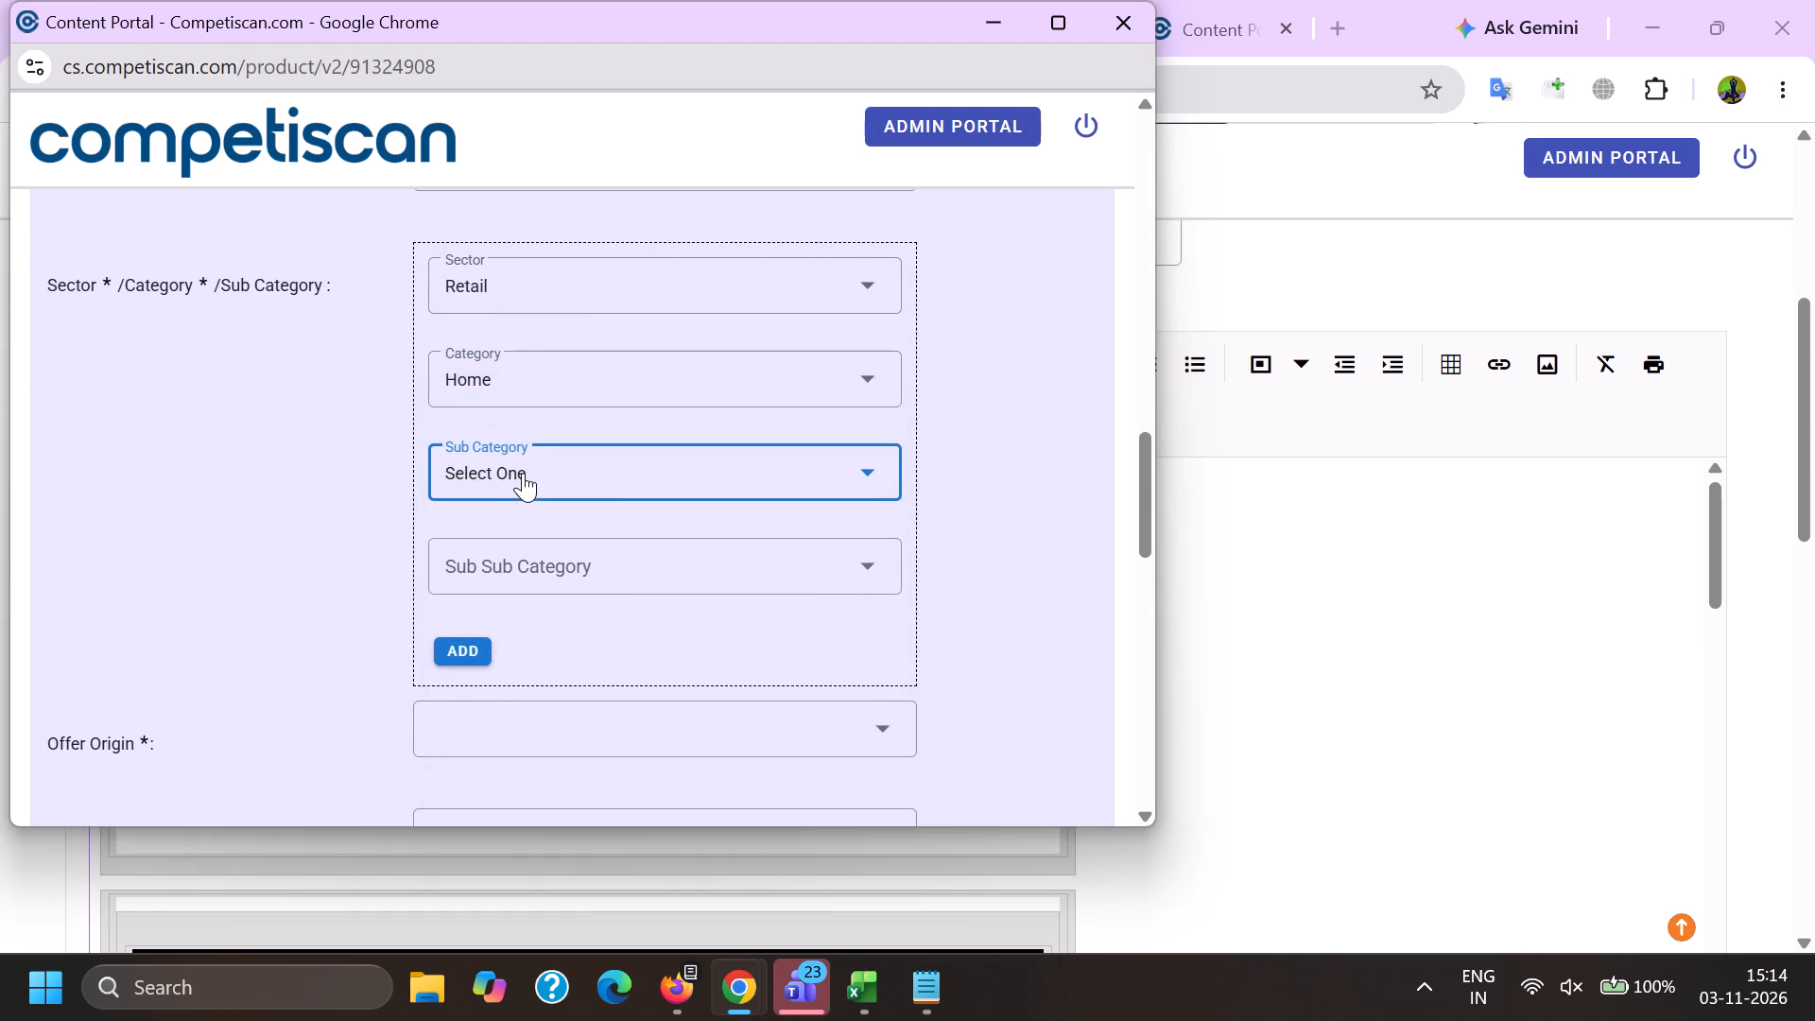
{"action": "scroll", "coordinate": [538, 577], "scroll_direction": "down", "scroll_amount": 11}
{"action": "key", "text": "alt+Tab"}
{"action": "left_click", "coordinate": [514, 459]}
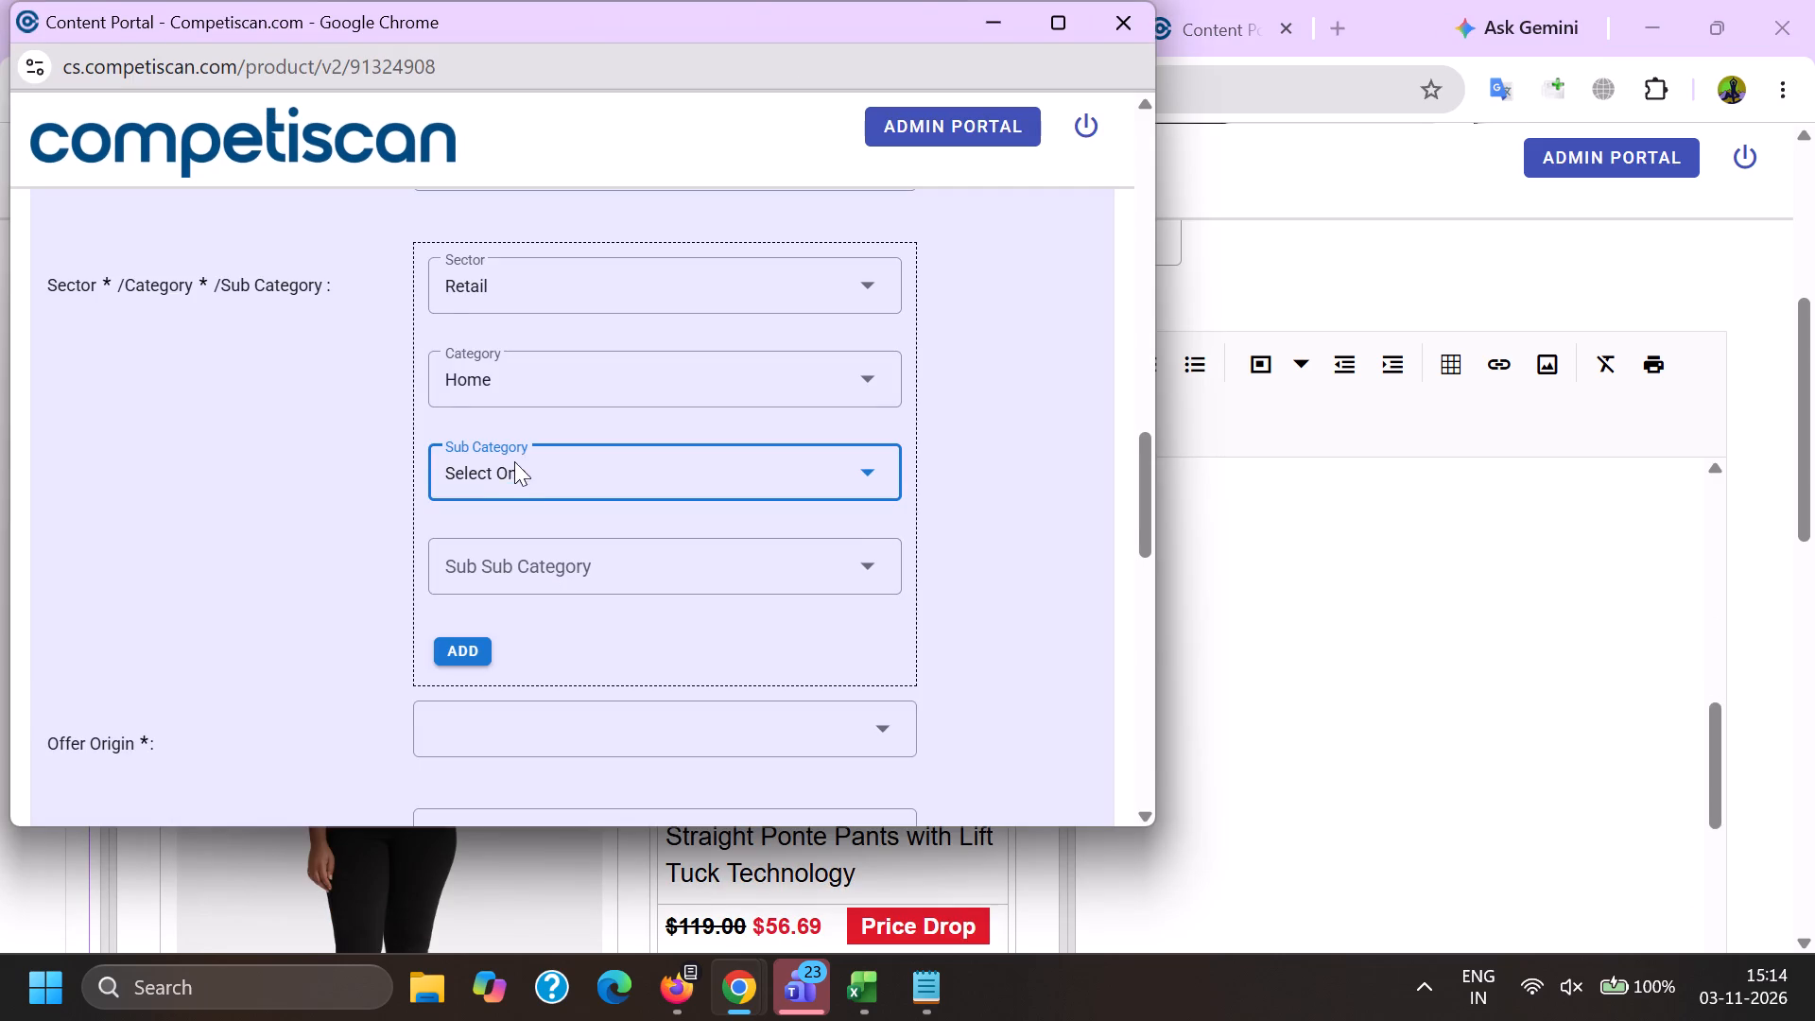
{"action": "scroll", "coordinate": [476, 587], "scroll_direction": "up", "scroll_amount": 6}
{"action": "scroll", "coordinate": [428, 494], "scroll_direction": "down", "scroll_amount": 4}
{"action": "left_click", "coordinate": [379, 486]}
Set the category to Clothing & Accessories and the sub-category to Women's, and add this classification to the product.
{"action": "left_click", "coordinate": [530, 663]}
{"action": "scroll", "coordinate": [554, 739], "scroll_direction": "up", "scroll_amount": 5}
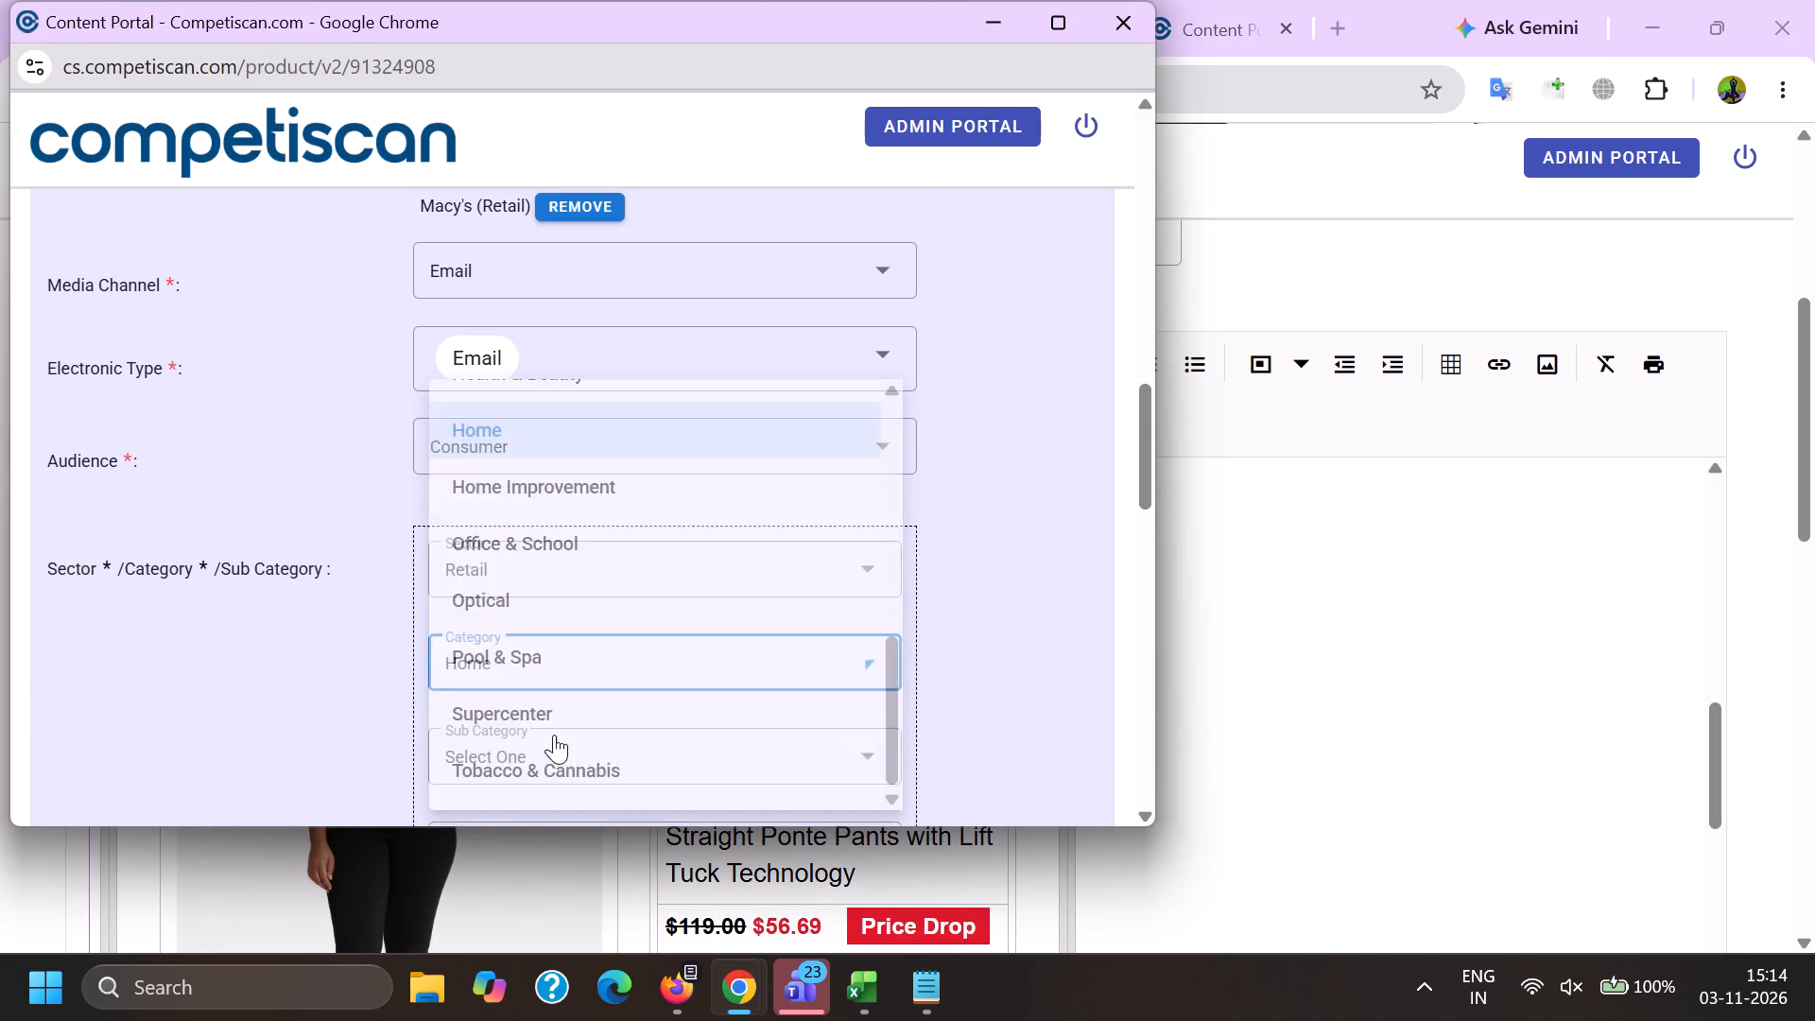
{"action": "scroll", "coordinate": [554, 735], "scroll_direction": "up", "scroll_amount": 1}
{"action": "left_click", "coordinate": [578, 643]}
{"action": "left_click_drag", "start_coordinate": [305, 655], "coordinate": [346, 670]}
{"action": "left_click", "coordinate": [535, 728]}
{"action": "scroll", "coordinate": [568, 355], "scroll_direction": "down", "scroll_amount": 2}
{"action": "scroll", "coordinate": [543, 461], "scroll_direction": "down", "scroll_amount": 6}
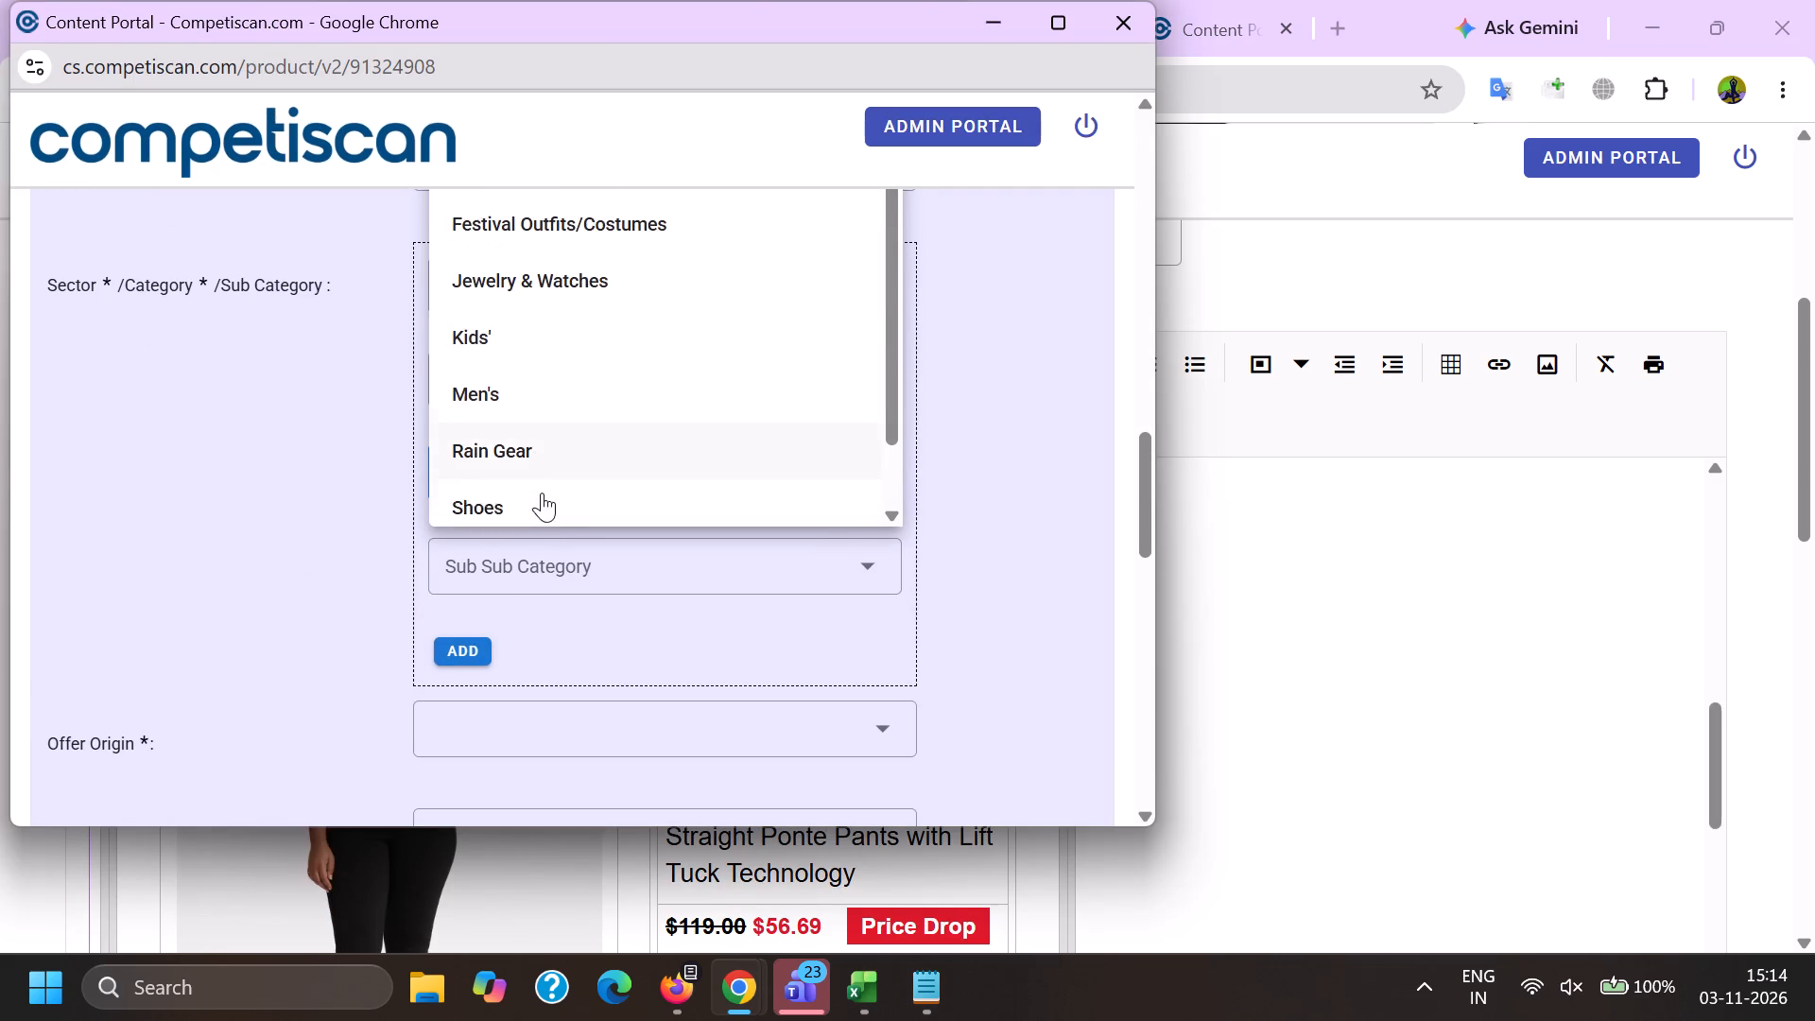
{"action": "left_click", "coordinate": [544, 489]}
{"action": "left_click_drag", "start_coordinate": [249, 465], "coordinate": [281, 463]}
{"action": "left_click", "coordinate": [469, 667]}
{"action": "left_click", "coordinate": [467, 656]}
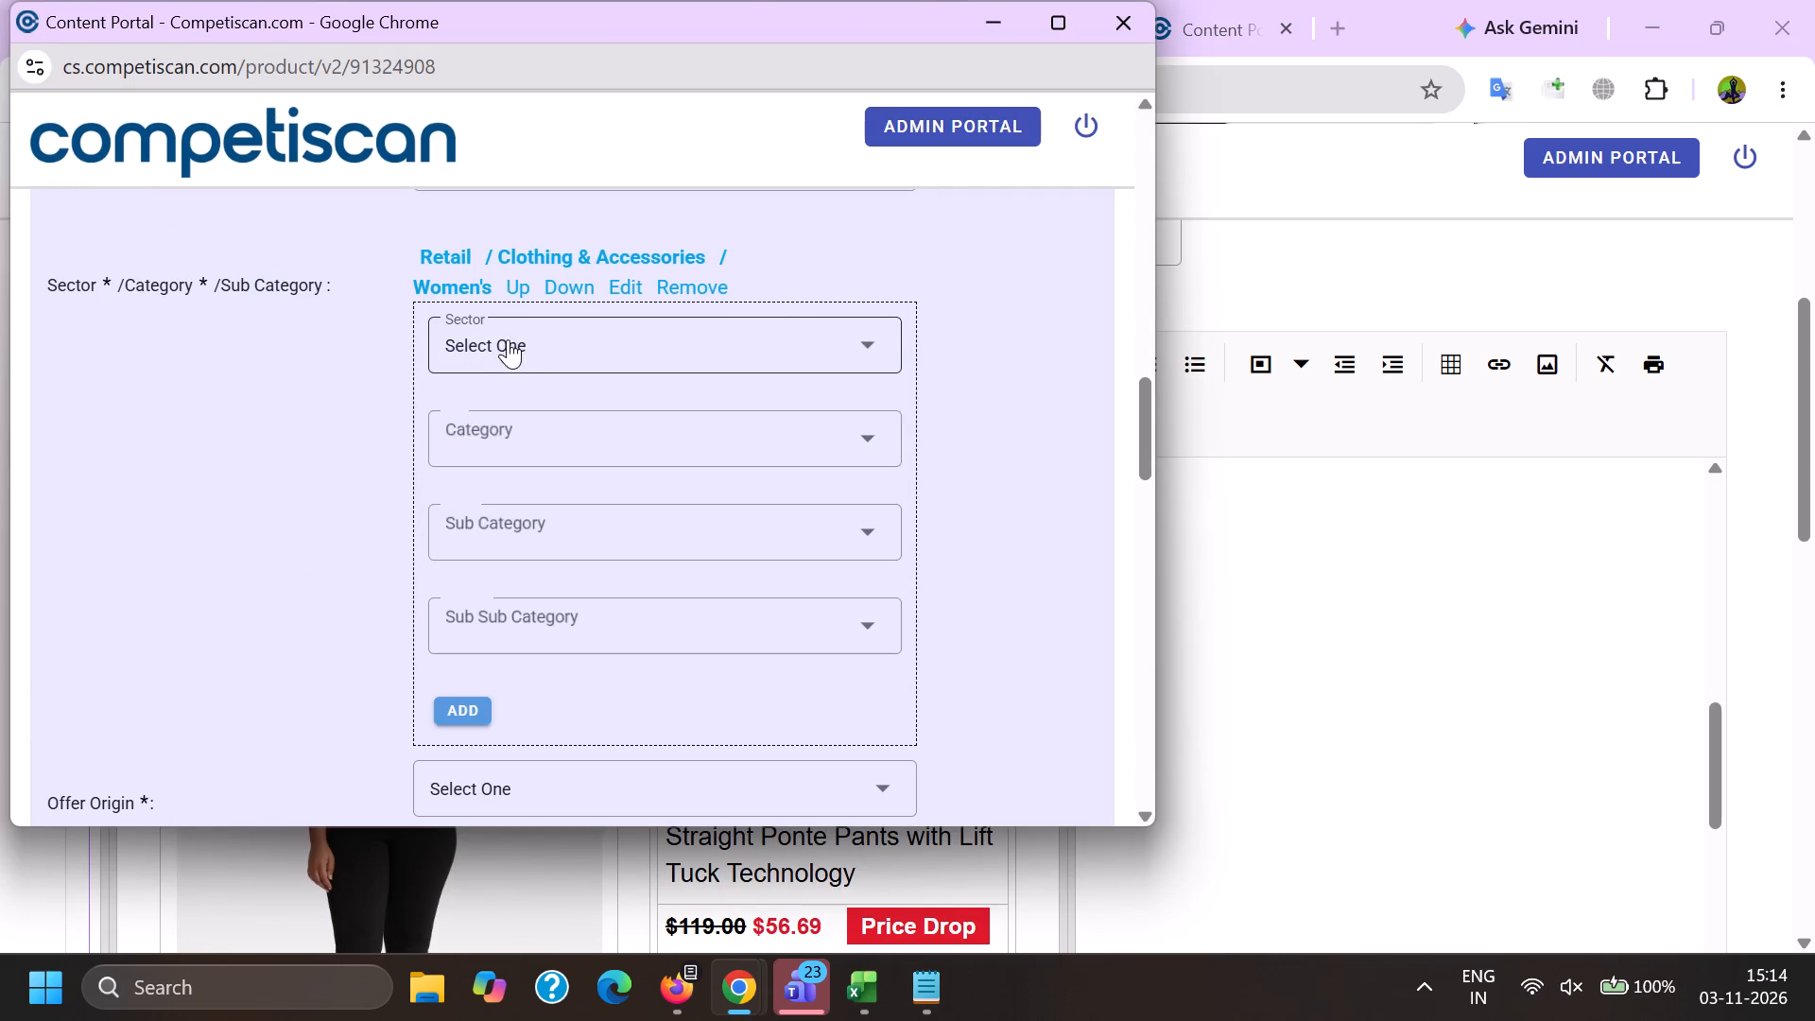
Add a second classification to the product: sector Credit Cards, category Payment Cards, sub-category Private Label Cards.
{"action": "left_click", "coordinate": [505, 335]}
{"action": "scroll", "coordinate": [527, 549], "scroll_direction": "up", "scroll_amount": 6}
{"action": "left_click", "coordinate": [562, 566]}
{"action": "left_click_drag", "start_coordinate": [331, 551], "coordinate": [343, 548]}
{"action": "left_click", "coordinate": [529, 430]}
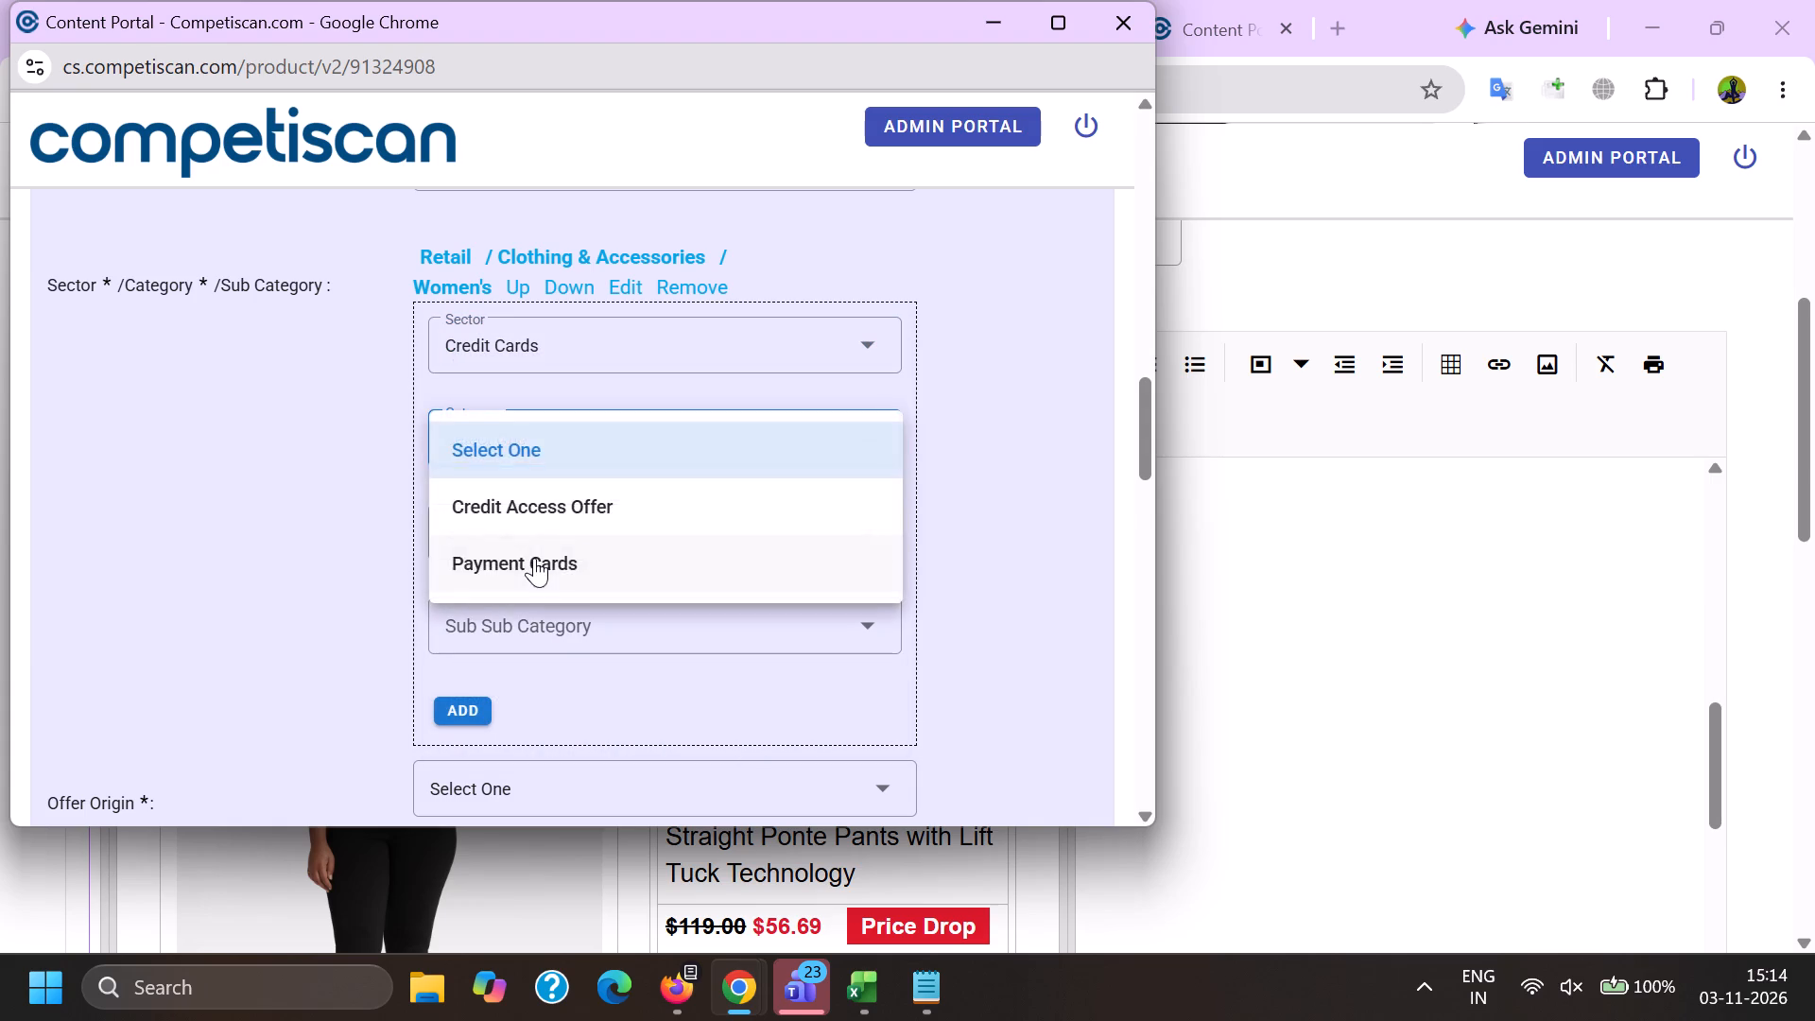
{"action": "left_click", "coordinate": [534, 558]}
{"action": "left_click", "coordinate": [483, 522]}
{"action": "scroll", "coordinate": [535, 213], "scroll_direction": "down", "scroll_amount": 2}
{"action": "scroll", "coordinate": [552, 503], "scroll_direction": "down", "scroll_amount": 5}
{"action": "left_click", "coordinate": [544, 541]}
{"action": "left_click_drag", "start_coordinate": [209, 507], "coordinate": [251, 508]}
{"action": "left_click", "coordinate": [445, 426]}
Move the Retail / Clothing & Accessories / Women's classification below the Credit Cards one.
{"action": "scroll", "coordinate": [464, 557], "scroll_direction": "up", "scroll_amount": 4}
{"action": "left_click", "coordinate": [568, 567]}
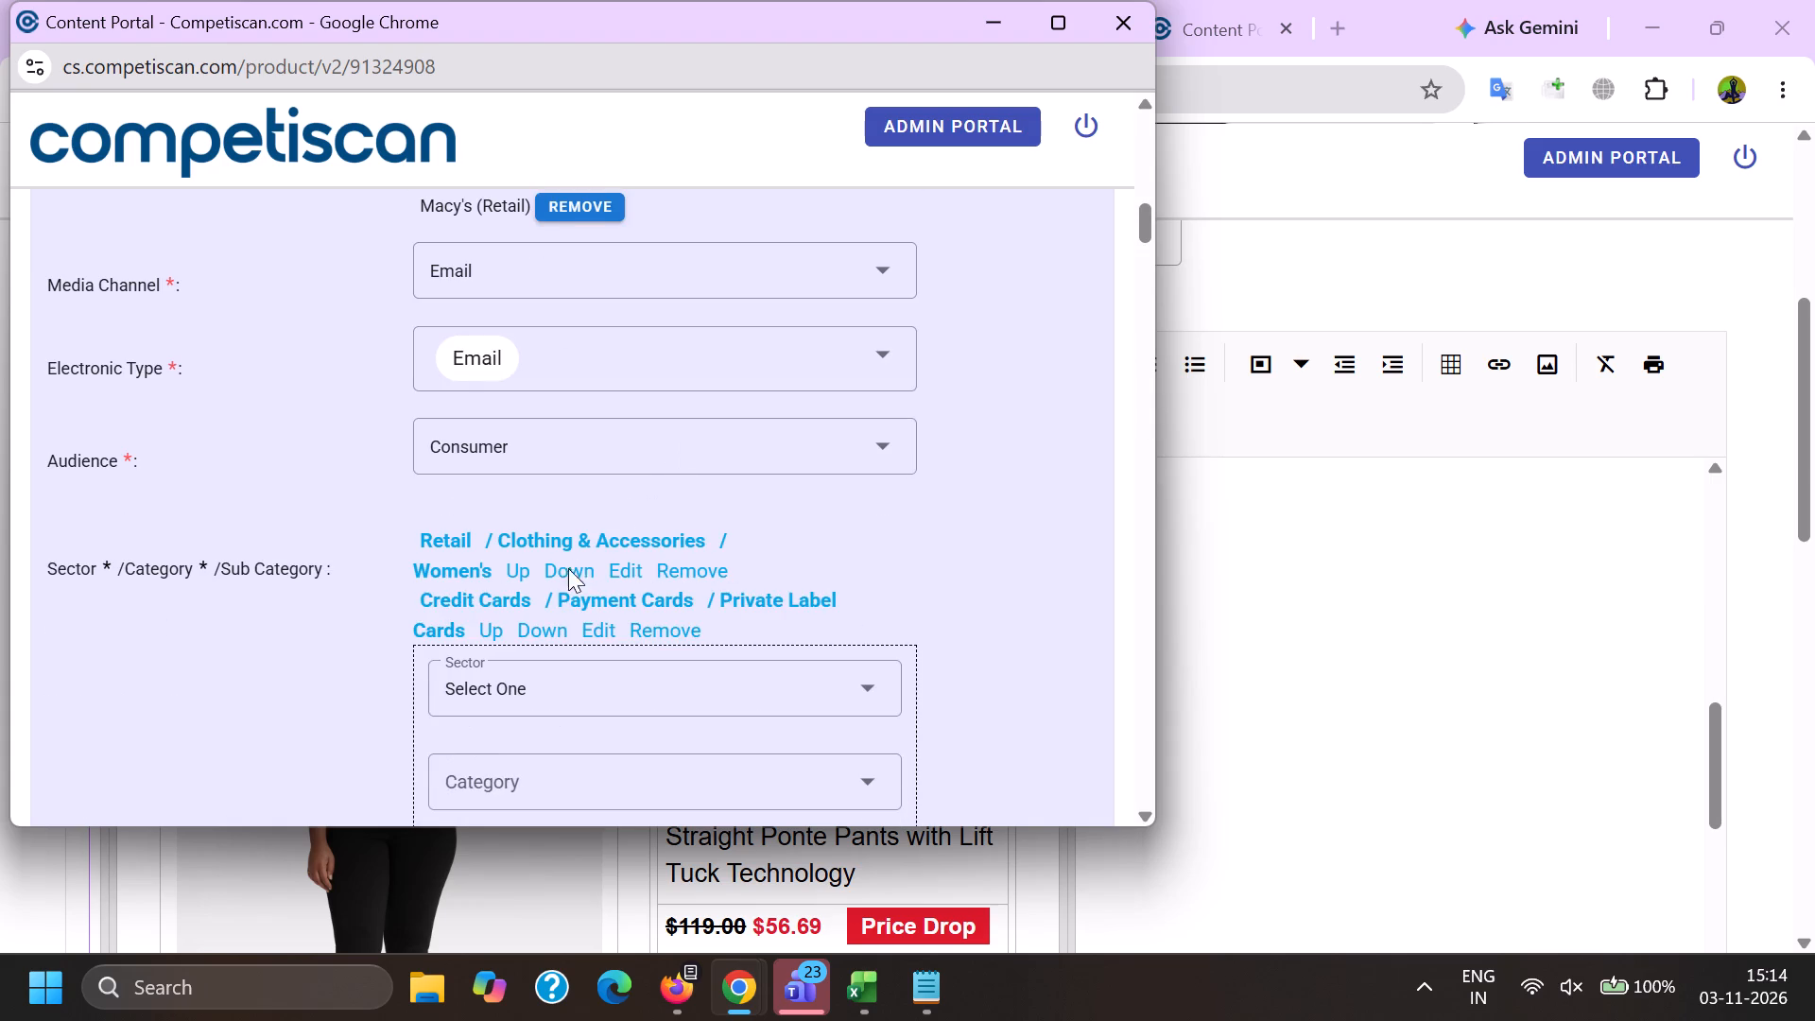
Set the offer origin to Provider/Bank and look up the product name with the copied text, picking the matching entry.
{"action": "scroll", "coordinate": [561, 509], "scroll_direction": "down", "scroll_amount": 5}
{"action": "left_click", "coordinate": [487, 416]}
{"action": "left_click_drag", "start_coordinate": [493, 536], "coordinate": [493, 545]}
{"action": "left_click", "coordinate": [492, 544]}
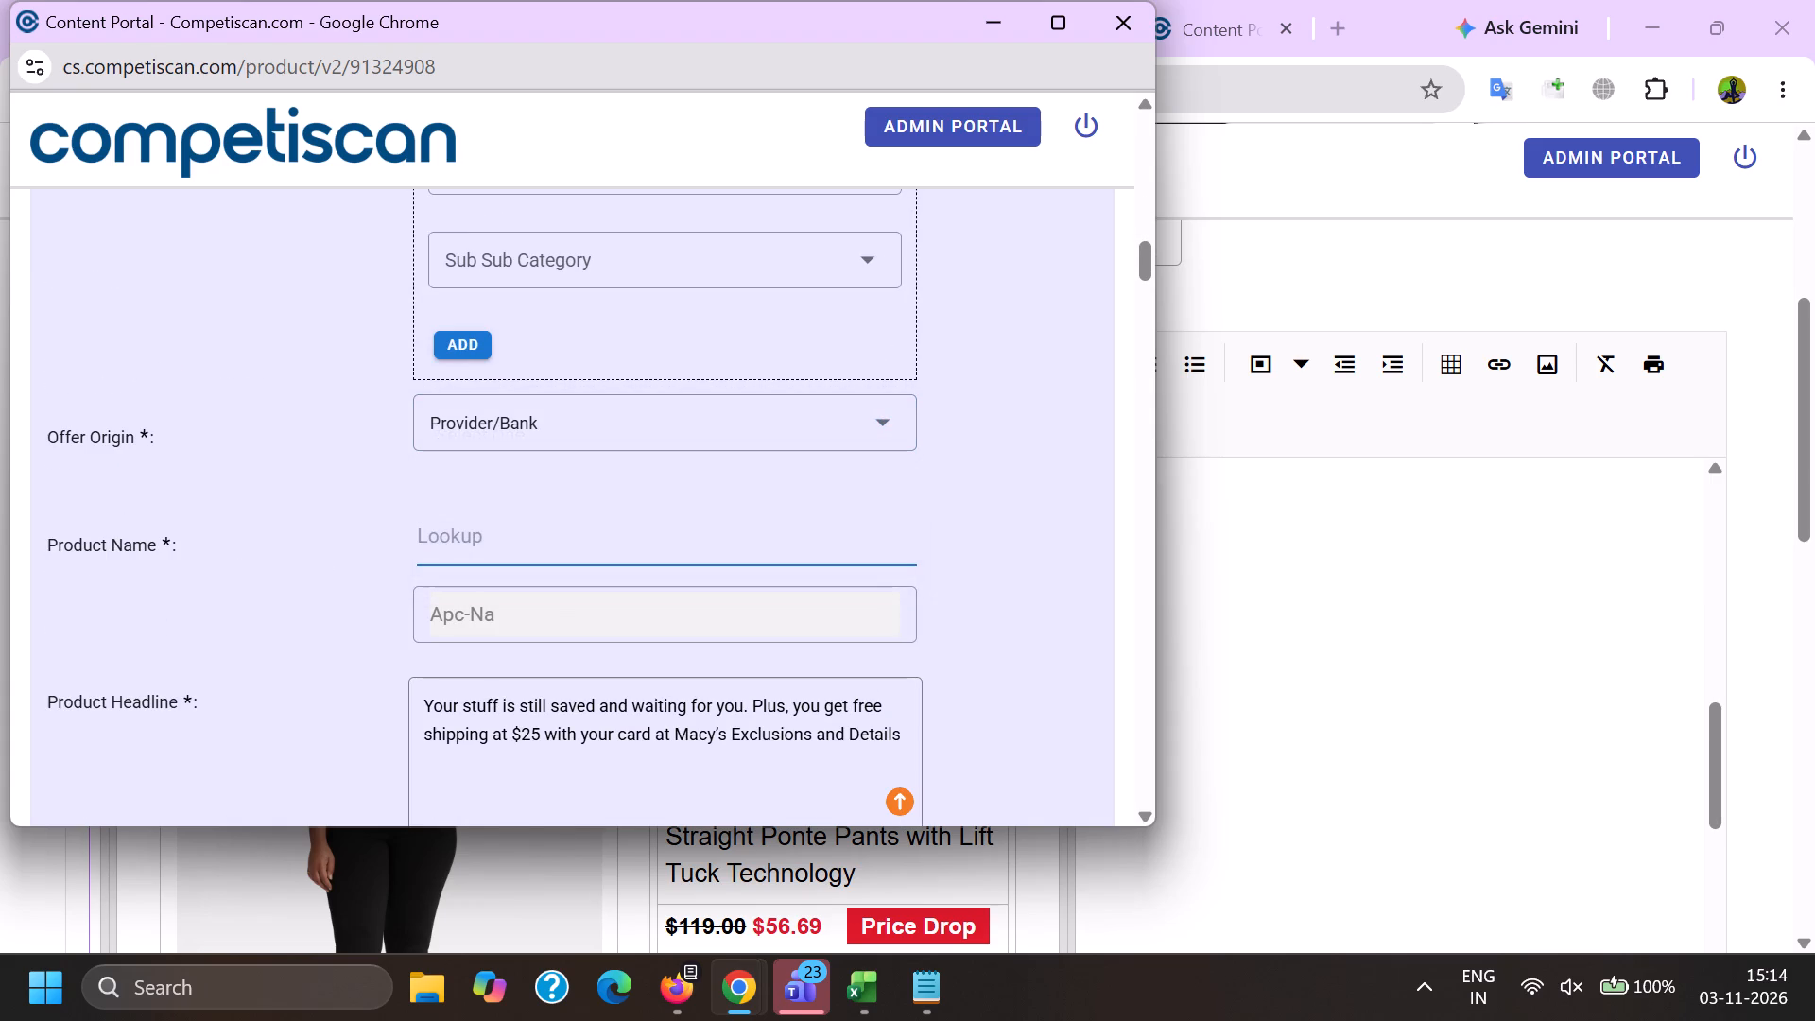
{"action": "key", "text": "ctrl+v"}
{"action": "left_click", "coordinate": [495, 658]}
Move the Credit Cards / Payment Cards / Private Label Cards classification down one place, below the Retail classification.
{"action": "scroll", "coordinate": [496, 654], "scroll_direction": "up", "scroll_amount": 4}
{"action": "left_click", "coordinate": [536, 428]}
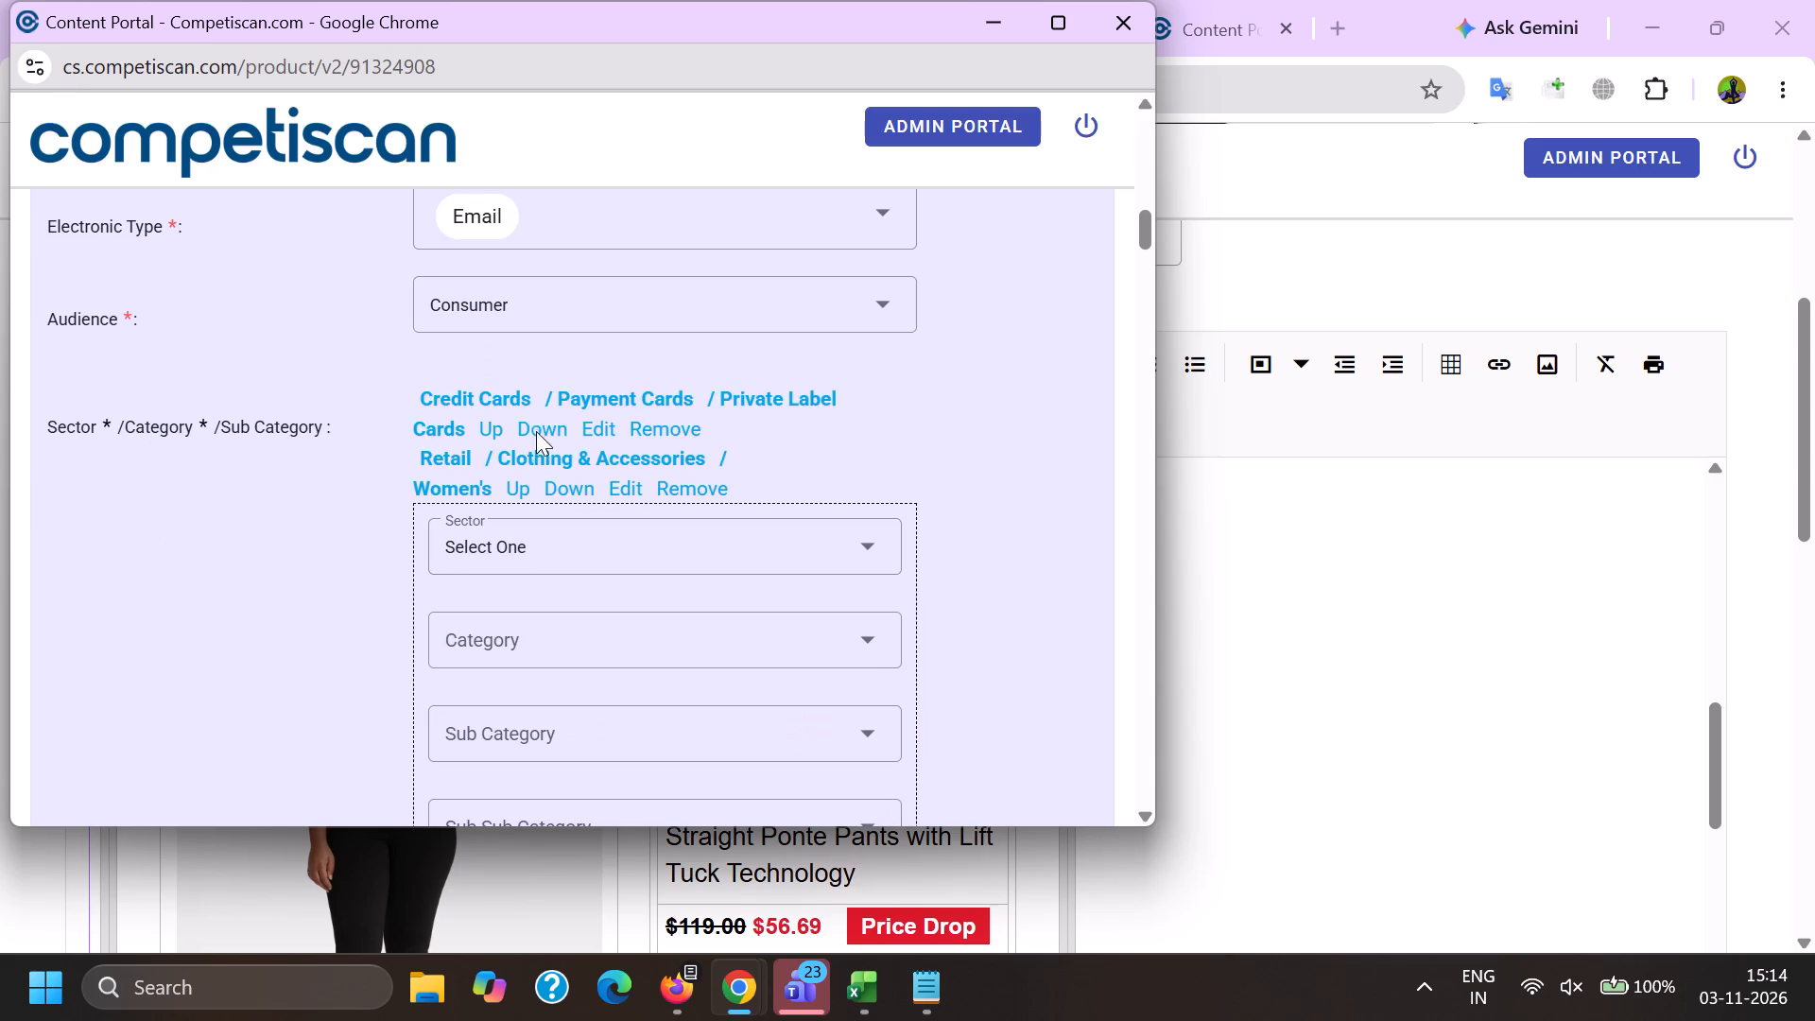
Choose the product's response mechanism from the available options.
{"action": "scroll", "coordinate": [536, 423], "scroll_direction": "down", "scroll_amount": 5}
{"action": "left_click", "coordinate": [739, 575]}
{"action": "scroll", "coordinate": [510, 461], "scroll_direction": "down", "scroll_amount": 5}
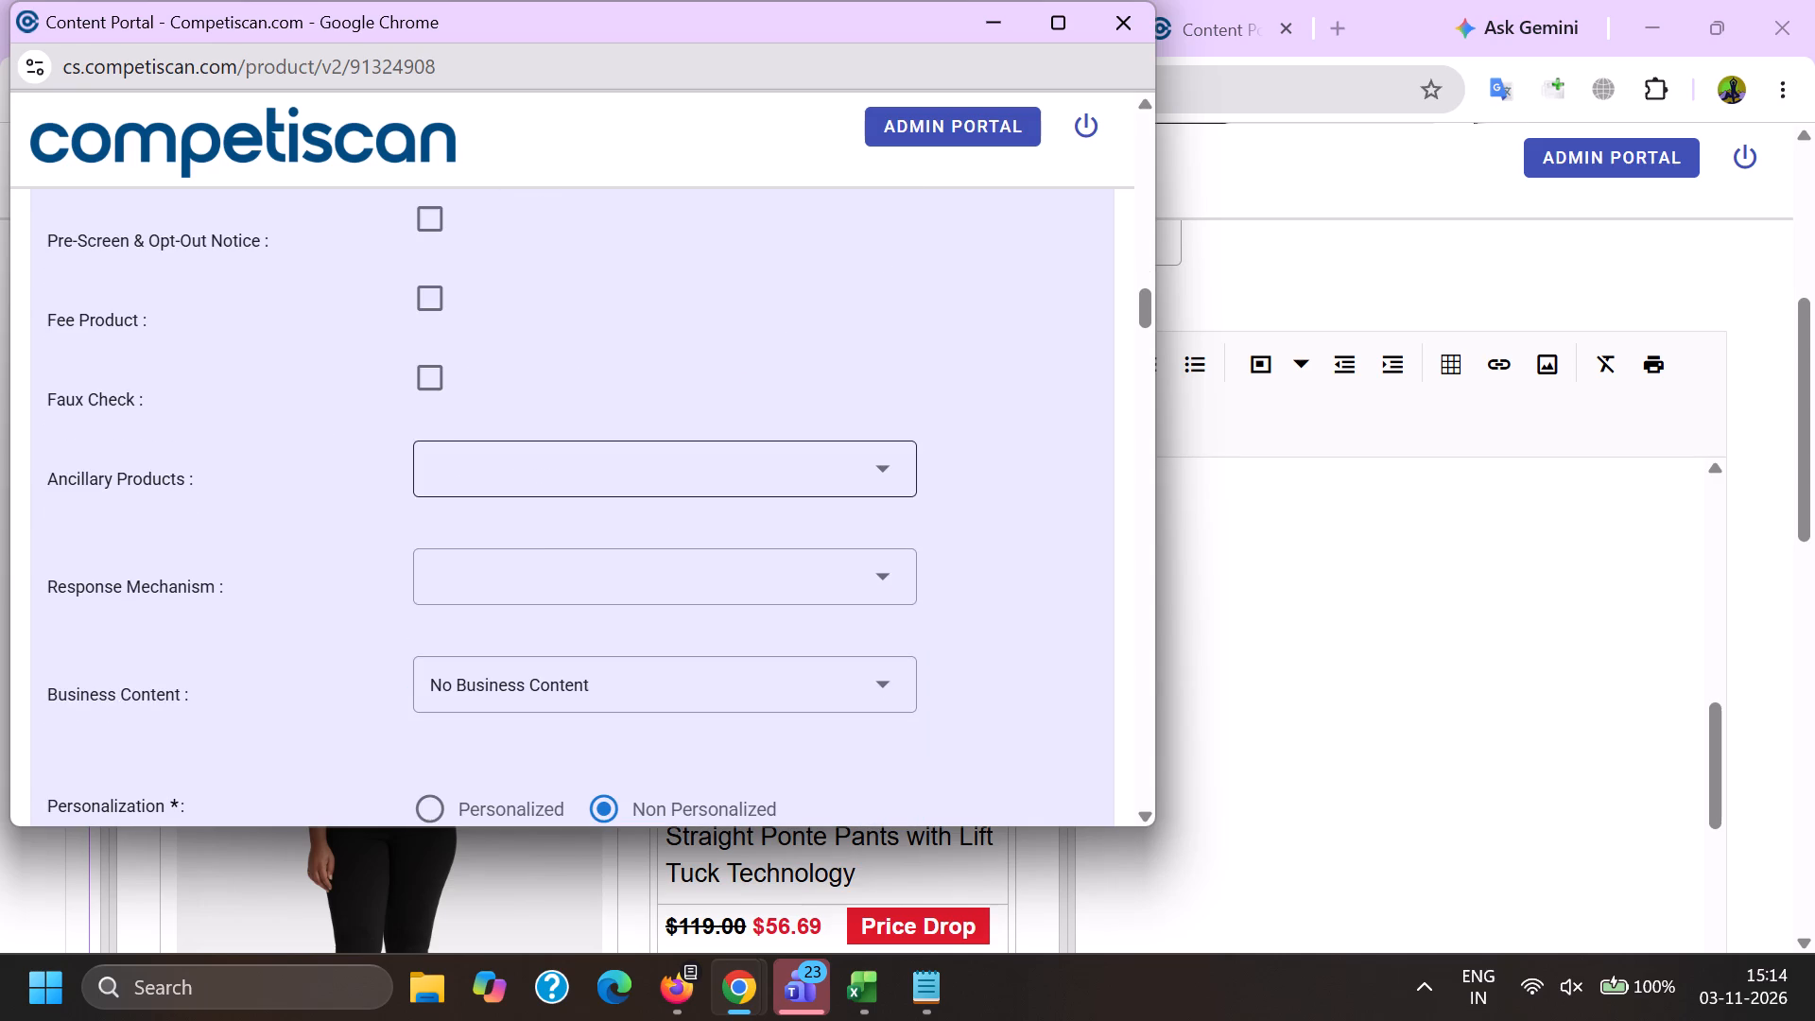
{"action": "left_click", "coordinate": [535, 549]}
{"action": "scroll", "coordinate": [584, 370], "scroll_direction": "down", "scroll_amount": 3}
{"action": "scroll", "coordinate": [516, 463], "scroll_direction": "down", "scroll_amount": 5}
{"action": "scroll", "coordinate": [512, 484], "scroll_direction": "up", "scroll_amount": 5}
{"action": "scroll", "coordinate": [570, 251], "scroll_direction": "down", "scroll_amount": 6}
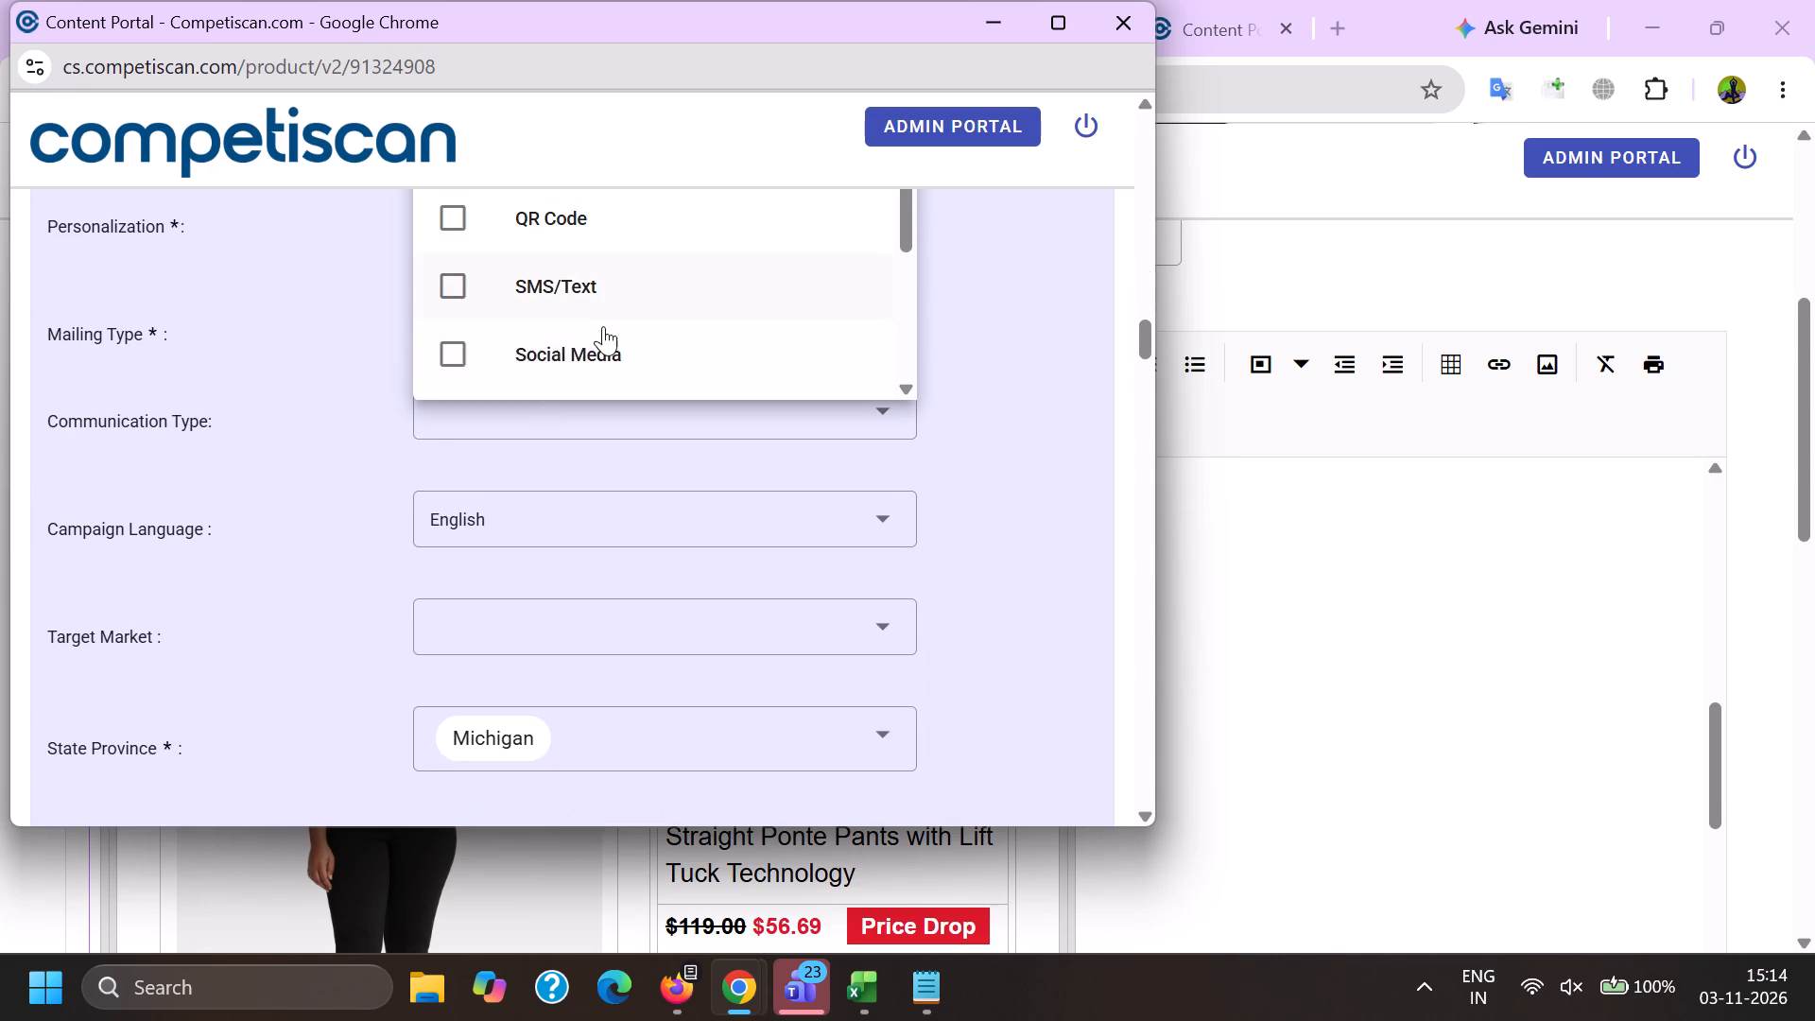
{"action": "left_click", "coordinate": [610, 352]}
{"action": "left_click_drag", "start_coordinate": [315, 329], "coordinate": [324, 343]}
Choose the primary card level in the payment card offer details.
{"action": "scroll", "coordinate": [495, 399], "scroll_direction": "down", "scroll_amount": 2}
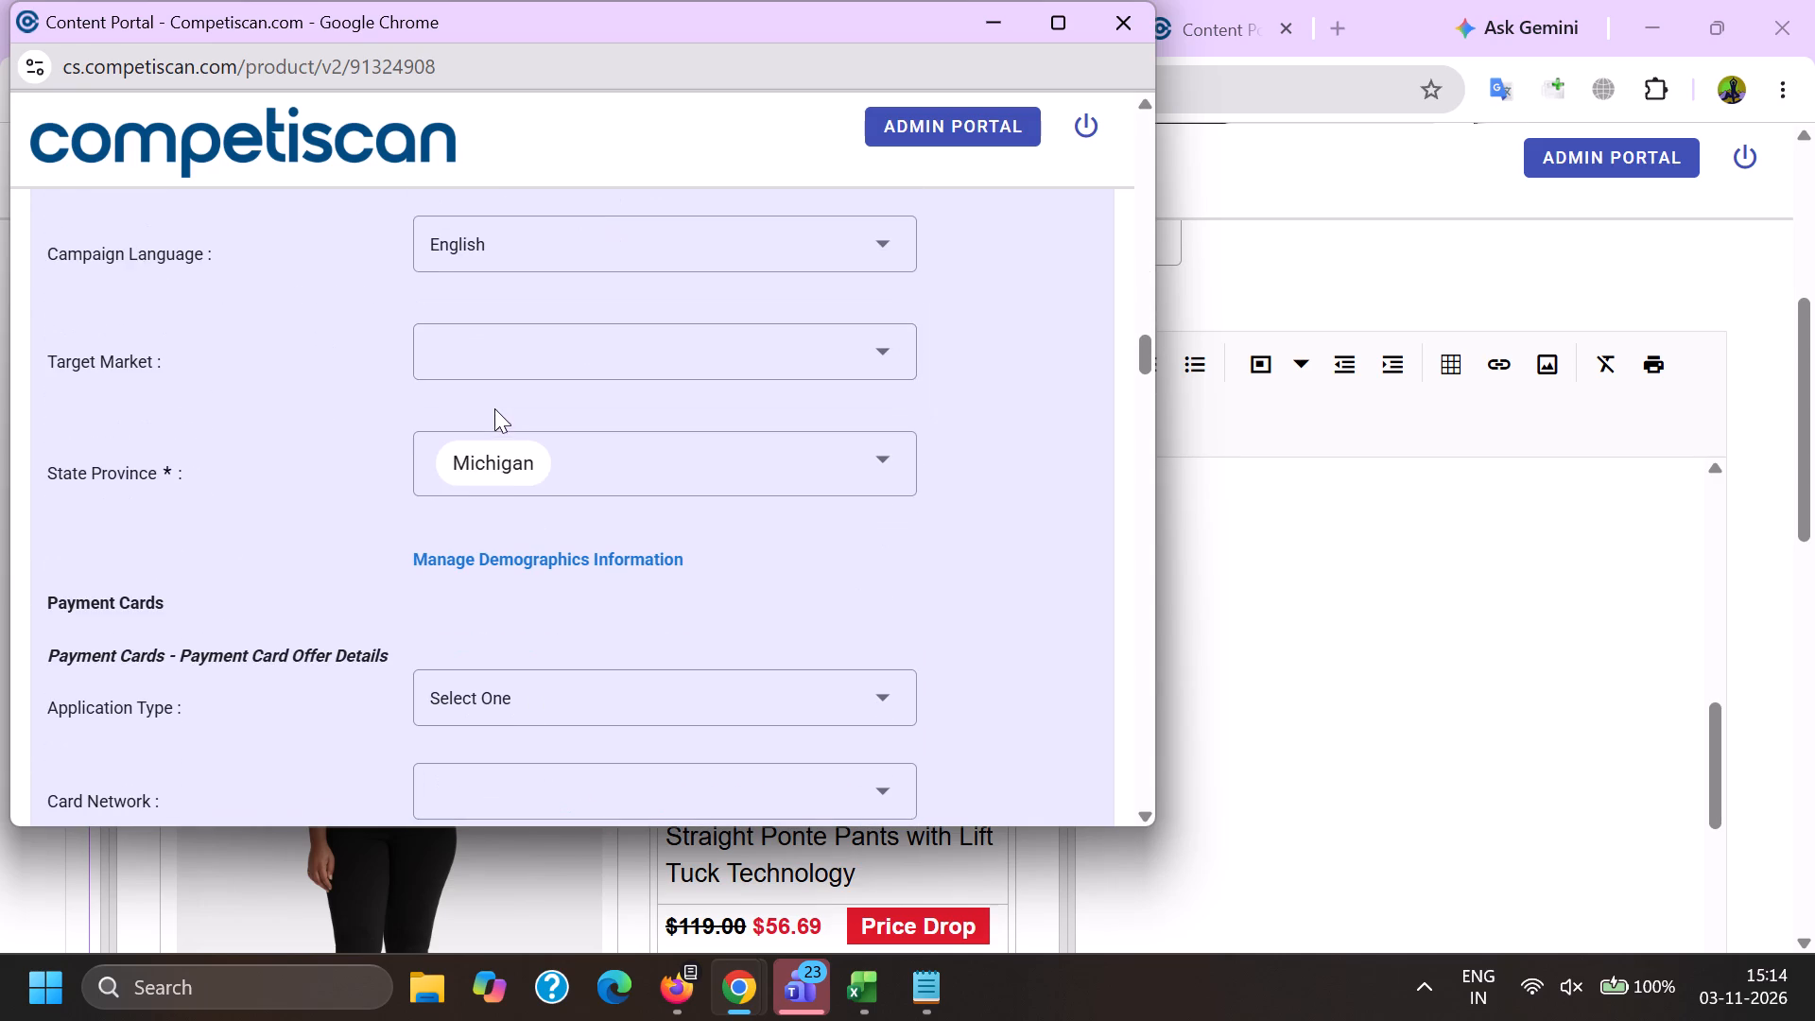
{"action": "scroll", "coordinate": [478, 465], "scroll_direction": "down", "scroll_amount": 2}
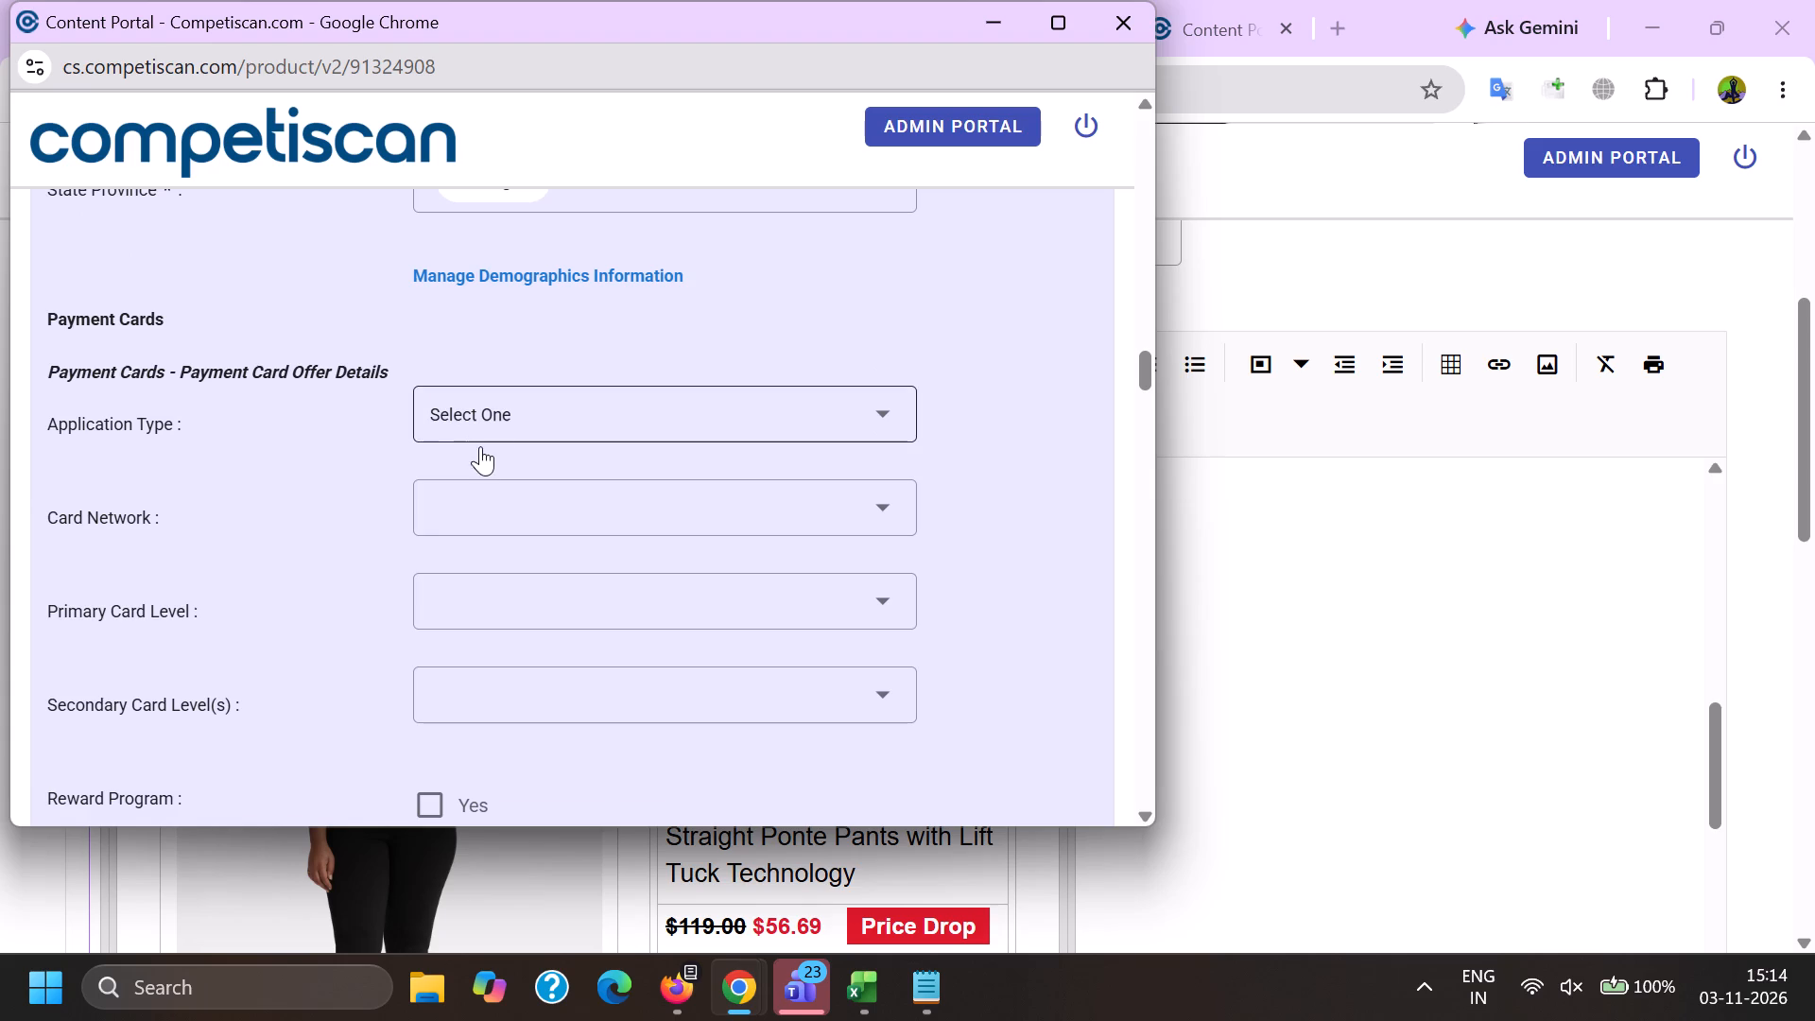
{"action": "left_click", "coordinate": [471, 580]}
{"action": "scroll", "coordinate": [519, 420], "scroll_direction": "down", "scroll_amount": 9}
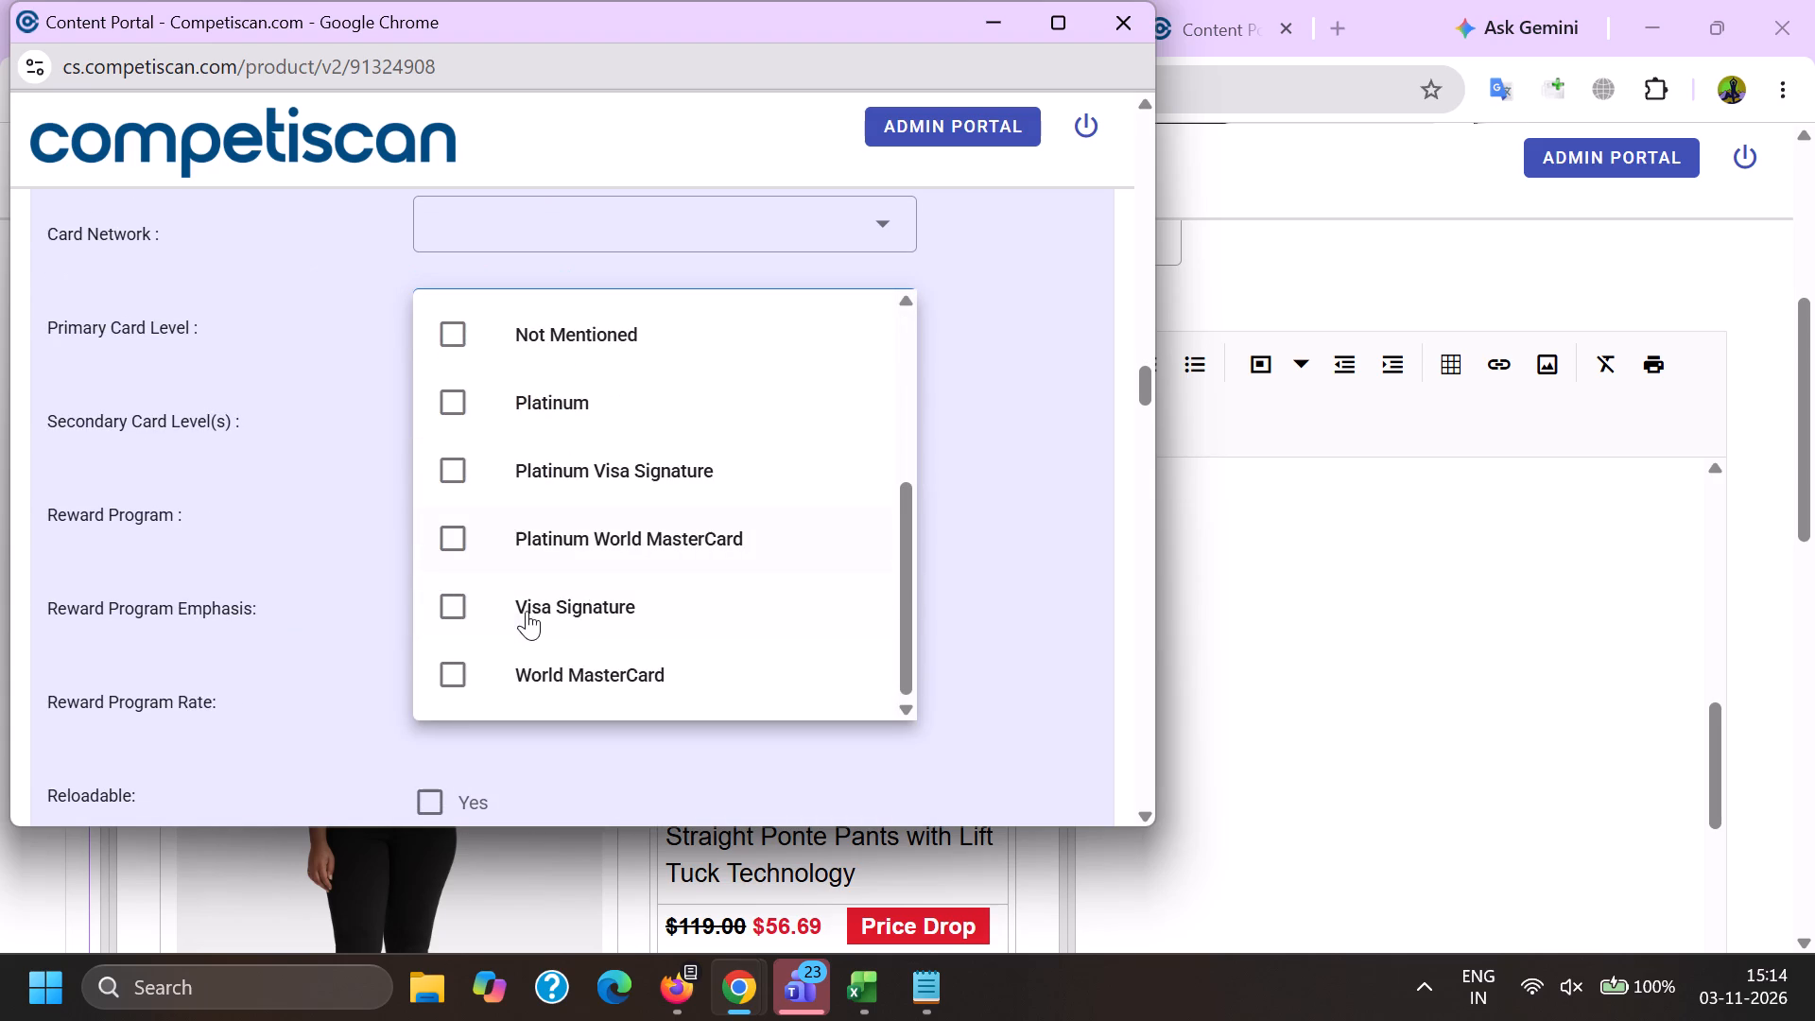
{"action": "left_click_drag", "start_coordinate": [527, 610], "coordinate": [526, 619]}
{"action": "left_click", "coordinate": [519, 646]}
{"action": "left_click", "coordinate": [515, 624]}
{"action": "left_click", "coordinate": [530, 662]}
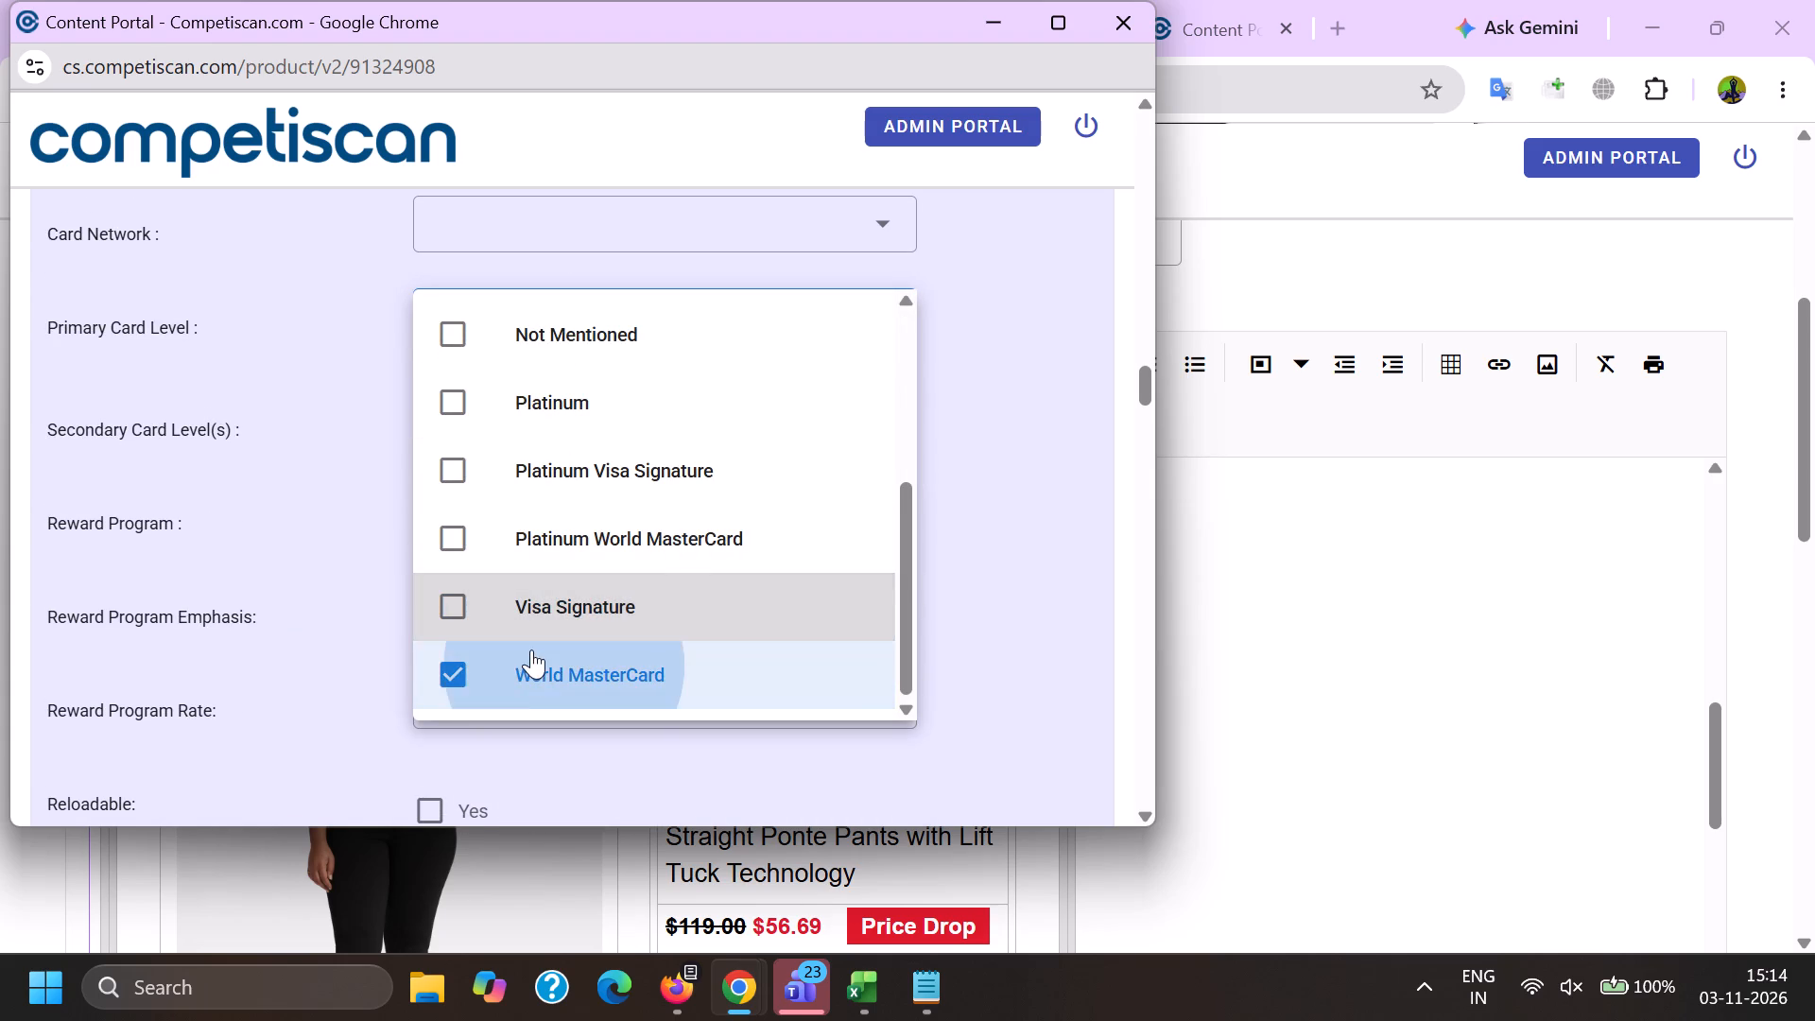
Finish the Primary Card Level selection in the payment card offer details.
{"action": "left_click", "coordinate": [576, 354]}
{"action": "left_click", "coordinate": [376, 366]}
Mark Reward Program as Yes and choose a Reward Program Emphasis option in the payment card details.
{"action": "scroll", "coordinate": [448, 305], "scroll_direction": "down", "scroll_amount": 5}
{"action": "scroll", "coordinate": [452, 394], "scroll_direction": "up", "scroll_amount": 4}
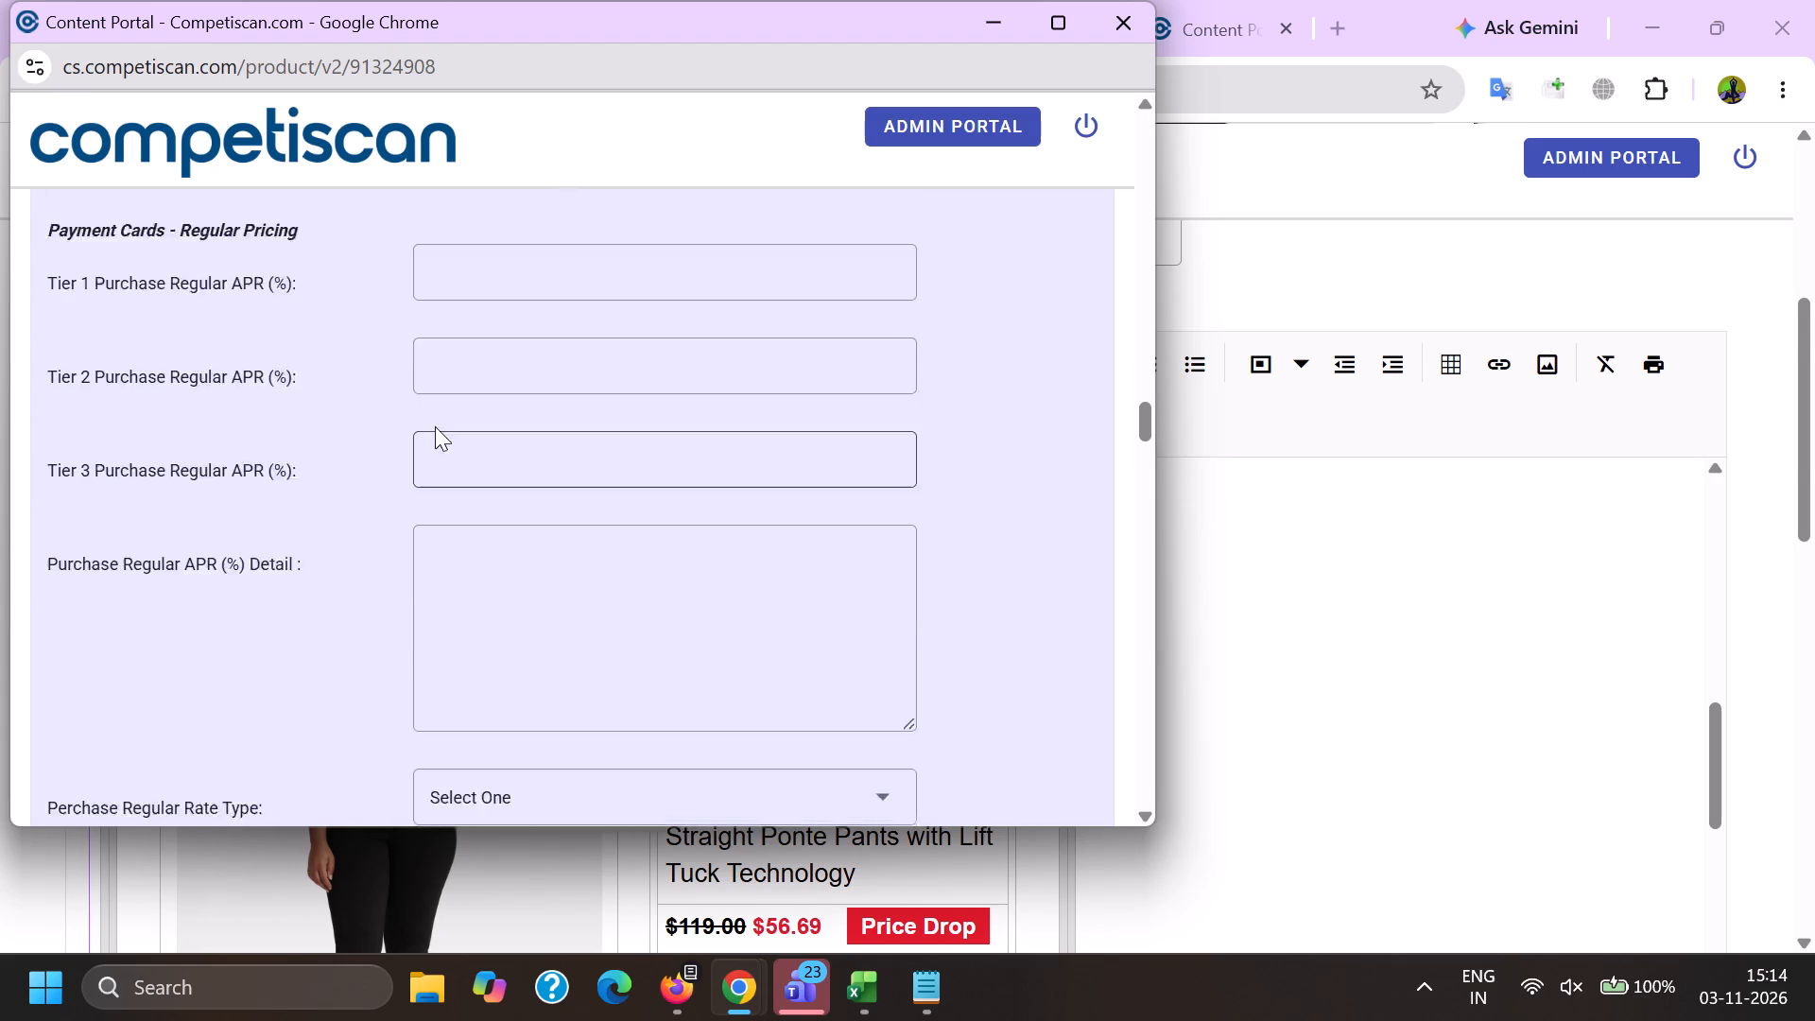
{"action": "scroll", "coordinate": [456, 448], "scroll_direction": "up", "scroll_amount": 3}
{"action": "scroll", "coordinate": [501, 515], "scroll_direction": "down", "scroll_amount": 3}
{"action": "left_click", "coordinate": [446, 383]}
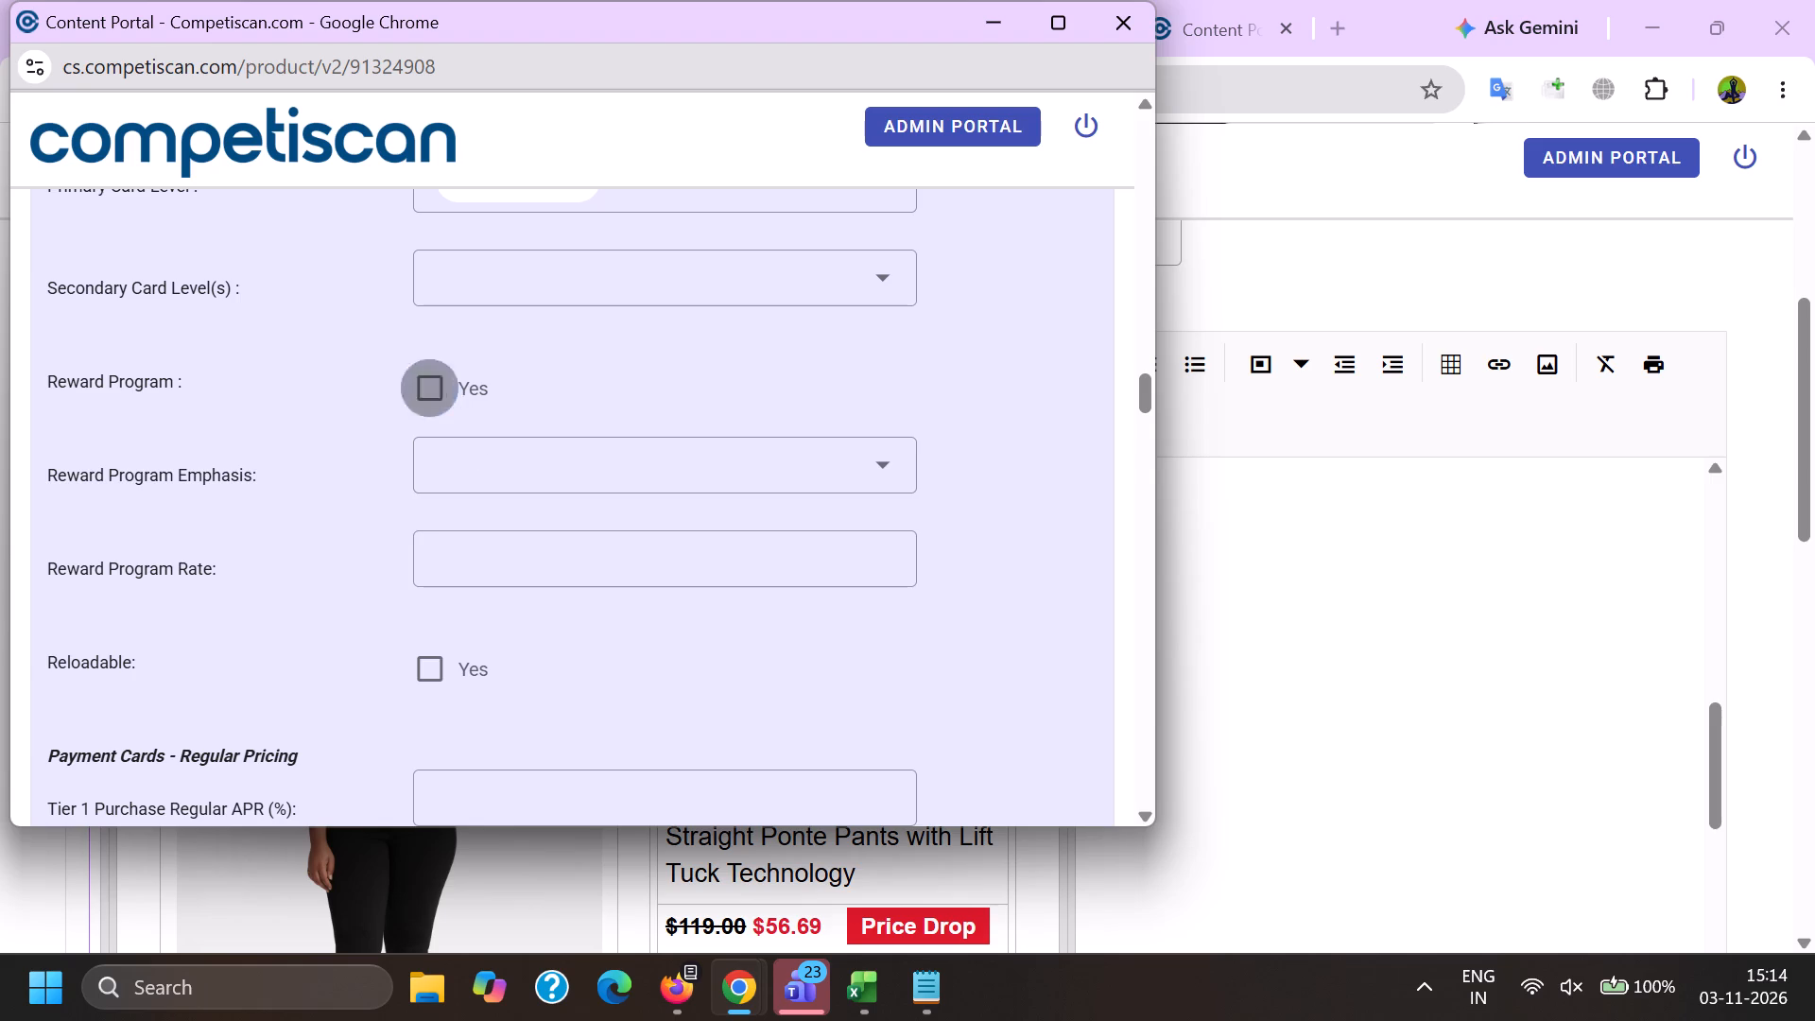
{"action": "left_click_drag", "start_coordinate": [473, 457], "coordinate": [475, 470]}
{"action": "left_click", "coordinate": [493, 613]}
{"action": "left_click", "coordinate": [370, 586]}
{"action": "left_click", "coordinate": [370, 597]}
Mark Credit Card Mentioned in the Non-Profit/Consumer Services/Retail credit details and submit the product form.
{"action": "key", "text": "End"}
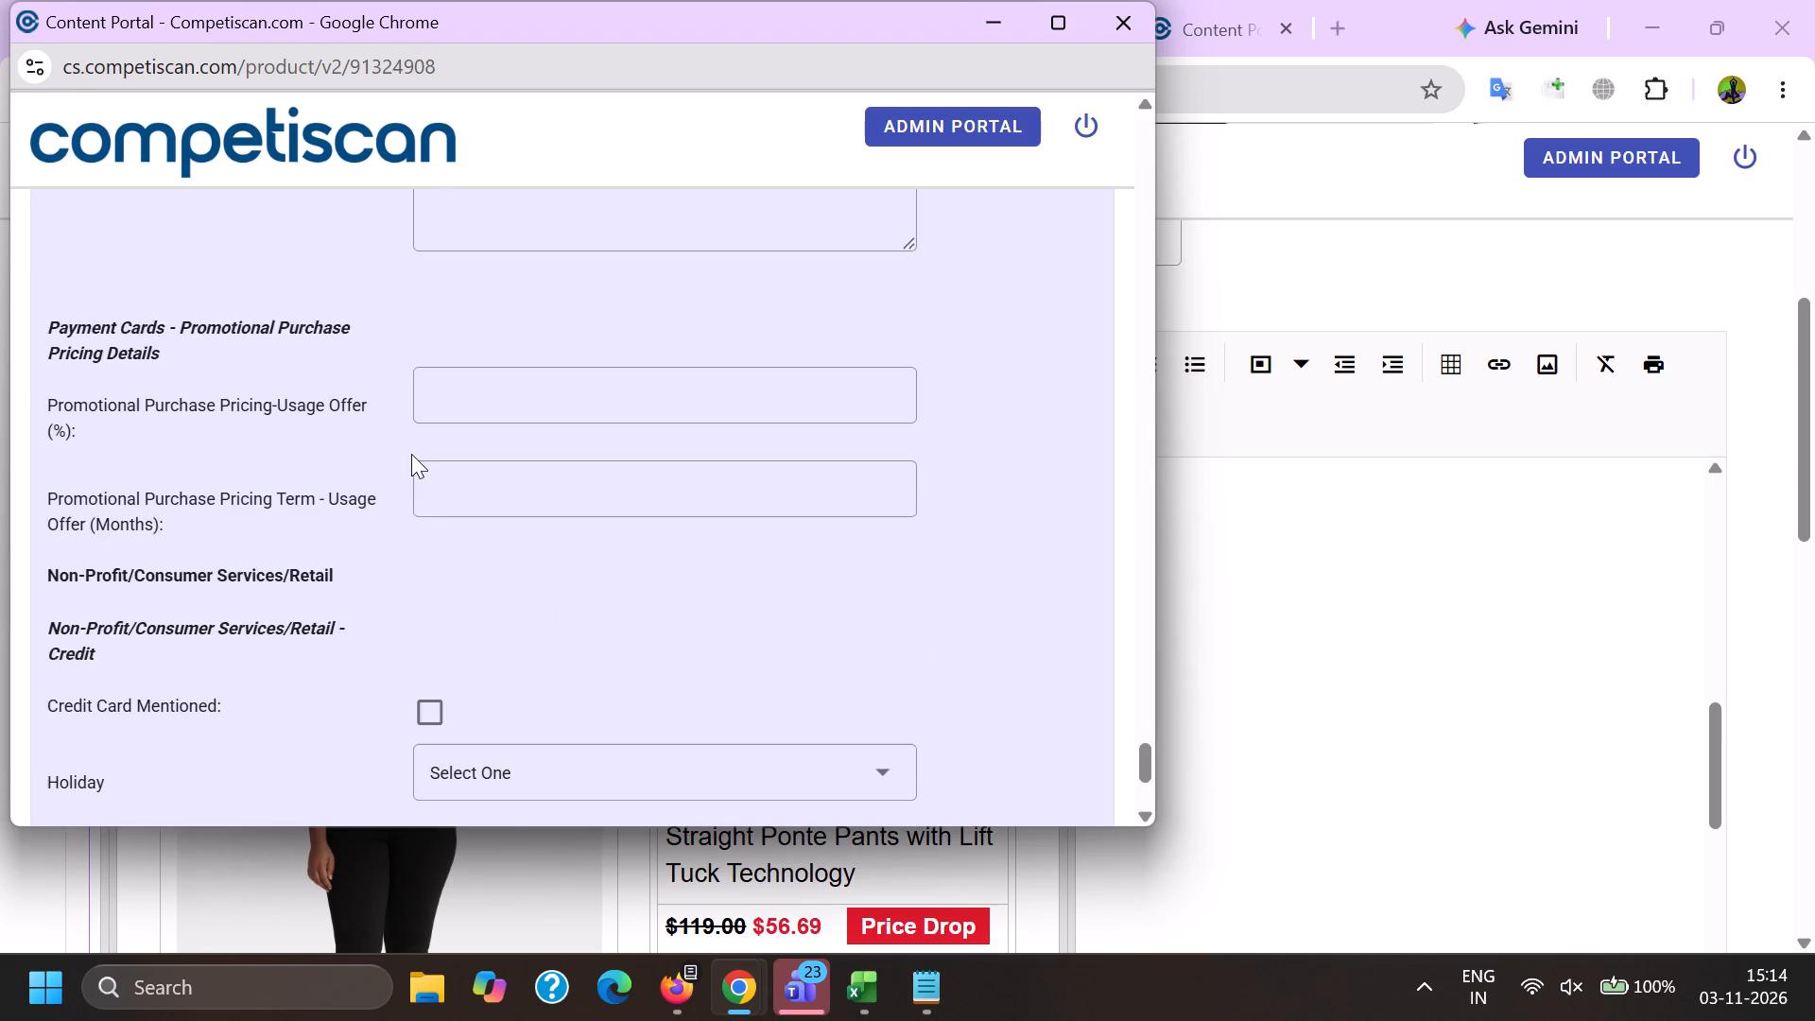
{"action": "left_click", "coordinate": [425, 391]}
{"action": "left_click", "coordinate": [455, 792]}
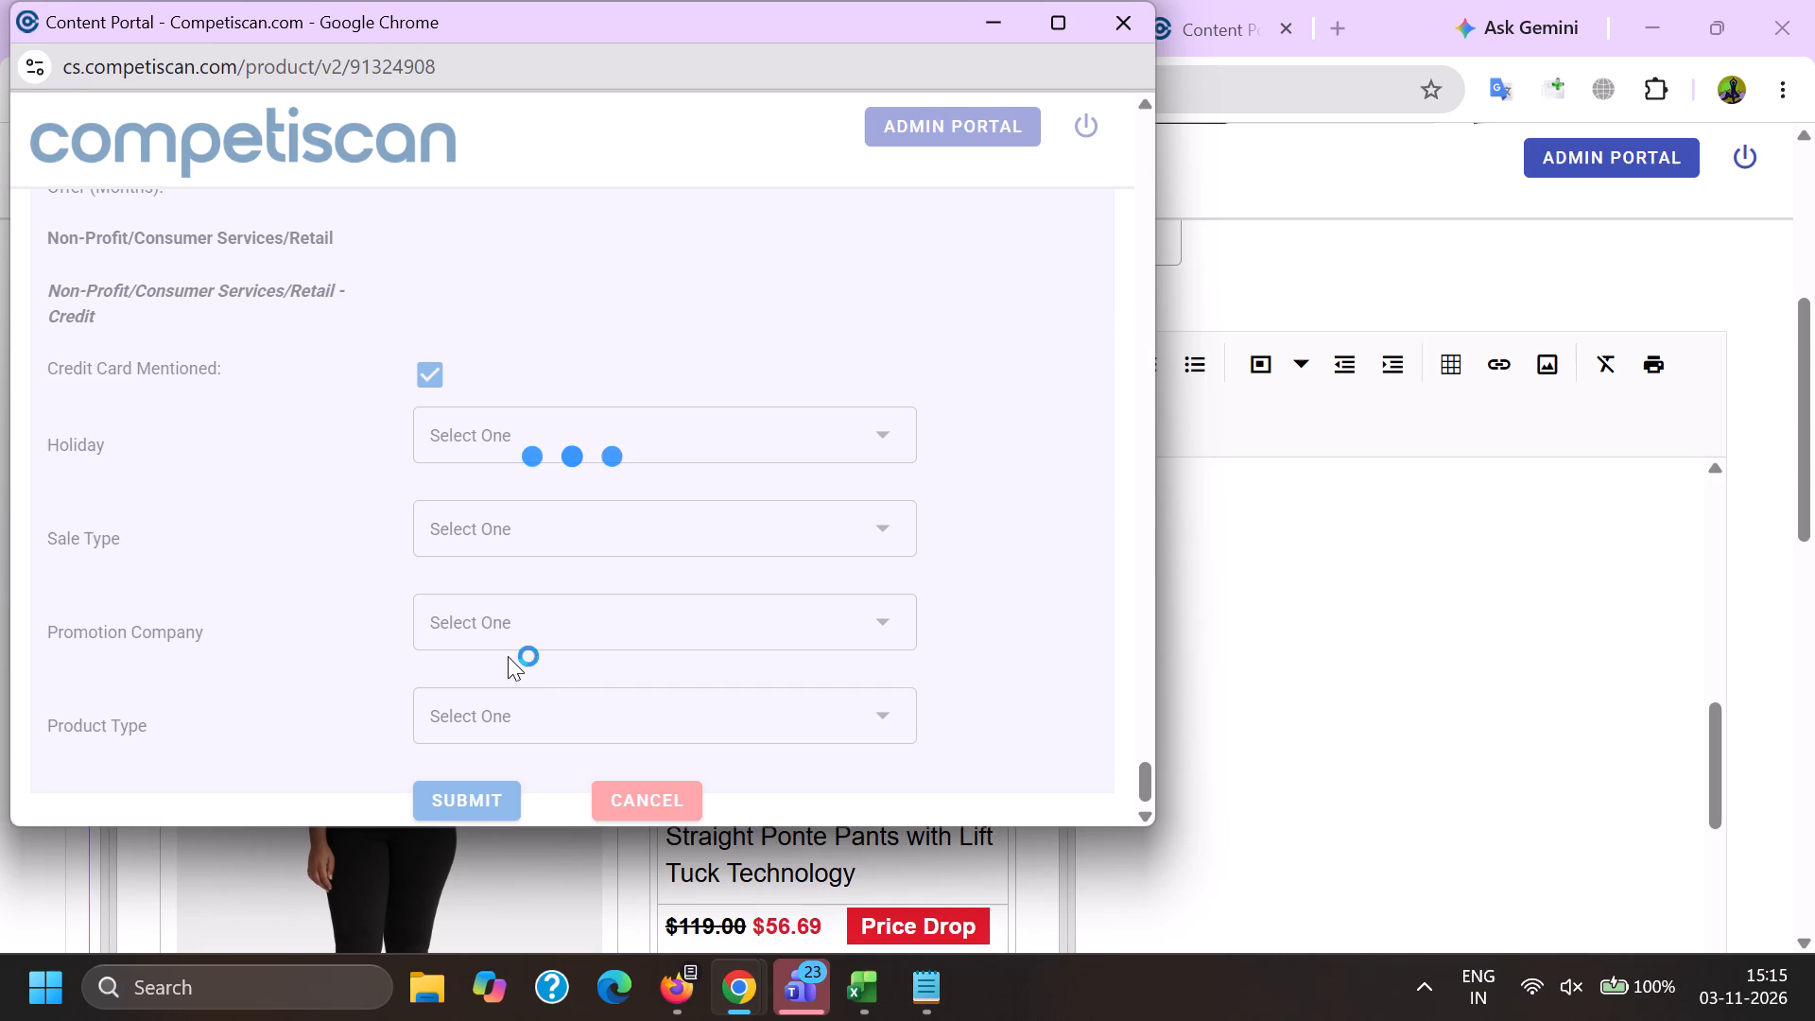
Copy the recipient address from the Notepad notes, use it as the email's Forward To address, enable Cc and use it there too.
{"action": "key", "text": "alt+Tab"}
{"action": "left_click", "coordinate": [916, 978]}
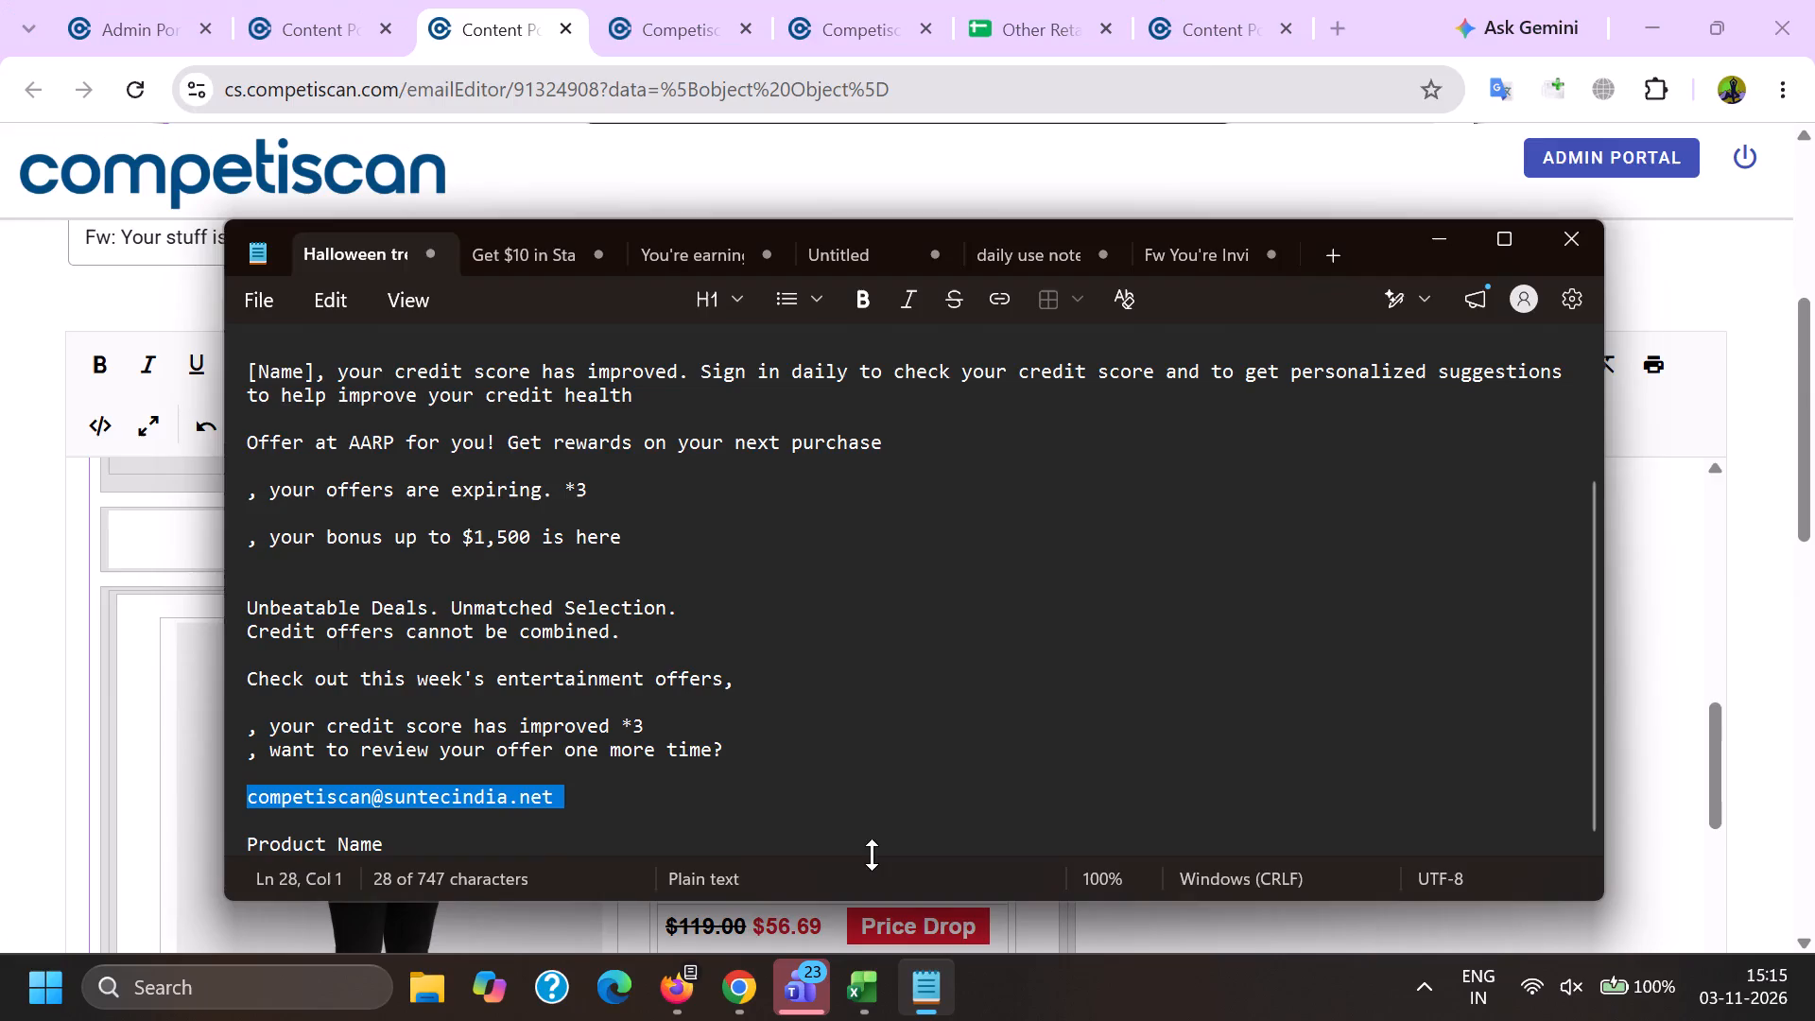
{"action": "key", "text": "ctrl+c"}
{"action": "key", "text": "alt+Tab"}
{"action": "scroll", "coordinate": [11, 640], "scroll_direction": "up", "scroll_amount": 11}
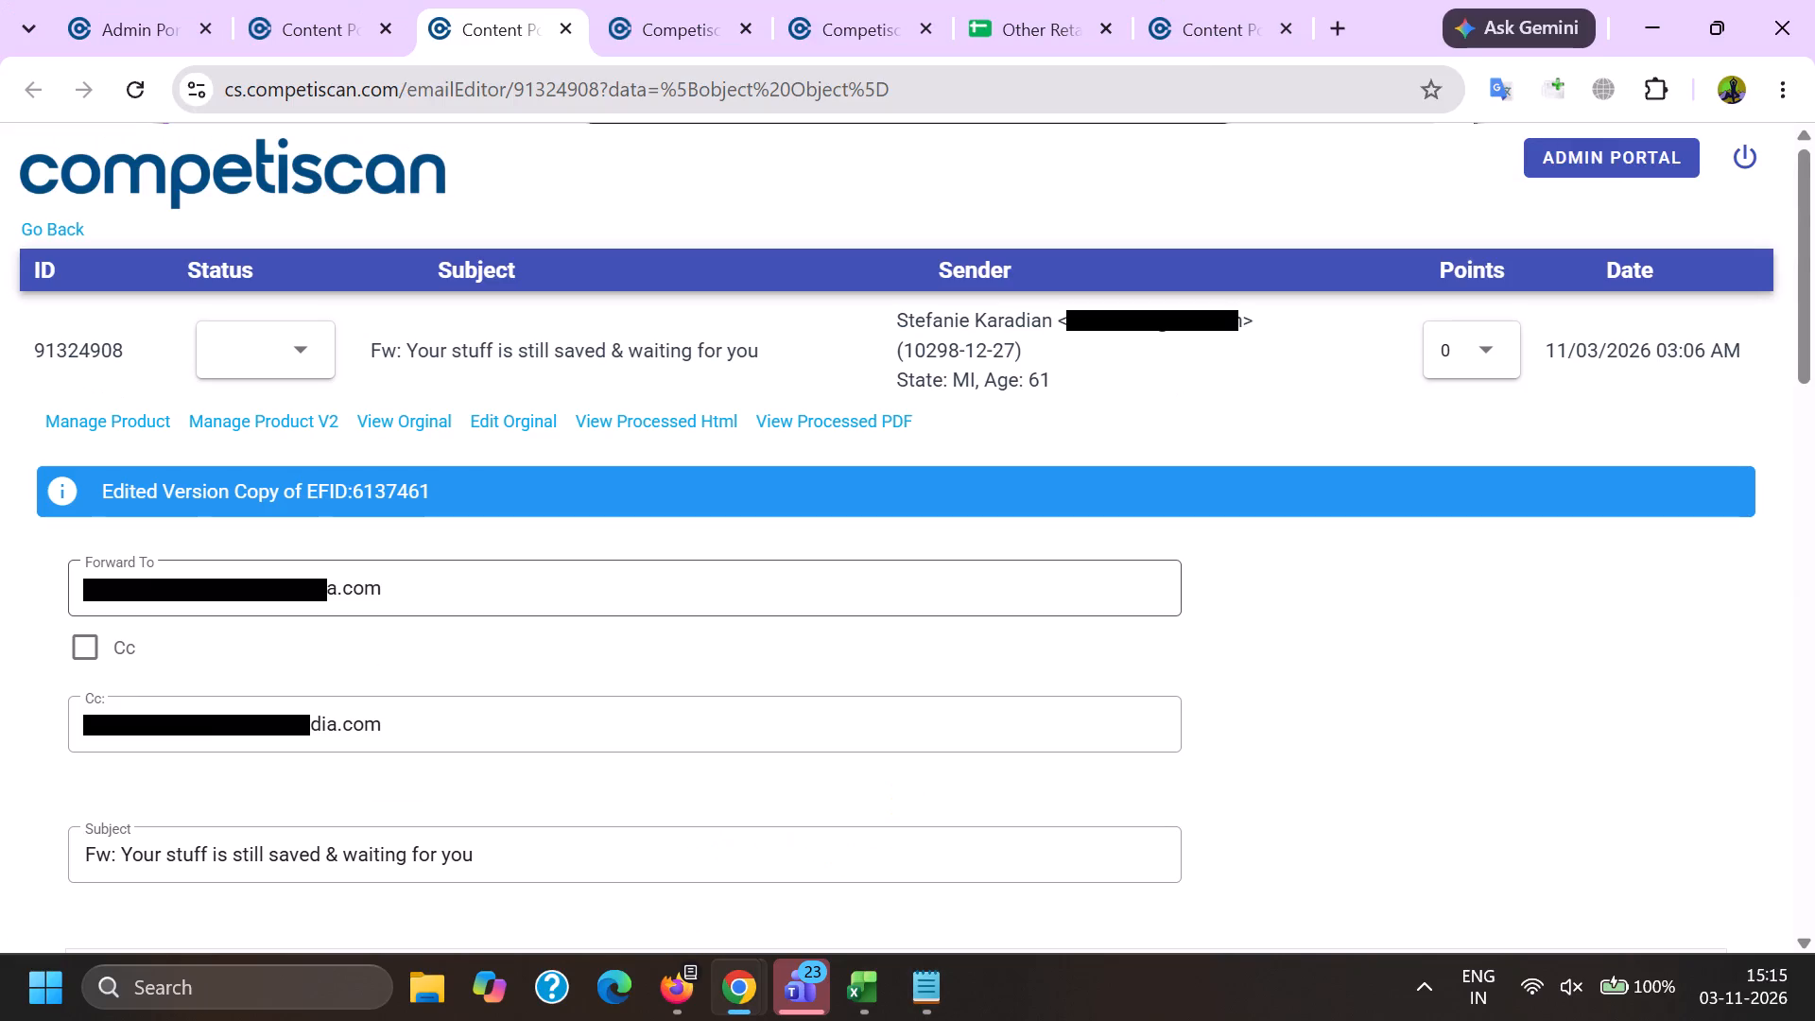
{"action": "left_click_drag", "start_coordinate": [410, 596], "coordinate": [39, 583]}
{"action": "key", "text": "ctrl+v"}
{"action": "left_click", "coordinate": [81, 633]}
{"action": "left_click_drag", "start_coordinate": [435, 702], "coordinate": [0, 684]}
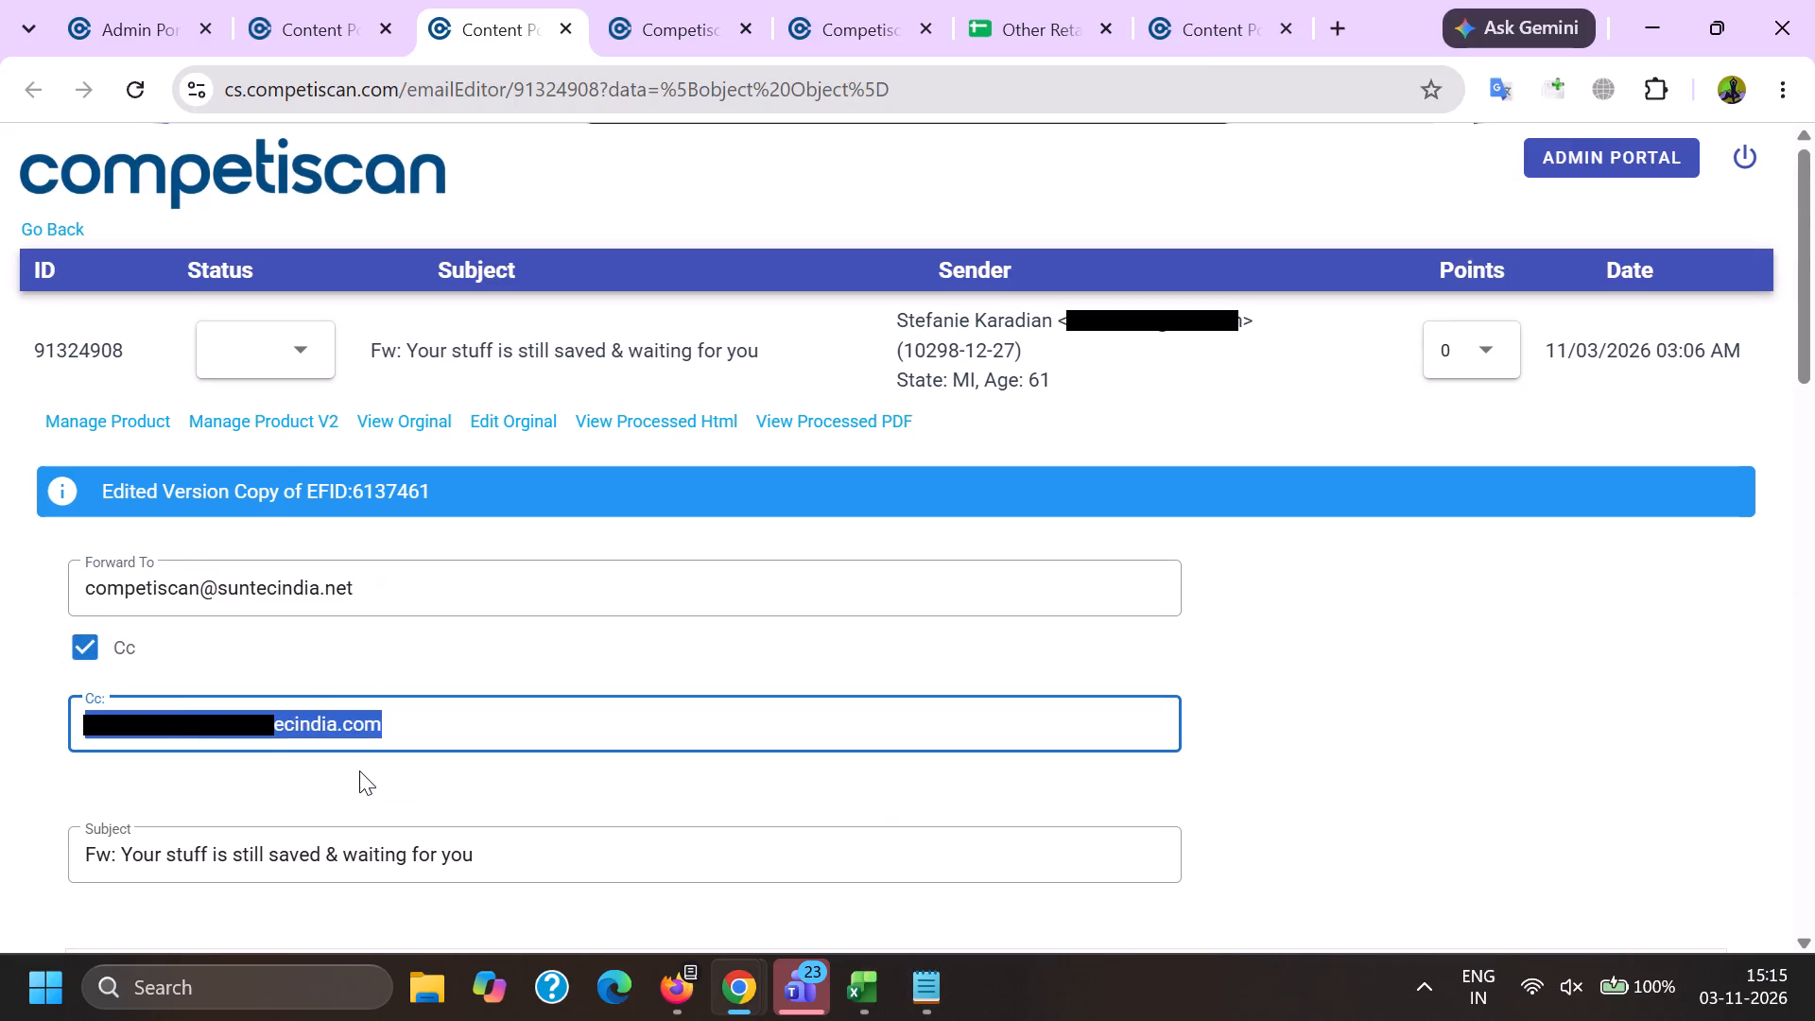
{"action": "key", "text": "ctrl+v"}
Append ++HP to the end of the email subject "Fw: Your stuff is still saved & waiting for you".
{"action": "left_click", "coordinate": [514, 839]}
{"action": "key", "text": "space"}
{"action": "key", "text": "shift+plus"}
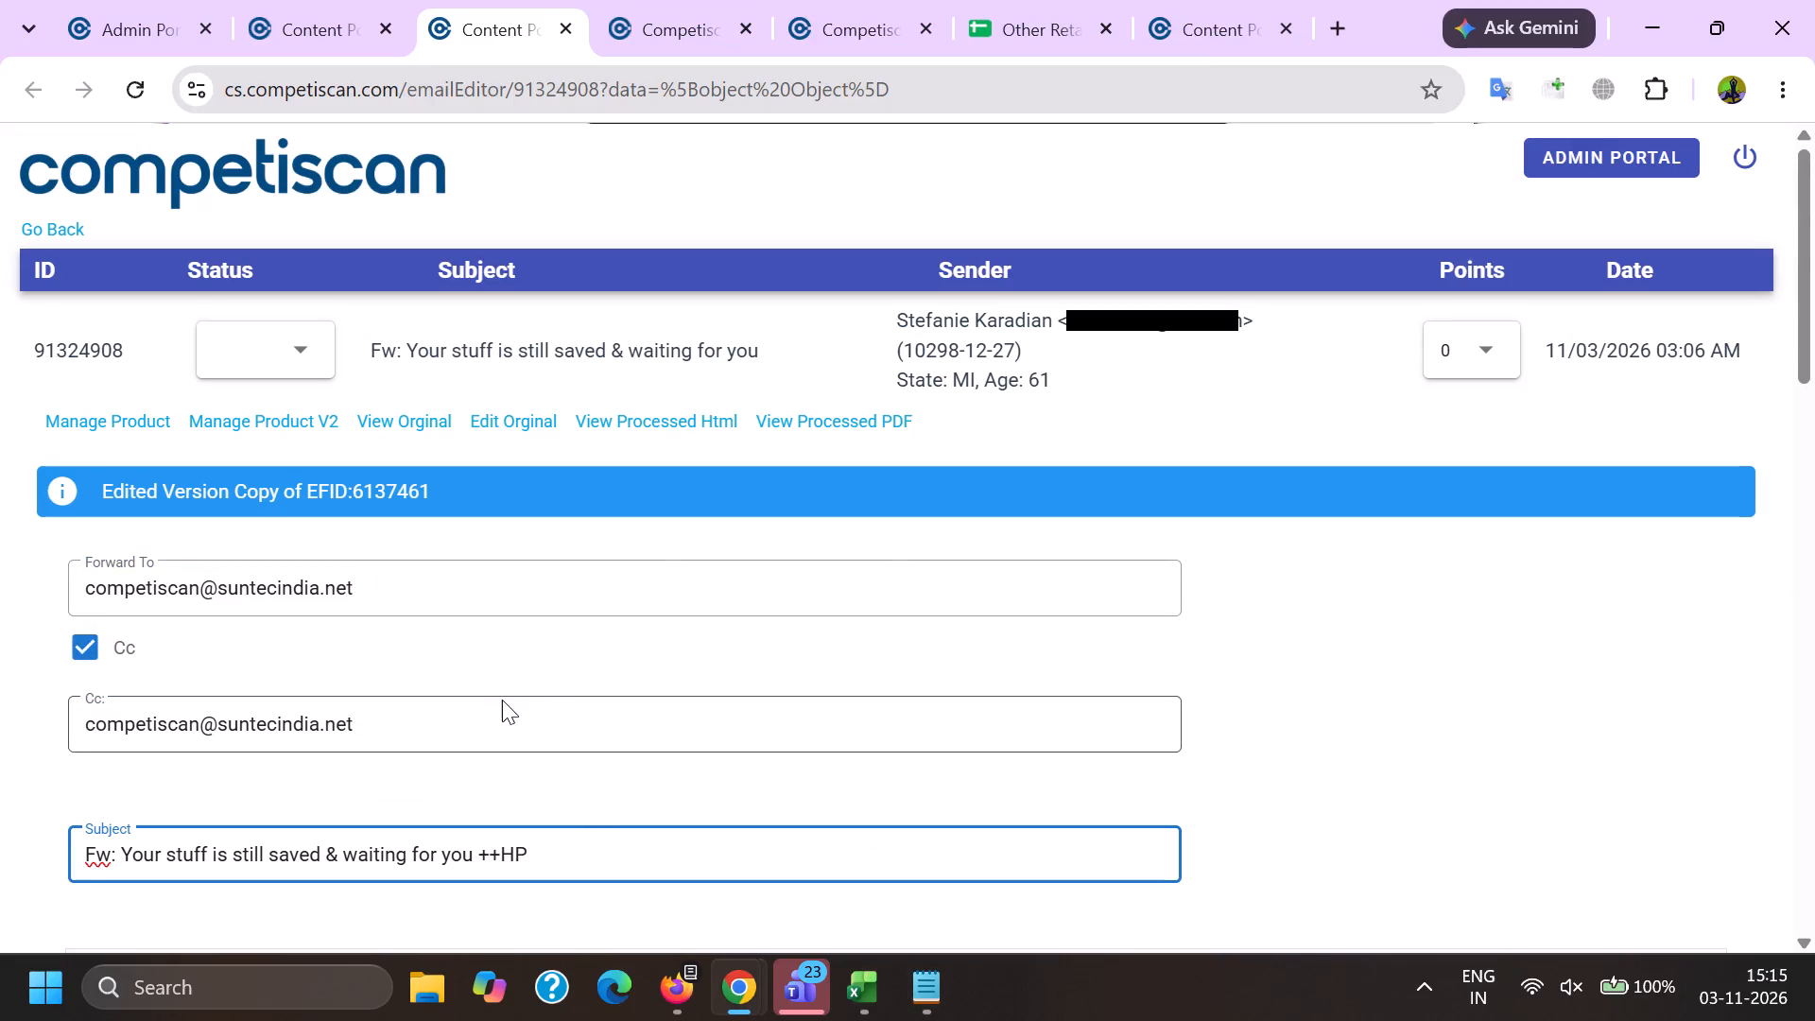
Enter the message text beginning with "ren" in the email's Message box.
{"action": "scroll", "coordinate": [0, 743], "scroll_direction": "down", "scroll_amount": 5}
{"action": "scroll", "coordinate": [0, 645], "scroll_direction": "down", "scroll_amount": 2}
{"action": "scroll", "coordinate": [329, 682], "scroll_direction": "up", "scroll_amount": 13}
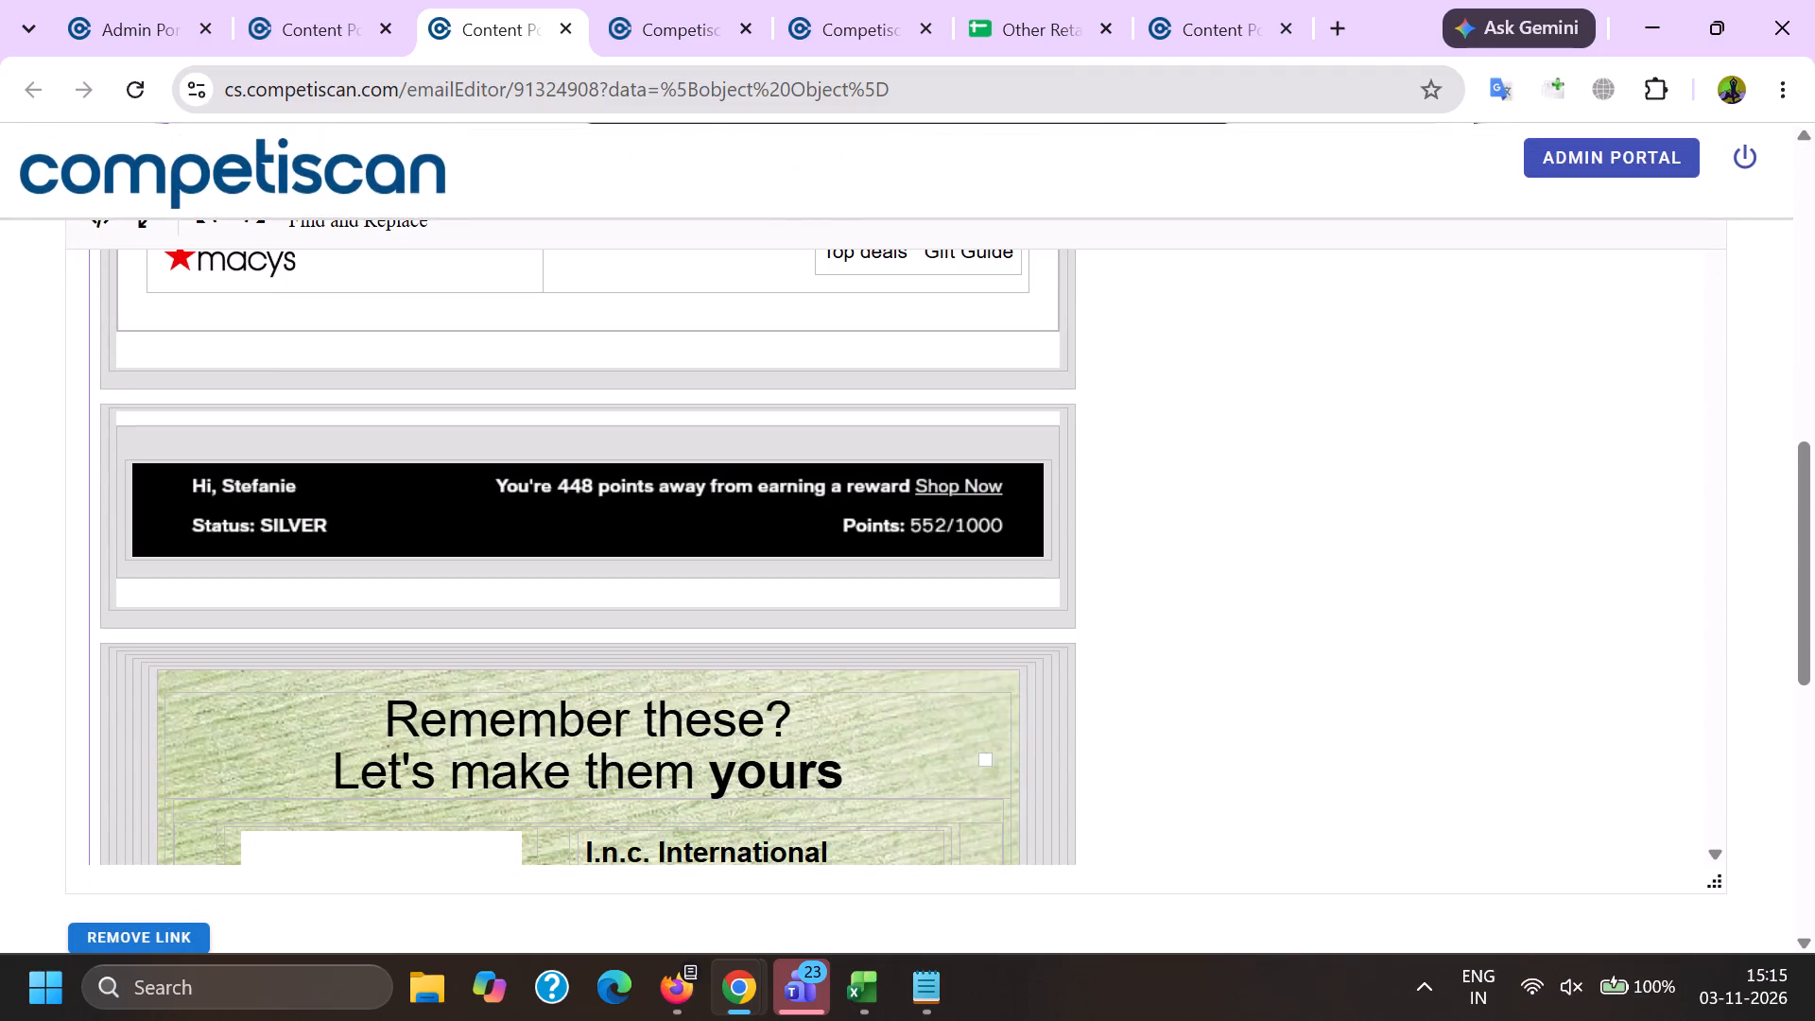
{"action": "scroll", "coordinate": [683, 575], "scroll_direction": "down", "scroll_amount": 7}
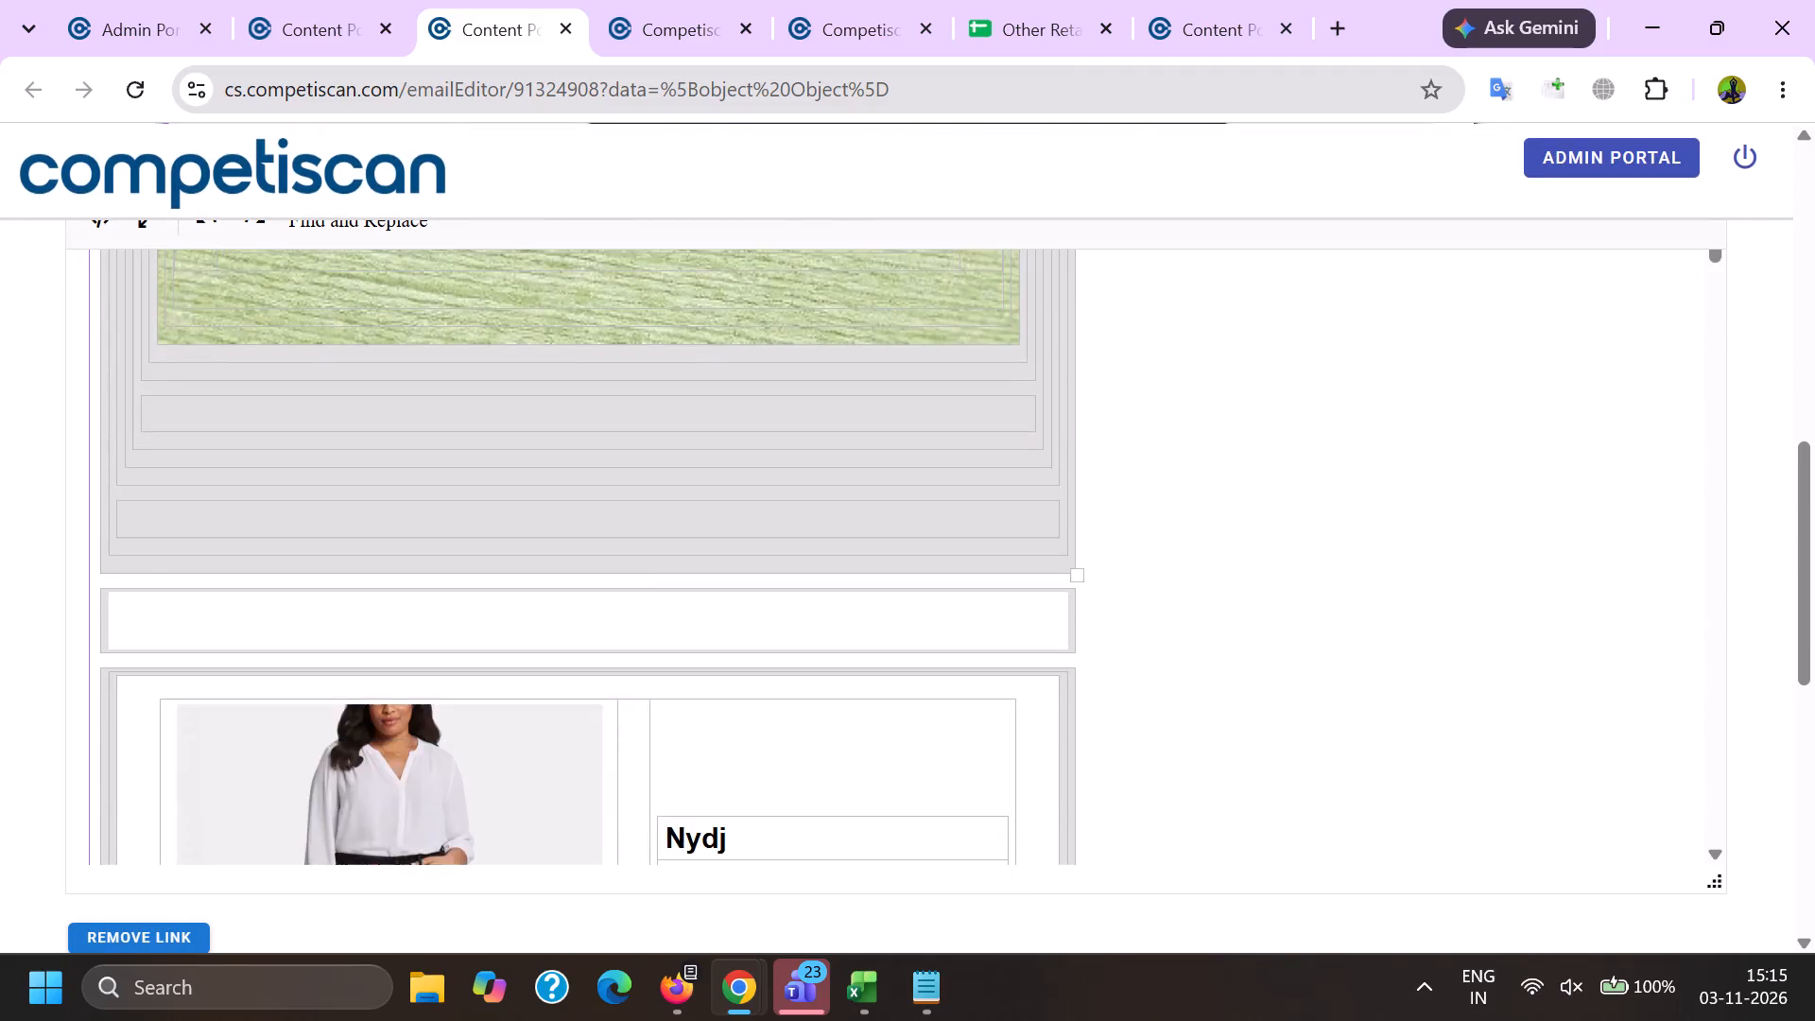
{"action": "scroll", "coordinate": [648, 621], "scroll_direction": "up", "scroll_amount": 11}
{"action": "scroll", "coordinate": [0, 428], "scroll_direction": "down", "scroll_amount": 5}
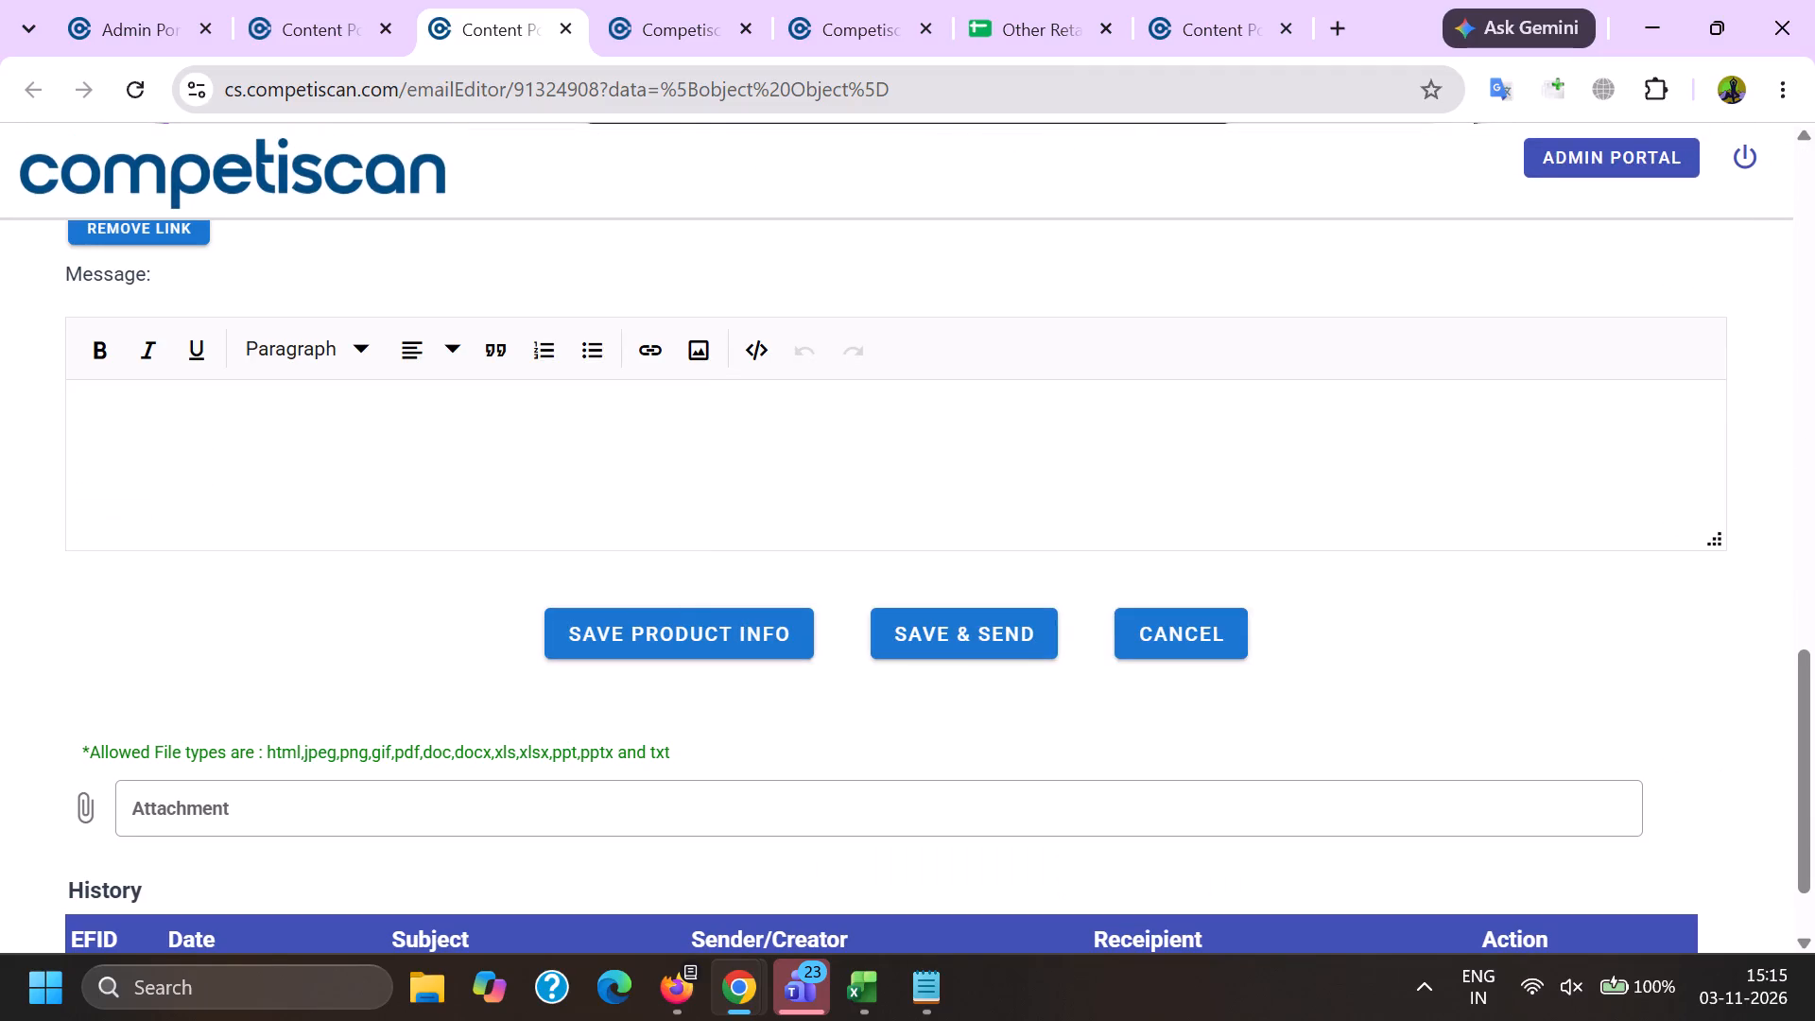
{"action": "left_click", "coordinate": [285, 431]}
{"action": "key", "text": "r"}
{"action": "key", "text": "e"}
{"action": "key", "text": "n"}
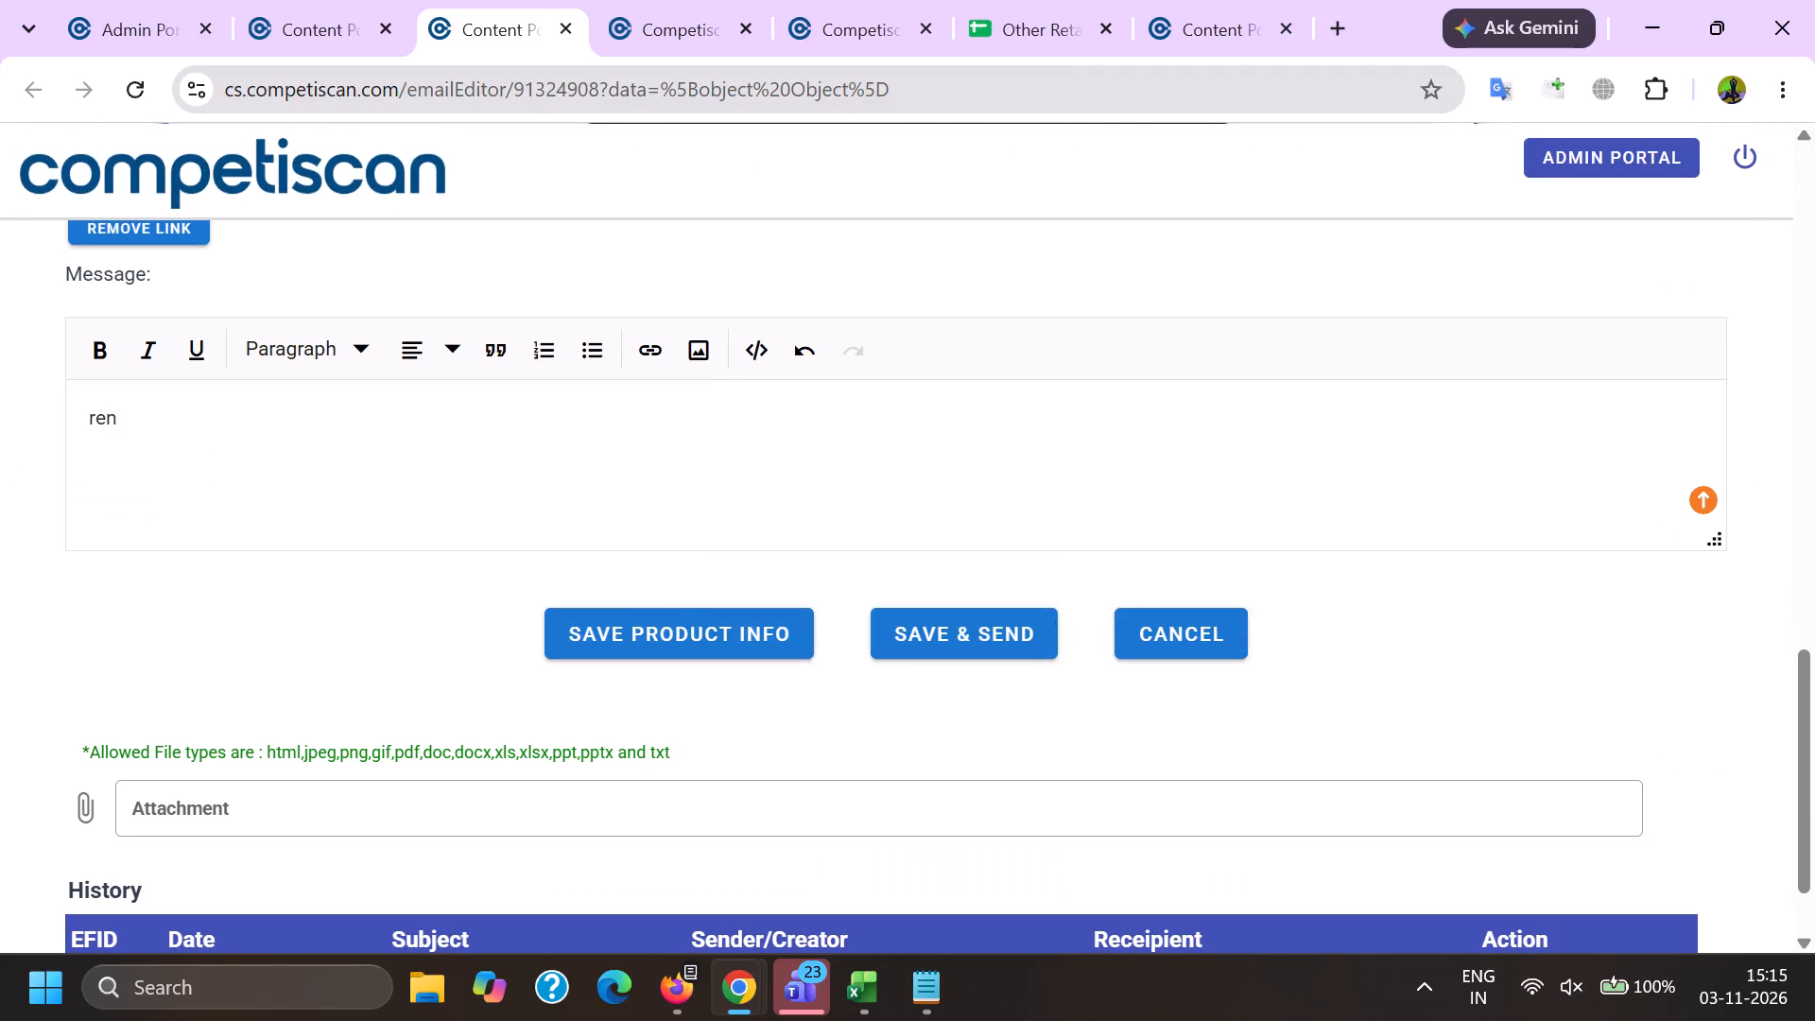
Correct and complete the email message to read "remove the name - " followed by the panelist's first name.
{"action": "key", "text": "BackSpace"}
{"action": "key", "text": "m"}
{"action": "key", "text": "o"}
{"action": "key", "text": "v"}
{"action": "key", "text": "e"}
{"action": "key", "text": "space"}
{"action": "key", "text": "t"}
{"action": "type", "text": "he"}
{"action": "key", "text": "space"}
{"action": "key", "text": "n"}
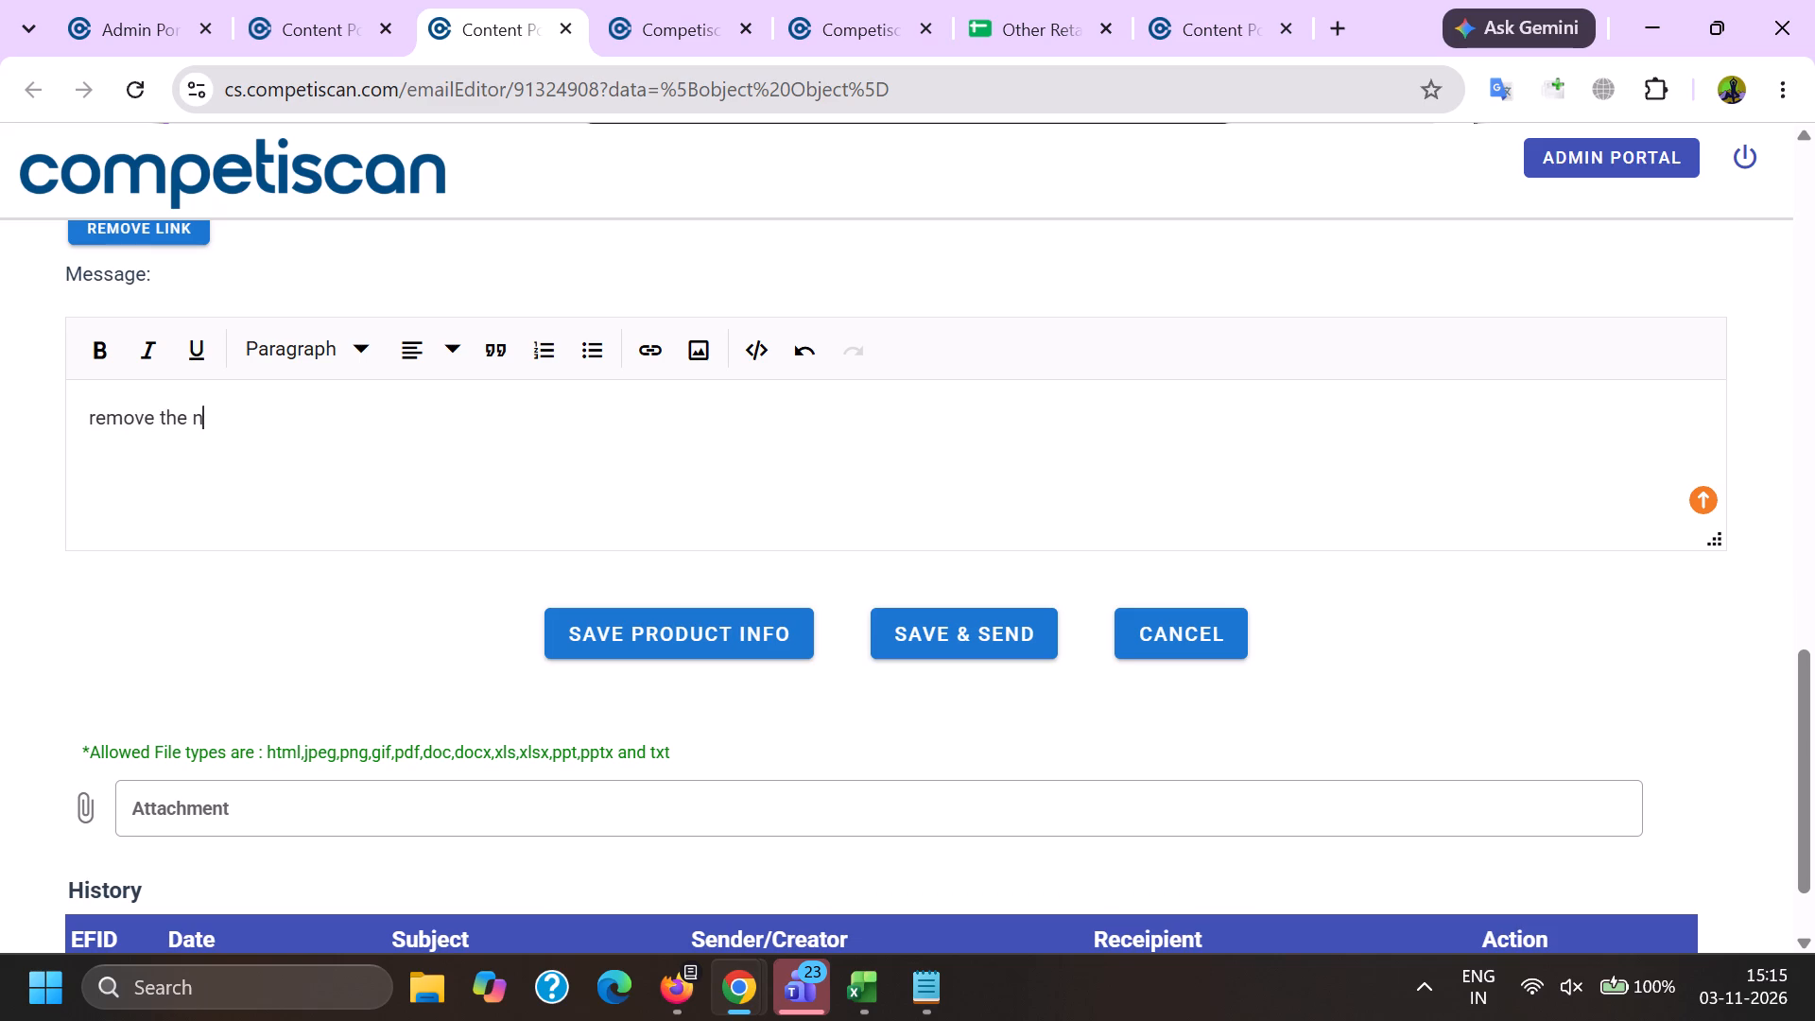
{"action": "key", "text": "a"}
{"action": "key", "text": "m"}
{"action": "key", "text": "e"}
{"action": "key", "text": "space"}
{"action": "key", "text": "minus"}
{"action": "key", "text": "space"}
{"action": "key", "text": "s"}
{"action": "key", "text": "t"}
{"action": "type", "text": "ef"}
{"action": "key", "text": "a"}
{"action": "key", "text": "n"}
{"action": "key", "text": "i"}
{"action": "key", "text": "e"}
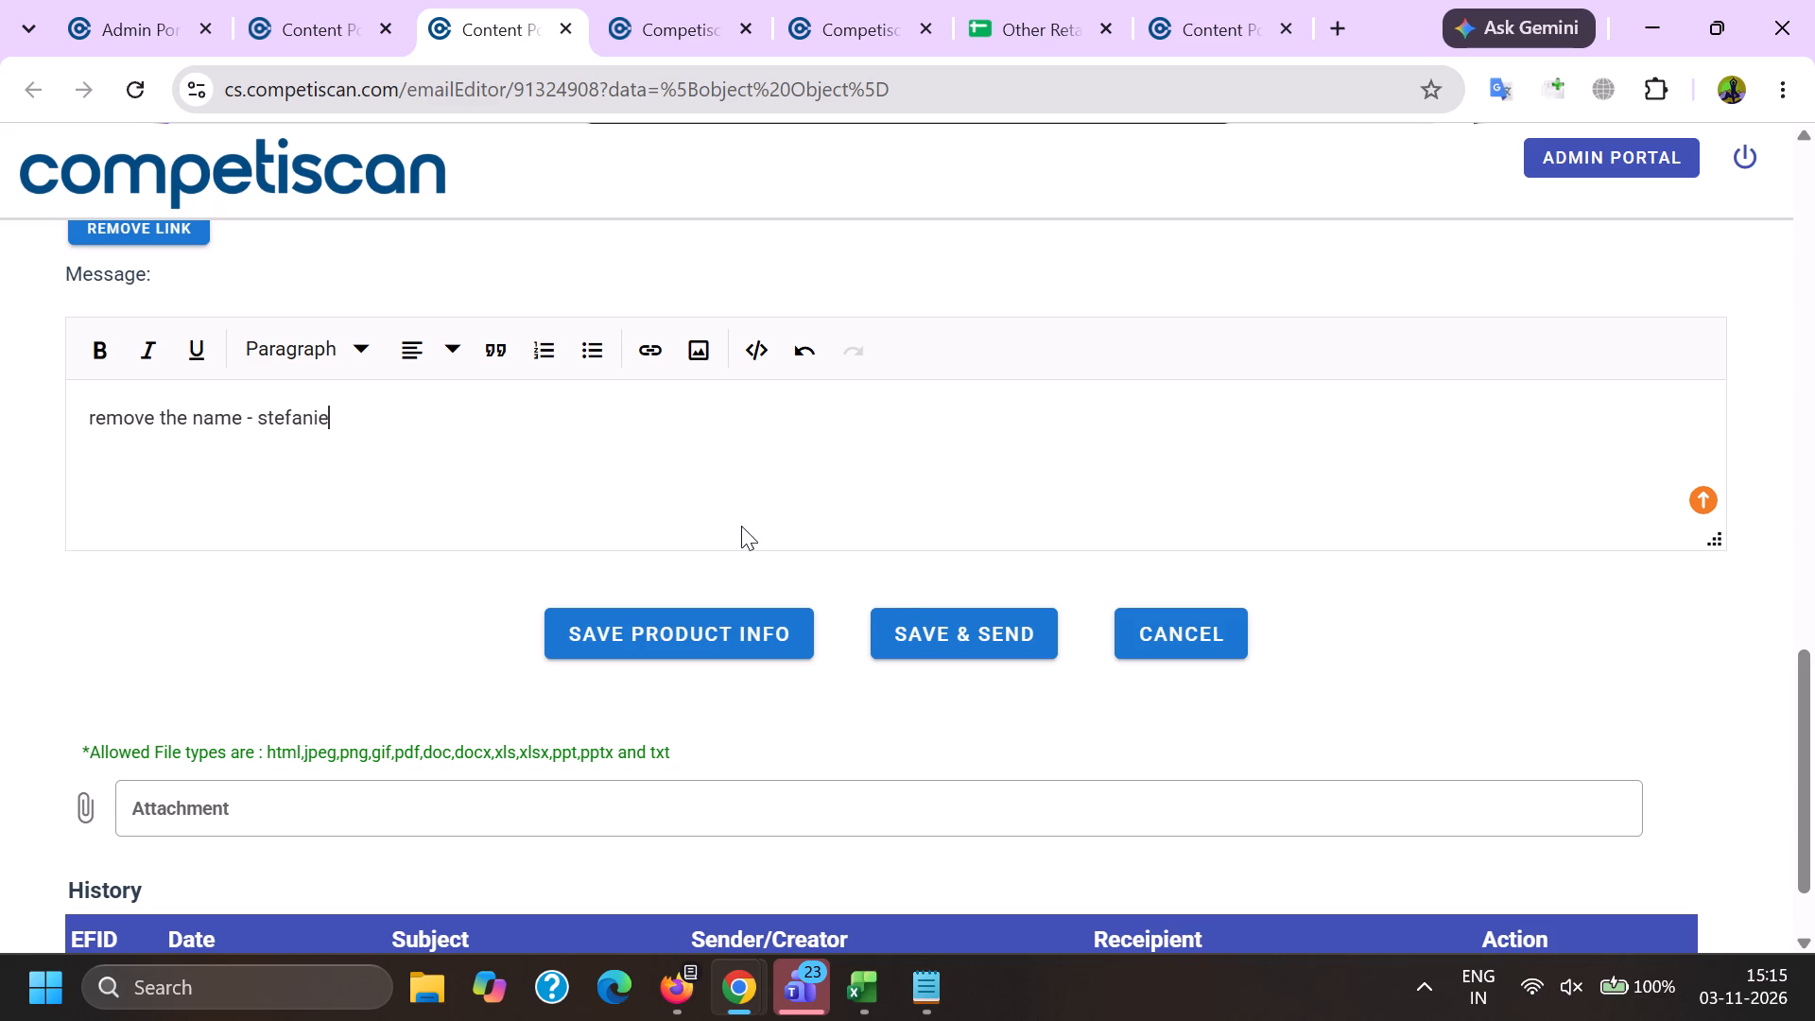
Save and send email 91324908 with its message.
{"action": "left_click", "coordinate": [907, 610]}
{"action": "left_click", "coordinate": [910, 575]}
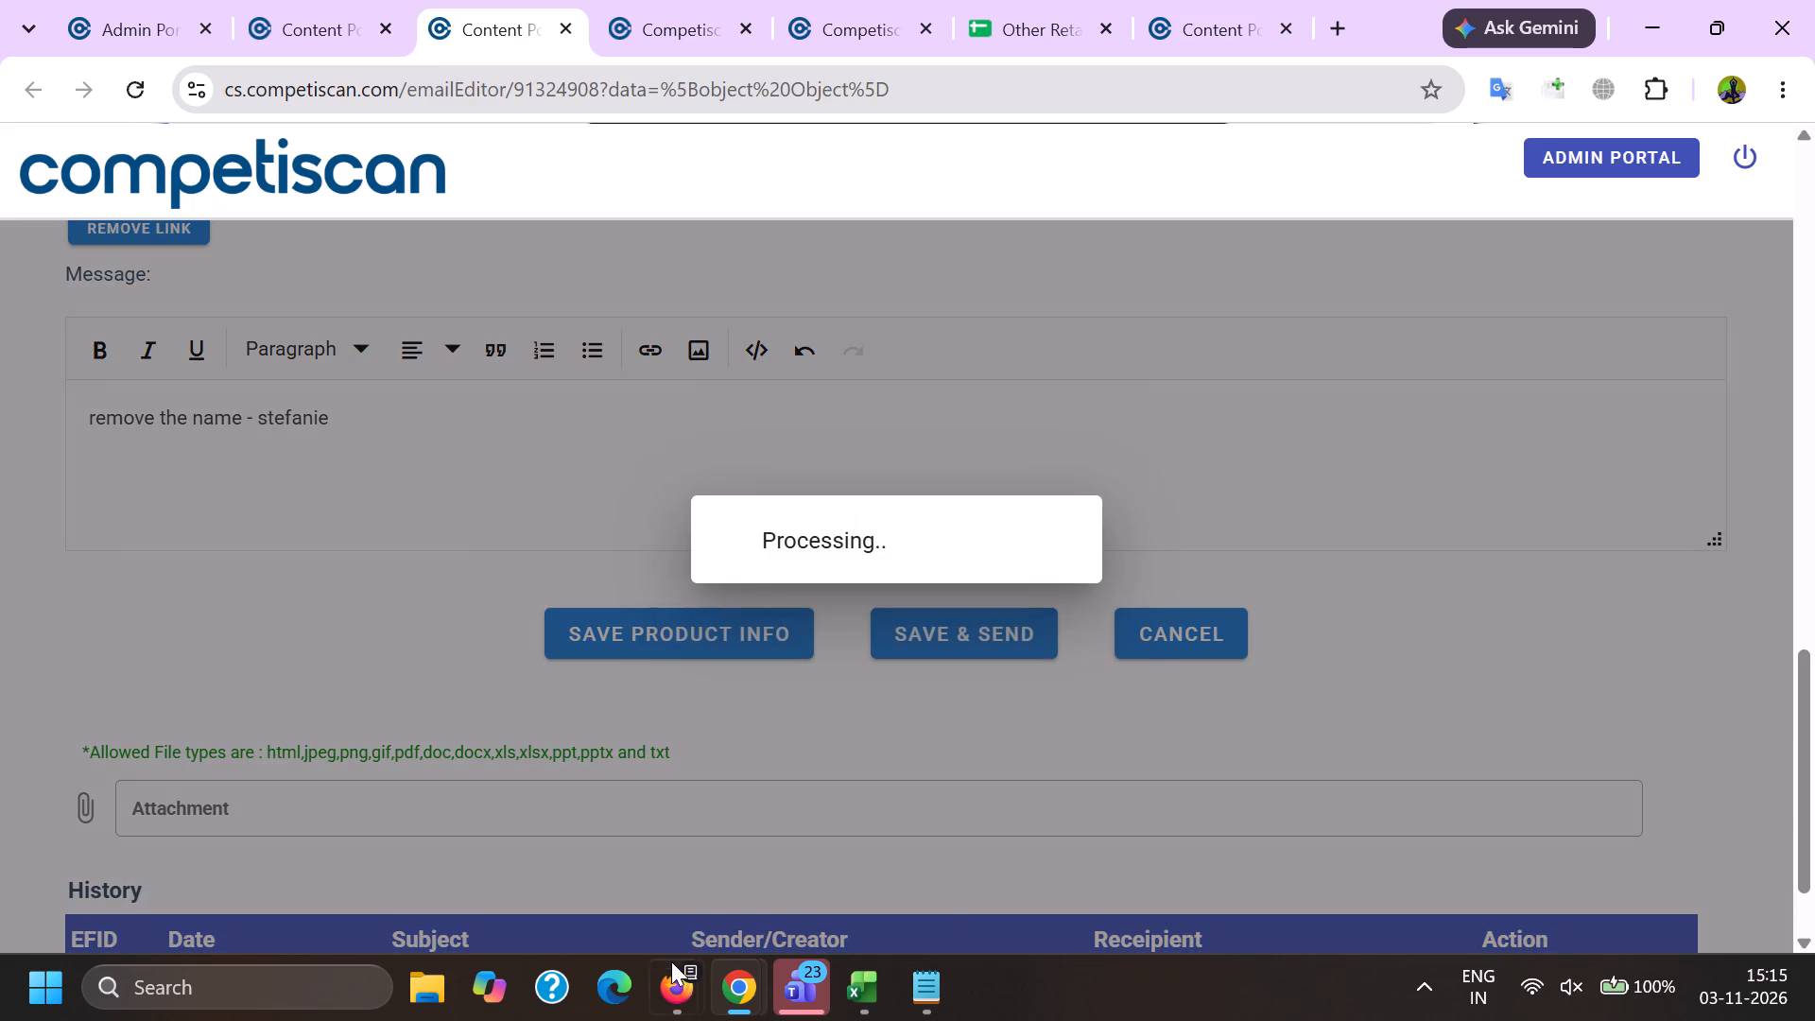
Switch to the panelist email list in Firefox, restrict it to emails flagged N, and run the search again.
{"action": "left_click", "coordinate": [671, 962]}
{"action": "left_click", "coordinate": [531, 830]}
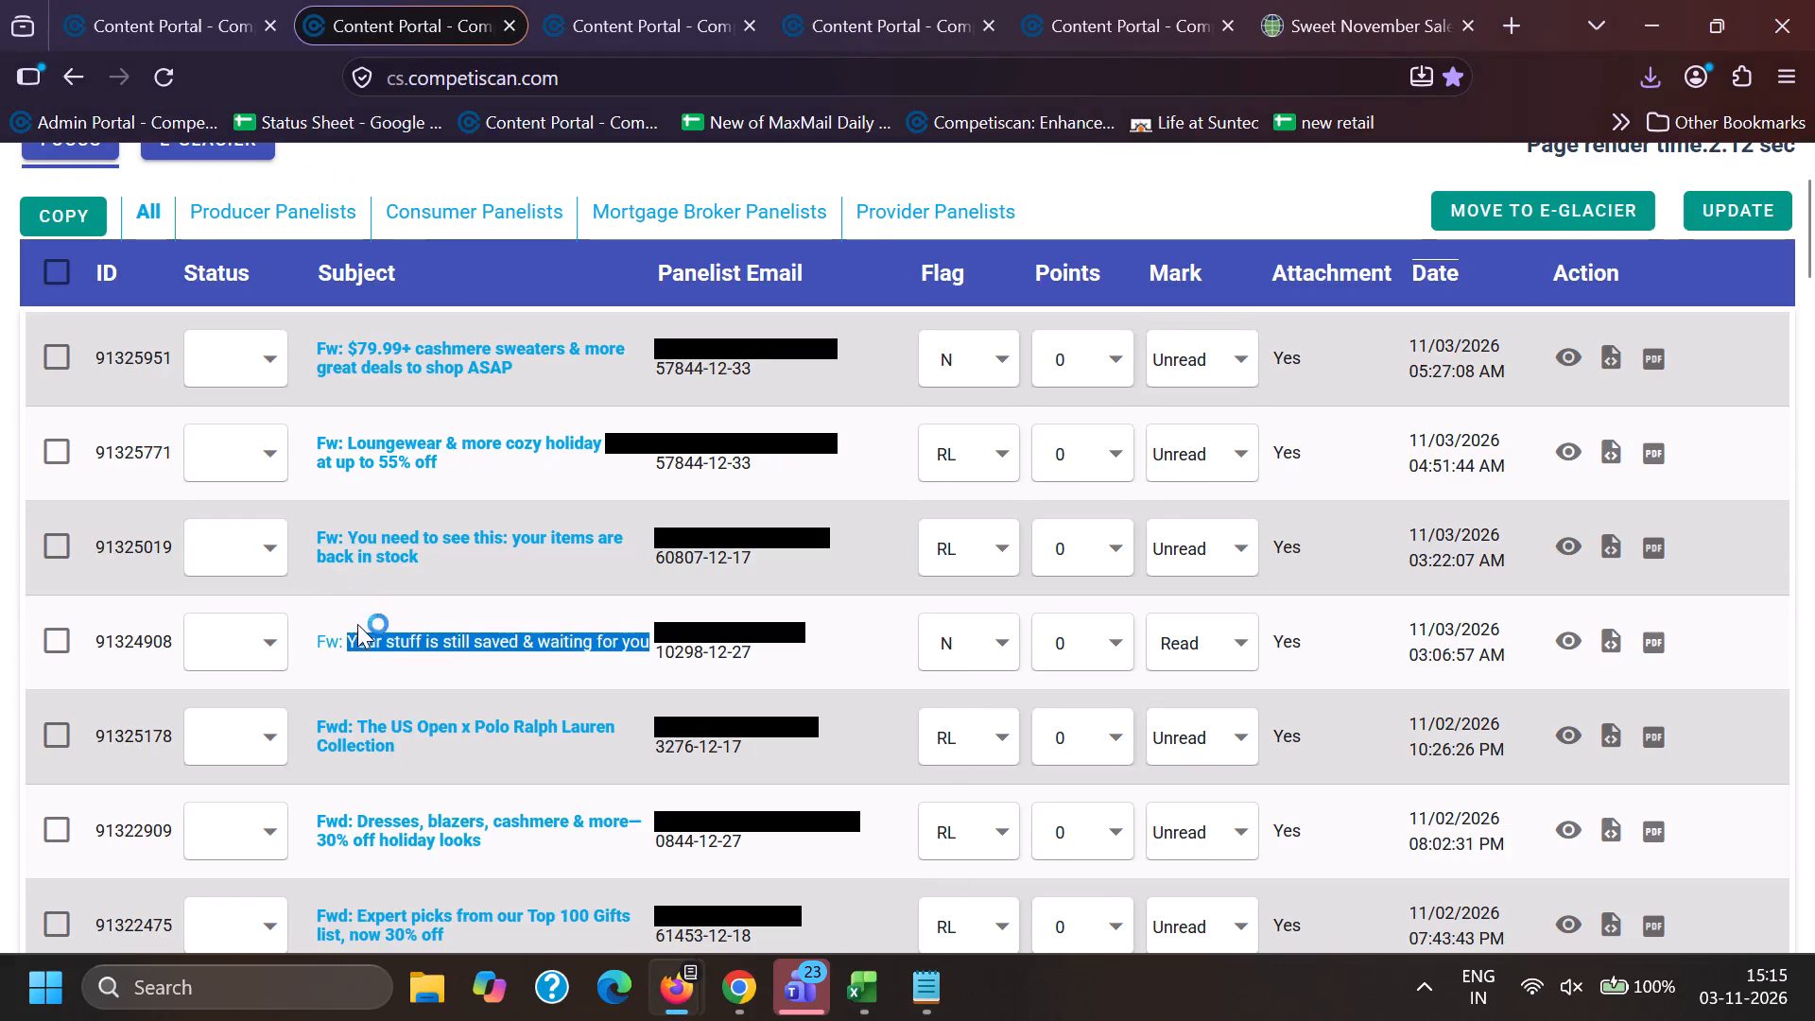
{"action": "scroll", "coordinate": [357, 623], "scroll_direction": "down", "scroll_amount": 4}
{"action": "scroll", "coordinate": [357, 621], "scroll_direction": "up", "scroll_amount": 1}
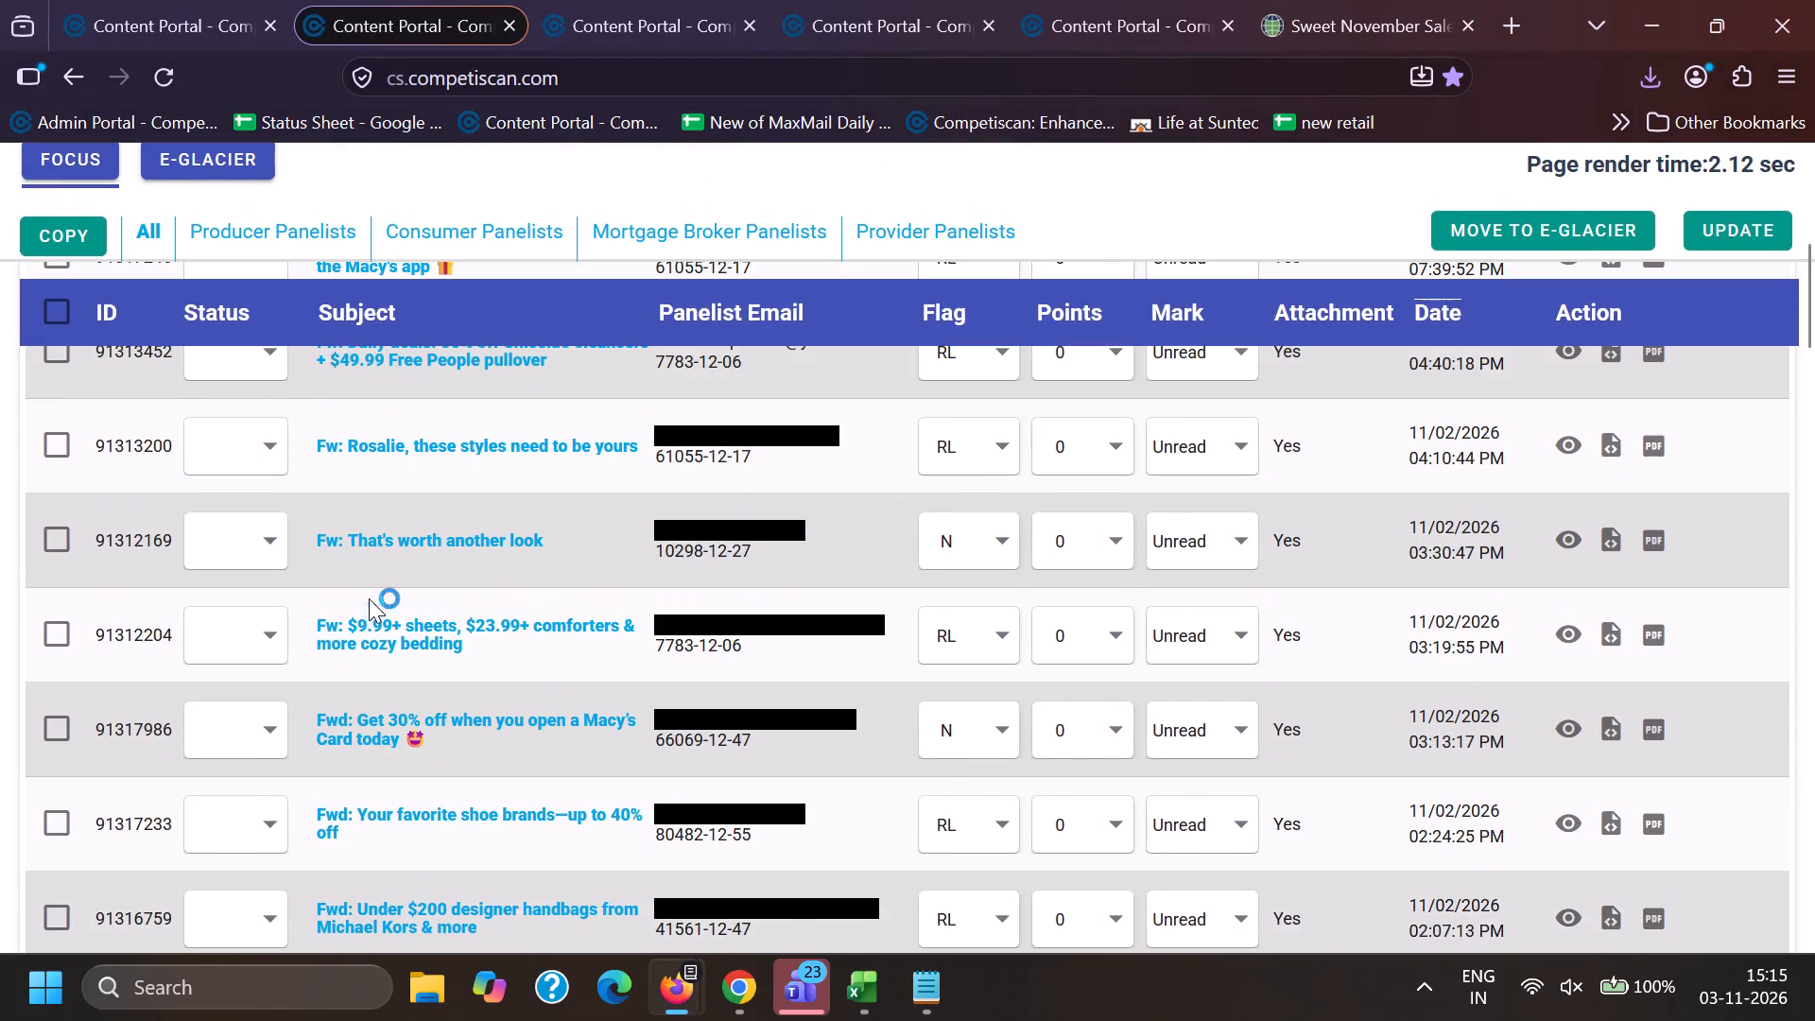
{"action": "scroll", "coordinate": [383, 562], "scroll_direction": "down", "scroll_amount": 5}
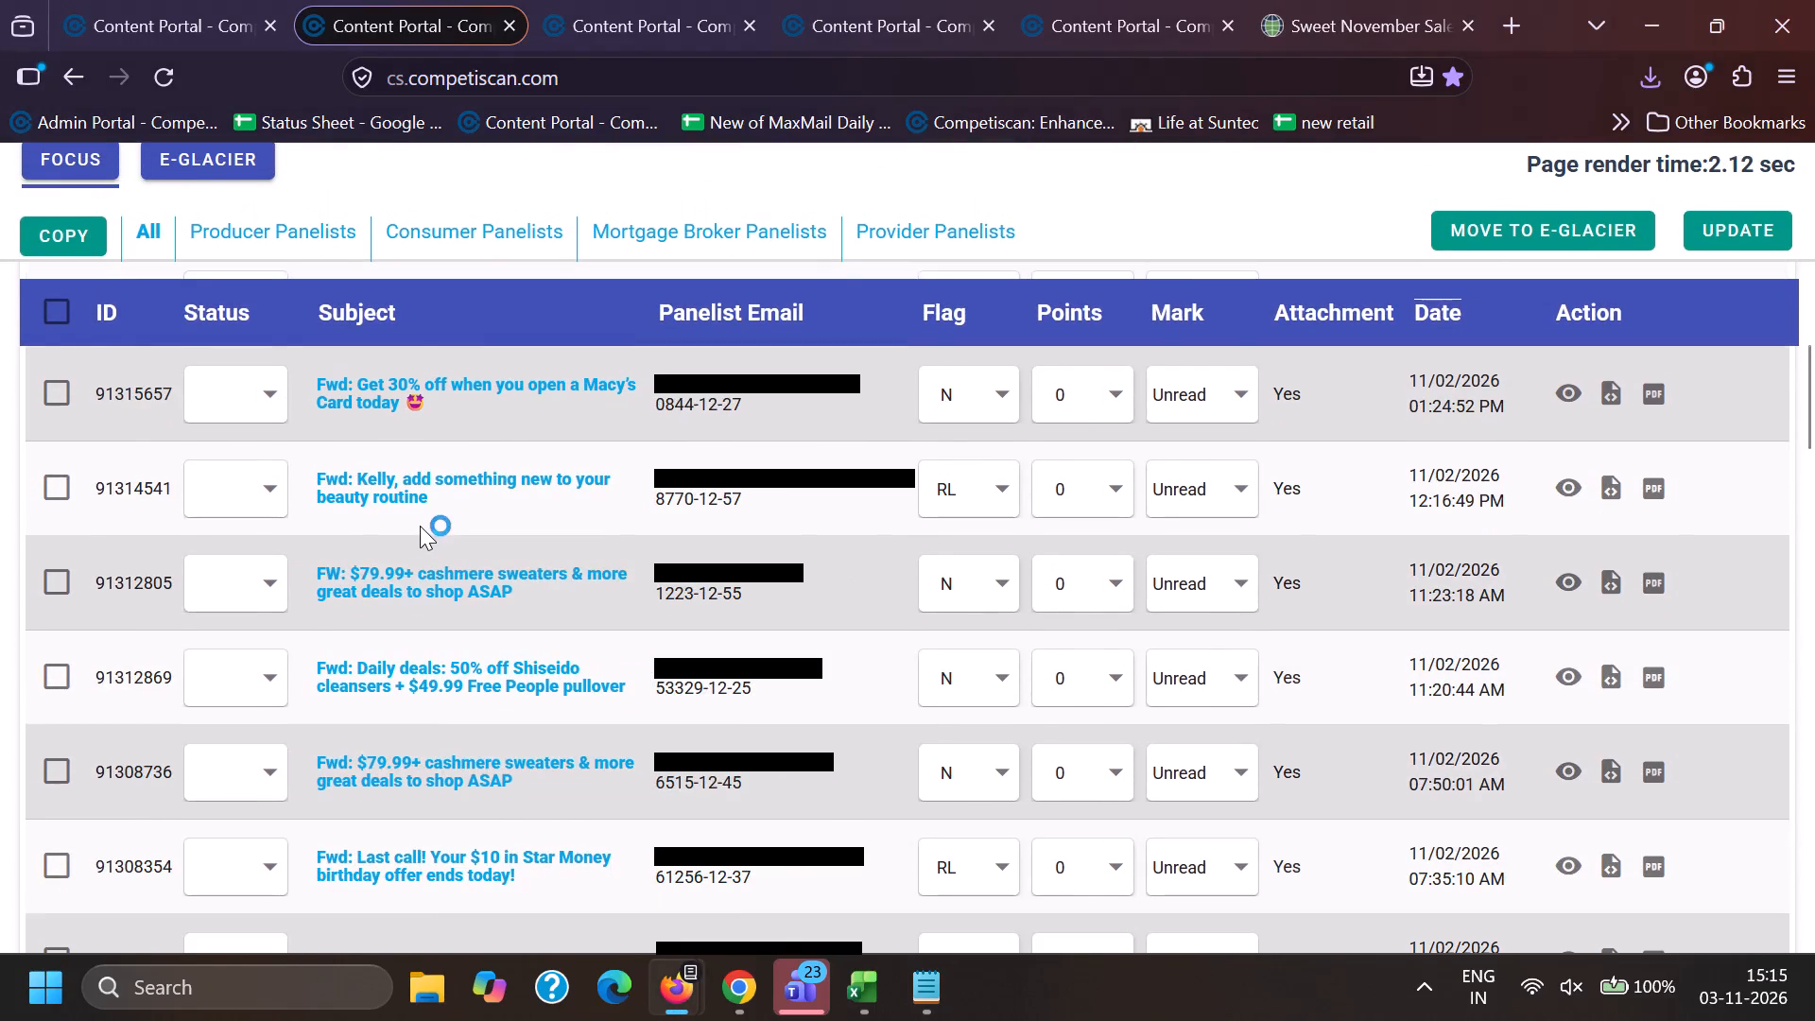
{"action": "scroll", "coordinate": [420, 524], "scroll_direction": "down", "scroll_amount": 20}
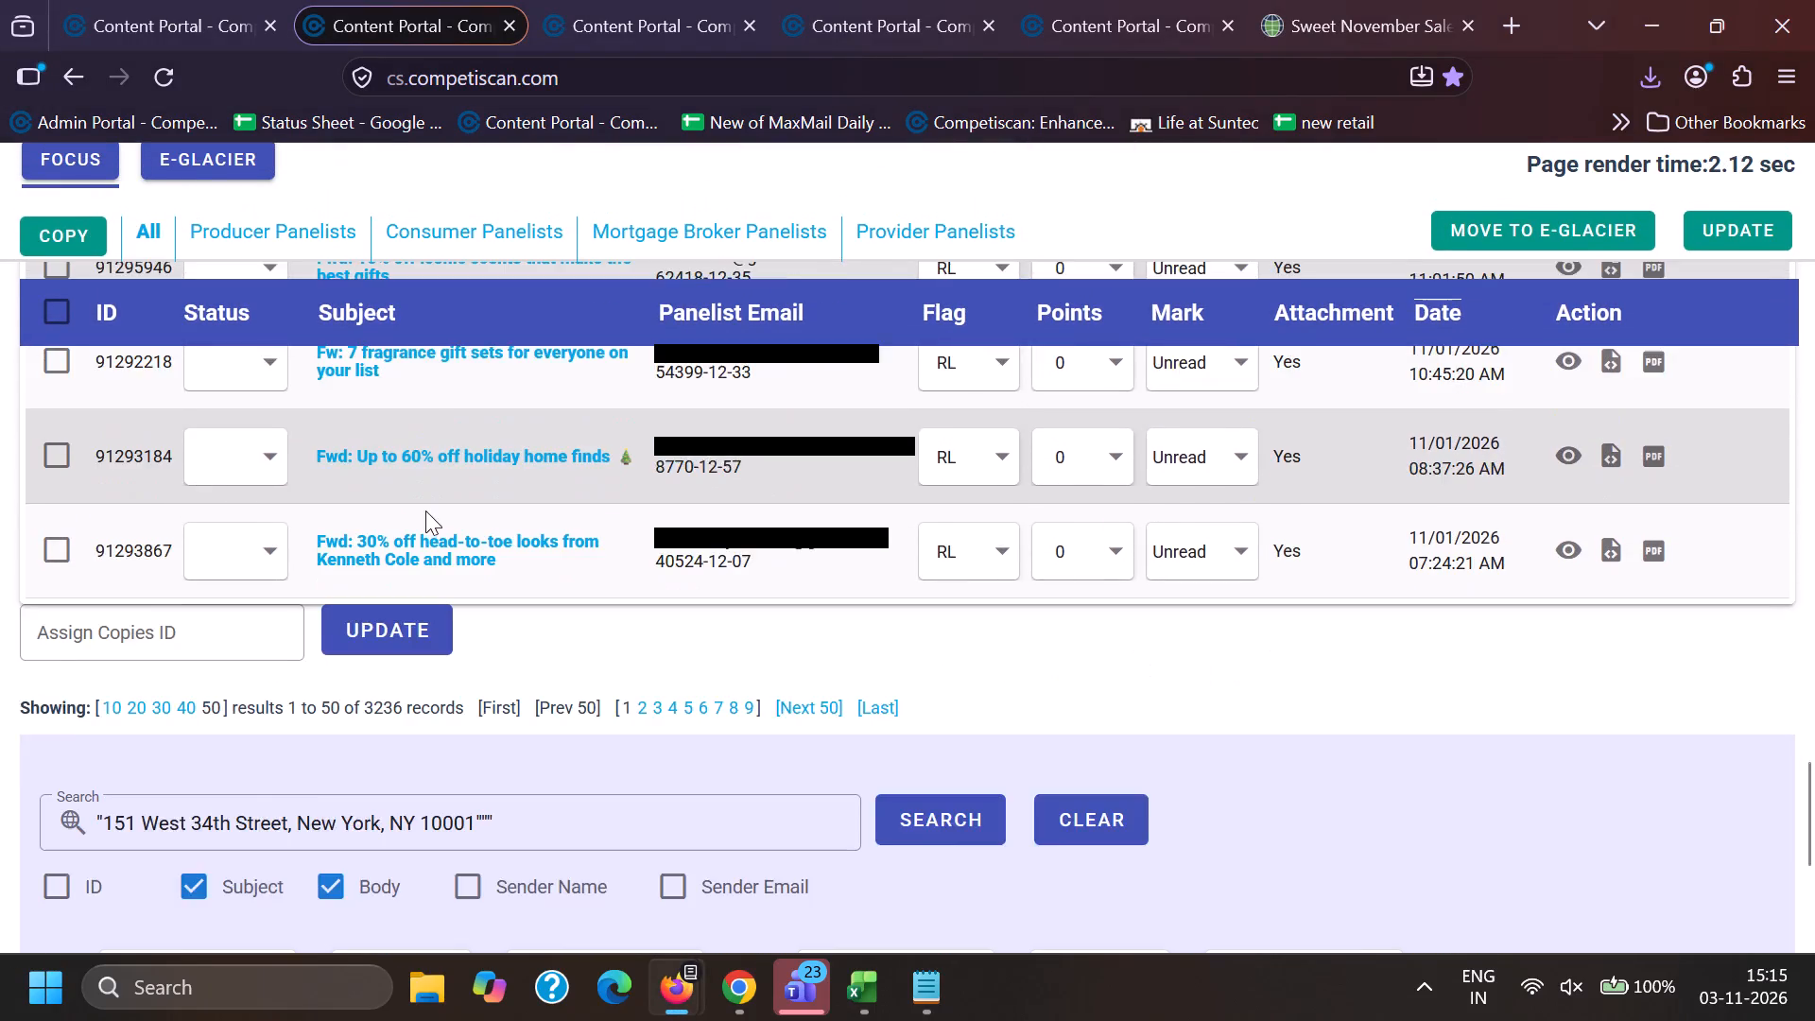
{"action": "scroll", "coordinate": [425, 510], "scroll_direction": "down", "scroll_amount": 1}
{"action": "scroll", "coordinate": [483, 566], "scroll_direction": "down", "scroll_amount": 3}
{"action": "left_click", "coordinate": [390, 599]}
{"action": "scroll", "coordinate": [410, 614], "scroll_direction": "up", "scroll_amount": 2}
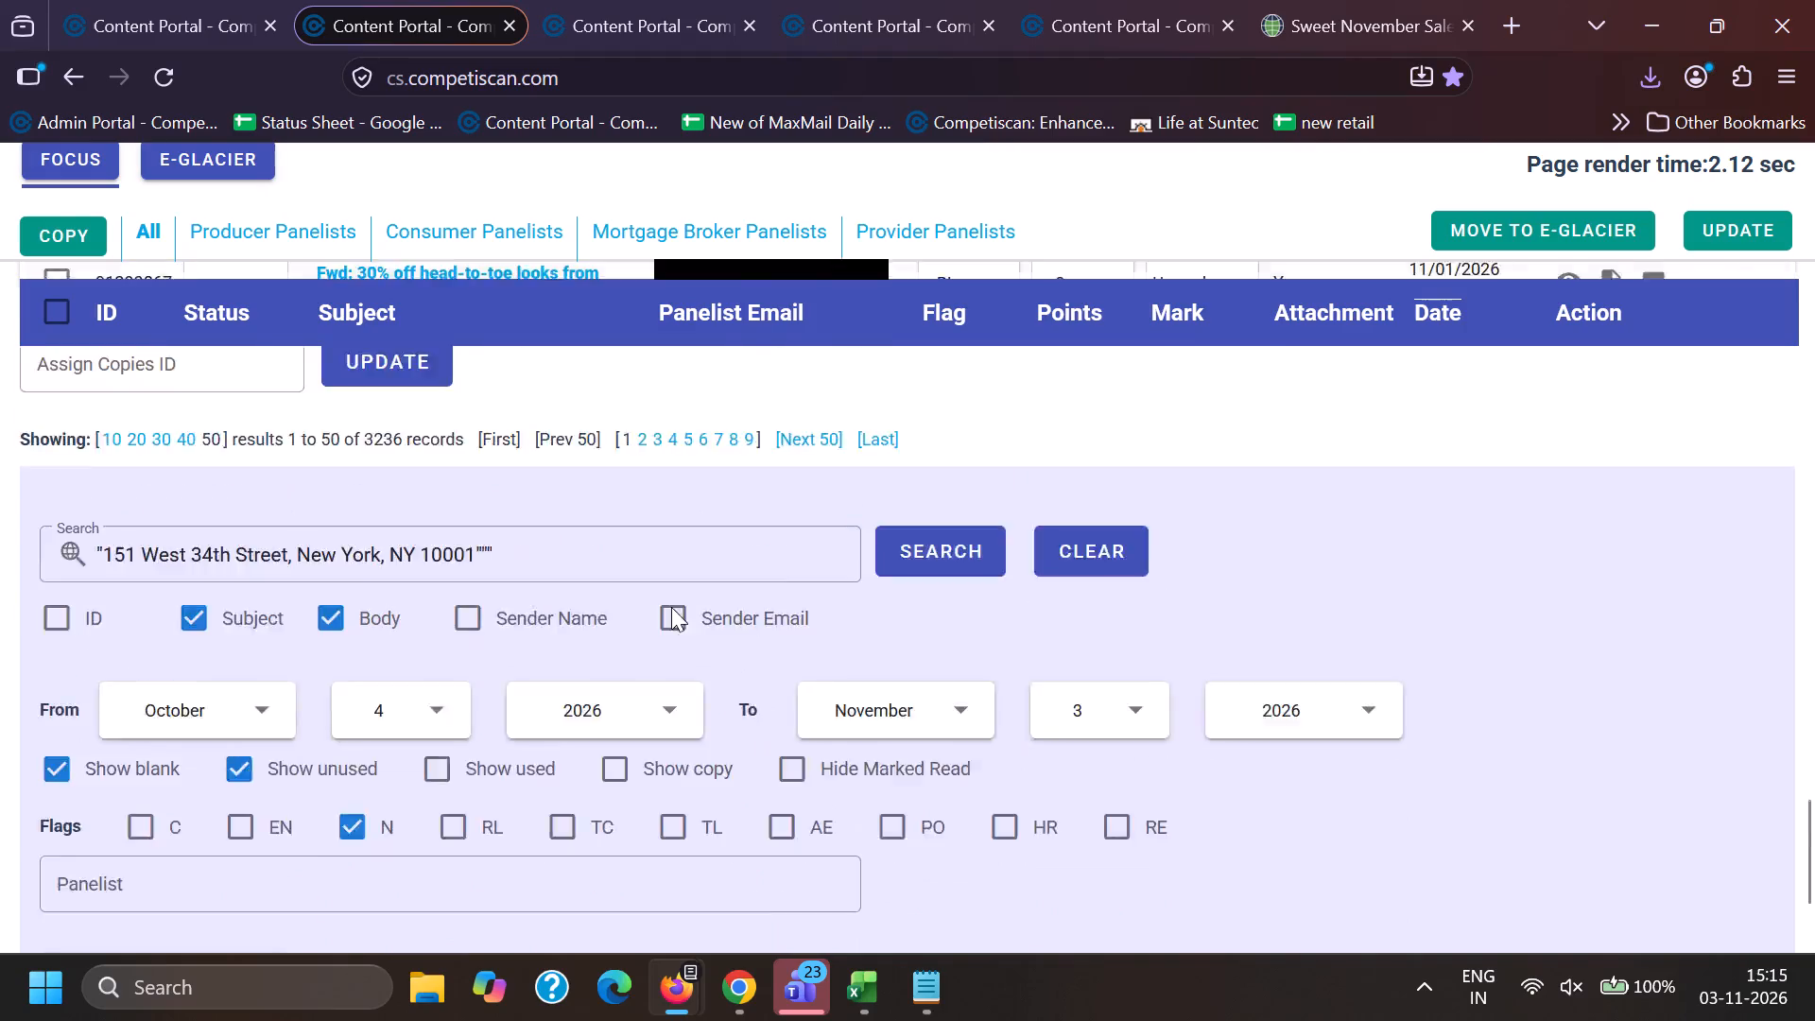
{"action": "left_click", "coordinate": [900, 606]}
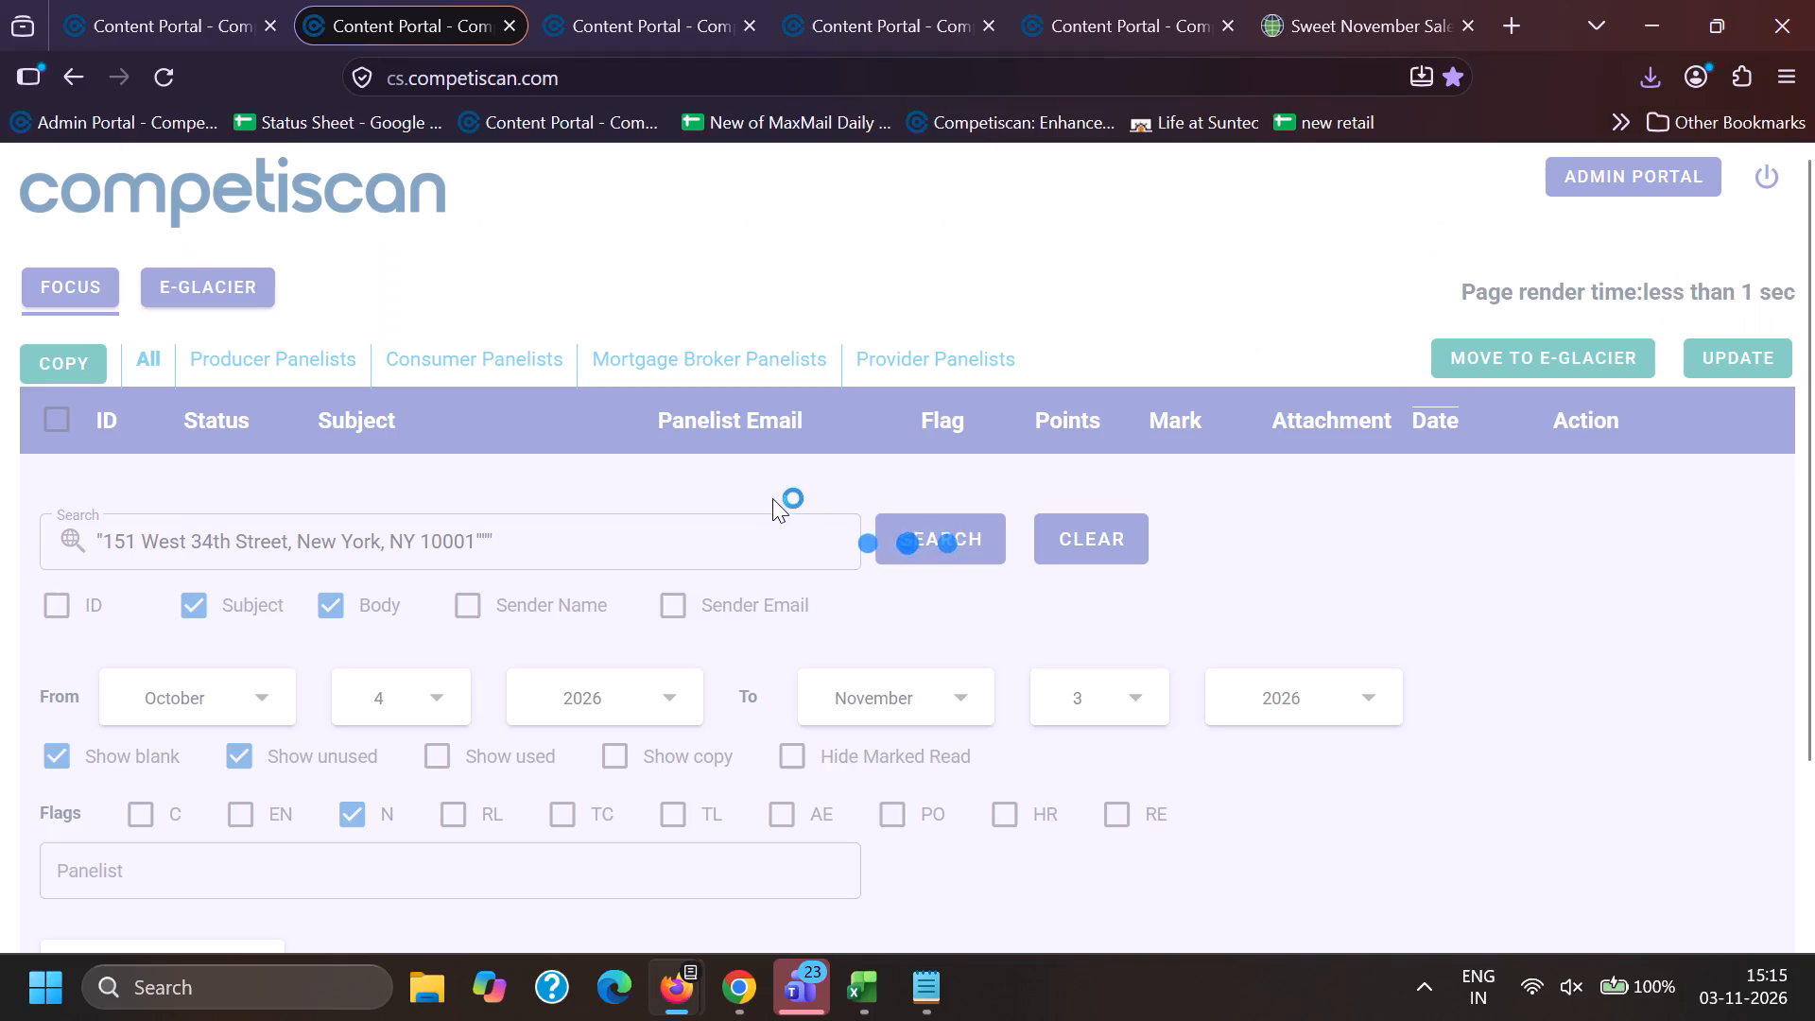
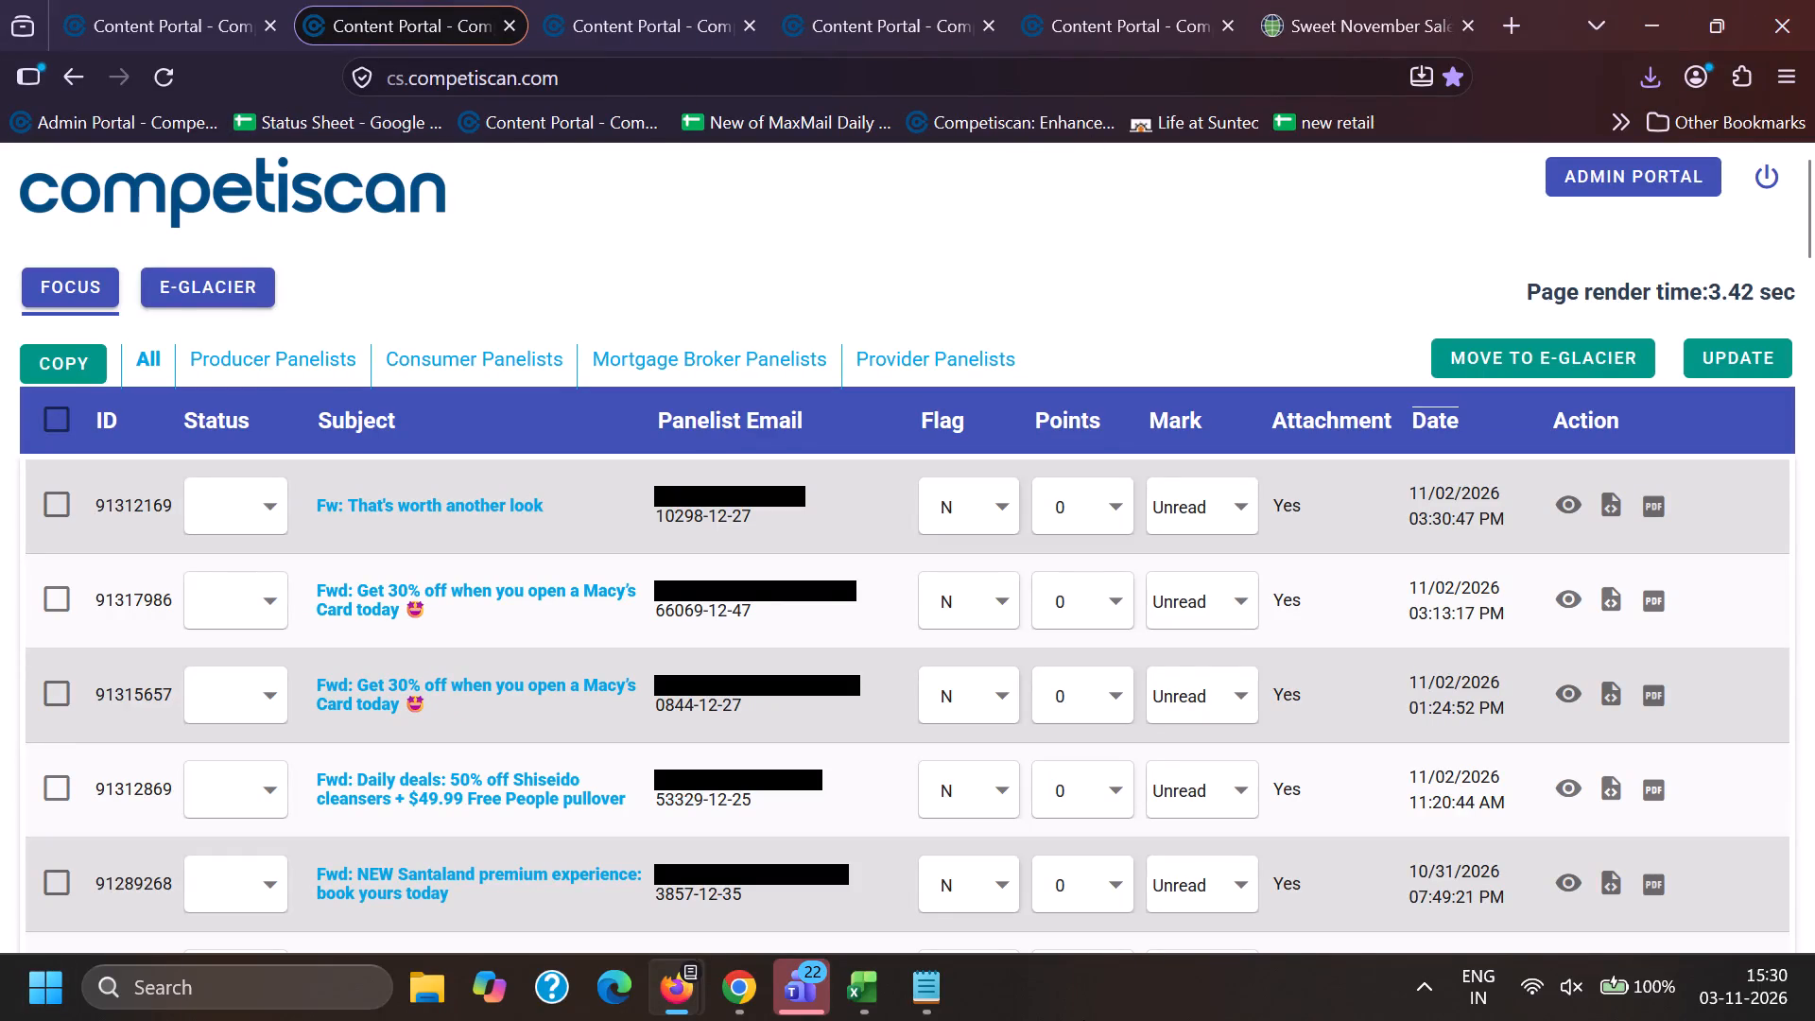
Look through the N-flagged panelist emails, checking subjects and dates down through late October for the next ones to process.
{"action": "scroll", "coordinate": [519, 632], "scroll_direction": "down", "scroll_amount": 9}
{"action": "scroll", "coordinate": [410, 649], "scroll_direction": "down", "scroll_amount": 9}
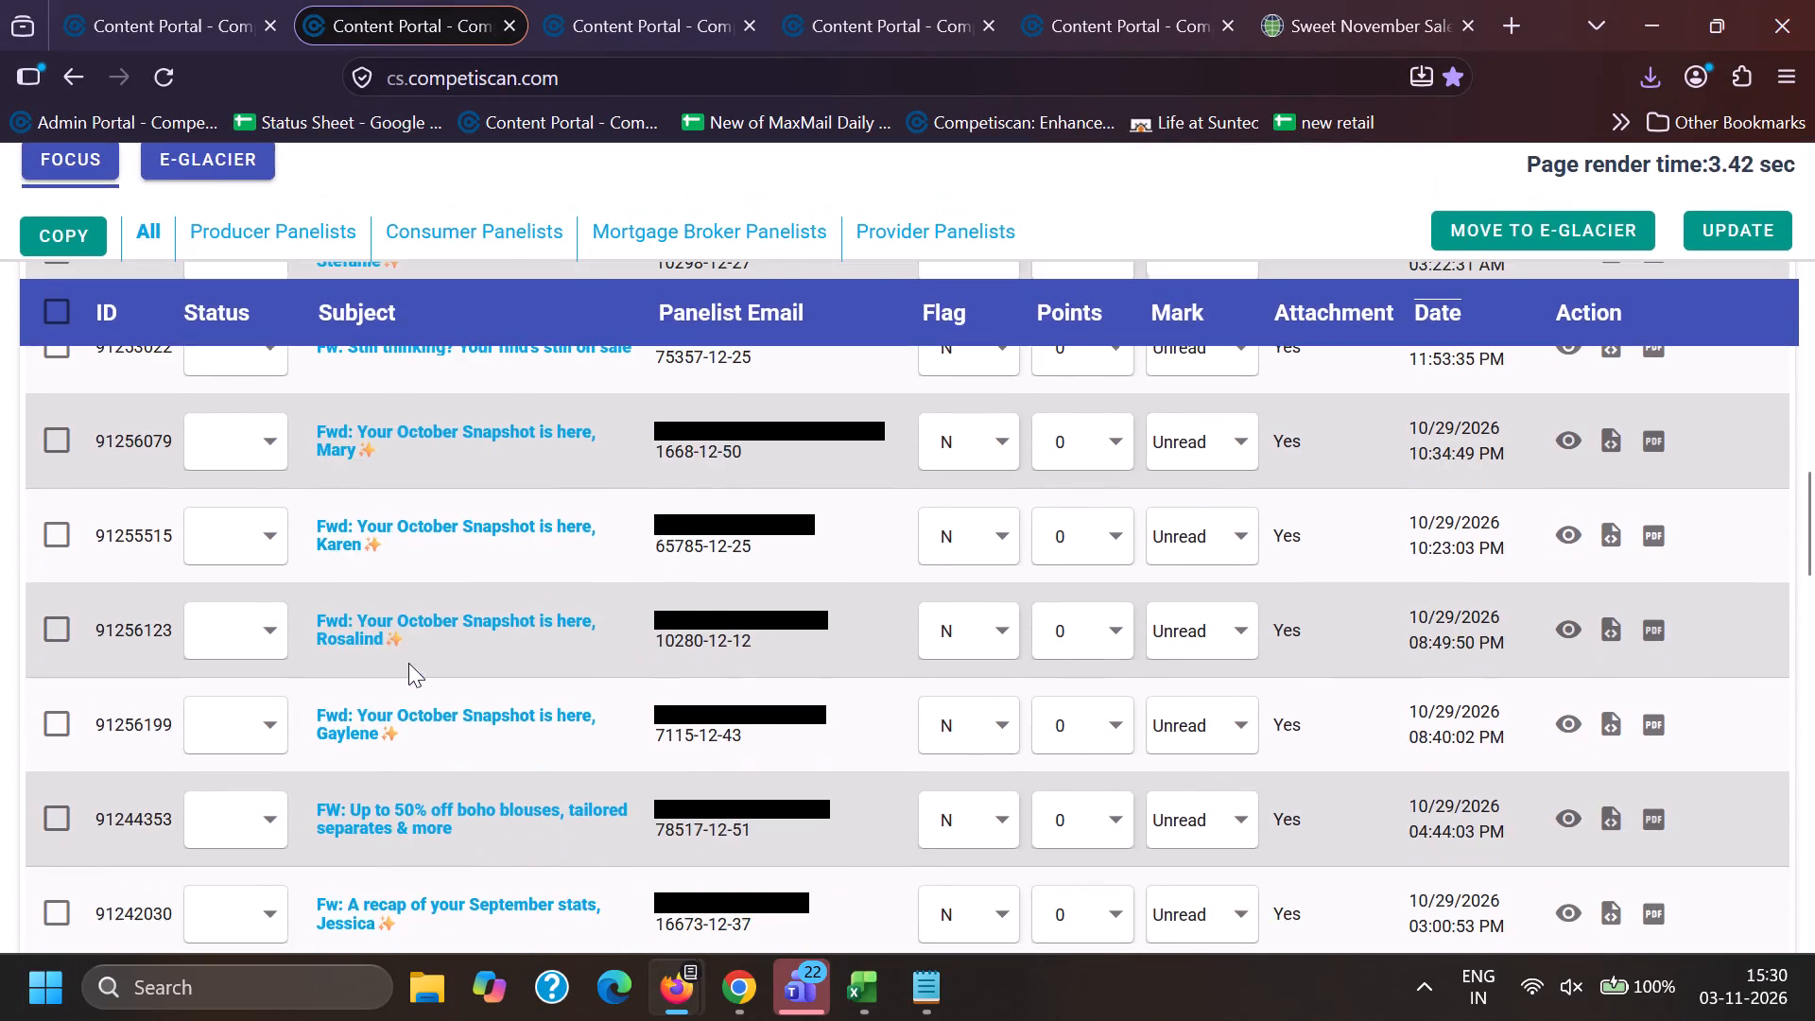
{"action": "scroll", "coordinate": [408, 663], "scroll_direction": "down", "scroll_amount": 7}
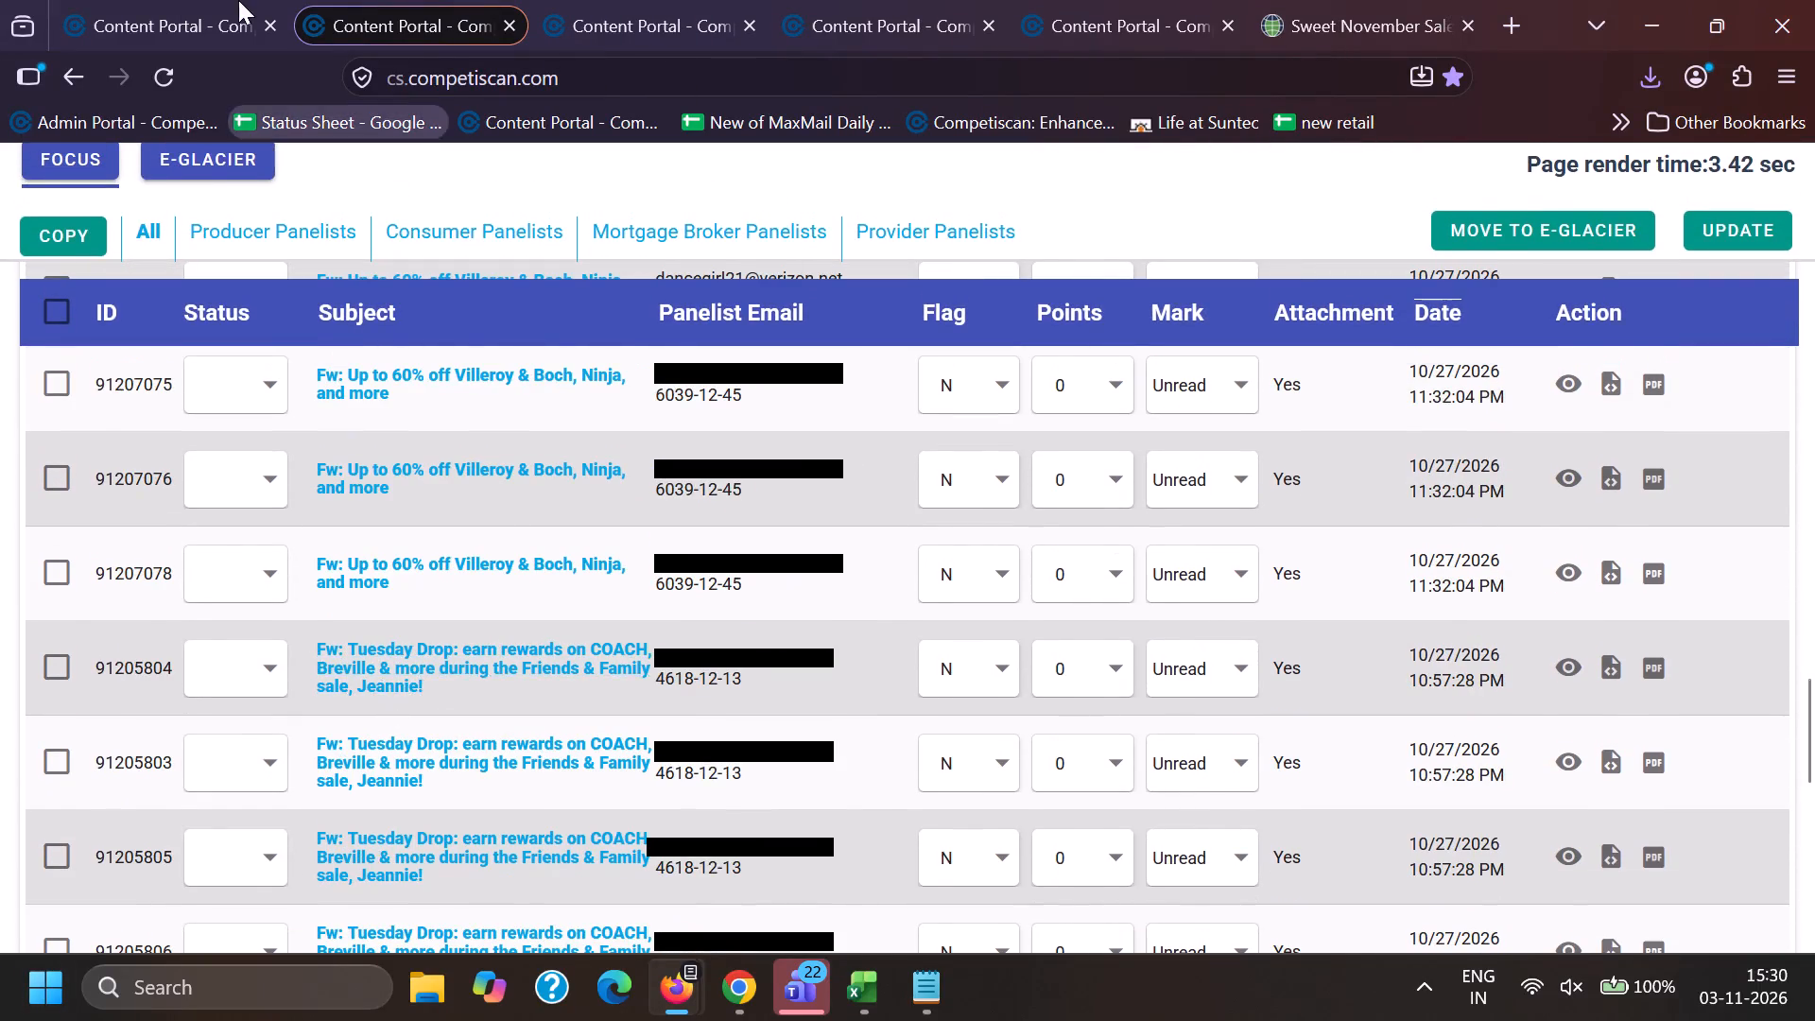
{"action": "left_click", "coordinate": [181, 0]}
{"action": "left_click", "coordinate": [88, 290]}
{"action": "left_click", "coordinate": [476, 0]}
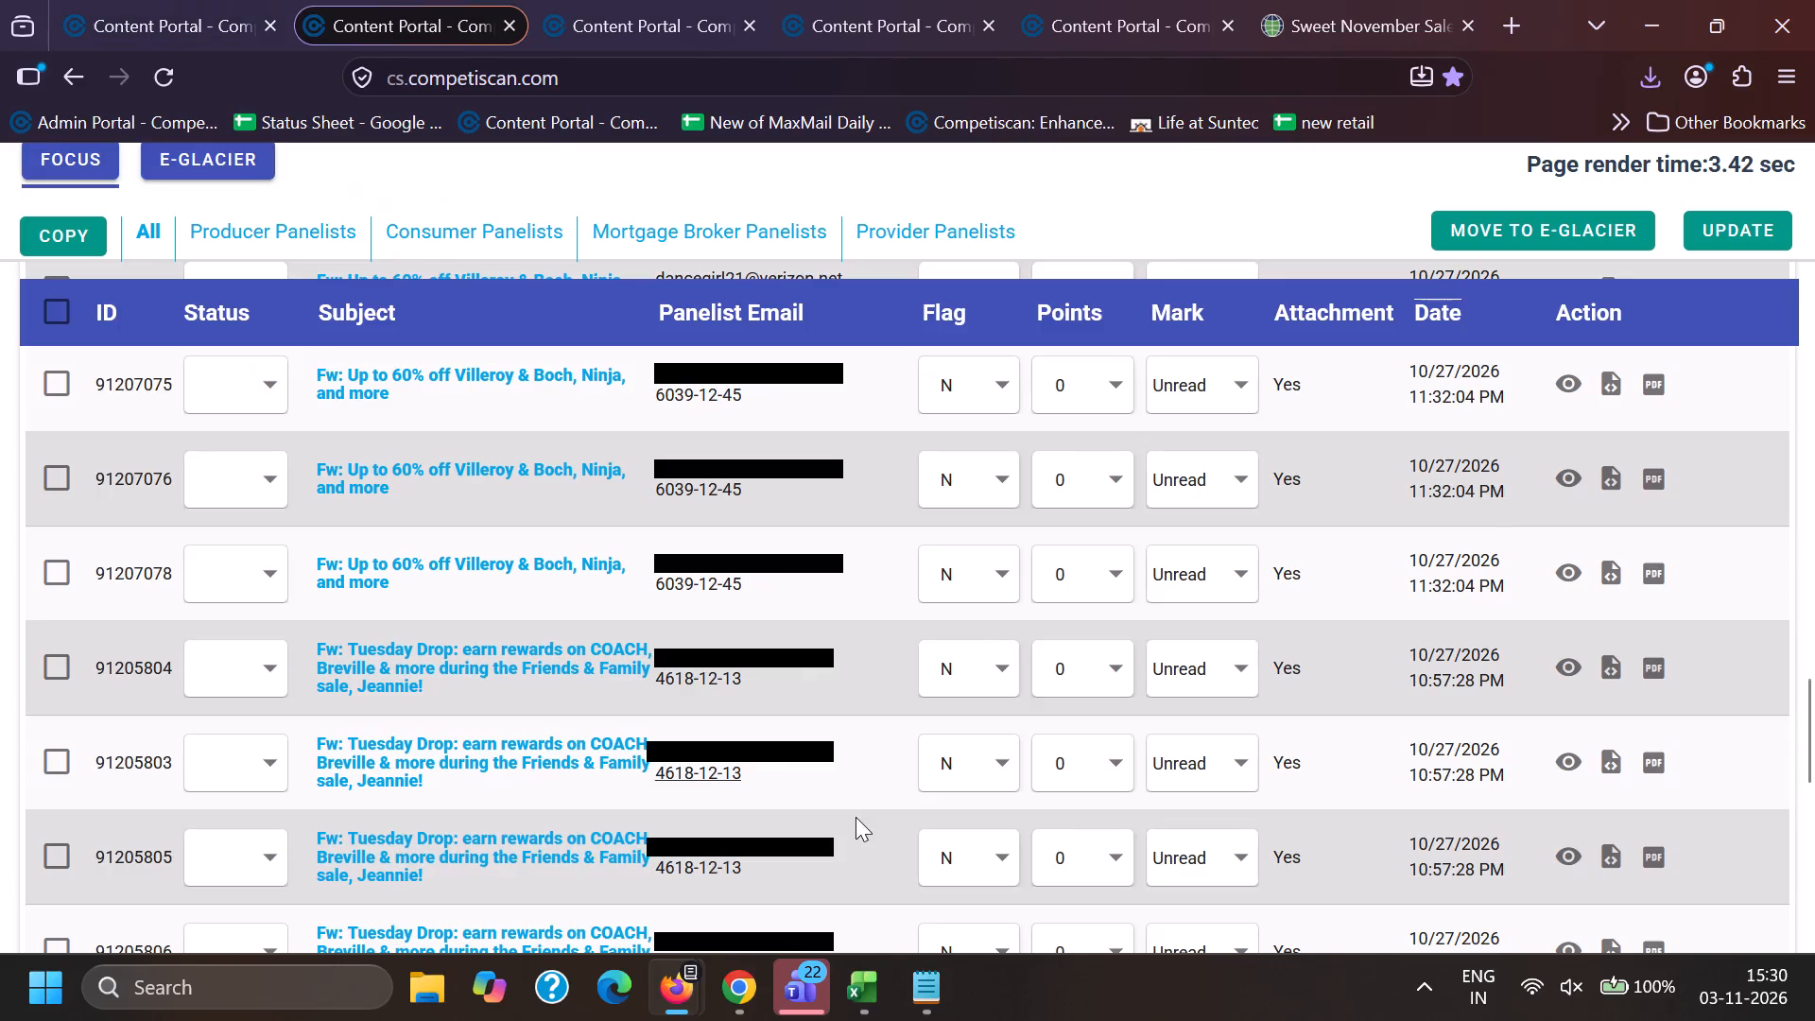
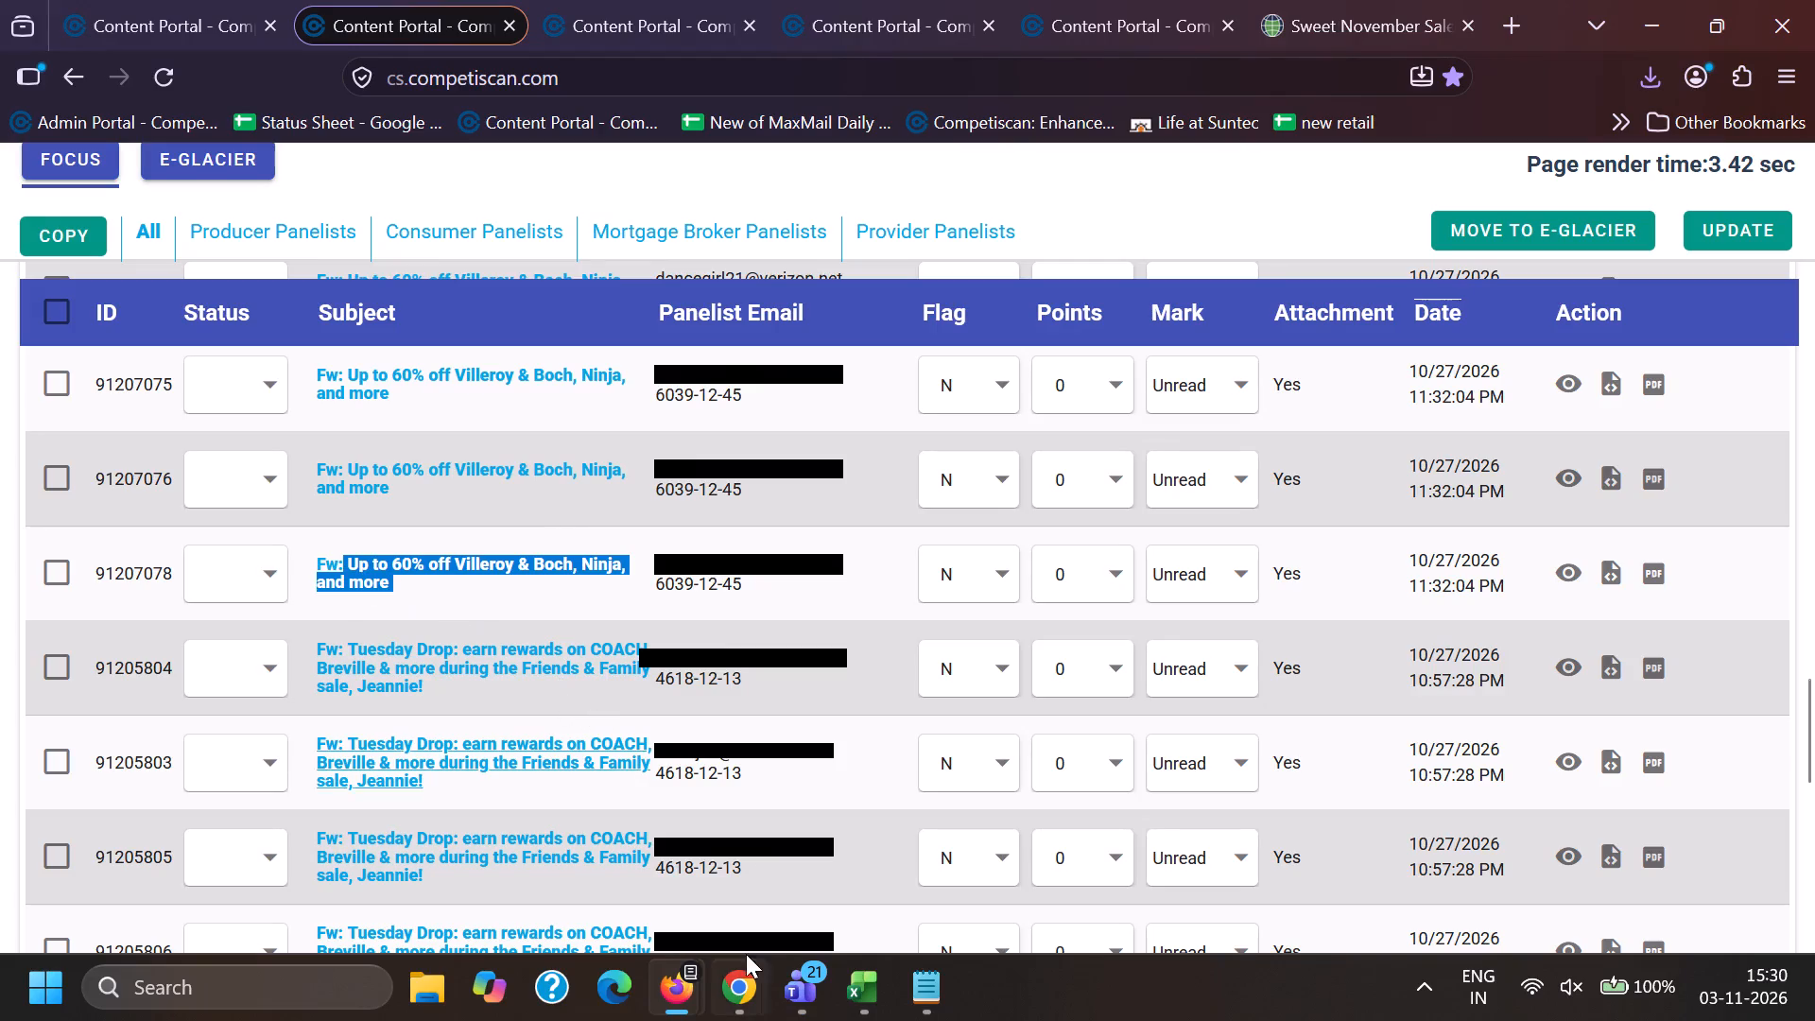
In the Chrome content portal, search email subjects for the exact phrase "Up to 60% off Villeroy & Boch, Ninja, and more".
{"action": "left_click", "coordinate": [743, 980]}
{"action": "left_click", "coordinate": [296, 859]}
{"action": "left_click", "coordinate": [318, 18]}
{"action": "scroll", "coordinate": [467, 492], "scroll_direction": "down", "scroll_amount": 3}
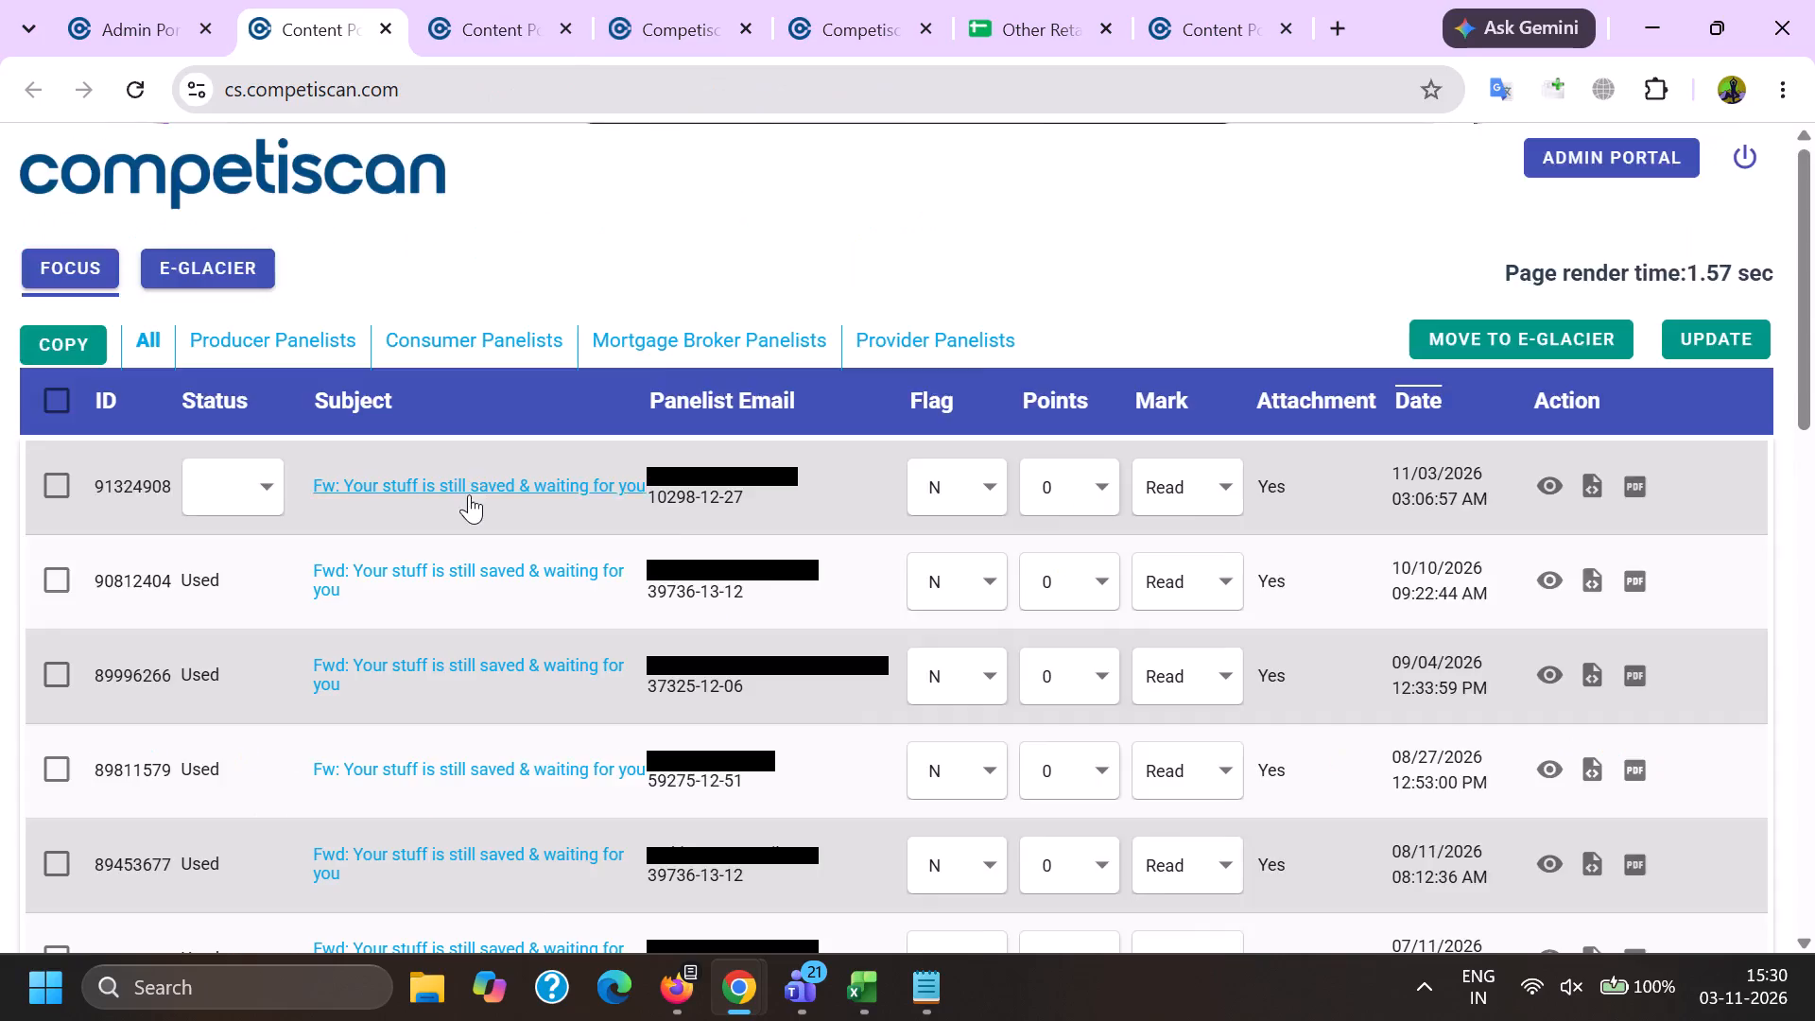
{"action": "scroll", "coordinate": [469, 494], "scroll_direction": "down", "scroll_amount": 2}
{"action": "left_click_drag", "start_coordinate": [575, 778], "coordinate": [21, 746]}
{"action": "key", "text": "BackSpace"}
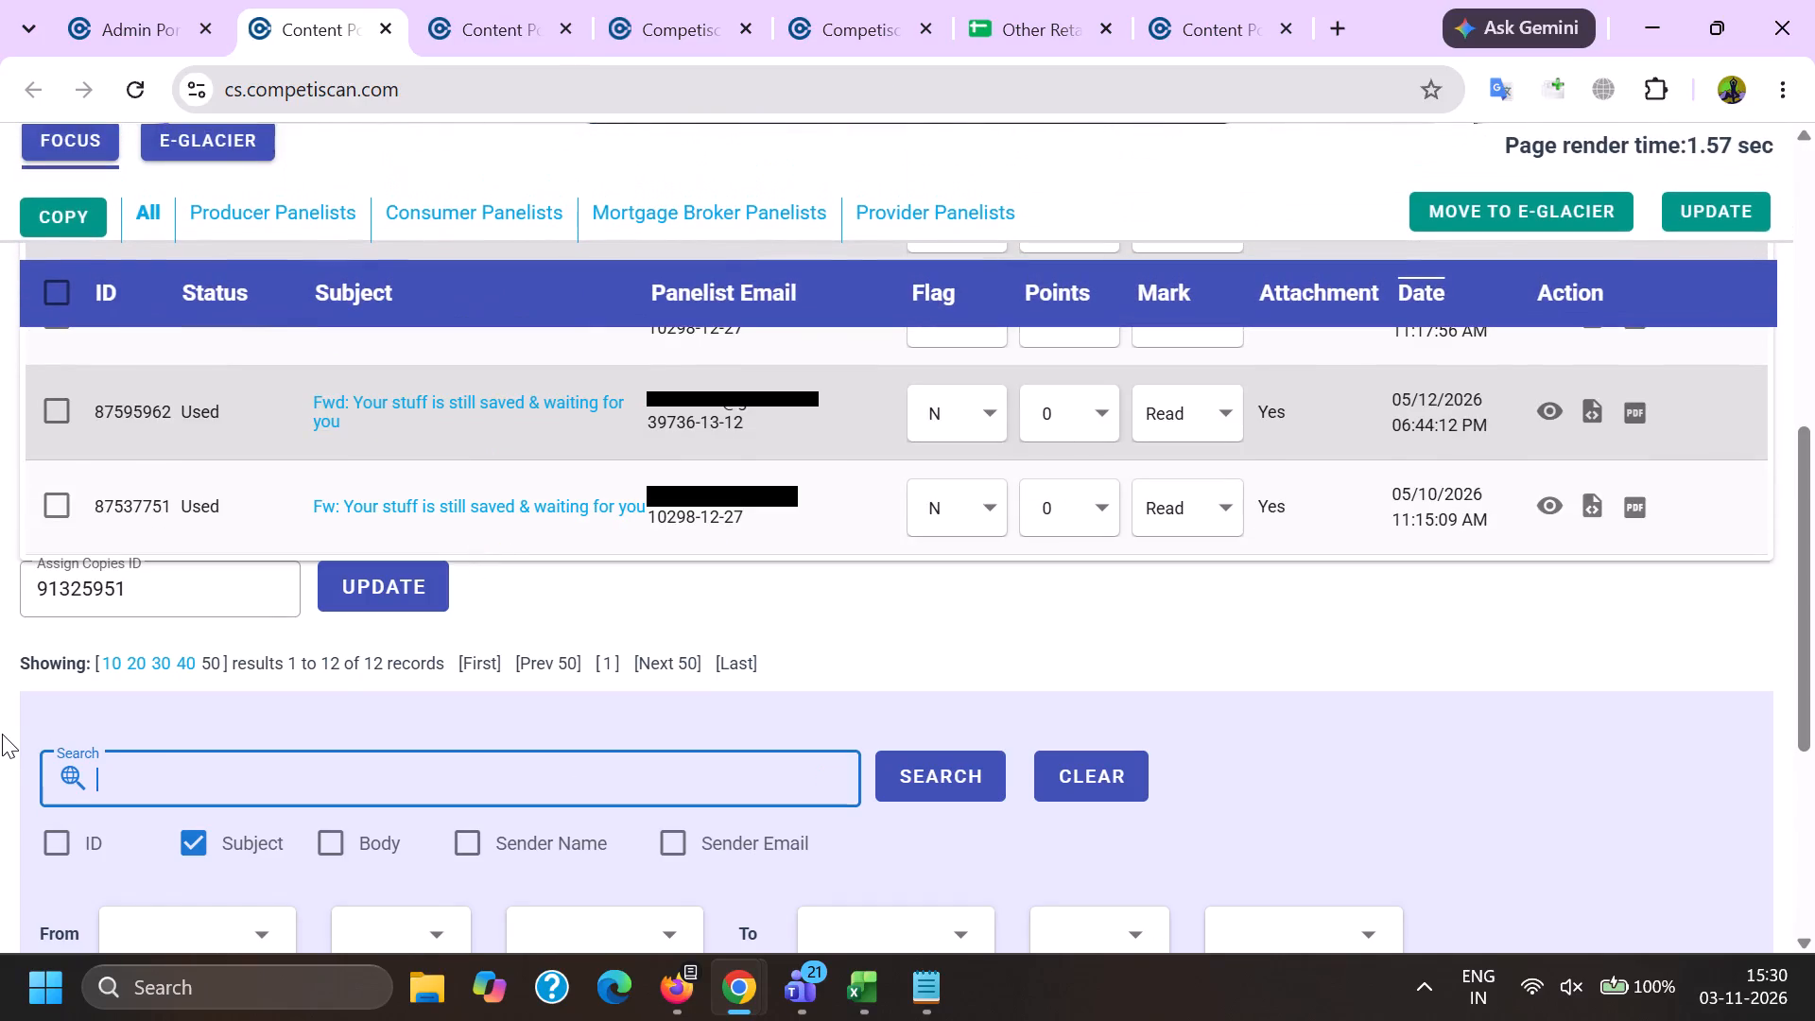
{"action": "key", "text": "shift+quotedbl"}
{"action": "key", "text": "ctrl+v"}
{"action": "key", "text": "shift+quotedbl"}
{"action": "key", "text": "Return"}
{"action": "key", "text": "alt+Tab"}
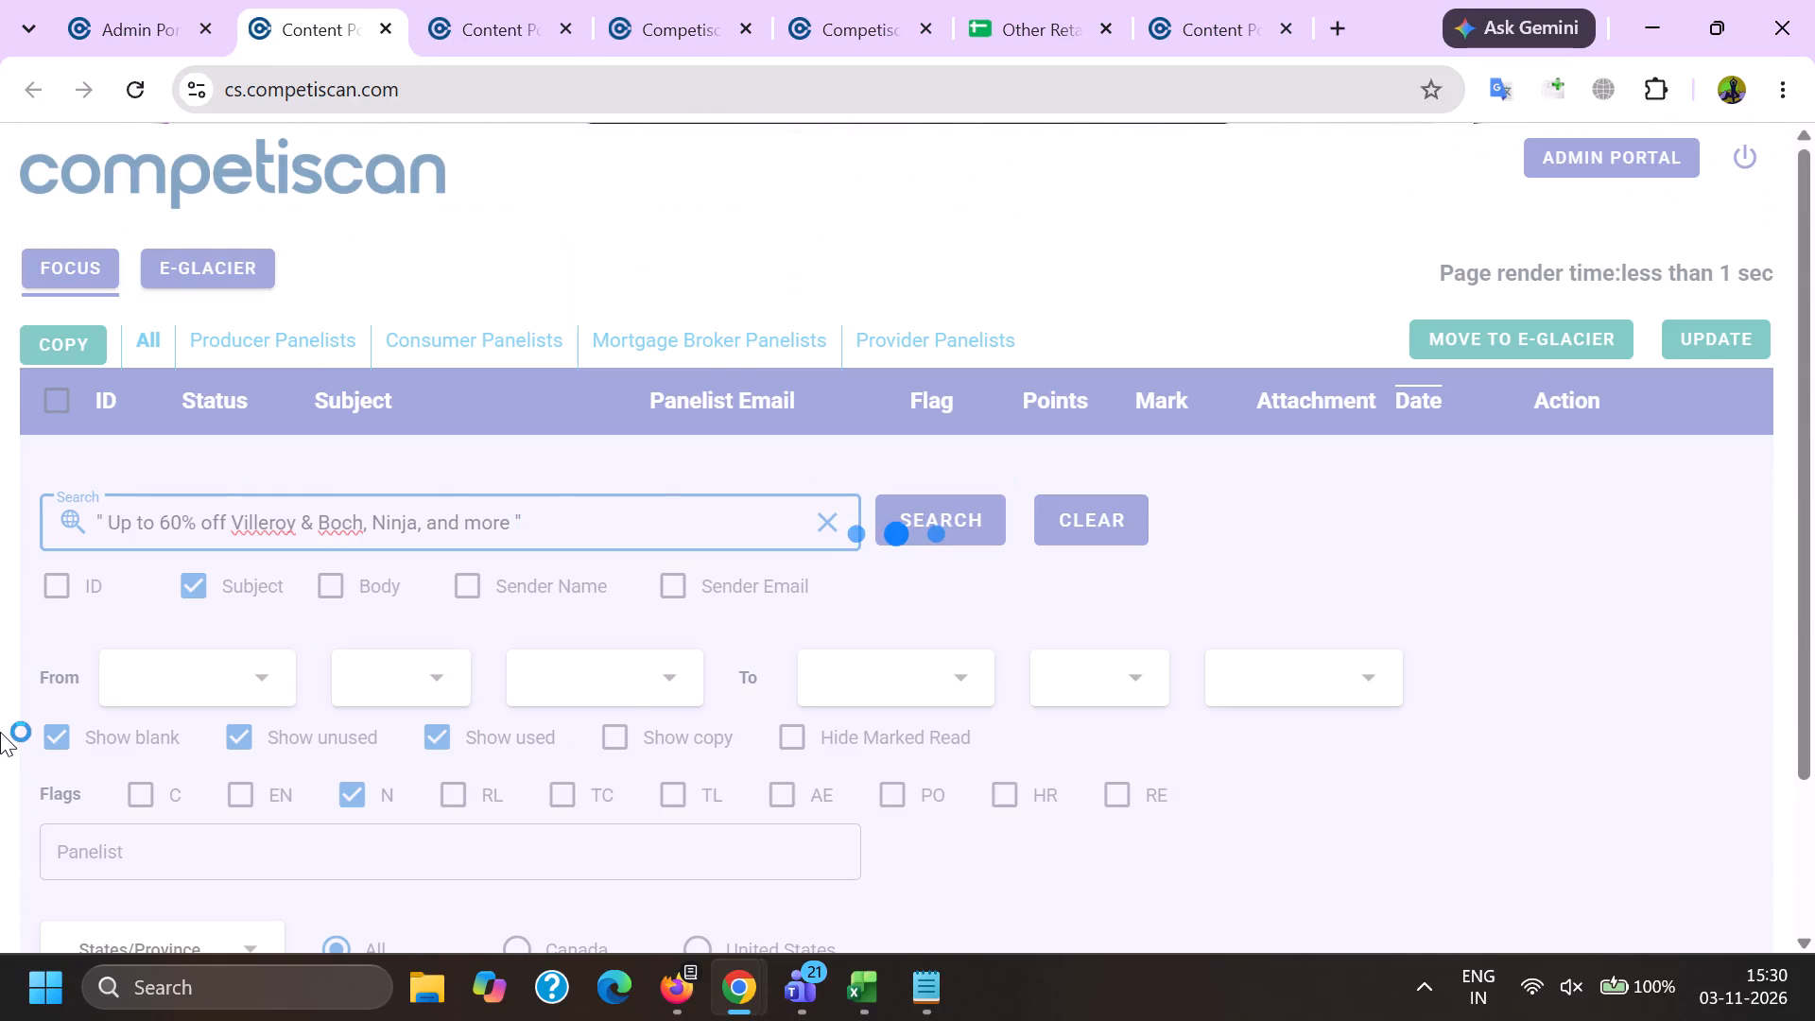
{"action": "scroll", "coordinate": [375, 641], "scroll_direction": "down", "scroll_amount": 3}
{"action": "key", "text": "alt+Tab"}
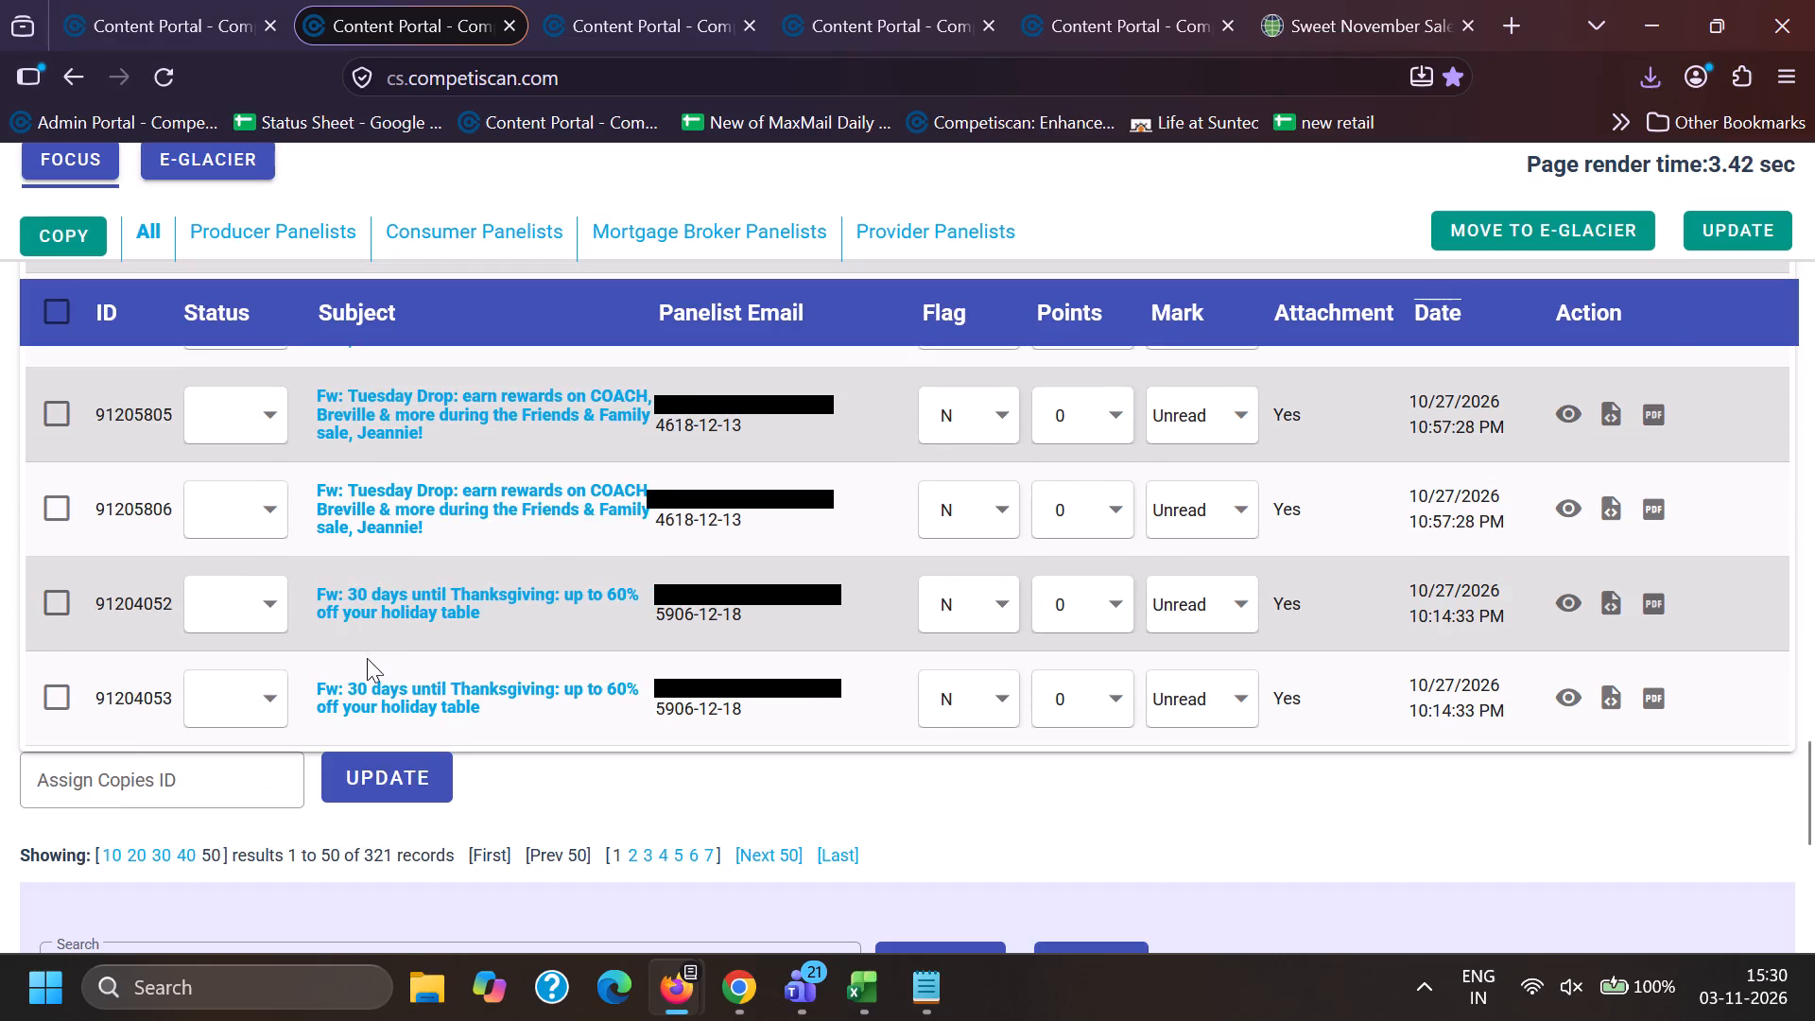
Open the first email in the Villeroy & Boch search results in a new tab.
{"action": "left_click", "coordinate": [370, 481], "text": "ctrl"}
Toggle the N flag filter and rerun the Villeroy & Boch subject search.
{"action": "scroll", "coordinate": [505, 614], "scroll_direction": "down", "scroll_amount": 4}
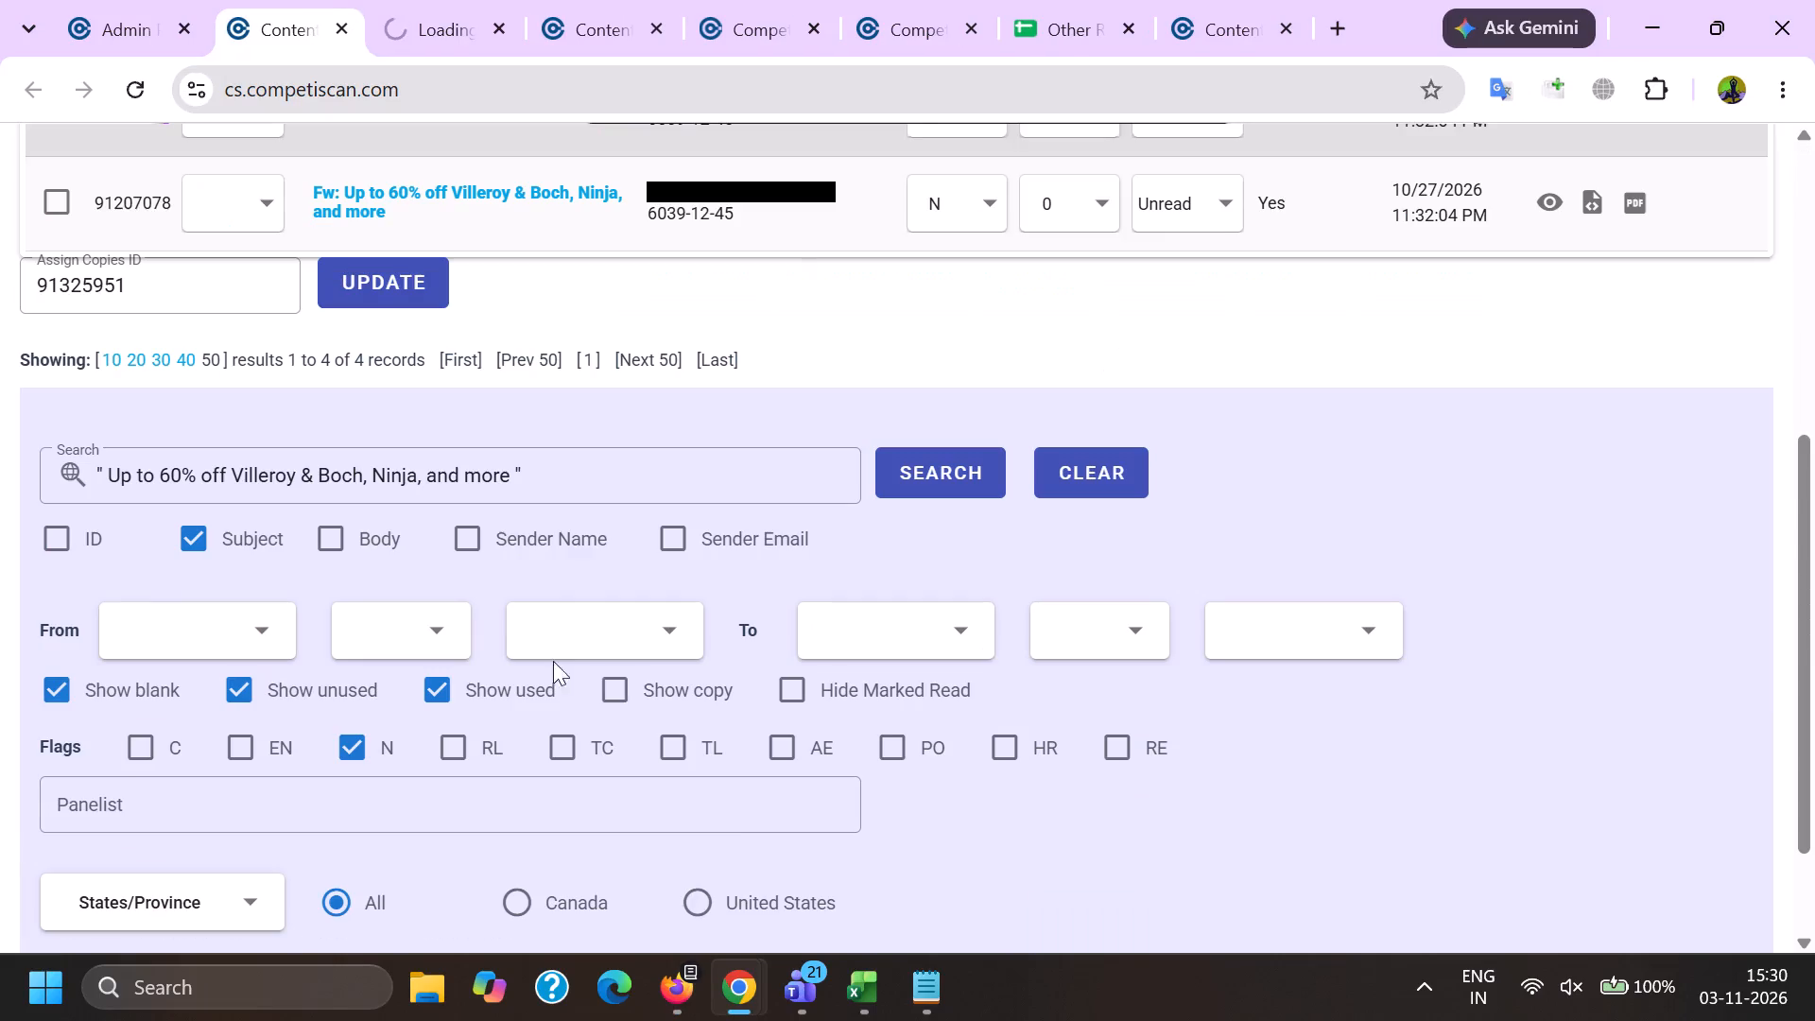
{"action": "left_click", "coordinate": [366, 751]}
{"action": "left_click", "coordinate": [924, 489]}
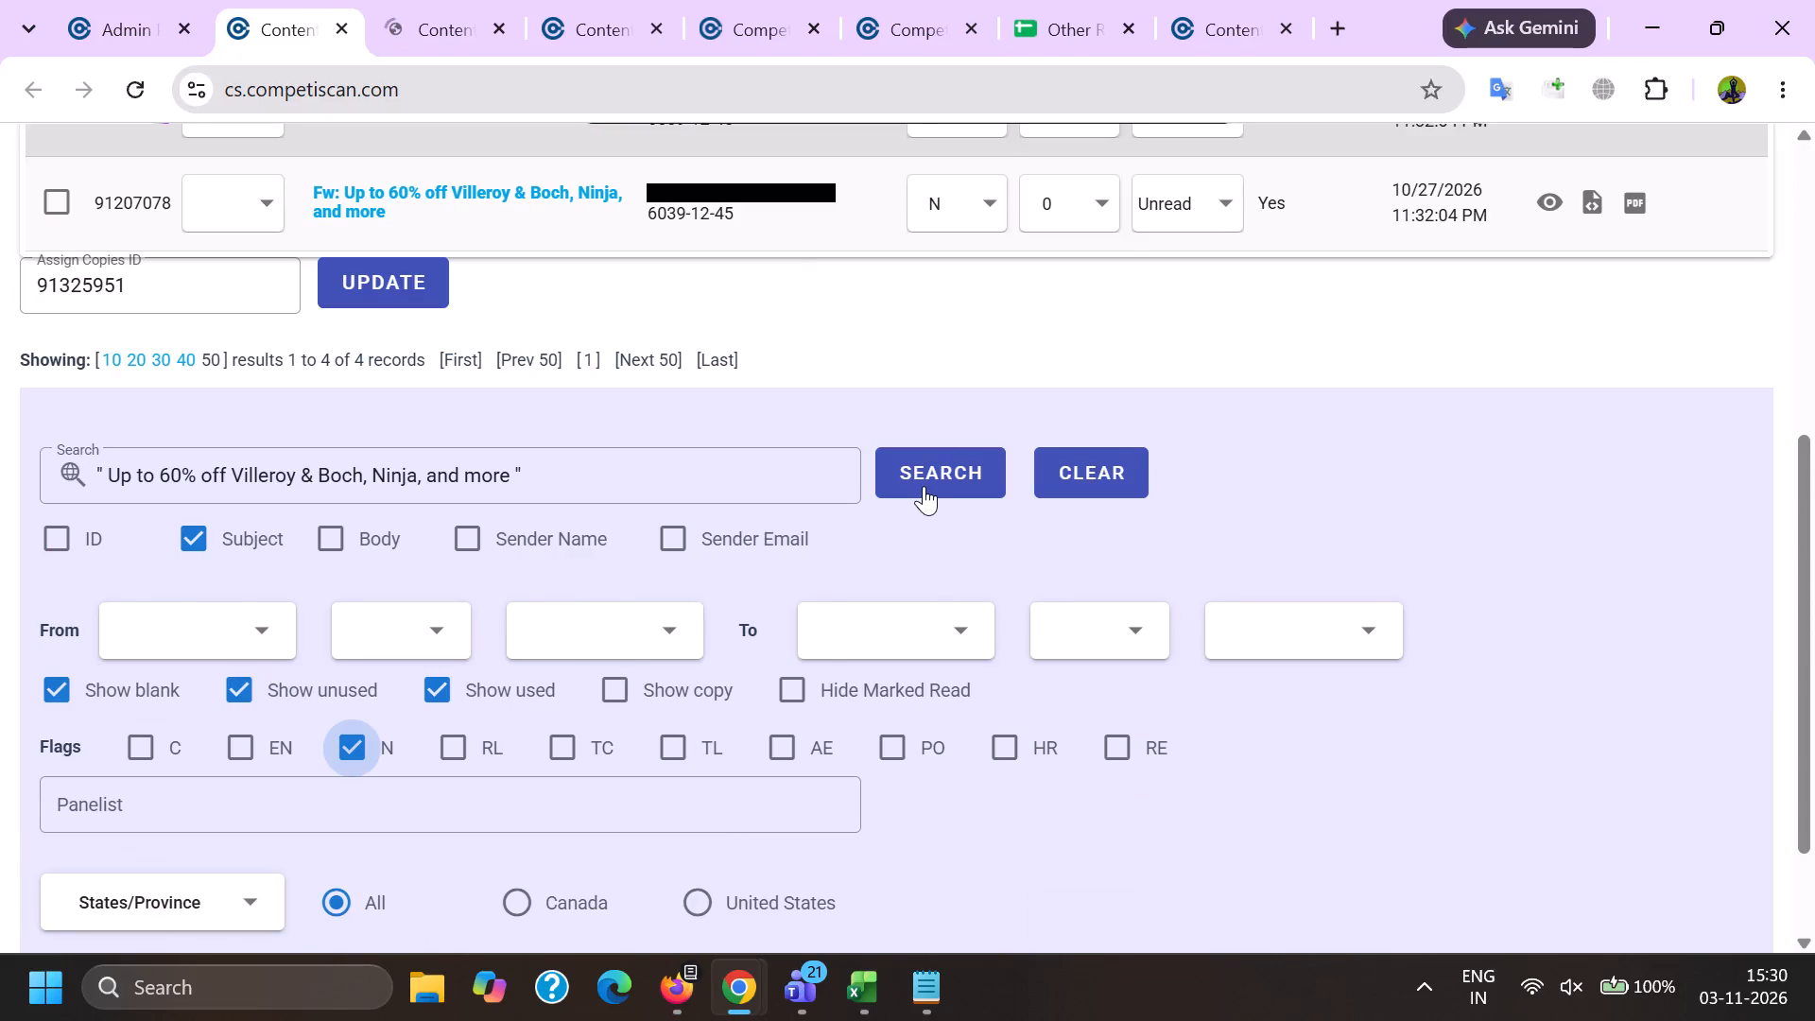
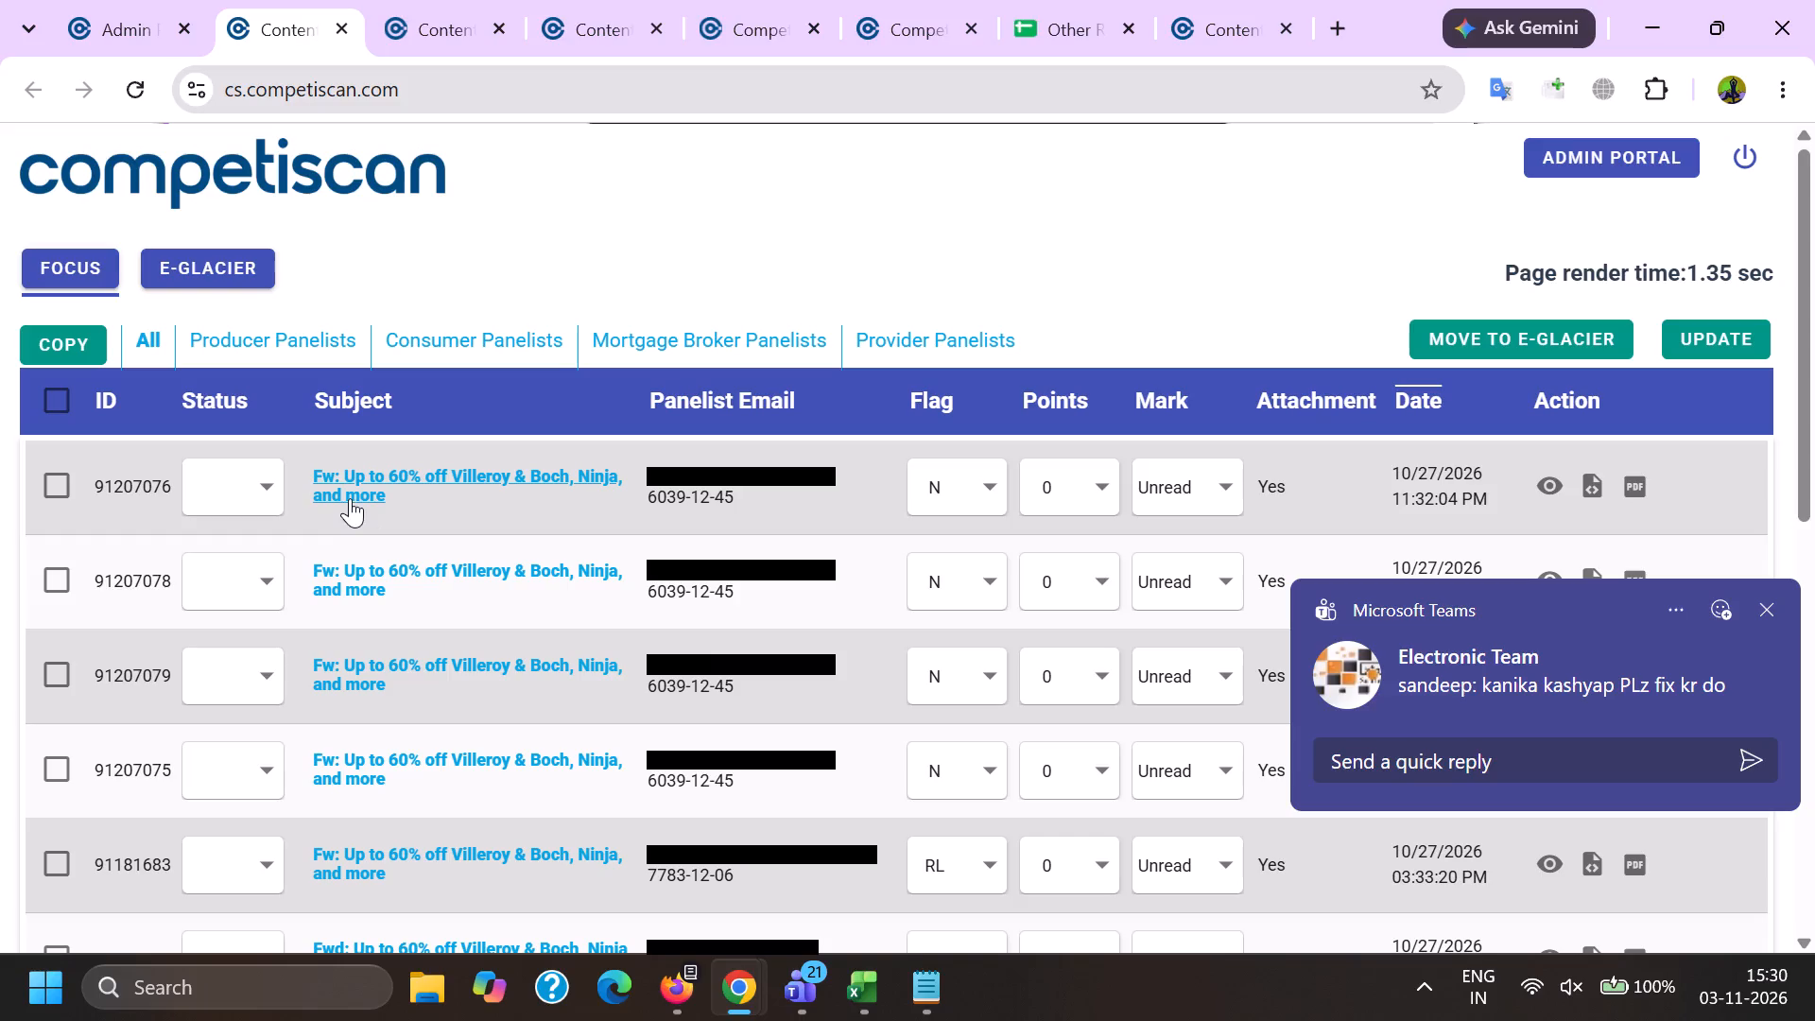
Open email 91207076 from the Villeroy & Boch search results in a new tab.
{"action": "left_click", "coordinate": [350, 498], "text": "ctrl"}
{"action": "left_click", "coordinate": [524, 0]}
{"action": "double_click", "coordinate": [557, 78]}
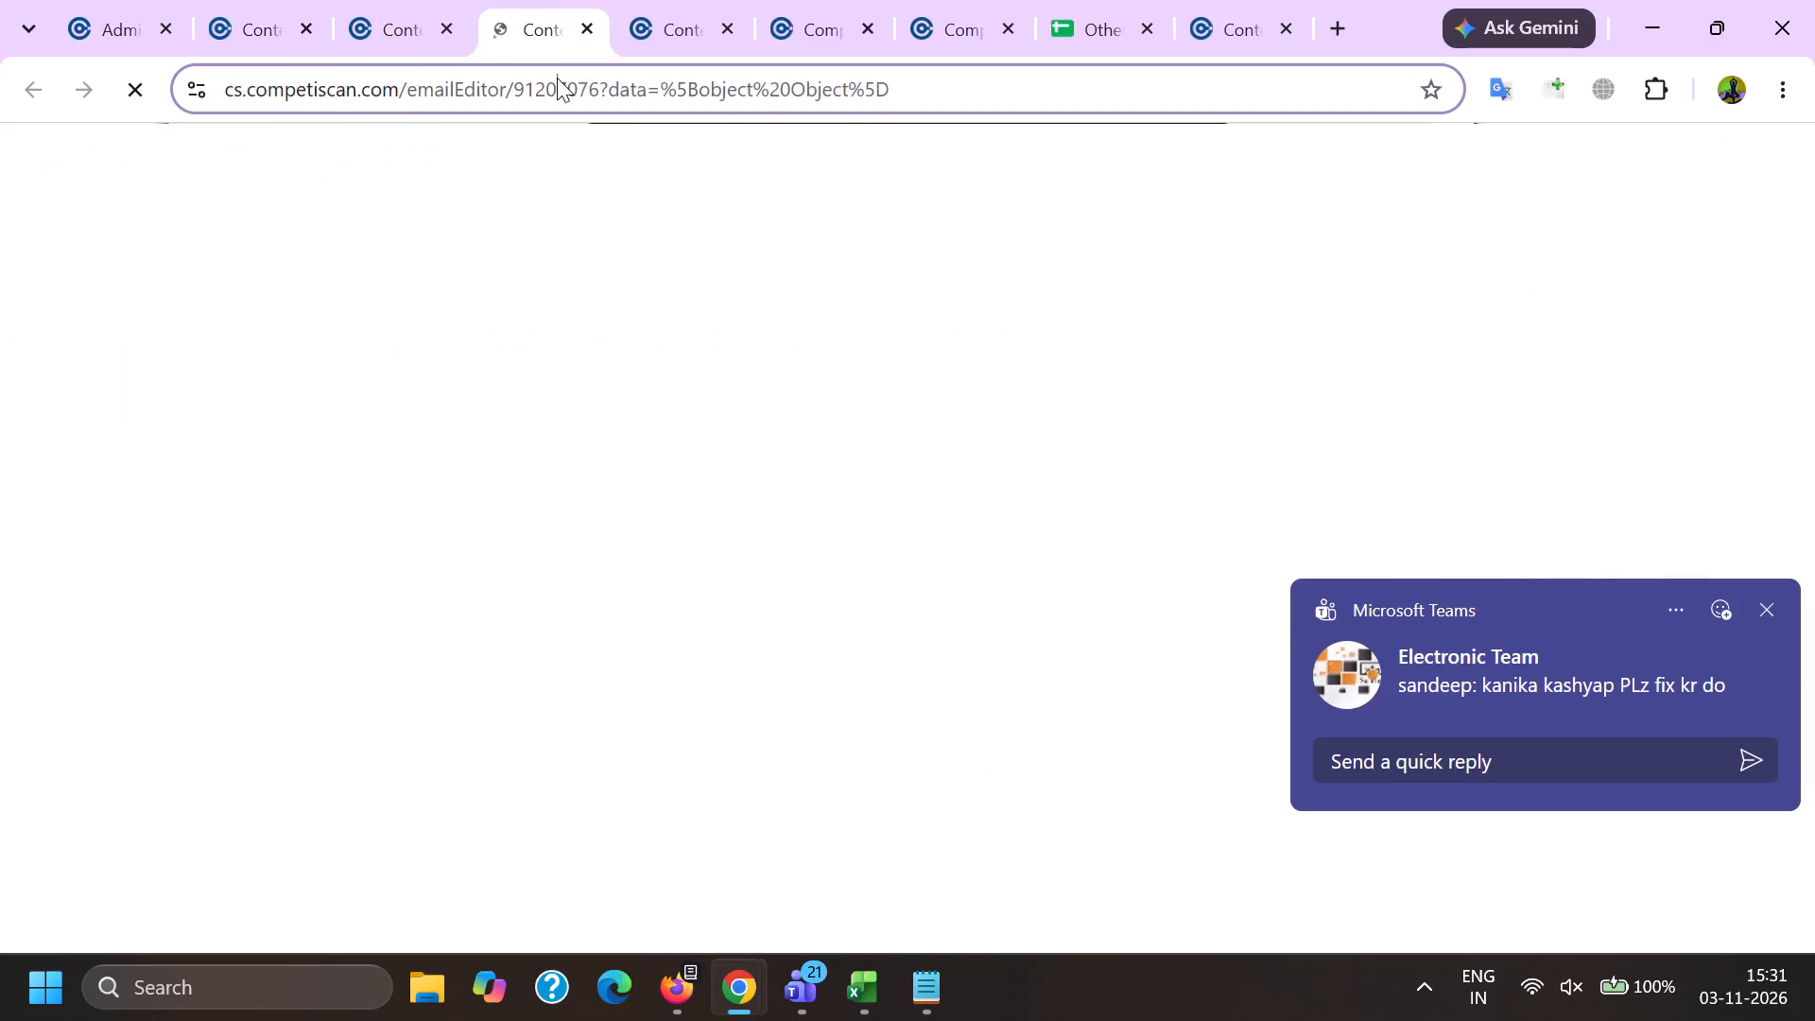
{"action": "key", "text": "ctrl+c"}
{"action": "key", "text": "ctrl+c"}
{"action": "left_click", "coordinate": [861, 982]}
{"action": "left_click", "coordinate": [1080, 896]}
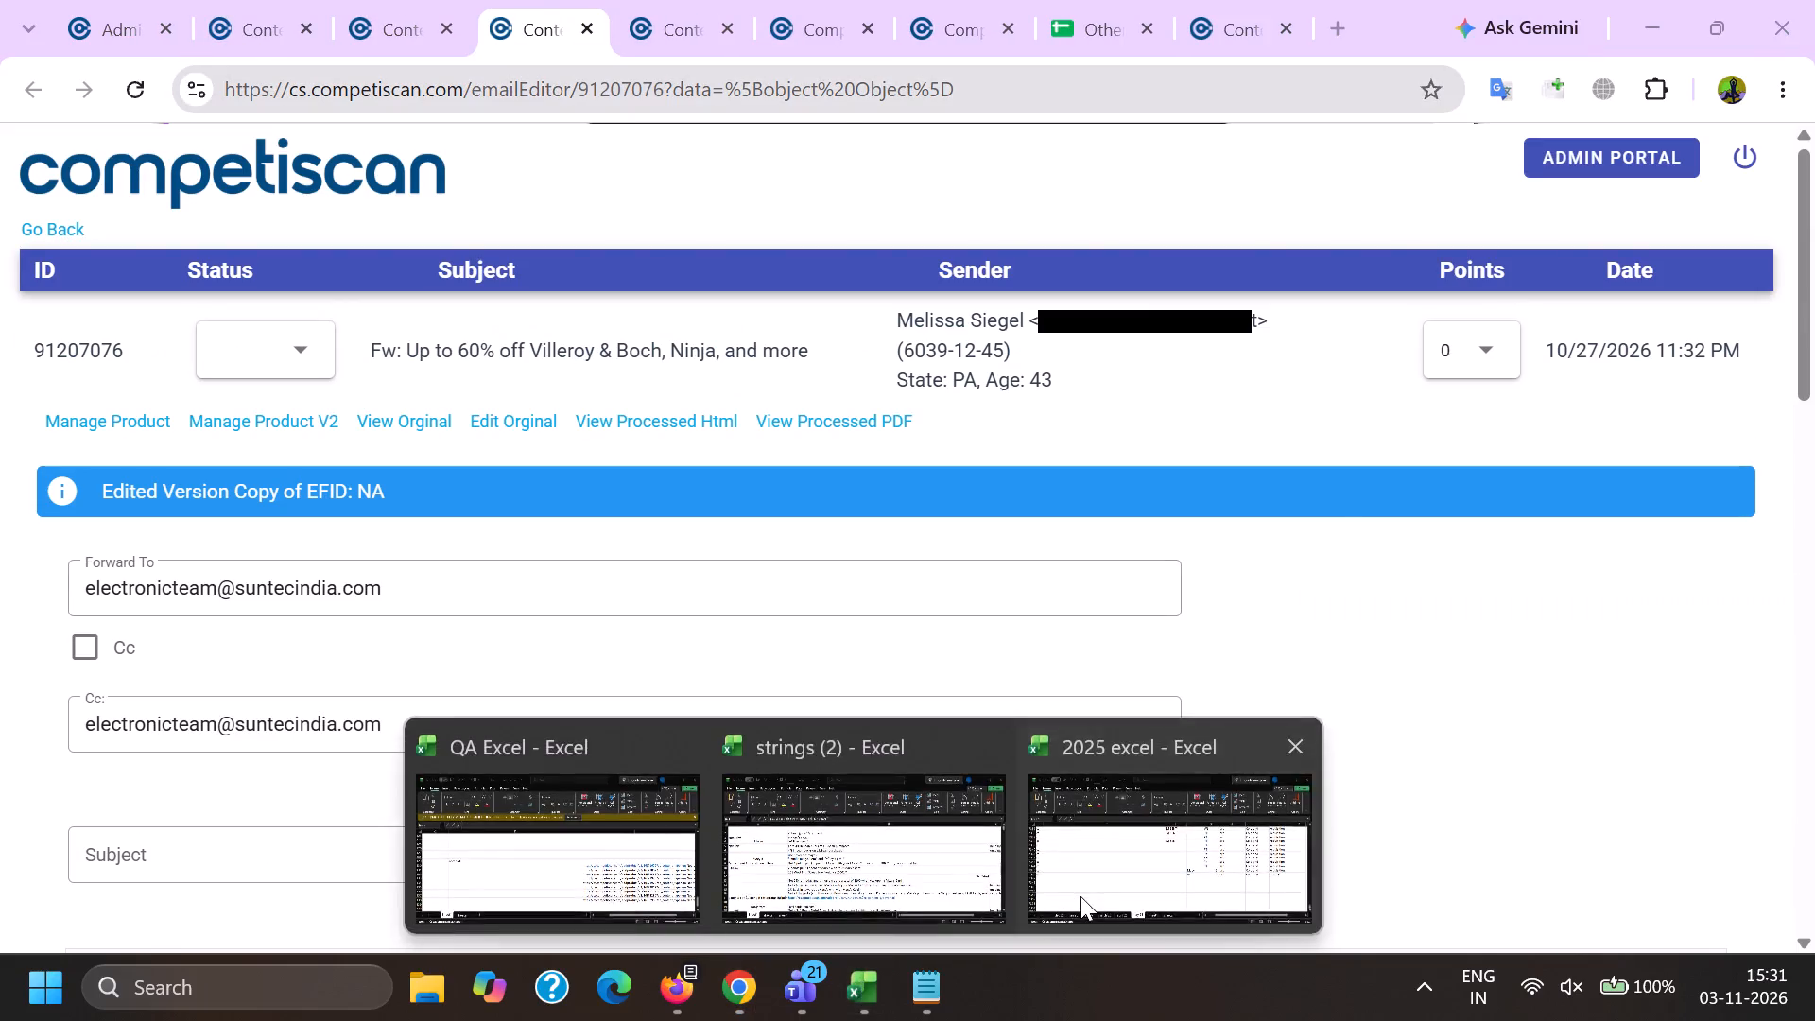
{"action": "left_click", "coordinate": [101, 675]}
{"action": "key", "text": "Left"}
{"action": "key", "text": "ctrl+v"}
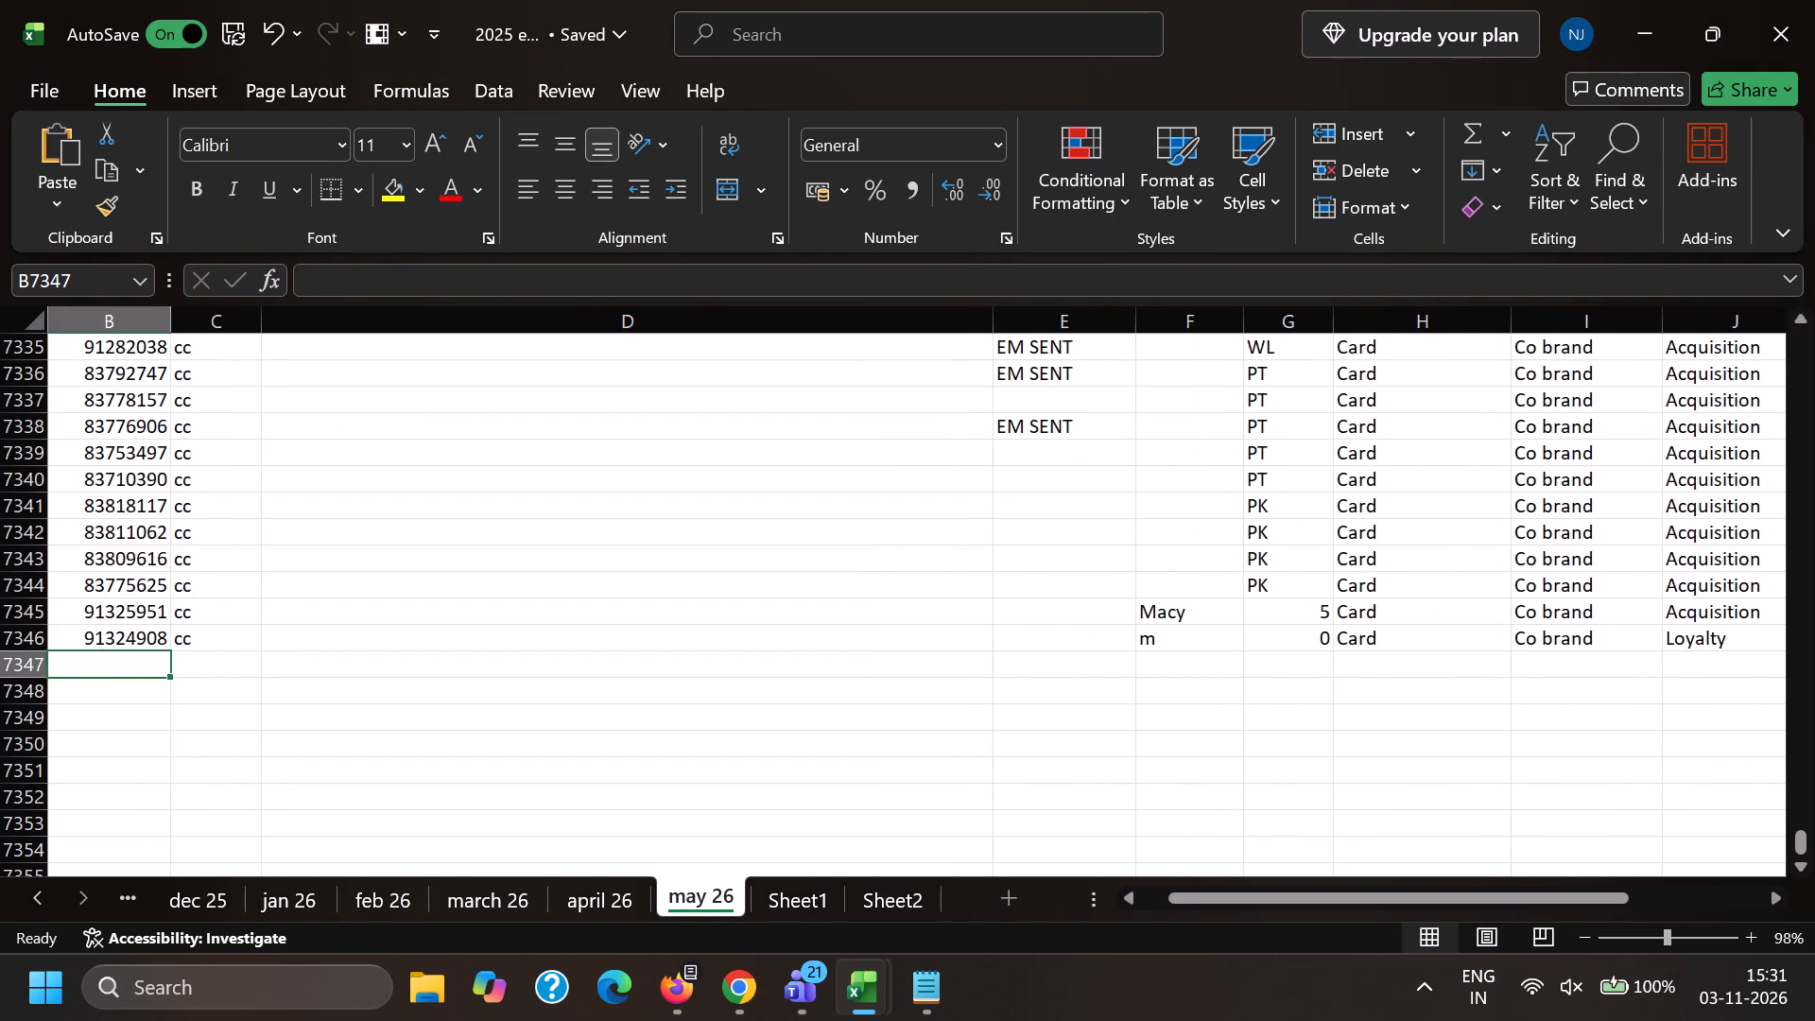
{"action": "key", "text": "Right"}
{"action": "key", "text": "c"}
{"action": "key", "text": "c"}
{"action": "key", "text": "Right"}
{"action": "key", "text": "Right"}
{"action": "key", "text": "Right"}
{"action": "key", "text": "Up"}
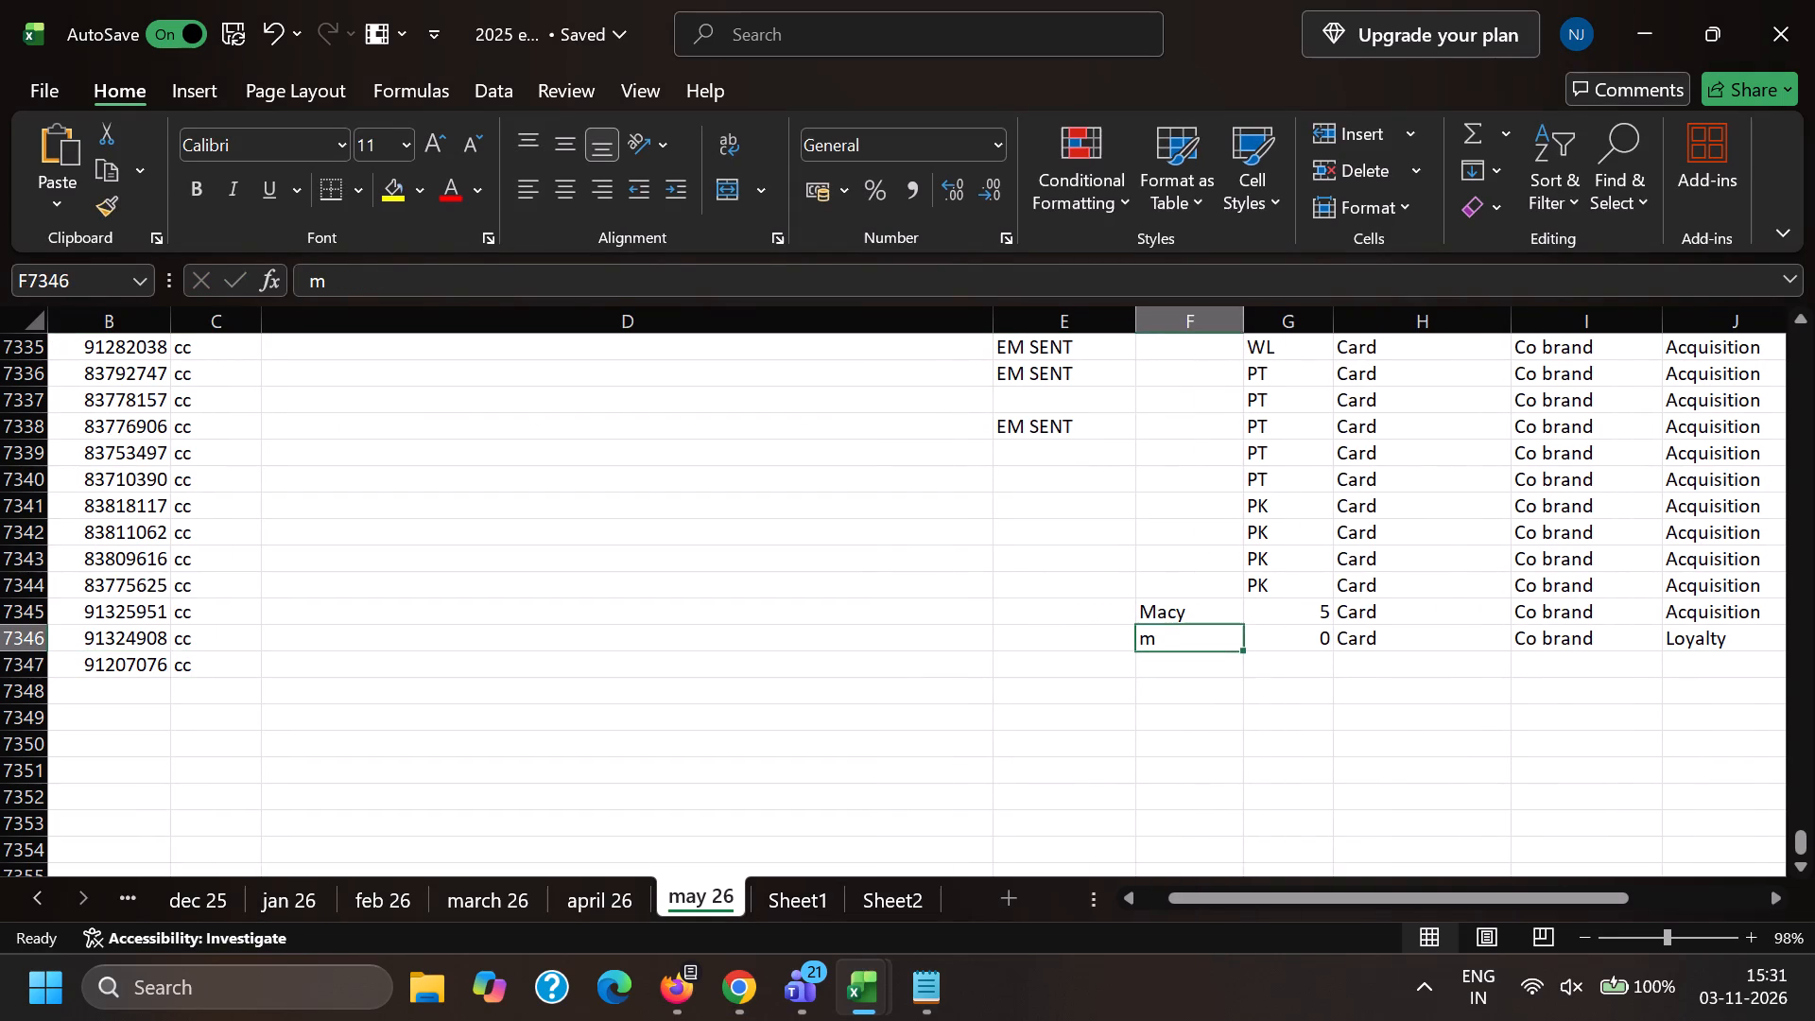
{"action": "key", "text": "m"}
{"action": "key", "text": "Left"}
{"action": "key", "text": "Right"}
{"action": "key", "text": "m"}
{"action": "key", "text": "a"}
{"action": "key", "text": "Left"}
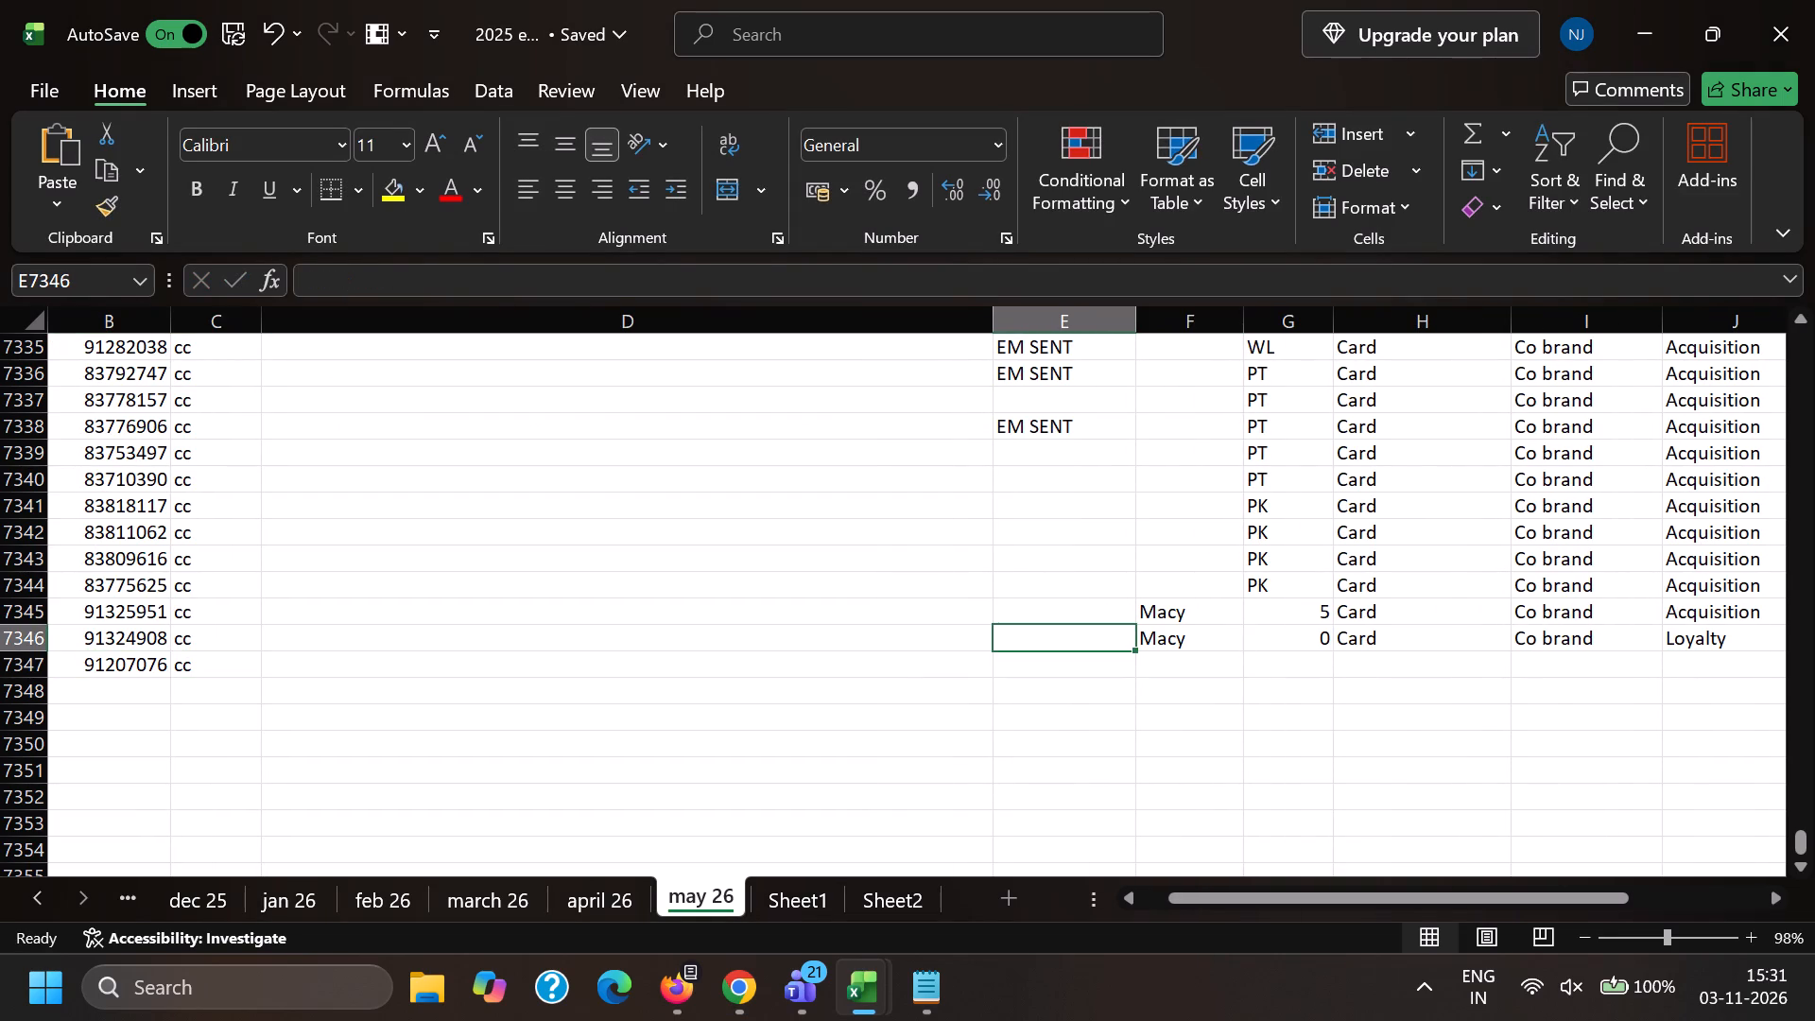
{"action": "key", "text": "e"}
{"action": "key", "text": "Right"}
{"action": "key", "text": "Right"}
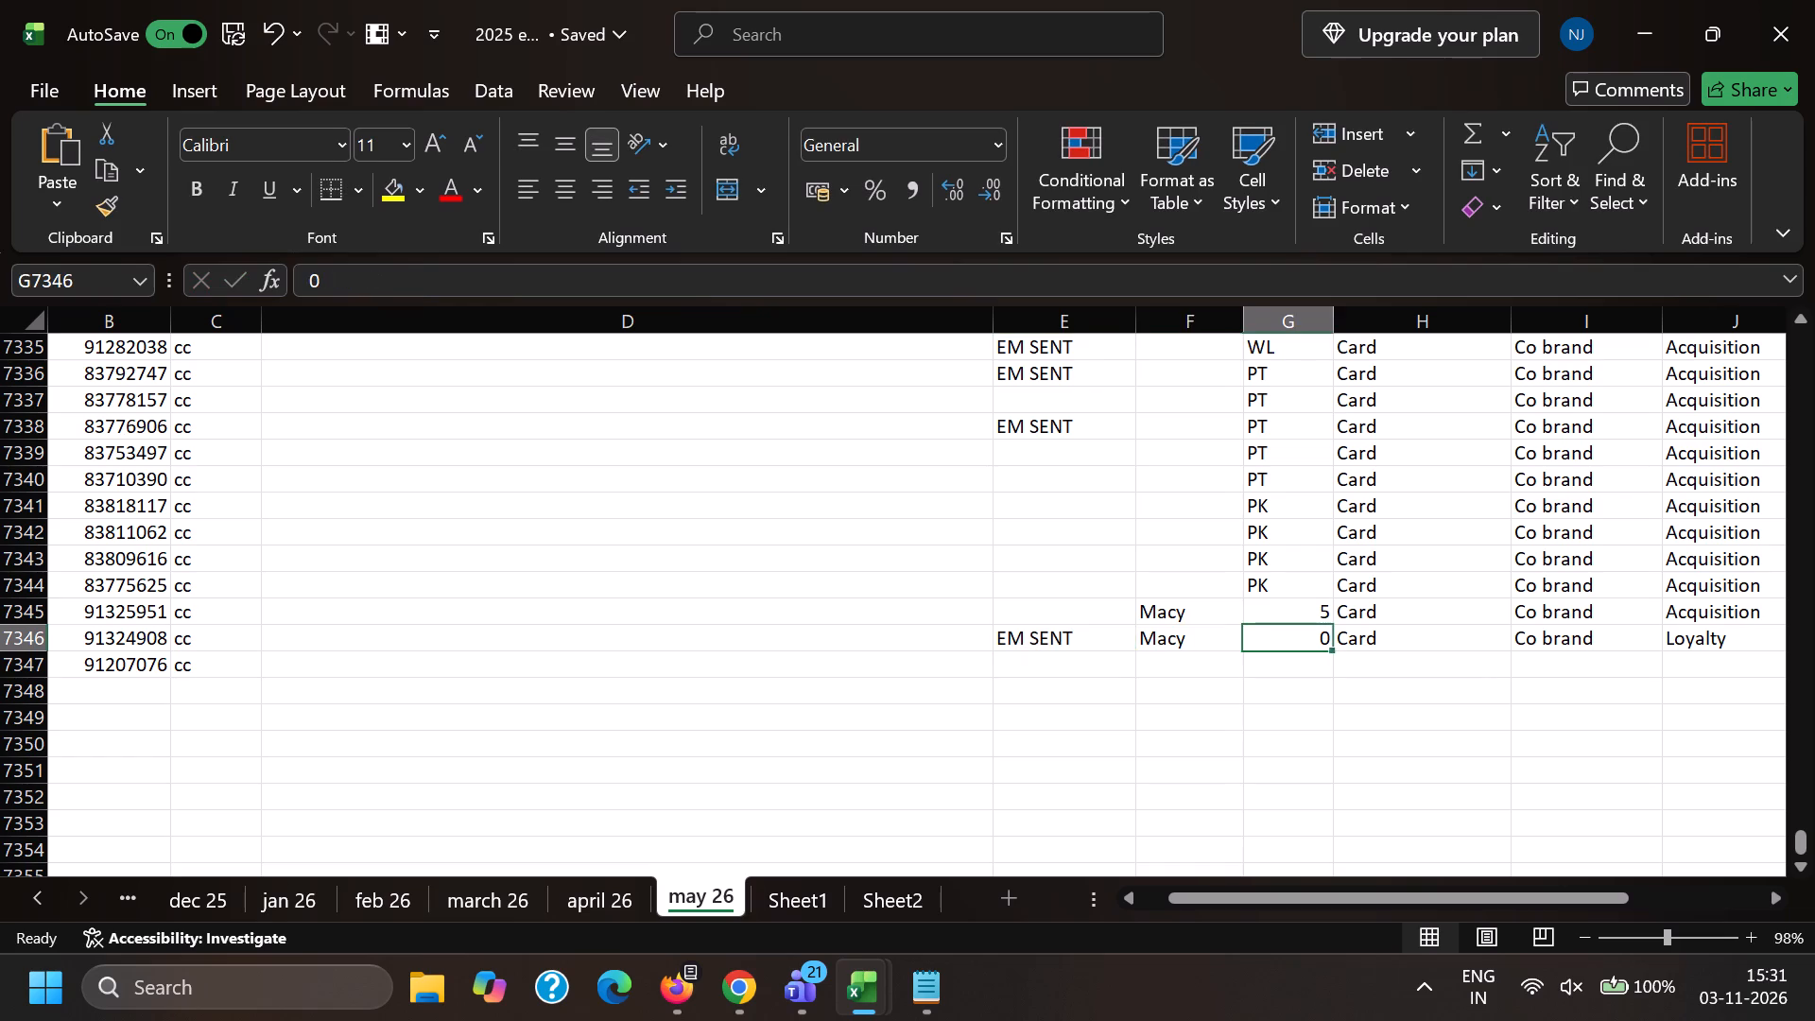
Copy row 7346's entries from Macy through Loyalty into the same columns of row 7347.
{"action": "key", "text": "Left"}
{"action": "key", "text": "Up"}
{"action": "key", "text": "Down"}
{"action": "key", "text": "shift+Right"}
{"action": "key", "text": "shift+Right"}
{"action": "key", "text": "shift+Right"}
{"action": "key", "text": "shift+Right"}
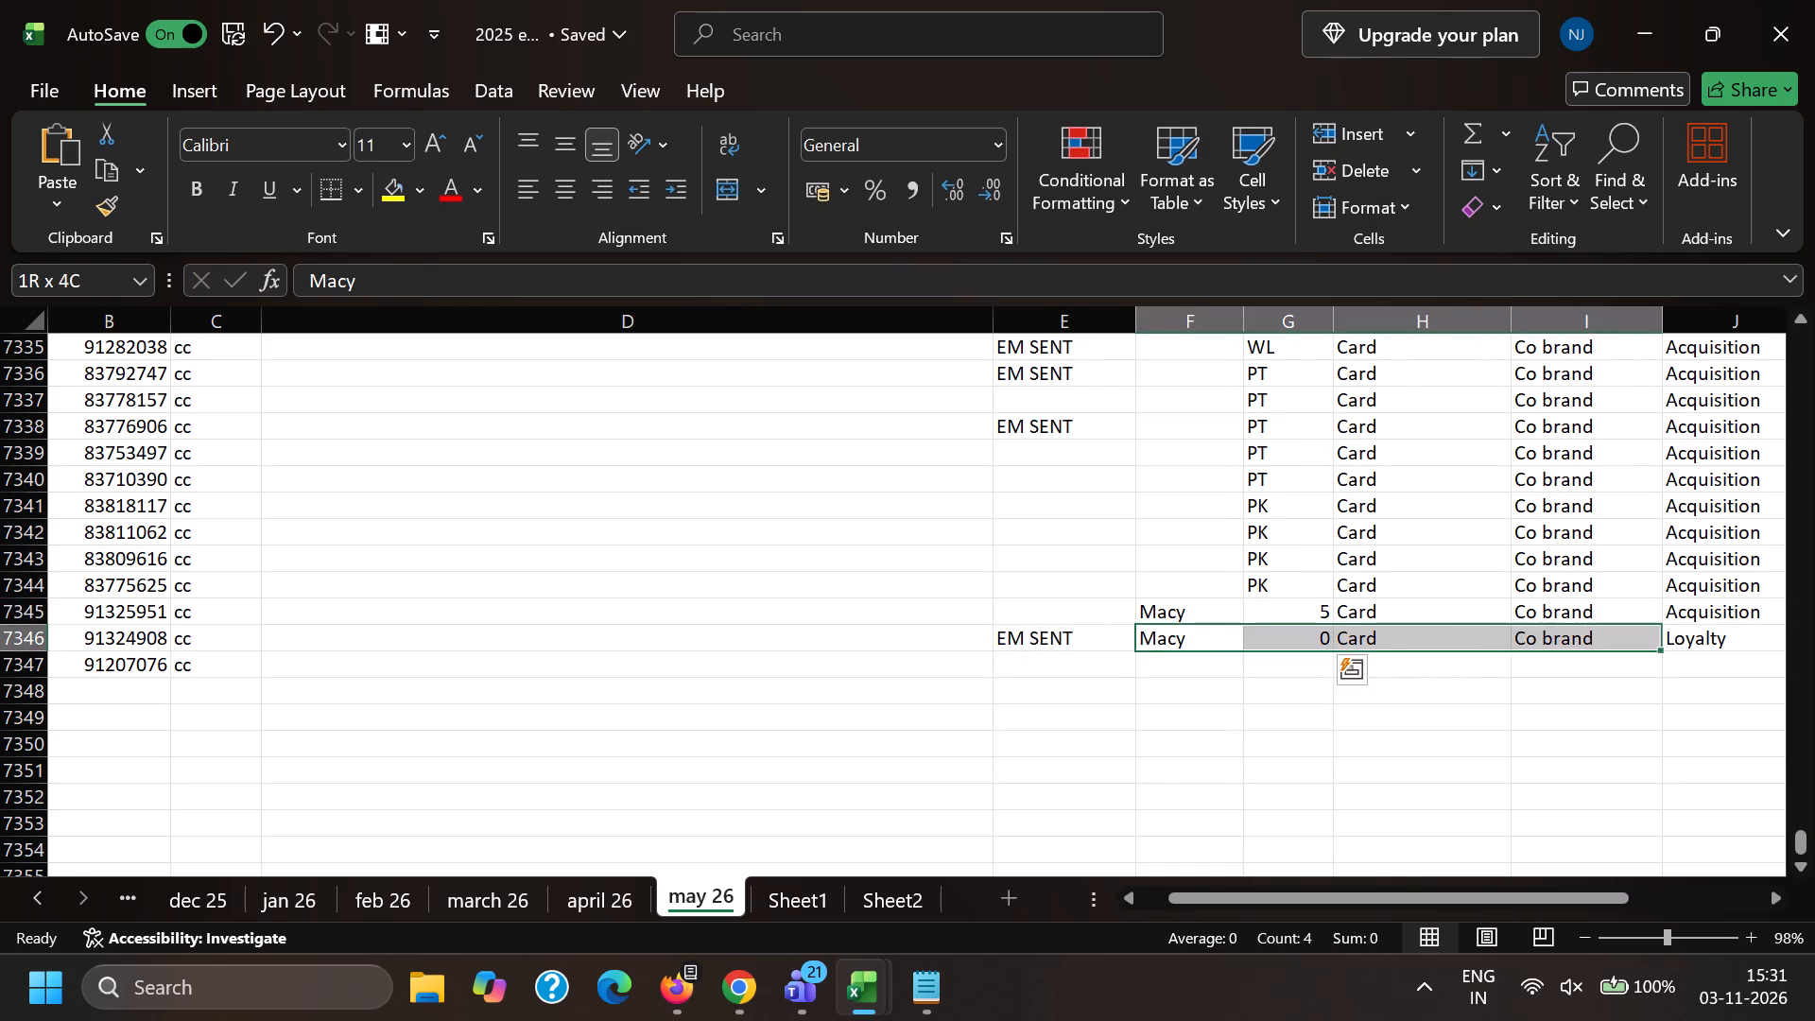
{"action": "key", "text": "ctrl+c"}
{"action": "key", "text": "Down"}
{"action": "key", "text": "ctrl+v"}
{"action": "key", "text": "ctrl+Right"}
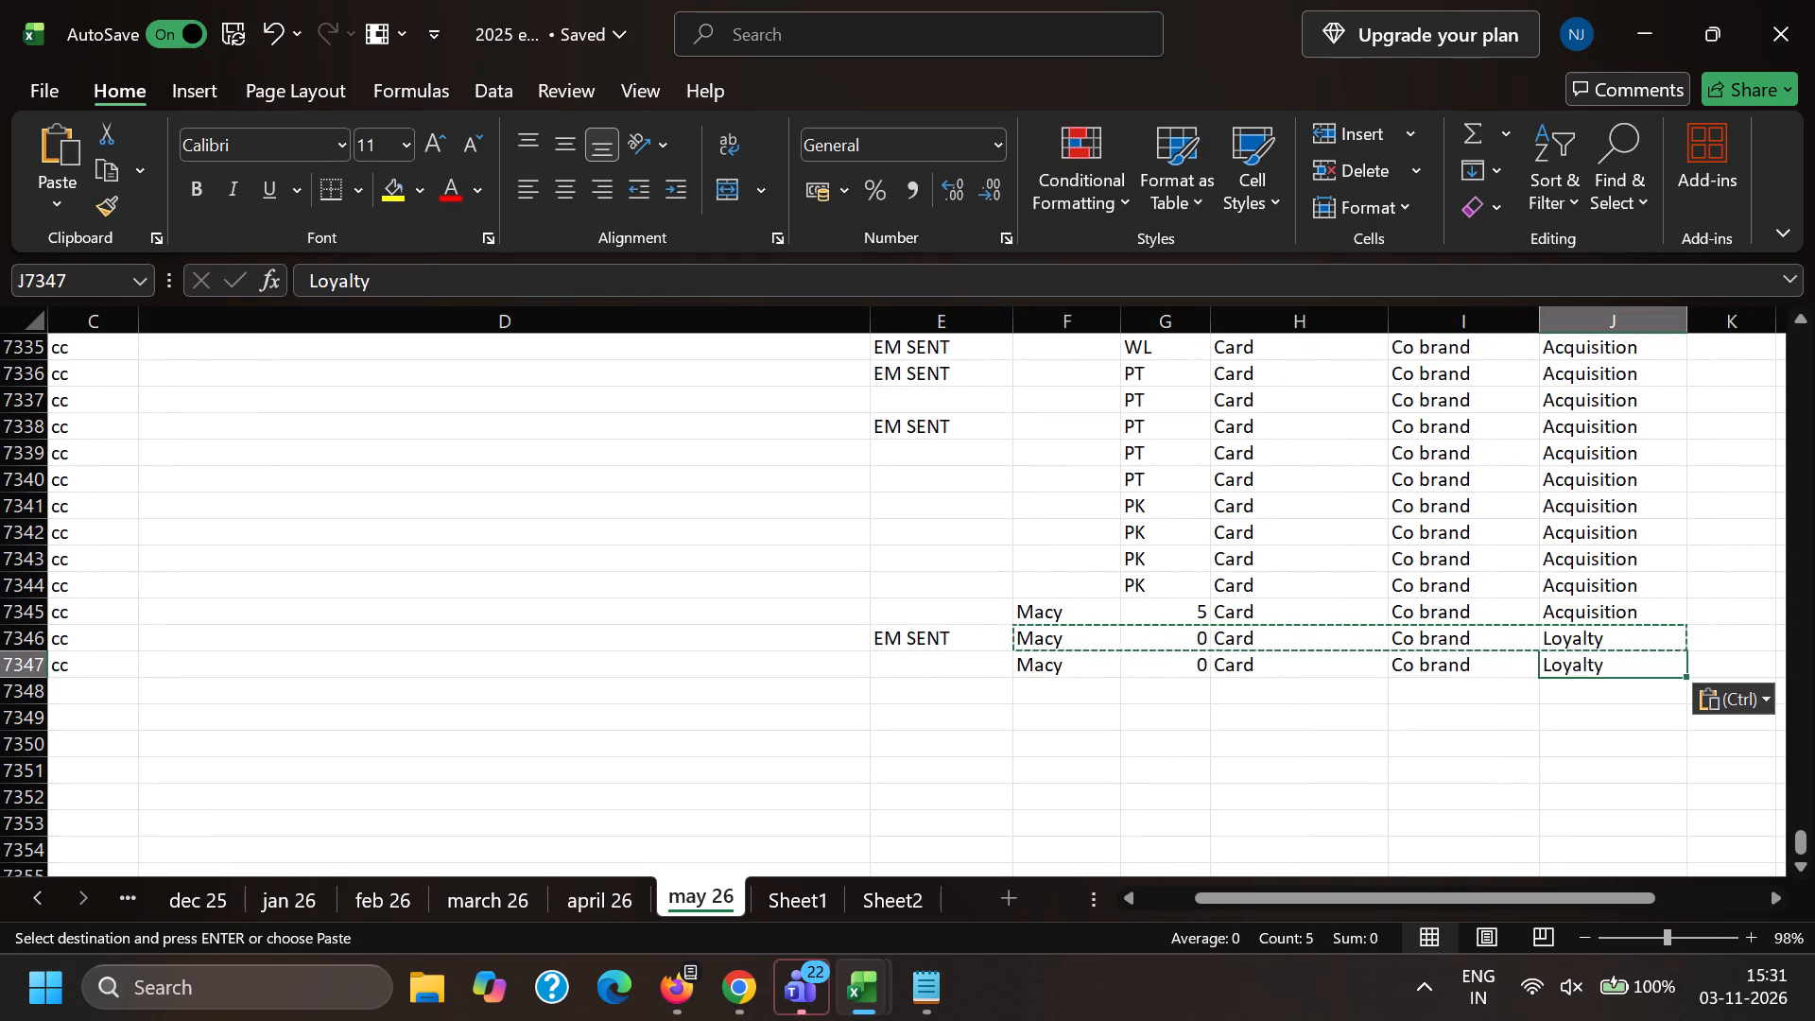
In row 7347, set column J to Acquisition and column G to 3.
{"action": "key", "text": "a"}
{"action": "key", "text": "Left"}
{"action": "key", "text": "Right"}
{"action": "key", "text": "Left"}
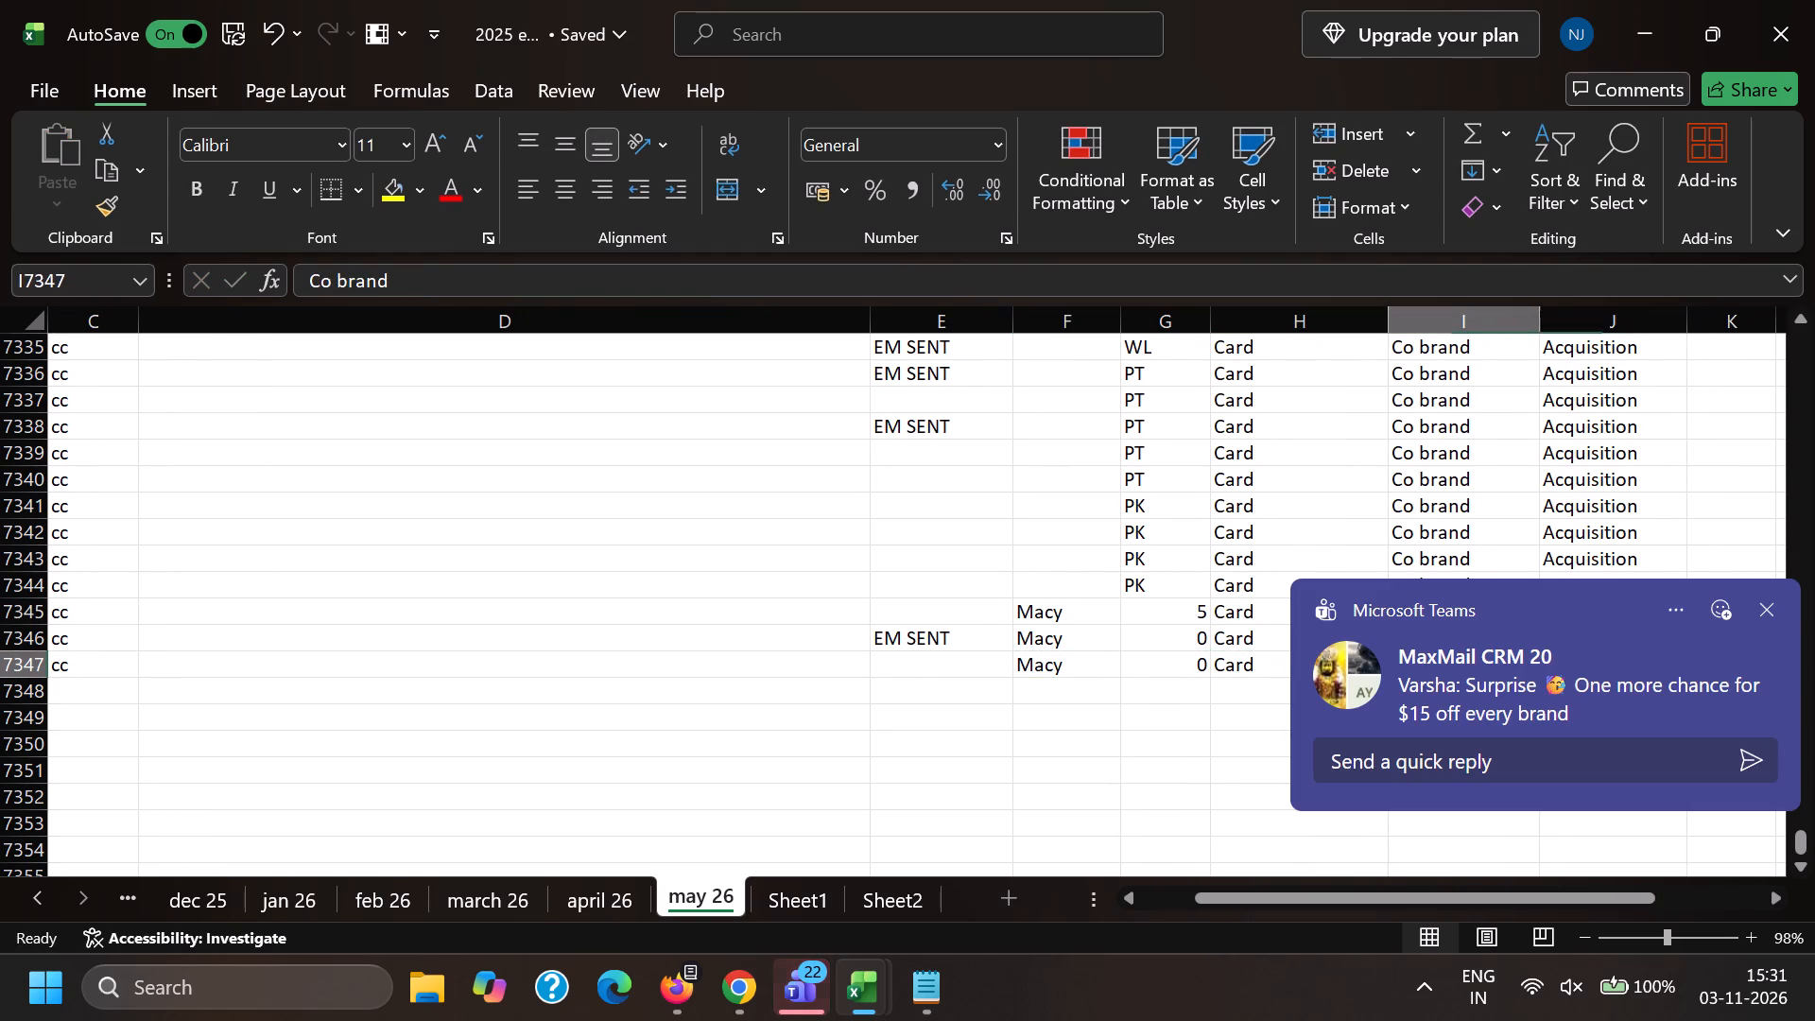
{"action": "key", "text": "Left"}
{"action": "key", "text": "Left"}
{"action": "key", "text": "3"}
{"action": "key", "text": "Right"}
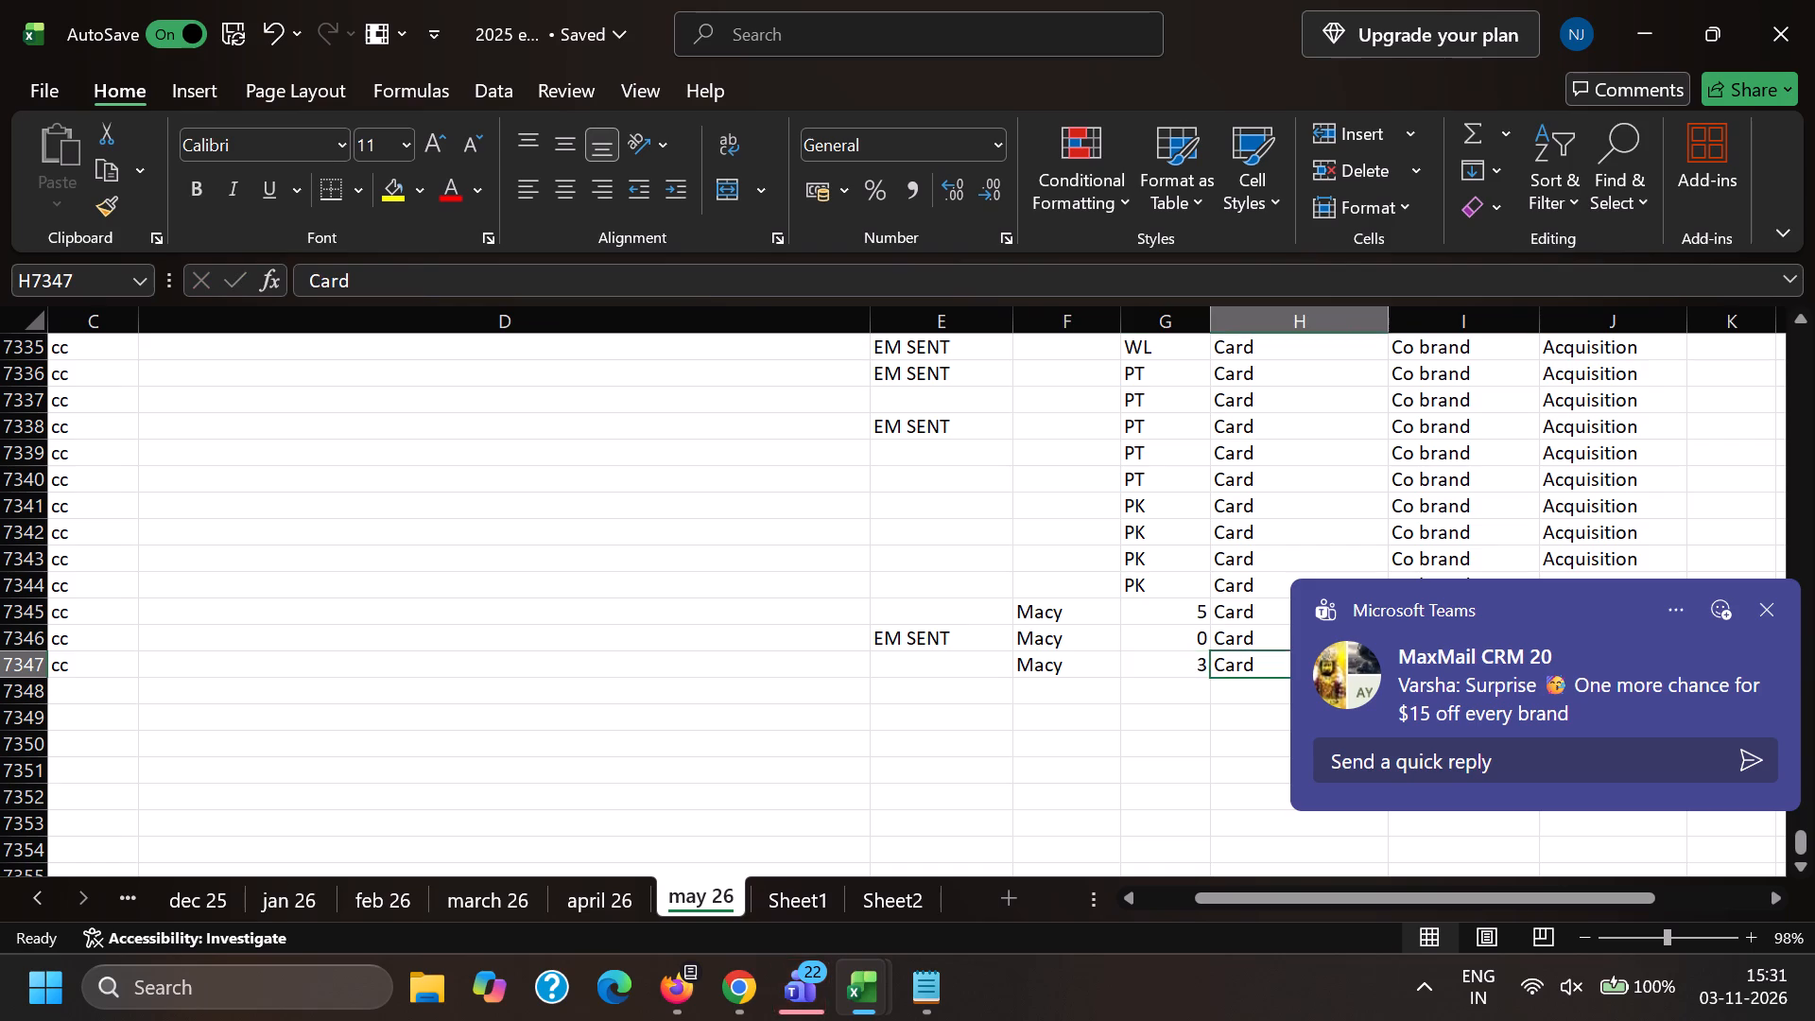
In email 91207076's editor in Chrome, delete the Forwarded Message line, the sender's address and the To line from the header.
{"action": "key", "text": "alt+Tab"}
{"action": "left_click", "coordinate": [634, 247]}
{"action": "scroll", "coordinate": [518, 219], "scroll_direction": "down", "scroll_amount": 2}
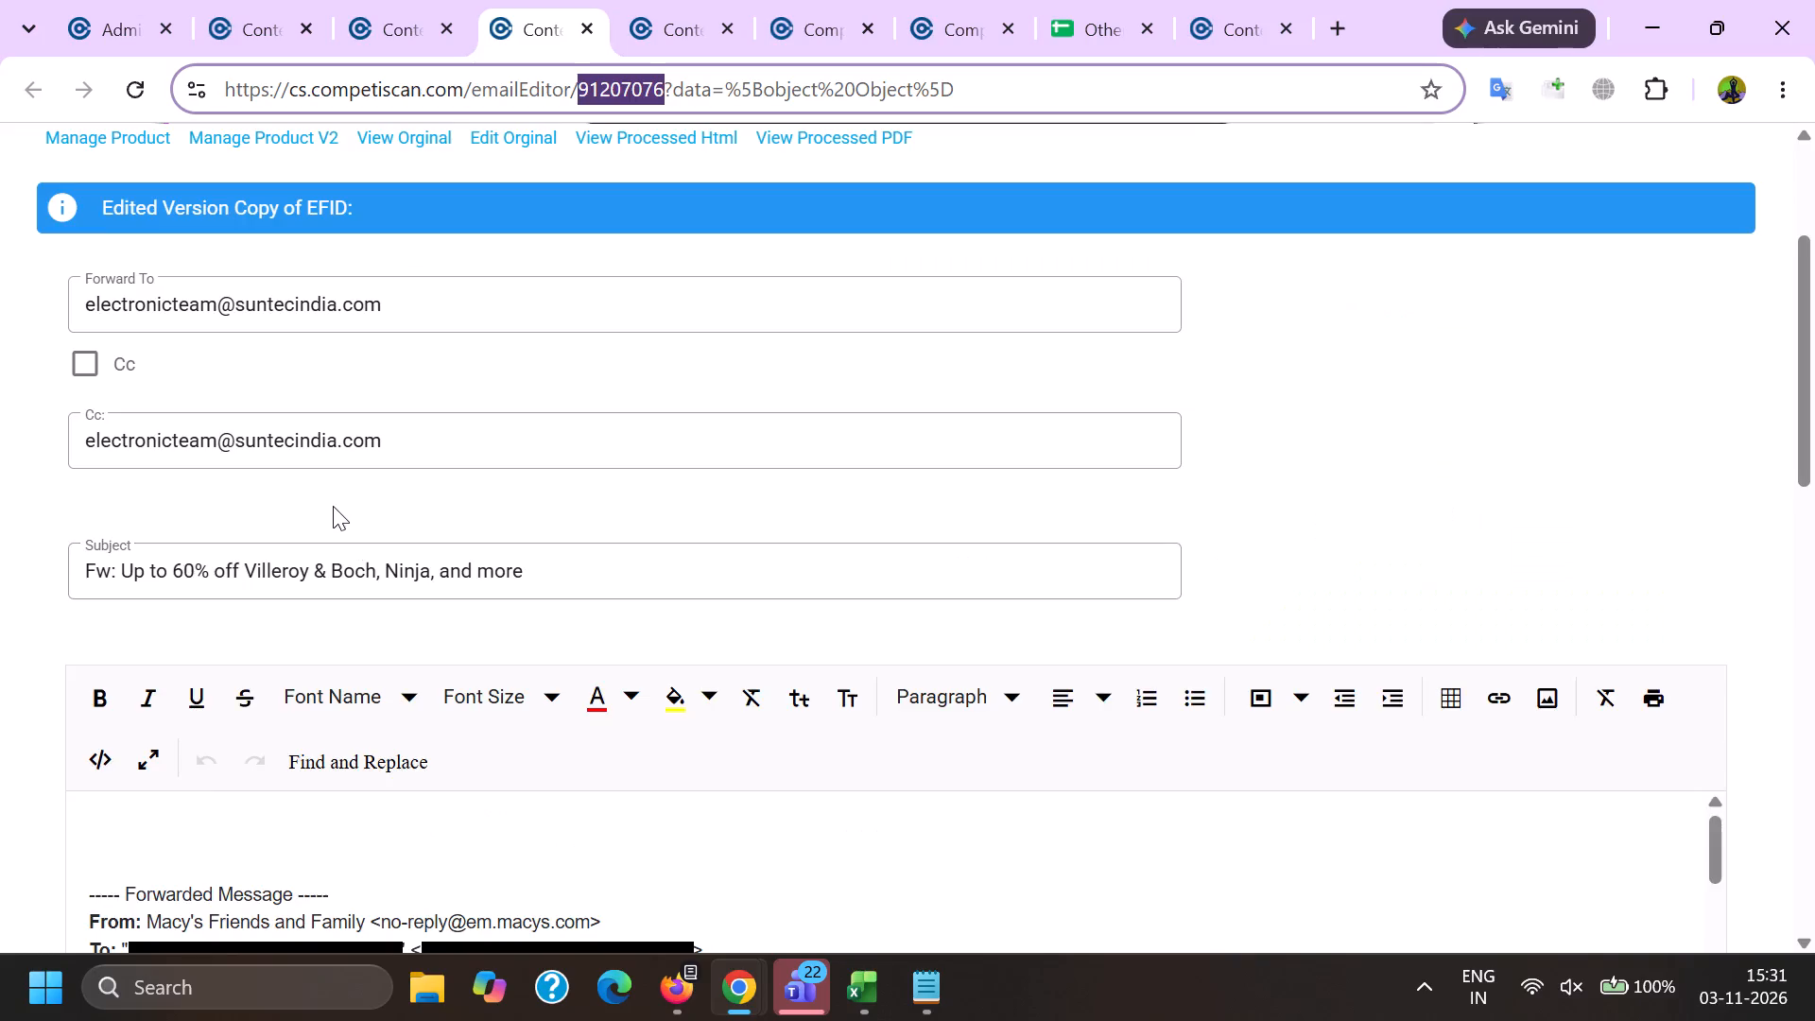
{"action": "scroll", "coordinate": [324, 431], "scroll_direction": "down", "scroll_amount": 3}
{"action": "left_click_drag", "start_coordinate": [376, 363], "coordinate": [74, 357]}
{"action": "key", "text": "BackSpace"}
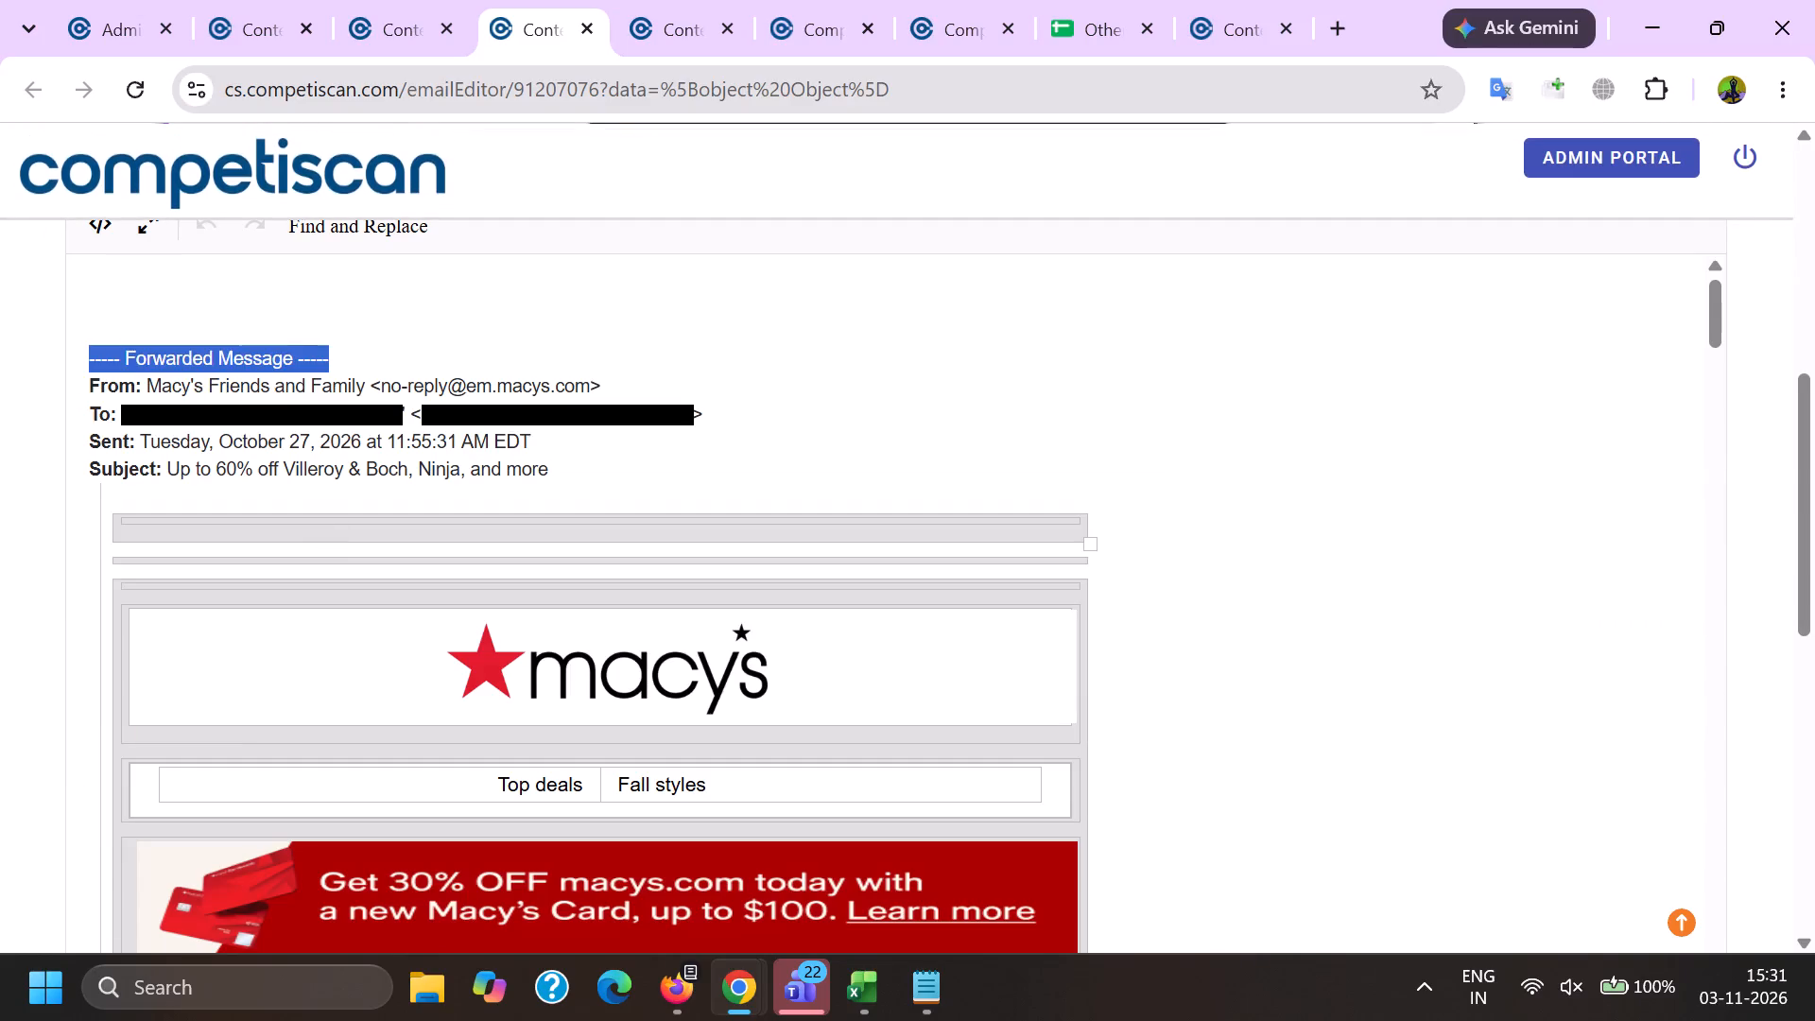
{"action": "left_click_drag", "start_coordinate": [370, 389], "coordinate": [789, 419]}
{"action": "key", "text": "BackSpace"}
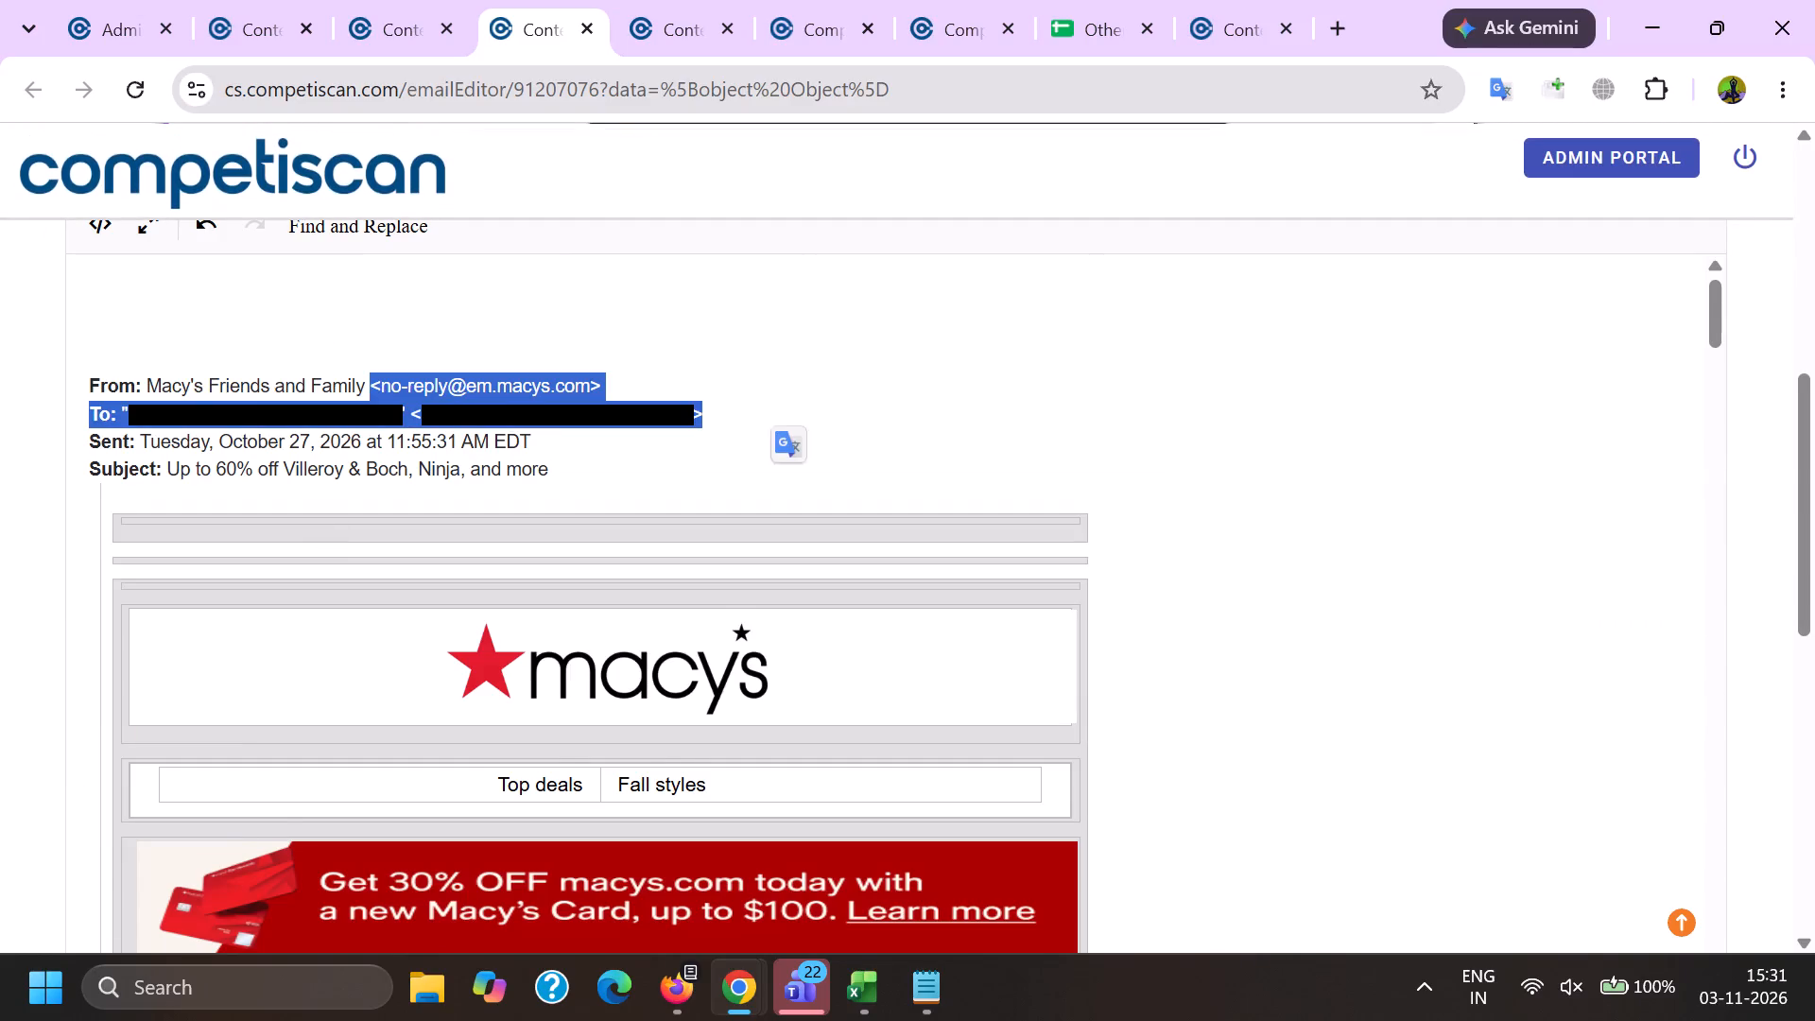
Remove the links from the 30% OFF Macy's Card banner and from Sign Up in the texts offer.
{"action": "scroll", "coordinate": [578, 560], "scroll_direction": "down", "scroll_amount": 3}
{"action": "left_click", "coordinate": [419, 424]}
{"action": "left_click", "coordinate": [529, 327]}
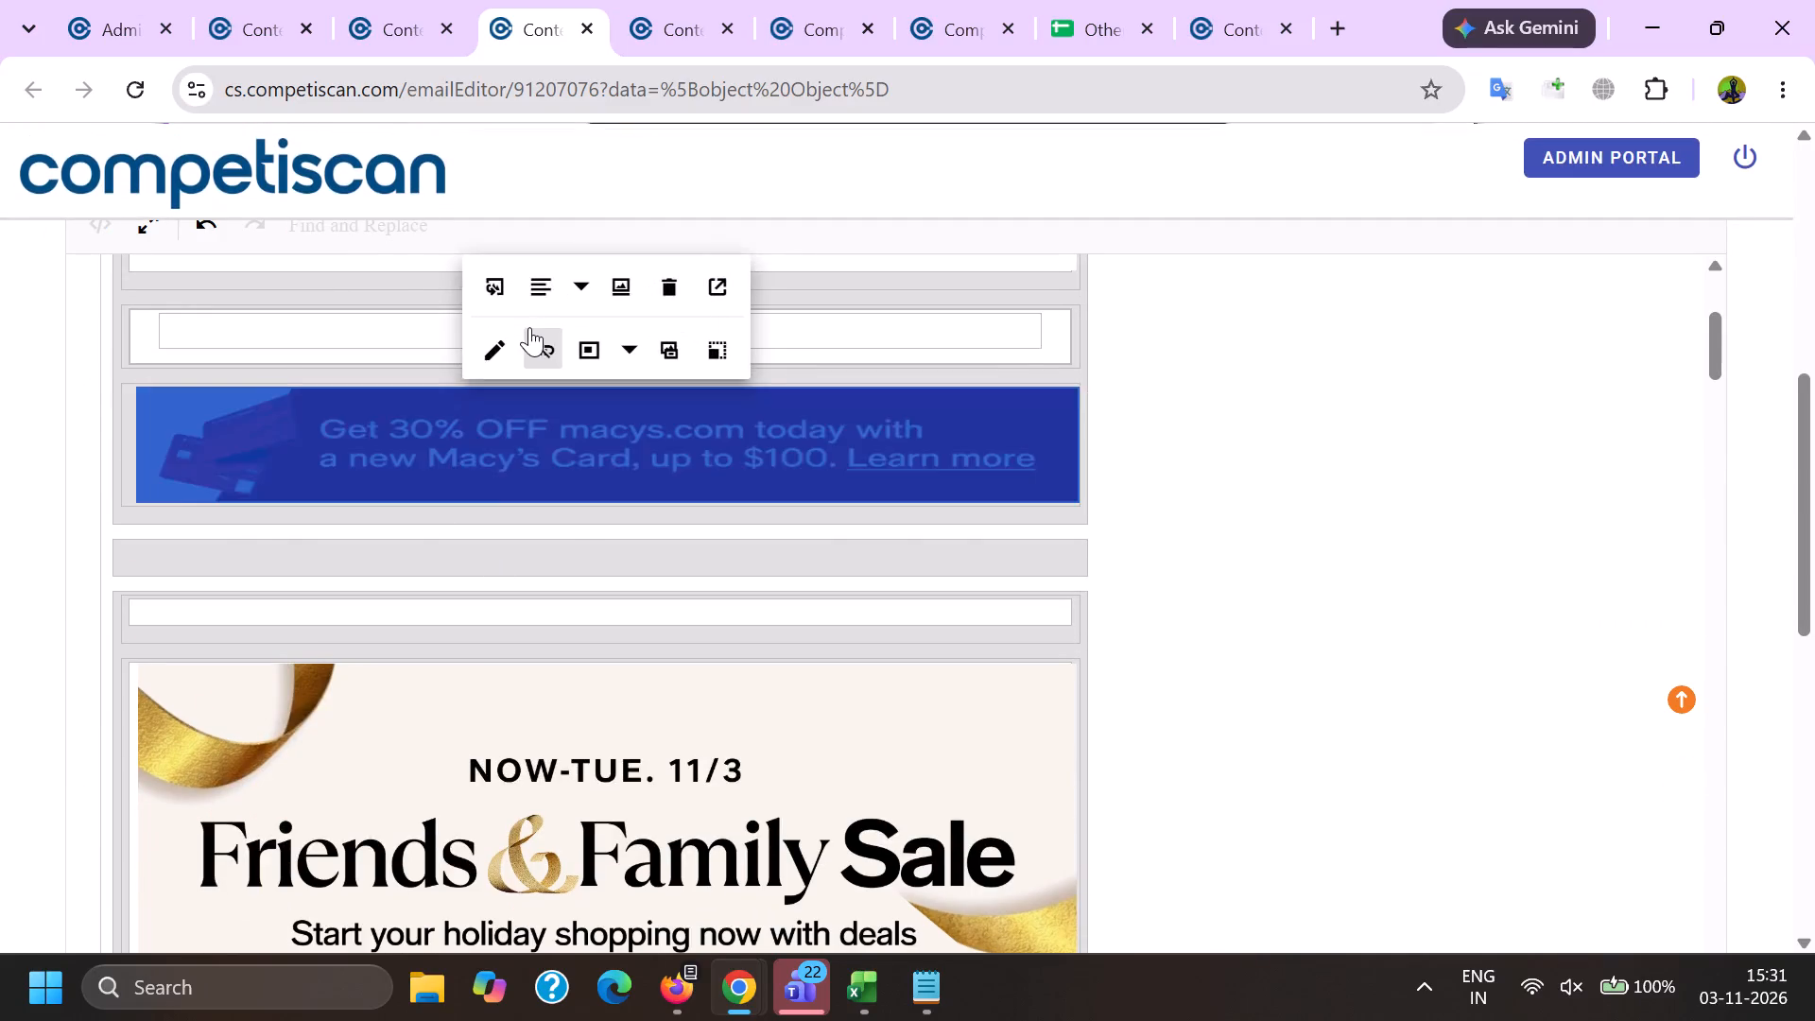
{"action": "scroll", "coordinate": [521, 429], "scroll_direction": "down", "scroll_amount": 20}
{"action": "scroll", "coordinate": [521, 429], "scroll_direction": "down", "scroll_amount": 20}
{"action": "scroll", "coordinate": [521, 429], "scroll_direction": "down", "scroll_amount": 13}
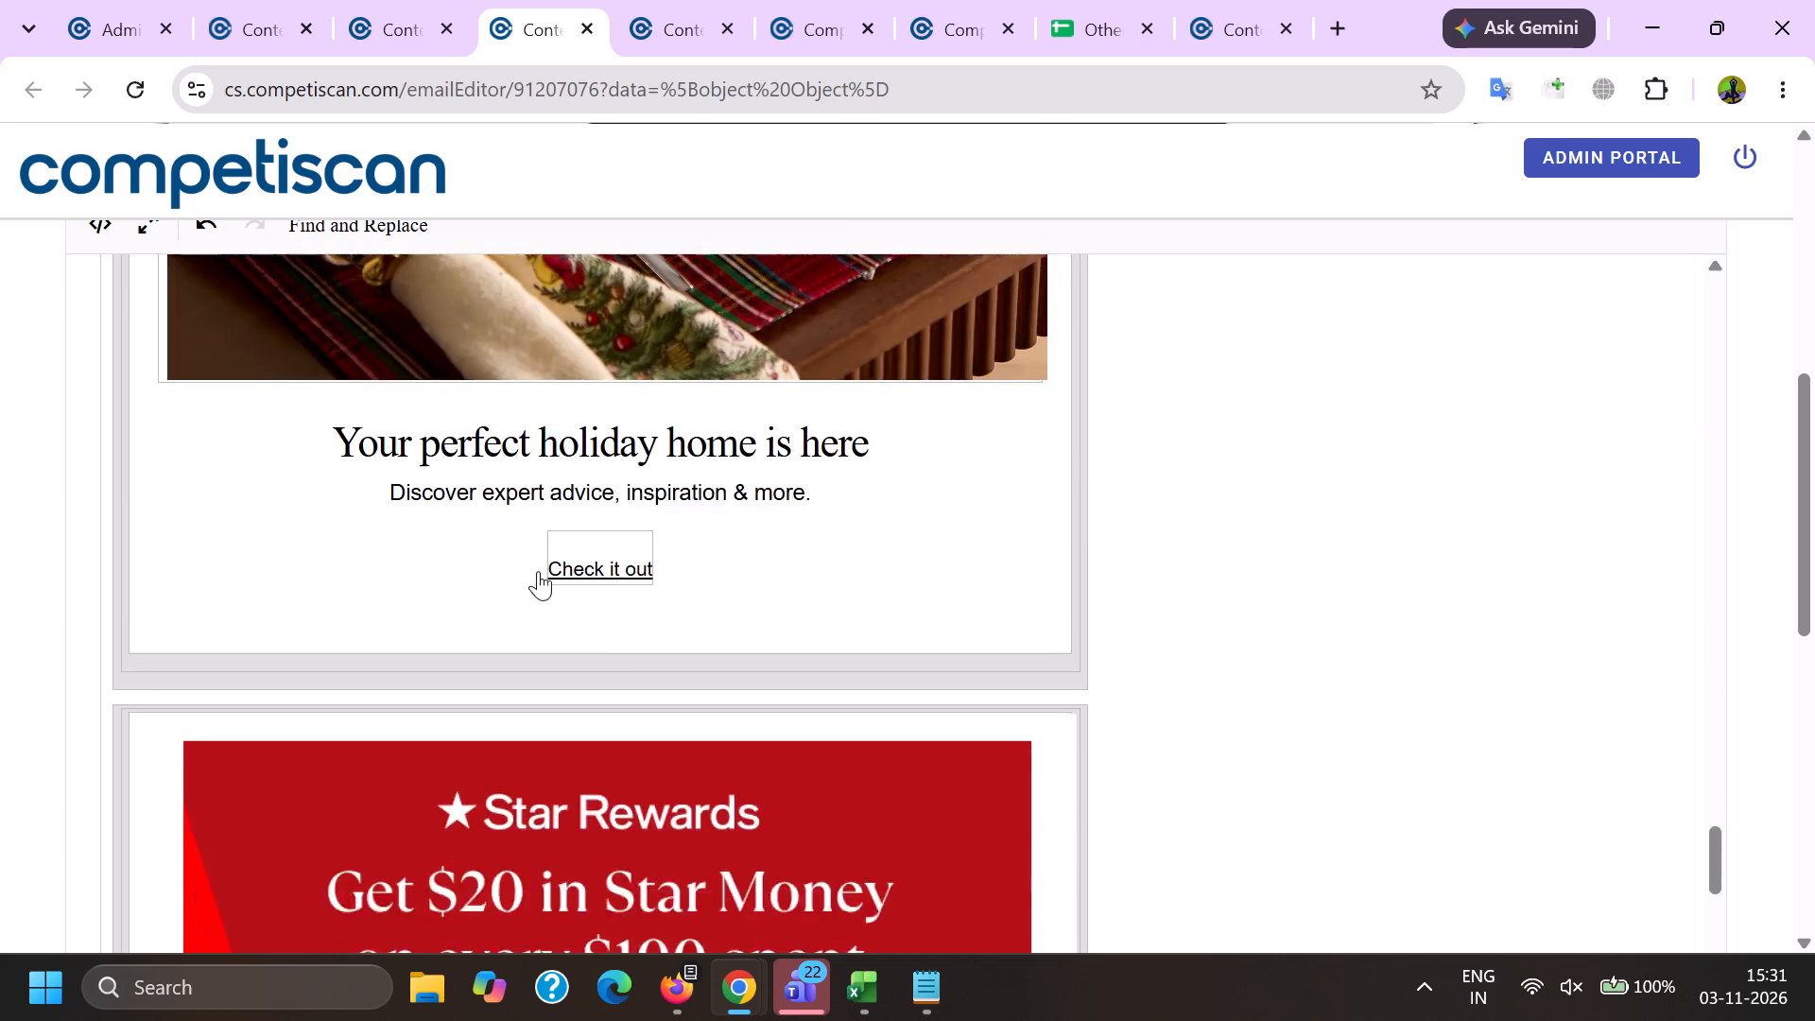
{"action": "scroll", "coordinate": [538, 568], "scroll_direction": "down", "scroll_amount": 19}
{"action": "scroll", "coordinate": [510, 625], "scroll_direction": "up", "scroll_amount": 5}
{"action": "scroll", "coordinate": [614, 575], "scroll_direction": "down", "scroll_amount": 2}
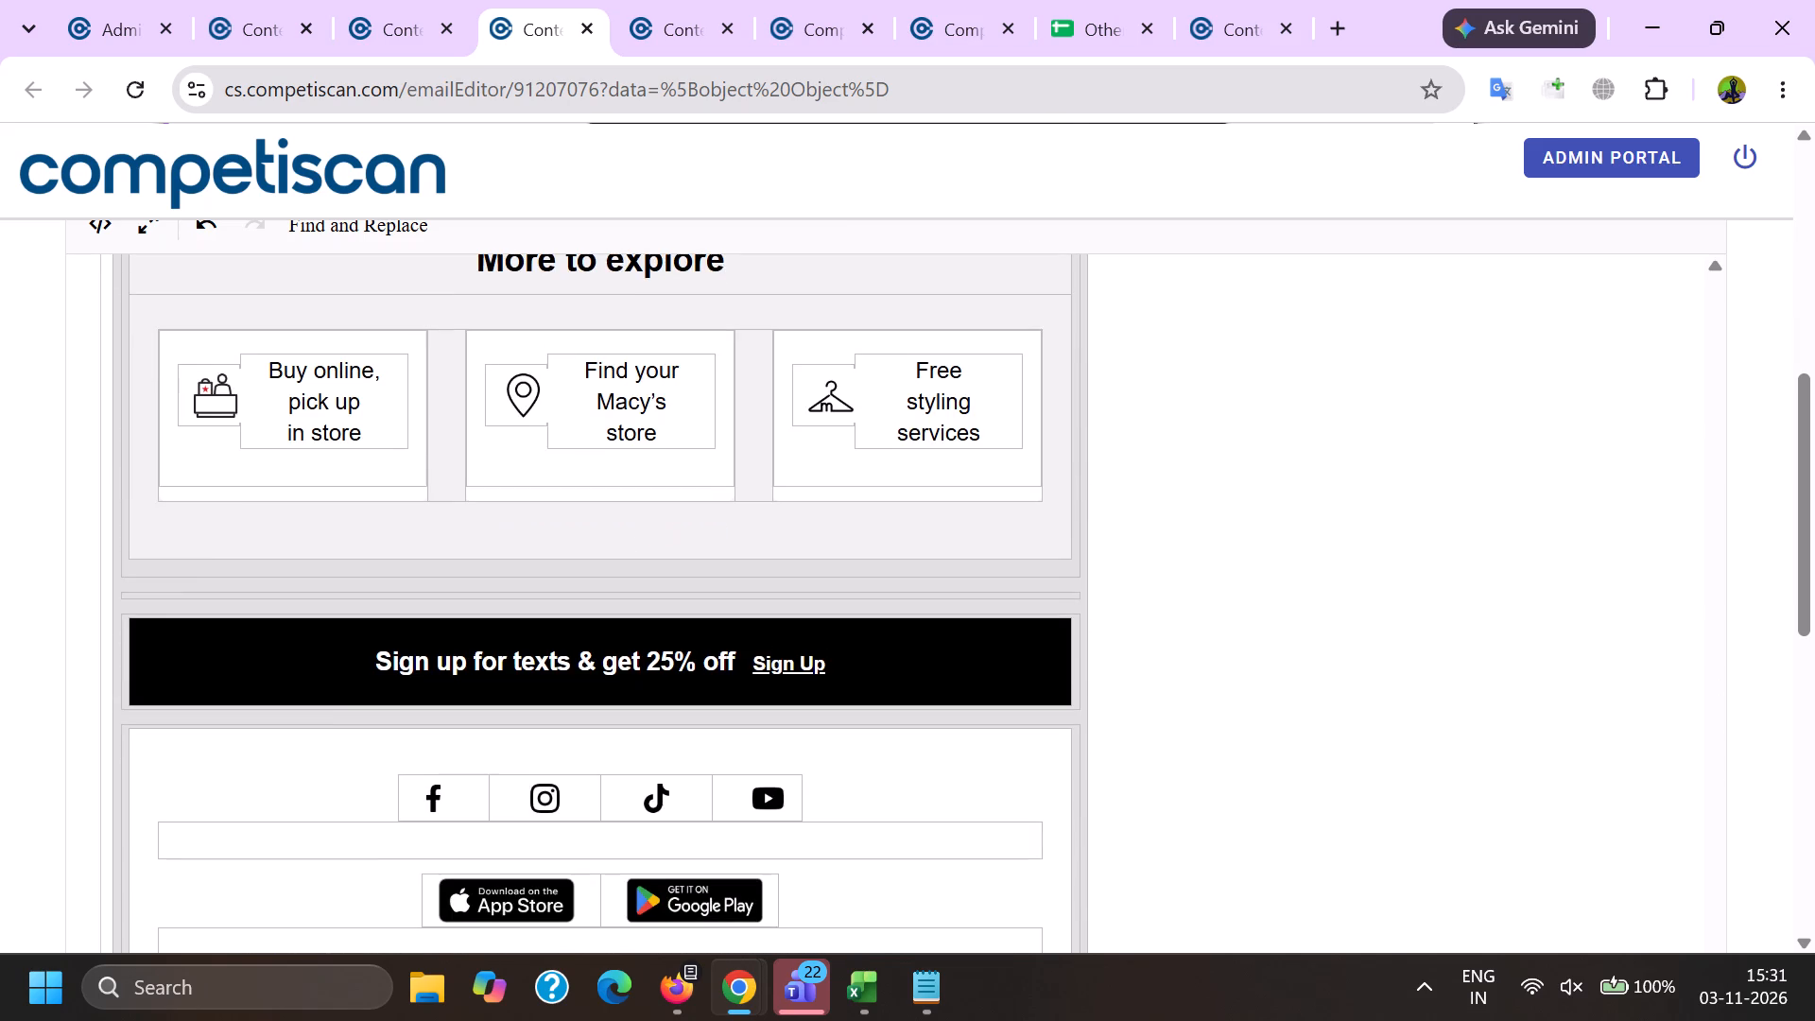
{"action": "left_click", "coordinate": [783, 668]}
{"action": "left_click", "coordinate": [929, 724]}
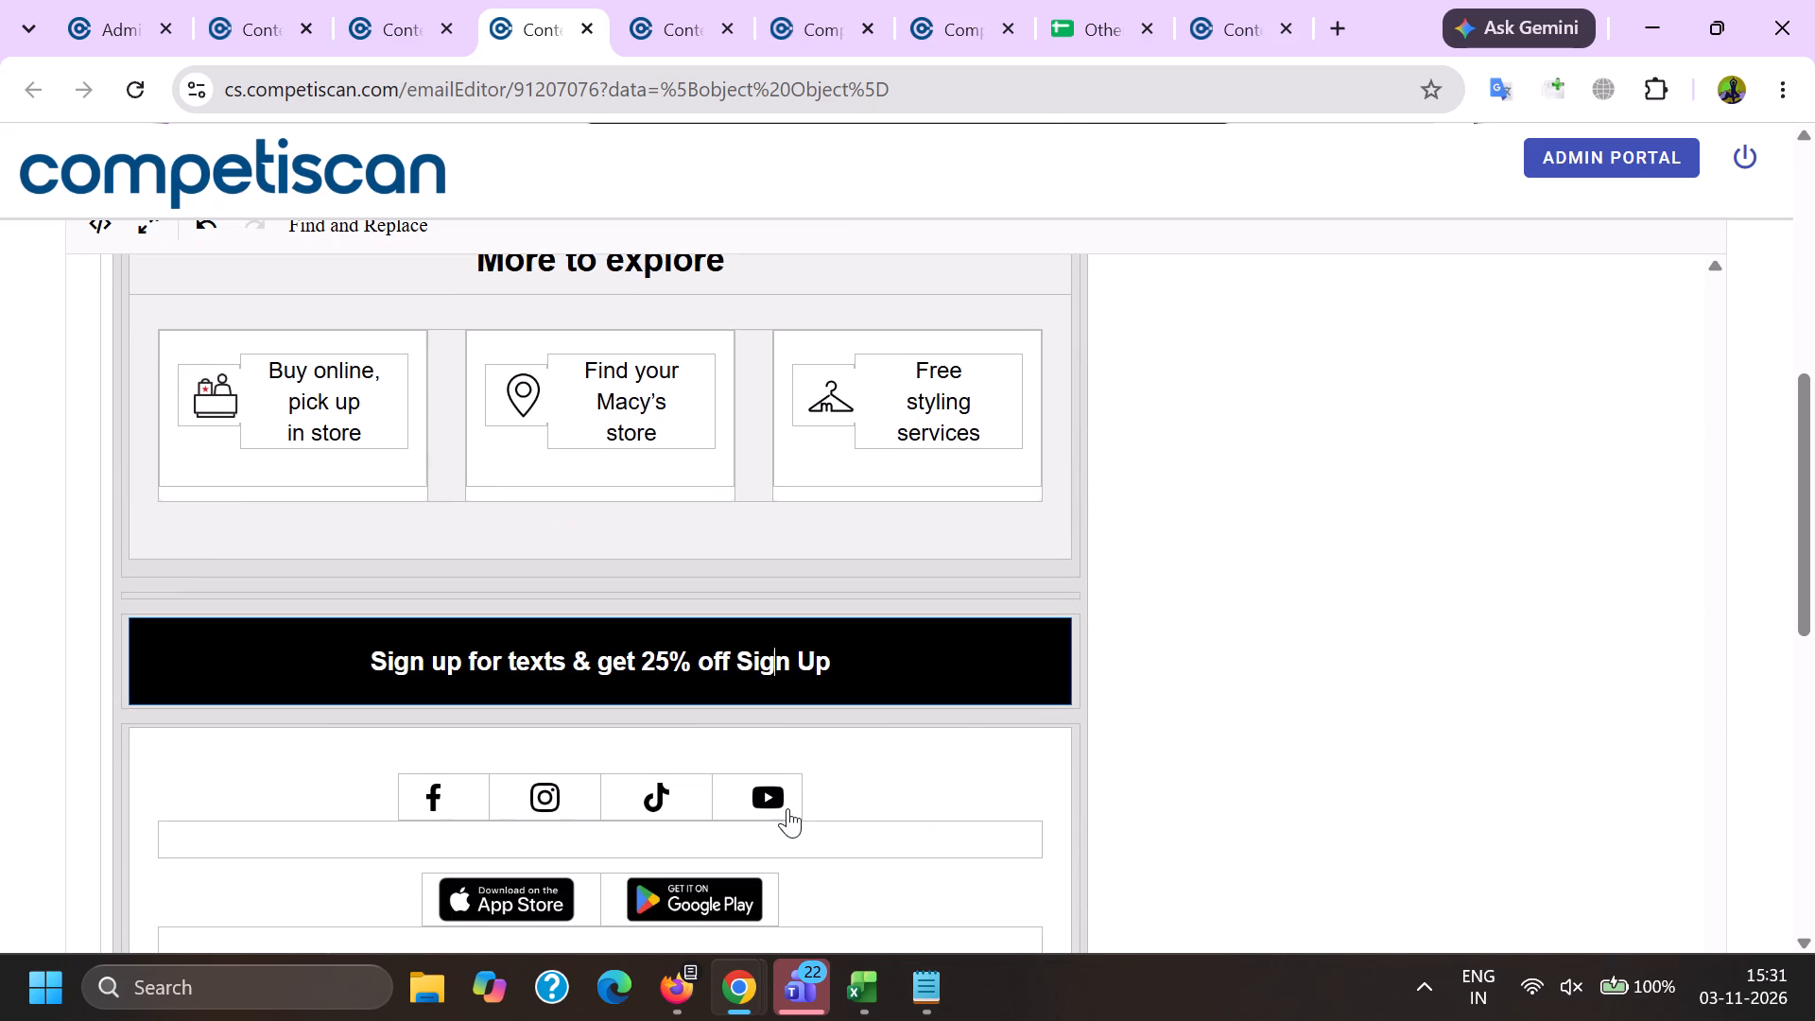
Remove the links from the YouTube, Instagram, TikTok and Facebook icons and the App Store and Google Play badges.
{"action": "left_click", "coordinate": [779, 803]}
{"action": "left_click", "coordinate": [818, 727]}
{"action": "left_click", "coordinate": [531, 786]}
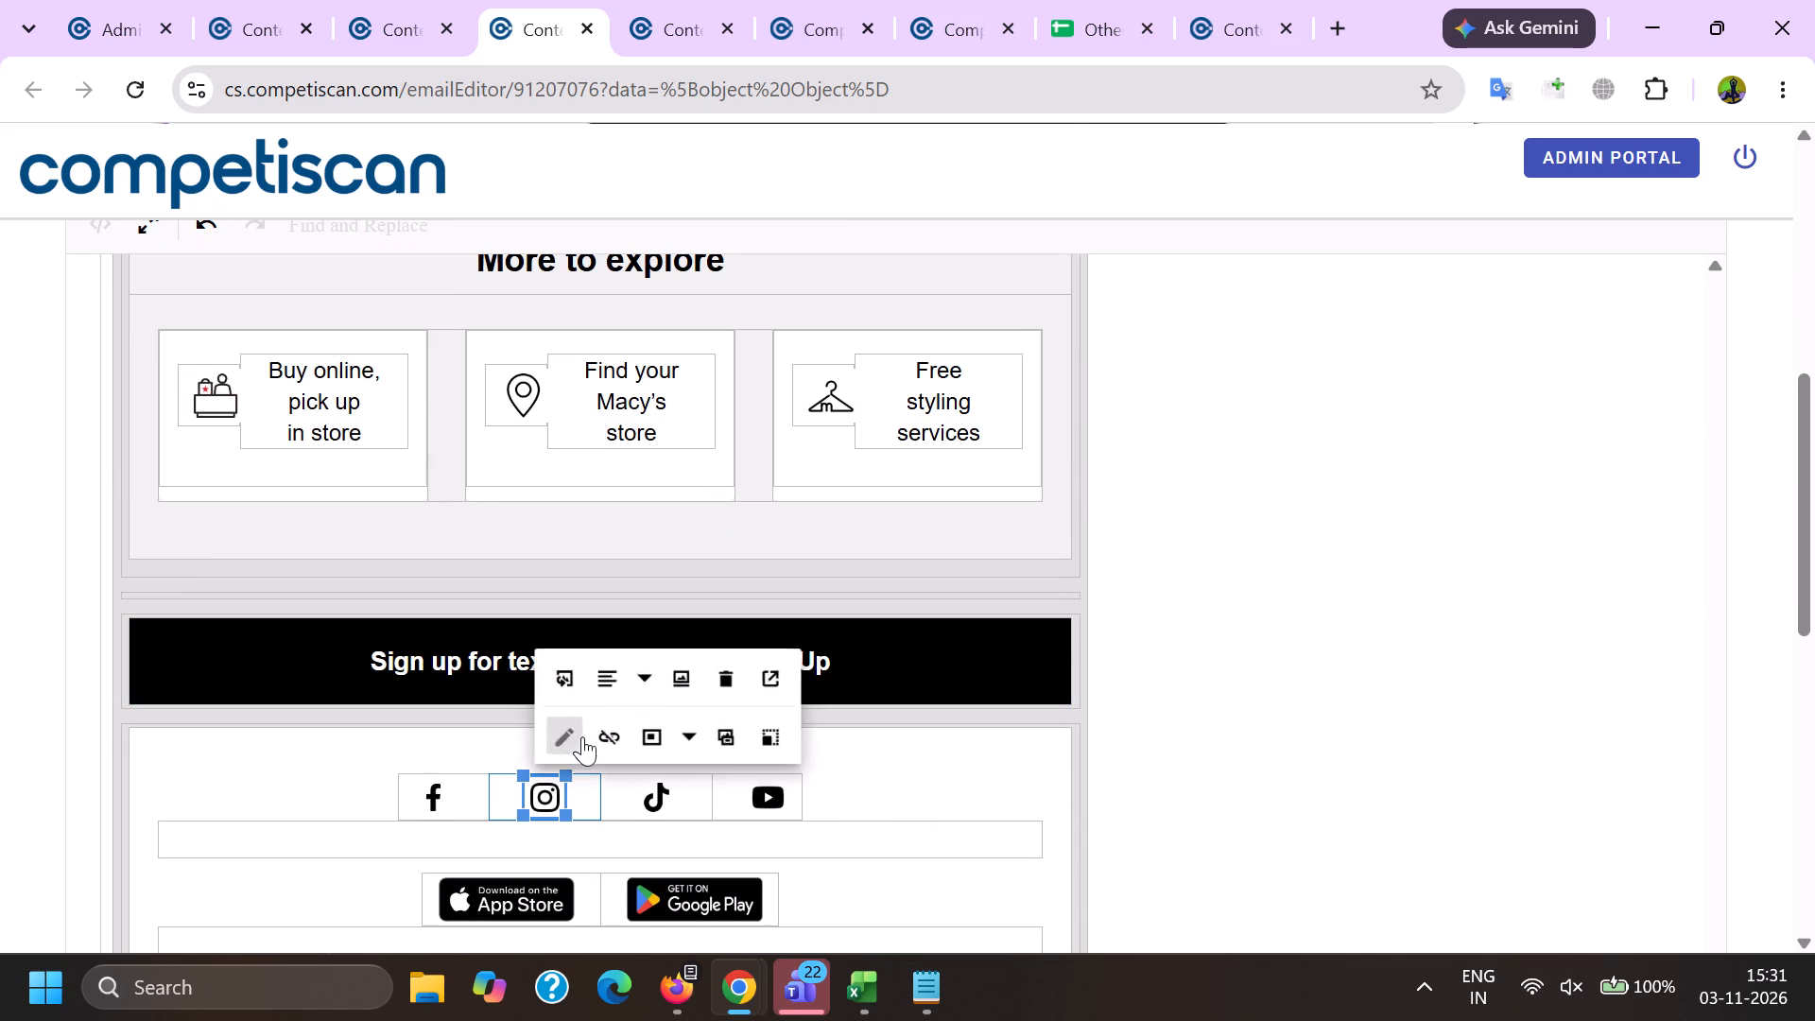
{"action": "left_click", "coordinate": [588, 729]}
{"action": "left_click", "coordinate": [686, 802]}
{"action": "left_click", "coordinate": [658, 803]}
{"action": "left_click", "coordinate": [710, 731]}
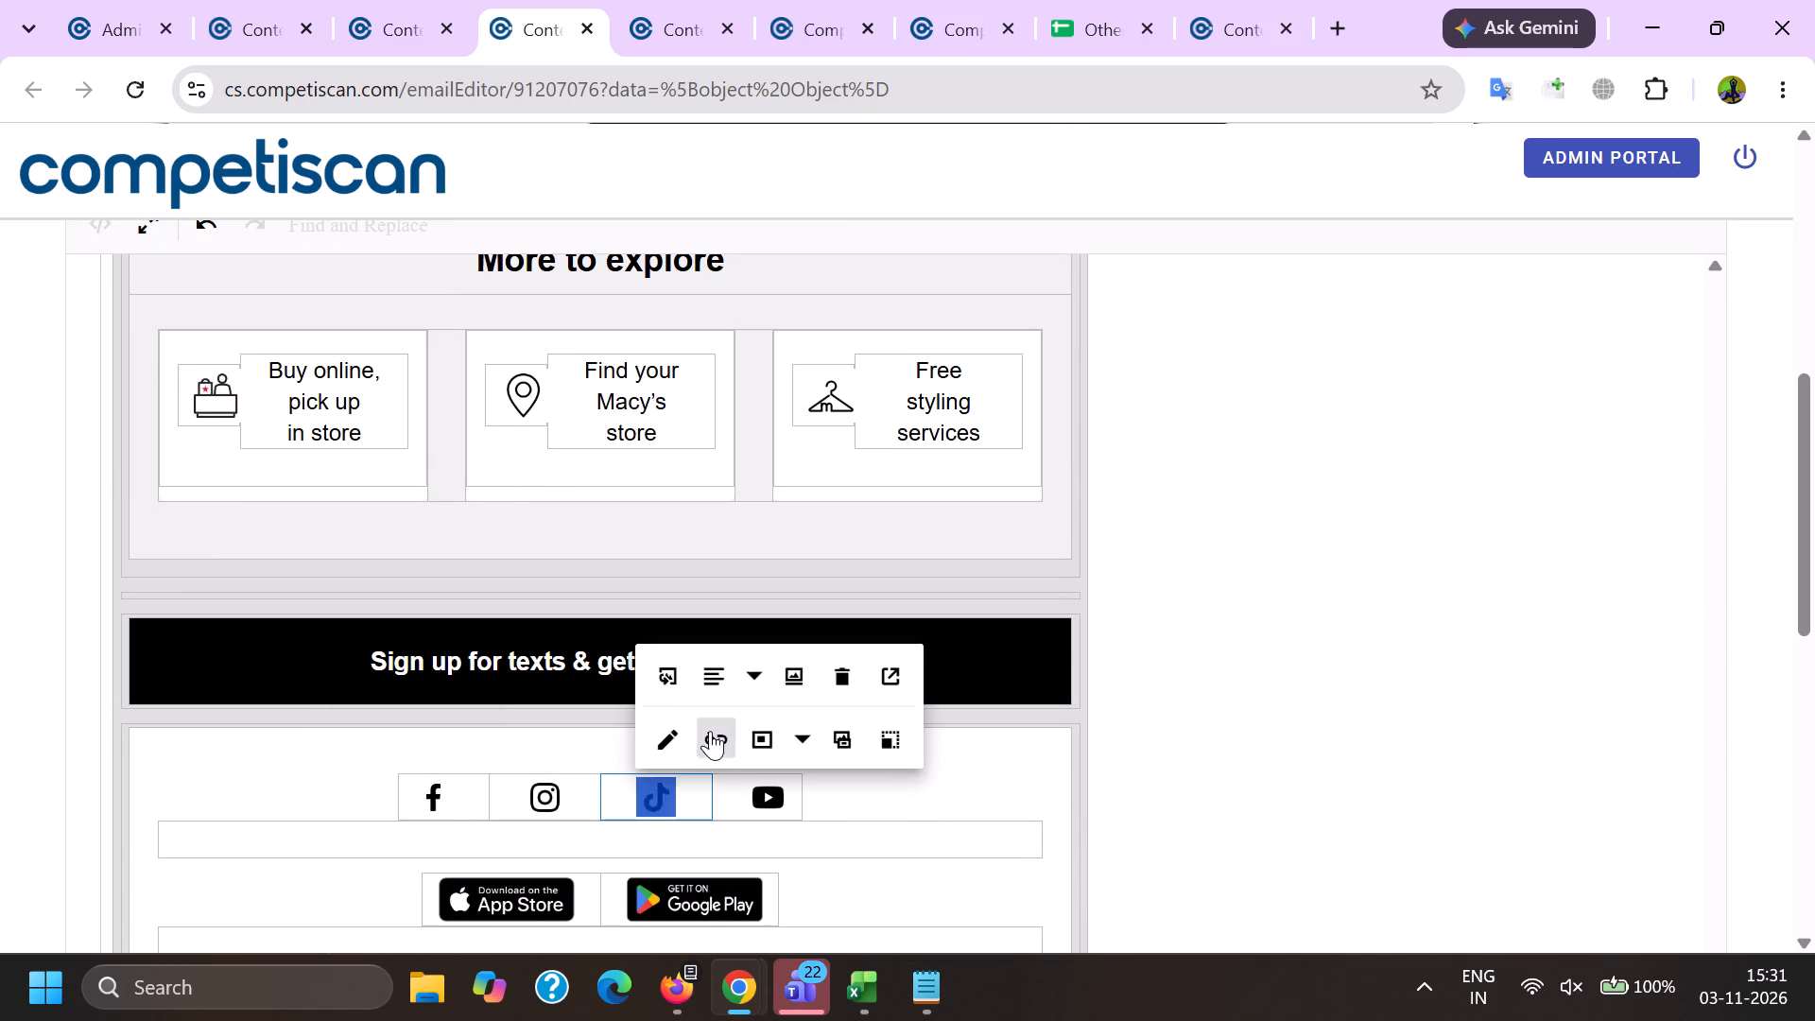
{"action": "left_click", "coordinate": [440, 802]}
{"action": "left_click", "coordinate": [488, 735]}
{"action": "left_click", "coordinate": [491, 914]}
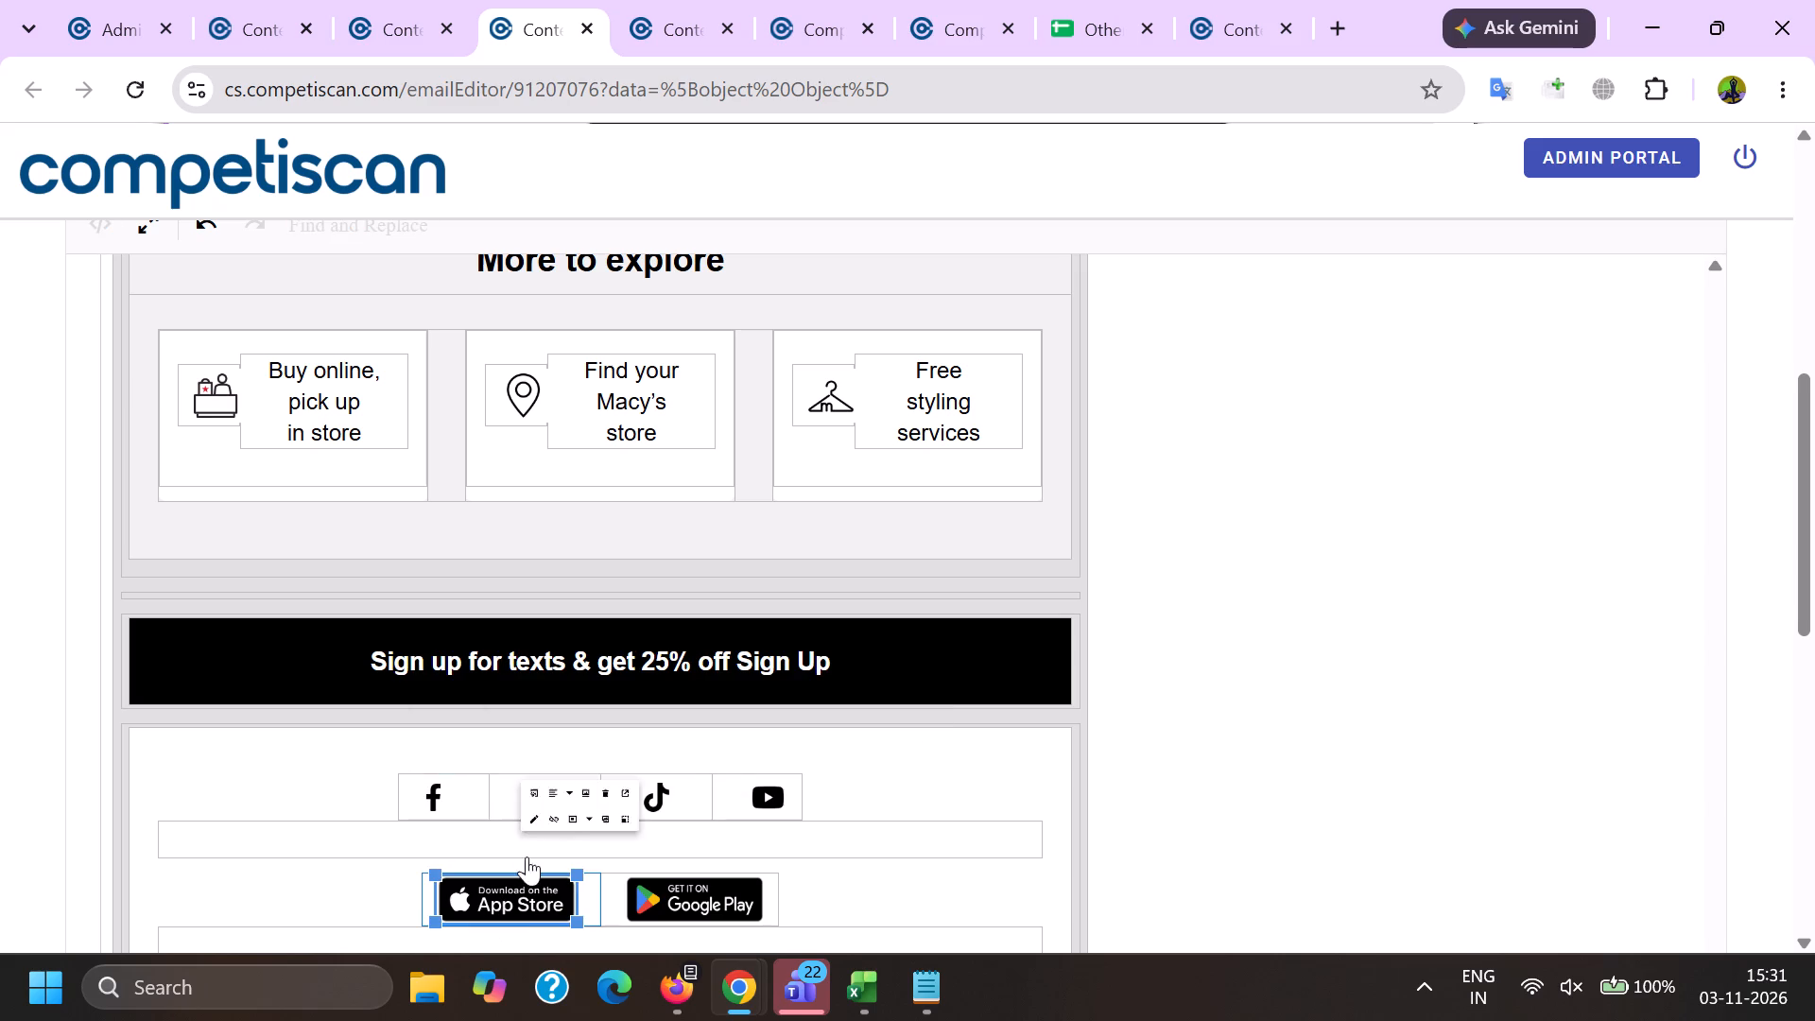
{"action": "left_click", "coordinate": [530, 838]}
{"action": "left_click", "coordinate": [712, 909]}
{"action": "left_click", "coordinate": [700, 832]}
Remove the footer links from View Online, Unsubscribe and both Macy's Credit Card mentions.
{"action": "scroll", "coordinate": [650, 680], "scroll_direction": "down", "scroll_amount": 3}
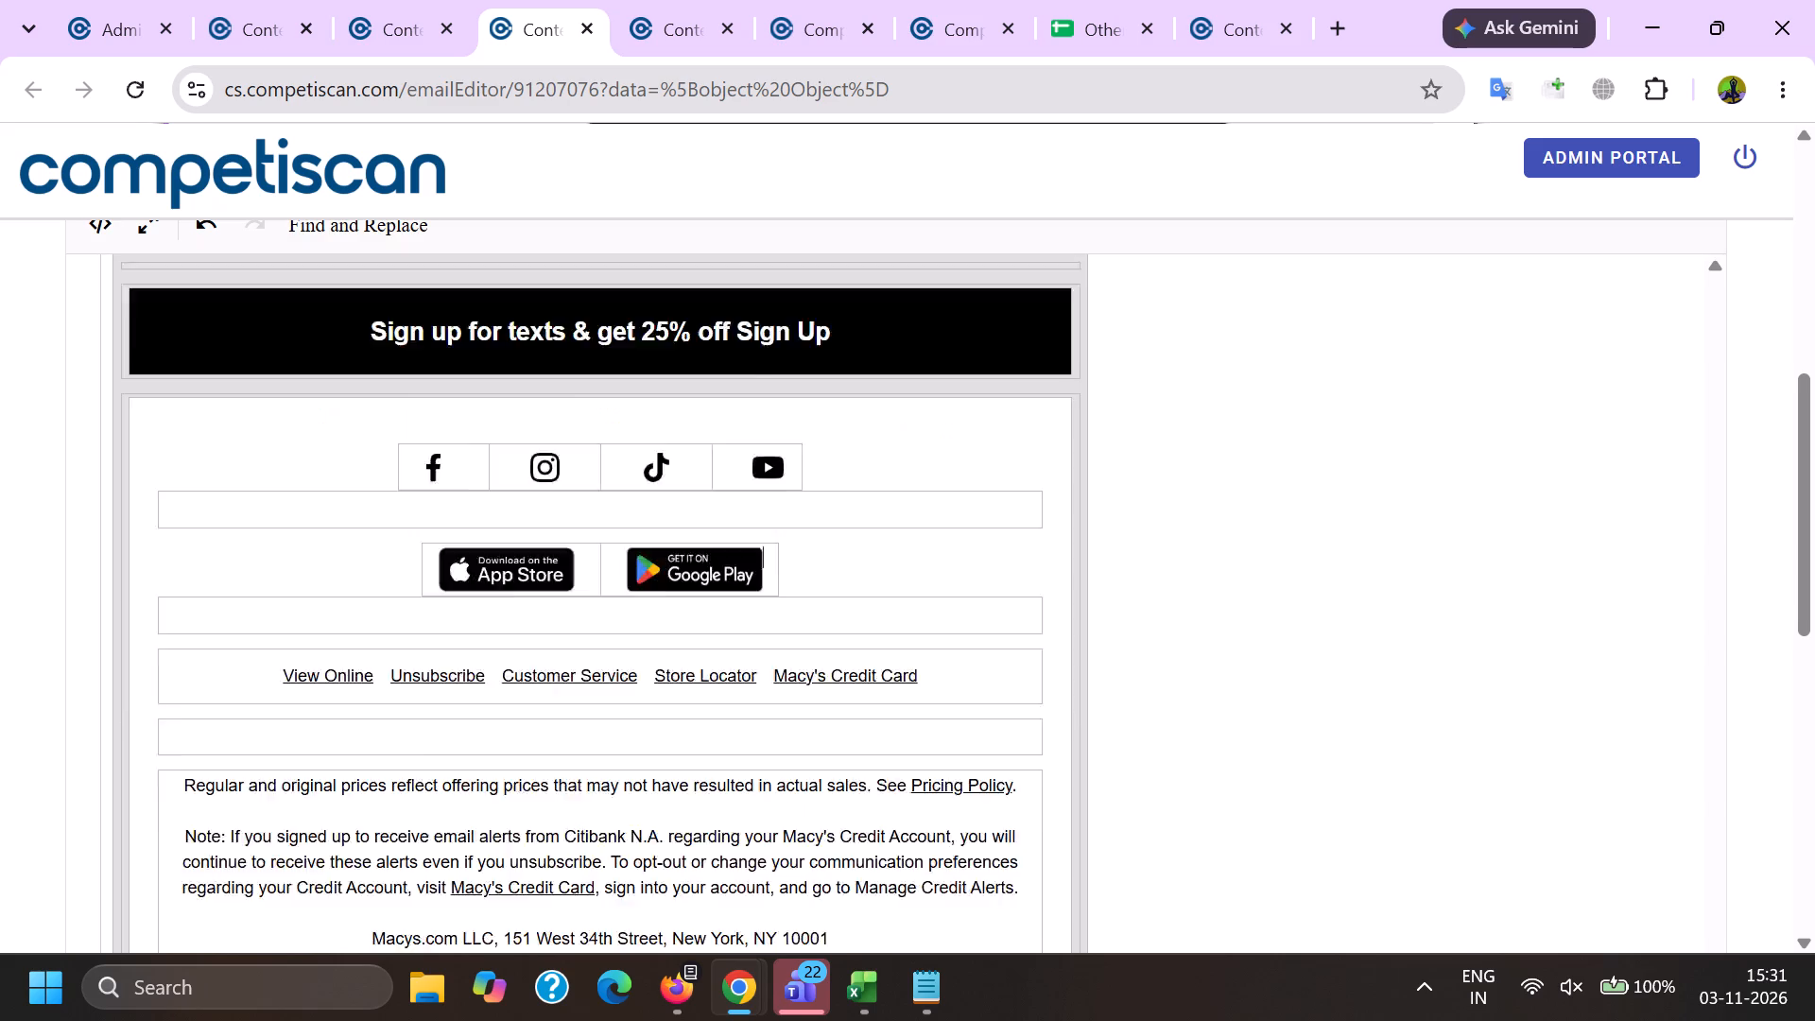
{"action": "left_click", "coordinate": [322, 585]}
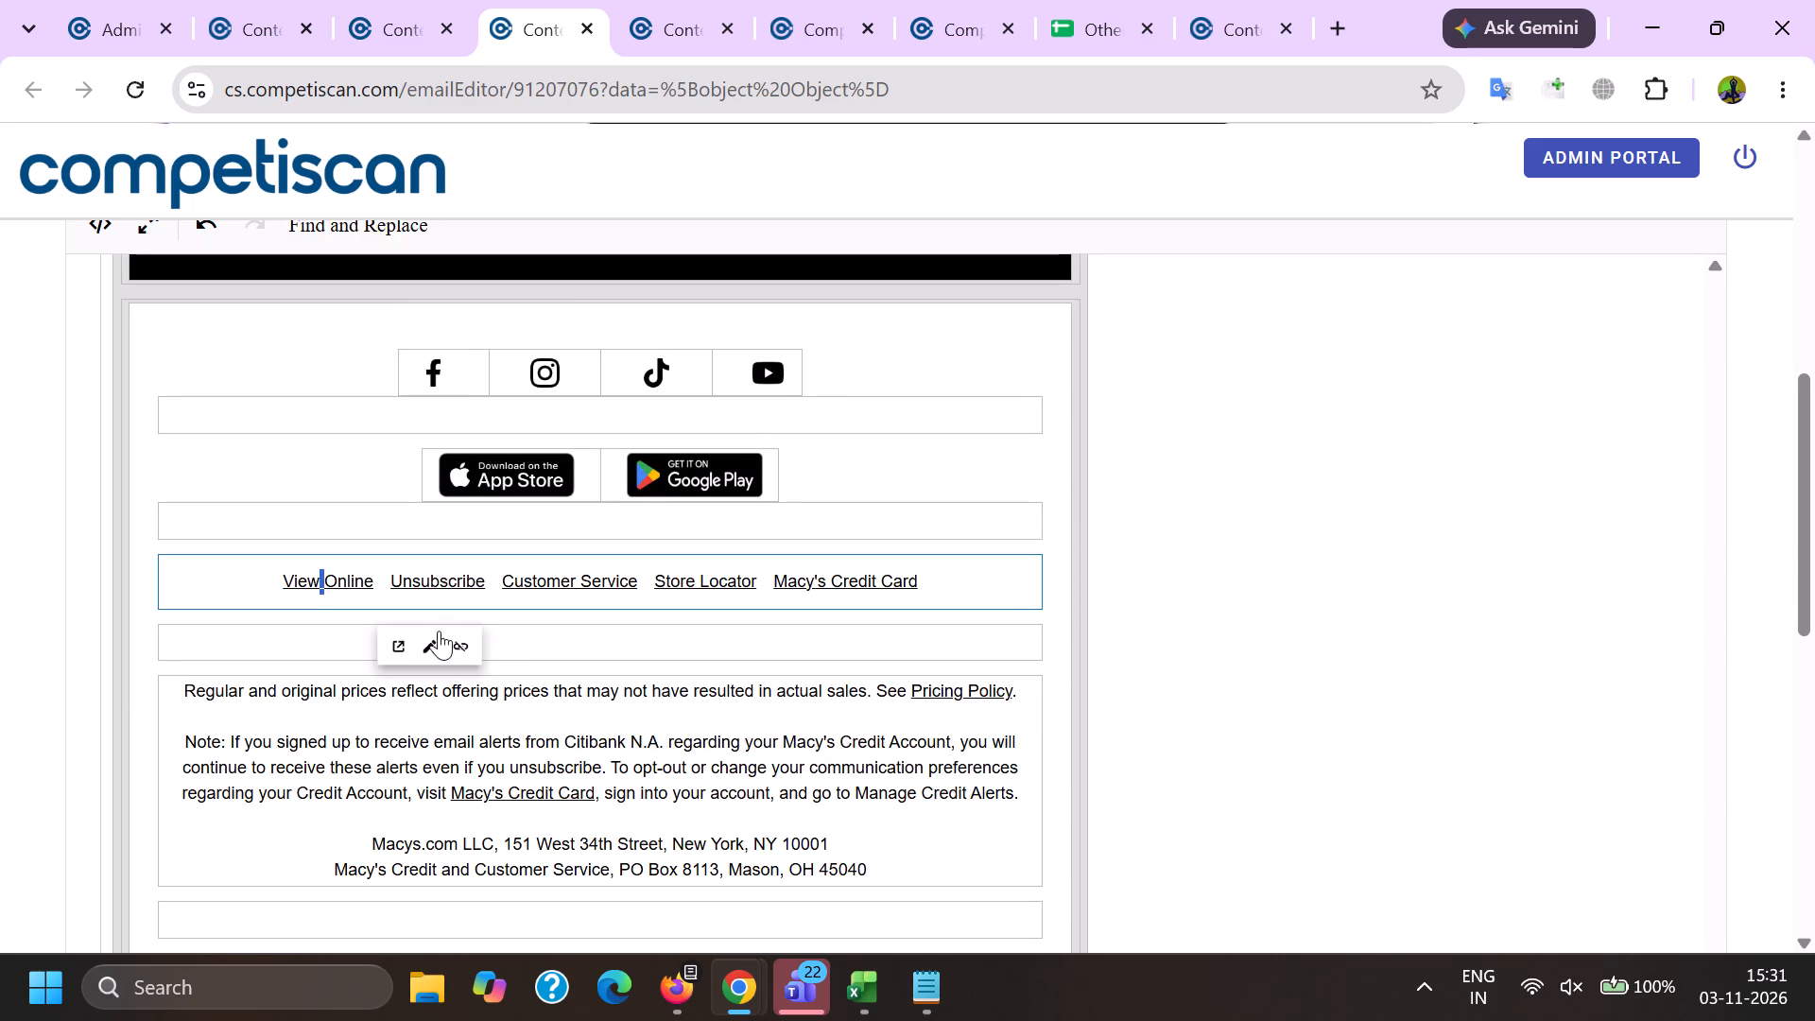
{"action": "left_click", "coordinate": [472, 639]}
{"action": "left_click", "coordinate": [433, 580]}
{"action": "left_click", "coordinate": [591, 639]}
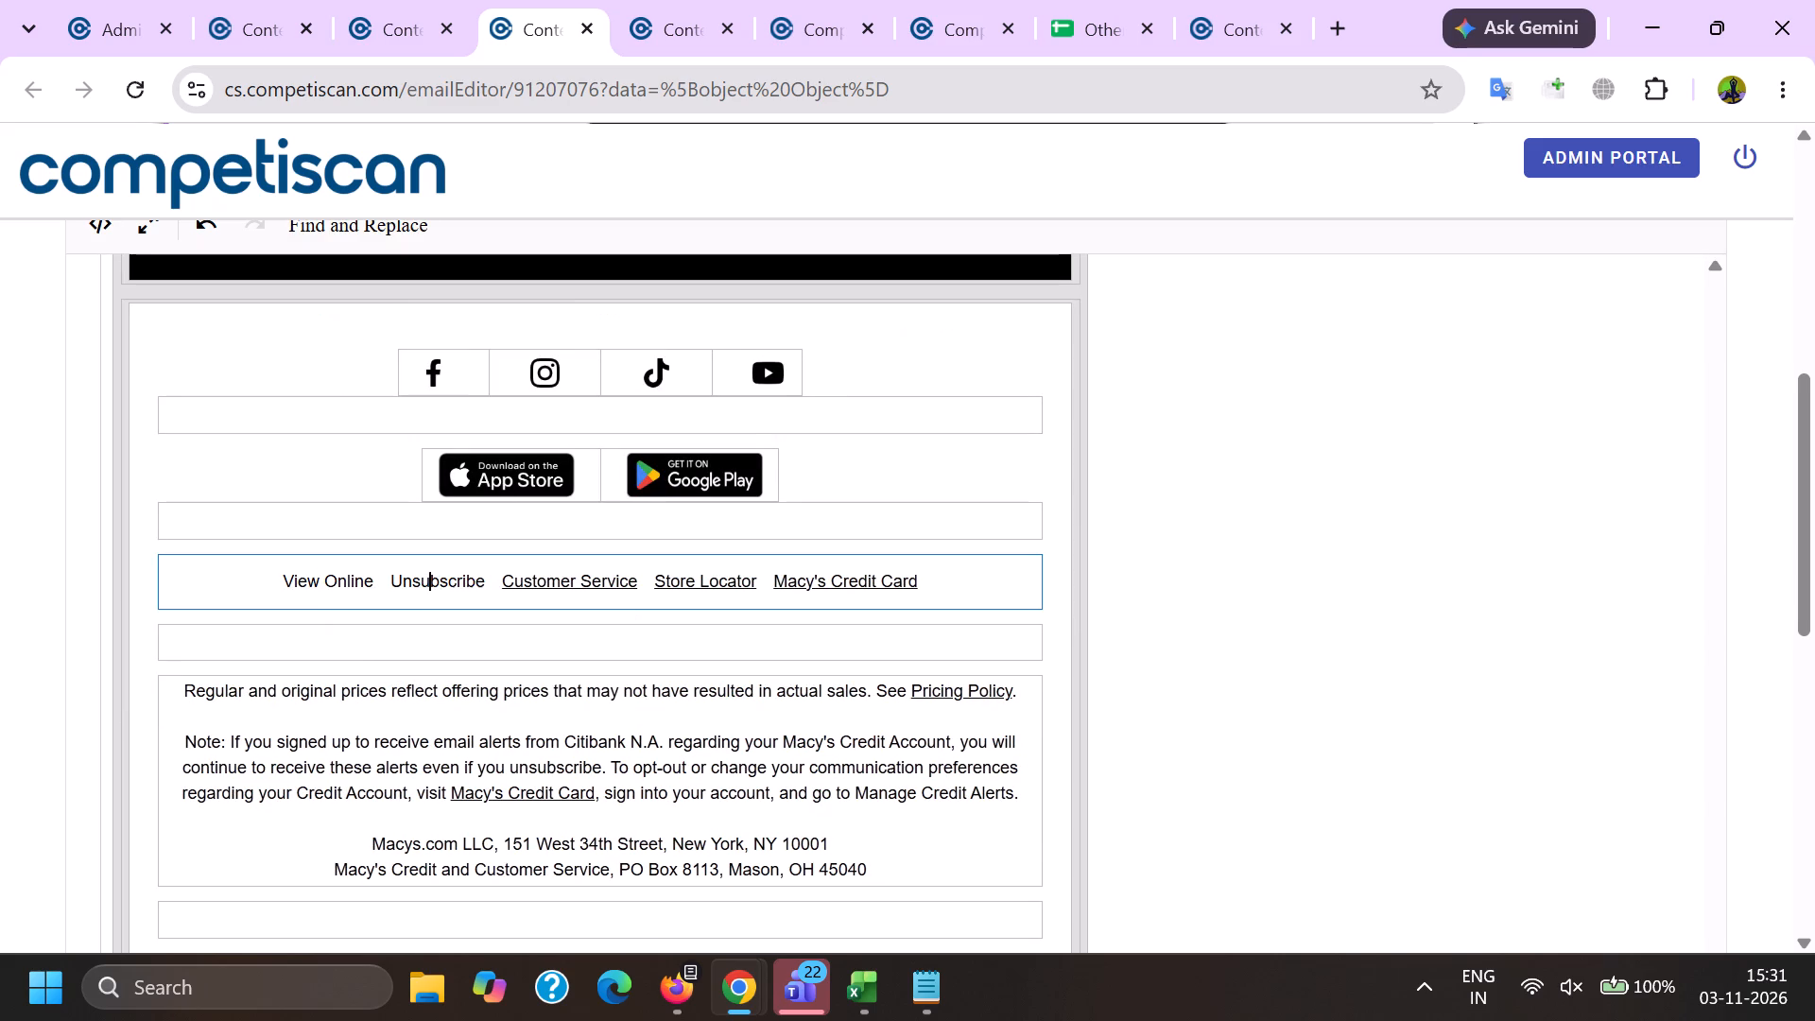
{"action": "left_click", "coordinate": [845, 575]}
{"action": "left_click", "coordinate": [1005, 632]}
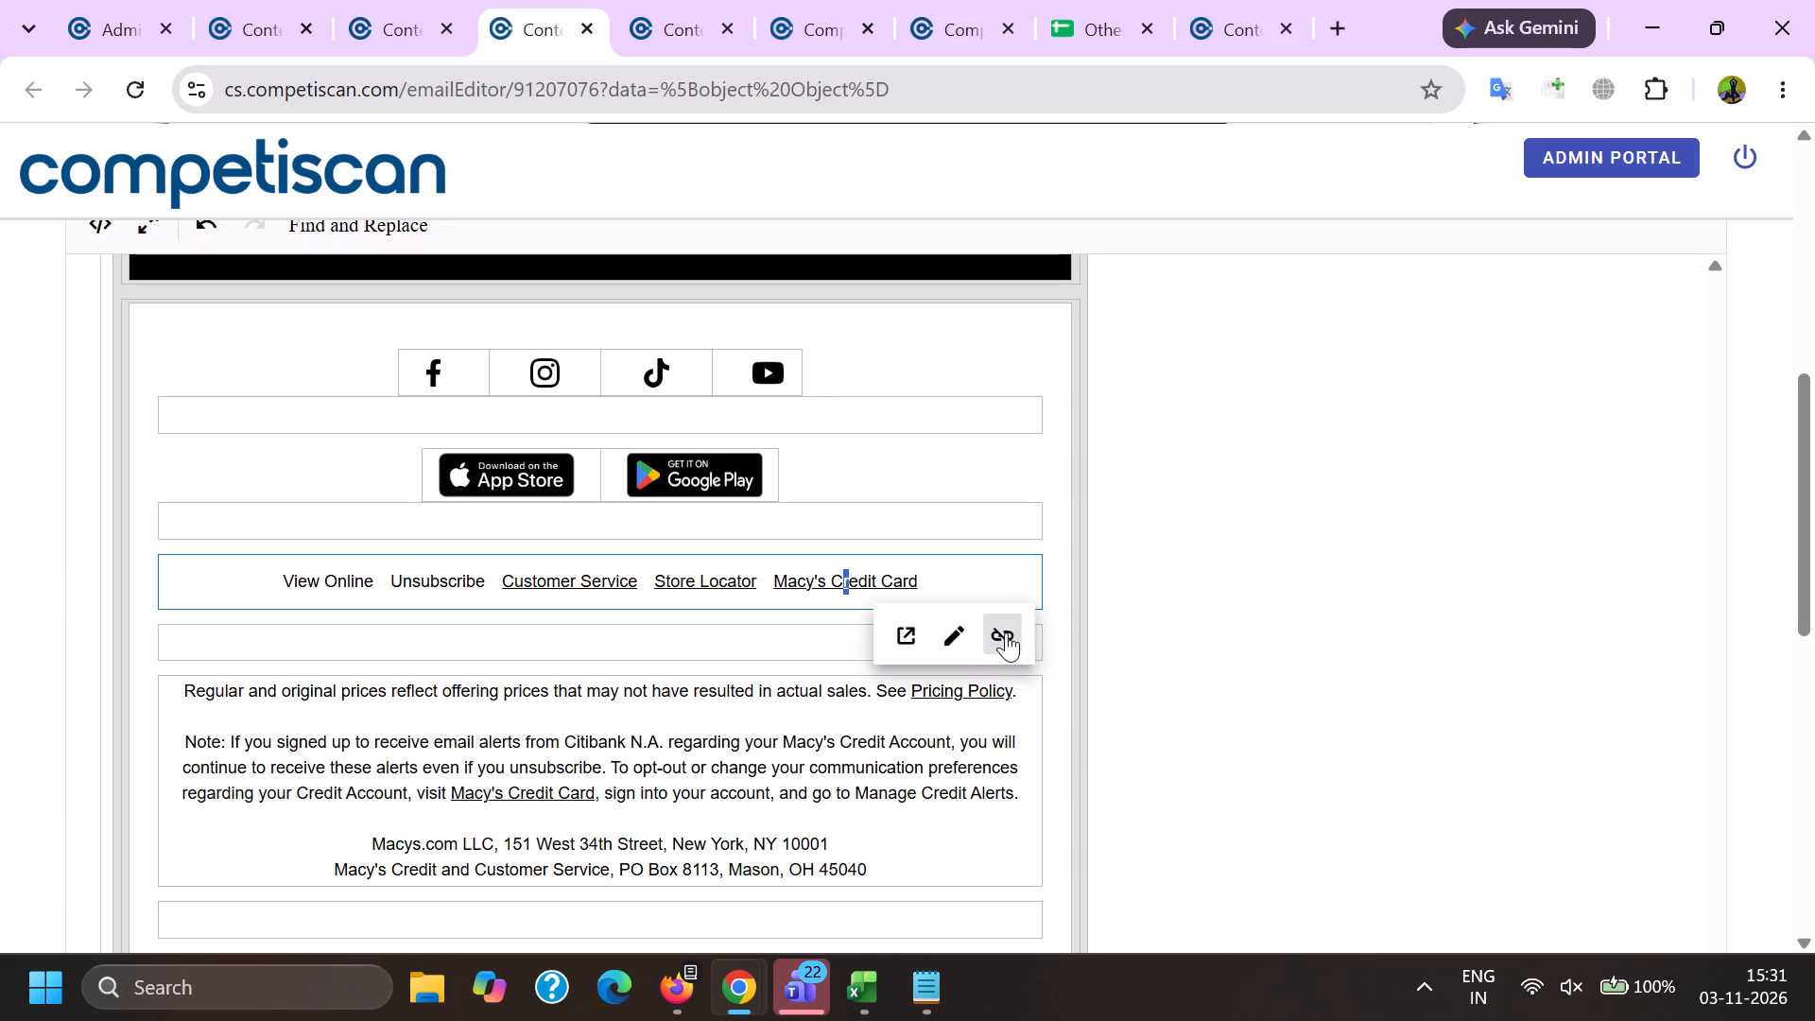
{"action": "scroll", "coordinate": [471, 627], "scroll_direction": "down", "scroll_amount": 2}
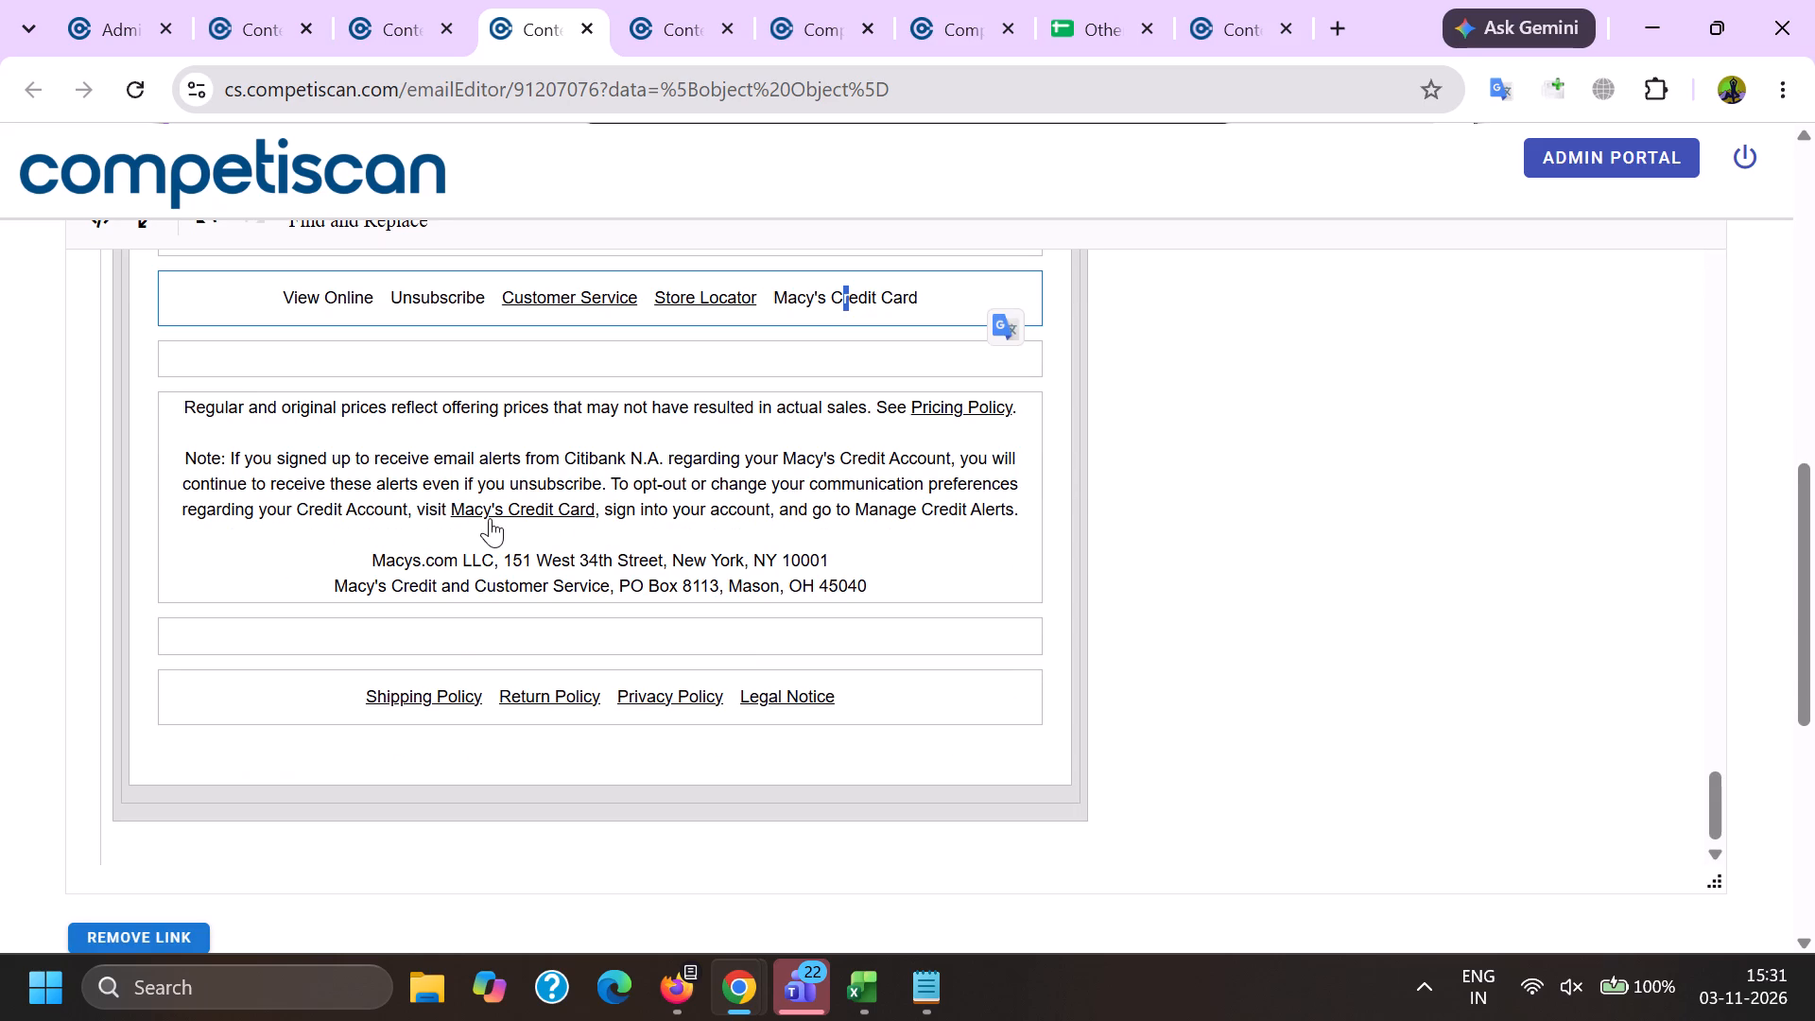
{"action": "left_click", "coordinate": [489, 513]}
{"action": "left_click", "coordinate": [638, 569]}
Save the product info of the edited email.
{"action": "scroll", "coordinate": [632, 522], "scroll_direction": "down", "scroll_amount": 10}
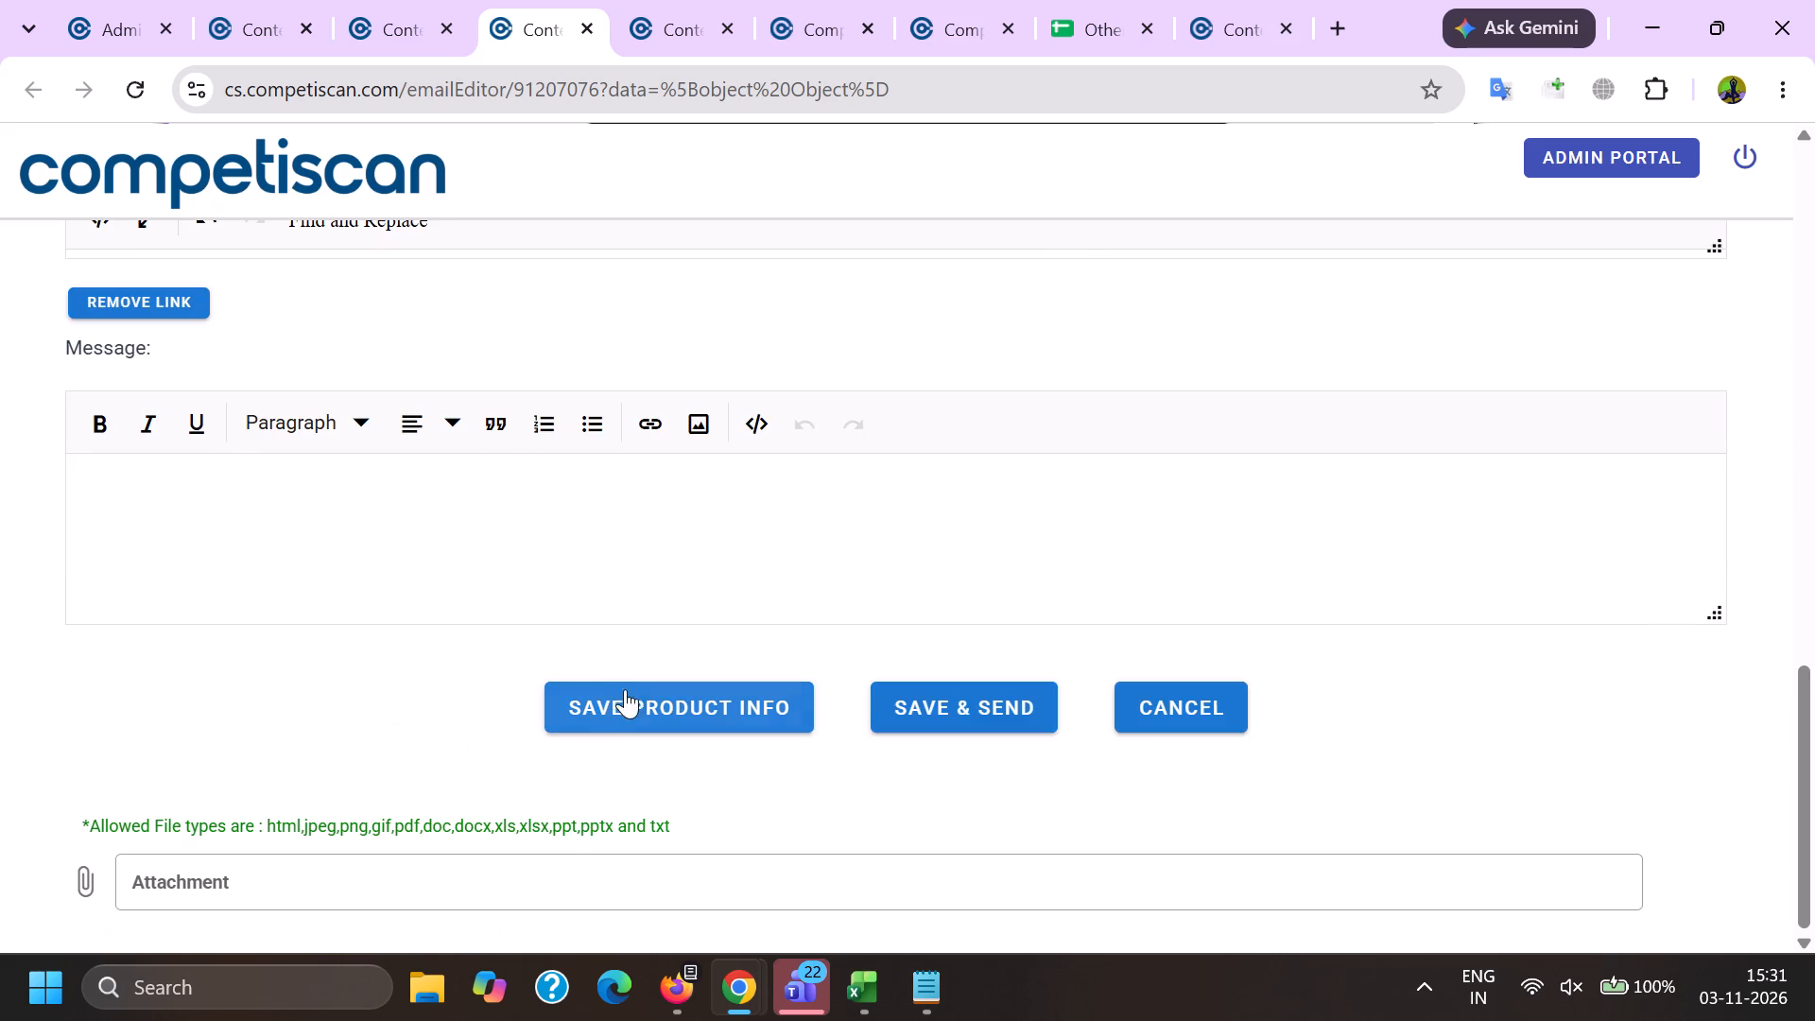
{"action": "left_click", "coordinate": [628, 686]}
{"action": "left_click", "coordinate": [969, 591]}
Close the editor tabs of emails 91324908 and 91207079.
{"action": "left_click", "coordinate": [707, 0]}
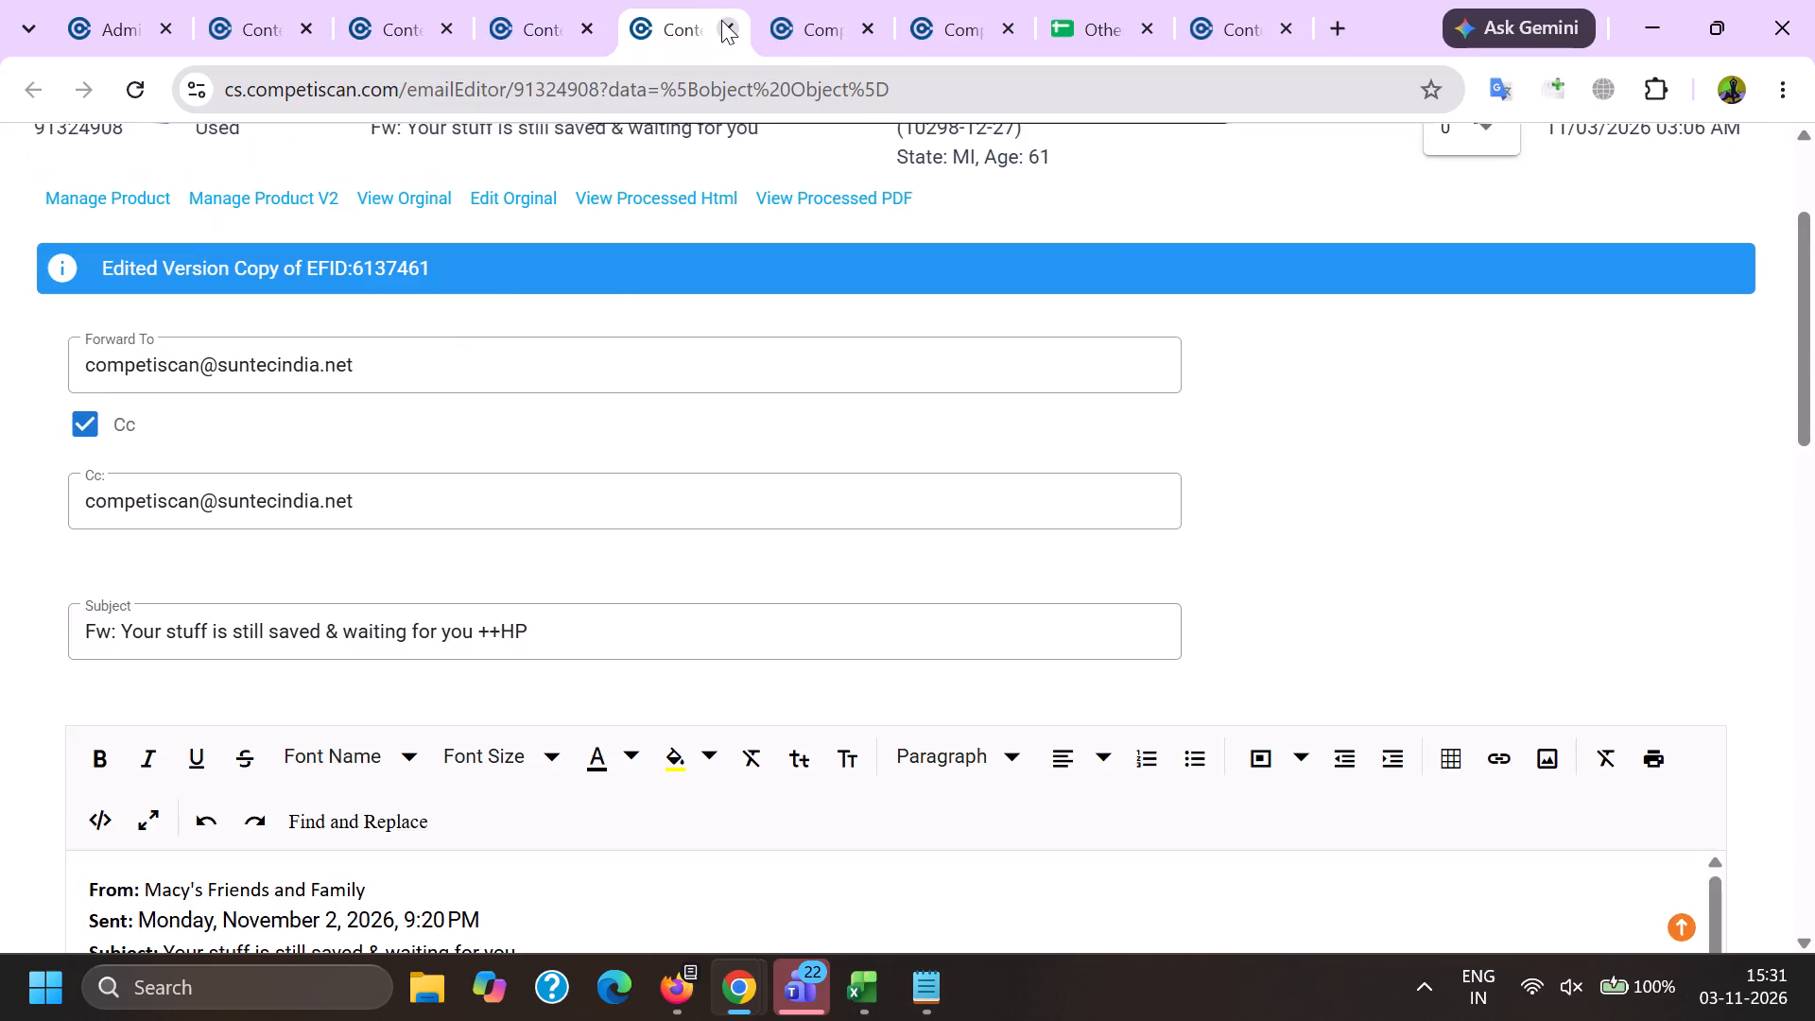
{"action": "left_click", "coordinate": [723, 23]}
{"action": "left_click", "coordinate": [418, 0]}
{"action": "left_click", "coordinate": [443, 34]}
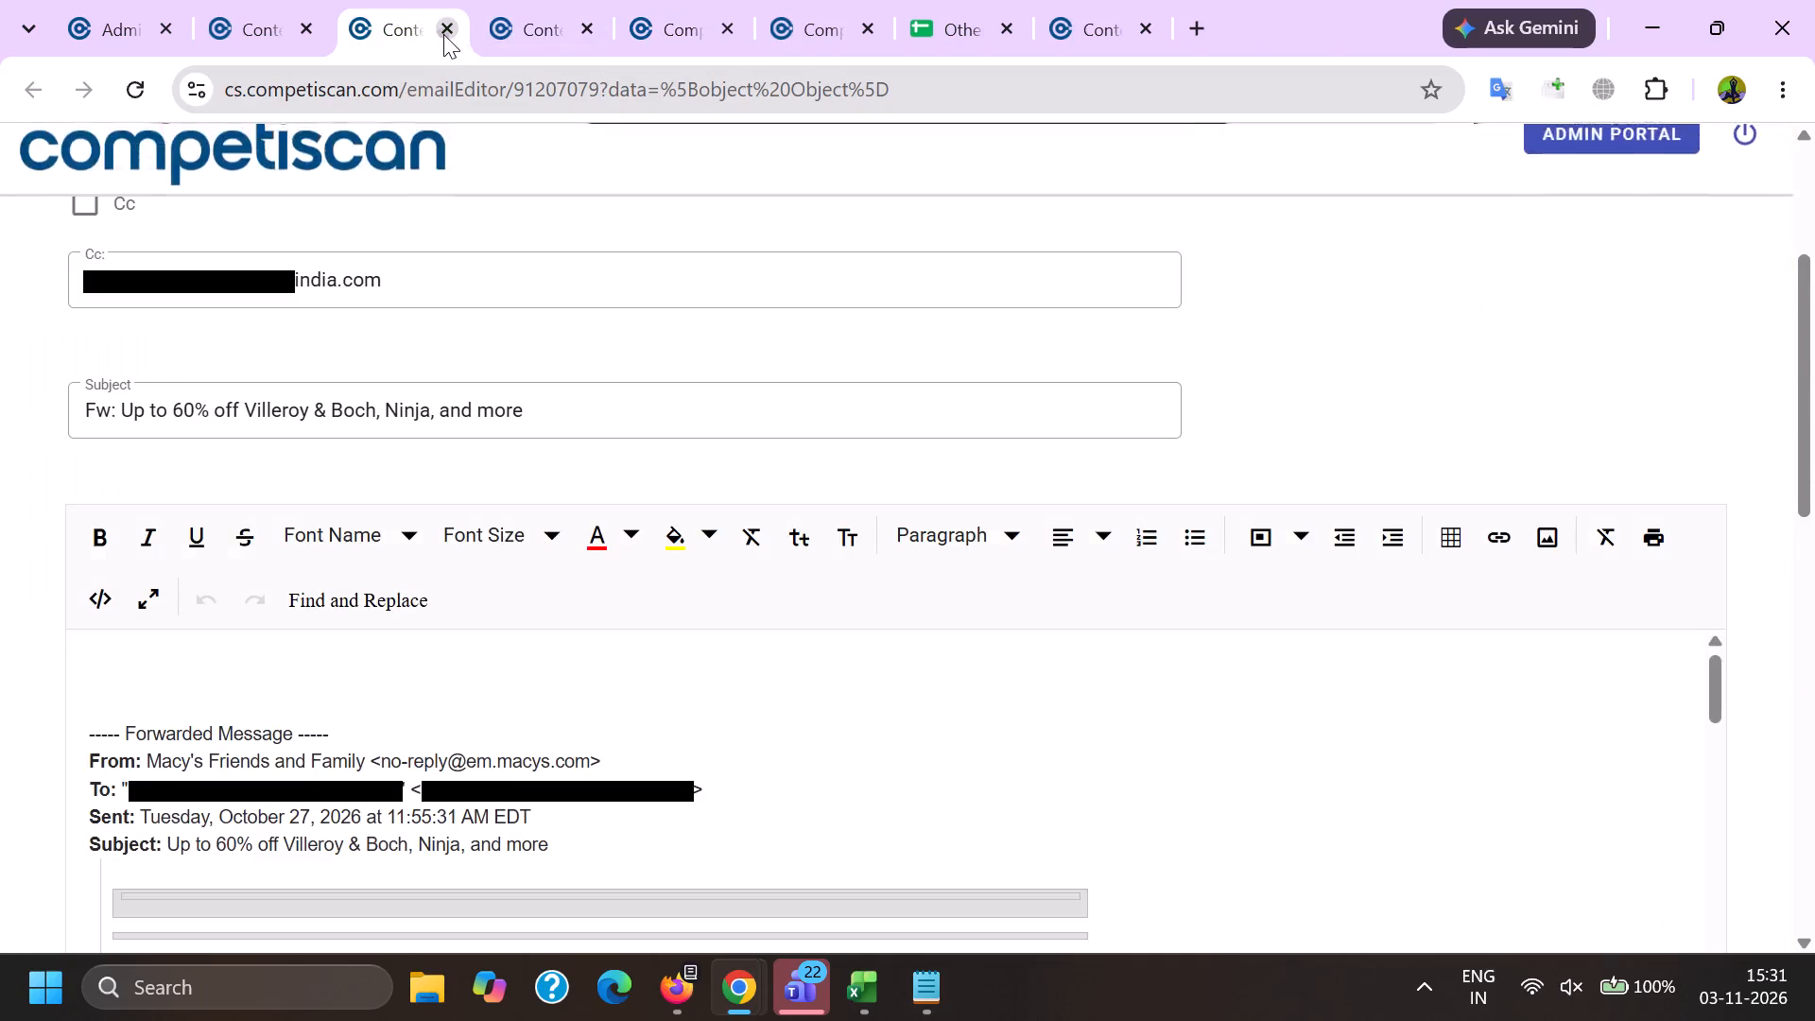
{"action": "left_click", "coordinate": [0, 407]}
{"action": "left_click", "coordinate": [98, 204]}
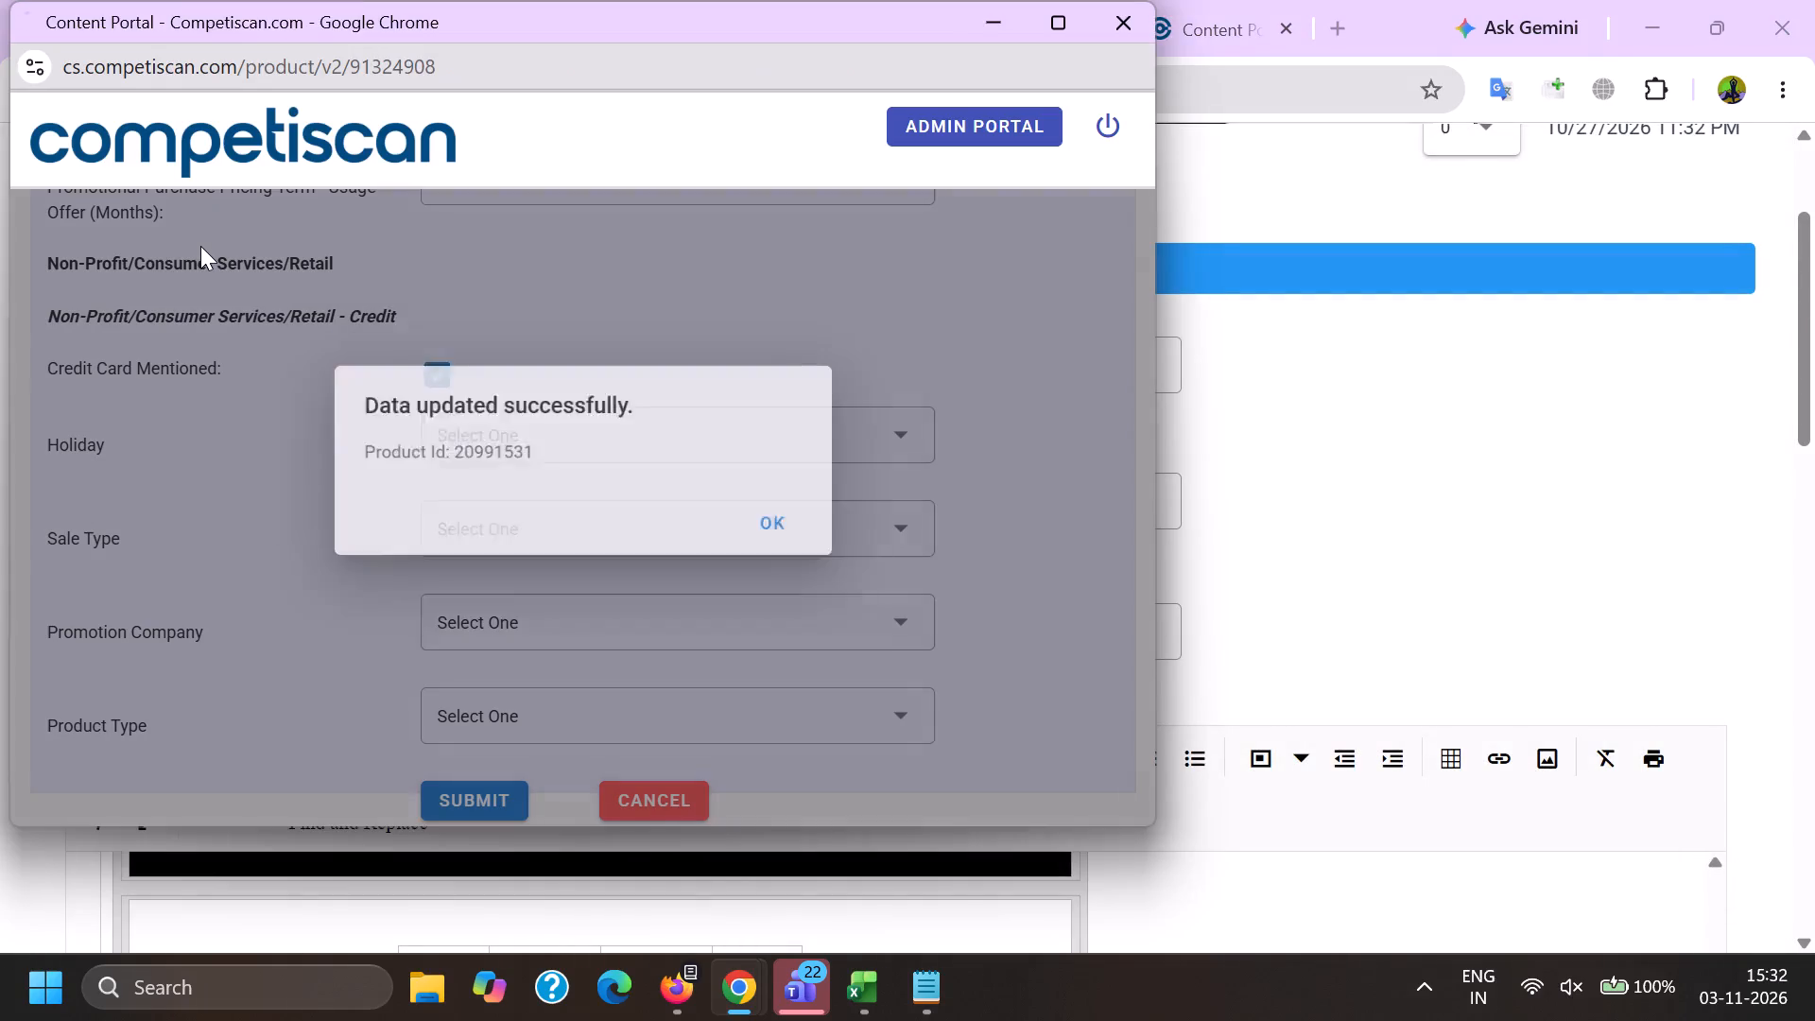
Copy "Macy's" from the email's From line, paste it into the Company and Affinity/Association searches, and select Macy's as the company.
{"action": "key", "text": "alt+Tab"}
{"action": "scroll", "coordinate": [324, 474], "scroll_direction": "down", "scroll_amount": 4}
{"action": "scroll", "coordinate": [279, 601], "scroll_direction": "up", "scroll_amount": 2}
{"action": "left_click", "coordinate": [209, 624]}
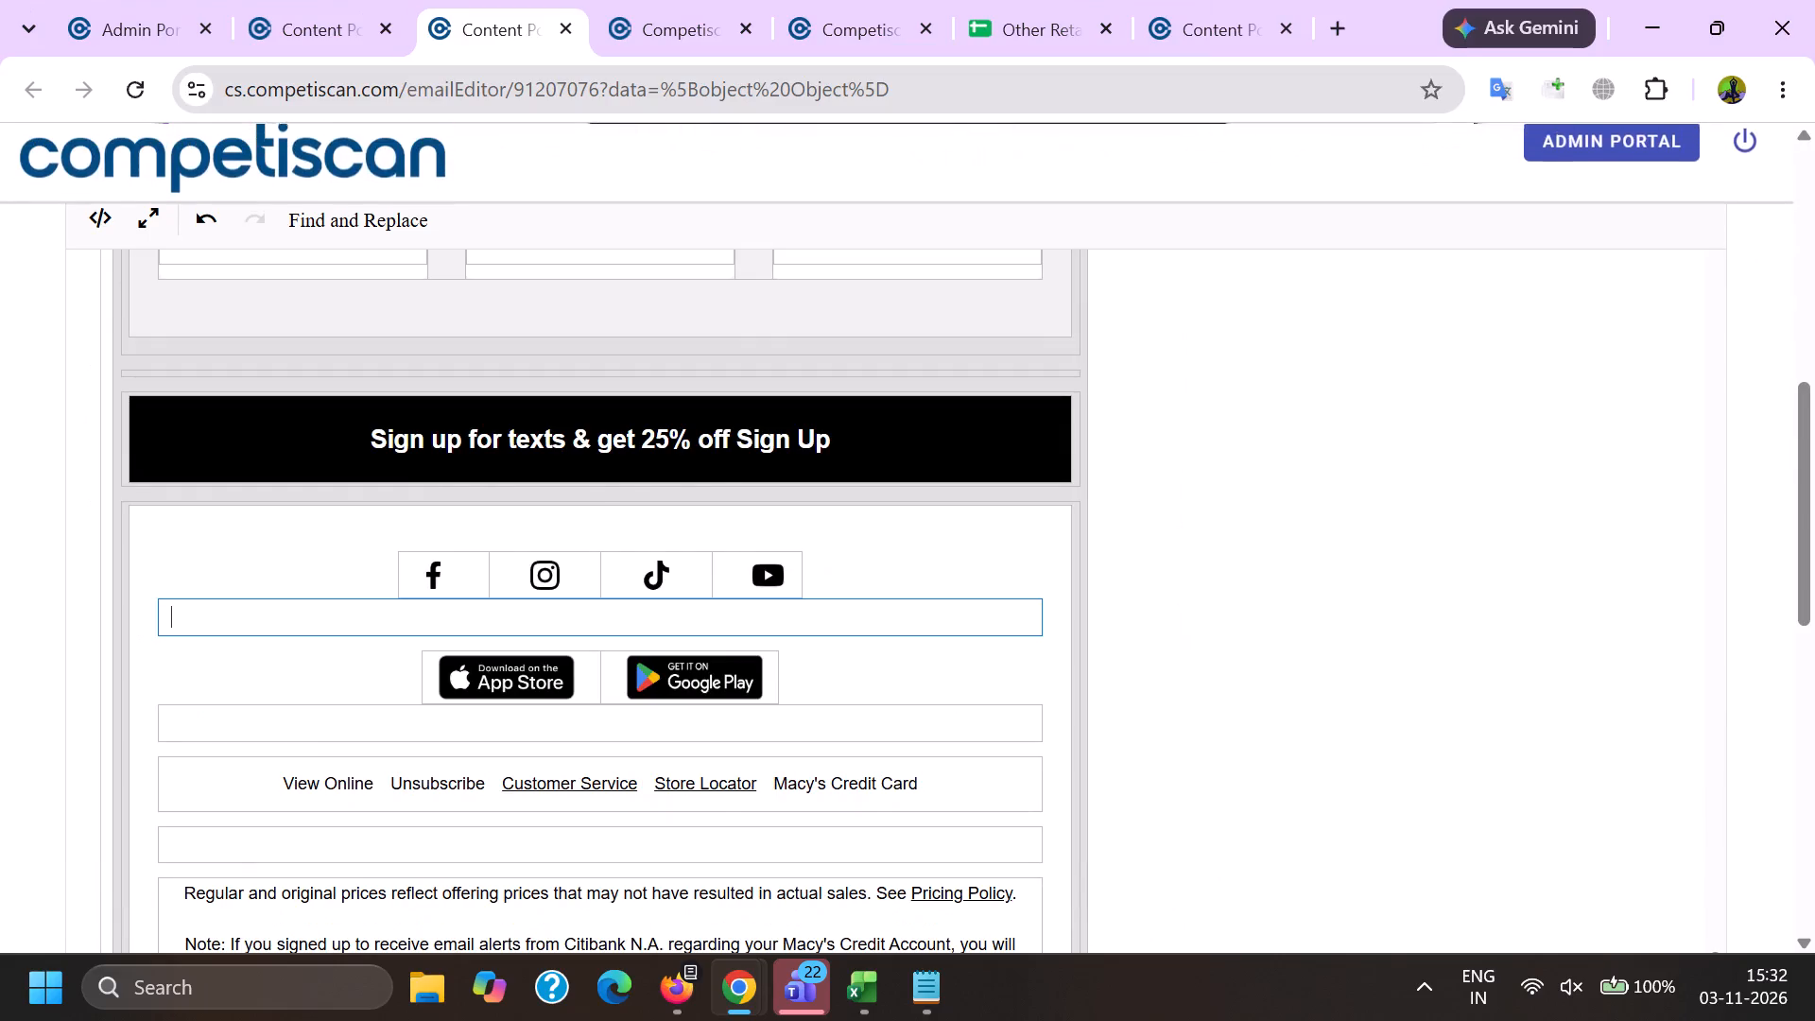
{"action": "key", "text": "Page_Up"}
{"action": "key", "text": "Page_Up"}
{"action": "key", "text": "Page_Up"}
{"action": "key", "text": "Page_Up"}
{"action": "key", "text": "Page_Up"}
{"action": "key", "text": "Page_Up"}
{"action": "key", "text": "Page_Up"}
{"action": "key", "text": "Page_Up"}
{"action": "key", "text": "Page_Up"}
{"action": "key", "text": "Page_Up"}
{"action": "key", "text": "Page_Up"}
{"action": "key", "text": "Page_Up"}
{"action": "key", "text": "Page_Up"}
{"action": "key", "text": "Page_Up"}
{"action": "key", "text": "Page_Up"}
{"action": "key", "text": "Page_Up"}
{"action": "key", "text": "Page_Up"}
{"action": "key", "text": "Page_Up"}
{"action": "key", "text": "Page_Up"}
{"action": "key", "text": "Page_Up"}
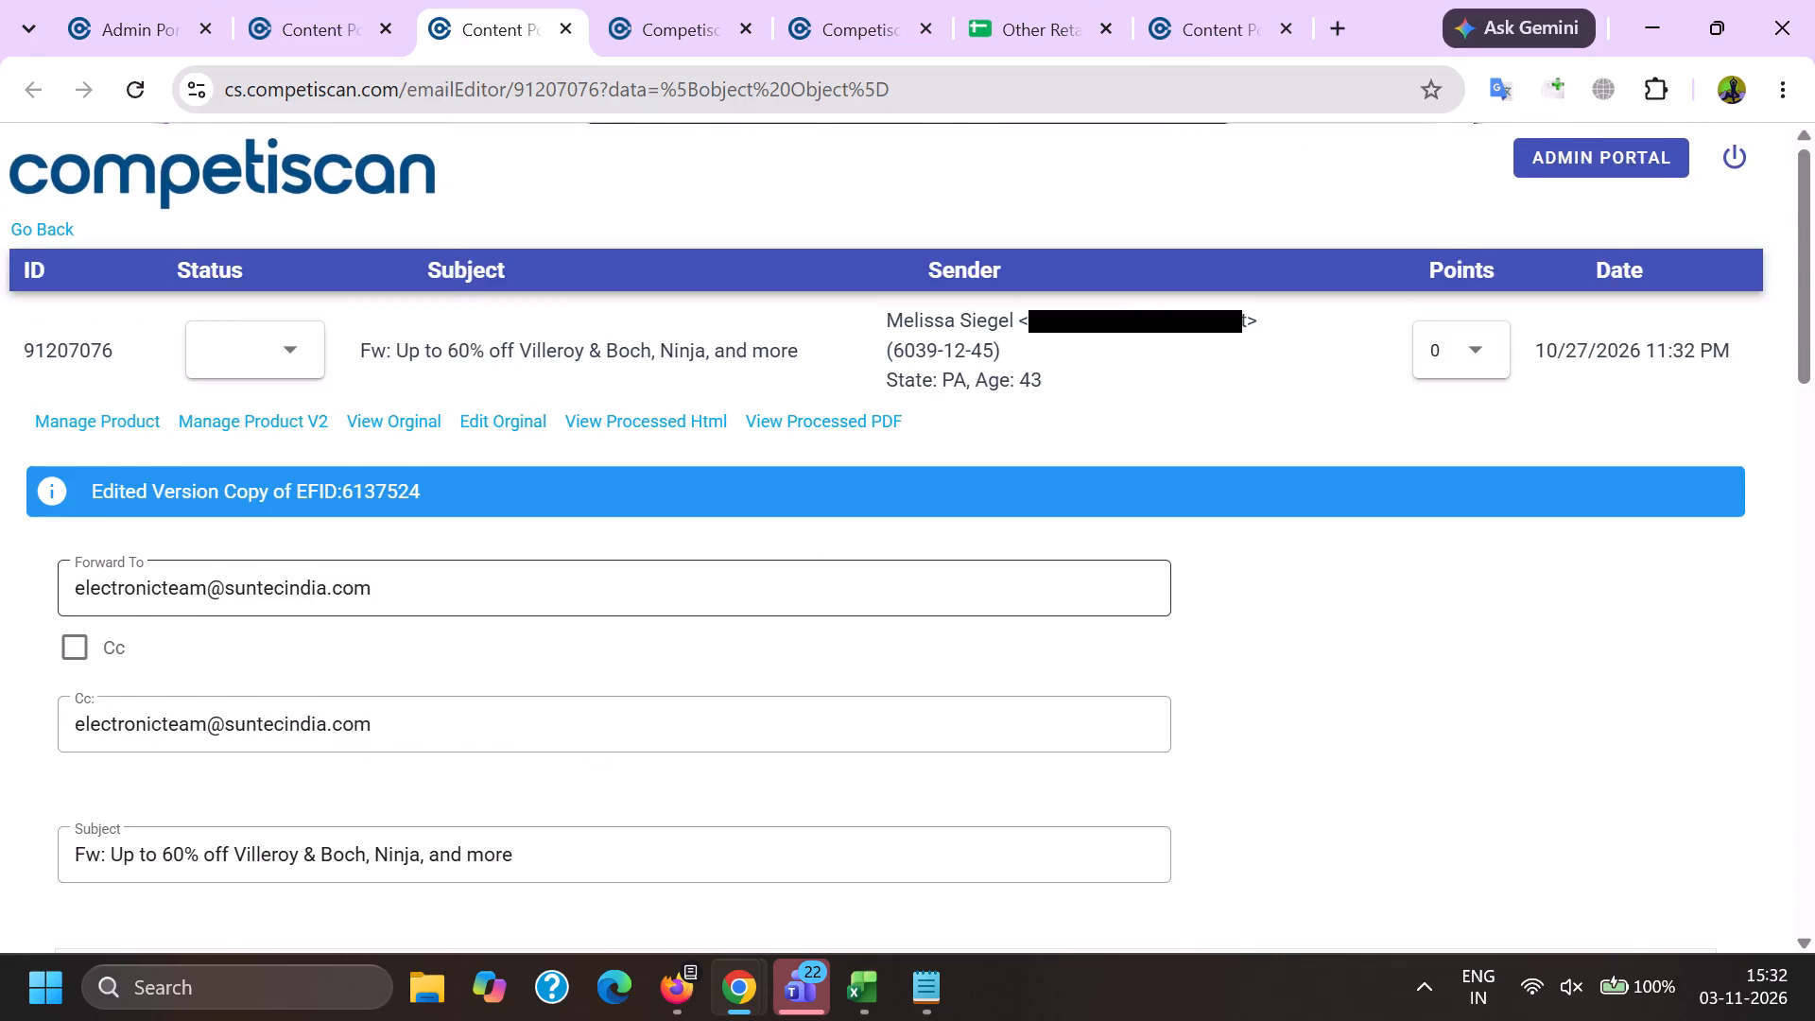
{"action": "scroll", "coordinate": [222, 580], "scroll_direction": "down", "scroll_amount": 4}
{"action": "double_click", "coordinate": [171, 520]}
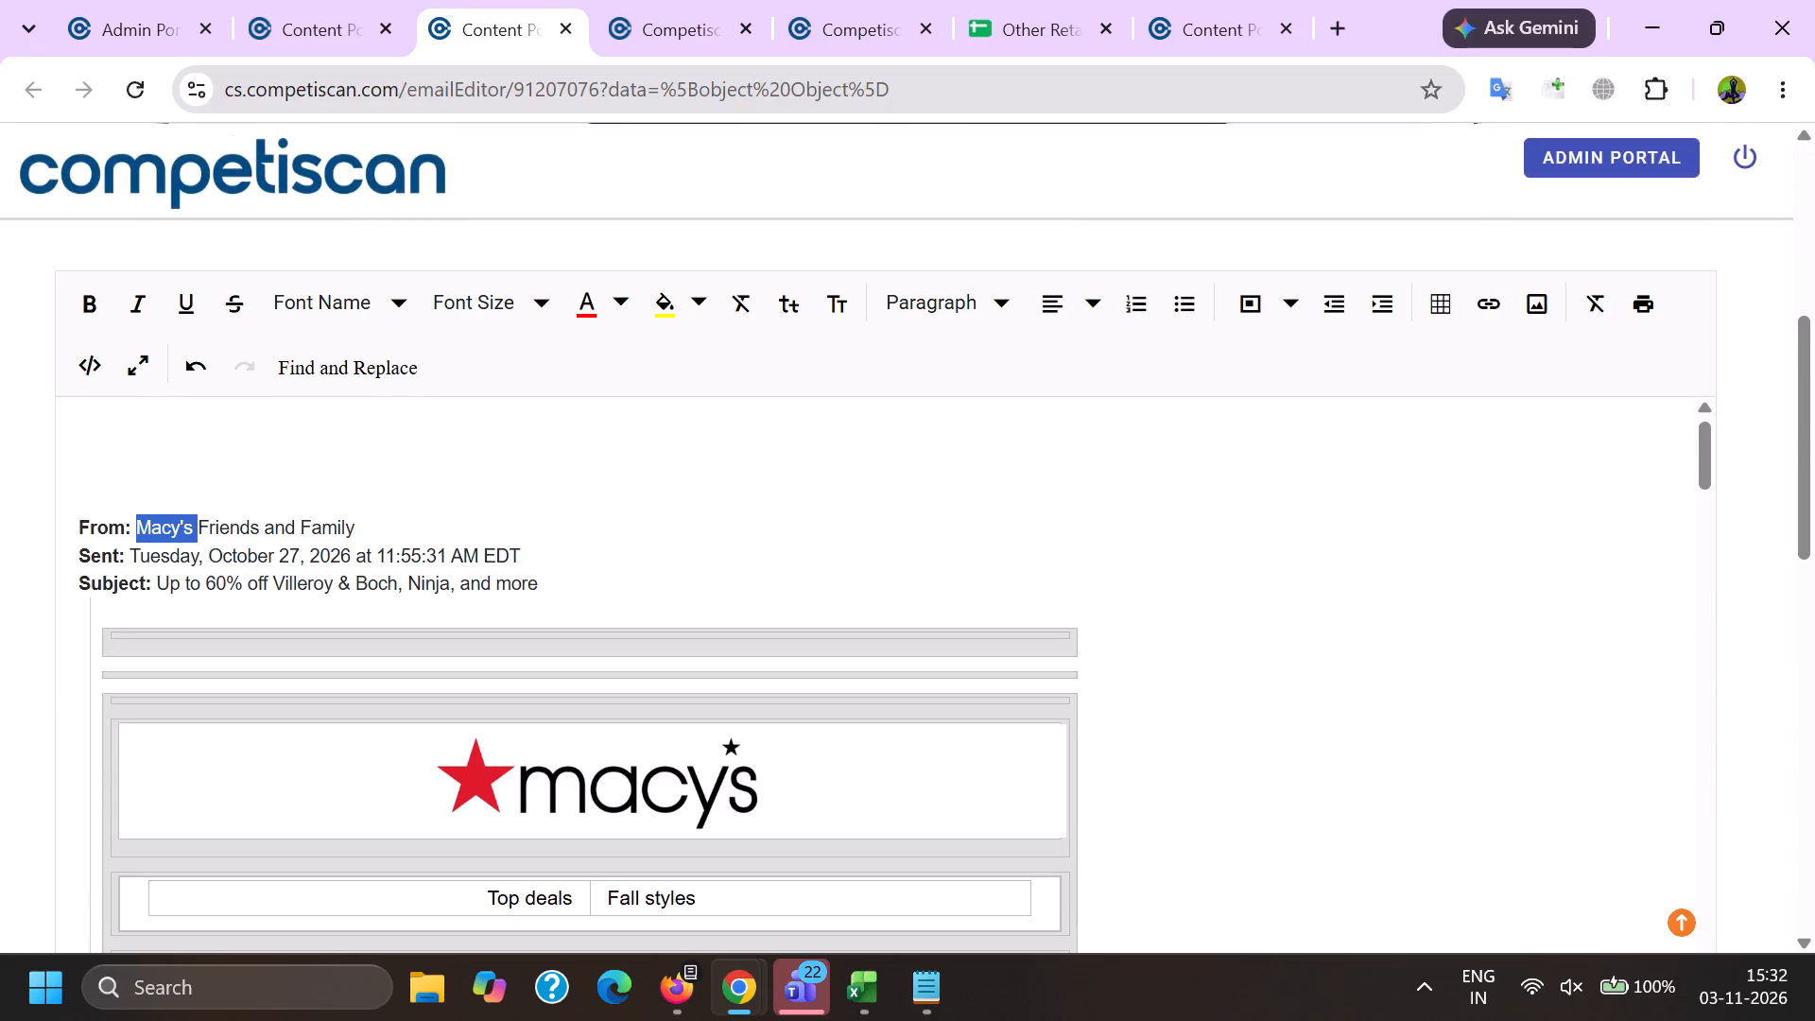
{"action": "key", "text": "shift+Left"}
{"action": "key", "text": "ctrl+c"}
{"action": "key", "text": "alt+Tab"}
{"action": "scroll", "coordinate": [337, 517], "scroll_direction": "down", "scroll_amount": 5}
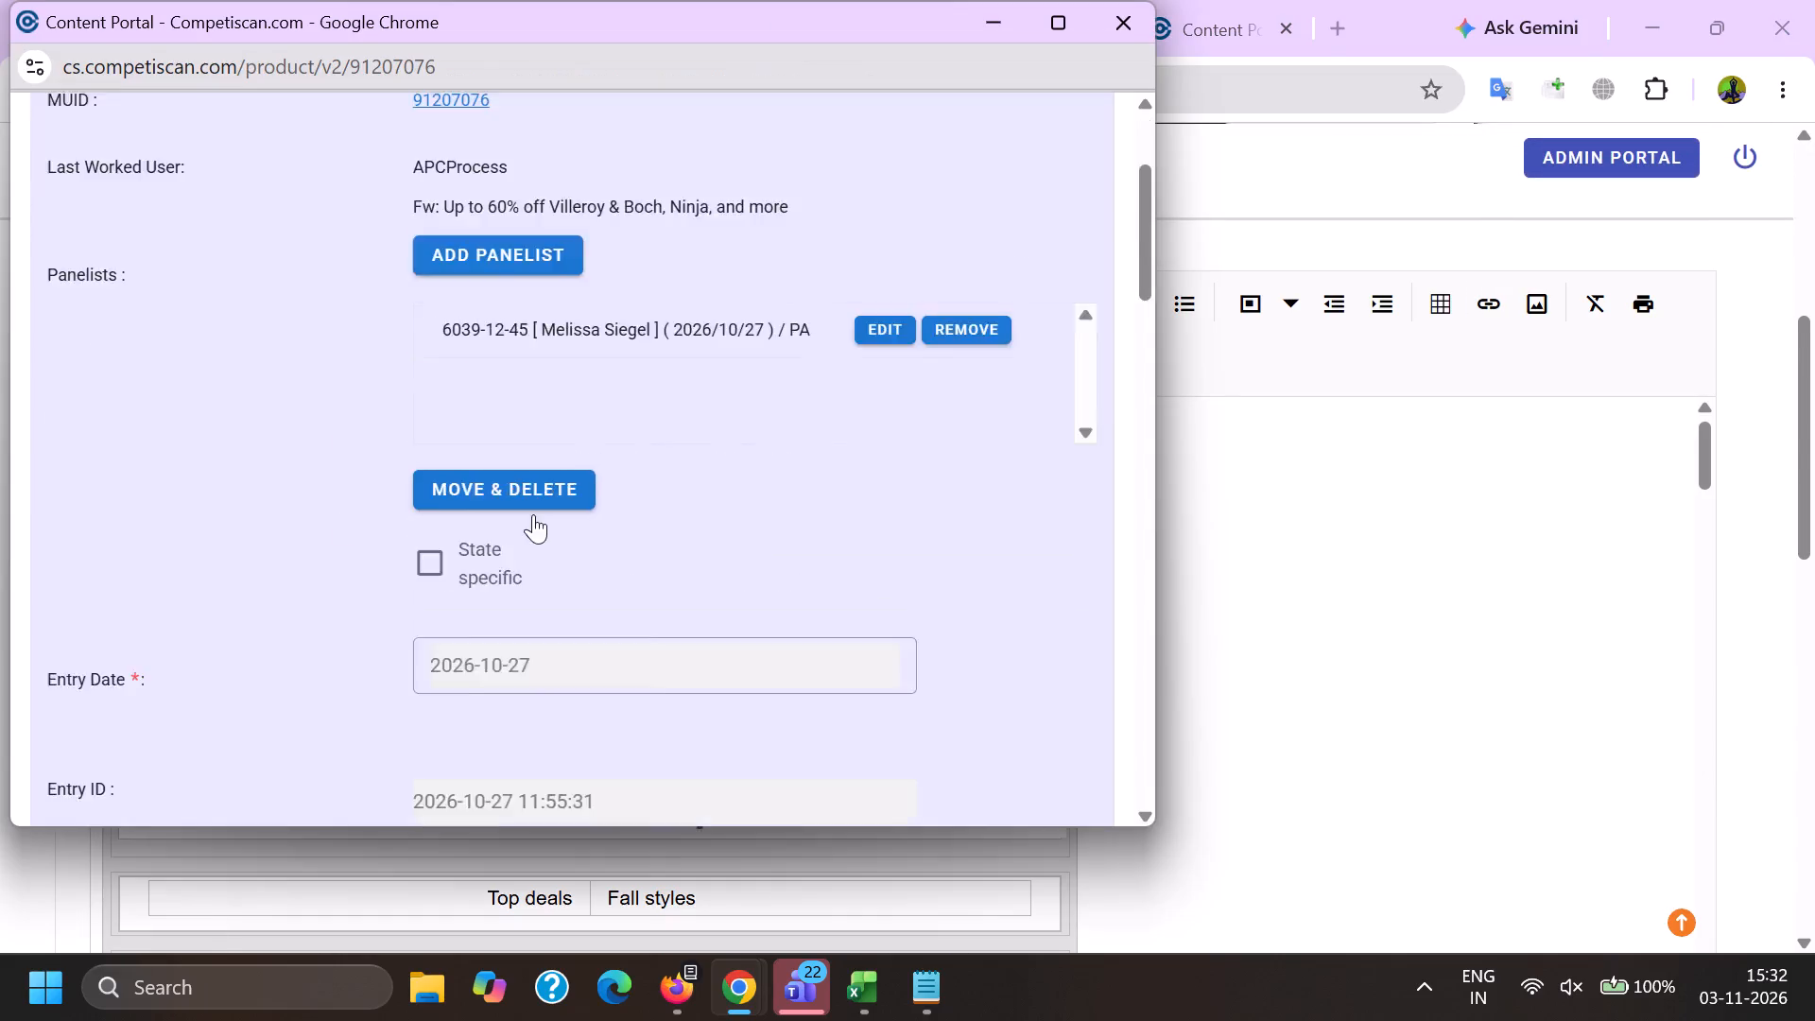
{"action": "left_click", "coordinate": [553, 510]}
{"action": "left_click", "coordinate": [522, 454]}
{"action": "key", "text": "ctrl+v"}
{"action": "scroll", "coordinate": [542, 431], "scroll_direction": "down", "scroll_amount": 2}
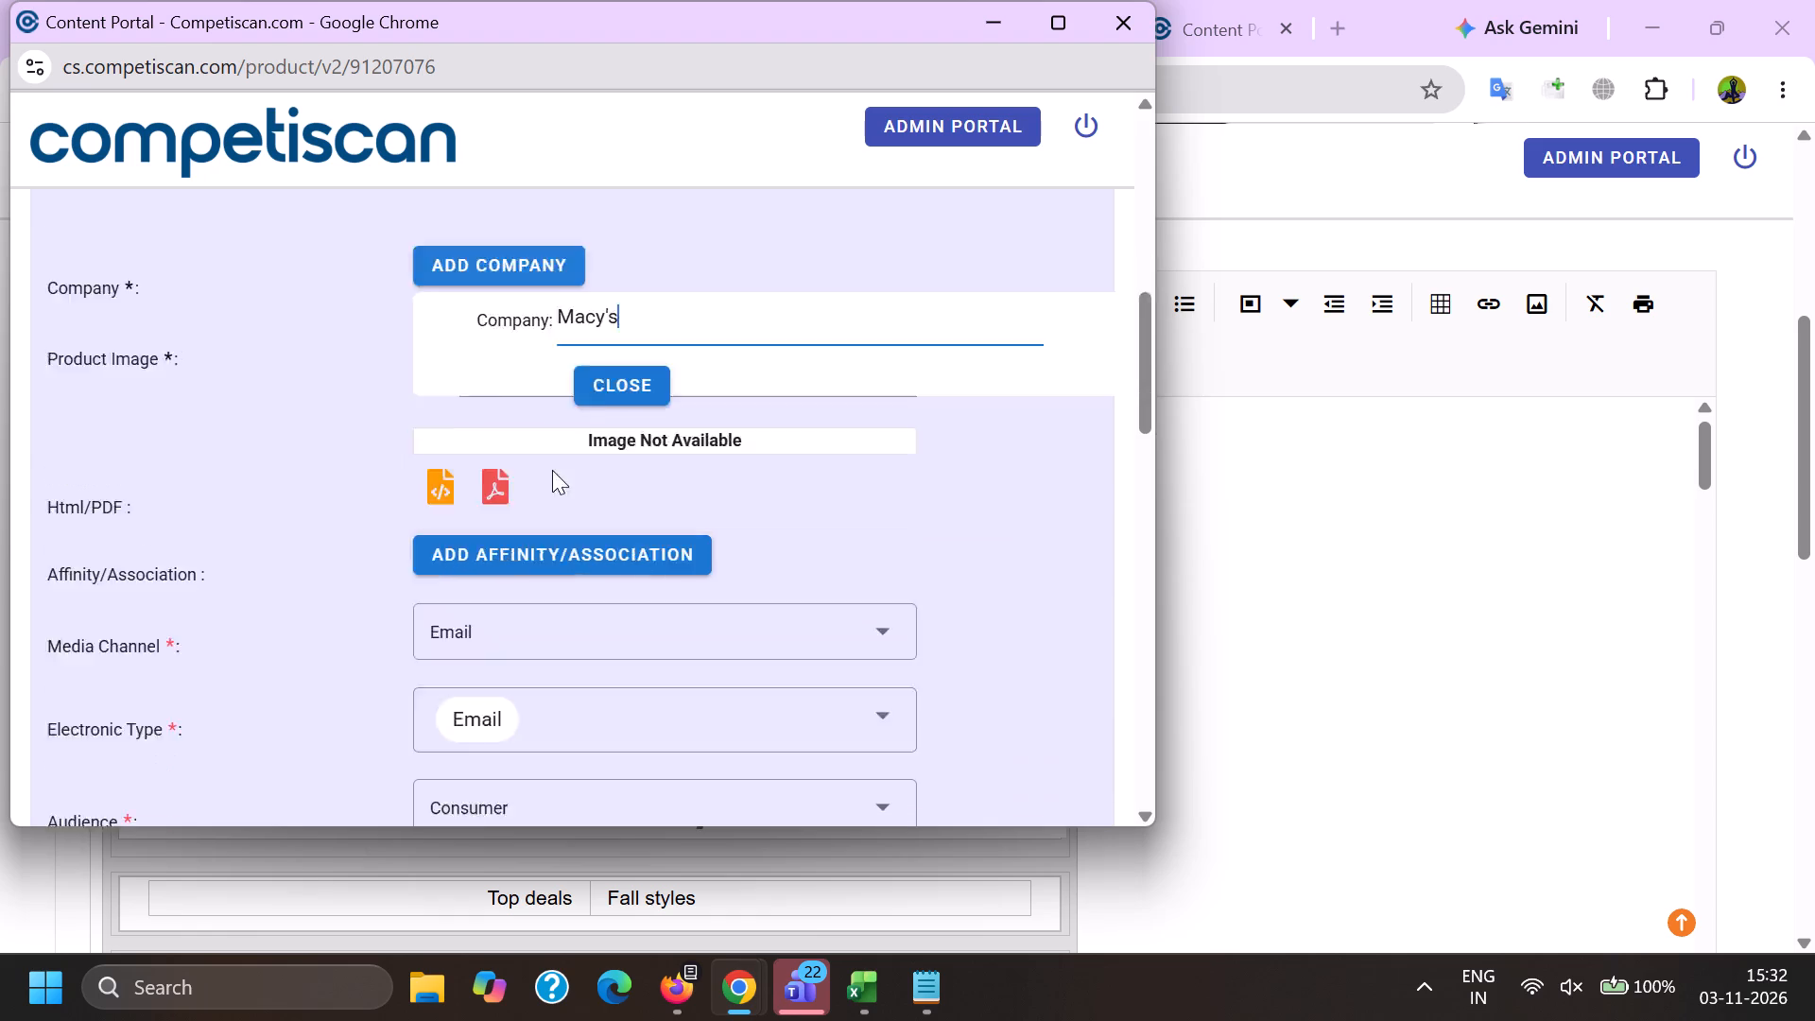
{"action": "left_click", "coordinate": [552, 463]}
{"action": "left_click", "coordinate": [684, 514]}
{"action": "key", "text": "ctrl+v"}
{"action": "scroll", "coordinate": [560, 632], "scroll_direction": "up", "scroll_amount": 3}
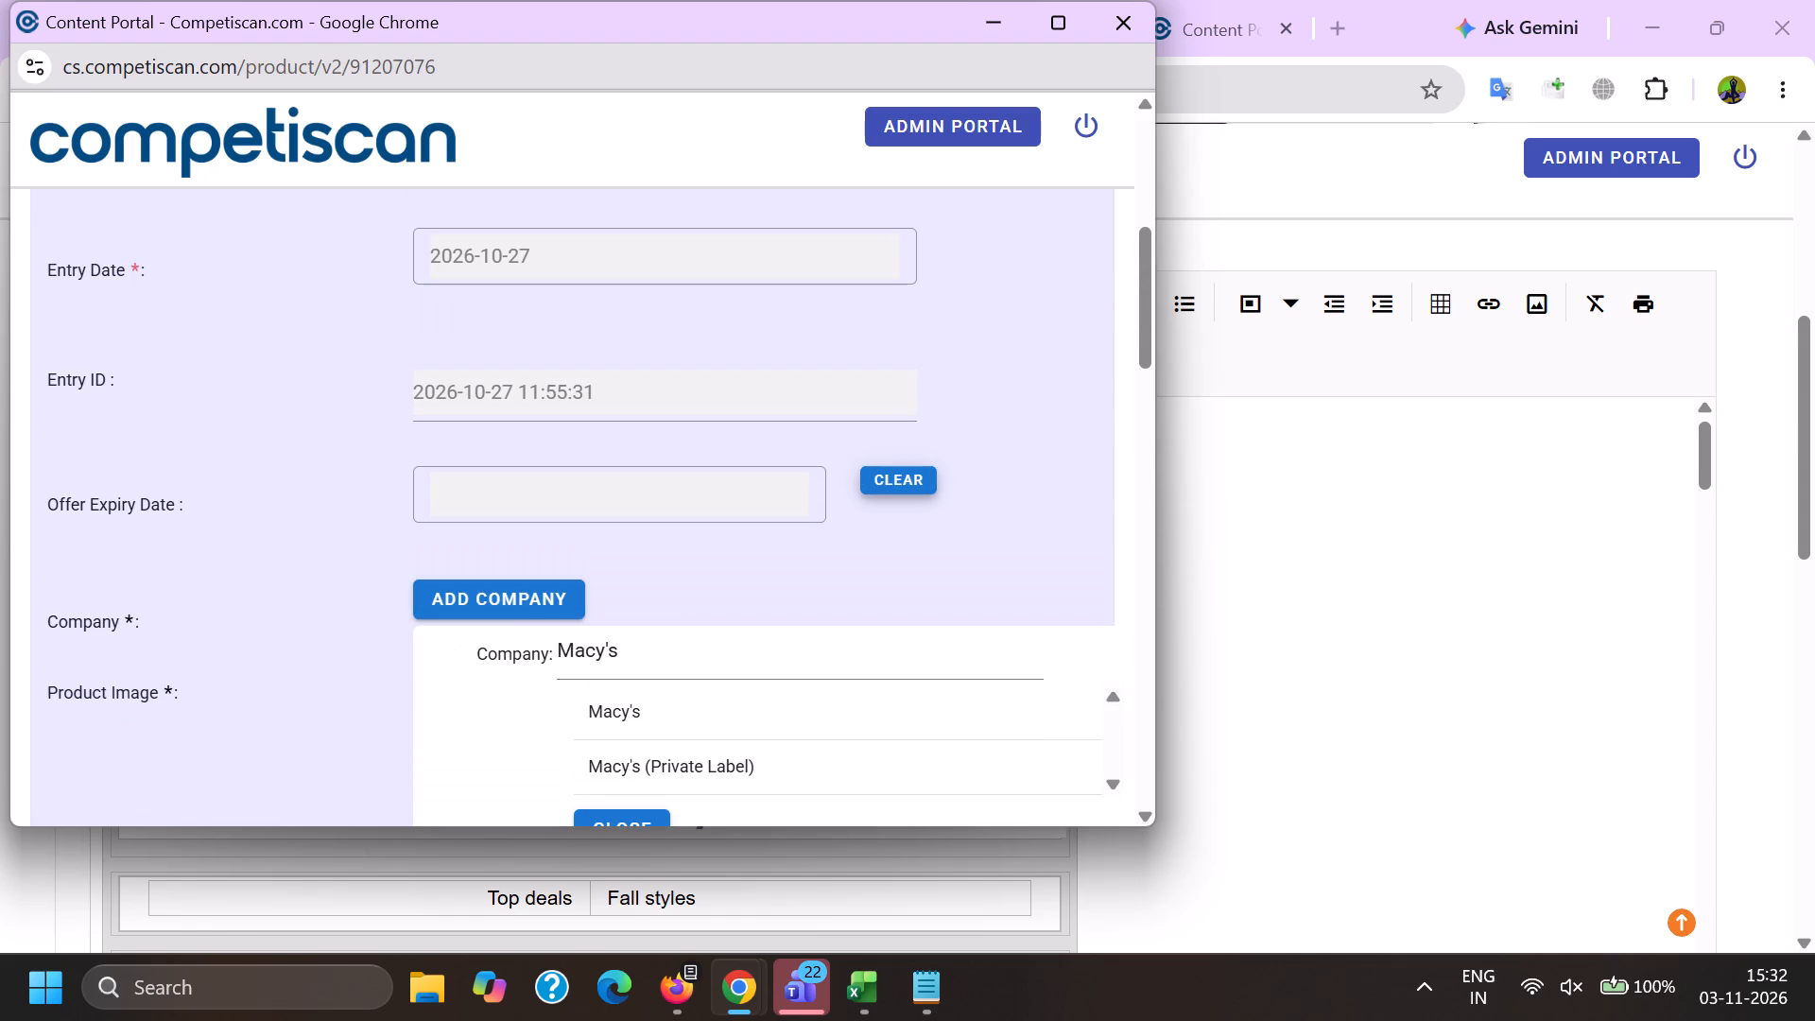
{"action": "left_click", "coordinate": [607, 732]}
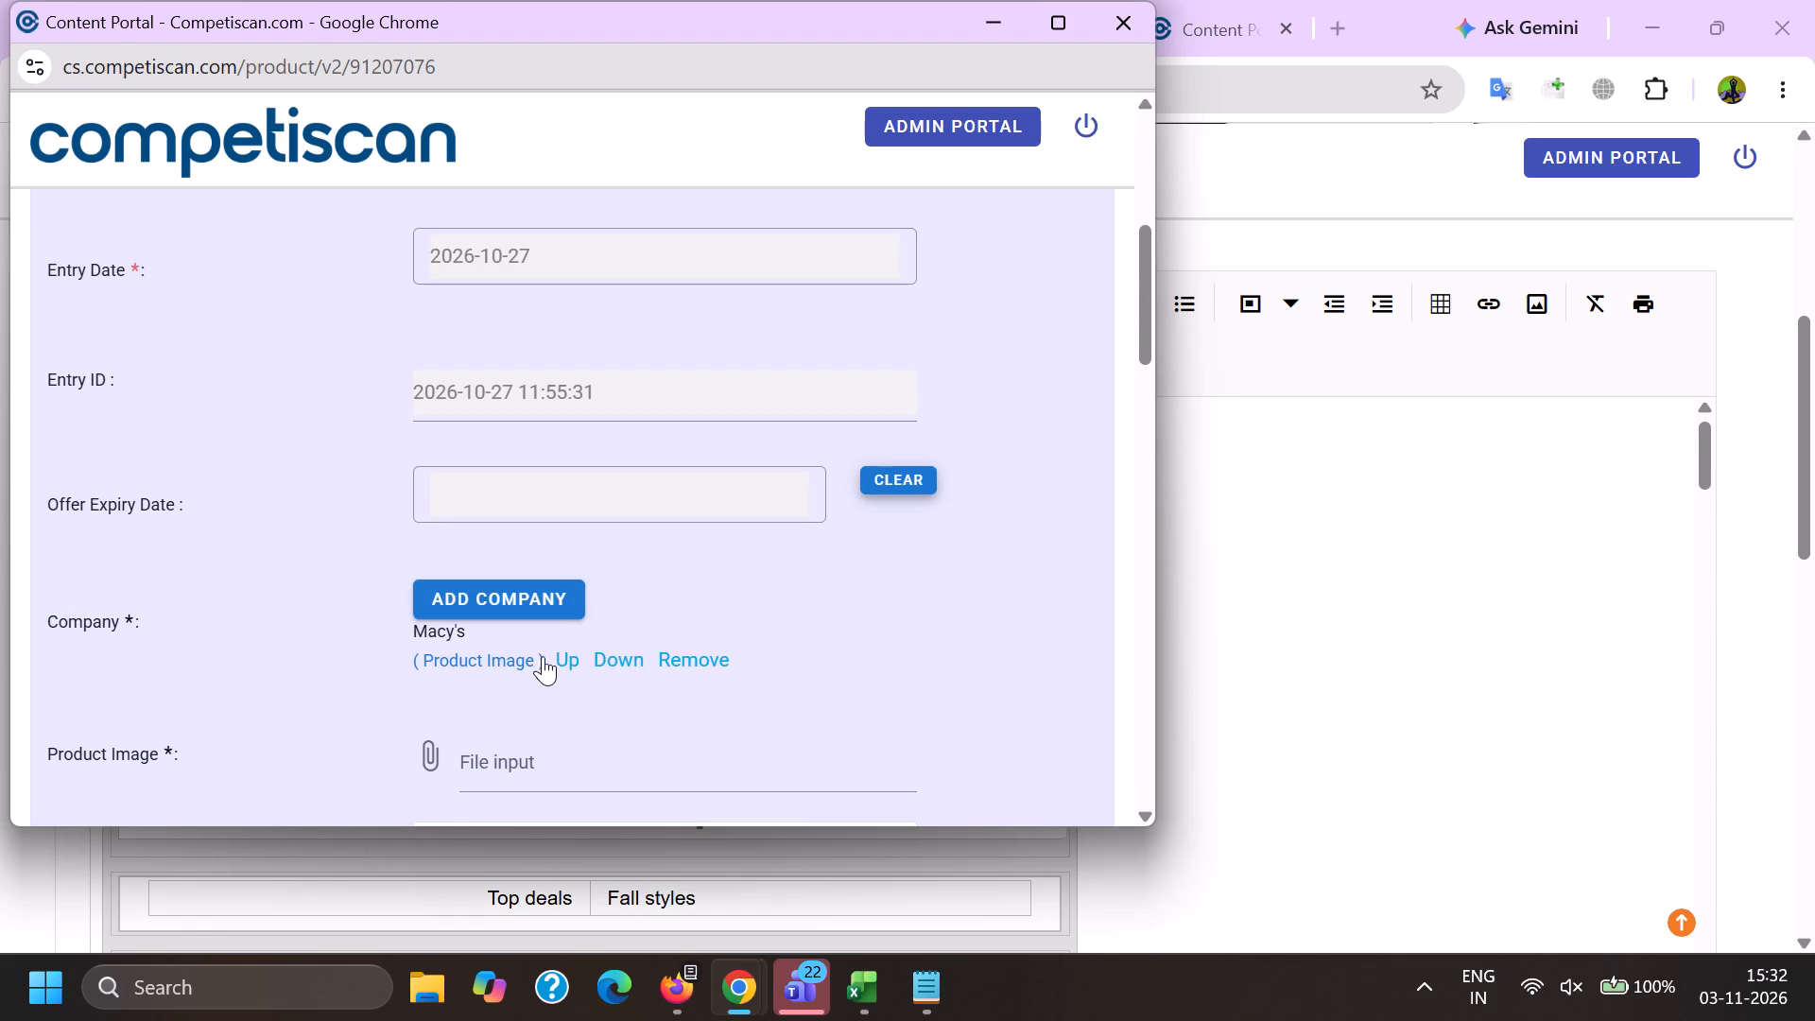
Add Citibank as the second company on the product form.
{"action": "left_click", "coordinate": [538, 656]}
{"action": "left_click", "coordinate": [534, 595]}
{"action": "key", "text": "c"}
{"action": "key", "text": "a"}
{"action": "key", "text": "p"}
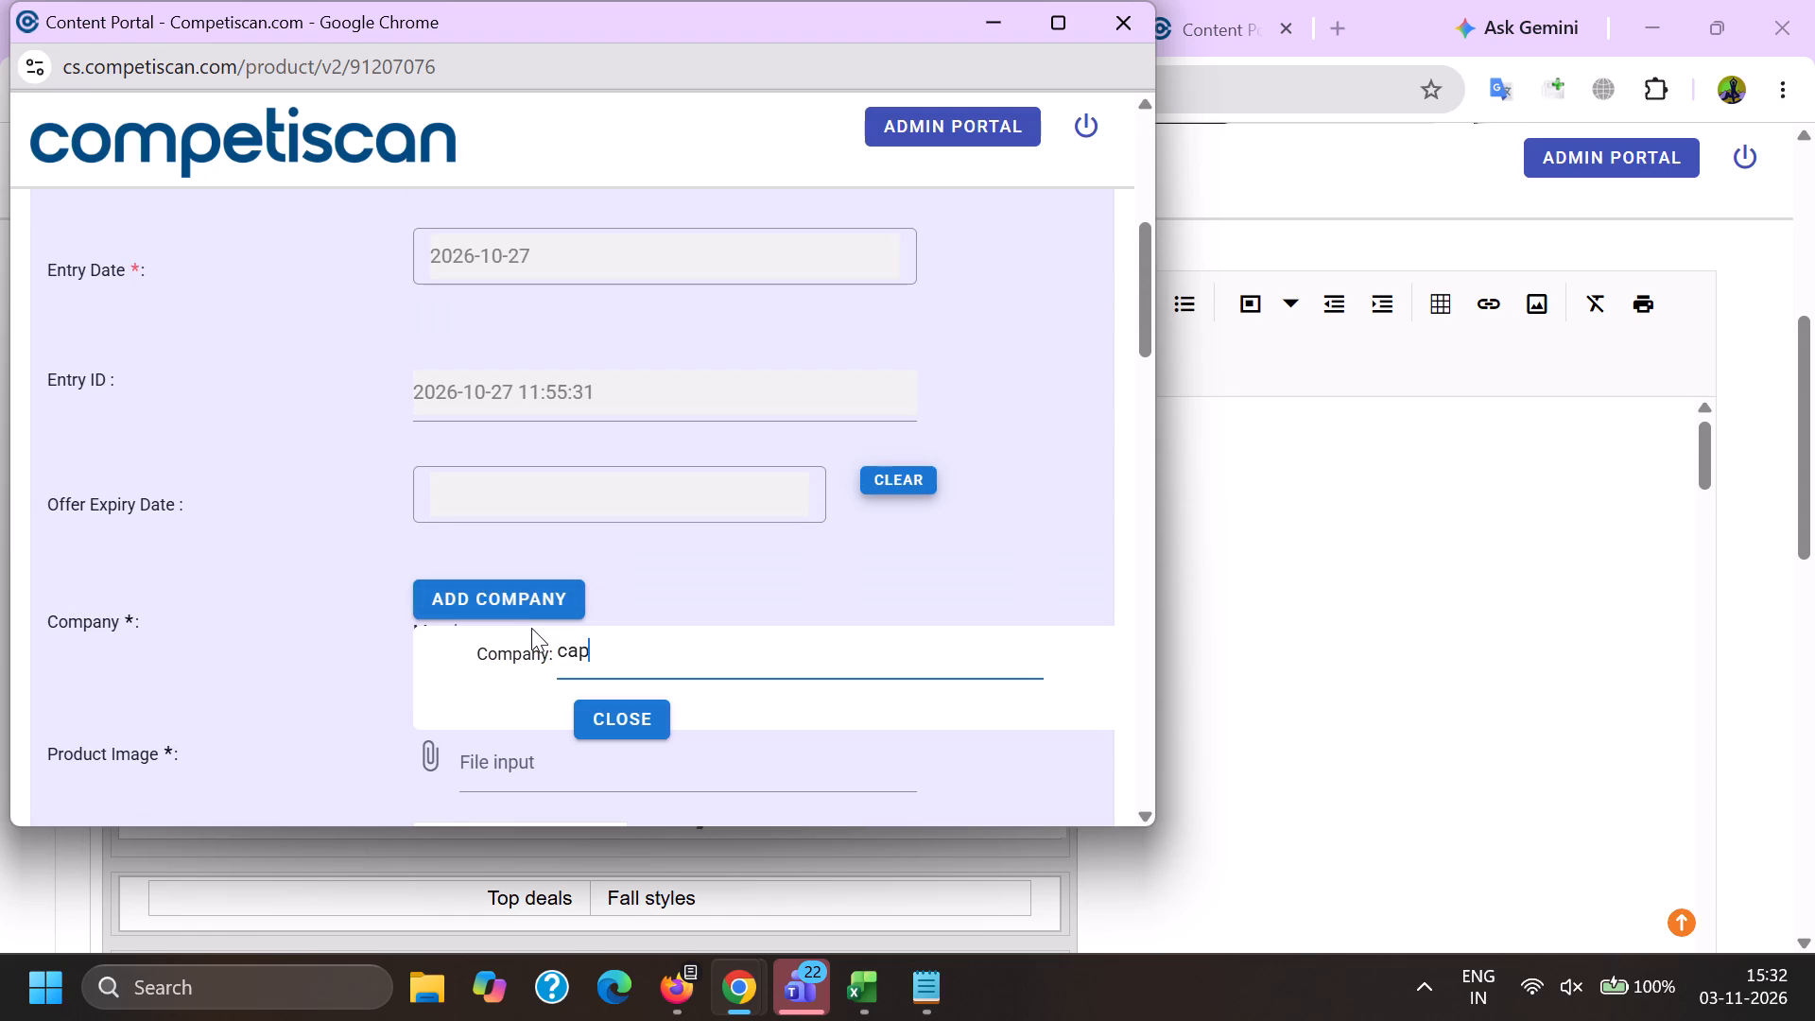
{"action": "key", "text": "BackSpace"}
{"action": "key", "text": "BackSpace"}
{"action": "key", "text": "i"}
{"action": "key", "text": "t"}
{"action": "key", "text": "i"}
{"action": "key", "text": "b"}
{"action": "key", "text": "a"}
{"action": "key", "text": "n"}
{"action": "key", "text": "k"}
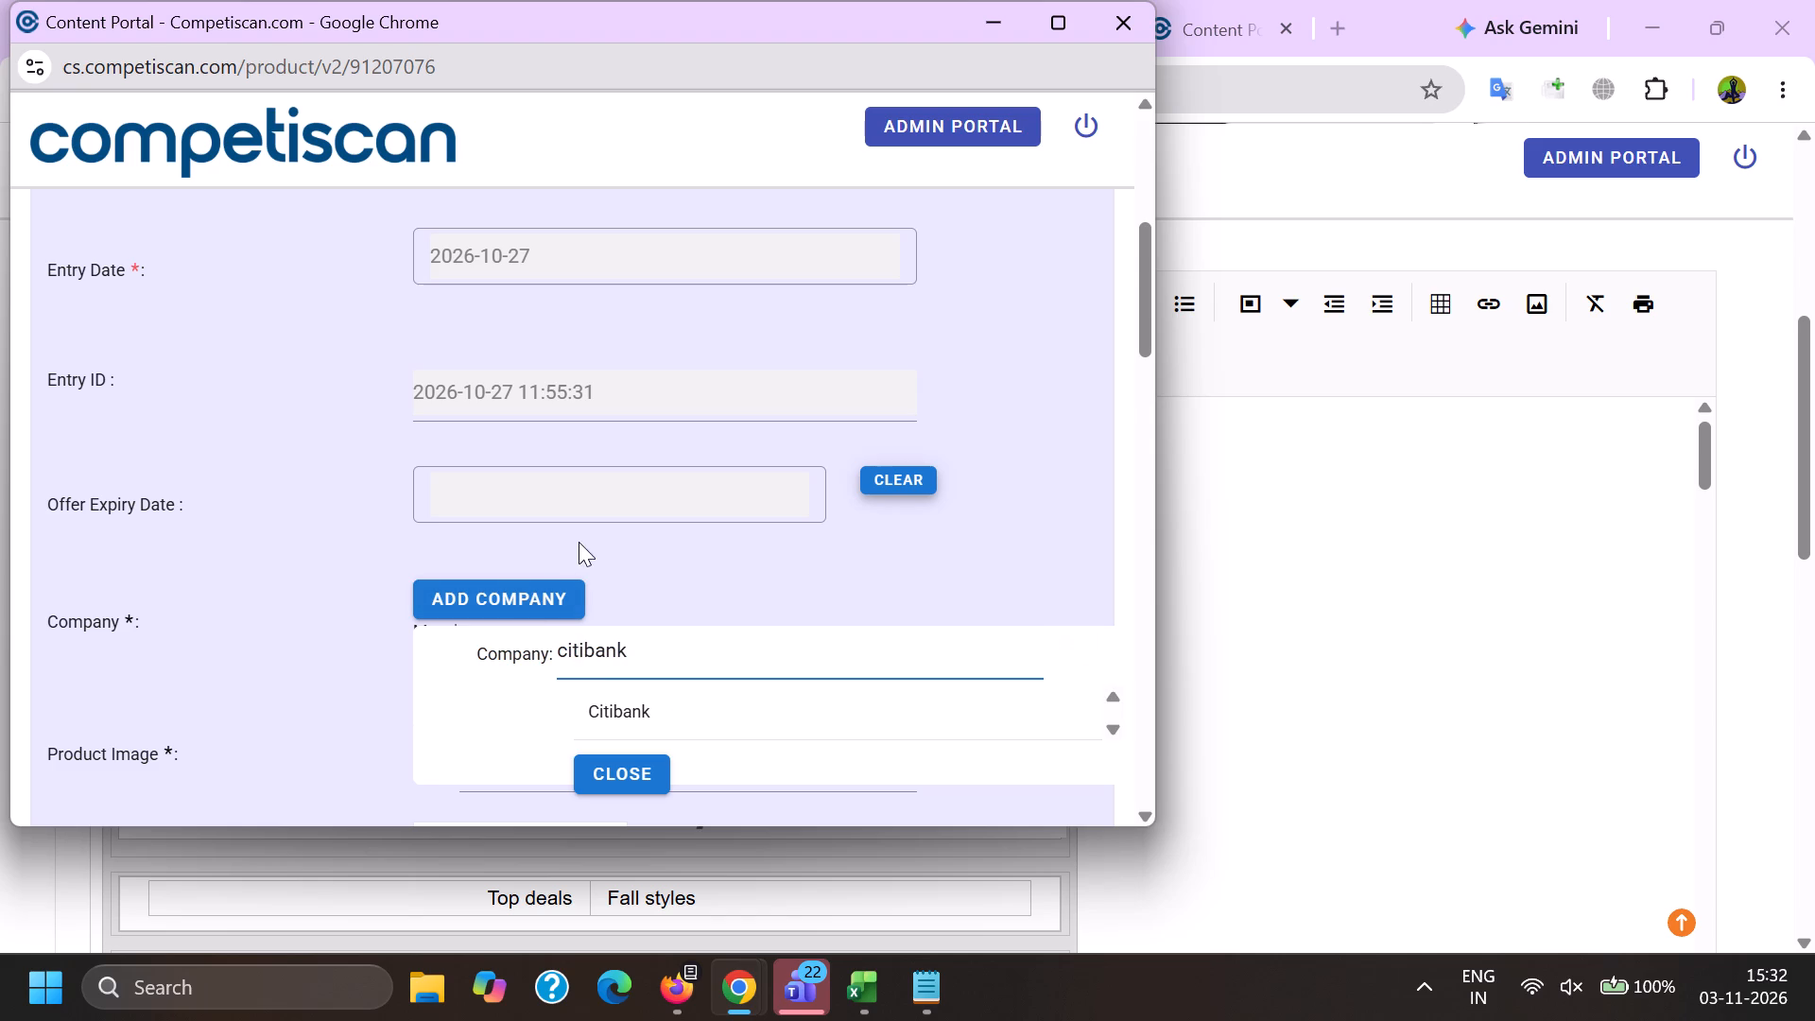
{"action": "left_click", "coordinate": [597, 706]}
{"action": "left_click_drag", "start_coordinate": [601, 711], "coordinate": [607, 719]}
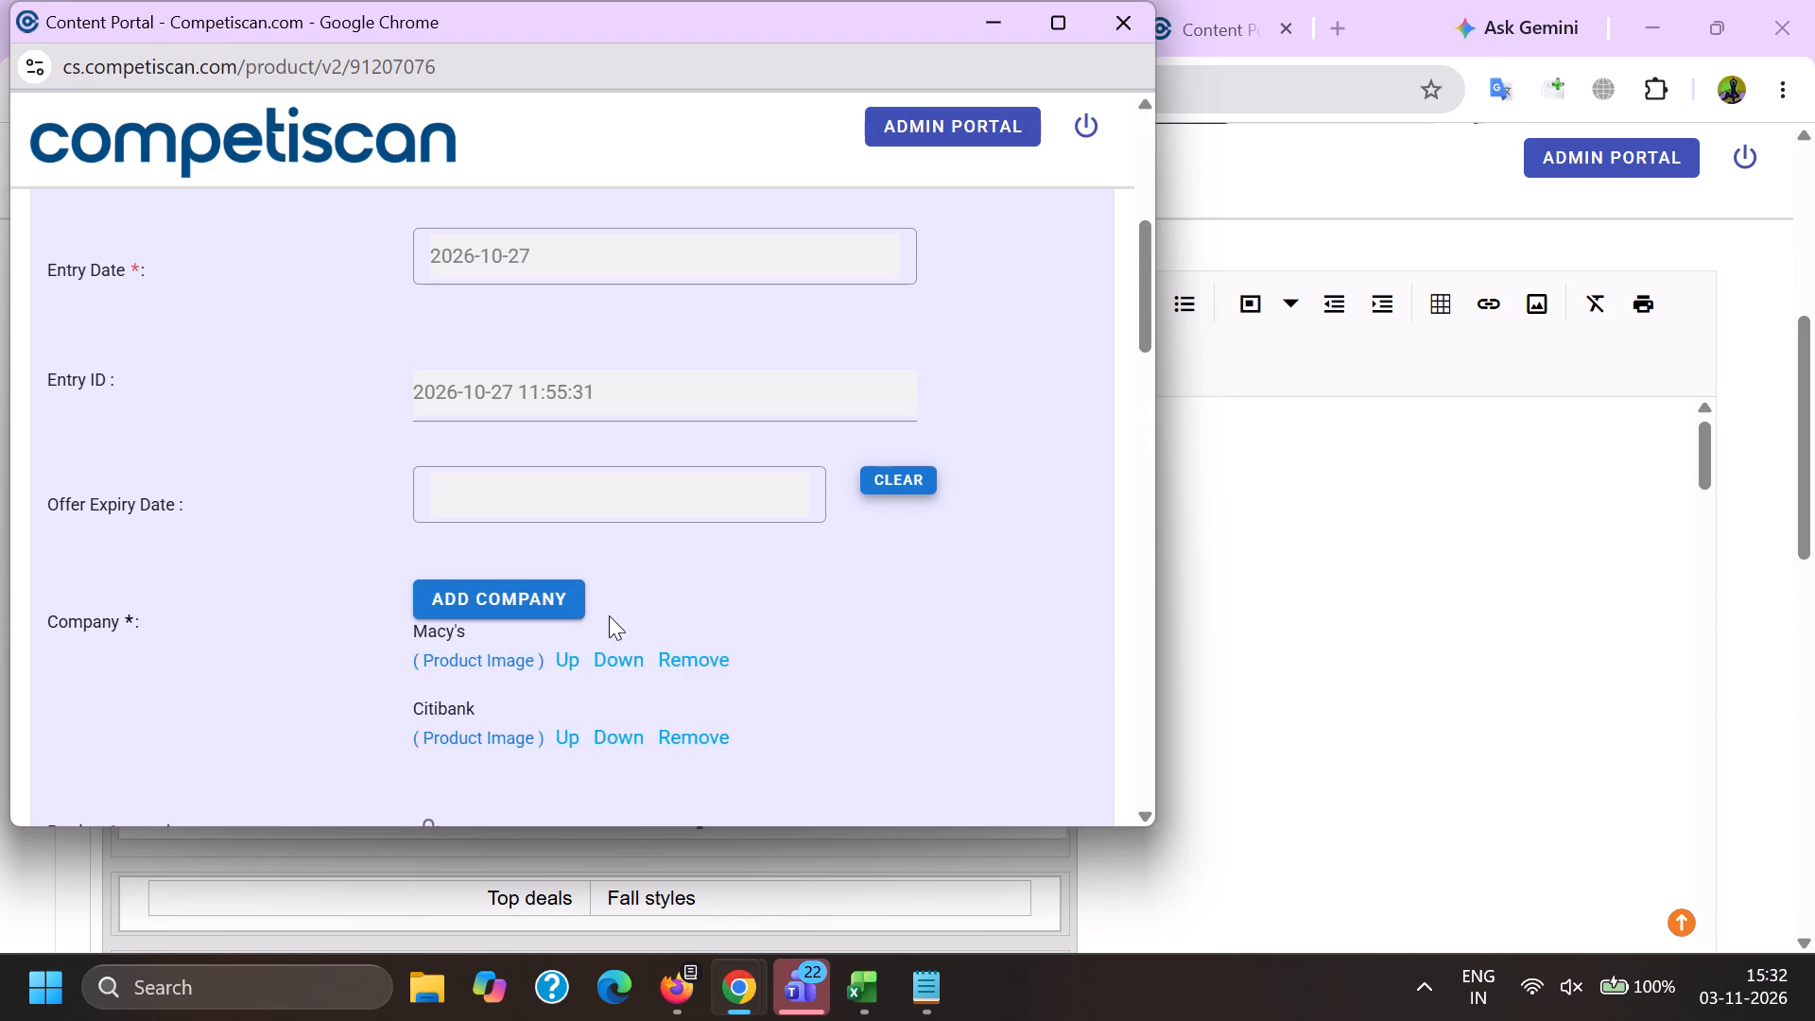
Select Macy's (Retail) as the affinity/association.
{"action": "scroll", "coordinate": [606, 606], "scroll_direction": "down", "scroll_amount": 6}
{"action": "left_click", "coordinate": [593, 411]}
Check the email's content and add the classification Retail / Home / Kitchen & Dining to the product.
{"action": "scroll", "coordinate": [547, 275], "scroll_direction": "down", "scroll_amount": 2}
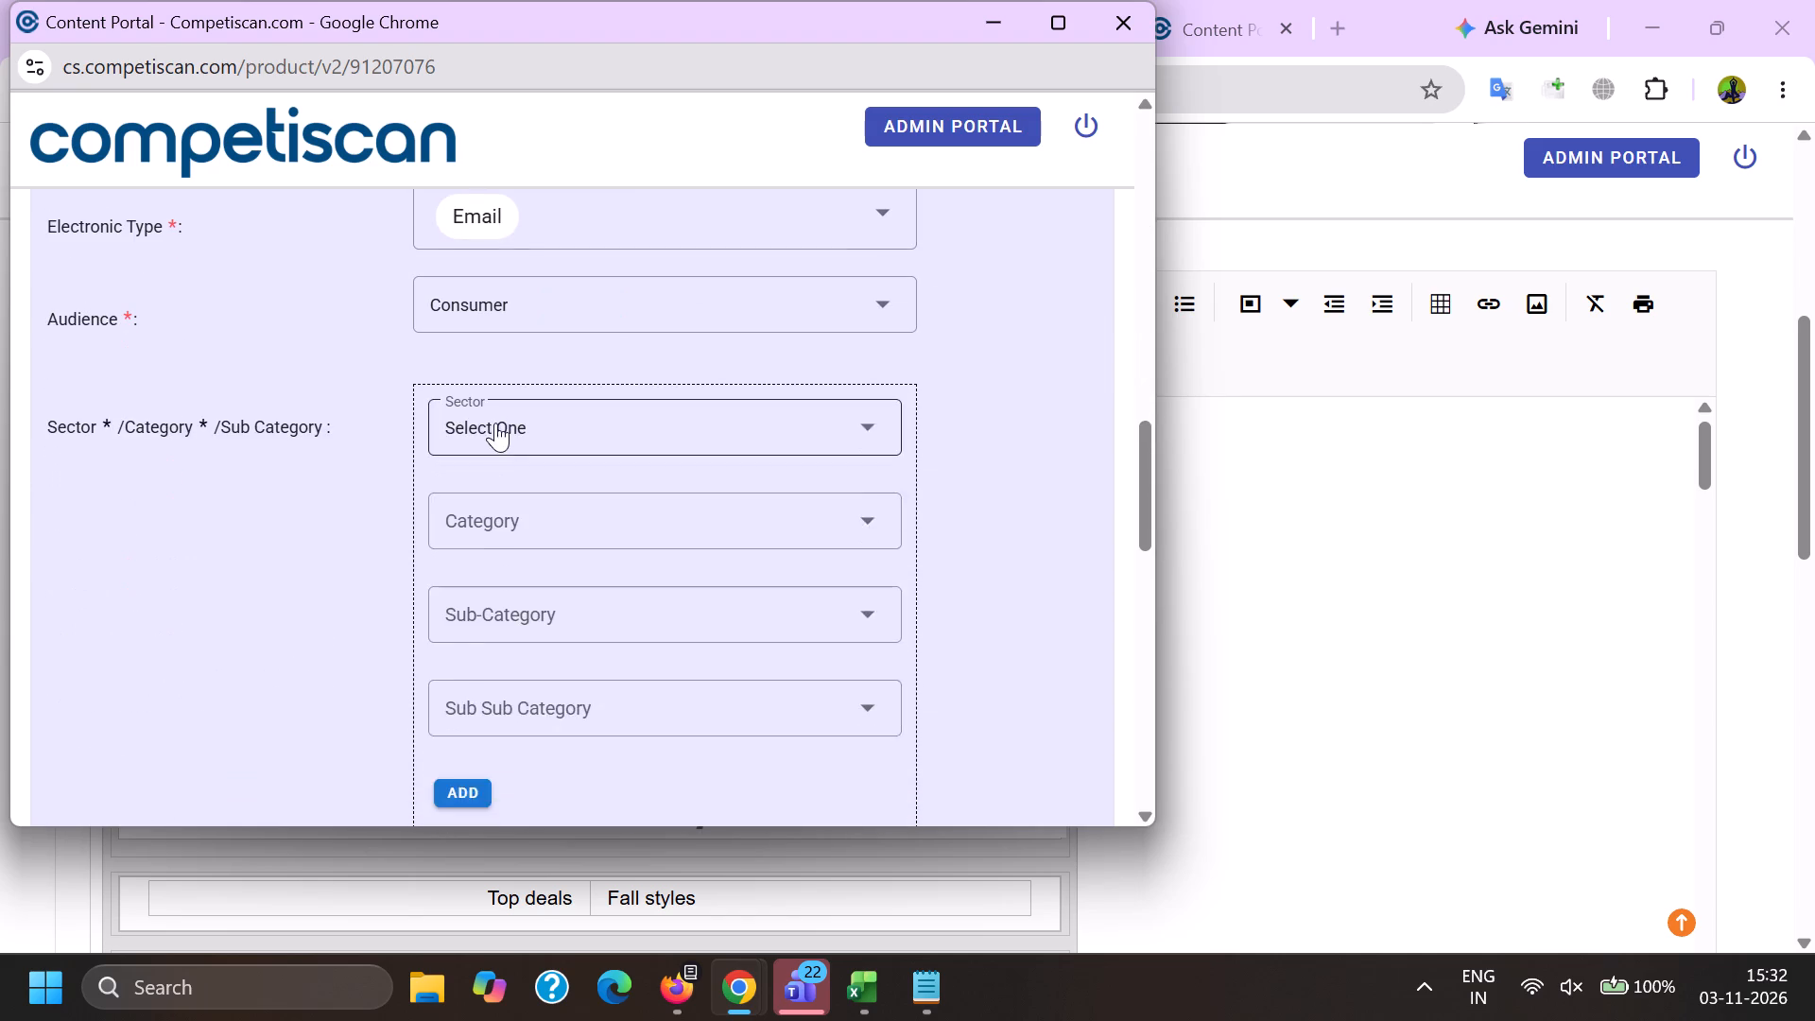
{"action": "left_click", "coordinate": [495, 423]}
{"action": "scroll", "coordinate": [494, 417], "scroll_direction": "down", "scroll_amount": 6}
{"action": "left_click", "coordinate": [484, 529]}
{"action": "left_click_drag", "start_coordinate": [376, 517], "coordinate": [397, 524]}
{"action": "left_click", "coordinate": [518, 521]}
{"action": "scroll", "coordinate": [532, 312], "scroll_direction": "down", "scroll_amount": 8}
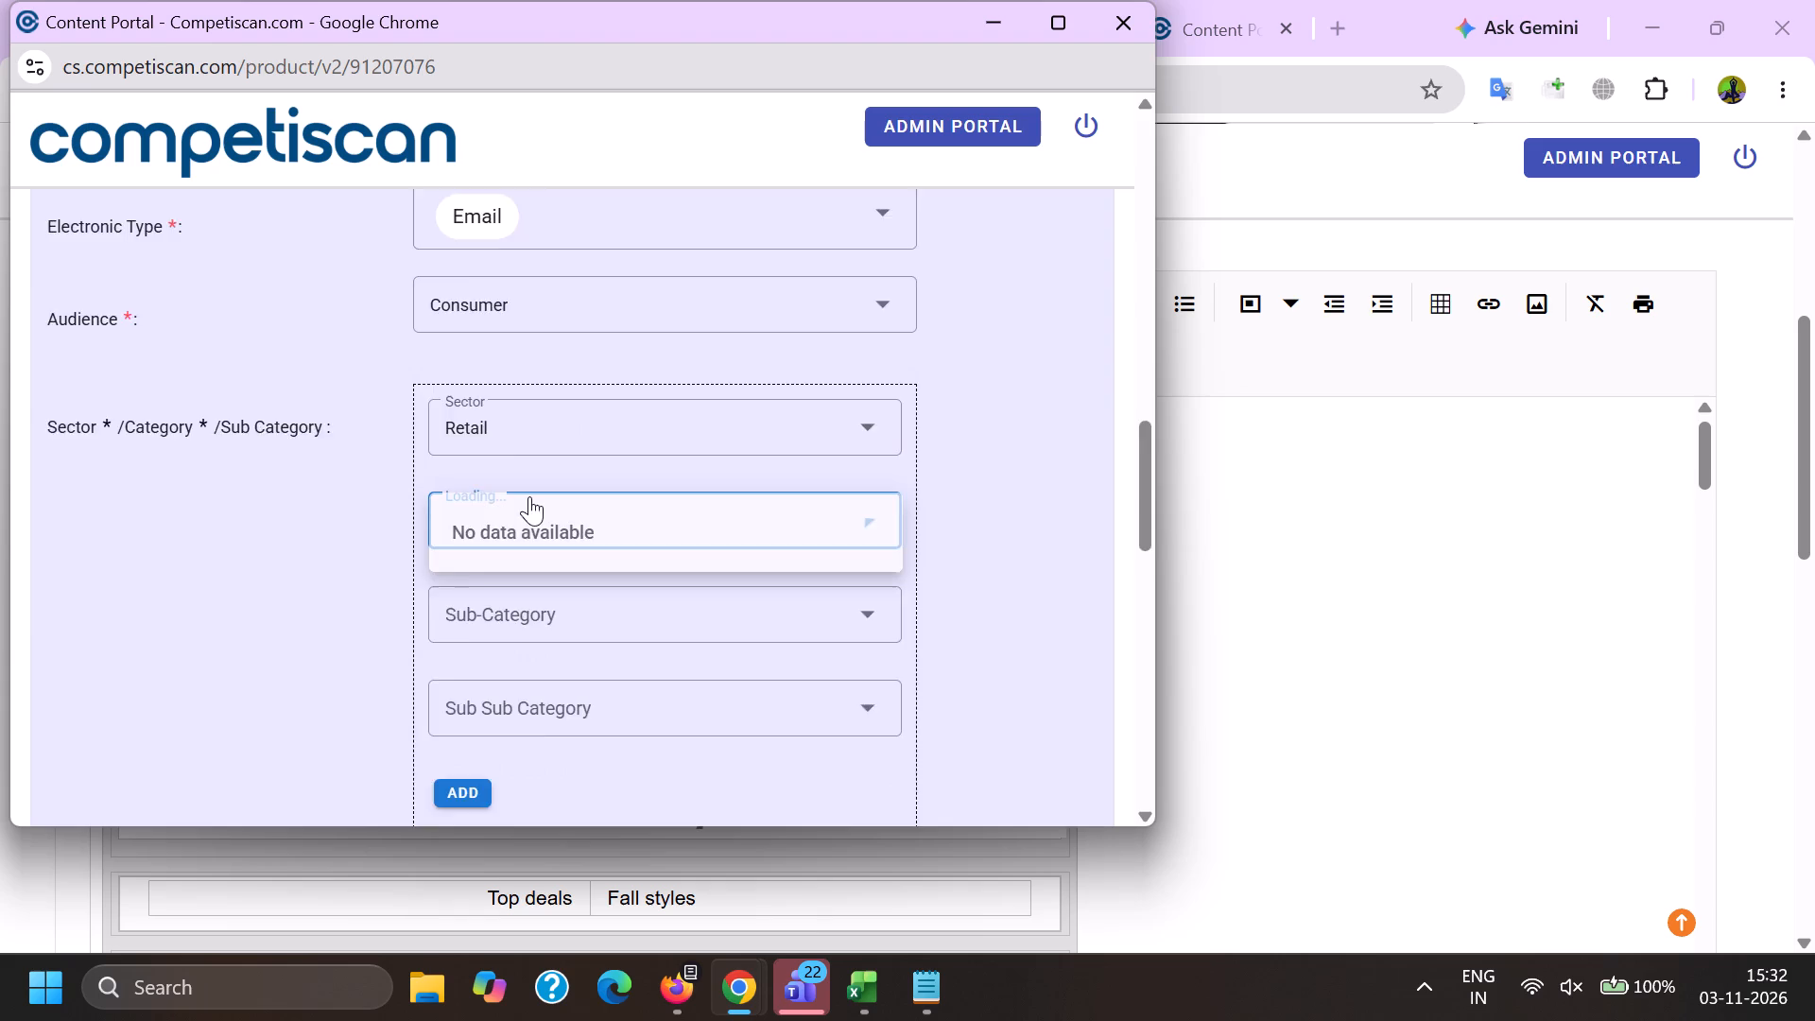
{"action": "left_click", "coordinate": [513, 405]}
{"action": "left_click_drag", "start_coordinate": [383, 432], "coordinate": [398, 438]}
{"action": "left_click_drag", "start_coordinate": [480, 468], "coordinate": [480, 479]}
{"action": "key", "text": "alt+Tab"}
{"action": "scroll", "coordinate": [498, 611], "scroll_direction": "down", "scroll_amount": 5}
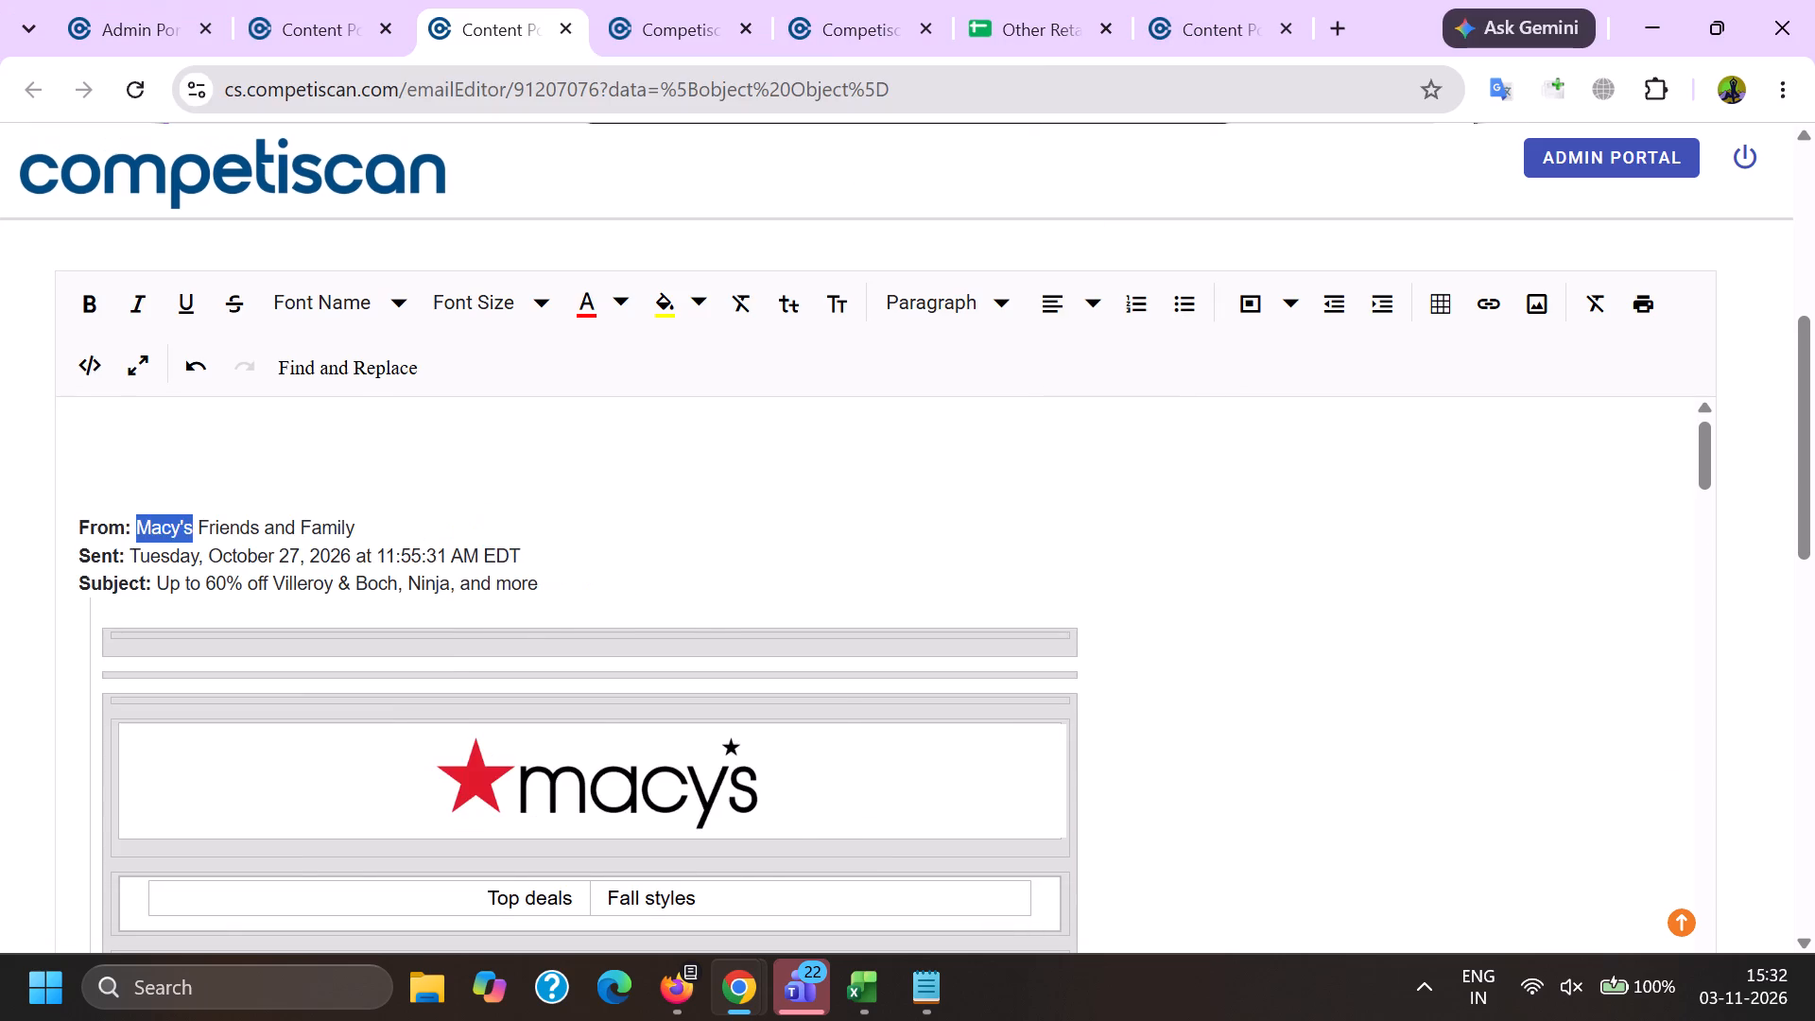
{"action": "scroll", "coordinate": [497, 627], "scroll_direction": "down", "scroll_amount": 11}
{"action": "key", "text": "alt+Tab"}
{"action": "scroll", "coordinate": [498, 682], "scroll_direction": "down", "scroll_amount": 2}
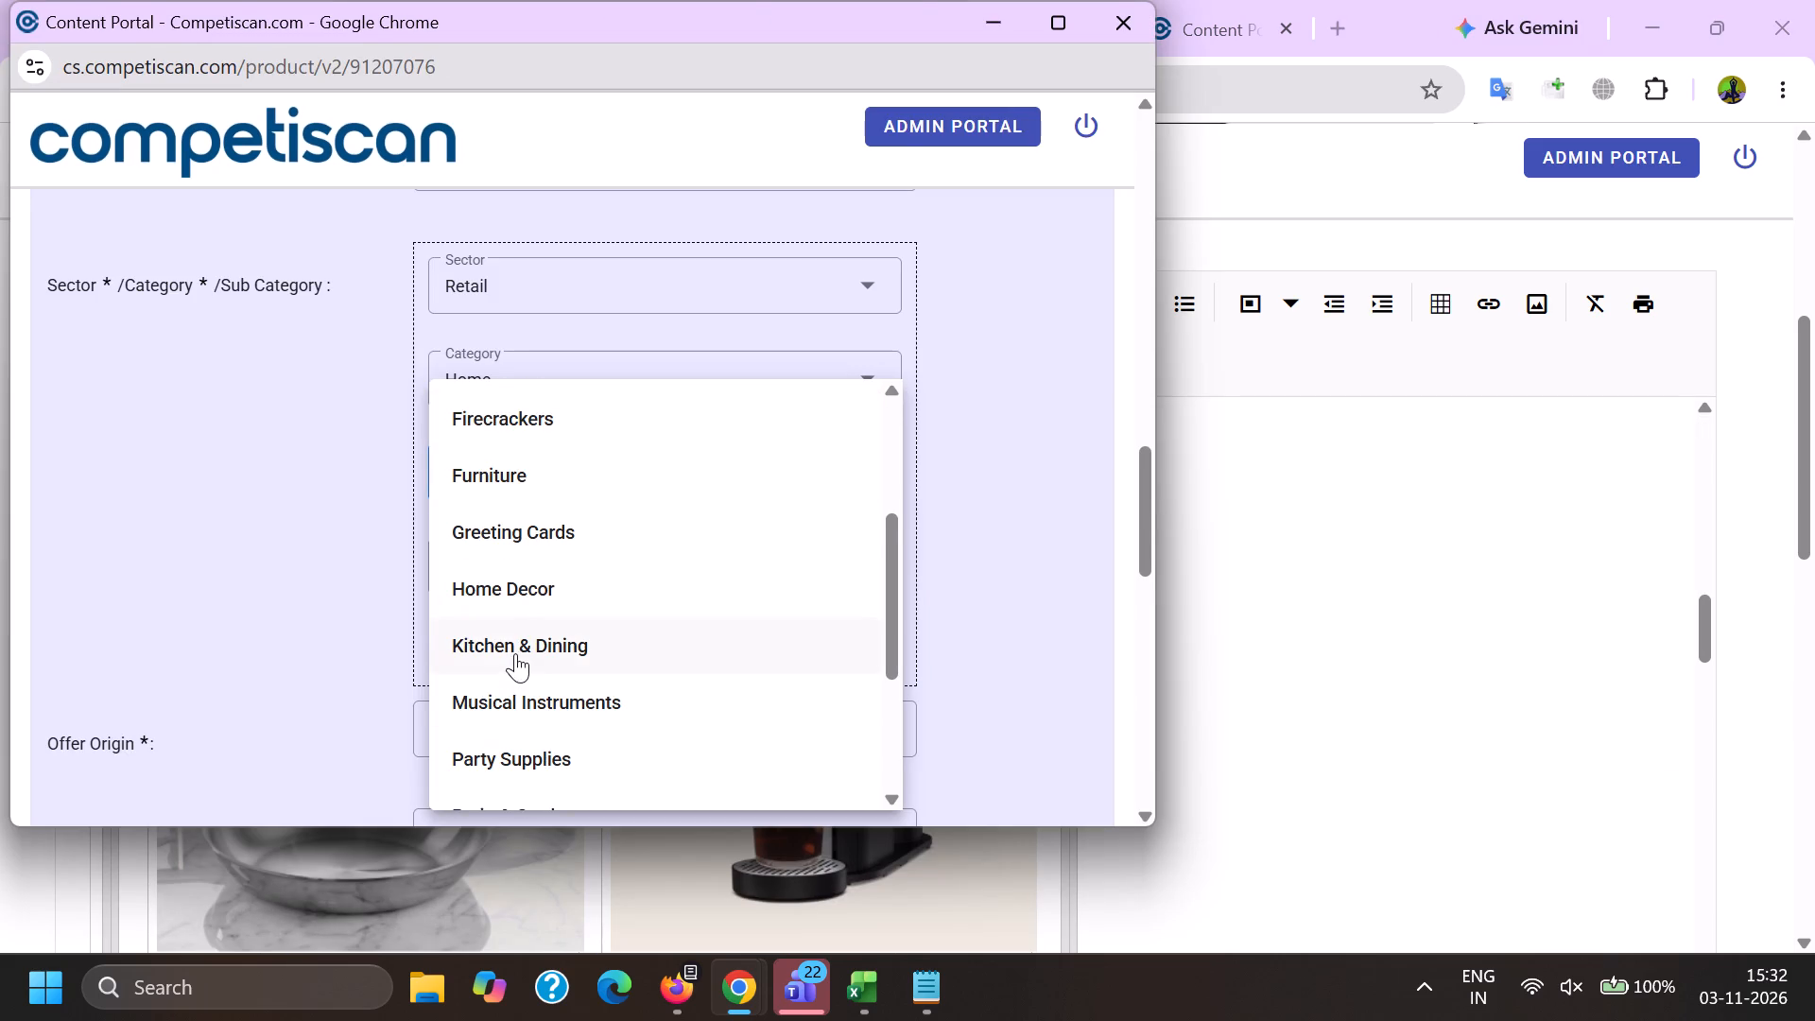
{"action": "left_click_drag", "start_coordinate": [520, 632], "coordinate": [510, 633]}
{"action": "left_click_drag", "start_coordinate": [240, 567], "coordinate": [273, 586]}
{"action": "left_click", "coordinate": [462, 650]}
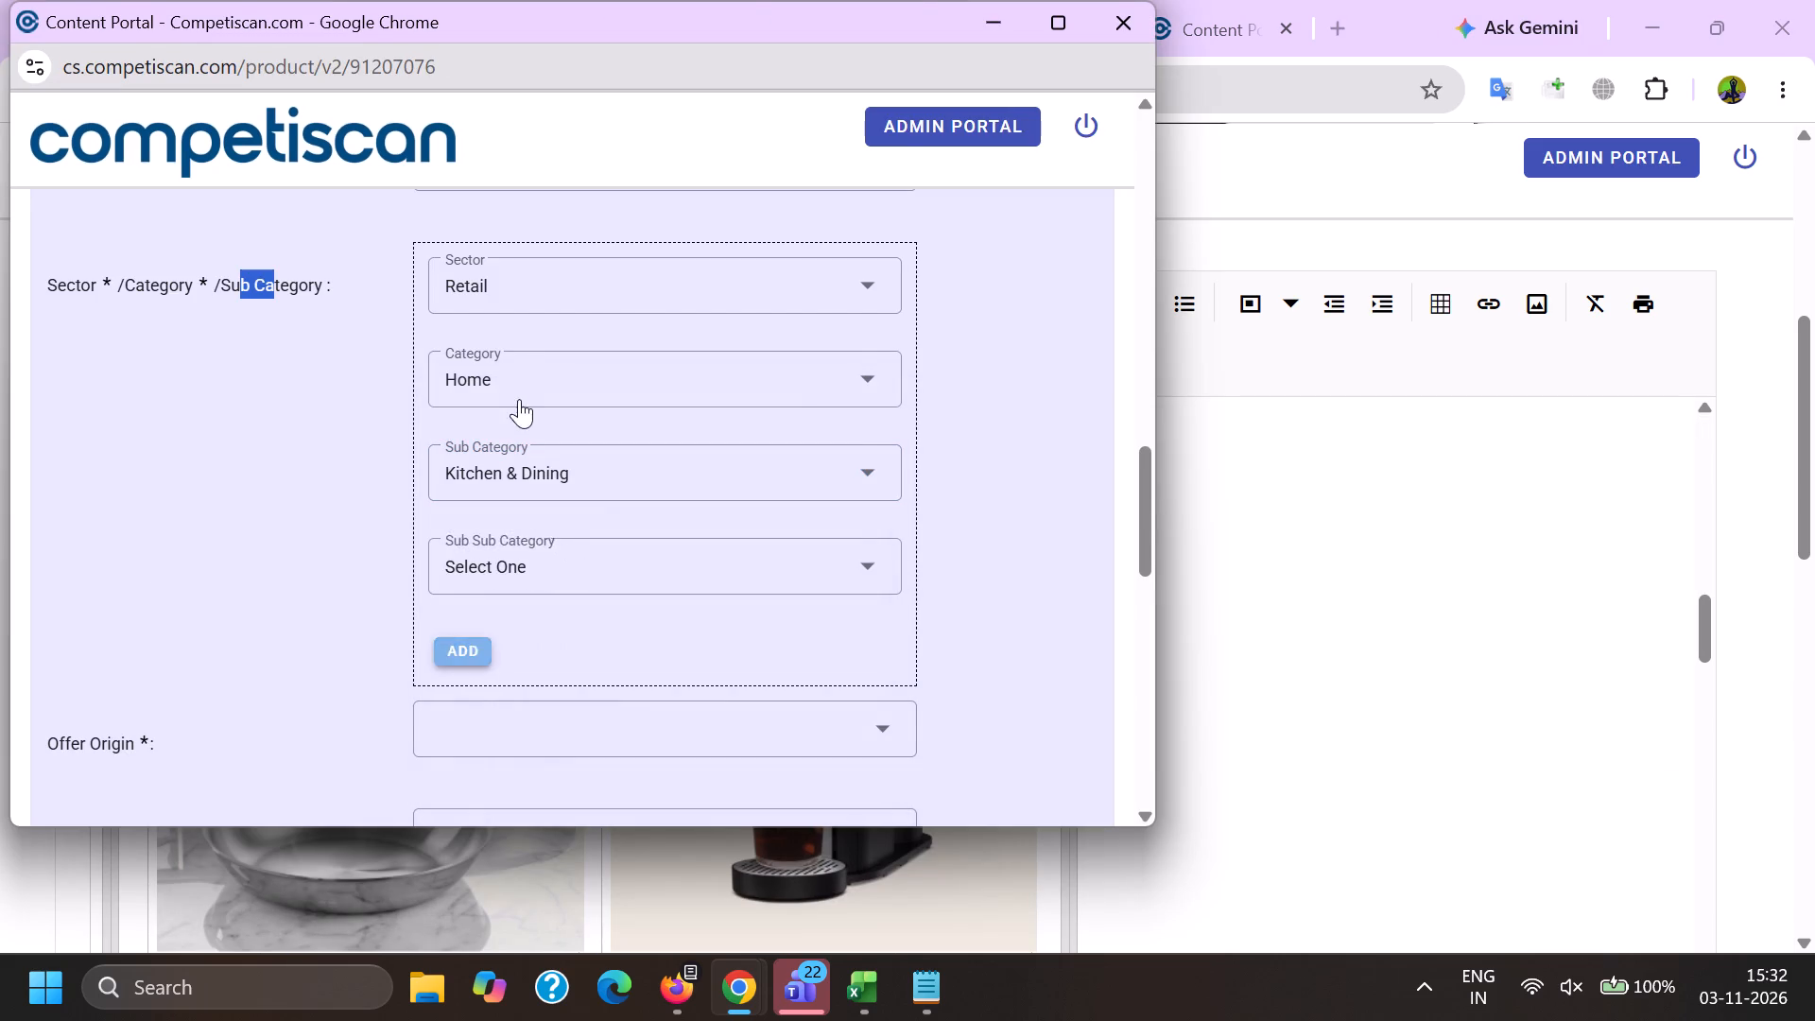
Add a second classification of Credit Cards / Payment Cards / Private Label Cards.
{"action": "left_click", "coordinate": [497, 336]}
{"action": "scroll", "coordinate": [492, 541], "scroll_direction": "up", "scroll_amount": 6}
{"action": "left_click", "coordinate": [505, 574]}
{"action": "left_click_drag", "start_coordinate": [389, 544], "coordinate": [405, 546]}
{"action": "left_click", "coordinate": [488, 444]}
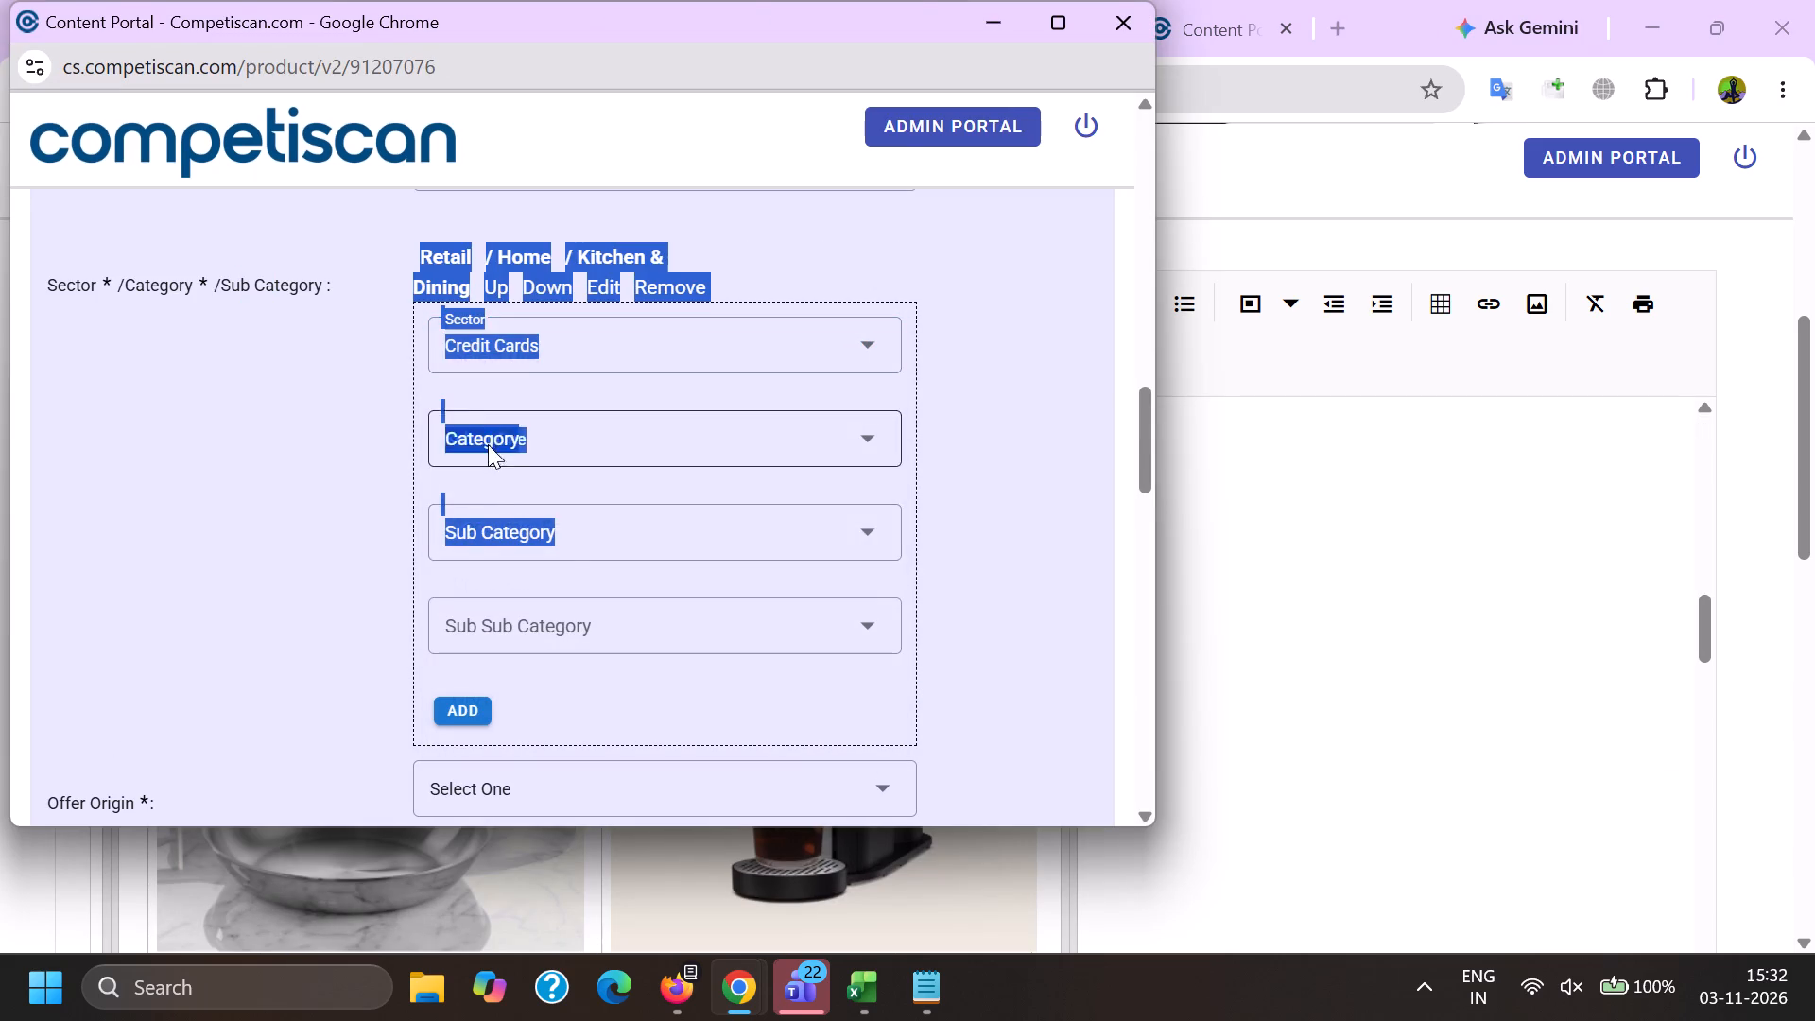
{"action": "left_click", "coordinate": [525, 546]}
{"action": "left_click", "coordinate": [489, 533]}
{"action": "scroll", "coordinate": [494, 437], "scroll_direction": "down", "scroll_amount": 1}
{"action": "scroll", "coordinate": [513, 615], "scroll_direction": "down", "scroll_amount": 5}
{"action": "left_click_drag", "start_coordinate": [536, 669], "coordinate": [541, 684]}
{"action": "left_click", "coordinate": [397, 653]}
{"action": "left_click", "coordinate": [464, 559]}
Move the Retail / Home / Kitchen & Dining classification below the Credit Cards entry.
{"action": "scroll", "coordinate": [485, 686], "scroll_direction": "up", "scroll_amount": 3}
{"action": "double_click", "coordinate": [563, 560]}
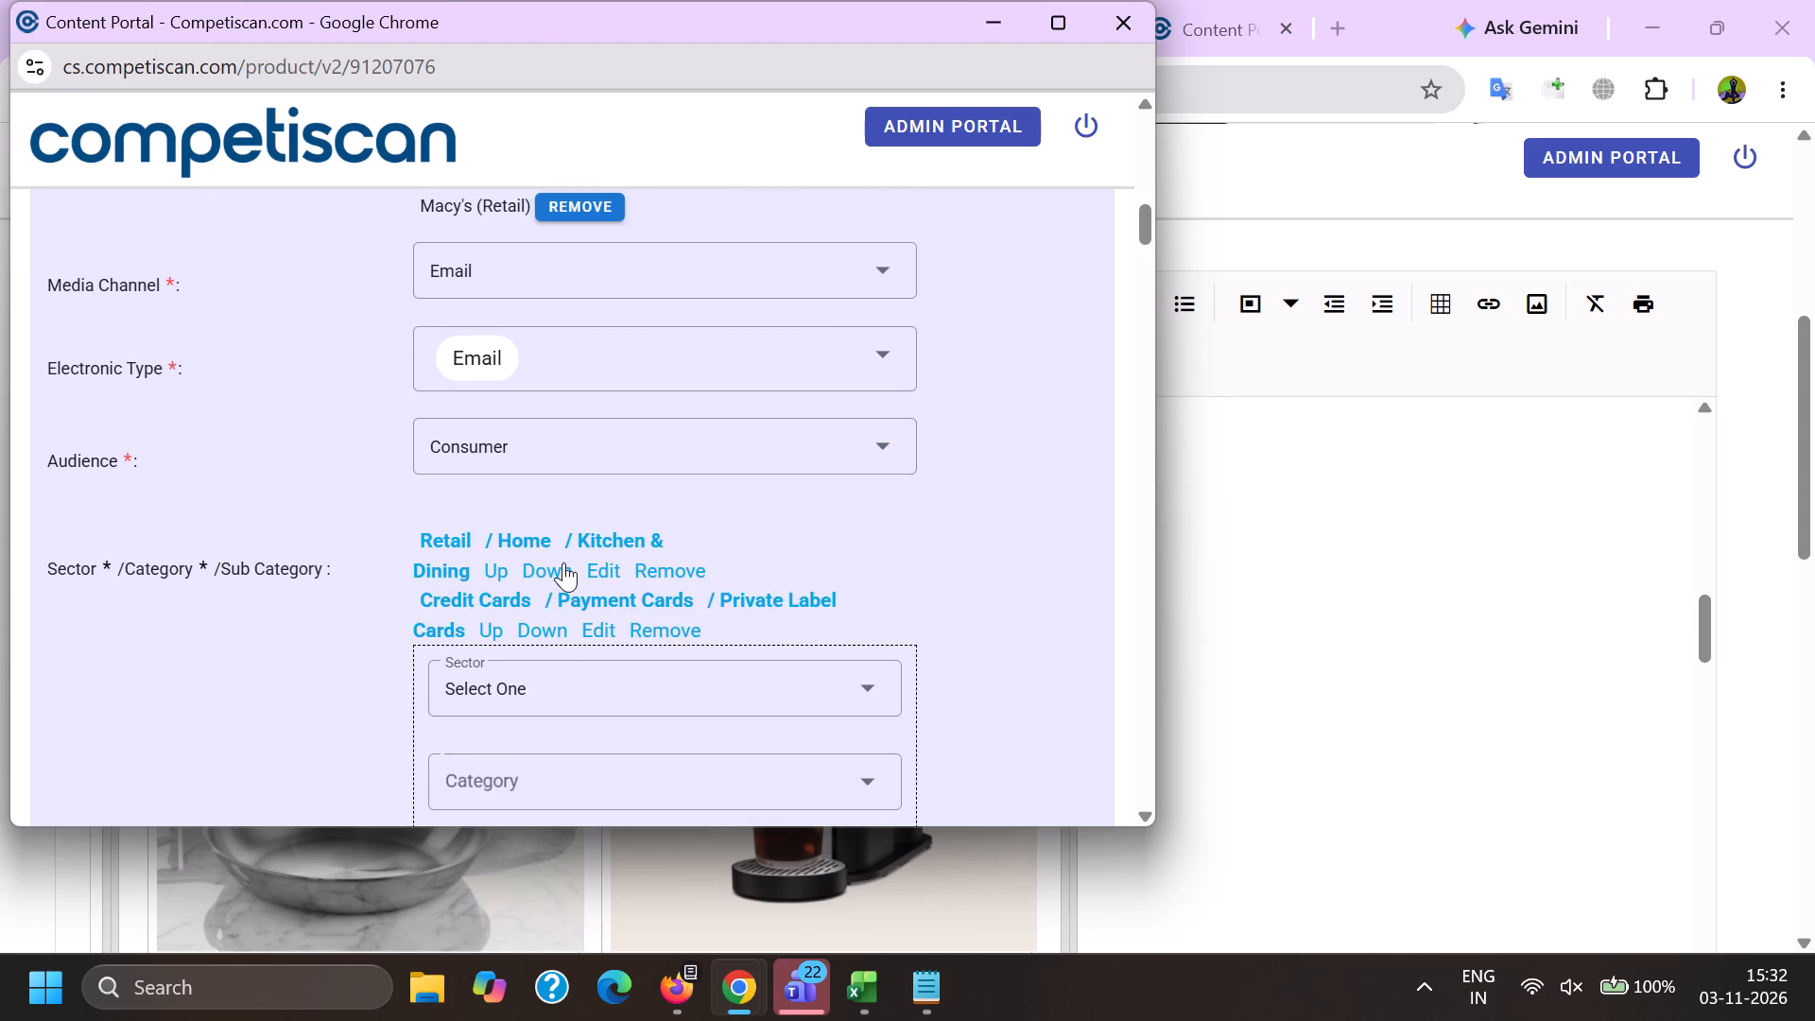
{"action": "left_click", "coordinate": [562, 564]}
Set the offer origin to Provider/Bank and the product name to Macy's Card.
{"action": "scroll", "coordinate": [560, 555], "scroll_direction": "down", "scroll_amount": 4}
{"action": "left_click", "coordinate": [500, 563]}
{"action": "left_click", "coordinate": [493, 660]}
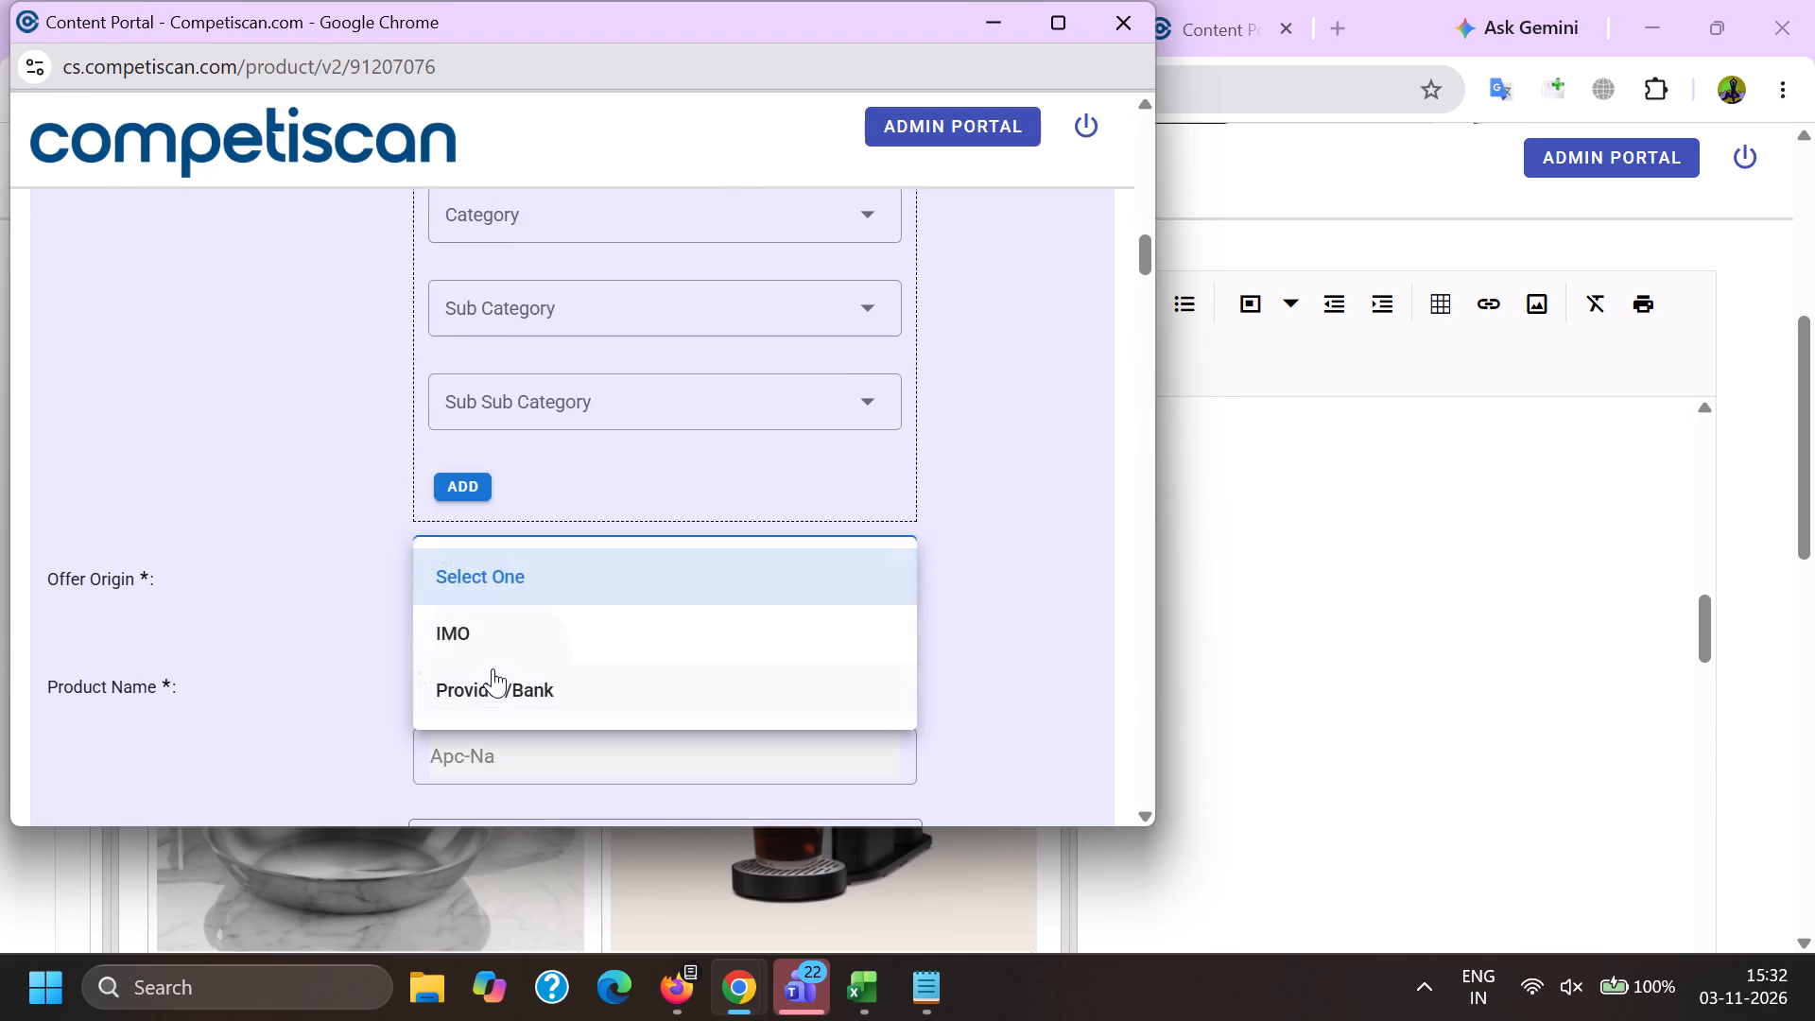
{"action": "left_click", "coordinate": [492, 667]}
{"action": "left_click", "coordinate": [493, 679]}
{"action": "key", "text": "ctrl+v"}
{"action": "key", "text": "ctrl+g"}
{"action": "left_click", "coordinate": [492, 798]}
Move the Credit Cards / Payment Cards / Private Label Cards classification one place down.
{"action": "scroll", "coordinate": [492, 797], "scroll_direction": "up", "scroll_amount": 3}
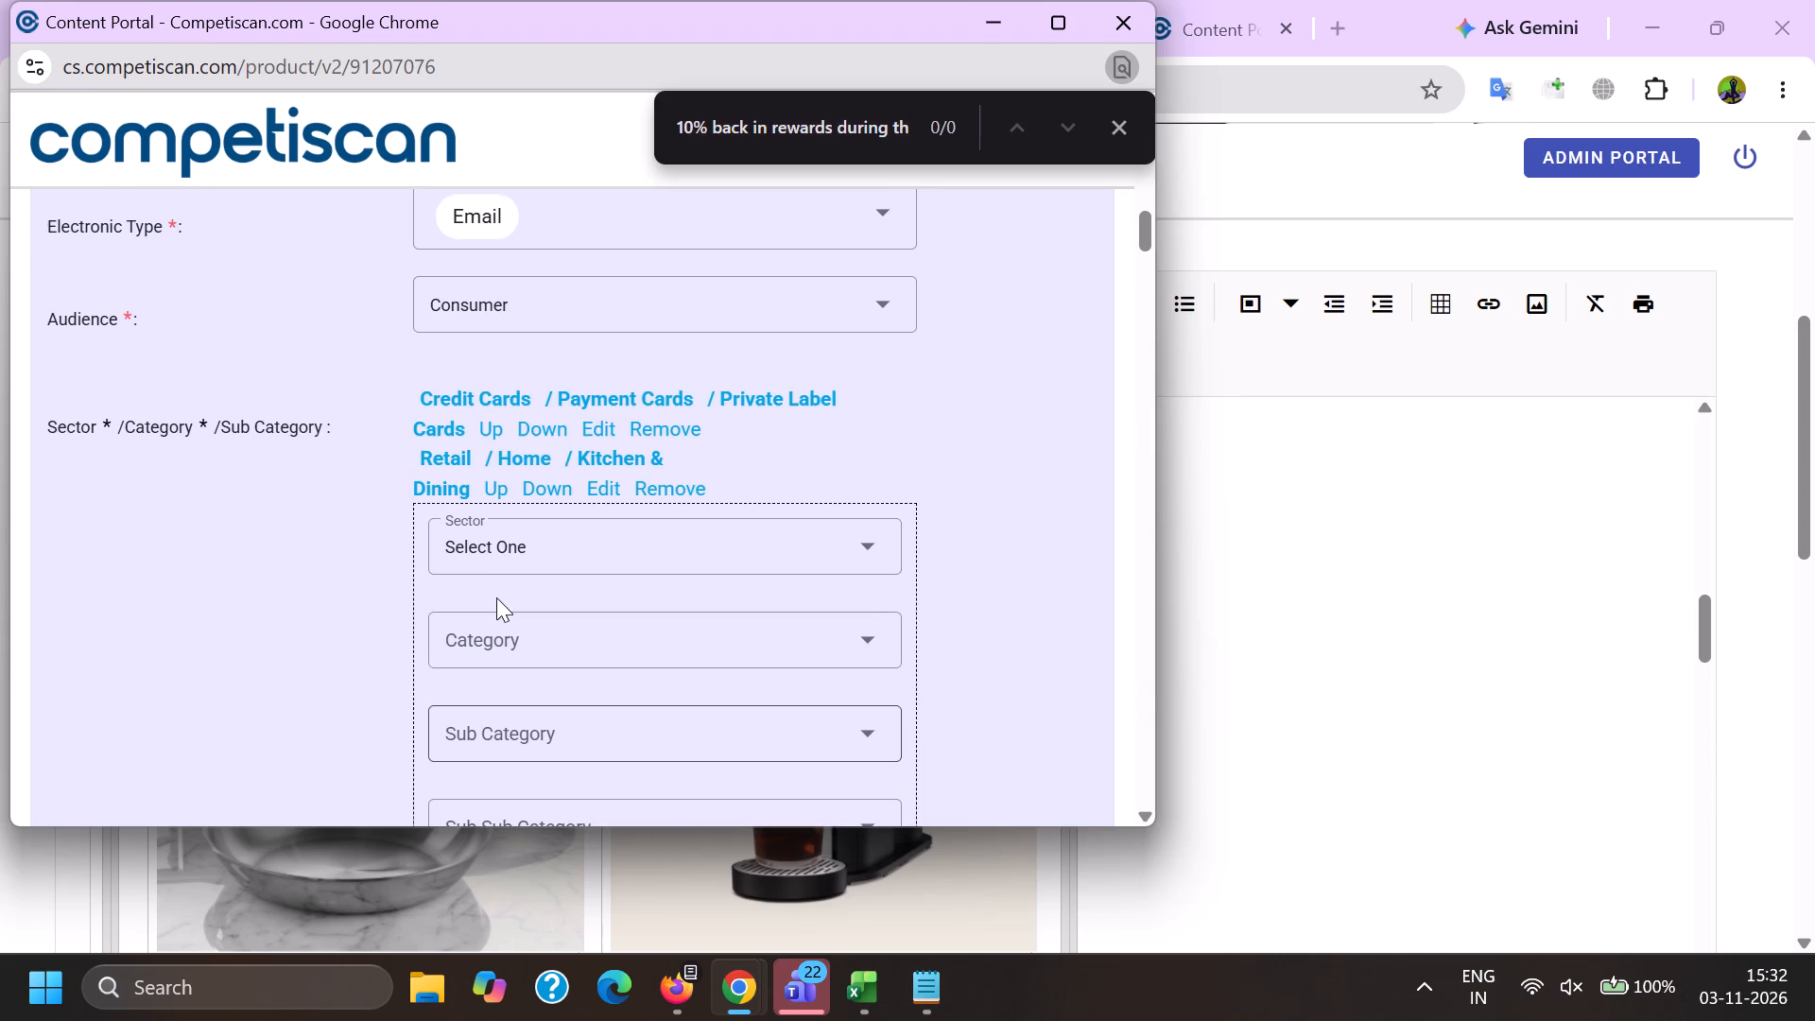
{"action": "left_click", "coordinate": [525, 431]}
Replace the product headline with the email's subject text, "Up to 60% off Villeroy & Boch, Ninja, and more".
{"action": "scroll", "coordinate": [527, 426], "scroll_direction": "down", "scroll_amount": 5}
{"action": "left_click_drag", "start_coordinate": [770, 571], "coordinate": [1, 552]}
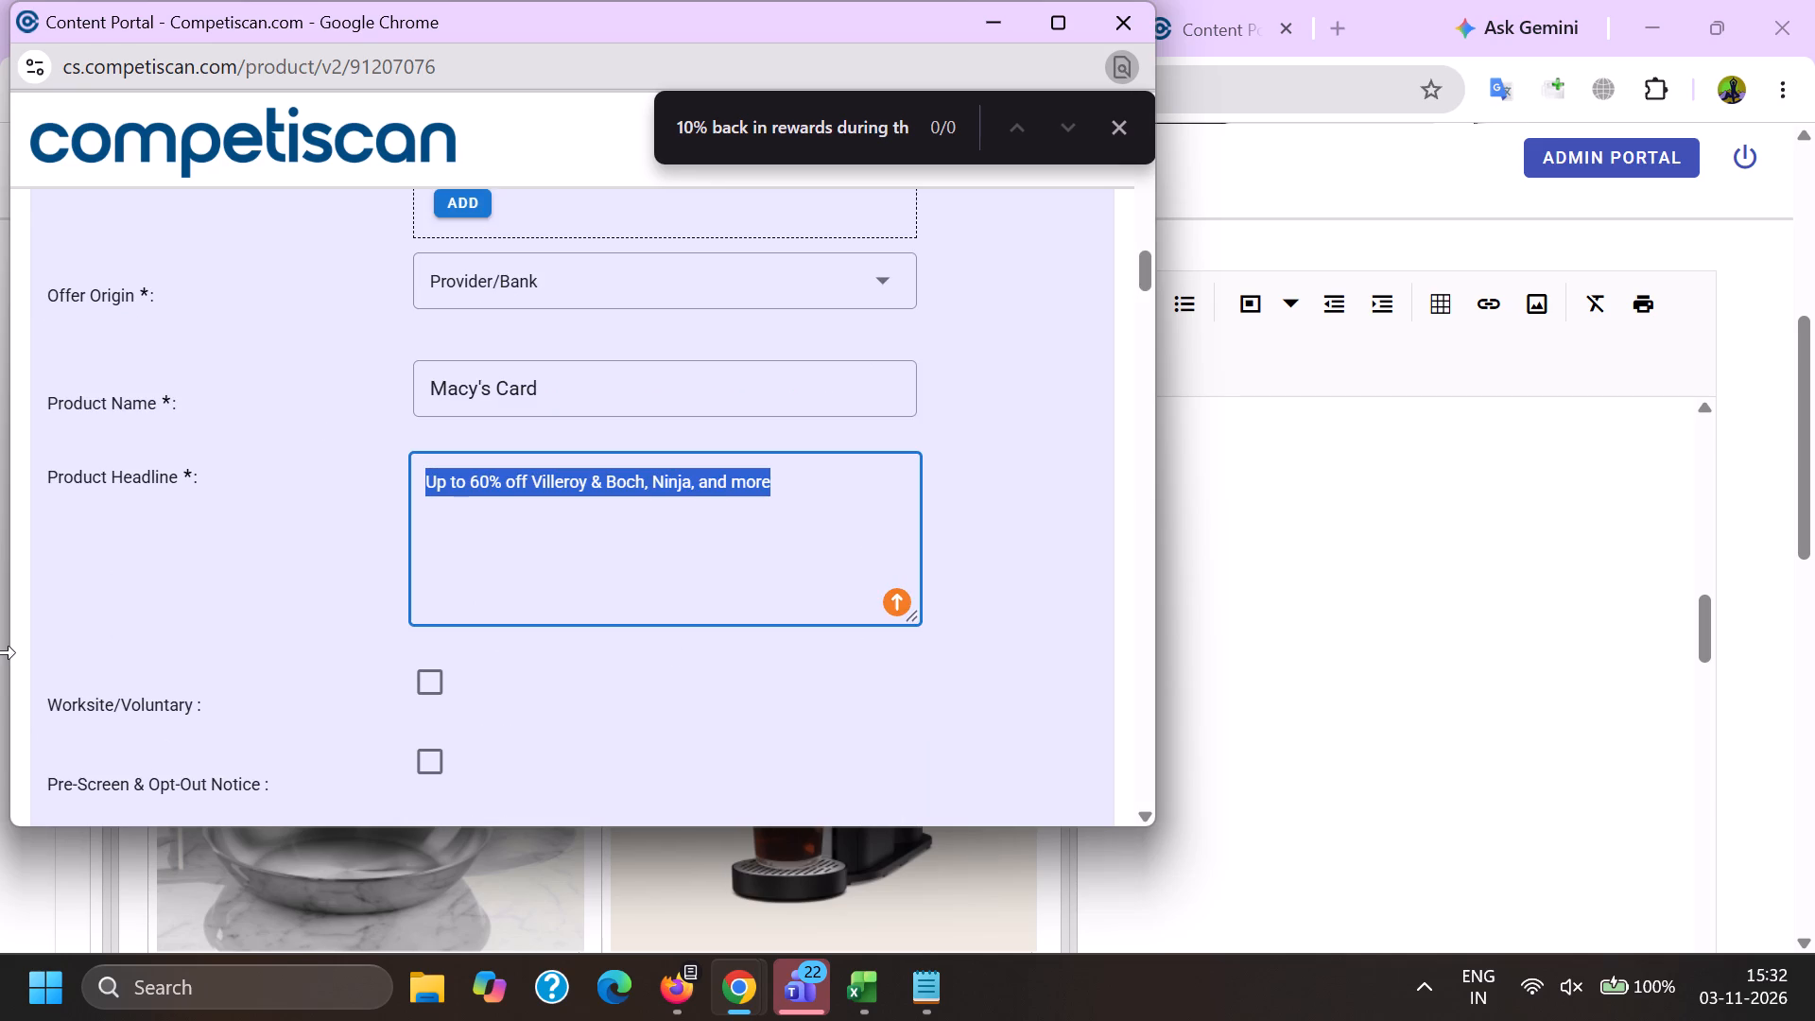
{"action": "key", "text": "BackSpace"}
{"action": "key", "text": "alt+Tab"}
{"action": "left_click", "coordinate": [631, 305]}
{"action": "scroll", "coordinate": [415, 496], "scroll_direction": "up", "scroll_amount": 6}
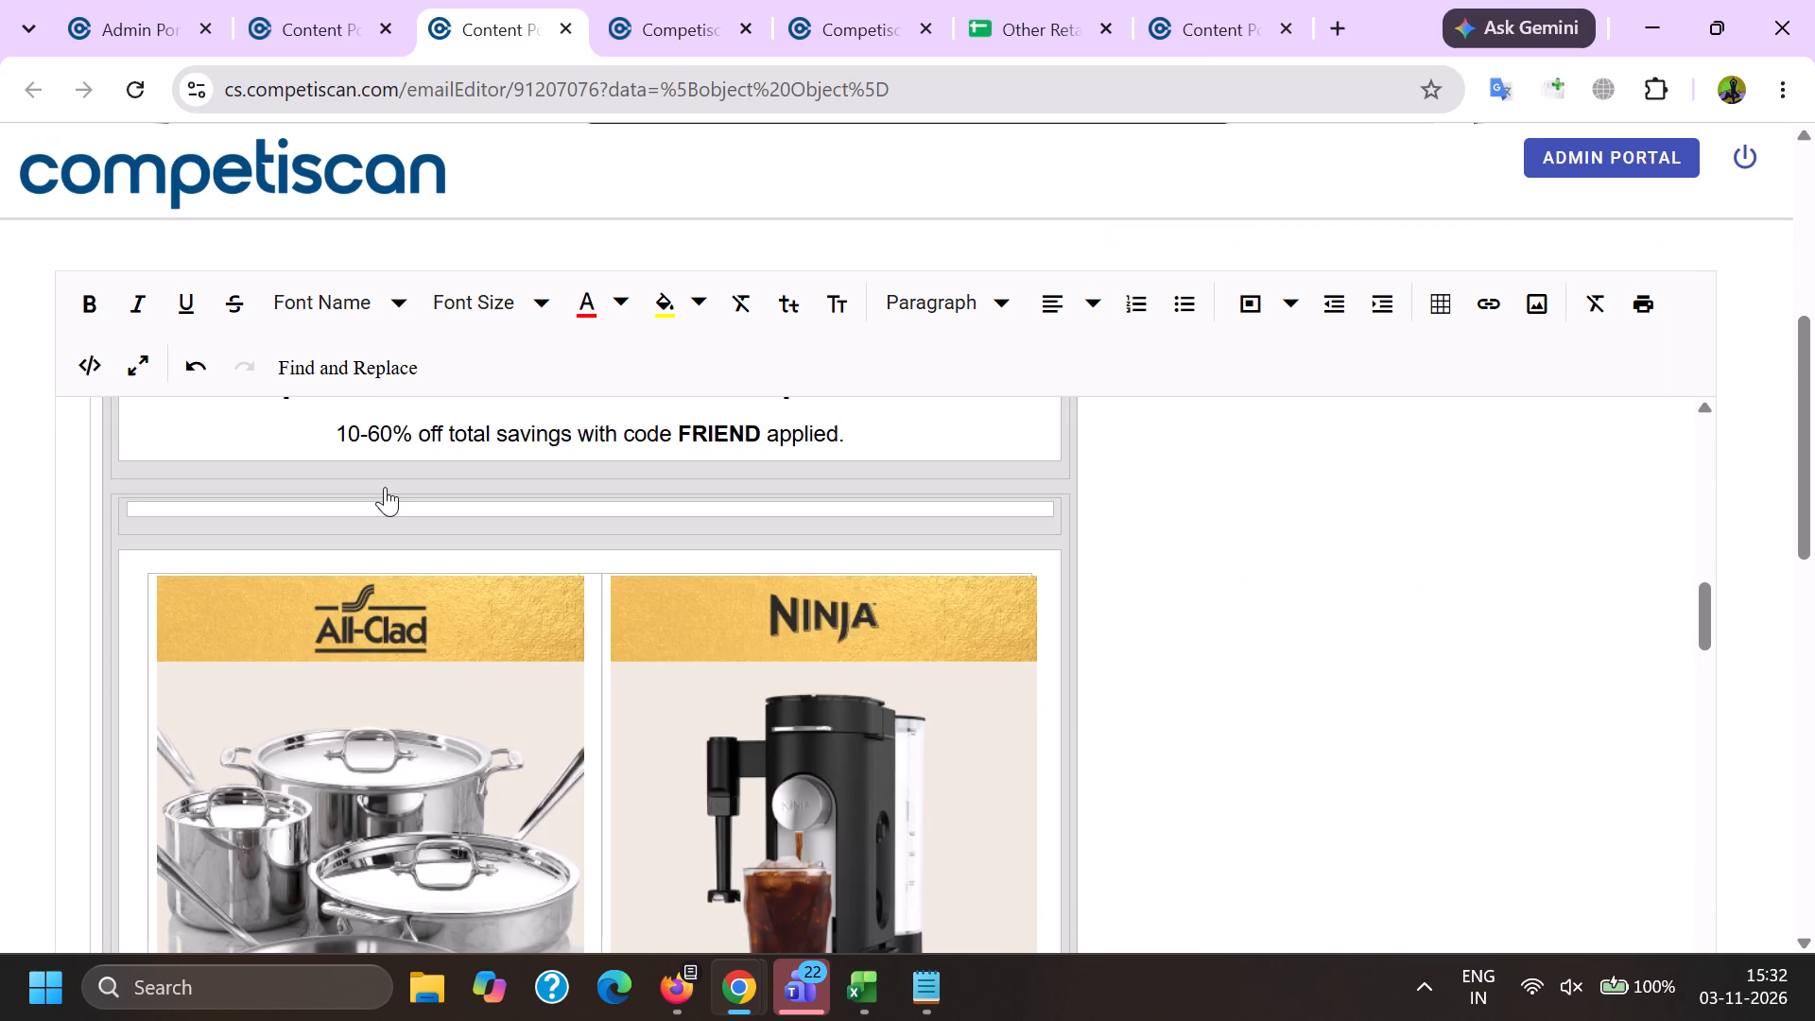
{"action": "scroll", "coordinate": [385, 487], "scroll_direction": "up", "scroll_amount": 6}
{"action": "scroll", "coordinate": [201, 531], "scroll_direction": "up", "scroll_amount": 4}
{"action": "left_click_drag", "start_coordinate": [157, 580], "coordinate": [252, 603]}
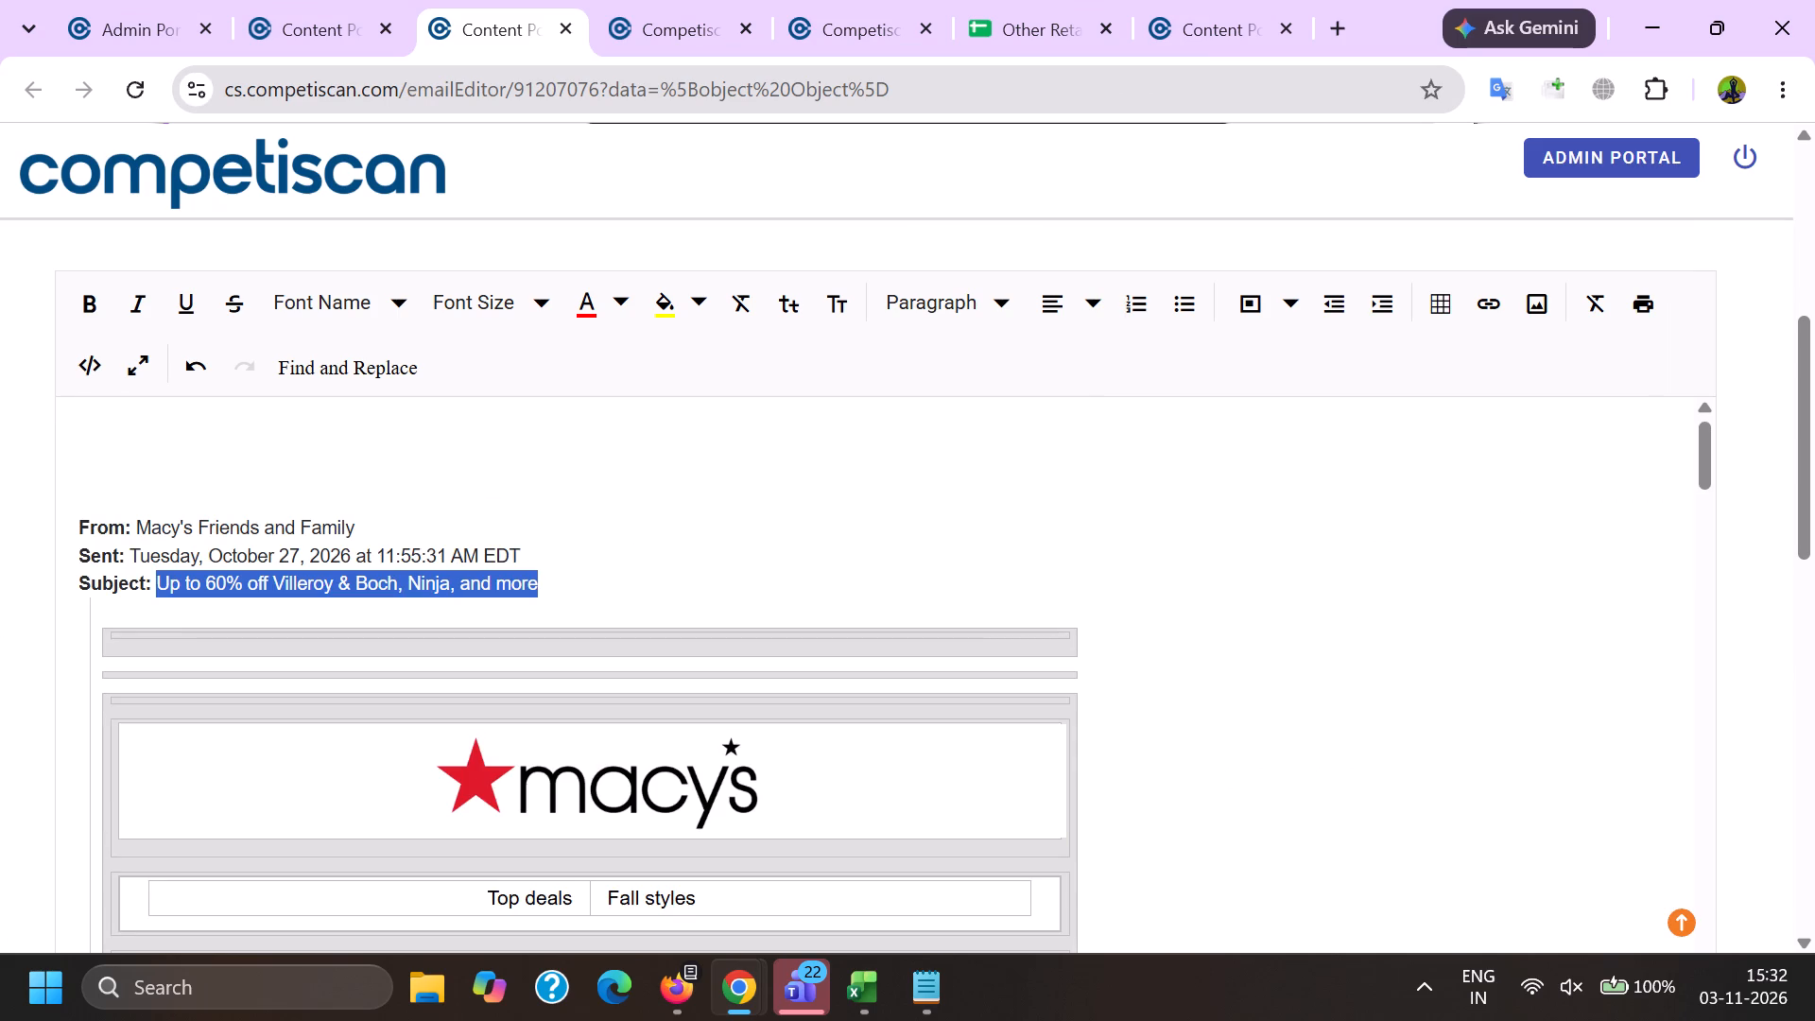
{"action": "left_click_drag", "start_coordinate": [252, 603], "coordinate": [563, 592]}
{"action": "key", "text": "ctrl+c"}
{"action": "key", "text": "ctrl+c"}
{"action": "key", "text": "alt+Tab"}
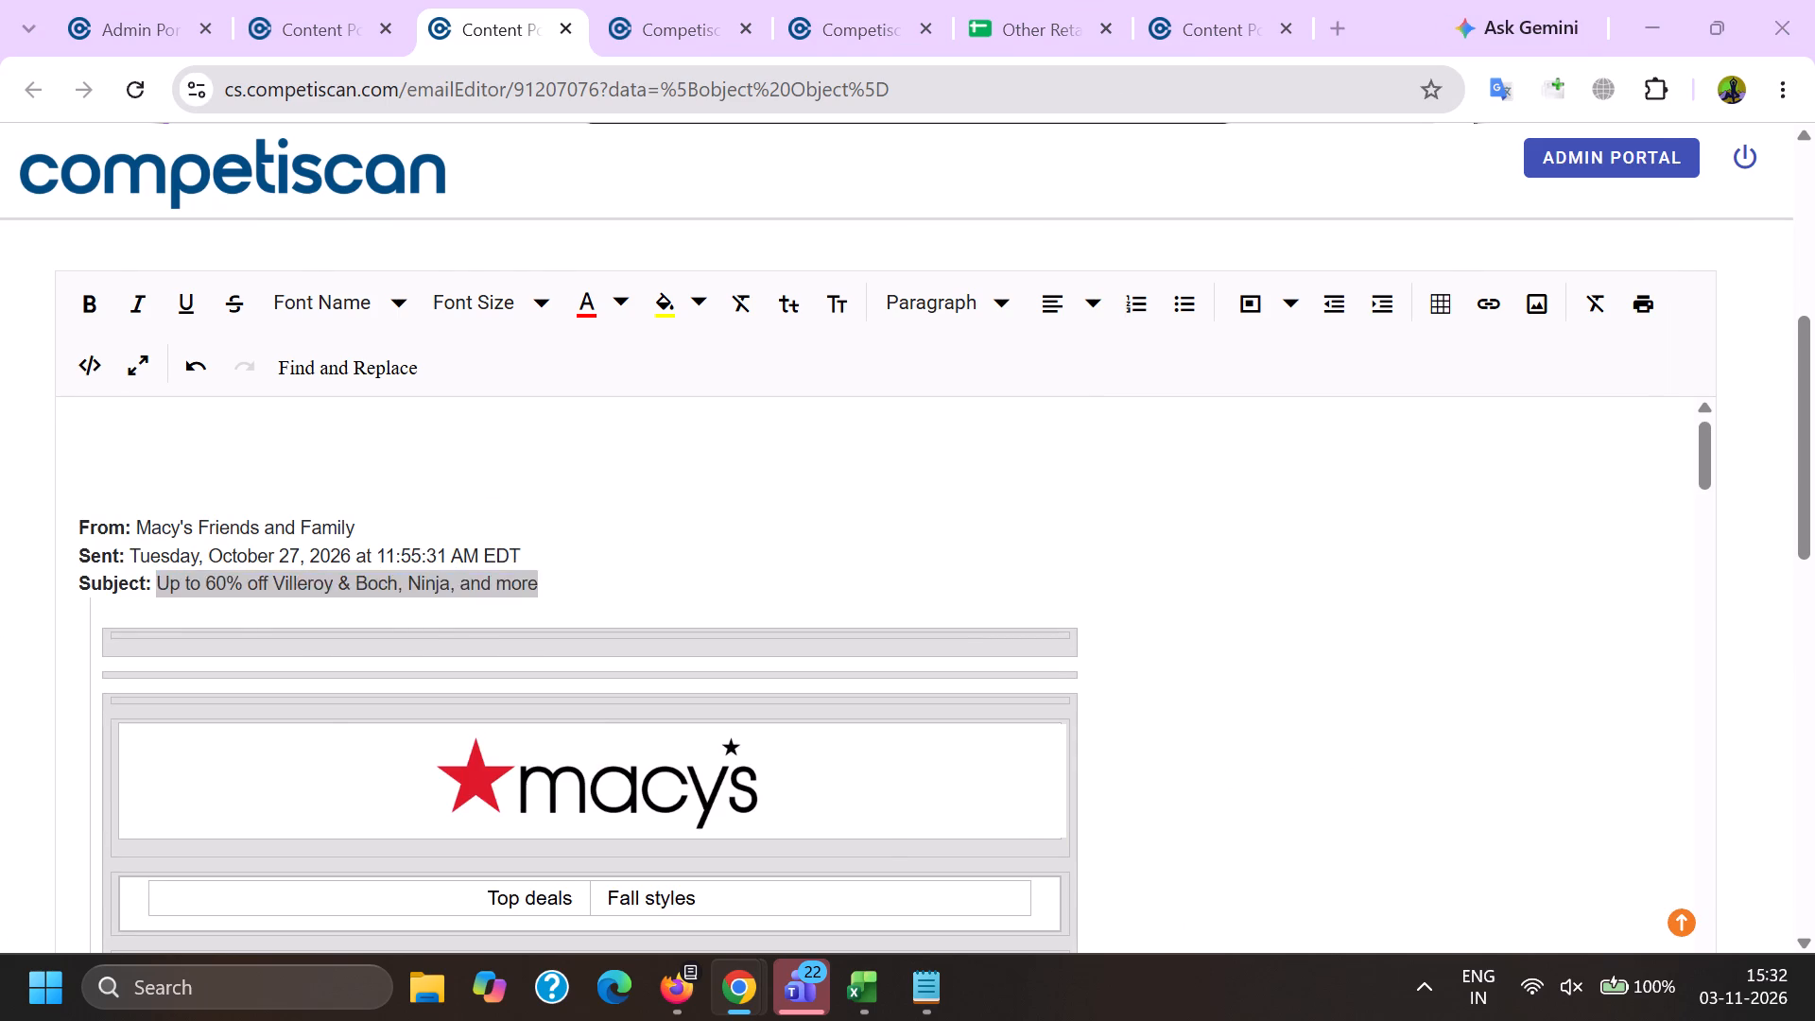
{"action": "left_click", "coordinate": [650, 285], "text": "ctrl"}
{"action": "key", "text": "ctrl+v"}
Change the ampersand in the product headline to "and" and end the headline with a period and a space.
{"action": "left_click", "coordinate": [597, 485]}
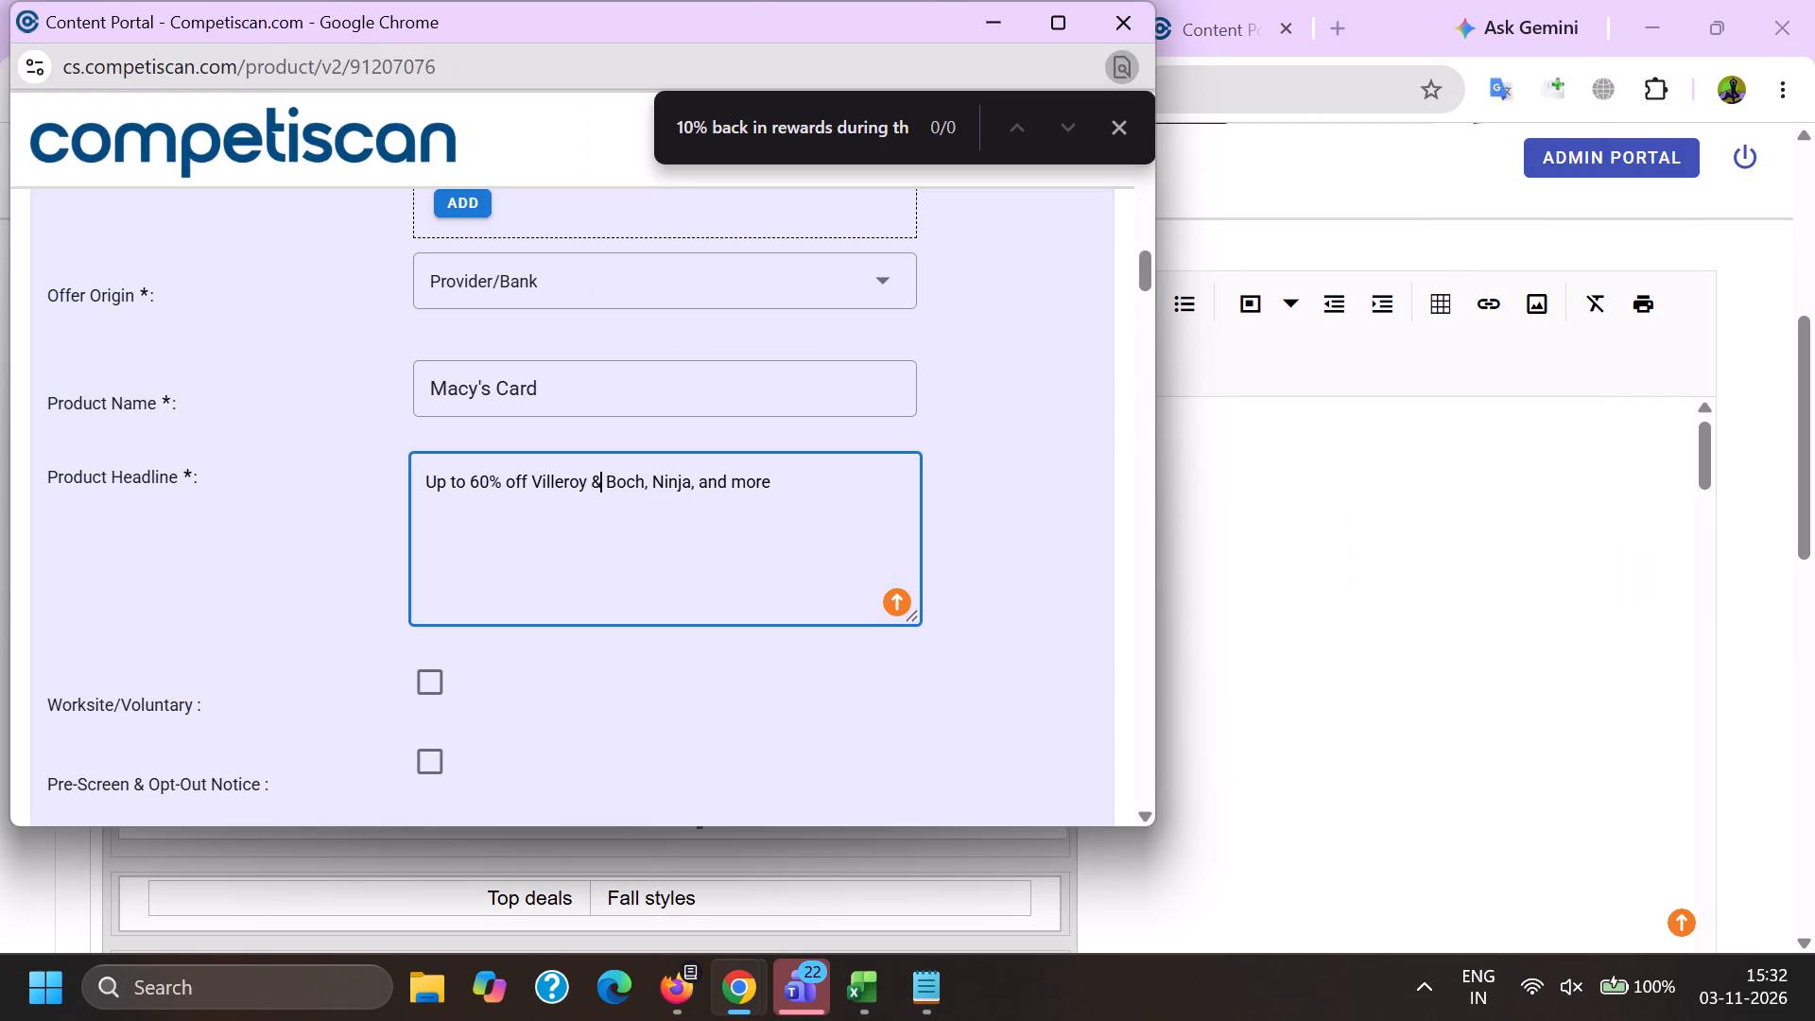
{"action": "key", "text": "BackSpace"}
{"action": "key", "text": "a"}
{"action": "key", "text": "n"}
{"action": "key", "text": "d"}
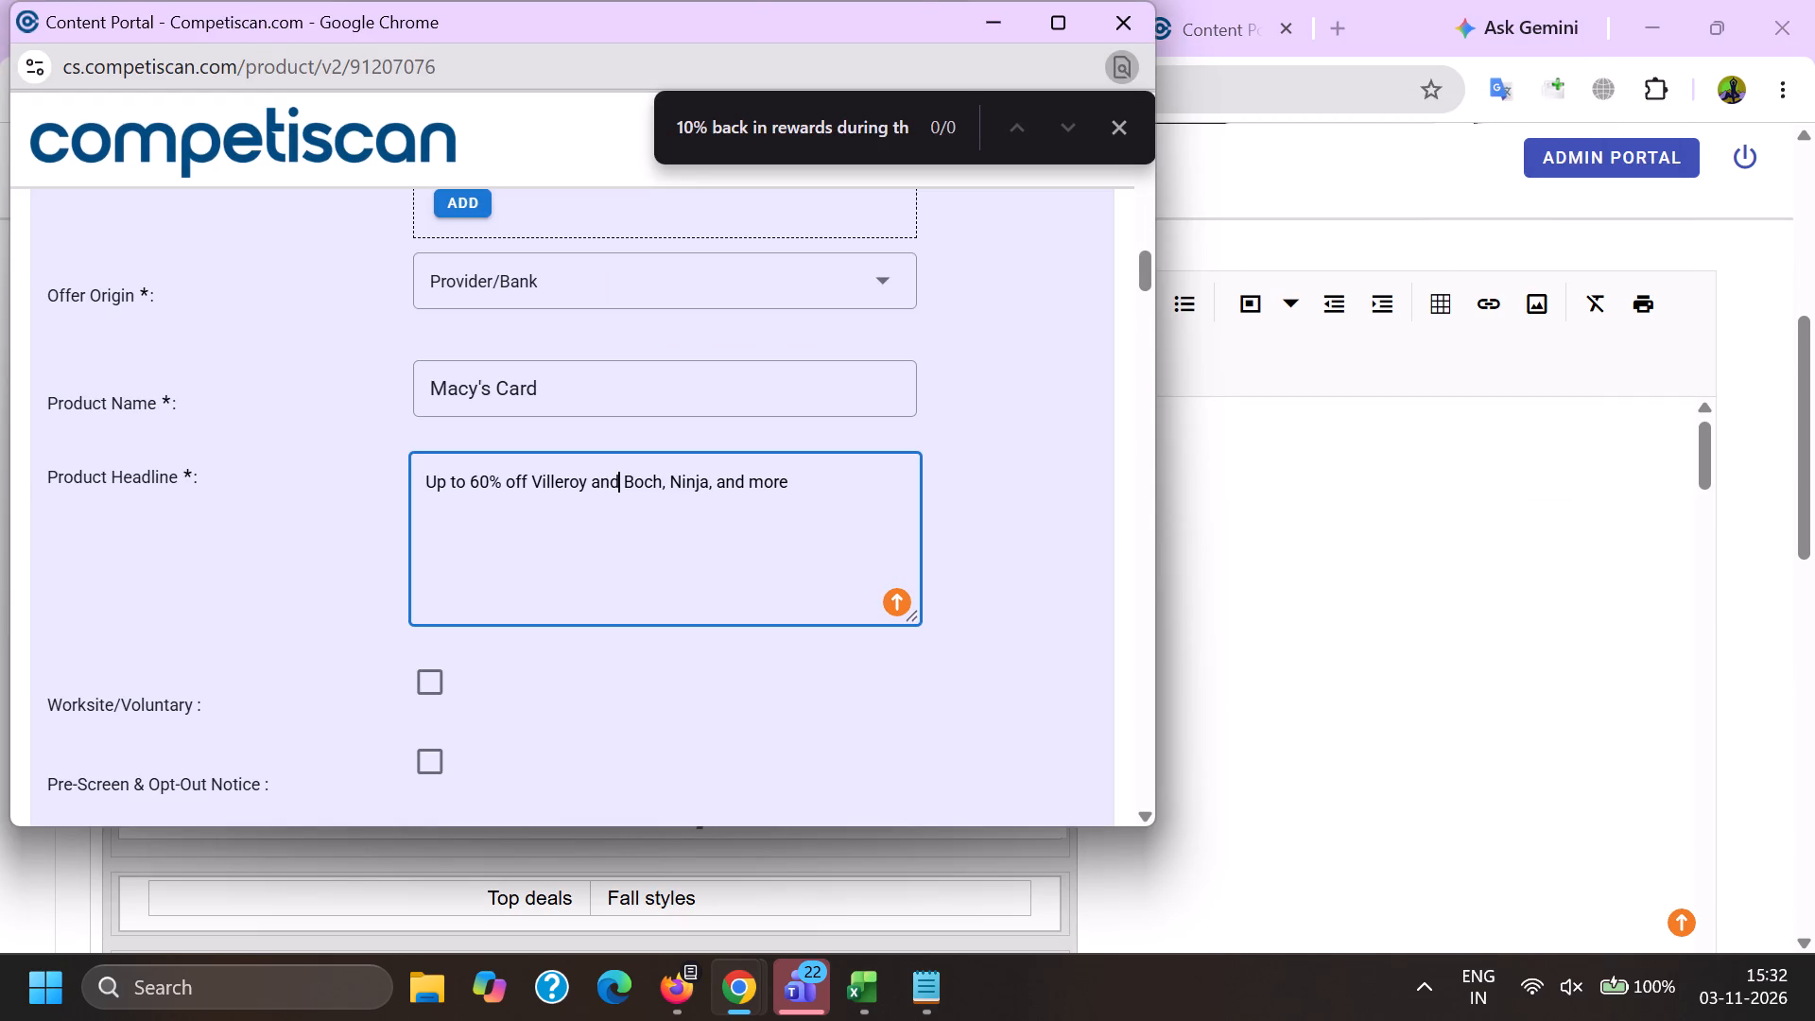
{"action": "left_click", "coordinate": [853, 495]}
{"action": "key", "text": "period"}
{"action": "key", "text": "space"}
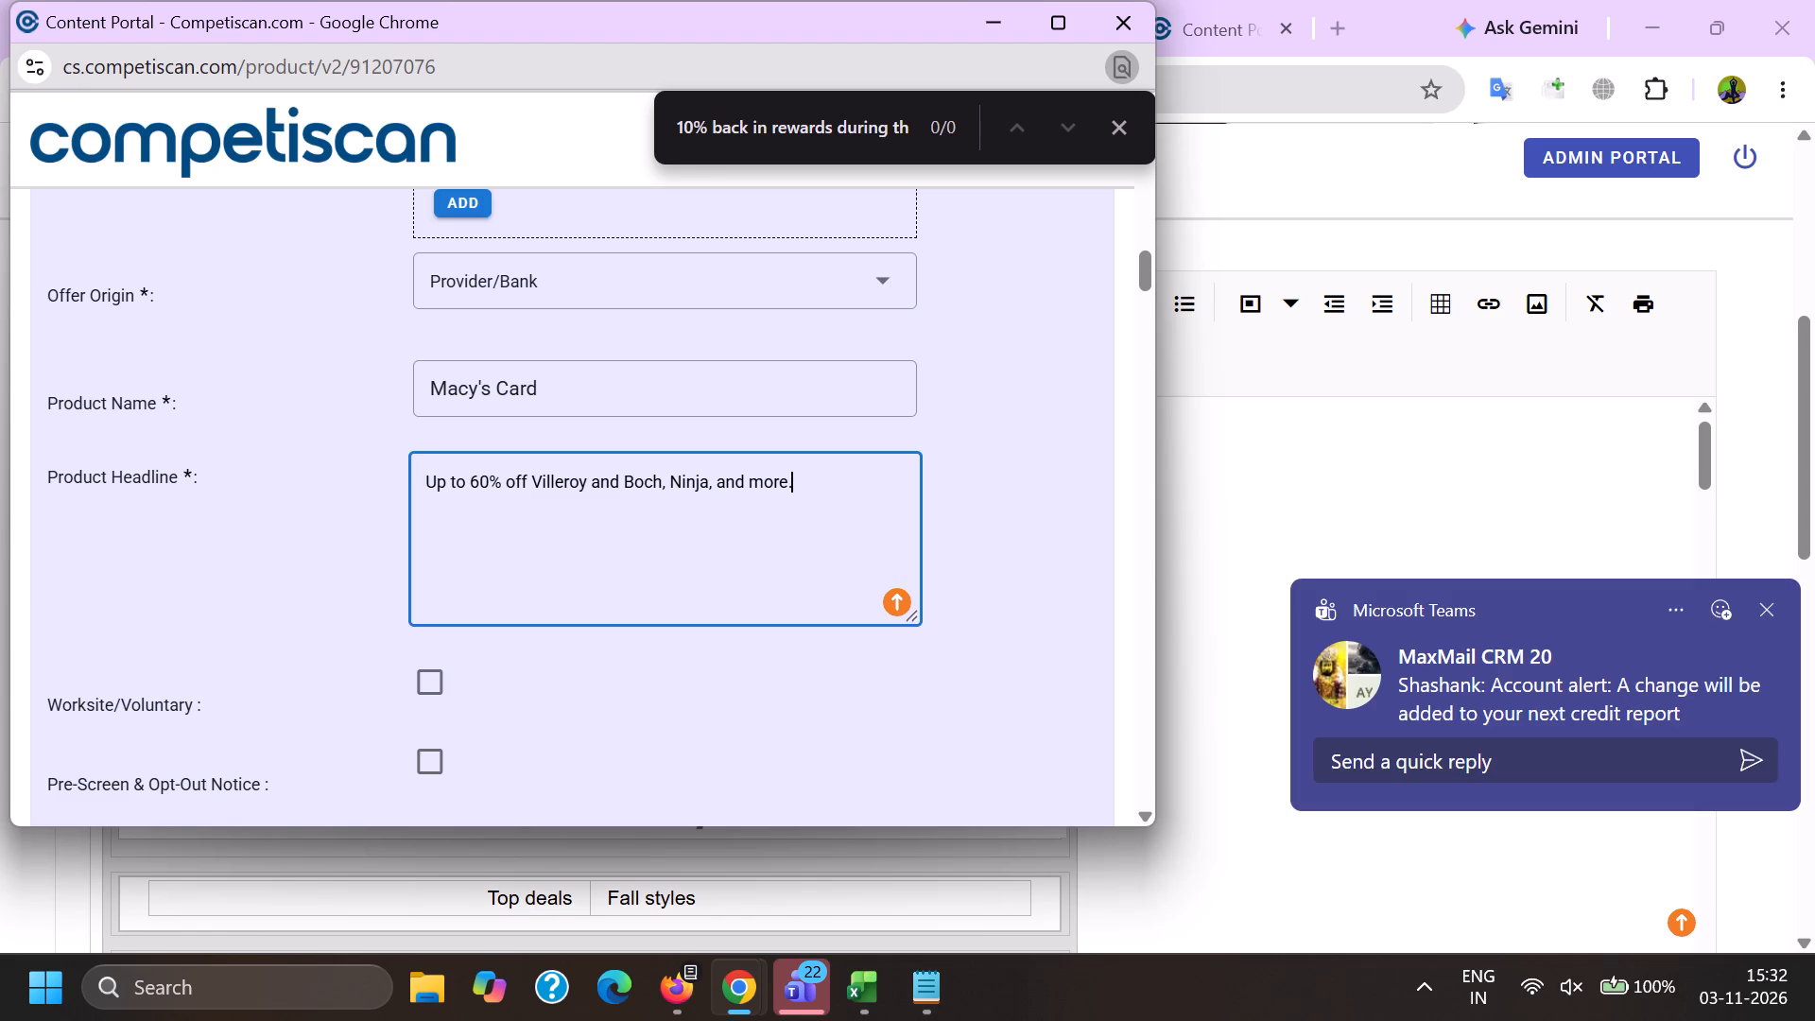
Copy the macys.com new-card offer from the reference product's headline and append it to this product's headline.
{"action": "key", "text": "alt+Tab"}
{"action": "left_click", "coordinate": [1234, 0]}
{"action": "scroll", "coordinate": [1038, 602], "scroll_direction": "up", "scroll_amount": 5}
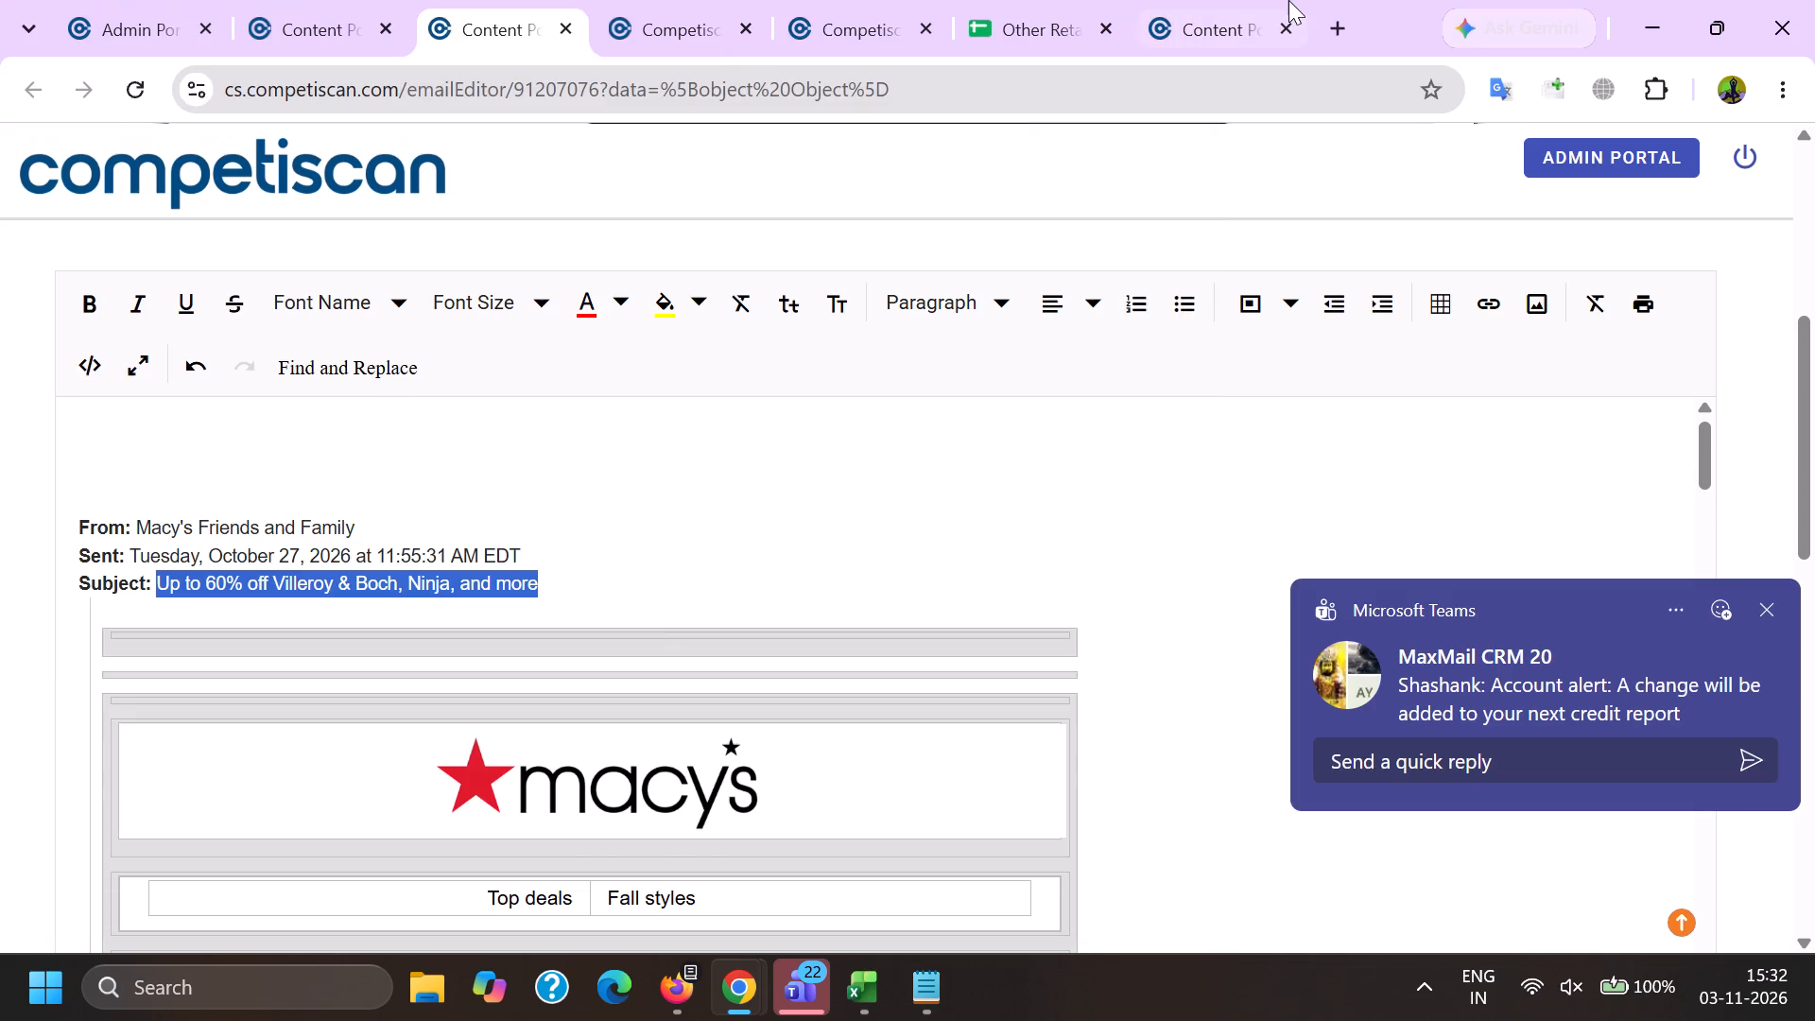
{"action": "scroll", "coordinate": [1017, 551], "scroll_direction": "down", "scroll_amount": 5}
{"action": "key", "text": "ctrl+c"}
{"action": "key", "text": "alt+Tab"}
{"action": "key", "text": "ctrl+v"}
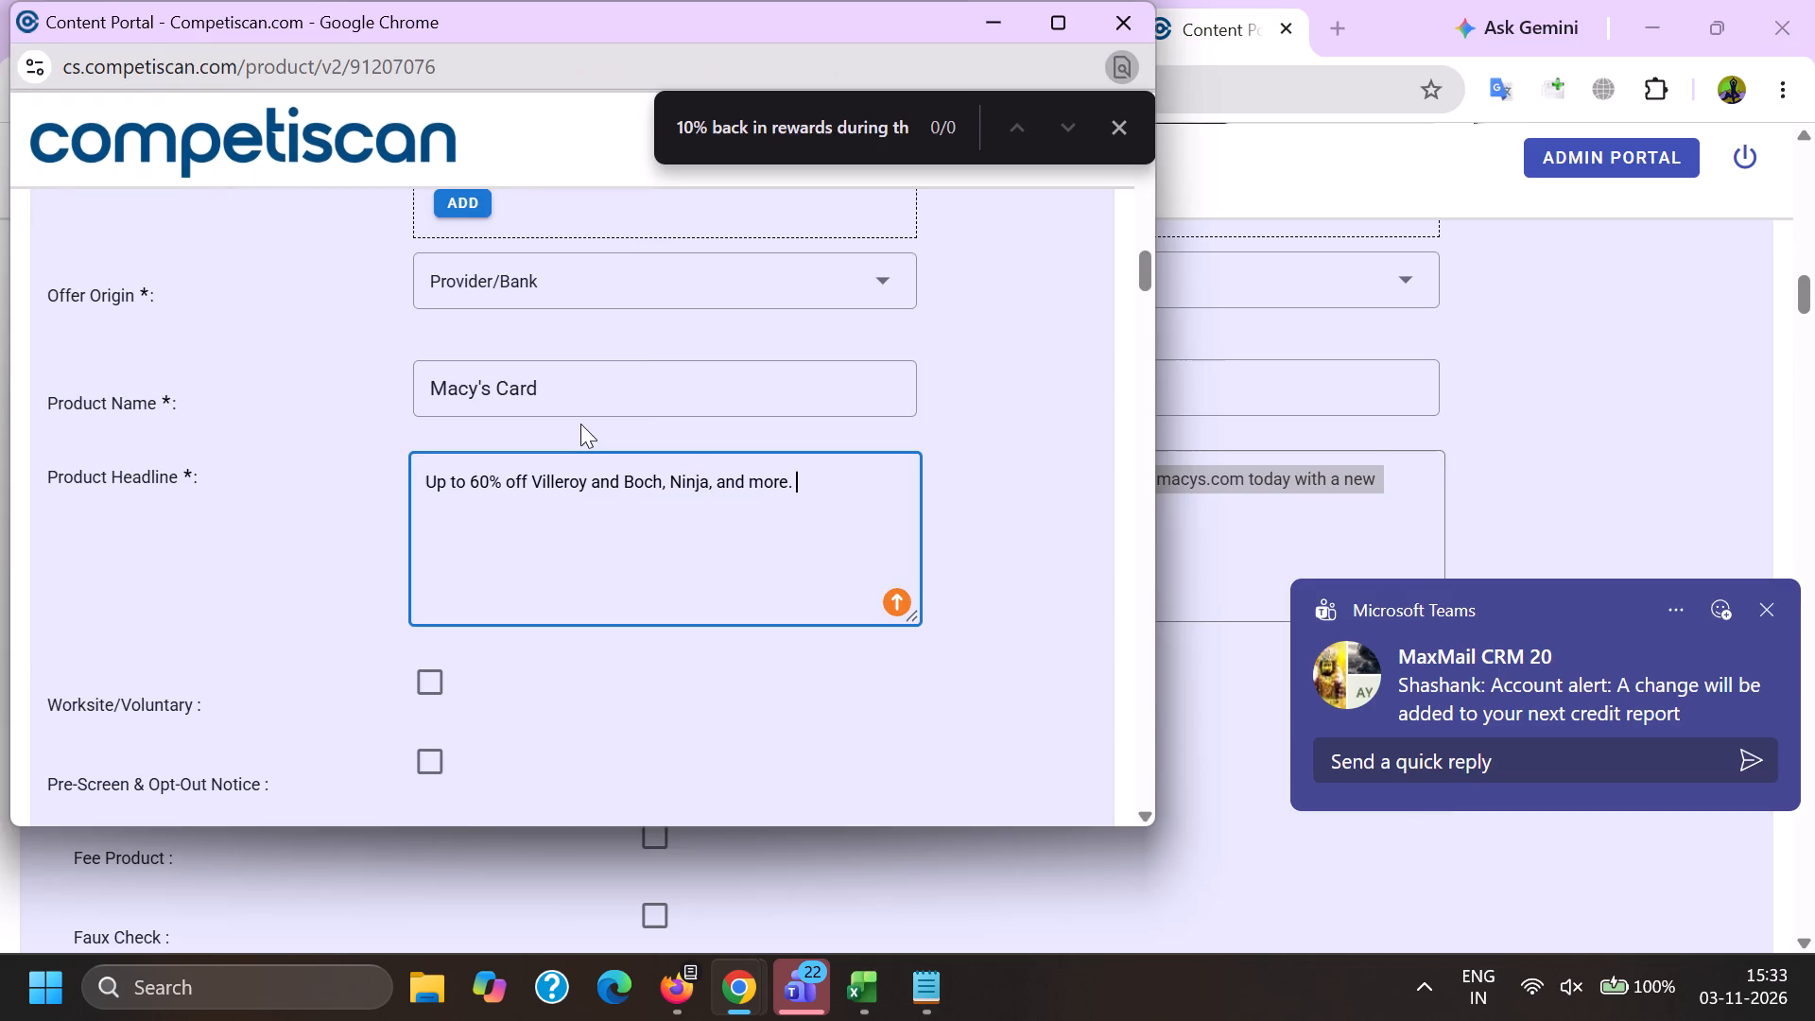
Set the response mechanism to URL/Website.
{"action": "scroll", "coordinate": [580, 424], "scroll_direction": "down", "scroll_amount": 4}
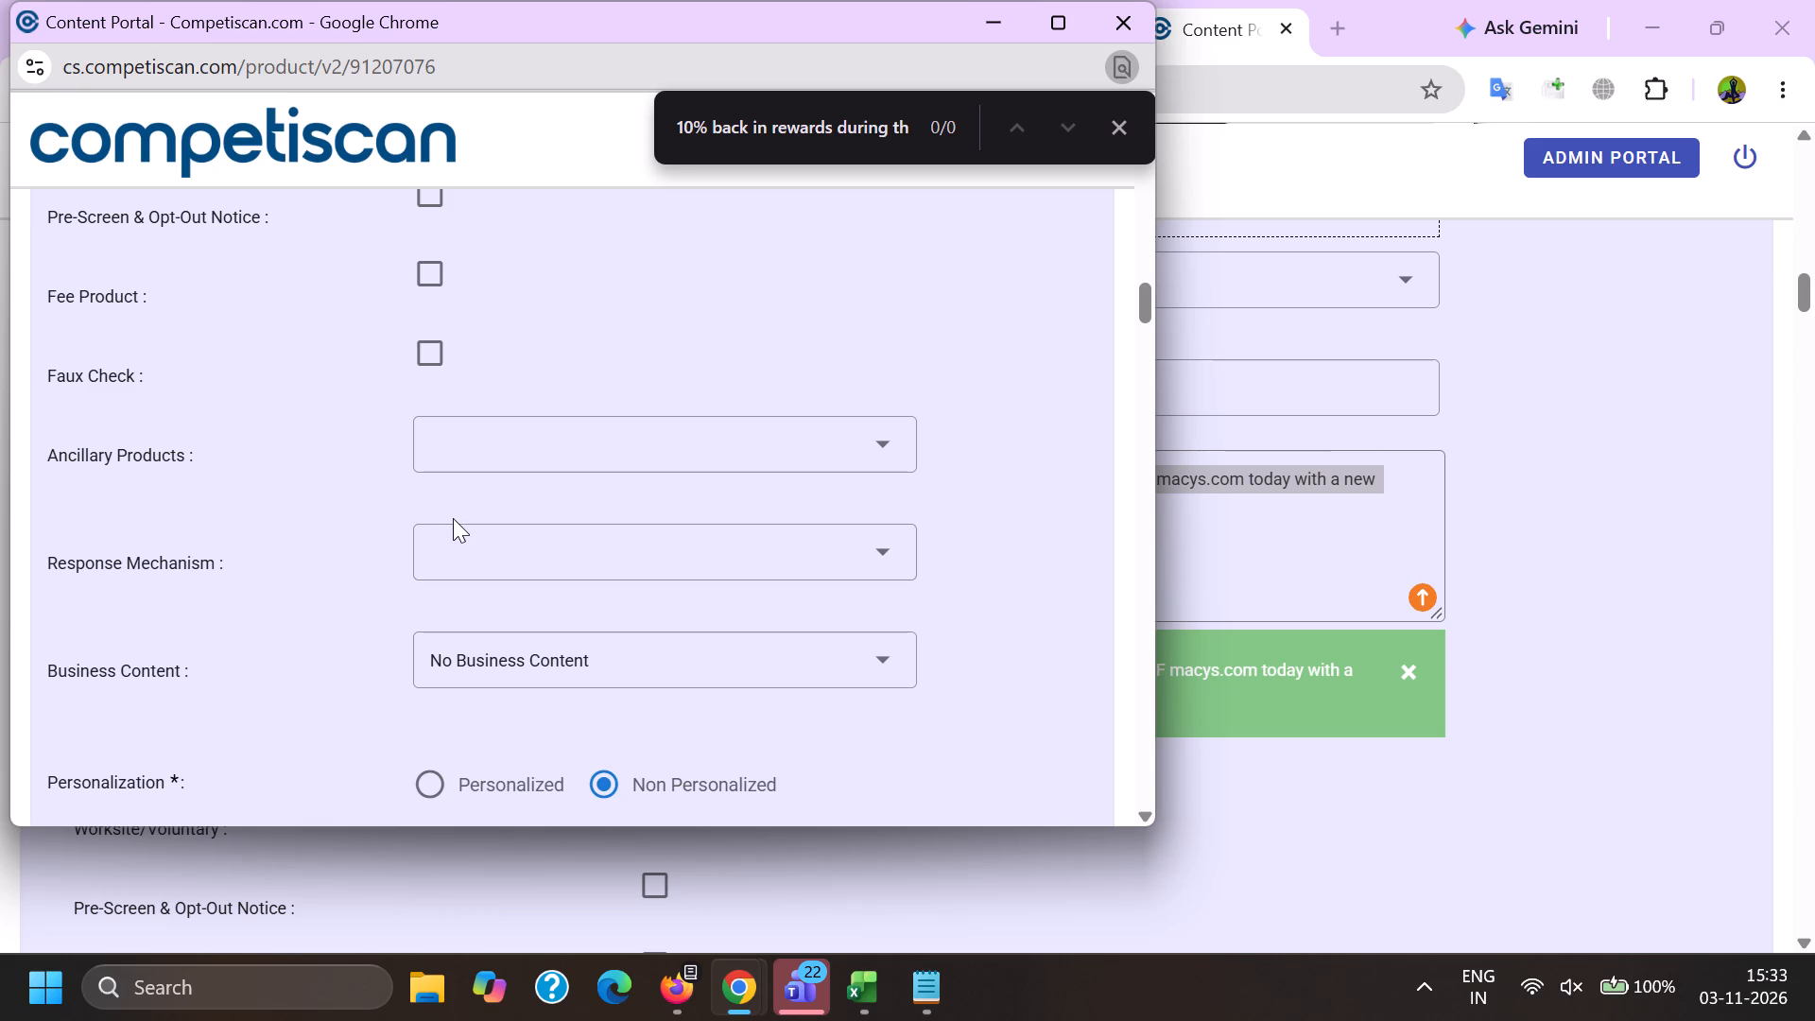
{"action": "left_click", "coordinate": [481, 545]}
{"action": "scroll", "coordinate": [547, 349], "scroll_direction": "down", "scroll_amount": 7}
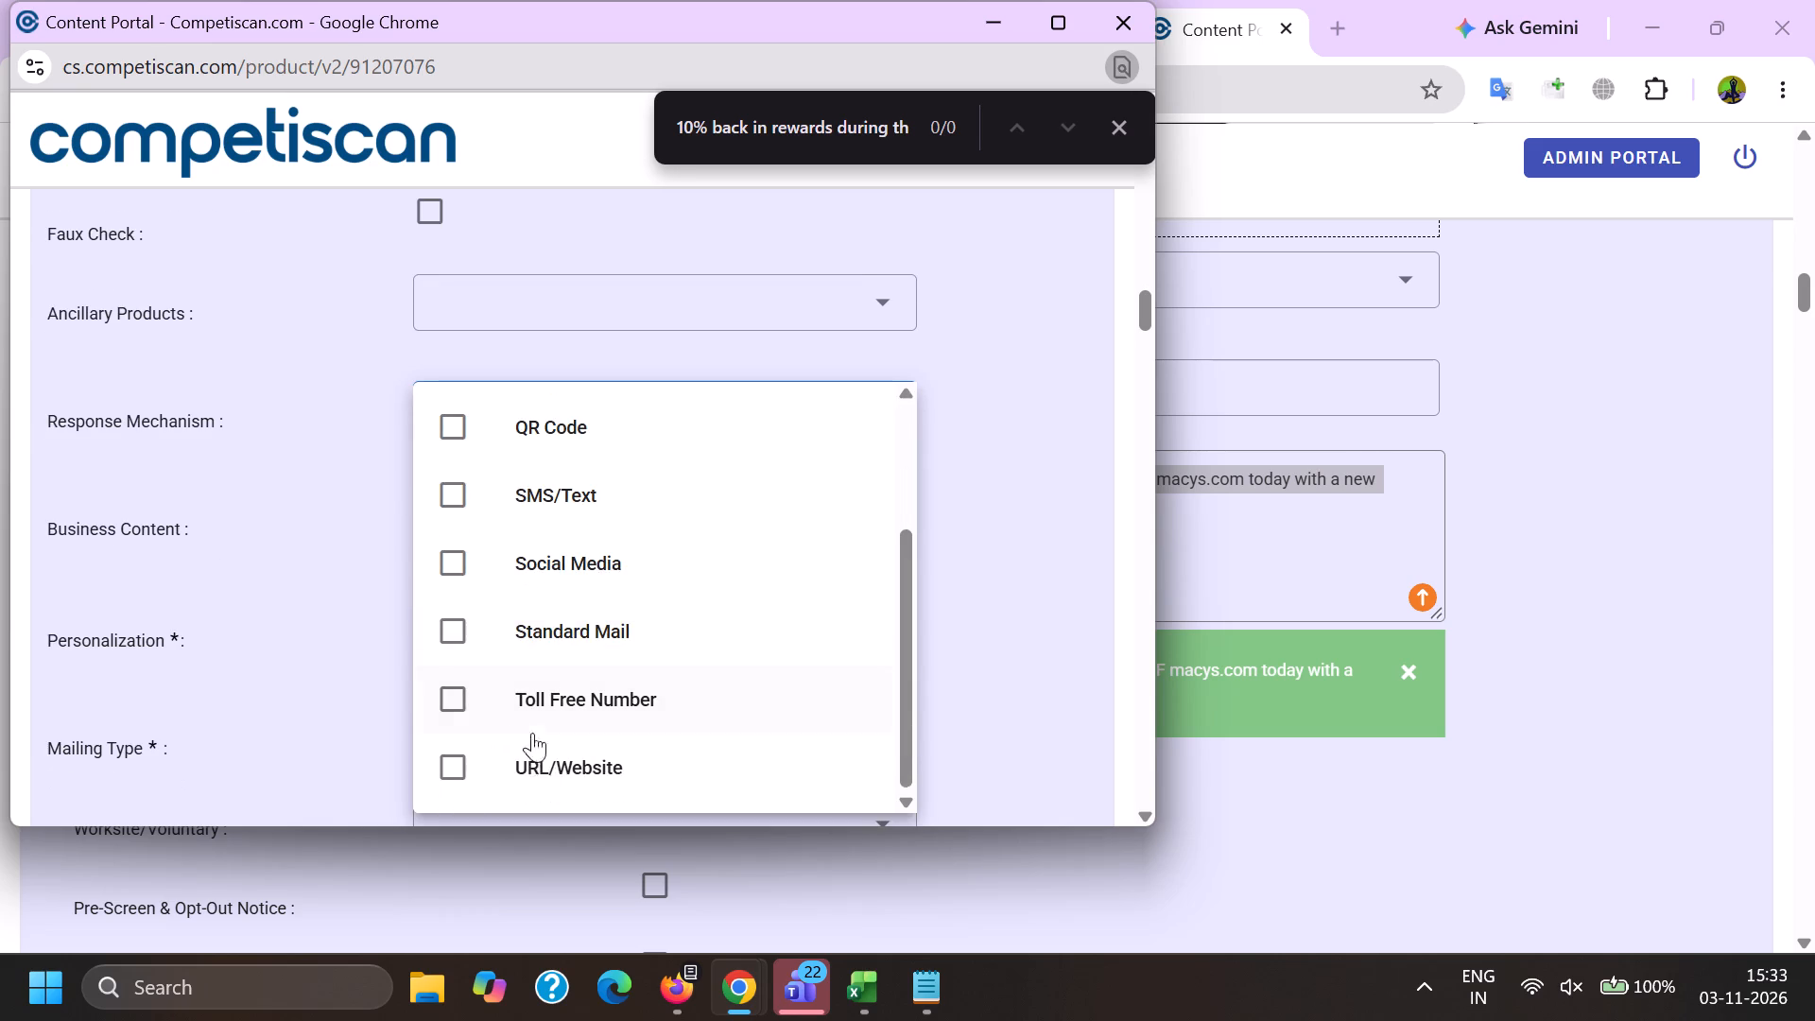
{"action": "left_click", "coordinate": [553, 778]}
{"action": "left_click", "coordinate": [351, 706]}
Set the mailing type to Acquisition.
{"action": "scroll", "coordinate": [390, 464], "scroll_direction": "down", "scroll_amount": 2}
{"action": "left_click", "coordinate": [472, 444]}
{"action": "left_click", "coordinate": [487, 486]}
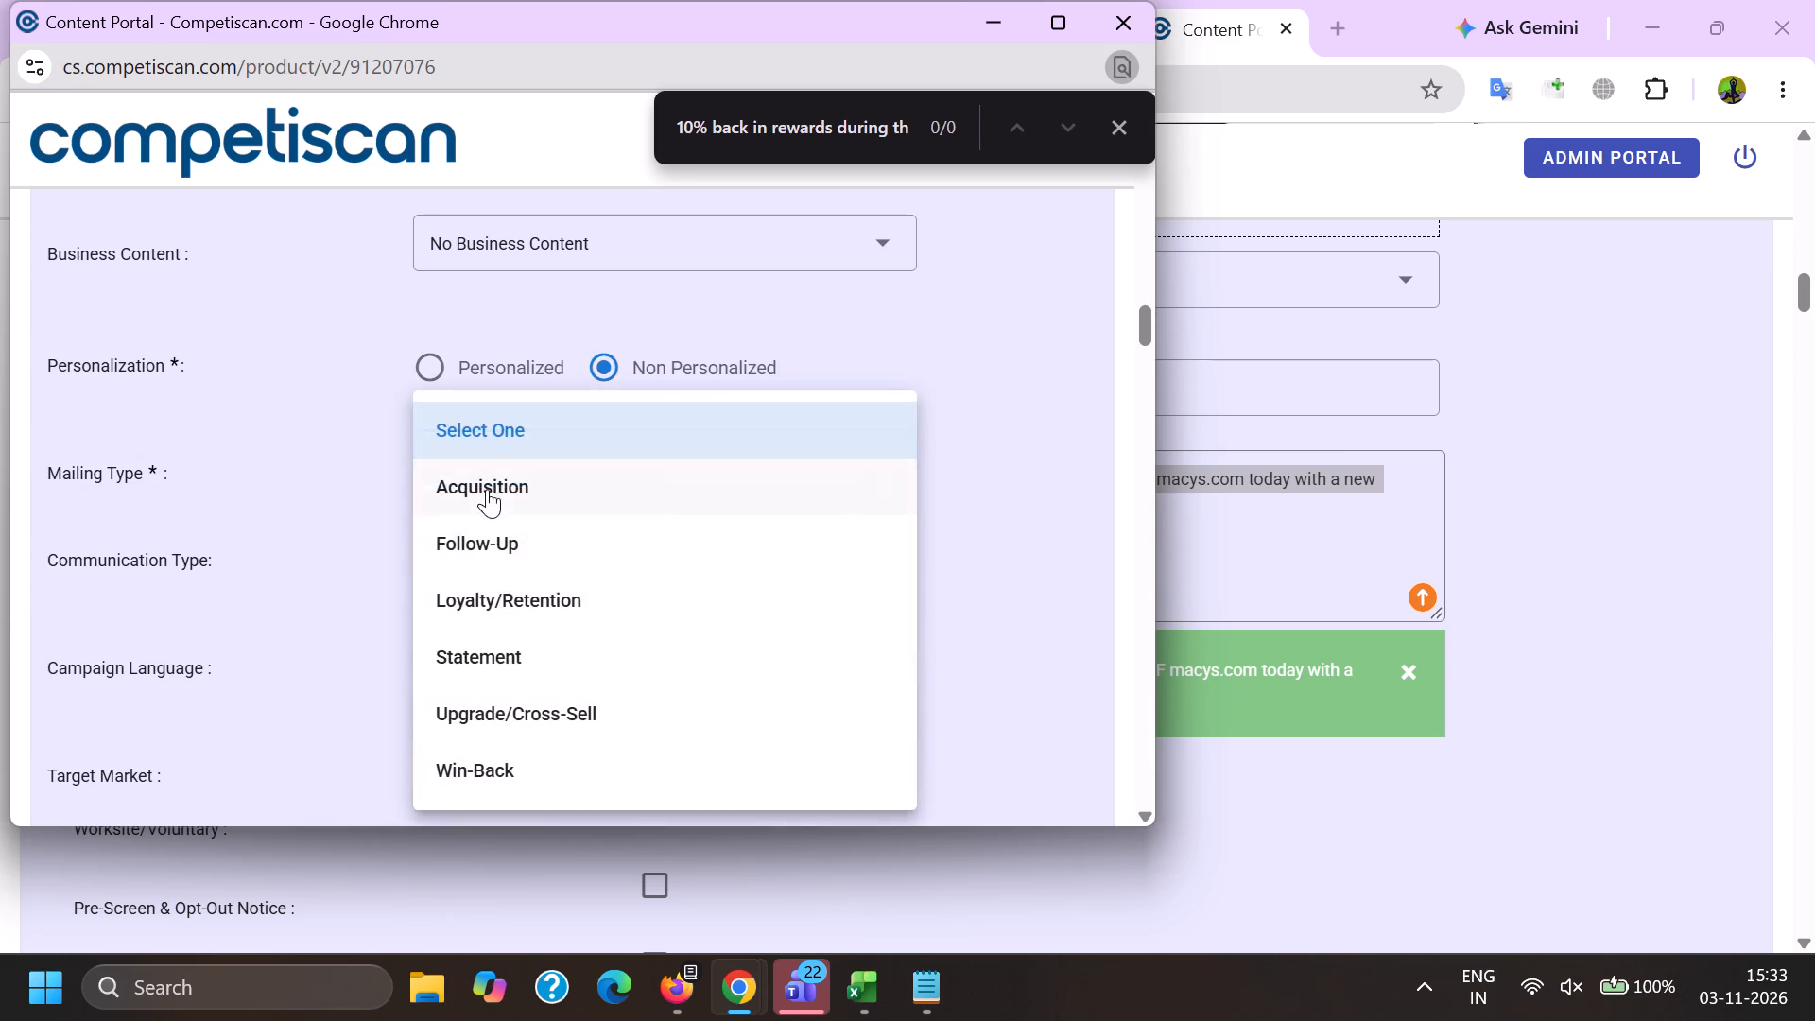
{"action": "left_click_drag", "start_coordinate": [337, 513], "coordinate": [347, 515]}
Select Bonuses/Contests/Incentives and the other applicable communication types for the product.
{"action": "left_click", "coordinate": [462, 517]}
{"action": "scroll", "coordinate": [494, 346], "scroll_direction": "down", "scroll_amount": 1}
{"action": "left_click", "coordinate": [487, 379]}
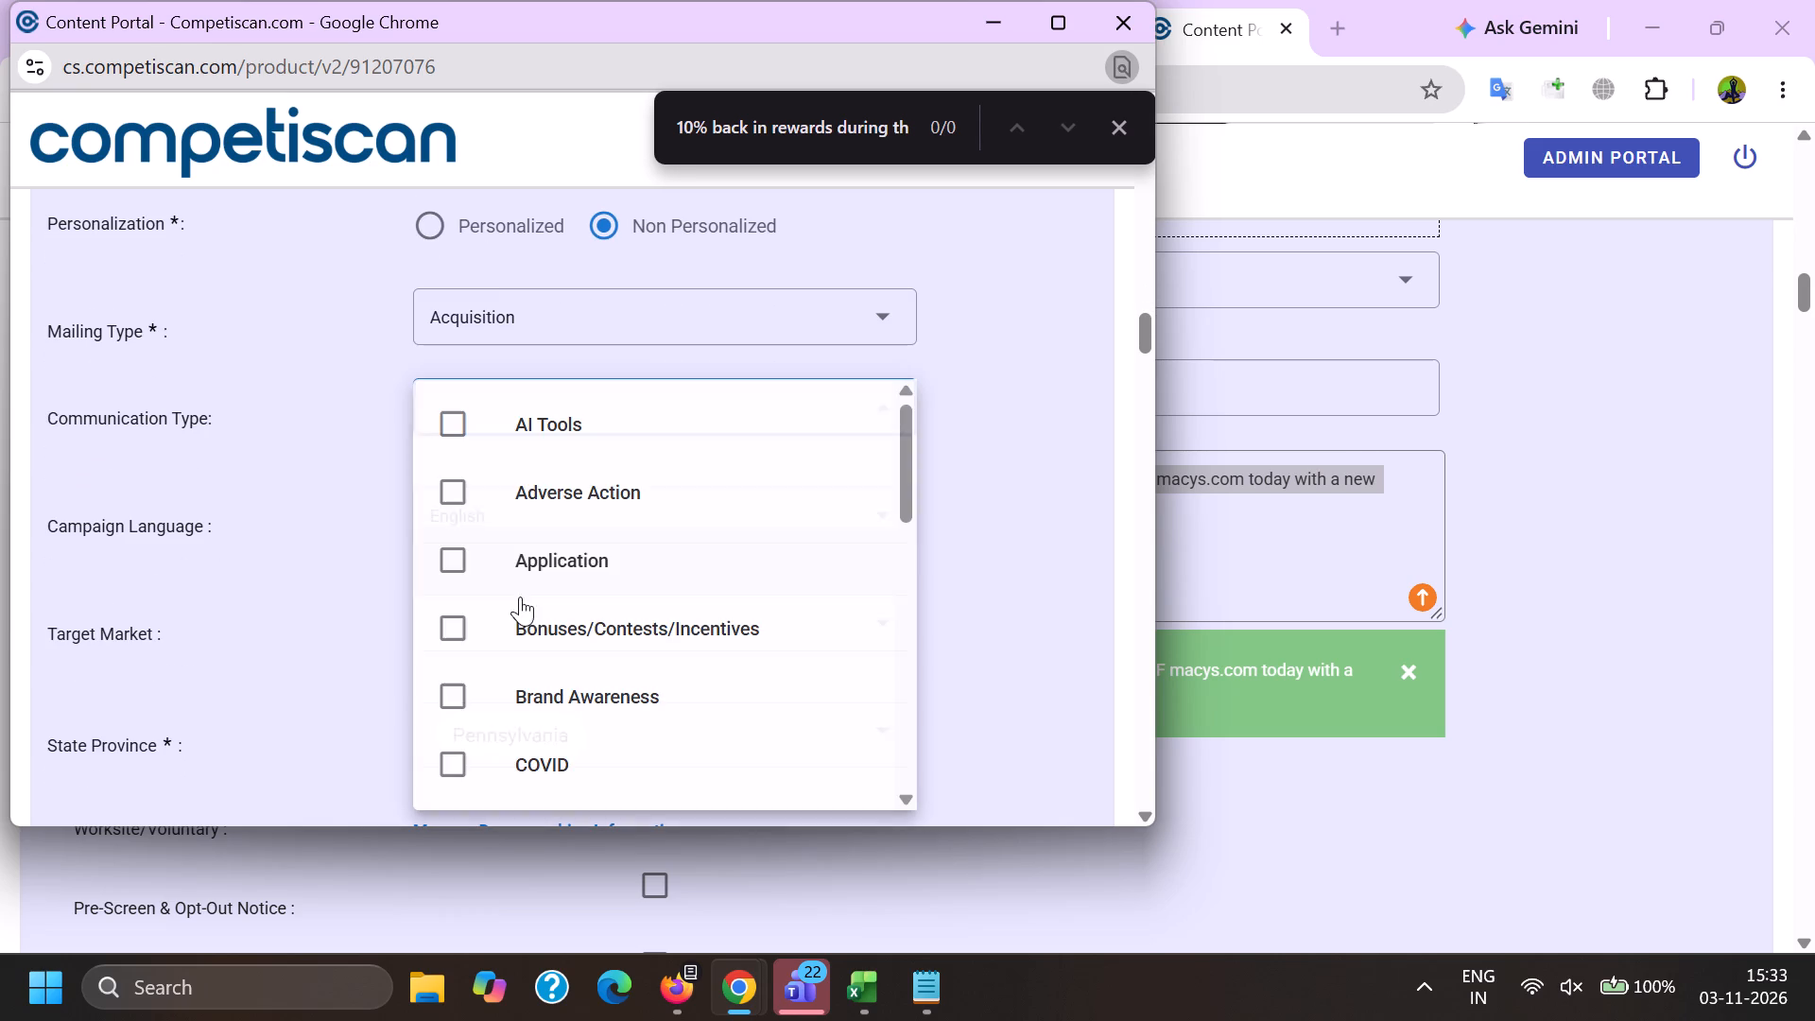
{"action": "left_click", "coordinate": [531, 632]}
{"action": "scroll", "coordinate": [531, 602], "scroll_direction": "down", "scroll_amount": 5}
{"action": "left_click", "coordinate": [545, 740]}
{"action": "scroll", "coordinate": [531, 640], "scroll_direction": "down", "scroll_amount": 11}
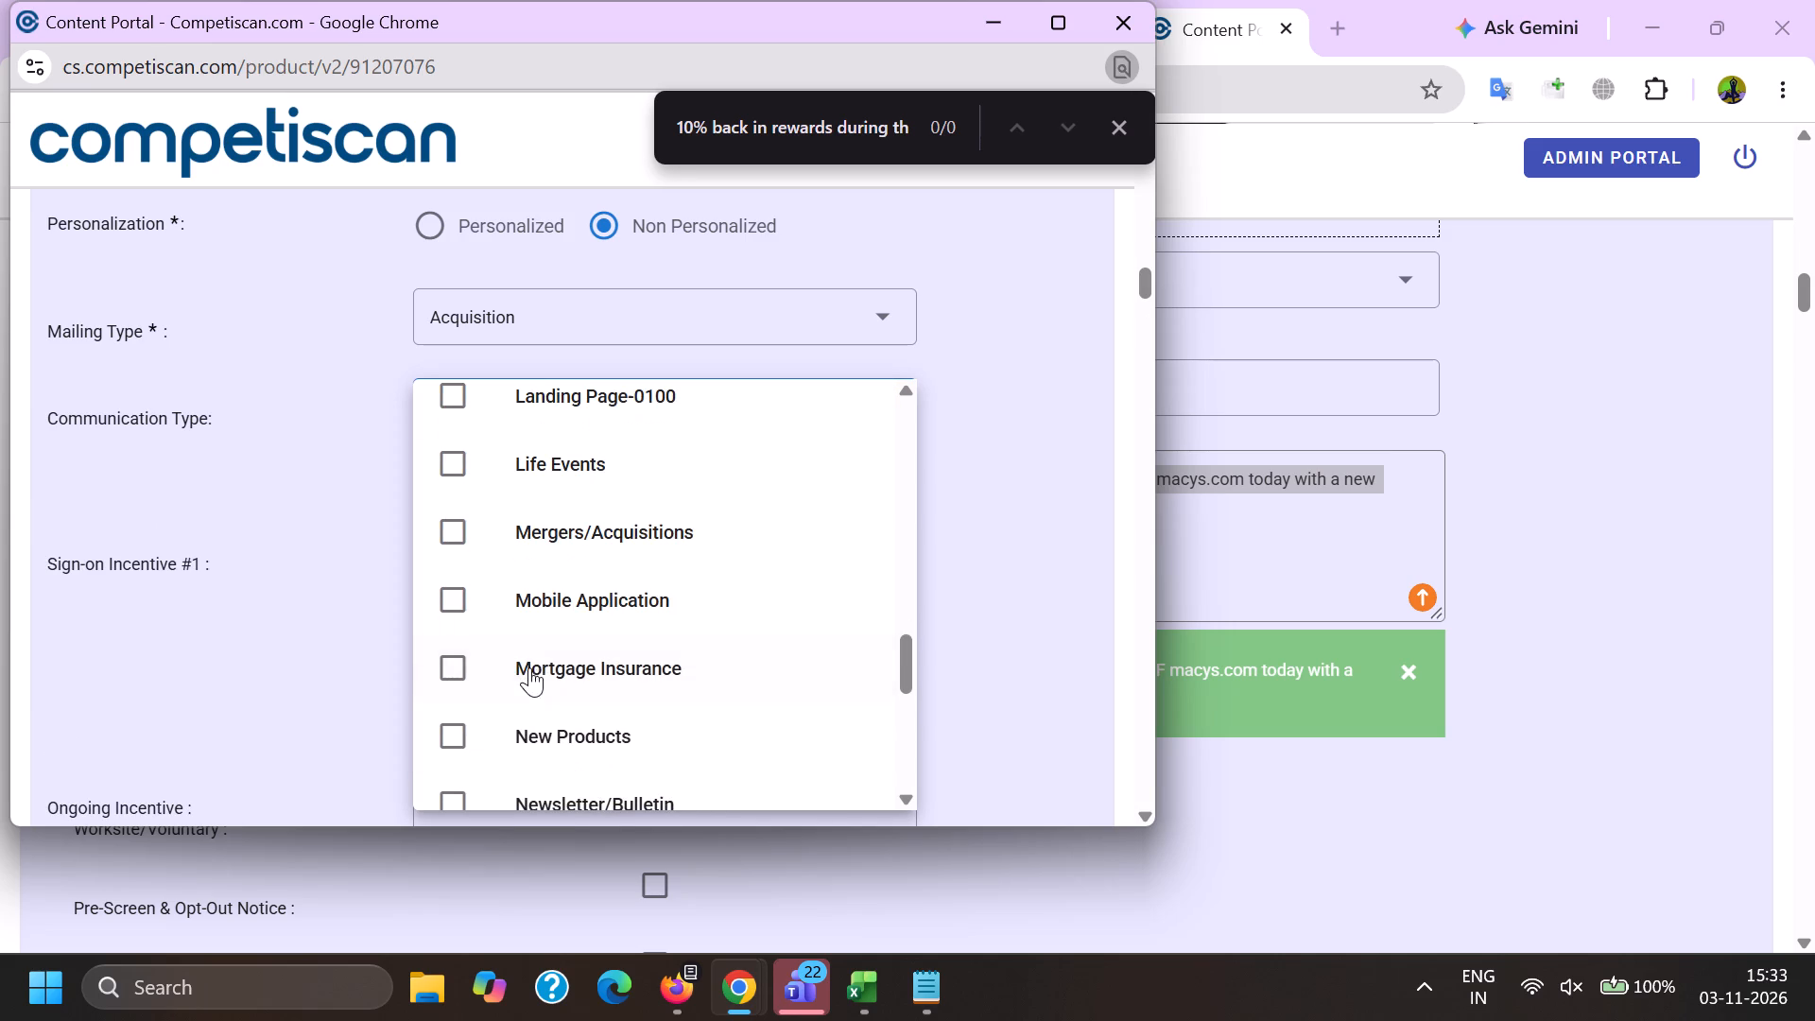
{"action": "left_click", "coordinate": [554, 586]}
{"action": "left_click", "coordinate": [217, 584]}
Copy the Sign-on Incentive #1 text about 30% off with a new Macy's Card from the reference product into this product.
{"action": "key", "text": "alt+Tab"}
{"action": "scroll", "coordinate": [1052, 583], "scroll_direction": "down", "scroll_amount": 9}
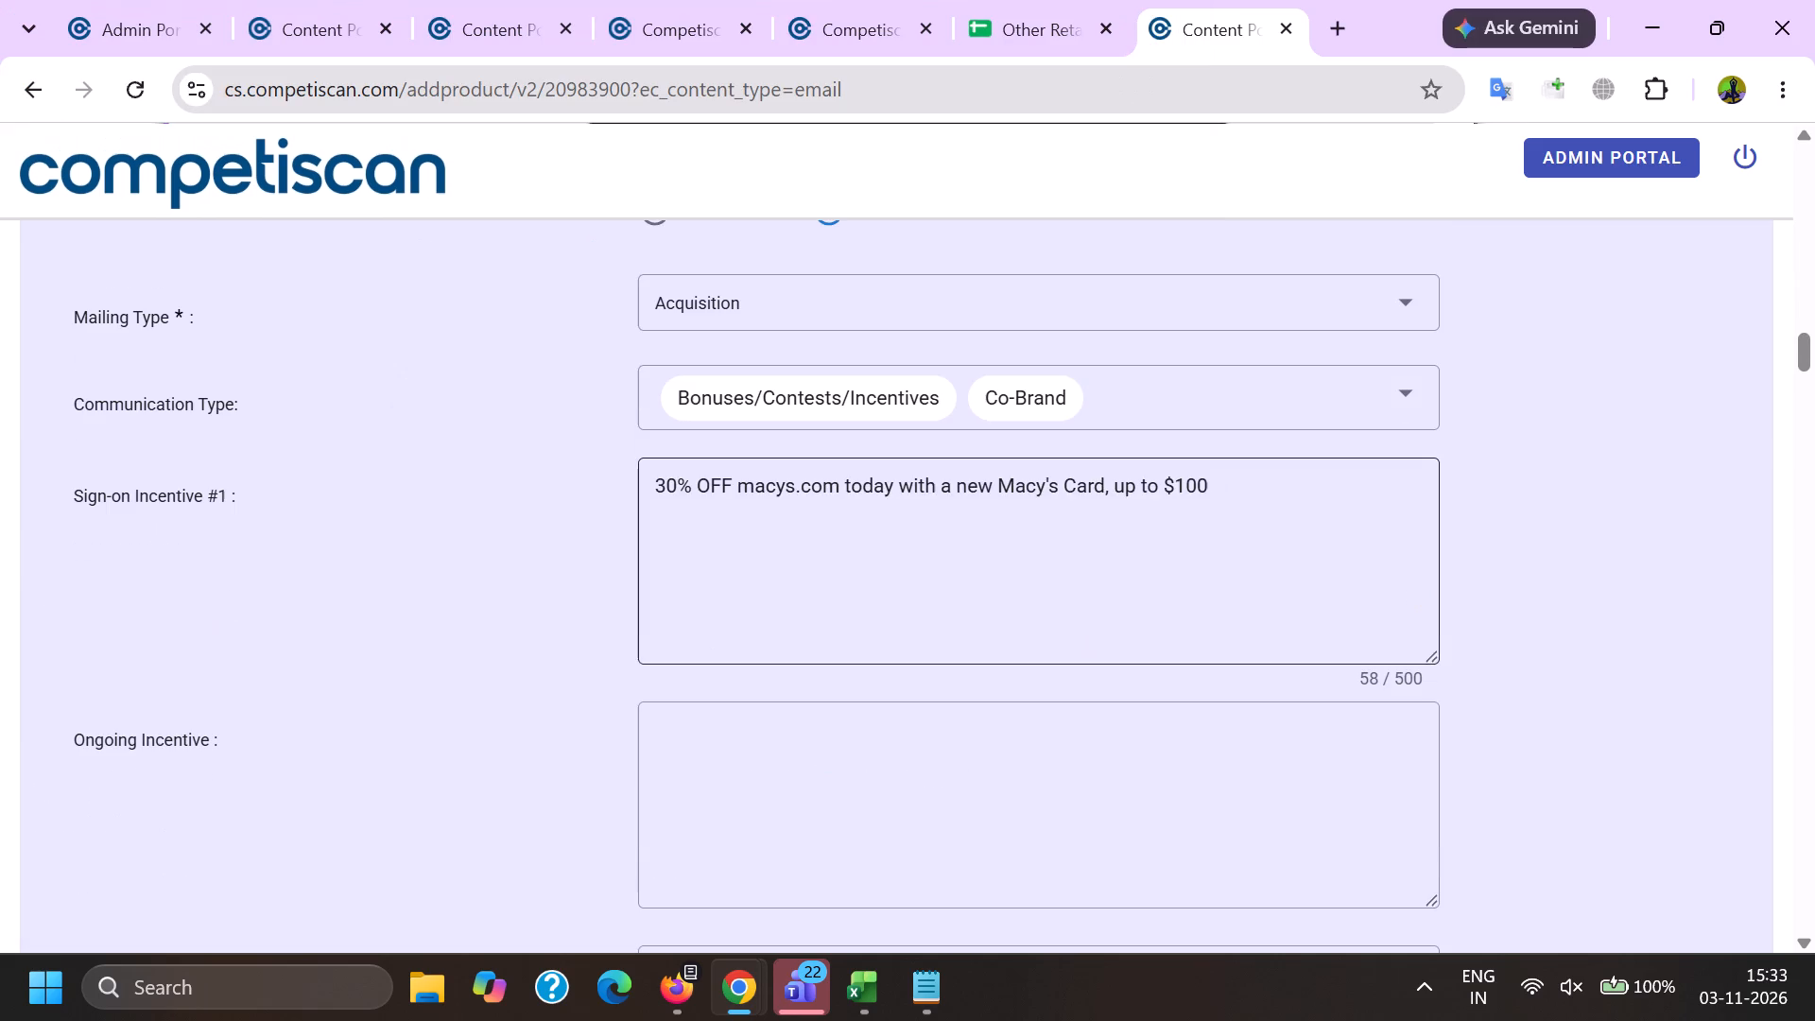
{"action": "left_click_drag", "start_coordinate": [1325, 565], "coordinate": [674, 511]}
{"action": "key", "text": "ctrl+a"}
{"action": "key", "text": "ctrl+c"}
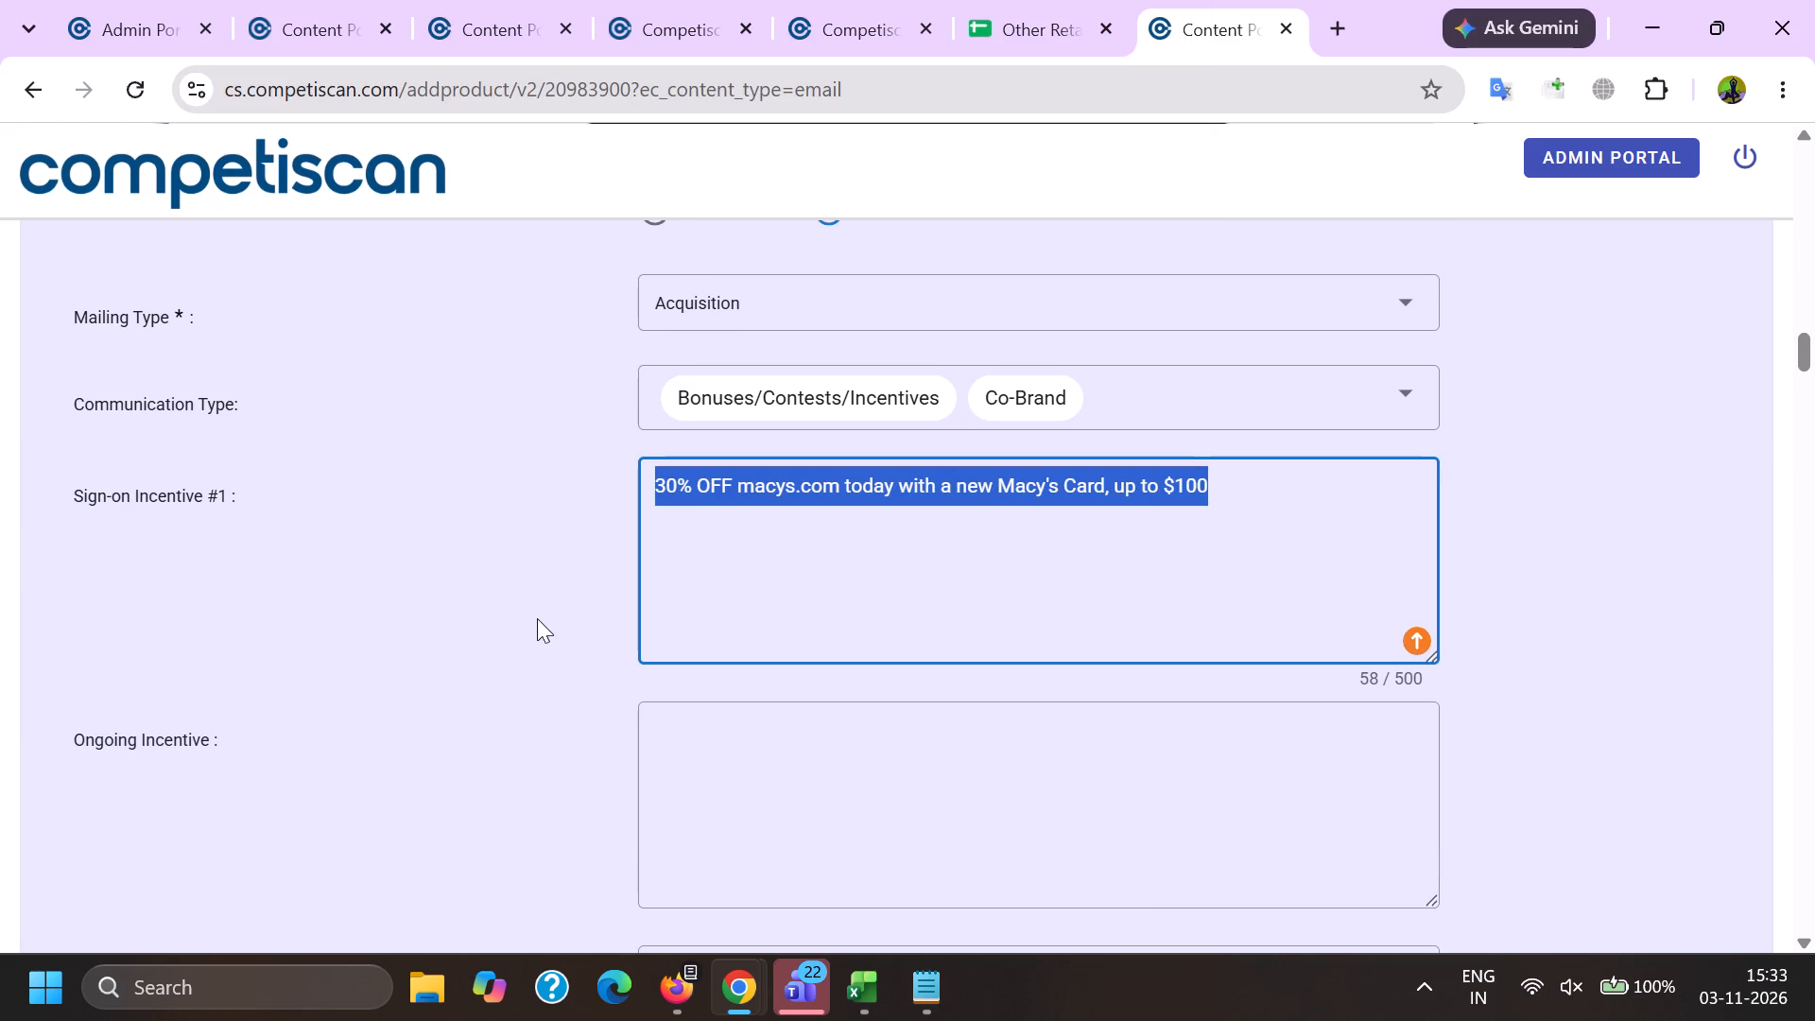
{"action": "key", "text": "alt+Tab"}
{"action": "left_click", "coordinate": [526, 591]}
{"action": "key", "text": "ctrl+b"}
{"action": "key", "text": "ctrl+v"}
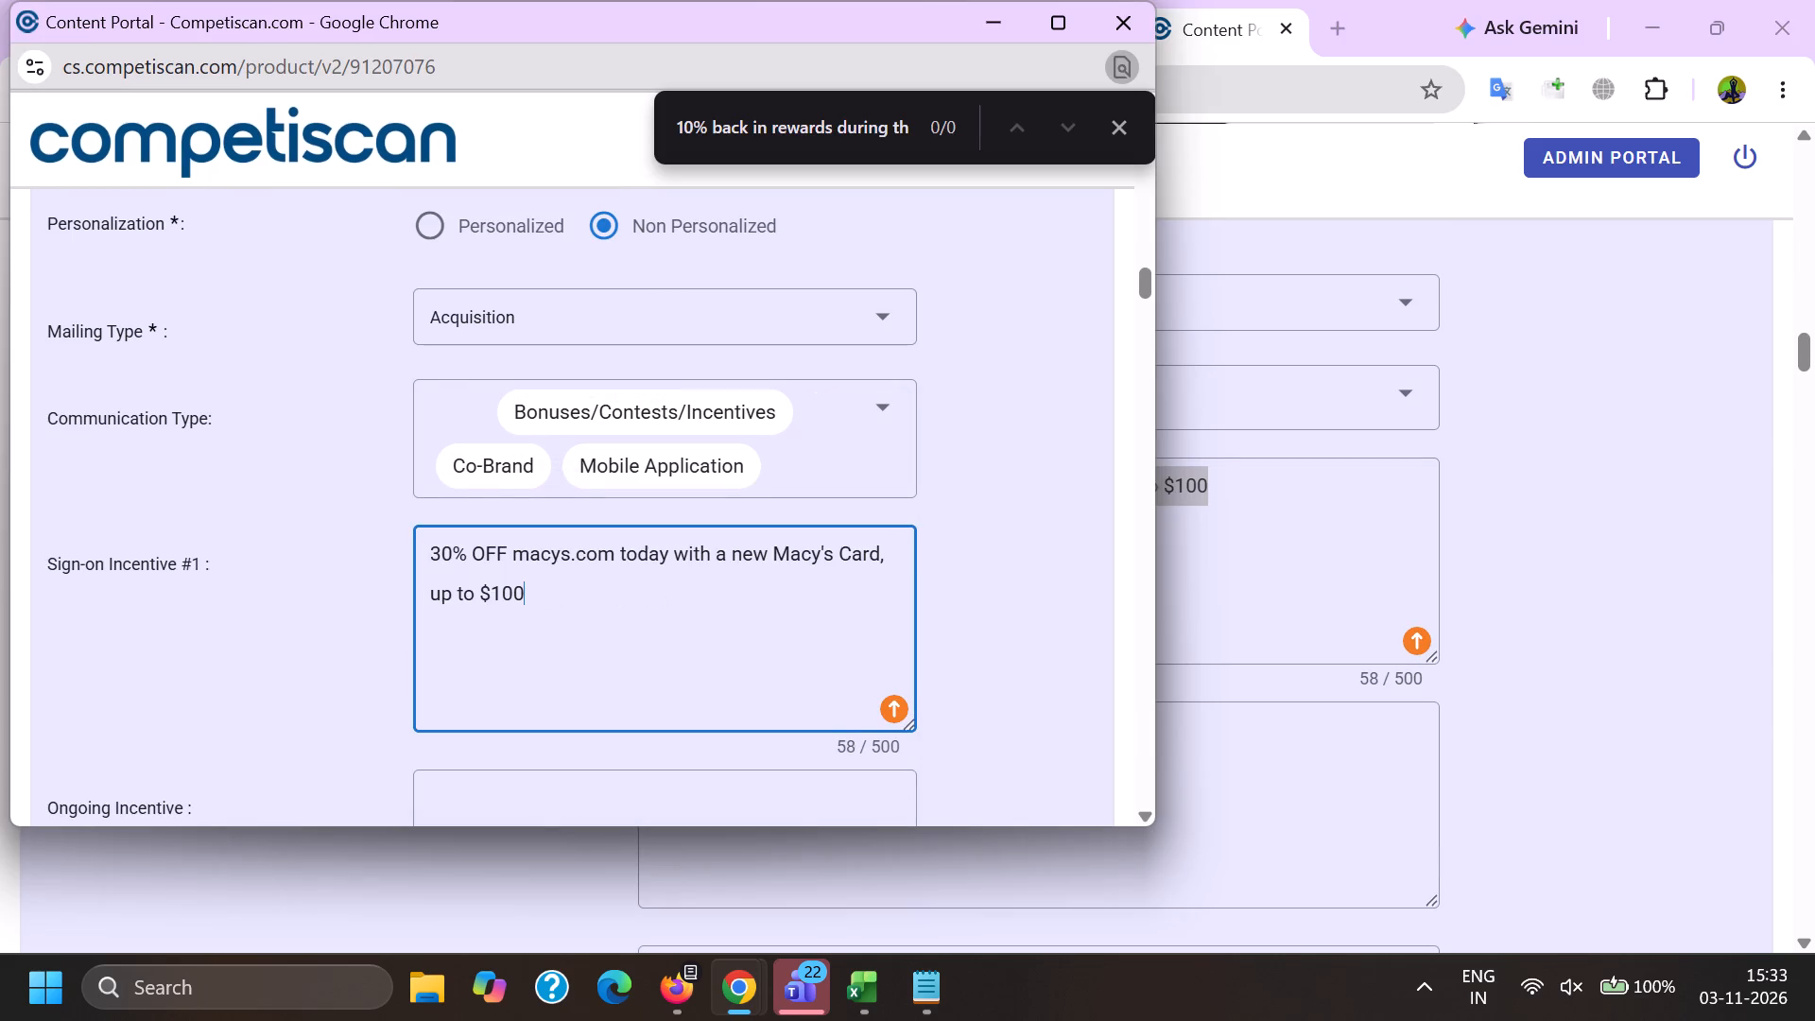
Set Sign-on Incentive Type #1 to Coupon/Discount with a Sign-on Incentive Value #1 of 30.00.
{"action": "scroll", "coordinate": [489, 467], "scroll_direction": "down", "scroll_amount": 4}
{"action": "left_click", "coordinate": [501, 450]}
{"action": "scroll", "coordinate": [491, 562], "scroll_direction": "down", "scroll_amount": 6}
{"action": "left_click", "coordinate": [506, 597]}
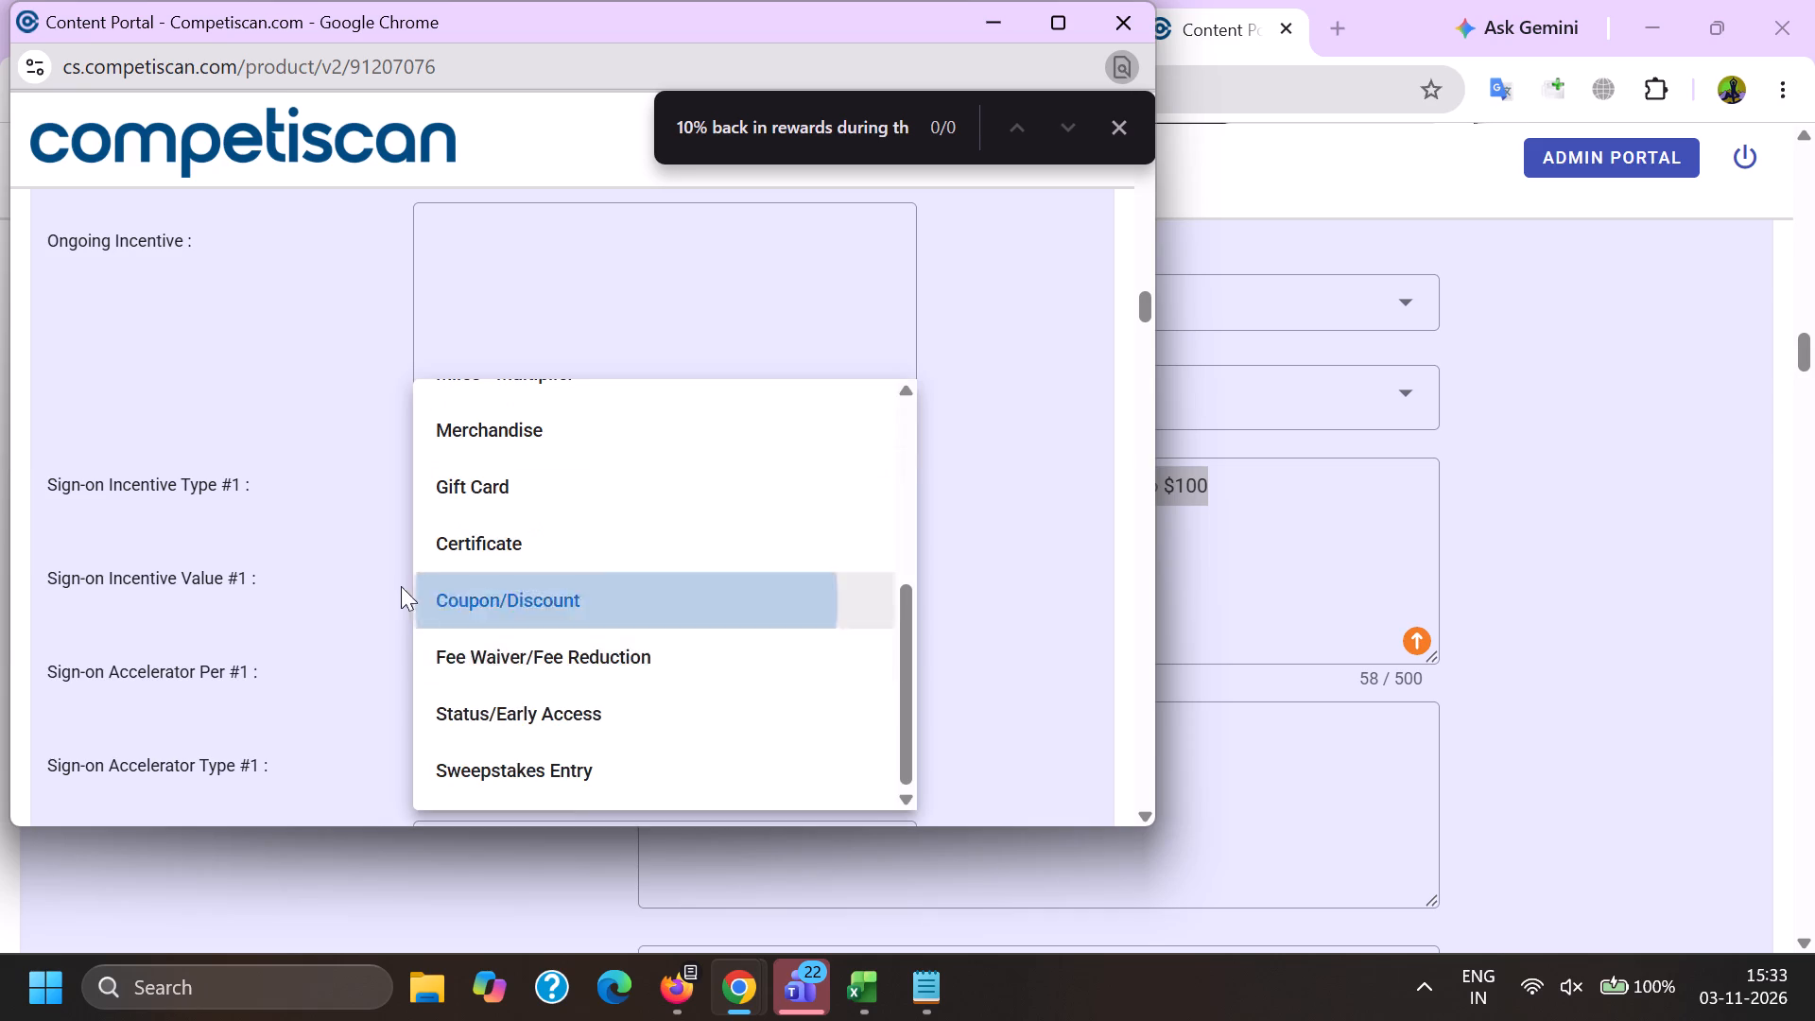
{"action": "left_click", "coordinate": [401, 584]}
{"action": "left_click", "coordinate": [455, 568]}
{"action": "key", "text": "3"}
{"action": "key", "text": "0"}
{"action": "key", "text": "period"}
{"action": "key", "text": "0"}
{"action": "key", "text": "0"}
{"action": "key", "text": "Tab"}
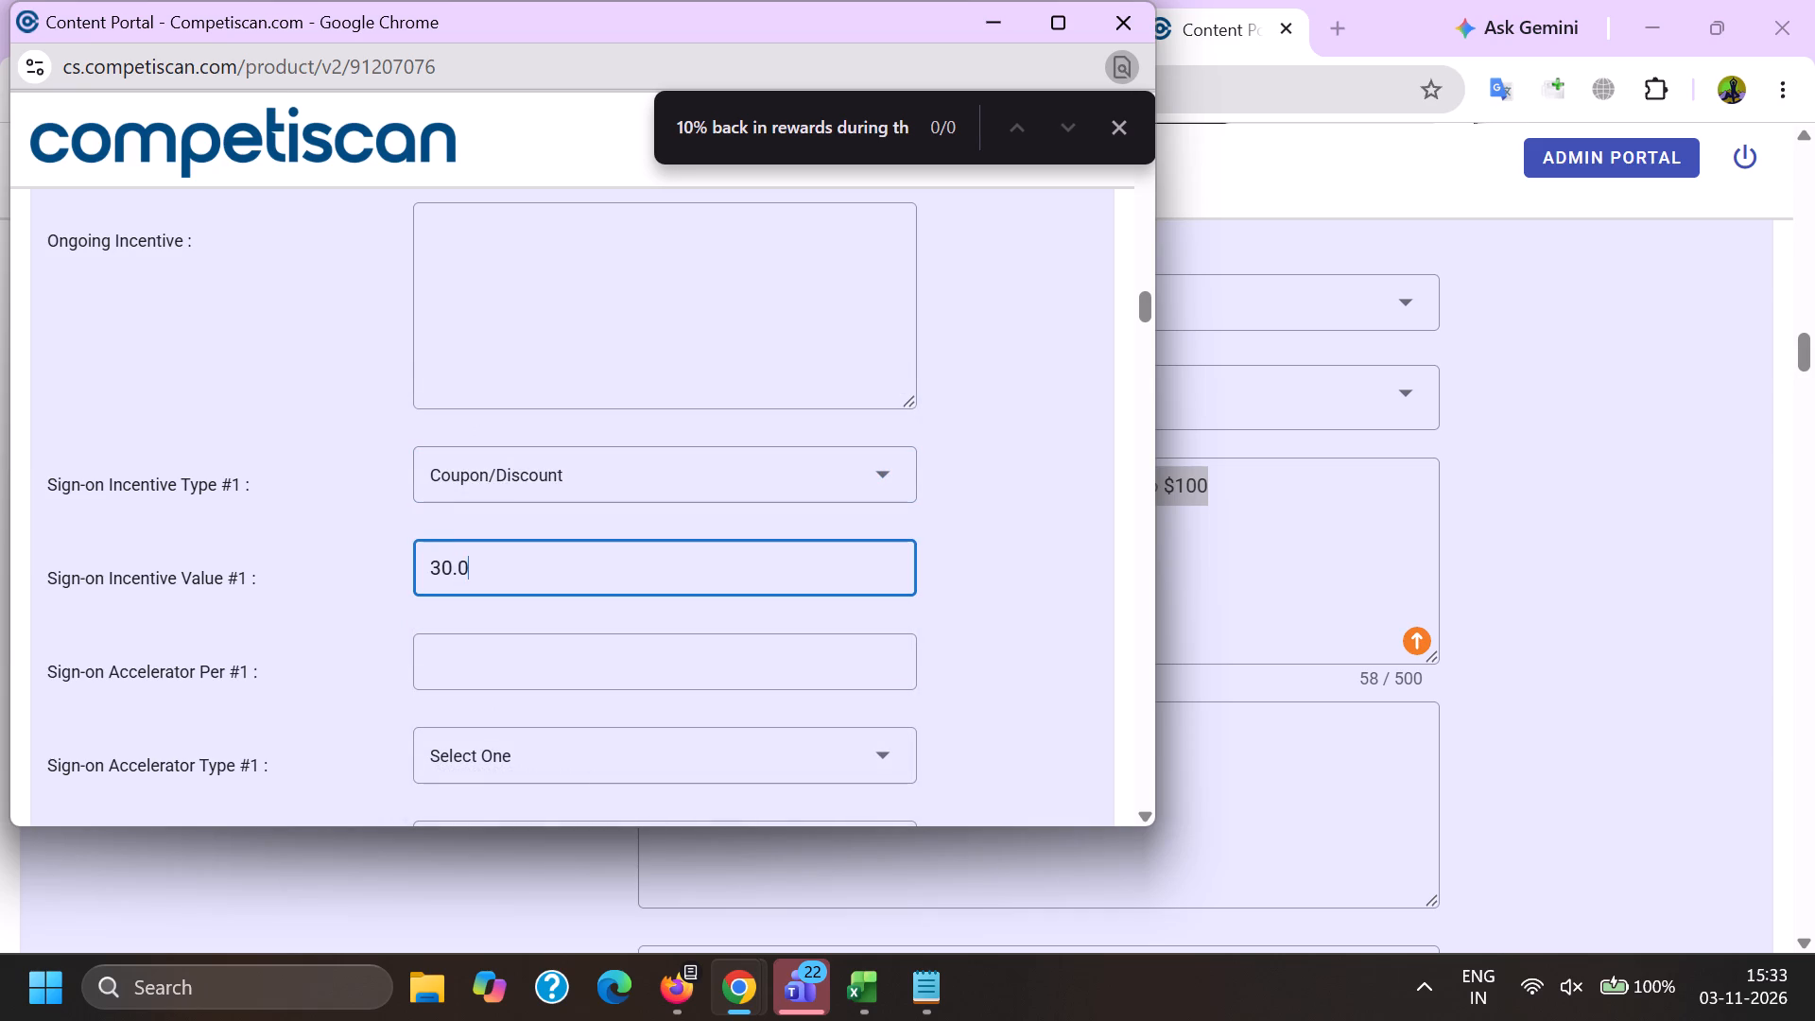
Set Sign-on Max award #1 to 30.00, leaving the incentive window blank.
{"action": "key", "text": "Tab"}
{"action": "key", "text": "Tab"}
{"action": "key", "text": "3"}
{"action": "key", "text": "0"}
{"action": "key", "text": "period"}
{"action": "key", "text": "0"}
{"action": "key", "text": "0"}
{"action": "key", "text": "Tab"}
{"action": "key", "text": "Tab"}
{"action": "key", "text": "Tab"}
{"action": "key", "text": "1"}
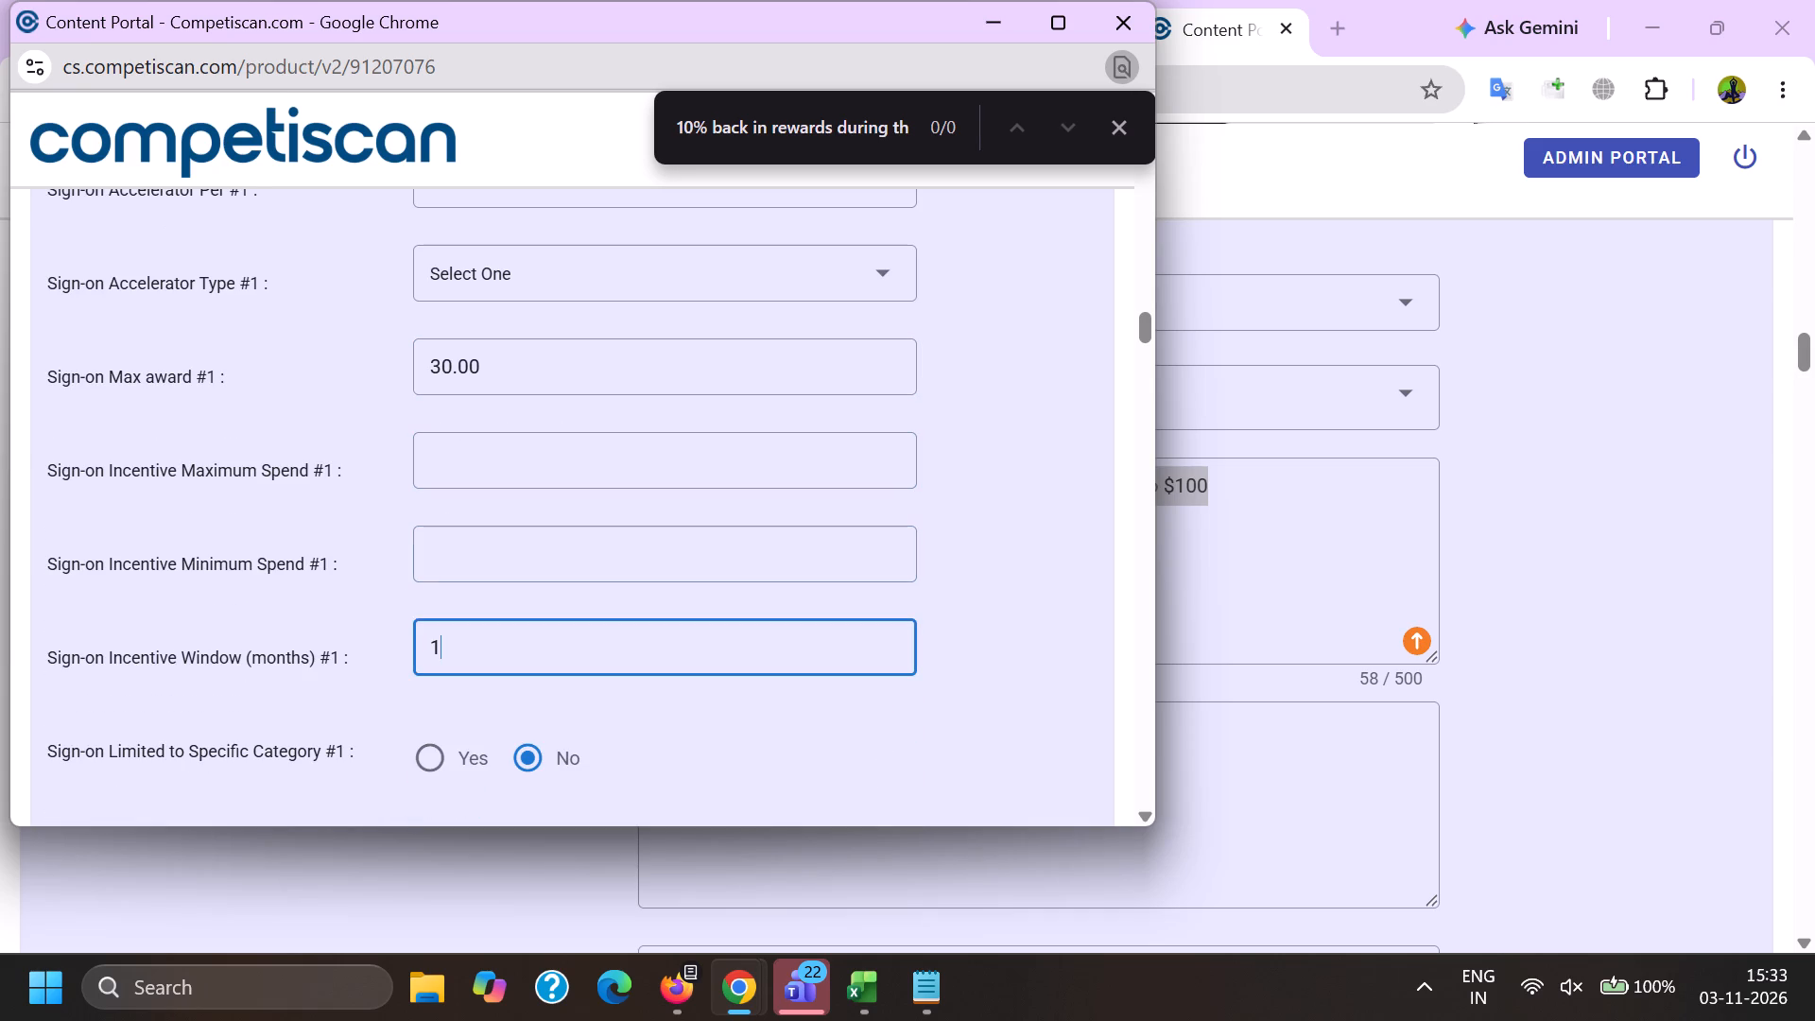
{"action": "key", "text": "BackSpace"}
Set the payment card offer's Application Type to Invitation to Apply.
{"action": "scroll", "coordinate": [411, 526], "scroll_direction": "down", "scroll_amount": 6}
{"action": "scroll", "coordinate": [458, 429], "scroll_direction": "down", "scroll_amount": 9}
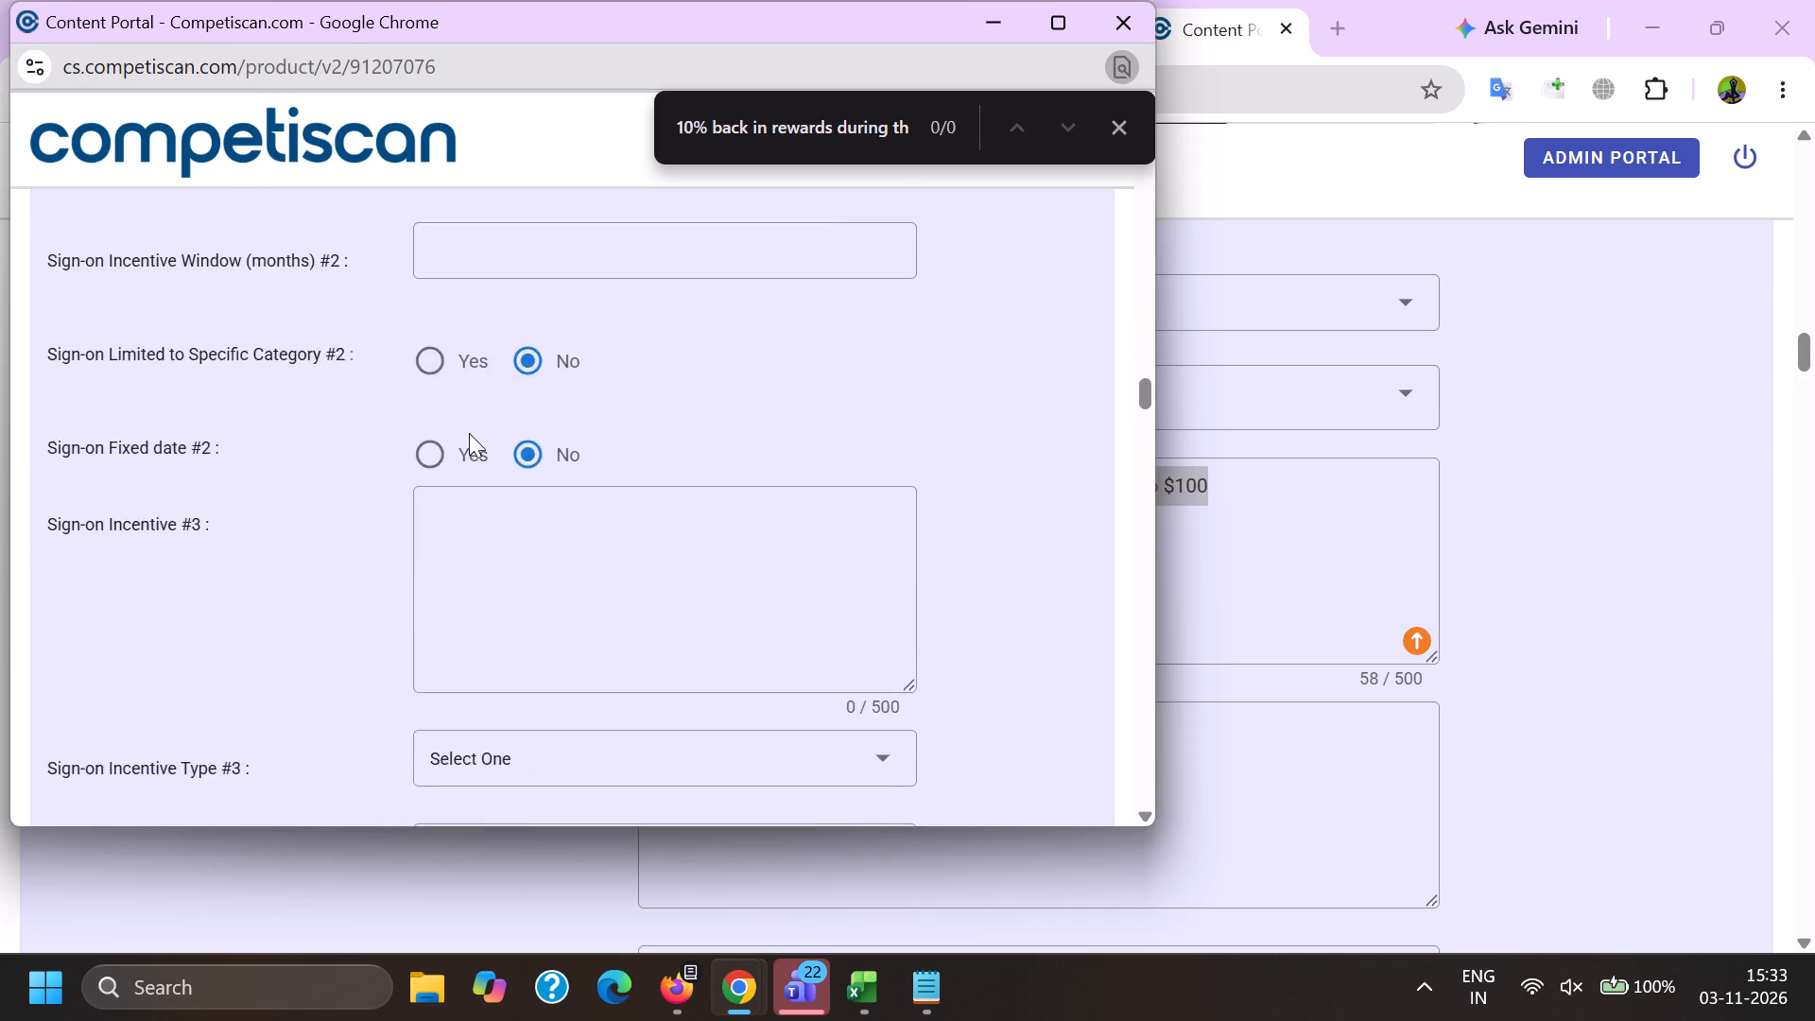
{"action": "scroll", "coordinate": [469, 433], "scroll_direction": "down", "scroll_amount": 10}
{"action": "scroll", "coordinate": [448, 508], "scroll_direction": "up", "scroll_amount": 2}
{"action": "left_click", "coordinate": [466, 444]}
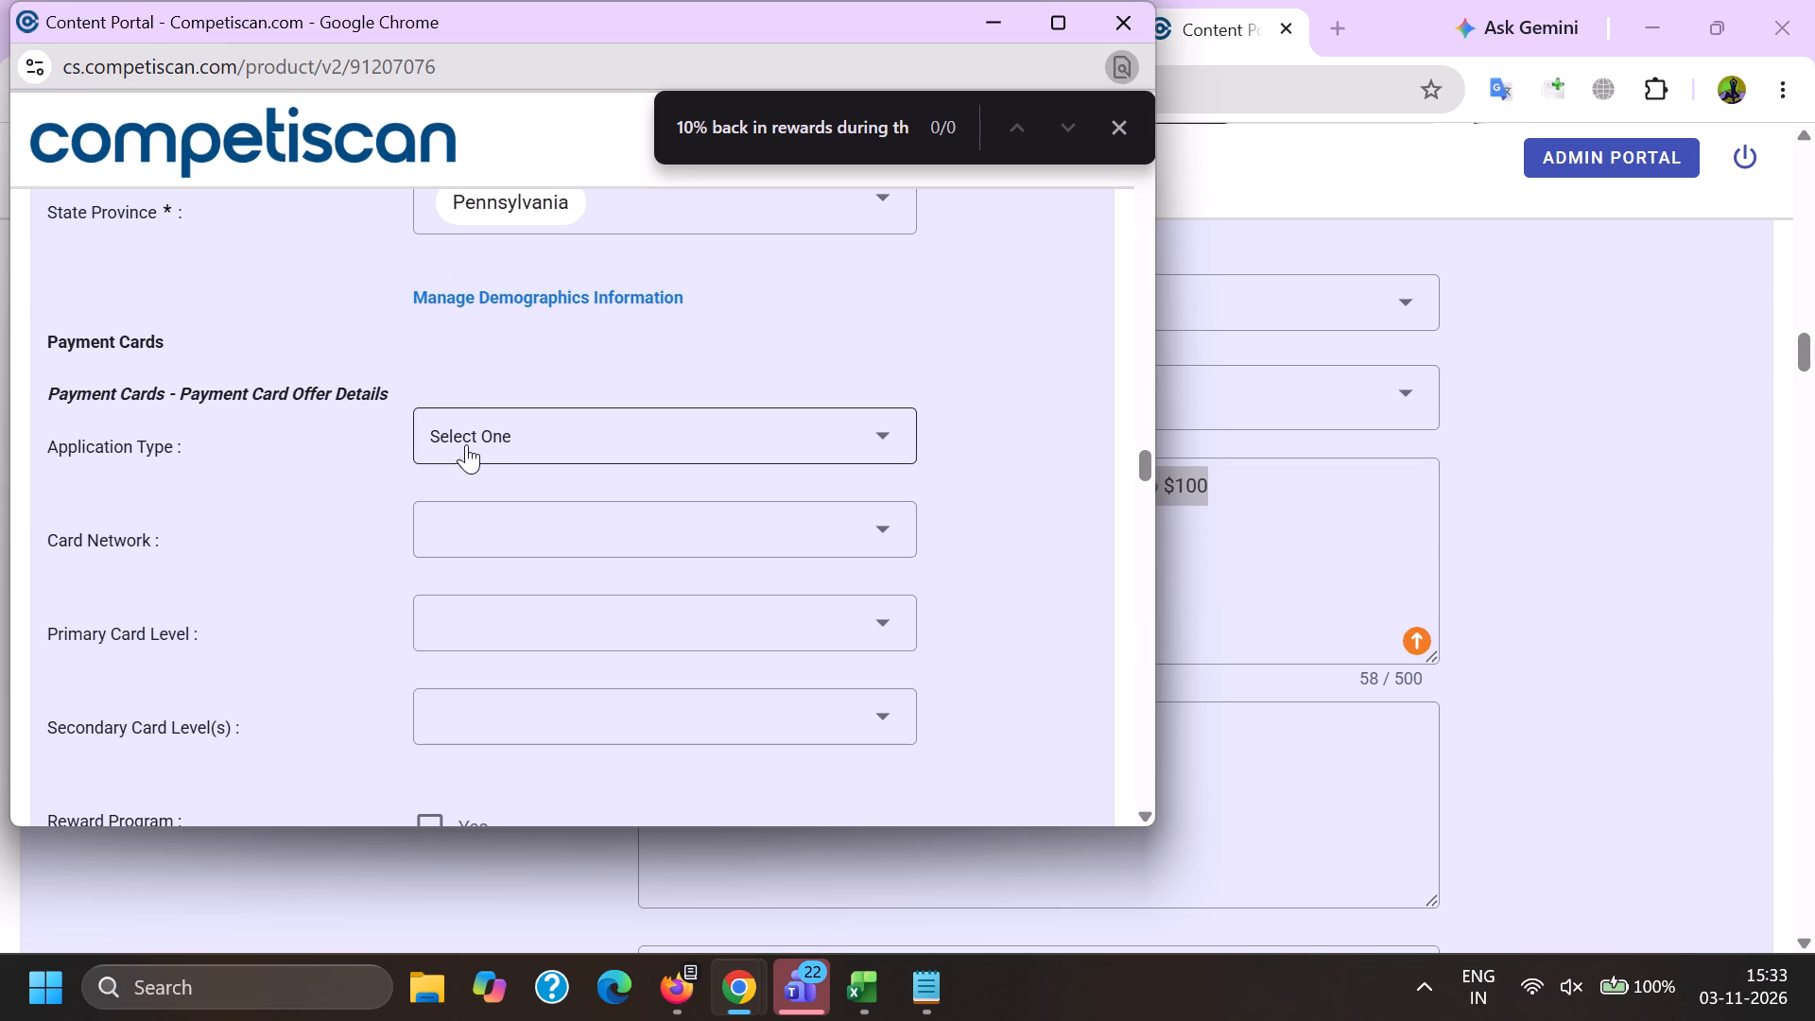
{"action": "scroll", "coordinate": [492, 265], "scroll_direction": "down", "scroll_amount": 1}
{"action": "left_click", "coordinate": [524, 419]}
{"action": "left_click", "coordinate": [335, 406]}
Set the Primary Card Level to Not Mentioned.
{"action": "left_click", "coordinate": [474, 446]}
{"action": "scroll", "coordinate": [496, 344], "scroll_direction": "down", "scroll_amount": 2}
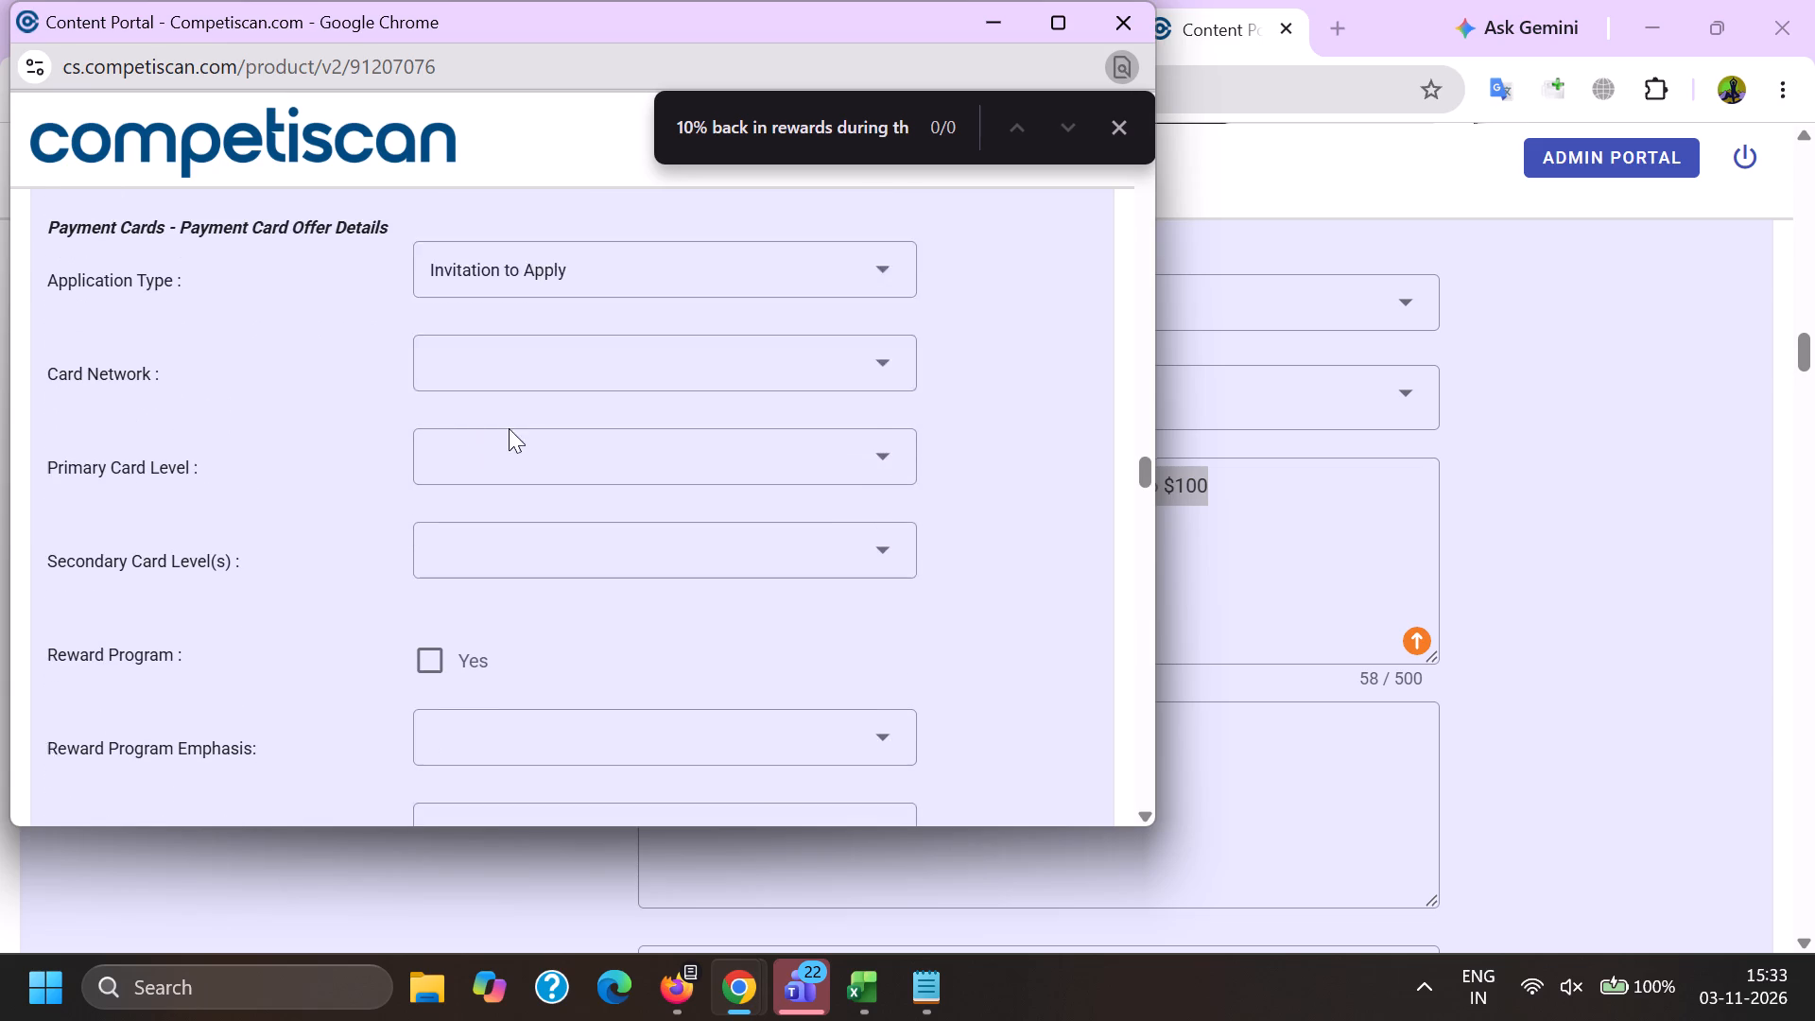
{"action": "scroll", "coordinate": [457, 462], "scroll_direction": "up", "scroll_amount": 1}
{"action": "left_click", "coordinate": [479, 340]}
{"action": "scroll", "coordinate": [506, 212], "scroll_direction": "down", "scroll_amount": 1}
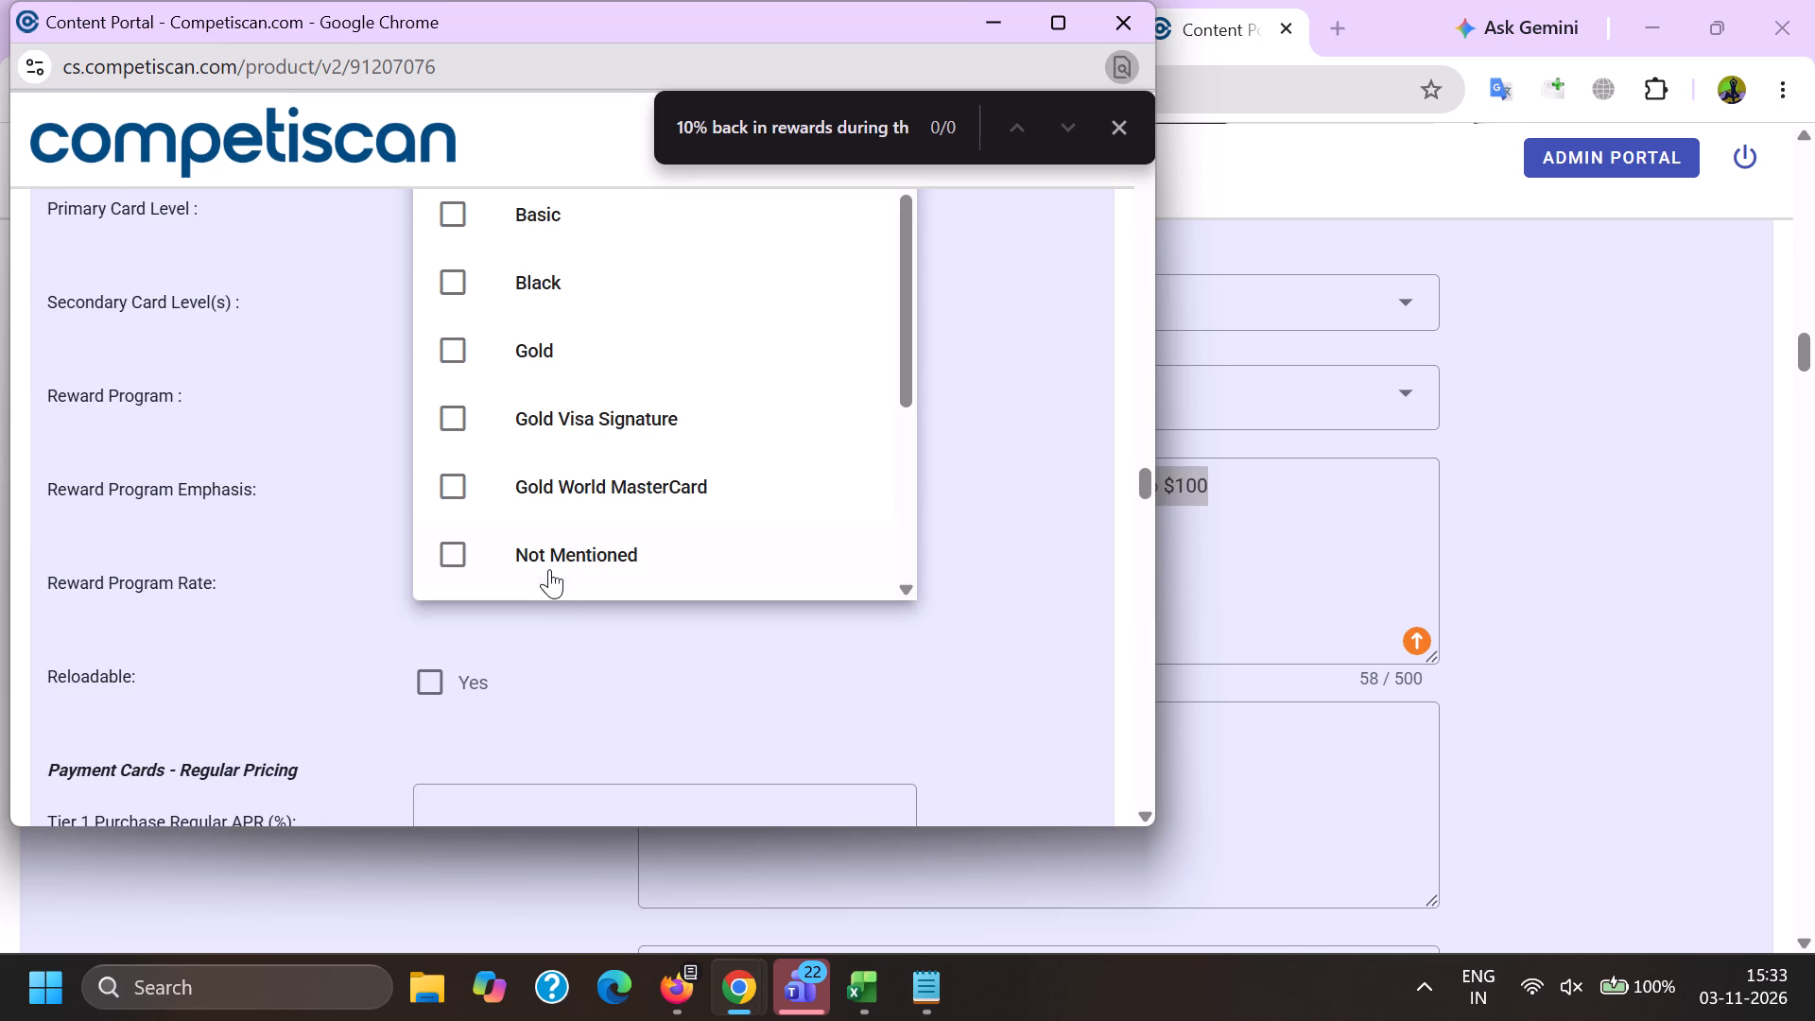
{"action": "left_click", "coordinate": [550, 568]}
{"action": "left_click", "coordinate": [331, 516]}
Enable Reward Program and choose Points as the Reward Program Emphasis.
{"action": "left_click", "coordinate": [415, 410]}
{"action": "left_click", "coordinate": [465, 479]}
{"action": "left_click", "coordinate": [512, 633]}
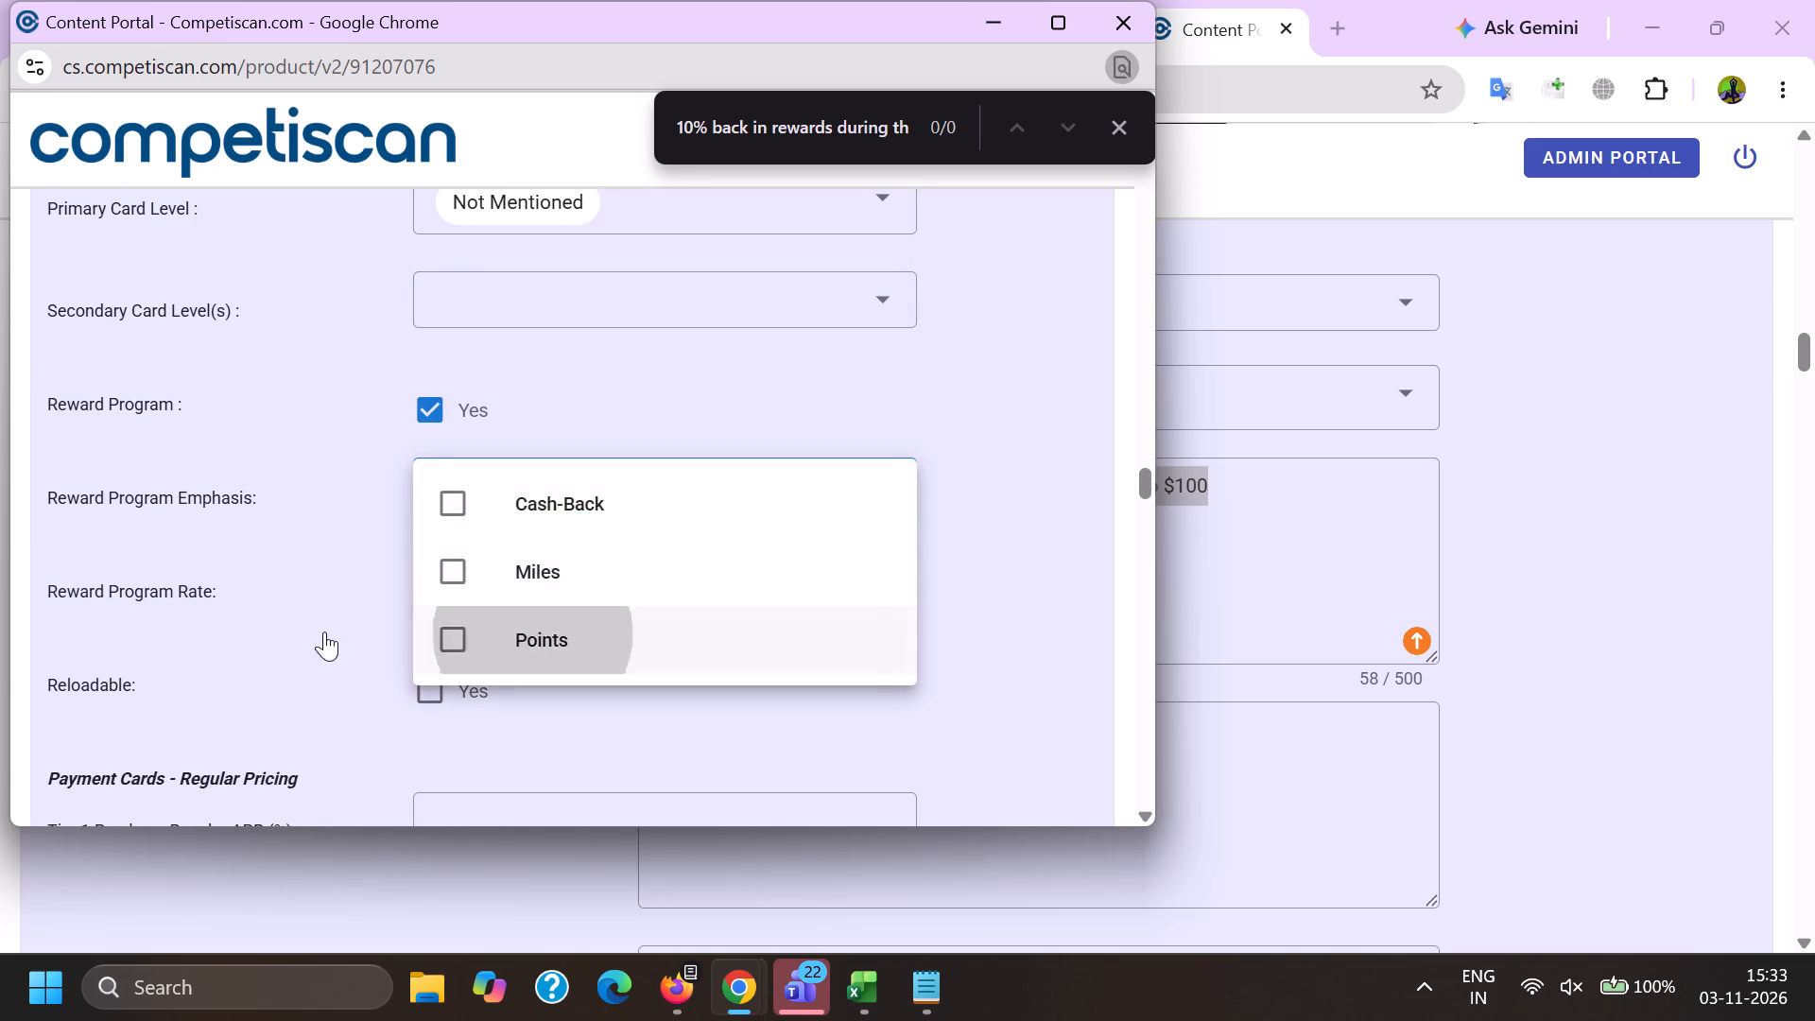
{"action": "double_click", "coordinate": [318, 629]}
Mark Credit Card Mentioned in the retail credit section and submit the product form.
{"action": "key", "text": "End"}
{"action": "left_click", "coordinate": [441, 367]}
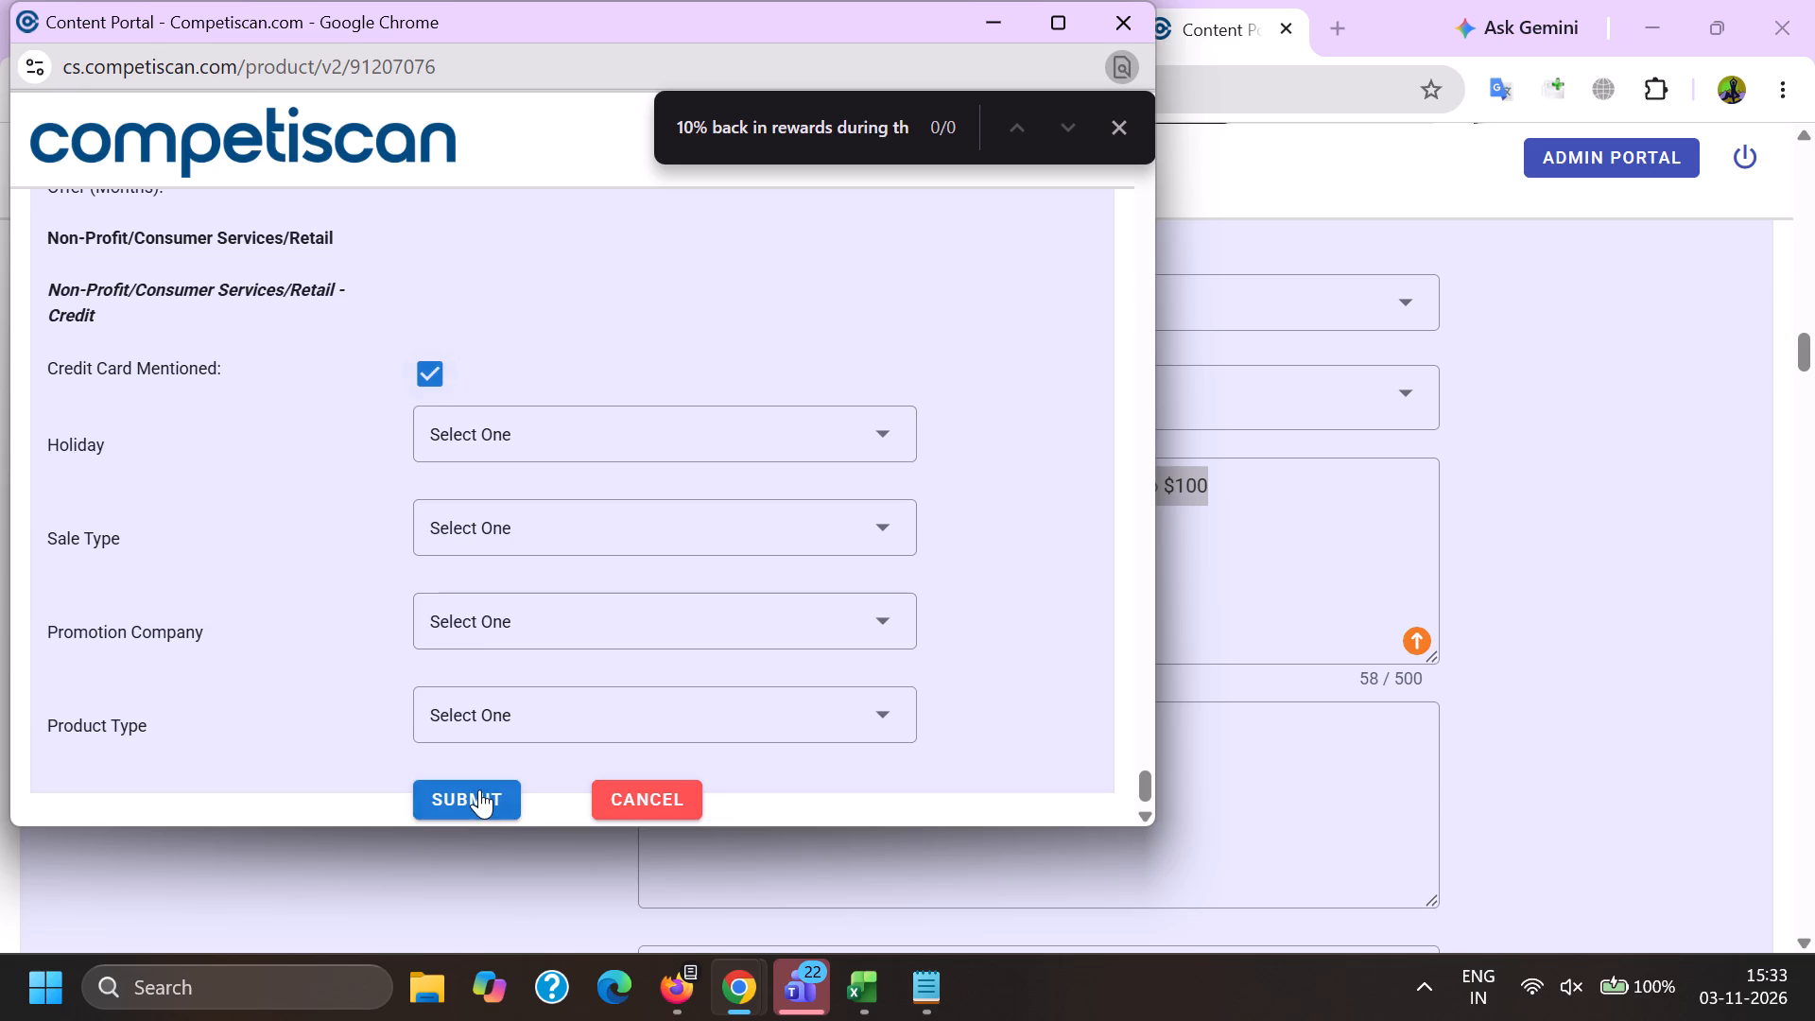
{"action": "left_click", "coordinate": [479, 796]}
Switch to Firefox and copy email 91204052's subject without the Fw: prefix, "30 days until Thanksgiving: up to 60% off your holiday table".
{"action": "left_click", "coordinate": [661, 978]}
{"action": "left_click", "coordinate": [488, 840]}
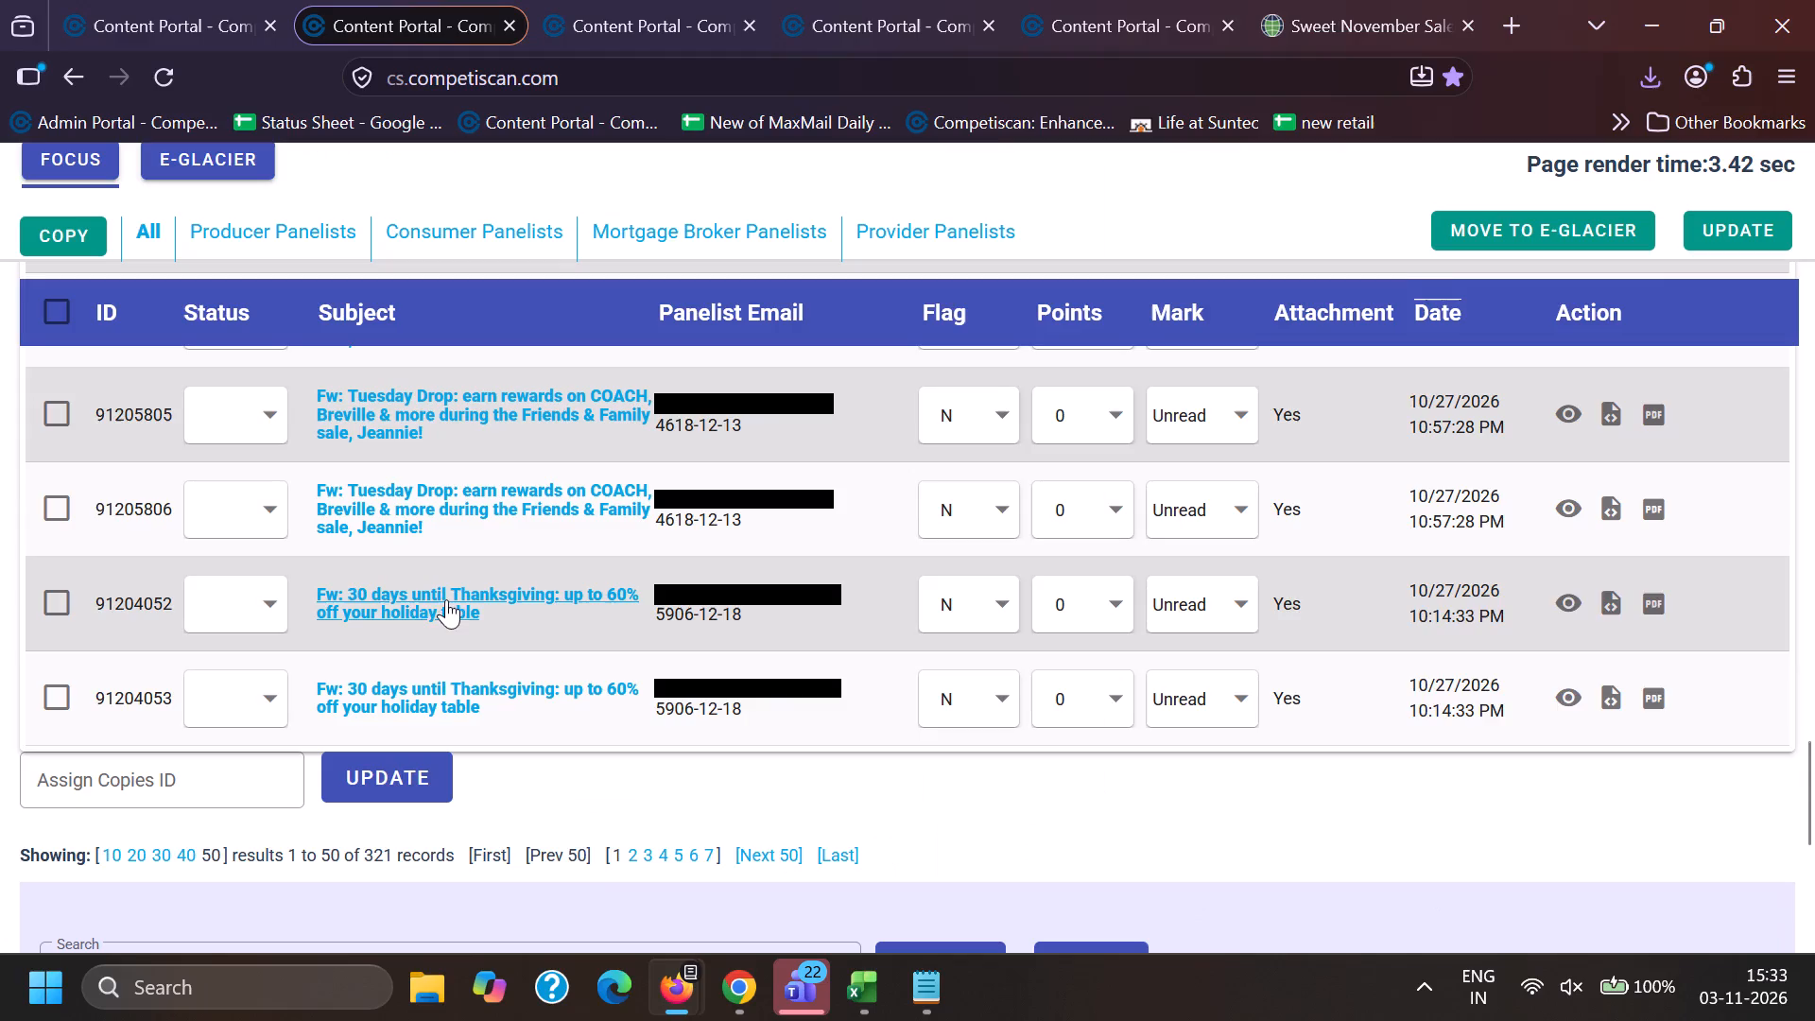
{"action": "left_click_drag", "start_coordinate": [351, 580], "coordinate": [524, 625]}
{"action": "key", "text": "ctrl+c"}
{"action": "key", "text": "ctrl+c"}
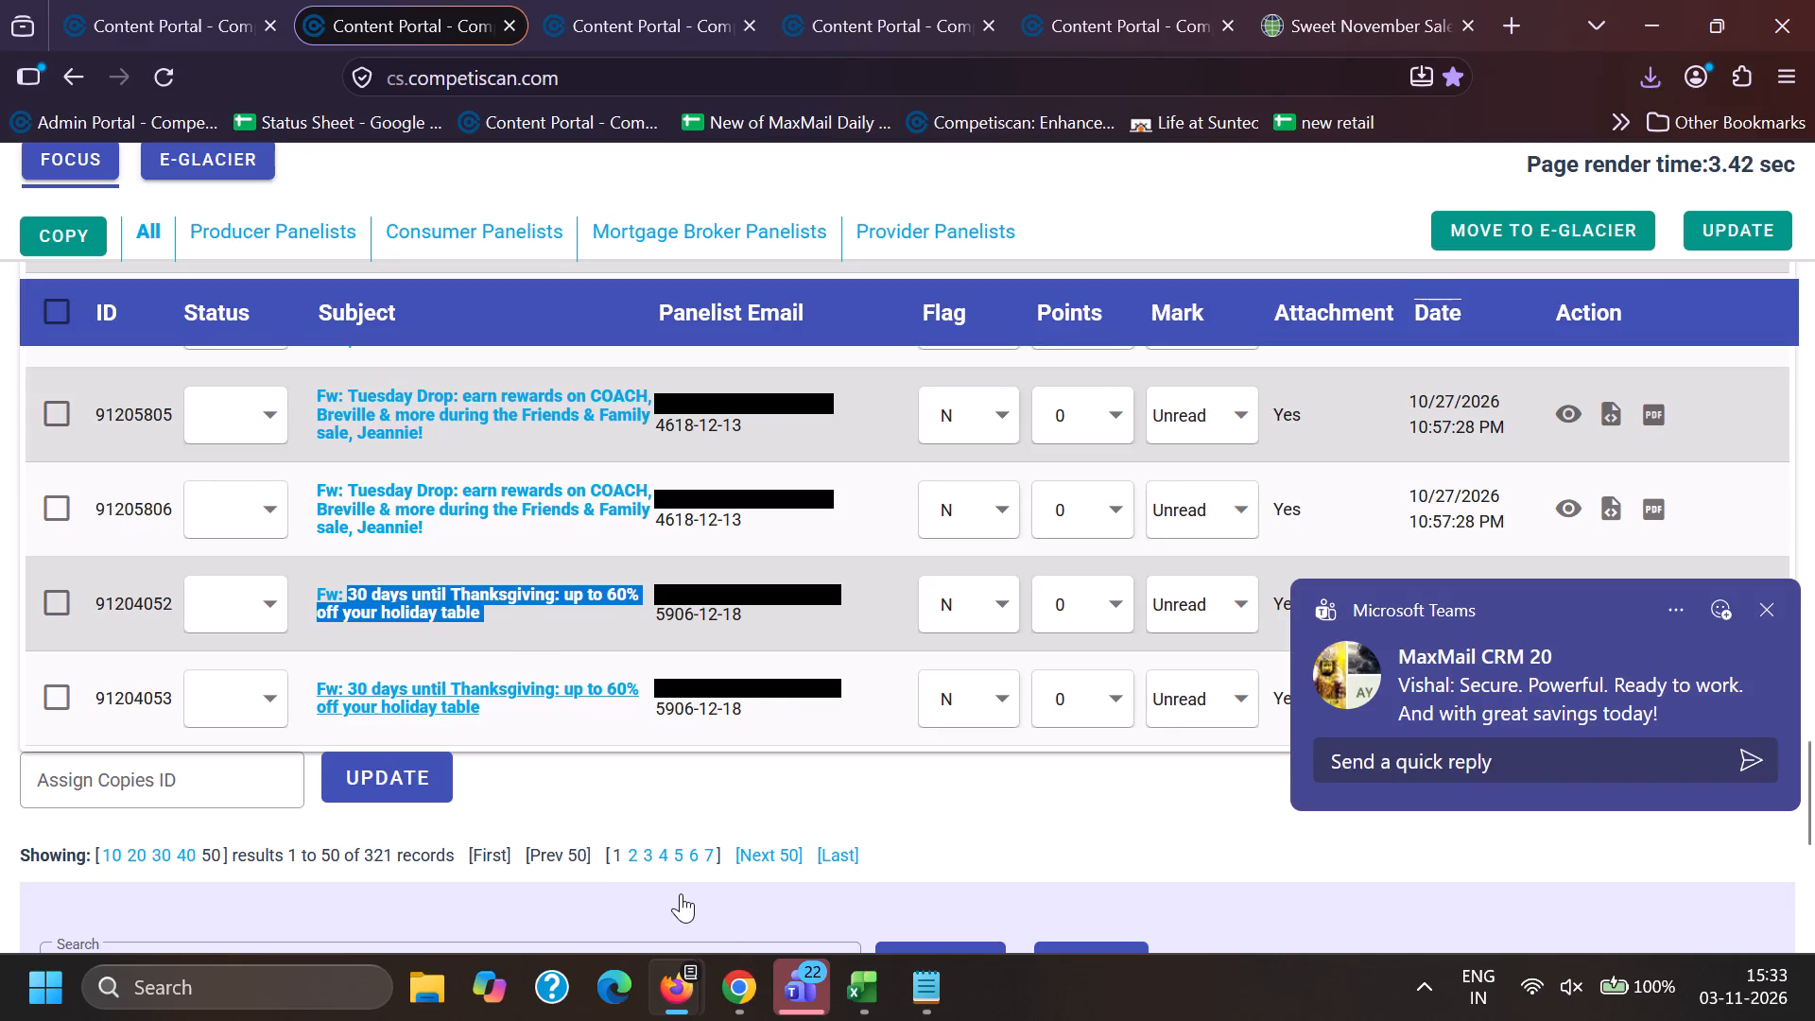
Return to the Chrome email list and rerun the Villeroy & Boch subject search limited to flag N.
{"action": "left_click", "coordinate": [742, 986]}
{"action": "left_click", "coordinate": [177, 799]}
{"action": "left_click", "coordinate": [319, 0]}
{"action": "scroll", "coordinate": [394, 459], "scroll_direction": "down", "scroll_amount": 6}
{"action": "scroll", "coordinate": [608, 663], "scroll_direction": "up", "scroll_amount": 1}
{"action": "left_click", "coordinate": [361, 769]}
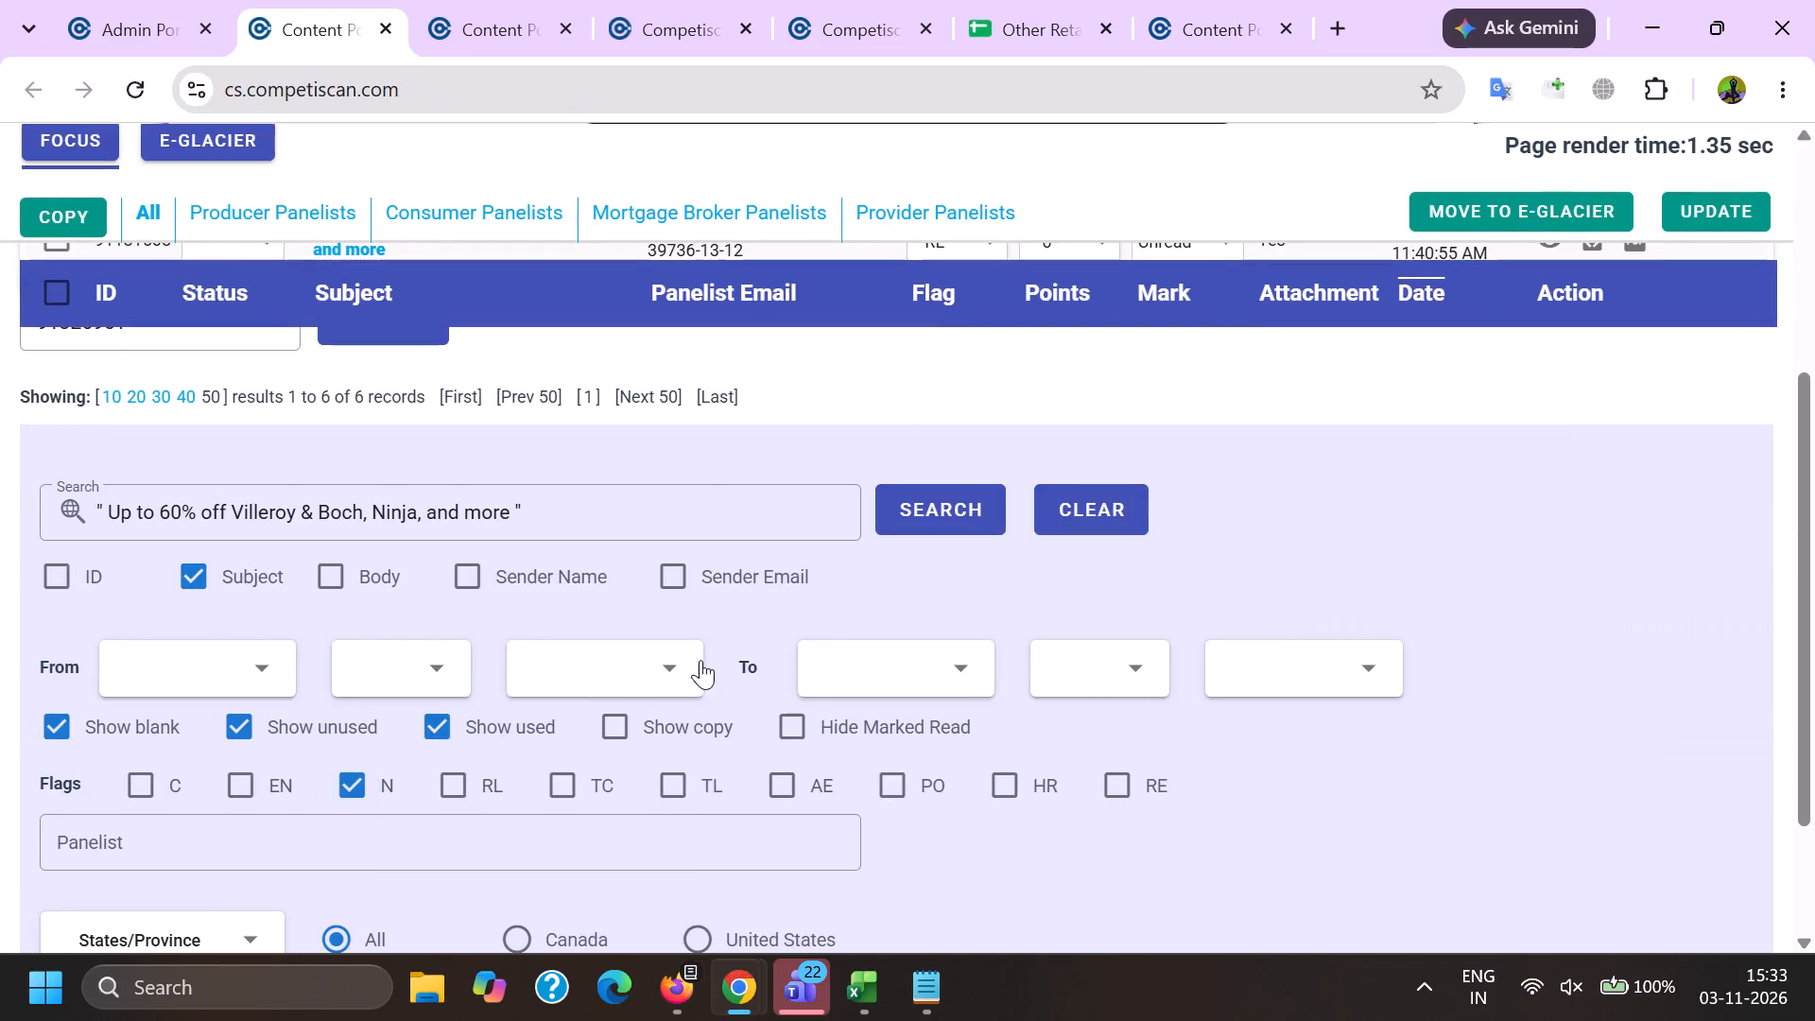
{"action": "left_click", "coordinate": [890, 520]}
Open the processed PDF of email 91207076.
{"action": "left_click", "coordinate": [516, 0]}
{"action": "scroll", "coordinate": [425, 426], "scroll_direction": "up", "scroll_amount": 8}
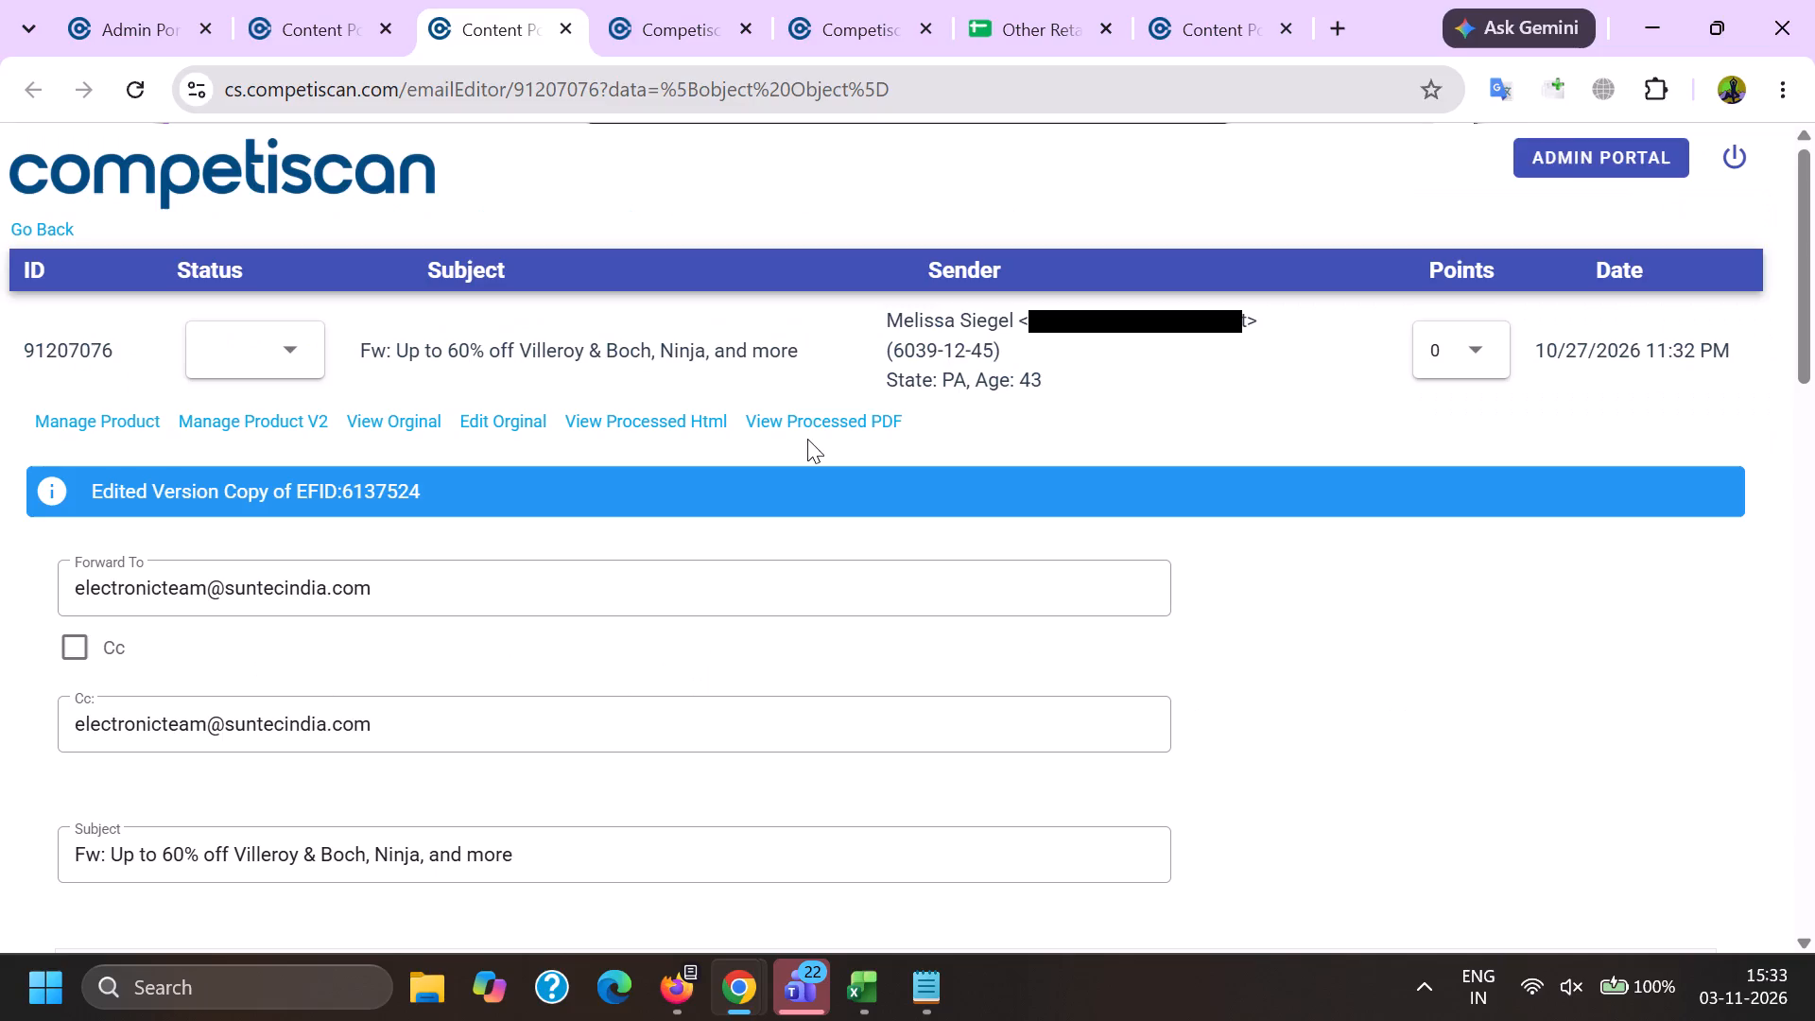
{"action": "left_click", "coordinate": [773, 415], "text": "ctrl"}
Assign emails 91207075, 91207078 and 91207079 as copies of 91207076 and update the list.
{"action": "left_click", "coordinate": [312, 0]}
{"action": "triple_click", "coordinate": [162, 777]}
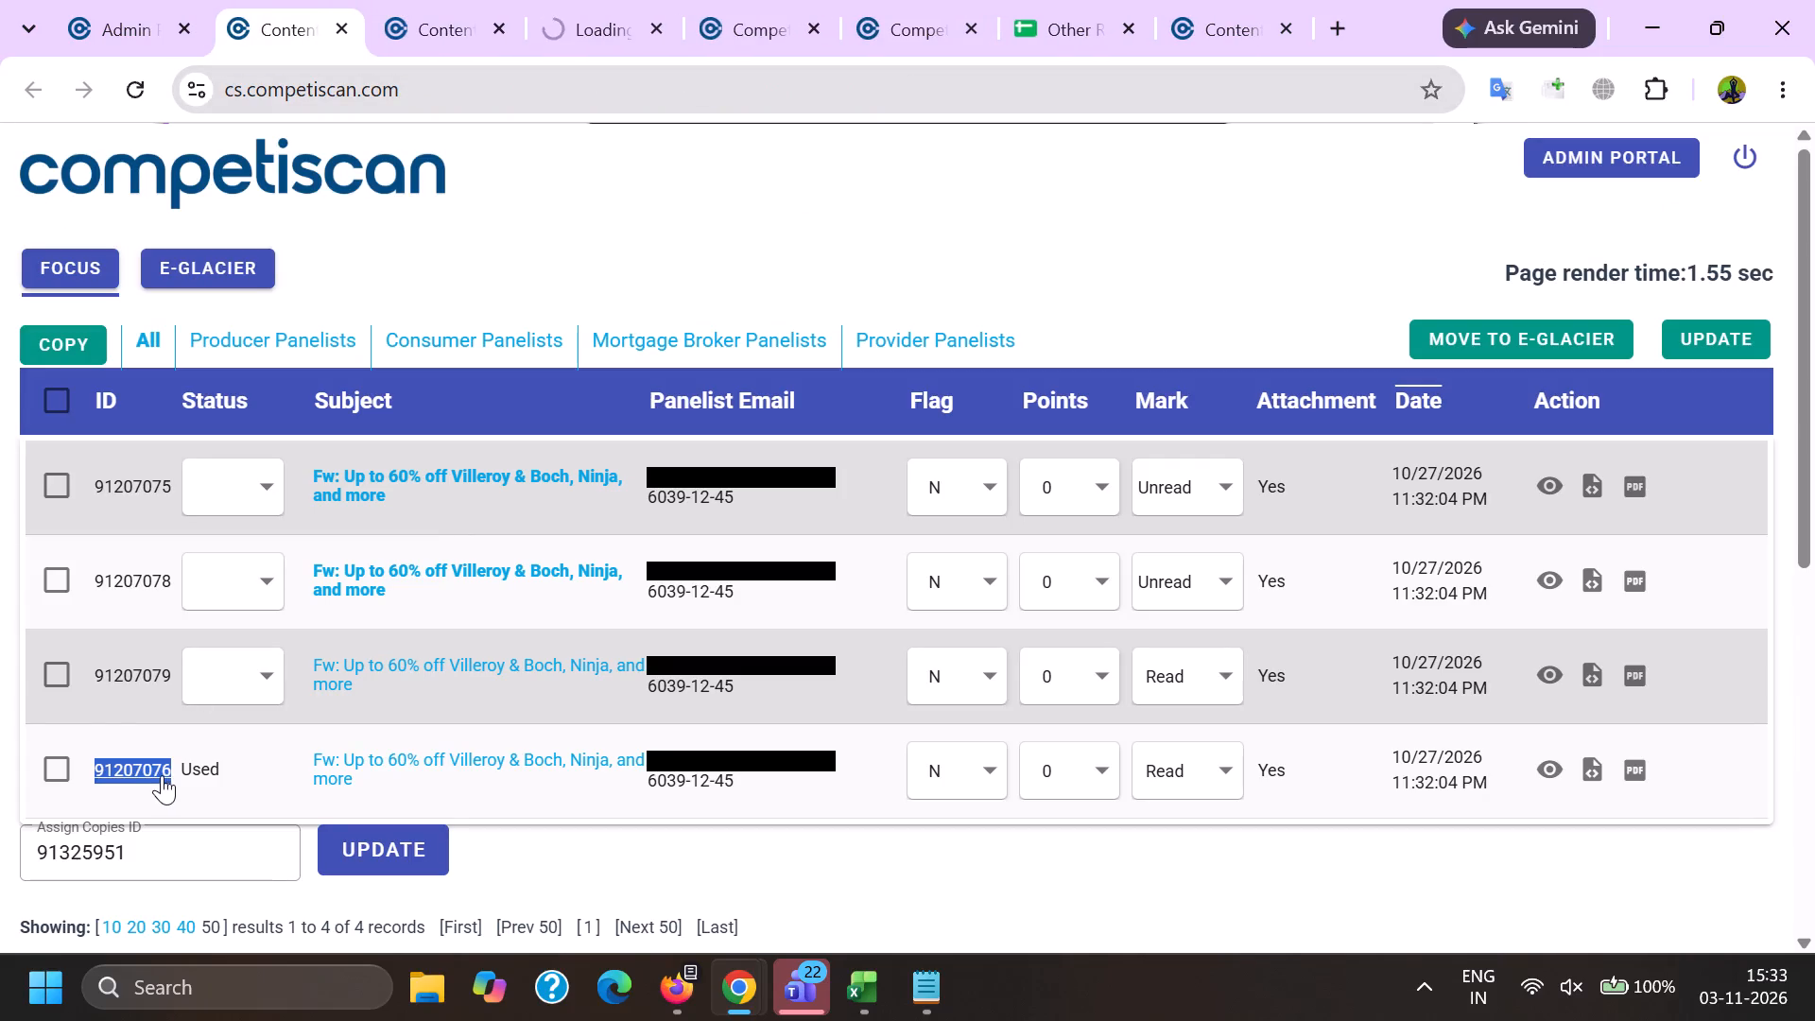
{"action": "left_click", "coordinate": [162, 775]}
{"action": "left_click", "coordinate": [56, 667]}
{"action": "left_click", "coordinate": [44, 580]}
{"action": "left_click", "coordinate": [57, 489]}
{"action": "left_click", "coordinate": [371, 870]}
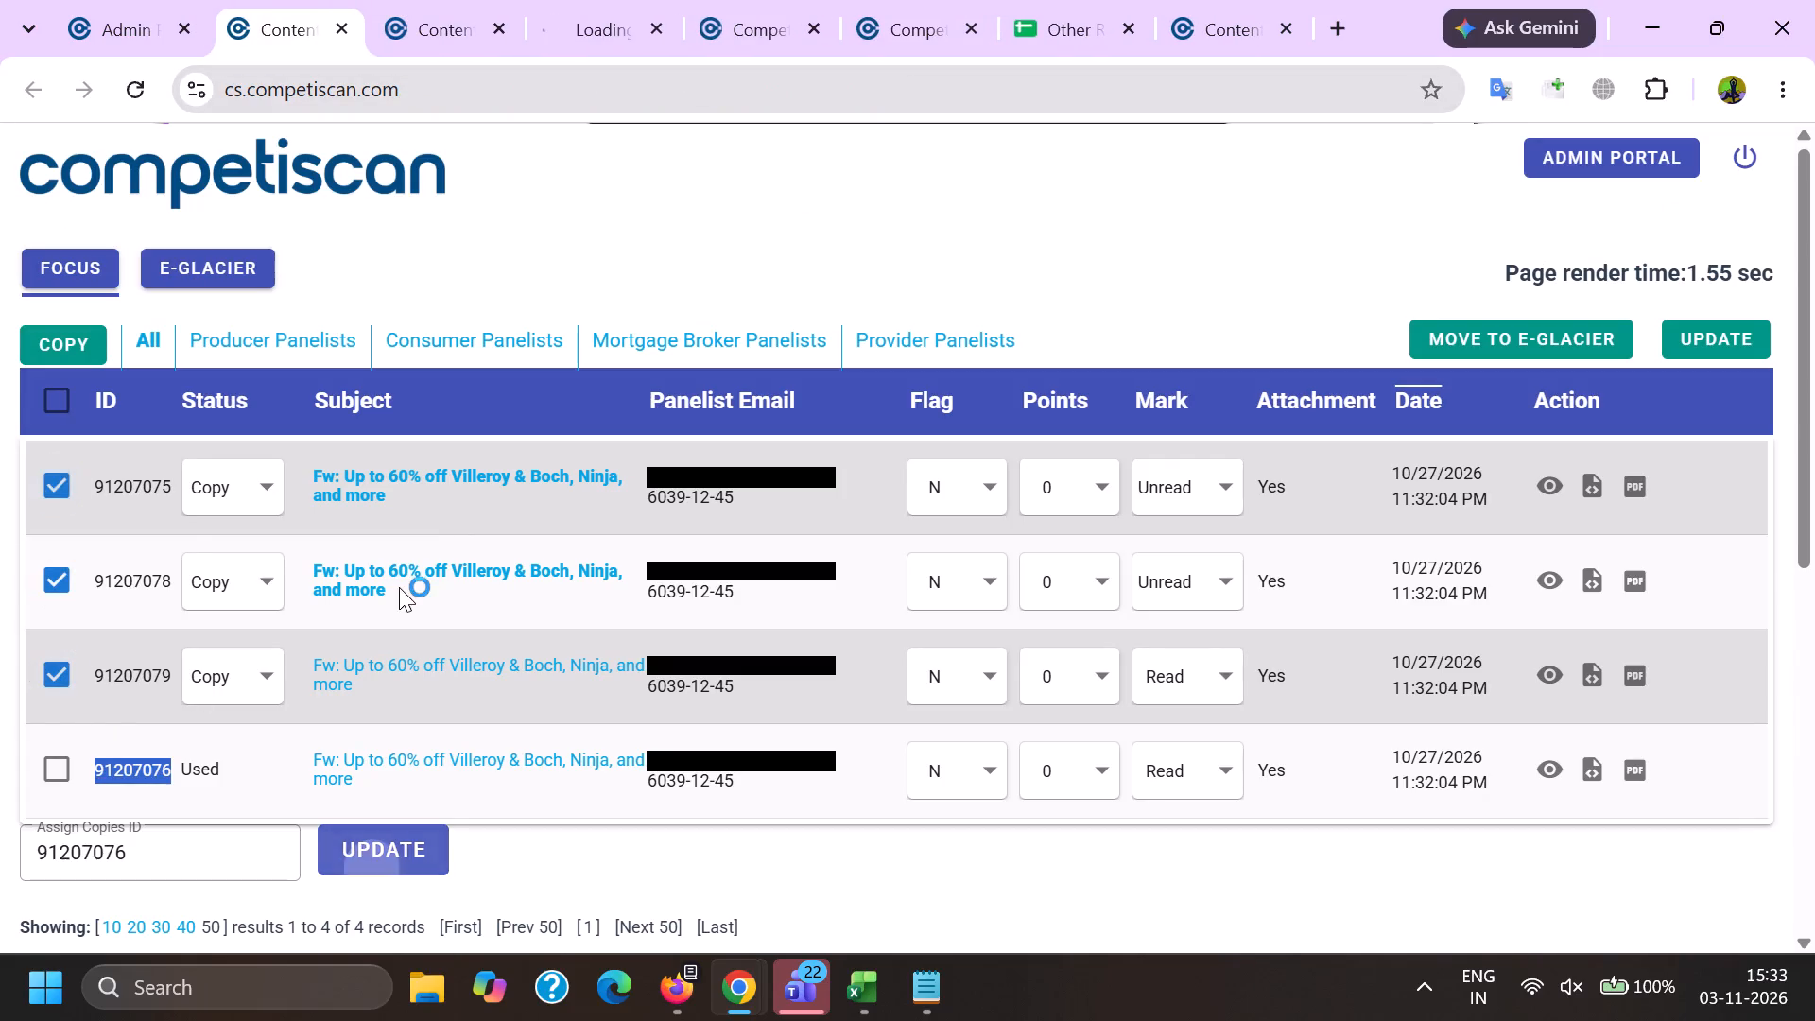
Replace the search text with the copied Thanksgiving holiday table subject in quotation marks and run the search.
{"action": "scroll", "coordinate": [399, 589], "scroll_direction": "down", "scroll_amount": 1}
{"action": "left_click", "coordinate": [415, 850]}
{"action": "left_click_drag", "start_coordinate": [555, 909], "coordinate": [19, 872]}
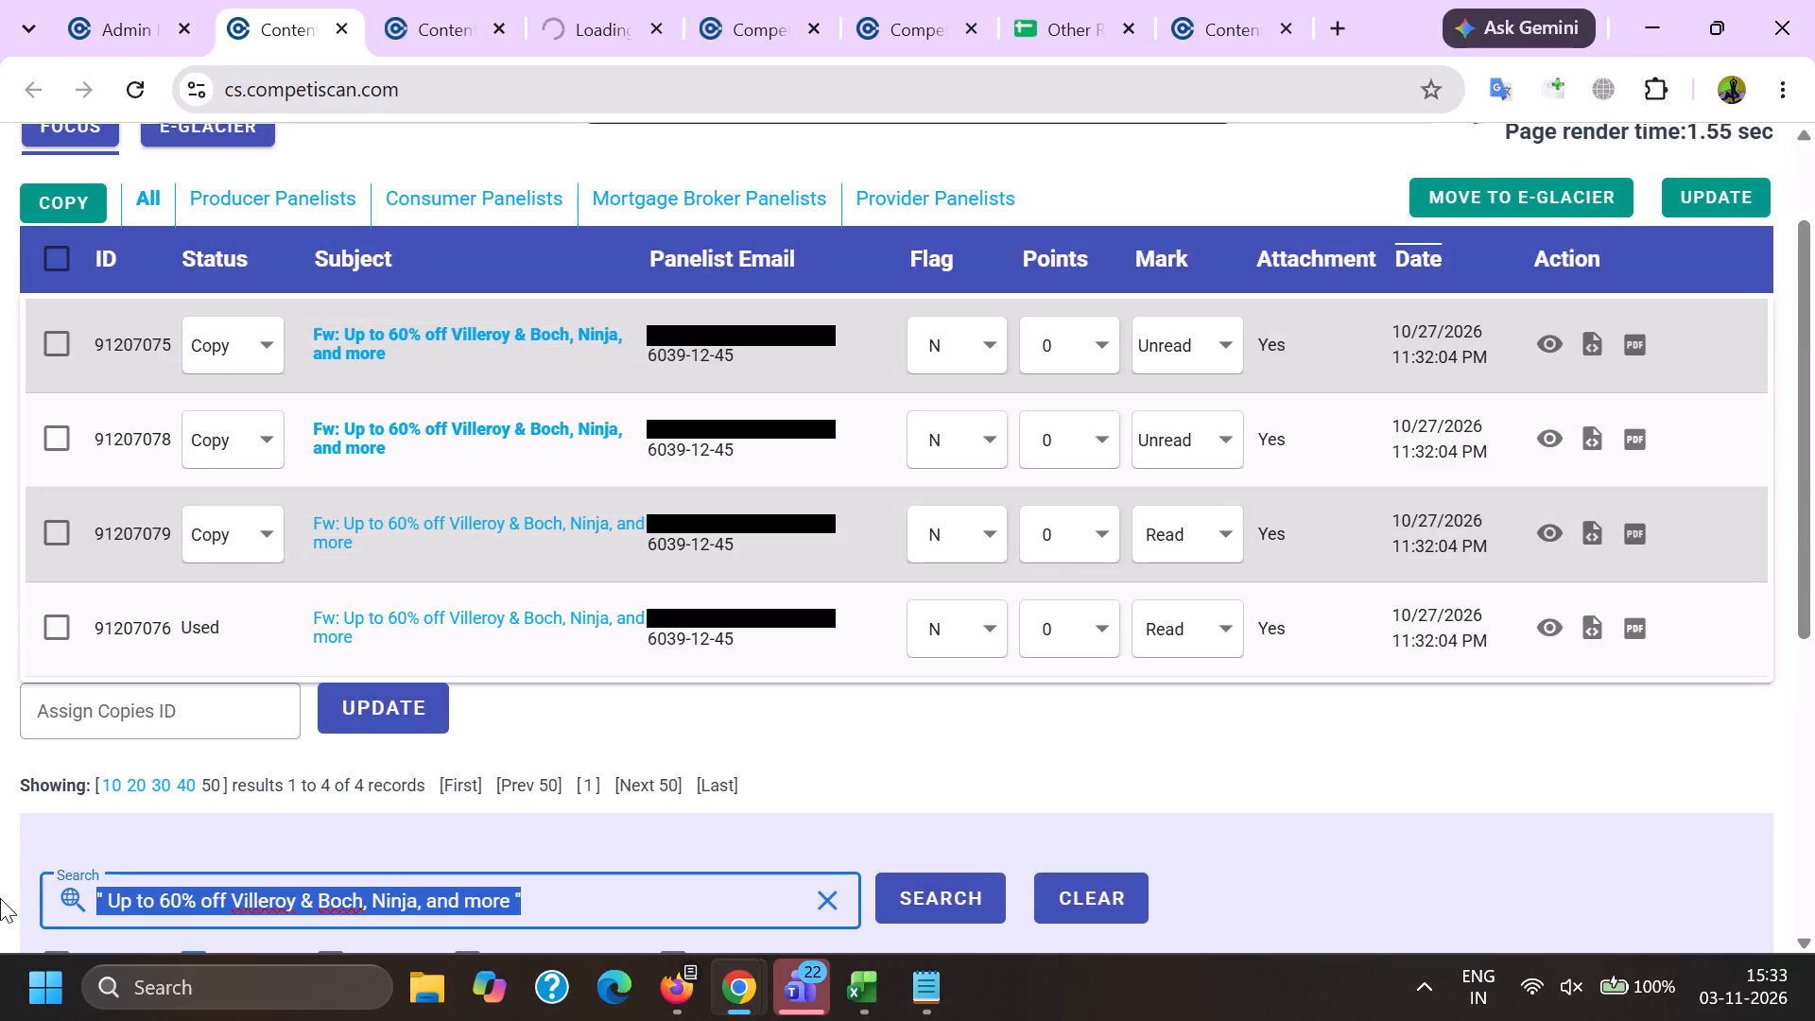
{"action": "key", "text": "BackSpace"}
{"action": "key", "text": "shift+quotedbl"}
{"action": "key", "text": "ctrl+v"}
{"action": "key", "text": "shift+quotedbl"}
{"action": "key", "text": "Return"}
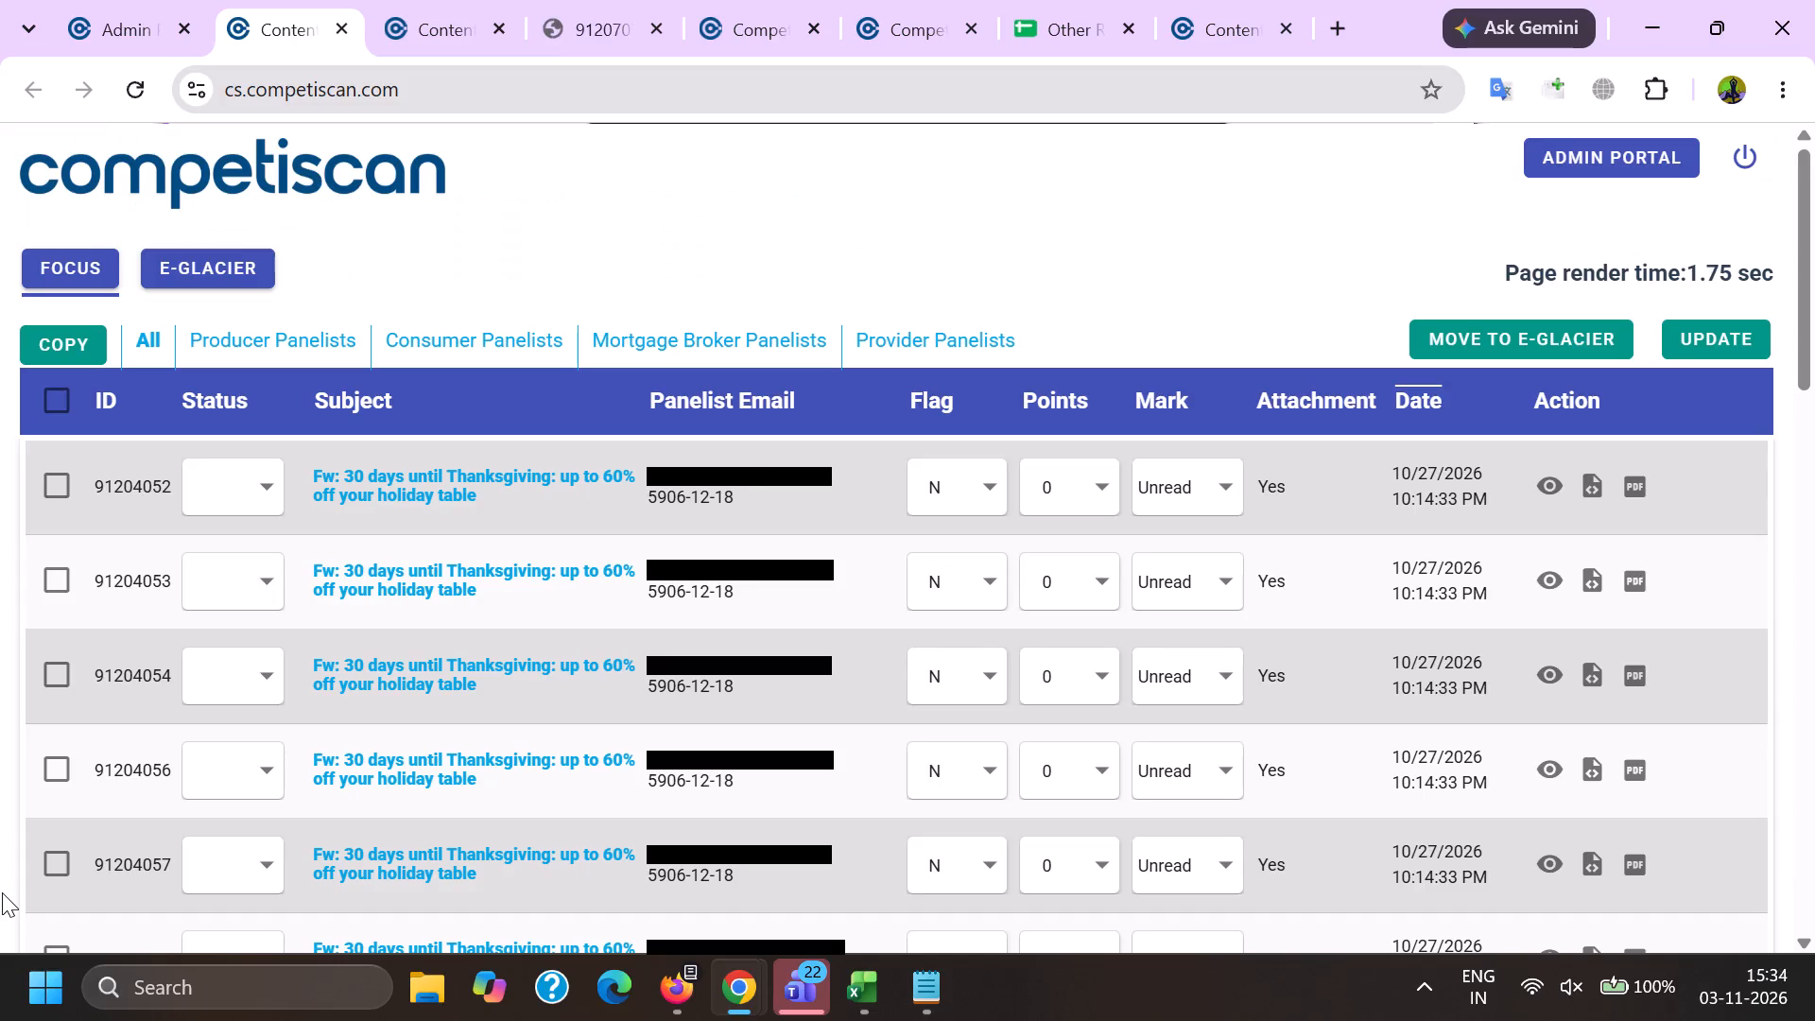
{"action": "scroll", "coordinate": [478, 713], "scroll_direction": "down", "scroll_amount": 2}
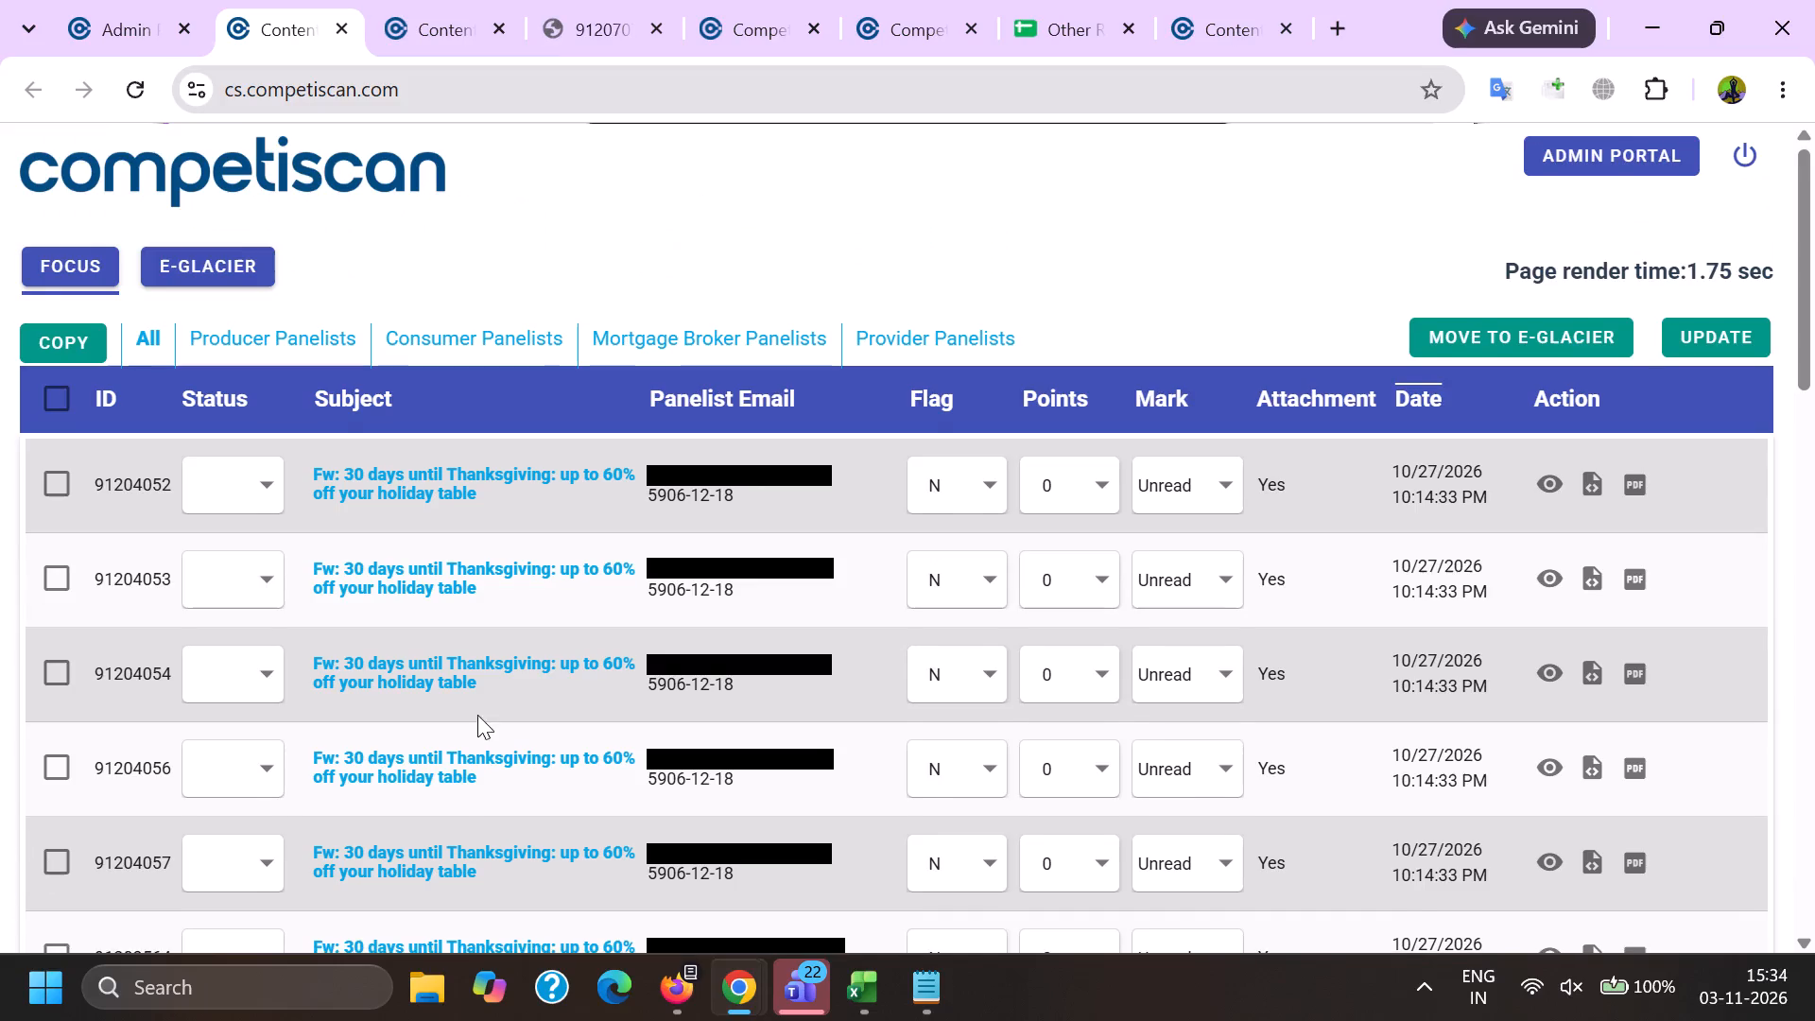
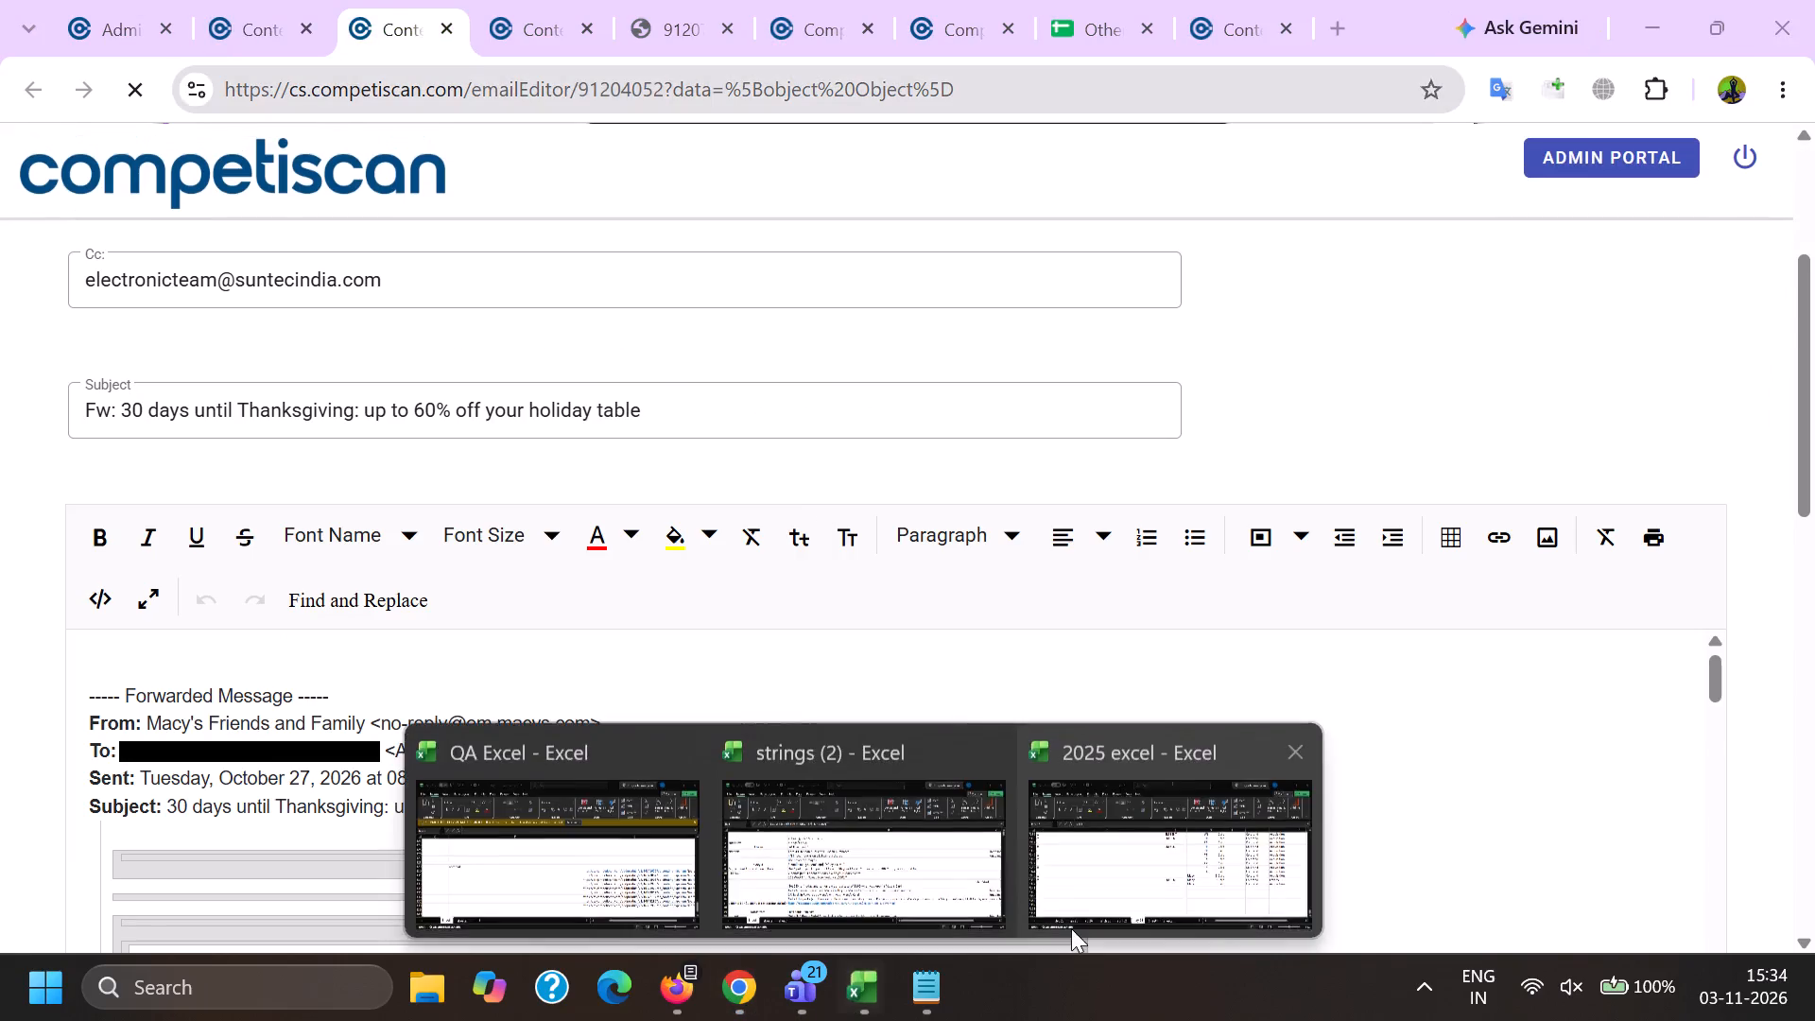
Log email ID 91204052 with category cc in row 7348 of the may 26 sheet of the 2025 excel workbook.
{"action": "left_click", "coordinate": [87, 704]}
{"action": "left_click", "coordinate": [71, 683]}
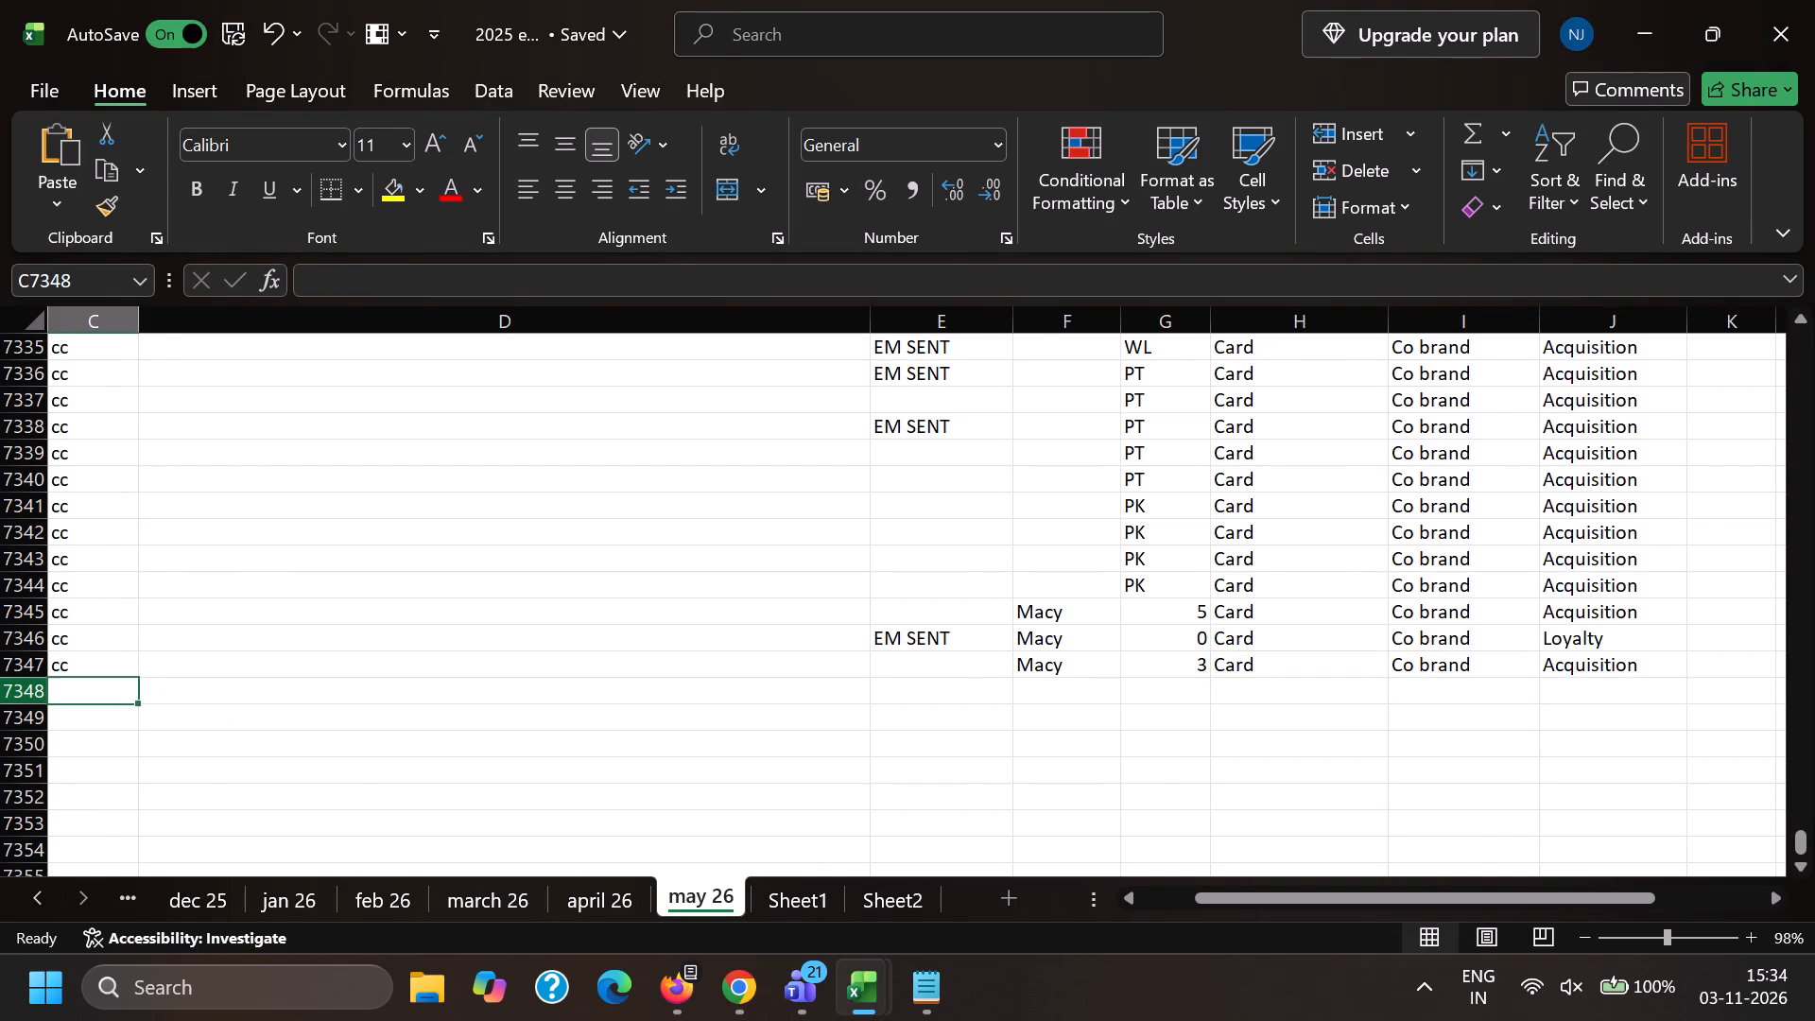
{"action": "key", "text": "Left"}
{"action": "key", "text": "ctrl+v"}
{"action": "key", "text": "Right"}
{"action": "key", "text": "c"}
{"action": "key", "text": "c"}
{"action": "key", "text": "Right"}
{"action": "key", "text": "Right"}
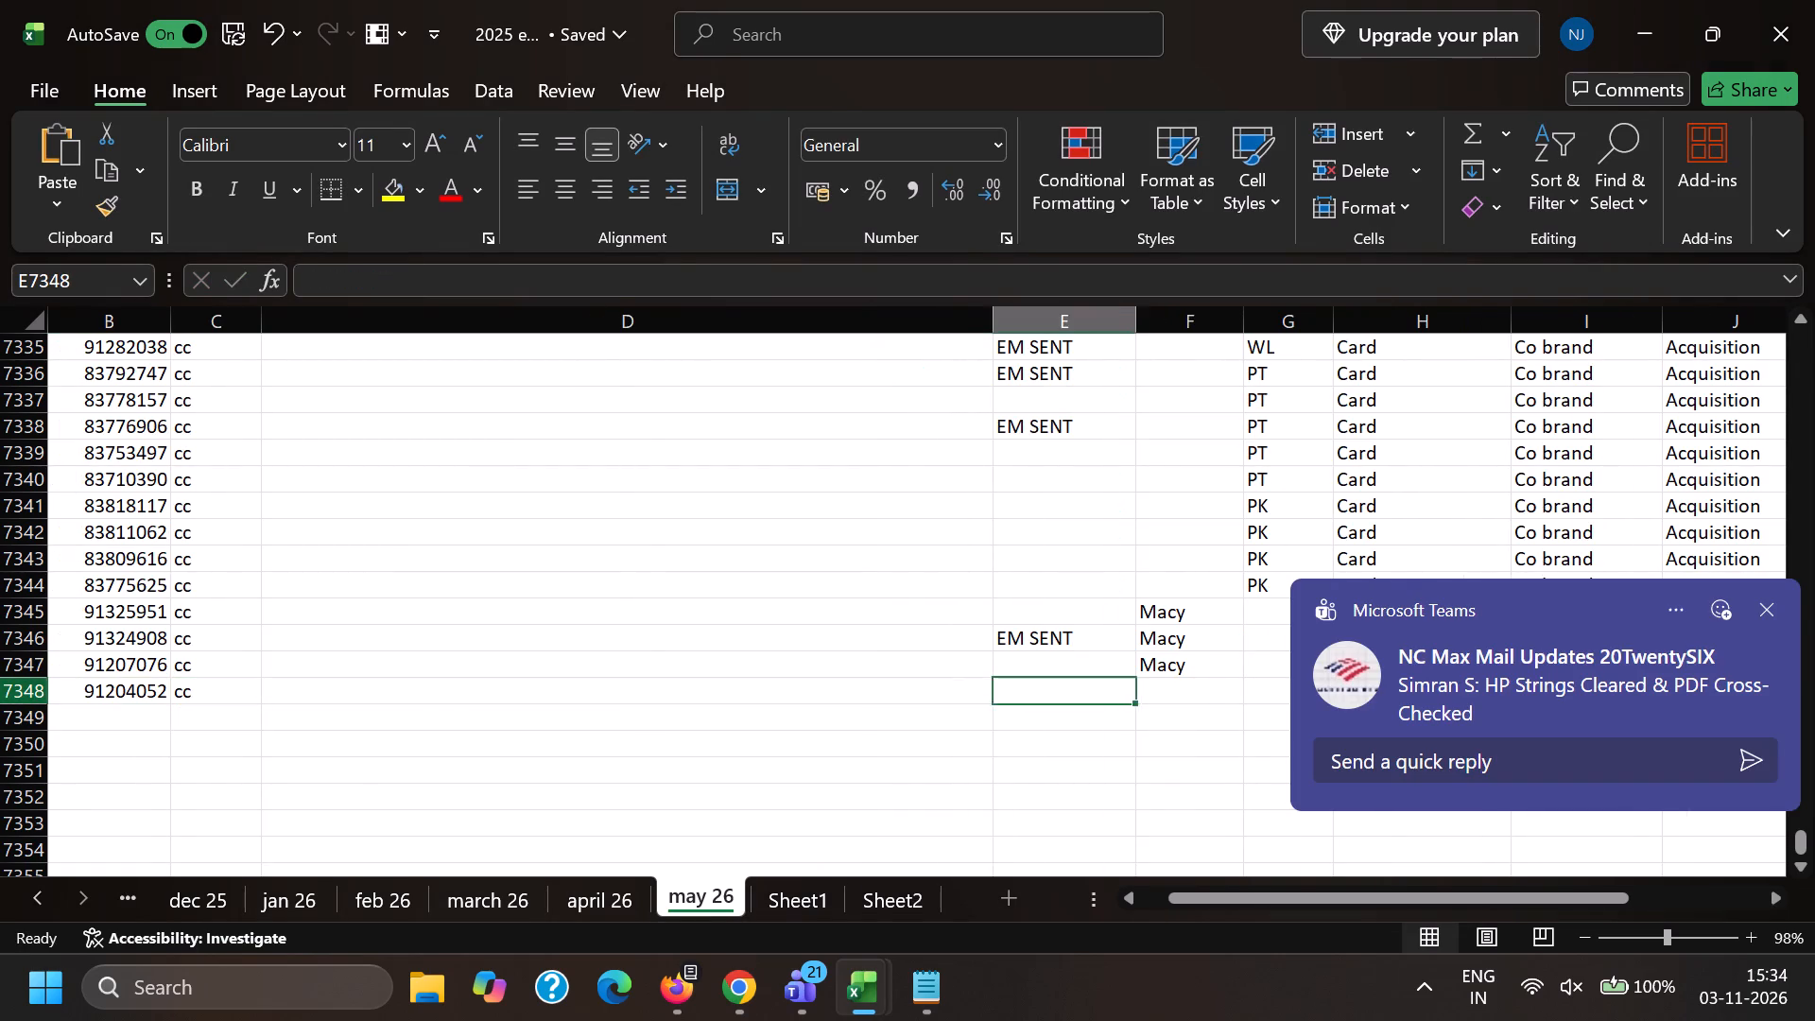
Copy Macy, 3, Card, Co brand and Acquisition from row 7347 into columns F to J of row 7348.
{"action": "key", "text": "Right"}
{"action": "key", "text": "Up"}
{"action": "key", "text": "shift+Right"}
{"action": "key", "text": "shift+Right"}
{"action": "key", "text": "shift+Right"}
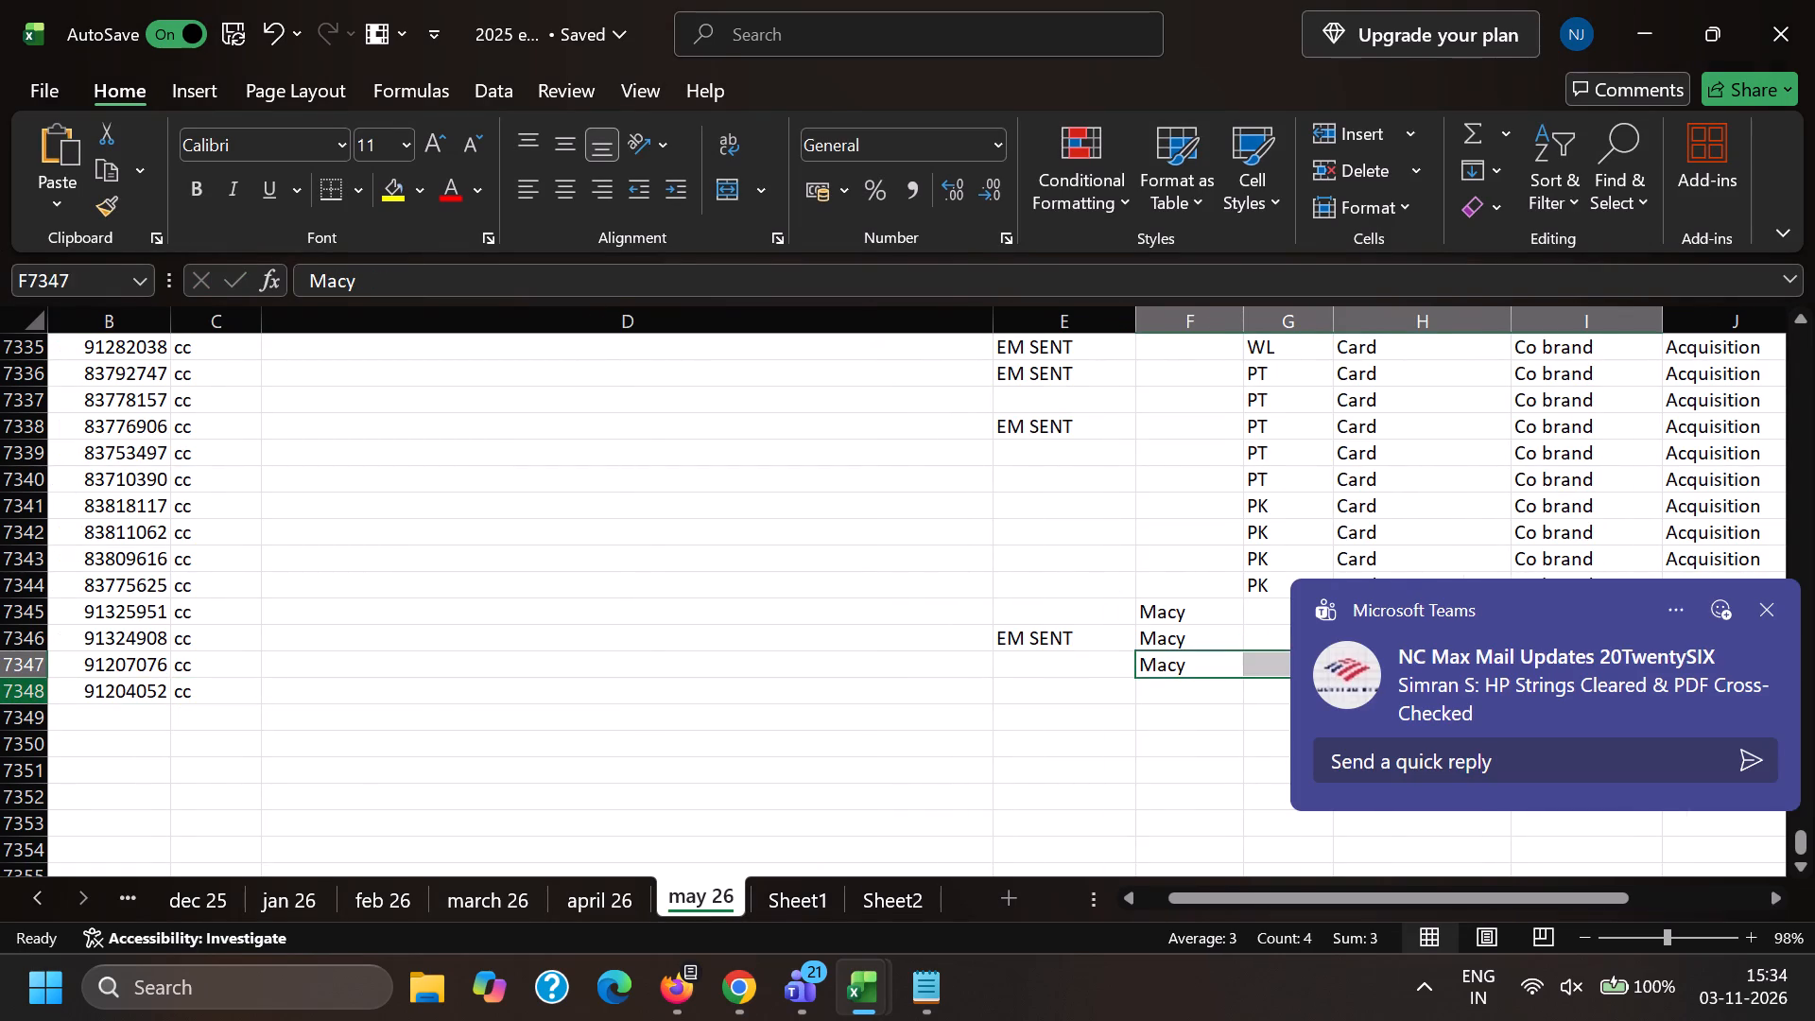
{"action": "key", "text": "shift+Right"}
{"action": "key", "text": "ctrl+c"}
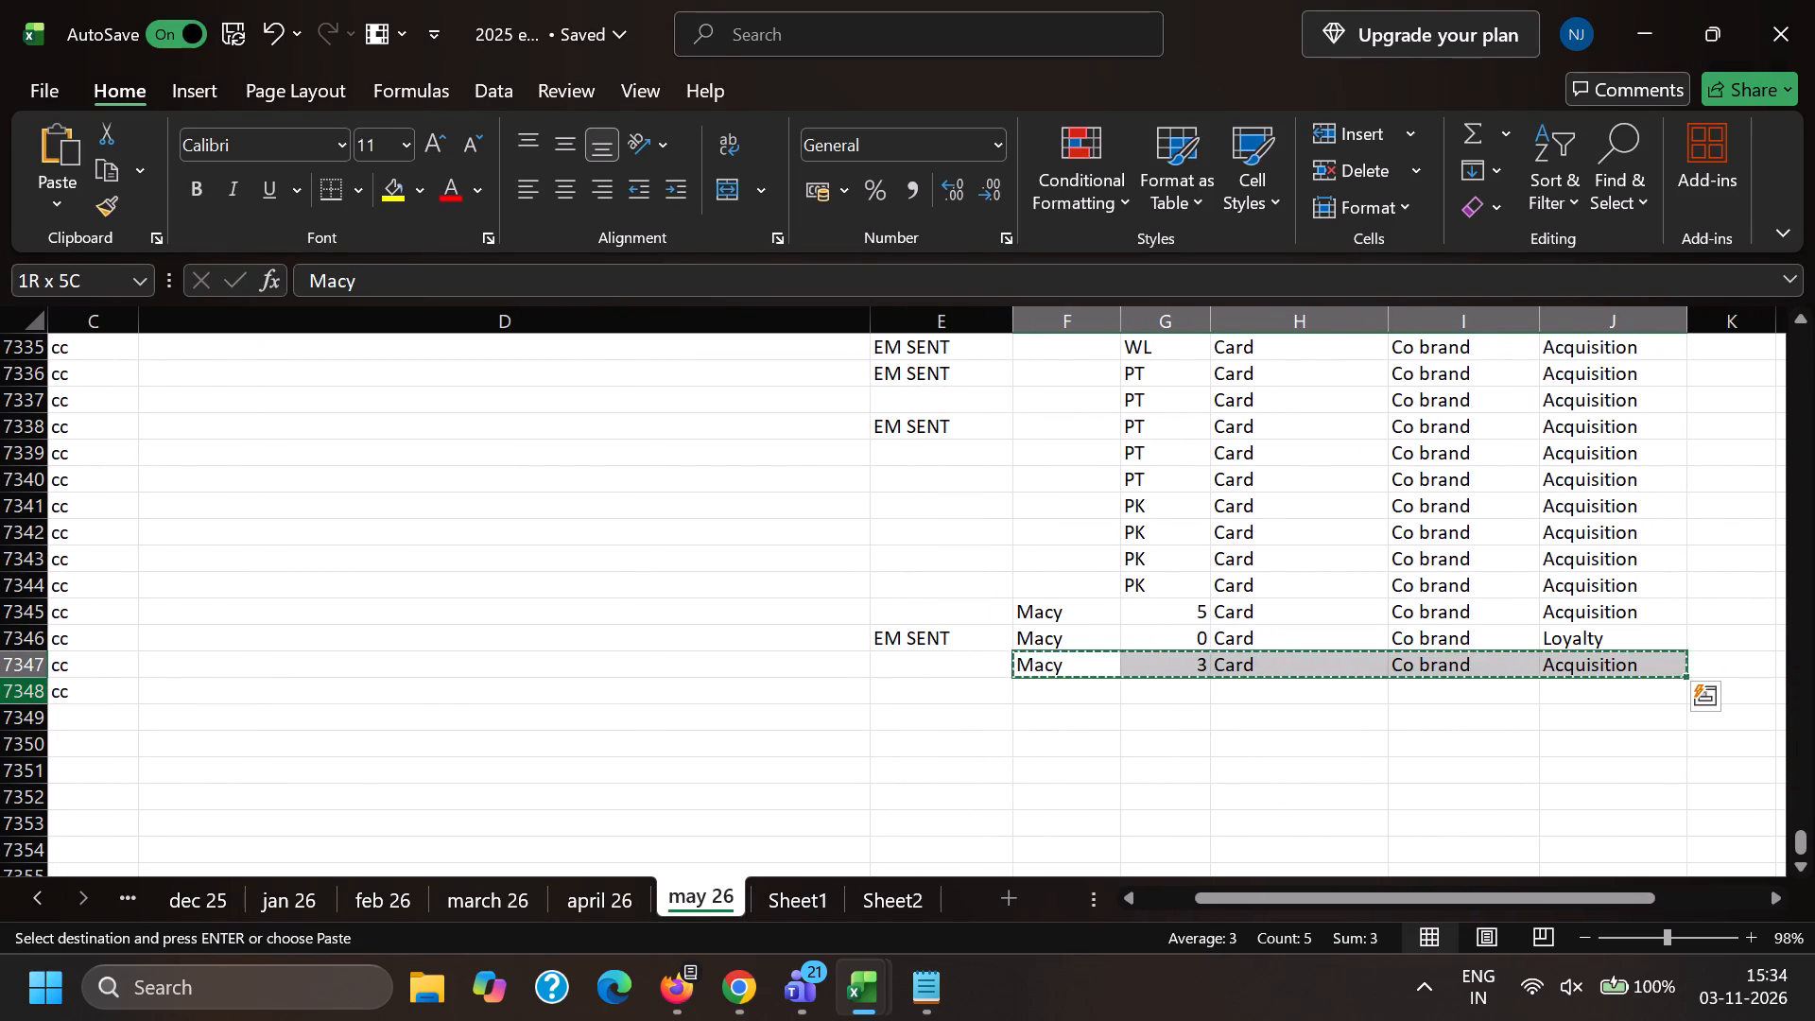
{"action": "key", "text": "Down"}
{"action": "key", "text": "ctrl+v"}
{"action": "key", "text": "Left"}
{"action": "key", "text": "Left"}
{"action": "key", "text": "Left"}
{"action": "key", "text": "Left"}
{"action": "key", "text": "Left"}
{"action": "key", "text": "Left"}
{"action": "key", "text": "Left"}
{"action": "key", "text": "Left"}
{"action": "key", "text": "Left"}
{"action": "key", "text": "Left"}
{"action": "key", "text": "Left"}
{"action": "key", "text": "Left"}
Back in Chrome, delete the Forwarded Message line, the sender's address and the To line from the email body.
{"action": "key", "text": "alt+Tab"}
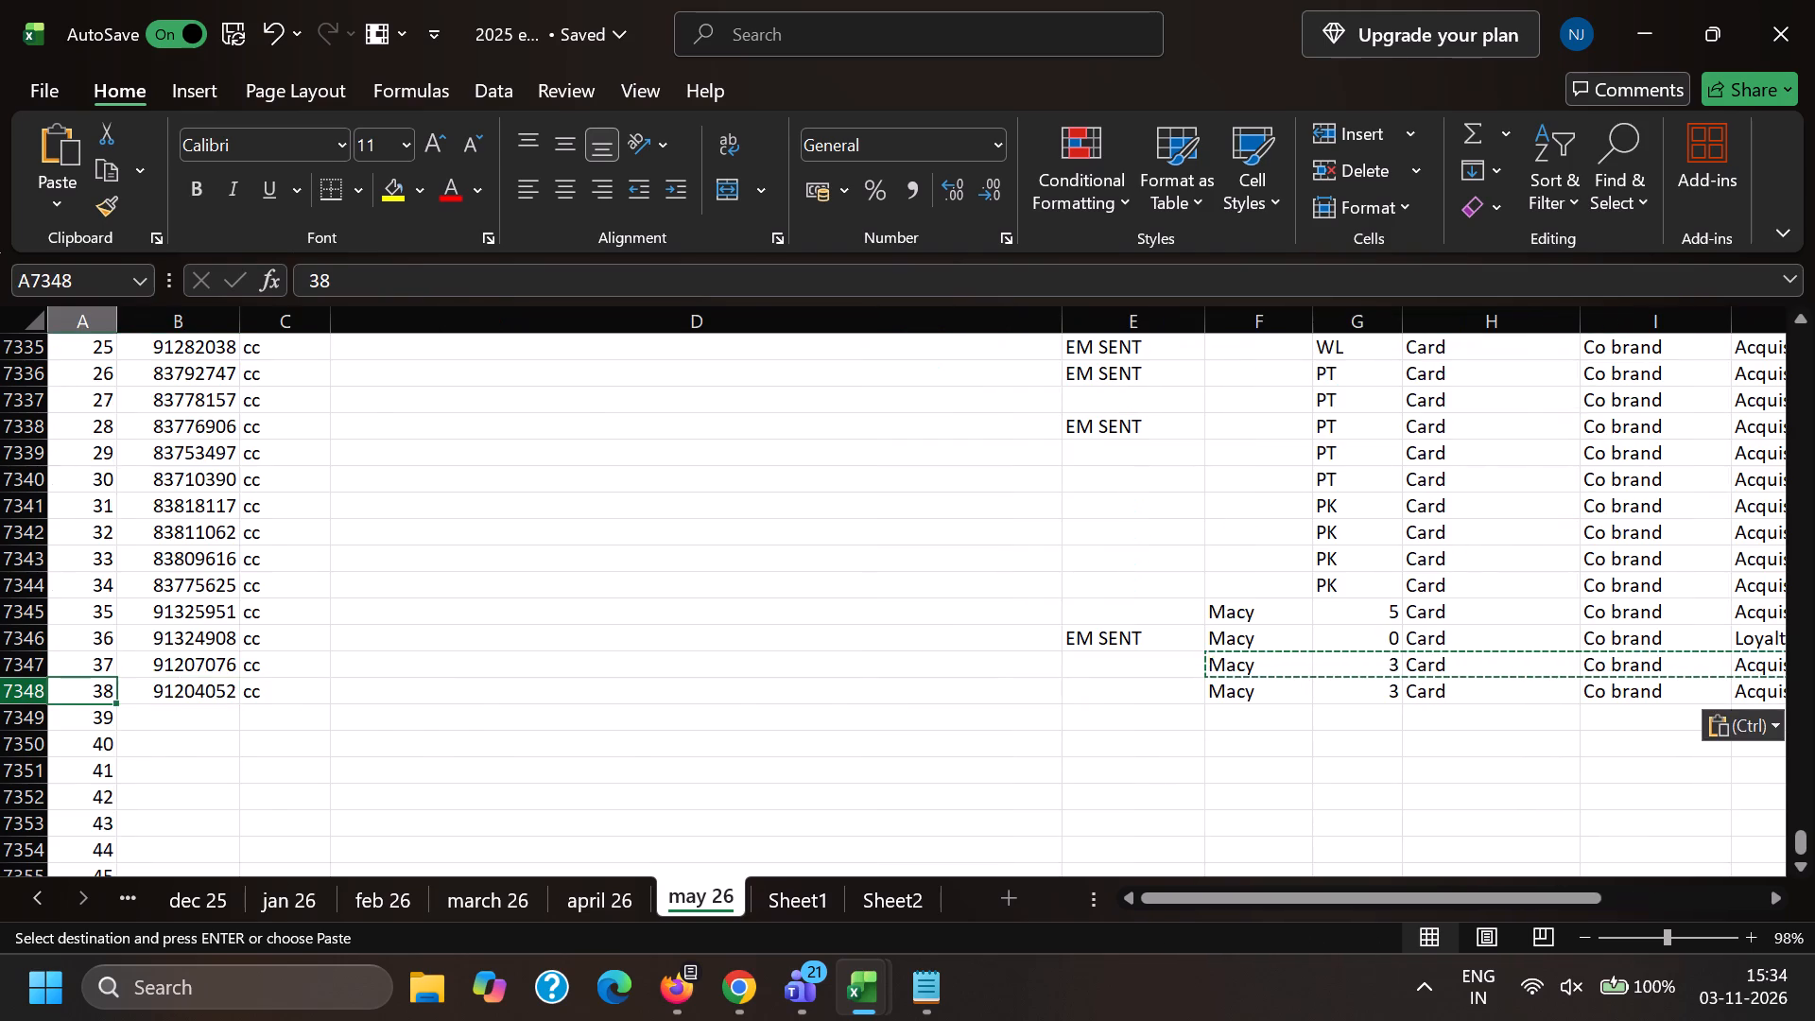
{"action": "left_click_drag", "start_coordinate": [346, 684], "coordinate": [39, 614]}
{"action": "key", "text": "BackSpace"}
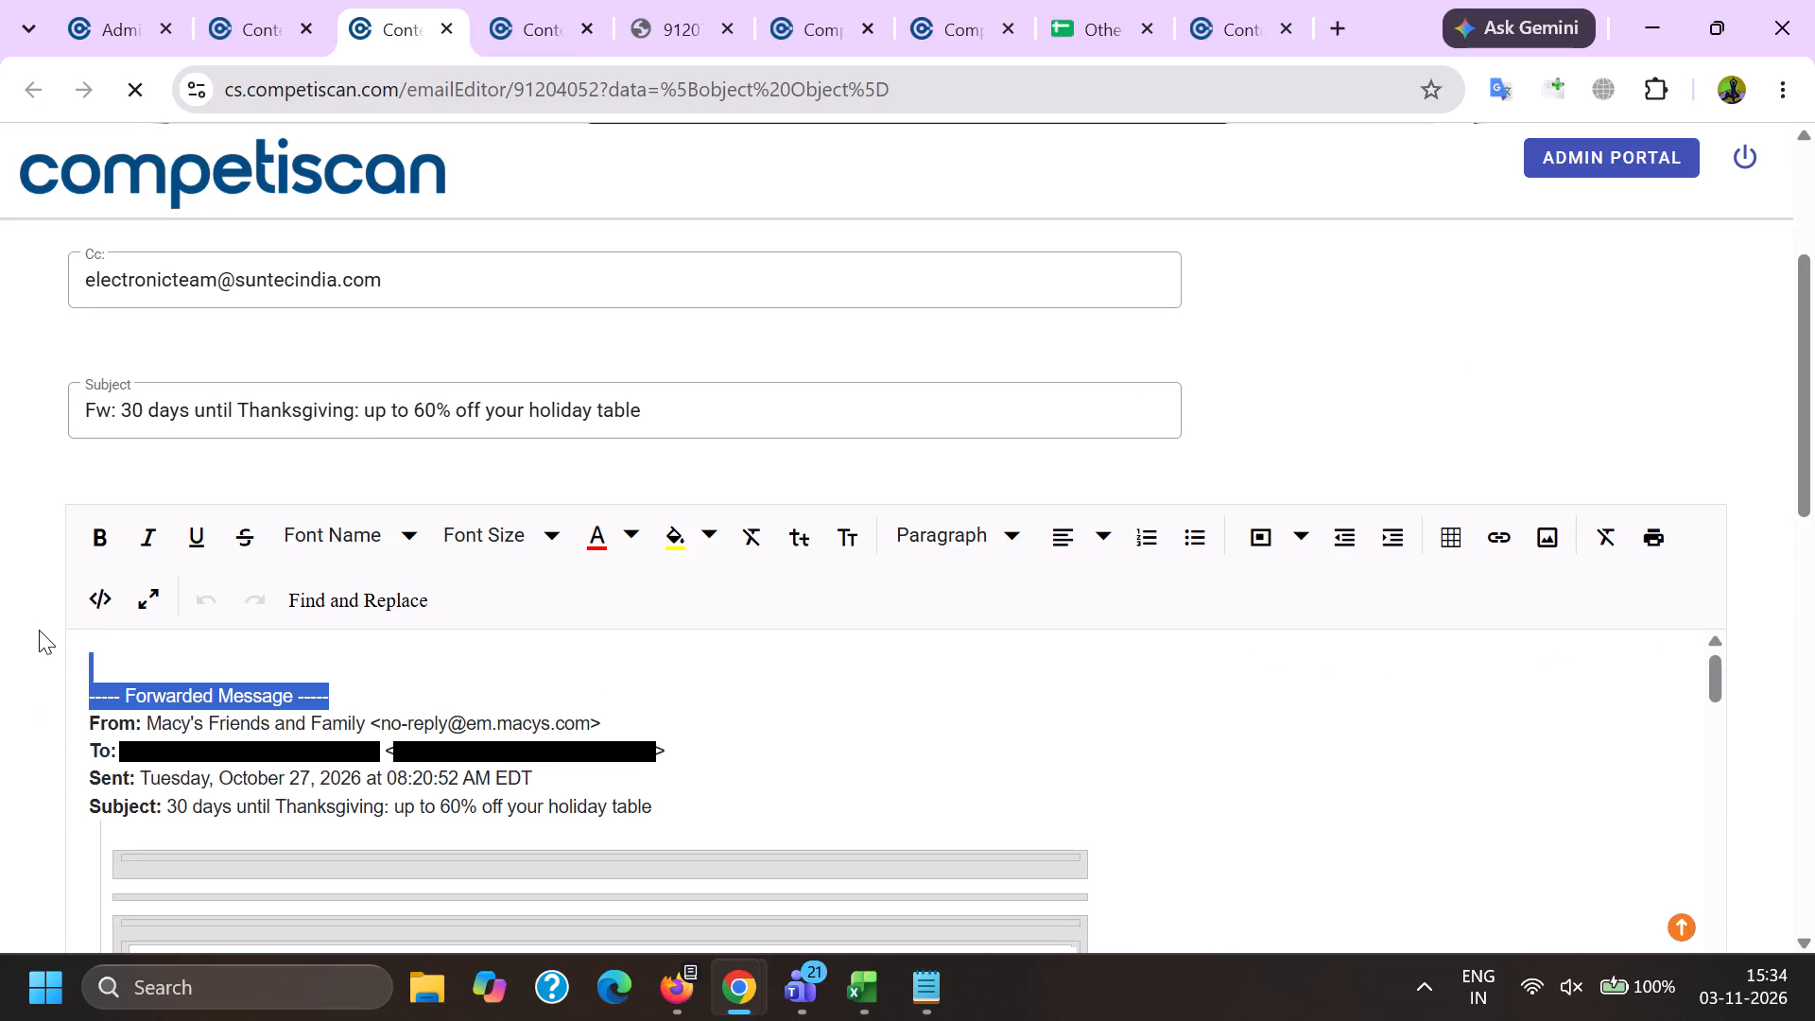
{"action": "left_click_drag", "start_coordinate": [379, 692], "coordinate": [734, 718]}
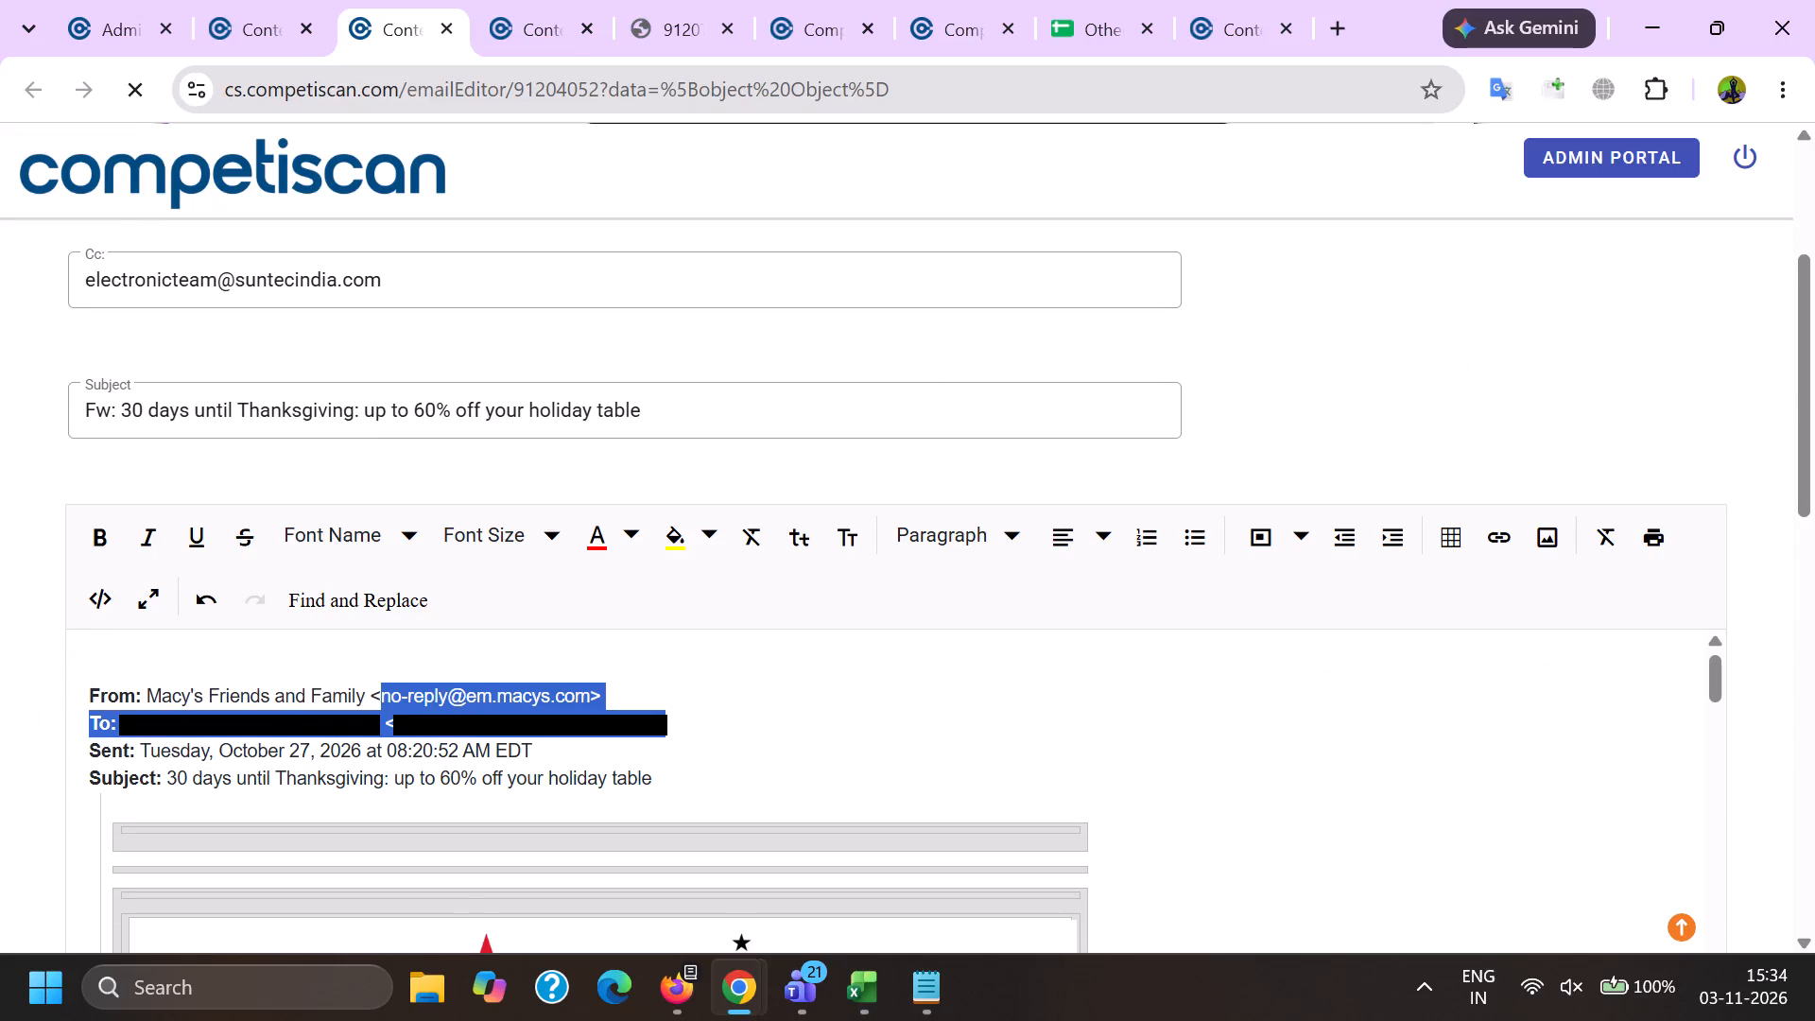
{"action": "left_click_drag", "start_coordinate": [734, 718], "coordinate": [734, 719]}
{"action": "key", "text": "BackSpace"}
{"action": "key", "text": "BackSpace"}
Remove the hyperlink from the "Get 30% OFF macys.com today" Macy's Card banner image.
{"action": "scroll", "coordinate": [691, 421], "scroll_direction": "down", "scroll_amount": 3}
{"action": "left_click", "coordinate": [507, 721]}
{"action": "left_click", "coordinate": [544, 650]}
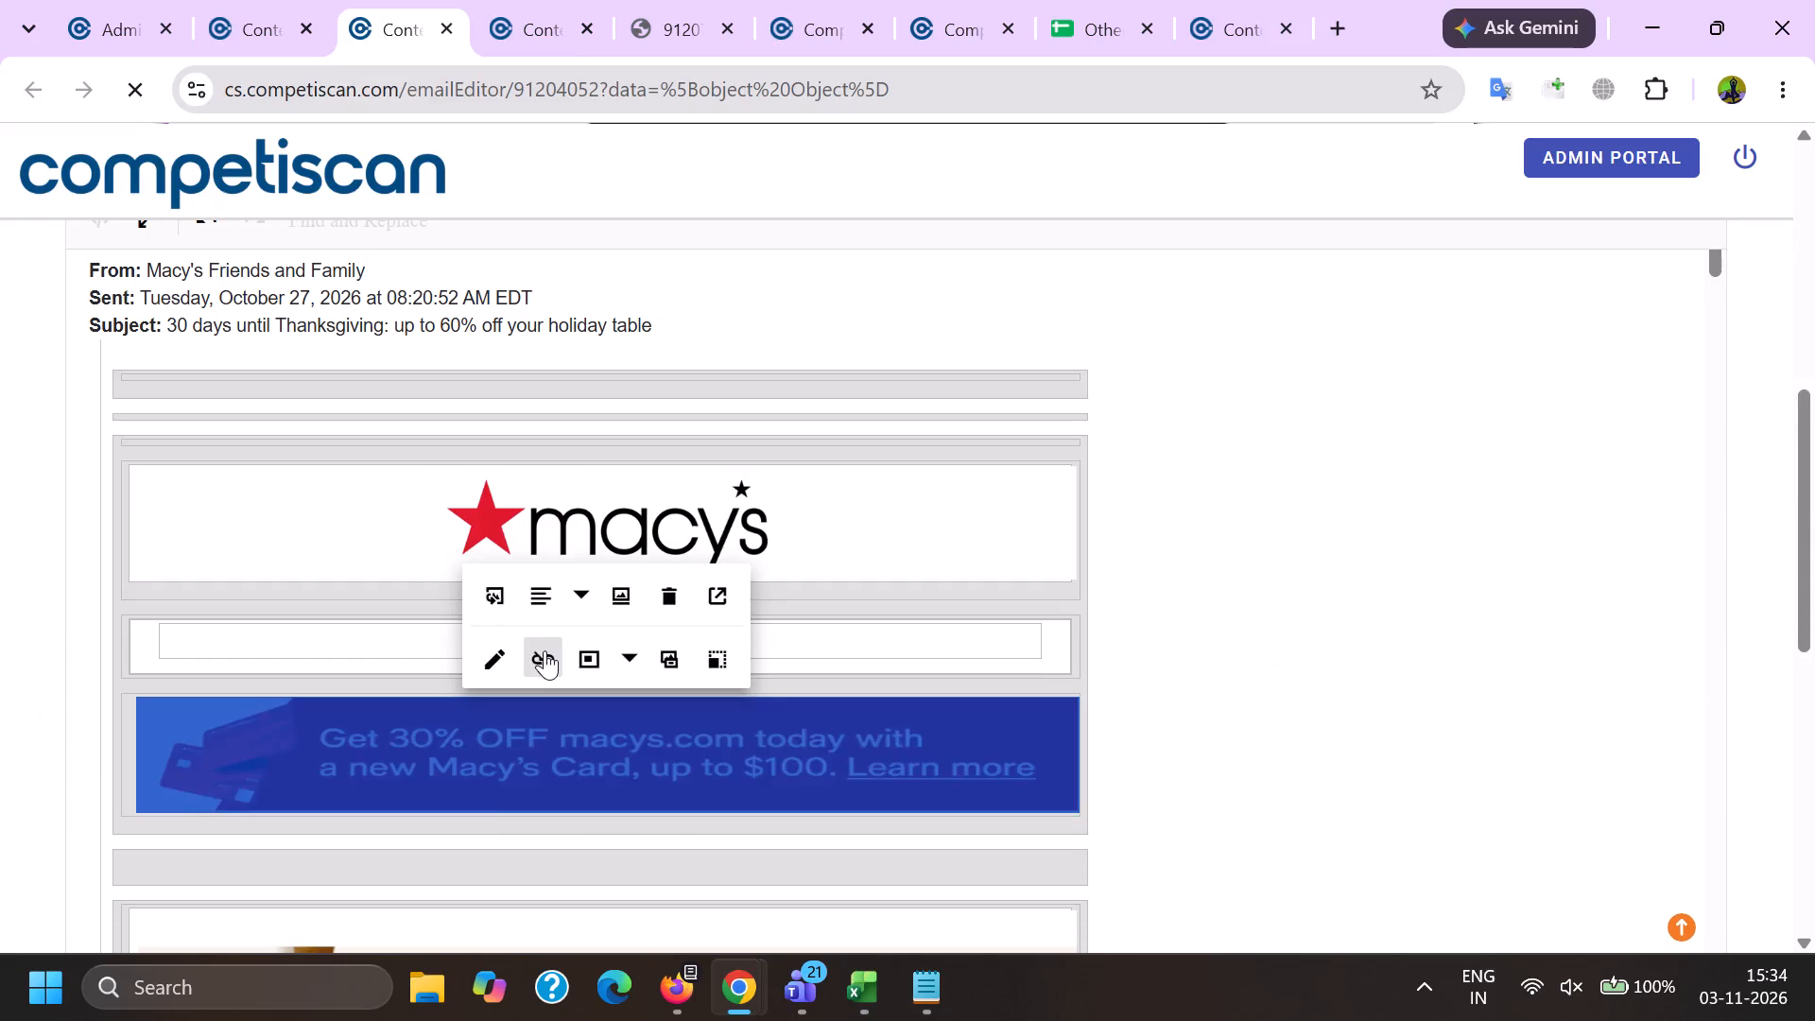
Remove the hyperlinks from the YouTube icon, the Sign Up text, and the TikTok, Instagram and Facebook icons near the email's end.
{"action": "scroll", "coordinate": [545, 648], "scroll_direction": "down", "scroll_amount": 10}
{"action": "scroll", "coordinate": [539, 709], "scroll_direction": "up", "scroll_amount": 1}
{"action": "scroll", "coordinate": [538, 712], "scroll_direction": "down", "scroll_amount": 20}
{"action": "scroll", "coordinate": [538, 712], "scroll_direction": "down", "scroll_amount": 20}
{"action": "scroll", "coordinate": [538, 712], "scroll_direction": "down", "scroll_amount": 4}
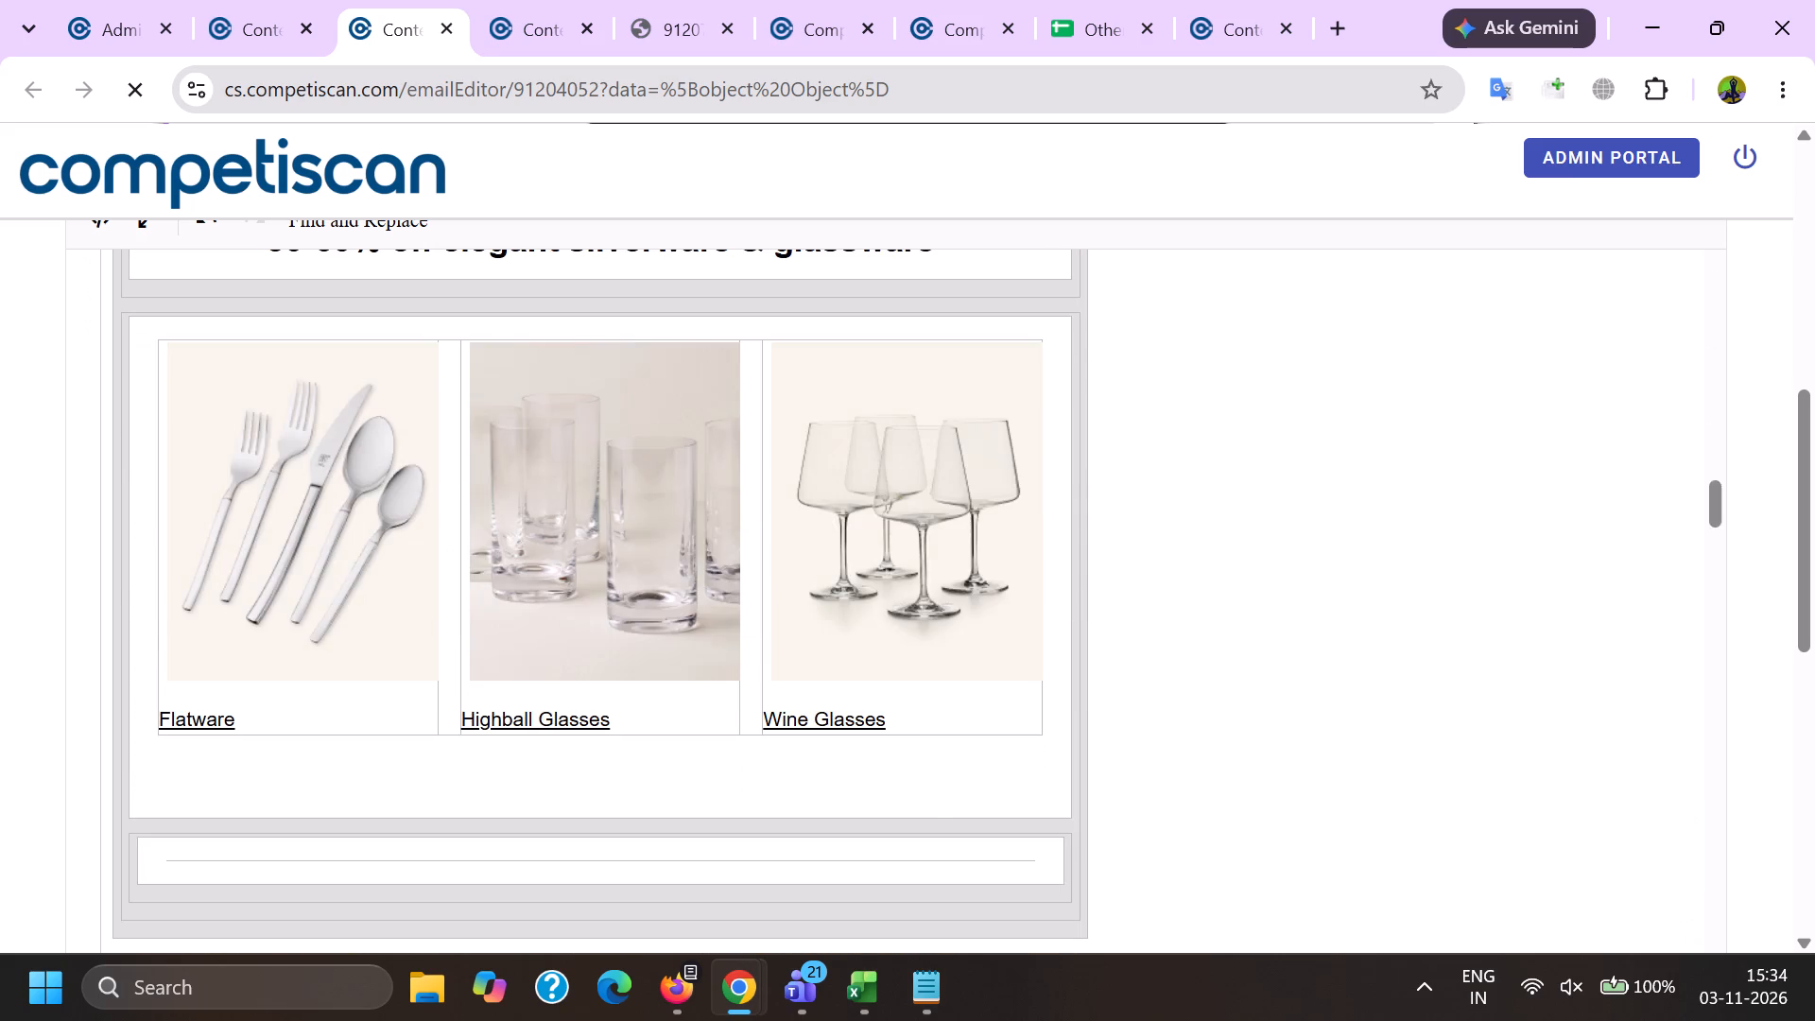
{"action": "scroll", "coordinate": [538, 630], "scroll_direction": "down", "scroll_amount": 18}
{"action": "scroll", "coordinate": [592, 613], "scroll_direction": "down", "scroll_amount": 12}
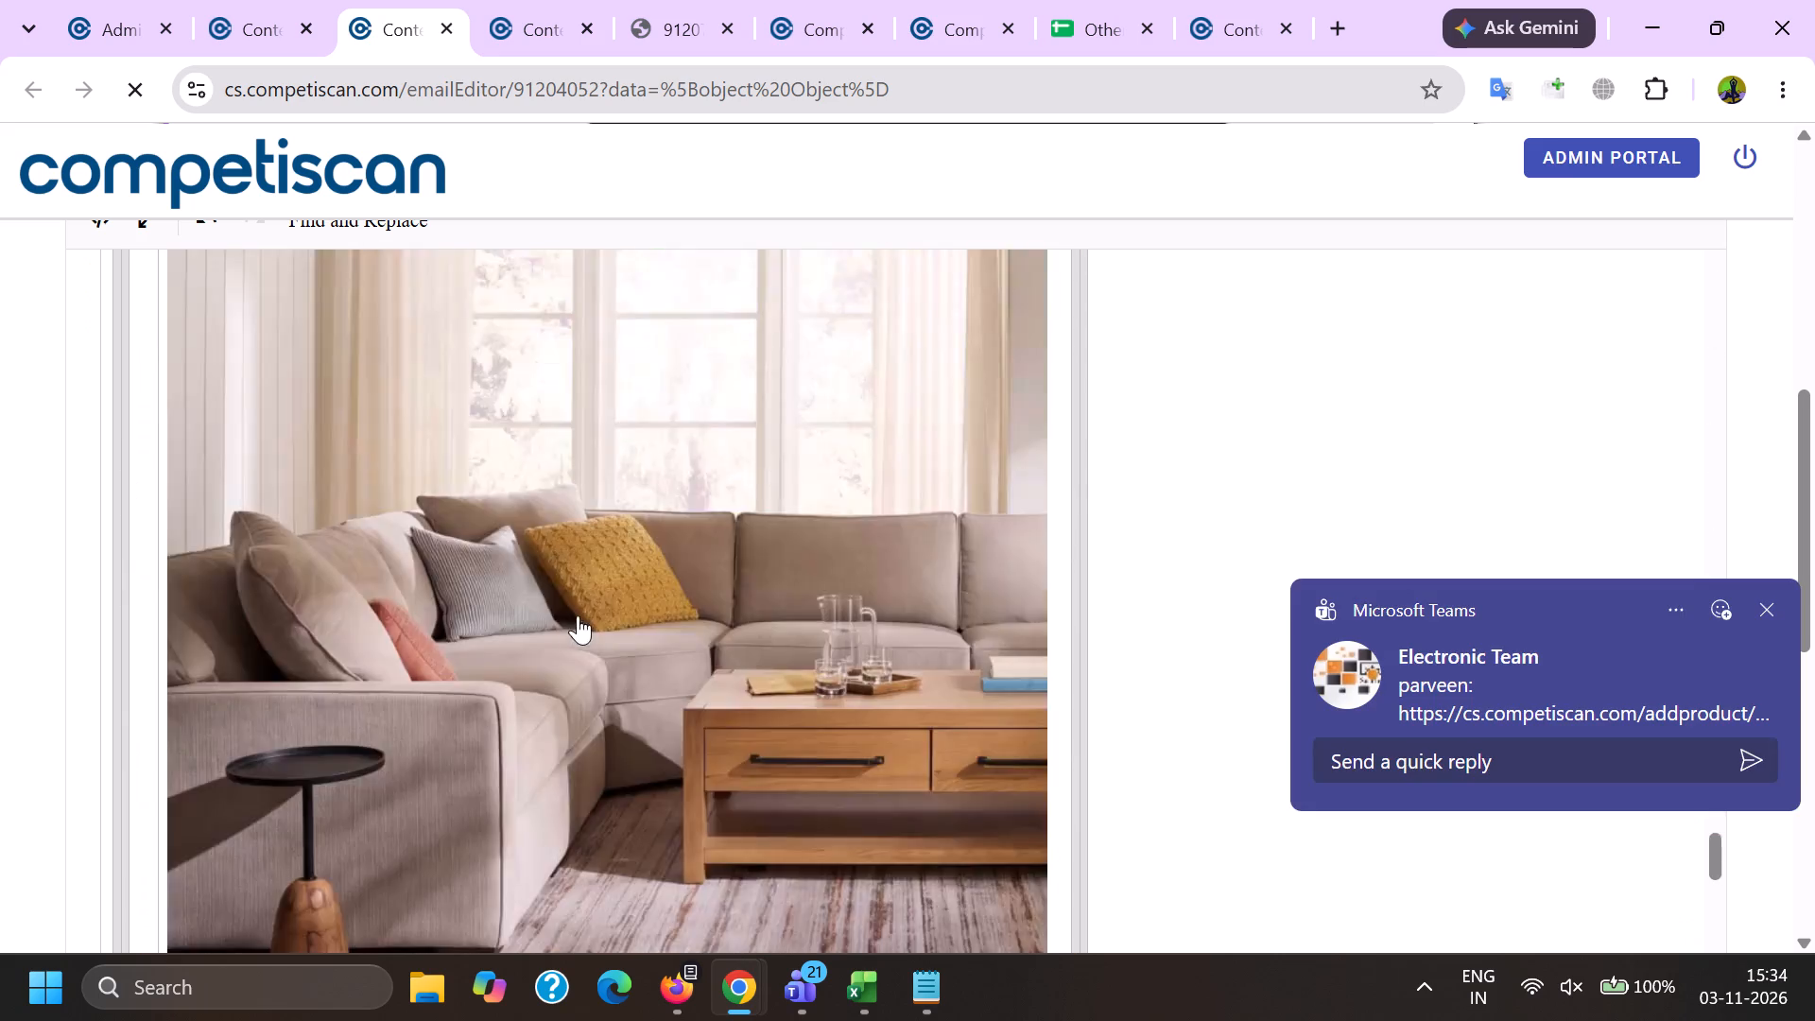
{"action": "scroll", "coordinate": [578, 615], "scroll_direction": "down", "scroll_amount": 14}
{"action": "scroll", "coordinate": [524, 581], "scroll_direction": "up", "scroll_amount": 1}
{"action": "scroll", "coordinate": [524, 581], "scroll_direction": "down", "scroll_amount": 5}
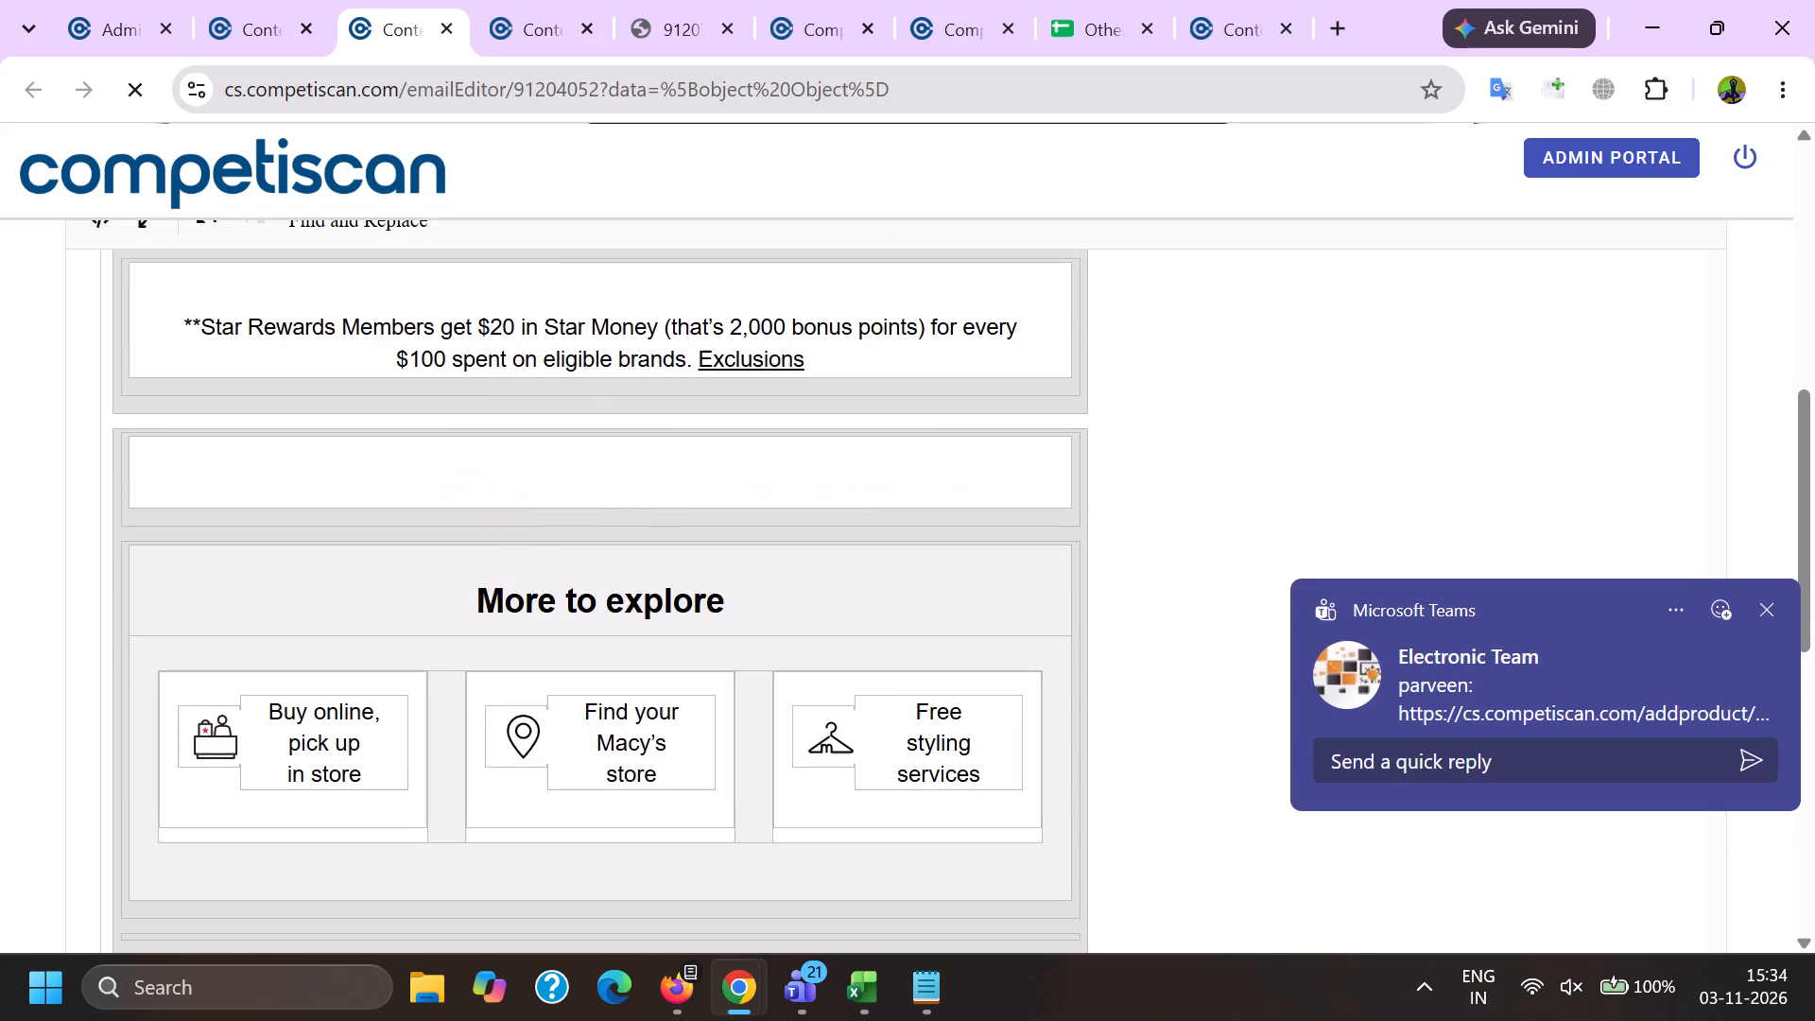
{"action": "scroll", "coordinate": [555, 530], "scroll_direction": "down", "scroll_amount": 4}
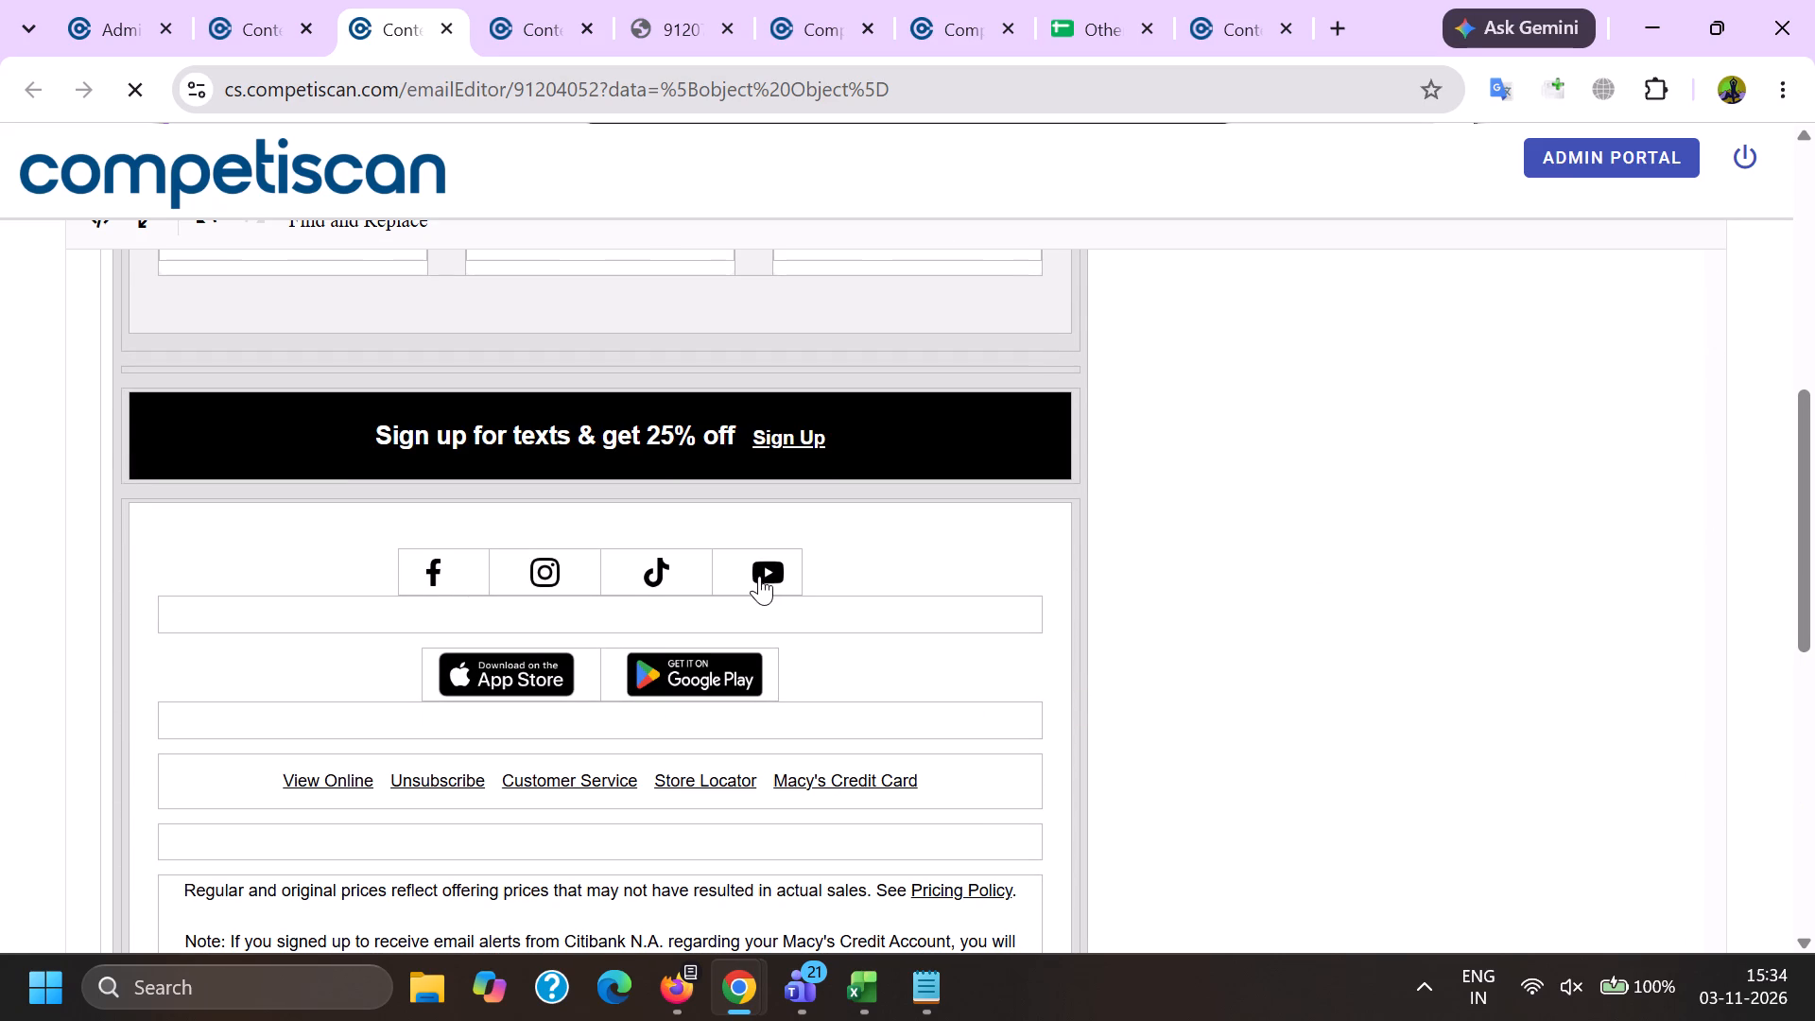
{"action": "left_click", "coordinate": [759, 576]}
{"action": "left_click", "coordinate": [824, 512]}
{"action": "left_click", "coordinate": [808, 449]}
{"action": "left_click", "coordinate": [804, 440]}
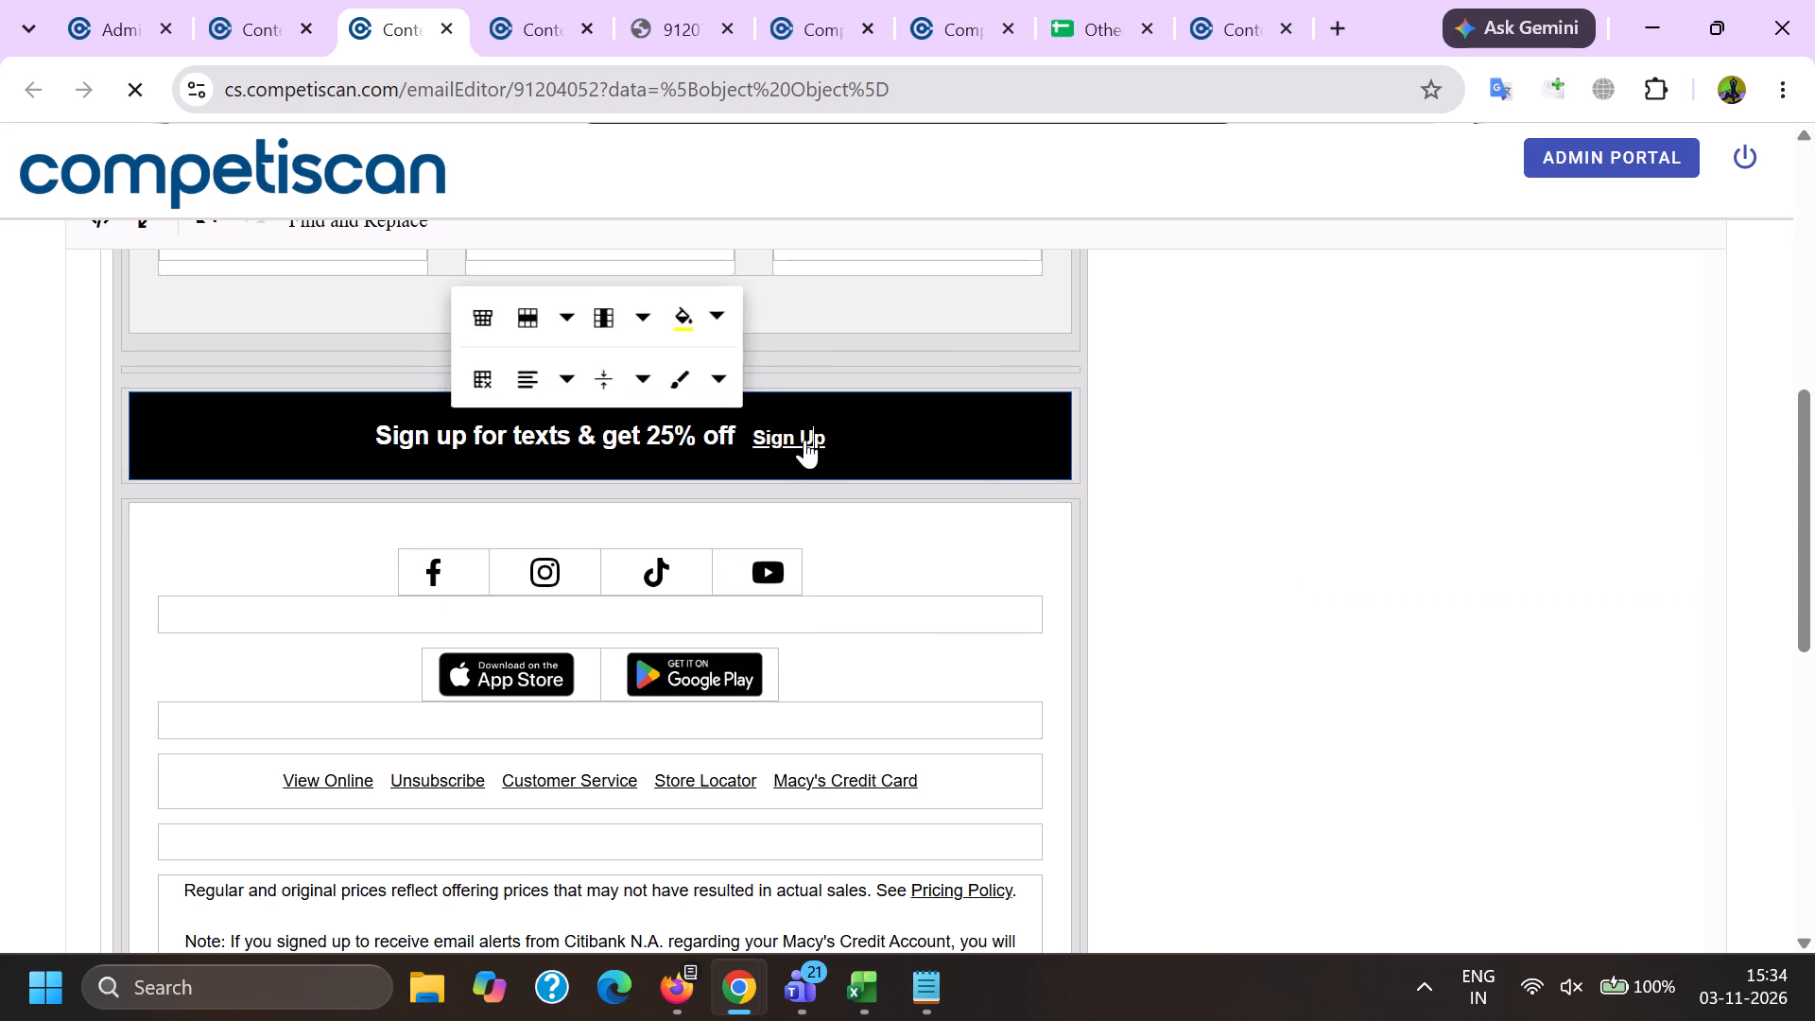
{"action": "left_click", "coordinate": [962, 514]}
{"action": "left_click", "coordinate": [645, 561]}
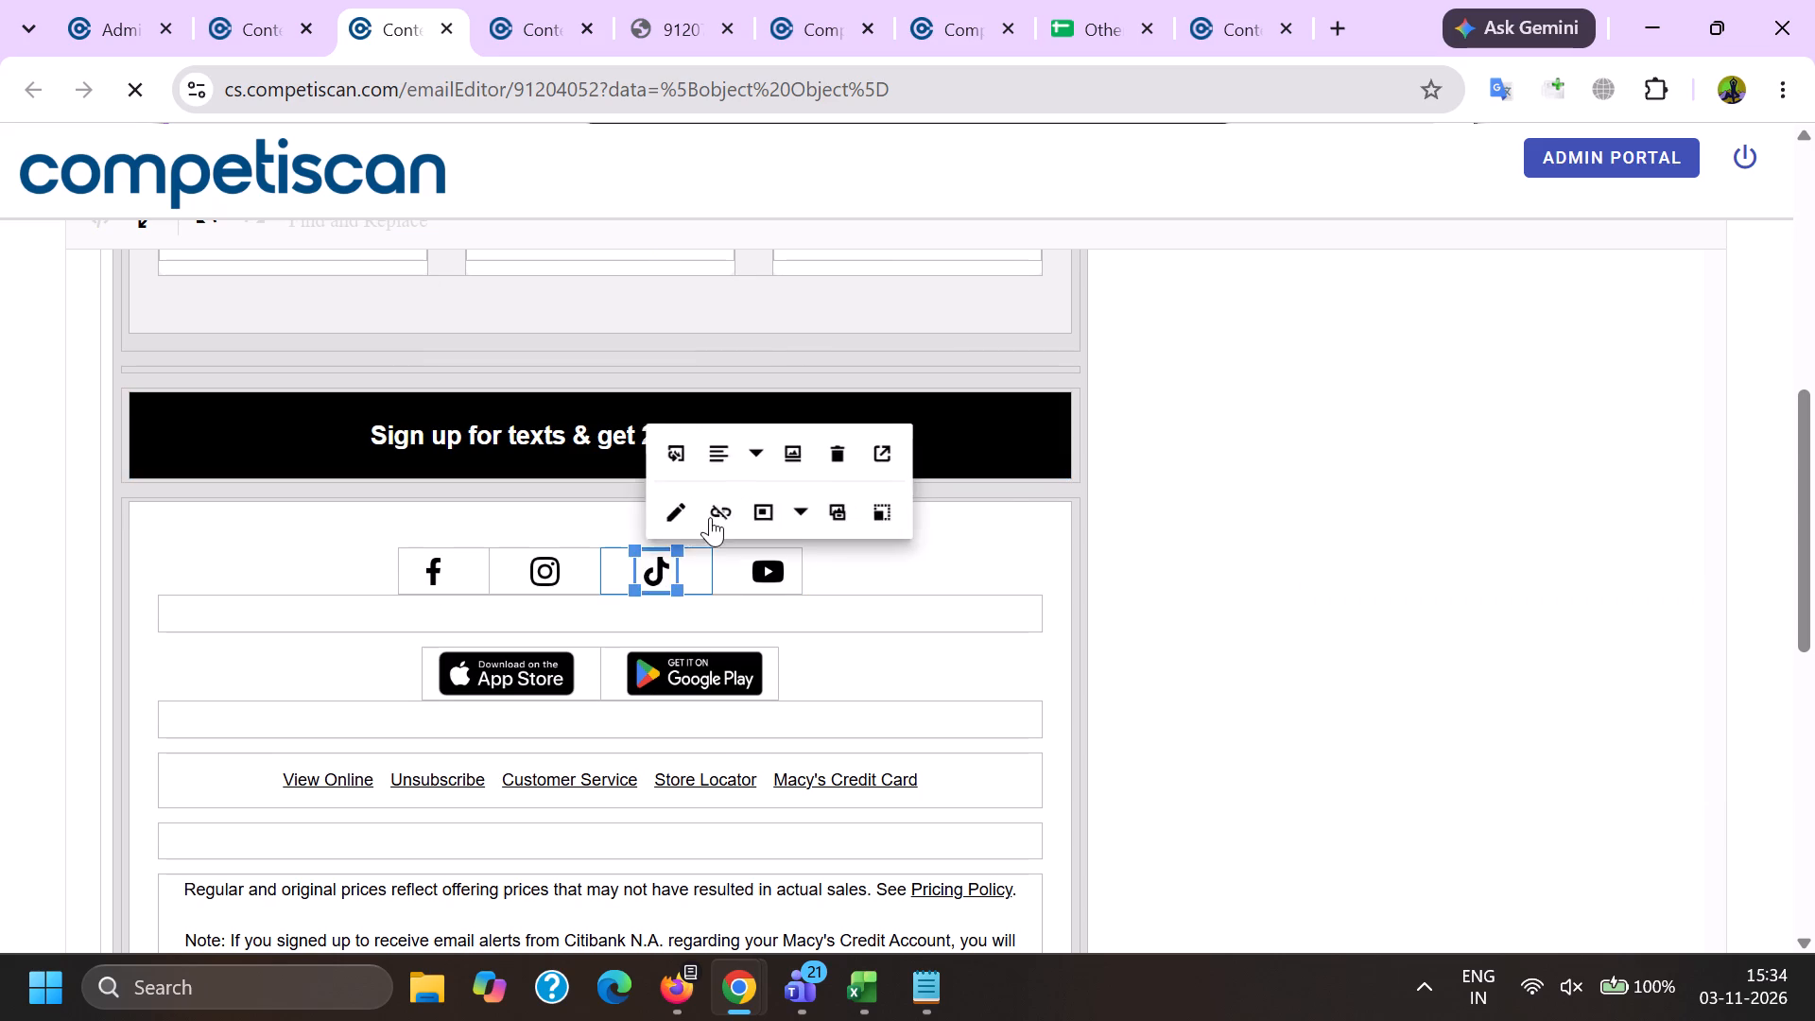
{"action": "left_click", "coordinate": [714, 513]}
{"action": "left_click", "coordinate": [541, 563]}
{"action": "left_click", "coordinate": [596, 517]}
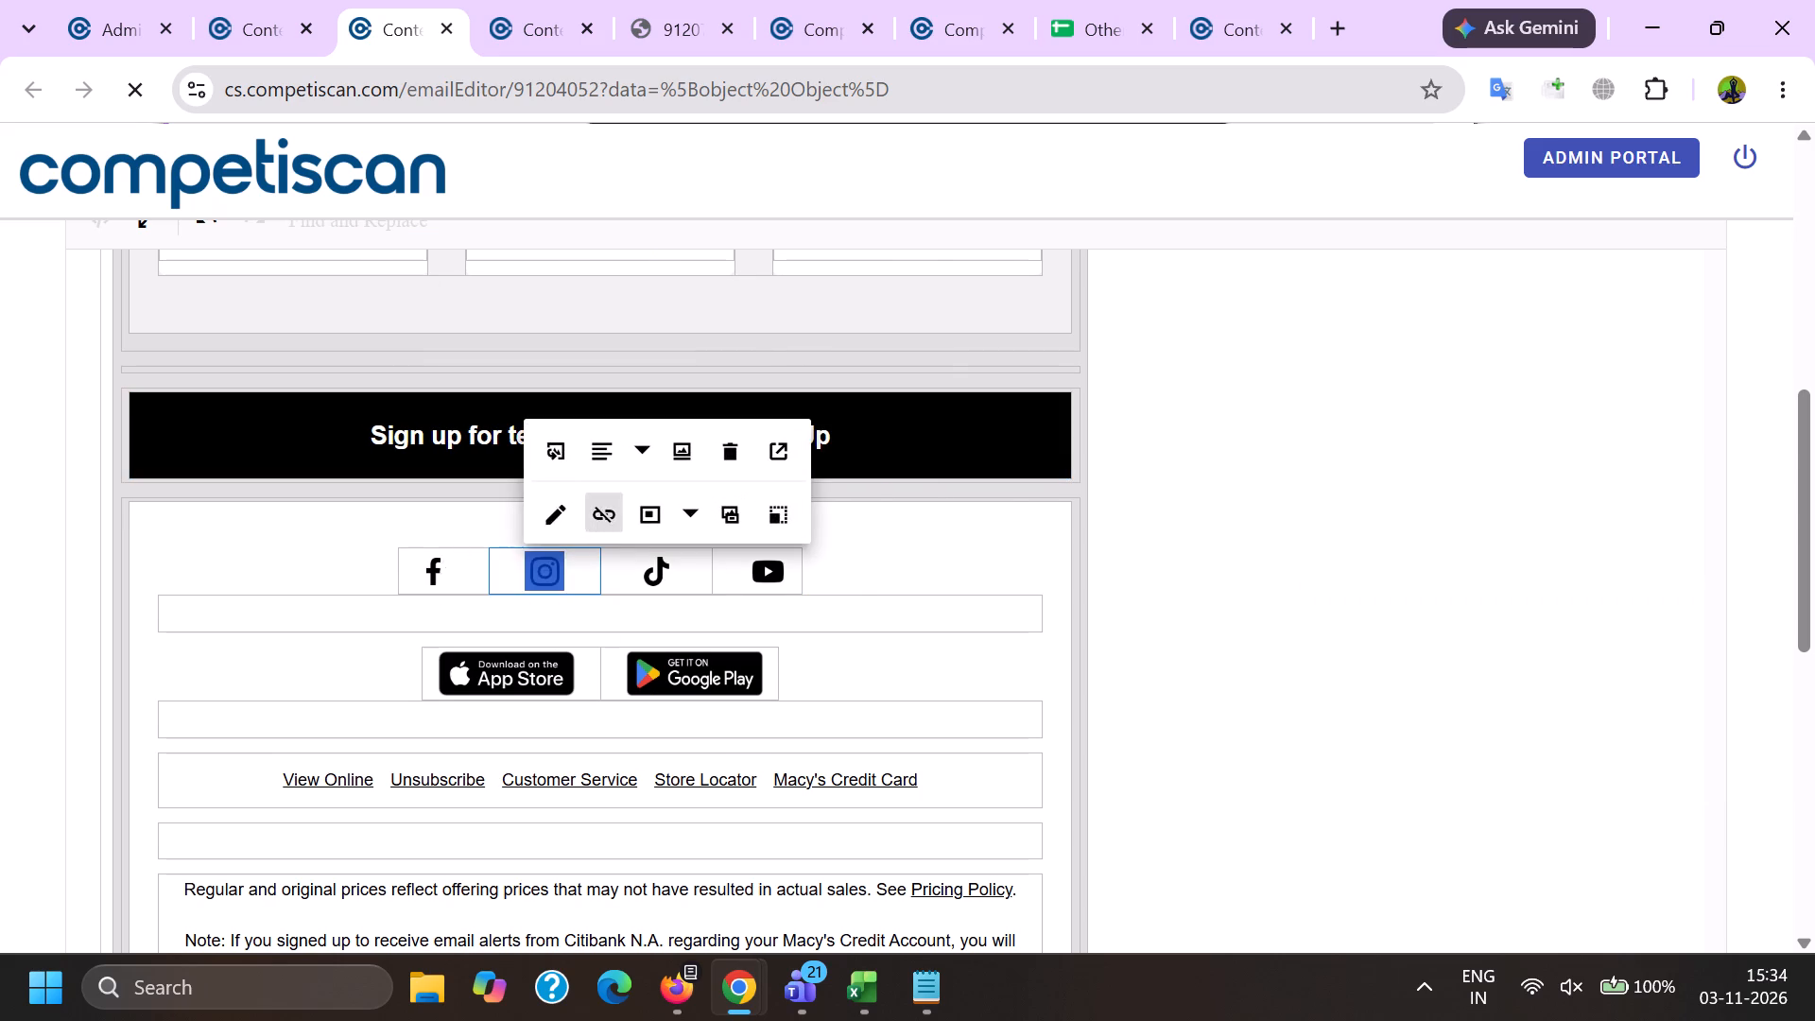
{"action": "left_click", "coordinate": [432, 568]}
{"action": "left_click", "coordinate": [493, 522]}
Remove the hyperlinks from the App Store and Google Play badges.
{"action": "left_click", "coordinate": [505, 686]}
{"action": "left_click", "coordinate": [527, 615]}
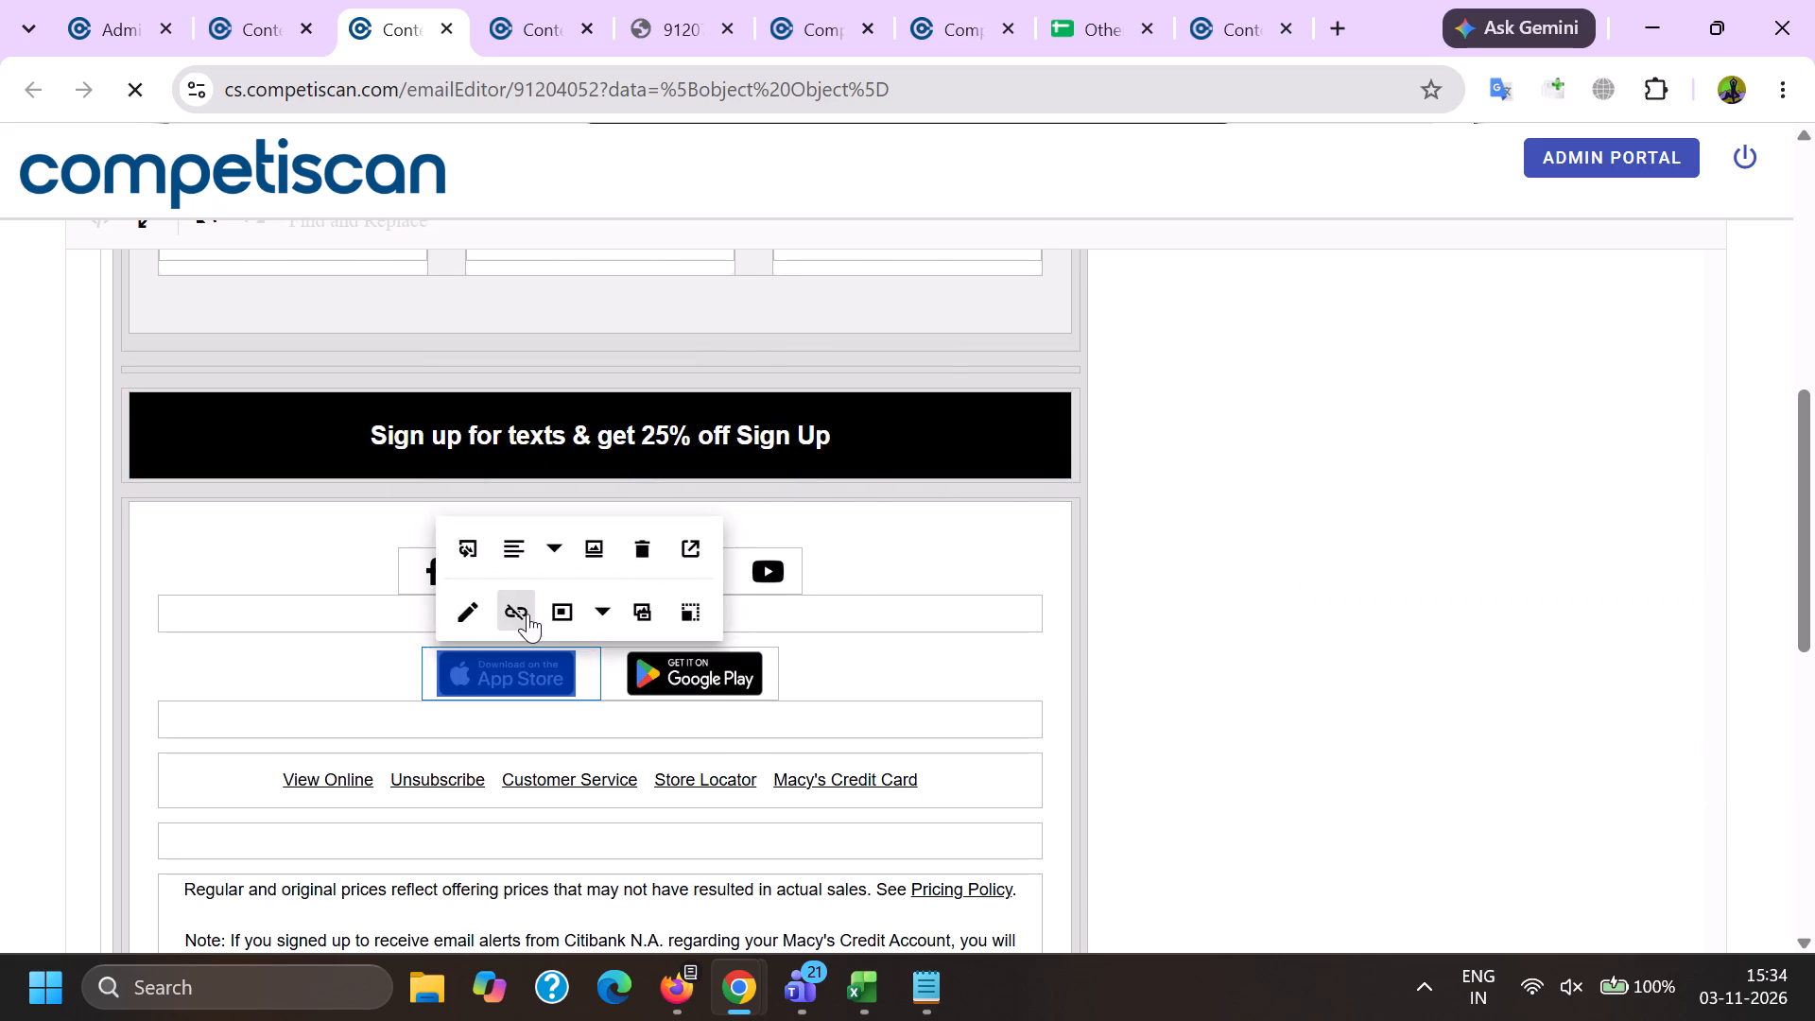
{"action": "left_click", "coordinate": [717, 686]}
{"action": "left_click", "coordinate": [705, 605]}
Unlink View Online, Unsubscribe and Macy's Credit Card in the footer row, plus Macy's Credit Card in the note below.
{"action": "scroll", "coordinate": [417, 584], "scroll_direction": "down", "scroll_amount": 2}
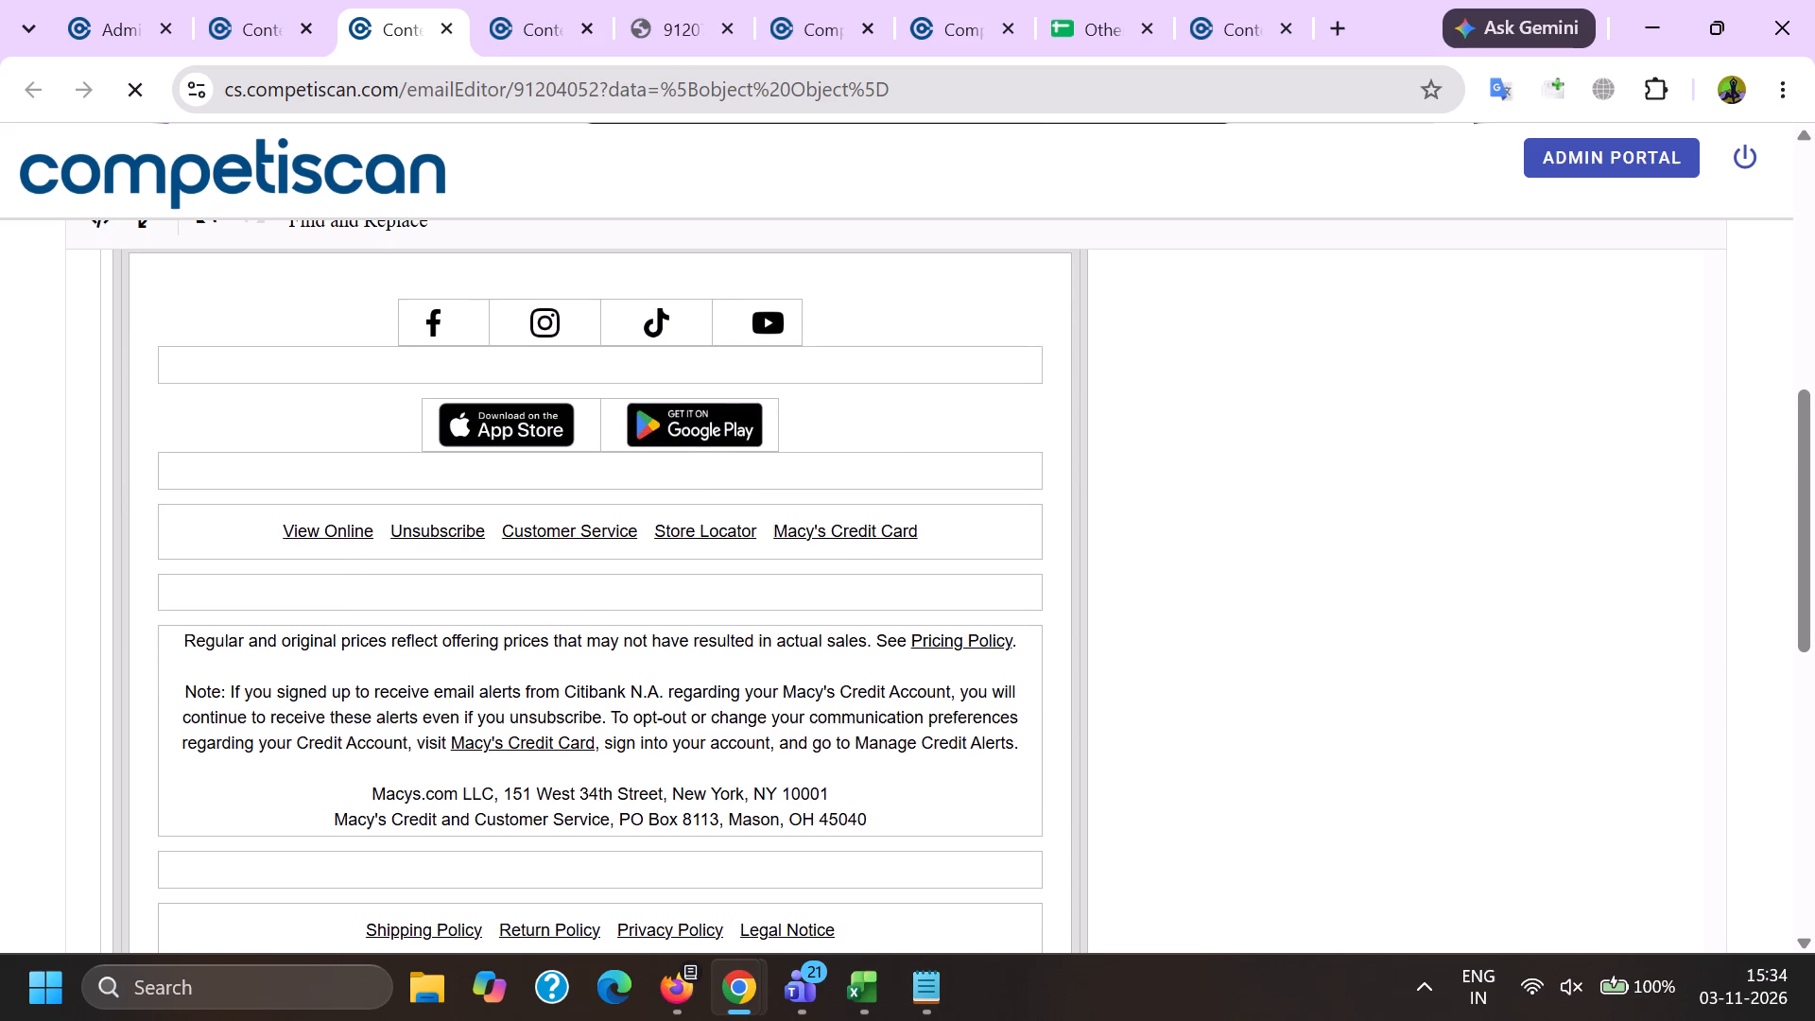
{"action": "left_click", "coordinate": [344, 525]}
{"action": "left_click", "coordinate": [520, 590]}
{"action": "left_click", "coordinate": [445, 536]}
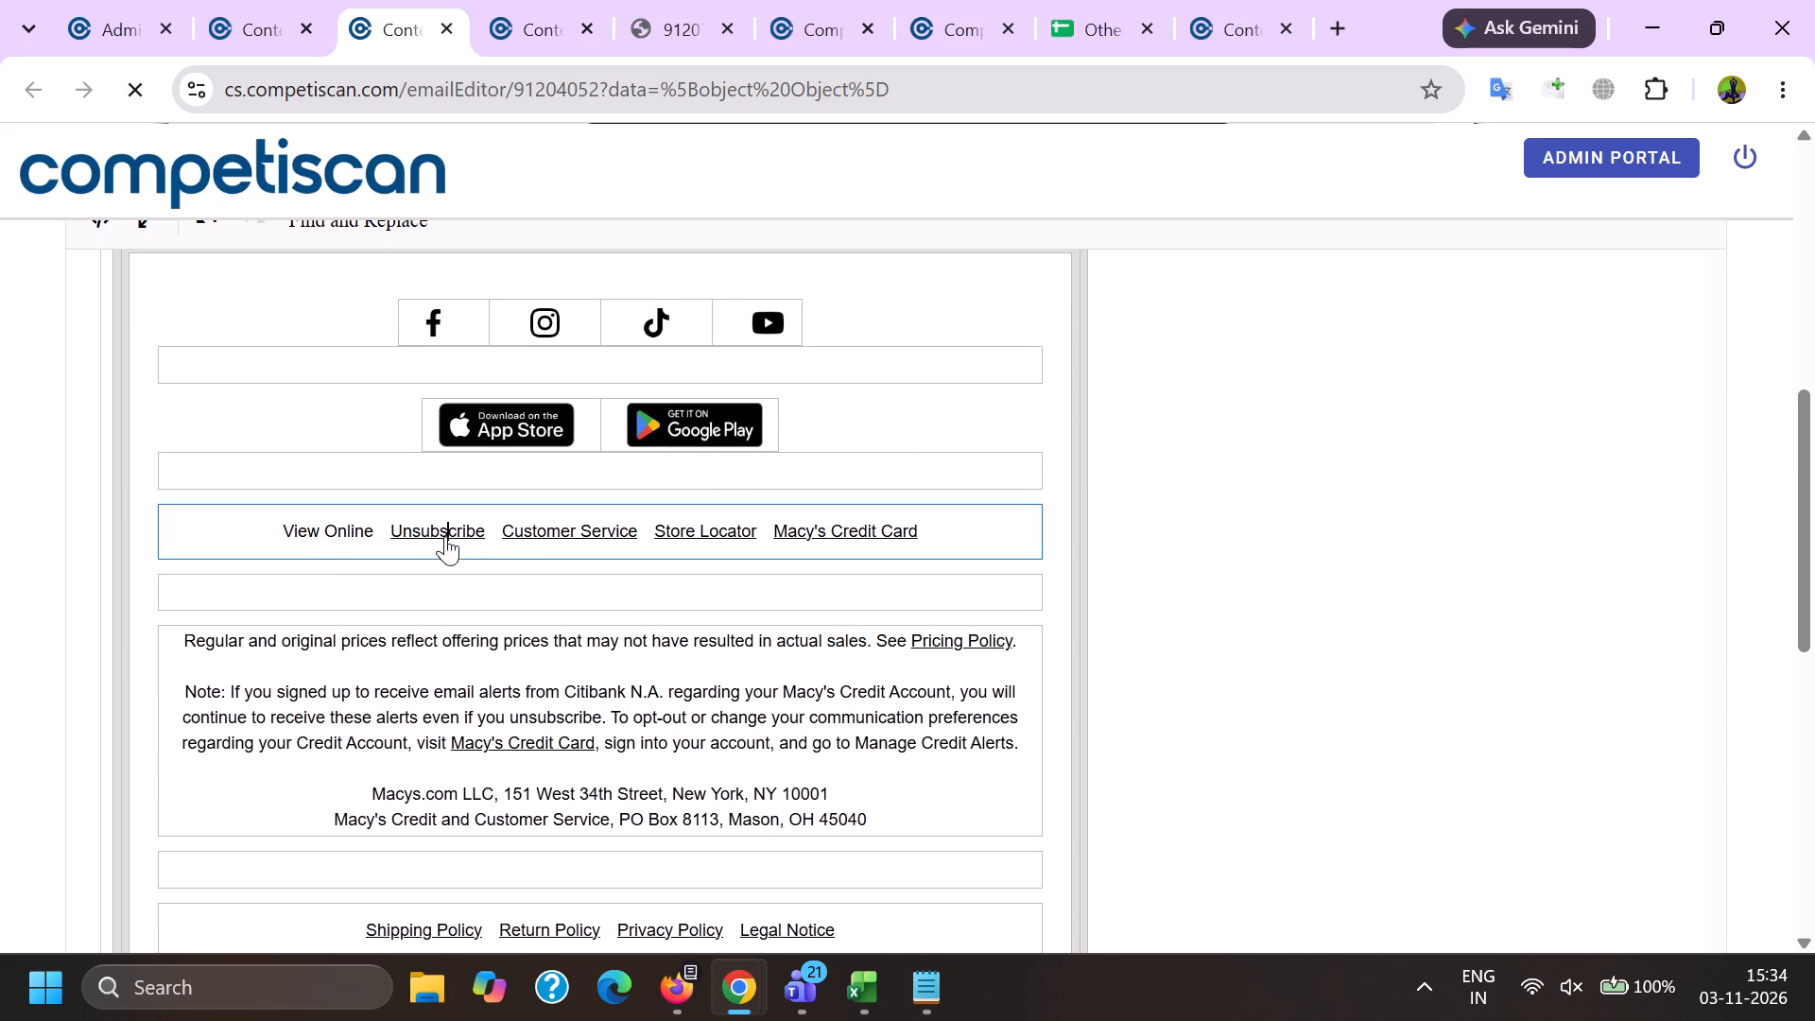
{"action": "left_click", "coordinate": [601, 588]}
{"action": "left_click", "coordinate": [849, 532]}
{"action": "left_click", "coordinate": [997, 589]}
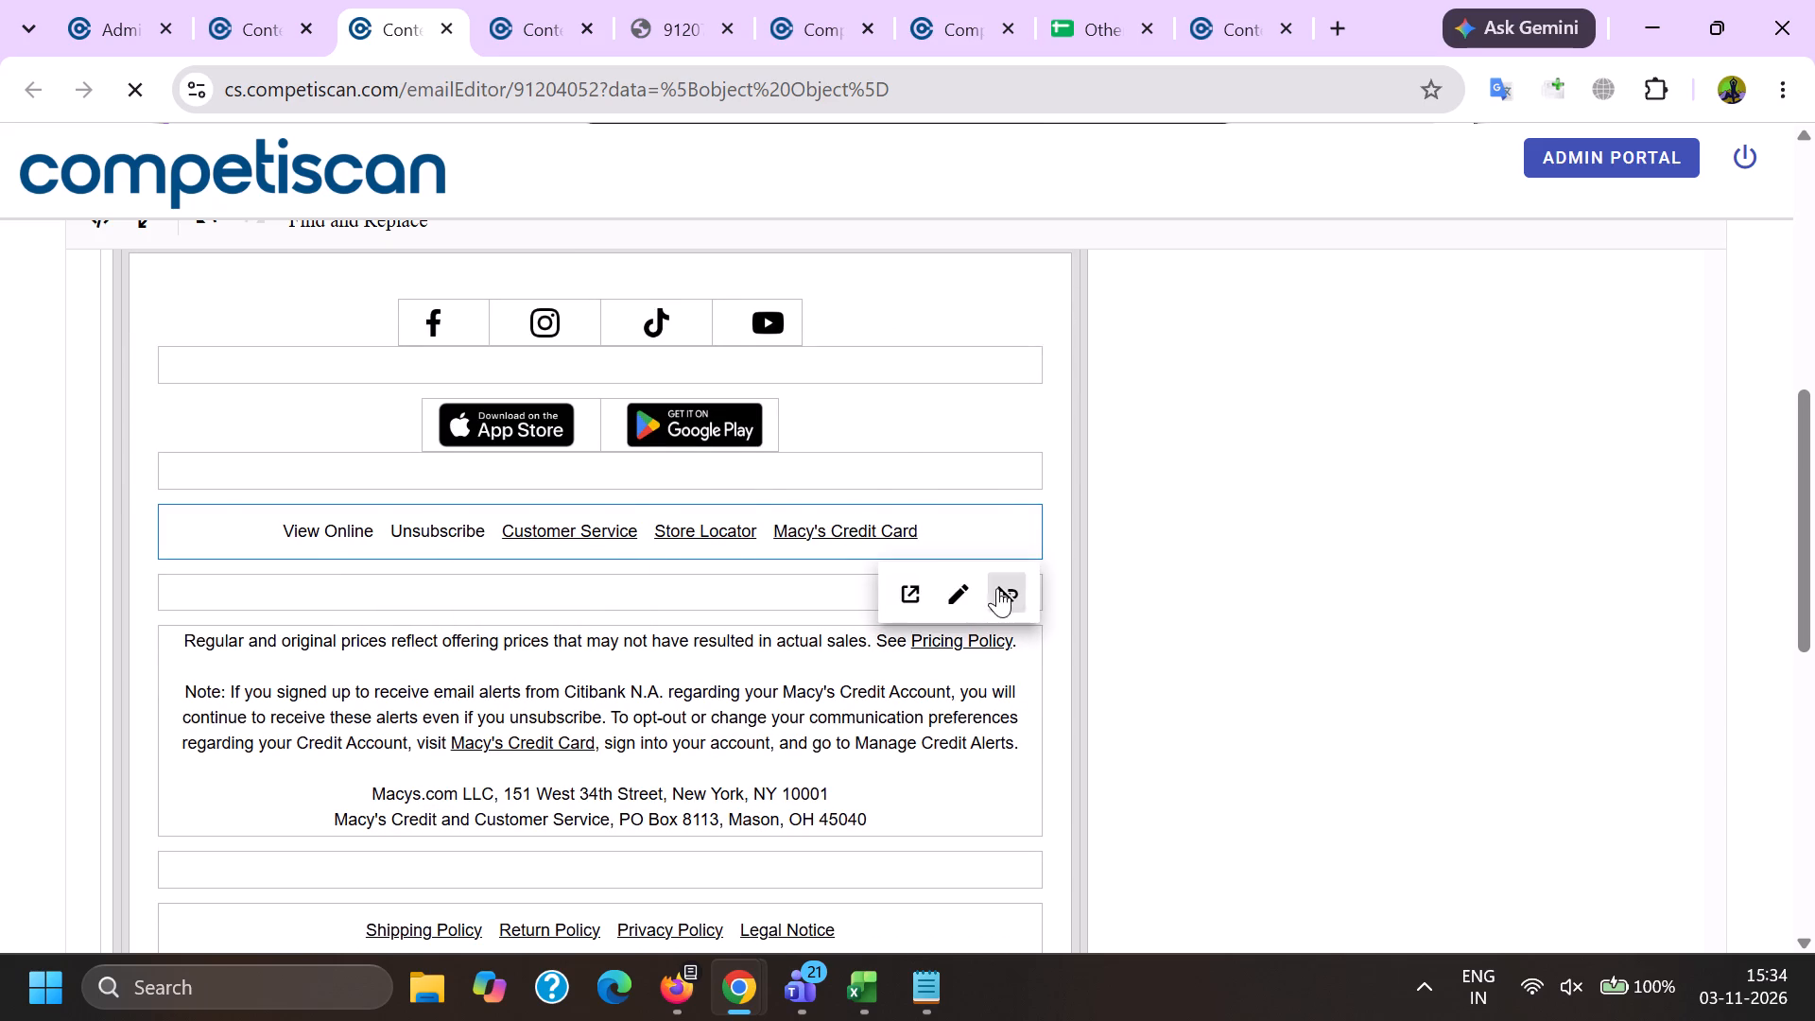
{"action": "scroll", "coordinate": [692, 478], "scroll_direction": "down", "scroll_amount": 1}
{"action": "left_click", "coordinate": [561, 597]}
{"action": "left_click", "coordinate": [724, 658]}
Save the edited email's product info and accept the save confirmation.
{"action": "scroll", "coordinate": [727, 635], "scroll_direction": "down", "scroll_amount": 2}
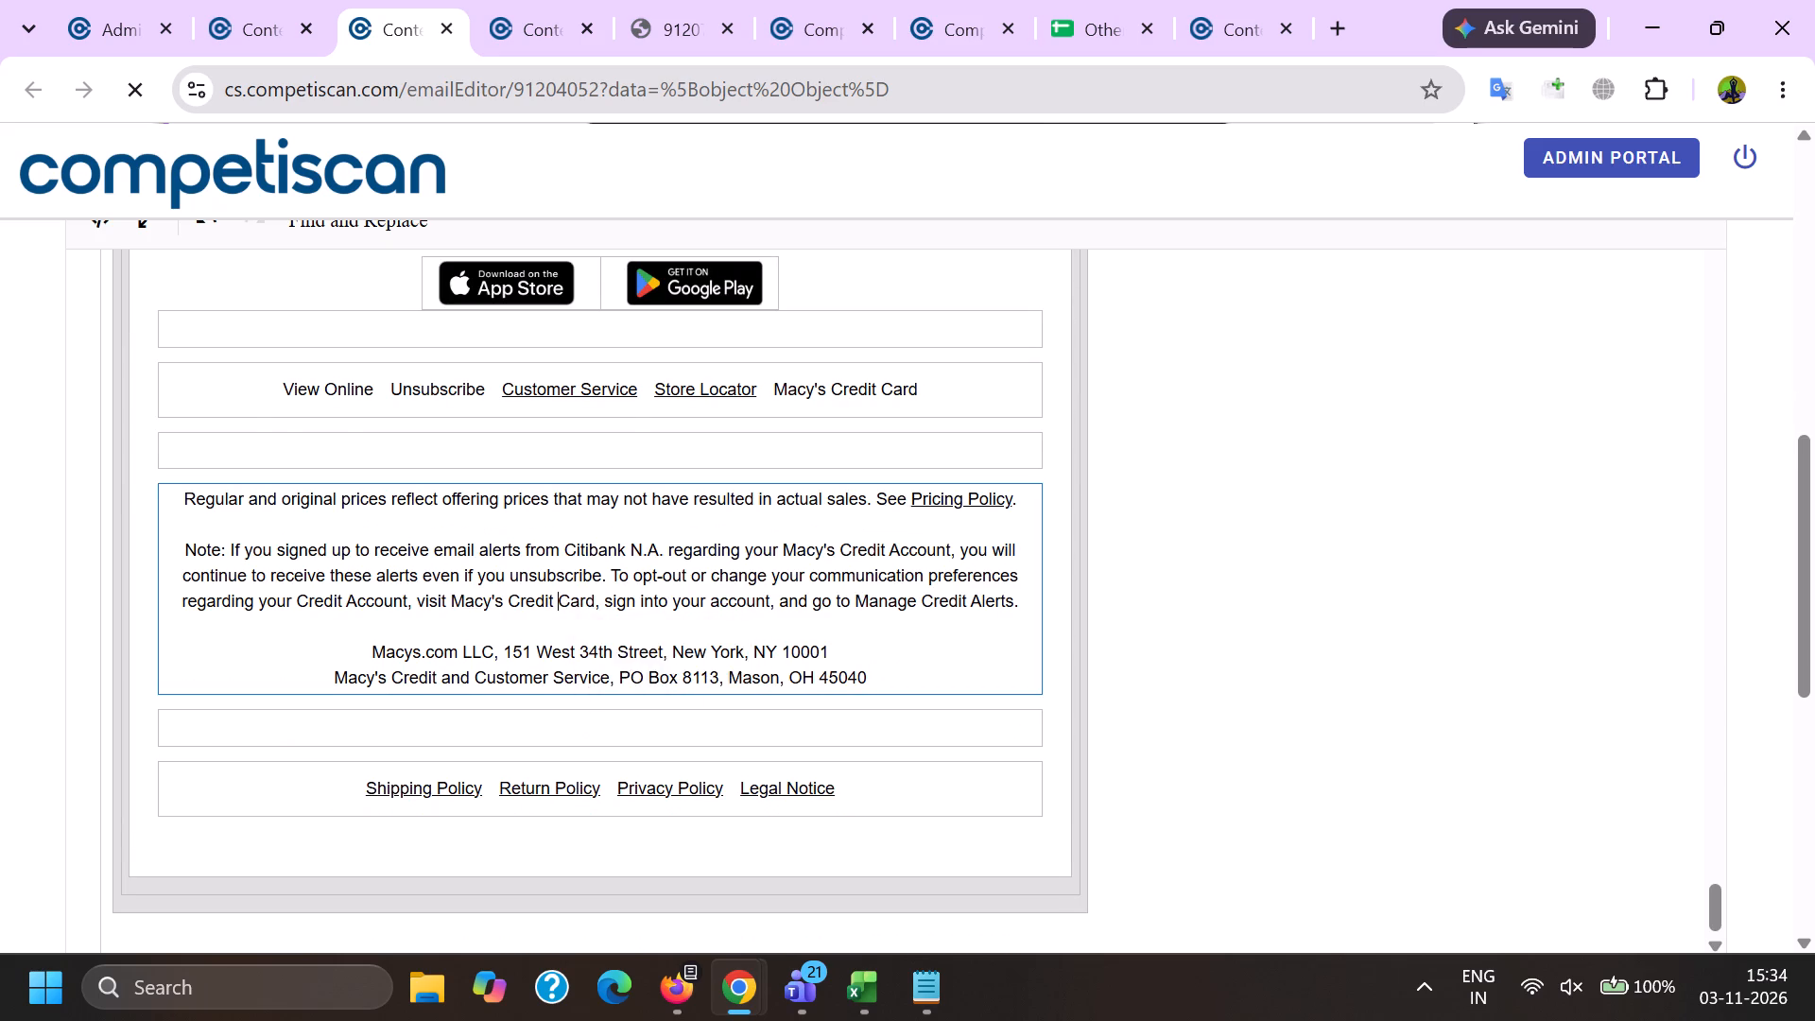
{"action": "scroll", "coordinate": [728, 632], "scroll_direction": "down", "scroll_amount": 8}
{"action": "left_click", "coordinate": [659, 696]}
{"action": "left_click", "coordinate": [923, 609]}
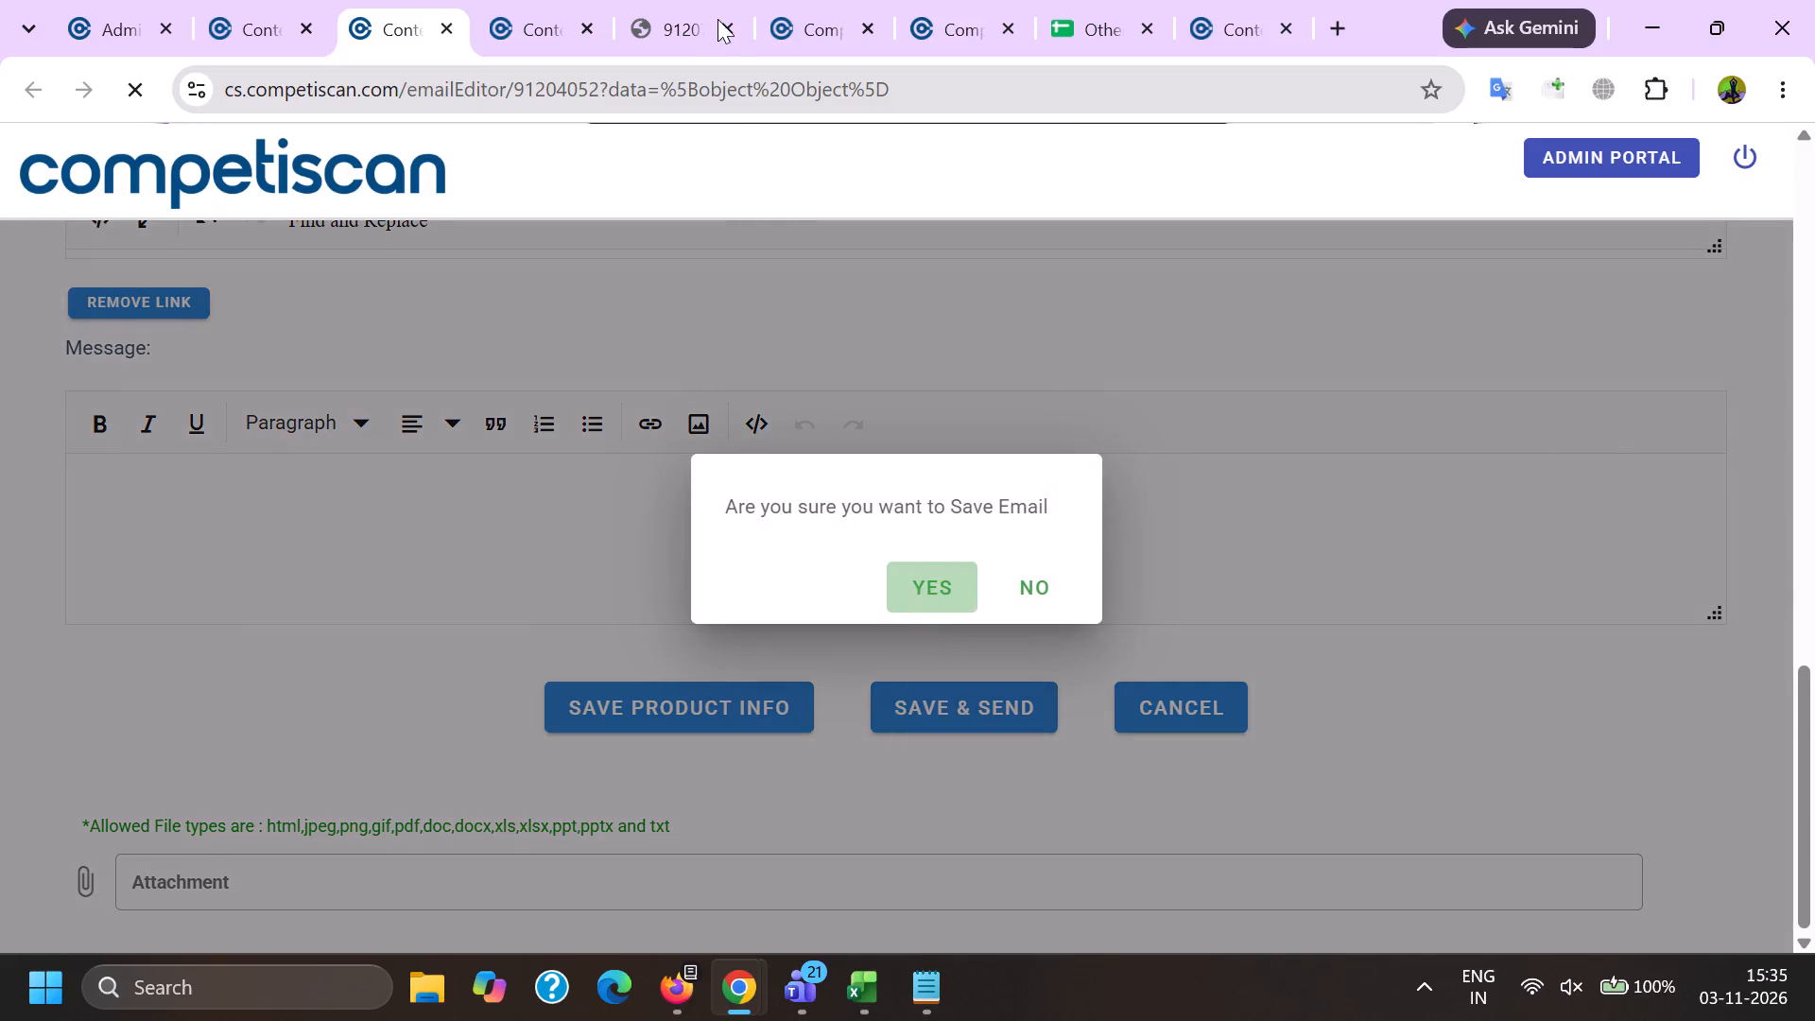
Close the editor and processed PDF tabs of email 91207076 and return to the editor of email 91204052.
{"action": "left_click", "coordinate": [690, 0]}
{"action": "left_click", "coordinate": [569, 3]}
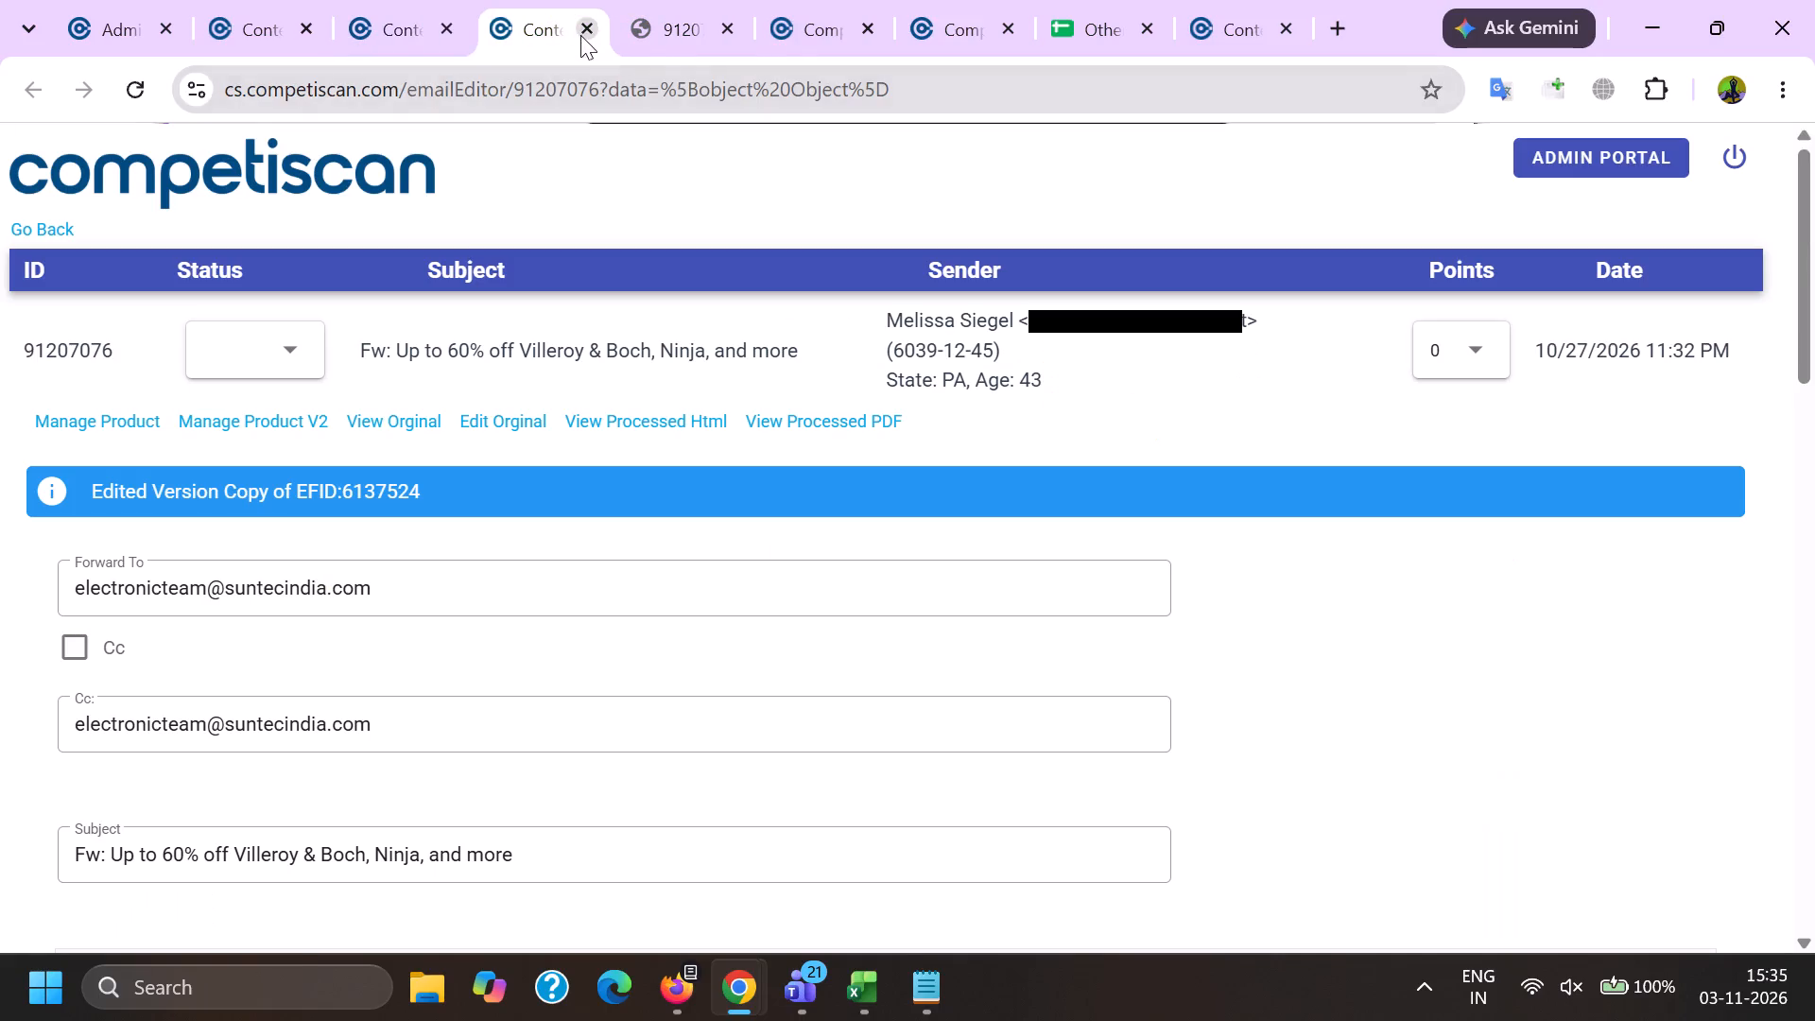
{"action": "double_click", "coordinate": [580, 35]}
{"action": "left_click", "coordinate": [399, 0]}
{"action": "left_click", "coordinate": [34, 389]}
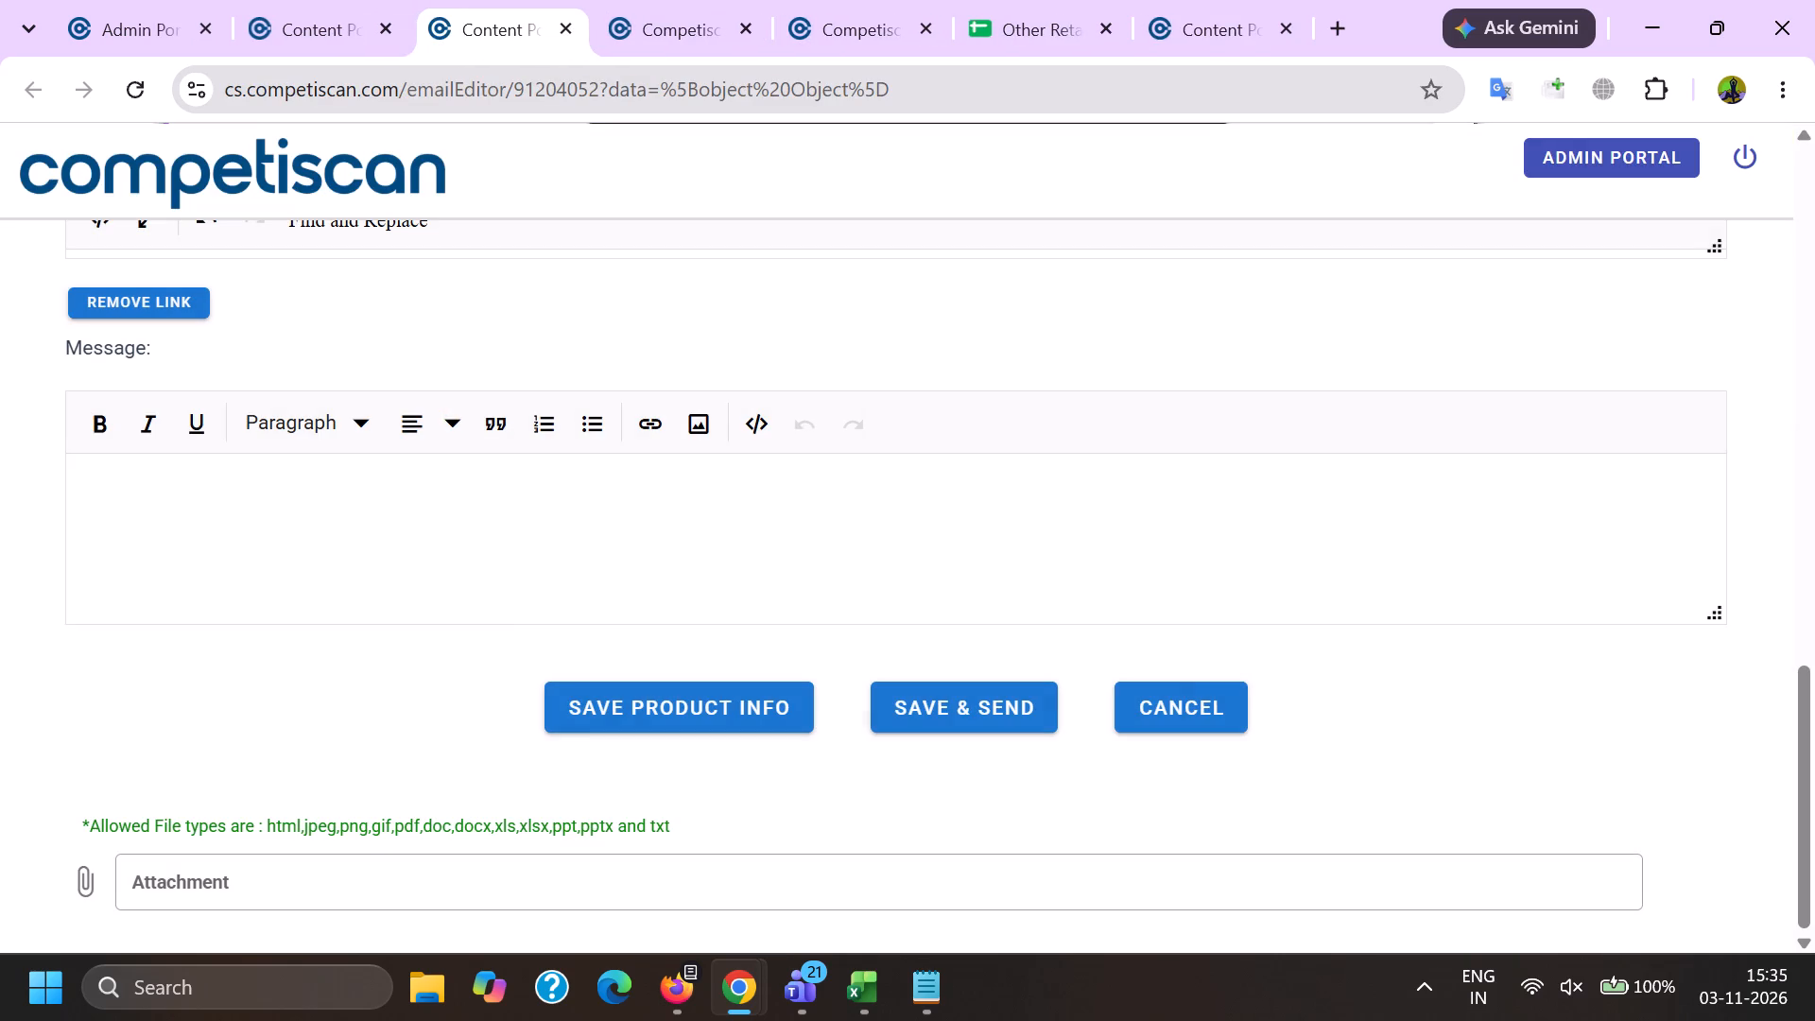
Save the product info of email 91204052 again and accept the confirmation.
{"action": "left_click", "coordinate": [601, 712]}
{"action": "left_click", "coordinate": [944, 598]}
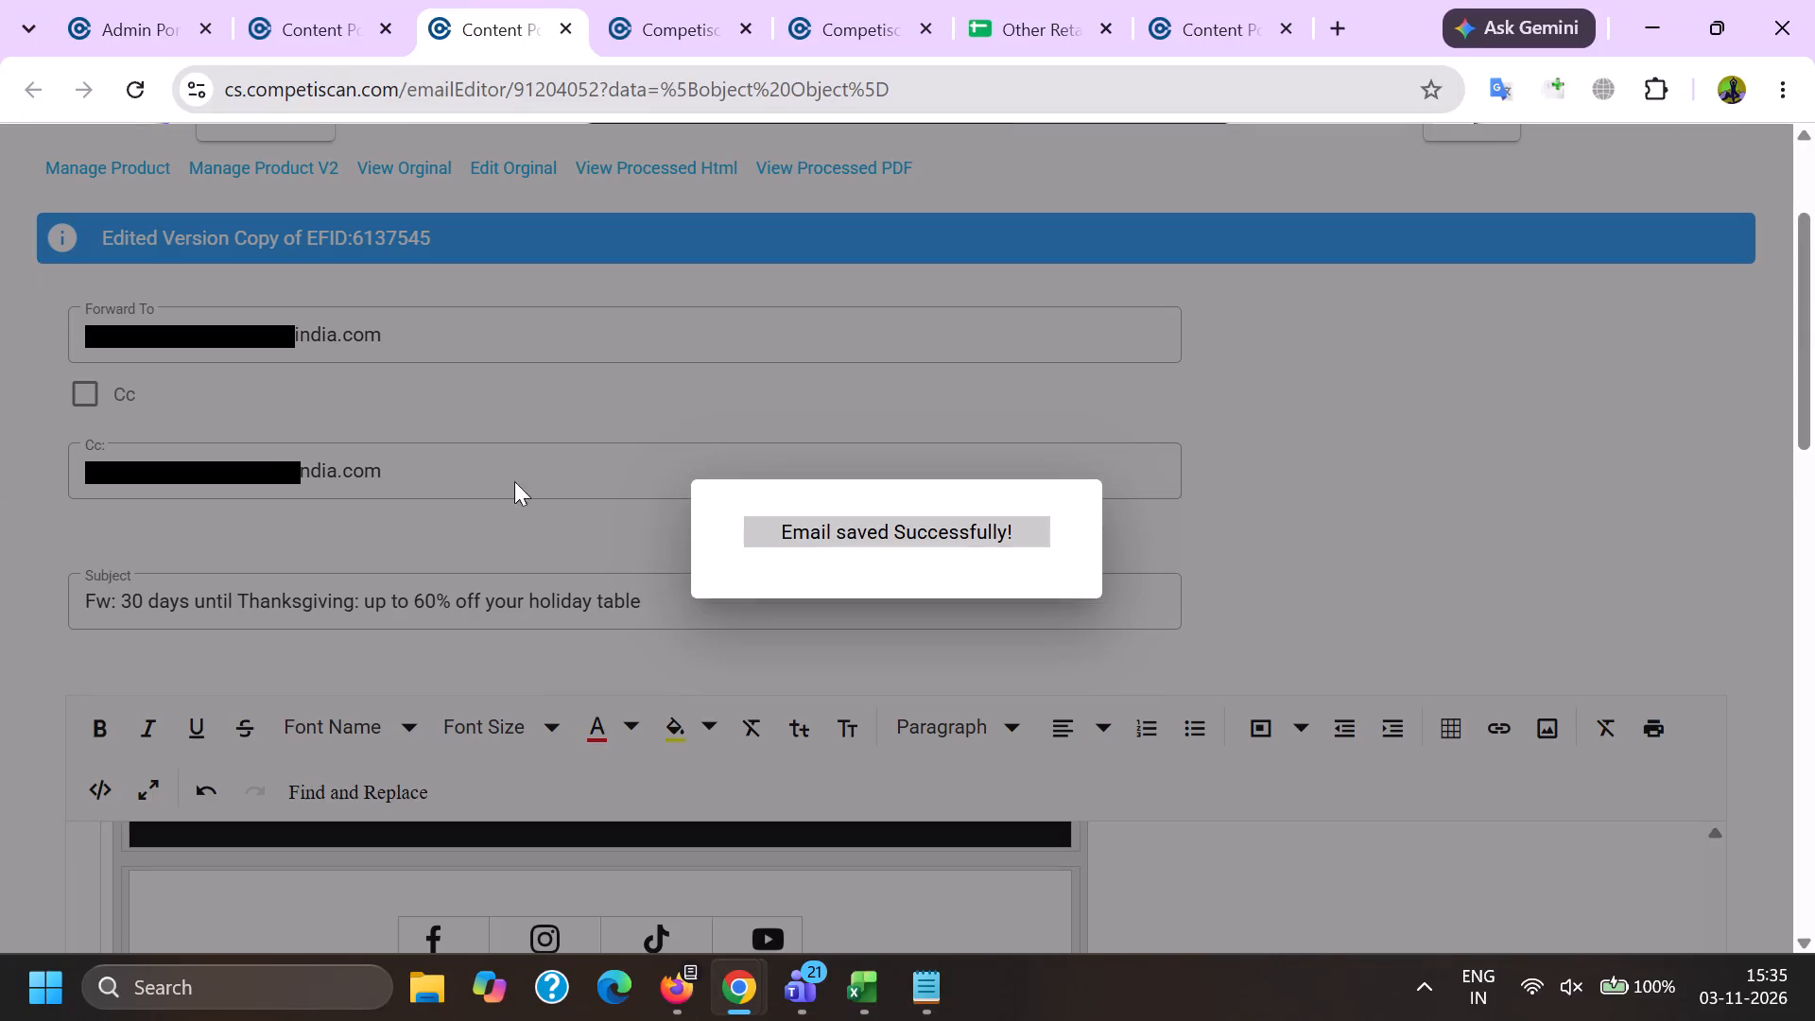
{"action": "left_click_drag", "start_coordinate": [0, 408], "coordinate": [10, 401]}
{"action": "left_click", "coordinate": [105, 178]}
{"action": "key", "text": "alt+x"}
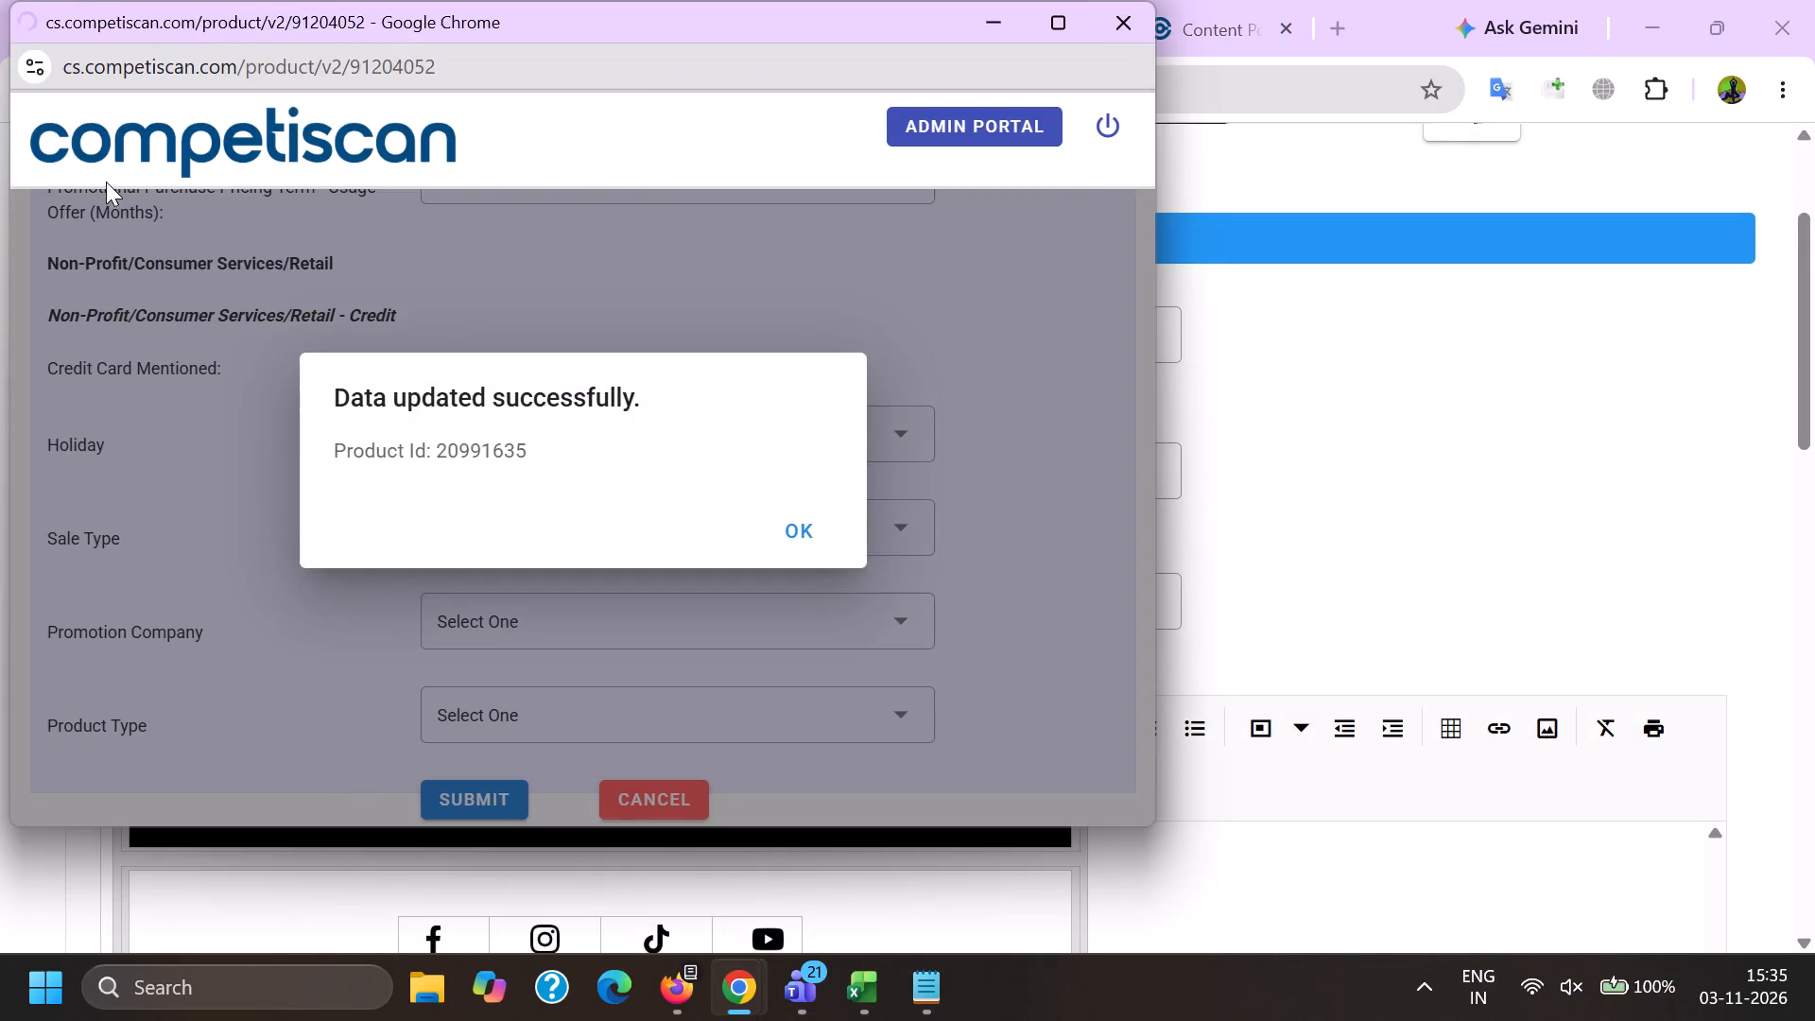
Return to the email editor and copy the name Macy's from the From line at the start of the body.
{"action": "key", "text": "alt+Tab"}
{"action": "left_click", "coordinate": [1356, 516]}
{"action": "scroll", "coordinate": [401, 407], "scroll_direction": "down", "scroll_amount": 5}
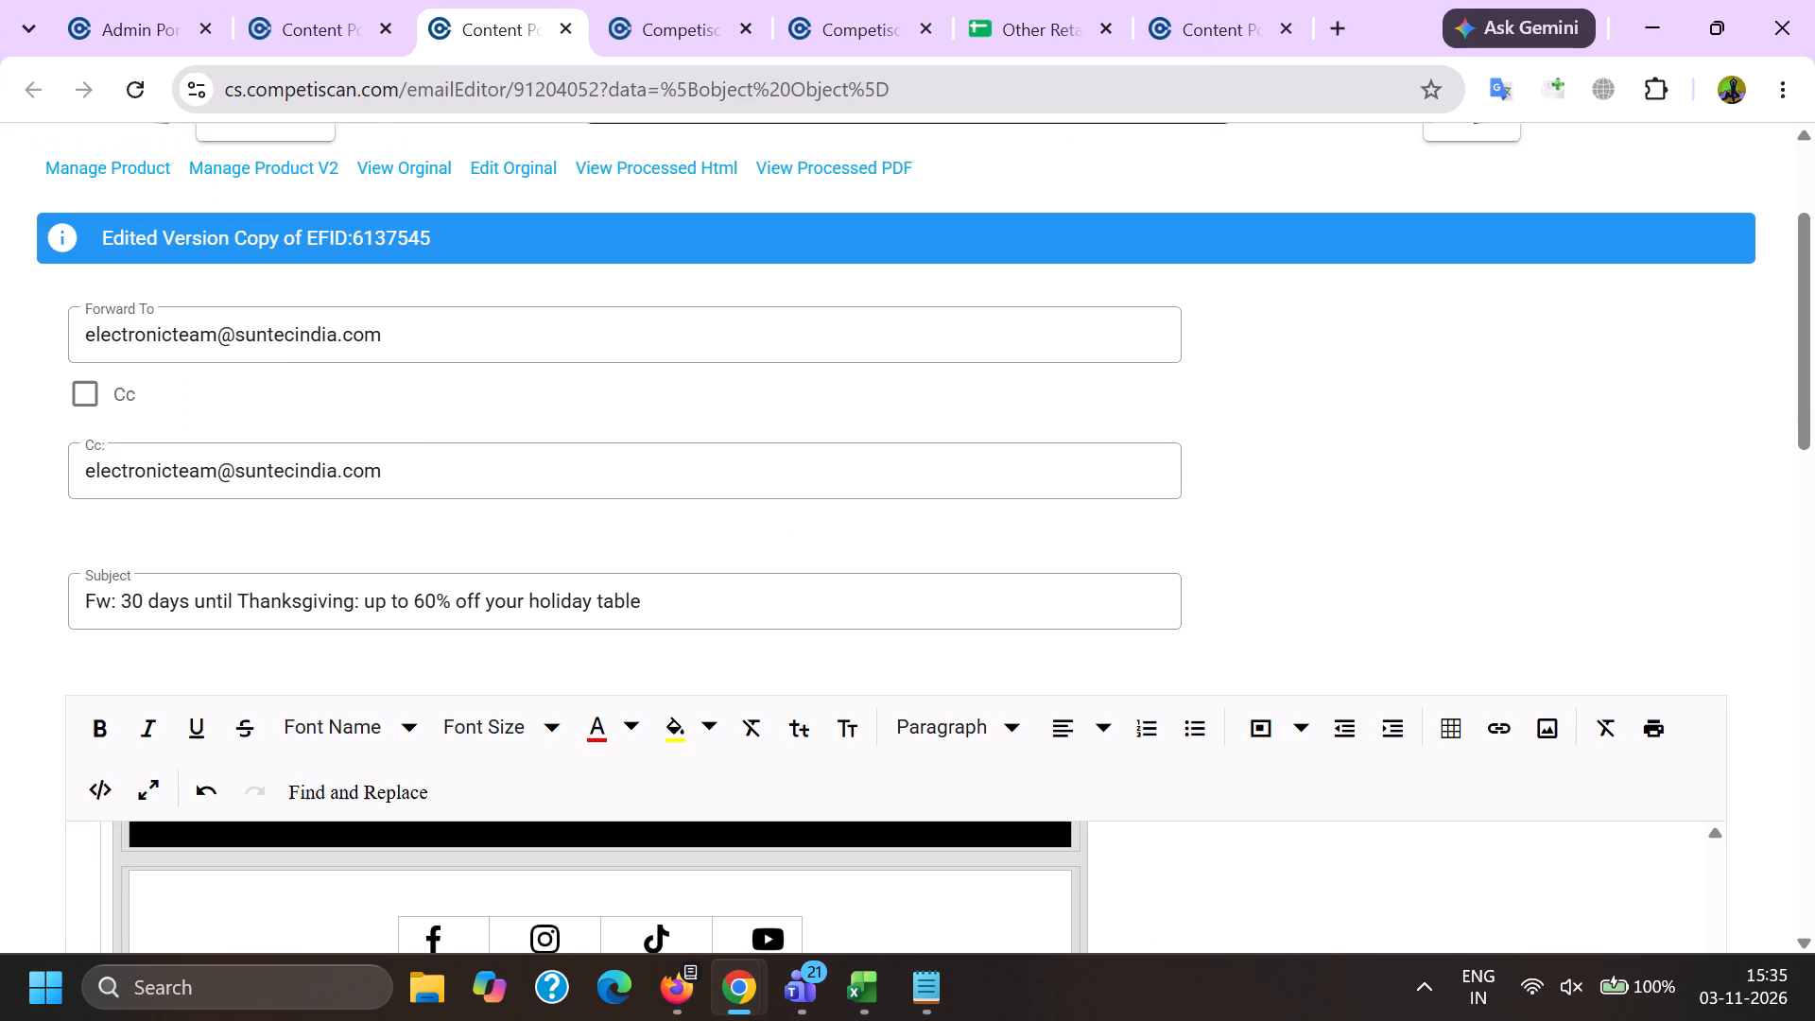
{"action": "left_click", "coordinate": [153, 589]}
{"action": "key", "text": "Page_Up"}
{"action": "key", "text": "Page_Up"}
{"action": "key", "text": "Page_Up"}
{"action": "key", "text": "Page_Up"}
{"action": "key", "text": "Page_Up"}
{"action": "key", "text": "Page_Up"}
{"action": "key", "text": "Page_Up"}
{"action": "key", "text": "Page_Up"}
{"action": "key", "text": "Page_Up"}
{"action": "key", "text": "Page_Up"}
{"action": "key", "text": "Page_Up"}
{"action": "key", "text": "Page_Up"}
{"action": "key", "text": "Page_Up"}
{"action": "key", "text": "Page_Up"}
{"action": "key", "text": "Page_Up"}
{"action": "key", "text": "Page_Up"}
{"action": "key", "text": "Page_Up"}
{"action": "key", "text": "Page_Up"}
{"action": "key", "text": "Page_Up"}
{"action": "key", "text": "Page_Up"}
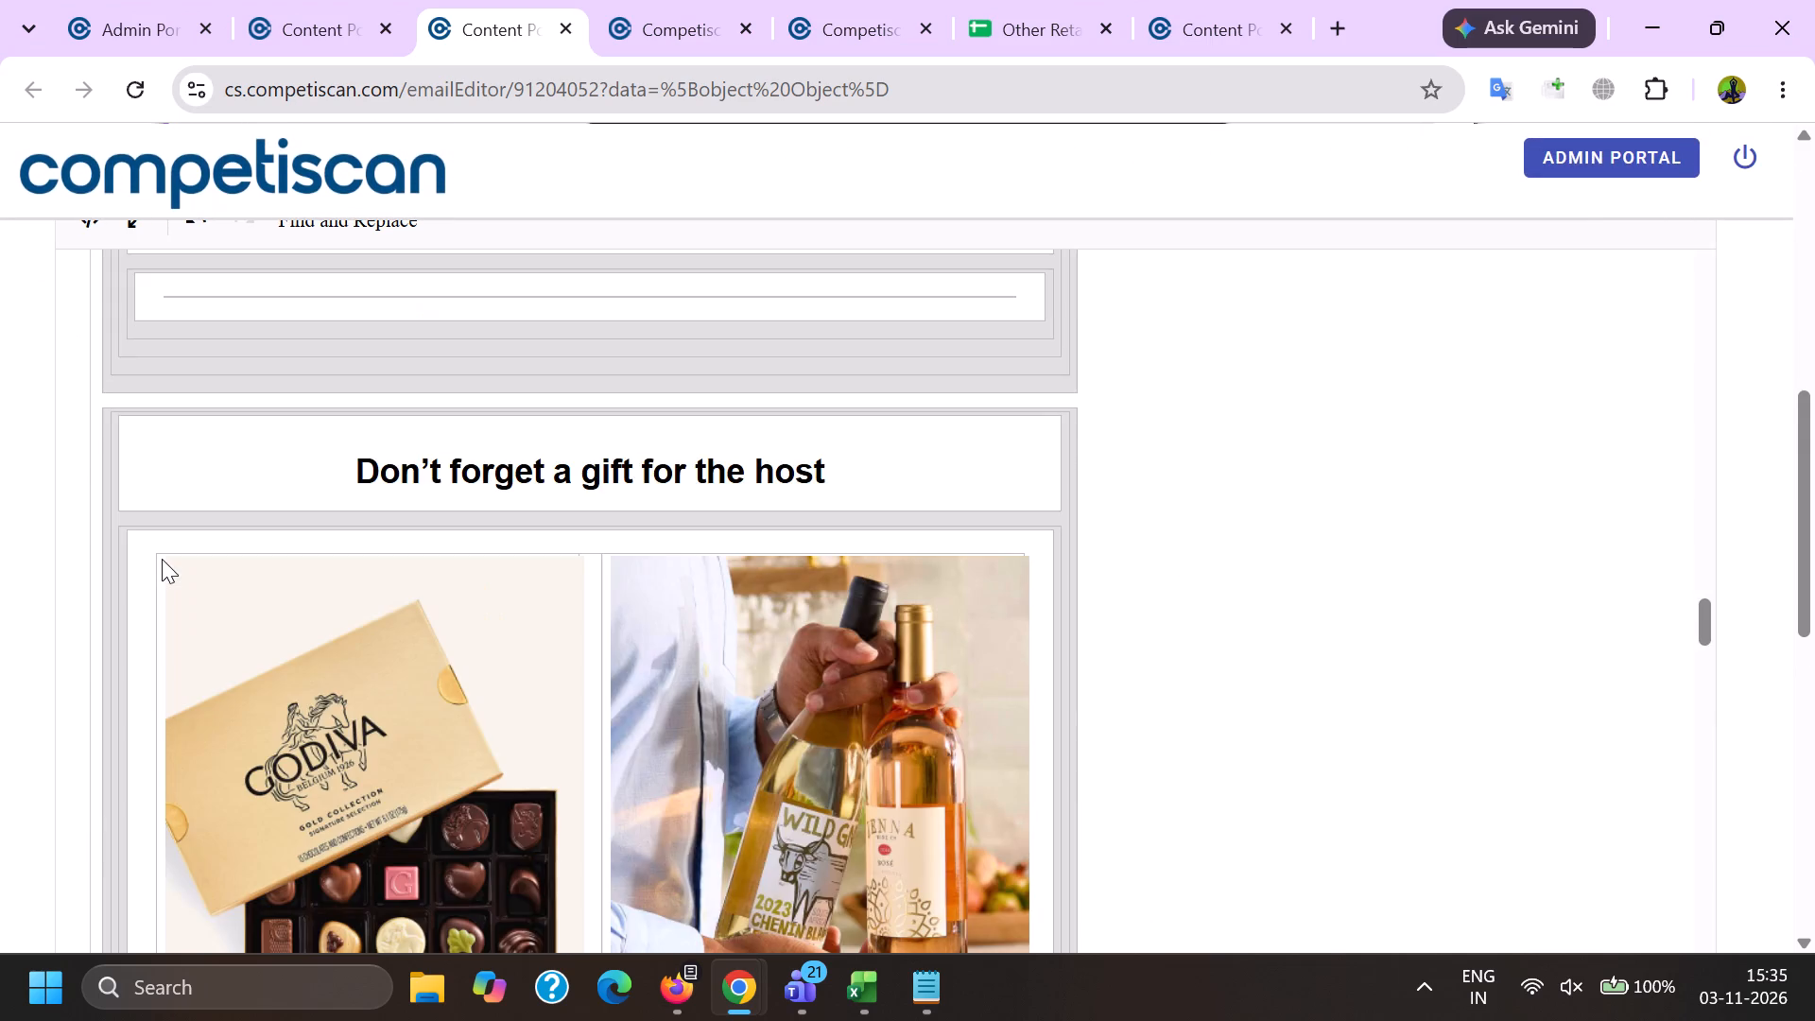
{"action": "scroll", "coordinate": [152, 505], "scroll_direction": "down", "scroll_amount": 4}
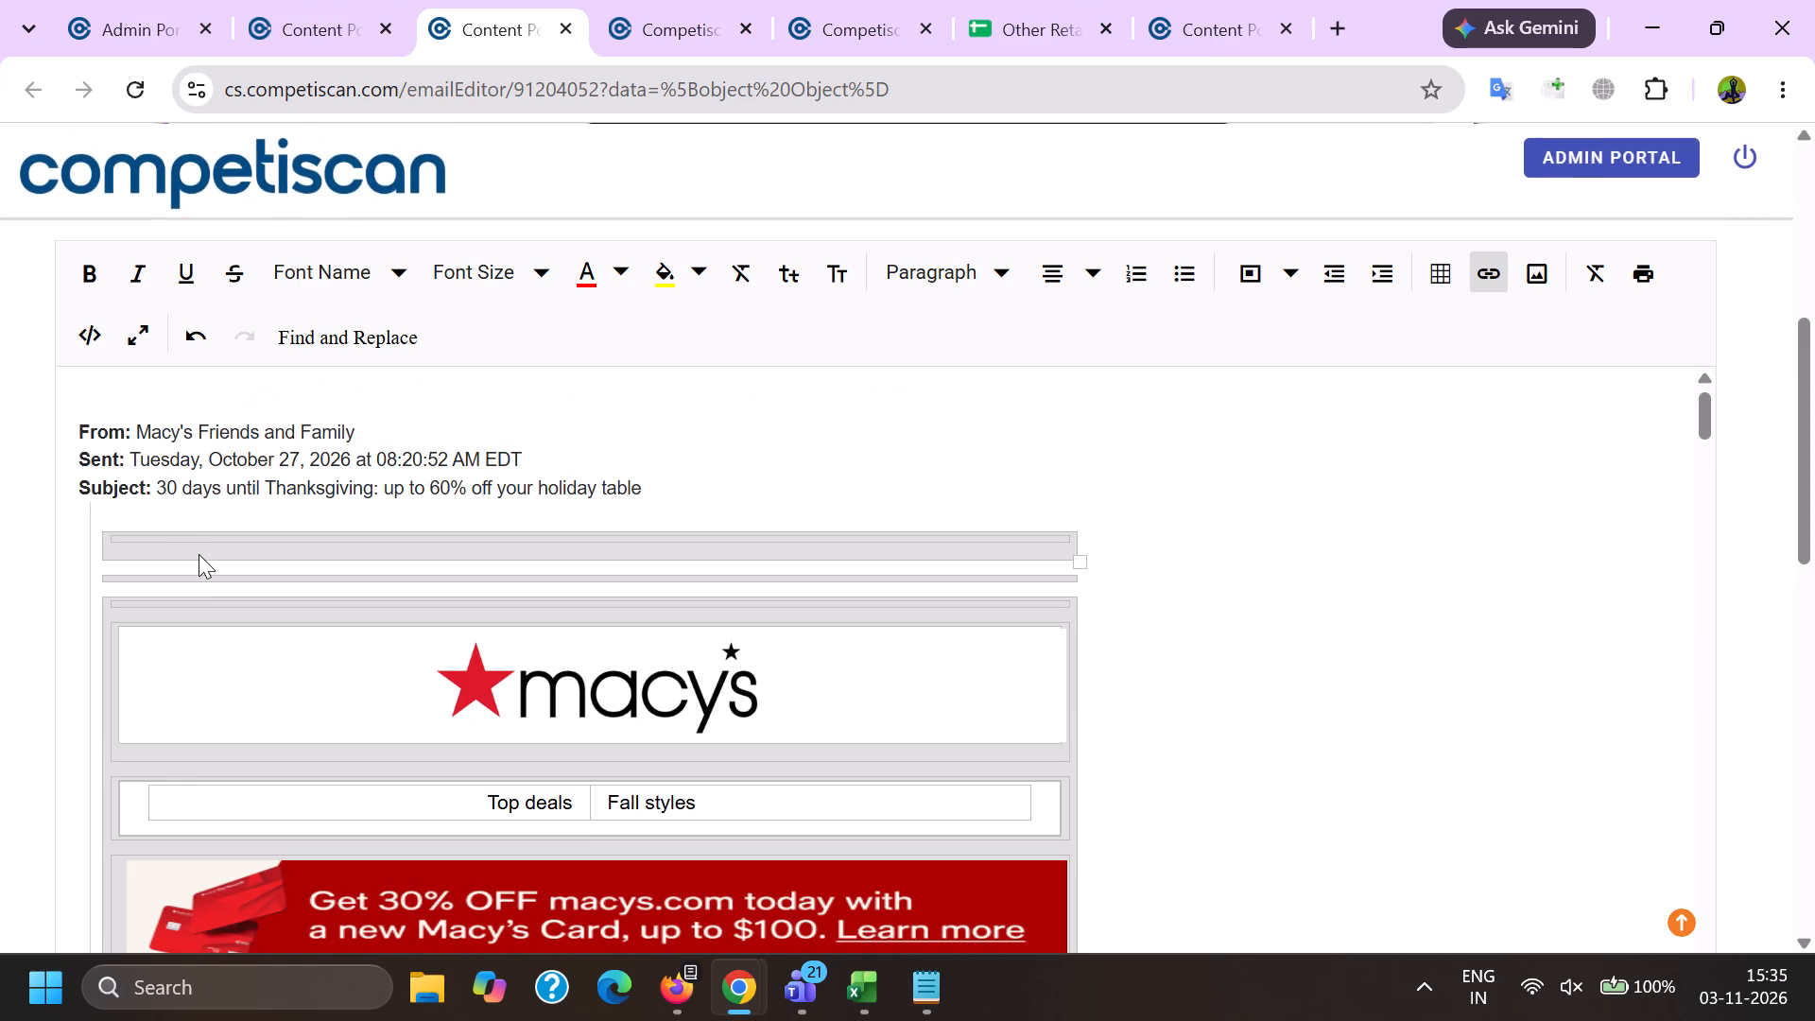
{"action": "double_click", "coordinate": [164, 435]}
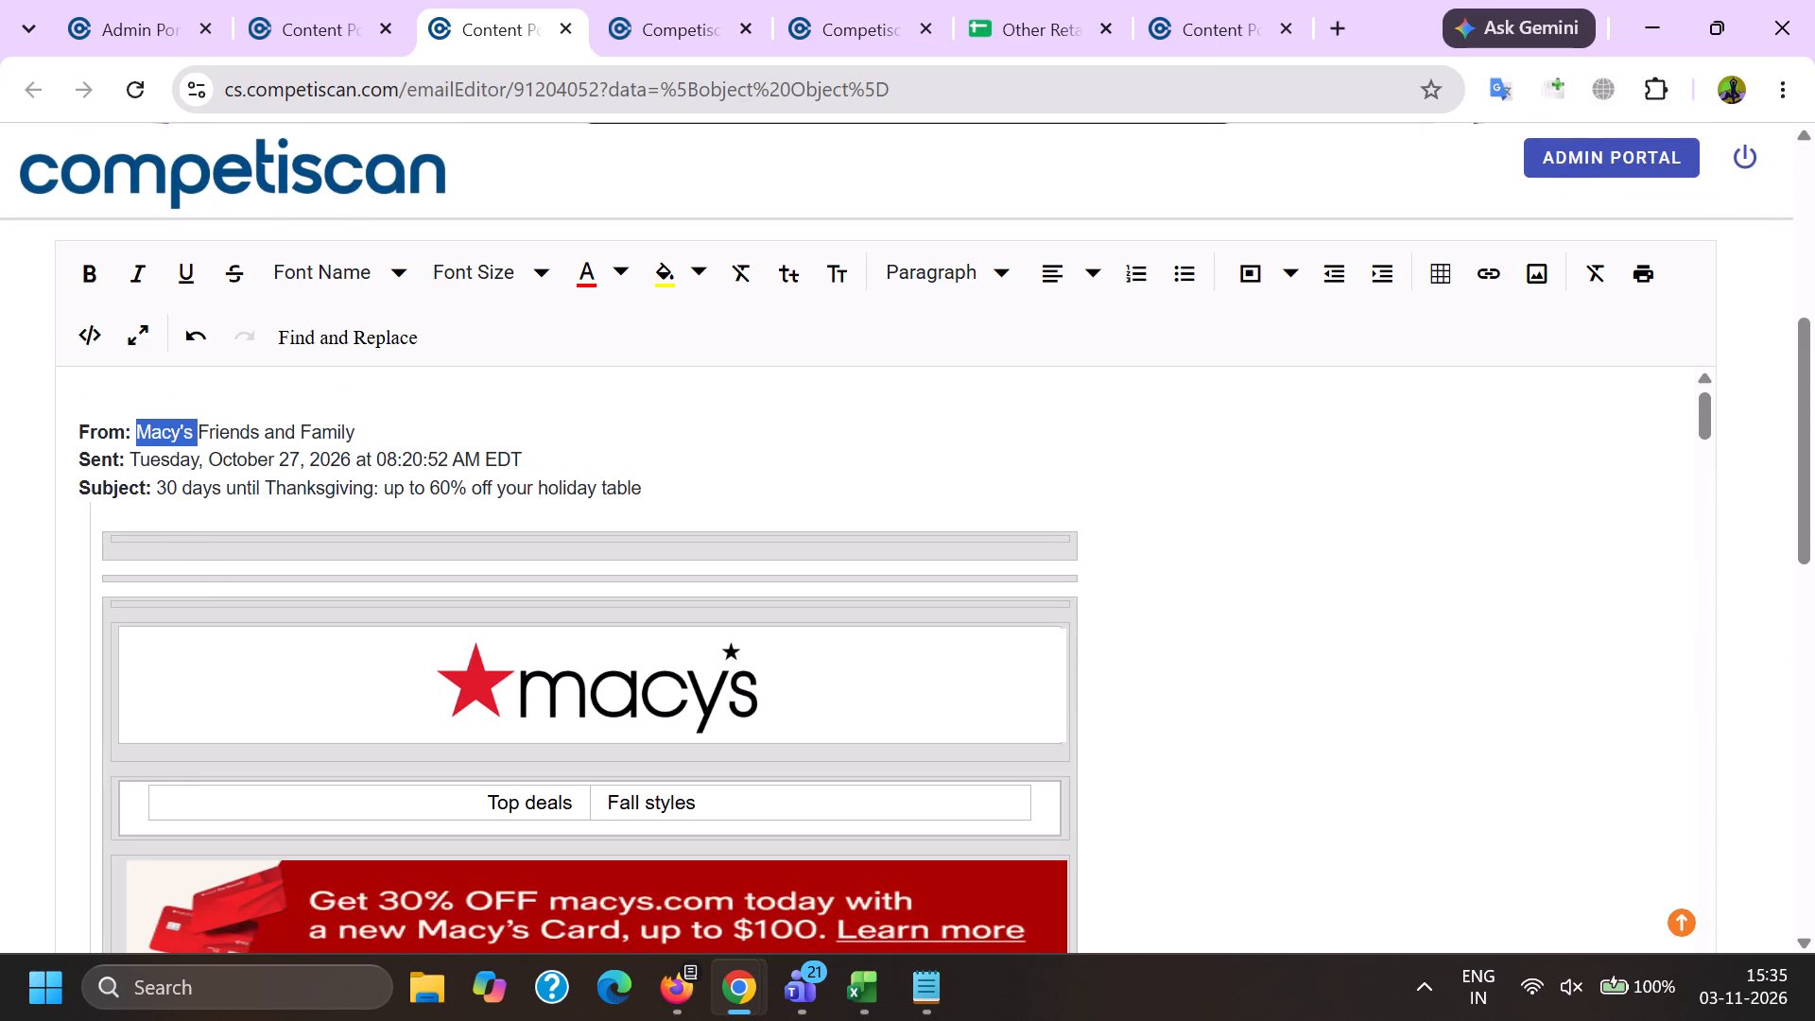
{"action": "key", "text": "shift+Left"}
{"action": "key", "text": "ctrl+c"}
In the product form, add Macy's as the company and enter Macy's in the Affinity/Association search.
{"action": "key", "text": "alt+Tab"}
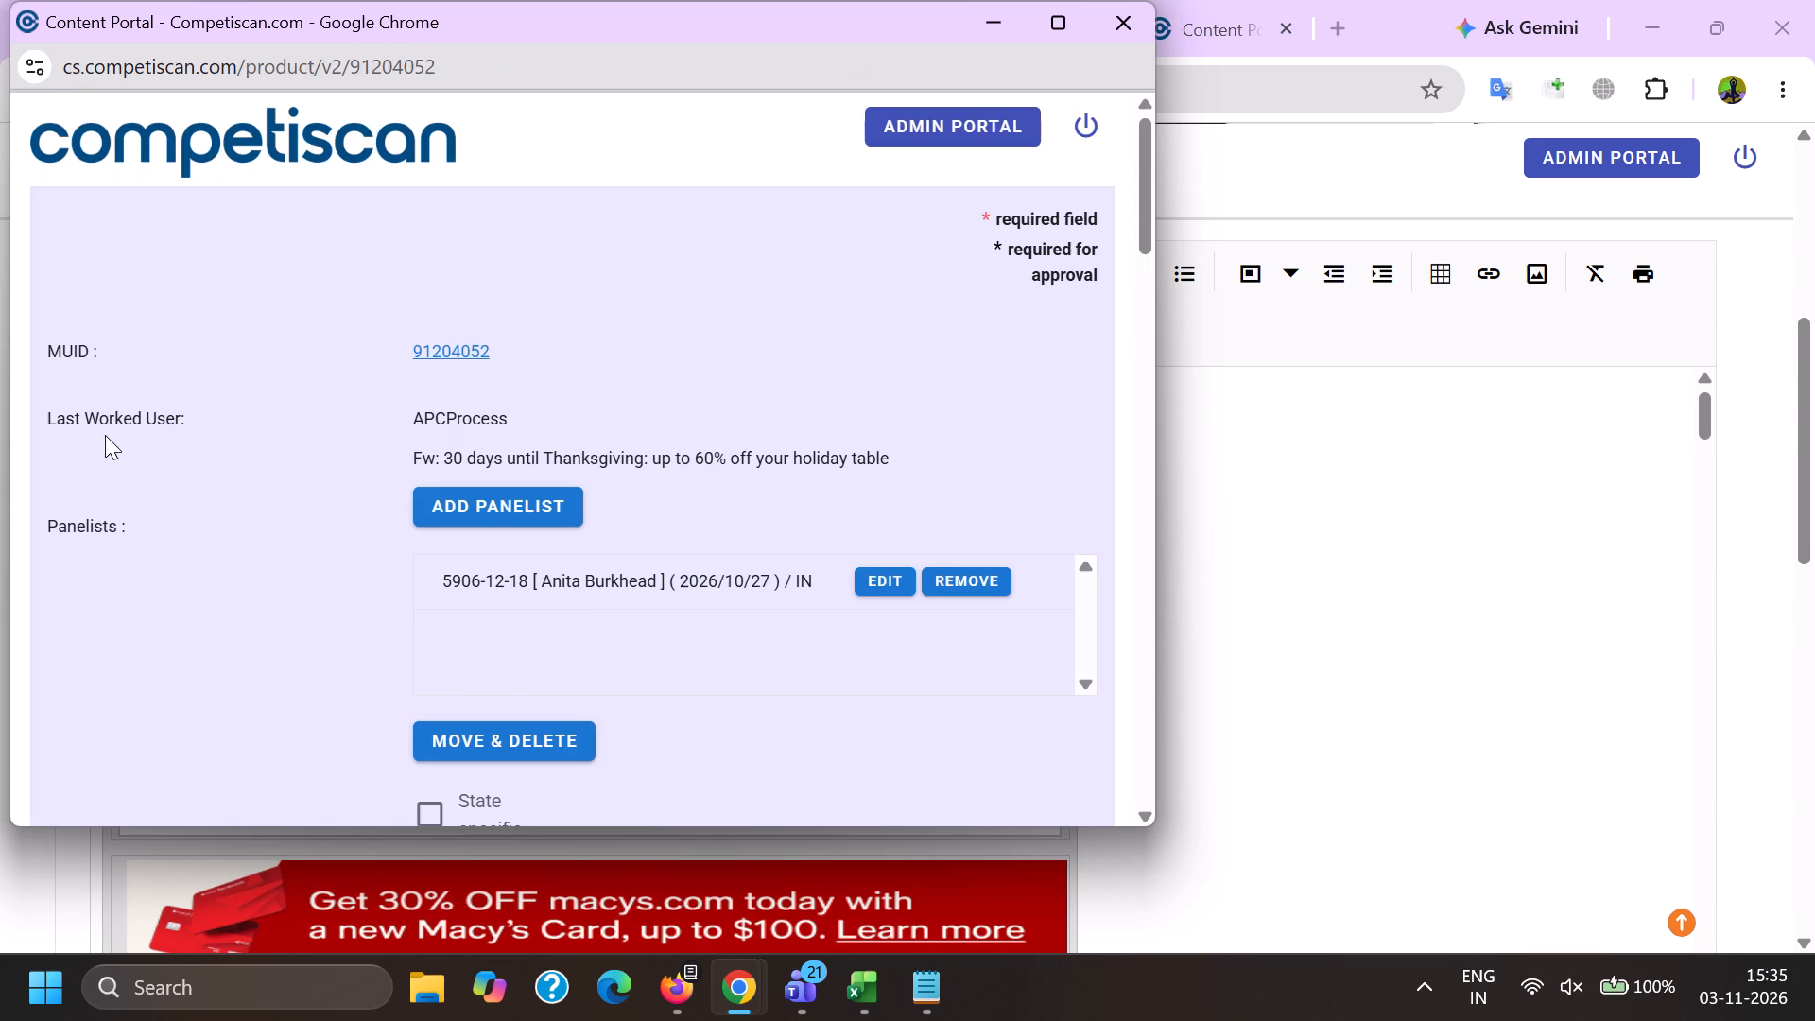
{"action": "scroll", "coordinate": [288, 390], "scroll_direction": "down", "scroll_amount": 4}
{"action": "left_click", "coordinate": [572, 647]}
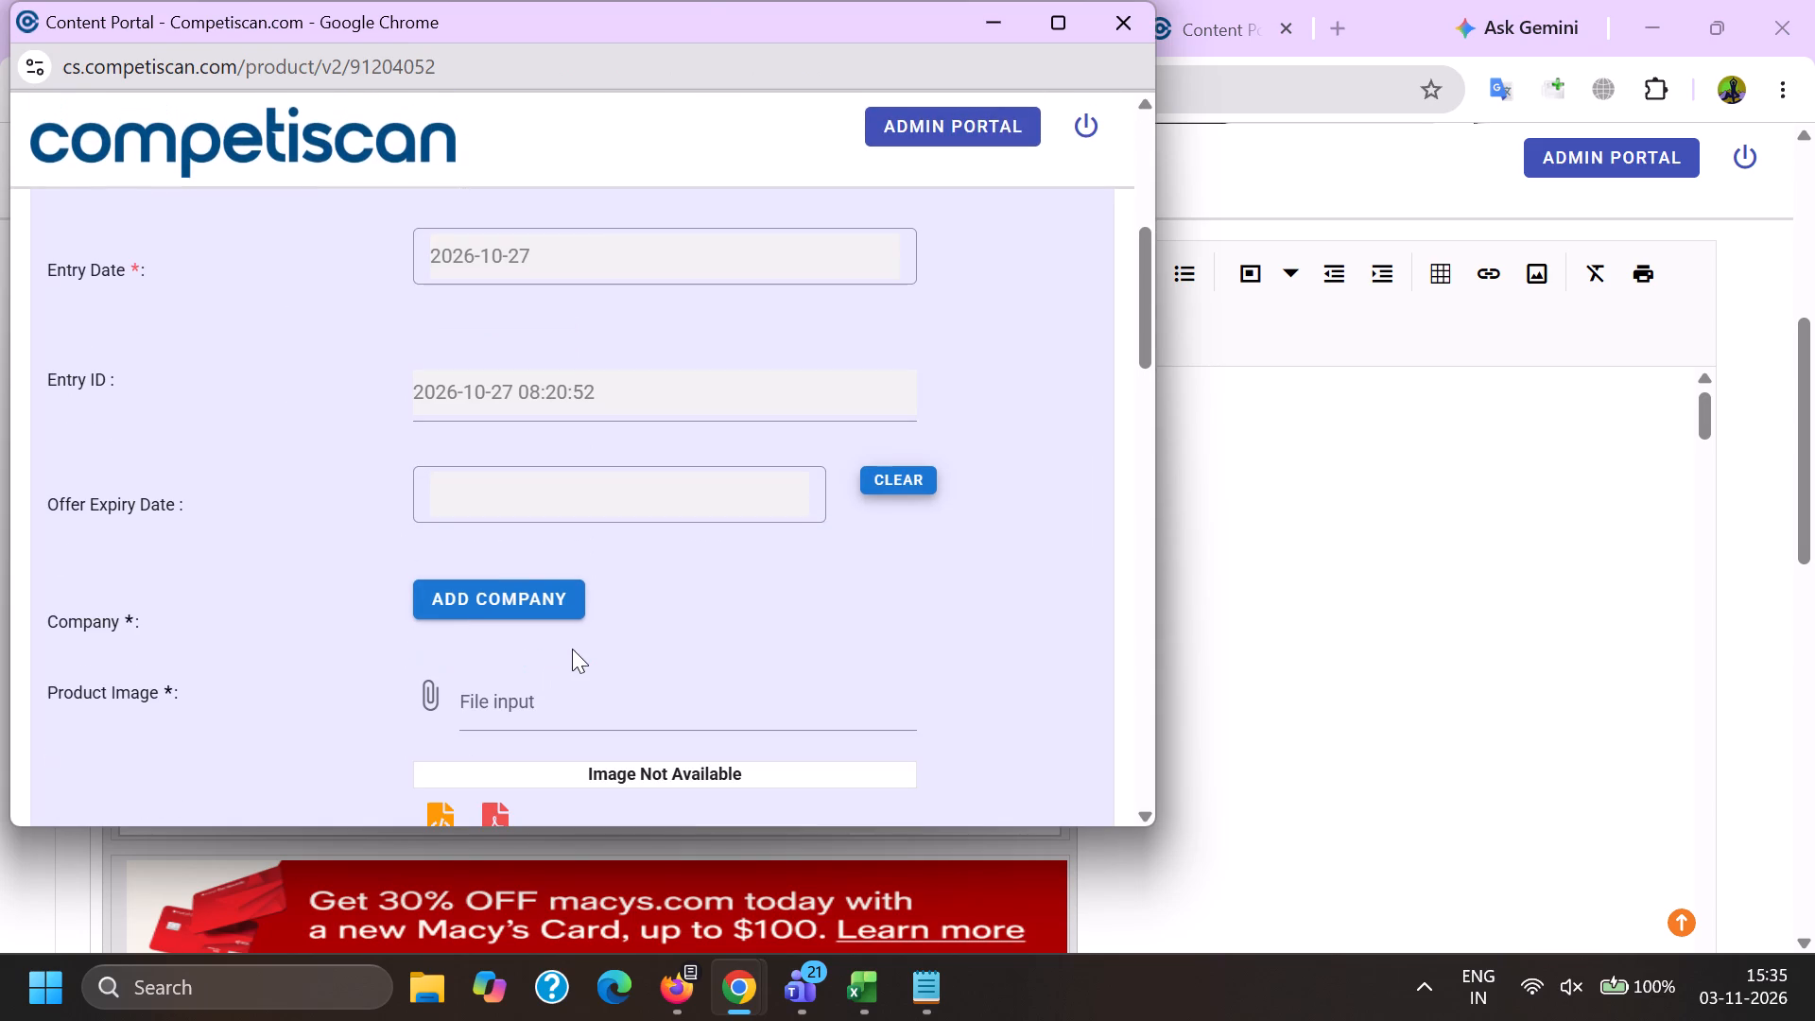
{"action": "left_click", "coordinate": [526, 580]}
{"action": "key", "text": "ctrl+v"}
{"action": "scroll", "coordinate": [516, 476], "scroll_direction": "down", "scroll_amount": 3}
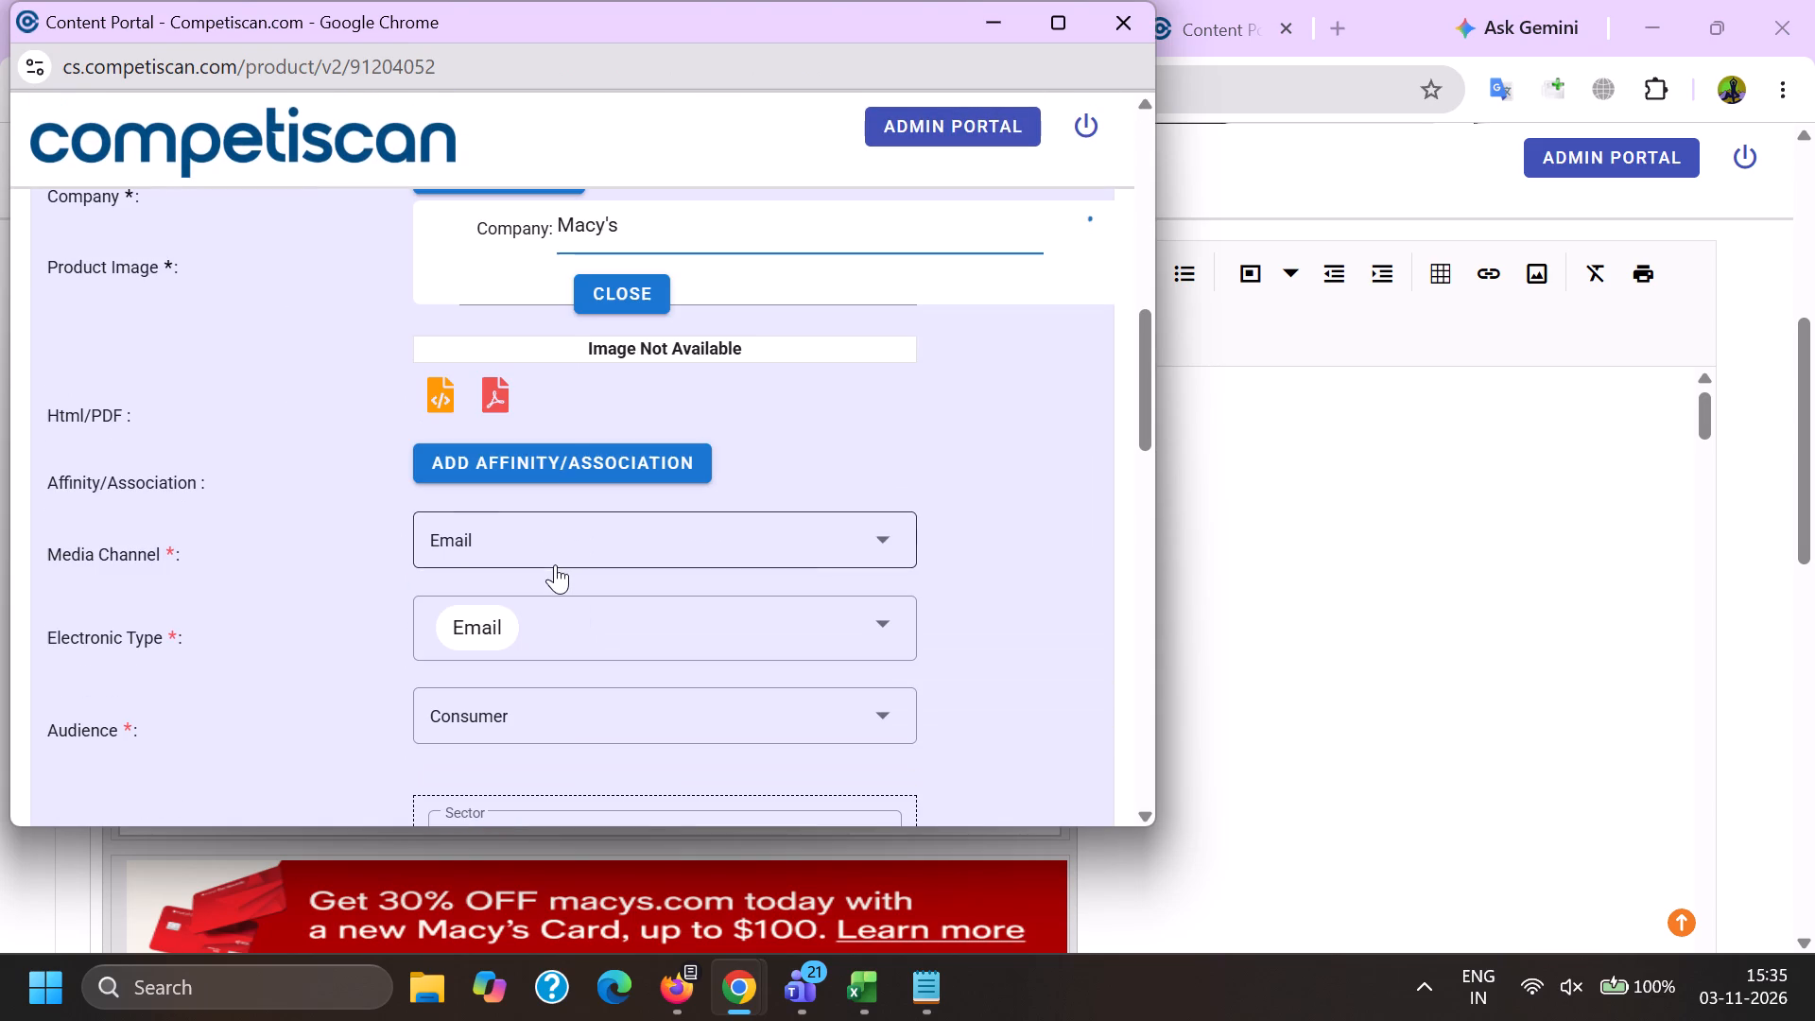
{"action": "left_click", "coordinate": [572, 471]}
{"action": "left_click", "coordinate": [661, 524]}
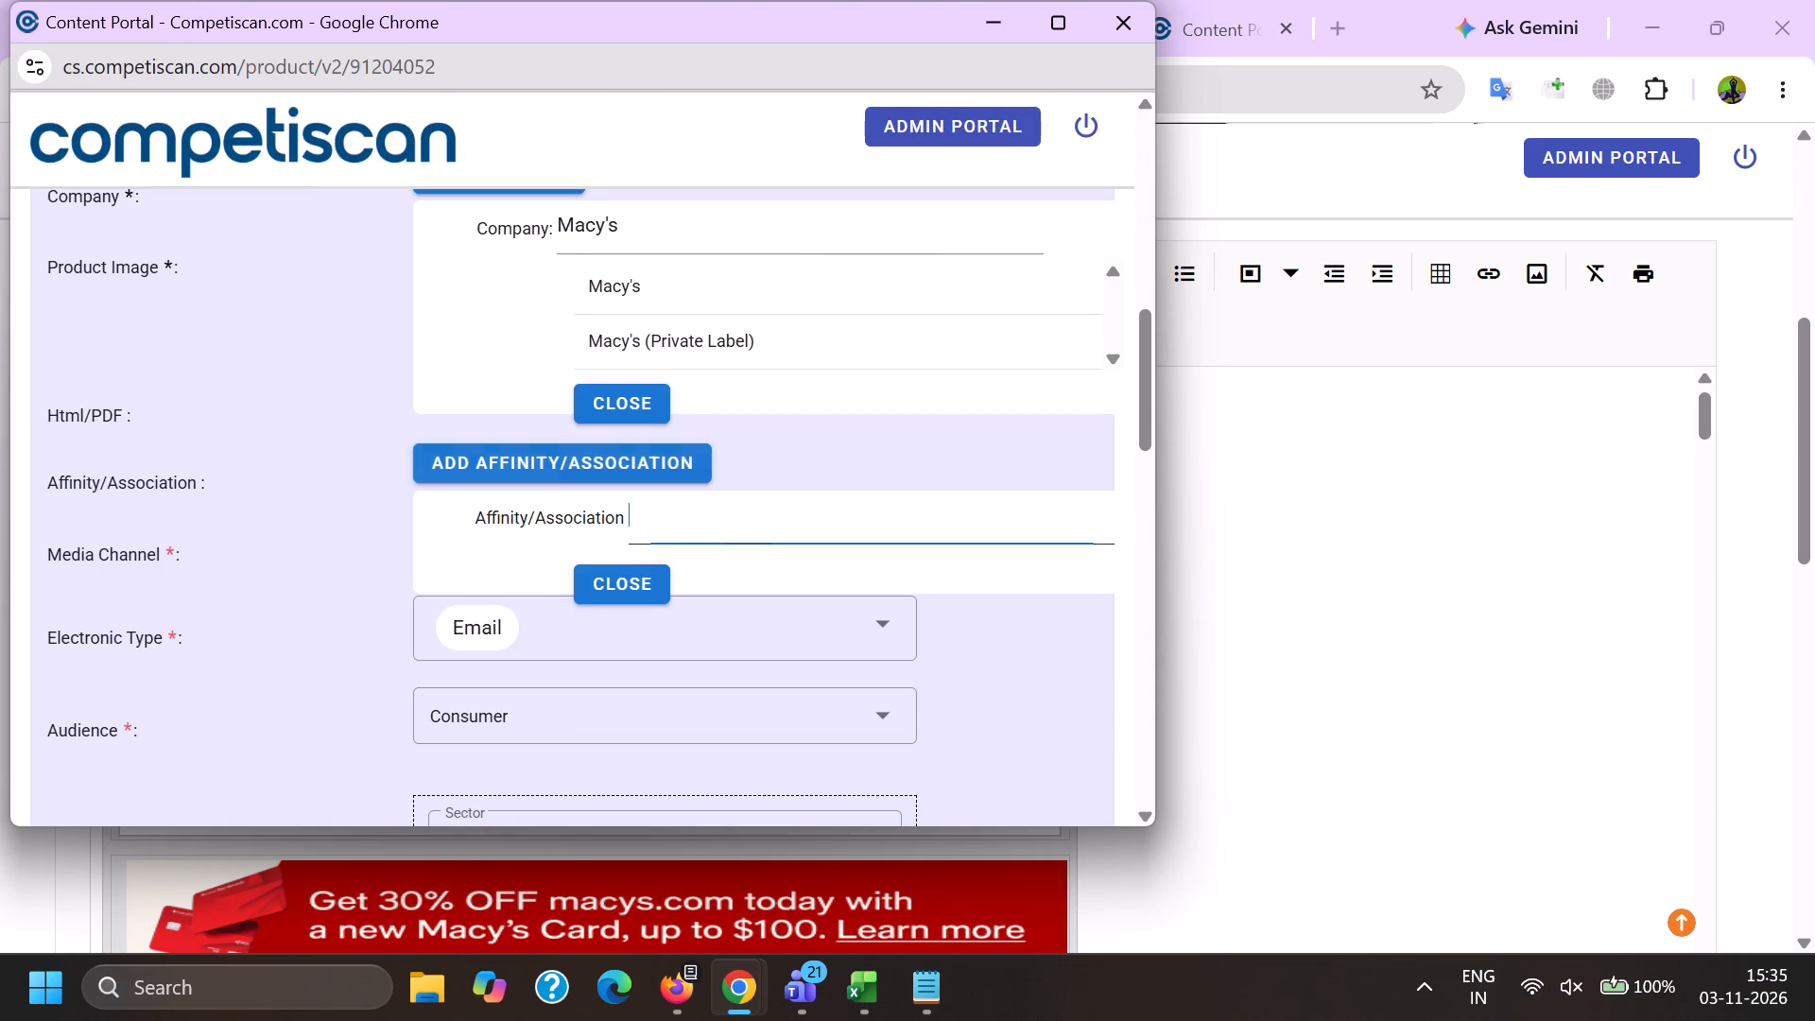
{"action": "key", "text": "ctrl+v"}
{"action": "scroll", "coordinate": [616, 605], "scroll_direction": "up", "scroll_amount": 3}
{"action": "left_click", "coordinate": [613, 721]}
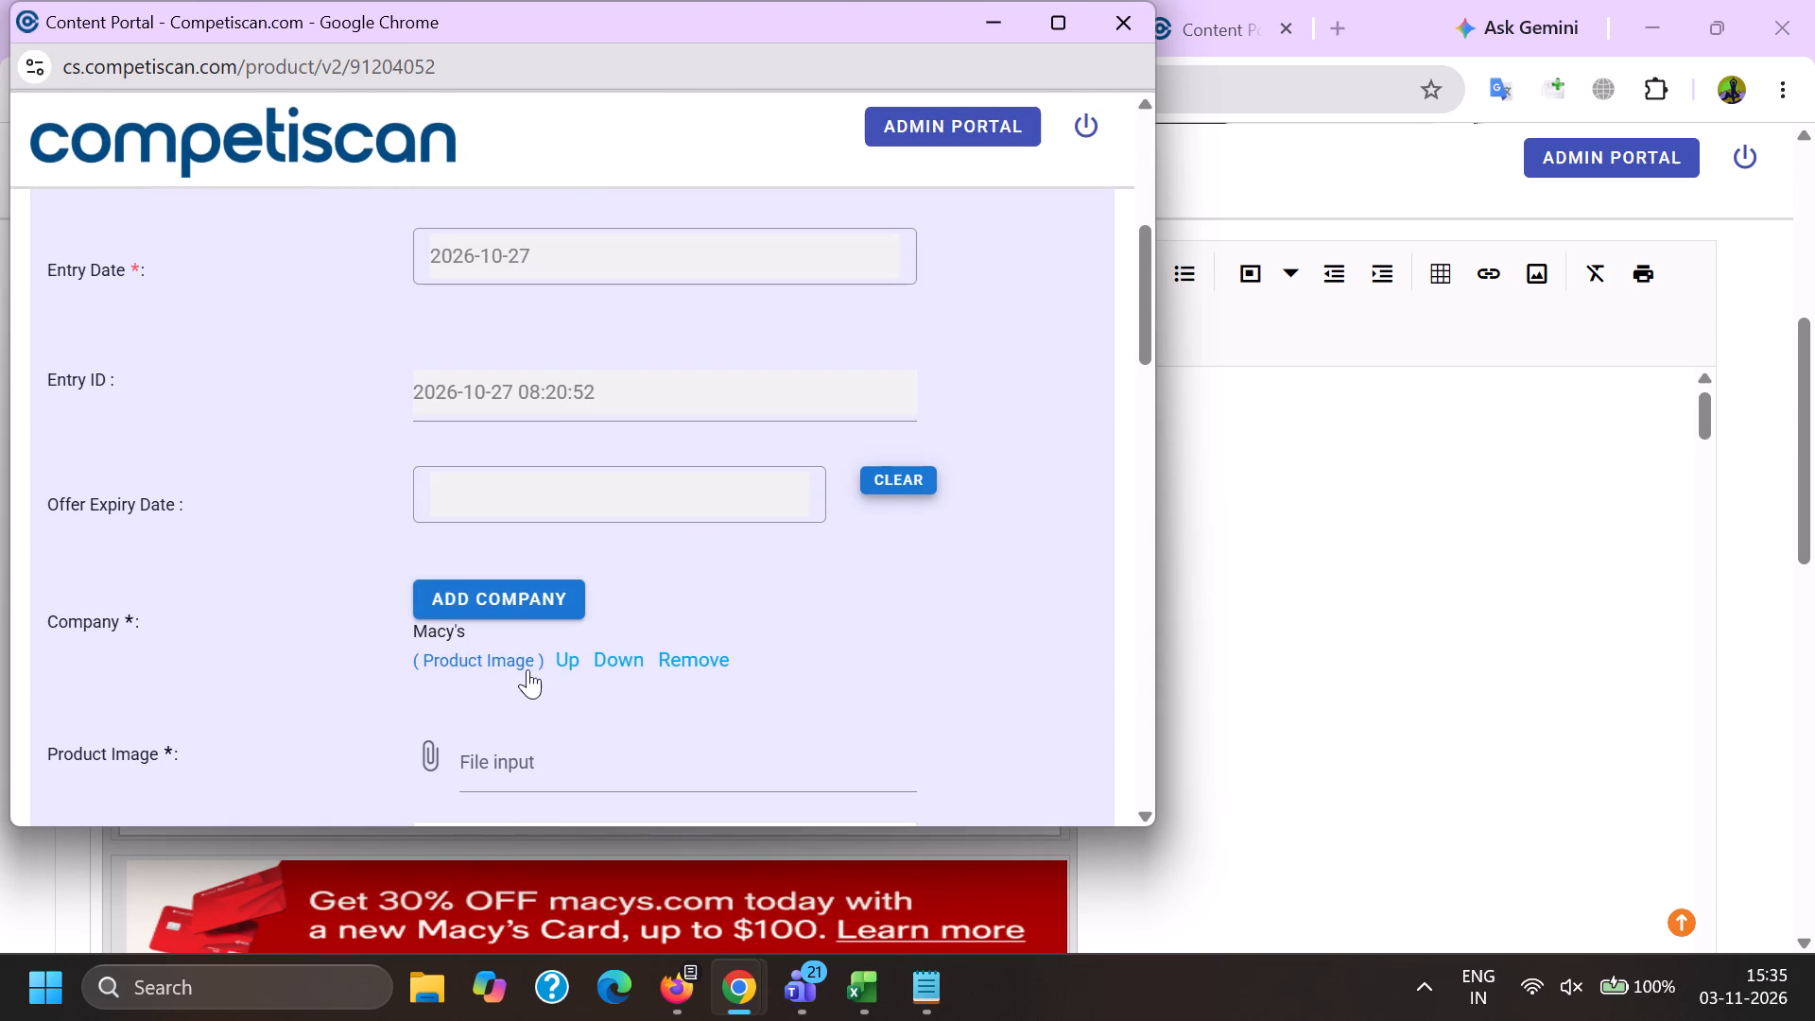
Add Citibank as a second company in the product form.
{"action": "left_click", "coordinate": [508, 647]}
{"action": "left_click", "coordinate": [503, 659]}
{"action": "left_click", "coordinate": [507, 607]}
{"action": "key", "text": "c"}
{"action": "key", "text": "a"}
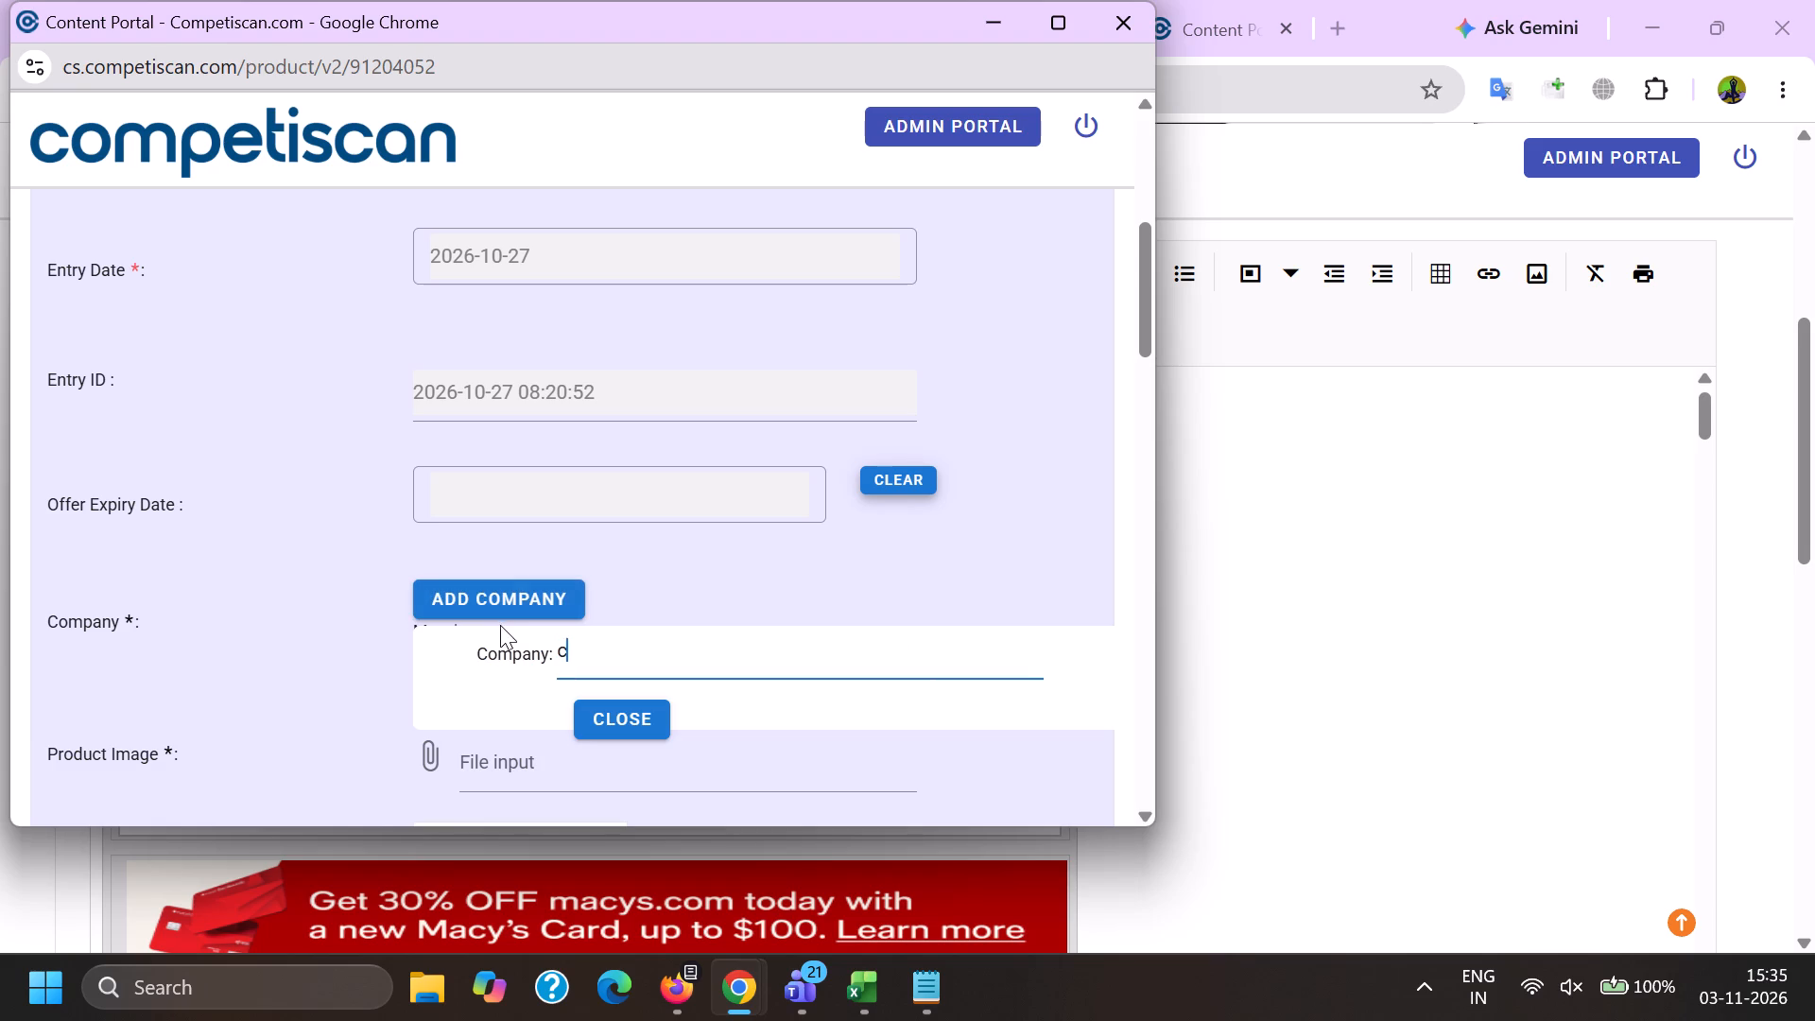
{"action": "key", "text": "BackSpace"}
{"action": "key", "text": "i"}
{"action": "key", "text": "t"}
{"action": "key", "text": "i"}
{"action": "key", "text": "b"}
{"action": "key", "text": "n"}
{"action": "key", "text": "a"}
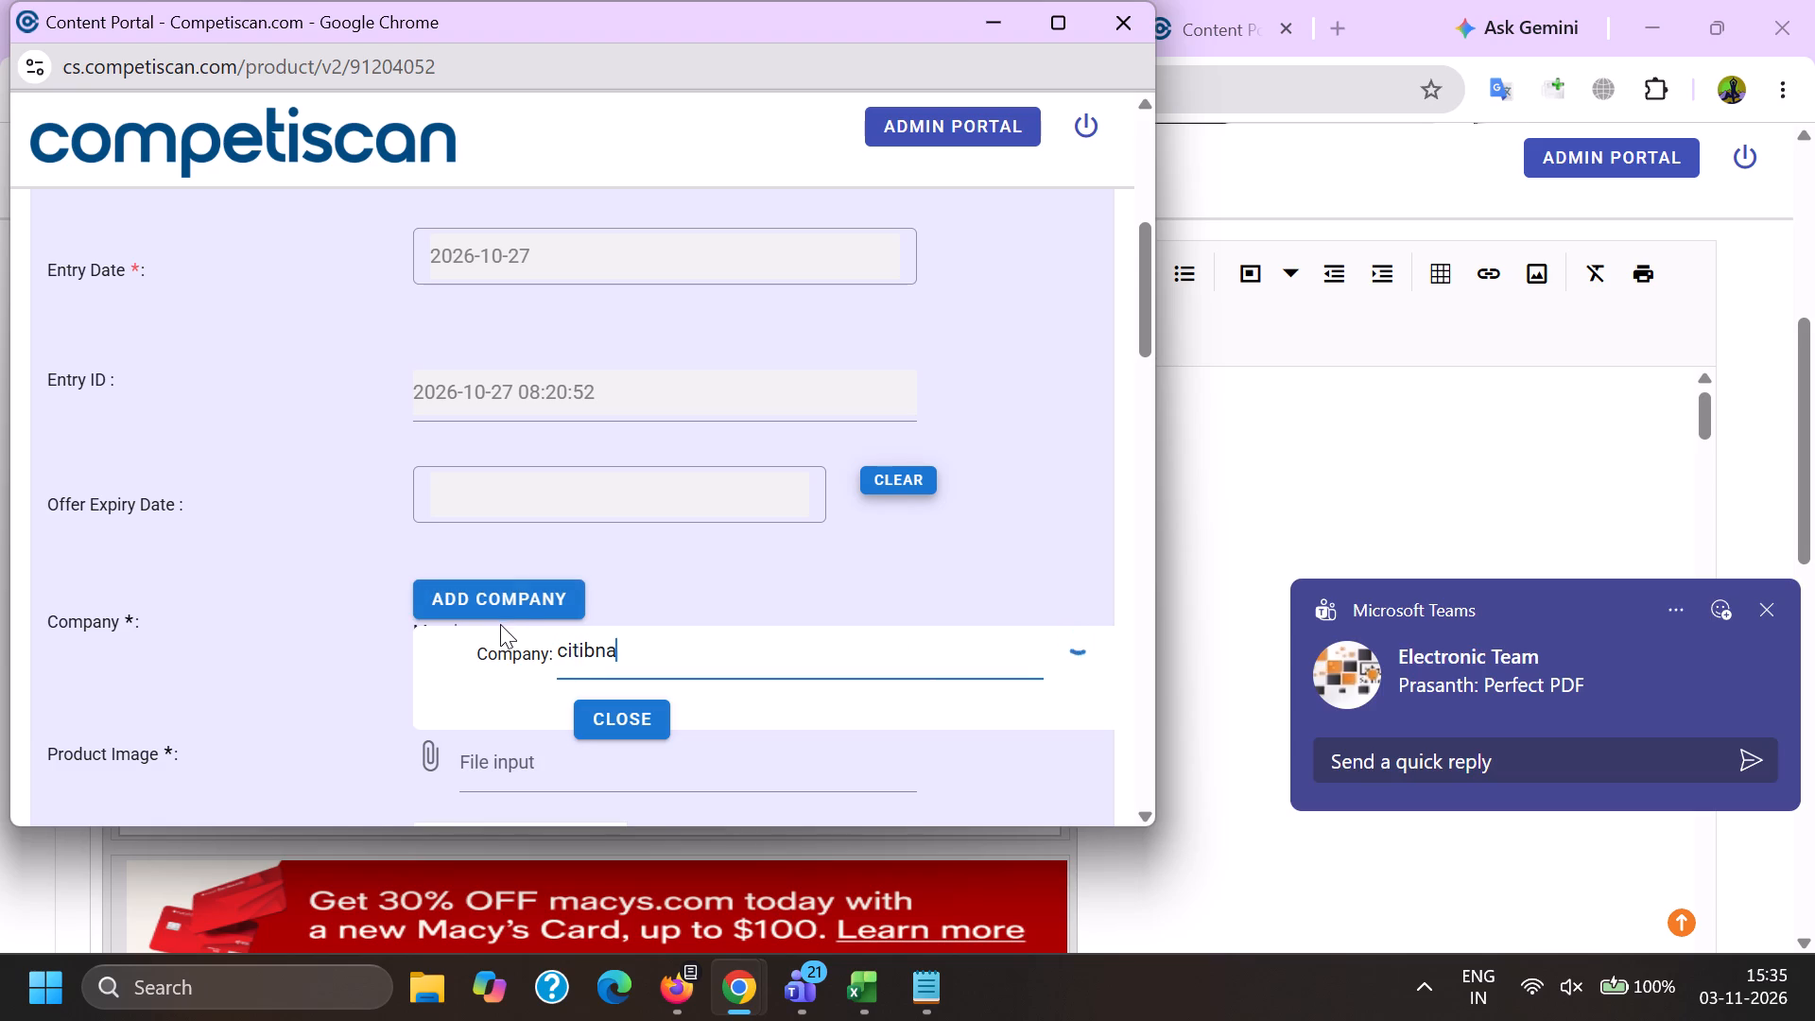
{"action": "key", "text": "k"}
{"action": "scroll", "coordinate": [495, 603], "scroll_direction": "down", "scroll_amount": 2}
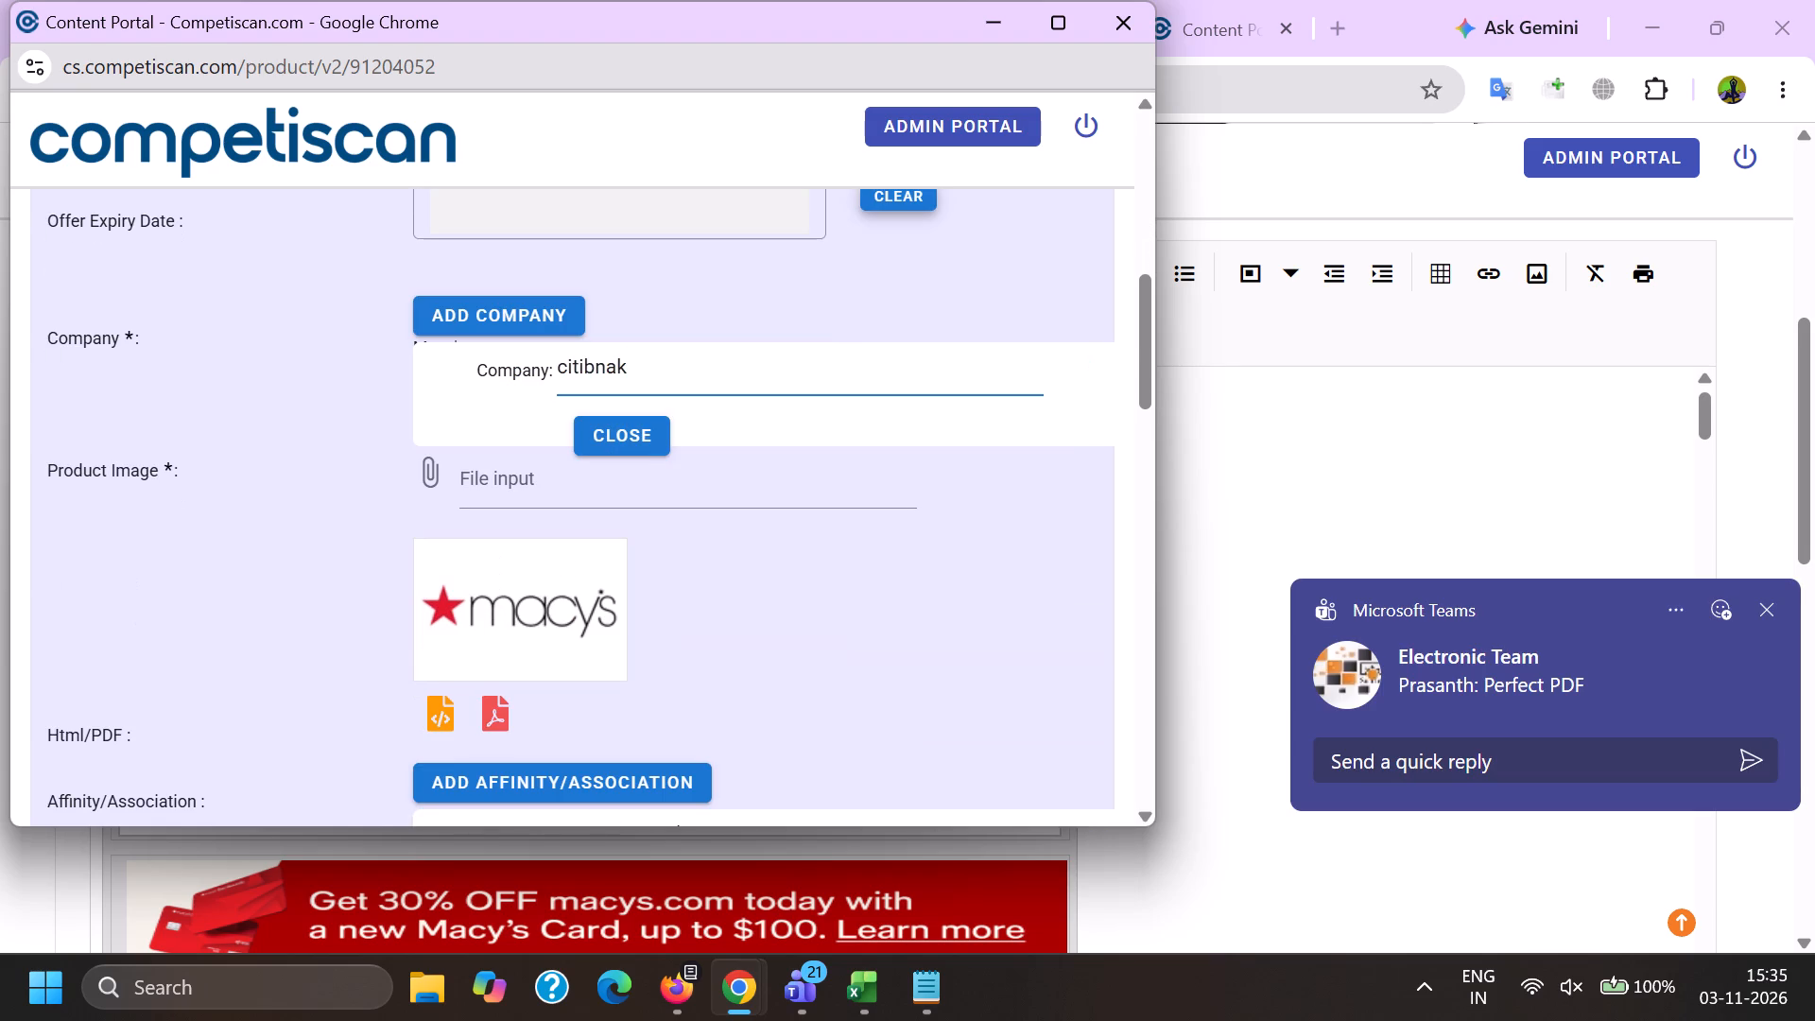
{"action": "left_click", "coordinate": [615, 372]}
{"action": "key", "text": "BackSpace"}
{"action": "key", "text": "BackSpace"}
{"action": "key", "text": "a"}
{"action": "key", "text": "n"}
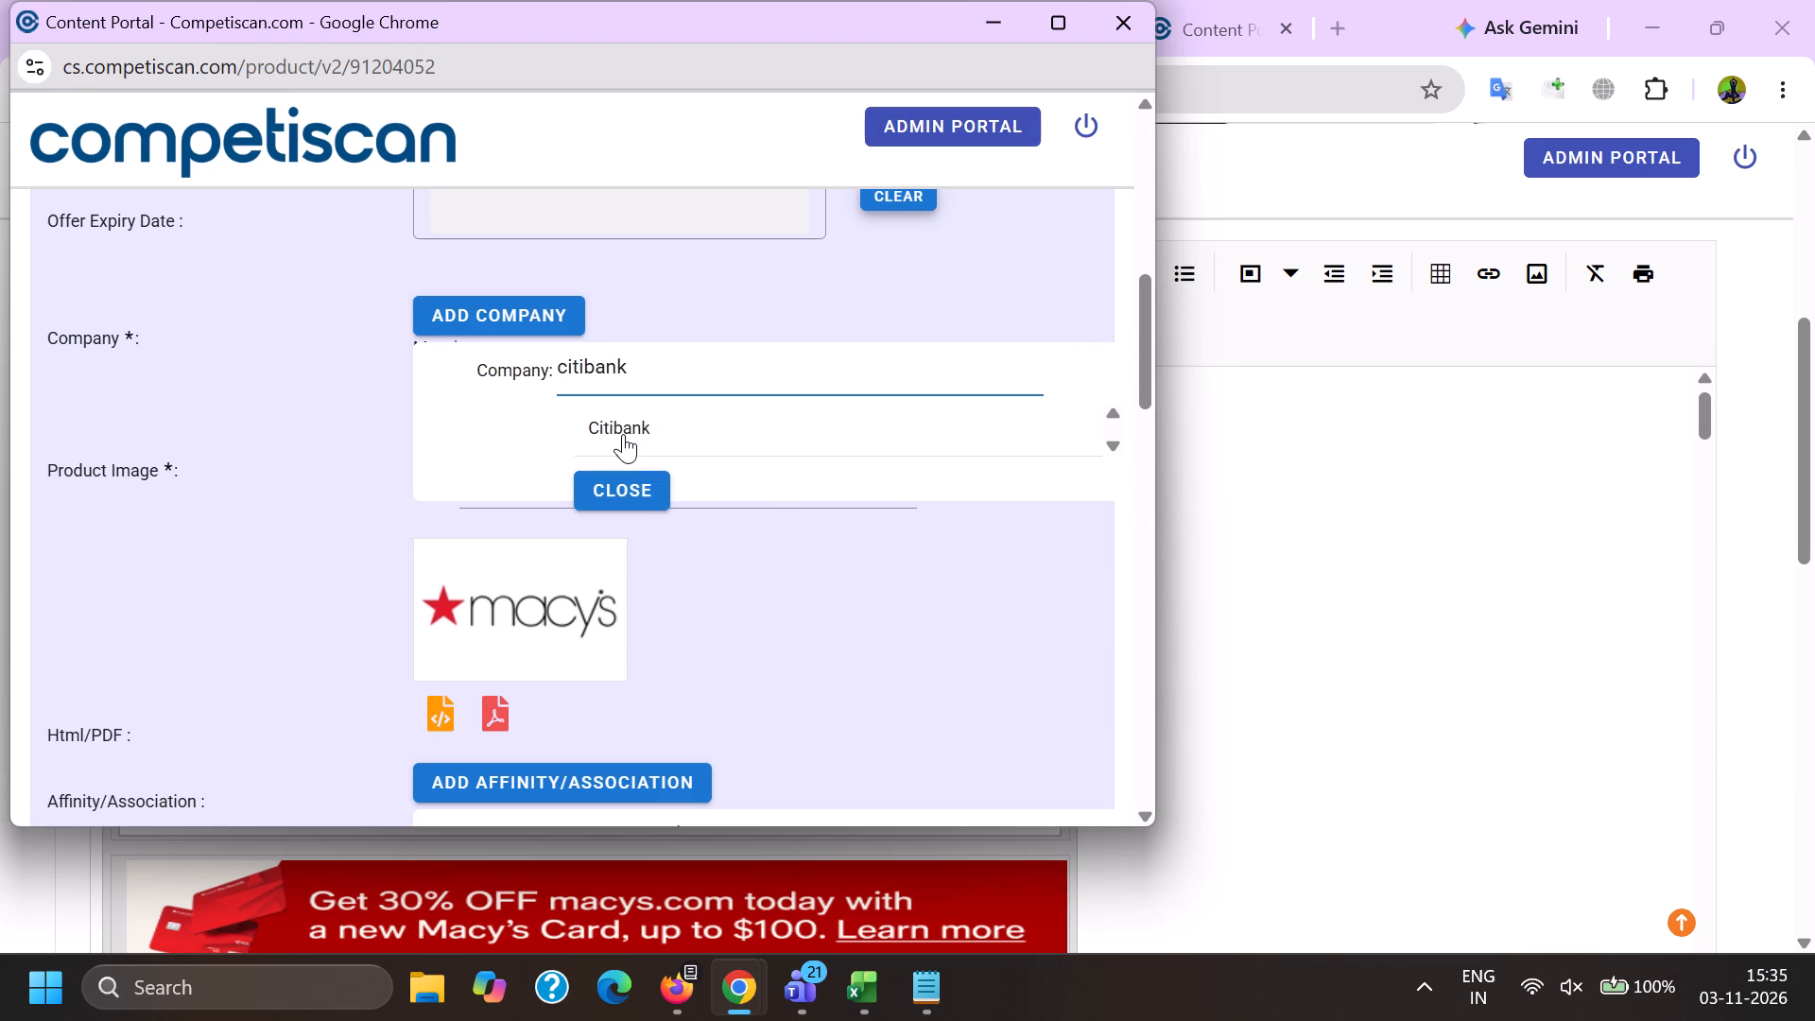
{"action": "left_click", "coordinate": [623, 434]}
Select Macy's (Retail) as the Affinity/Association.
{"action": "scroll", "coordinate": [525, 371], "scroll_direction": "down", "scroll_amount": 3}
{"action": "scroll", "coordinate": [547, 448], "scroll_direction": "down", "scroll_amount": 2}
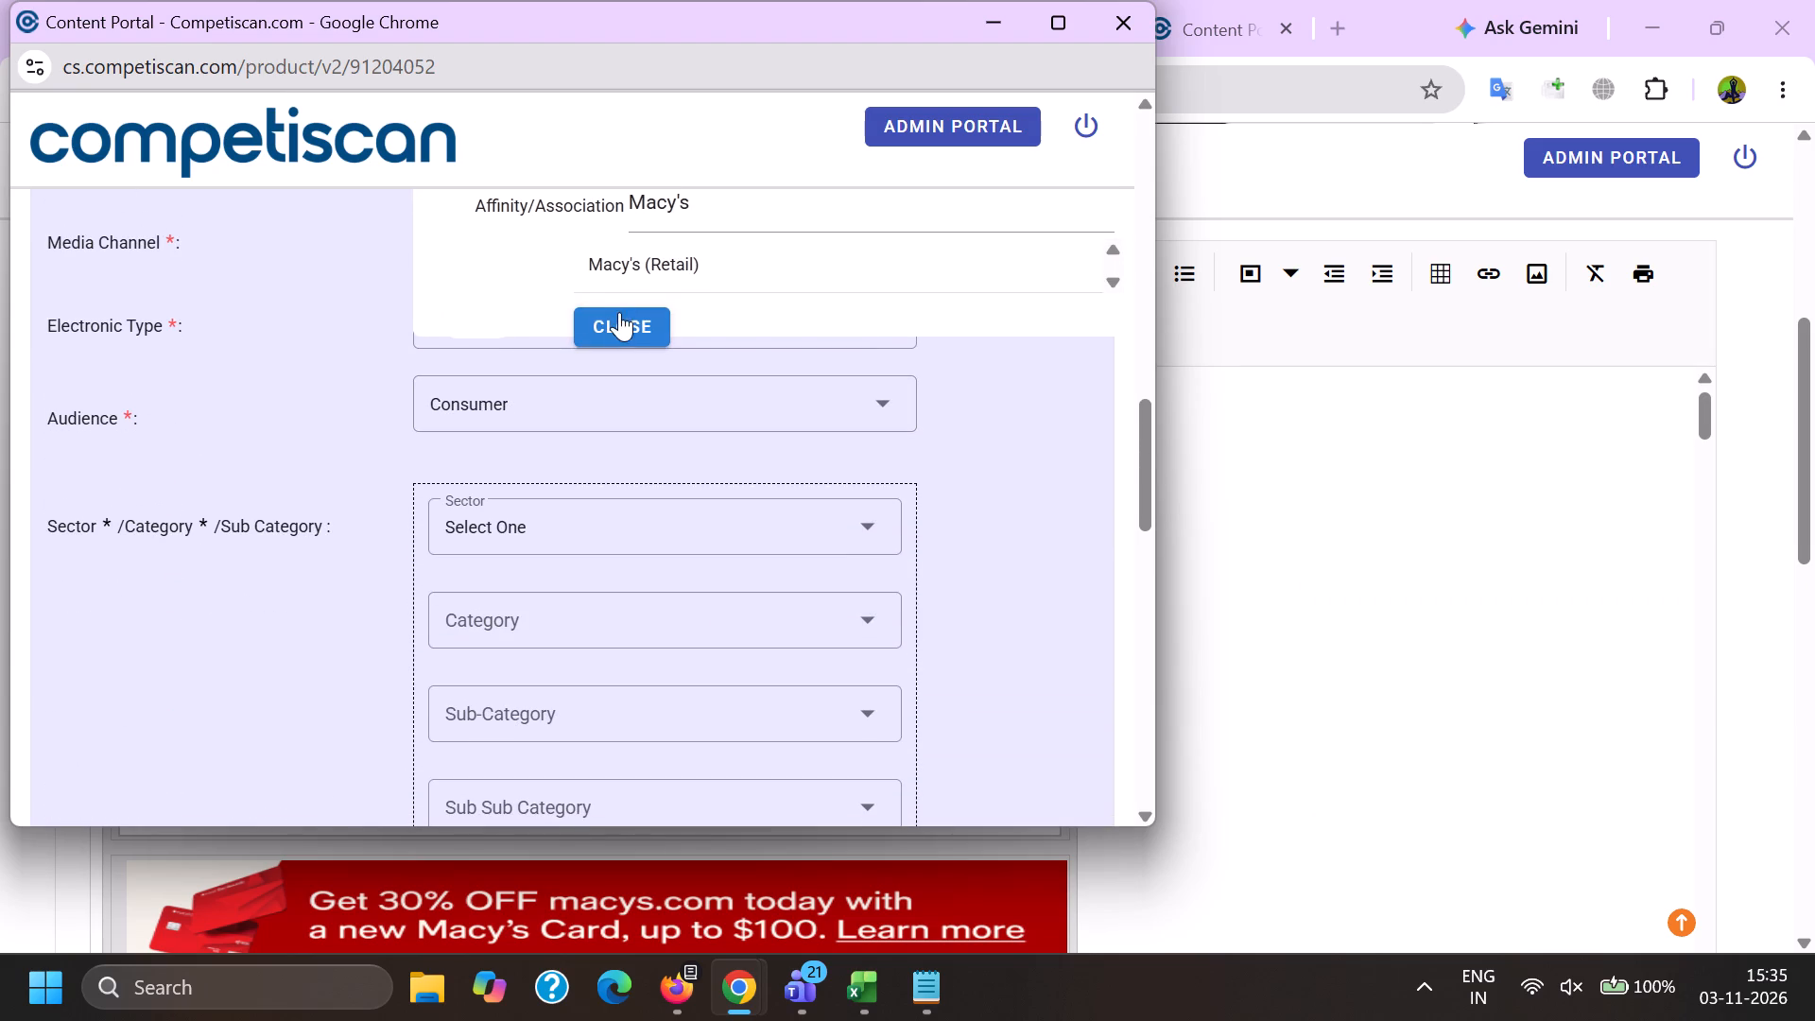
{"action": "left_click", "coordinate": [607, 266]}
Set the product's sector to Retail and its category to Home.
{"action": "scroll", "coordinate": [552, 443], "scroll_direction": "down", "scroll_amount": 1}
{"action": "left_click", "coordinate": [520, 449]}
{"action": "scroll", "coordinate": [517, 422], "scroll_direction": "down", "scroll_amount": 6}
{"action": "left_click", "coordinate": [510, 530]}
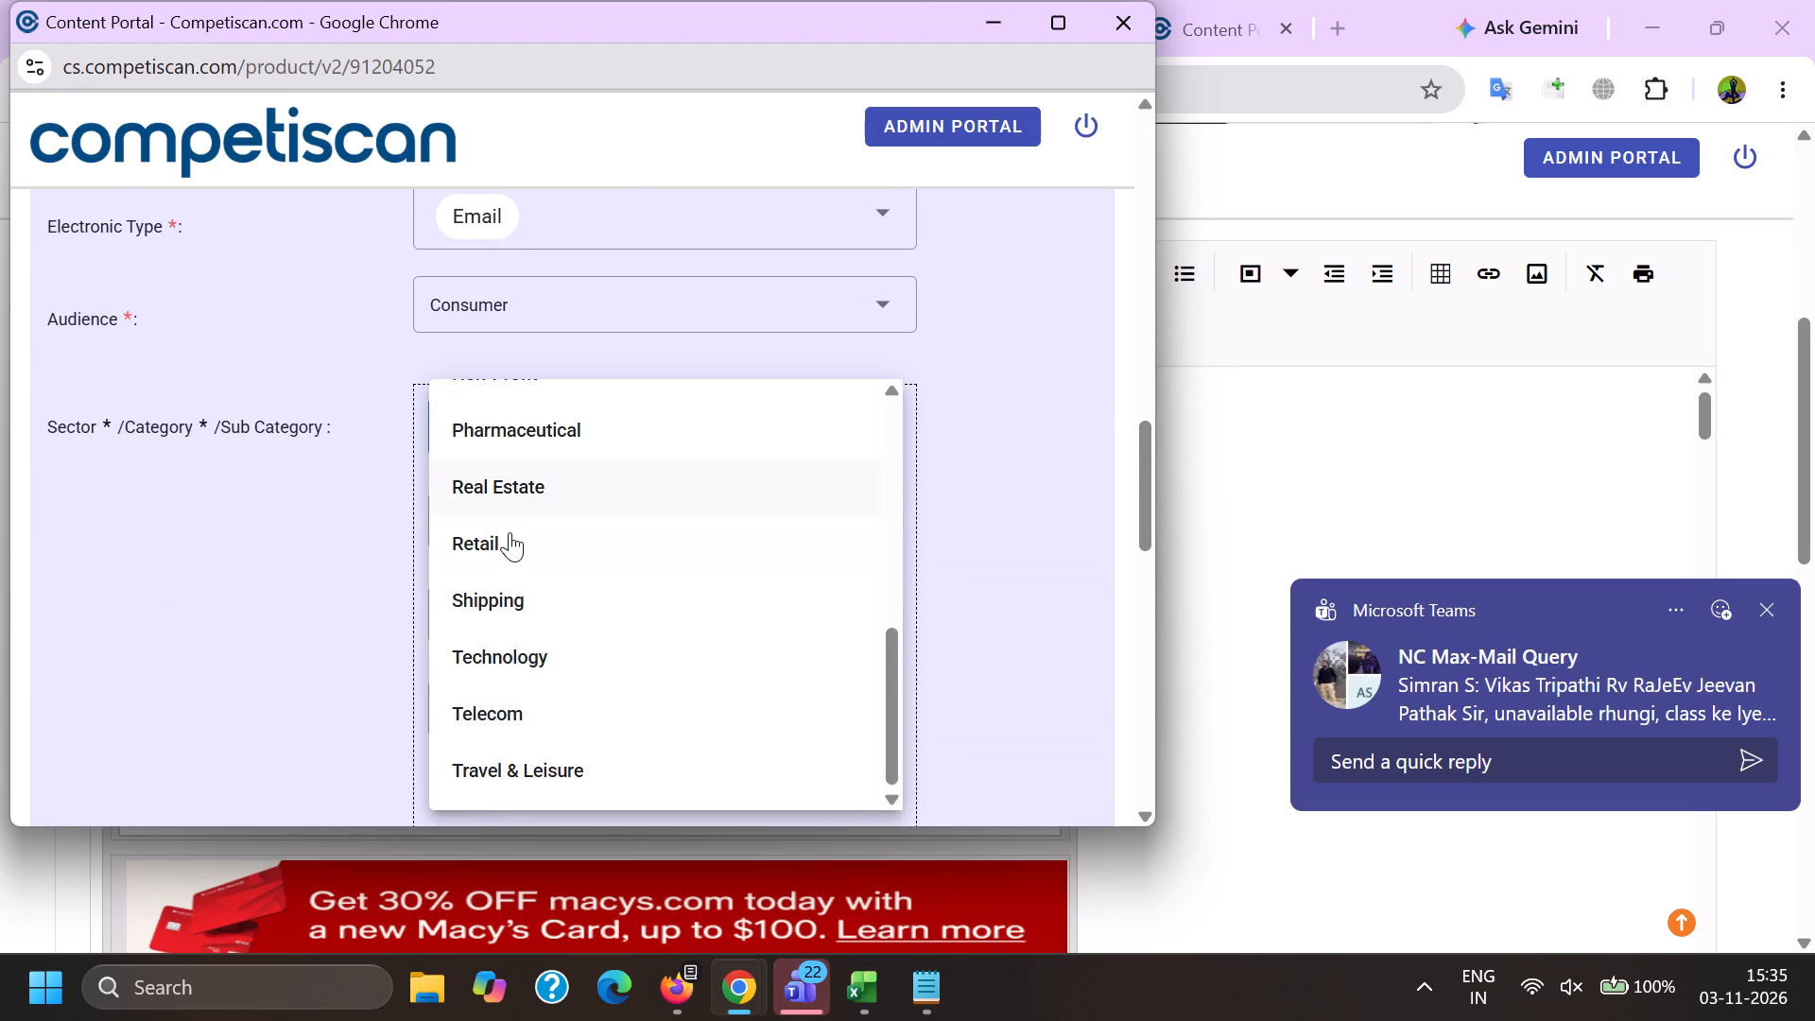
{"action": "left_click_drag", "start_coordinate": [329, 527], "coordinate": [354, 530]}
{"action": "left_click", "coordinate": [528, 521]}
{"action": "scroll", "coordinate": [519, 298], "scroll_direction": "down", "scroll_amount": 1}
{"action": "scroll", "coordinate": [533, 519], "scroll_direction": "down", "scroll_amount": 6}
{"action": "left_click", "coordinate": [518, 307]}
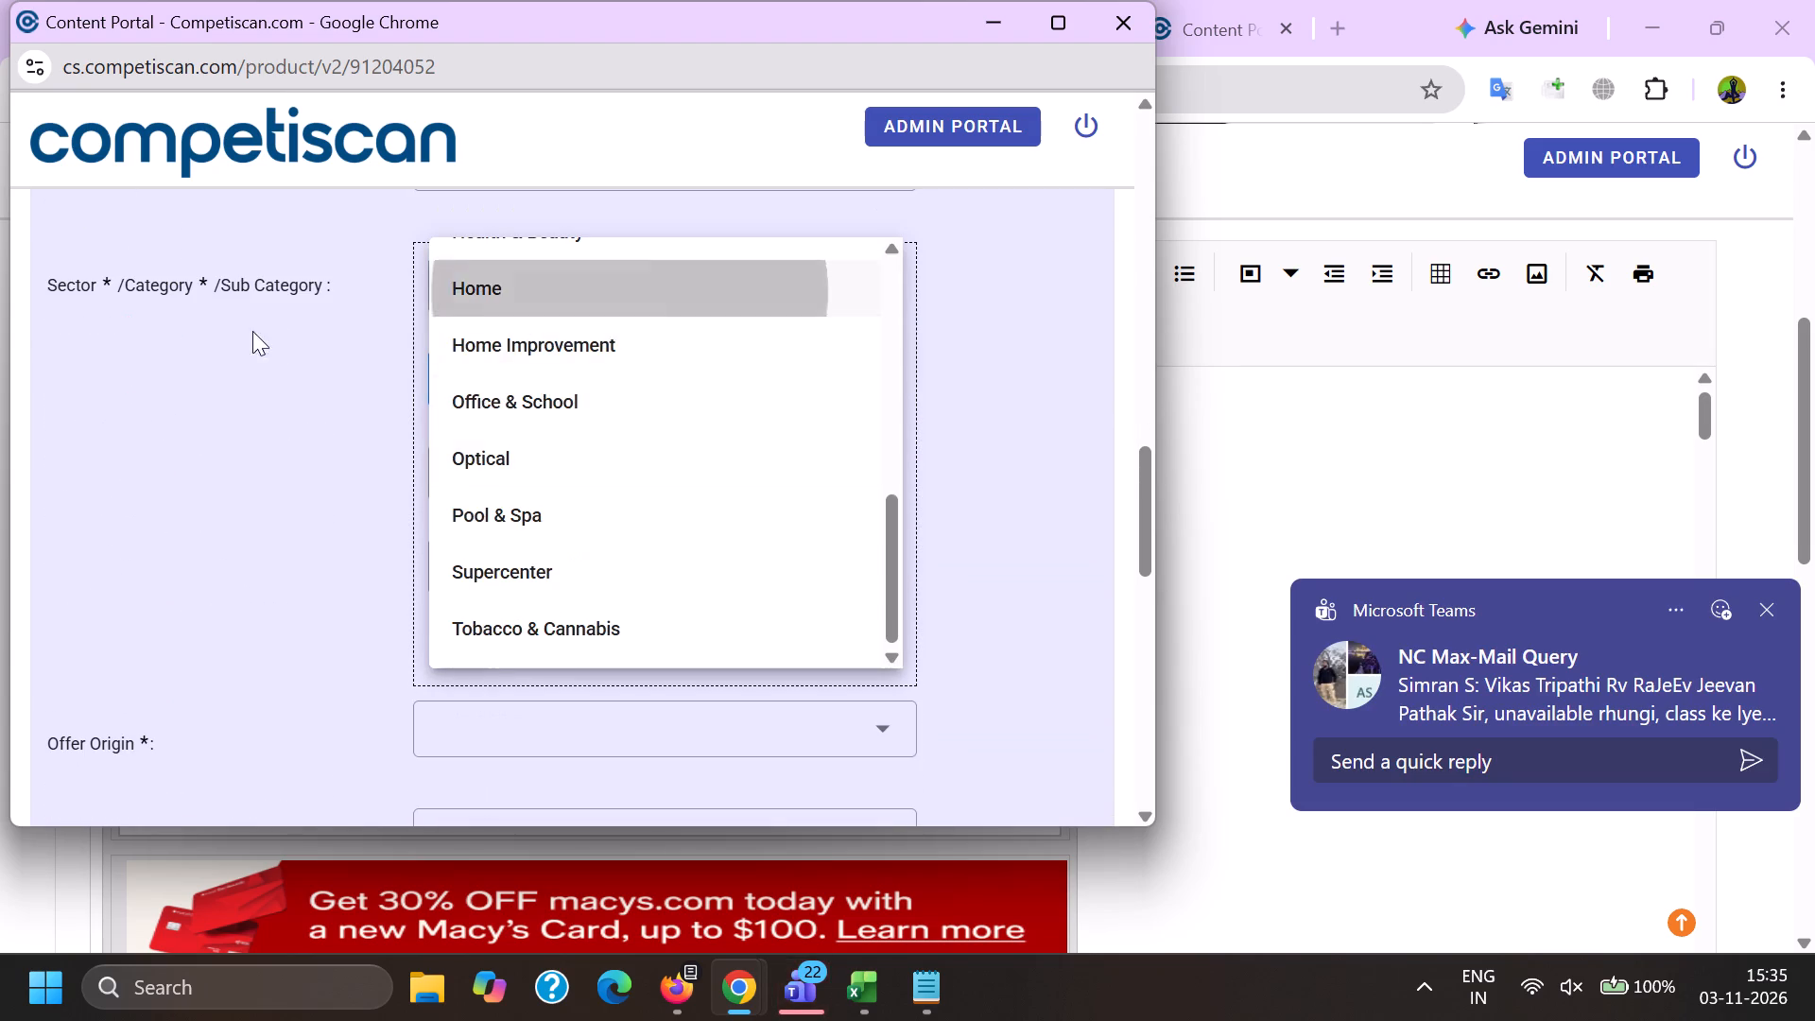
{"action": "left_click_drag", "start_coordinate": [252, 331], "coordinate": [272, 341]}
Consult the email's content, choose subcategory Kitchen & Dining and sub-subcategory Tableware, and add the Retail classification.
{"action": "left_click", "coordinate": [483, 472]}
{"action": "key", "text": "alt+Tab"}
{"action": "scroll", "coordinate": [521, 600], "scroll_direction": "down", "scroll_amount": 10}
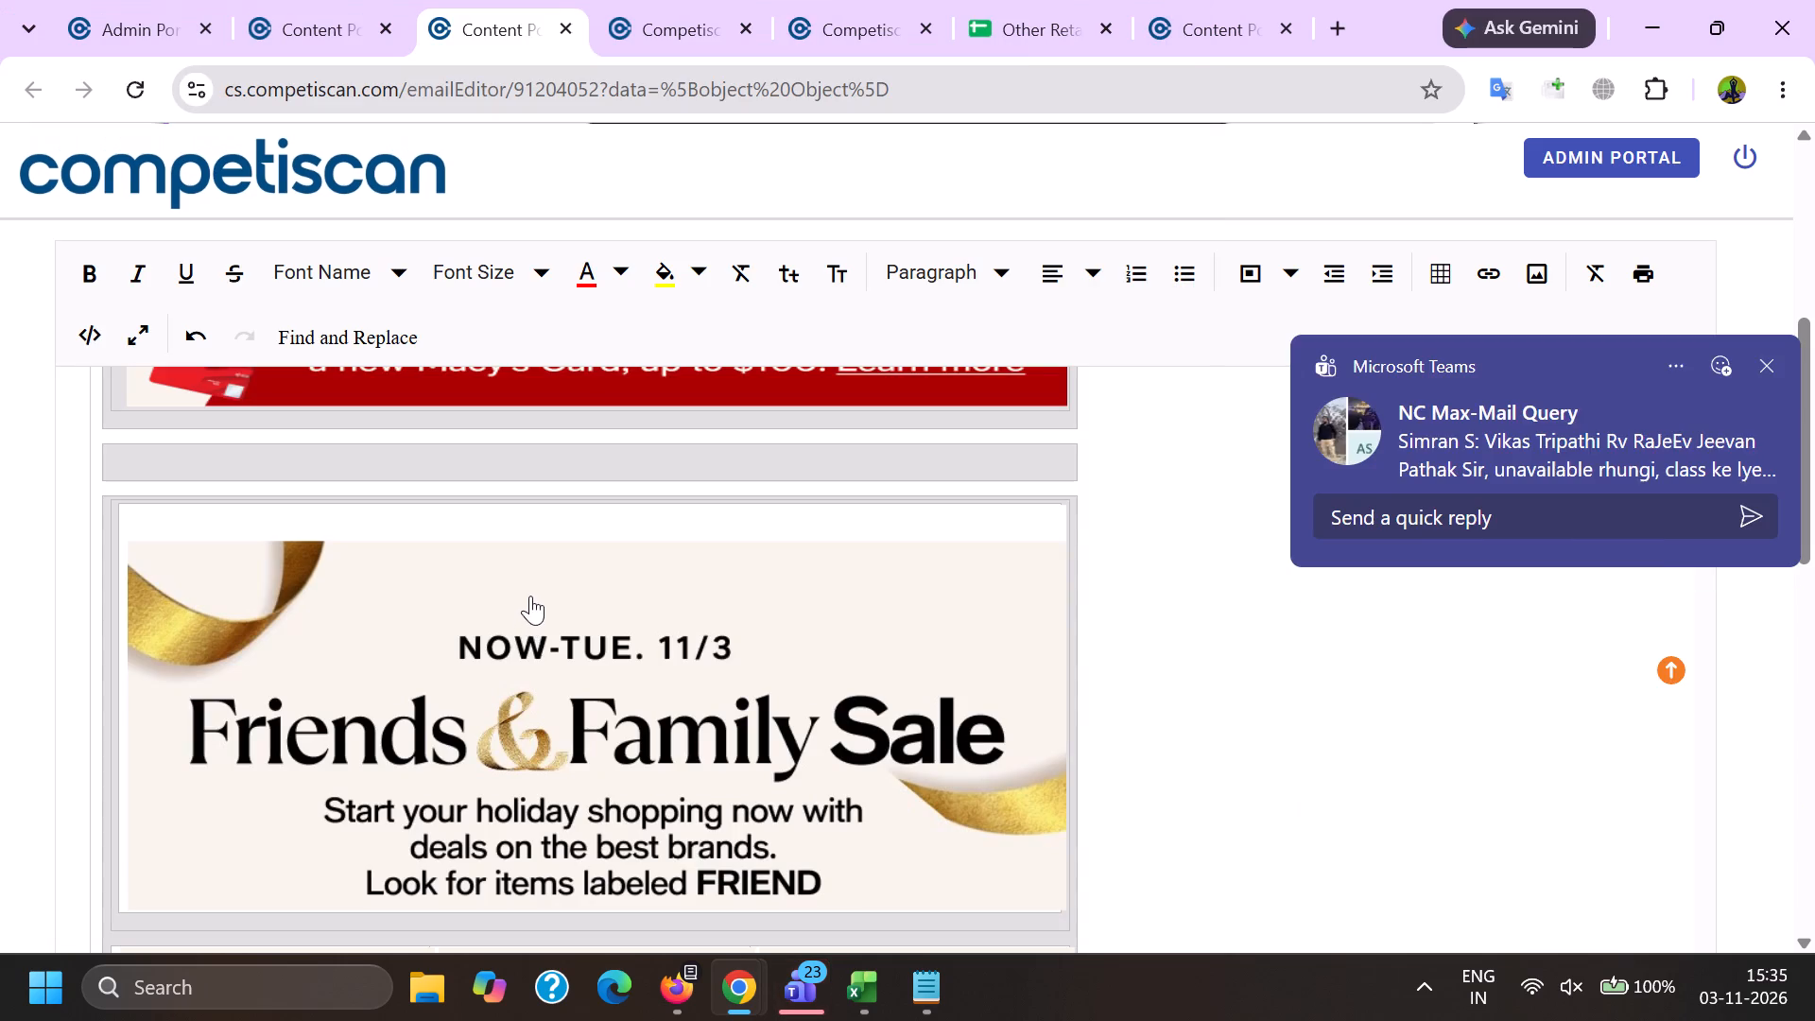
{"action": "scroll", "coordinate": [539, 603], "scroll_direction": "up", "scroll_amount": 9}
{"action": "scroll", "coordinate": [516, 610], "scroll_direction": "down", "scroll_amount": 15}
{"action": "key", "text": "alt+Tab"}
{"action": "scroll", "coordinate": [507, 646], "scroll_direction": "down", "scroll_amount": 2}
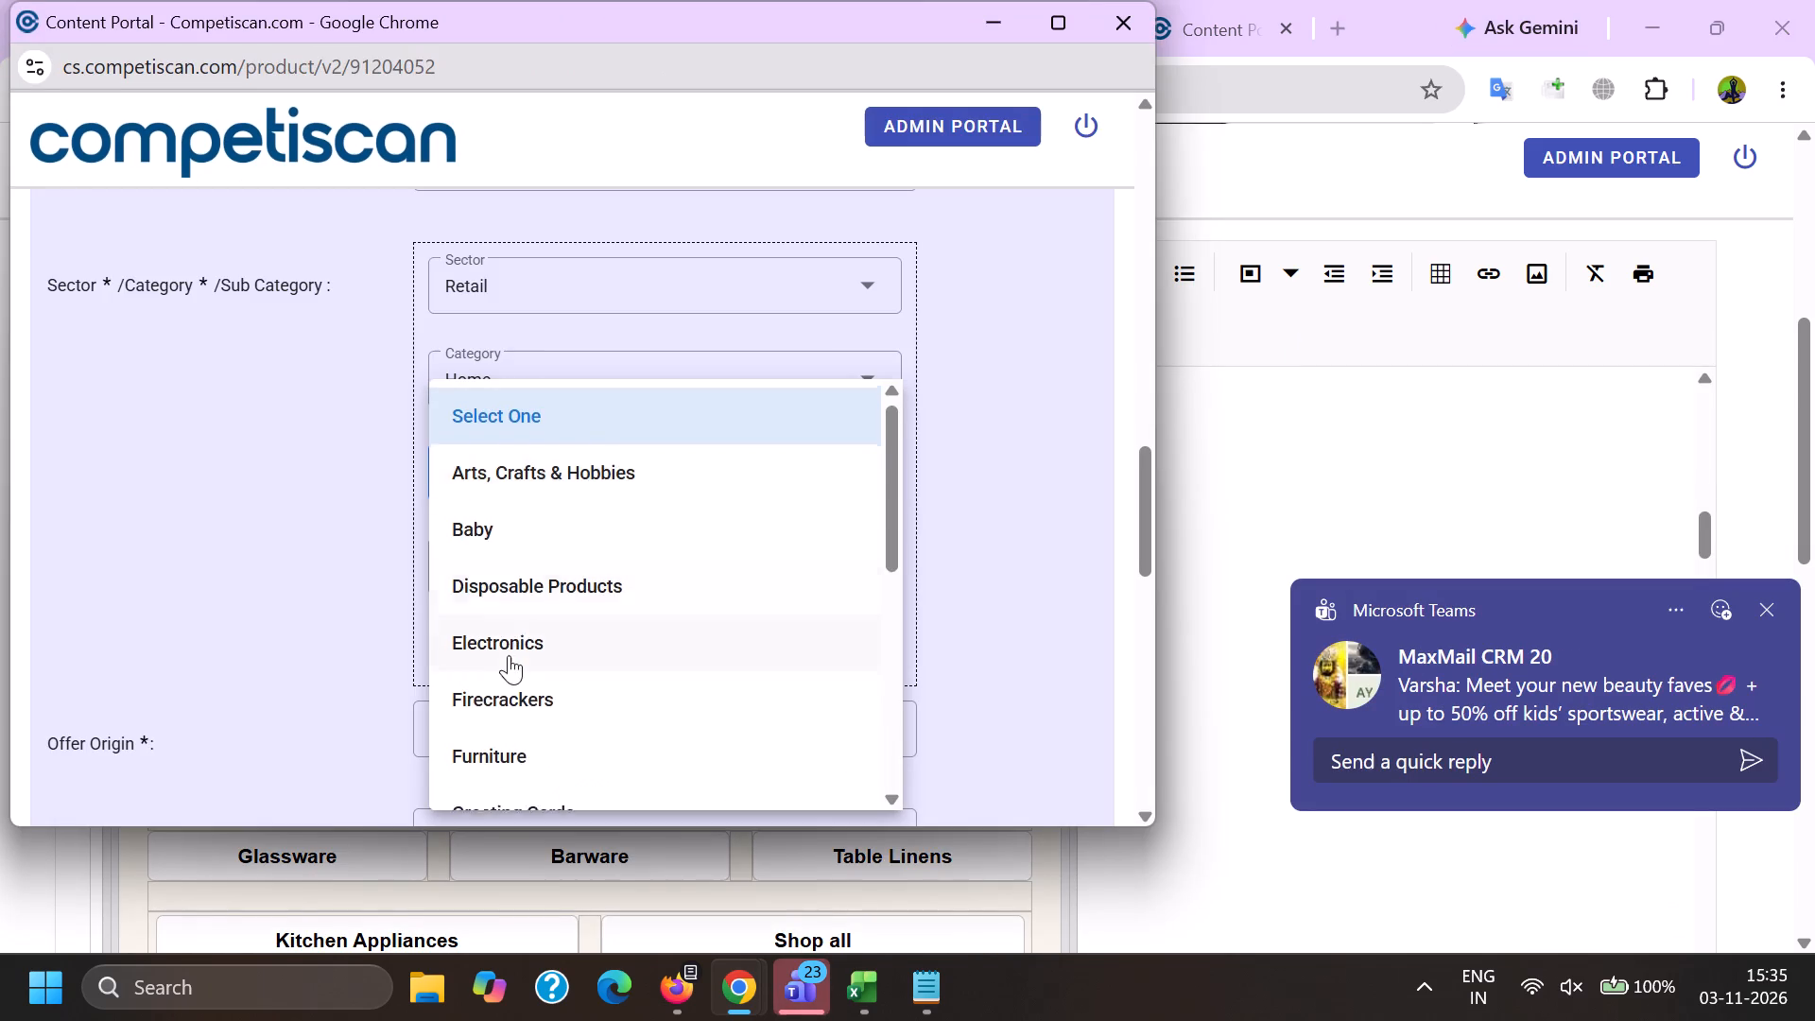
{"action": "left_click", "coordinate": [539, 637]}
{"action": "left_click_drag", "start_coordinate": [160, 613], "coordinate": [228, 619]}
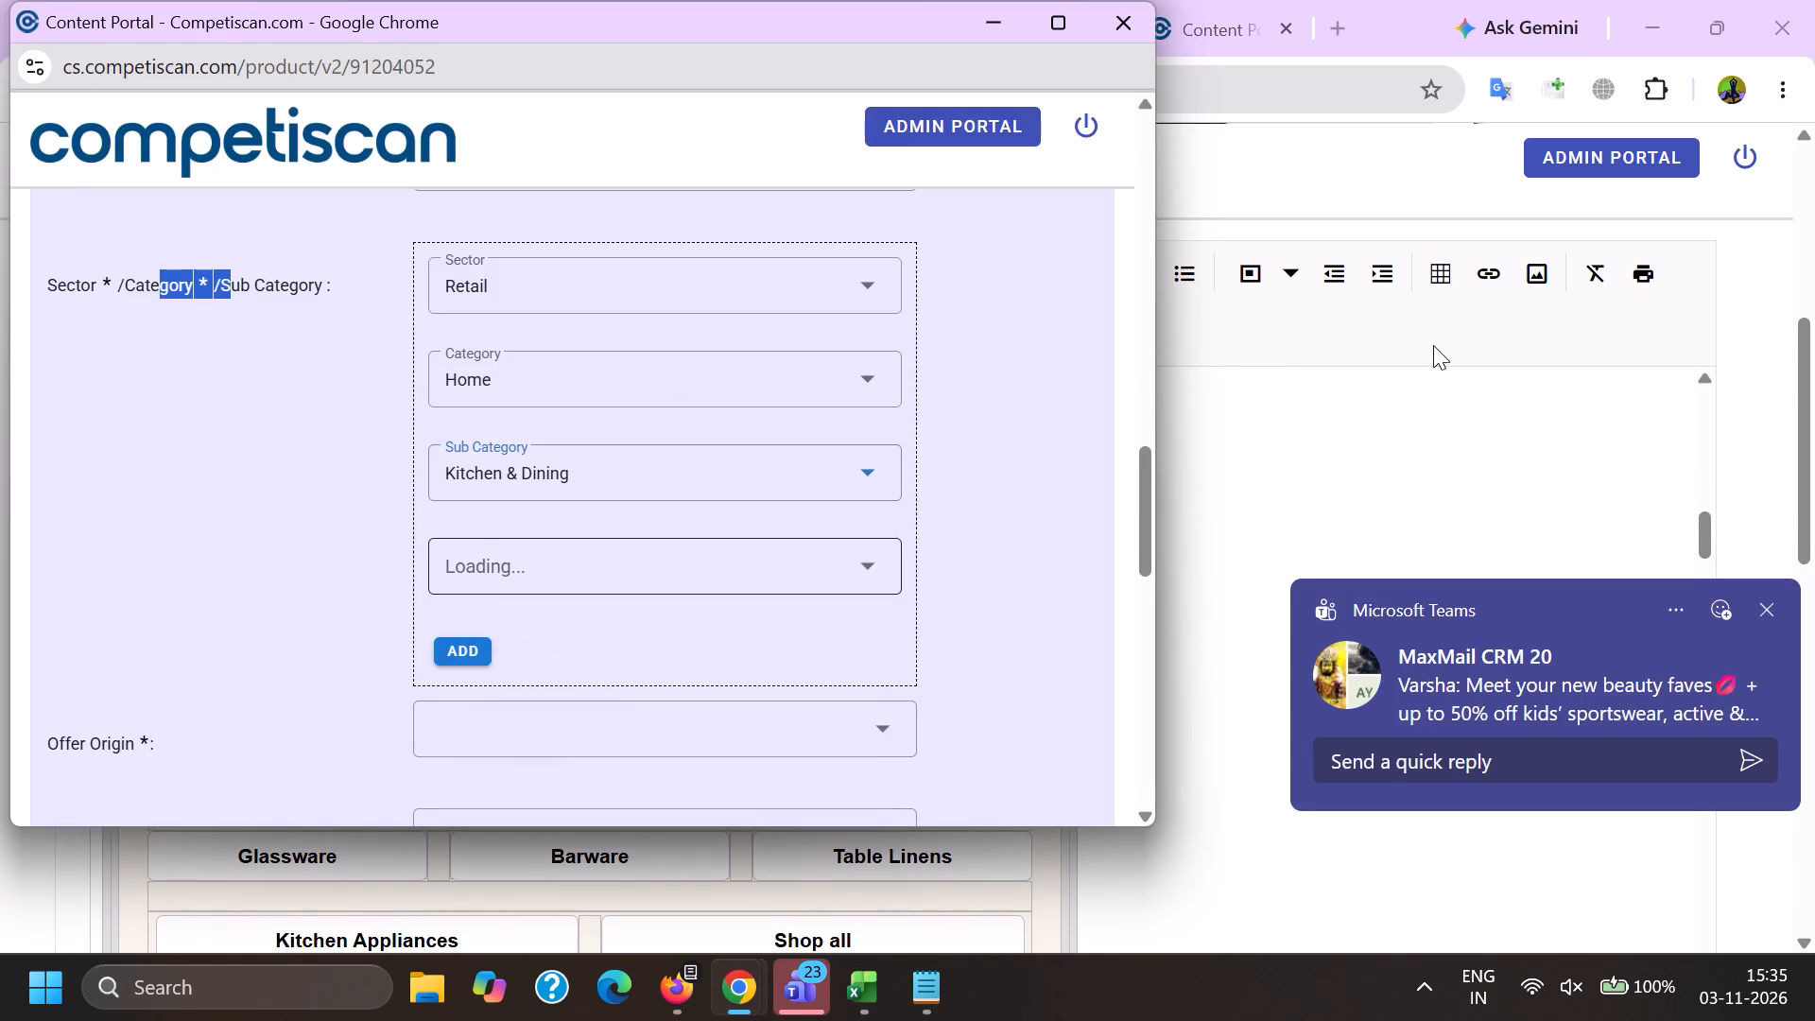
{"action": "left_click", "coordinate": [526, 582]}
{"action": "scroll", "coordinate": [536, 488], "scroll_direction": "down", "scroll_amount": 1}
{"action": "scroll", "coordinate": [533, 586], "scroll_direction": "down", "scroll_amount": 1}
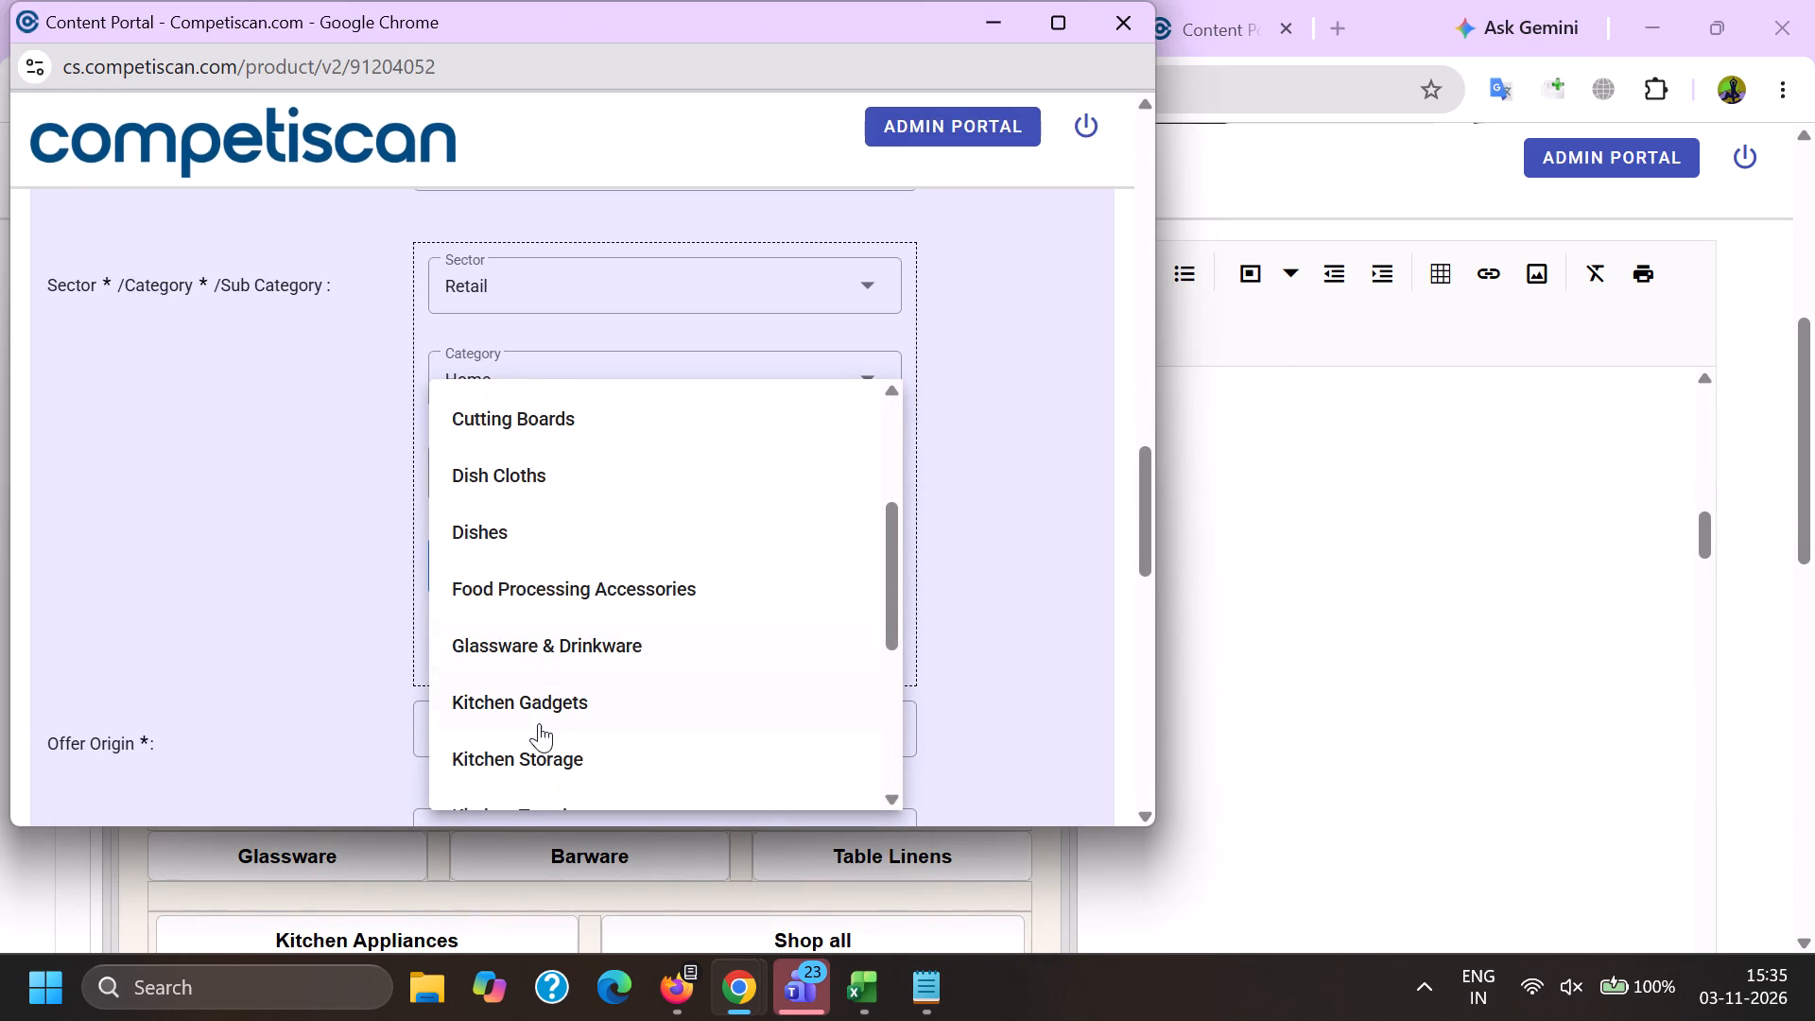
{"action": "scroll", "coordinate": [536, 732], "scroll_direction": "down", "scroll_amount": 2}
{"action": "left_click", "coordinate": [528, 748]}
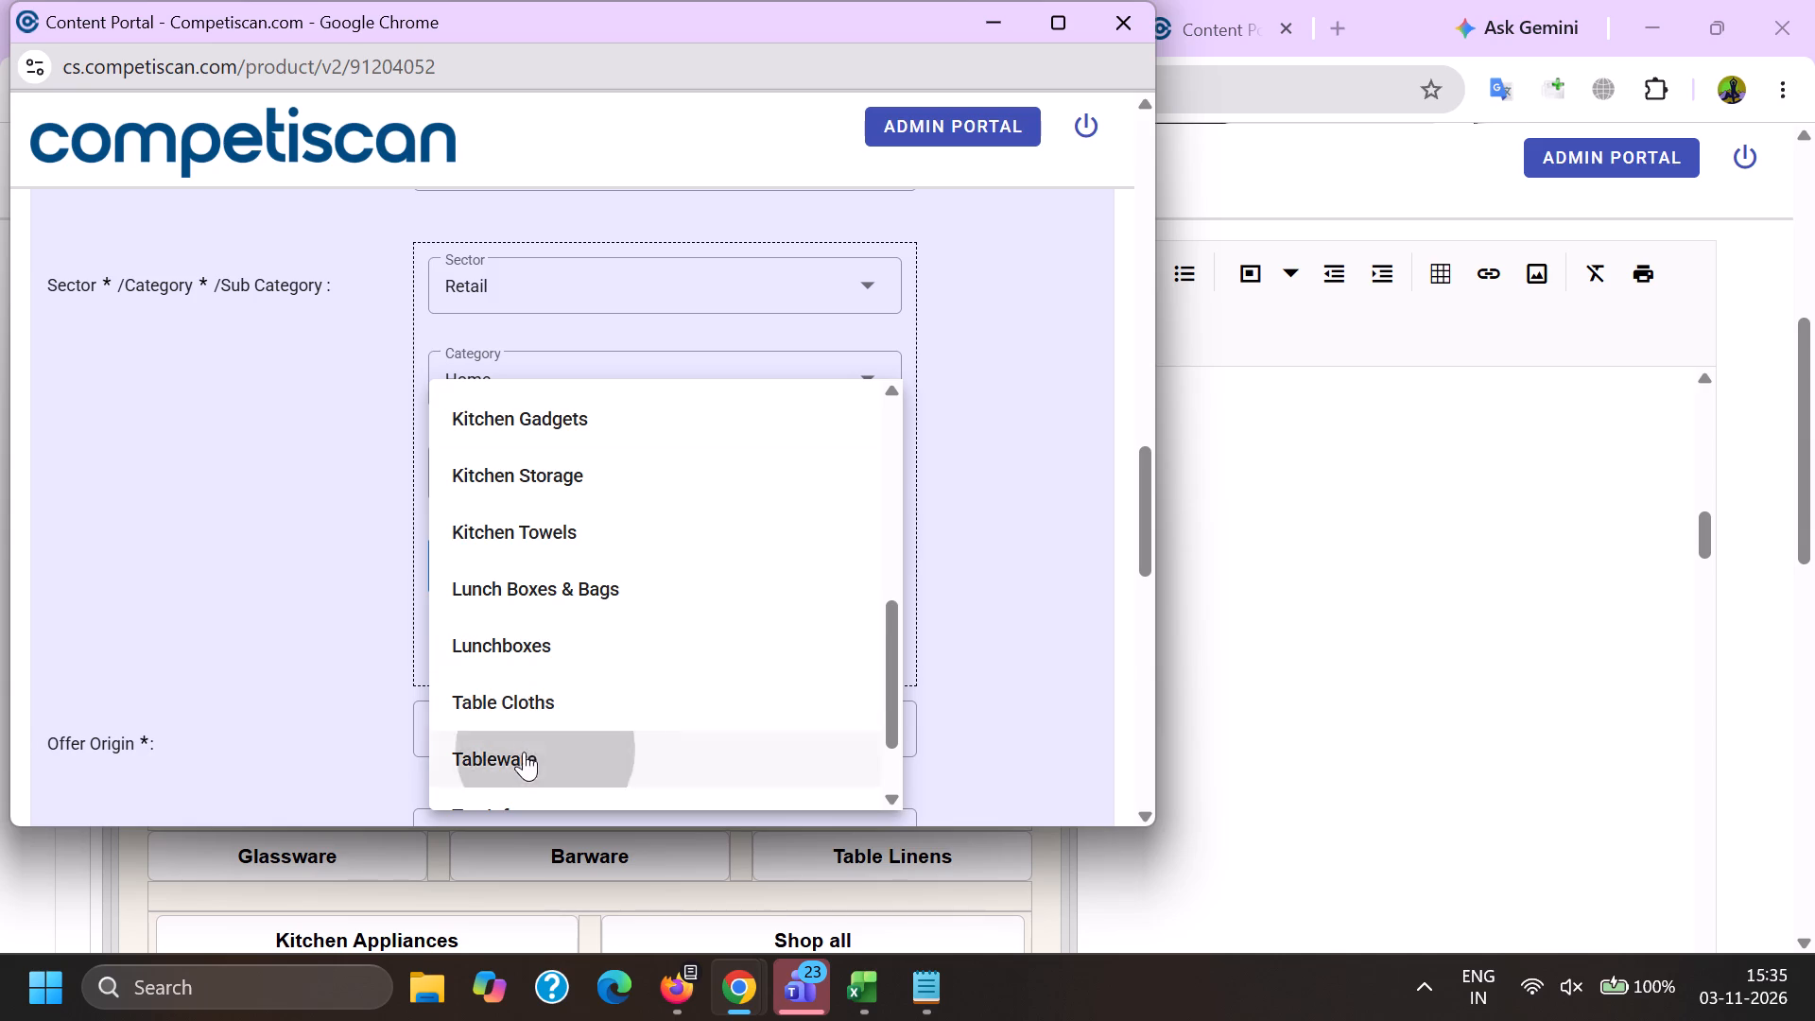
{"action": "left_click_drag", "start_coordinate": [315, 729], "coordinate": [325, 728]}
{"action": "left_click", "coordinate": [465, 652]}
Add a second classification with sector Credit Cards, category Payment Cards and subcategory Private Label Cards.
{"action": "scroll", "coordinate": [475, 747], "scroll_direction": "up", "scroll_amount": 2}
{"action": "left_click", "coordinate": [507, 668]}
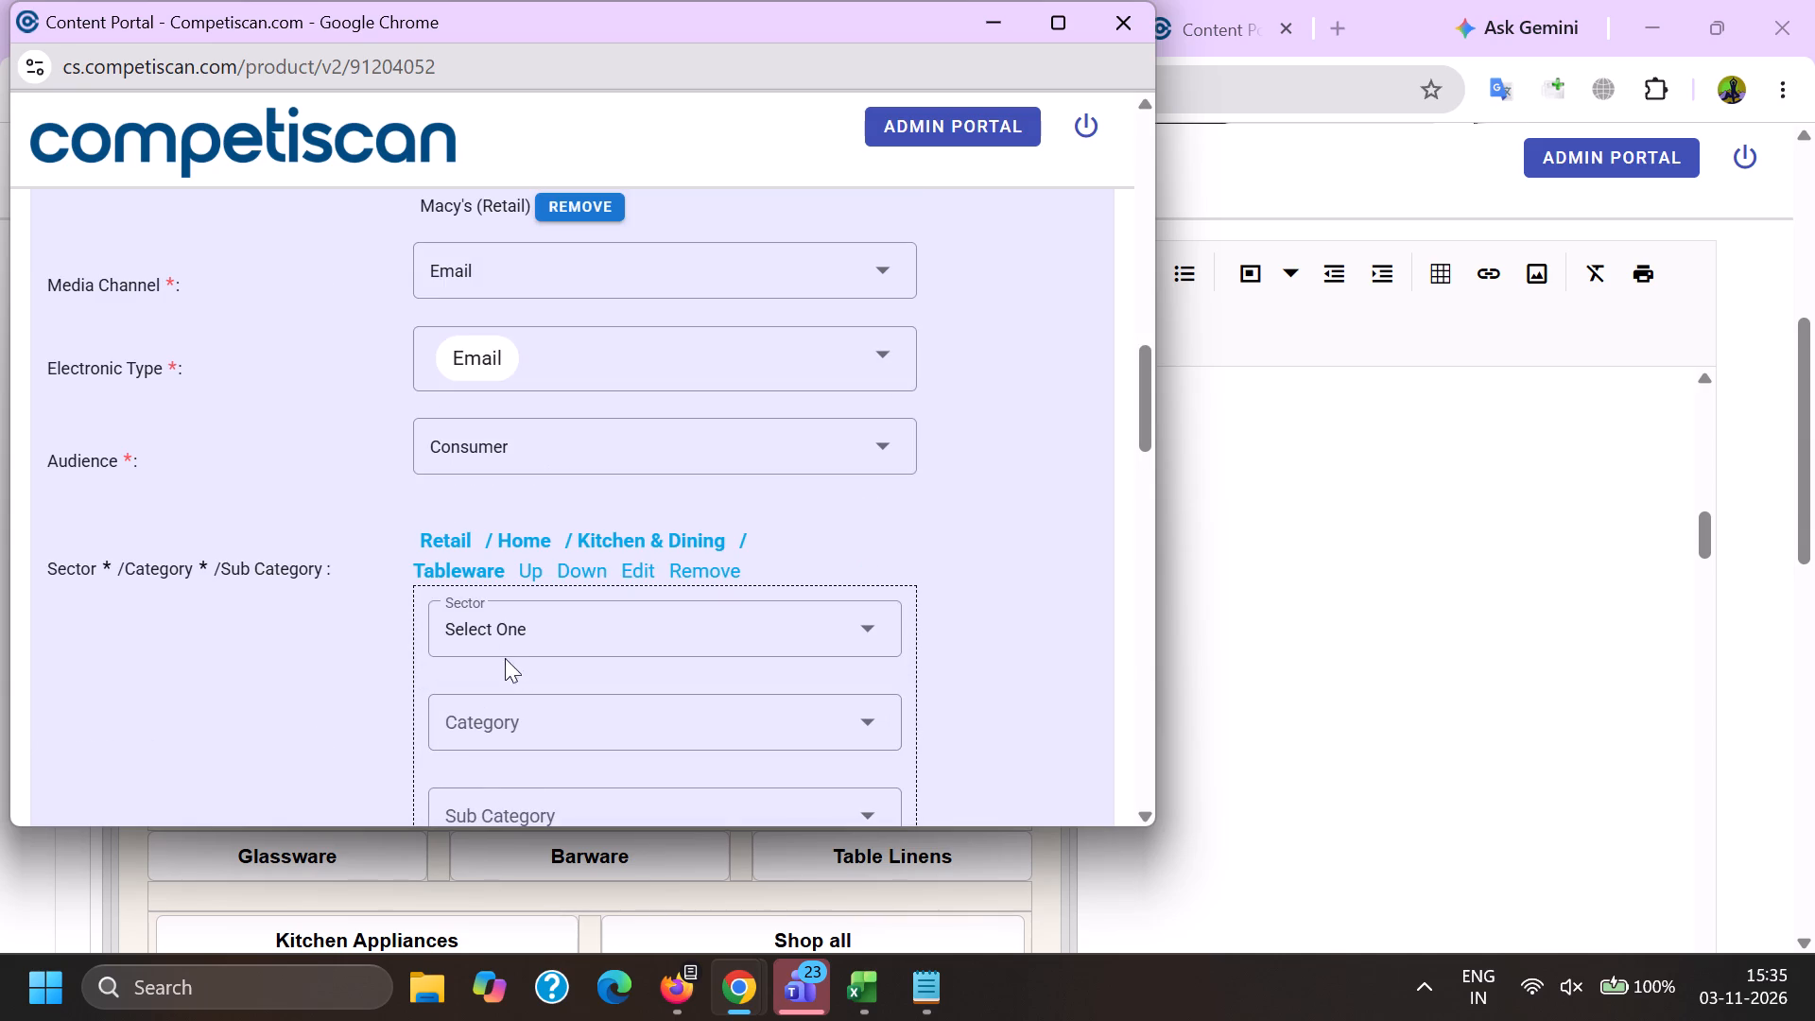
{"action": "left_click", "coordinate": [502, 634]}
{"action": "scroll", "coordinate": [536, 745], "scroll_direction": "up", "scroll_amount": 6}
{"action": "left_click", "coordinate": [551, 648]}
{"action": "left_click_drag", "start_coordinate": [328, 649], "coordinate": [351, 673]}
{"action": "left_click_drag", "start_coordinate": [466, 692], "coordinate": [470, 701]}
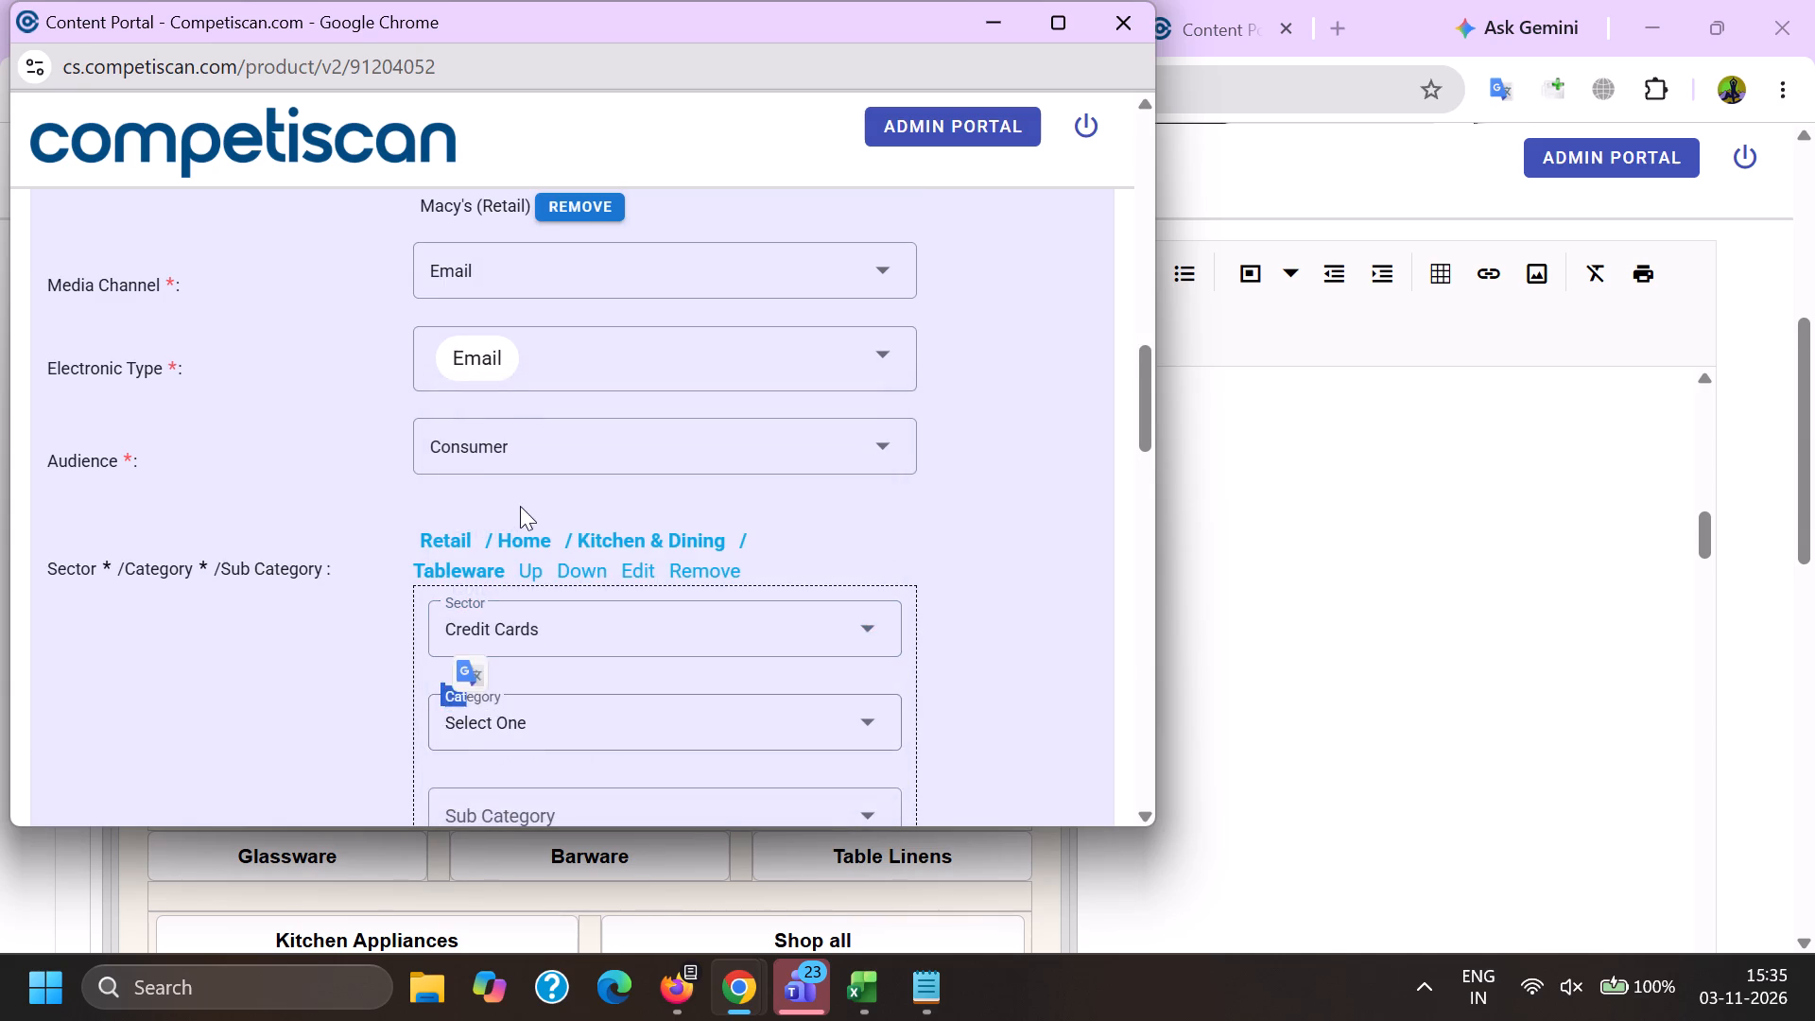
{"action": "scroll", "coordinate": [520, 507], "scroll_direction": "down", "scroll_amount": 1}
{"action": "left_click", "coordinate": [555, 590]}
{"action": "left_click_drag", "start_coordinate": [544, 680], "coordinate": [544, 691]}
{"action": "left_click", "coordinate": [539, 695]}
{"action": "scroll", "coordinate": [542, 564], "scroll_direction": "down", "scroll_amount": 9}
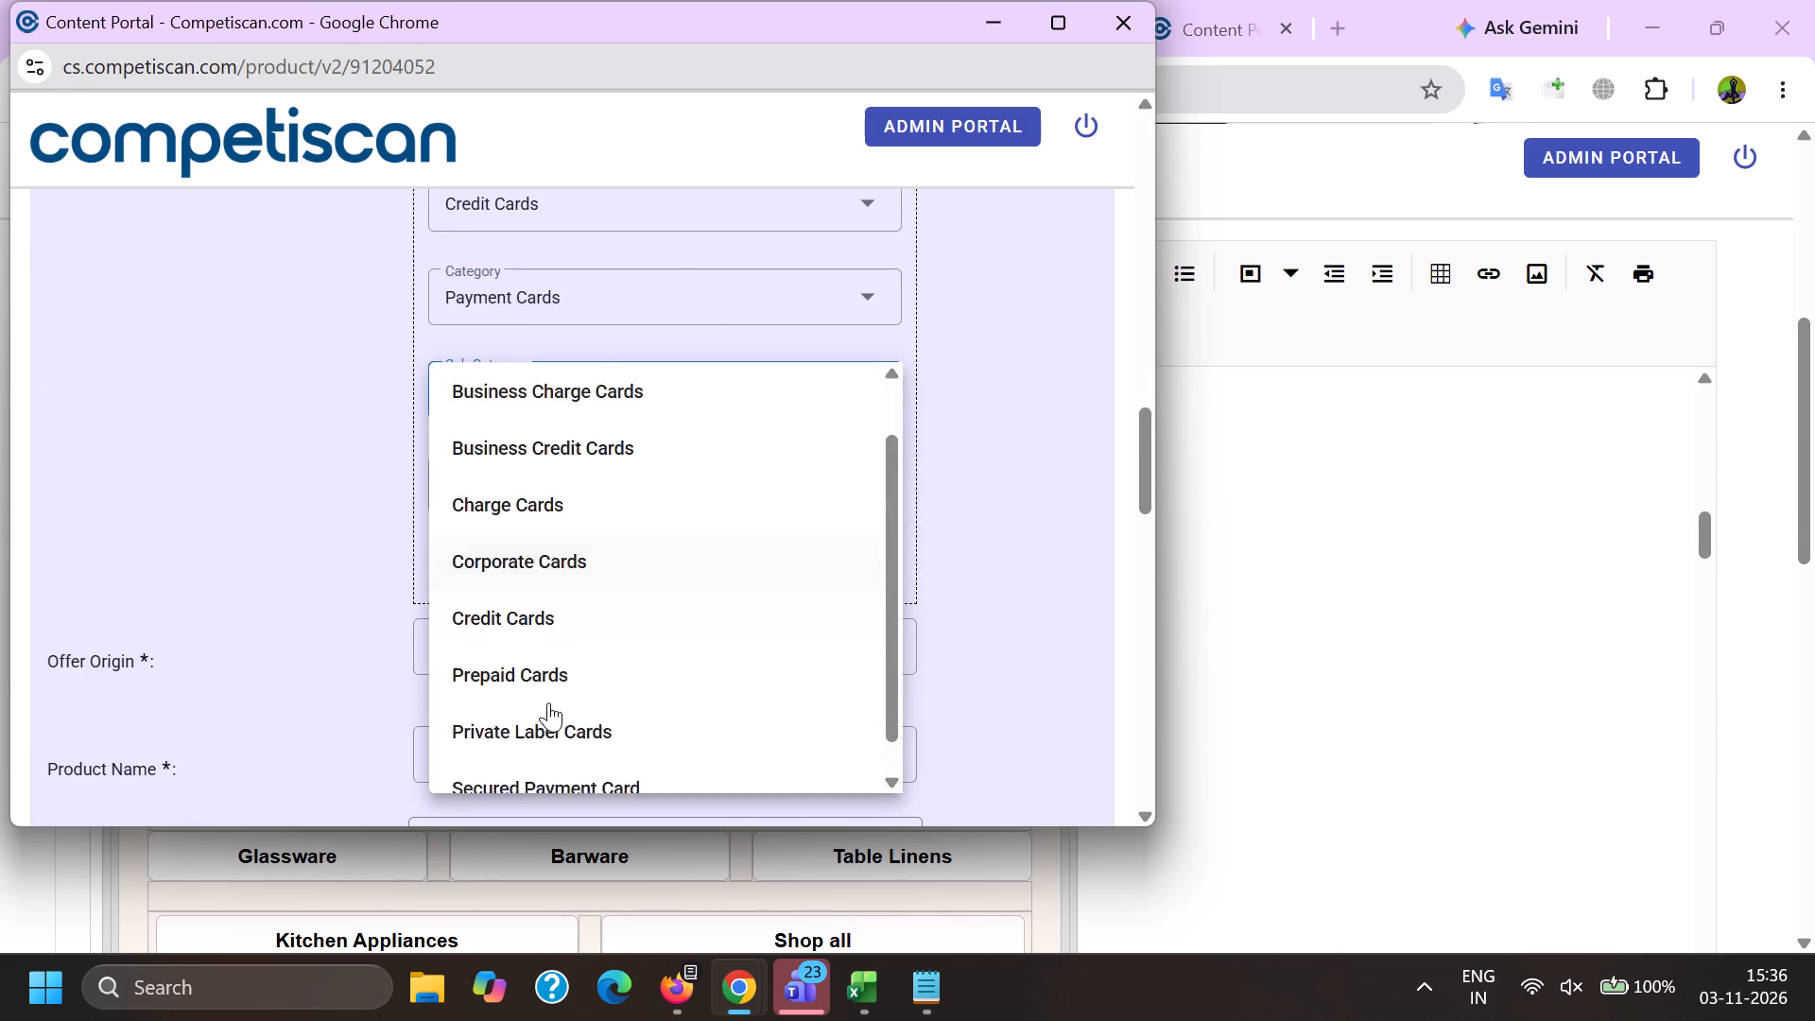
{"action": "left_click", "coordinate": [567, 709]}
{"action": "left_click", "coordinate": [347, 658]}
{"action": "left_click", "coordinate": [450, 574]}
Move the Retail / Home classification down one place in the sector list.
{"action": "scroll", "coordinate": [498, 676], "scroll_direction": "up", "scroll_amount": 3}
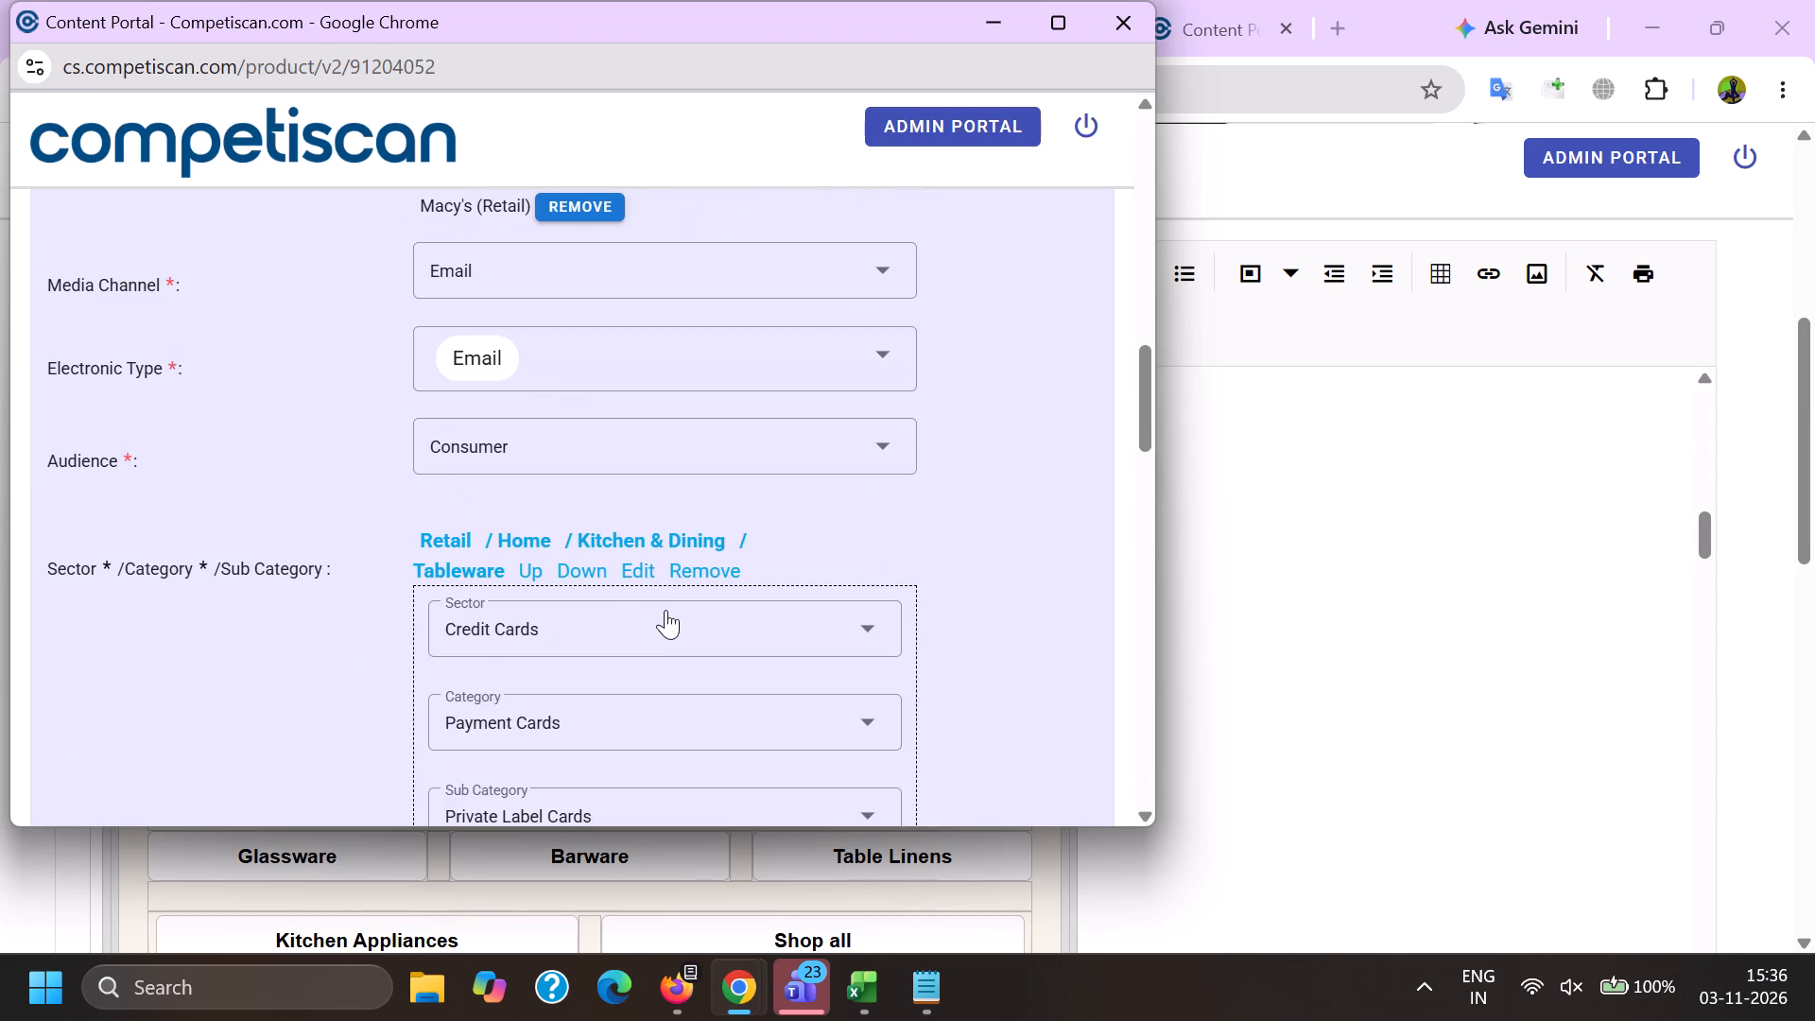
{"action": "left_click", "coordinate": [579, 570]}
Set the Offer Origin to Provider/Bank and choose Macy's Card as the Product Name.
{"action": "scroll", "coordinate": [574, 555], "scroll_direction": "down", "scroll_amount": 5}
{"action": "left_click", "coordinate": [506, 419]}
{"action": "left_click_drag", "start_coordinate": [513, 517], "coordinate": [512, 521]}
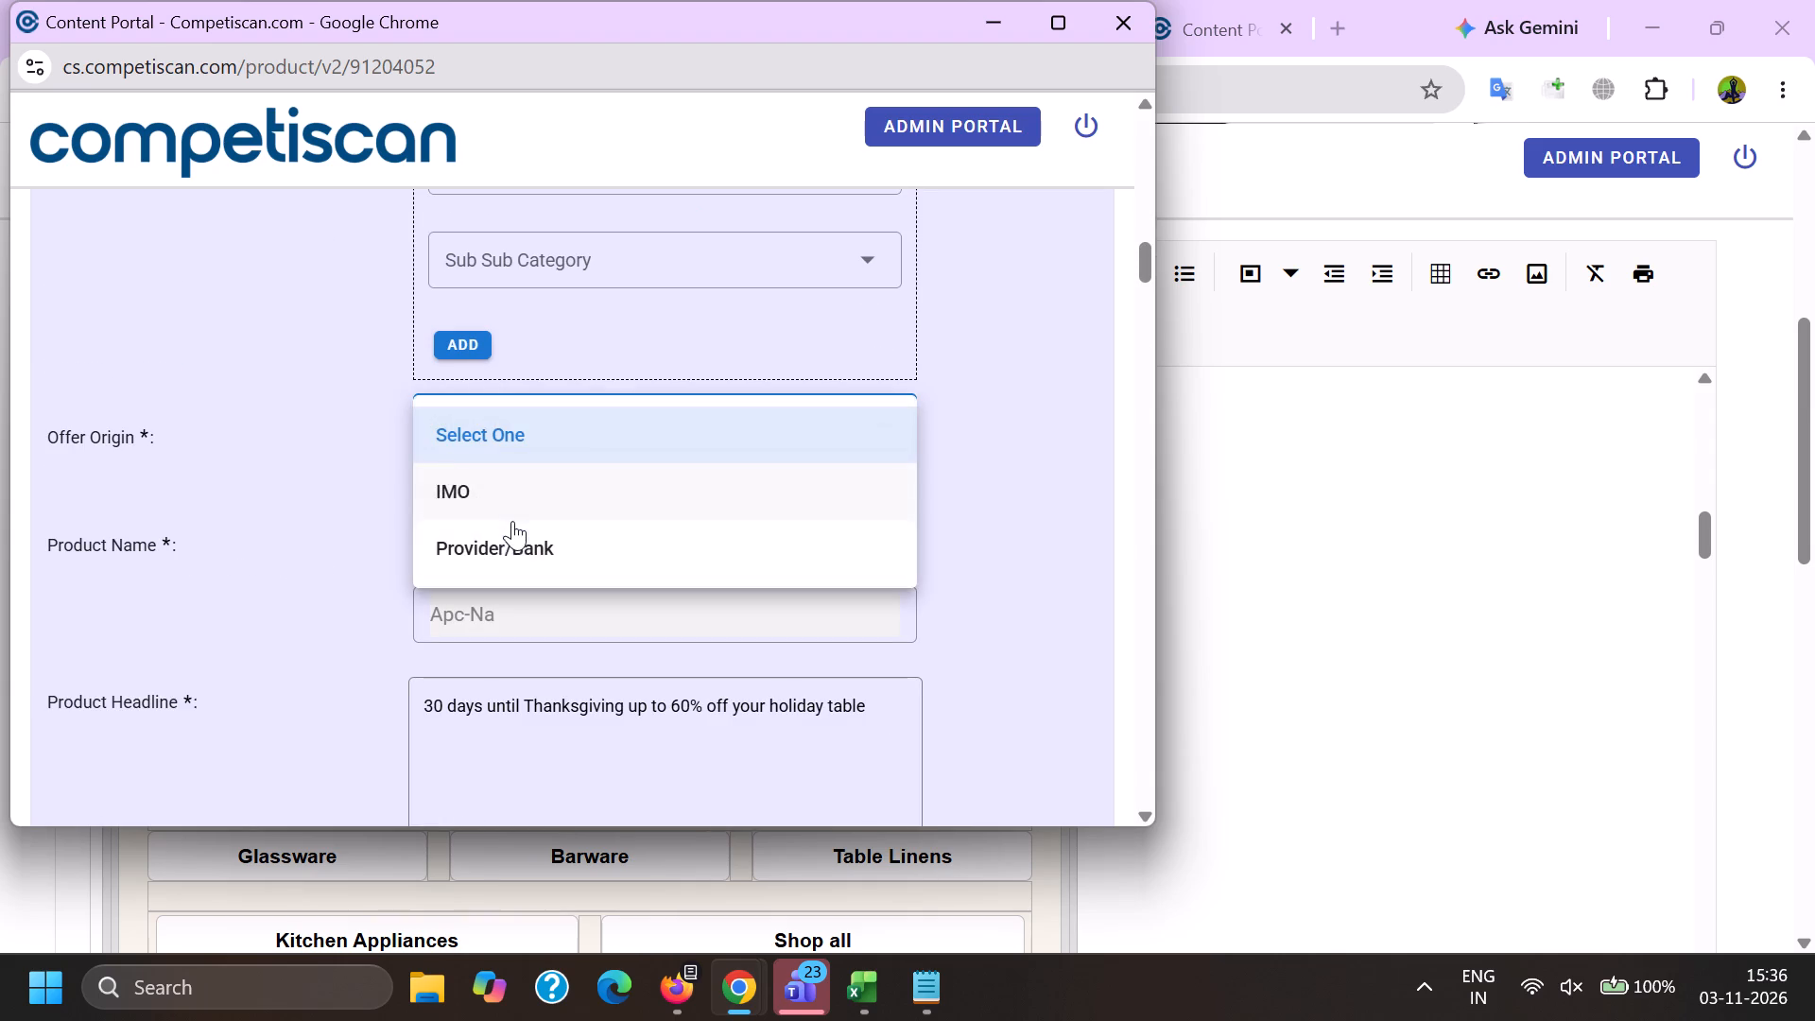
{"action": "left_click_drag", "start_coordinate": [512, 521], "coordinate": [511, 528]}
{"action": "left_click", "coordinate": [511, 534]}
{"action": "key", "text": "ctrl+v"}
{"action": "left_click", "coordinate": [496, 553]}
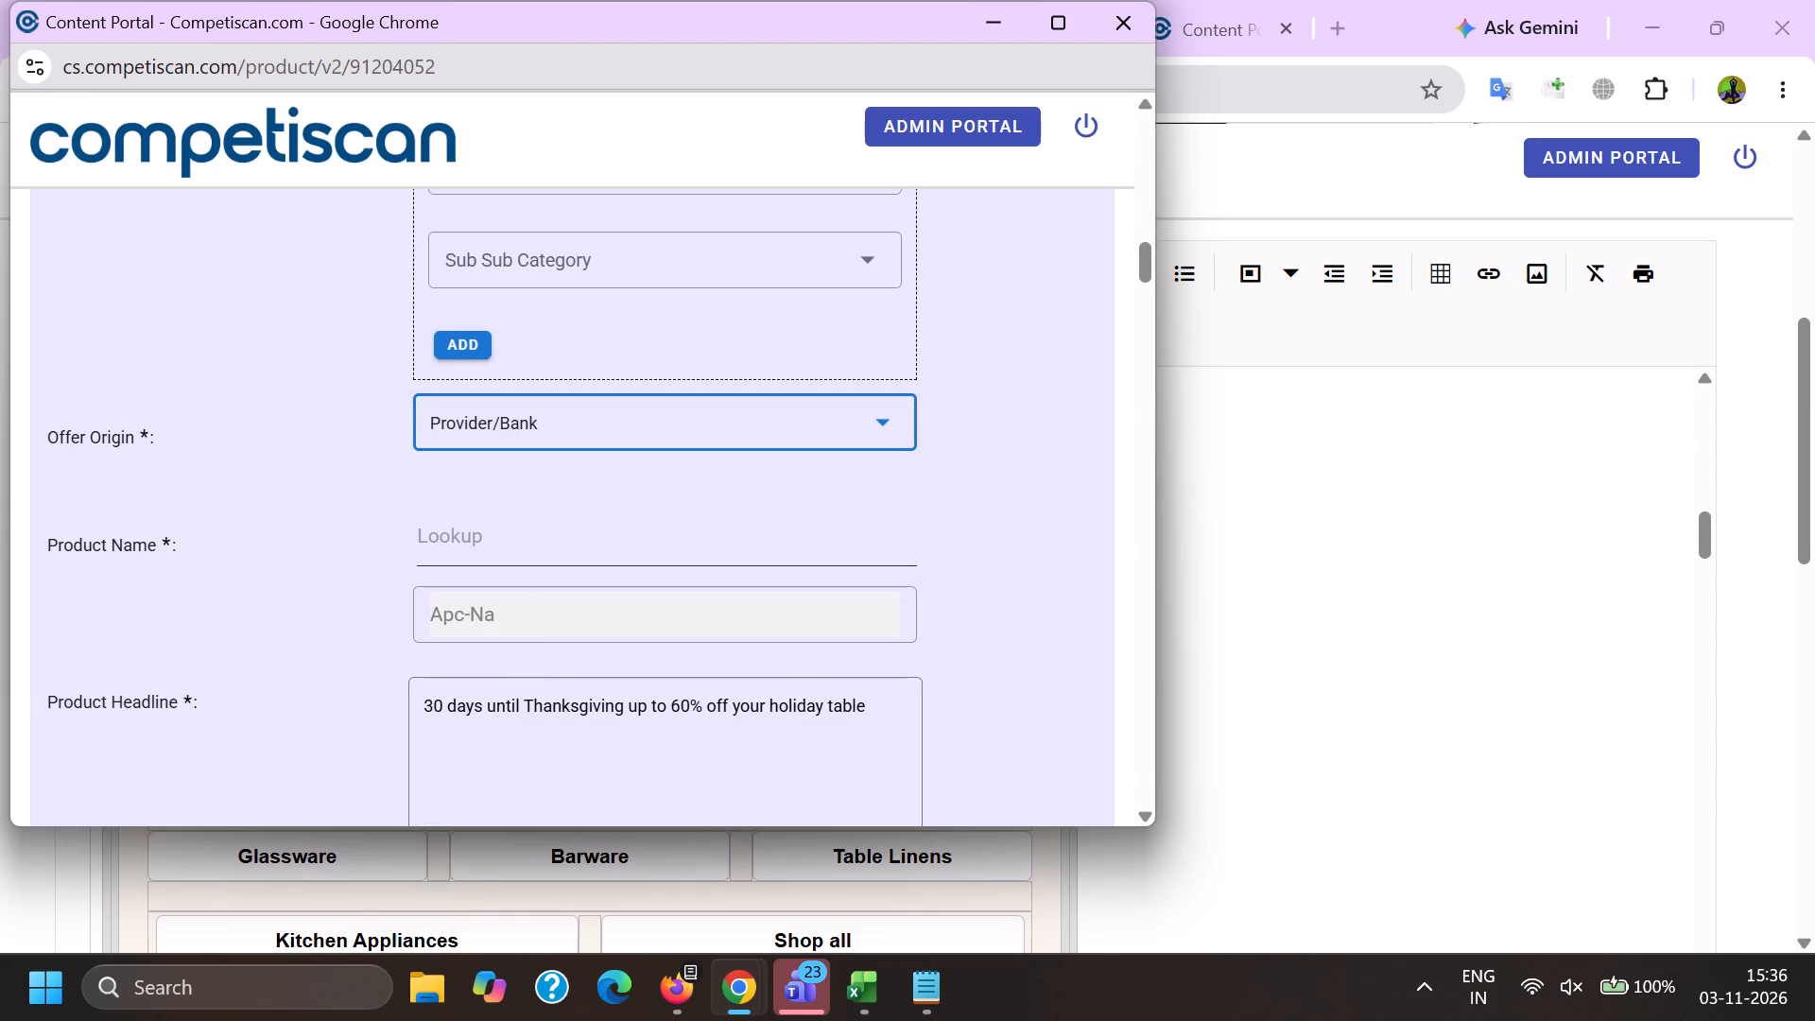
{"action": "key", "text": "ctrl+v"}
{"action": "left_click", "coordinate": [521, 671]}
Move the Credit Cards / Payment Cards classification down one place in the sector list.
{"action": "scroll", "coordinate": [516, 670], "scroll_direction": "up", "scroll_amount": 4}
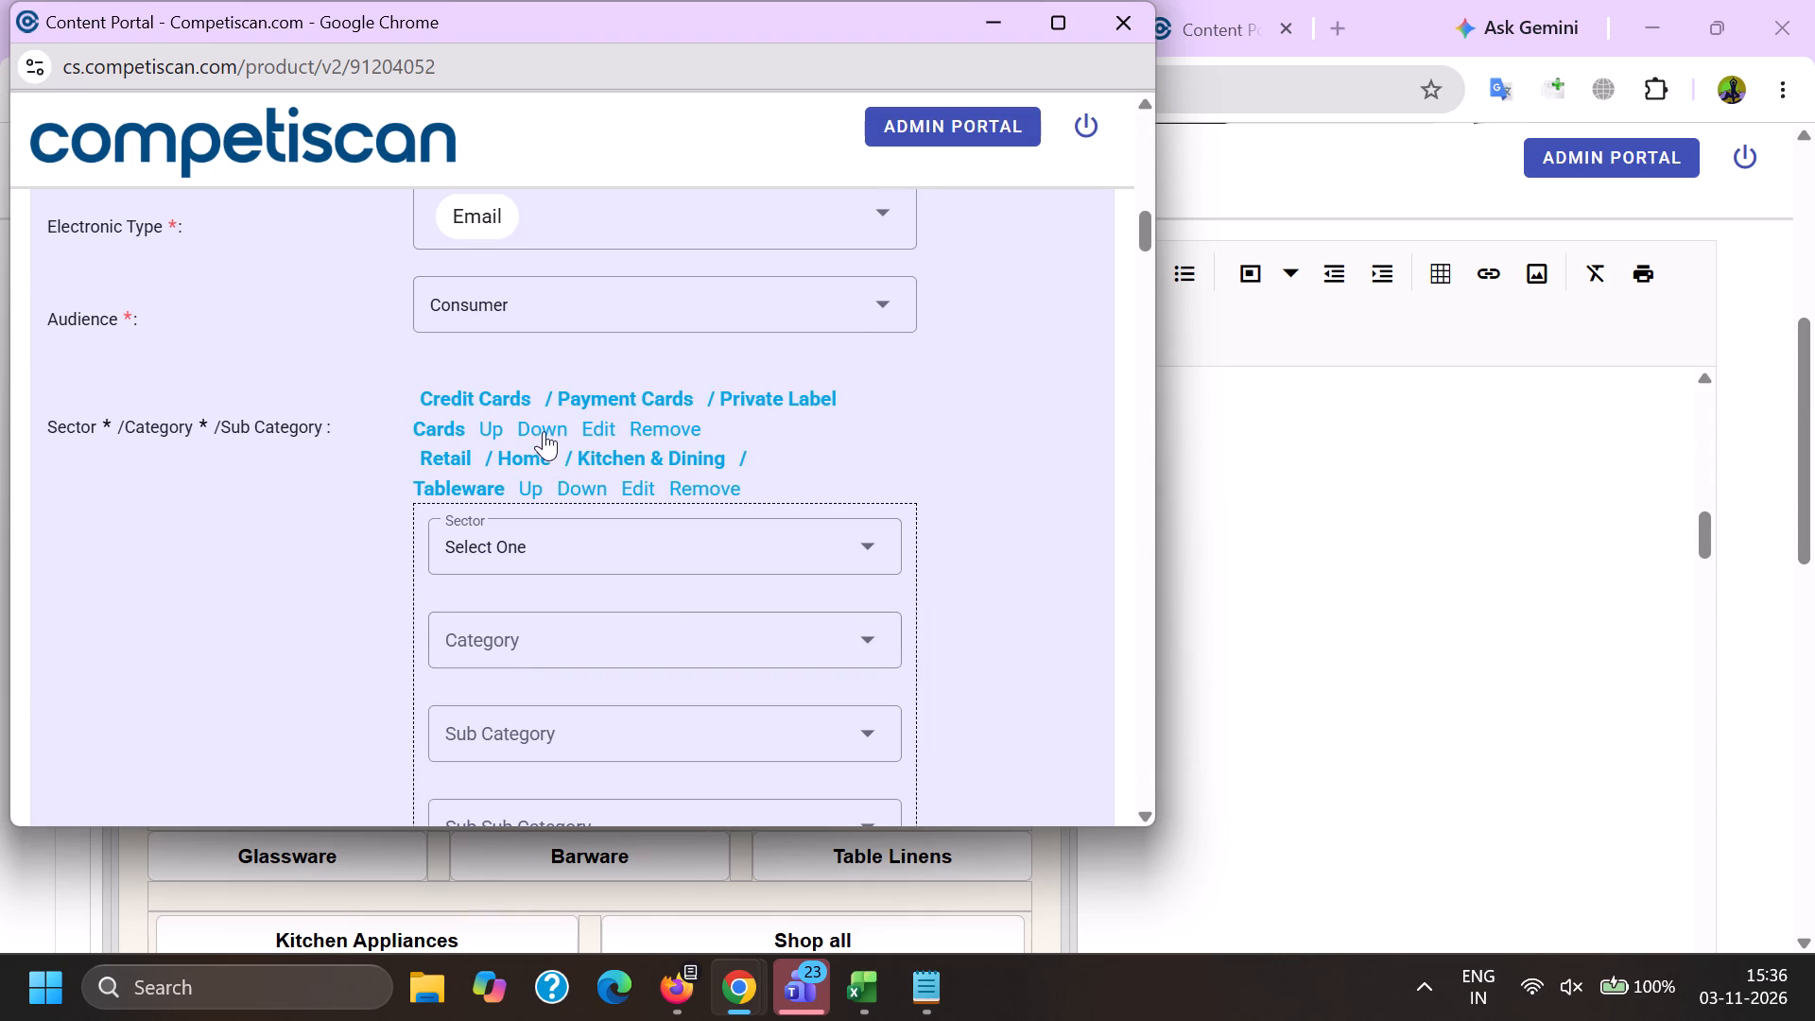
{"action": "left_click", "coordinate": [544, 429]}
Replace the Product Headline with the email's subject line, "30 days until Thanksgiving: up to 60% off your holiday table".
{"action": "scroll", "coordinate": [544, 430], "scroll_direction": "down", "scroll_amount": 5}
{"action": "left_click_drag", "start_coordinate": [899, 539], "coordinate": [3, 524]}
{"action": "key", "text": "BackSpace"}
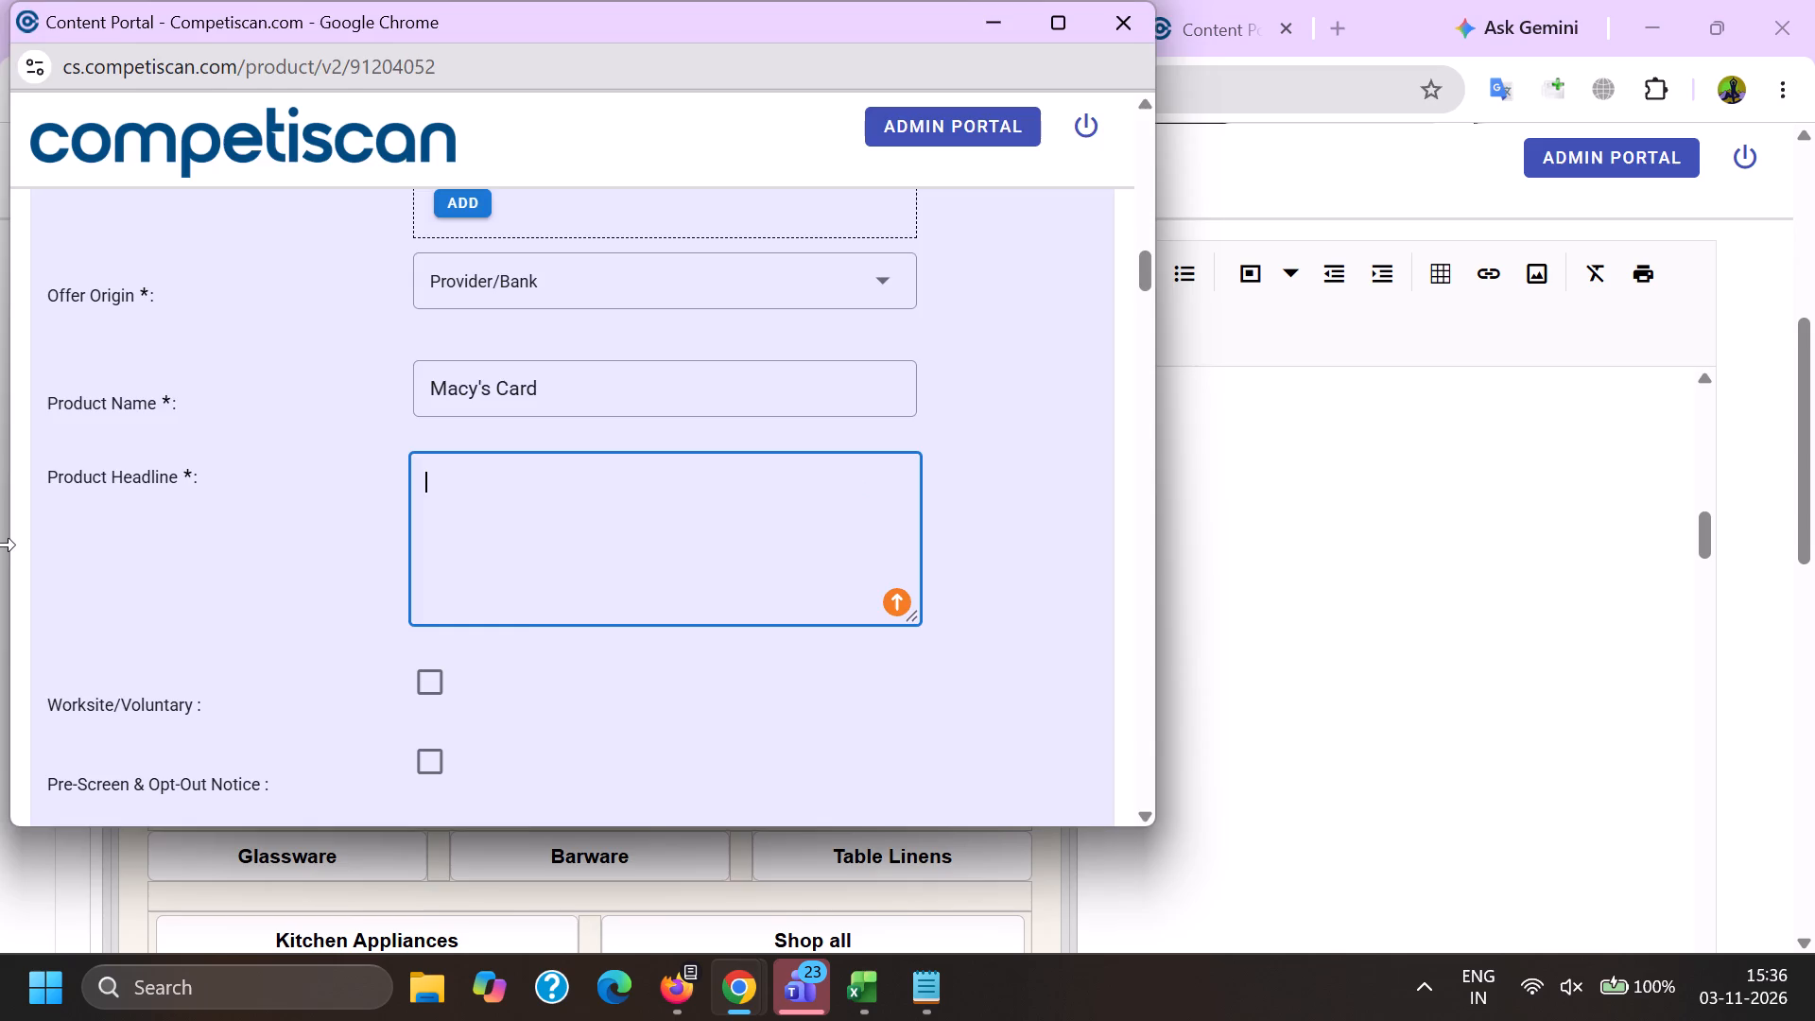
{"action": "key", "text": "alt+Tab"}
{"action": "scroll", "coordinate": [190, 539], "scroll_direction": "up", "scroll_amount": 16}
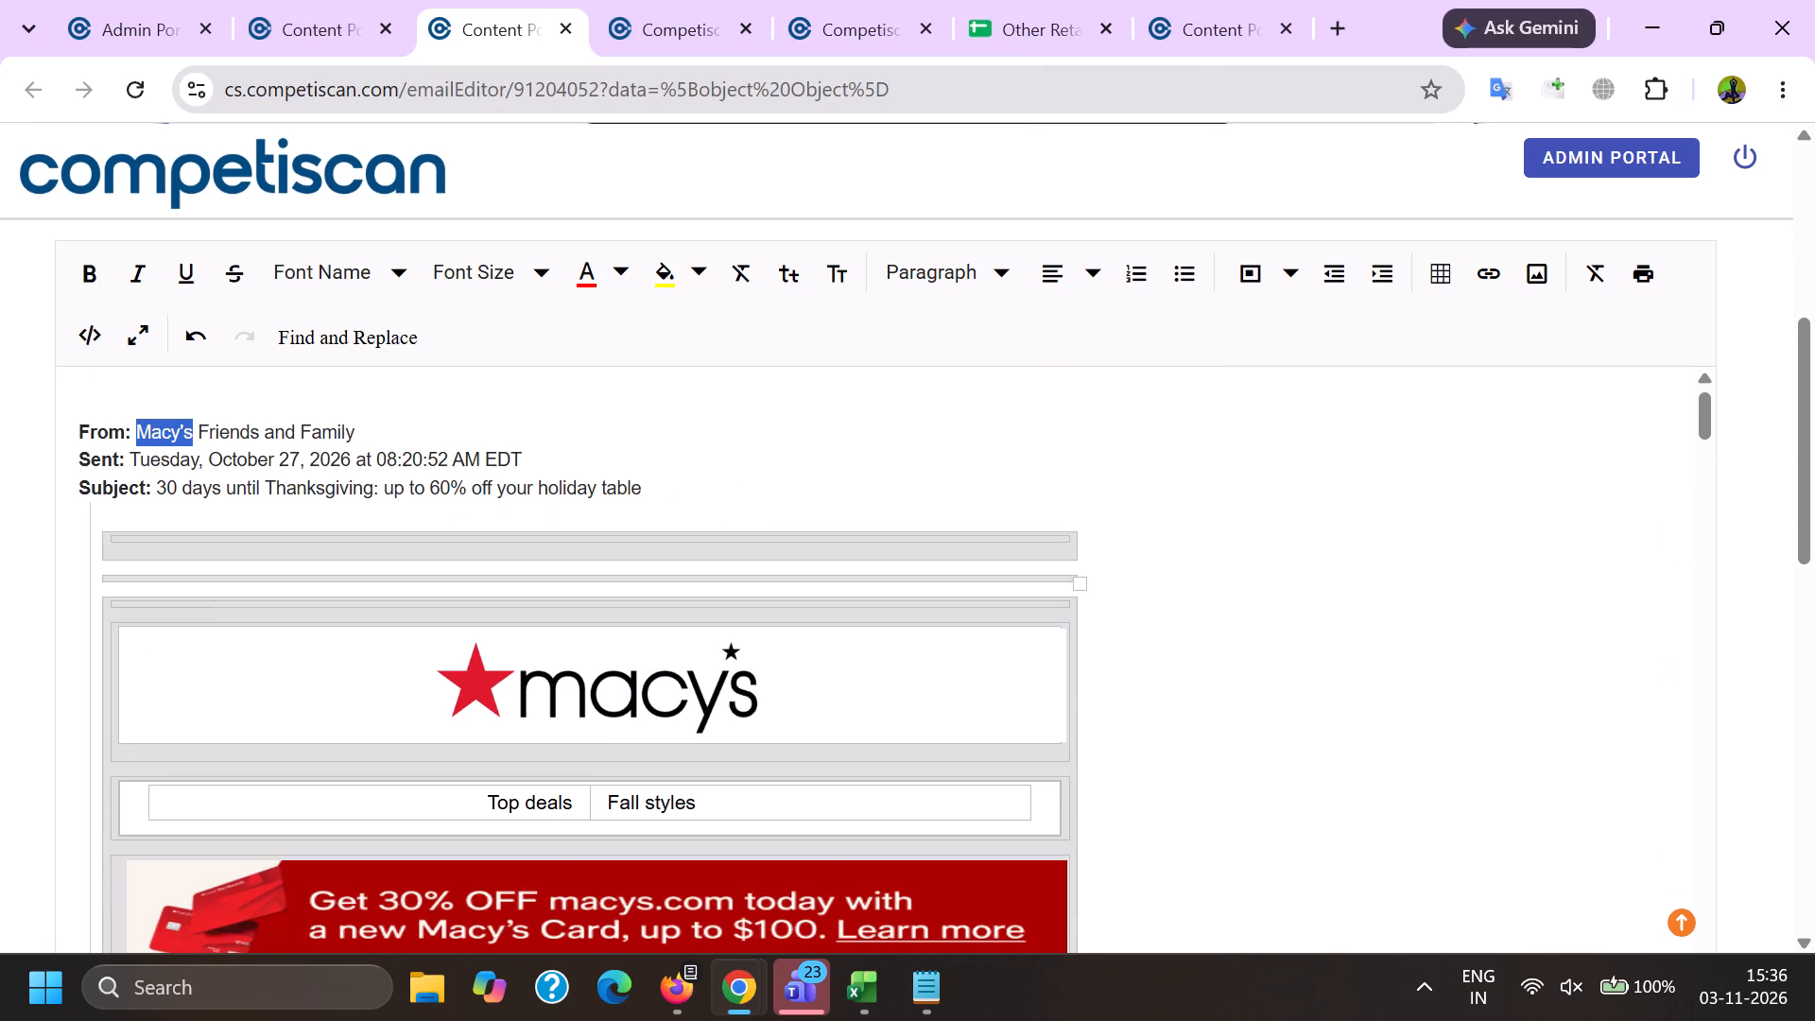
{"action": "left_click_drag", "start_coordinate": [157, 478], "coordinate": [639, 494]}
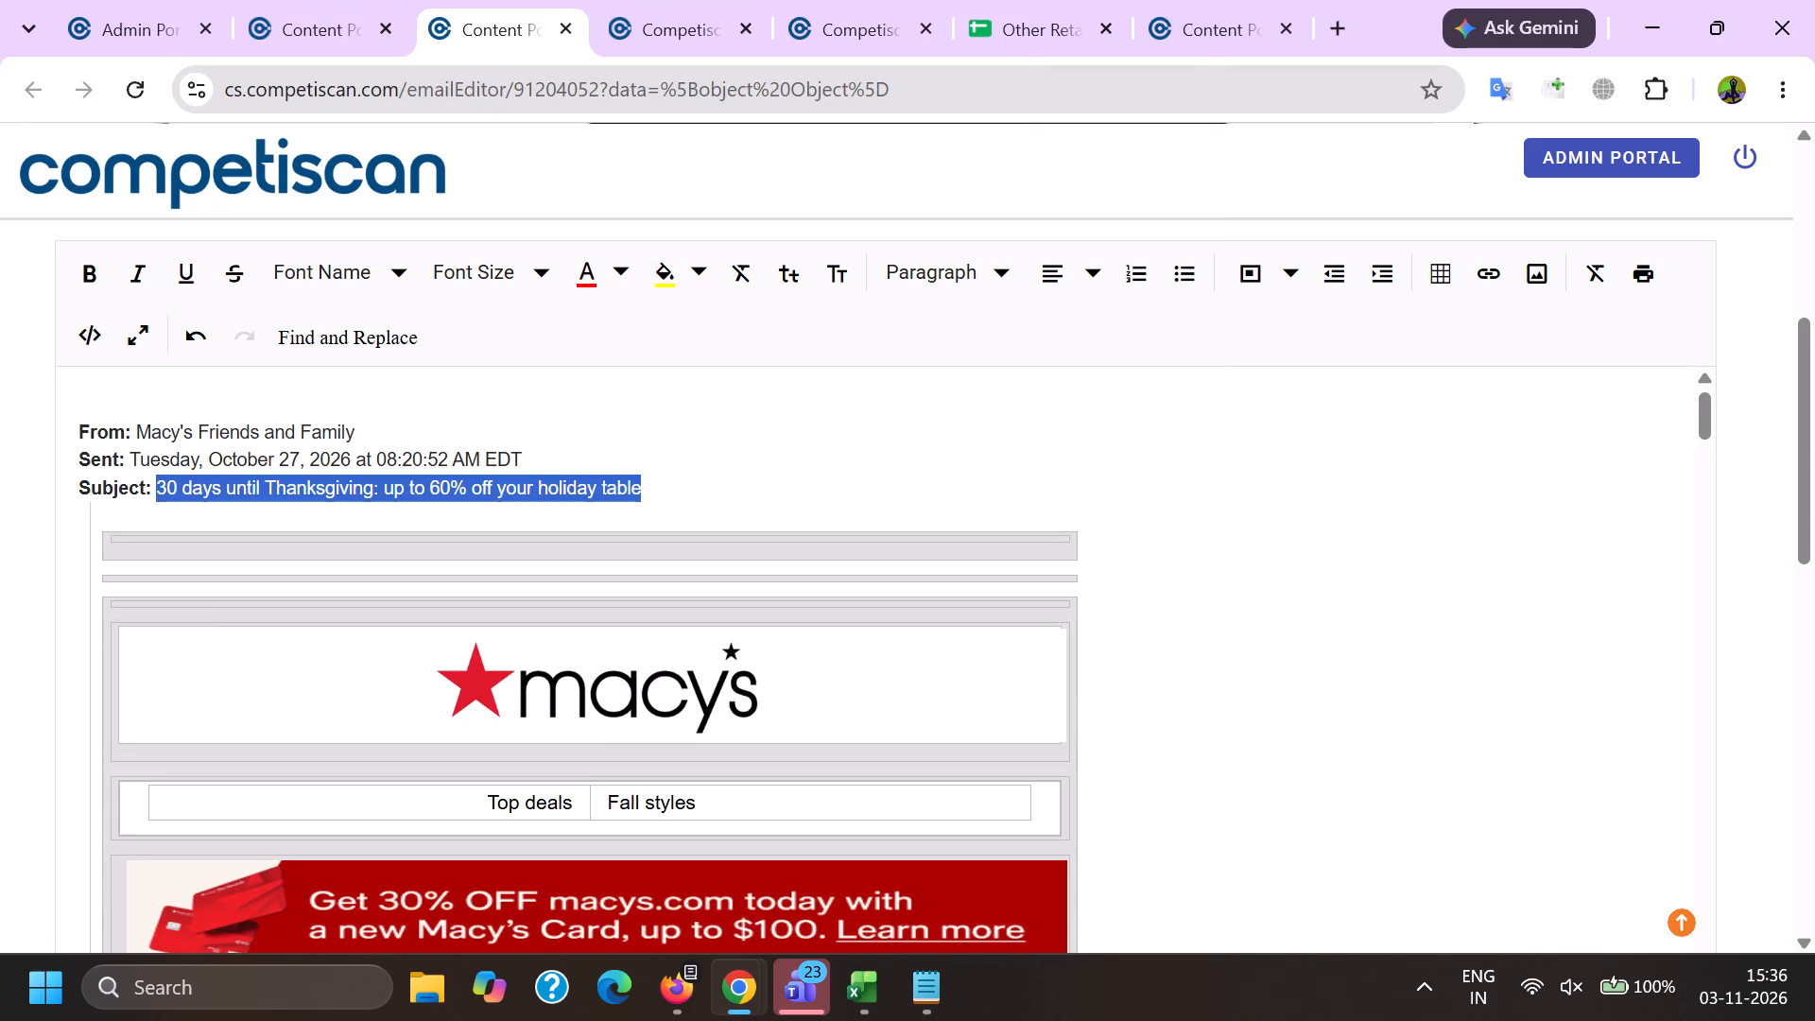
{"action": "key", "text": "ctrl+c"}
{"action": "key", "text": "alt+Tab"}
{"action": "key", "text": "ctrl+v"}
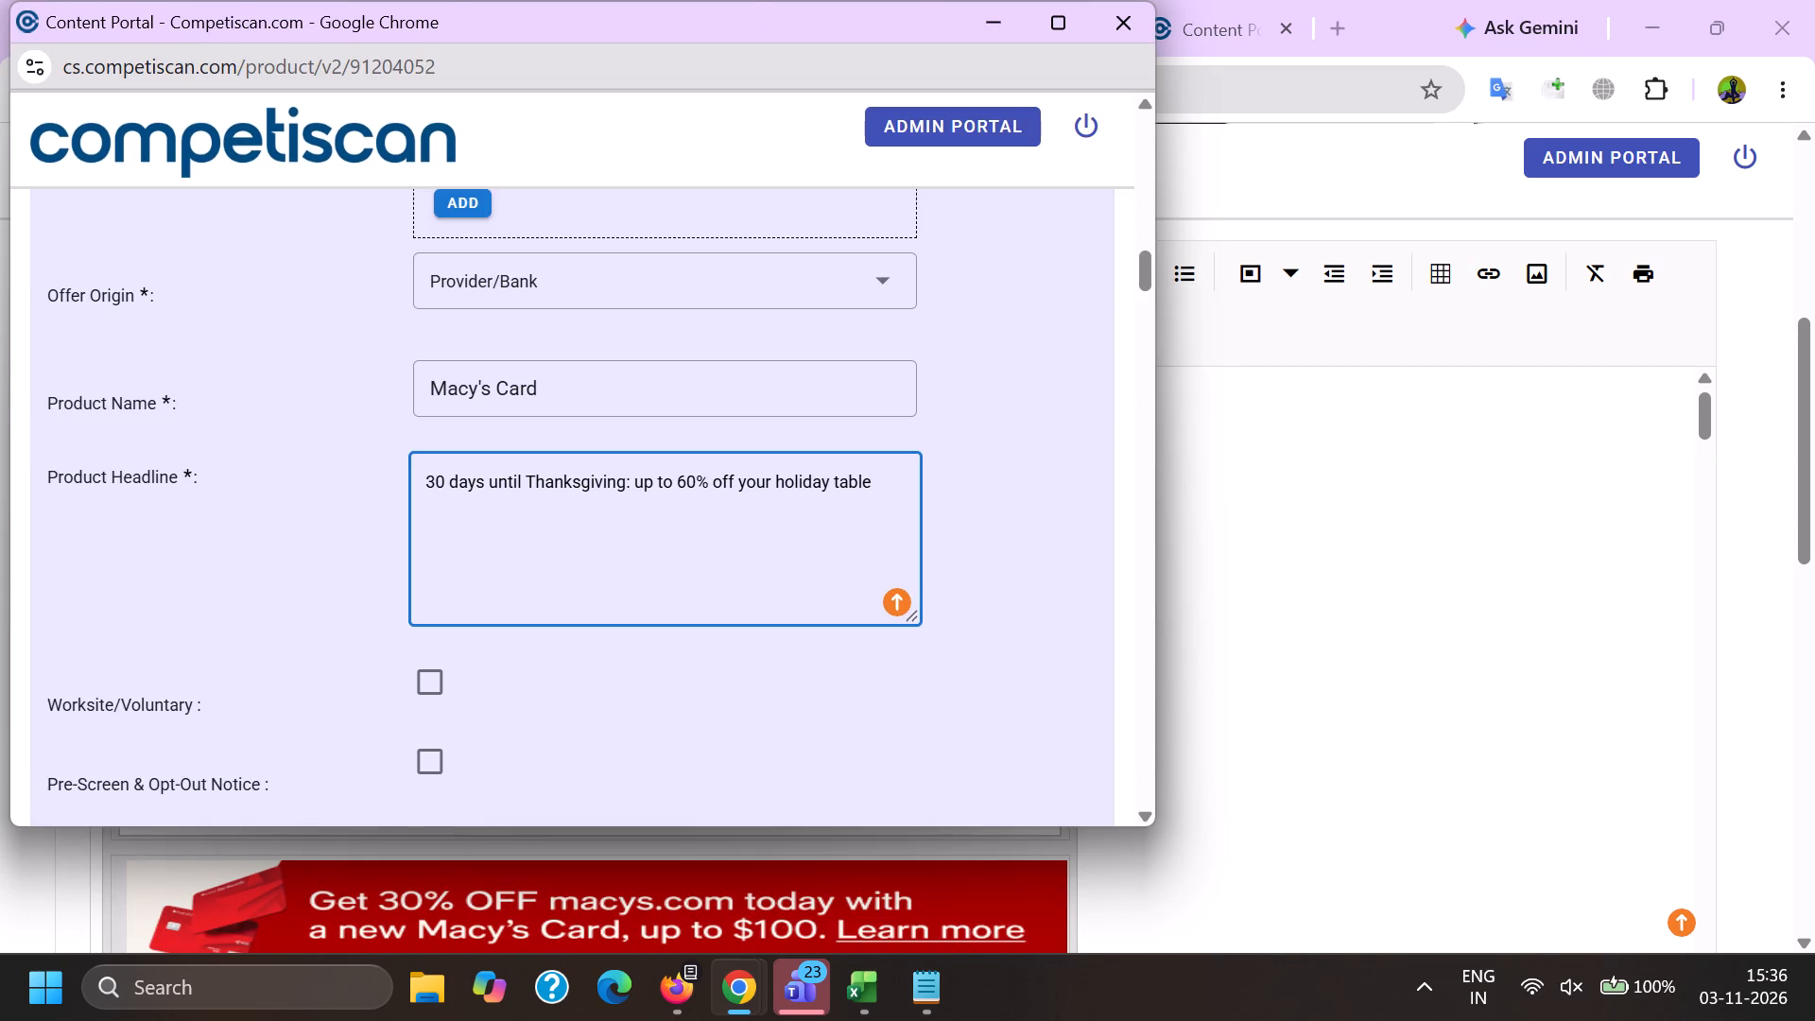
Capitalize "Up" after the colon in the headline and end the sentence with a period and a space.
{"action": "left_click", "coordinate": [654, 473]}
{"action": "key", "text": "Left"}
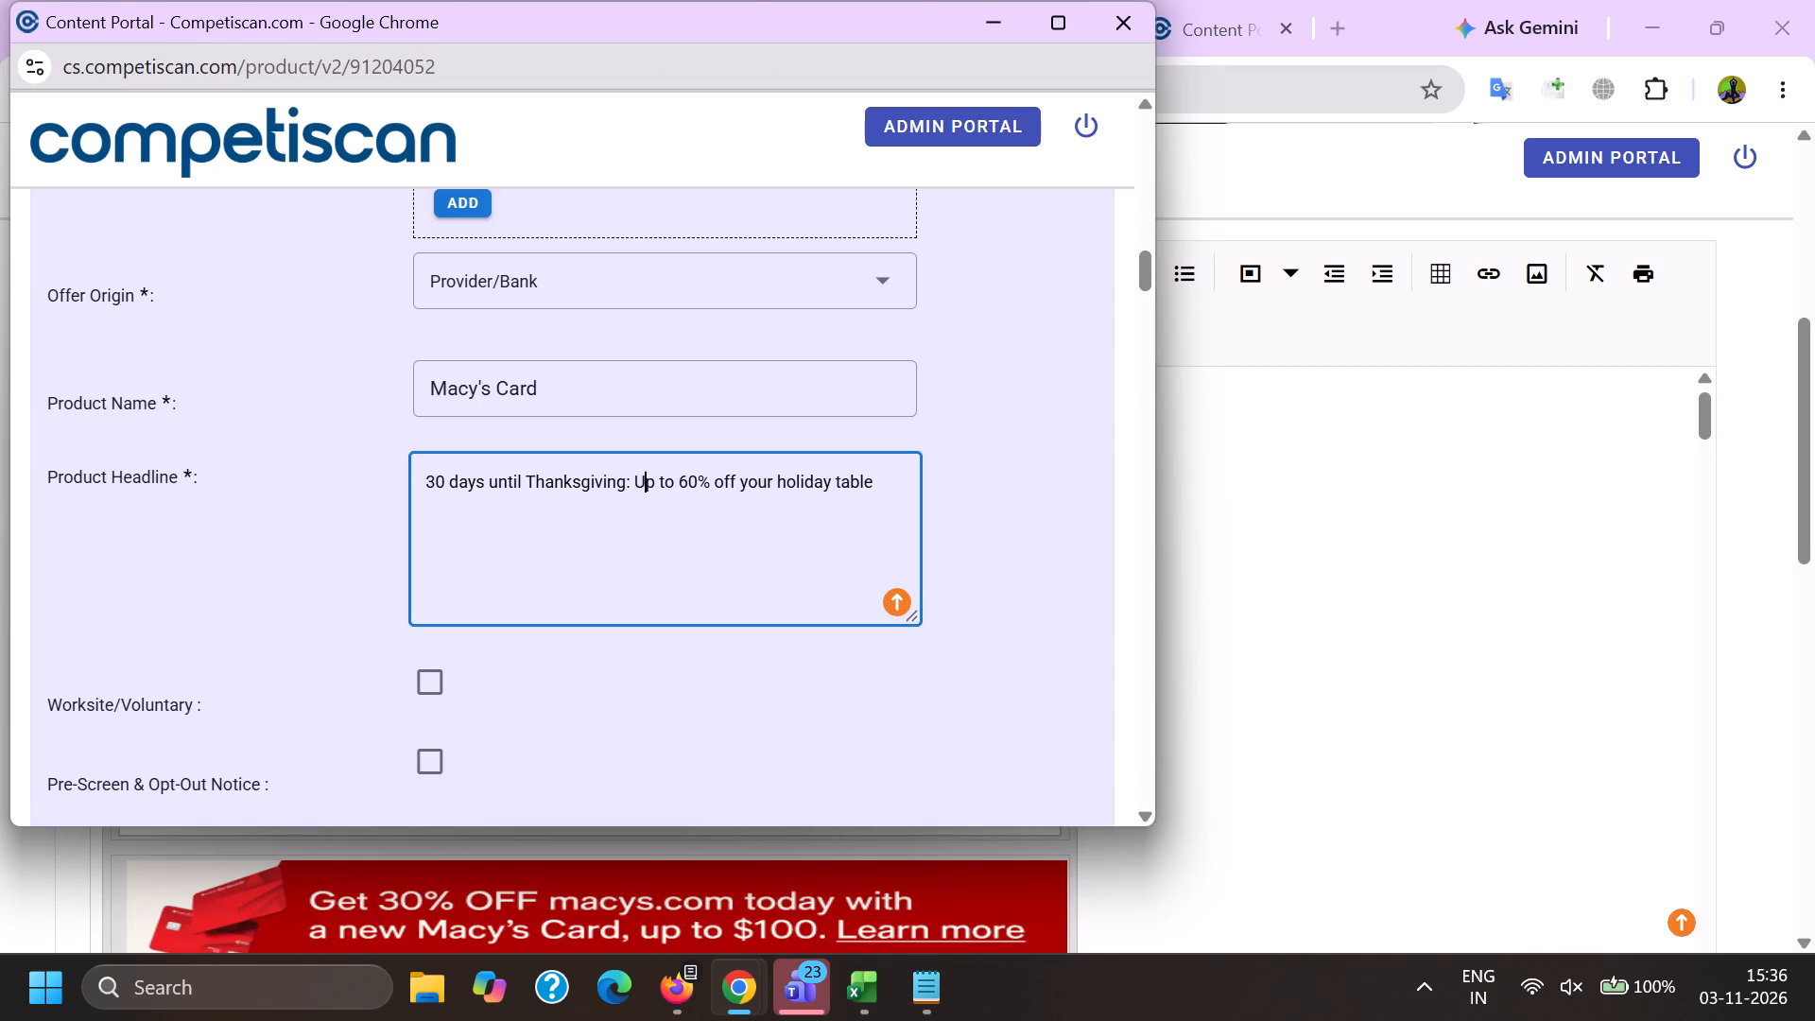
{"action": "left_click", "coordinate": [914, 480]}
{"action": "key", "text": "period"}
{"action": "key", "text": "space"}
Append "Get 30% OFF macys.com today with a new Macy's Card, up to $100" to the headline, copied from product form 20983900.
{"action": "key", "text": "alt+Tab"}
{"action": "left_click", "coordinate": [1147, 0]}
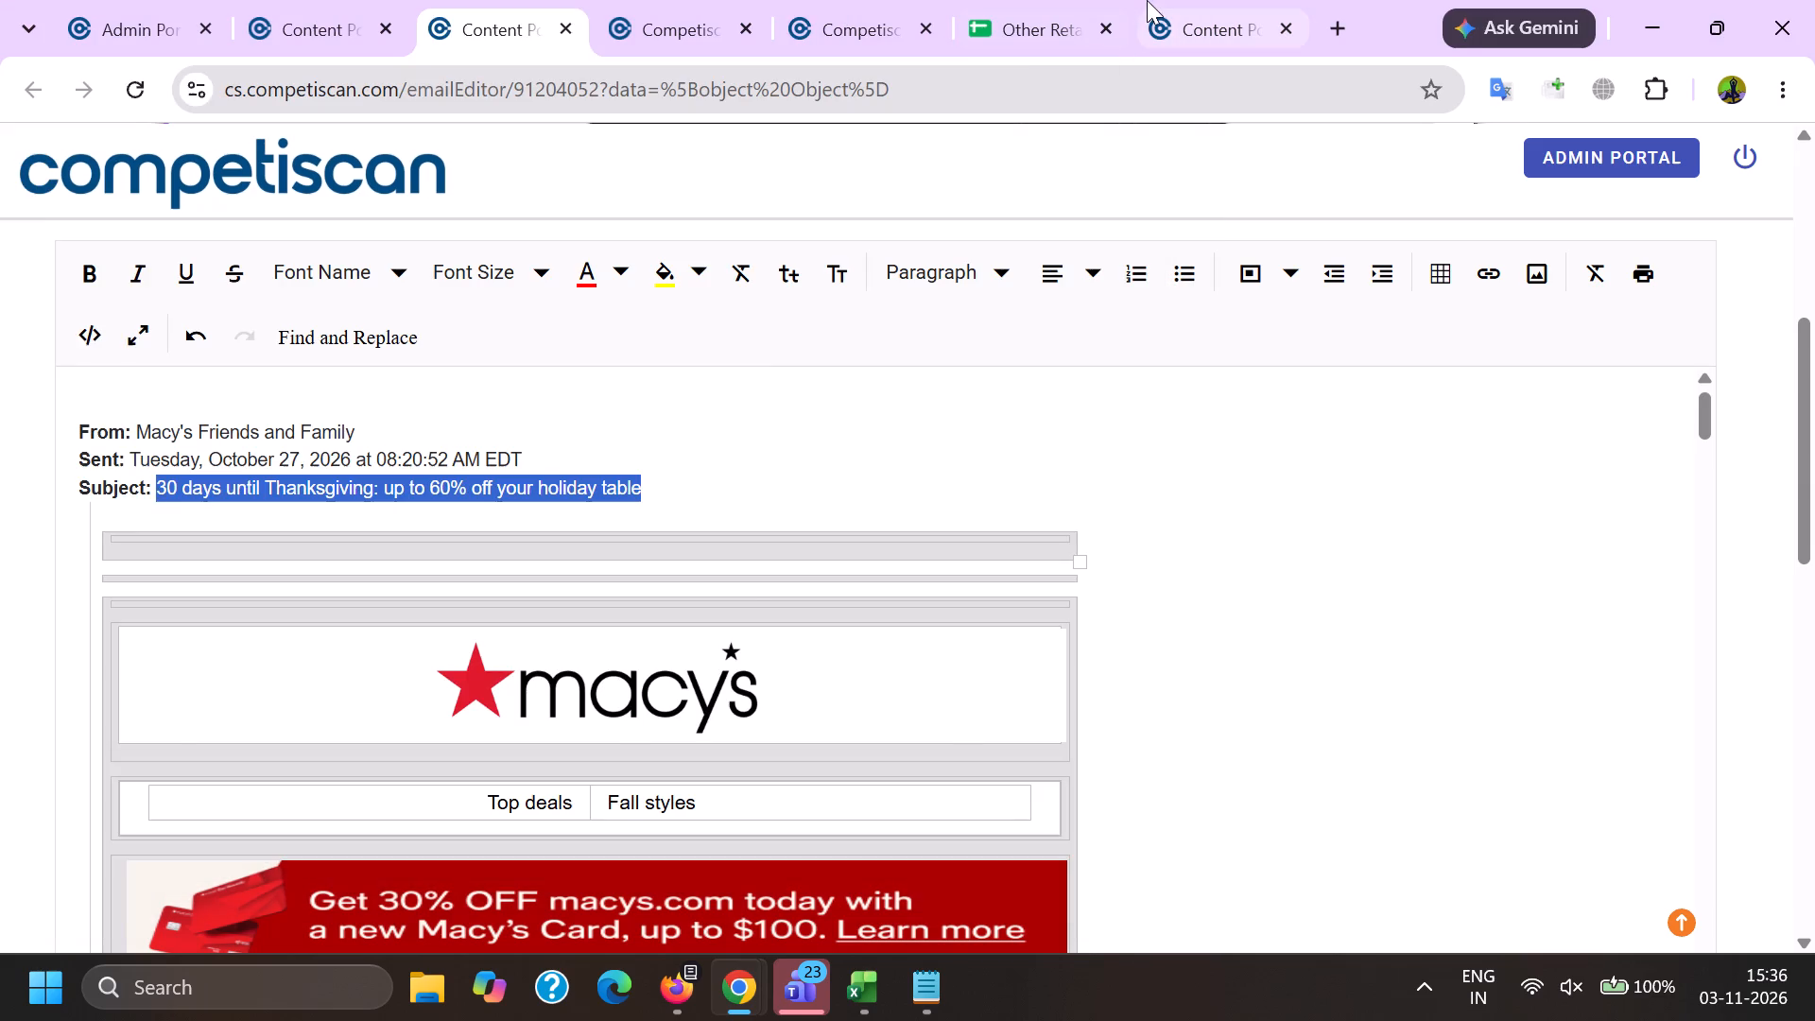
{"action": "scroll", "coordinate": [1090, 452], "scroll_direction": "up", "scroll_amount": 10}
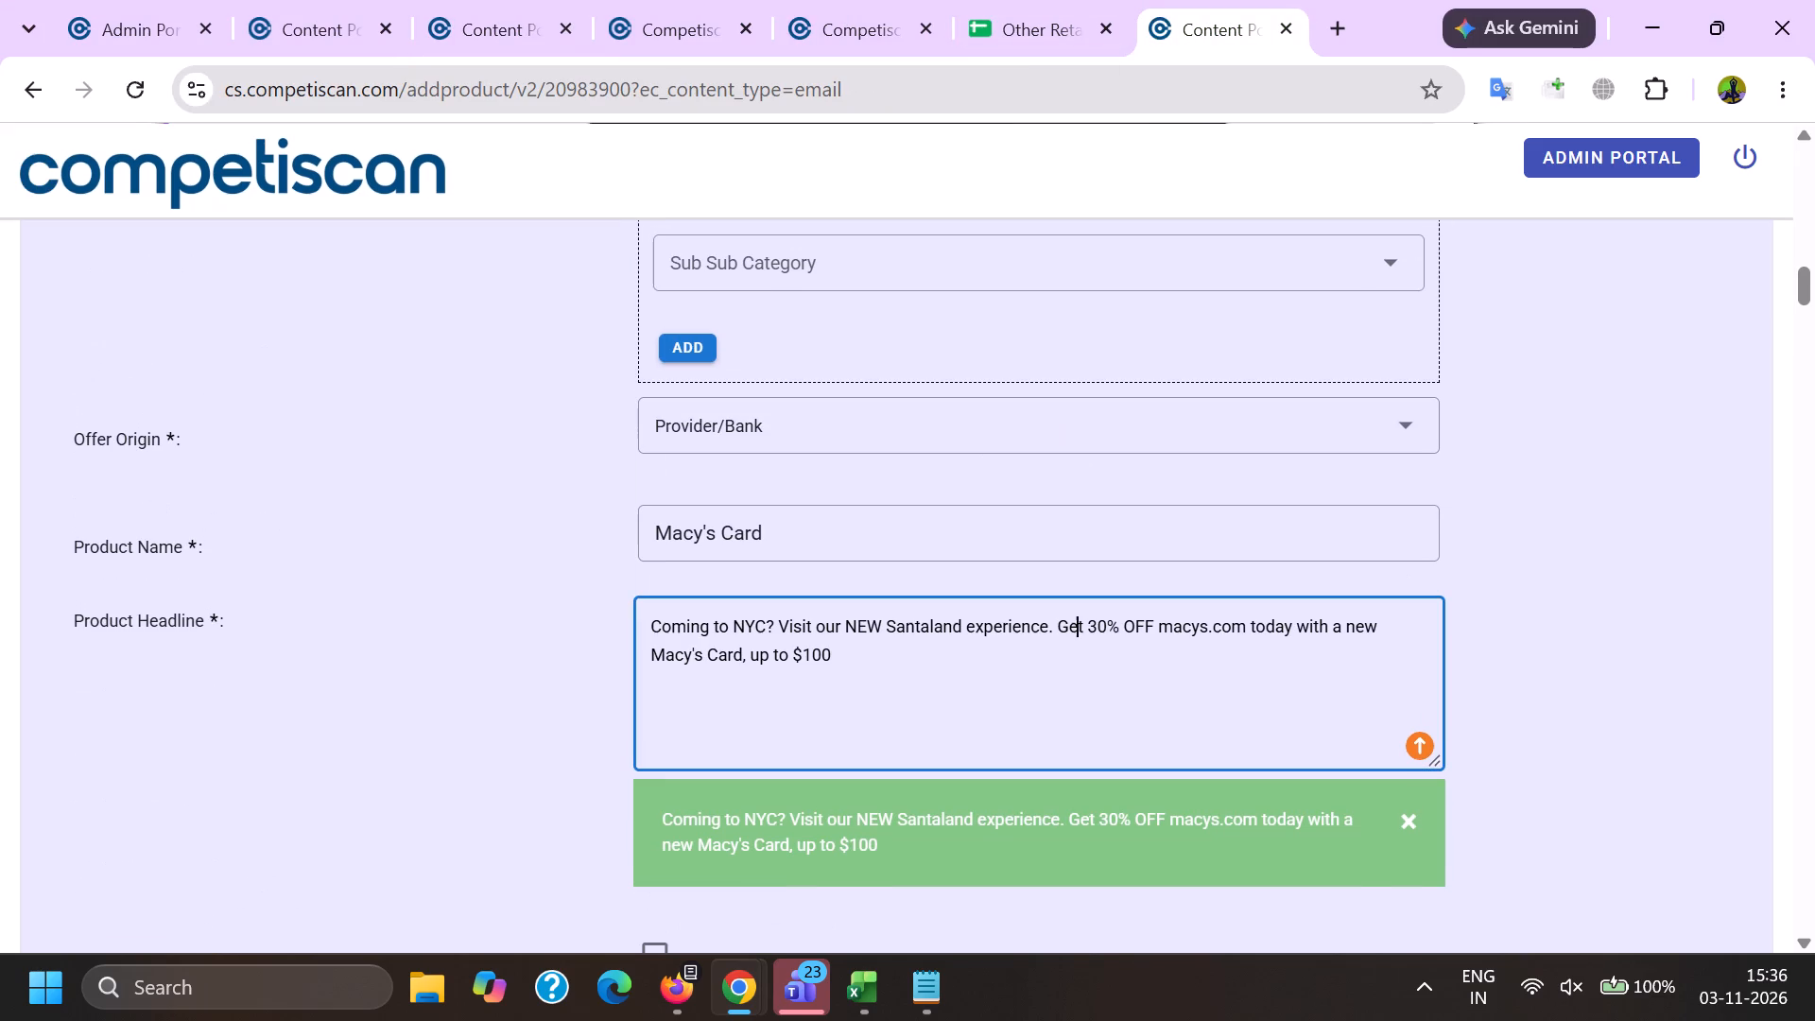
{"action": "key", "text": "ctrl+c"}
{"action": "key", "text": "alt+Tab"}
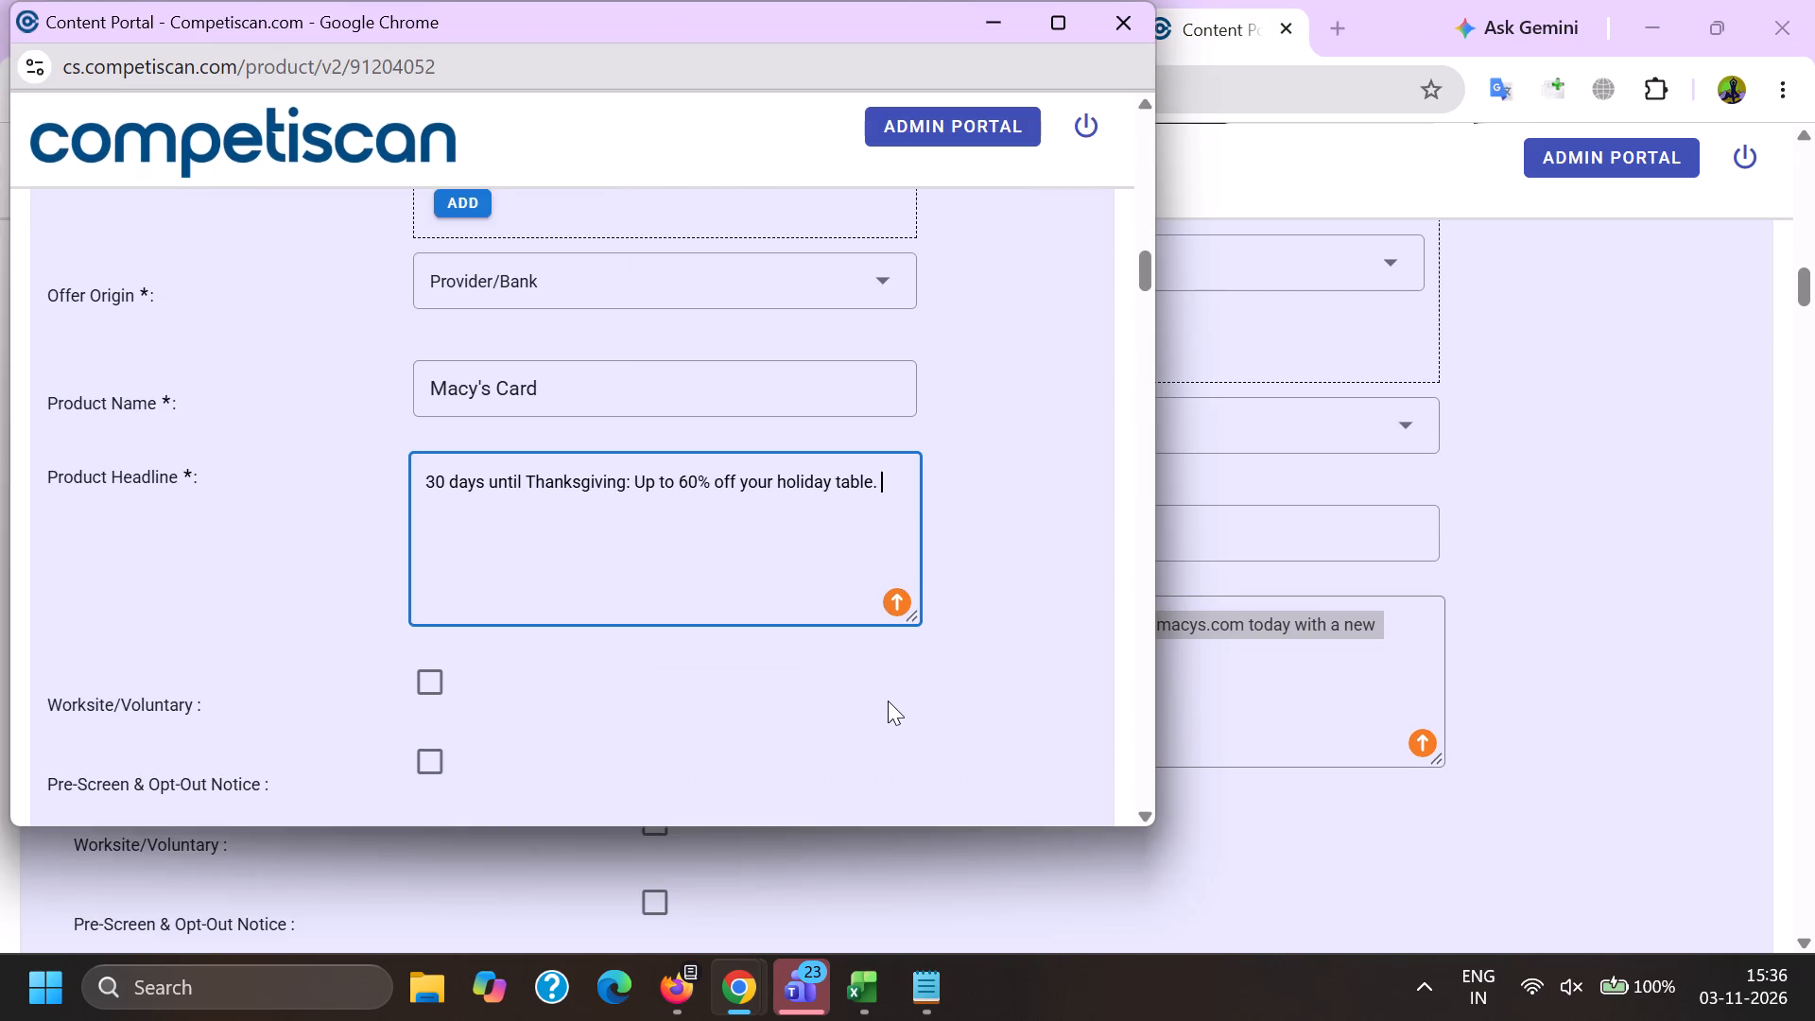
{"action": "key", "text": "ctrl+v"}
Set the Response Mechanism to URL/Website and the Mailing Type to Acquisition.
{"action": "scroll", "coordinate": [508, 547], "scroll_direction": "down", "scroll_amount": 5}
{"action": "left_click", "coordinate": [476, 431]}
{"action": "scroll", "coordinate": [514, 266], "scroll_direction": "down", "scroll_amount": 6}
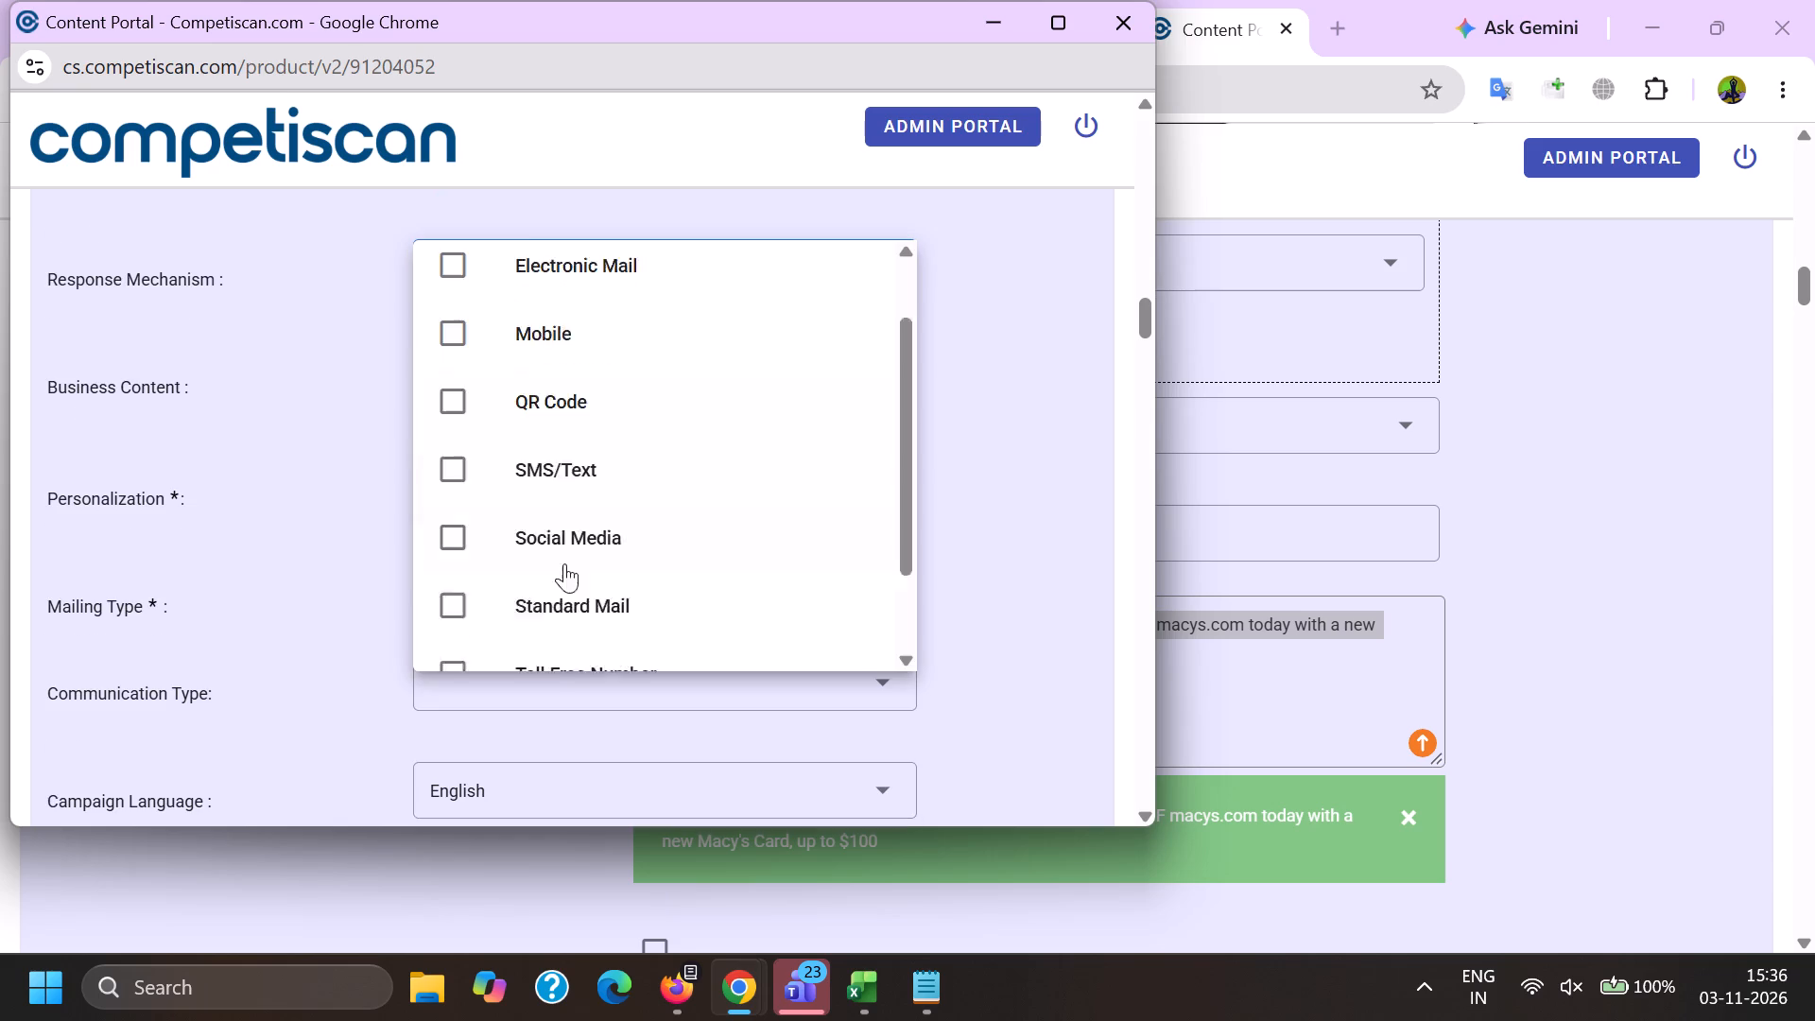
{"action": "left_click", "coordinate": [597, 616]}
{"action": "left_click_drag", "start_coordinate": [283, 617], "coordinate": [296, 622]}
{"action": "left_click", "coordinate": [546, 623]}
{"action": "left_click", "coordinate": [542, 614]}
{"action": "left_click", "coordinate": [504, 492]}
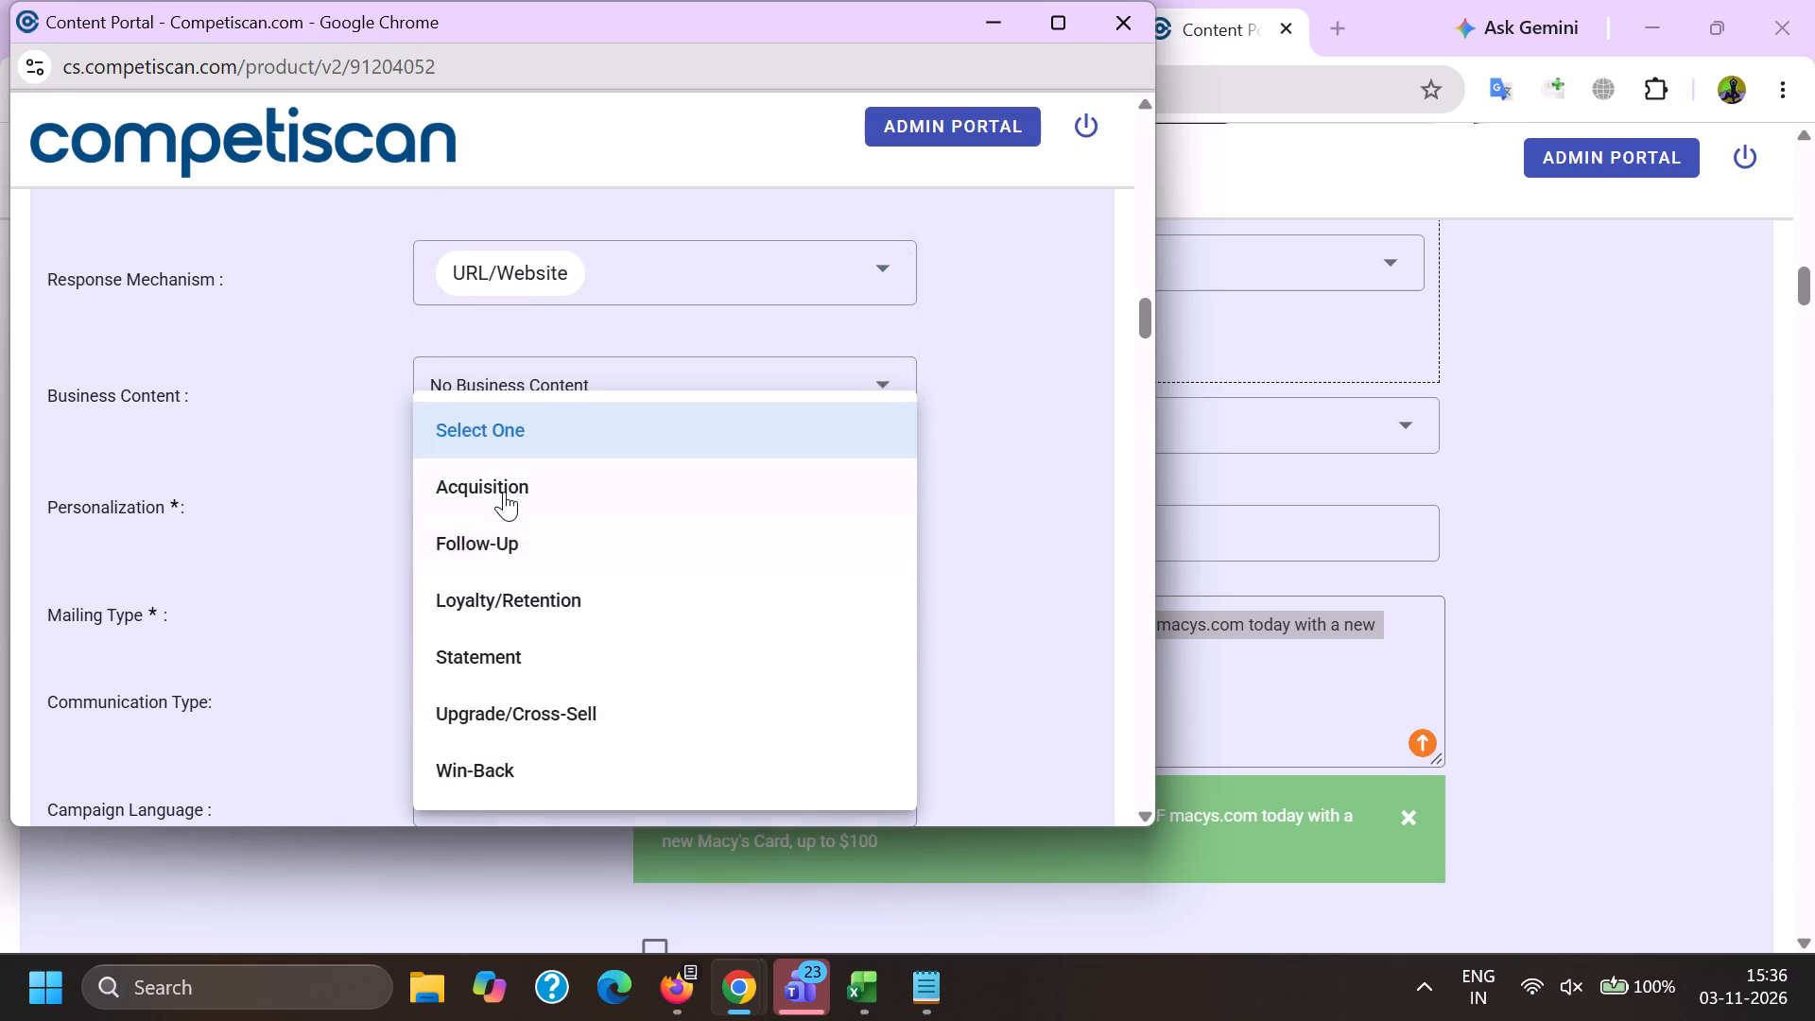
{"action": "left_click_drag", "start_coordinate": [327, 608], "coordinate": [347, 627]}
Select Bonuses/Contests/Incentives as the Communication Type.
{"action": "left_click", "coordinate": [475, 677]}
{"action": "scroll", "coordinate": [514, 450], "scroll_direction": "down", "scroll_amount": 4}
{"action": "left_click", "coordinate": [537, 331]}
{"action": "scroll", "coordinate": [538, 333], "scroll_direction": "down", "scroll_amount": 4}
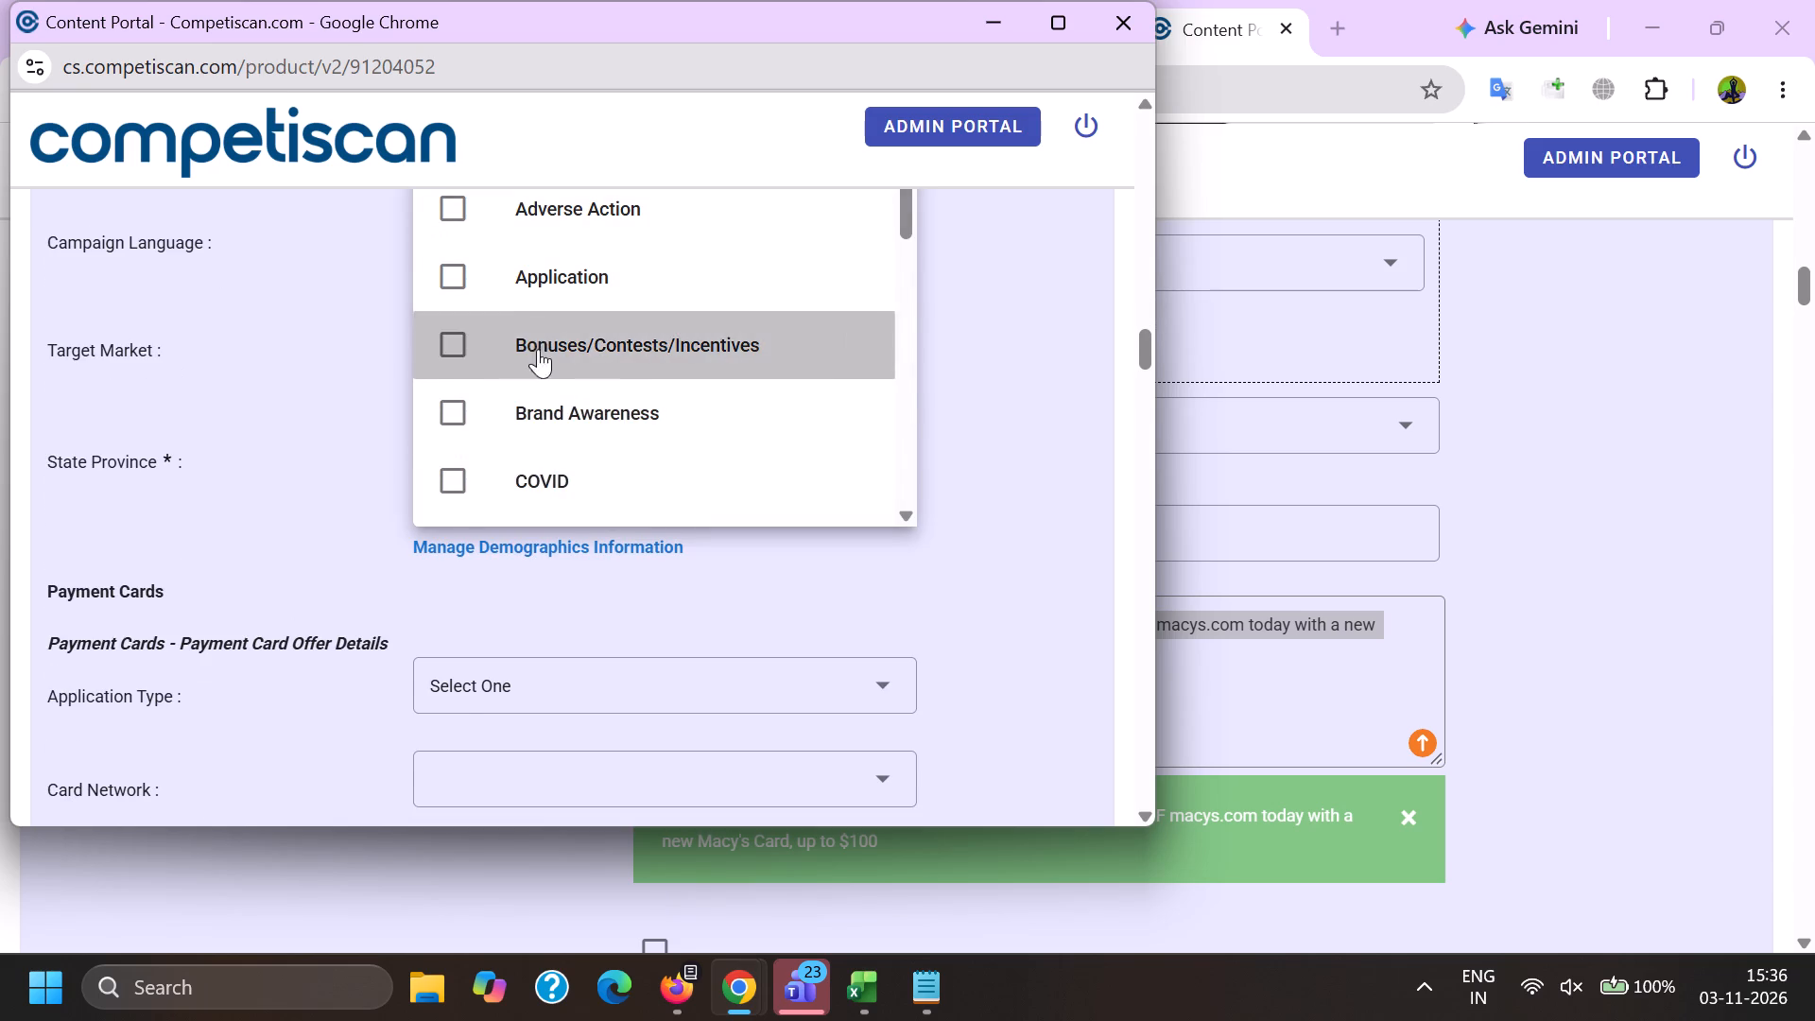
{"action": "left_click", "coordinate": [559, 345]}
{"action": "left_click", "coordinate": [366, 399]}
Enter "30% OFF macys.com today with a new Macy's Card, up to $100" as Sign-on Incentive #1.
{"action": "left_click", "coordinate": [501, 420]}
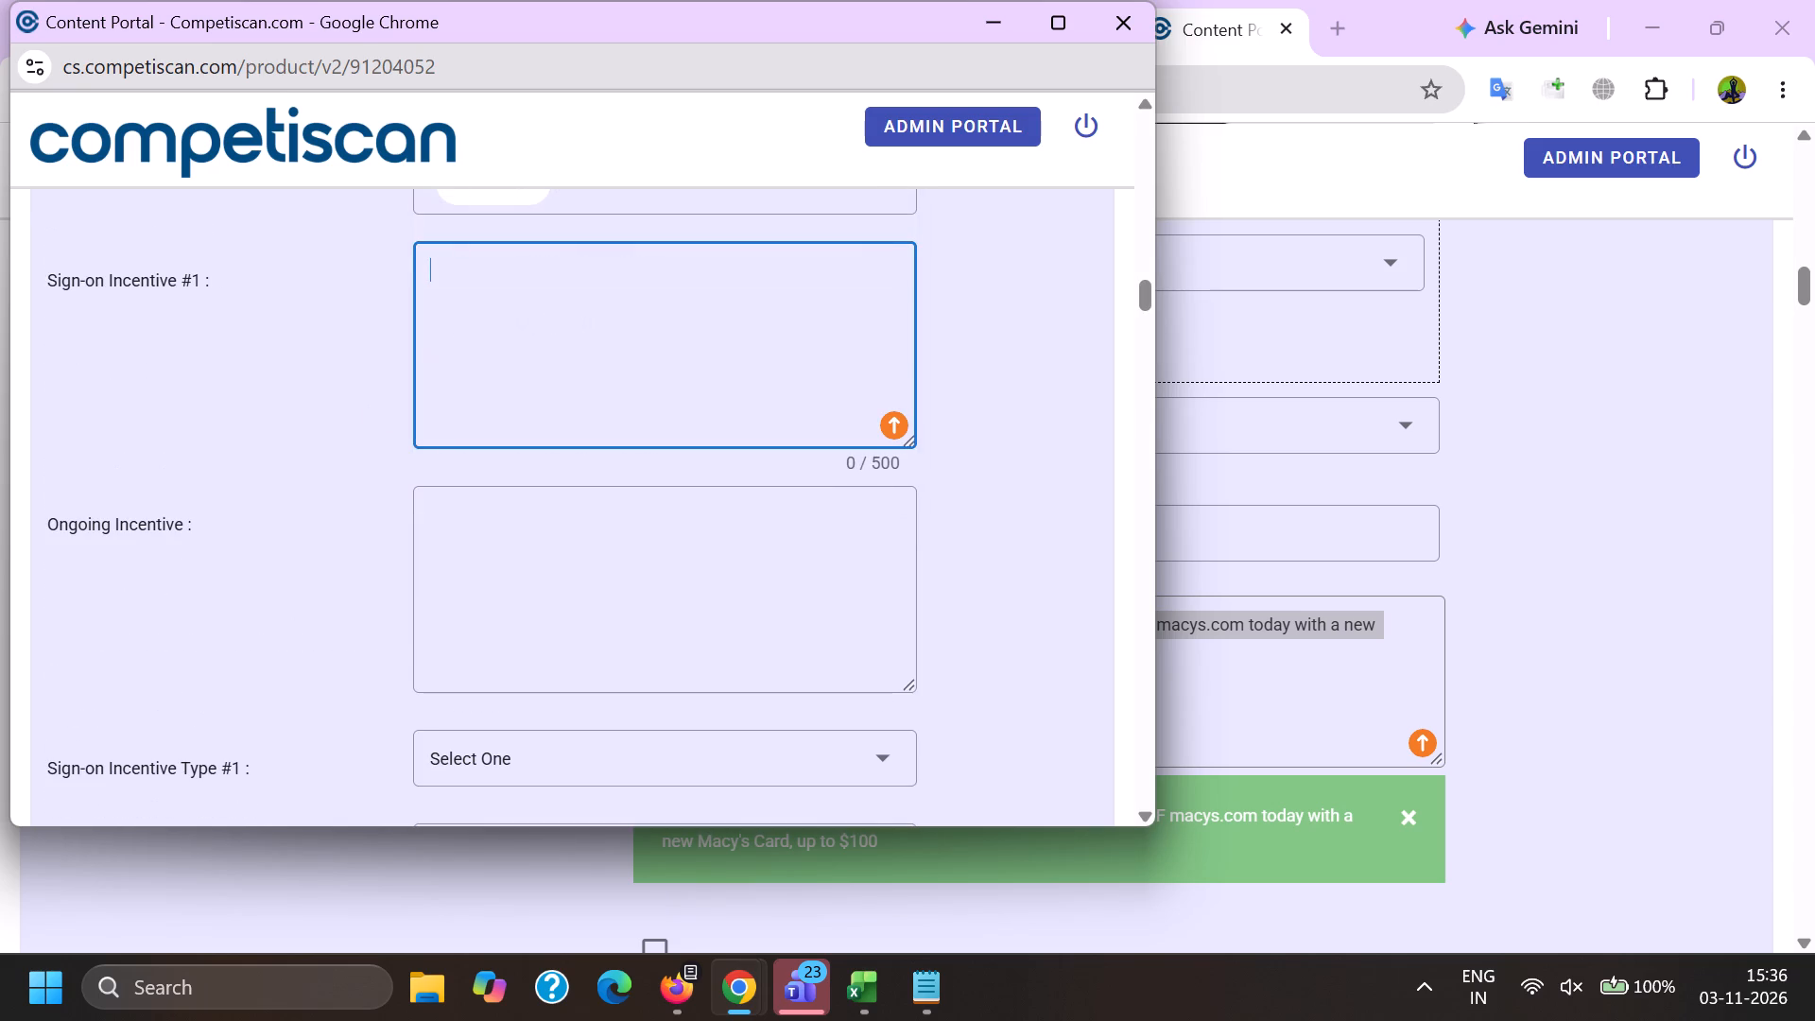
{"action": "key", "text": "ctrl+v"}
{"action": "left_click_drag", "start_coordinate": [468, 269], "coordinate": [169, 244]}
{"action": "key", "text": "BackSpace"}
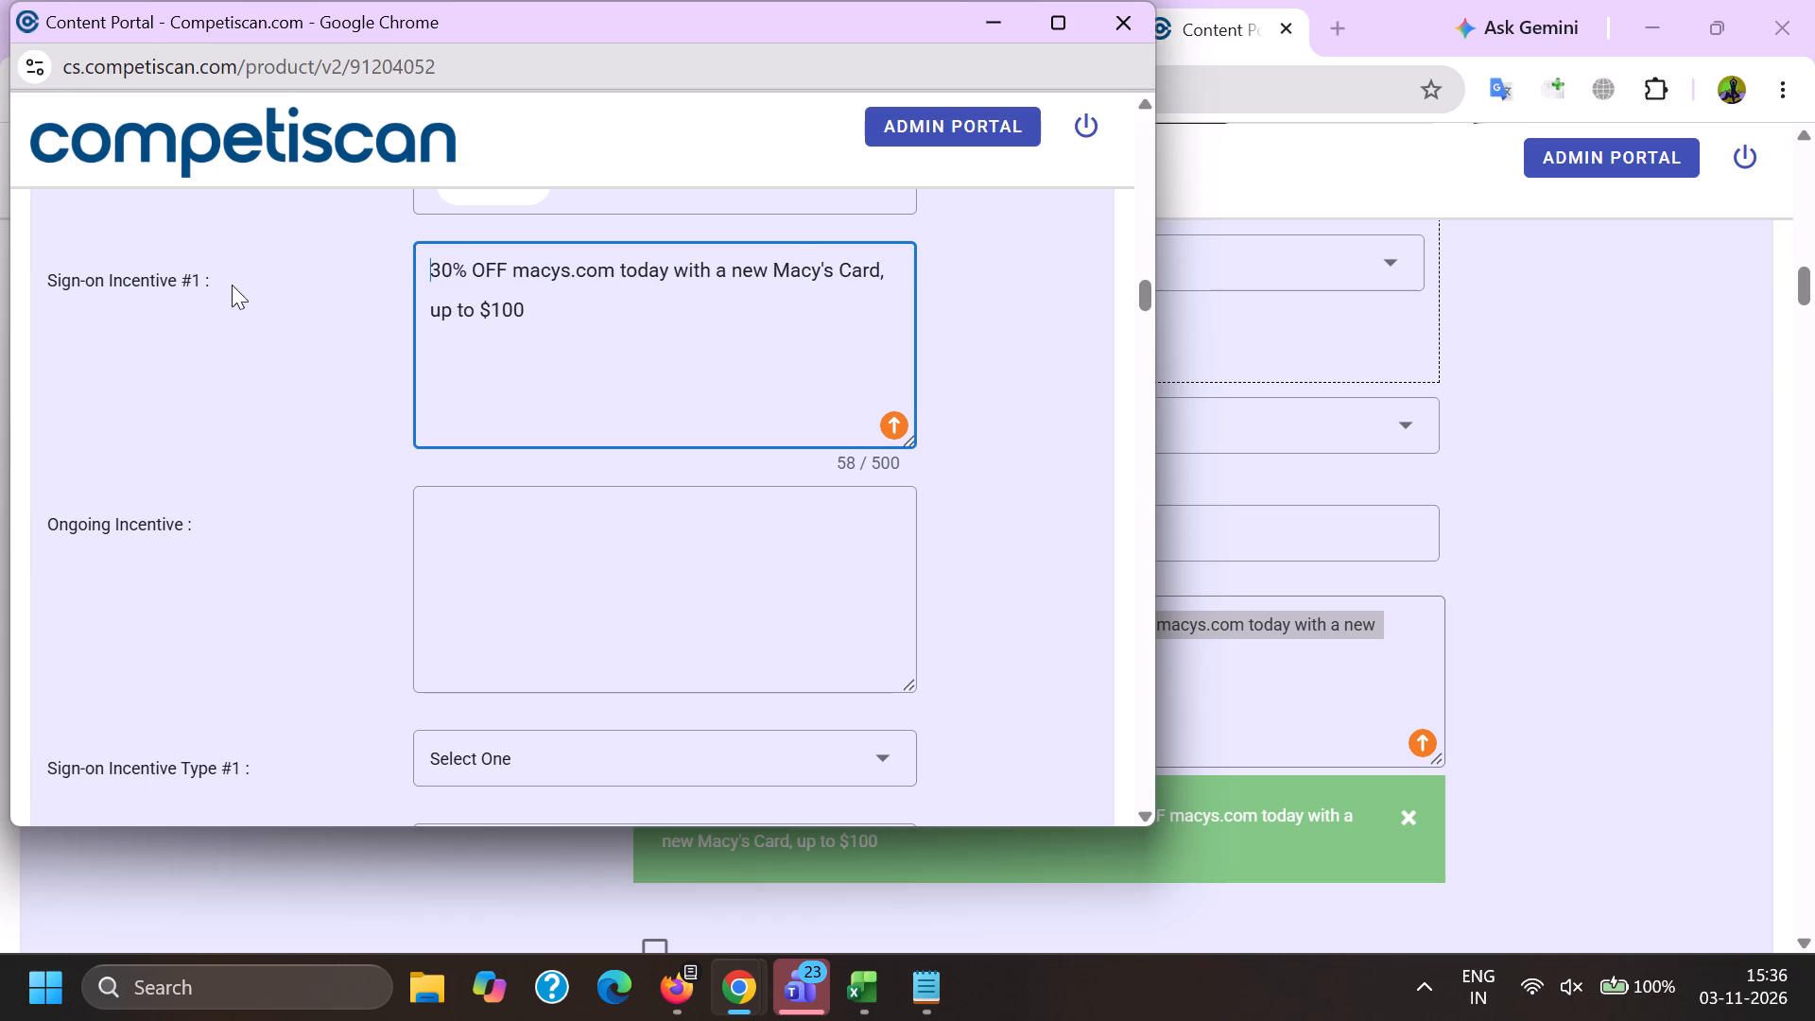
Set Sign-on Incentive Type #1 to Coupon/Discount and Sign-on Incentive Value #1 to 30.00.
{"action": "scroll", "coordinate": [395, 343], "scroll_direction": "down", "scroll_amount": 4}
{"action": "scroll", "coordinate": [473, 460], "scroll_direction": "up", "scroll_amount": 2}
{"action": "left_click", "coordinate": [495, 457]}
{"action": "scroll", "coordinate": [476, 561], "scroll_direction": "down", "scroll_amount": 5}
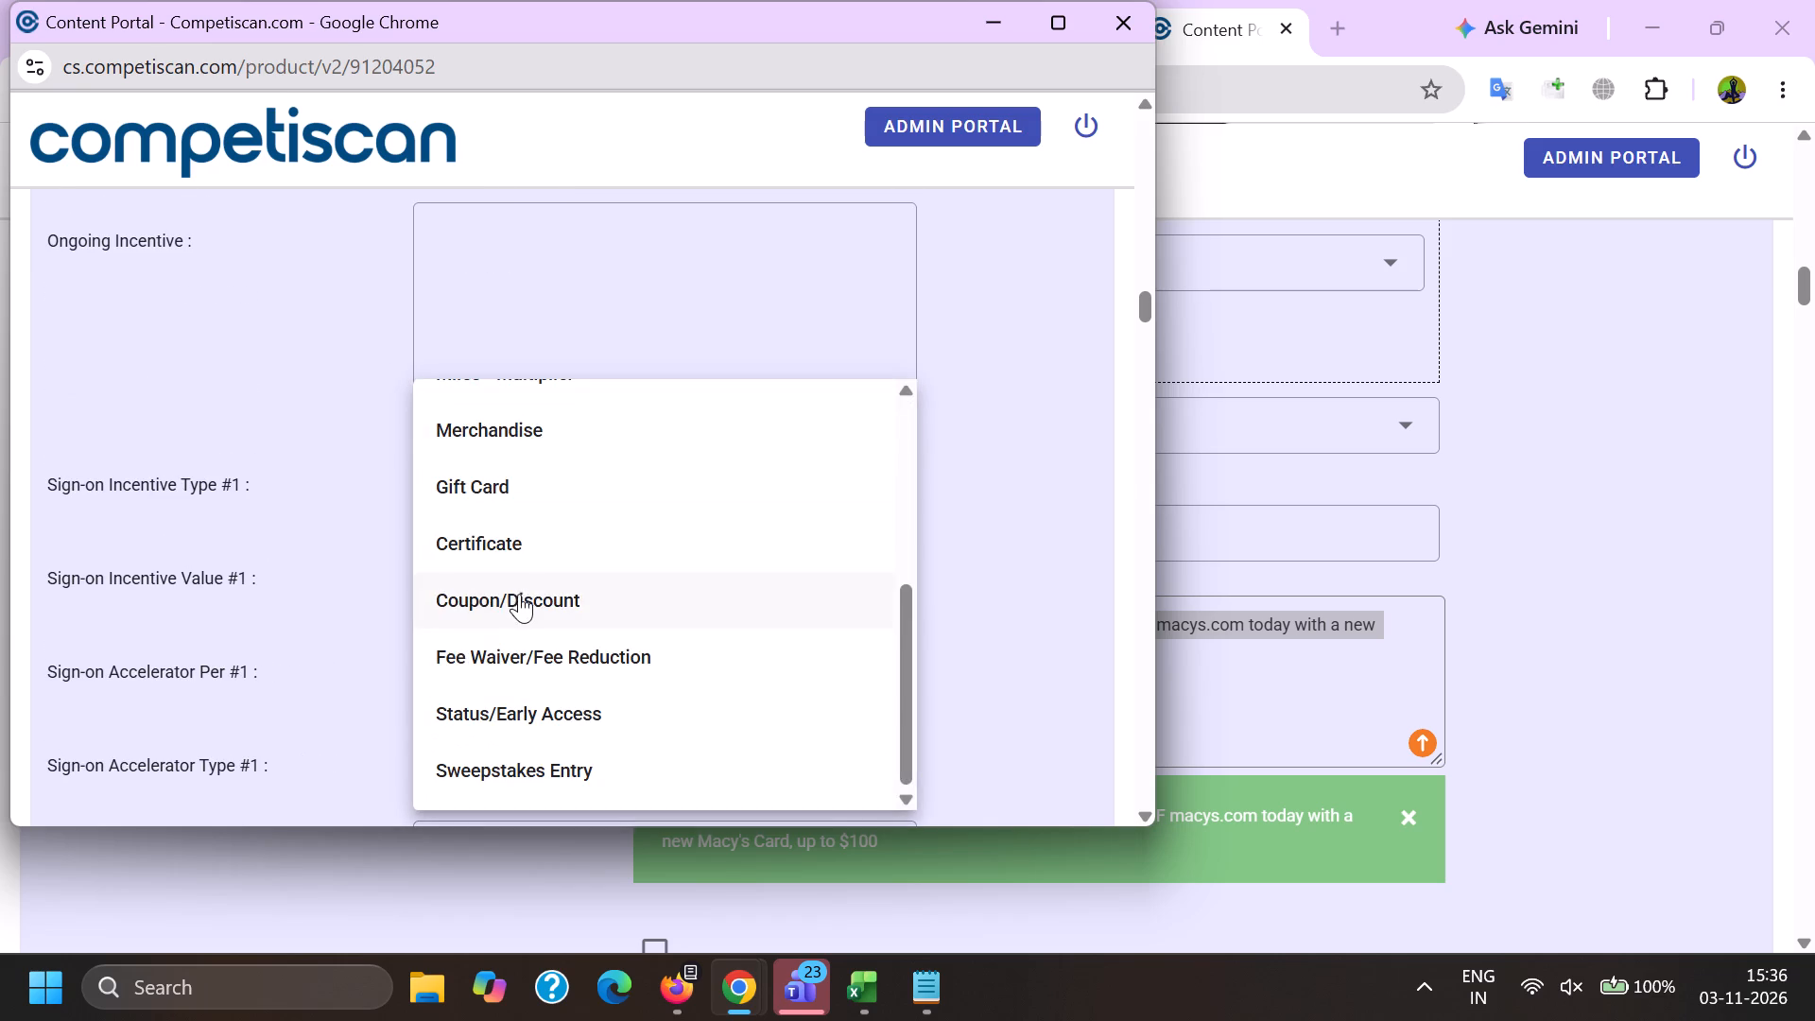
{"action": "left_click", "coordinate": [519, 594]}
{"action": "left_click_drag", "start_coordinate": [338, 574], "coordinate": [356, 576]}
{"action": "left_click", "coordinate": [473, 555]}
{"action": "key", "text": "3"}
{"action": "key", "text": "0"}
{"action": "key", "text": "period"}
{"action": "key", "text": "0"}
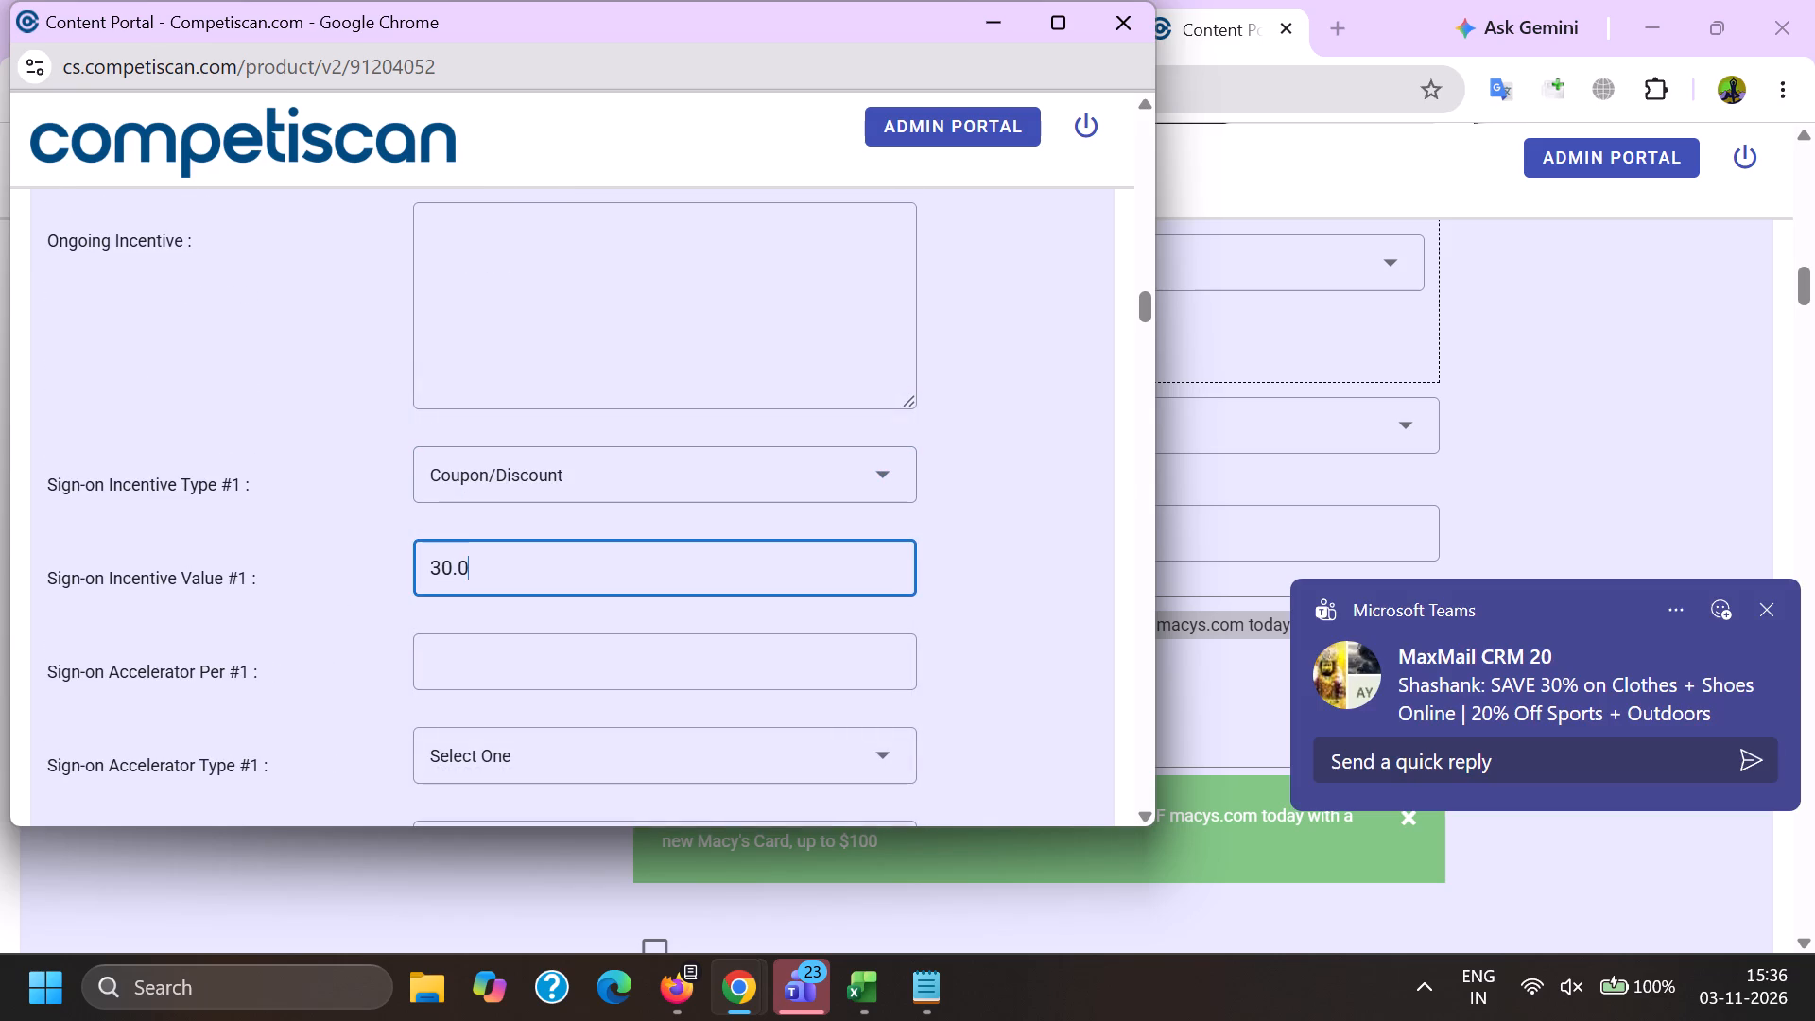
{"action": "key", "text": "0"}
Enter 30.00 as Sign-on Max award #1.
{"action": "key", "text": "Tab"}
{"action": "key", "text": "Tab"}
{"action": "key", "text": "Tab"}
{"action": "key", "text": "3"}
{"action": "key", "text": "0"}
{"action": "key", "text": "period"}
{"action": "key", "text": "0"}
{"action": "key", "text": "0"}
{"action": "key", "text": "Tab"}
Set the Primary Card Level to Not Mentioned in the Payment Card Offer Details.
{"action": "scroll", "coordinate": [461, 530], "scroll_direction": "down", "scroll_amount": 3}
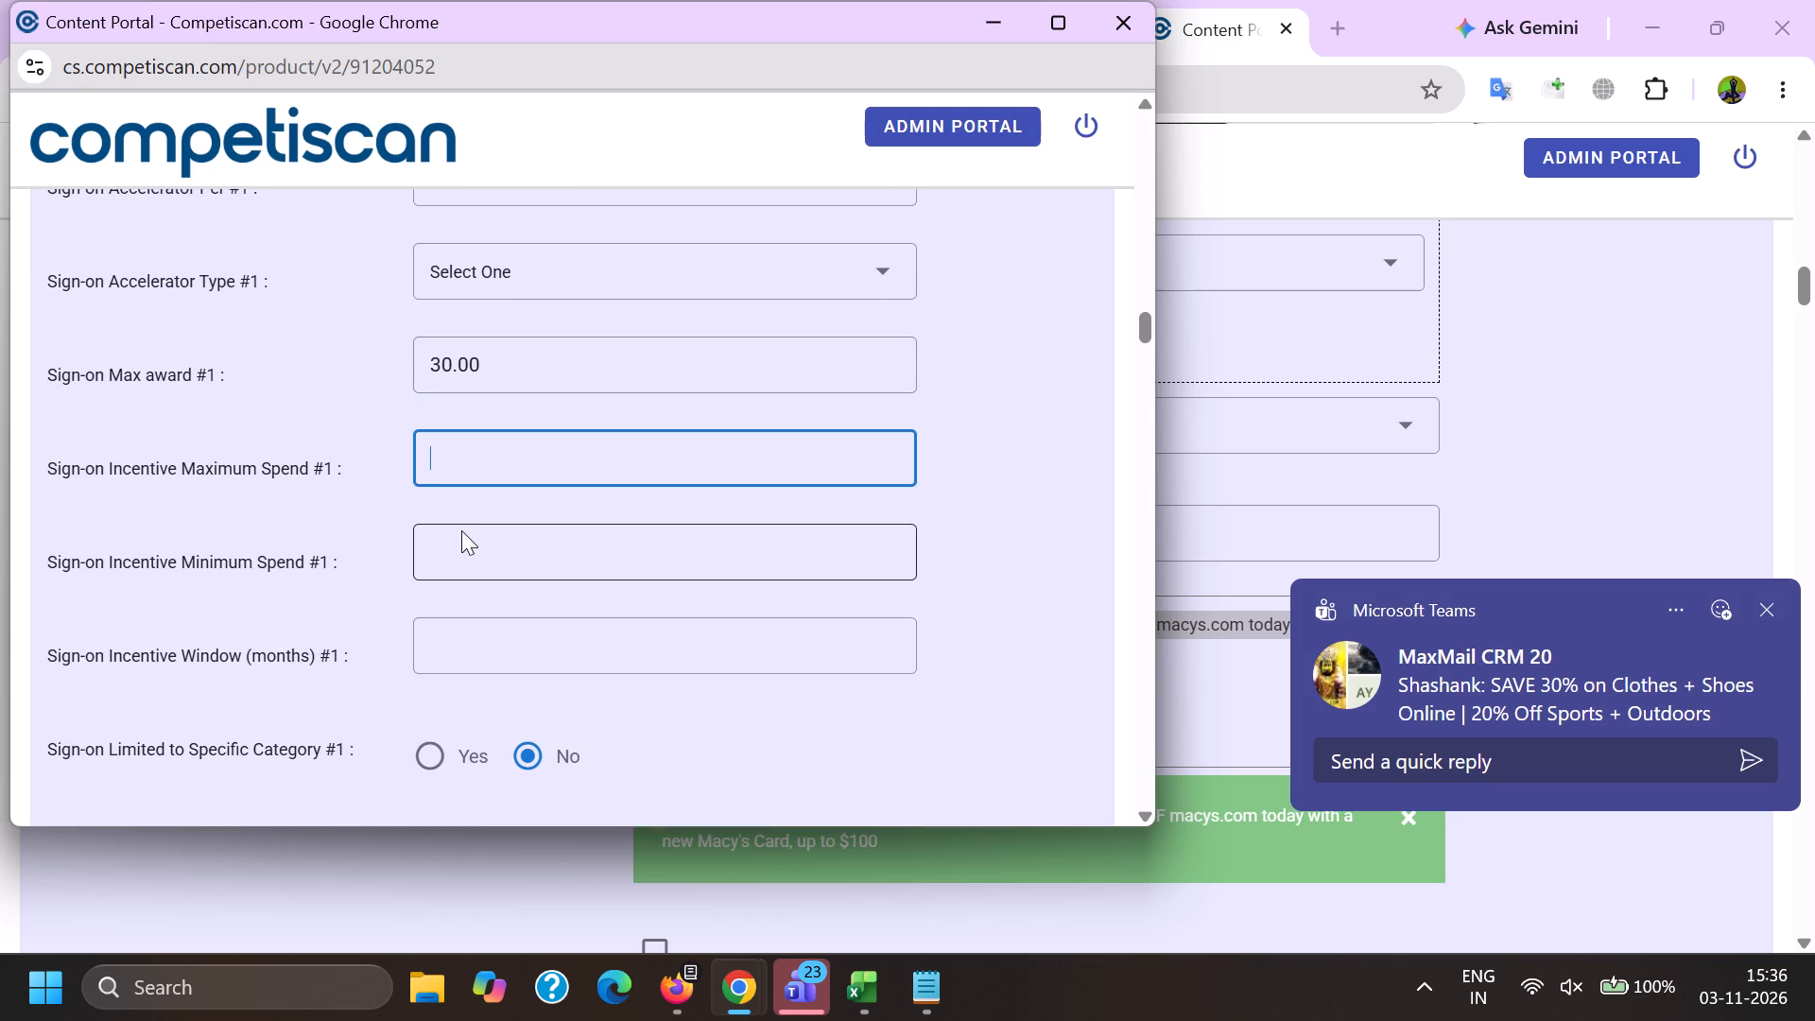
{"action": "scroll", "coordinate": [461, 530], "scroll_direction": "down", "scroll_amount": 16}
{"action": "scroll", "coordinate": [411, 413], "scroll_direction": "down", "scroll_amount": 3}
{"action": "left_click", "coordinate": [467, 563]}
{"action": "scroll", "coordinate": [521, 347], "scroll_direction": "down", "scroll_amount": 2}
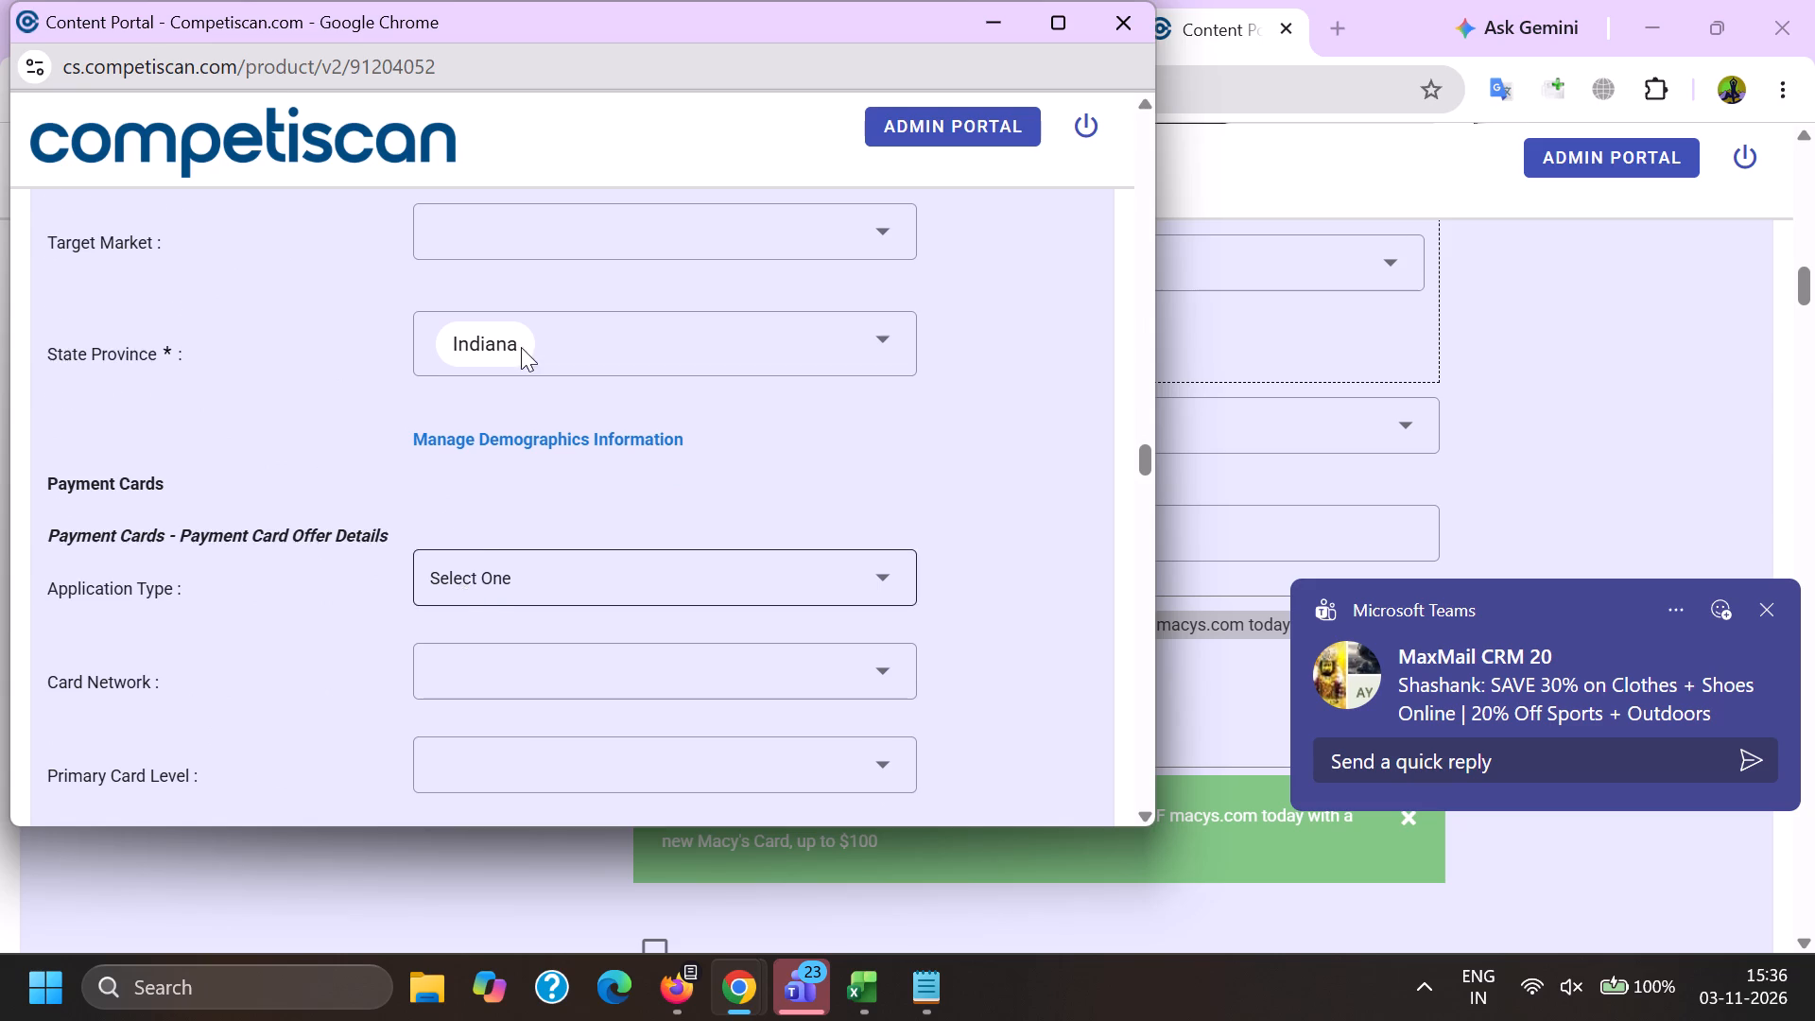
{"action": "left_click", "coordinate": [548, 438]}
{"action": "left_click_drag", "start_coordinate": [251, 412], "coordinate": [282, 427]}
{"action": "left_click_drag", "start_coordinate": [462, 458], "coordinate": [463, 469]}
{"action": "scroll", "coordinate": [493, 297], "scroll_direction": "down", "scroll_amount": 1}
{"action": "left_click_drag", "start_coordinate": [552, 692], "coordinate": [549, 703]}
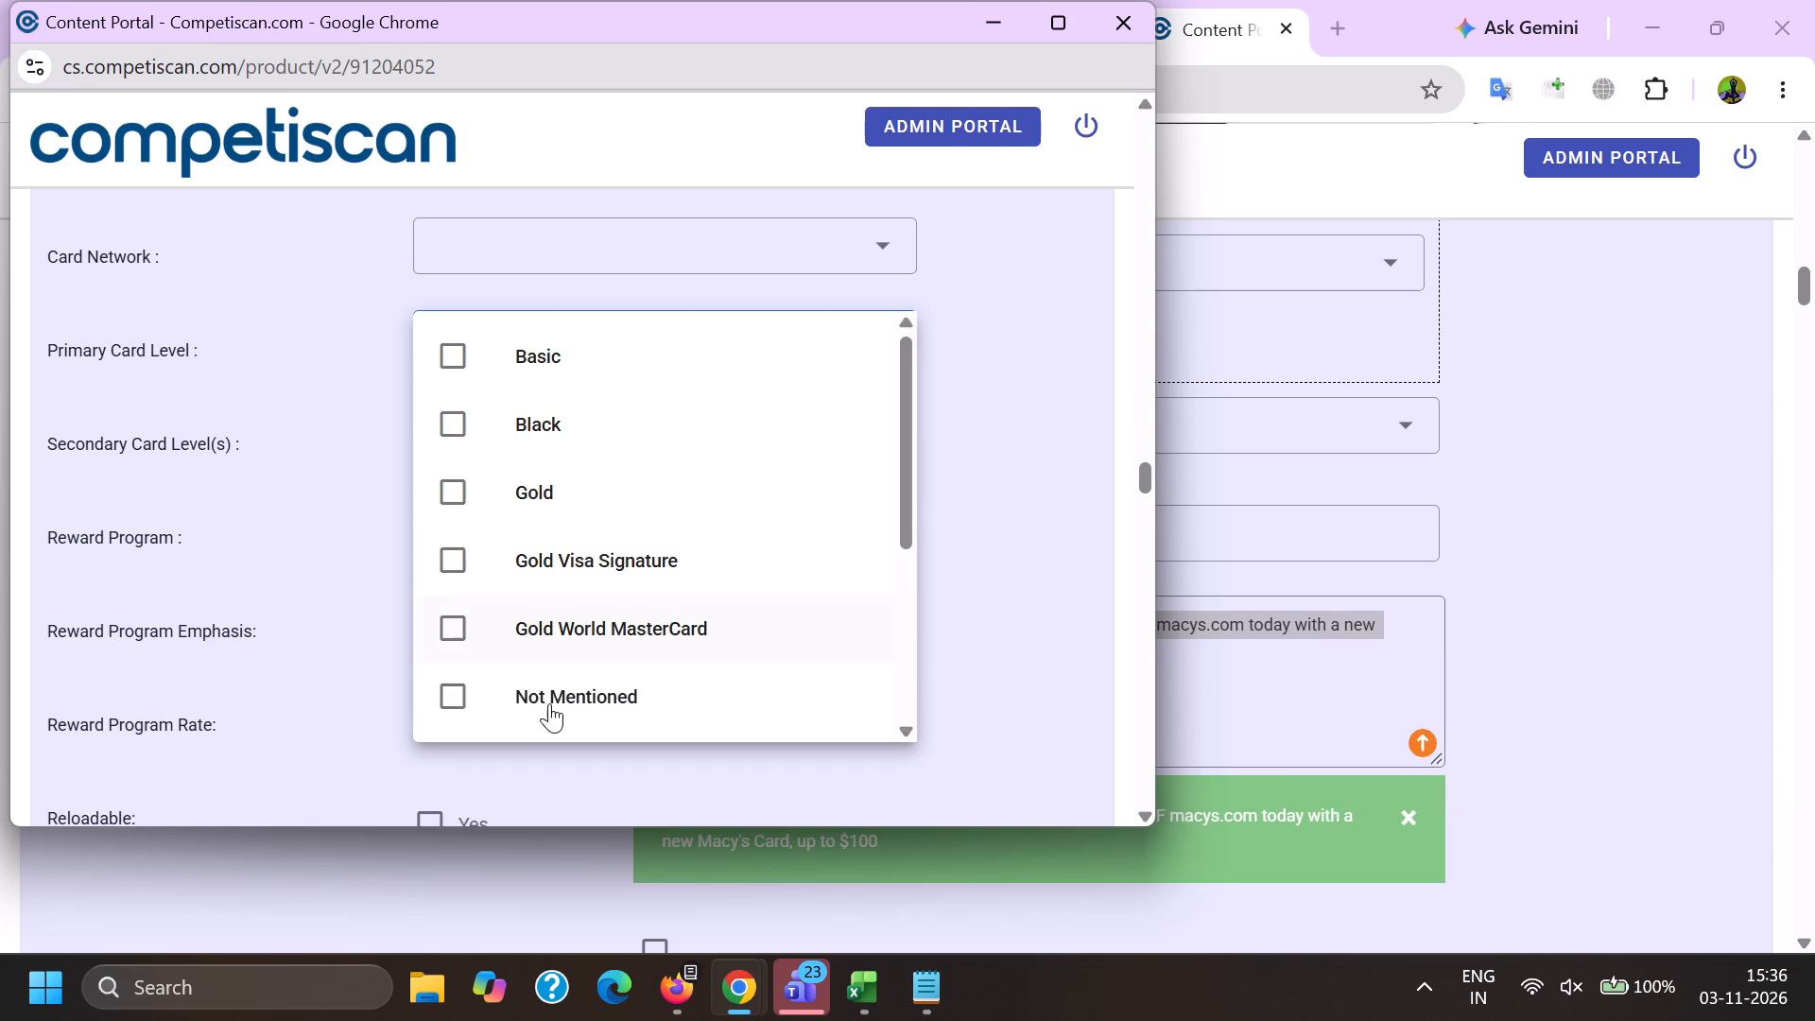
{"action": "left_click_drag", "start_coordinate": [549, 703], "coordinate": [549, 702]}
{"action": "left_click_drag", "start_coordinate": [329, 658], "coordinate": [340, 651]}
Mark Reward Program as Yes and set the Reward Program Emphasis to Points.
{"action": "left_click", "coordinate": [424, 562]}
{"action": "left_click", "coordinate": [467, 634]}
{"action": "left_click", "coordinate": [514, 722]}
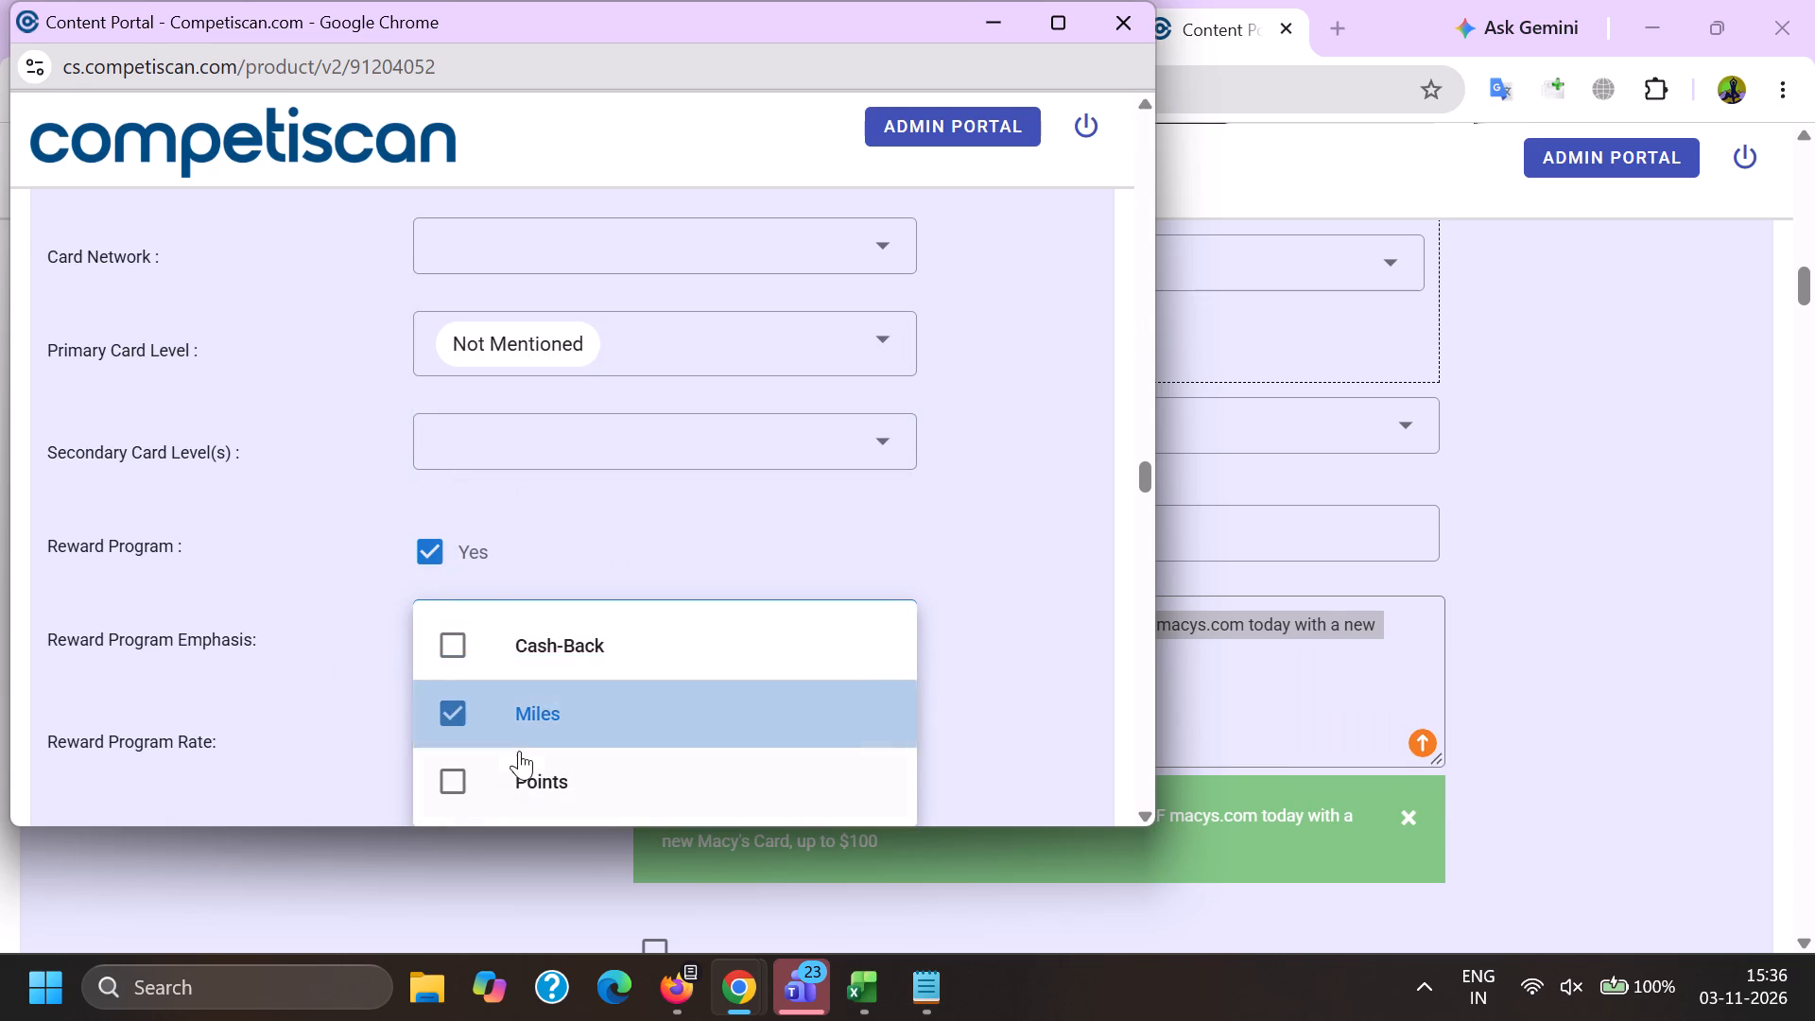
{"action": "left_click", "coordinate": [519, 770]}
{"action": "left_click_drag", "start_coordinate": [521, 721], "coordinate": [510, 721]}
{"action": "double_click", "coordinate": [183, 715]}
Mark Credit Card Mentioned in the Retail Credit section and submit the product form.
{"action": "key", "text": "End"}
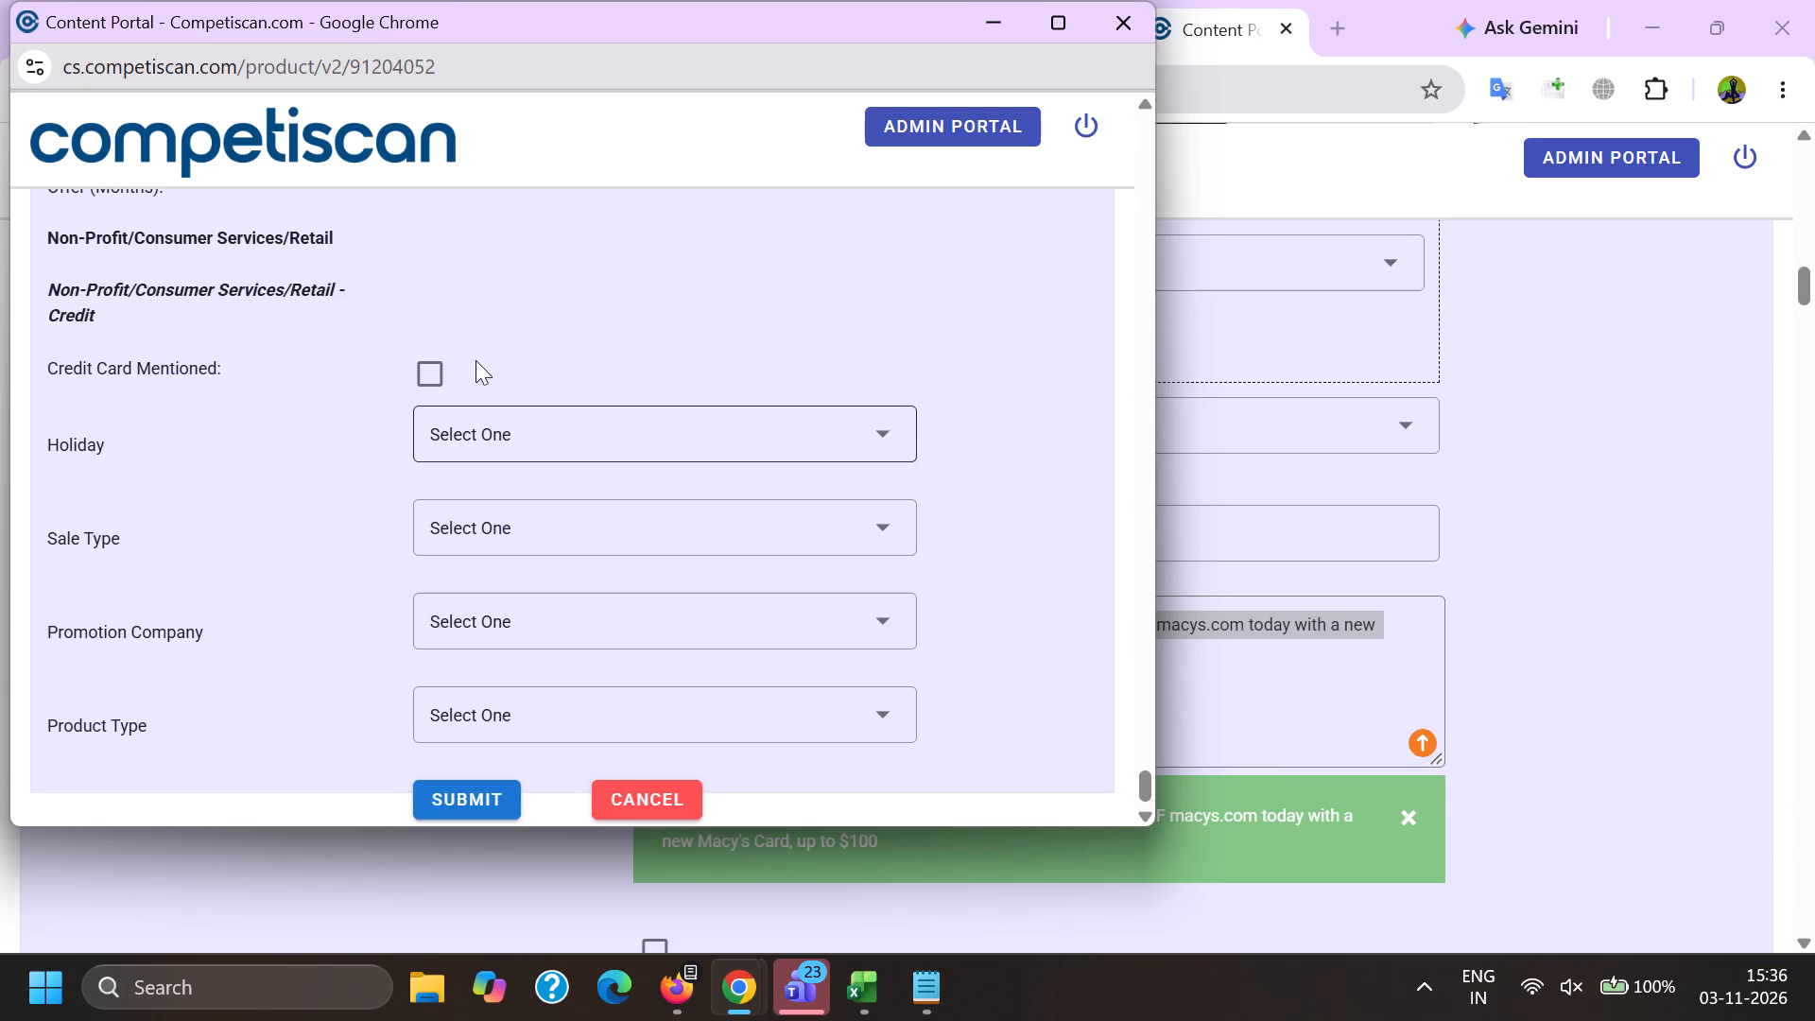
{"action": "left_click", "coordinate": [453, 365]}
{"action": "left_click", "coordinate": [506, 798]}
Open the processed PDF of email 91204052 from its email editor.
{"action": "key", "text": "alt+Tab"}
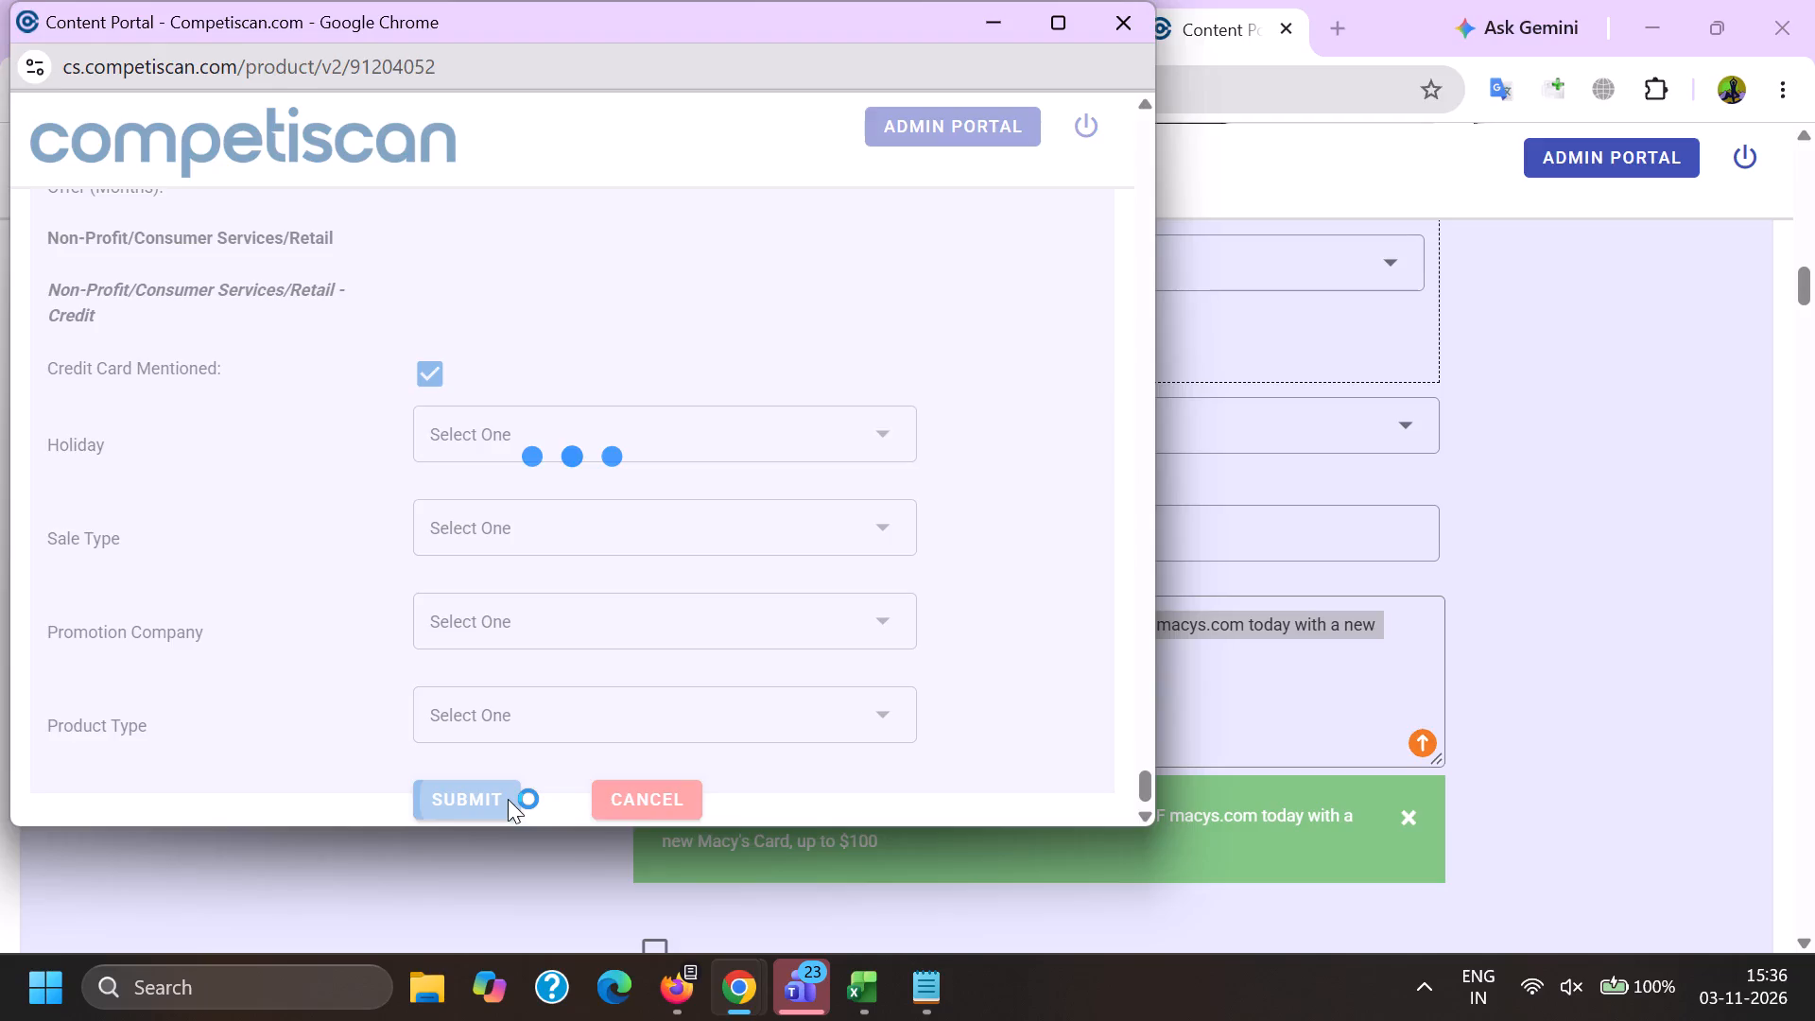
{"action": "left_click", "coordinate": [509, 0]}
{"action": "scroll", "coordinate": [374, 438], "scroll_direction": "up", "scroll_amount": 6}
{"action": "left_click", "coordinate": [784, 393], "text": "ctrl"}
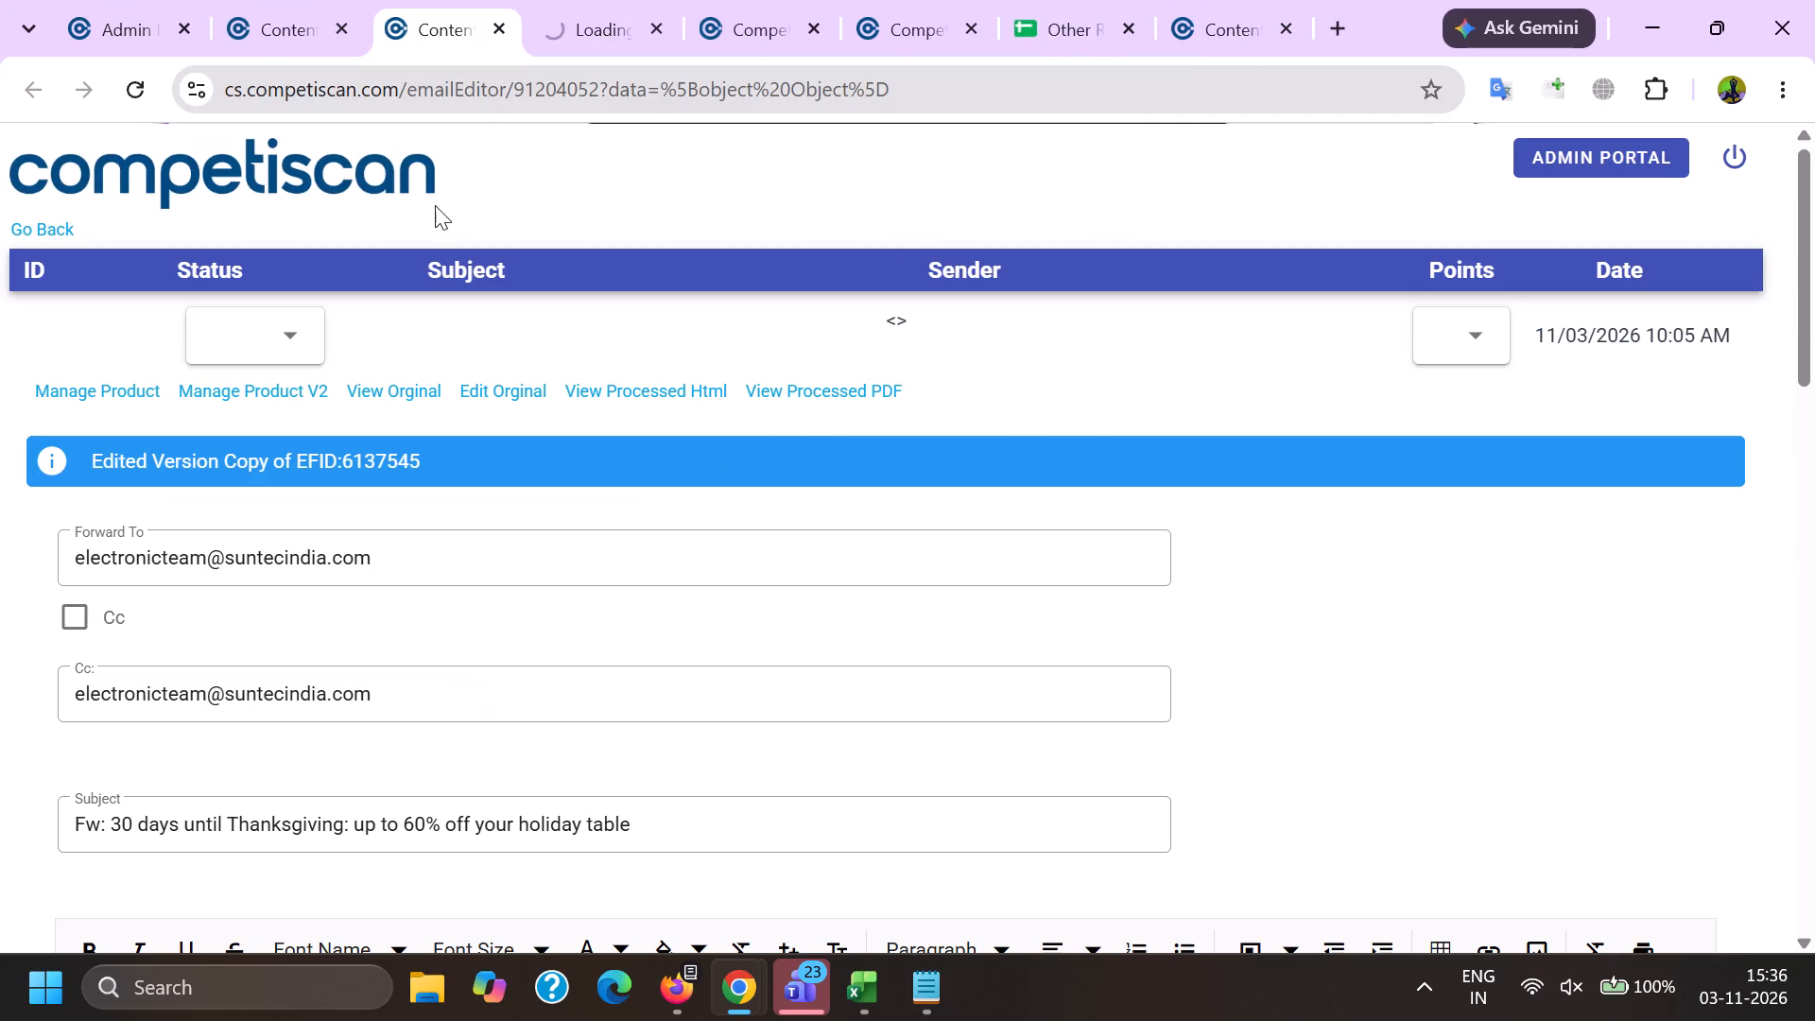
Rerun the "30 days until Thanksgiving: up to 60% off your holiday table" subject search in the email list.
{"action": "left_click", "coordinate": [268, 9]}
{"action": "scroll", "coordinate": [244, 428], "scroll_direction": "down", "scroll_amount": 15}
{"action": "scroll", "coordinate": [602, 695], "scroll_direction": "up", "scroll_amount": 1}
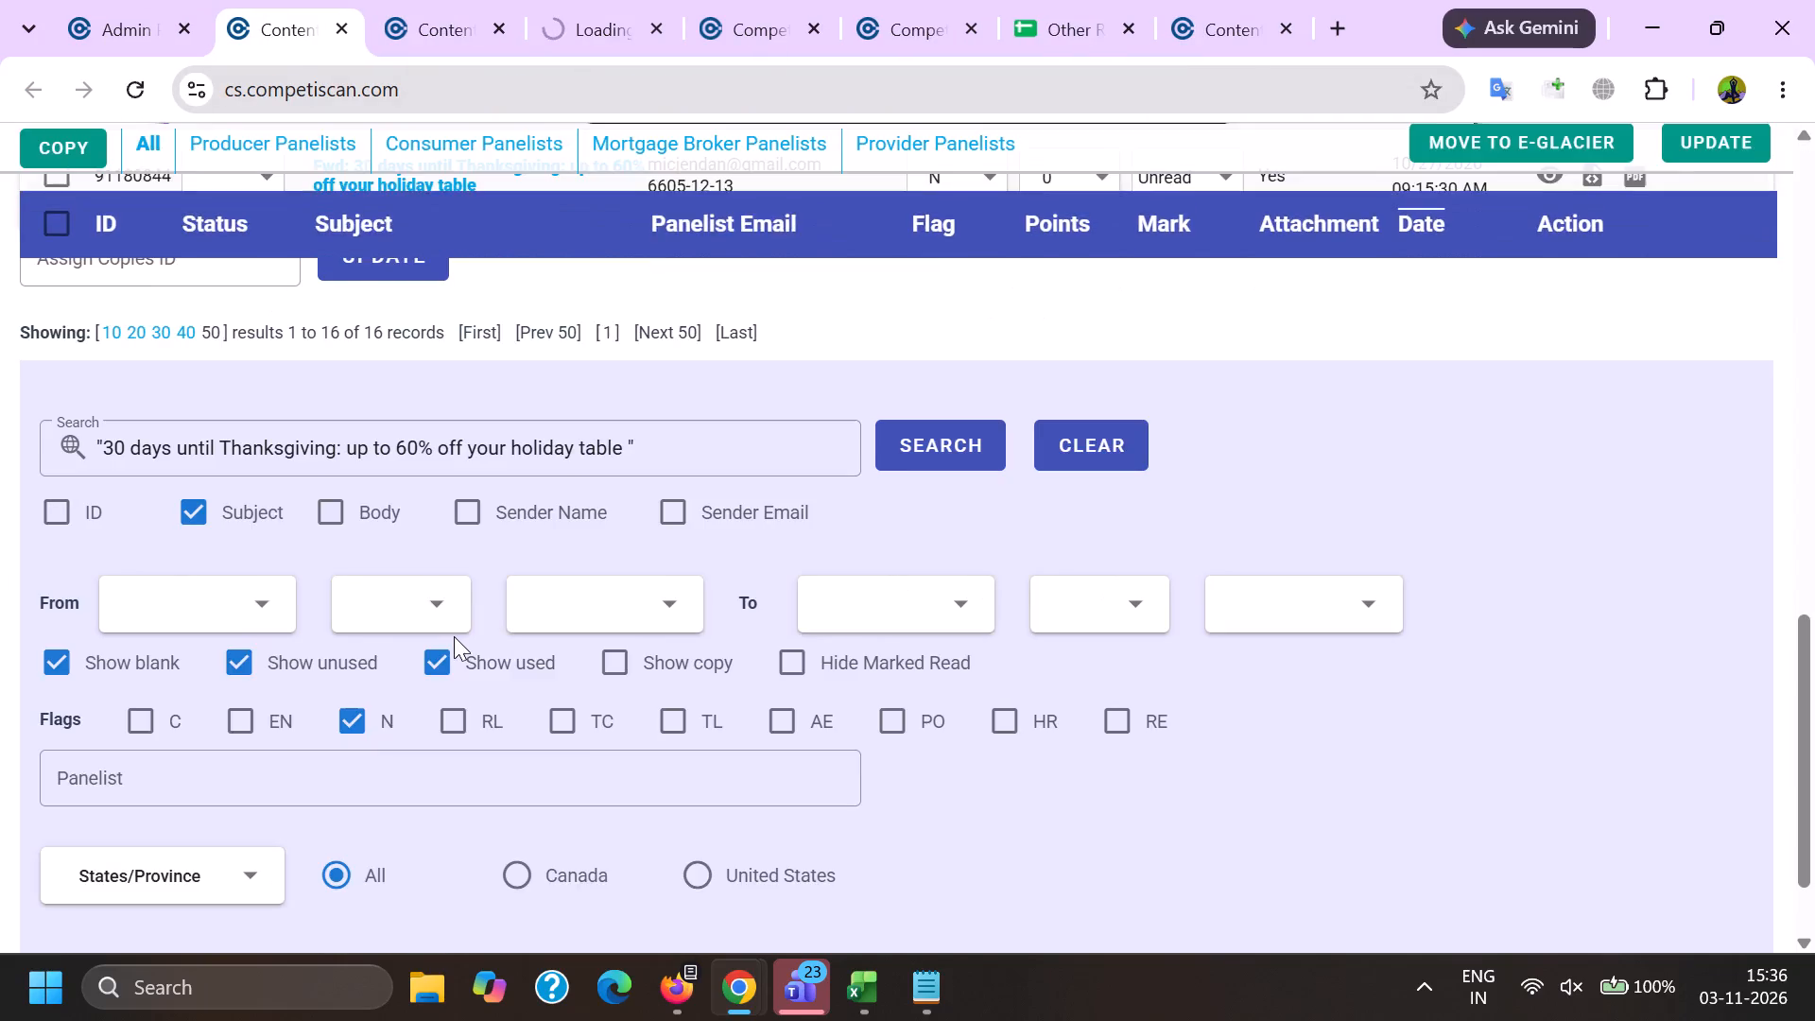
{"action": "left_click", "coordinate": [907, 469]}
{"action": "left_click", "coordinate": [423, 0]}
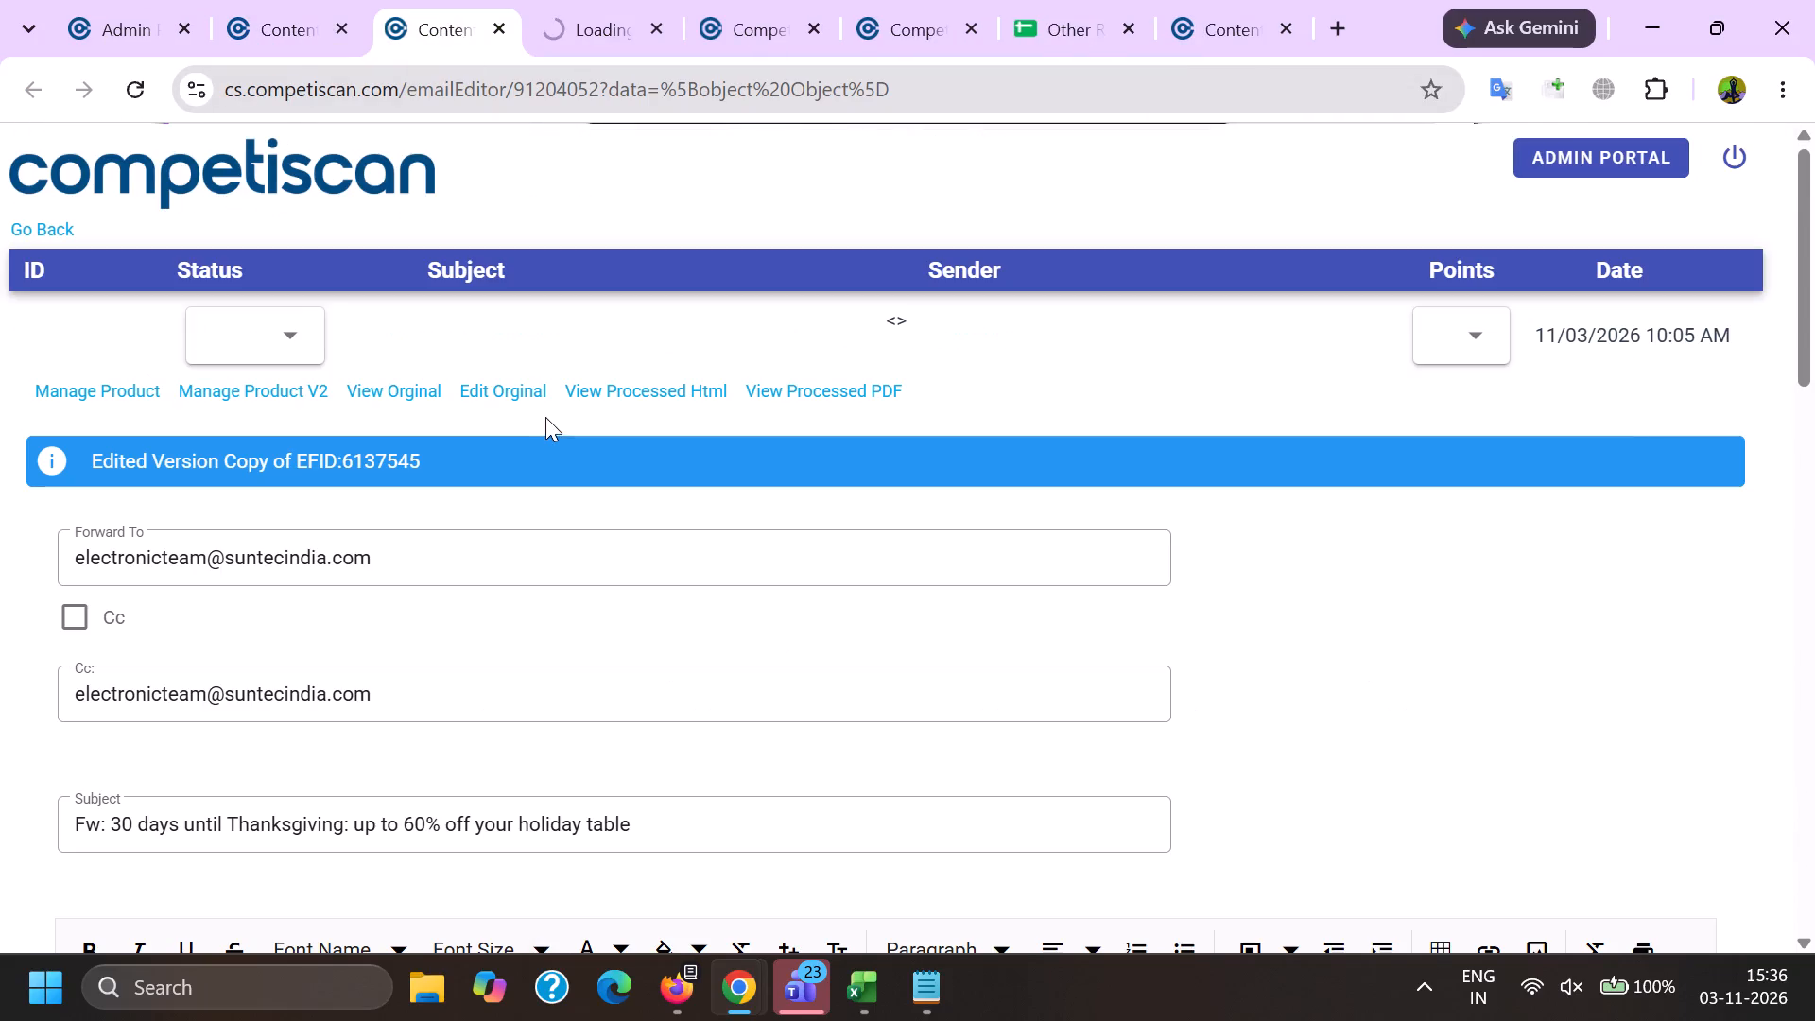
{"action": "left_click", "coordinate": [338, 0]}
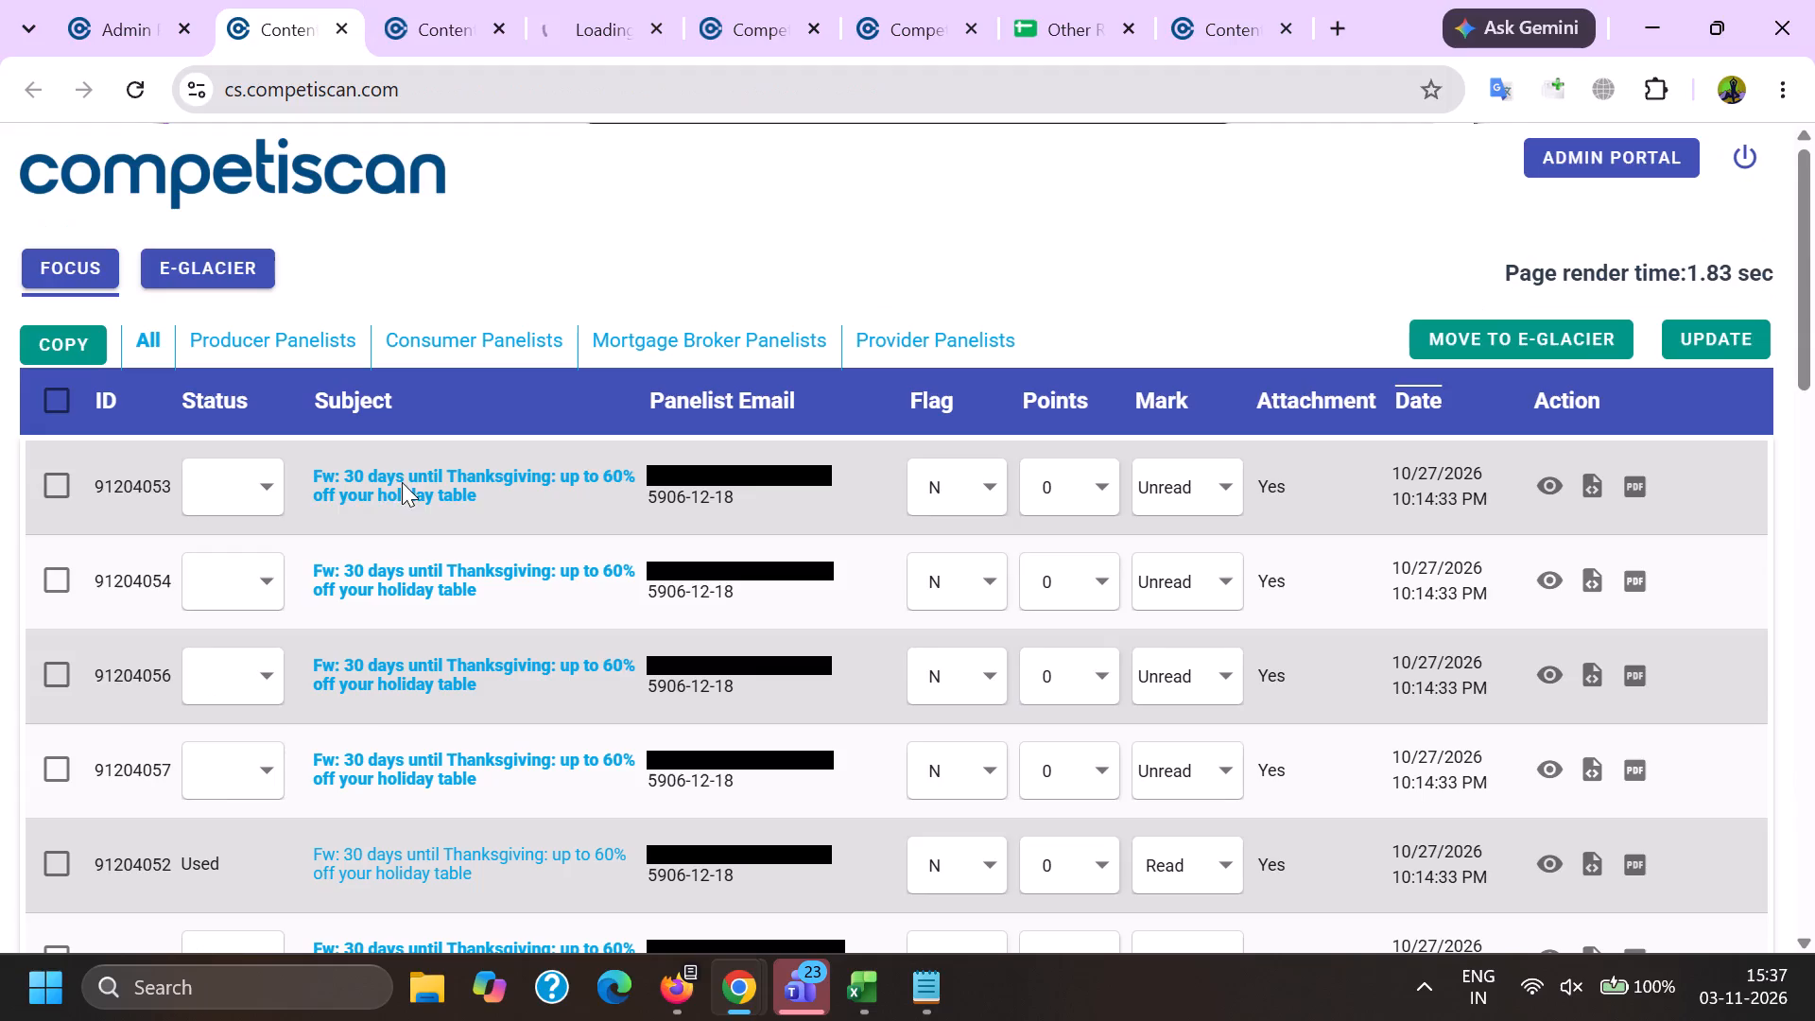
Use 91204052 as the Assign Copies ID, set all the other listed Thanksgiving emails to Copy, and apply the update.
{"action": "triple_click", "coordinate": [163, 865]}
{"action": "double_click", "coordinate": [162, 862]}
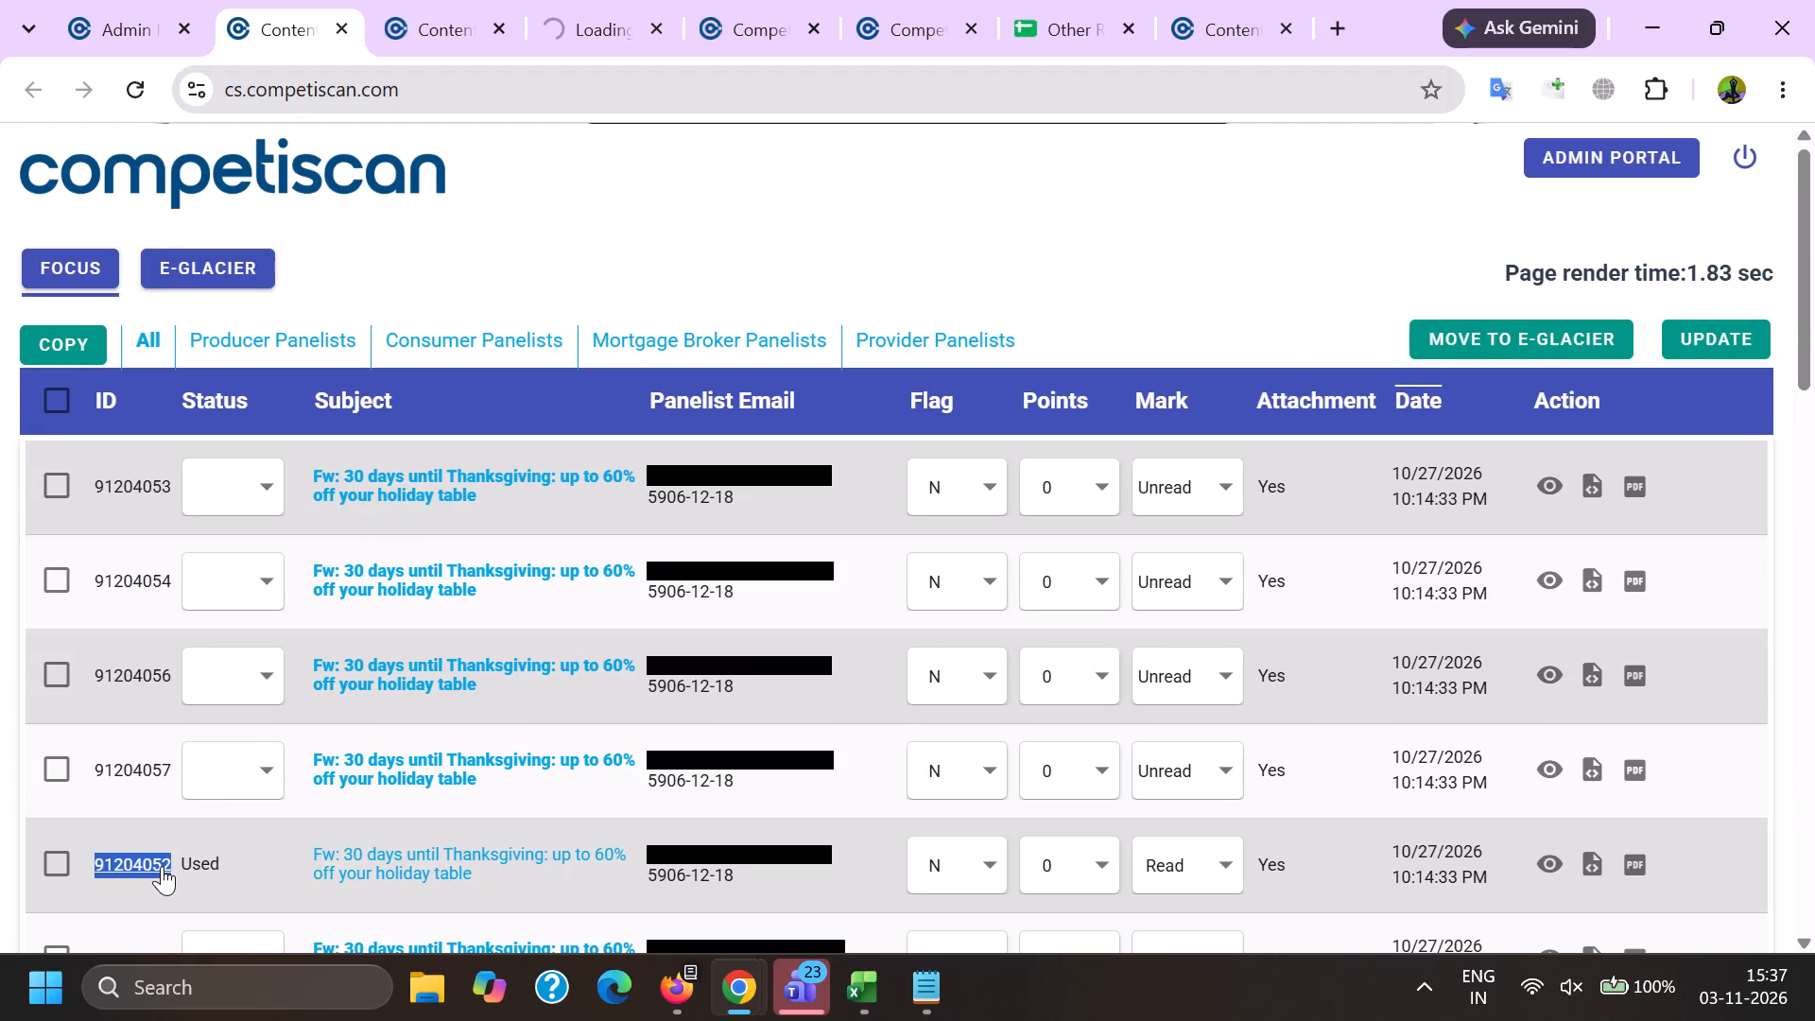
{"action": "scroll", "coordinate": [162, 804], "scroll_direction": "down", "scroll_amount": 6}
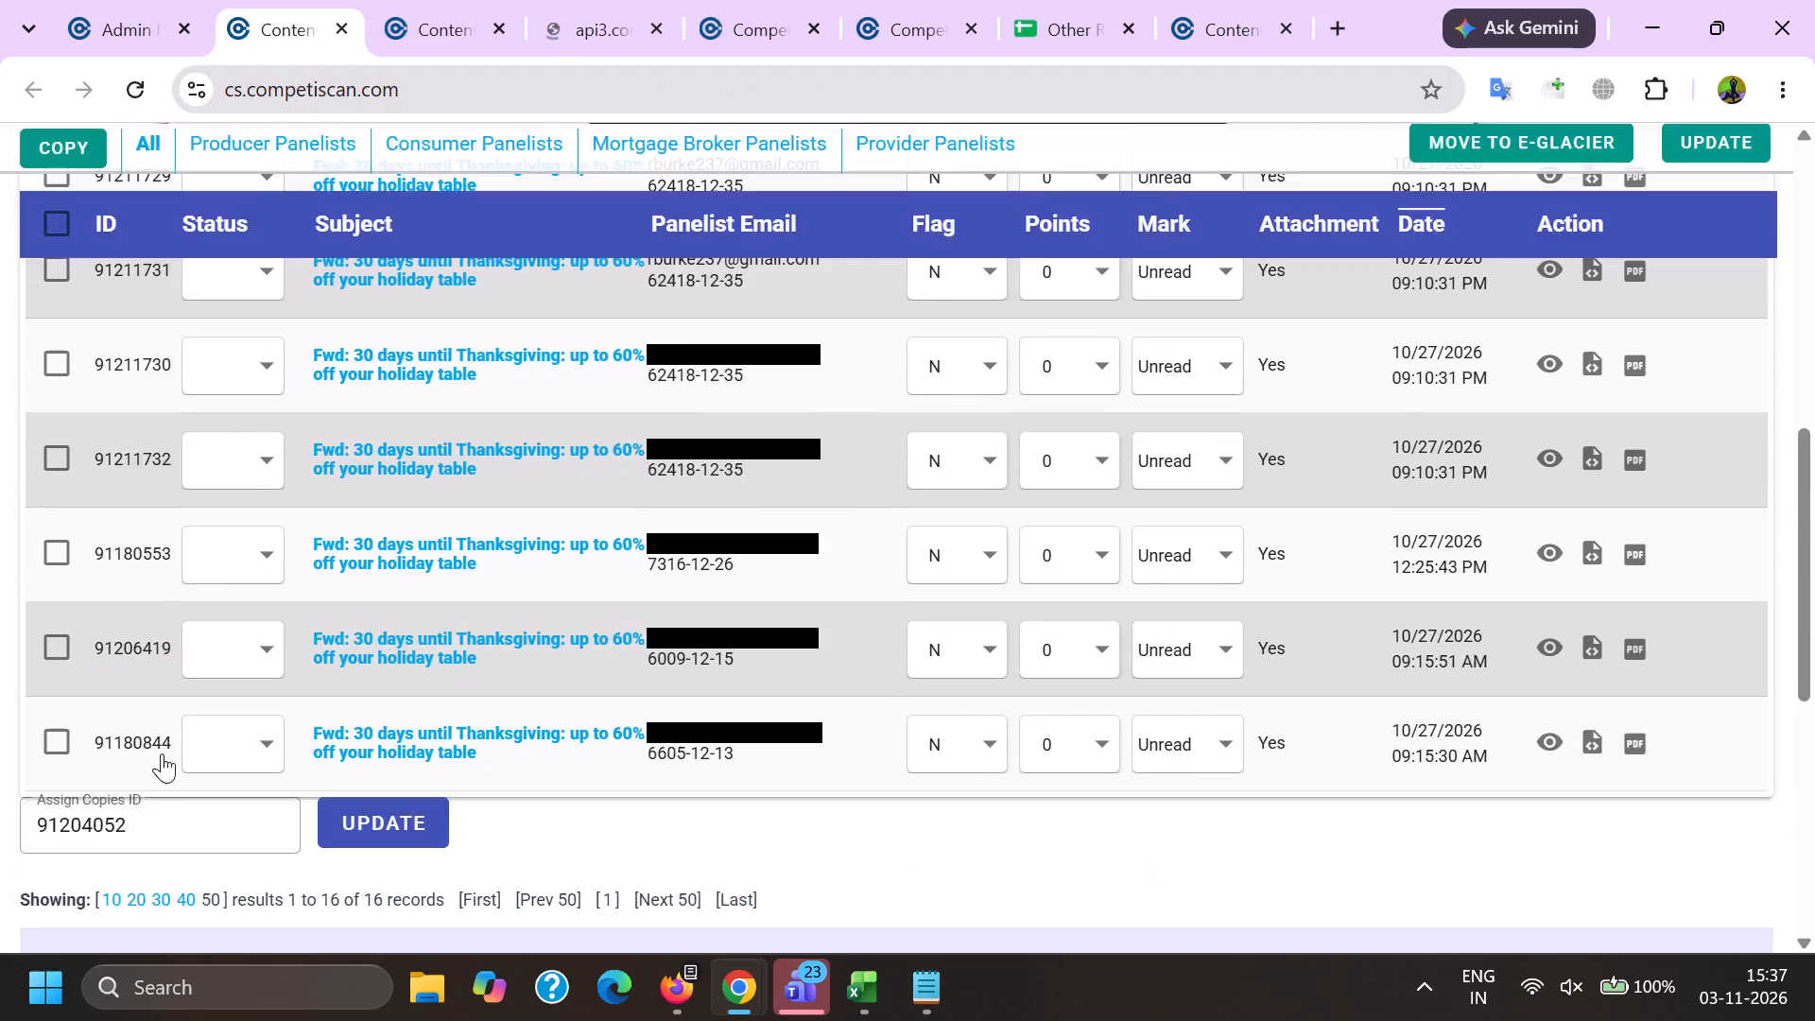
{"action": "scroll", "coordinate": [162, 753], "scroll_direction": "up", "scroll_amount": 11}
{"action": "left_click", "coordinate": [43, 399]}
{"action": "left_click", "coordinate": [51, 861]}
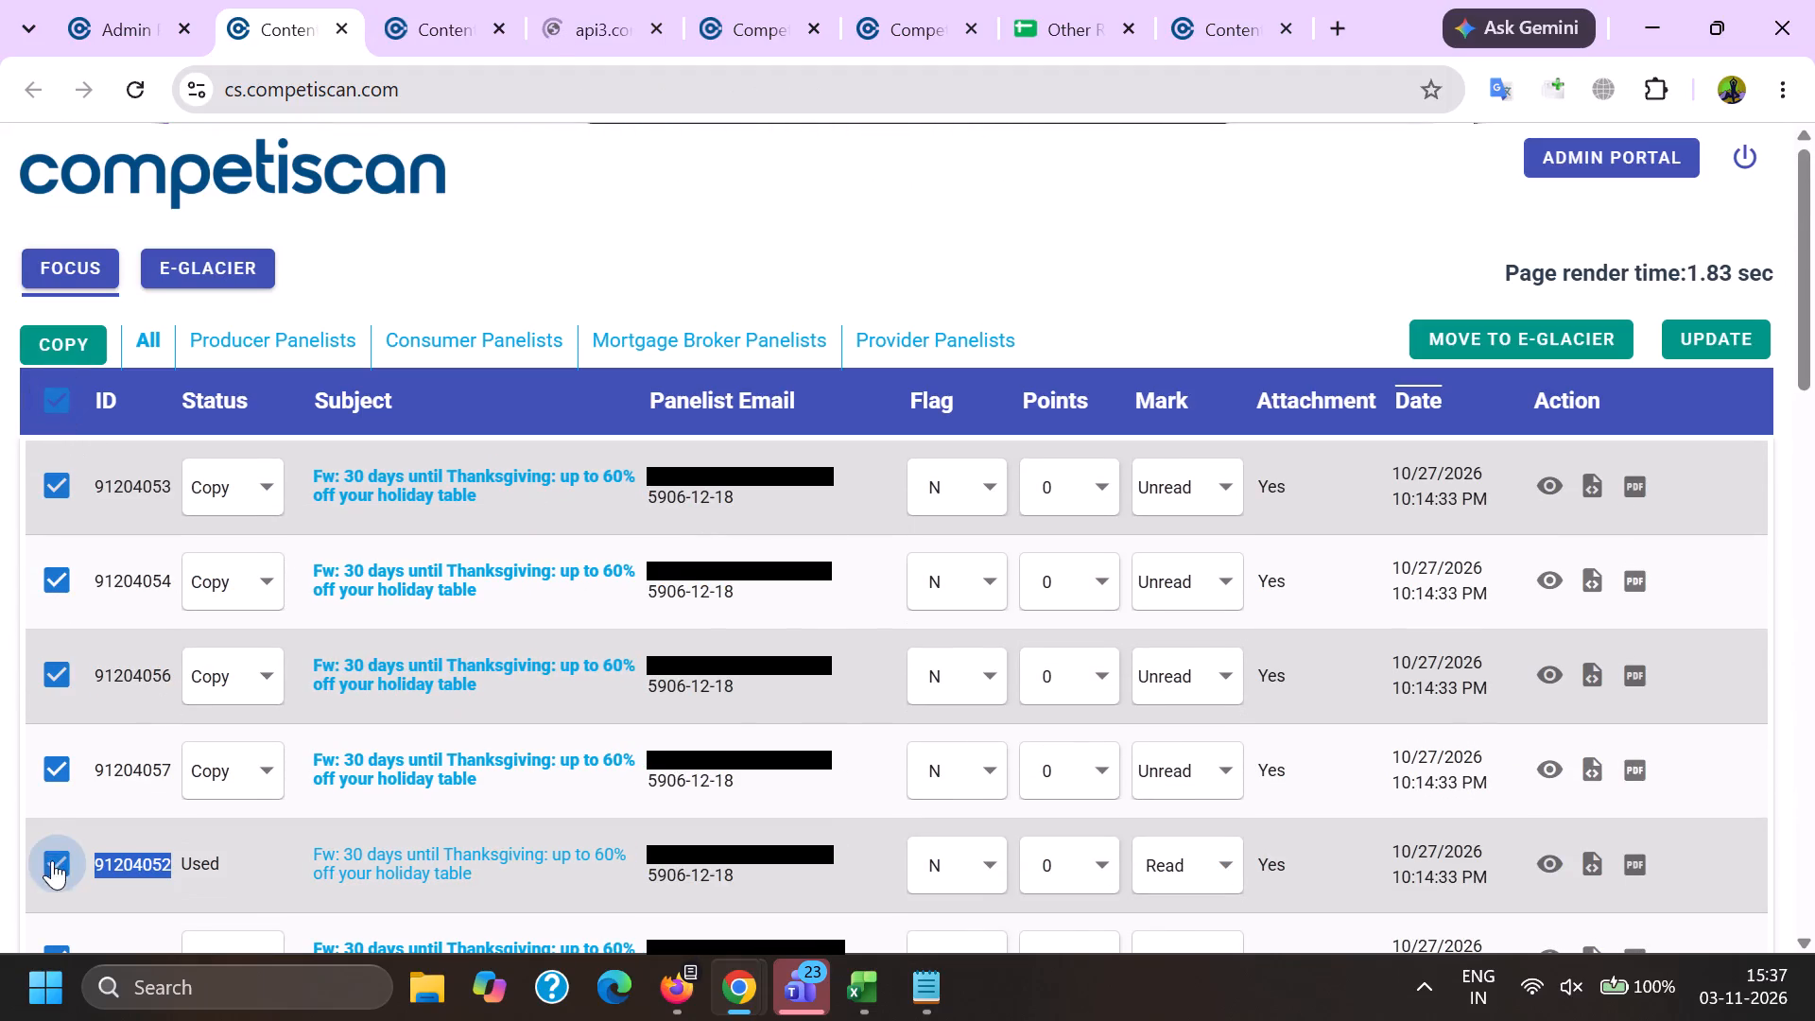
{"action": "scroll", "coordinate": [1343, 533], "scroll_direction": "down", "scroll_amount": 8}
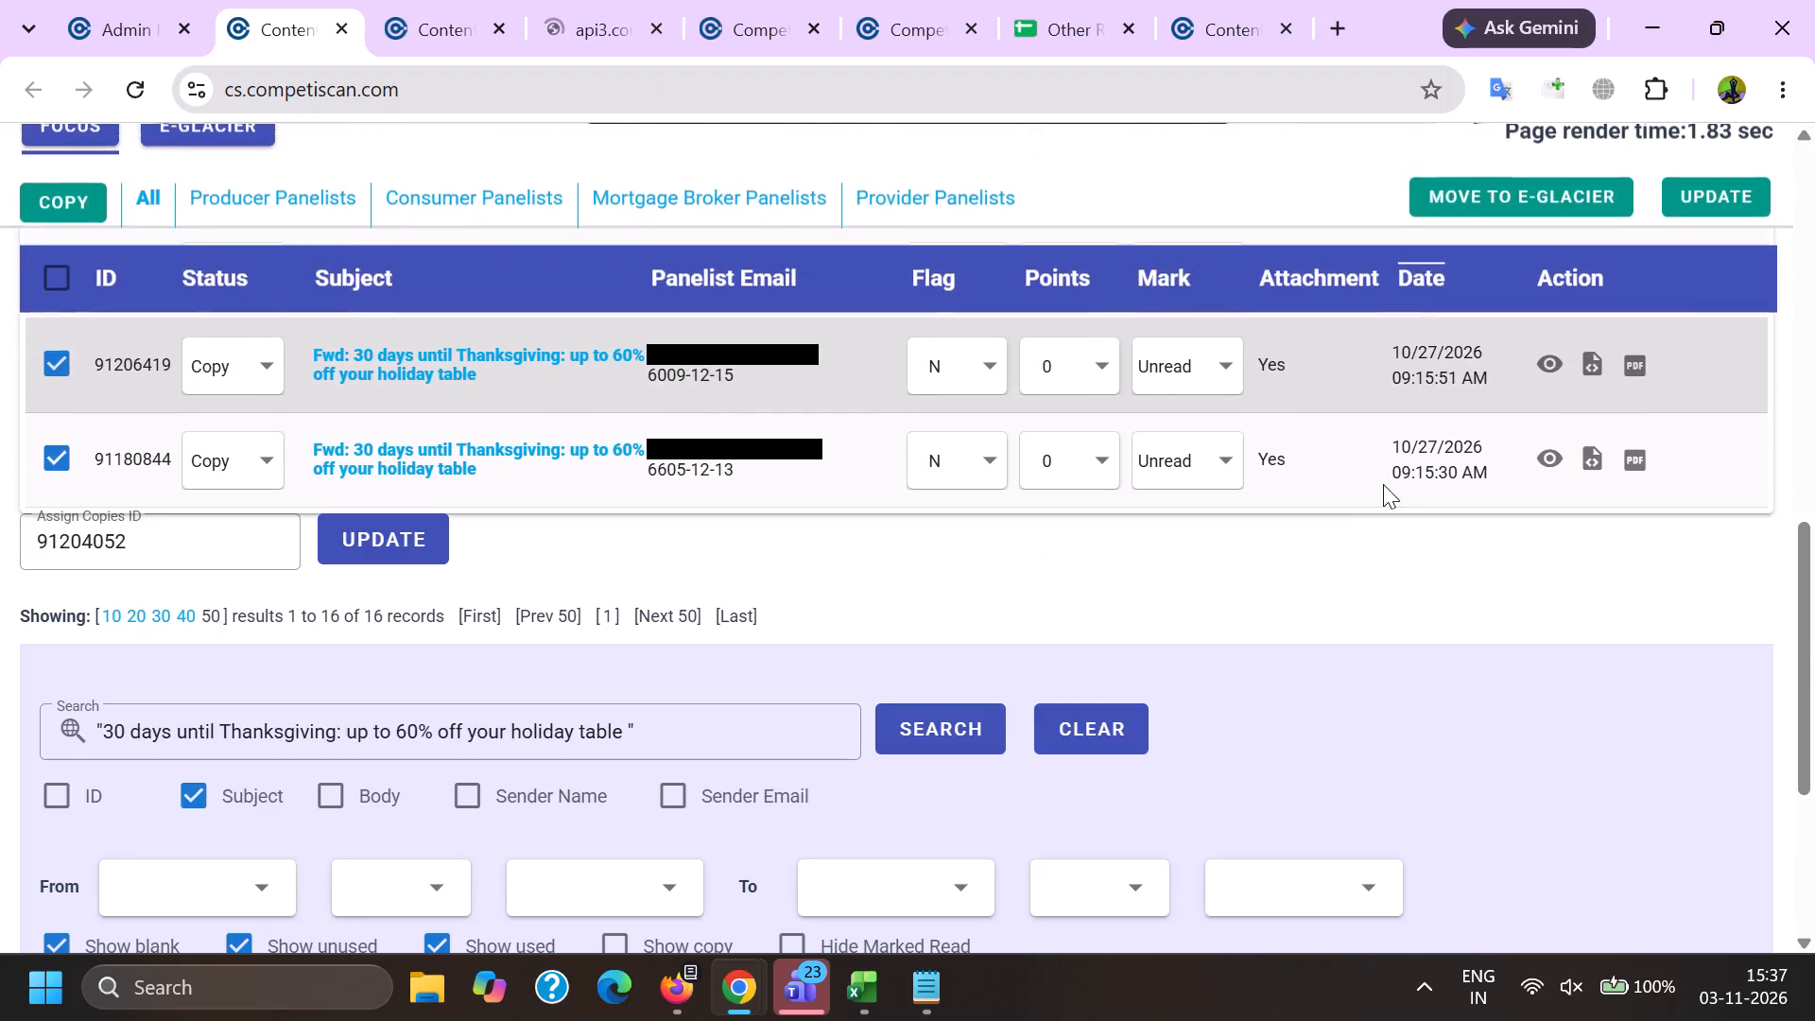
{"action": "left_click", "coordinate": [1750, 232]}
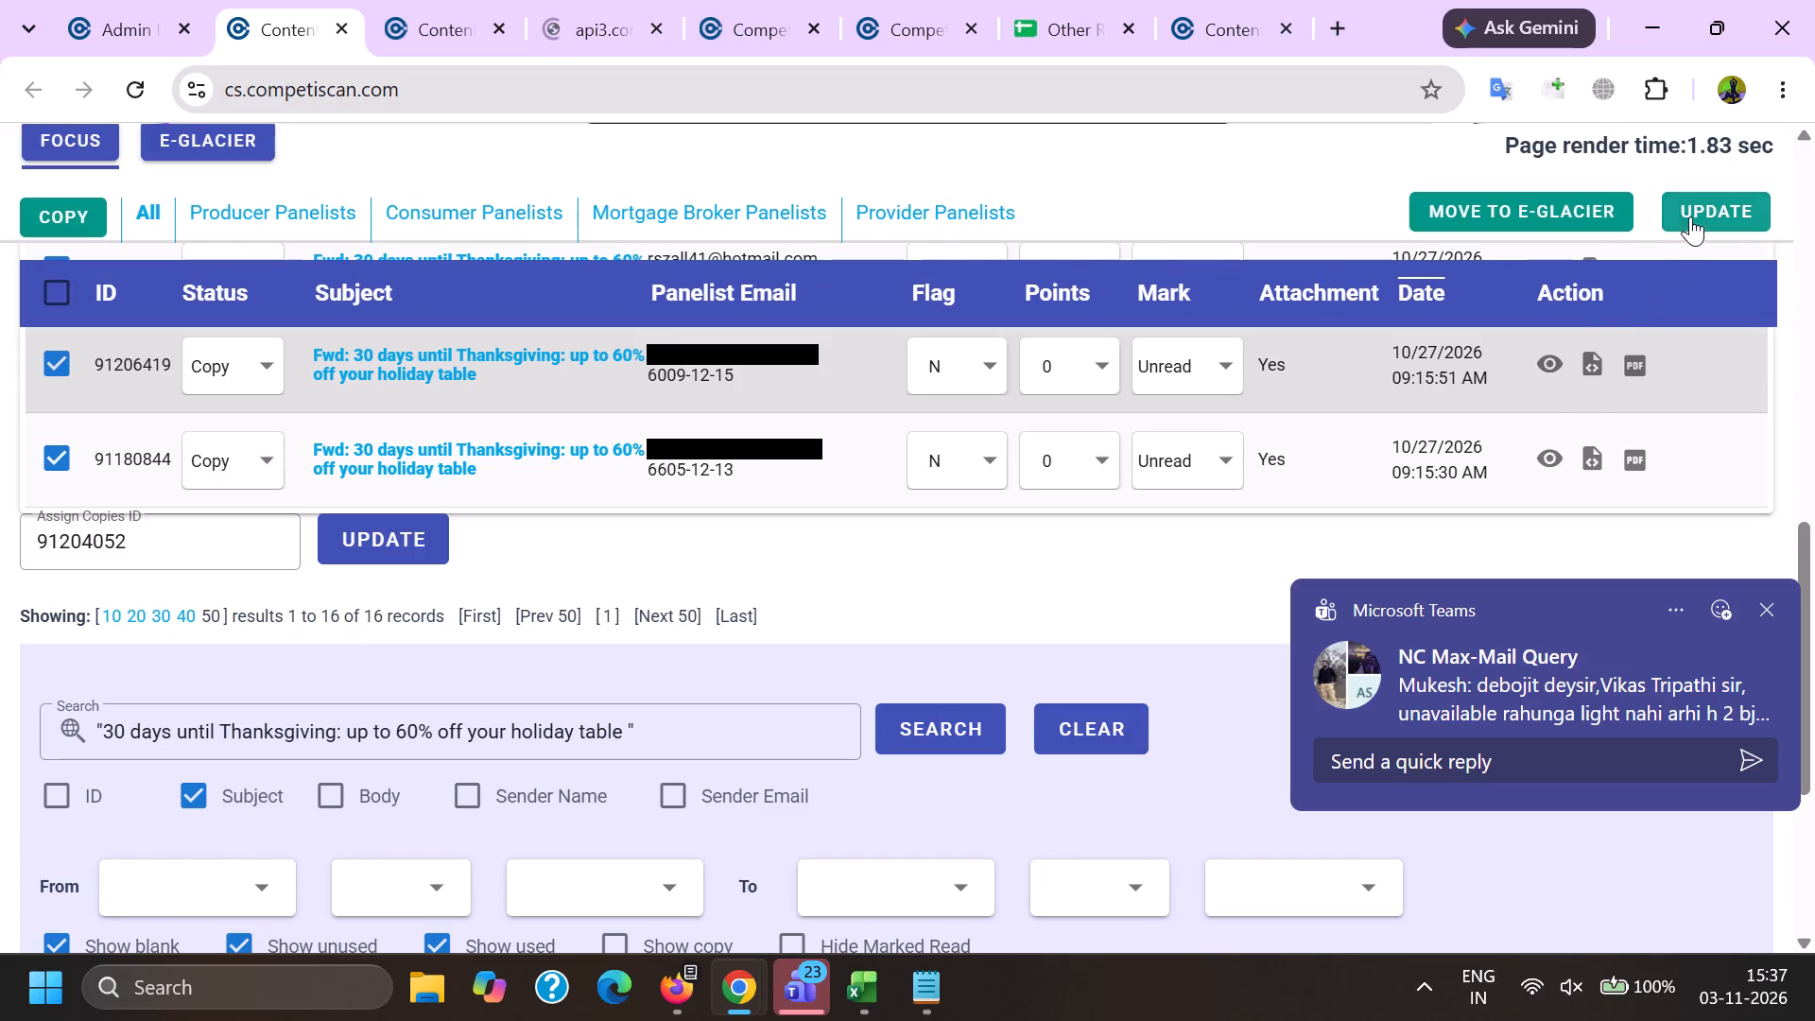
{"action": "left_click", "coordinate": [1690, 216]}
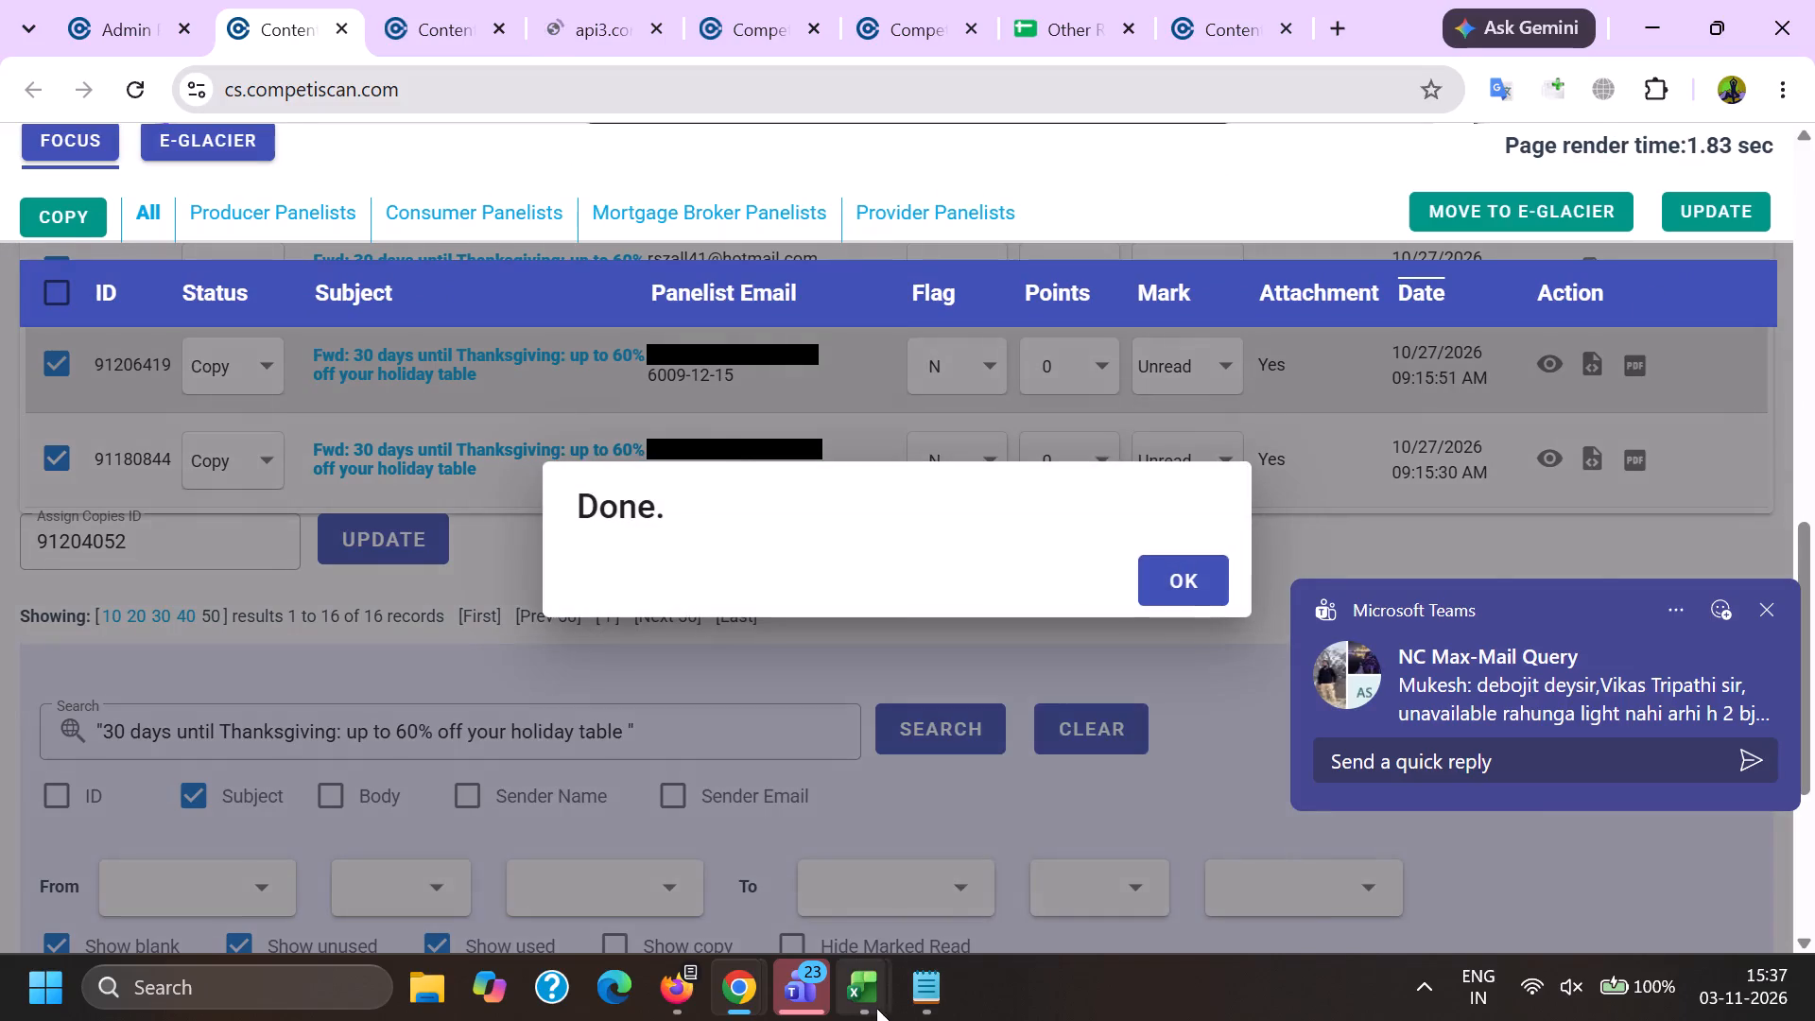
{"action": "left_click", "coordinate": [876, 1008]}
{"action": "left_click", "coordinate": [1200, 859]}
{"action": "scroll", "coordinate": [1151, 631], "scroll_direction": "down", "scroll_amount": 2}
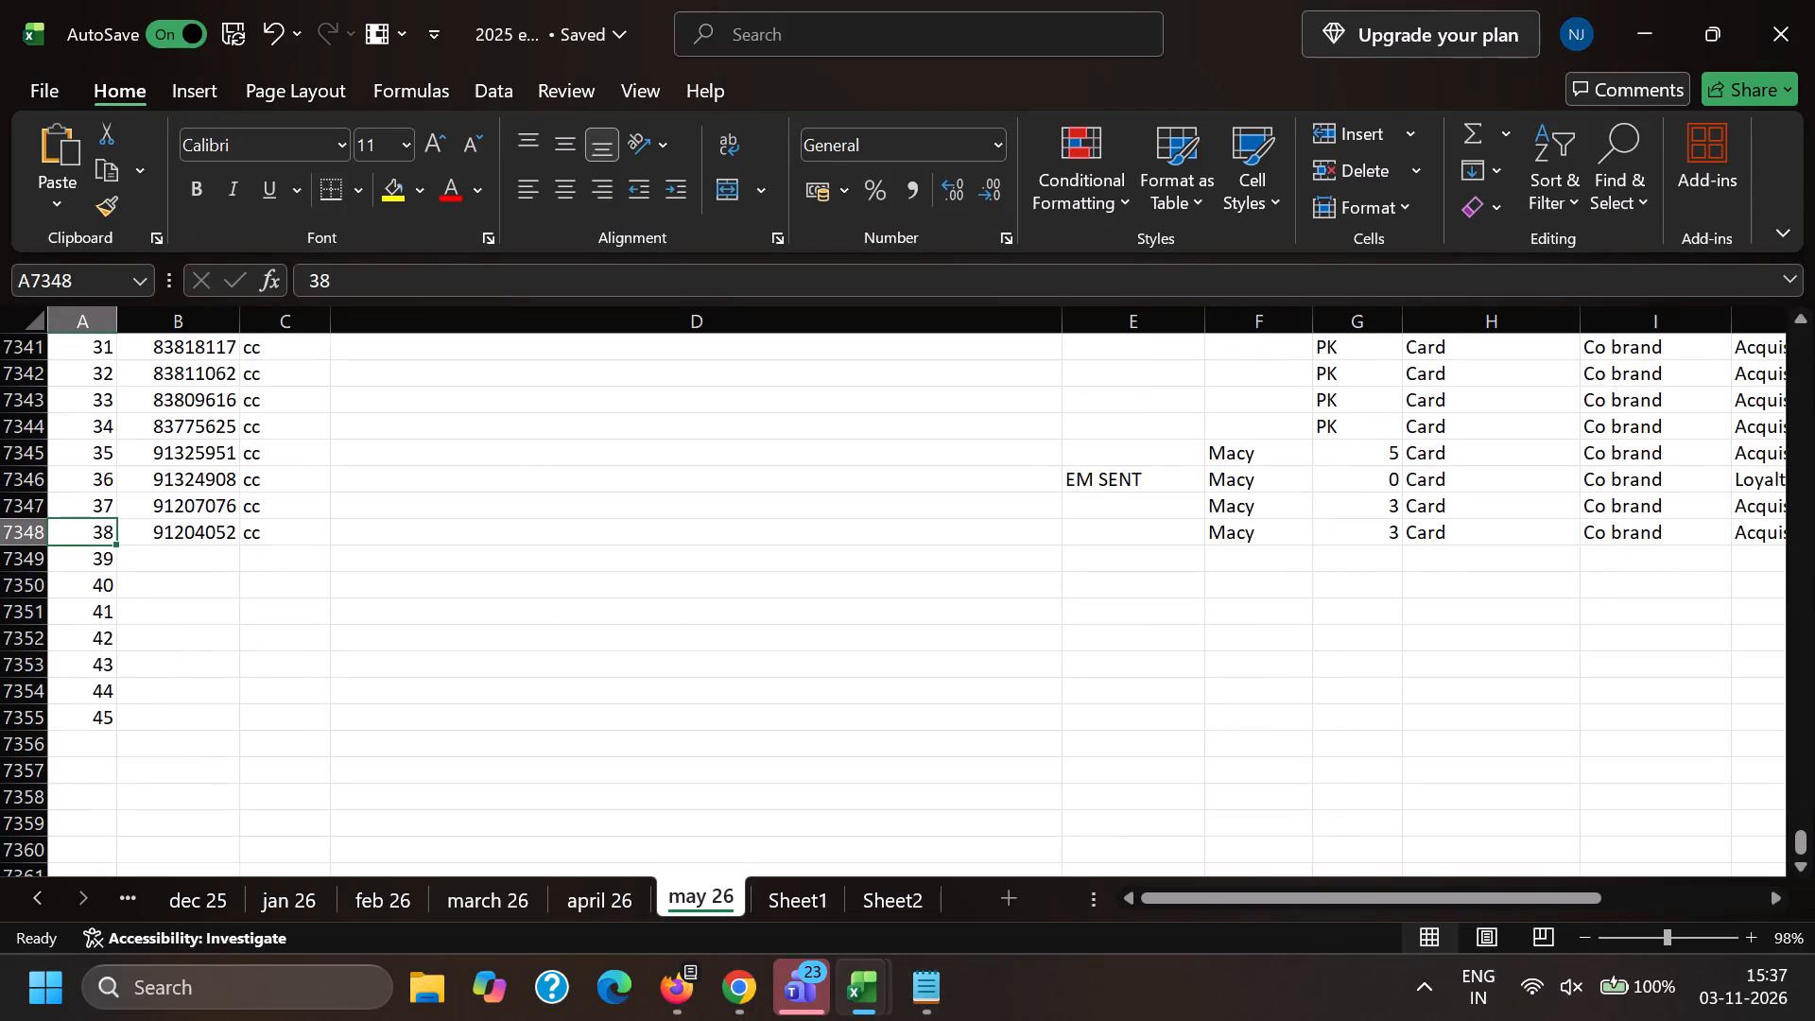
{"action": "left_click", "coordinate": [1389, 541]}
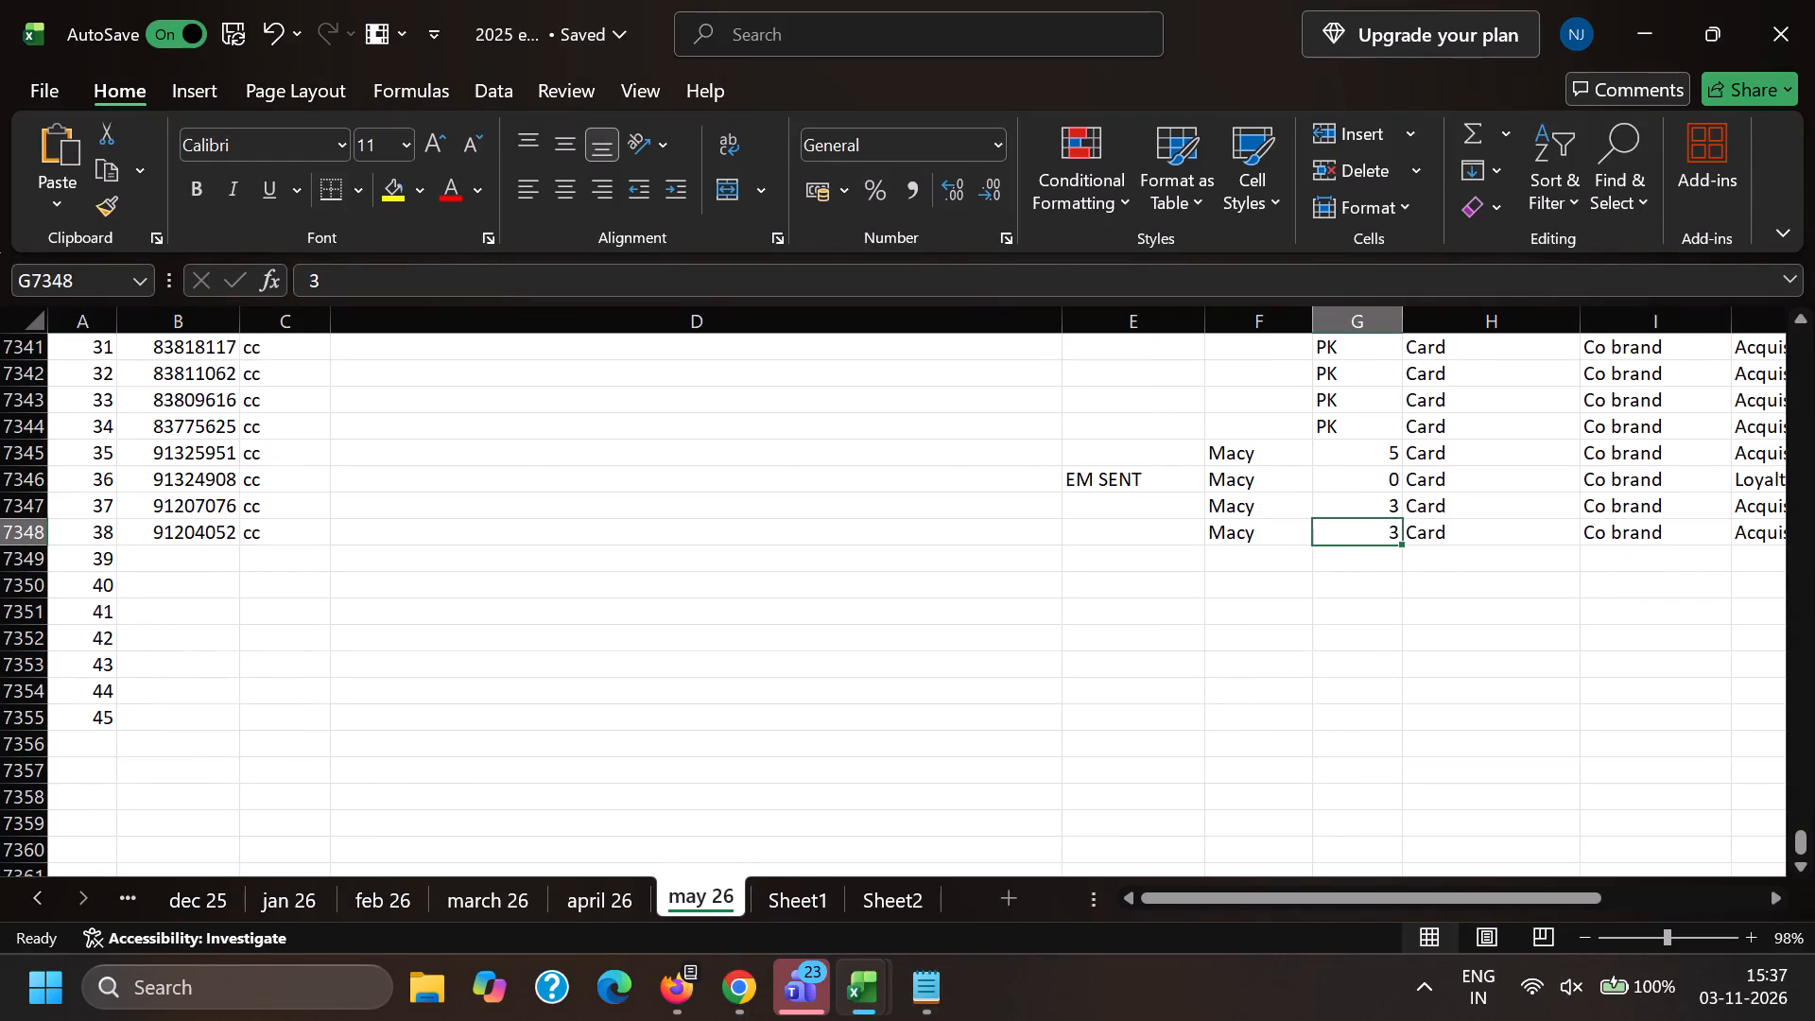
{"action": "key", "text": "1"}
{"action": "key", "text": "5"}
{"action": "left_click", "coordinate": [1002, 710]}
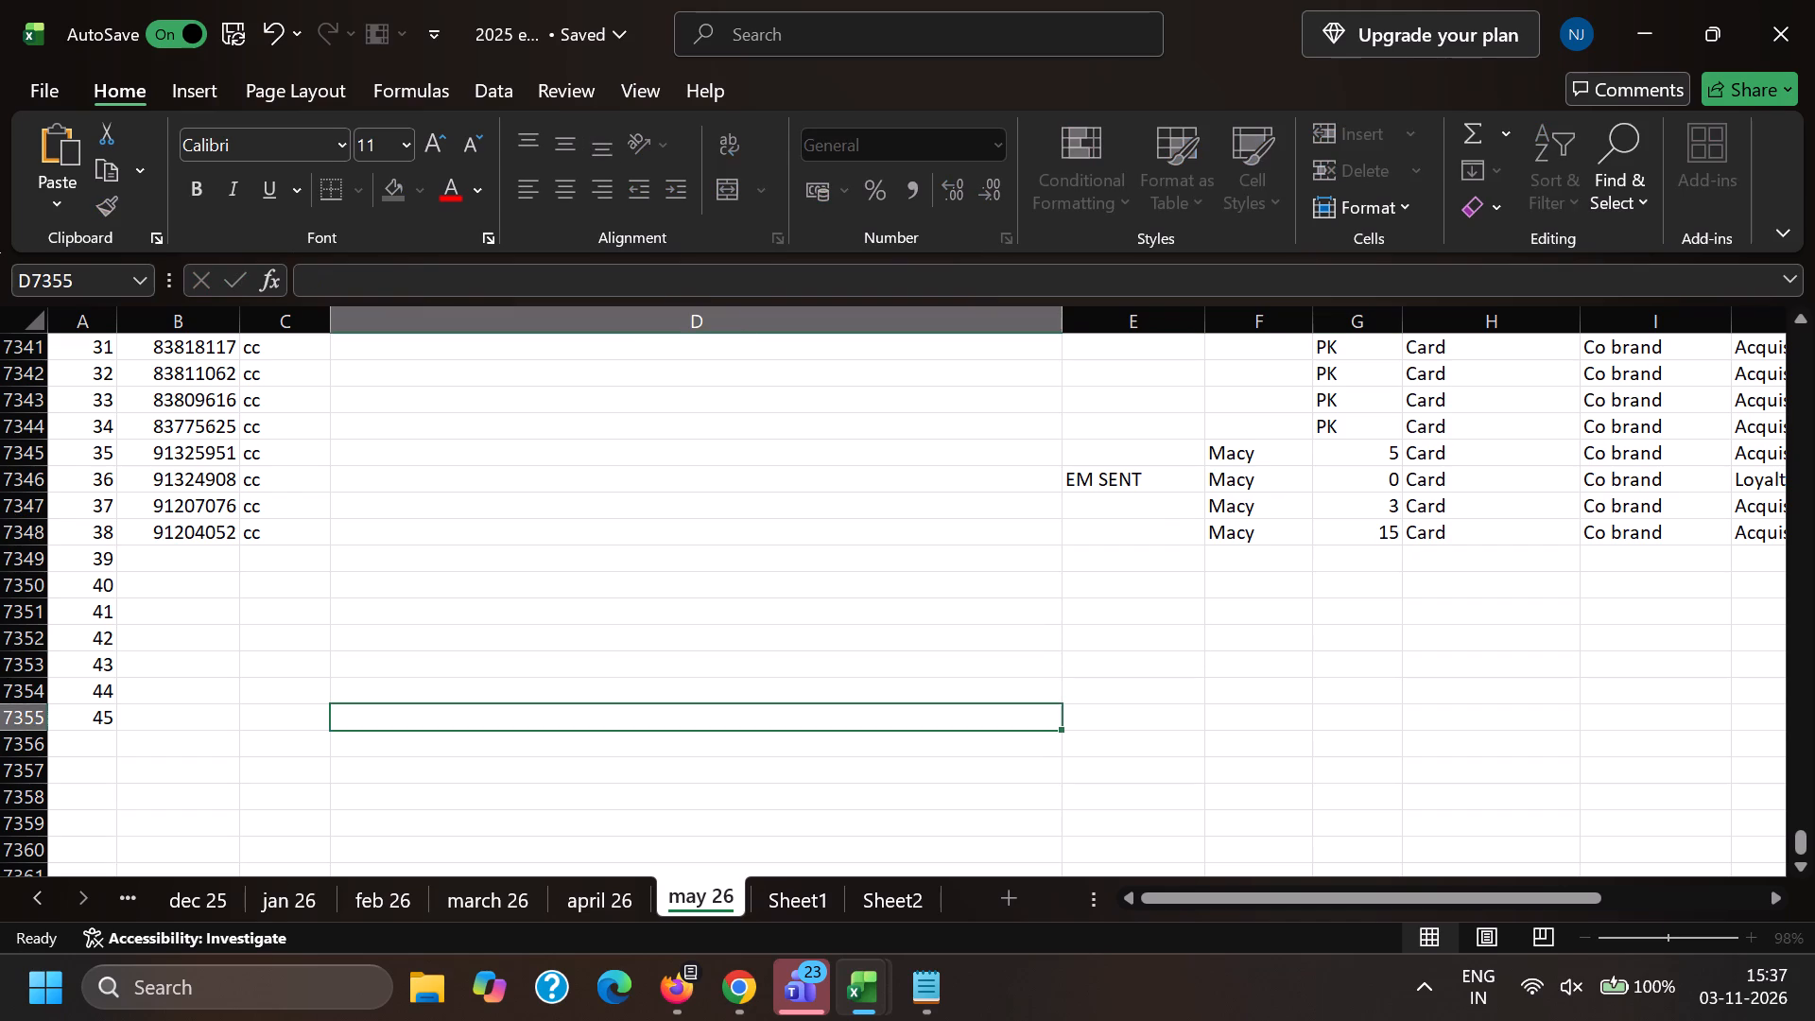
In Firefox, copy the "Tuesday Drop: earn rewards on COACH, Breville & more" subject without the recipient name, and rerun the list search.
{"action": "left_click", "coordinate": [654, 982]}
{"action": "left_click", "coordinate": [511, 878]}
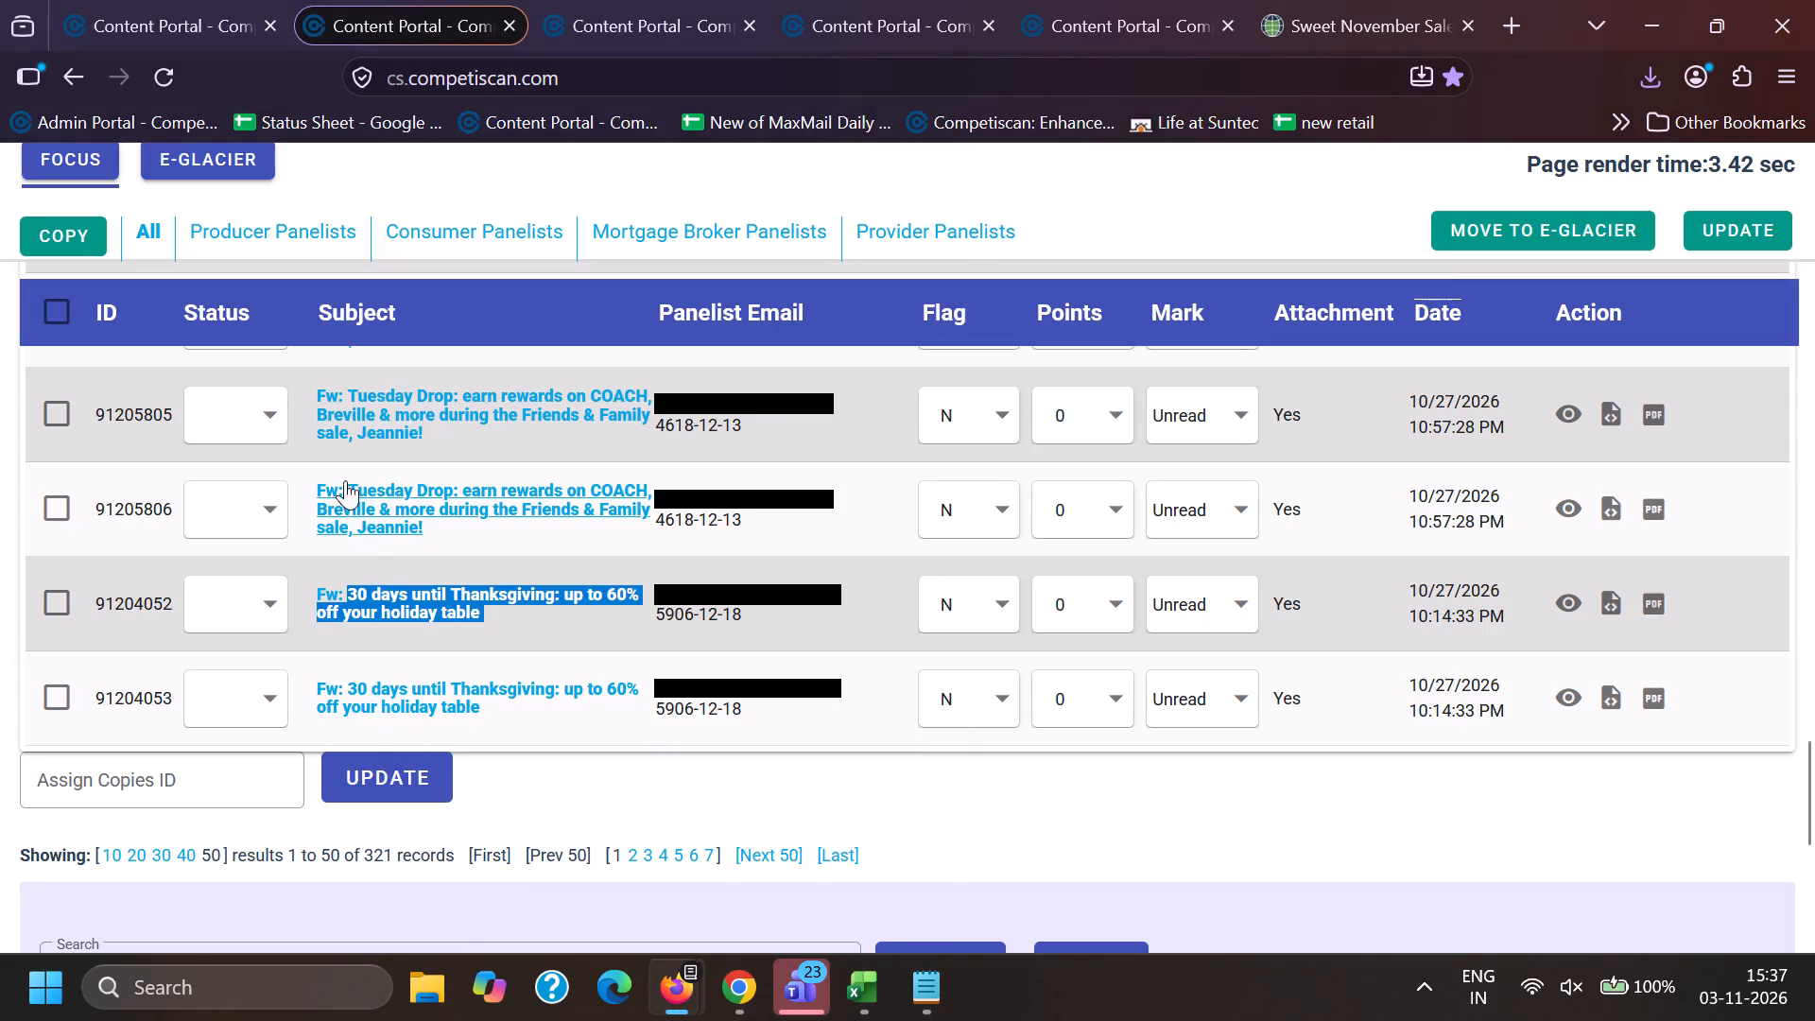
{"action": "left_click_drag", "start_coordinate": [345, 480], "coordinate": [354, 546]}
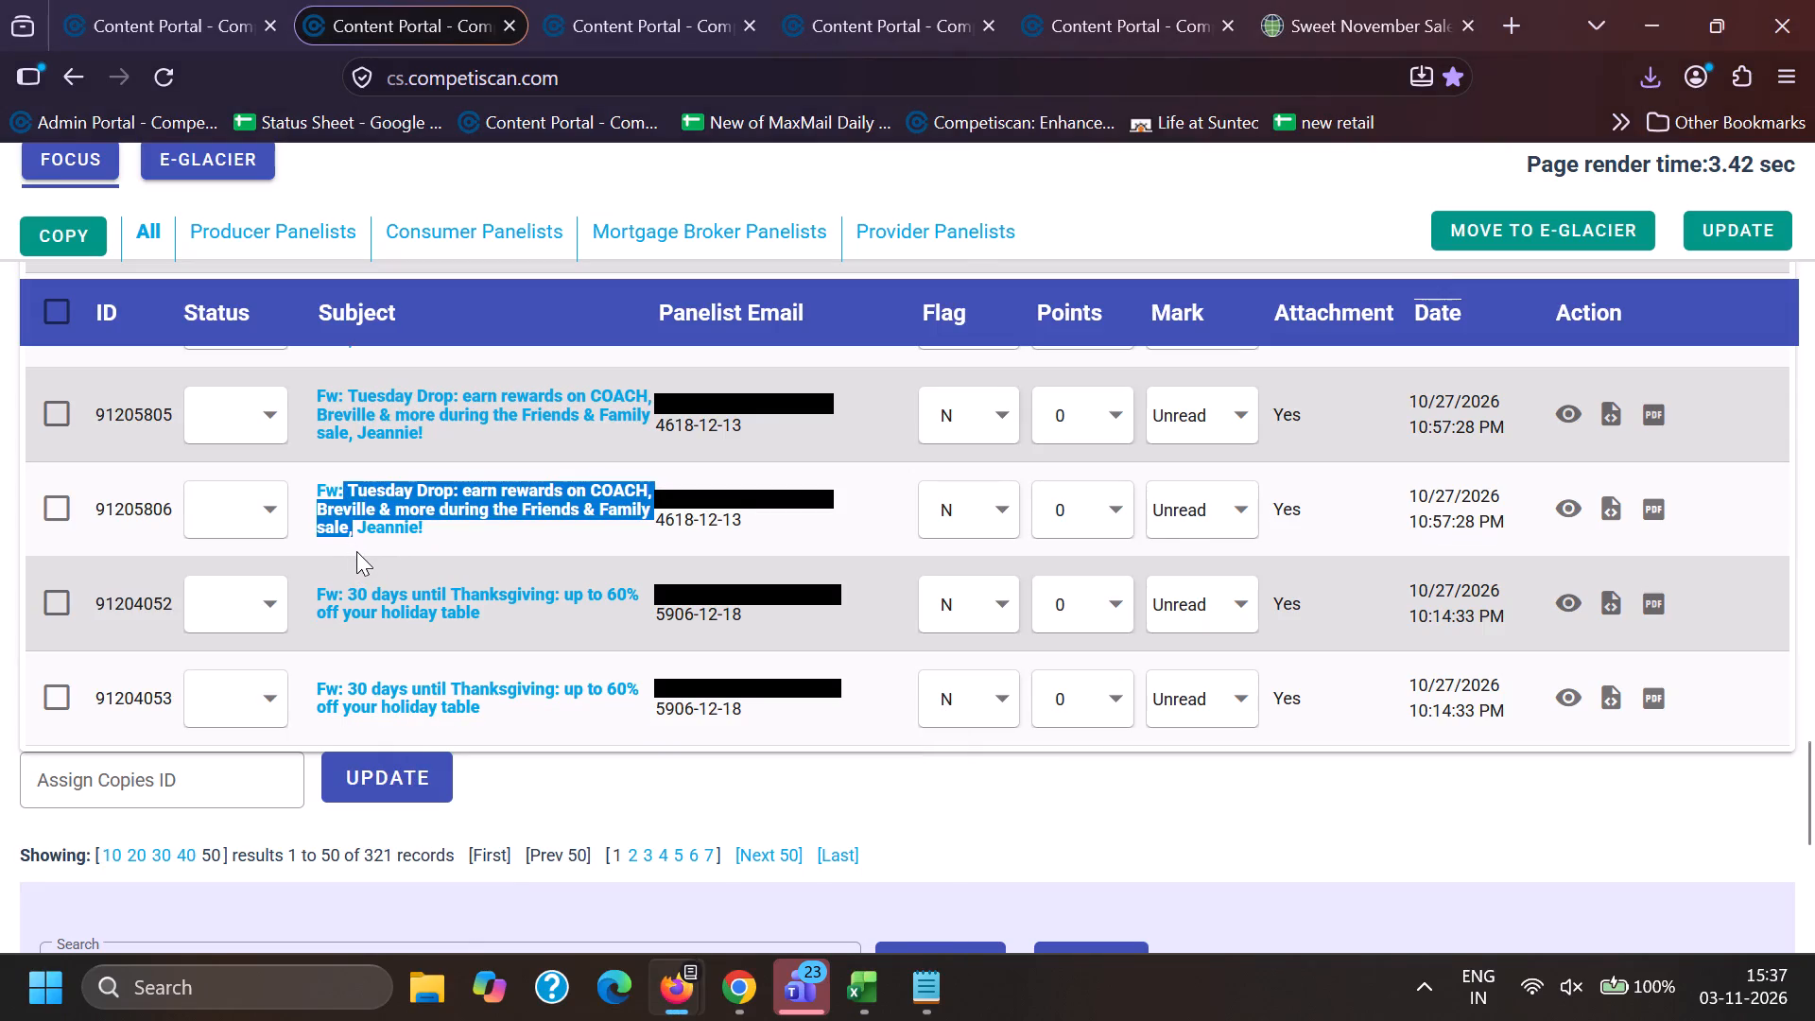
{"action": "key", "text": "ctrl+c"}
{"action": "scroll", "coordinate": [811, 789], "scroll_direction": "down", "scroll_amount": 2}
{"action": "left_click", "coordinate": [934, 682]}
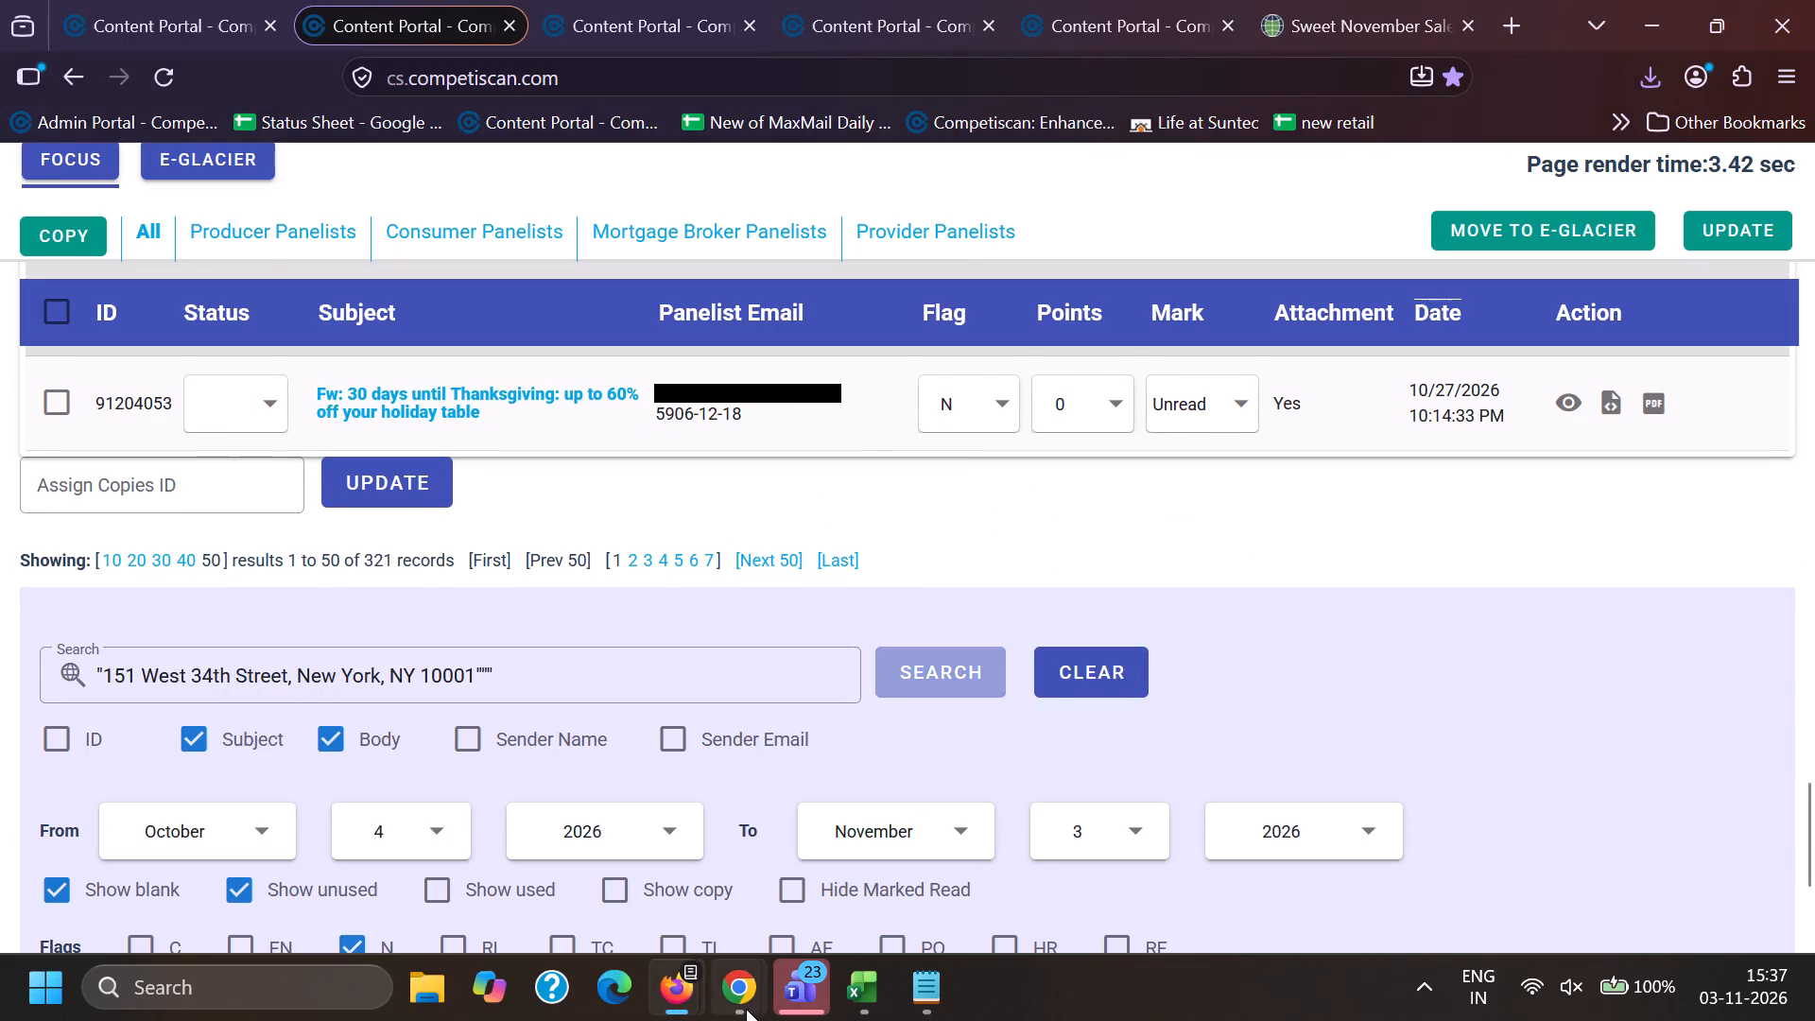
In the Chrome email list, search subjects for the copied "Tuesday Drop: earn rewards on COACH, Breville & more" text in quotation marks.
{"action": "left_click", "coordinate": [745, 1009]}
{"action": "left_click", "coordinate": [358, 854]}
{"action": "left_click", "coordinate": [502, 750]}
{"action": "triple_click", "coordinate": [514, 745]}
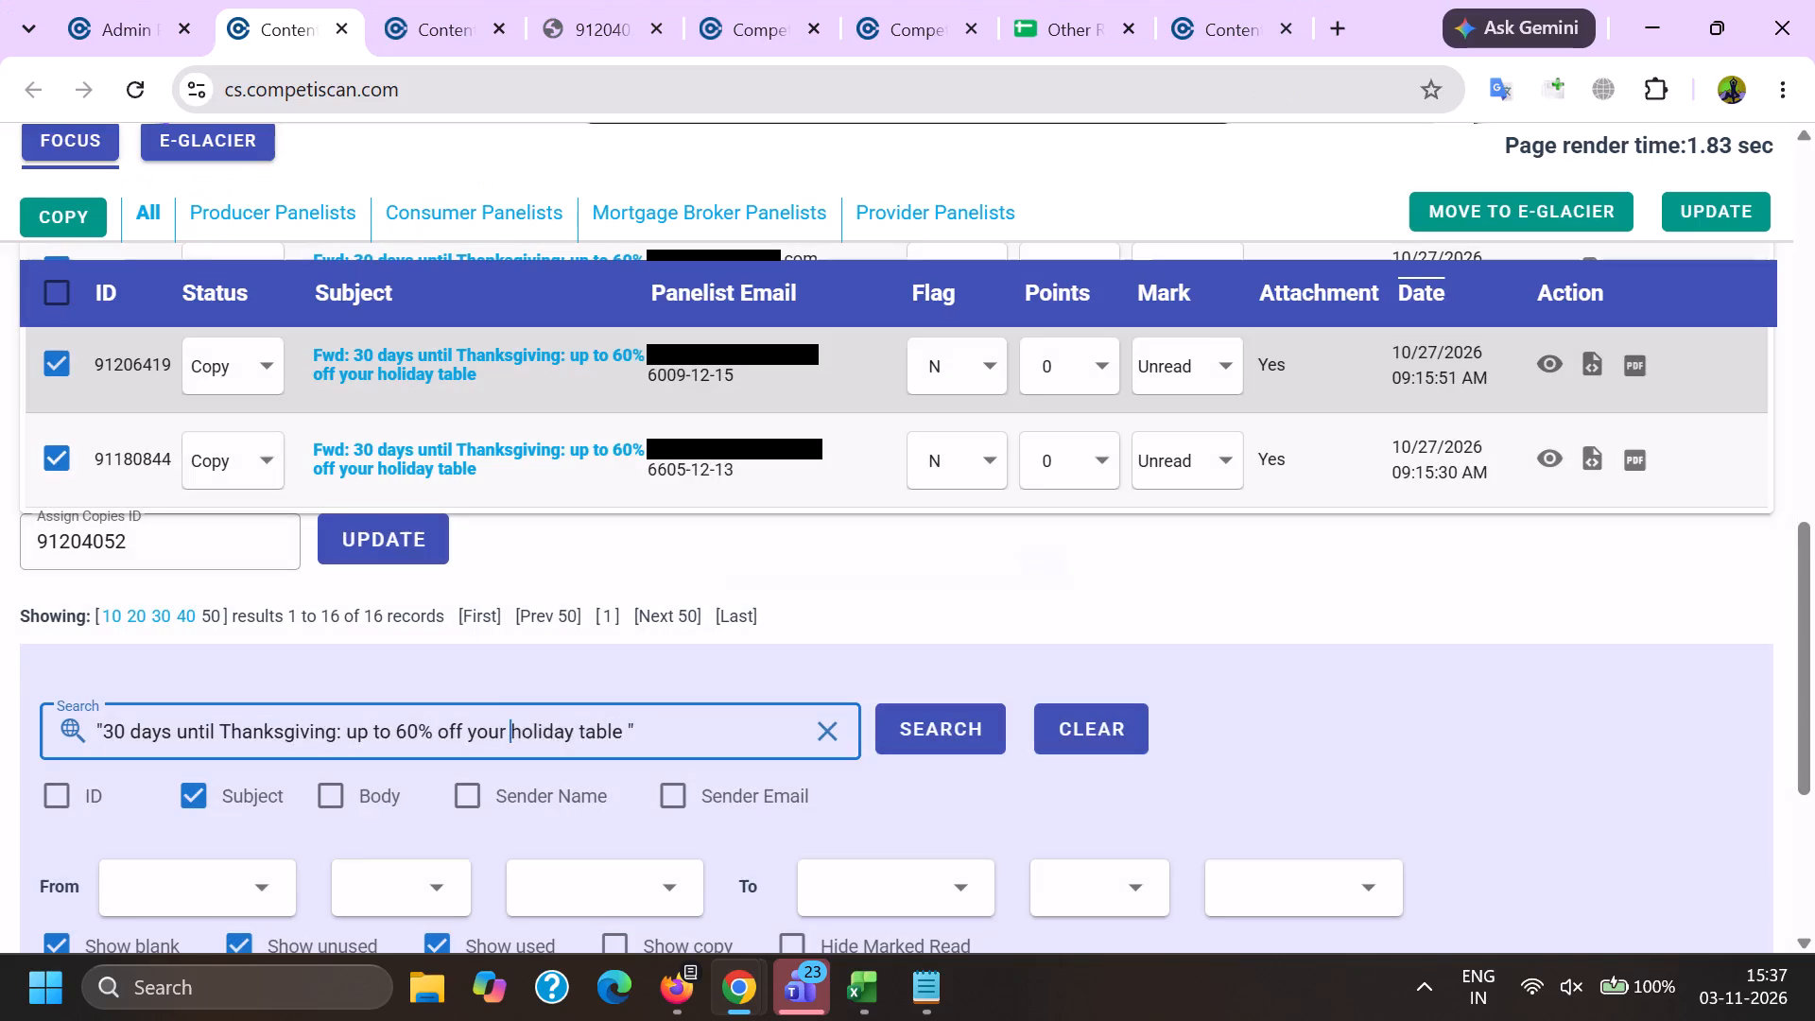
{"action": "key", "text": "BackSpace"}
{"action": "key", "text": "shift+quotedbl"}
{"action": "key", "text": "ctrl+v"}
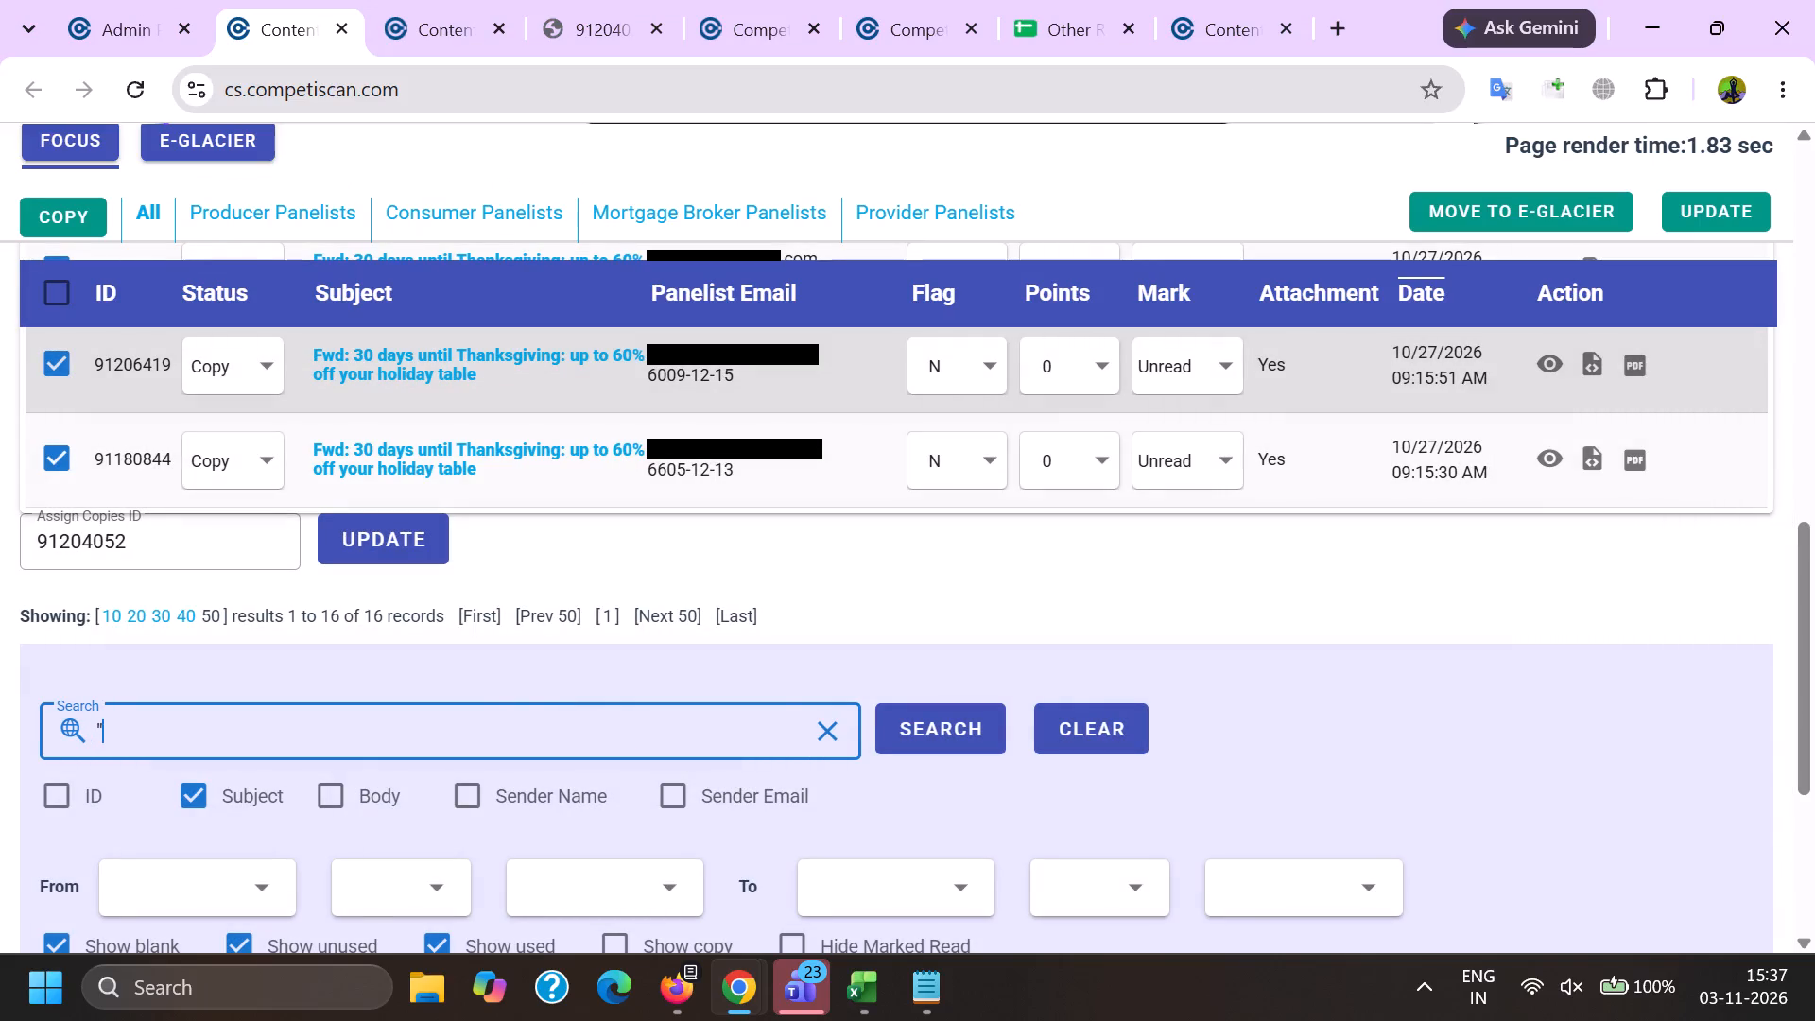
{"action": "key", "text": "shift+quotedbl"}
{"action": "key", "text": "Return"}
{"action": "key", "text": "Return"}
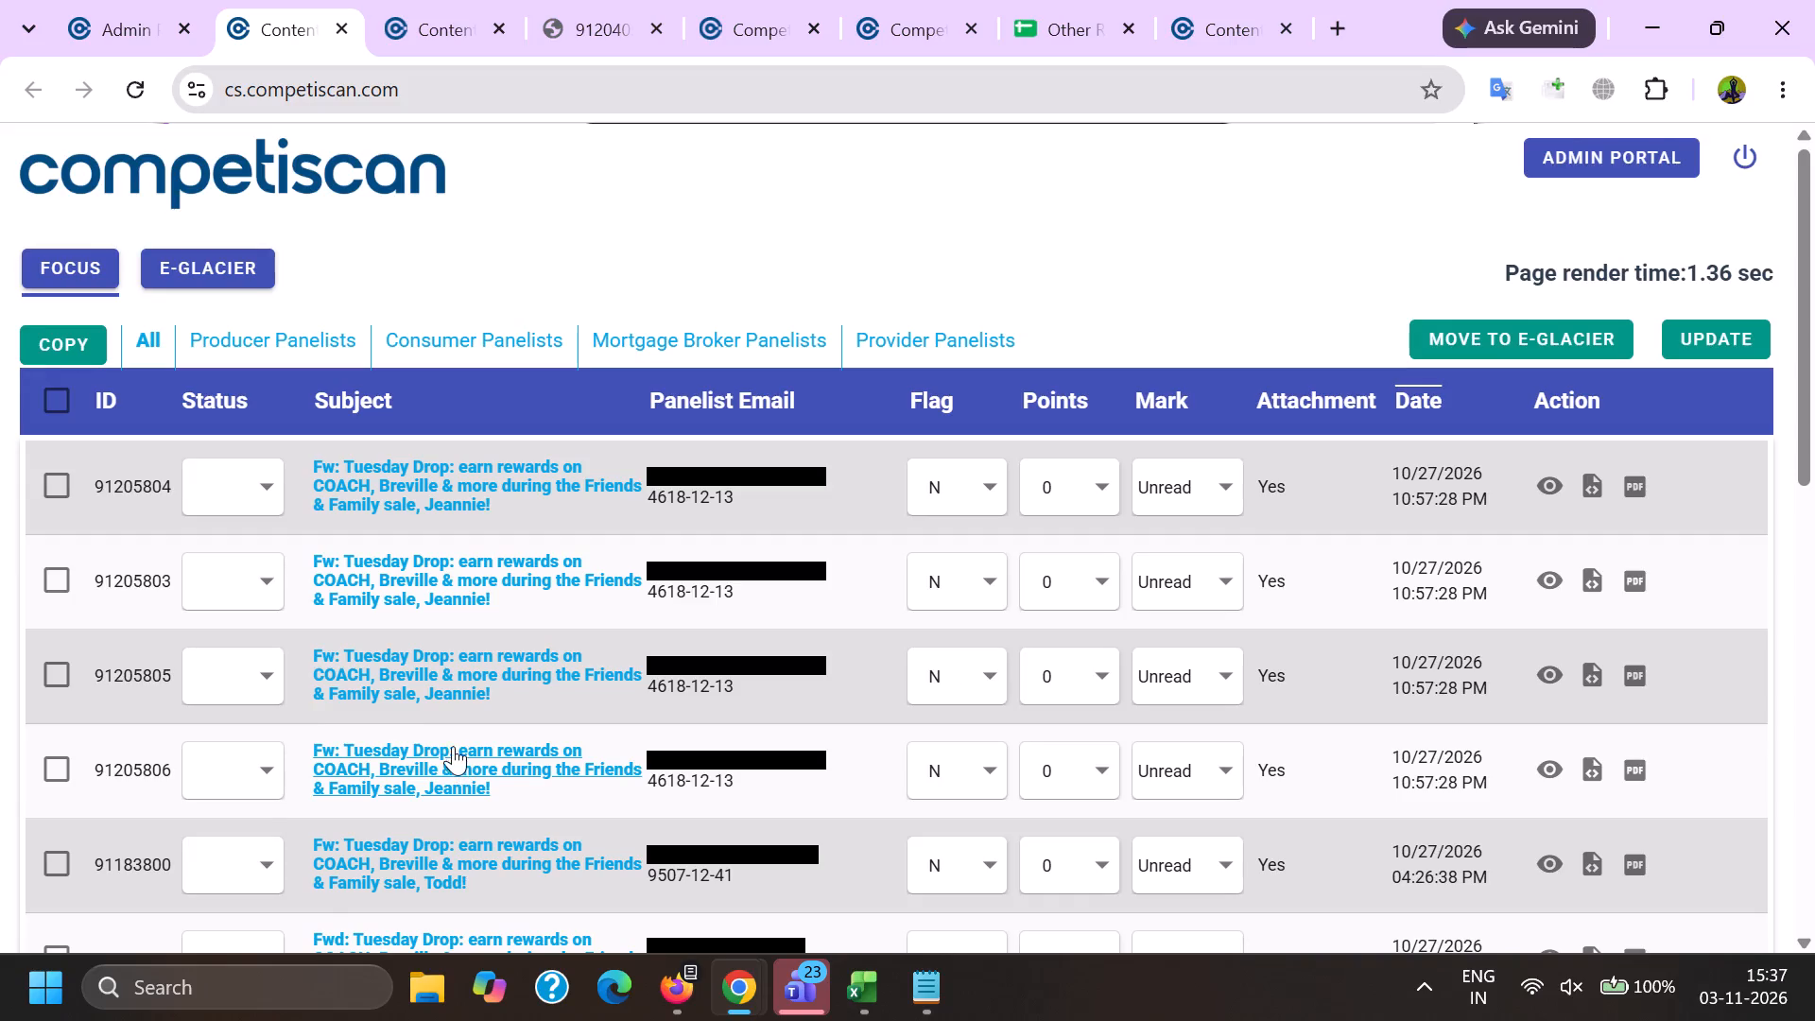
Look through the Tuesday Drop emails and open email 91205804.
{"action": "scroll", "coordinate": [447, 746], "scroll_direction": "down", "scroll_amount": 3}
{"action": "scroll", "coordinate": [389, 724], "scroll_direction": "up", "scroll_amount": 9}
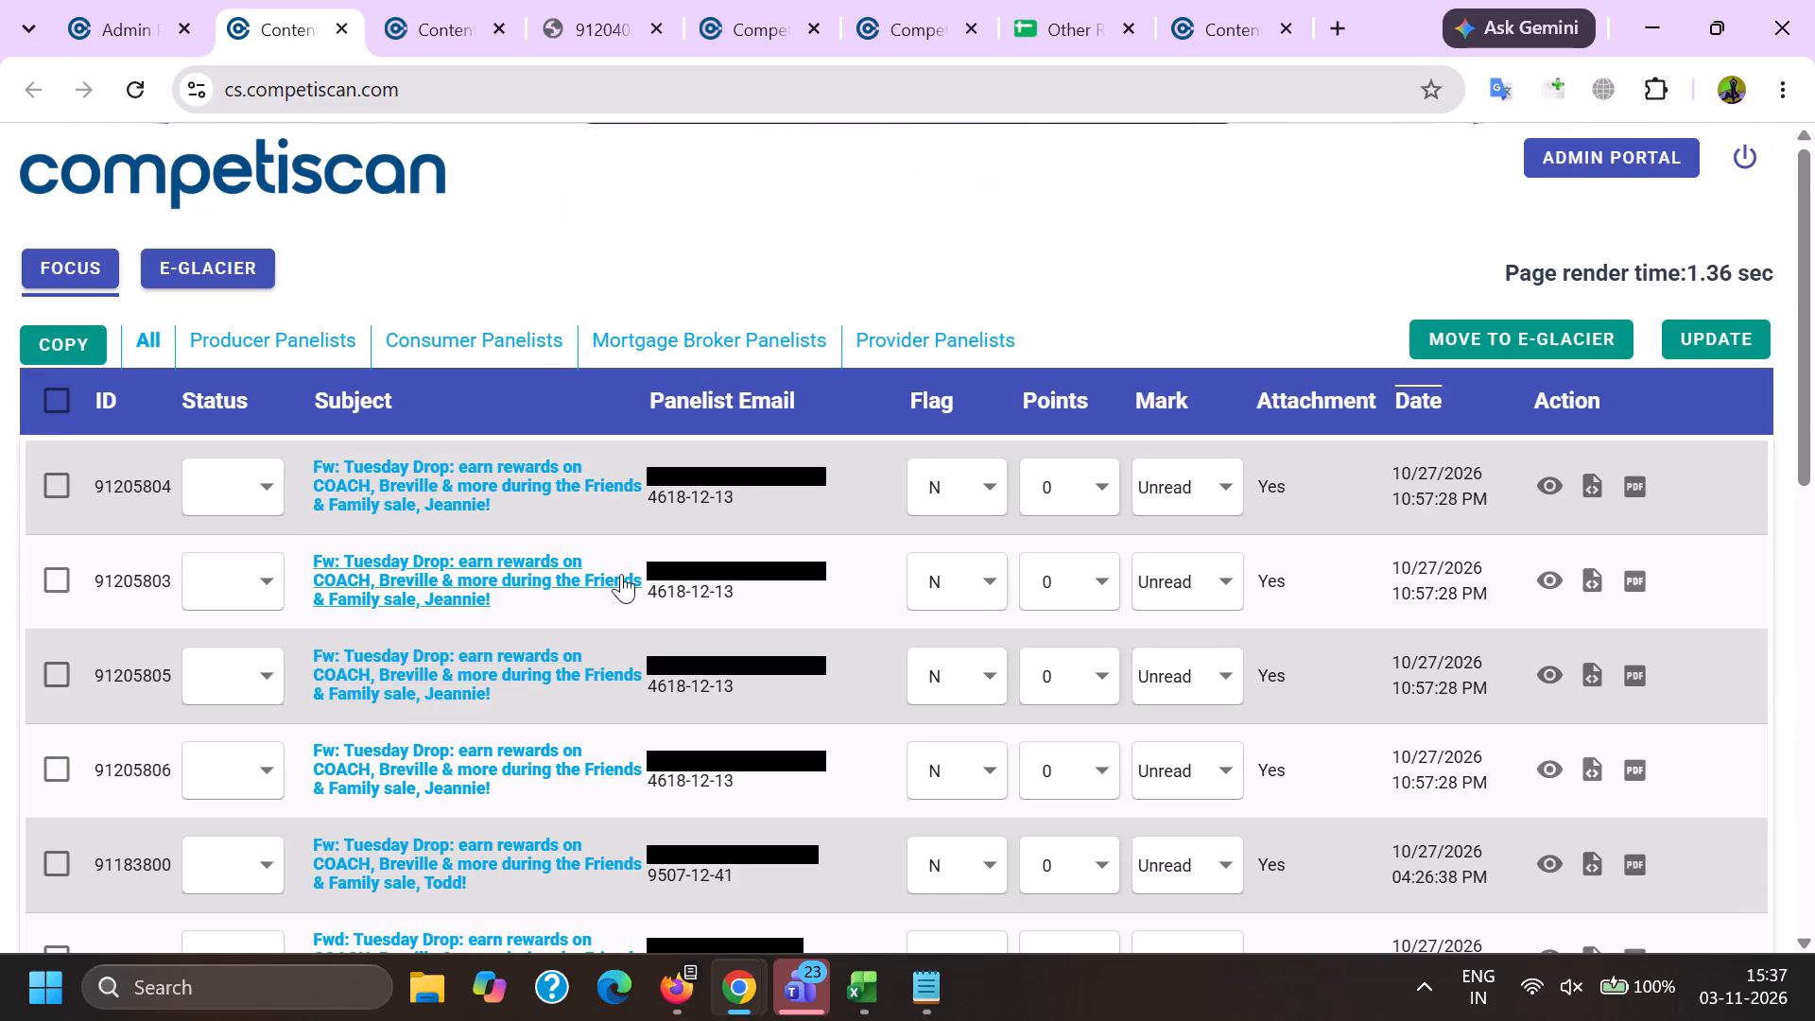
{"action": "scroll", "coordinate": [596, 585], "scroll_direction": "down", "scroll_amount": 5}
{"action": "scroll", "coordinate": [342, 678], "scroll_direction": "up", "scroll_amount": 5}
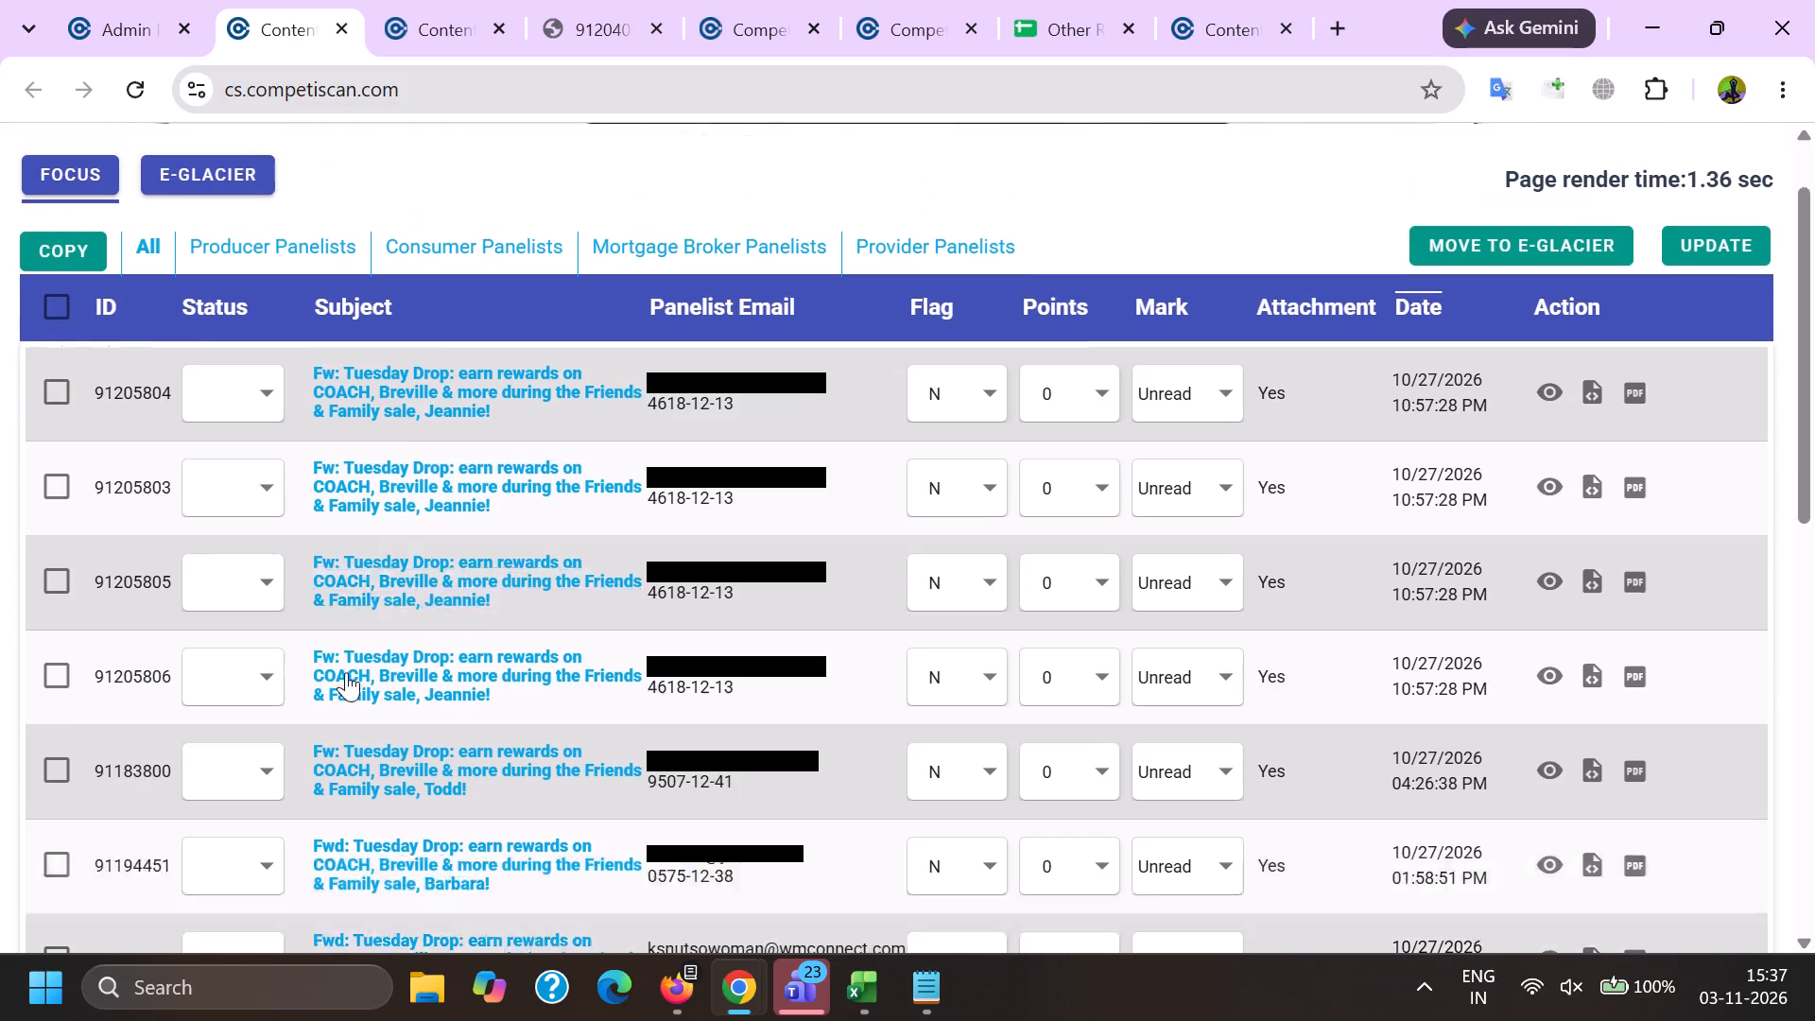
{"action": "scroll", "coordinate": [346, 672], "scroll_direction": "up", "scroll_amount": 7}
{"action": "left_click", "coordinate": [393, 501], "text": "ctrl"}
Clear the N flag filter for the Tuesday Drop subject search.
{"action": "scroll", "coordinate": [517, 875], "scroll_direction": "down", "scroll_amount": 6}
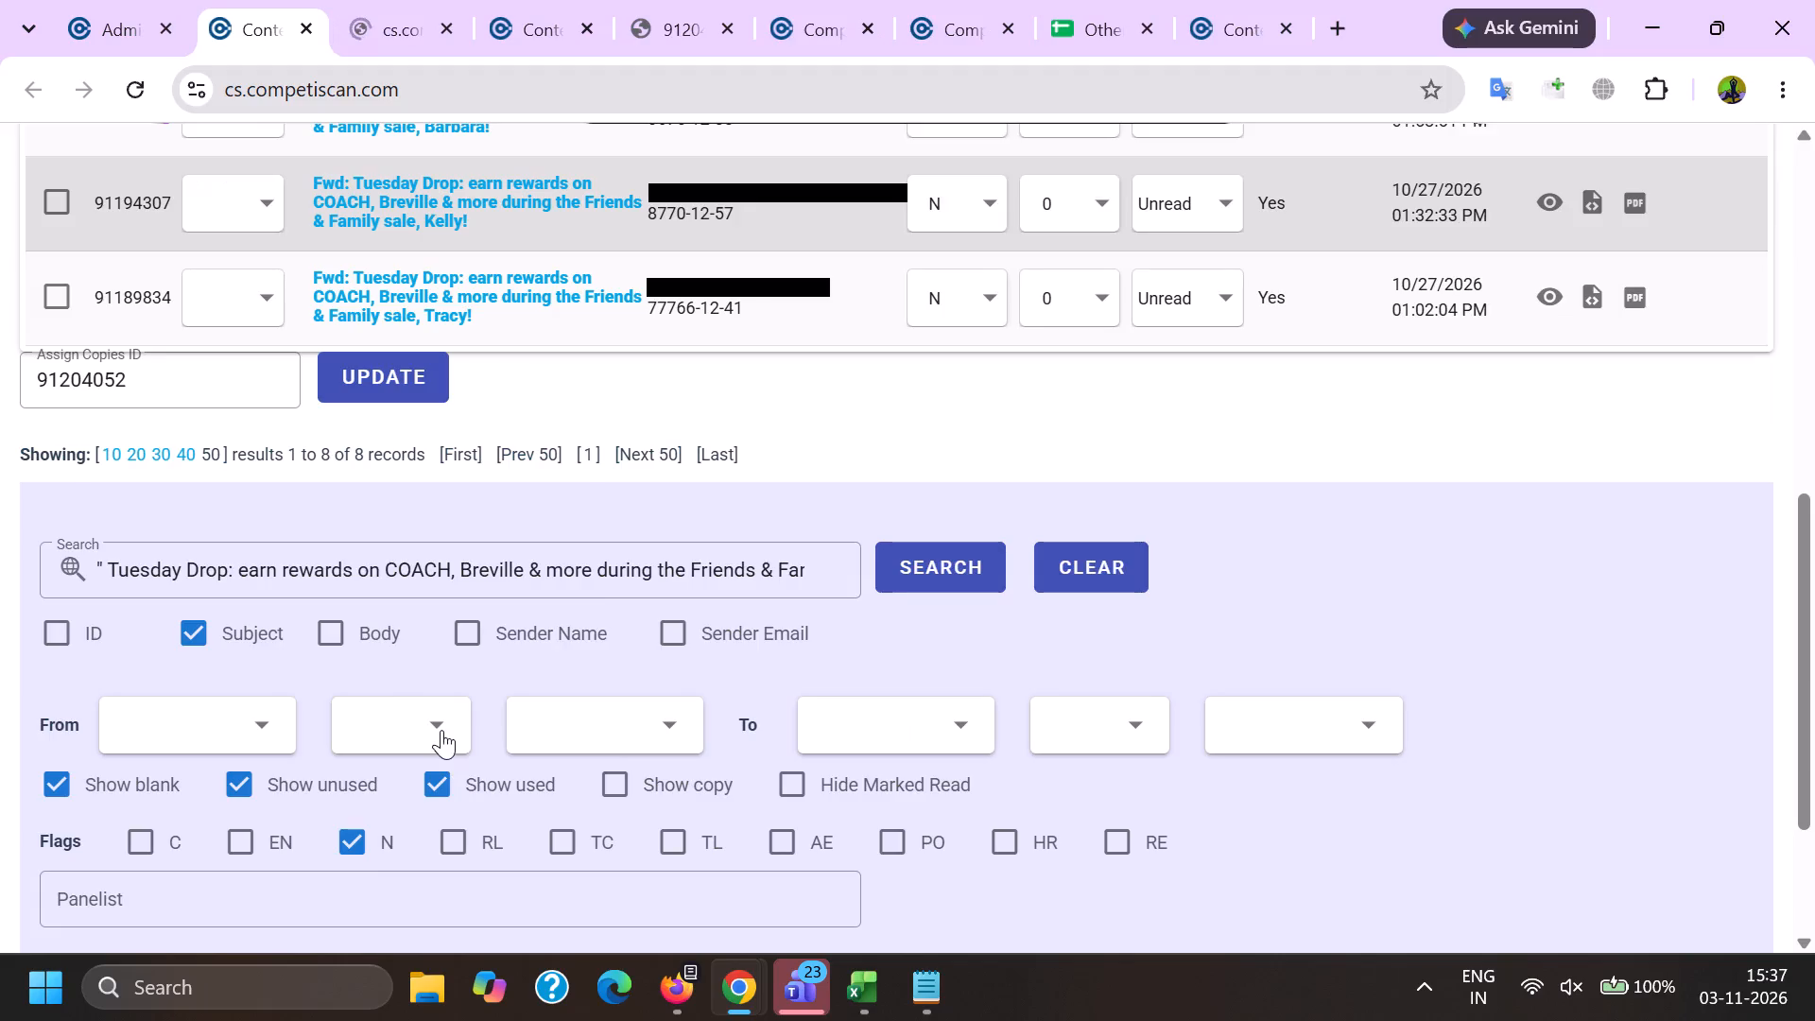
{"action": "left_click", "coordinate": [366, 845]}
{"action": "left_click", "coordinate": [359, 677]}
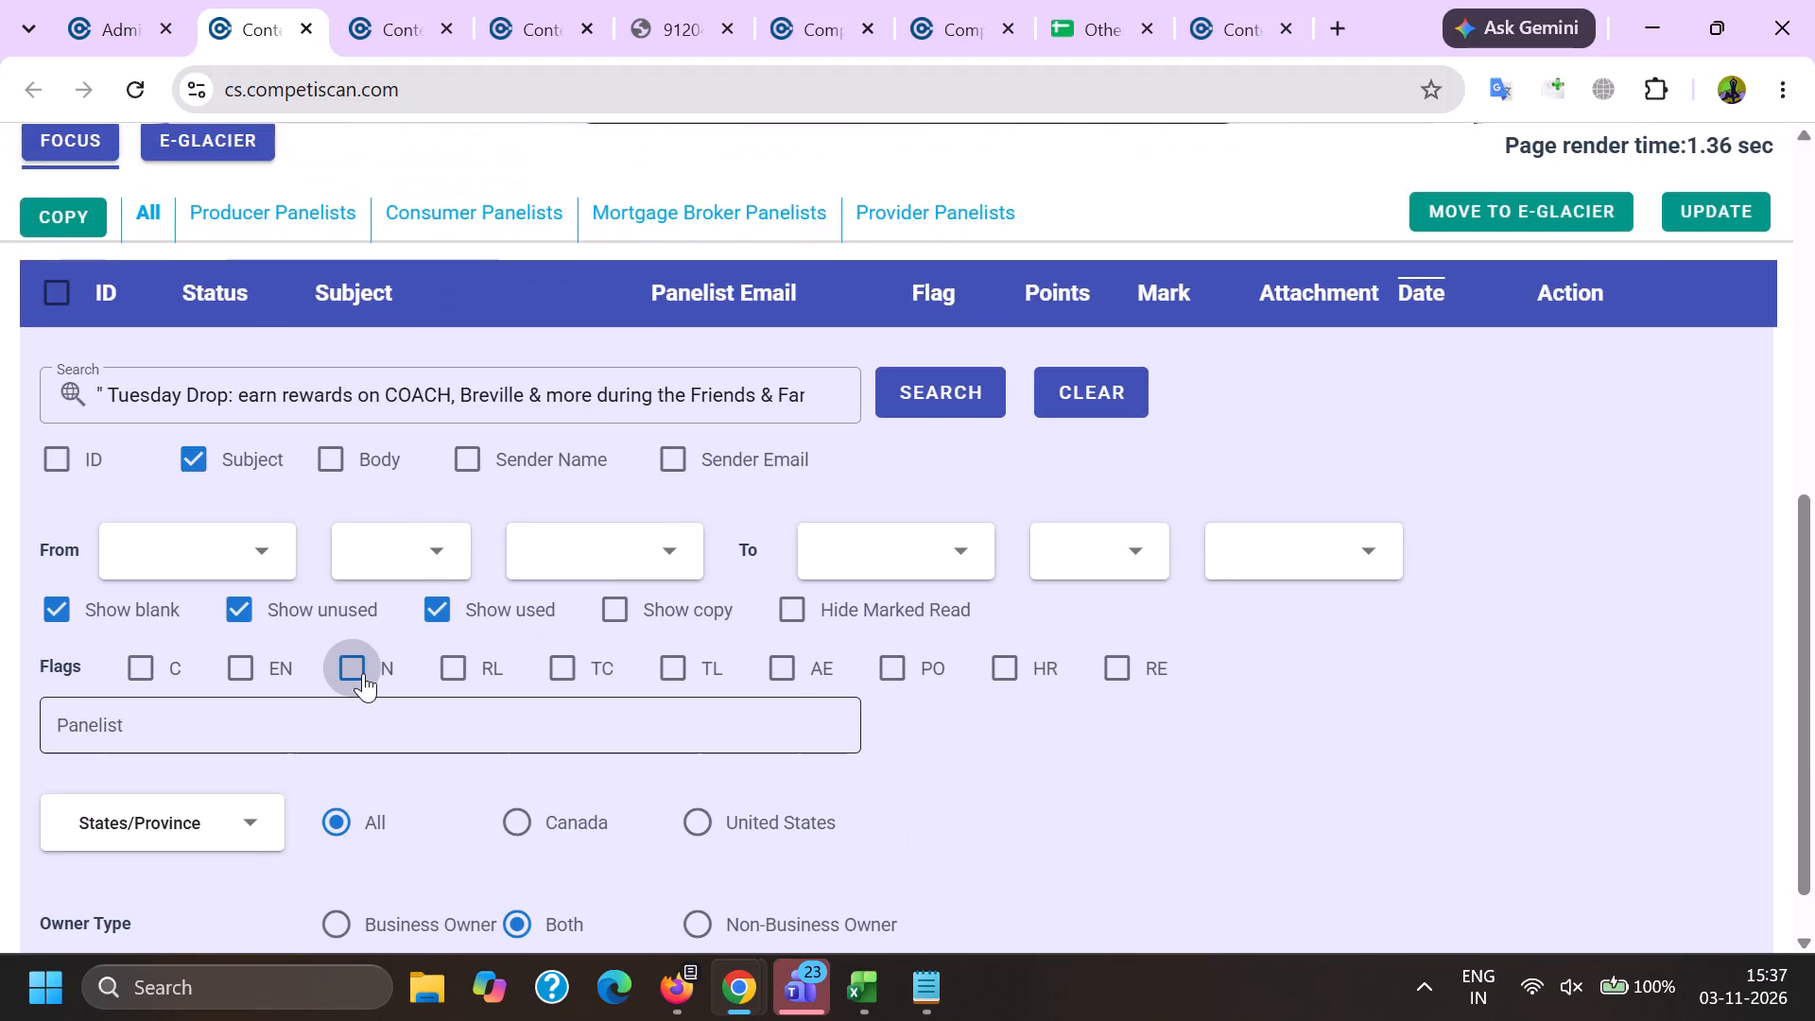
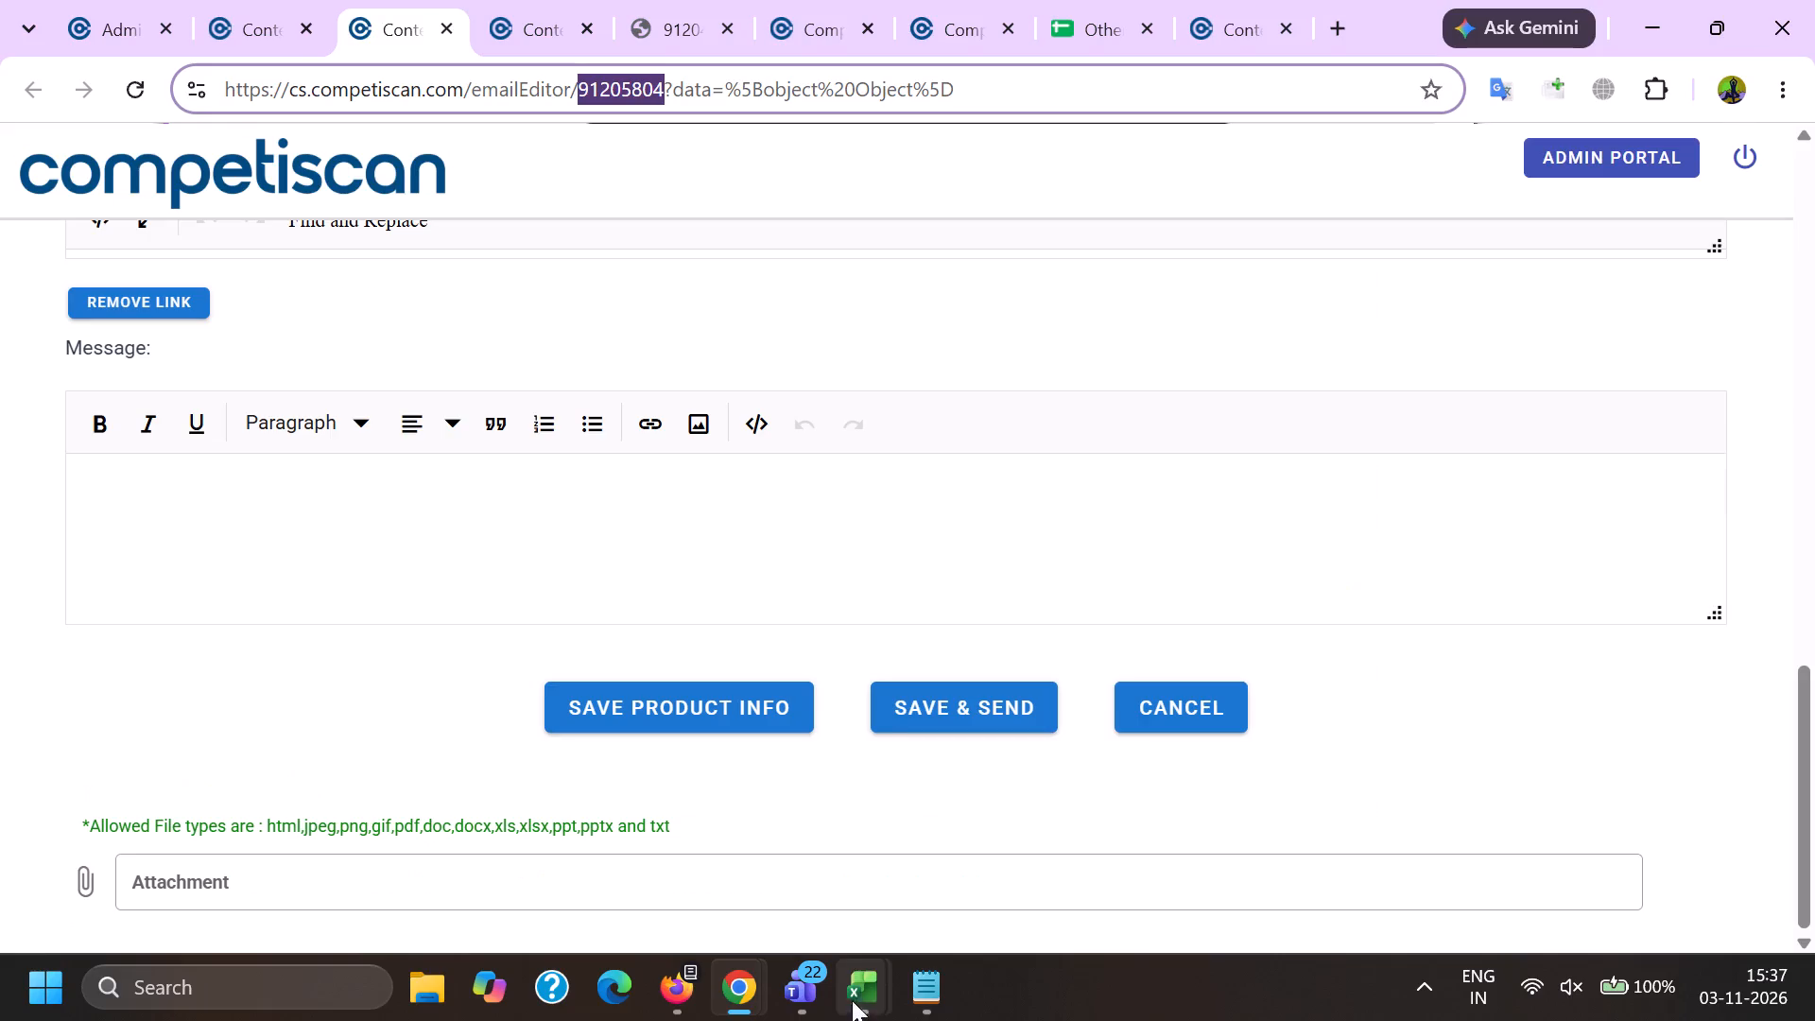
In Excel's may 26 sheet, enter the copied email ID 91205804 as entry 39 with cc beside it.
{"action": "left_click", "coordinate": [1113, 880]}
{"action": "left_click", "coordinate": [871, 1009]}
{"action": "left_click", "coordinate": [1099, 882]}
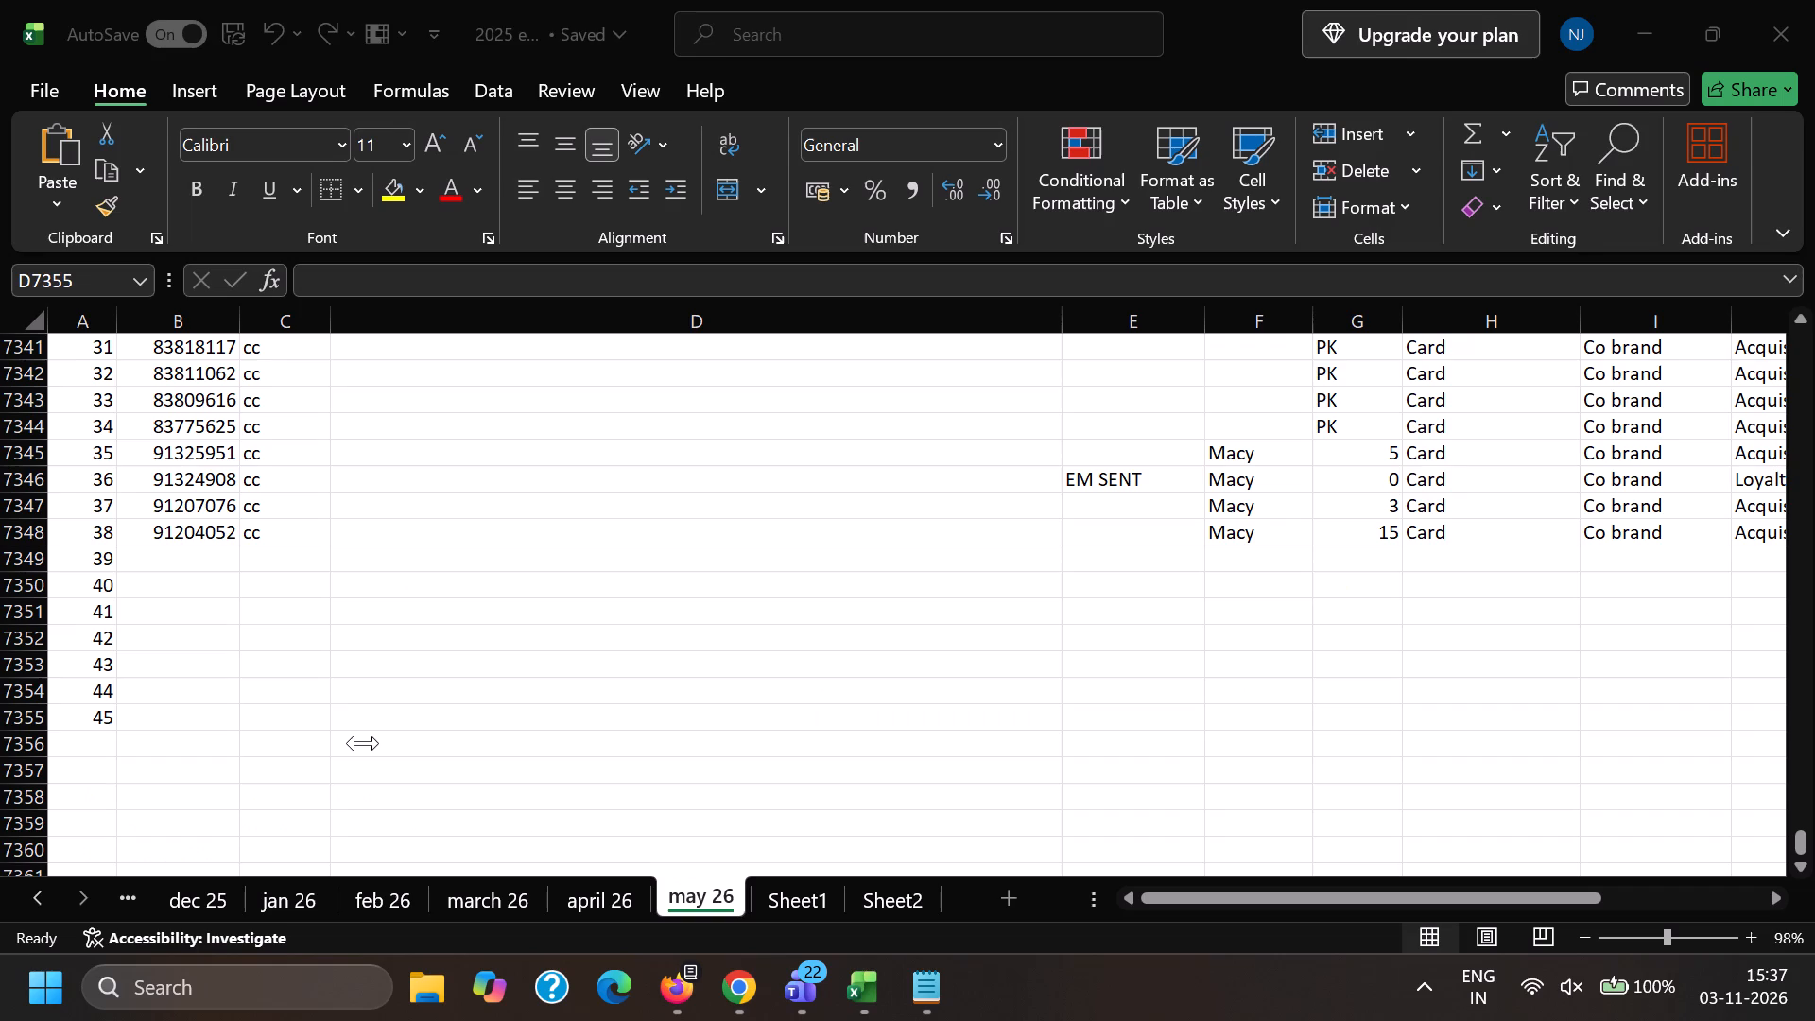
{"action": "left_click", "coordinate": [147, 566]}
{"action": "key", "text": "ctrl+v"}
{"action": "left_click", "coordinate": [268, 558]}
{"action": "key", "text": "c"}
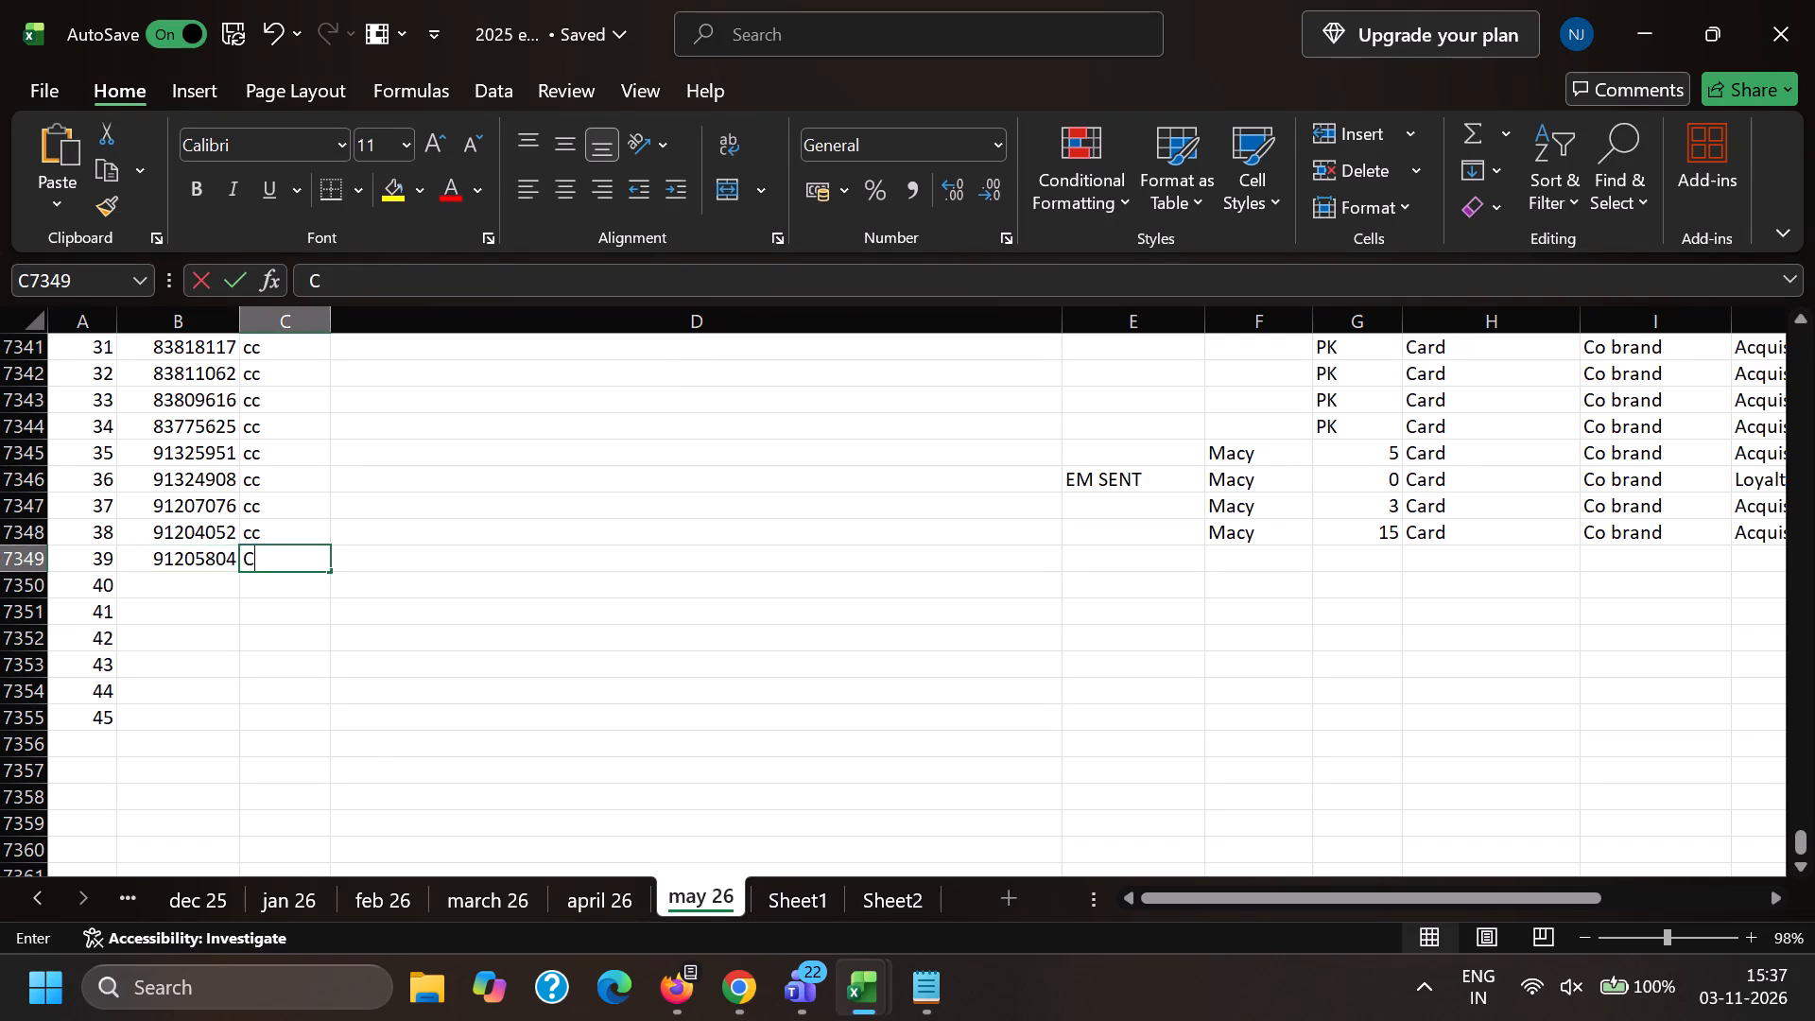
{"action": "key", "text": "c"}
{"action": "key", "text": "BackSpace"}
{"action": "key", "text": "c"}
{"action": "key", "text": "c"}
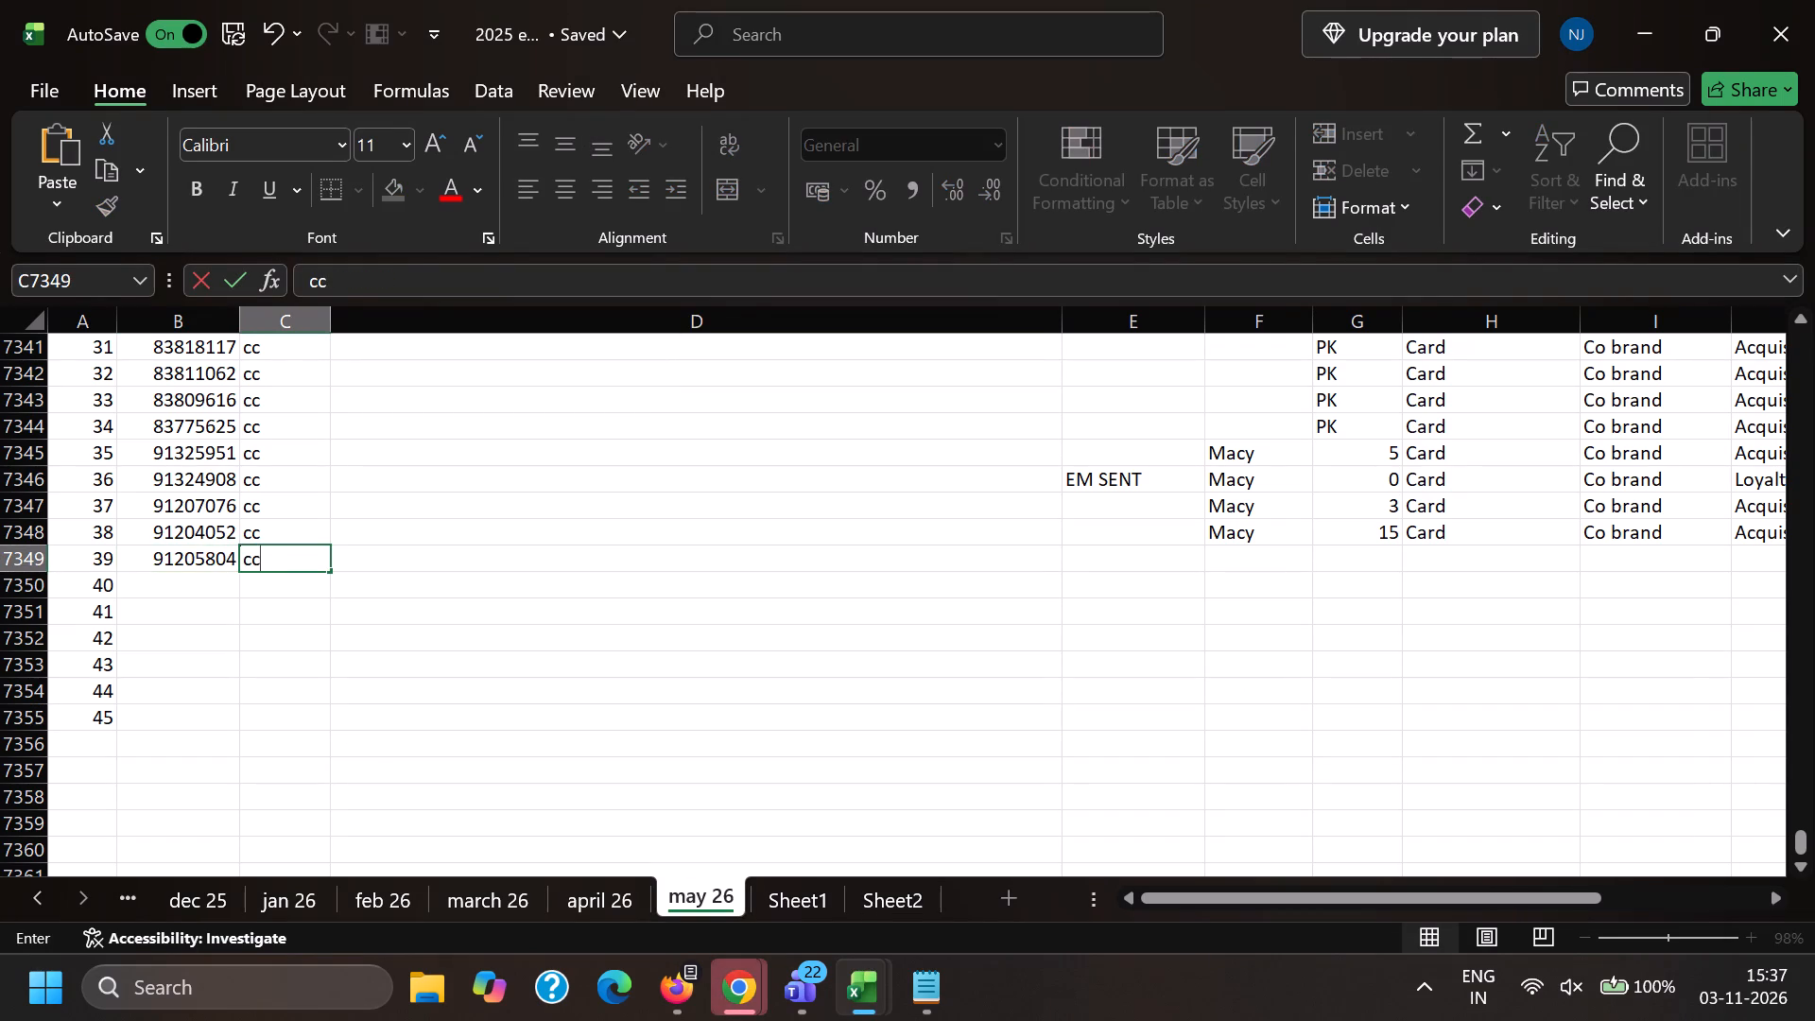
{"action": "key", "text": "Right"}
{"action": "key", "text": "Right"}
{"action": "key", "text": "Right"}
{"action": "key", "text": "m"}
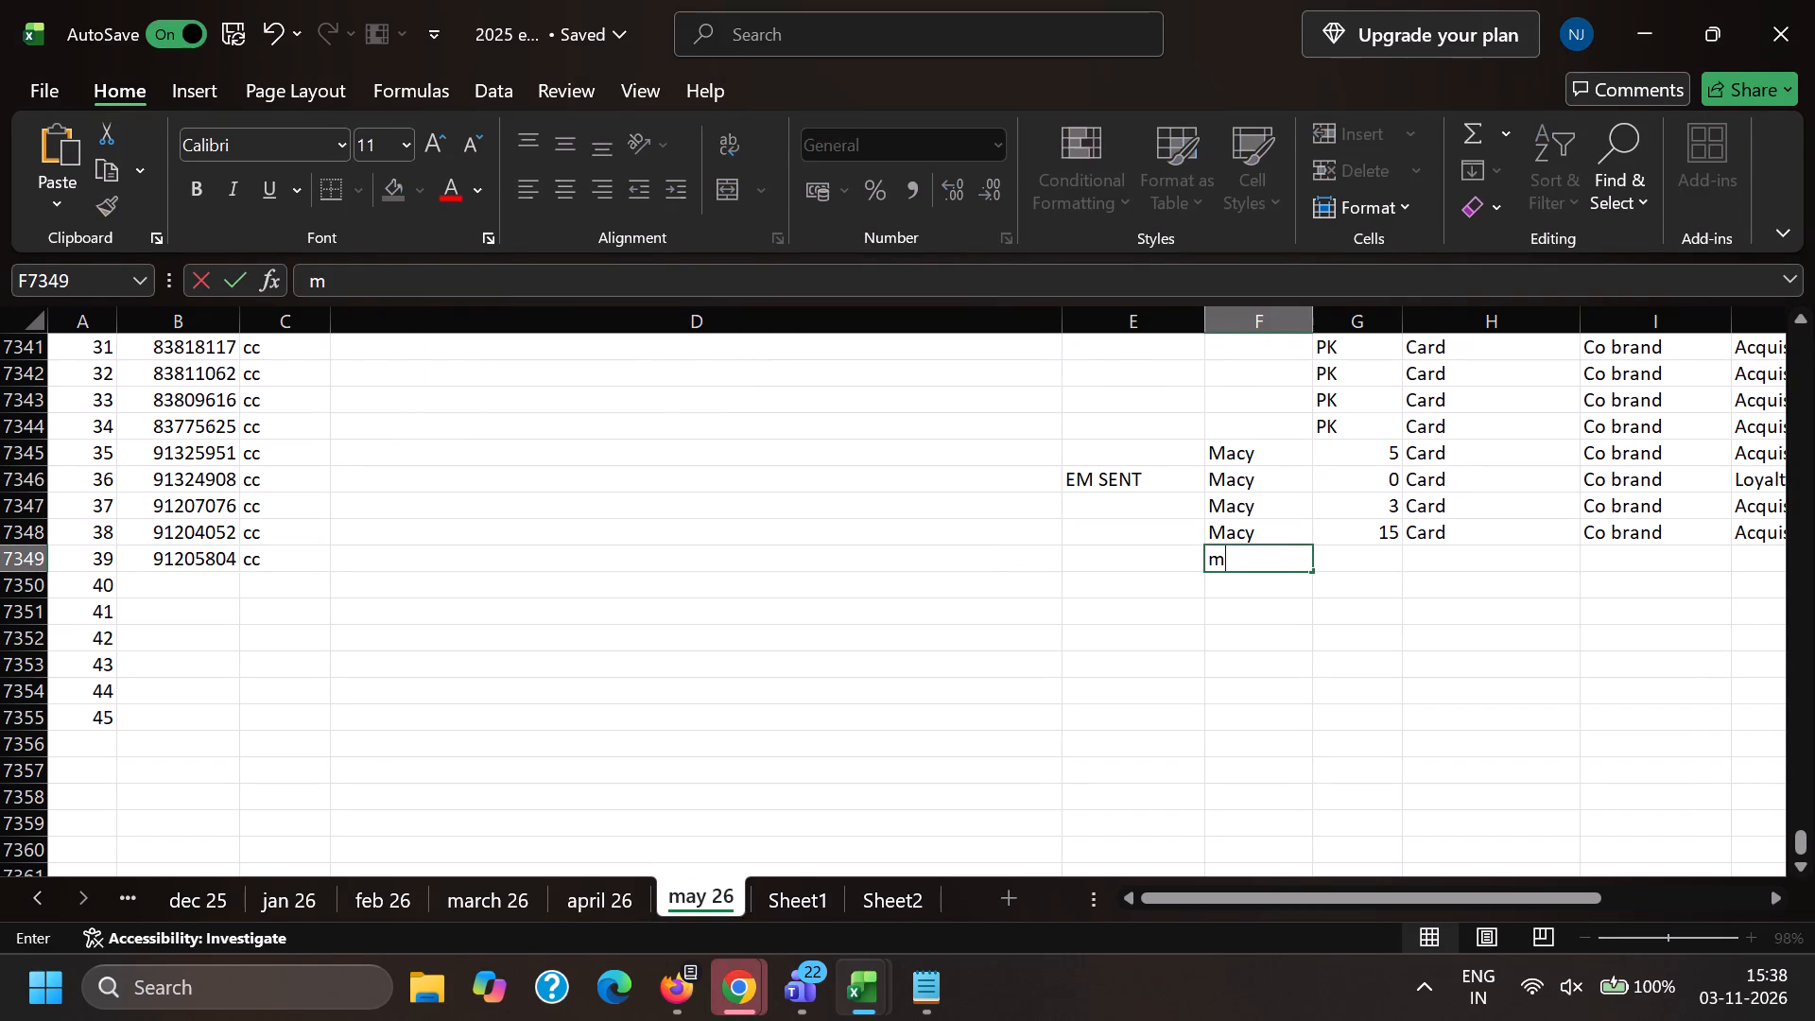
{"action": "key", "text": "Right"}
{"action": "key", "text": "Left"}
{"action": "key", "text": "Up"}
{"action": "key", "text": "ctrl+shift+Right"}
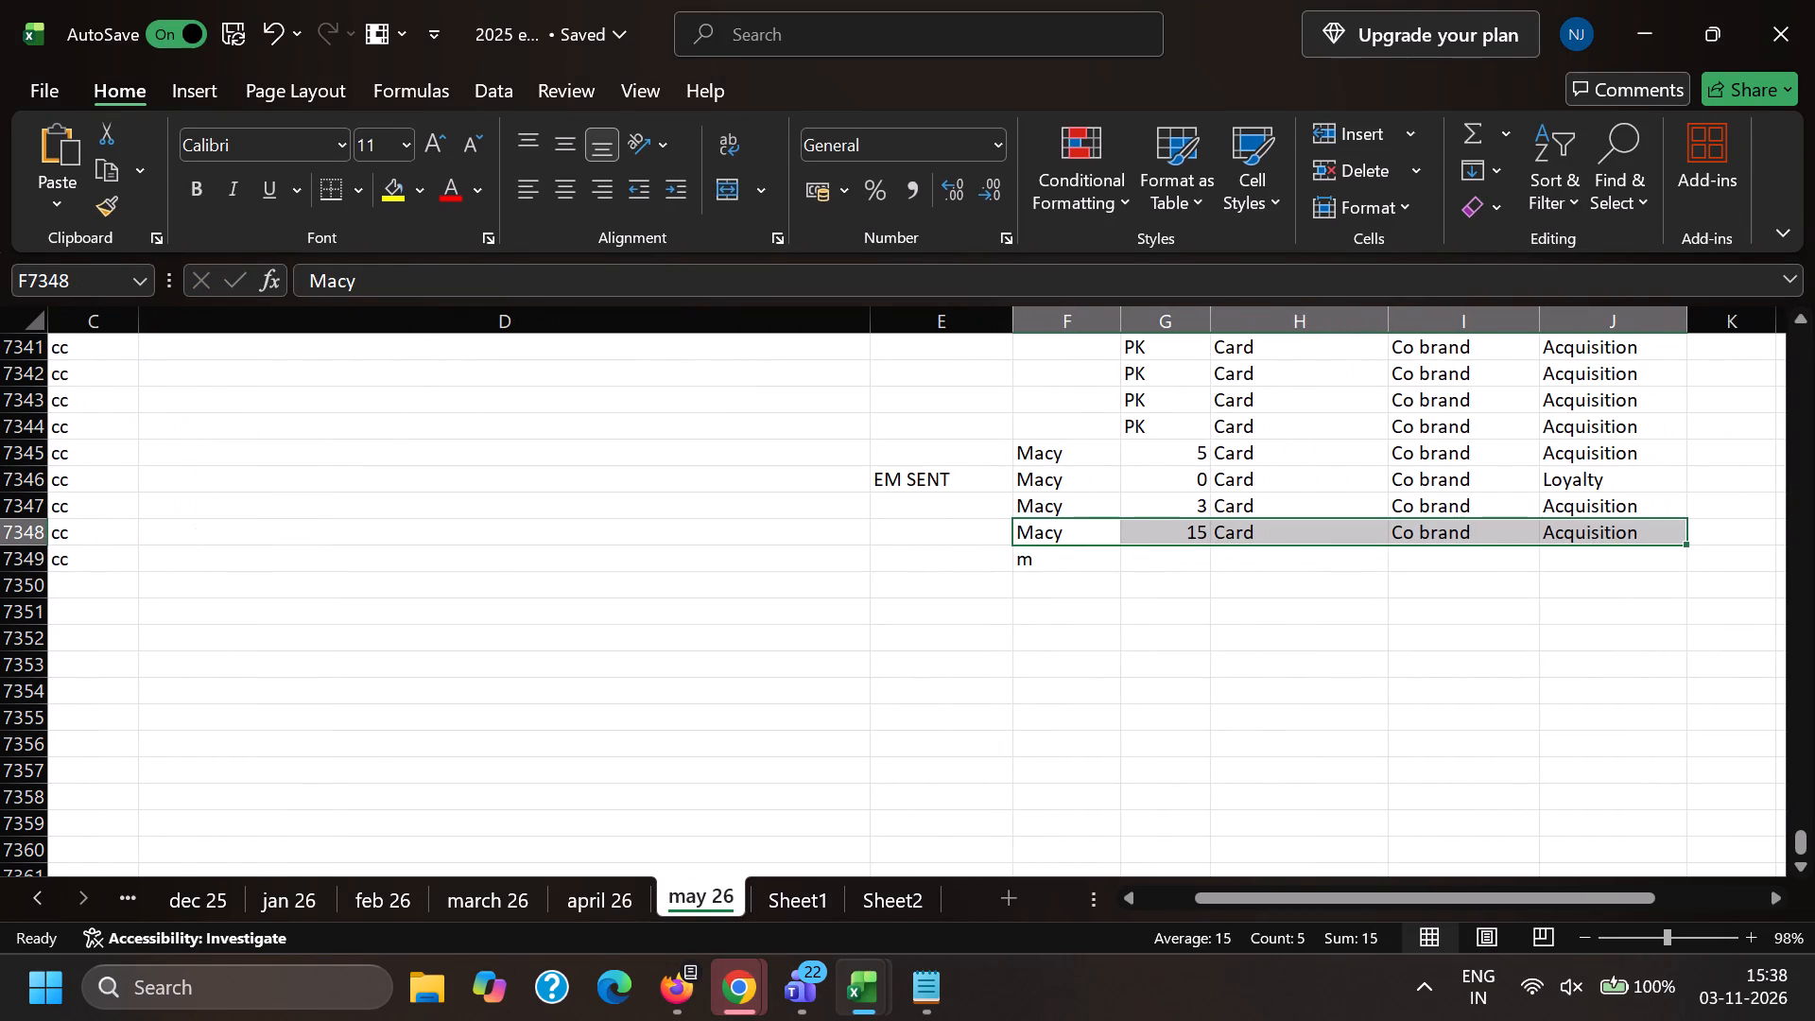
{"action": "key", "text": "ctrl+c"}
{"action": "key", "text": "Down"}
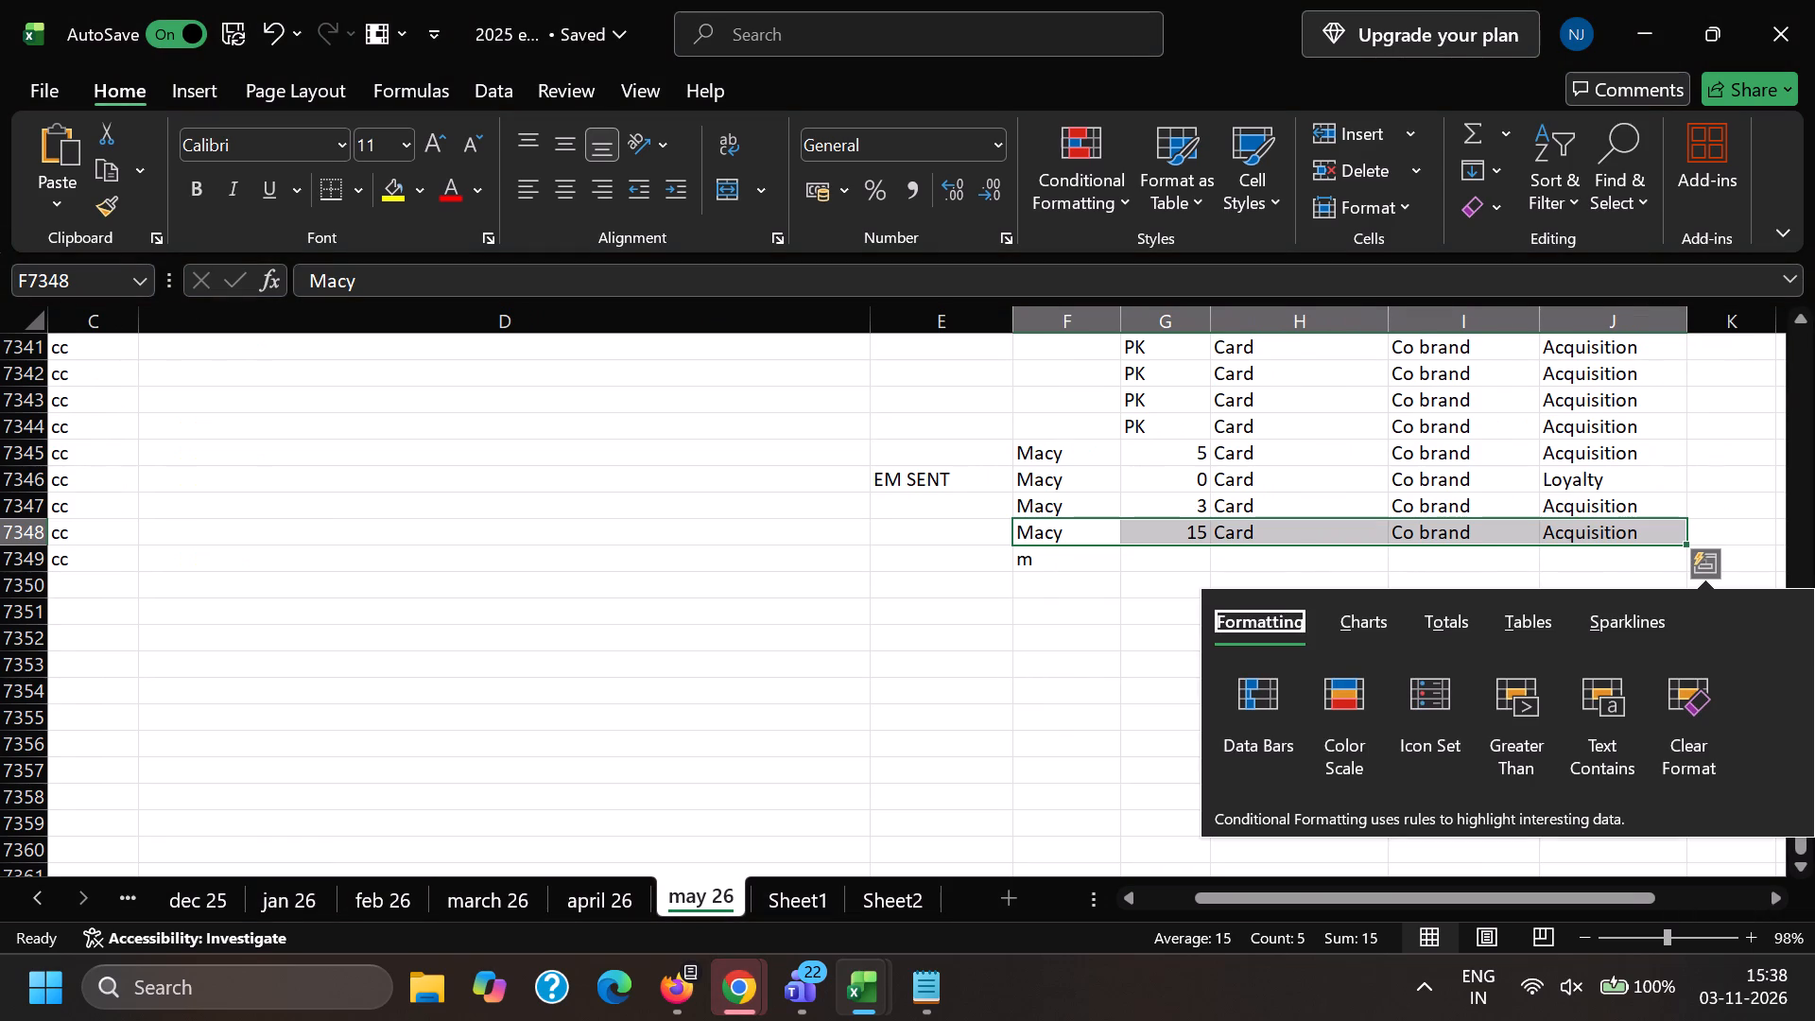
{"action": "left_click", "coordinate": [942, 725]}
{"action": "left_click", "coordinate": [1113, 524]}
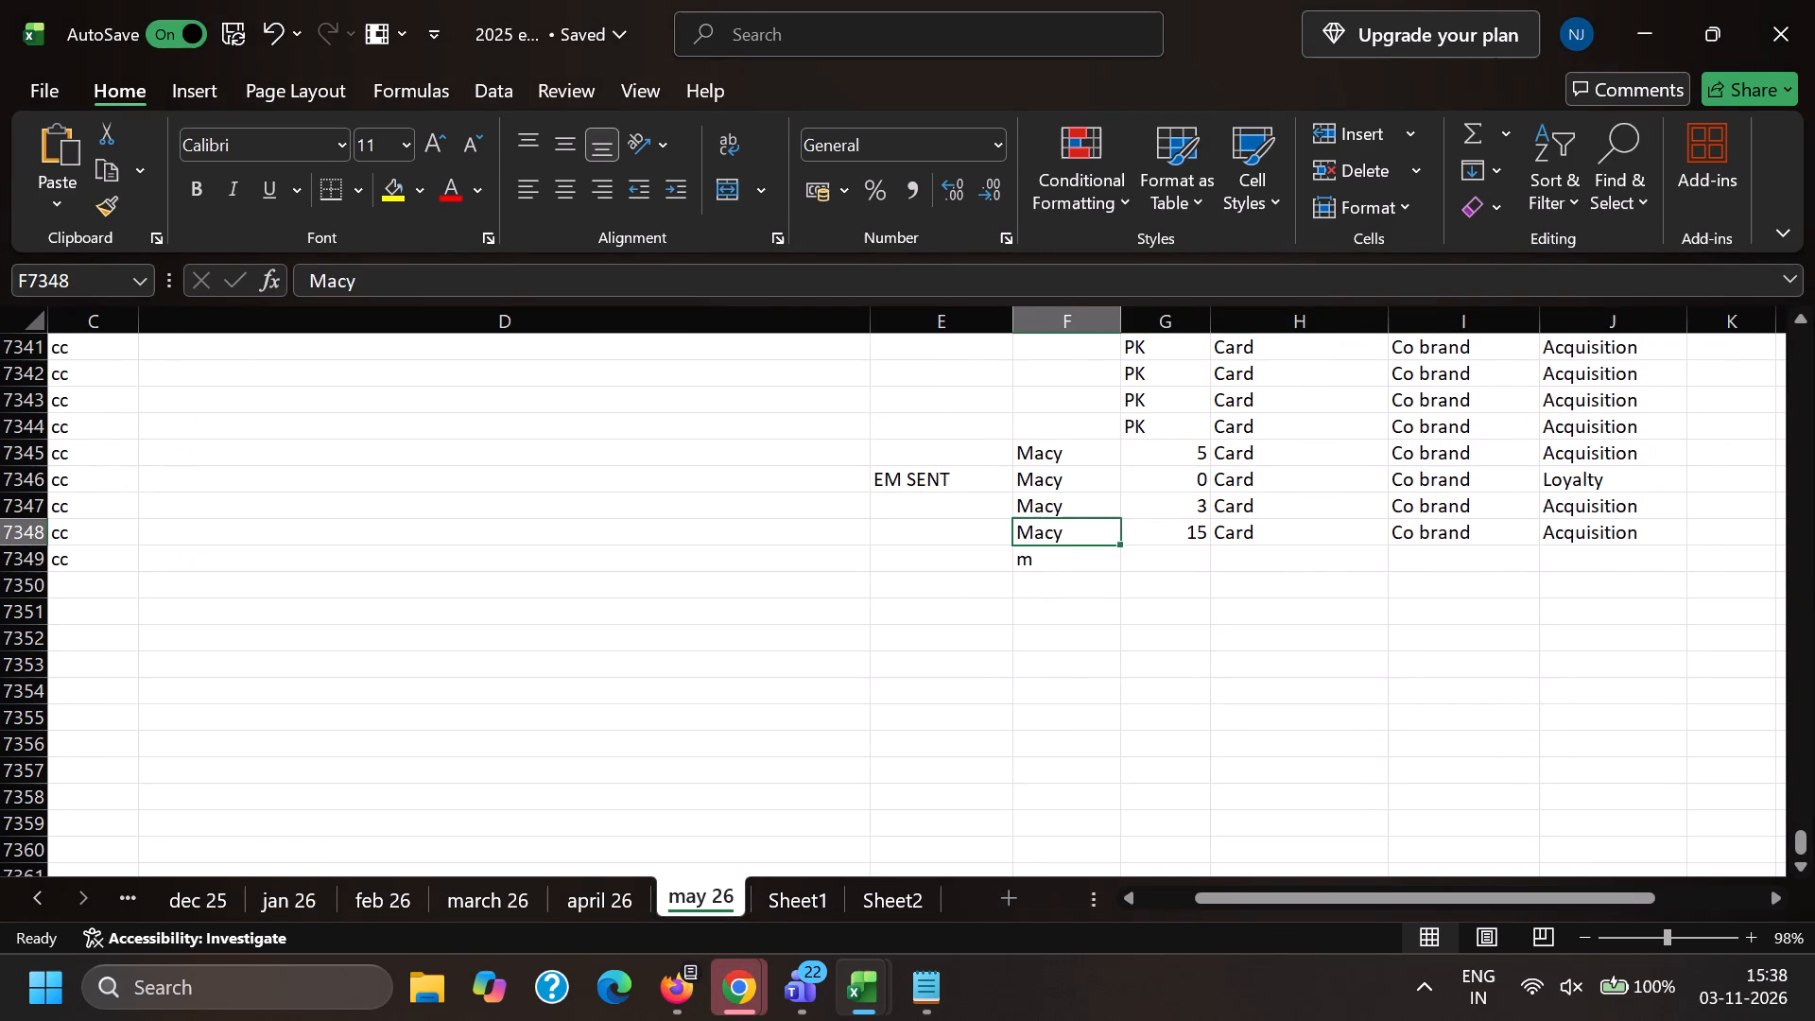
{"action": "key", "text": "ctrl+shift+Right"}
{"action": "key", "text": "ctrl+c"}
{"action": "key", "text": "Down"}
{"action": "key", "text": "ctrl+v"}
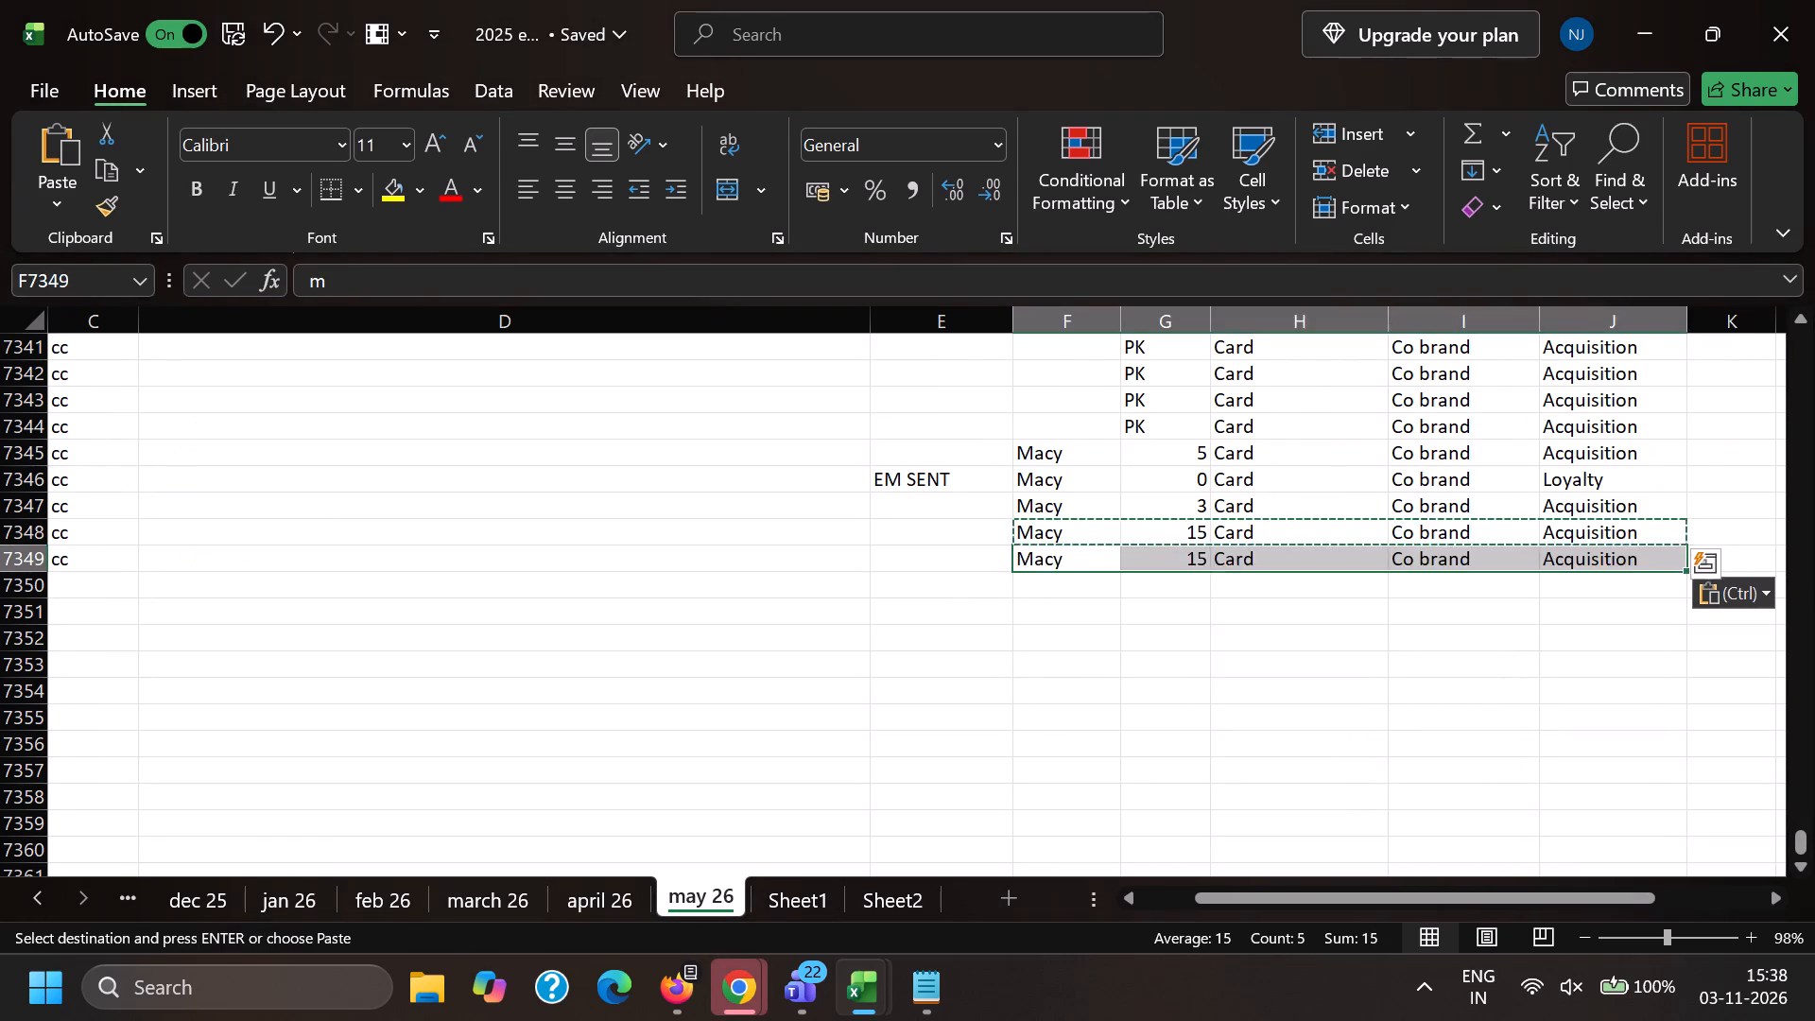
{"action": "key", "text": "Left"}
{"action": "key", "text": "Left"}
{"action": "key", "text": "Left"}
{"action": "key", "text": "Left"}
{"action": "key", "text": "Left"}
{"action": "key", "text": "Left"}
{"action": "key", "text": "Left"}
{"action": "key", "text": "Left"}
{"action": "key", "text": "Left"}
{"action": "key", "text": "Left"}
{"action": "key", "text": "Left"}
{"action": "key", "text": "Left"}
{"action": "key", "text": "Left"}
{"action": "key", "text": "Left"}
{"action": "key", "text": "alt+Tab"}
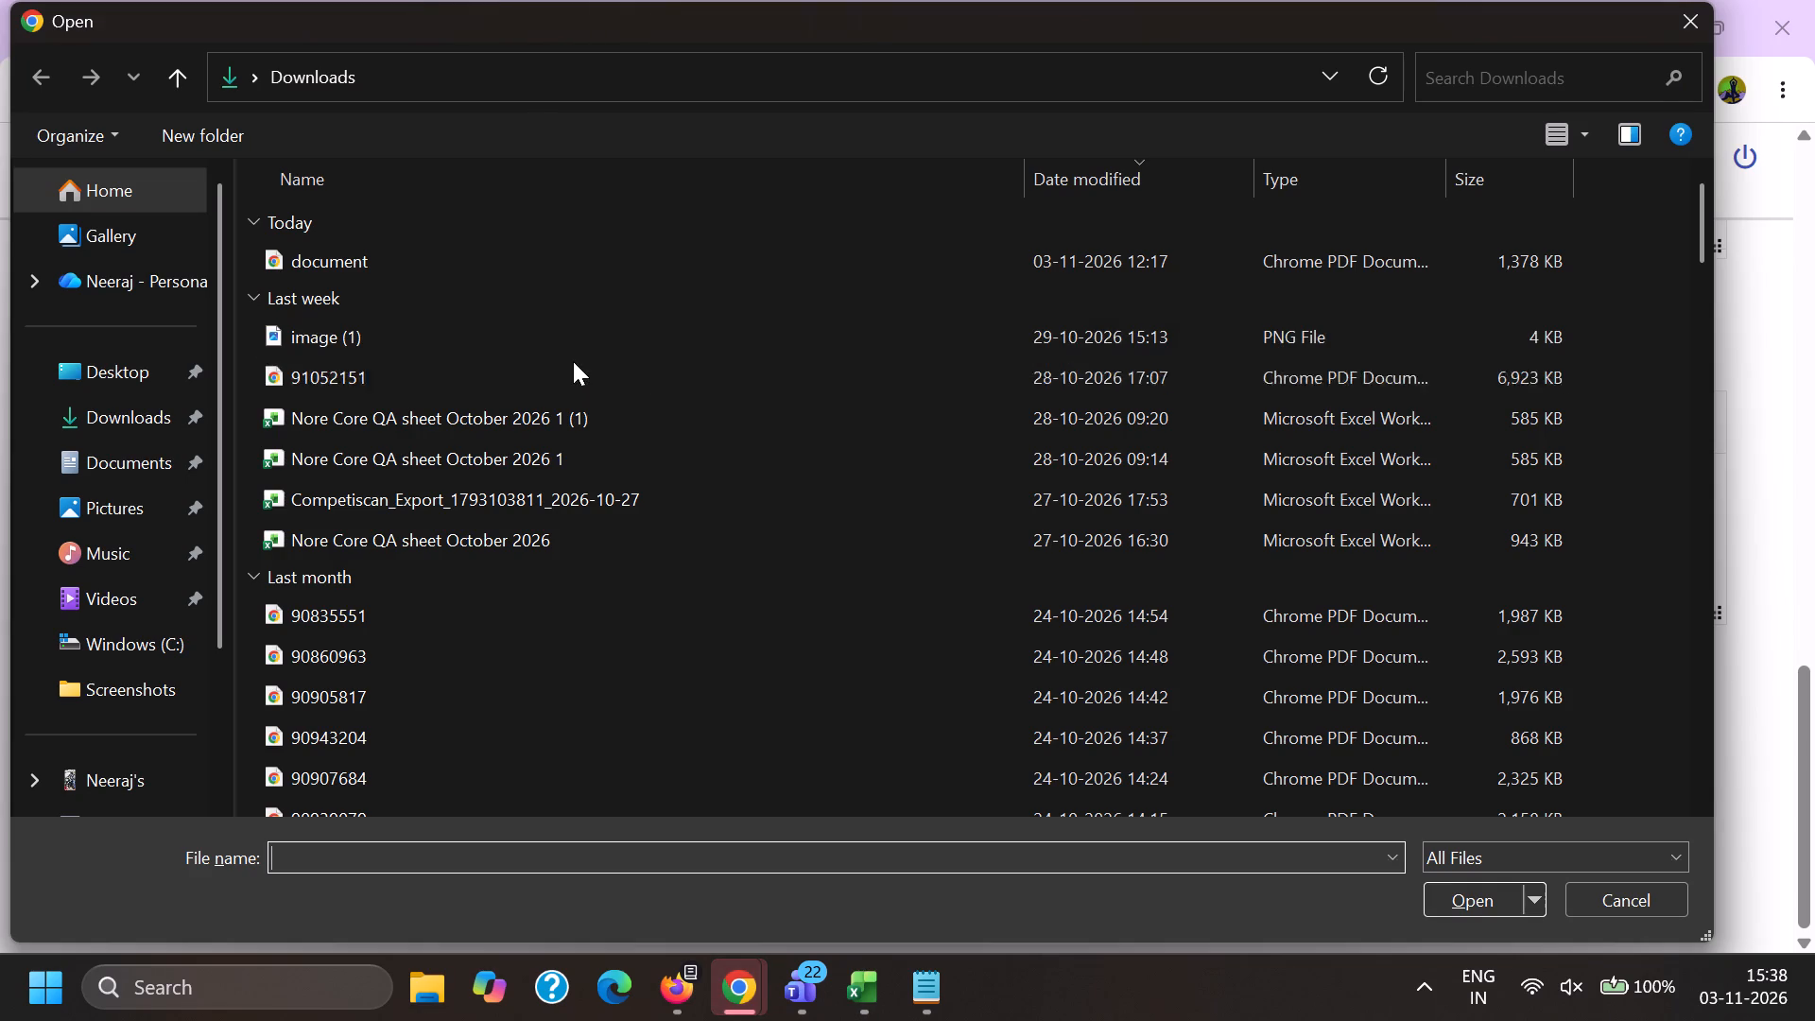
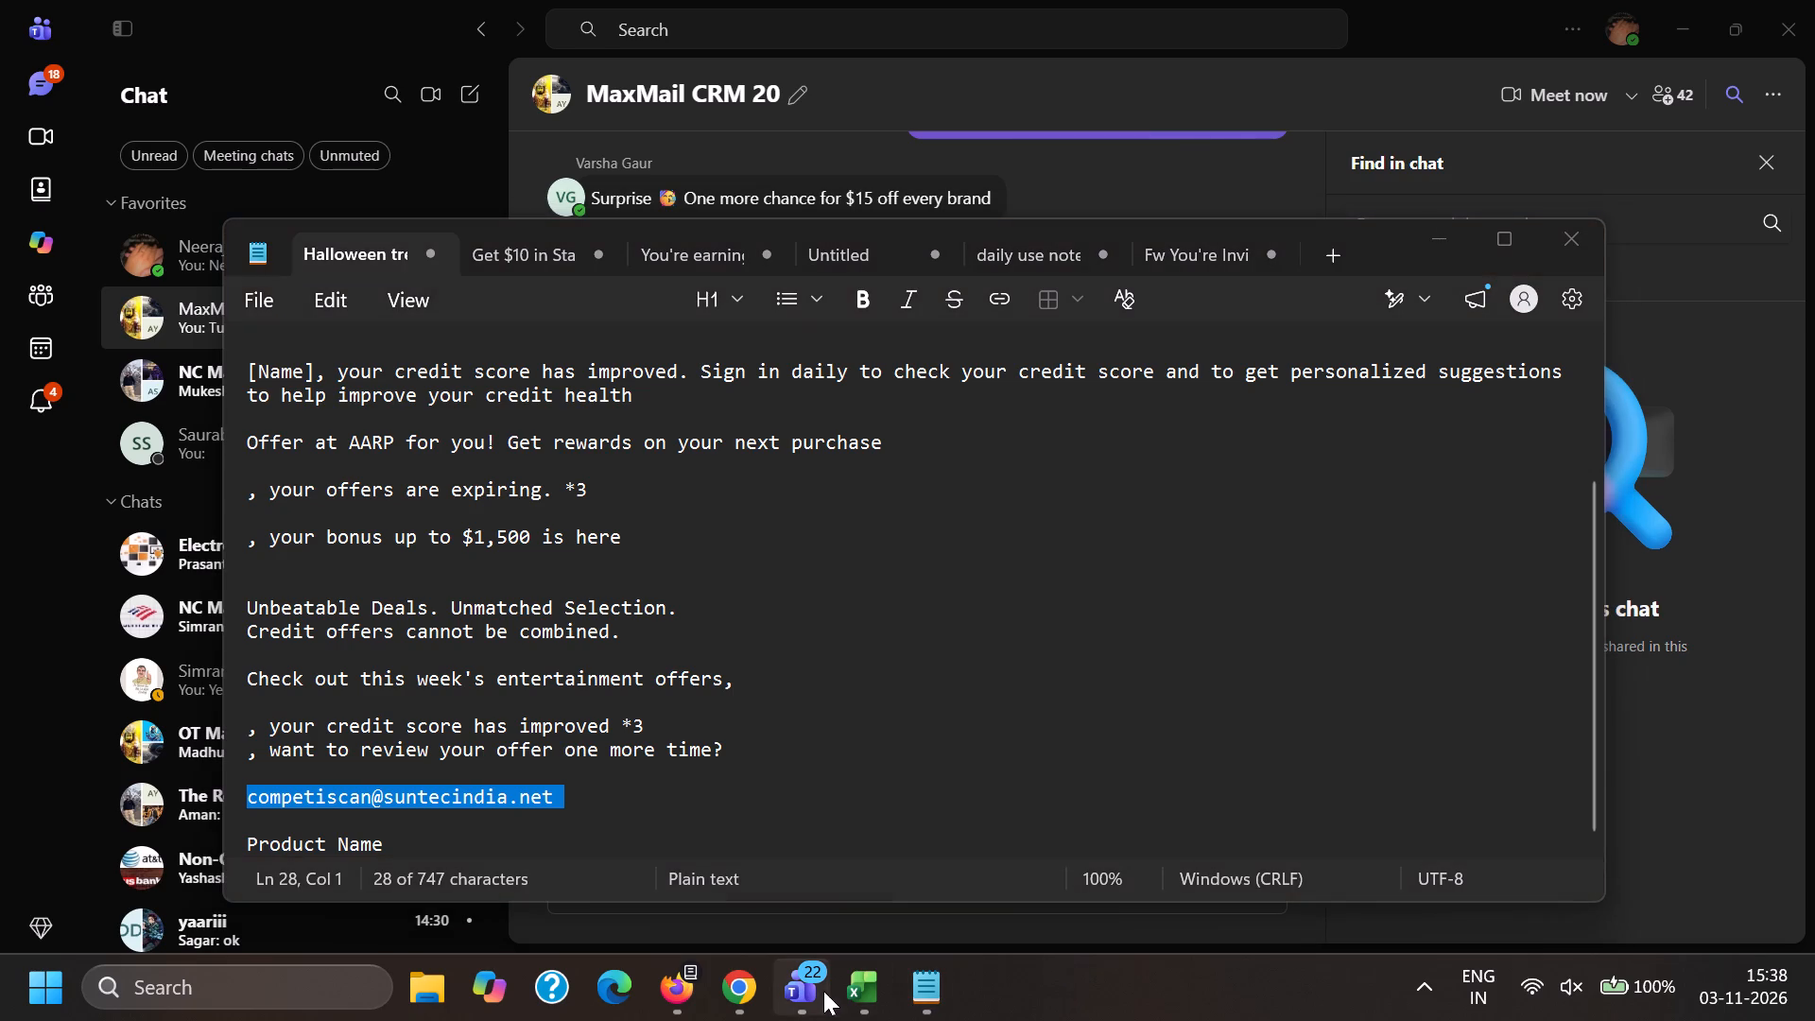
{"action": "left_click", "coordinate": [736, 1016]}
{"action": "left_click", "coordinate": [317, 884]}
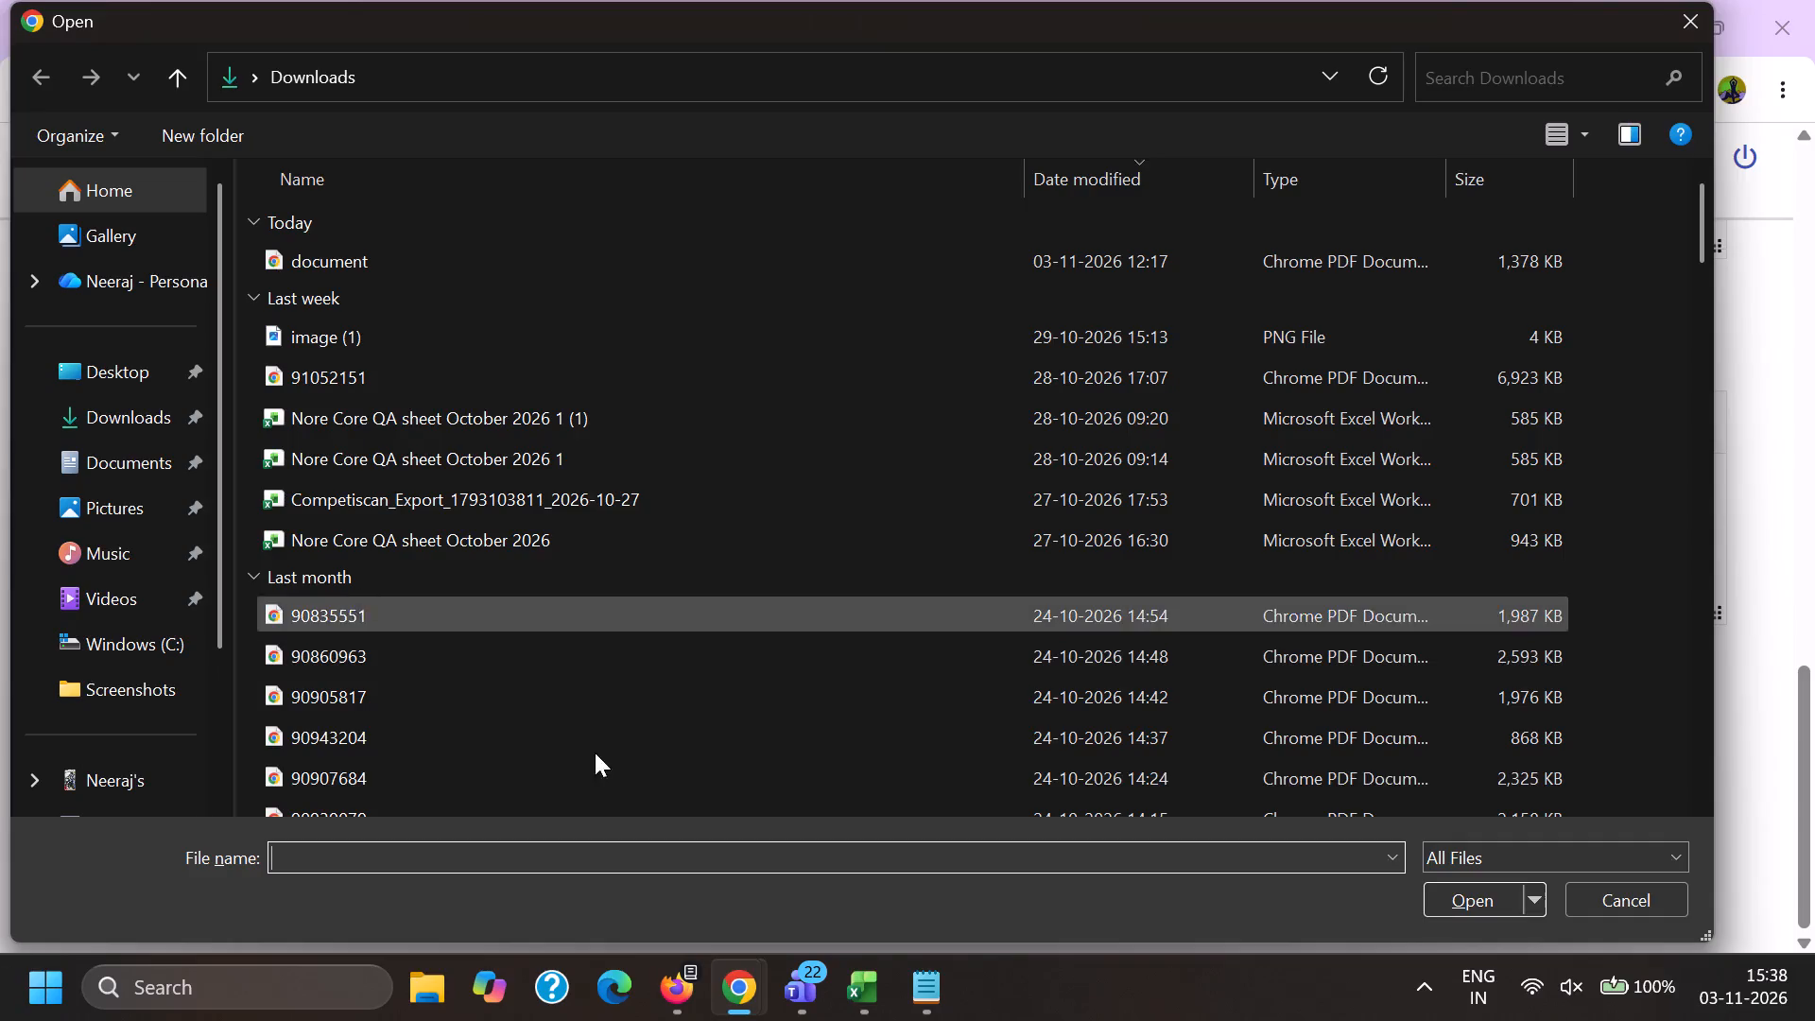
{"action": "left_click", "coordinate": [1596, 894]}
Look through the Tuesday Drop panelist emails in the content list, and return to the 91205804 email editor.
{"action": "scroll", "coordinate": [569, 738], "scroll_direction": "up", "scroll_amount": 12}
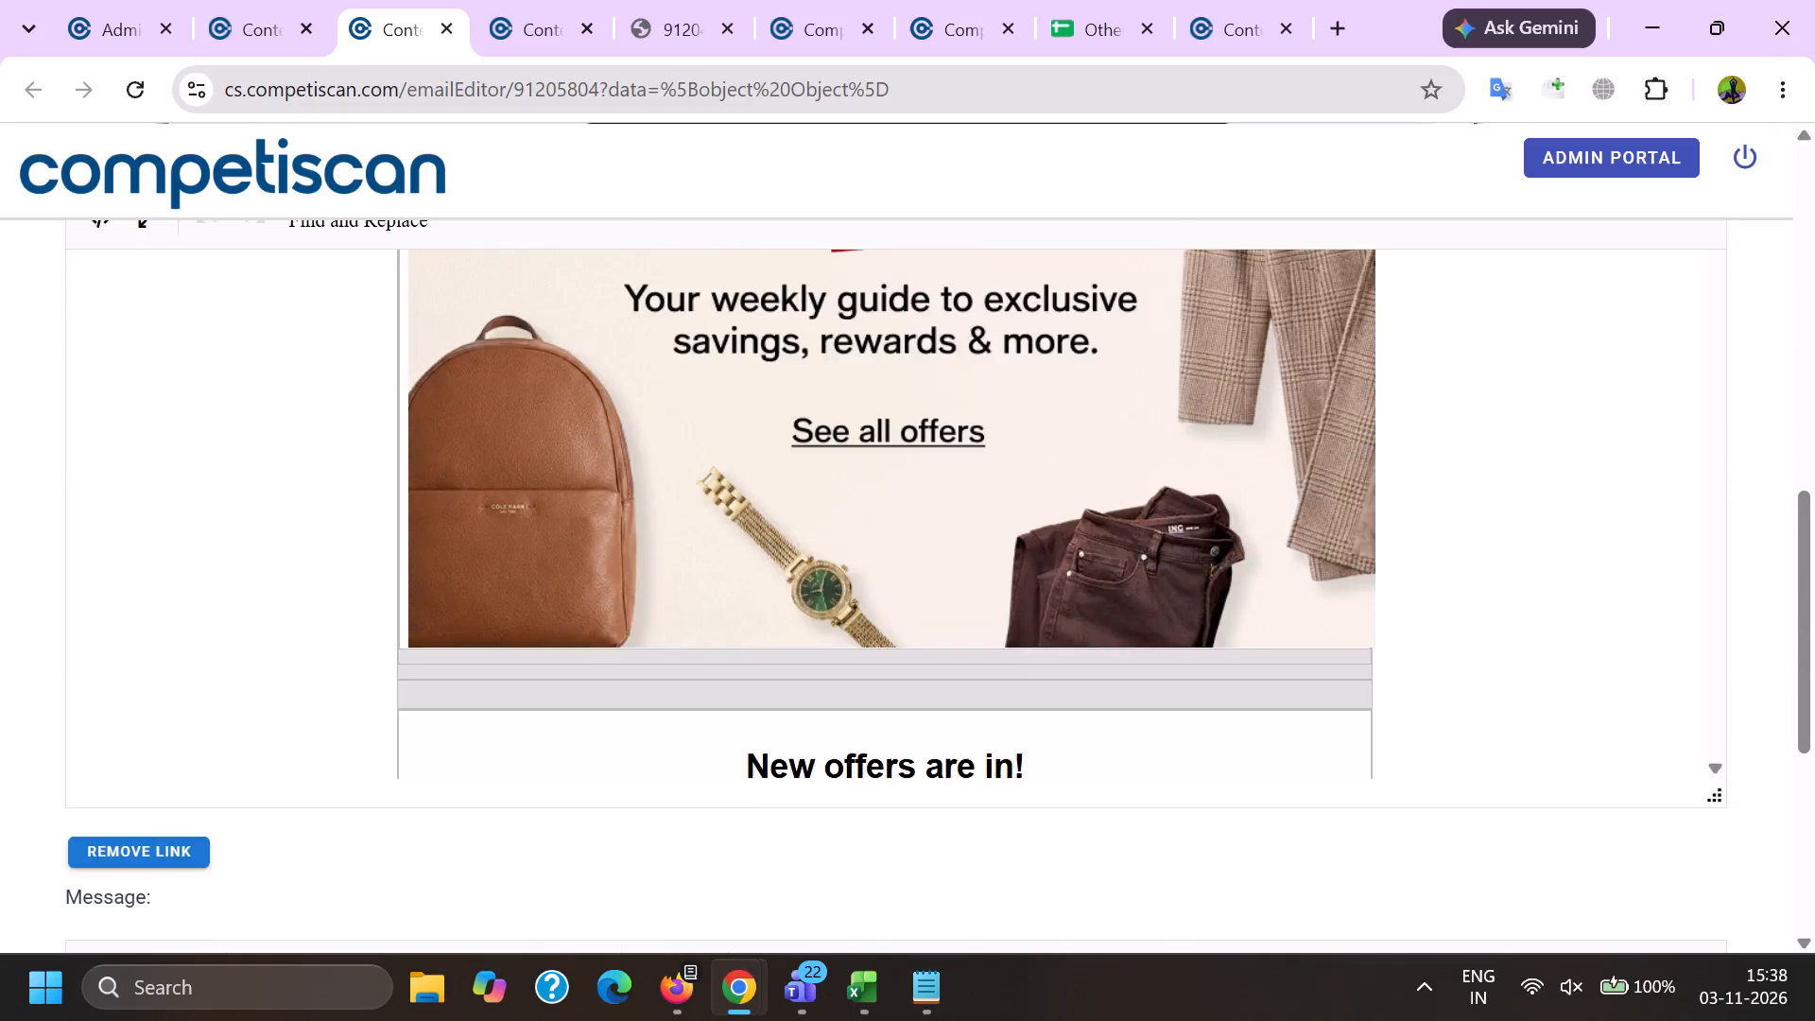
{"action": "scroll", "coordinate": [361, 723], "scroll_direction": "up", "scroll_amount": 6}
{"action": "scroll", "coordinate": [320, 570], "scroll_direction": "up", "scroll_amount": 1}
{"action": "scroll", "coordinate": [317, 565], "scroll_direction": "down", "scroll_amount": 4}
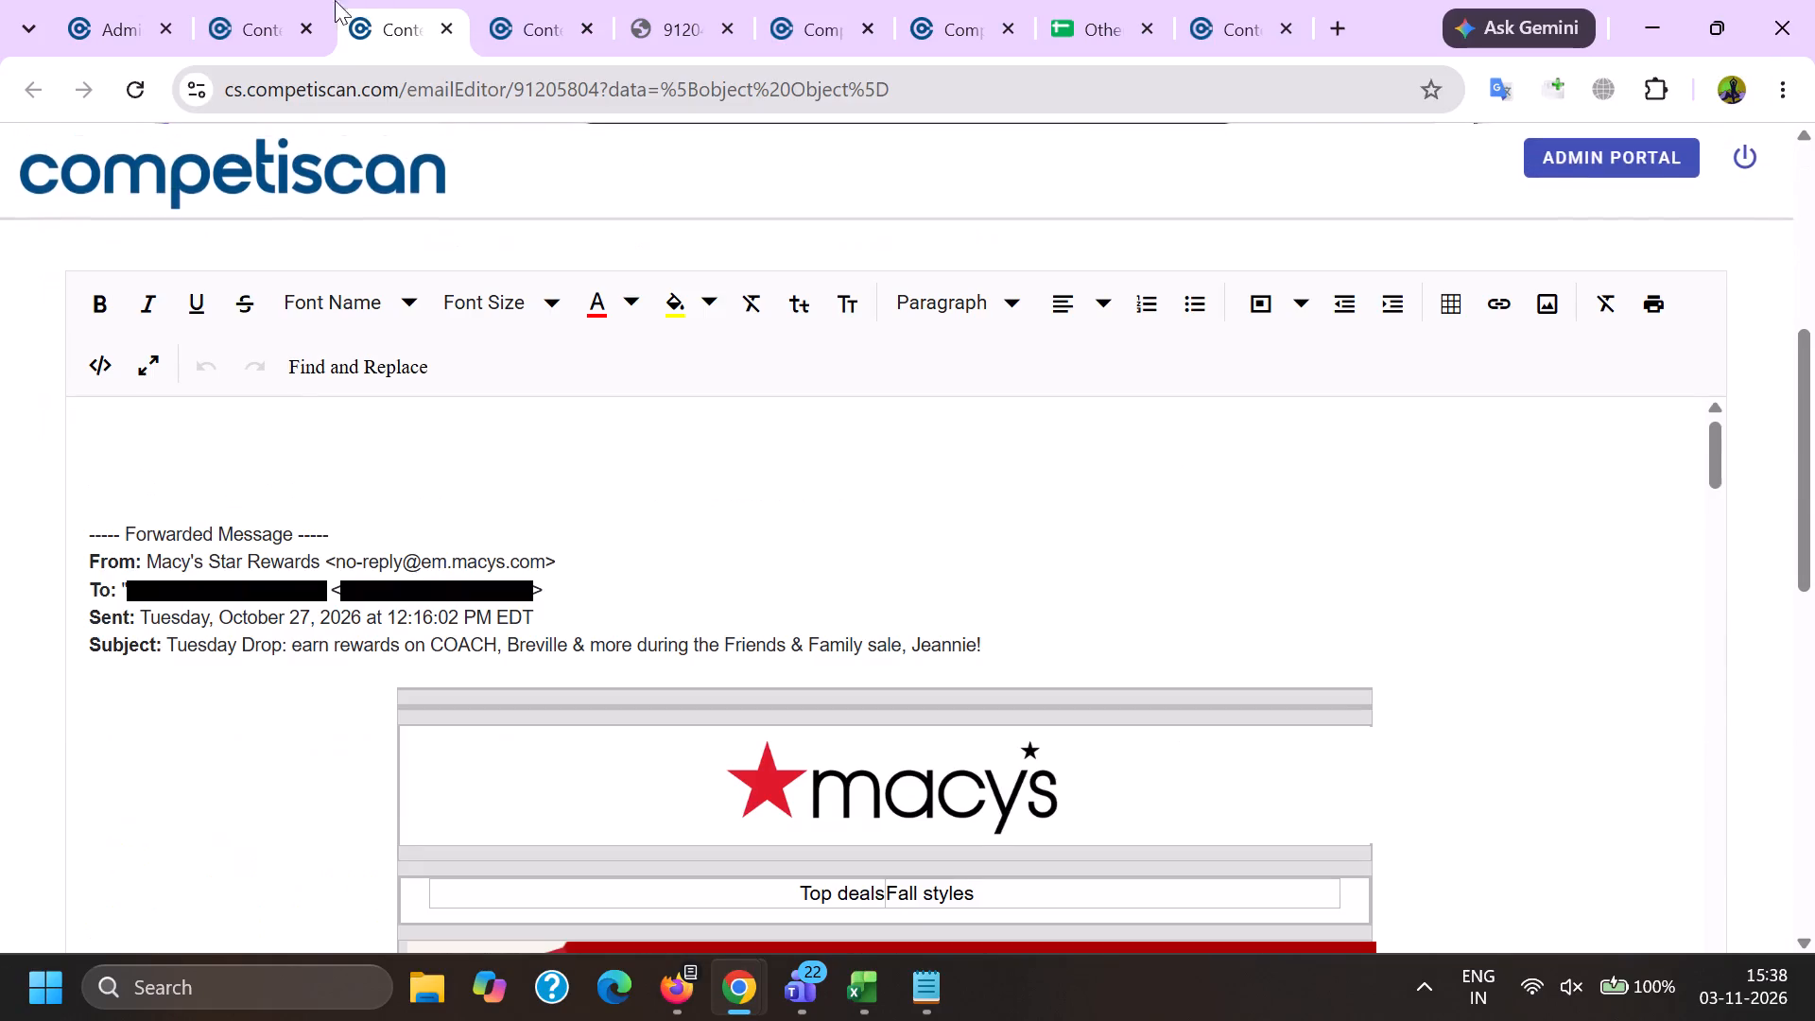
{"action": "left_click", "coordinate": [279, 0]}
{"action": "scroll", "coordinate": [362, 445], "scroll_direction": "down", "scroll_amount": 13}
{"action": "scroll", "coordinate": [367, 539], "scroll_direction": "up", "scroll_amount": 6}
{"action": "scroll", "coordinate": [363, 548], "scroll_direction": "down", "scroll_amount": 5}
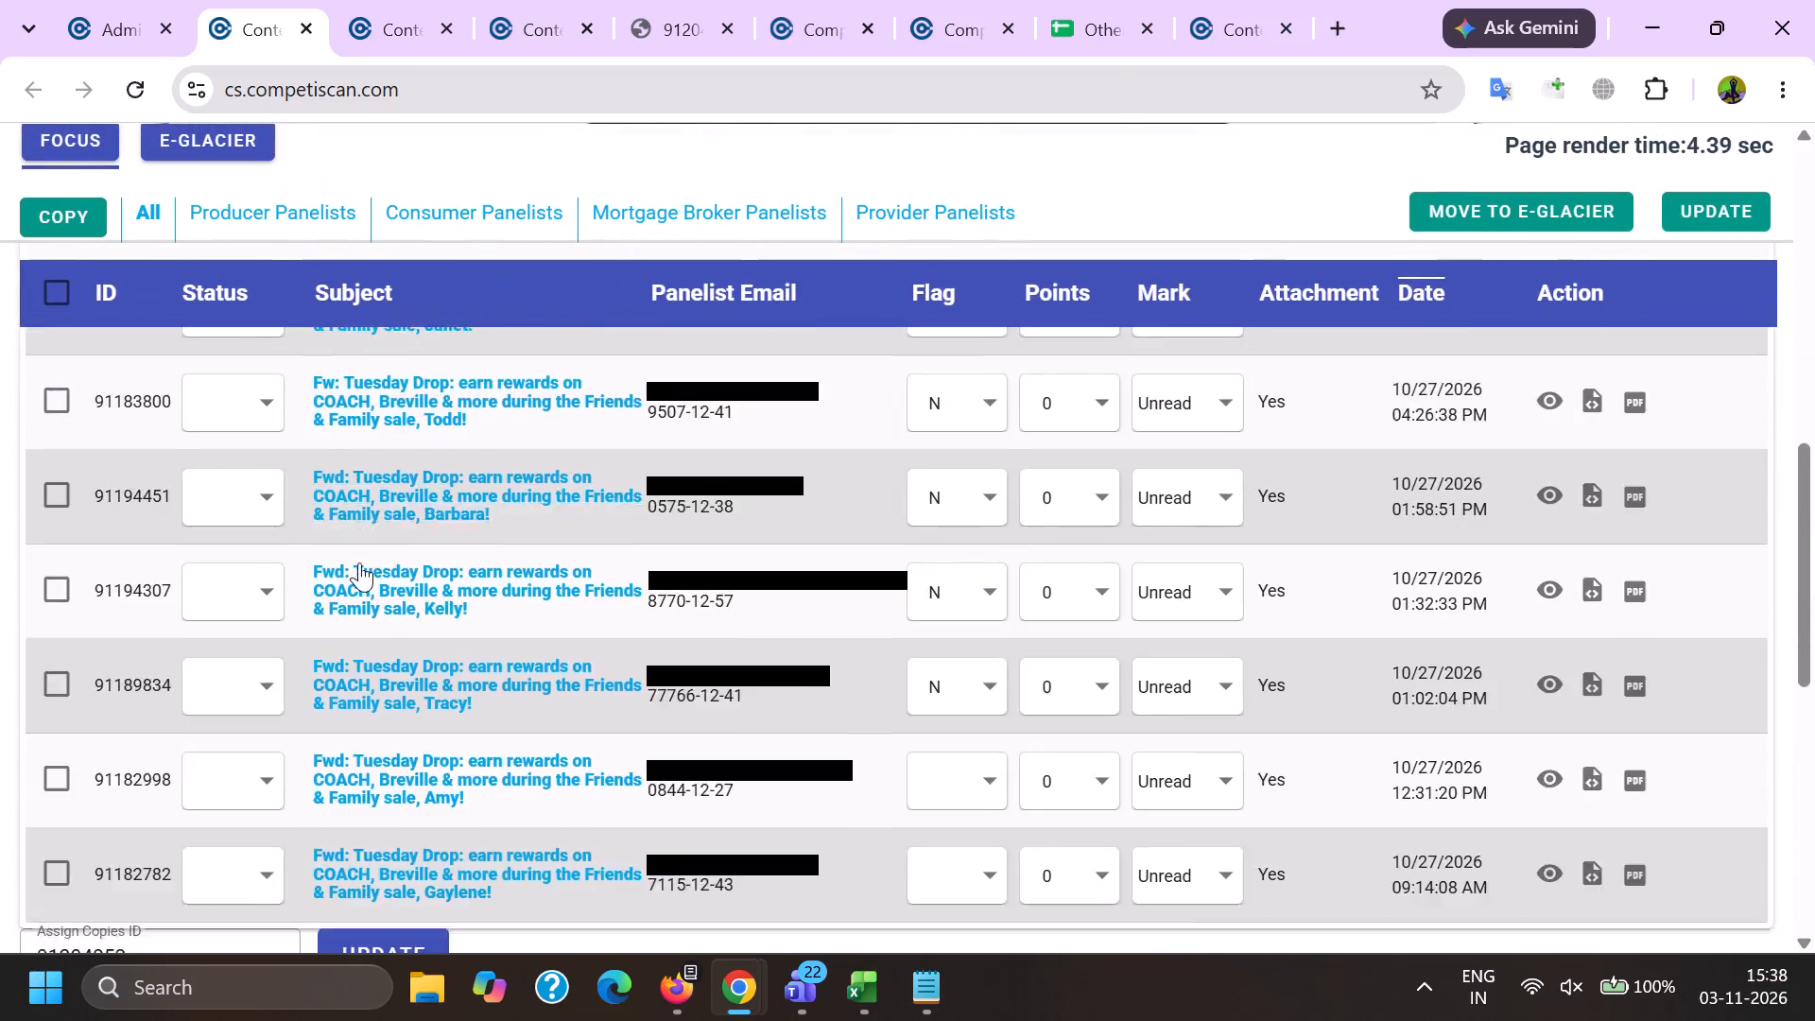
{"action": "left_click", "coordinate": [342, 748]}
{"action": "left_click", "coordinate": [337, 0]}
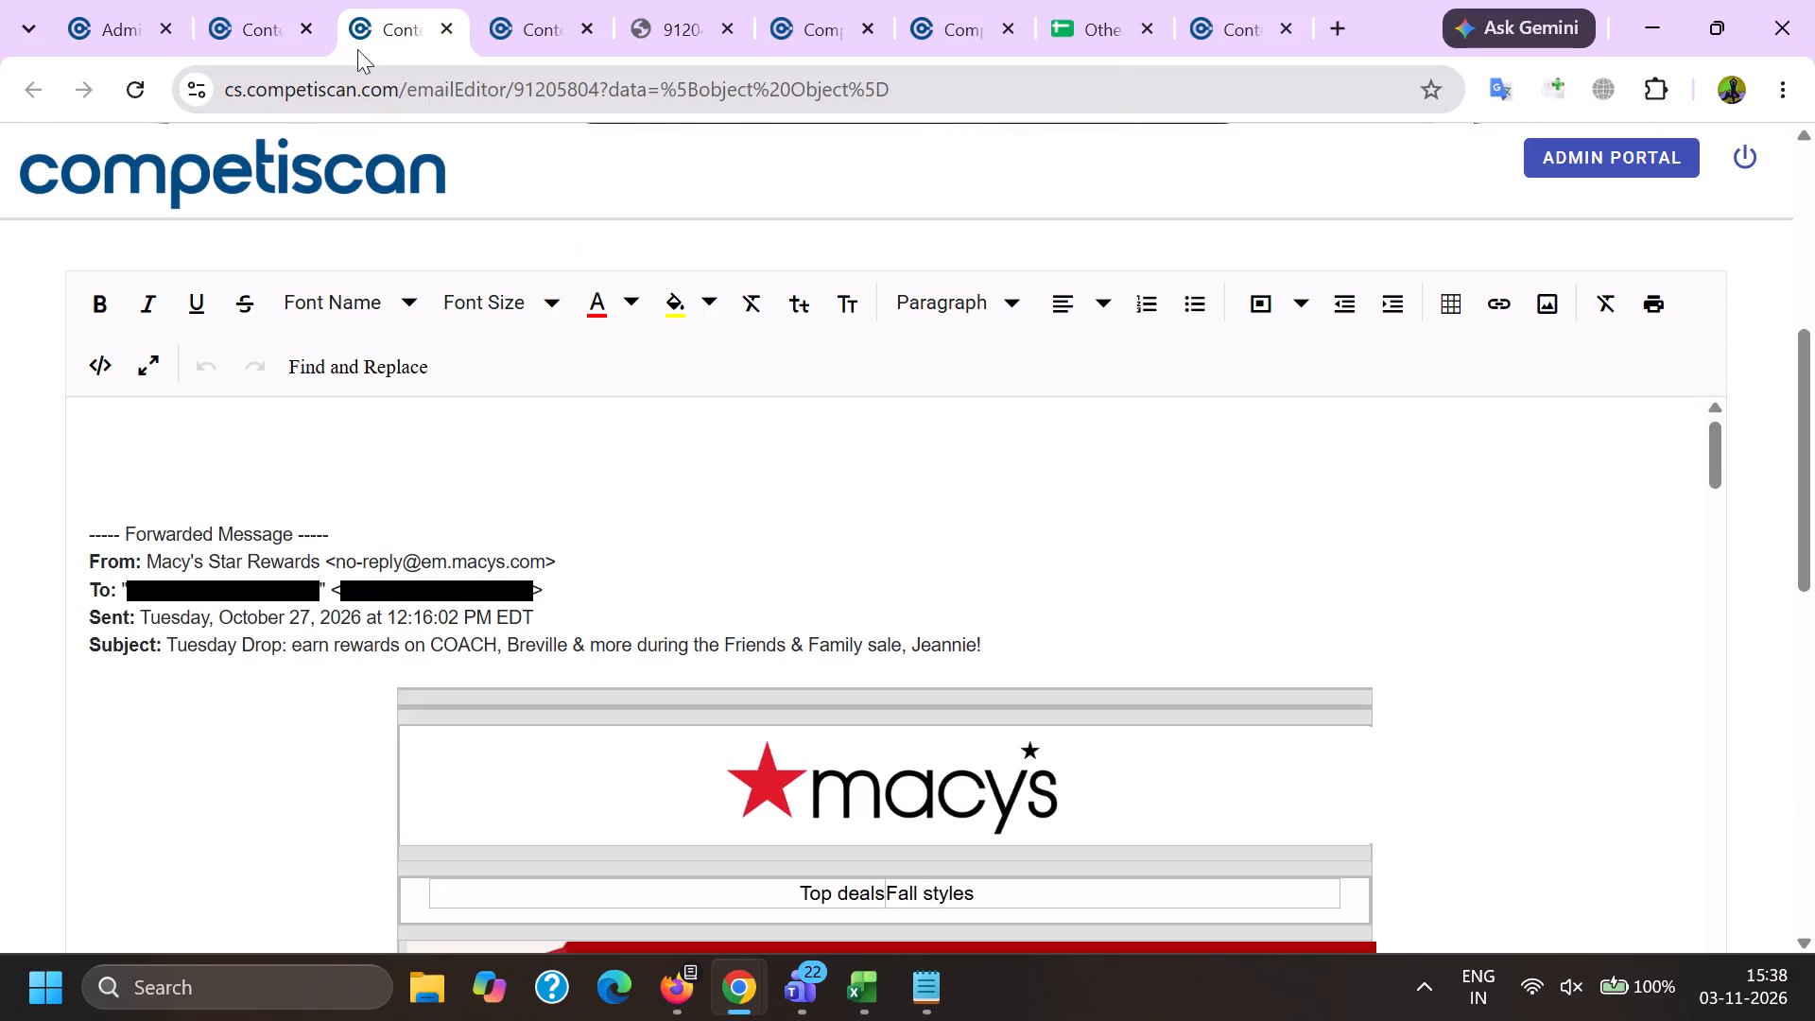
Delete the Forwarded Message line, the sender's email address and the whole To line from the 91205804 email header.
{"action": "left_click_drag", "start_coordinate": [436, 485], "coordinate": [612, 541]}
{"action": "key", "text": "BackSpace"}
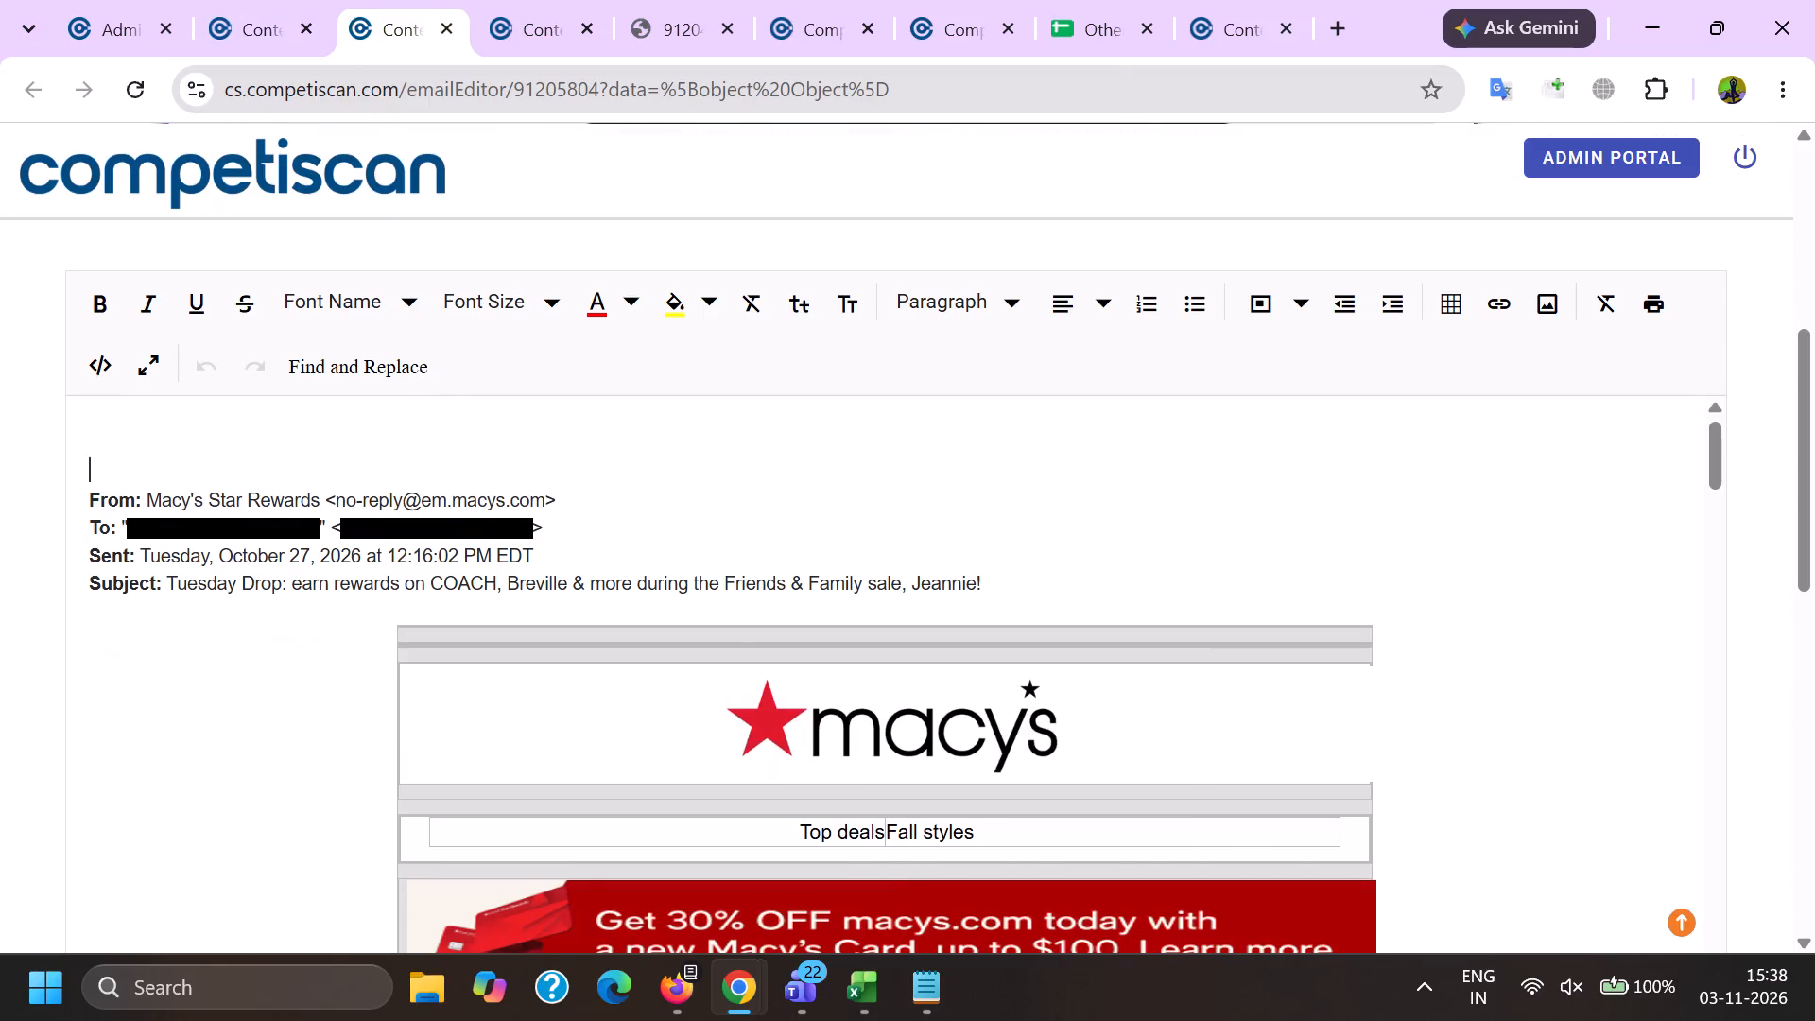
{"action": "left_click_drag", "start_coordinate": [318, 507], "coordinate": [565, 541]}
{"action": "key", "text": "BackSpace"}
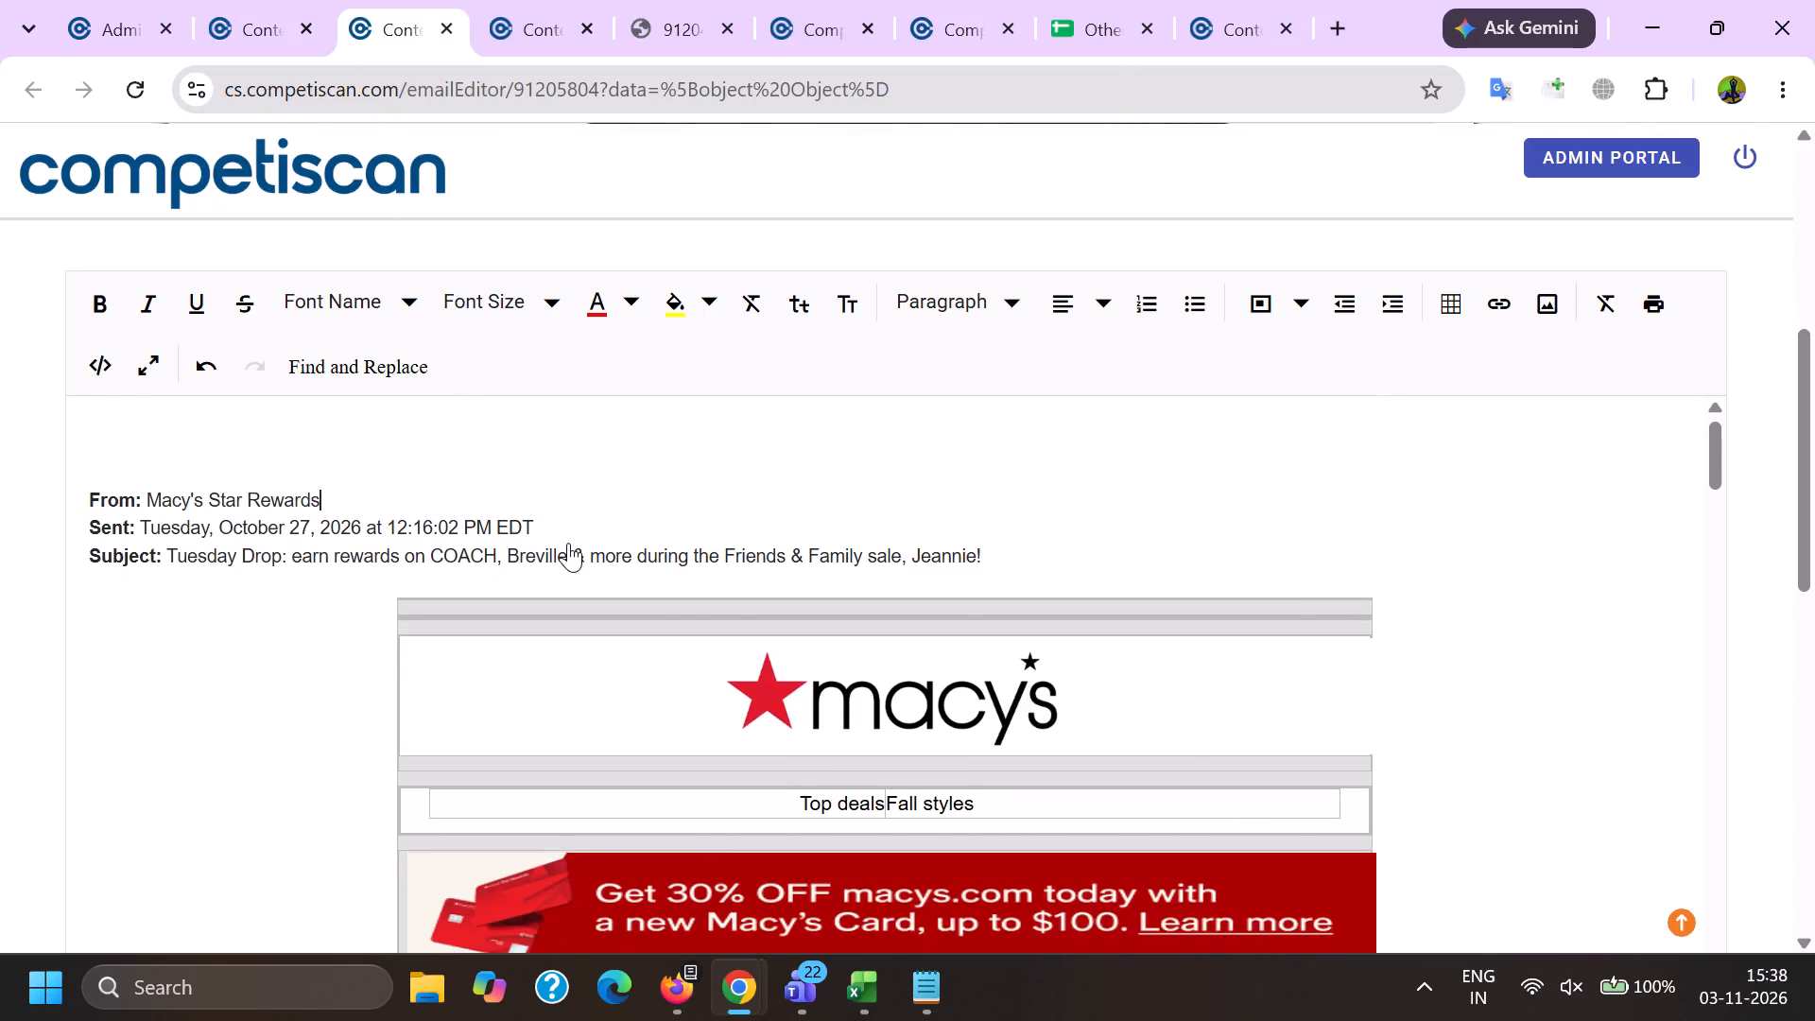
Remove the link from the Get 30% OFF macys.com card banner in the email body.
{"action": "scroll", "coordinate": [769, 651], "scroll_direction": "down", "scroll_amount": 4}
{"action": "scroll", "coordinate": [777, 704], "scroll_direction": "up", "scroll_amount": 3}
{"action": "left_click", "coordinate": [720, 743]}
{"action": "left_click", "coordinate": [823, 674]}
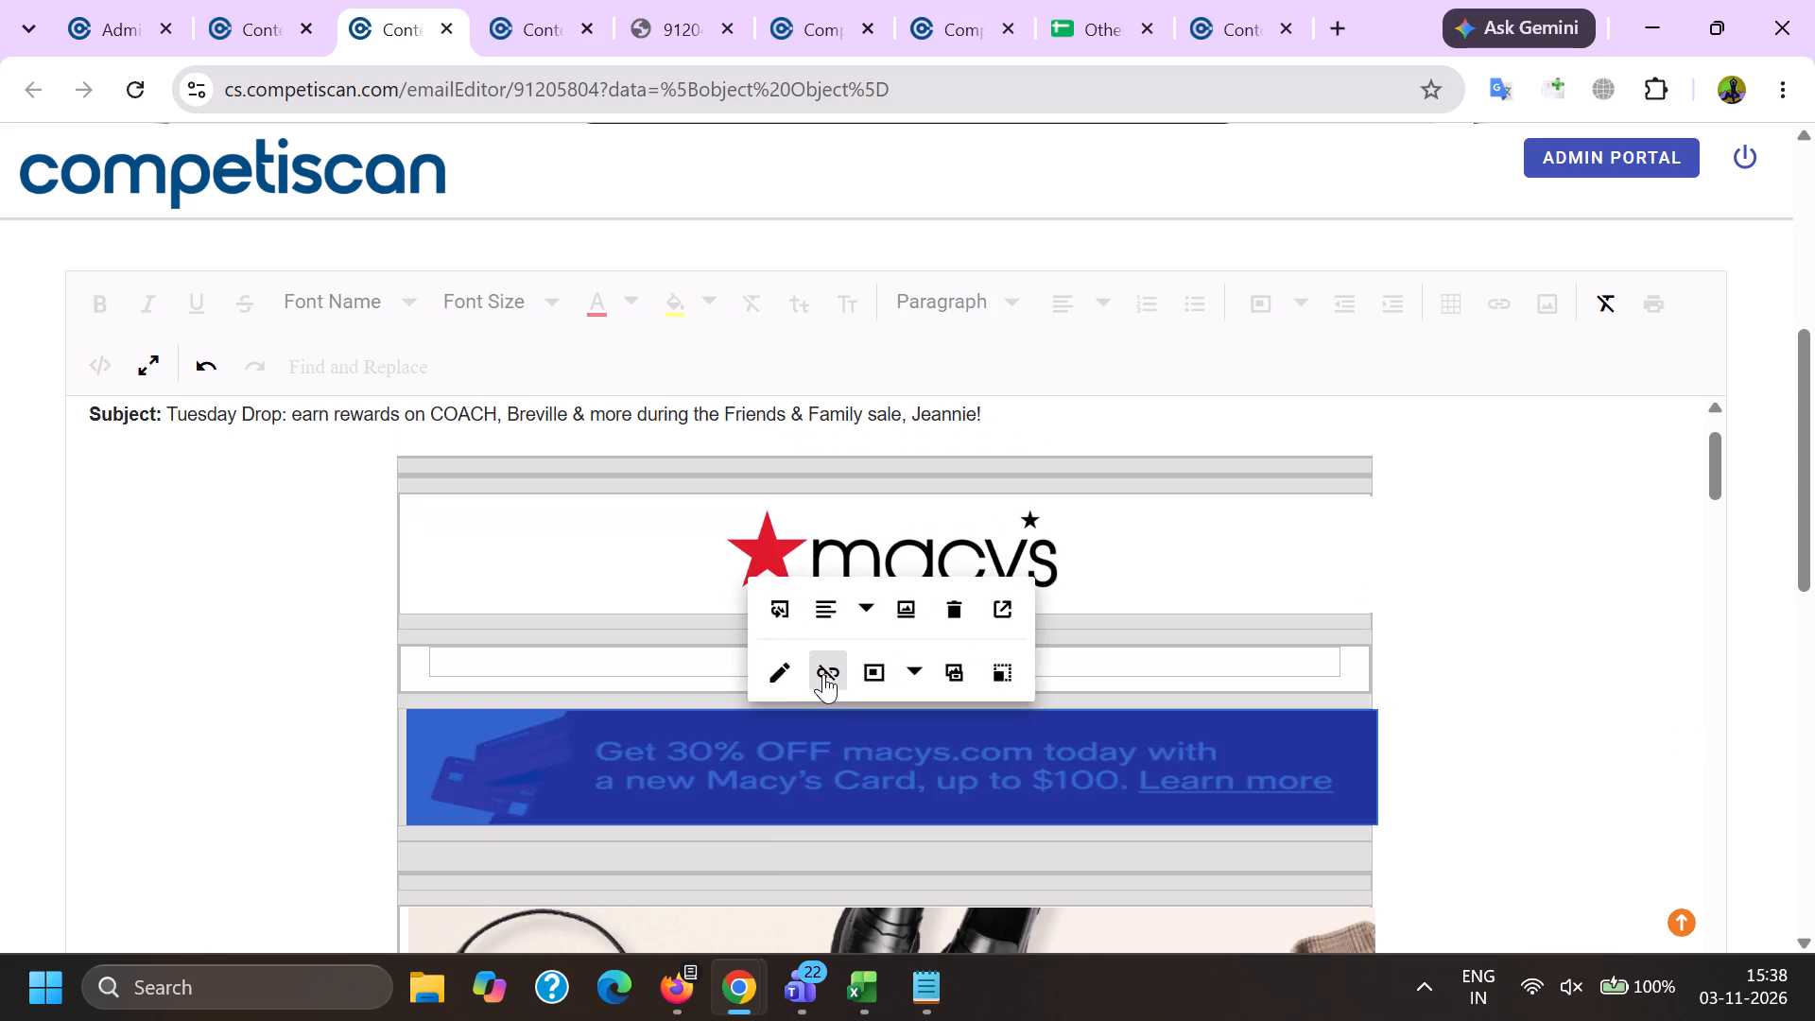
Remove the links from the Sign Up text in the texts banner and from the YouTube icon in the email footer.
{"action": "scroll", "coordinate": [821, 677], "scroll_direction": "down", "scroll_amount": 20}
{"action": "scroll", "coordinate": [821, 677], "scroll_direction": "down", "scroll_amount": 20}
{"action": "scroll", "coordinate": [821, 677], "scroll_direction": "down", "scroll_amount": 4}
{"action": "scroll", "coordinate": [881, 673], "scroll_direction": "up", "scroll_amount": 1}
{"action": "scroll", "coordinate": [881, 674], "scroll_direction": "down", "scroll_amount": 9}
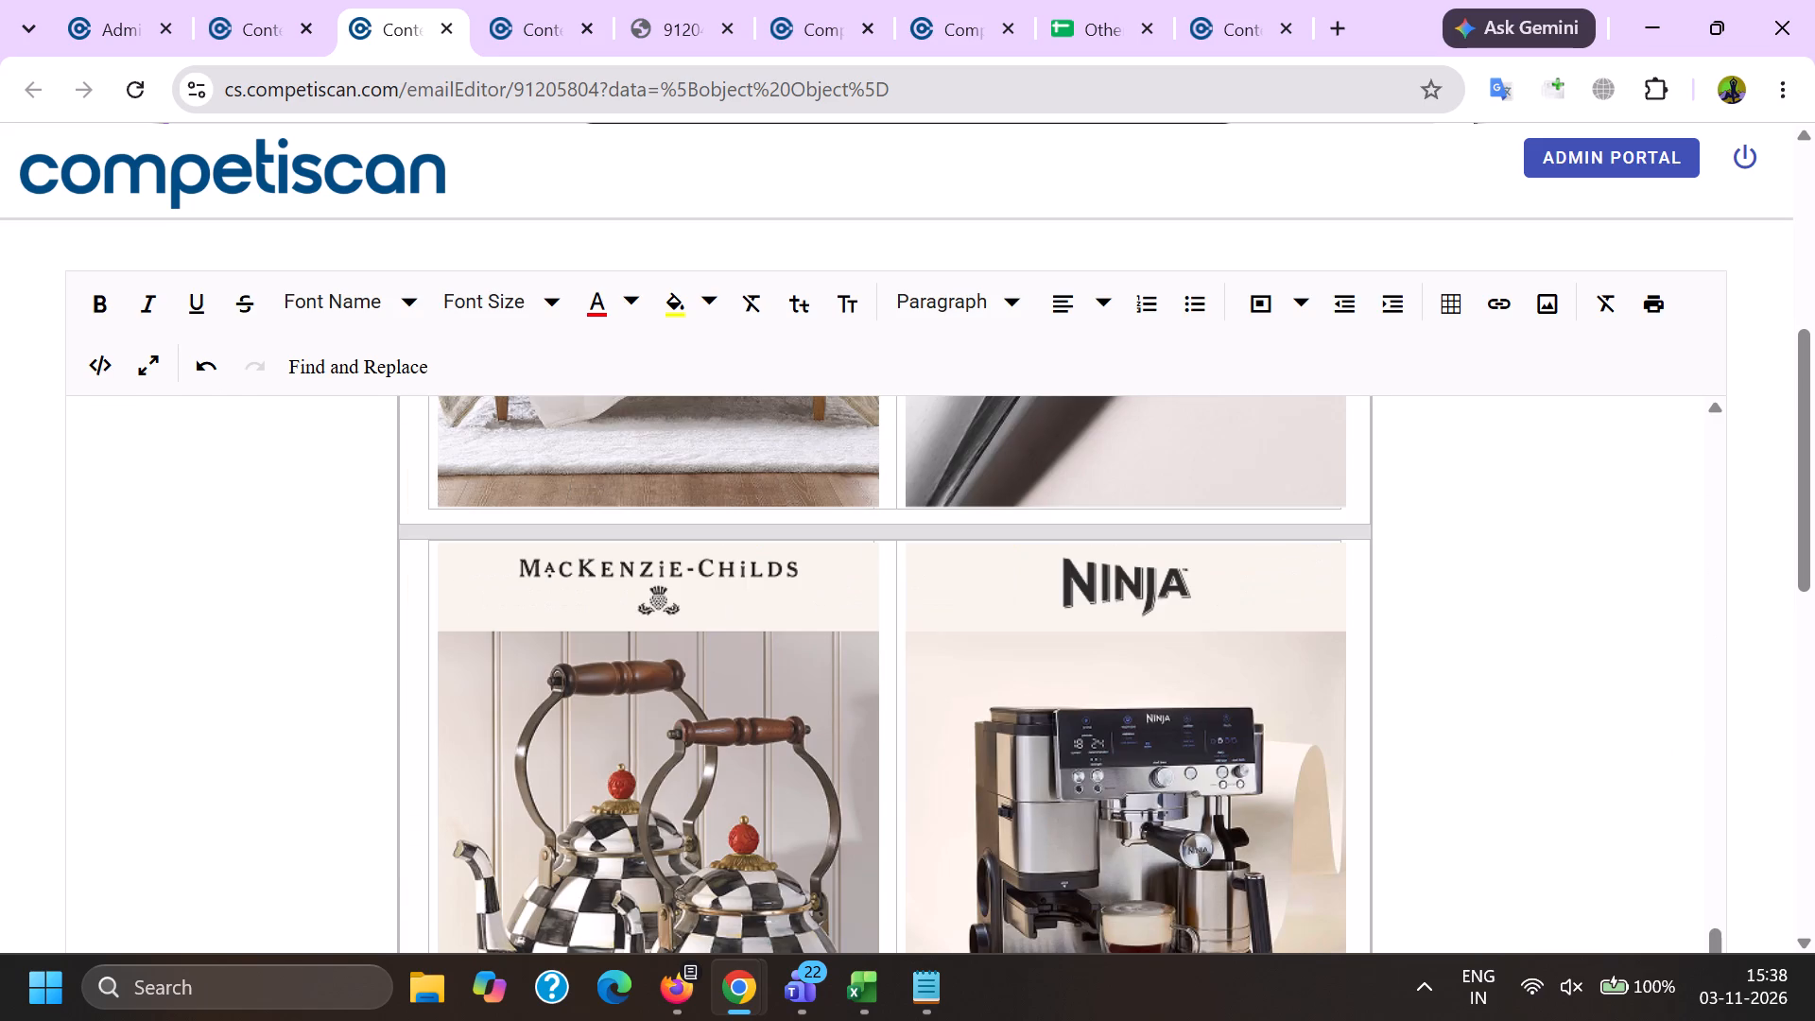
{"action": "scroll", "coordinate": [884, 670], "scroll_direction": "down", "scroll_amount": 19}
{"action": "scroll", "coordinate": [869, 677], "scroll_direction": "up", "scroll_amount": 4}
{"action": "scroll", "coordinate": [984, 603], "scroll_direction": "down", "scroll_amount": 4}
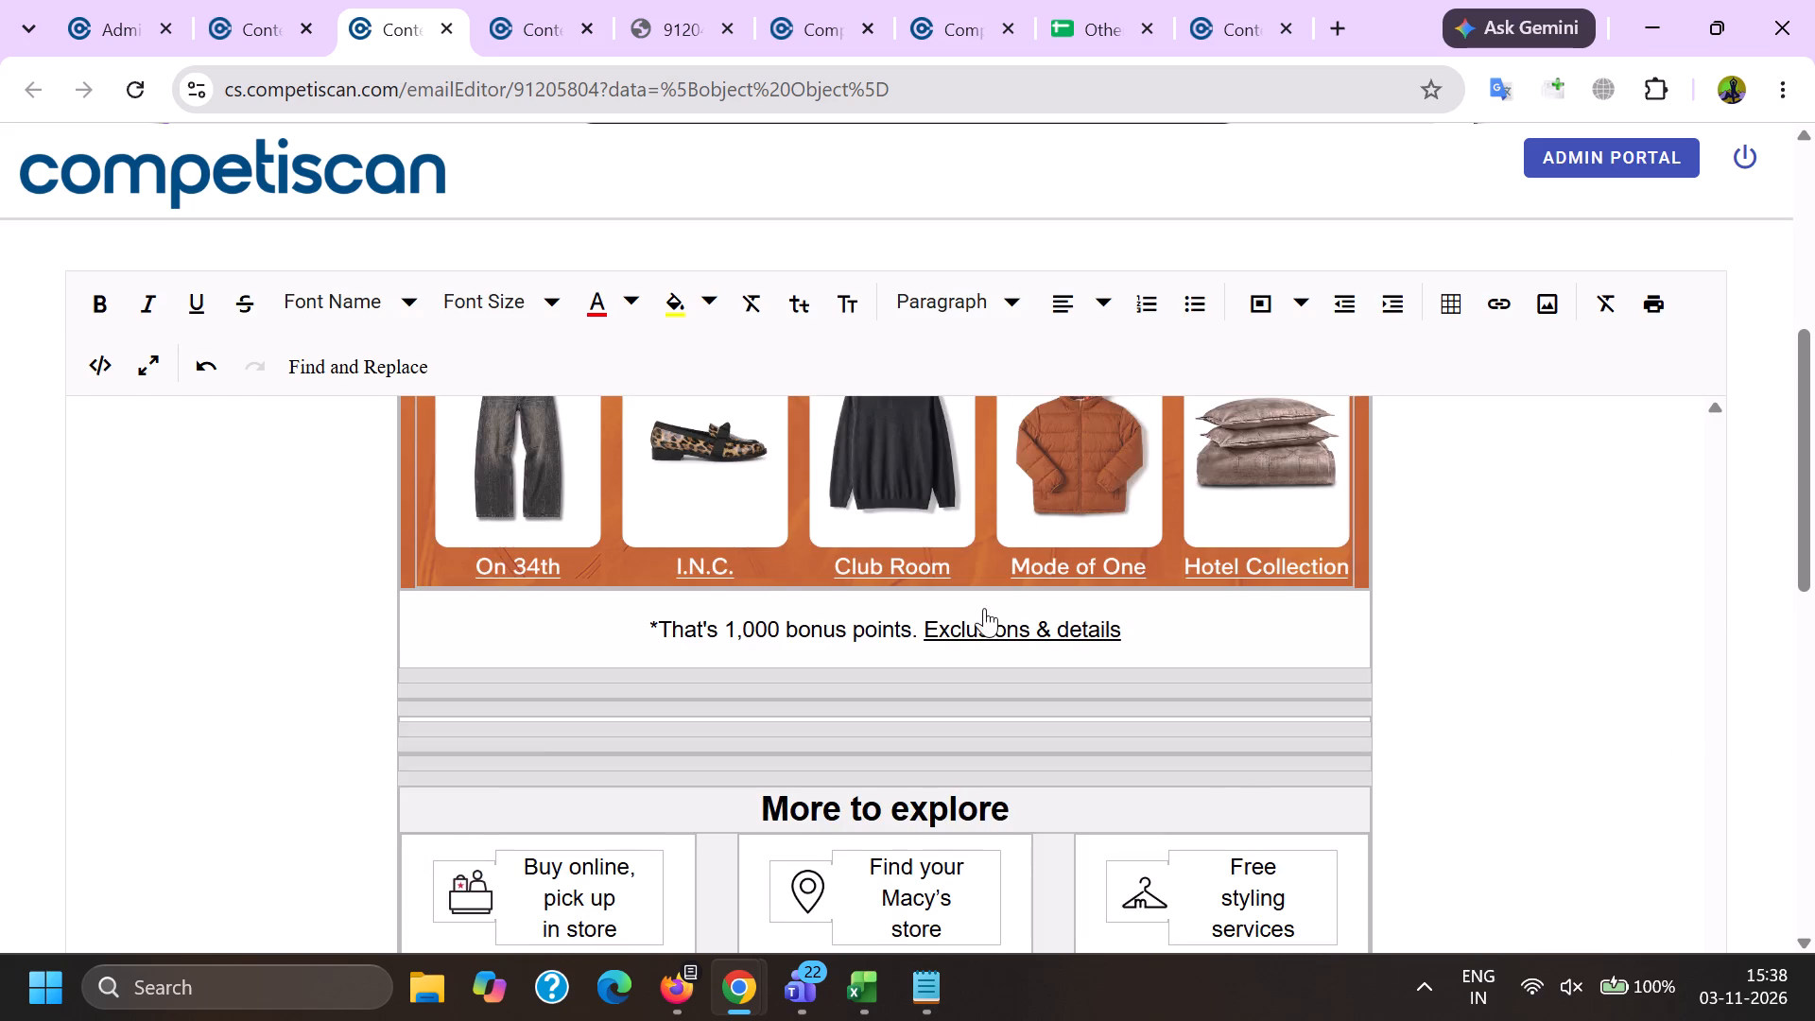
{"action": "left_click", "coordinate": [1056, 518]}
{"action": "left_click", "coordinate": [1217, 580]}
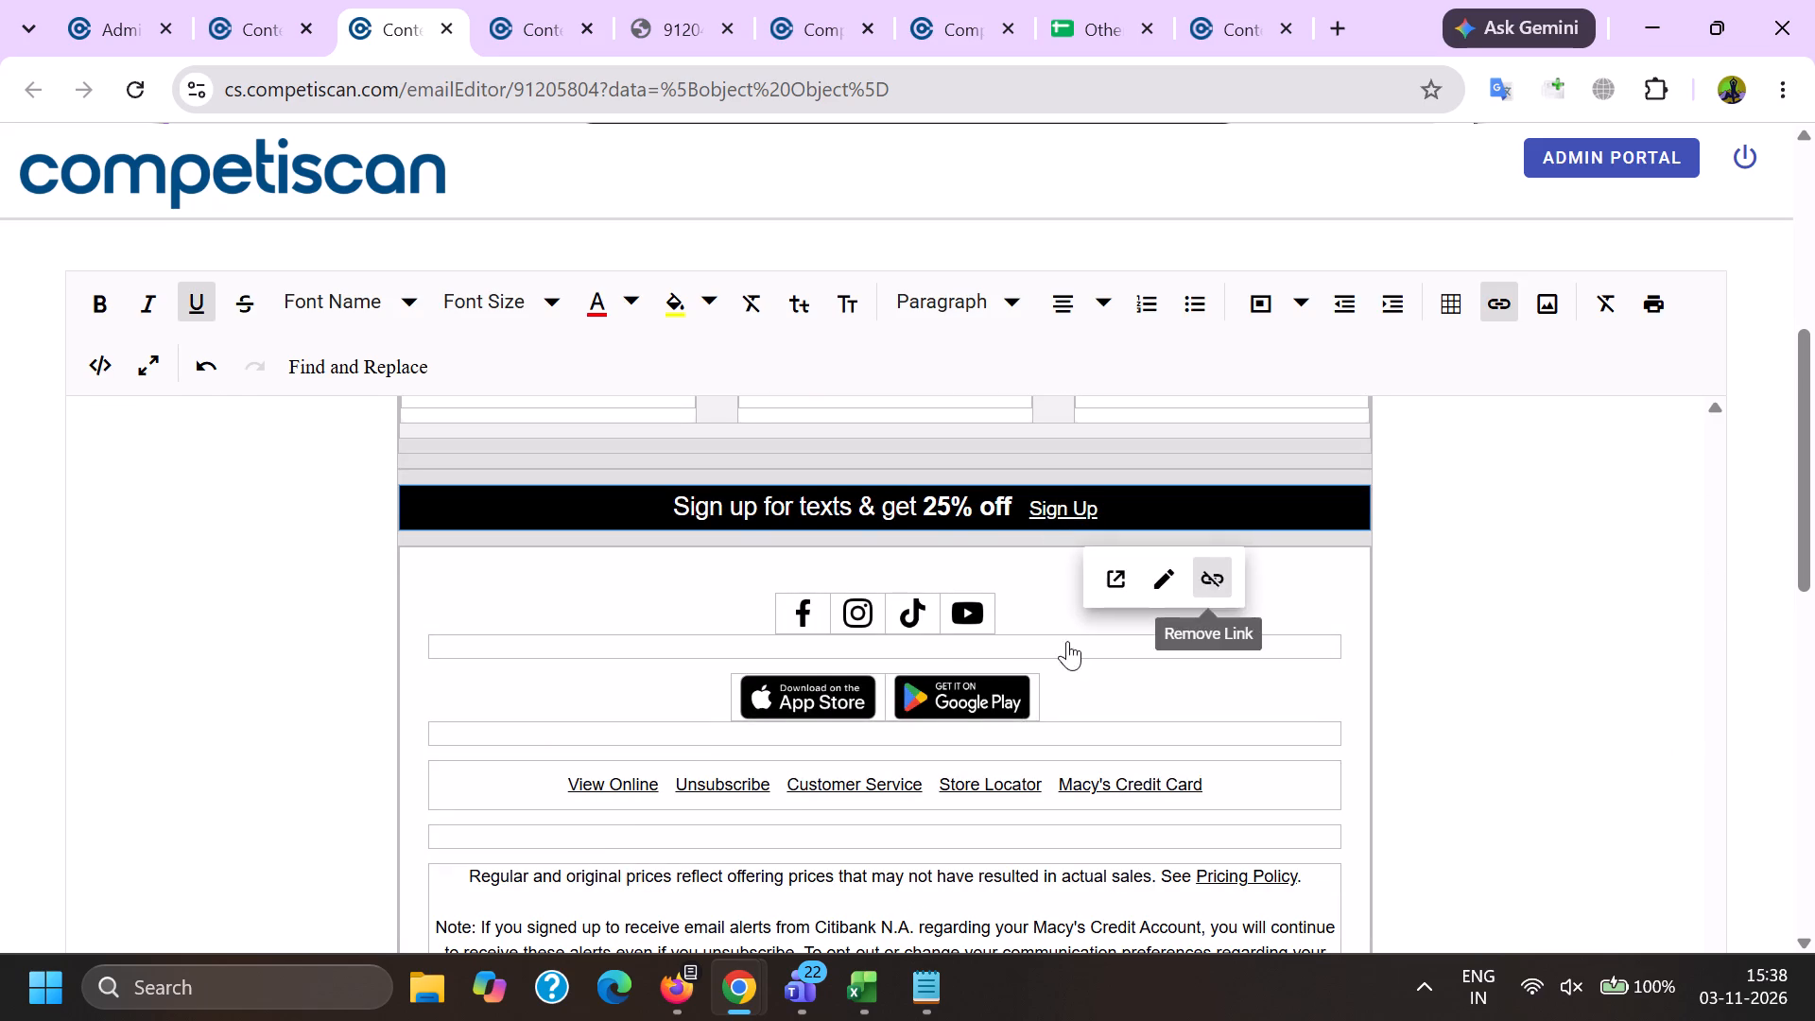
{"action": "left_click", "coordinate": [966, 626]}
{"action": "left_click", "coordinate": [1030, 563]}
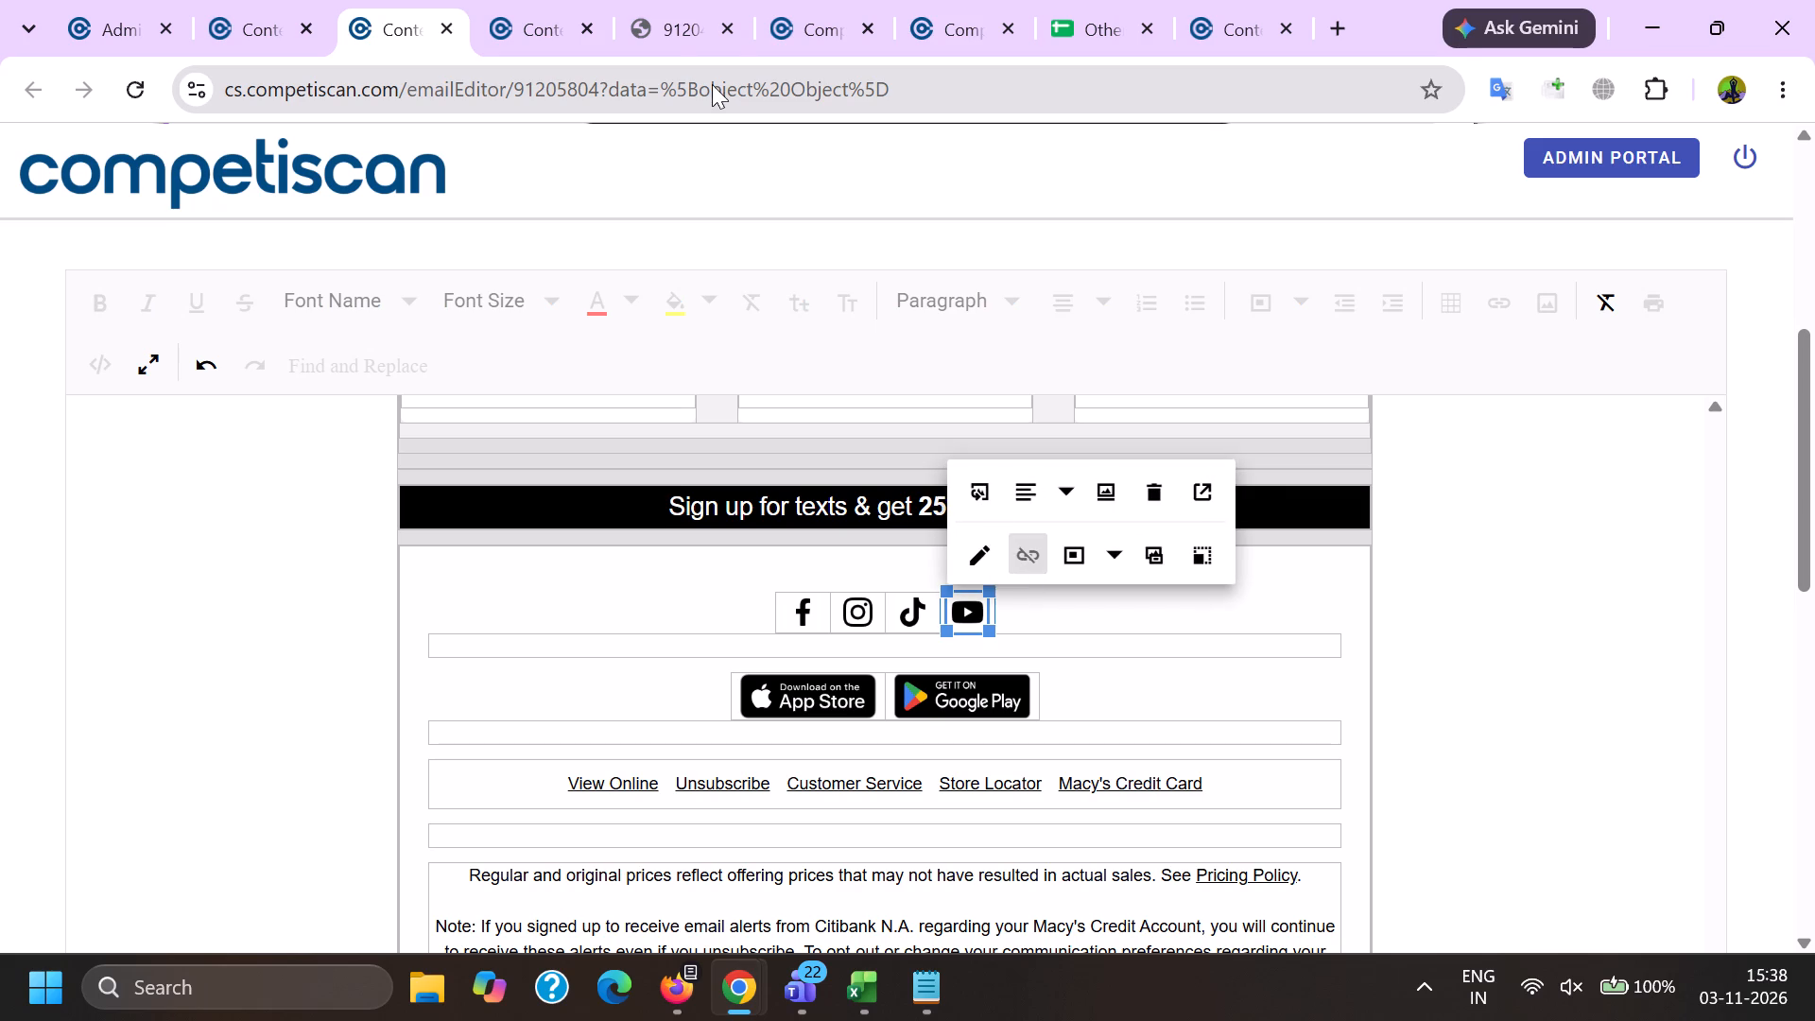
Check the footer of the 91204052 PDF, close it and the neighbouring Content Portal tab, and return to the 91205804 editor.
{"action": "left_click", "coordinate": [660, 1]}
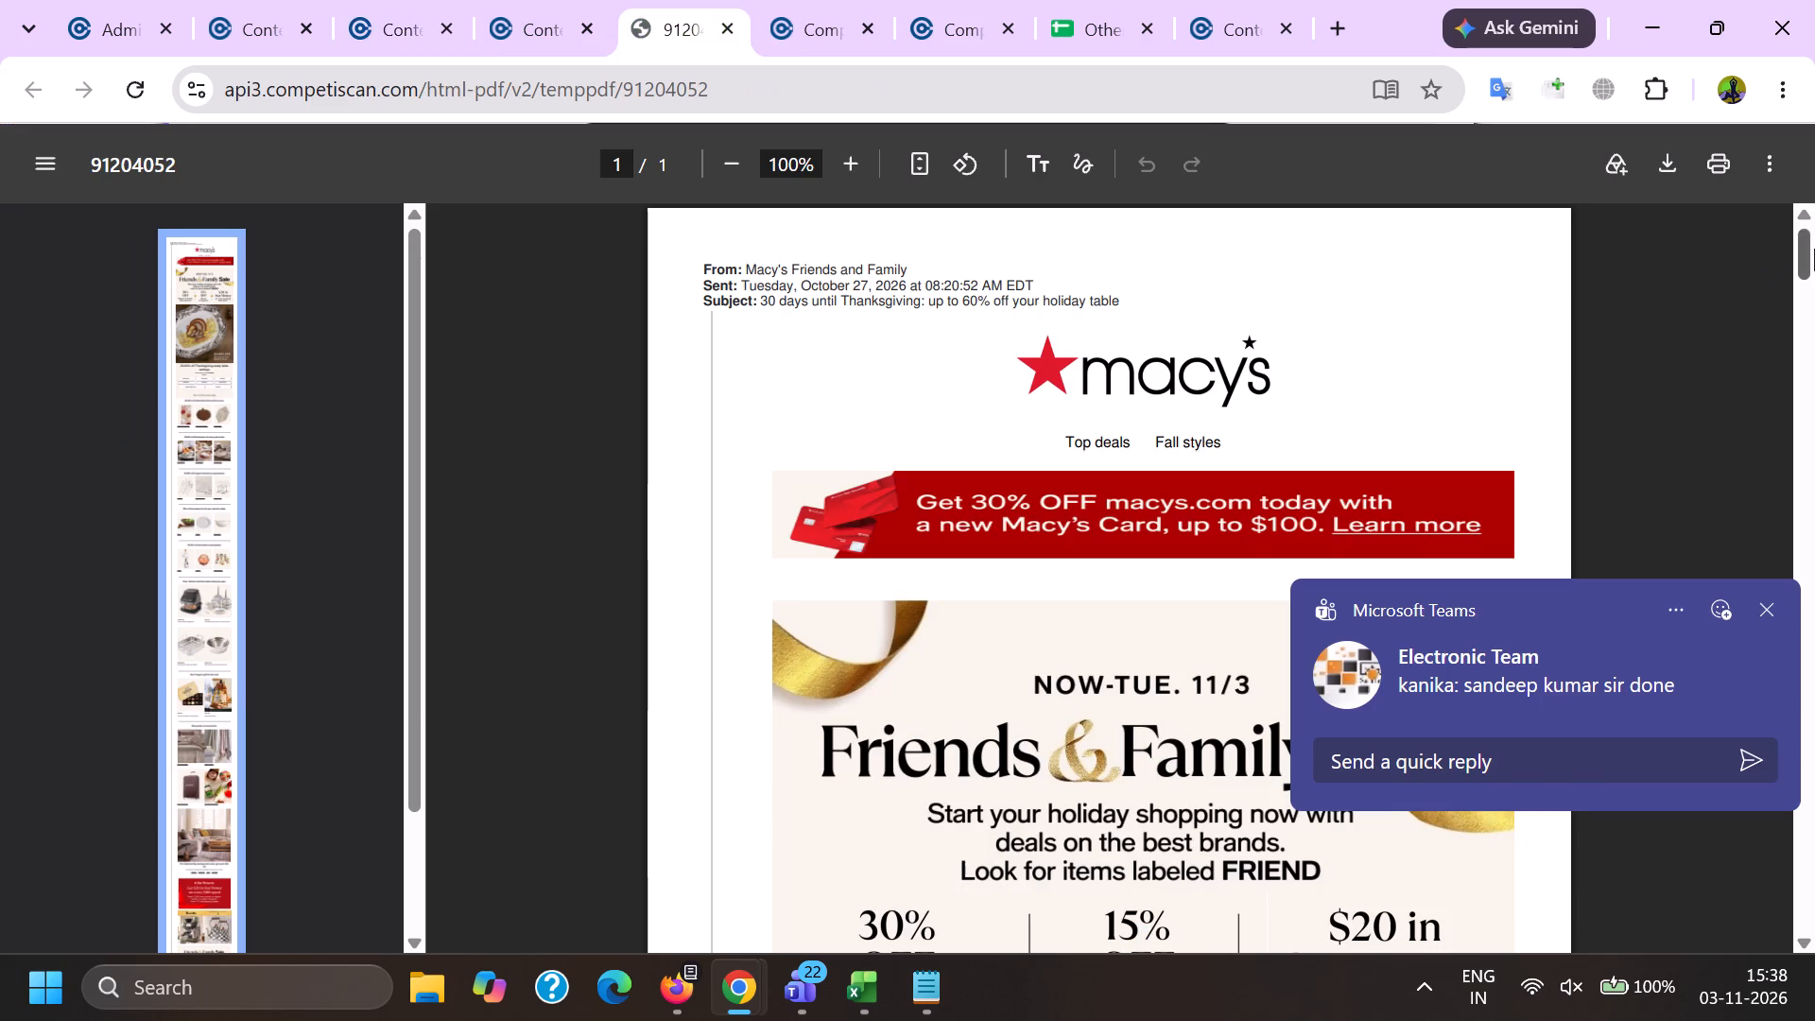
{"action": "left_click_drag", "start_coordinate": [1814, 249], "coordinate": [1810, 969]}
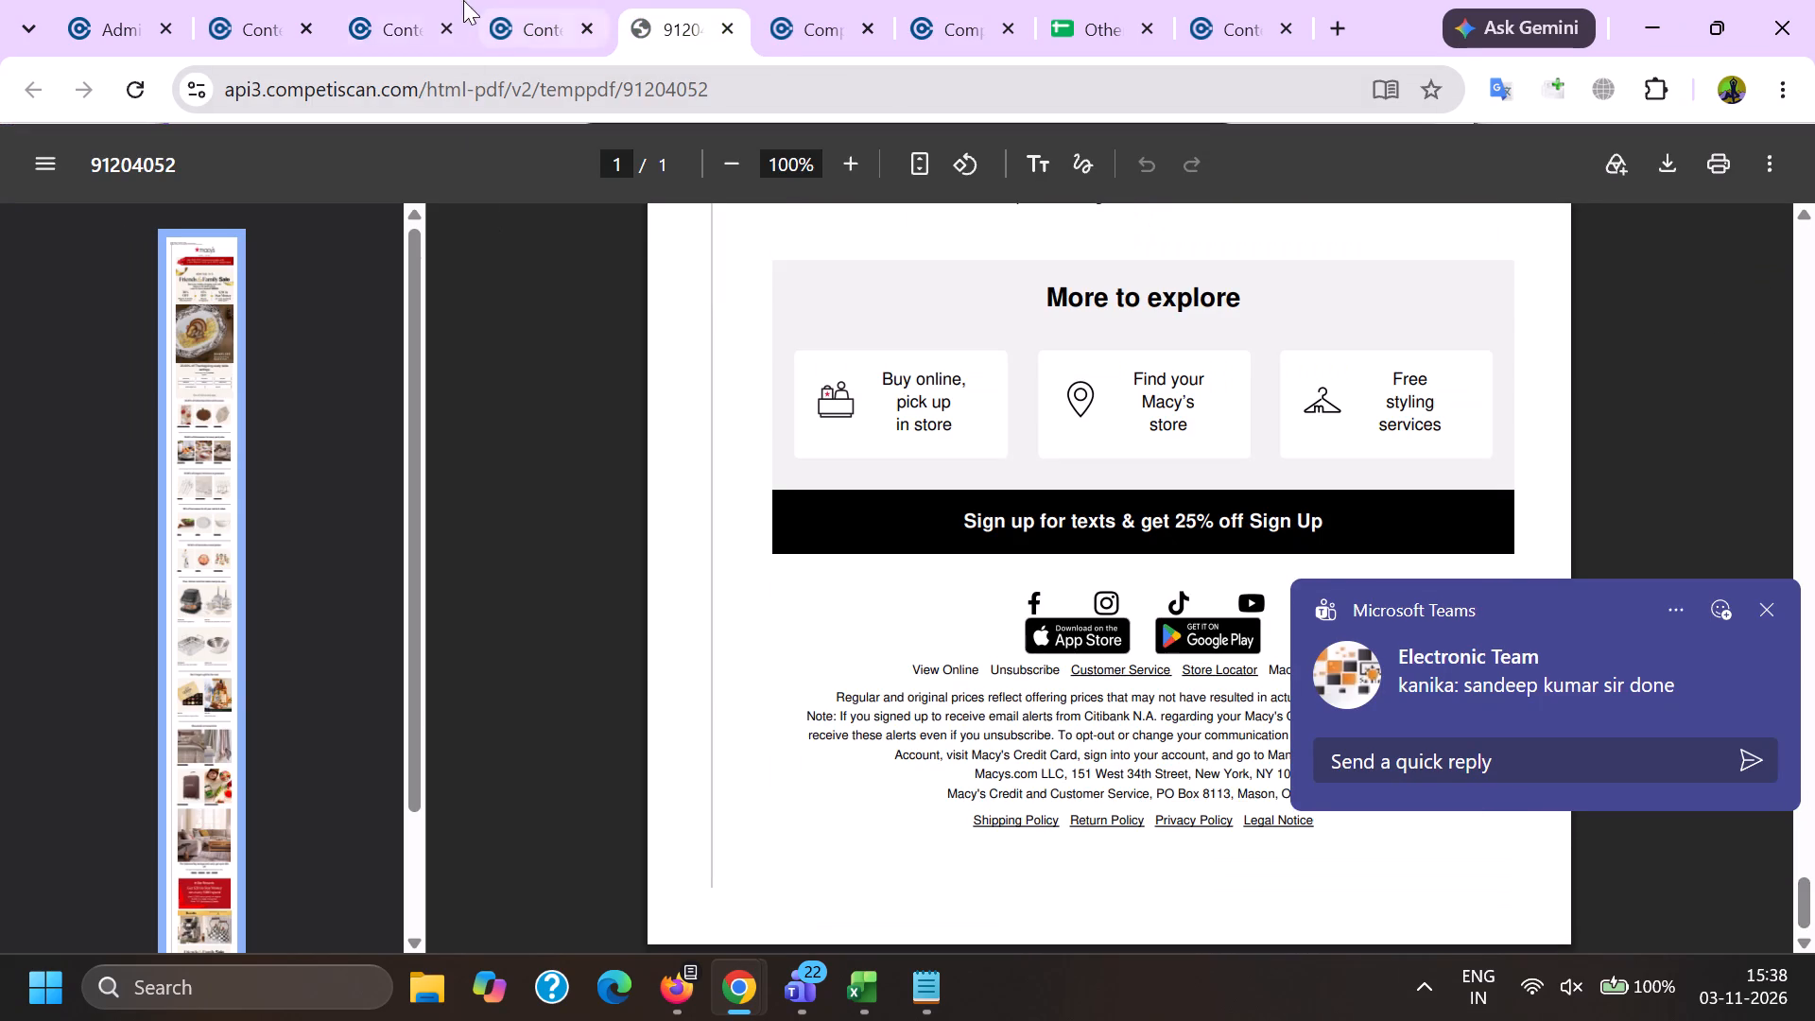
{"action": "left_click", "coordinate": [541, 0]}
{"action": "left_click", "coordinate": [589, 17]}
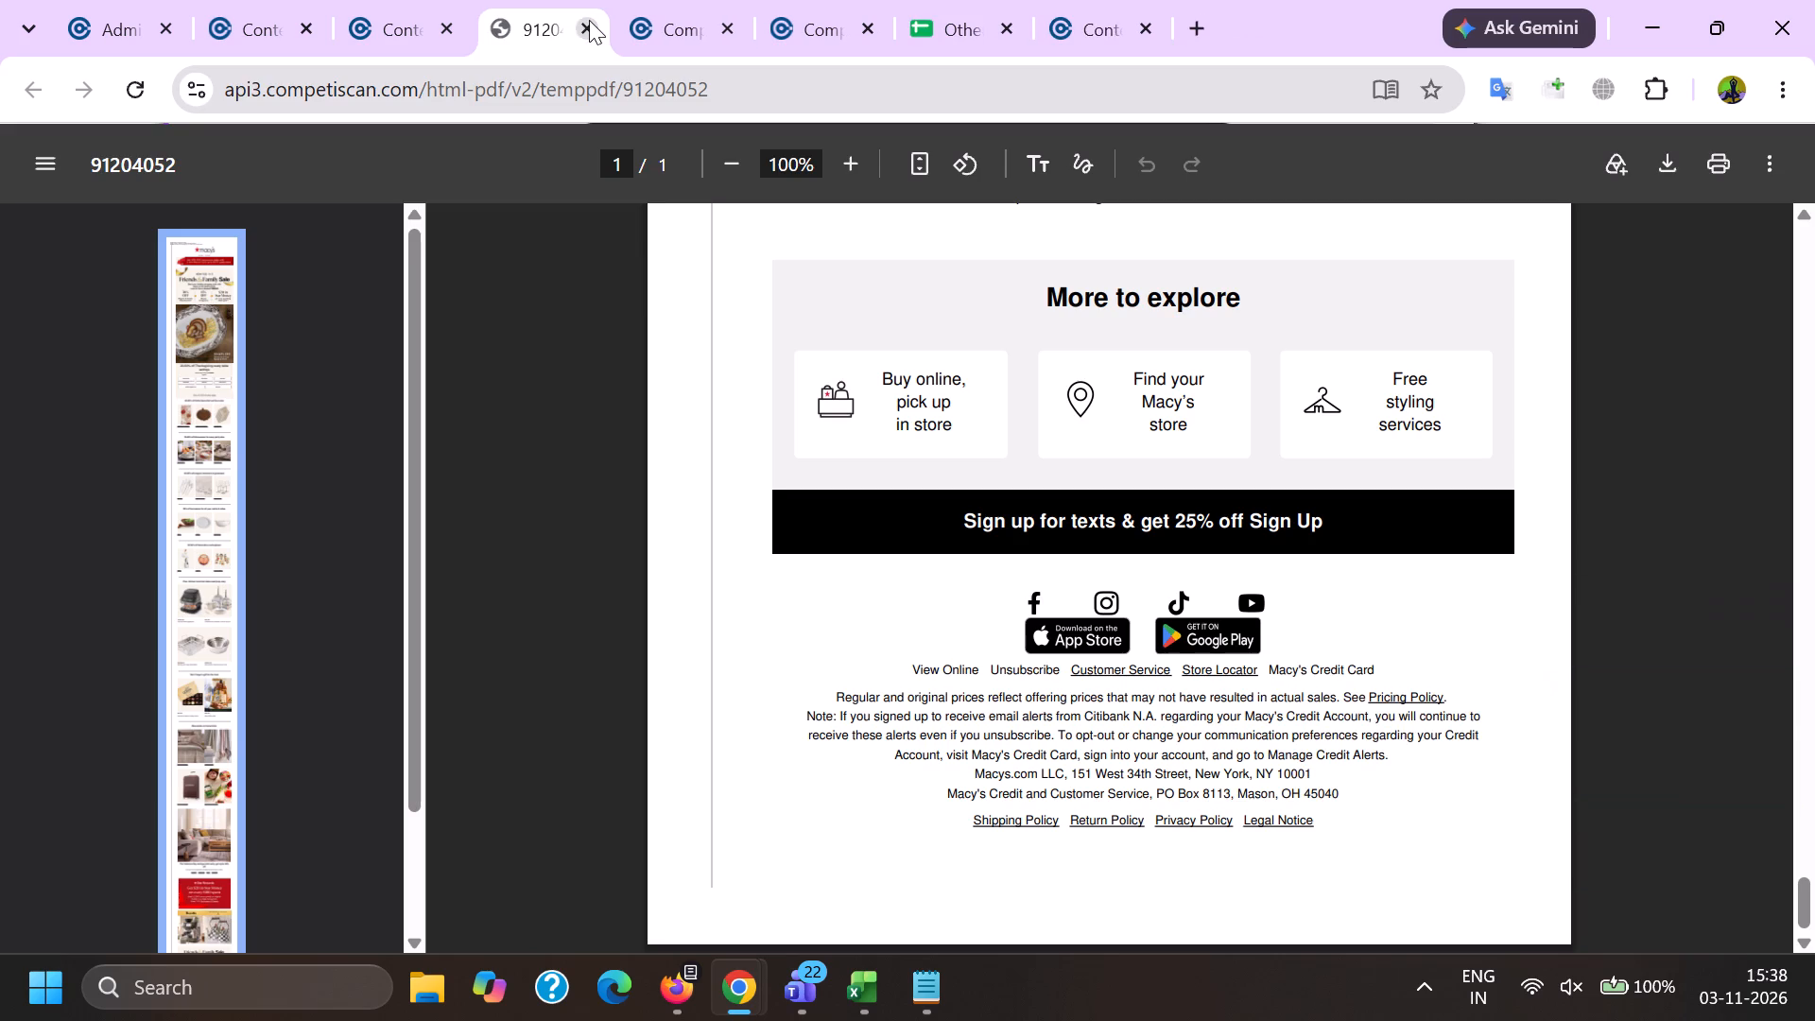
{"action": "left_click", "coordinate": [589, 17]}
{"action": "left_click", "coordinate": [432, 0]}
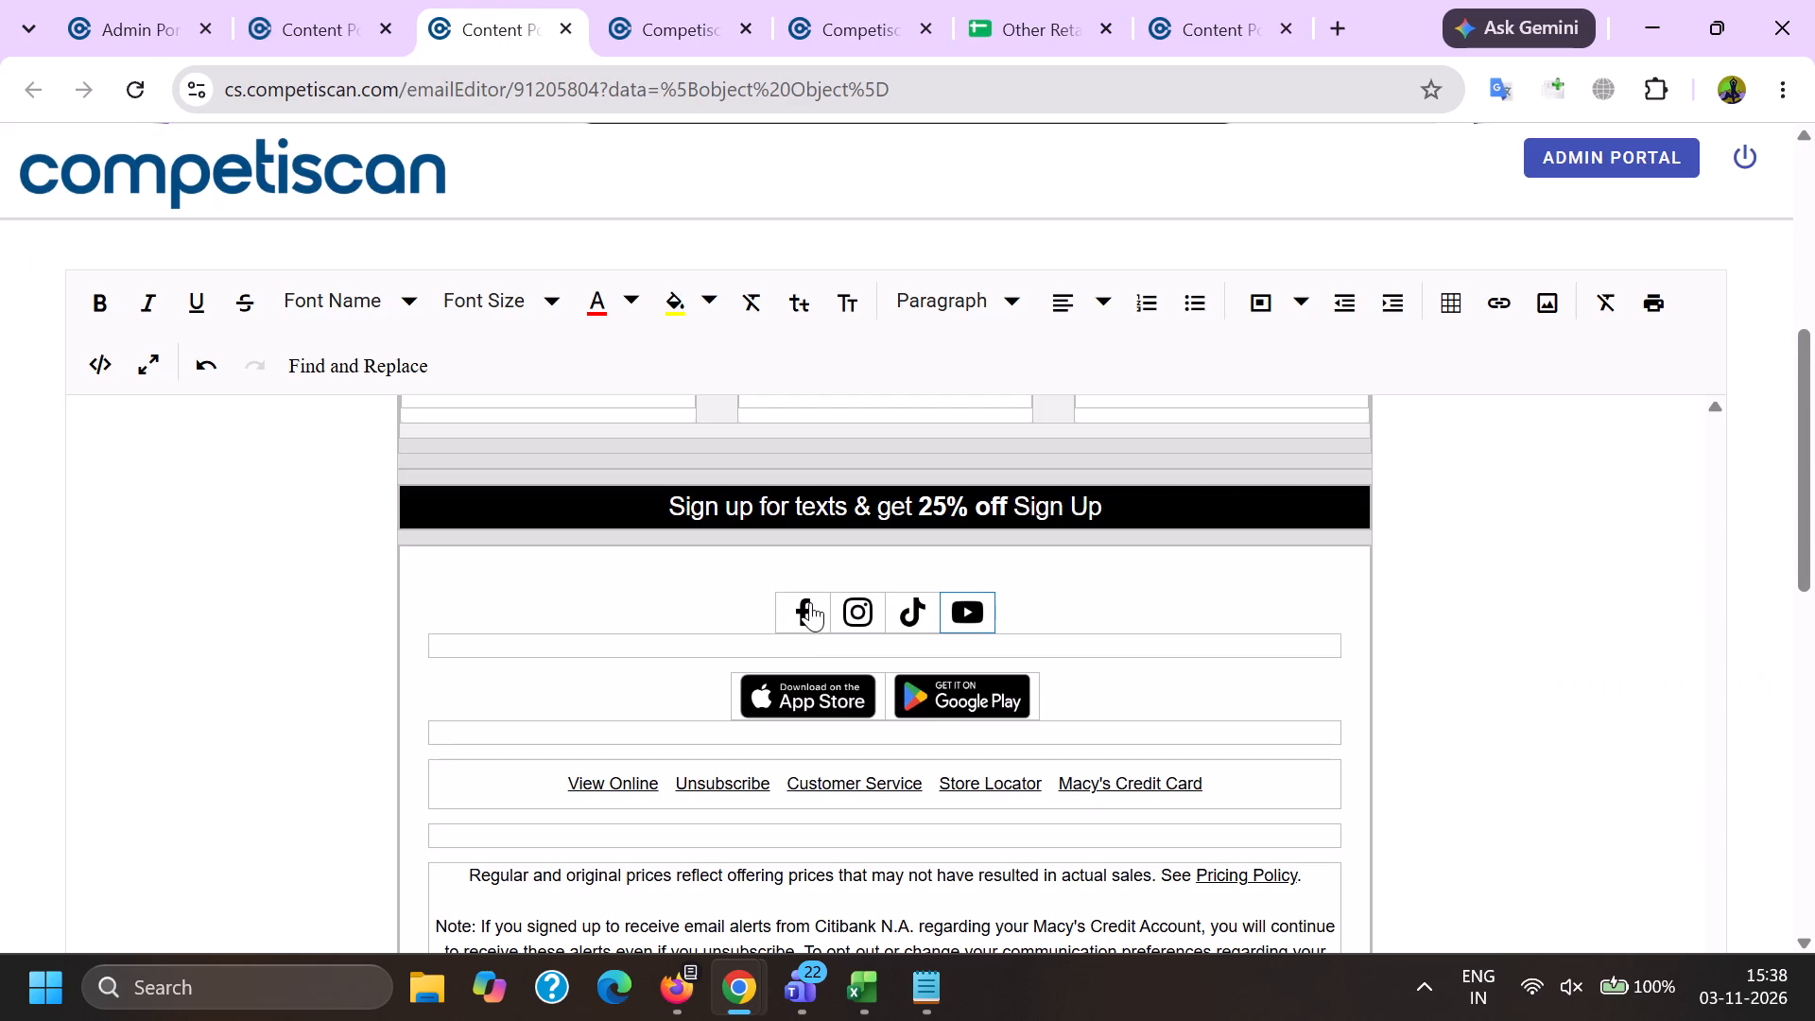
Remove the links from the Facebook, Instagram and TikTok icons, and check the YouTube icon and Sign Up text.
{"action": "left_click", "coordinate": [810, 602]}
{"action": "left_click", "coordinate": [859, 558]}
{"action": "left_click", "coordinate": [856, 630]}
{"action": "left_click", "coordinate": [911, 557]}
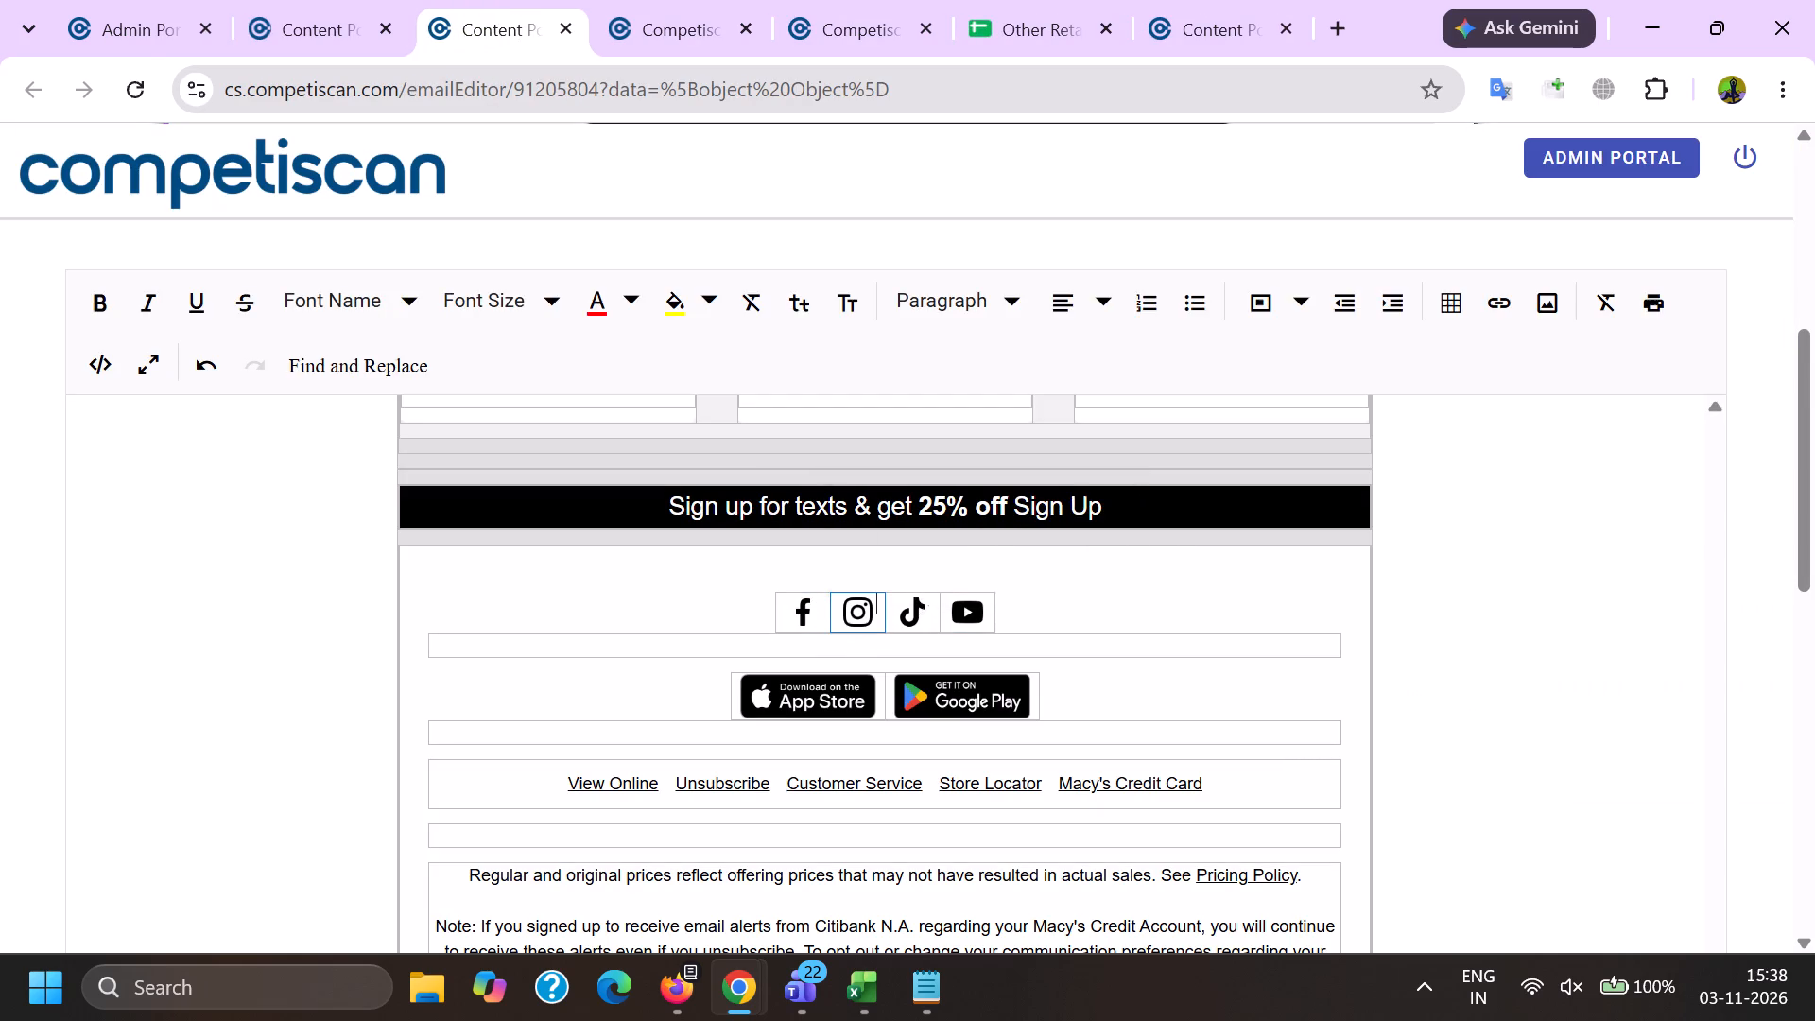
{"action": "left_click", "coordinate": [913, 613]}
{"action": "left_click", "coordinate": [976, 553]}
{"action": "left_click", "coordinate": [960, 603]}
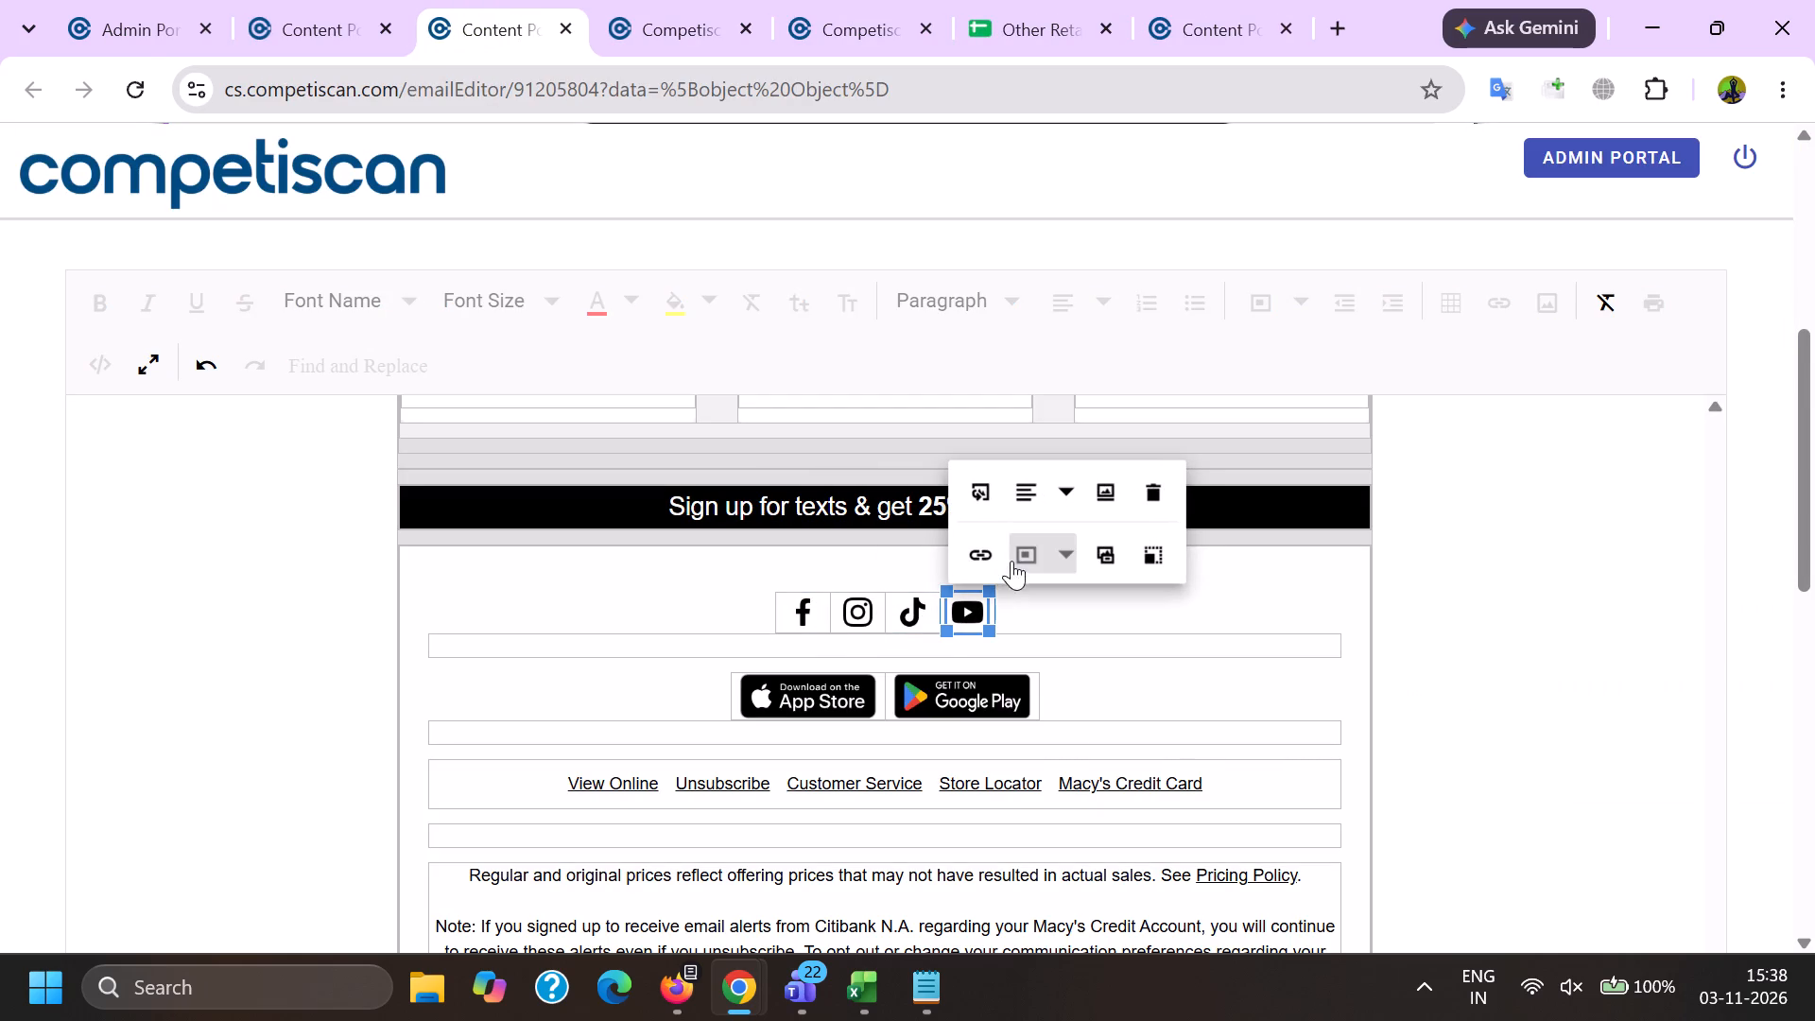
{"action": "left_click", "coordinate": [843, 515]}
{"action": "left_click", "coordinate": [1045, 512]}
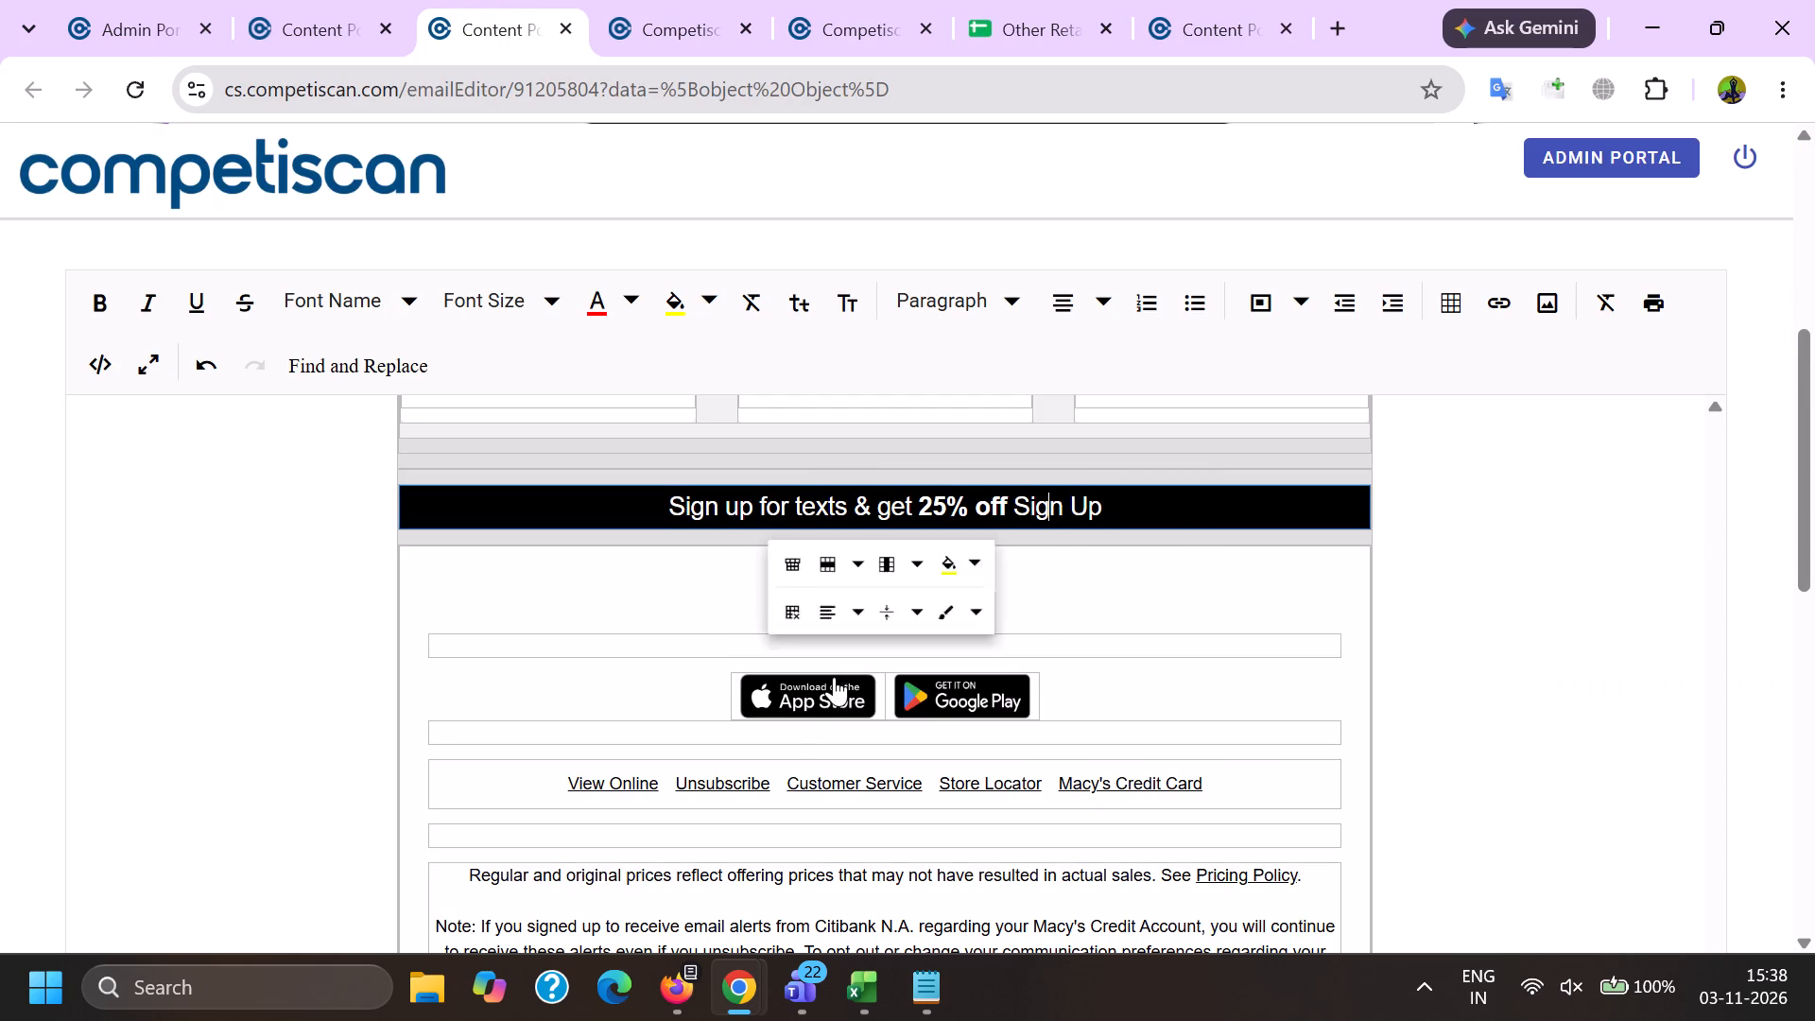
Remove the links from the App Store and Google Play badges in the email footer.
{"action": "left_click", "coordinate": [804, 696]}
{"action": "left_click", "coordinate": [829, 628]}
{"action": "left_click", "coordinate": [892, 672]}
{"action": "left_click", "coordinate": [907, 688]}
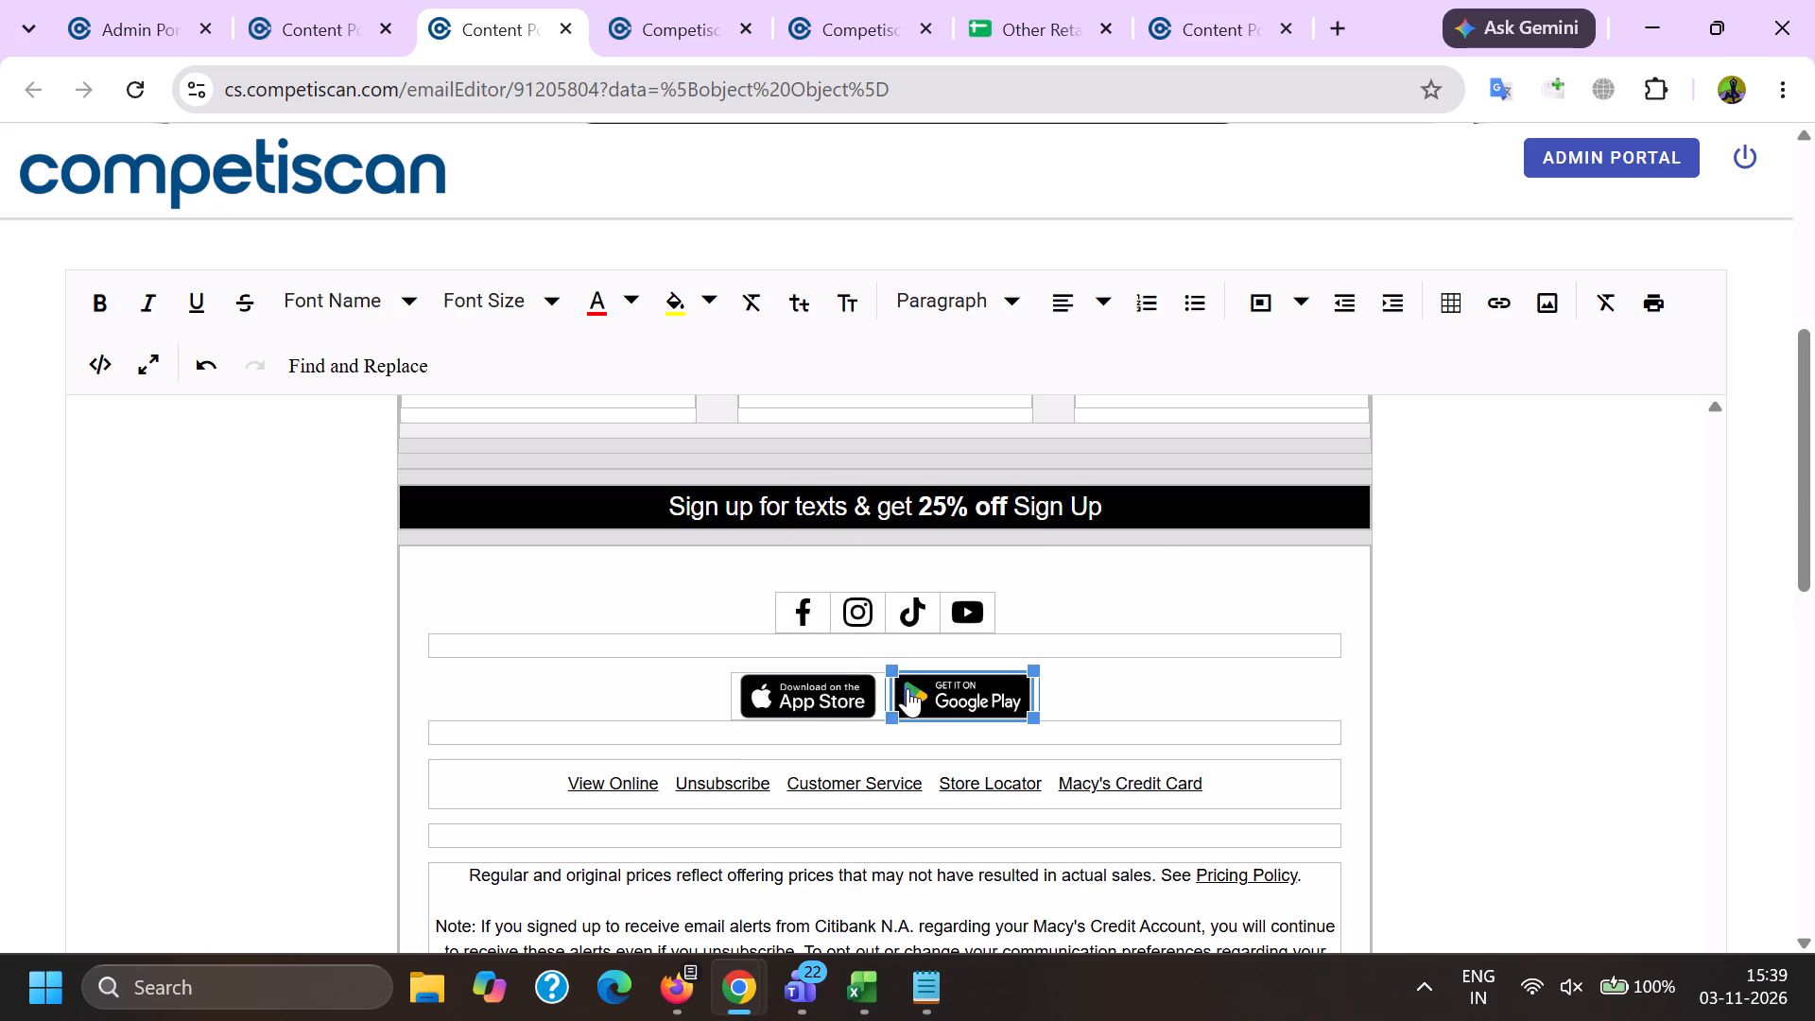
{"action": "left_click", "coordinate": [960, 639]}
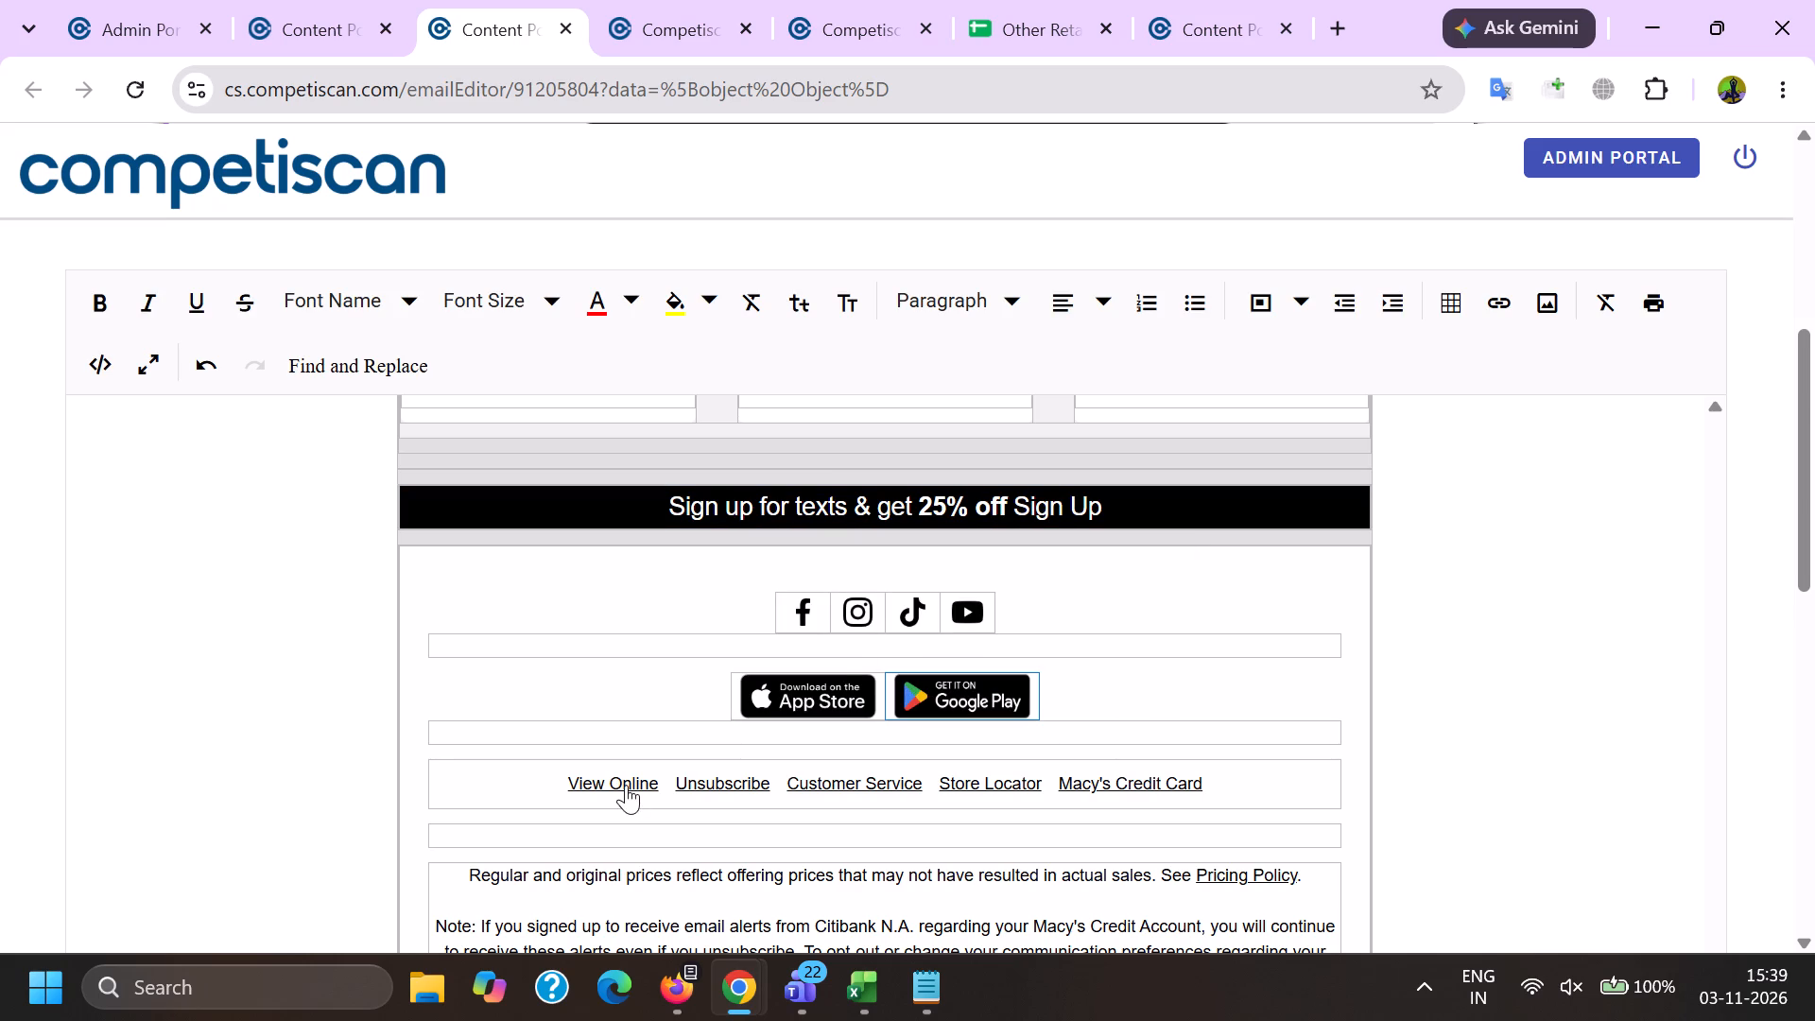
Remove the View Online, Unsubscribe and Macy's Credit Card links in the footer, including the Macy's Credit Card link in the note.
{"action": "left_click", "coordinate": [626, 785]}
{"action": "left_click", "coordinate": [786, 832]}
{"action": "left_click", "coordinate": [701, 780]}
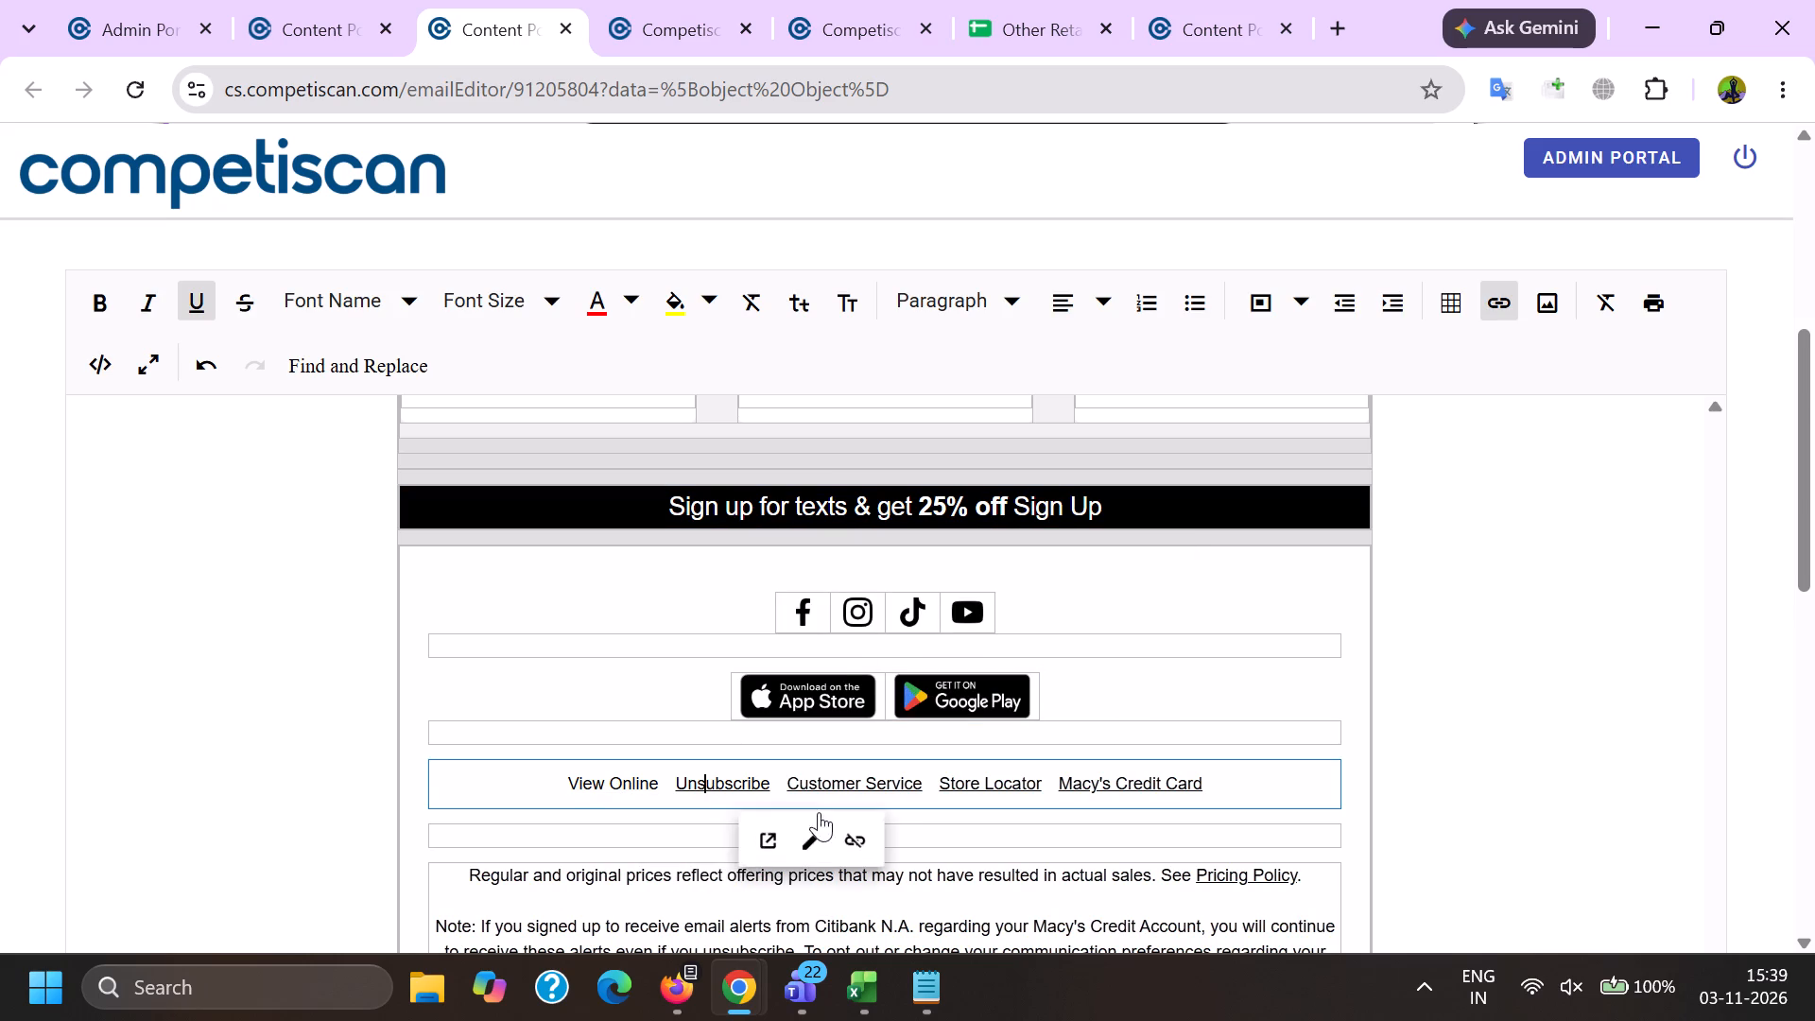
{"action": "left_click", "coordinate": [850, 833]}
{"action": "left_click", "coordinate": [1105, 786]}
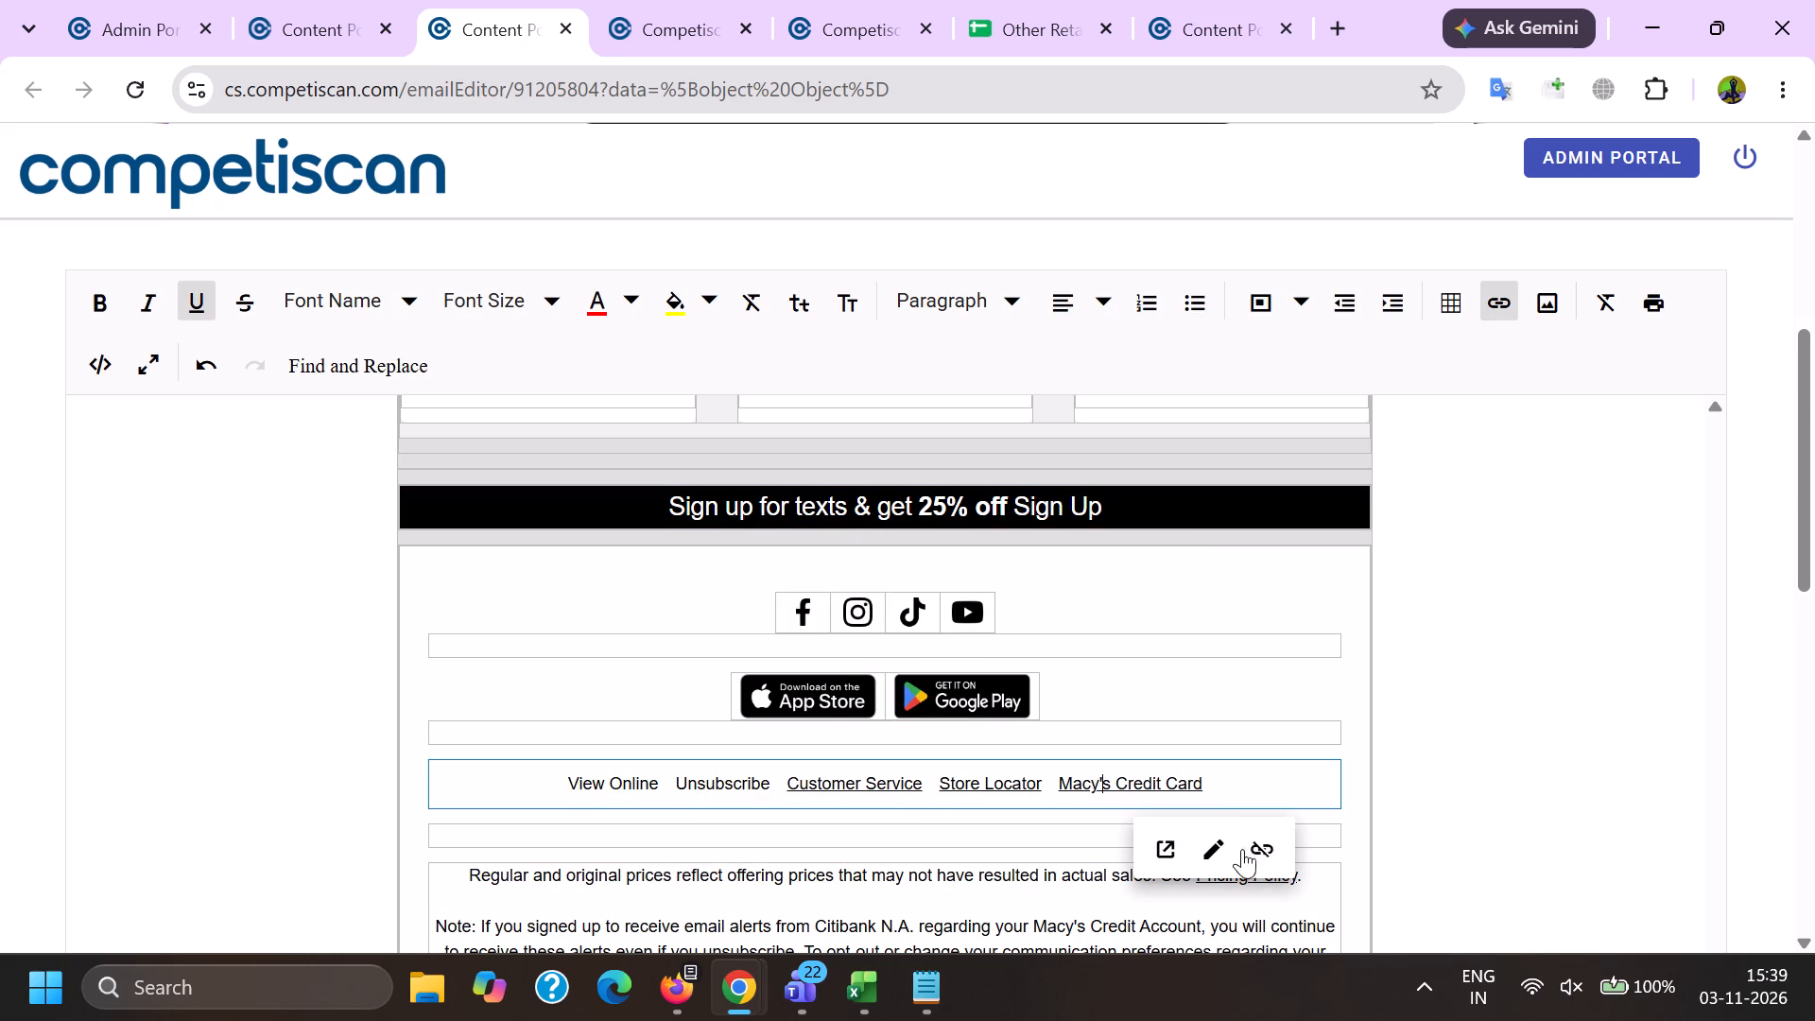
{"action": "left_click", "coordinate": [1244, 853]}
{"action": "scroll", "coordinate": [925, 729], "scroll_direction": "down", "scroll_amount": 4}
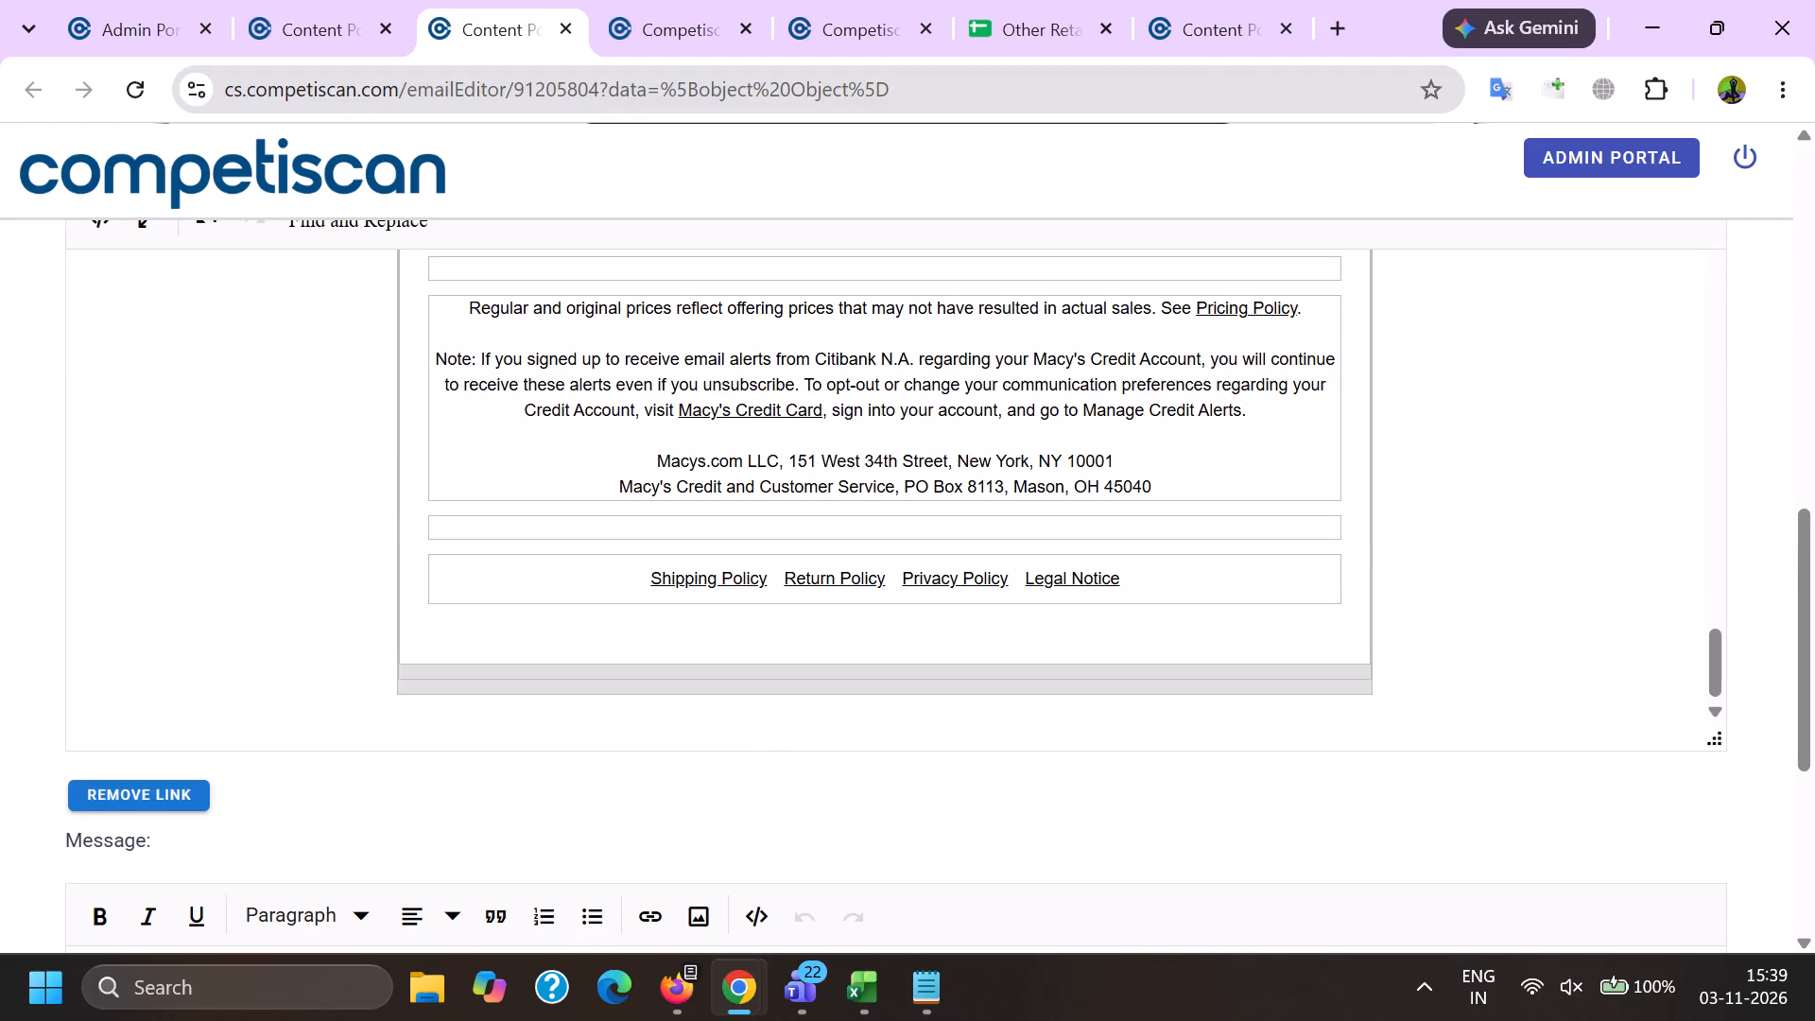
{"action": "left_click", "coordinate": [709, 410]}
{"action": "left_click", "coordinate": [857, 459]}
Save the product info of the edited 91205804 email and dismiss the confirmation.
{"action": "scroll", "coordinate": [894, 496], "scroll_direction": "down", "scroll_amount": 10}
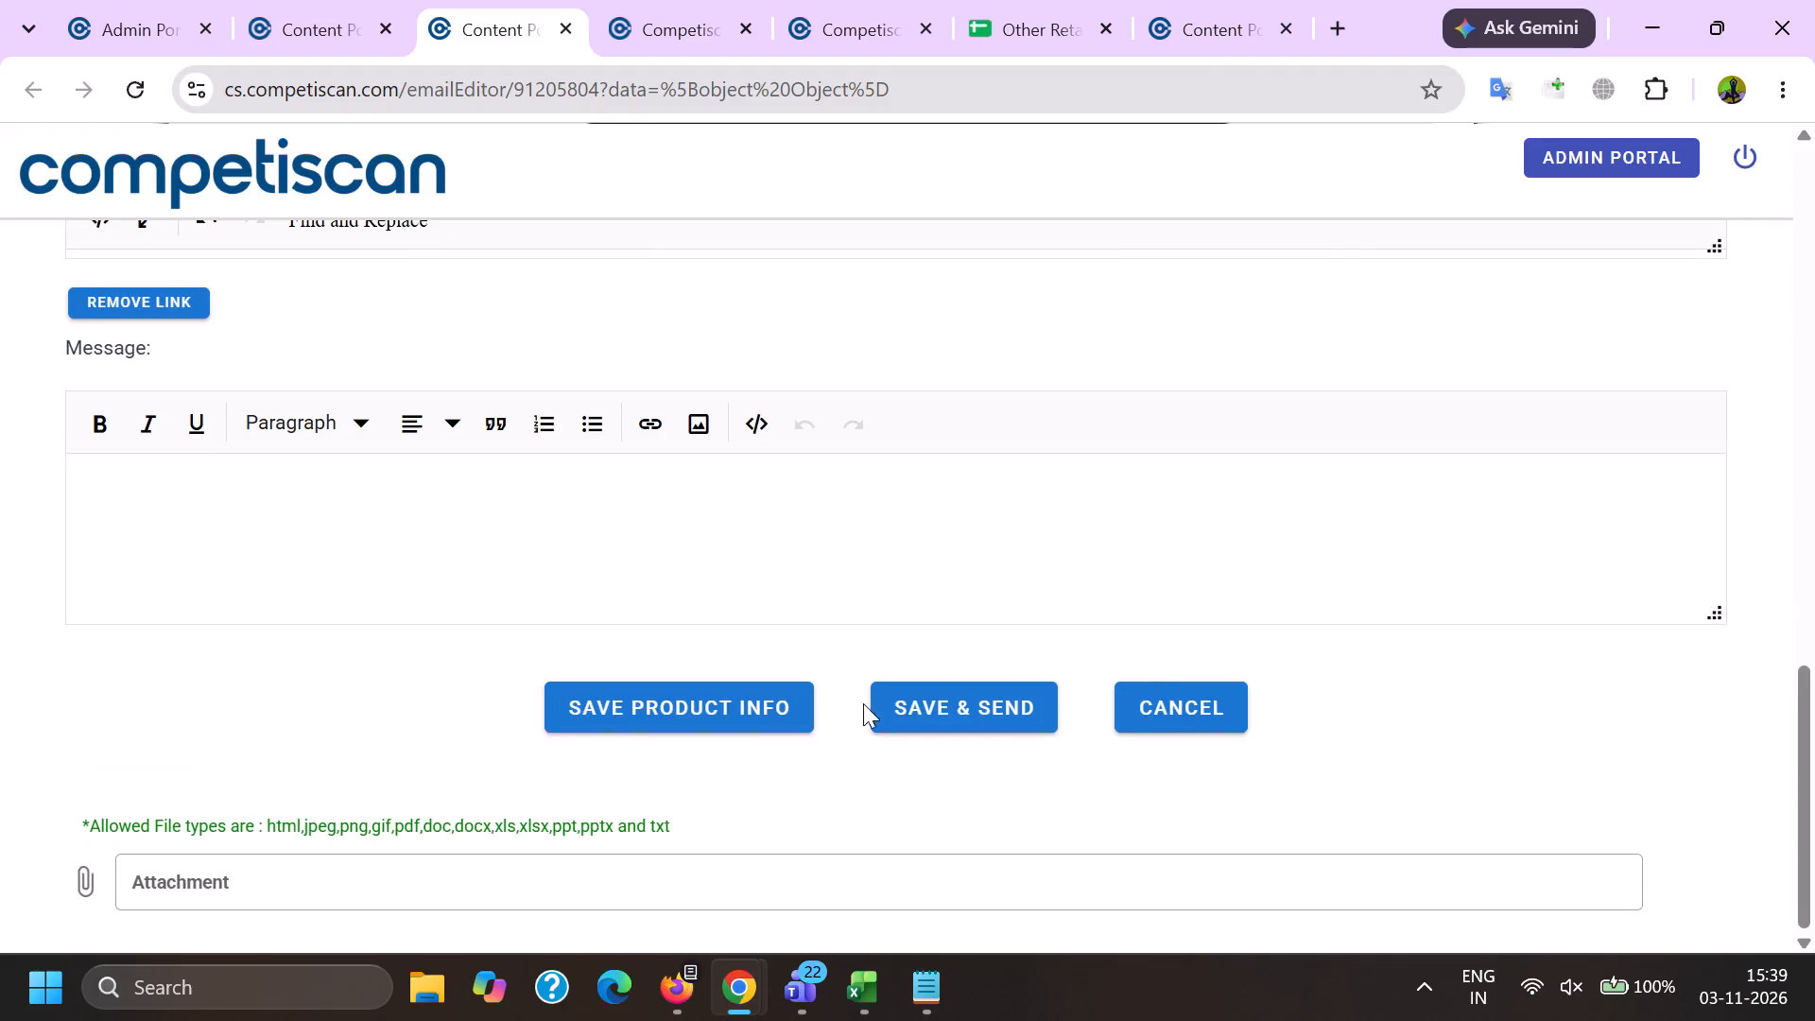
{"action": "left_click", "coordinate": [801, 698]}
{"action": "left_click", "coordinate": [932, 582]}
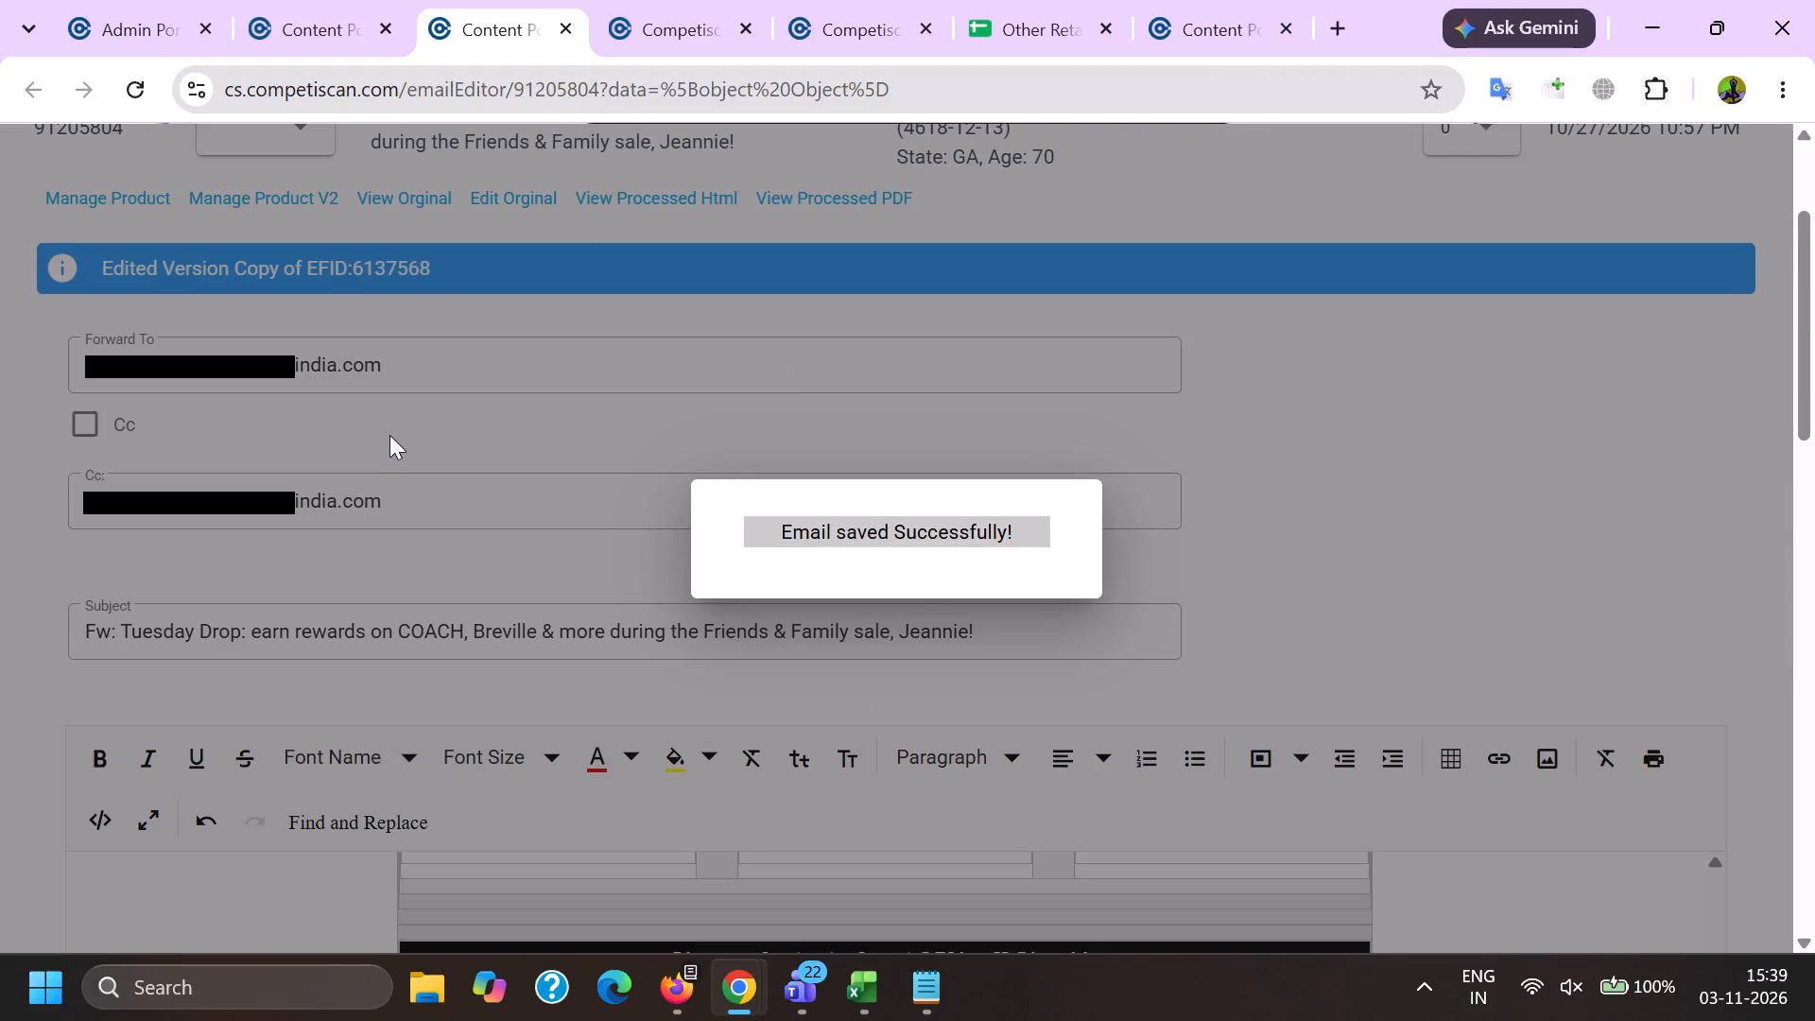
{"action": "left_click_drag", "start_coordinate": [0, 484], "coordinate": [0, 493]}
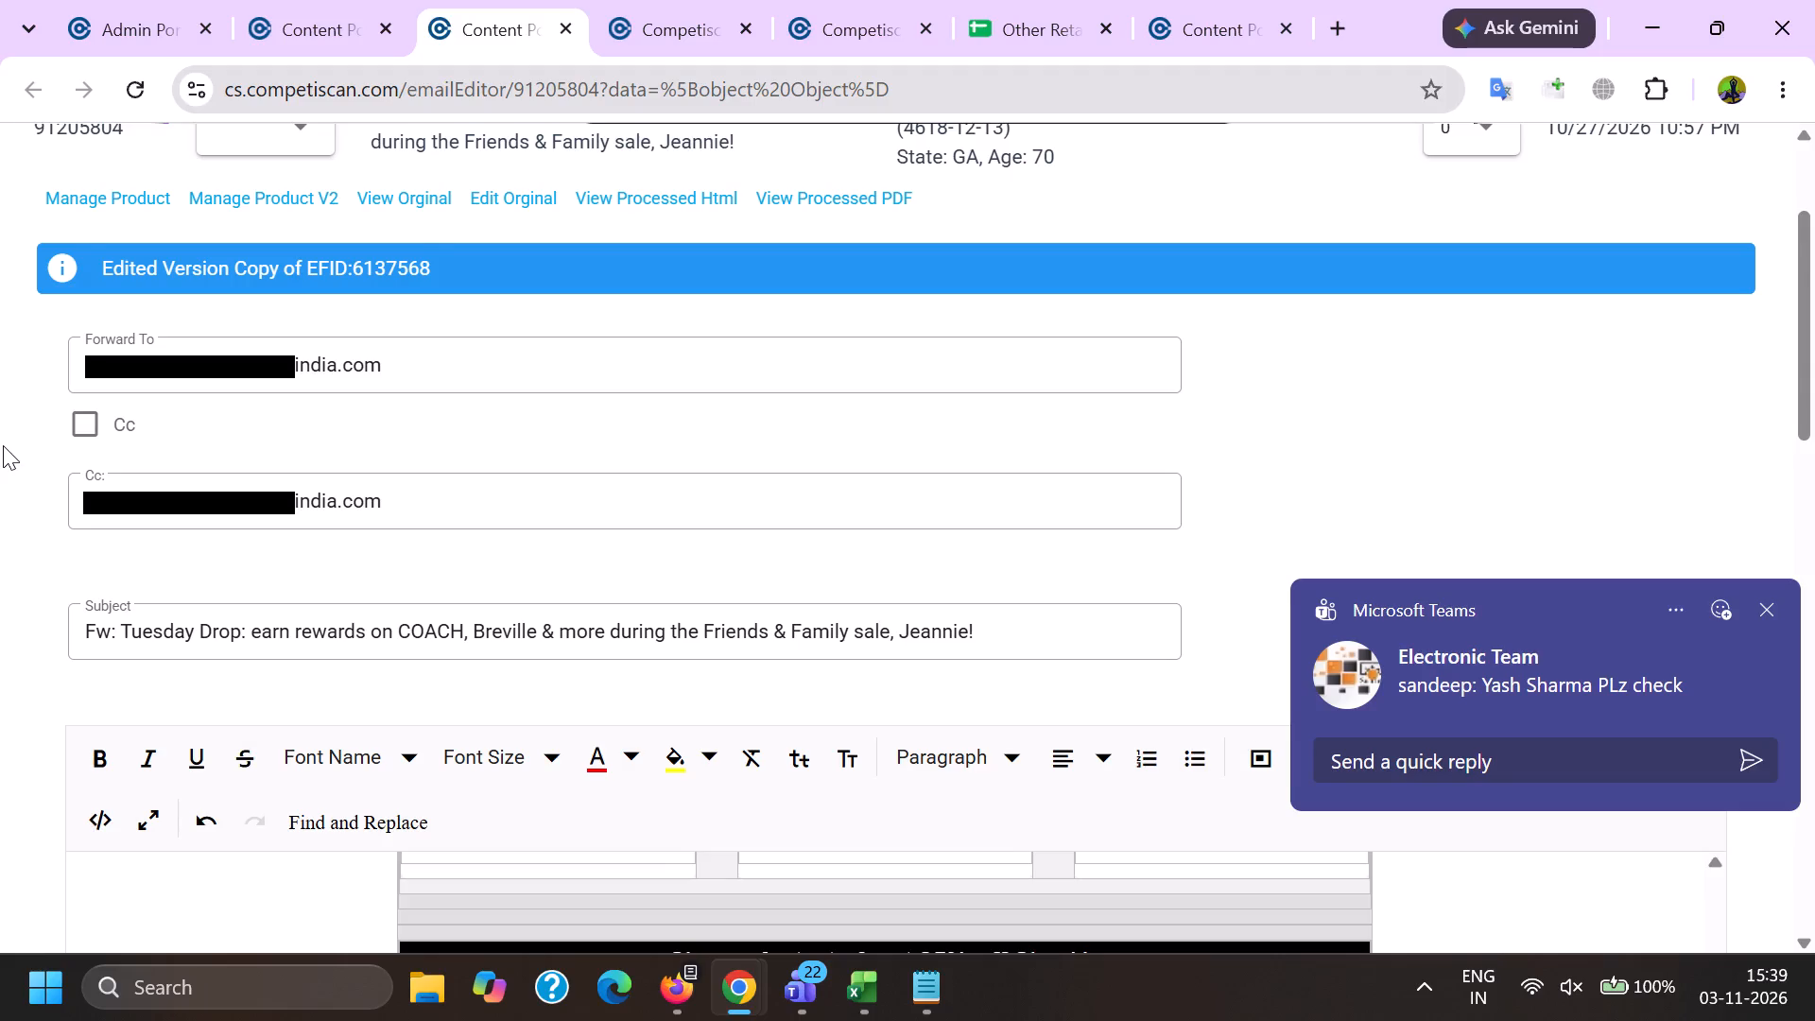
Open the product form for 91205804, and copy the name Macy's from the email's From line.
{"action": "left_click", "coordinate": [117, 197]}
{"action": "key", "text": "alt+Tab"}
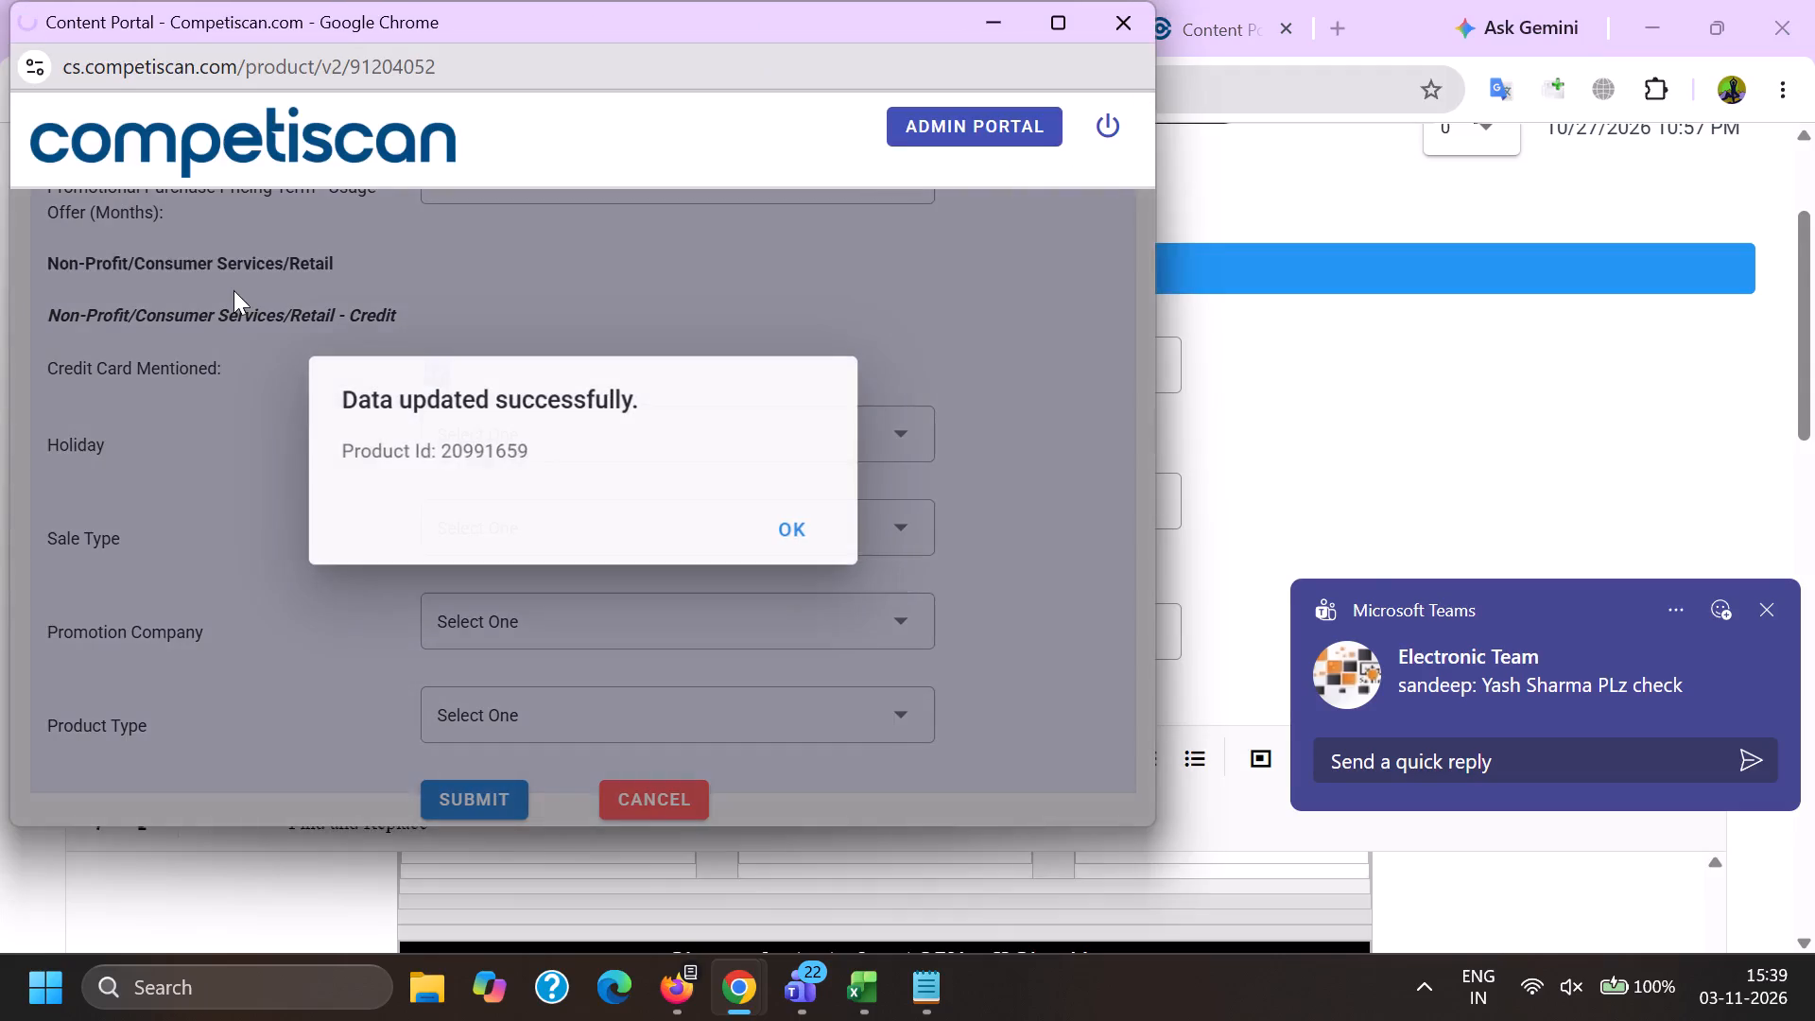
{"action": "scroll", "coordinate": [220, 329], "scroll_direction": "down", "scroll_amount": 5}
{"action": "left_click", "coordinate": [229, 483]}
{"action": "key", "text": "Page_Up"}
{"action": "key", "text": "Page_Up"}
{"action": "key", "text": "Page_Up"}
{"action": "key", "text": "Page_Up"}
{"action": "key", "text": "Page_Up"}
{"action": "key", "text": "Page_Up"}
{"action": "key", "text": "Page_Up"}
{"action": "key", "text": "Page_Up"}
{"action": "key", "text": "Page_Up"}
{"action": "key", "text": "Page_Up"}
{"action": "key", "text": "Page_Up"}
{"action": "key", "text": "Page_Up"}
{"action": "key", "text": "Page_Up"}
{"action": "key", "text": "Page_Up"}
{"action": "key", "text": "Page_Up"}
{"action": "key", "text": "Page_Up"}
{"action": "key", "text": "Page_Up"}
{"action": "key", "text": "Page_Up"}
{"action": "key", "text": "Page_Up"}
{"action": "key", "text": "Page_Up"}
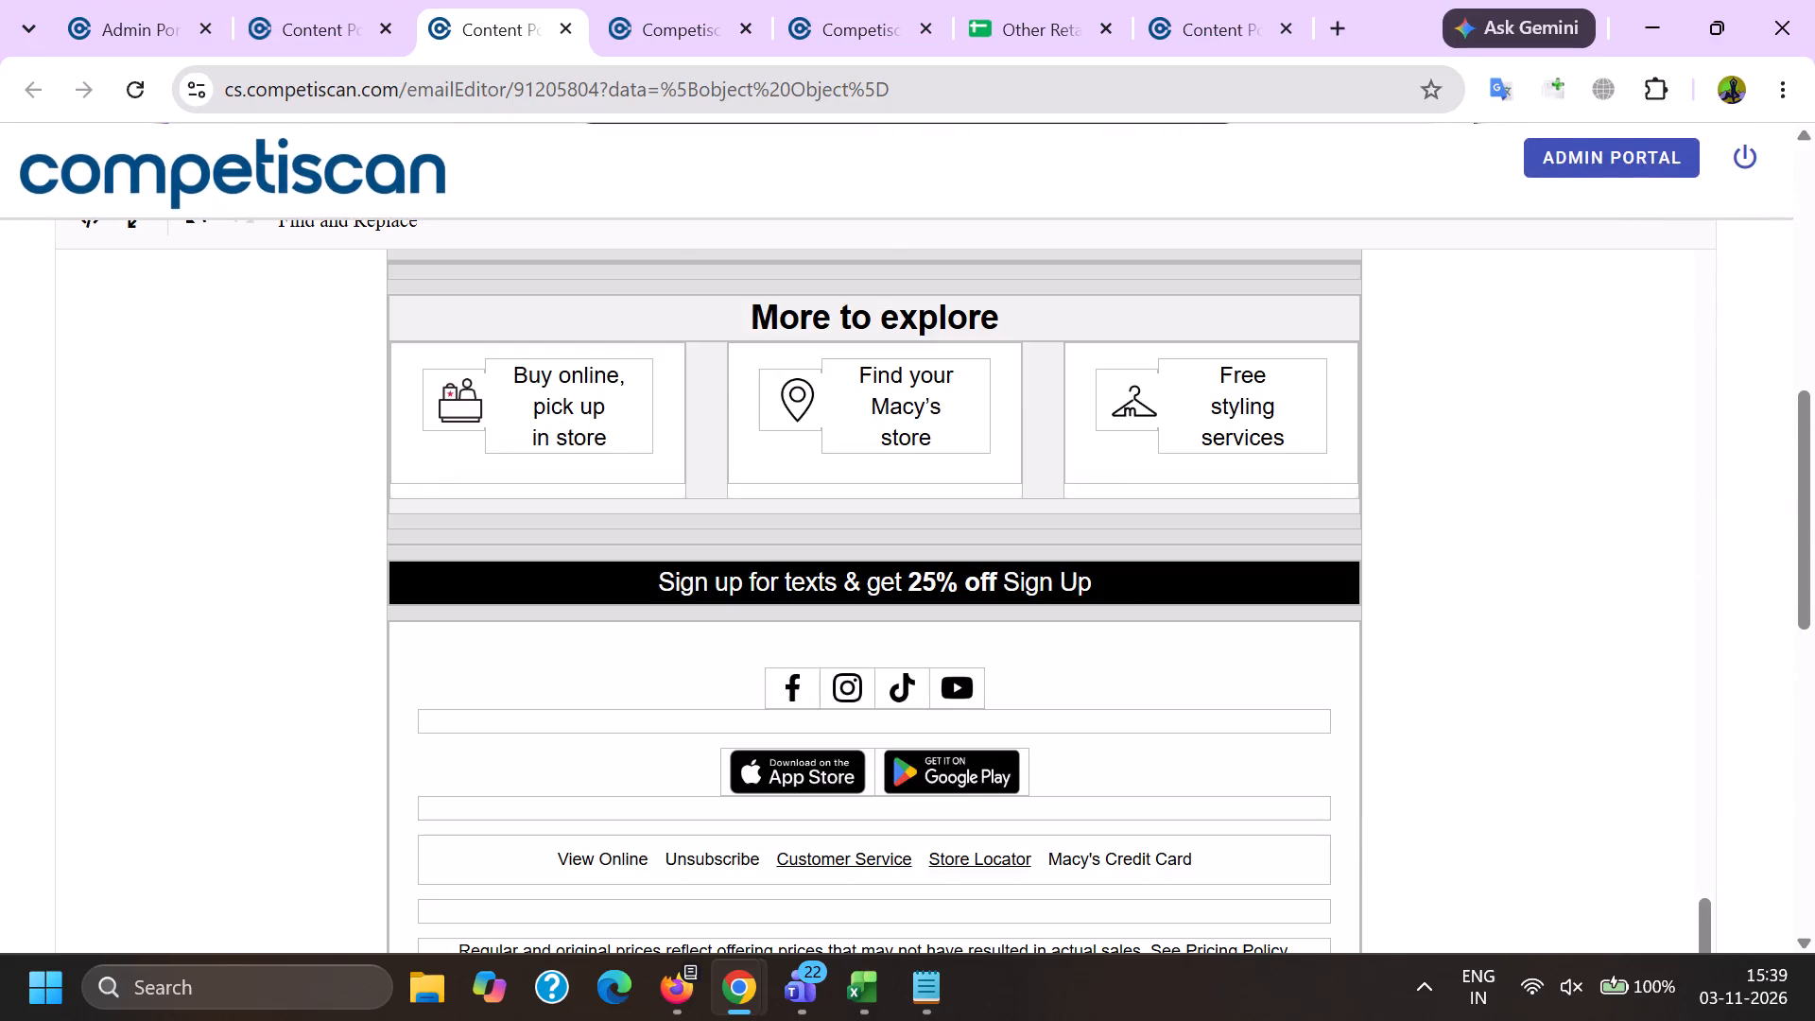
{"action": "scroll", "coordinate": [227, 416], "scroll_direction": "down", "scroll_amount": 4}
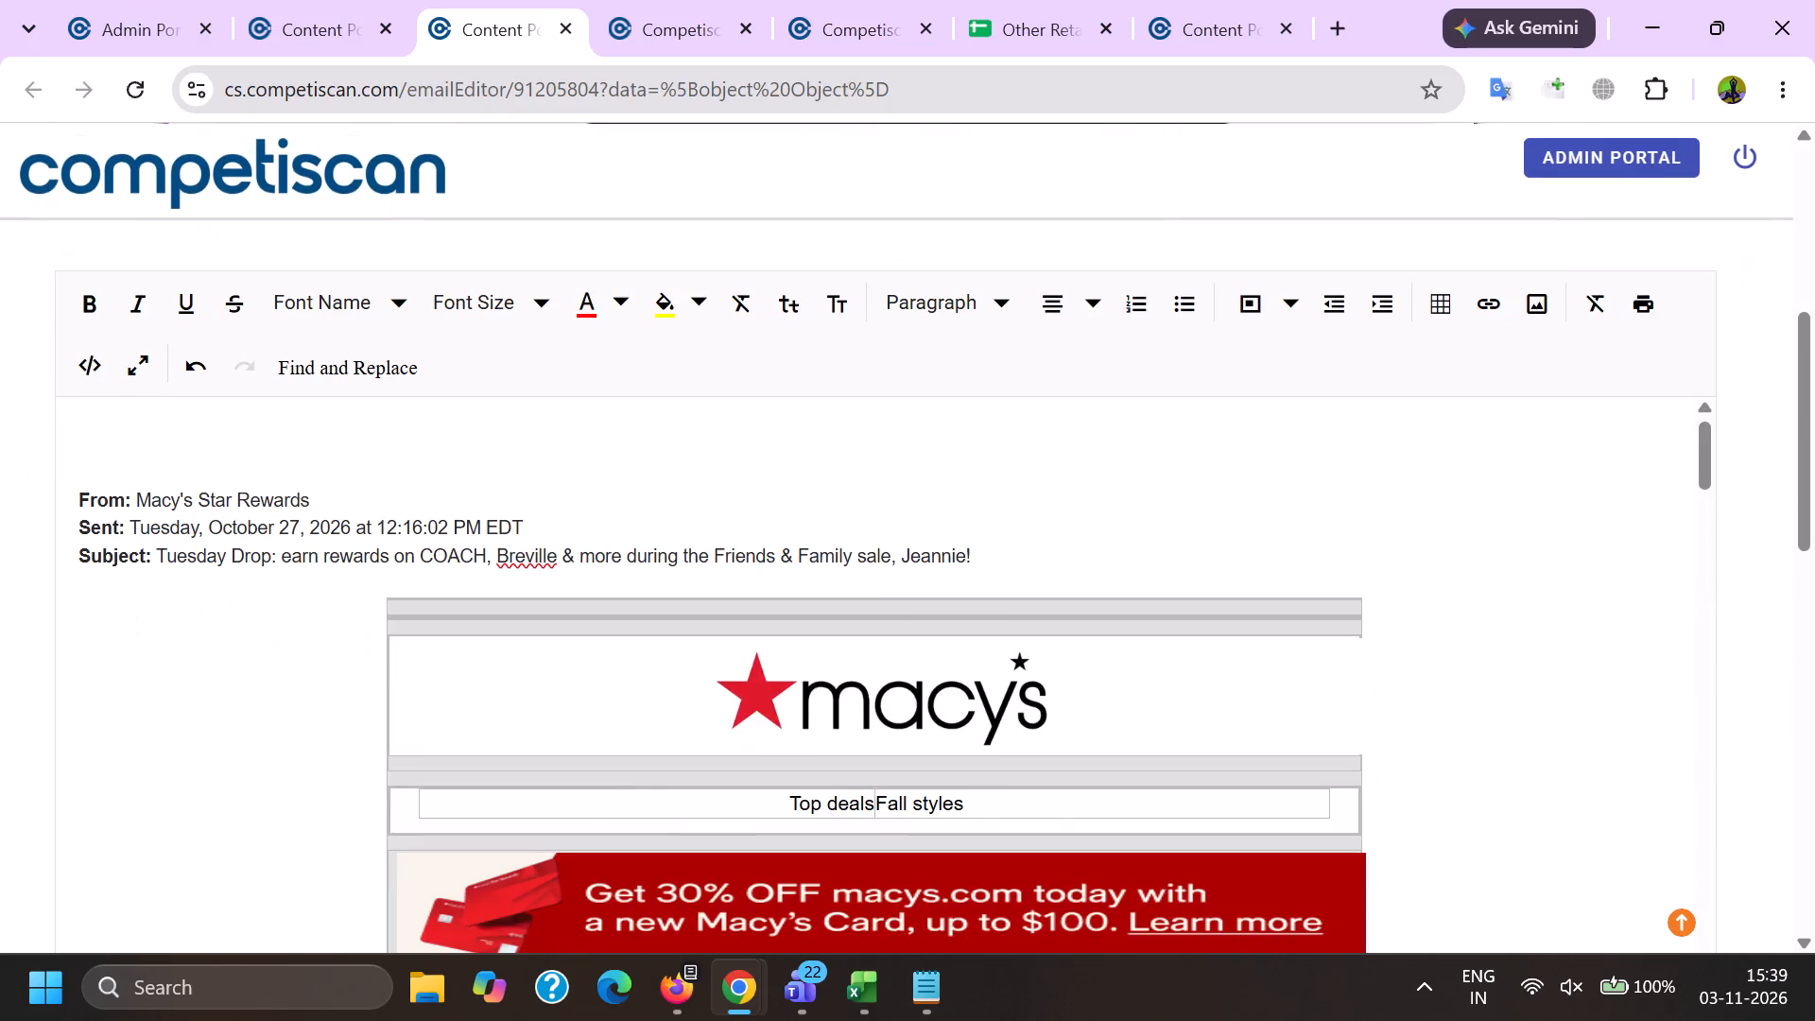
{"action": "double_click", "coordinate": [150, 490]}
{"action": "double_click", "coordinate": [147, 489]}
{"action": "key", "text": "shift+Left"}
{"action": "key", "text": "ctrl+c"}
Add Macy's as the company in the product form, and look up Macy's as the affinity/association.
{"action": "key", "text": "alt+Tab"}
{"action": "scroll", "coordinate": [347, 418], "scroll_direction": "down", "scroll_amount": 4}
{"action": "scroll", "coordinate": [342, 426], "scroll_direction": "up", "scroll_amount": 1}
{"action": "scroll", "coordinate": [342, 430], "scroll_direction": "down", "scroll_amount": 2}
{"action": "left_click", "coordinate": [543, 529]}
{"action": "left_click", "coordinate": [527, 476]}
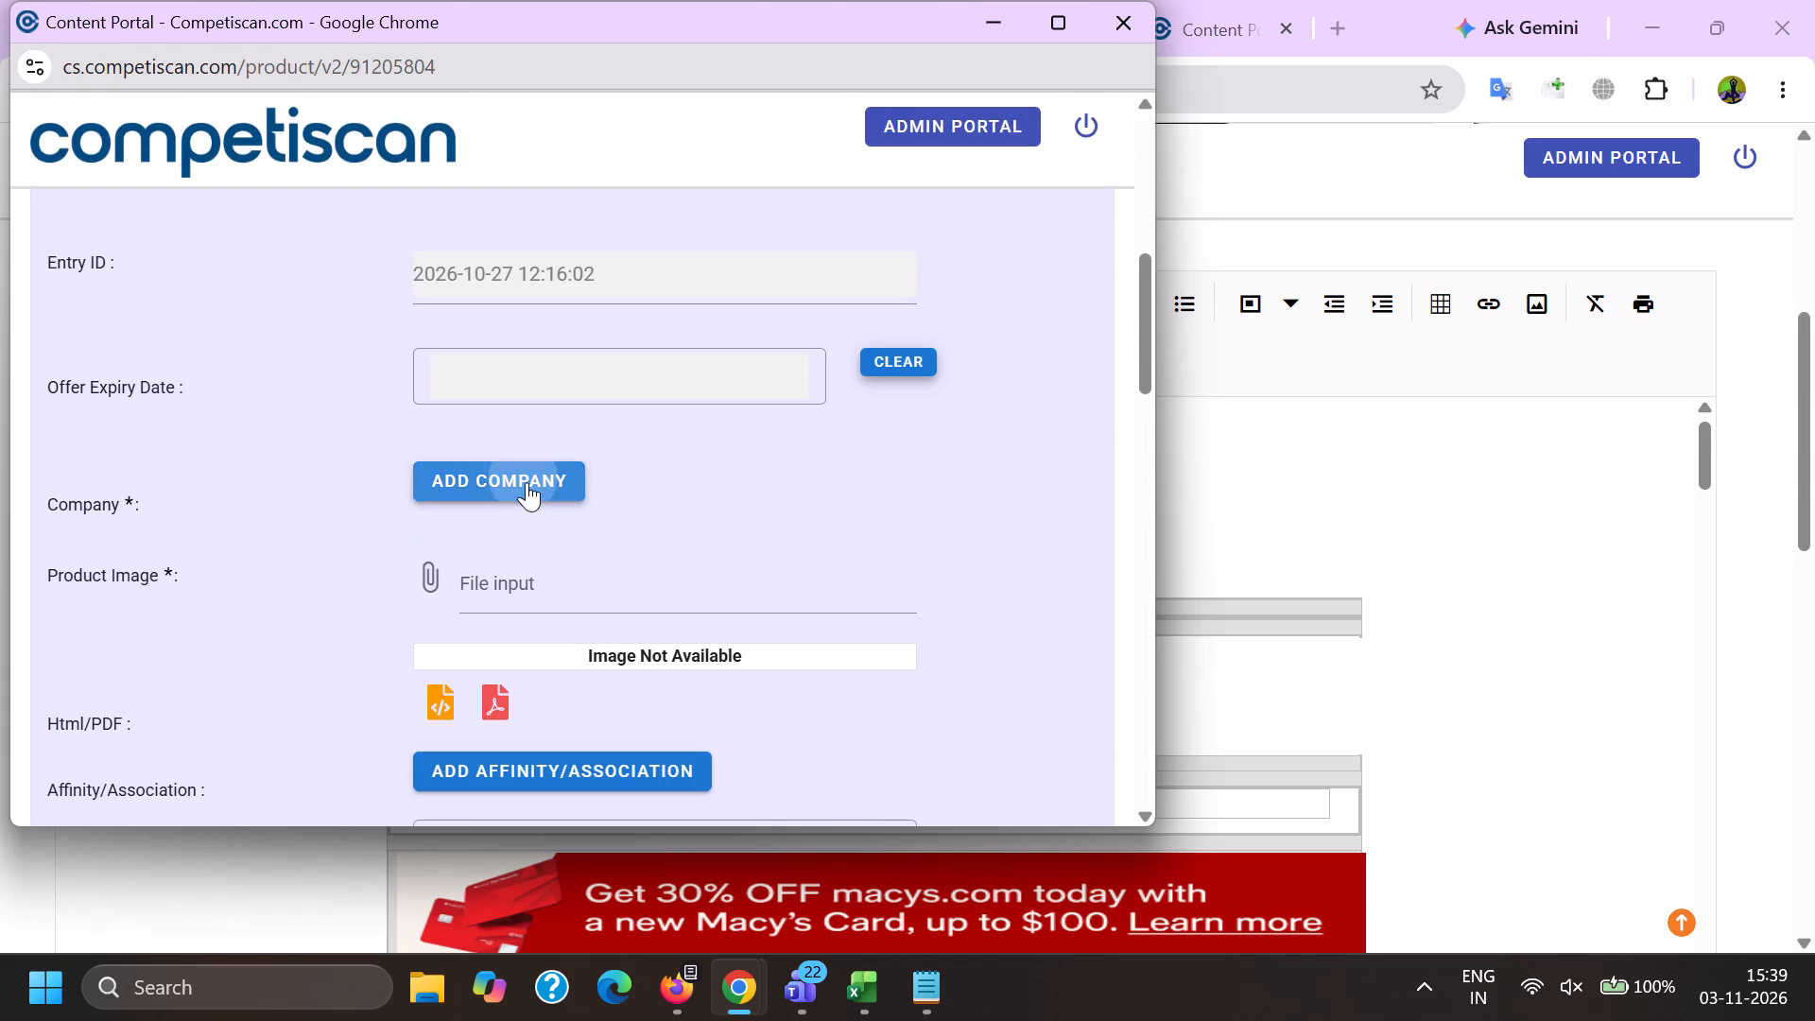
{"action": "key", "text": "ctrl+v"}
{"action": "scroll", "coordinate": [588, 361], "scroll_direction": "down", "scroll_amount": 2}
{"action": "left_click", "coordinate": [565, 488]}
{"action": "left_click", "coordinate": [661, 536]}
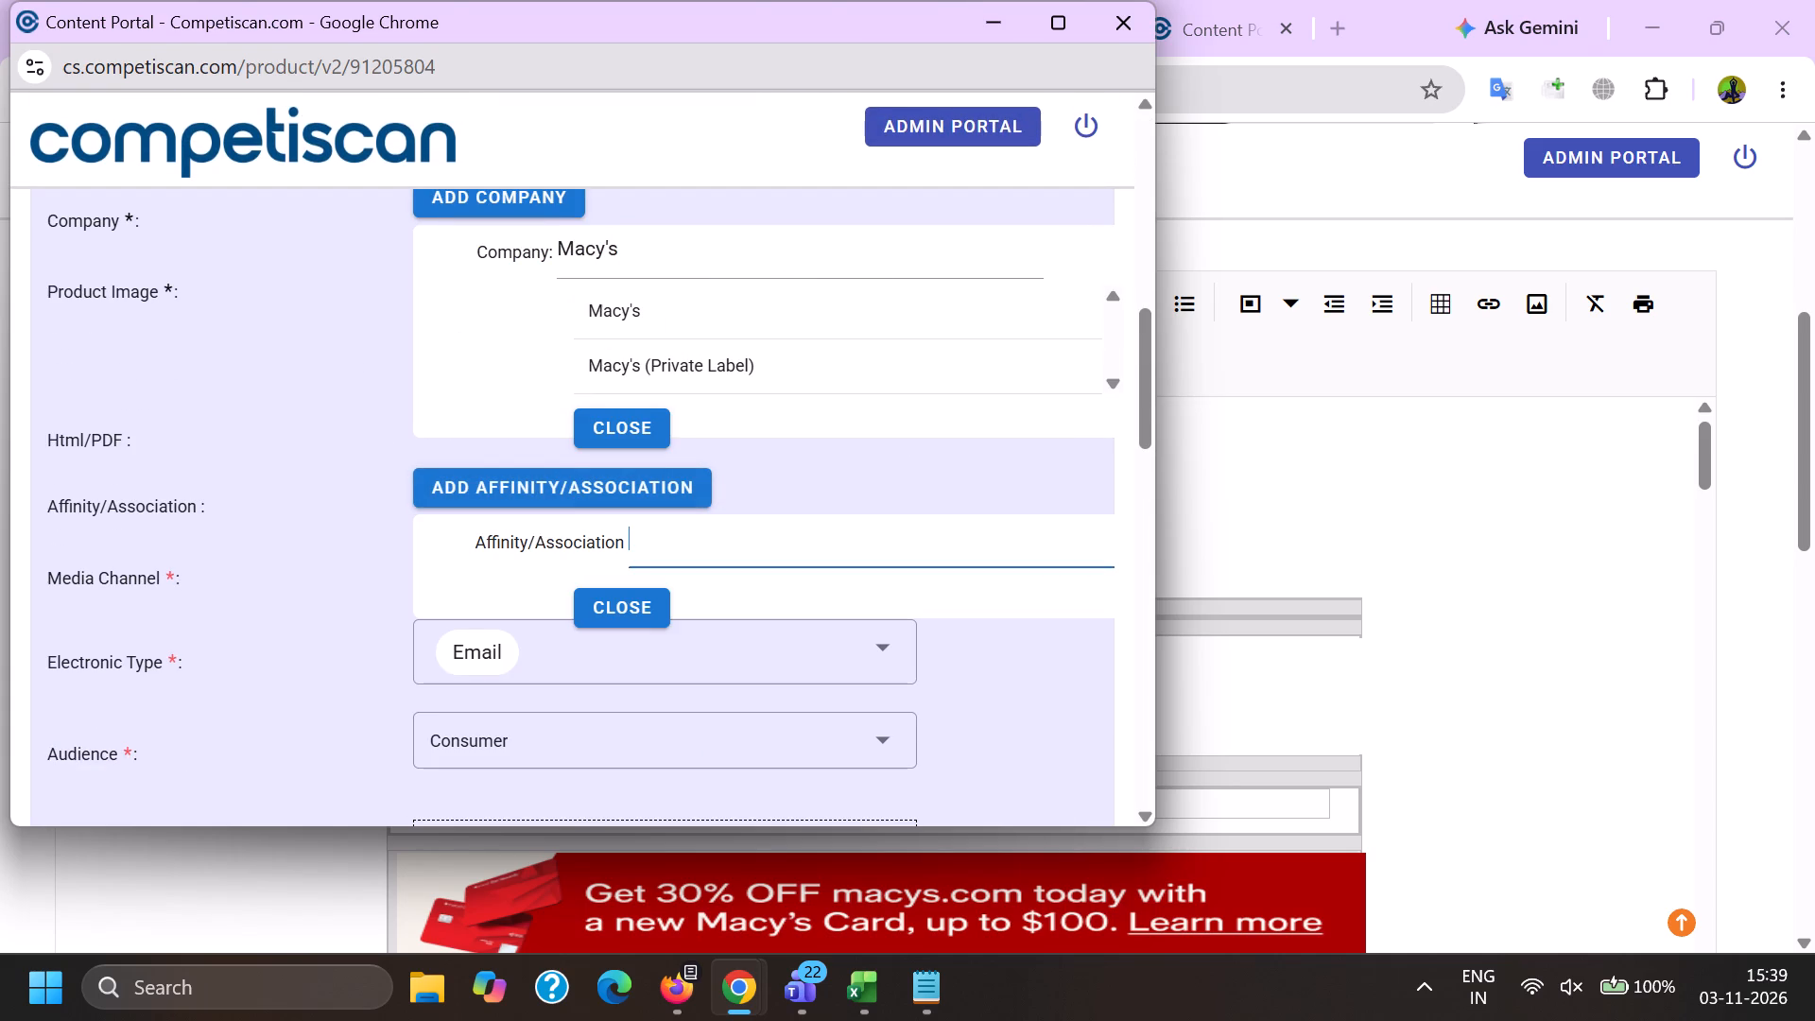
{"action": "key", "text": "ctrl+v"}
{"action": "scroll", "coordinate": [623, 578], "scroll_direction": "up", "scroll_amount": 2}
{"action": "left_click", "coordinate": [613, 597]}
{"action": "left_click", "coordinate": [506, 545]}
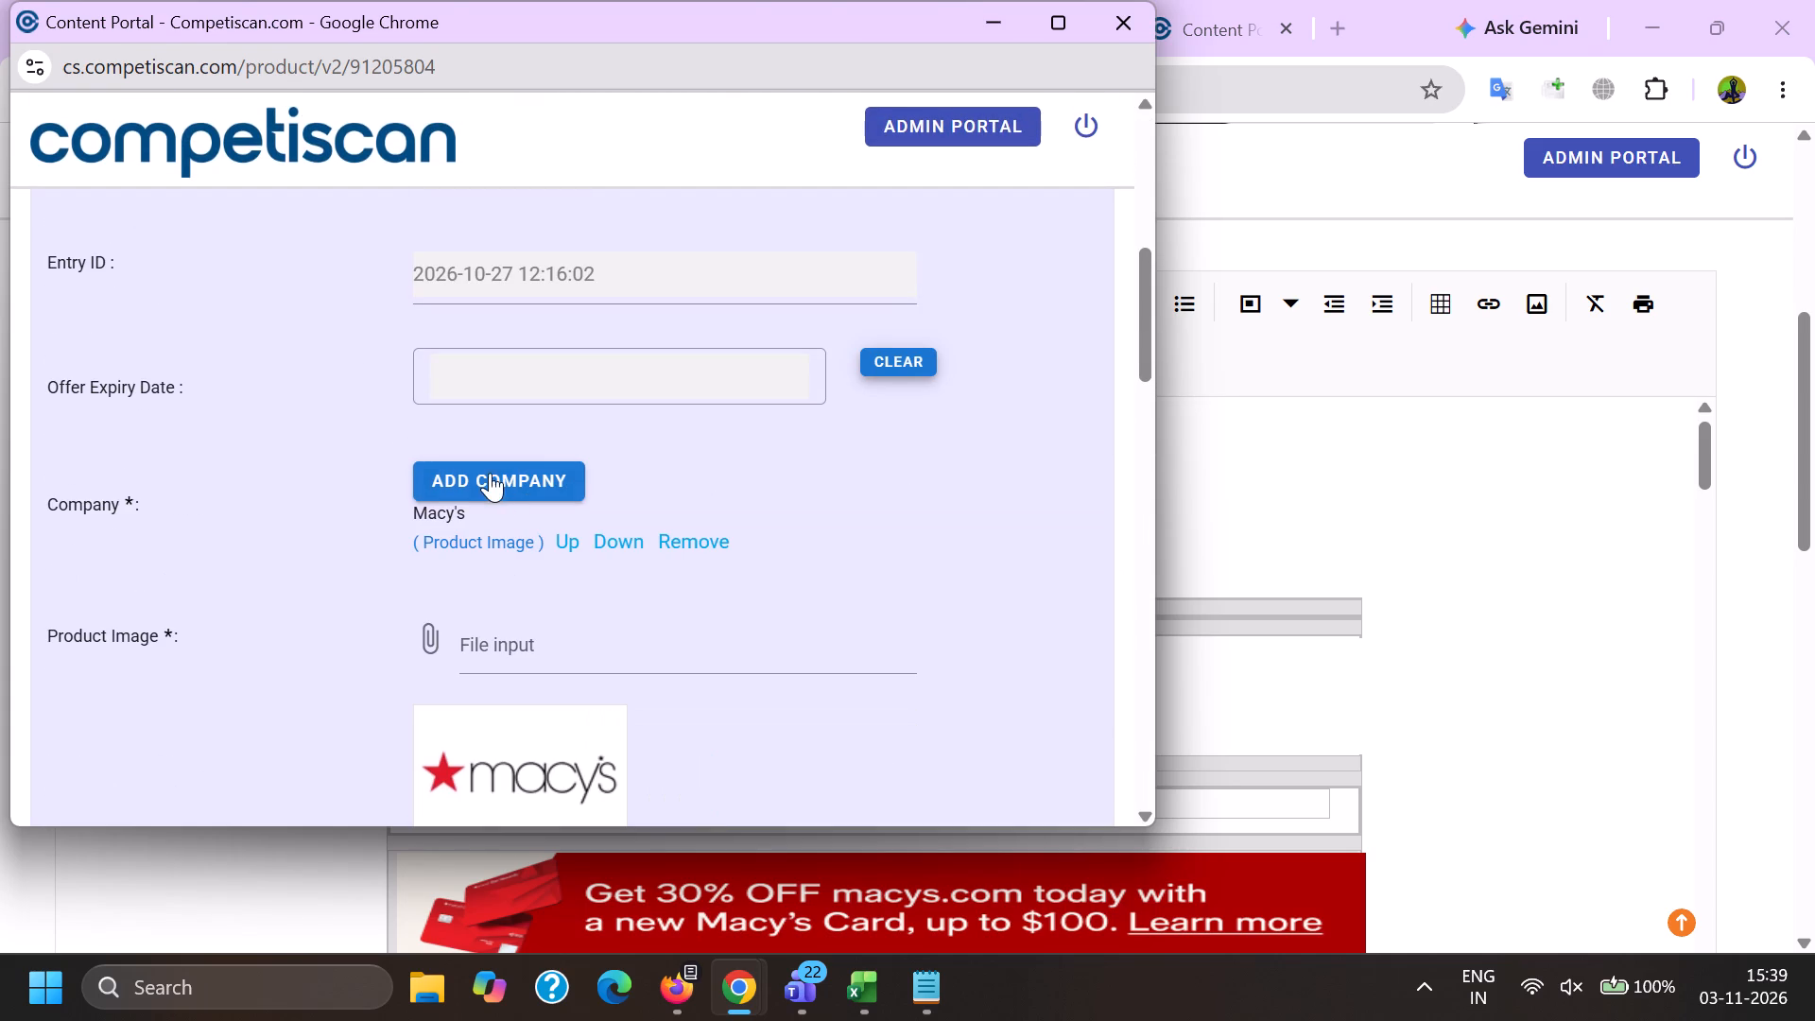
Add Citibank as a second company in the product form.
{"action": "left_click", "coordinate": [490, 473]}
{"action": "key", "text": "c"}
{"action": "key", "text": "i"}
{"action": "type", "text": "tib"}
{"action": "key", "text": "a"}
{"action": "key", "text": "n"}
{"action": "key", "text": "k"}
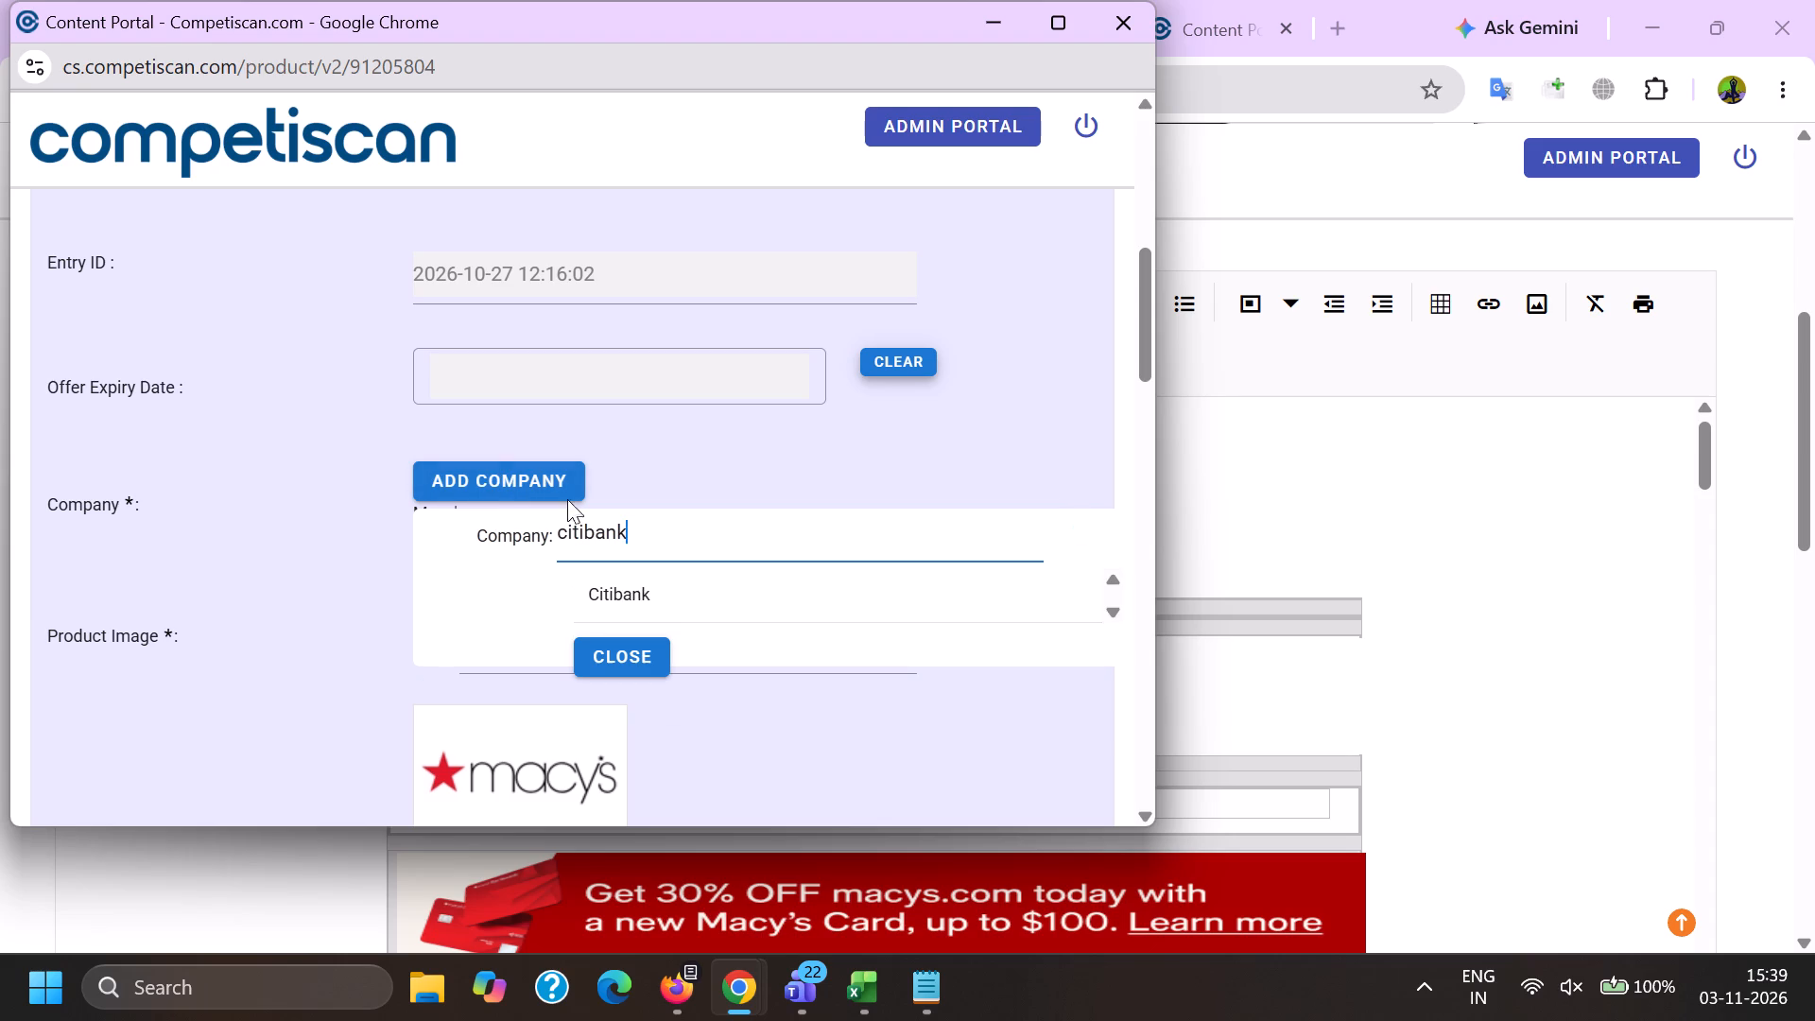
{"action": "left_click", "coordinate": [628, 597]}
Select Macy's (Retail) as the affinity/association.
{"action": "scroll", "coordinate": [593, 368], "scroll_direction": "down", "scroll_amount": 3}
{"action": "left_click", "coordinate": [596, 729]}
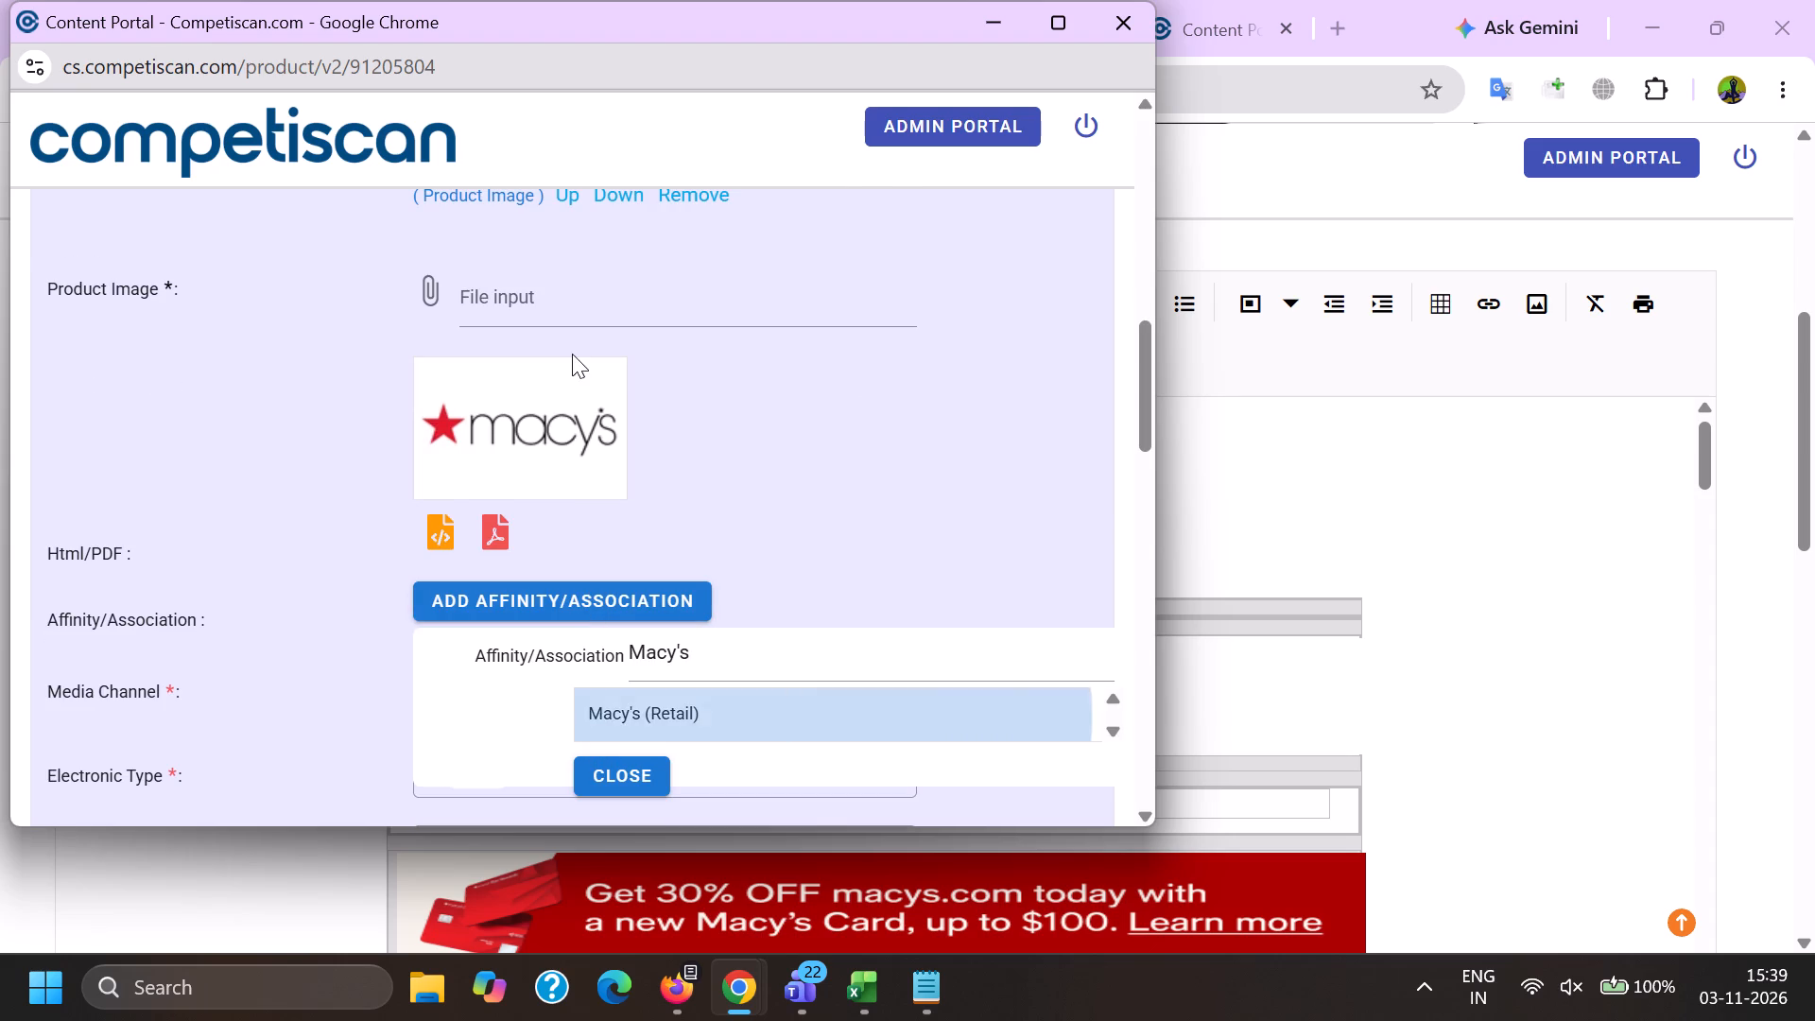
Set the sector of the first classification to Retail.
{"action": "scroll", "coordinate": [572, 354], "scroll_direction": "down", "scroll_amount": 3}
{"action": "left_click", "coordinate": [503, 602]}
{"action": "scroll", "coordinate": [497, 564], "scroll_direction": "down", "scroll_amount": 6}
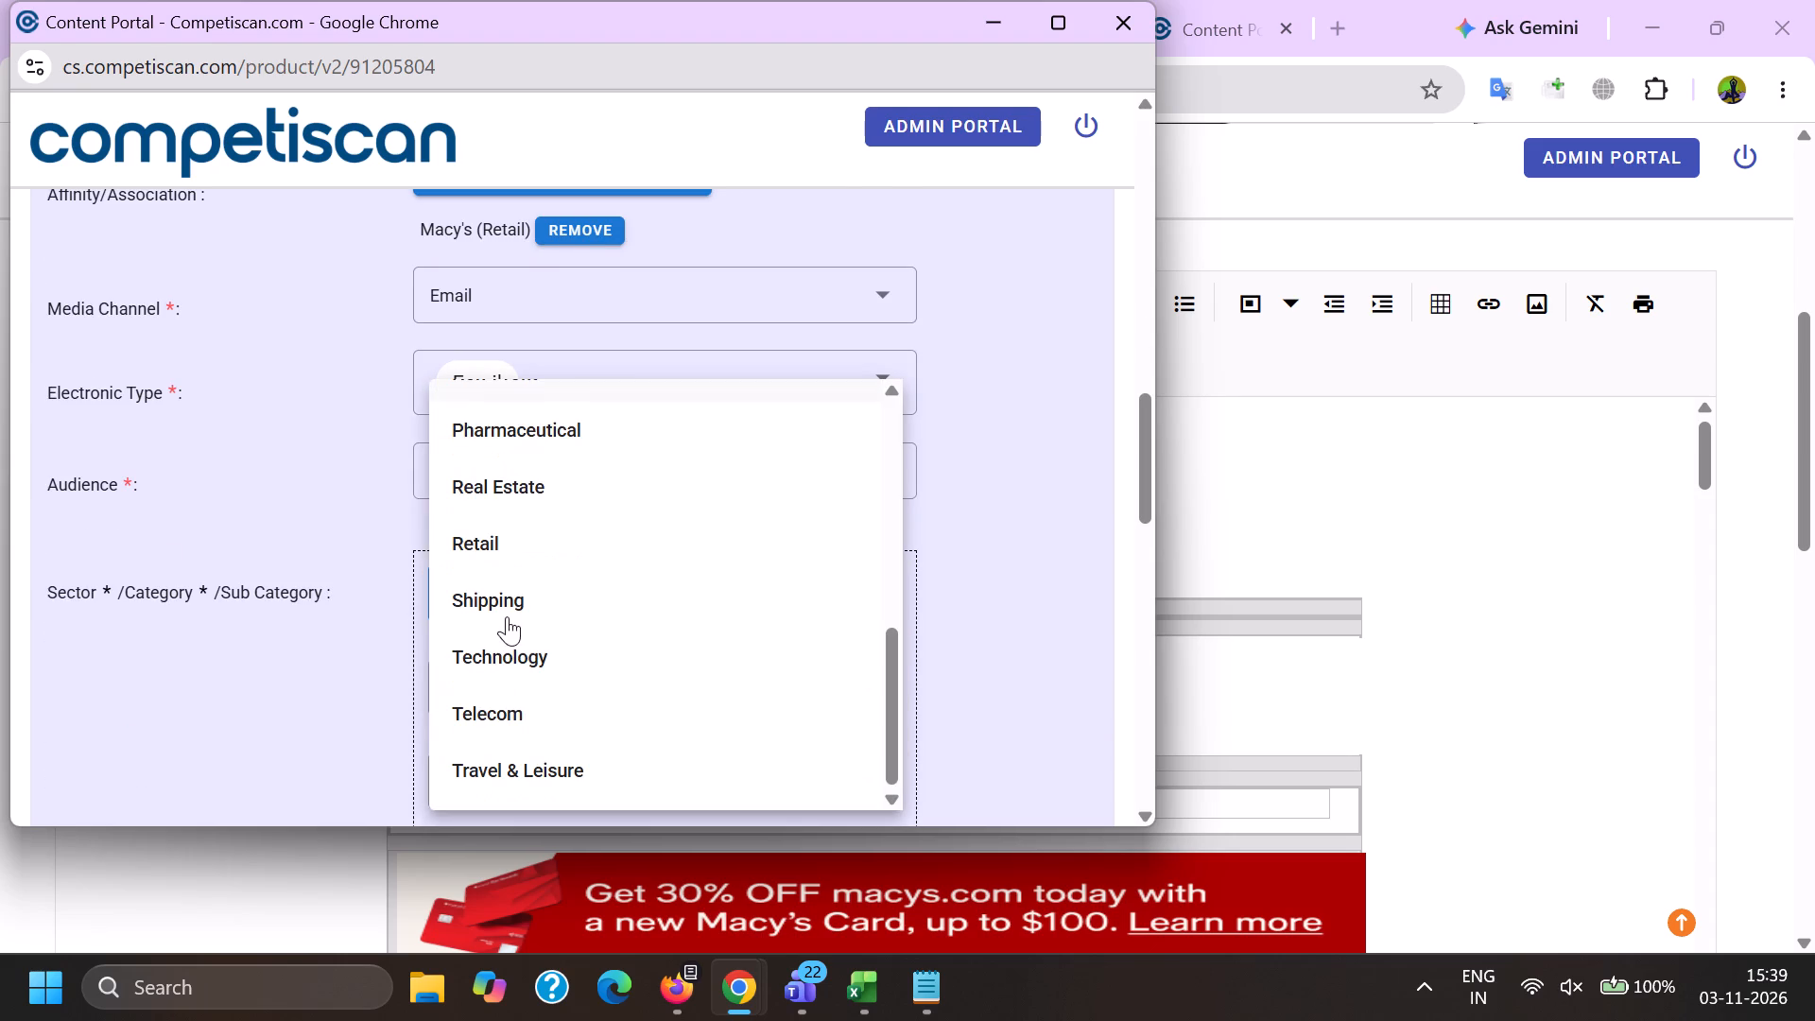
{"action": "left_click", "coordinate": [497, 552]}
{"action": "left_click", "coordinate": [308, 609]}
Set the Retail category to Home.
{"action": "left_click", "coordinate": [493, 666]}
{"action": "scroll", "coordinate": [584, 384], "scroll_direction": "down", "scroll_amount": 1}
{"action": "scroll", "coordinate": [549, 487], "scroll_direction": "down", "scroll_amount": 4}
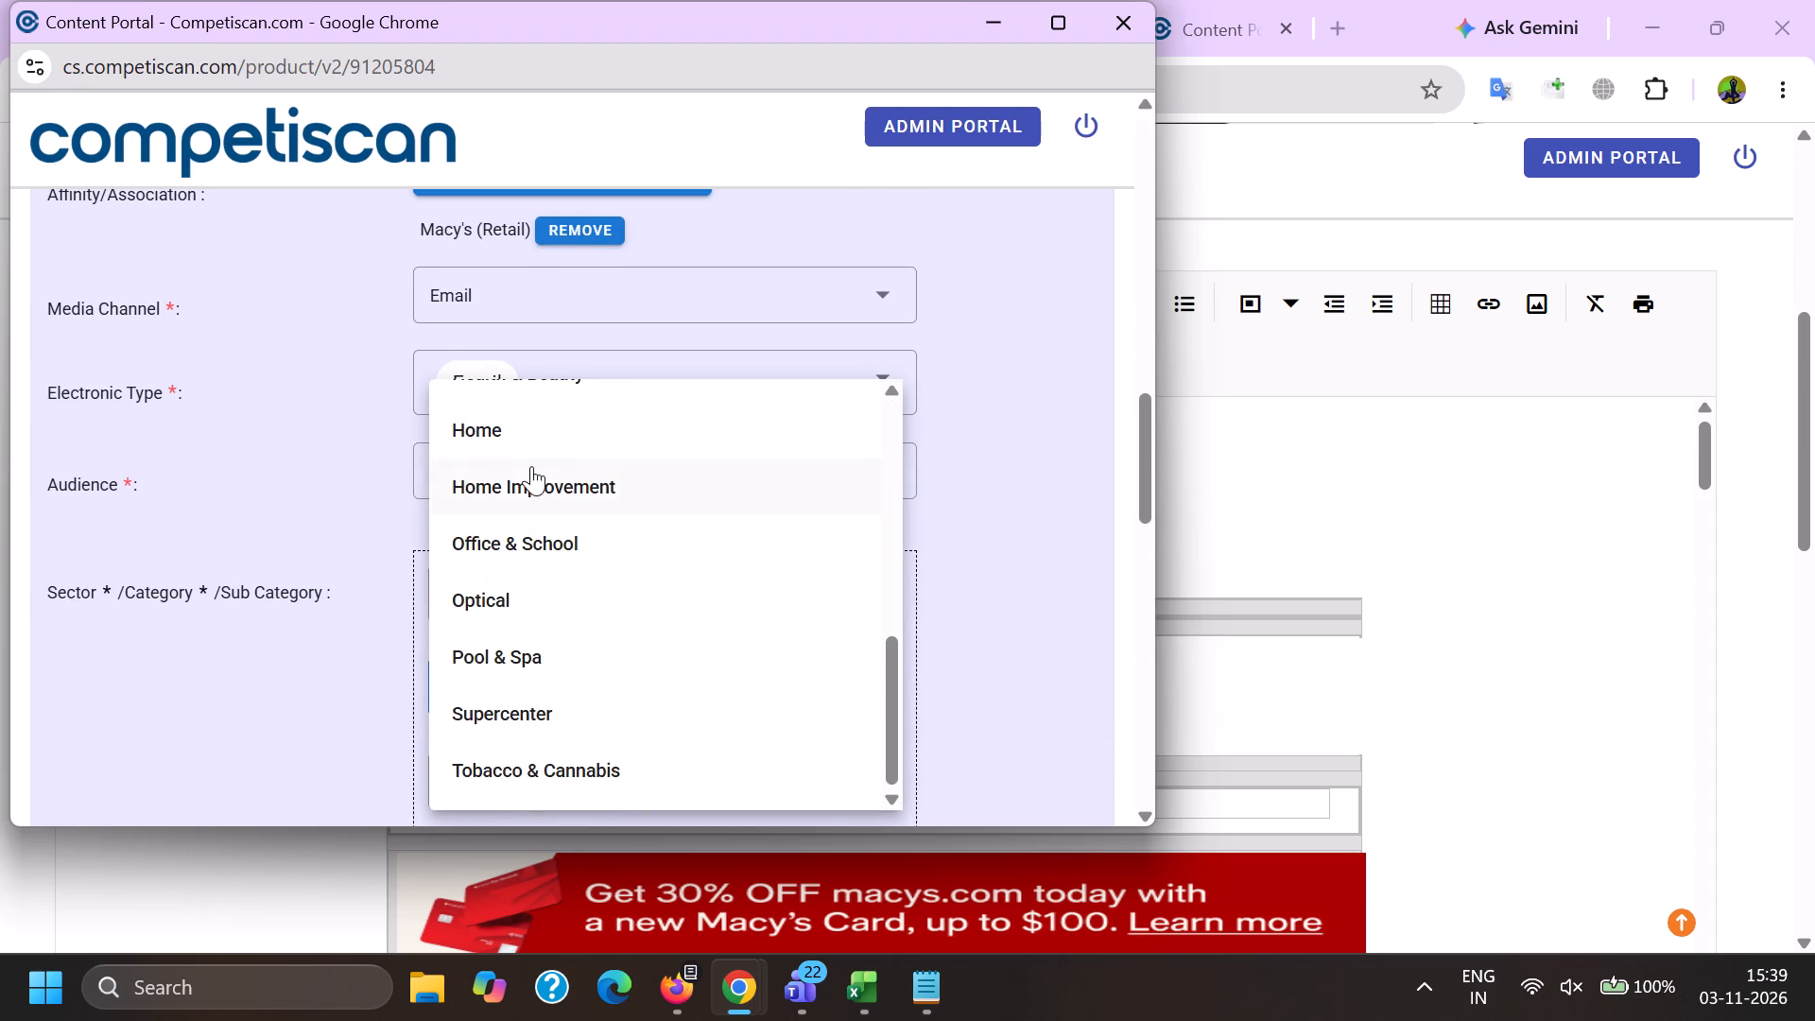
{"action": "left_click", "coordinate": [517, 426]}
Set the Retail category to Clothing & Accessories.
{"action": "left_click", "coordinate": [500, 677]}
{"action": "scroll", "coordinate": [500, 675], "scroll_direction": "up", "scroll_amount": 6}
{"action": "left_click", "coordinate": [573, 666]}
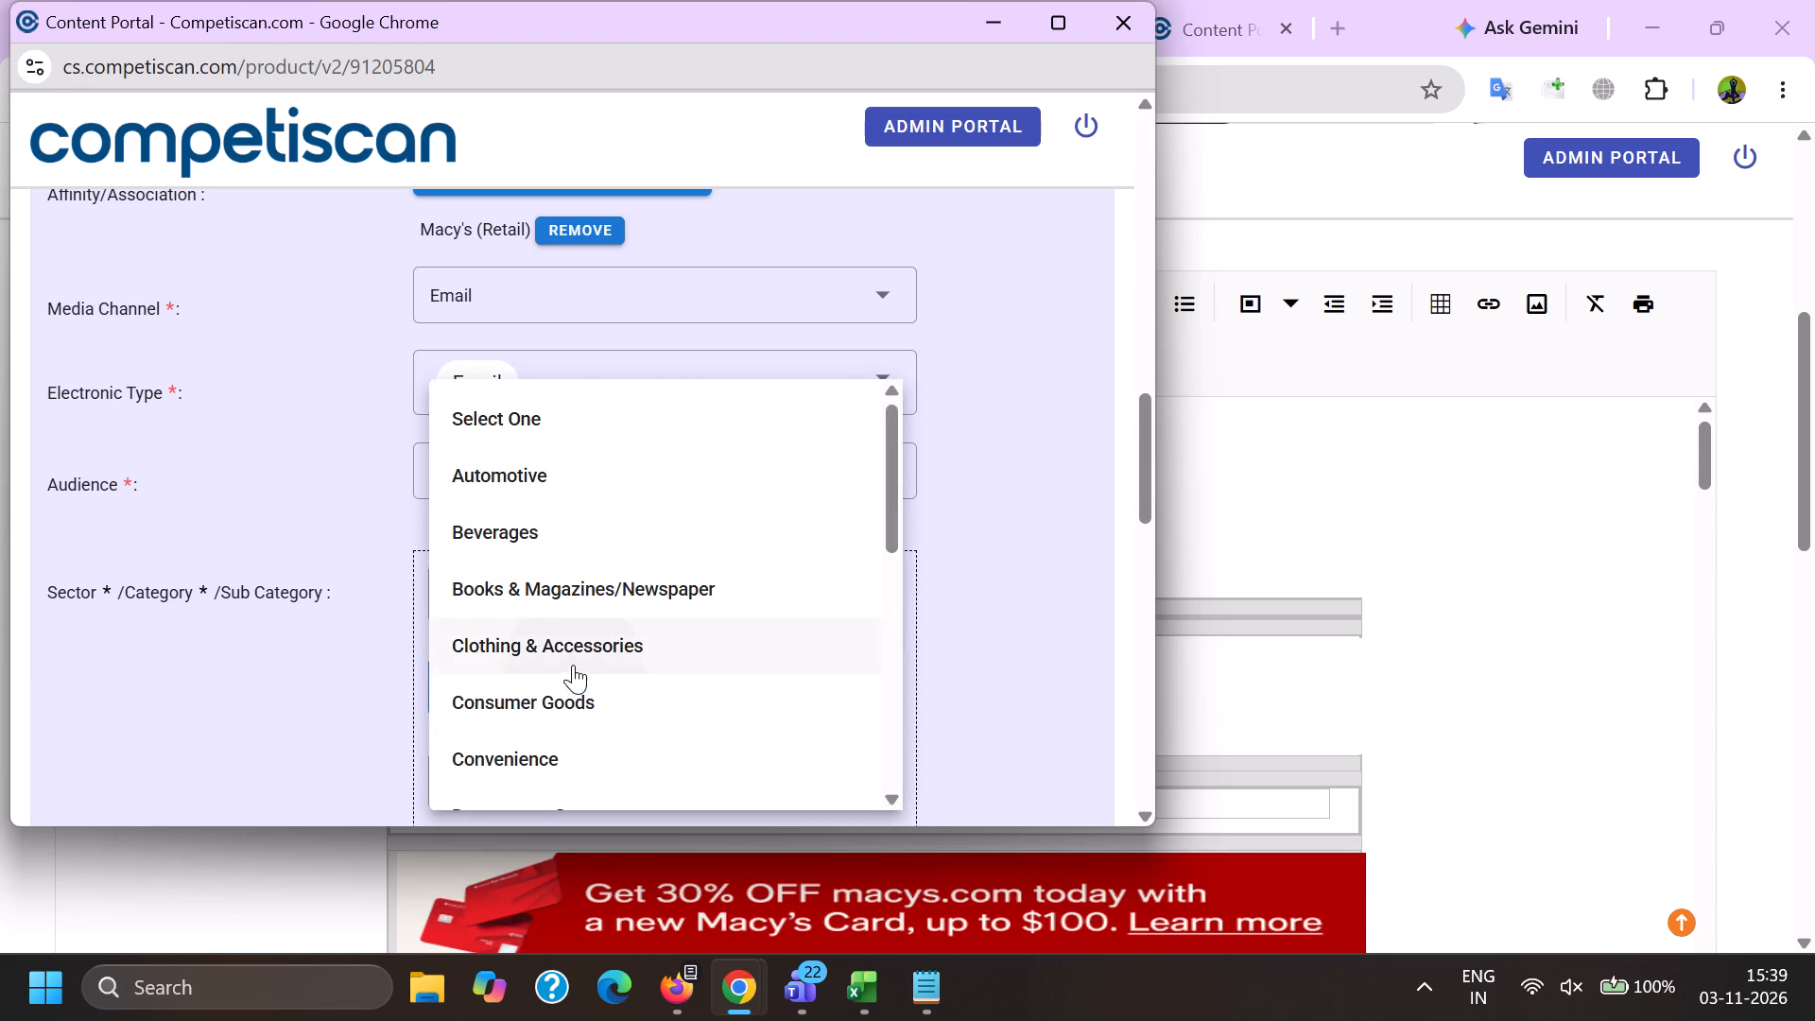
{"action": "left_click", "coordinate": [282, 623]}
Check the items advertised in the email, set the sub category to Women's, and add the Retail classification.
{"action": "scroll", "coordinate": [473, 409], "scroll_direction": "down", "scroll_amount": 3}
{"action": "key", "text": "alt+Tab"}
{"action": "scroll", "coordinate": [596, 653], "scroll_direction": "down", "scroll_amount": 9}
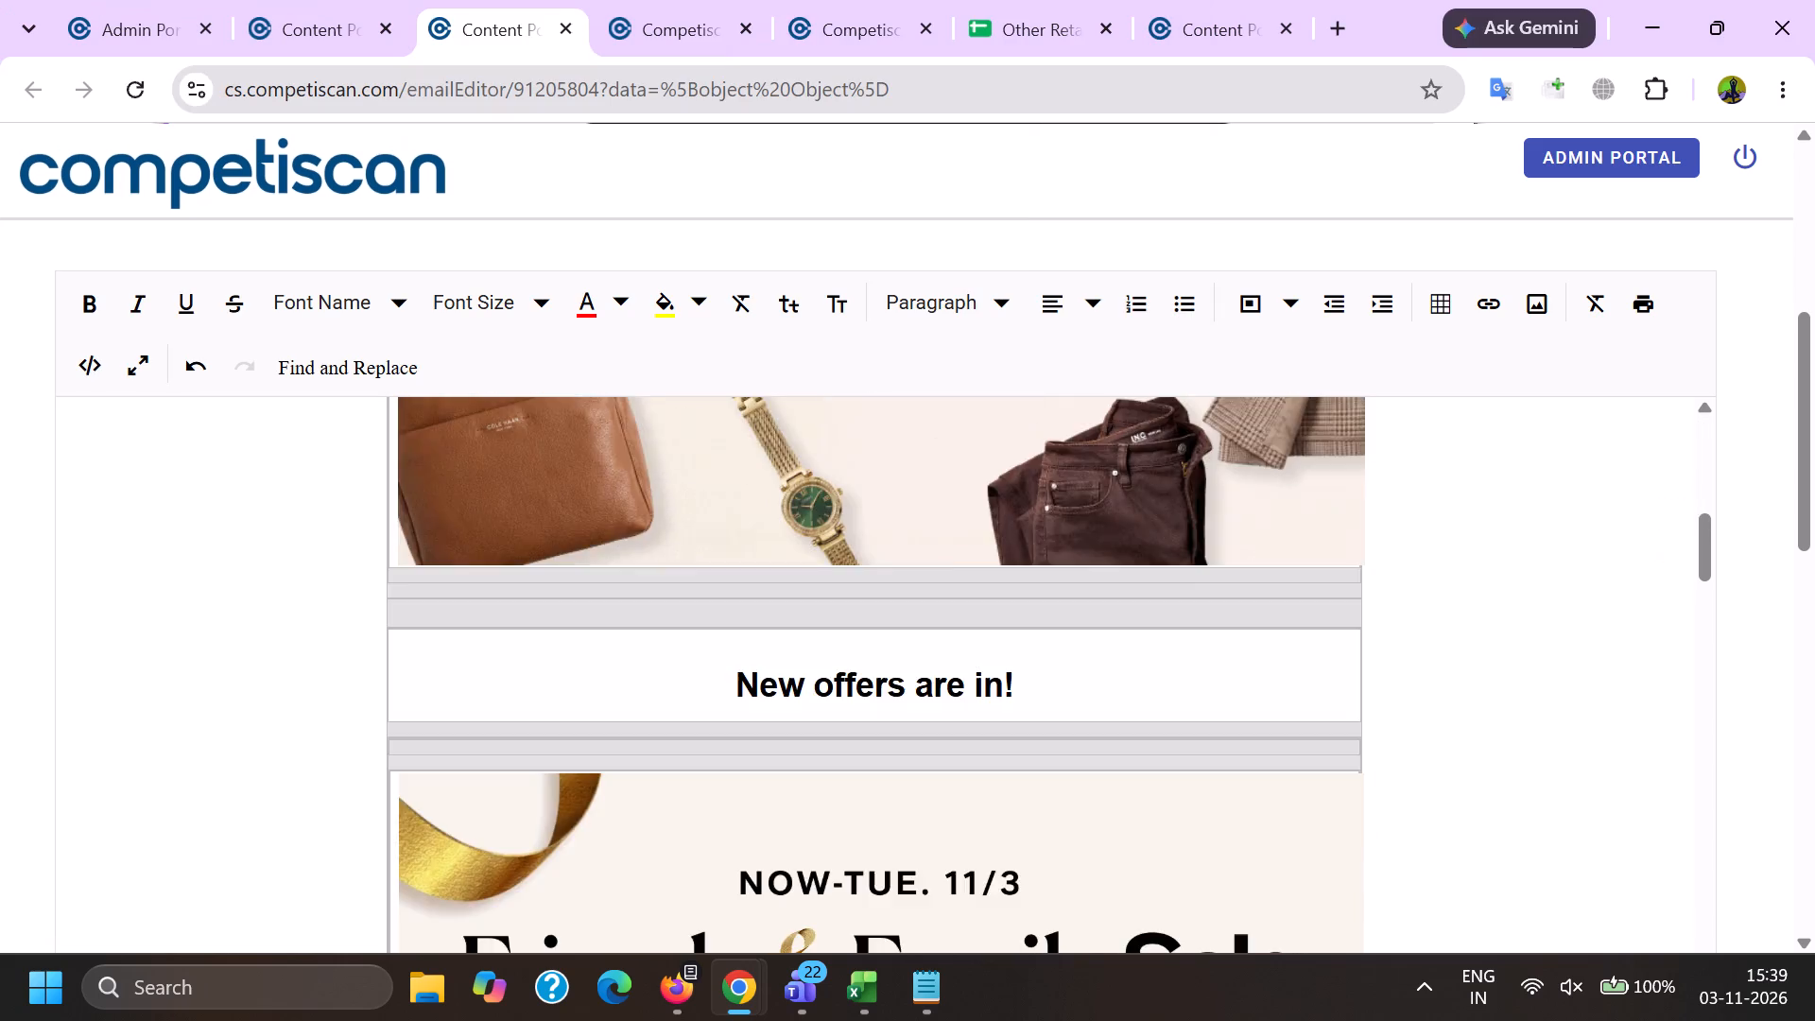
{"action": "scroll", "coordinate": [639, 629], "scroll_direction": "up", "scroll_amount": 7}
{"action": "key", "text": "alt+Tab"}
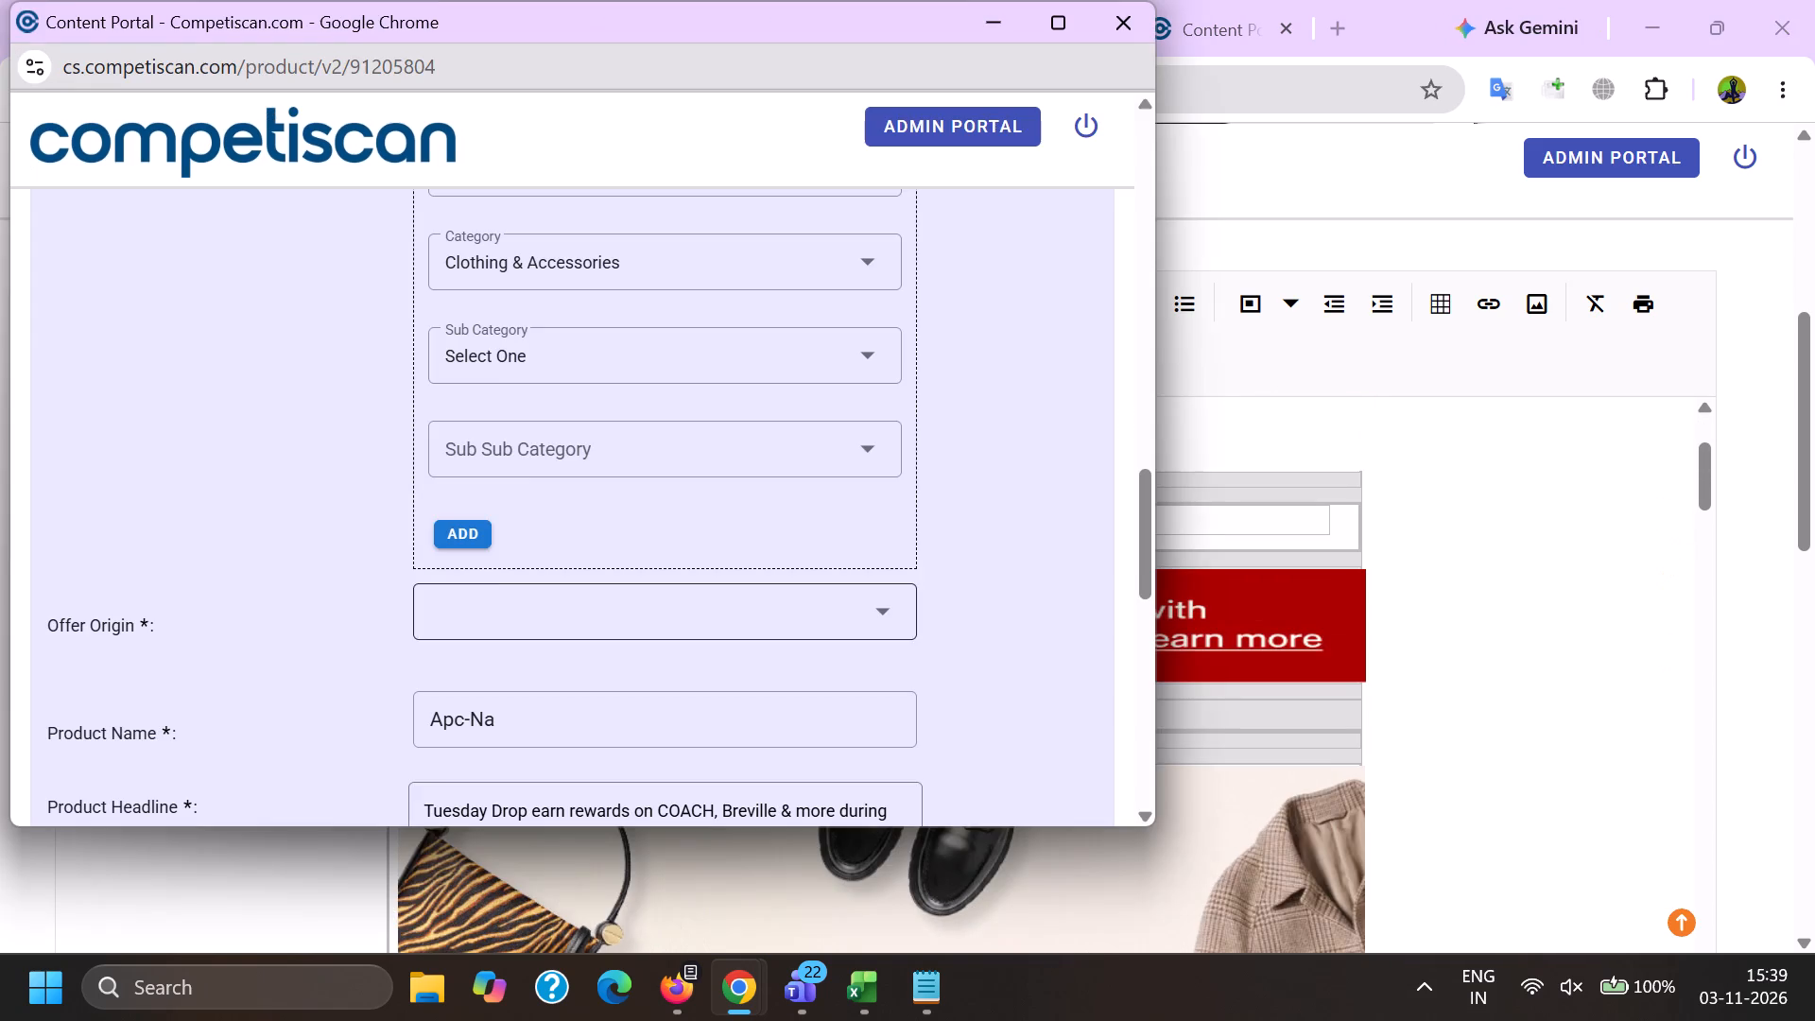
{"action": "left_click", "coordinate": [490, 365]}
{"action": "scroll", "coordinate": [548, 601], "scroll_direction": "down", "scroll_amount": 6}
{"action": "left_click_drag", "start_coordinate": [594, 721], "coordinate": [581, 712]}
{"action": "left_click_drag", "start_coordinate": [183, 608], "coordinate": [226, 603]}
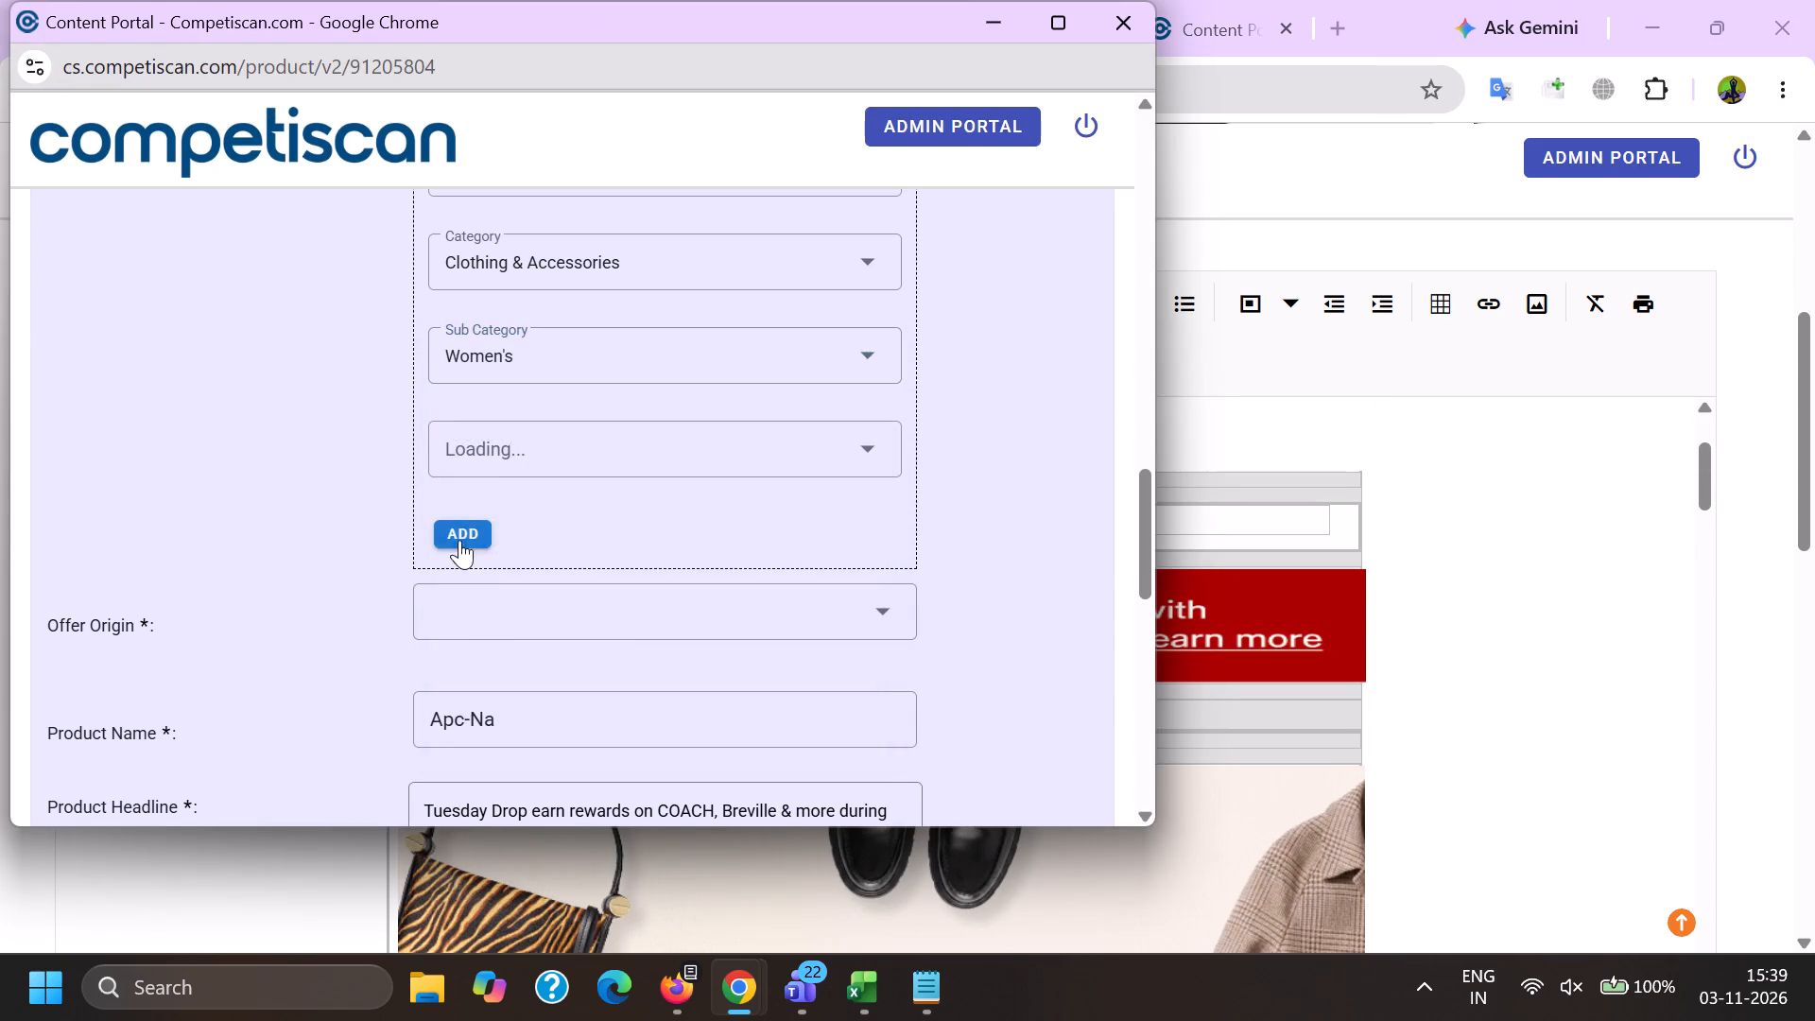
{"action": "left_click", "coordinate": [449, 525]}
Add a second classification with sector Credit Cards, category Payment Cards and sub category Private Label Cards.
{"action": "scroll", "coordinate": [474, 622], "scroll_direction": "up", "scroll_amount": 3}
{"action": "left_click", "coordinate": [518, 646]}
{"action": "scroll", "coordinate": [514, 670], "scroll_direction": "up", "scroll_amount": 5}
{"action": "left_click", "coordinate": [526, 648]}
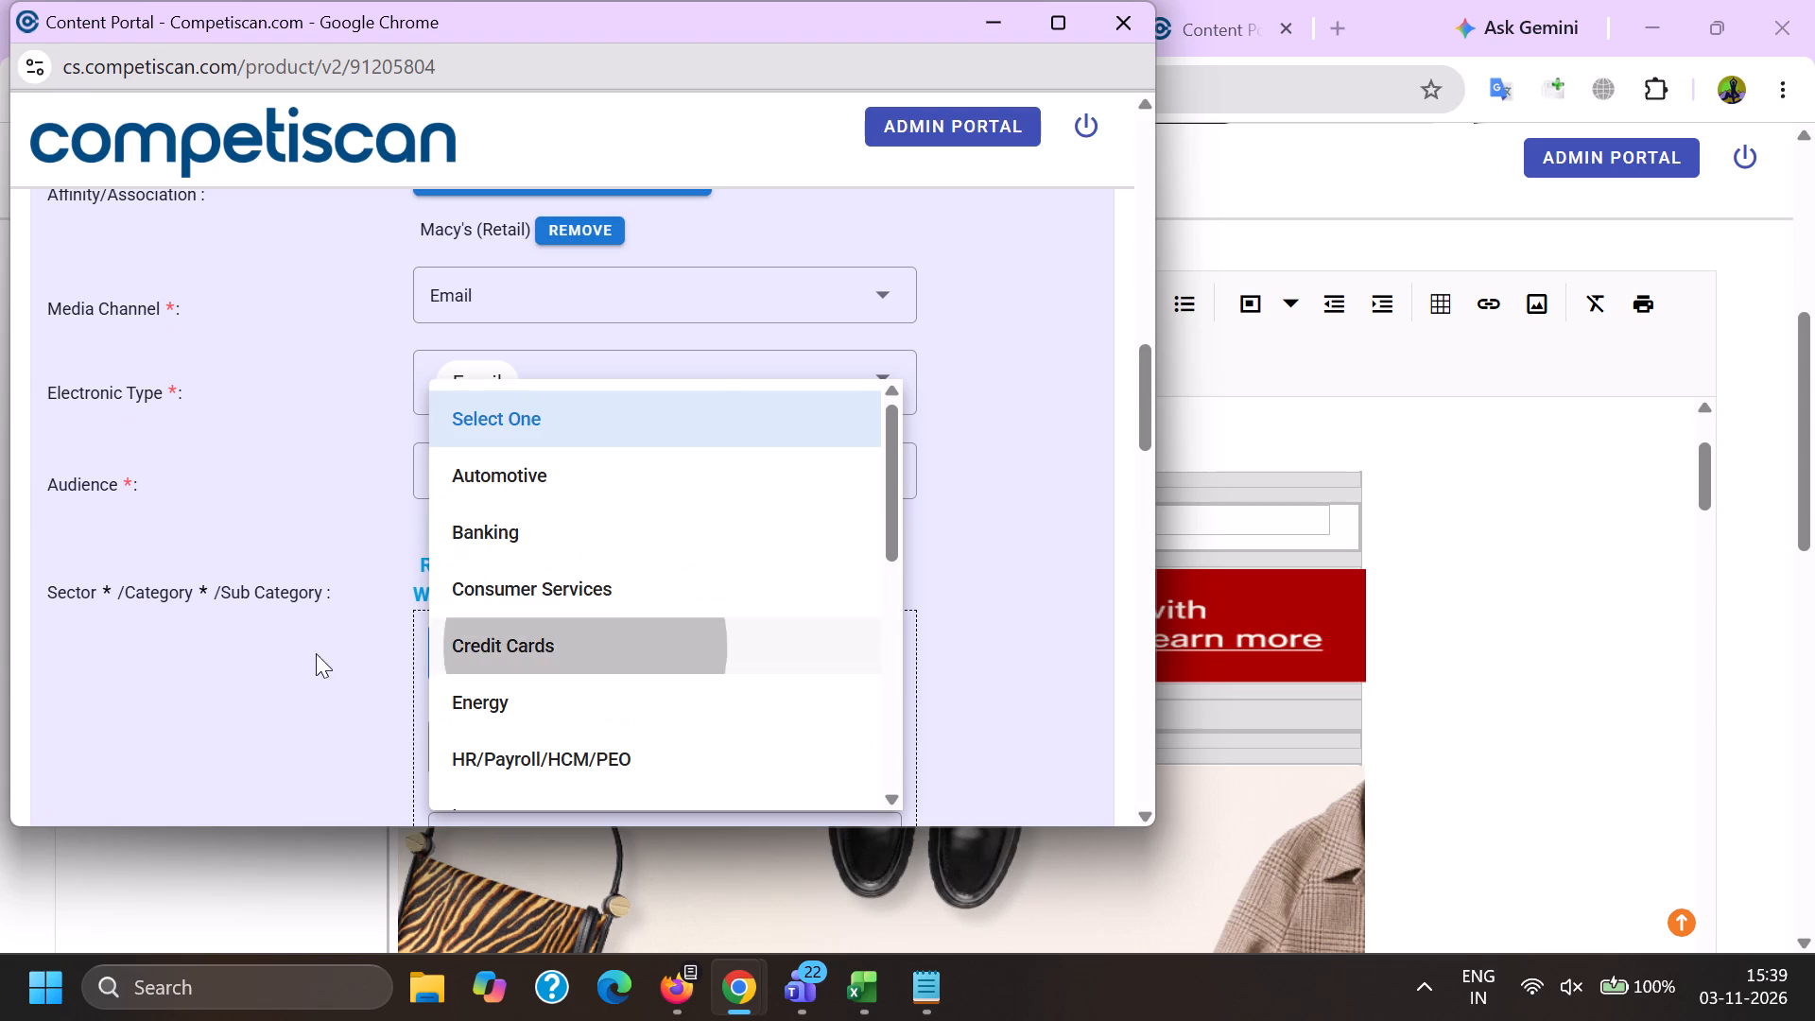
{"action": "left_click_drag", "start_coordinate": [316, 653], "coordinate": [327, 666]}
{"action": "left_click", "coordinate": [507, 747]}
{"action": "scroll", "coordinate": [484, 363], "scroll_direction": "down", "scroll_amount": 2}
{"action": "left_click", "coordinate": [504, 496]}
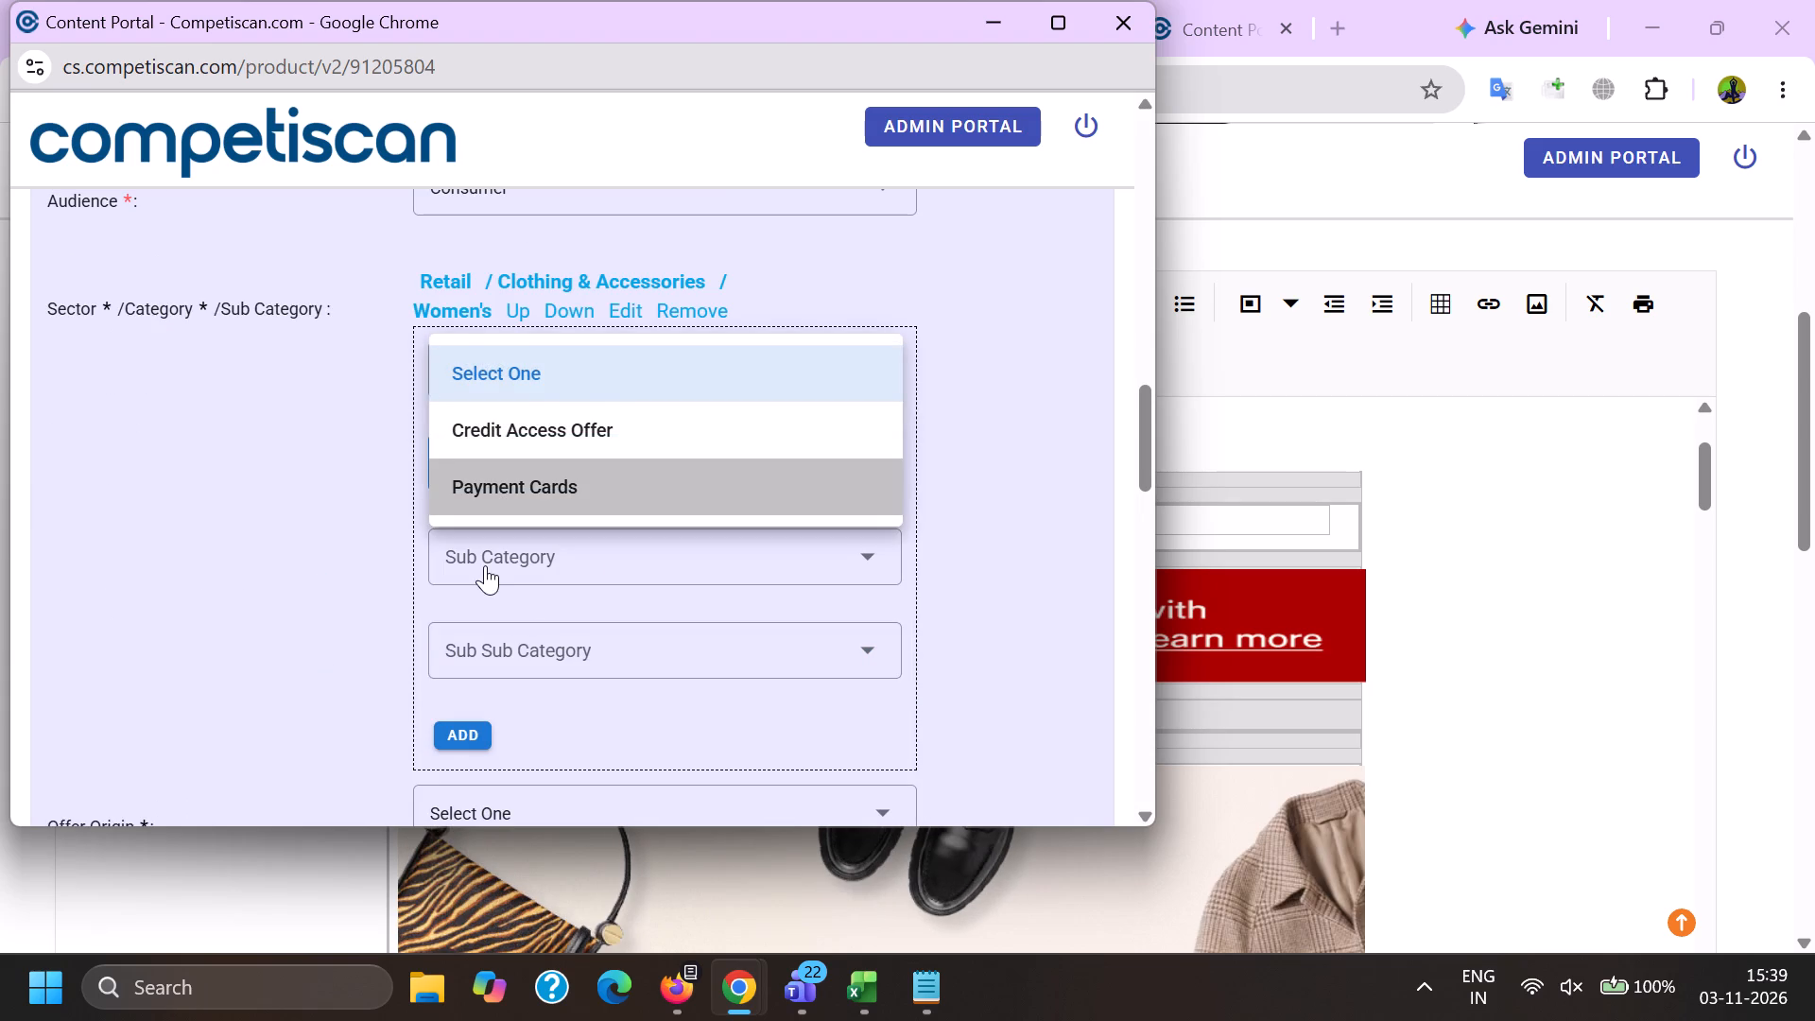
{"action": "left_click", "coordinate": [485, 565]}
{"action": "scroll", "coordinate": [530, 366], "scroll_direction": "down", "scroll_amount": 2}
{"action": "scroll", "coordinate": [501, 504], "scroll_direction": "down", "scroll_amount": 3}
{"action": "scroll", "coordinate": [491, 527], "scroll_direction": "up", "scroll_amount": 1}
{"action": "scroll", "coordinate": [490, 531], "scroll_direction": "down", "scroll_amount": 2}
{"action": "left_click", "coordinate": [560, 588]}
{"action": "left_click_drag", "start_coordinate": [250, 526], "coordinate": [265, 523]}
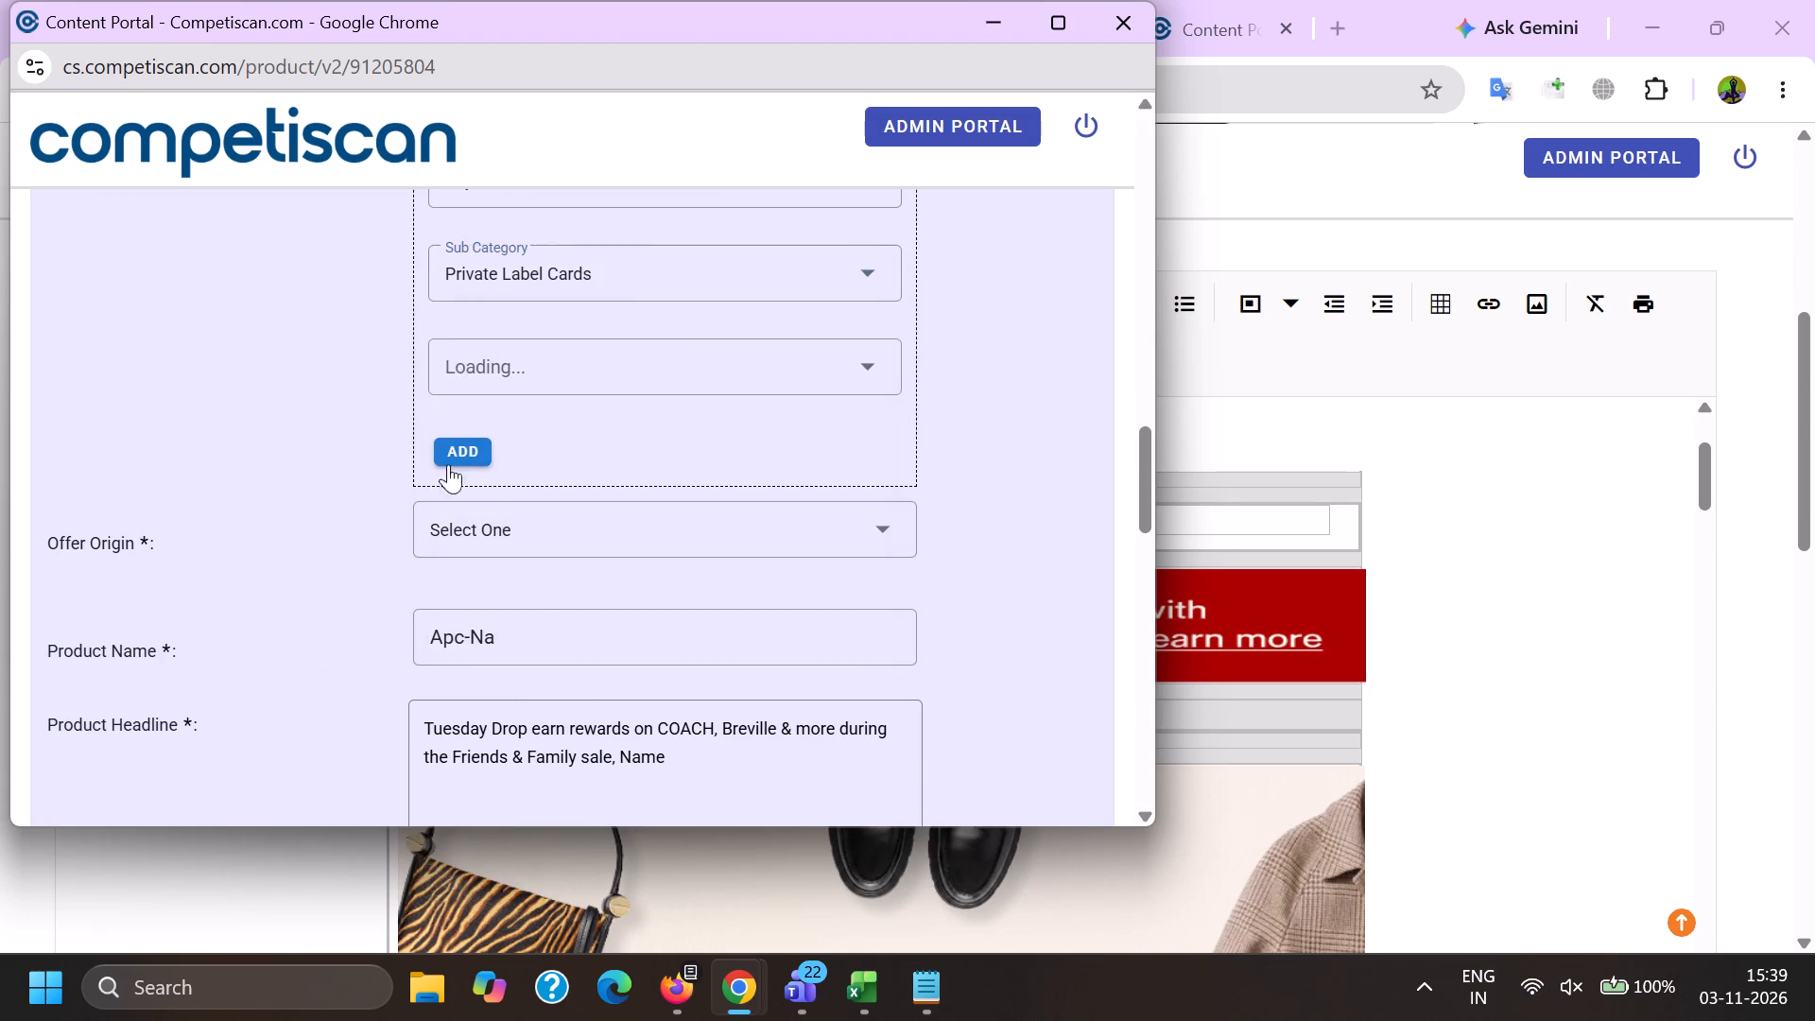
{"action": "left_click", "coordinate": [469, 446]}
Set the offer origin to Provider/Bank.
{"action": "scroll", "coordinate": [508, 555], "scroll_direction": "up", "scroll_amount": 3}
{"action": "left_click", "coordinate": [554, 444]}
{"action": "scroll", "coordinate": [554, 448], "scroll_direction": "down", "scroll_amount": 4}
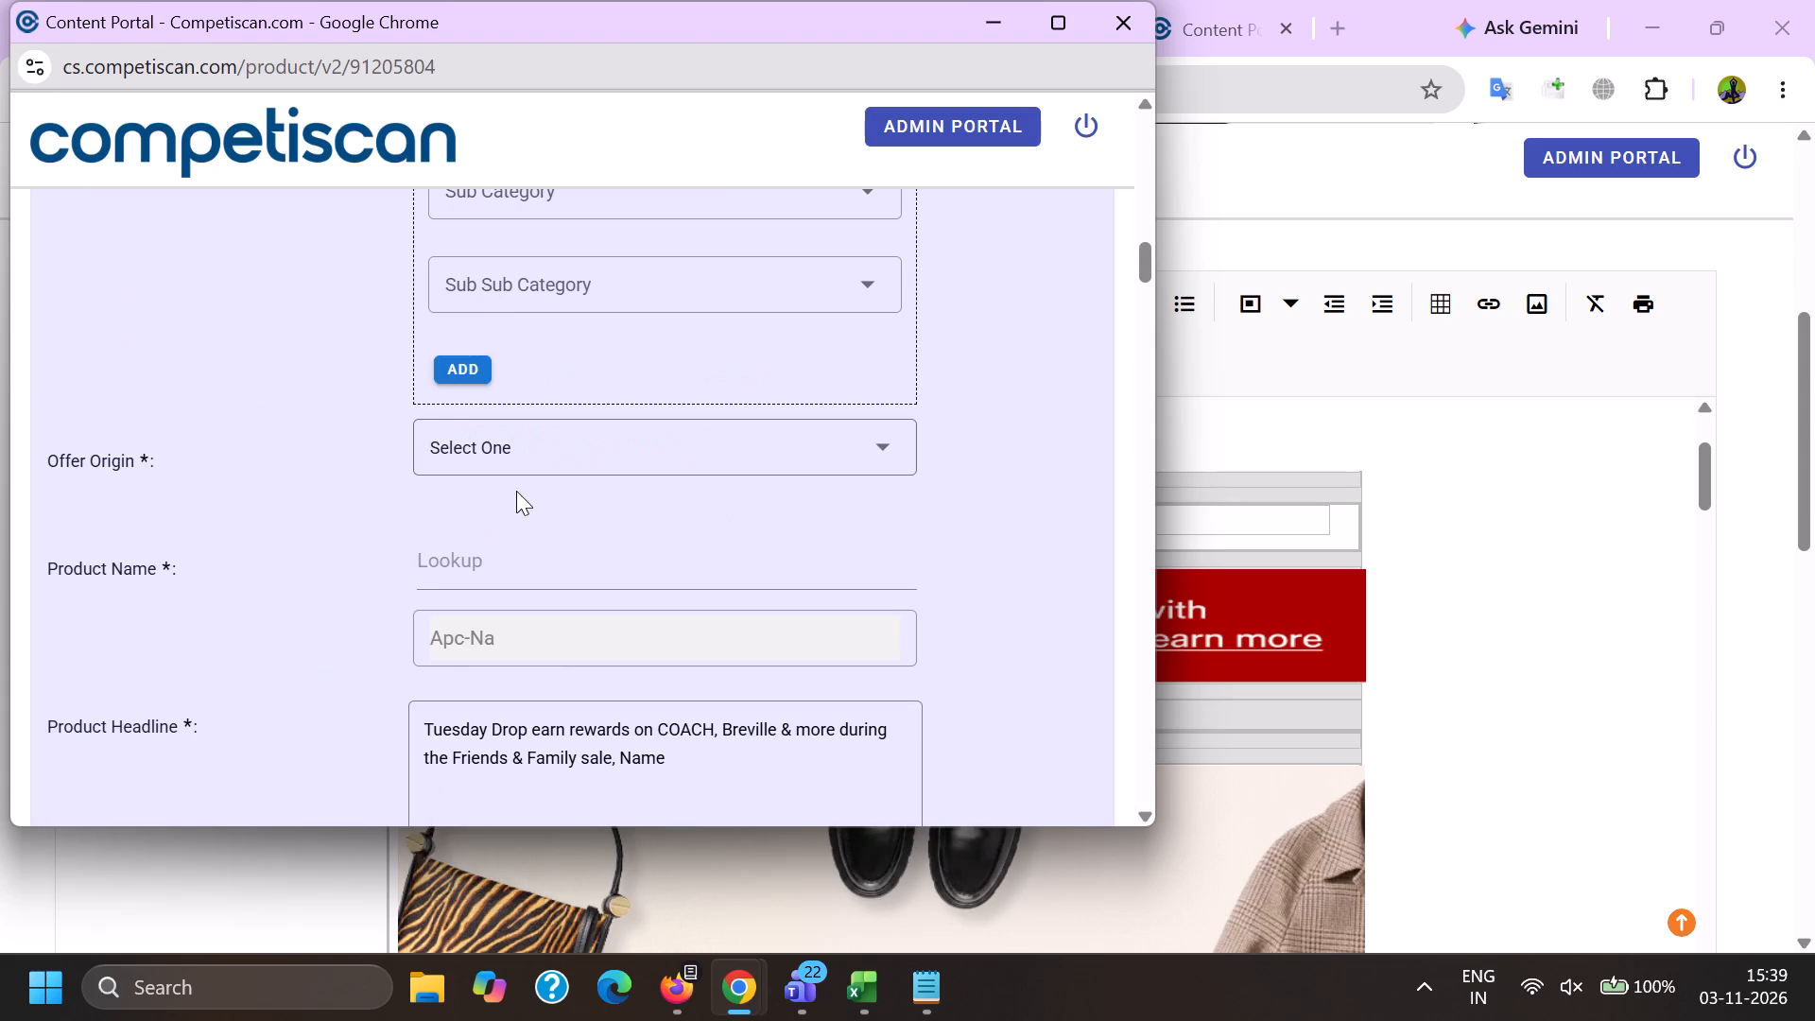
{"action": "left_click", "coordinate": [494, 438]}
{"action": "left_click", "coordinate": [484, 555]}
Look up Macy's for the product name and choose Macy's Card.
{"action": "left_click", "coordinate": [481, 562]}
{"action": "key", "text": "ctrl+v"}
{"action": "left_click", "coordinate": [515, 695]}
{"action": "scroll", "coordinate": [514, 682], "scroll_direction": "up", "scroll_amount": 2}
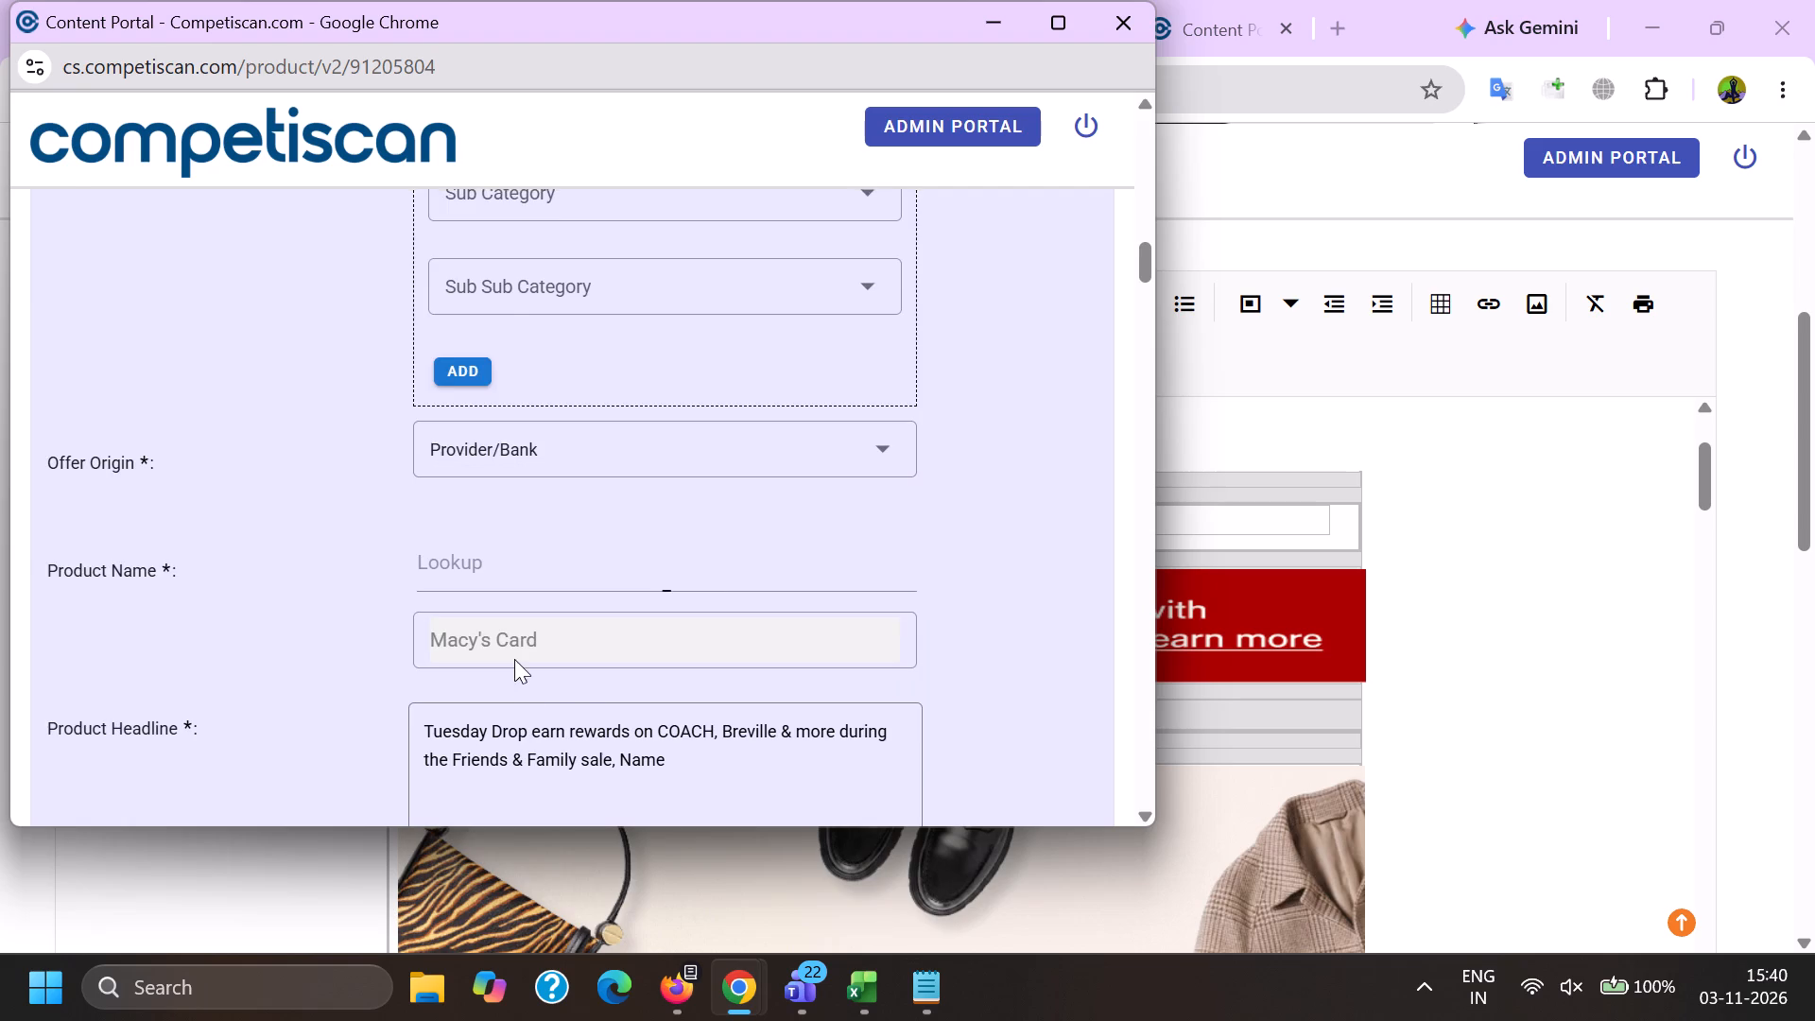
{"action": "scroll", "coordinate": [514, 659], "scroll_direction": "up", "scroll_amount": 1}
{"action": "left_click", "coordinate": [548, 304]}
Replace the product headline with the subject line copied from the 91205804 email.
{"action": "scroll", "coordinate": [543, 316], "scroll_direction": "down", "scroll_amount": 4}
{"action": "left_click_drag", "start_coordinate": [701, 578], "coordinate": [14, 481]}
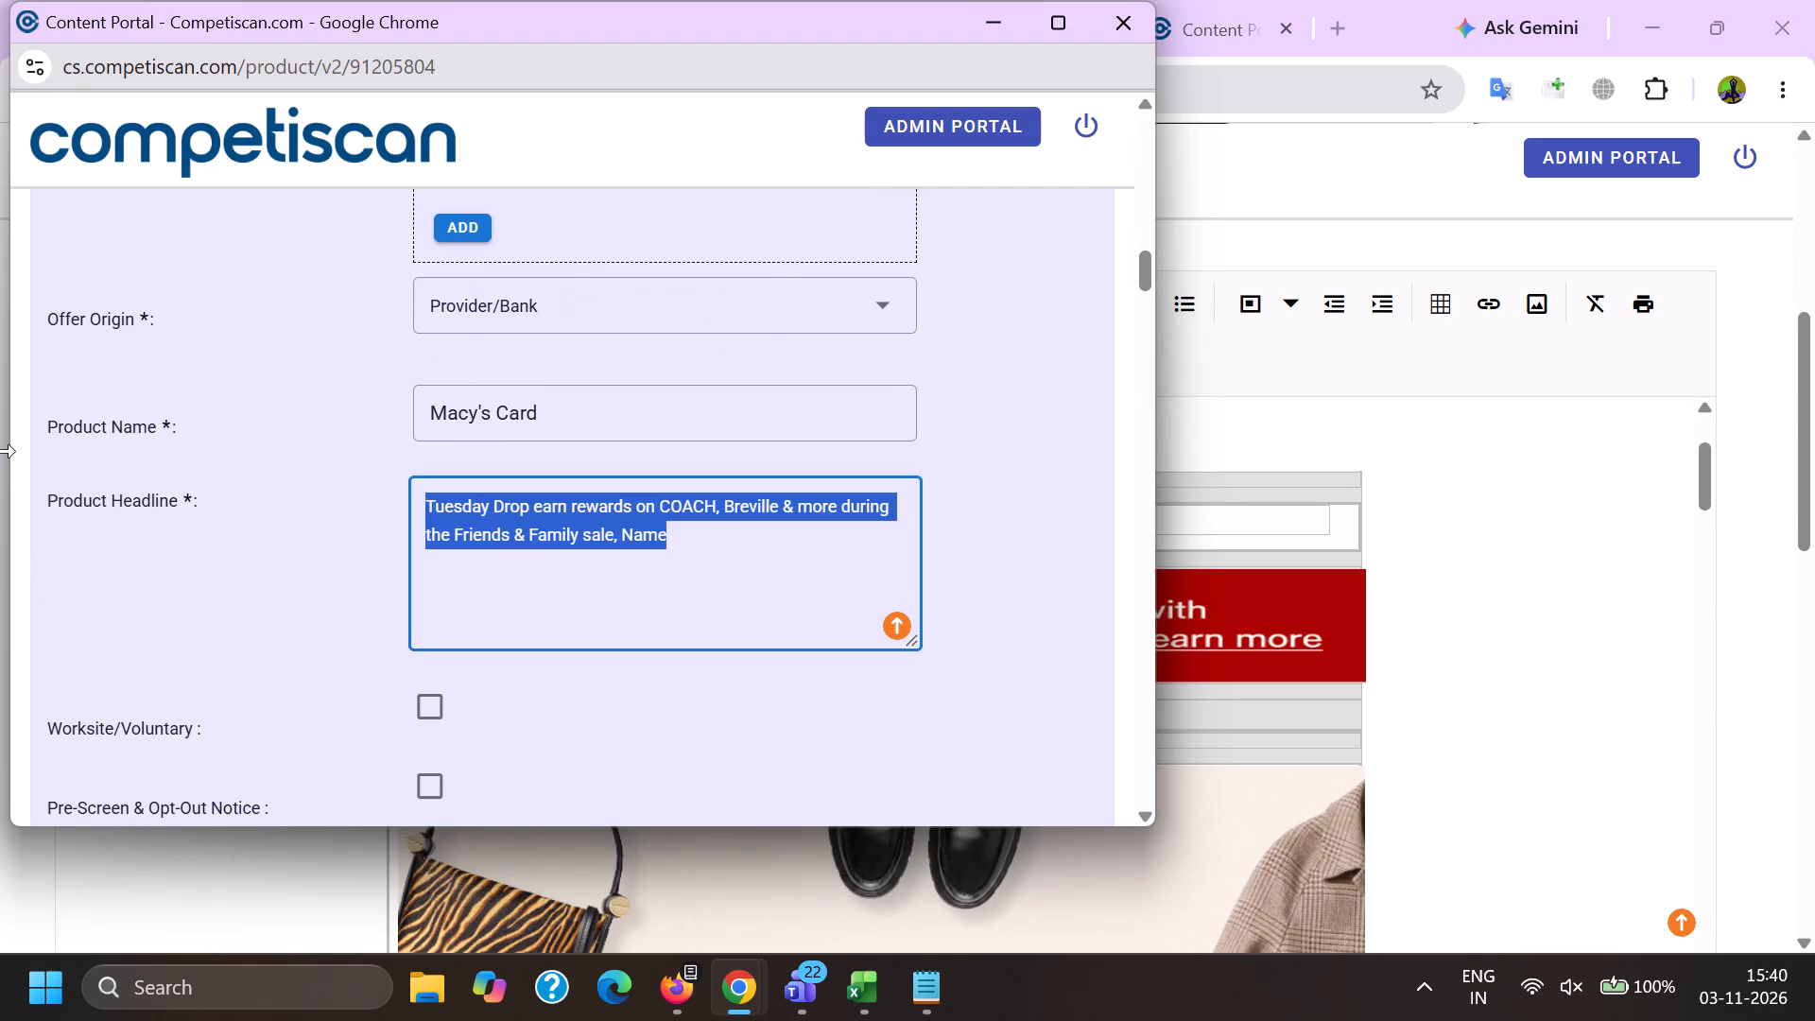
{"action": "key", "text": "BackSpace"}
{"action": "key", "text": "alt+Tab"}
{"action": "scroll", "coordinate": [128, 515], "scroll_direction": "up", "scroll_amount": 4}
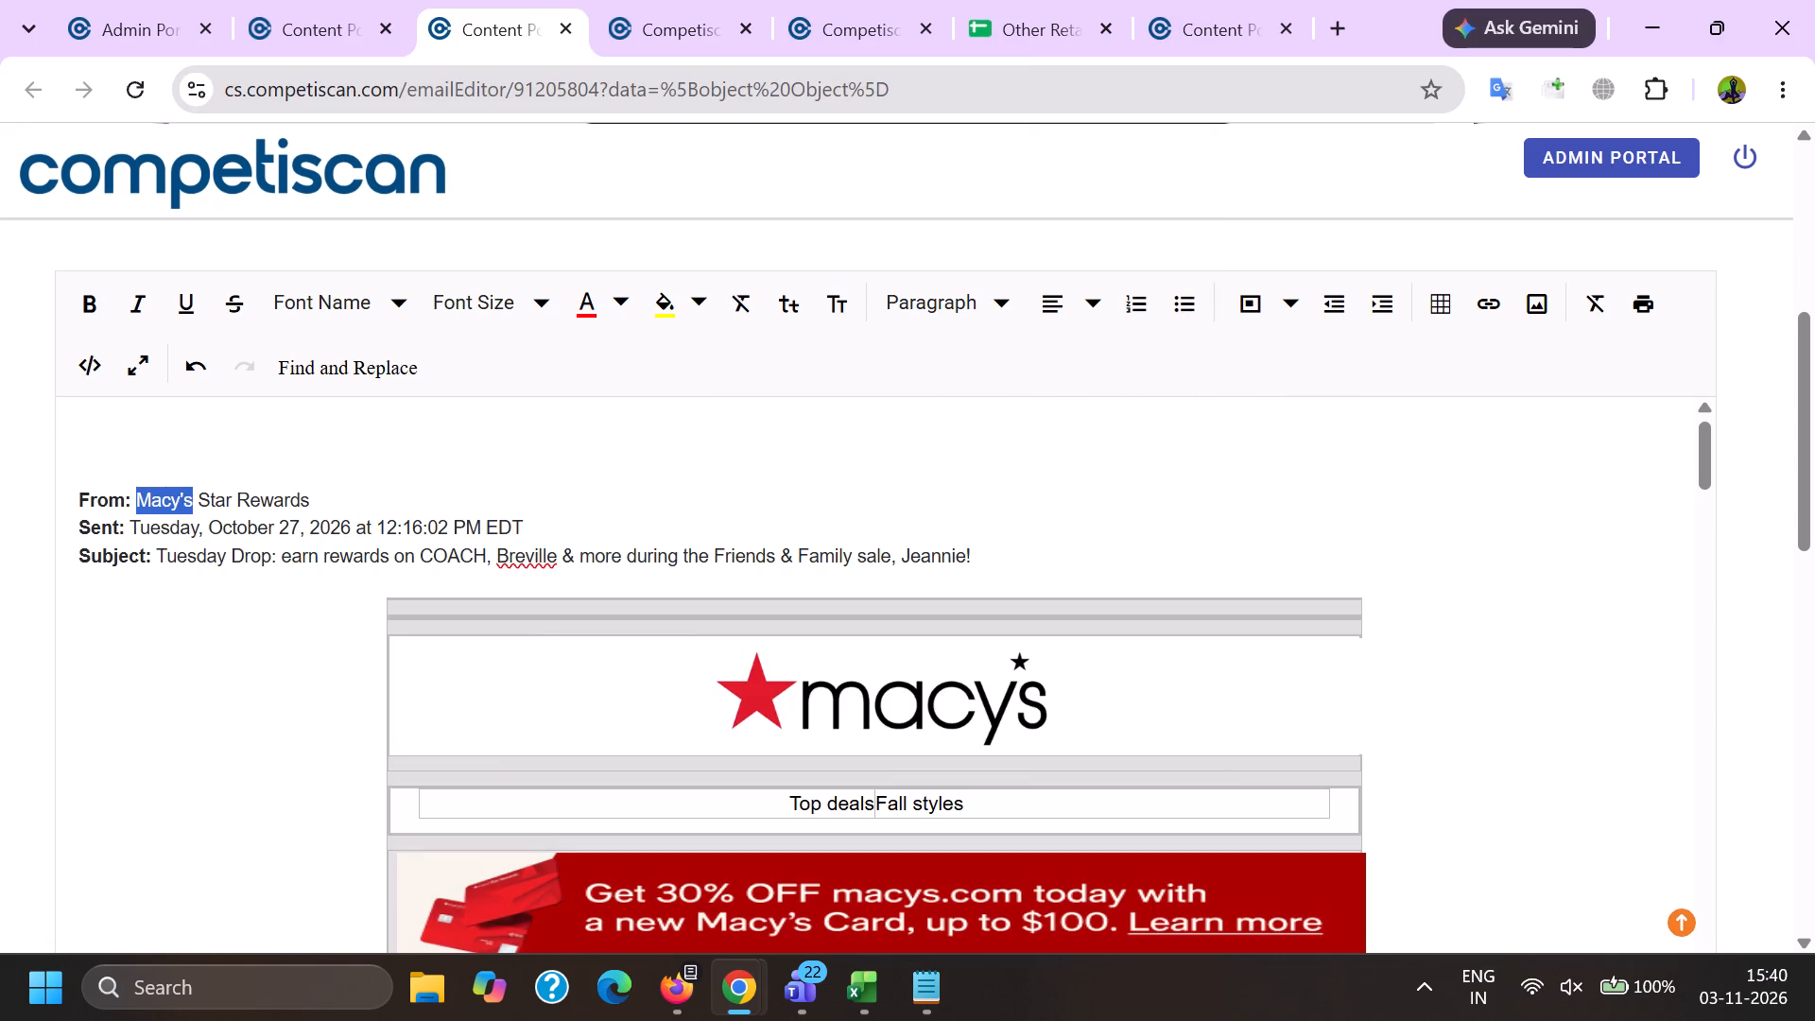
{"action": "left_click_drag", "start_coordinate": [158, 559], "coordinate": [1008, 557]}
{"action": "key", "text": "ctrl+c"}
{"action": "key", "text": "alt+Tab"}
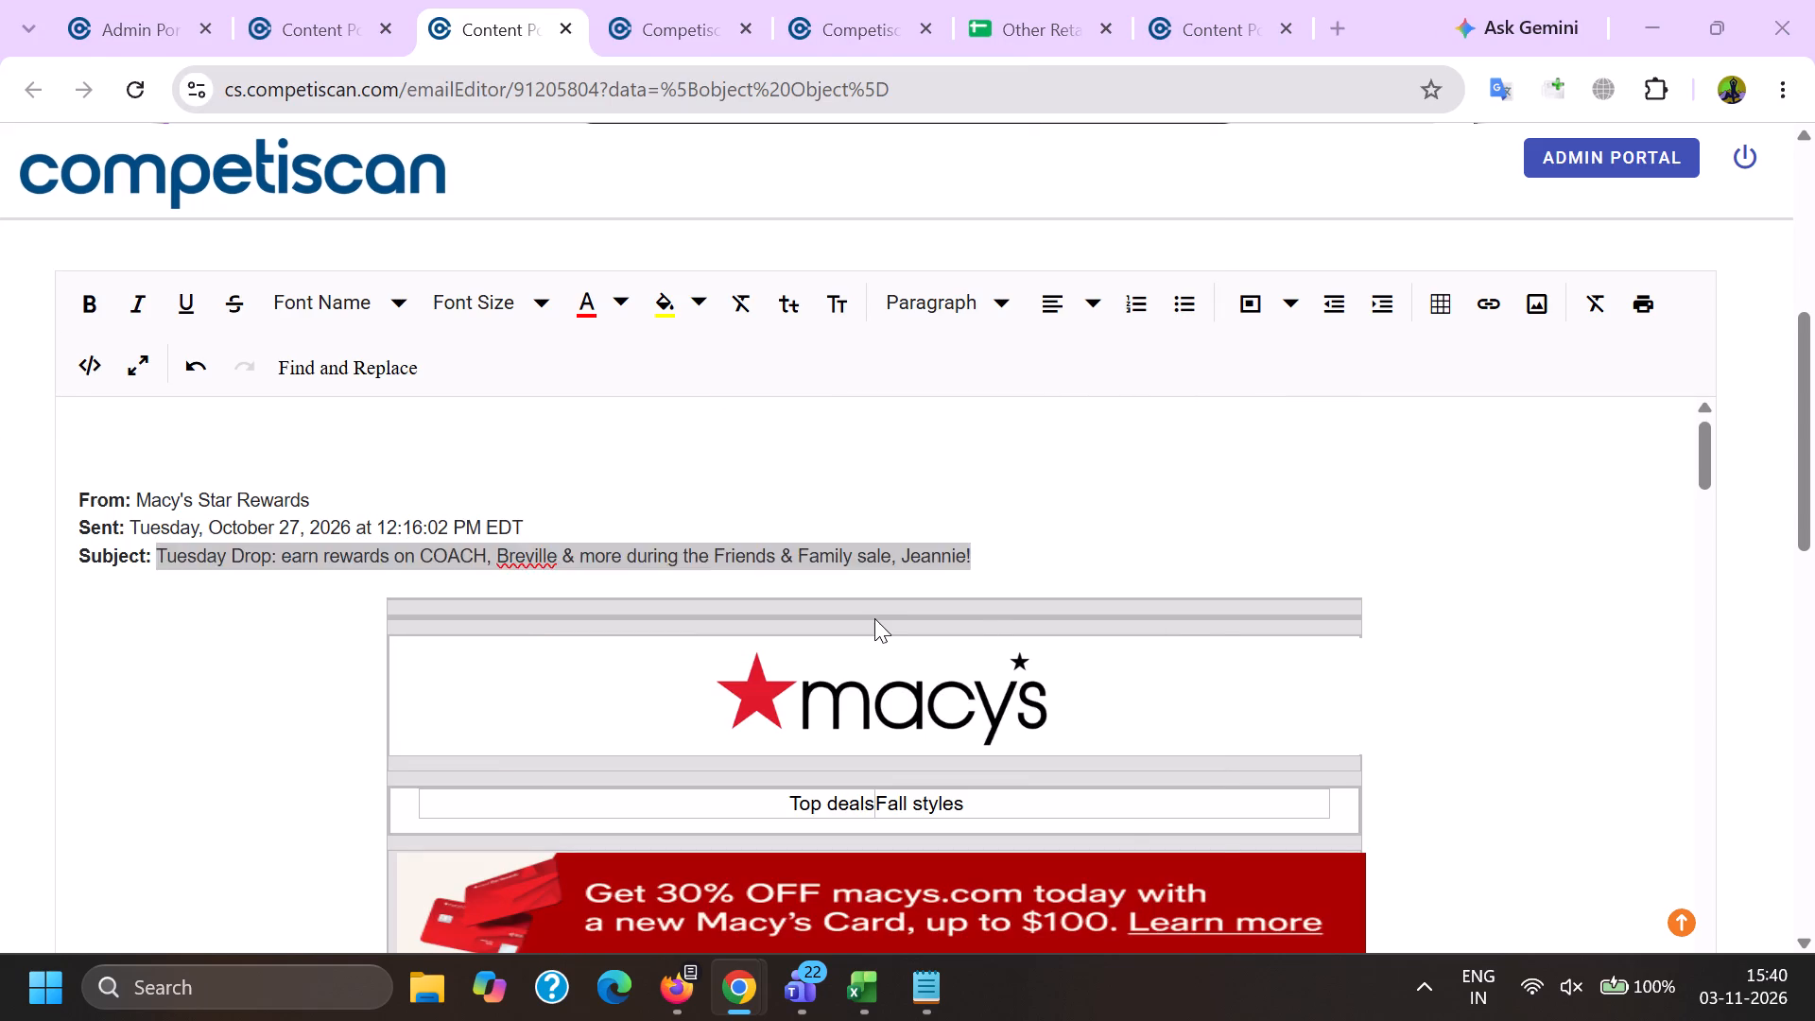
{"action": "key", "text": "ctrl+v"}
Replace the recipient's first name in the product headline with the placeholder [Name].
{"action": "double_click", "coordinate": [642, 535]}
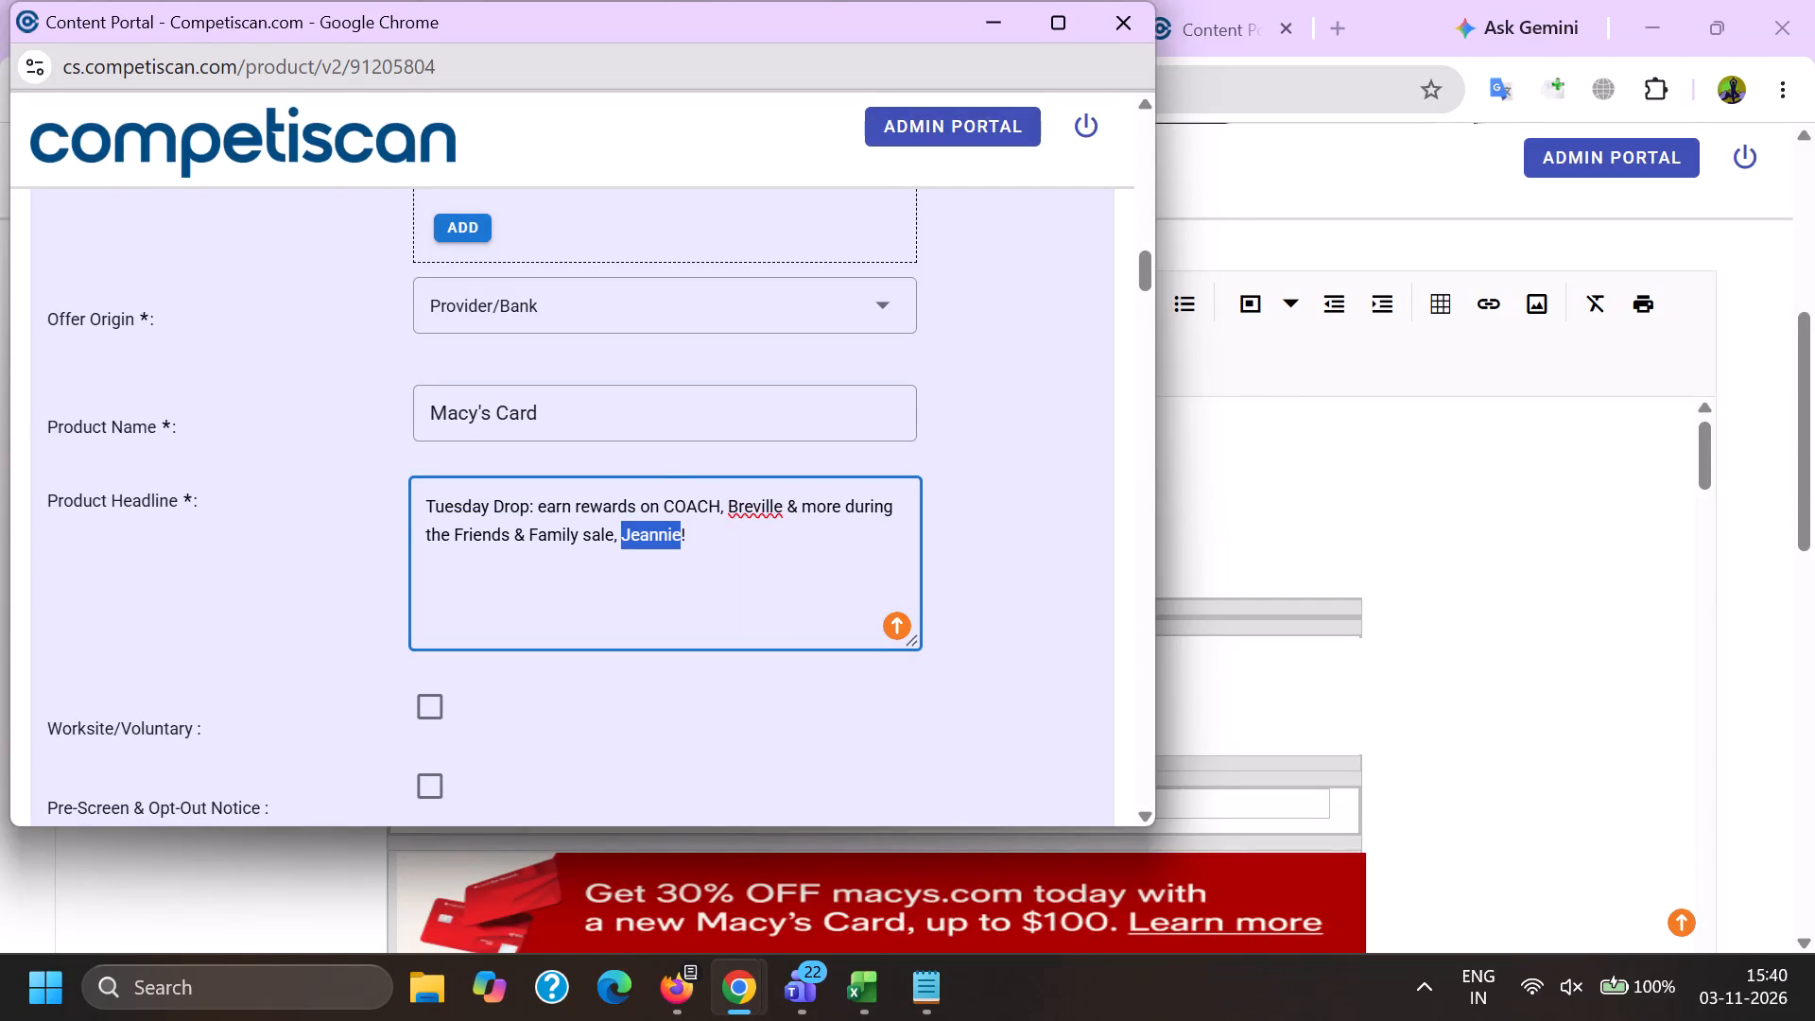
{"action": "key", "text": "BackSpace"}
{"action": "key", "text": "e"}
{"action": "key", "text": "bracketright"}
Change "Friends & Family" in the product headline to "Friends and Family".
{"action": "left_click", "coordinate": [516, 542]}
{"action": "key", "text": "Right"}
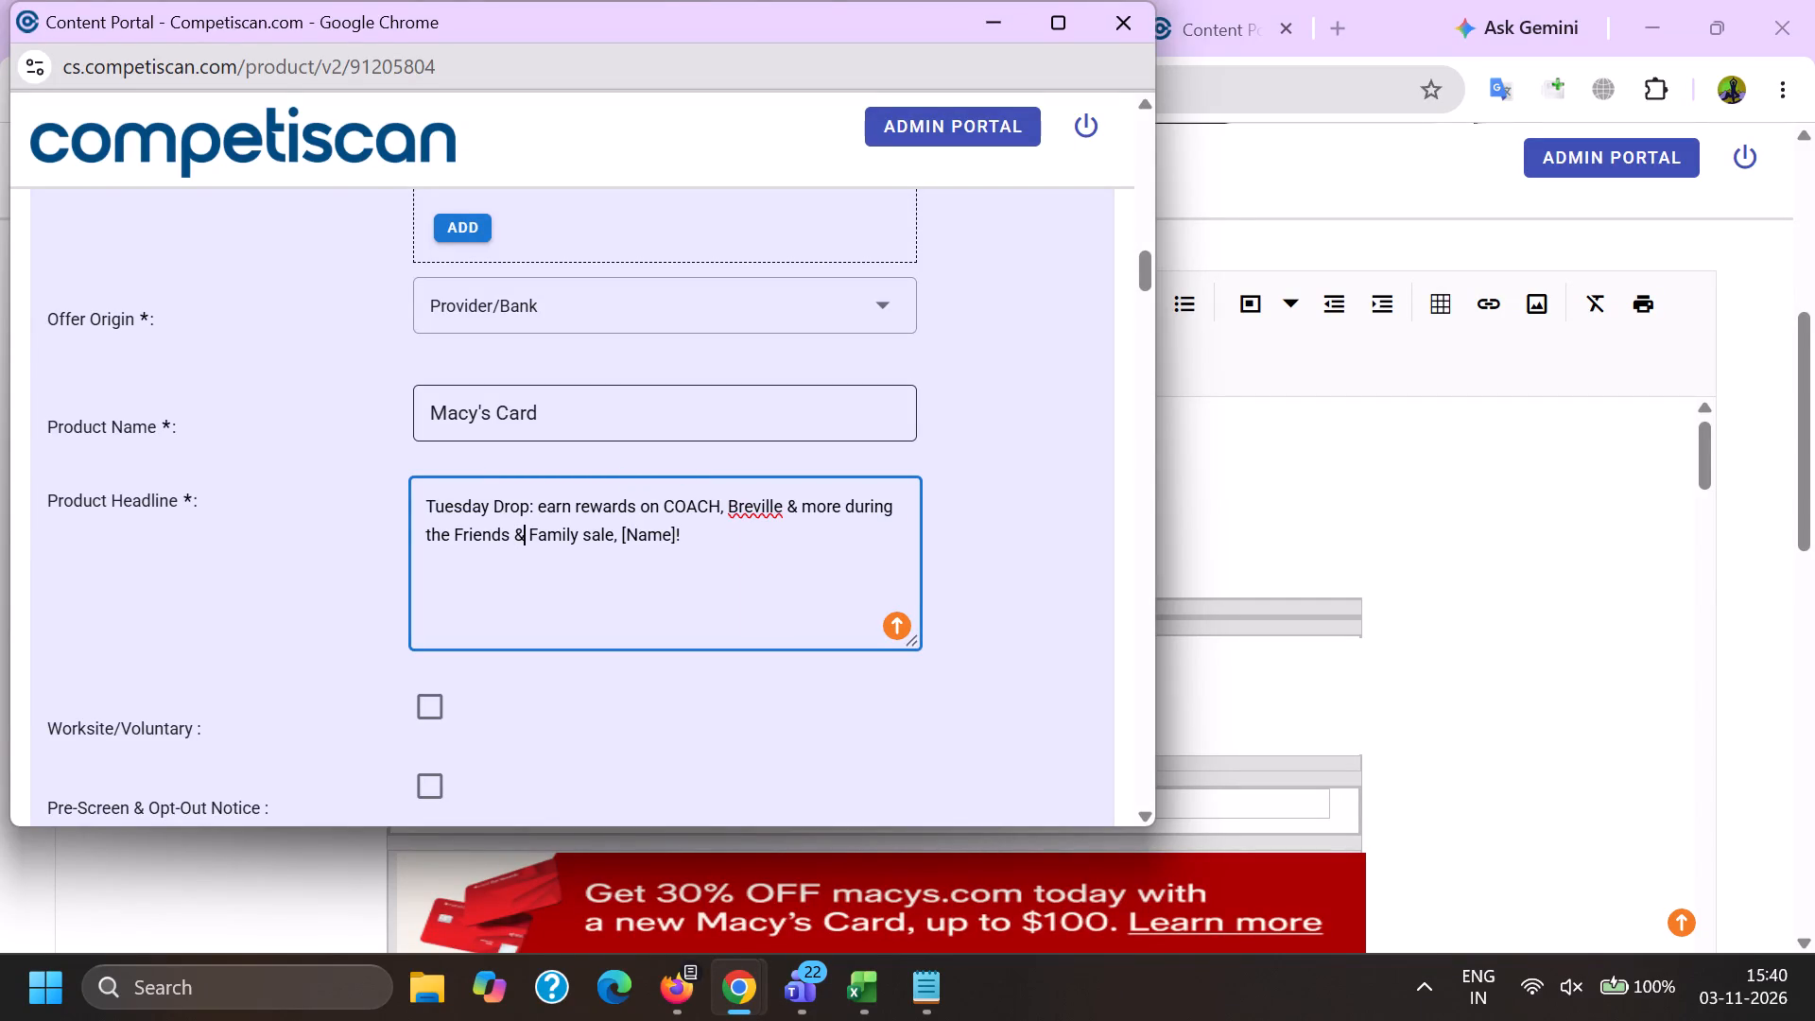
{"action": "key", "text": "BackSpace"}
{"action": "key", "text": "a"}
{"action": "key", "text": "n"}
{"action": "key", "text": "s"}
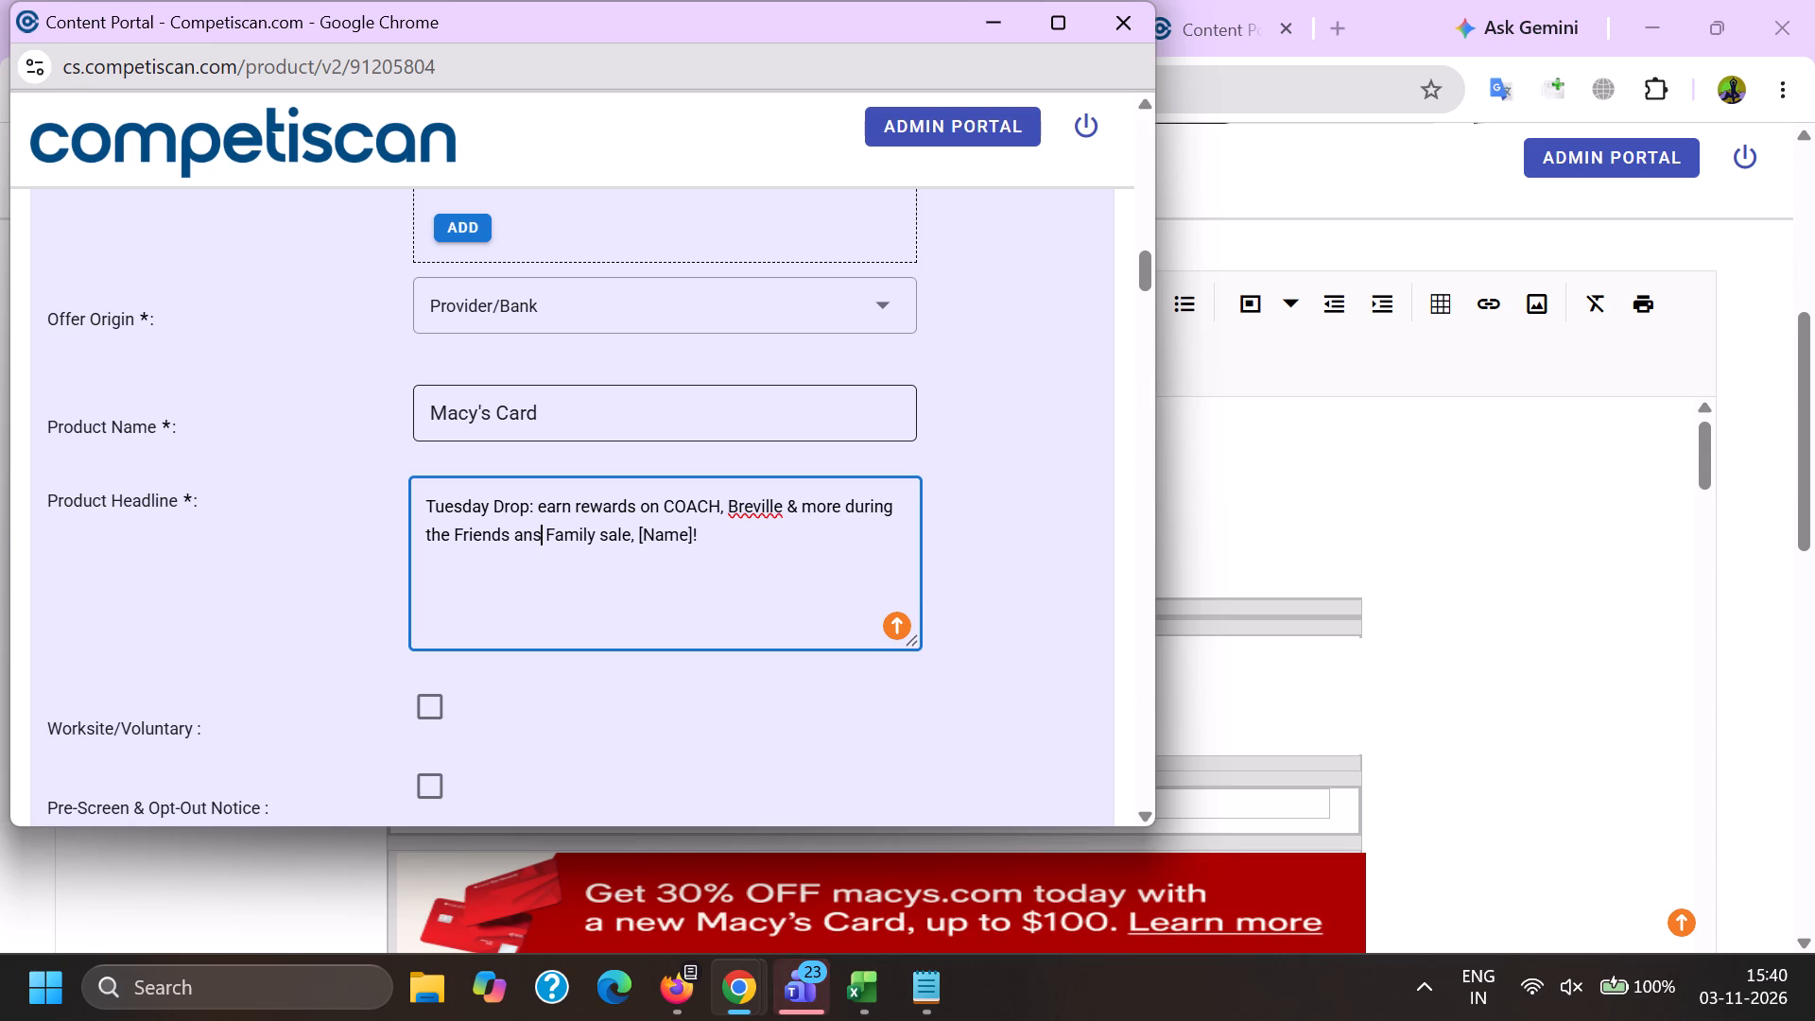
{"action": "key", "text": "BackSpace"}
{"action": "key", "text": "d"}
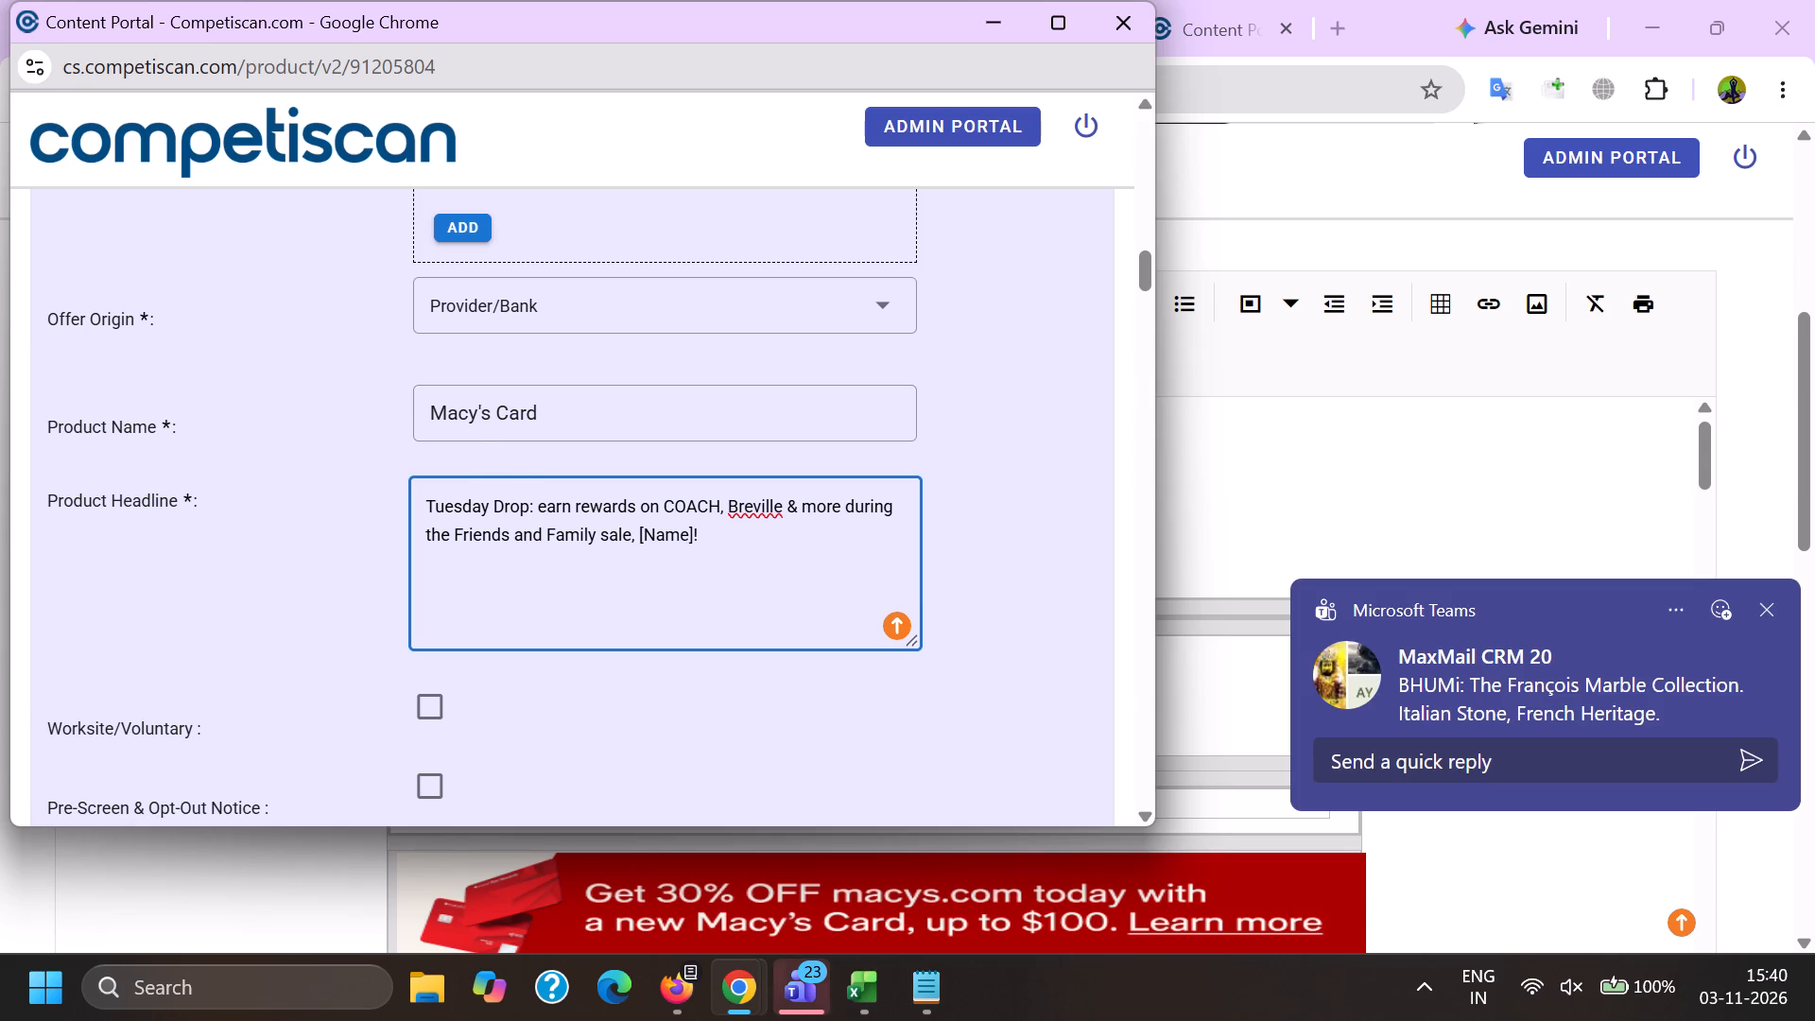
Capitalize "Earn" after "Tuesday Drop:" in the product headline.
{"action": "left_click", "coordinate": [537, 519]}
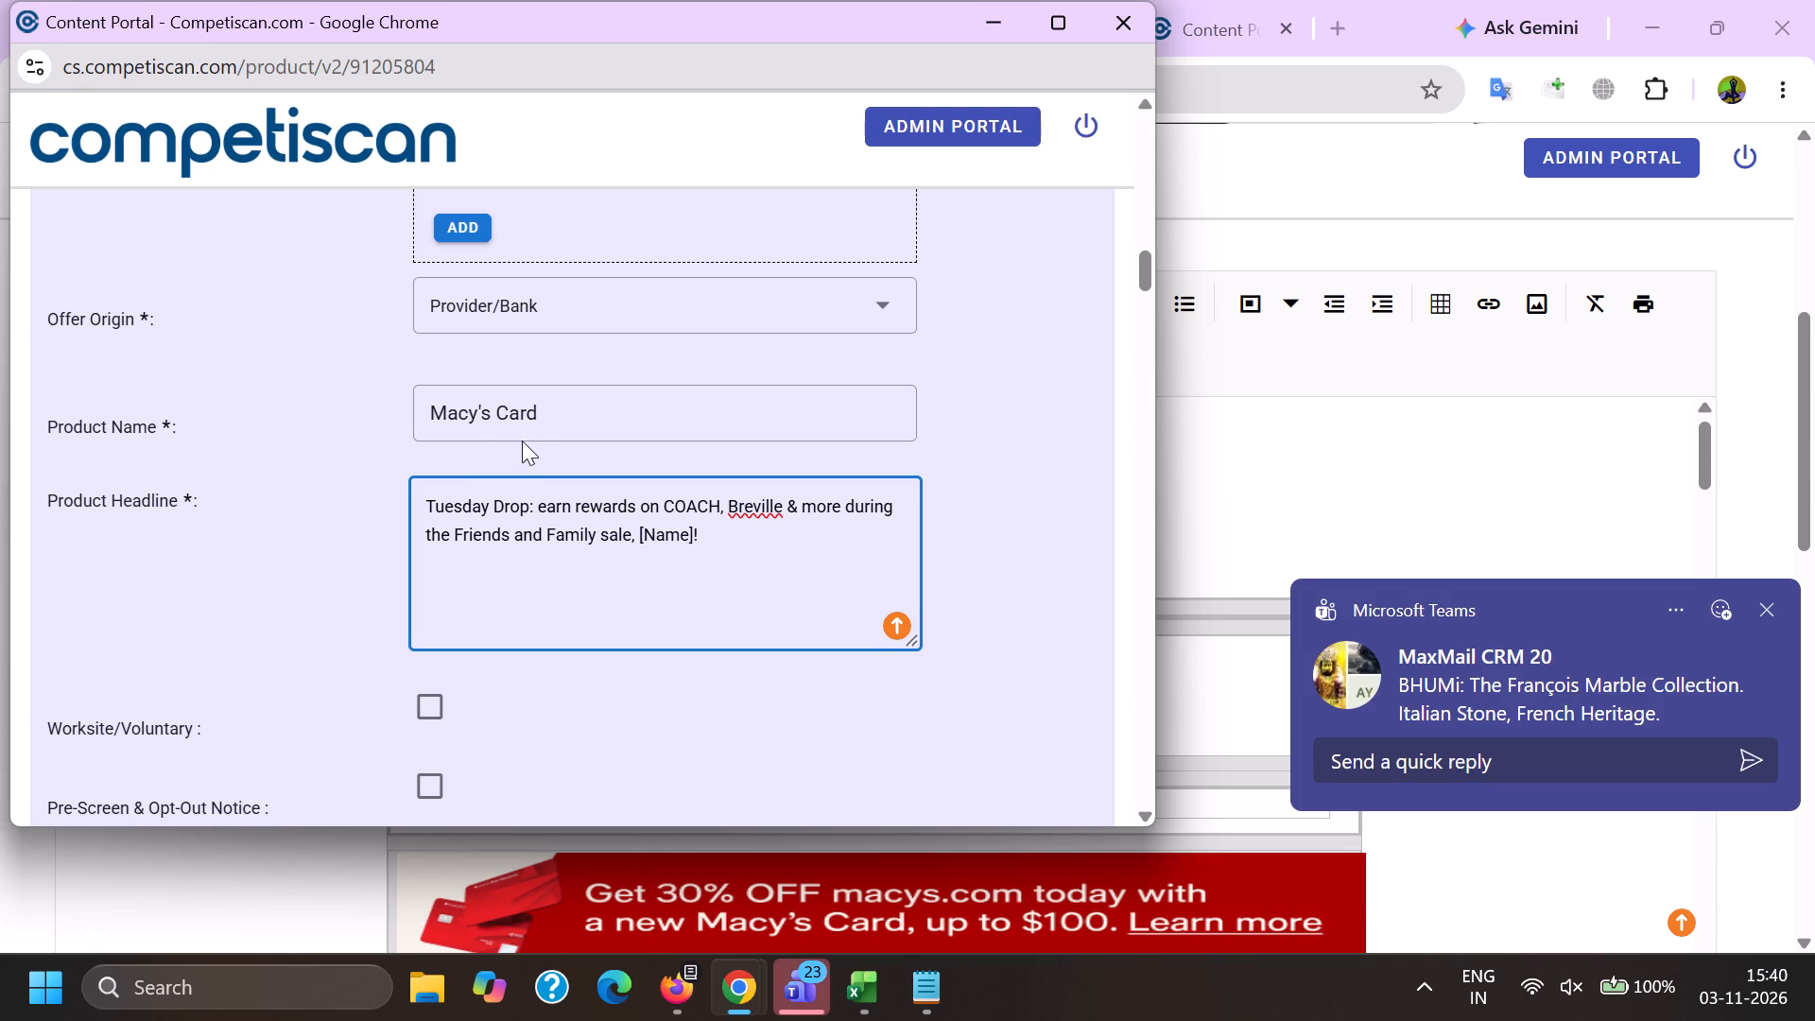
{"action": "key", "text": "Right"}
{"action": "type", "text": "ER"}
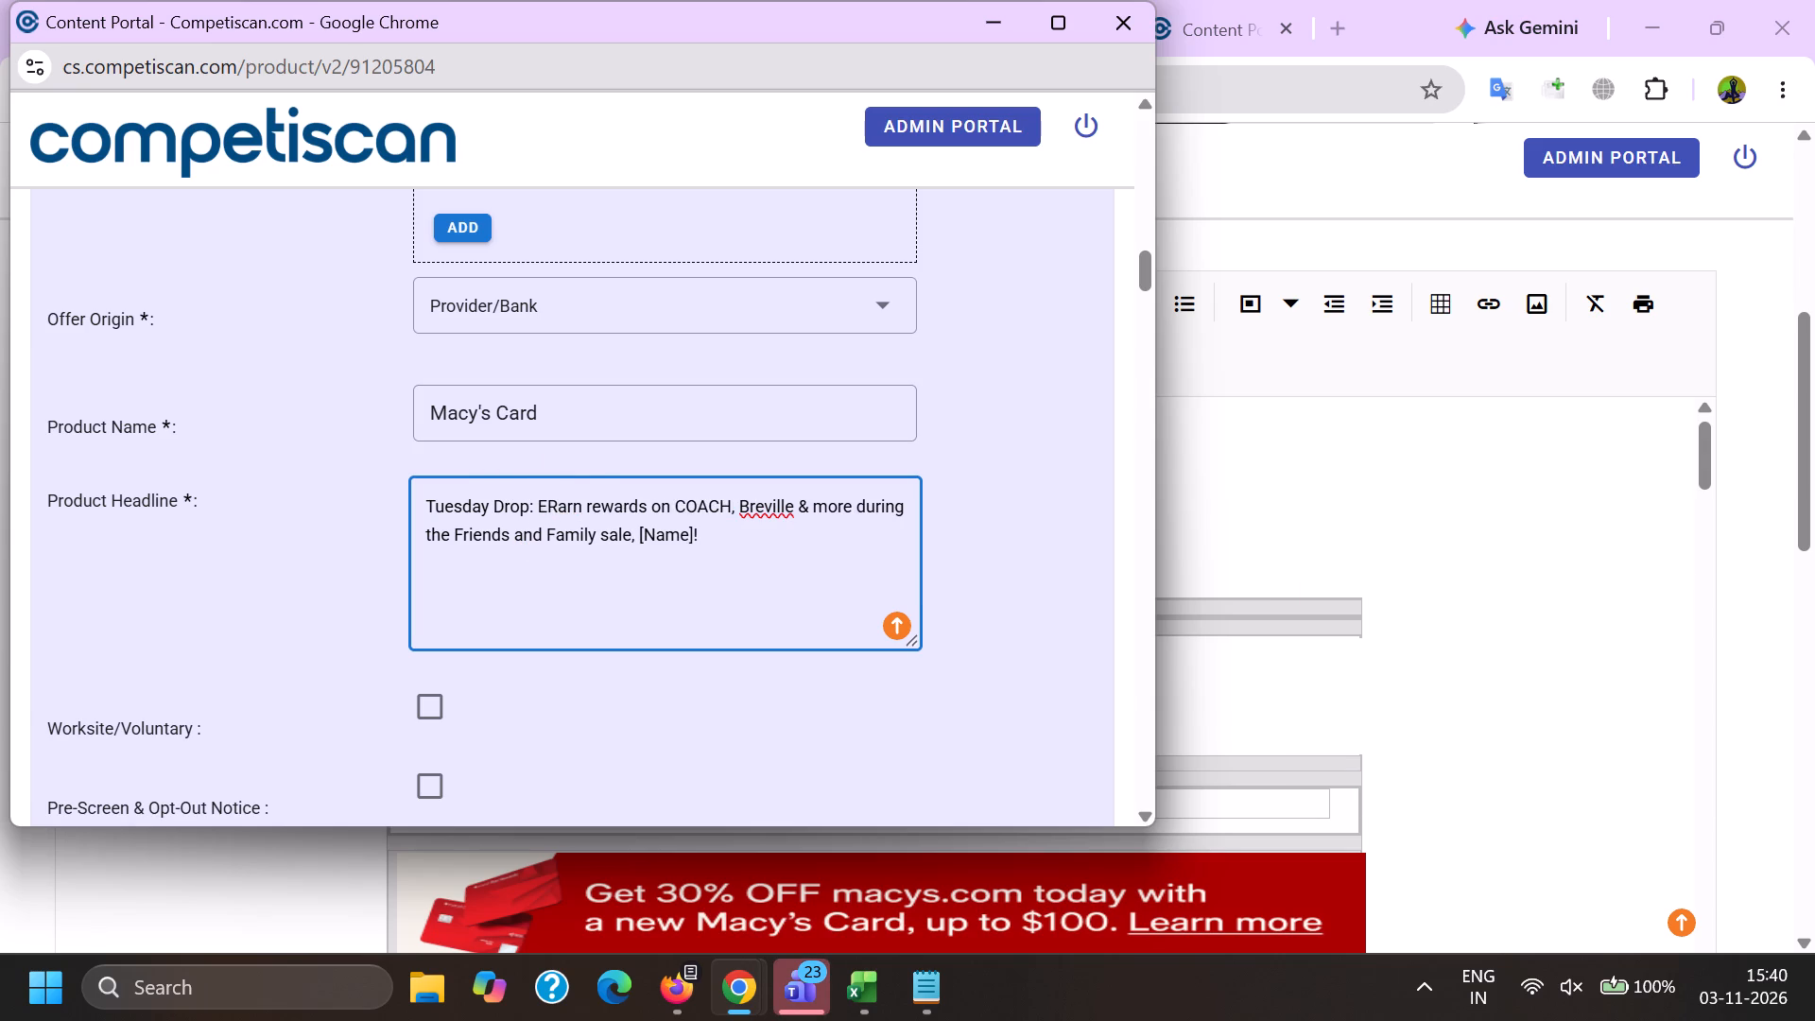
{"action": "key", "text": "BackSpace"}
{"action": "scroll", "coordinate": [583, 439], "scroll_direction": "down", "scroll_amount": 3}
{"action": "scroll", "coordinate": [619, 562], "scroll_direction": "up", "scroll_amount": 3}
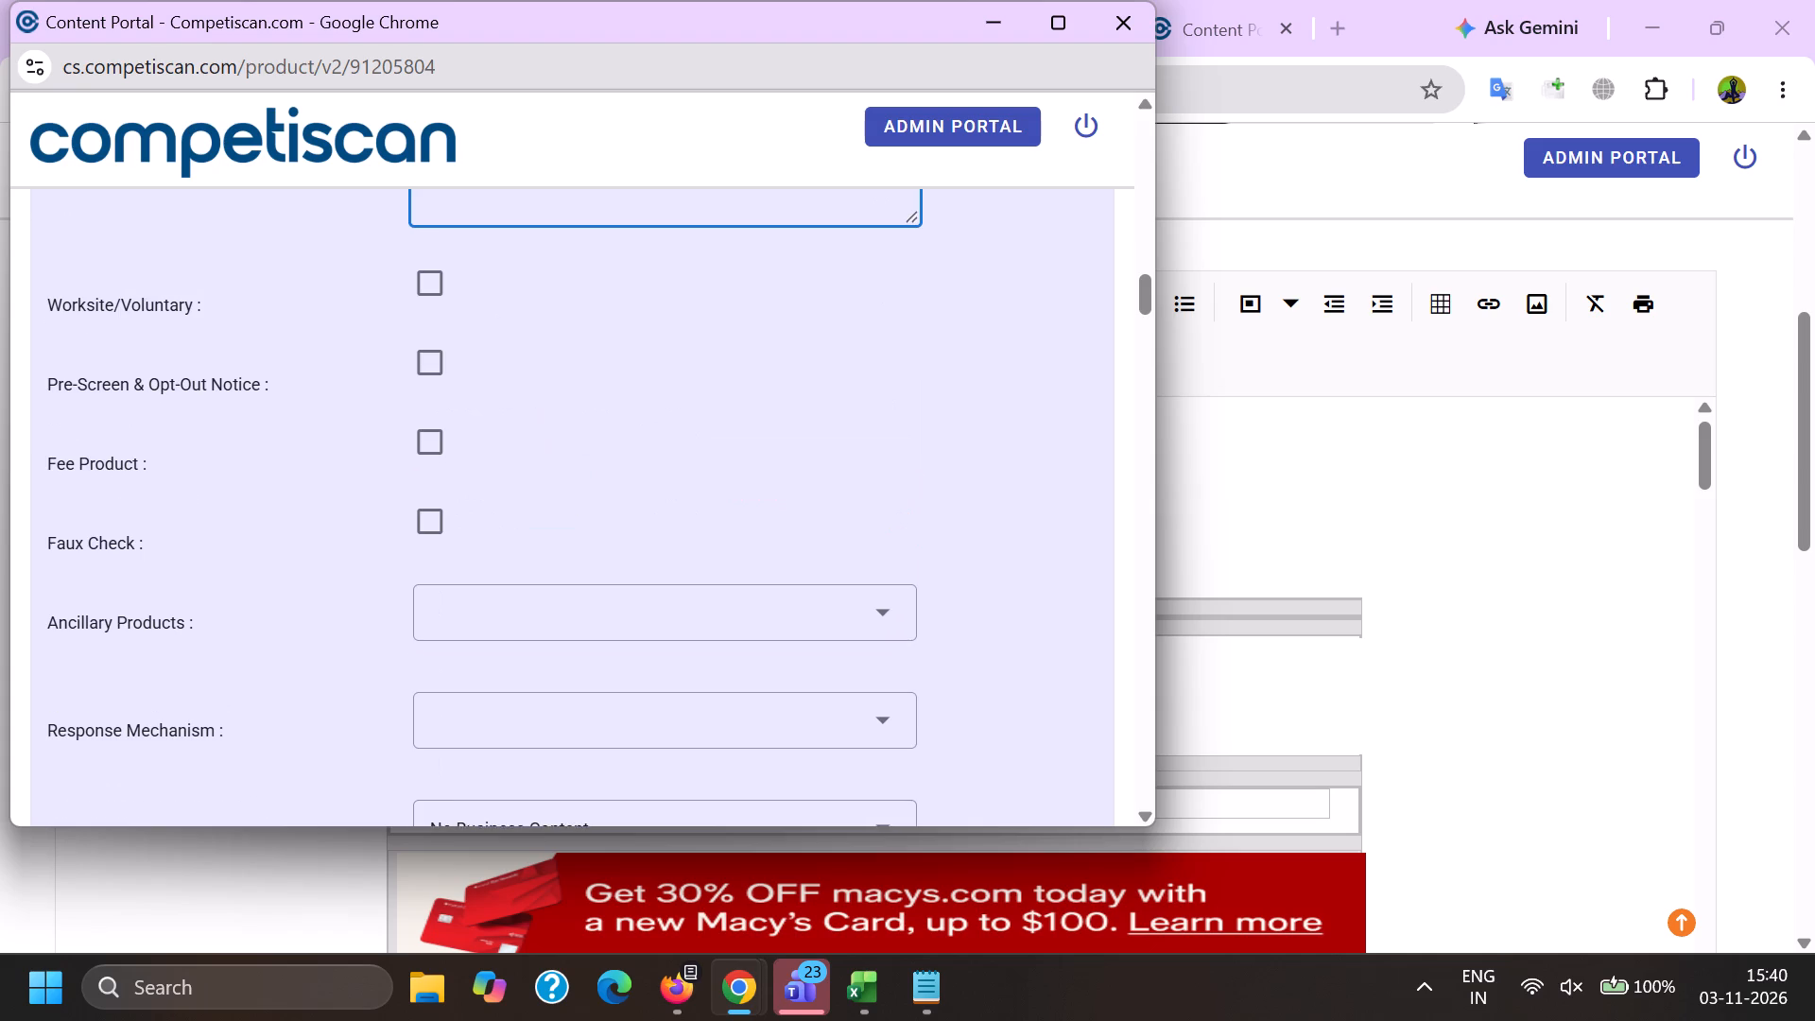
Change "Breville & more" in the product headline to "Breville and more".
{"action": "left_click", "coordinate": [811, 568]}
{"action": "key", "text": "space"}
{"action": "left_click", "coordinate": [797, 514]}
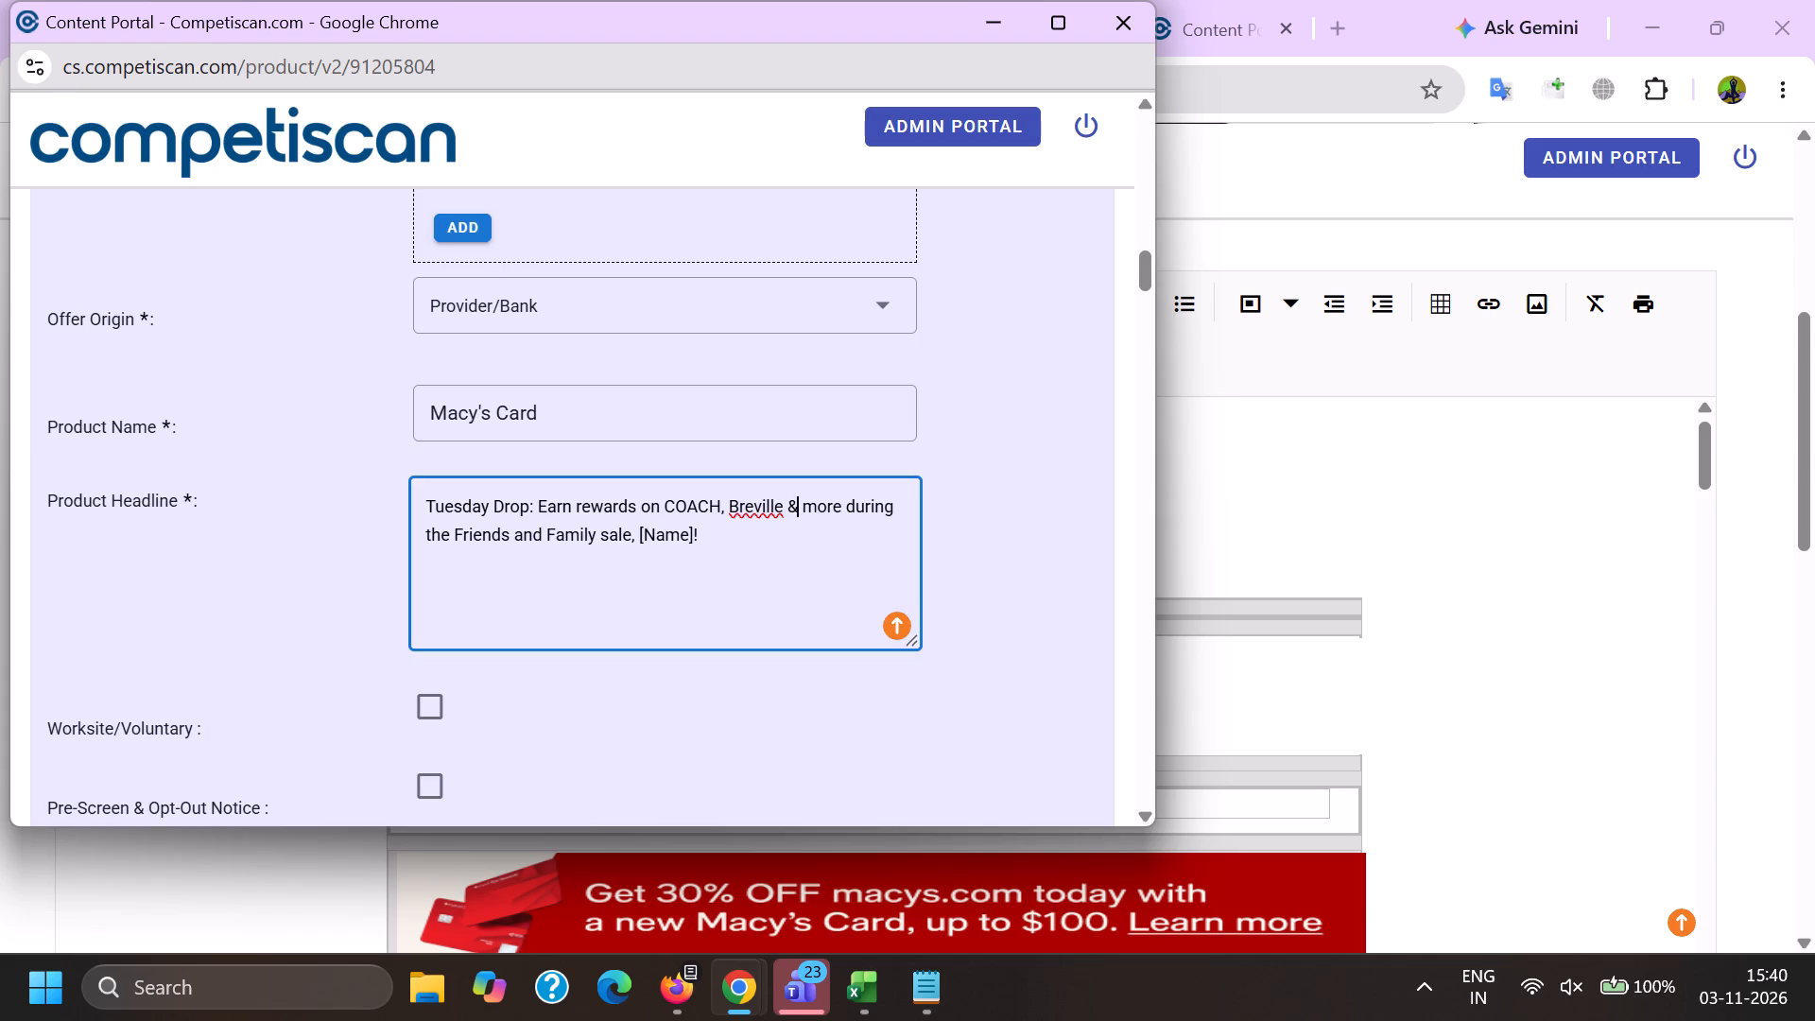
{"action": "key", "text": "BackSpace"}
{"action": "key", "text": "a"}
{"action": "key", "text": "n"}
{"action": "key", "text": "d"}
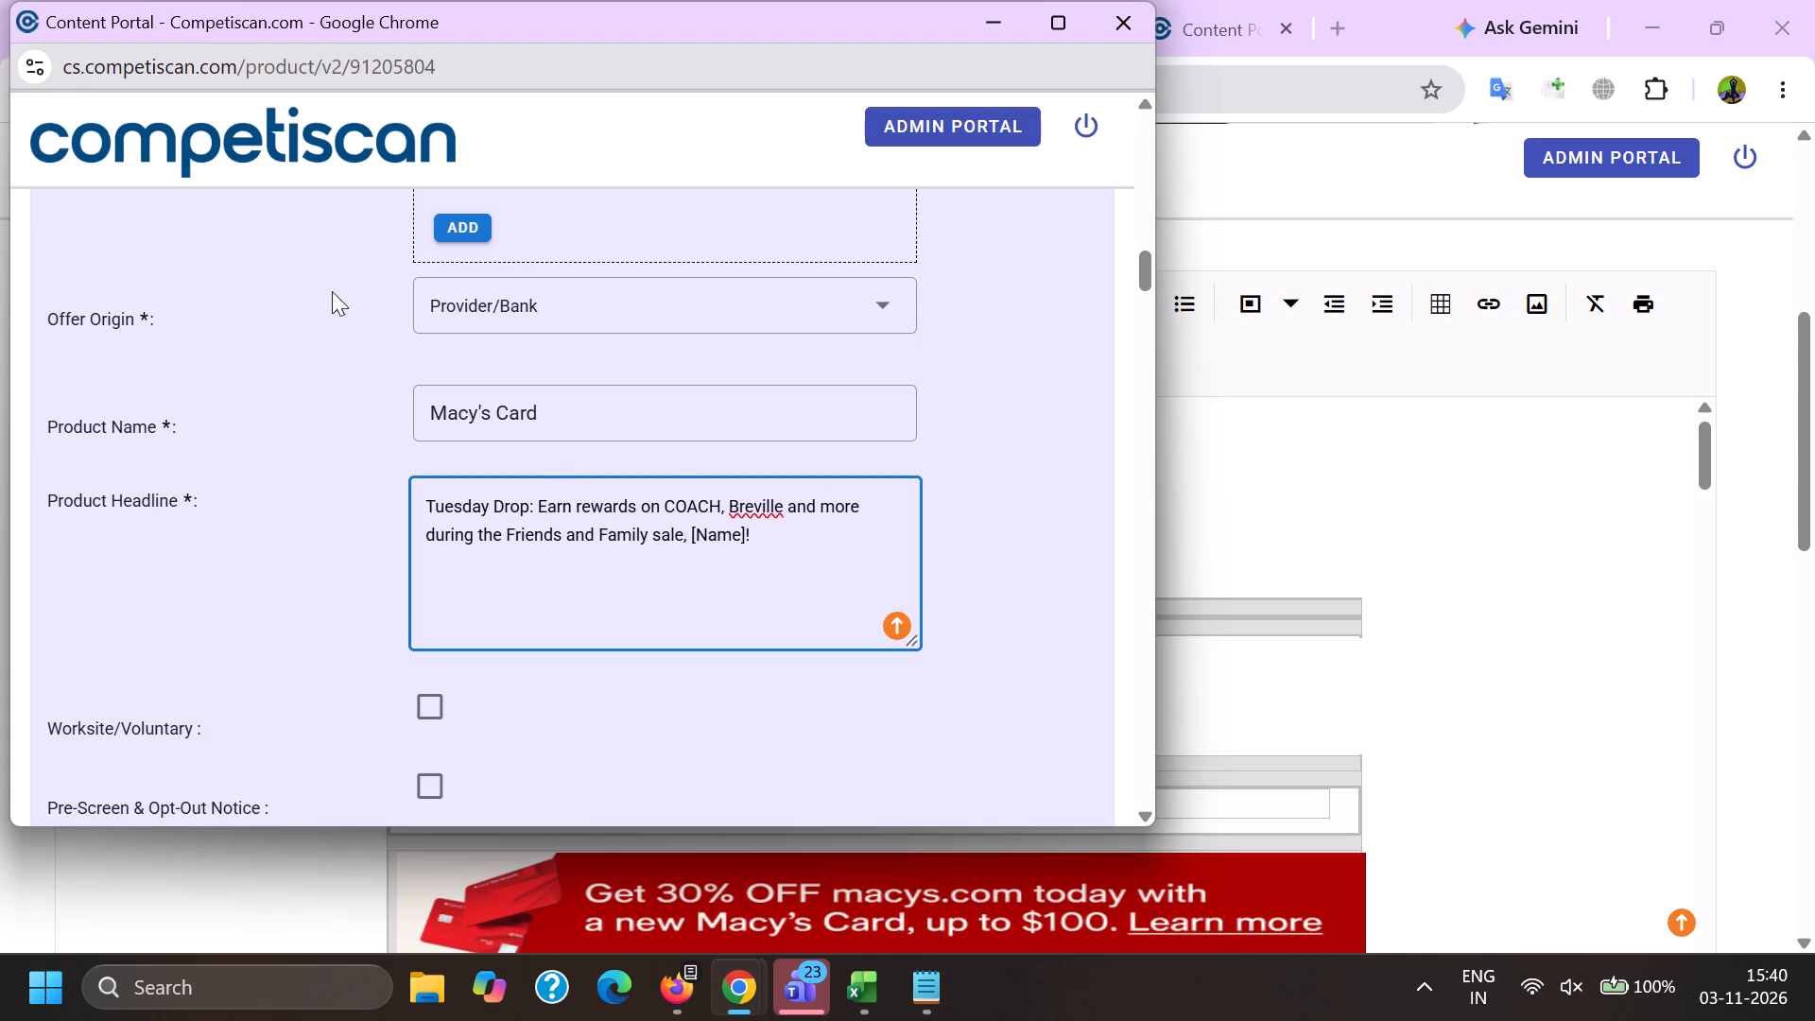
Append "Get 30% OFF macys.com today with a new Macy's Card, up to $100" to the headline, copied from the earlier Macy's product entry.
{"action": "left_click", "coordinate": [822, 583]}
{"action": "key", "text": "alt+Tab"}
{"action": "left_click", "coordinate": [1231, 0]}
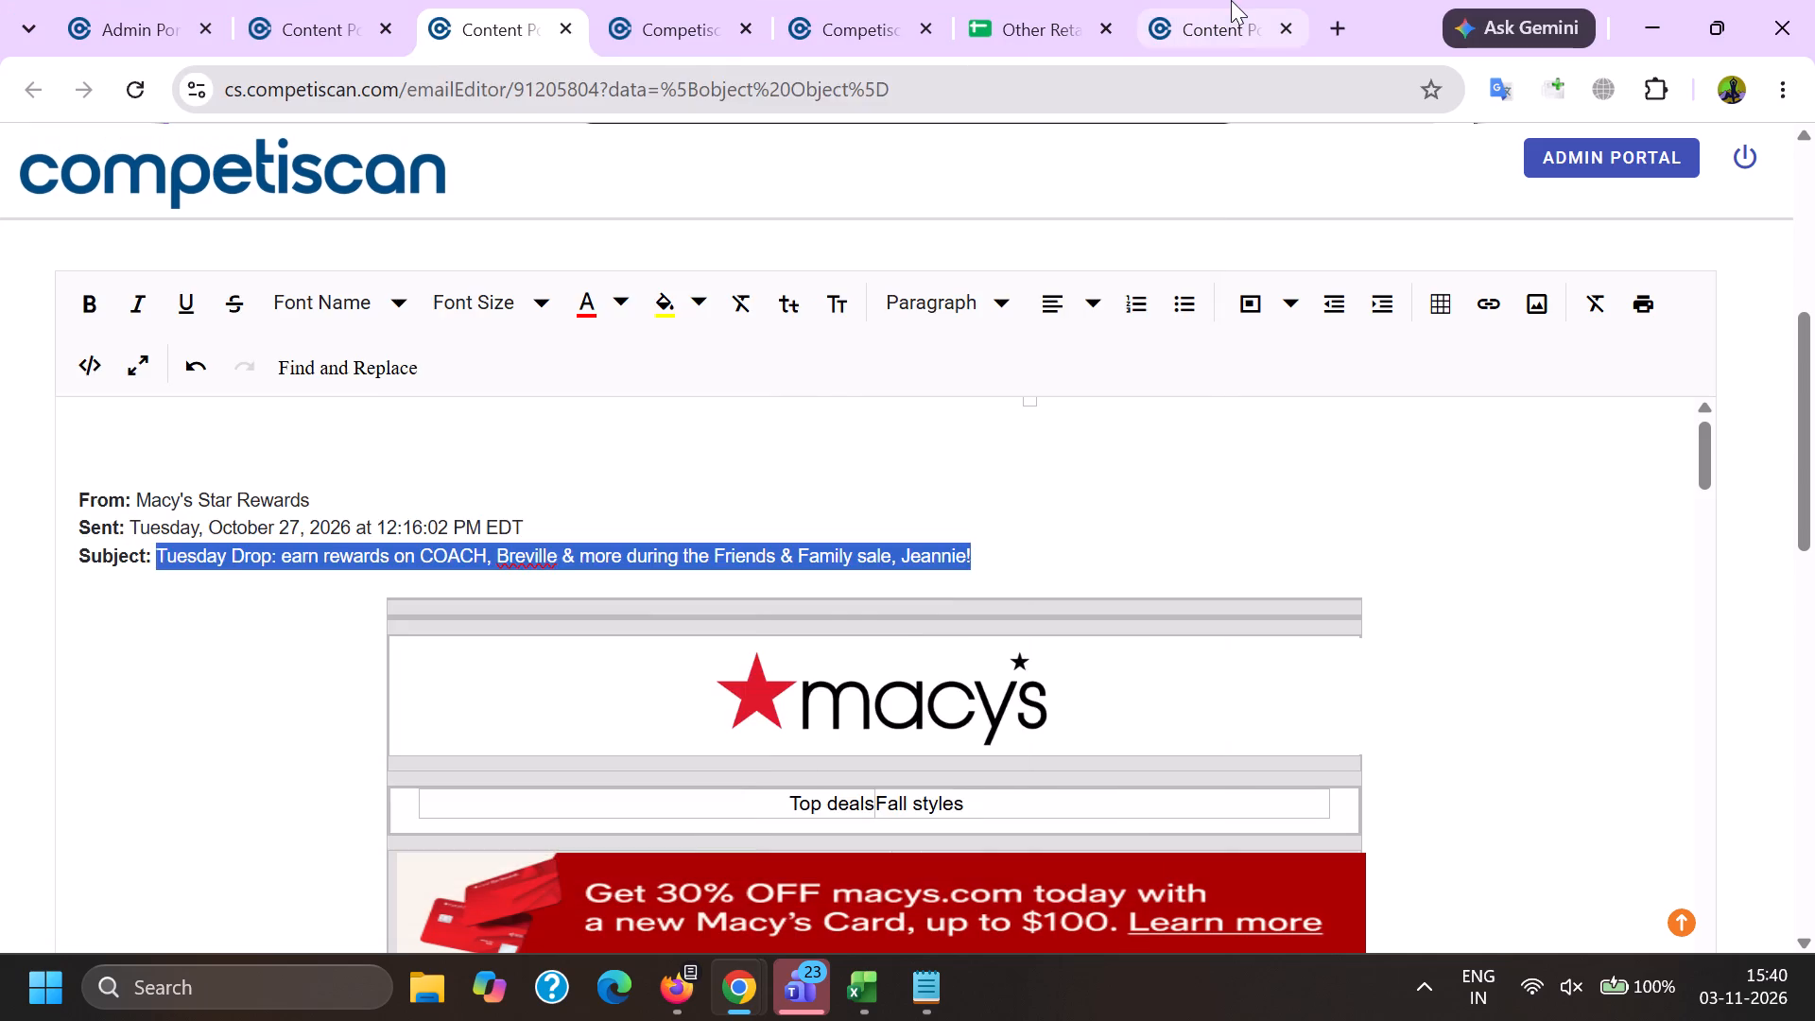
{"action": "scroll", "coordinate": [1178, 465], "scroll_direction": "up", "scroll_amount": 5}
{"action": "scroll", "coordinate": [1169, 471], "scroll_direction": "down", "scroll_amount": 4}
{"action": "key", "text": "ctrl+c"}
{"action": "key", "text": "alt+Tab"}
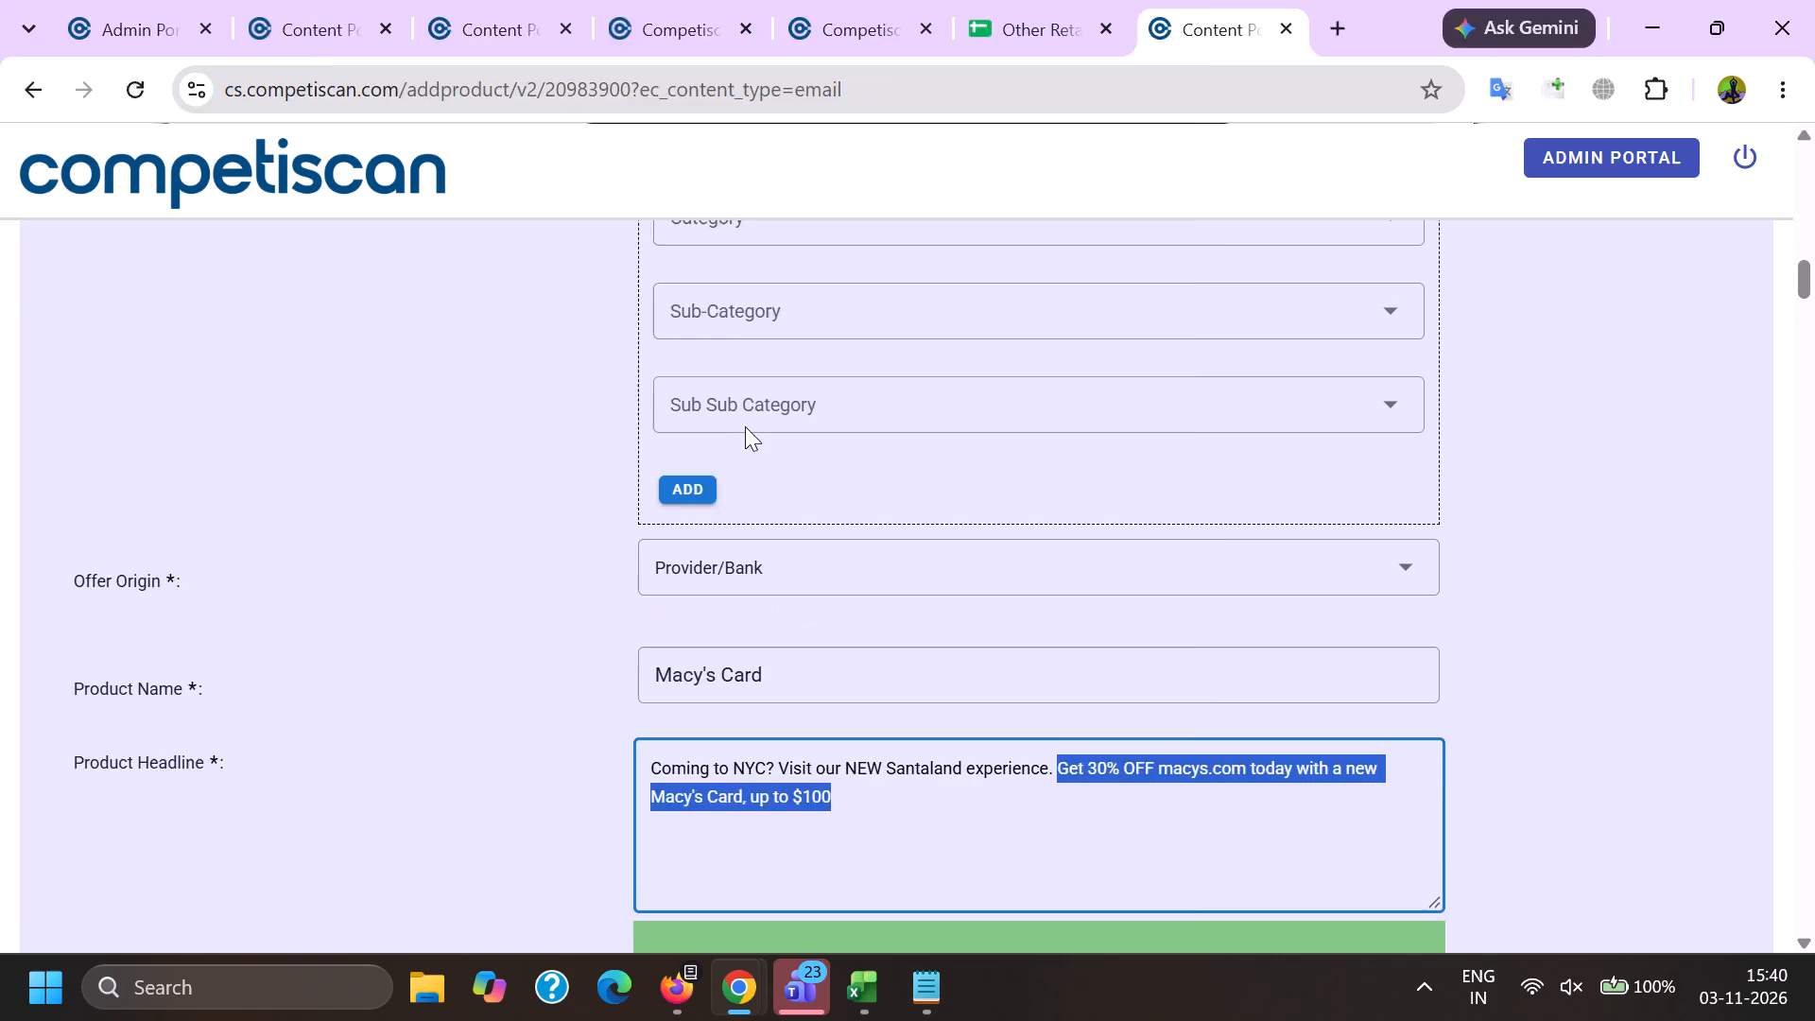
{"action": "key", "text": "ctrl+v"}
Set the response mechanism to URL/Website and the mailing type to Acquisition.
{"action": "scroll", "coordinate": [720, 428], "scroll_direction": "down", "scroll_amount": 5}
{"action": "left_click", "coordinate": [478, 450]}
{"action": "scroll", "coordinate": [511, 233], "scroll_direction": "down", "scroll_amount": 7}
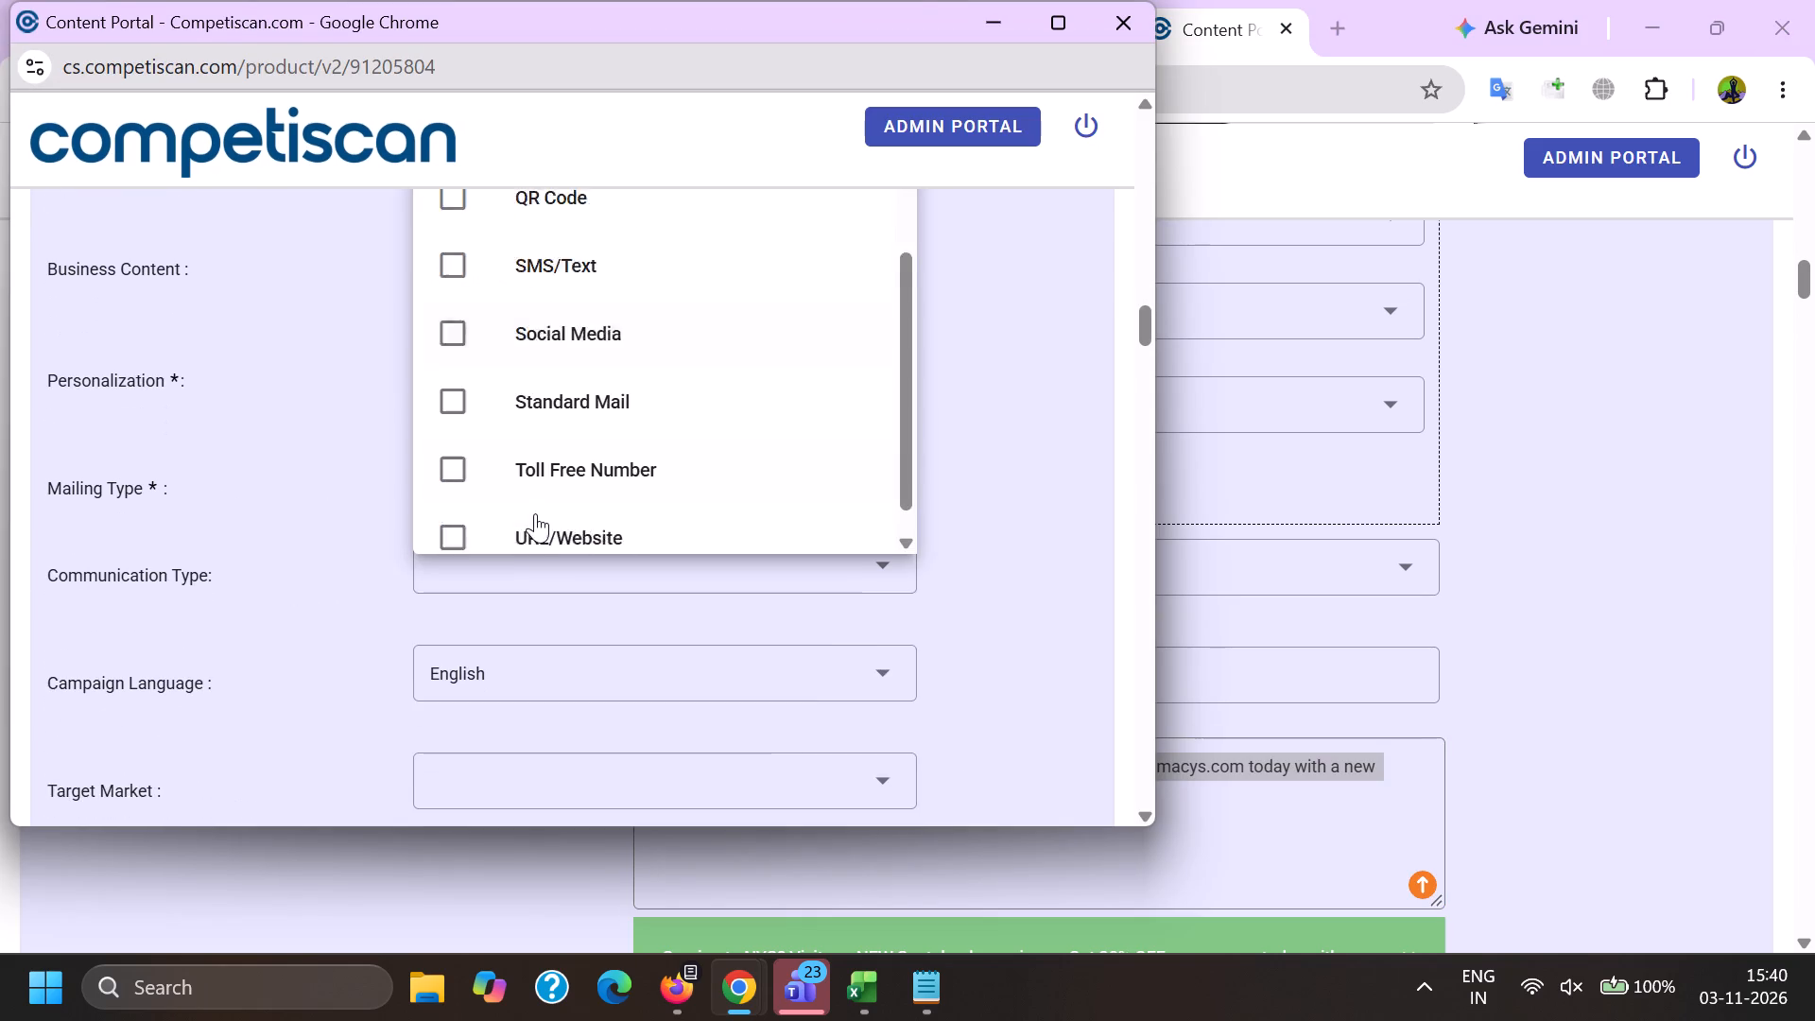
{"action": "left_click", "coordinate": [535, 510]}
{"action": "left_click_drag", "start_coordinate": [258, 478], "coordinate": [297, 504]}
{"action": "left_click", "coordinate": [544, 489]}
{"action": "left_click", "coordinate": [544, 490]}
{"action": "left_click", "coordinate": [303, 485]}
Fill in the communication type of the product.
{"action": "left_click", "coordinate": [508, 594]}
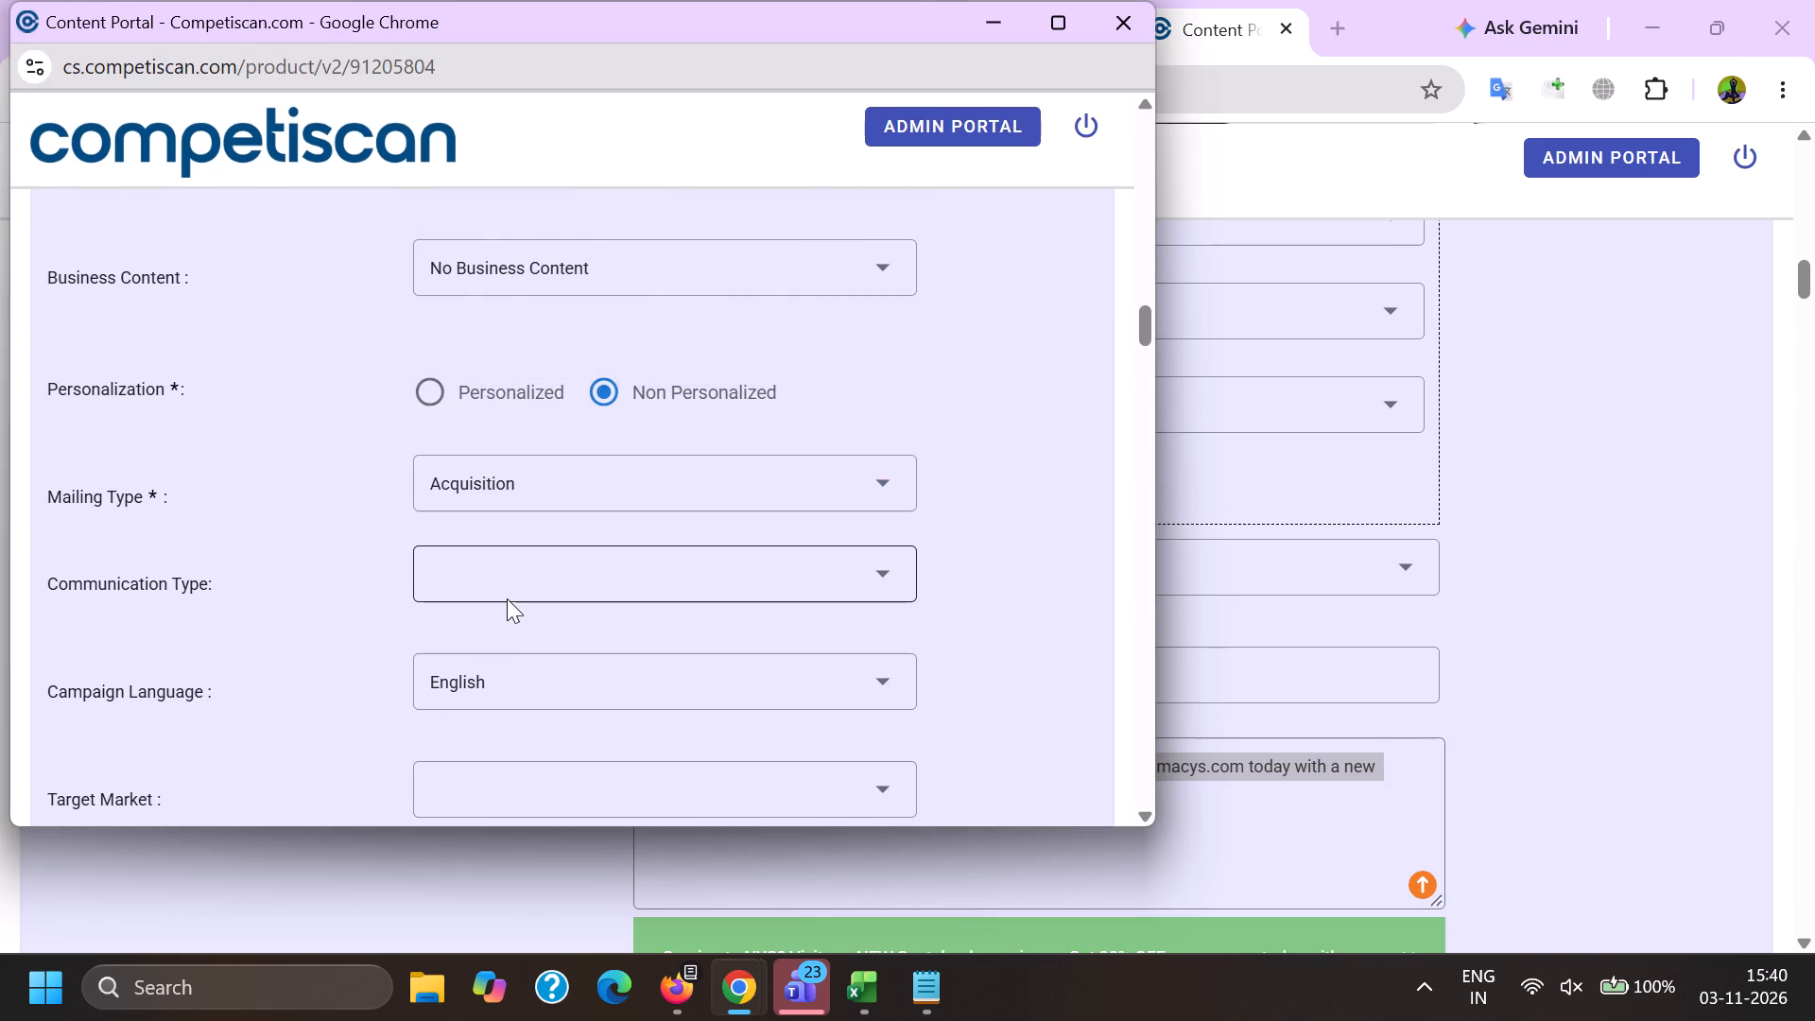
{"action": "scroll", "coordinate": [497, 430], "scroll_direction": "down", "scroll_amount": 2}
{"action": "left_click", "coordinate": [521, 520]}
{"action": "scroll", "coordinate": [516, 519], "scroll_direction": "down", "scroll_amount": 5}
{"action": "left_click_drag", "start_coordinate": [570, 608], "coordinate": [572, 616]}
{"action": "scroll", "coordinate": [558, 590], "scroll_direction": "down", "scroll_amount": 5}
{"action": "left_click", "coordinate": [294, 574]}
Set the personalization of the product to Personalized.
{"action": "scroll", "coordinate": [373, 564], "scroll_direction": "up", "scroll_amount": 2}
{"action": "left_click", "coordinate": [433, 392]}
{"action": "scroll", "coordinate": [447, 367], "scroll_direction": "down", "scroll_amount": 3}
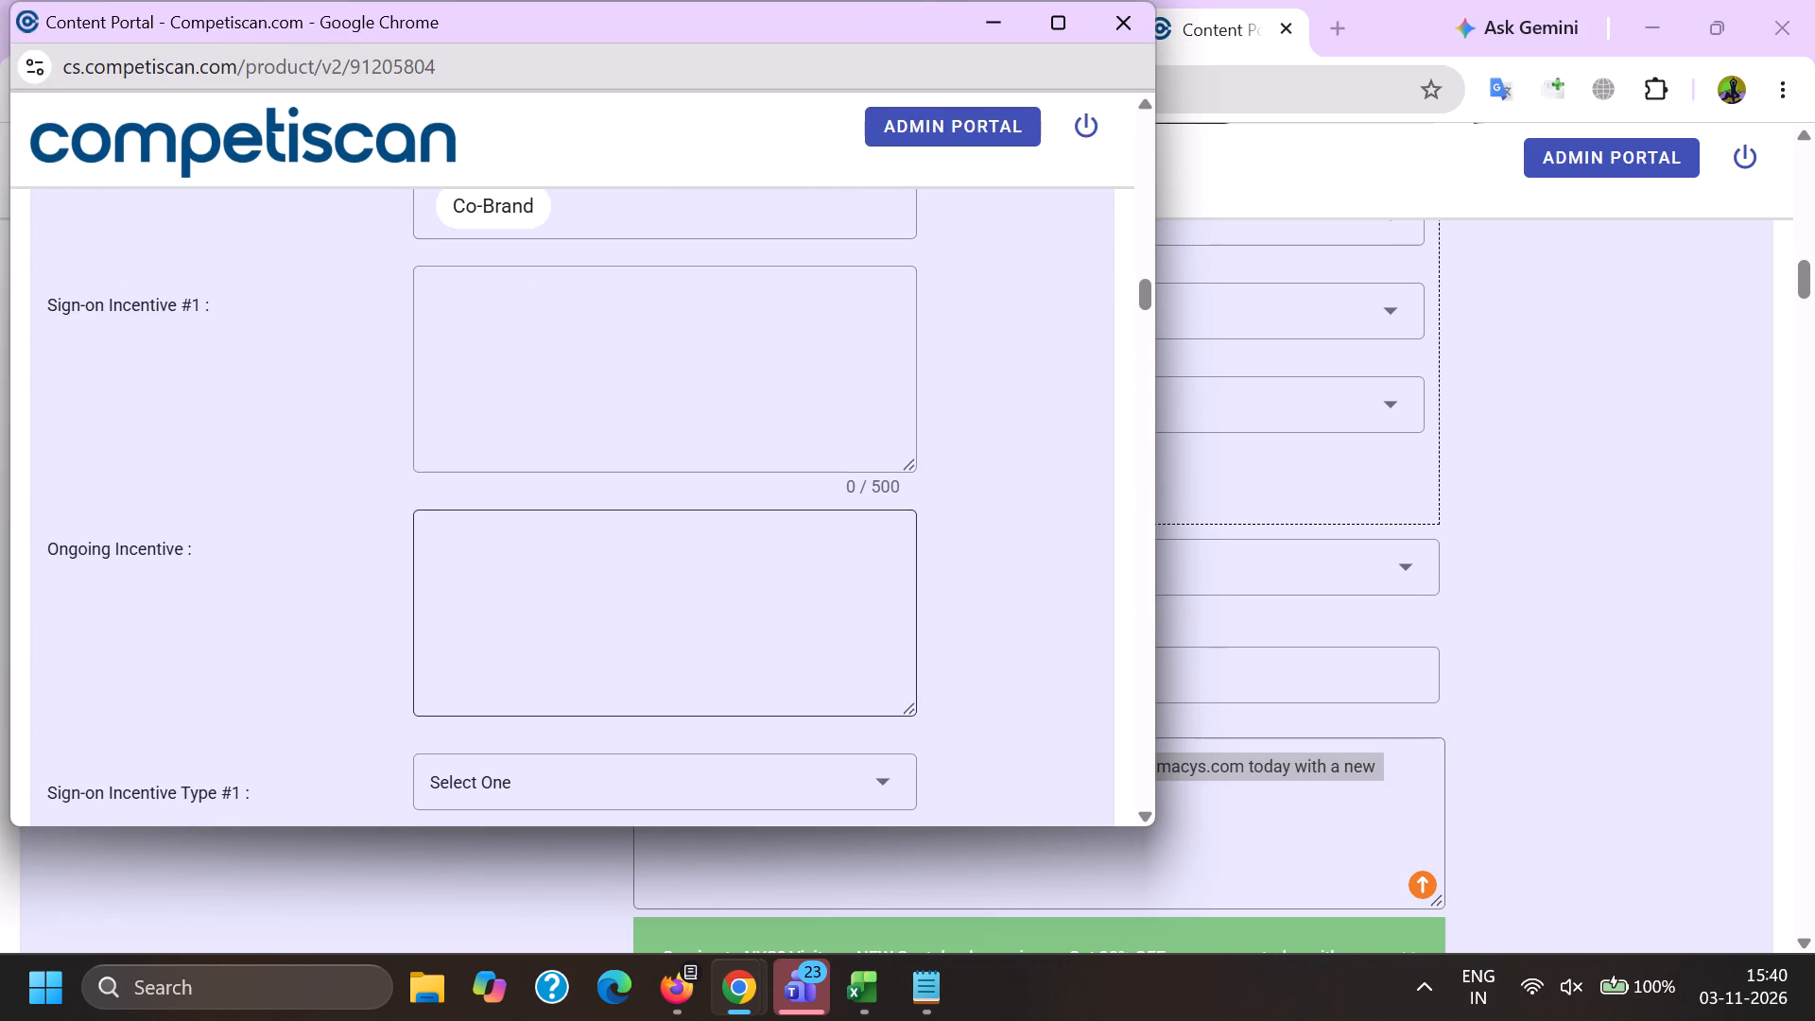
Paste the copied Macy's Card offer text into Sign-on Incentive #1 and delete the unneeded opening words.
{"action": "left_click", "coordinate": [501, 389]}
{"action": "key", "text": "ctrl+v"}
{"action": "left_click_drag", "start_coordinate": [470, 295], "coordinate": [289, 283]}
{"action": "key", "text": "BackSpace"}
Set Sign-on Incentive Type #1 to Coupon/Discount and Sign-on Incentive Value #1 to 30.00.
{"action": "scroll", "coordinate": [559, 337], "scroll_direction": "down", "scroll_amount": 3}
{"action": "left_click", "coordinate": [488, 348]}
{"action": "scroll", "coordinate": [485, 344], "scroll_direction": "down", "scroll_amount": 6}
{"action": "left_click", "coordinate": [540, 556]}
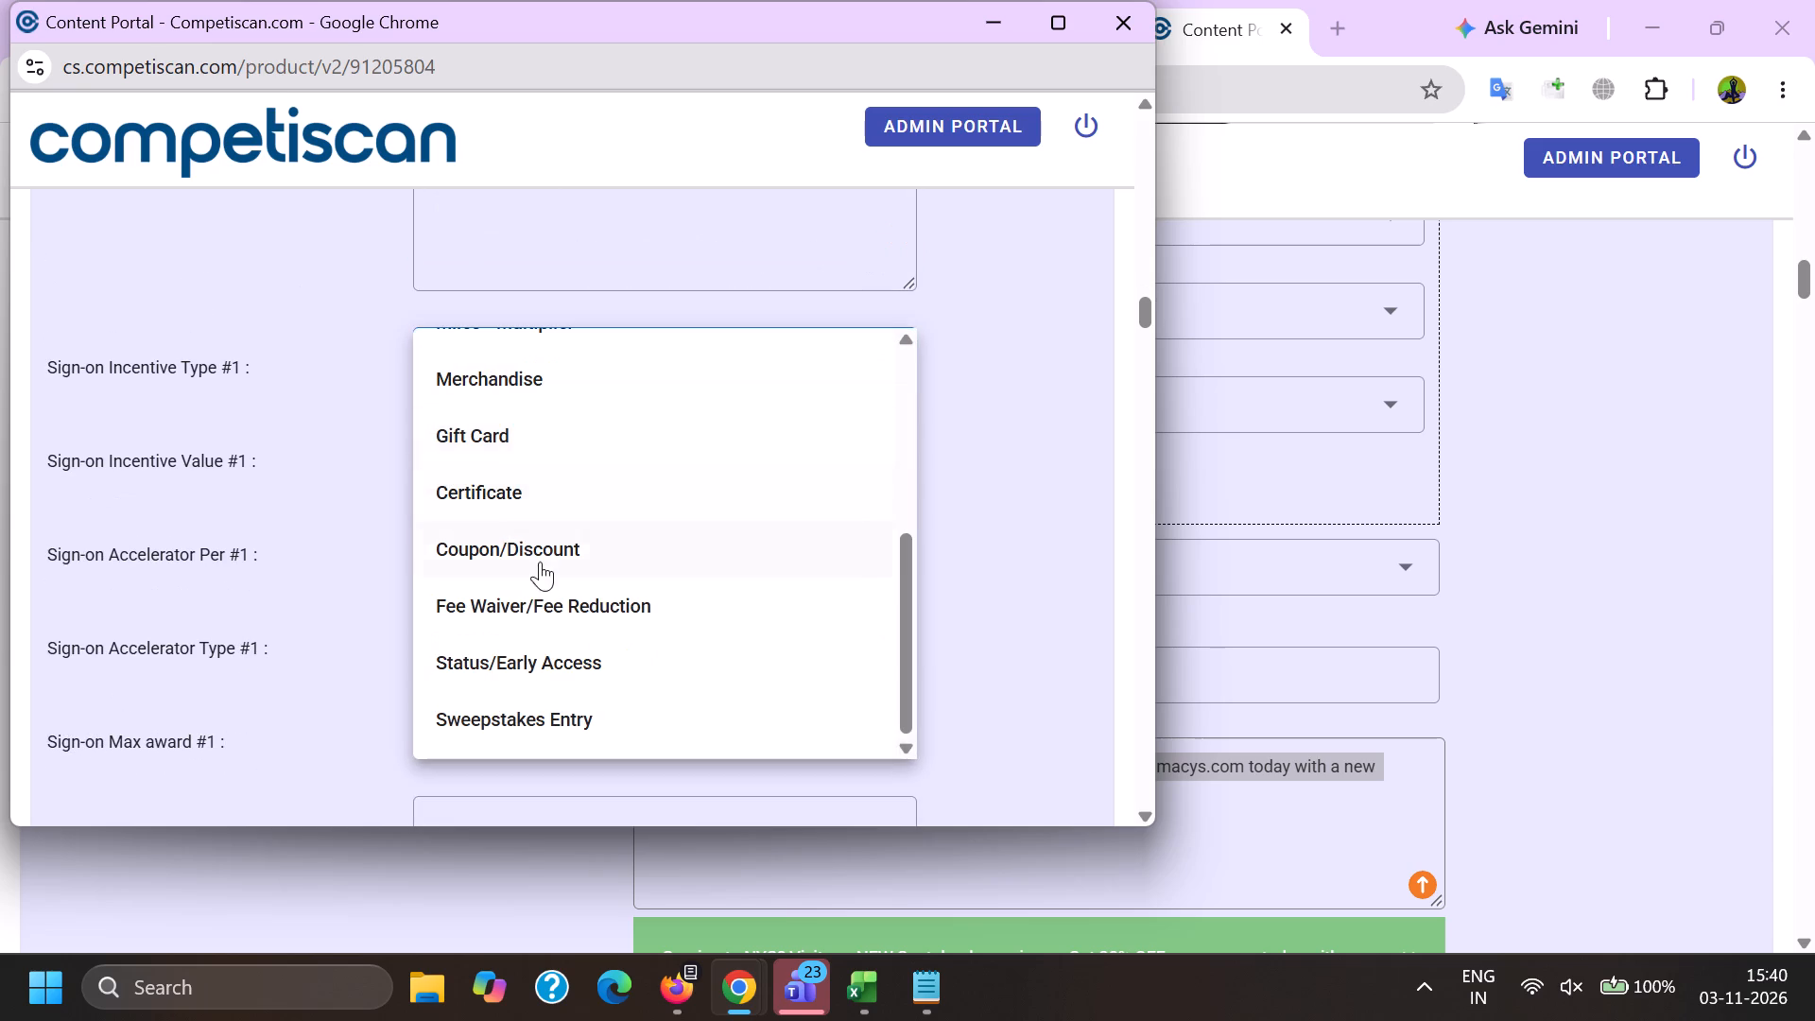
{"action": "left_click_drag", "start_coordinate": [285, 515], "coordinate": [299, 515]}
{"action": "left_click", "coordinate": [449, 454]}
{"action": "key", "text": "3"}
{"action": "key", "text": "0"}
{"action": "key", "text": "0"}
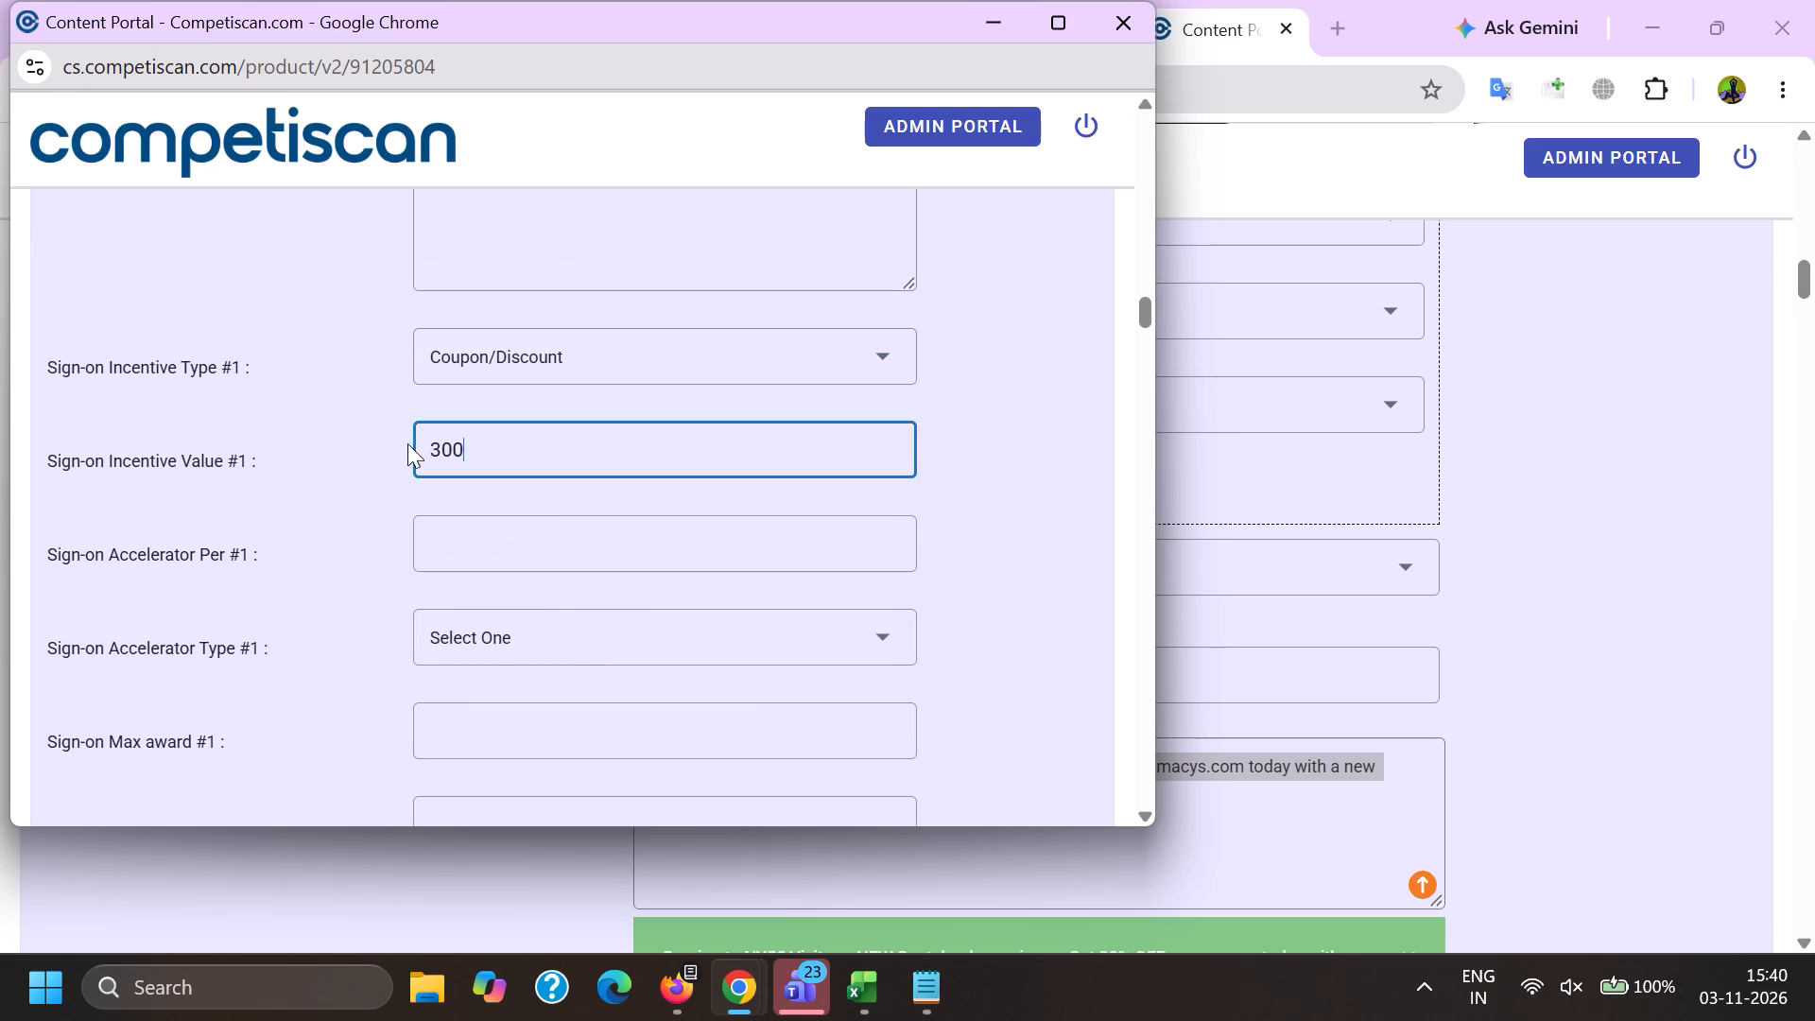
{"action": "key", "text": "0"}
{"action": "key", "text": "BackSpace"}
{"action": "key", "text": "BackSpace"}
{"action": "key", "text": "period"}
{"action": "key", "text": "0"}
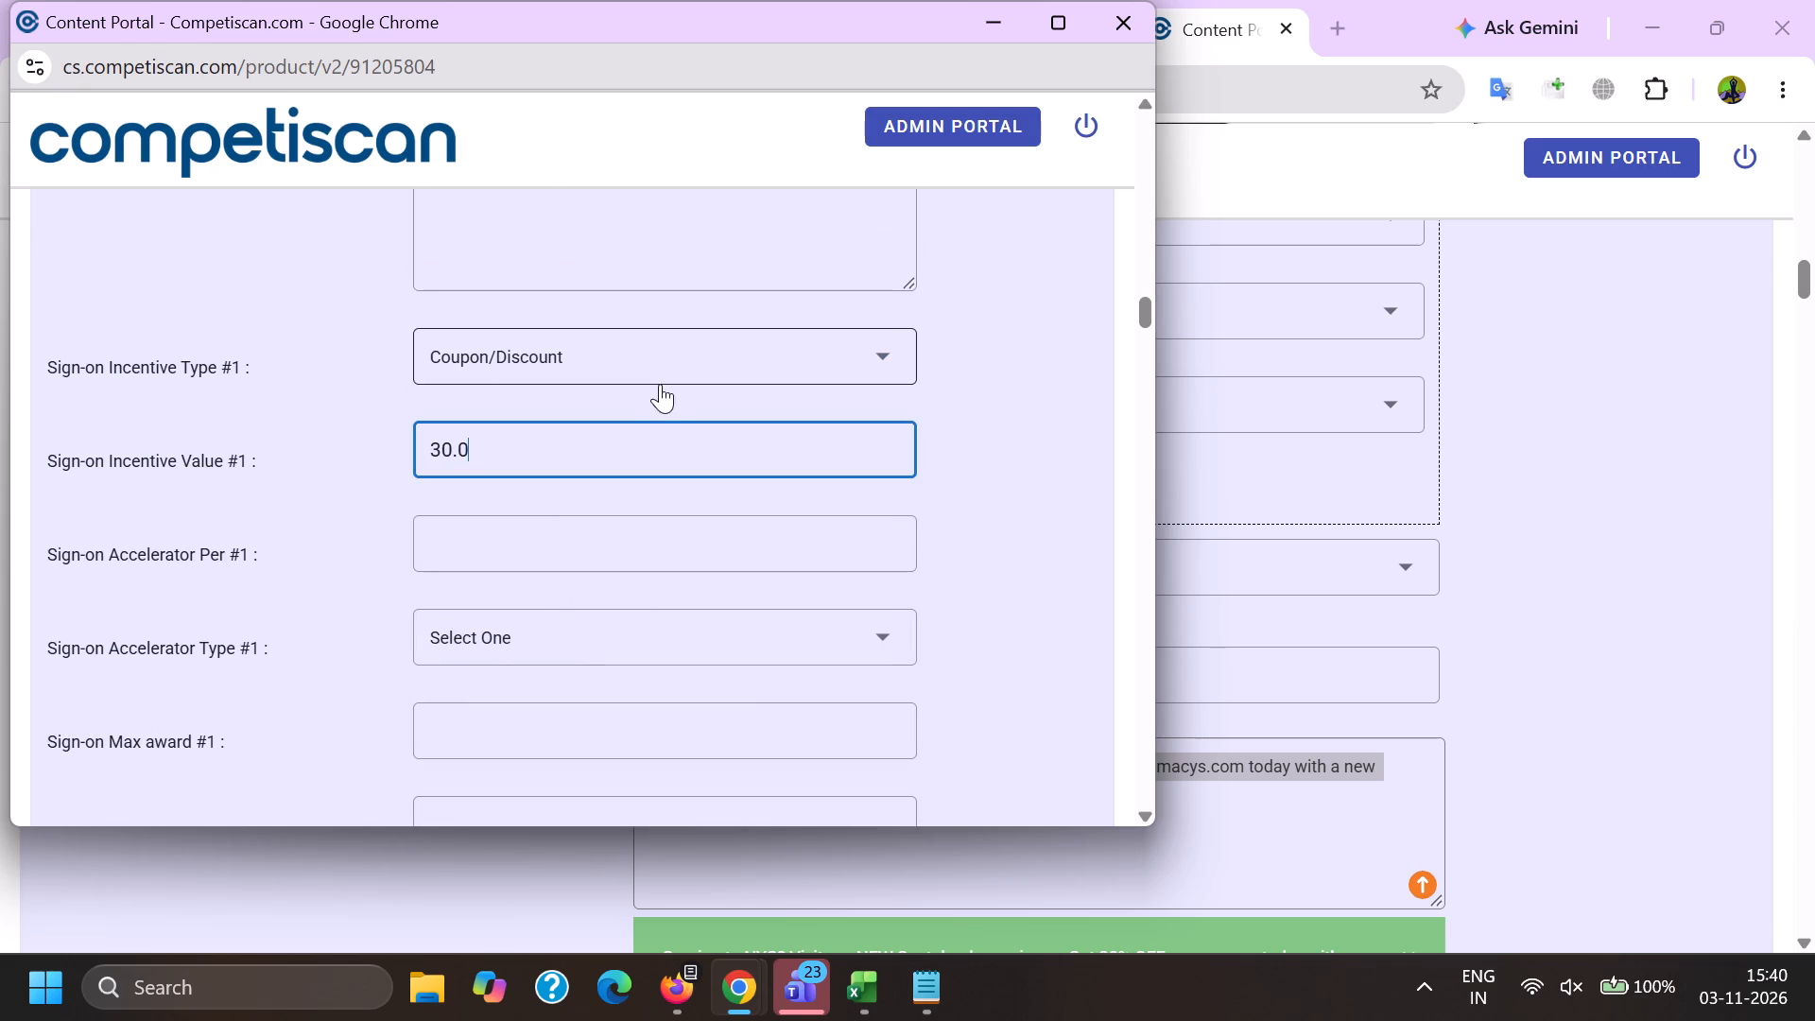
{"action": "key", "text": "0"}
Set Sign-on Max award #1 to 30.00.
{"action": "key", "text": "Tab"}
{"action": "key", "text": "Tab"}
{"action": "key", "text": "Tab"}
{"action": "key", "text": "3"}
{"action": "key", "text": "0"}
{"action": "key", "text": "period"}
{"action": "key", "text": "0"}
{"action": "key", "text": "0"}
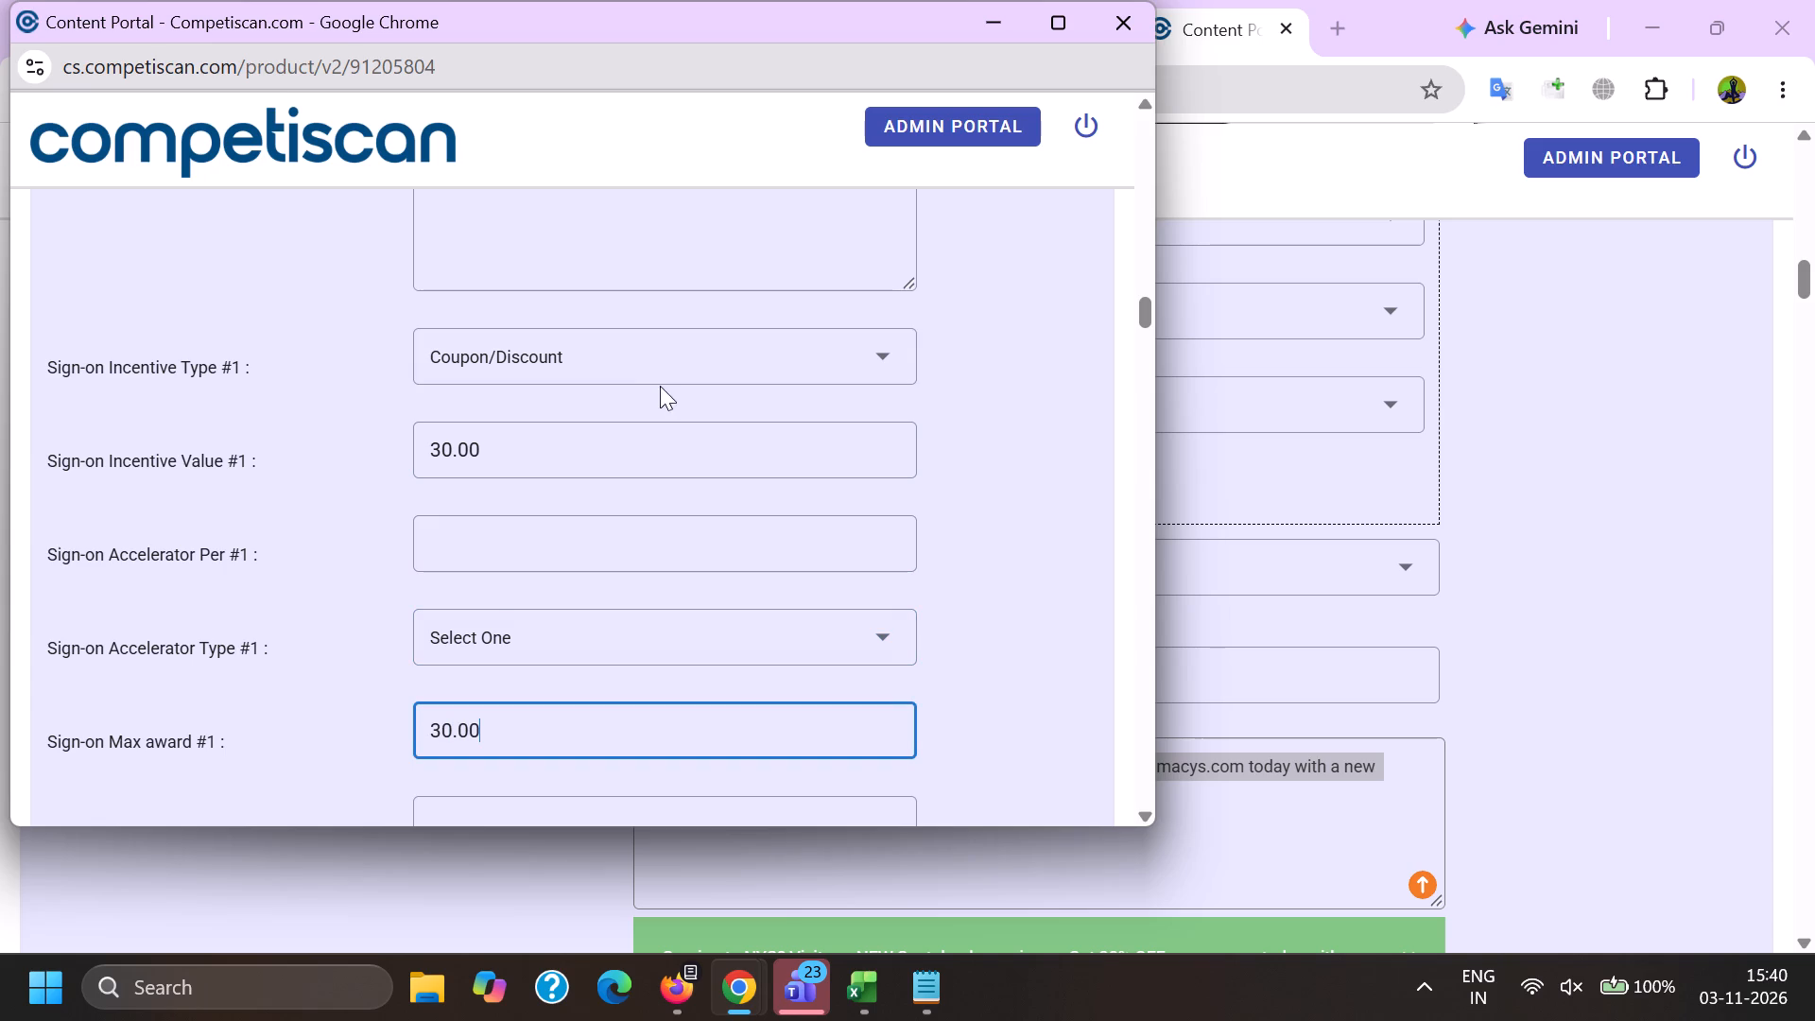
{"action": "key", "text": "Tab"}
{"action": "key", "text": "Tab"}
{"action": "key", "text": "Tab"}
Set the payment card application type to Invitation to Apply and the primary card level to Not Mentioned.
{"action": "scroll", "coordinate": [466, 353], "scroll_direction": "down", "scroll_amount": 17}
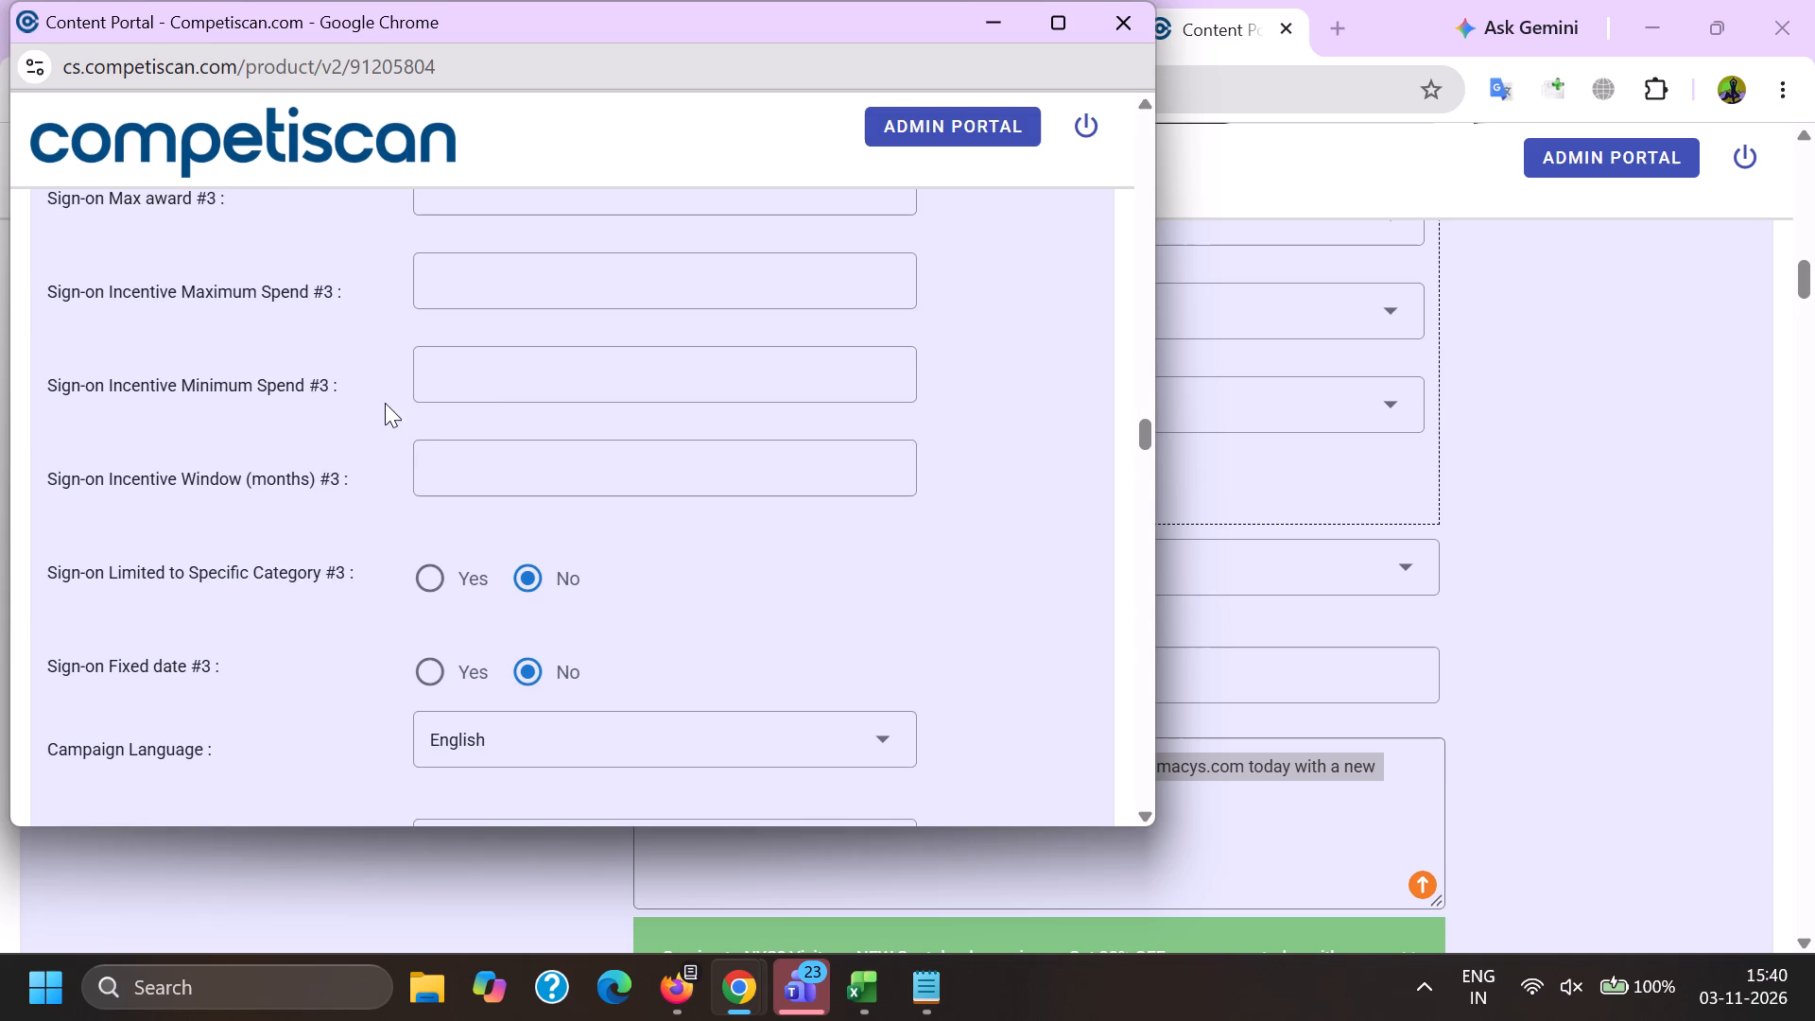
{"action": "scroll", "coordinate": [387, 408], "scroll_direction": "down", "scroll_amount": 5}
{"action": "left_click", "coordinate": [501, 483]}
{"action": "scroll", "coordinate": [548, 251], "scroll_direction": "down", "scroll_amount": 1}
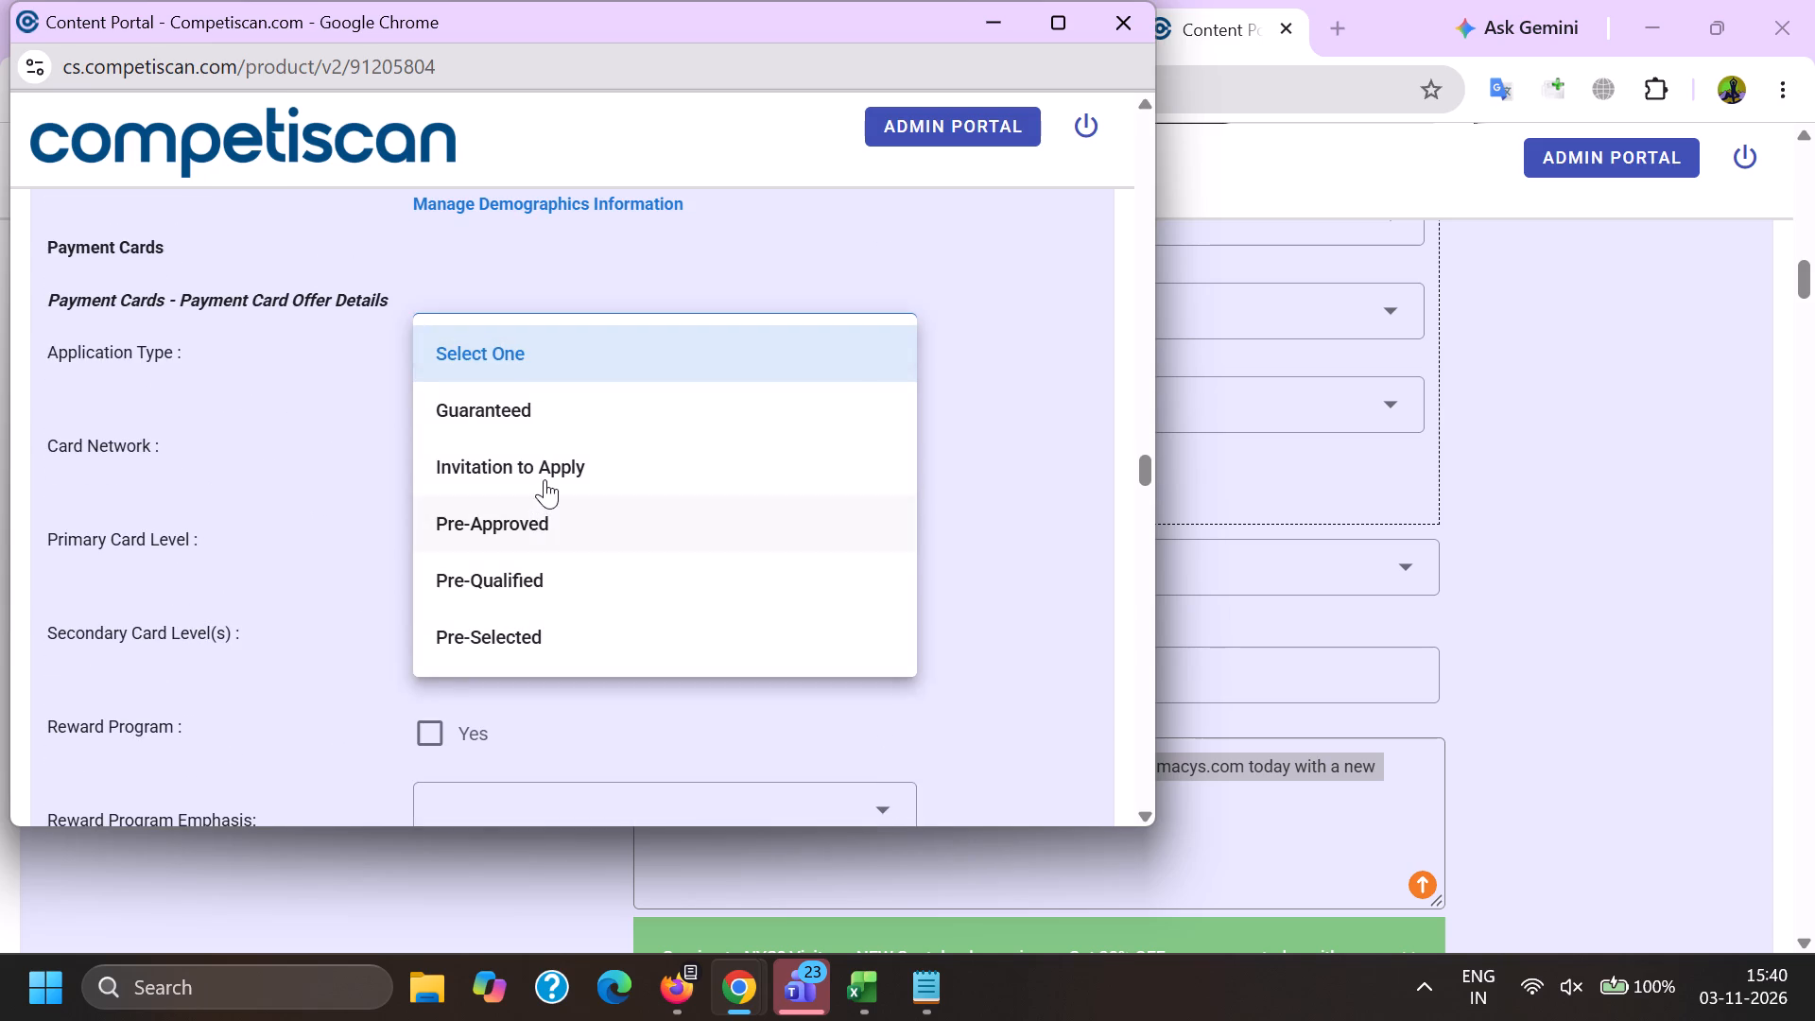
{"action": "left_click", "coordinate": [544, 479]}
{"action": "left_click_drag", "start_coordinate": [304, 472], "coordinate": [323, 481]}
{"action": "left_click", "coordinate": [453, 525]}
{"action": "scroll", "coordinate": [489, 354], "scroll_direction": "down", "scroll_amount": 2}
{"action": "left_click_drag", "start_coordinate": [547, 588], "coordinate": [546, 597]}
{"action": "left_click", "coordinate": [353, 580]}
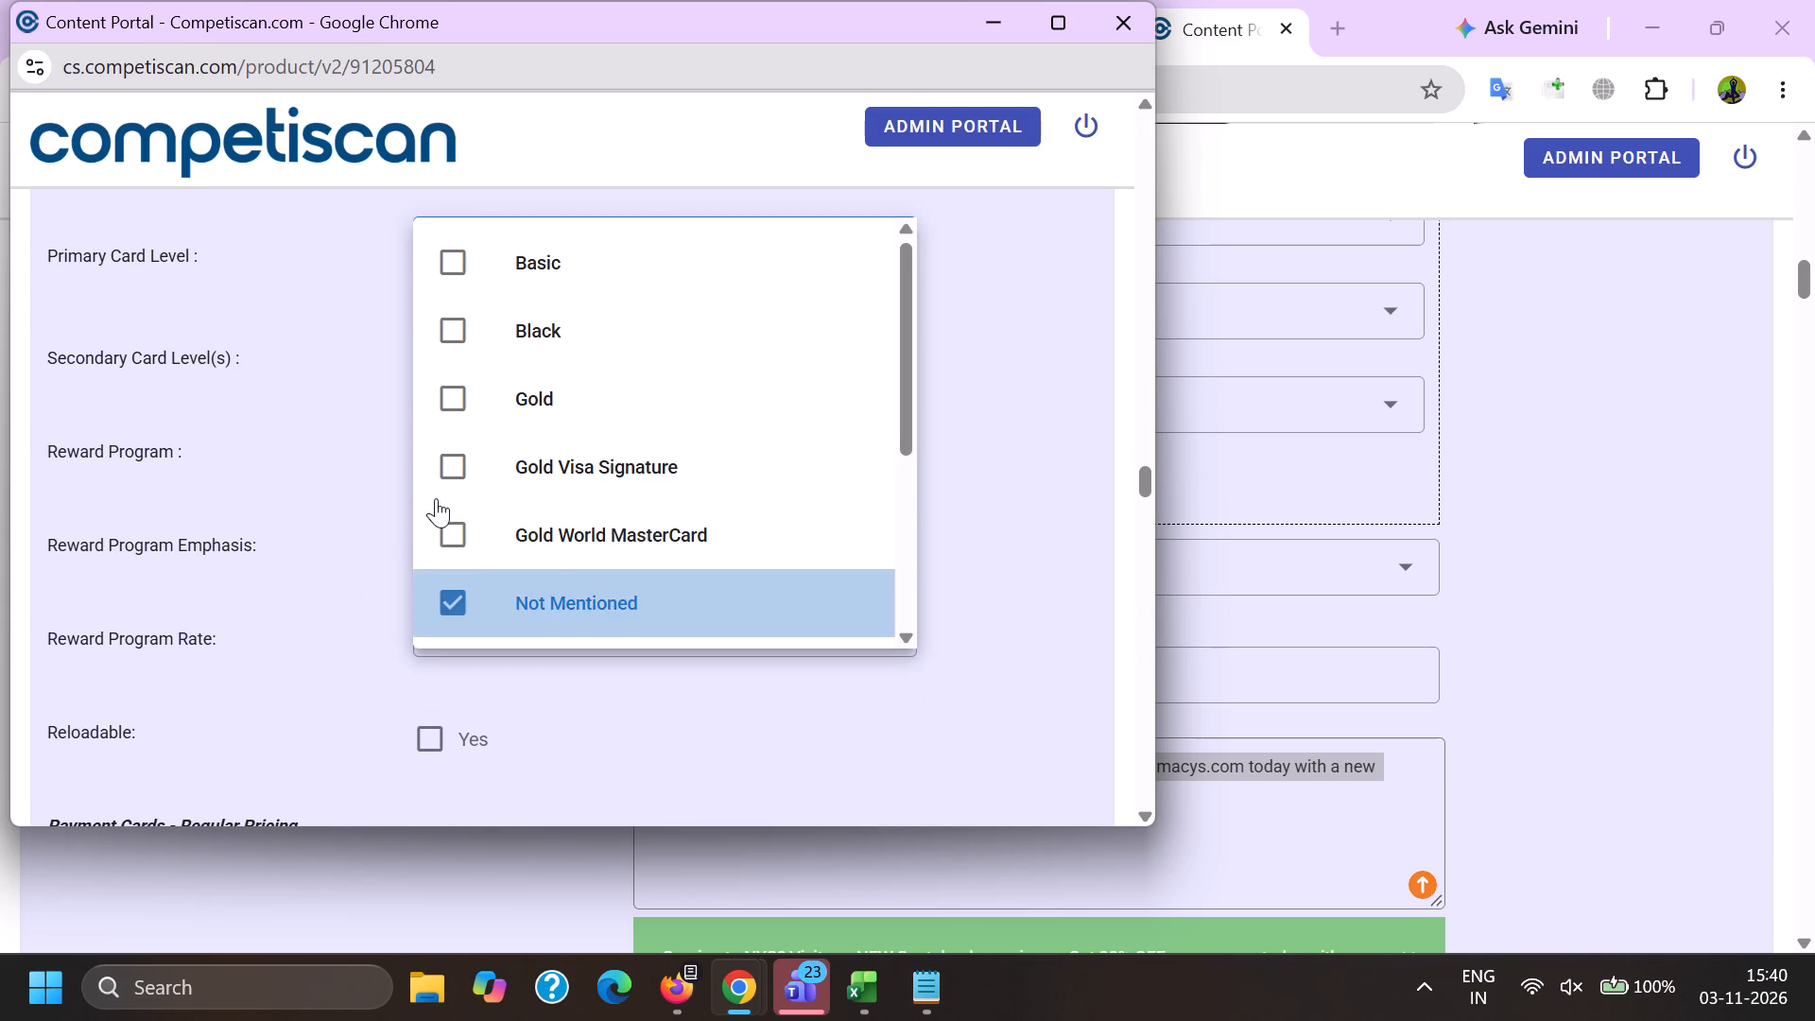
Mark the card as having a reward program with Points as the reward program emphasis.
{"action": "left_click", "coordinate": [436, 464]}
{"action": "left_click", "coordinate": [475, 559]}
{"action": "left_click", "coordinate": [506, 689]}
{"action": "double_click", "coordinate": [285, 672]}
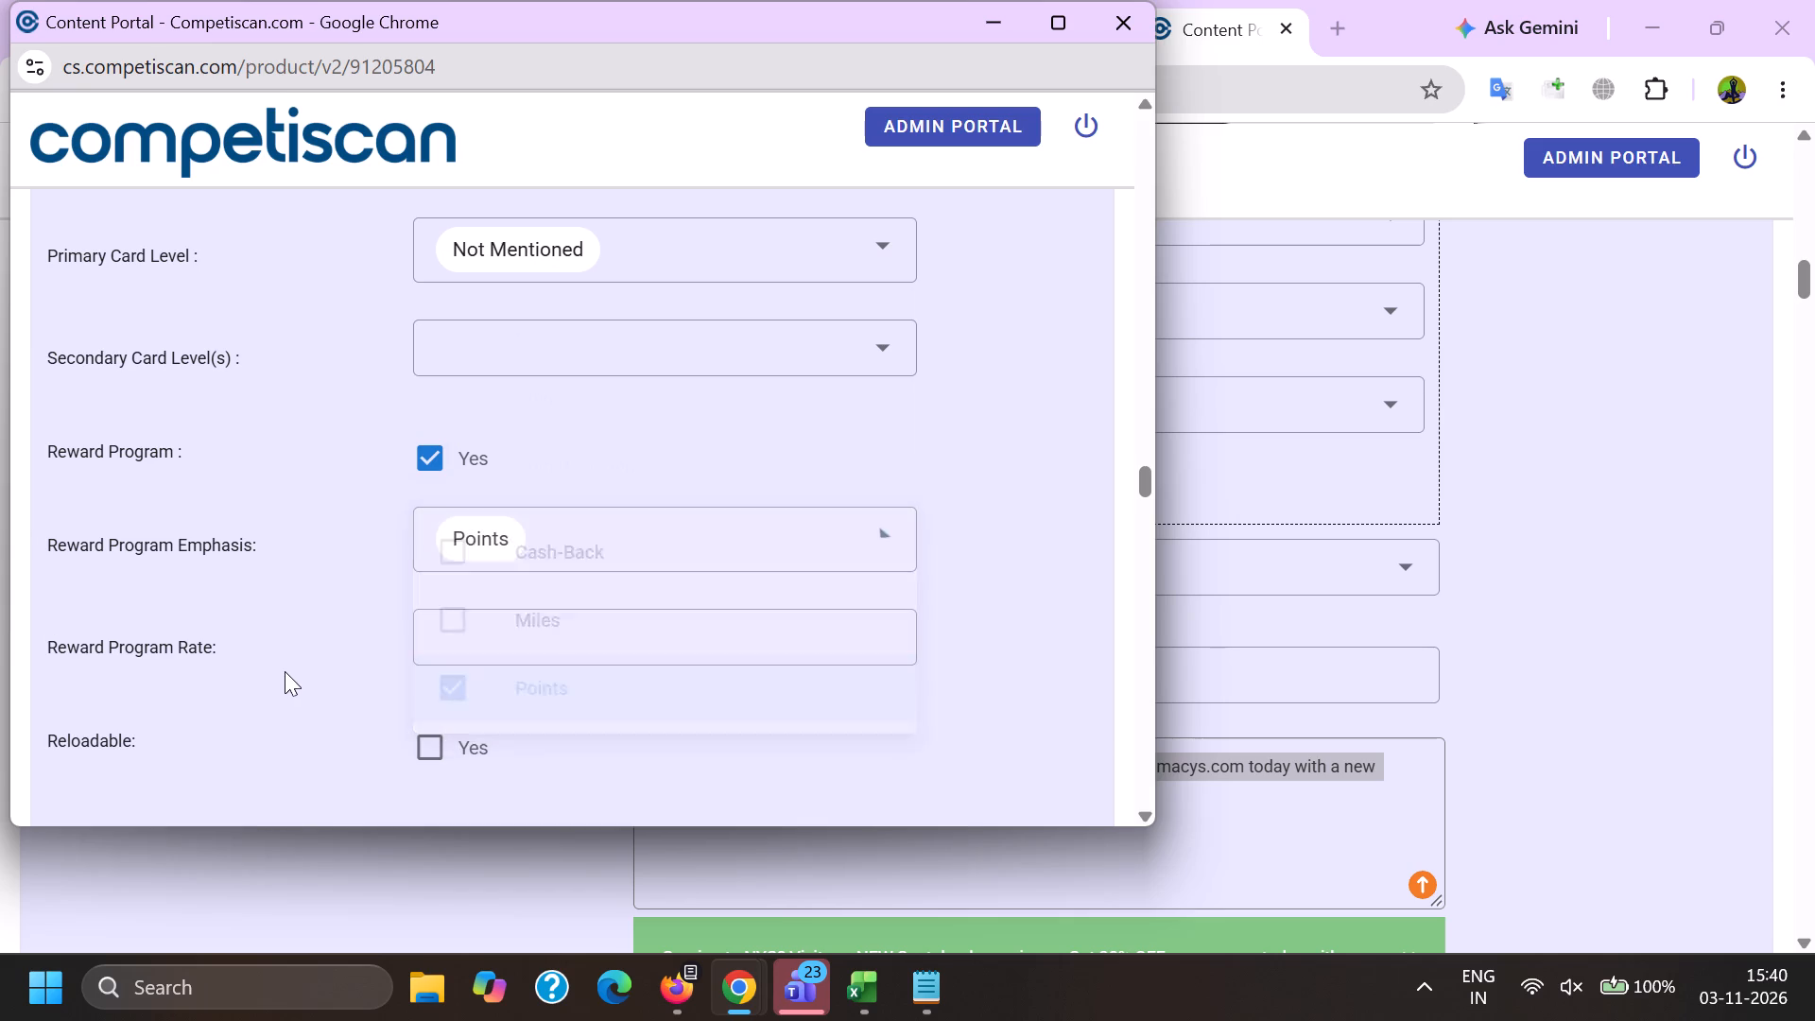
Mark Credit Card Mentioned in the retail credit section and submit the product form.
{"action": "key", "text": "End"}
{"action": "left_click", "coordinate": [417, 379]}
{"action": "left_click", "coordinate": [488, 794]}
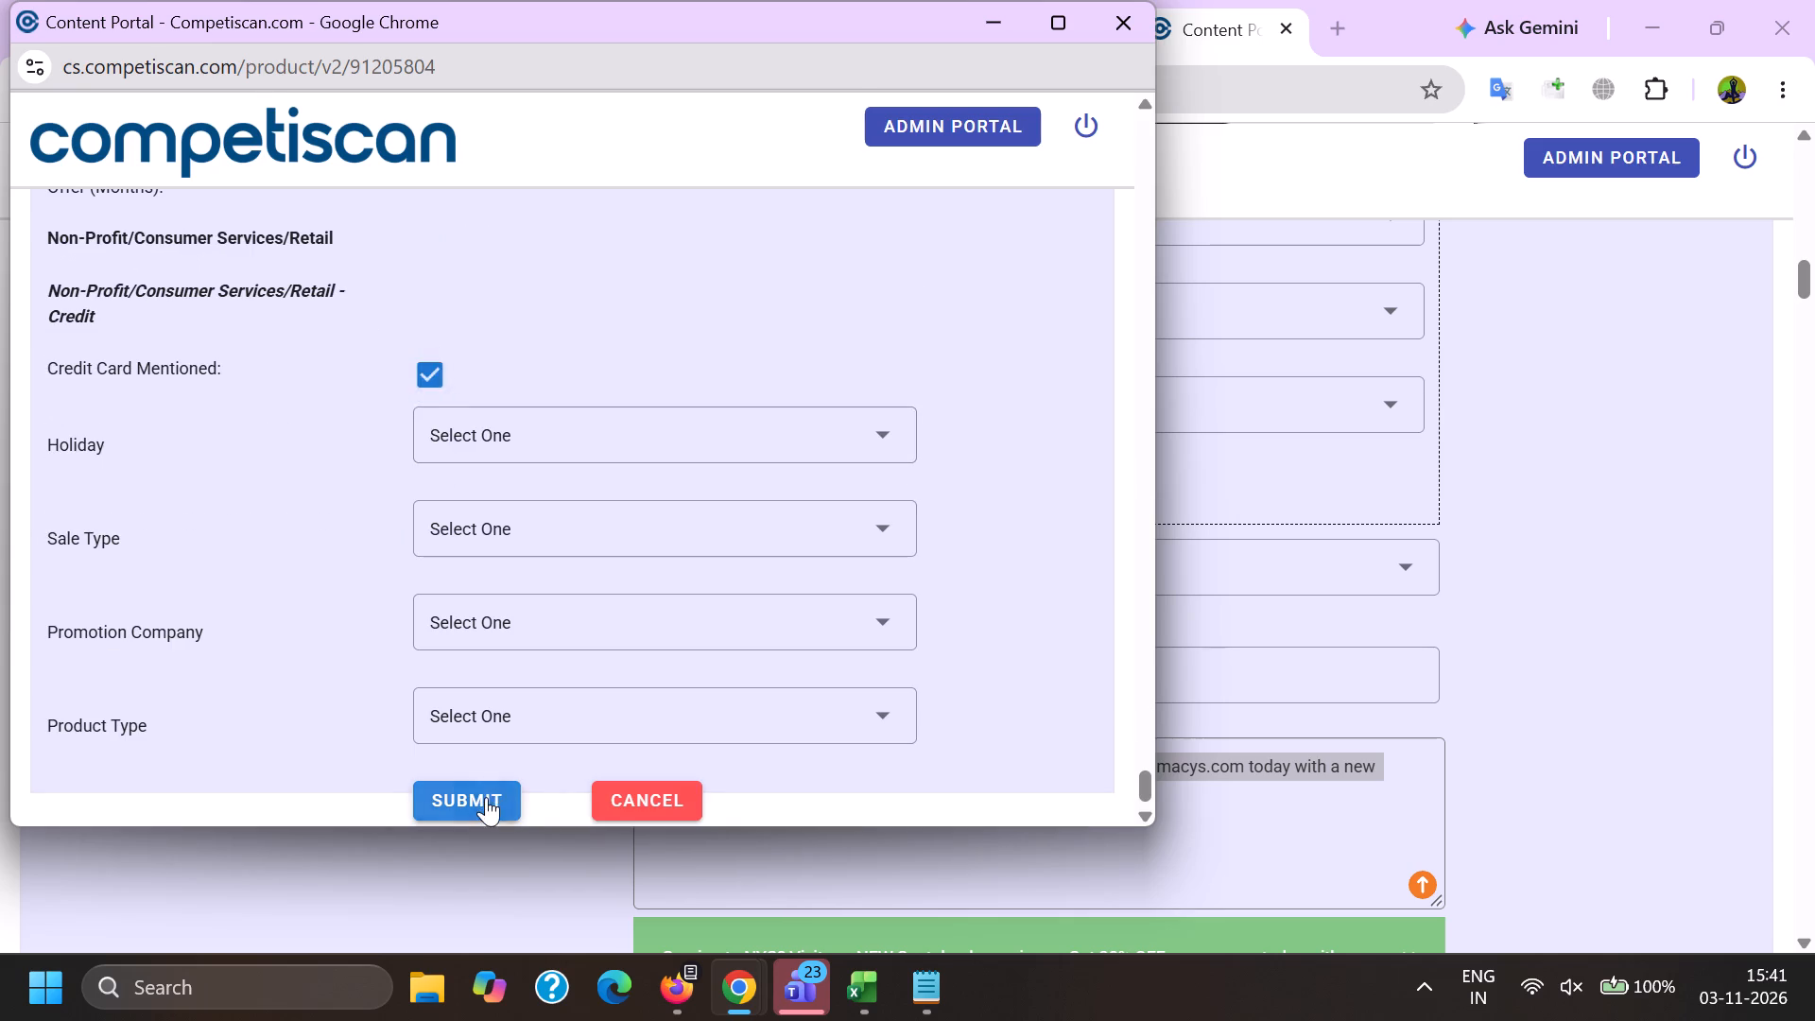
Delete the recipient's first name from the subject line inside the body of email 91205804 in the email editor.
{"action": "key", "text": "alt+Tab"}
{"action": "left_click", "coordinate": [377, 0]}
{"action": "left_click", "coordinate": [493, 0]}
{"action": "scroll", "coordinate": [527, 507], "scroll_direction": "up", "scroll_amount": 5}
{"action": "scroll", "coordinate": [811, 458], "scroll_direction": "down", "scroll_amount": 3}
{"action": "double_click", "coordinate": [943, 712]}
{"action": "double_click", "coordinate": [942, 701]}
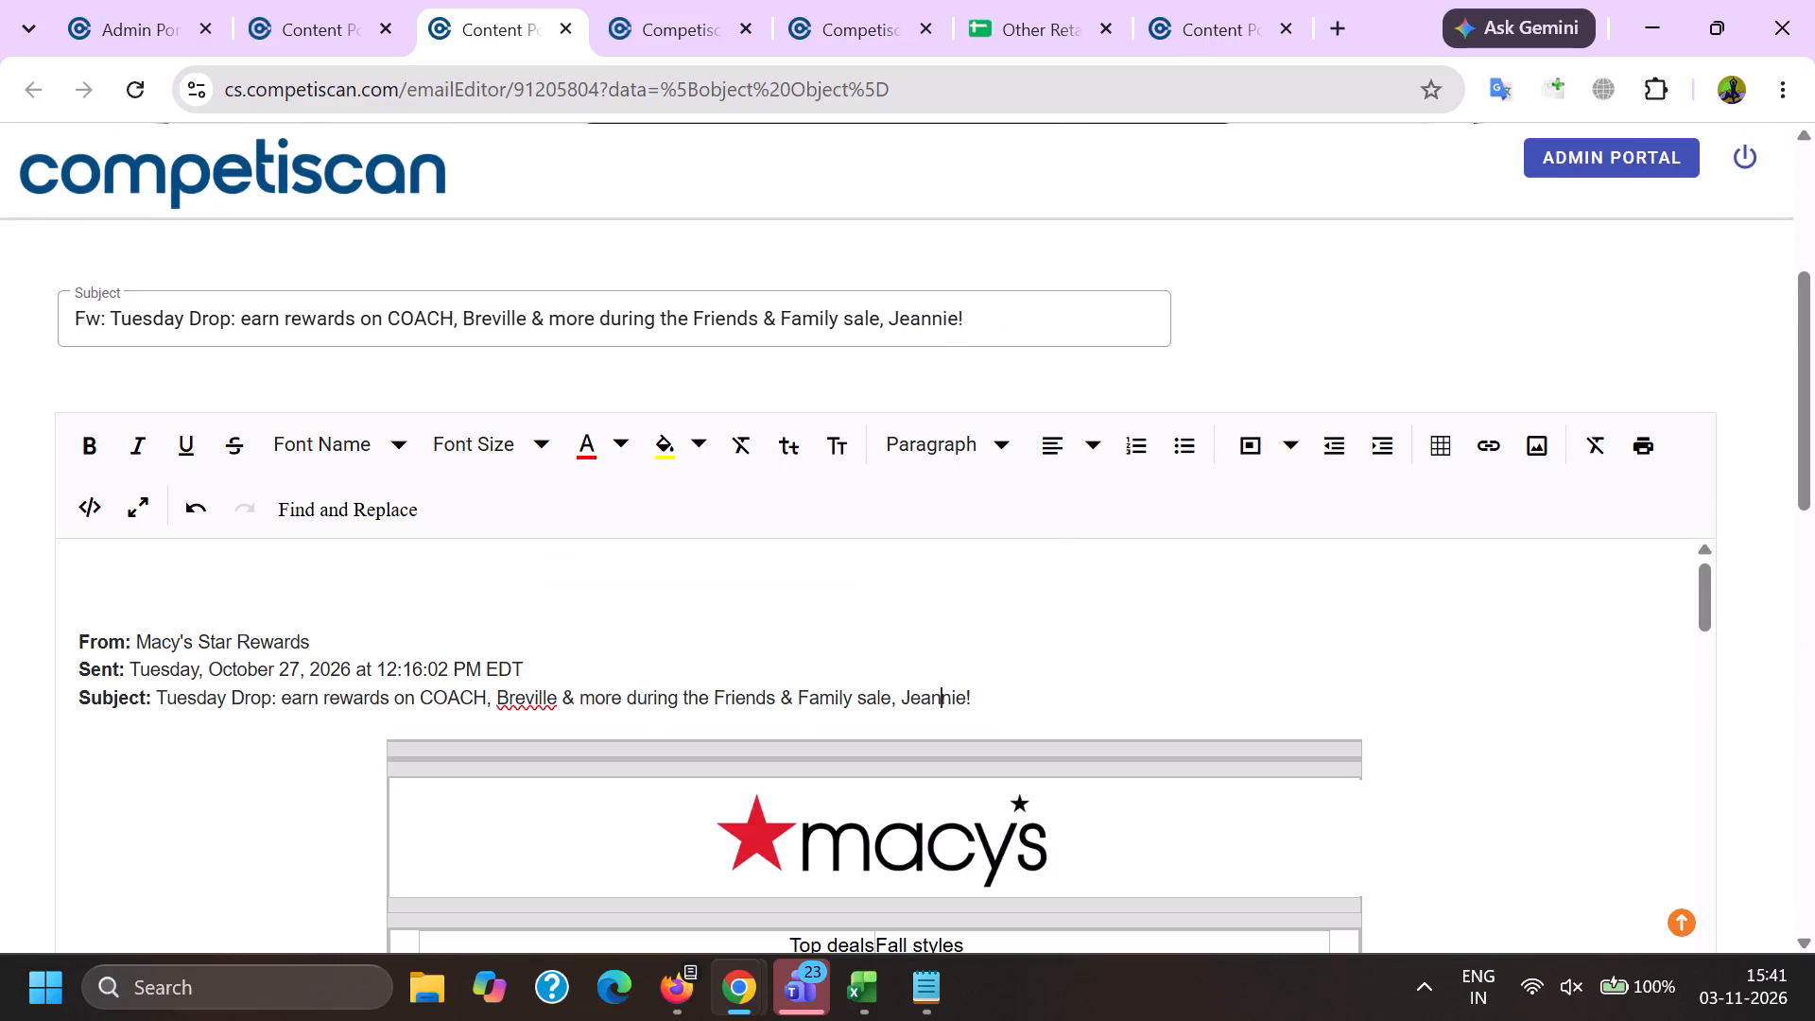
{"action": "key", "text": "BackSpace"}
Save the edited email with its product info.
{"action": "scroll", "coordinate": [349, 694], "scroll_direction": "down", "scroll_amount": 17}
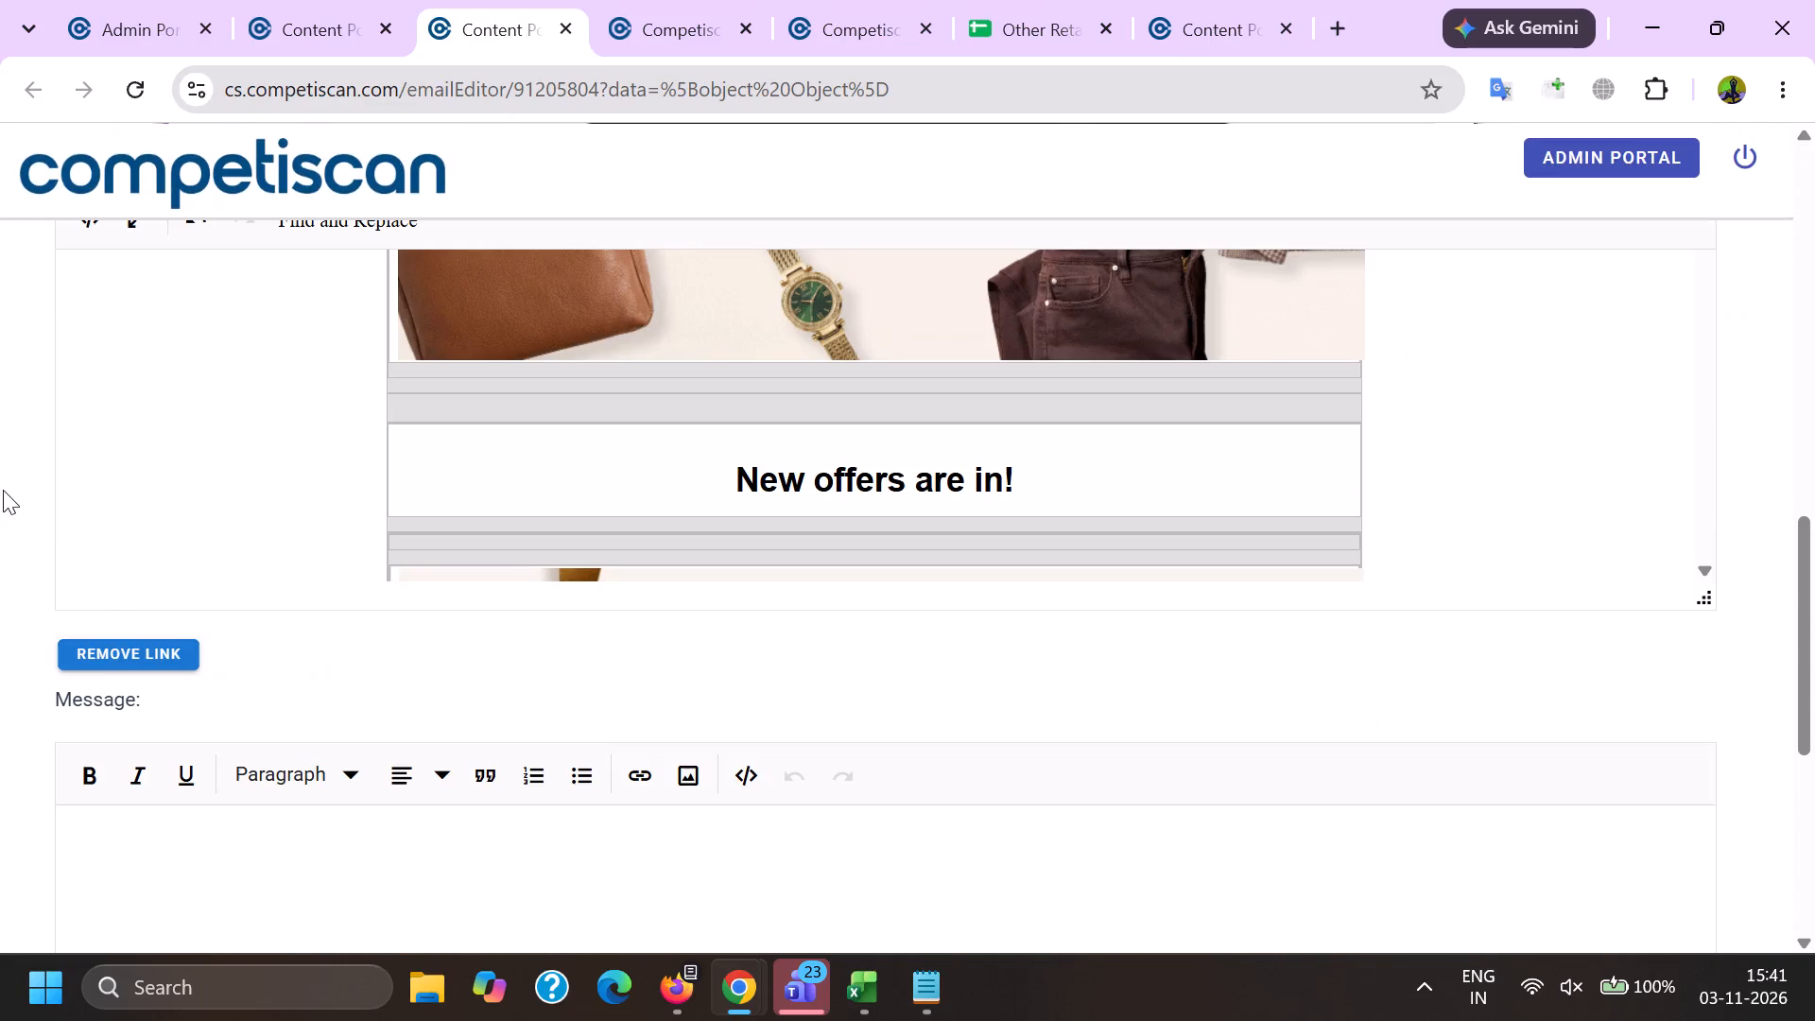
{"action": "left_click", "coordinate": [668, 434]}
{"action": "left_click", "coordinate": [678, 458]}
{"action": "left_click", "coordinate": [705, 467]}
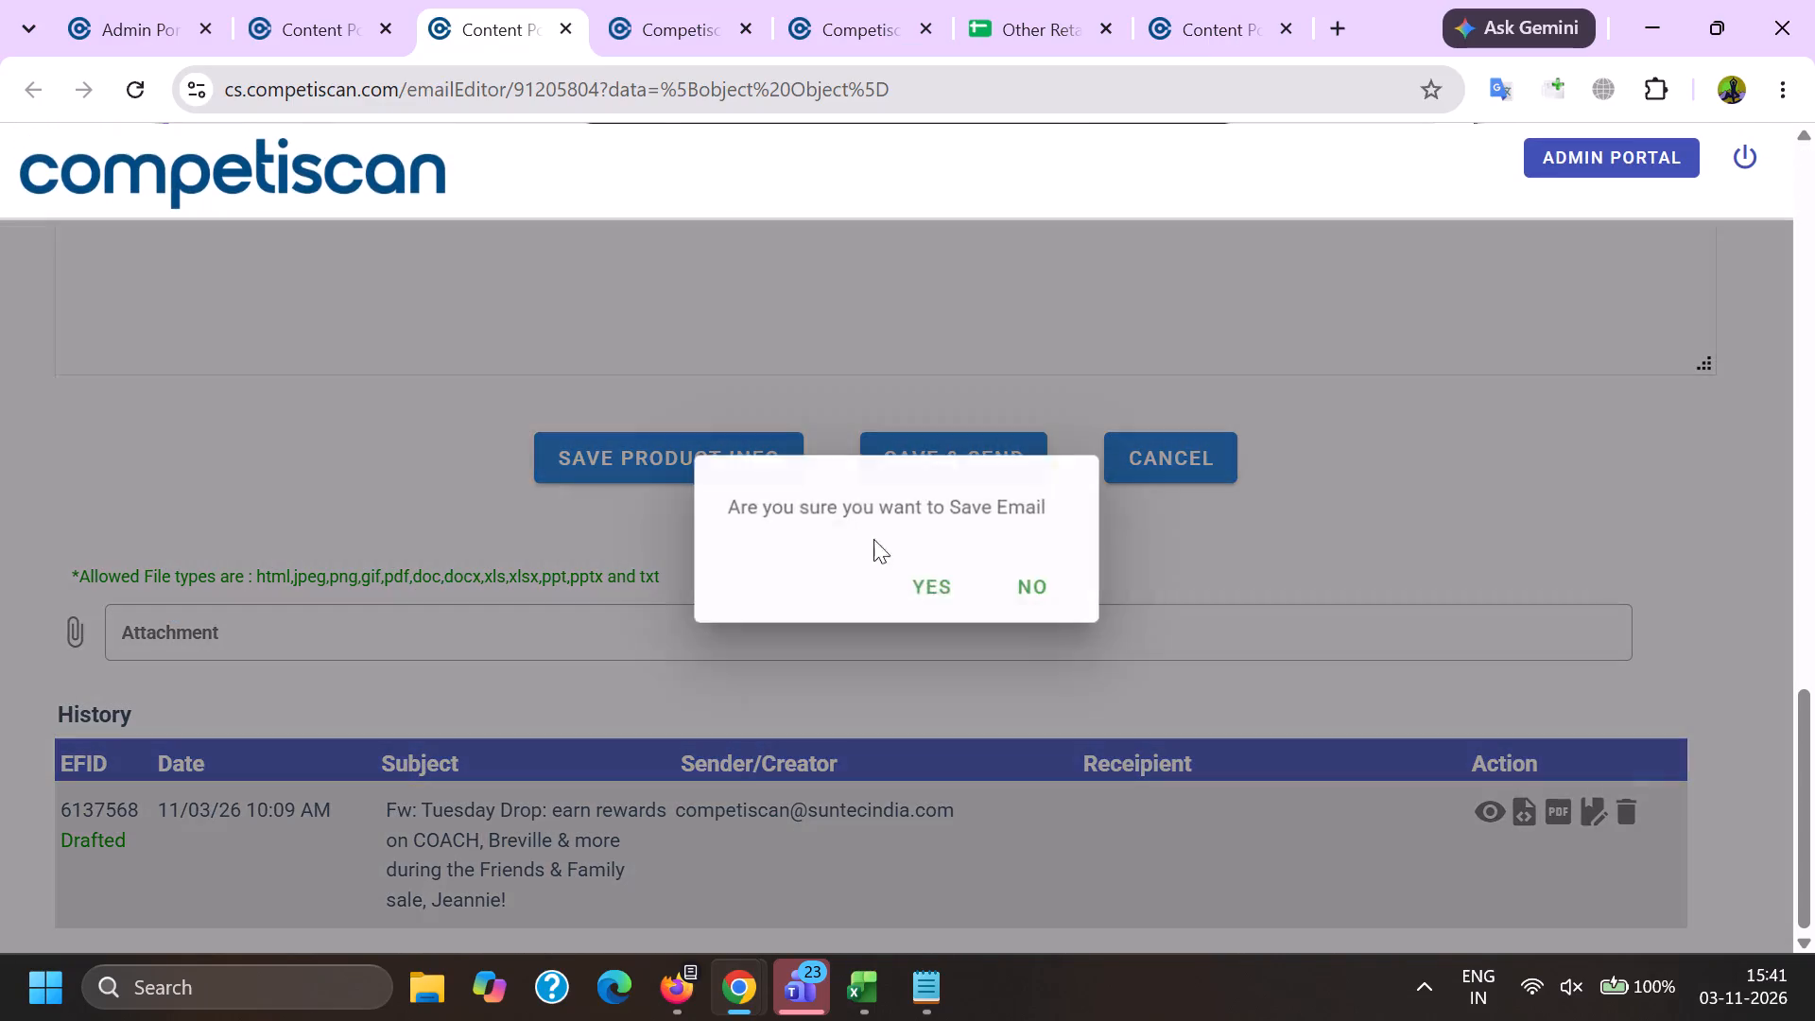
{"action": "left_click", "coordinate": [931, 578]}
Rerun the Tuesday Drop subject search and mark all listed emails except 91205804 as Copy, with 91205804 as the assigned copies ID.
{"action": "left_click", "coordinate": [284, 0]}
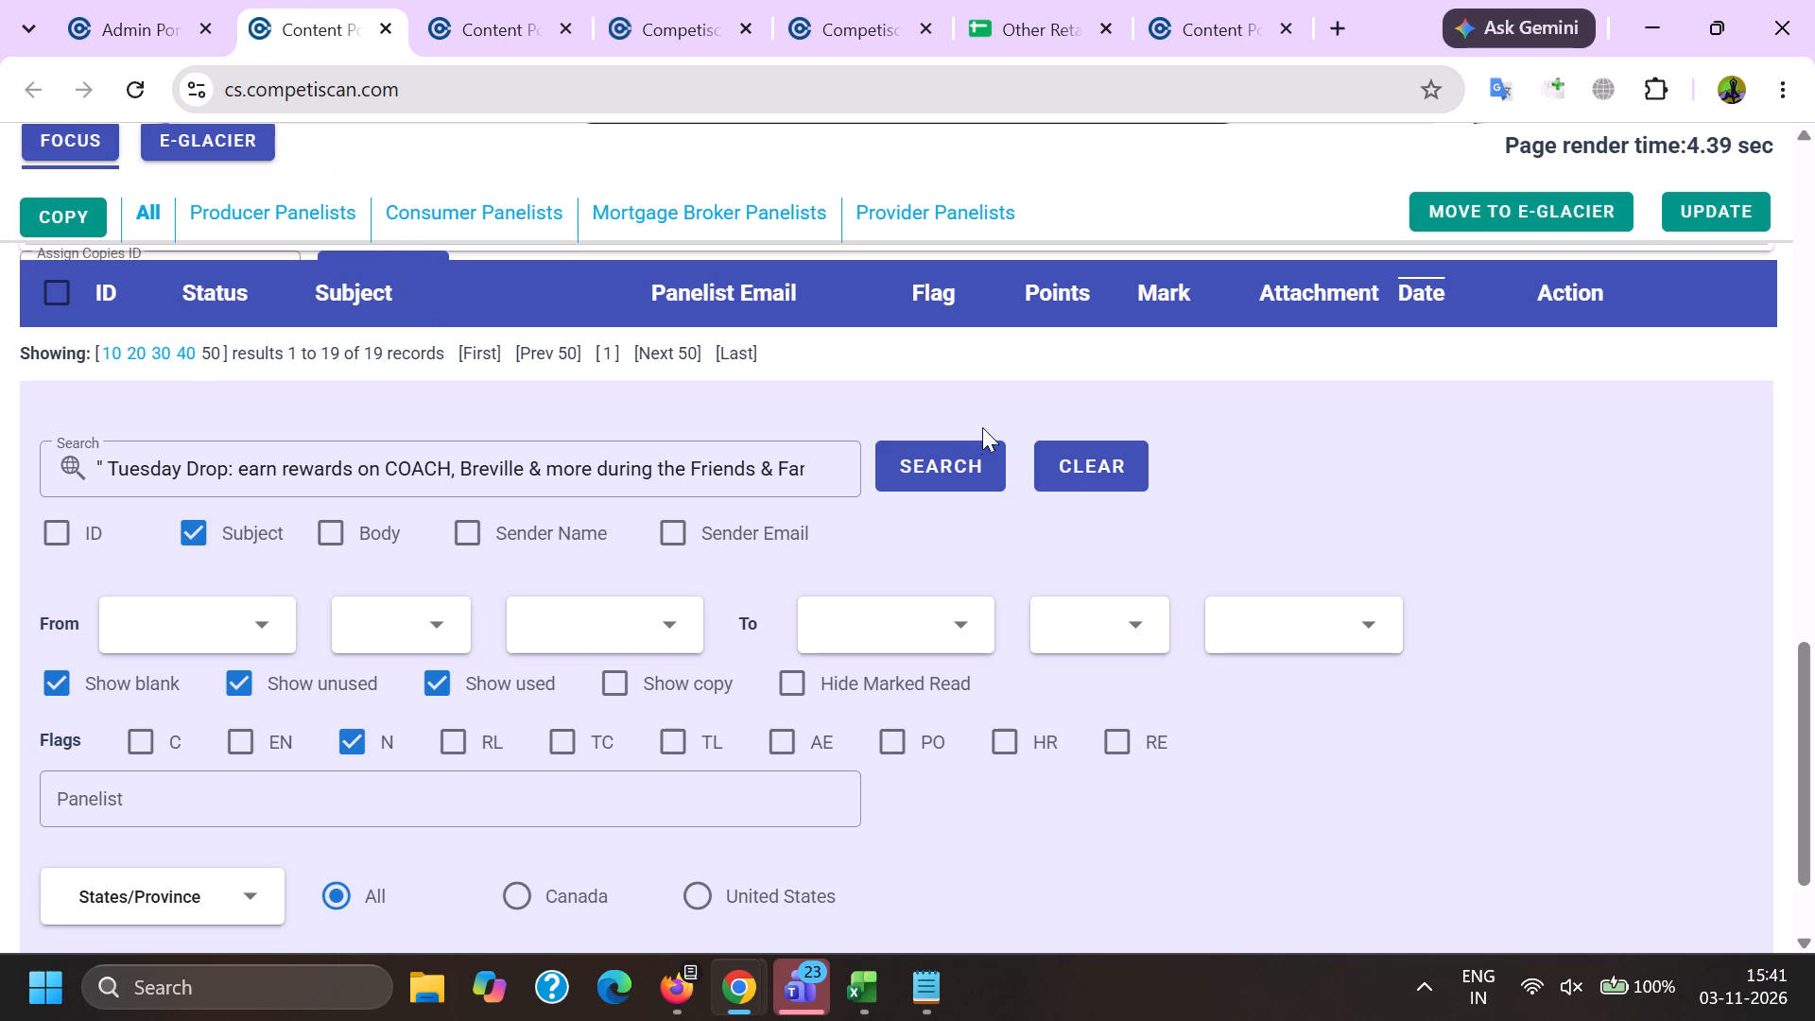
{"action": "left_click", "coordinate": [955, 473]}
{"action": "left_click", "coordinate": [493, 11]}
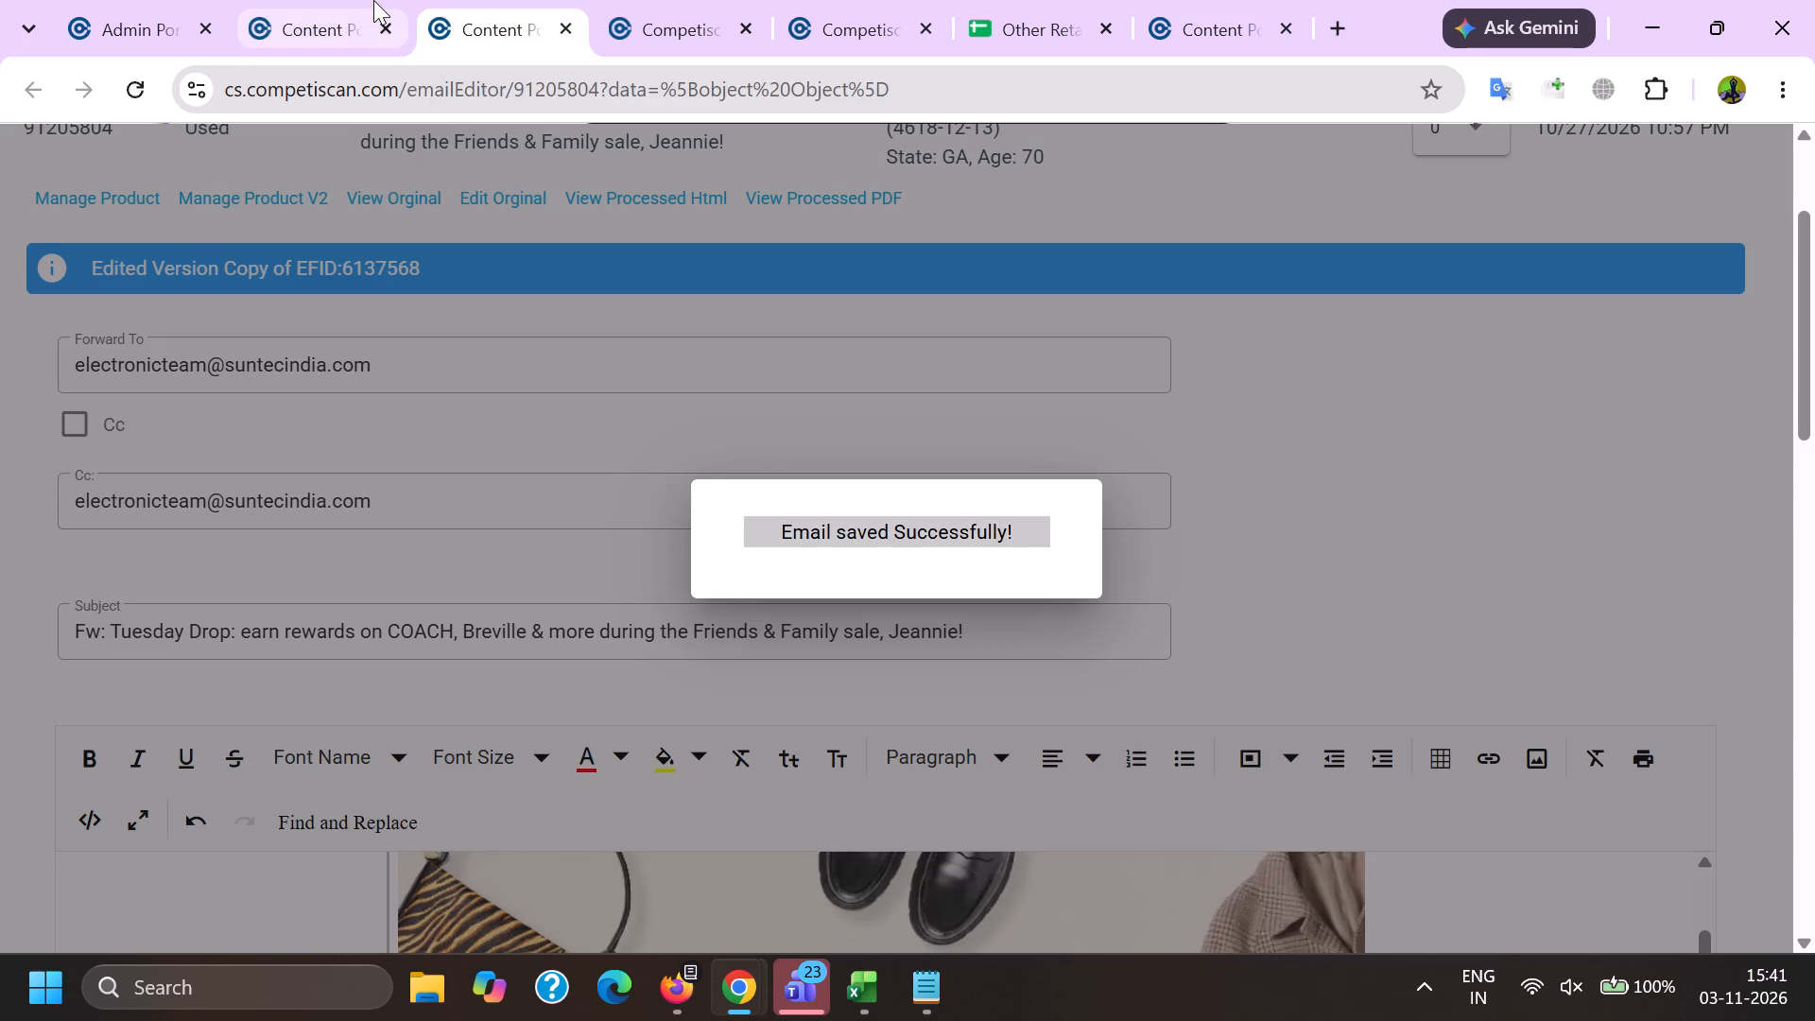
{"action": "left_click", "coordinate": [373, 0]}
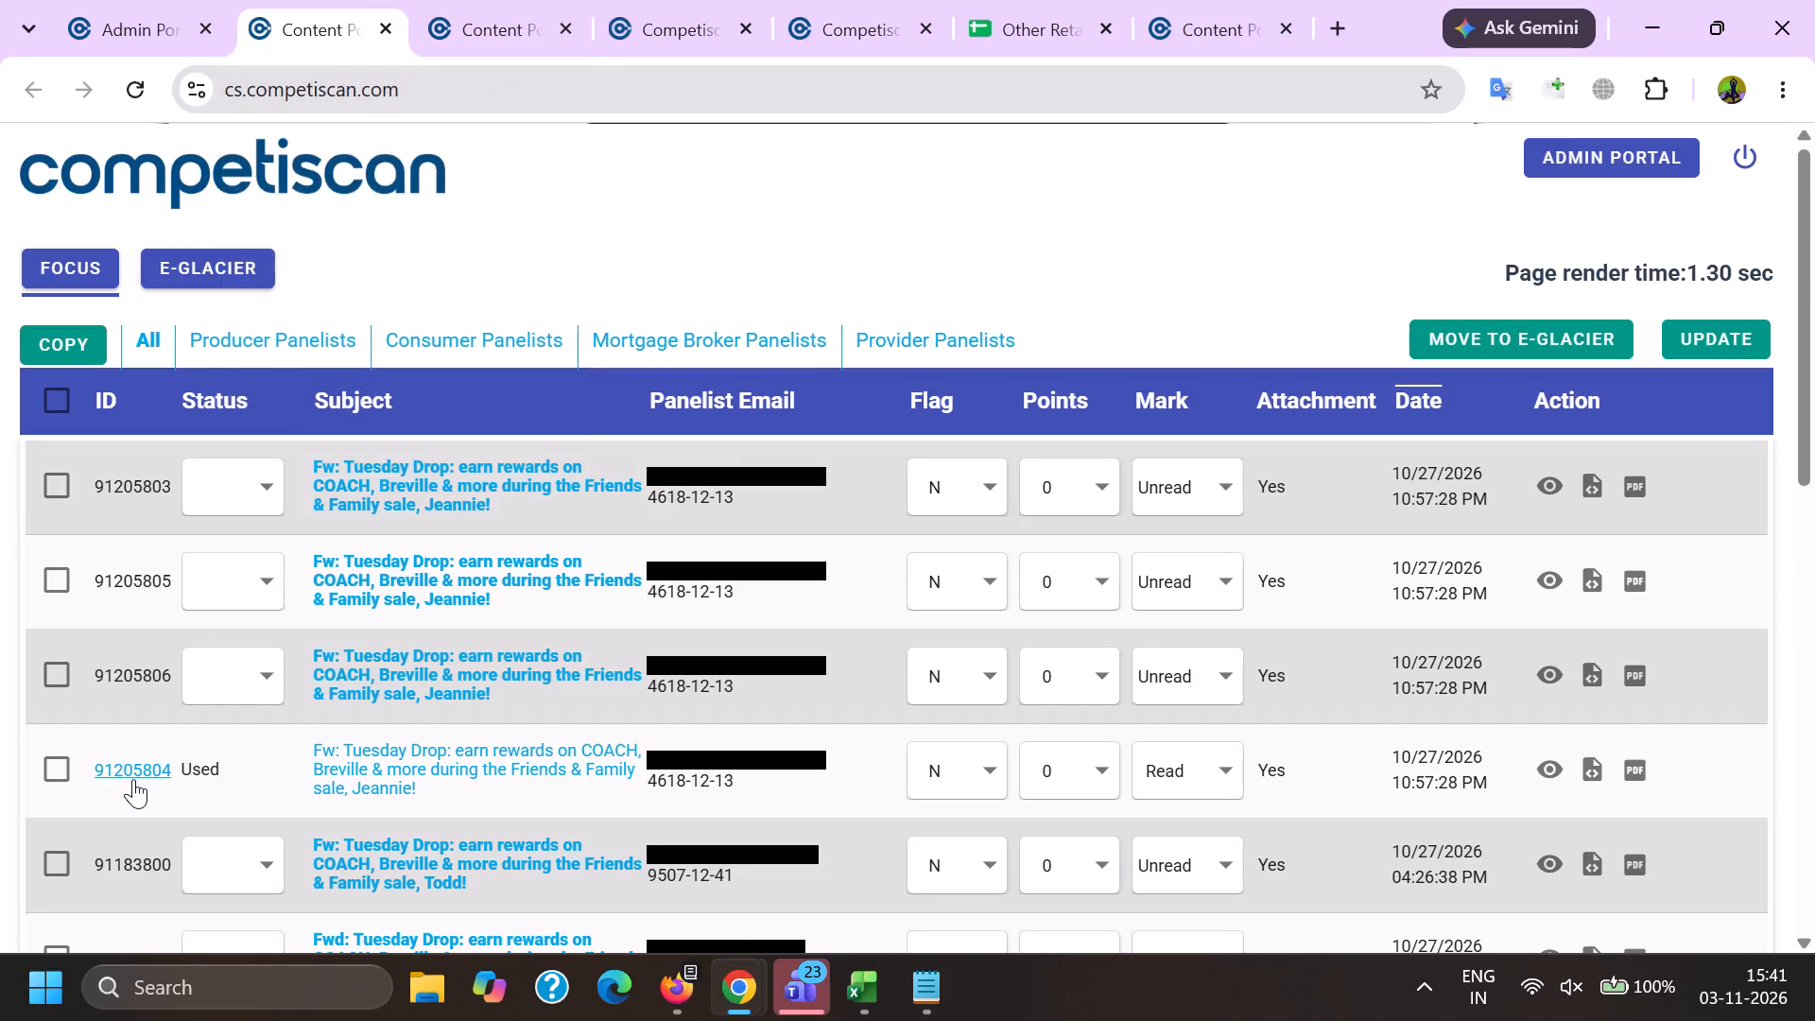
{"action": "triple_click", "coordinate": [133, 779]}
{"action": "left_click", "coordinate": [132, 777]}
{"action": "left_click", "coordinate": [58, 388]}
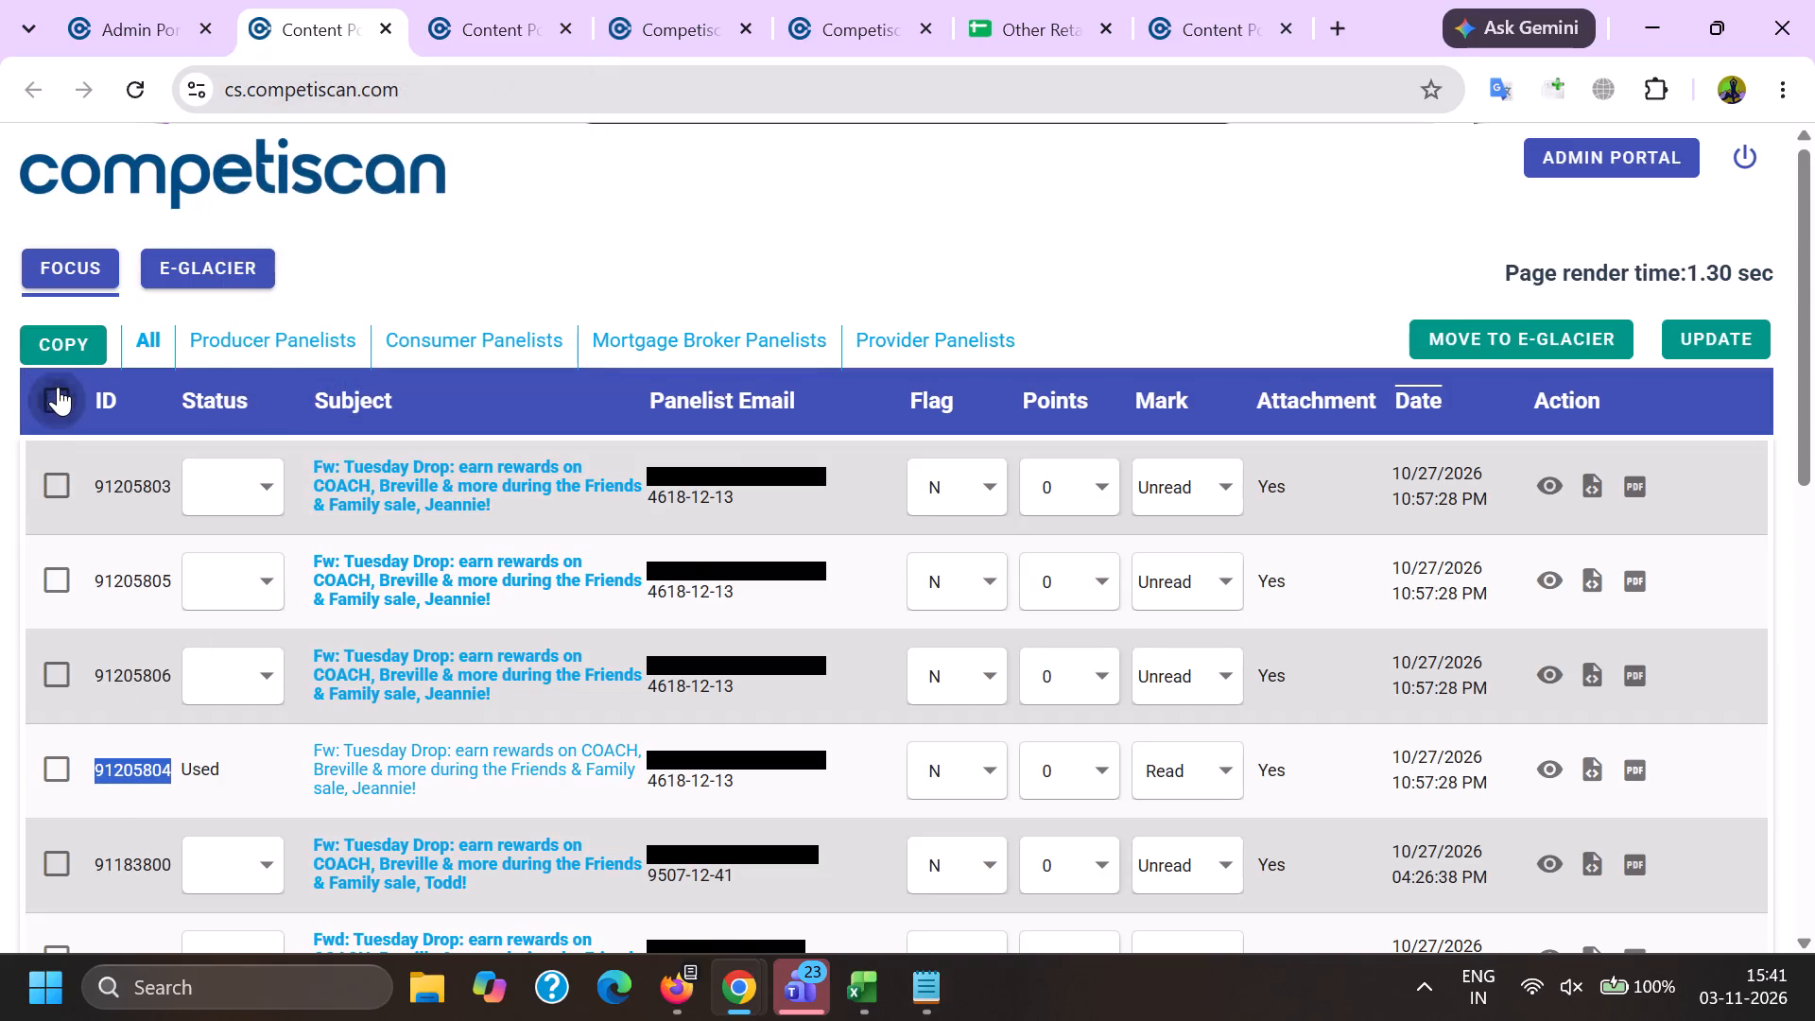
{"action": "left_click", "coordinate": [60, 766]}
{"action": "scroll", "coordinate": [1467, 431], "scroll_direction": "down", "scroll_amount": 4}
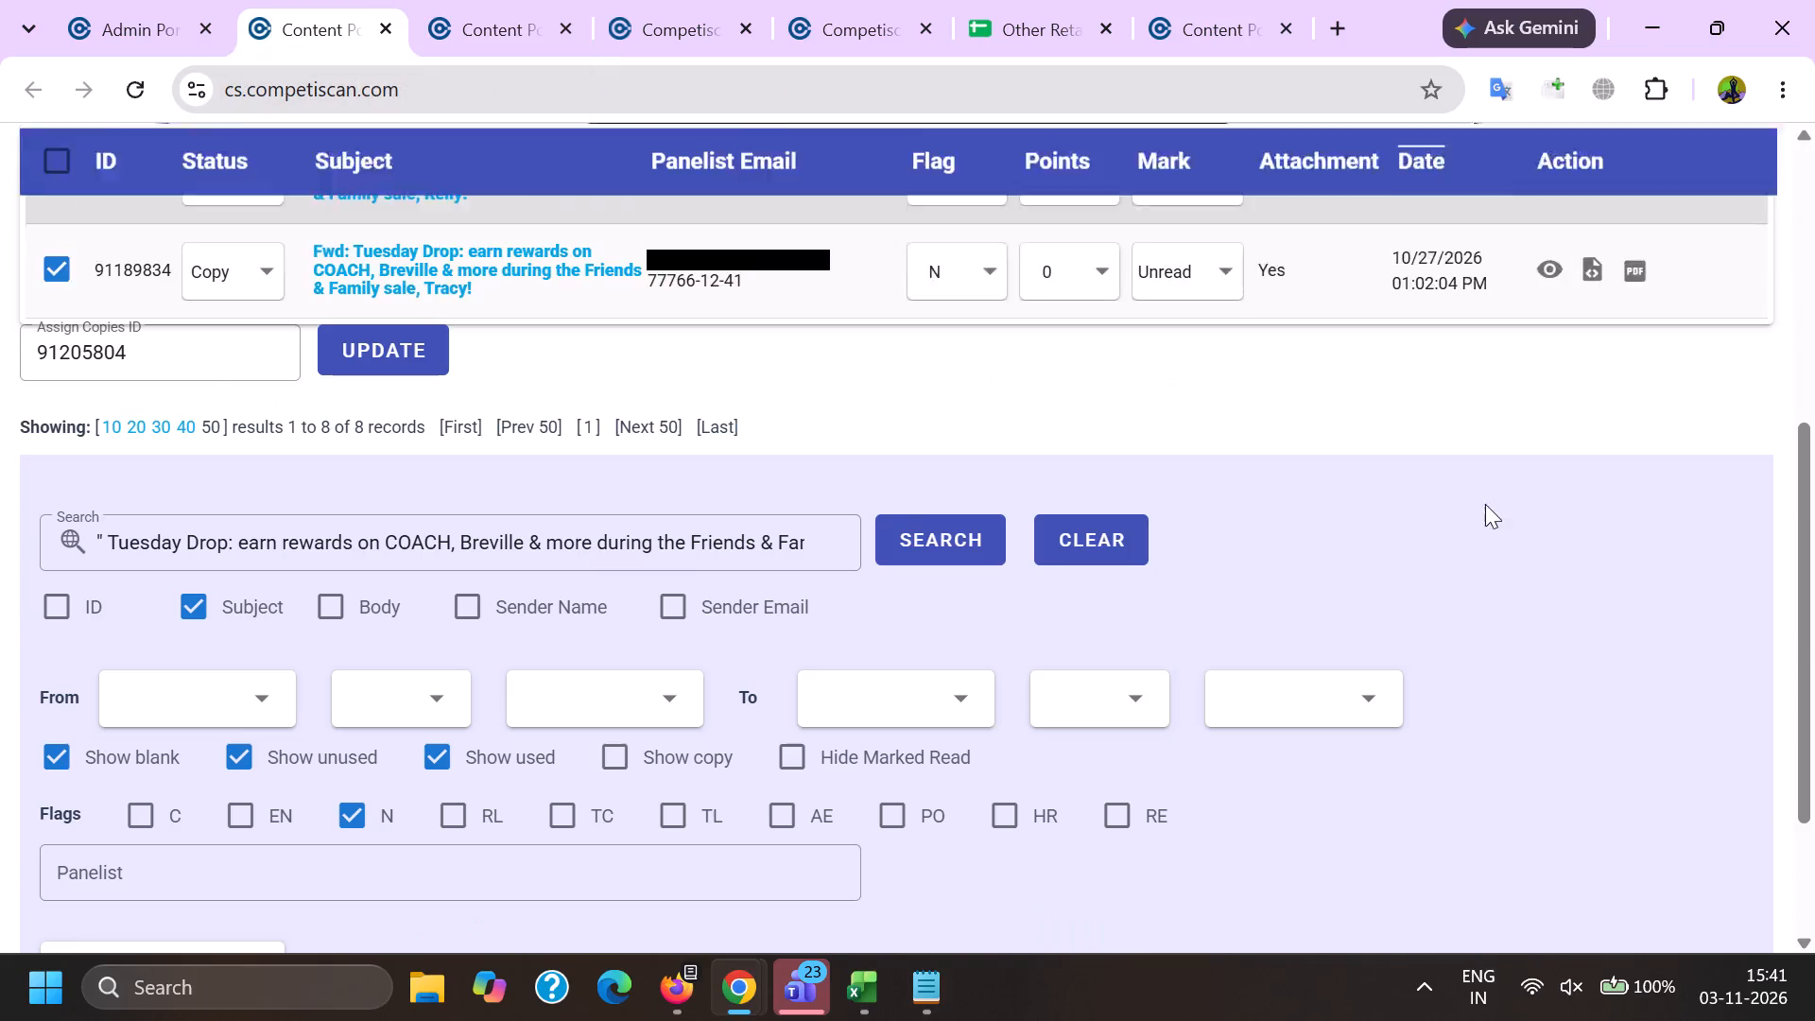
{"action": "left_click", "coordinate": [1701, 220]}
In Excel, set the column G count for email 91205804 to 7 on the may 26 sheet.
{"action": "left_click", "coordinate": [869, 990]}
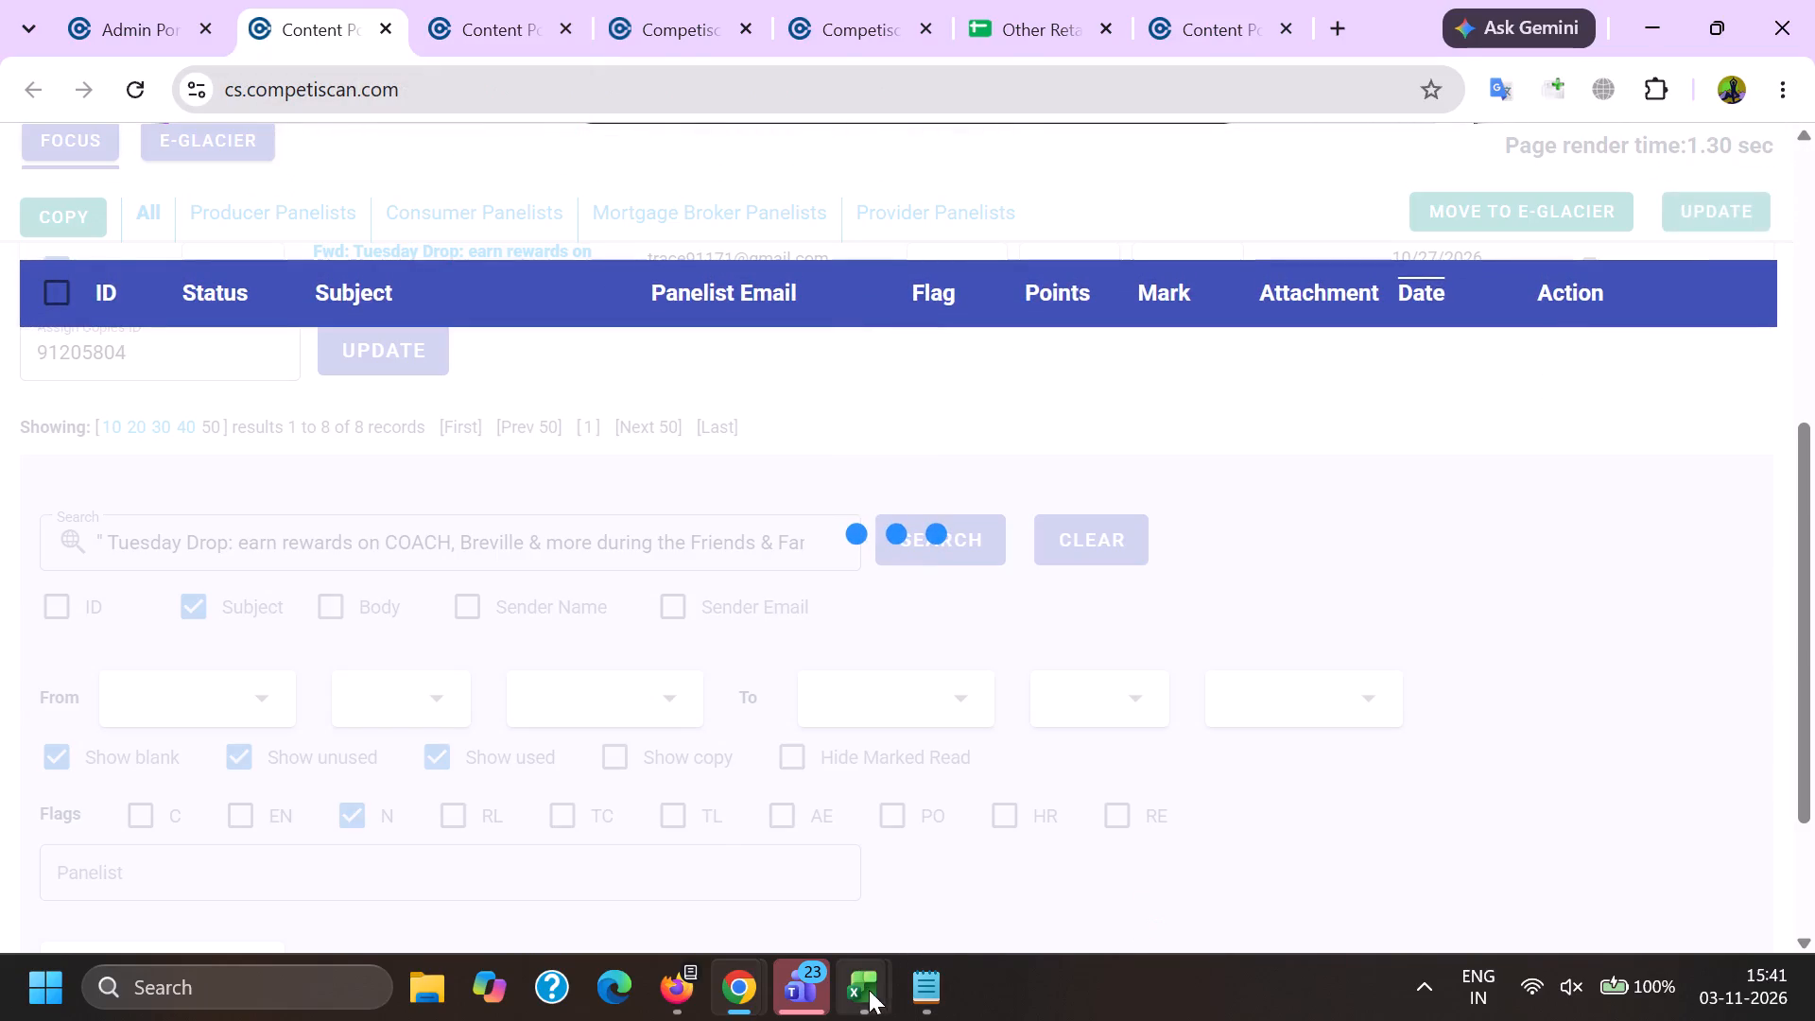
{"action": "left_click", "coordinate": [1164, 884]}
{"action": "left_click", "coordinate": [1346, 566]}
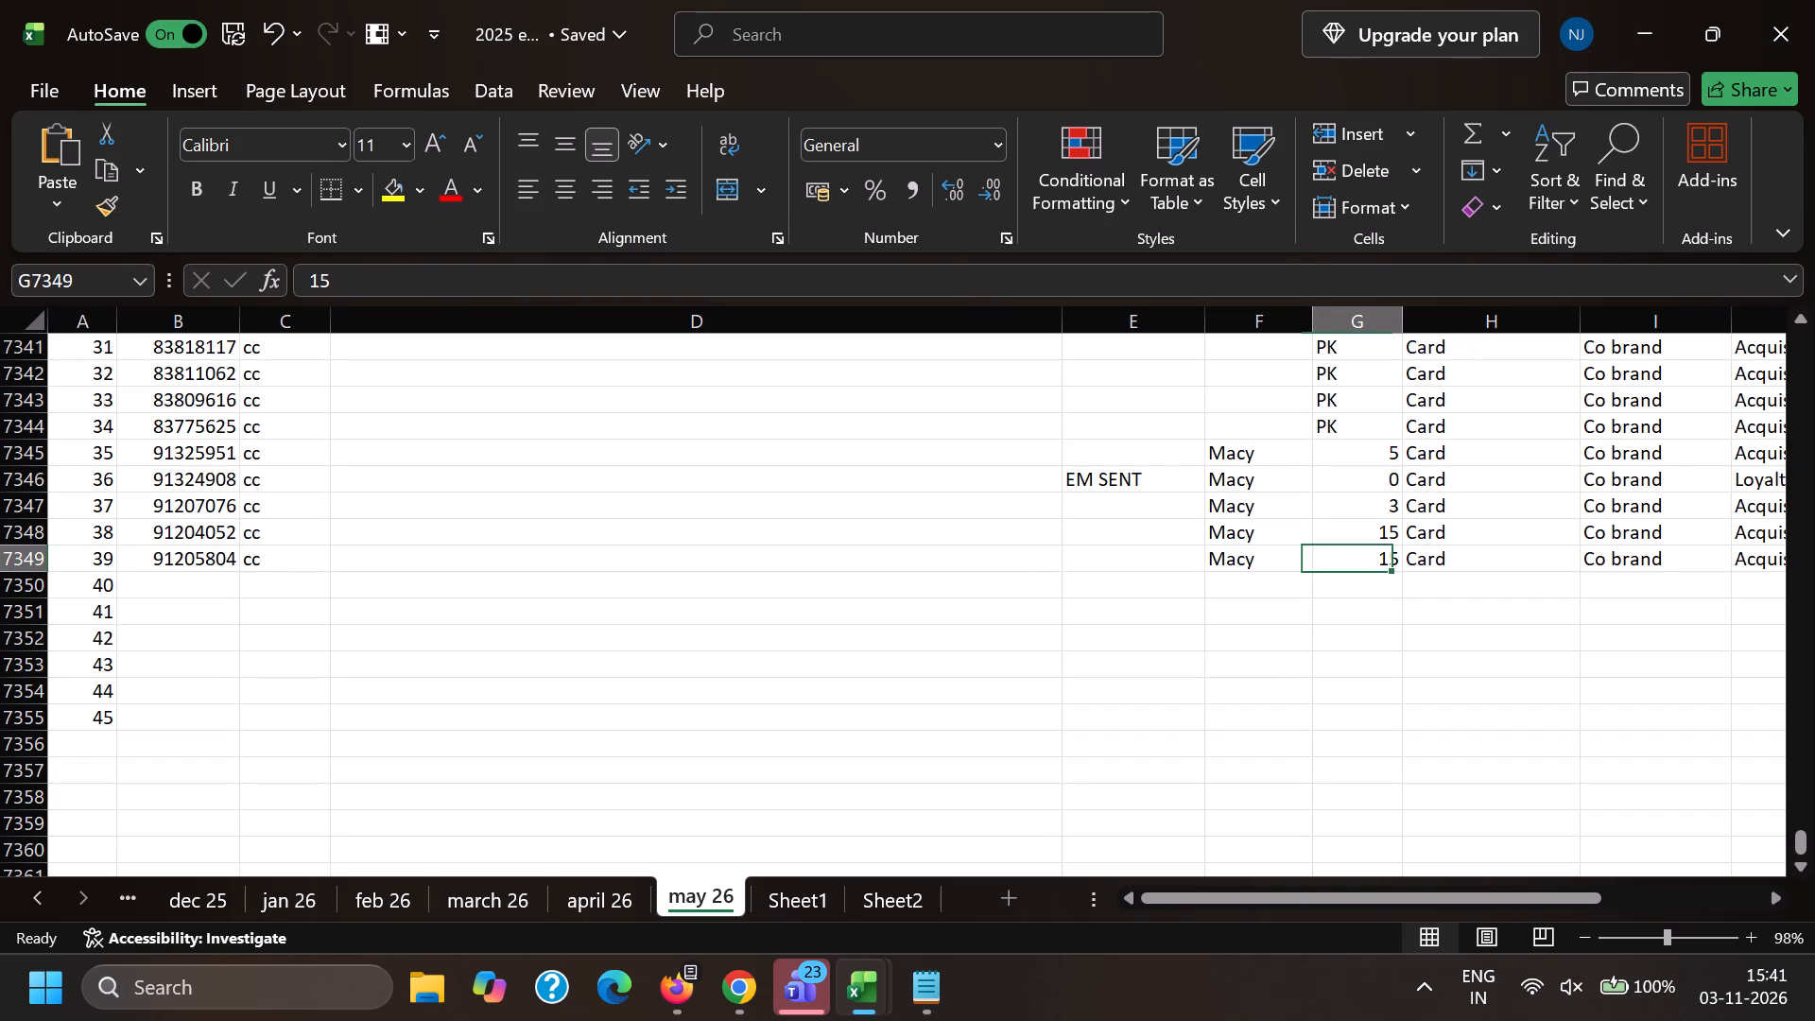
{"action": "key", "text": "7"}
{"action": "left_click", "coordinate": [862, 684]}
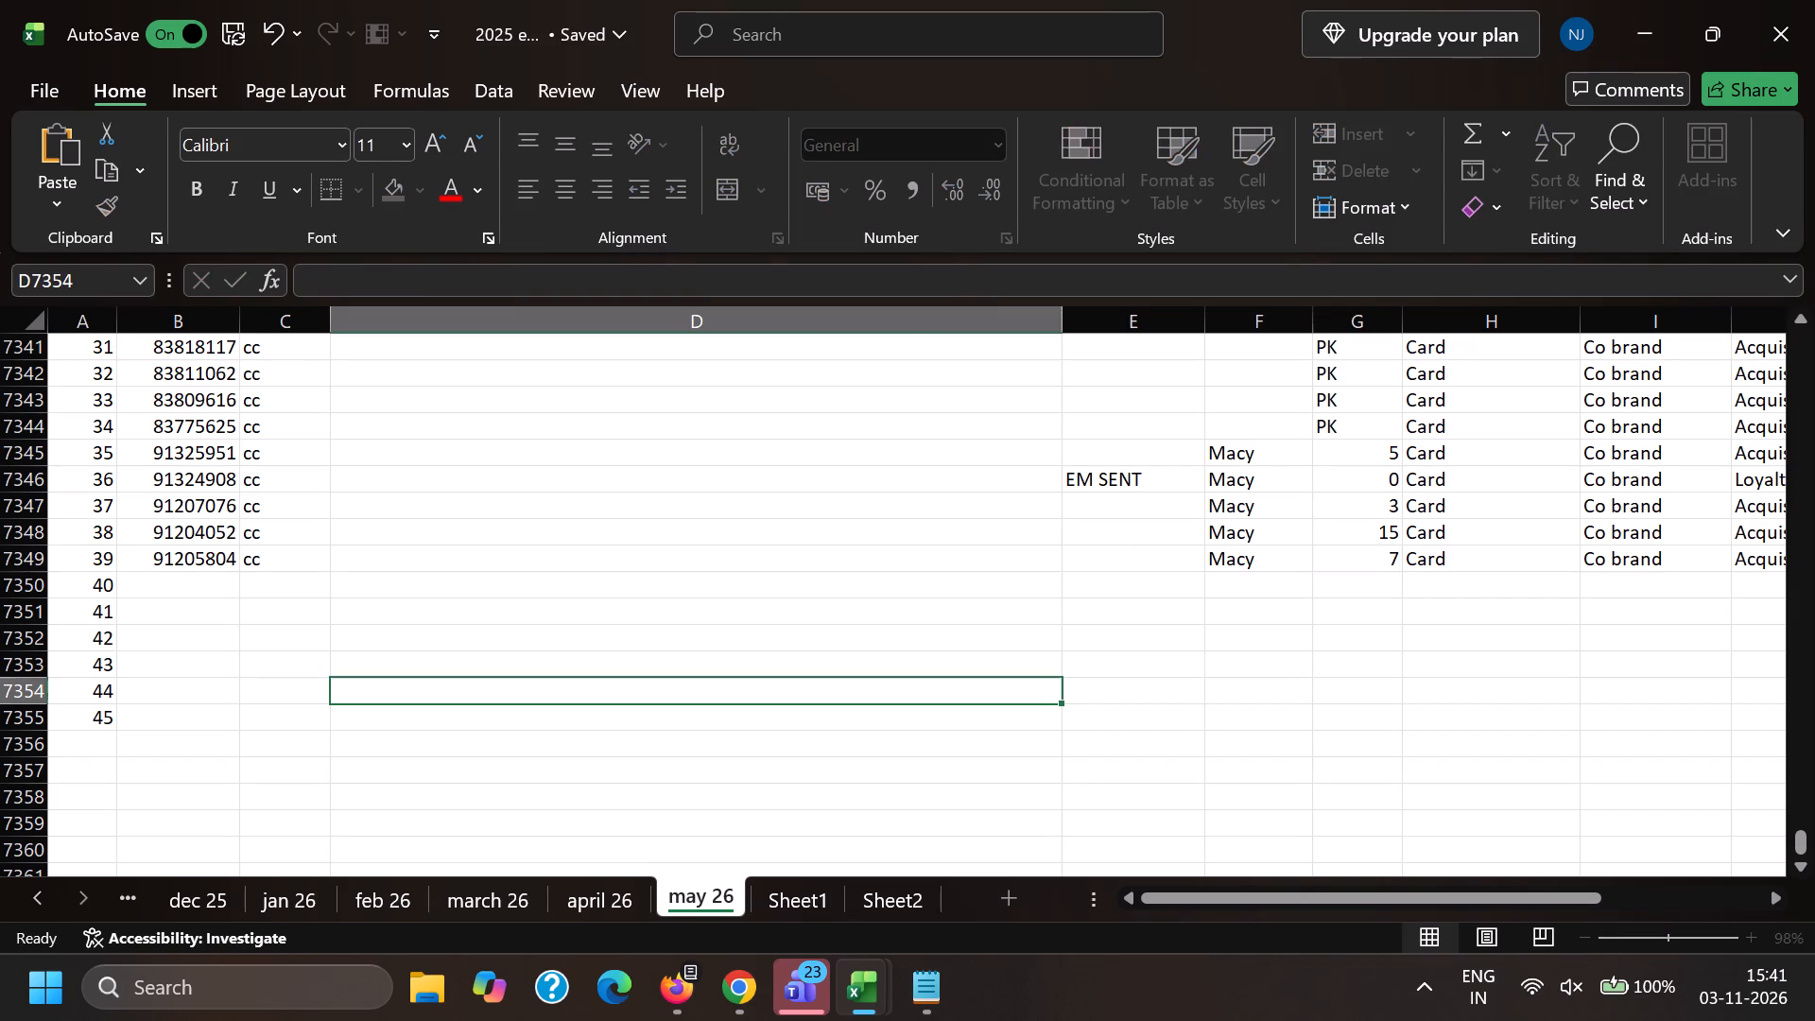
Dismiss the update message in the Chrome email list and switch to the Competiscan list in Firefox.
{"action": "key", "text": "alt+Tab"}
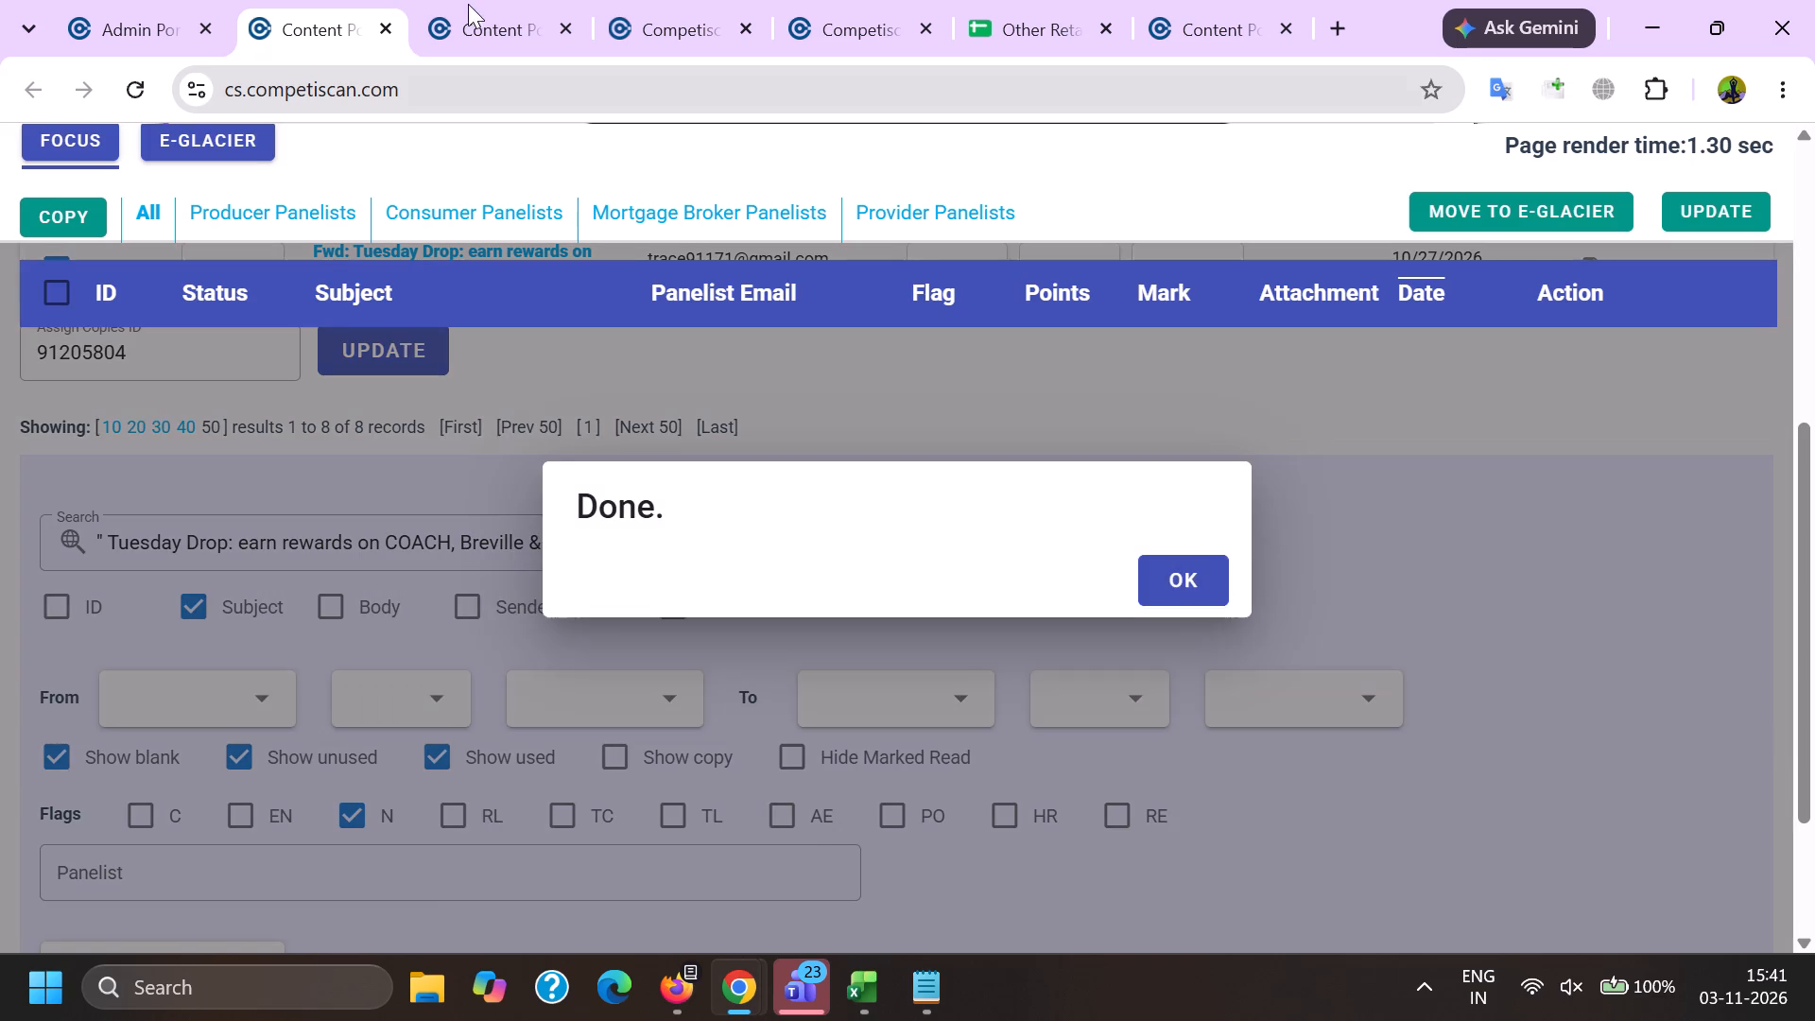
{"action": "left_click", "coordinate": [463, 0]}
{"action": "left_click", "coordinate": [303, 0]}
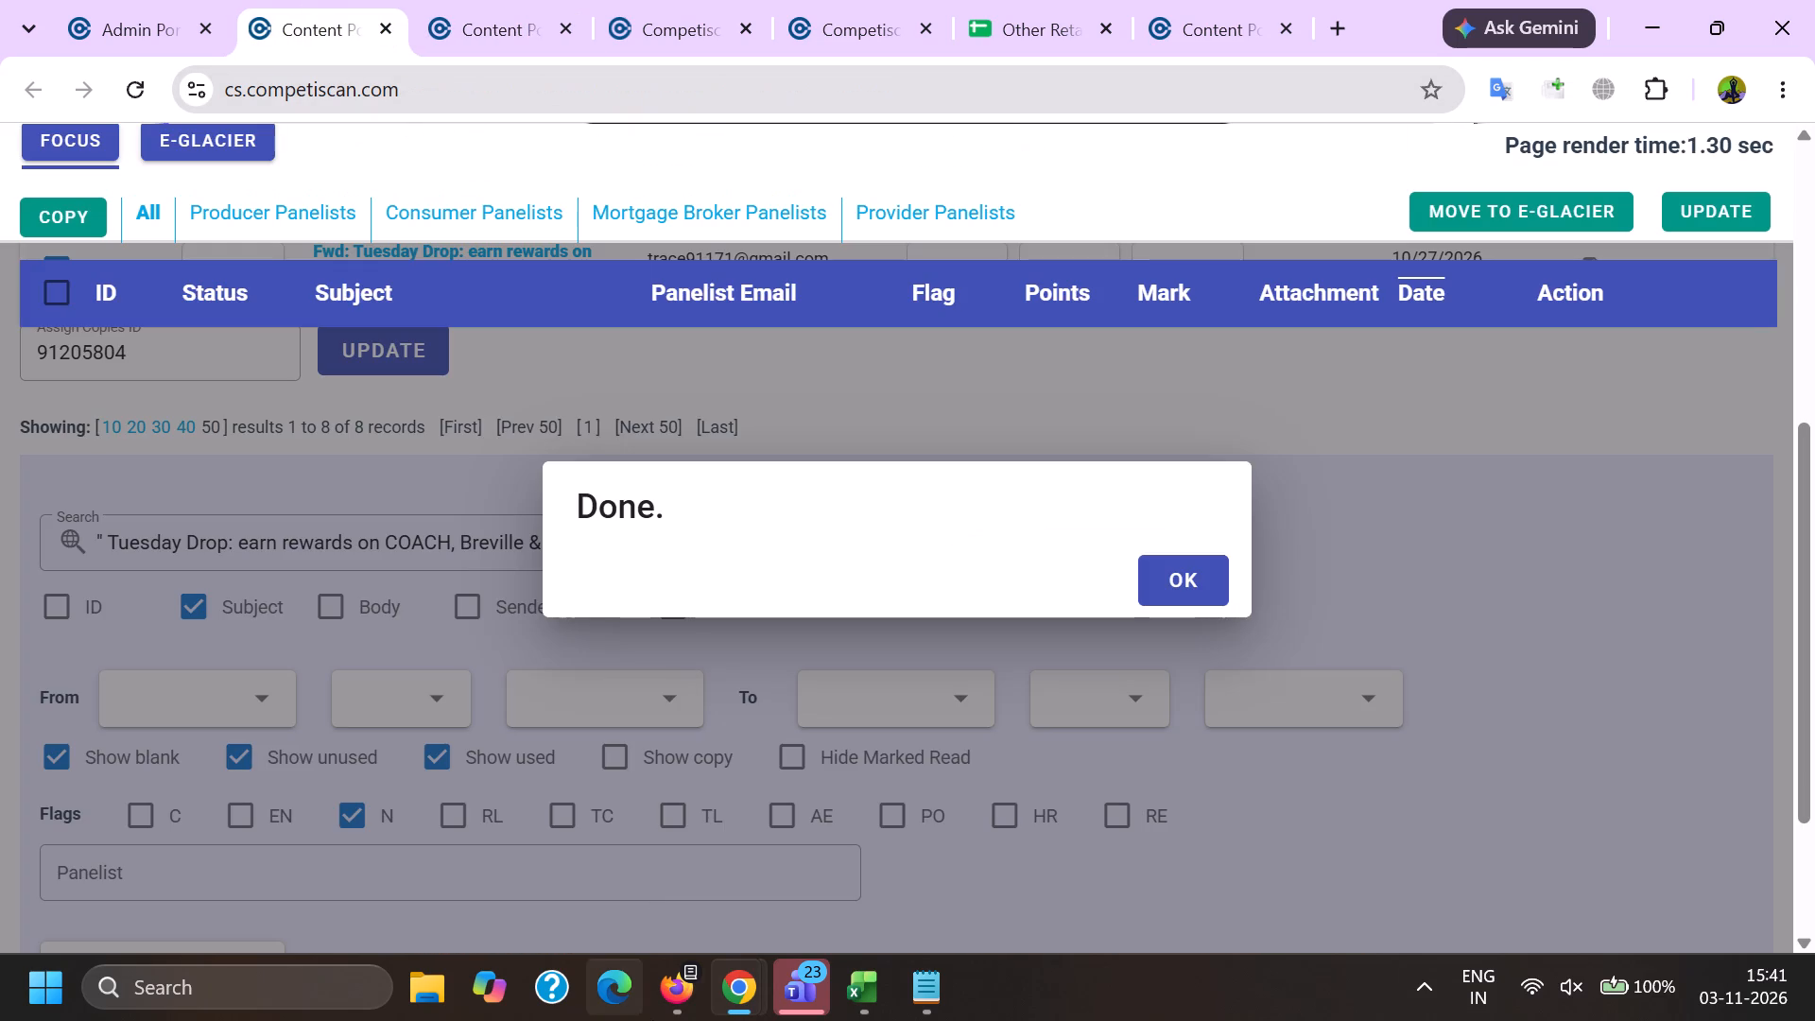
{"action": "left_click", "coordinate": [657, 1012]}
{"action": "left_click", "coordinate": [368, 833]}
{"action": "left_click", "coordinate": [692, 1010]}
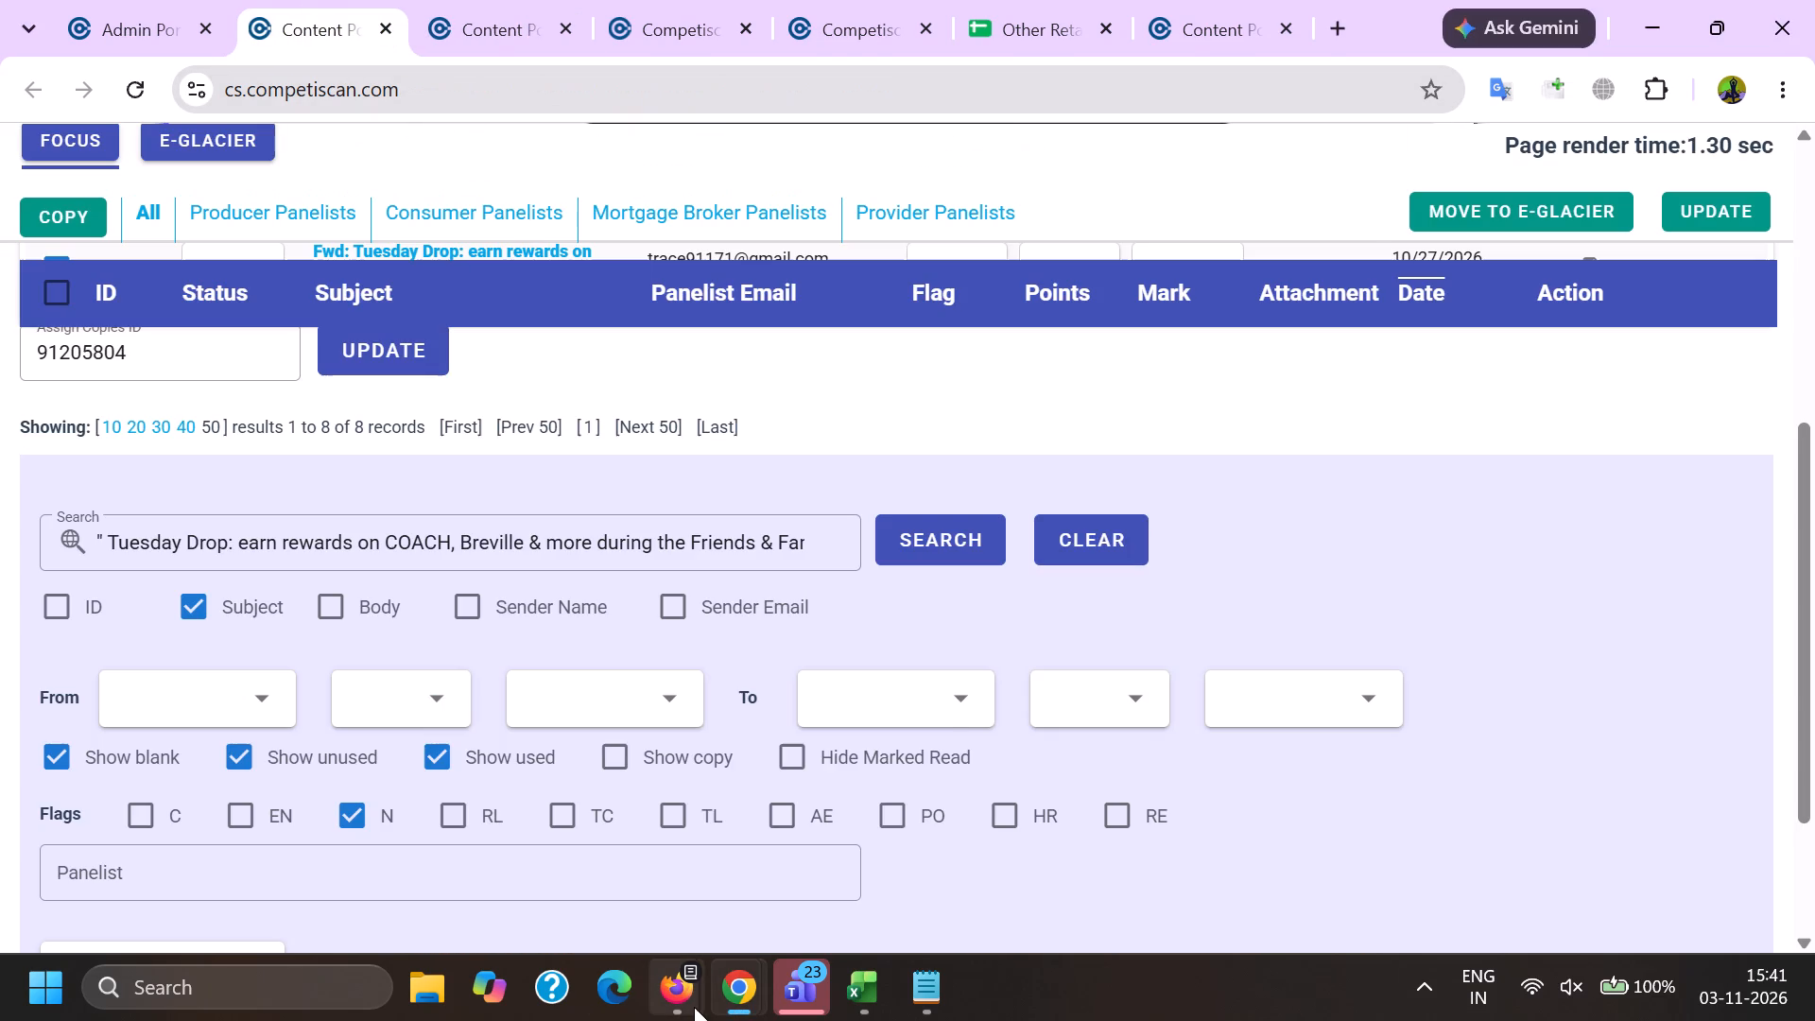
{"action": "left_click", "coordinate": [560, 839]}
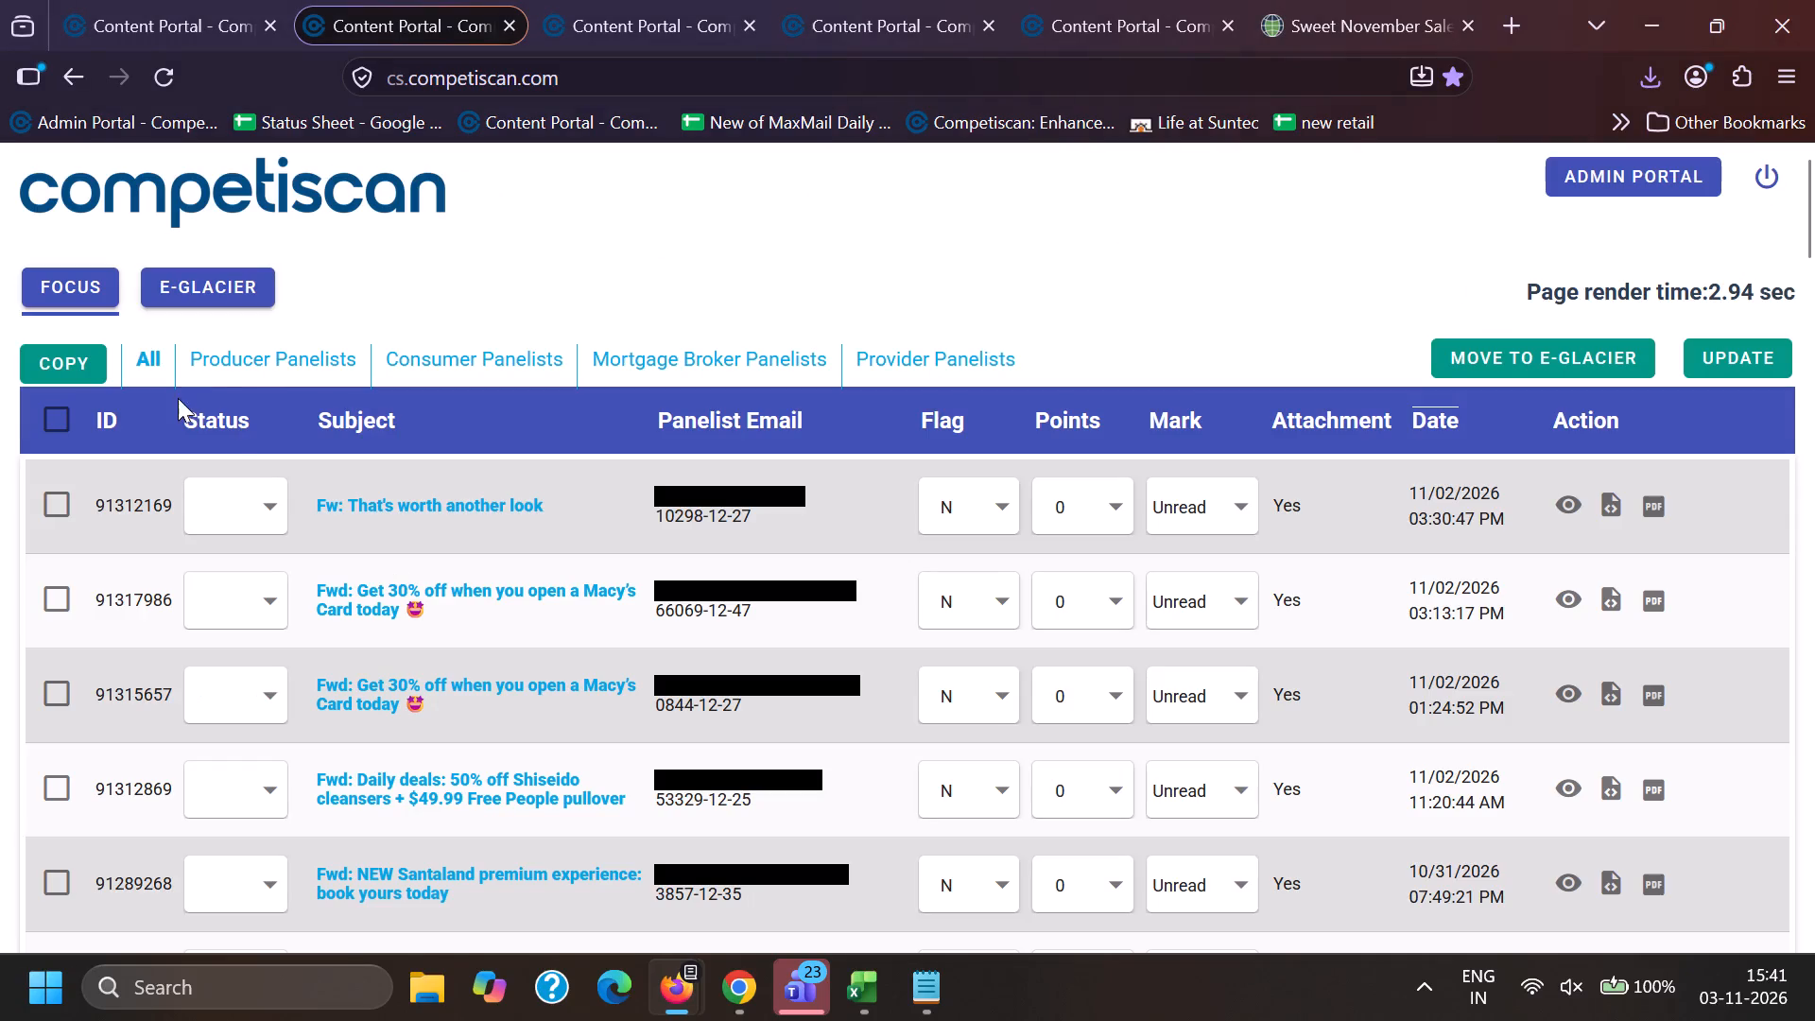
Refresh the Focus lists in the first two Competiscan tabs and open the E-Glacier list in the first.
{"action": "left_click", "coordinate": [99, 294]}
{"action": "left_click", "coordinate": [235, 0]}
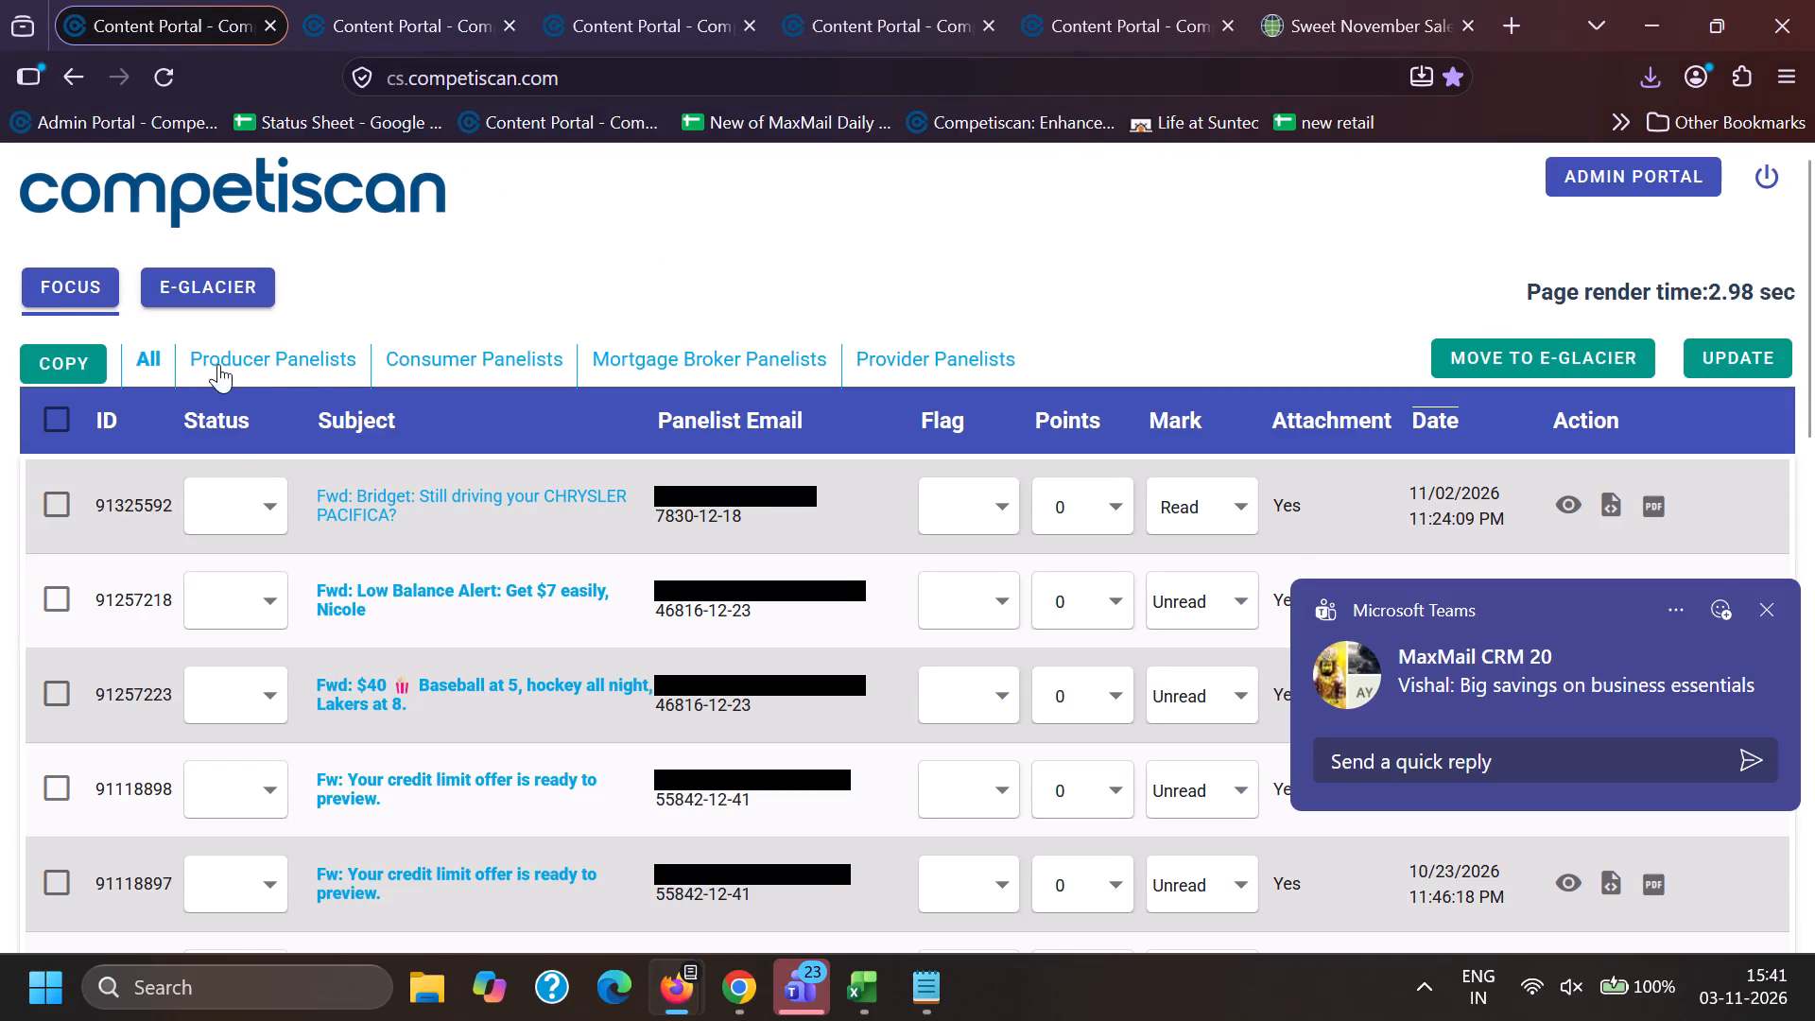
{"action": "left_click", "coordinate": [81, 299]}
{"action": "left_click", "coordinate": [451, 0]}
{"action": "left_click", "coordinate": [240, 0]}
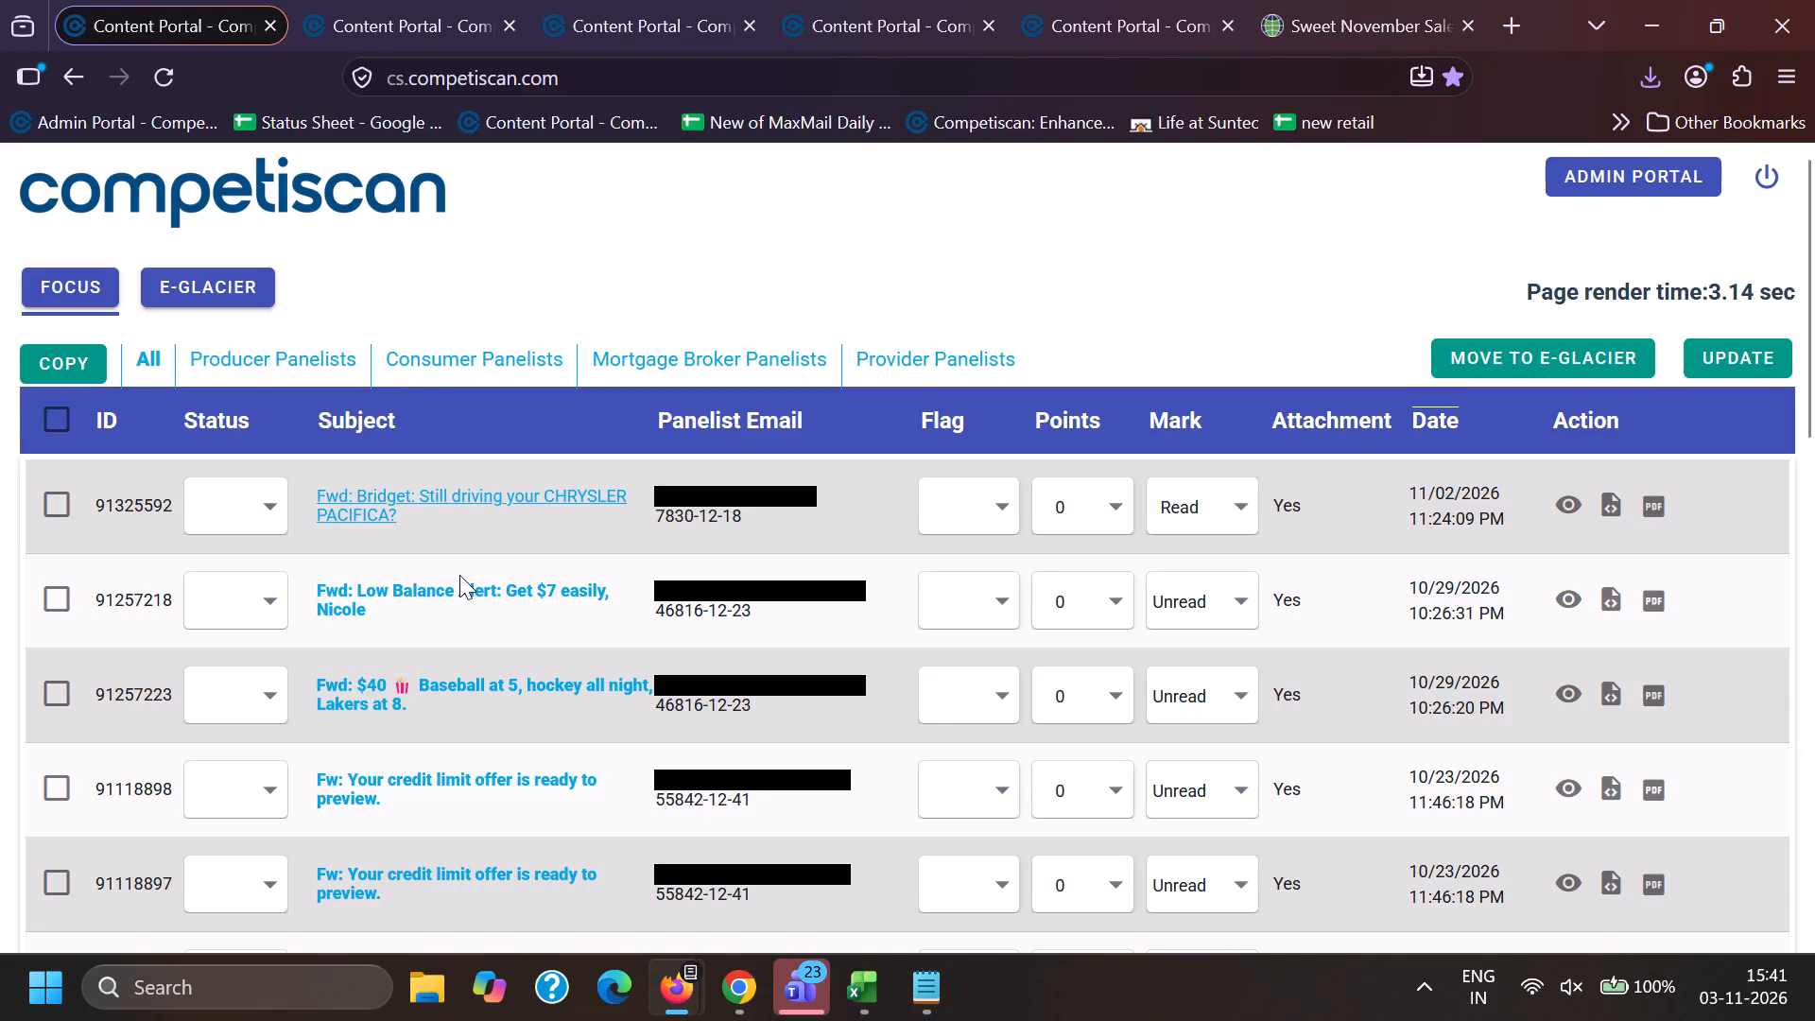
{"action": "left_click", "coordinate": [194, 298]}
Show 50 results per page in the Focus list of the Macy's address search.
{"action": "left_click", "coordinate": [464, 1]}
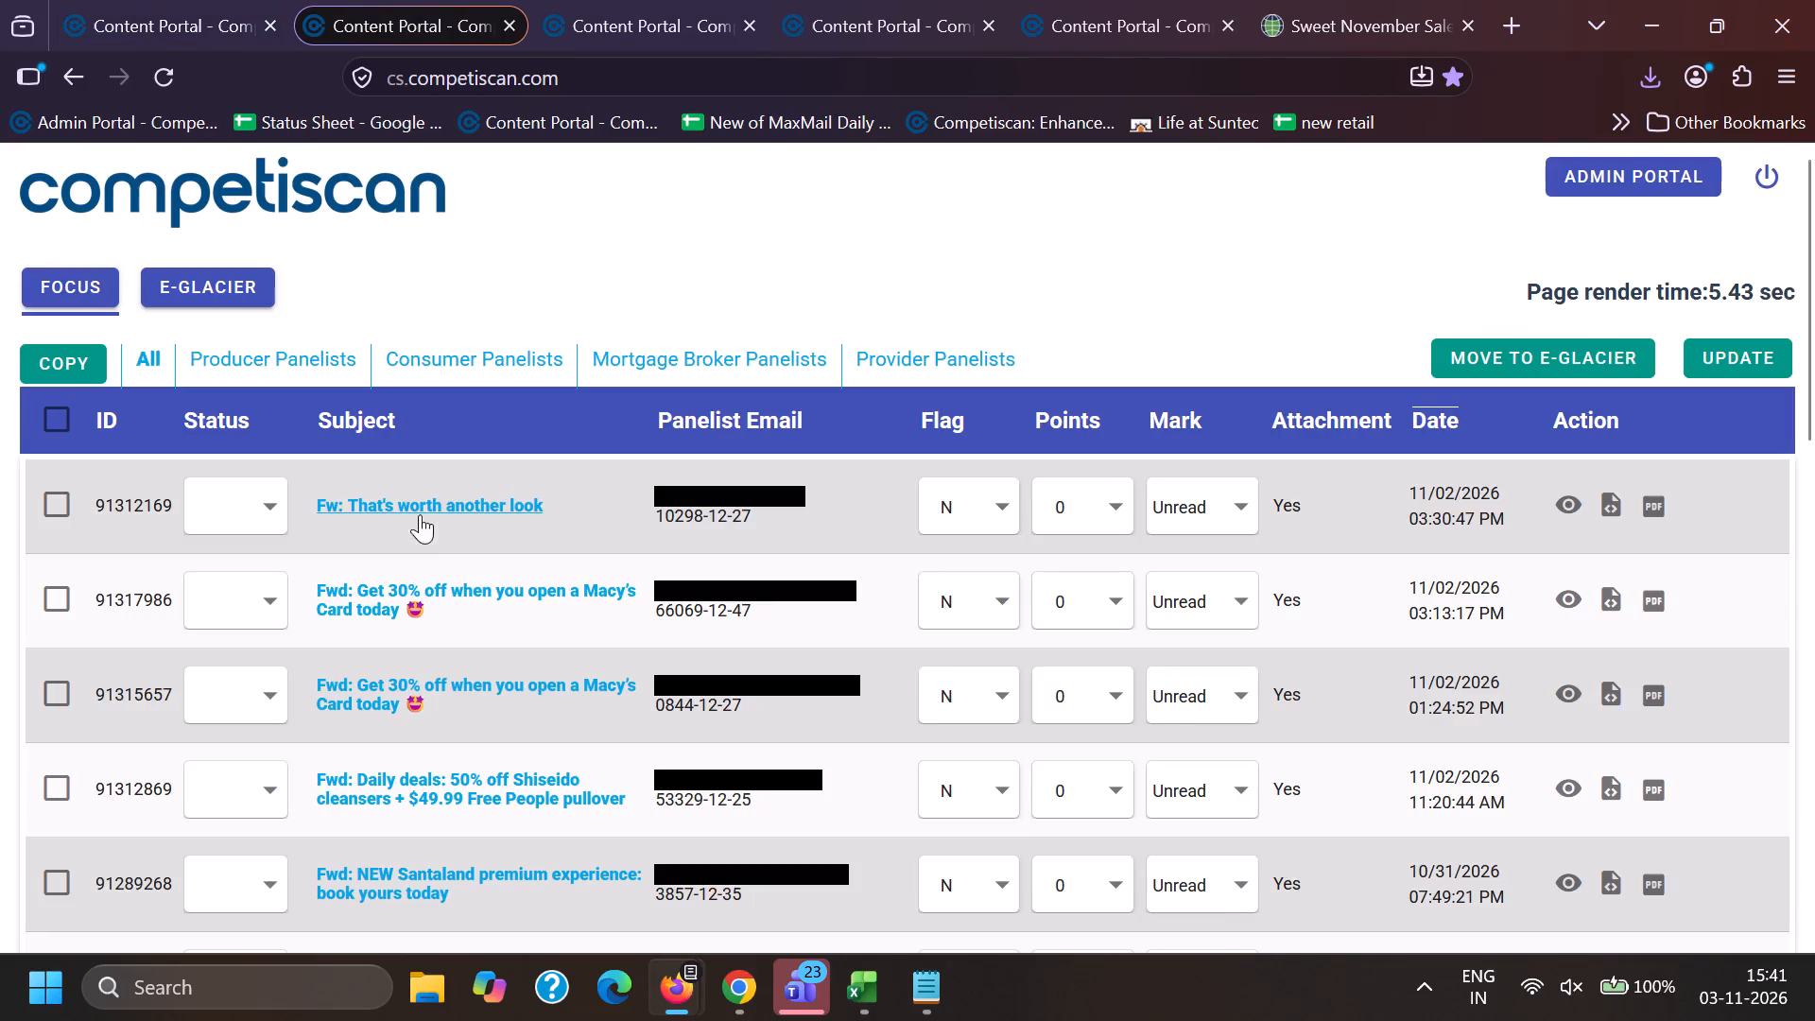
{"action": "scroll", "coordinate": [388, 621], "scroll_direction": "down", "scroll_amount": 8}
{"action": "scroll", "coordinate": [395, 649], "scroll_direction": "up", "scroll_amount": 3}
{"action": "left_click", "coordinate": [214, 656]}
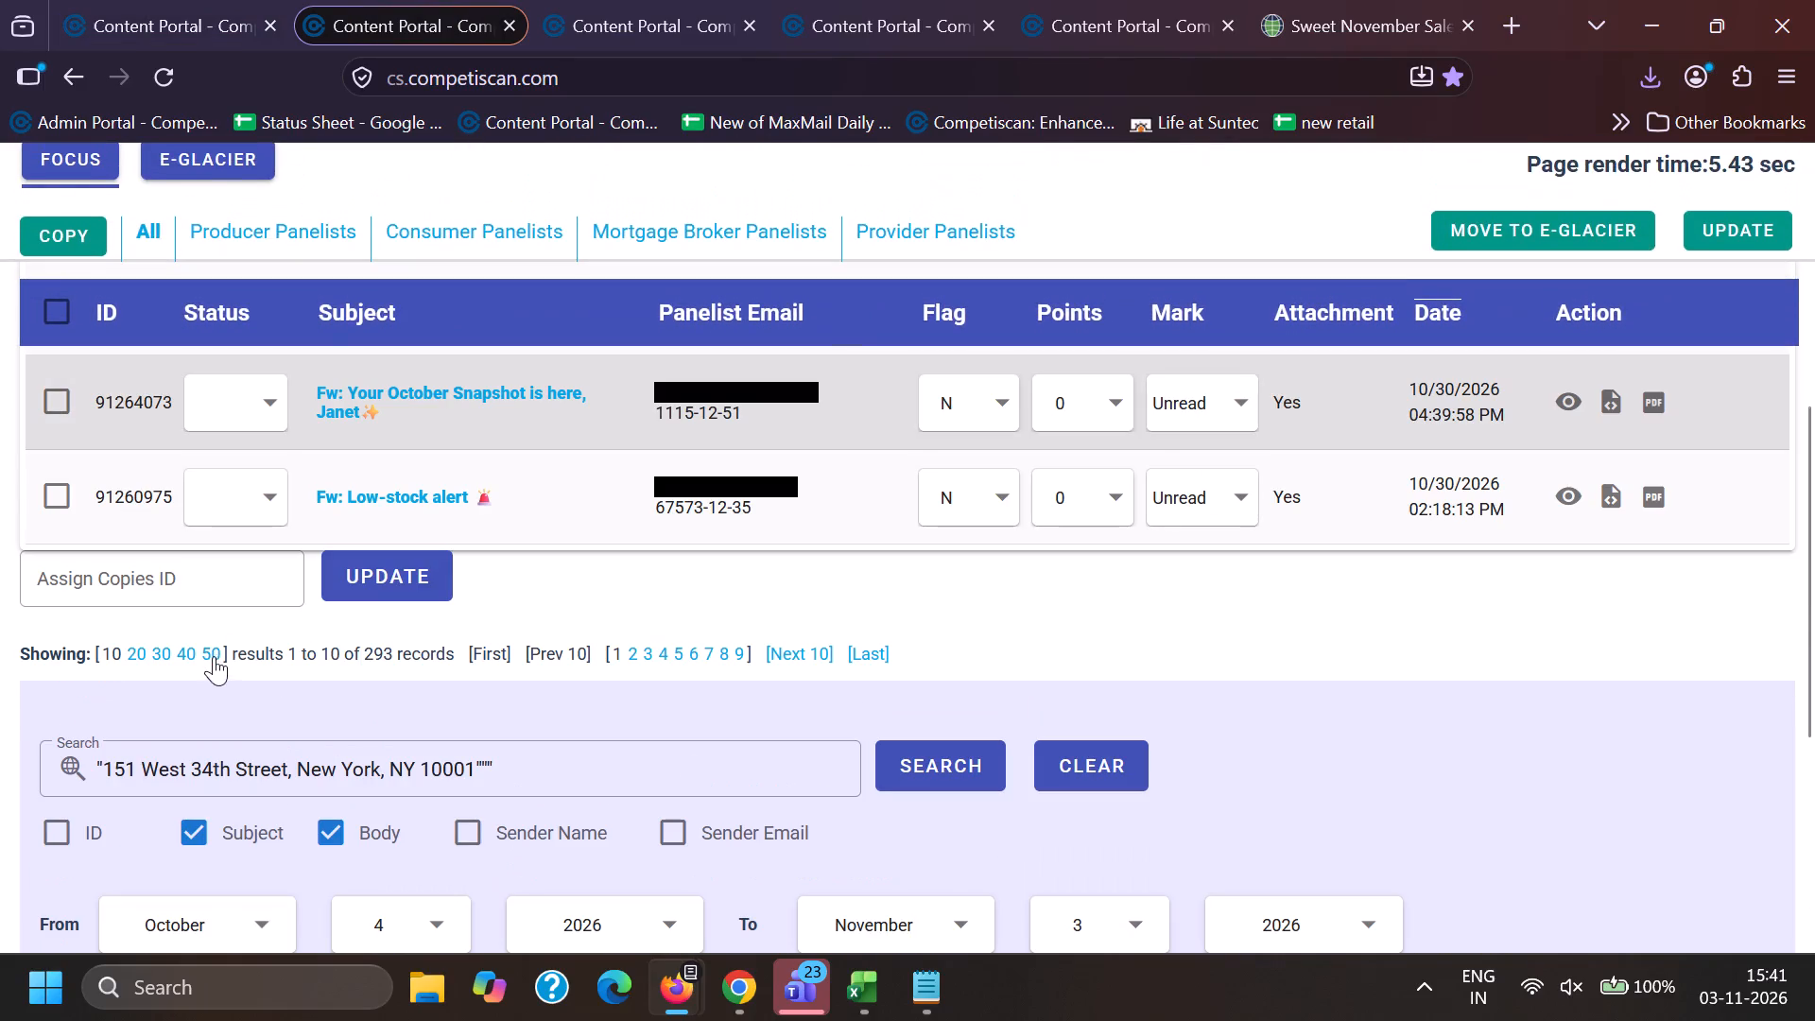
Return the first Competiscan list to Focus and search subjects and bodies for "Capital one".
{"action": "left_click", "coordinate": [187, 13]}
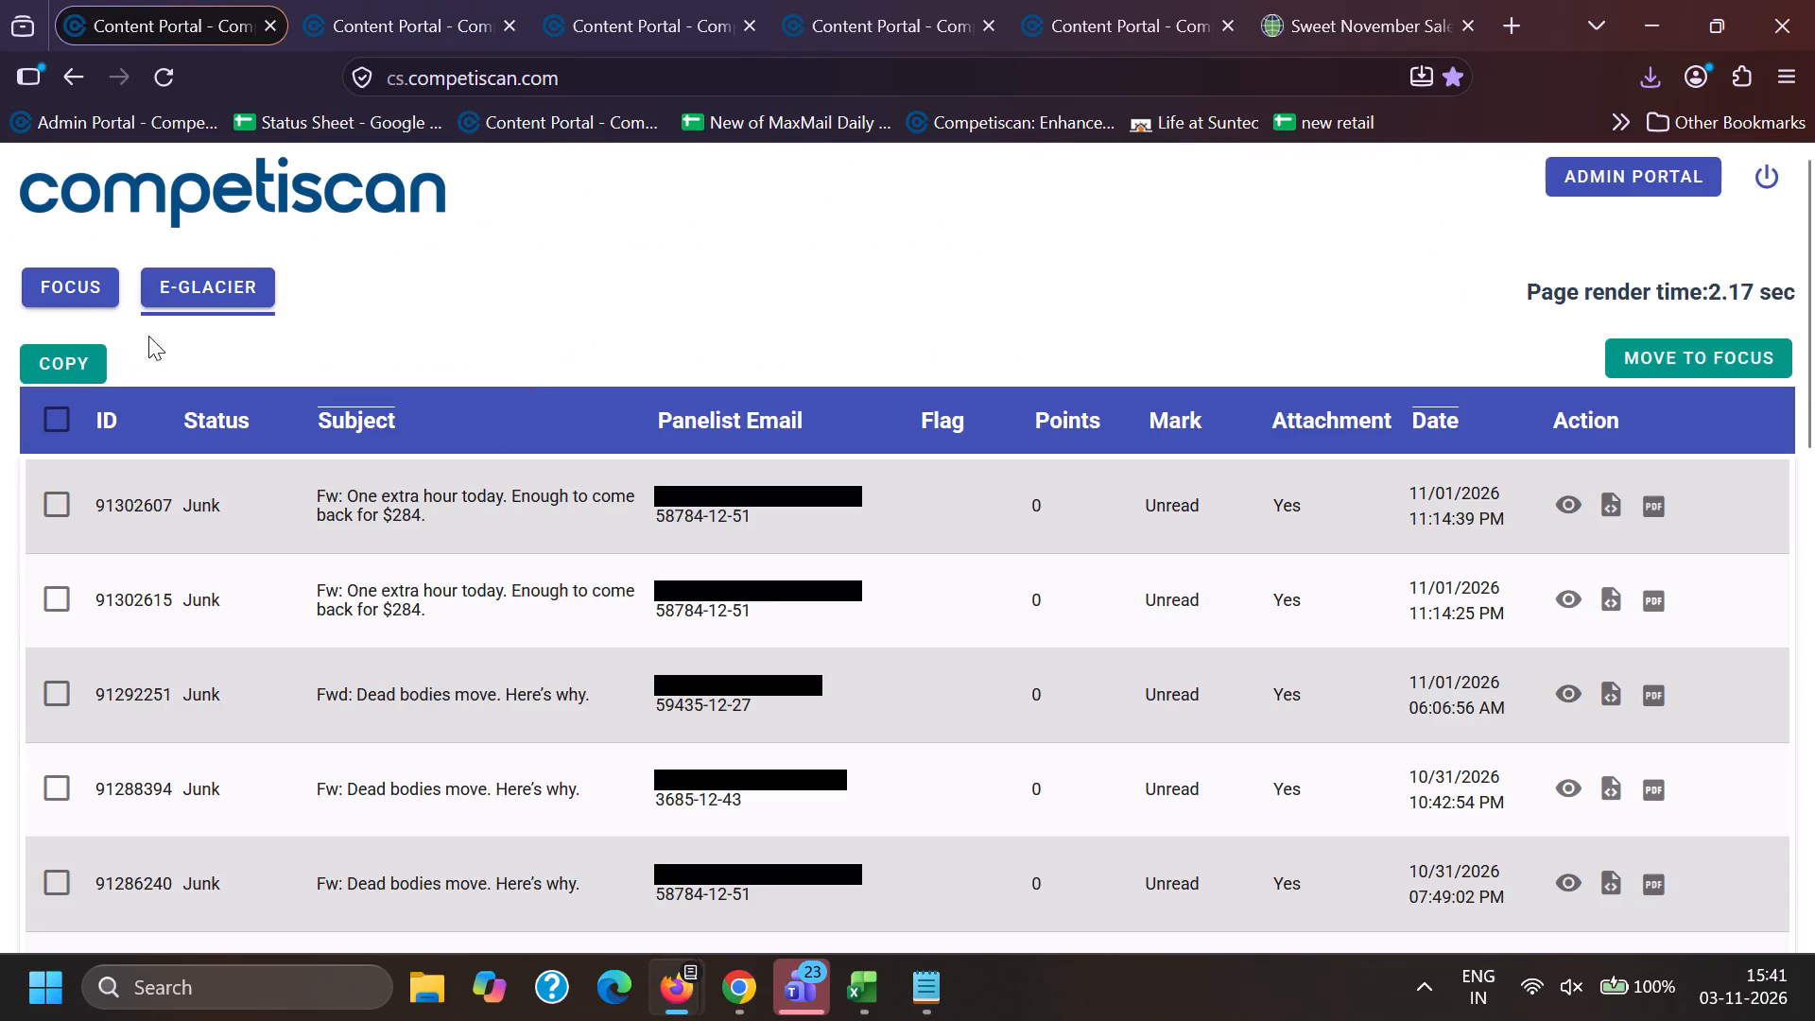
{"action": "left_click", "coordinate": [65, 277]}
{"action": "scroll", "coordinate": [327, 492], "scroll_direction": "down", "scroll_amount": 3}
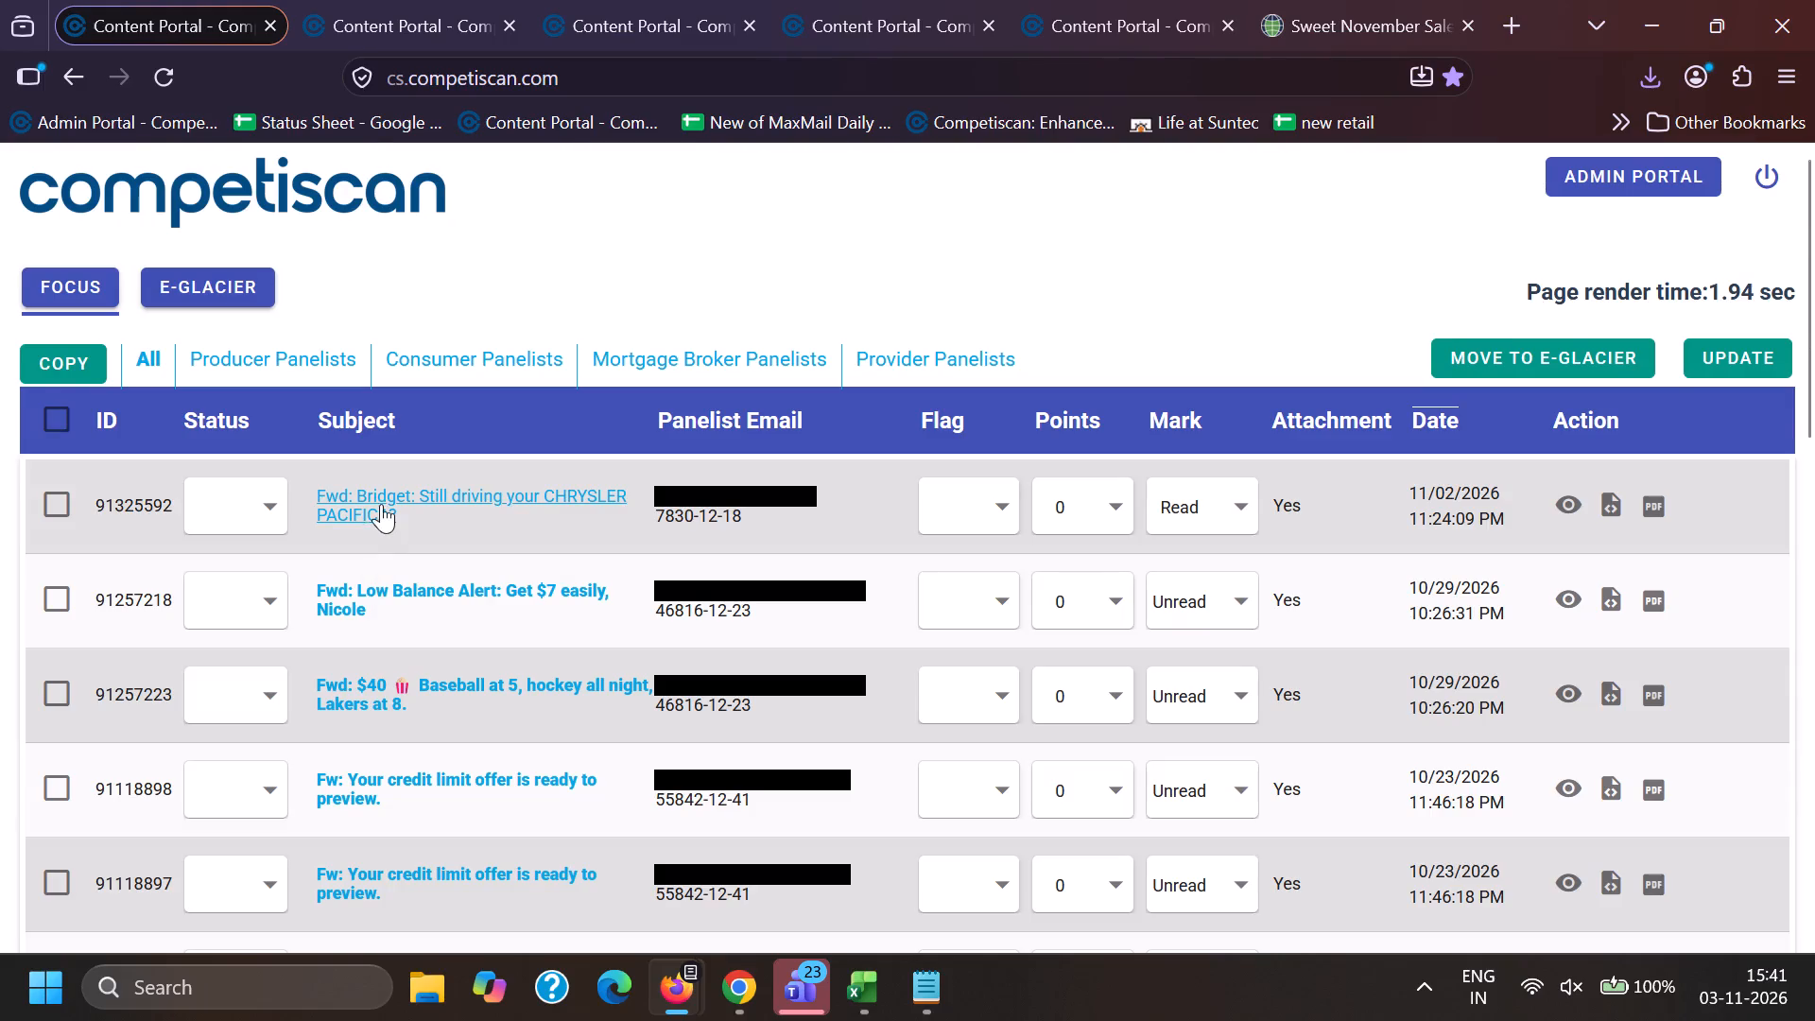
{"action": "scroll", "coordinate": [388, 527], "scroll_direction": "down", "scroll_amount": 6}
{"action": "left_click_drag", "start_coordinate": [407, 455], "coordinate": [0, 452]}
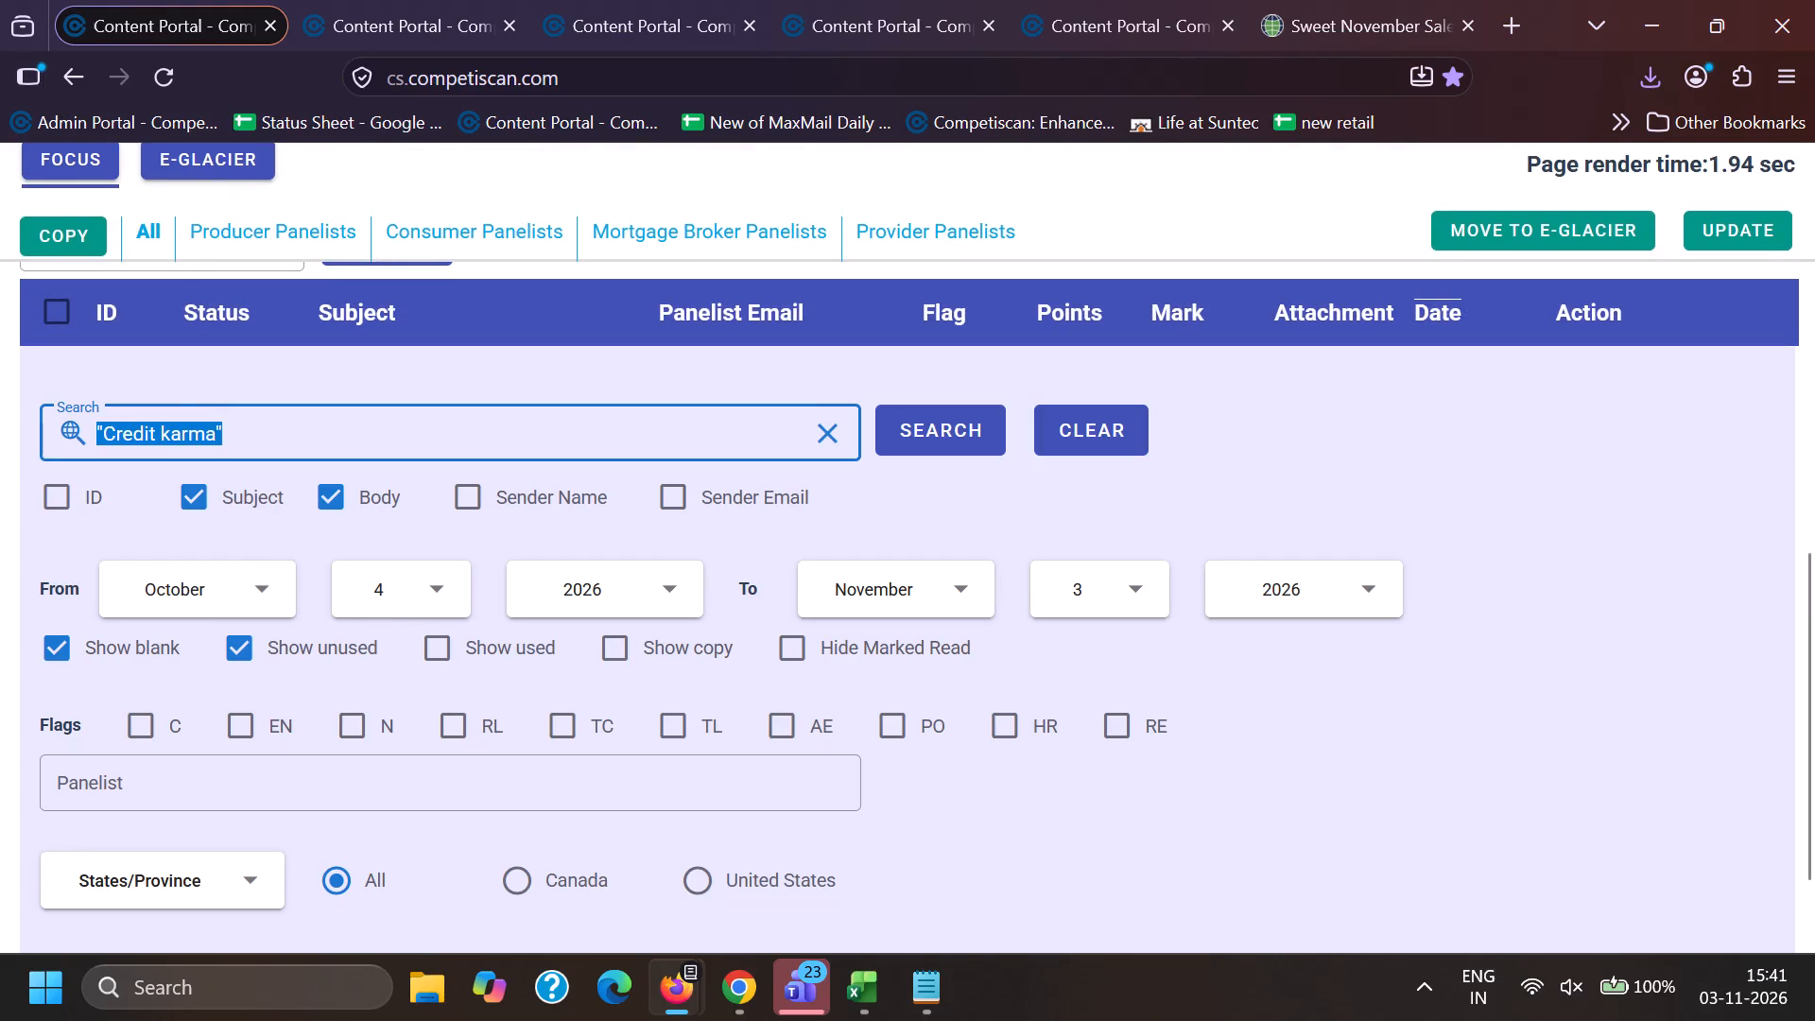
{"action": "key", "text": "BackSpace"}
{"action": "key", "text": "p"}
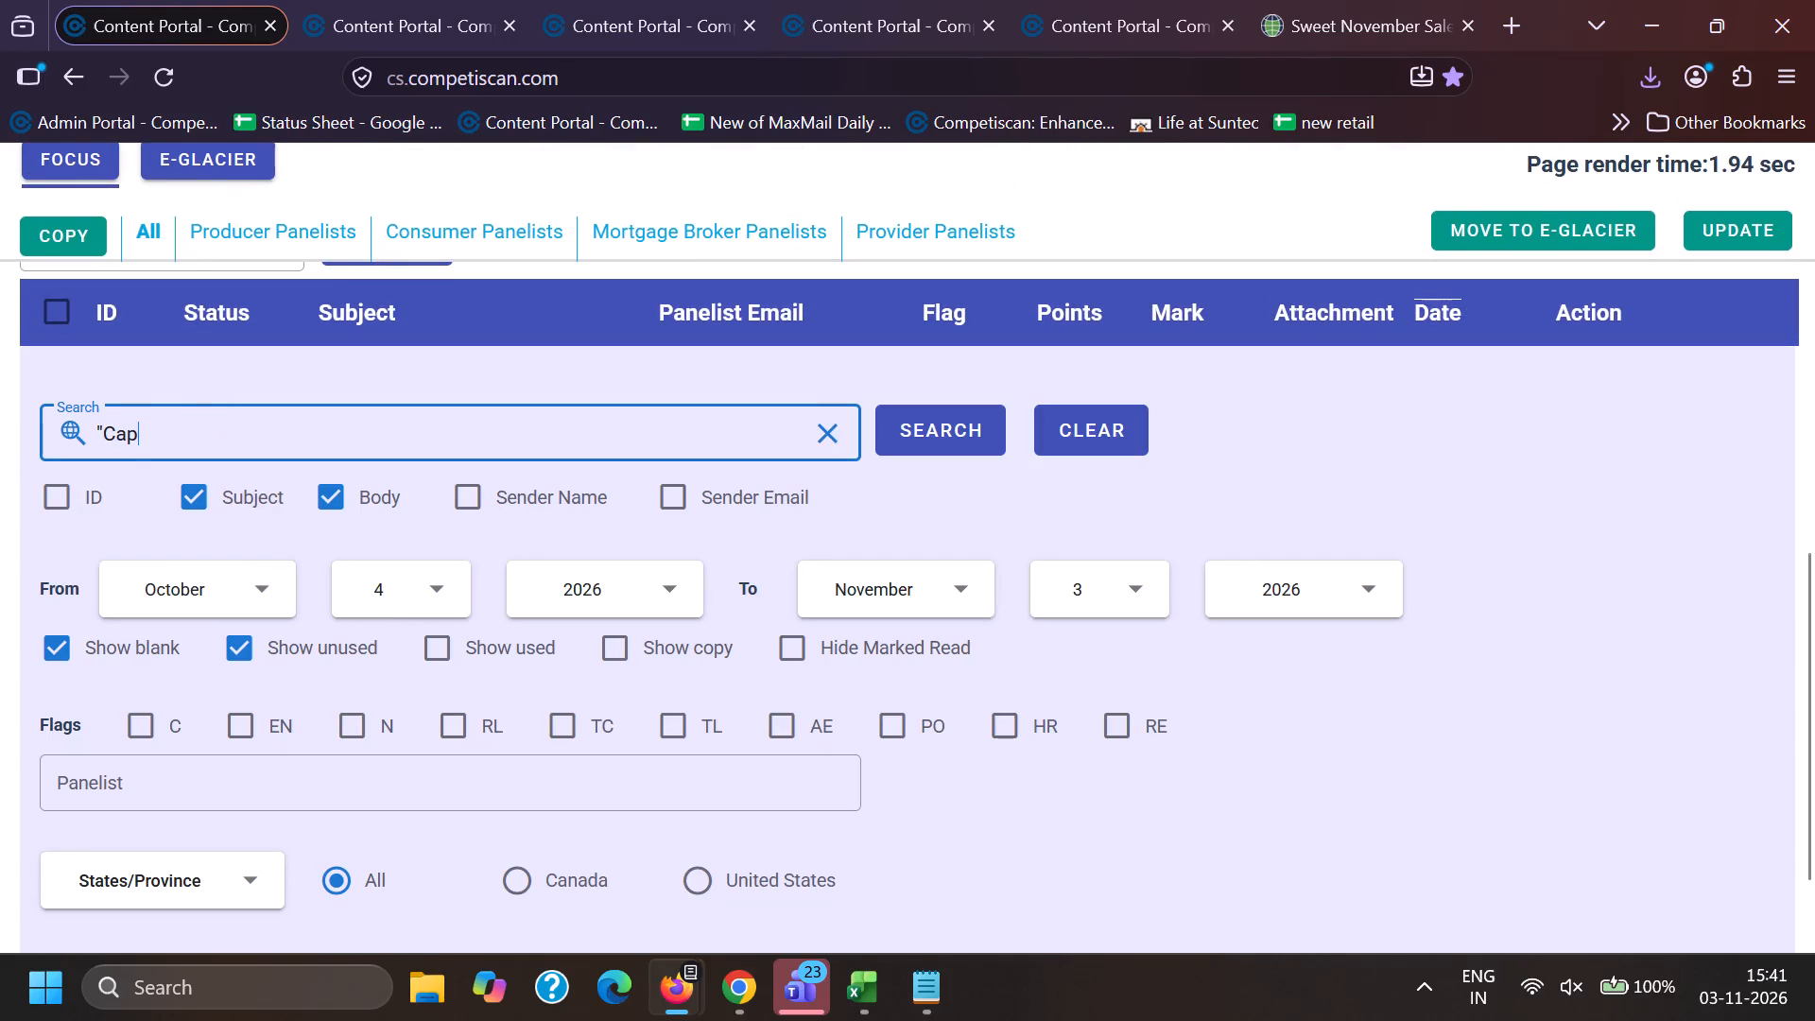
{"action": "key", "text": "i"}
{"action": "key", "text": "t"}
{"action": "key", "text": "a"}
{"action": "key", "text": "l"}
{"action": "key", "text": "space"}
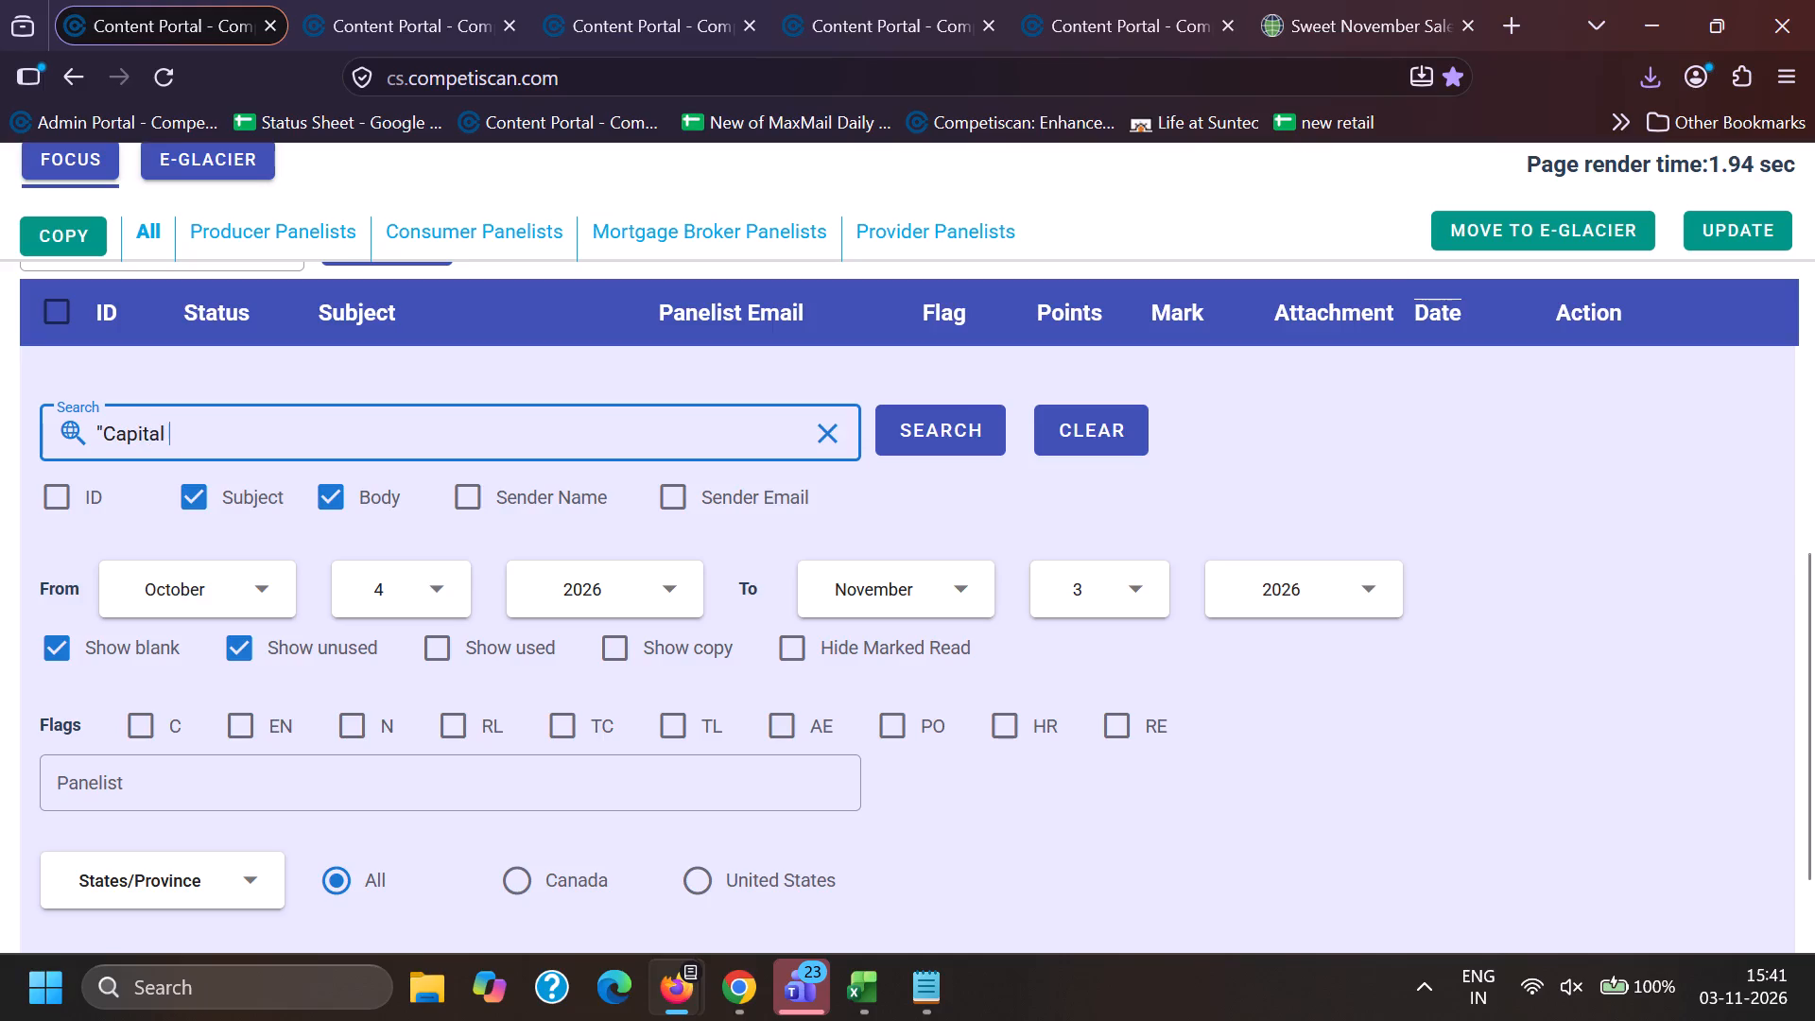
{"action": "key", "text": "o"}
{"action": "type", "text": "ne"}
{"action": "key", "text": "shift+quotedbl"}
{"action": "key", "text": "Return"}
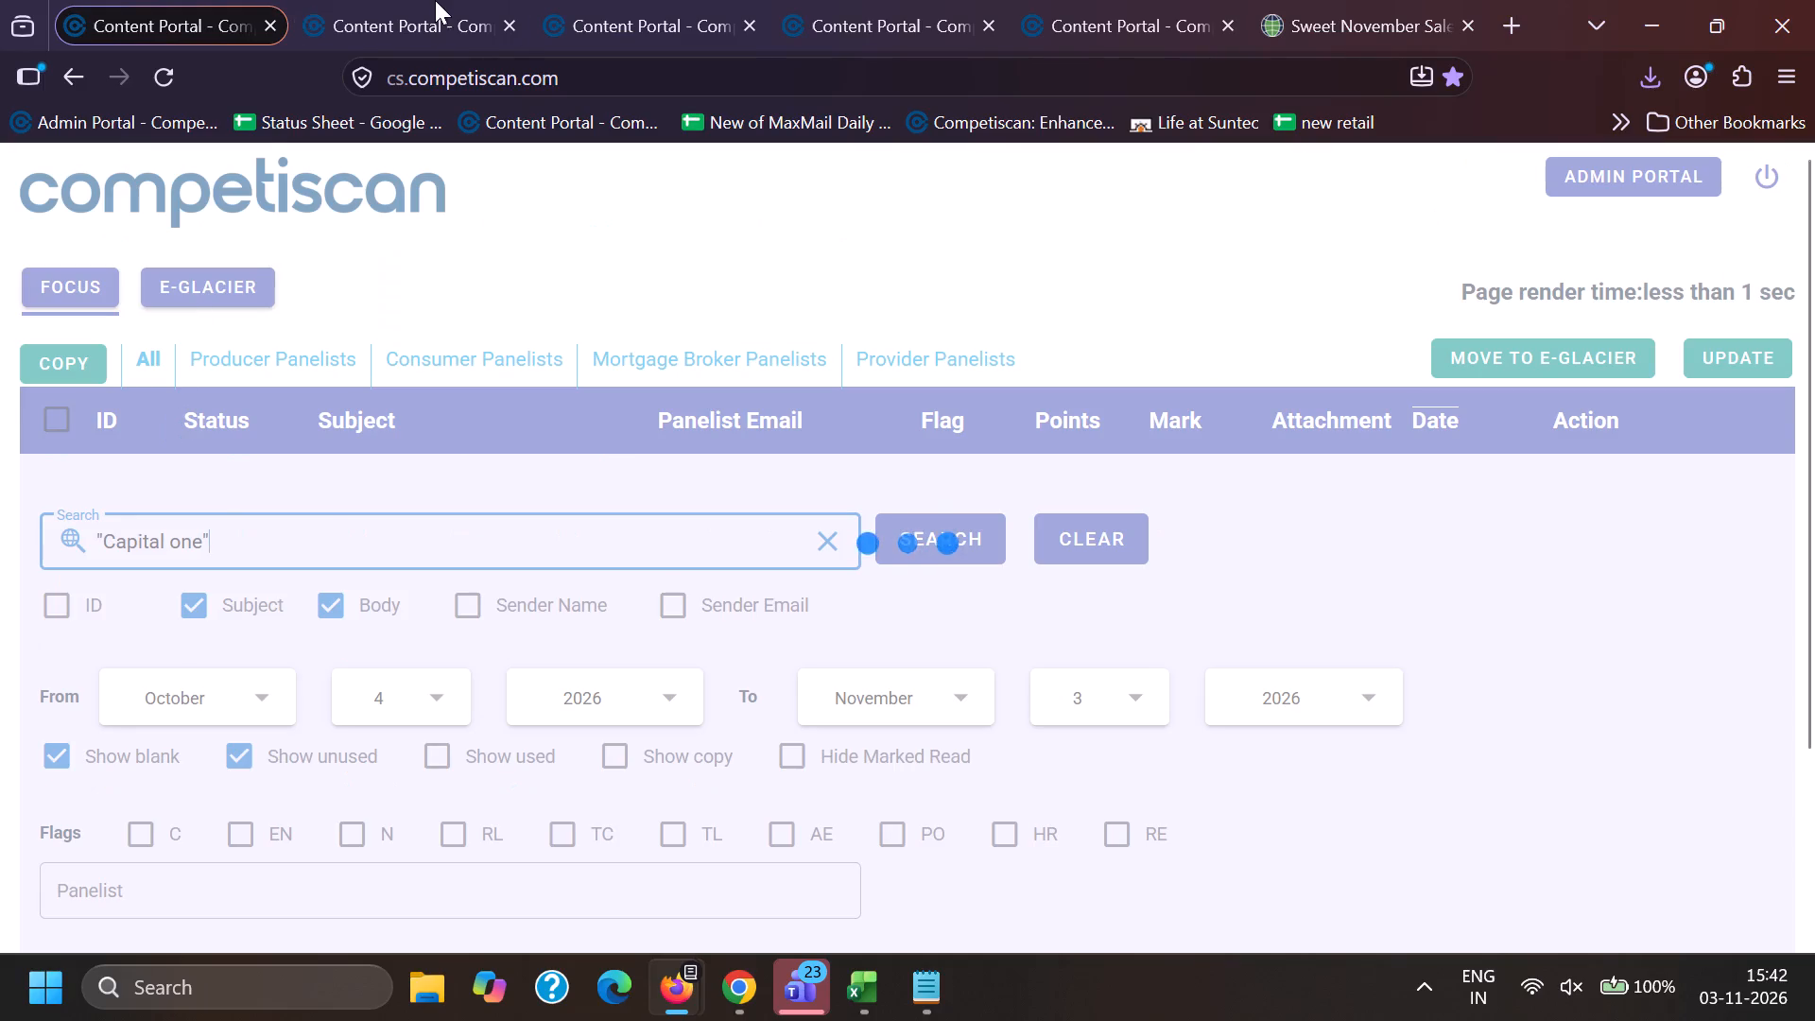
In the second Competiscan list, copy the subject "Up to 50% off holiday styles for the whole family" of email 91196214 without its Fw prefix.
{"action": "left_click", "coordinate": [435, 0]}
{"action": "scroll", "coordinate": [451, 580], "scroll_direction": "down", "scroll_amount": 13}
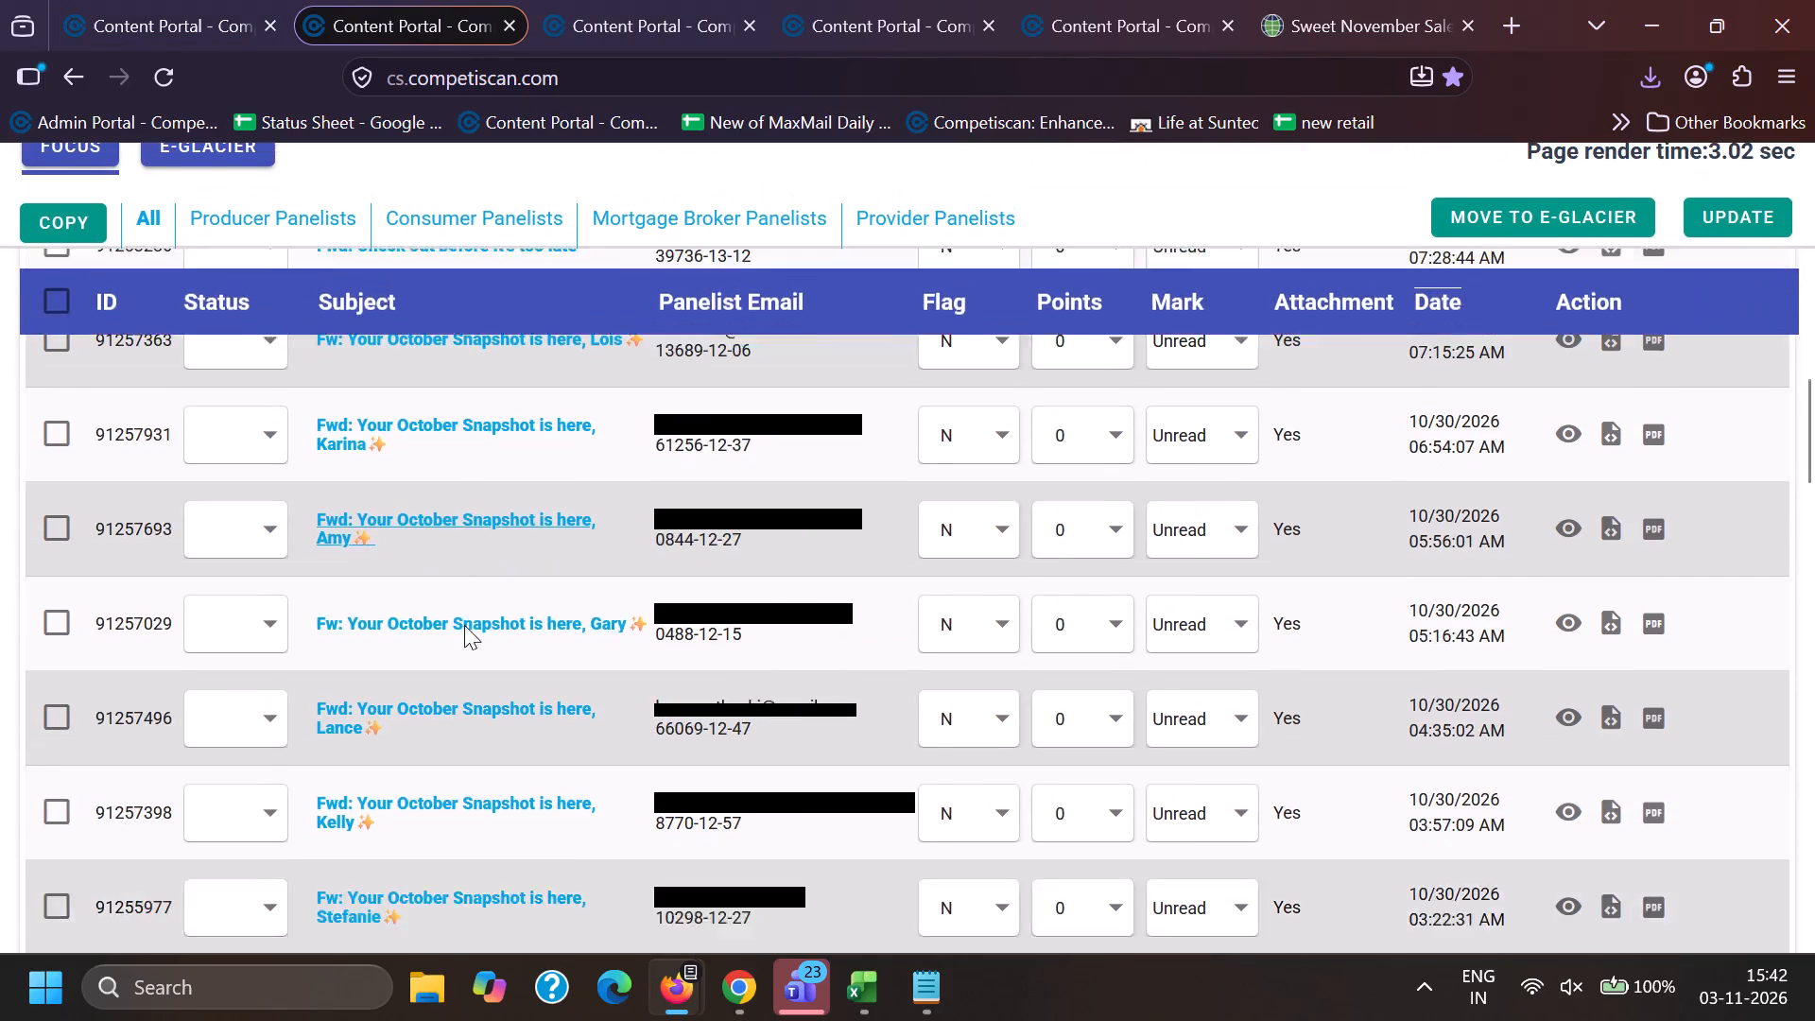
{"action": "scroll", "coordinate": [464, 625], "scroll_direction": "down", "scroll_amount": 15}
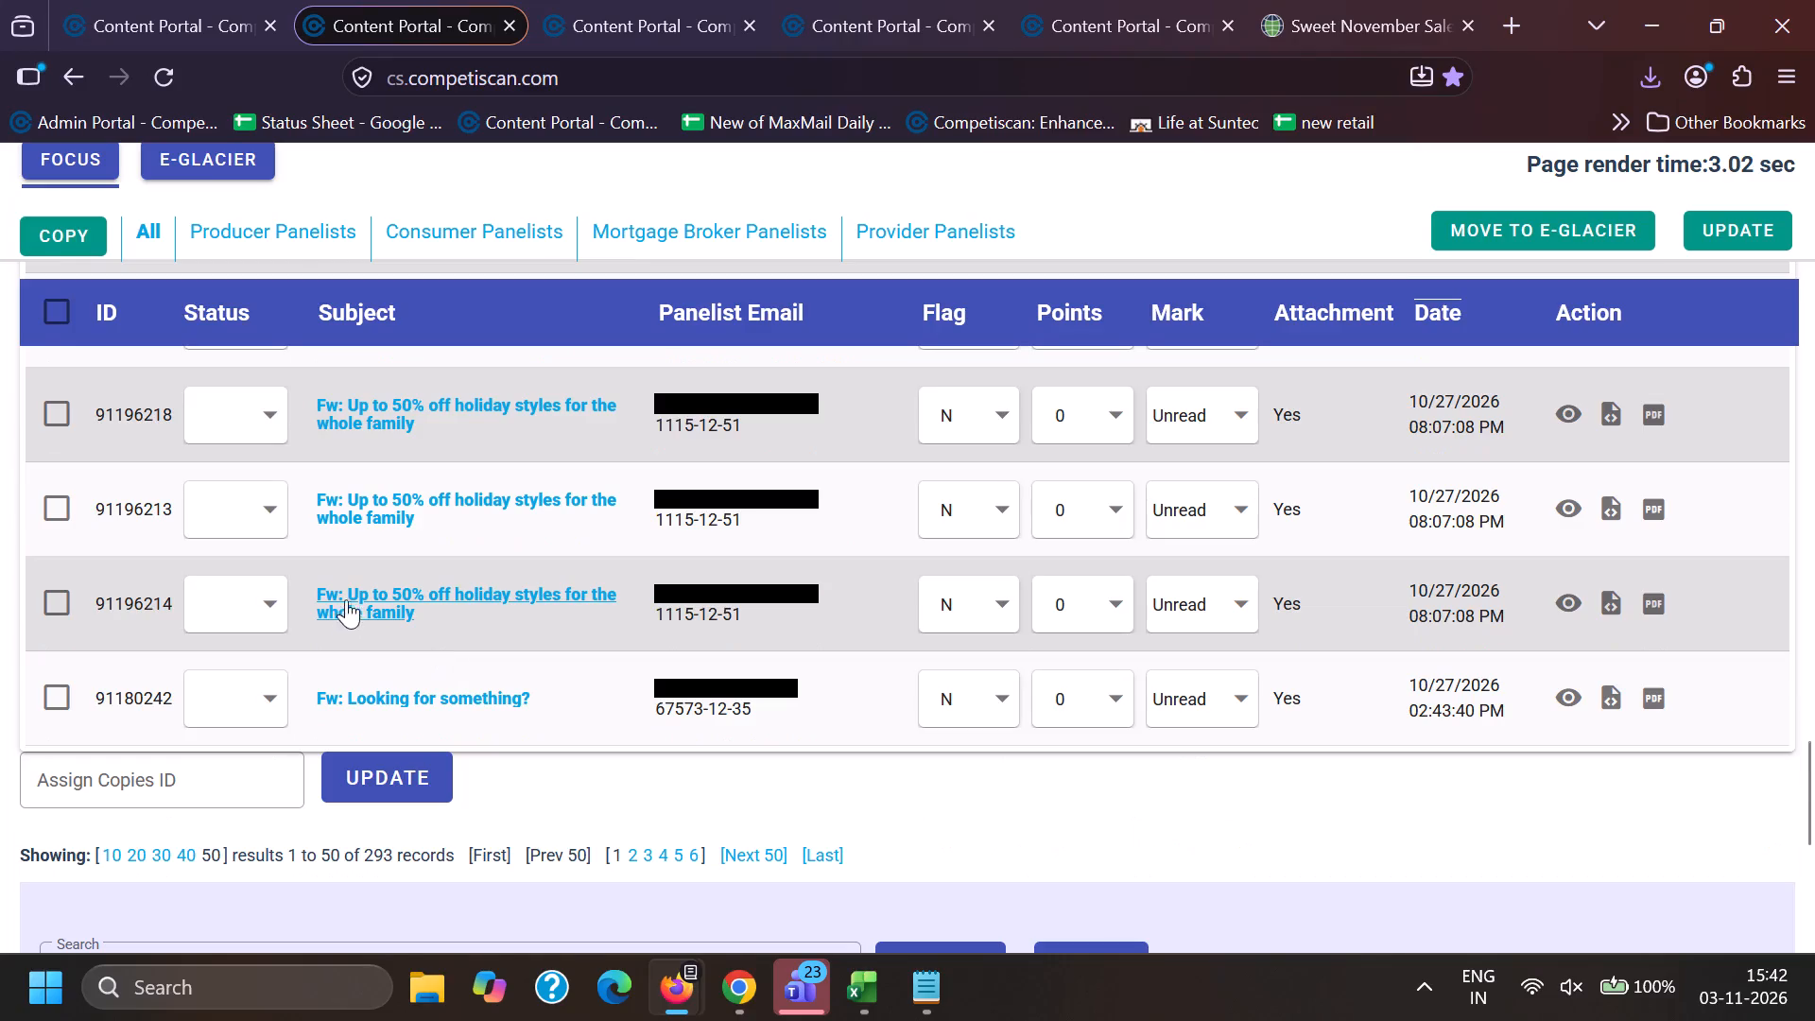
{"action": "left_click_drag", "start_coordinate": [350, 588], "coordinate": [450, 620]}
{"action": "key", "text": "ctrl+c"}
{"action": "key", "text": "ctrl+c"}
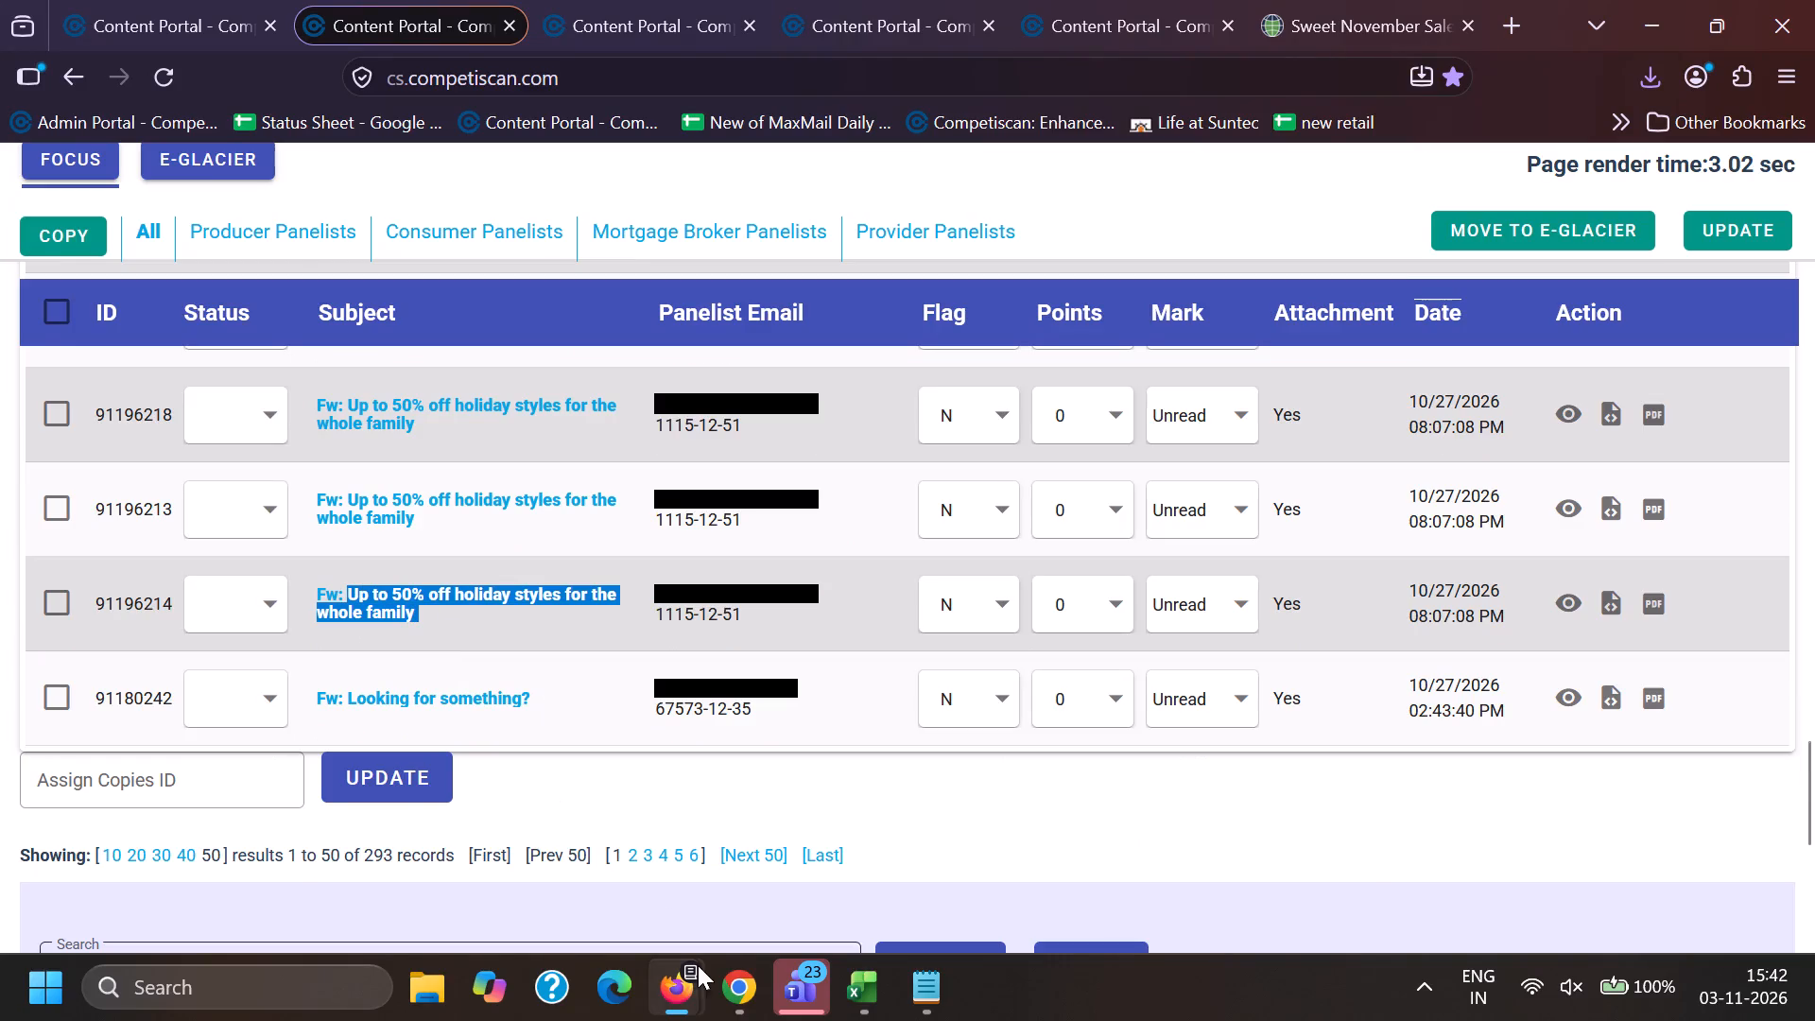
Switch to the Competiscan list in Chrome and search subjects for the quoted phrase "Up to 50% off holiday styles for the whole family", discarding unsaved changes.
{"action": "left_click", "coordinate": [752, 1017]}
{"action": "left_click", "coordinate": [272, 885]}
{"action": "double_click", "coordinate": [583, 541]}
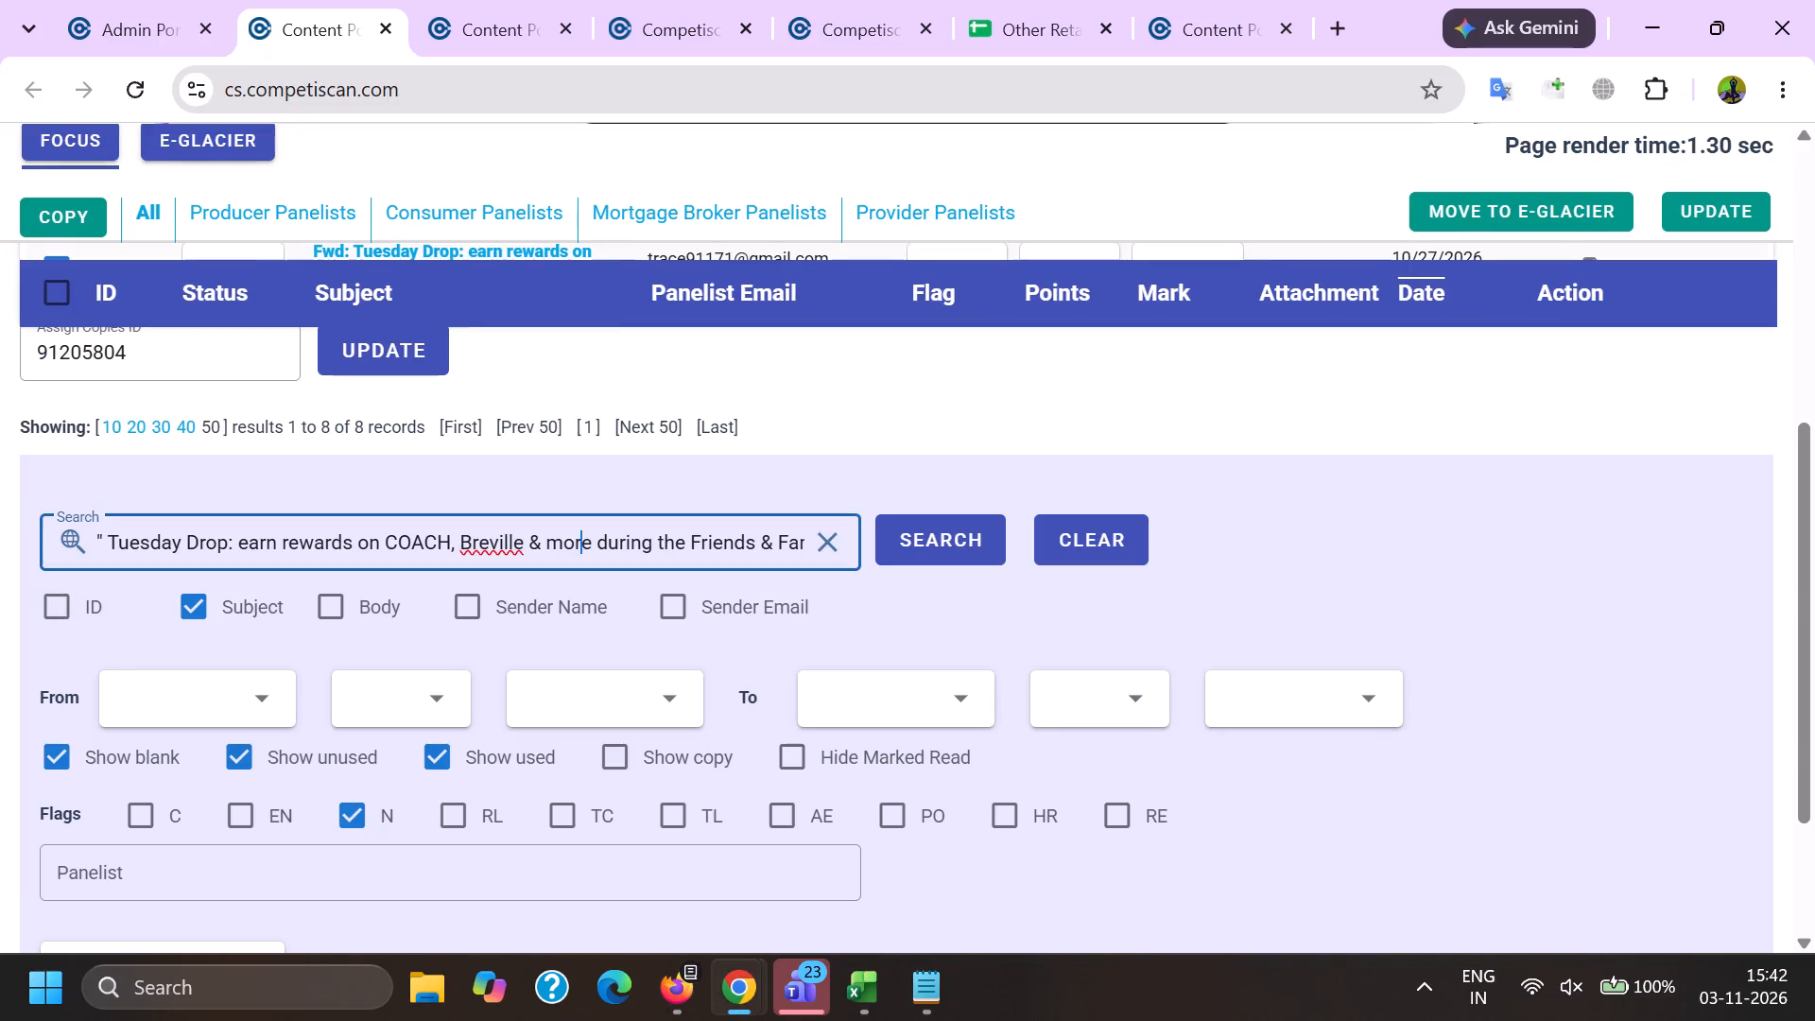
{"action": "triple_click", "coordinate": [582, 547]}
{"action": "key", "text": "ctrl+a"}
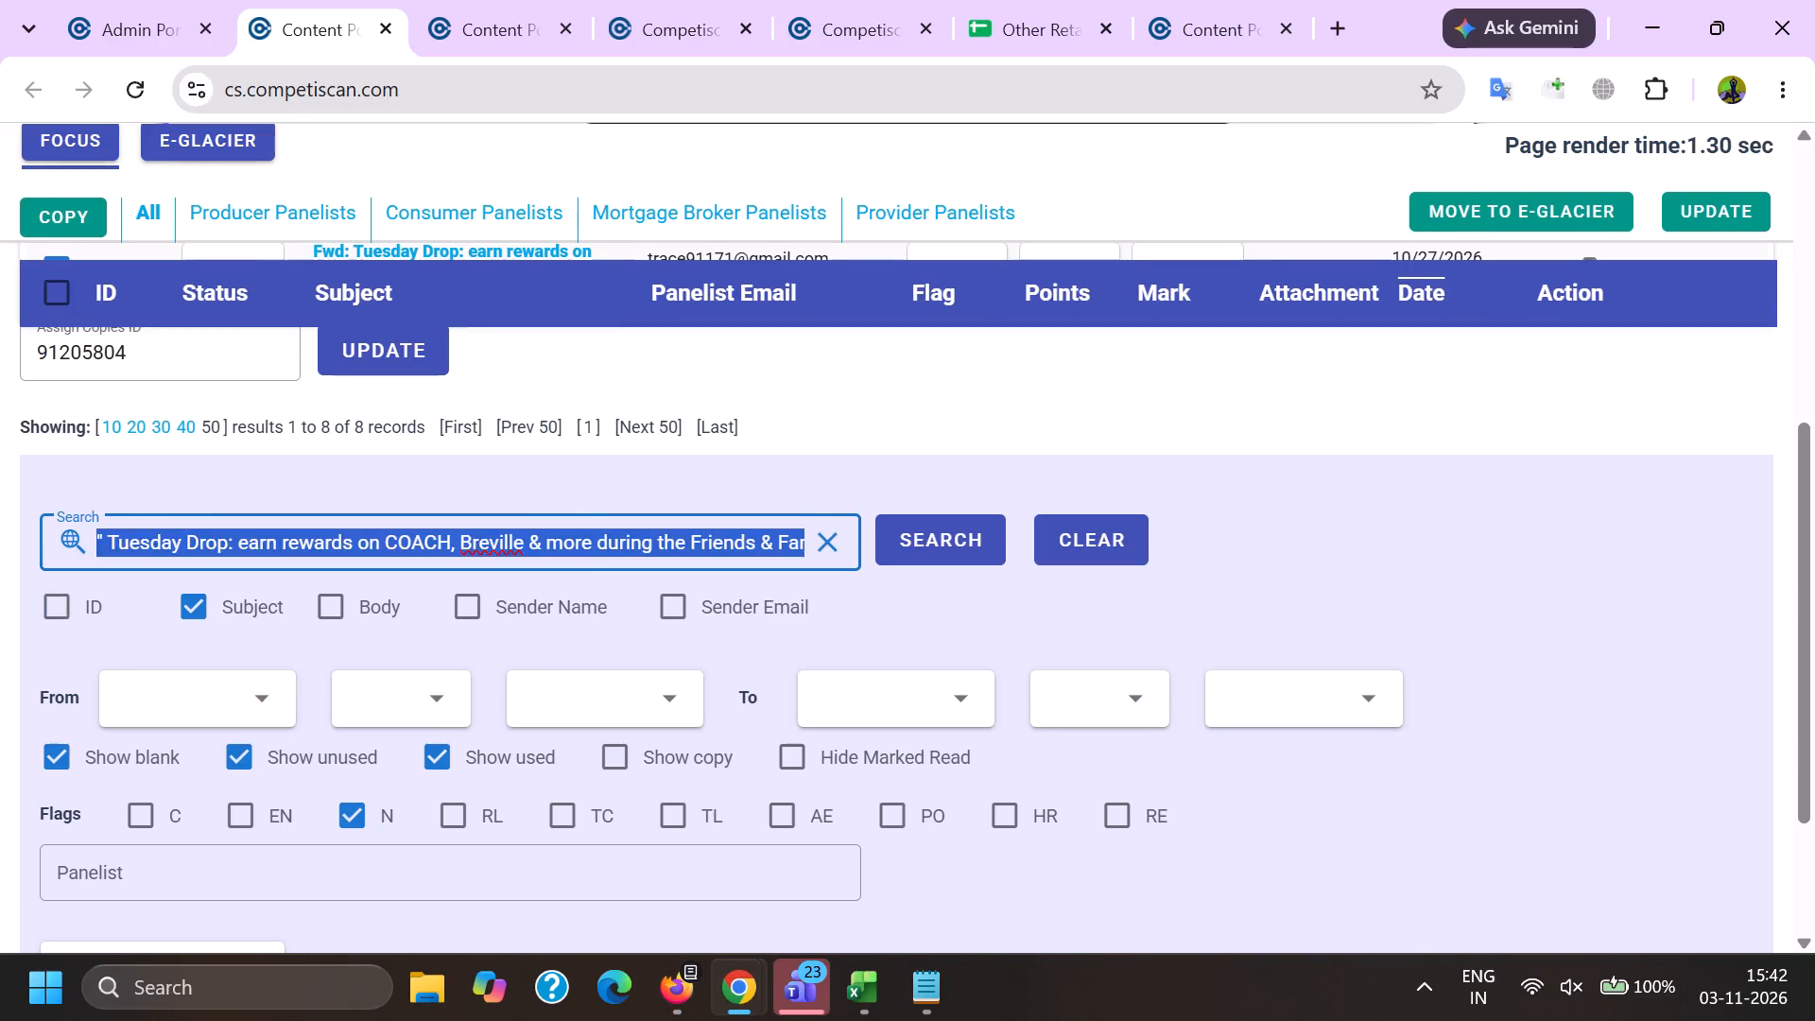
{"action": "key", "text": "BackSpace"}
{"action": "key", "text": "shift+quotedbl"}
{"action": "key", "text": "ctrl+v"}
{"action": "key", "text": "shift+quotedbl"}
{"action": "key", "text": "Return"}
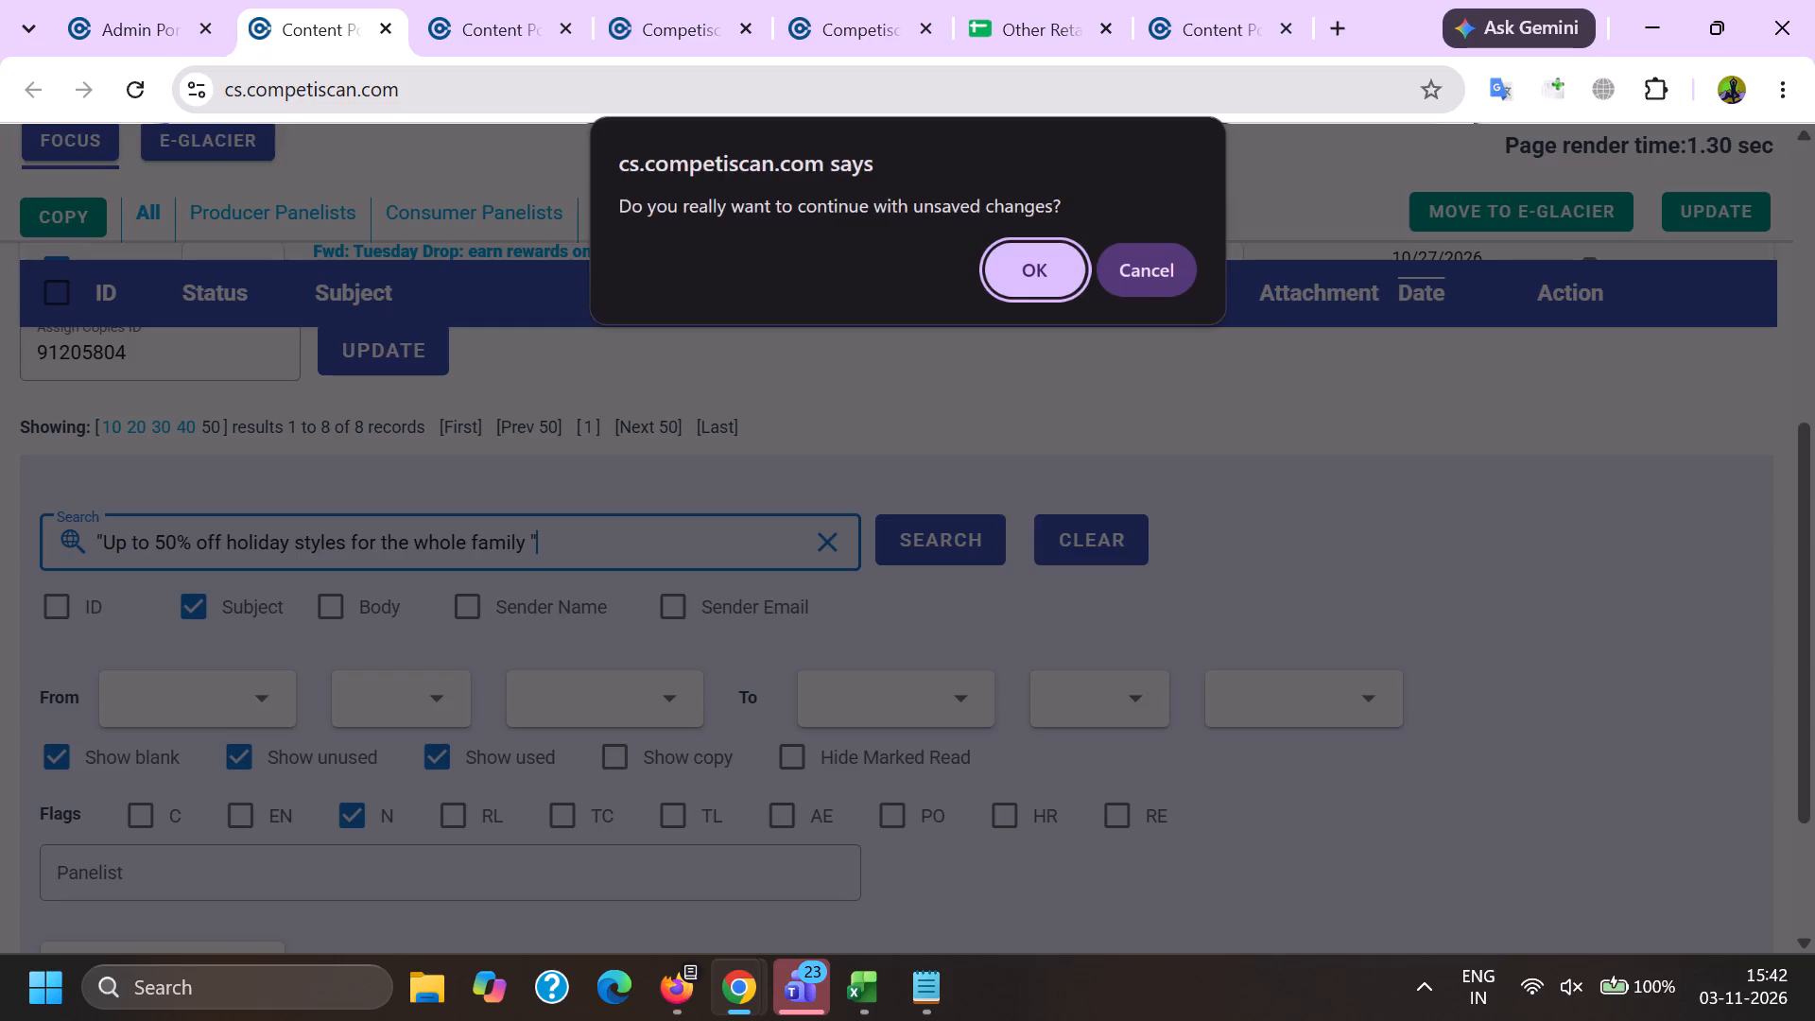
{"action": "key", "text": "Return"}
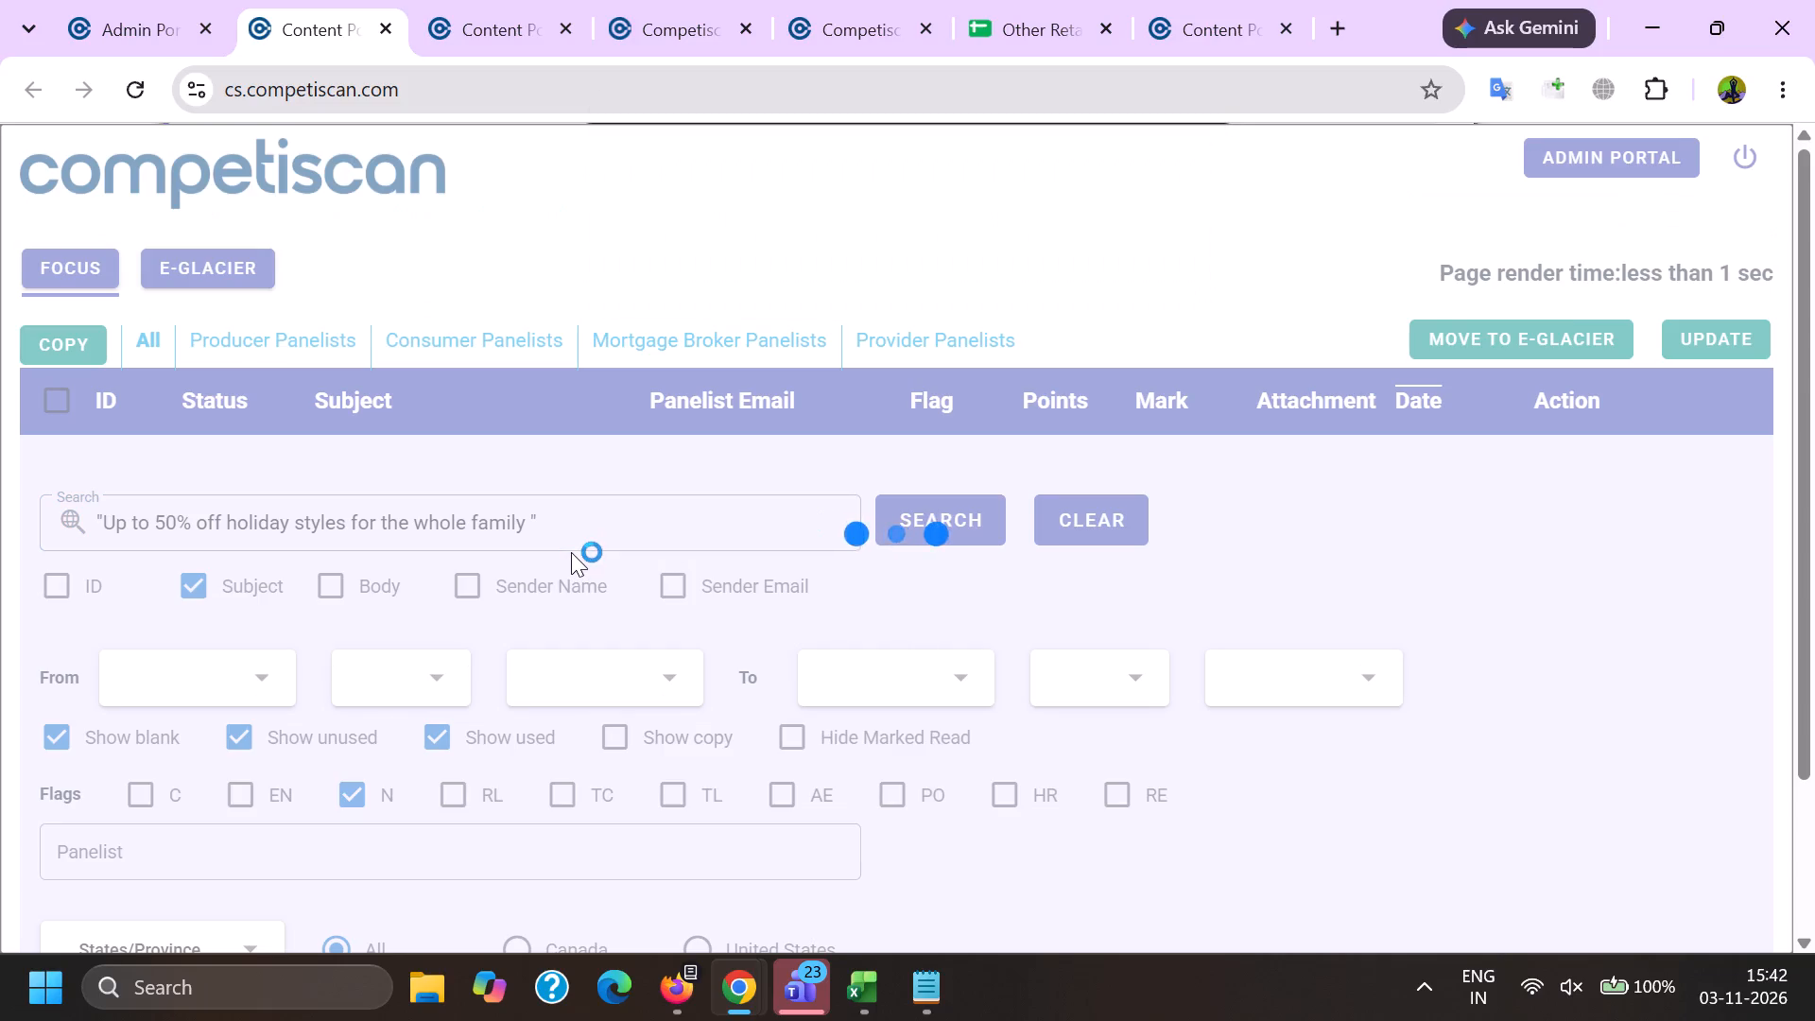
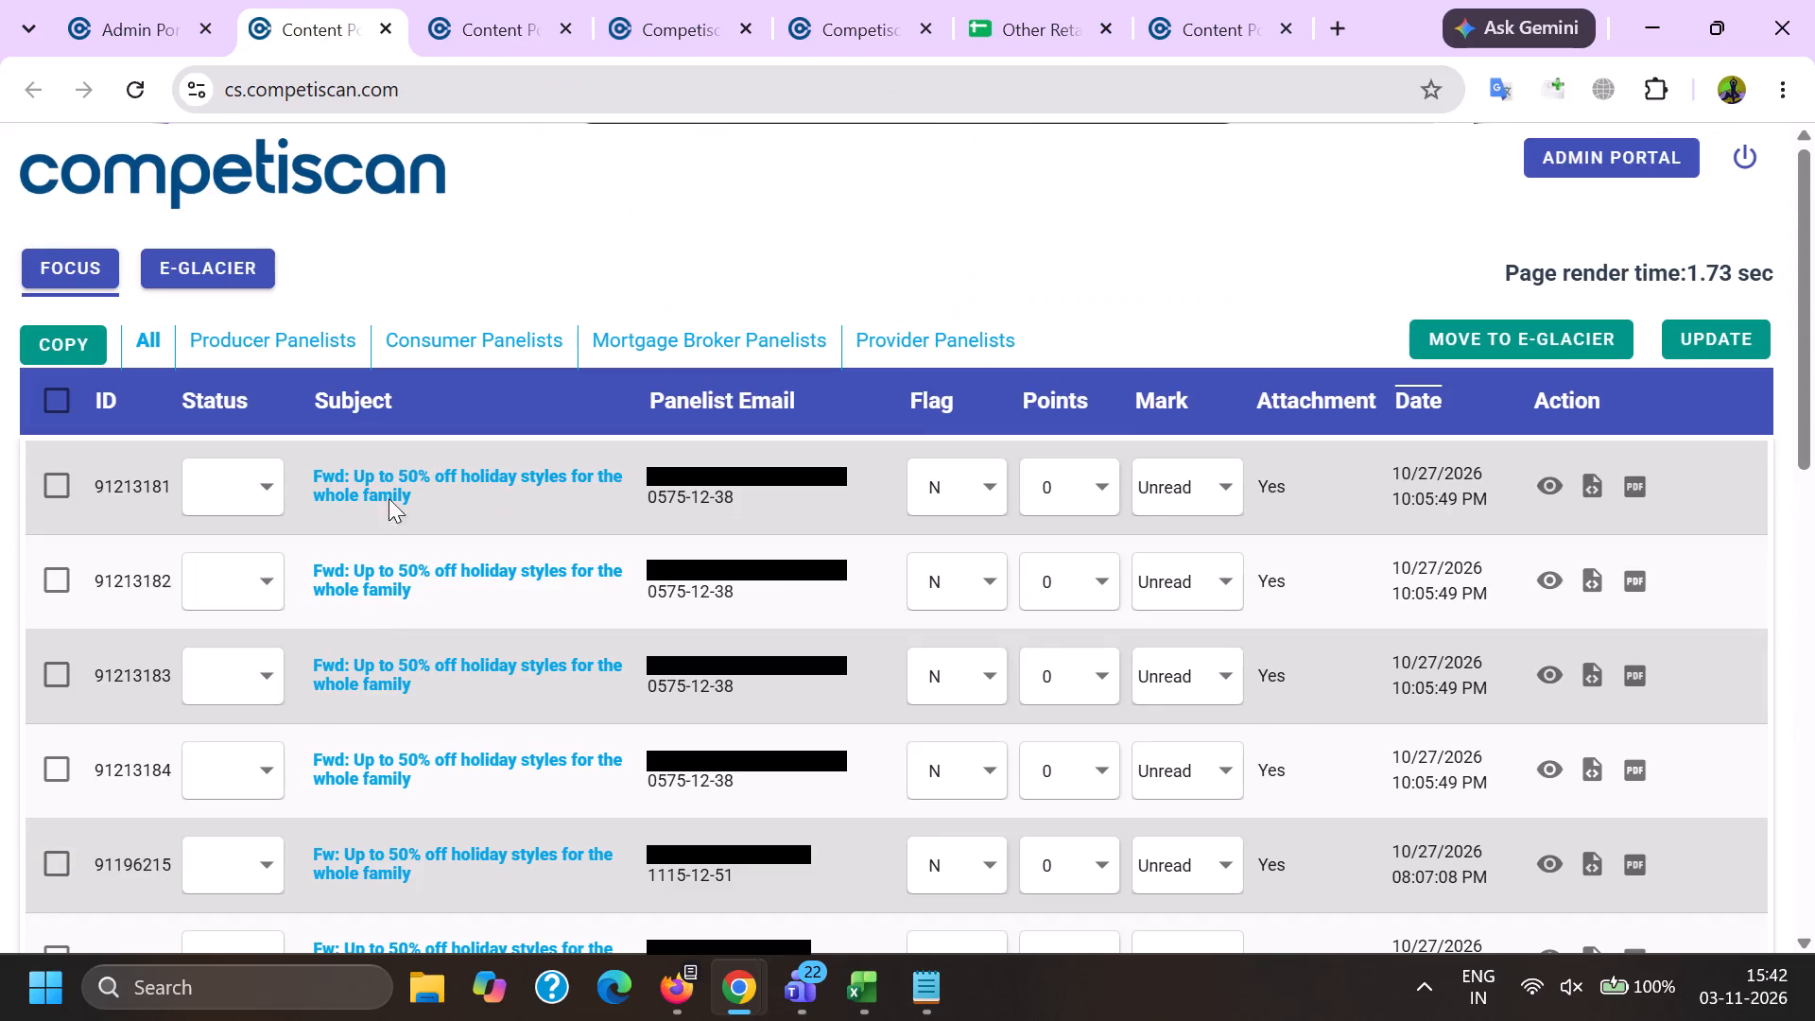
Open email 91213181, copy its ID and log it with cc beside serial 40 in Excel's may 26 sheet.
{"action": "left_click", "coordinate": [372, 469], "text": "ctrl"}
{"action": "left_click", "coordinate": [457, 0]}
{"action": "double_click", "coordinate": [559, 92]}
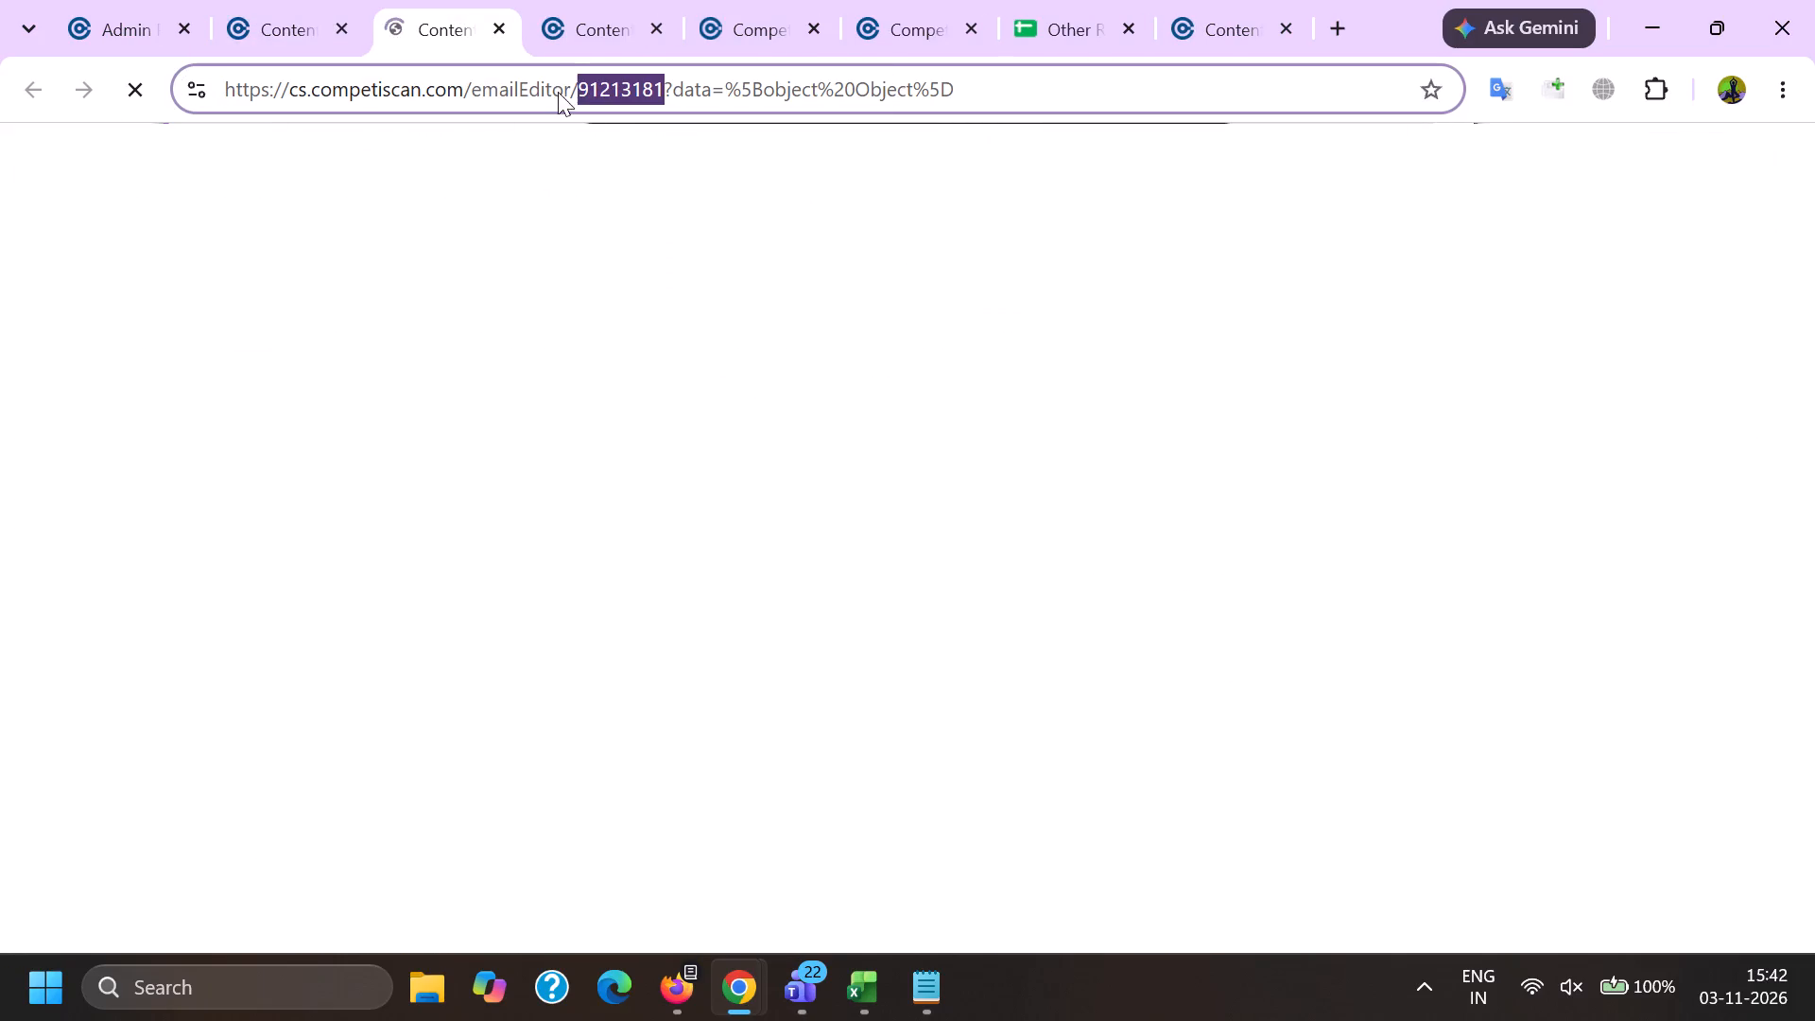
{"action": "key", "text": "ctrl+c"}
{"action": "left_click", "coordinate": [871, 993]}
{"action": "left_click", "coordinate": [1193, 851]}
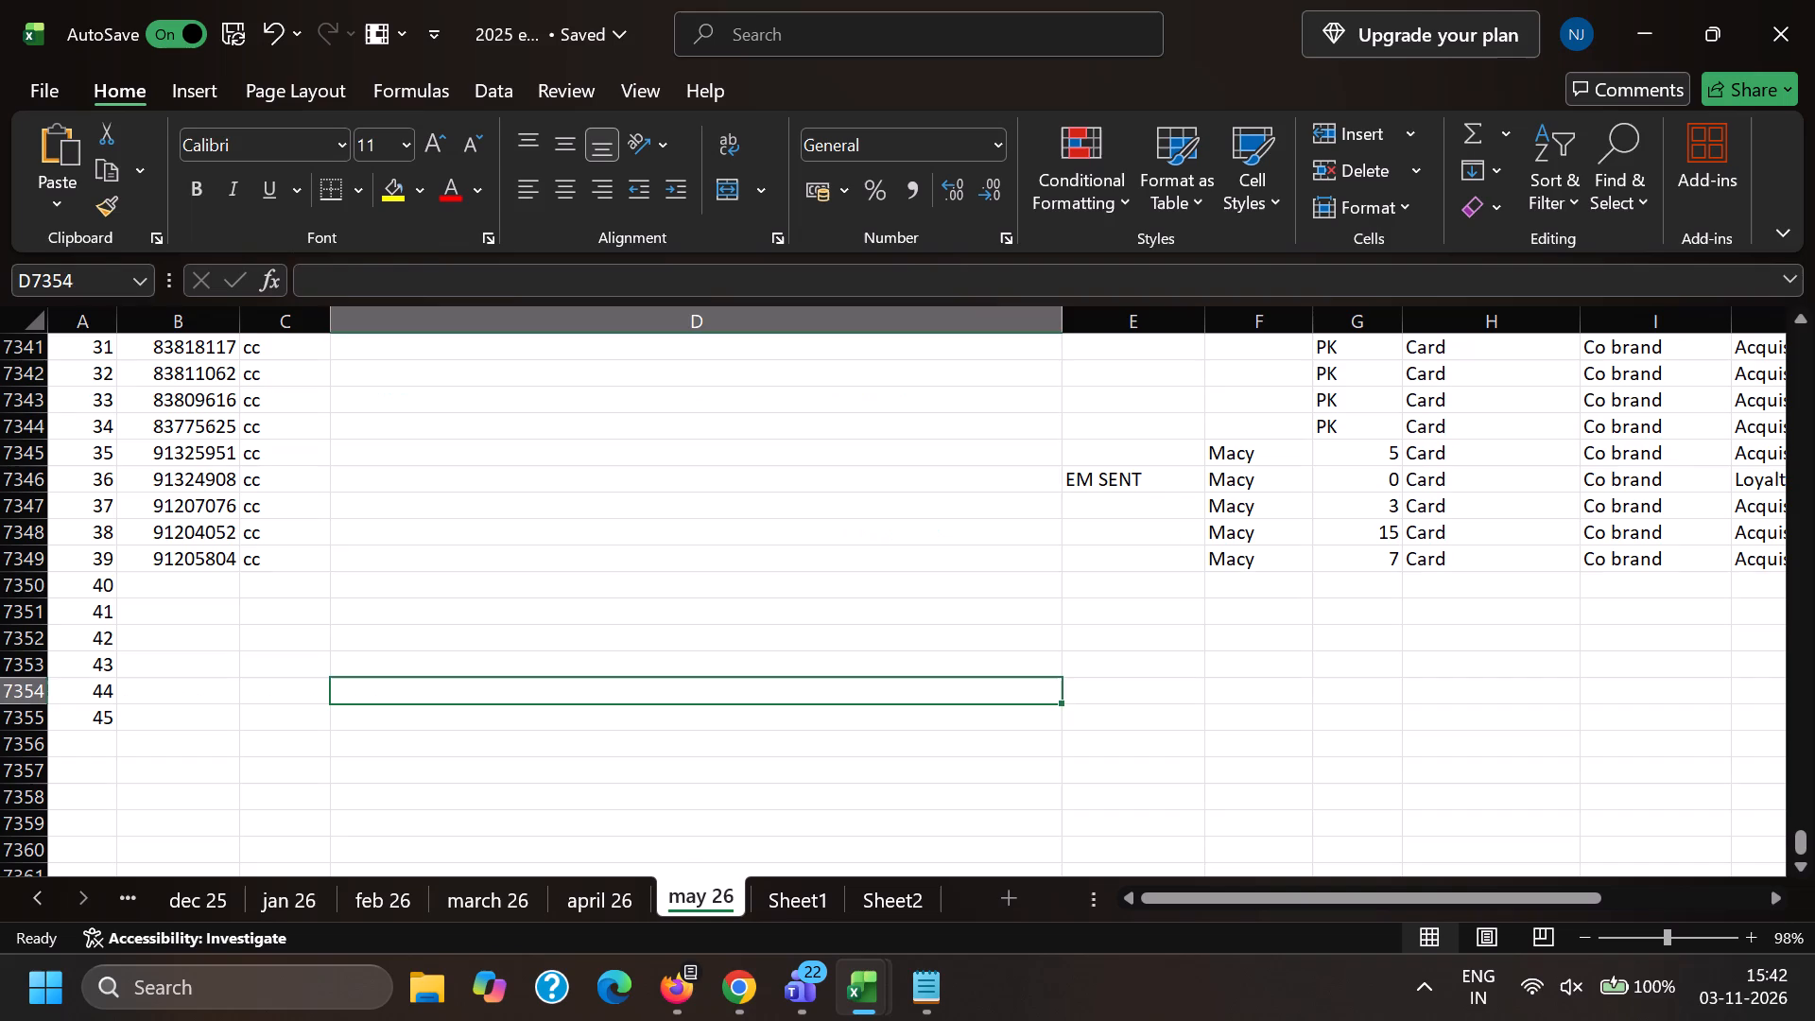
{"action": "left_click", "coordinate": [198, 589]}
{"action": "key", "text": "ctrl+v"}
{"action": "left_click", "coordinate": [279, 583]}
{"action": "key", "text": "c"}
{"action": "key", "text": "c"}
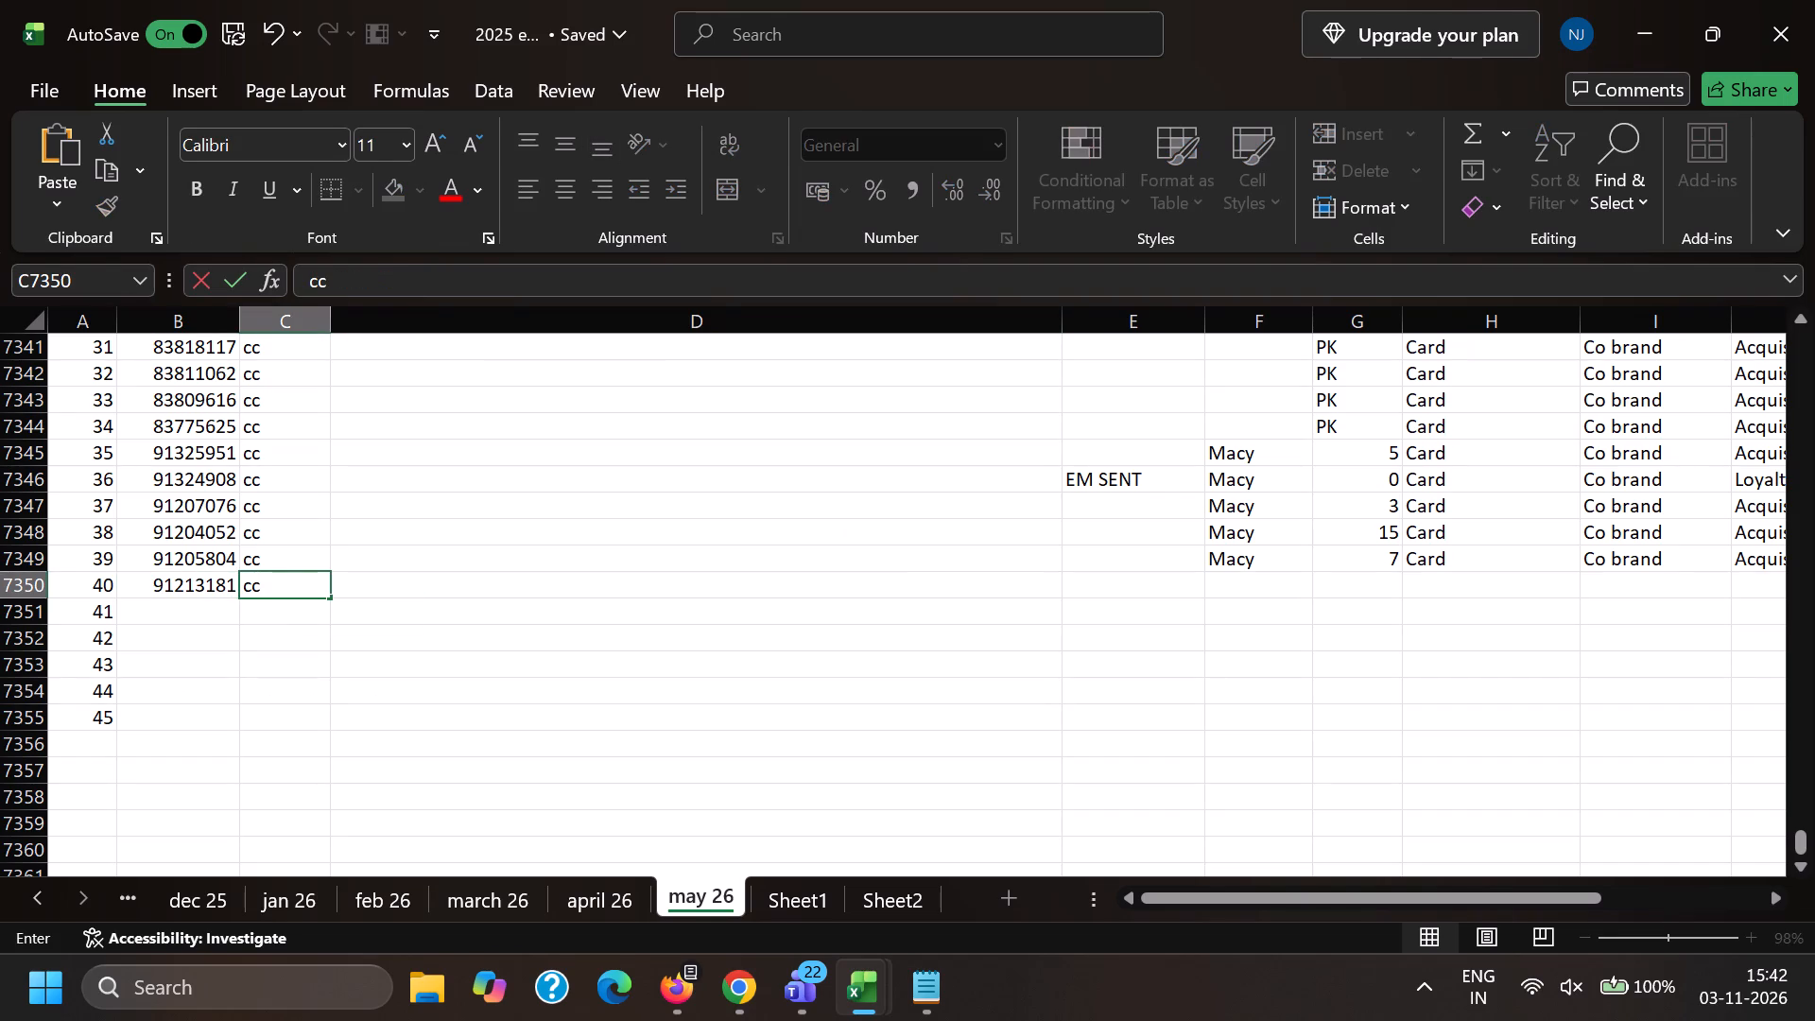
Copy the Macy, 7, Card, Co brand, Acquisition details from the serial 39 row into the serial 40 row.
{"action": "key", "text": "Right"}
{"action": "key", "text": "Right"}
{"action": "key", "text": "Right"}
{"action": "key", "text": "Up"}
{"action": "key", "text": "shift+Right"}
{"action": "key", "text": "shift+Right"}
{"action": "key", "text": "shift+Right"}
{"action": "key", "text": "shift+Right"}
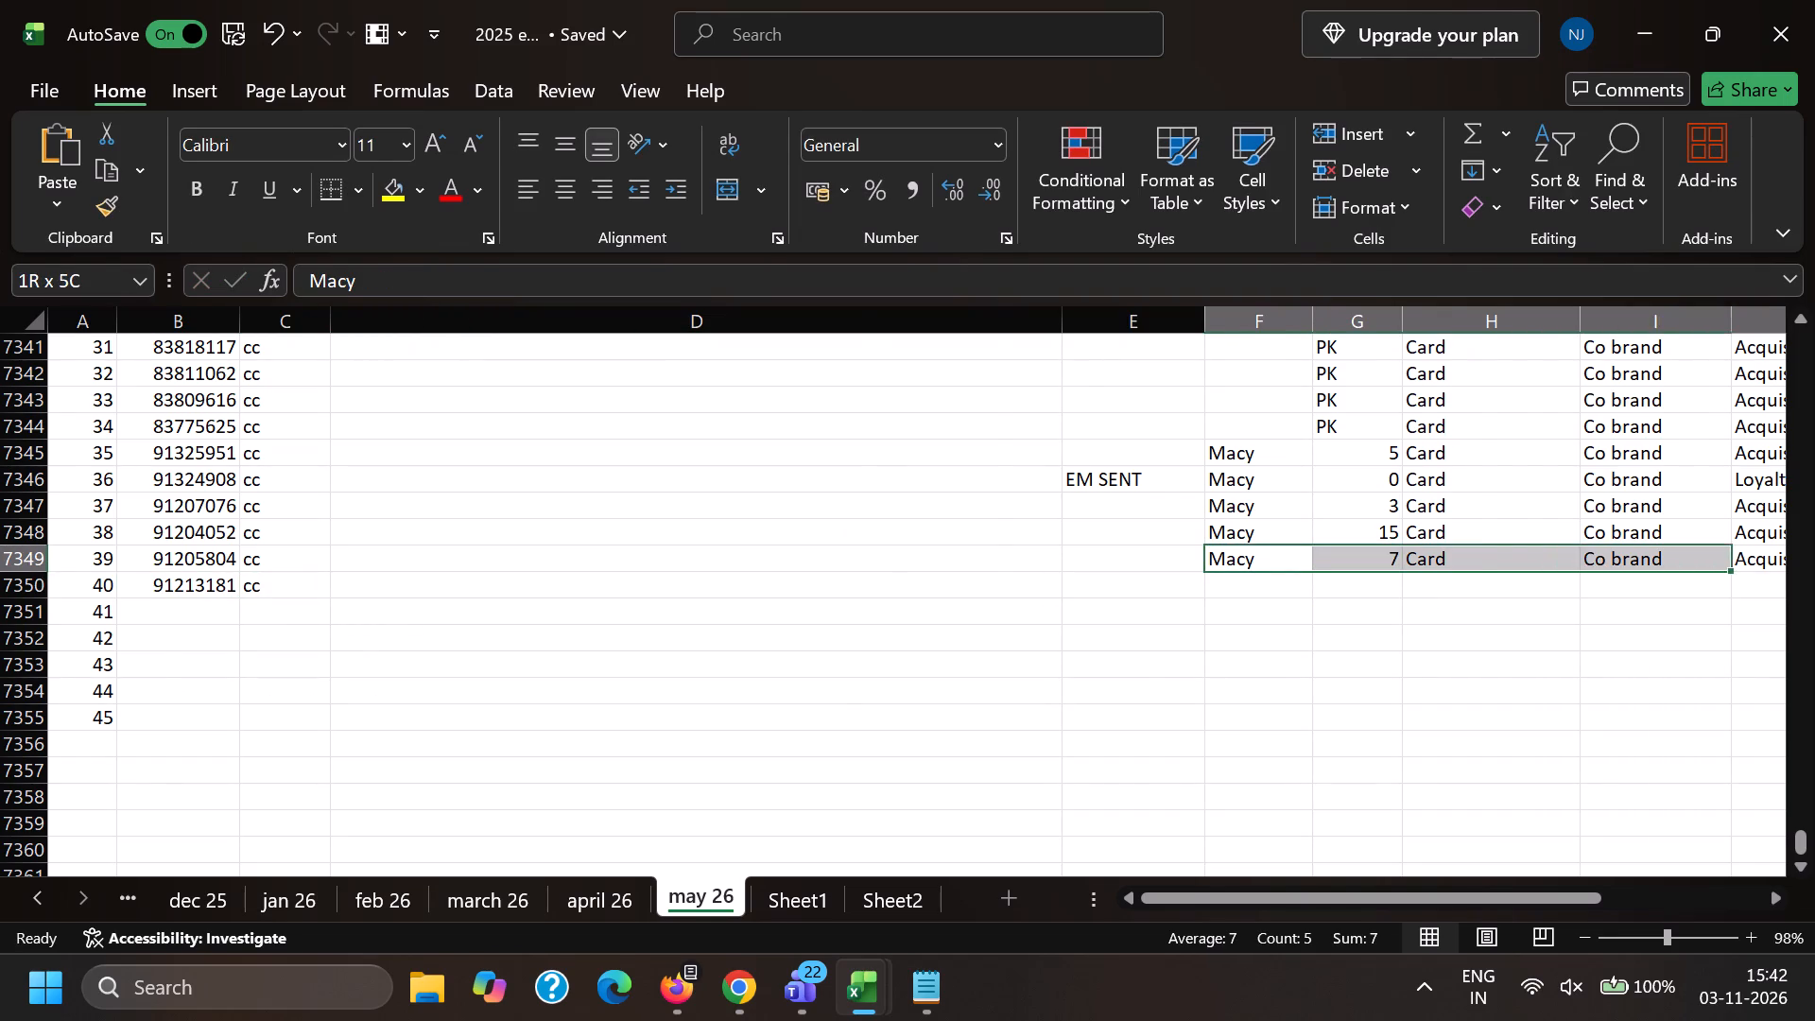
{"action": "key", "text": "ctrl+c"}
{"action": "key", "text": "Down"}
{"action": "key", "text": "ctrl+v"}
{"action": "key", "text": "Down"}
{"action": "key", "text": "Left"}
{"action": "key", "text": "Left"}
{"action": "key", "text": "Left"}
{"action": "key", "text": "Left"}
{"action": "key", "text": "Left"}
{"action": "key", "text": "Left"}
{"action": "key", "text": "Left"}
{"action": "key", "text": "Left"}
{"action": "key", "text": "Left"}
{"action": "key", "text": "Left"}
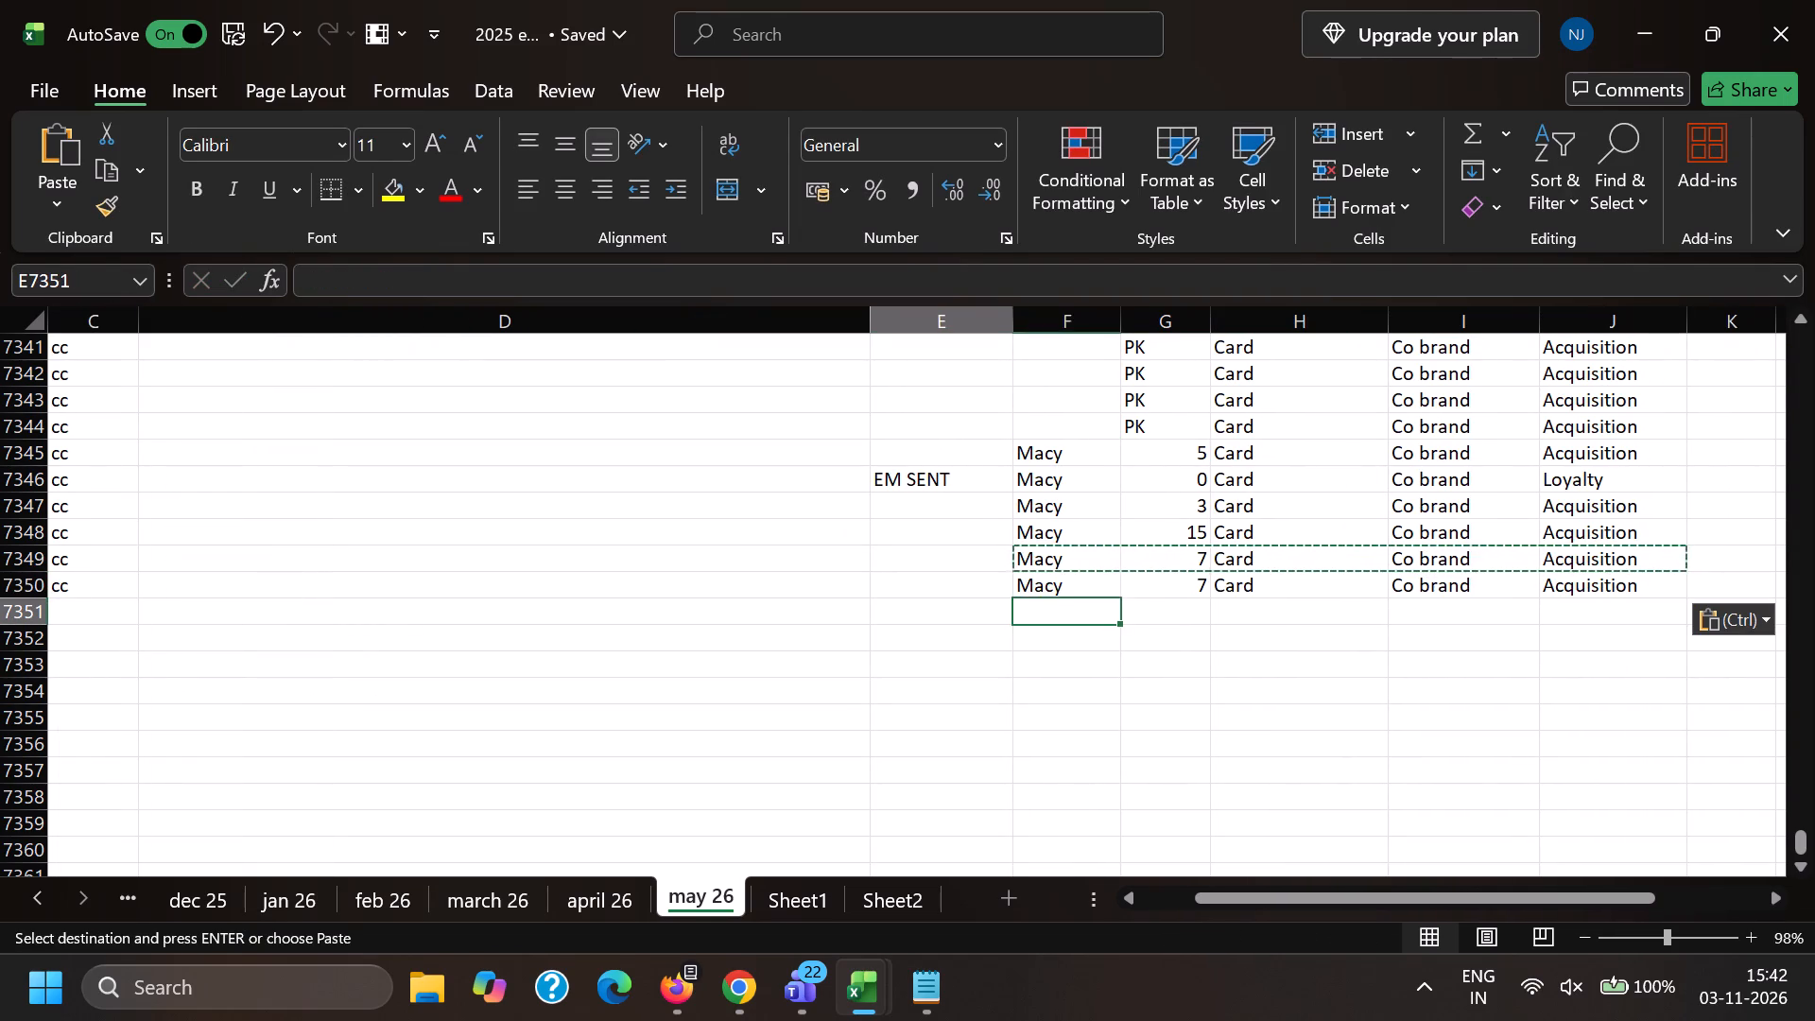
{"action": "key", "text": "alt+Tab"}
{"action": "scroll", "coordinate": [221, 412], "scroll_direction": "down", "scroll_amount": 2}
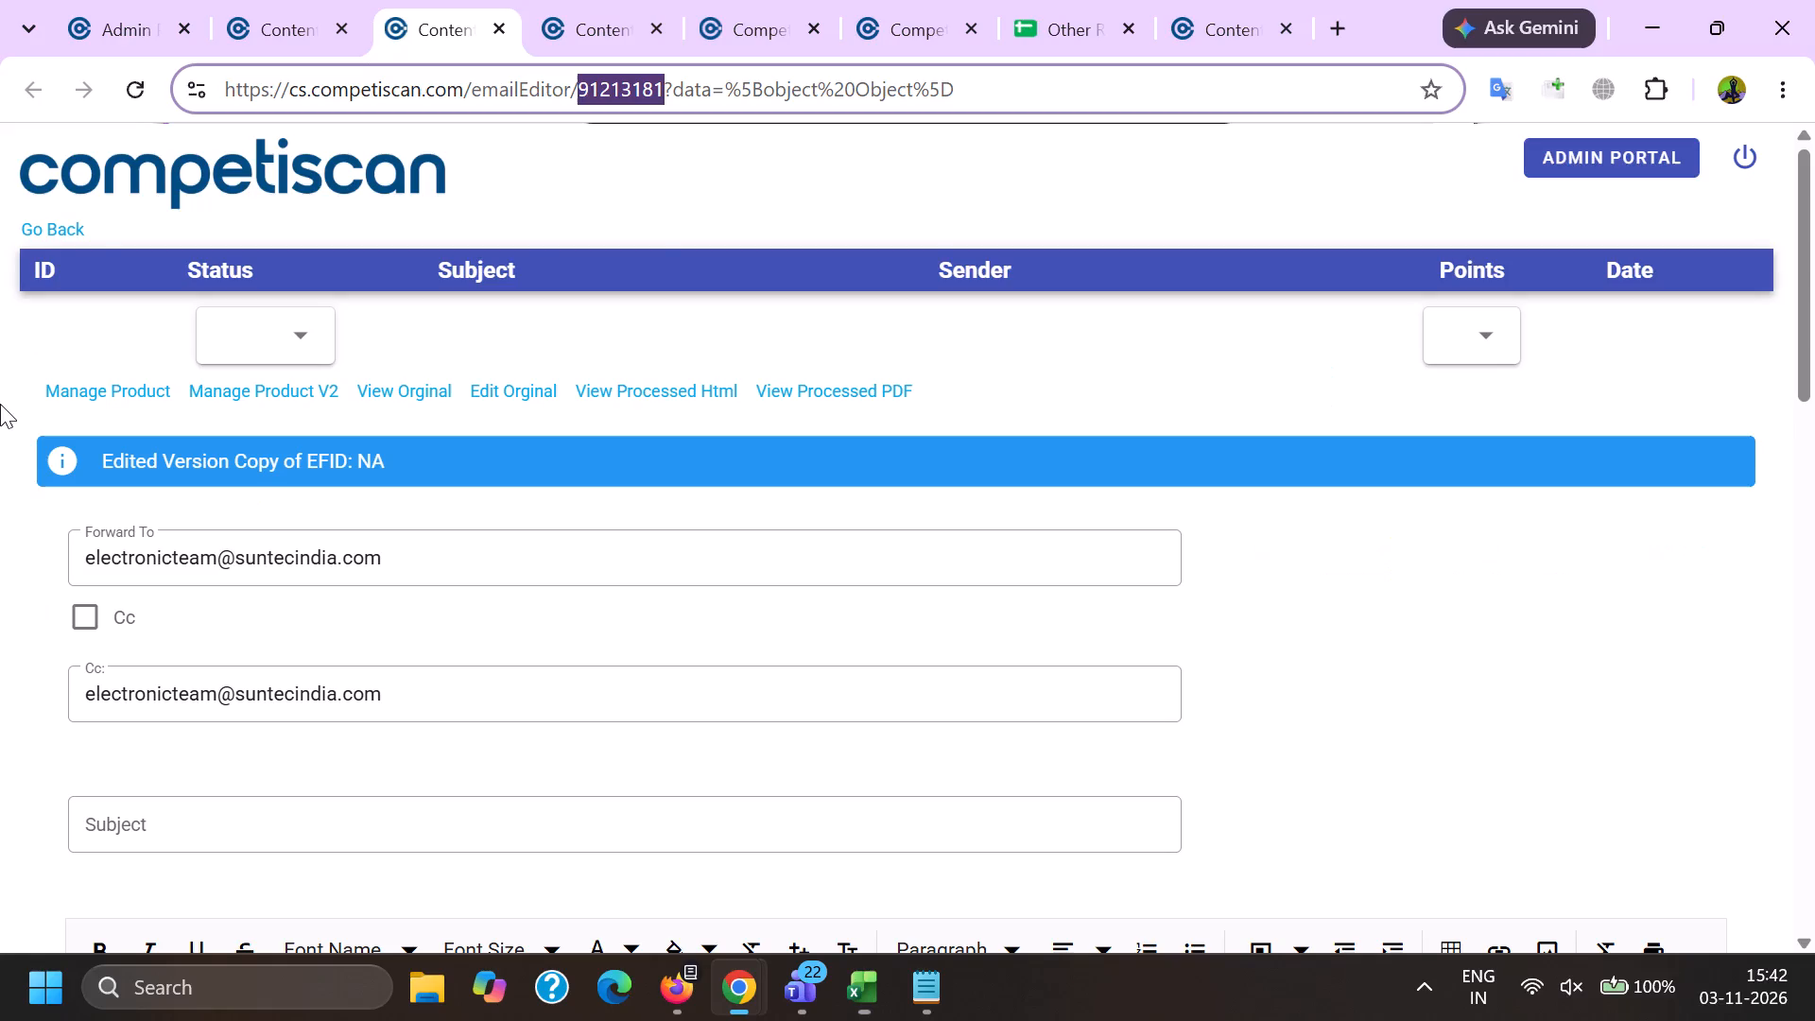
{"action": "left_click_drag", "start_coordinate": [362, 501], "coordinate": [3, 386]}
{"action": "key", "text": "BackSpace"}
{"action": "left_click", "coordinate": [96, 476]}
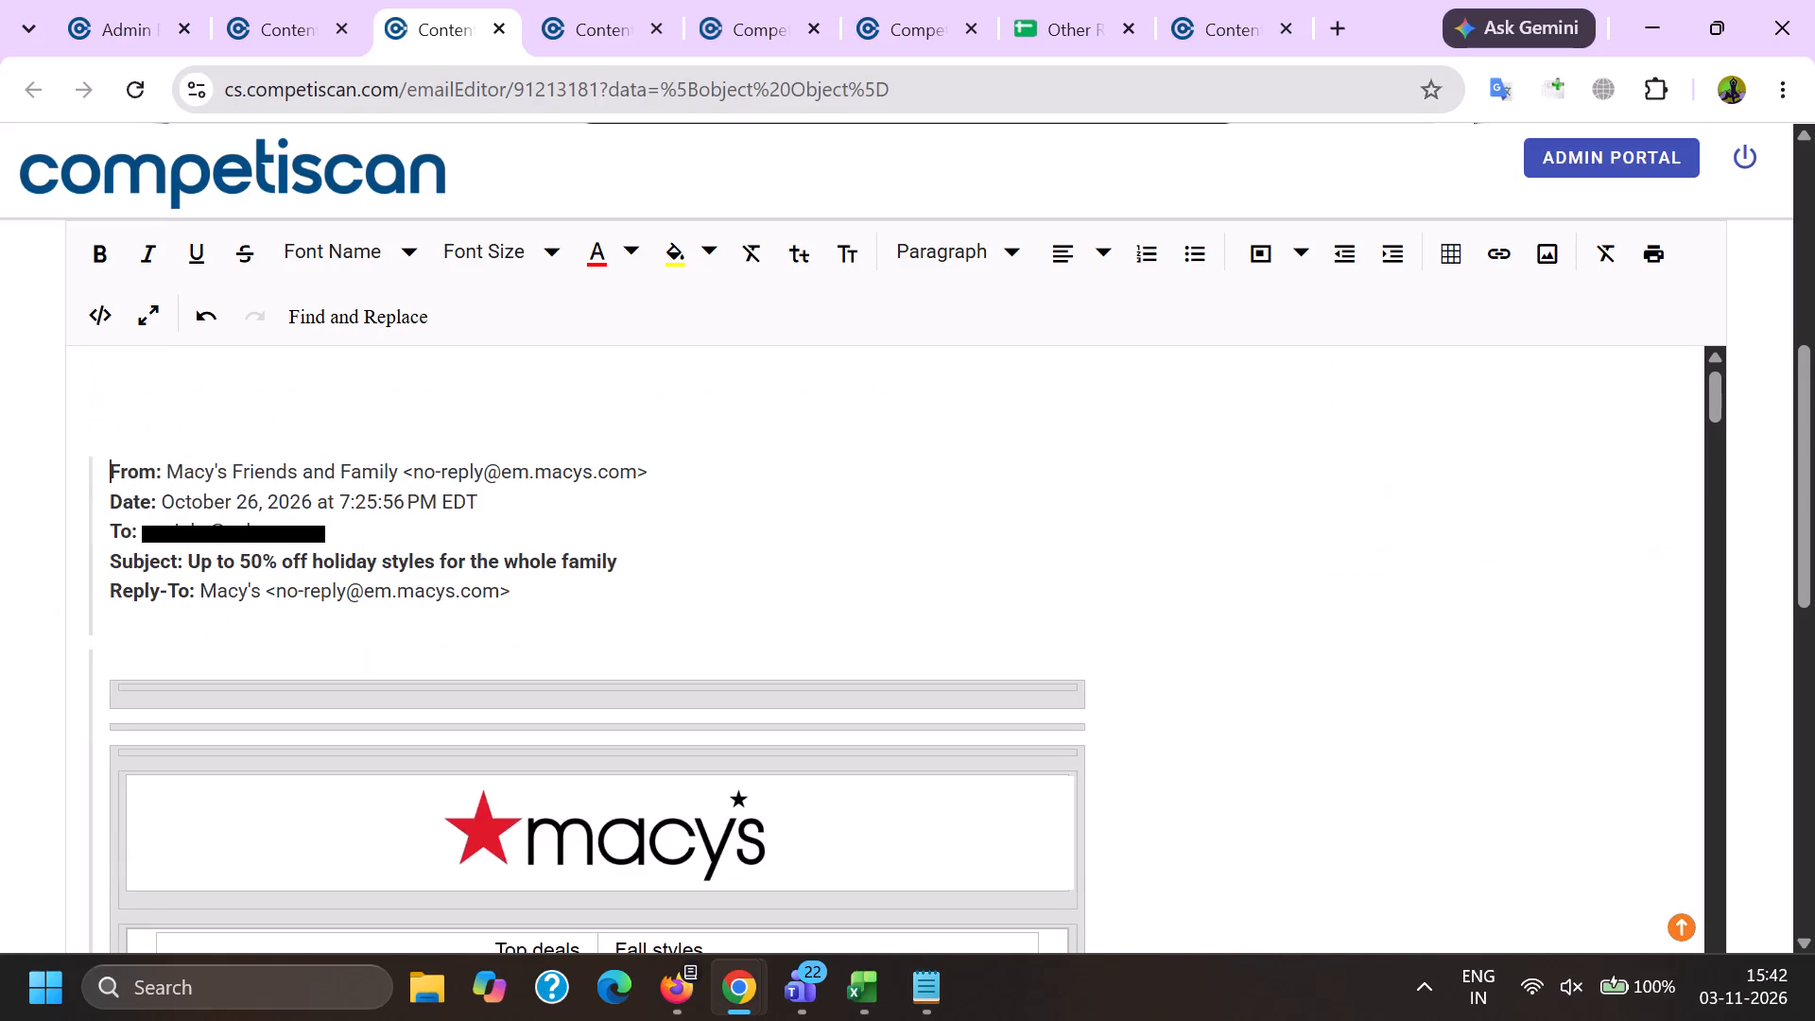
{"action": "key", "text": "BackSpace"}
{"action": "left_click_drag", "start_coordinate": [93, 494], "coordinate": [320, 486]}
{"action": "key", "text": "BackSpace"}
{"action": "key", "text": "BackSpace"}
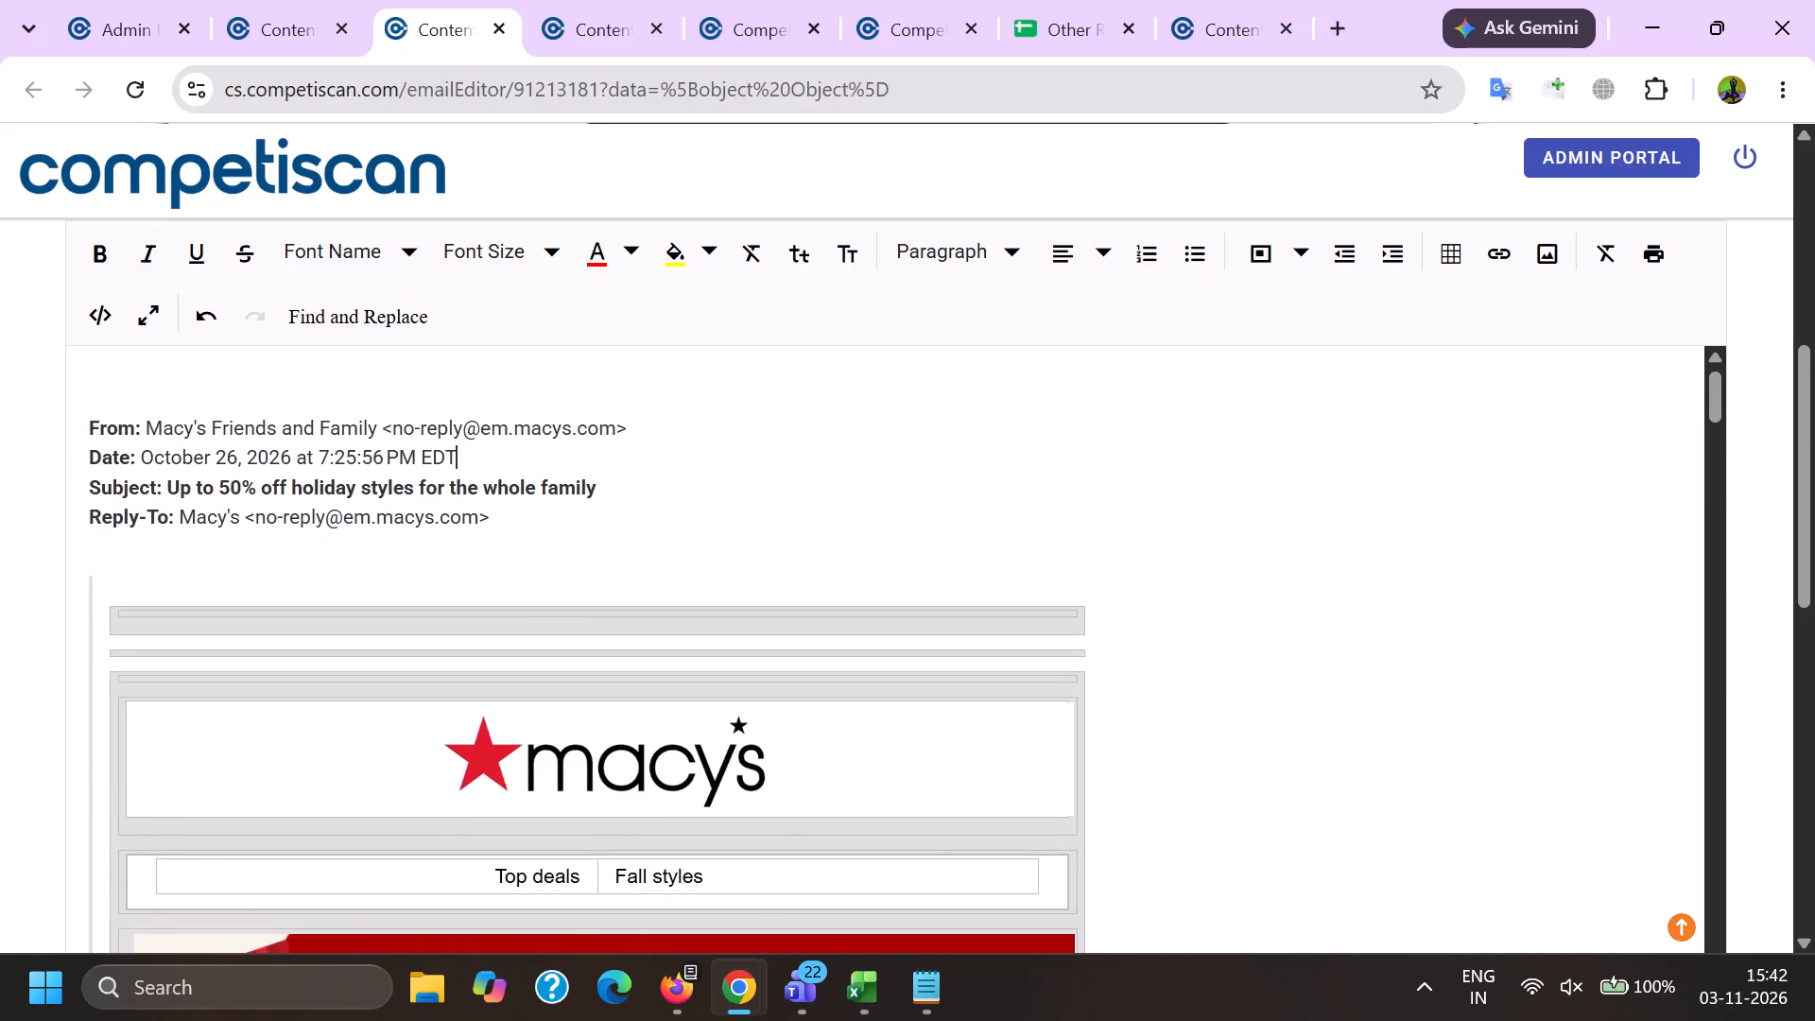
{"action": "left_click_drag", "start_coordinate": [385, 425], "coordinate": [708, 429]}
{"action": "key", "text": "BackSpace"}
{"action": "left_click_drag", "start_coordinate": [648, 542], "coordinate": [4, 524]}
{"action": "key", "text": "BackSpace"}
Remove the hyperlink from the Sign Up text in the email's black text-signup banner.
{"action": "scroll", "coordinate": [635, 629], "scroll_direction": "down", "scroll_amount": 3}
{"action": "left_click", "coordinate": [484, 575]}
{"action": "left_click", "coordinate": [542, 435]}
{"action": "scroll", "coordinate": [544, 473], "scroll_direction": "down", "scroll_amount": 11}
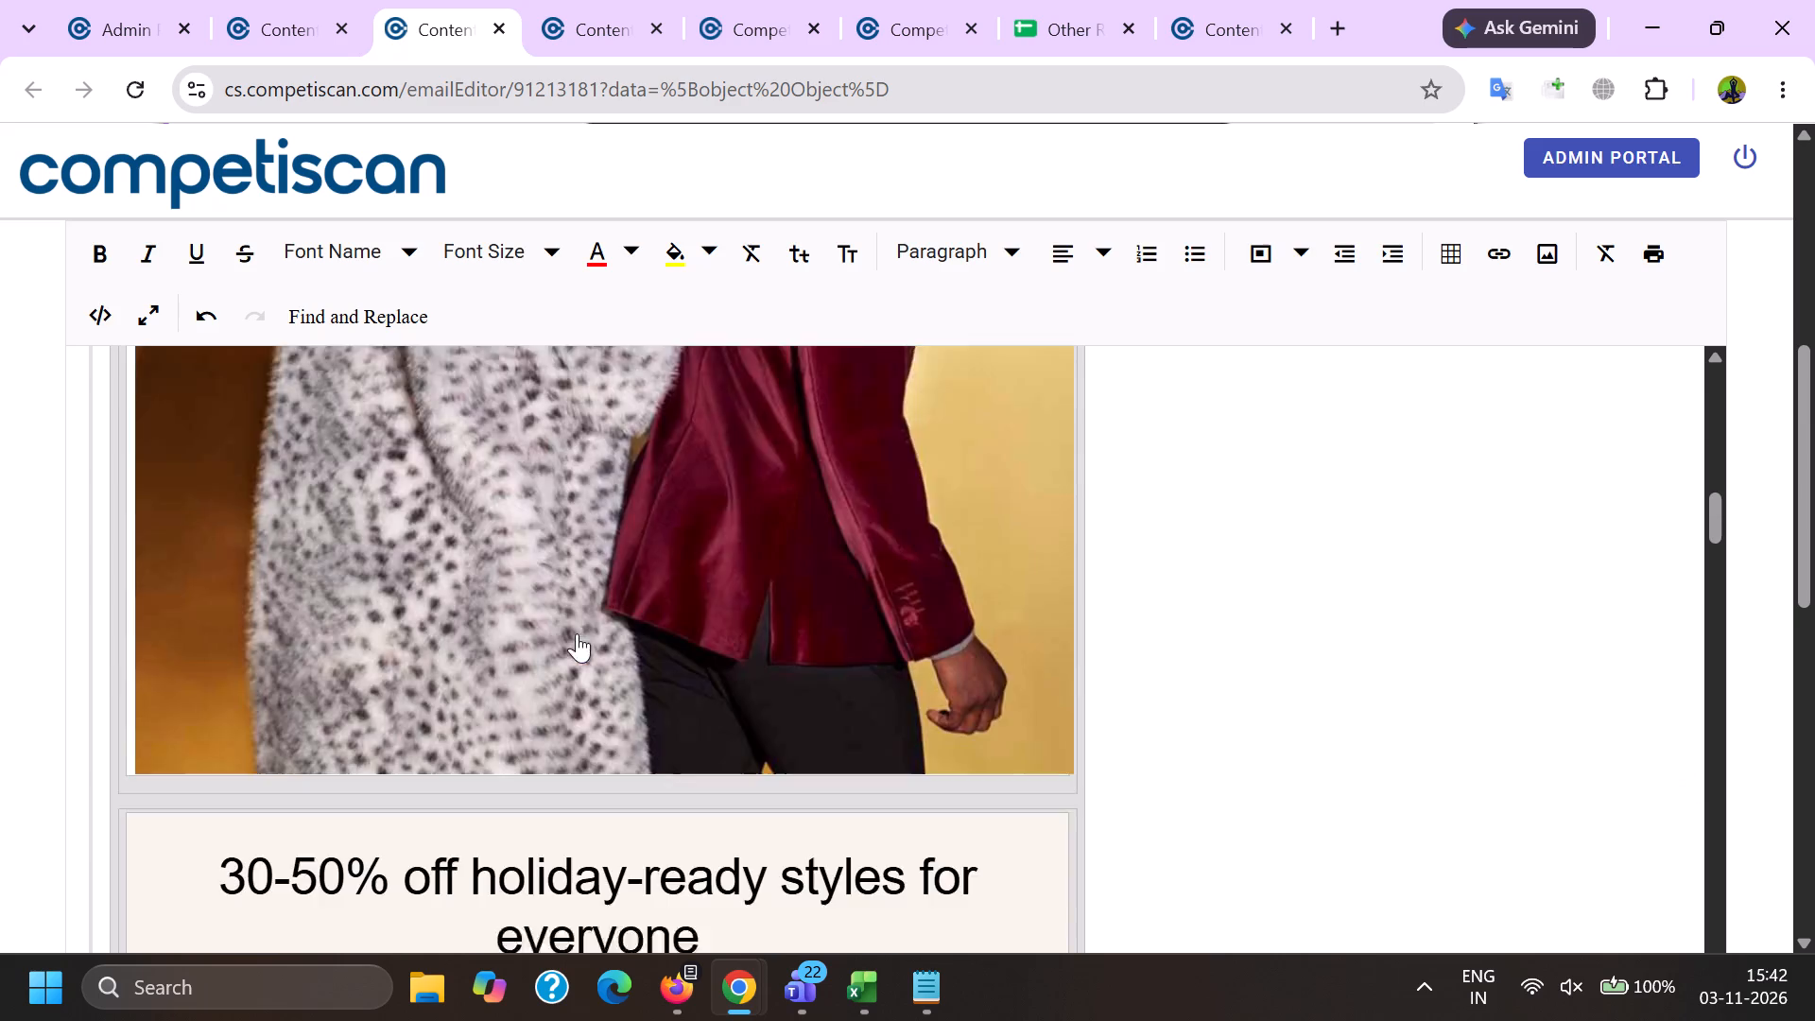
{"action": "scroll", "coordinate": [577, 633], "scroll_direction": "down", "scroll_amount": 20}
{"action": "scroll", "coordinate": [577, 633], "scroll_direction": "down", "scroll_amount": 20}
{"action": "scroll", "coordinate": [577, 633], "scroll_direction": "down", "scroll_amount": 7}
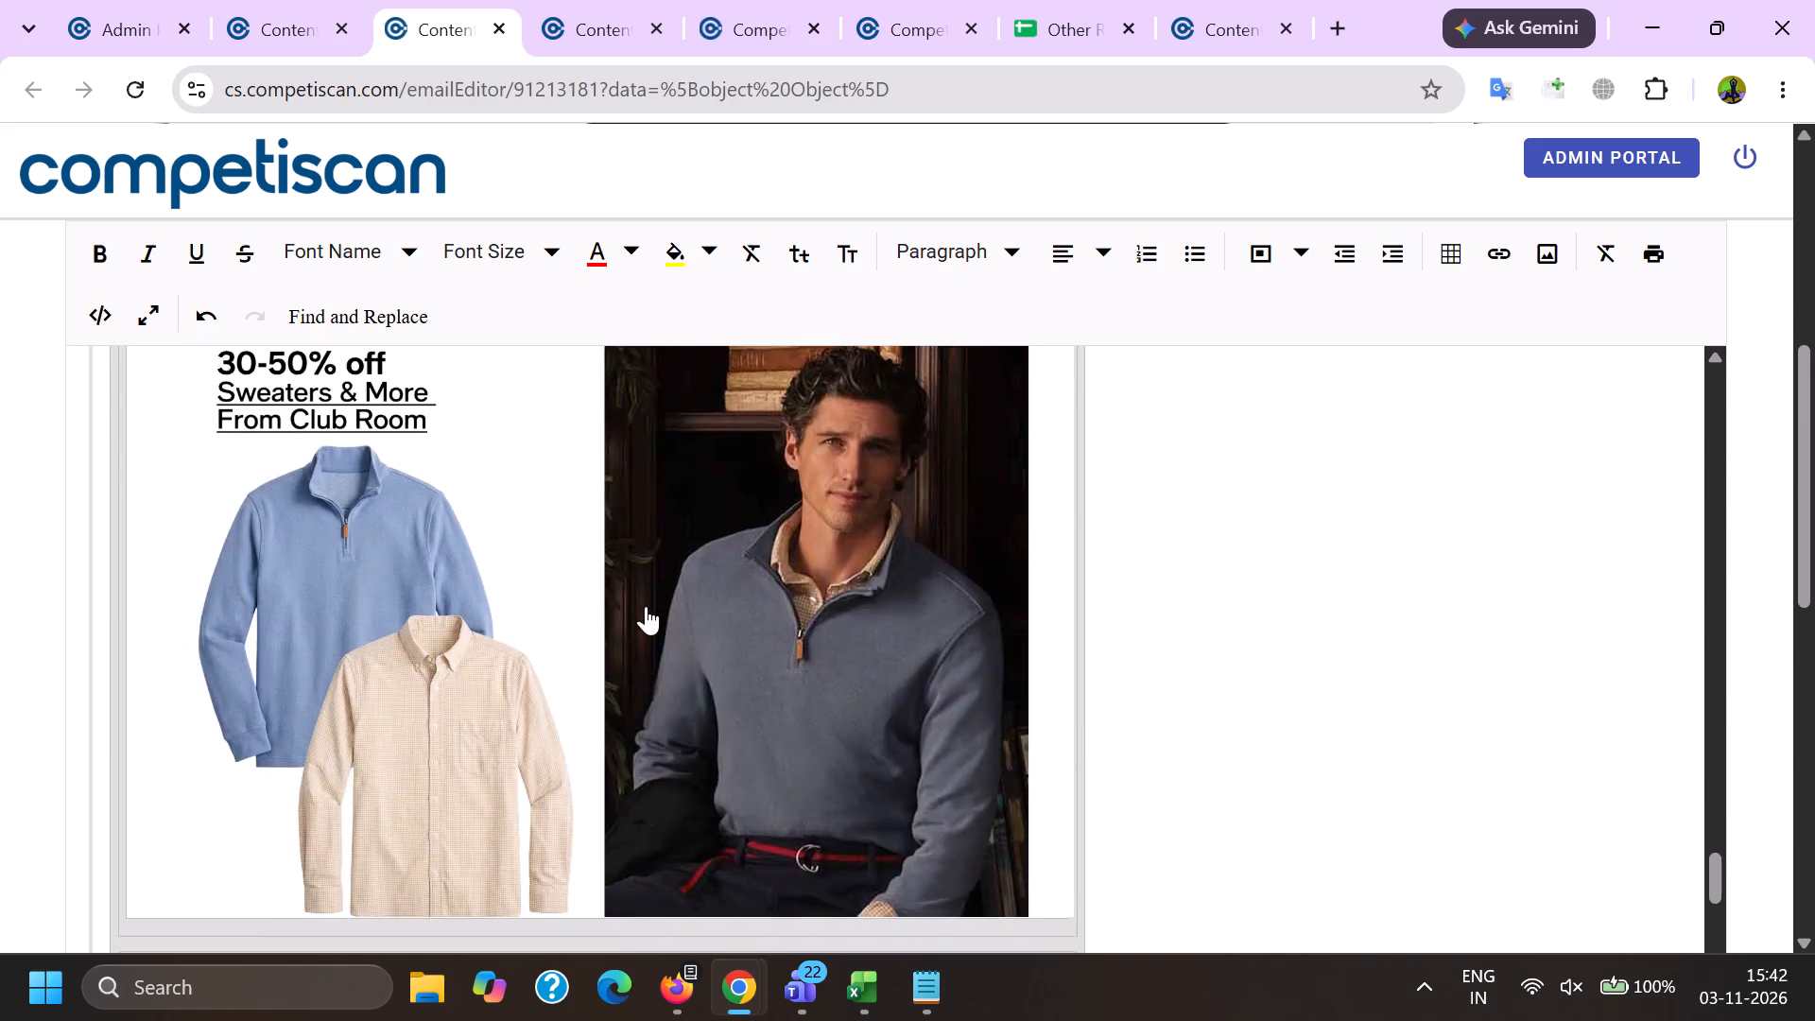
{"action": "scroll", "coordinate": [646, 606], "scroll_direction": "down", "scroll_amount": 20}
{"action": "scroll", "coordinate": [646, 606], "scroll_direction": "down", "scroll_amount": 14}
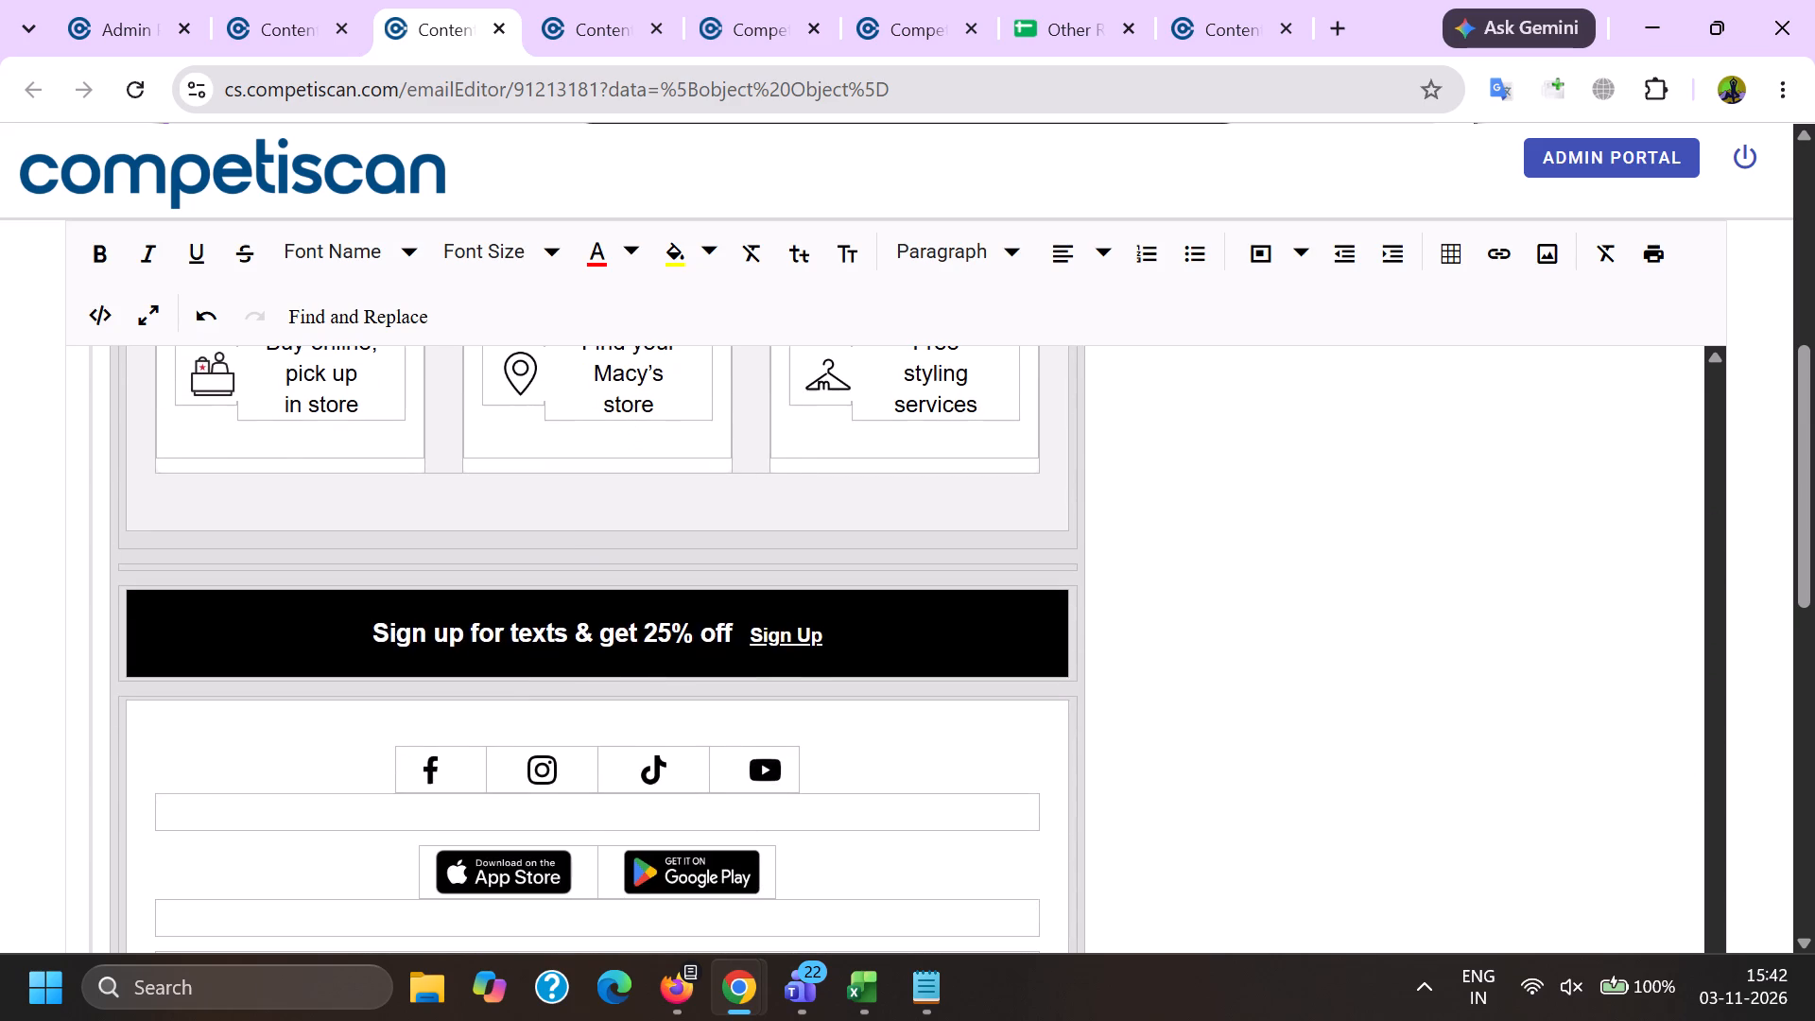
{"action": "left_click", "coordinate": [784, 633]}
{"action": "left_click", "coordinate": [935, 682]}
Remove the hyperlinks from the YouTube, TikTok, Instagram and Facebook icons and the App Store and Google Play badges.
{"action": "left_click", "coordinate": [783, 784]}
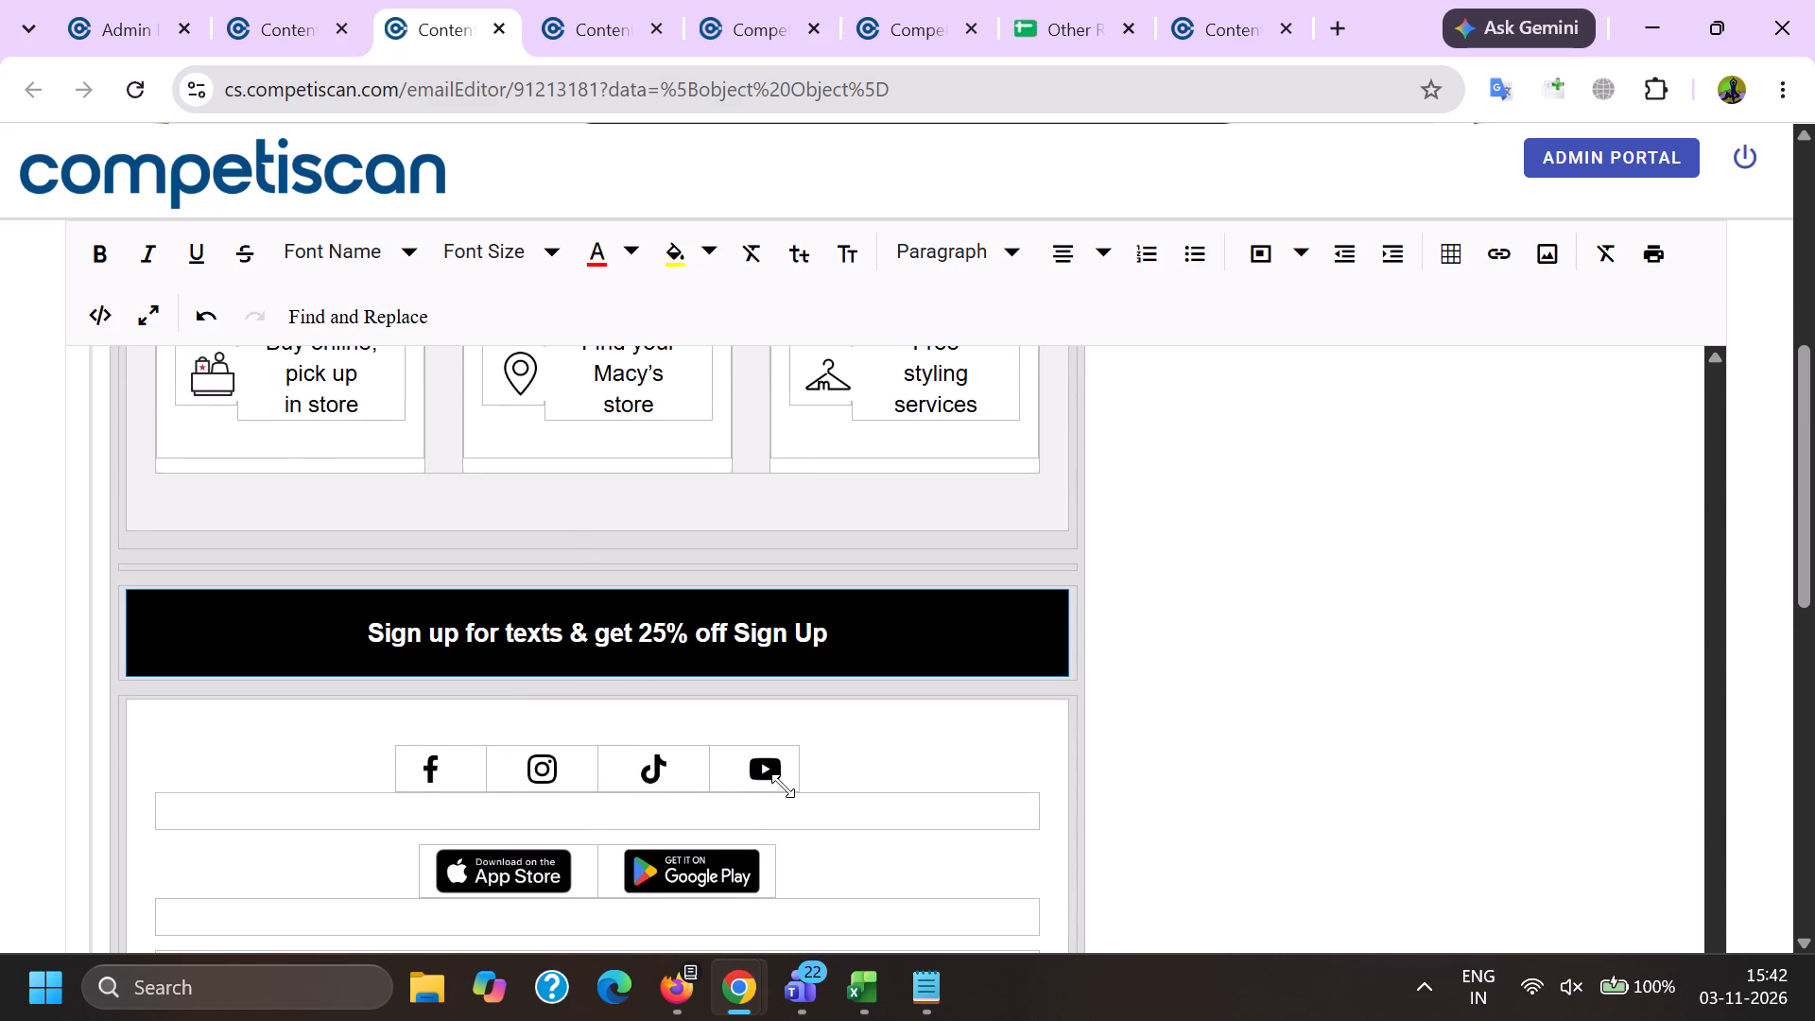
{"action": "left_click", "coordinate": [773, 758]}
{"action": "left_click", "coordinate": [812, 707]}
{"action": "left_click", "coordinate": [653, 775]}
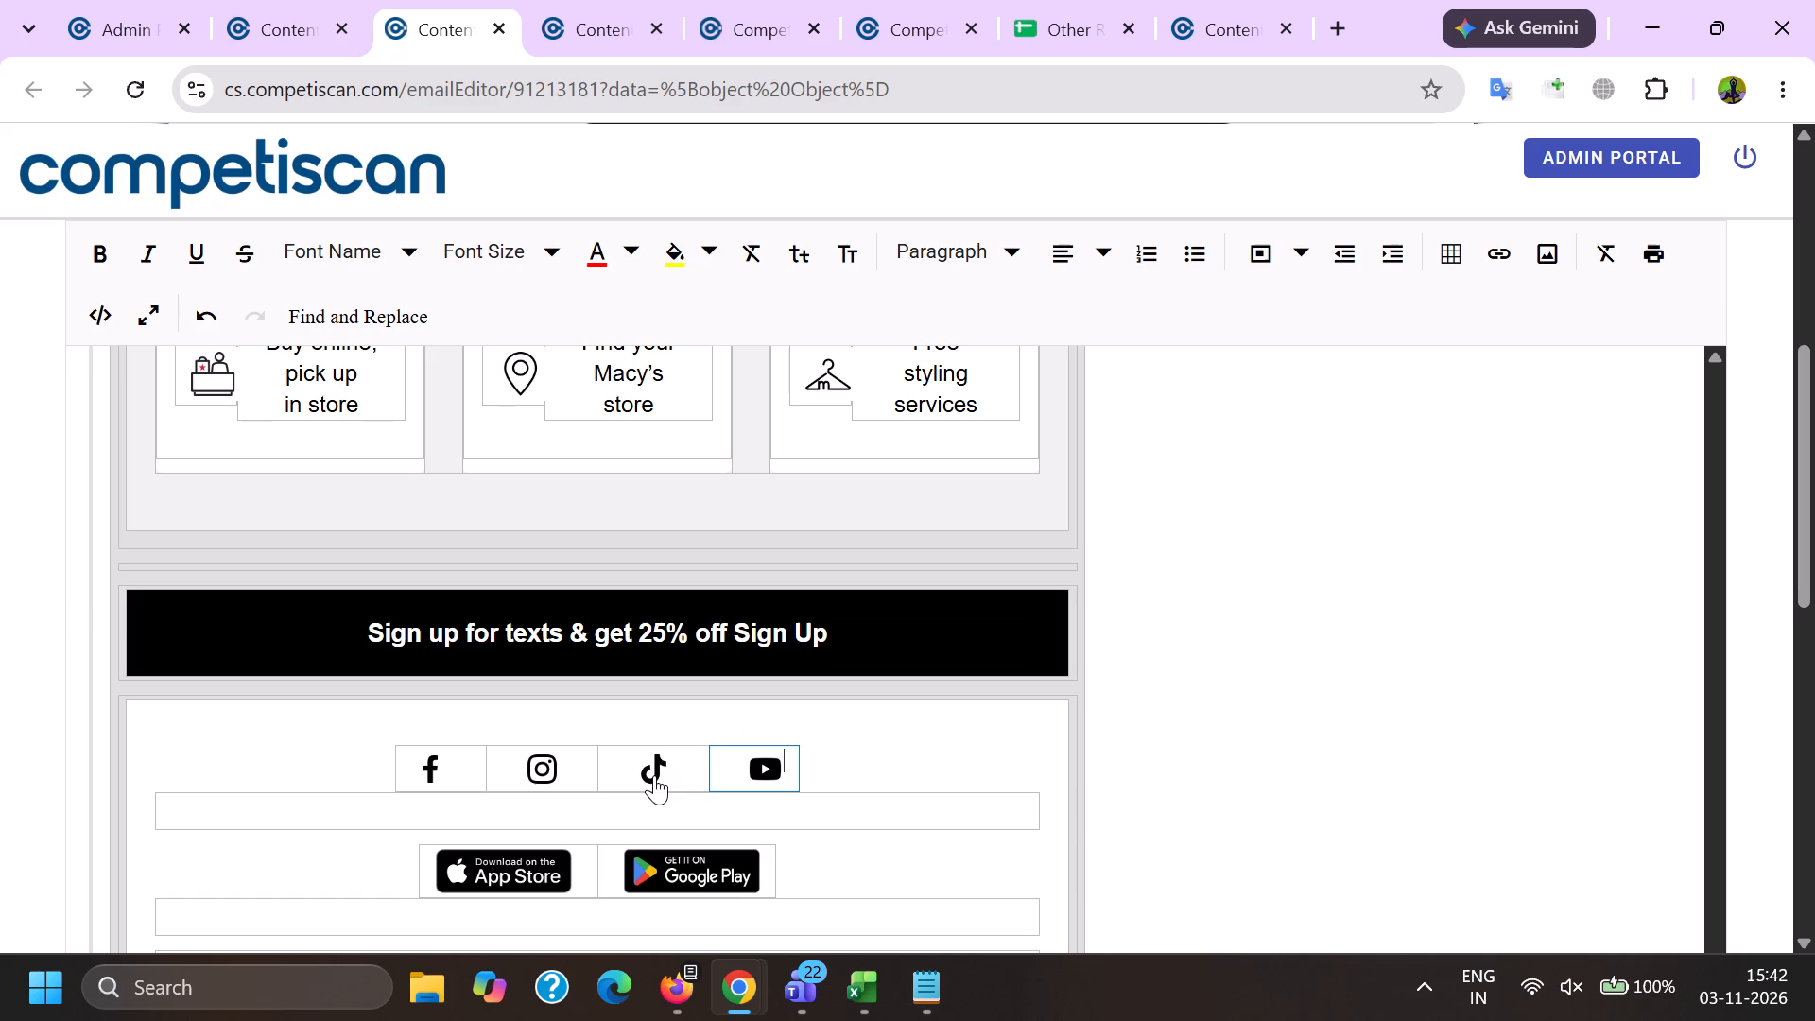
{"action": "left_click", "coordinate": [653, 775]}
{"action": "left_click", "coordinate": [723, 708]}
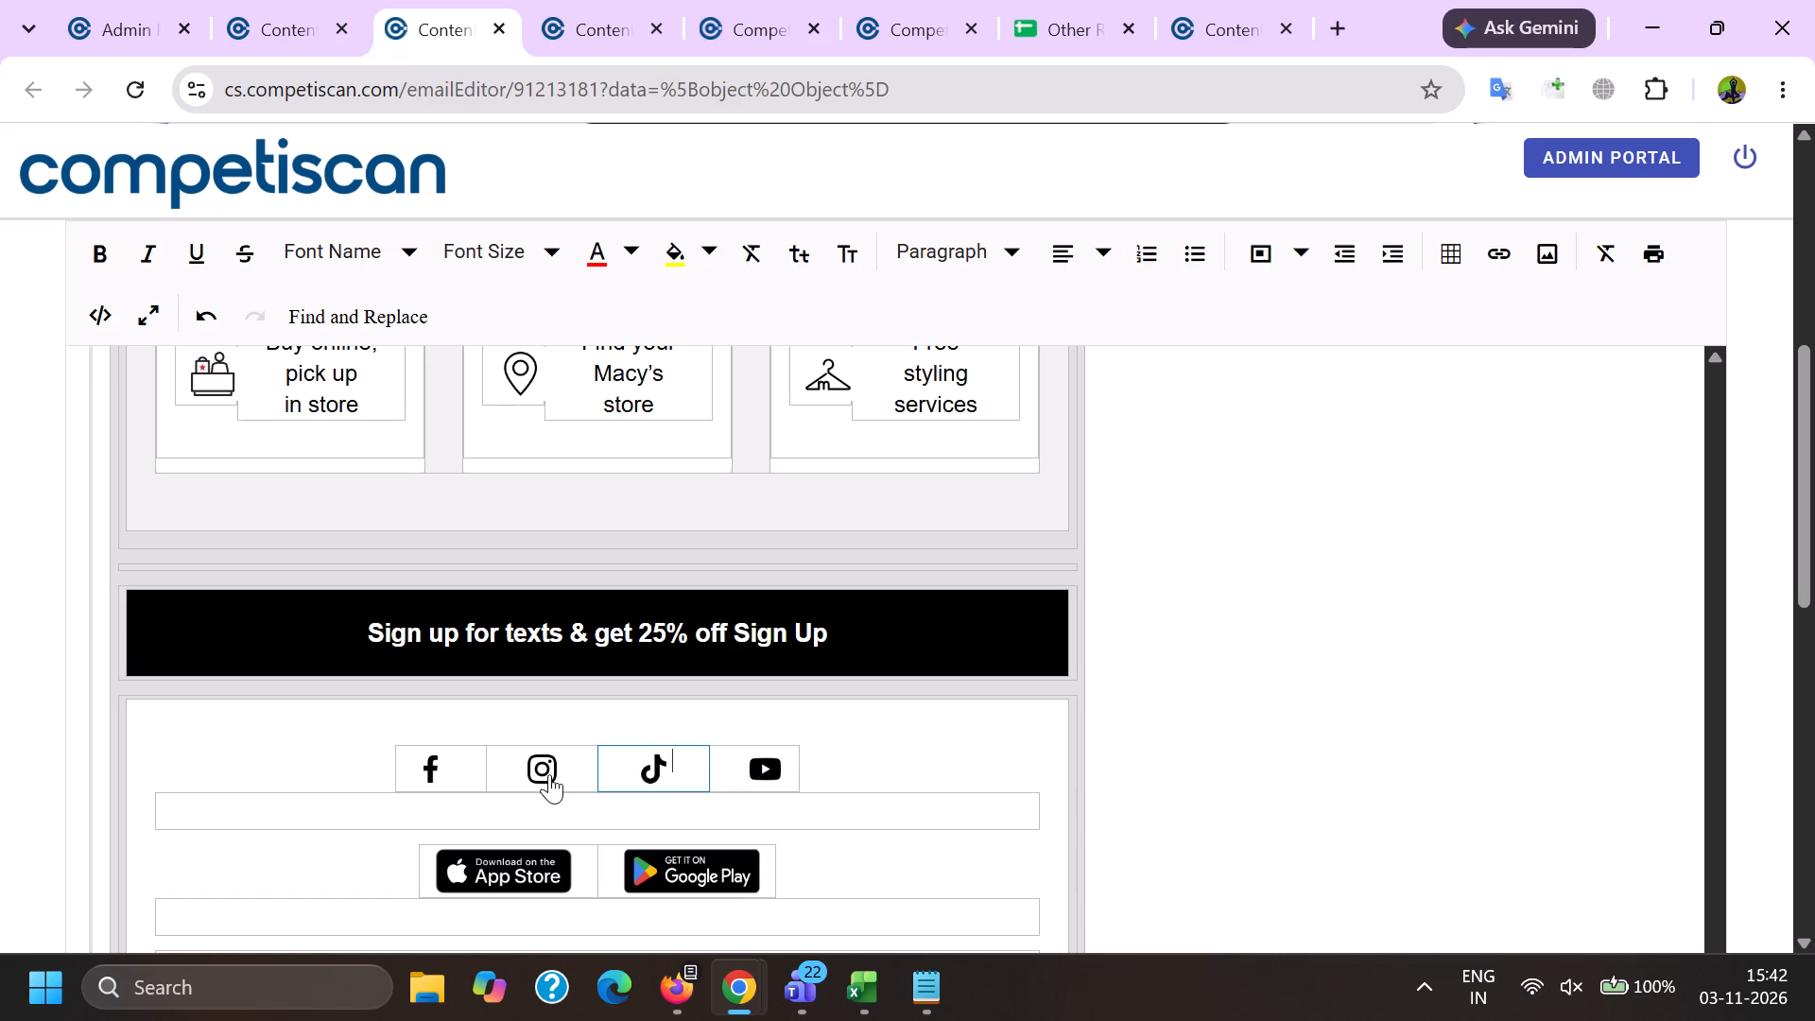
{"action": "left_click", "coordinate": [544, 779]}
{"action": "left_click", "coordinate": [604, 713]}
{"action": "left_click", "coordinate": [423, 769]}
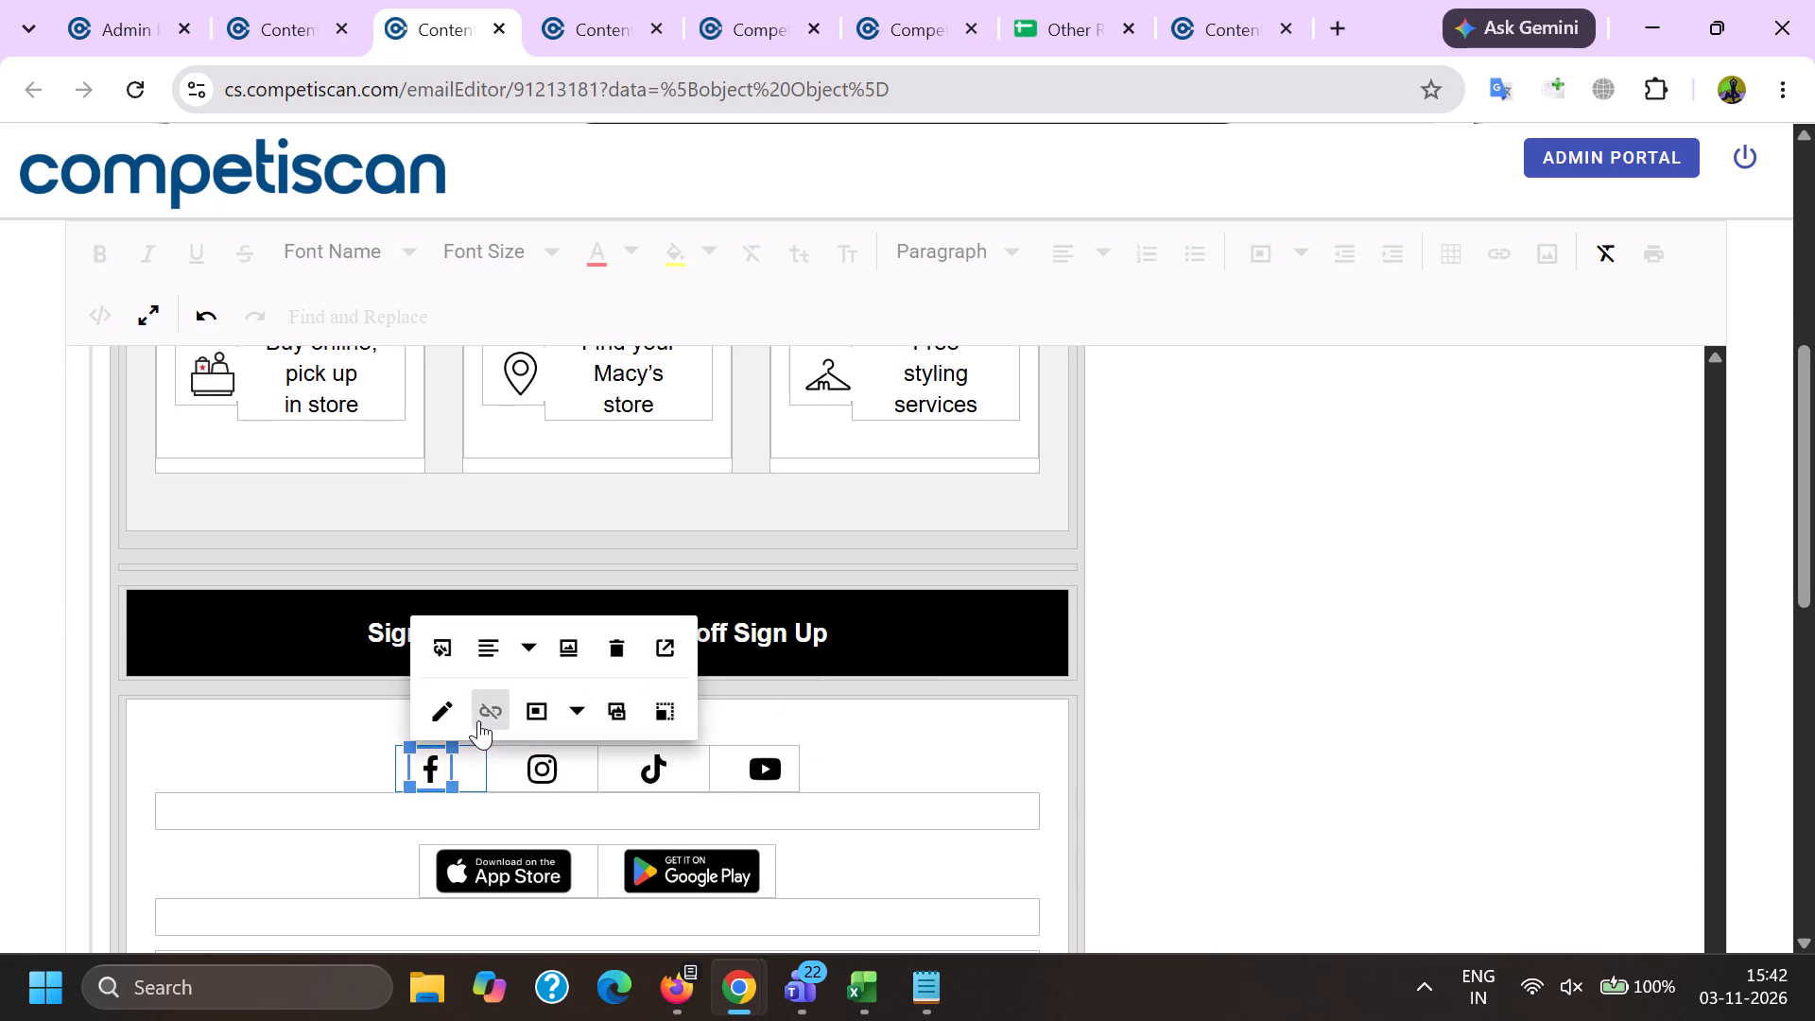
{"action": "left_click", "coordinate": [480, 719]}
{"action": "left_click", "coordinate": [505, 860]}
{"action": "left_click", "coordinate": [534, 813]}
{"action": "left_click", "coordinate": [660, 849]}
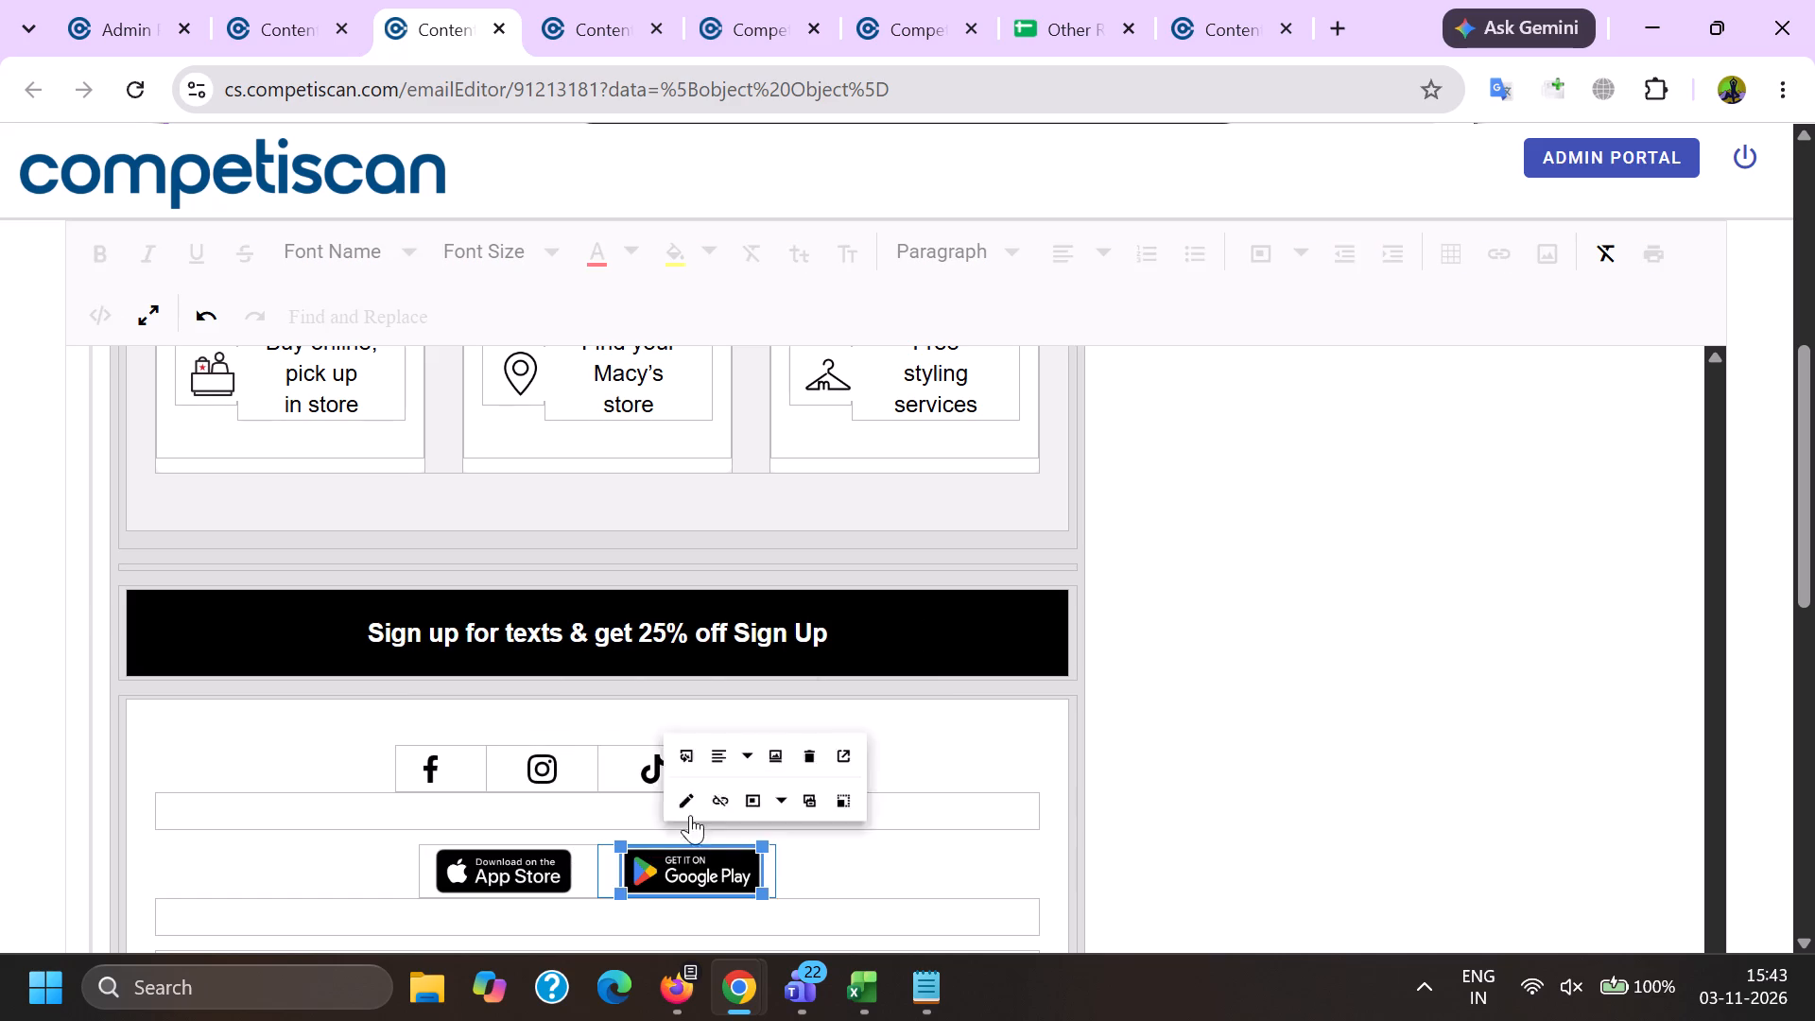
{"action": "left_click", "coordinate": [699, 804]}
Unlink View Online and Unsubscribe in the email footer and start on the footer's Macy's Credit Card link.
{"action": "scroll", "coordinate": [568, 698], "scroll_direction": "down", "scroll_amount": 4}
{"action": "left_click", "coordinate": [297, 675]}
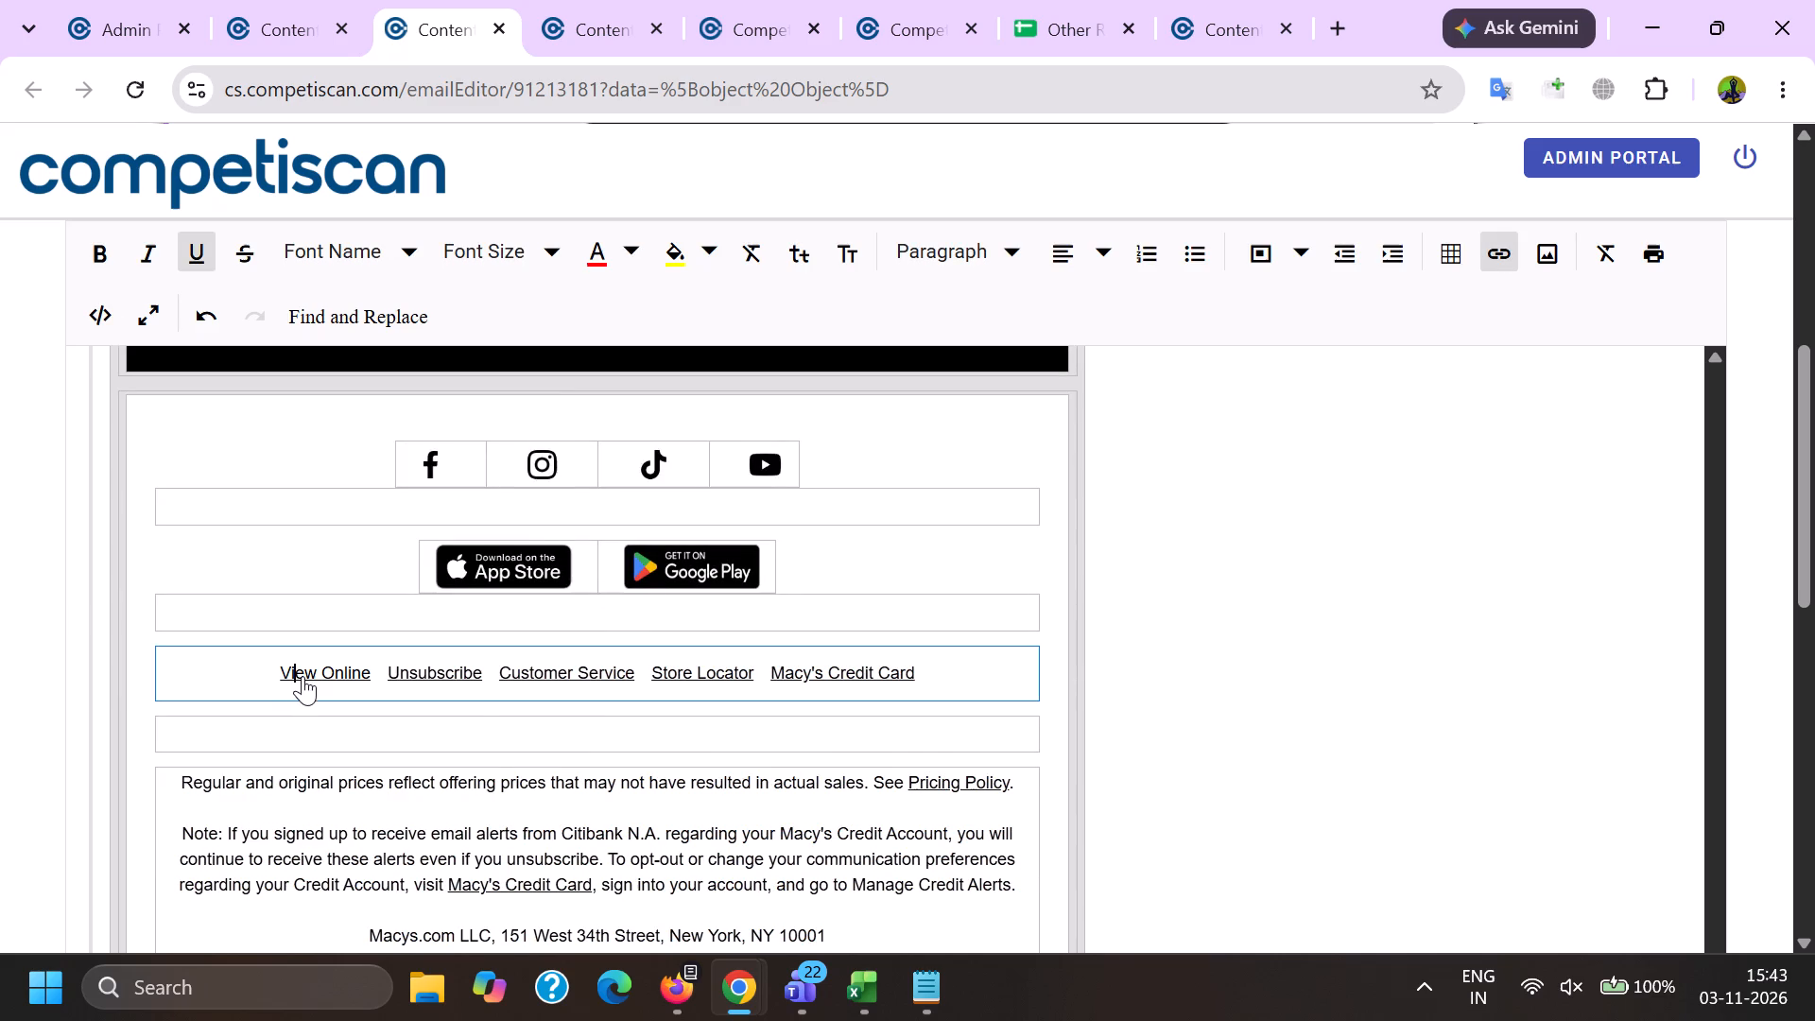
{"action": "left_click_drag", "start_coordinate": [475, 742], "coordinate": [465, 744]}
{"action": "left_click", "coordinate": [464, 744]}
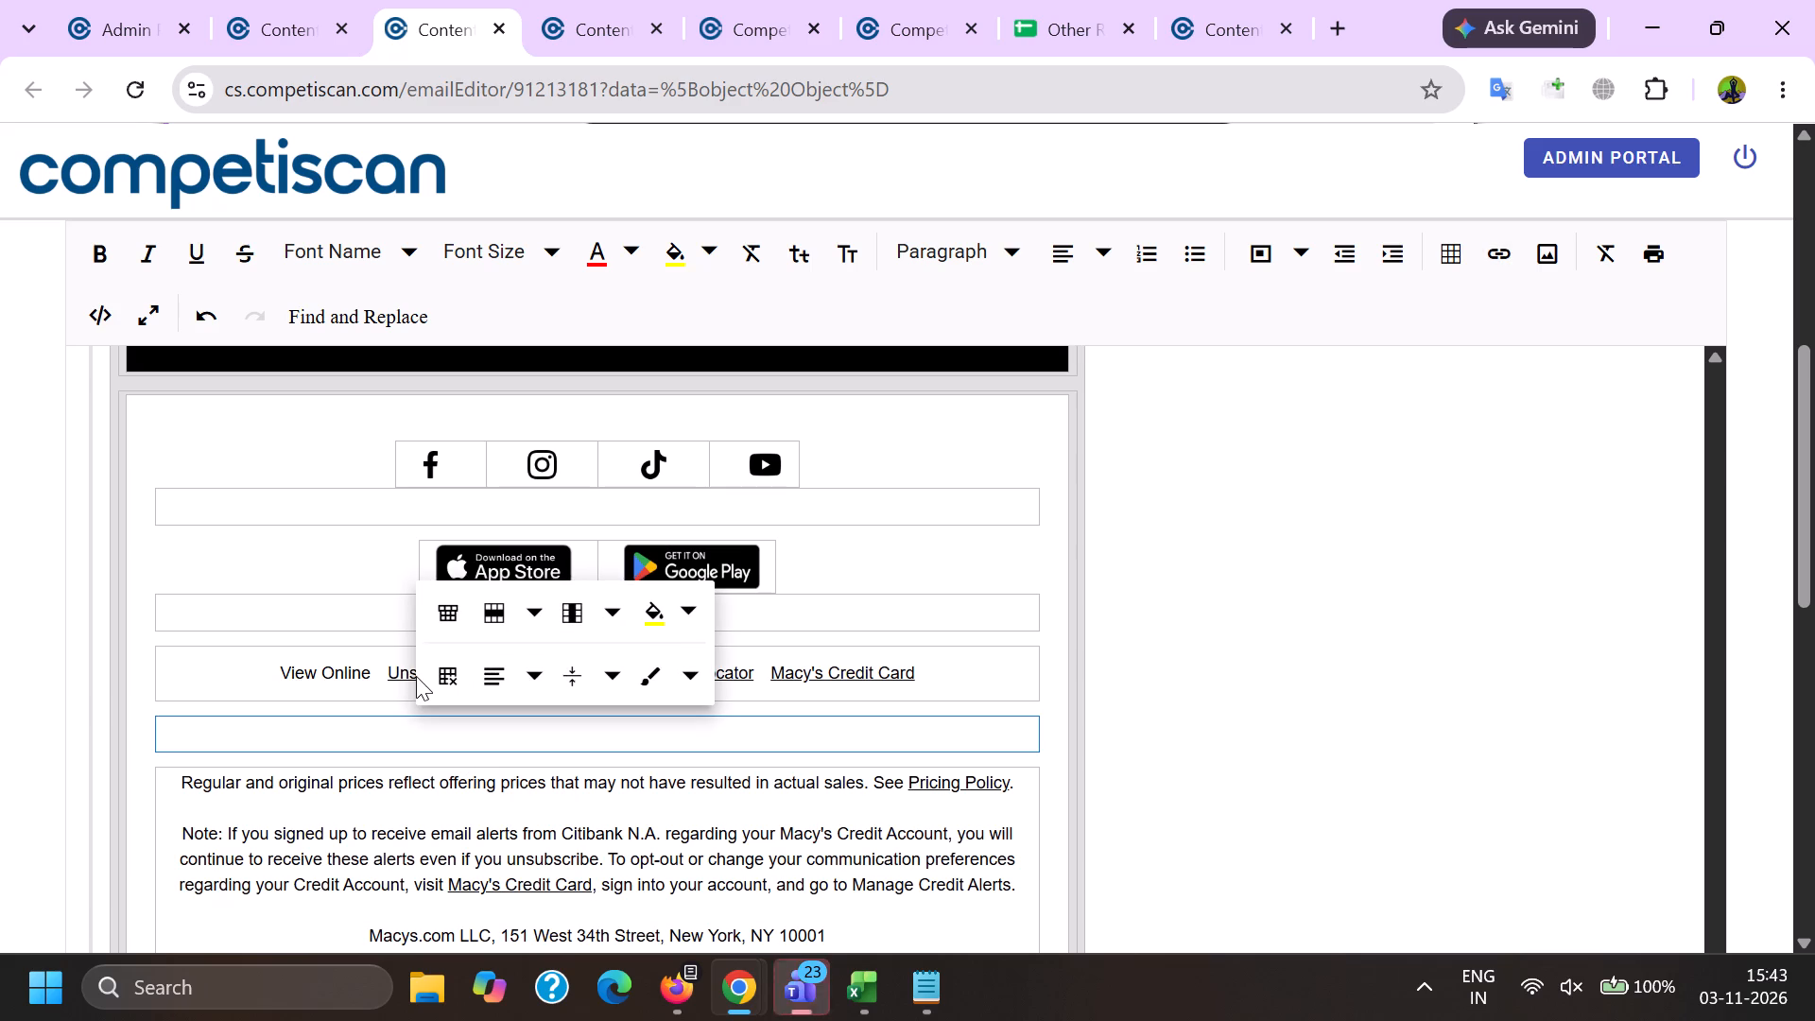
{"action": "left_click", "coordinate": [416, 677]}
{"action": "left_click", "coordinate": [400, 676]}
{"action": "left_click", "coordinate": [554, 742]}
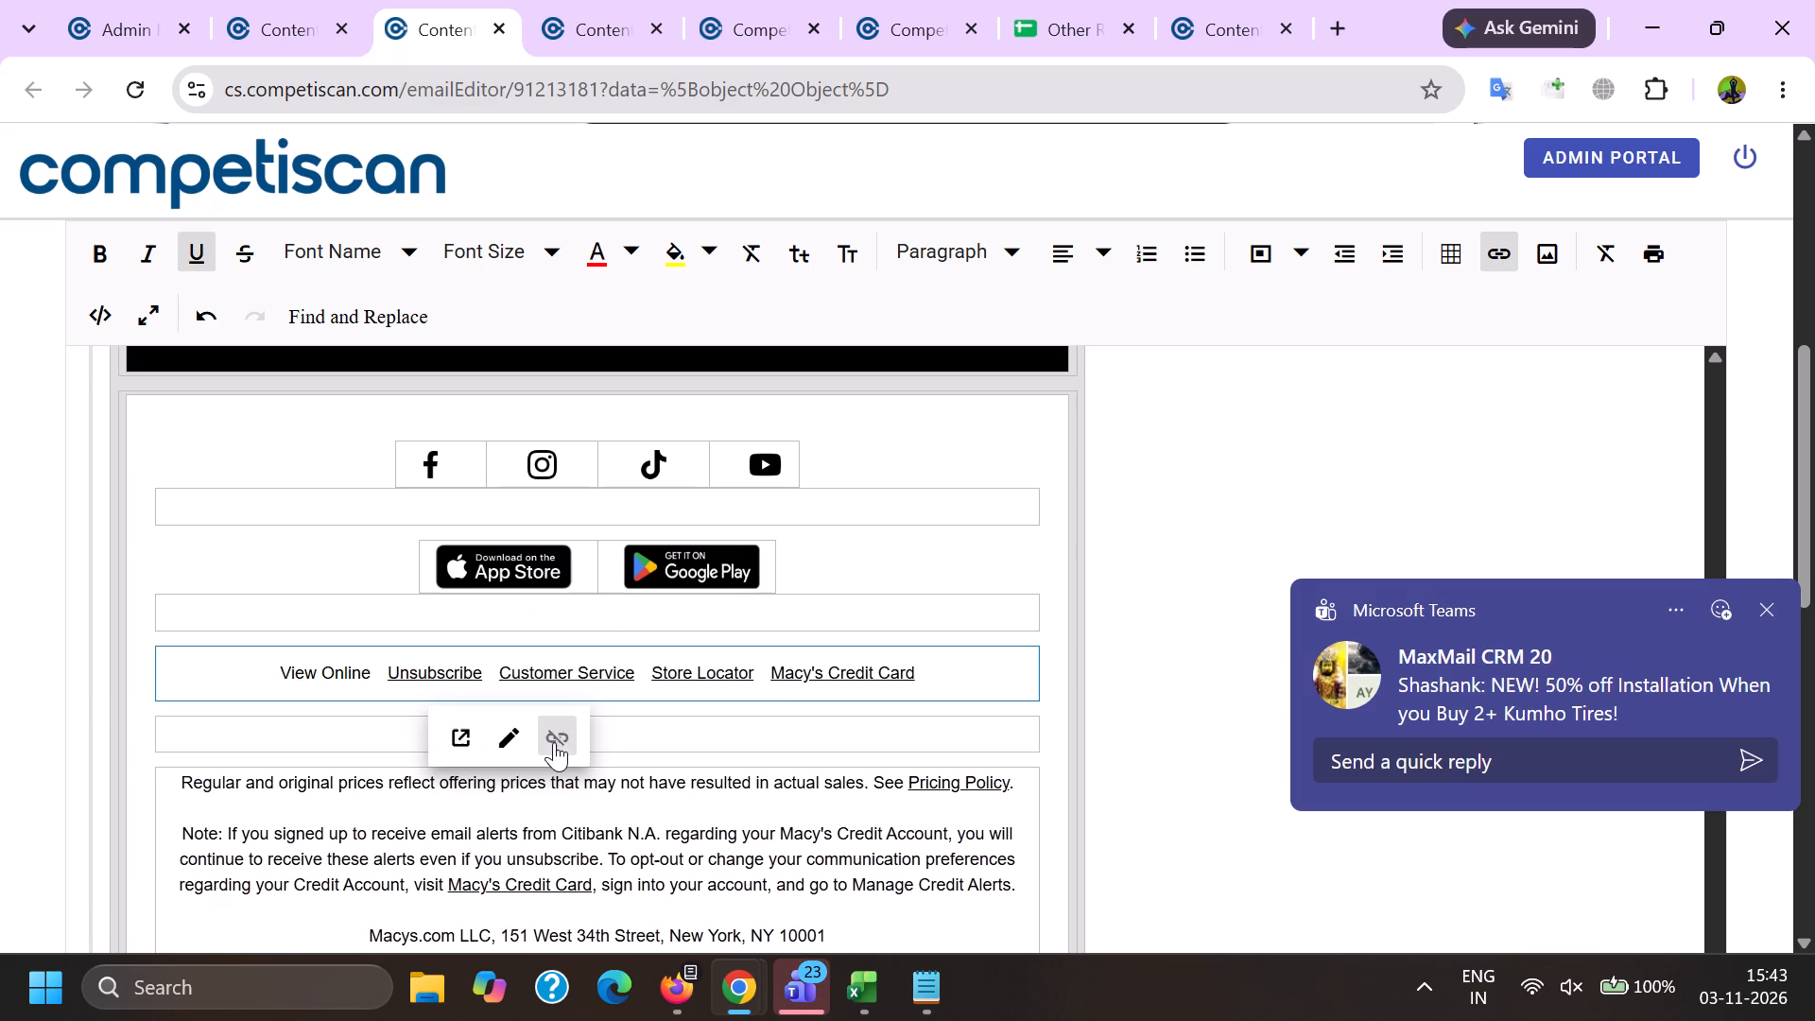
{"action": "left_click", "coordinate": [786, 676]}
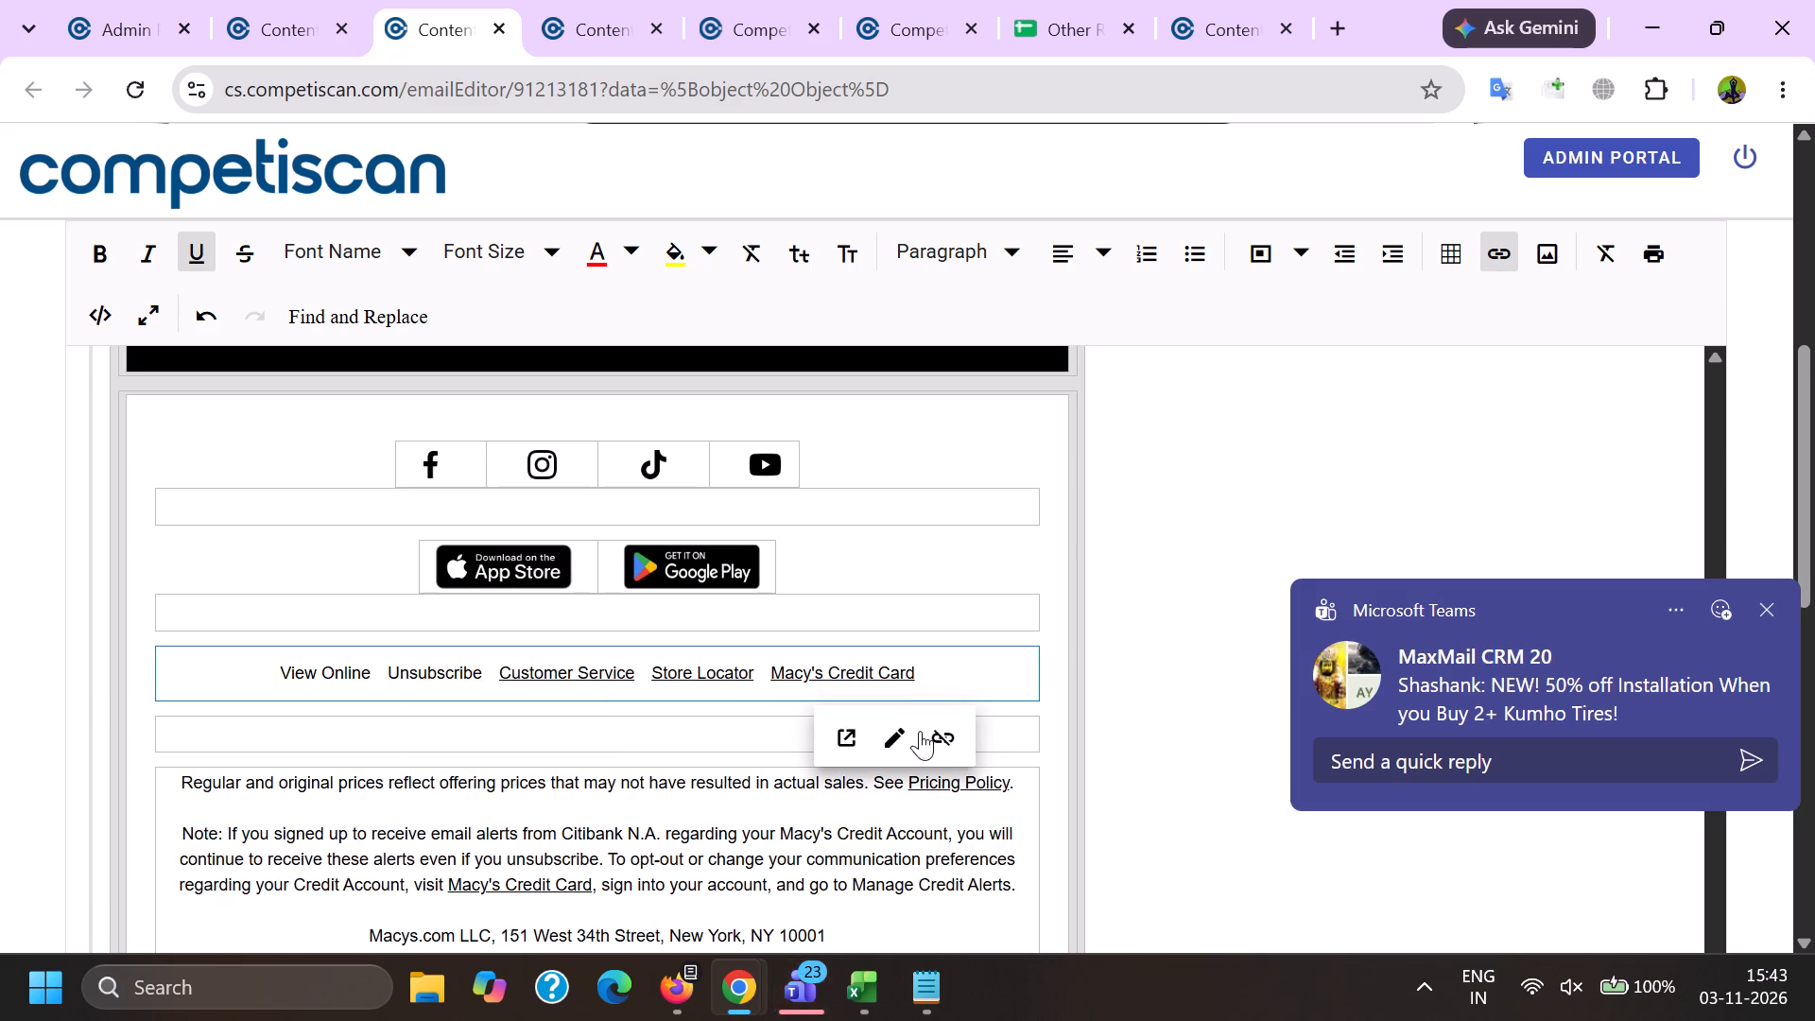
Remove the hyperlinks from Macy's Credit Card in the footer link row and in the Citibank credit alerts note.
{"action": "left_click", "coordinate": [928, 738]}
{"action": "scroll", "coordinate": [858, 625], "scroll_direction": "down", "scroll_amount": 2}
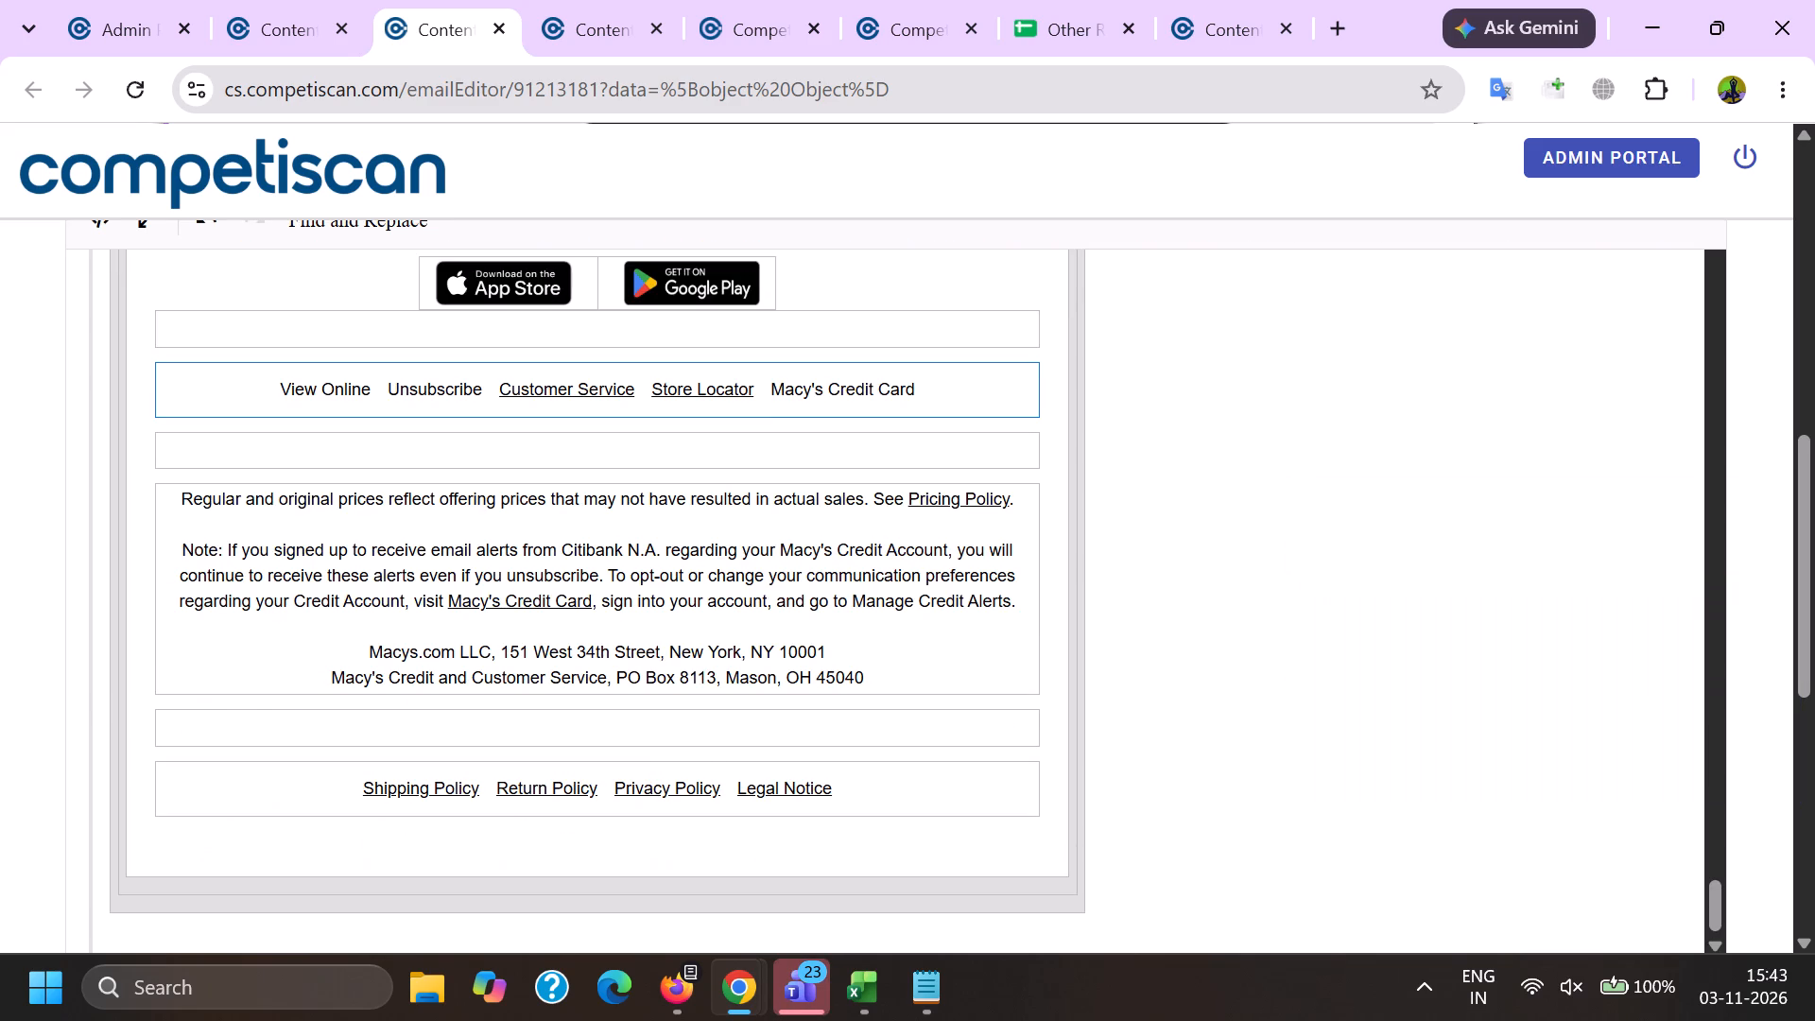
{"action": "left_click", "coordinate": [478, 607]}
{"action": "left_click", "coordinate": [620, 668]}
{"action": "scroll", "coordinate": [696, 587], "scroll_direction": "down", "scroll_amount": 7}
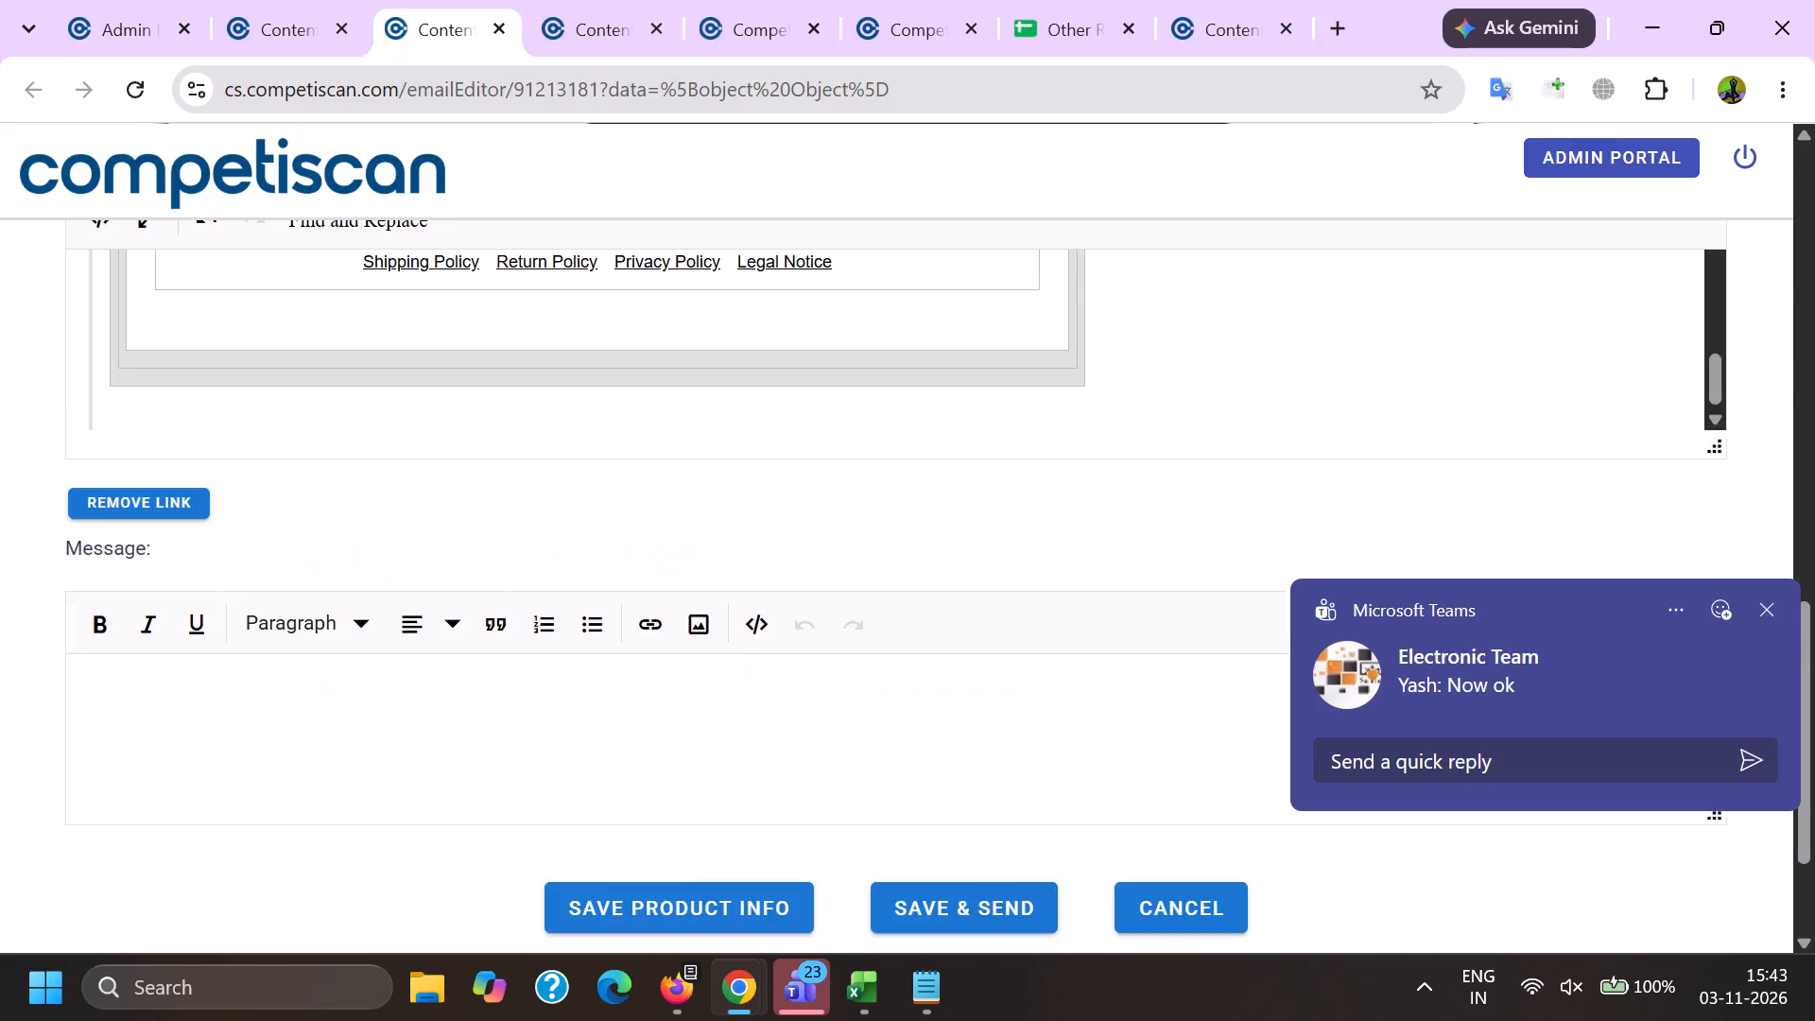
{"action": "scroll", "coordinate": [719, 688], "scroll_direction": "down", "scroll_amount": 2}
{"action": "left_click", "coordinate": [745, 722]}
{"action": "left_click", "coordinate": [933, 611]}
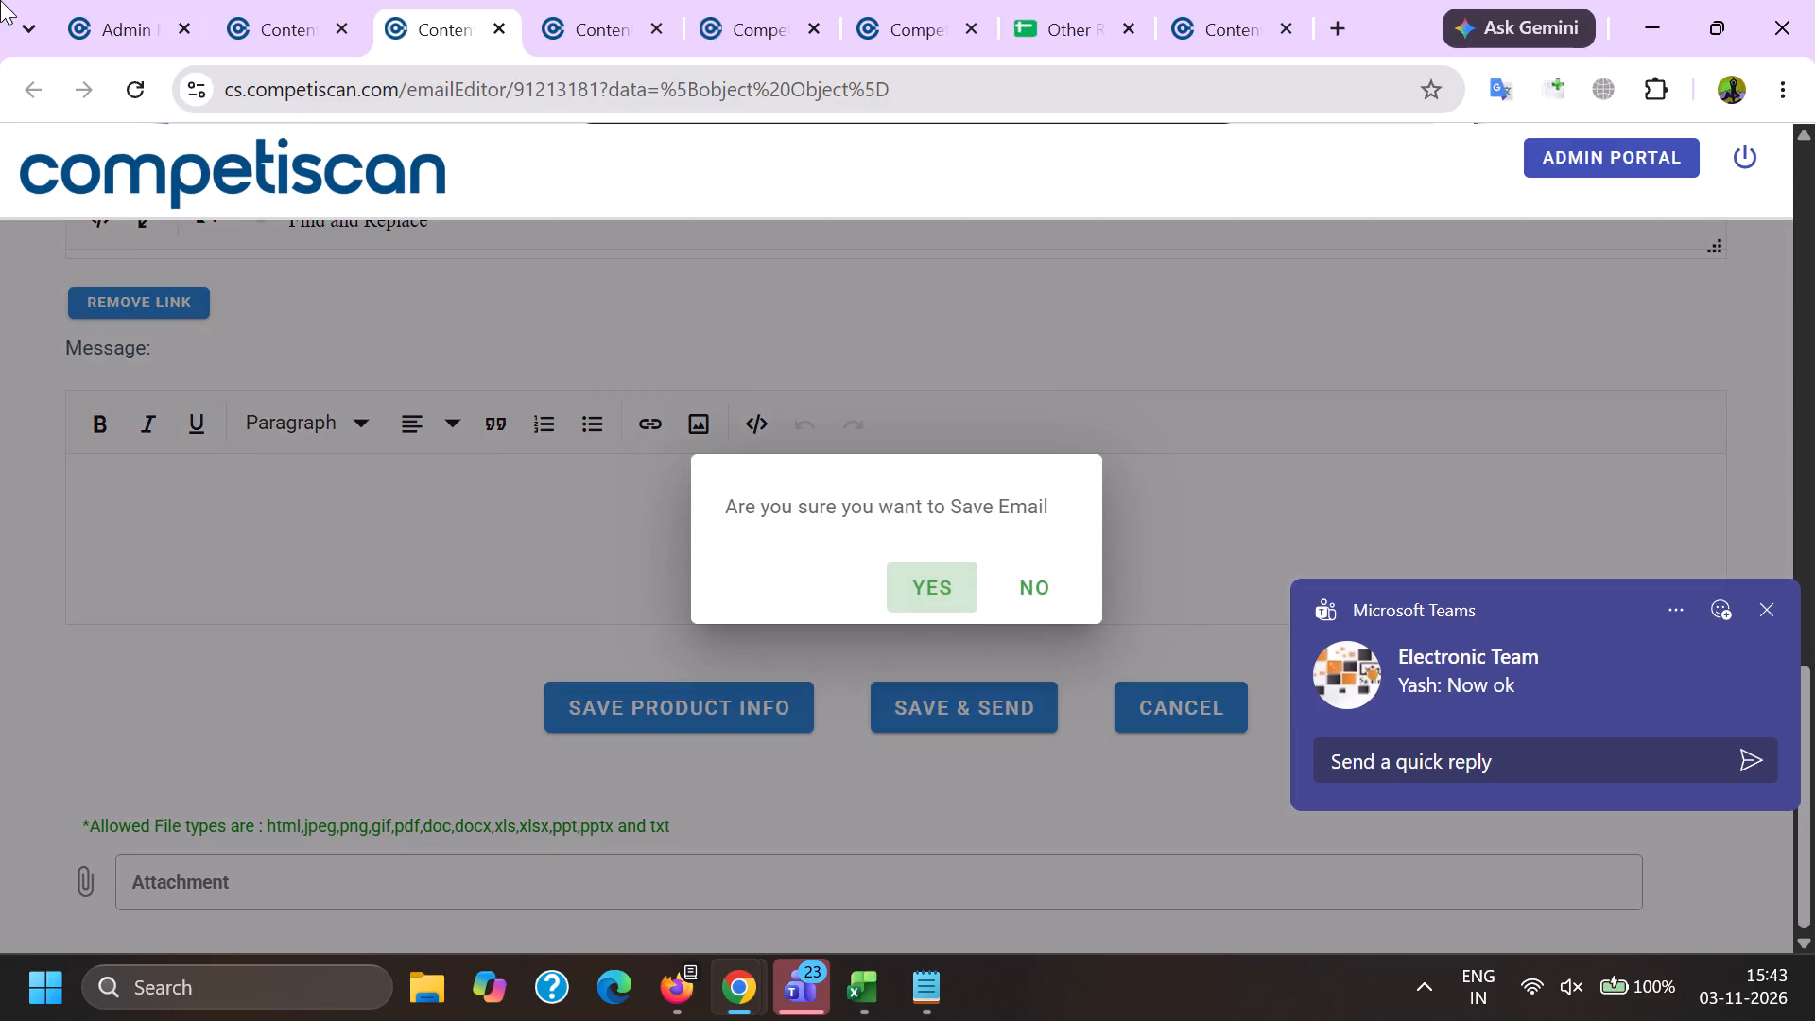
{"action": "left_click", "coordinate": [929, 600]}
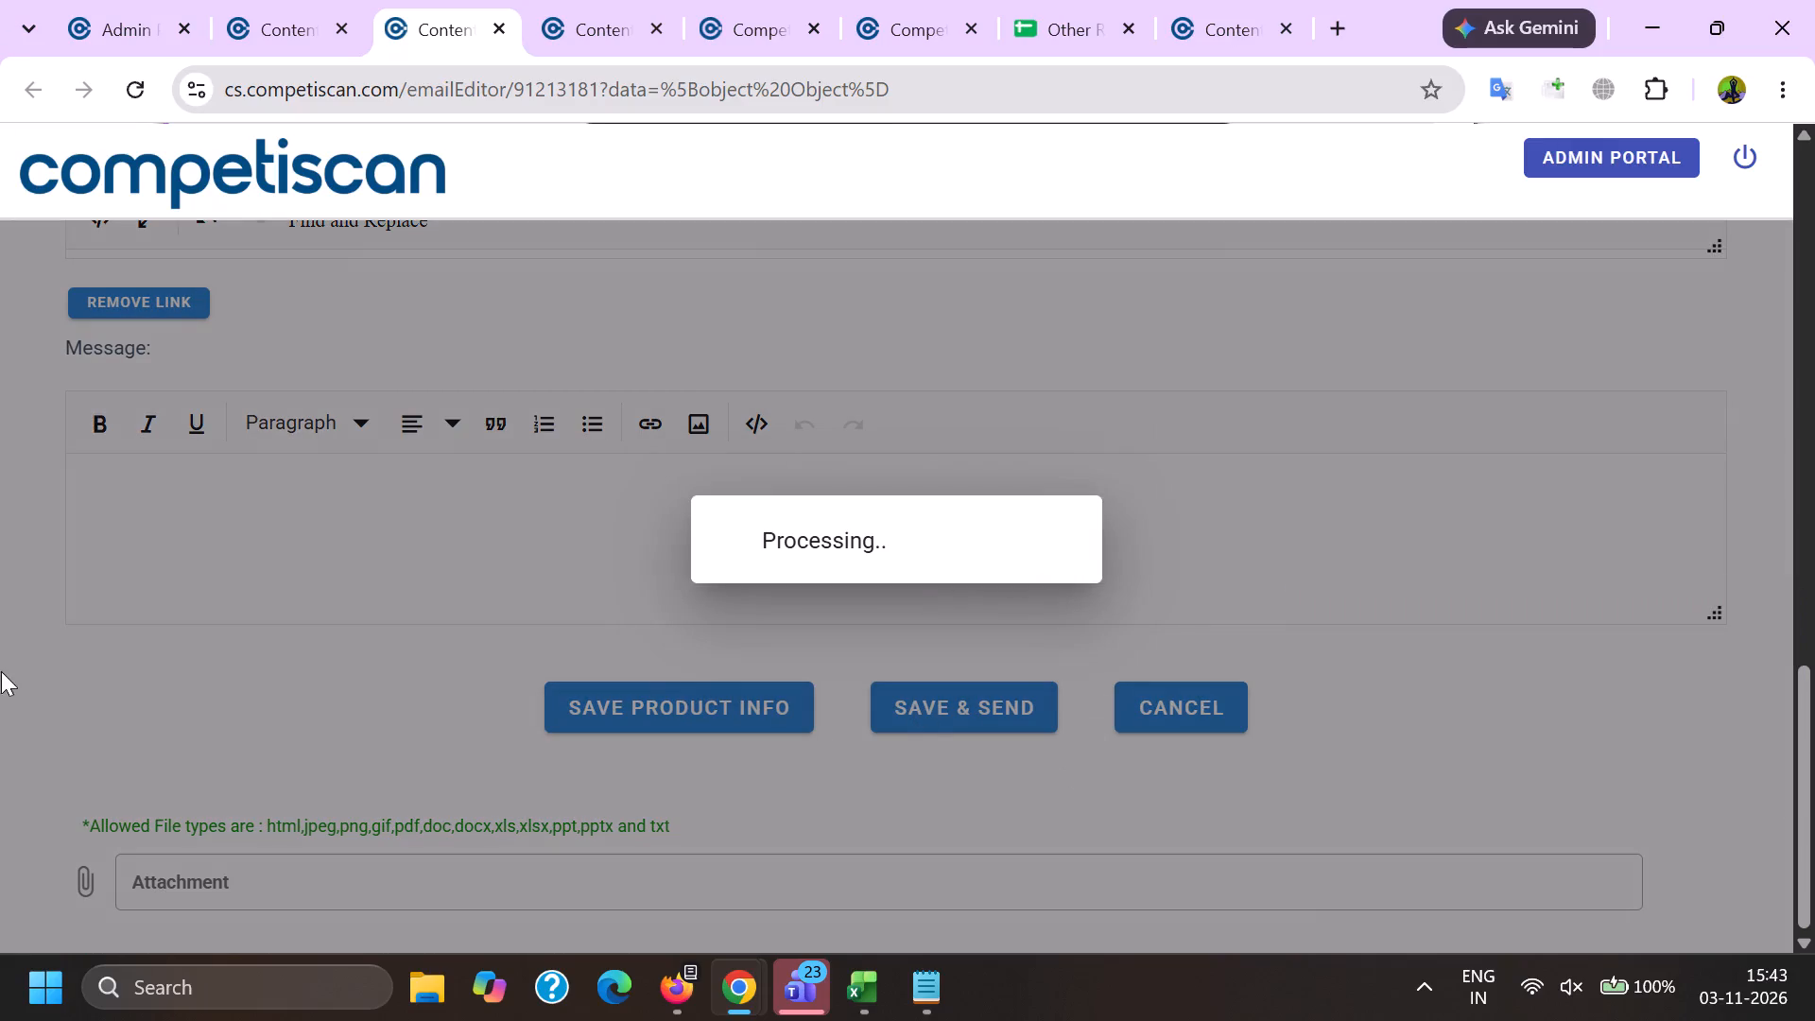
{"action": "left_click", "coordinate": [0, 658]}
{"action": "scroll", "coordinate": [59, 609], "scroll_direction": "up", "scroll_amount": 4}
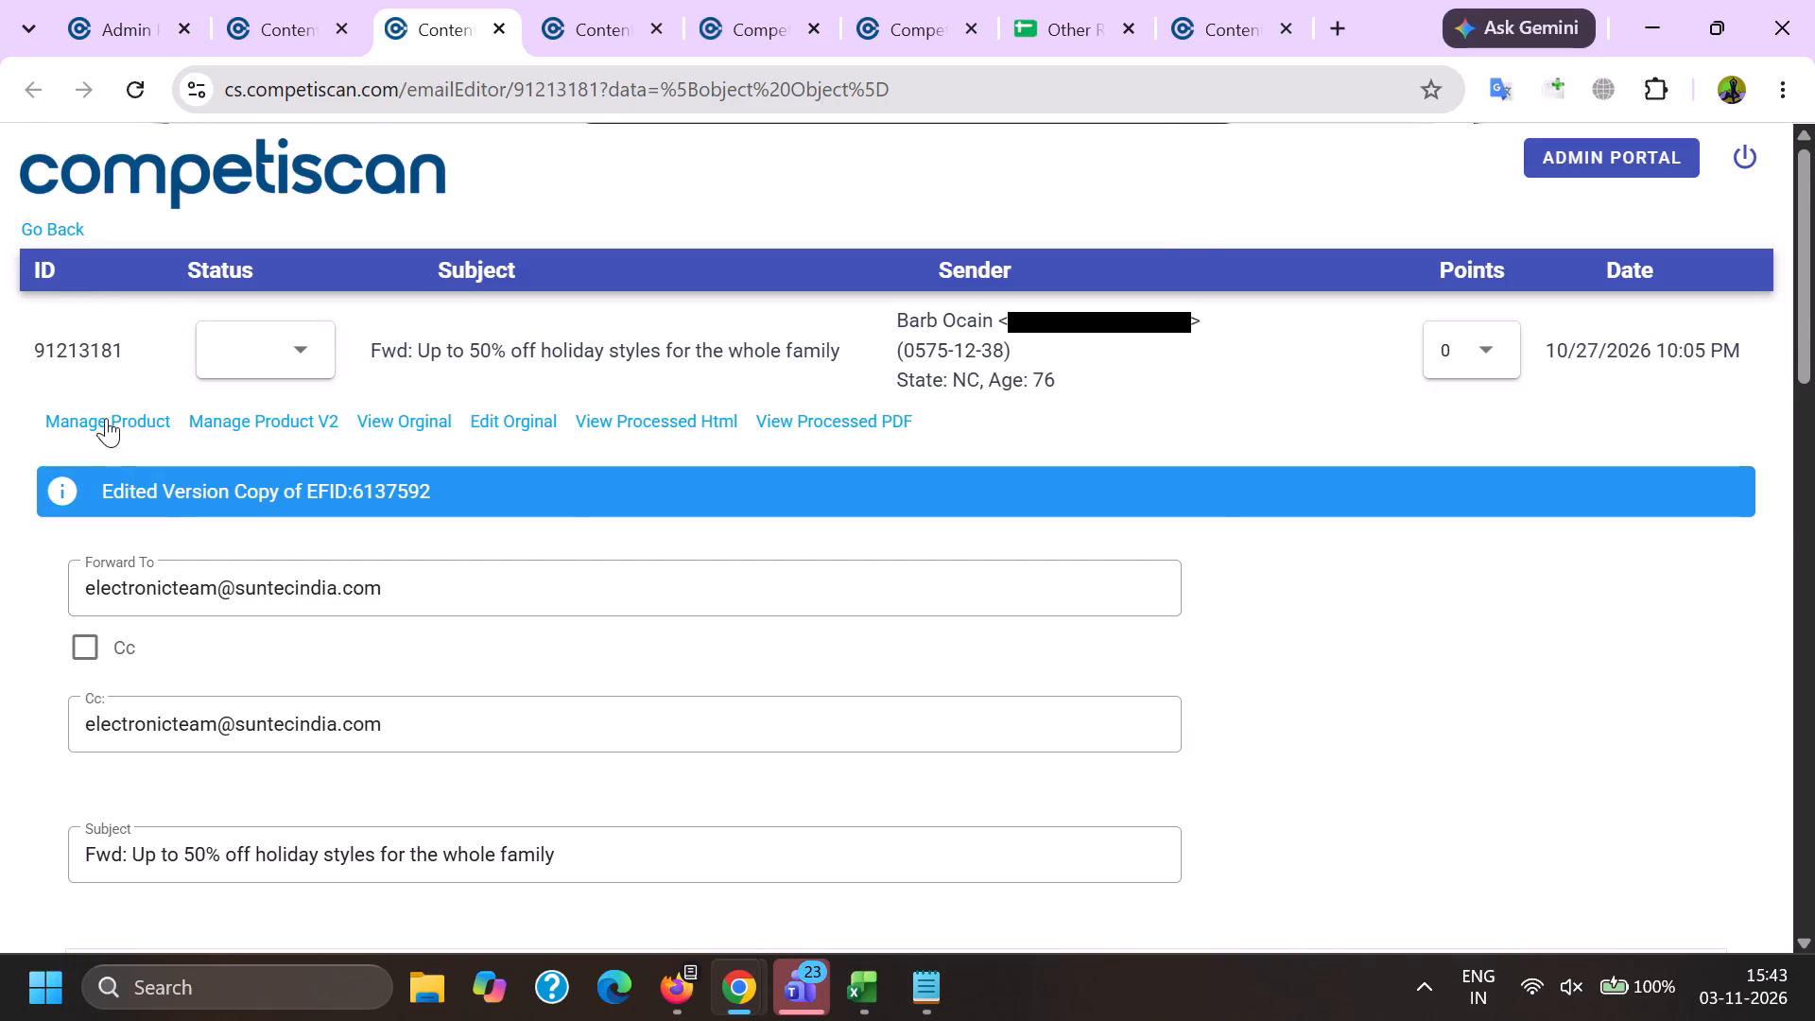
{"action": "left_click", "coordinate": [106, 418]}
Return to the email editor and copy the word Macy's from the From line at the start of the message.
{"action": "key", "text": "alt+Tab"}
{"action": "scroll", "coordinate": [336, 618], "scroll_direction": "down", "scroll_amount": 4}
{"action": "left_click", "coordinate": [205, 717]}
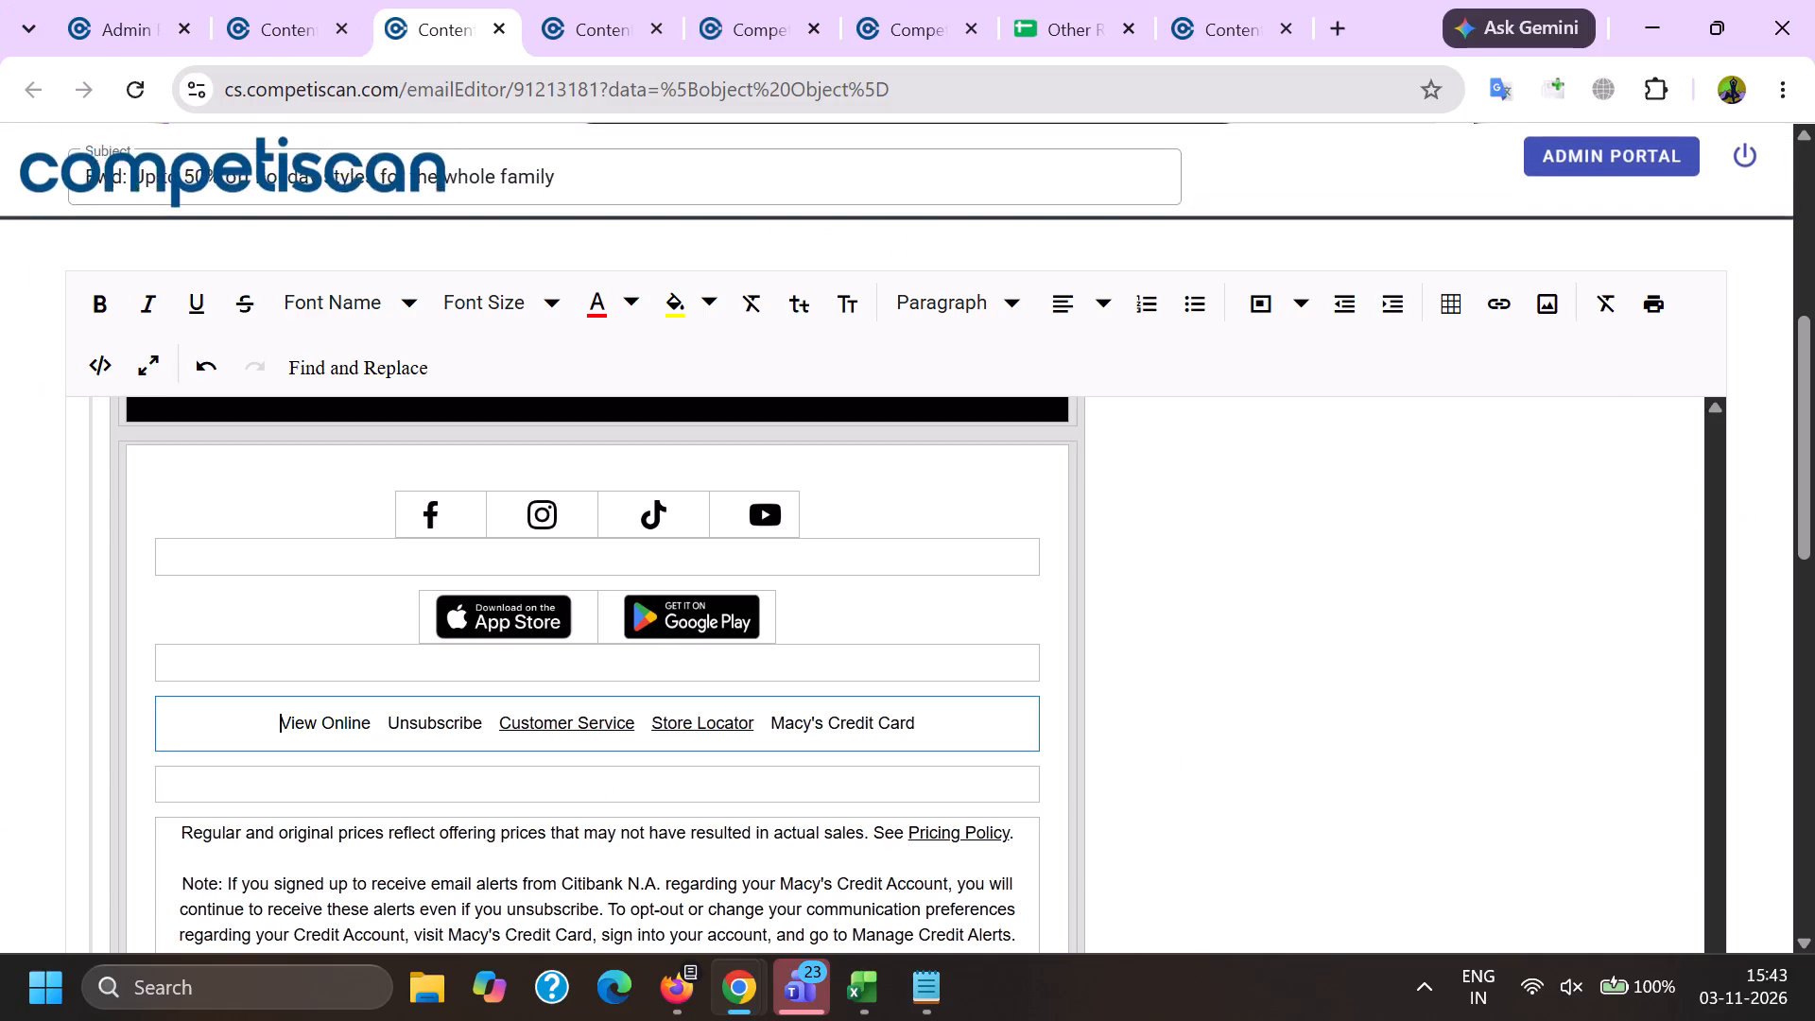
{"action": "key", "text": "Page_Up"}
{"action": "key", "text": "Page_Up"}
{"action": "key", "text": "Page_Up"}
{"action": "key", "text": "Page_Up"}
{"action": "key", "text": "Page_Up"}
{"action": "key", "text": "Page_Up"}
{"action": "key", "text": "Page_Up"}
{"action": "key", "text": "Page_Up"}
{"action": "key", "text": "Page_Up"}
{"action": "key", "text": "Page_Up"}
{"action": "key", "text": "Page_Up"}
{"action": "key", "text": "Page_Up"}
{"action": "key", "text": "Page_Up"}
{"action": "key", "text": "Page_Up"}
{"action": "key", "text": "Page_Up"}
{"action": "key", "text": "Page_Up"}
{"action": "key", "text": "Page_Up"}
{"action": "key", "text": "Page_Up"}
{"action": "key", "text": "Page_Up"}
{"action": "key", "text": "Page_Up"}
{"action": "scroll", "coordinate": [237, 530], "scroll_direction": "down", "scroll_amount": 4}
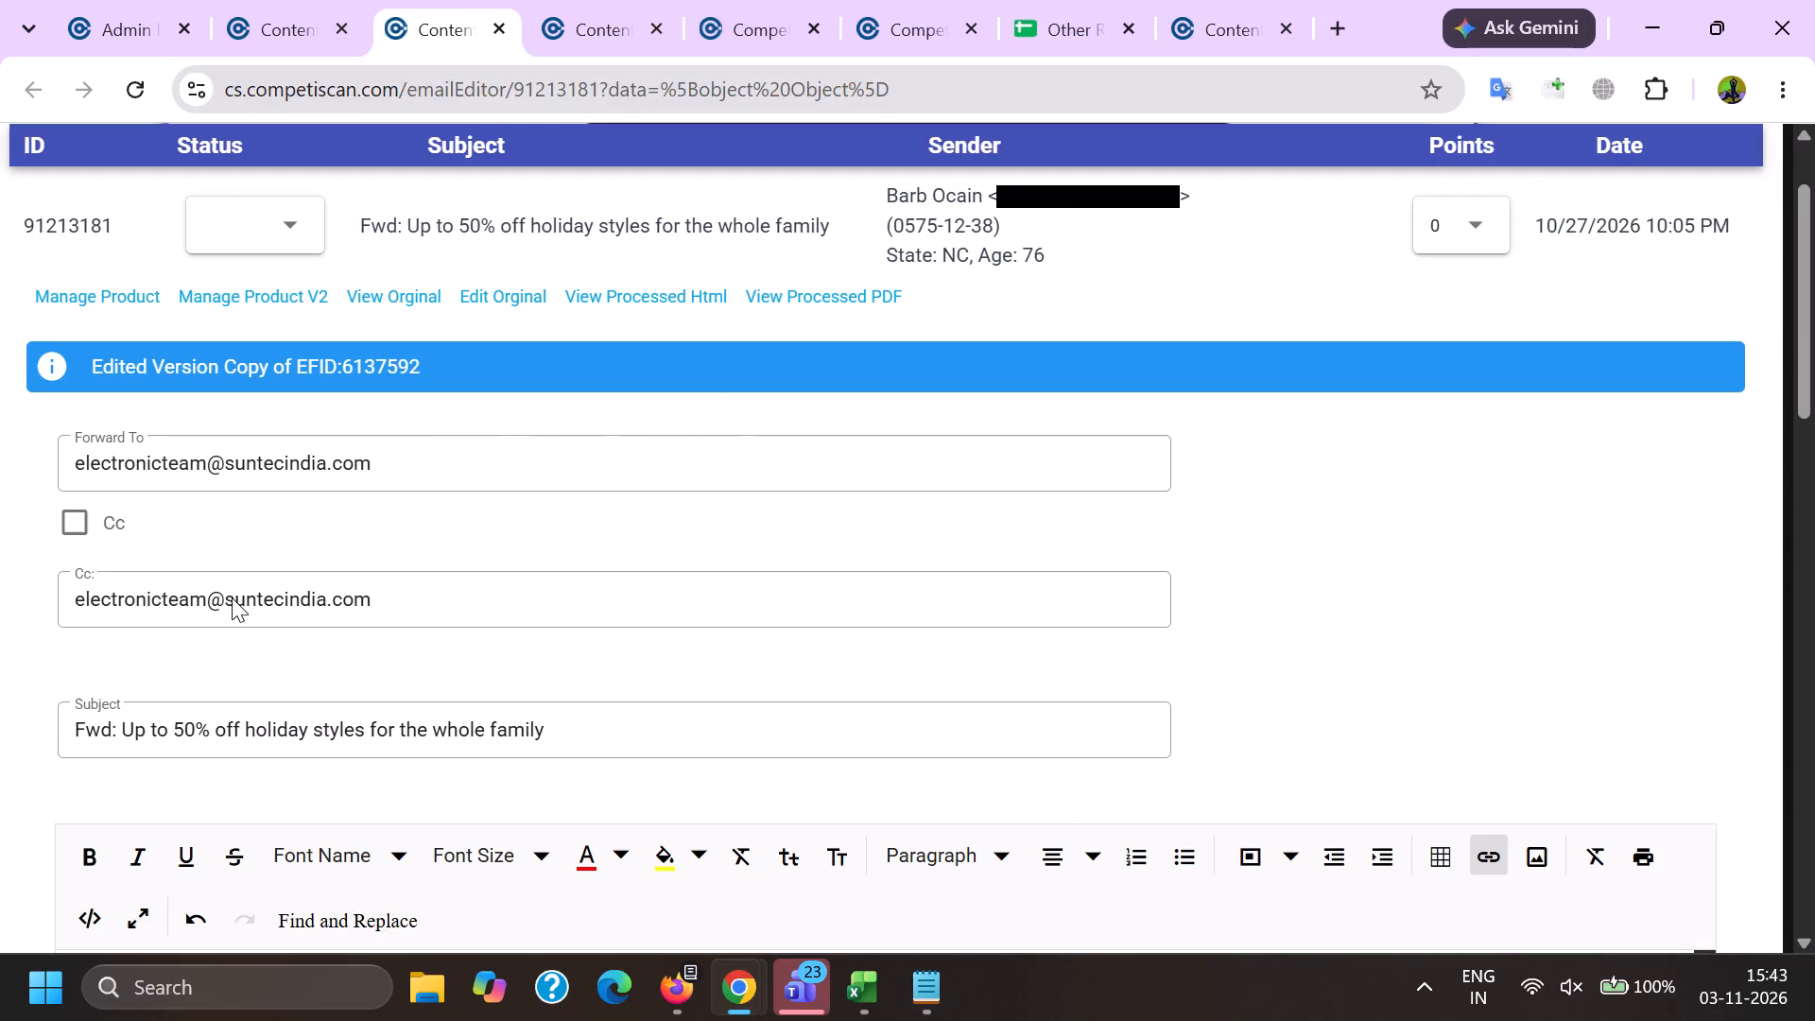
{"action": "scroll", "coordinate": [202, 552], "scroll_direction": "down", "scroll_amount": 2}
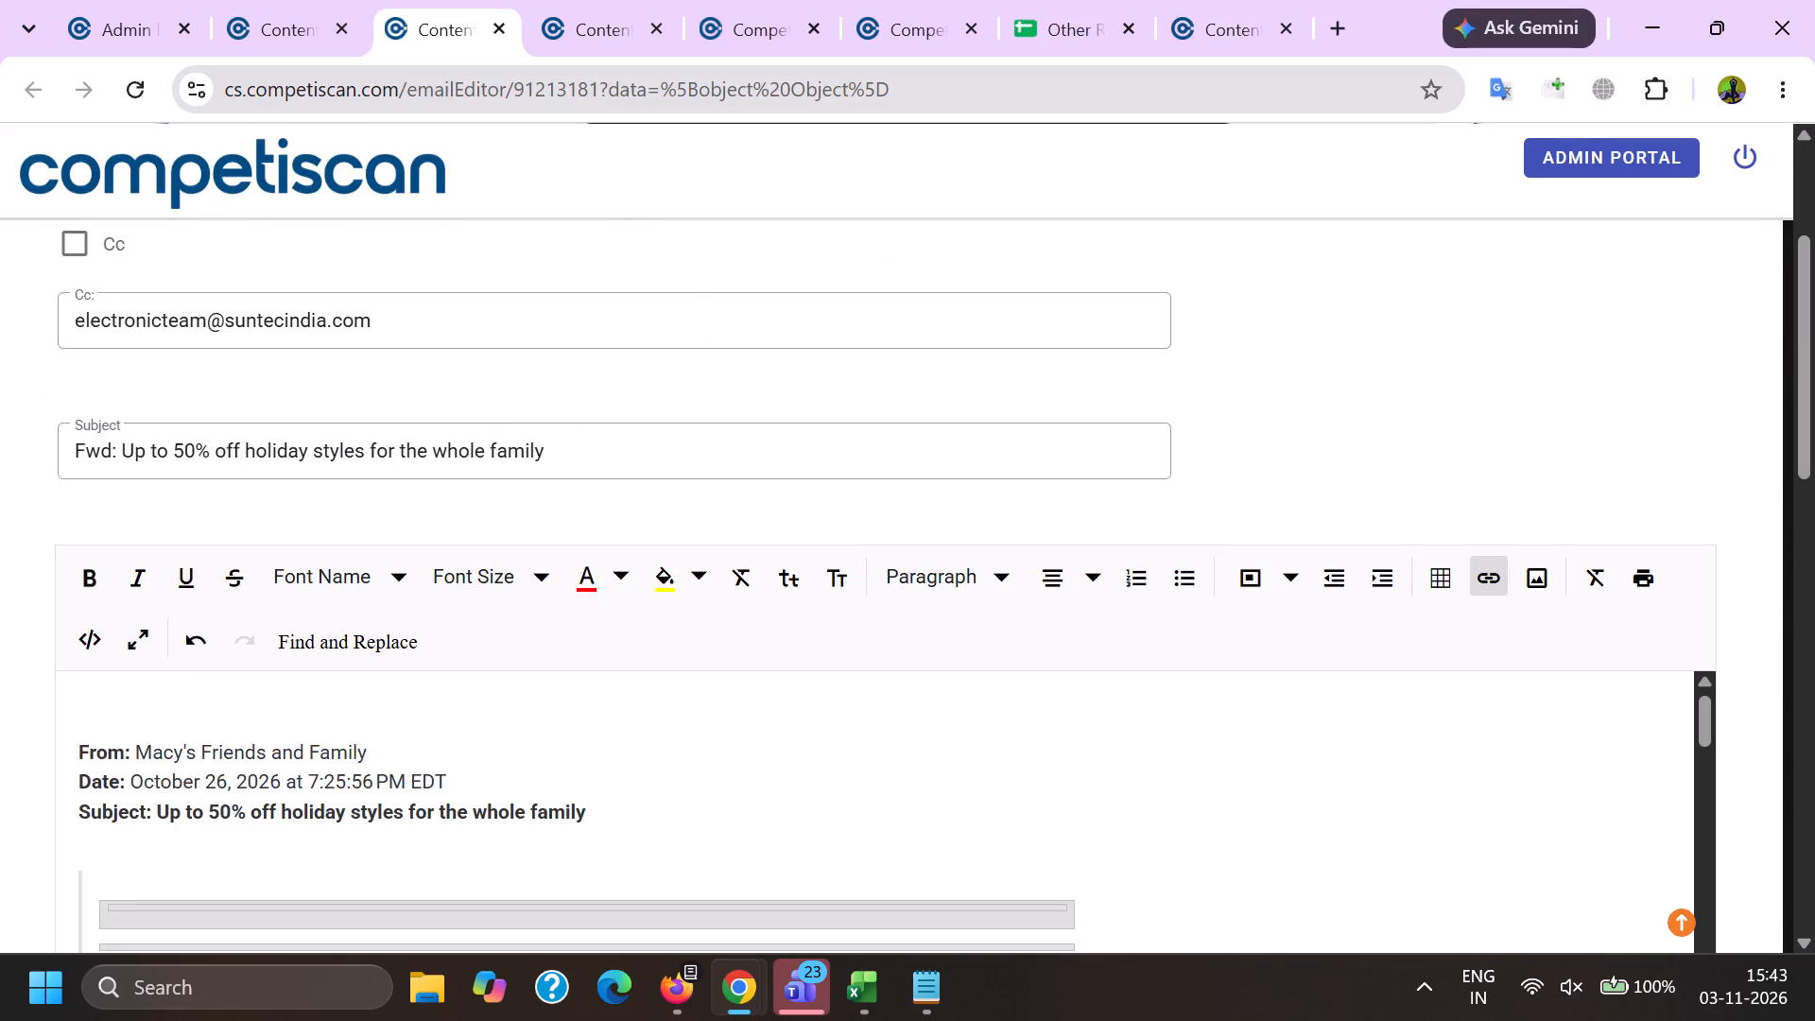
{"action": "double_click", "coordinate": [164, 753]}
{"action": "key", "text": "shift+Left"}
{"action": "key", "text": "ctrl+c"}
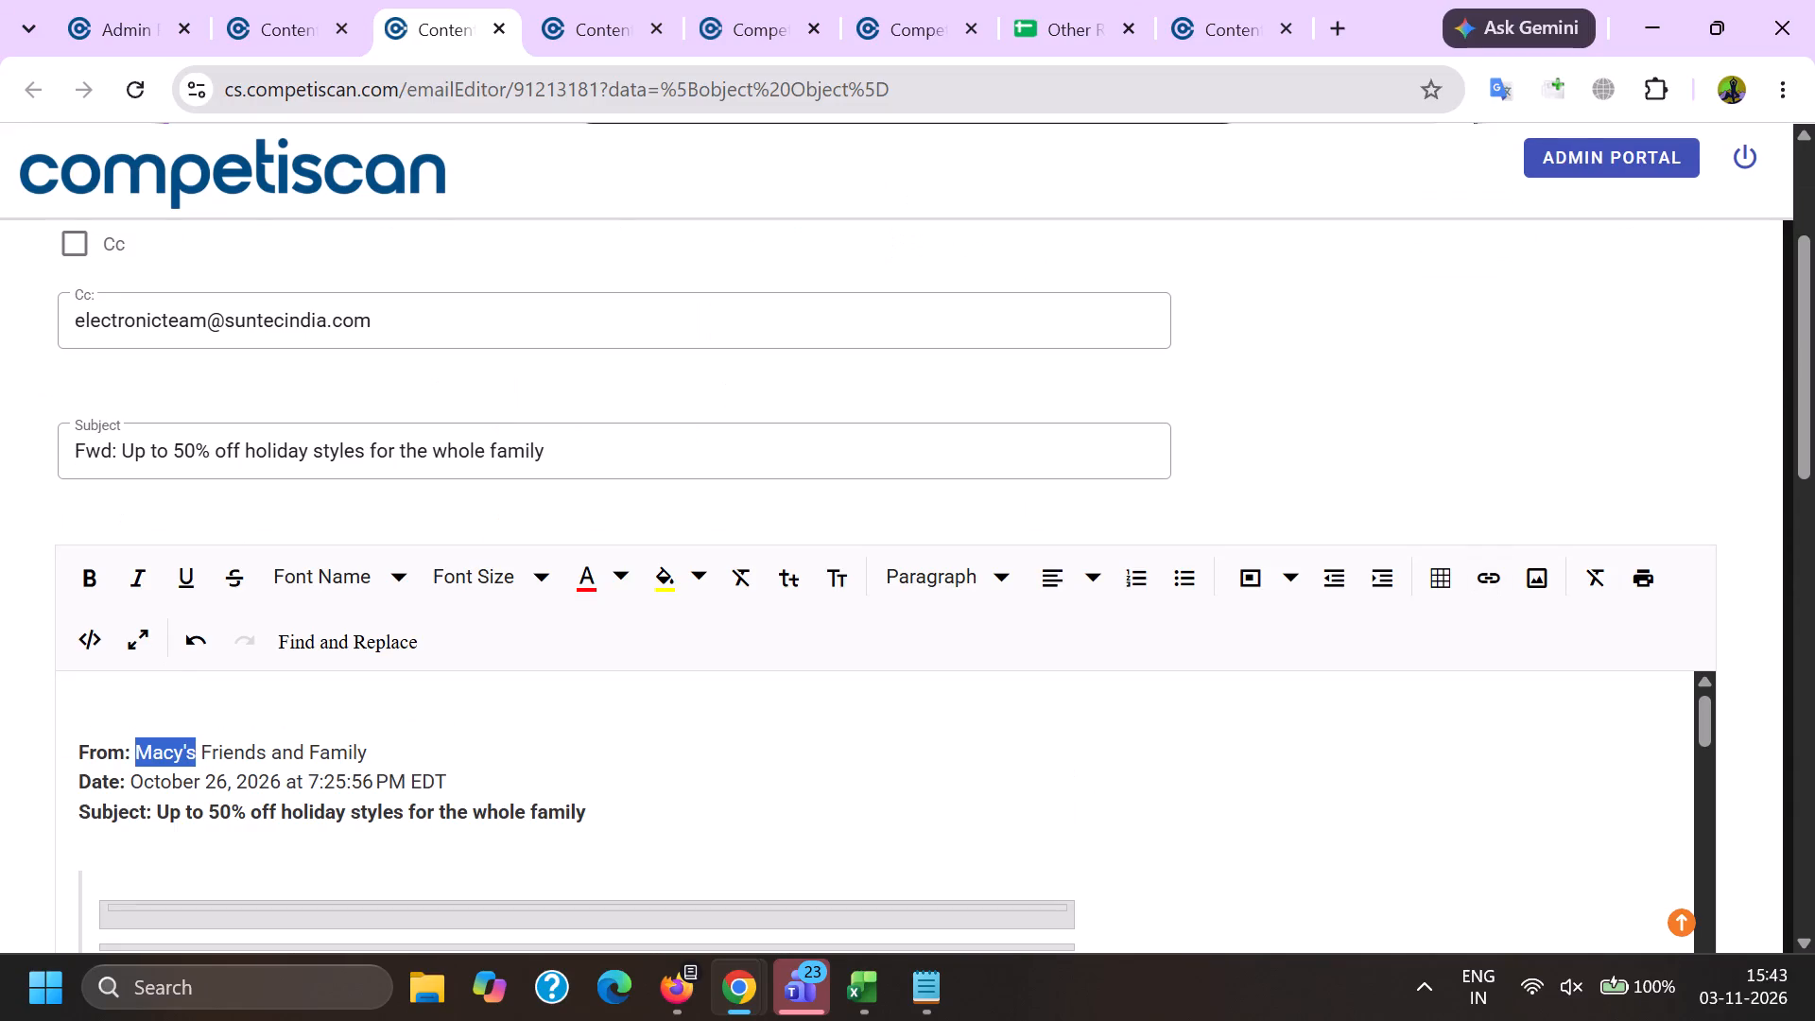
Replace the product form's apc-na company with Macy's and enter Macy's as the Affinity/Association search term.
{"action": "key", "text": "alt+Tab"}
{"action": "scroll", "coordinate": [778, 544], "scroll_direction": "down", "scroll_amount": 5}
{"action": "scroll", "coordinate": [595, 326], "scroll_direction": "down", "scroll_amount": 4}
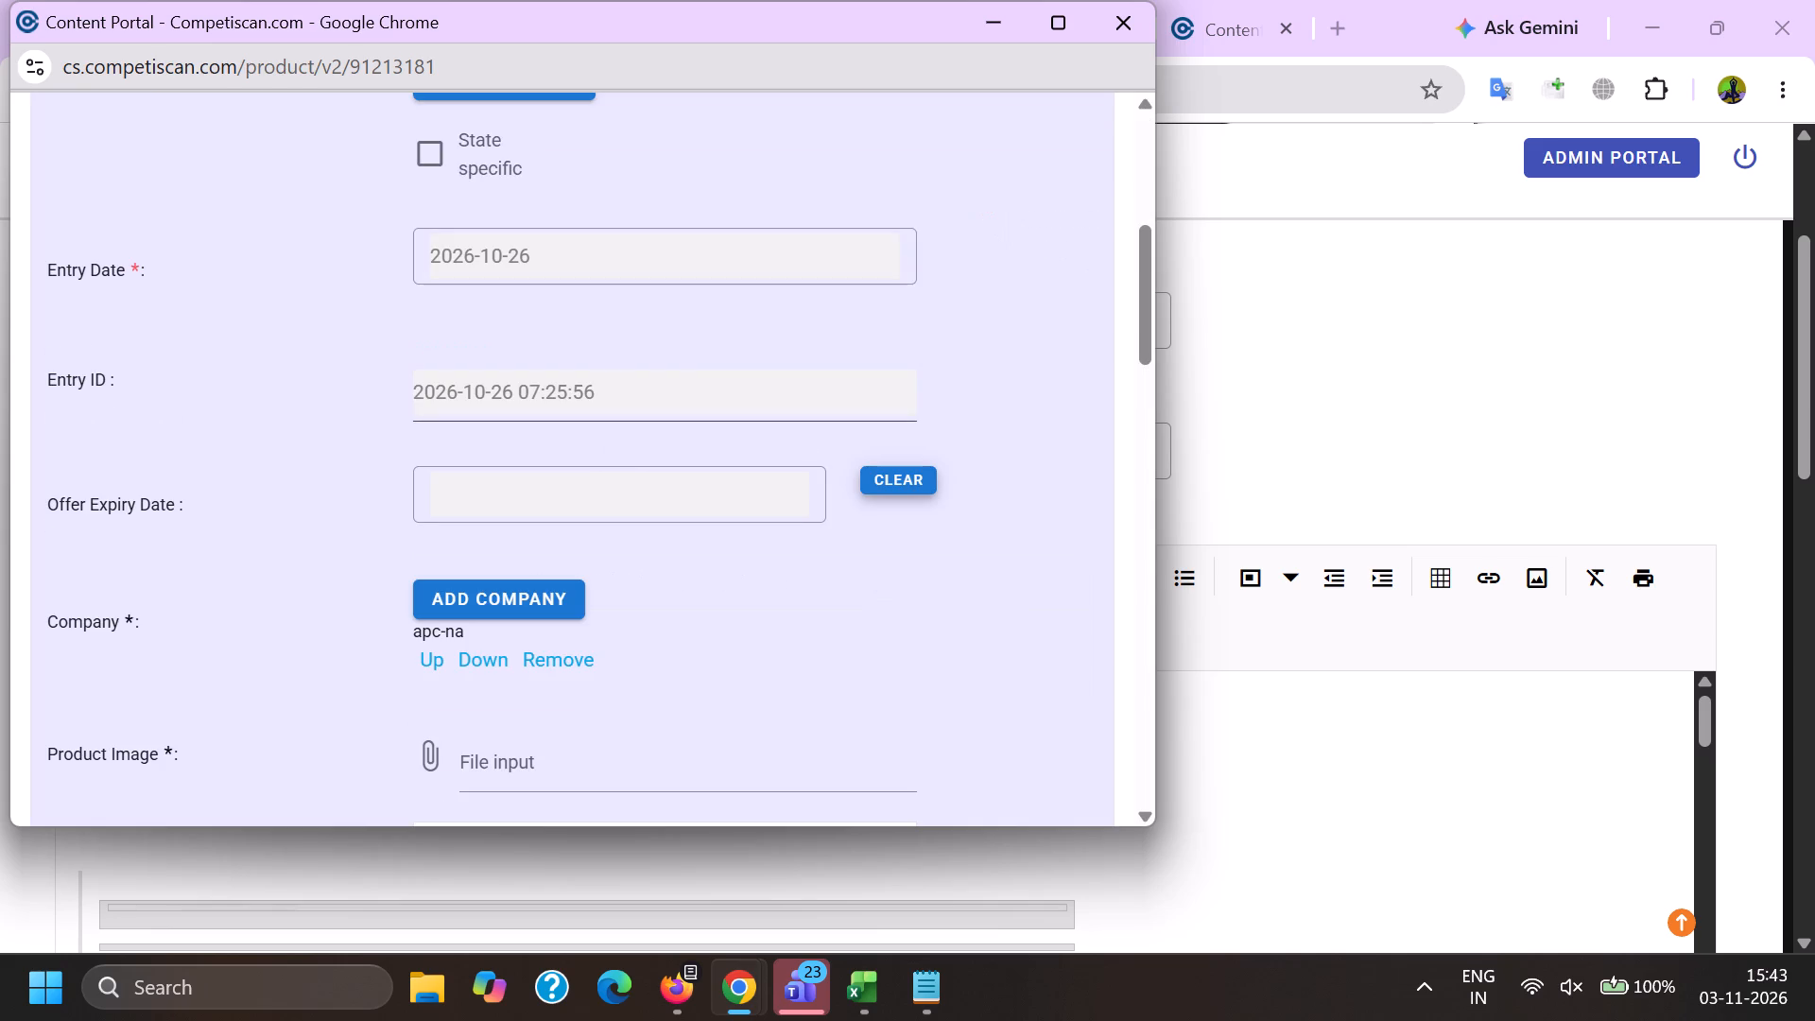
{"action": "left_click", "coordinate": [538, 660]}
{"action": "left_click", "coordinate": [518, 605]}
{"action": "key", "text": "ctrl+v"}
{"action": "scroll", "coordinate": [538, 366], "scroll_direction": "down", "scroll_amount": 2}
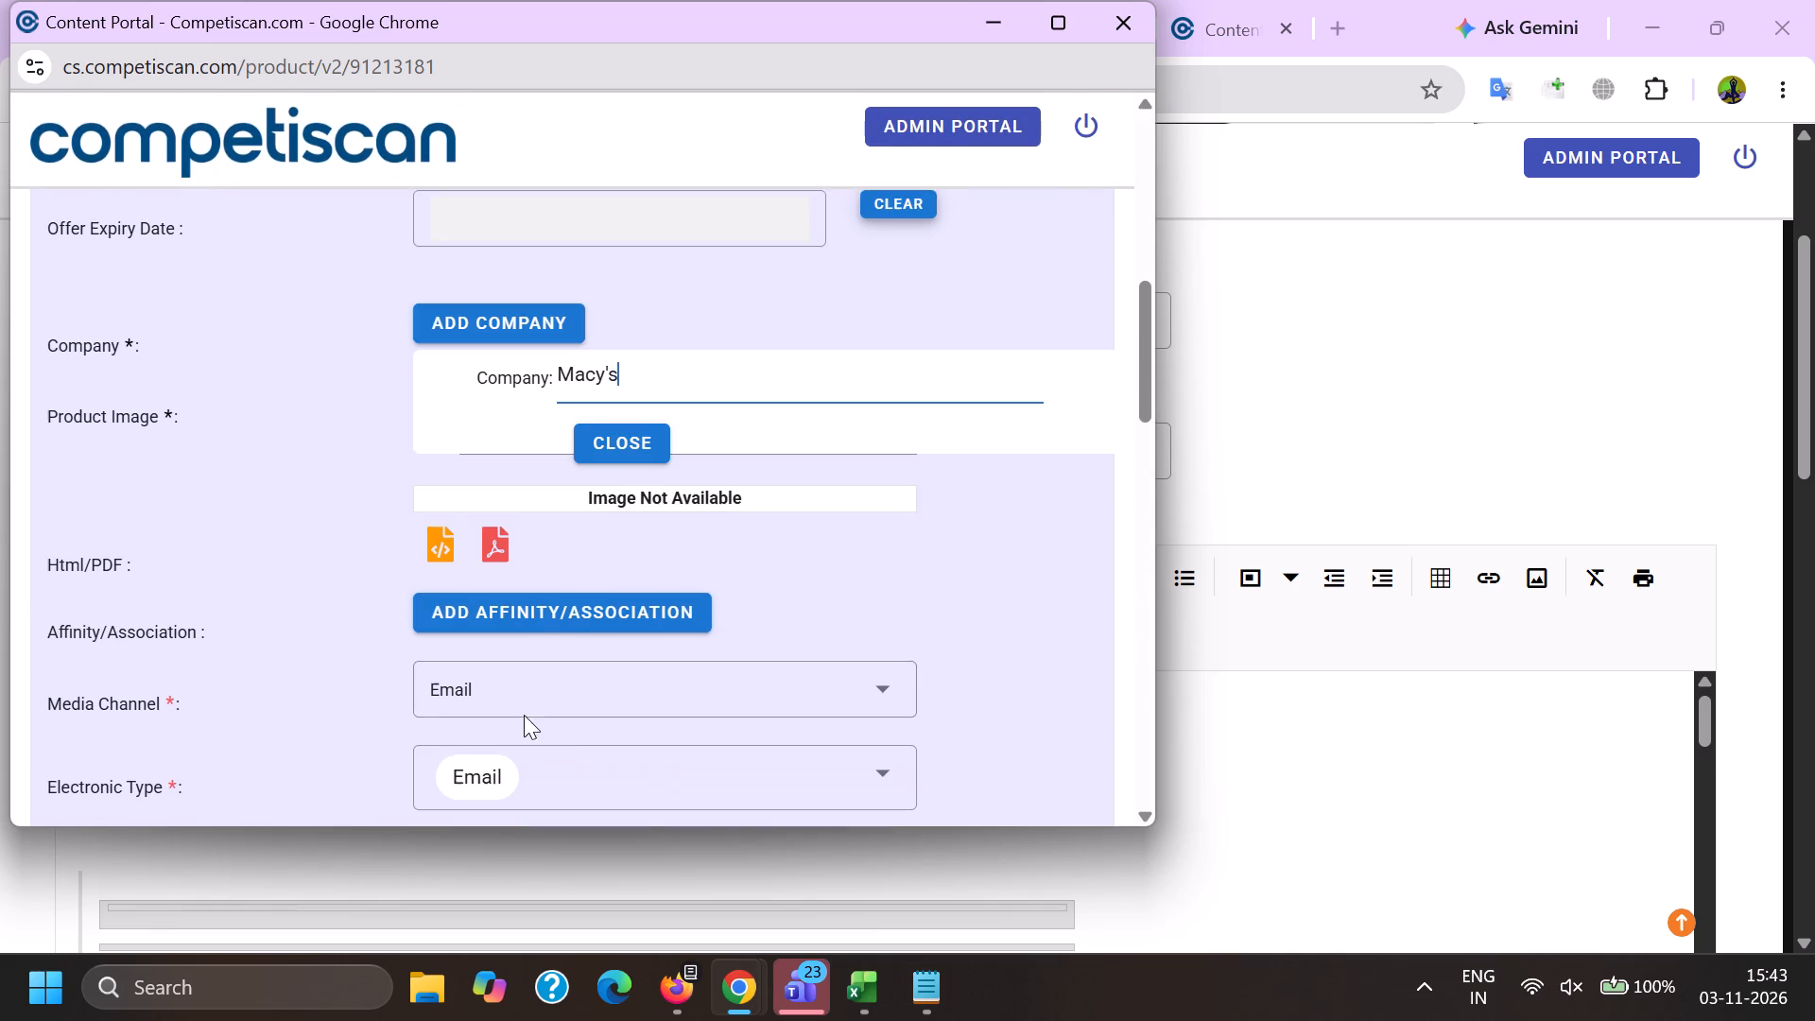
{"action": "left_click", "coordinate": [541, 609]}
{"action": "left_click", "coordinate": [662, 670]}
{"action": "key", "text": "ctrl+v"}
{"action": "scroll", "coordinate": [590, 723], "scroll_direction": "up", "scroll_amount": 2}
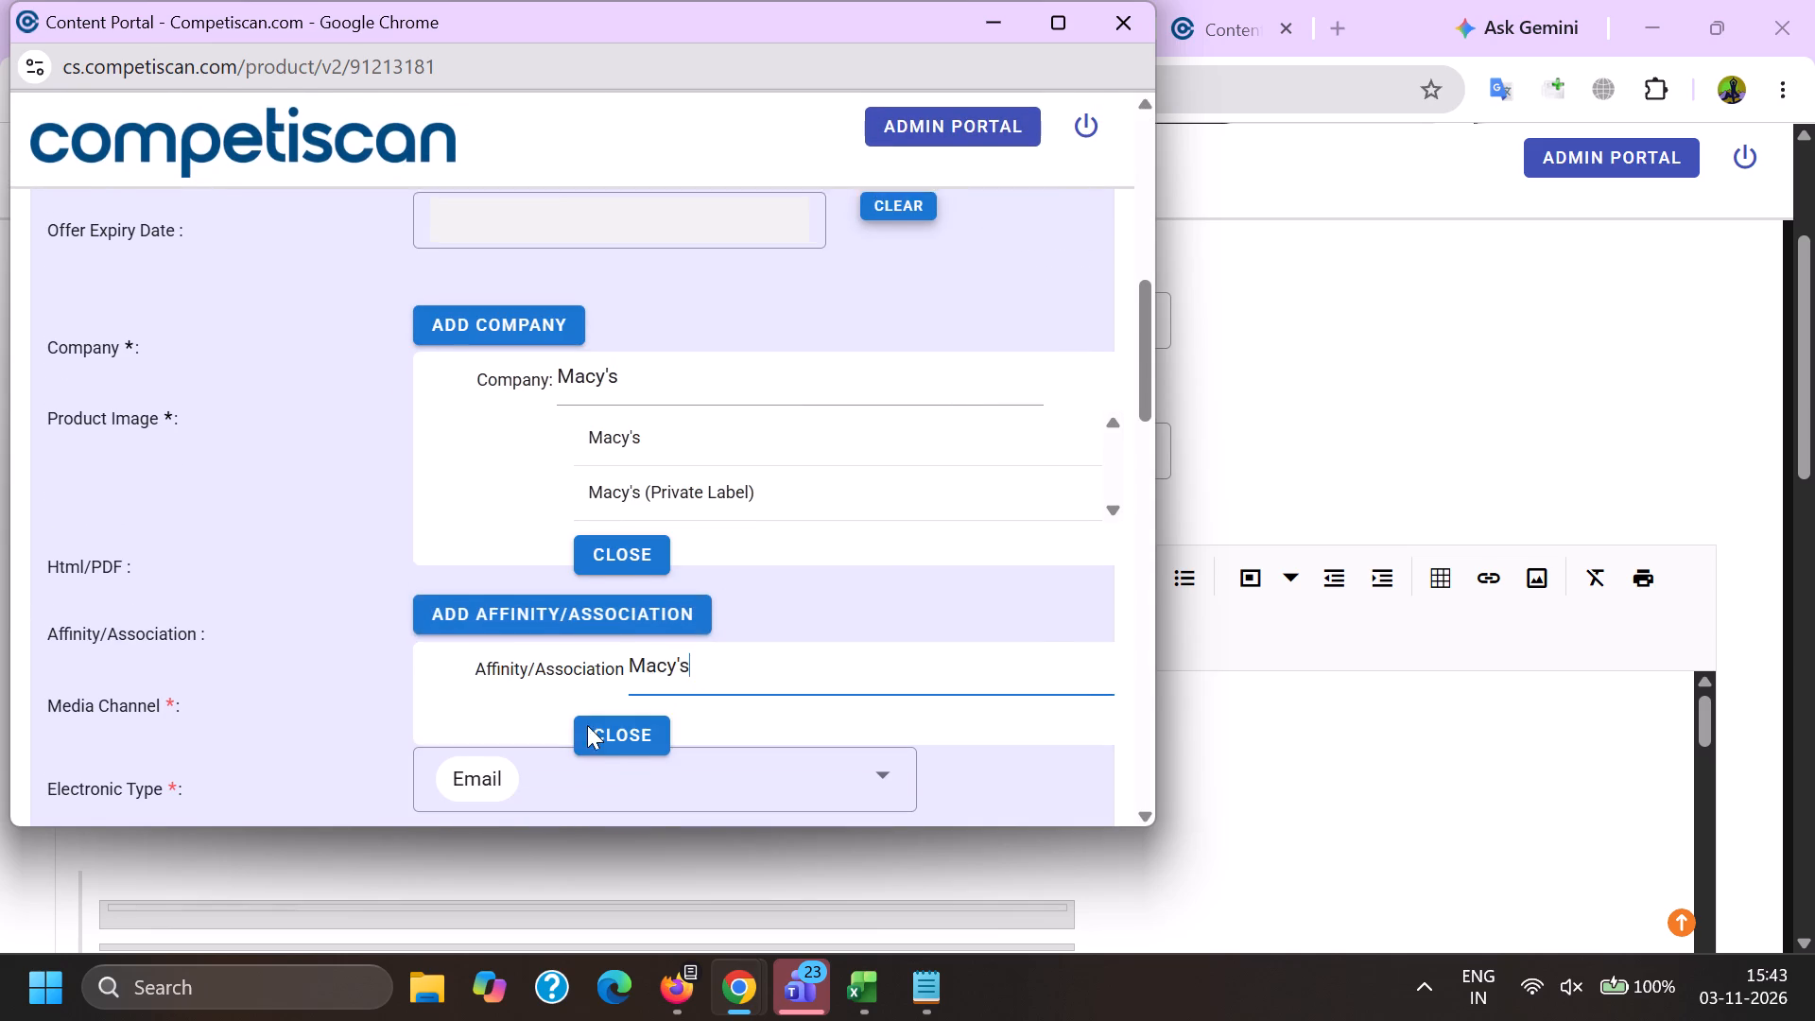
{"action": "left_click", "coordinate": [611, 729]}
{"action": "left_click", "coordinate": [529, 661]}
Add Citibank as a company in the product form.
{"action": "left_click", "coordinate": [523, 582]}
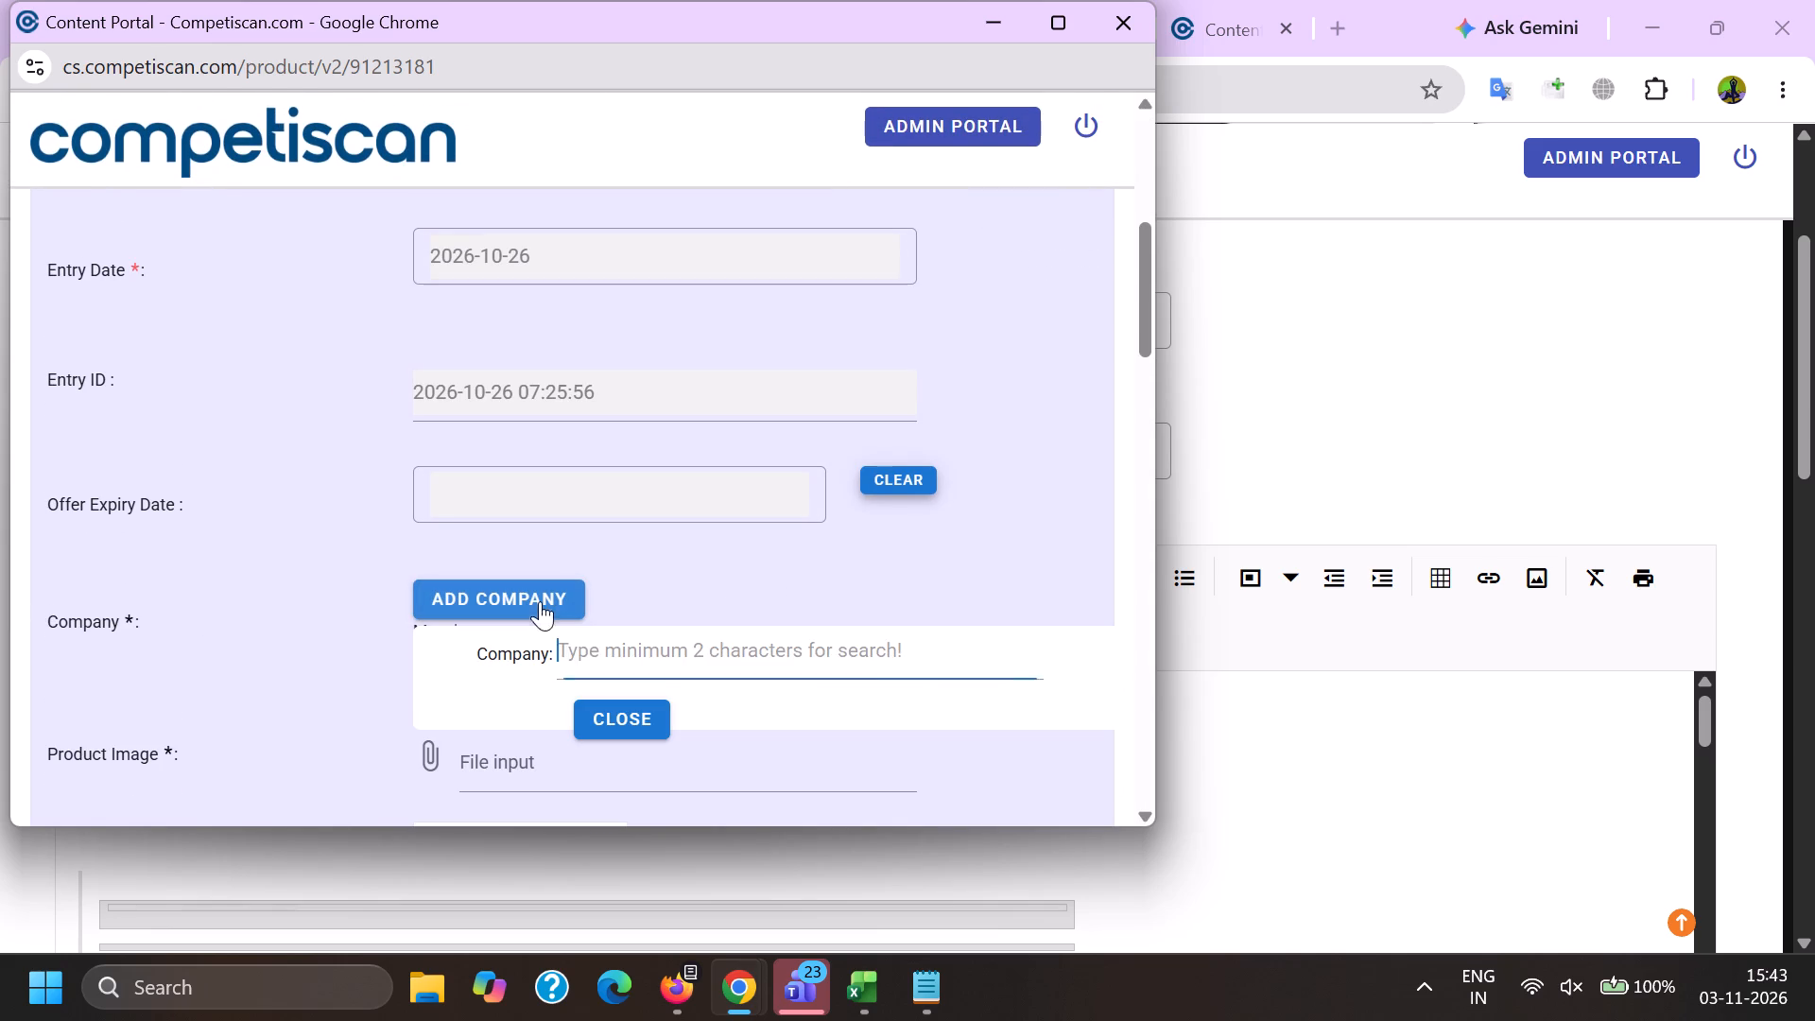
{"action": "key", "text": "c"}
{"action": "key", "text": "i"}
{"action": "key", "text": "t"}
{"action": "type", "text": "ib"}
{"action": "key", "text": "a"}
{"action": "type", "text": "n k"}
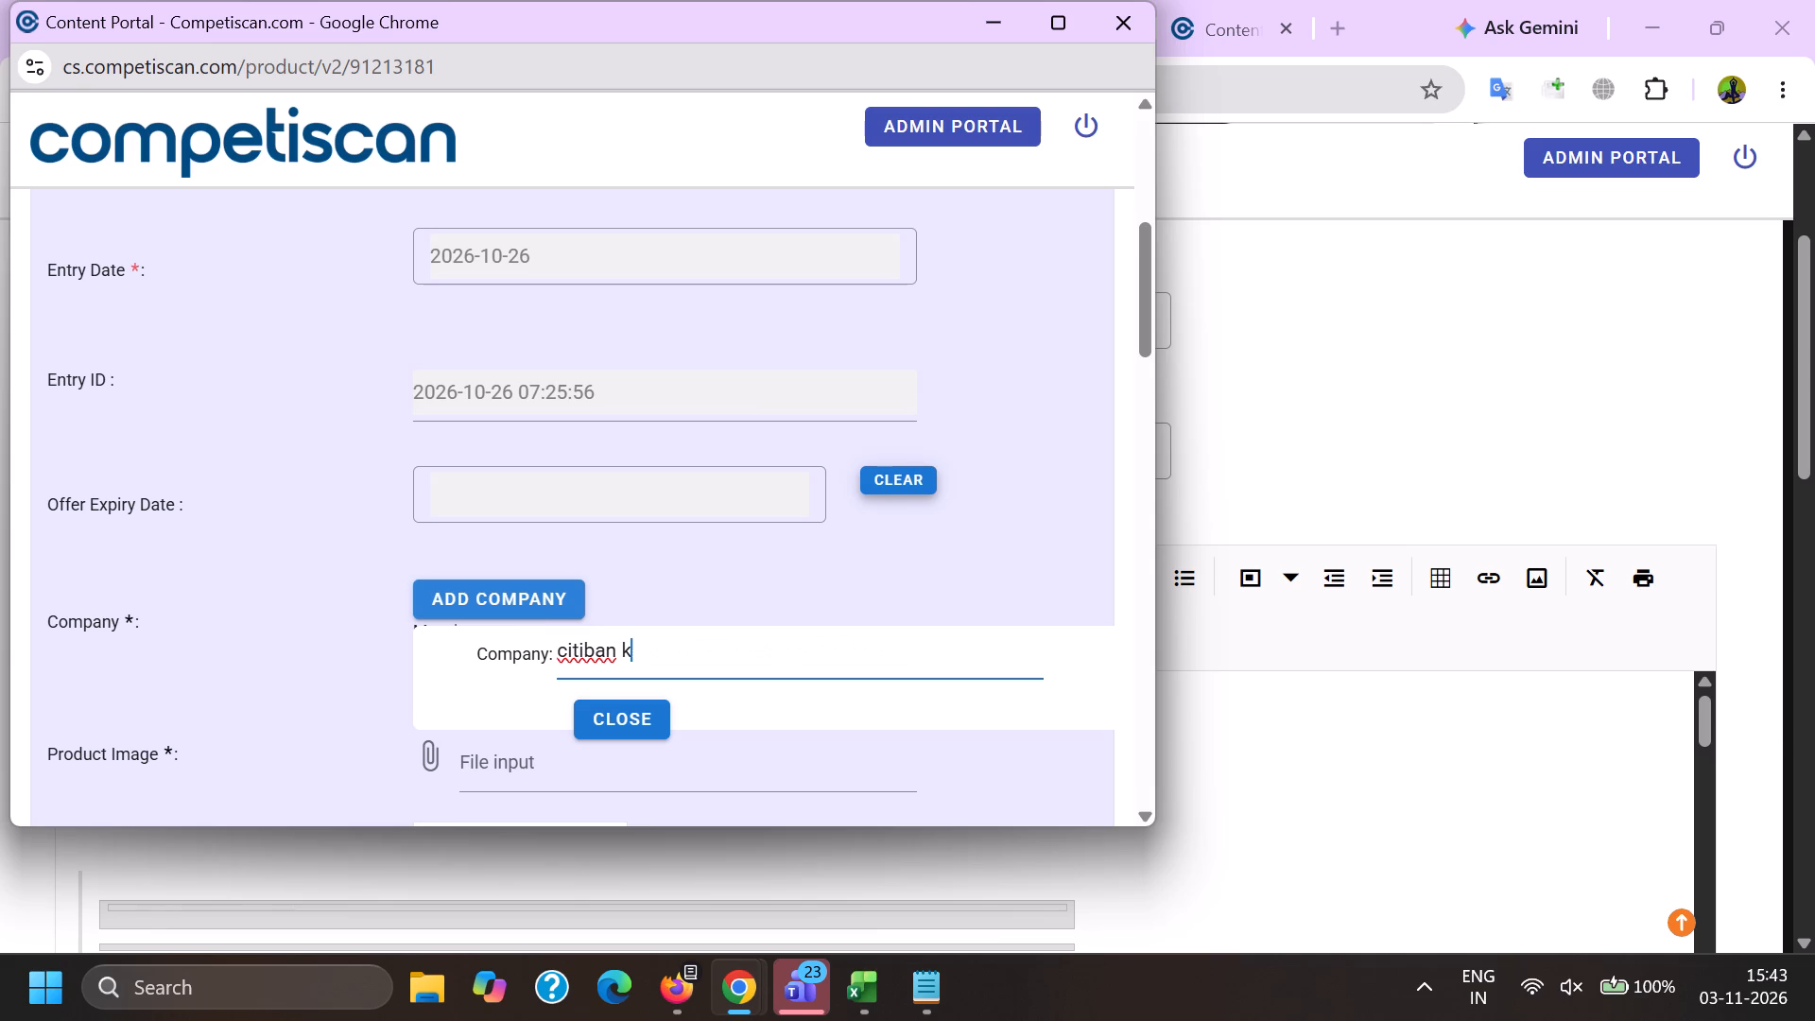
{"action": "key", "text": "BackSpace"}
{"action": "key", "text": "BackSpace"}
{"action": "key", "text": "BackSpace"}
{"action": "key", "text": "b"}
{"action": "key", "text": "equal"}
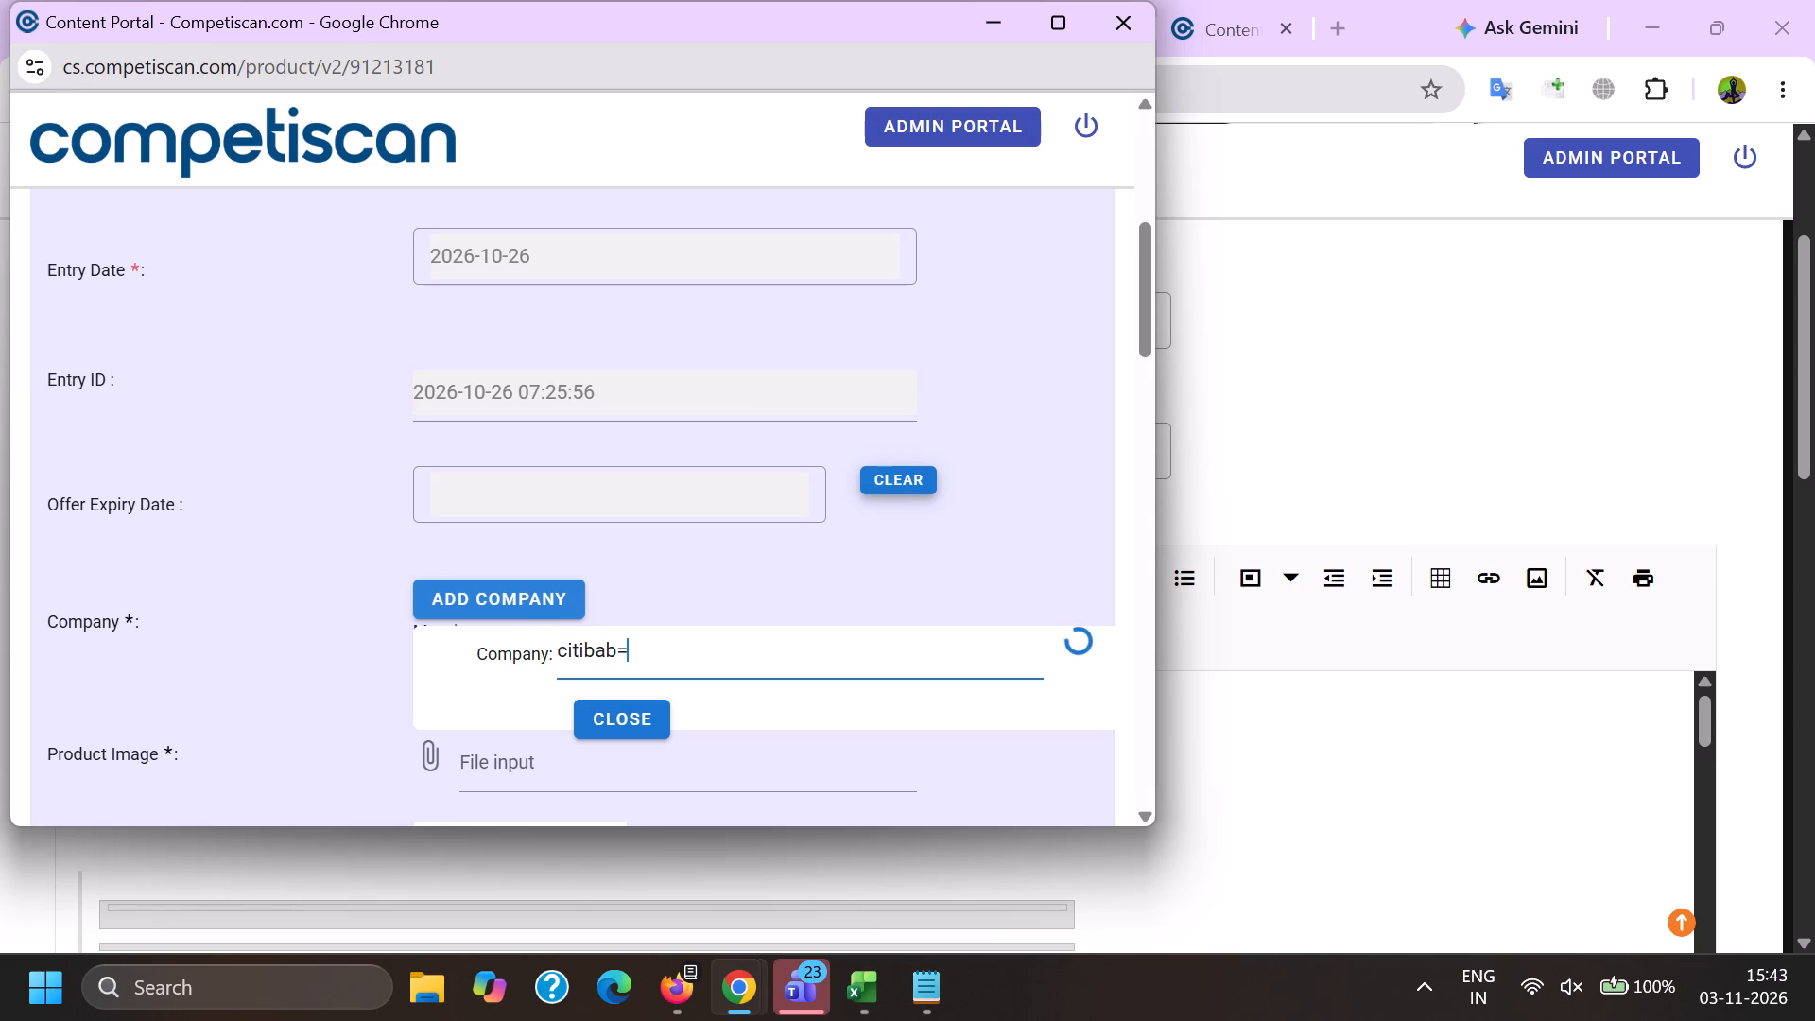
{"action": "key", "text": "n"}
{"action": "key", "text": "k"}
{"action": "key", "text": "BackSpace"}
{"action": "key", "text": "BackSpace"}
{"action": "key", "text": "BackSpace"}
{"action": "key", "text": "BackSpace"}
{"action": "scroll", "coordinate": [579, 493], "scroll_direction": "down", "scroll_amount": 1}
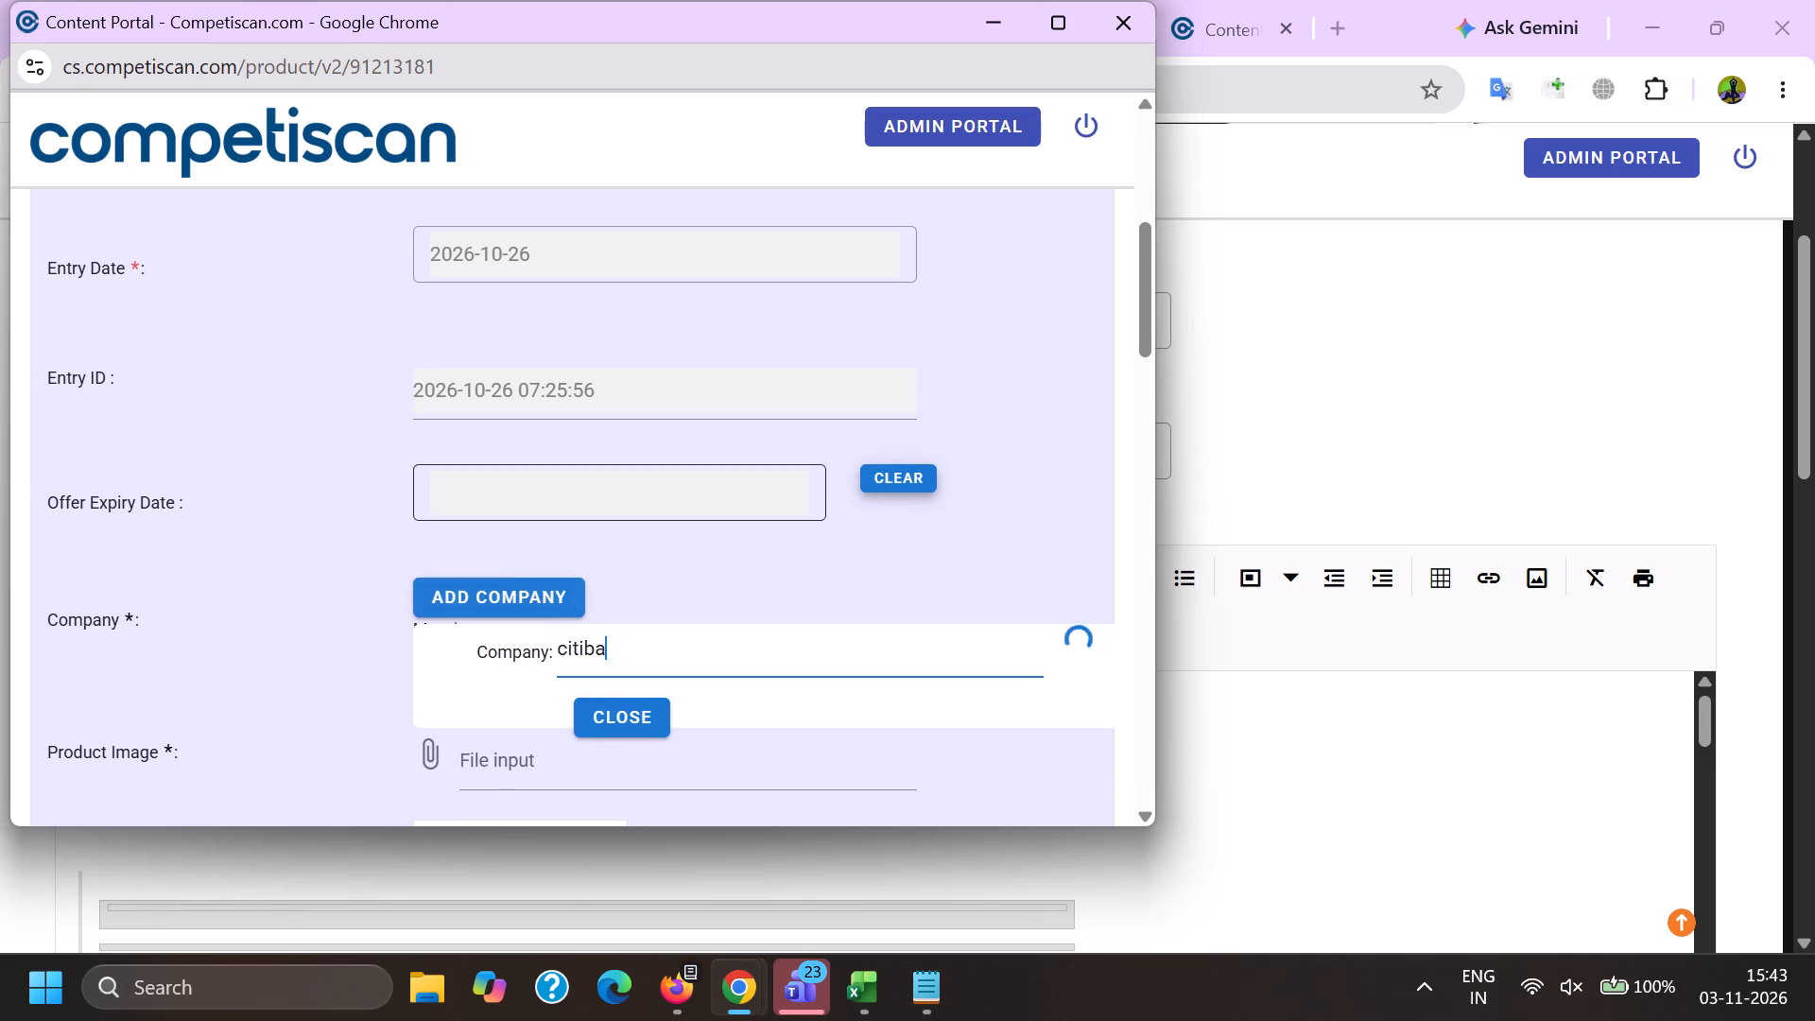
{"action": "left_click", "coordinate": [605, 569]}
Add Macy's (Retail) as the product's affinity/association.
{"action": "scroll", "coordinate": [570, 473], "scroll_direction": "down", "scroll_amount": 4}
{"action": "left_click", "coordinate": [587, 550]}
Add the Retail sector with category Clothing & Accessories, checking the email's content before settling the category.
{"action": "scroll", "coordinate": [548, 364], "scroll_direction": "down", "scroll_amount": 1}
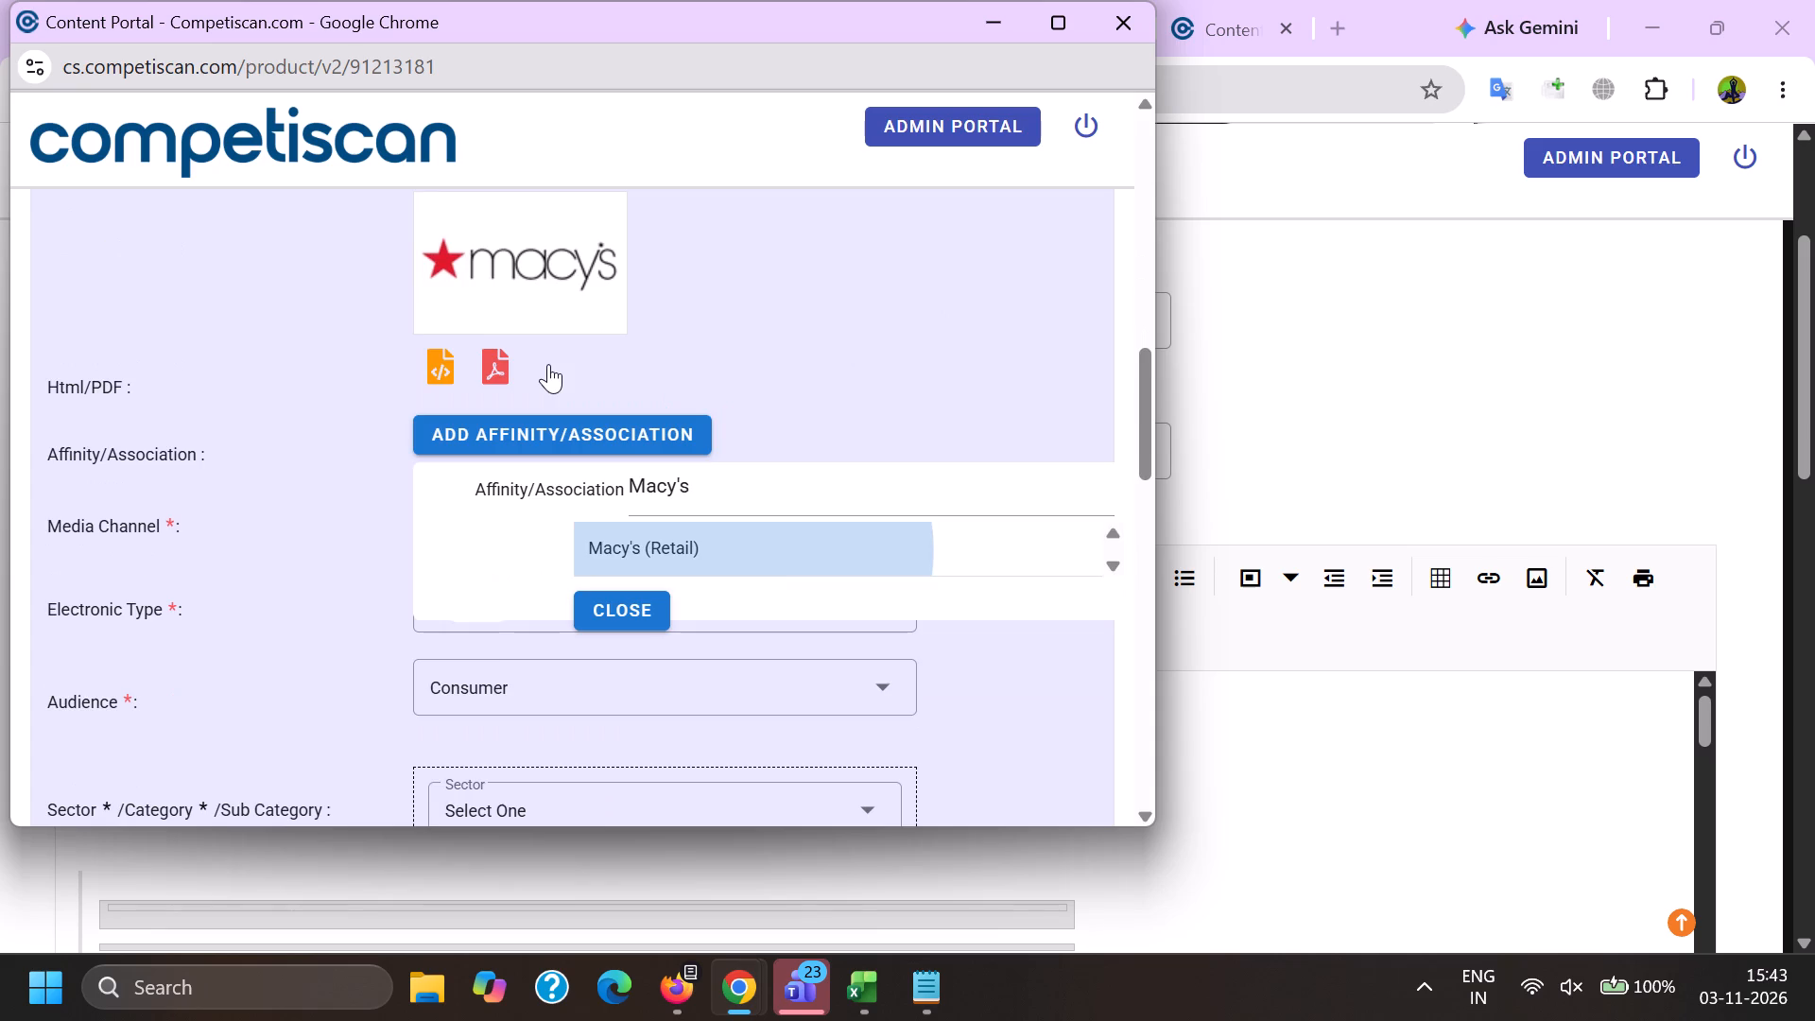
{"action": "scroll", "coordinate": [548, 364], "scroll_direction": "down", "scroll_amount": 2}
{"action": "left_click", "coordinate": [524, 429]}
{"action": "scroll", "coordinate": [524, 408], "scroll_direction": "down", "scroll_amount": 7}
{"action": "left_click", "coordinate": [495, 550]}
{"action": "left_click_drag", "start_coordinate": [354, 522], "coordinate": [387, 528]}
{"action": "left_click", "coordinate": [495, 515]}
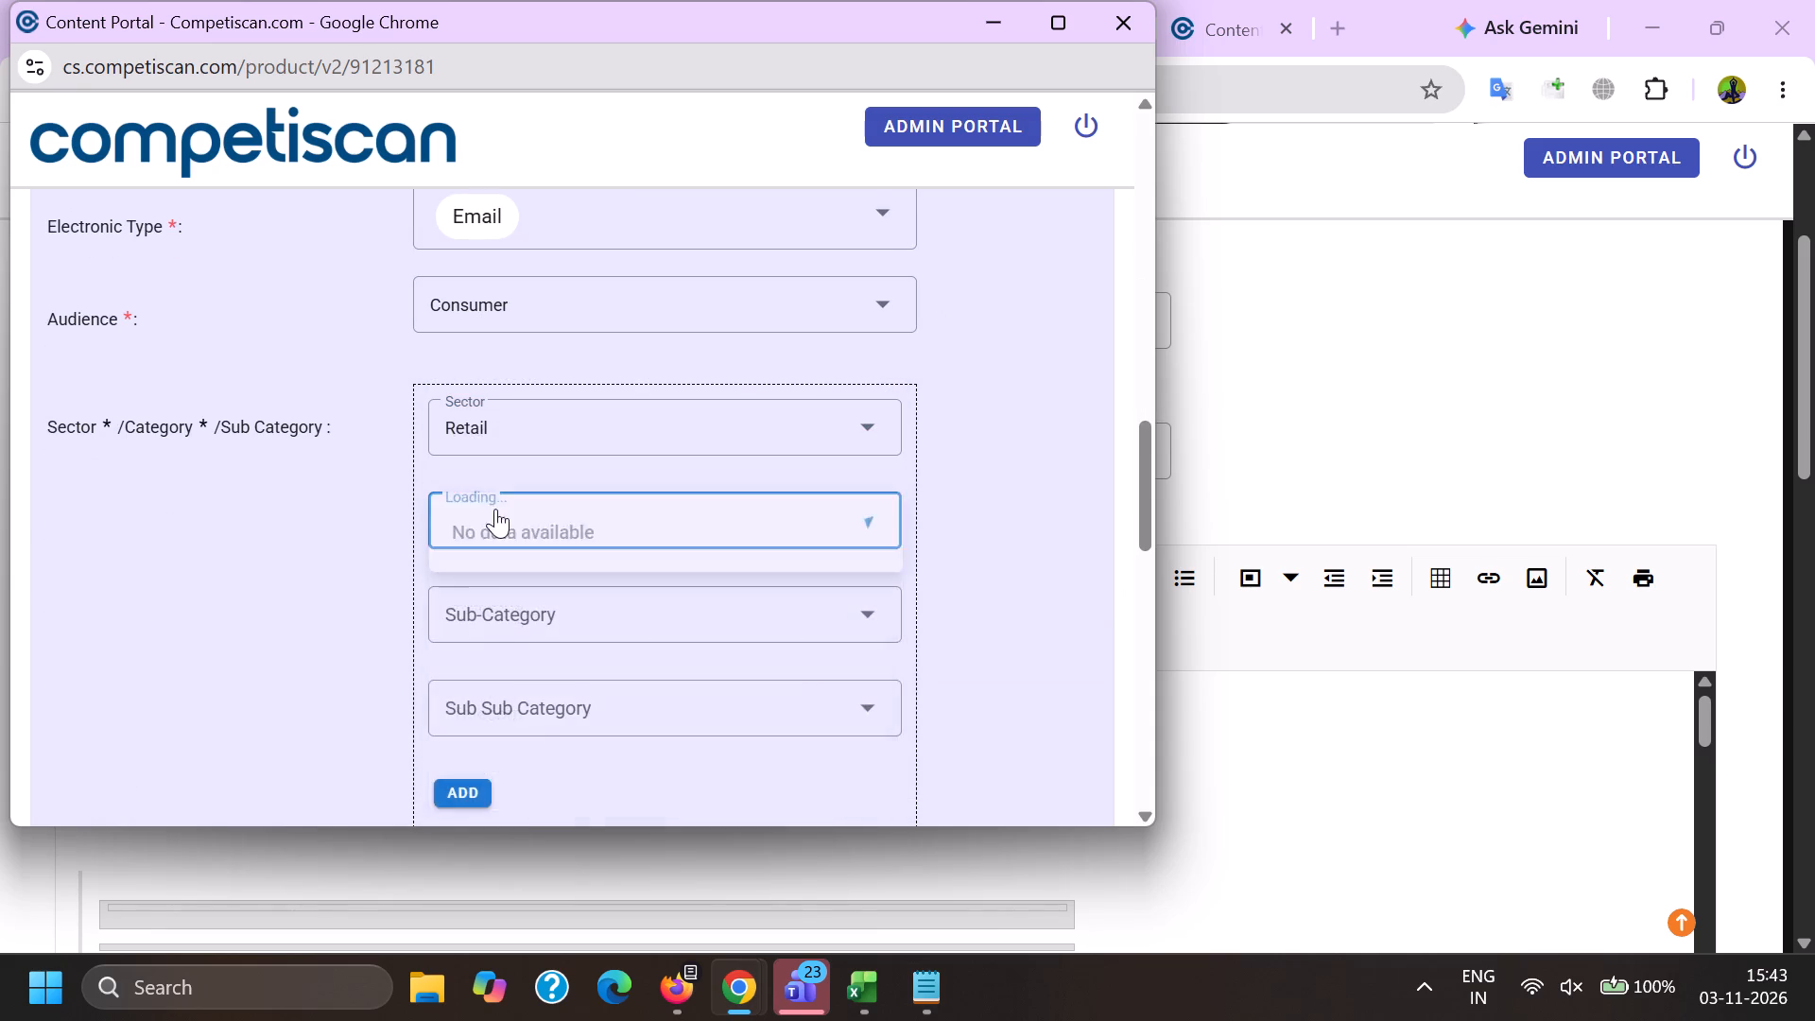
{"action": "scroll", "coordinate": [495, 512], "scroll_direction": "down", "scroll_amount": 7}
{"action": "left_click", "coordinate": [521, 532]}
{"action": "left_click_drag", "start_coordinate": [285, 570], "coordinate": [298, 576]}
{"action": "key", "text": "alt+Tab"}
{"action": "scroll", "coordinate": [609, 518], "scroll_direction": "down", "scroll_amount": 14}
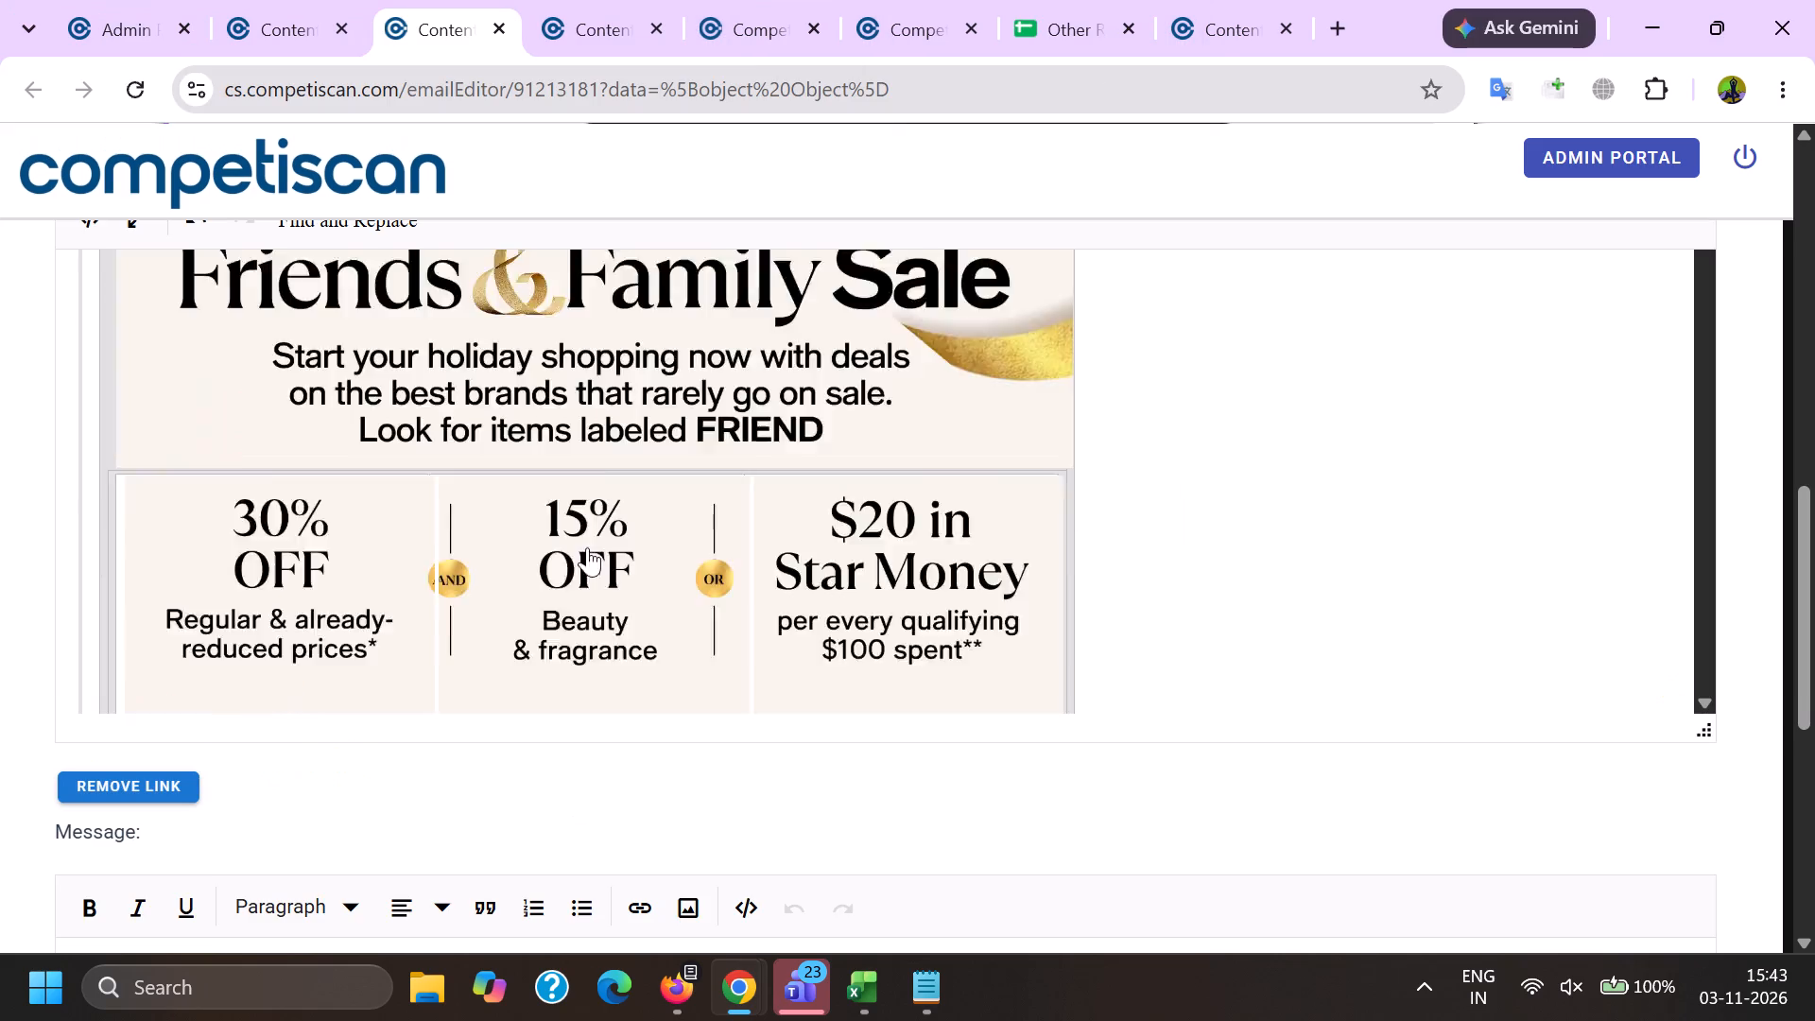
{"action": "scroll", "coordinate": [587, 547], "scroll_direction": "down", "scroll_amount": 2}
{"action": "key", "text": "alt+Tab"}
{"action": "left_click", "coordinate": [491, 525]}
{"action": "scroll", "coordinate": [510, 643], "scroll_direction": "up", "scroll_amount": 7}
{"action": "left_click", "coordinate": [579, 657]}
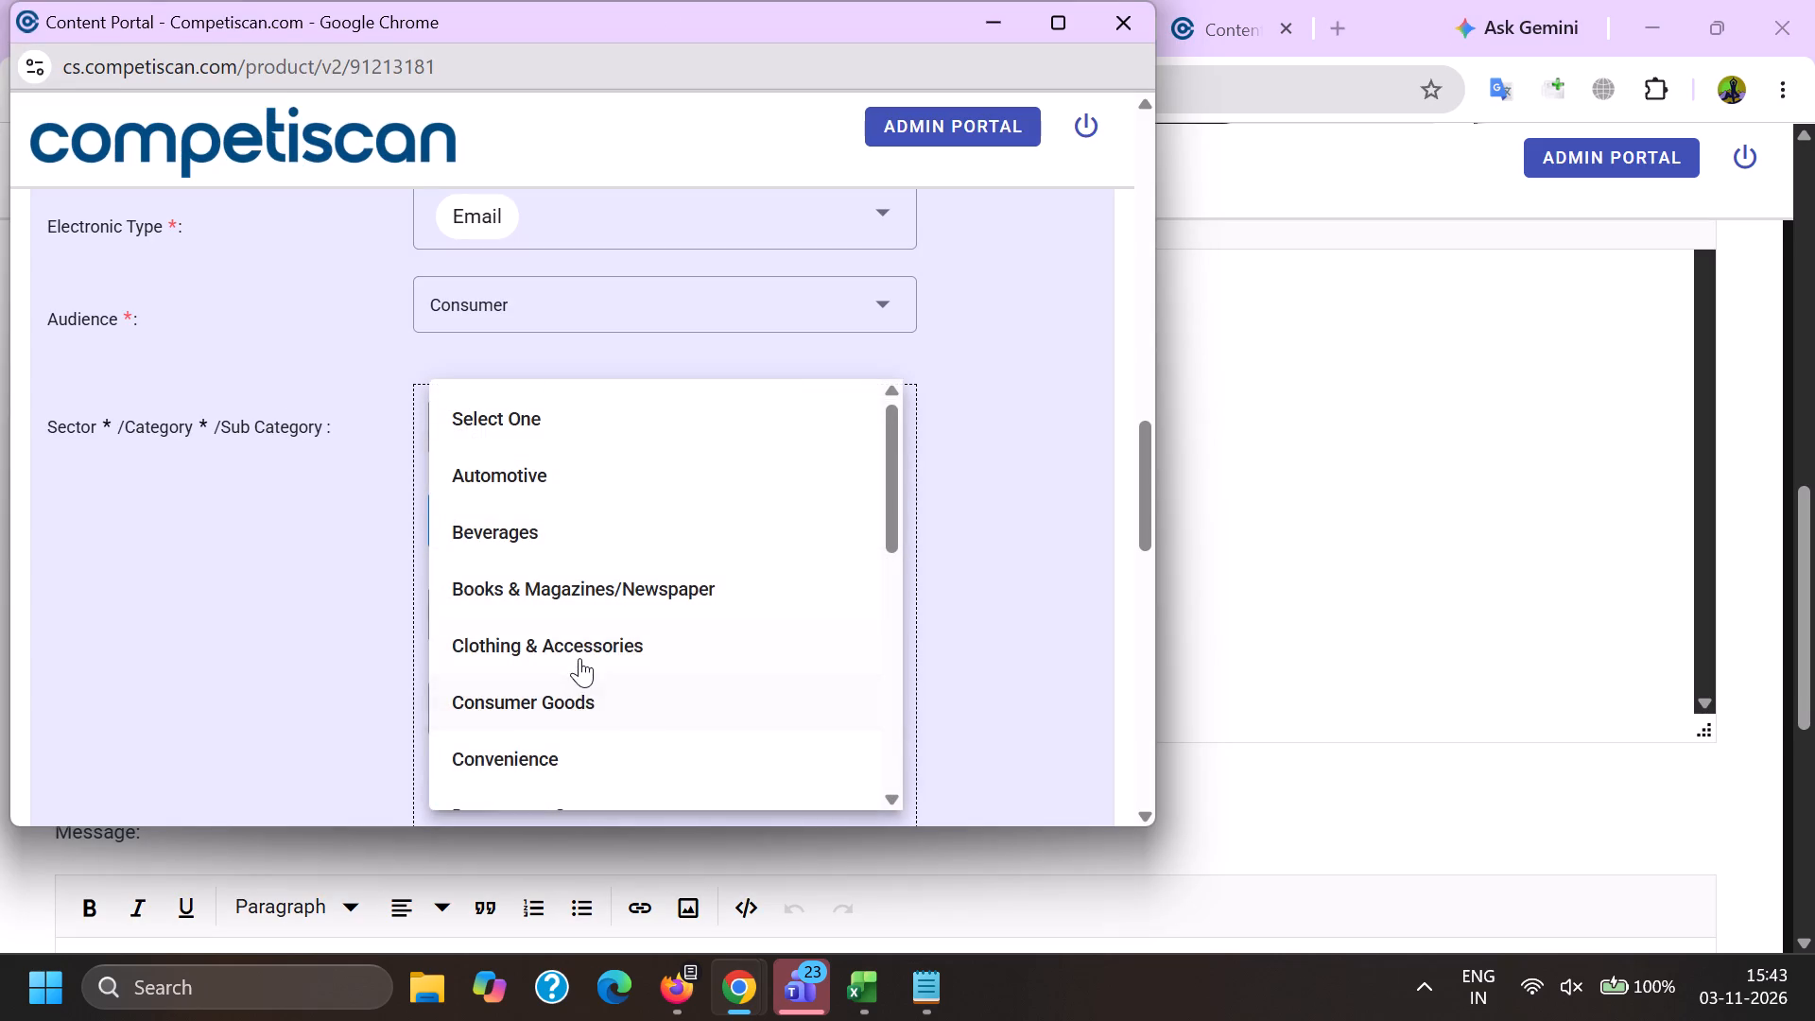
{"action": "left_click_drag", "start_coordinate": [319, 637], "coordinate": [337, 645]}
{"action": "left_click", "coordinate": [474, 792]}
Add a second classification of Credit Cards / Payment Cards / Private Label Cards.
{"action": "left_click", "coordinate": [520, 466]}
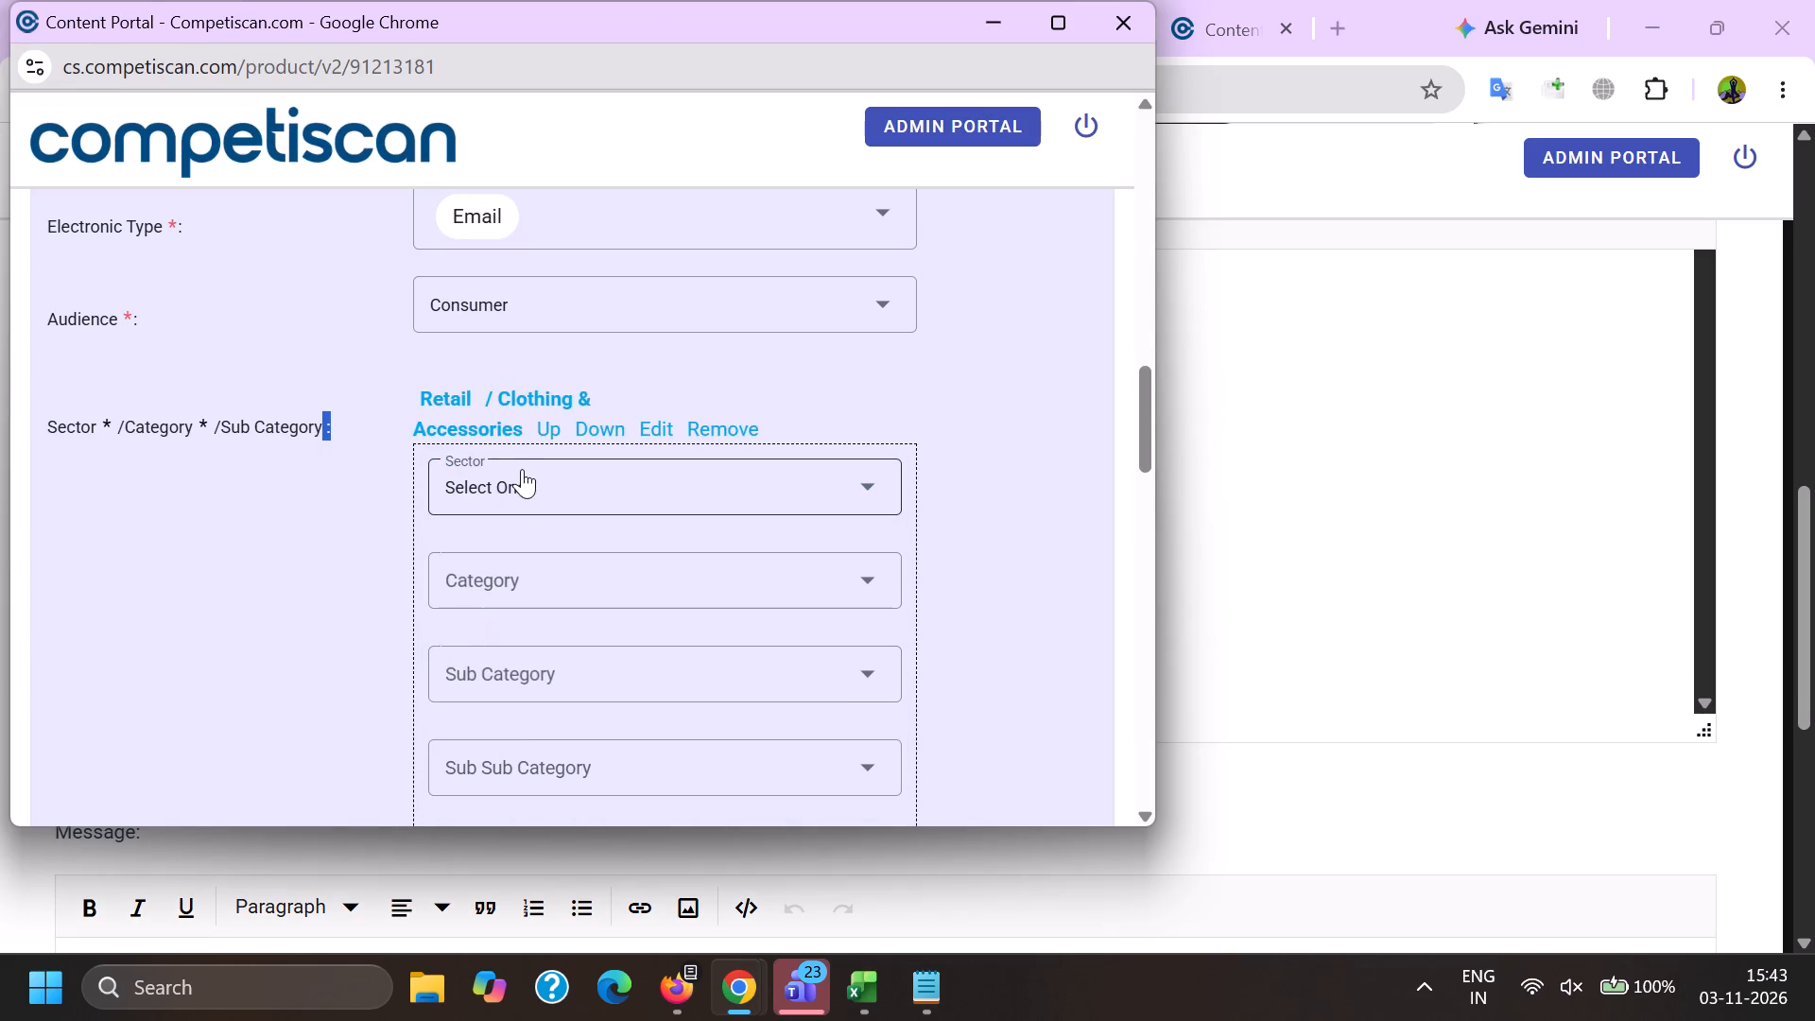
{"action": "scroll", "coordinate": [520, 740], "scroll_direction": "up", "scroll_amount": 6}
{"action": "left_click", "coordinate": [551, 636]}
{"action": "left_click_drag", "start_coordinate": [275, 625], "coordinate": [294, 627]}
{"action": "left_click", "coordinate": [452, 582]}
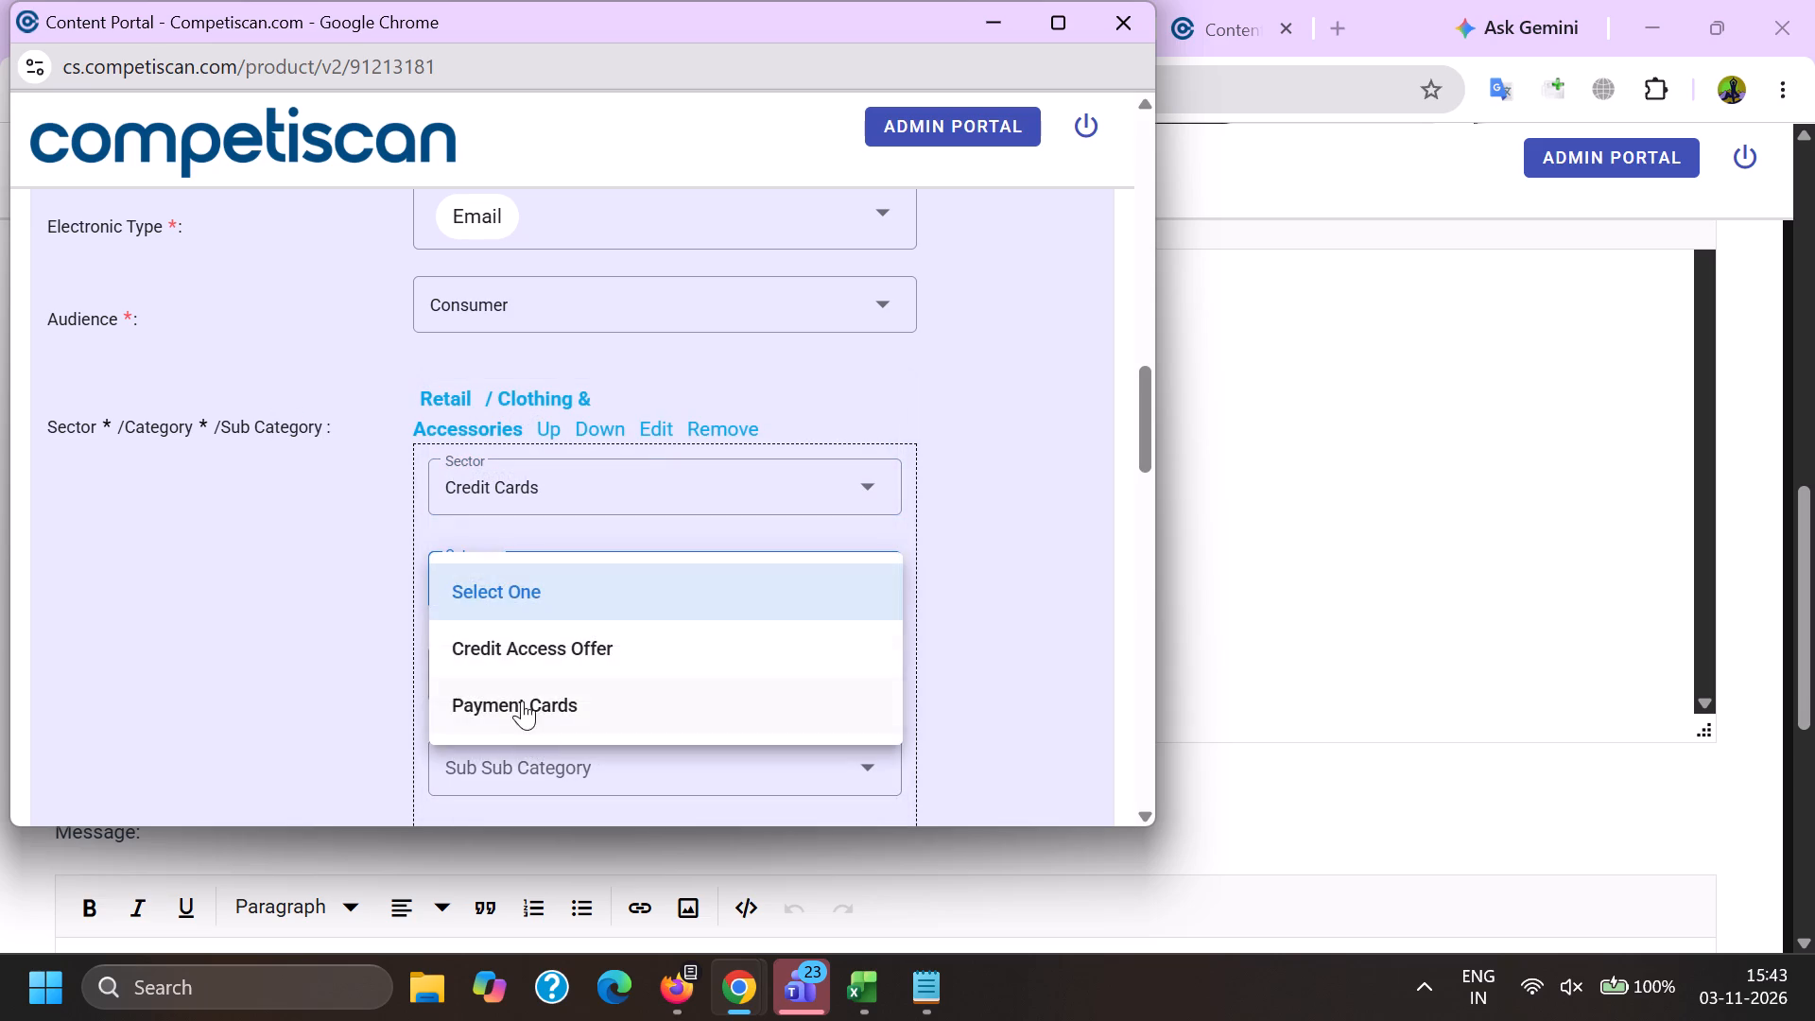
{"action": "left_click", "coordinate": [519, 695]}
{"action": "left_click", "coordinate": [485, 673]}
{"action": "scroll", "coordinate": [480, 384], "scroll_direction": "down", "scroll_amount": 3}
{"action": "scroll", "coordinate": [497, 606], "scroll_direction": "down", "scroll_amount": 5}
{"action": "left_click_drag", "start_coordinate": [561, 553], "coordinate": [526, 563]}
{"action": "left_click_drag", "start_coordinate": [236, 538], "coordinate": [273, 551]}
{"action": "left_click", "coordinate": [485, 418]}
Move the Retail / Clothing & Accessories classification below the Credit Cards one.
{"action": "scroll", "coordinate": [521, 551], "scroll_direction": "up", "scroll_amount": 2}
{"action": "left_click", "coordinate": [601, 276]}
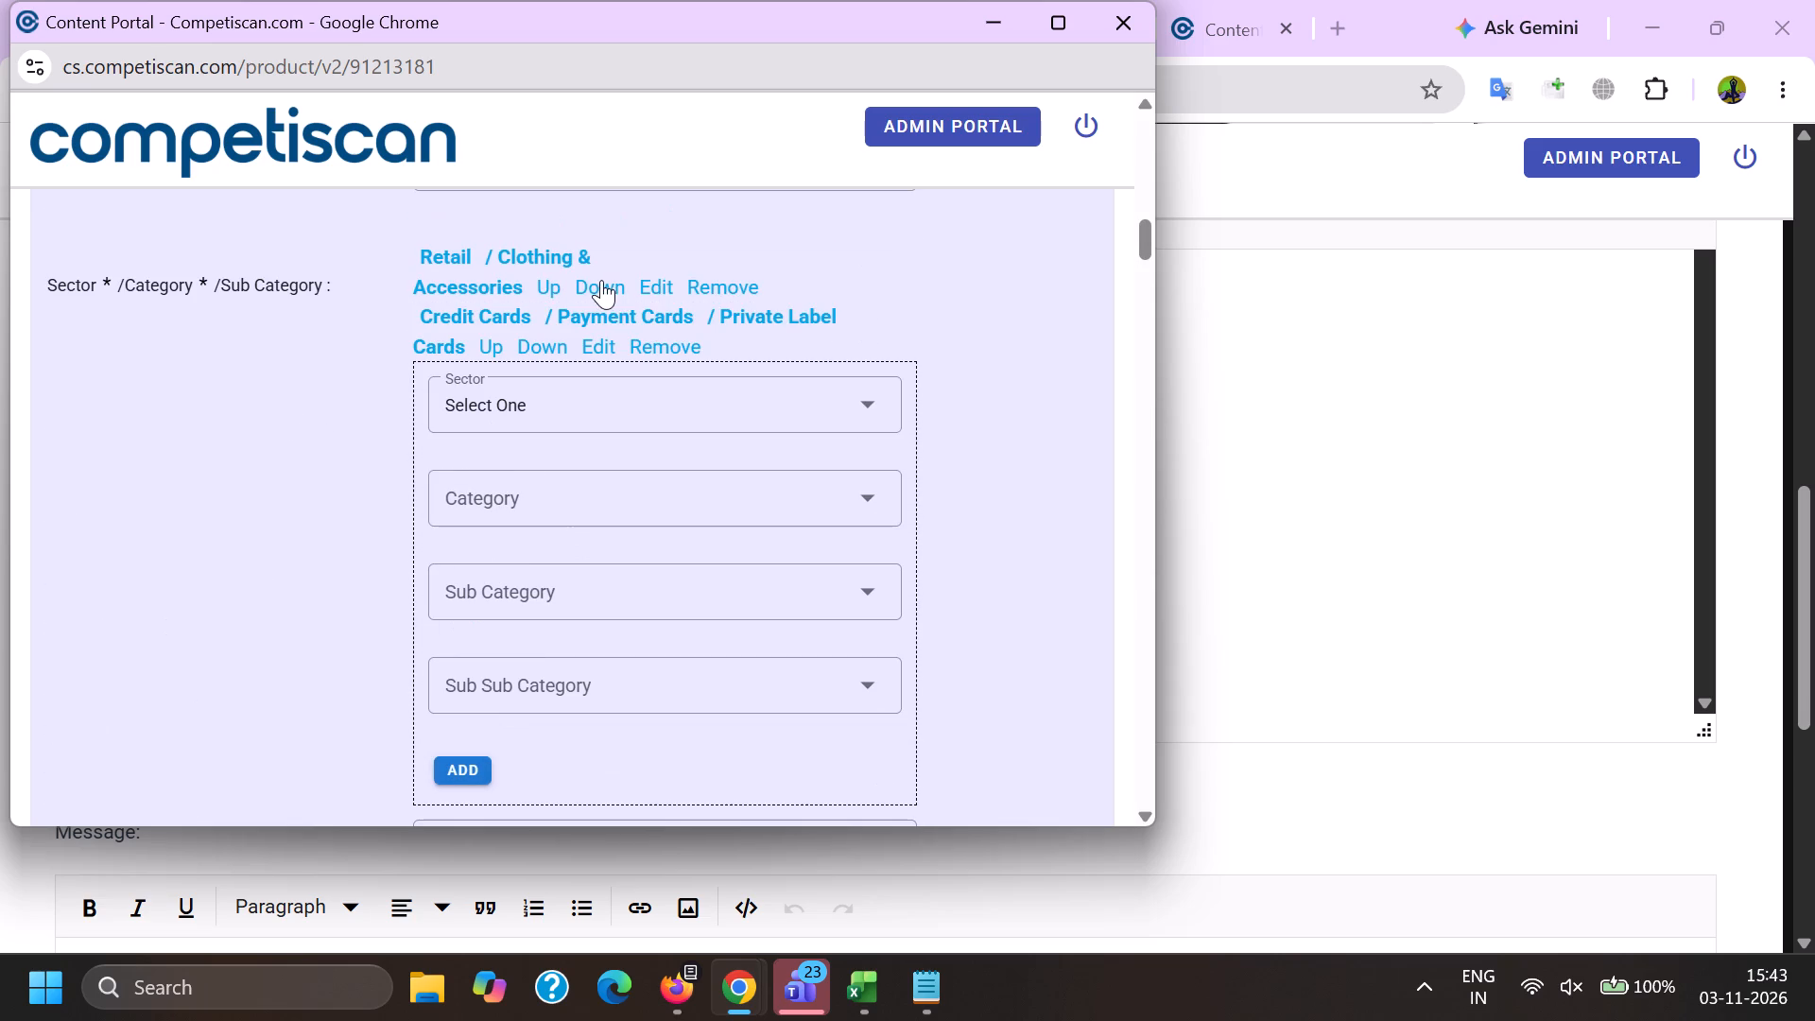
Set the offer origin to Provider/Bank and look up Macy's Card as the product name.
{"action": "scroll", "coordinate": [475, 575], "scroll_direction": "down", "scroll_amount": 3}
{"action": "left_click", "coordinate": [522, 446]}
{"action": "double_click", "coordinate": [530, 540]}
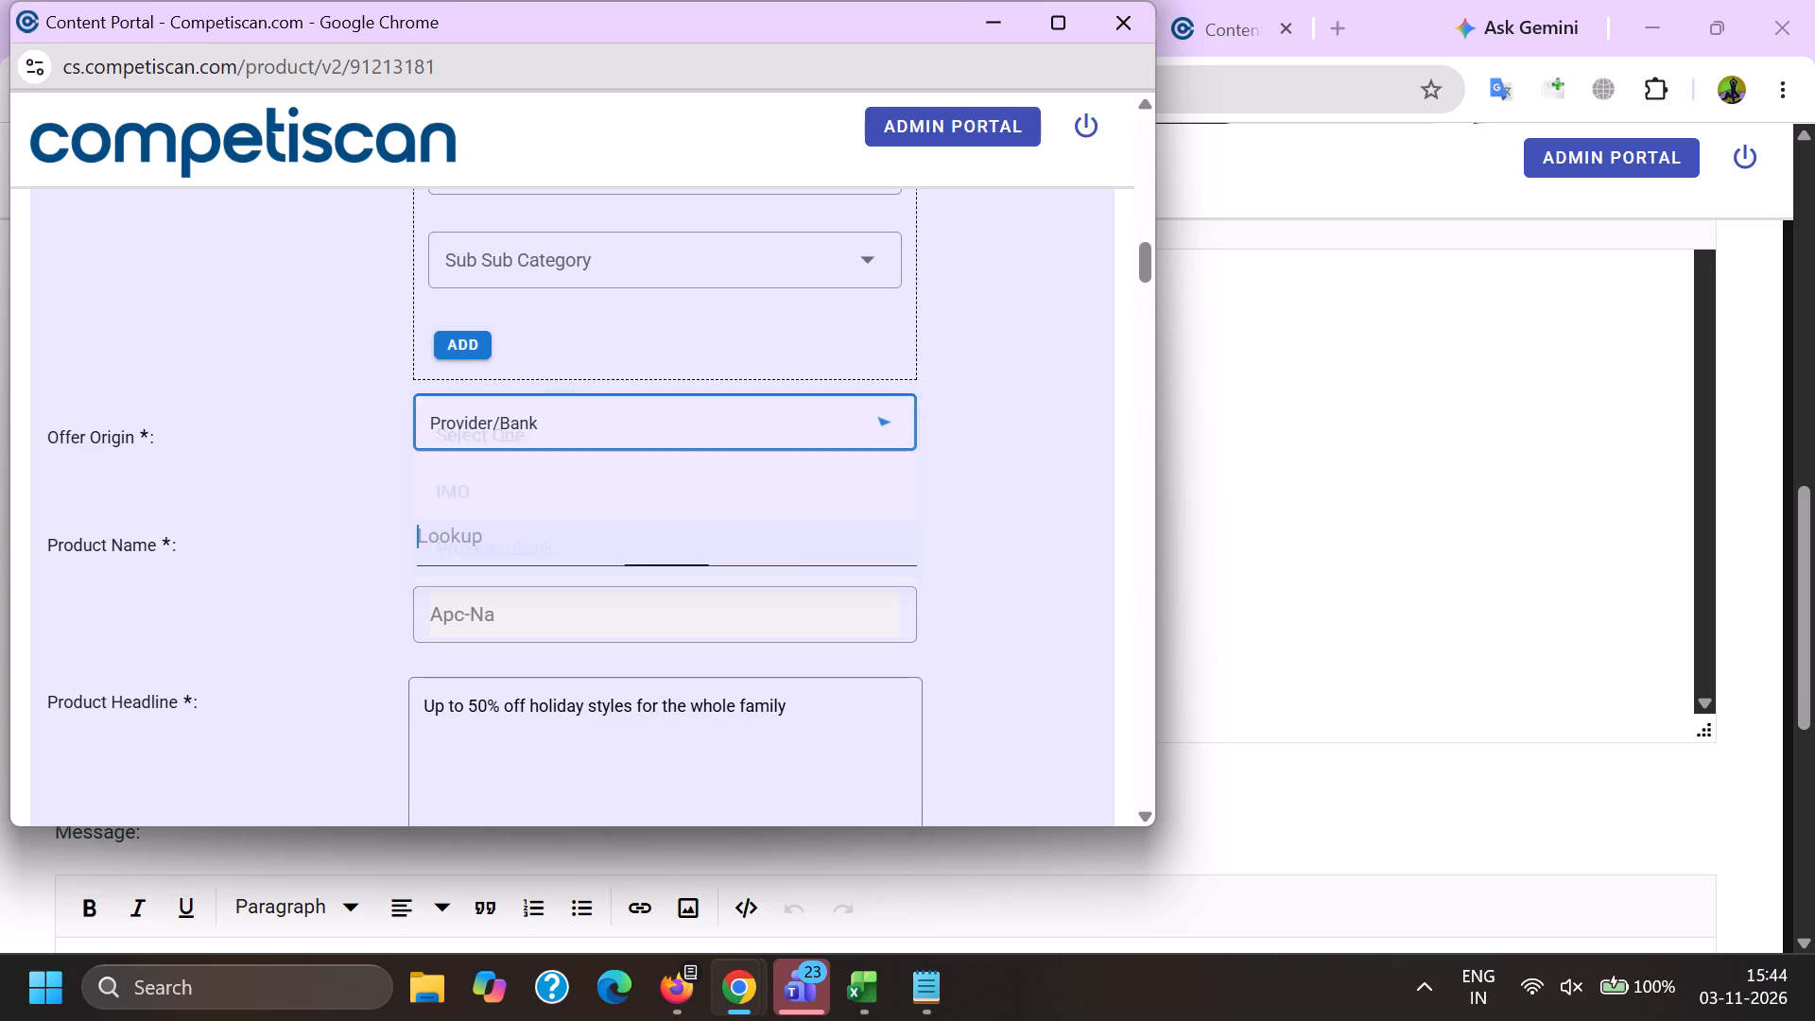
{"action": "key", "text": "ctrl+v"}
{"action": "left_click", "coordinate": [522, 679]}
Move the Credit Cards classification down below the Retail / Clothing & Accessories one.
{"action": "scroll", "coordinate": [522, 672], "scroll_direction": "up", "scroll_amount": 5}
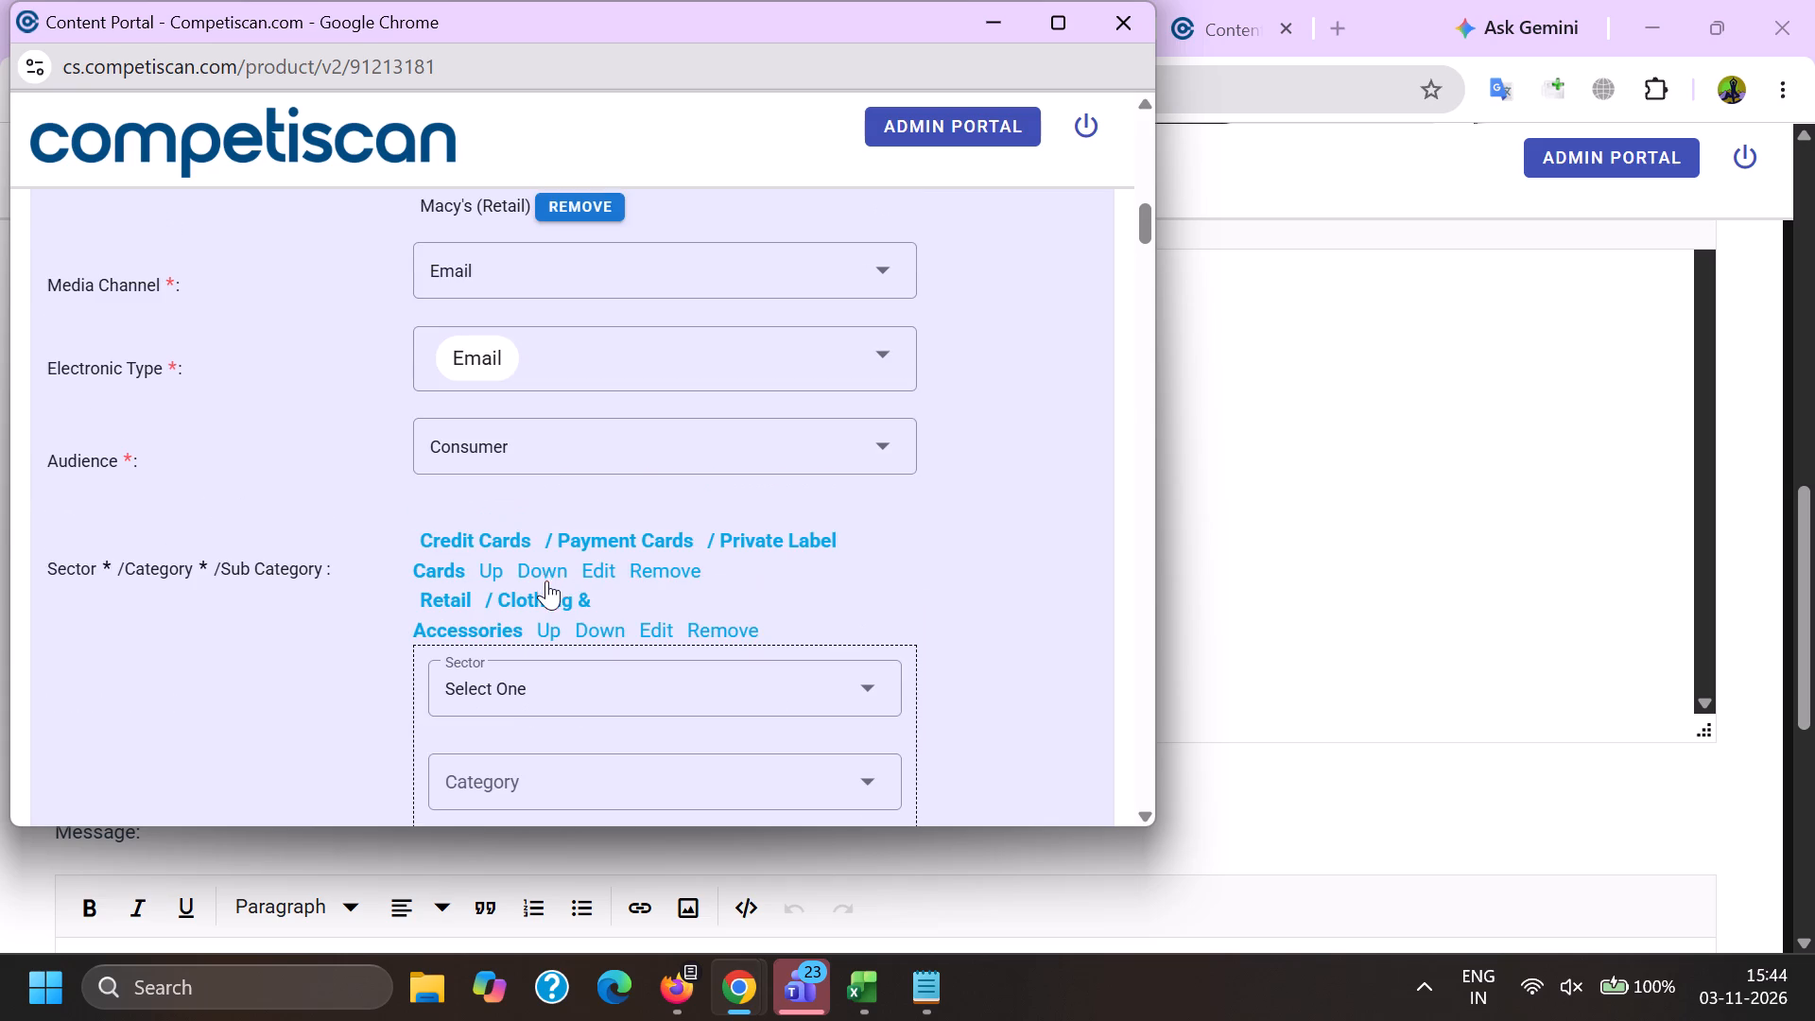
{"action": "left_click", "coordinate": [546, 579]}
Replace the product headline with the email's subject, "Up to 50% off holiday styles for the whole family".
{"action": "scroll", "coordinate": [549, 487], "scroll_direction": "down", "scroll_amount": 4}
{"action": "left_click_drag", "start_coordinate": [815, 771], "coordinate": [5, 769]}
{"action": "key", "text": "BackSpace"}
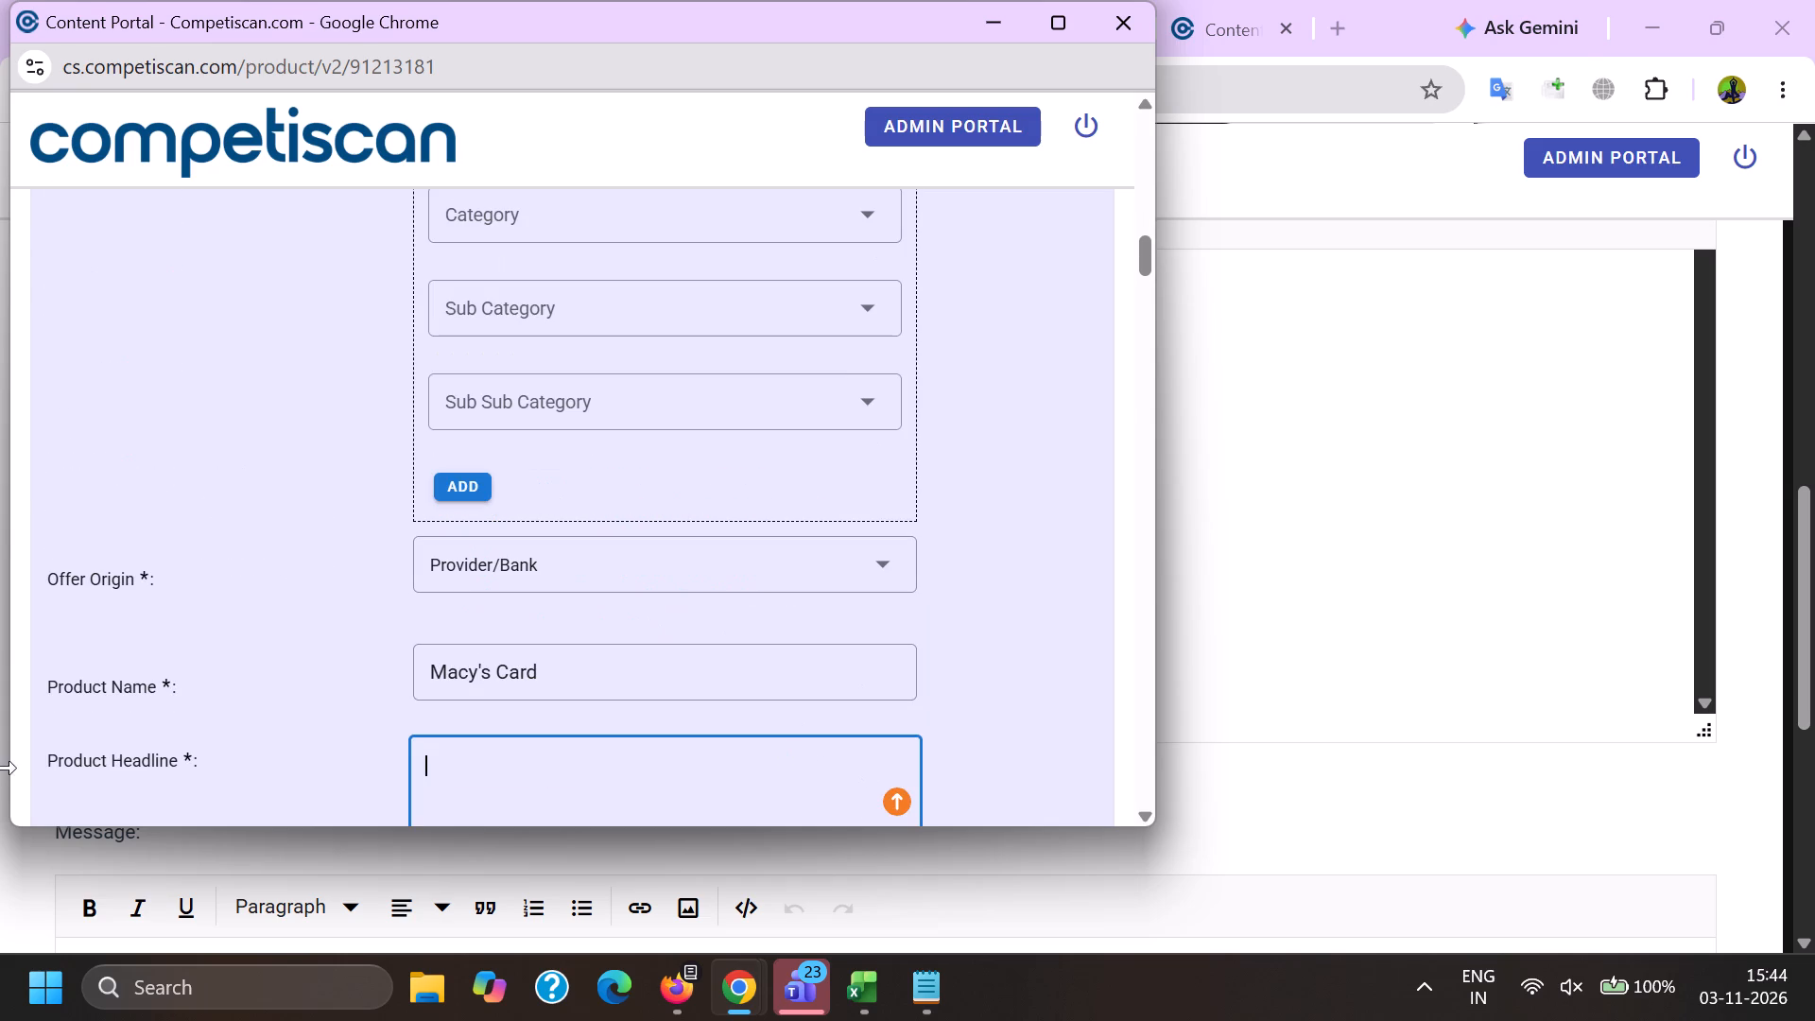
{"action": "key", "text": "alt+Tab"}
{"action": "scroll", "coordinate": [202, 707], "scroll_direction": "up", "scroll_amount": 10}
{"action": "scroll", "coordinate": [206, 587], "scroll_direction": "up", "scroll_amount": 4}
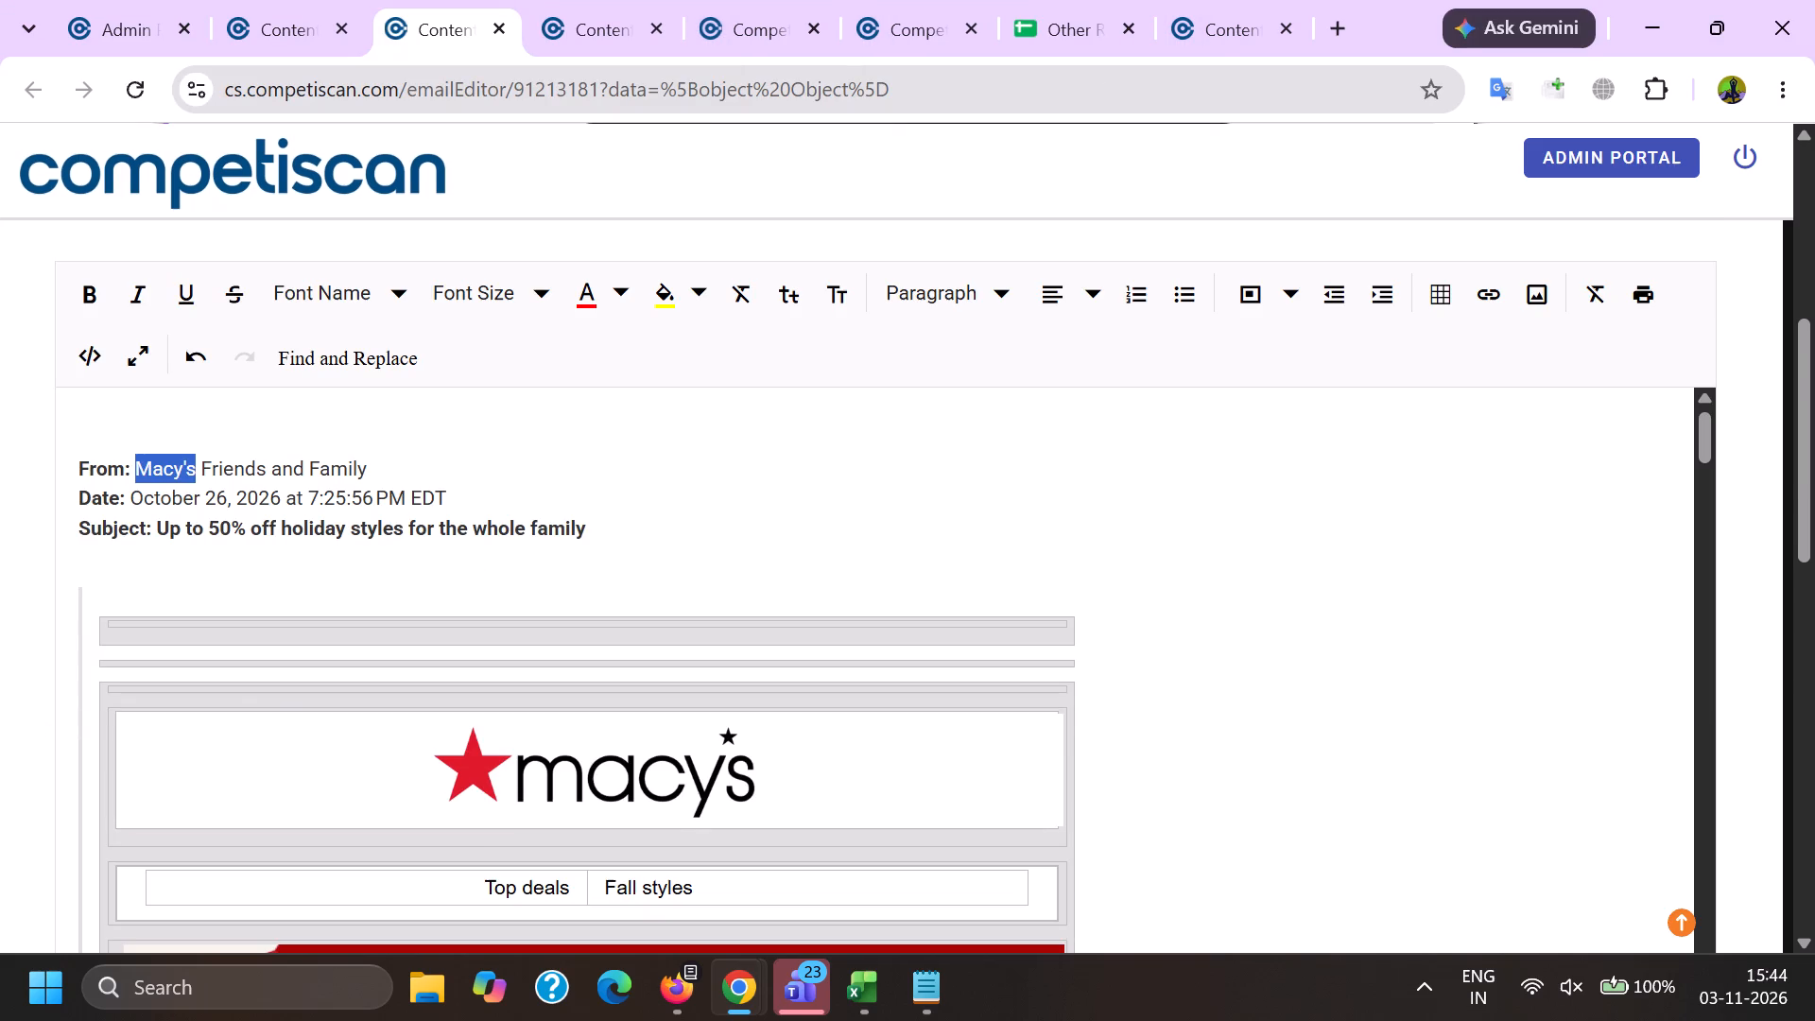
{"action": "left_click_drag", "start_coordinate": [156, 523], "coordinate": [597, 551]}
{"action": "key", "text": "ctrl+c"}
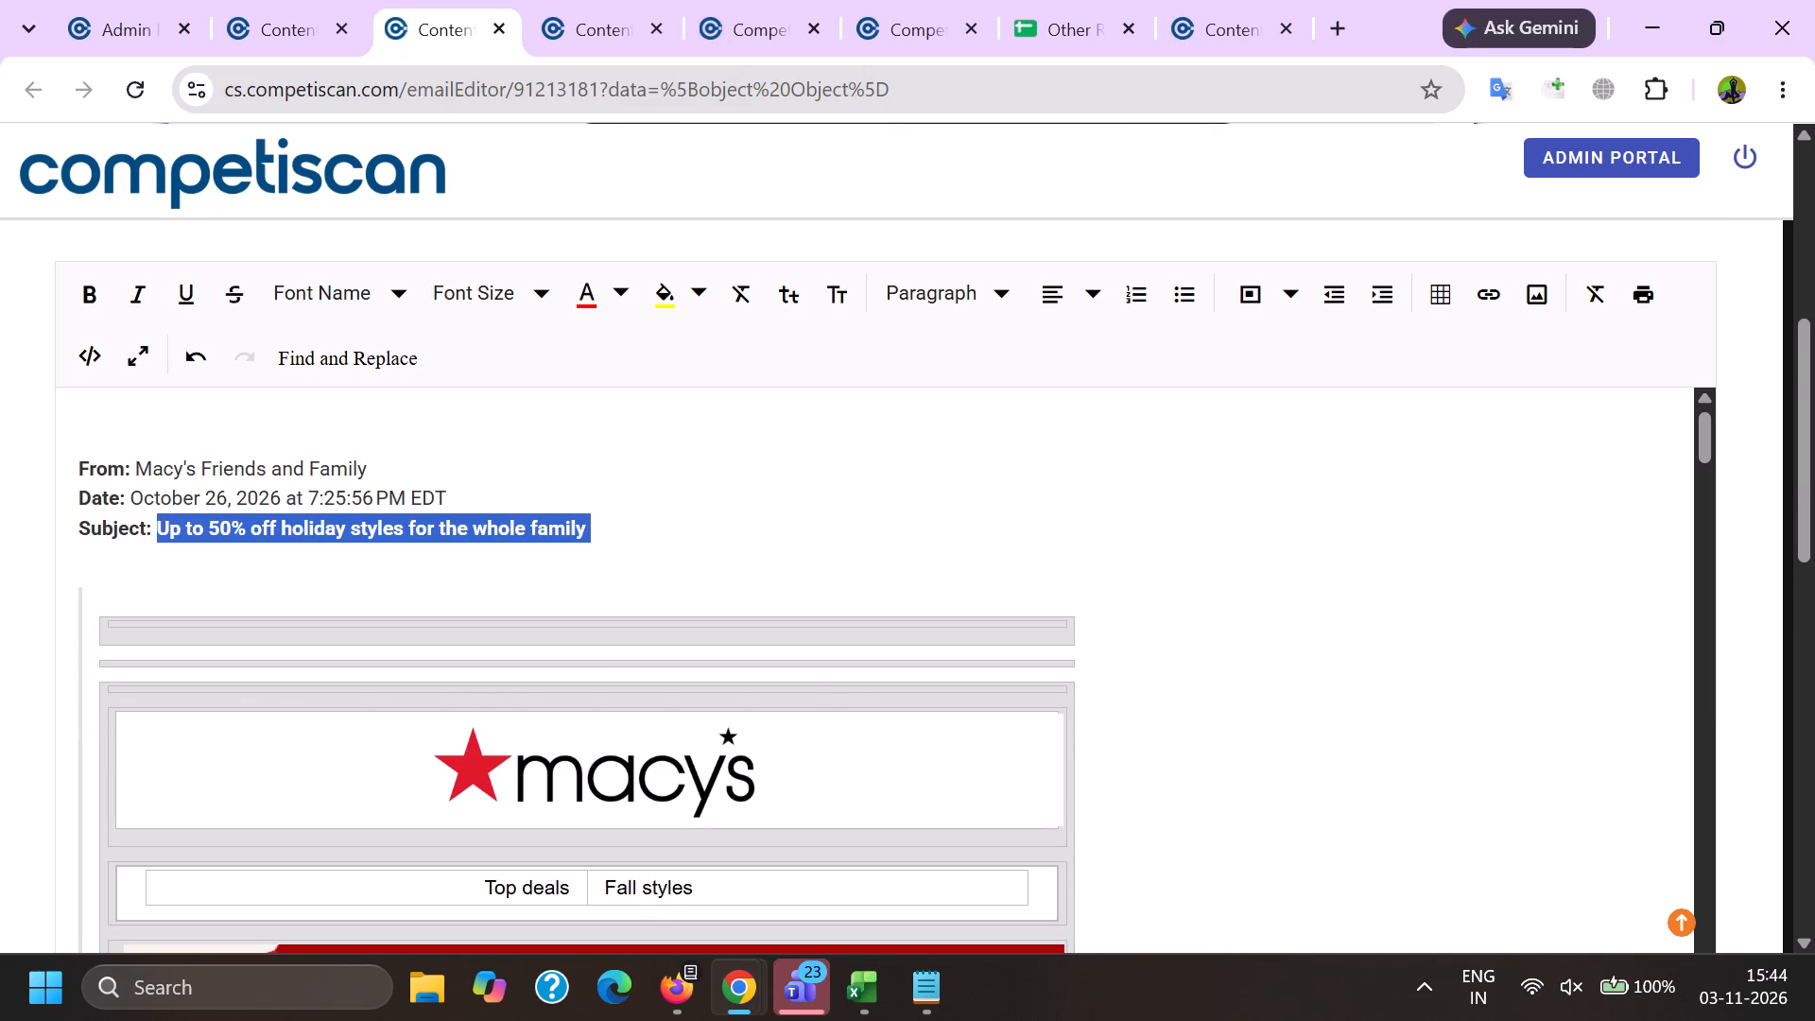
{"action": "key", "text": "alt+Tab"}
{"action": "key", "text": "ctrl+v"}
{"action": "key", "text": "BackSpace"}
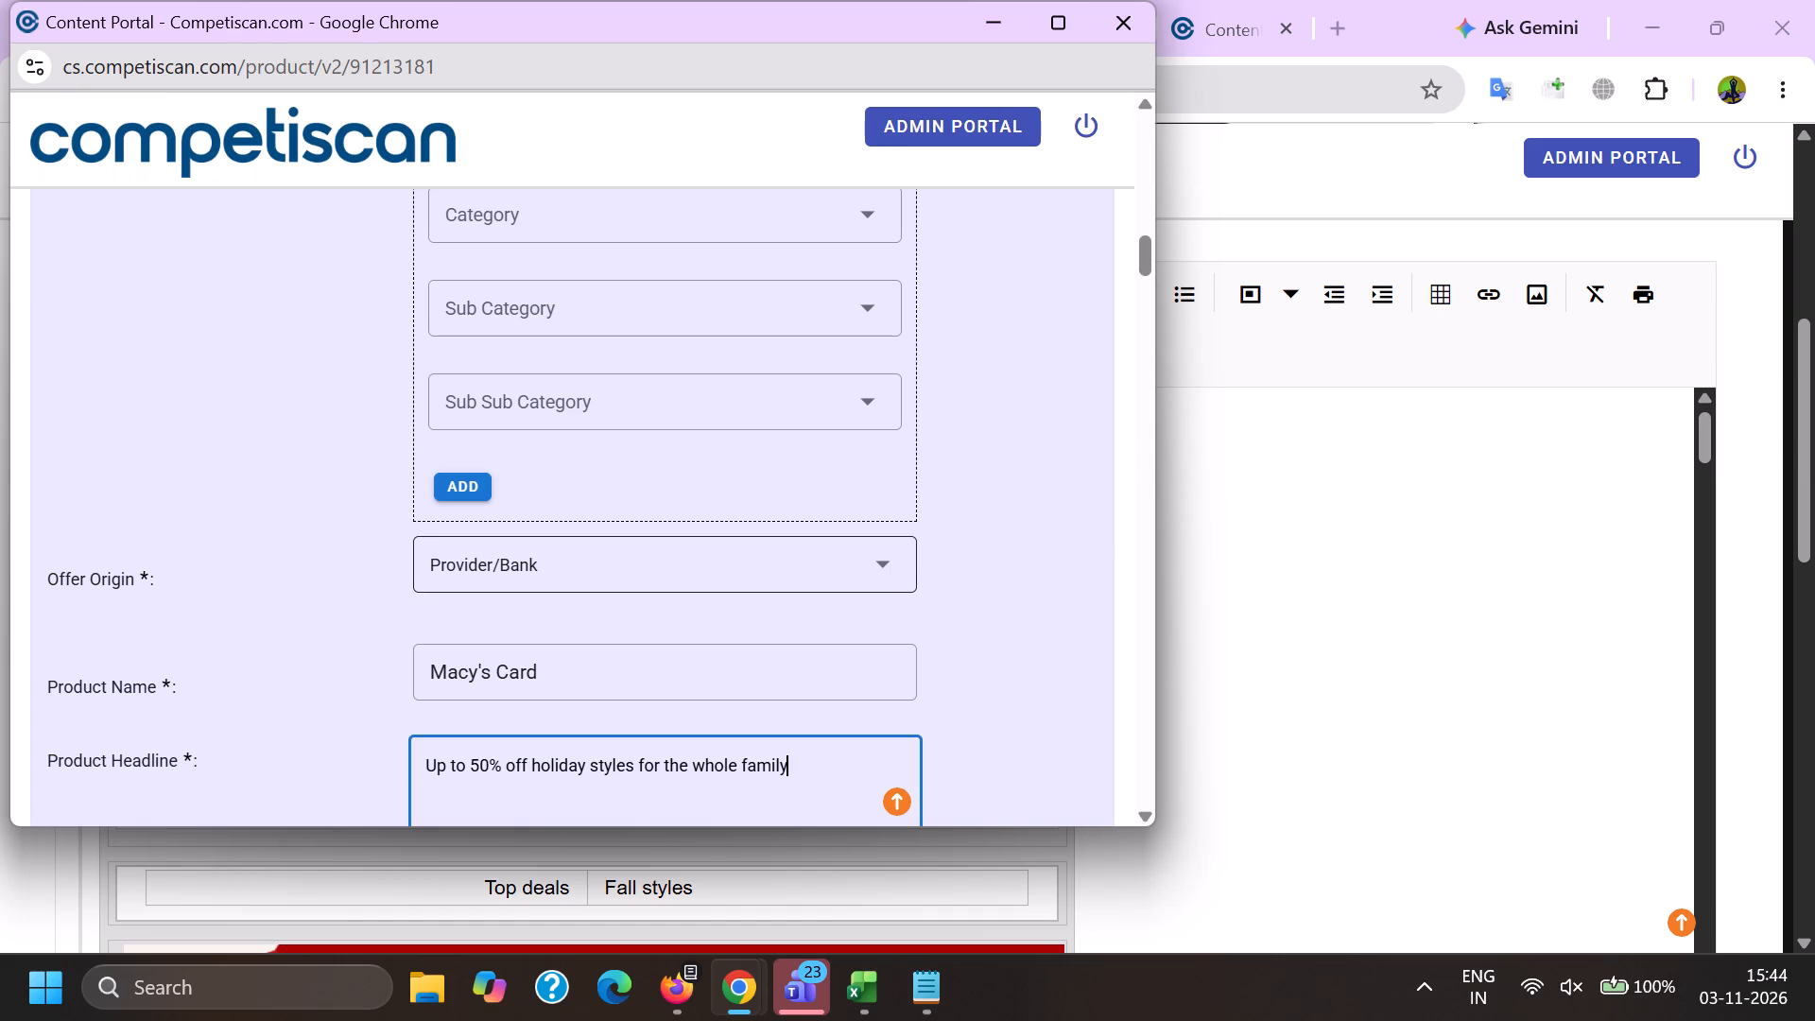
Append "Get 30% OFF macys.com today with a new Macy's Card, up to $100" to the headline, copied from the other Macy's product form.
{"action": "key", "text": "period"}
{"action": "key", "text": "space"}
{"action": "key", "text": "alt+Tab"}
{"action": "left_click", "coordinate": [1228, 0]}
{"action": "scroll", "coordinate": [1152, 530], "scroll_direction": "up", "scroll_amount": 4}
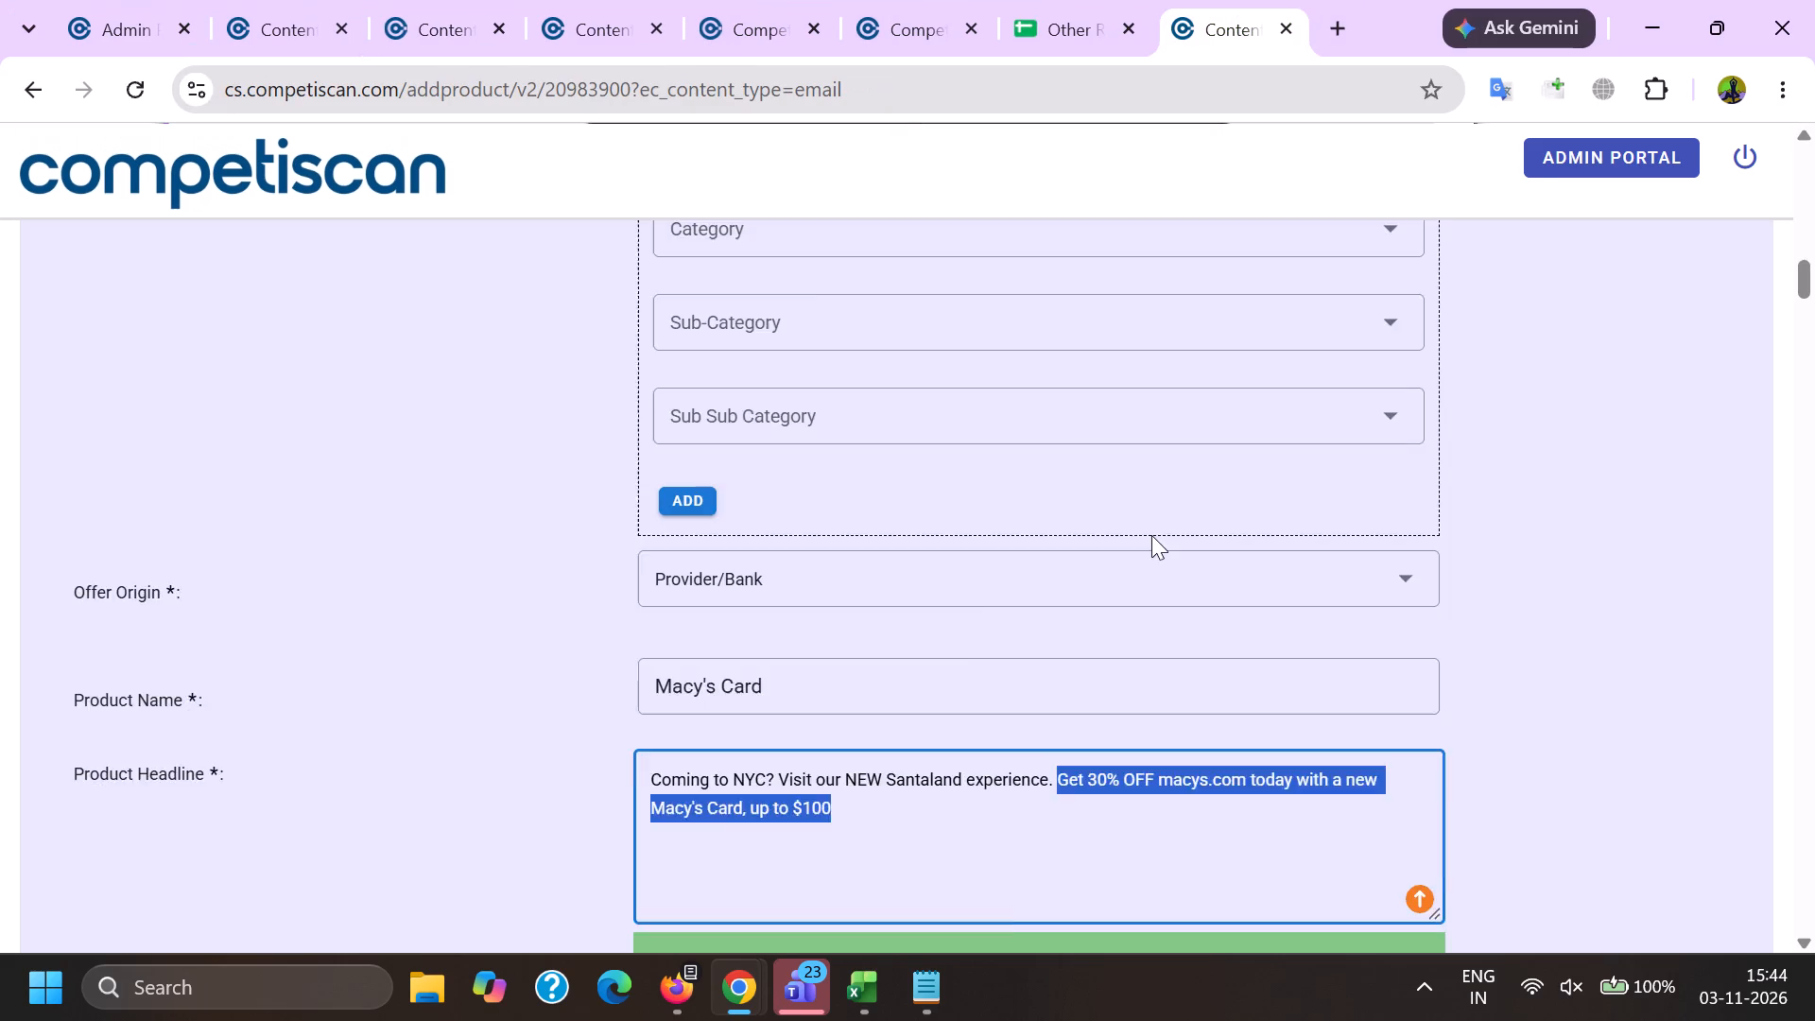
{"action": "scroll", "coordinate": [1151, 535], "scroll_direction": "up", "scroll_amount": 2}
{"action": "key", "text": "ctrl+c"}
{"action": "key", "text": "alt+Tab"}
{"action": "key", "text": "ctrl+v"}
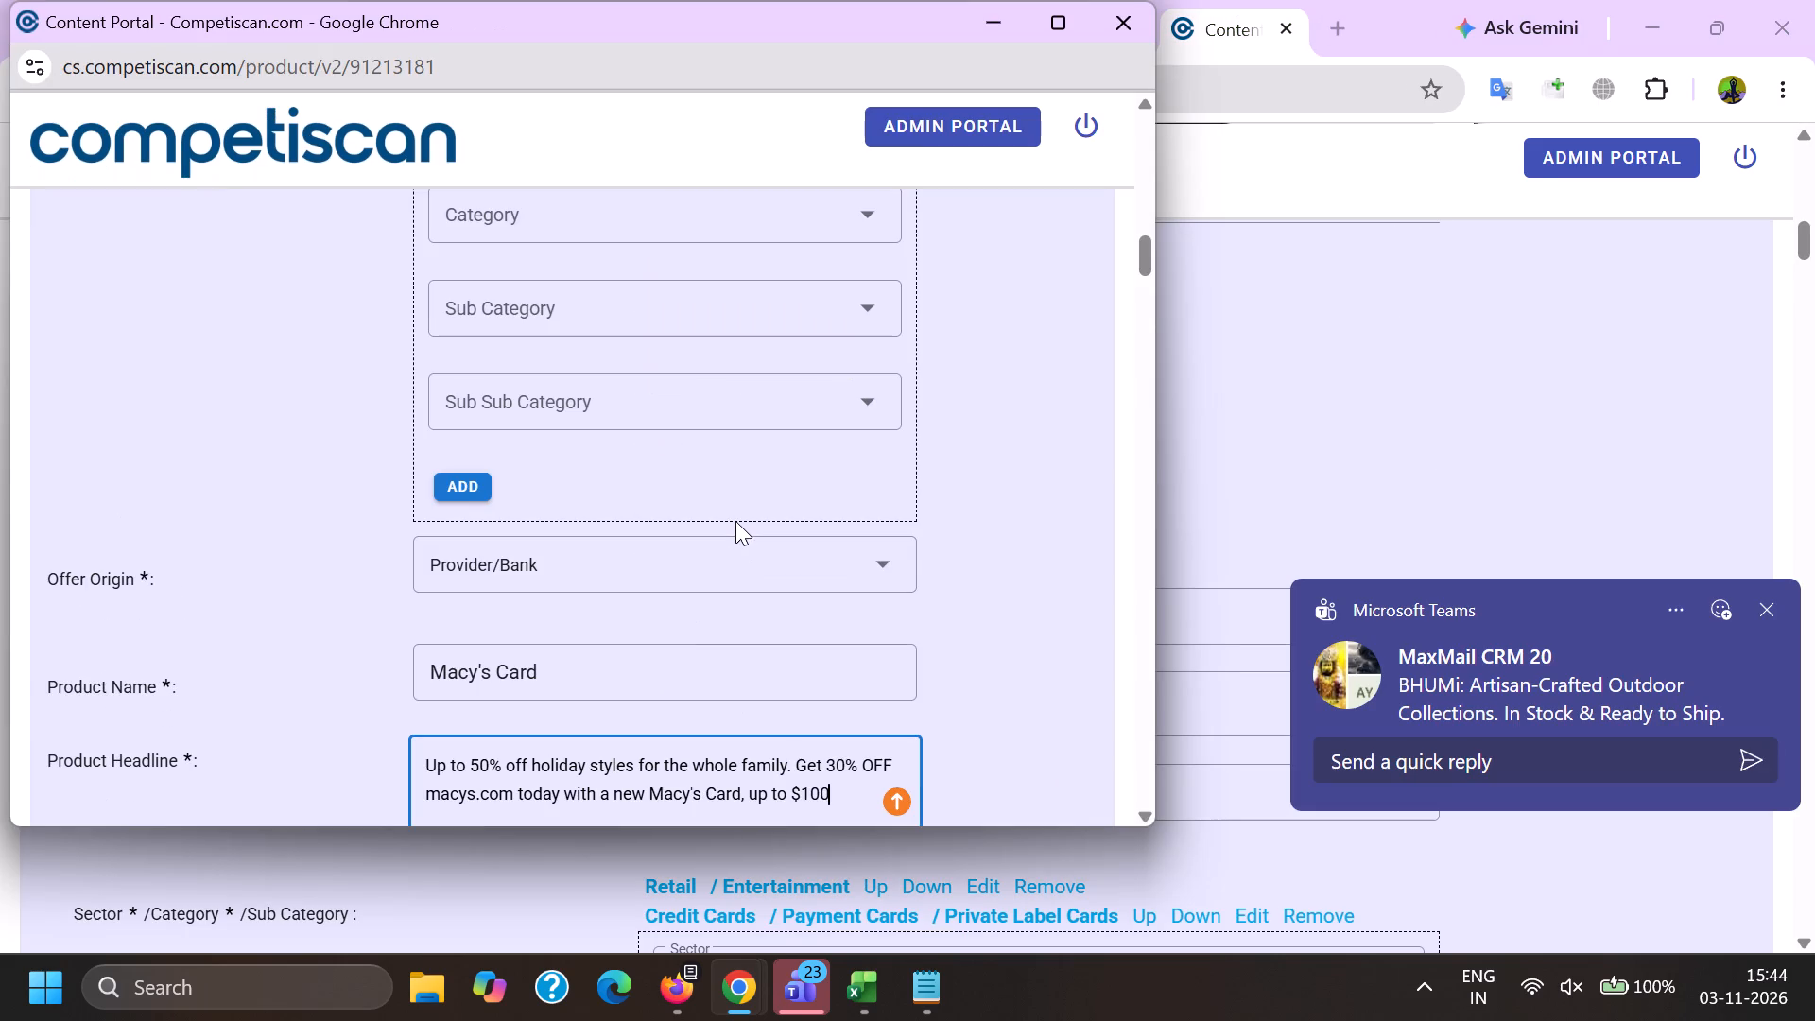
Set the response mechanism to URL/Website and the mailing type to Acquisition.
{"action": "scroll", "coordinate": [584, 461], "scroll_direction": "down", "scroll_amount": 6}
{"action": "left_click", "coordinate": [526, 568]}
{"action": "scroll", "coordinate": [562, 190], "scroll_direction": "down", "scroll_amount": 2}
{"action": "scroll", "coordinate": [581, 606], "scroll_direction": "down", "scroll_amount": 5}
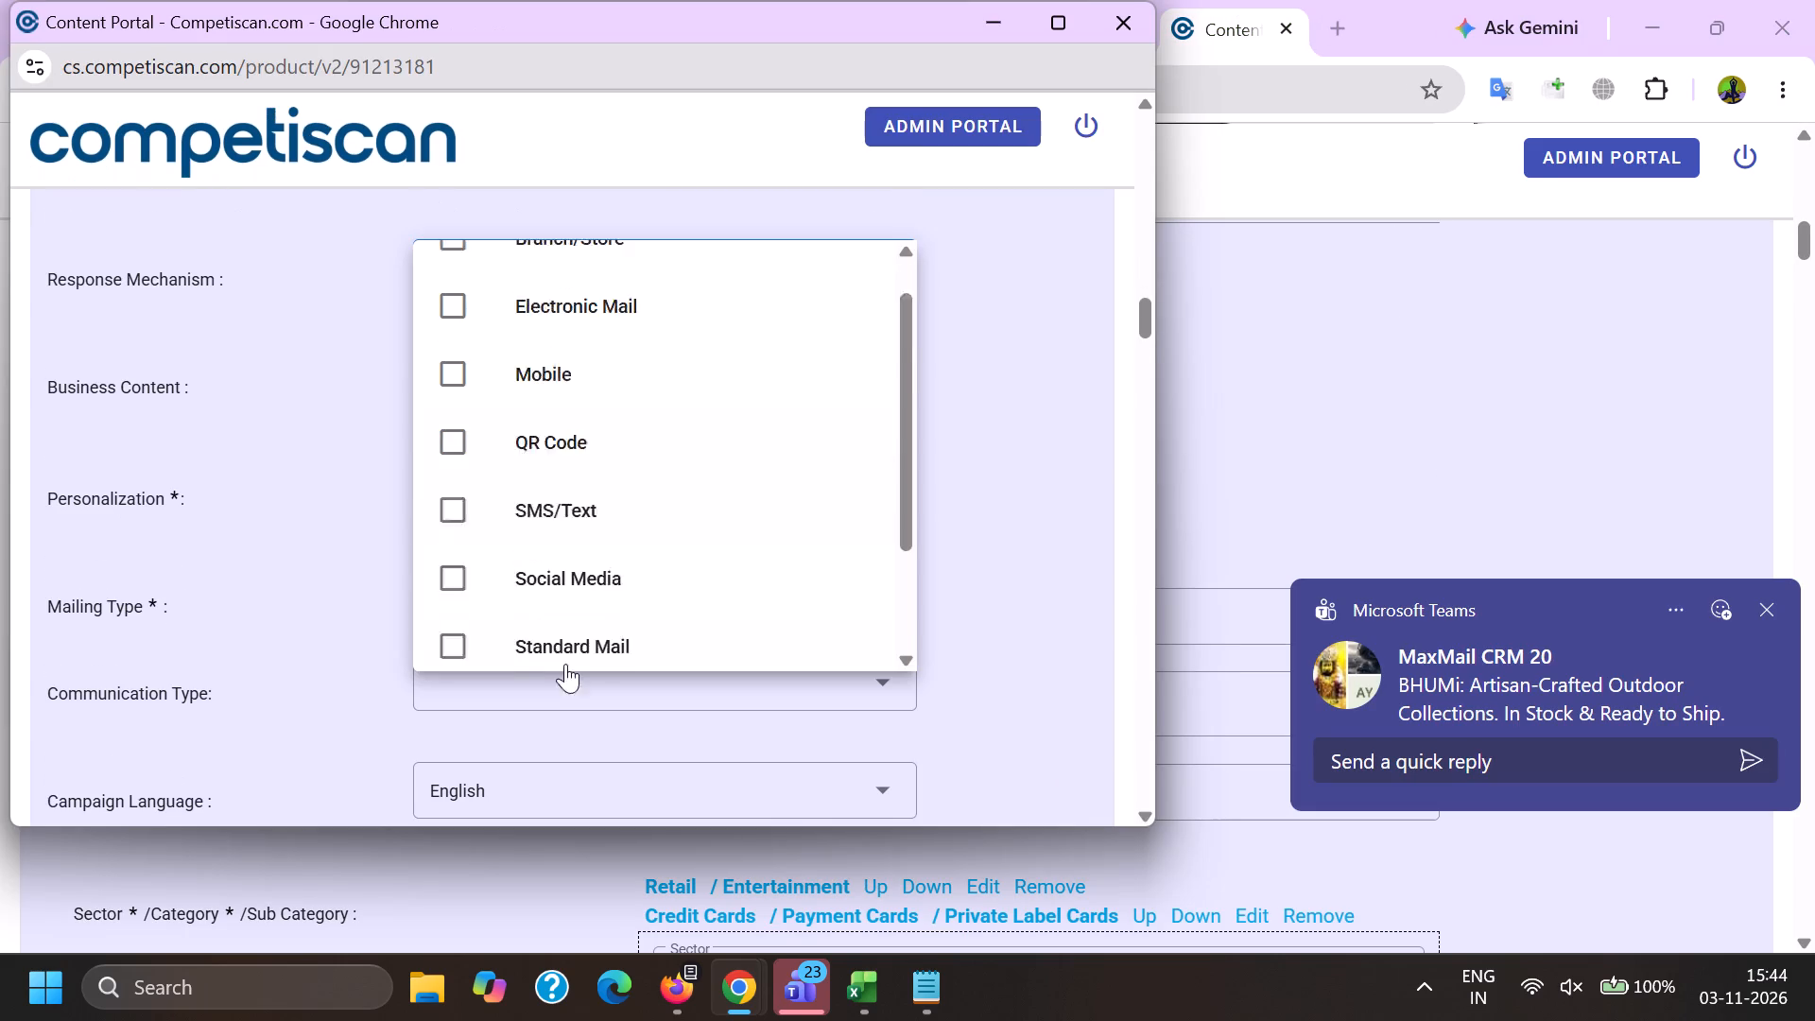
{"action": "left_click", "coordinate": [573, 626]}
{"action": "left_click", "coordinate": [275, 596]}
{"action": "left_click", "coordinate": [508, 609]}
{"action": "left_click", "coordinate": [513, 494]}
{"action": "left_click_drag", "start_coordinate": [312, 580], "coordinate": [312, 579]}
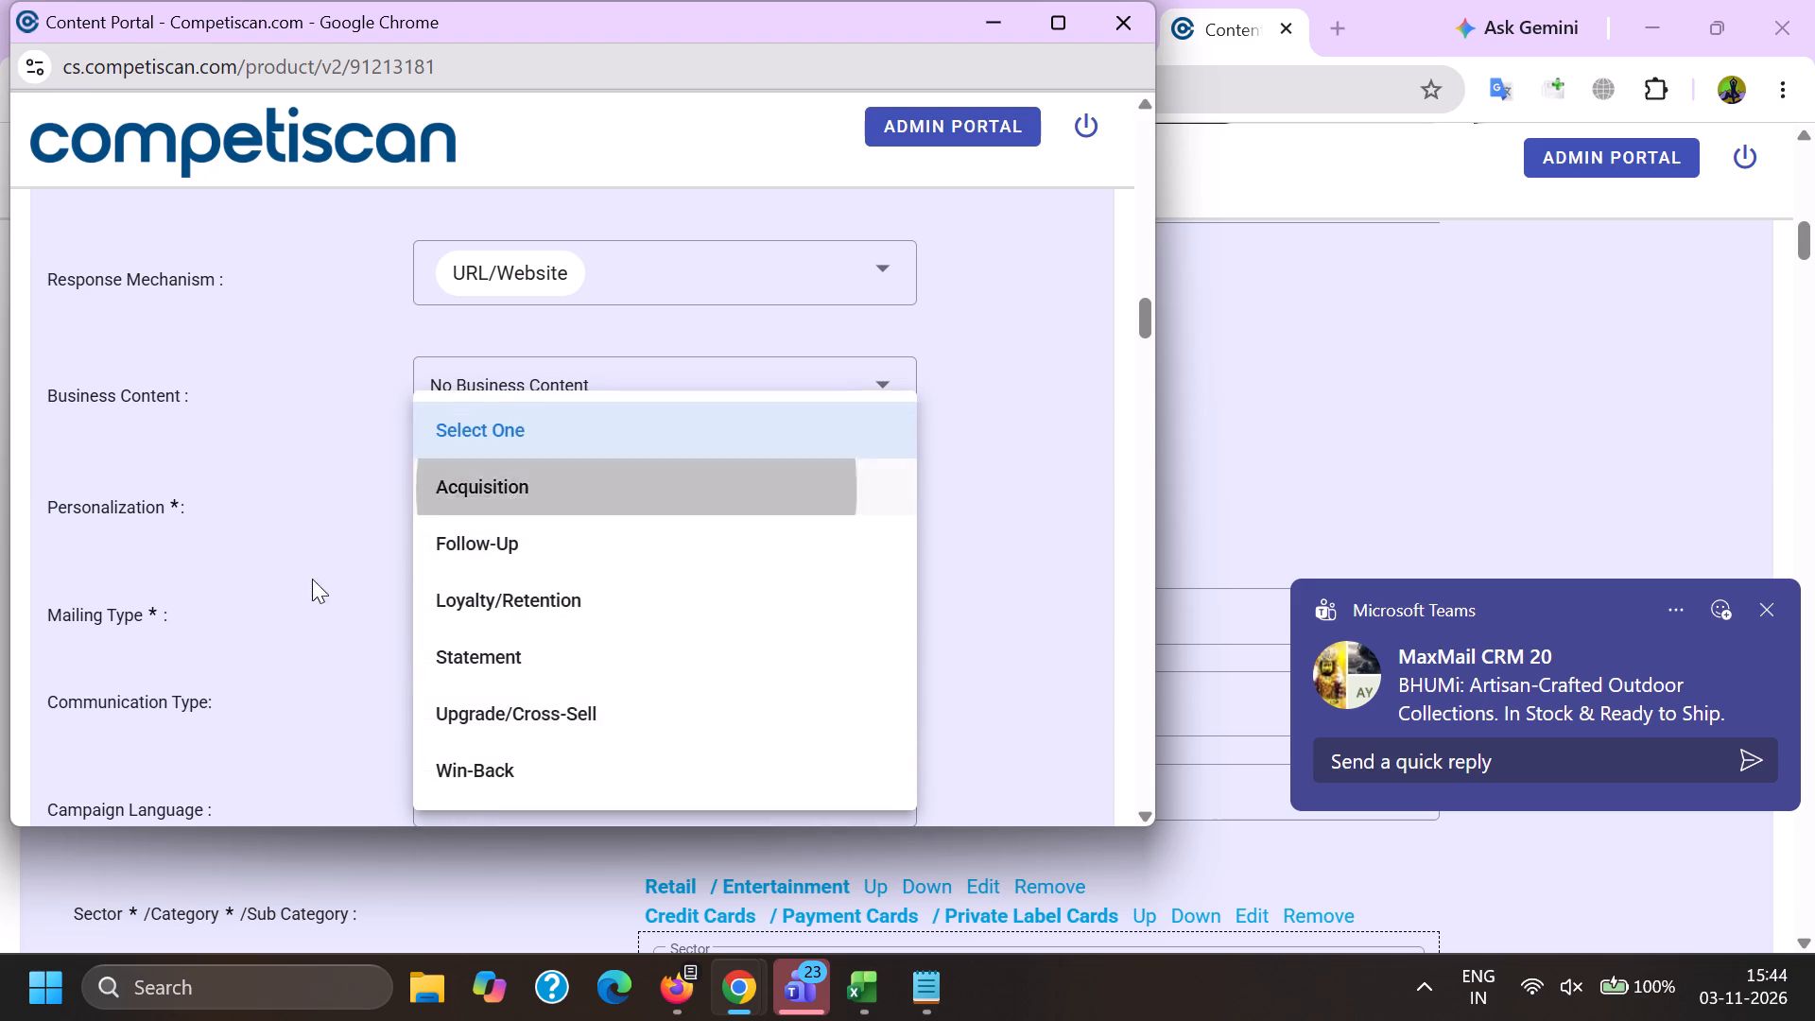
{"action": "left_click_drag", "start_coordinate": [312, 579], "coordinate": [327, 599]}
Set the communication types to Bonuses/Contests/Incentives and Co-Brand, leaving Brand Awareness unselected.
{"action": "left_click", "coordinate": [503, 695]}
{"action": "scroll", "coordinate": [518, 356], "scroll_direction": "down", "scroll_amount": 3}
{"action": "left_click", "coordinate": [543, 521]}
{"action": "left_click", "coordinate": [538, 495]}
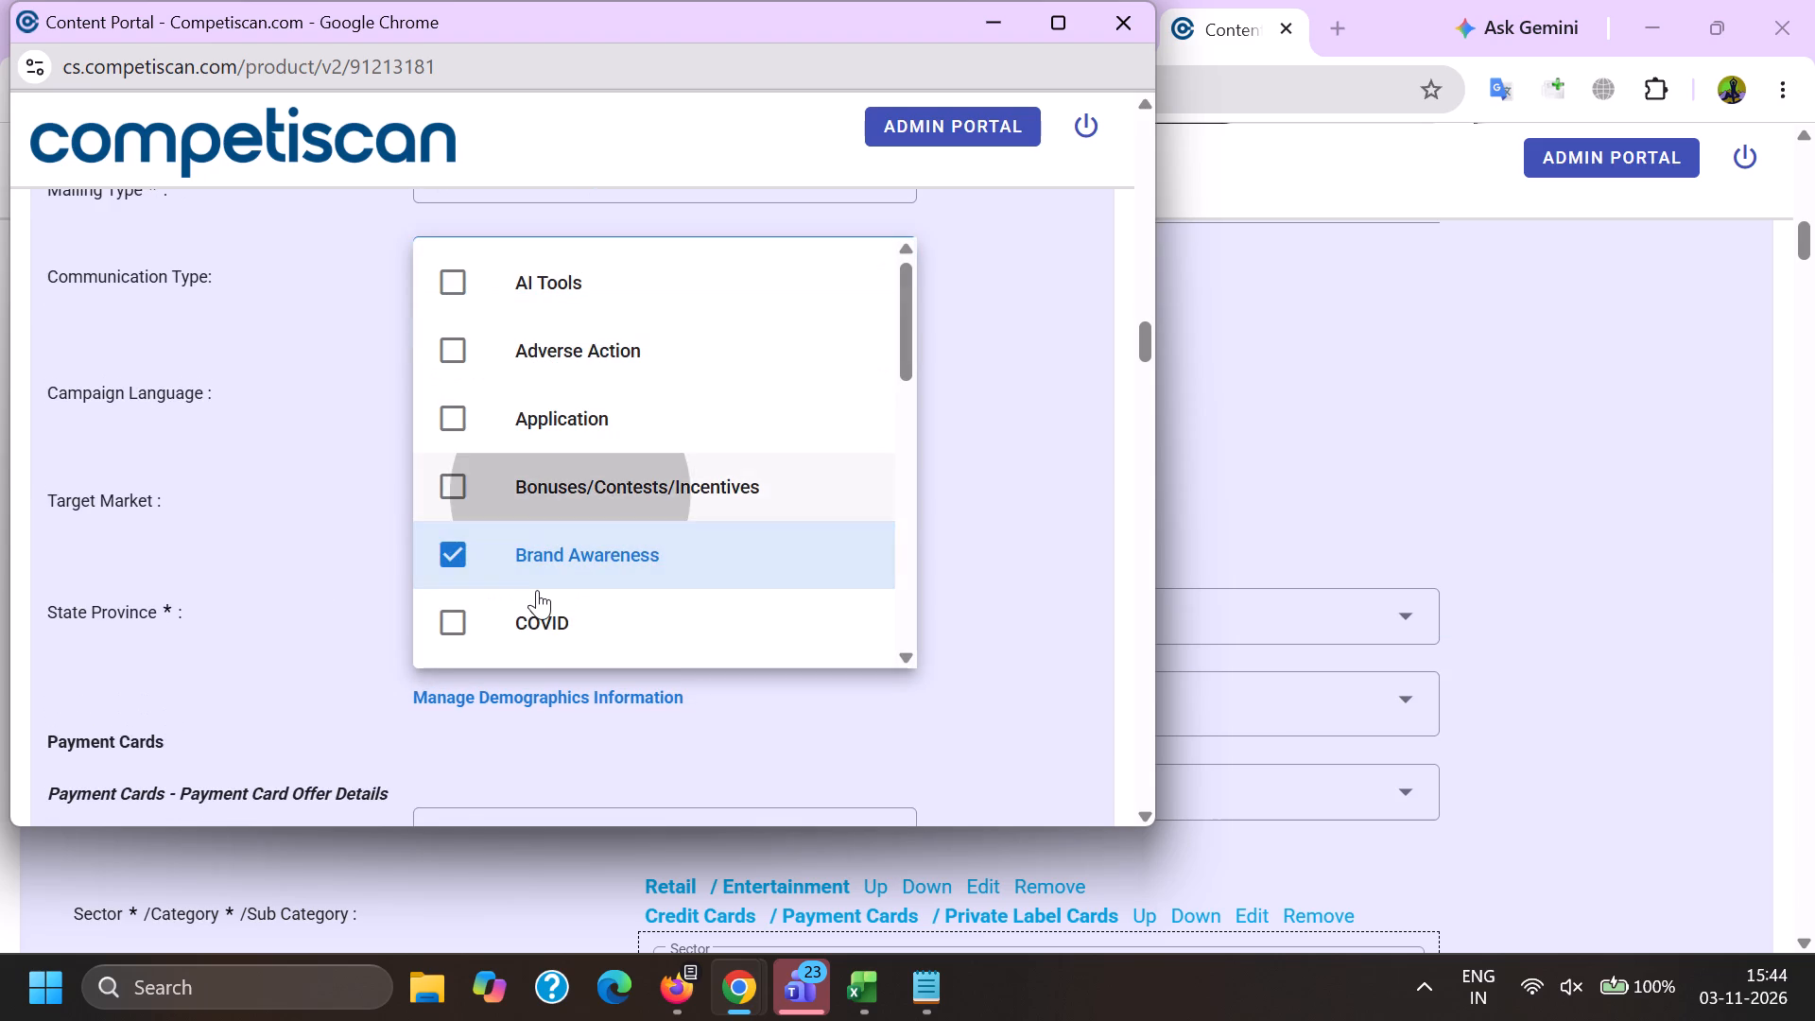
{"action": "left_click", "coordinate": [537, 583]}
{"action": "scroll", "coordinate": [537, 560], "scroll_direction": "down", "scroll_amount": 4}
{"action": "left_click", "coordinate": [570, 452]}
{"action": "scroll", "coordinate": [573, 448], "scroll_direction": "down", "scroll_amount": 6}
{"action": "left_click_drag", "start_coordinate": [372, 499], "coordinate": [374, 509]}
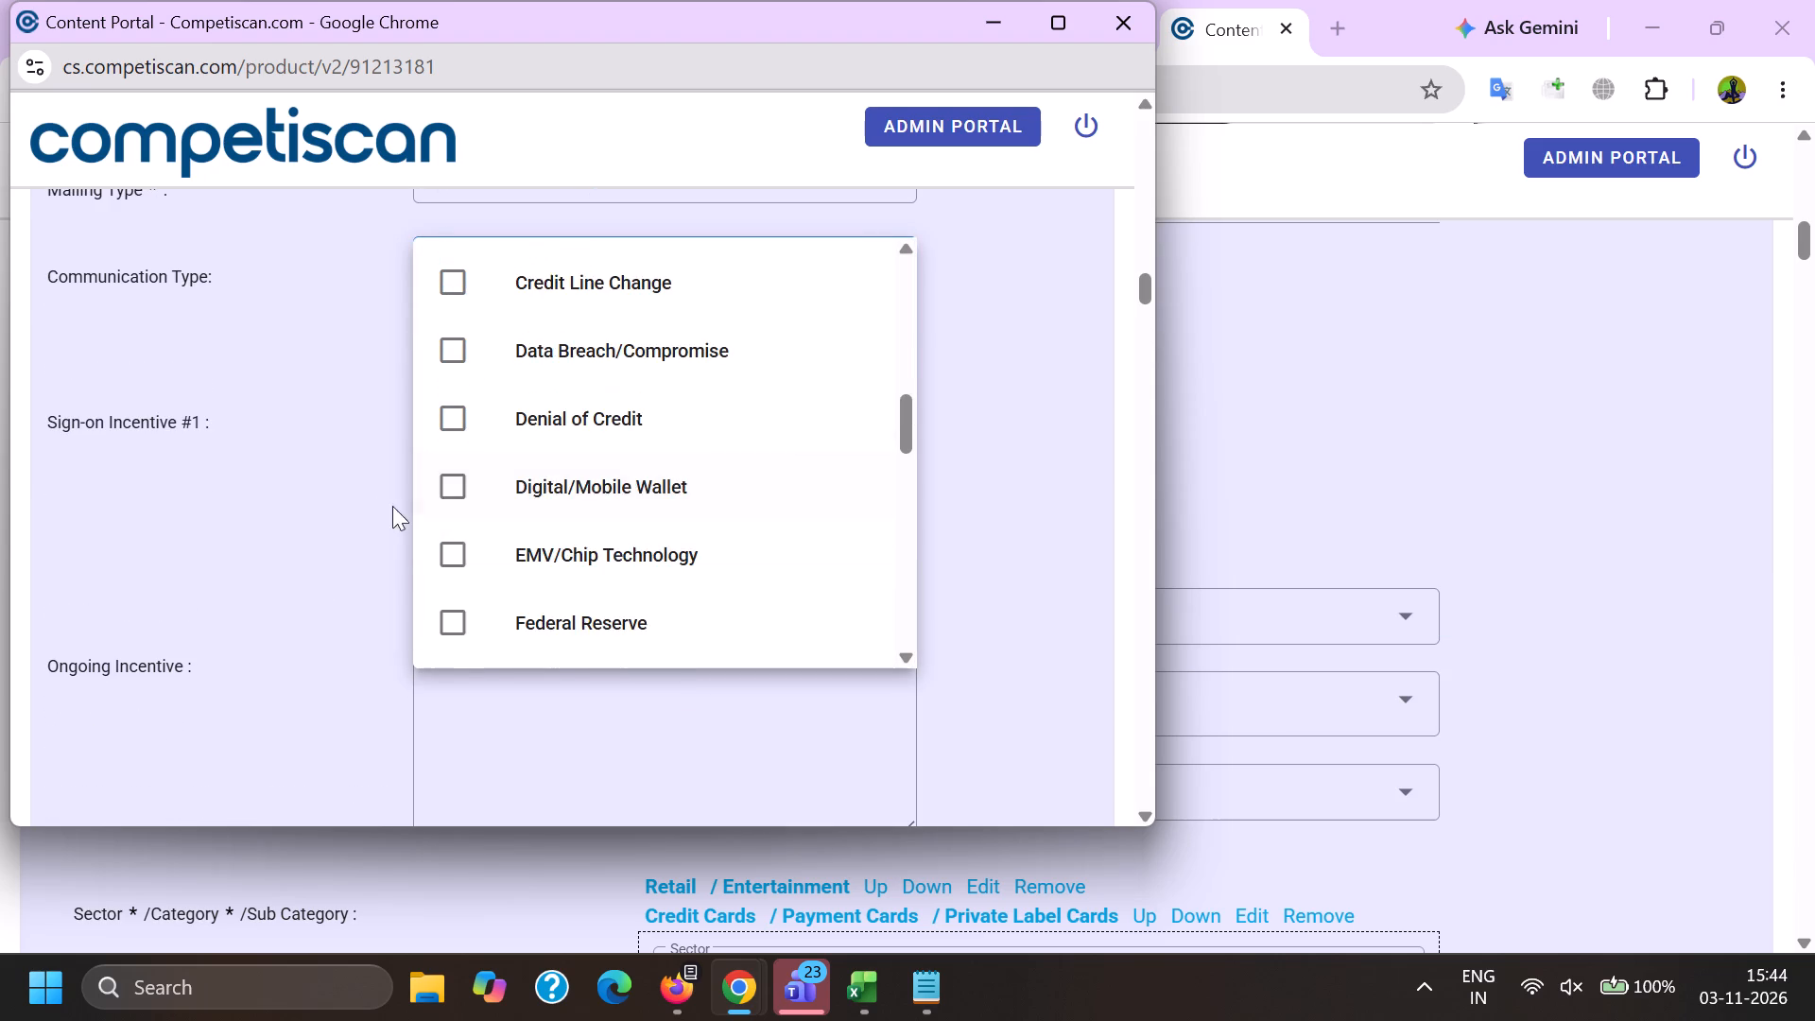
Fill Sign-on Incentive #1 with "30% OFF macys.com today with a new Macy's Card, up to $100".
{"action": "left_click", "coordinate": [544, 478]}
{"action": "key", "text": "ctrl+v"}
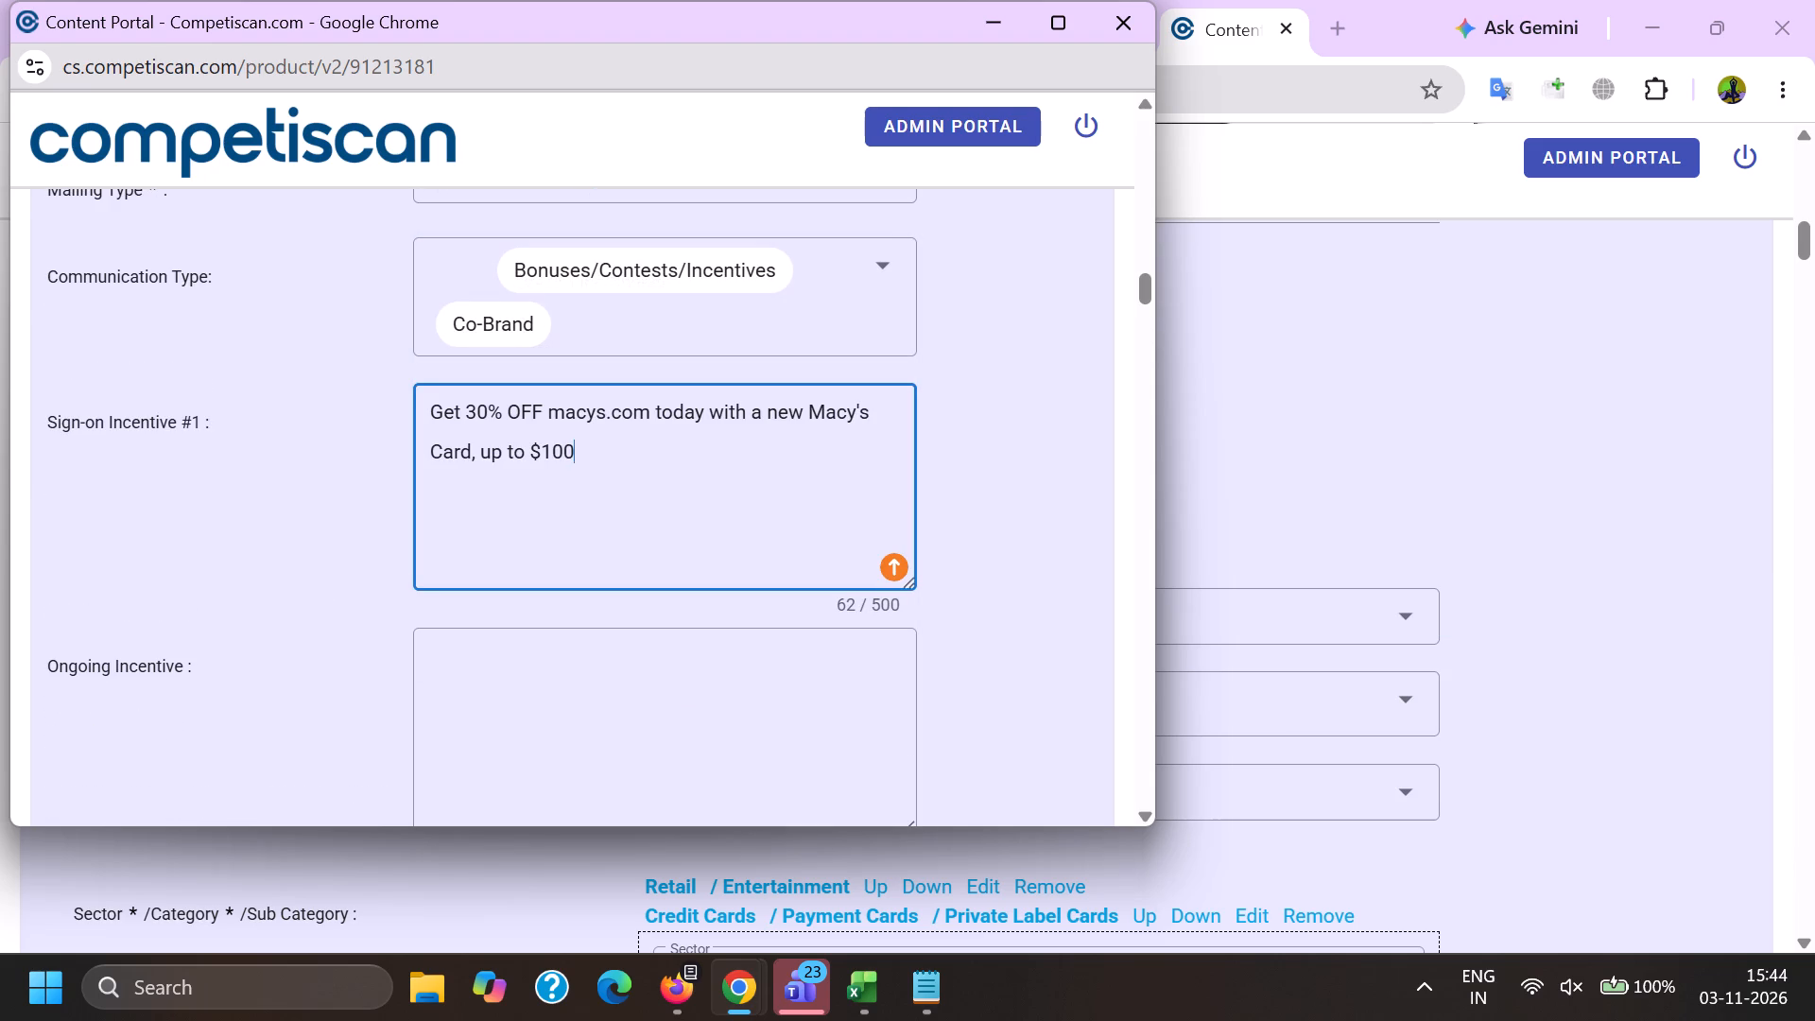
{"action": "left_click_drag", "start_coordinate": [467, 411], "coordinate": [240, 408]}
{"action": "key", "text": "BackSpace"}
{"action": "left_click", "coordinate": [494, 490]}
Set Sign-on Incentive Type #1 to Coupon/Discount and Sign-on Incentive Value #1 to 30.00.
{"action": "scroll", "coordinate": [458, 506], "scroll_direction": "down", "scroll_amount": 3}
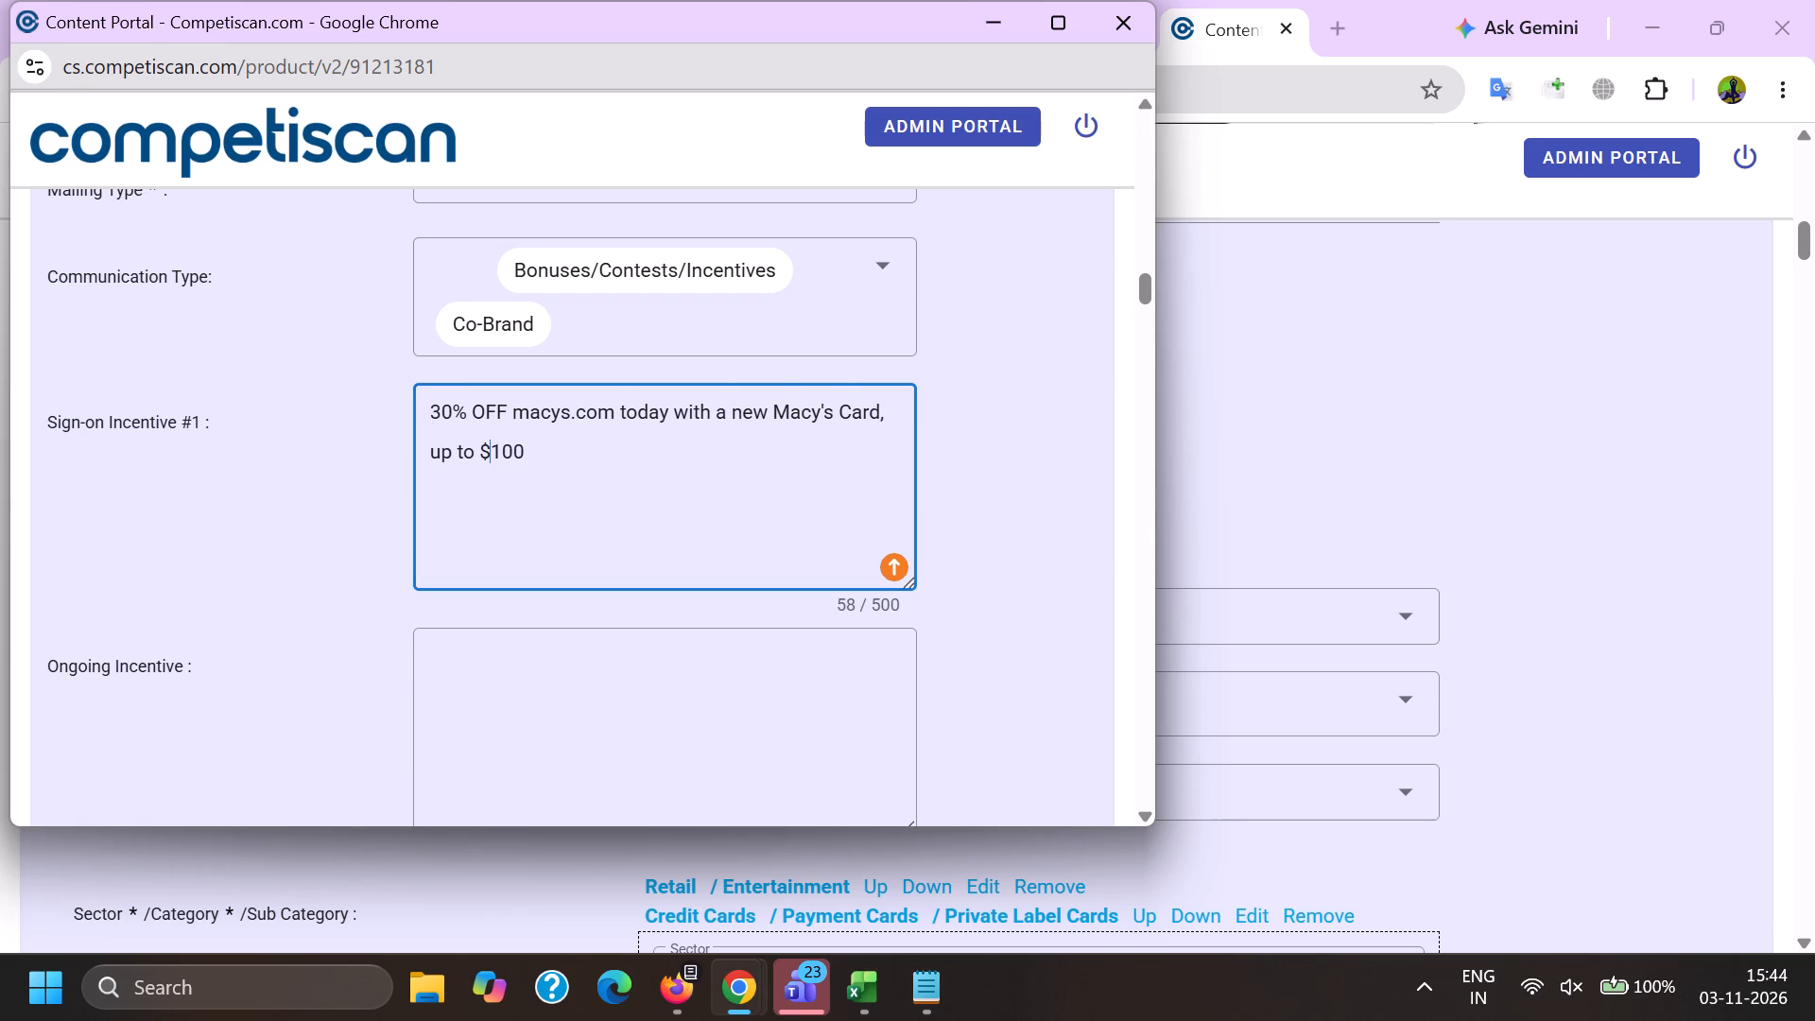
{"action": "scroll", "coordinate": [457, 512], "scroll_direction": "down", "scroll_amount": 1}
{"action": "left_click", "coordinate": [466, 331]}
{"action": "scroll", "coordinate": [433, 528], "scroll_direction": "down", "scroll_amount": 5}
{"action": "left_click", "coordinate": [496, 513]}
{"action": "left_click_drag", "start_coordinate": [392, 492], "coordinate": [414, 486]}
{"action": "left_click", "coordinate": [480, 420]}
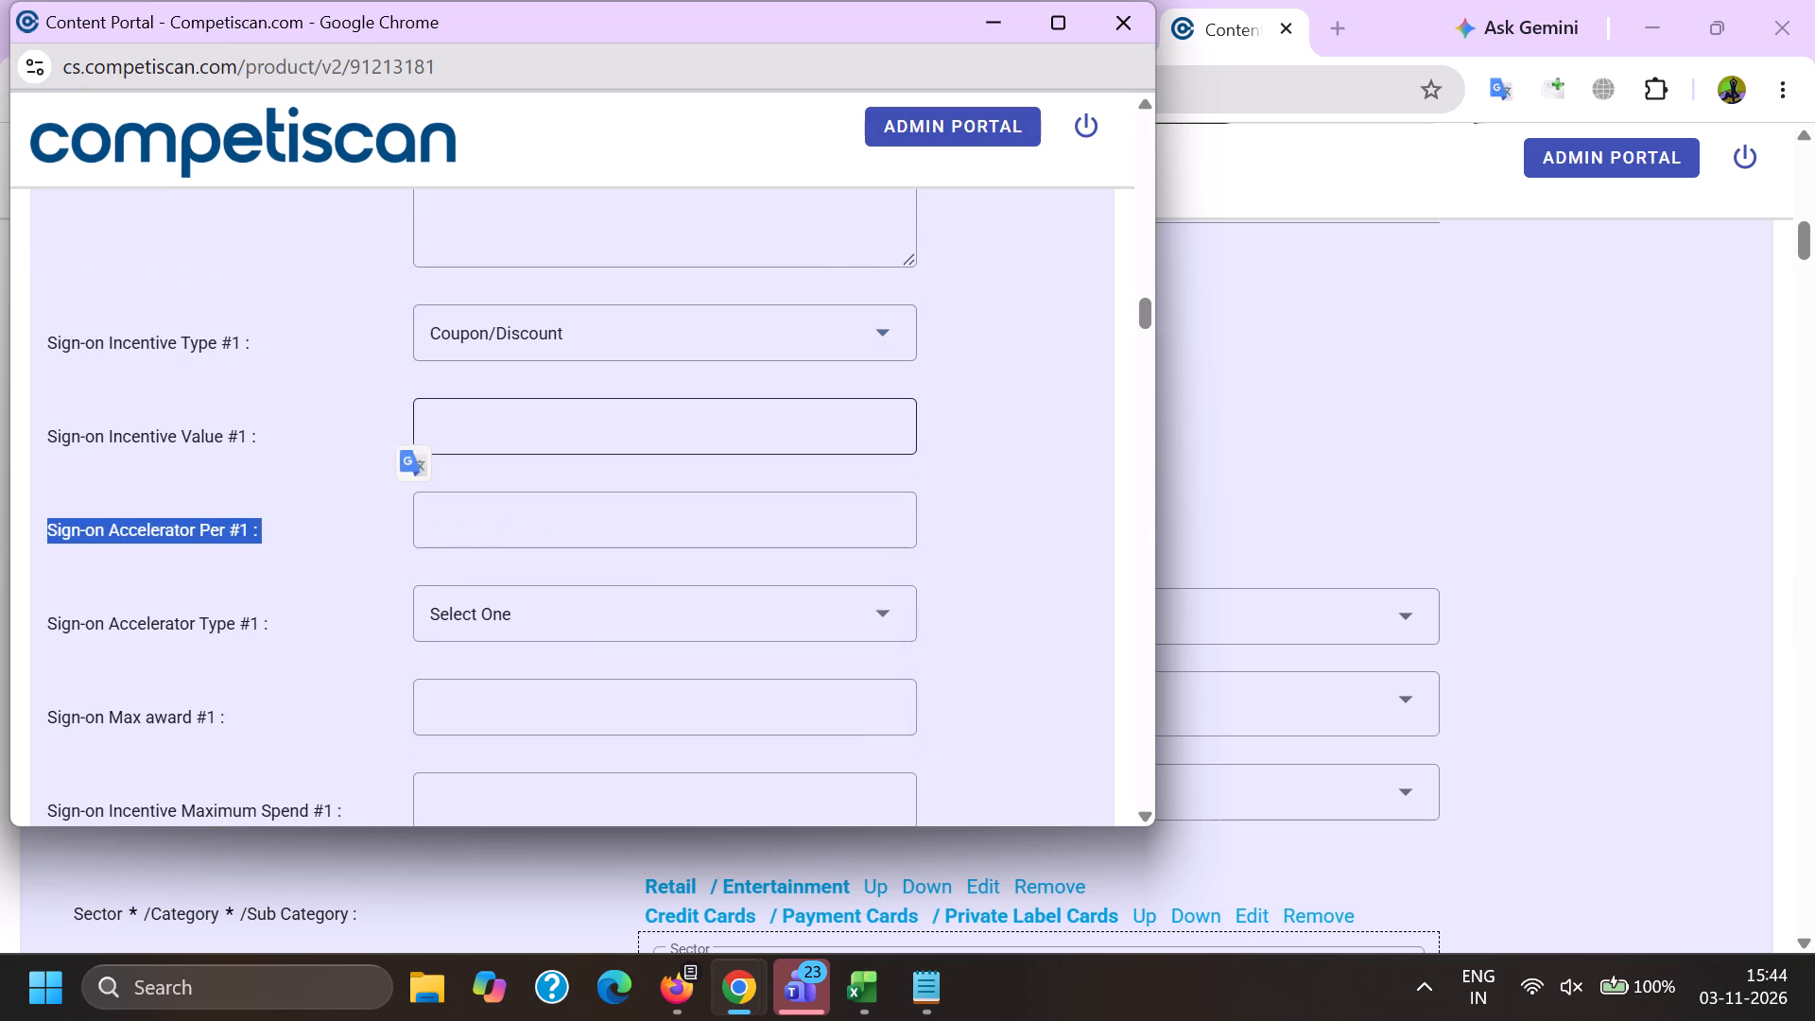
{"action": "key", "text": "3"}
{"action": "type", "text": "0."}
{"action": "key", "text": "0"}
{"action": "key", "text": "0"}
Enter 30.00 as the Sign-on Max award #1.
{"action": "key", "text": "Tab"}
{"action": "key", "text": "Tab"}
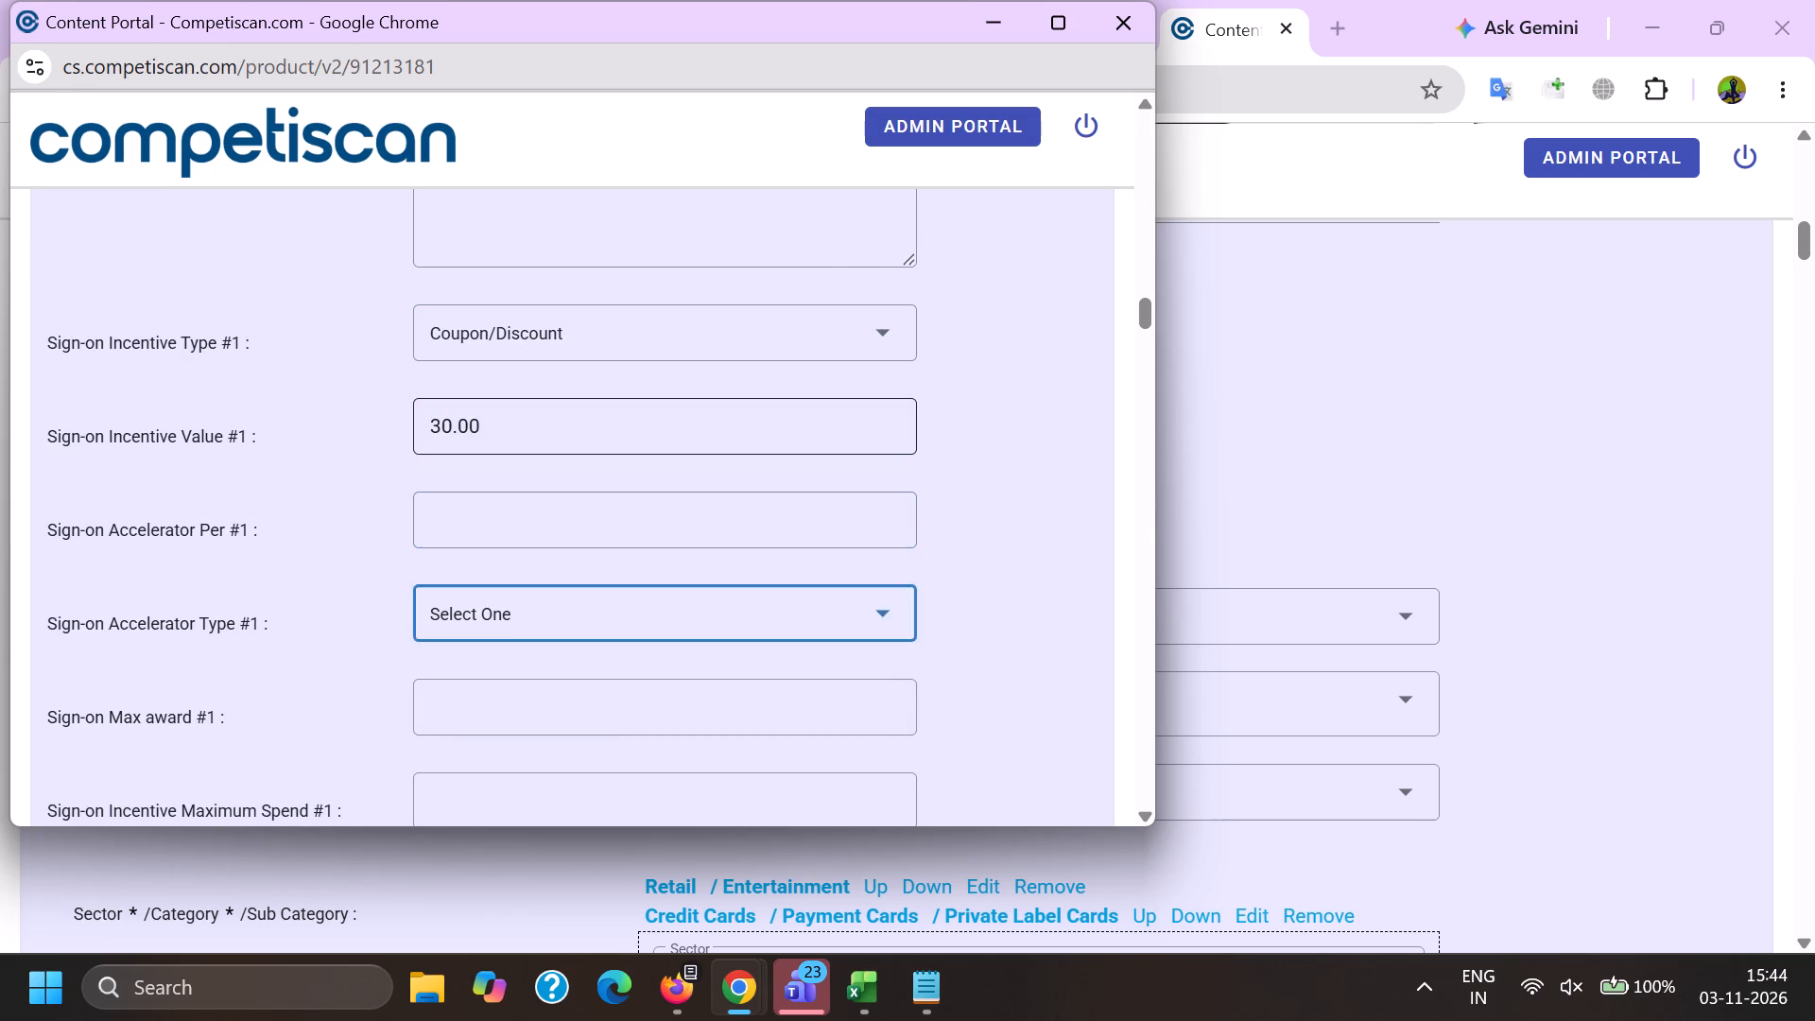
{"action": "key", "text": "Tab"}
{"action": "type", "text": "30"}
{"action": "key", "text": "period"}
{"action": "key", "text": "0"}
{"action": "key", "text": "0"}
{"action": "key", "text": "Tab"}
Set the payment card's application type to Invitation to Apply and its primary card level to Not Mentioned.
{"action": "scroll", "coordinate": [510, 349], "scroll_direction": "down", "scroll_amount": 10}
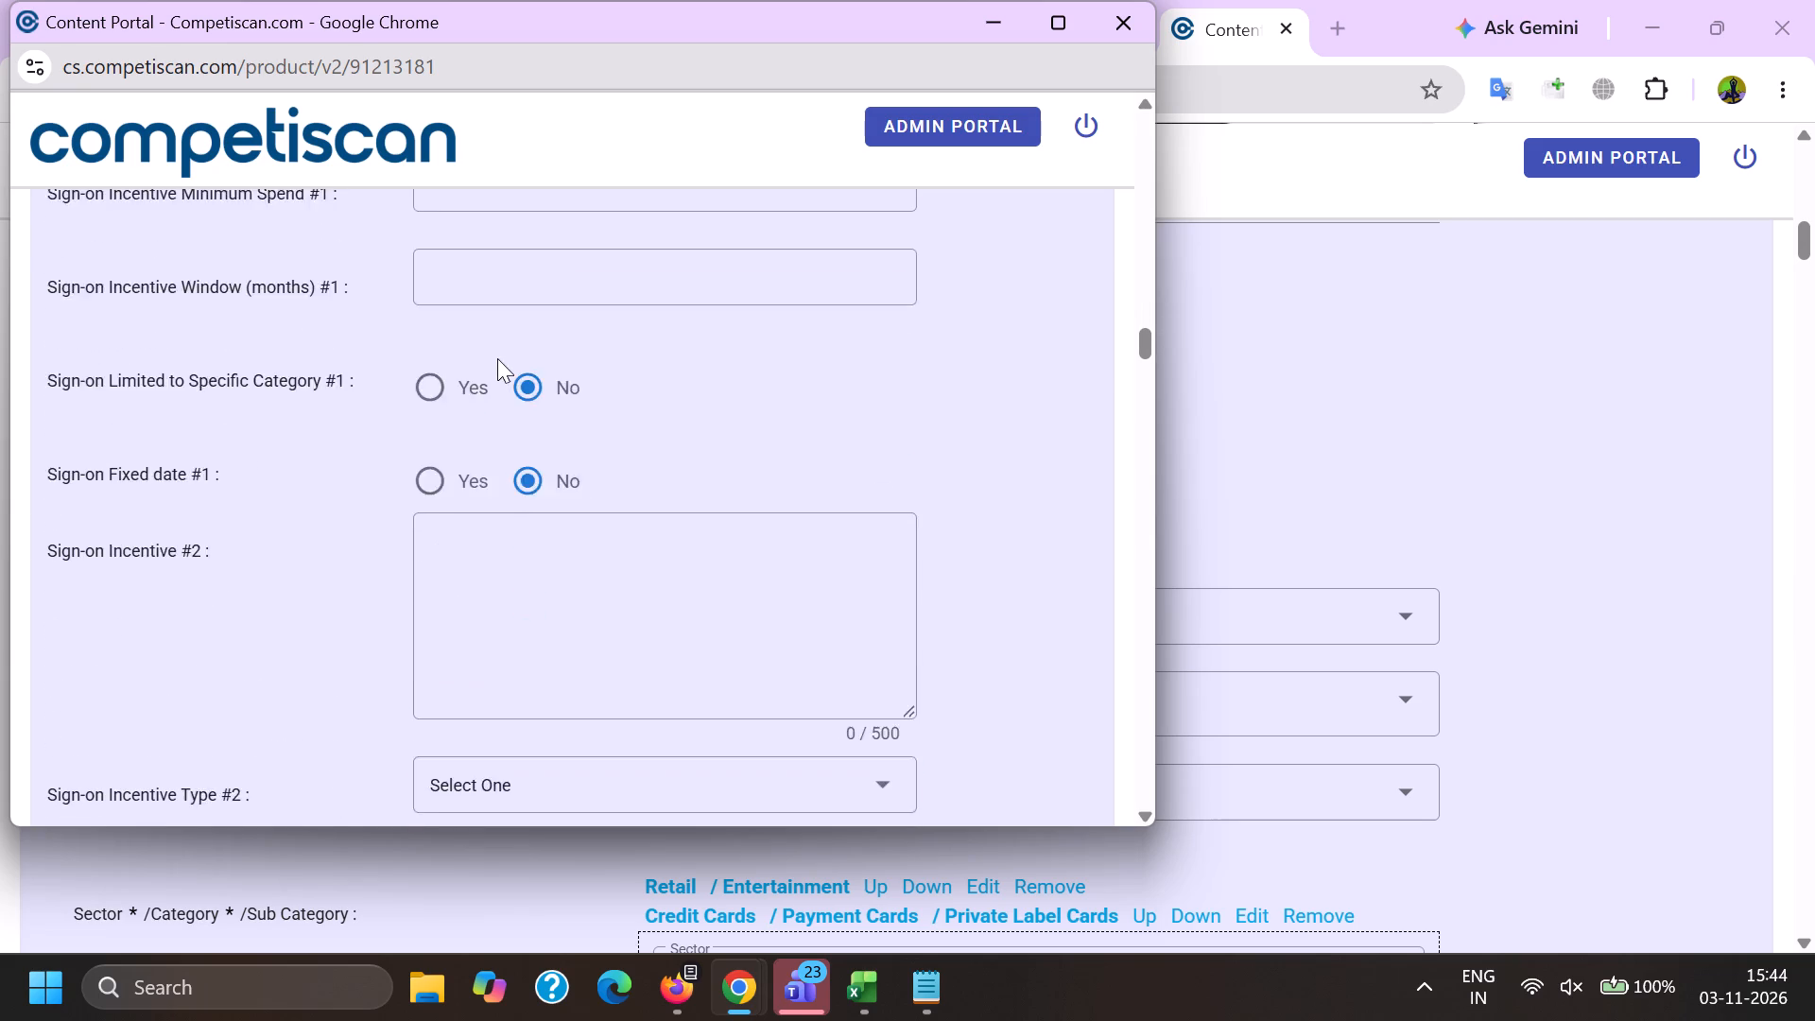
{"action": "scroll", "coordinate": [497, 358], "scroll_direction": "down", "scroll_amount": 11}
{"action": "scroll", "coordinate": [434, 510], "scroll_direction": "down", "scroll_amount": 4}
{"action": "left_click", "coordinate": [484, 499]}
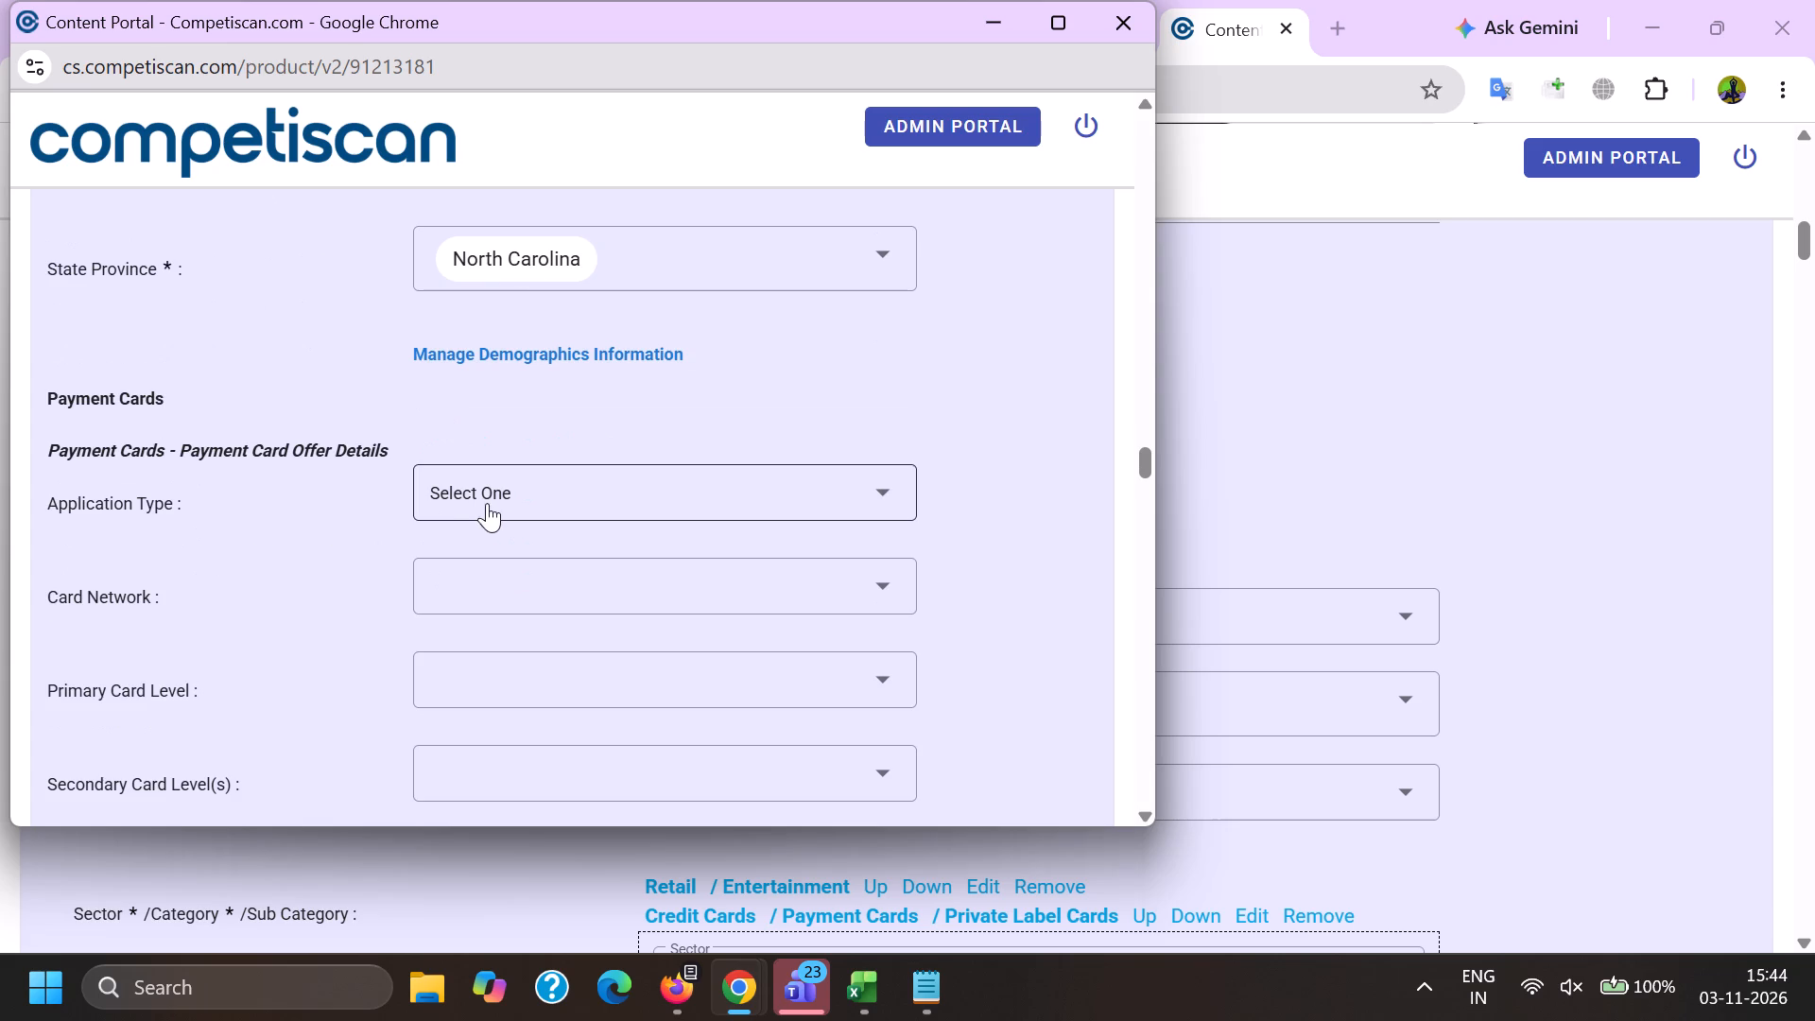
{"action": "scroll", "coordinate": [519, 262], "scroll_direction": "down", "scroll_amount": 1}
{"action": "left_click", "coordinate": [513, 495]}
{"action": "left_click_drag", "start_coordinate": [333, 480], "coordinate": [379, 503]}
{"action": "left_click", "coordinate": [562, 574]}
{"action": "left_click", "coordinate": [533, 540]}
{"action": "scroll", "coordinate": [522, 311], "scroll_direction": "down", "scroll_amount": 1}
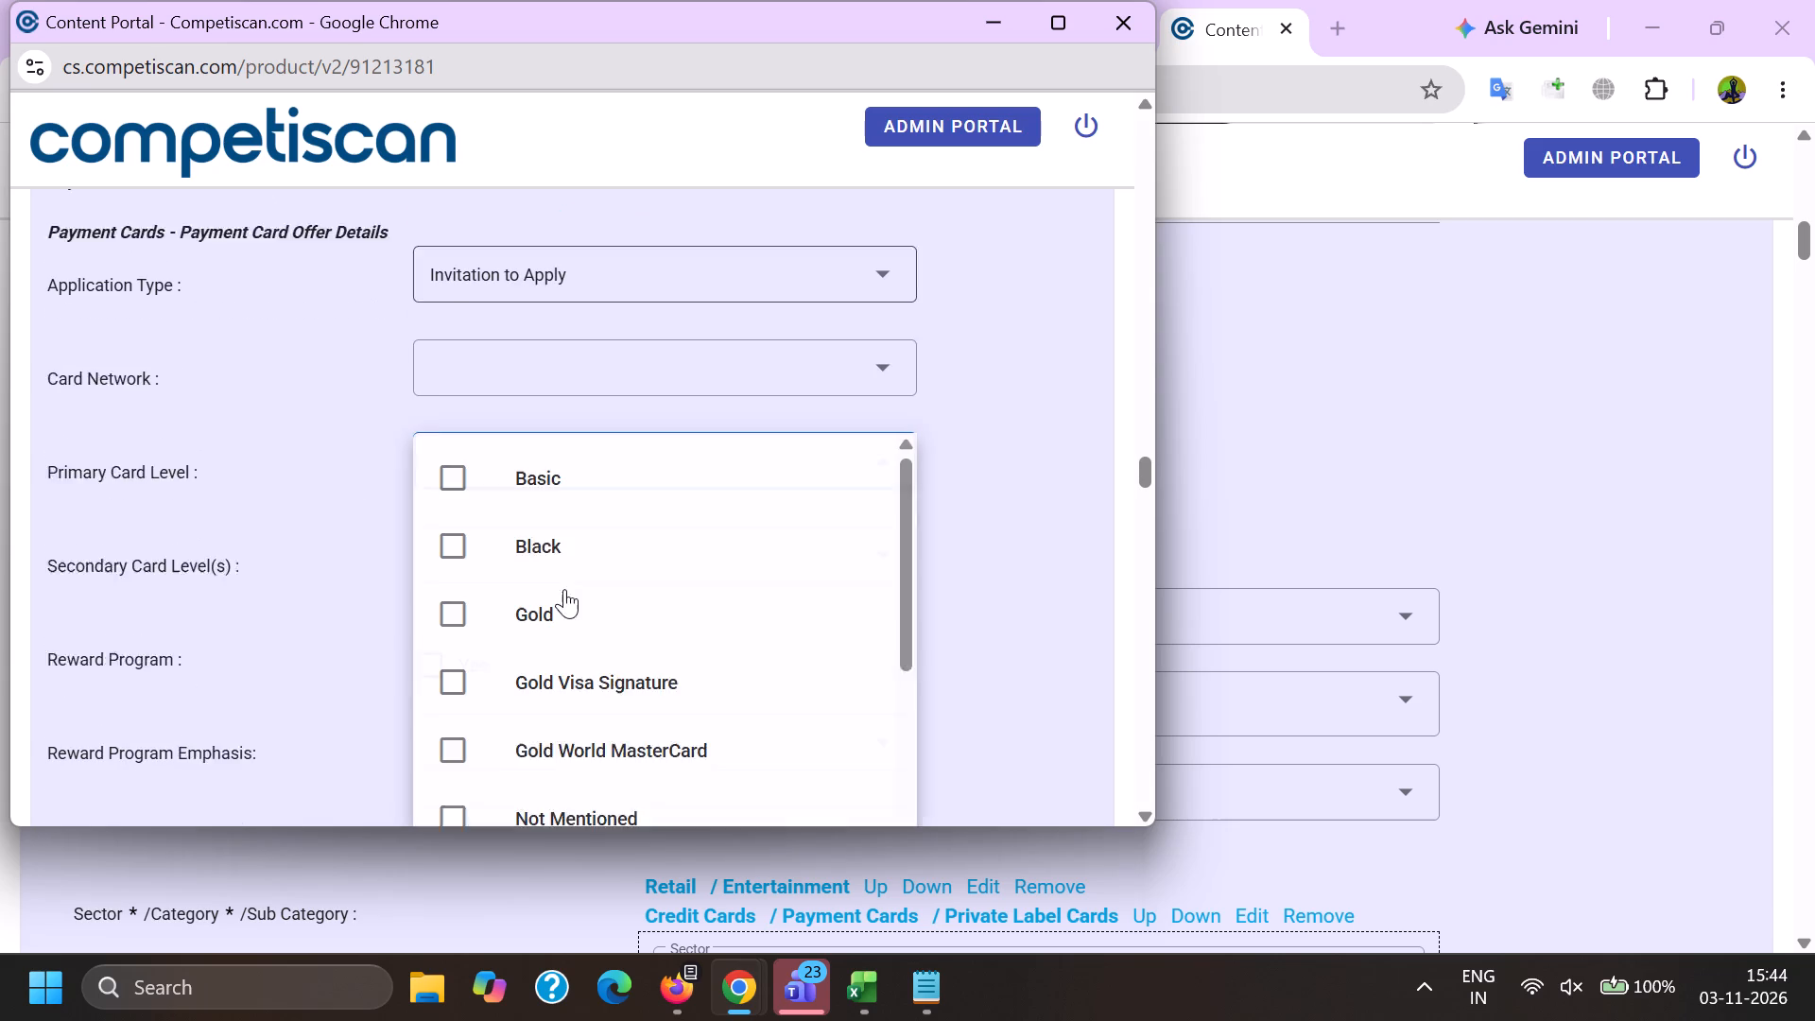
{"action": "left_click", "coordinate": [546, 736]}
{"action": "left_click", "coordinate": [316, 674]}
Enable the reward program and set its emphasis to Points.
{"action": "left_click", "coordinate": [431, 617]}
{"action": "double_click", "coordinate": [321, 679]}
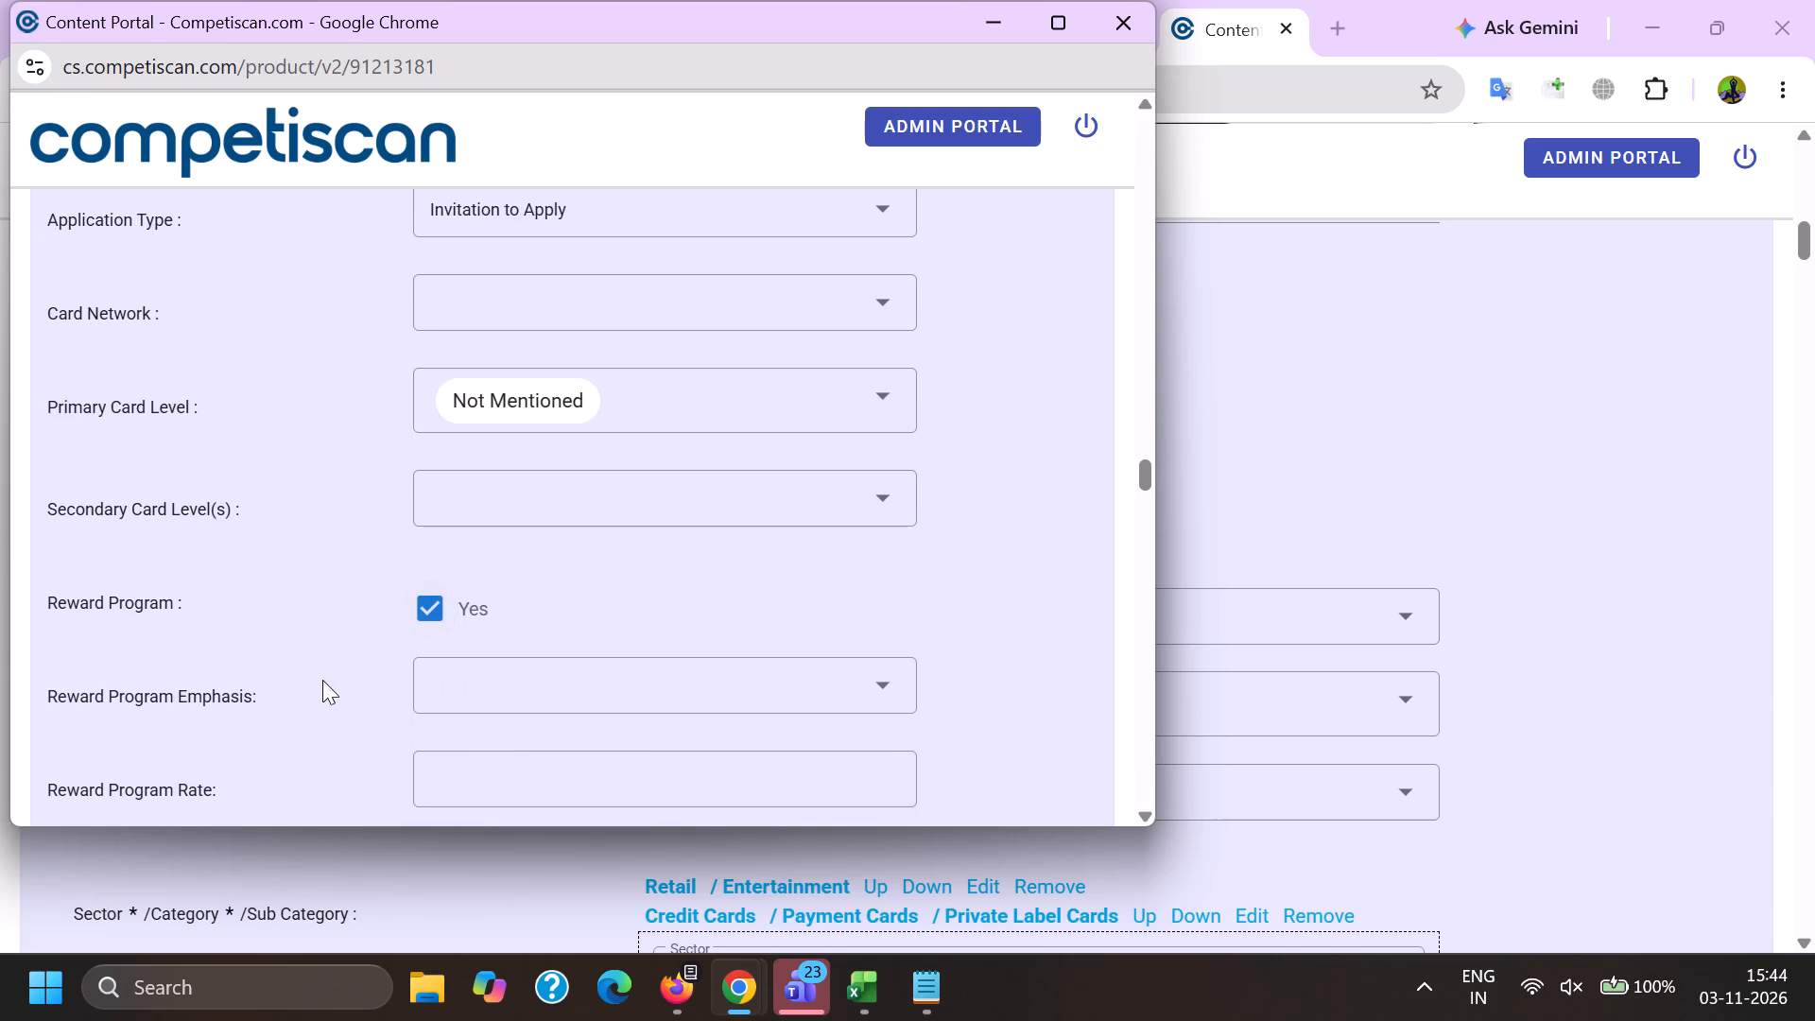
{"action": "left_click", "coordinate": [475, 672]}
{"action": "scroll", "coordinate": [537, 468], "scroll_direction": "down", "scroll_amount": 2}
{"action": "left_click", "coordinate": [565, 572]}
{"action": "left_click", "coordinate": [332, 542]}
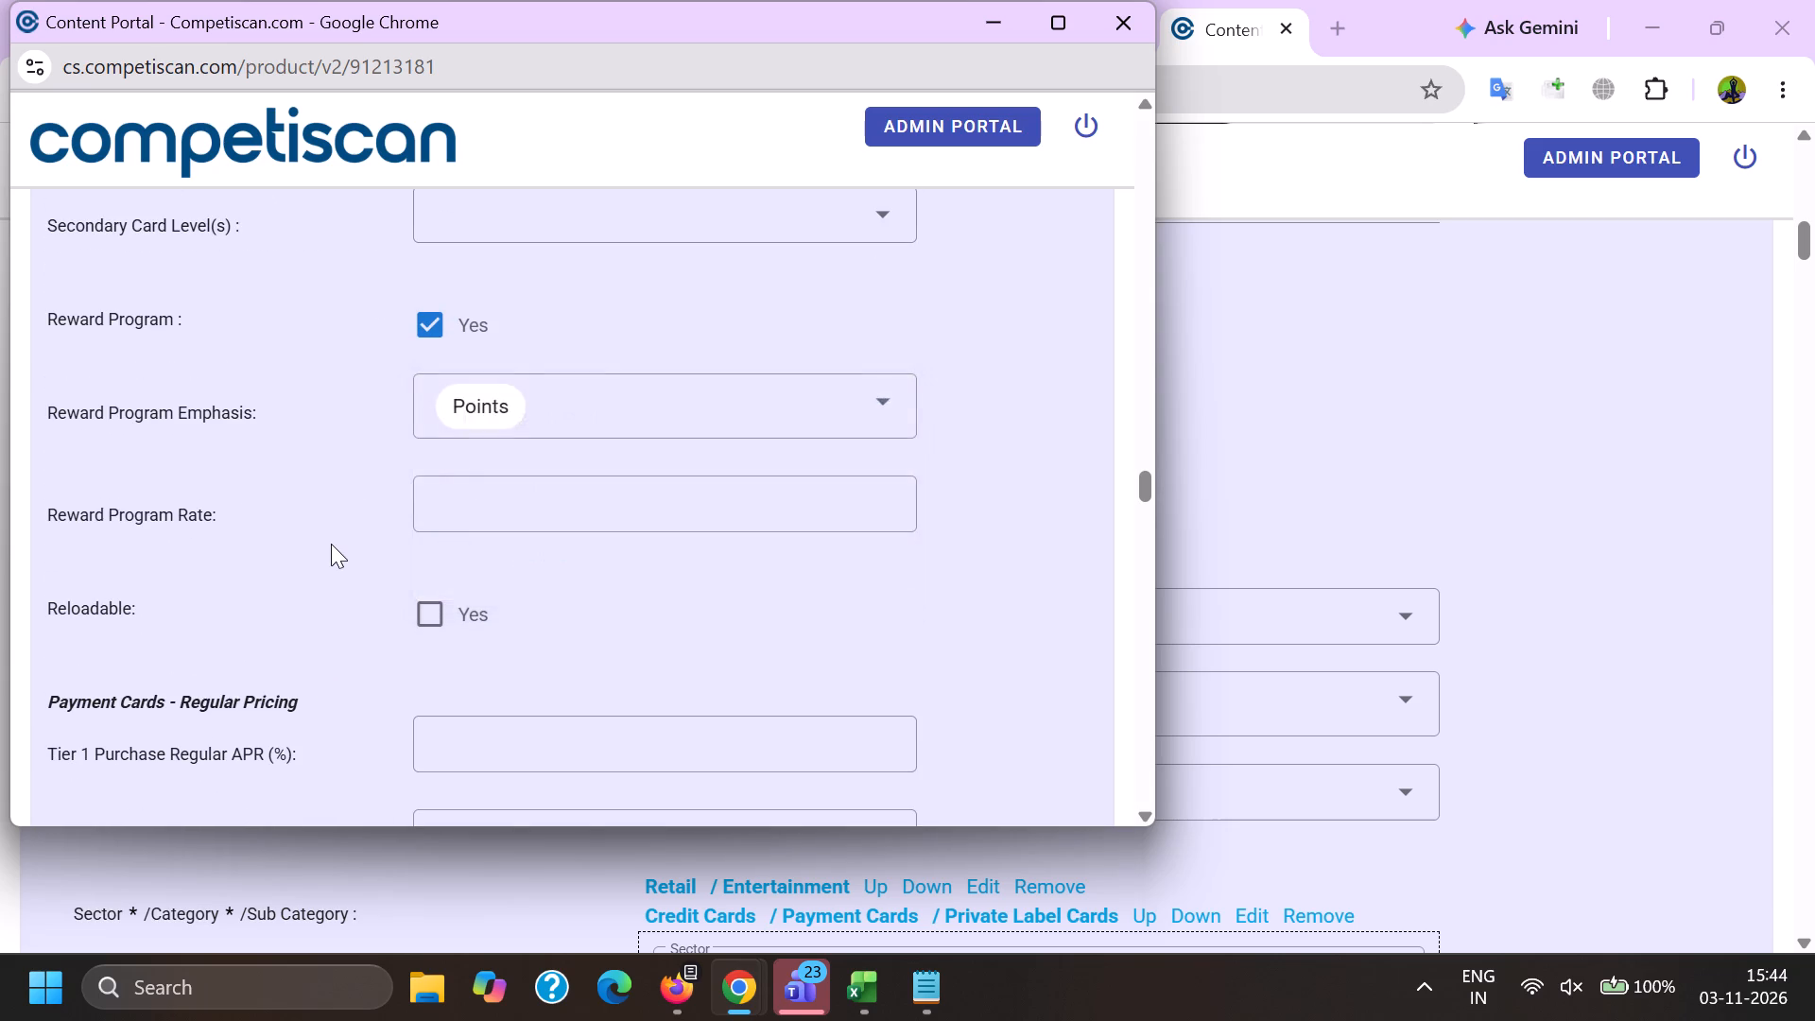
Mark the credit card as mentioned in the retail details and submit the product form.
{"action": "key", "text": "End"}
{"action": "left_click", "coordinate": [431, 363]}
{"action": "left_click", "coordinate": [499, 788]}
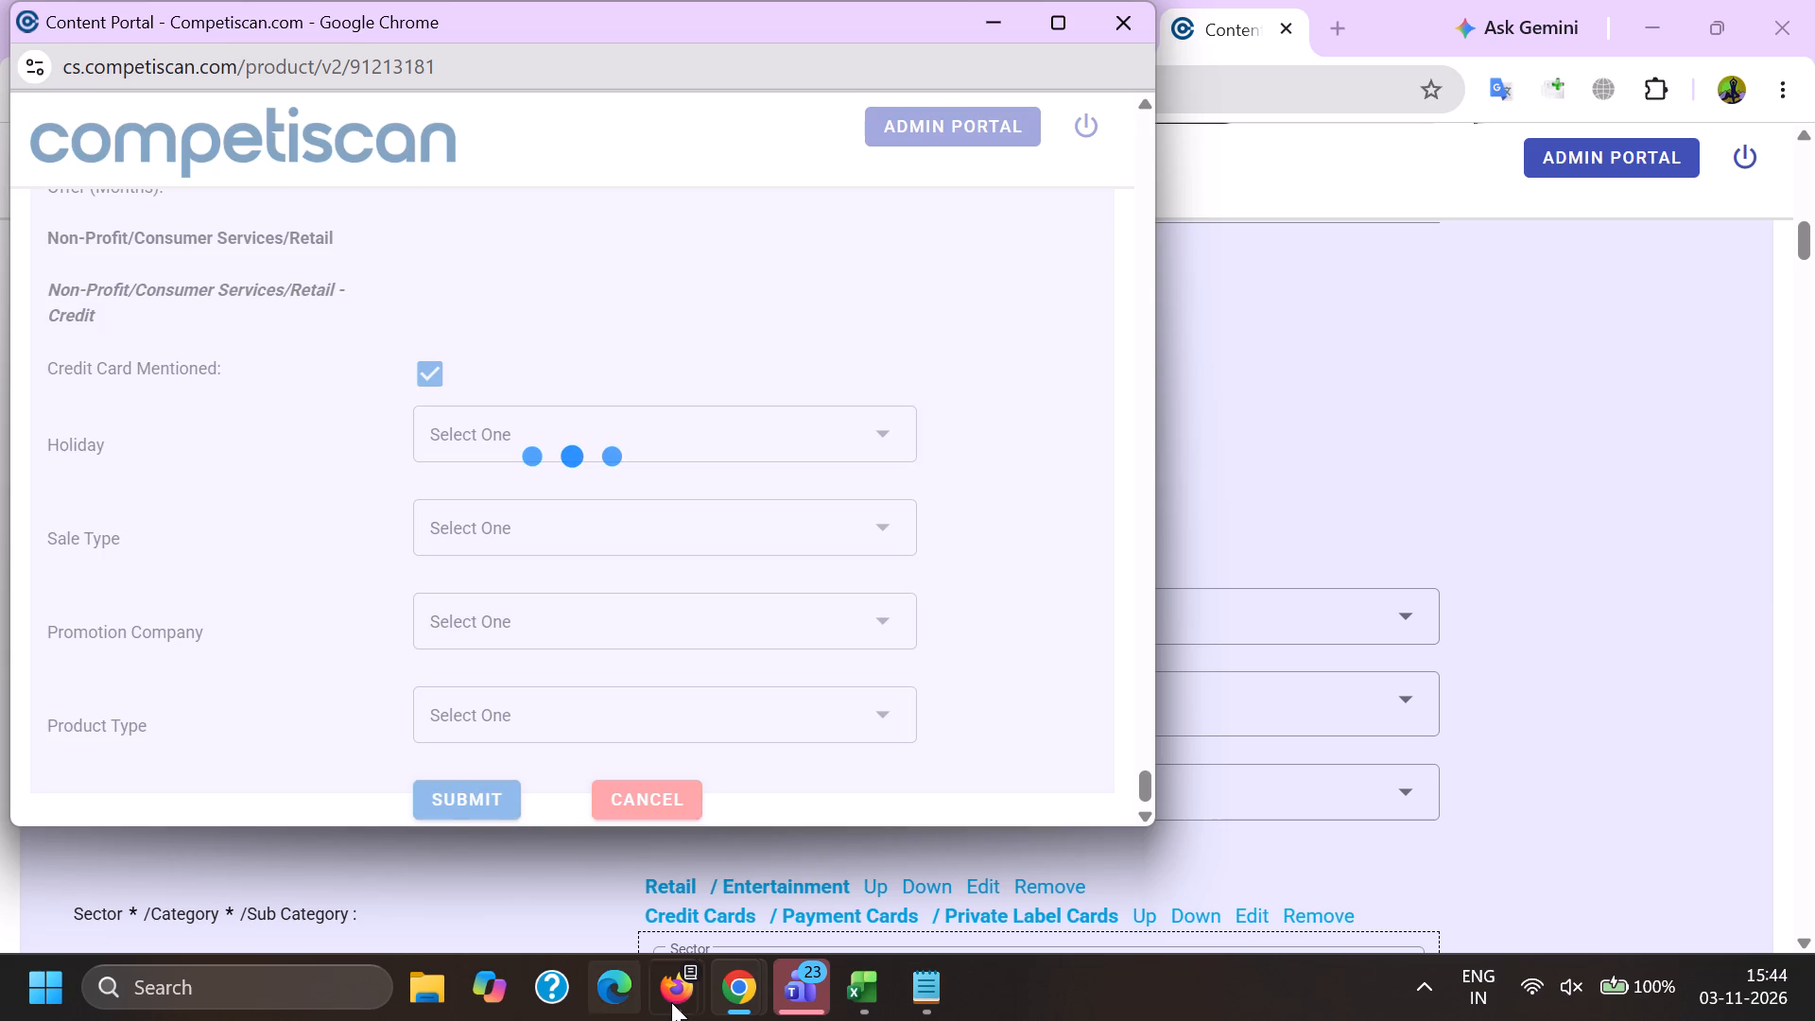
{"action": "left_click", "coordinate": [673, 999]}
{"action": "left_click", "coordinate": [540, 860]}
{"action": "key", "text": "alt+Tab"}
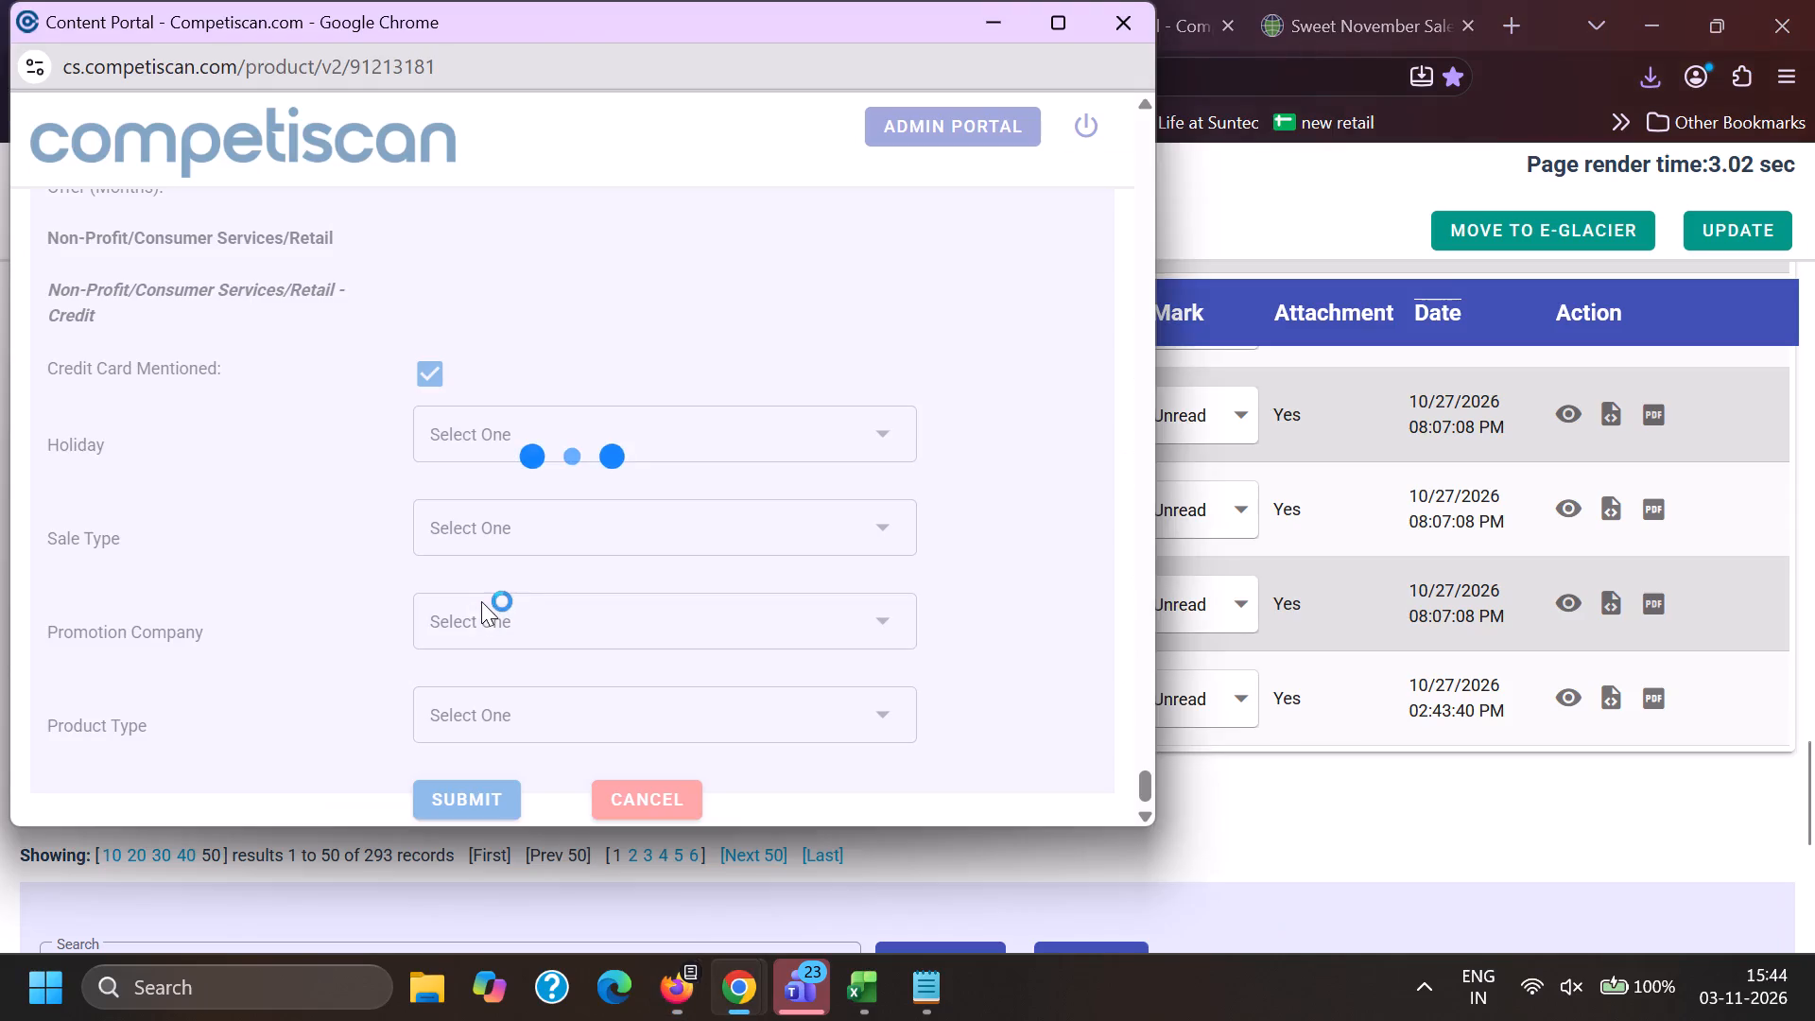
Rerun the subject search for "Up to 50% off holiday styles for the whole family" in the Chrome email list.
{"action": "left_click", "coordinate": [735, 1016]}
{"action": "left_click", "coordinate": [308, 849]}
{"action": "left_click", "coordinate": [446, 0]}
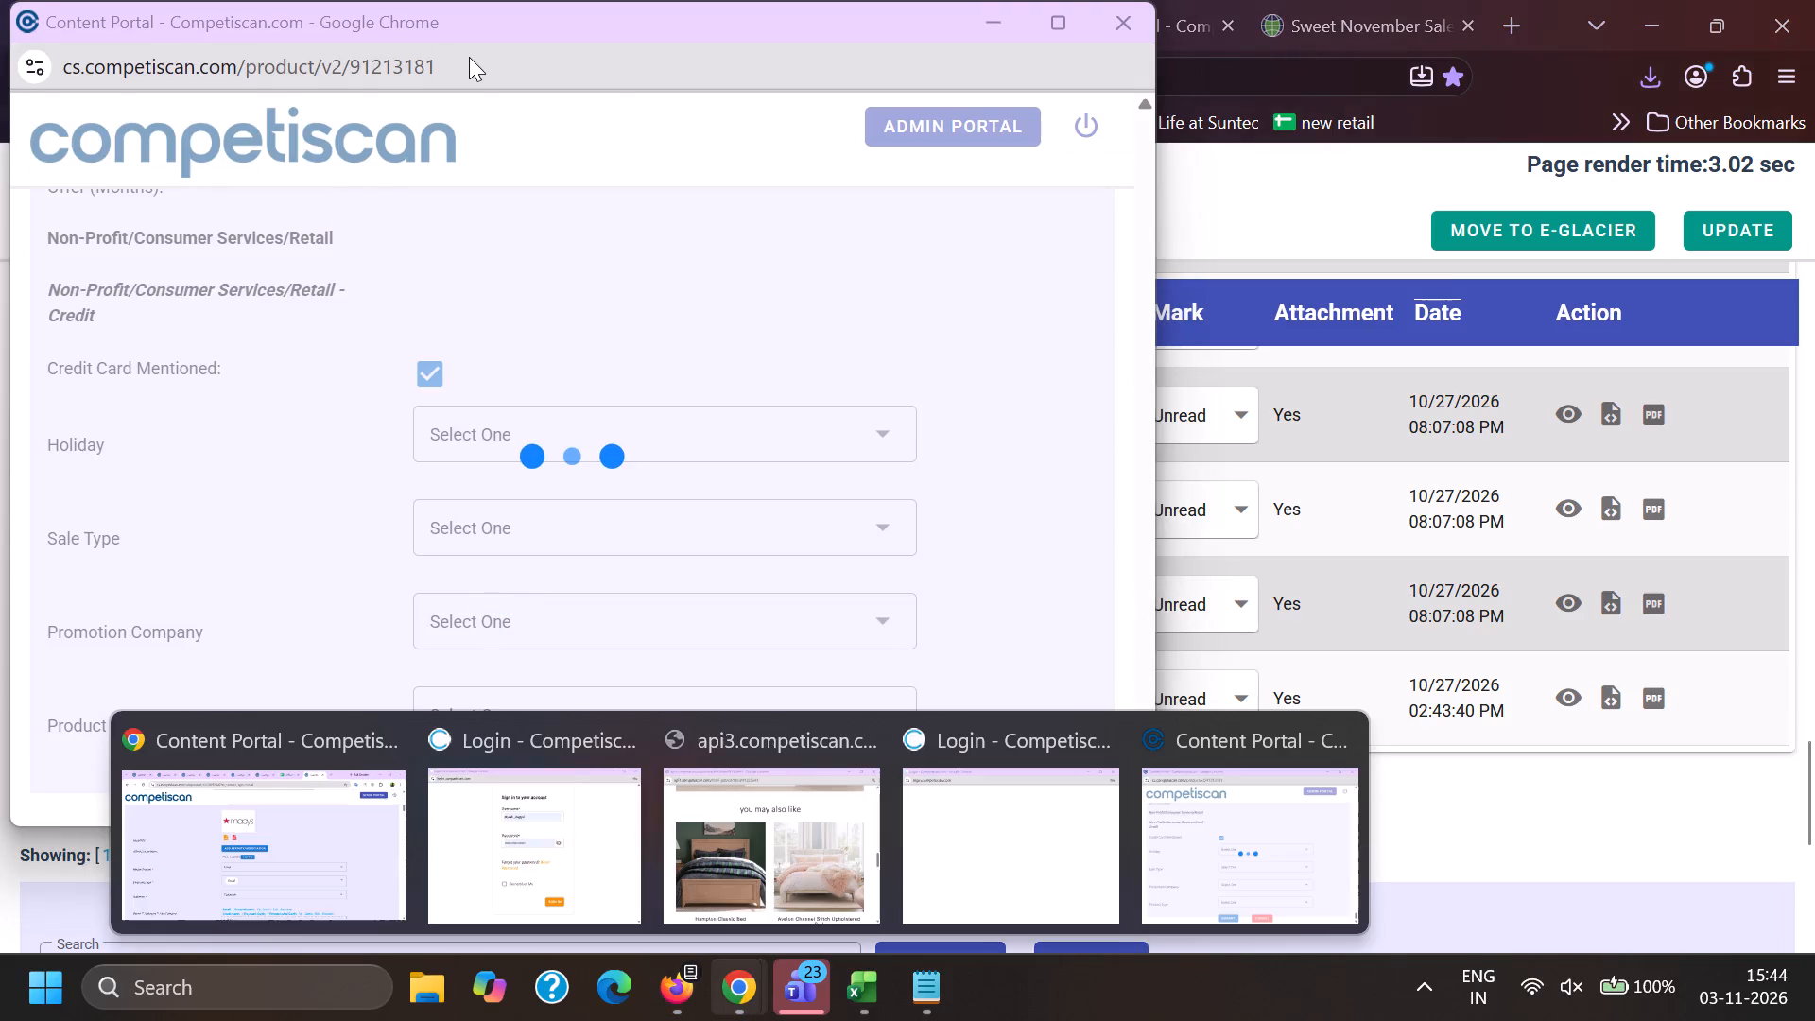
{"action": "left_click", "coordinate": [315, 0]}
{"action": "scroll", "coordinate": [549, 540], "scroll_direction": "down", "scroll_amount": 5}
{"action": "left_click", "coordinate": [944, 468]}
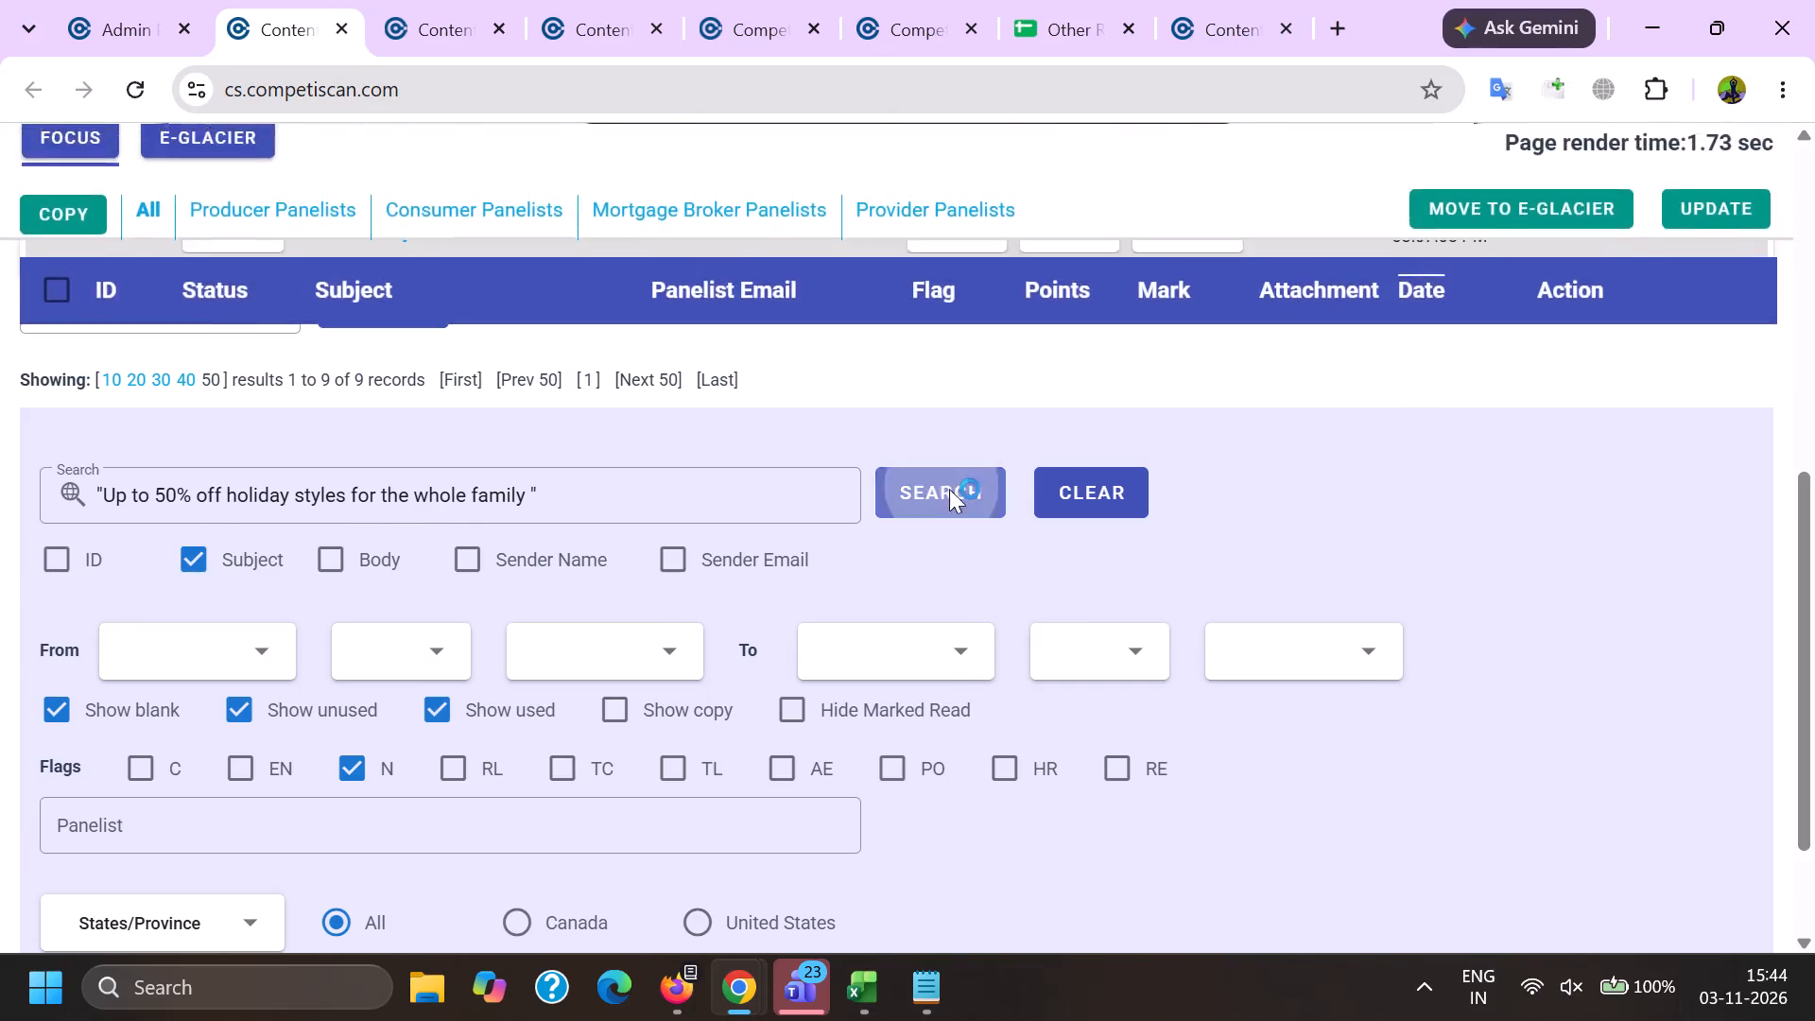
{"action": "left_click", "coordinate": [950, 493]}
Open the processed PDF of email 91213181.
{"action": "left_click", "coordinate": [459, 0]}
{"action": "scroll", "coordinate": [484, 406], "scroll_direction": "up", "scroll_amount": 6}
{"action": "left_click", "coordinate": [792, 412], "text": "ctrl"}
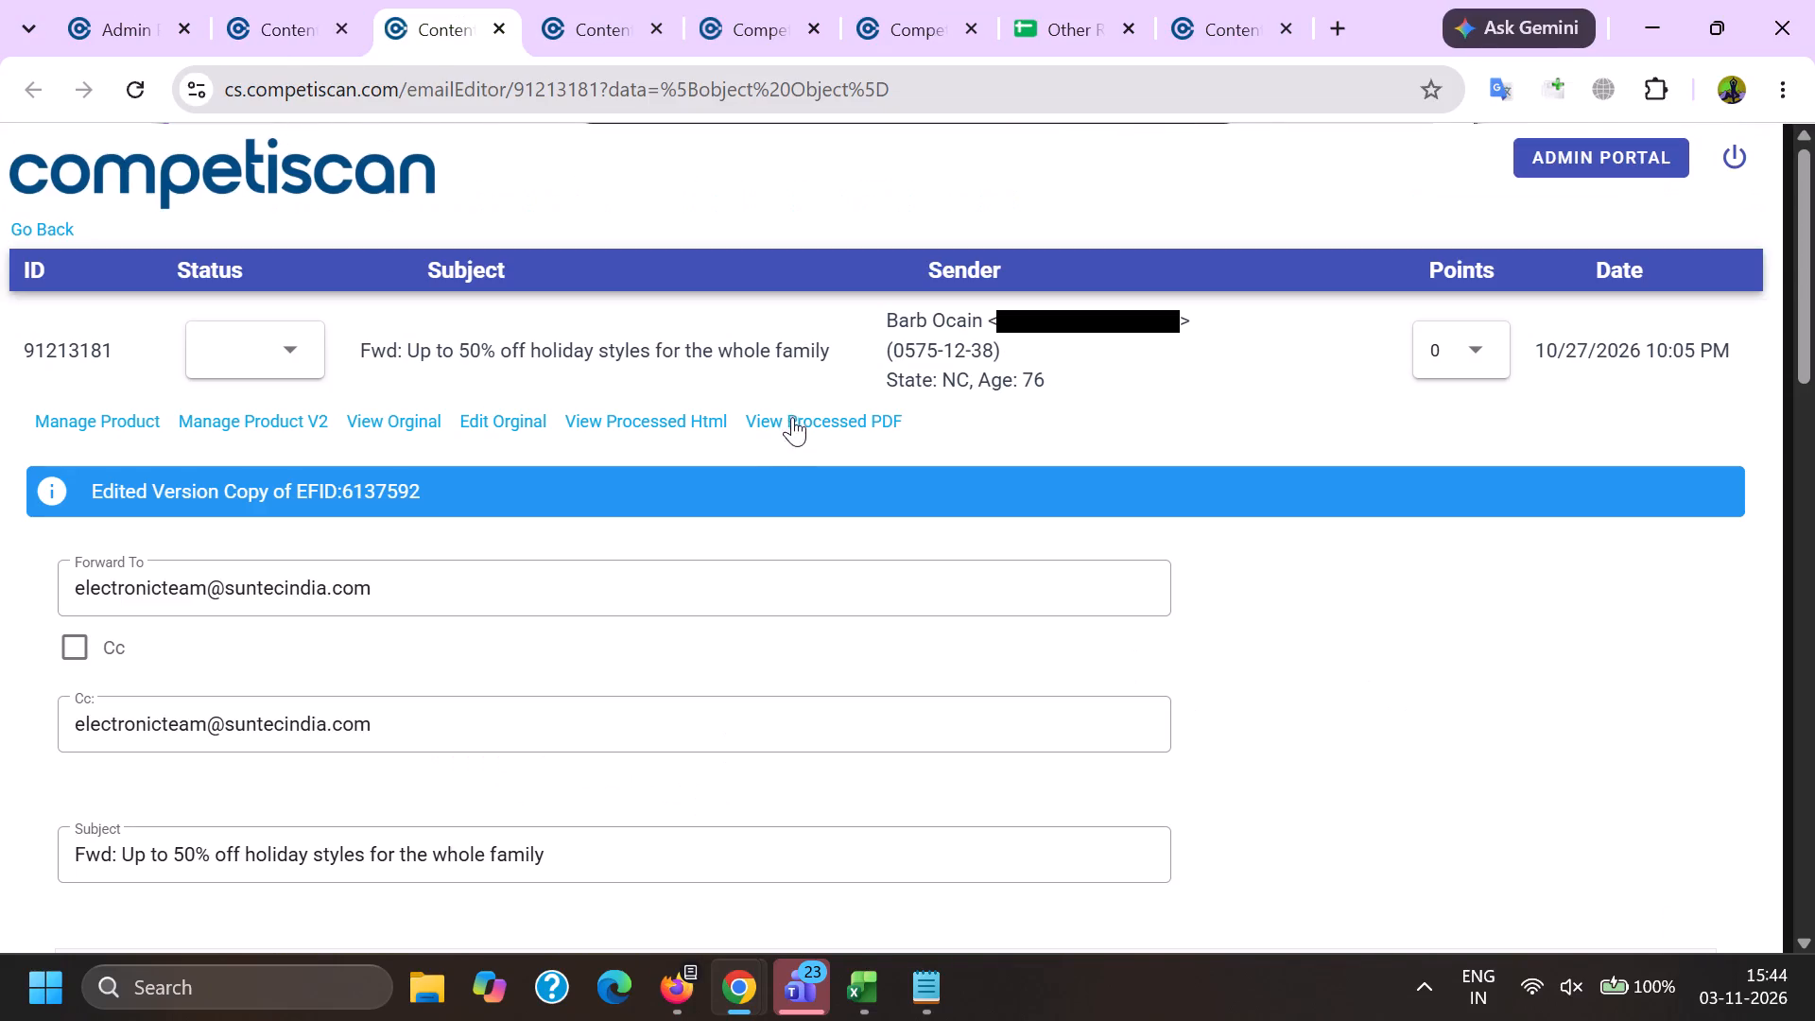
Set every found email except 91213181 to Copy status and update the list.
{"action": "left_click", "coordinate": [307, 0]}
{"action": "scroll", "coordinate": [151, 711], "scroll_direction": "down", "scroll_amount": 2}
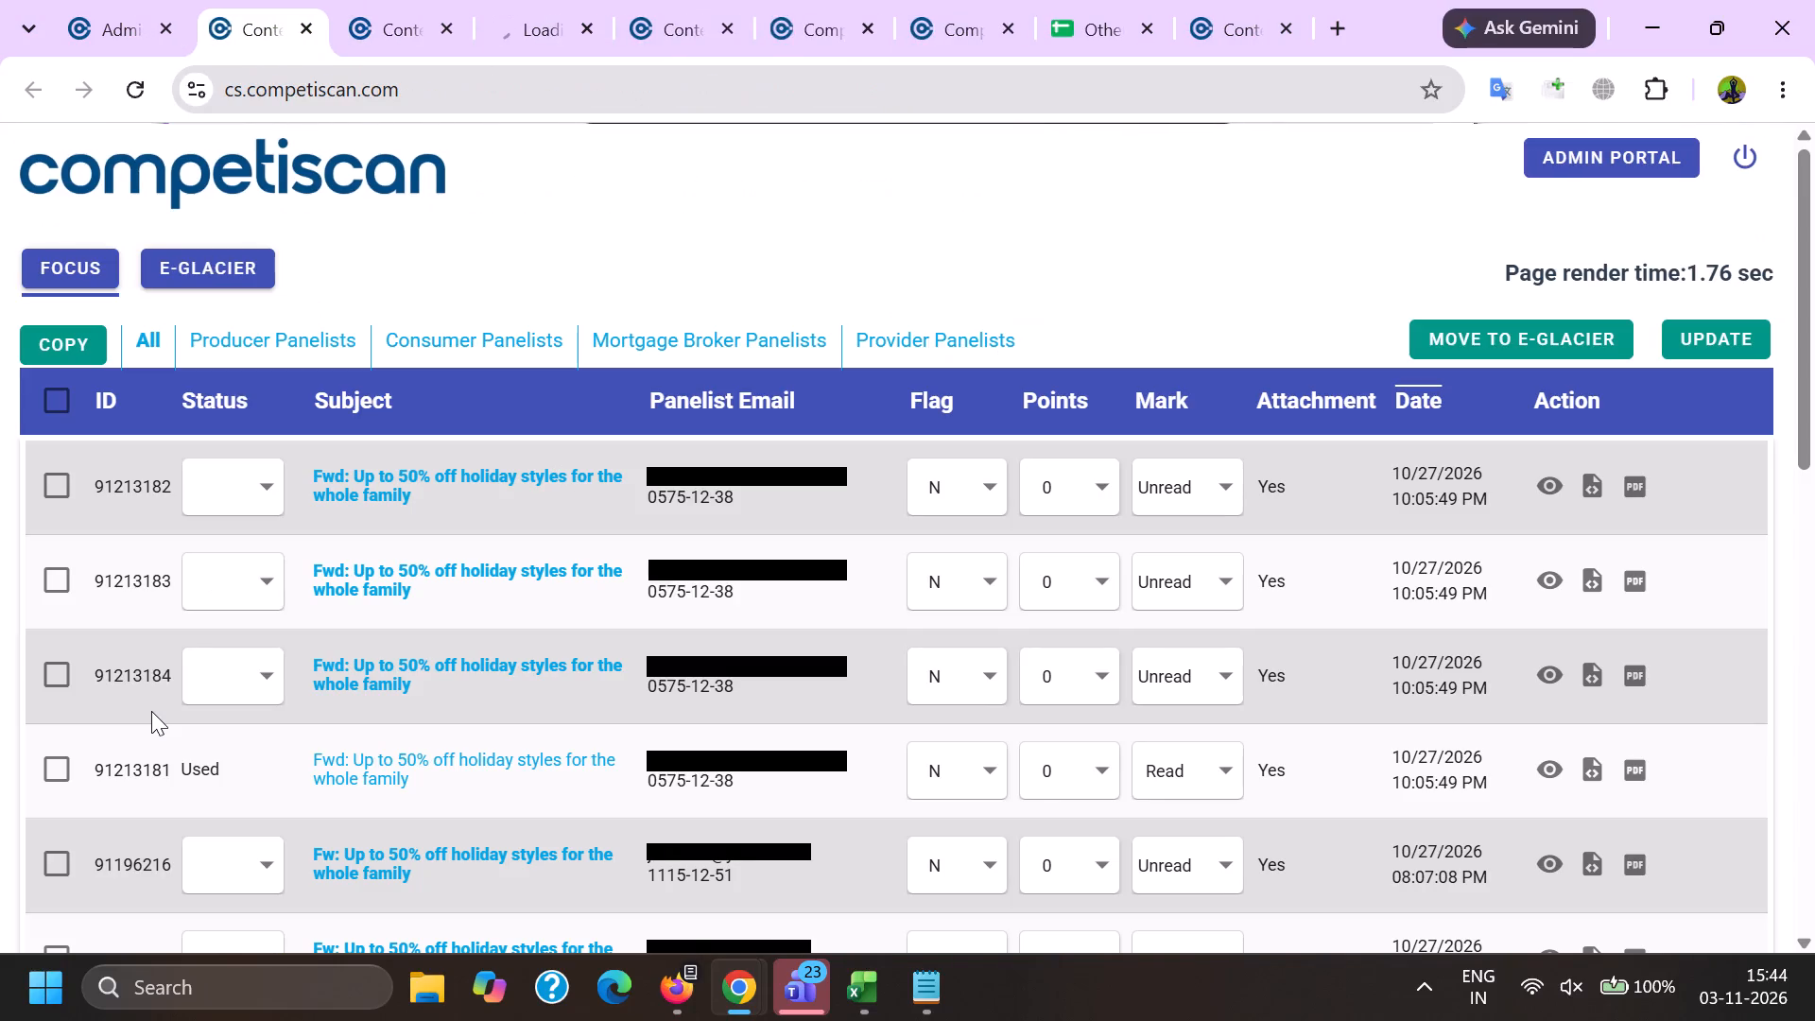
{"action": "scroll", "coordinate": [176, 651], "scroll_direction": "down", "scroll_amount": 4}
{"action": "scroll", "coordinate": [173, 657], "scroll_direction": "up", "scroll_amount": 6}
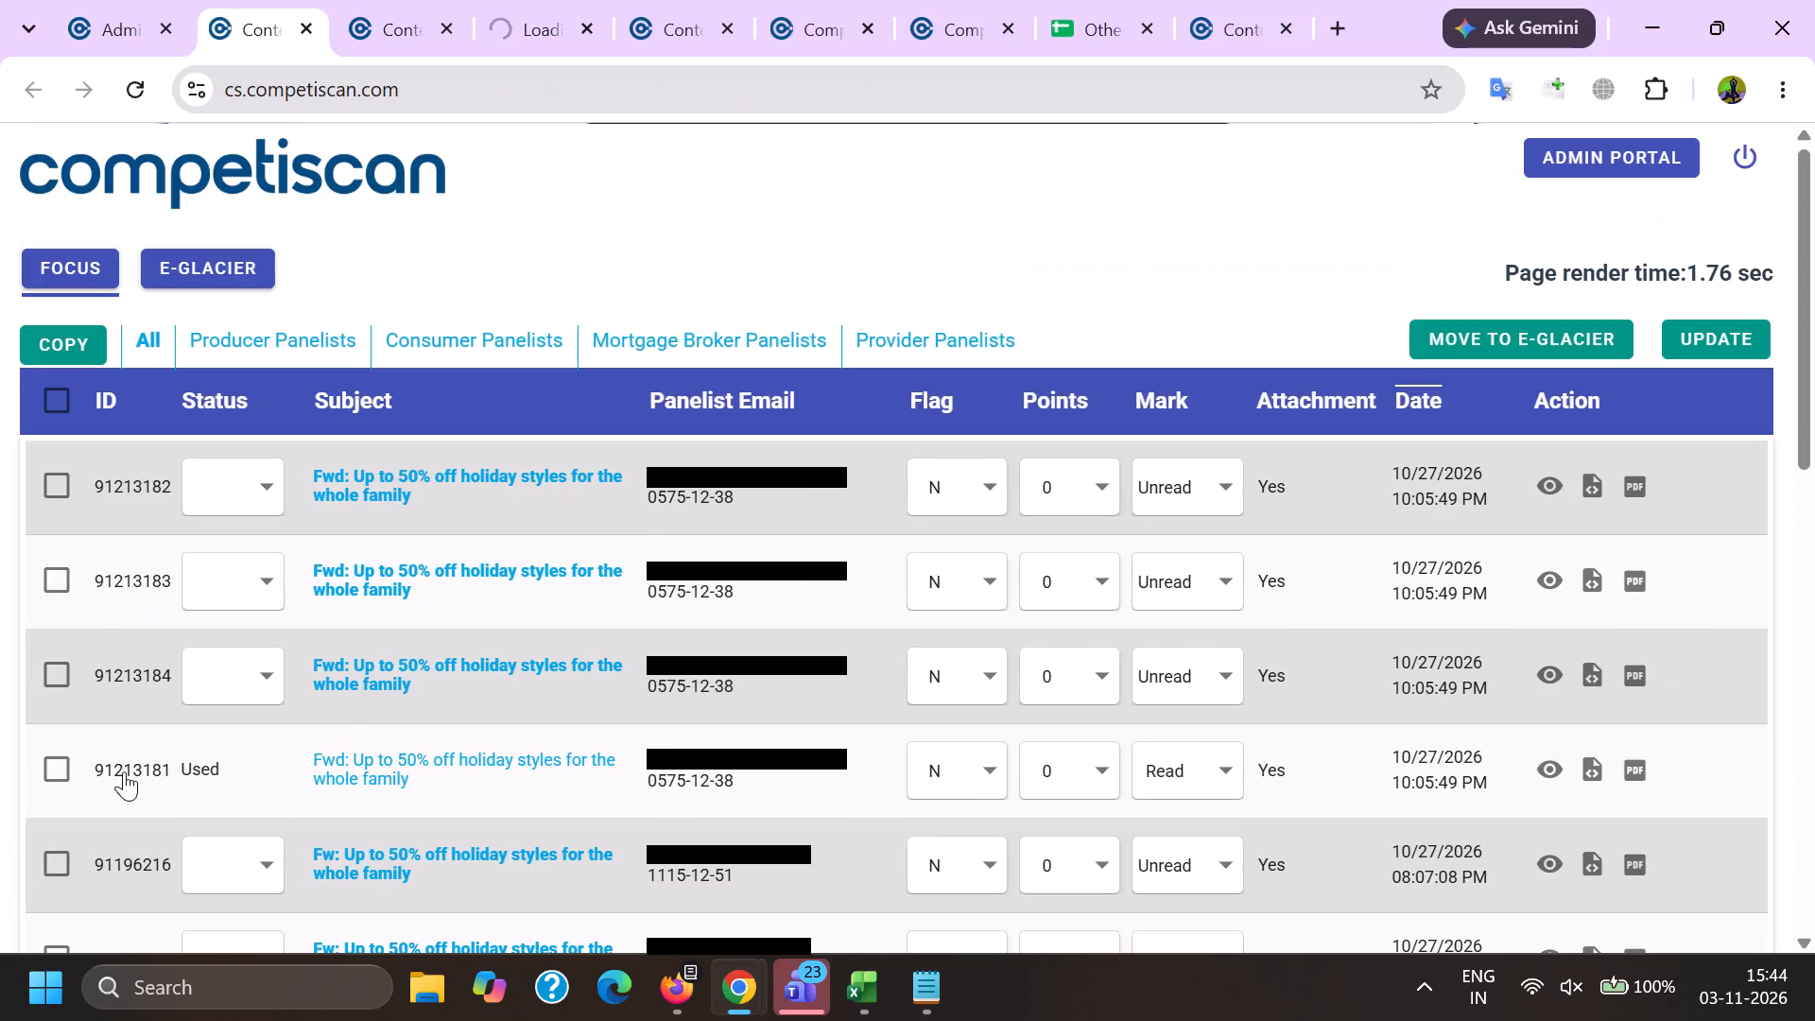
{"action": "triple_click", "coordinate": [124, 769]}
{"action": "left_click", "coordinate": [127, 768]}
{"action": "left_click_drag", "start_coordinate": [129, 768], "coordinate": [129, 756]}
{"action": "left_click", "coordinate": [60, 398]}
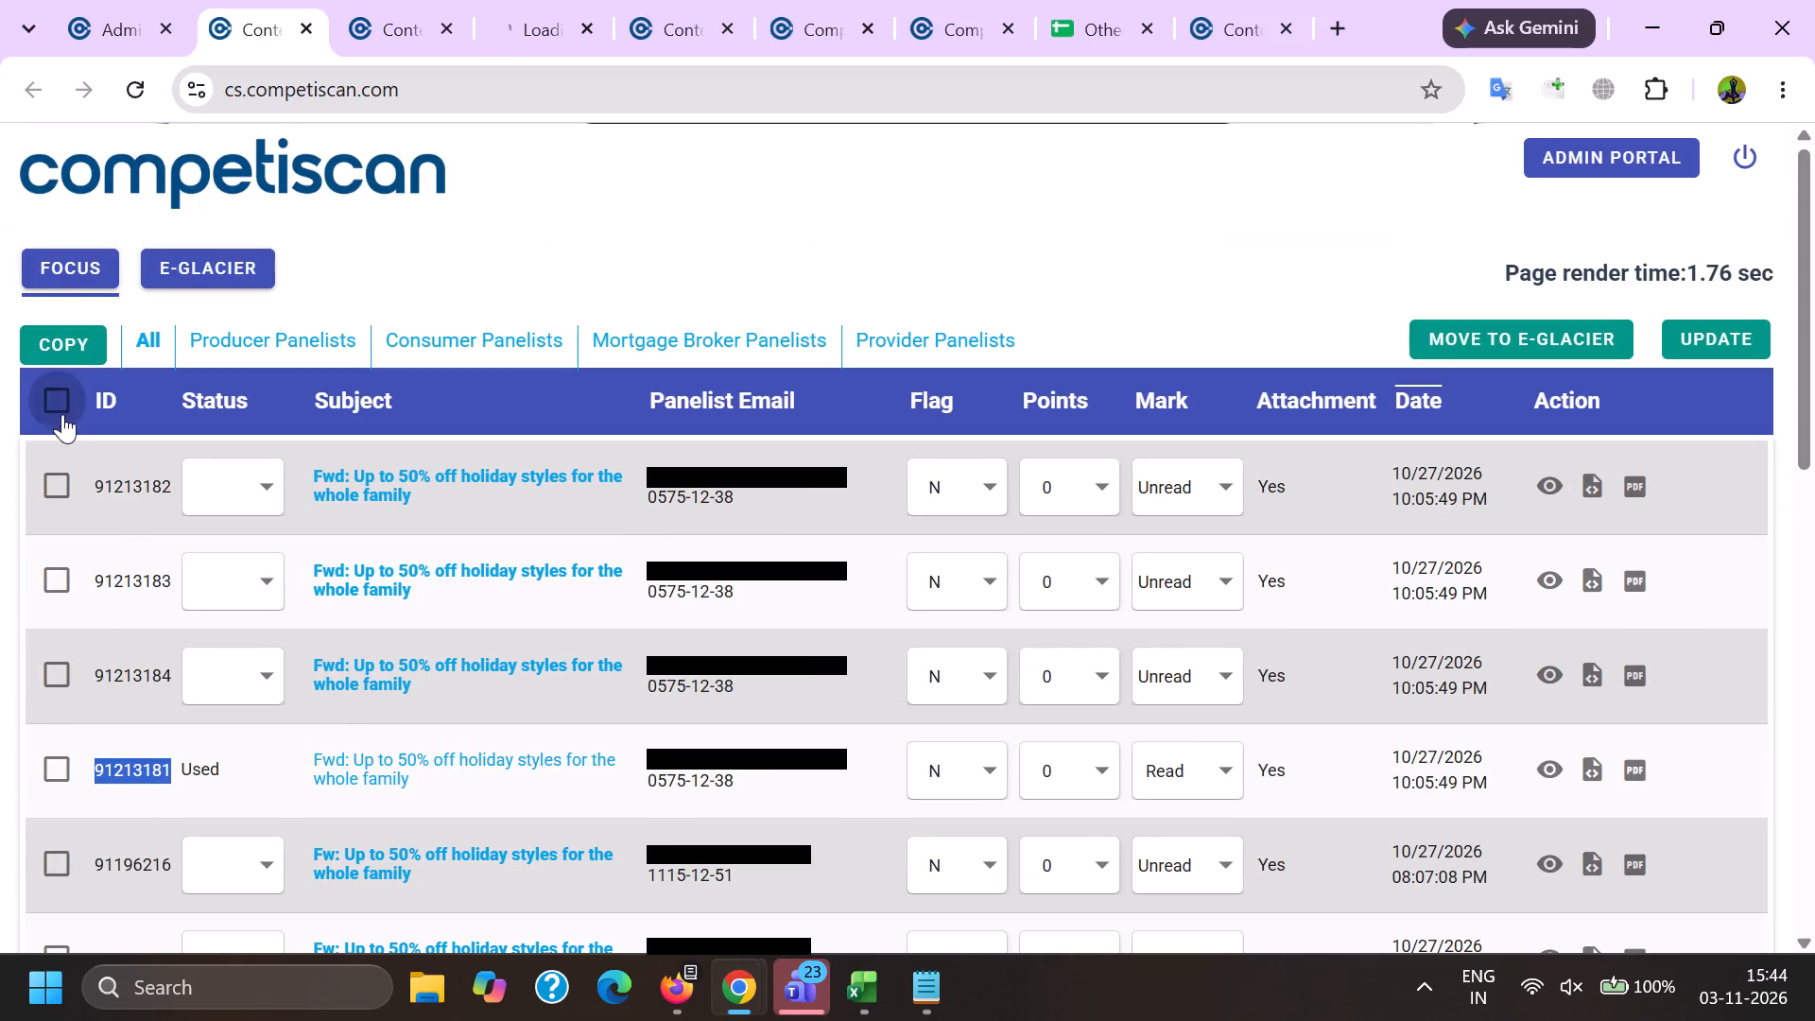
{"action": "left_click", "coordinate": [59, 776]}
{"action": "left_click", "coordinate": [1687, 357]}
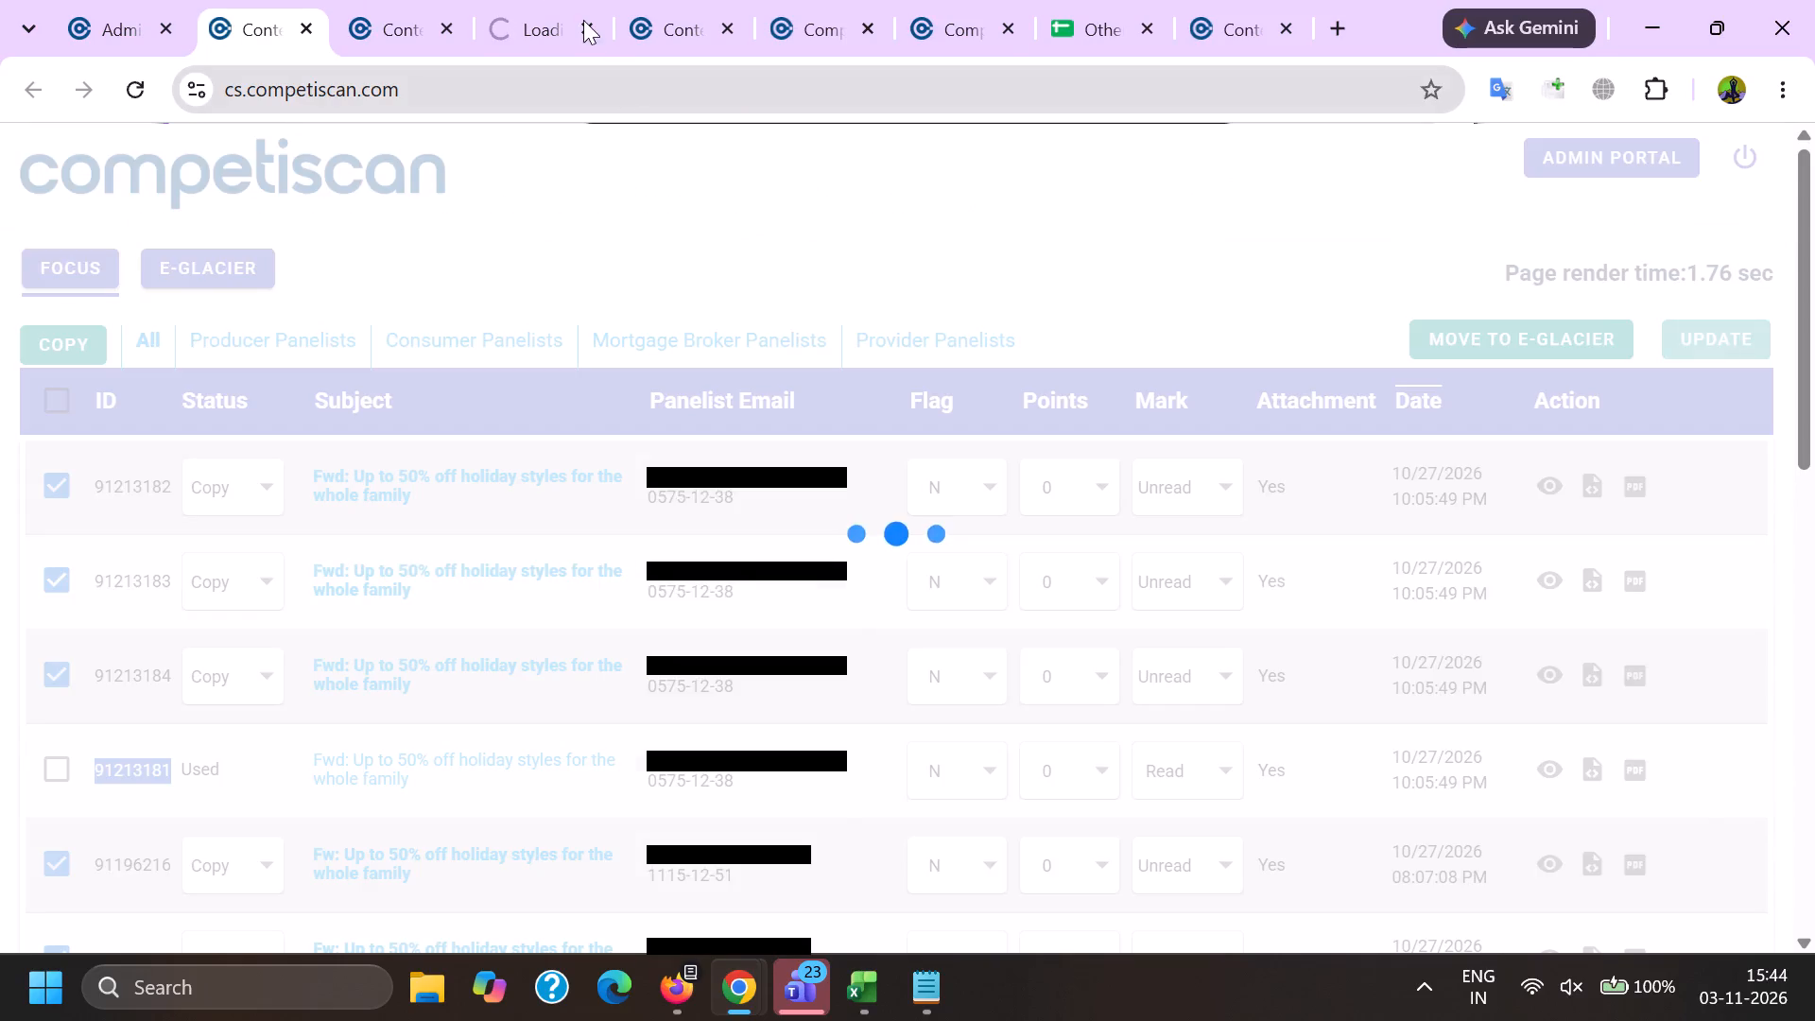
{"action": "left_click", "coordinate": [544, 0]}
{"action": "left_click", "coordinate": [270, 0]}
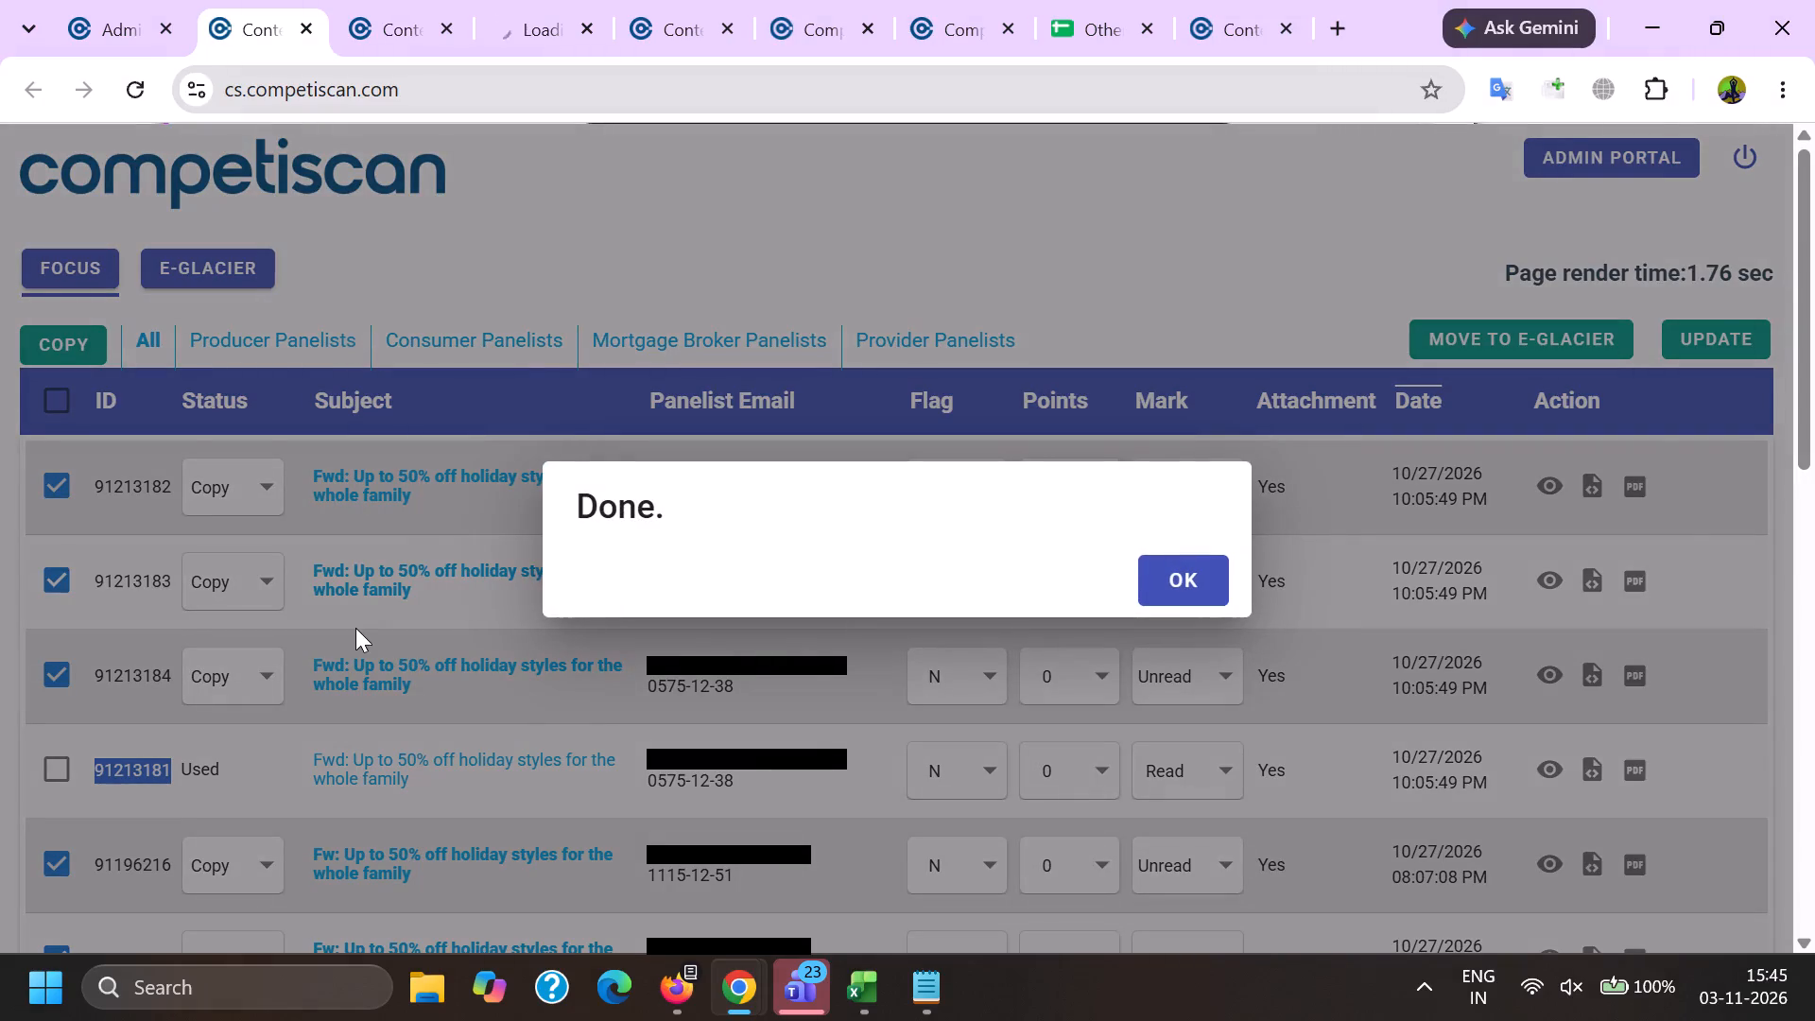
{"action": "left_click", "coordinate": [355, 625]}
Switch to Firefox and look through the November 2026 panelist email list for the next email to process.
{"action": "left_click", "coordinate": [700, 1013]}
{"action": "left_click", "coordinate": [499, 860]}
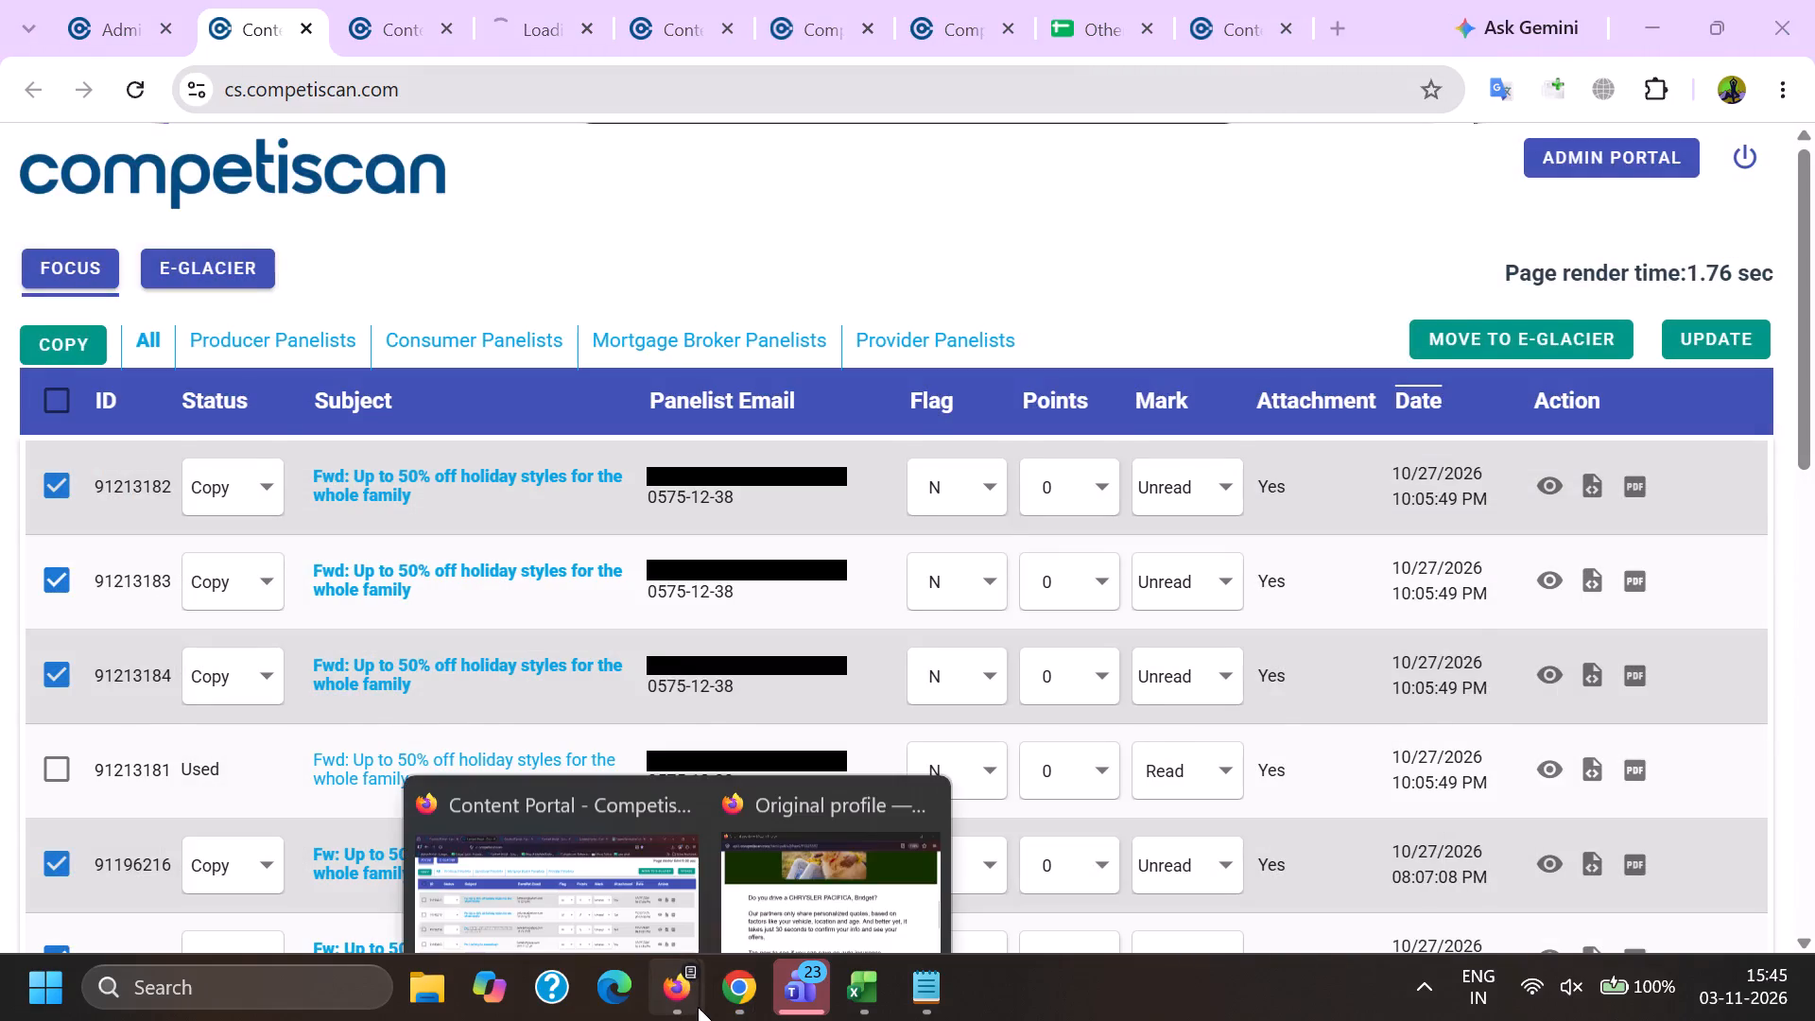
{"action": "left_click", "coordinate": [630, 853]}
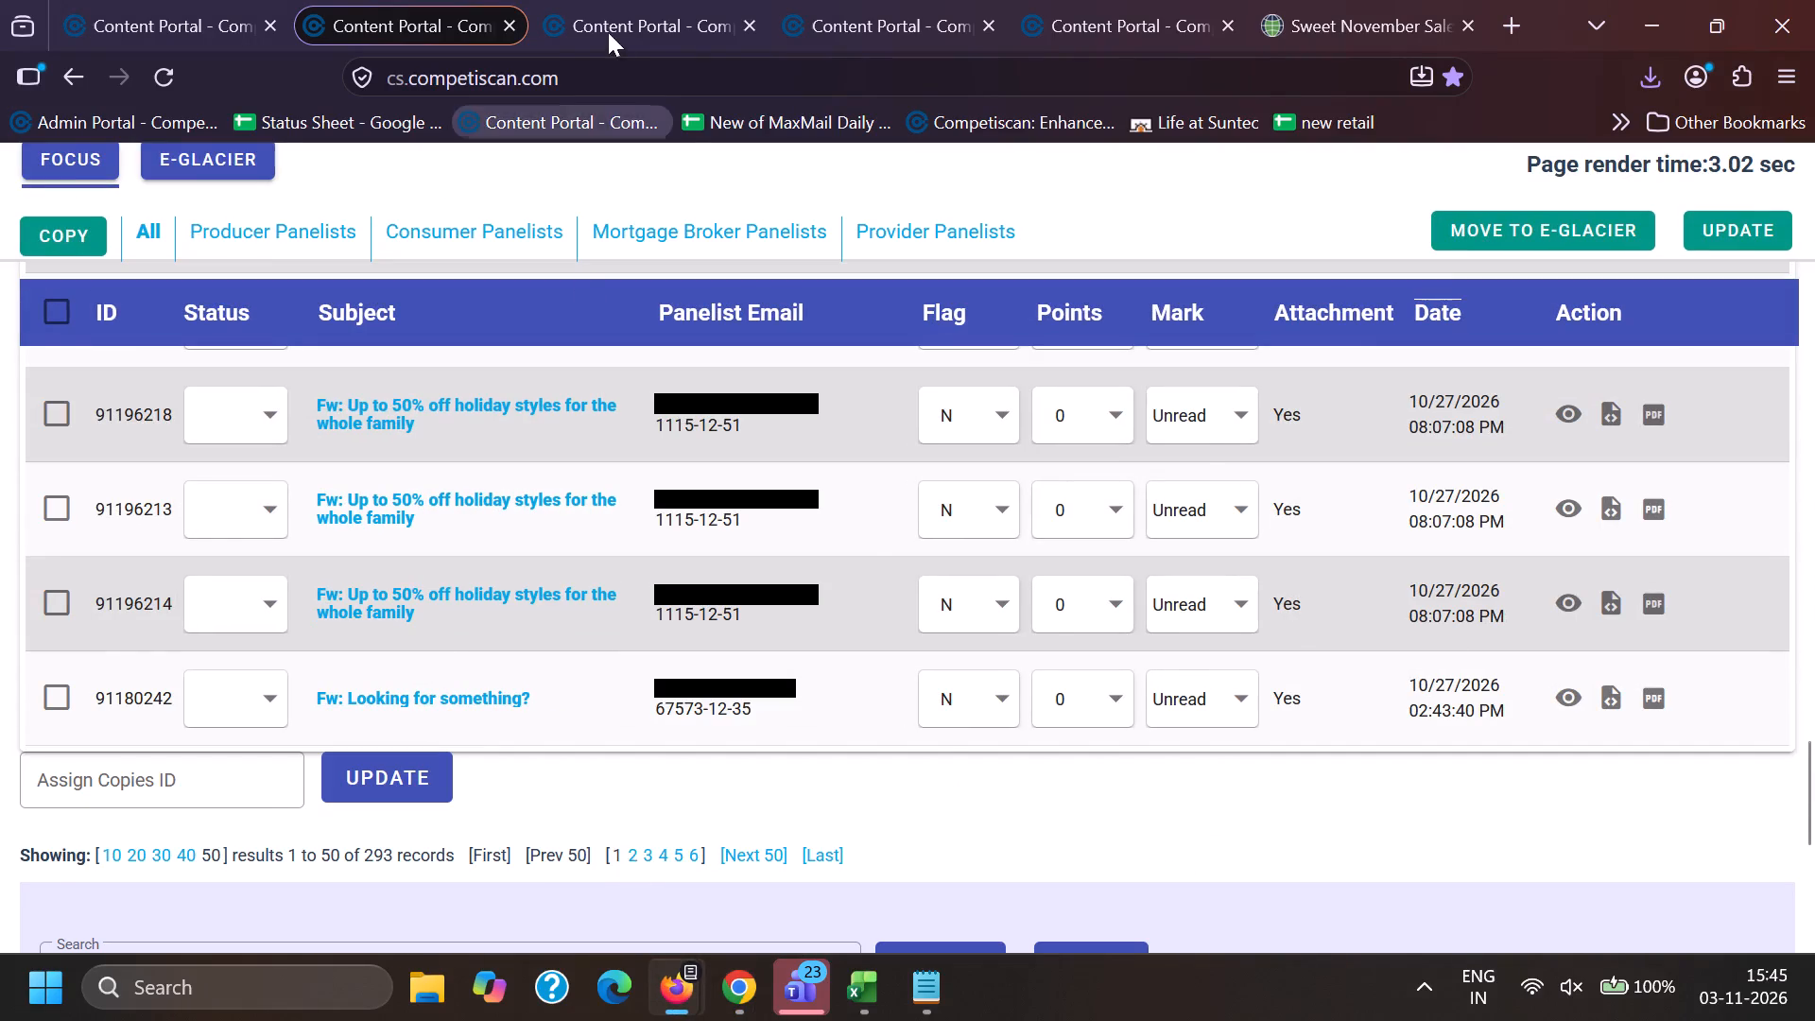
{"action": "left_click", "coordinate": [631, 0]}
{"action": "left_click", "coordinate": [173, 0]}
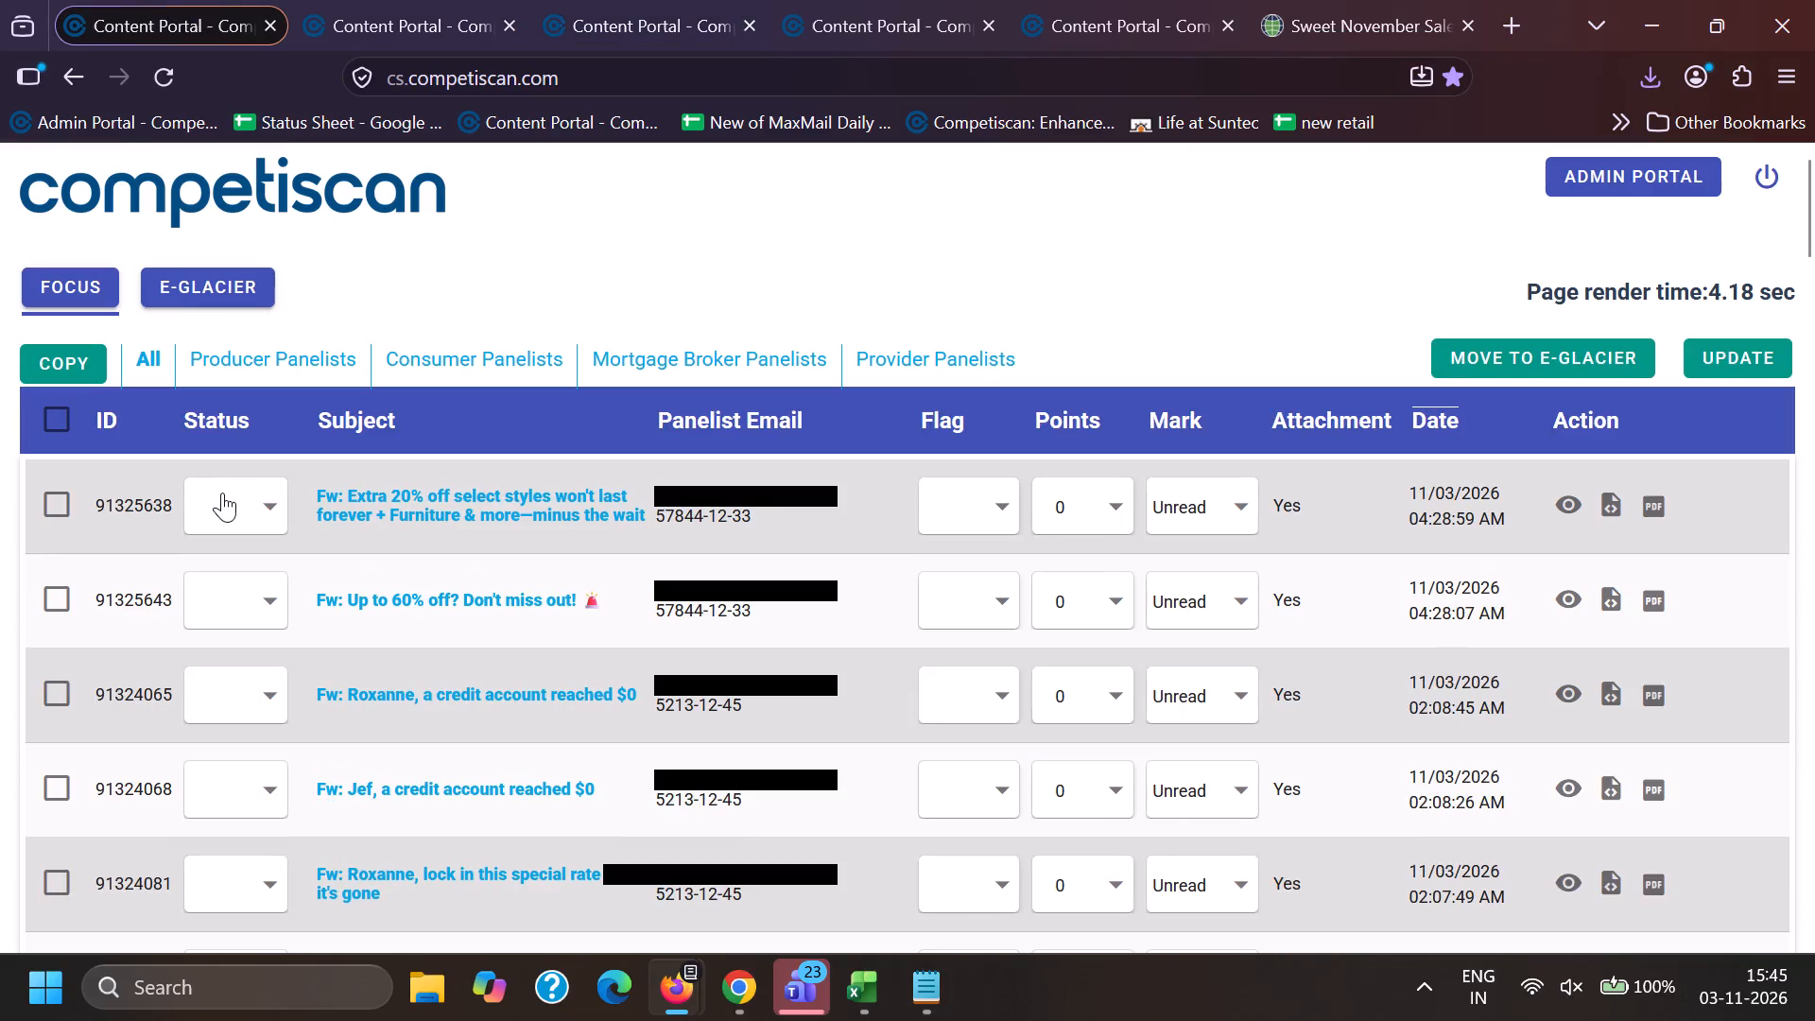
{"action": "scroll", "coordinate": [315, 614], "scroll_direction": "down", "scroll_amount": 4}
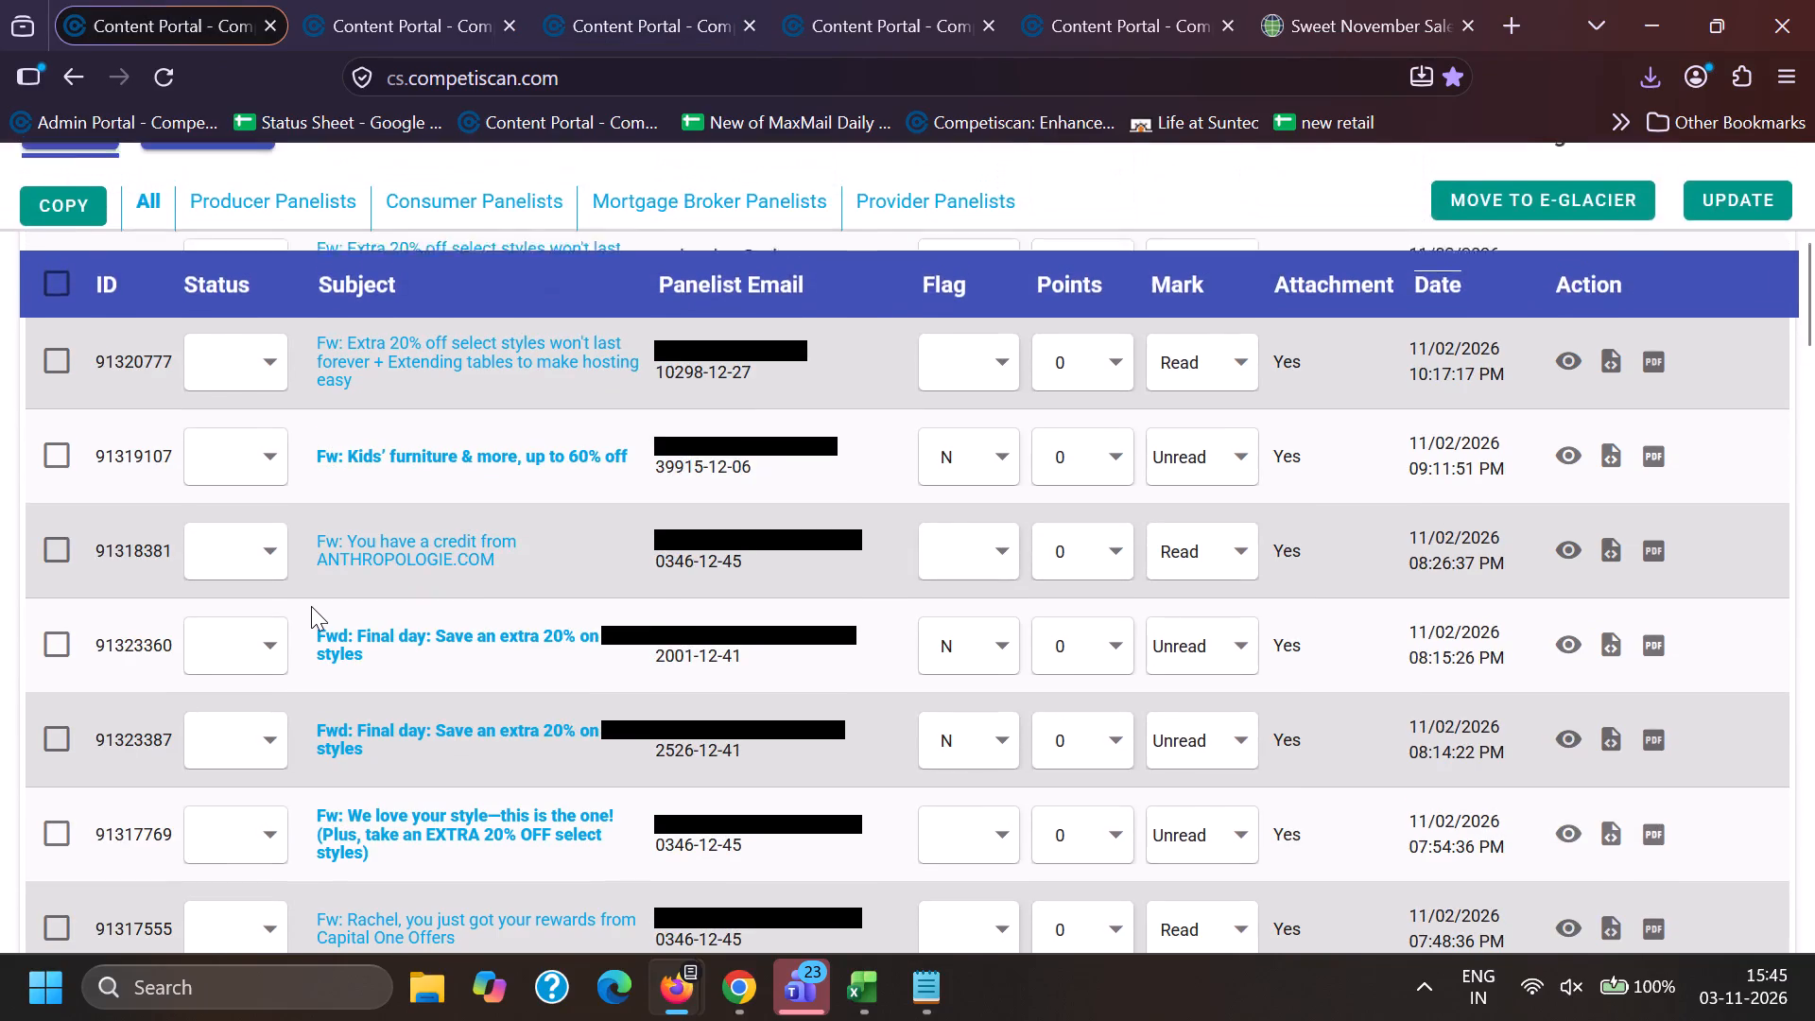
{"action": "scroll", "coordinate": [311, 598], "scroll_direction": "down", "scroll_amount": 2}
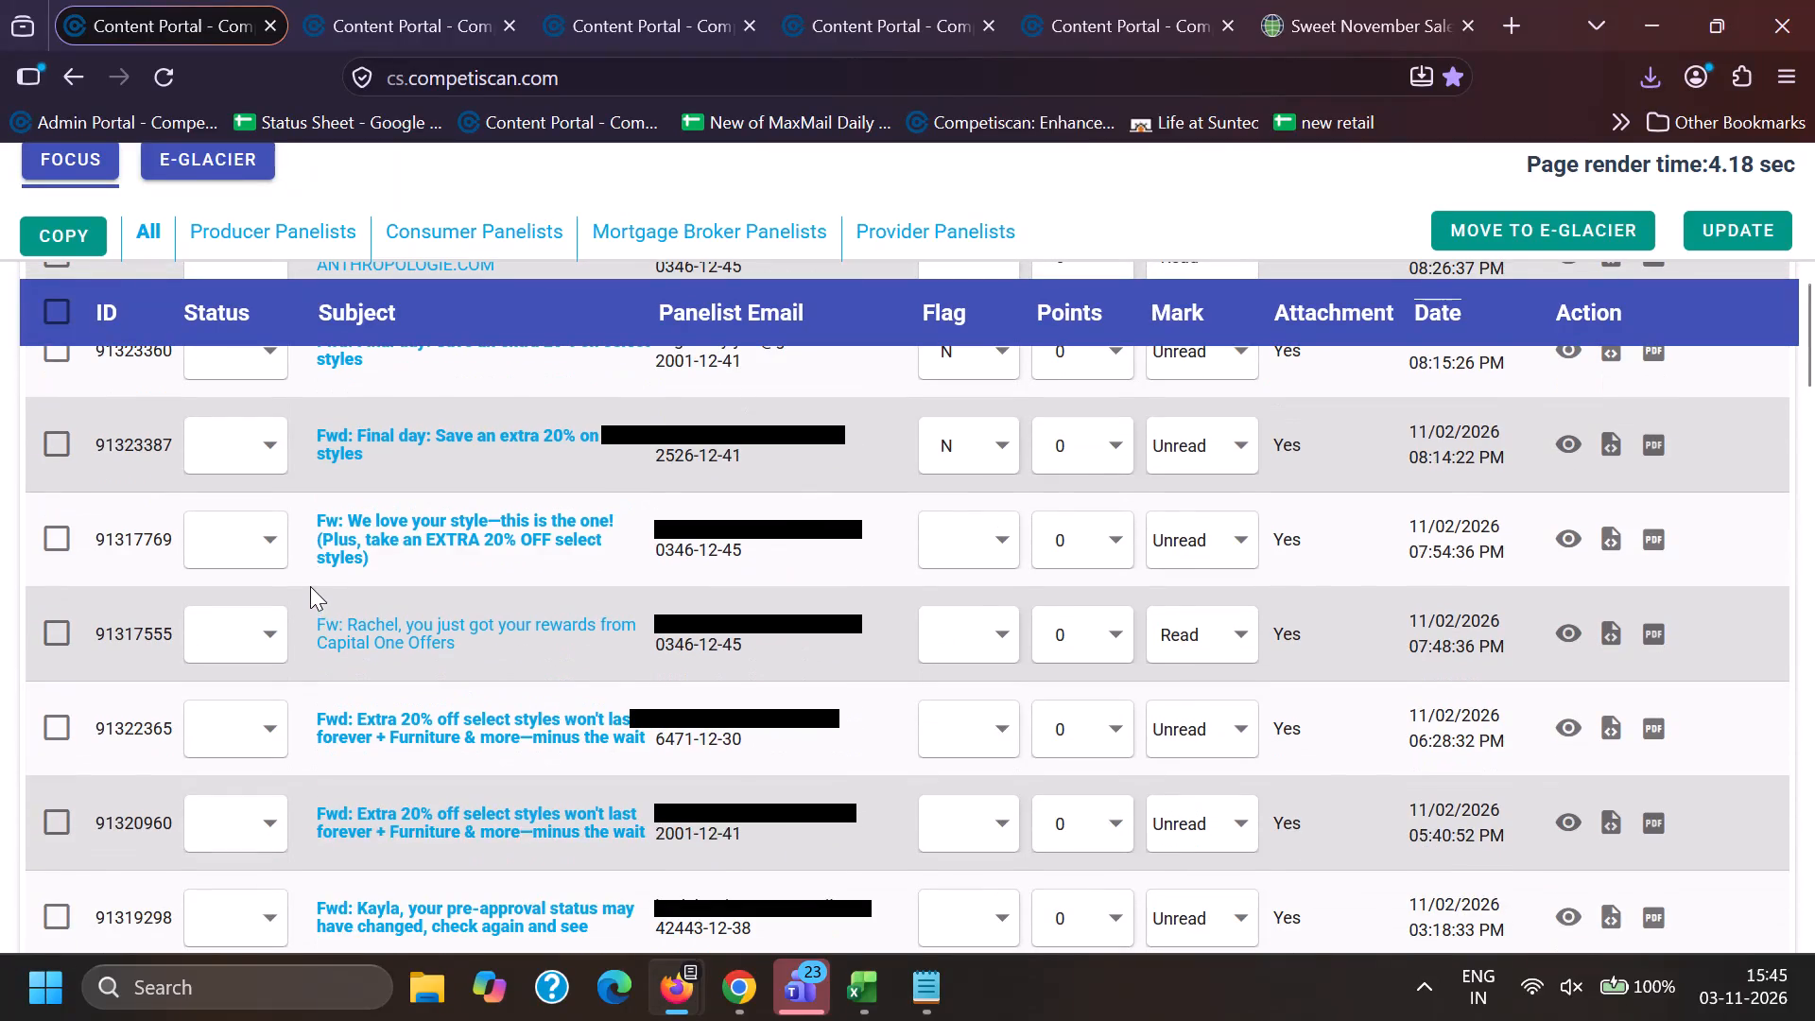
{"action": "scroll", "coordinate": [310, 581], "scroll_direction": "down", "scroll_amount": 5}
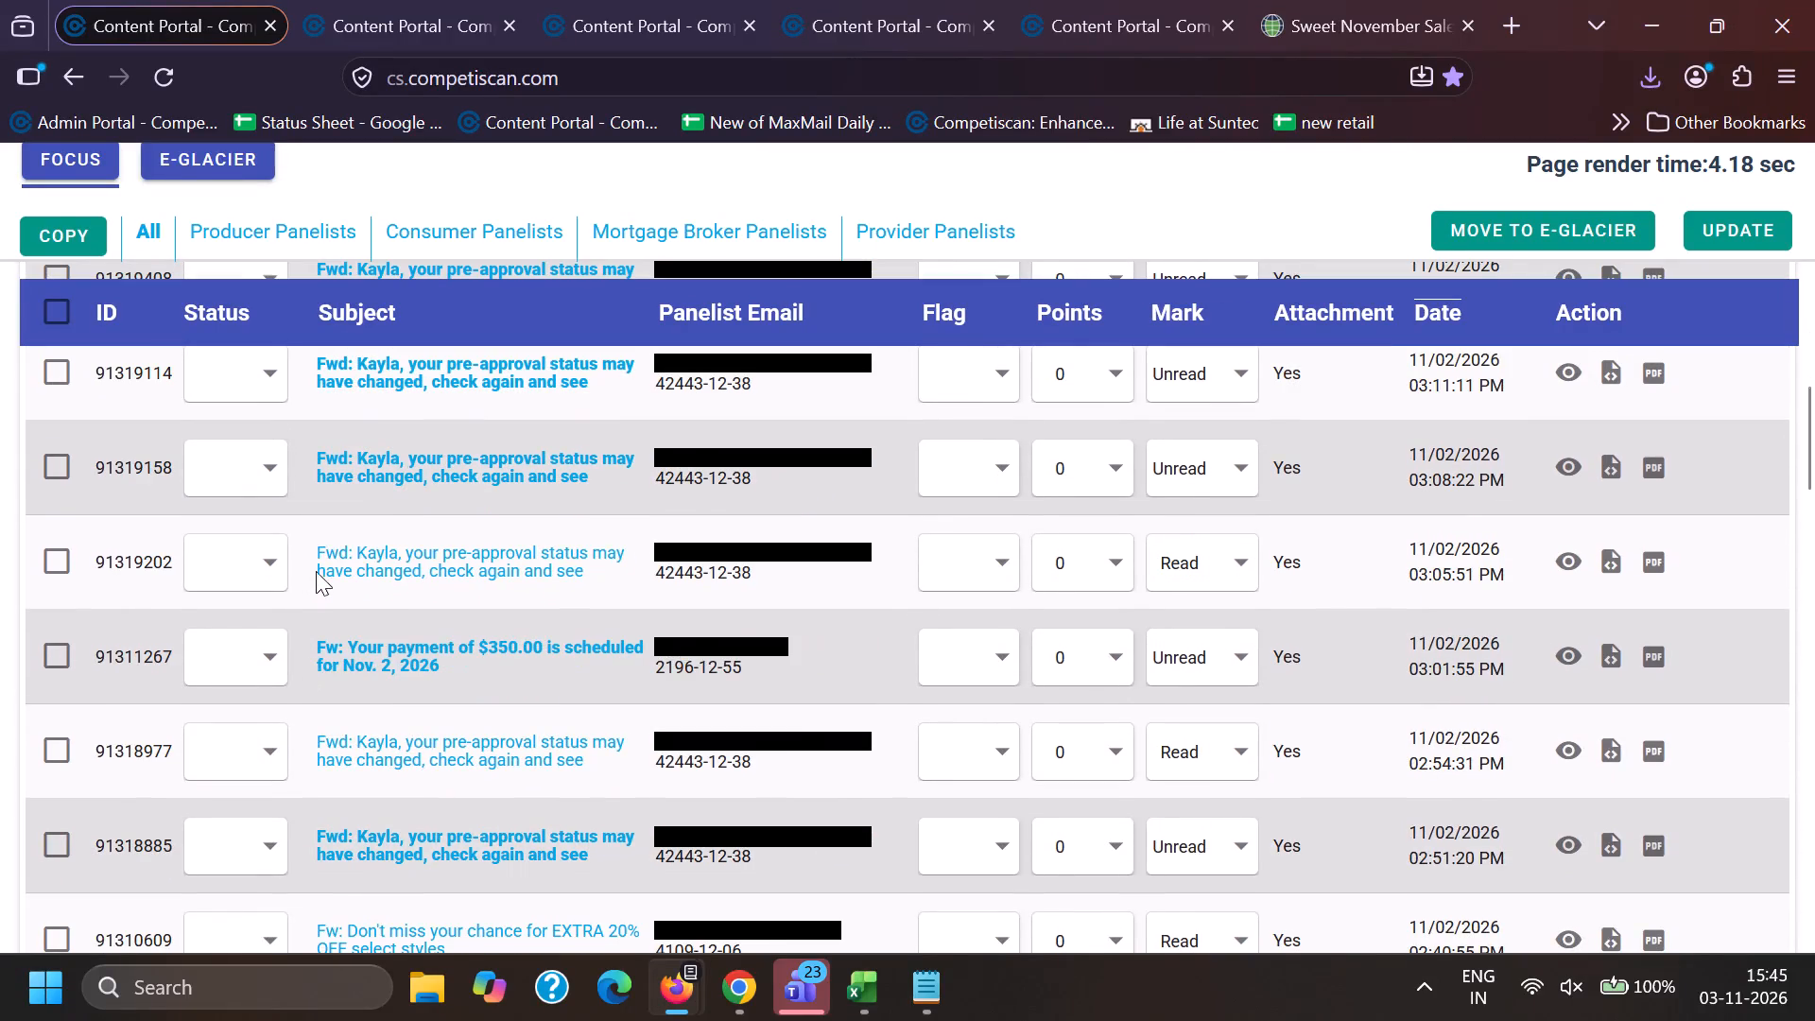
{"action": "scroll", "coordinate": [335, 608], "scroll_direction": "down", "scroll_amount": 5}
{"action": "scroll", "coordinate": [434, 718], "scroll_direction": "down", "scroll_amount": 5}
{"action": "scroll", "coordinate": [442, 717], "scroll_direction": "up", "scroll_amount": 4}
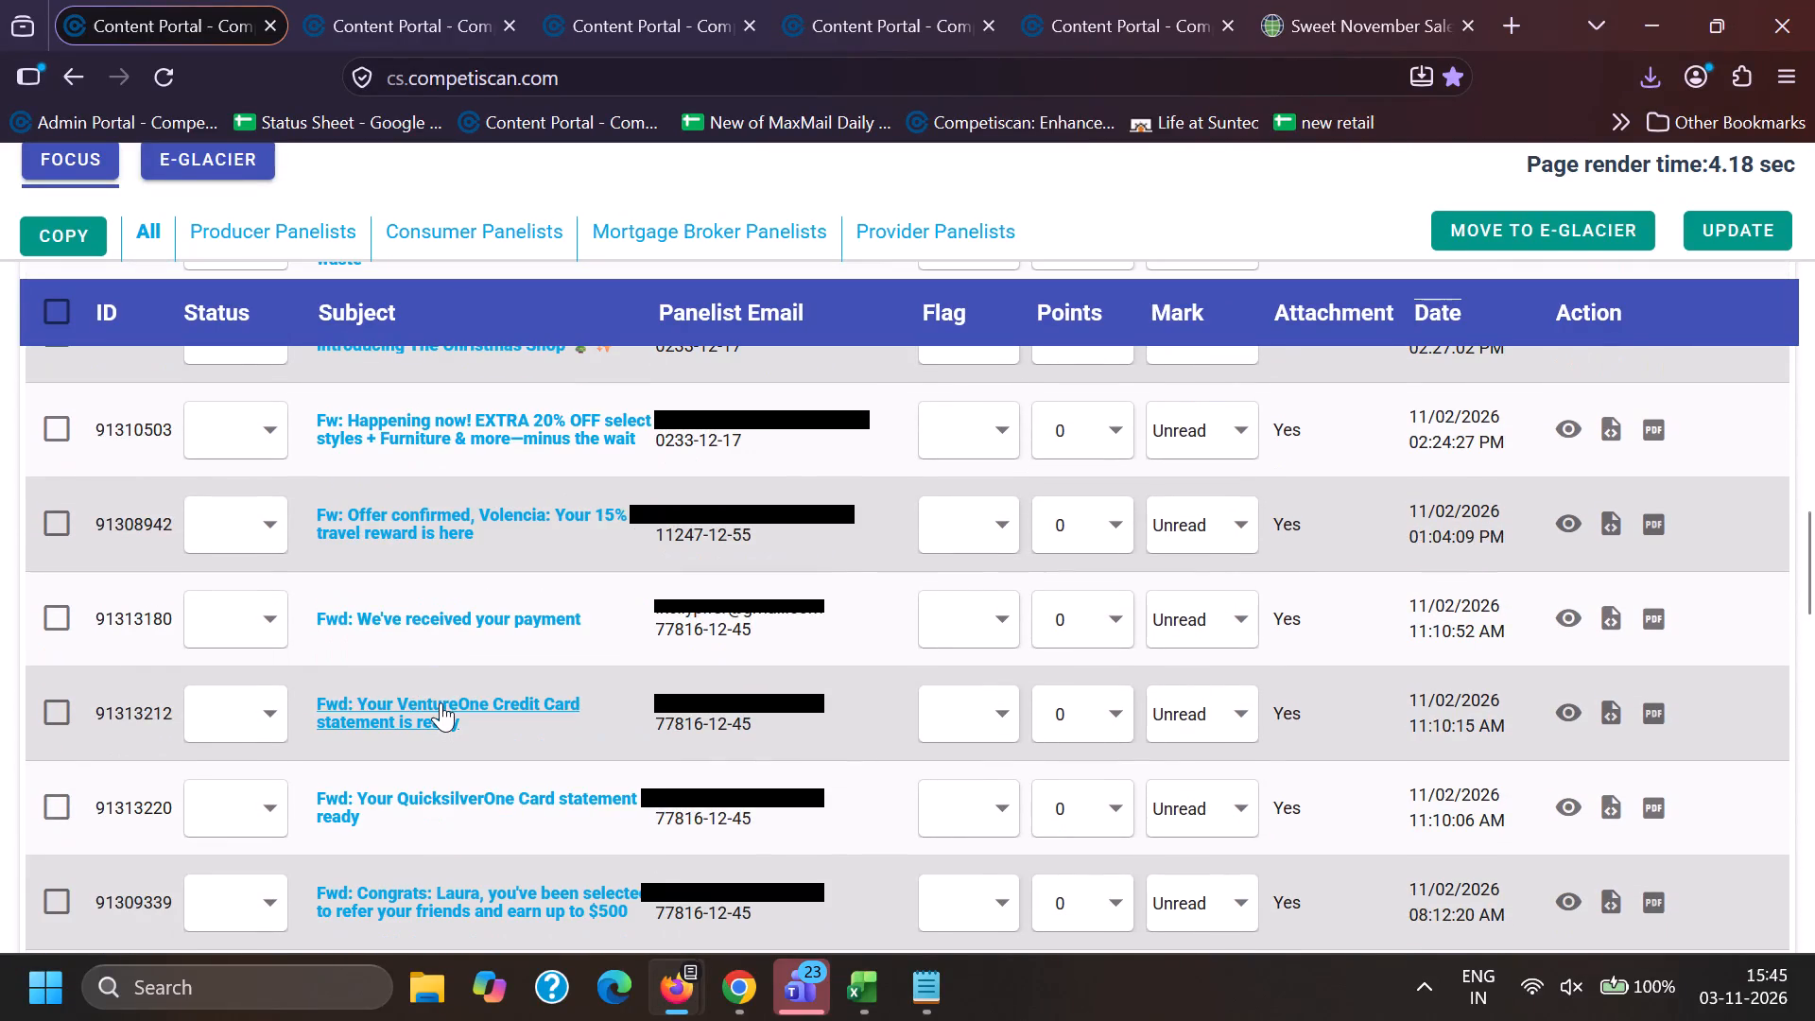
{"action": "scroll", "coordinate": [441, 702], "scroll_direction": "up", "scroll_amount": 2}
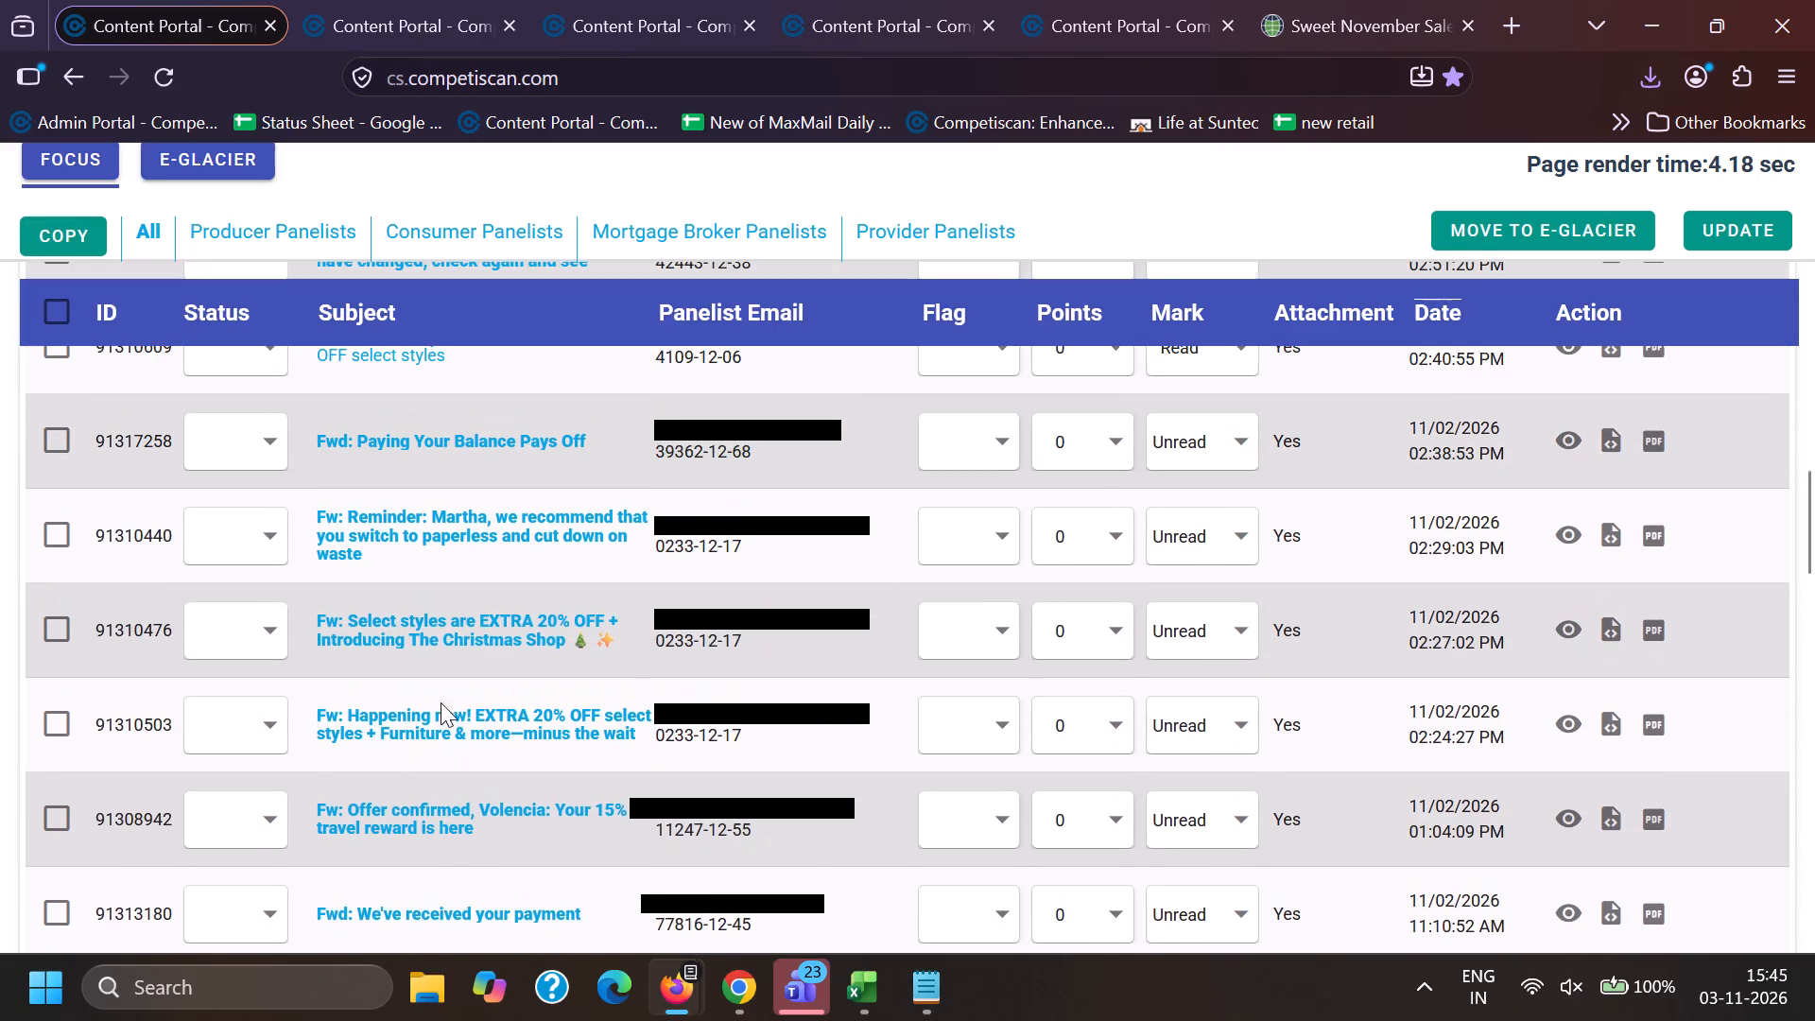
{"action": "scroll", "coordinate": [438, 698], "scroll_direction": "up", "scroll_amount": 3}
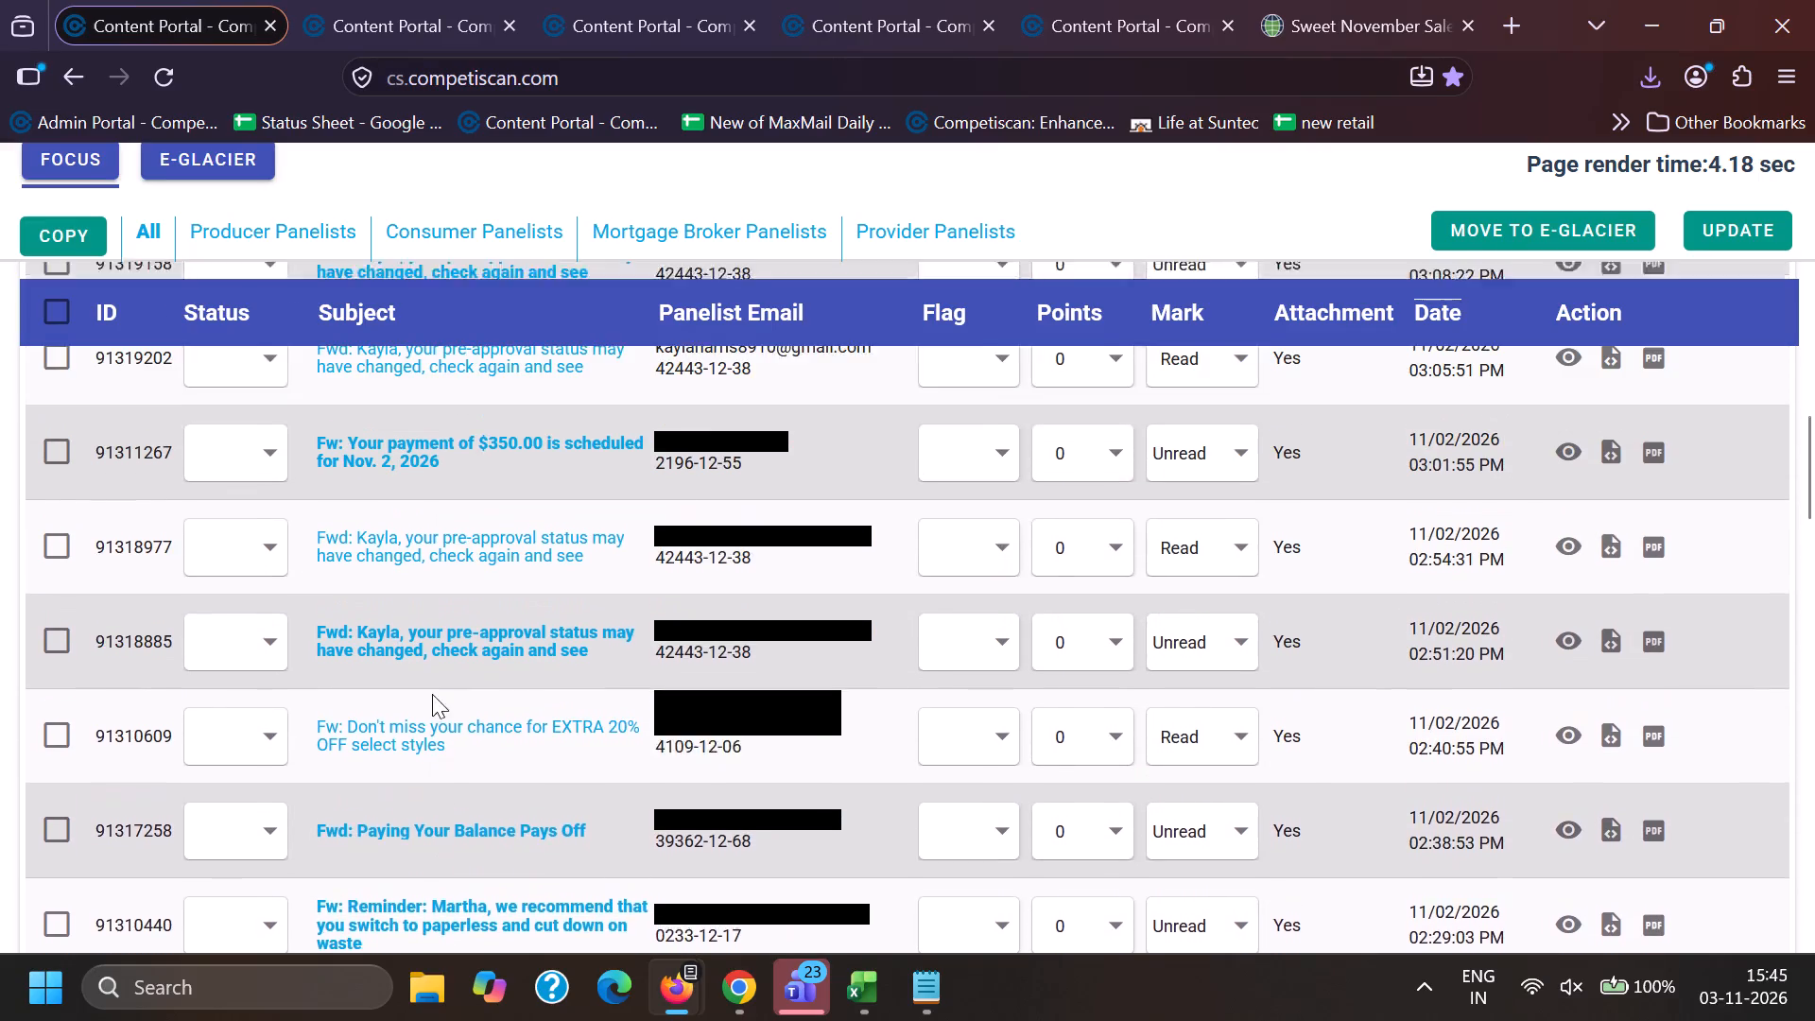
{"action": "scroll", "coordinate": [429, 694], "scroll_direction": "up", "scroll_amount": 1}
{"action": "scroll", "coordinate": [428, 693], "scroll_direction": "down", "scroll_amount": 5}
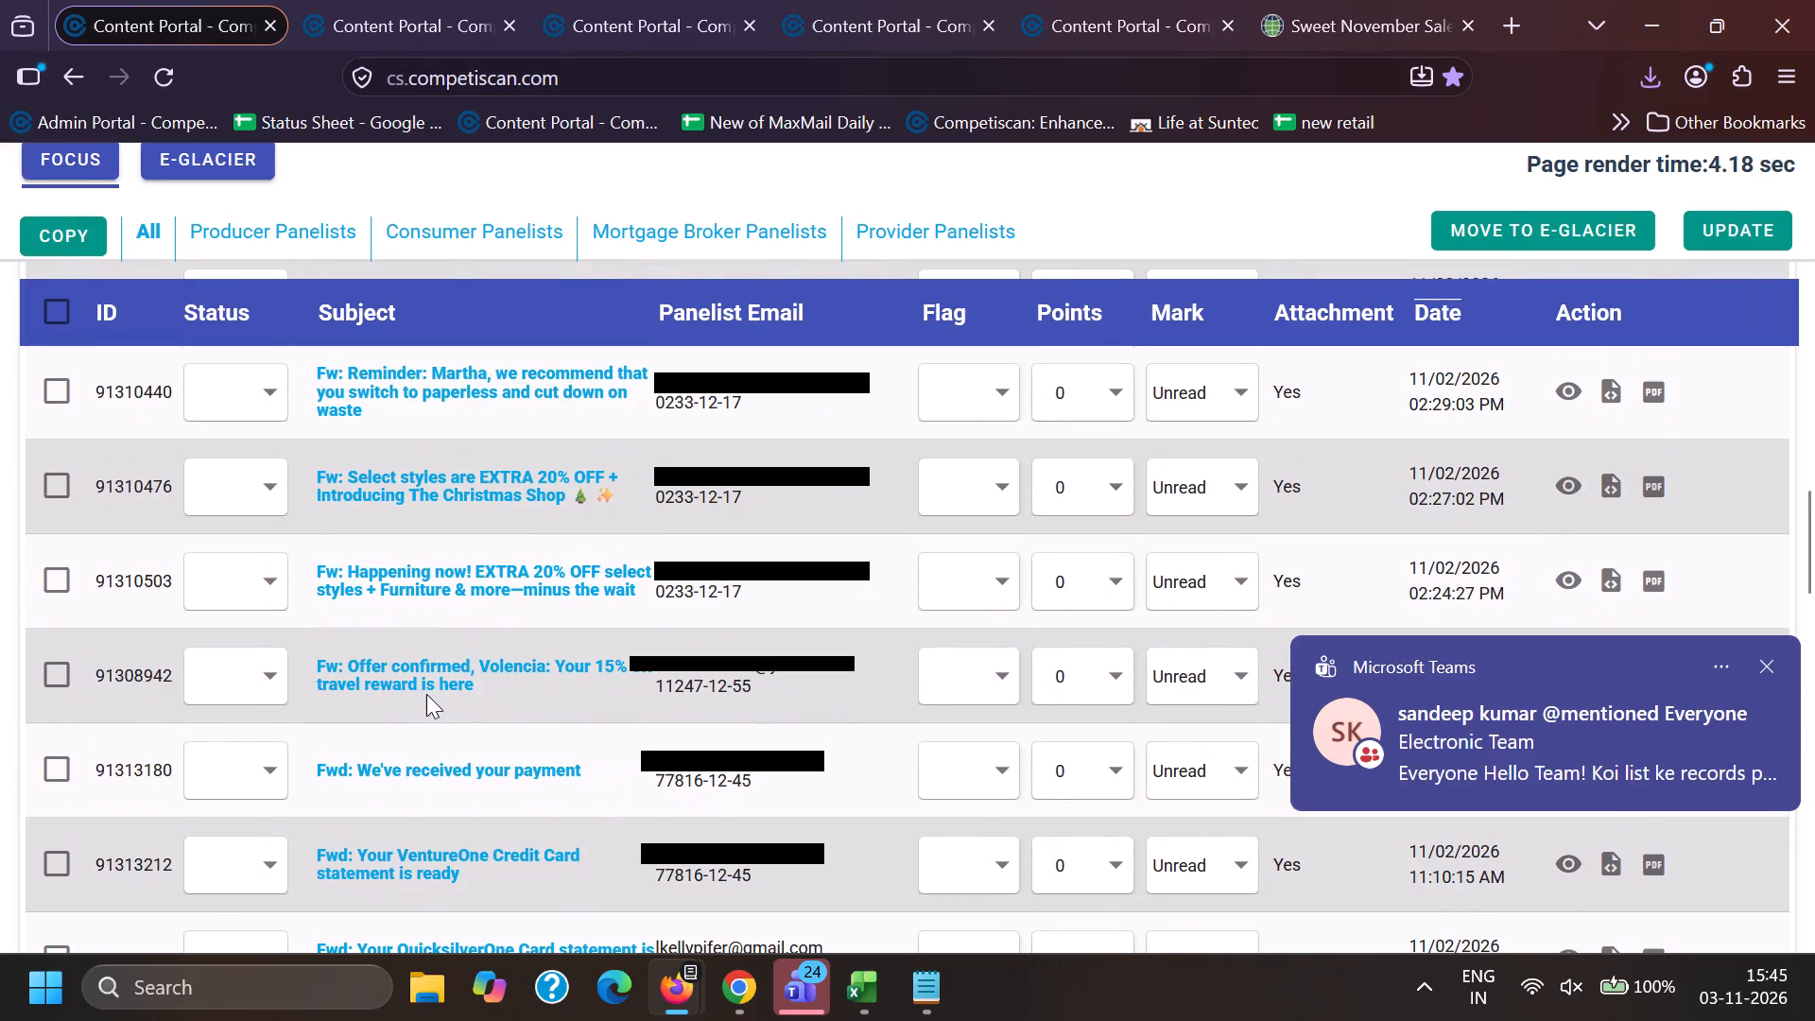
{"action": "scroll", "coordinate": [426, 698], "scroll_direction": "down", "scroll_amount": 3}
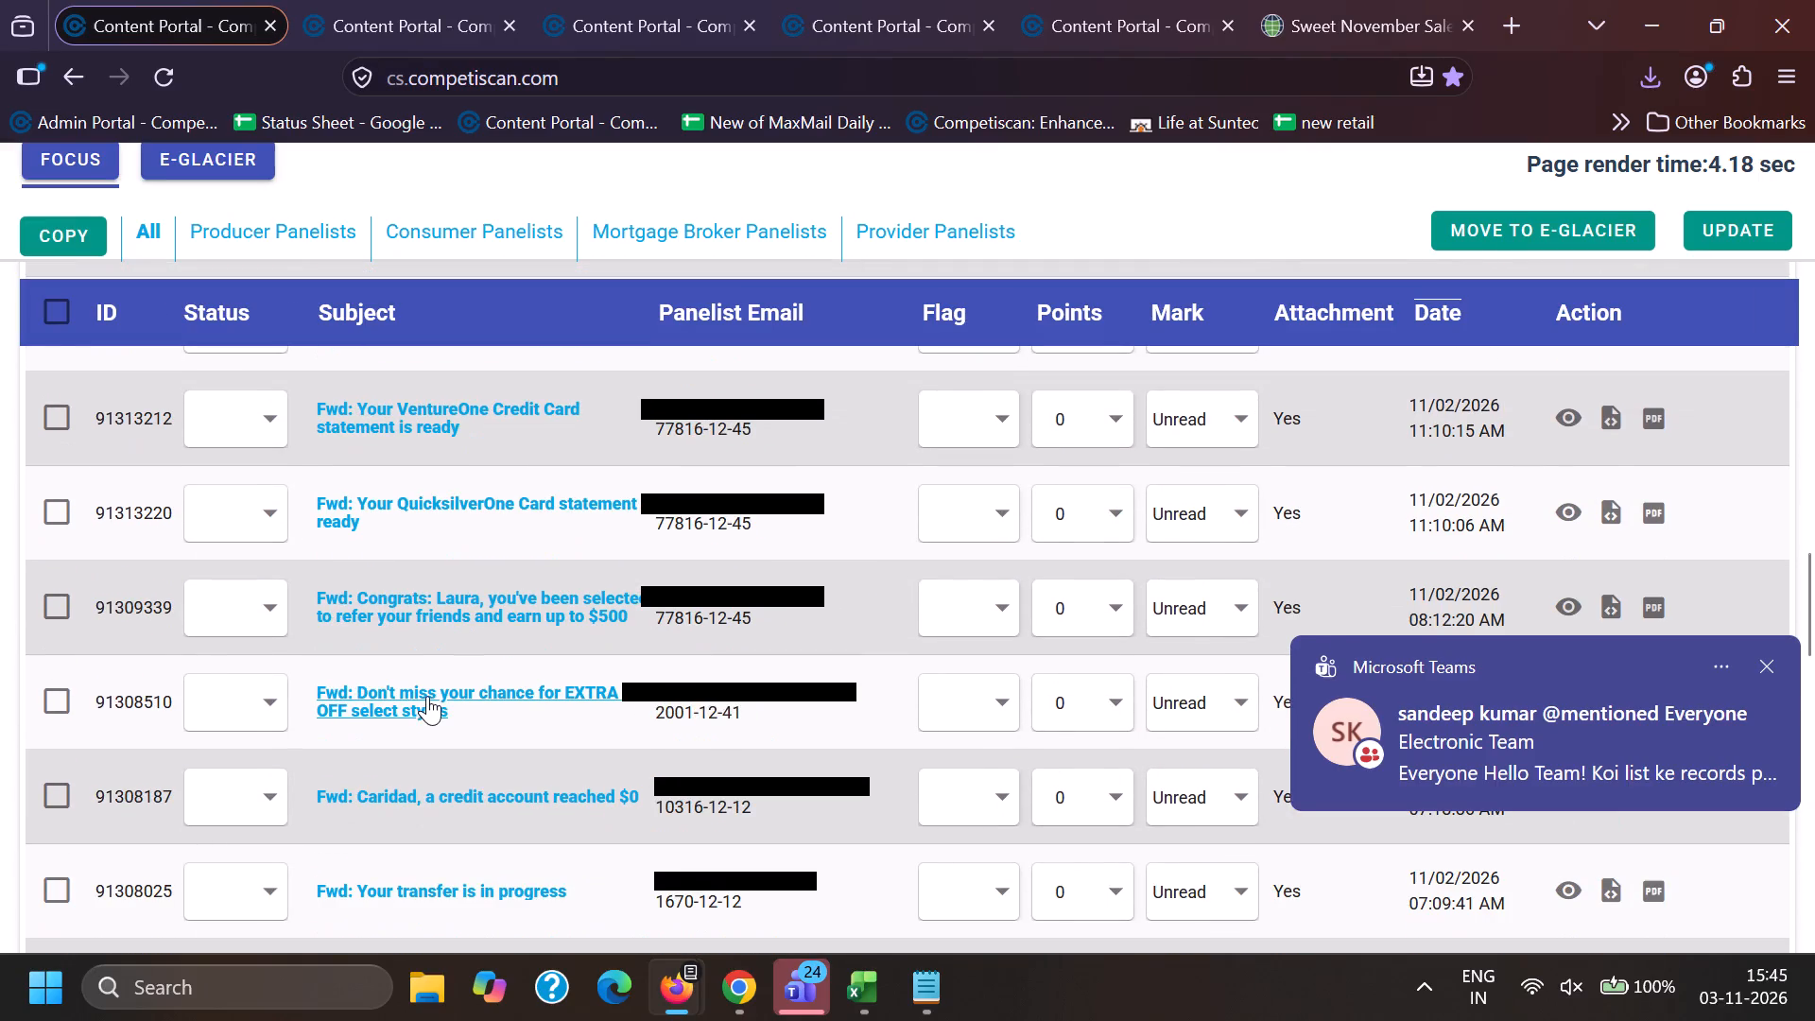
{"action": "scroll", "coordinate": [427, 696], "scroll_direction": "down", "scroll_amount": 2}
Copy the subject "$7.99+ sheets, $19.99 comforters & more BIG deals" of email 91111751 from the October Macy's list in Firefox.
{"action": "key", "text": "alt+Tab"}
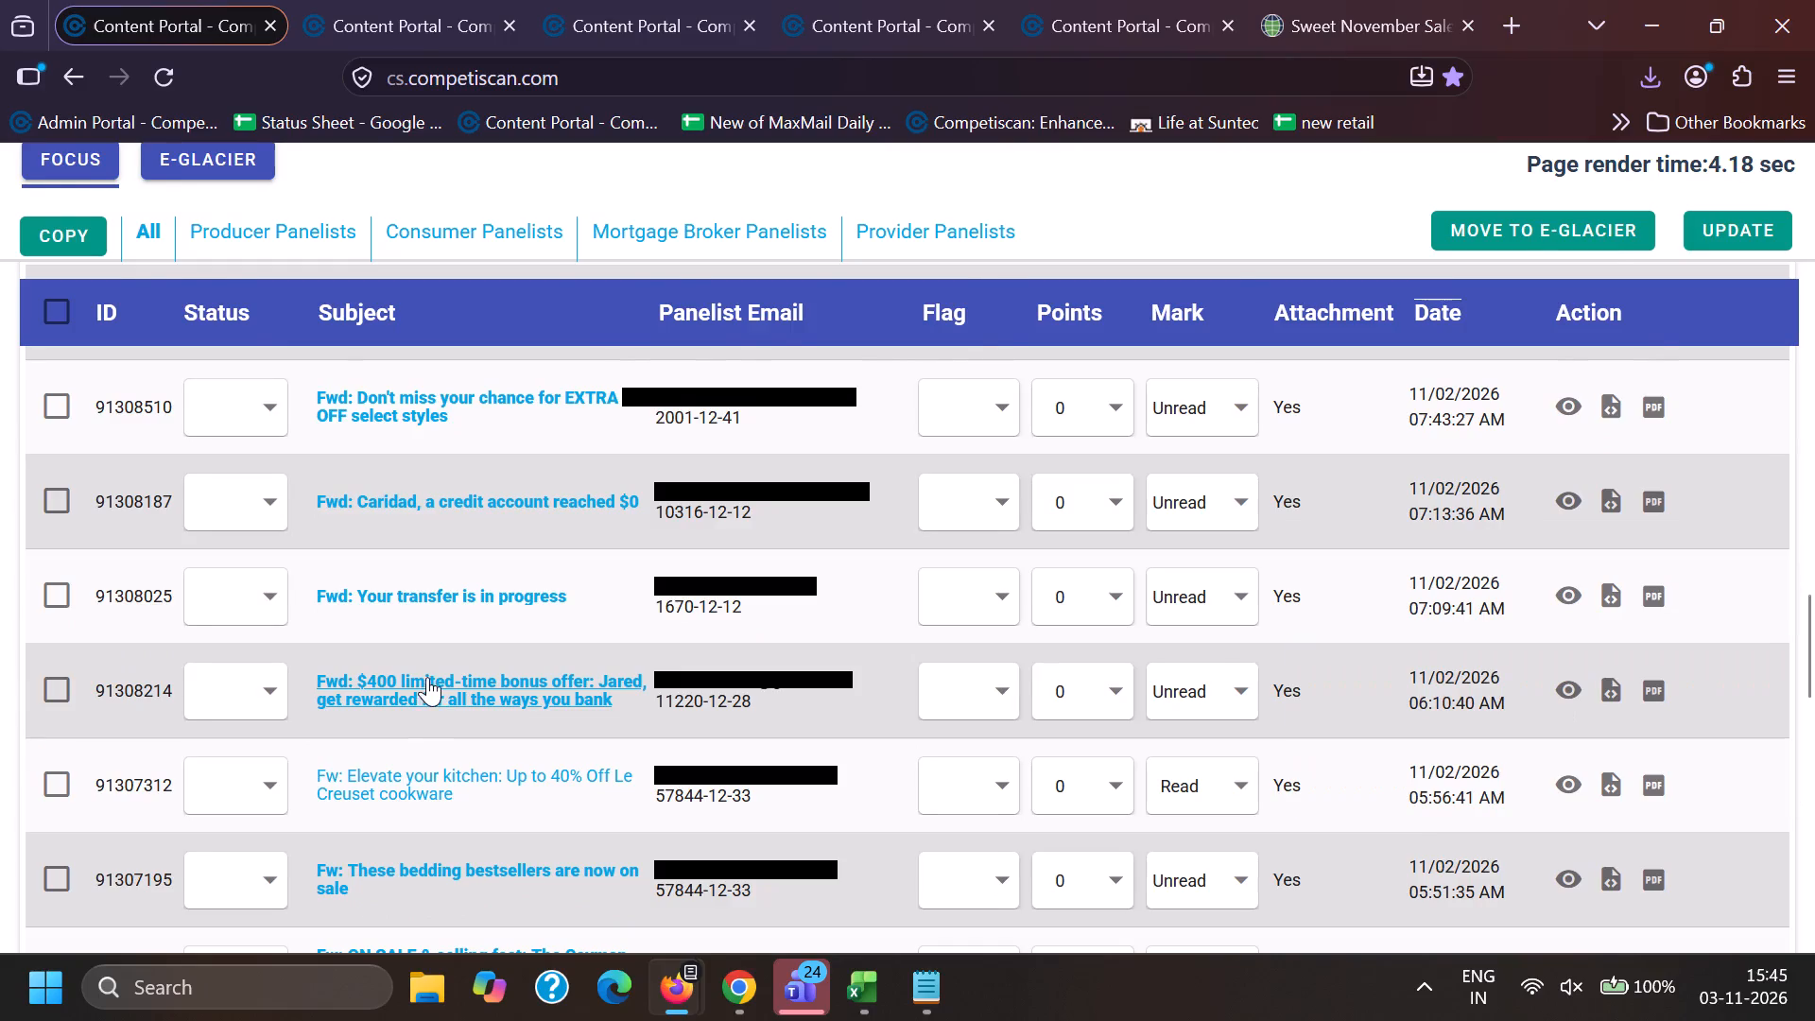
{"action": "left_click", "coordinate": [677, 1006]}
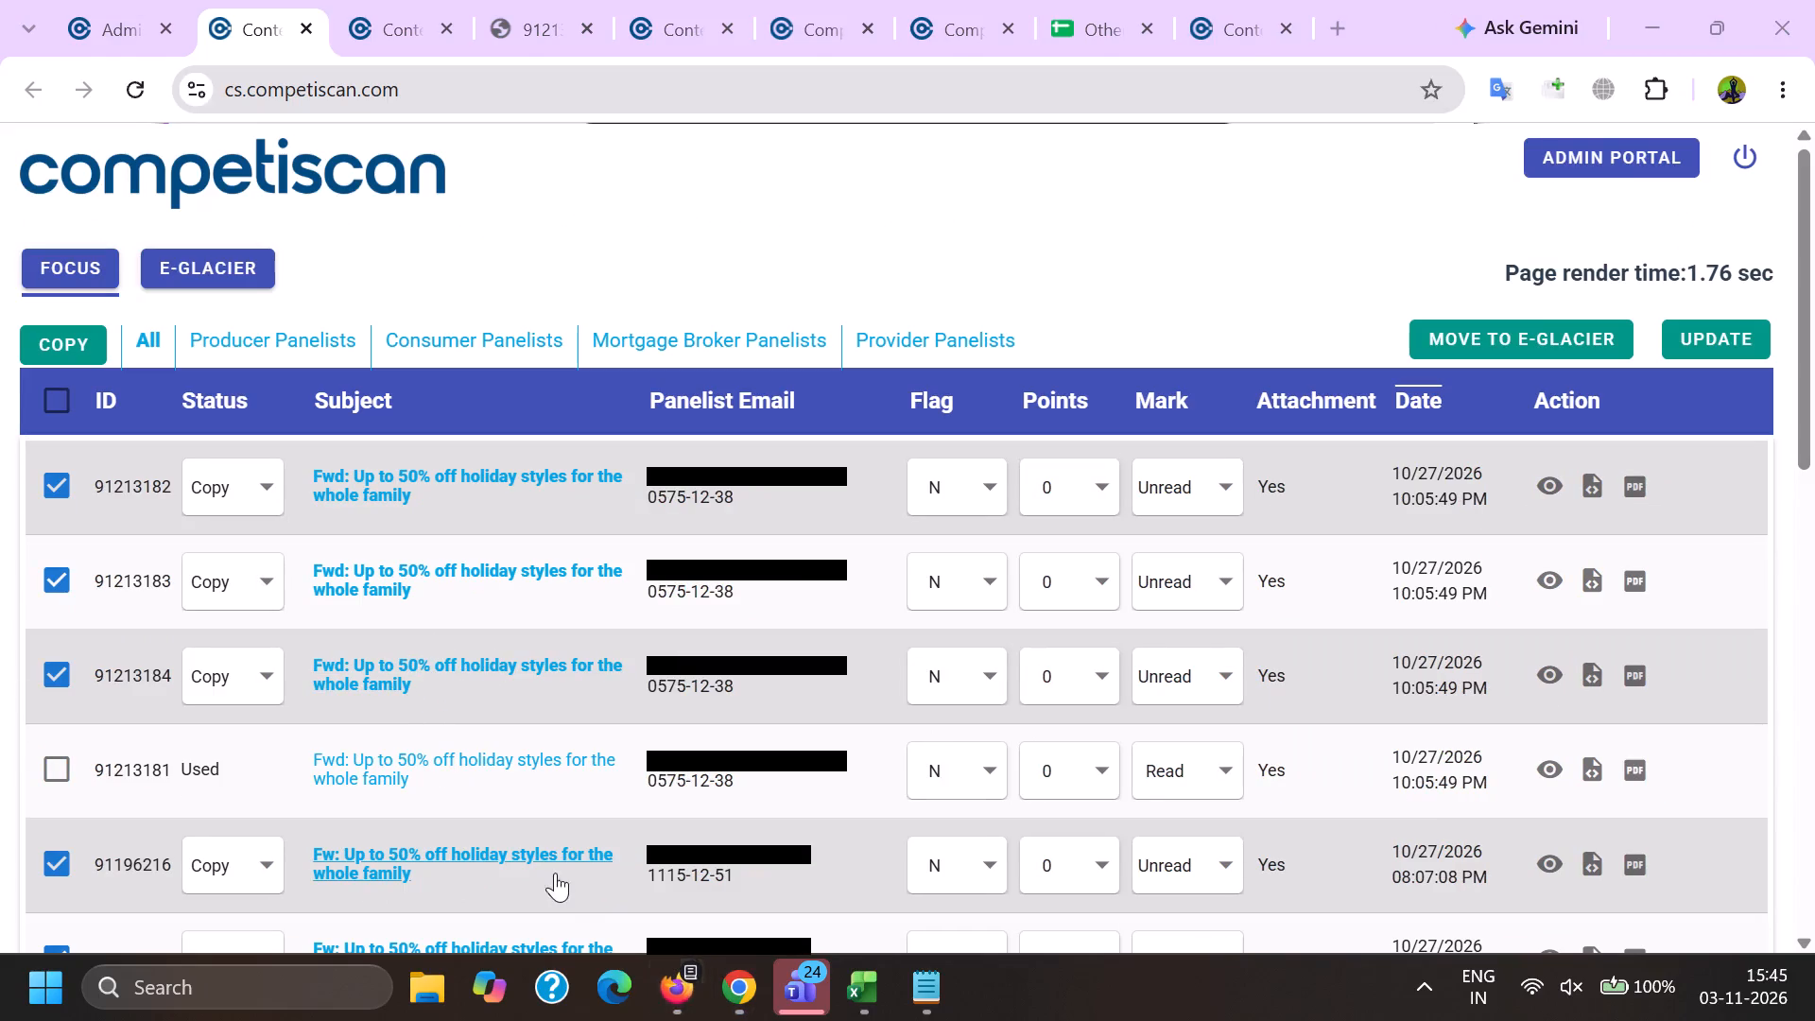
{"action": "left_click", "coordinate": [682, 1012]}
{"action": "left_click", "coordinate": [522, 845]}
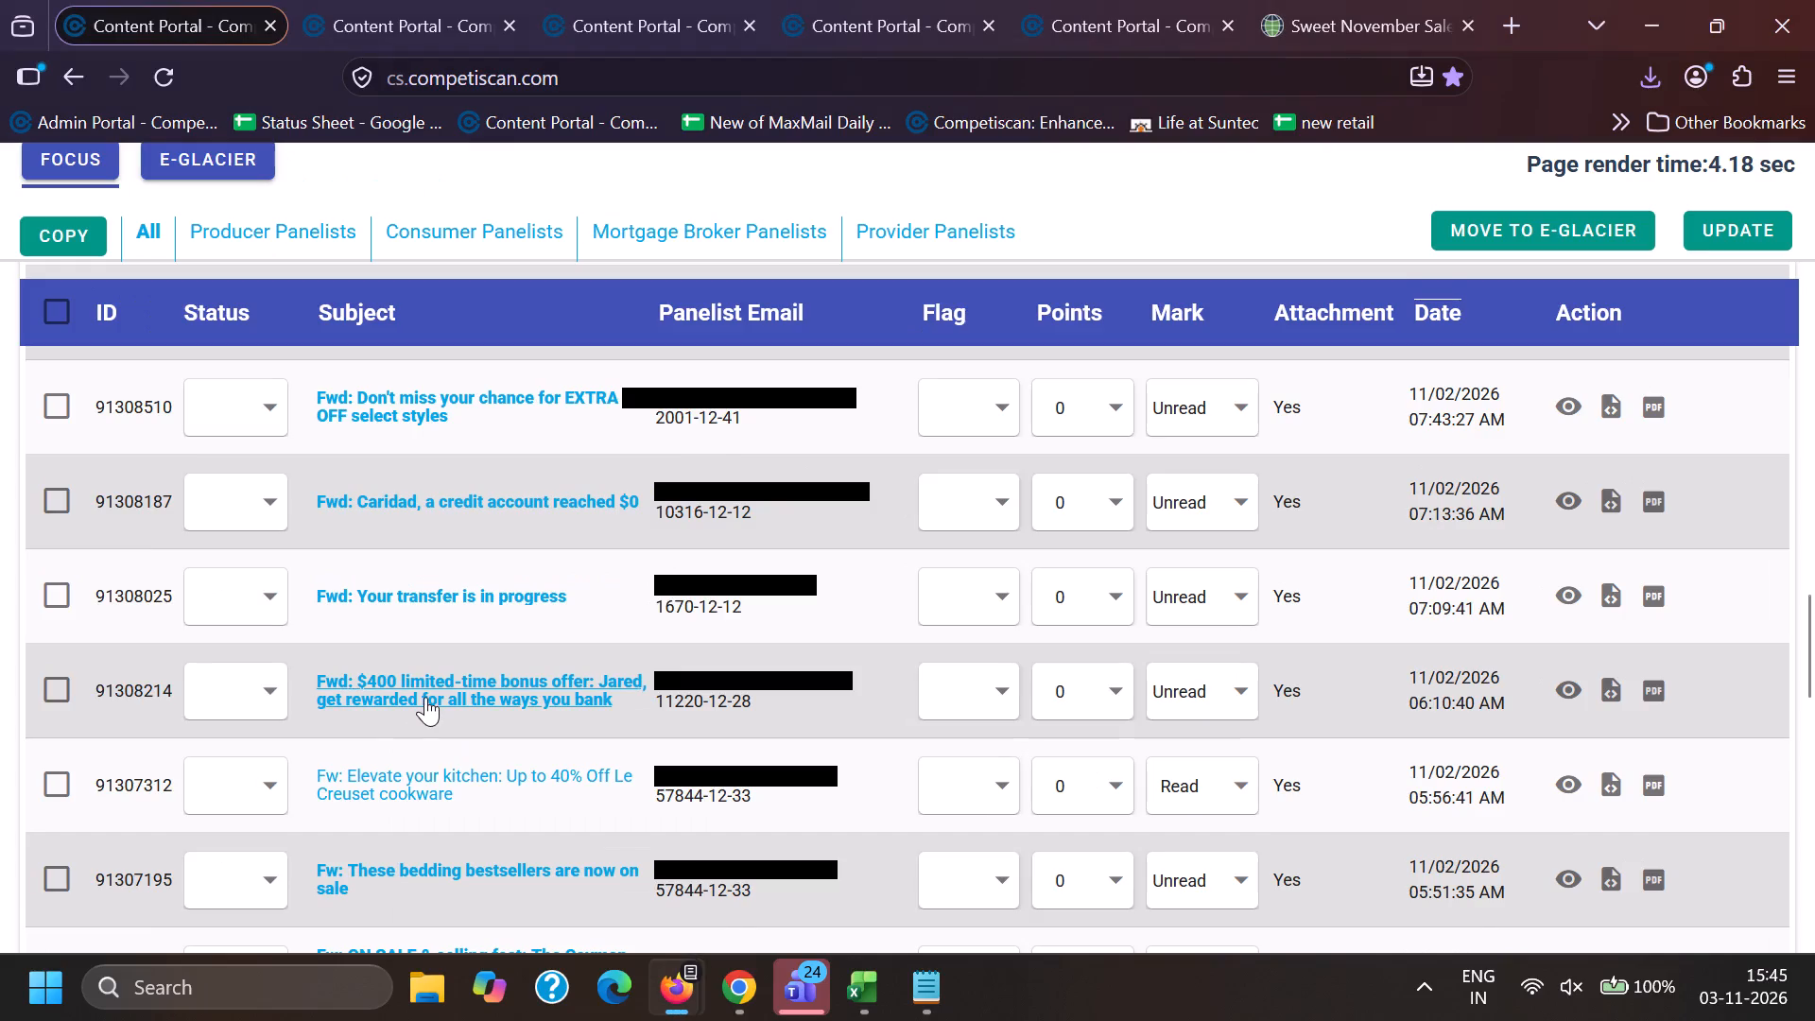
{"action": "left_click", "coordinate": [645, 0]}
{"action": "left_click", "coordinate": [787, 0]}
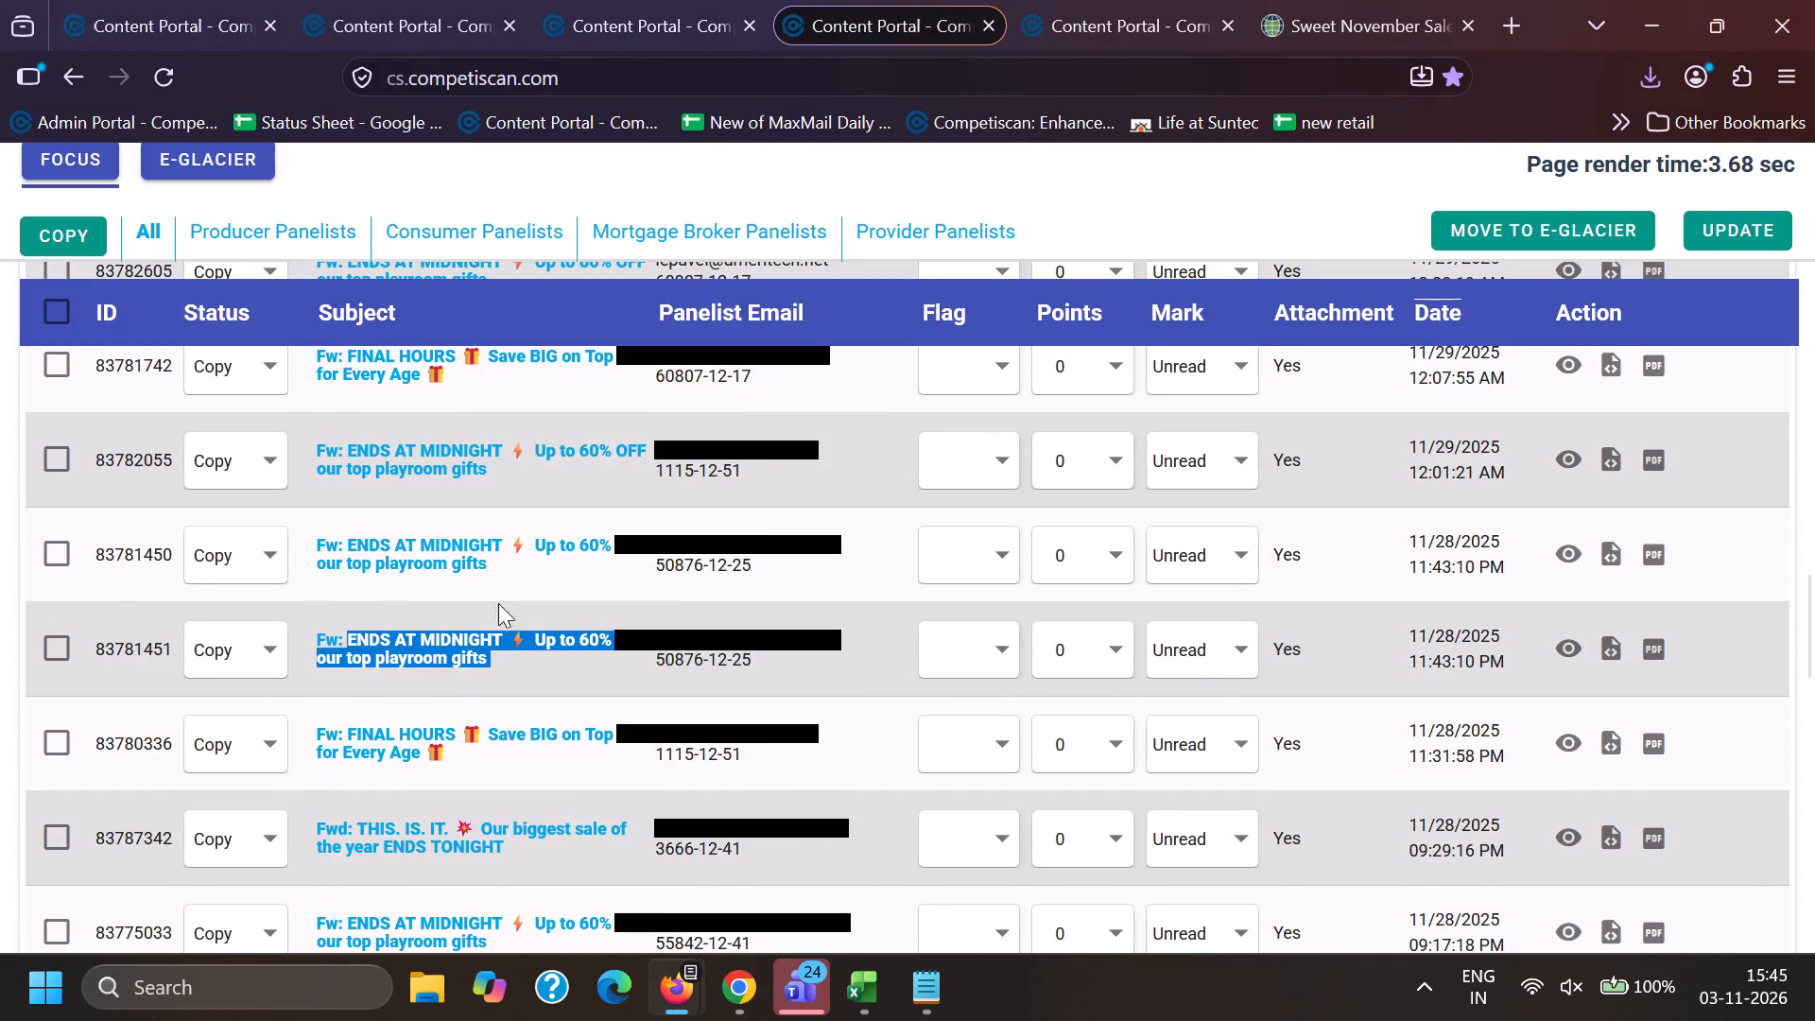
{"action": "left_click", "coordinate": [505, 0]}
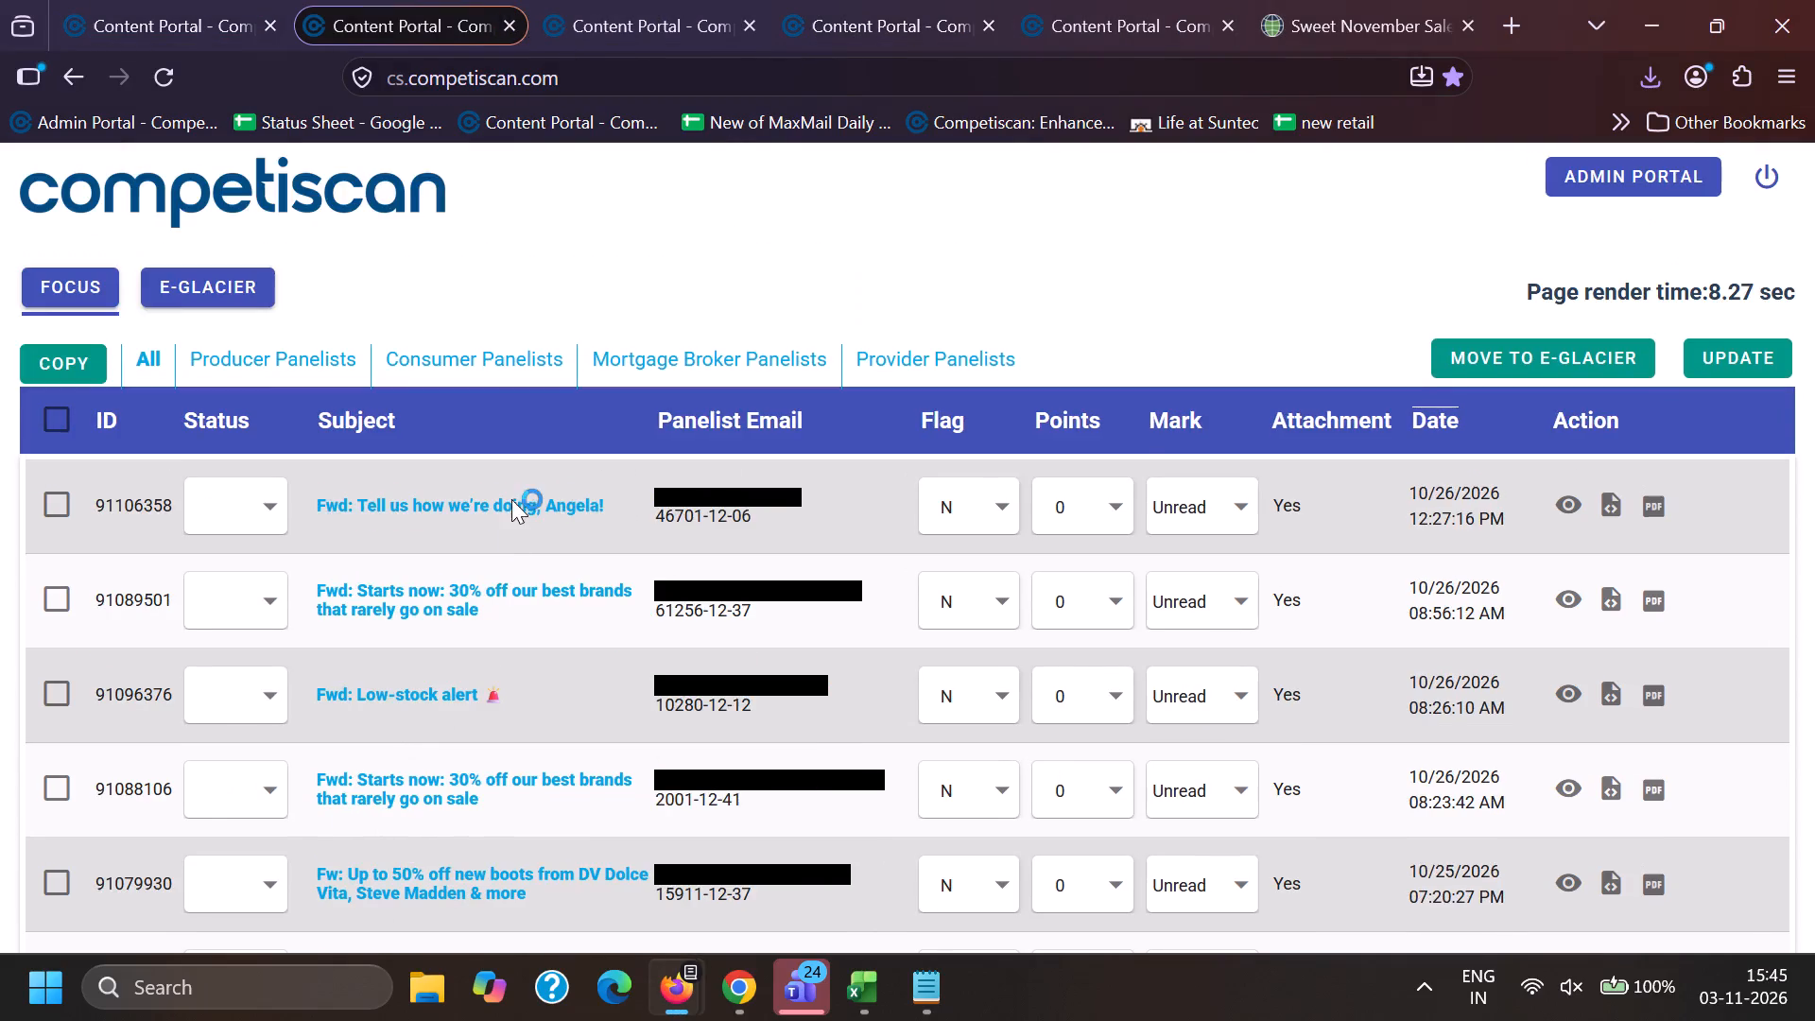
{"action": "scroll", "coordinate": [478, 585], "scroll_direction": "down", "scroll_amount": 17}
{"action": "scroll", "coordinate": [414, 604], "scroll_direction": "down", "scroll_amount": 5}
{"action": "scroll", "coordinate": [414, 611], "scroll_direction": "up", "scroll_amount": 3}
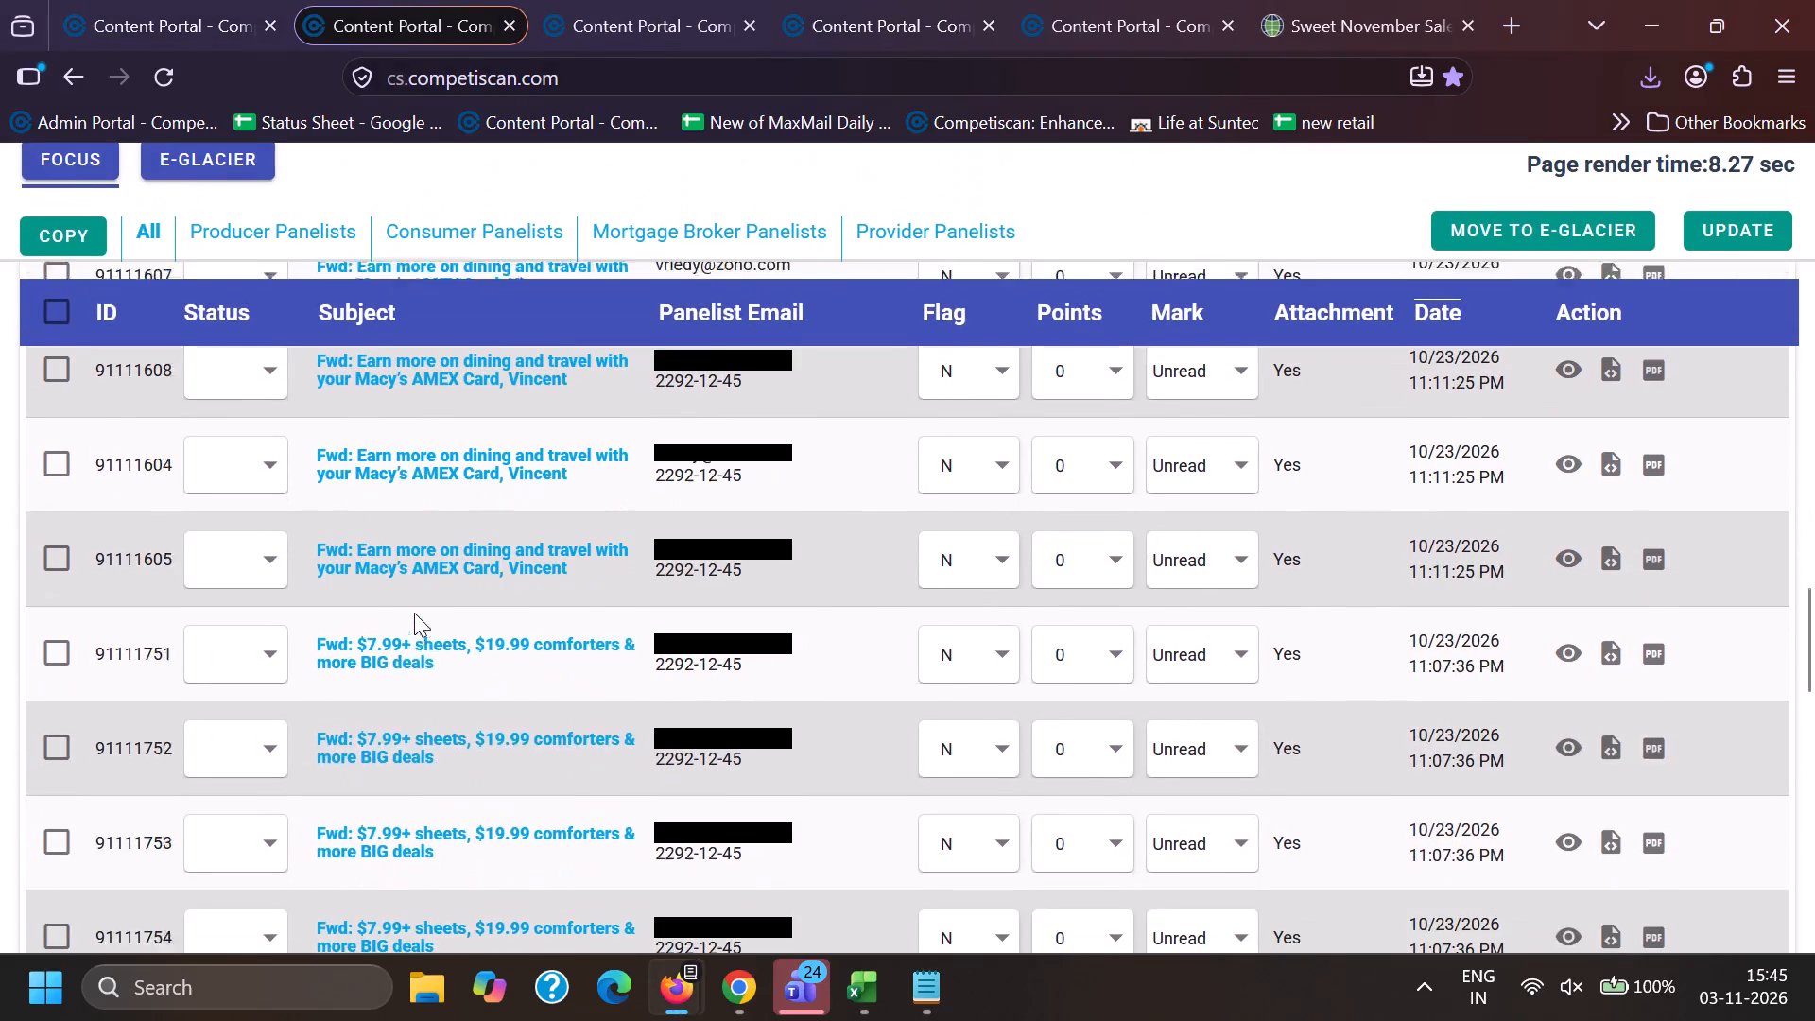
{"action": "scroll", "coordinate": [414, 618], "scroll_direction": "down", "scroll_amount": 1}
{"action": "left_click_drag", "start_coordinate": [354, 718], "coordinate": [458, 757]}
{"action": "key", "text": "ctrl+c"}
{"action": "key", "text": "ctrl+c"}
Switch to the Chrome email list and clear the previous subject from its search field.
{"action": "left_click", "coordinate": [749, 994]}
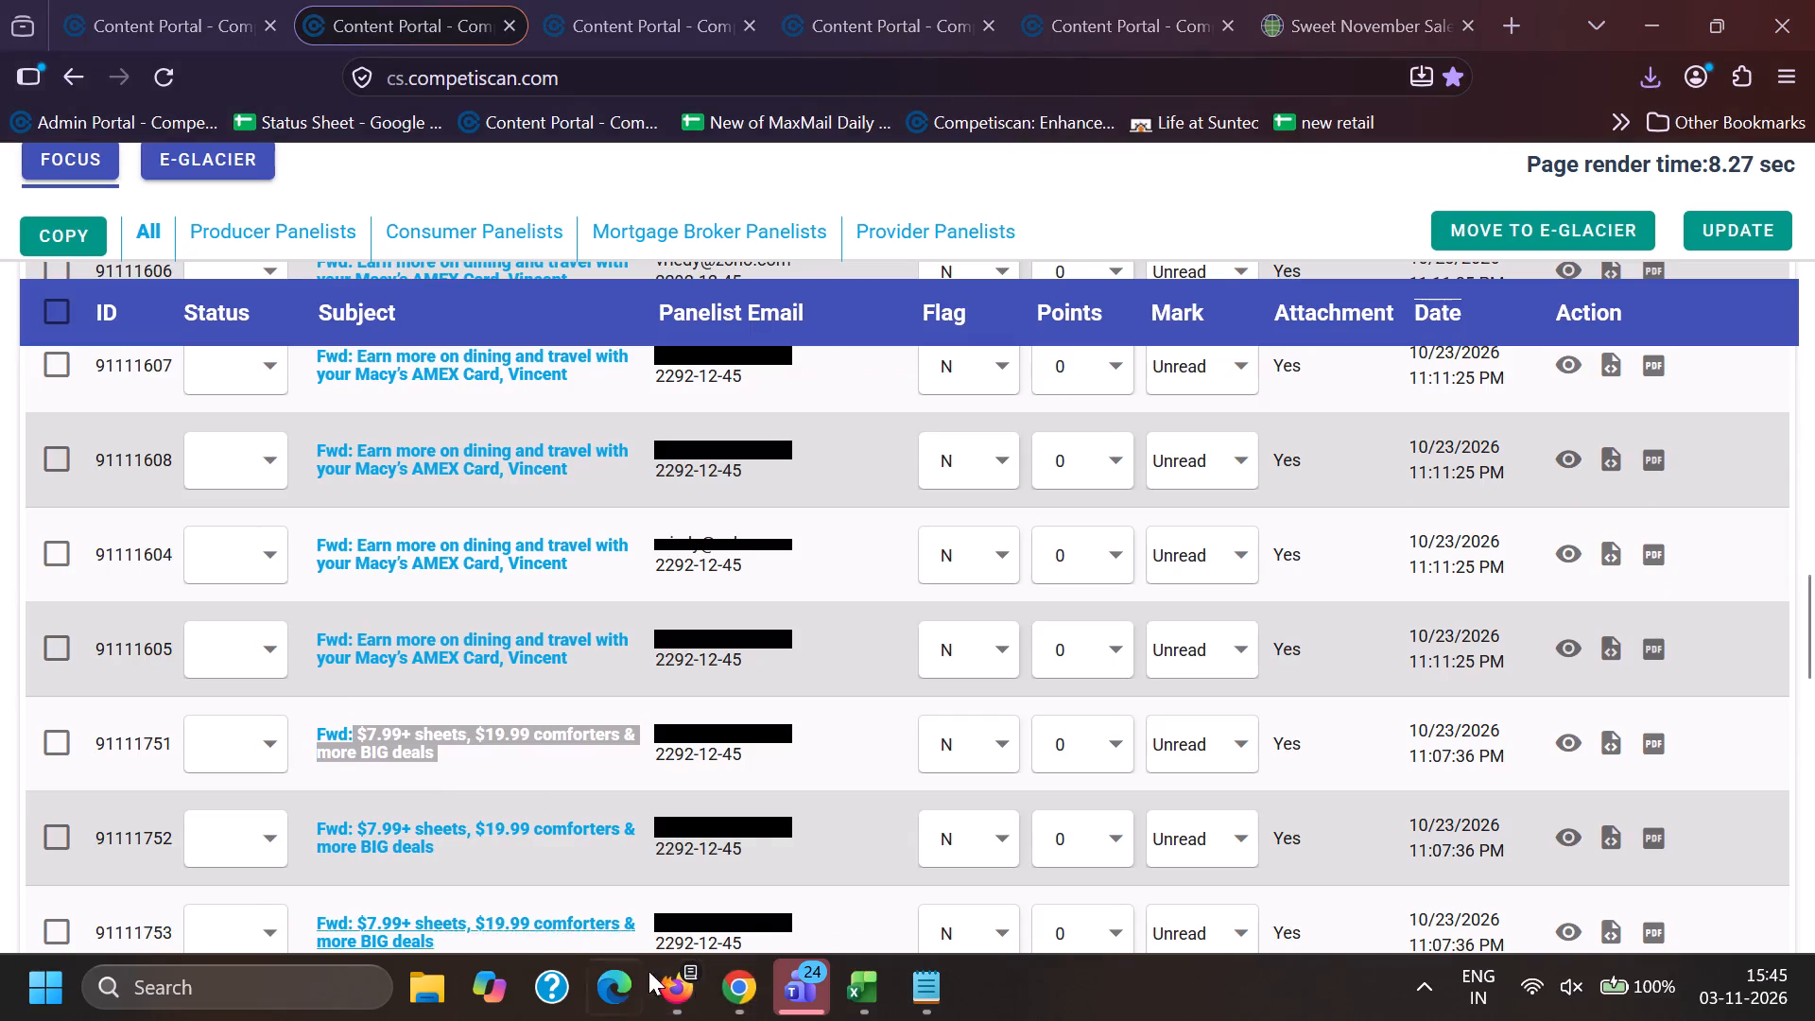
{"action": "left_click", "coordinate": [743, 1000]}
{"action": "left_click", "coordinate": [265, 830]}
{"action": "scroll", "coordinate": [388, 516], "scroll_direction": "down", "scroll_amount": 11}
{"action": "scroll", "coordinate": [459, 772], "scroll_direction": "up", "scroll_amount": 1}
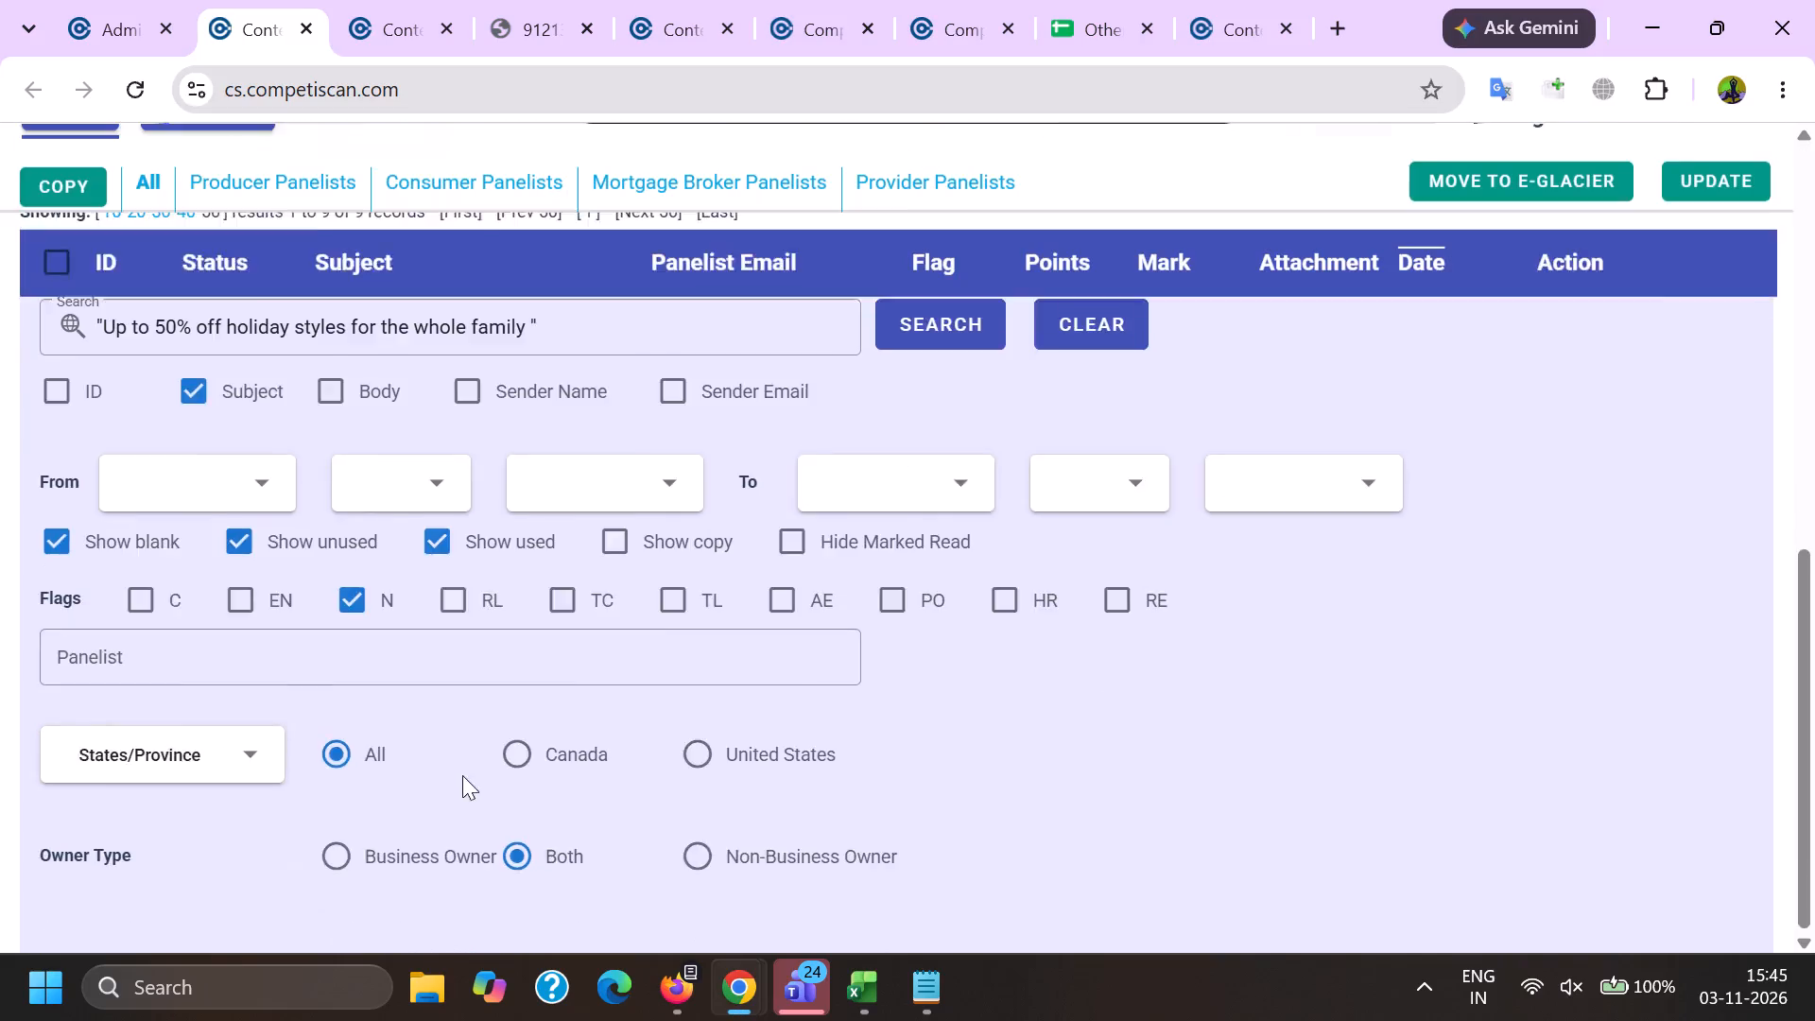
{"action": "left_click_drag", "start_coordinate": [594, 465], "coordinate": [15, 431]}
{"action": "key", "text": "BackSpace"}
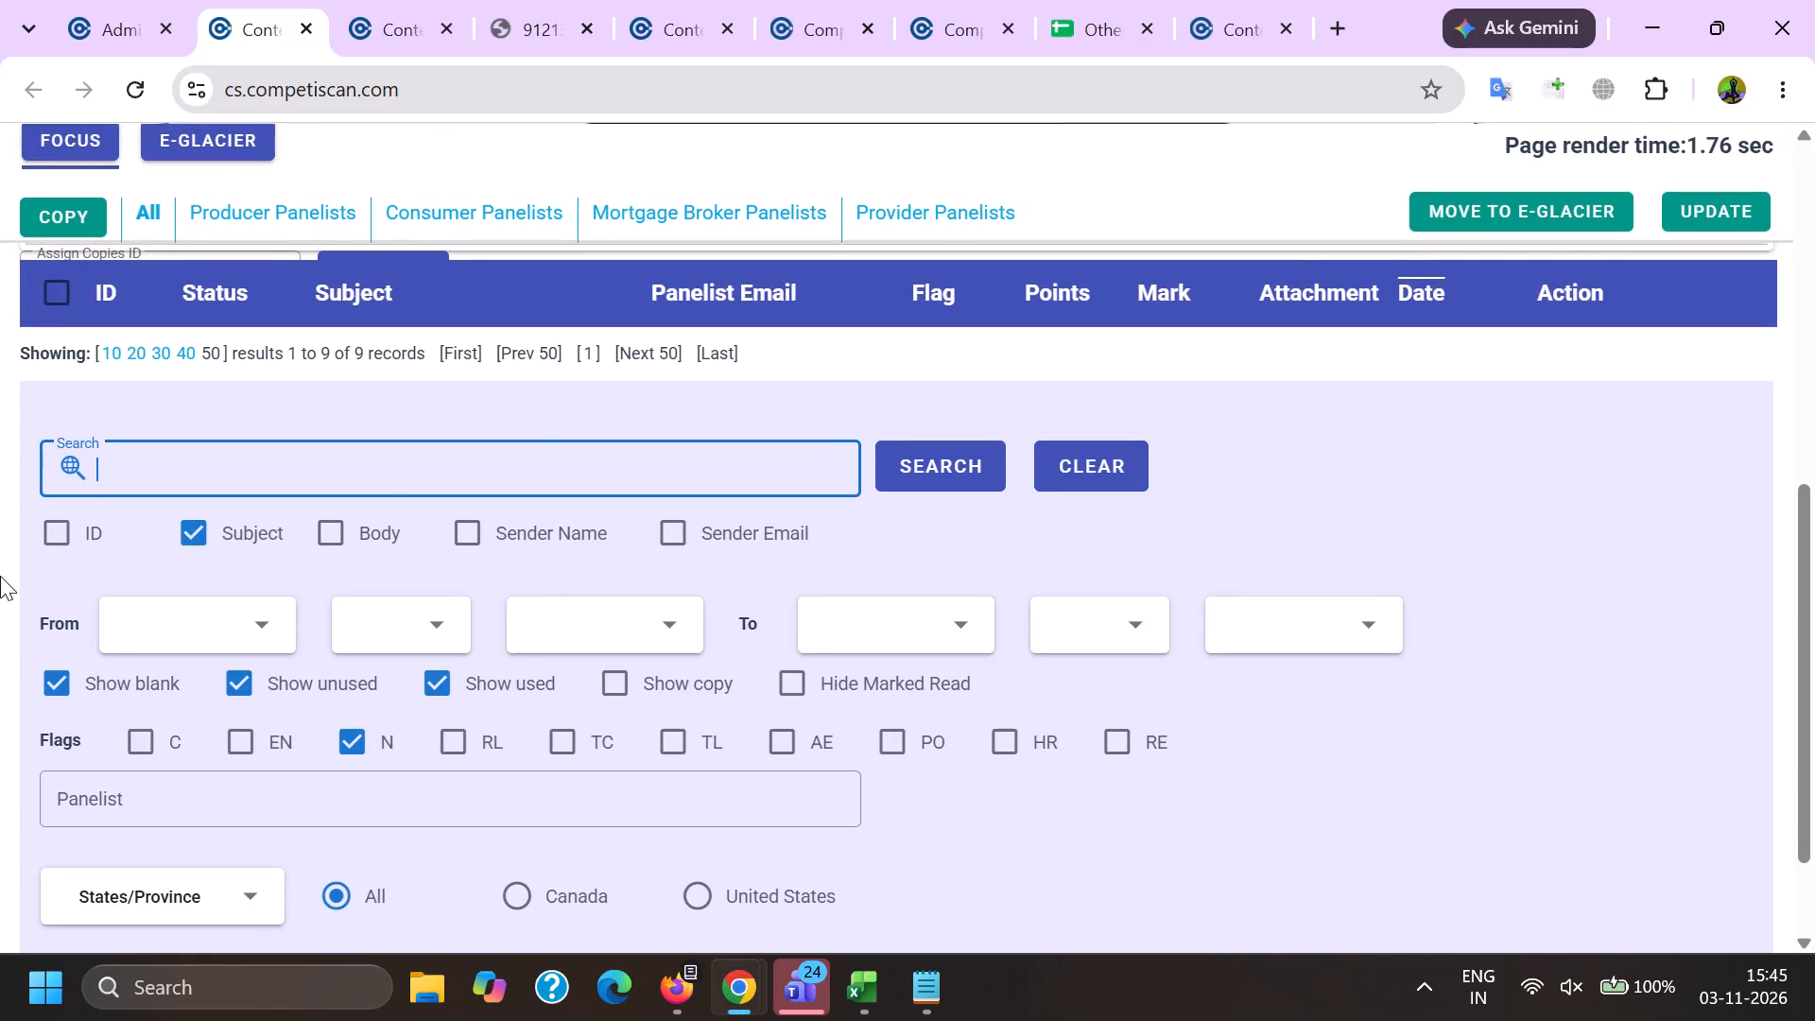
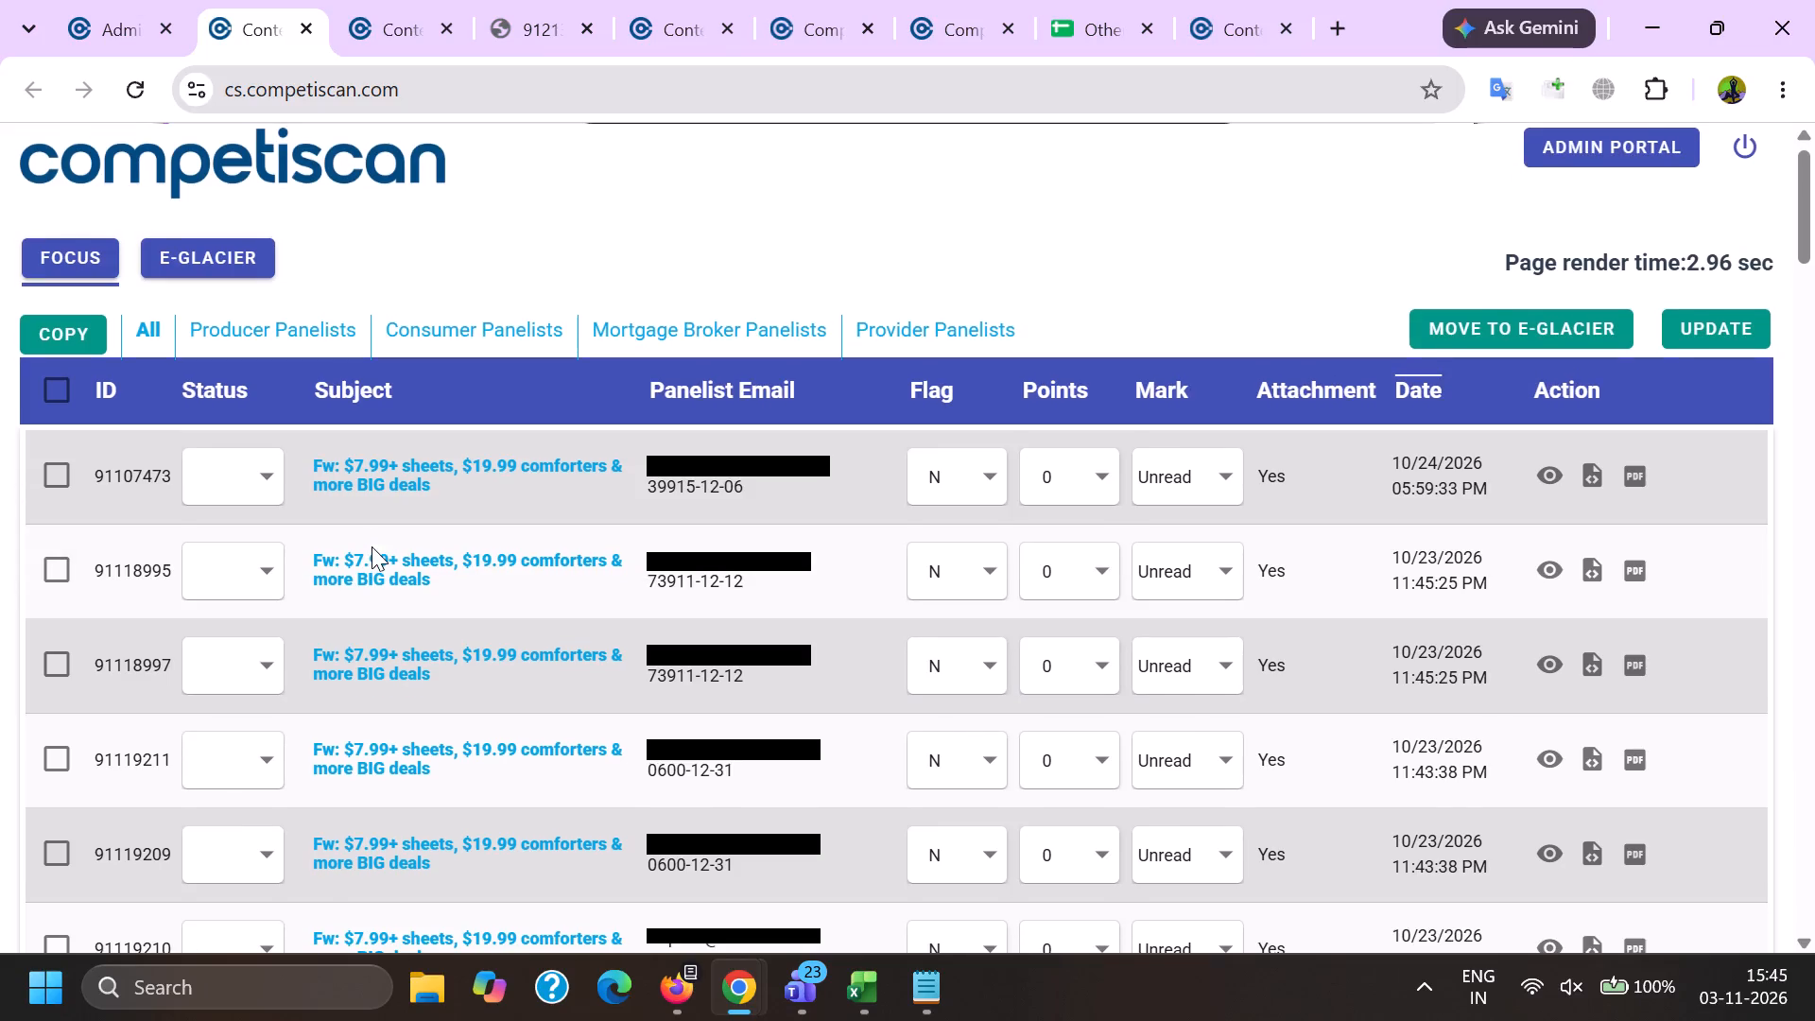
Look through the emails found for the subject and open email 91107473 in the email editor.
{"action": "scroll", "coordinate": [373, 582], "scroll_direction": "down", "scroll_amount": 15}
{"action": "scroll", "coordinate": [423, 641], "scroll_direction": "down", "scroll_amount": 5}
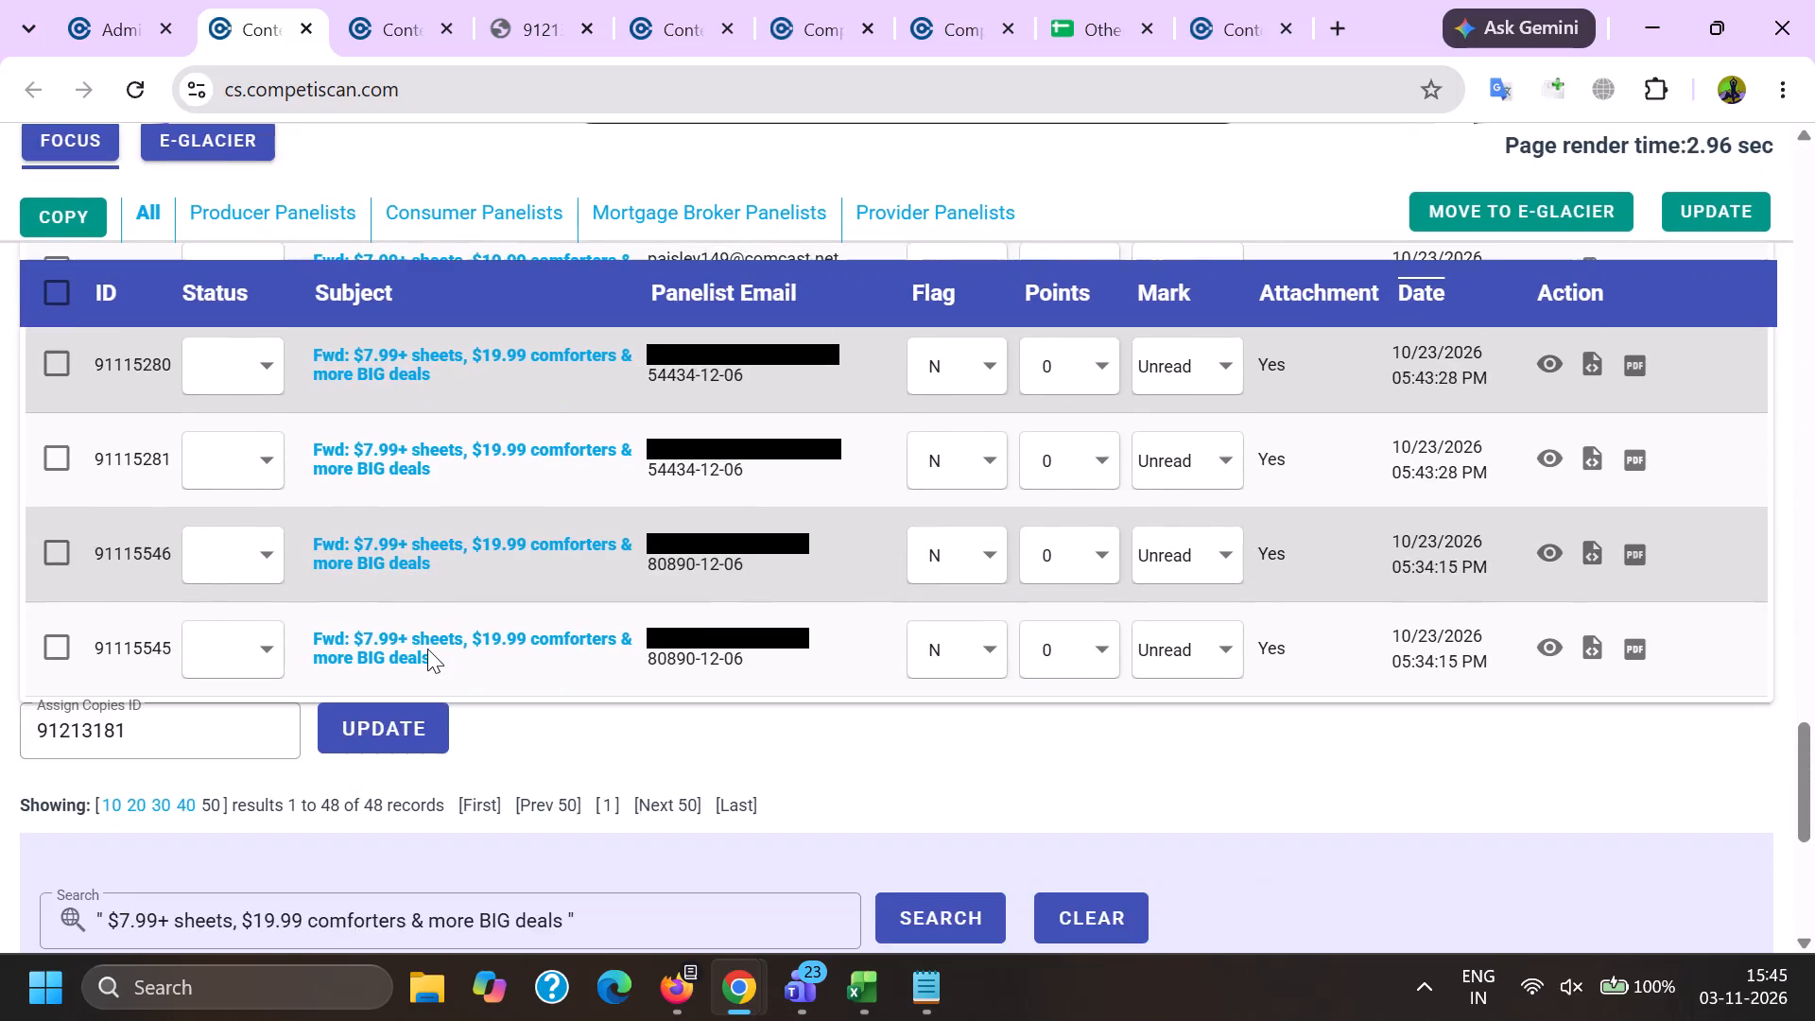
{"action": "scroll", "coordinate": [426, 644], "scroll_direction": "up", "scroll_amount": 20}
{"action": "scroll", "coordinate": [426, 644], "scroll_direction": "up", "scroll_amount": 10}
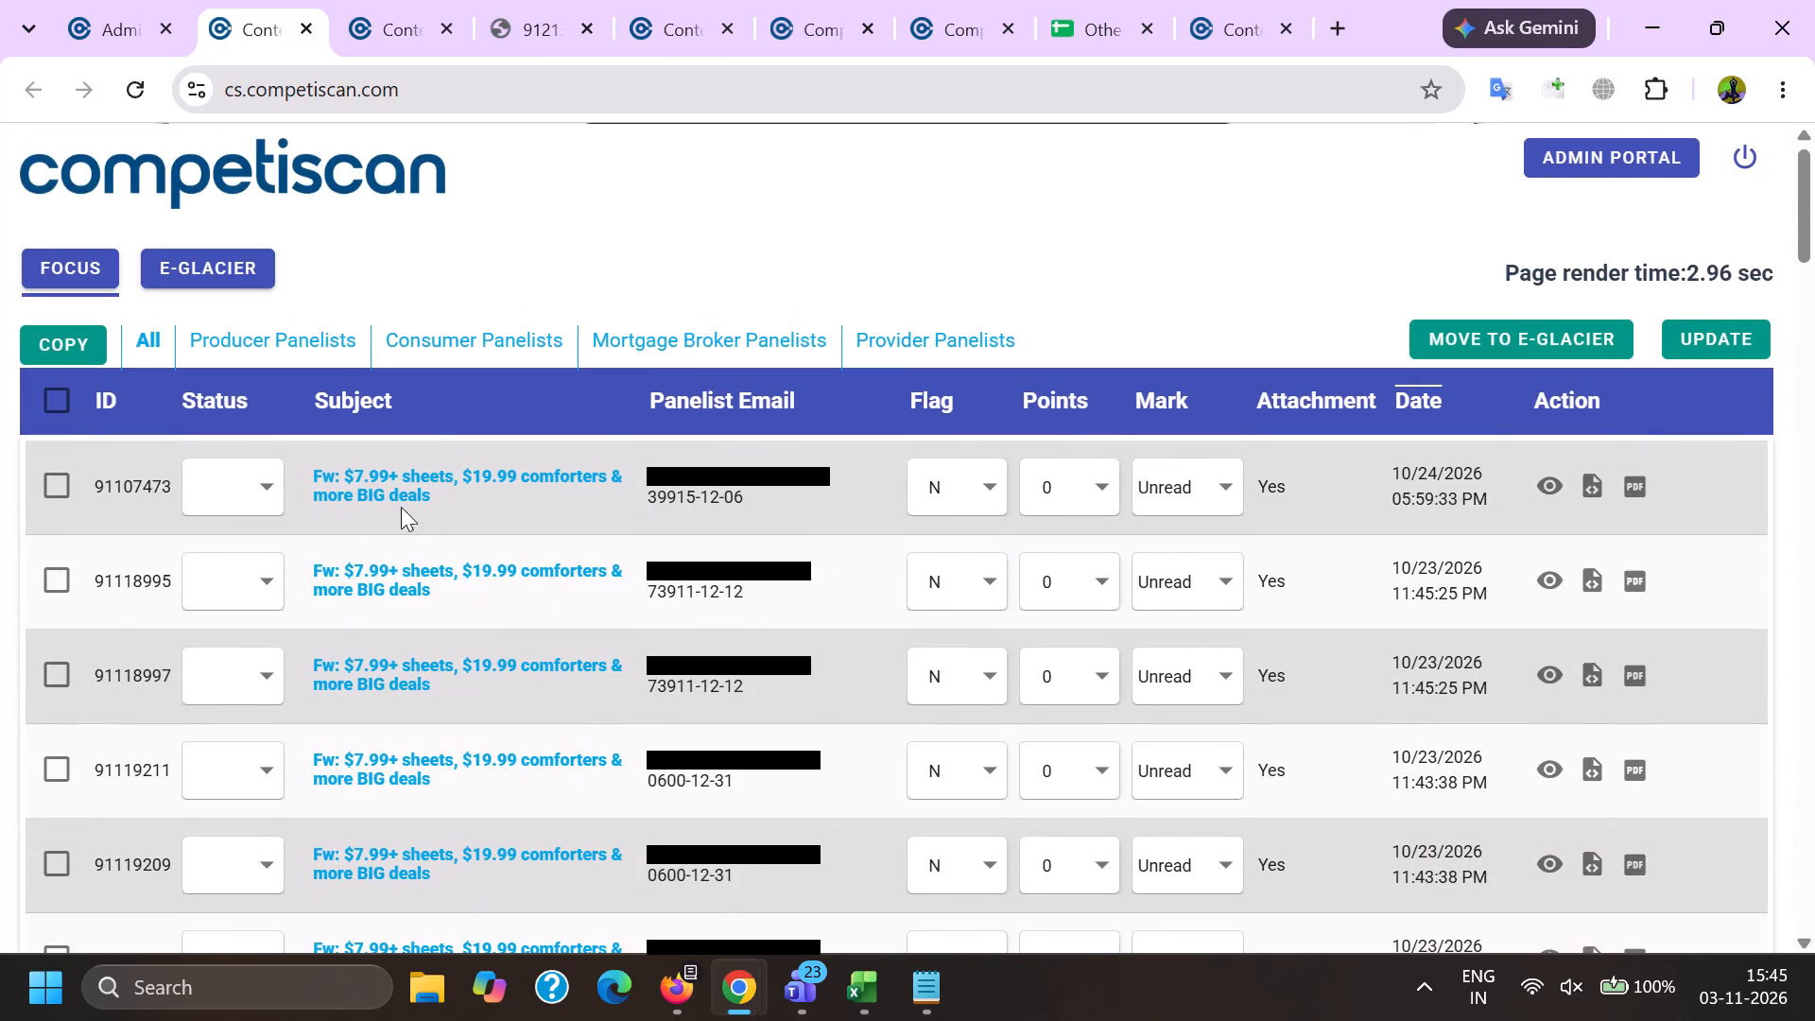
{"action": "left_click", "coordinate": [398, 496], "text": "ctrl"}
{"action": "left_click", "coordinate": [370, 0]}
Log email ID 91107473 in row 7351 of the may 26 sheet in Excel and enter cc beside it.
{"action": "double_click", "coordinate": [565, 87]}
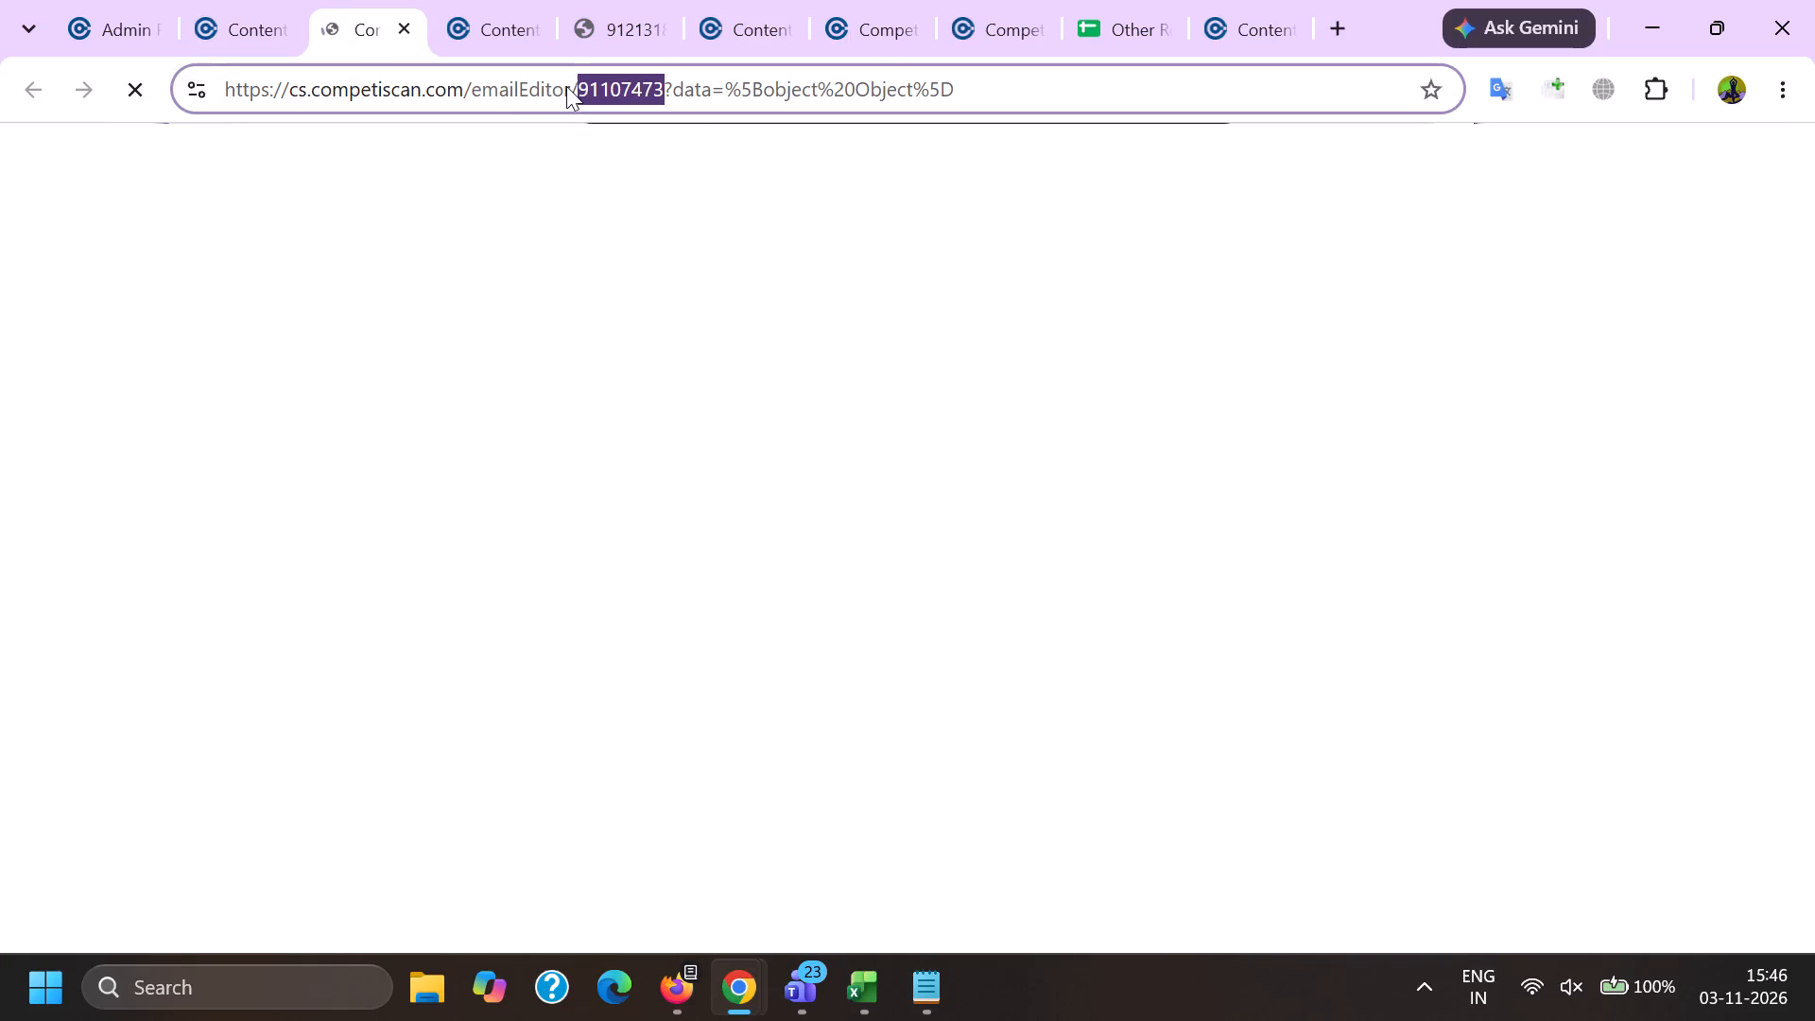
{"action": "key", "text": "ctrl+c"}
{"action": "left_click", "coordinate": [859, 985]}
{"action": "left_click", "coordinate": [1132, 897]}
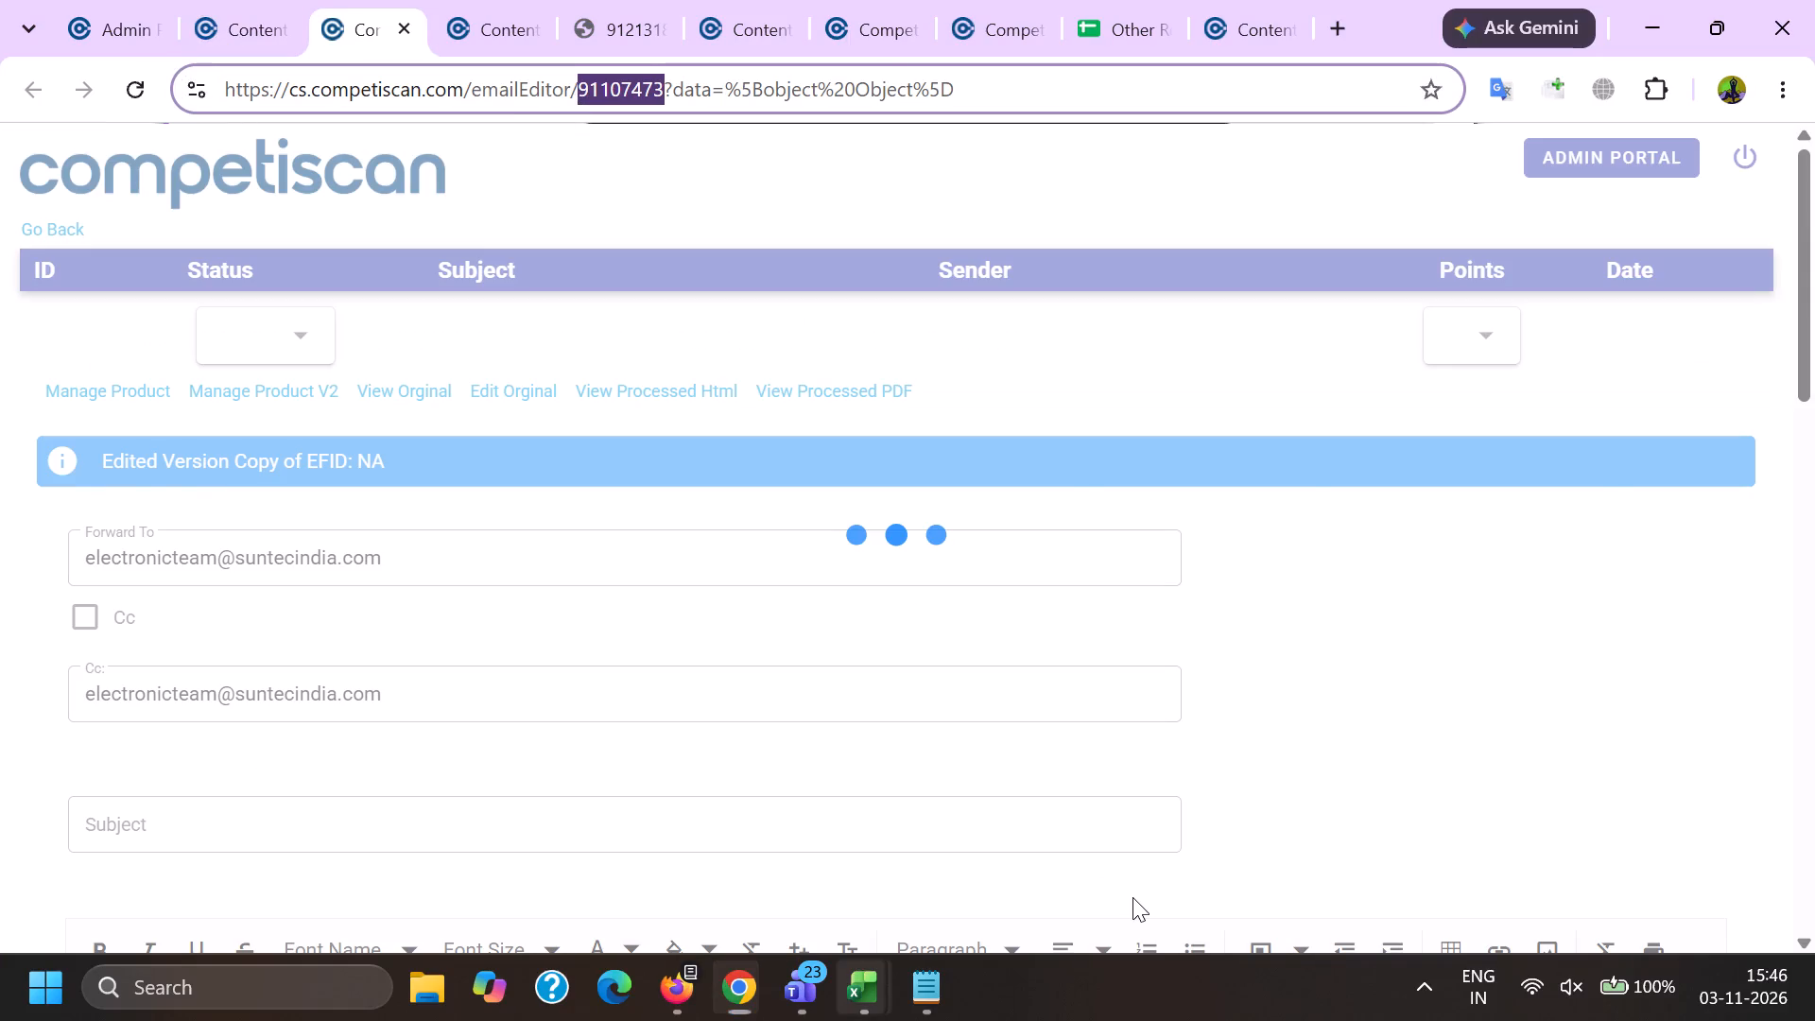
{"action": "left_click", "coordinate": [208, 611]}
{"action": "key", "text": "ctrl+v"}
{"action": "left_click", "coordinate": [257, 605]}
{"action": "key", "text": "c"}
{"action": "key", "text": "c"}
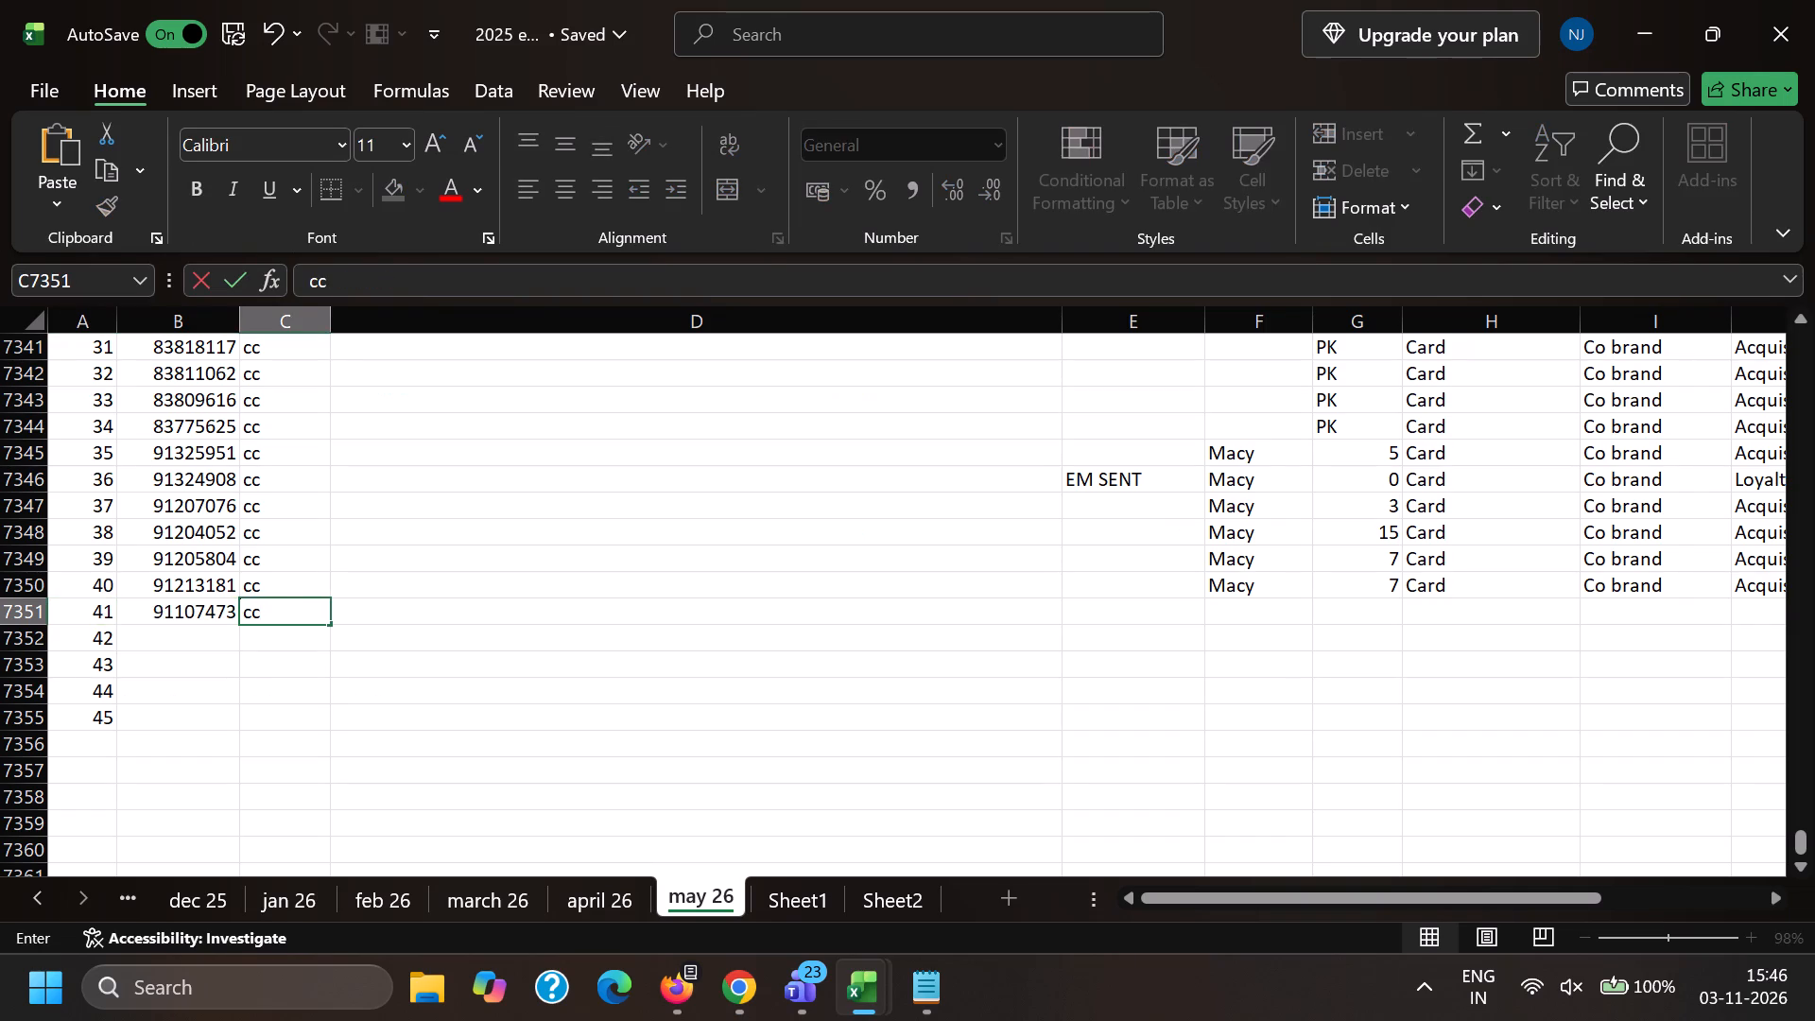
Copy the Macy, 7, Card, Co brand and Acquisition entries from row 7350 into row 7351.
{"action": "key", "text": "Right"}
{"action": "key", "text": "Right"}
{"action": "key", "text": "Right"}
{"action": "key", "text": "Up"}
{"action": "key", "text": "shift+Right"}
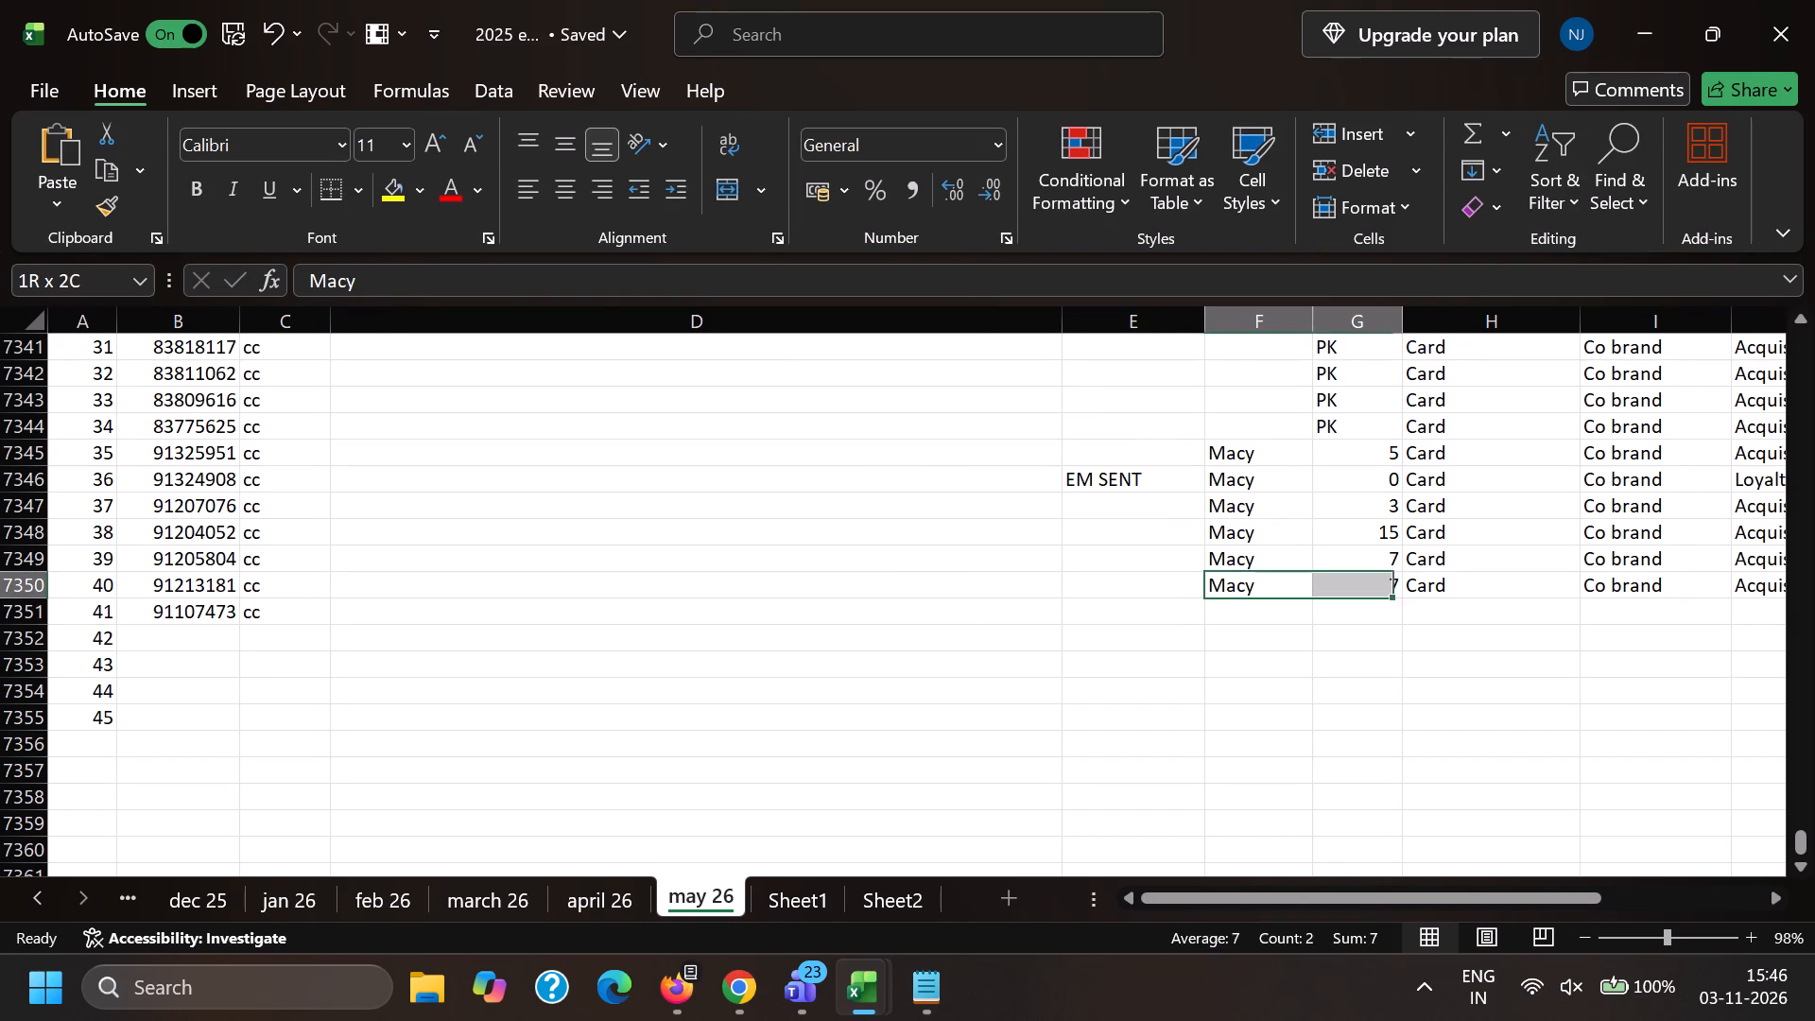
{"action": "key", "text": "shift+Right"}
{"action": "key", "text": "shift+Right"}
{"action": "key", "text": "shift+Right"}
{"action": "key", "text": "ctrl+c"}
{"action": "key", "text": "Down"}
{"action": "key", "text": "ctrl+v"}
{"action": "key", "text": "Left"}
{"action": "key", "text": "Left"}
{"action": "key", "text": "Left"}
{"action": "key", "text": "Left"}
{"action": "key", "text": "Left"}
{"action": "key", "text": "Left"}
{"action": "key", "text": "Left"}
{"action": "key", "text": "Left"}
{"action": "key", "text": "Left"}
{"action": "key", "text": "Left"}
{"action": "key", "text": "Left"}
{"action": "key", "text": "Left"}
{"action": "key", "text": "Left"}
{"action": "key", "text": "Left"}
{"action": "key", "text": "Left"}
{"action": "key", "text": "Left"}
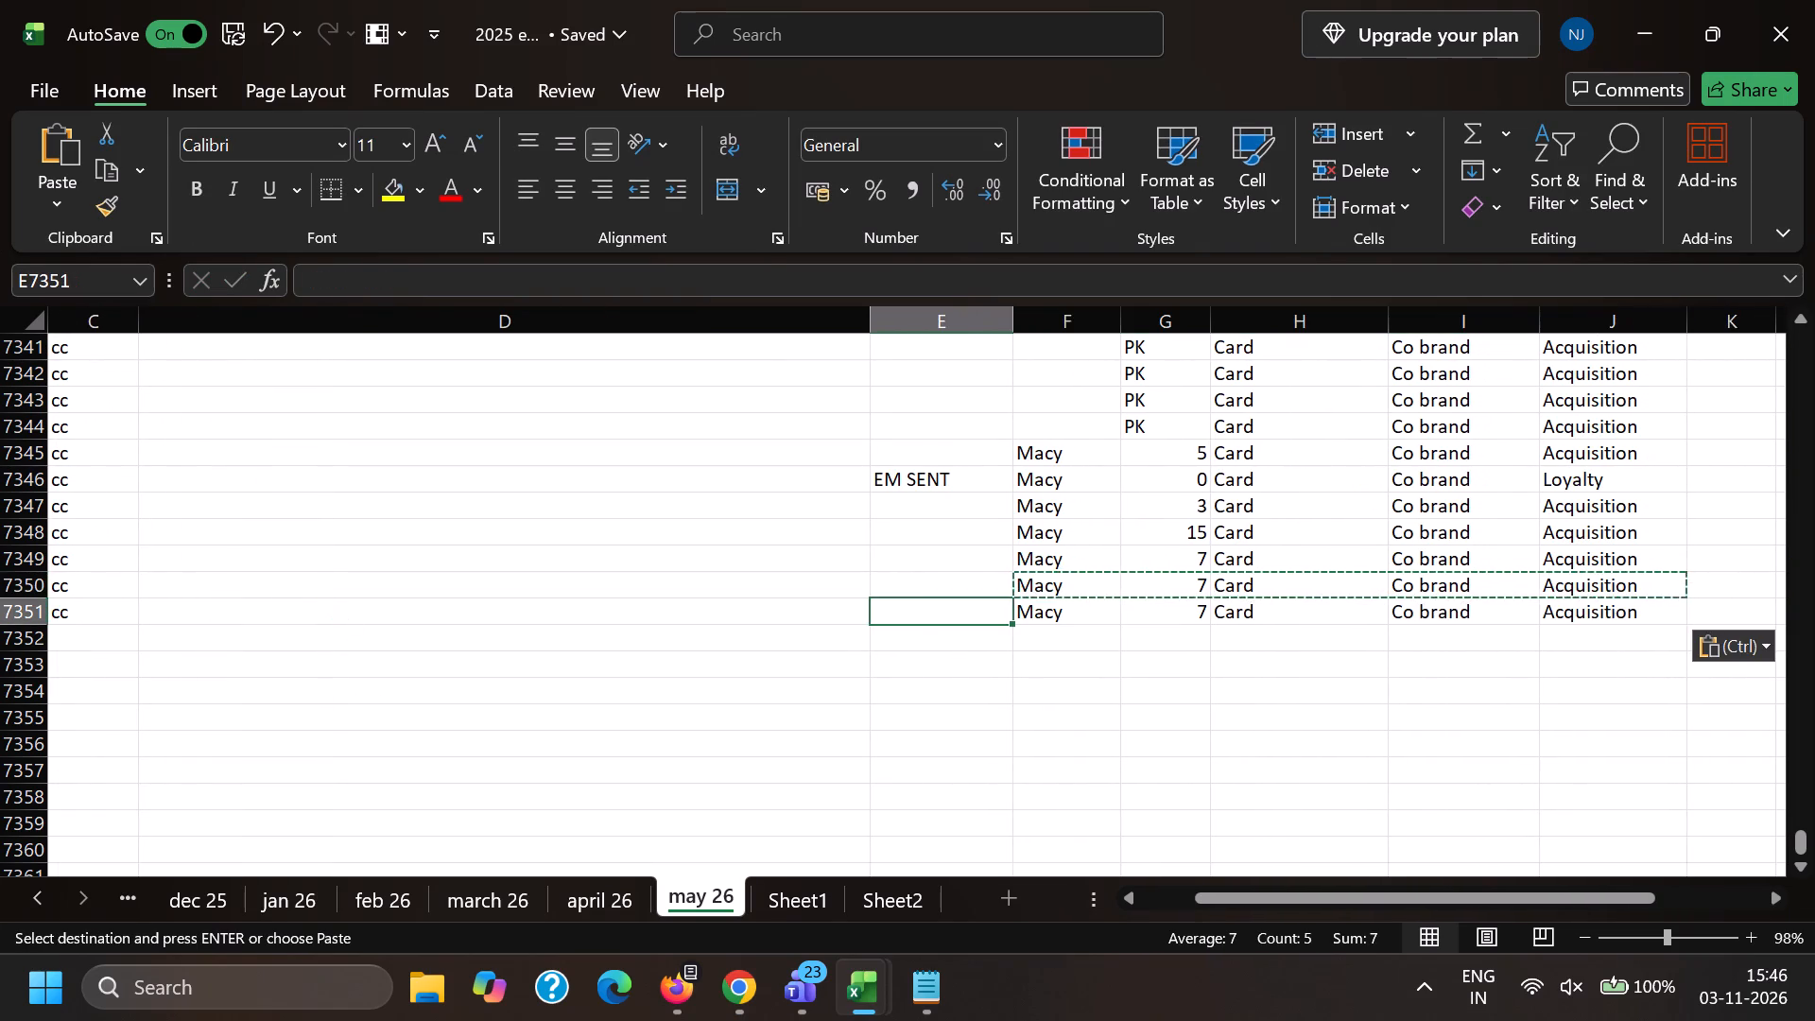
Back in the Chrome email editor, delete the Forwarded Message line, the sender's address and the recipient line from the email header.
{"action": "key", "text": "alt+Tab"}
{"action": "scroll", "coordinate": [344, 516], "scroll_direction": "down", "scroll_amount": 3}
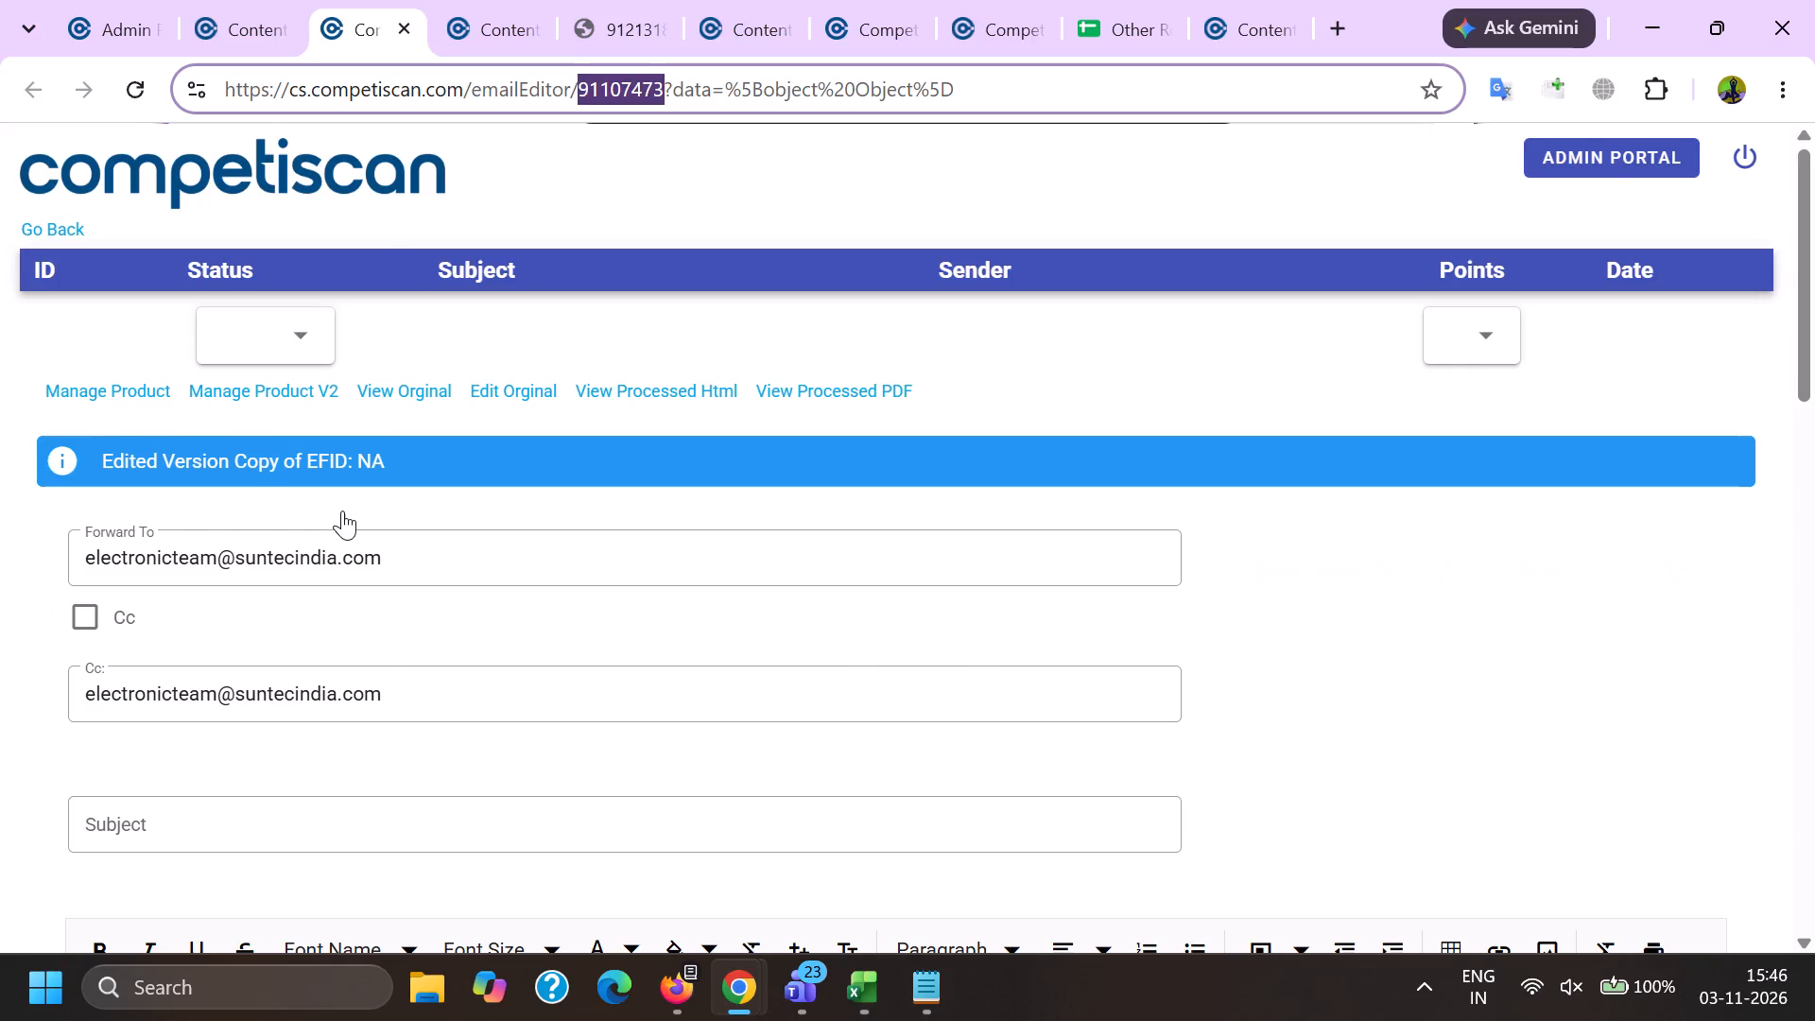
{"action": "scroll", "coordinate": [399, 744], "scroll_direction": "up", "scroll_amount": 1}
{"action": "left_click_drag", "start_coordinate": [343, 465], "coordinate": [4, 425]}
{"action": "key", "text": "BackSpace"}
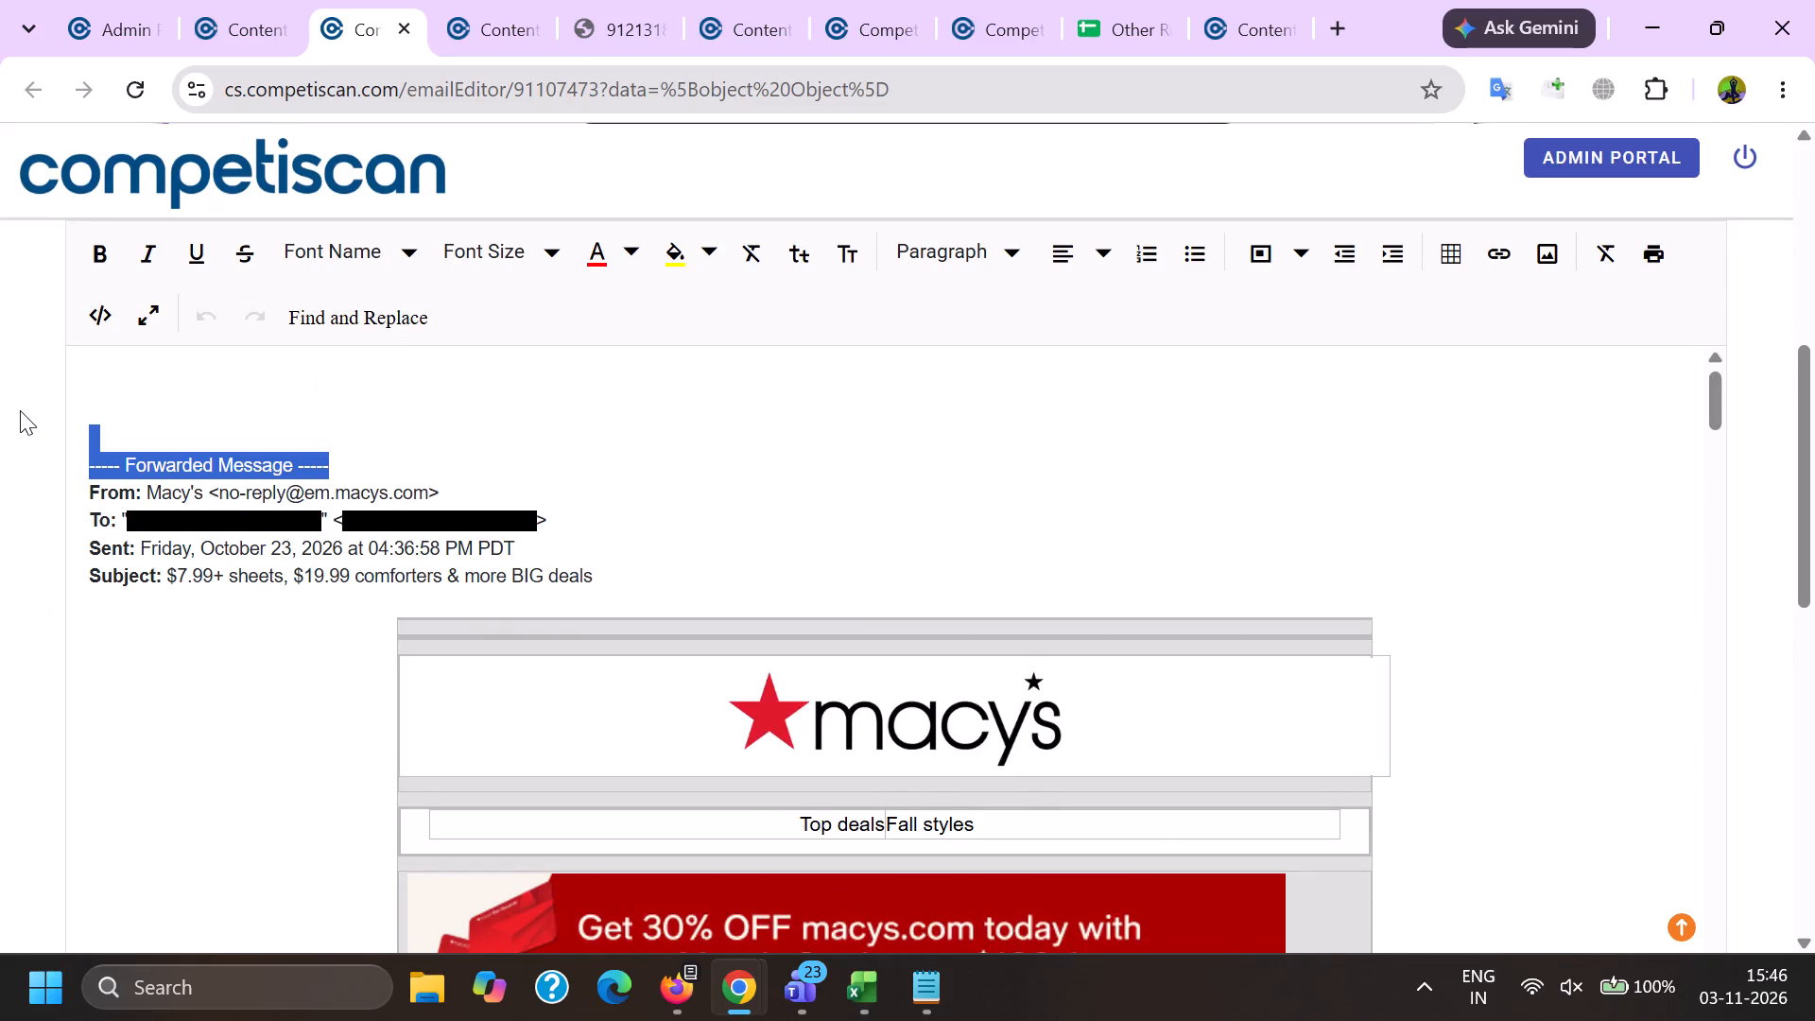
{"action": "left_click_drag", "start_coordinate": [214, 474], "coordinate": [613, 495]}
{"action": "key", "text": "BackSpace"}
{"action": "key", "text": "BackSpace"}
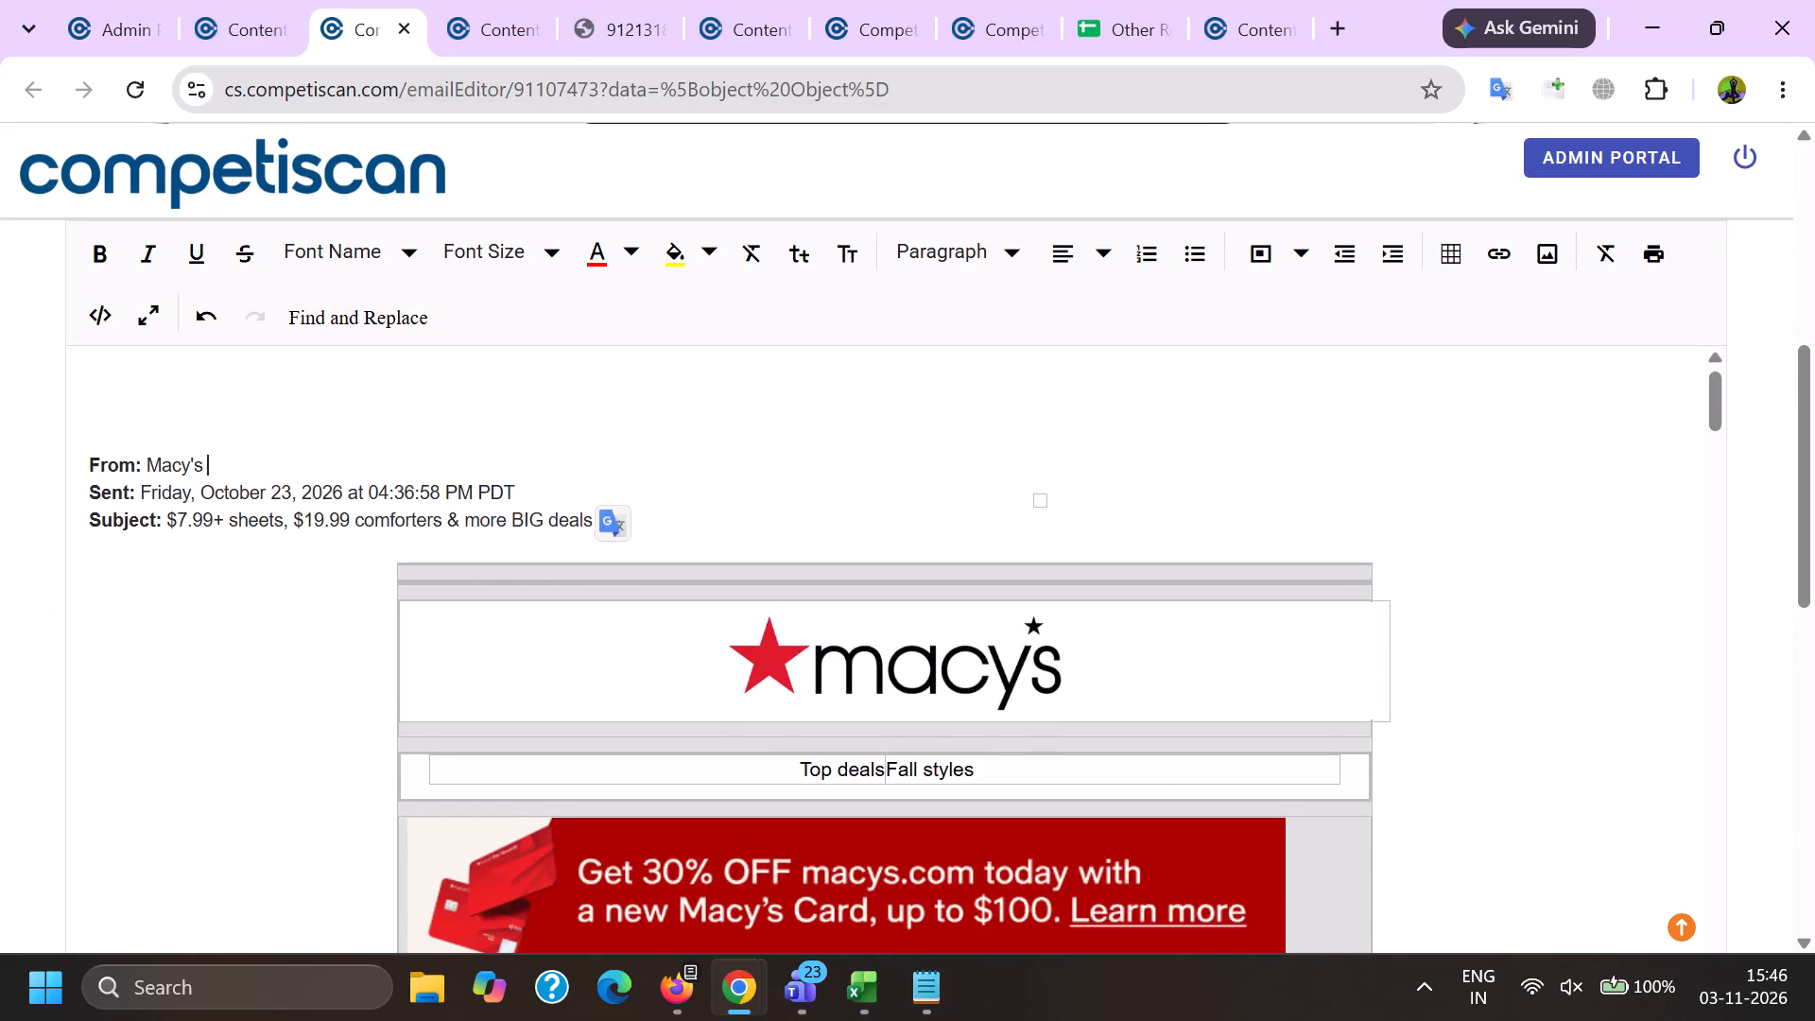
Remove the link from the 30% OFF Macy's Card banner near the beginning of the email.
{"action": "left_click", "coordinate": [635, 888]}
{"action": "left_click", "coordinate": [775, 777]}
Review the email body down to its footer and remove the link from the Sign Up text in the 25% off banner.
{"action": "scroll", "coordinate": [747, 700], "scroll_direction": "down", "scroll_amount": 6}
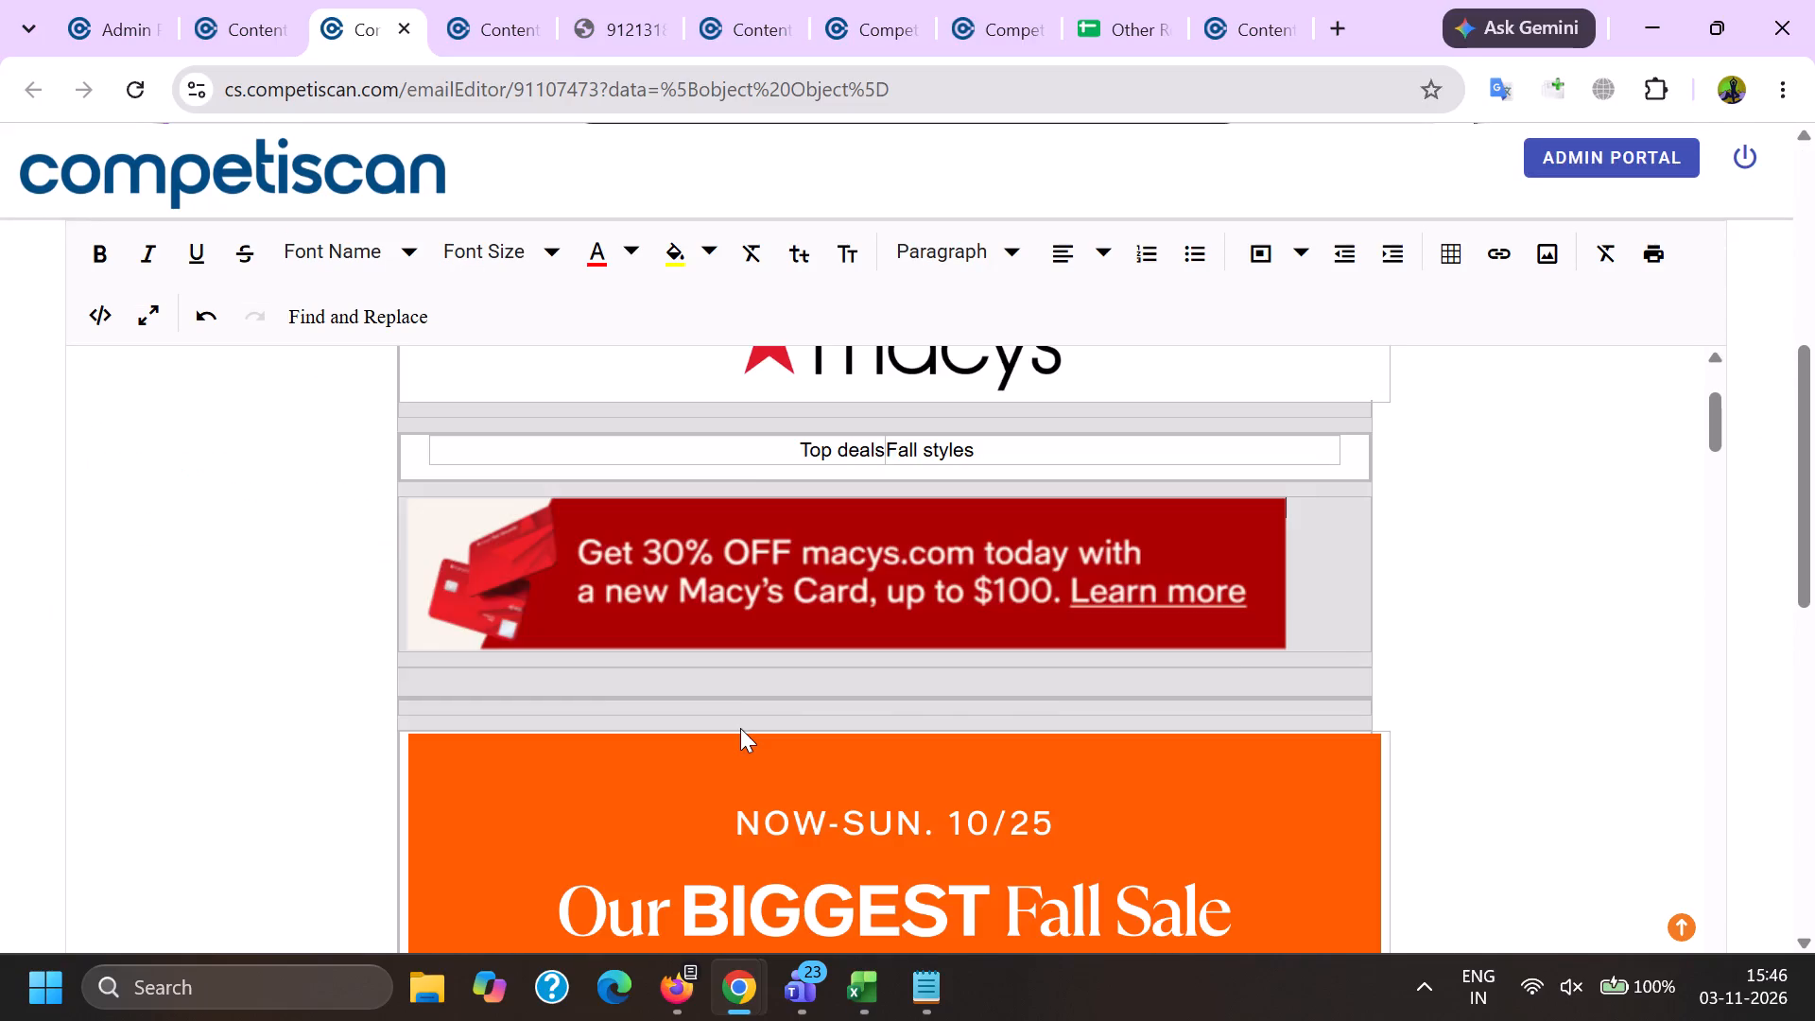
{"action": "scroll", "coordinate": [740, 728], "scroll_direction": "down", "scroll_amount": 20}
{"action": "scroll", "coordinate": [740, 728], "scroll_direction": "down", "scroll_amount": 9}
{"action": "scroll", "coordinate": [743, 623], "scroll_direction": "up", "scroll_amount": 1}
{"action": "scroll", "coordinate": [743, 624], "scroll_direction": "down", "scroll_amount": 6}
{"action": "scroll", "coordinate": [747, 615], "scroll_direction": "up", "scroll_amount": 1}
{"action": "scroll", "coordinate": [747, 615], "scroll_direction": "down", "scroll_amount": 1}
{"action": "scroll", "coordinate": [747, 618], "scroll_direction": "up", "scroll_amount": 1}
{"action": "scroll", "coordinate": [747, 620], "scroll_direction": "down", "scroll_amount": 9}
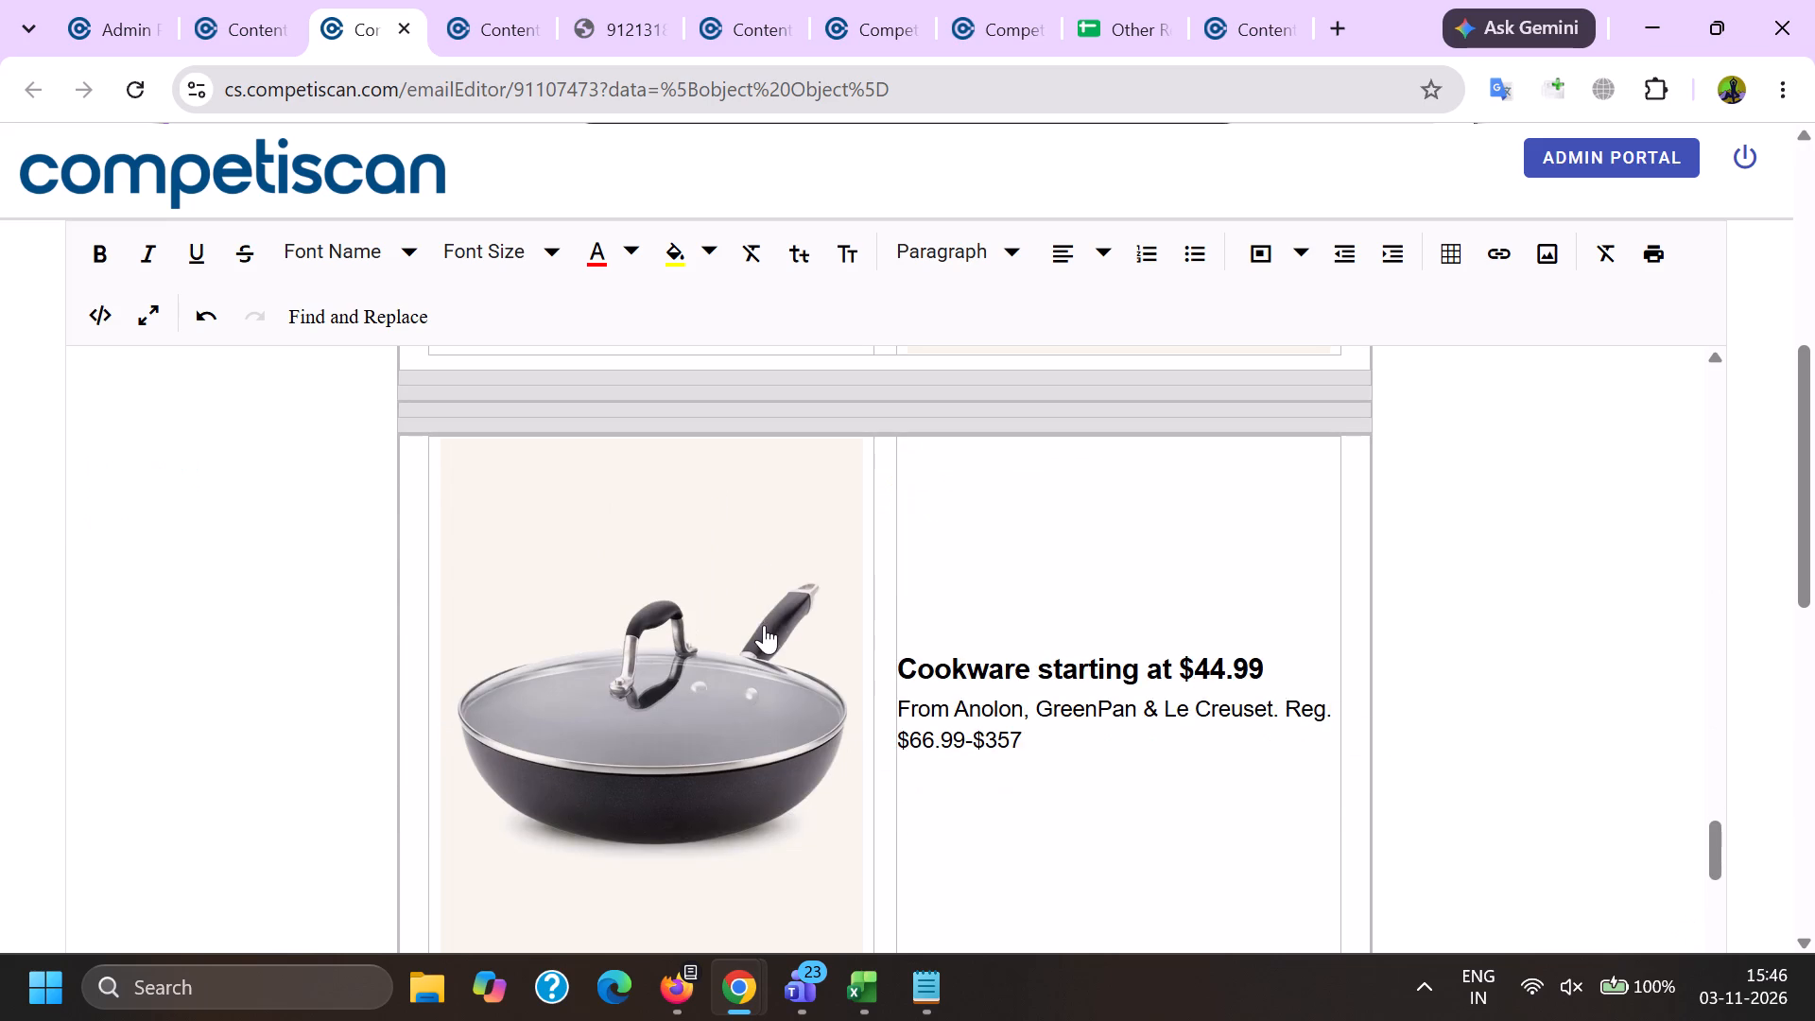
{"action": "scroll", "coordinate": [793, 585], "scroll_direction": "down", "scroll_amount": 20}
{"action": "scroll", "coordinate": [793, 585], "scroll_direction": "down", "scroll_amount": 5}
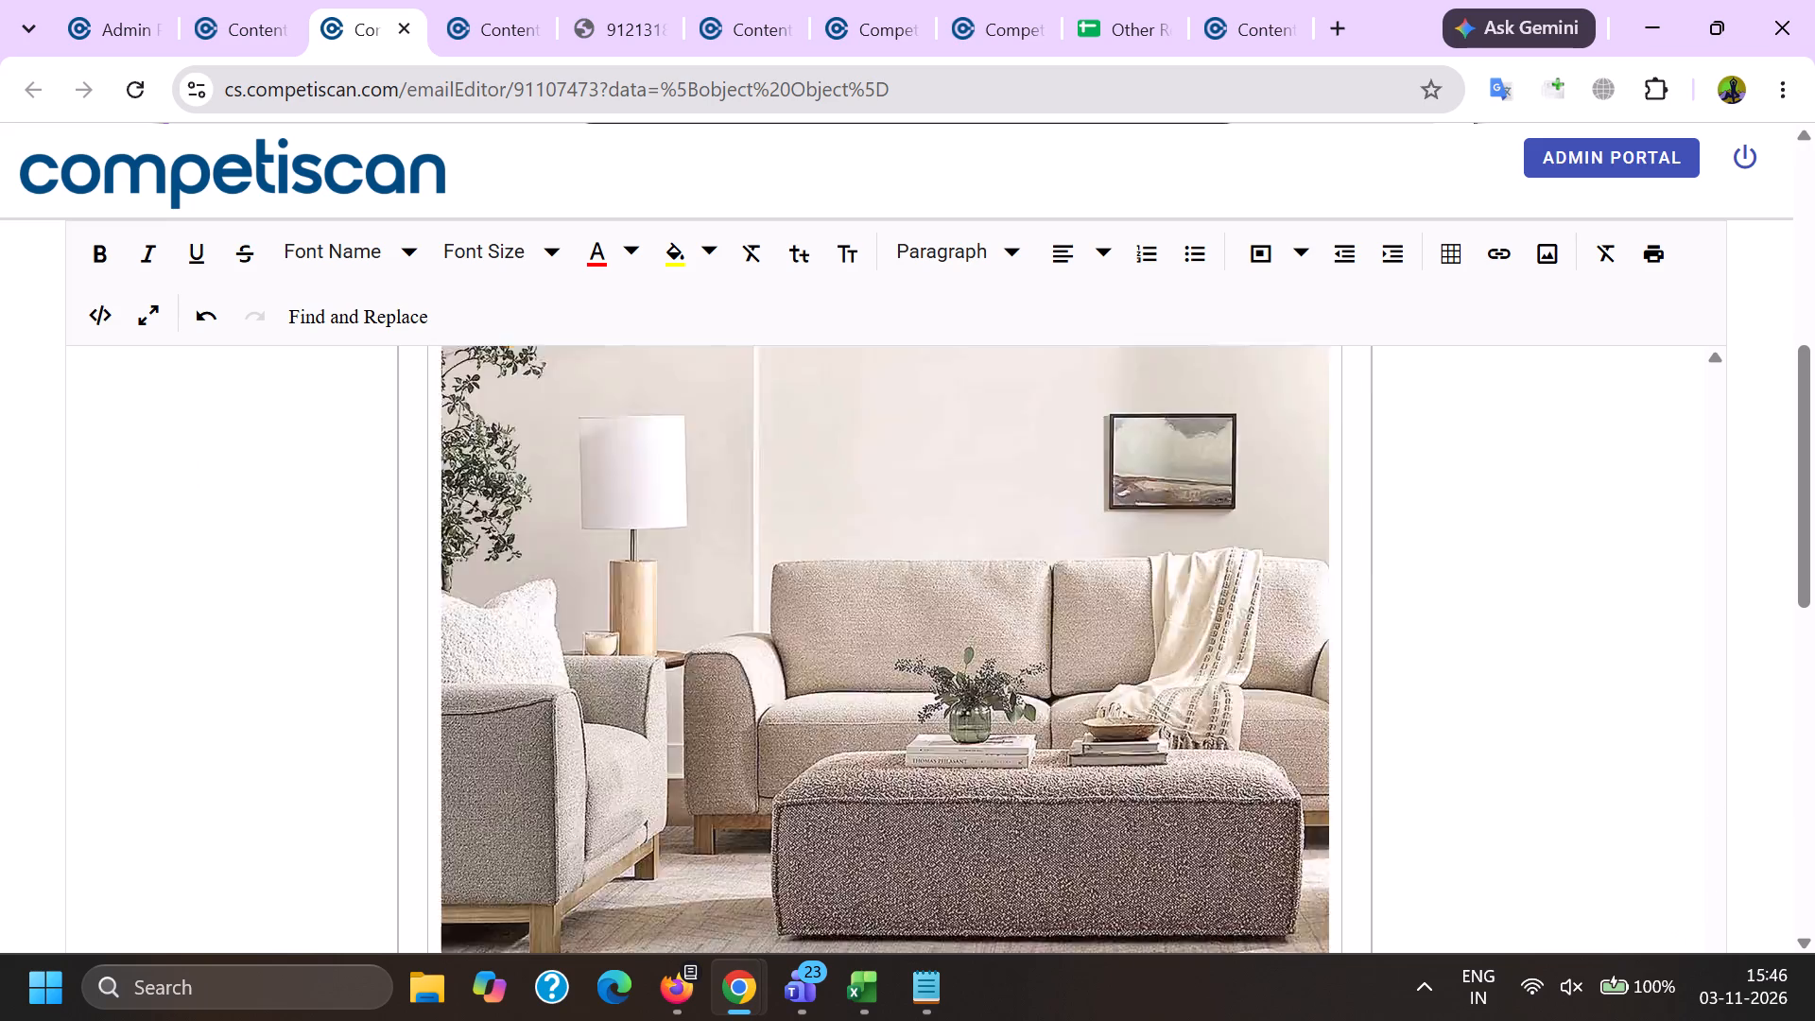
{"action": "scroll", "coordinate": [813, 666], "scroll_direction": "down", "scroll_amount": 9}
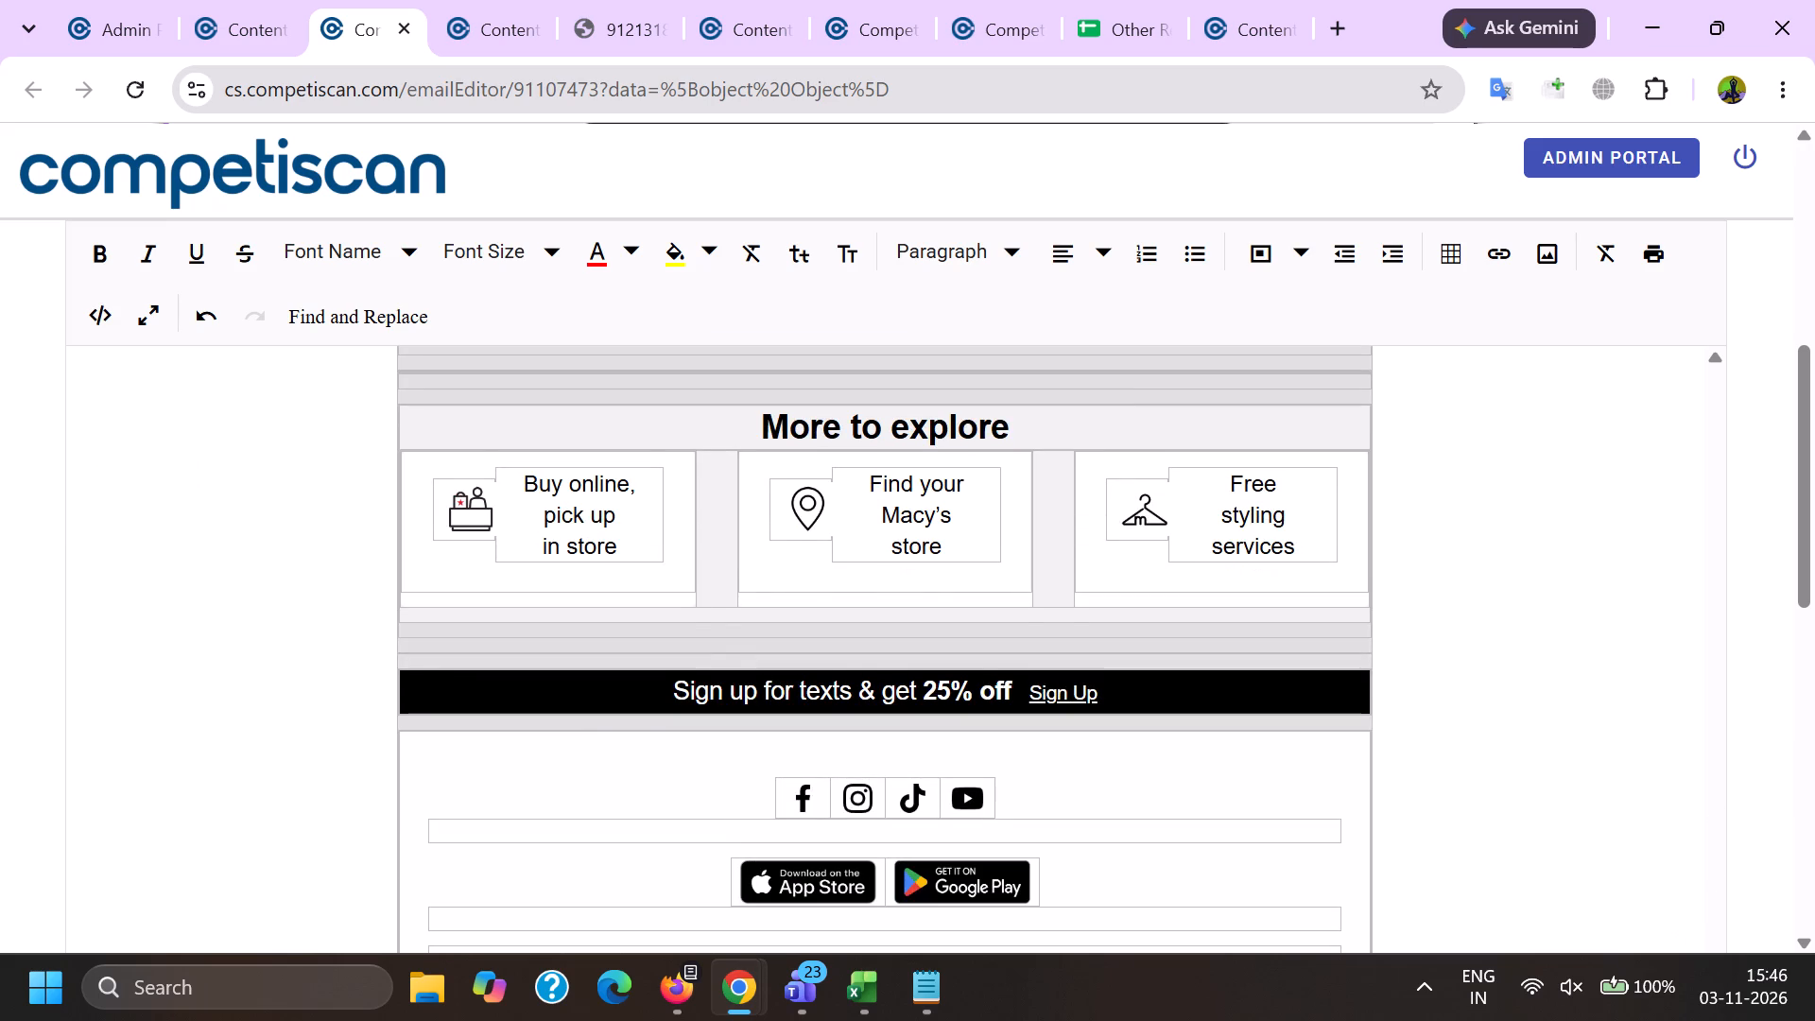
{"action": "left_click", "coordinate": [1044, 692]}
{"action": "left_click", "coordinate": [1210, 747]}
Remove the links from the YouTube, TikTok, Instagram and Facebook icons and from the App Store and Google Play badges.
{"action": "left_click", "coordinate": [975, 799]}
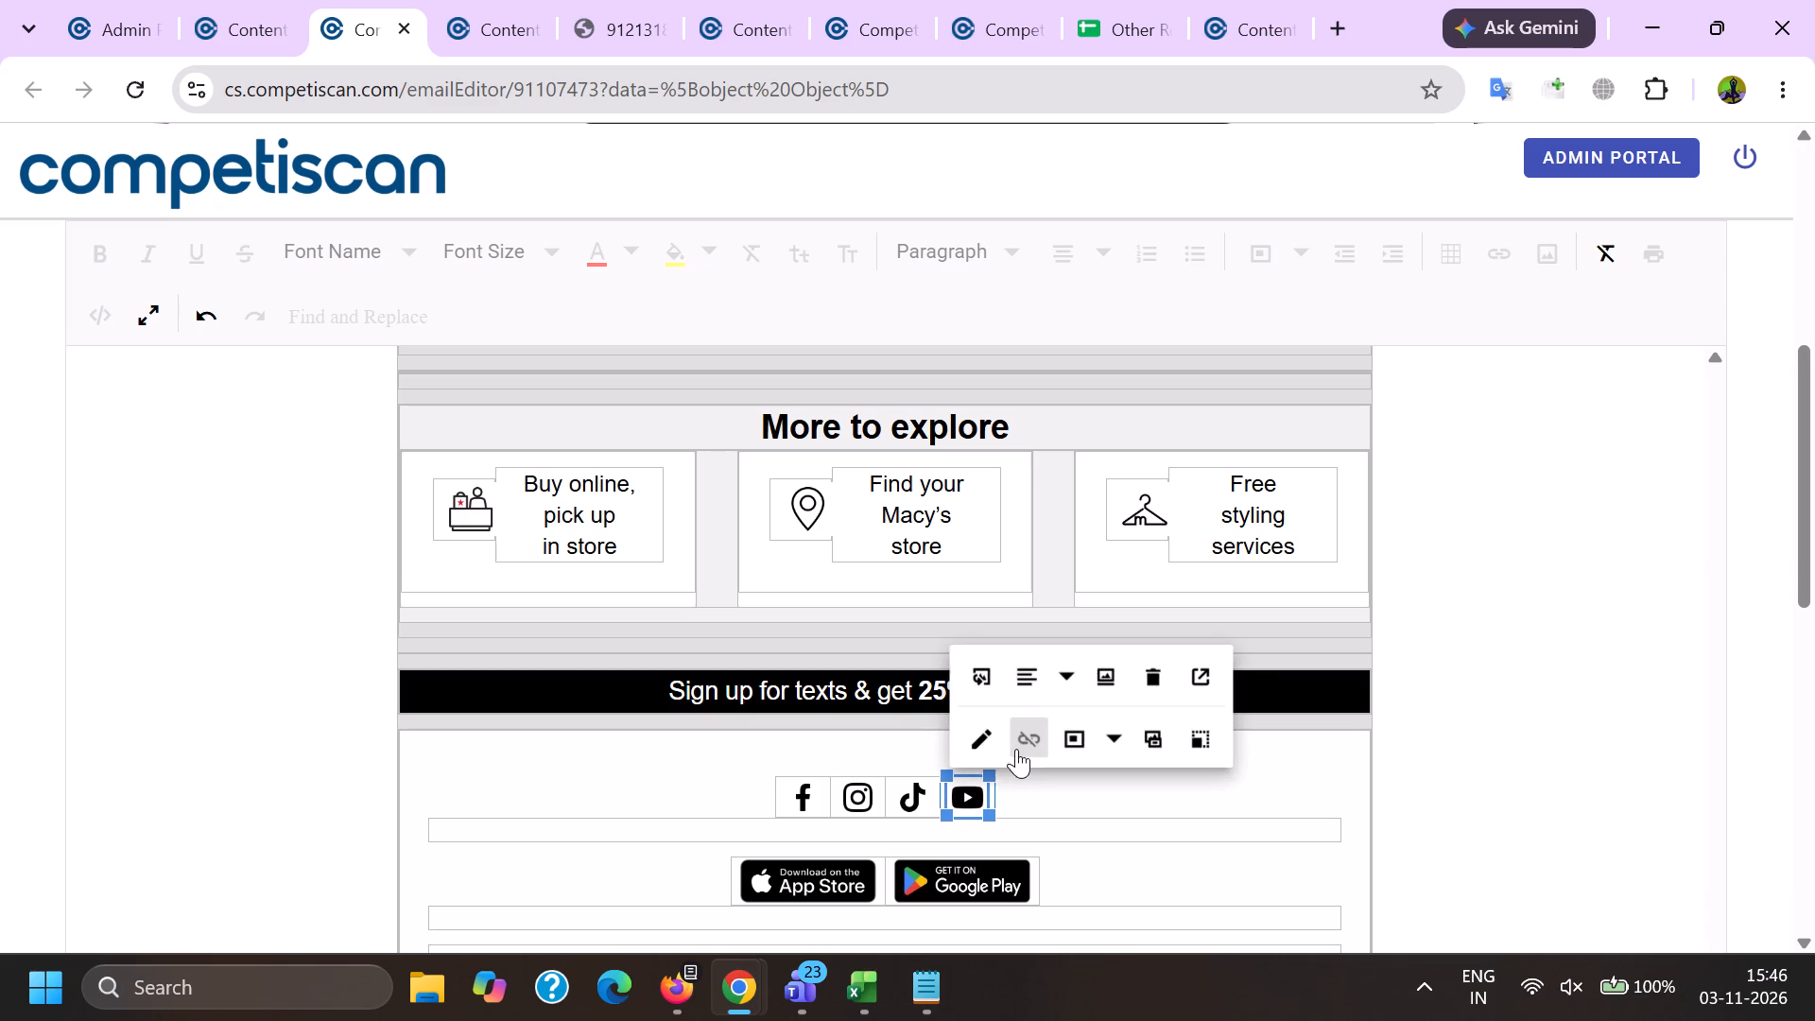
{"action": "left_click", "coordinate": [1017, 745]}
{"action": "left_click", "coordinate": [901, 793]}
{"action": "left_click", "coordinate": [961, 743]}
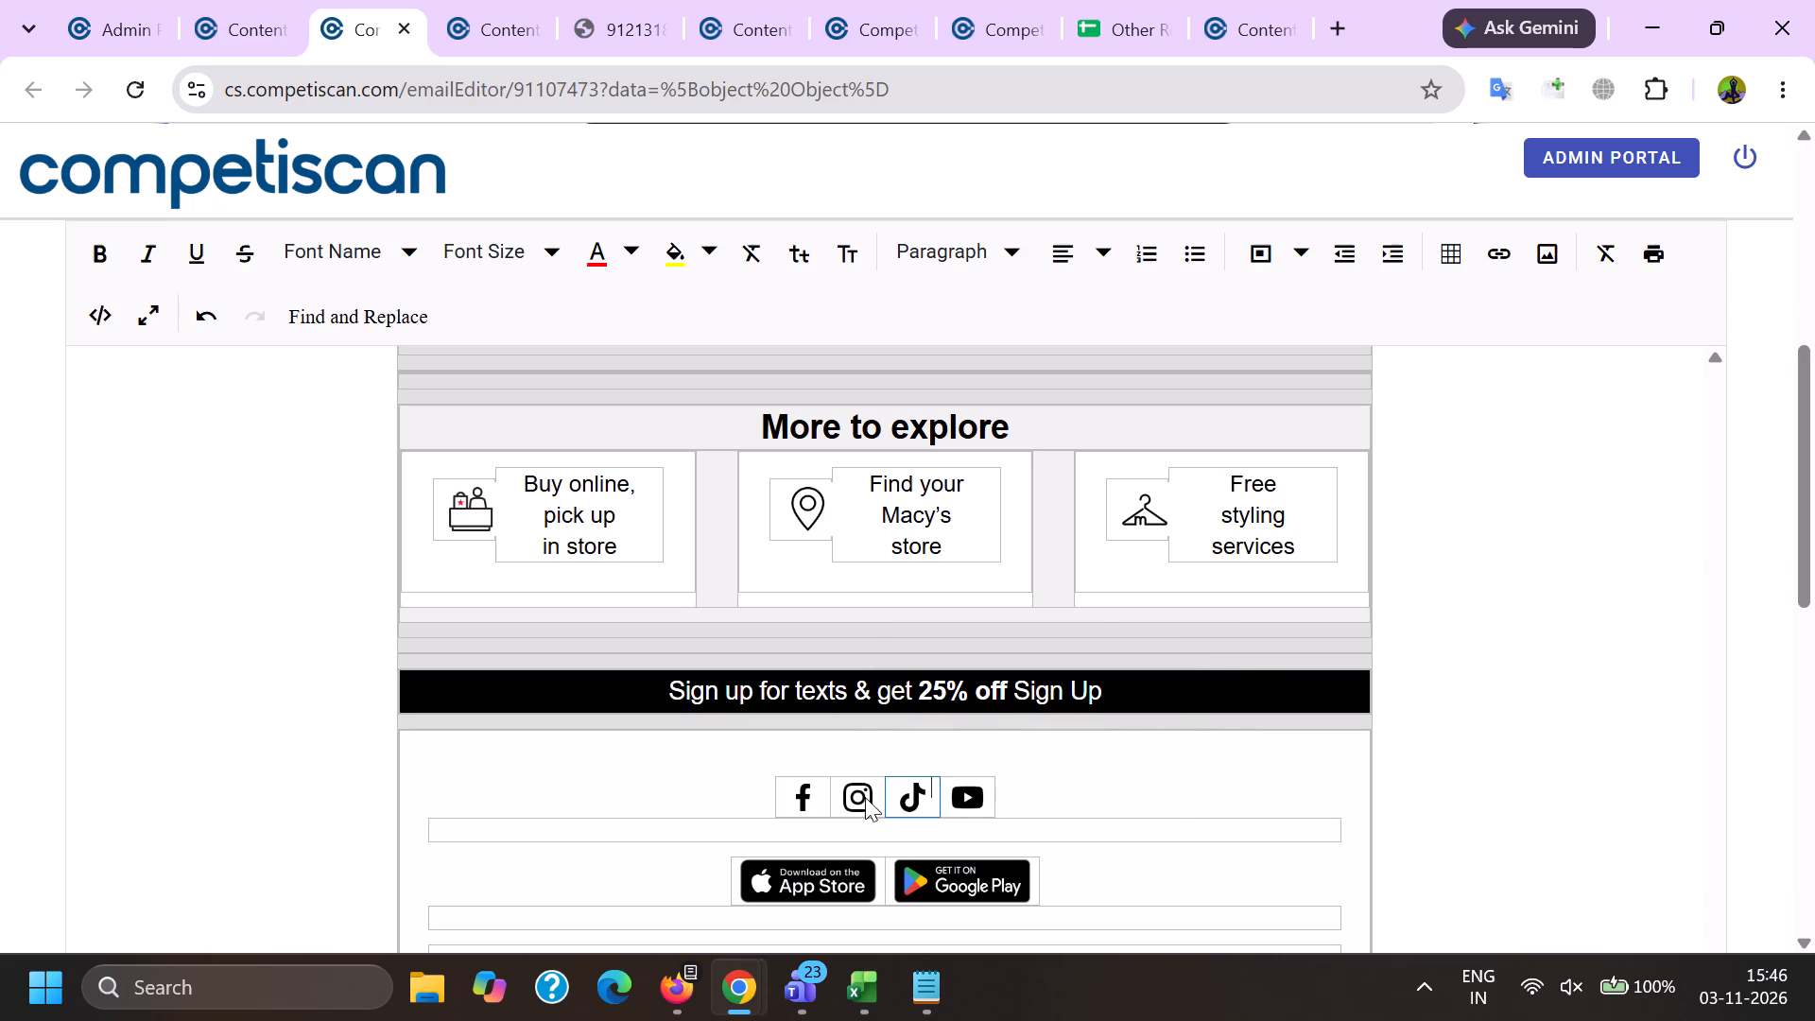
{"action": "left_click", "coordinate": [856, 799]}
{"action": "left_click", "coordinate": [925, 726]}
{"action": "left_click", "coordinate": [813, 785]}
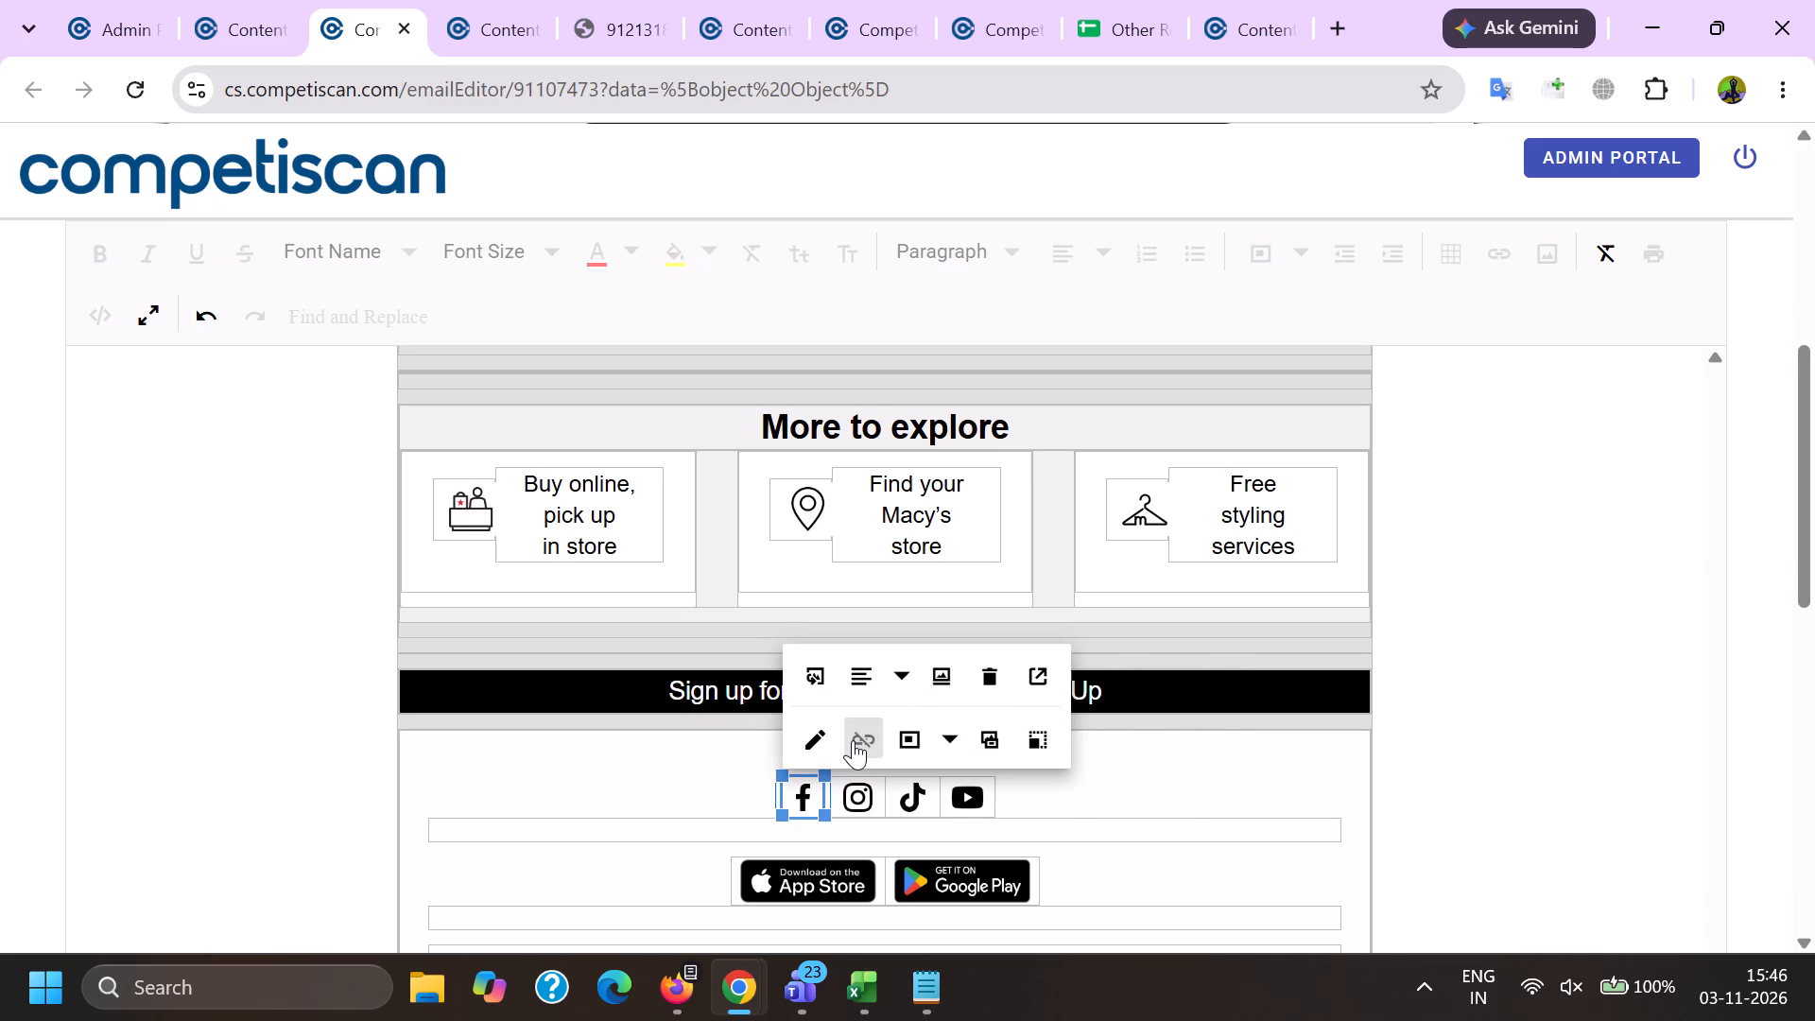
{"action": "left_click", "coordinate": [854, 740]}
{"action": "left_click", "coordinate": [814, 885]}
{"action": "left_click", "coordinate": [824, 819]}
{"action": "left_click", "coordinate": [952, 874]}
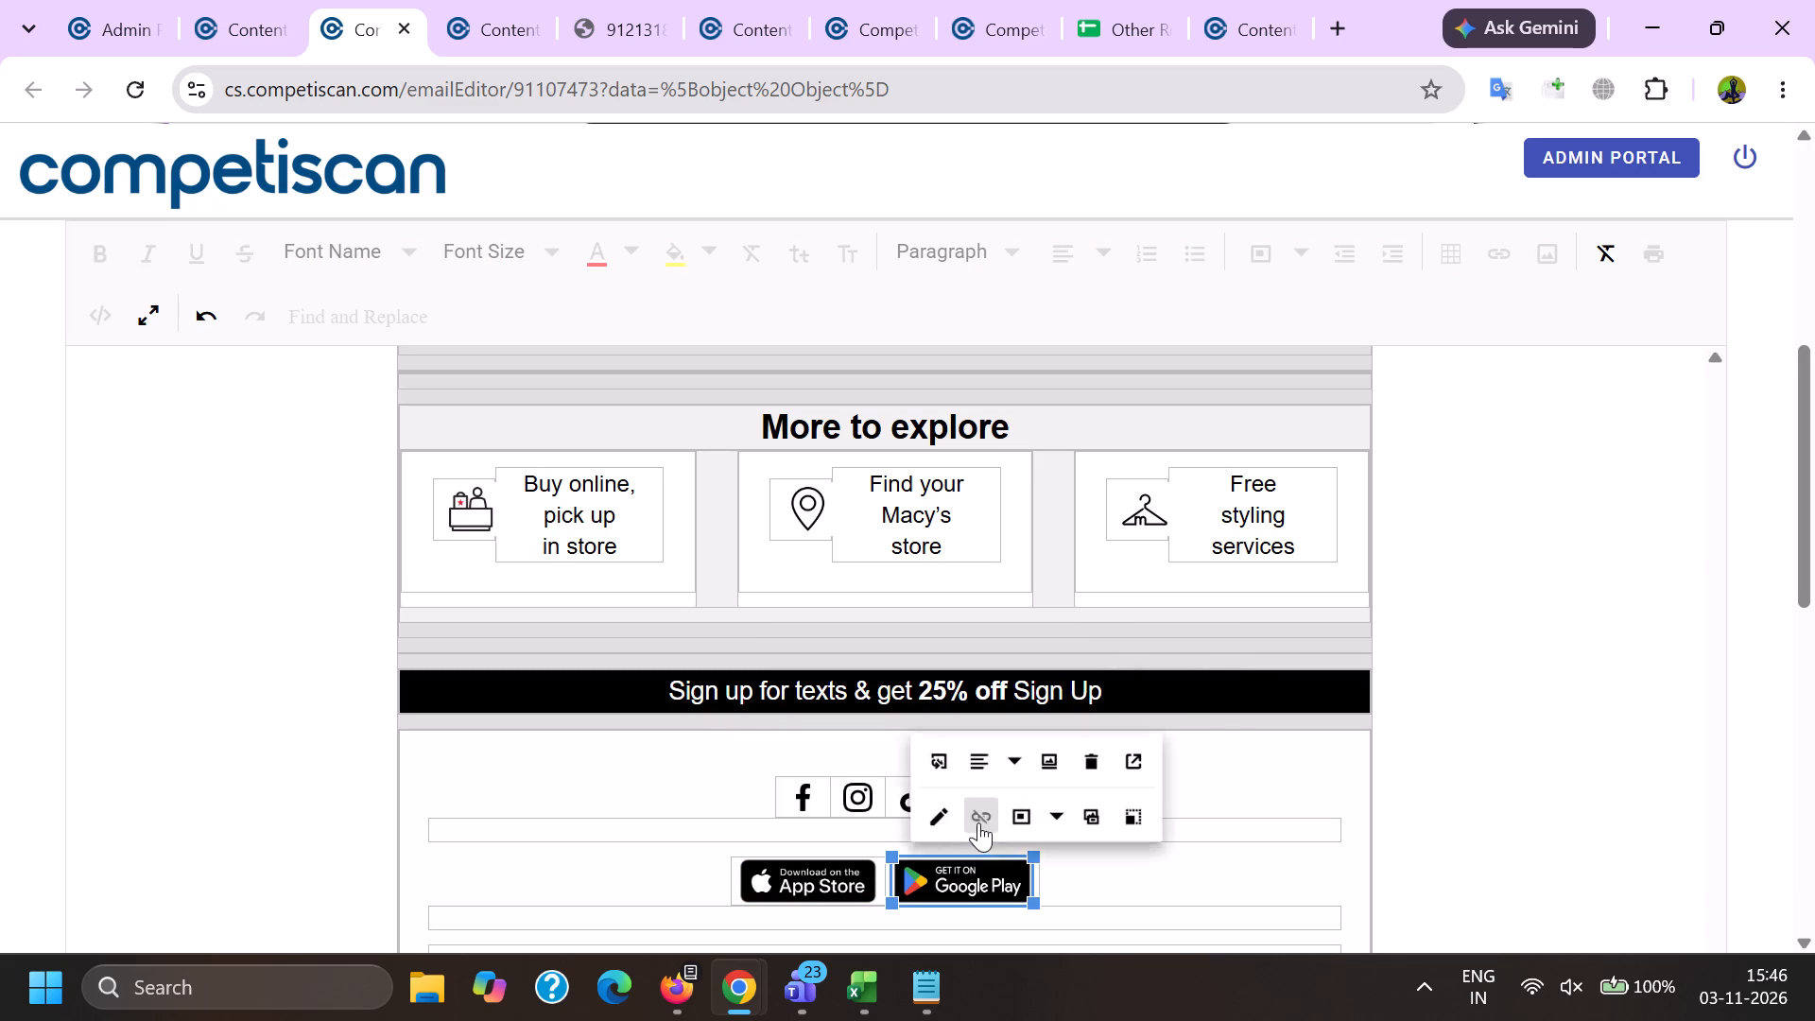
{"action": "left_click", "coordinate": [978, 821]}
Remove the footer links from View Online, Unsubscribe and both Macy's Credit Card mentions.
{"action": "scroll", "coordinate": [778, 686], "scroll_direction": "down", "scroll_amount": 4}
{"action": "left_click", "coordinate": [629, 736]}
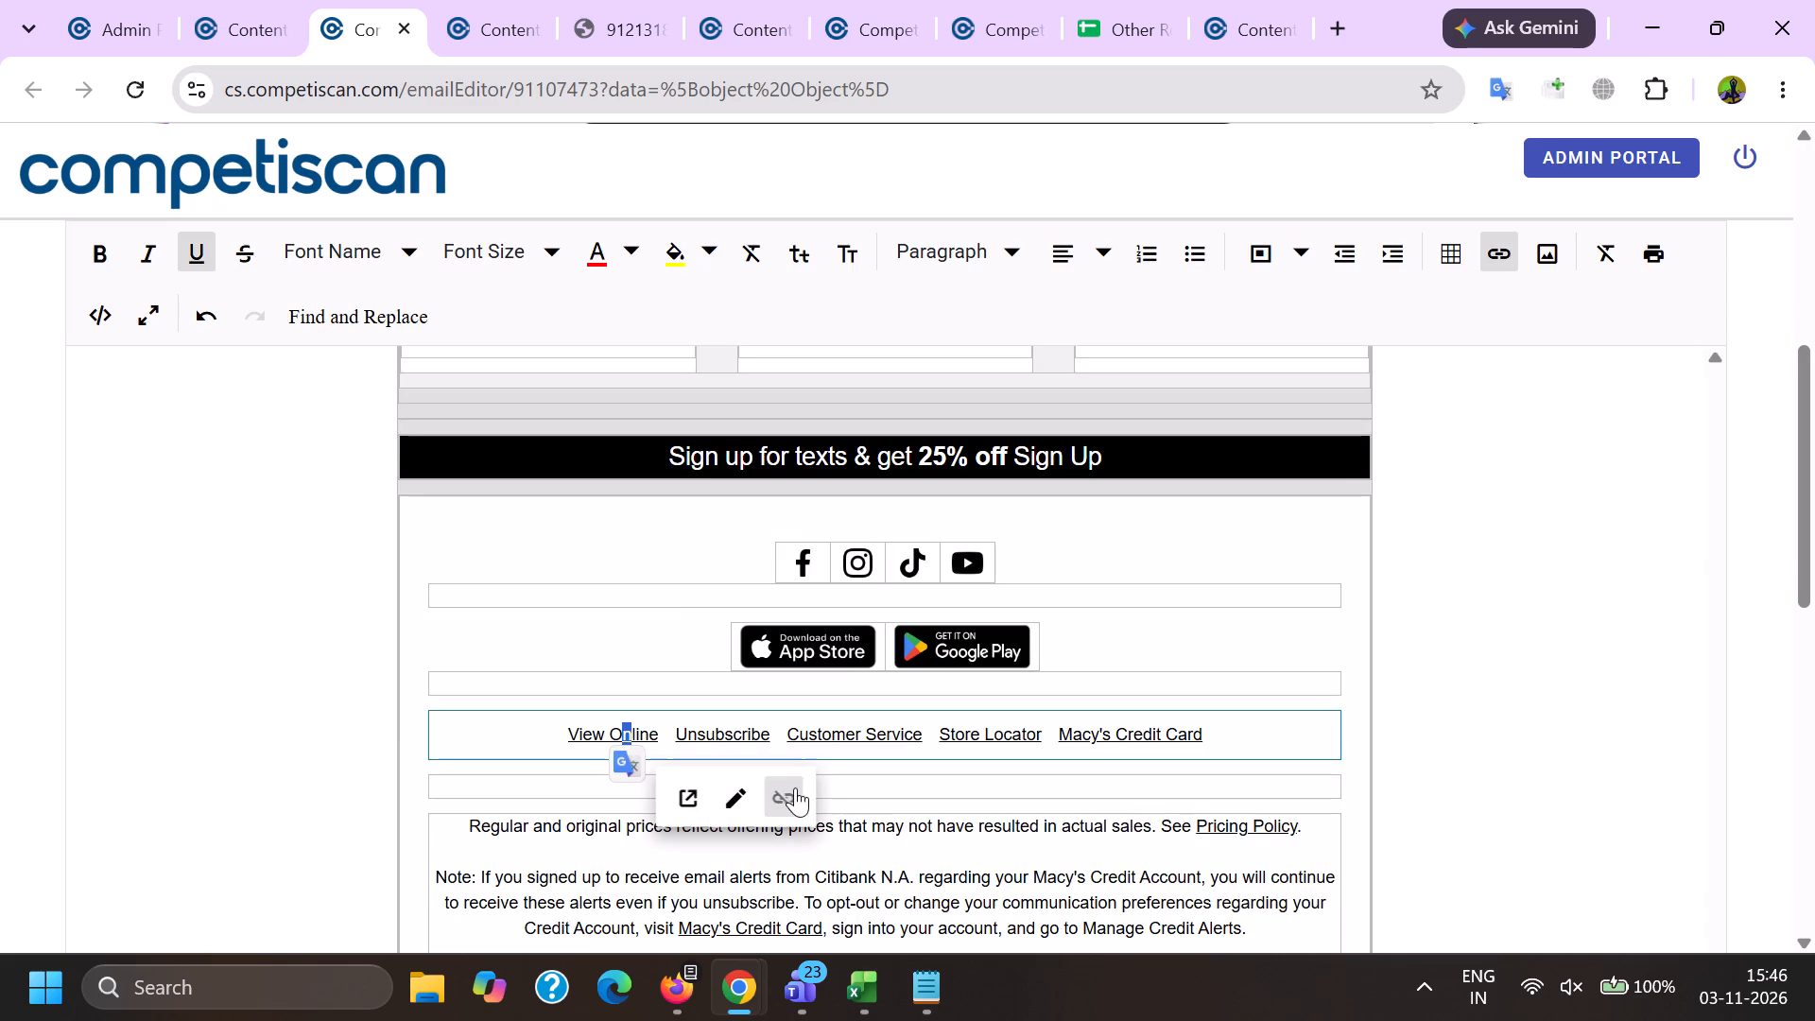
{"action": "left_click", "coordinate": [795, 787]}
{"action": "left_click", "coordinate": [736, 736]}
{"action": "left_click", "coordinate": [894, 785]}
{"action": "left_click", "coordinate": [1086, 722]}
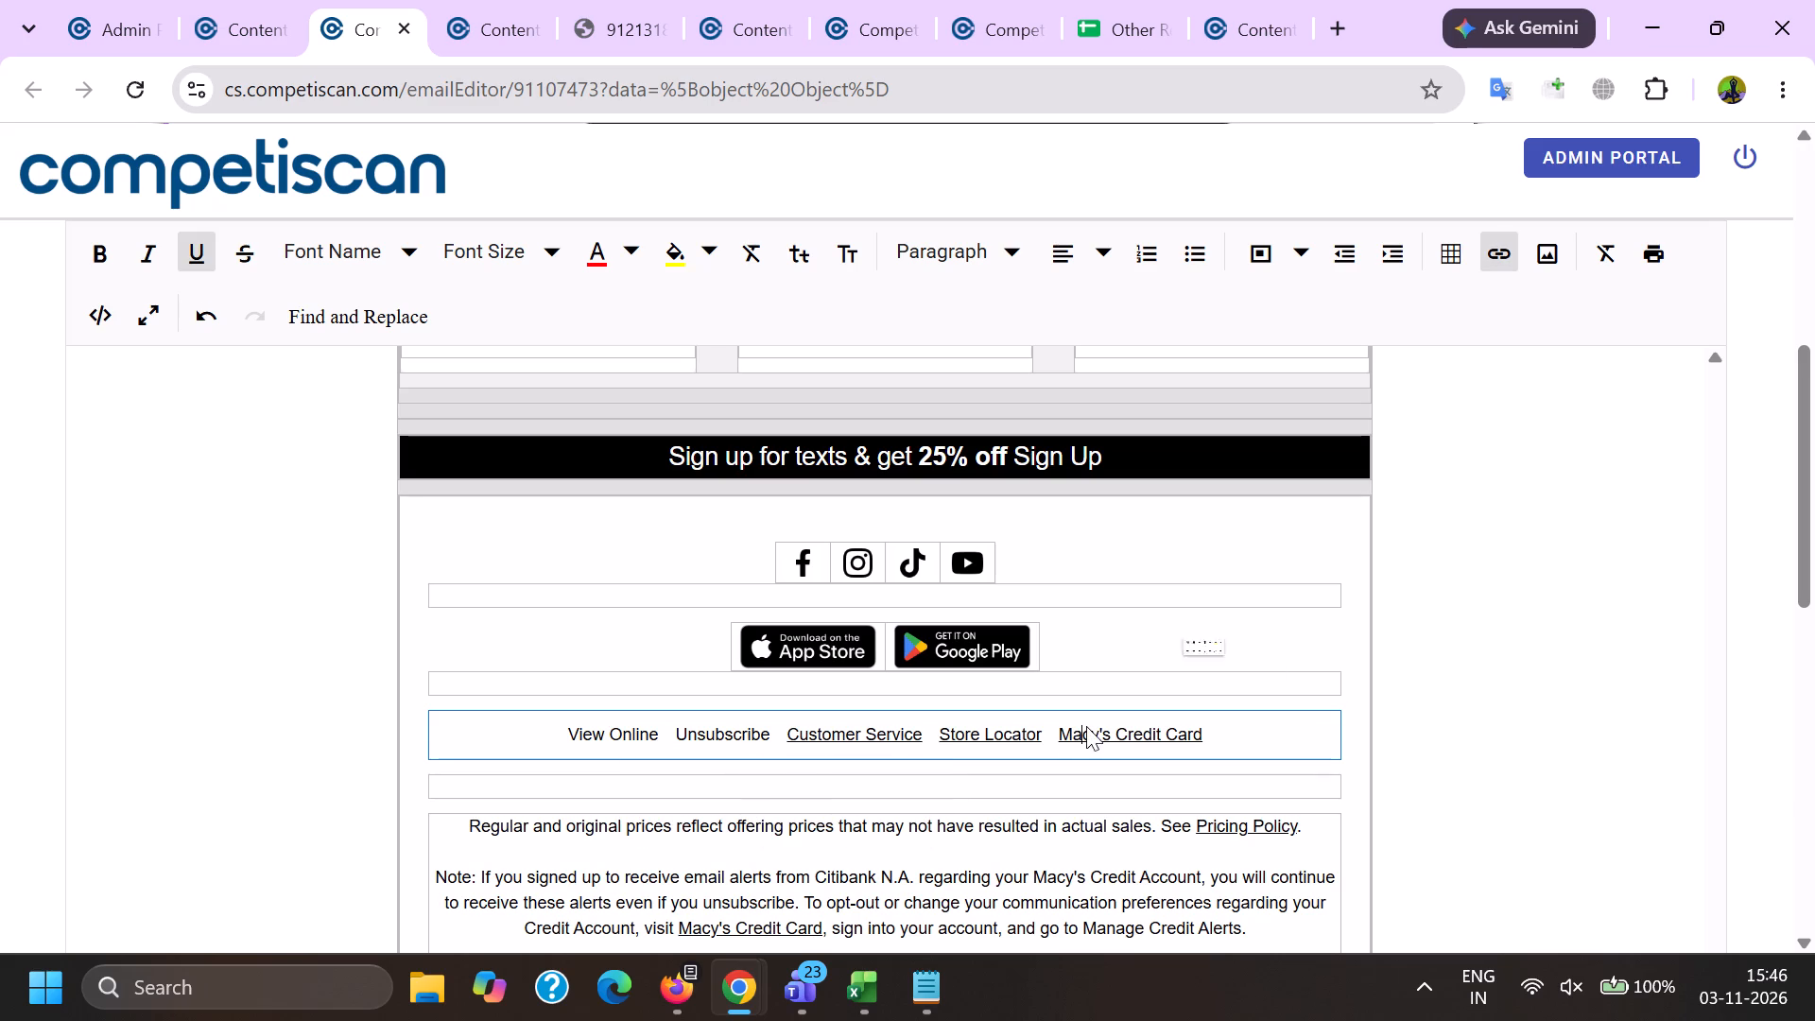
{"action": "left_click", "coordinate": [1086, 729]}
{"action": "left_click", "coordinate": [1247, 782]}
{"action": "scroll", "coordinate": [723, 593], "scroll_direction": "down", "scroll_amount": 3}
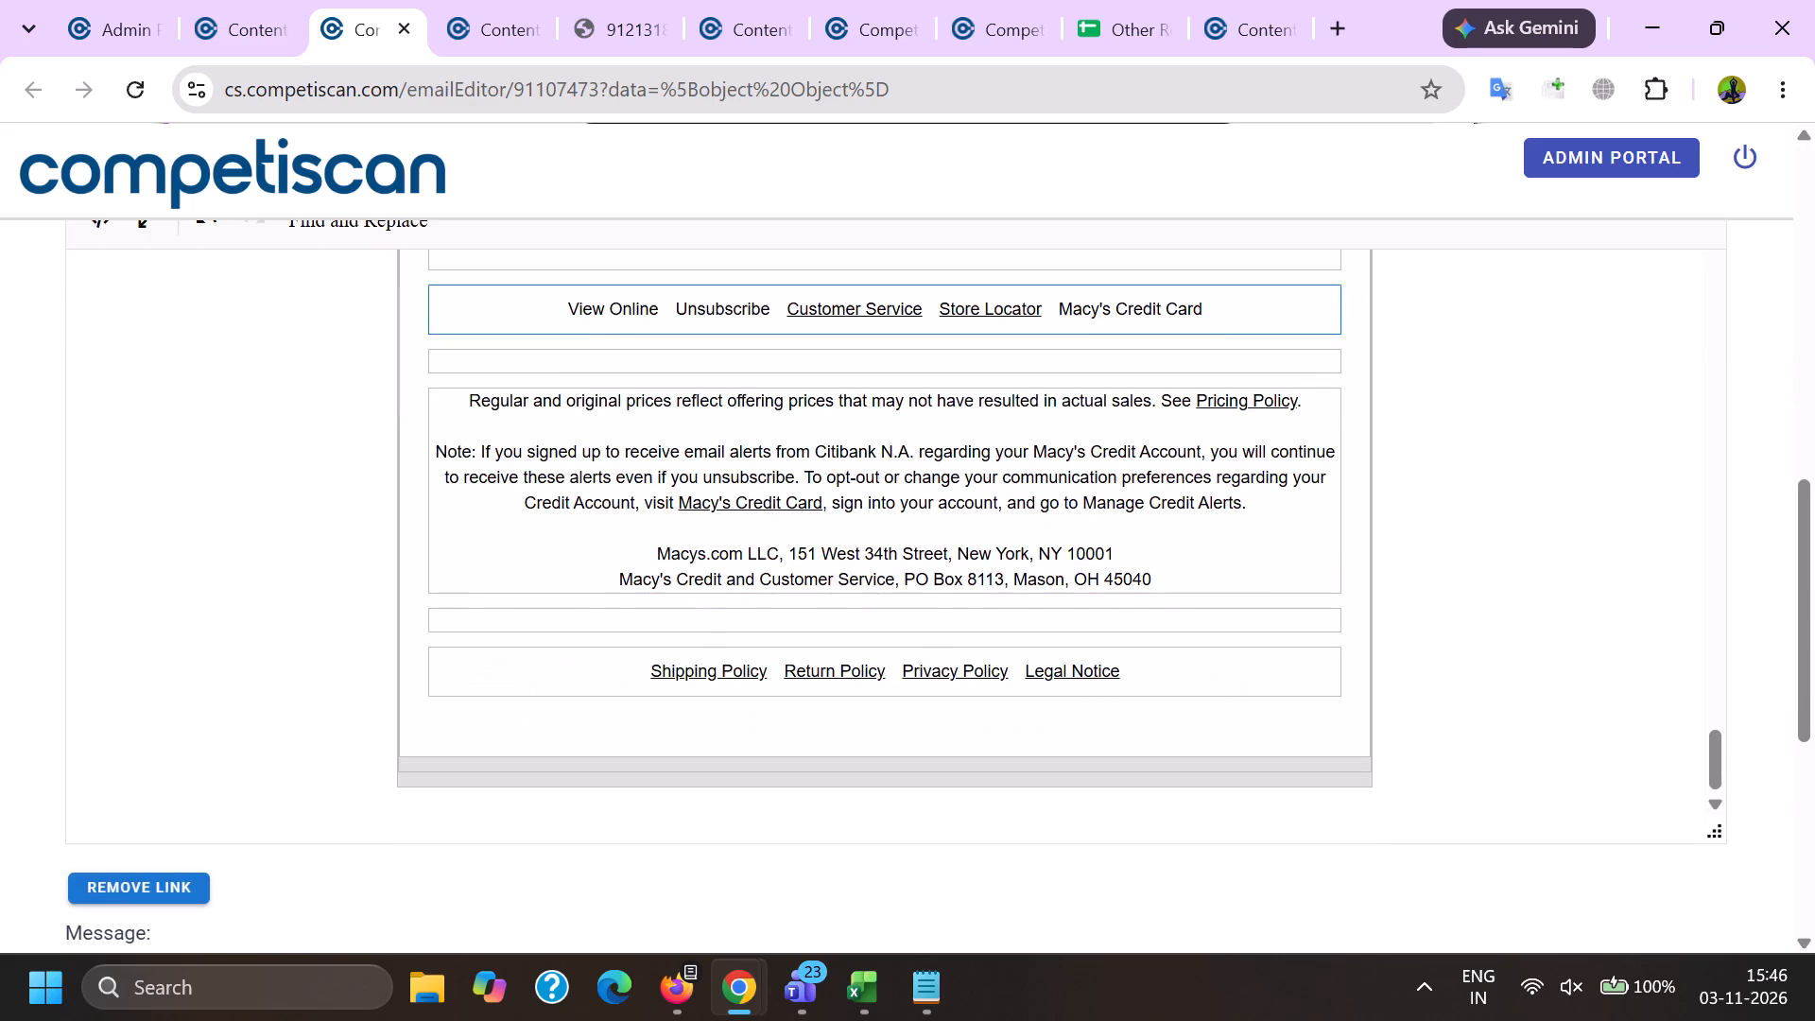
{"action": "left_click", "coordinate": [700, 504]}
{"action": "left_click", "coordinate": [863, 567]}
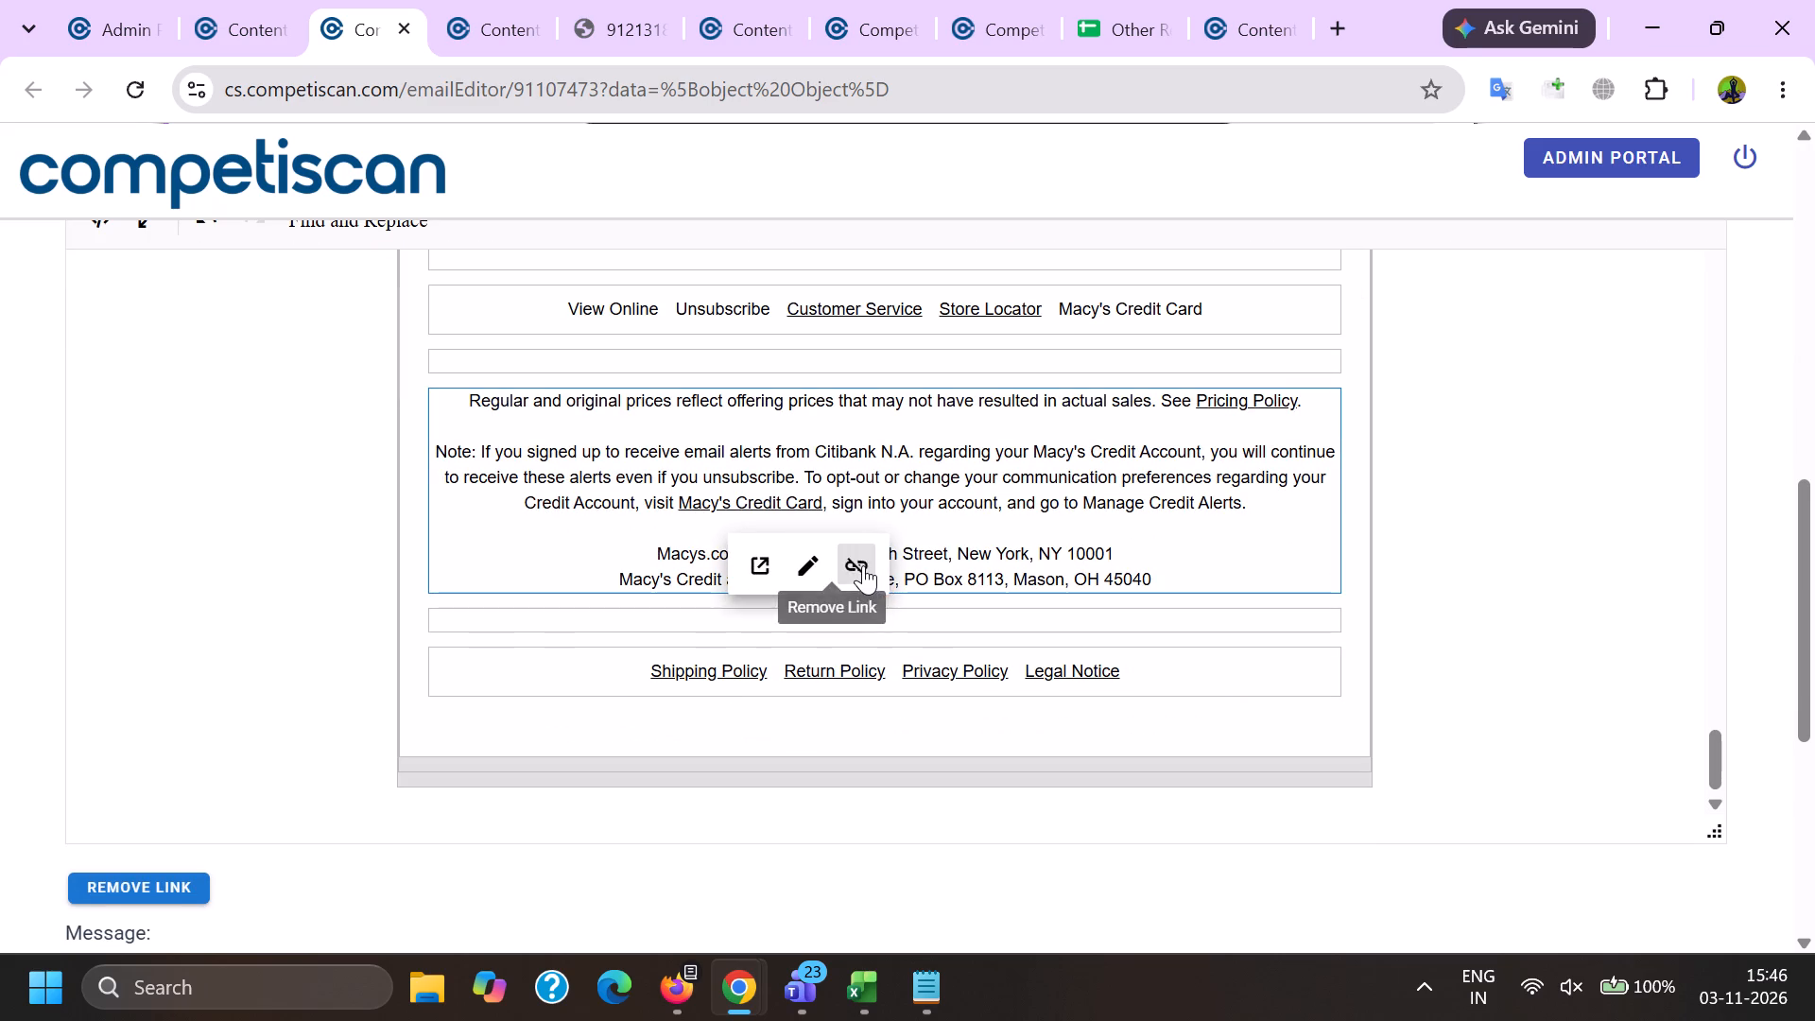
Save the cleaned email's product info and confirm the save.
{"action": "scroll", "coordinate": [1104, 618], "scroll_direction": "down", "scroll_amount": 9}
{"action": "left_click", "coordinate": [815, 678]}
{"action": "left_click", "coordinate": [803, 692]}
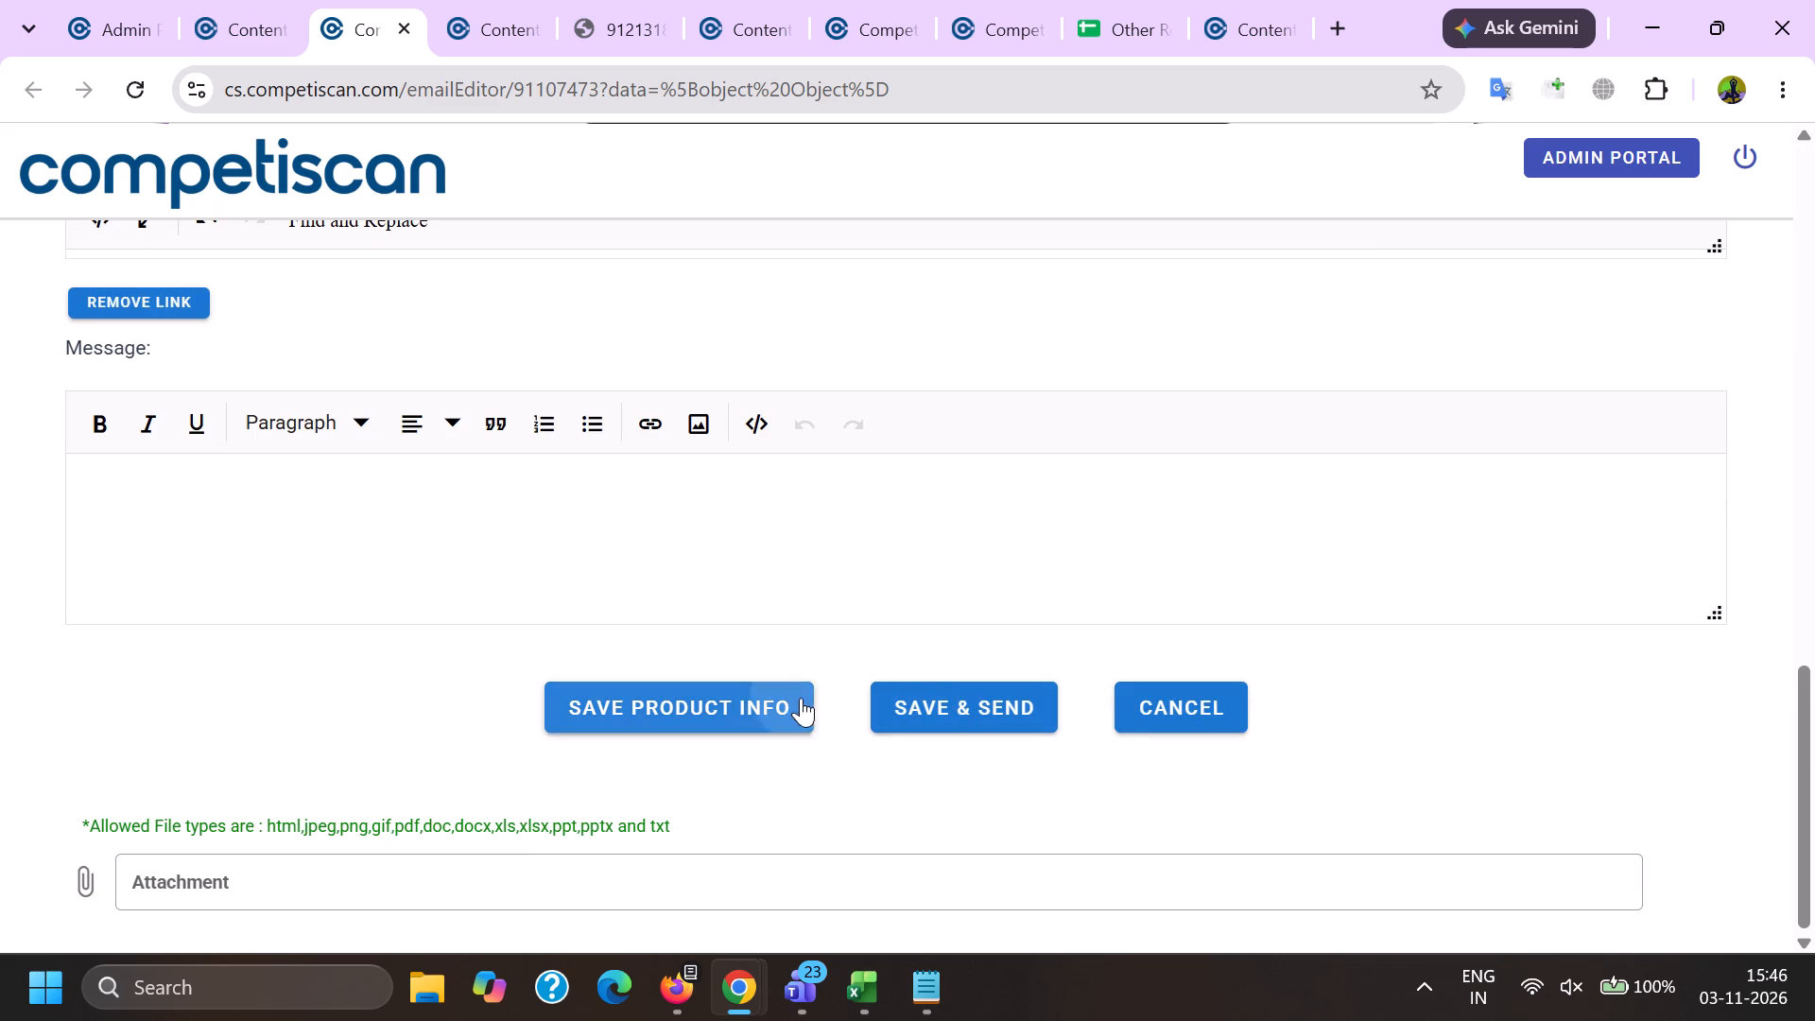
{"action": "left_click", "coordinate": [889, 597]}
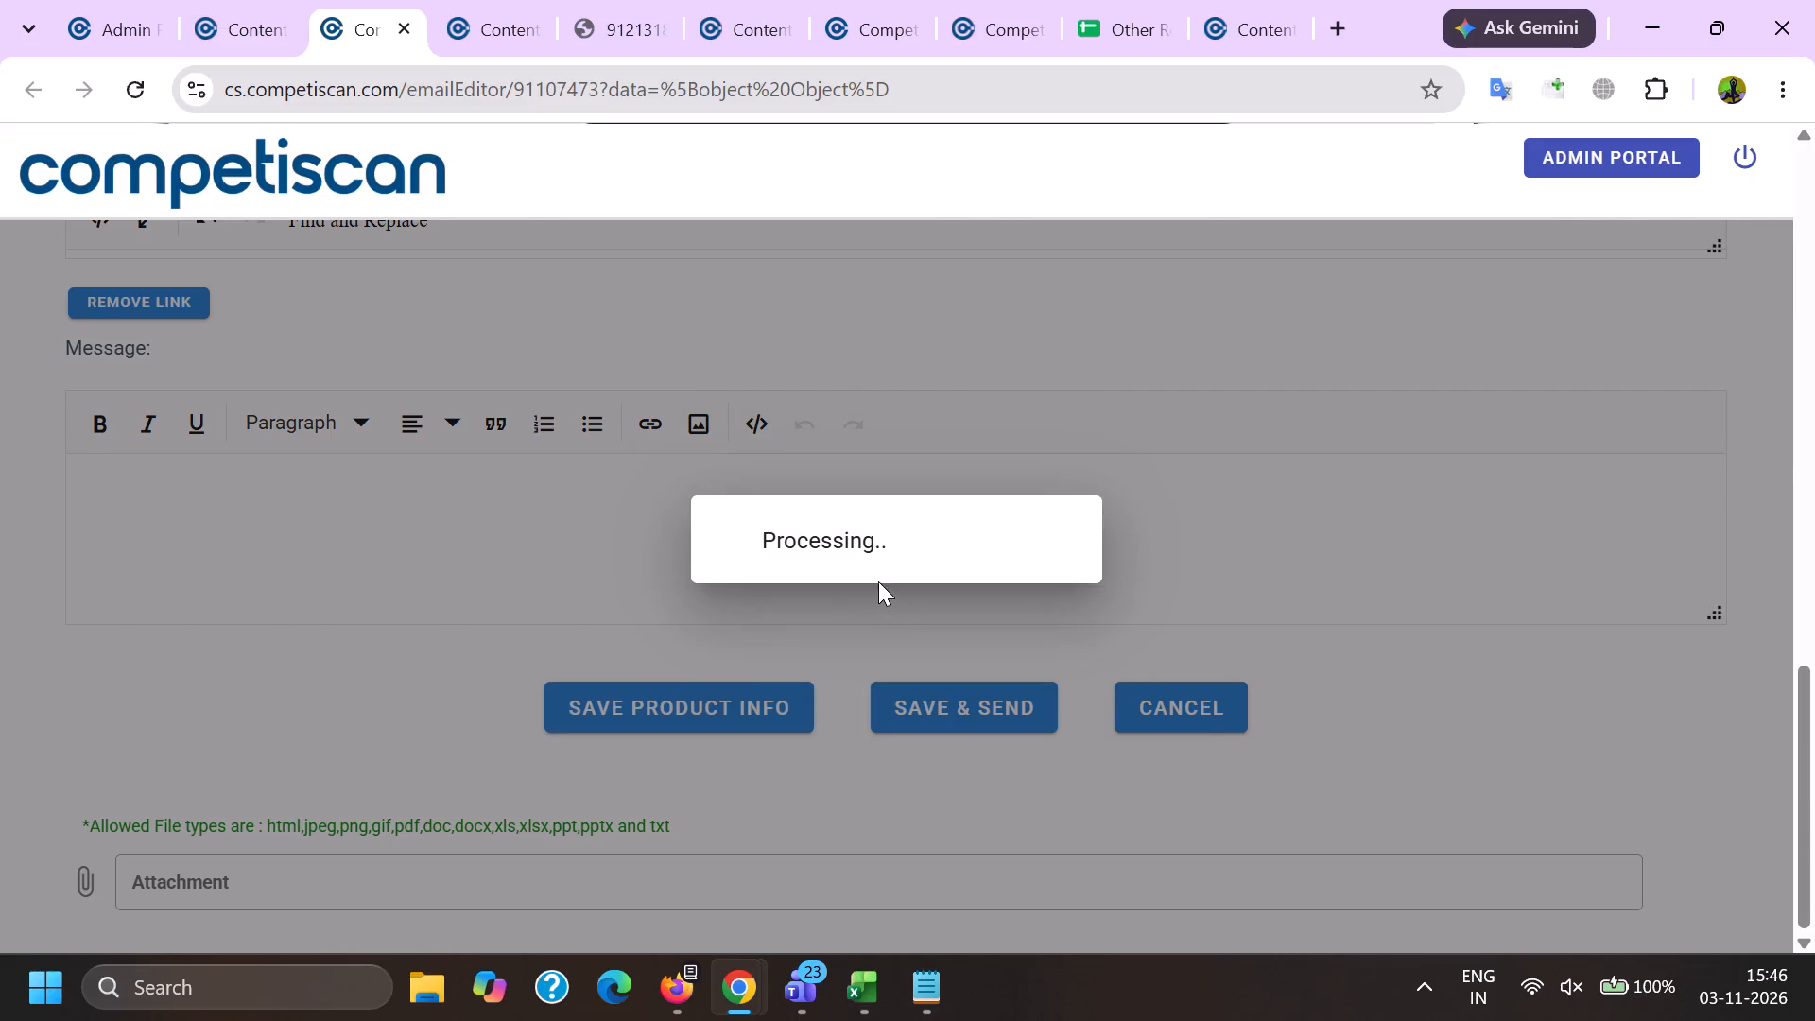
Open the product management form for email 91107473.
{"action": "left_click_drag", "start_coordinate": [3, 435], "coordinate": [8, 465]}
{"action": "left_click", "coordinate": [113, 198]}
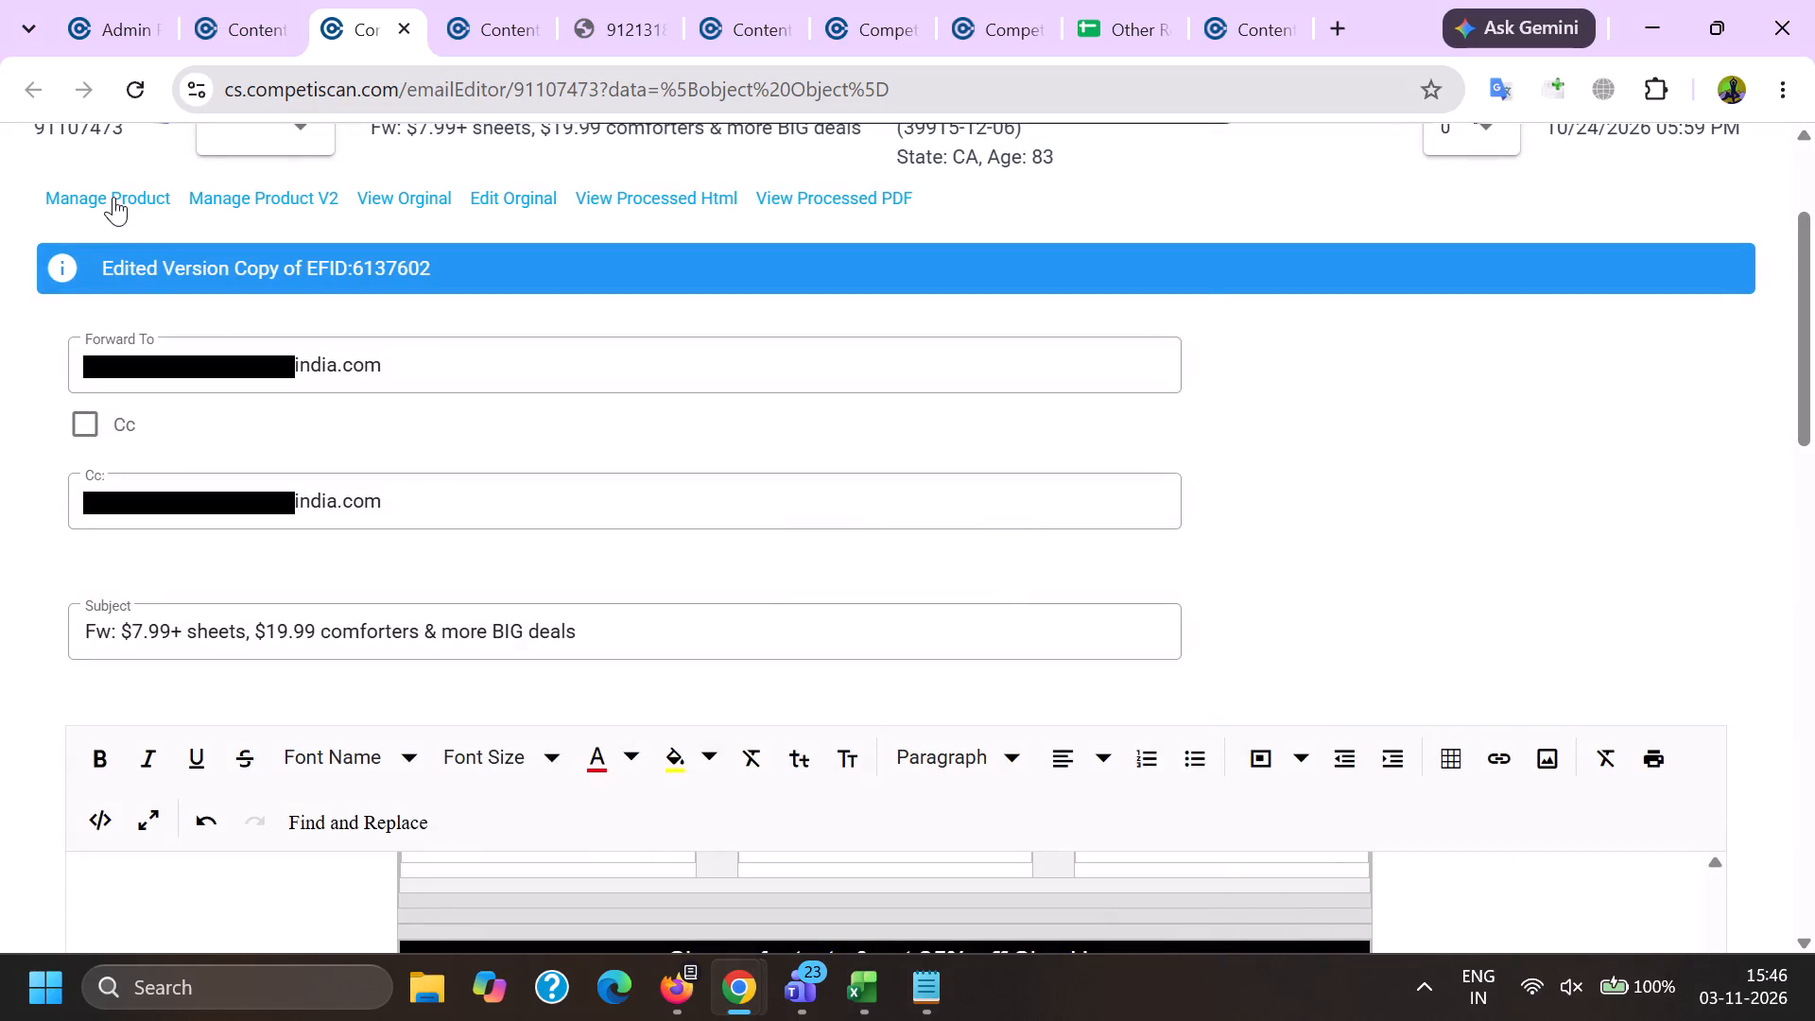
Return to the email editor and copy the sender name Macy's from the From line of the message.
{"action": "key", "text": "alt+Tab"}
{"action": "left_click", "coordinate": [256, 885]}
{"action": "left_click", "coordinate": [248, 915]}
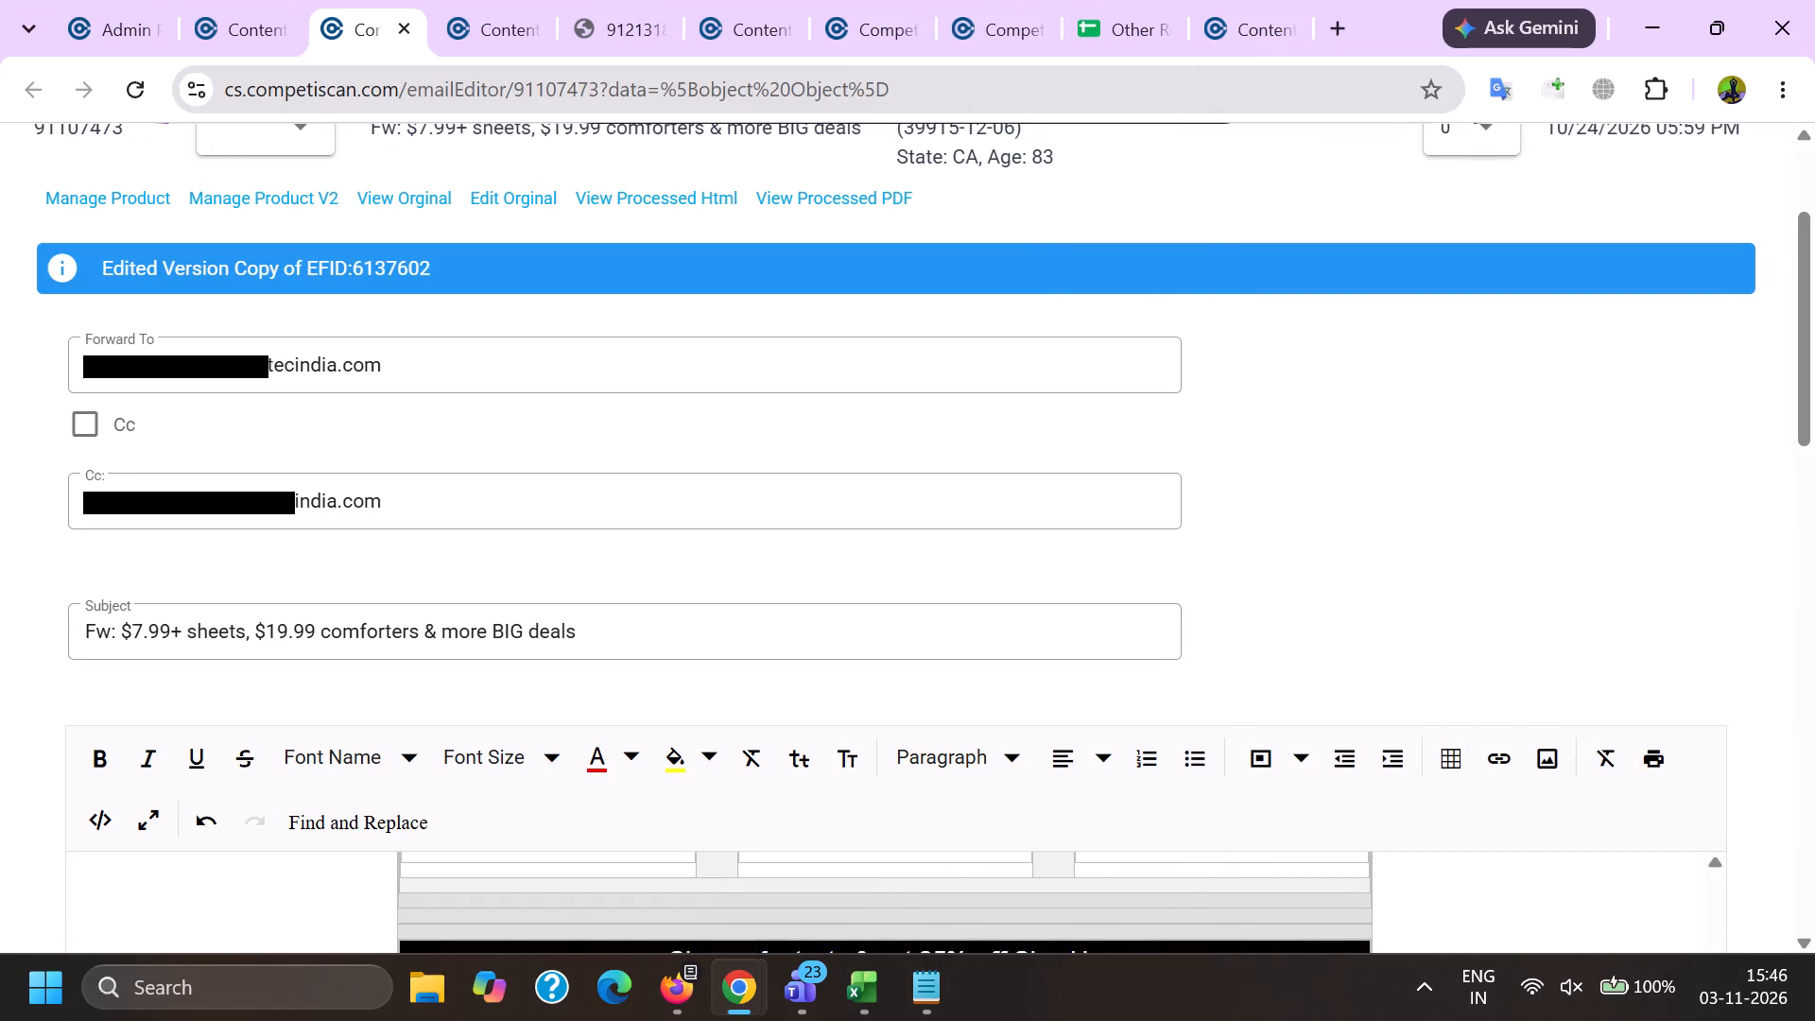
{"action": "key", "text": "Page_Up"}
{"action": "key", "text": "Page_Up"}
{"action": "key", "text": "Page_Up"}
{"action": "key", "text": "Page_Up"}
{"action": "key", "text": "Page_Up"}
{"action": "key", "text": "Page_Up"}
{"action": "key", "text": "Page_Up"}
{"action": "key", "text": "Page_Up"}
{"action": "key", "text": "Page_Up"}
{"action": "key", "text": "Page_Up"}
{"action": "key", "text": "Page_Up"}
{"action": "key", "text": "Page_Up"}
{"action": "key", "text": "Page_Up"}
{"action": "key", "text": "Page_Up"}
{"action": "key", "text": "Page_Up"}
{"action": "key", "text": "Page_Up"}
{"action": "key", "text": "Page_Up"}
{"action": "key", "text": "Page_Up"}
{"action": "key", "text": "Page_Up"}
{"action": "key", "text": "Page_Up"}
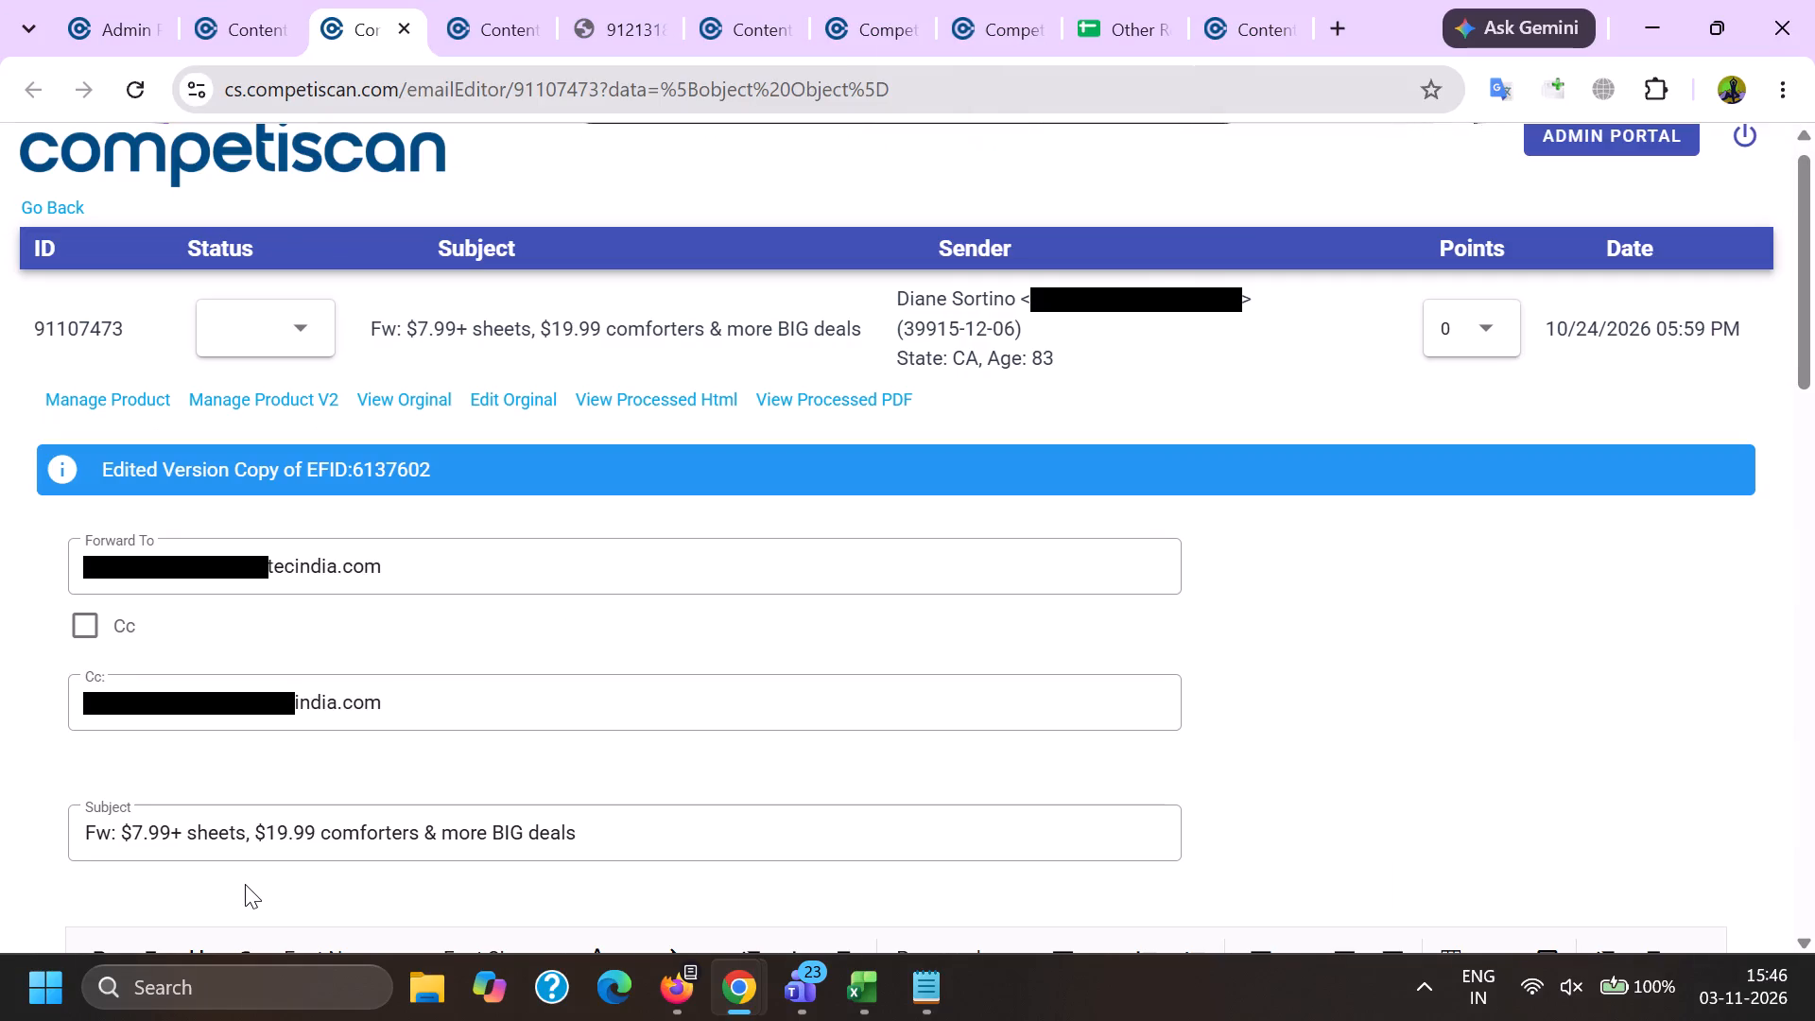
{"action": "scroll", "coordinate": [224, 673], "scroll_direction": "down", "scroll_amount": 4}
{"action": "double_click", "coordinate": [160, 509]}
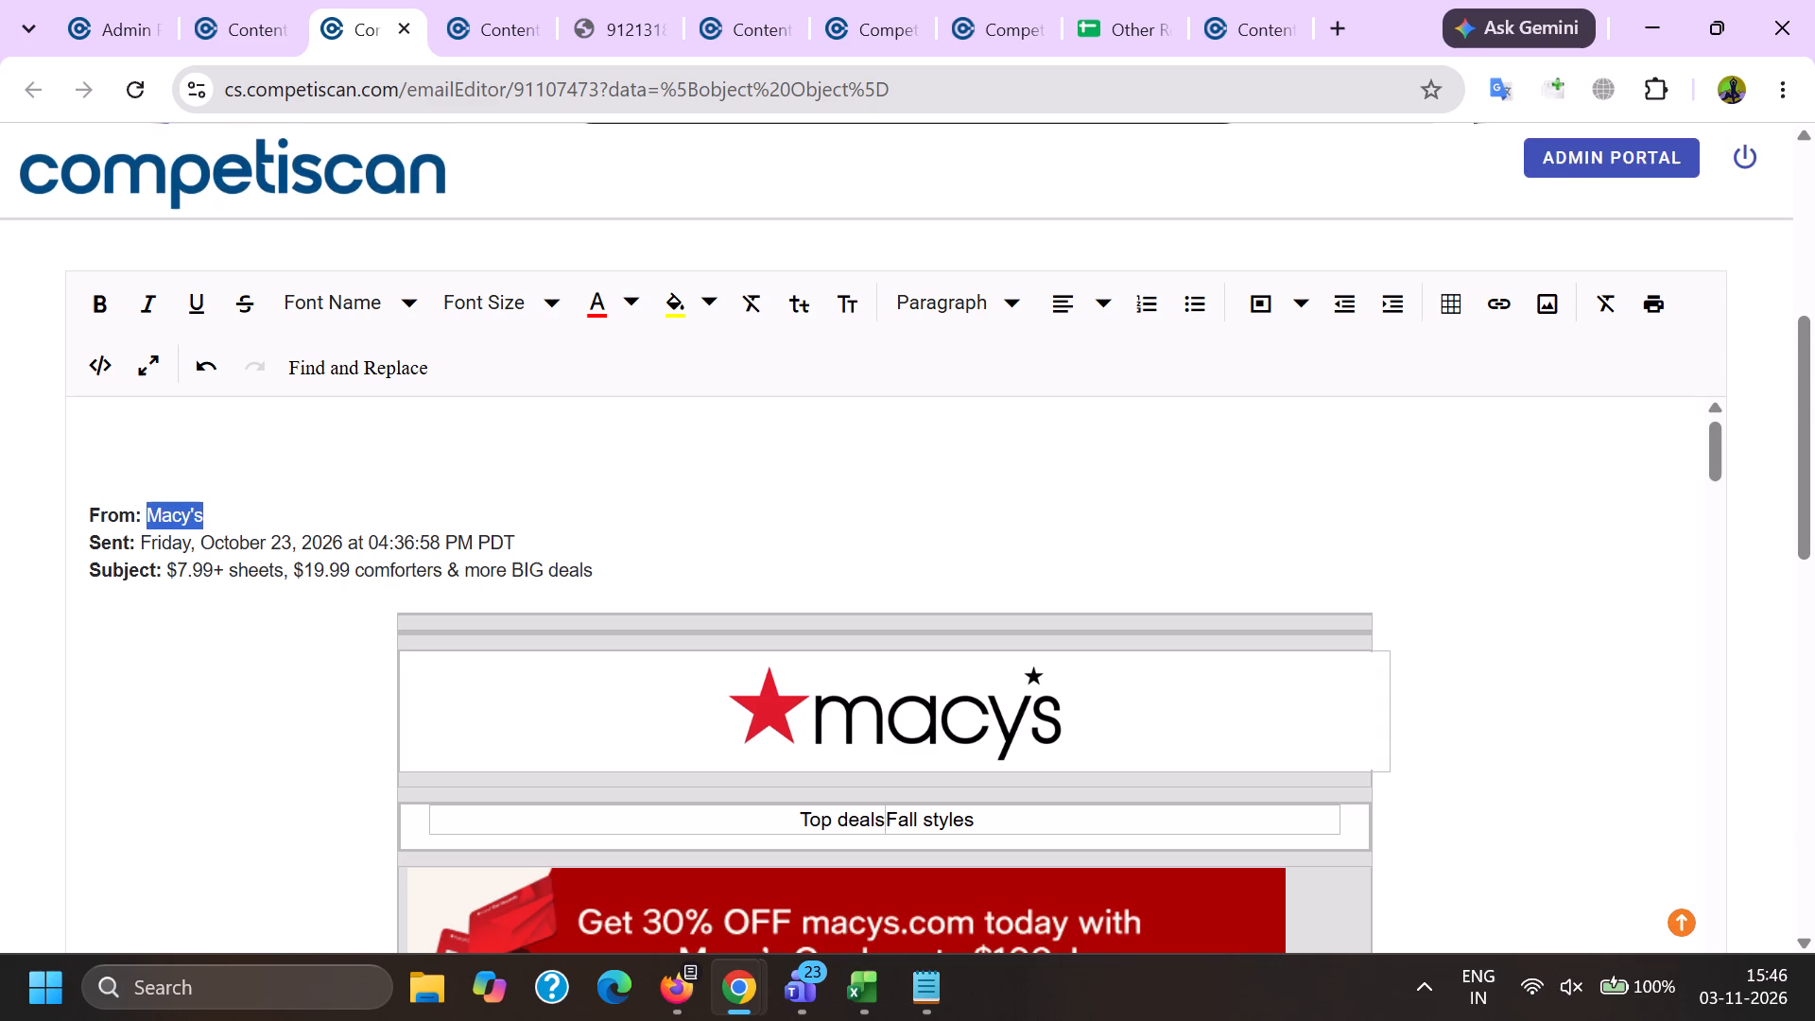
{"action": "key", "text": "ctrl+c"}
In the product form, add Macy's as the company and enter Macy's in the affinity/association search.
{"action": "key", "text": "alt+Tab"}
{"action": "scroll", "coordinate": [457, 384], "scroll_direction": "down", "scroll_amount": 5}
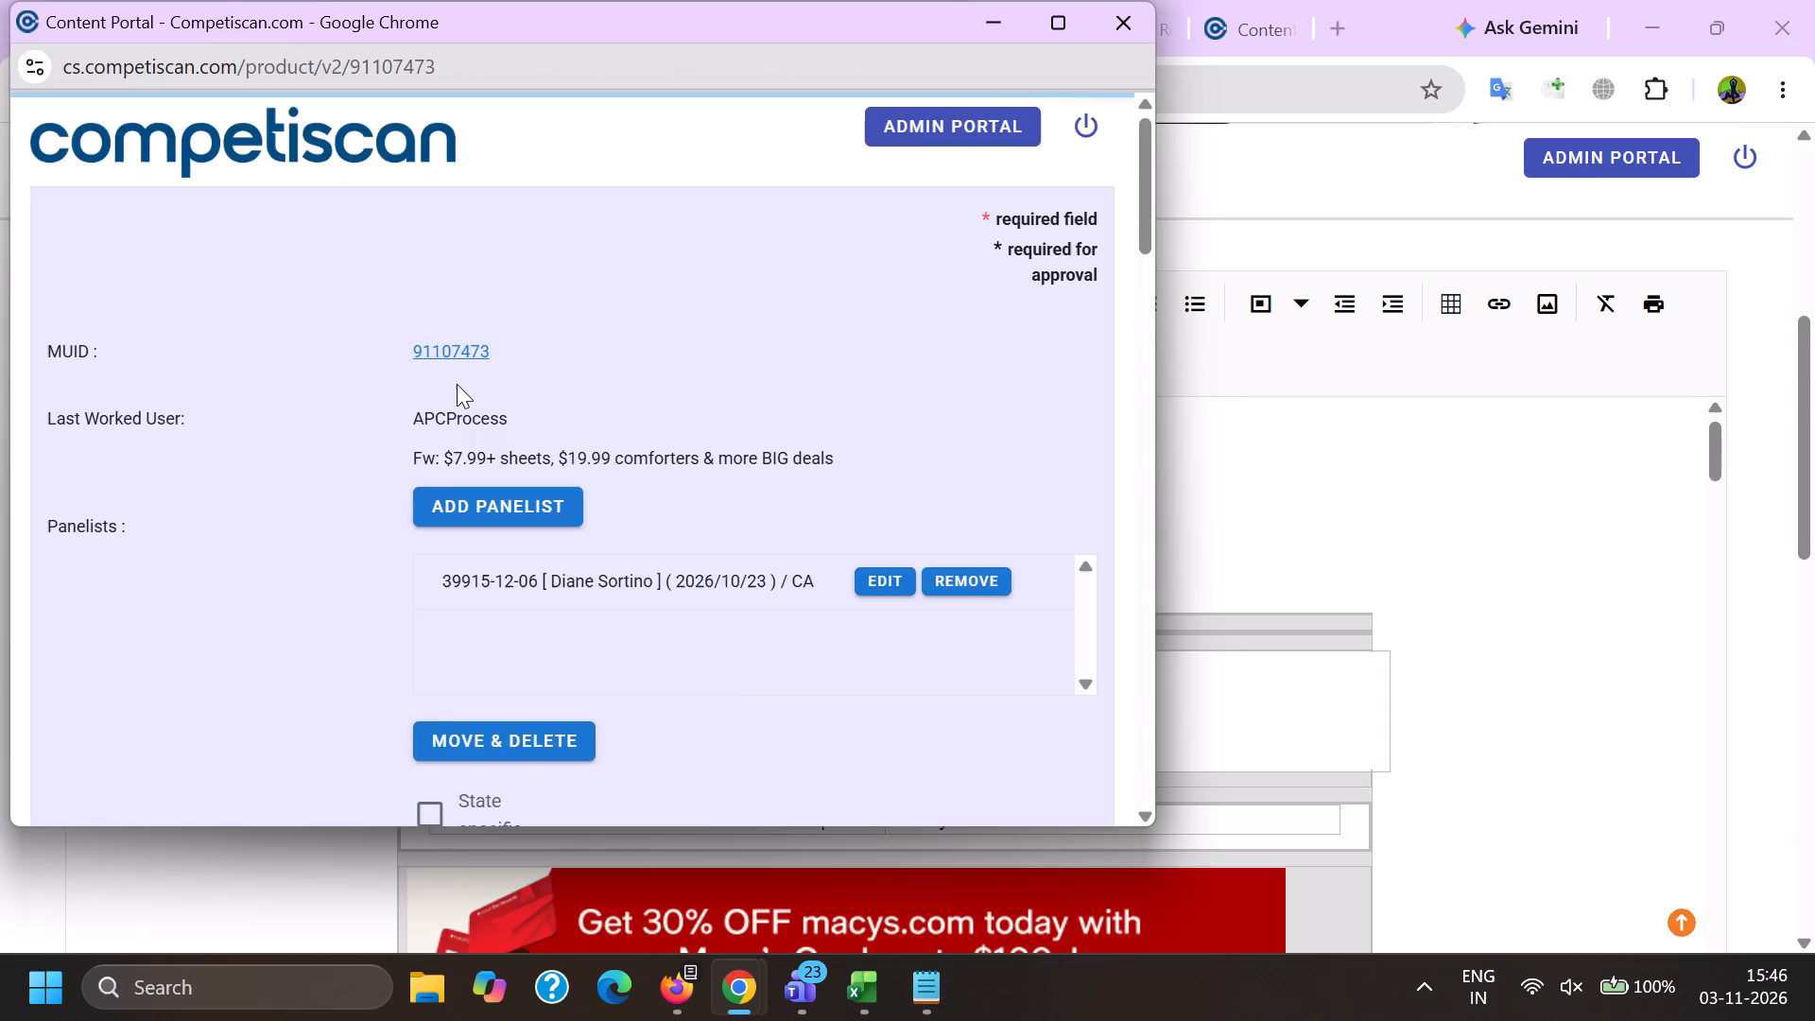
{"action": "left_click", "coordinate": [560, 521]}
{"action": "left_click", "coordinate": [549, 476]}
{"action": "left_click", "coordinate": [533, 458]}
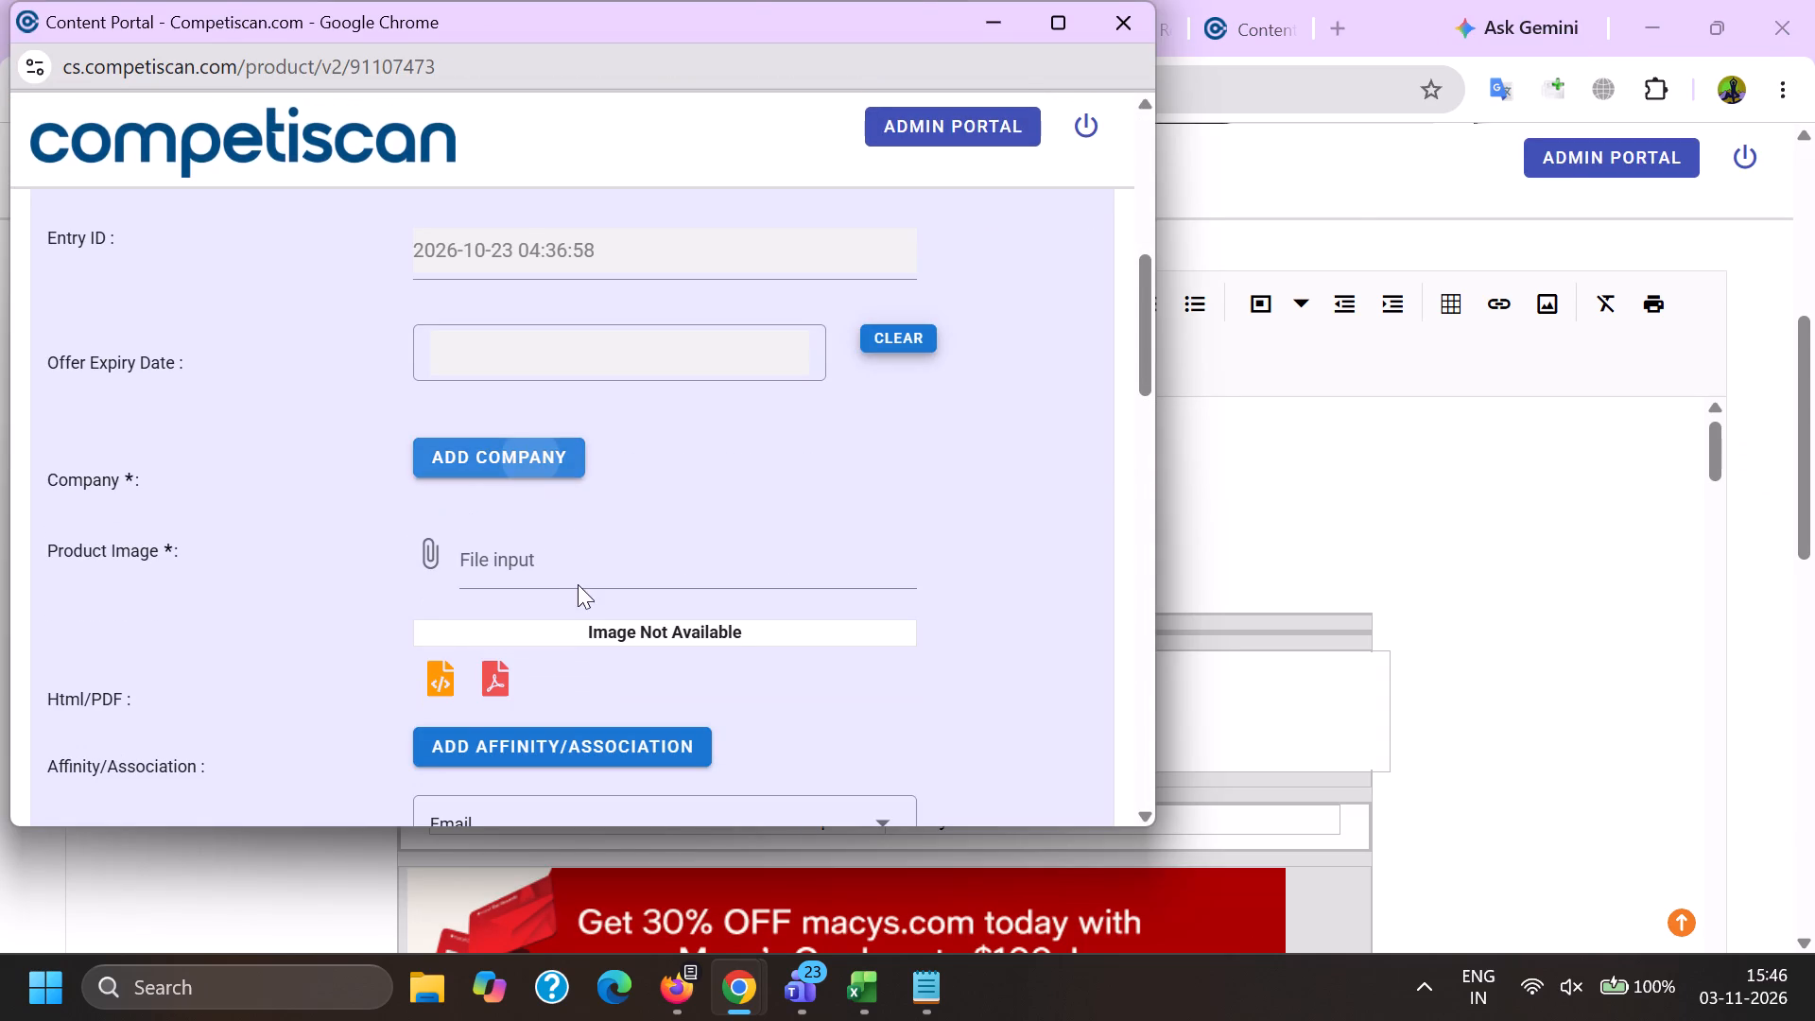
{"action": "key", "text": "ctrl+v"}
{"action": "scroll", "coordinate": [574, 393], "scroll_direction": "down", "scroll_amount": 2}
{"action": "left_click", "coordinate": [534, 468]}
{"action": "left_click", "coordinate": [637, 533]}
{"action": "key", "text": "ctrl+v"}
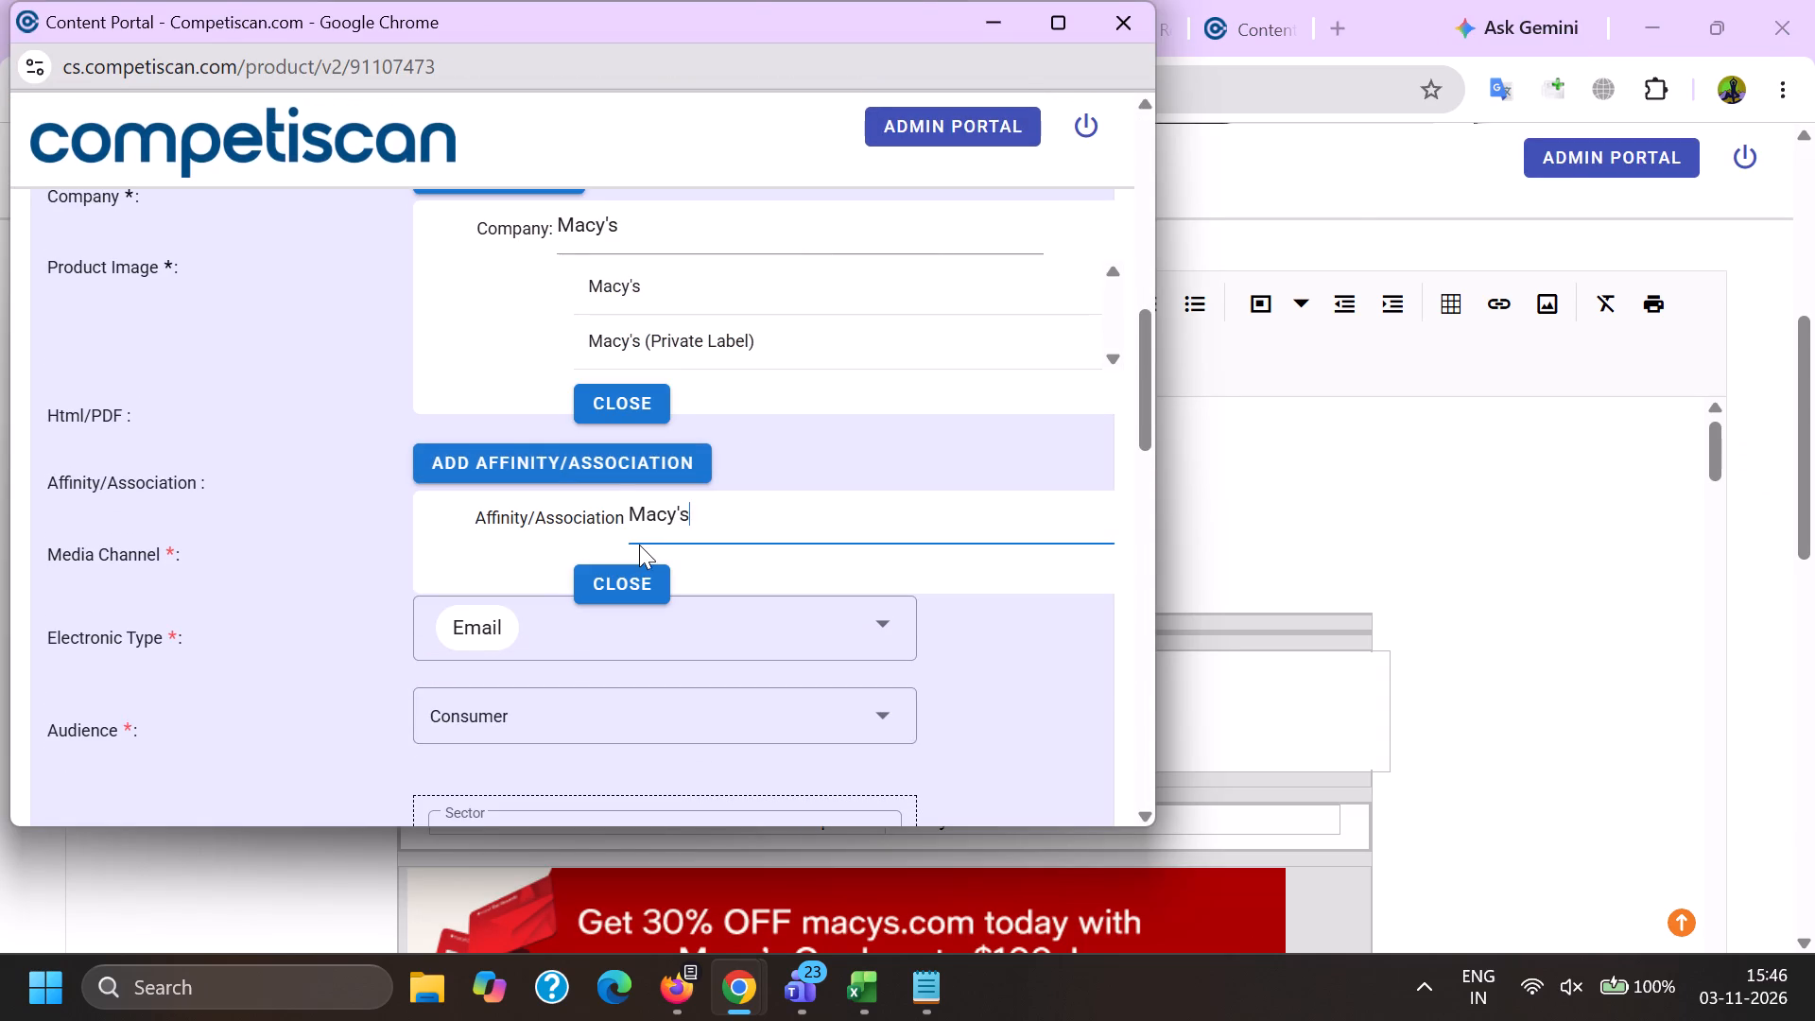
{"action": "scroll", "coordinate": [579, 691], "scroll_direction": "up", "scroll_amount": 2}
{"action": "left_click", "coordinate": [604, 571]}
{"action": "left_click", "coordinate": [483, 510]}
Add Citibank as a second company on the product form.
{"action": "left_click", "coordinate": [484, 450]}
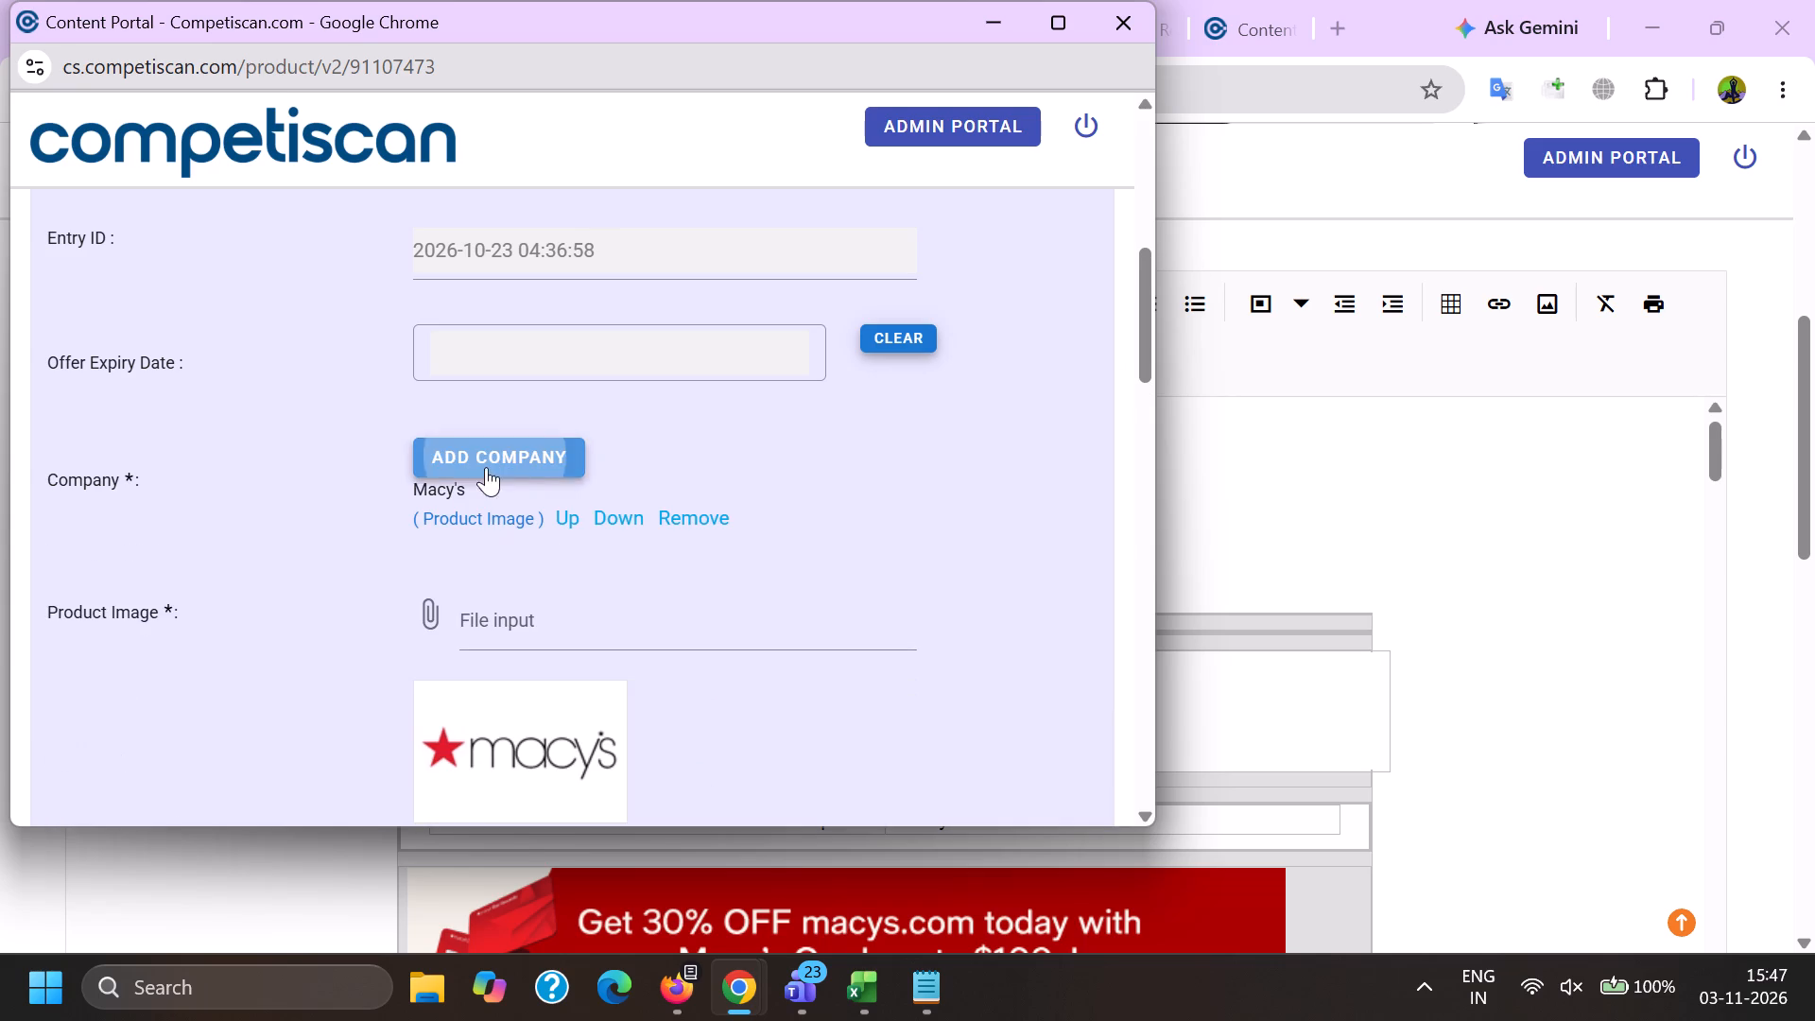
{"action": "key", "text": "c"}
{"action": "key", "text": "i"}
{"action": "key", "text": "t"}
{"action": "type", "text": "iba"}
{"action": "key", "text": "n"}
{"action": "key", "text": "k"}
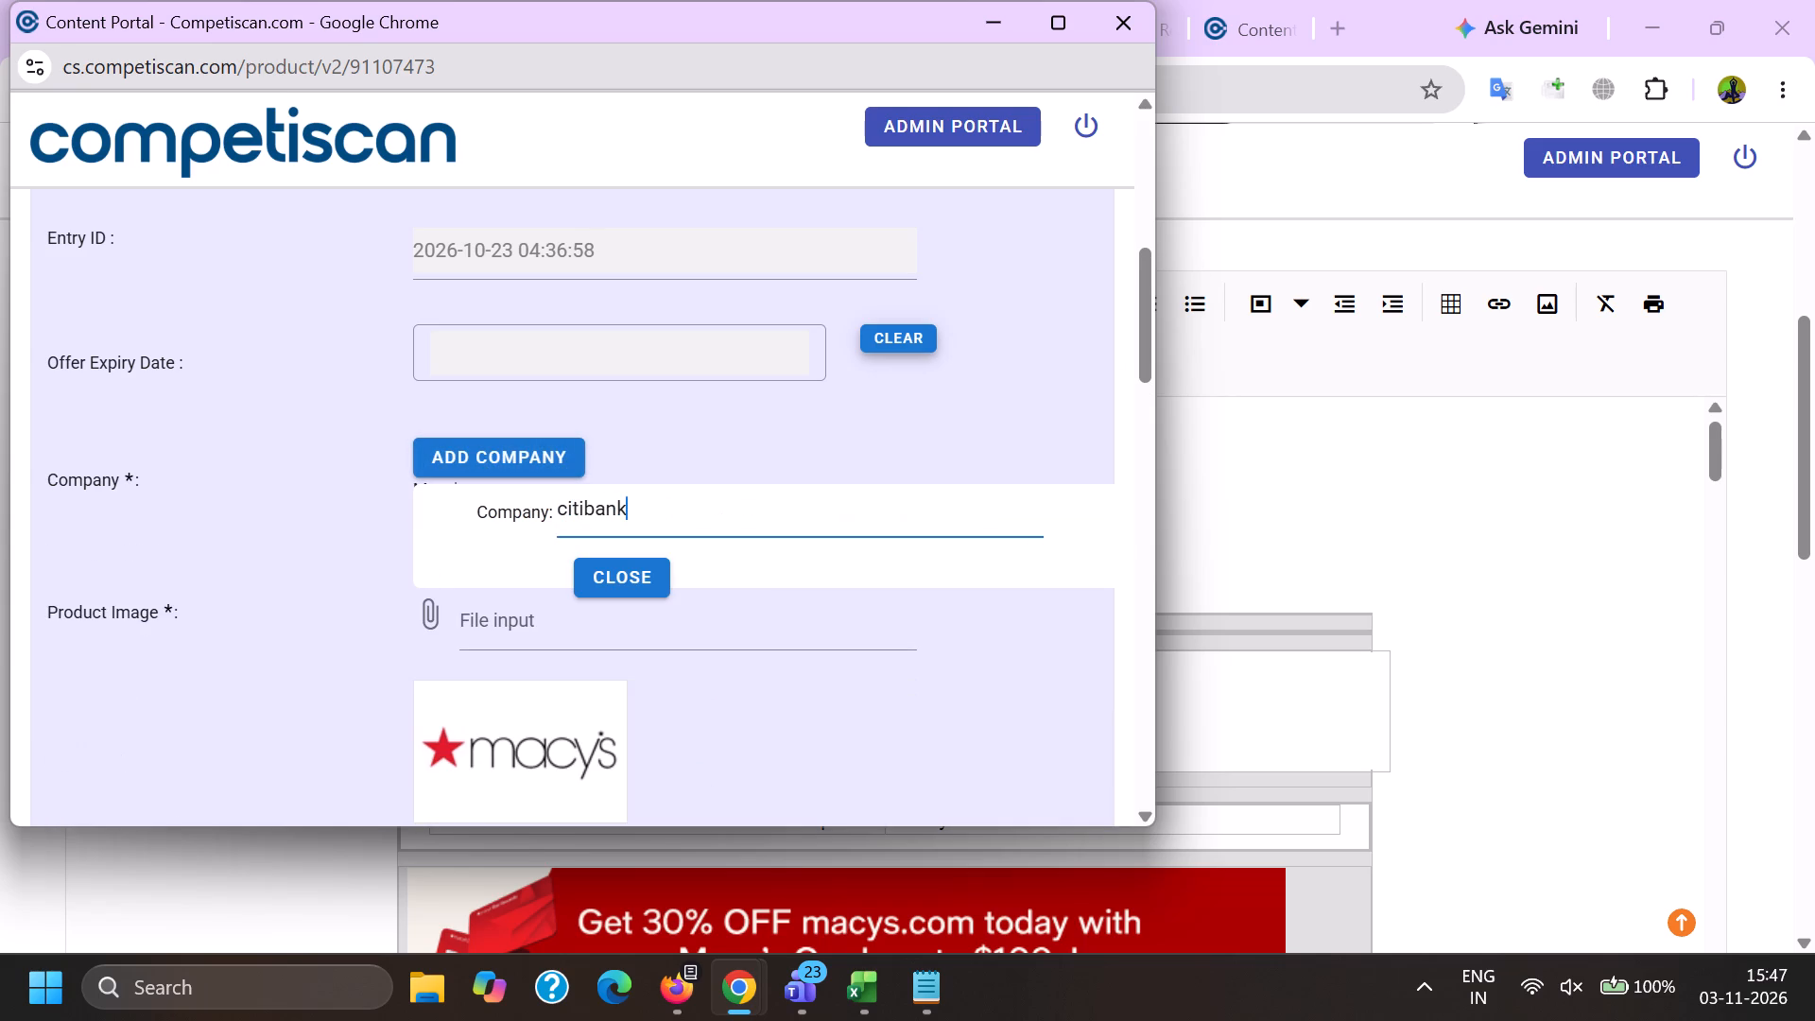
{"action": "left_click", "coordinate": [593, 574]}
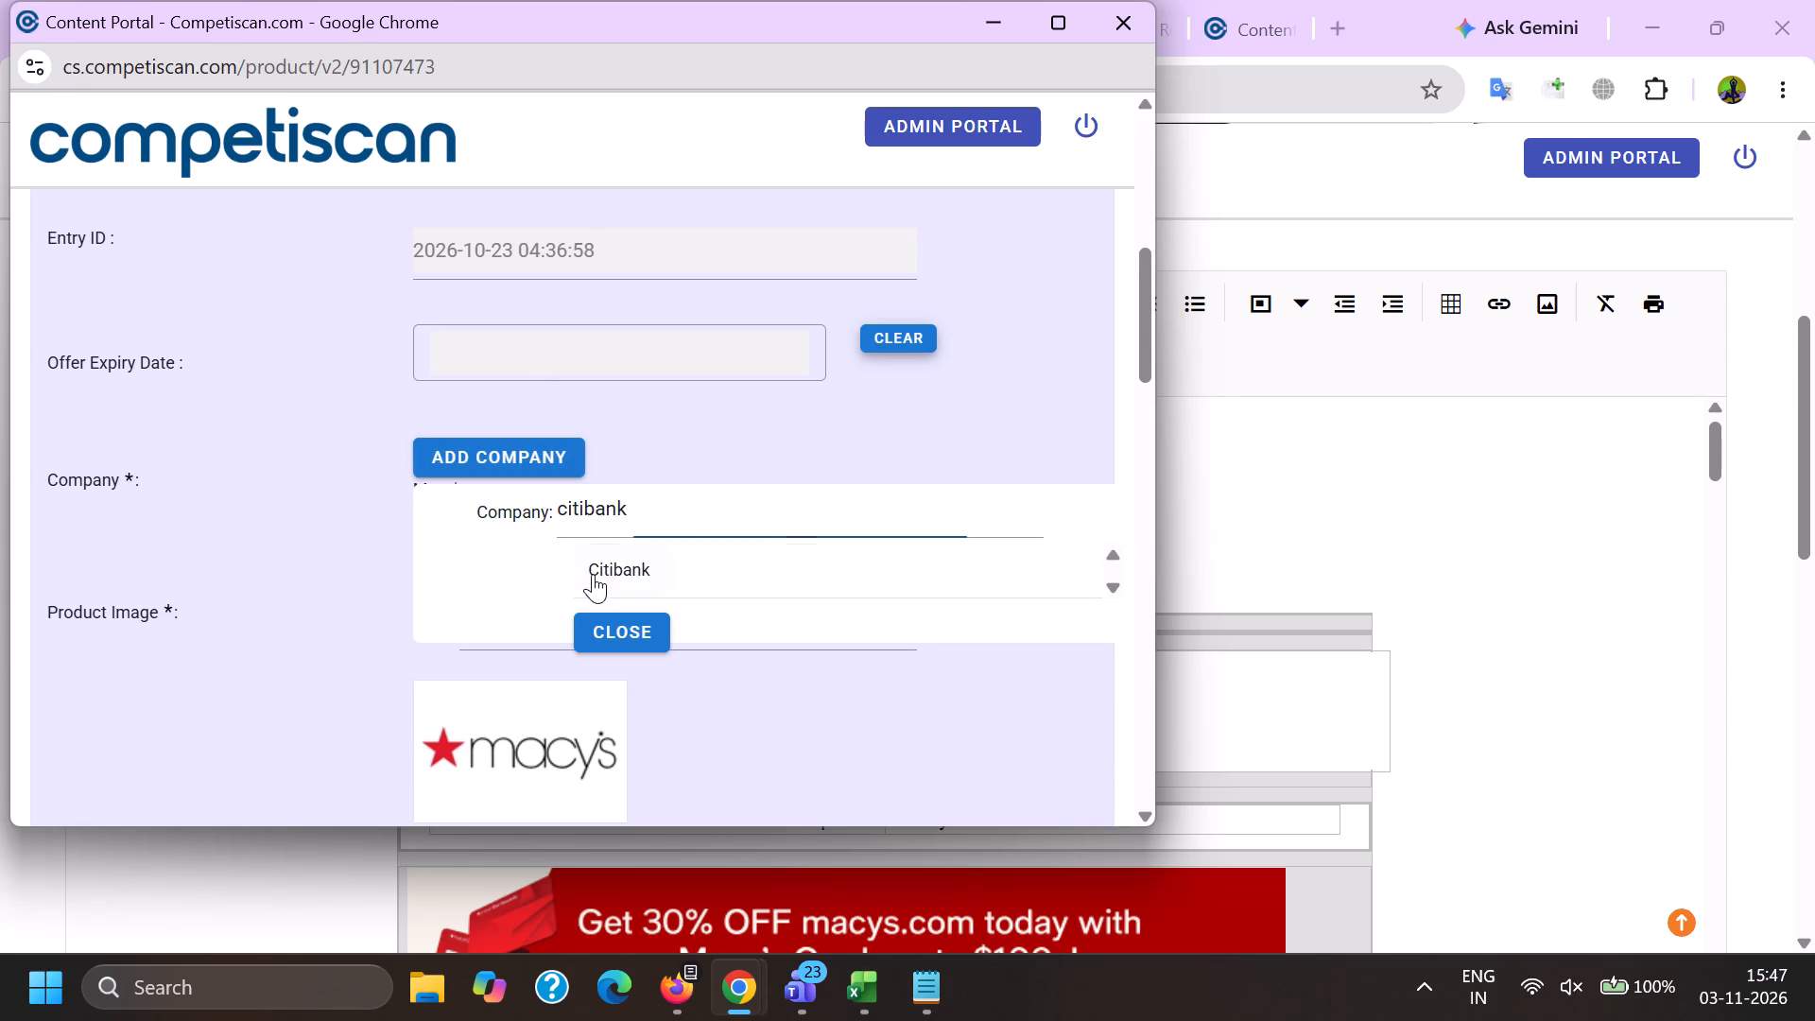
Choose Macy's (Retail) as the product's affinity/association.
{"action": "scroll", "coordinate": [530, 378], "scroll_direction": "down", "scroll_amount": 4}
{"action": "left_click", "coordinate": [560, 542]}
{"action": "left_click", "coordinate": [617, 548]}
{"action": "scroll", "coordinate": [556, 334], "scroll_direction": "down", "scroll_amount": 2}
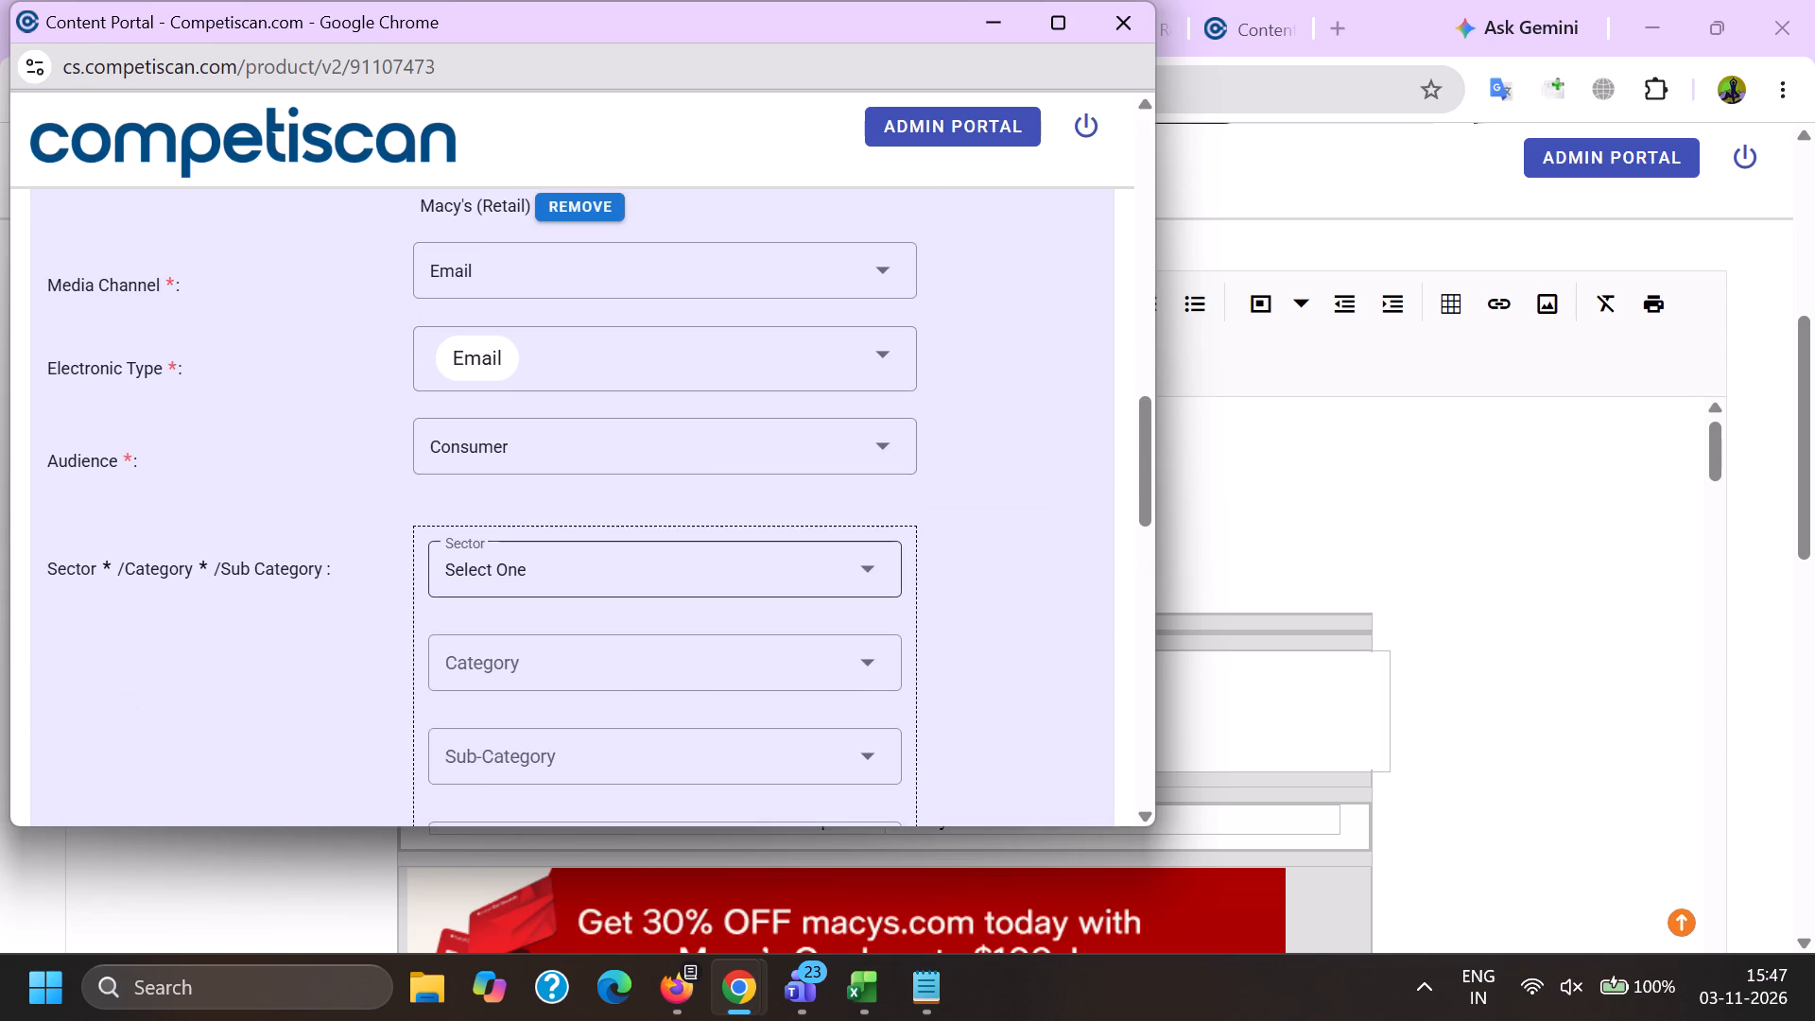
Set the product's sector to Retail and its category to Home, checking the email's contents for the merchandise promoted.
{"action": "left_click", "coordinate": [545, 573]}
{"action": "scroll", "coordinate": [538, 541], "scroll_direction": "down", "scroll_amount": 6}
{"action": "left_click", "coordinate": [527, 545]}
{"action": "left_click_drag", "start_coordinate": [320, 594], "coordinate": [353, 614]}
{"action": "left_click", "coordinate": [533, 649]}
{"action": "scroll", "coordinate": [548, 343], "scroll_direction": "down", "scroll_amount": 1}
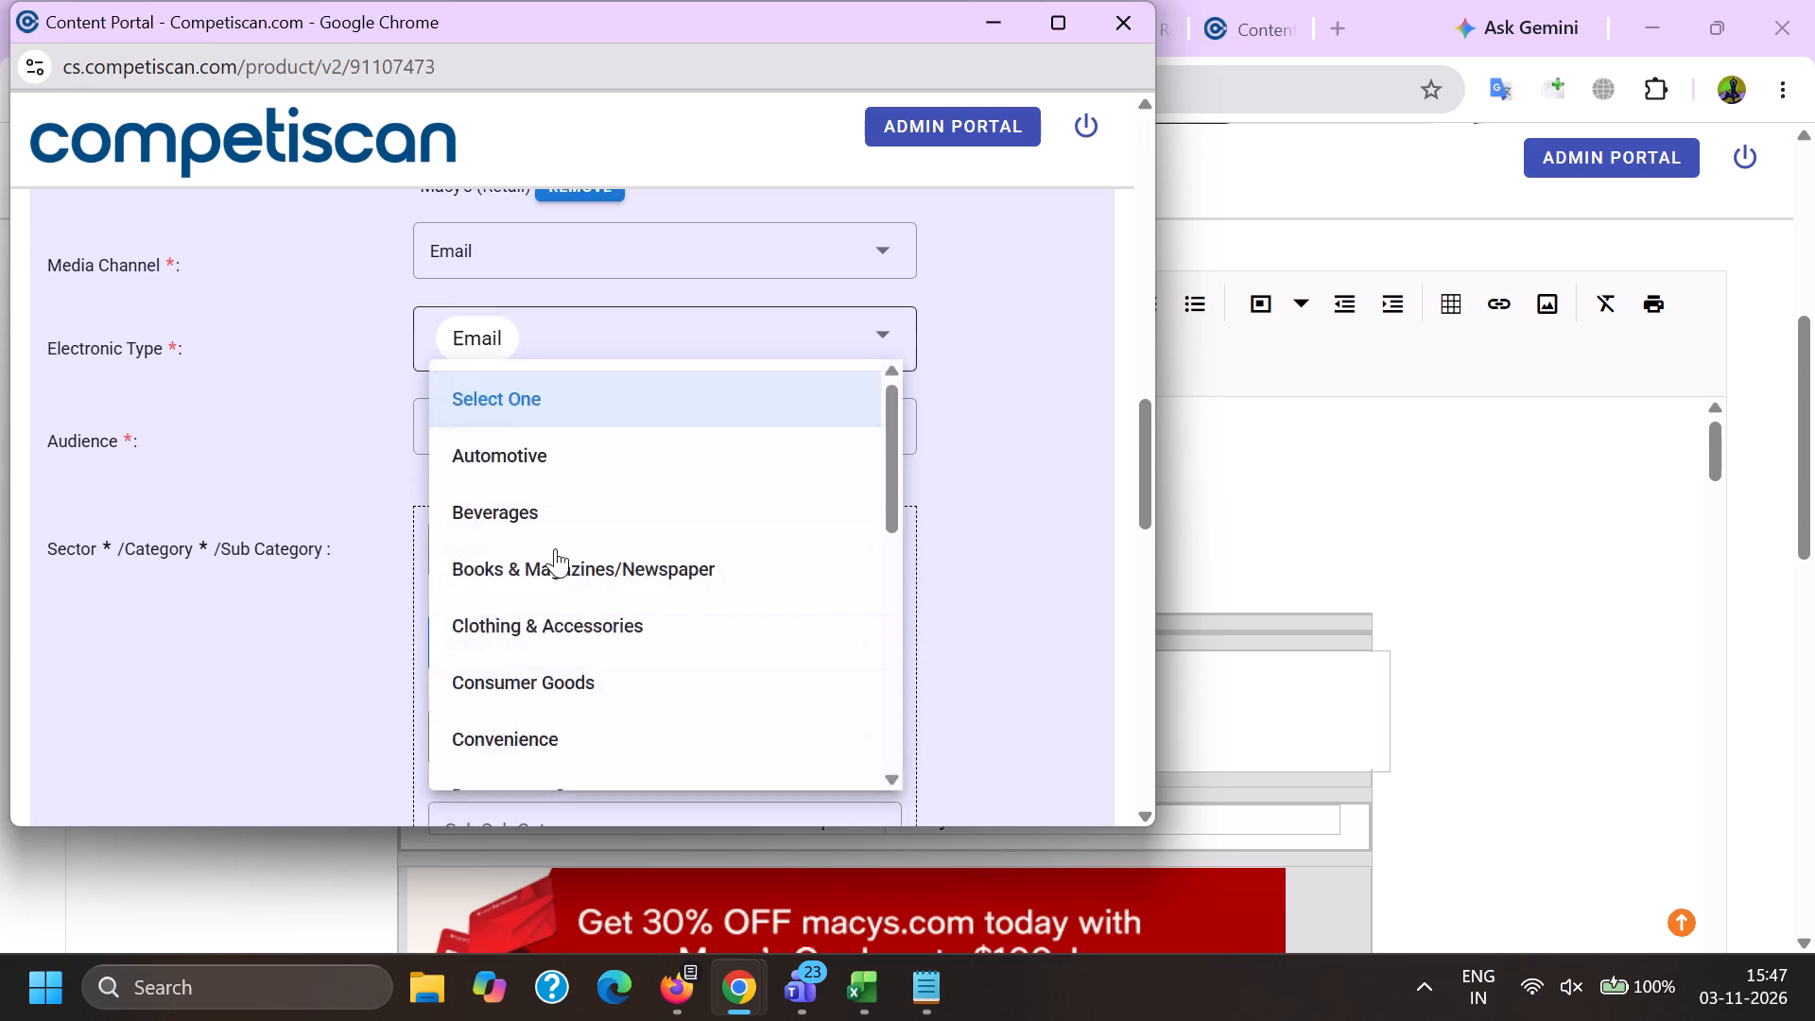
{"action": "scroll", "coordinate": [542, 539], "scroll_direction": "down", "scroll_amount": 6}
{"action": "scroll", "coordinate": [525, 545], "scroll_direction": "up", "scroll_amount": 5}
{"action": "left_click", "coordinate": [568, 511]}
{"action": "key", "text": "alt+Tab"}
{"action": "scroll", "coordinate": [614, 711], "scroll_direction": "down", "scroll_amount": 4}
{"action": "scroll", "coordinate": [606, 736], "scroll_direction": "up", "scroll_amount": 1}
{"action": "scroll", "coordinate": [606, 737], "scroll_direction": "down", "scroll_amount": 11}
{"action": "key", "text": "alt+Tab"}
{"action": "left_click", "coordinate": [572, 513]}
{"action": "scroll", "coordinate": [568, 578], "scroll_direction": "down", "scroll_amount": 4}
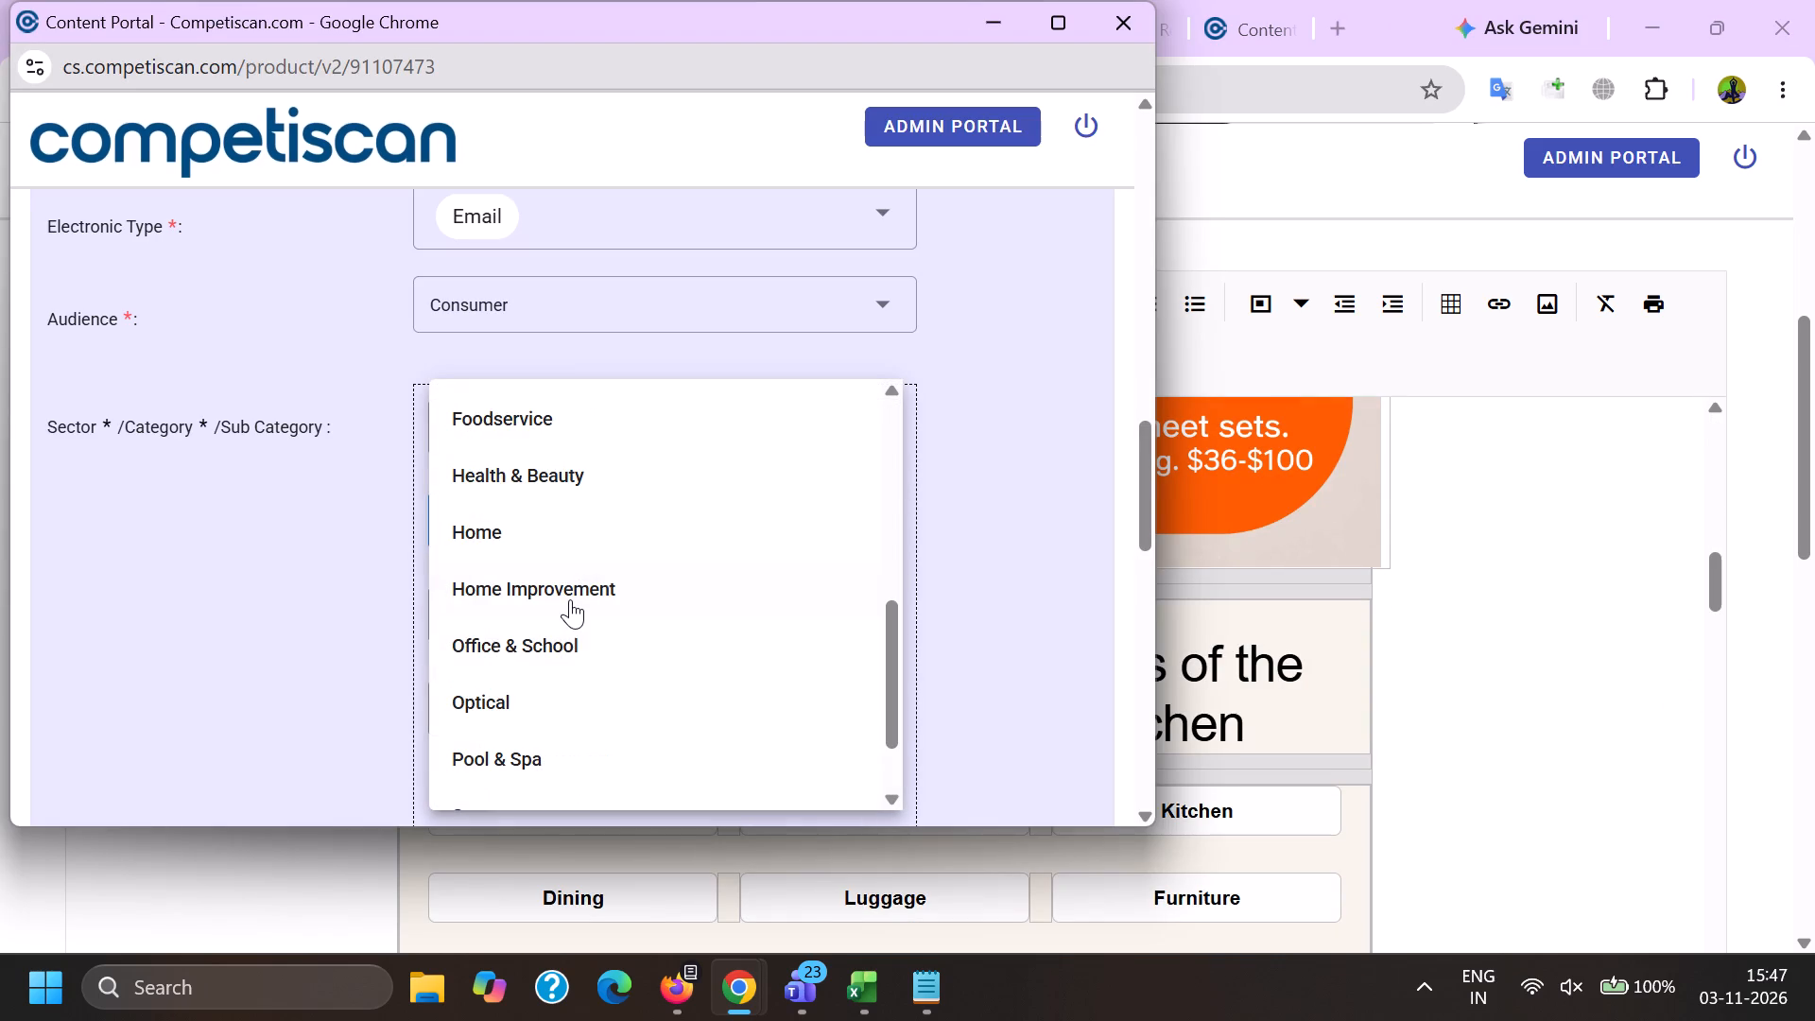
{"action": "left_click", "coordinate": [524, 529]}
{"action": "left_click_drag", "start_coordinate": [319, 534], "coordinate": [373, 540]}
Choose Home Decor with Bedding-Sheets & Pillowcases beneath it and add the Retail classification to the product.
{"action": "left_click", "coordinate": [493, 613]}
{"action": "scroll", "coordinate": [523, 459], "scroll_direction": "down", "scroll_amount": 2}
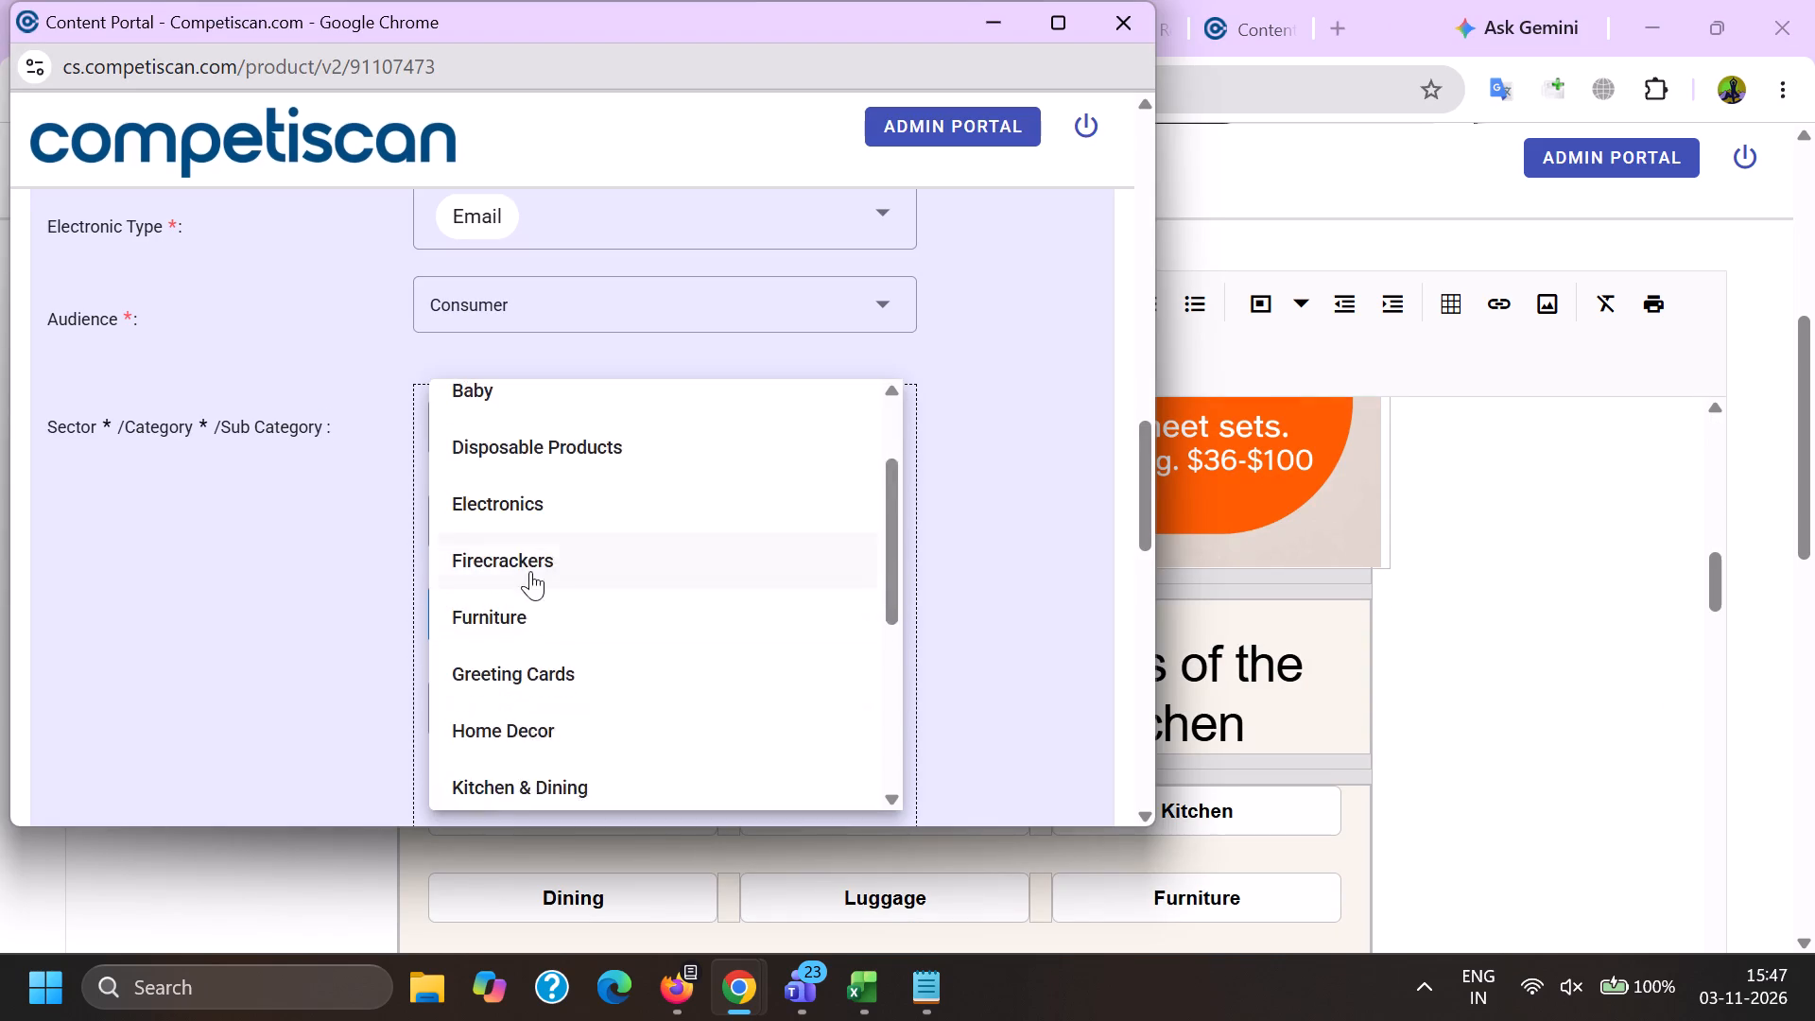
{"action": "scroll", "coordinate": [530, 571], "scroll_direction": "down", "scroll_amount": 1}
{"action": "left_click", "coordinate": [541, 449]}
{"action": "left_click", "coordinate": [500, 721]}
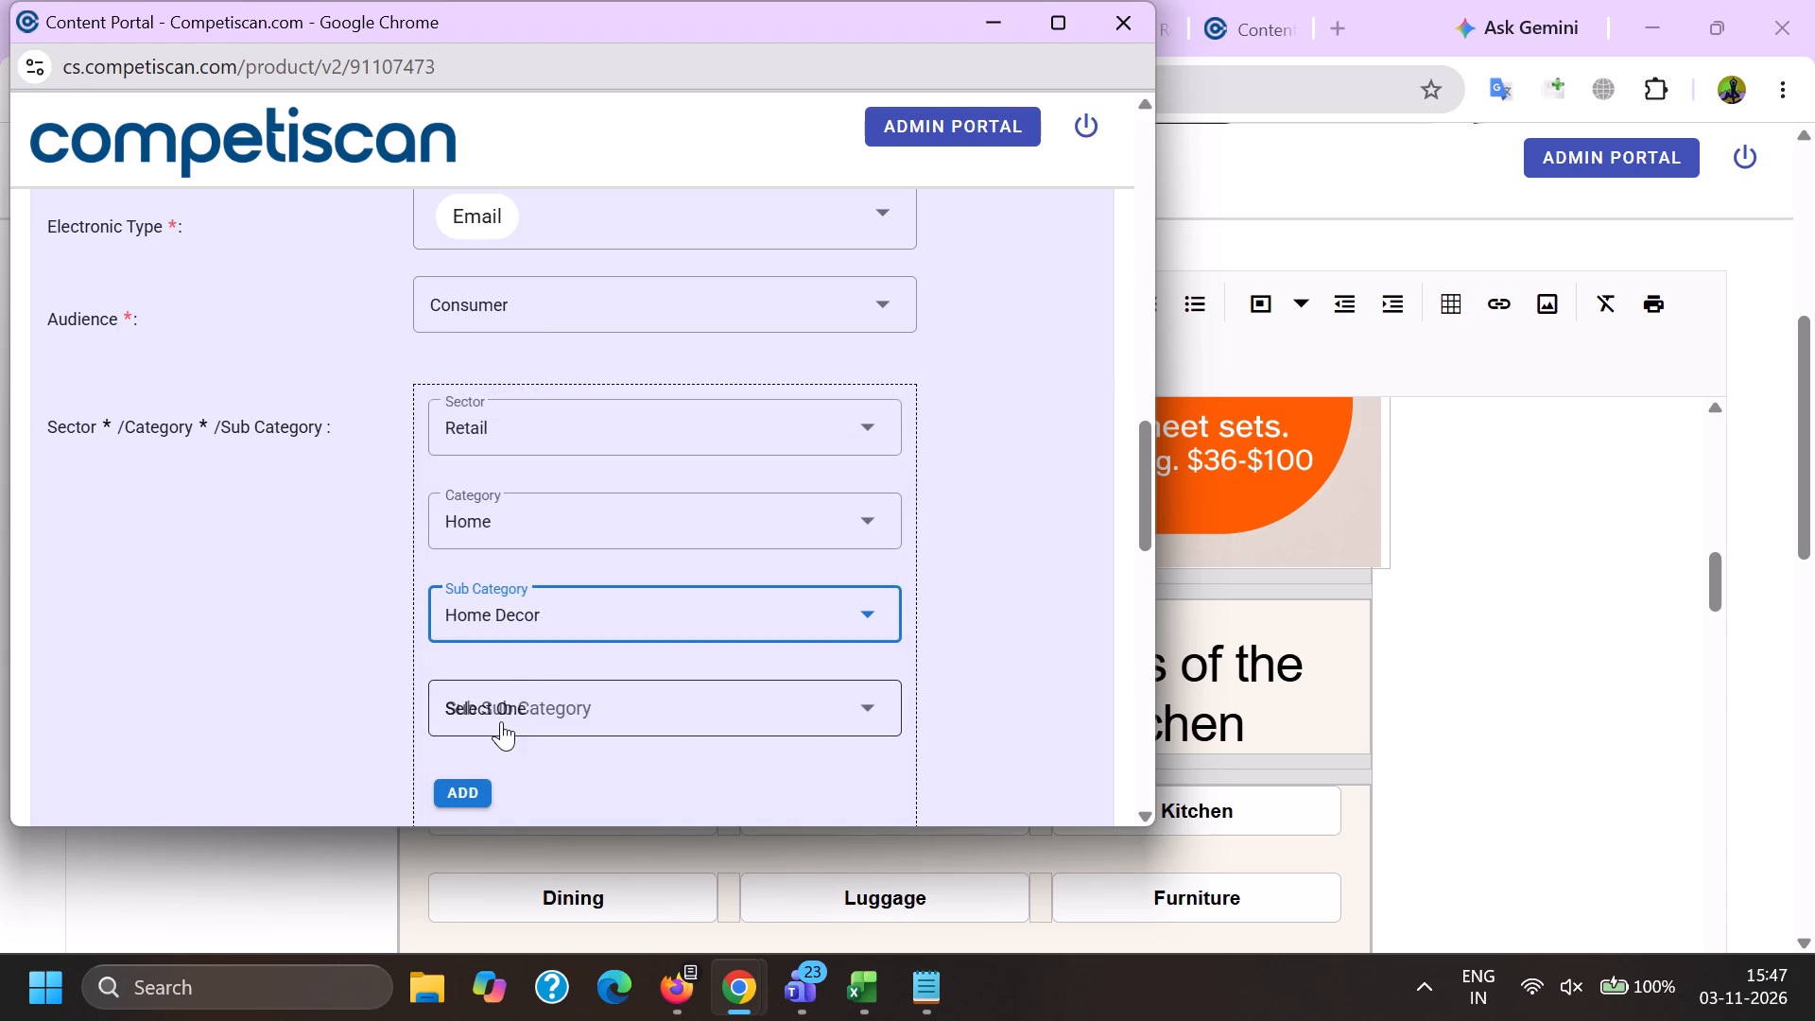
{"action": "scroll", "coordinate": [541, 325], "scroll_direction": "down", "scroll_amount": 1}
{"action": "left_click", "coordinate": [549, 443]}
{"action": "left_click_drag", "start_coordinate": [347, 453], "coordinate": [359, 472]}
{"action": "left_click", "coordinate": [474, 650]}
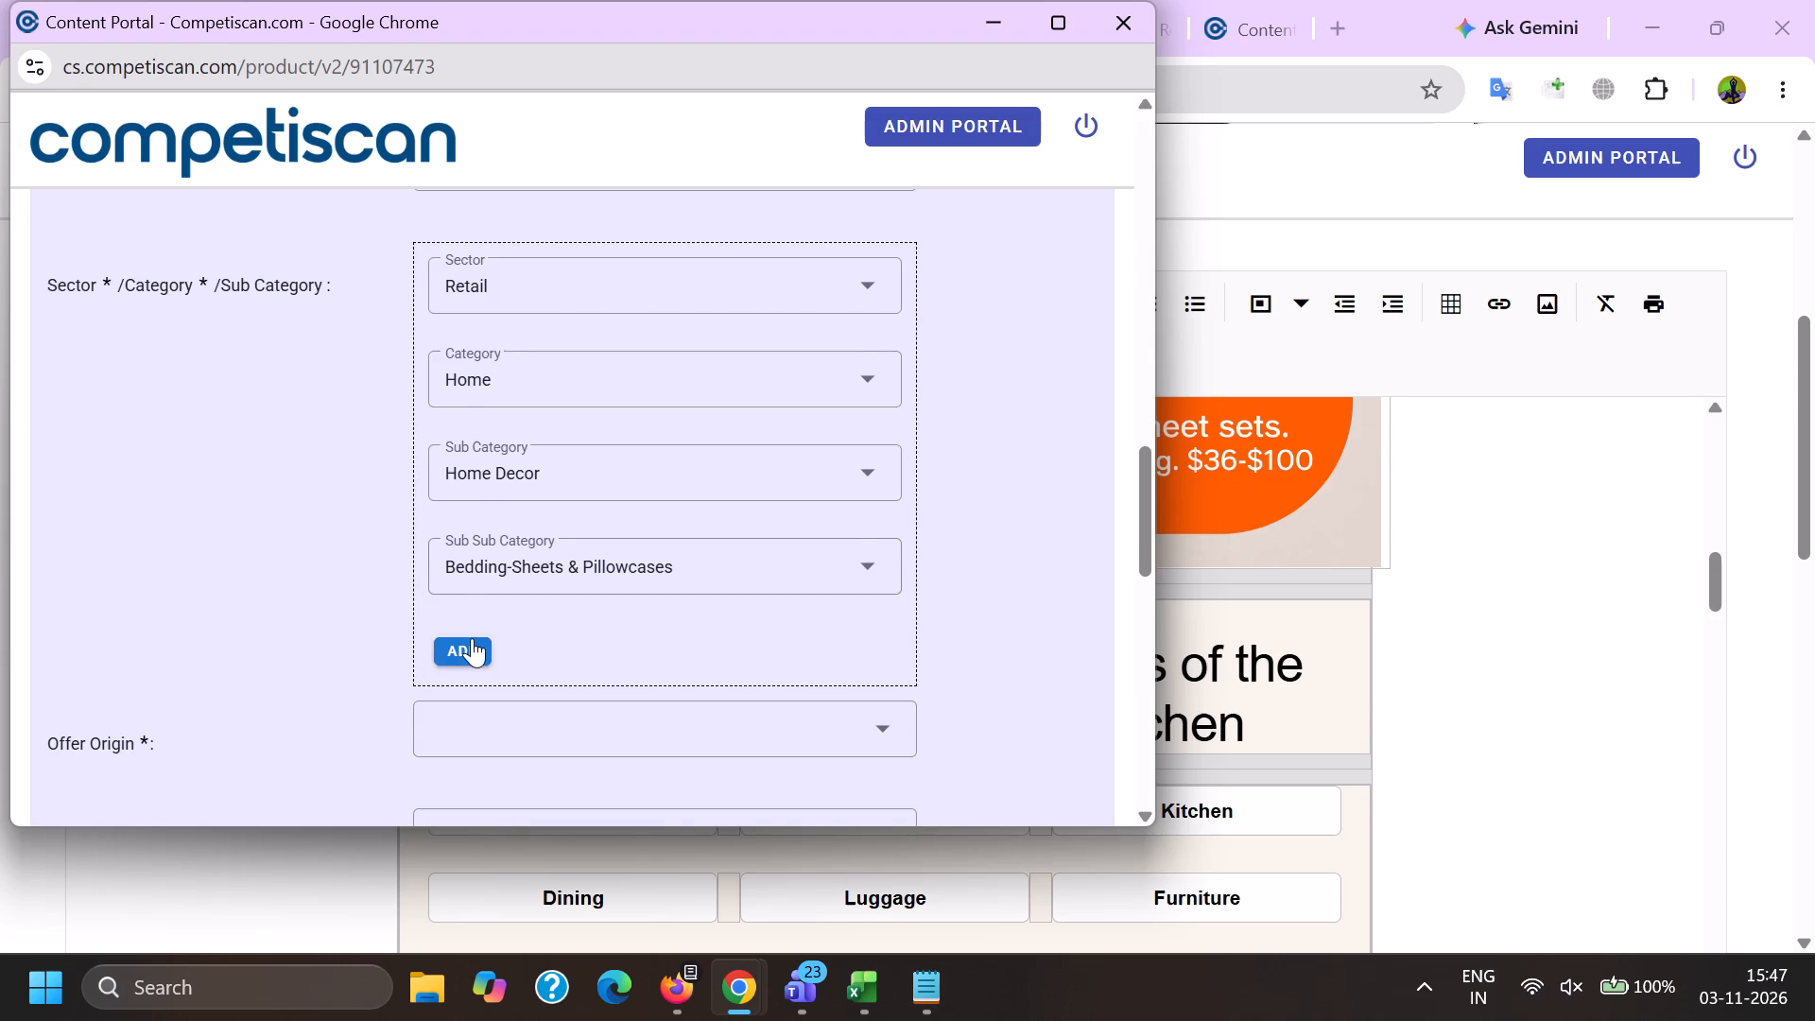
Add a second classification of Credit Cards / Payment Cards / Private Label Cards.
{"action": "left_click", "coordinate": [502, 331]}
{"action": "scroll", "coordinate": [521, 552], "scroll_direction": "up", "scroll_amount": 6}
{"action": "left_click", "coordinate": [553, 591]}
{"action": "left_click_drag", "start_coordinate": [320, 542], "coordinate": [350, 541]}
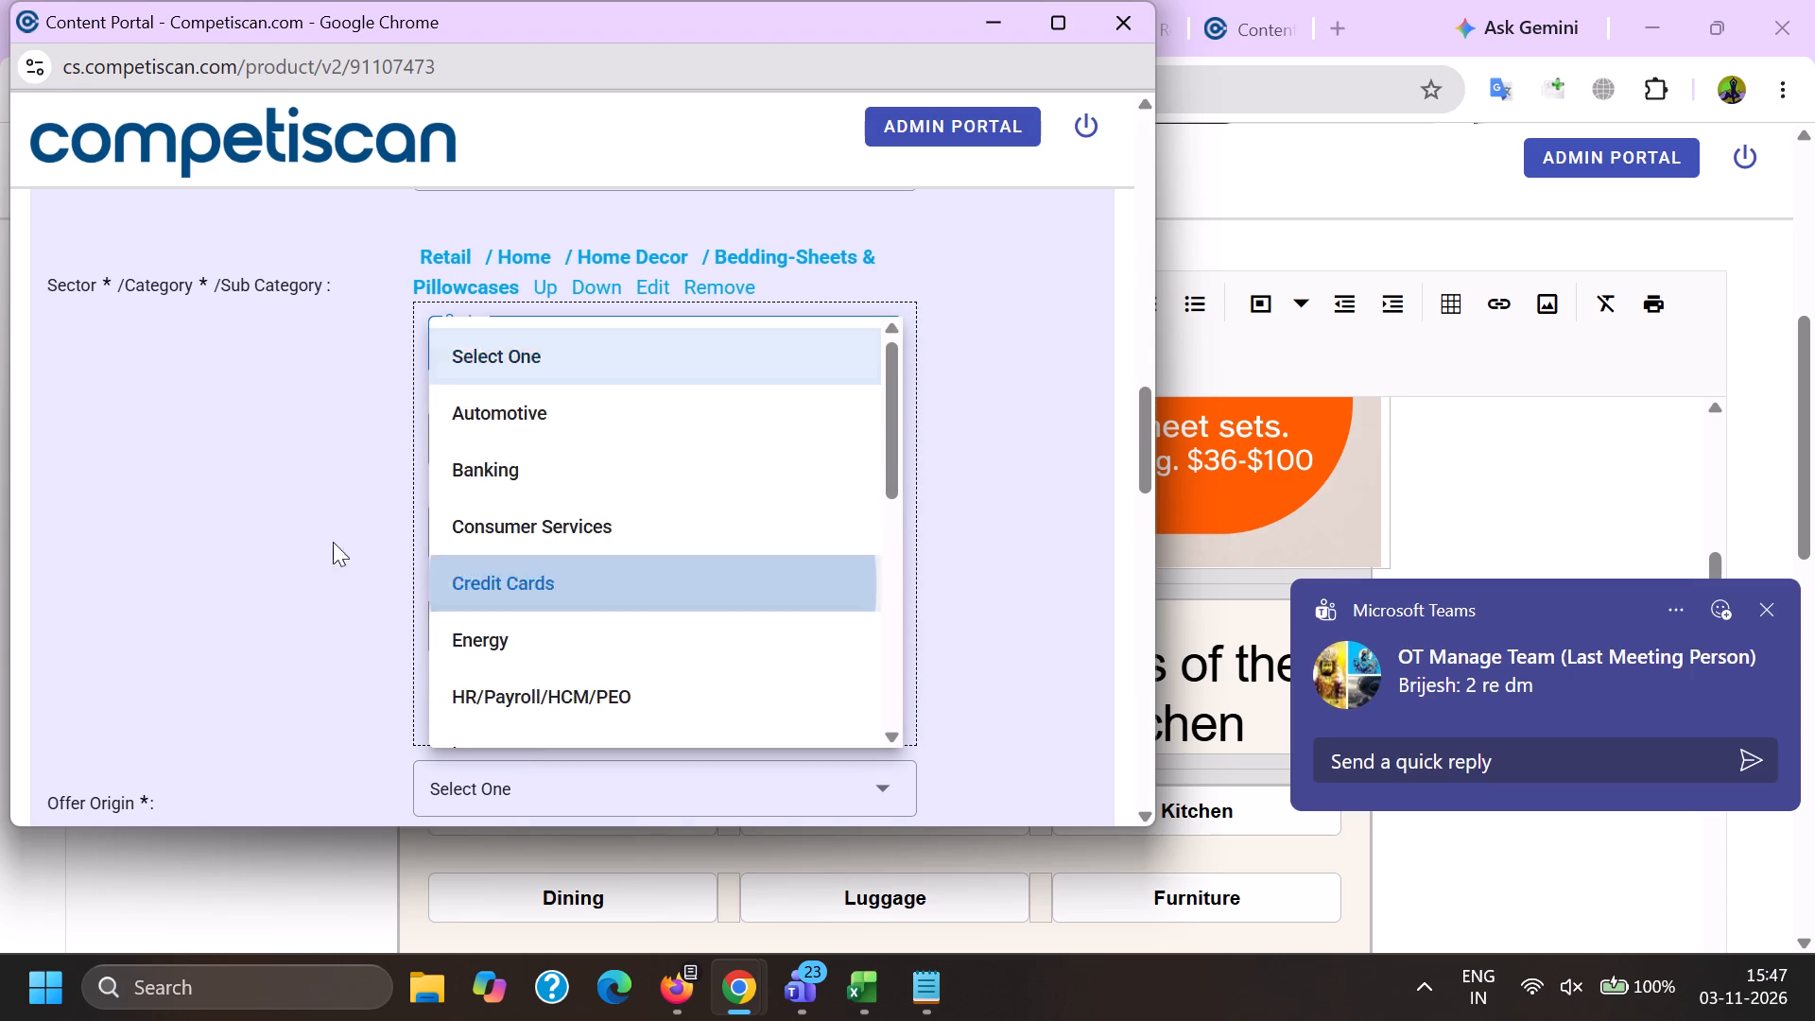
{"action": "left_click", "coordinate": [470, 438]}
{"action": "left_click", "coordinate": [505, 563]}
{"action": "left_click", "coordinate": [492, 547]}
{"action": "scroll", "coordinate": [484, 399], "scroll_direction": "down", "scroll_amount": 2}
{"action": "scroll", "coordinate": [514, 520], "scroll_direction": "down", "scroll_amount": 6}
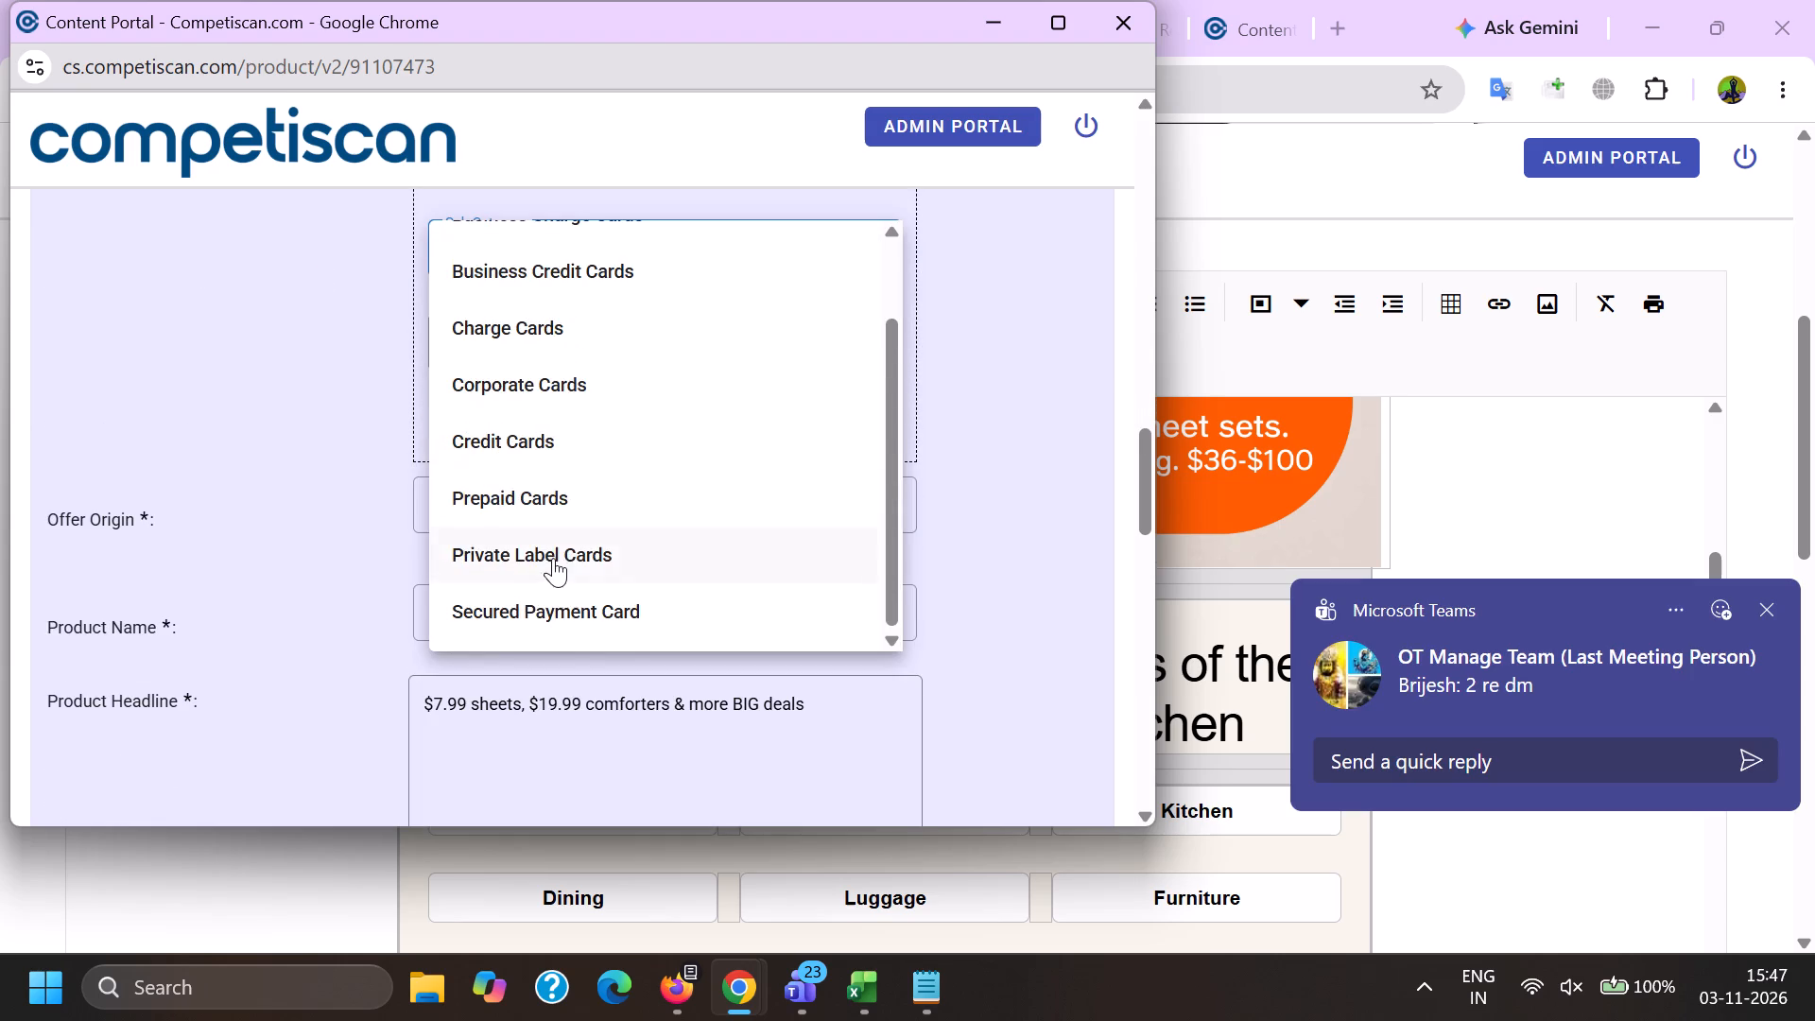
{"action": "left_click", "coordinate": [553, 558]}
{"action": "left_click_drag", "start_coordinate": [331, 524], "coordinate": [367, 521]}
{"action": "left_click", "coordinate": [475, 430]}
Move the Retail classification down below the Credit Cards one.
{"action": "scroll", "coordinate": [502, 532], "scroll_direction": "up", "scroll_amount": 3}
{"action": "left_click", "coordinate": [595, 426]}
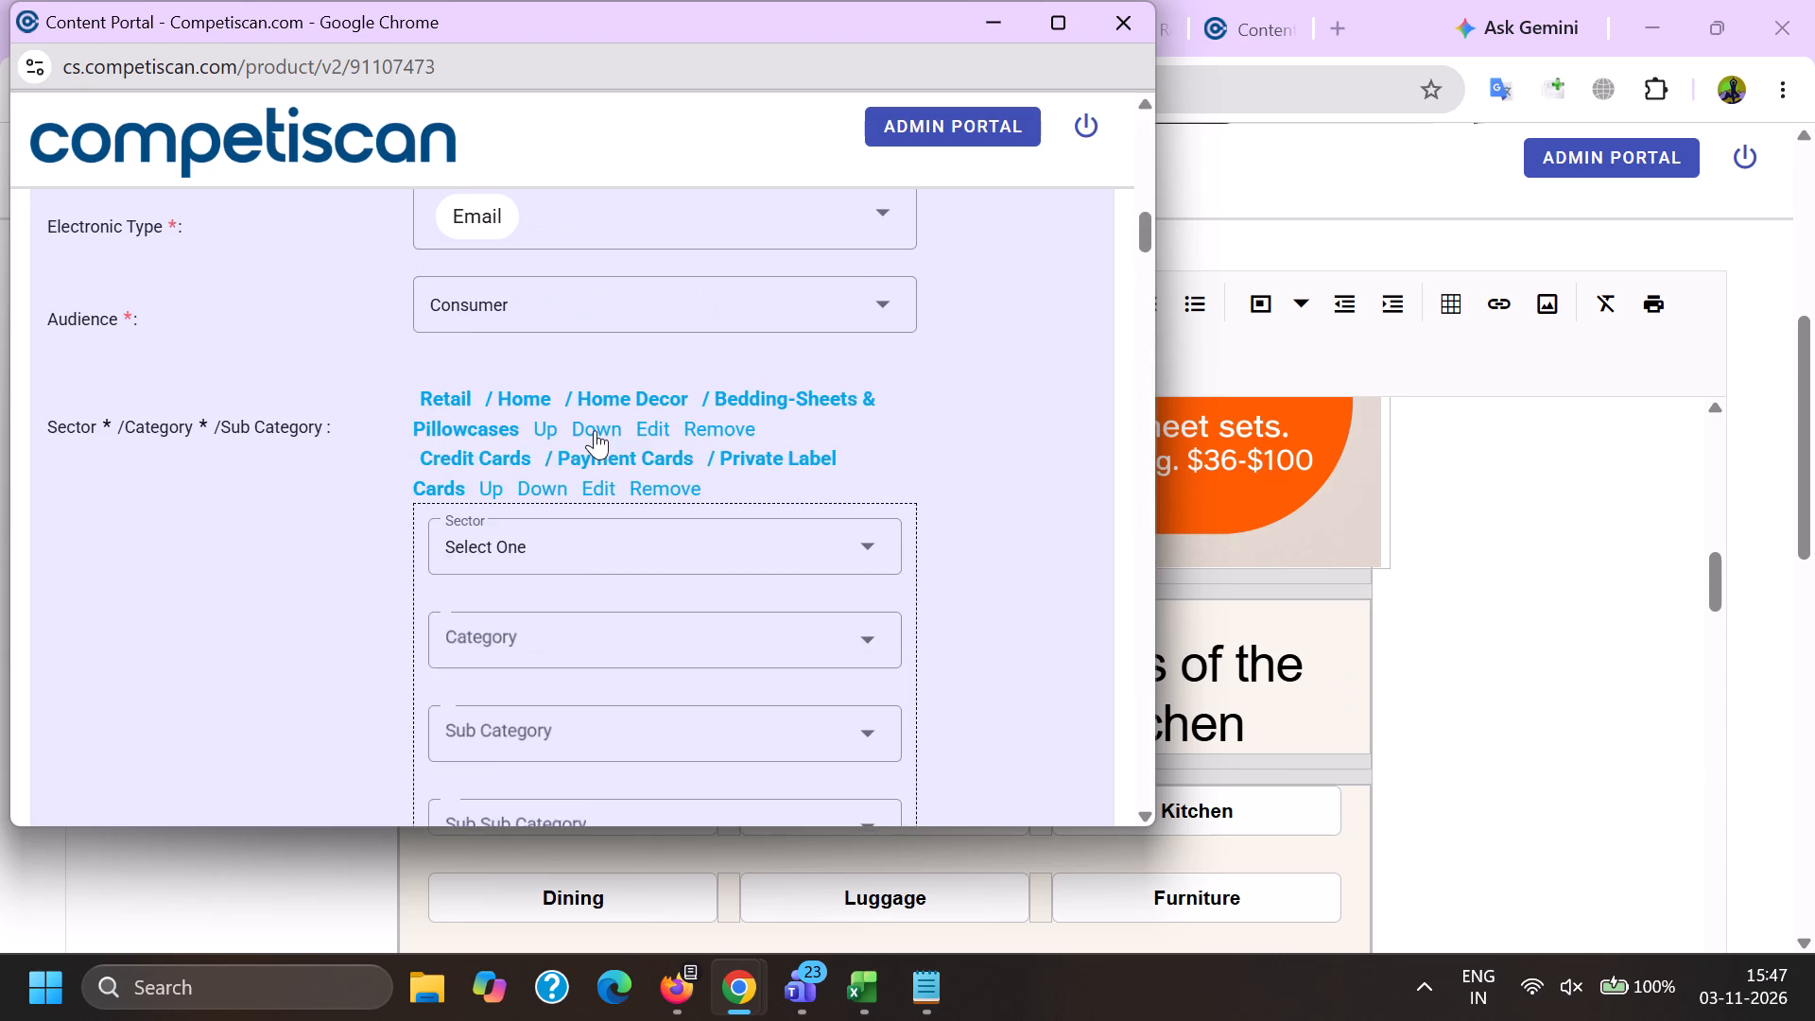
Set the offer origin to Provider/Bank and choose Macy's Card as the product name.
{"action": "scroll", "coordinate": [583, 407], "scroll_direction": "down", "scroll_amount": 4}
{"action": "left_click", "coordinate": [522, 433]}
{"action": "double_click", "coordinate": [520, 532]}
{"action": "key", "text": "ctrl+v"}
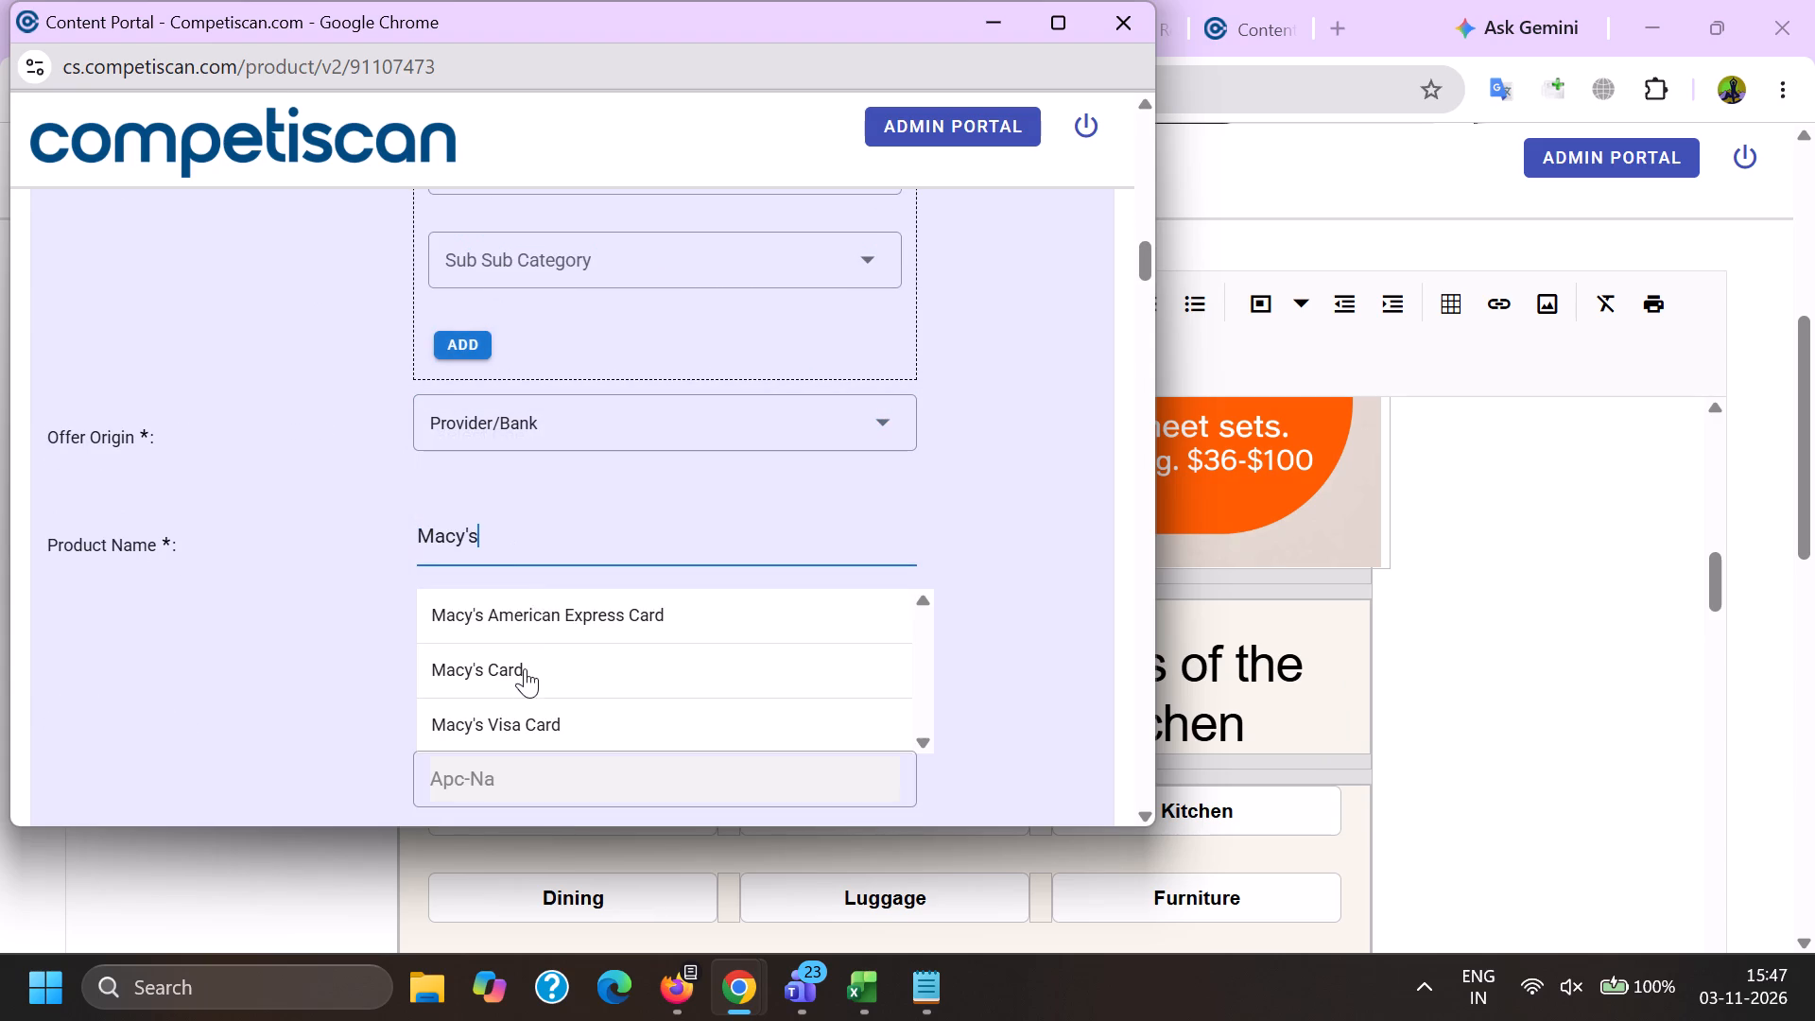
{"action": "left_click", "coordinate": [527, 670]}
Move the Credit Cards classification down so that Retail is listed first.
{"action": "scroll", "coordinate": [522, 665], "scroll_direction": "up", "scroll_amount": 4}
{"action": "left_click", "coordinate": [542, 430]}
Replace the product headline with the email's subject line, "$7.99+ sheets, $19.99 comforters & more BIG deals".
{"action": "scroll", "coordinate": [522, 406], "scroll_direction": "down", "scroll_amount": 4}
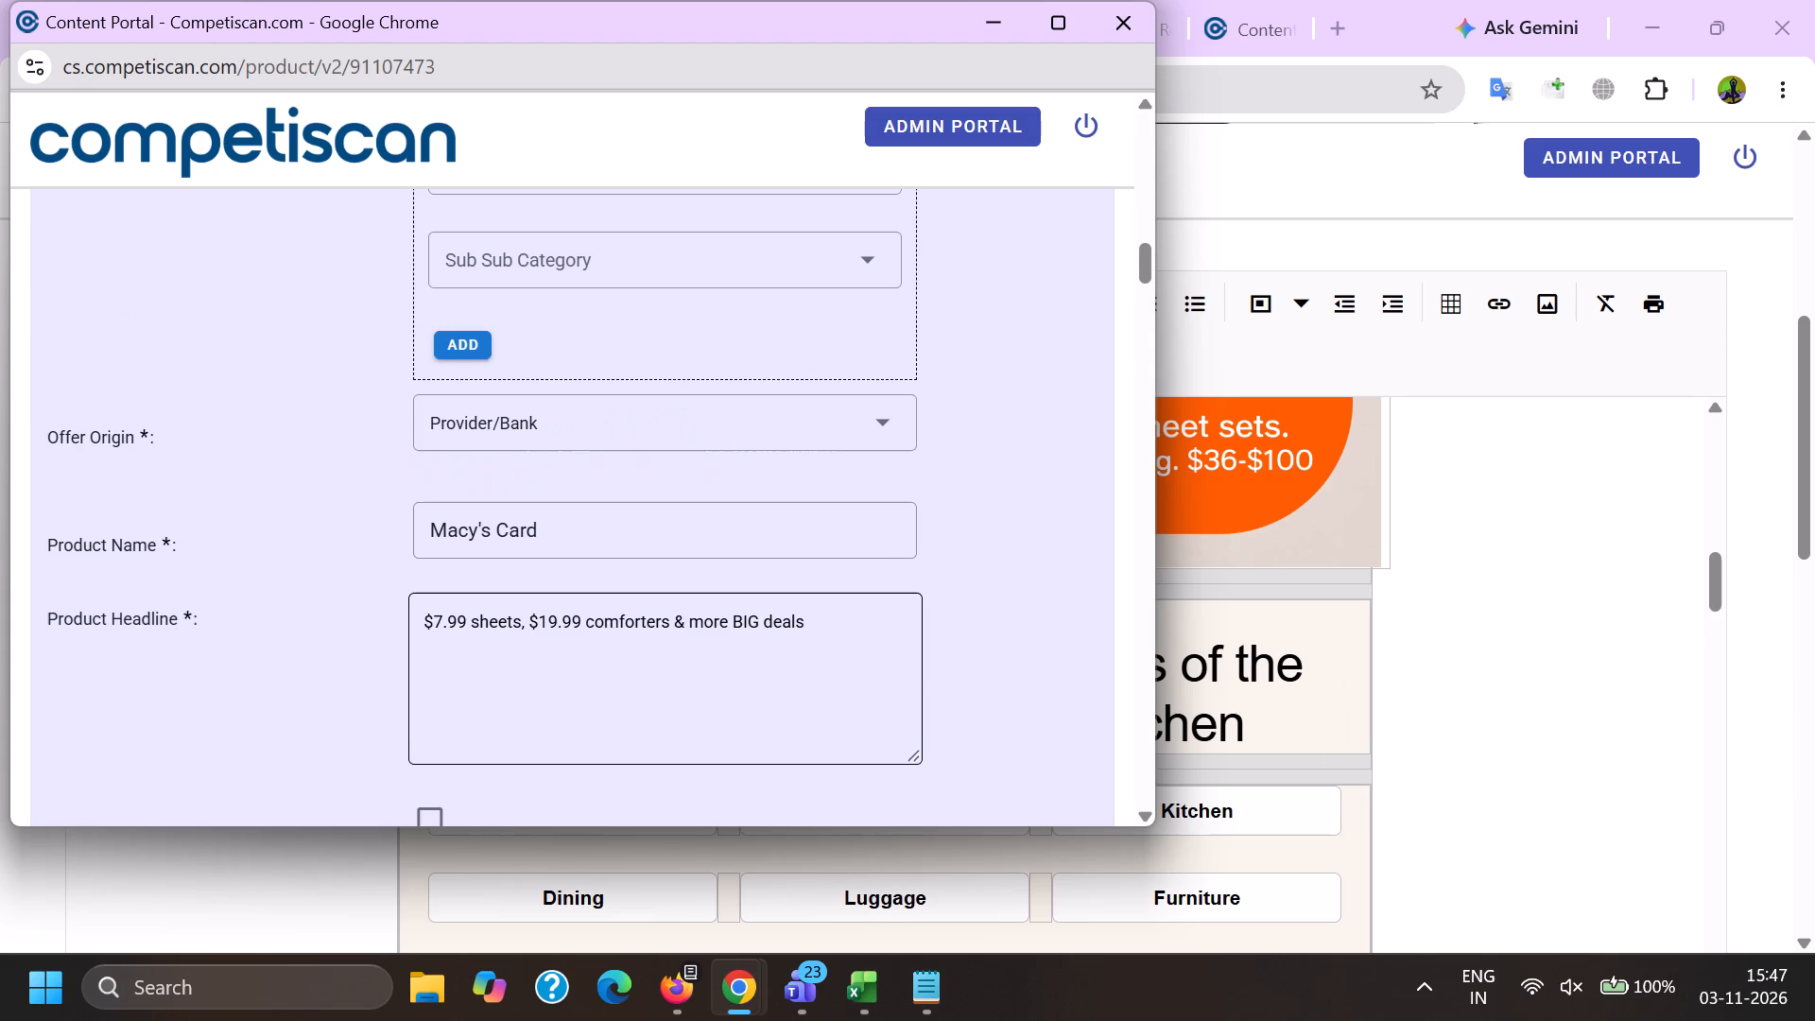
{"action": "left_click_drag", "start_coordinate": [848, 626], "coordinate": [5, 612]}
{"action": "key", "text": "BackSpace"}
{"action": "key", "text": "alt+Tab"}
{"action": "scroll", "coordinate": [154, 583], "scroll_direction": "up", "scroll_amount": 5}
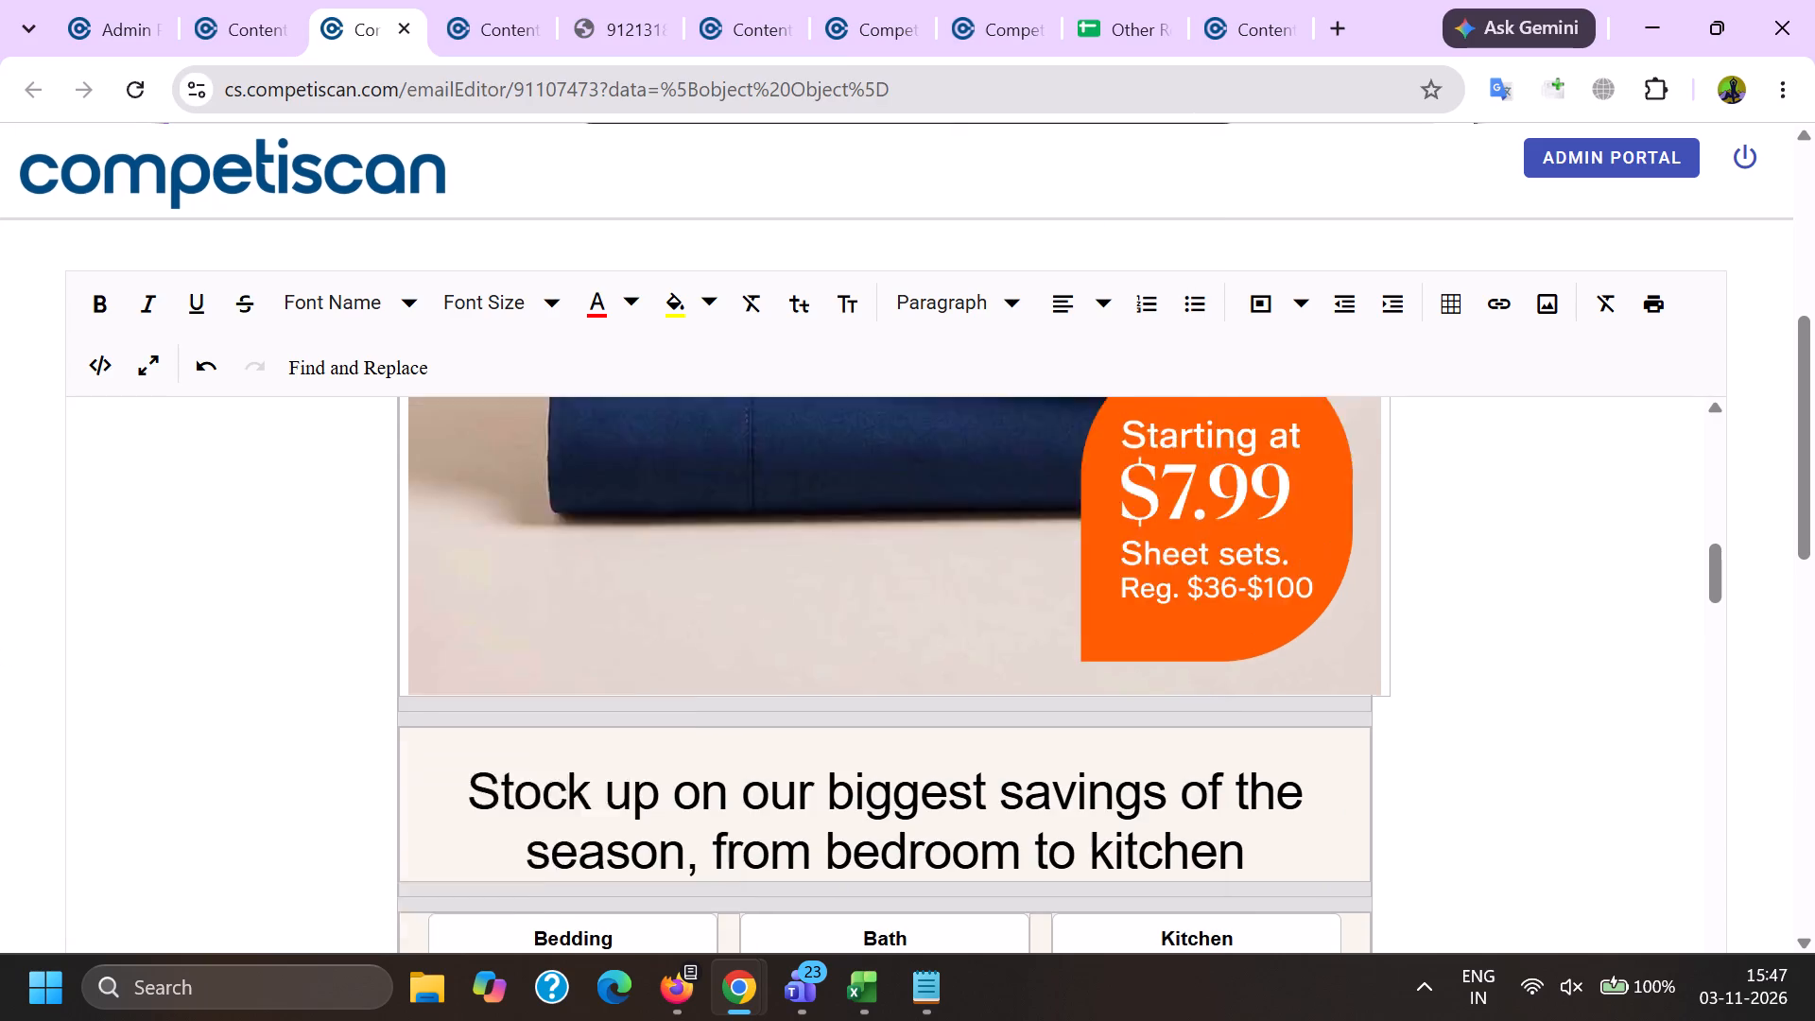
{"action": "scroll", "coordinate": [149, 568], "scroll_direction": "up", "scroll_amount": 13}
{"action": "left_click_drag", "start_coordinate": [171, 567], "coordinate": [172, 566]}
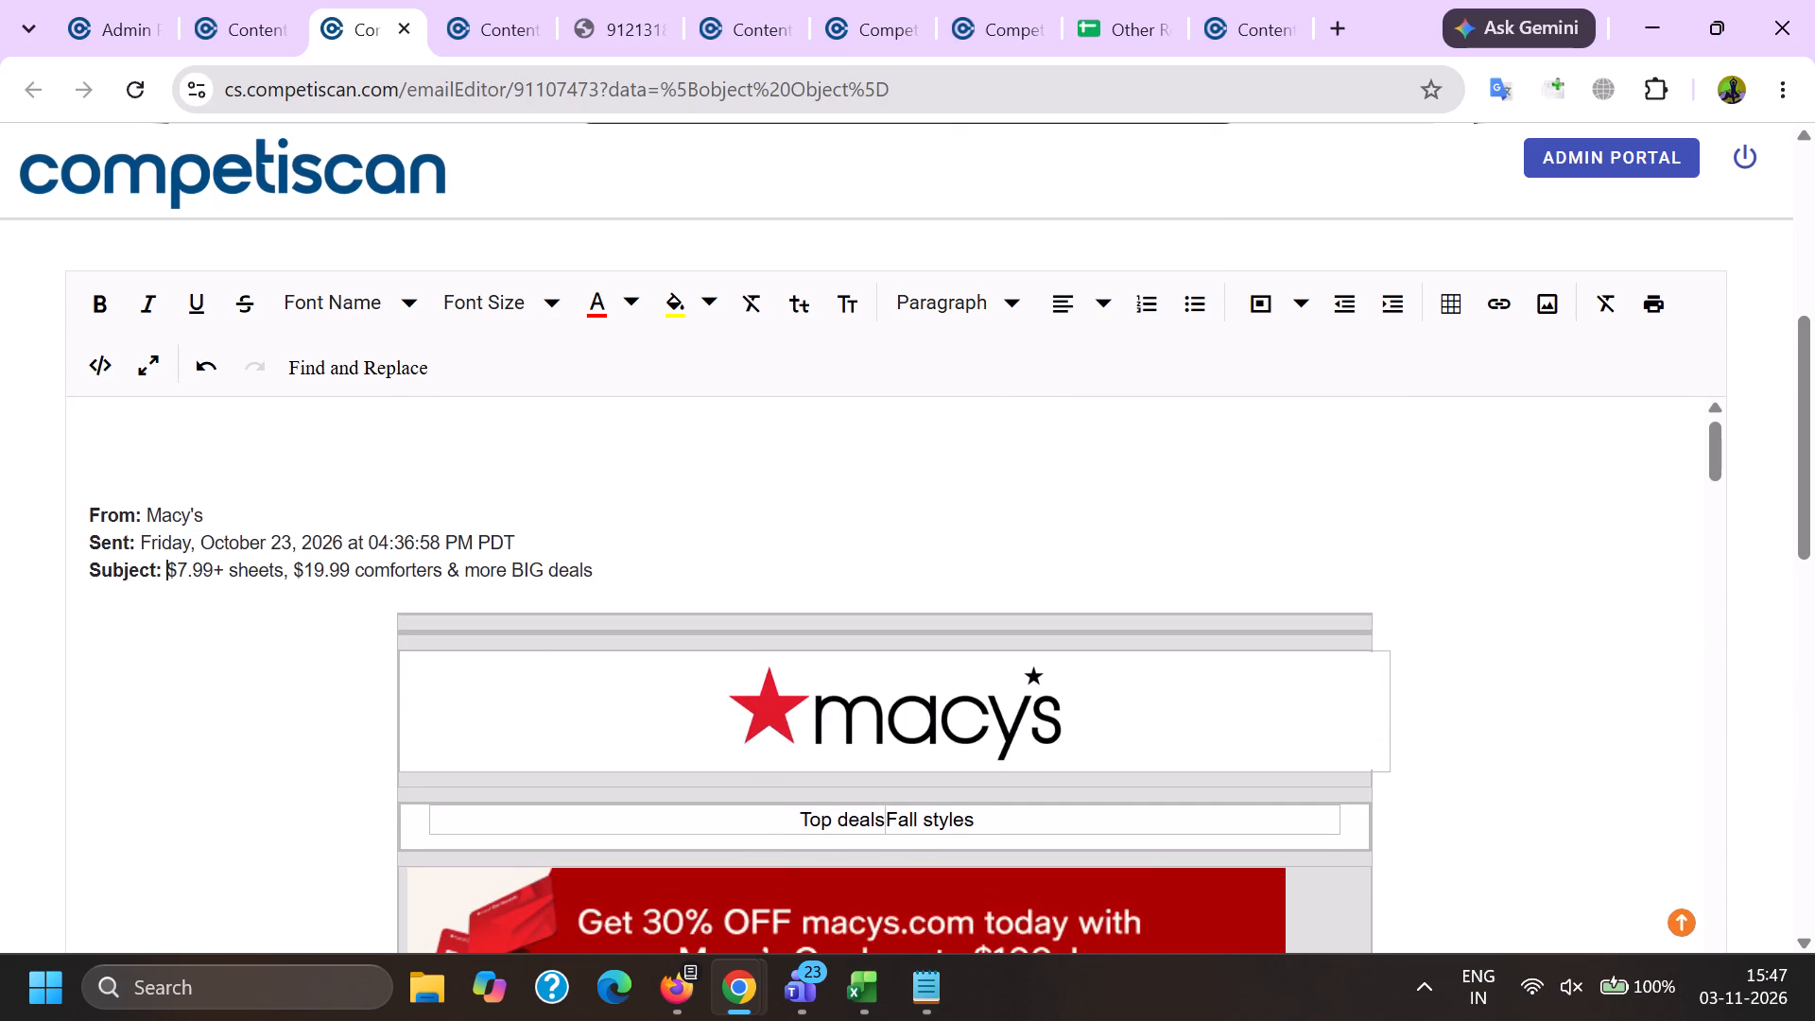
{"action": "left_click_drag", "start_coordinate": [172, 566], "coordinate": [648, 575]}
{"action": "key", "text": "ctrl+c"}
{"action": "key", "text": "alt+Tab"}
{"action": "key", "text": "ctrl+v"}
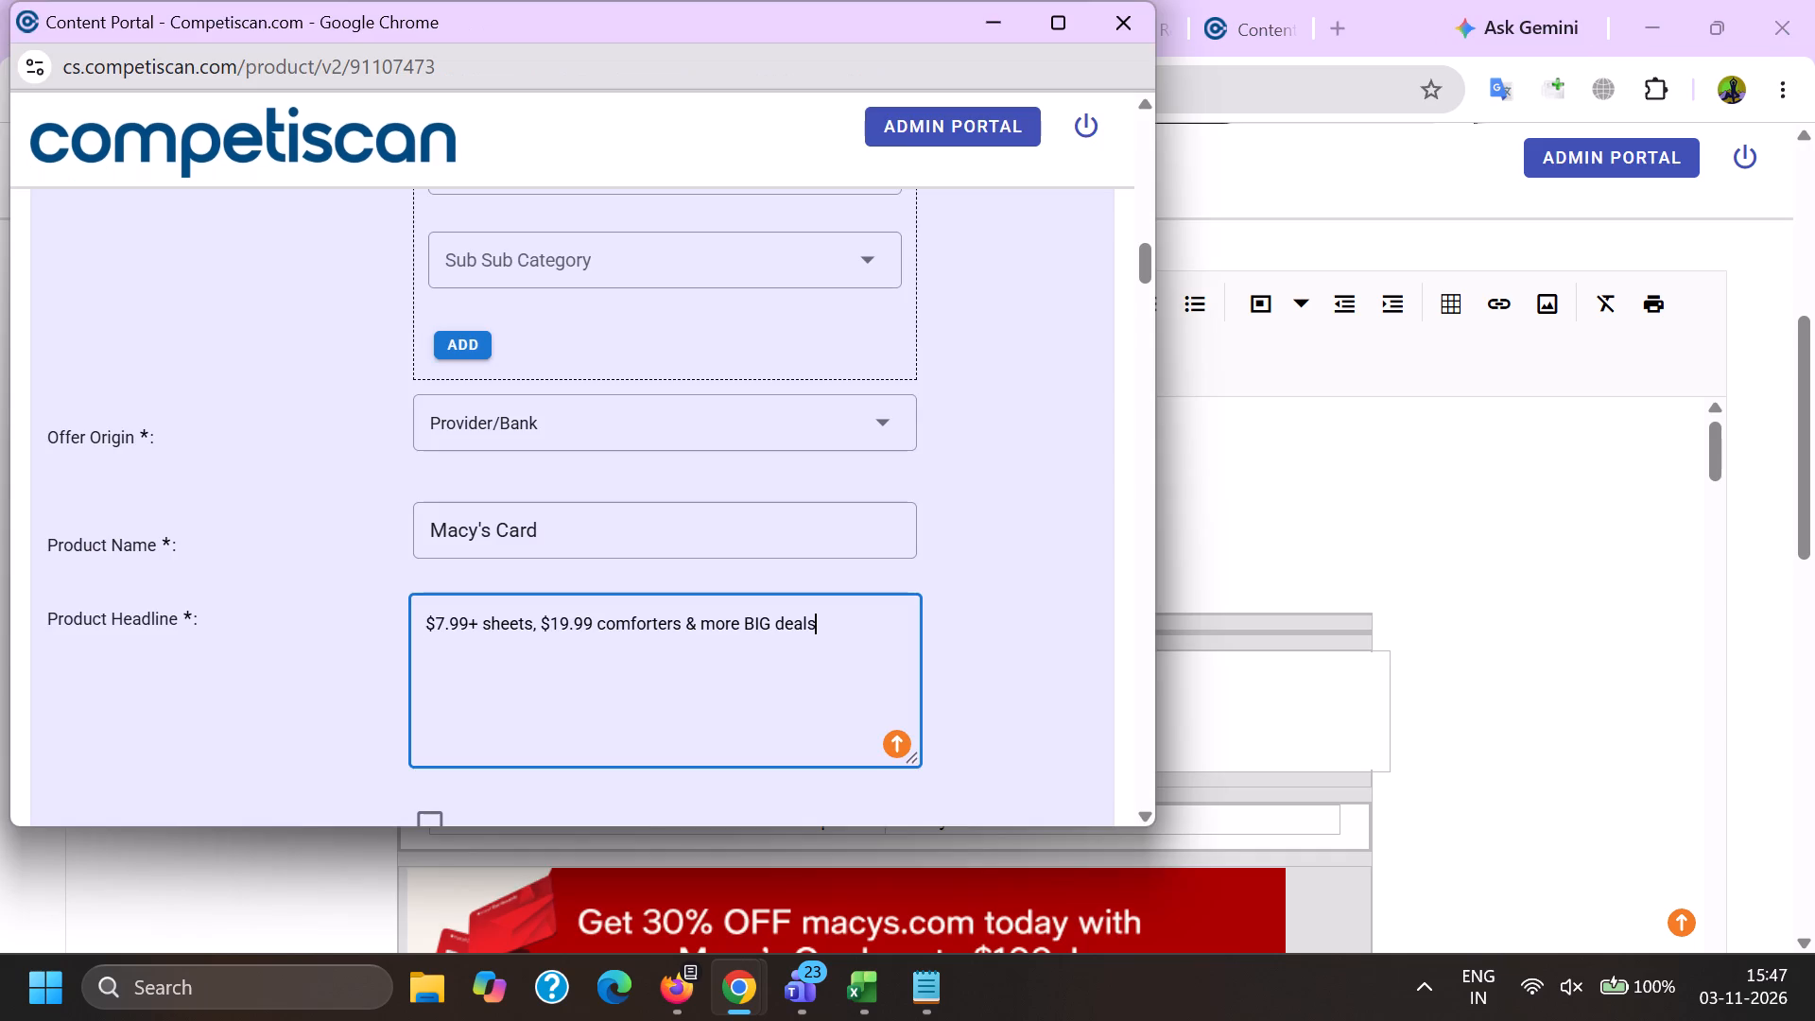
Change the ampersand in the headline to "and" and end the sentence with a period and space.
{"action": "left_click", "coordinate": [690, 627]}
{"action": "key", "text": "Right"}
{"action": "key", "text": "BackSpace"}
{"action": "key", "text": "a"}
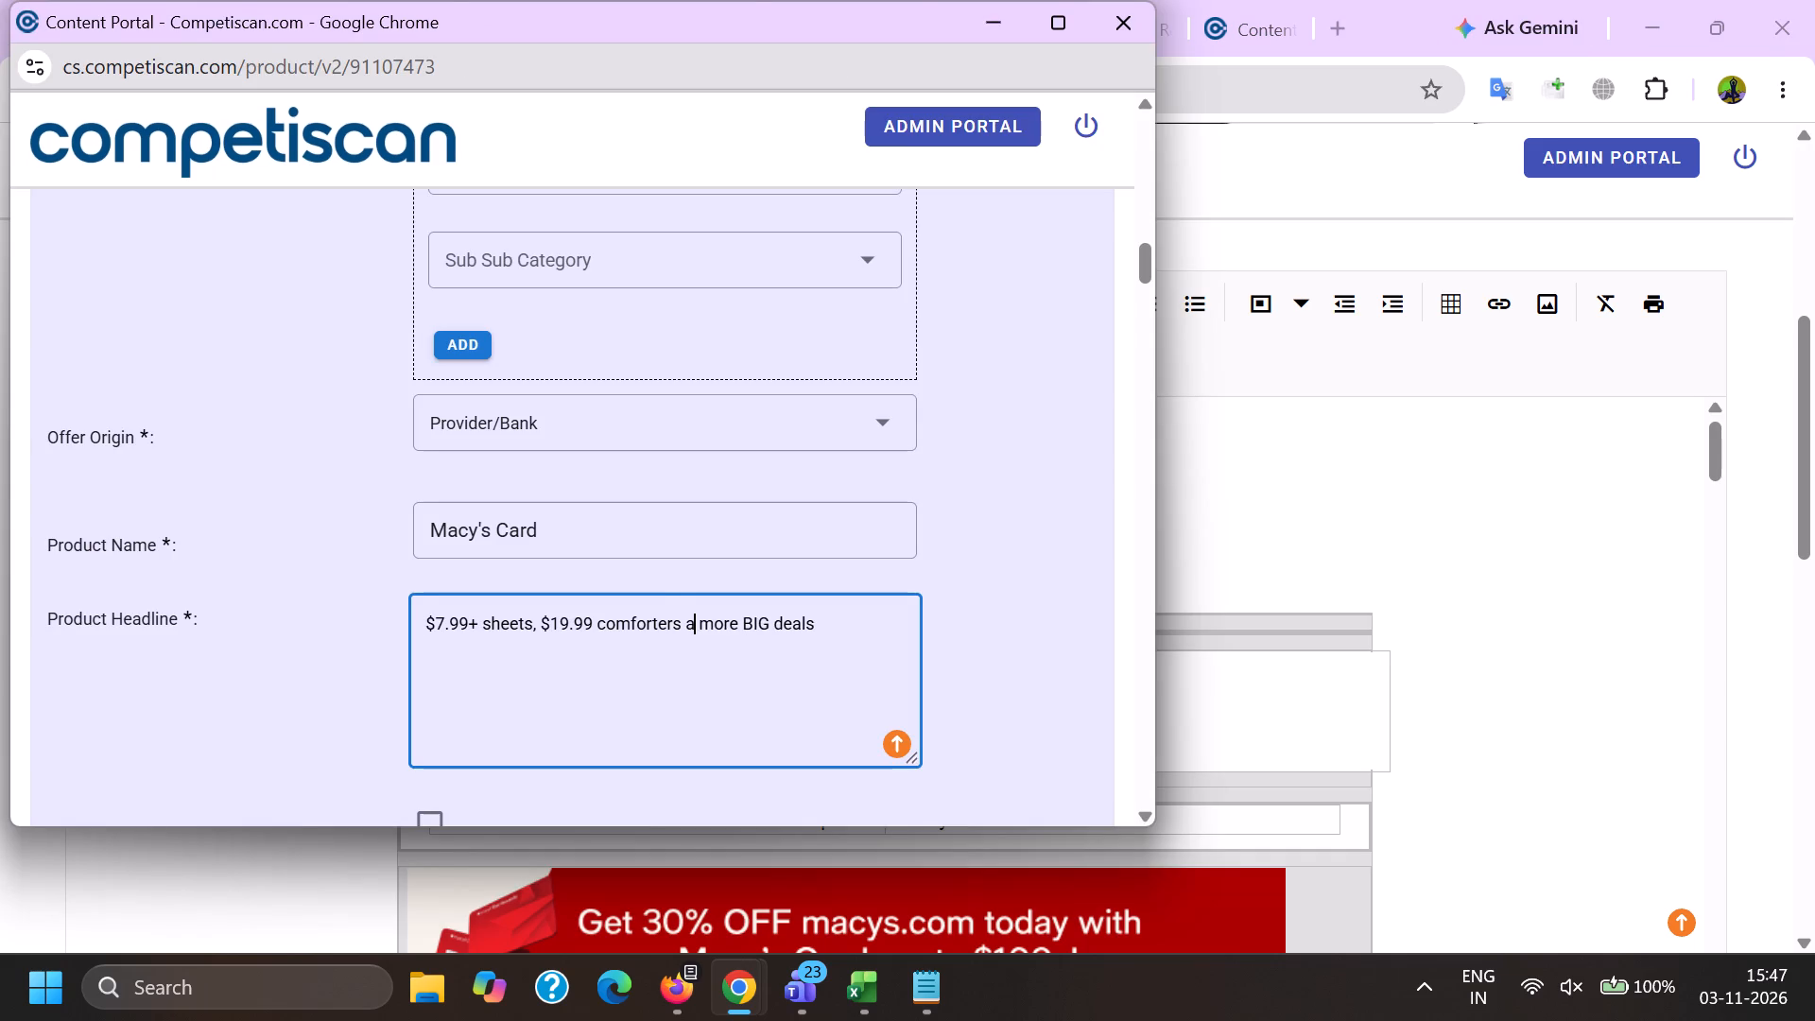
{"action": "key", "text": "n"}
{"action": "key", "text": "d"}
{"action": "key", "text": "Down"}
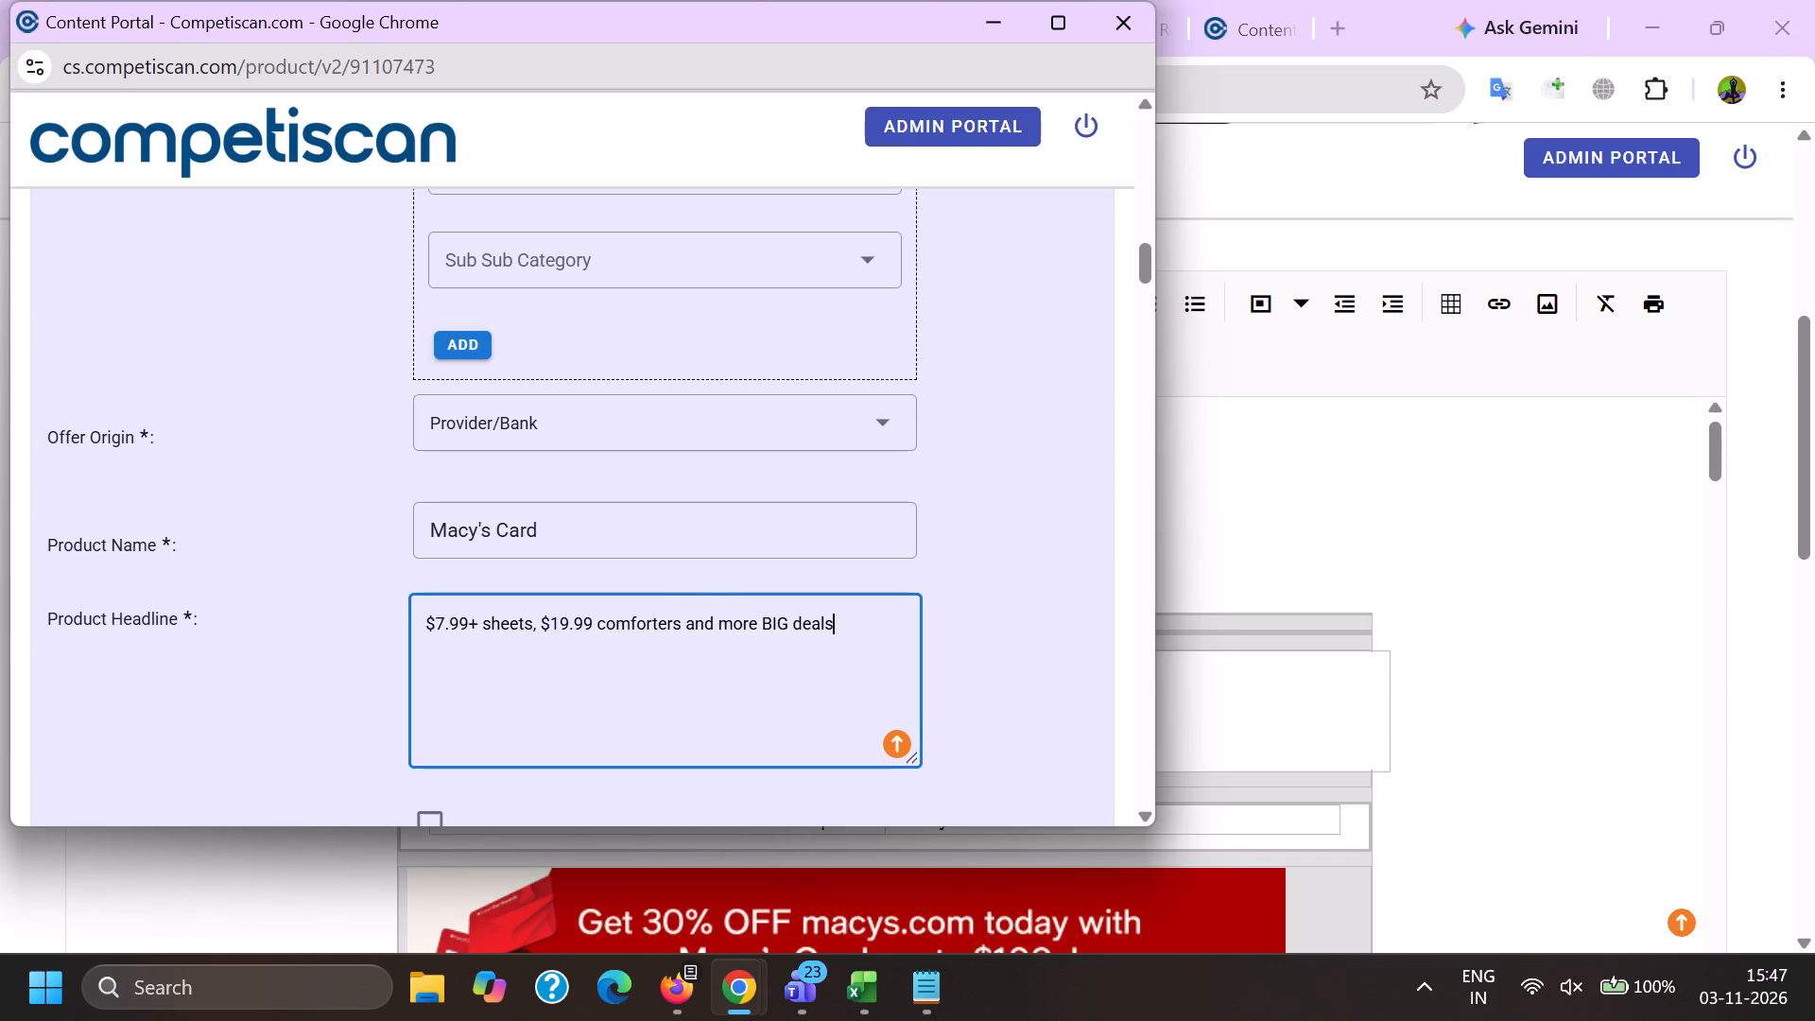
{"action": "key", "text": "period"}
{"action": "key", "text": "space"}
{"action": "key", "text": "Down"}
Append "Get 30% OFF macys.com today with a new Macy's Card, up to $100" from the earlier Macy's product form to the headline.
{"action": "key", "text": "alt+Tab"}
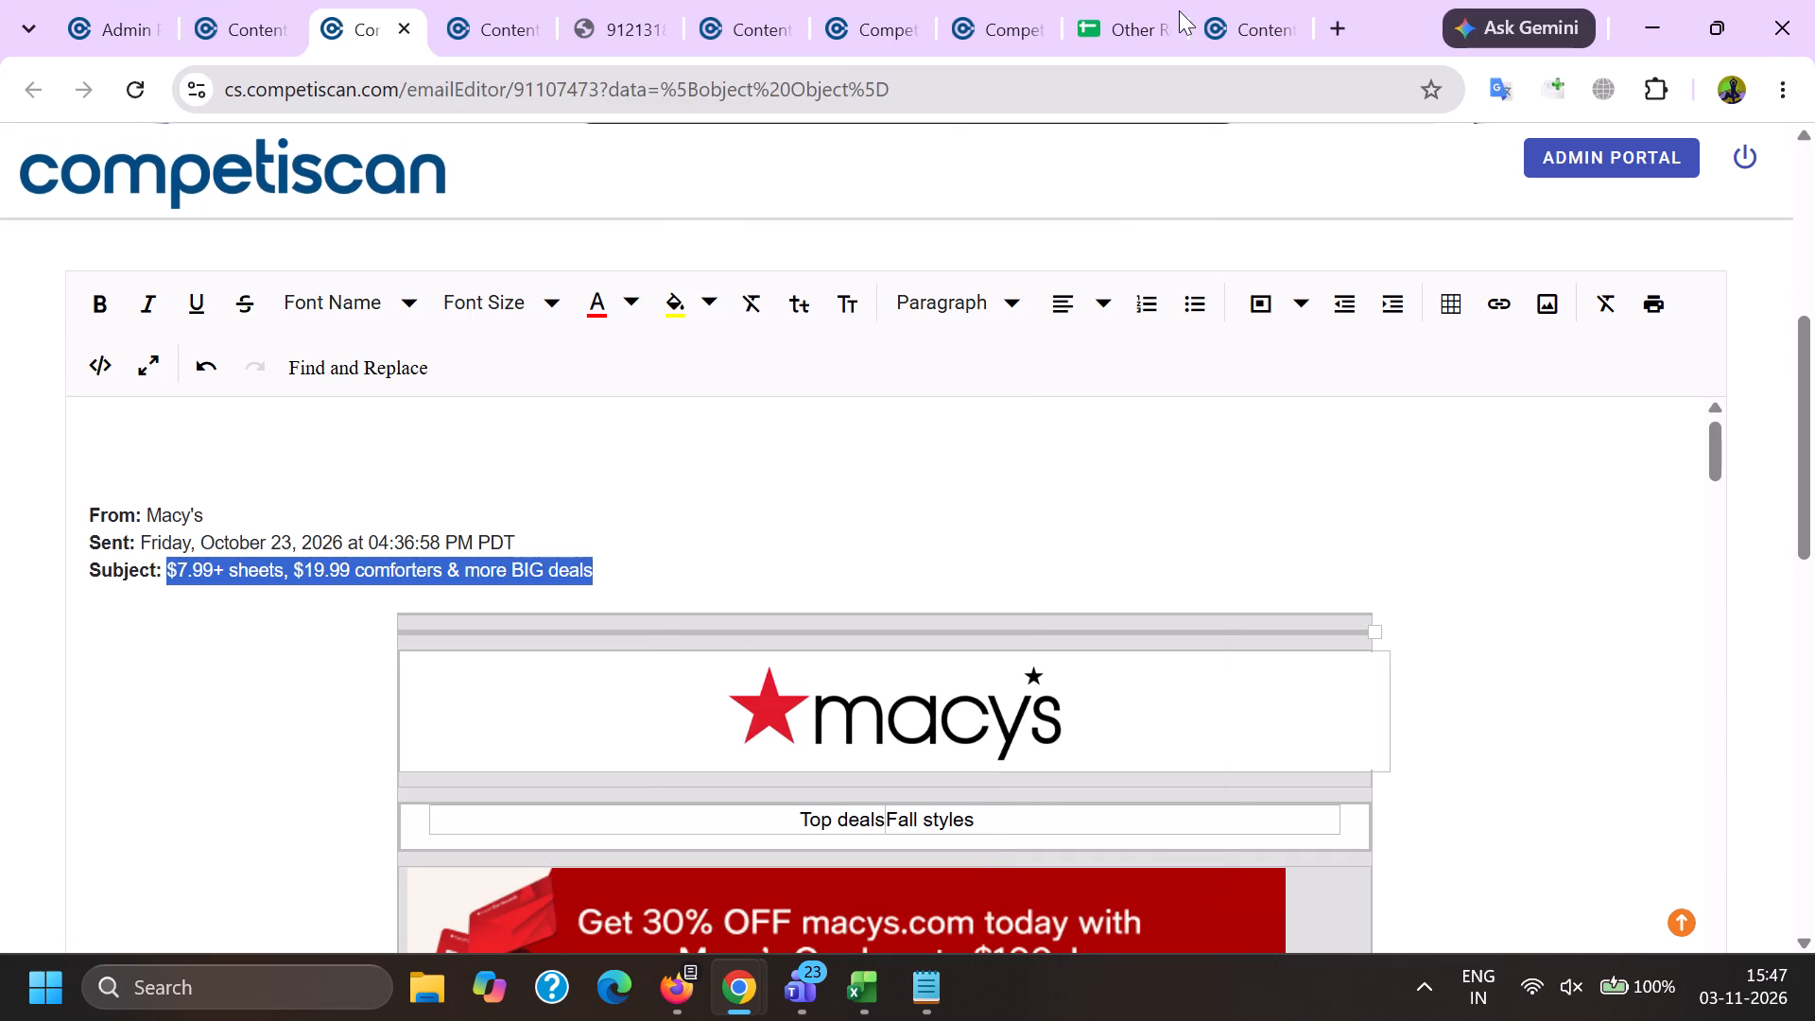
{"action": "left_click", "coordinate": [1234, 0]}
{"action": "scroll", "coordinate": [1063, 553], "scroll_direction": "up", "scroll_amount": 7}
{"action": "scroll", "coordinate": [994, 503], "scroll_direction": "down", "scroll_amount": 15}
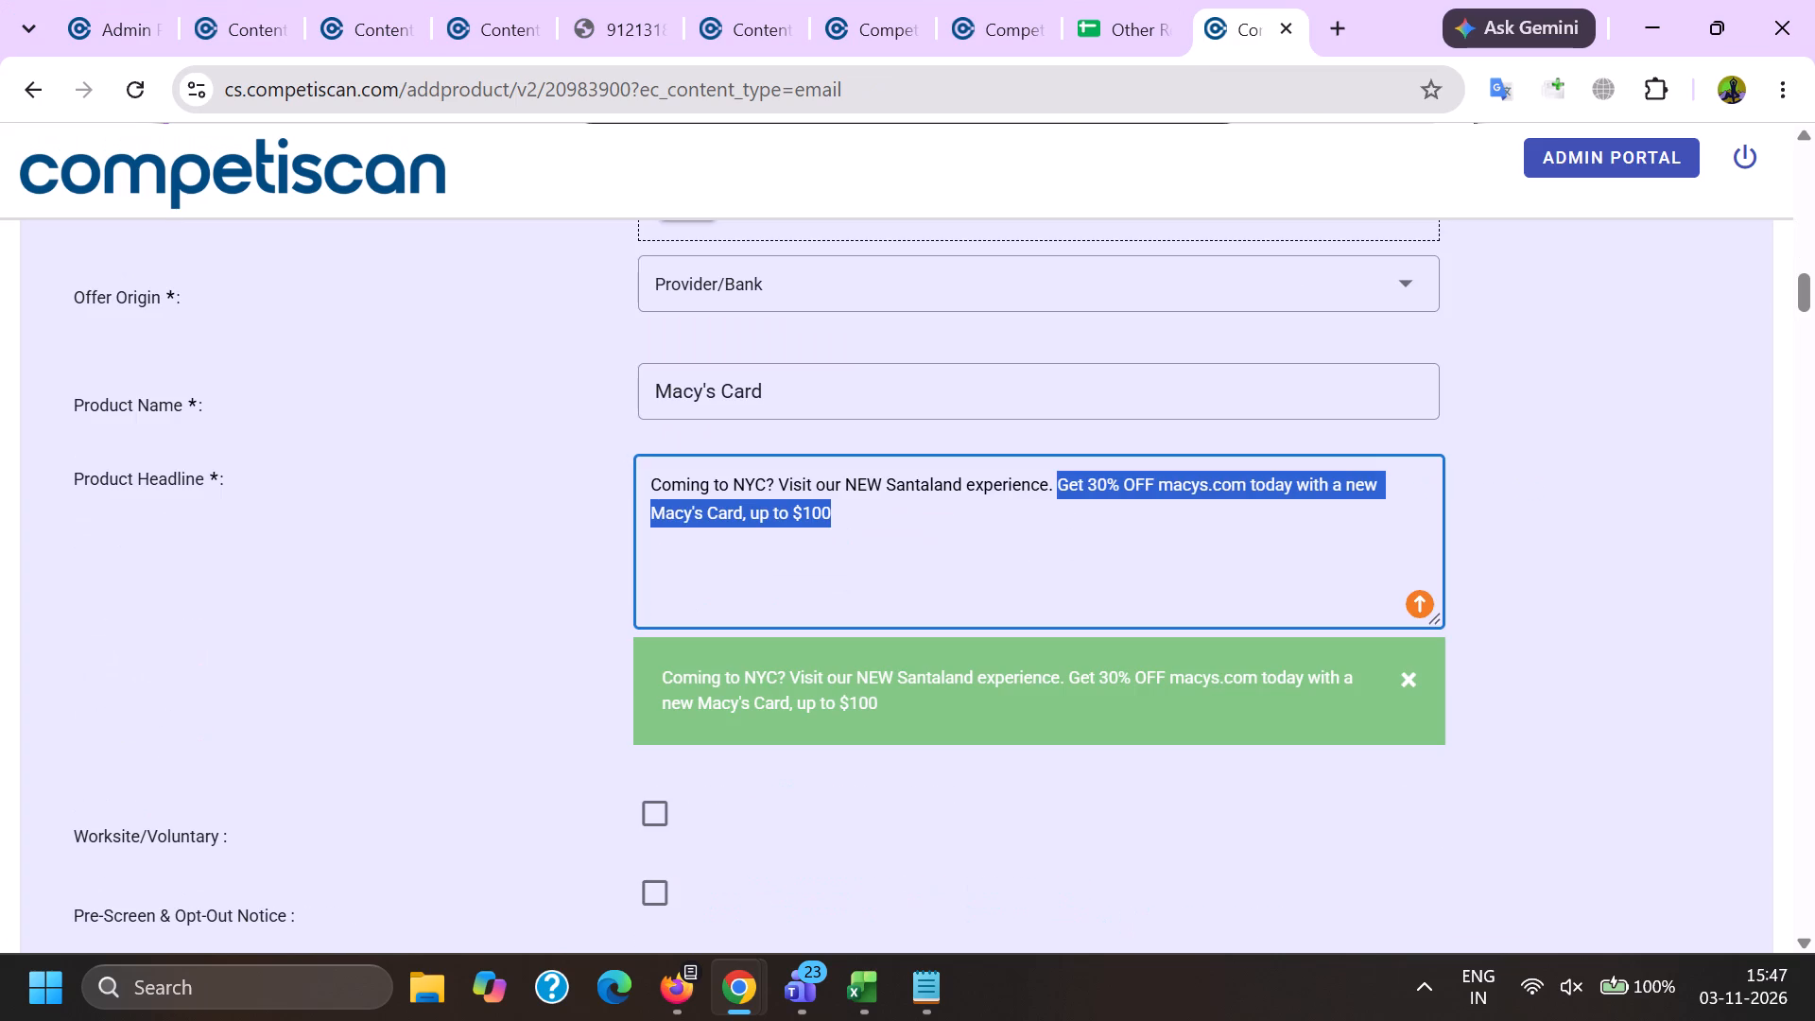
{"action": "key", "text": "ctrl+c"}
{"action": "key", "text": "alt+Tab"}
{"action": "key", "text": "ctrl+v"}
Select a response mechanism and set the mailing type to Acquisition.
{"action": "scroll", "coordinate": [563, 519], "scroll_direction": "down", "scroll_amount": 6}
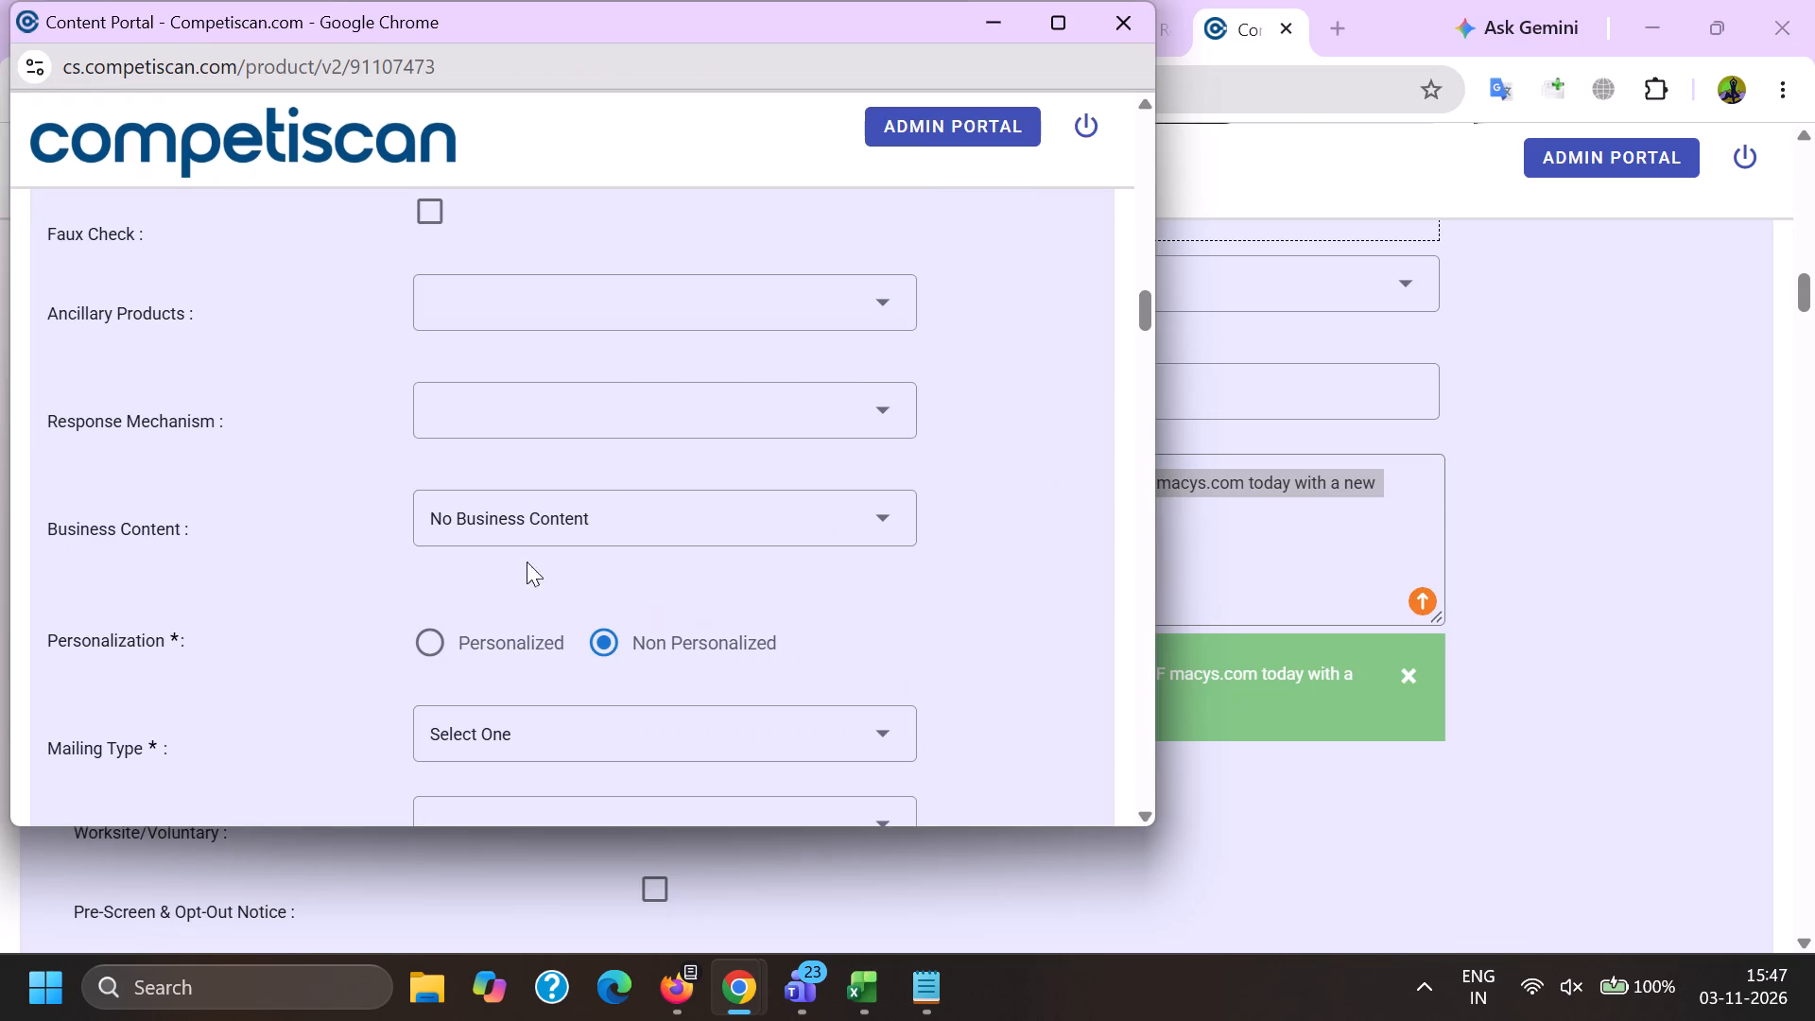
{"action": "left_click", "coordinate": [504, 394]}
{"action": "scroll", "coordinate": [501, 652], "scroll_direction": "down", "scroll_amount": 6}
{"action": "left_click", "coordinate": [528, 765]}
{"action": "left_click_drag", "start_coordinate": [214, 726], "coordinate": [261, 743]}
{"action": "left_click", "coordinate": [527, 753]}
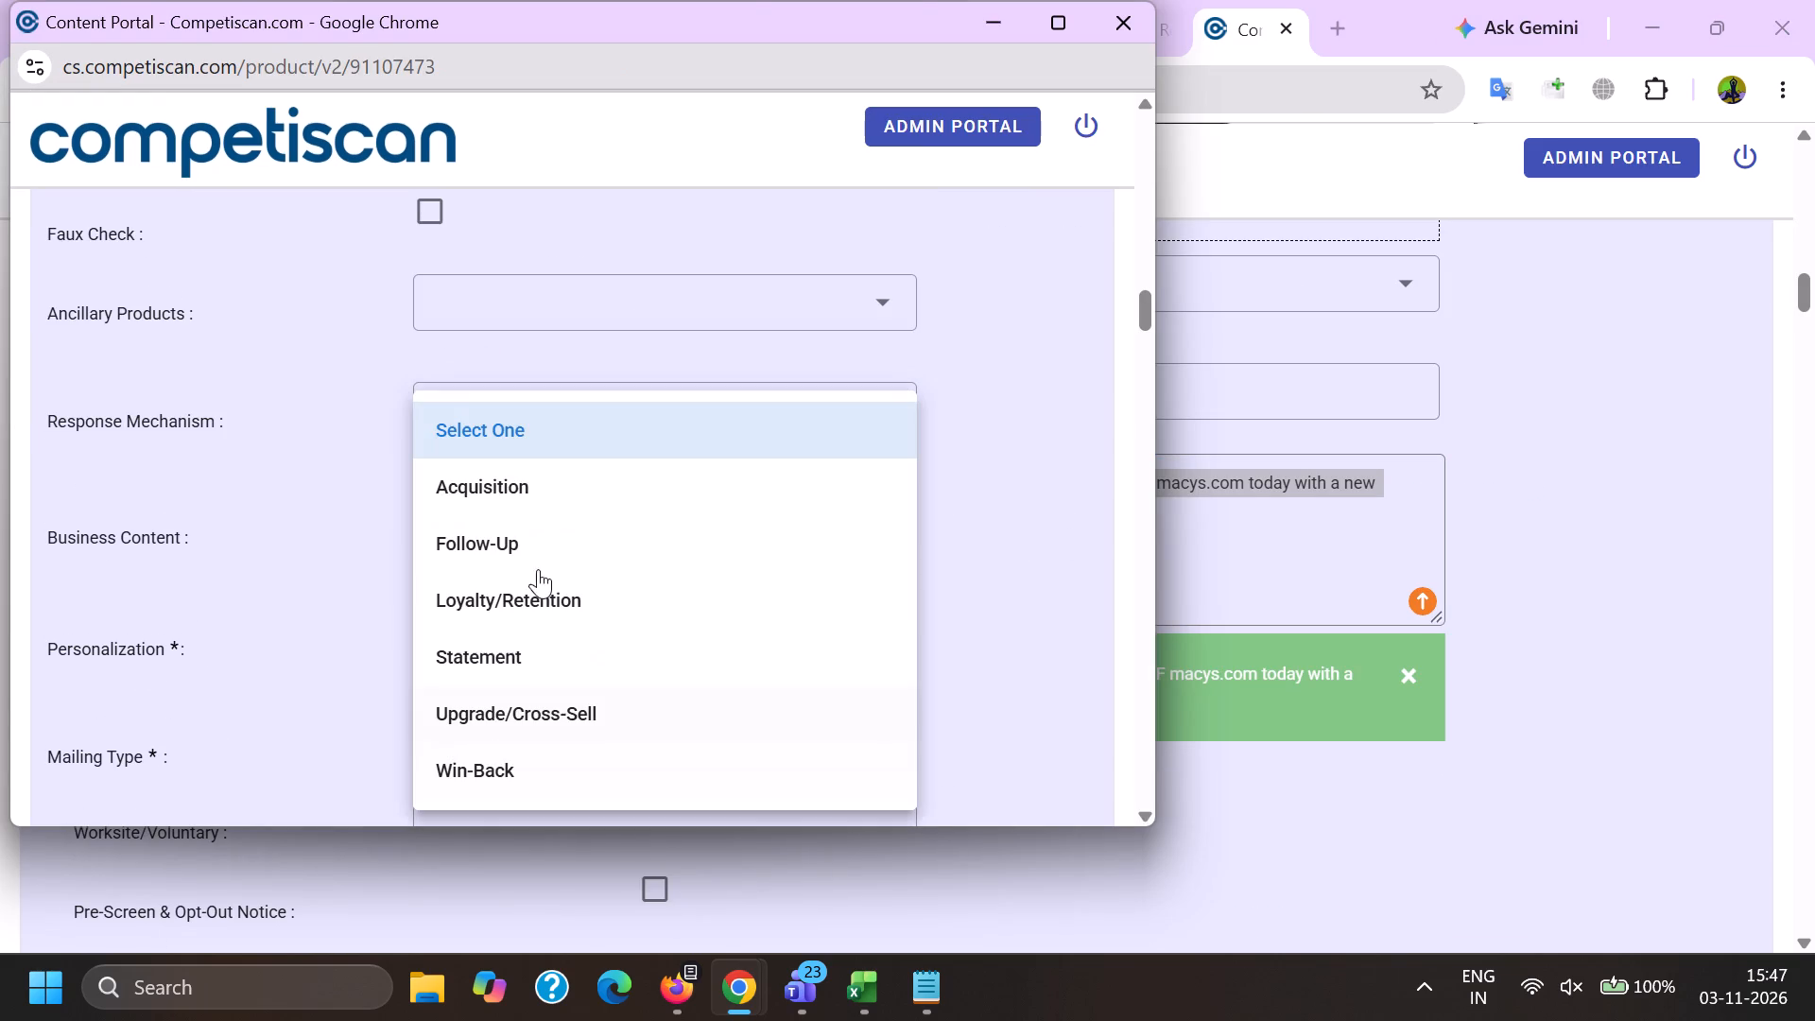
{"action": "left_click", "coordinate": [522, 505]}
{"action": "left_click_drag", "start_coordinate": [298, 568], "coordinate": [310, 565]}
Select the communication types, including Bonuses/Contests/Incentives and Co-Brand.
{"action": "scroll", "coordinate": [467, 338], "scroll_direction": "down", "scroll_amount": 3}
{"action": "left_click", "coordinate": [484, 407]}
{"action": "scroll", "coordinate": [504, 265], "scroll_direction": "down", "scroll_amount": 1}
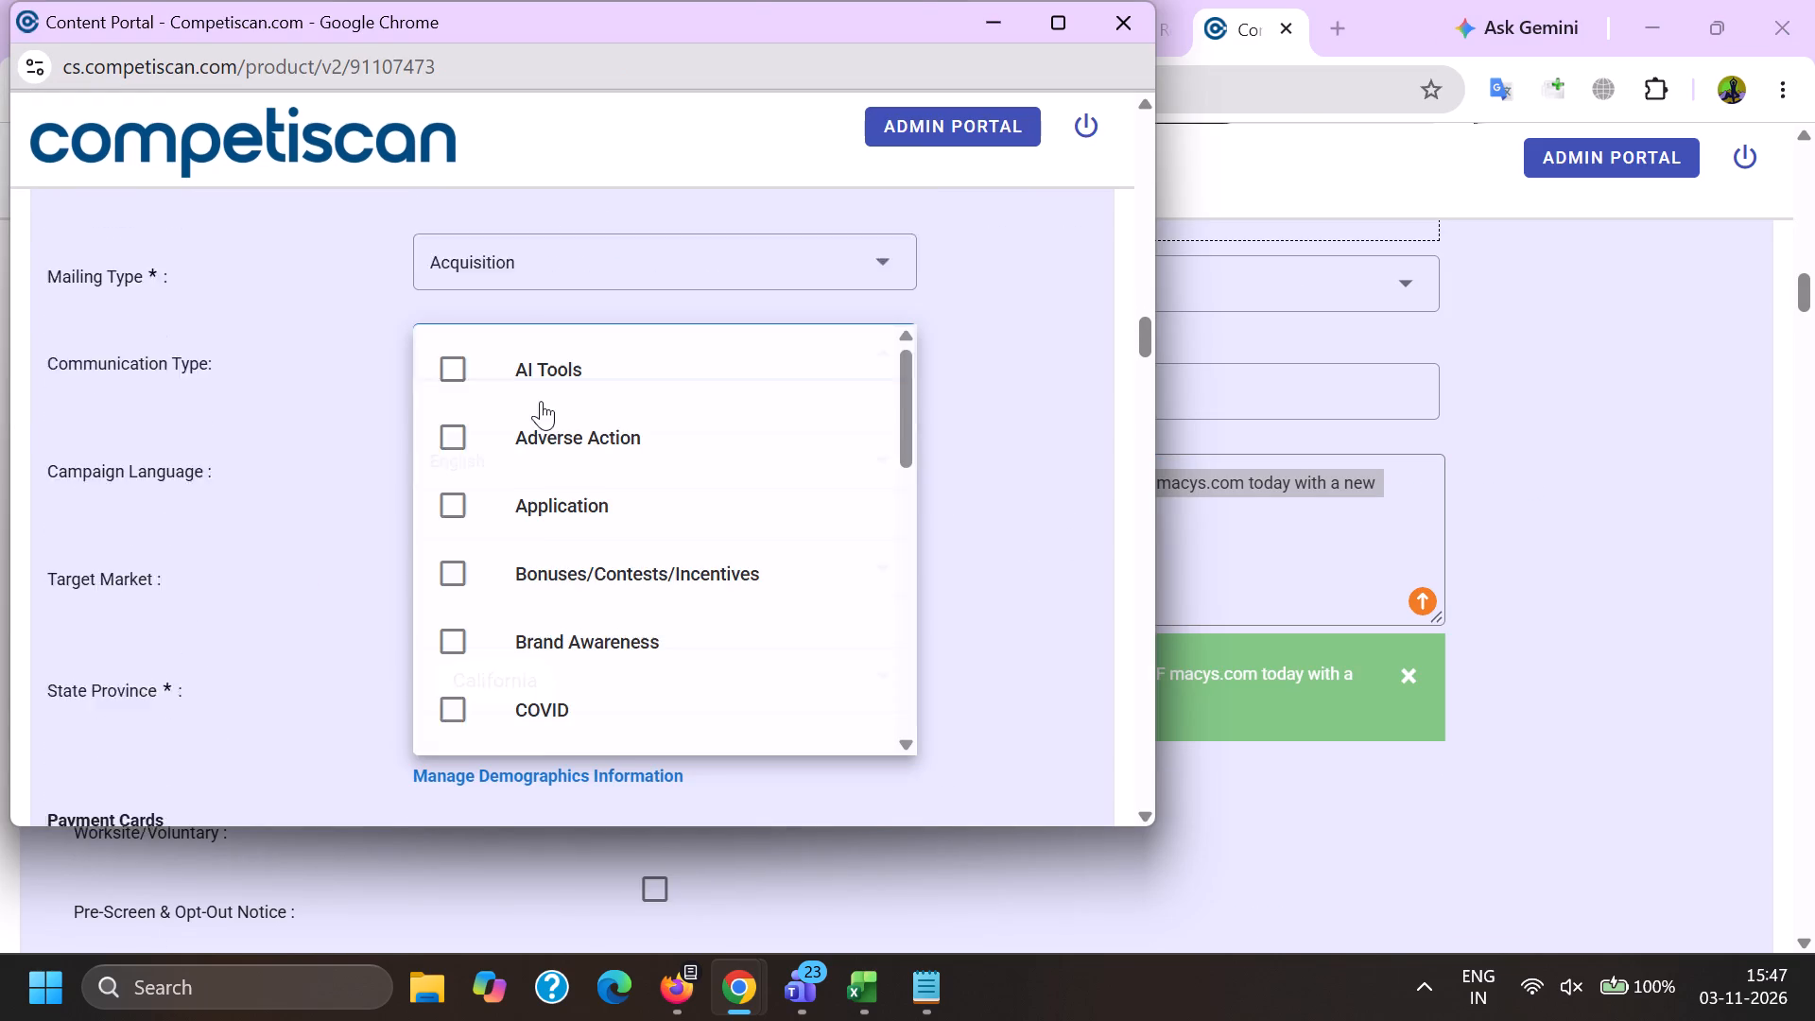
{"action": "left_click", "coordinate": [548, 456]}
{"action": "scroll", "coordinate": [521, 535], "scroll_direction": "down", "scroll_amount": 4}
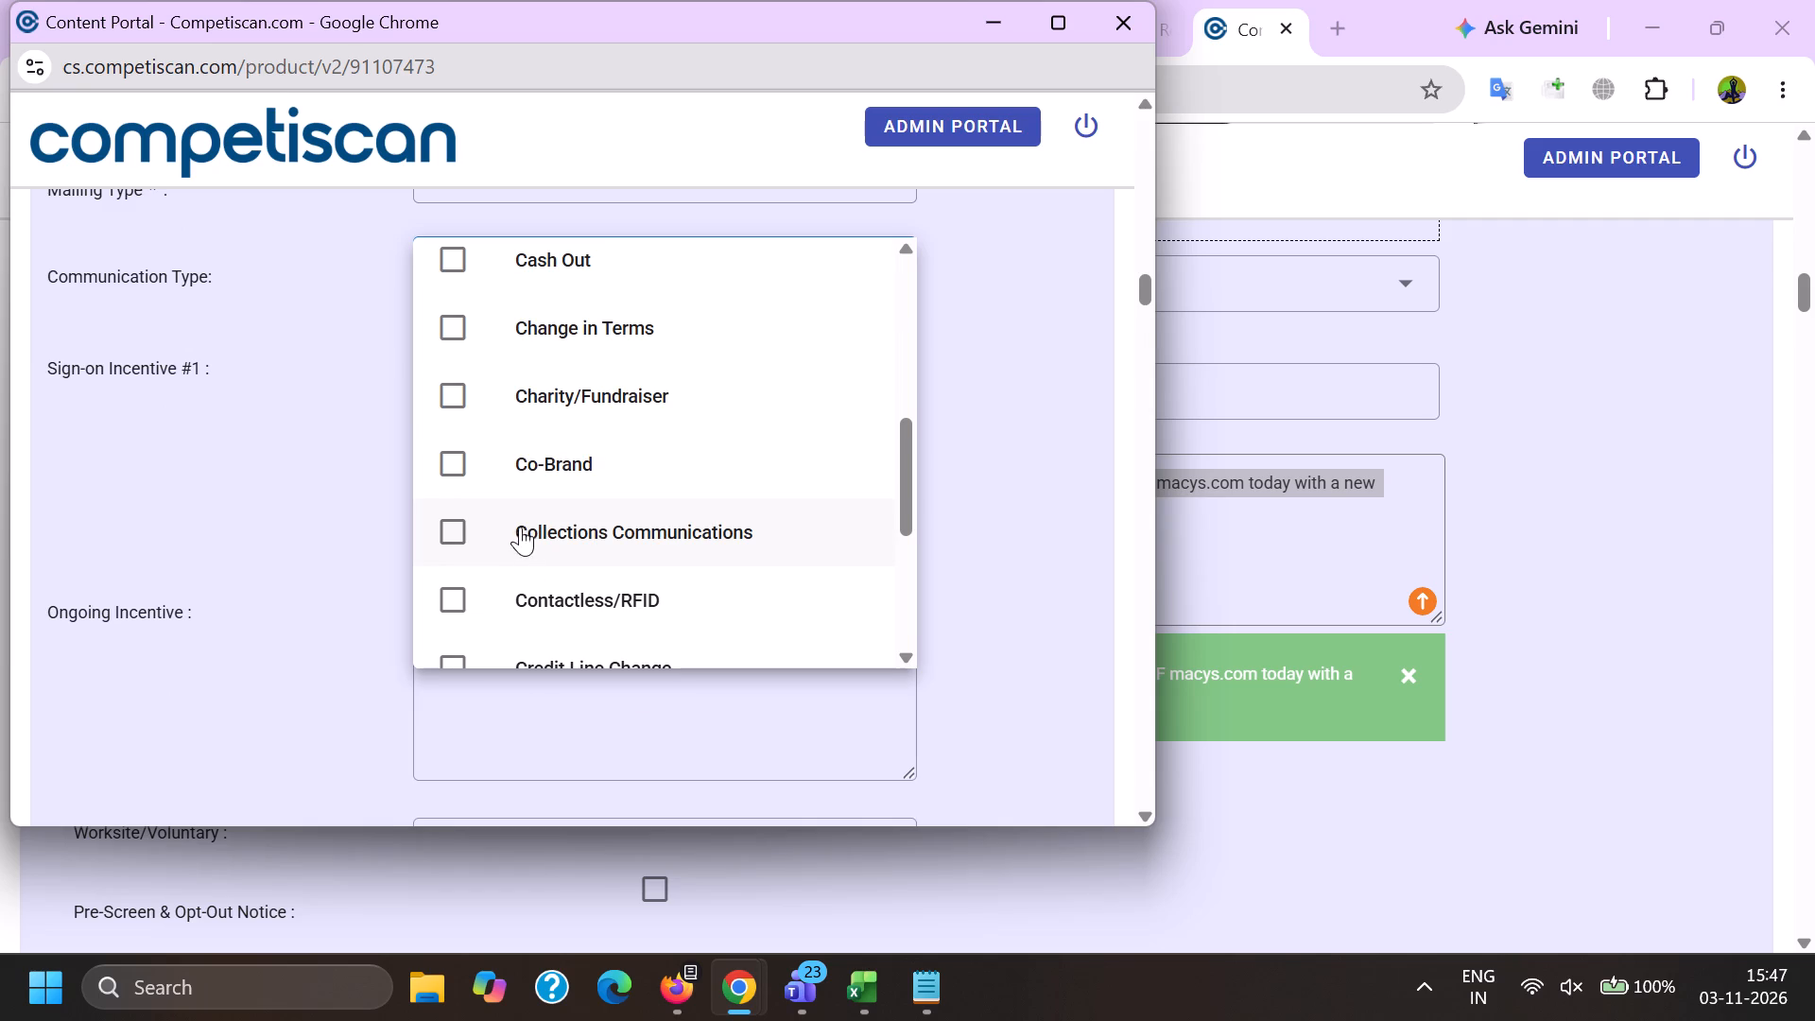
{"action": "left_click", "coordinate": [545, 467]}
{"action": "scroll", "coordinate": [541, 474], "scroll_direction": "down", "scroll_amount": 9}
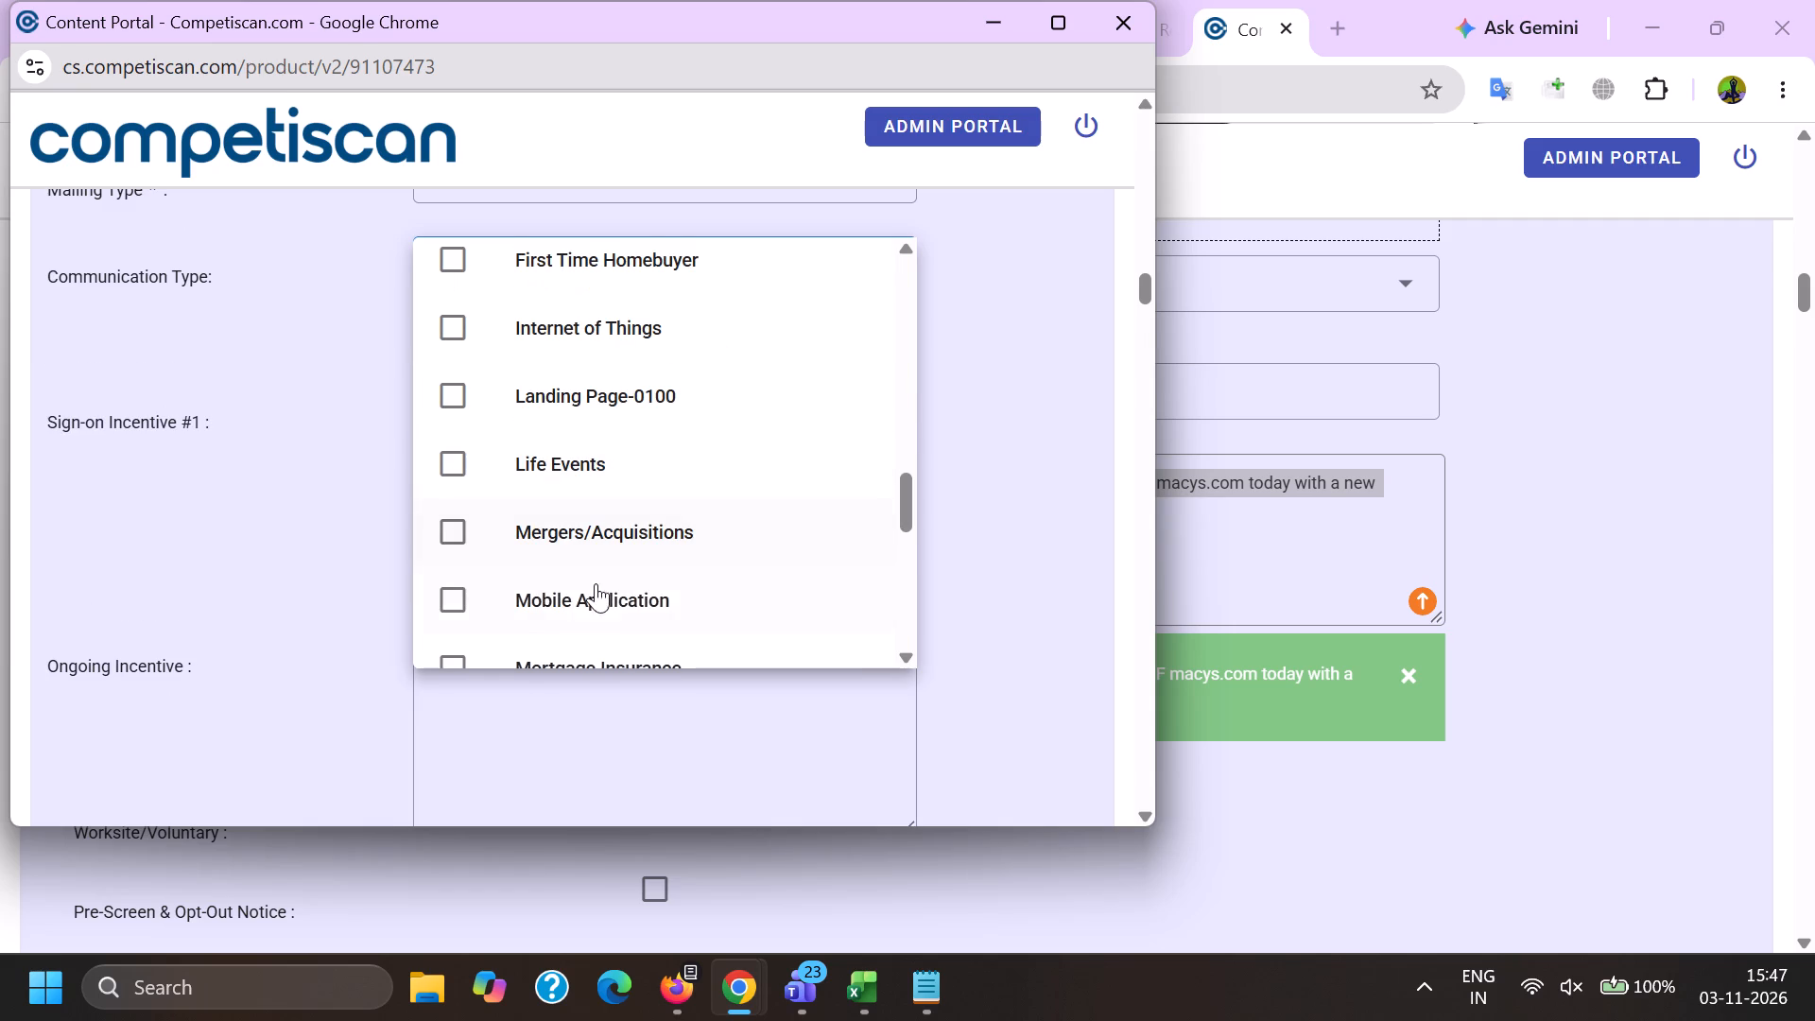
{"action": "left_click", "coordinate": [595, 583]}
Copy "30% OFF macys.com today with a new Macy's Card, up to $100" from the earlier product form into Sign-on Incentive #1.
{"action": "key", "text": "alt+Tab"}
{"action": "scroll", "coordinate": [1031, 545], "scroll_direction": "down", "scroll_amount": 10}
{"action": "left_click_drag", "start_coordinate": [1334, 482], "coordinate": [171, 431]}
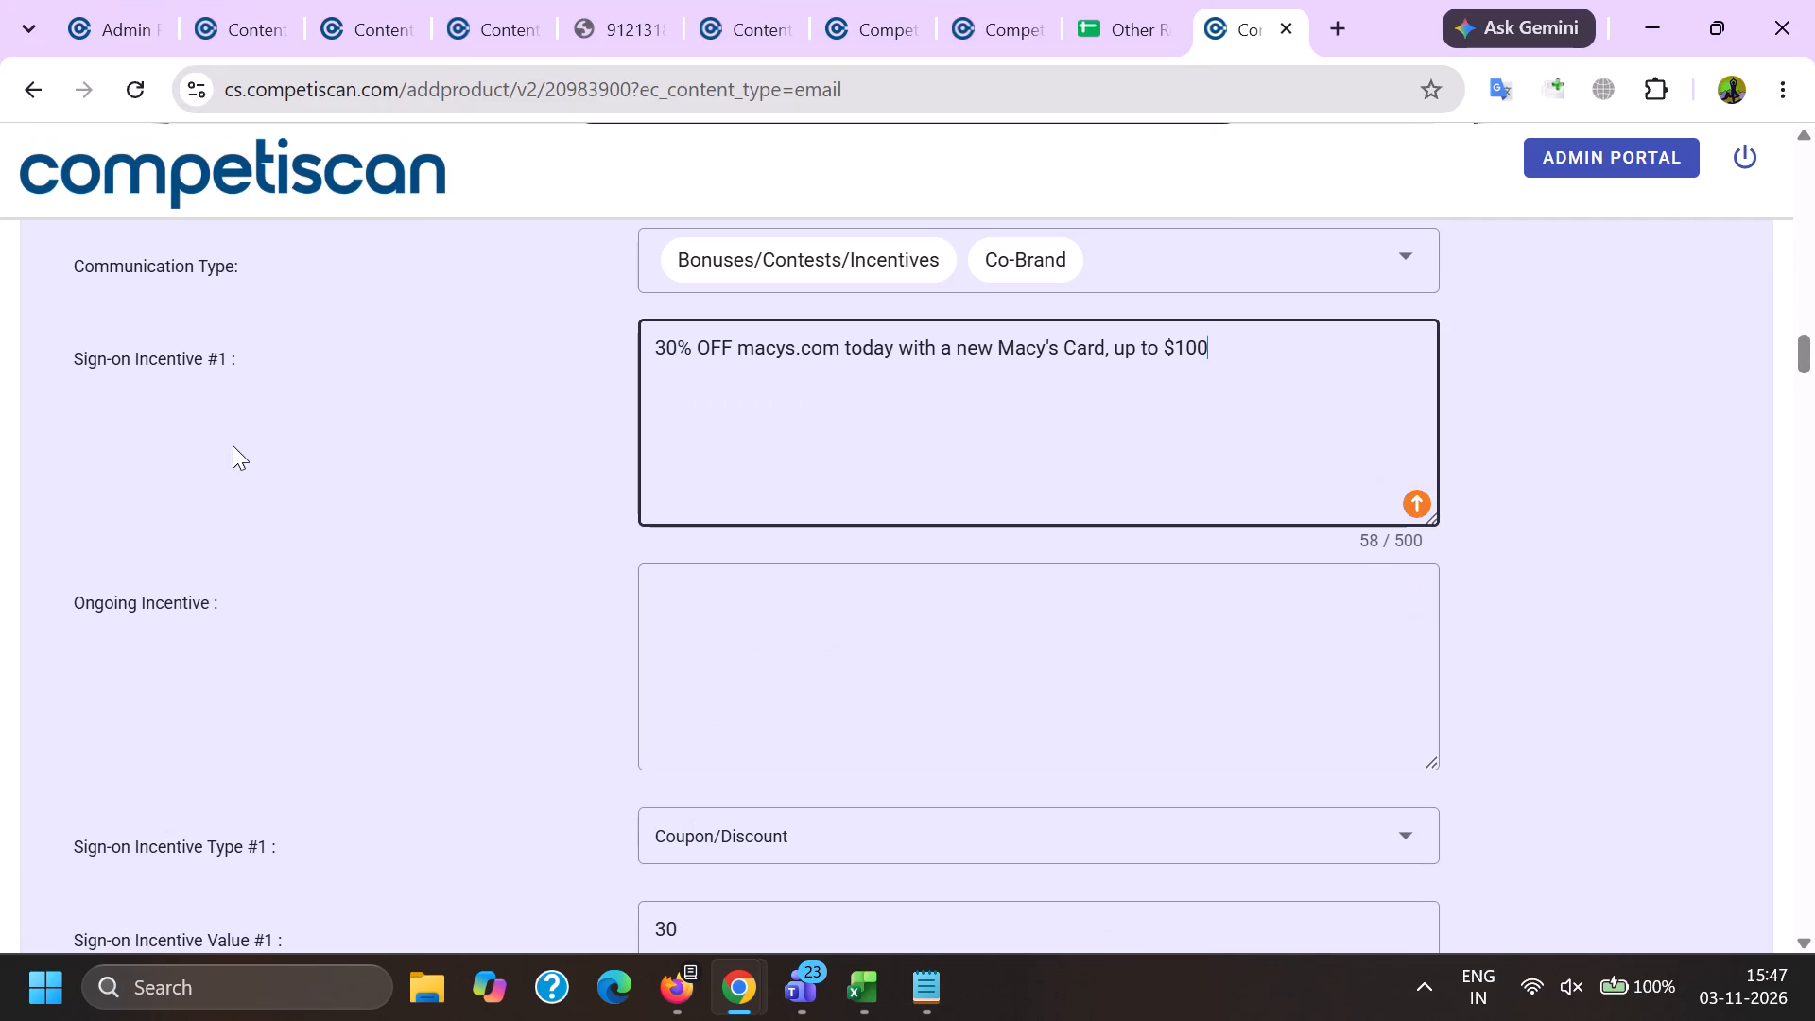
{"action": "key", "text": "ctrl+c"}
{"action": "key", "text": "alt+Tab"}
{"action": "left_click", "coordinate": [628, 589]}
{"action": "left_click_drag", "start_coordinate": [127, 541], "coordinate": [135, 549]}
{"action": "left_click", "coordinate": [443, 534]}
{"action": "key", "text": "ctrl+v"}
Set Sign-on Incentive Type #1 to Coupon/Discount.
{"action": "scroll", "coordinate": [437, 494], "scroll_direction": "down", "scroll_amount": 2}
{"action": "left_click", "coordinate": [493, 625]}
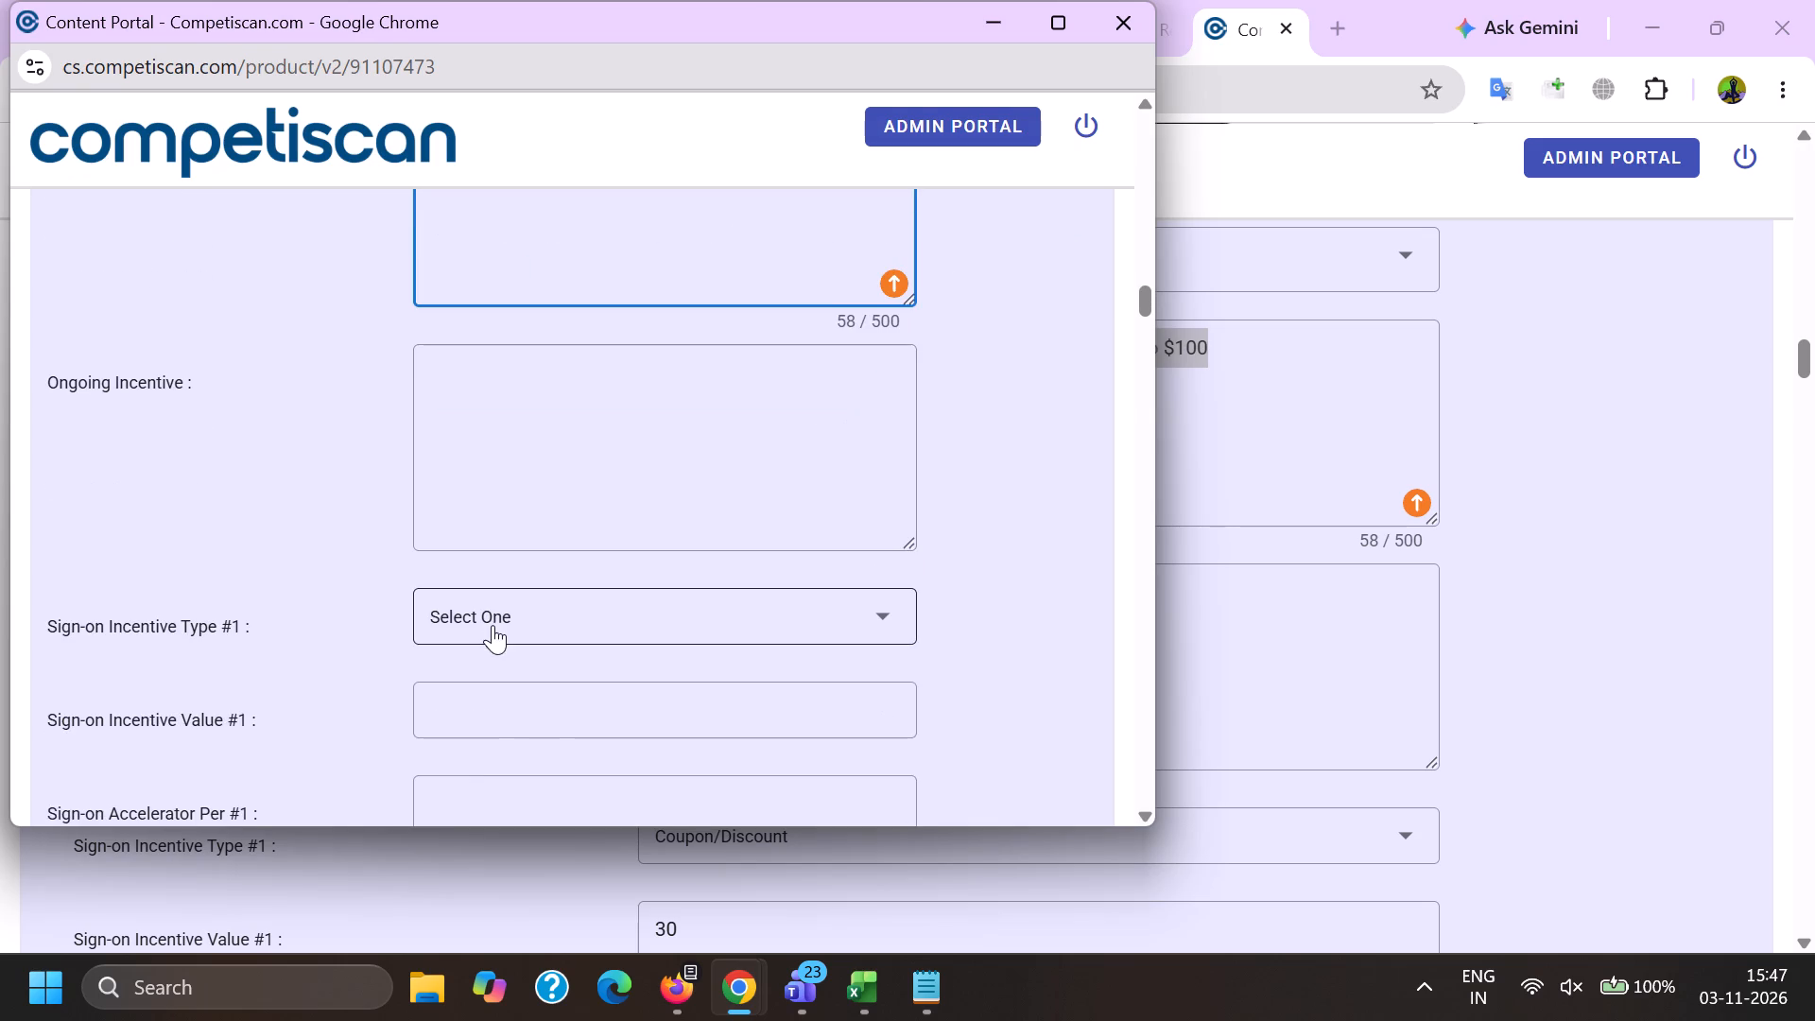
{"action": "scroll", "coordinate": [477, 661], "scroll_direction": "down", "scroll_amount": 3}
{"action": "scroll", "coordinate": [470, 688], "scroll_direction": "up", "scroll_amount": 1}
{"action": "scroll", "coordinate": [470, 694], "scroll_direction": "down", "scroll_amount": 3}
{"action": "left_click", "coordinate": [537, 649]}
{"action": "left_click", "coordinate": [529, 610]}
{"action": "left_click", "coordinate": [518, 601]}
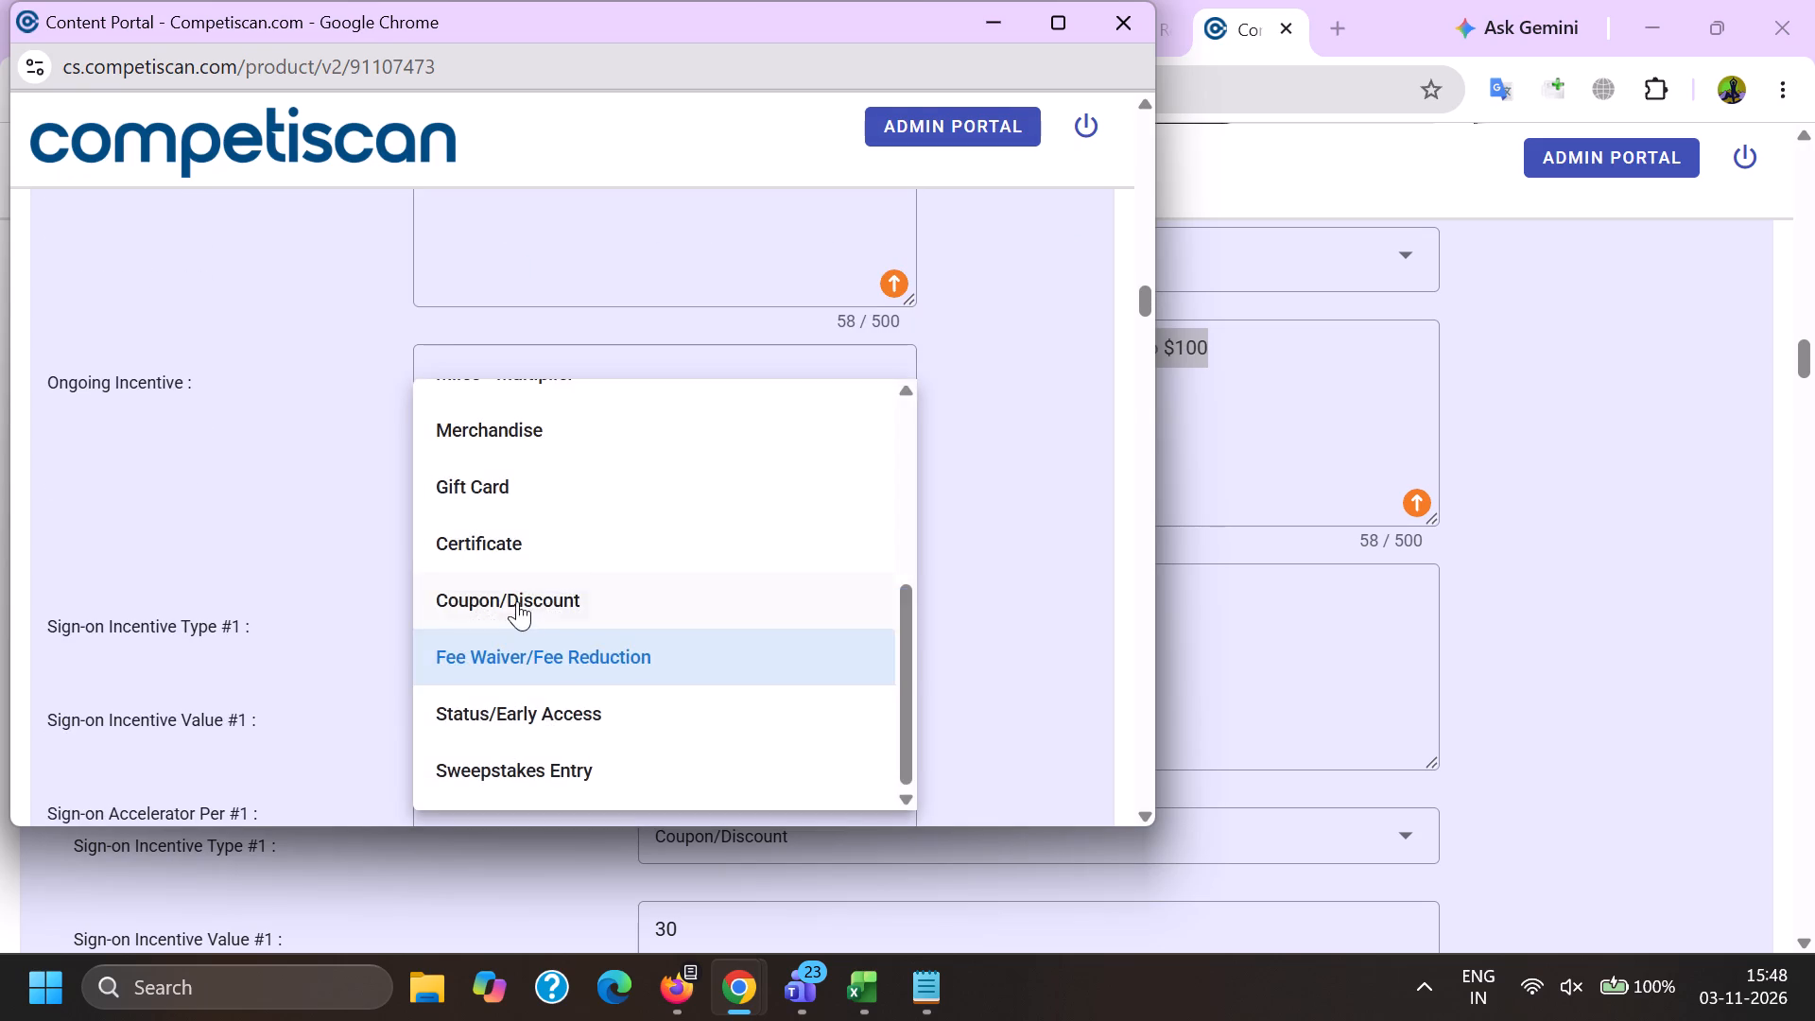
{"action": "left_click_drag", "start_coordinate": [266, 592], "coordinate": [277, 606]}
Set Sign-on Incentive Value #1 to 30.00 and Sign-on Max award #1 to 30.
{"action": "left_click", "coordinate": [527, 694]}
{"action": "key", "text": "3"}
{"action": "key", "text": "0"}
{"action": "key", "text": "period"}
{"action": "key", "text": "0"}
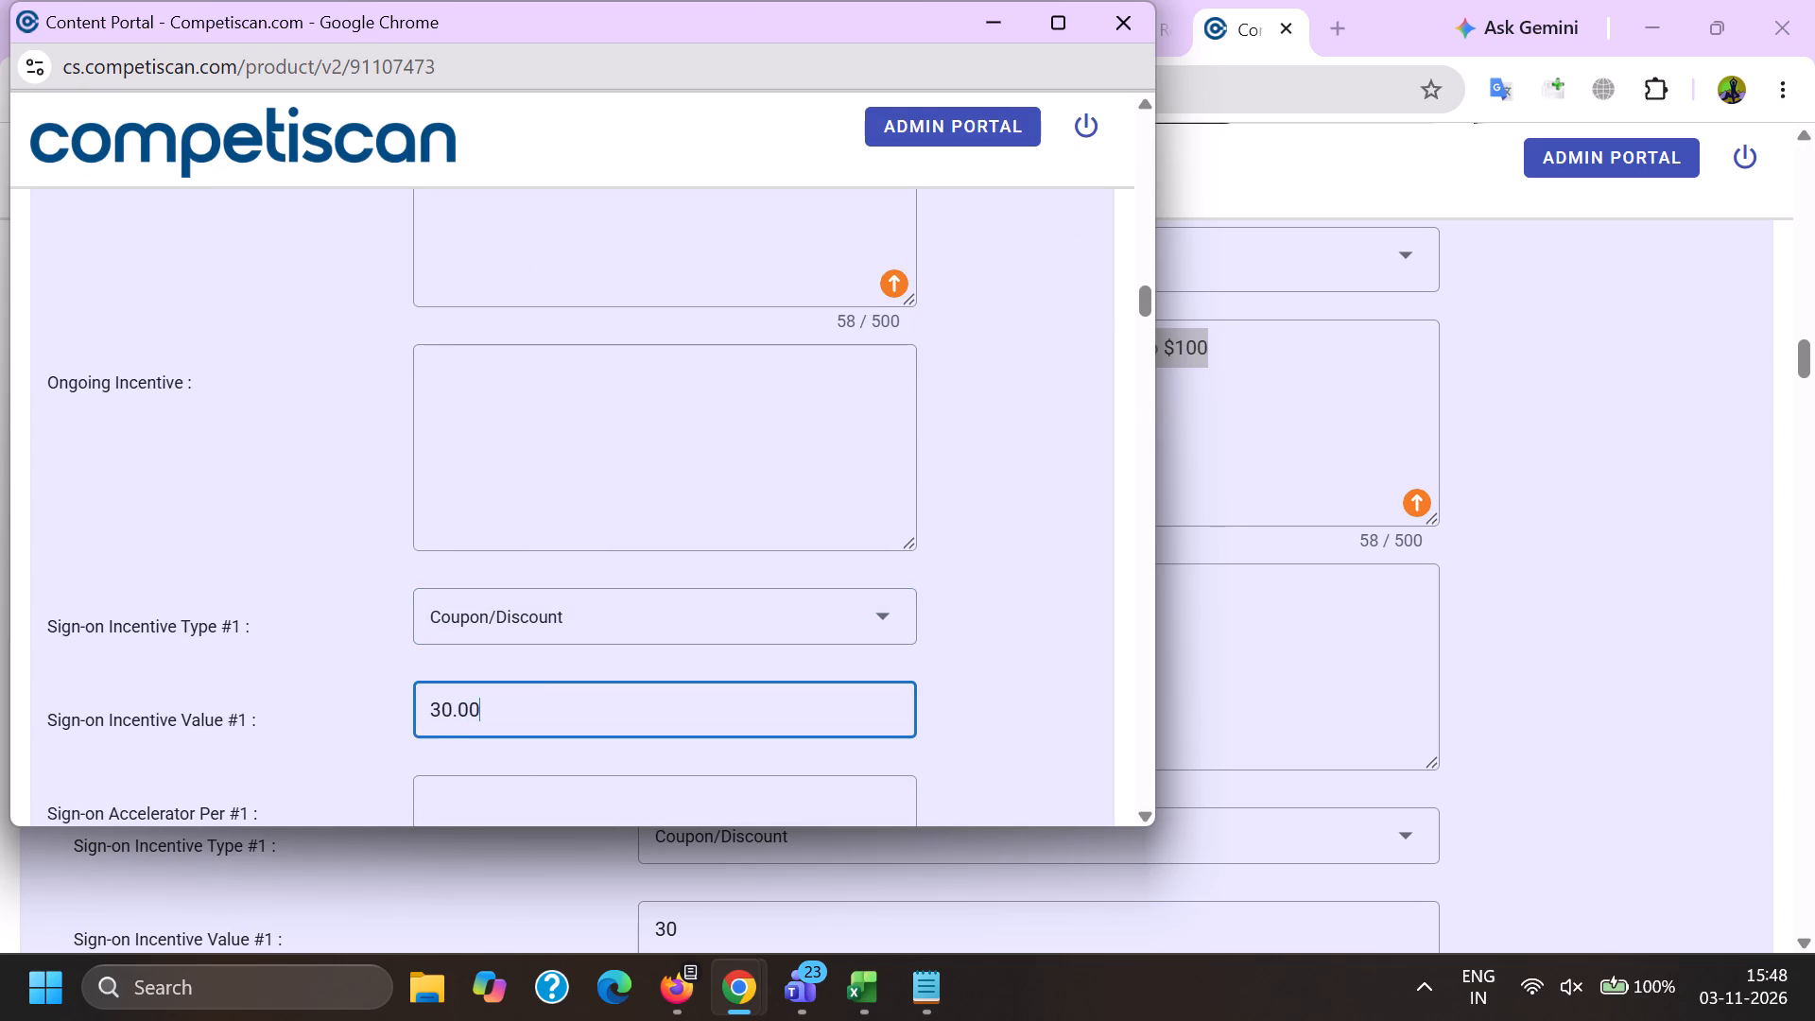
{"action": "key", "text": "Tab"}
{"action": "key", "text": "Tab"}
{"action": "key", "text": "3"}
{"action": "key", "text": "0"}
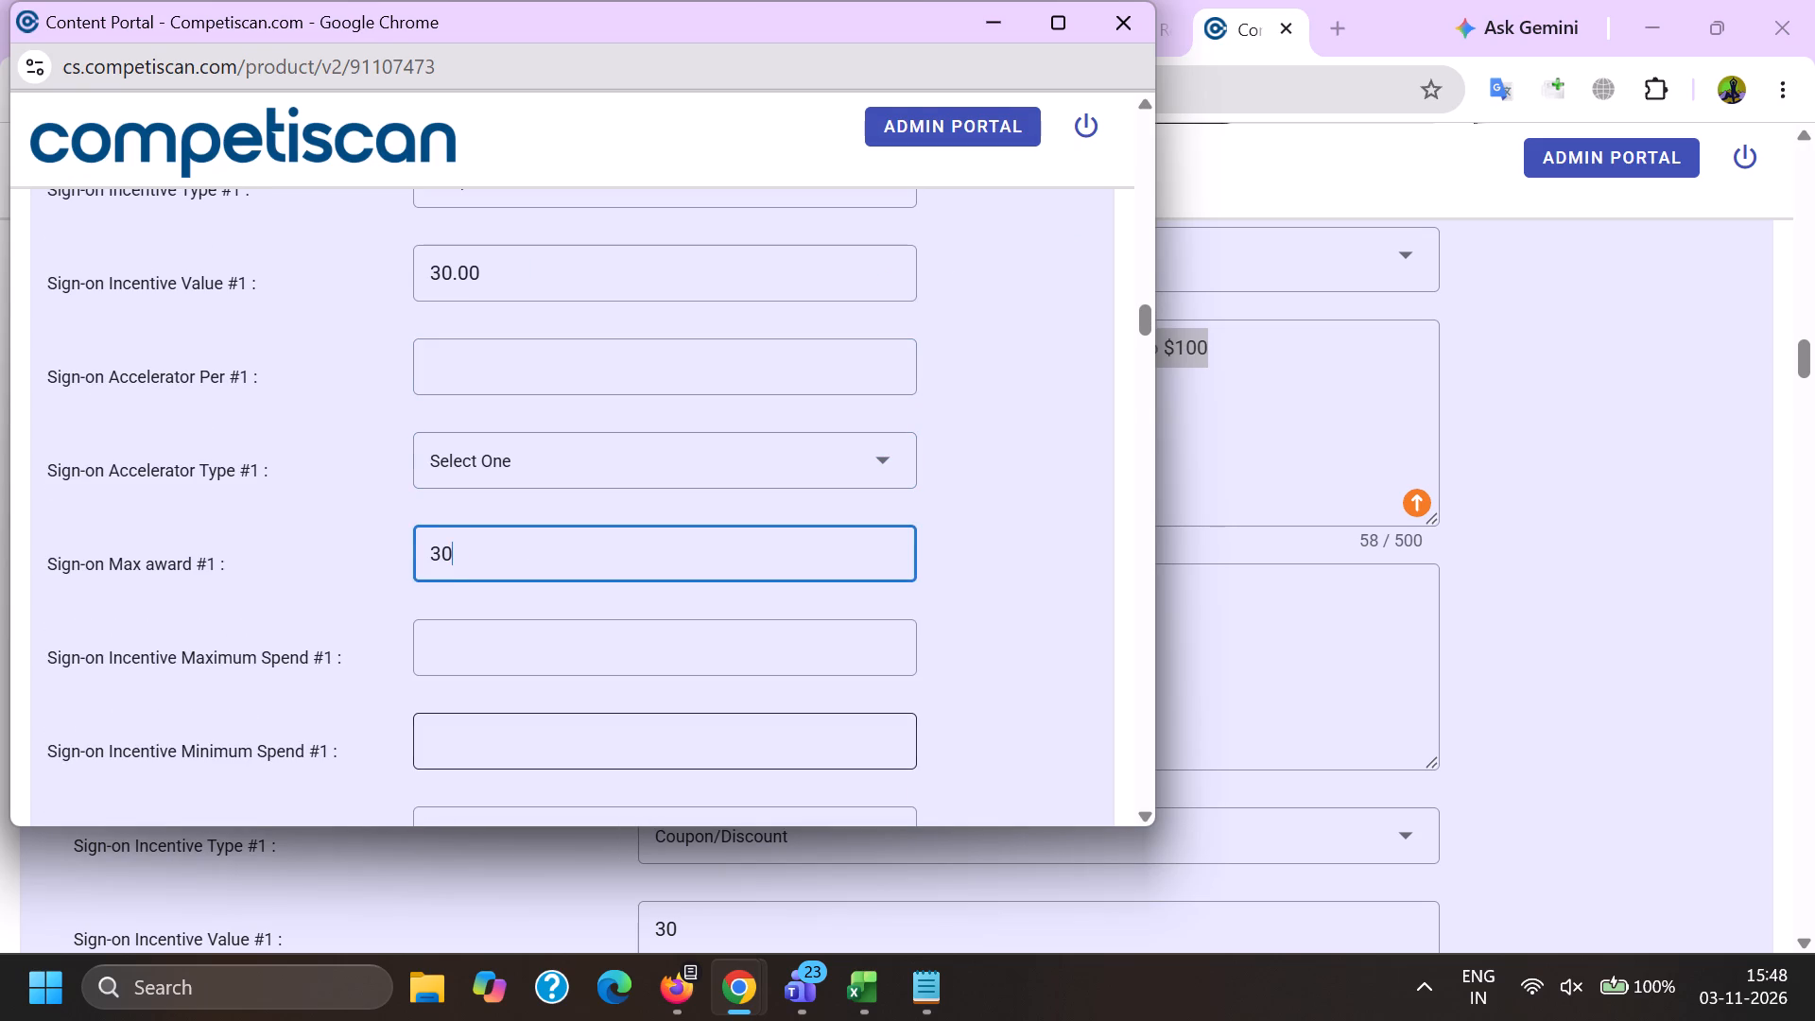
{"action": "key", "text": "period"}
{"action": "key", "text": "0"}
{"action": "key", "text": "Tab"}
Choose the payment card application type and set the primary card level to Not Mentioned.
{"action": "scroll", "coordinate": [427, 719], "scroll_direction": "down", "scroll_amount": 19}
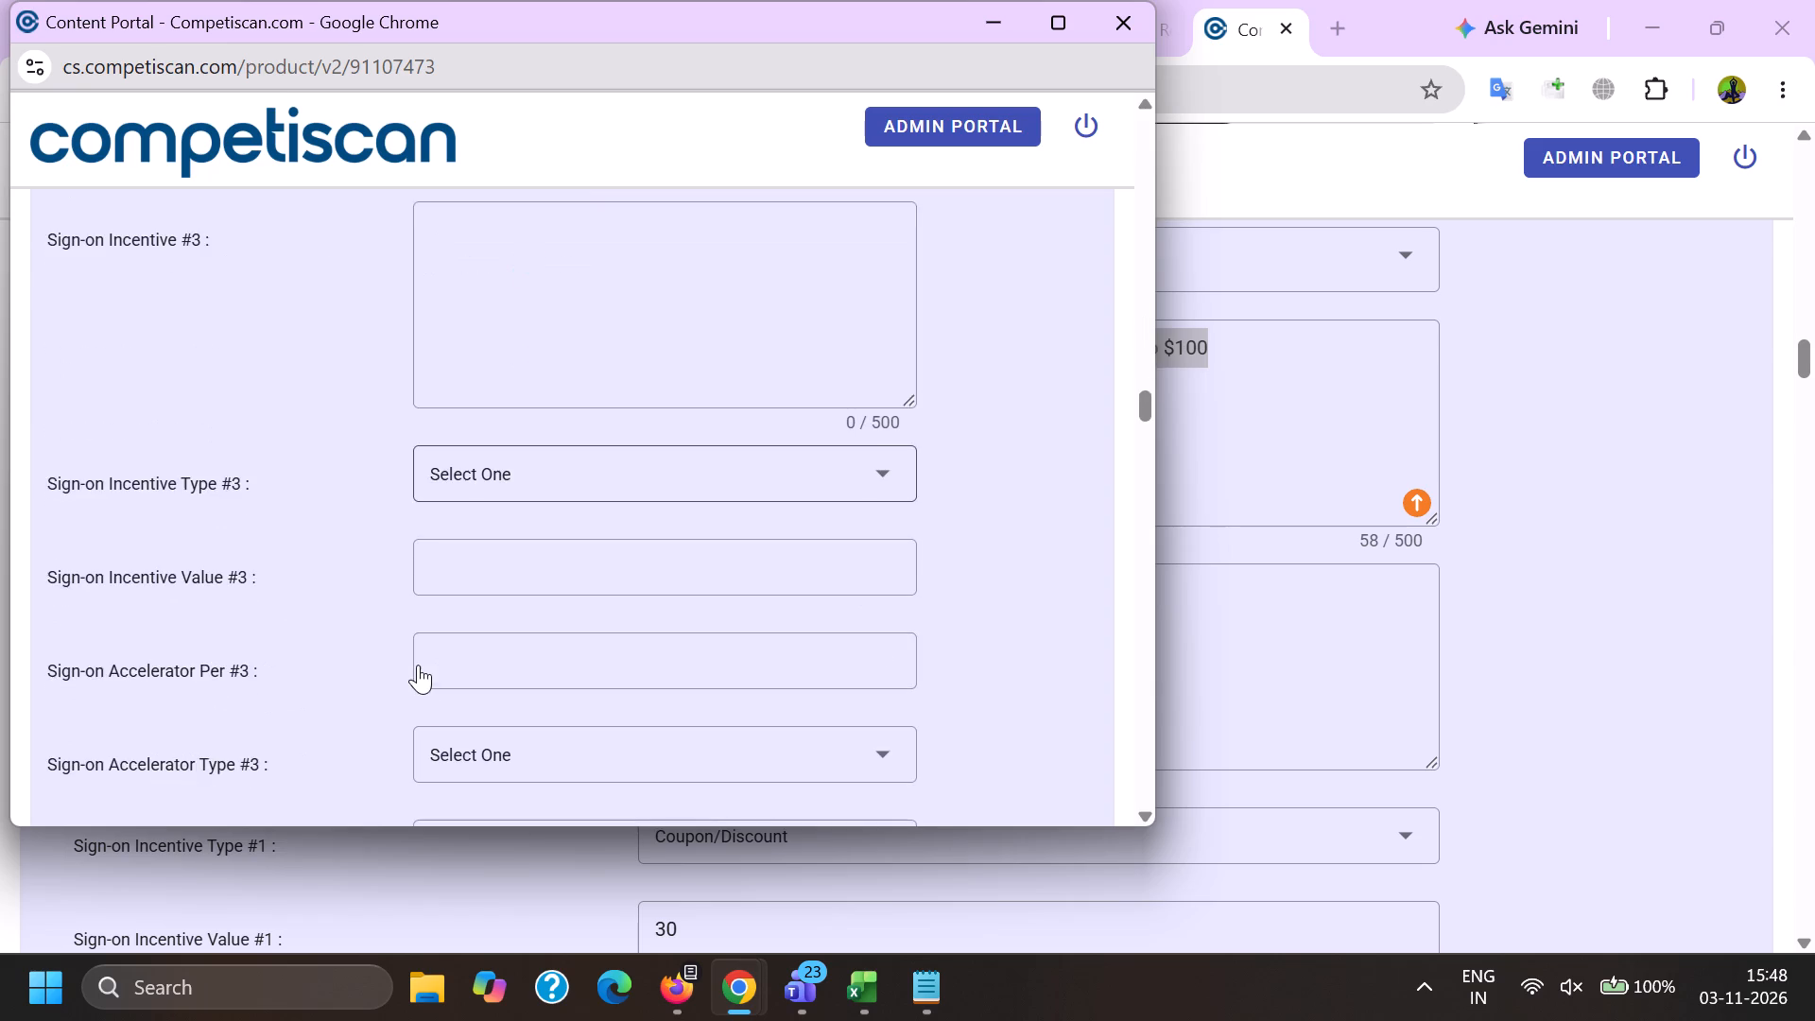
{"action": "scroll", "coordinate": [418, 665], "scroll_direction": "down", "scroll_amount": 6}
{"action": "left_click", "coordinate": [466, 335]}
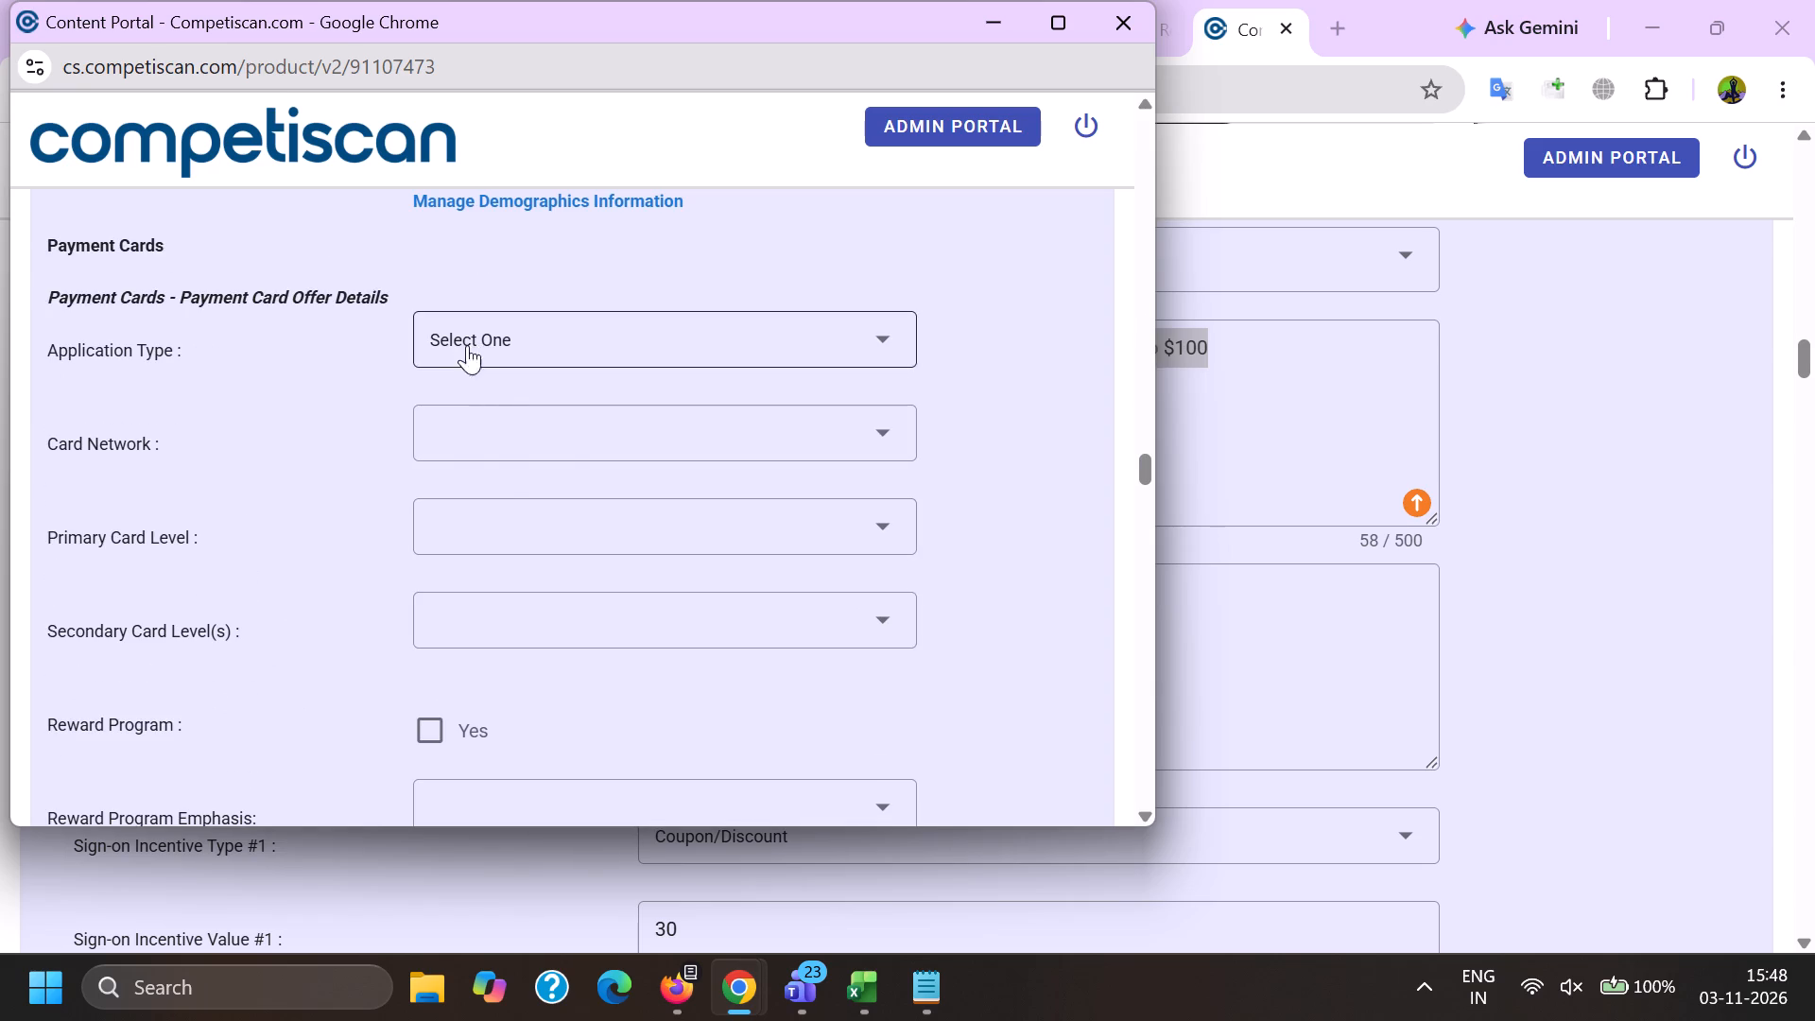
{"action": "left_click", "coordinate": [511, 459]}
{"action": "left_click_drag", "start_coordinate": [287, 435], "coordinate": [305, 449]}
{"action": "left_click", "coordinate": [485, 510]}
{"action": "scroll", "coordinate": [492, 315], "scroll_direction": "down", "scroll_amount": 2}
{"action": "left_click", "coordinate": [577, 622]}
{"action": "left_click_drag", "start_coordinate": [112, 496], "coordinate": [134, 499]}
Mark Reward Program as Yes and set the reward program emphasis to Points.
{"action": "left_click", "coordinate": [415, 448]}
{"action": "left_click", "coordinate": [484, 528]}
{"action": "left_click", "coordinate": [541, 697]}
{"action": "double_click", "coordinate": [331, 655]}
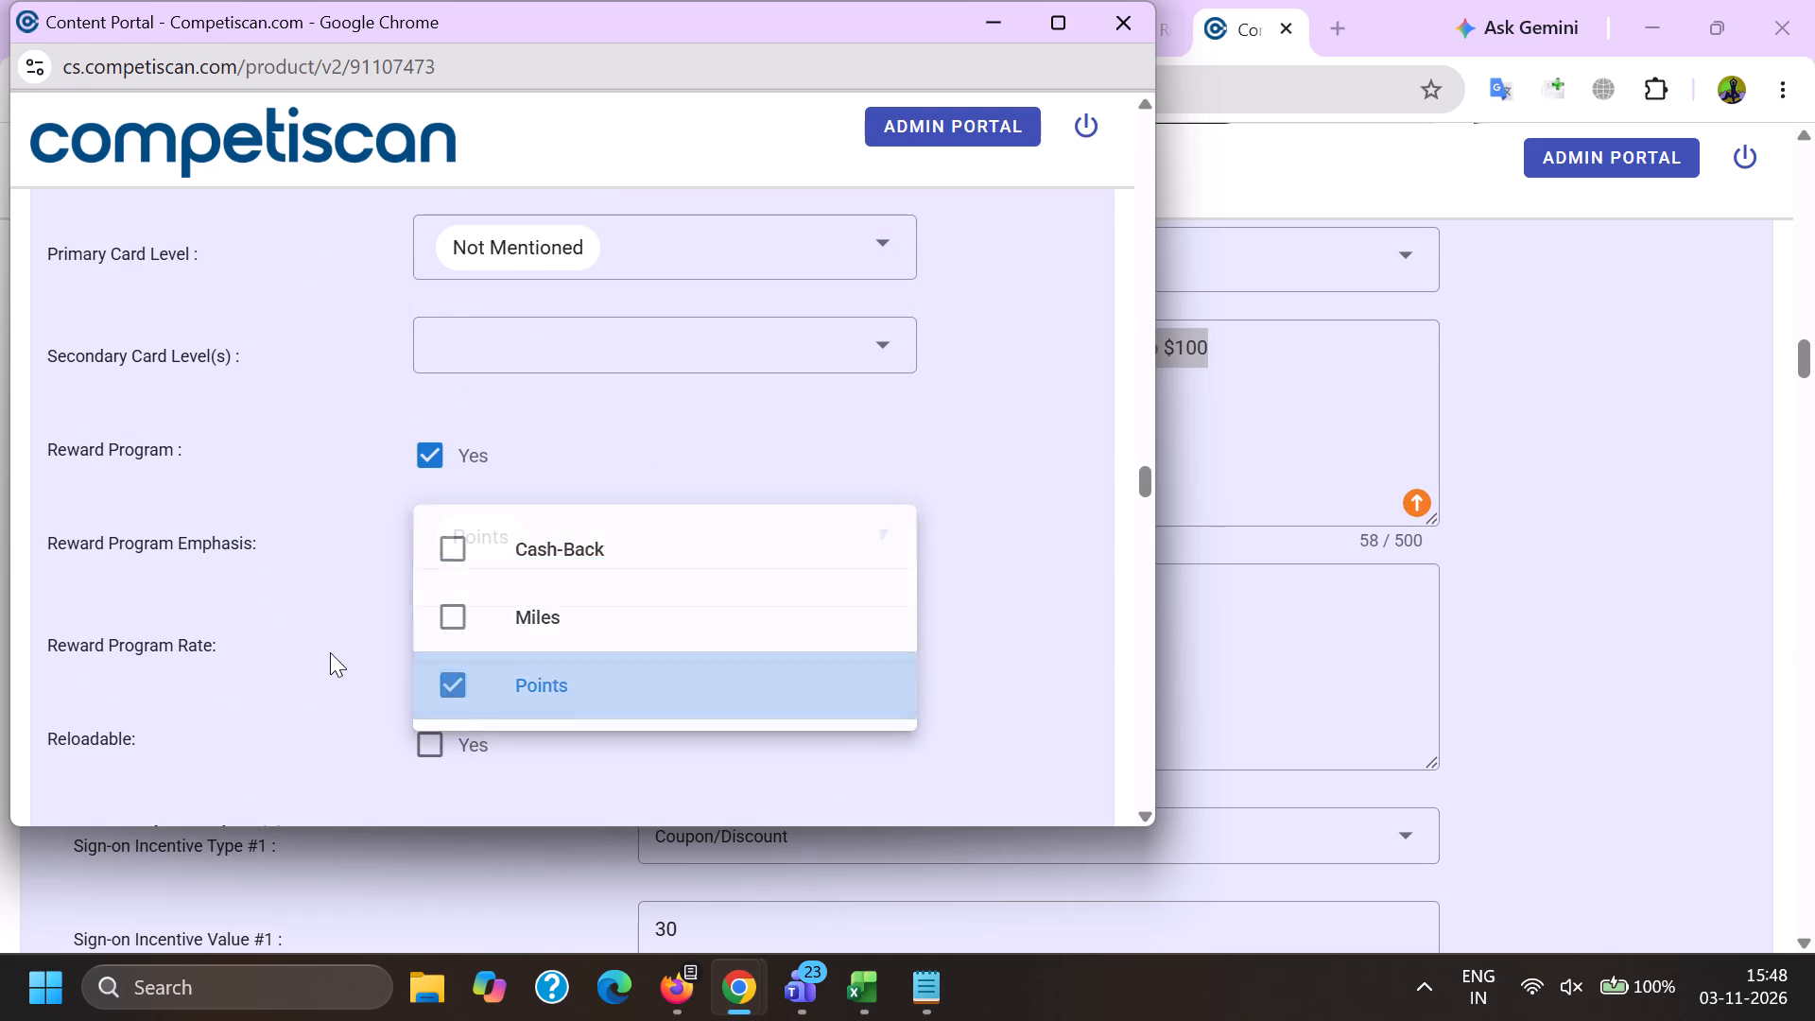
Mark Credit Card Mentioned in the retail credit section and submit the product form.
{"action": "key", "text": "End"}
{"action": "left_click", "coordinate": [432, 378]}
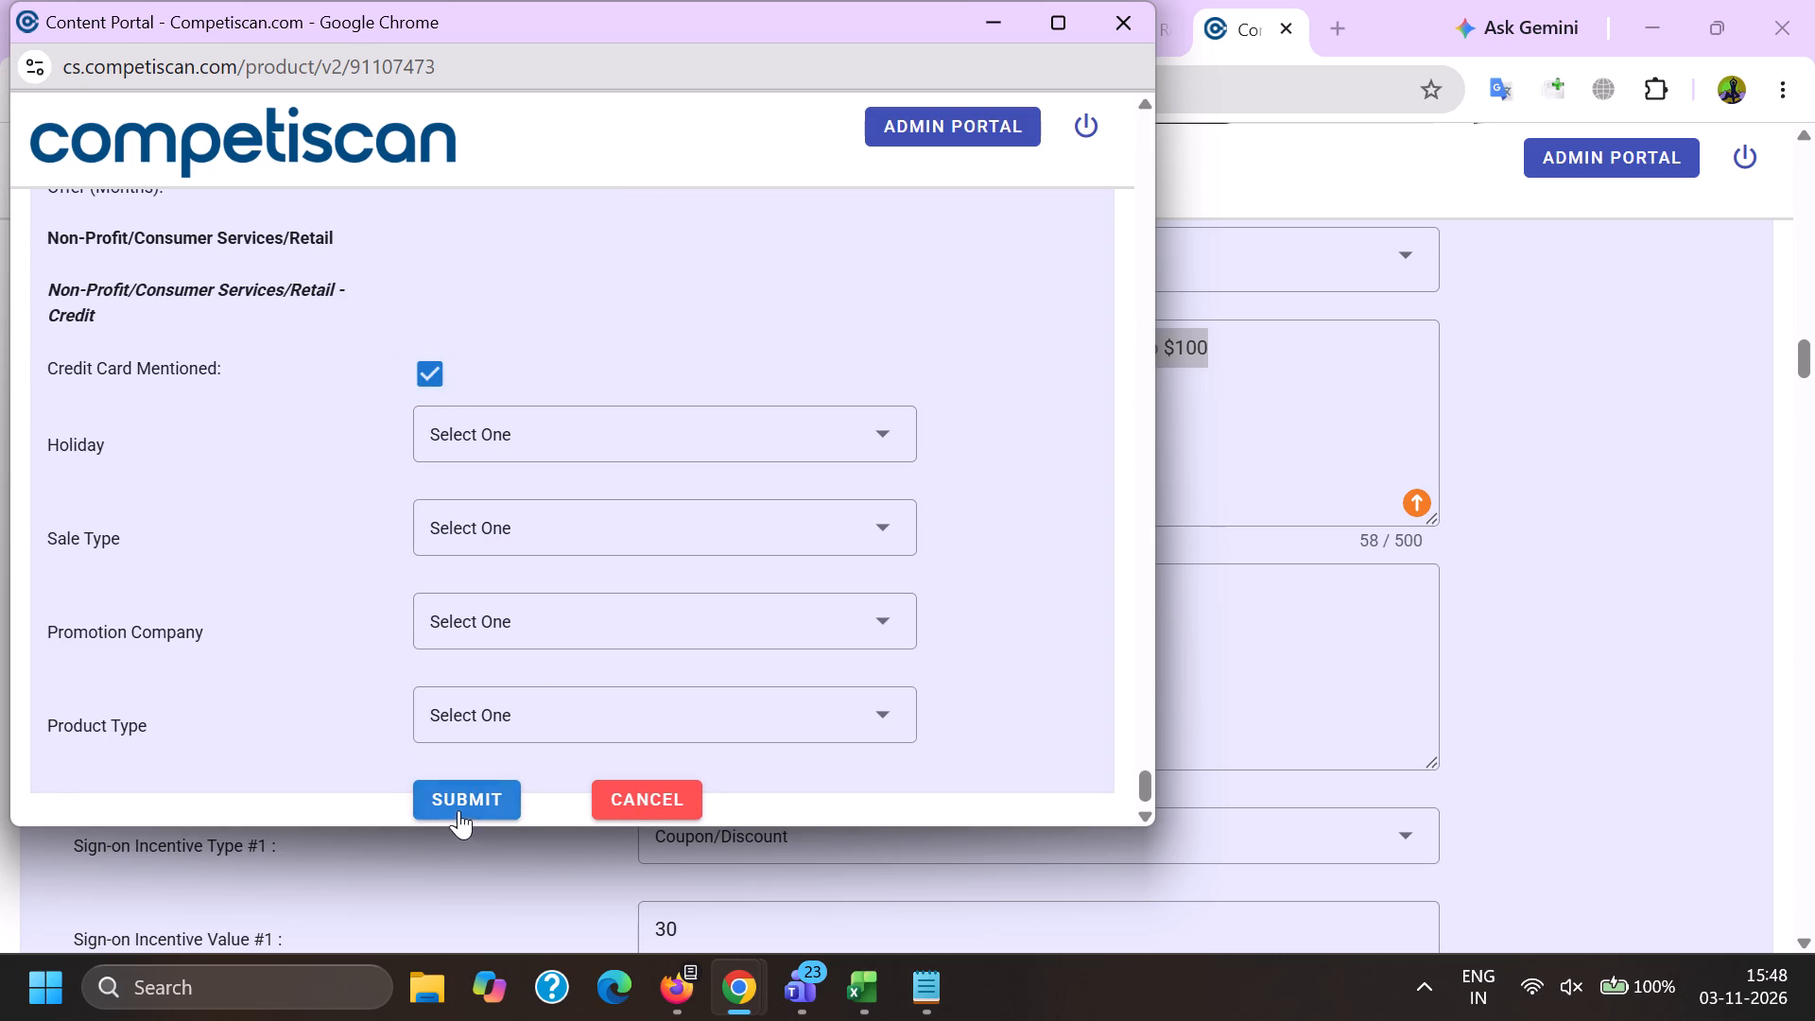
{"action": "left_click", "coordinate": [458, 806]}
Return to the panelist email list and rerun the subject search for "$7.99+ sheets, $19.99 comforters & more BIG deals".
{"action": "left_click", "coordinate": [717, 994]}
{"action": "left_click", "coordinate": [731, 1000]}
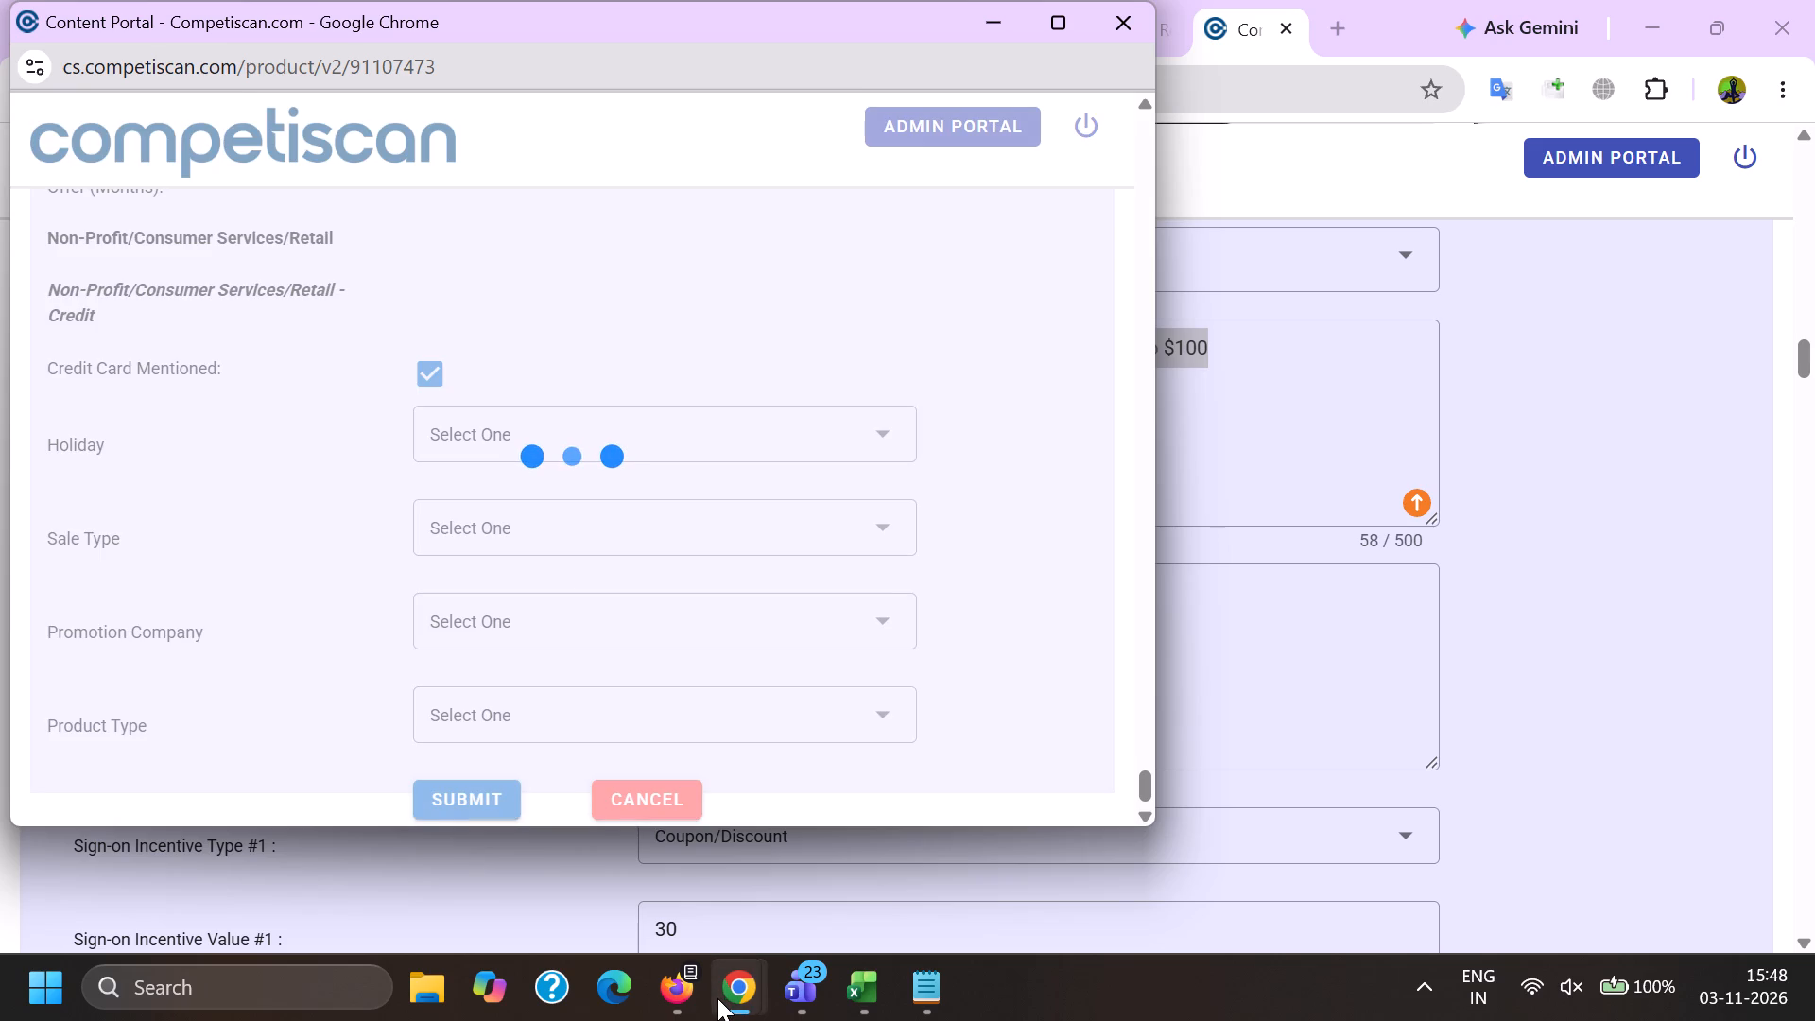
{"action": "left_click", "coordinate": [318, 827]}
{"action": "left_click", "coordinate": [235, 0]}
{"action": "scroll", "coordinate": [459, 637], "scroll_direction": "down", "scroll_amount": 12}
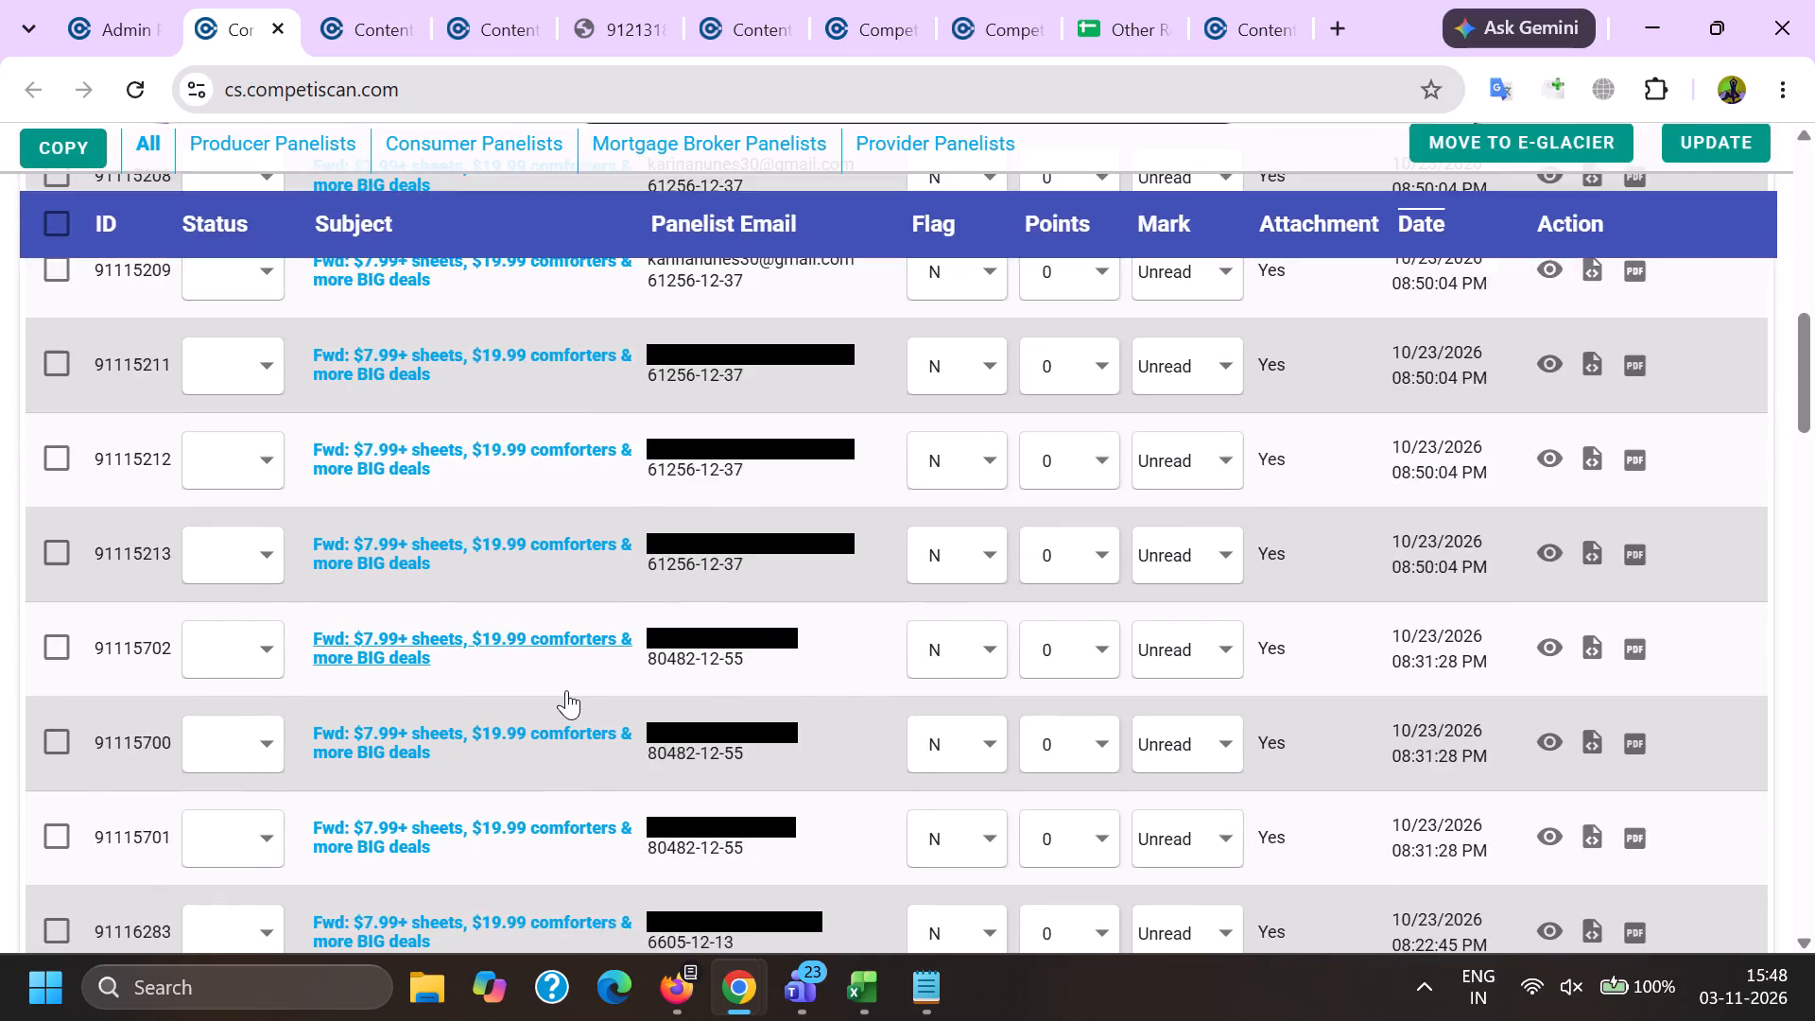
{"action": "scroll", "coordinate": [566, 690], "scroll_direction": "down", "scroll_amount": 18}
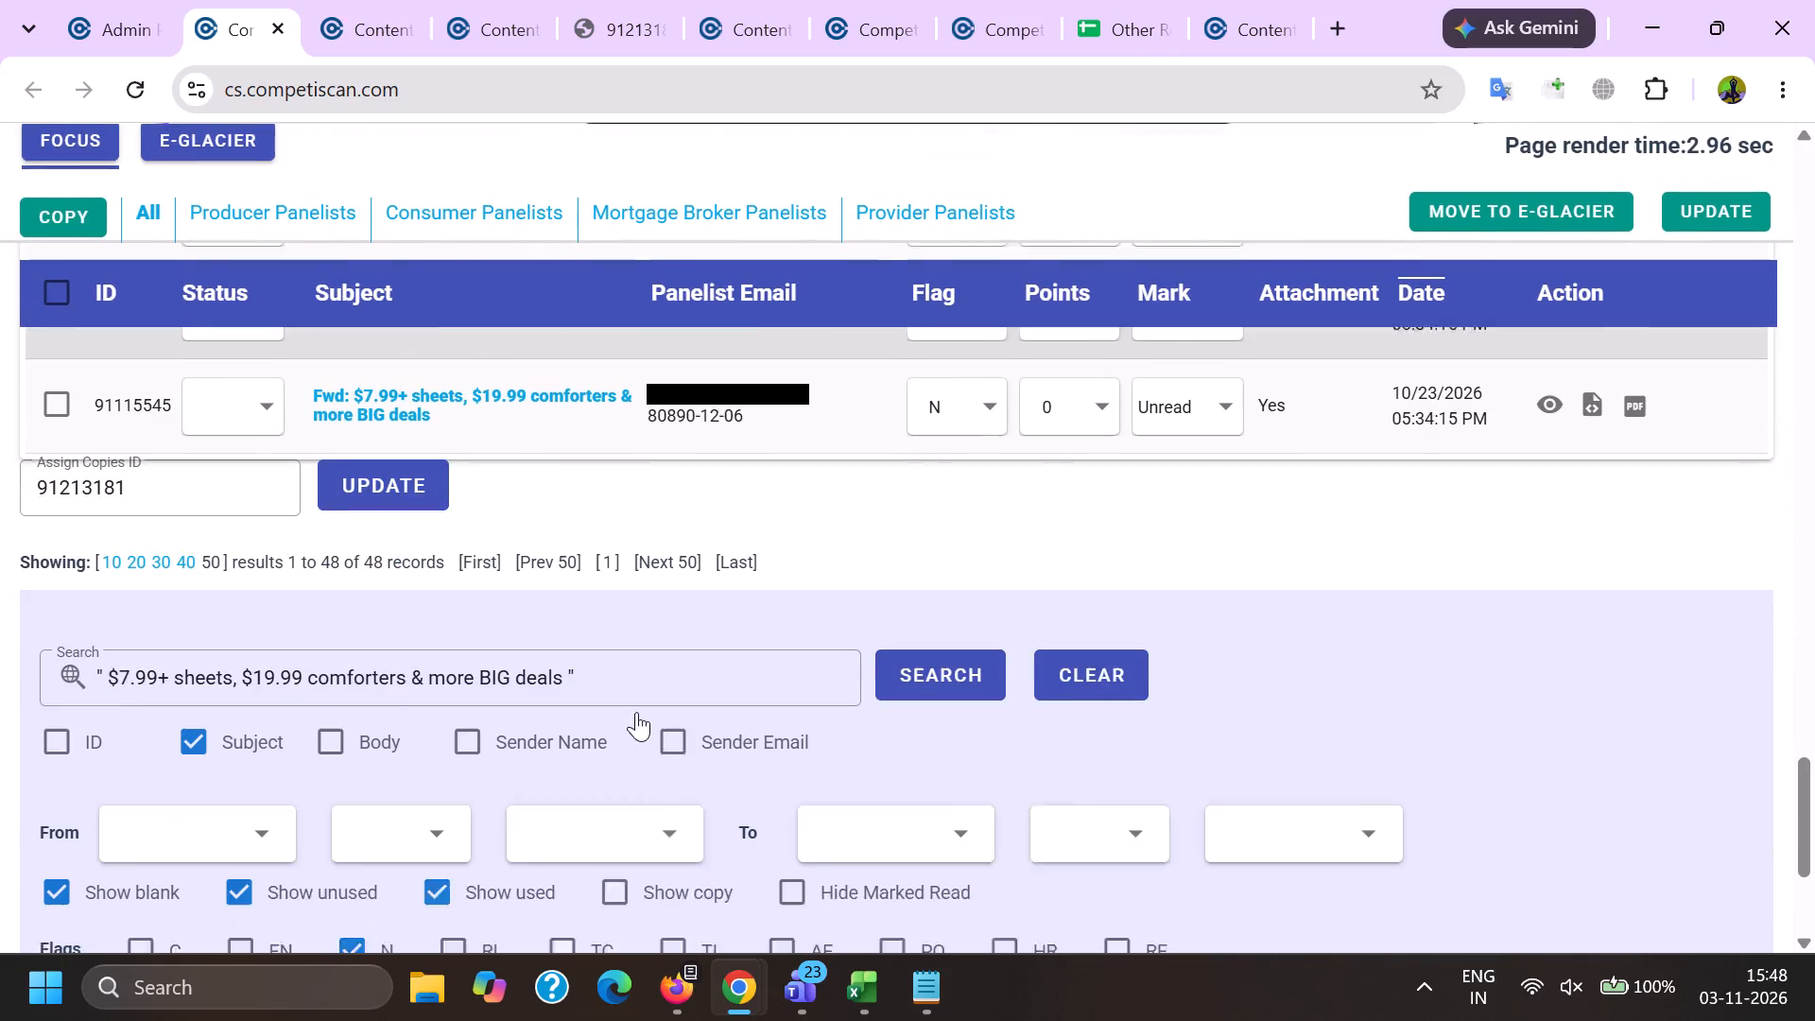
{"action": "left_click", "coordinate": [907, 643]}
Close the leftover browser tabs for the finished emails 91107473 and 91213181.
{"action": "left_click", "coordinate": [369, 0]}
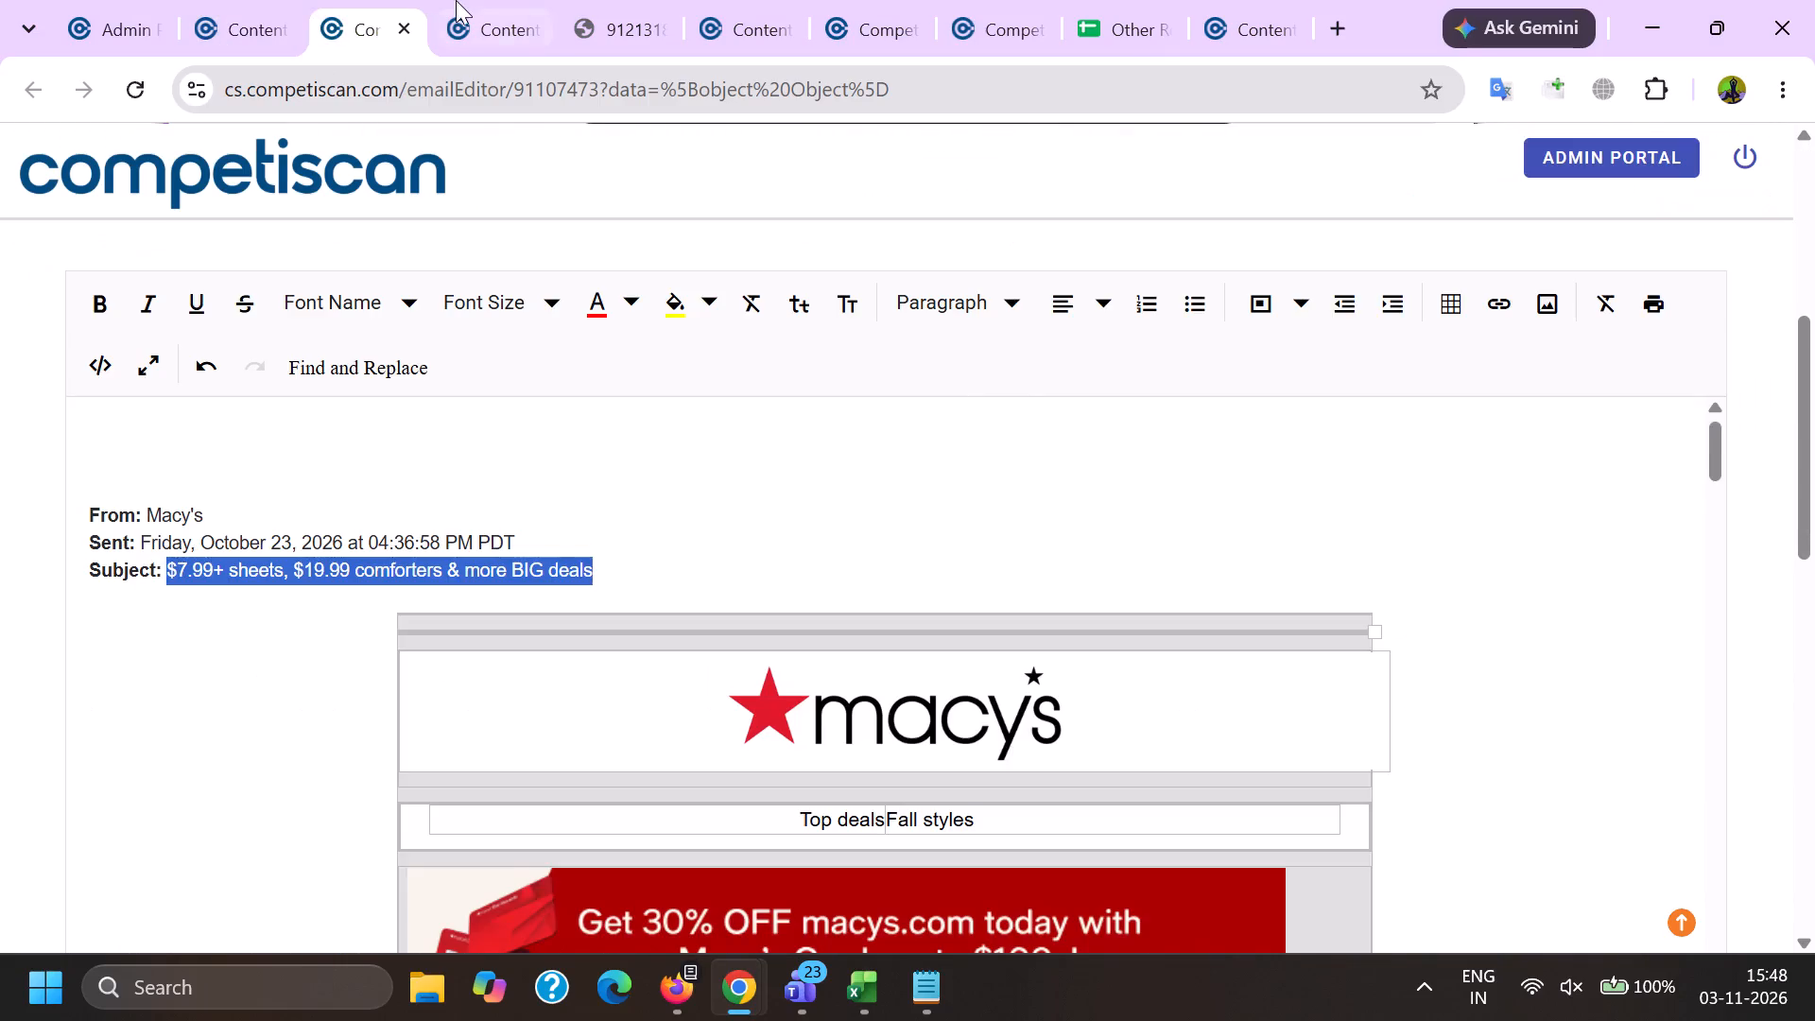
{"action": "left_click", "coordinate": [456, 0]}
{"action": "left_click", "coordinate": [406, 0]}
{"action": "left_click", "coordinate": [406, 13]}
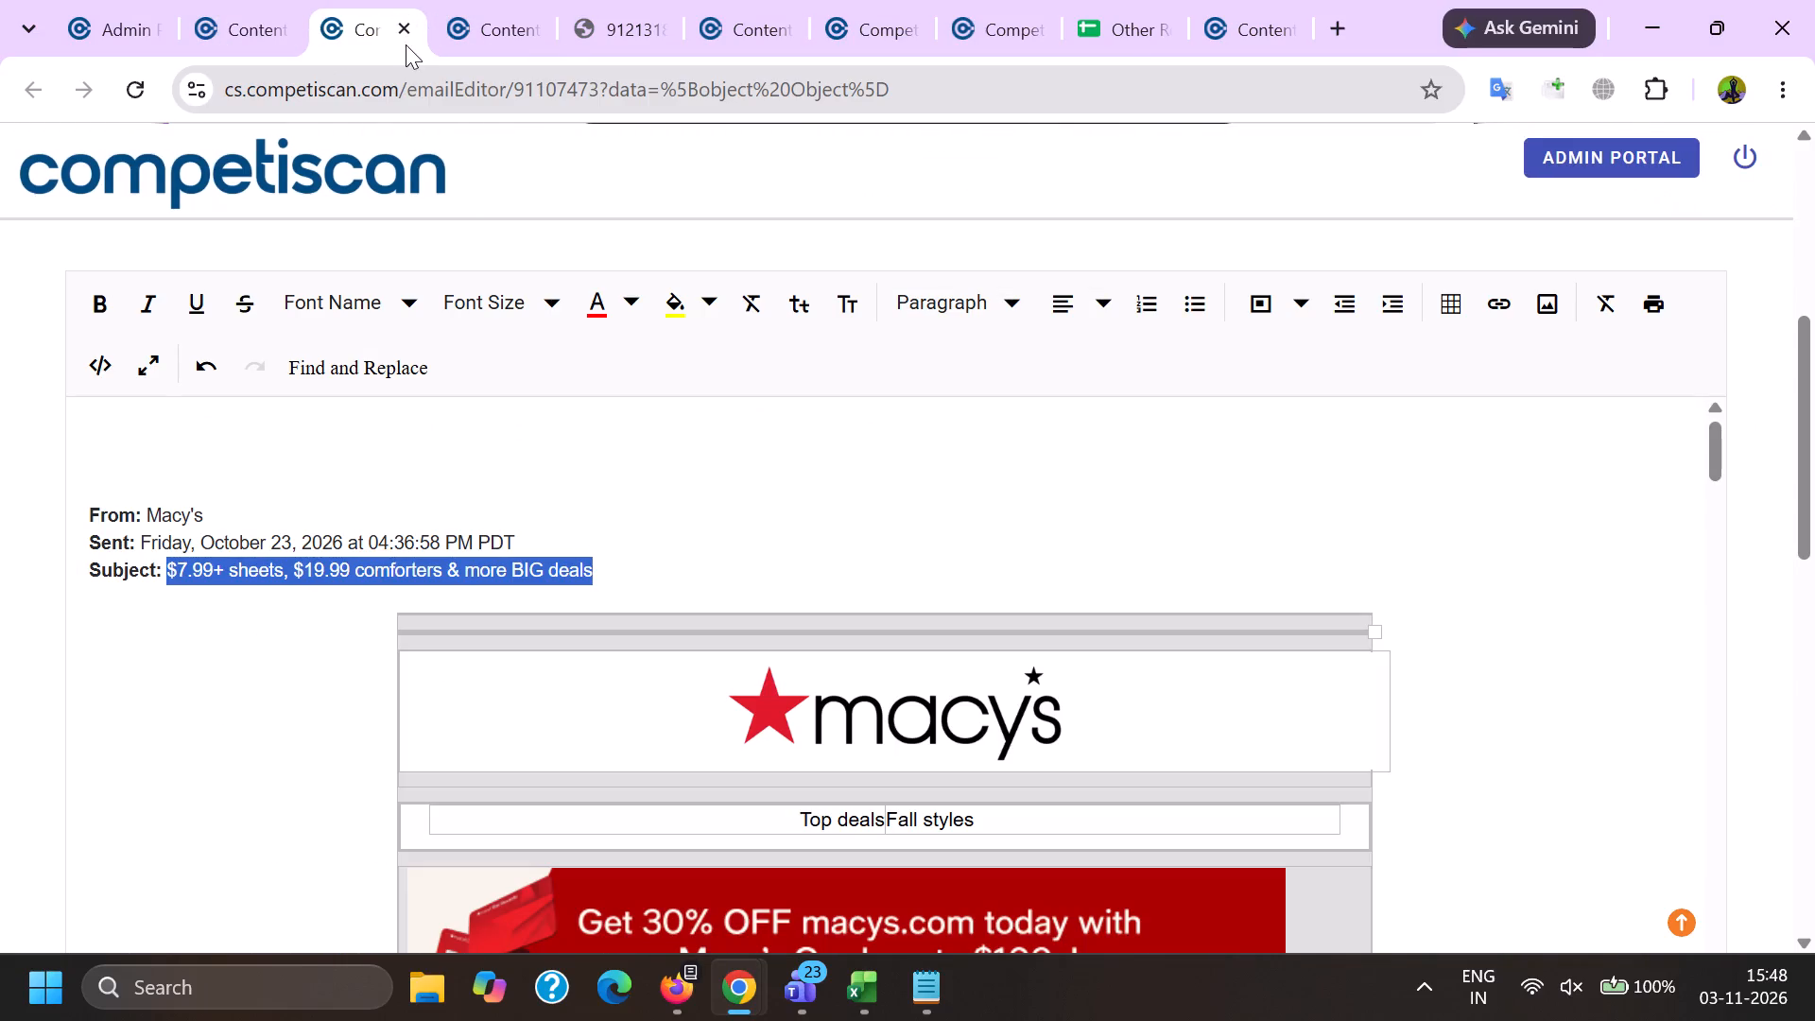
{"action": "left_click", "coordinate": [405, 36]}
{"action": "left_click", "coordinate": [404, 35]}
{"action": "left_click", "coordinate": [405, 33]}
{"action": "left_click", "coordinate": [406, 32]}
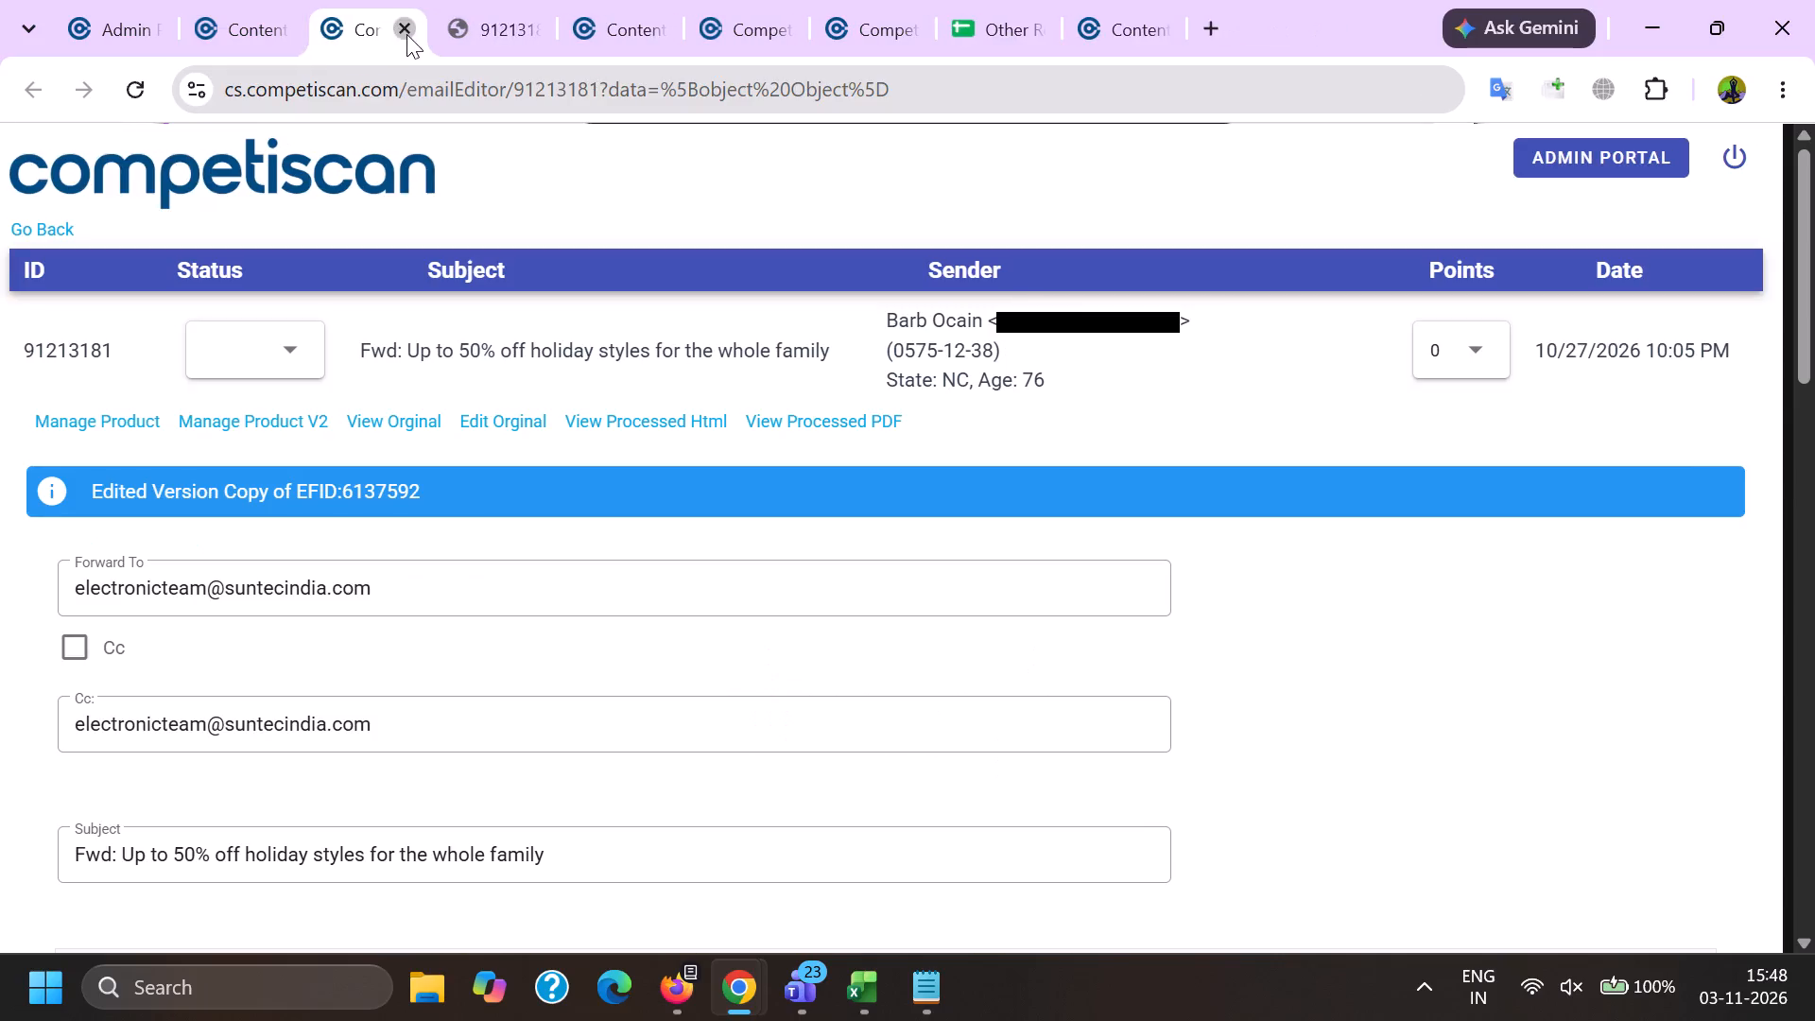
{"action": "left_click", "coordinate": [406, 32]}
Load the bookmarked Competiscan Admin Portal in a new incognito window and minimise that window.
{"action": "left_click", "coordinate": [1787, 85]}
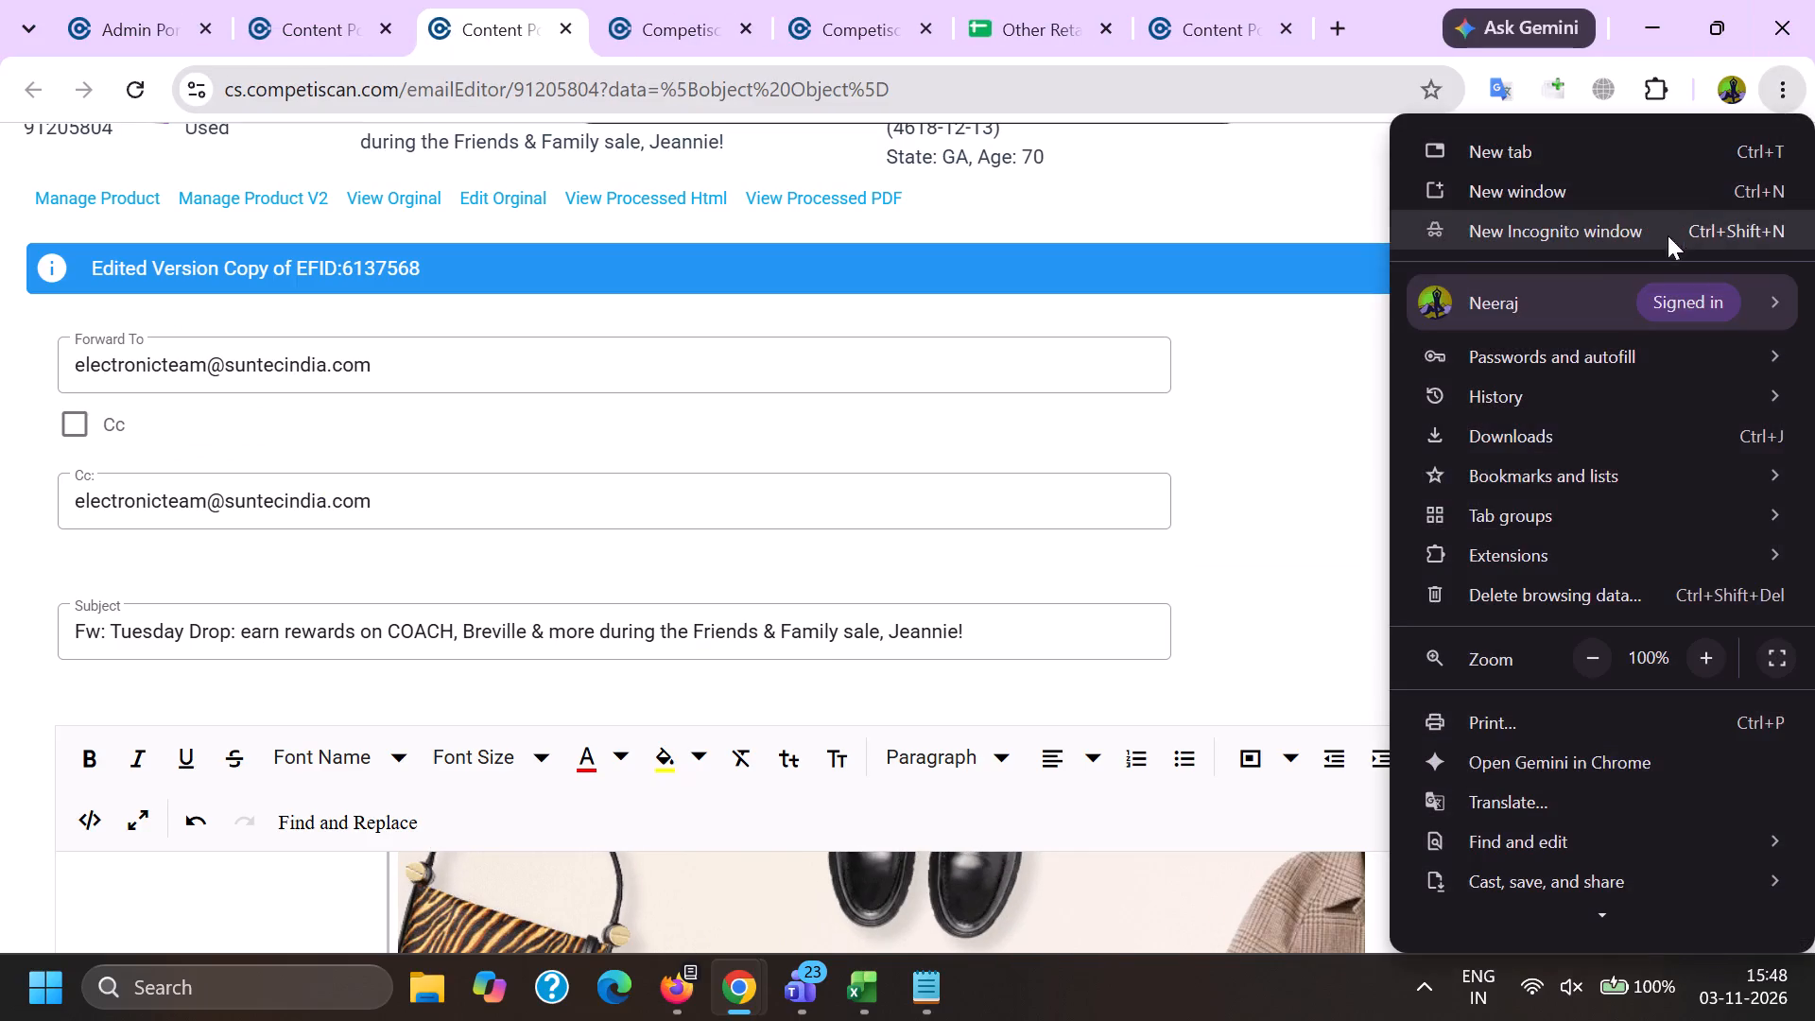
{"action": "left_click", "coordinate": [1531, 249]}
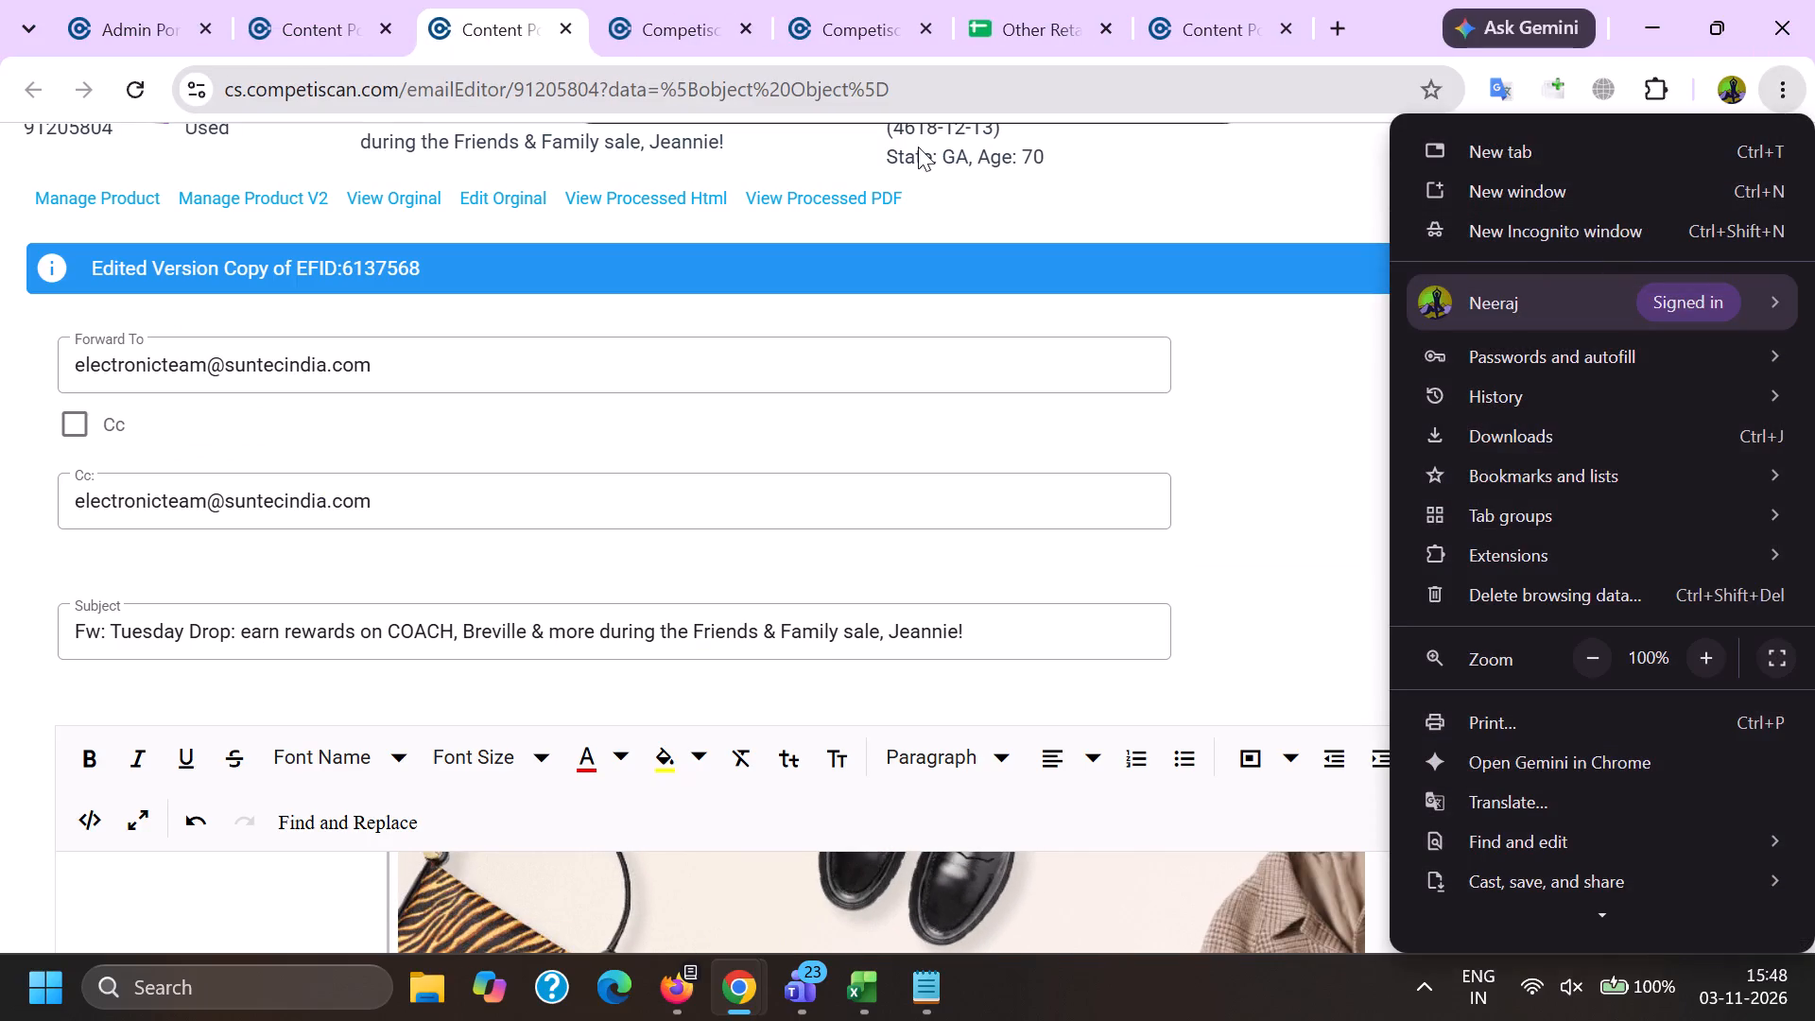
{"action": "left_click", "coordinate": [1518, 242]}
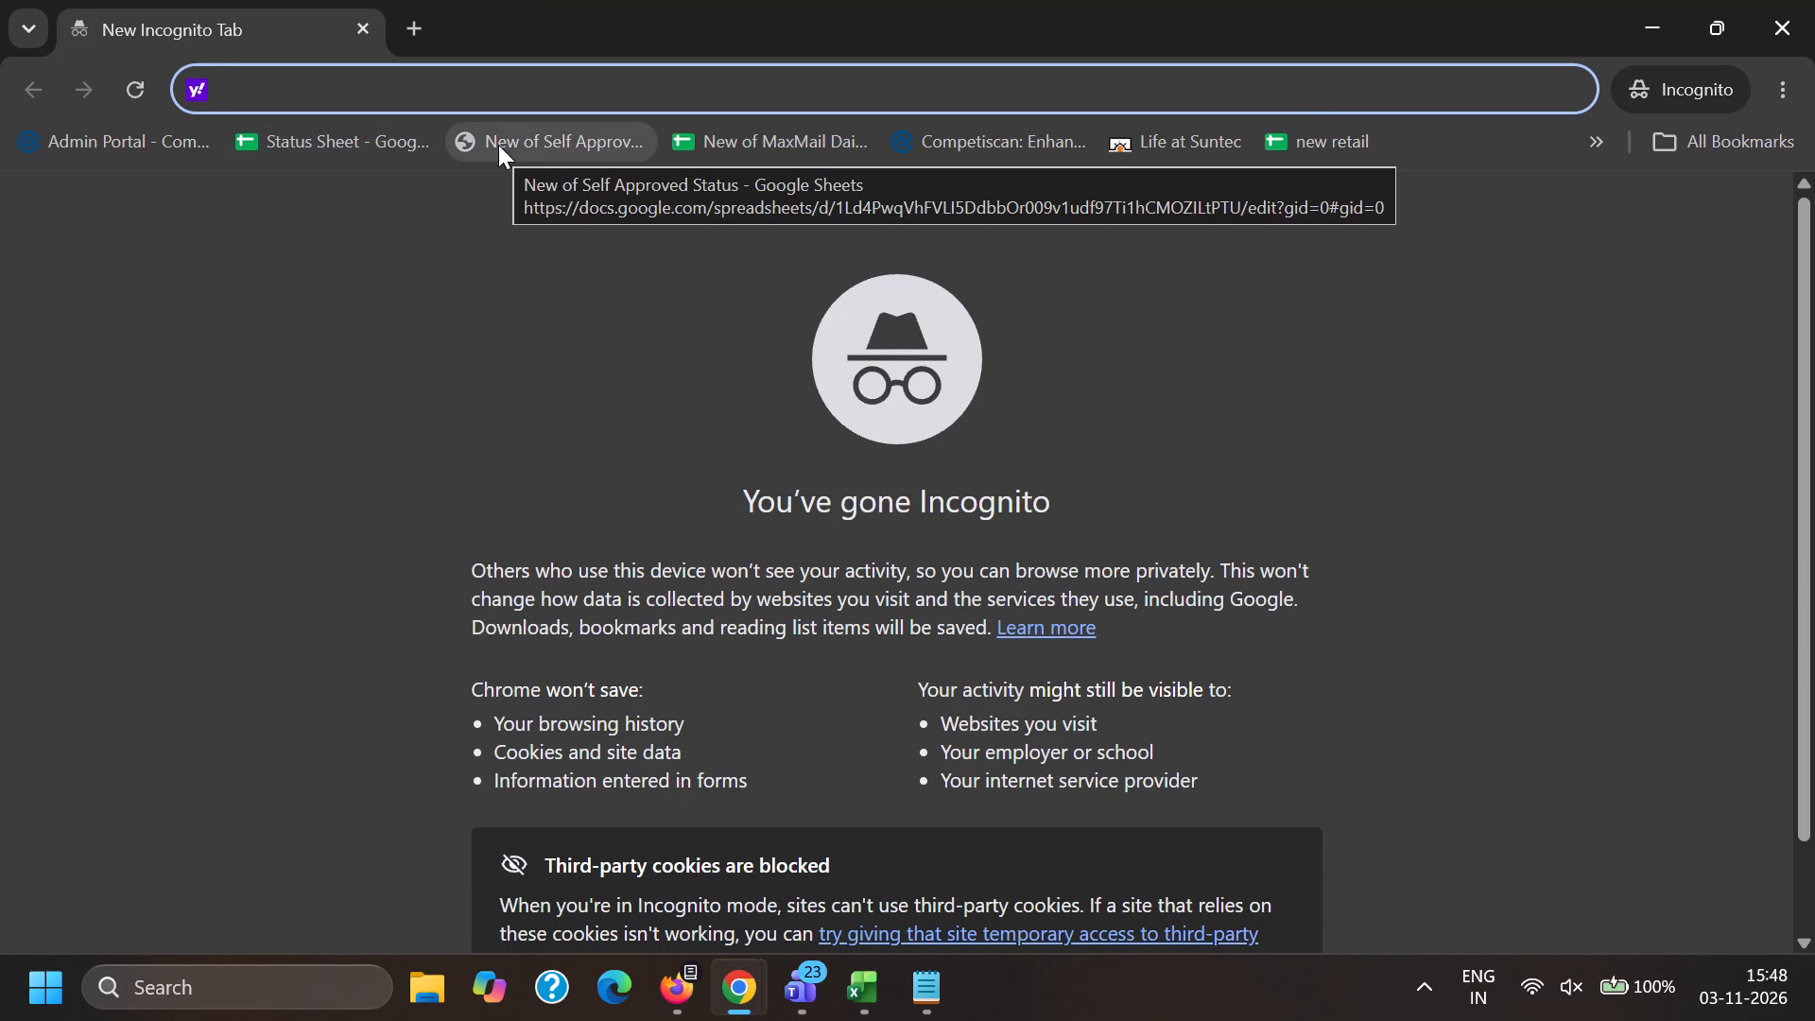
{"action": "left_click", "coordinate": [147, 150]}
{"action": "left_click", "coordinate": [1652, 50]}
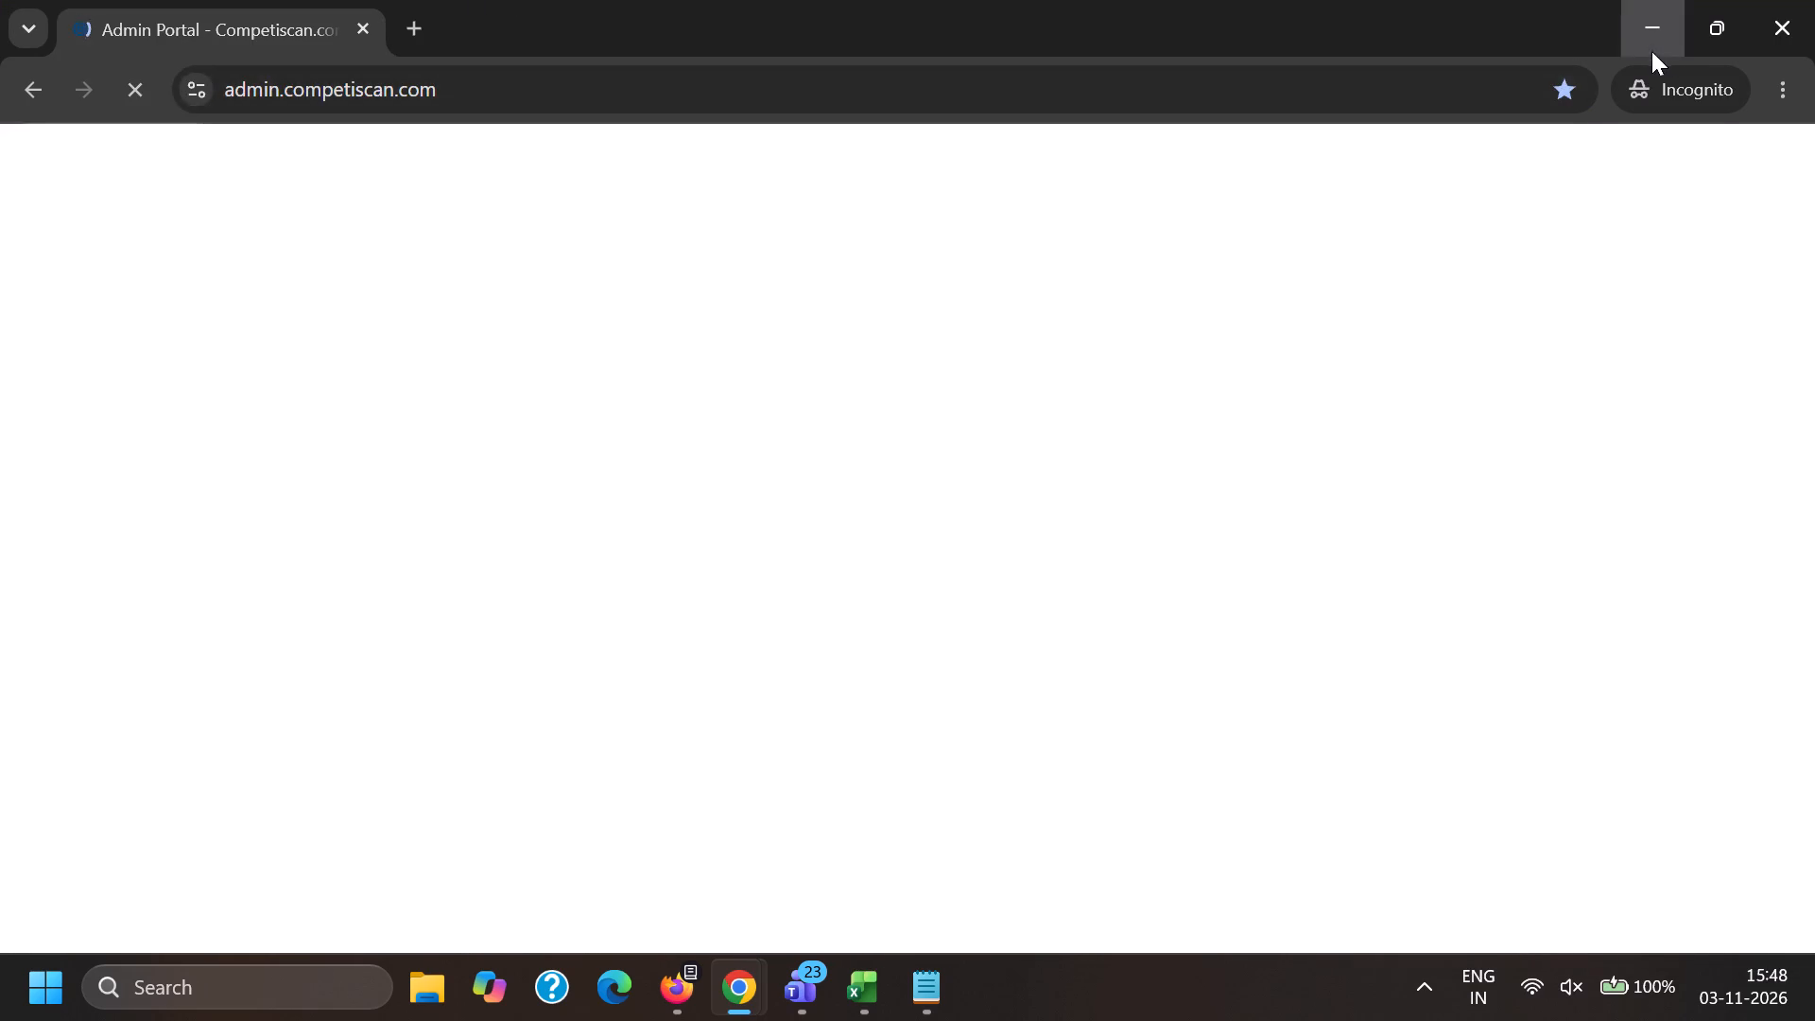
Mark all listed "$7.99+ sheets, $19.99 comforters & more BIG deals" emails except 91107473 as copies assigned to ID 91107473.
{"action": "left_click", "coordinate": [357, 0]}
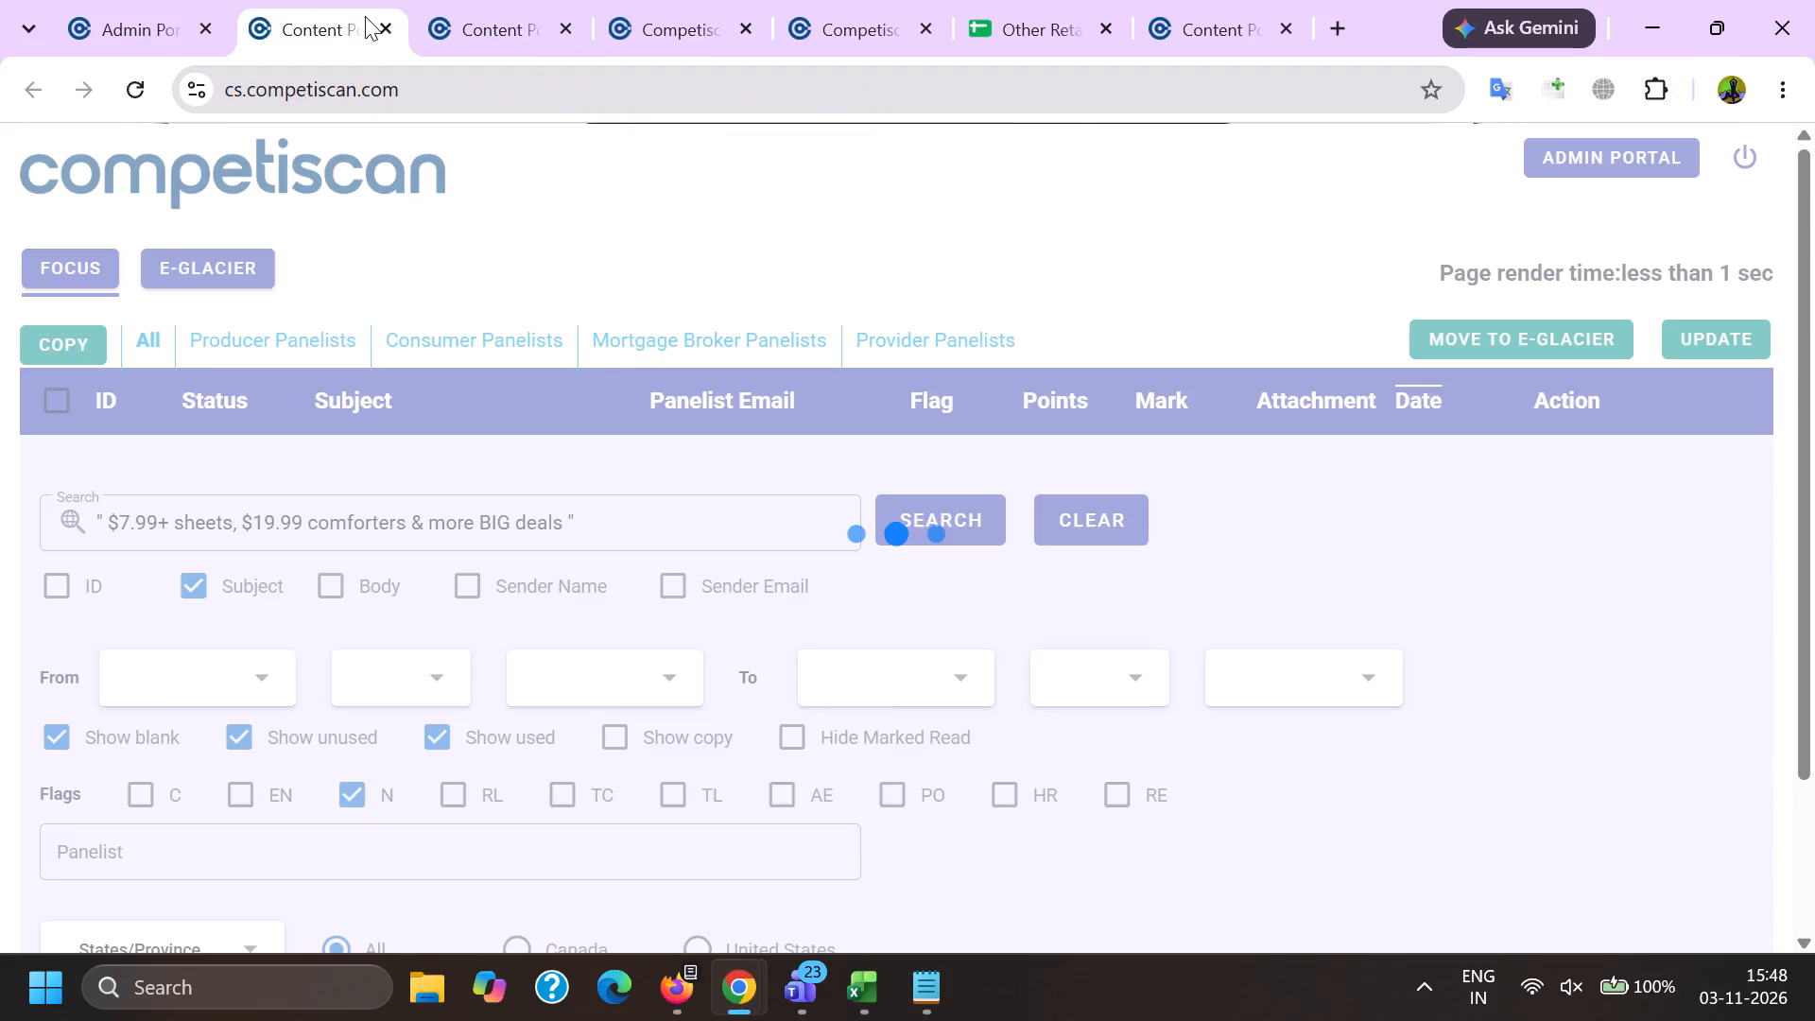
{"action": "scroll", "coordinate": [590, 358], "scroll_direction": "down", "scroll_amount": 2}
{"action": "scroll", "coordinate": [181, 438], "scroll_direction": "up", "scroll_amount": 5}
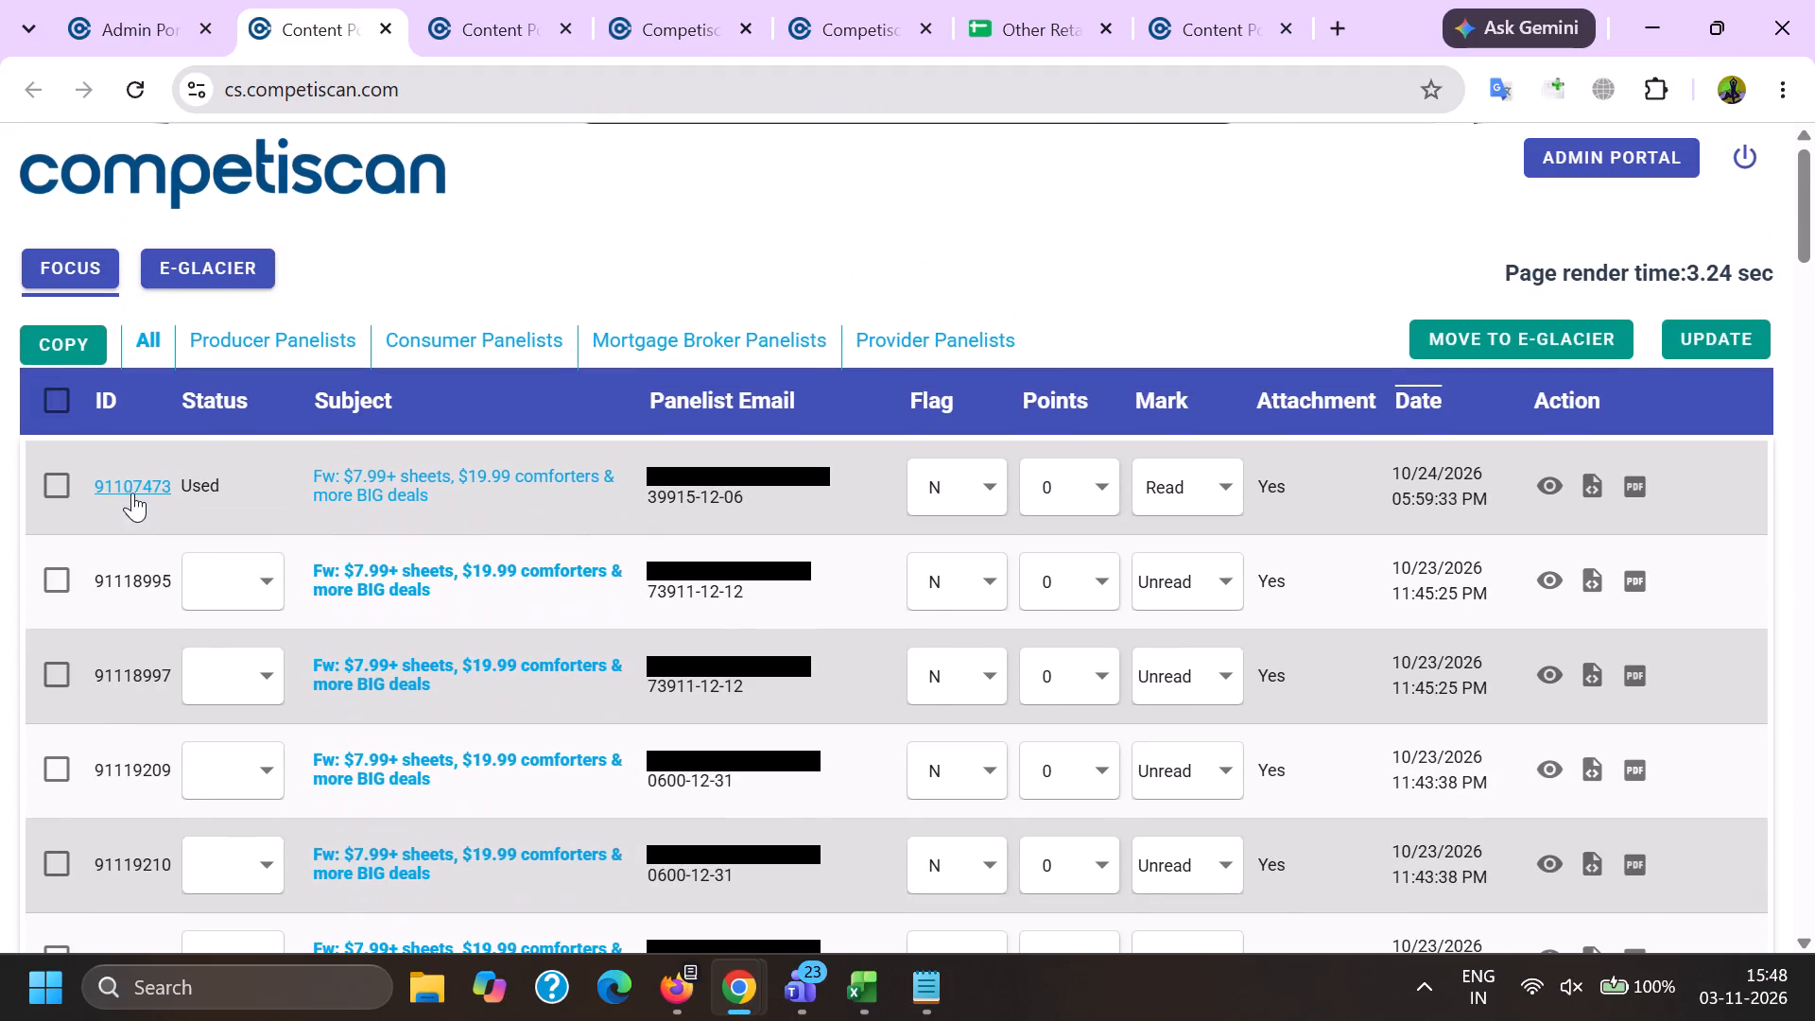
{"action": "triple_click", "coordinate": [130, 487]}
{"action": "left_click", "coordinate": [129, 484]}
{"action": "left_click", "coordinate": [38, 405]}
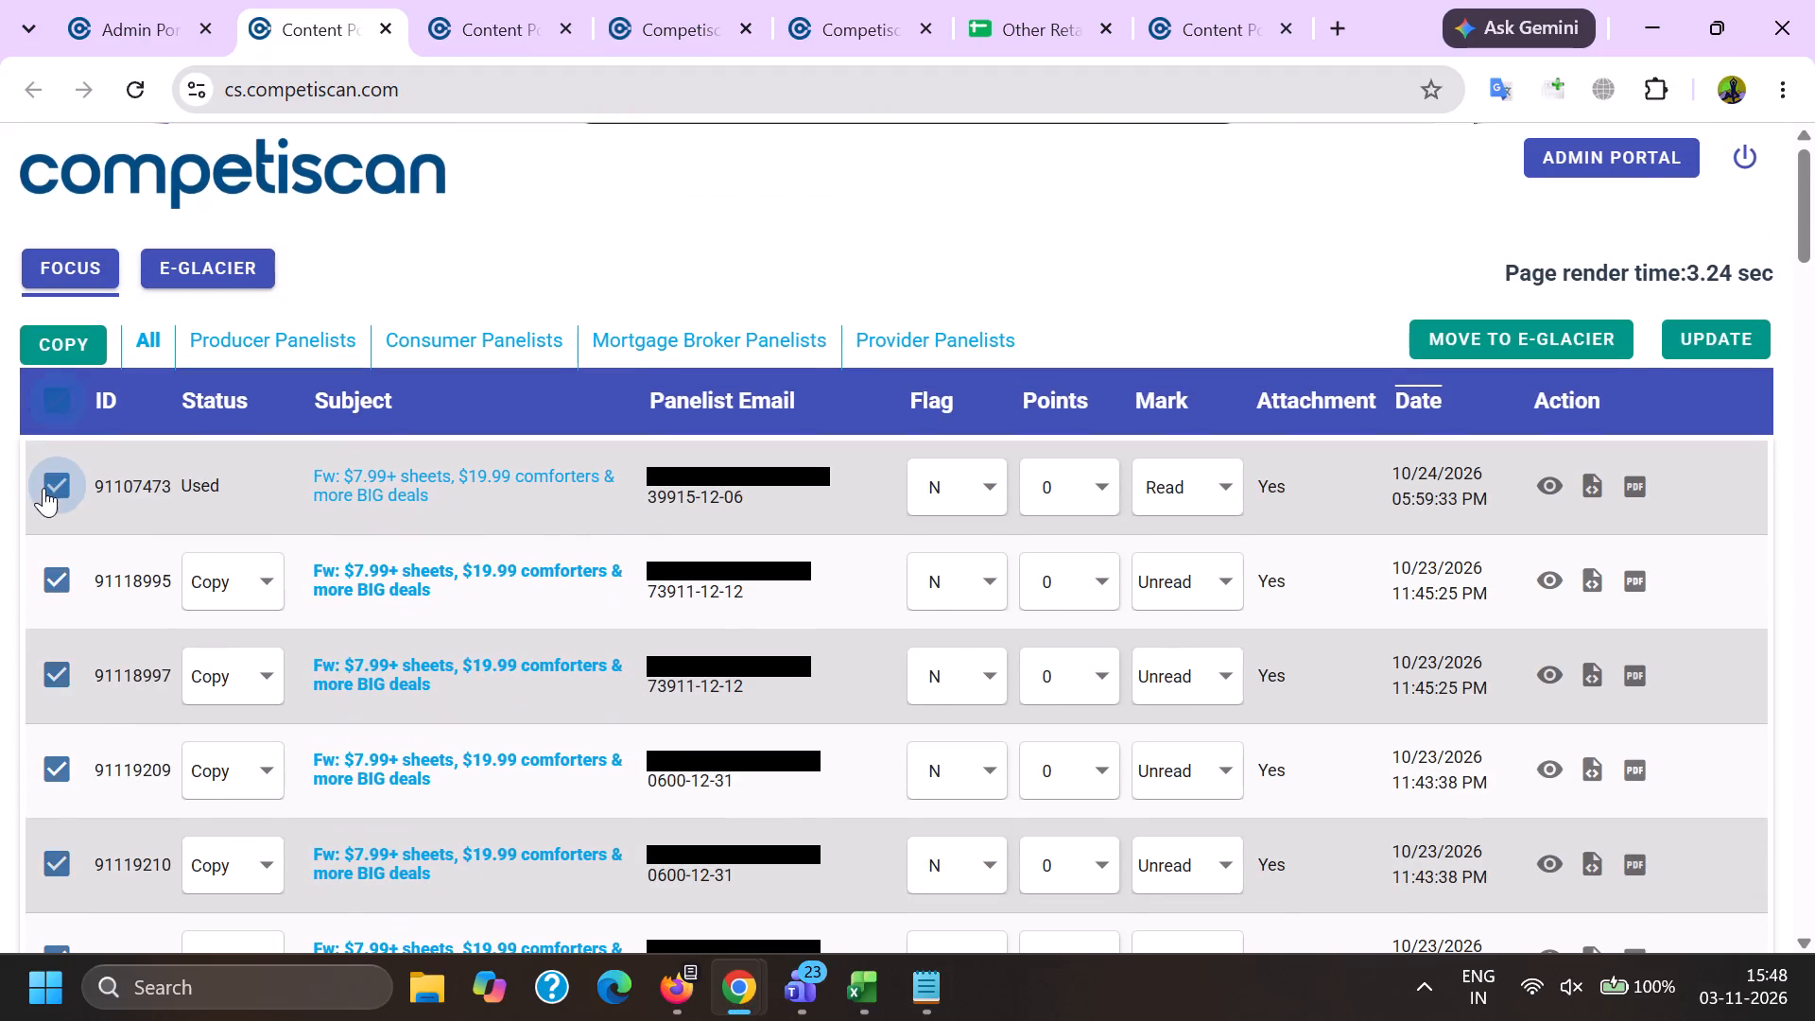
{"action": "left_click", "coordinate": [43, 486]}
{"action": "scroll", "coordinate": [40, 491], "scroll_direction": "down", "scroll_amount": 15}
{"action": "scroll", "coordinate": [252, 576], "scroll_direction": "down", "scroll_amount": 5}
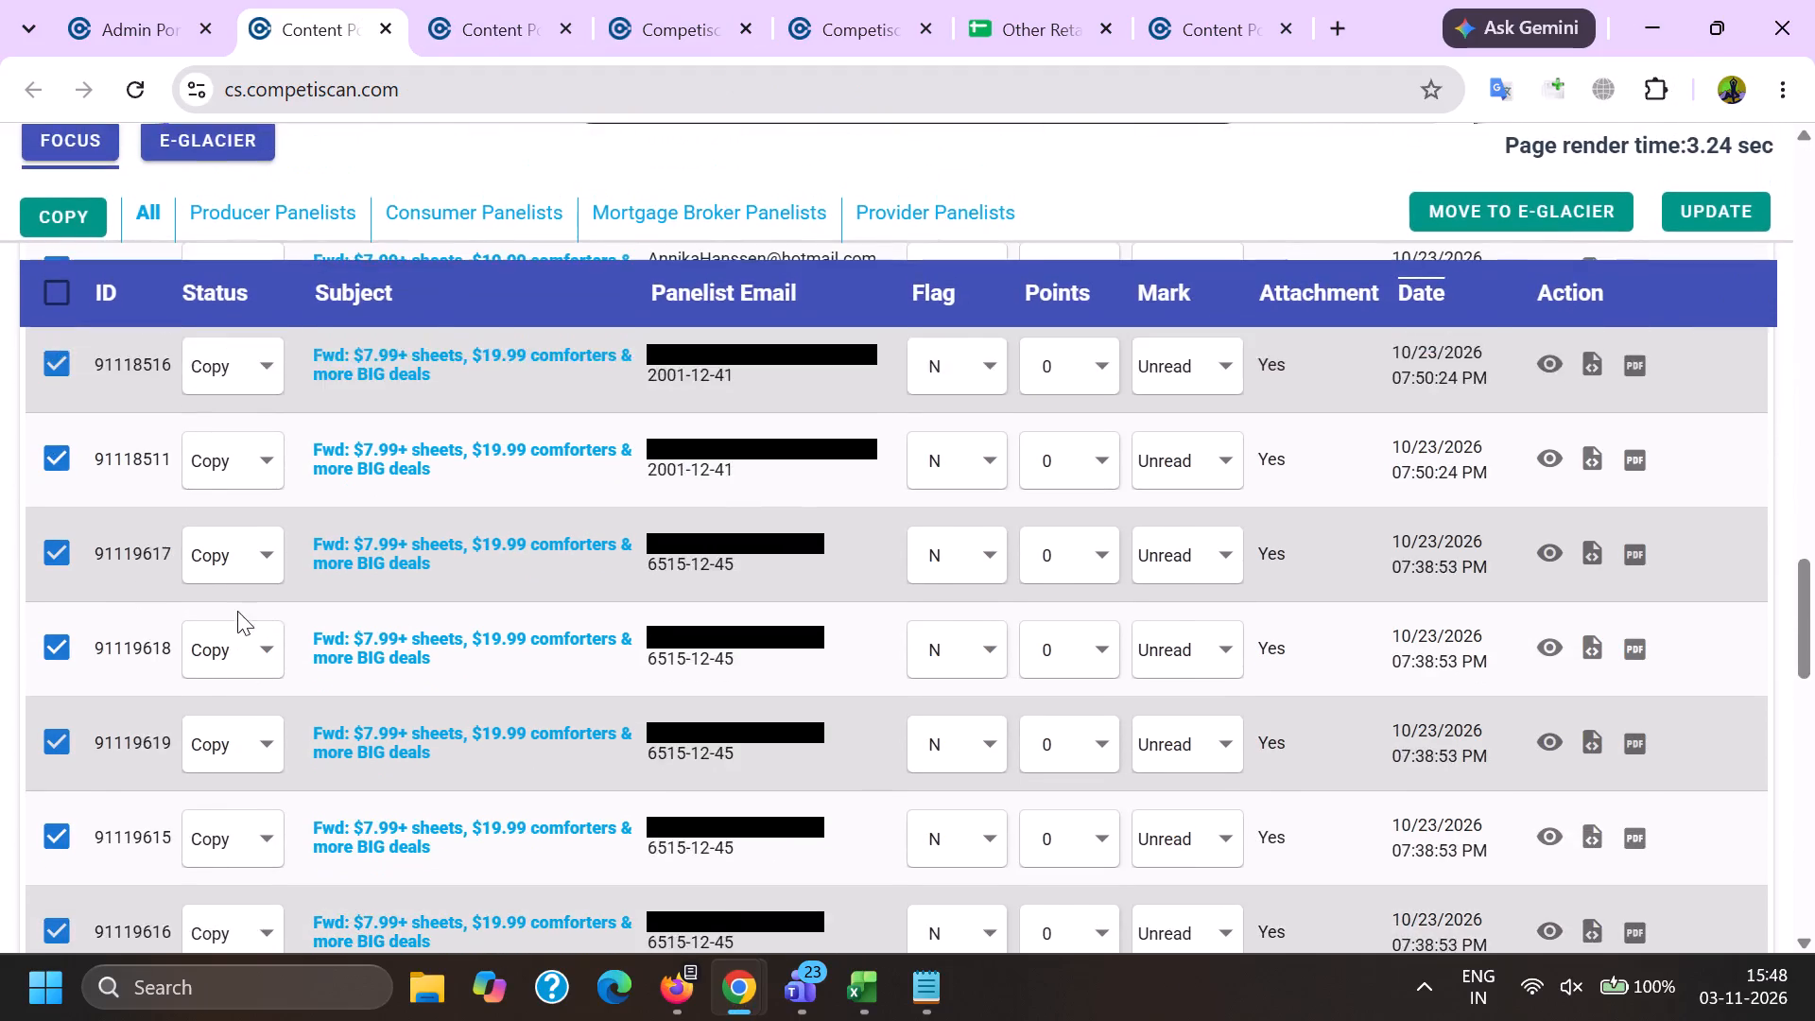
{"action": "scroll", "coordinate": [233, 612], "scroll_direction": "down", "scroll_amount": 11}
{"action": "scroll", "coordinate": [199, 622], "scroll_direction": "up", "scroll_amount": 2}
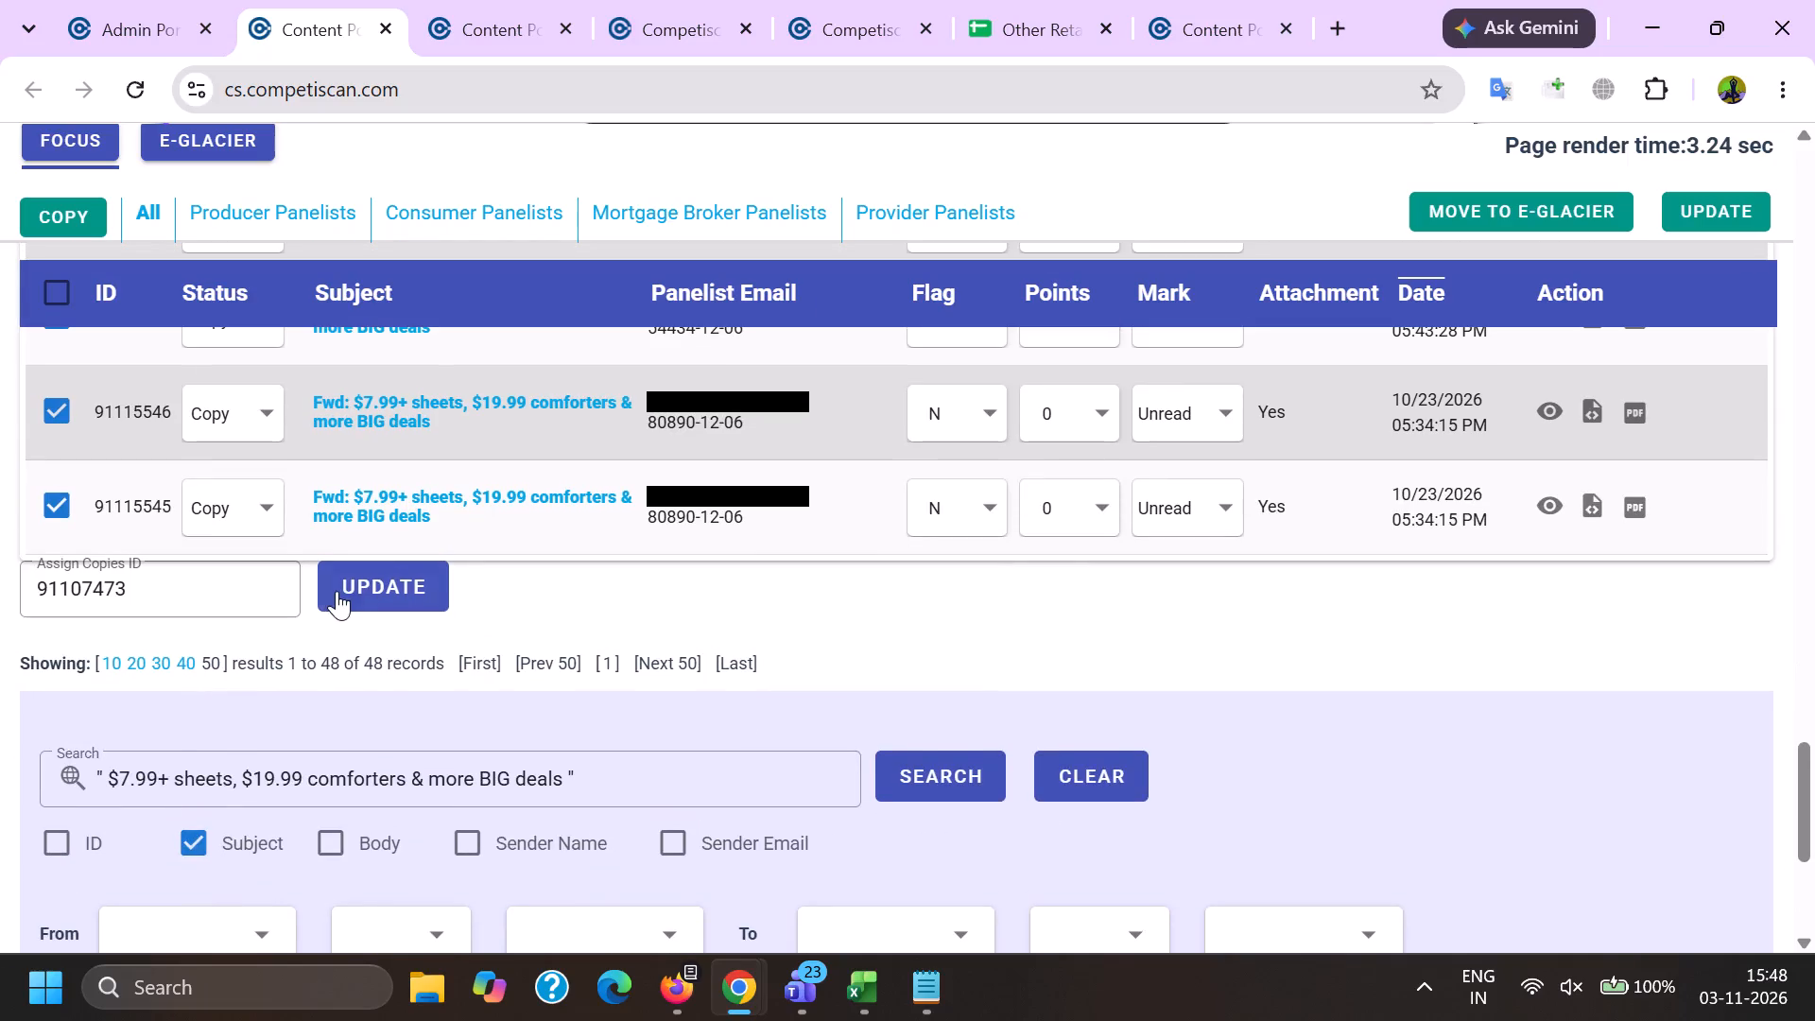
{"action": "left_click", "coordinate": [350, 585]}
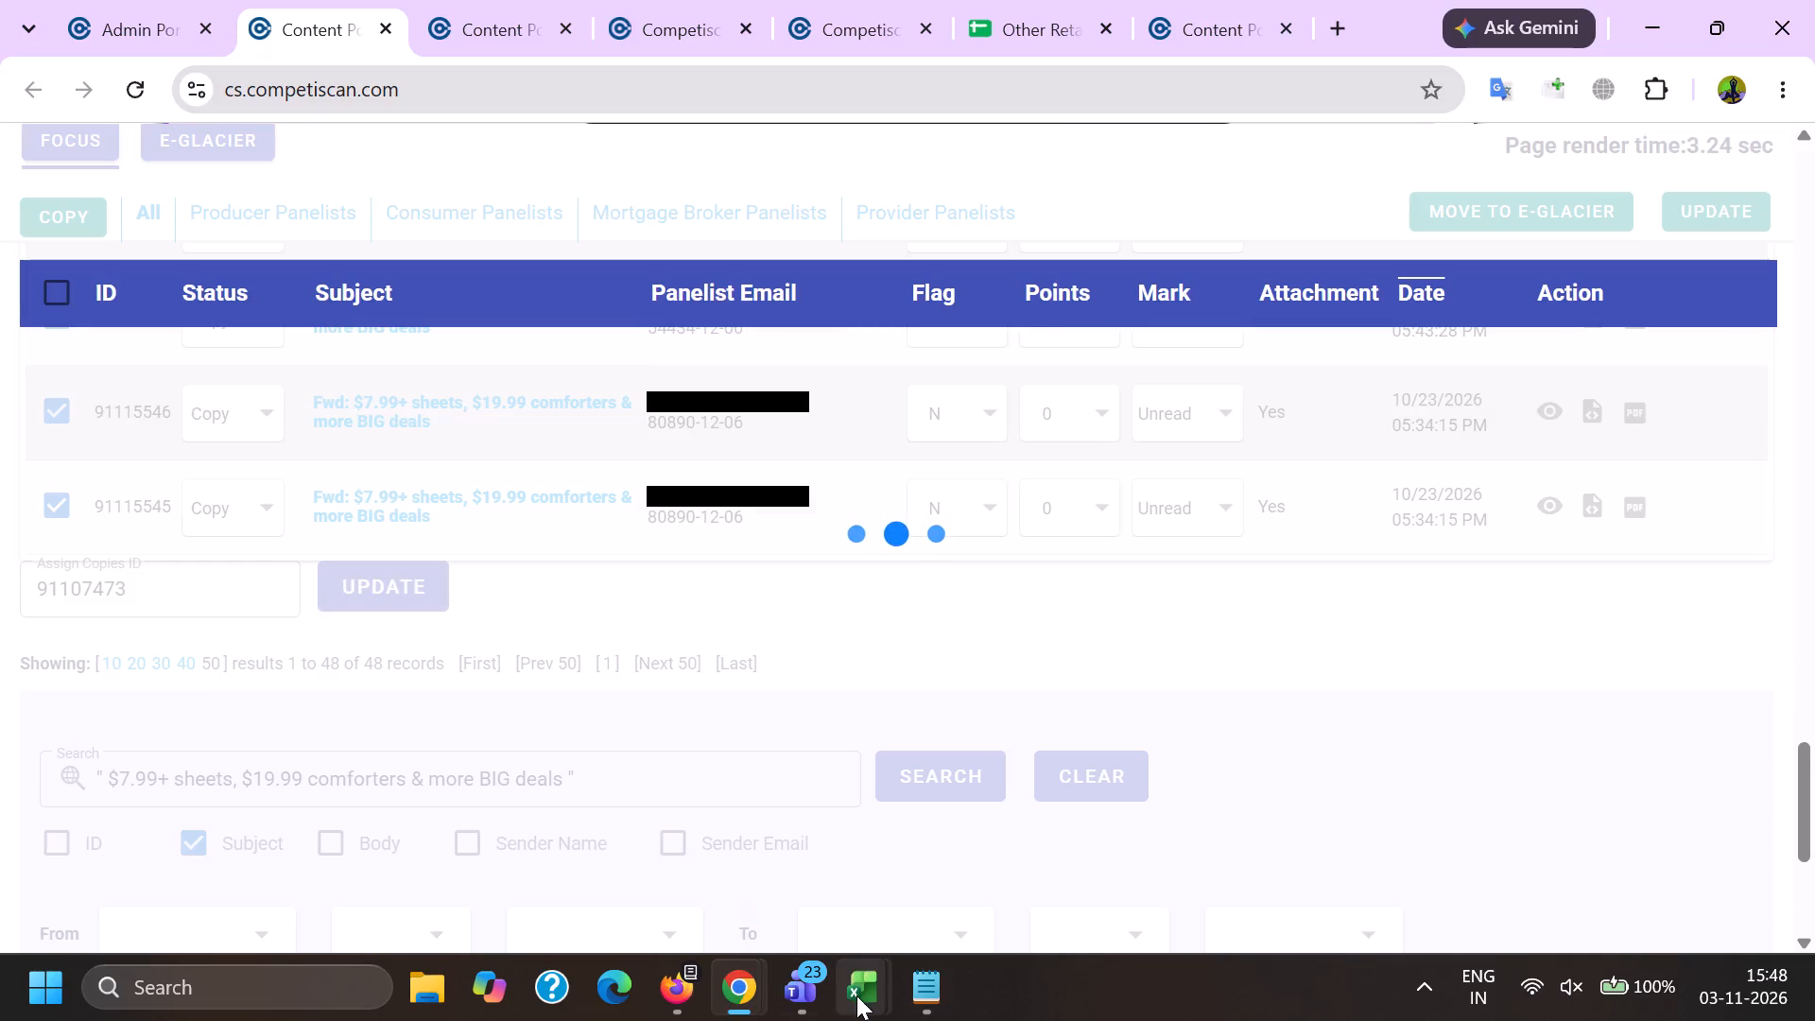
In the Excel log's may 26 sheet, set the column G count for Macy entry 91107473 to 47, and return to Chrome.
{"action": "left_click", "coordinate": [859, 1004]}
{"action": "left_click", "coordinate": [1132, 879]}
{"action": "left_click", "coordinate": [1360, 611]}
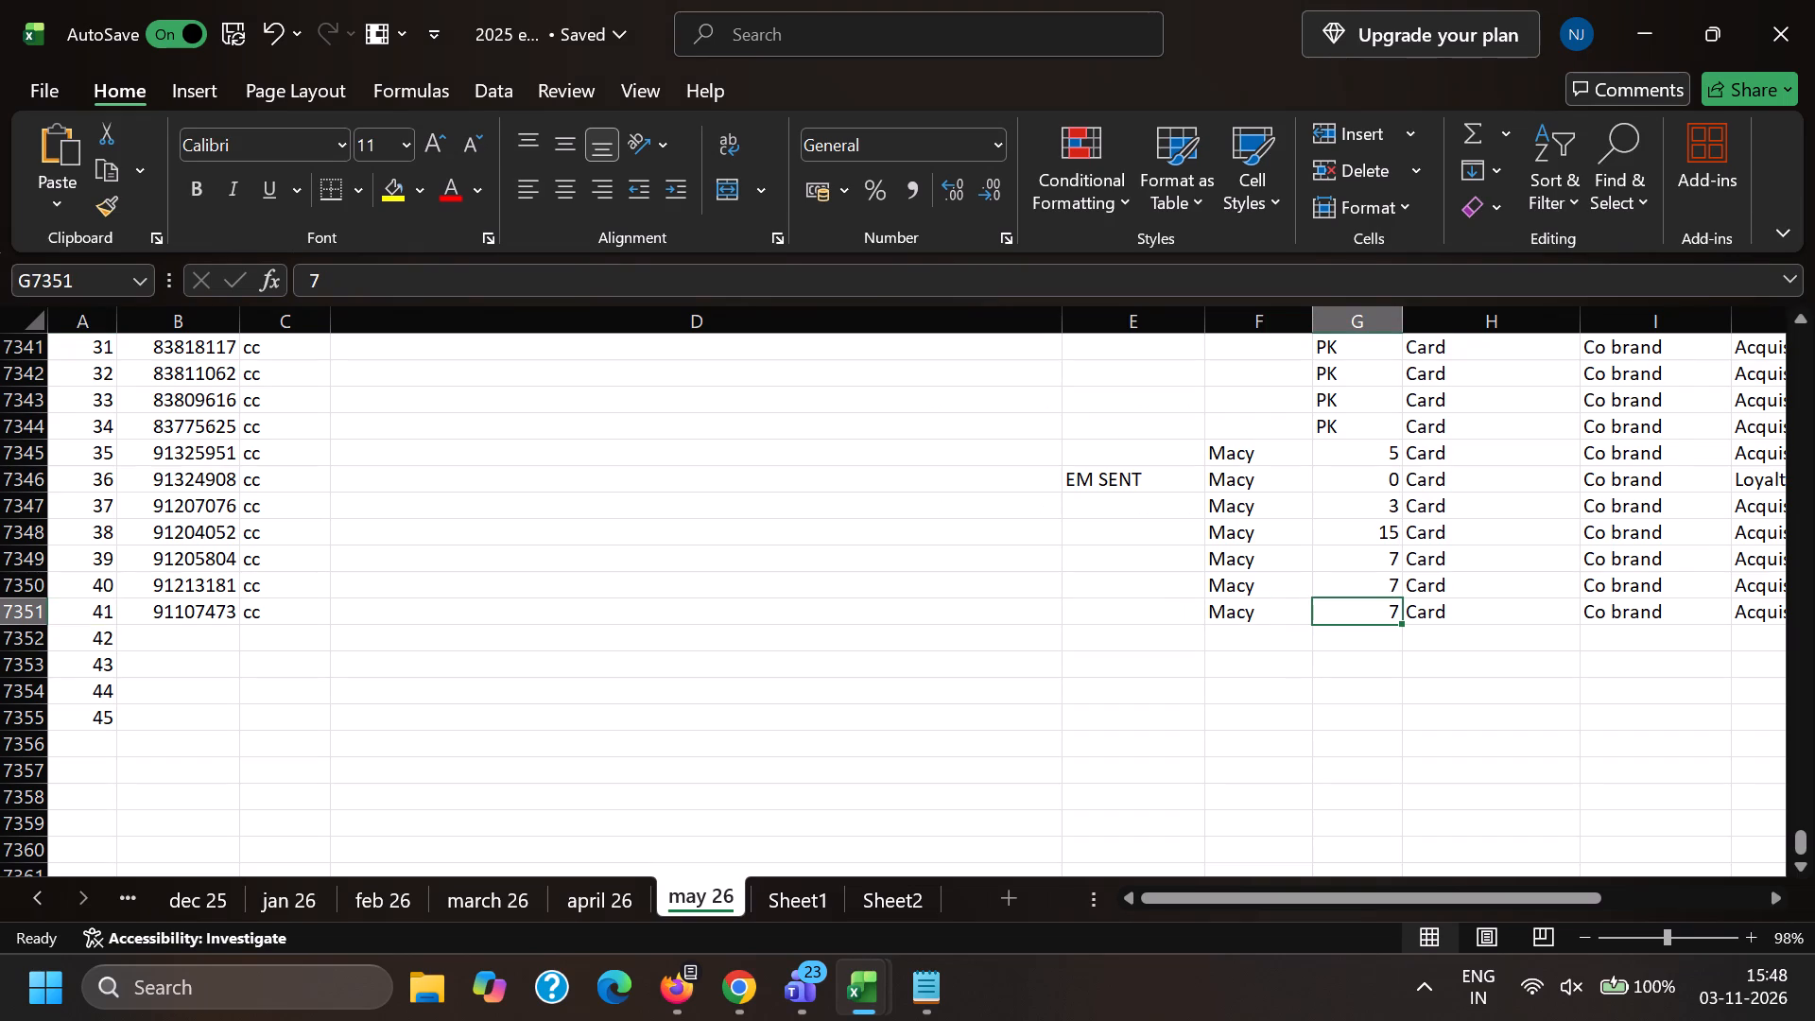
{"action": "key", "text": "4"}
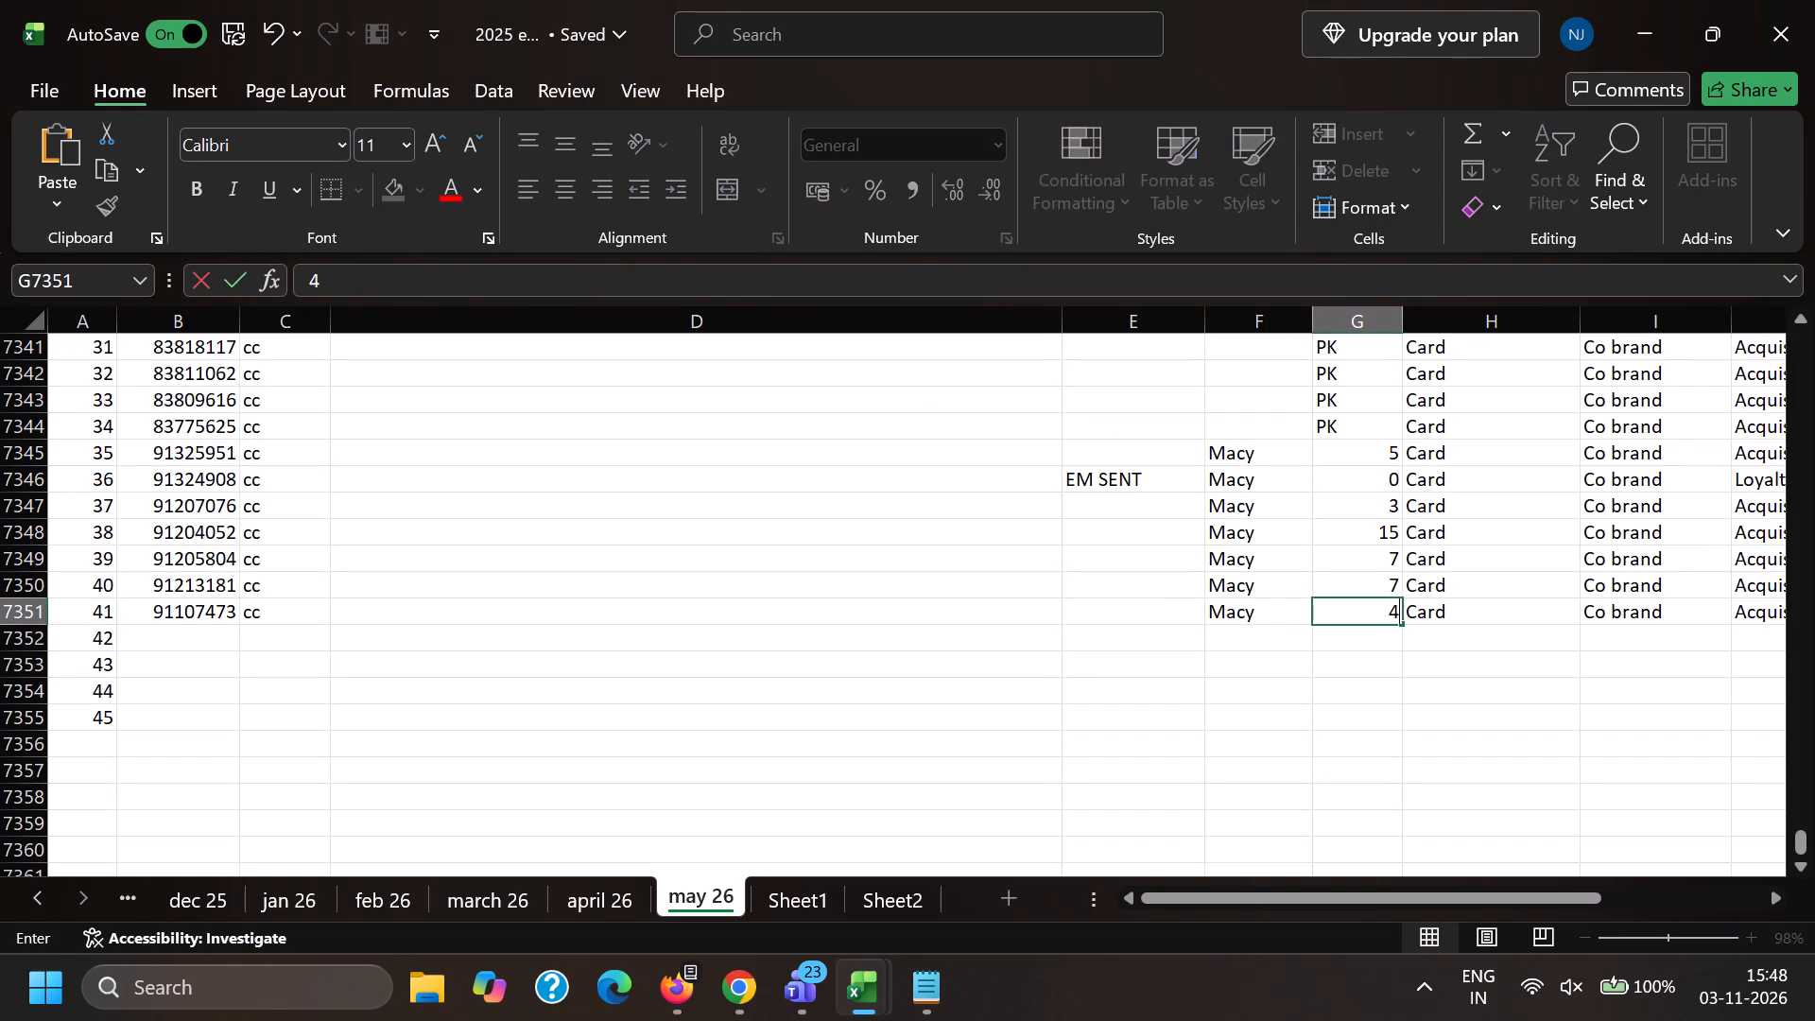
{"action": "key", "text": "7"}
{"action": "left_click", "coordinate": [731, 745]}
{"action": "key", "text": "alt+Tab"}
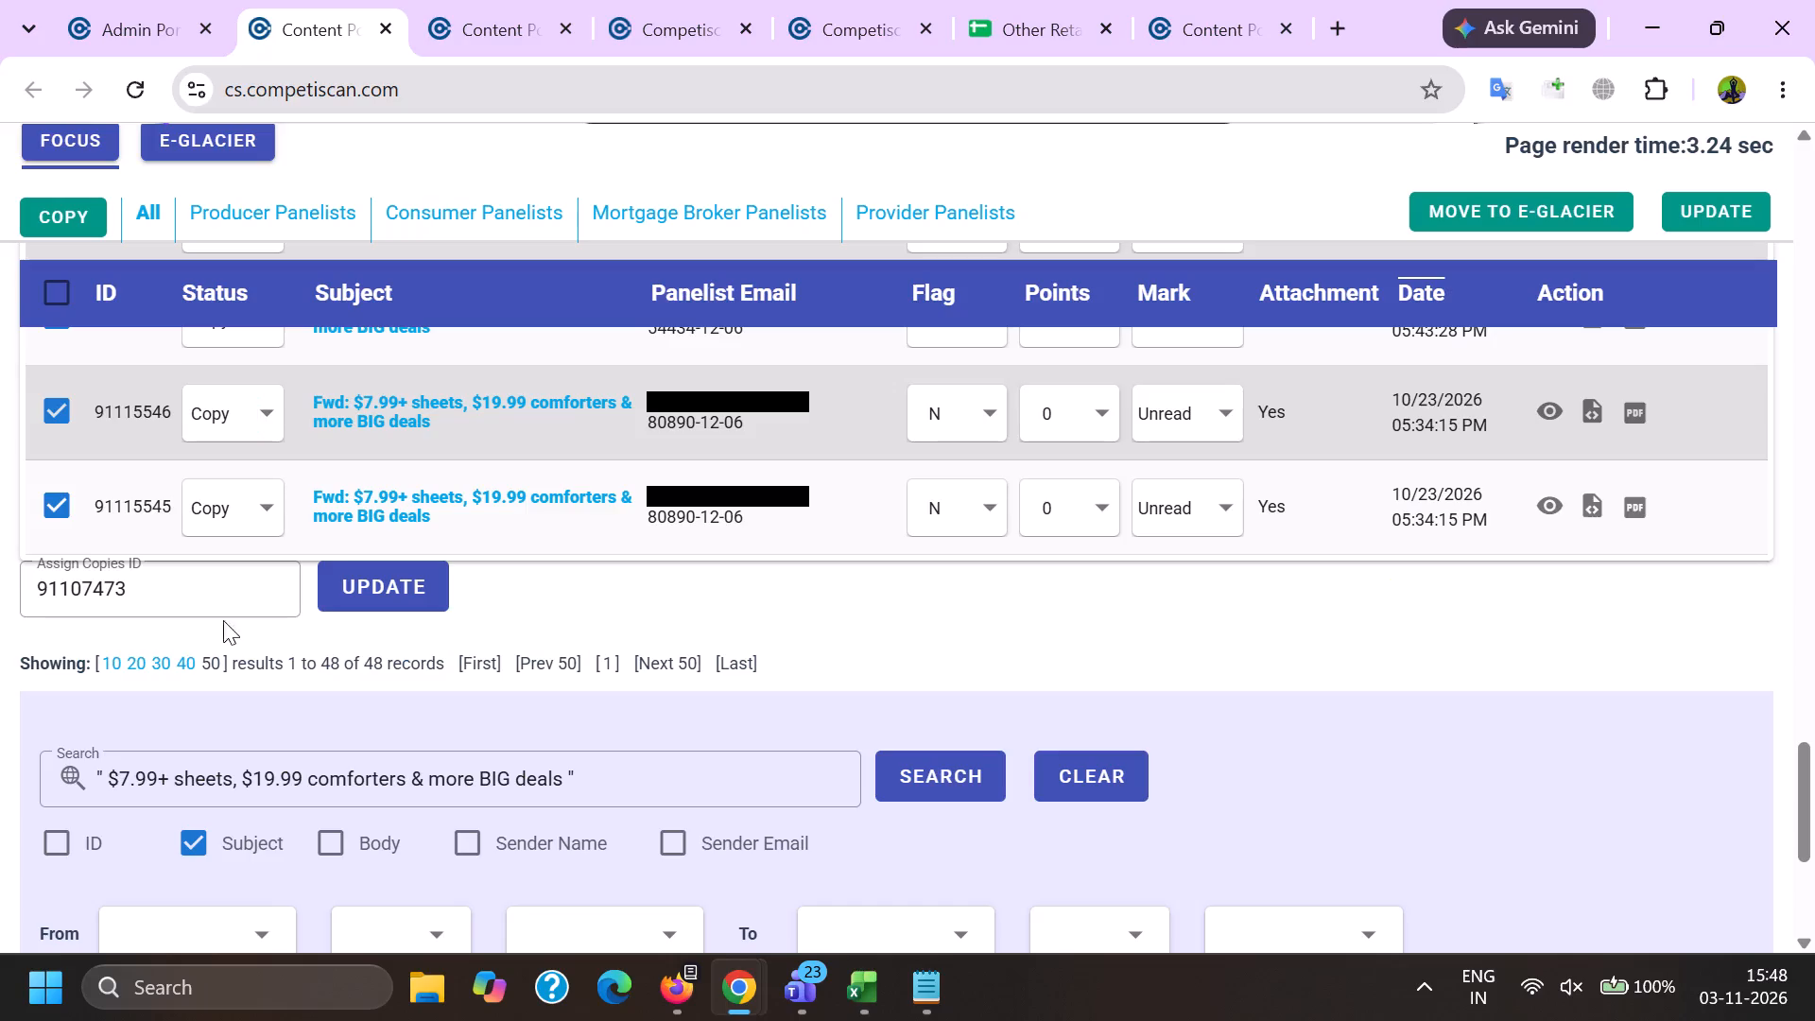
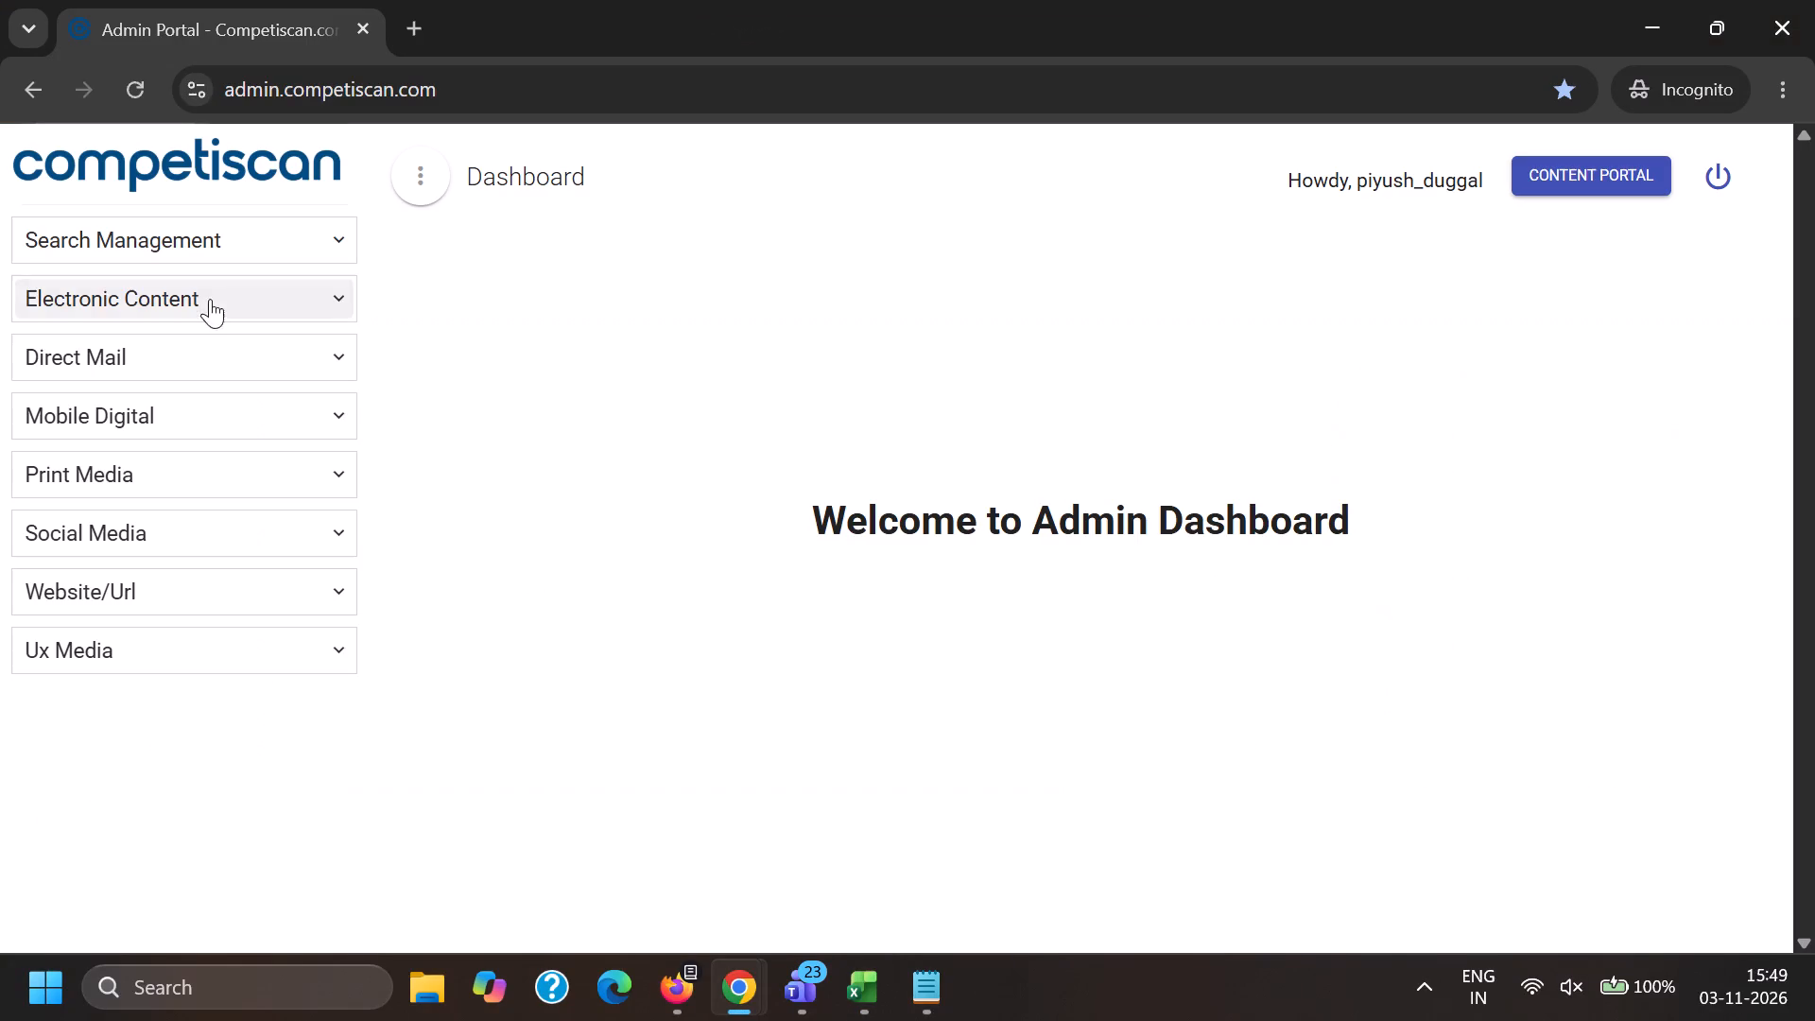
Open the list of unpublished Electronic Content products in the Admin Portal.
{"action": "left_click", "coordinate": [203, 295]}
{"action": "left_click", "coordinate": [167, 337]}
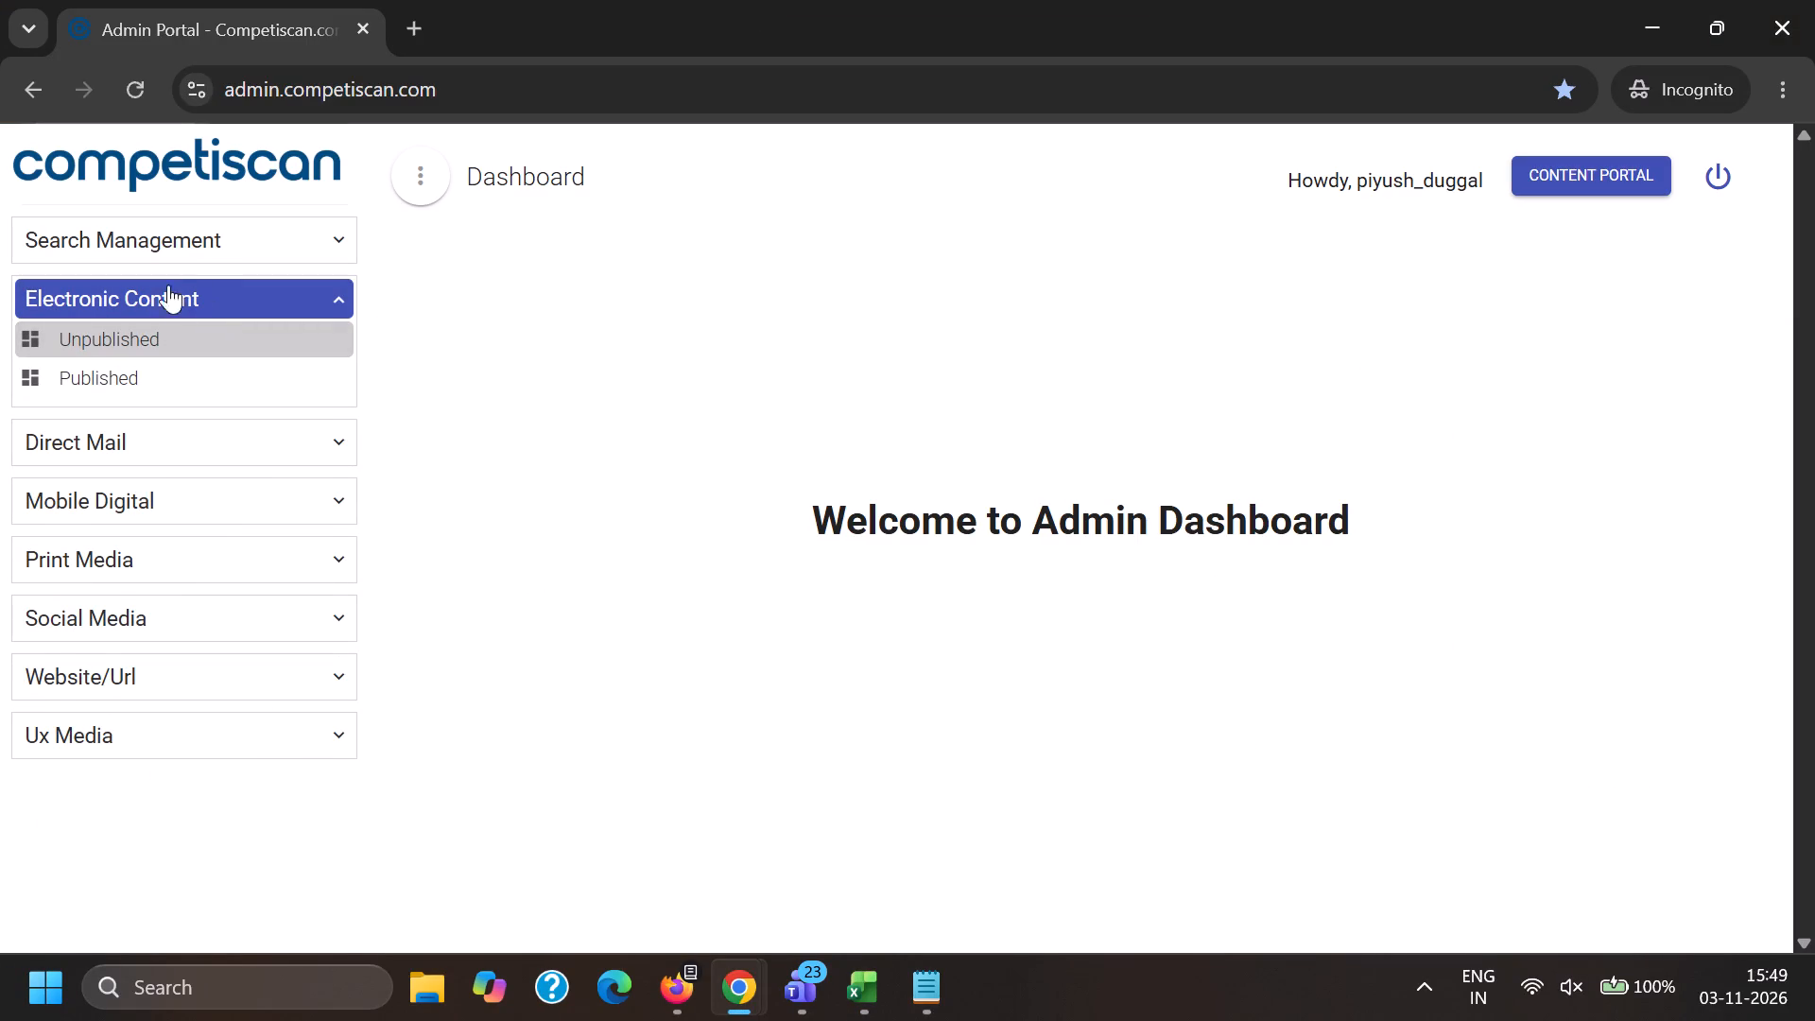
{"action": "left_click", "coordinate": [142, 340]}
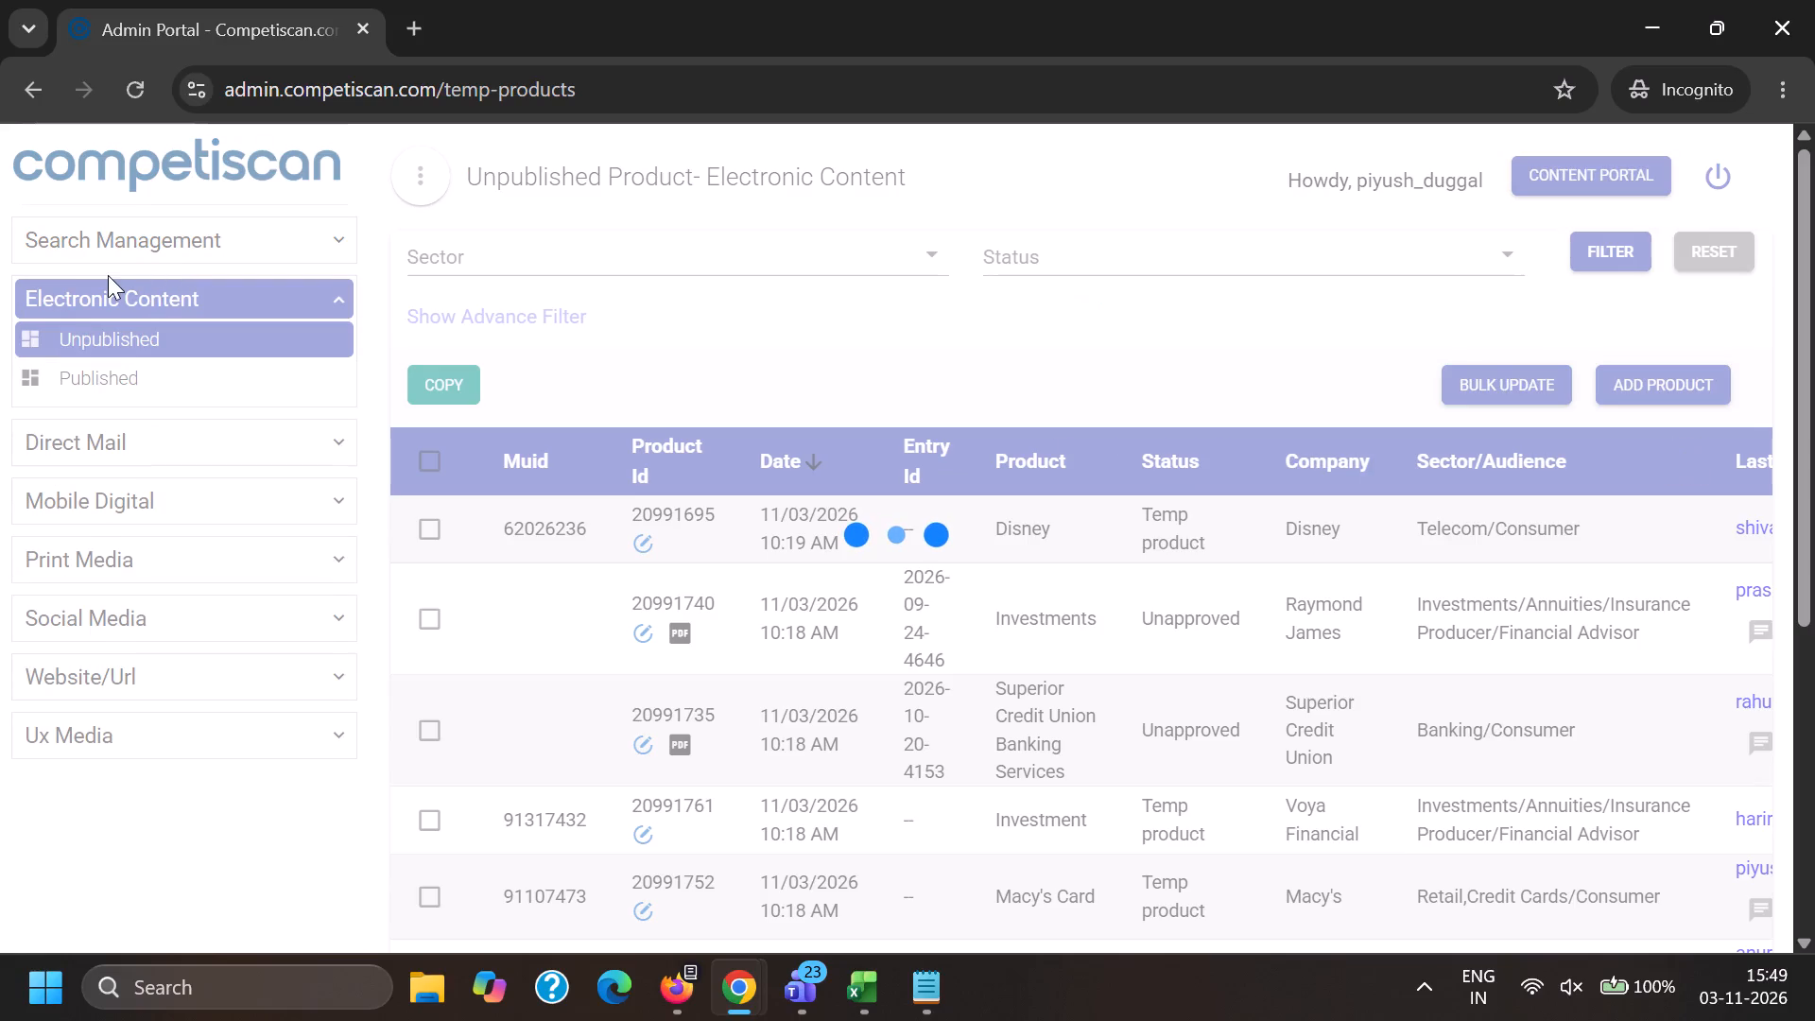
Filter the unpublished products by the logged-in user's own account in the advanced filter's Users criterion.
{"action": "scroll", "coordinate": [366, 518], "scroll_direction": "up", "scroll_amount": 4}
{"action": "left_click", "coordinate": [493, 332]}
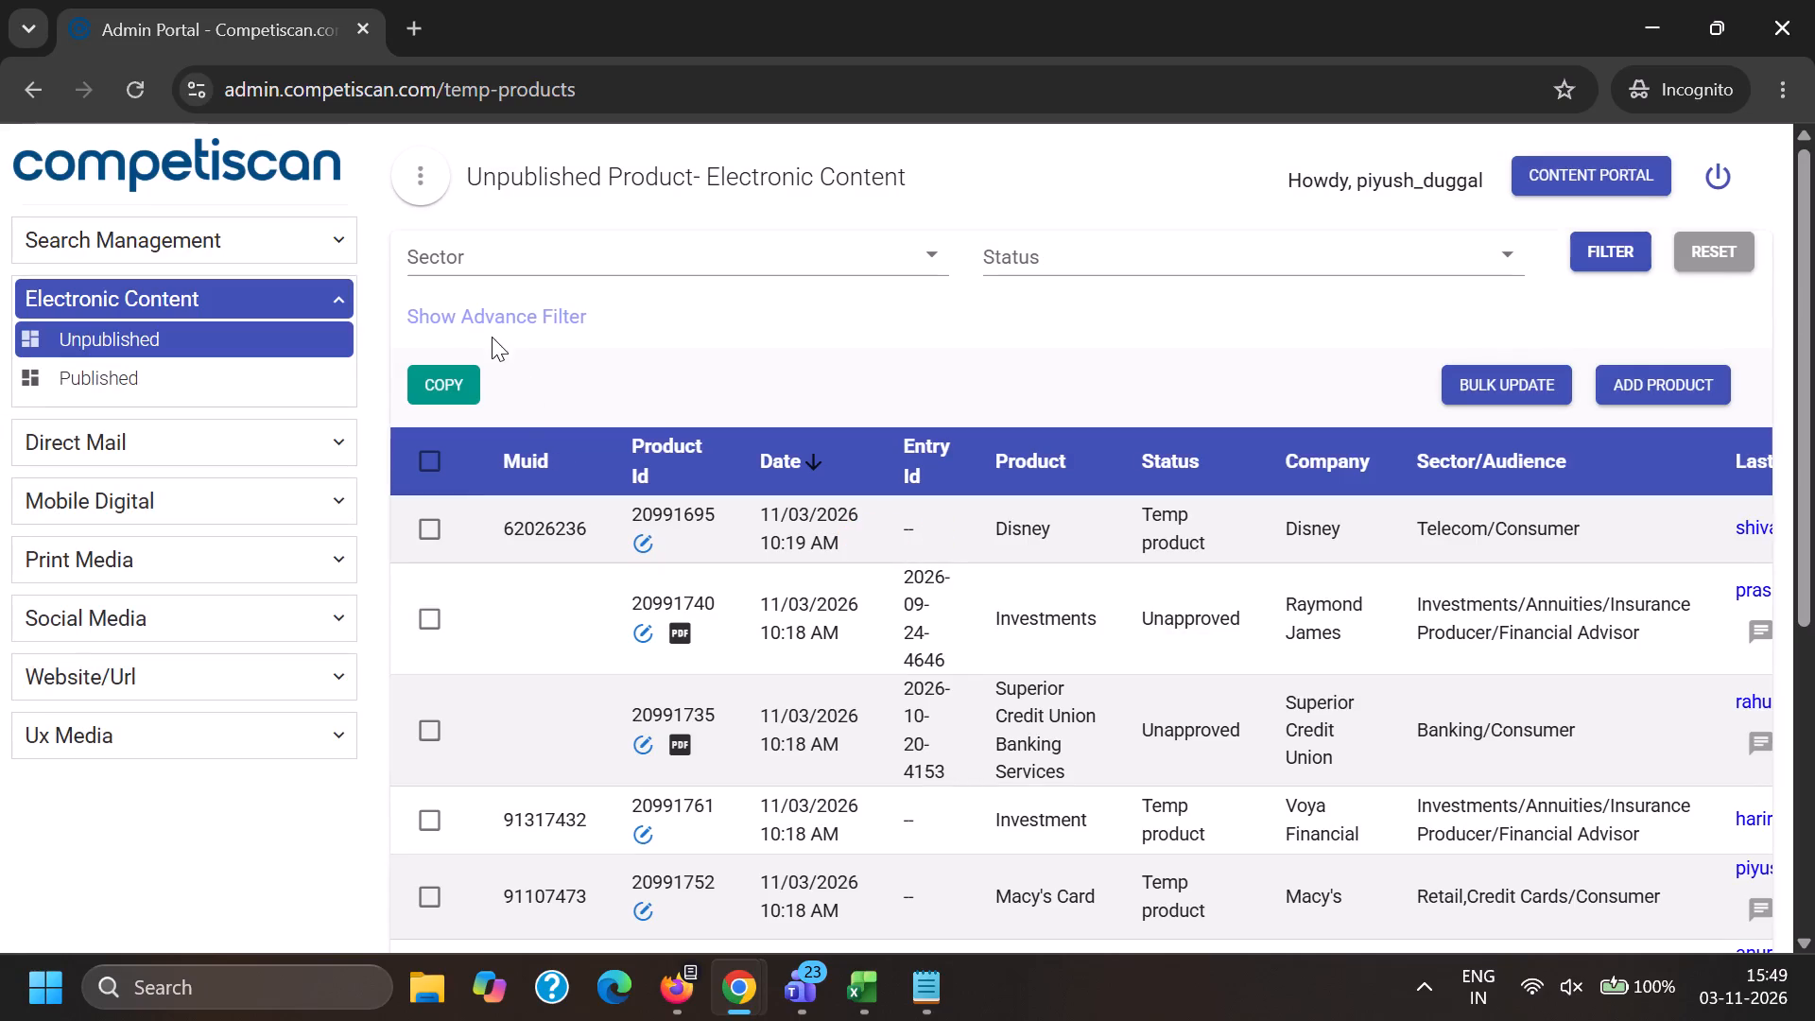
{"action": "left_click", "coordinate": [529, 310]}
{"action": "left_click", "coordinate": [774, 450]}
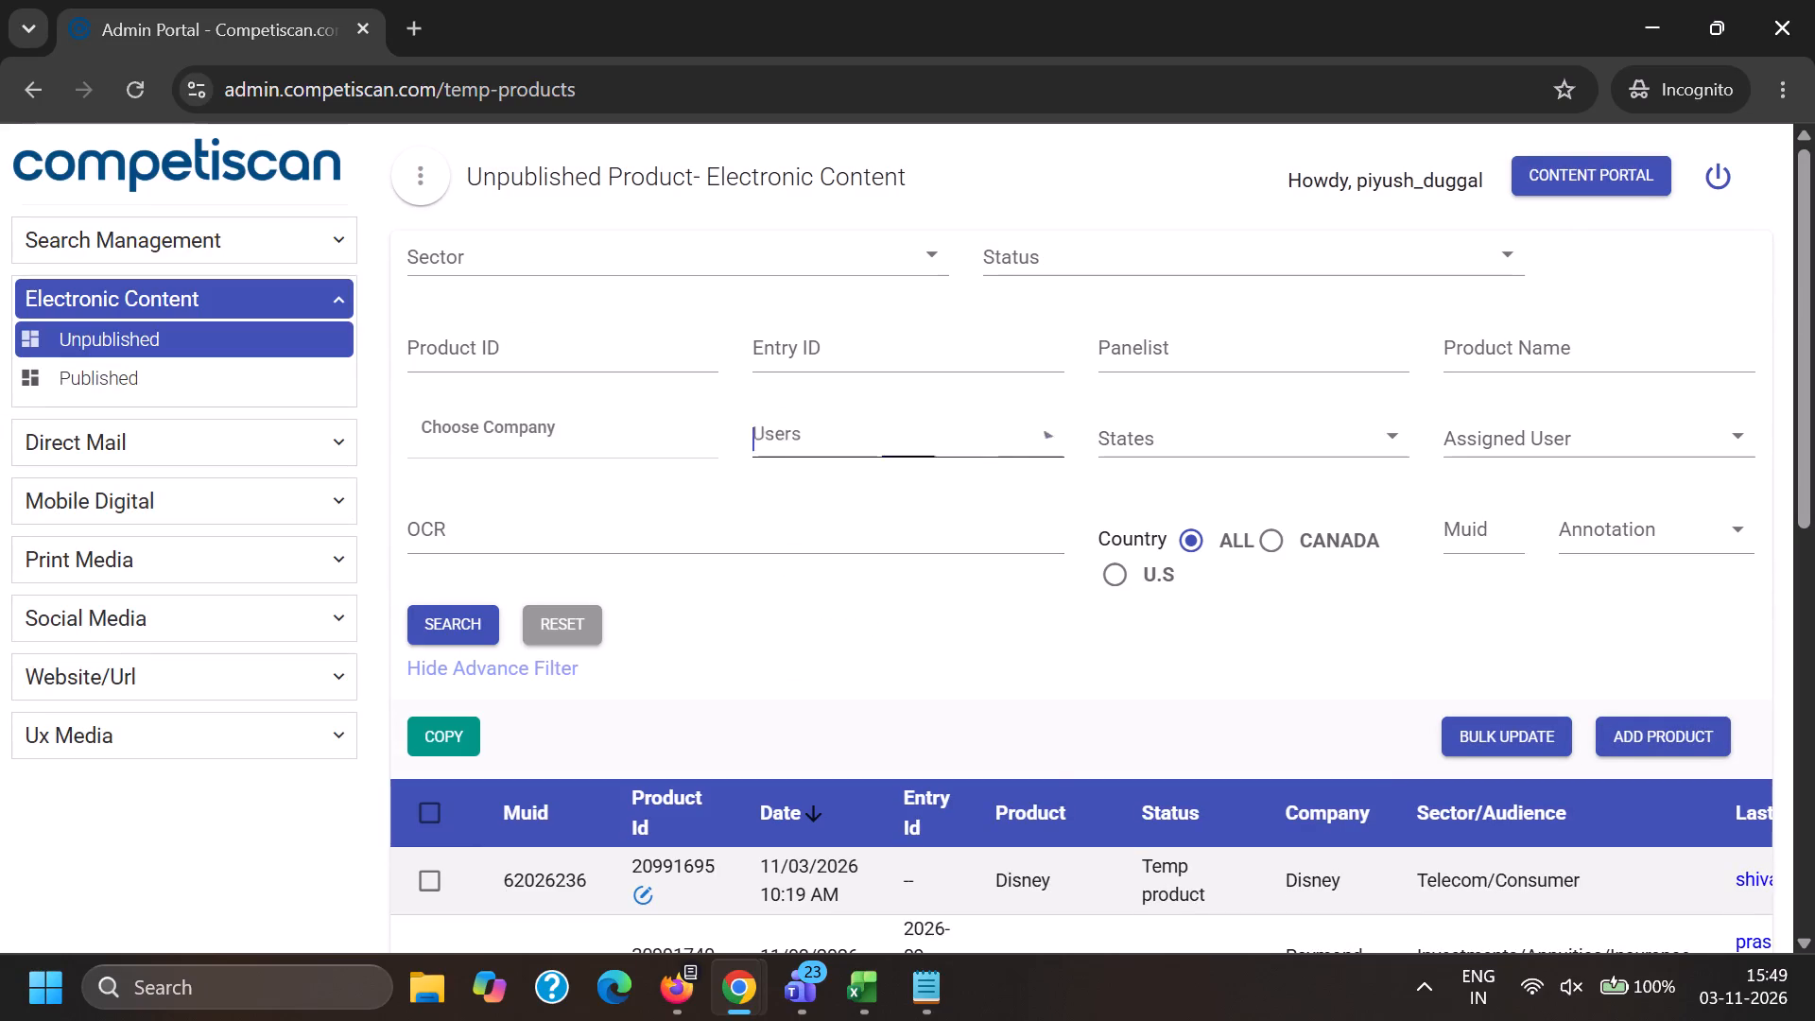
{"action": "key", "text": "p"}
{"action": "key", "text": "i"}
{"action": "key", "text": "y"}
{"action": "key", "text": "u"}
{"action": "key", "text": "s"}
{"action": "key", "text": "h"}
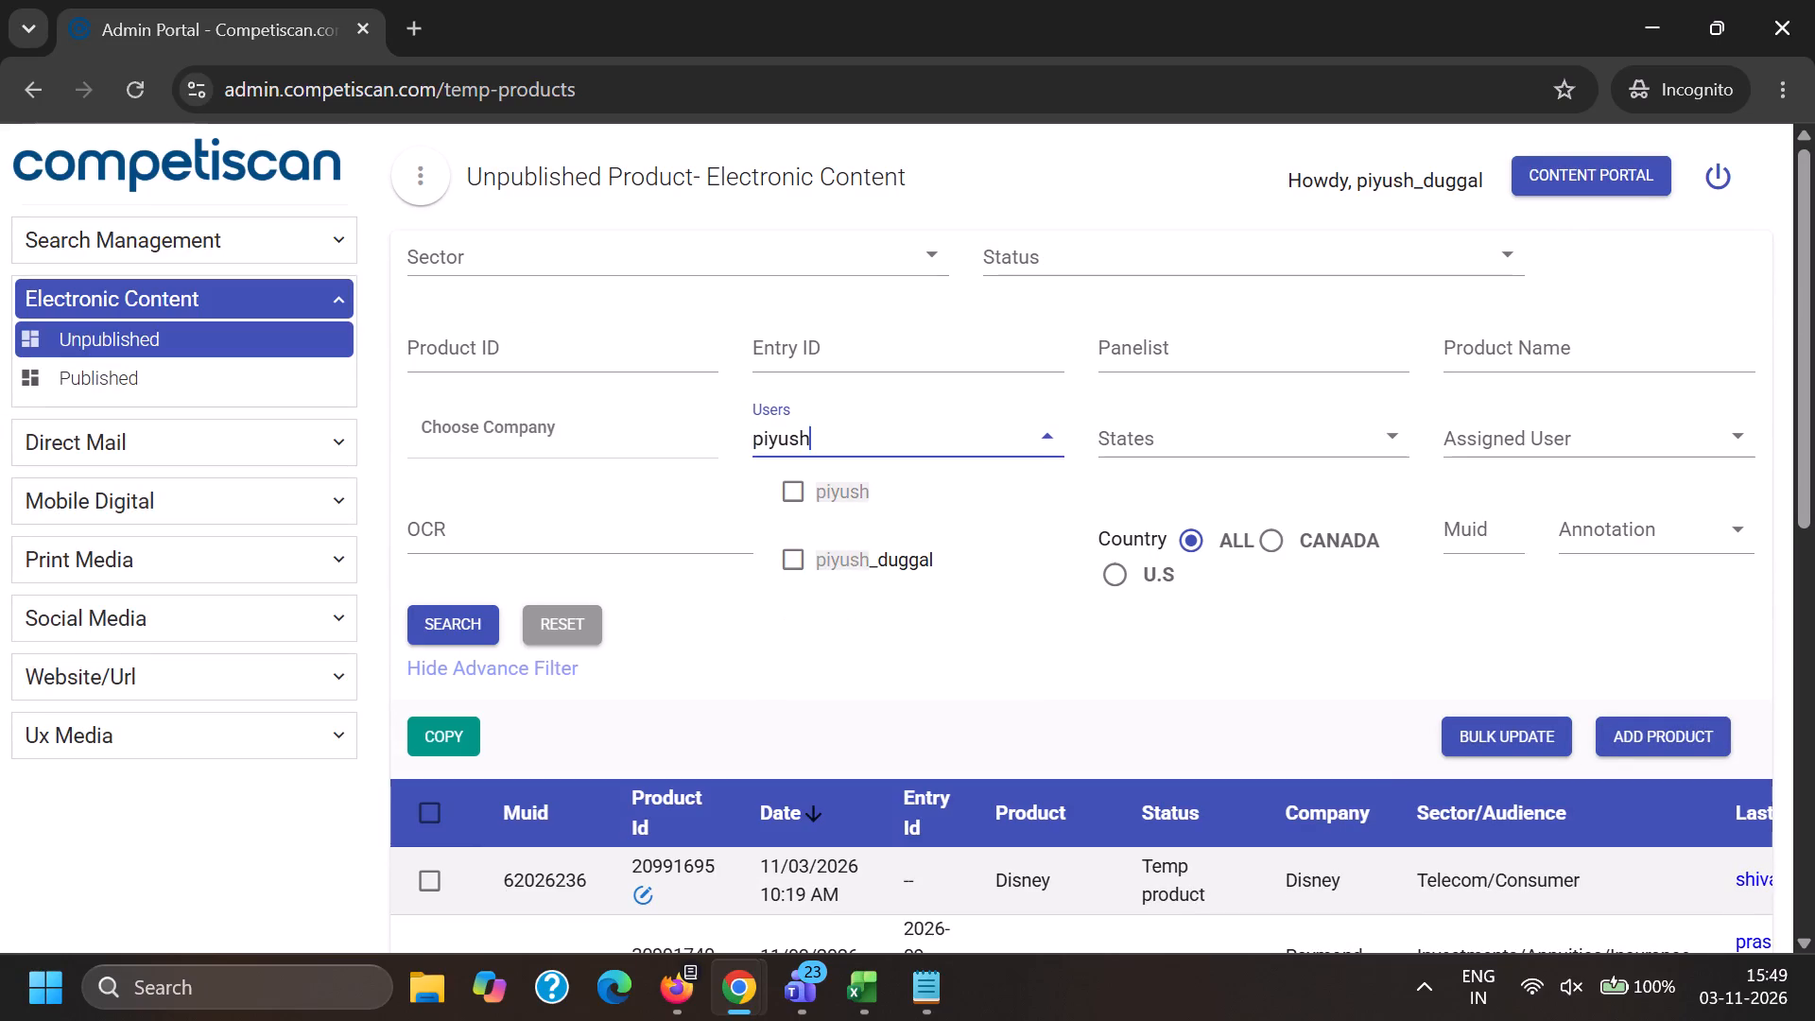
{"action": "left_click", "coordinate": [782, 548]}
{"action": "left_click", "coordinate": [448, 612]}
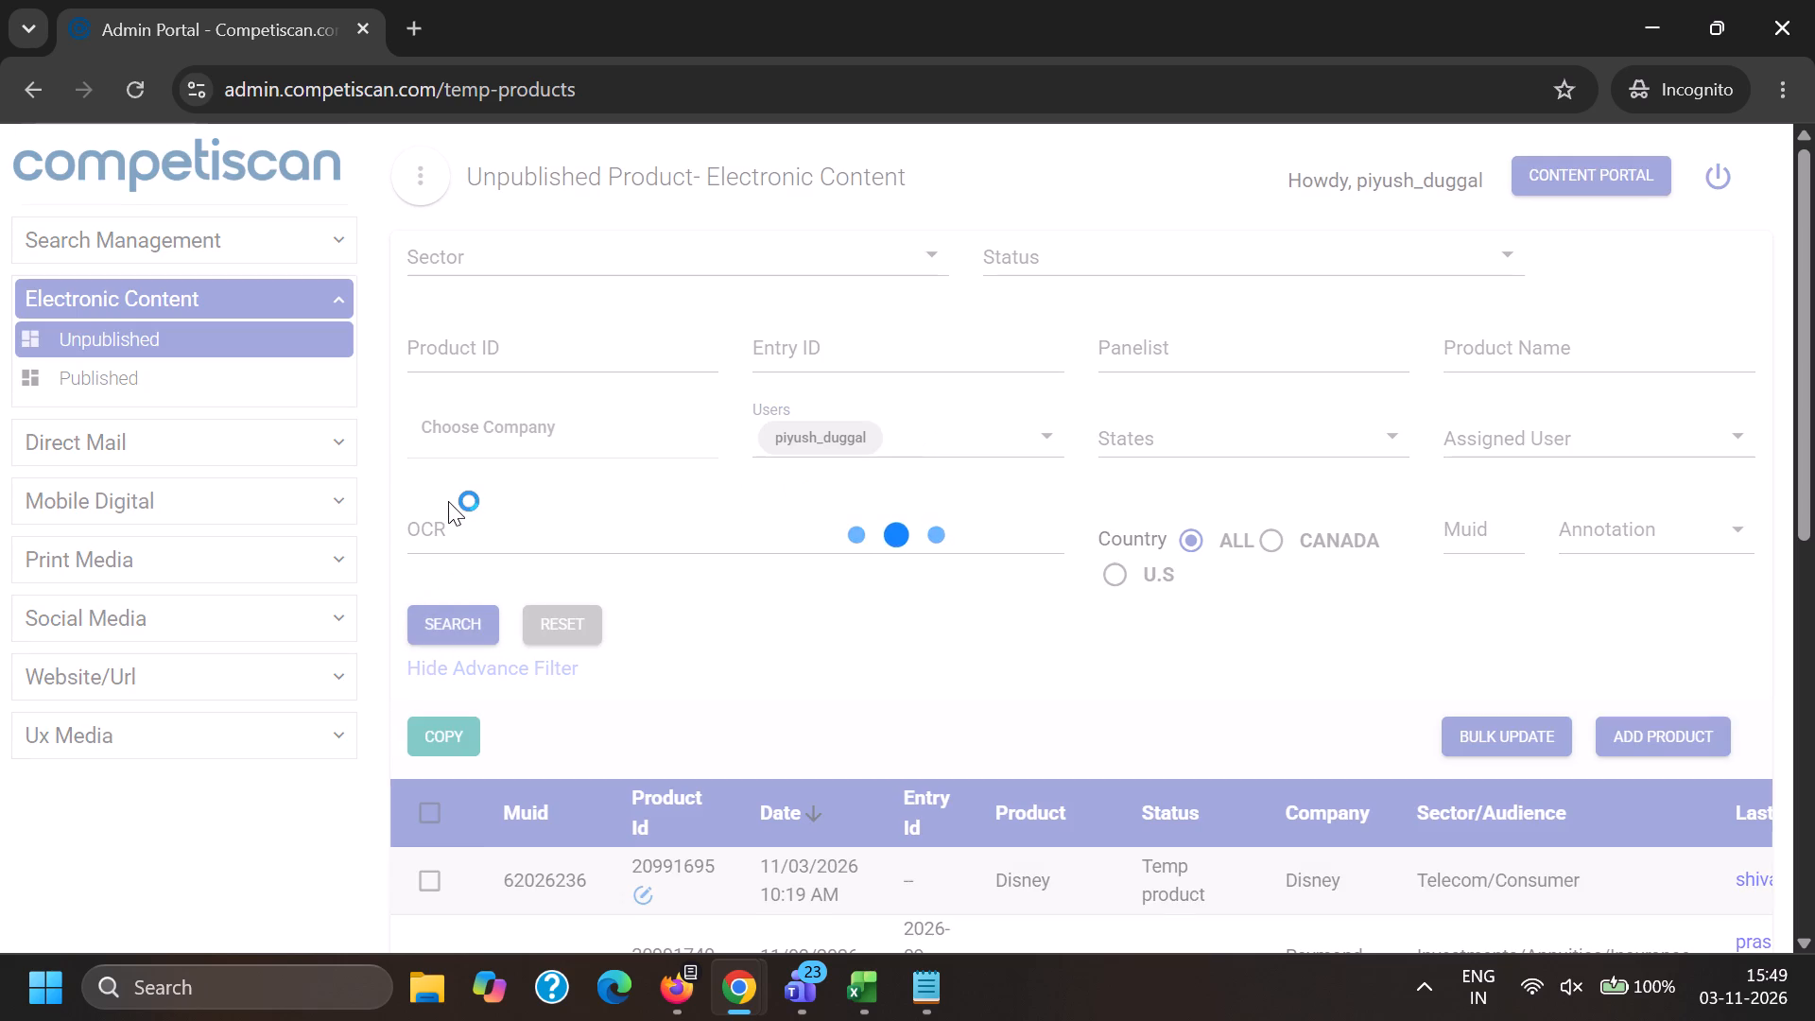
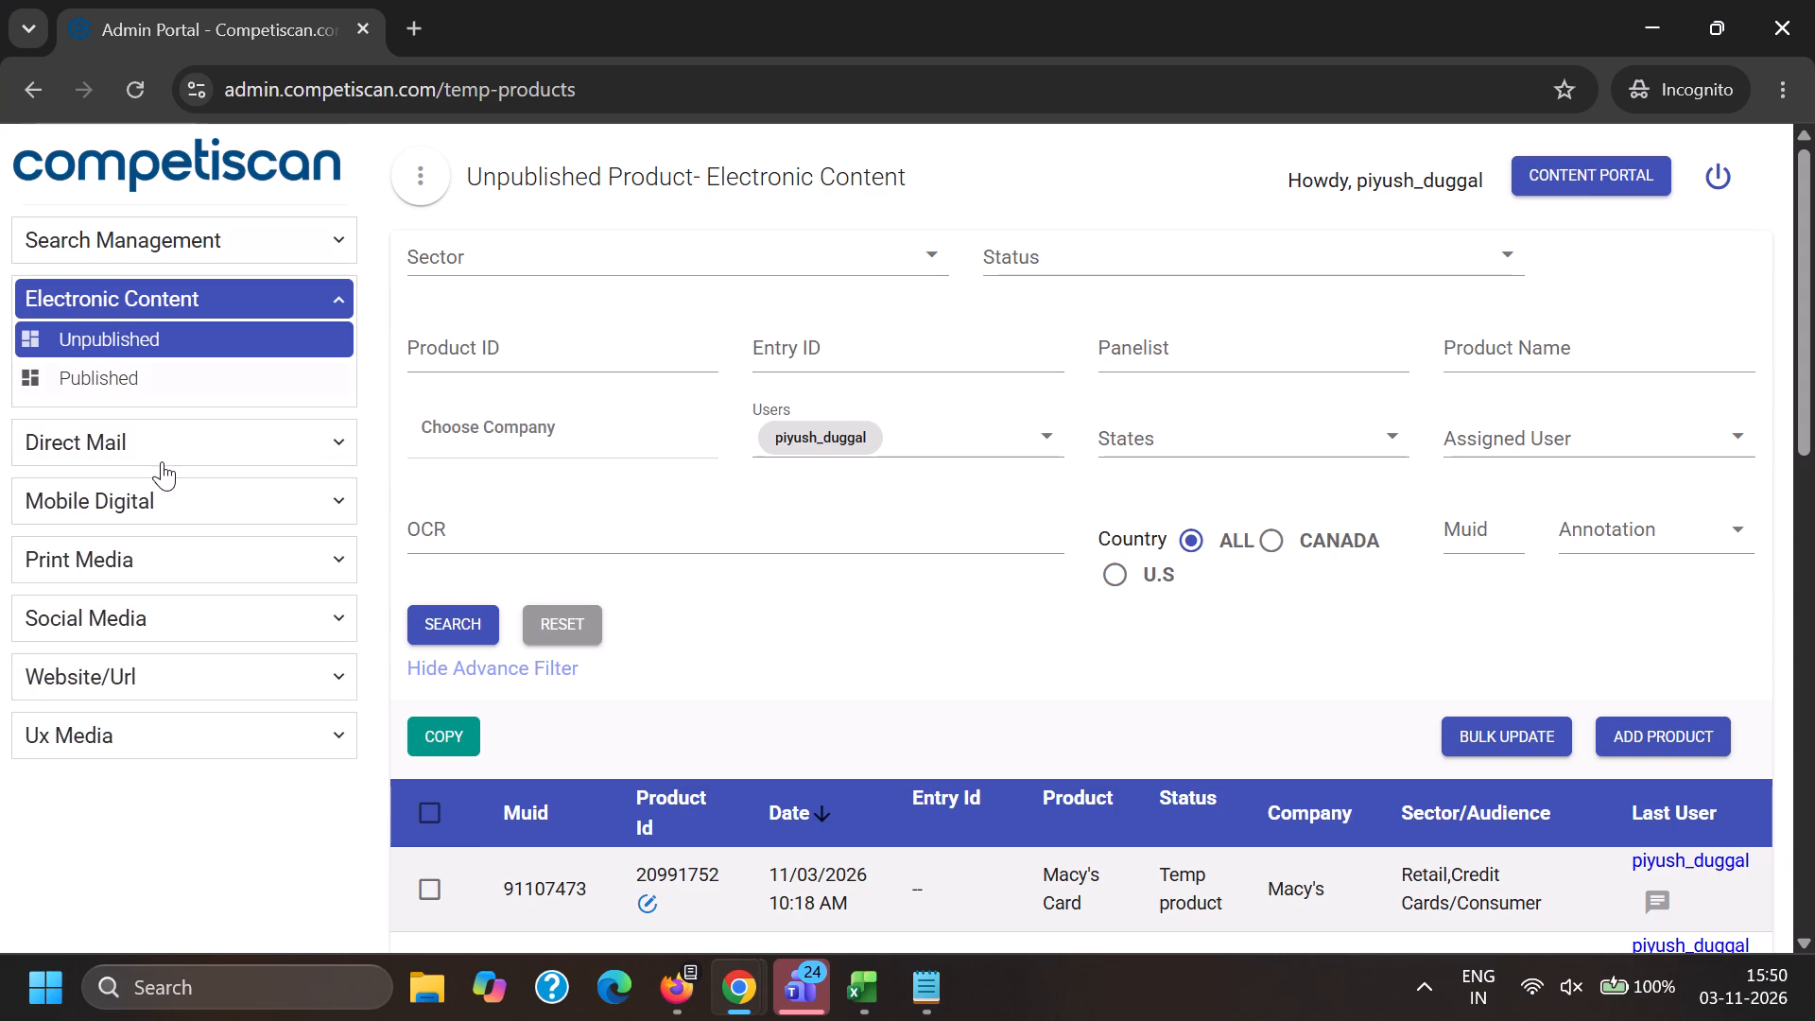
Open the four Pottery Barn Kids products 20991426, 20991452, 20991478 and 20991491 for editing.
{"action": "scroll", "coordinate": [544, 718], "scroll_direction": "down", "scroll_amount": 10}
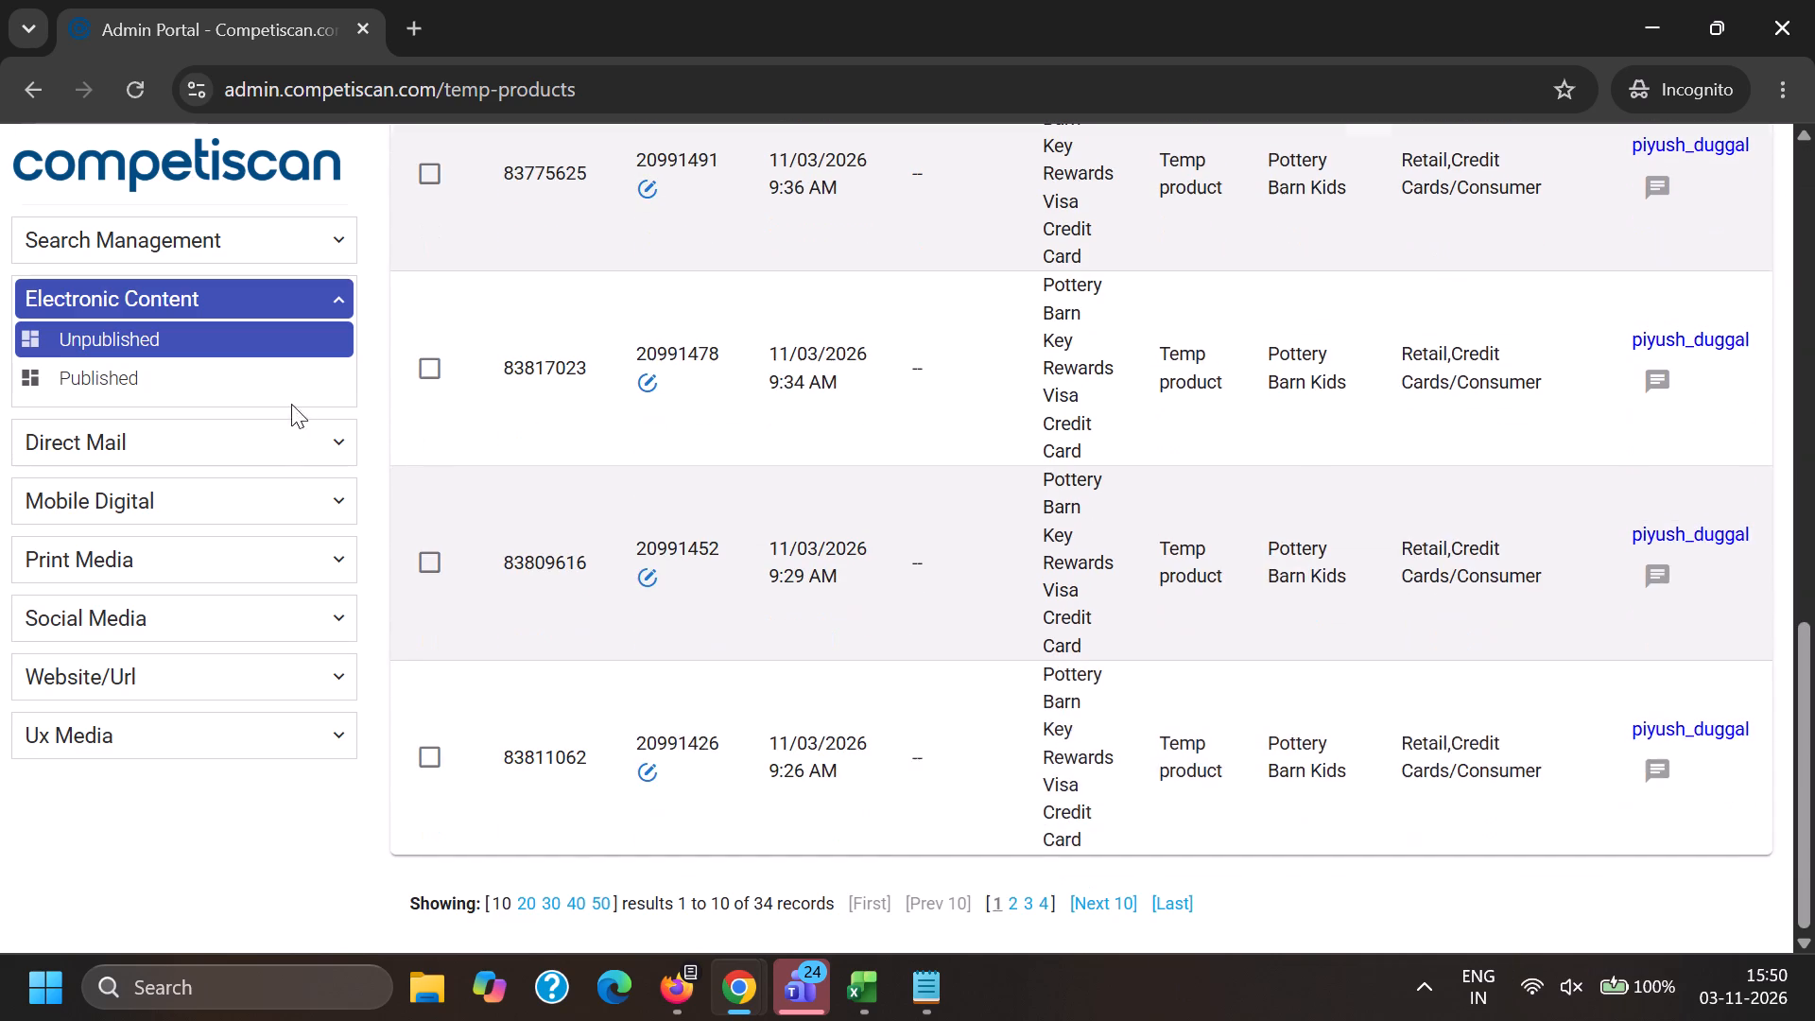
{"action": "scroll", "coordinate": [291, 416], "scroll_direction": "down", "scroll_amount": 4}
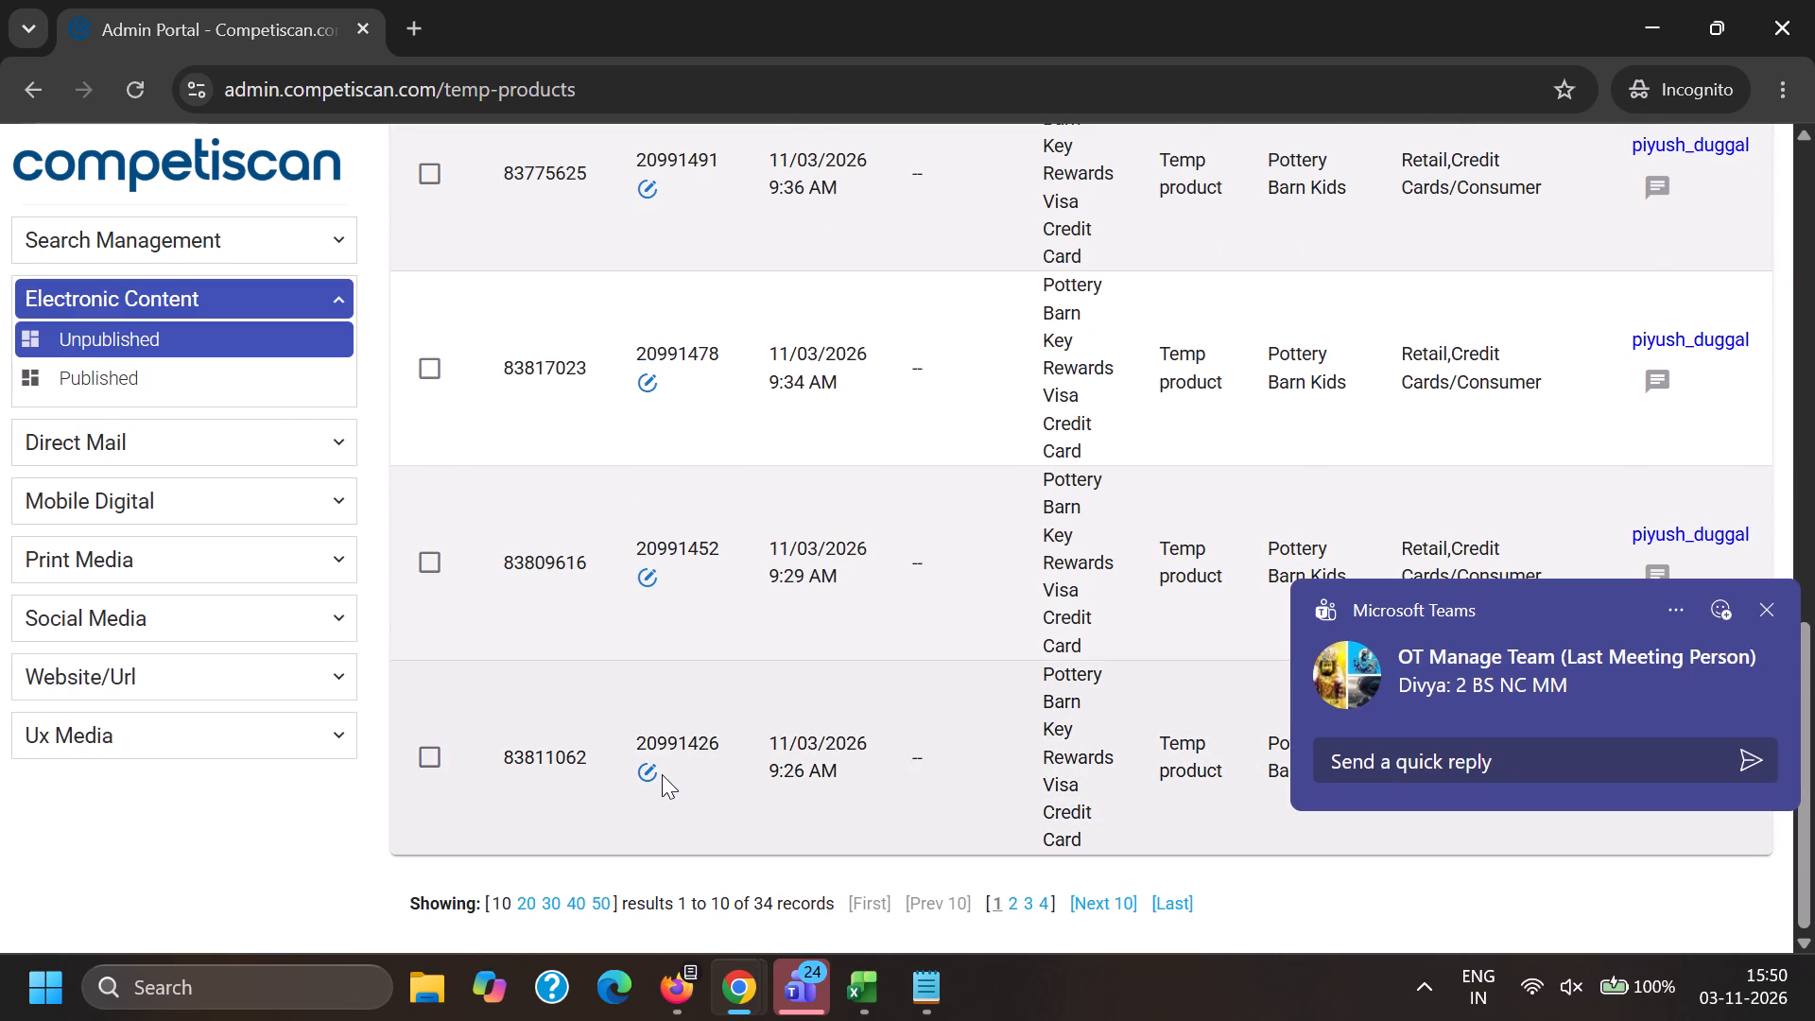
{"action": "left_click", "coordinate": [647, 776], "text": "ctrl"}
{"action": "left_click", "coordinate": [648, 570], "text": "ctrl"}
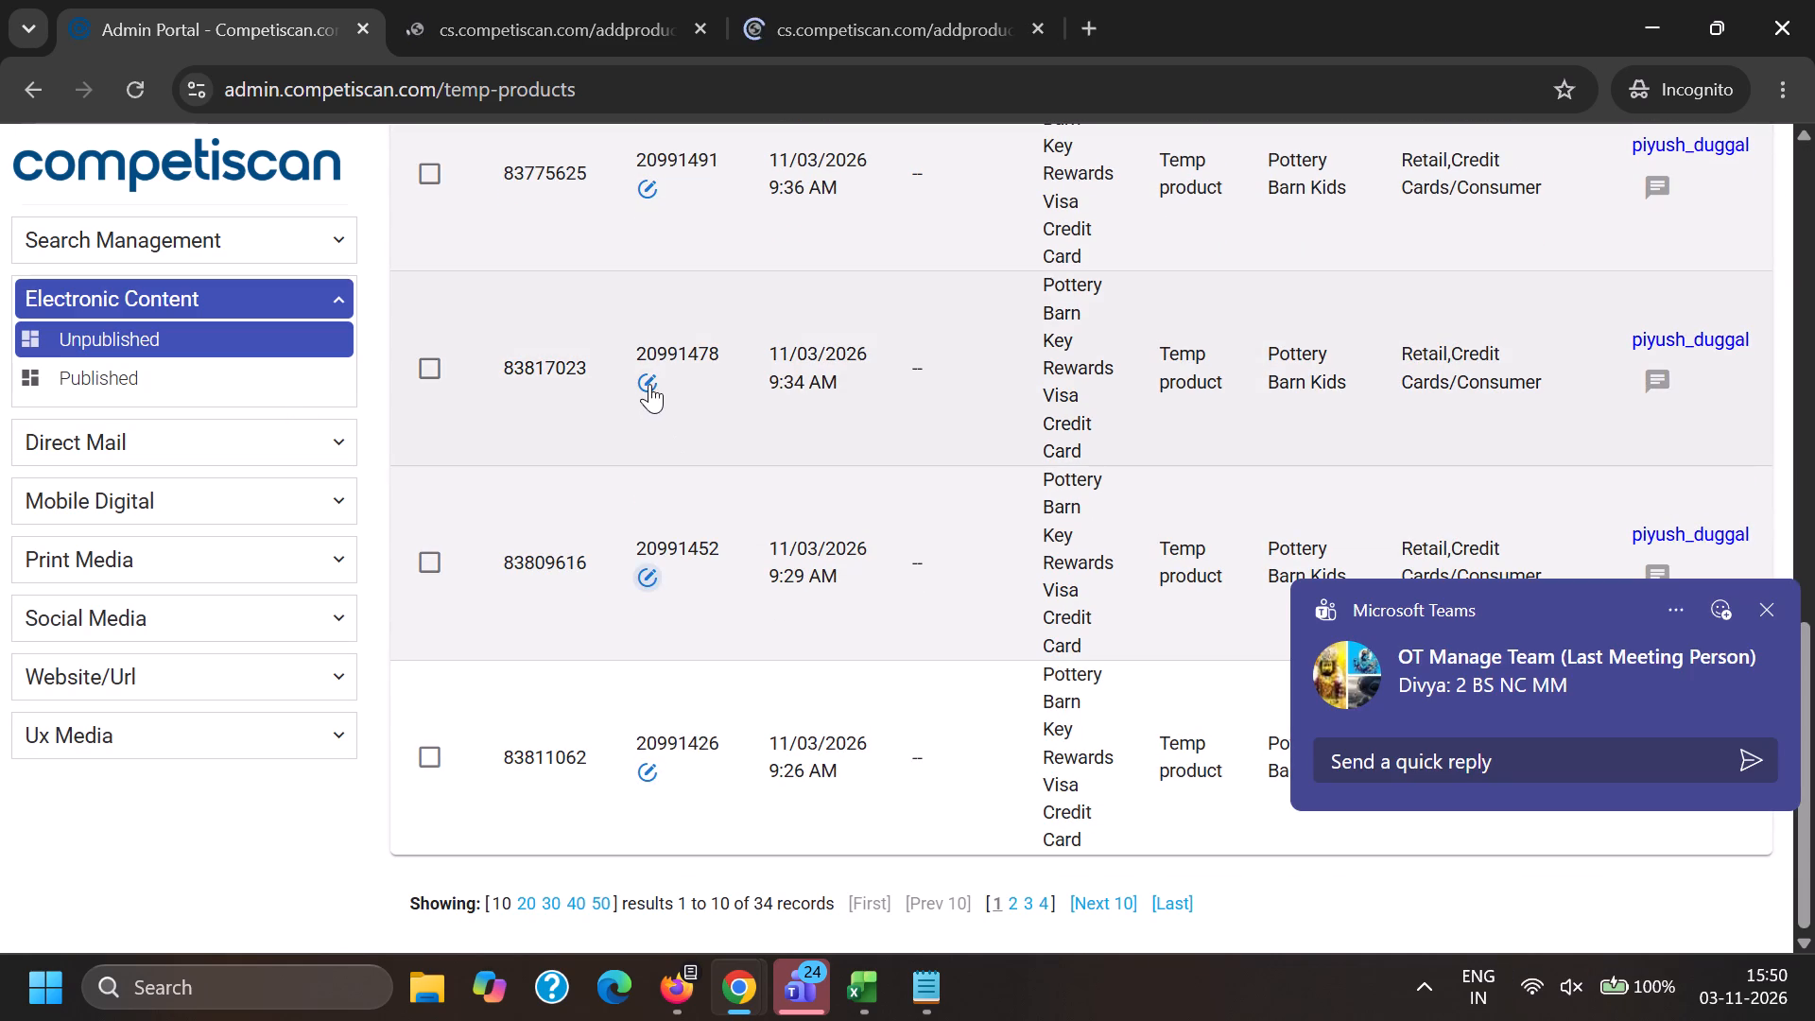
{"action": "left_click", "coordinate": [649, 384], "text": "ctrl"}
{"action": "scroll", "coordinate": [708, 626], "scroll_direction": "up", "scroll_amount": 3}
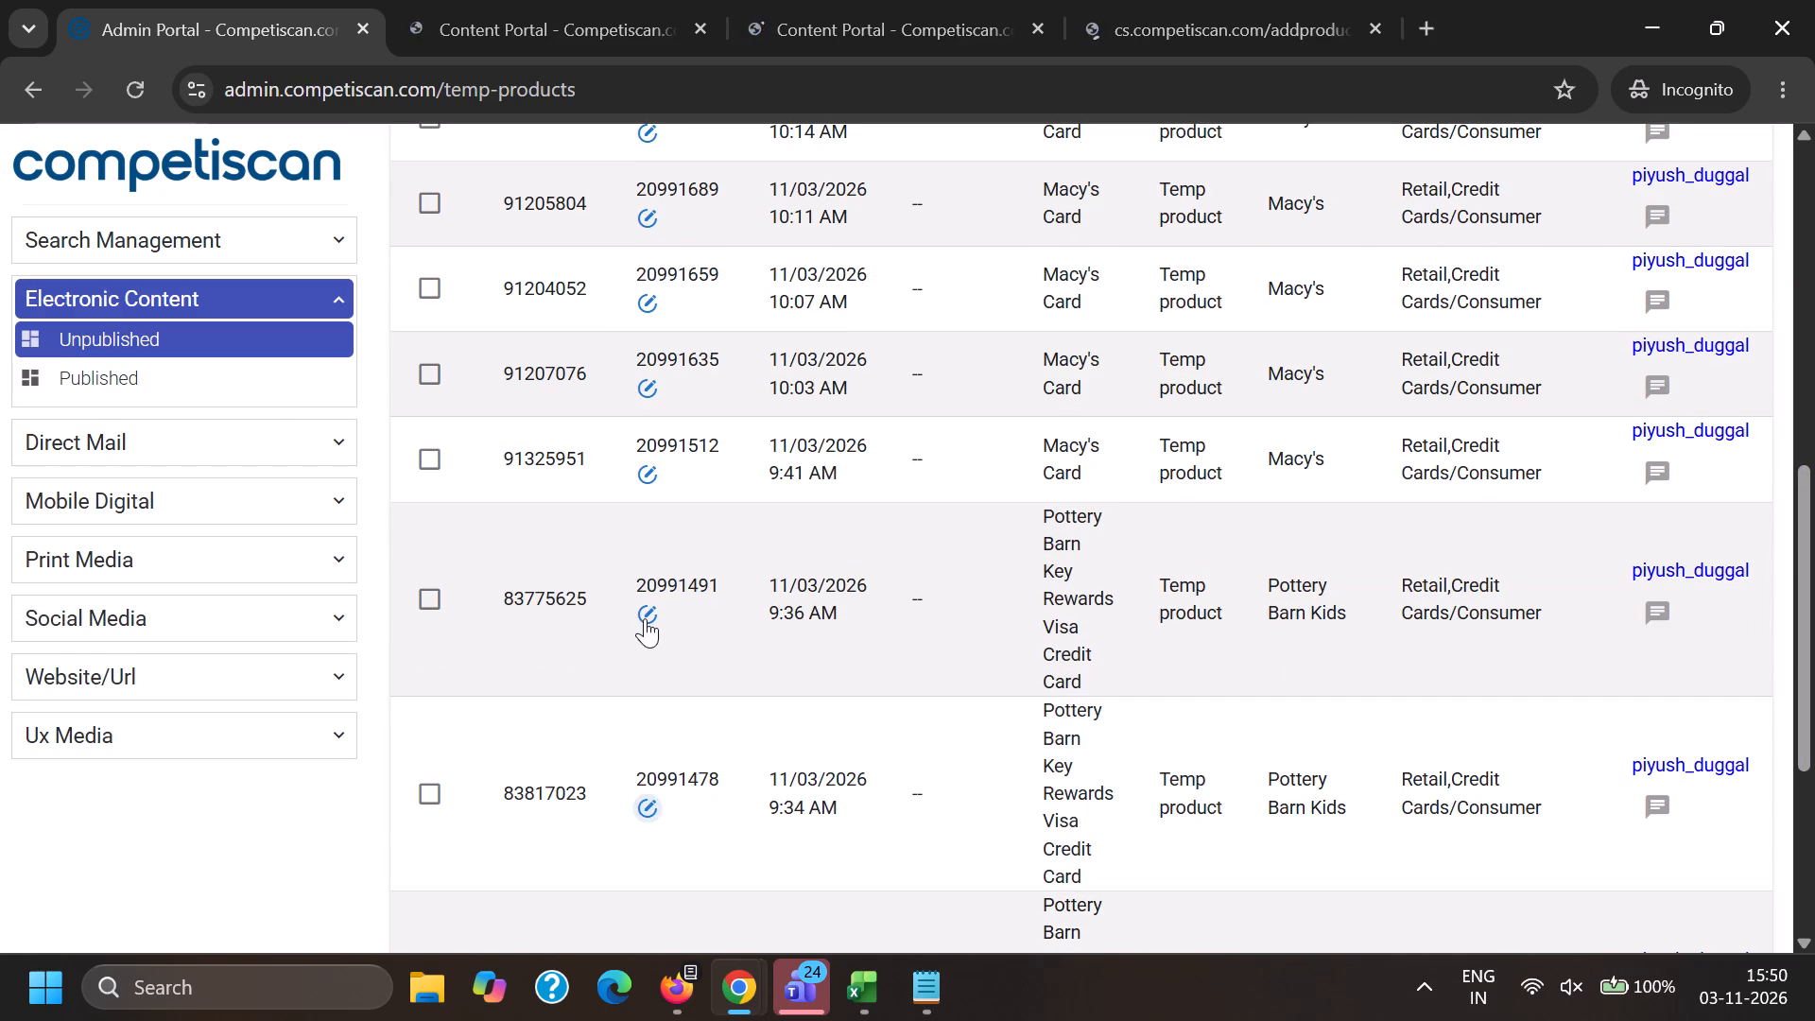
{"action": "left_click", "coordinate": [642, 616], "text": "ctrl"}
Open the six Macy's products from 20991512 through 20991752 for editing.
{"action": "left_click", "coordinate": [655, 474], "text": "ctrl"}
{"action": "left_click", "coordinate": [647, 398], "text": "ctrl"}
{"action": "scroll", "coordinate": [745, 652], "scroll_direction": "up", "scroll_amount": 3}
{"action": "left_click", "coordinate": [651, 721], "text": "ctrl"}
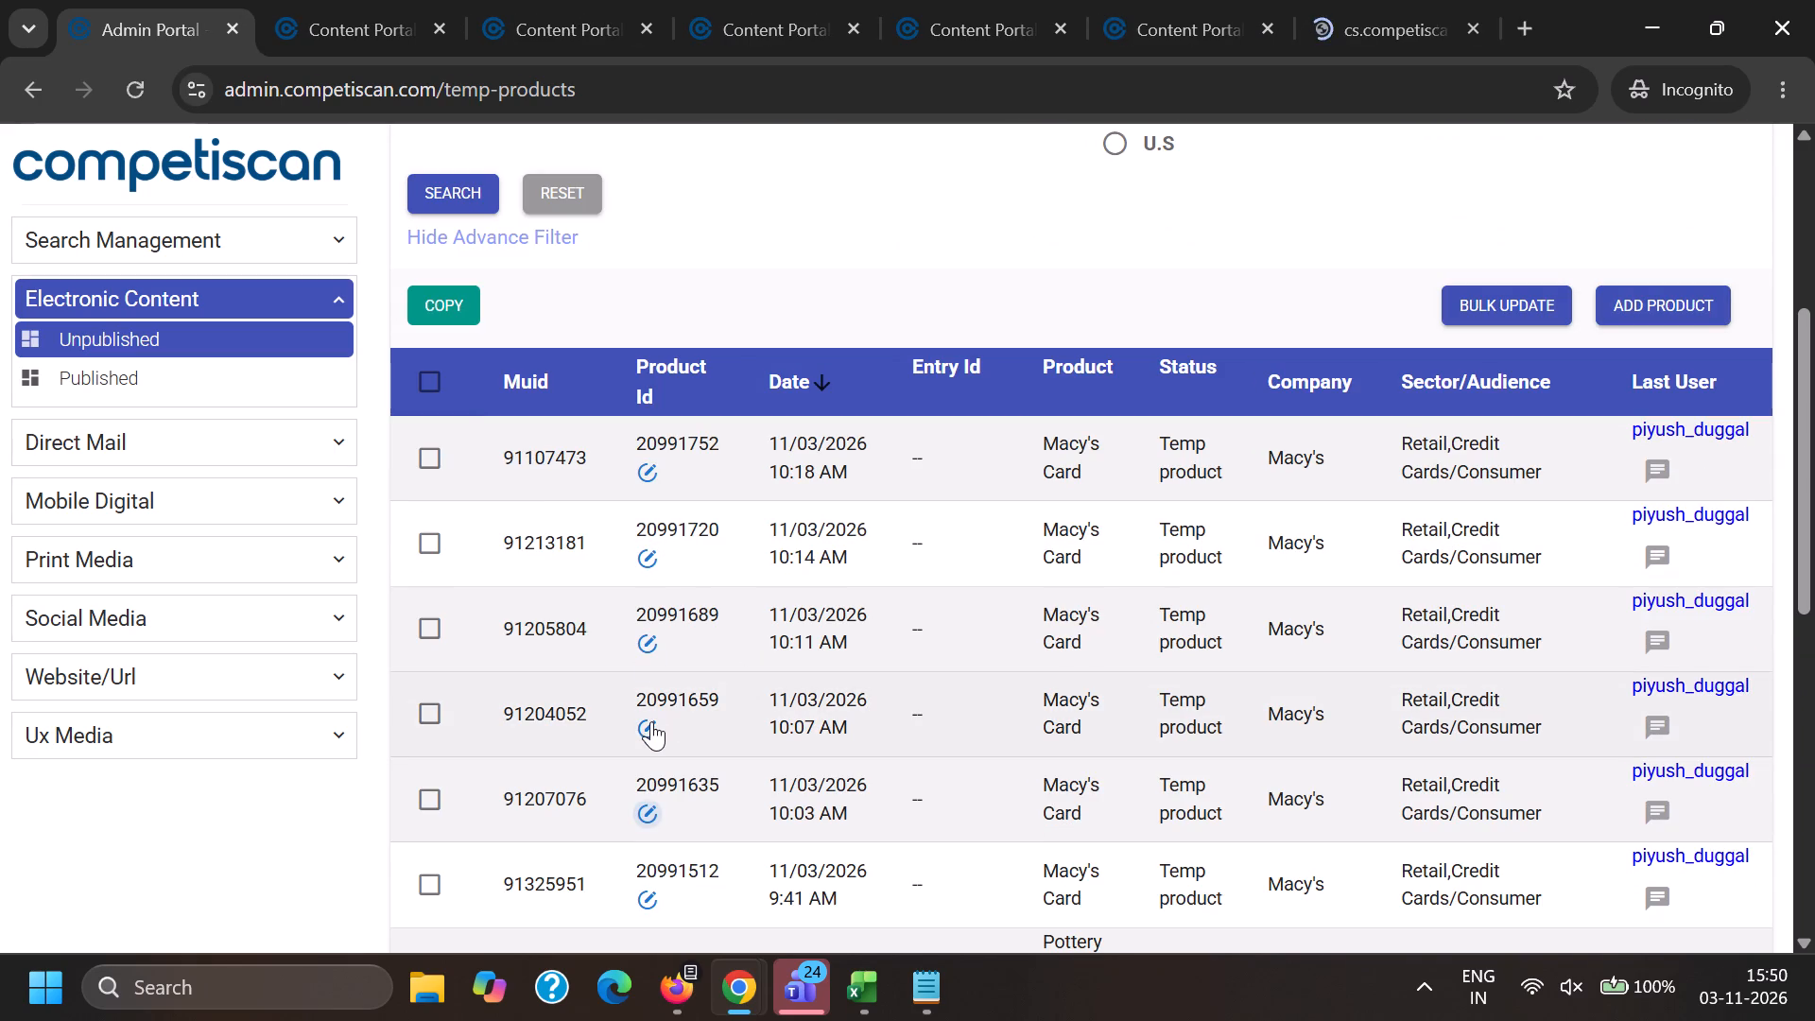
{"action": "left_click", "coordinate": [646, 644], "text": "ctrl"}
{"action": "left_click", "coordinate": [651, 560], "text": "ctrl"}
{"action": "left_click", "coordinate": [648, 472], "text": "ctrl"}
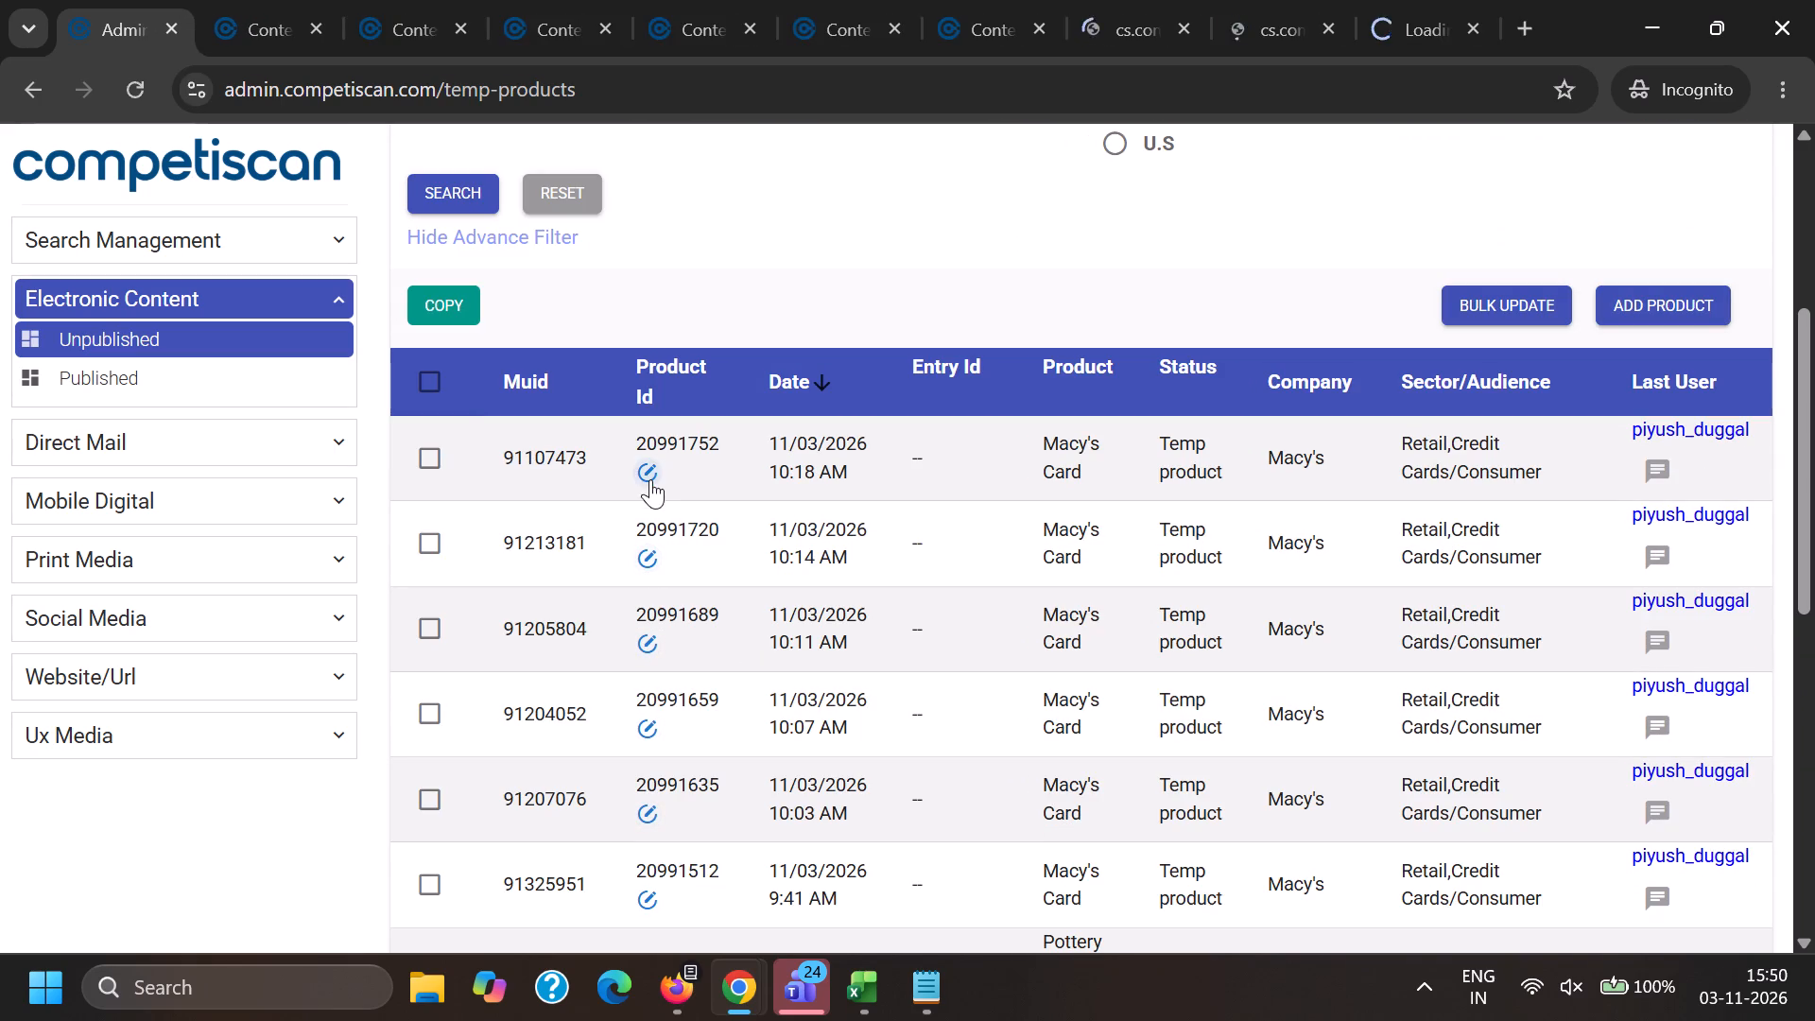
Copy product 20991426's page URL into column D of the may 26 Excel sheet, beside MUID 83811062.
{"action": "left_click", "coordinate": [259, 0]}
{"action": "double_click", "coordinate": [423, 77]}
{"action": "left_click", "coordinate": [423, 84]}
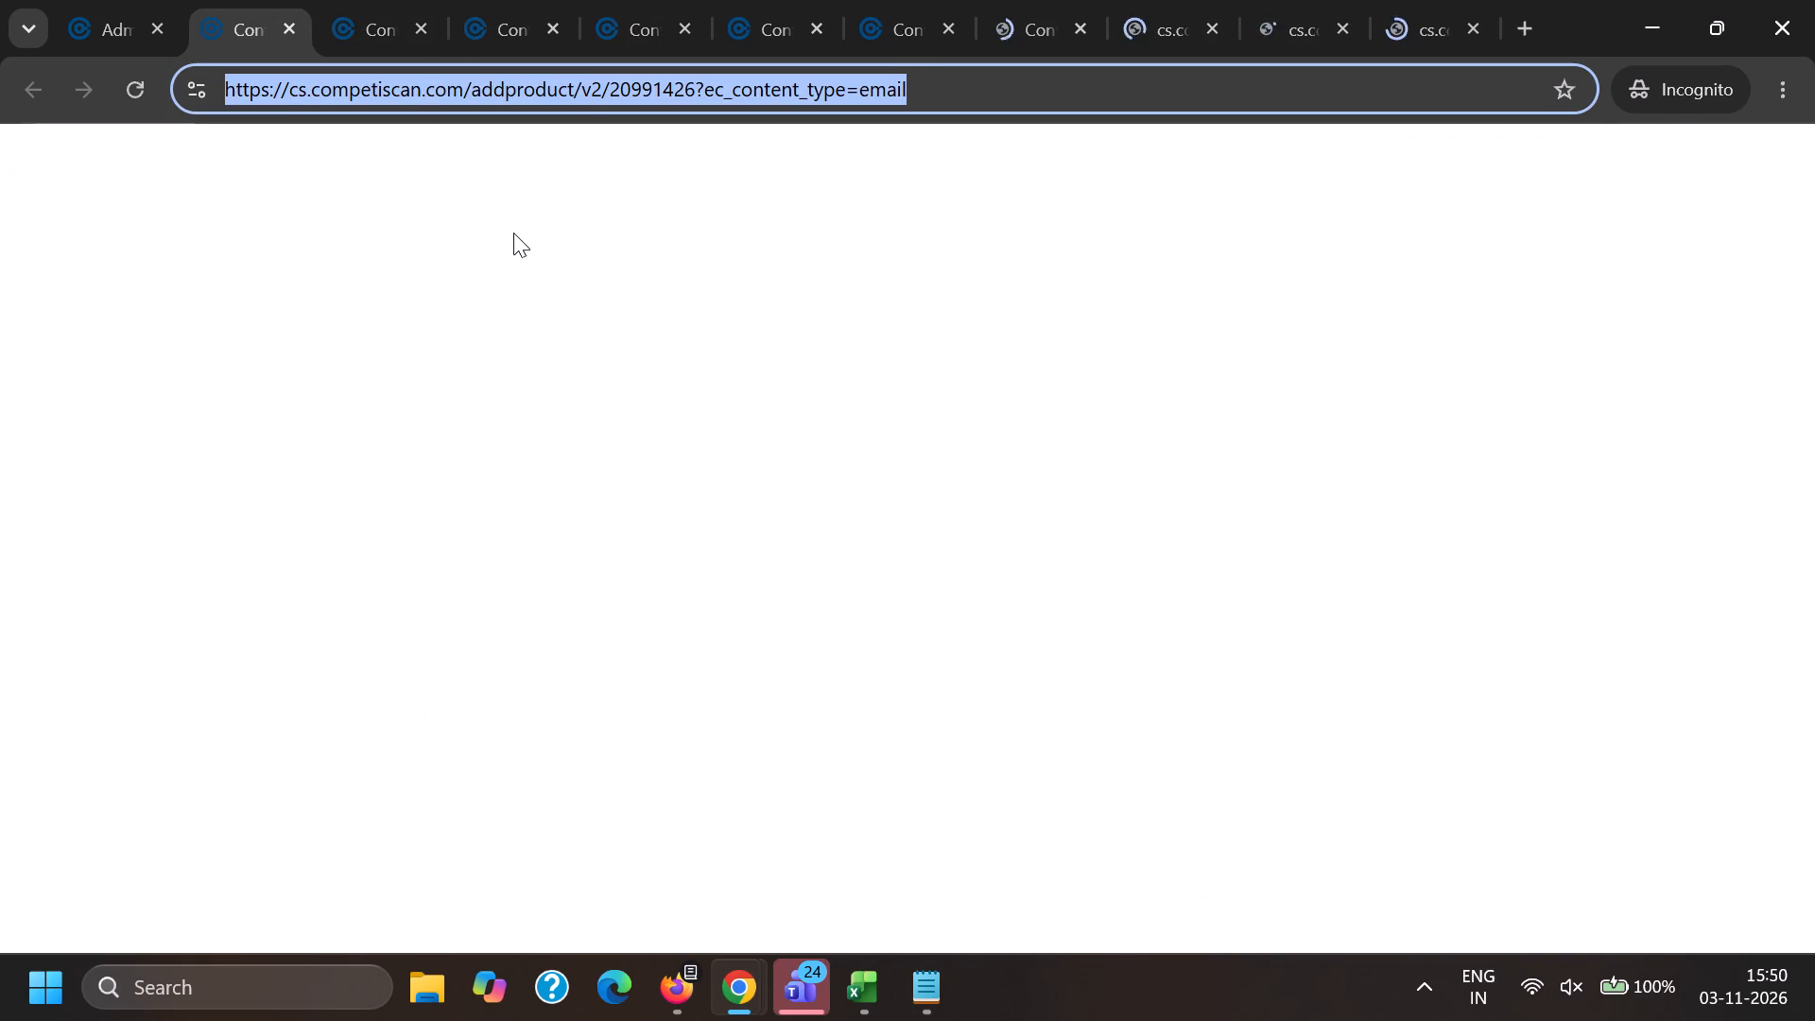
{"action": "key", "text": "ctrl+c"}
{"action": "key", "text": "ctrl+v"}
{"action": "key", "text": "ctrl+c"}
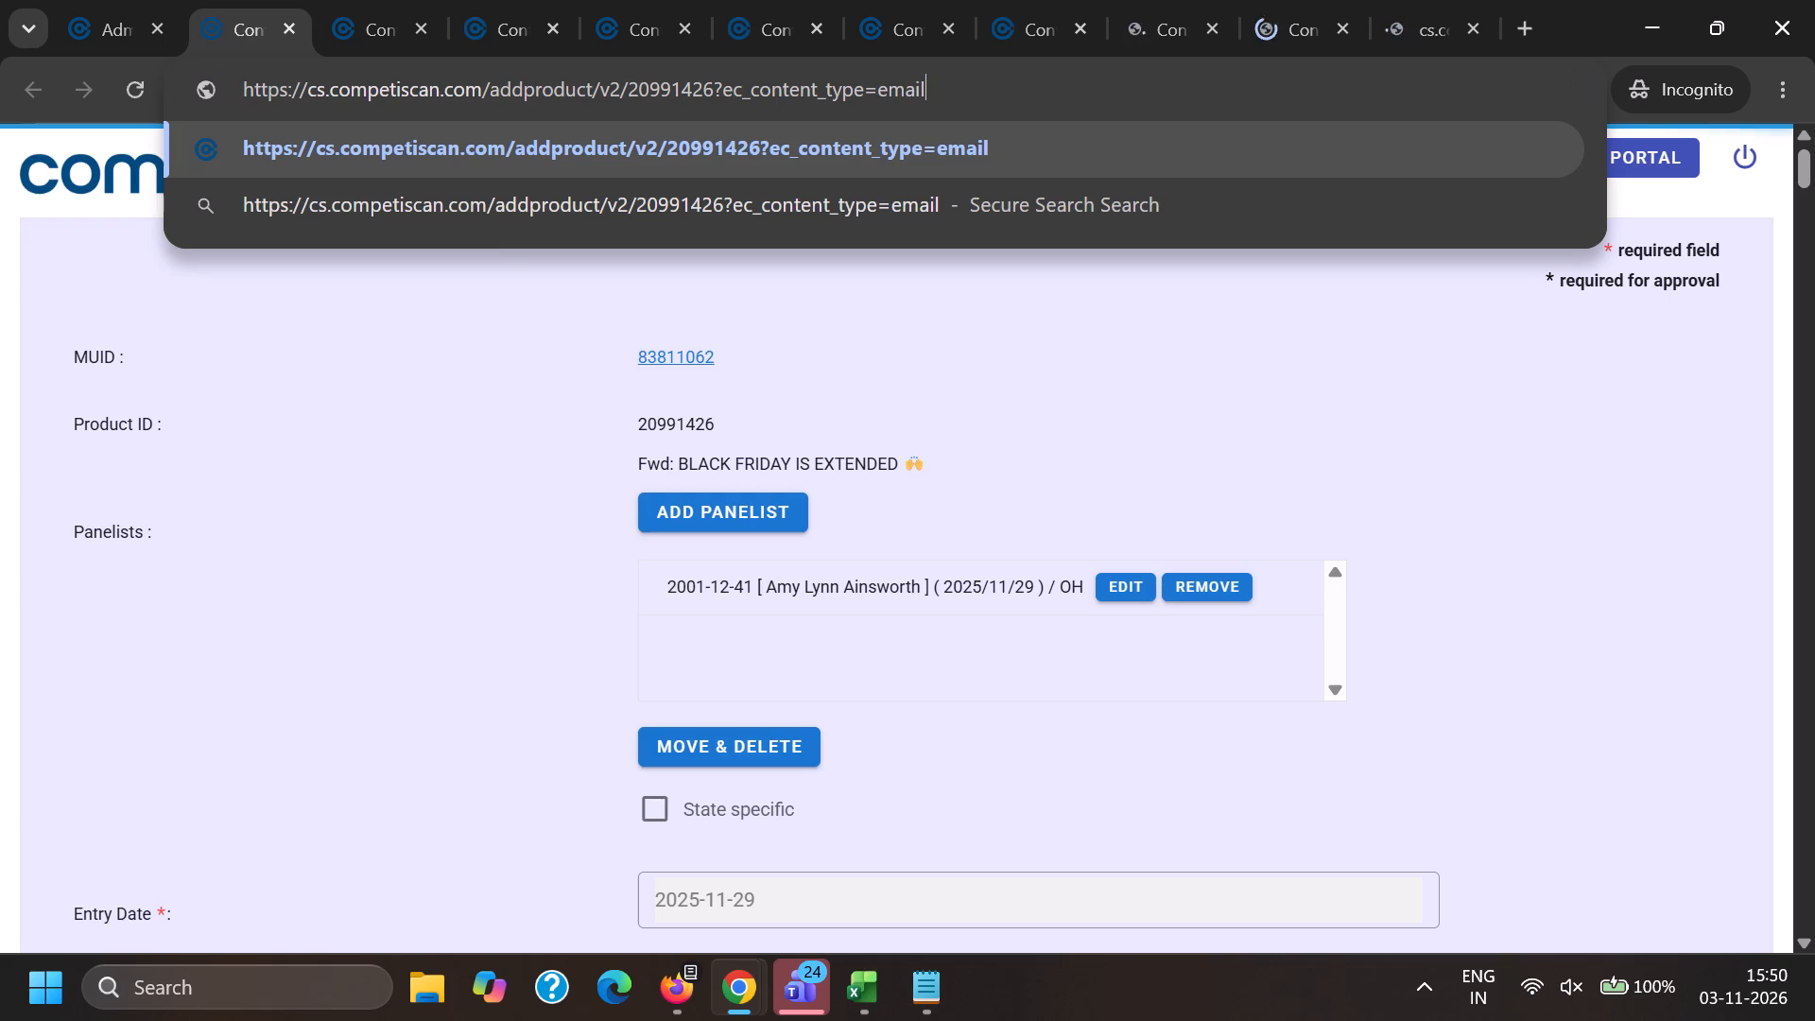
{"action": "key", "text": "ctrl+a"}
{"action": "key", "text": "ctrl+c"}
{"action": "left_click", "coordinate": [495, 426]}
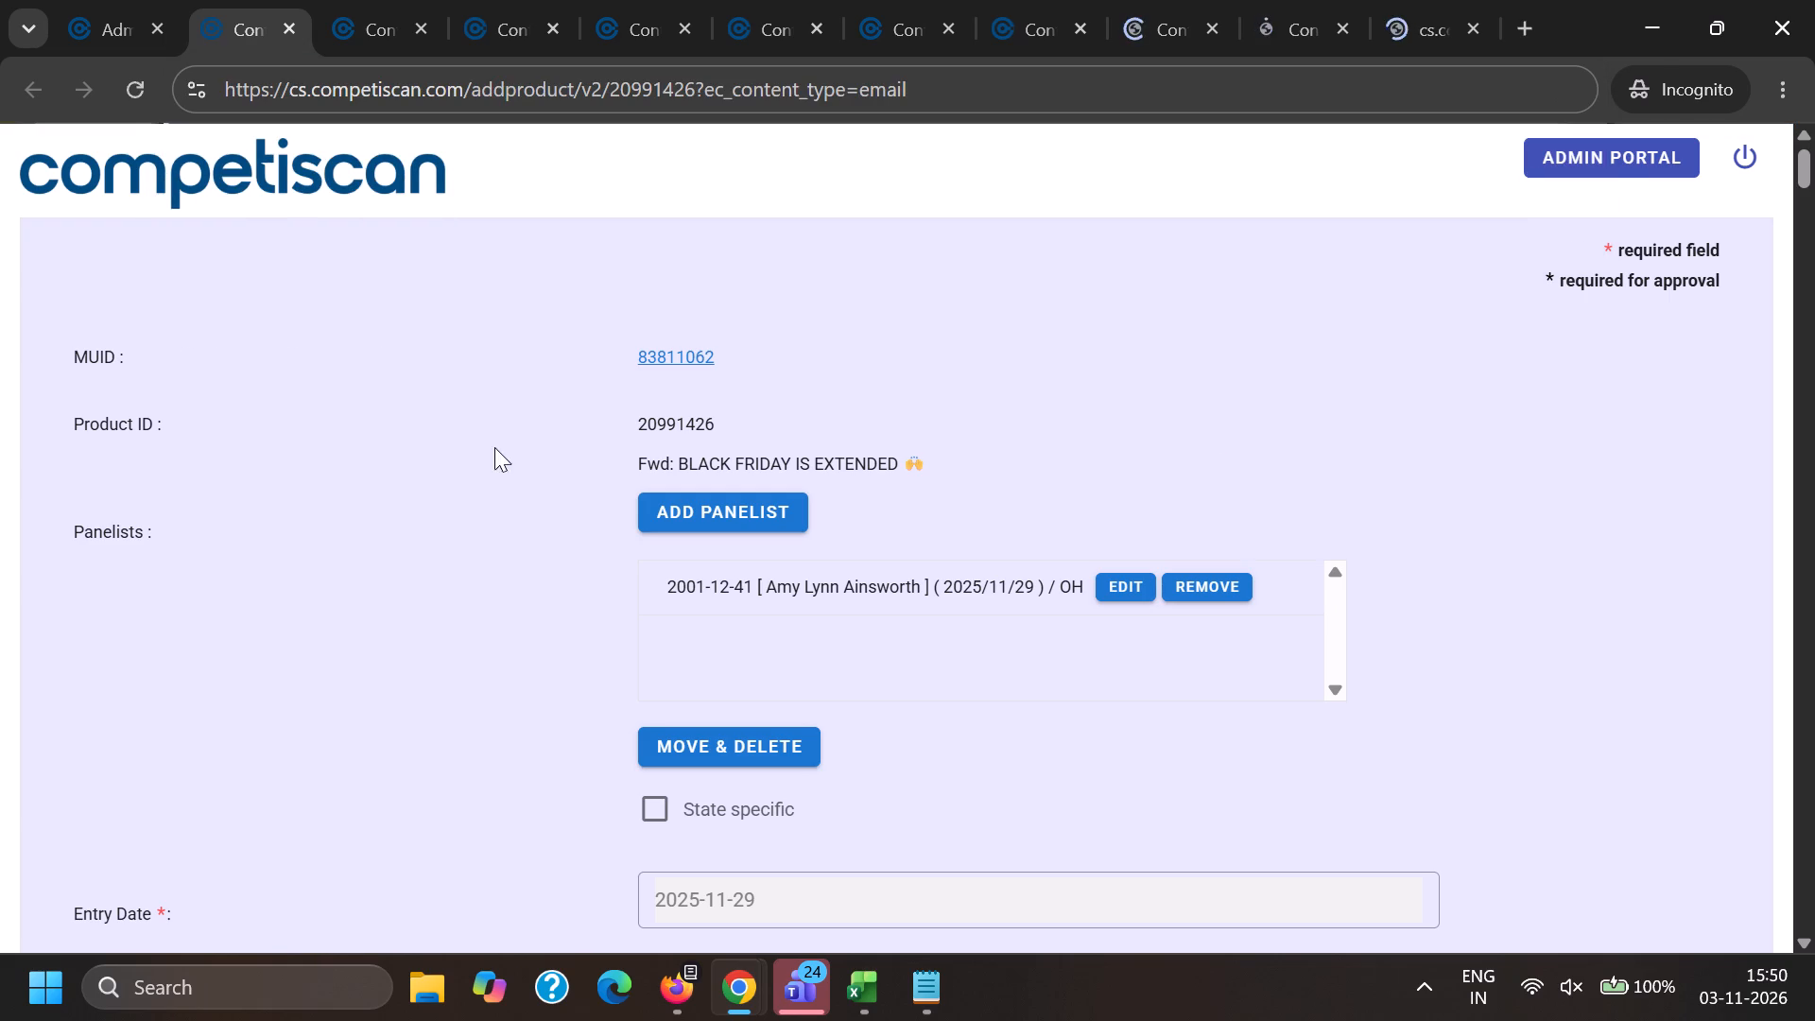
{"action": "key", "text": "alt+Tab"}
{"action": "scroll", "coordinate": [486, 546], "scroll_direction": "up", "scroll_amount": 5}
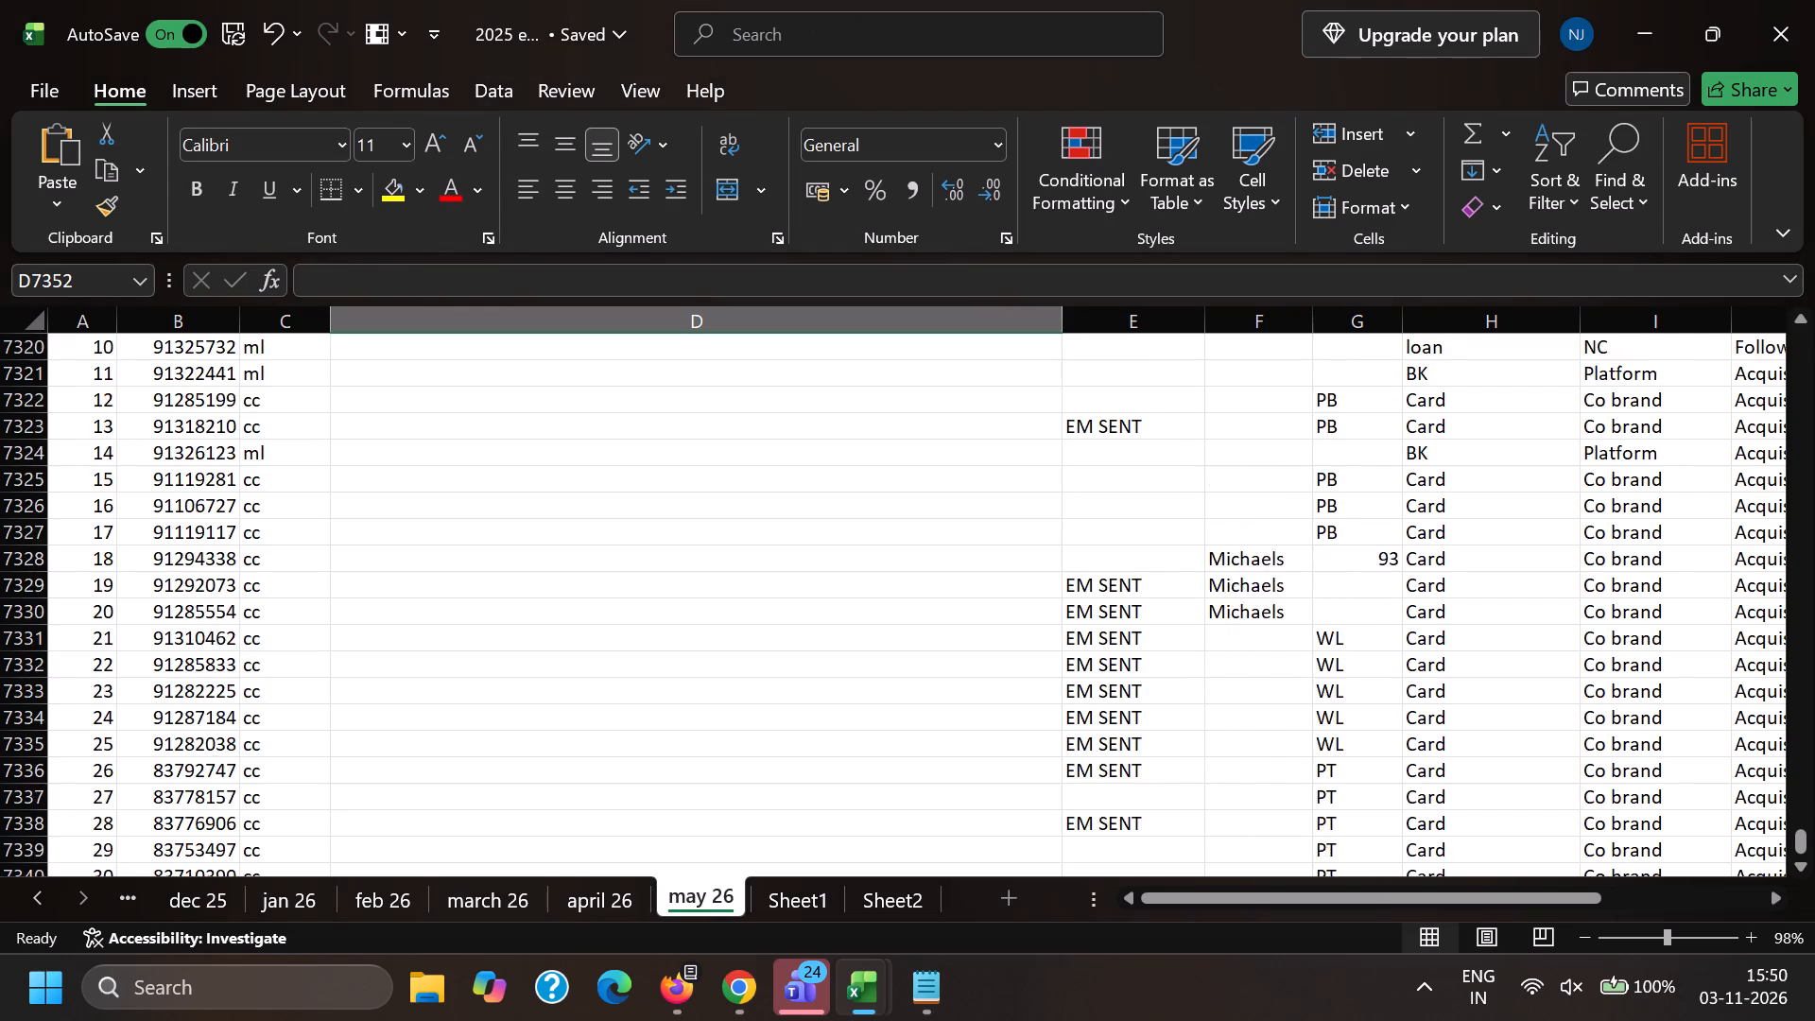
{"action": "scroll", "coordinate": [482, 550], "scroll_direction": "down", "scroll_amount": 4}
{"action": "key", "text": "alt+Tab"}
{"action": "key", "text": "alt+Tab"}
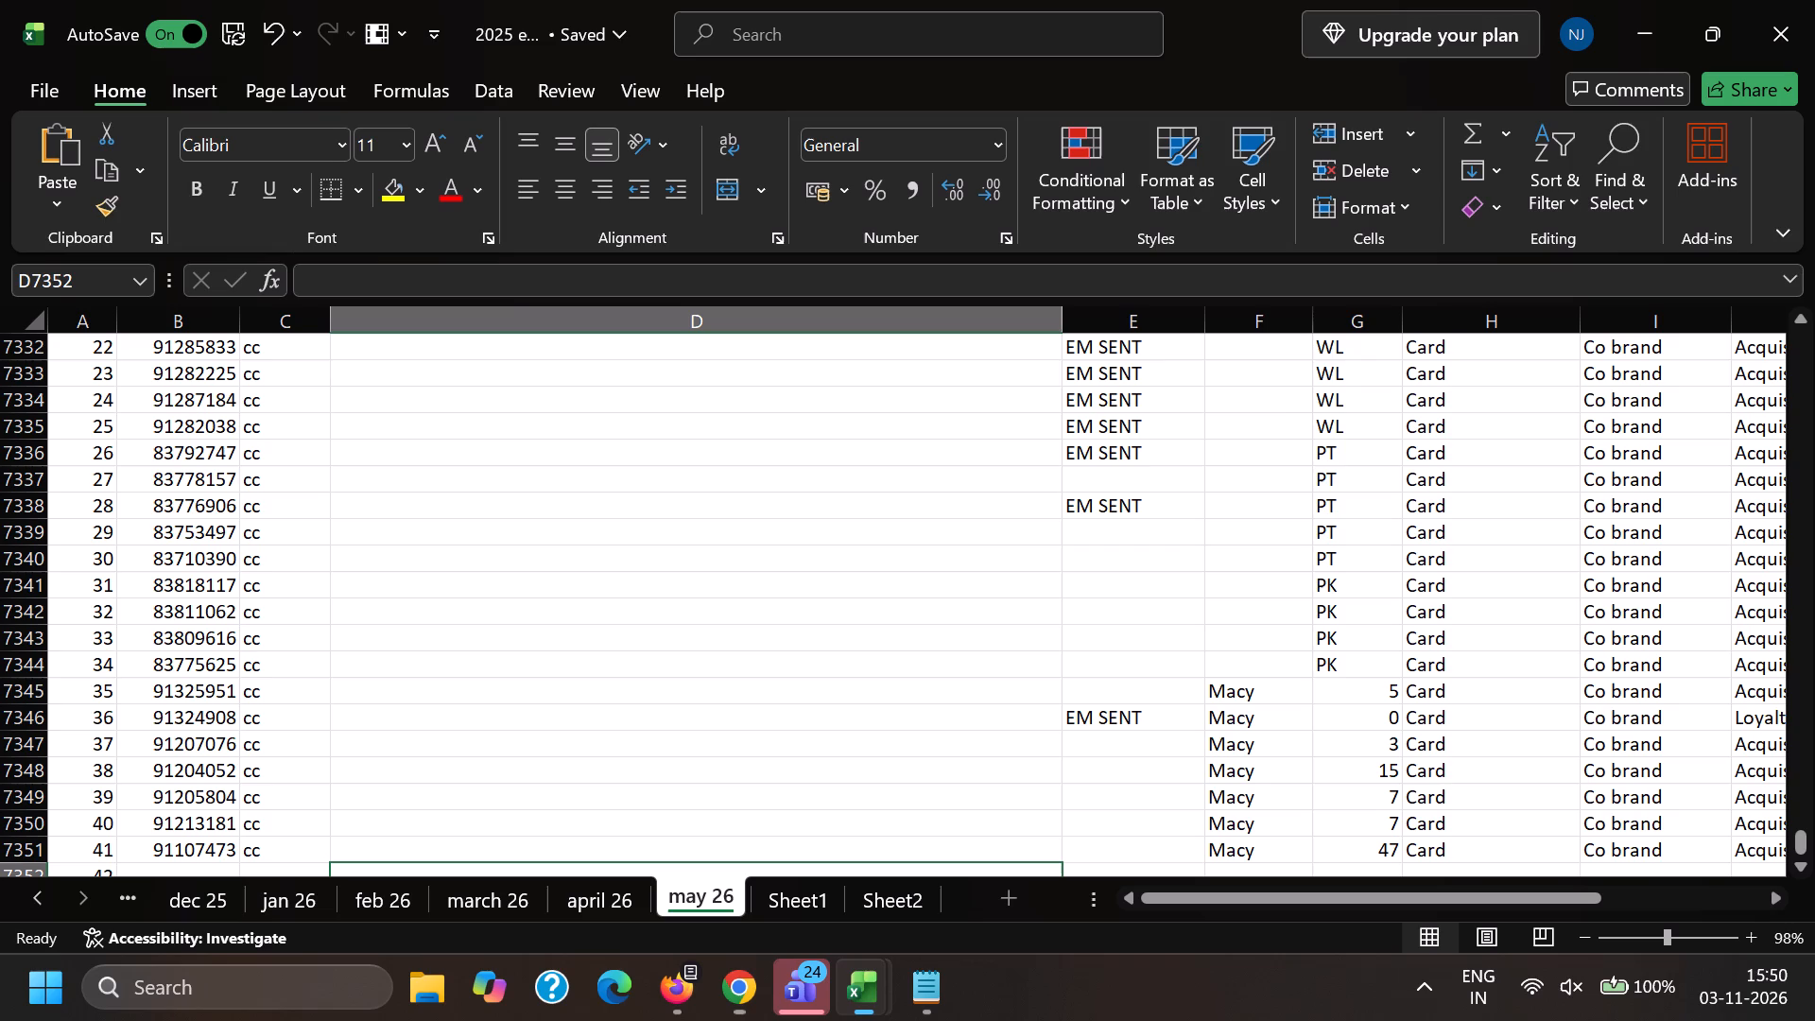
{"action": "left_click", "coordinate": [374, 619]}
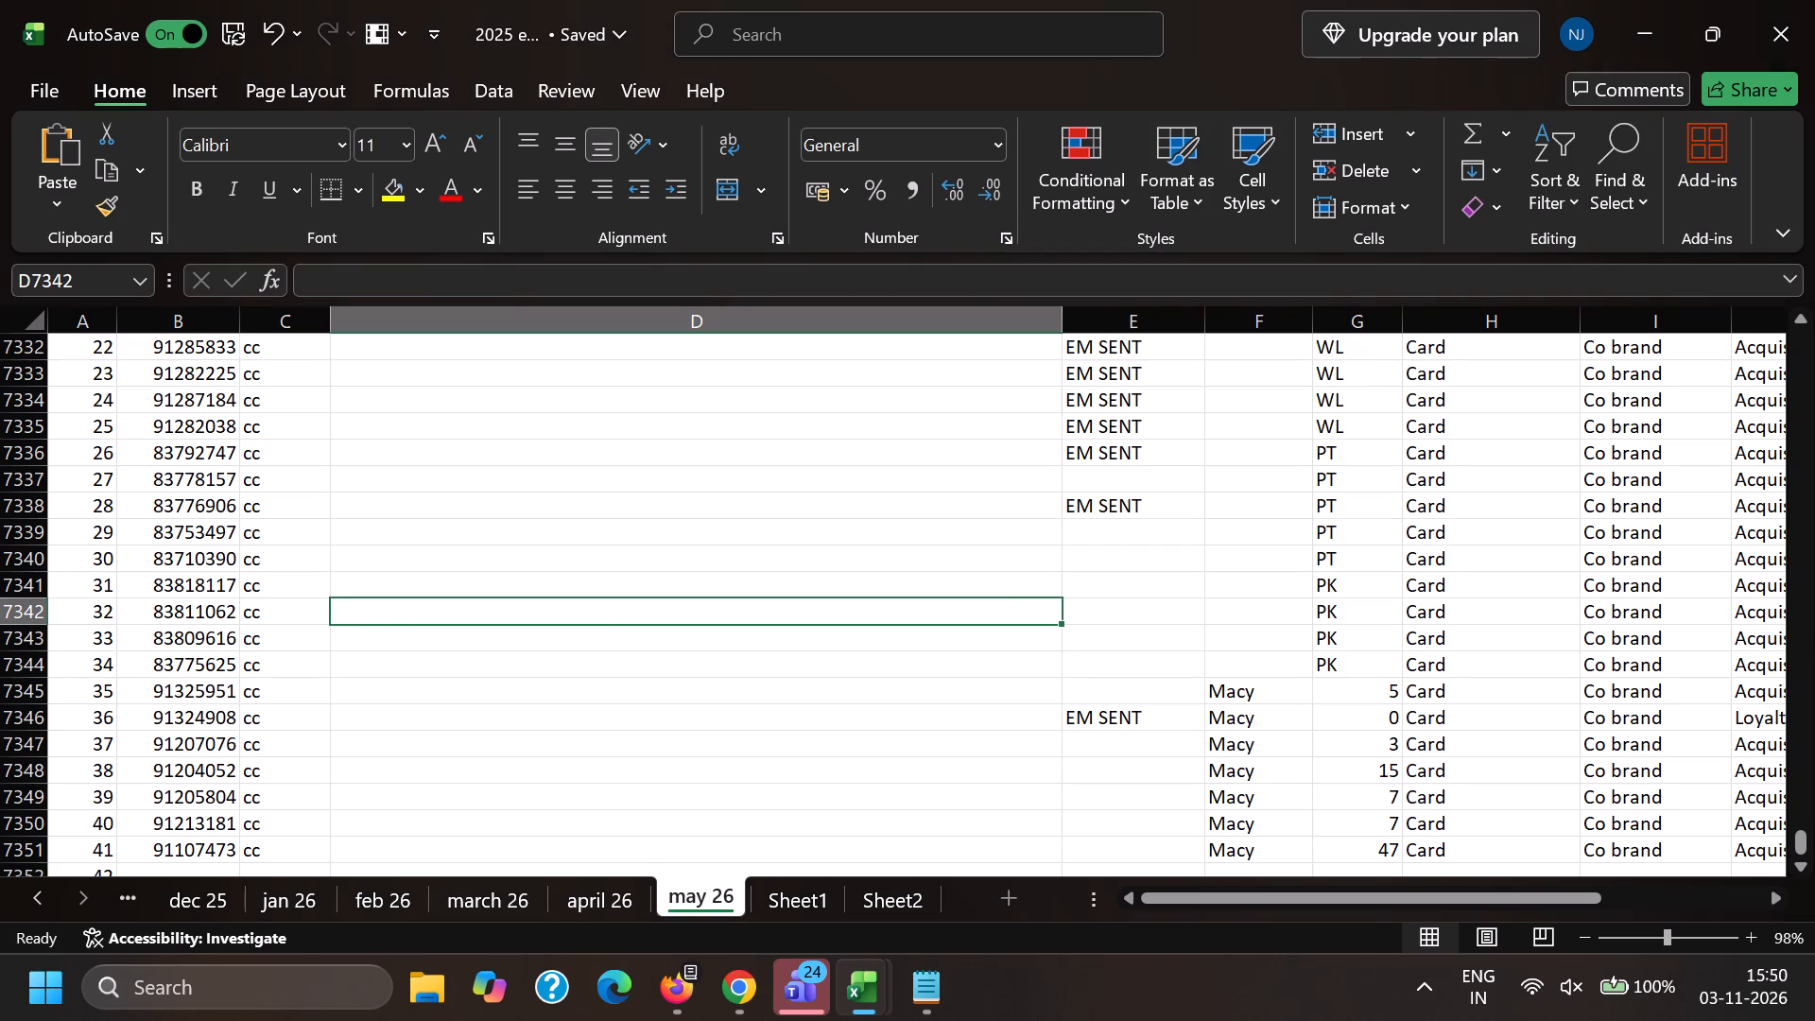
{"action": "key", "text": "ctrl+v"}
Copy product 20991452's page URL into column D of the Excel log, beside MUID 83809616.
{"action": "left_click", "coordinate": [406, 637]}
{"action": "key", "text": "alt+Tab"}
{"action": "left_click", "coordinate": [934, 334]}
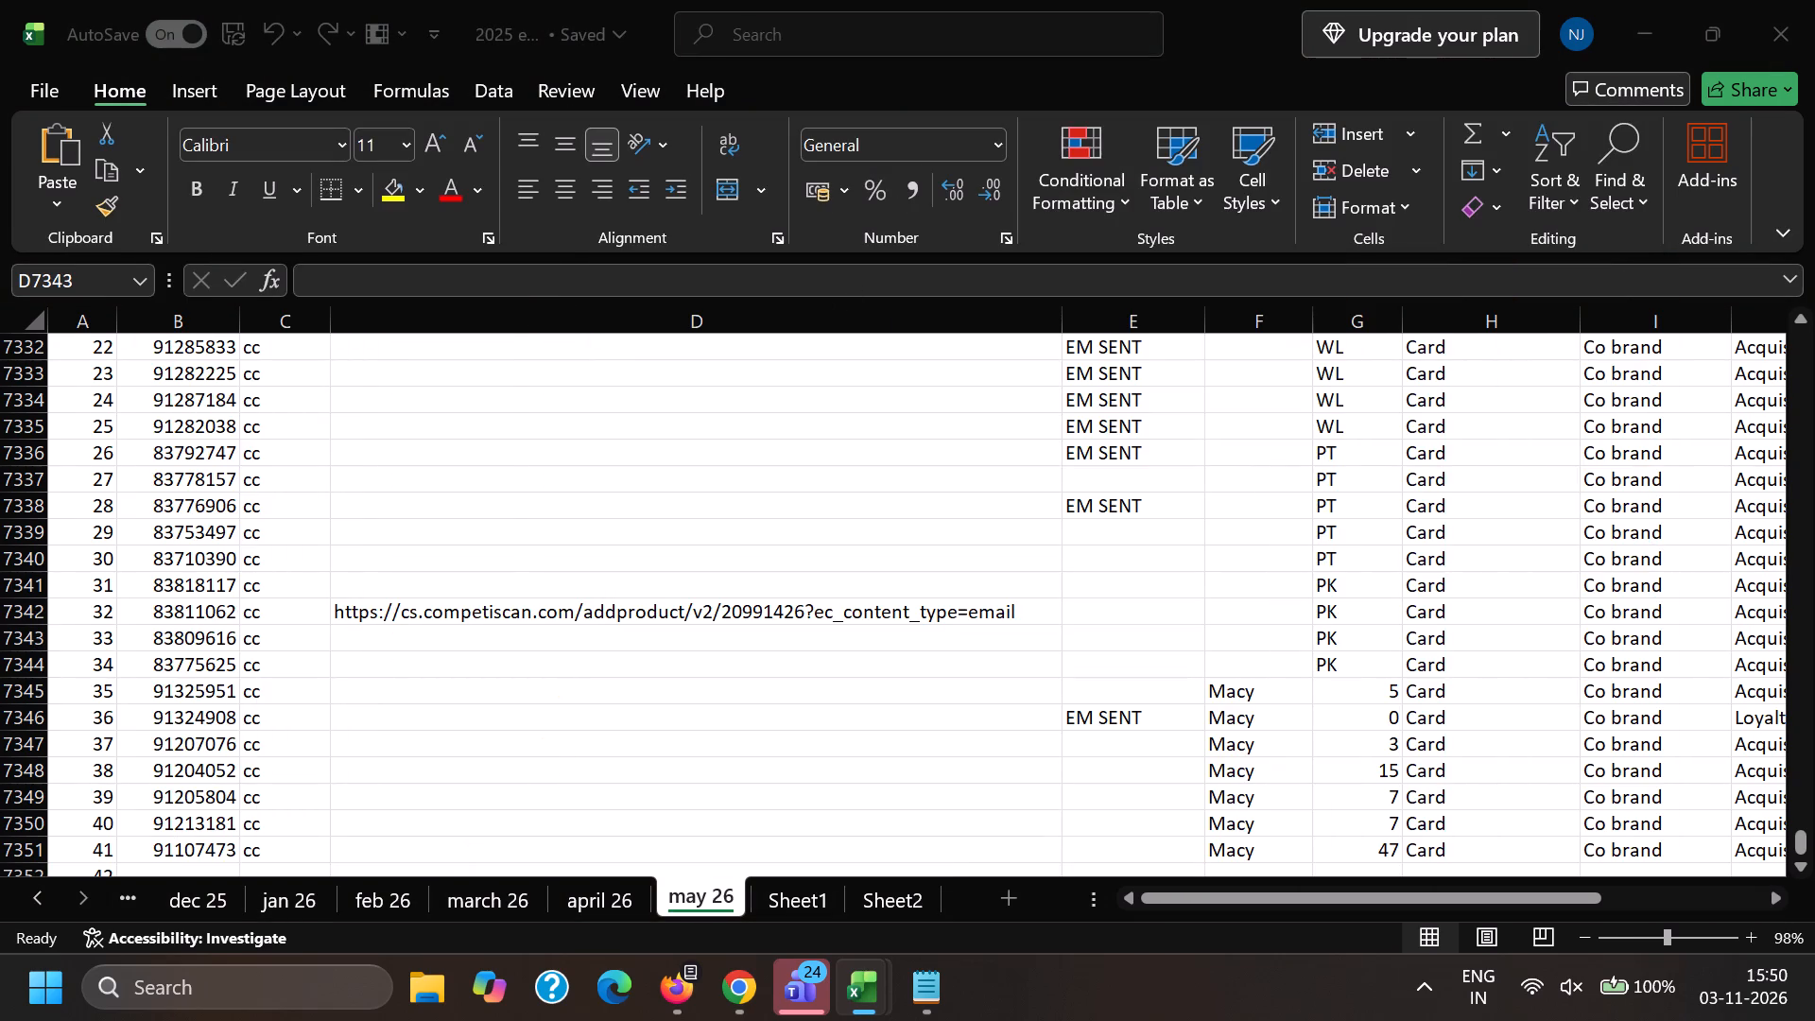
{"action": "key", "text": "alt+Tab"}
{"action": "key", "text": "alt+Tab"}
{"action": "key", "text": "alt+Tab"}
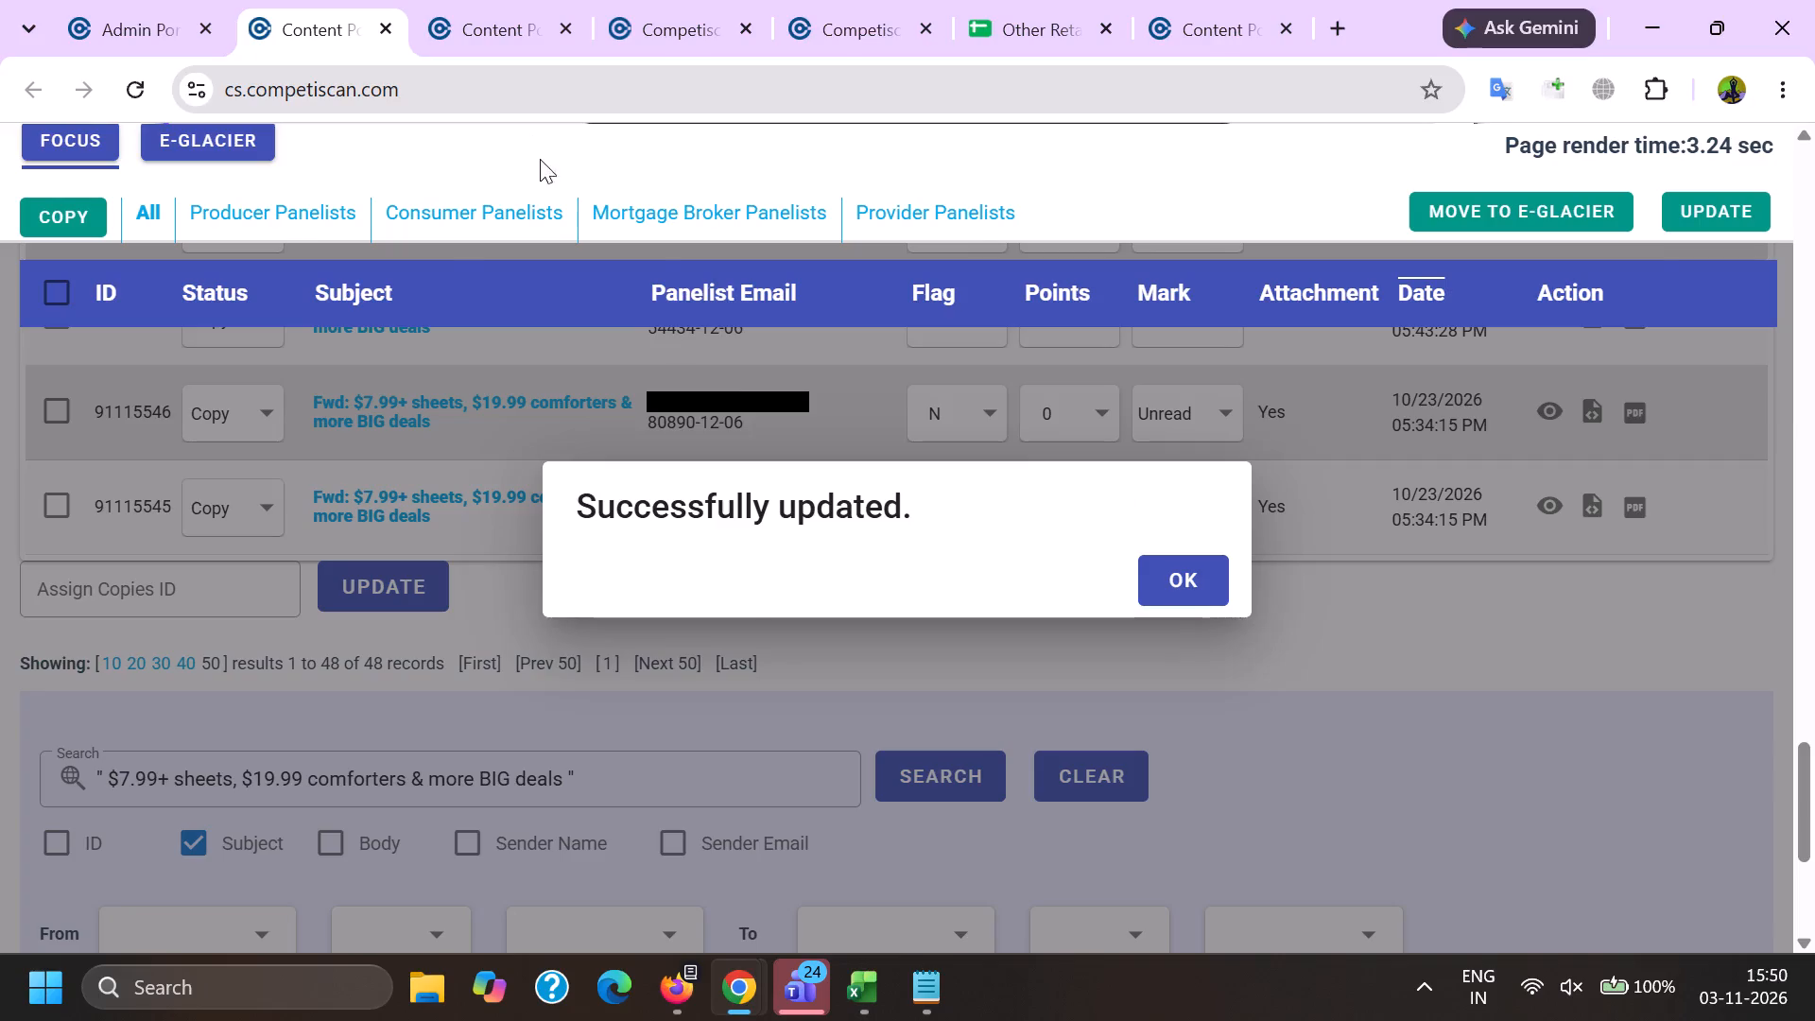
{"action": "key", "text": "alt+Tab"}
{"action": "key", "text": "alt+Tab"}
{"action": "left_click", "coordinate": [398, 0]}
{"action": "triple_click", "coordinate": [420, 95]}
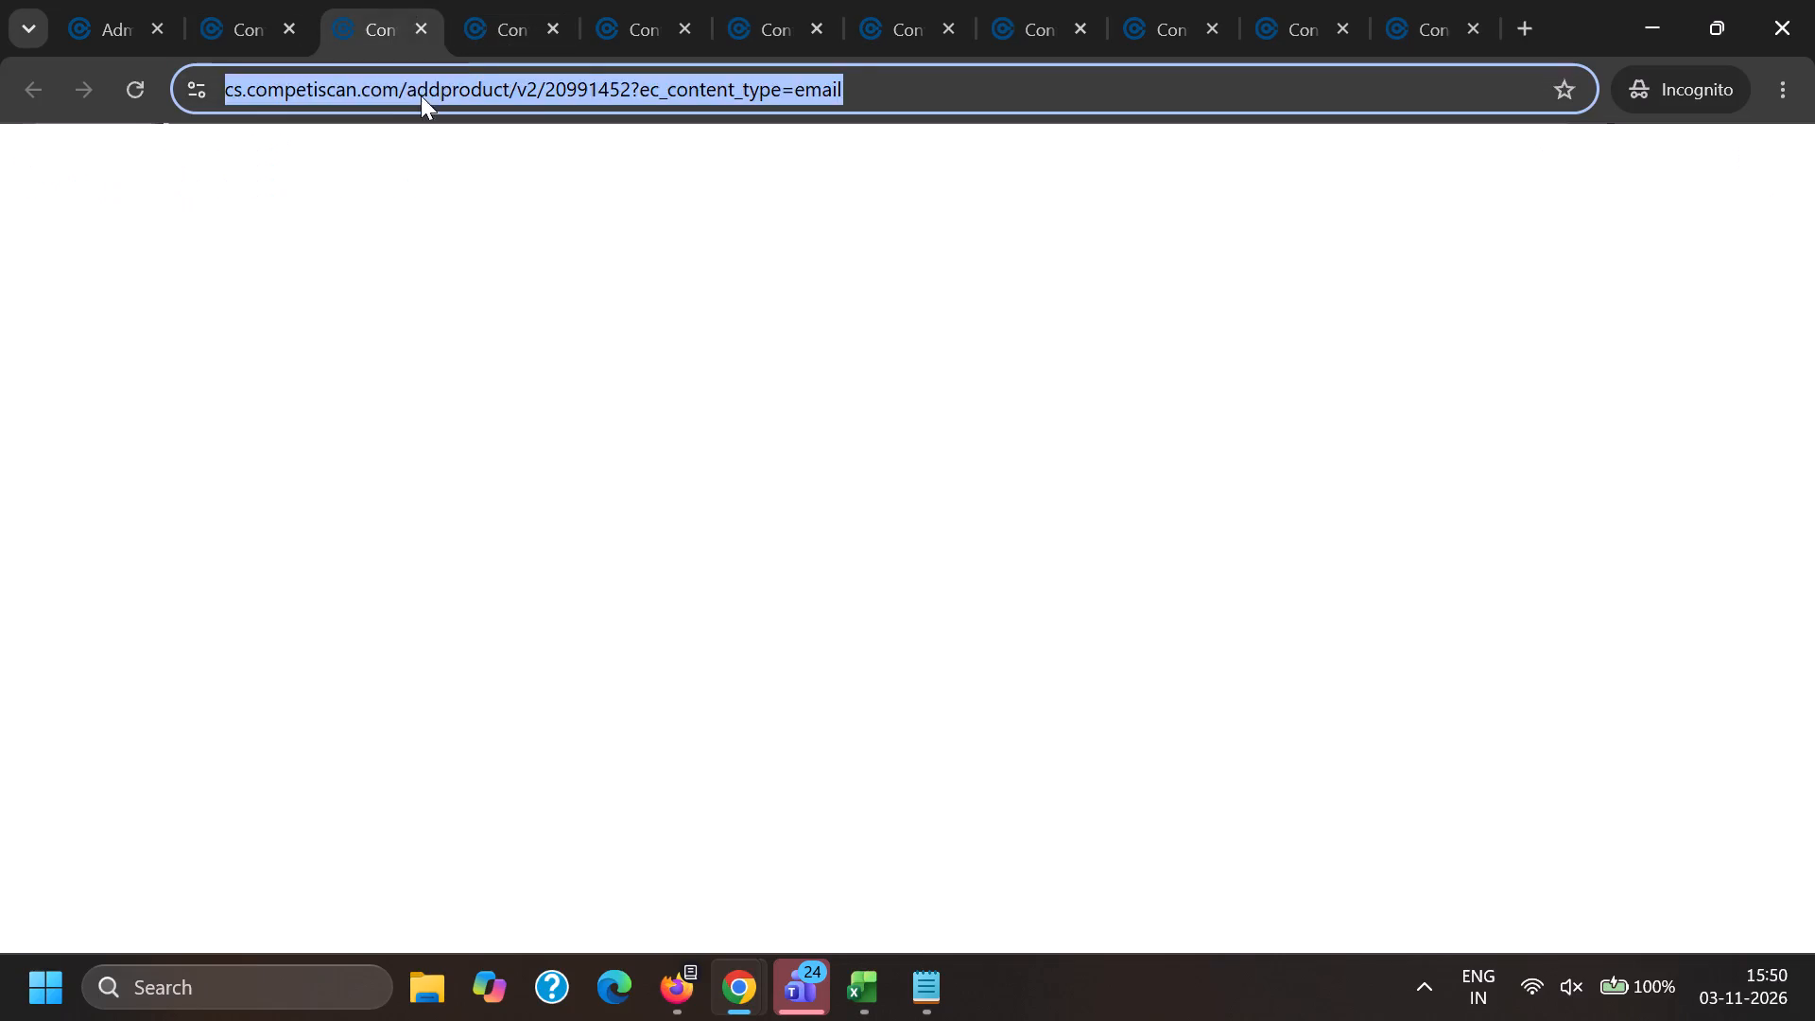
{"action": "key", "text": "ctrl+c"}
{"action": "key", "text": "alt+Tab"}
{"action": "key", "text": "alt+Tab"}
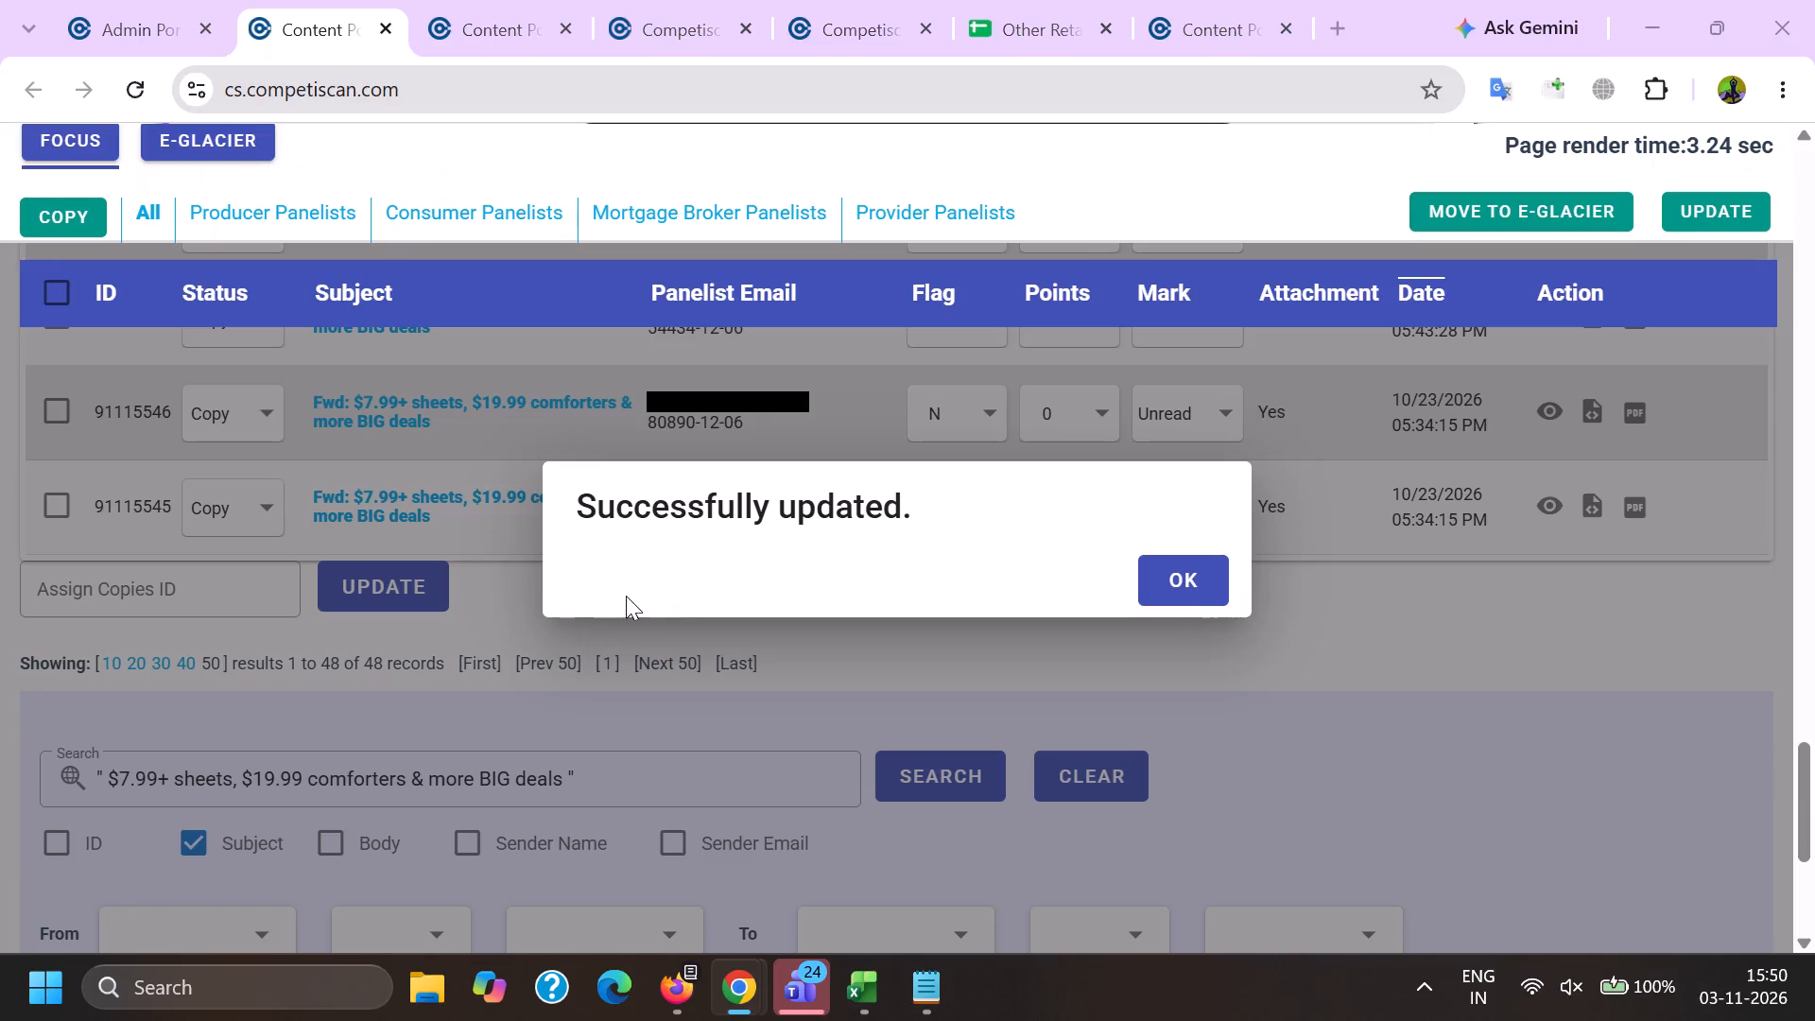
{"action": "key", "text": "alt+Tab"}
{"action": "key", "text": "ctrl+v"}
Copy product 20991478's page URL into cell D7344 of the Excel log.
{"action": "left_click", "coordinate": [475, 664]}
{"action": "key", "text": "alt+Tab"}
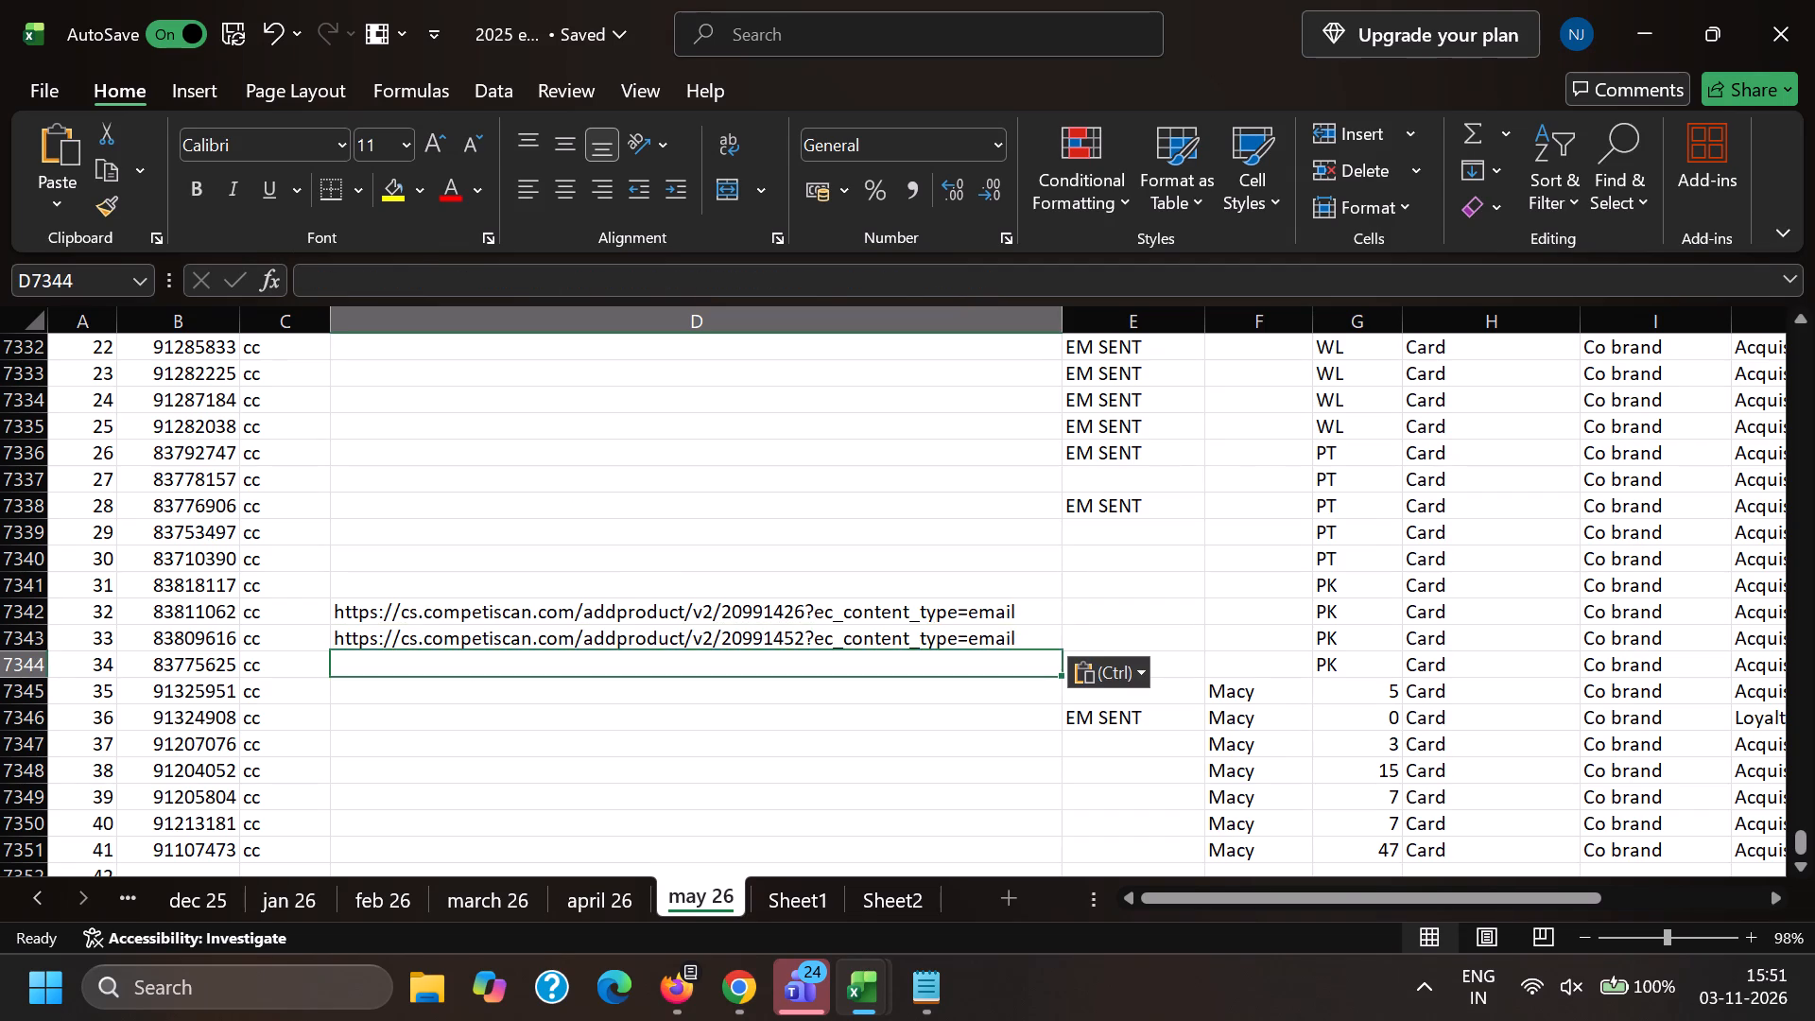
{"action": "key", "text": "alt+Tab"}
{"action": "key", "text": "alt+Tab"}
{"action": "left_click", "coordinate": [495, 0]}
{"action": "triple_click", "coordinate": [530, 78]}
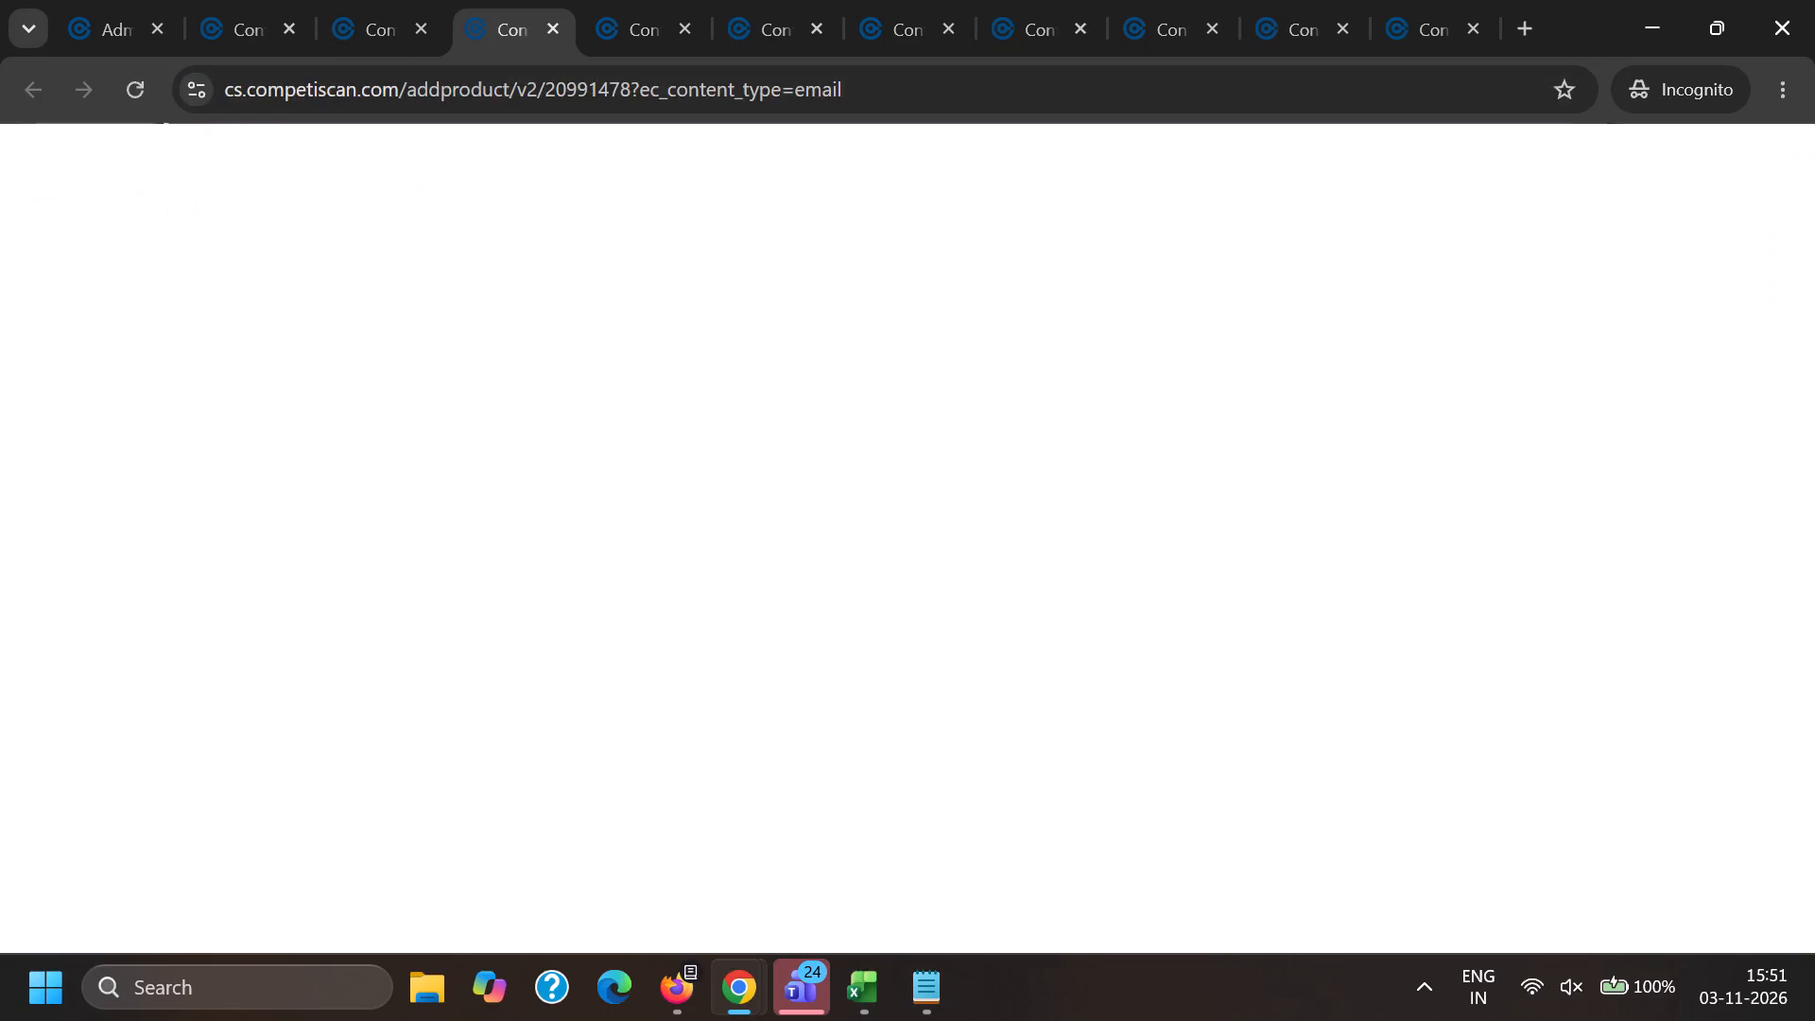
{"action": "key", "text": "ctrl+c"}
{"action": "key", "text": "alt+Tab"}
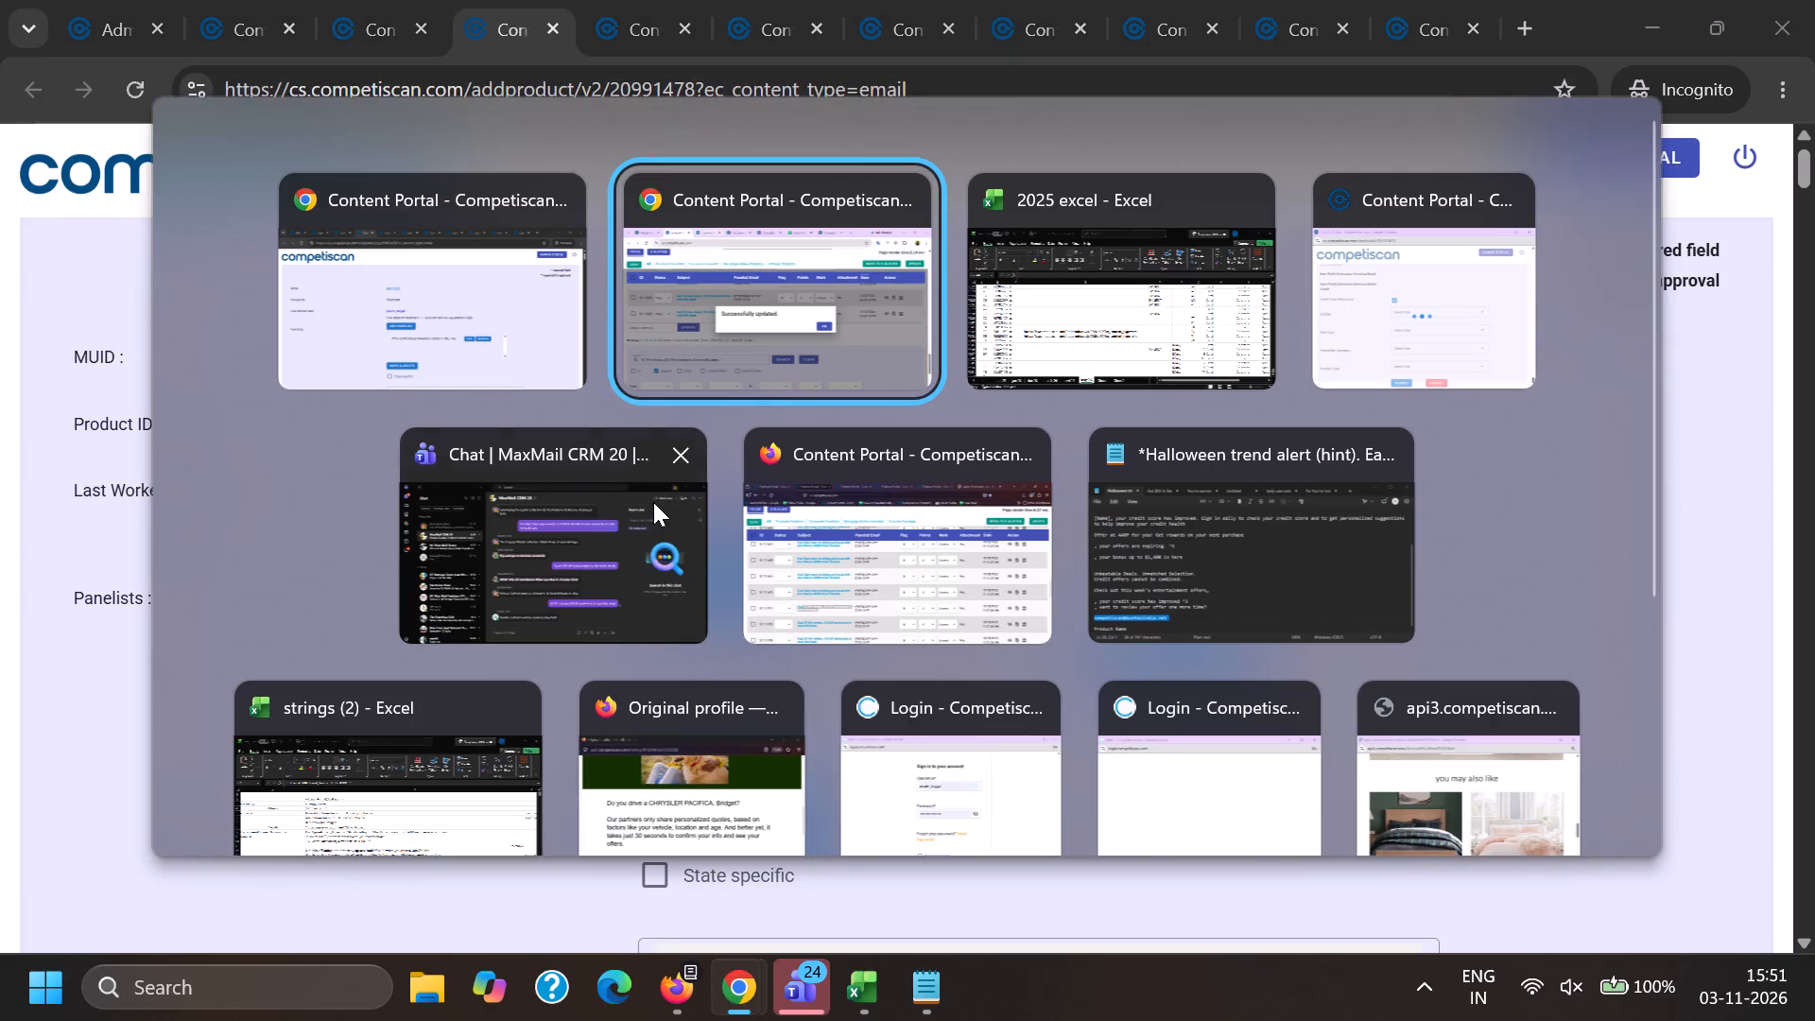
{"action": "key", "text": "alt+Tab"}
{"action": "key", "text": "ctrl+v"}
Copy product 20991491's page URL into cell D7345 of the Excel log.
{"action": "left_click", "coordinate": [496, 691]}
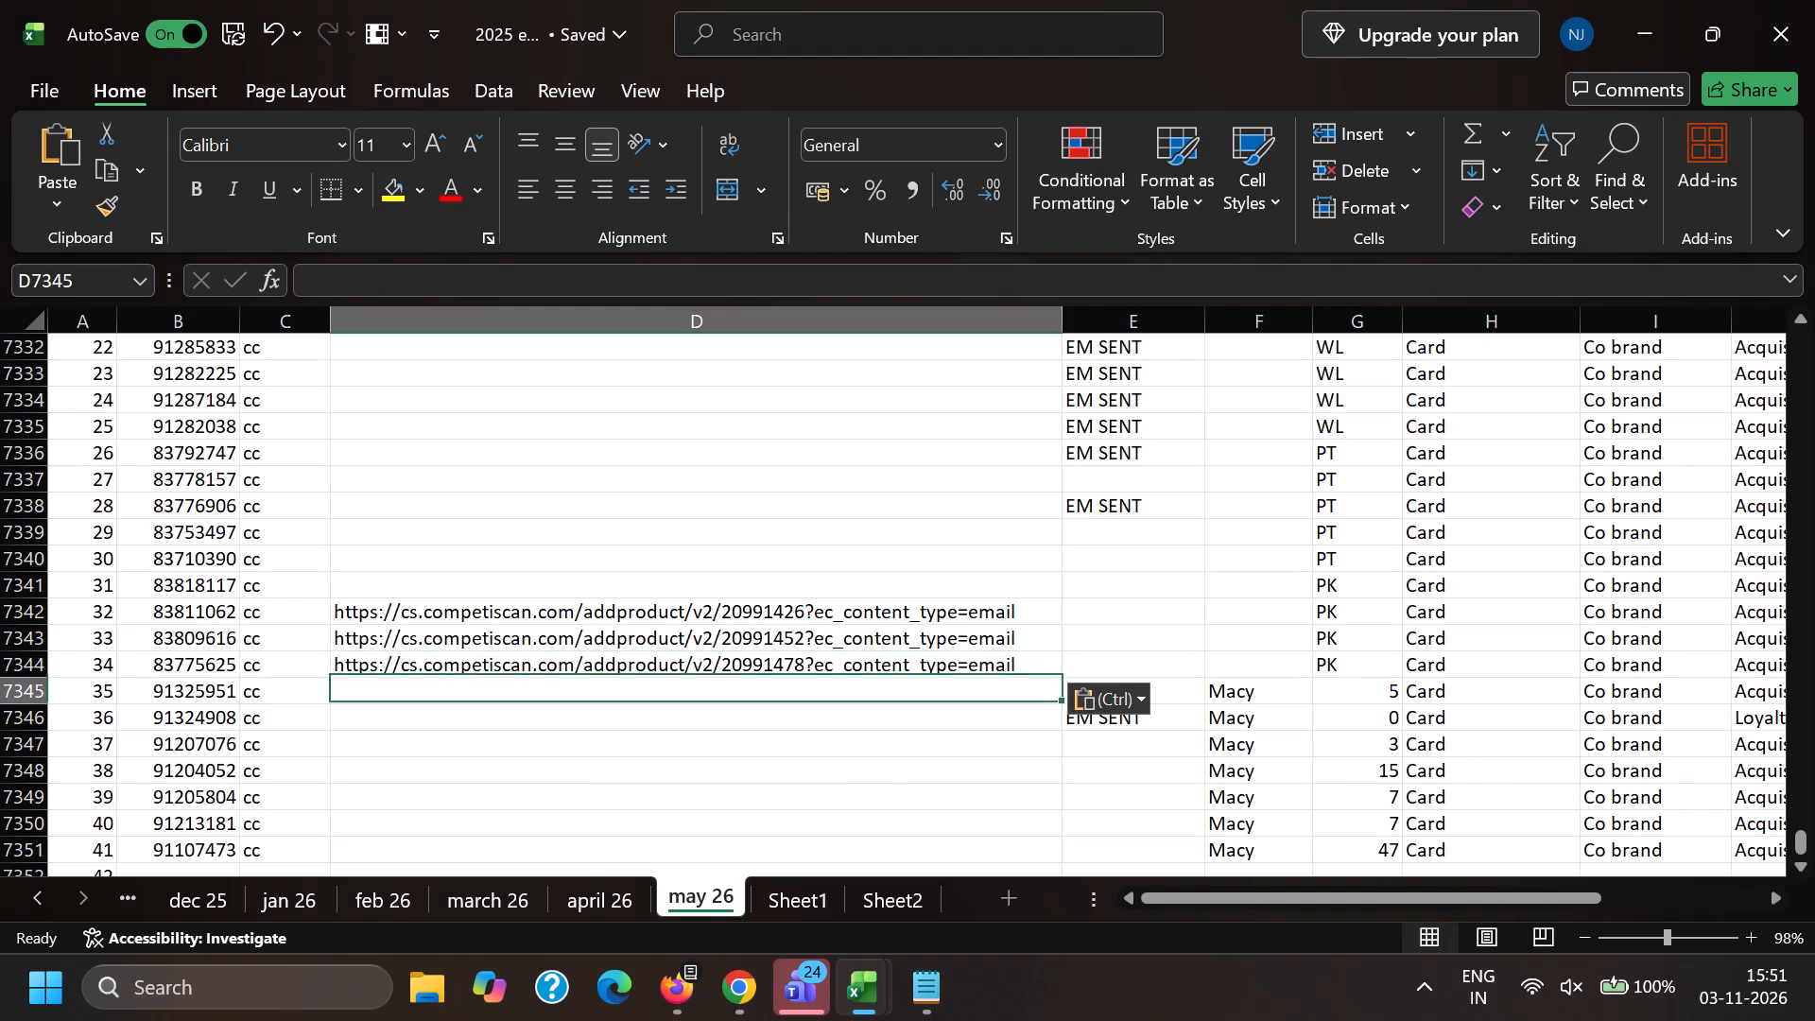
{"action": "key", "text": "alt+Tab"}
{"action": "left_click", "coordinate": [623, 30]}
{"action": "triple_click", "coordinate": [638, 90]}
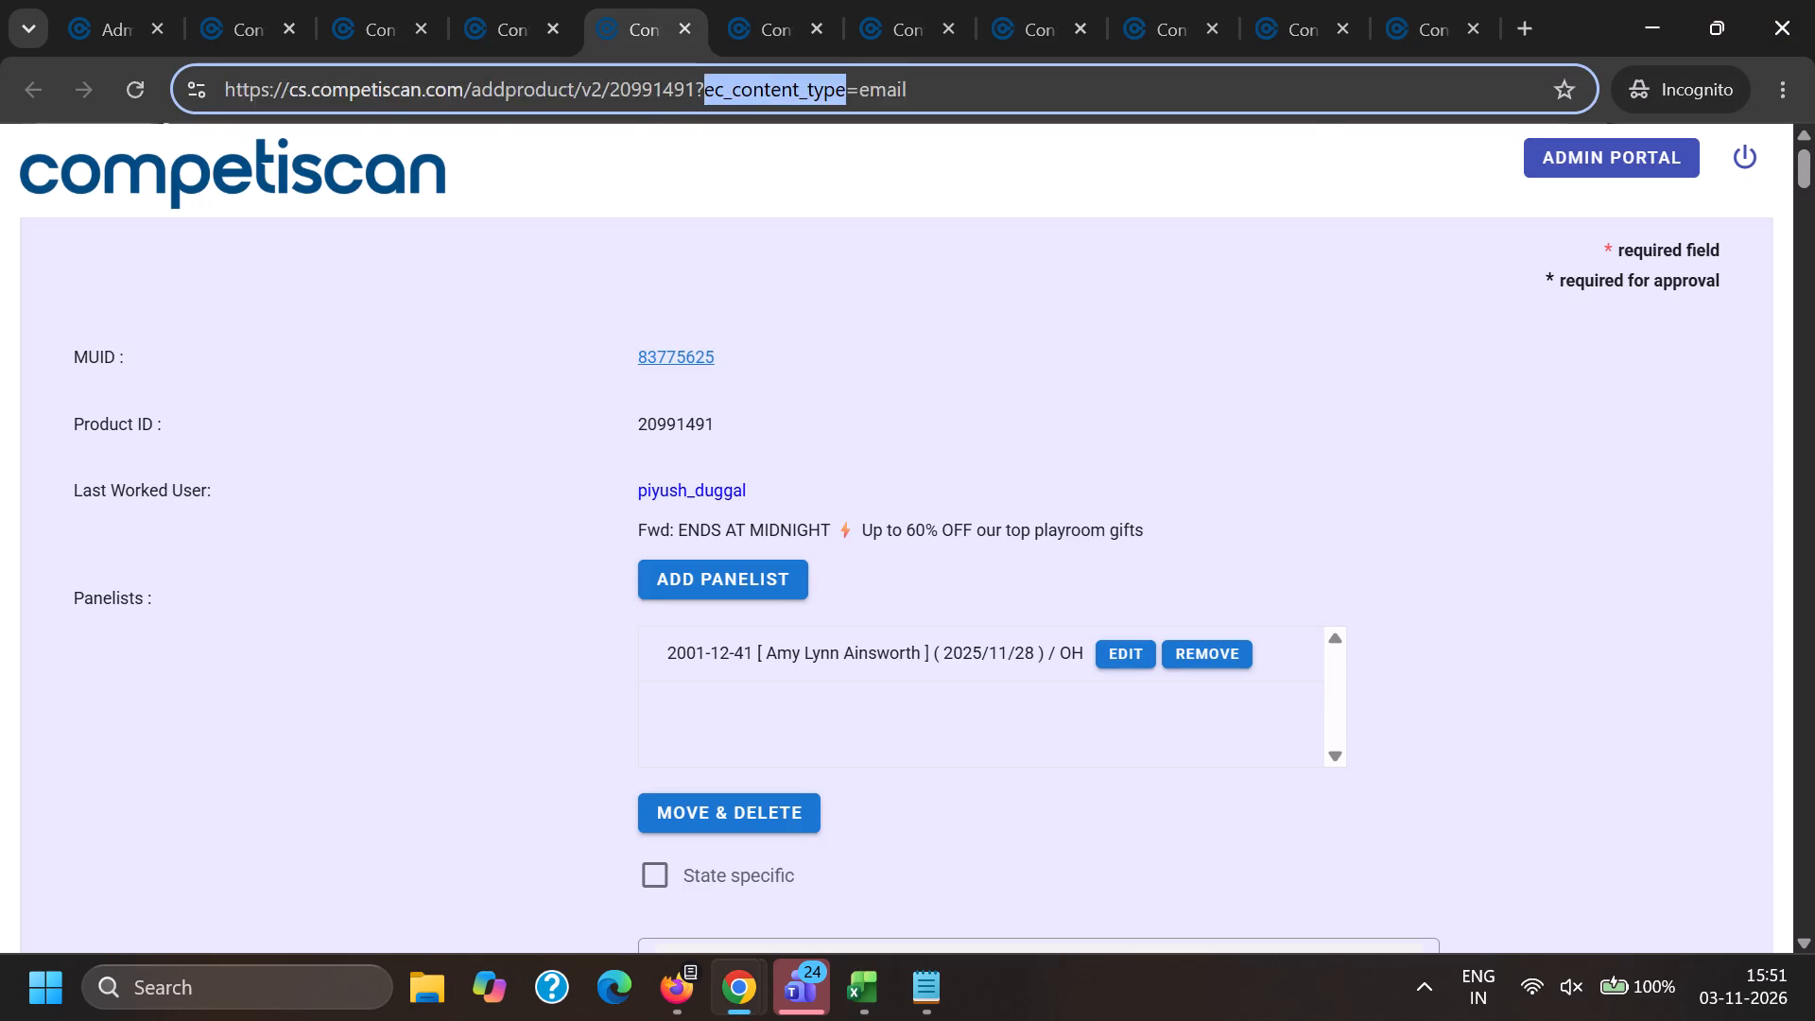
{"action": "left_click", "coordinate": [638, 91]}
{"action": "key", "text": "ctrl+a"}
{"action": "key", "text": "ctrl+c"}
{"action": "key", "text": "alt+Tab"}
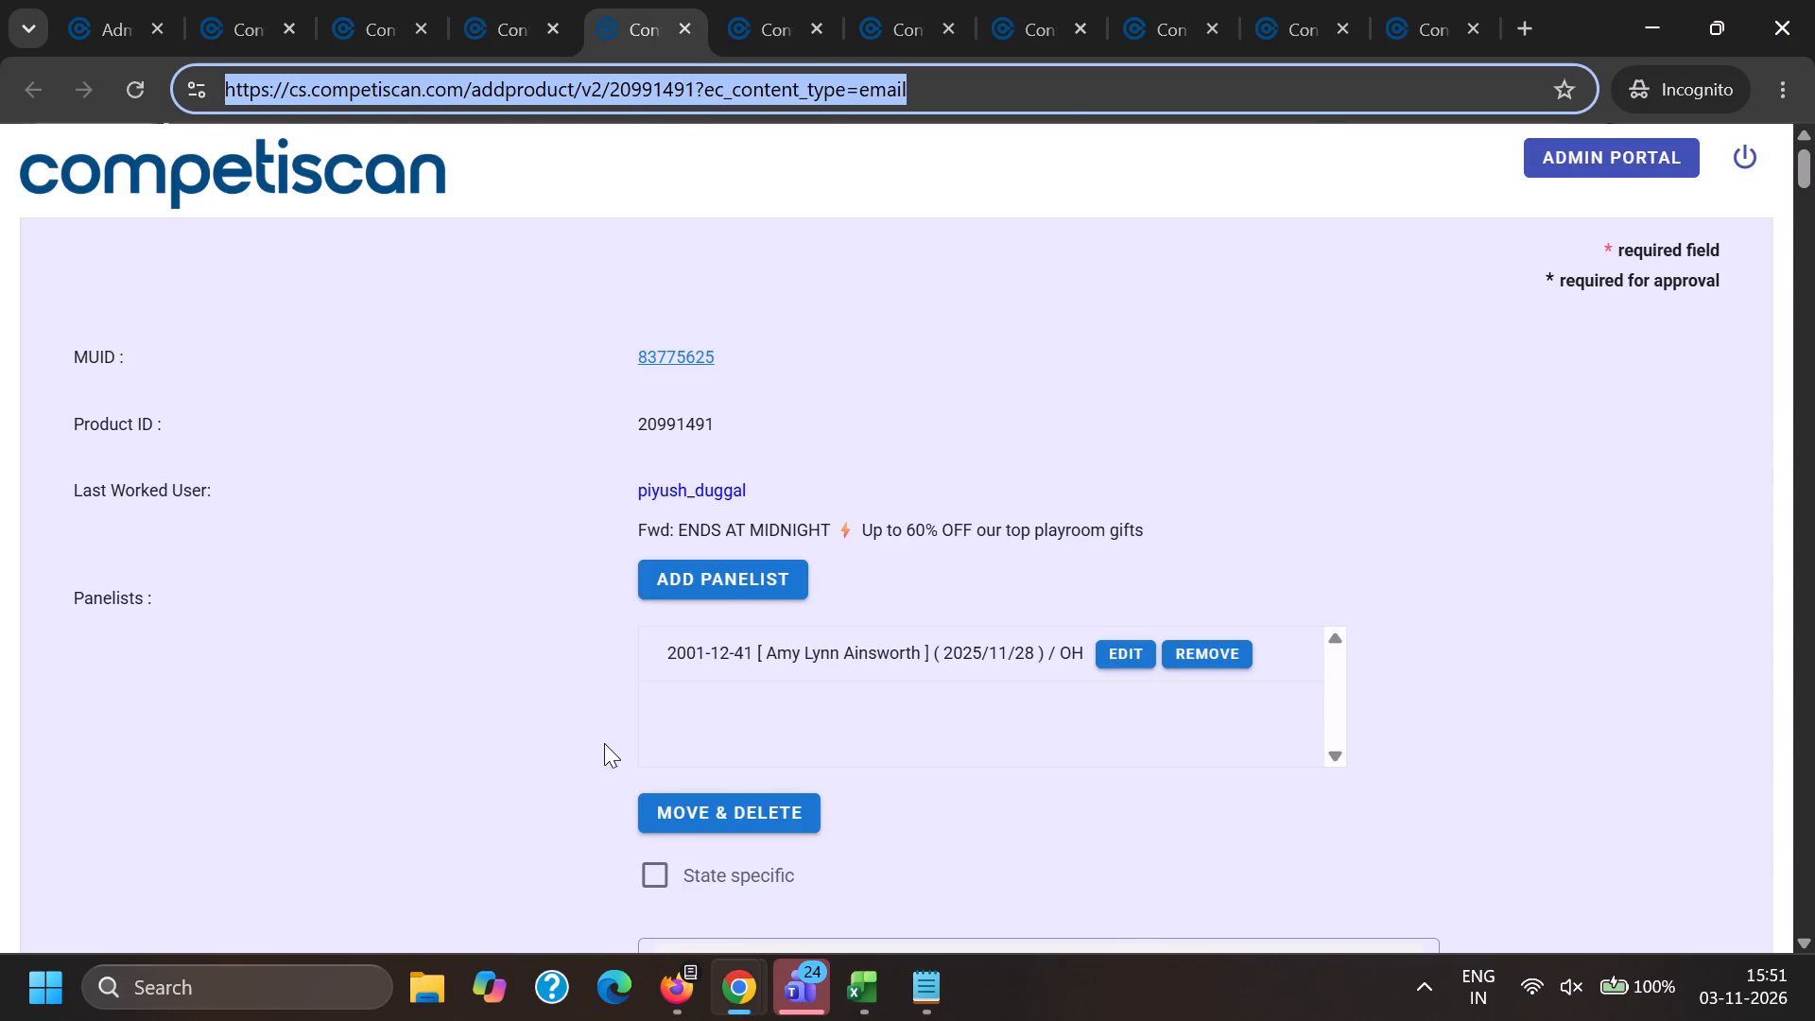
{"action": "key", "text": "ctrl+v"}
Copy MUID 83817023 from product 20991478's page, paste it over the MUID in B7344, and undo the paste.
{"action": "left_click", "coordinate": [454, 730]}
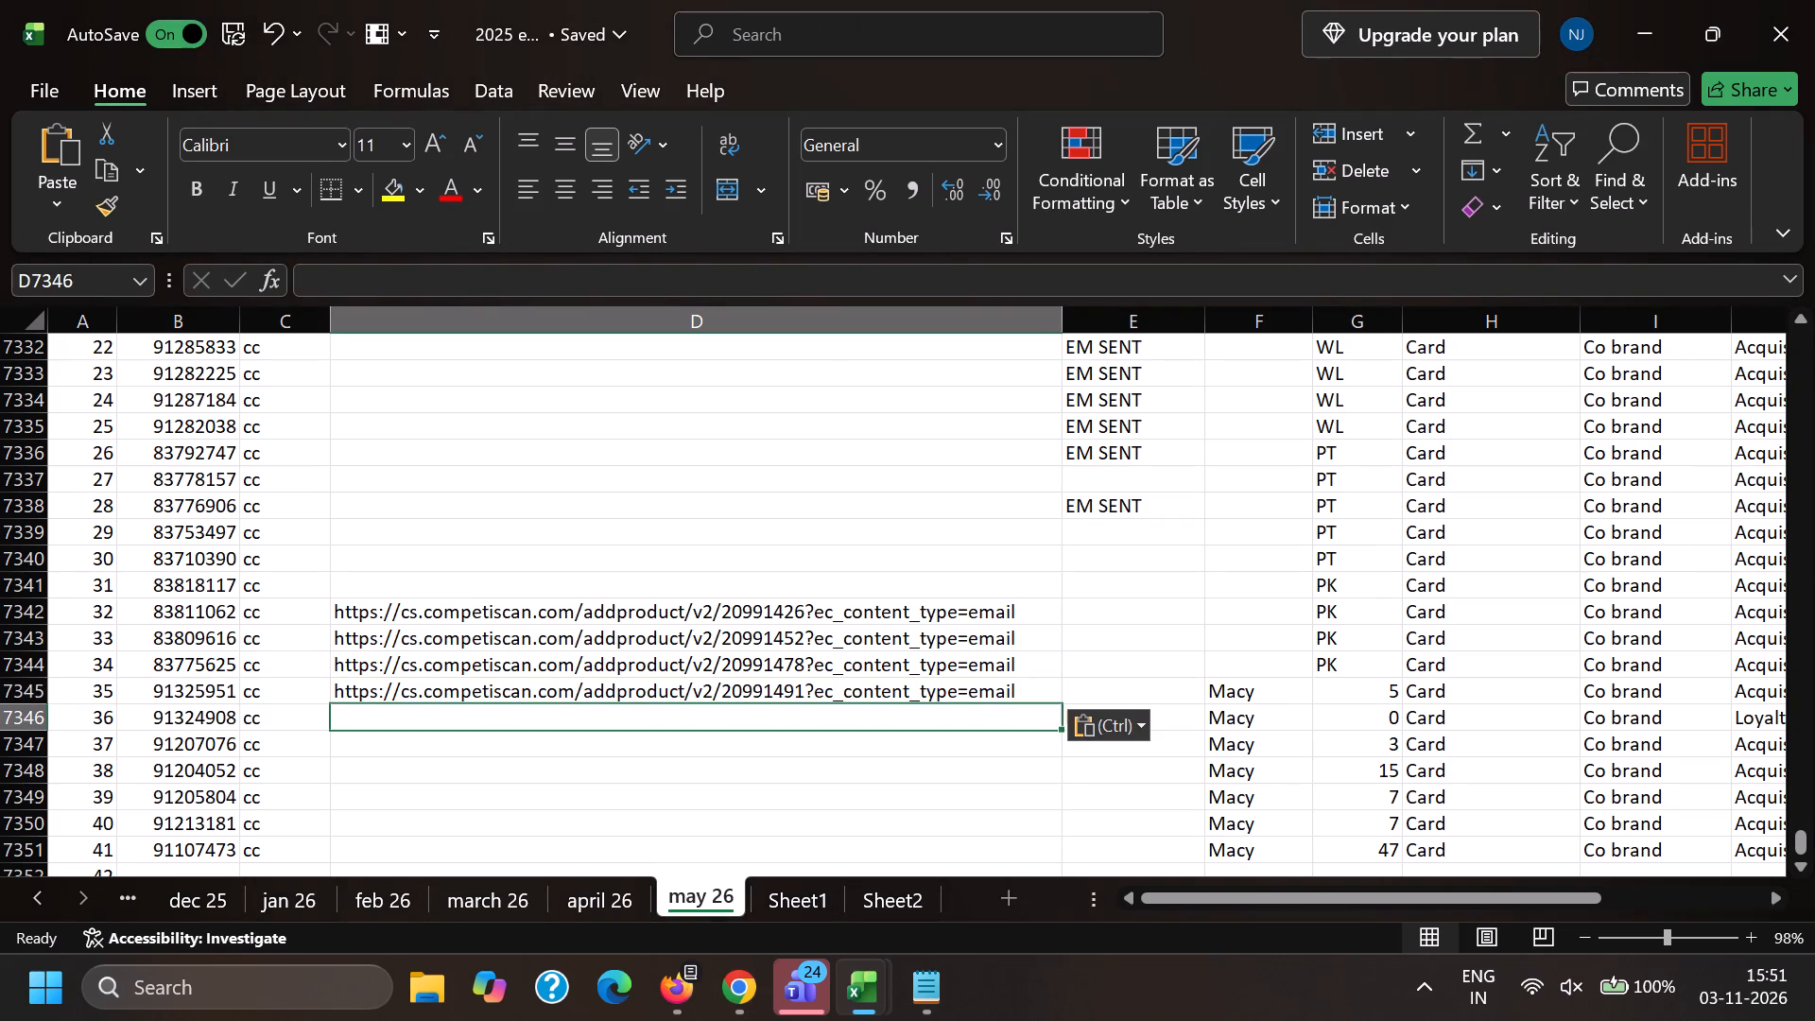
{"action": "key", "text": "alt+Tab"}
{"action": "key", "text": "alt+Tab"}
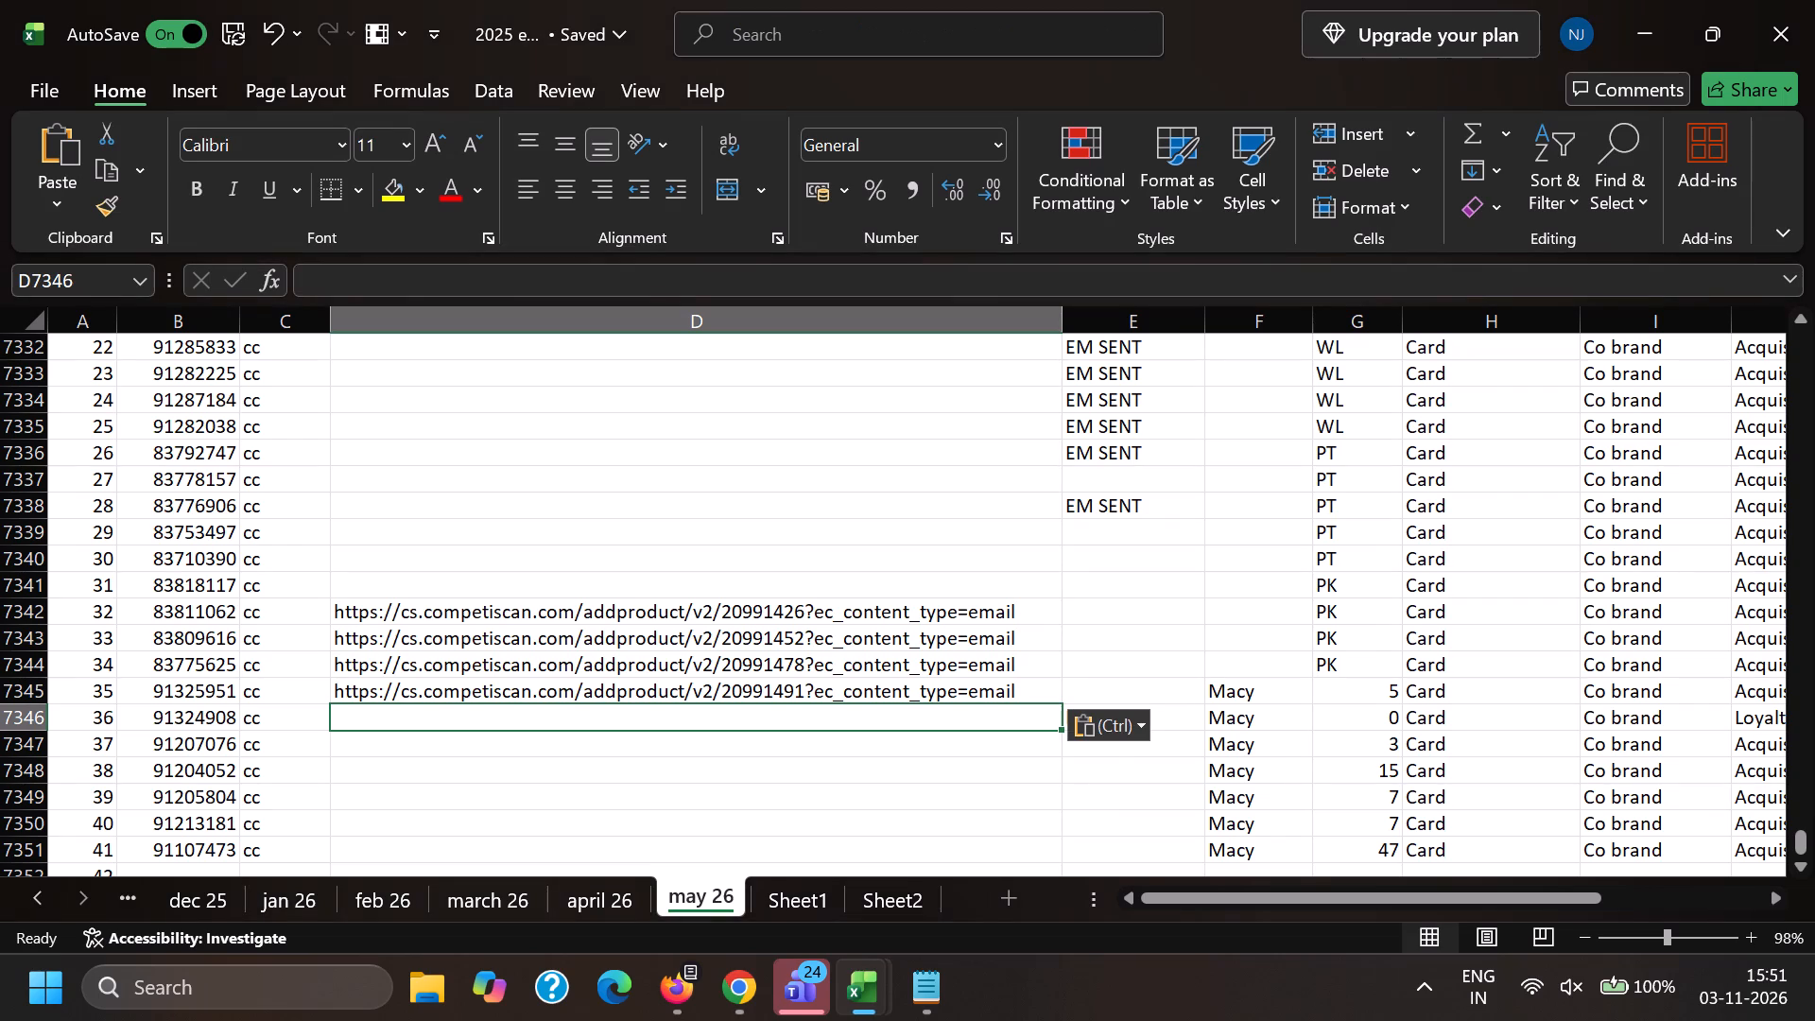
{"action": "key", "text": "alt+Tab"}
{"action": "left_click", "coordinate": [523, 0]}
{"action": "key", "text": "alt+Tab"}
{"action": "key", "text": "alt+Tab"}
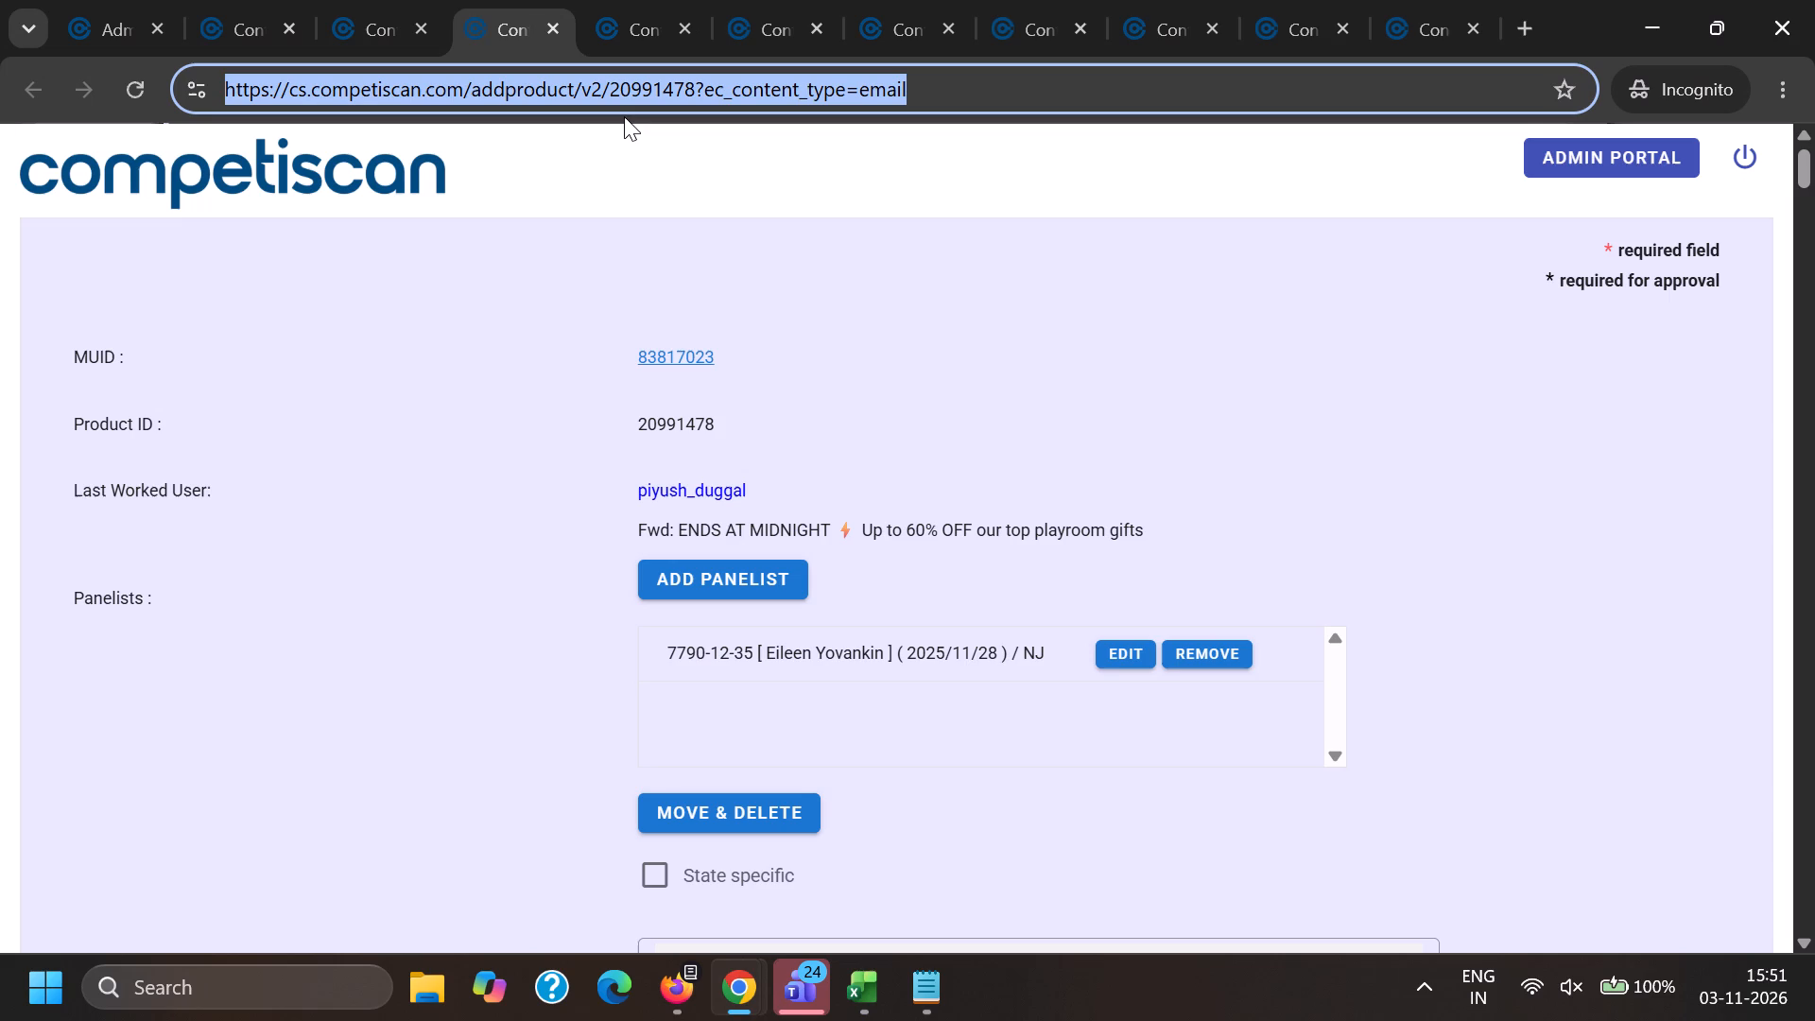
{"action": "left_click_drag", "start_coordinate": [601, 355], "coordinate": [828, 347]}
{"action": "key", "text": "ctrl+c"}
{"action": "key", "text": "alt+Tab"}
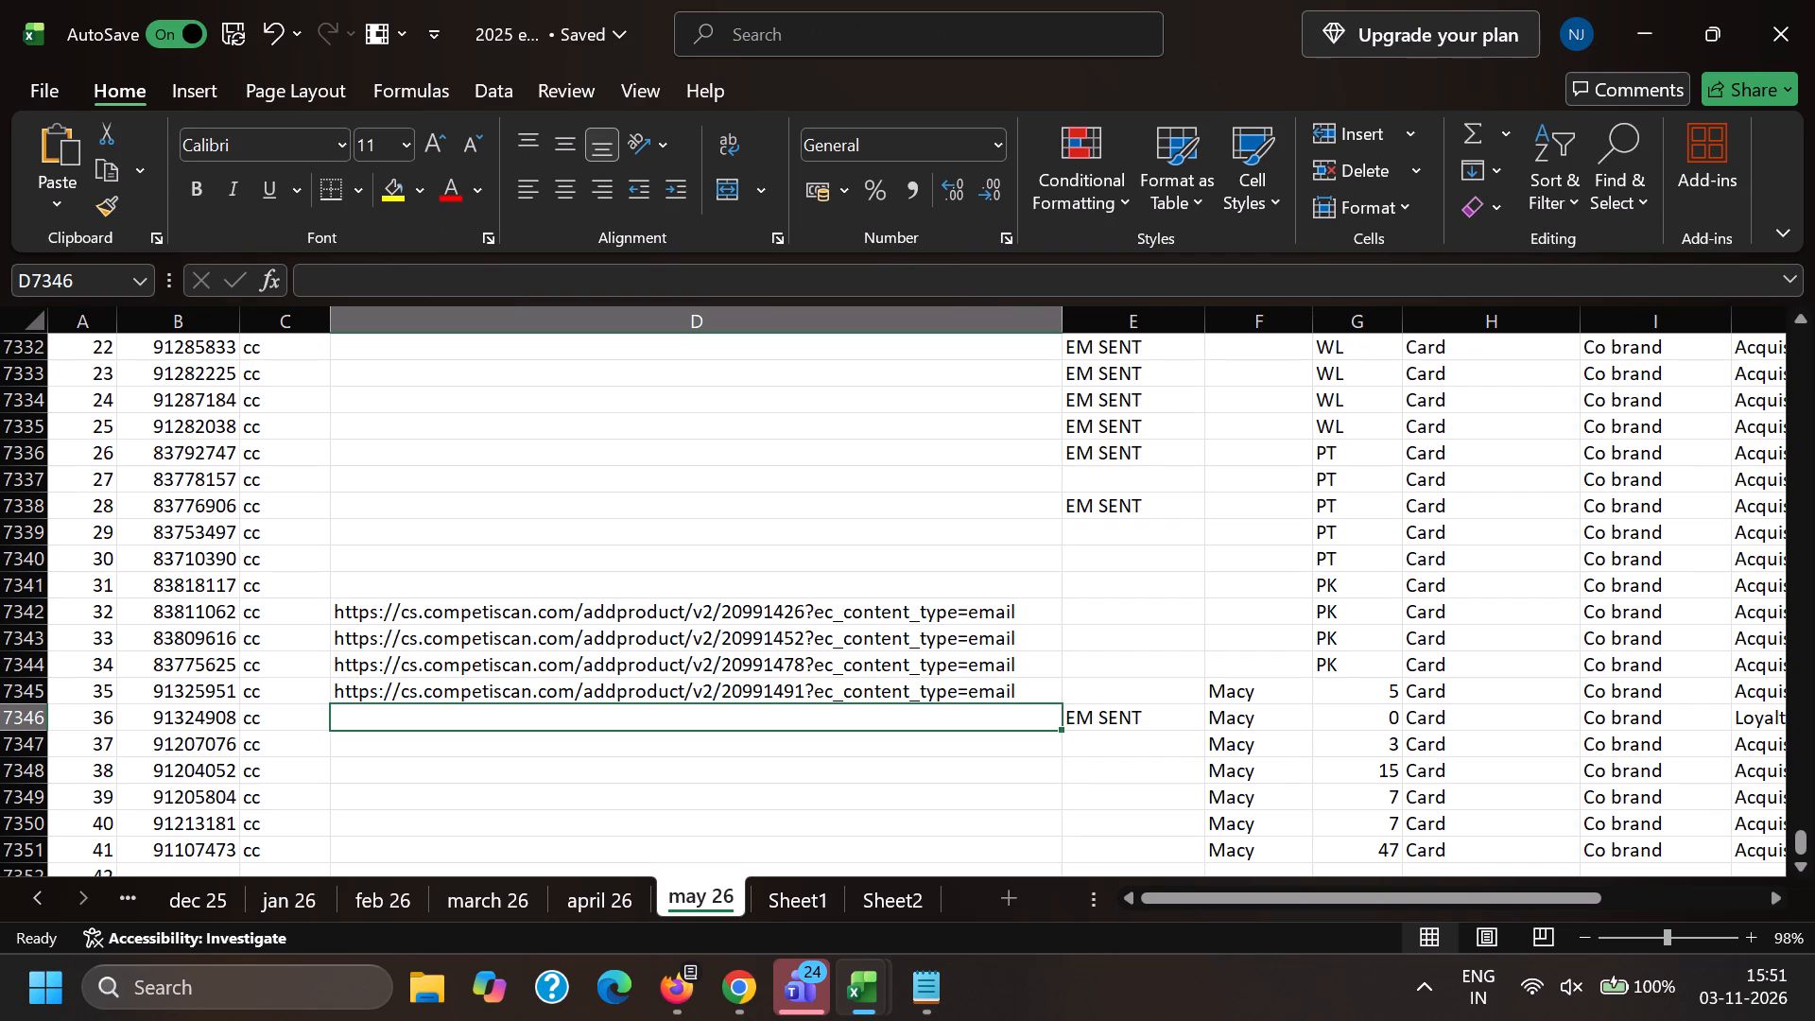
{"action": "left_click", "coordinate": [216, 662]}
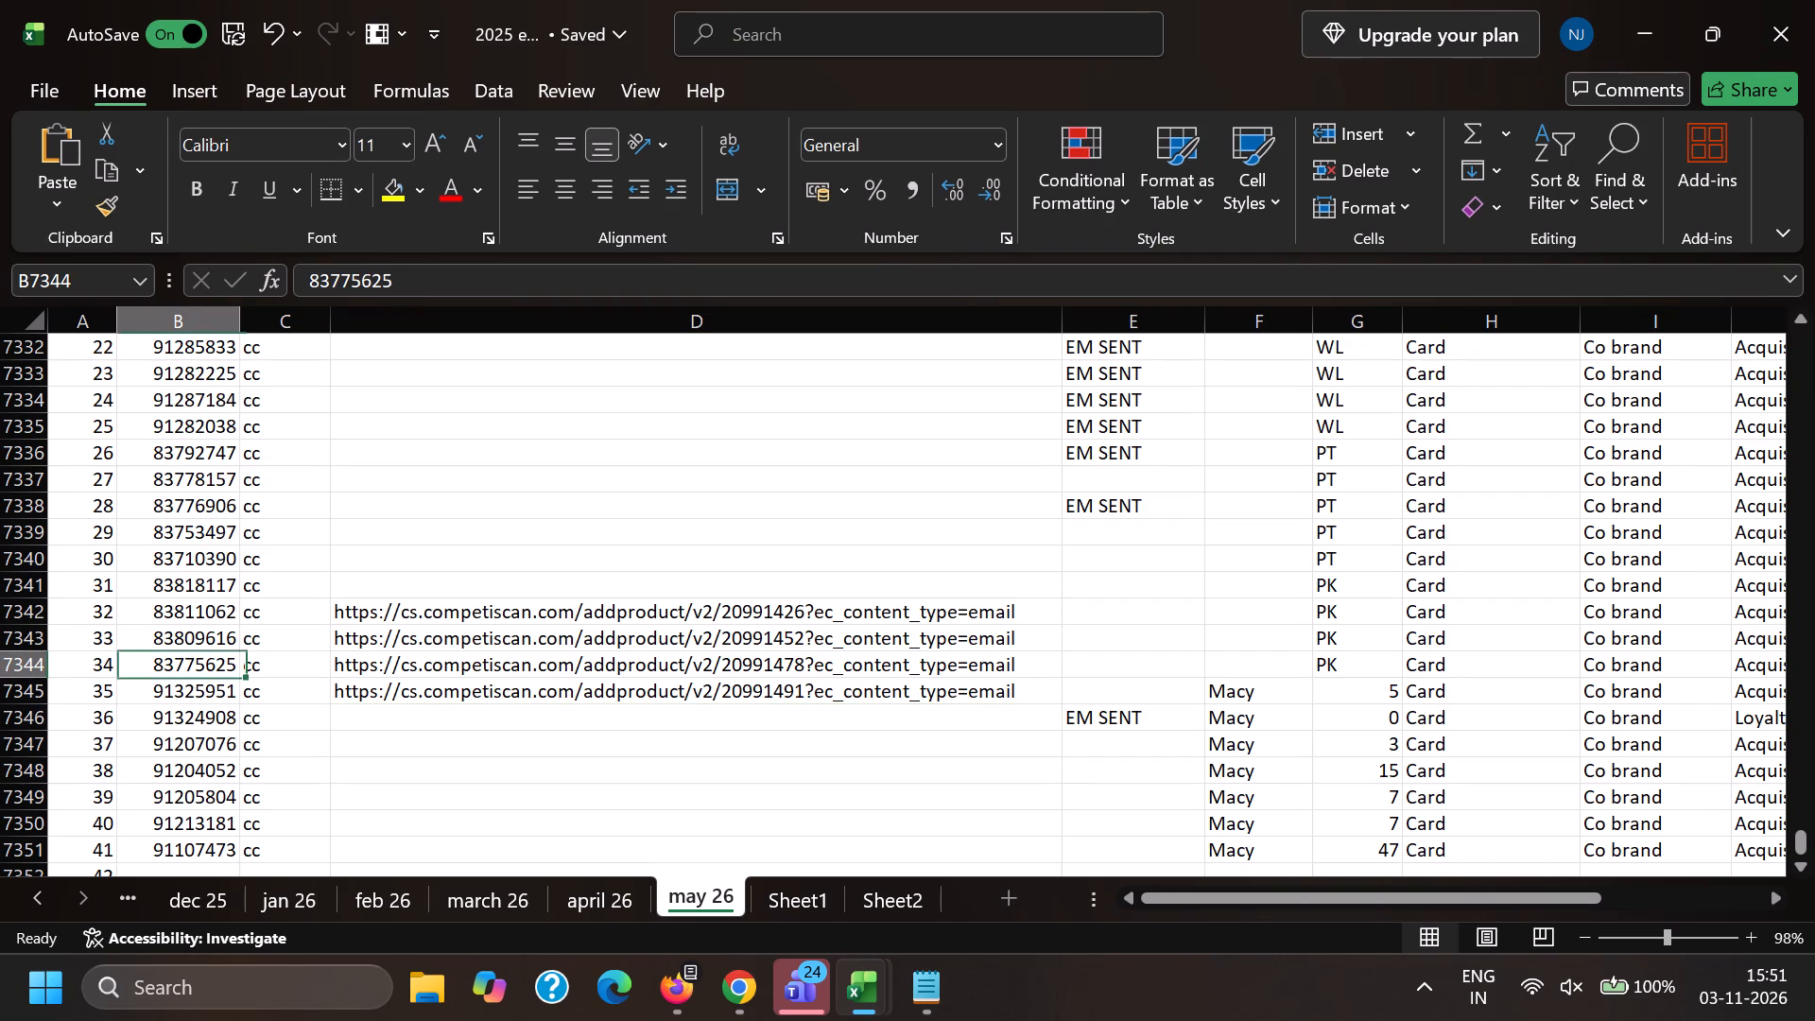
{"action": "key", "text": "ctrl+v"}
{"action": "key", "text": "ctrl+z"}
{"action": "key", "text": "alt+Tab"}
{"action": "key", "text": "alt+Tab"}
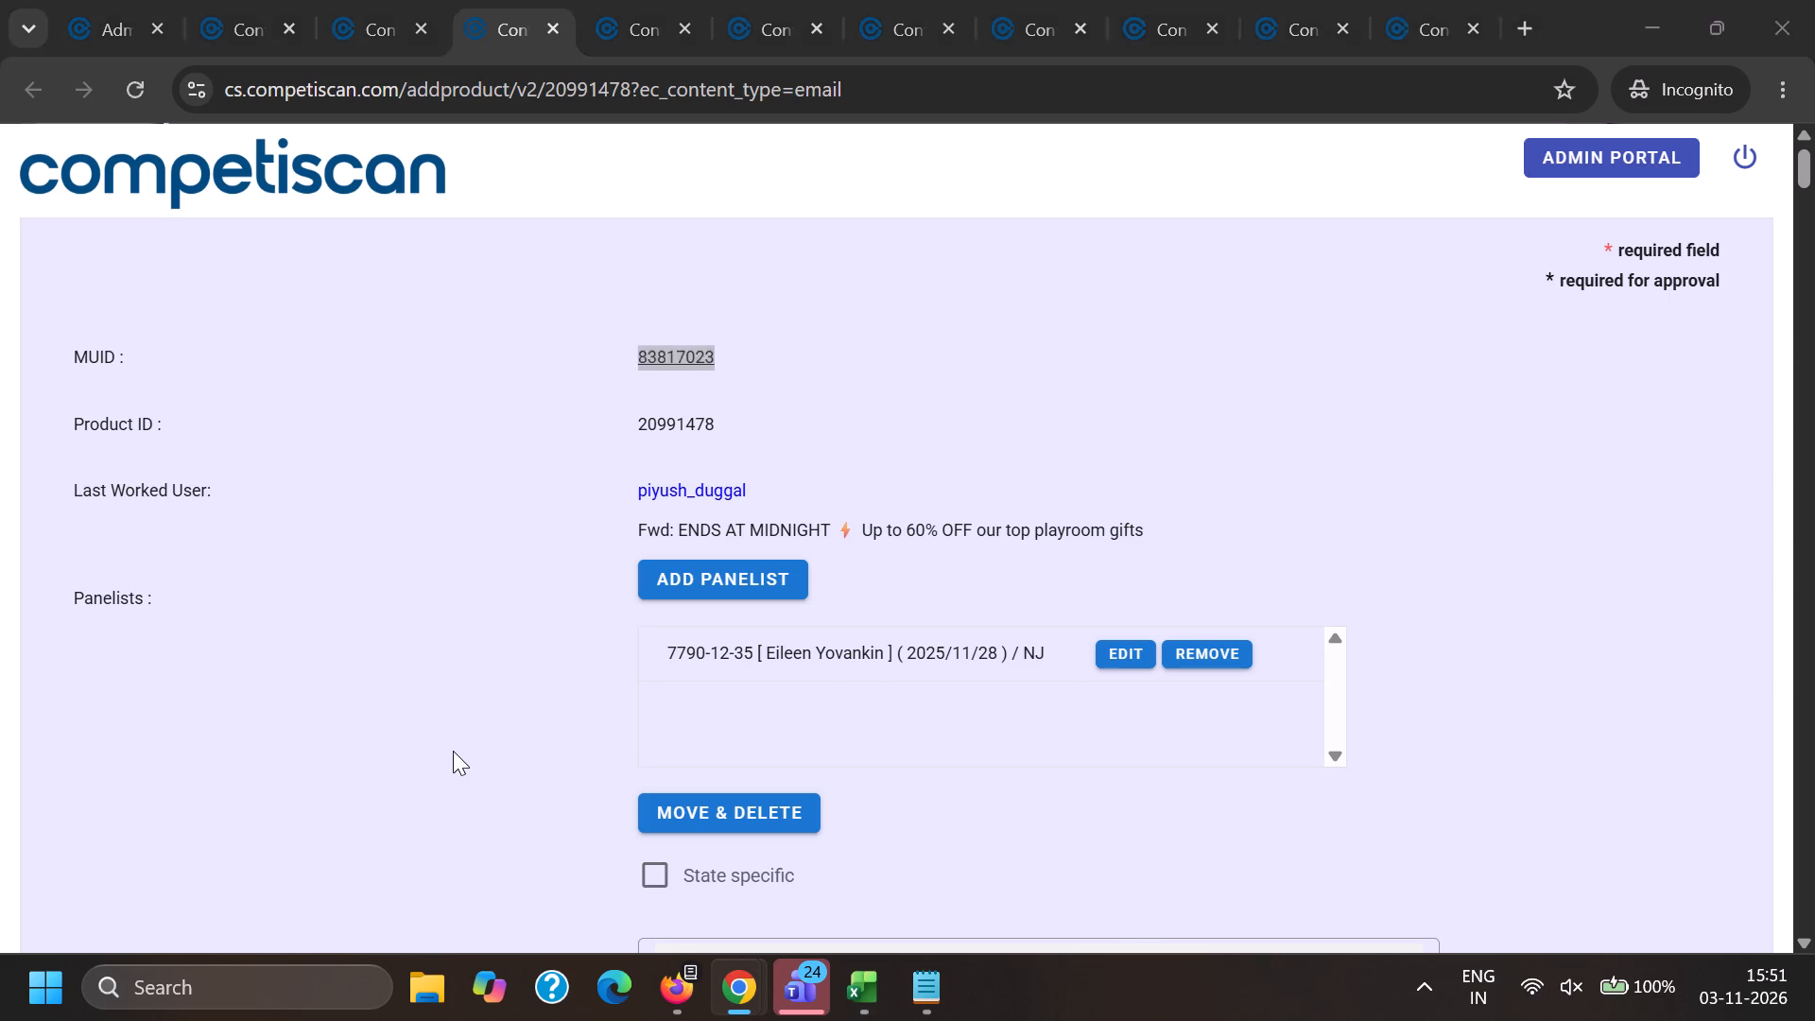
Move the MUIDs and cc codes in B7344:C7351 down one row, leaving B7344:C7344 empty.
{"action": "key", "text": "shift+Right"}
{"action": "key", "text": "shift+Down"}
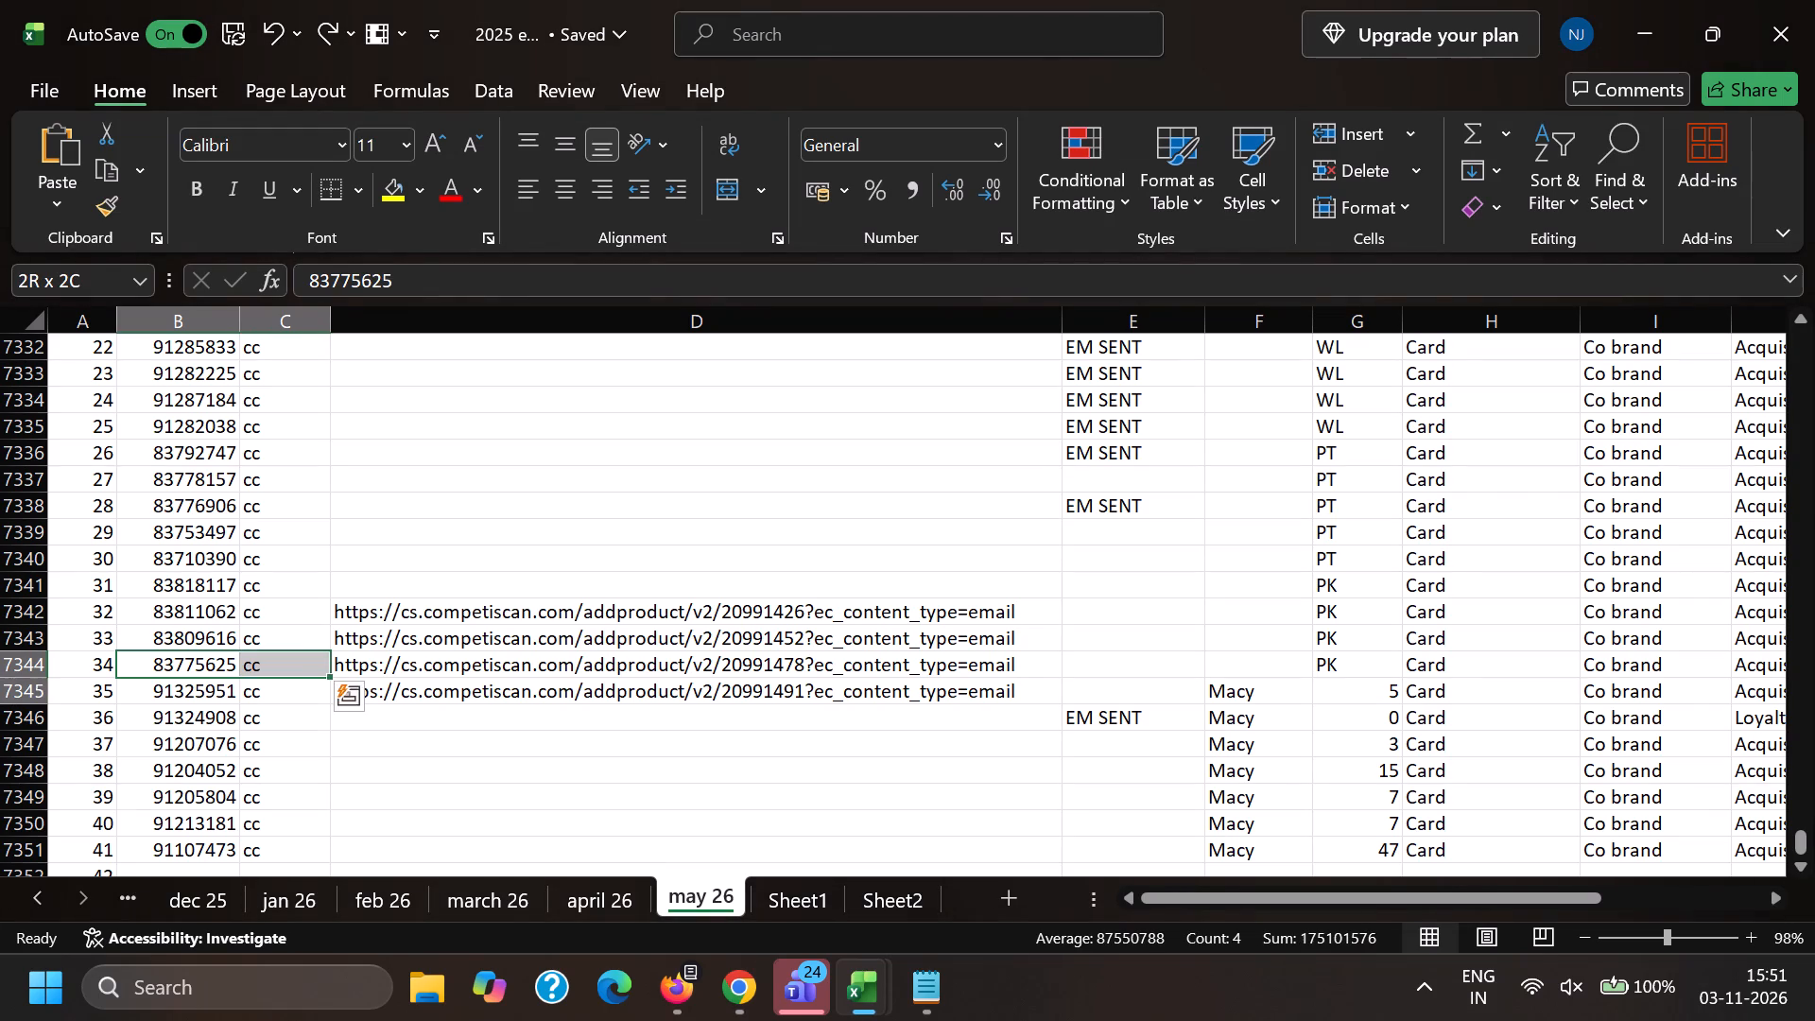
{"action": "key", "text": "ctrl+shift+Down"}
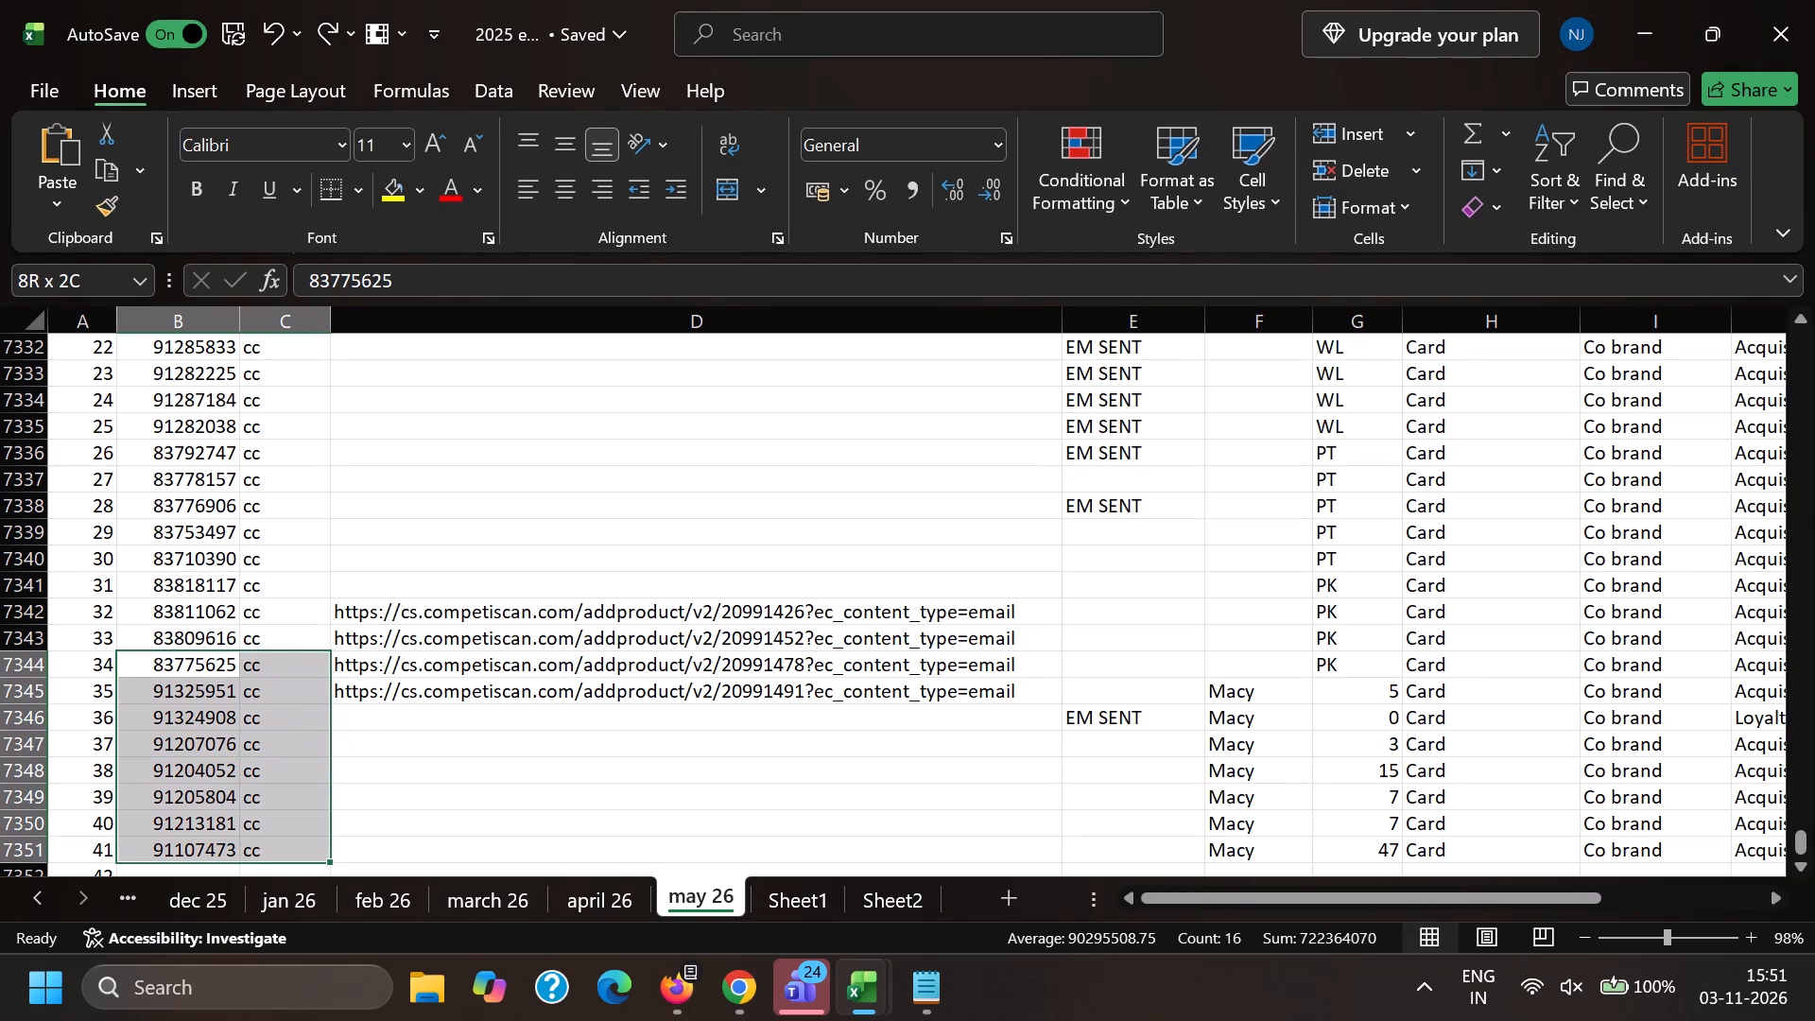
{"action": "key", "text": "ctrl+x"}
{"action": "key", "text": "Down"}
{"action": "key", "text": "ctrl+v"}
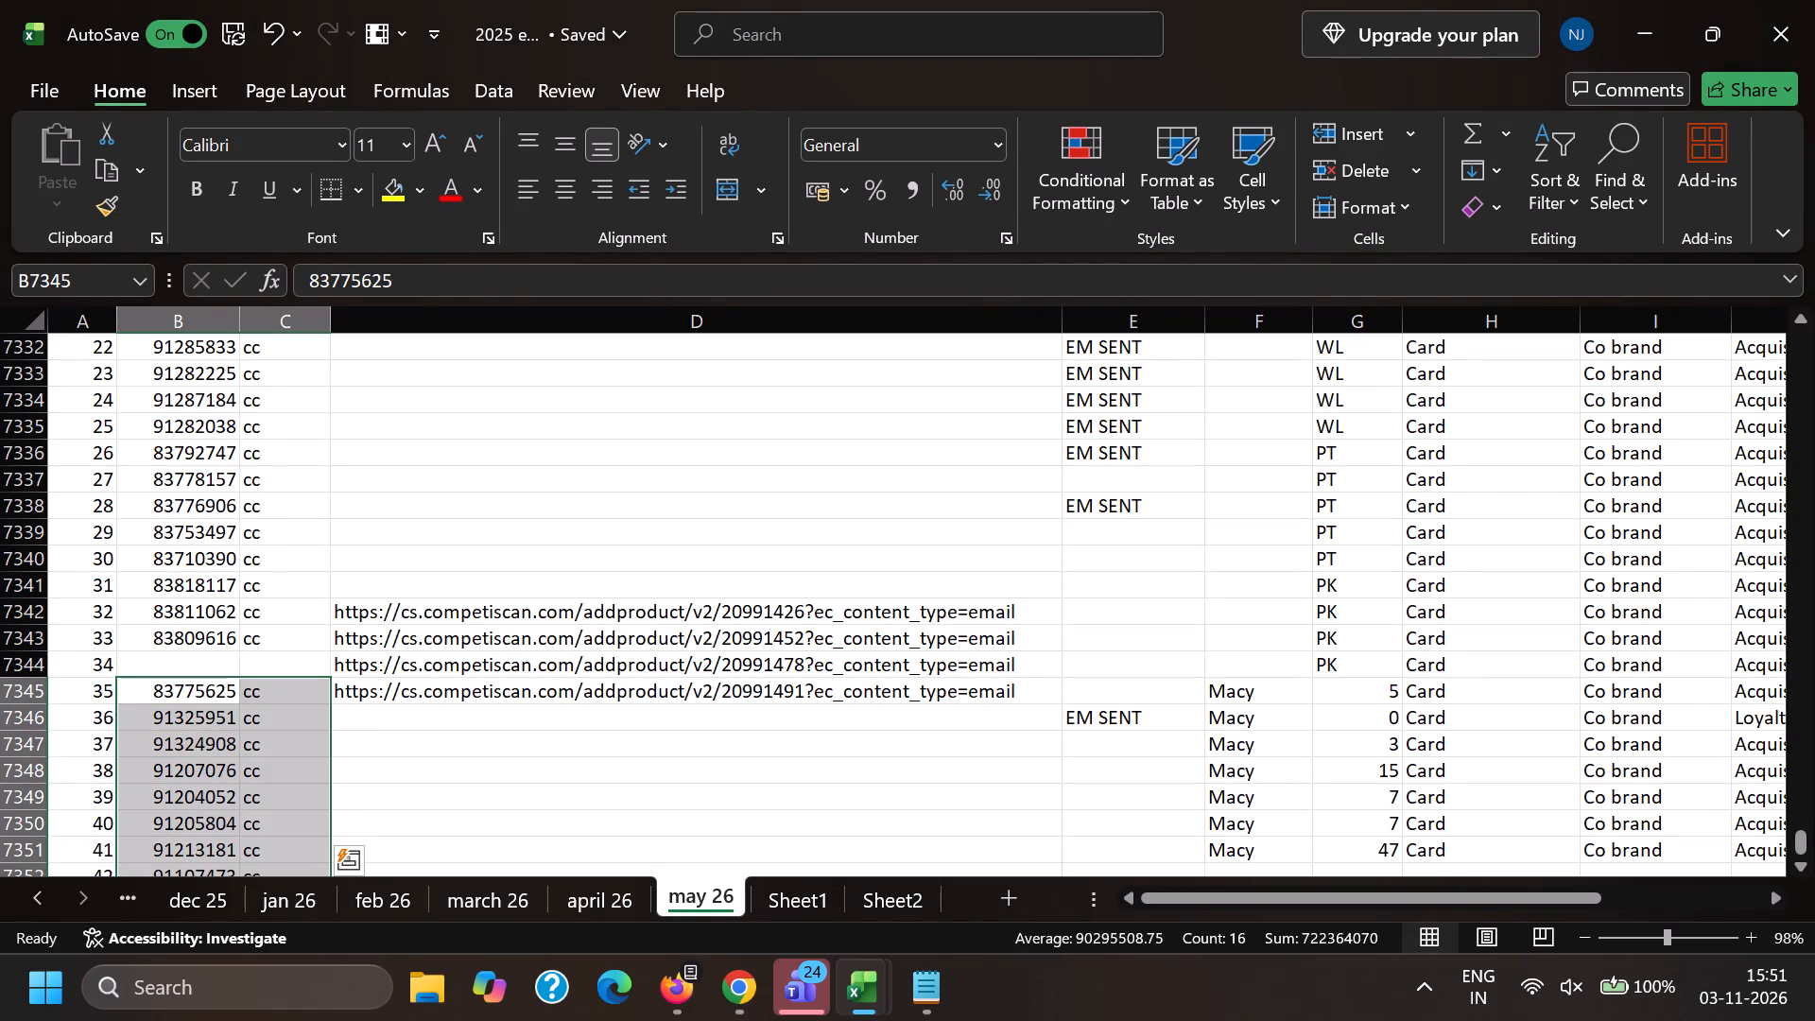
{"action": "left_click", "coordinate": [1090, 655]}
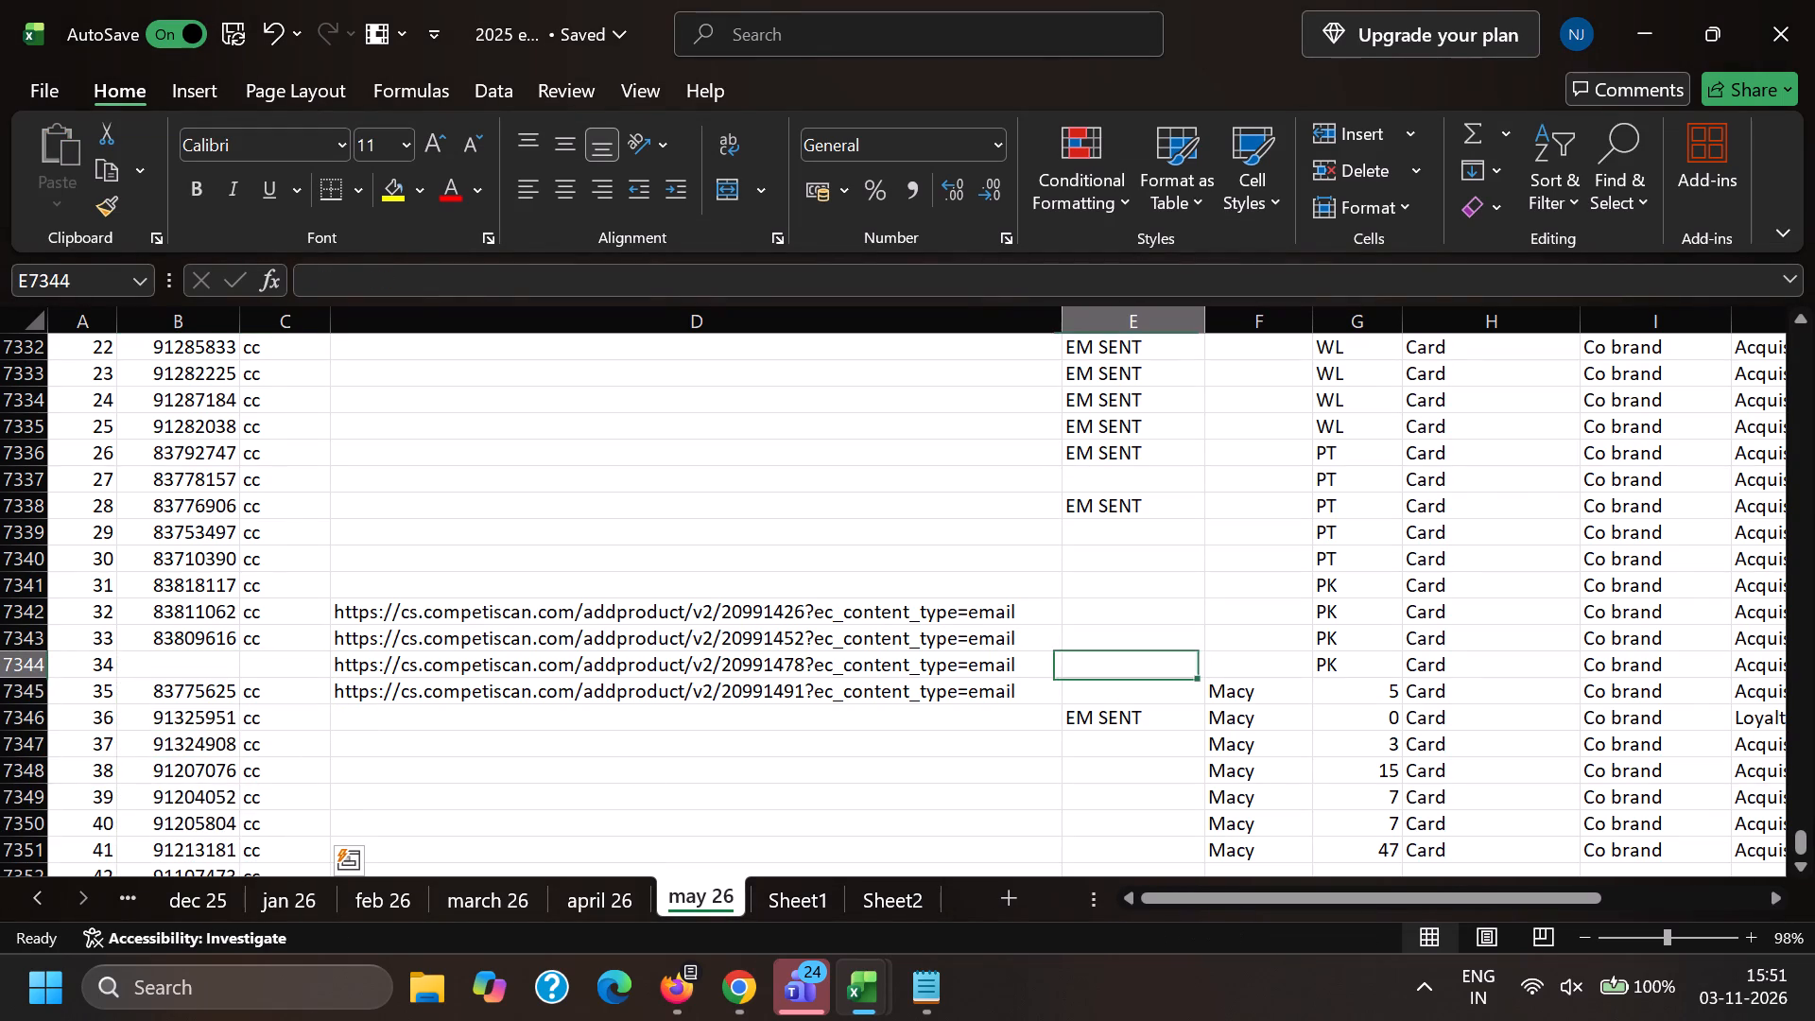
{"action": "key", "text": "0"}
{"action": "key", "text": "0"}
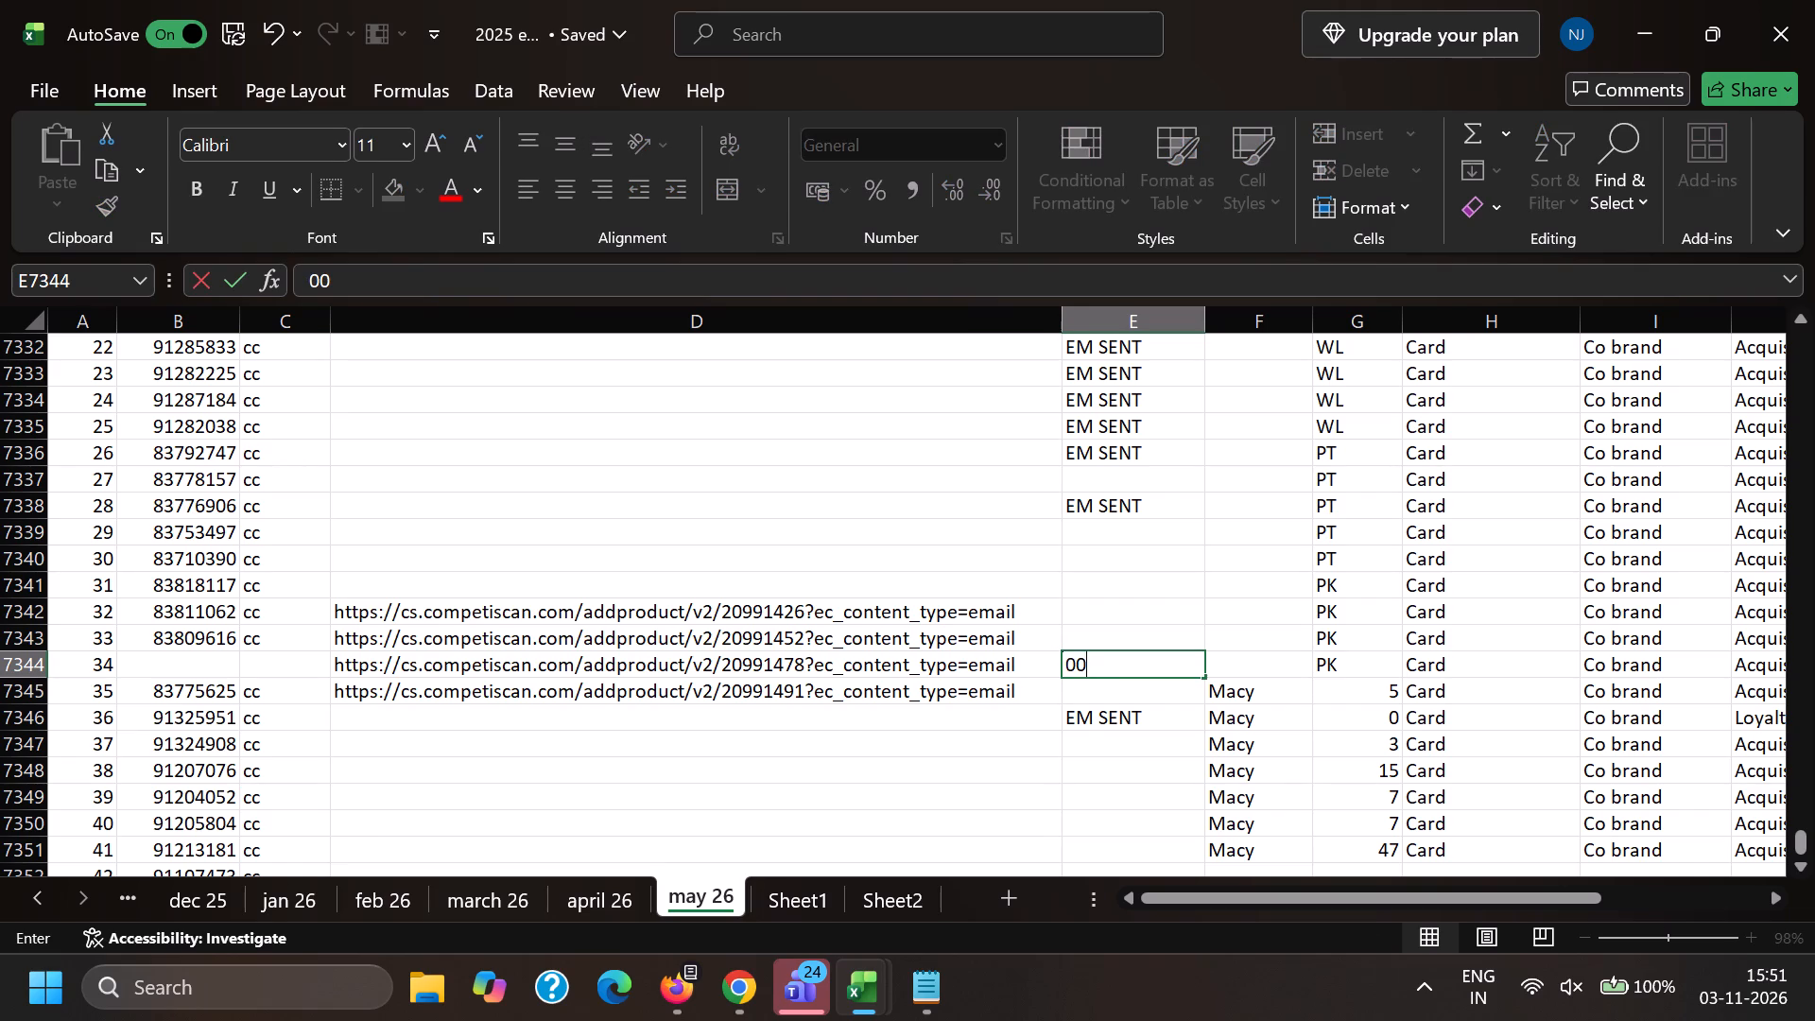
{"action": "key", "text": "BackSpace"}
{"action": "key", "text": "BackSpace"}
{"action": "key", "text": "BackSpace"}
Move the entries in F7344:J7351 down one row so they start in row 7345.
{"action": "key", "text": "Right"}
{"action": "key", "text": "Right"}
{"action": "key", "text": "Left"}
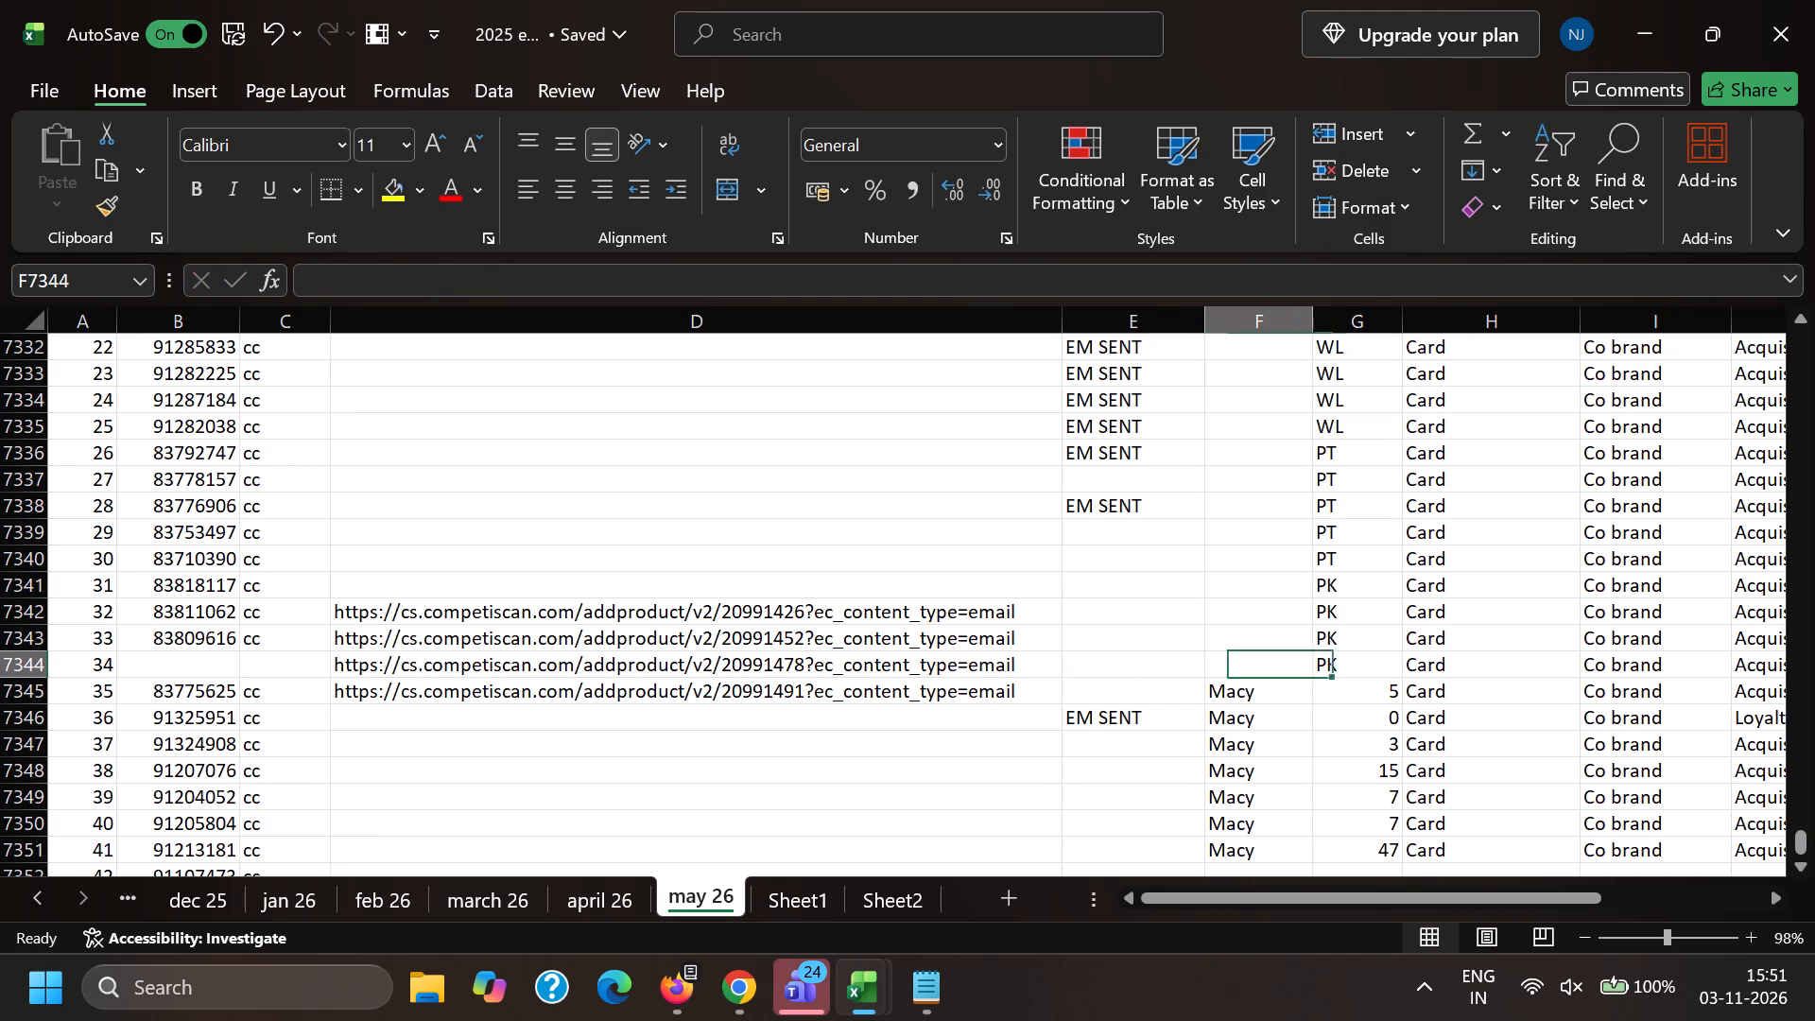
{"action": "key", "text": "shift+Right"}
{"action": "key", "text": "shift+Right"}
{"action": "key", "text": "shift+Right"}
{"action": "key", "text": "shift+Right"}
{"action": "key", "text": "ctrl+shift+Down"}
{"action": "key", "text": "ctrl+shift+Down"}
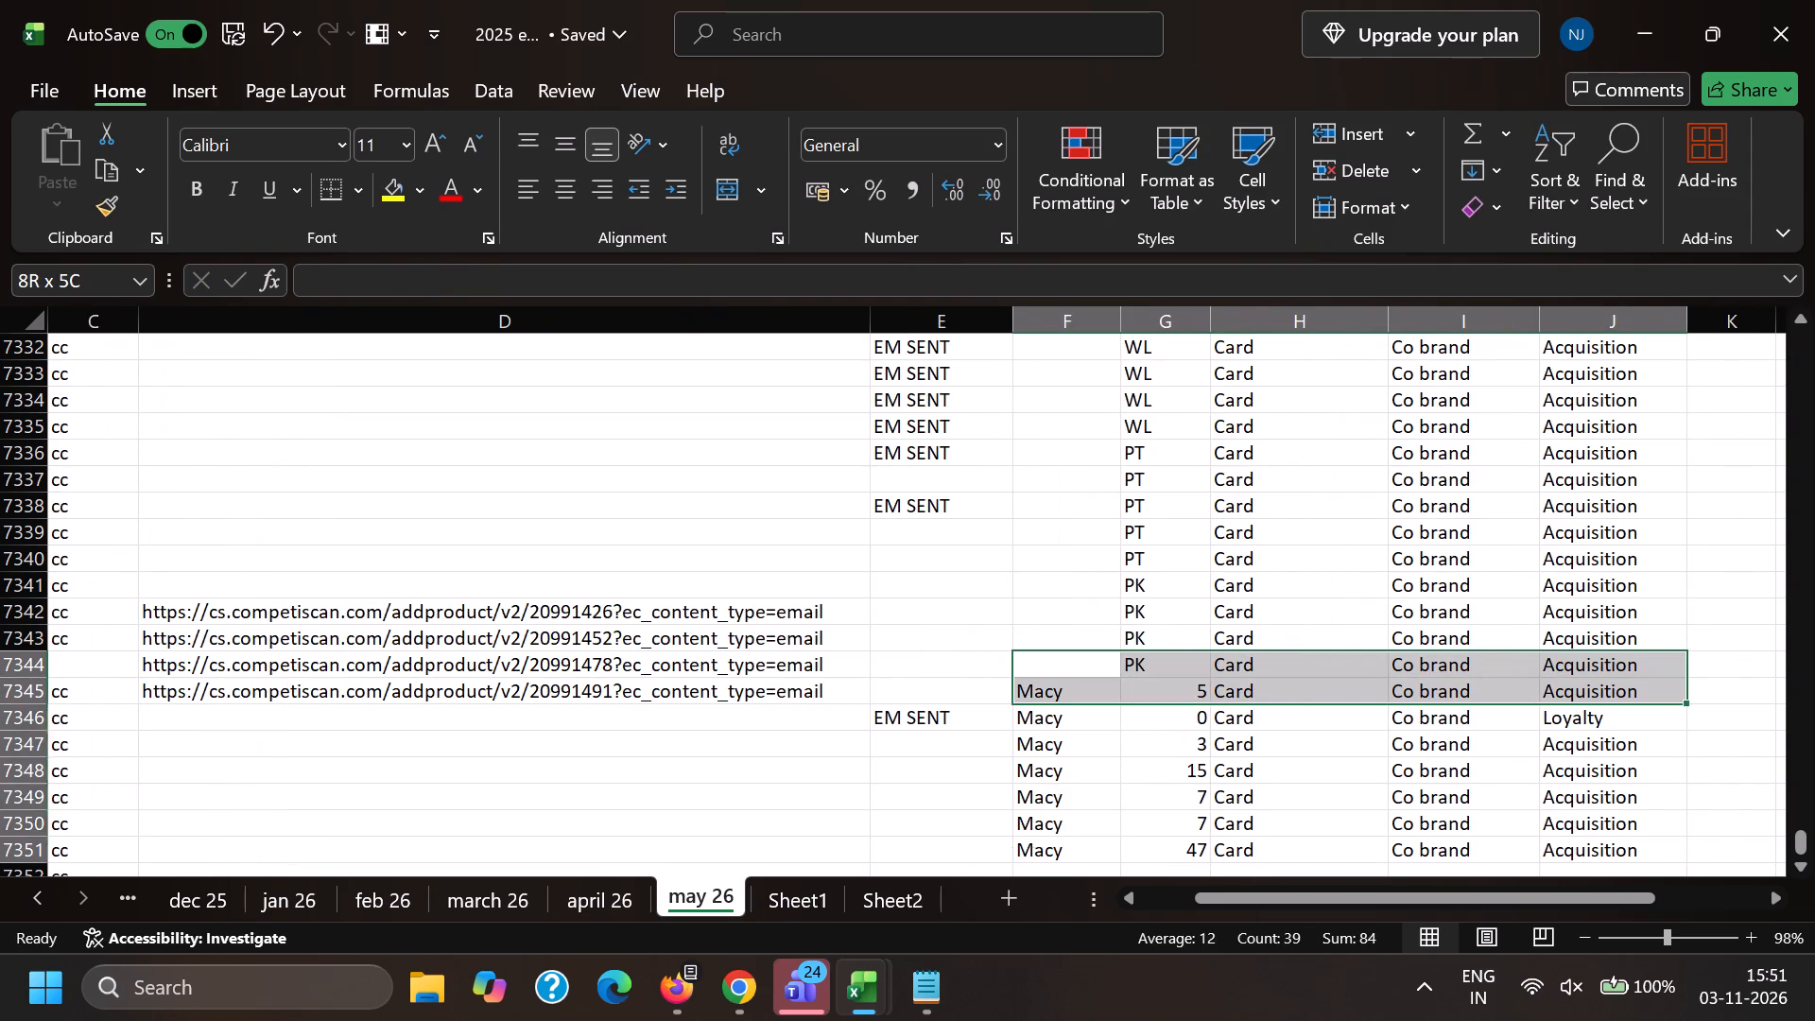
{"action": "key", "text": "ctrl+x"}
{"action": "key", "text": "Down"}
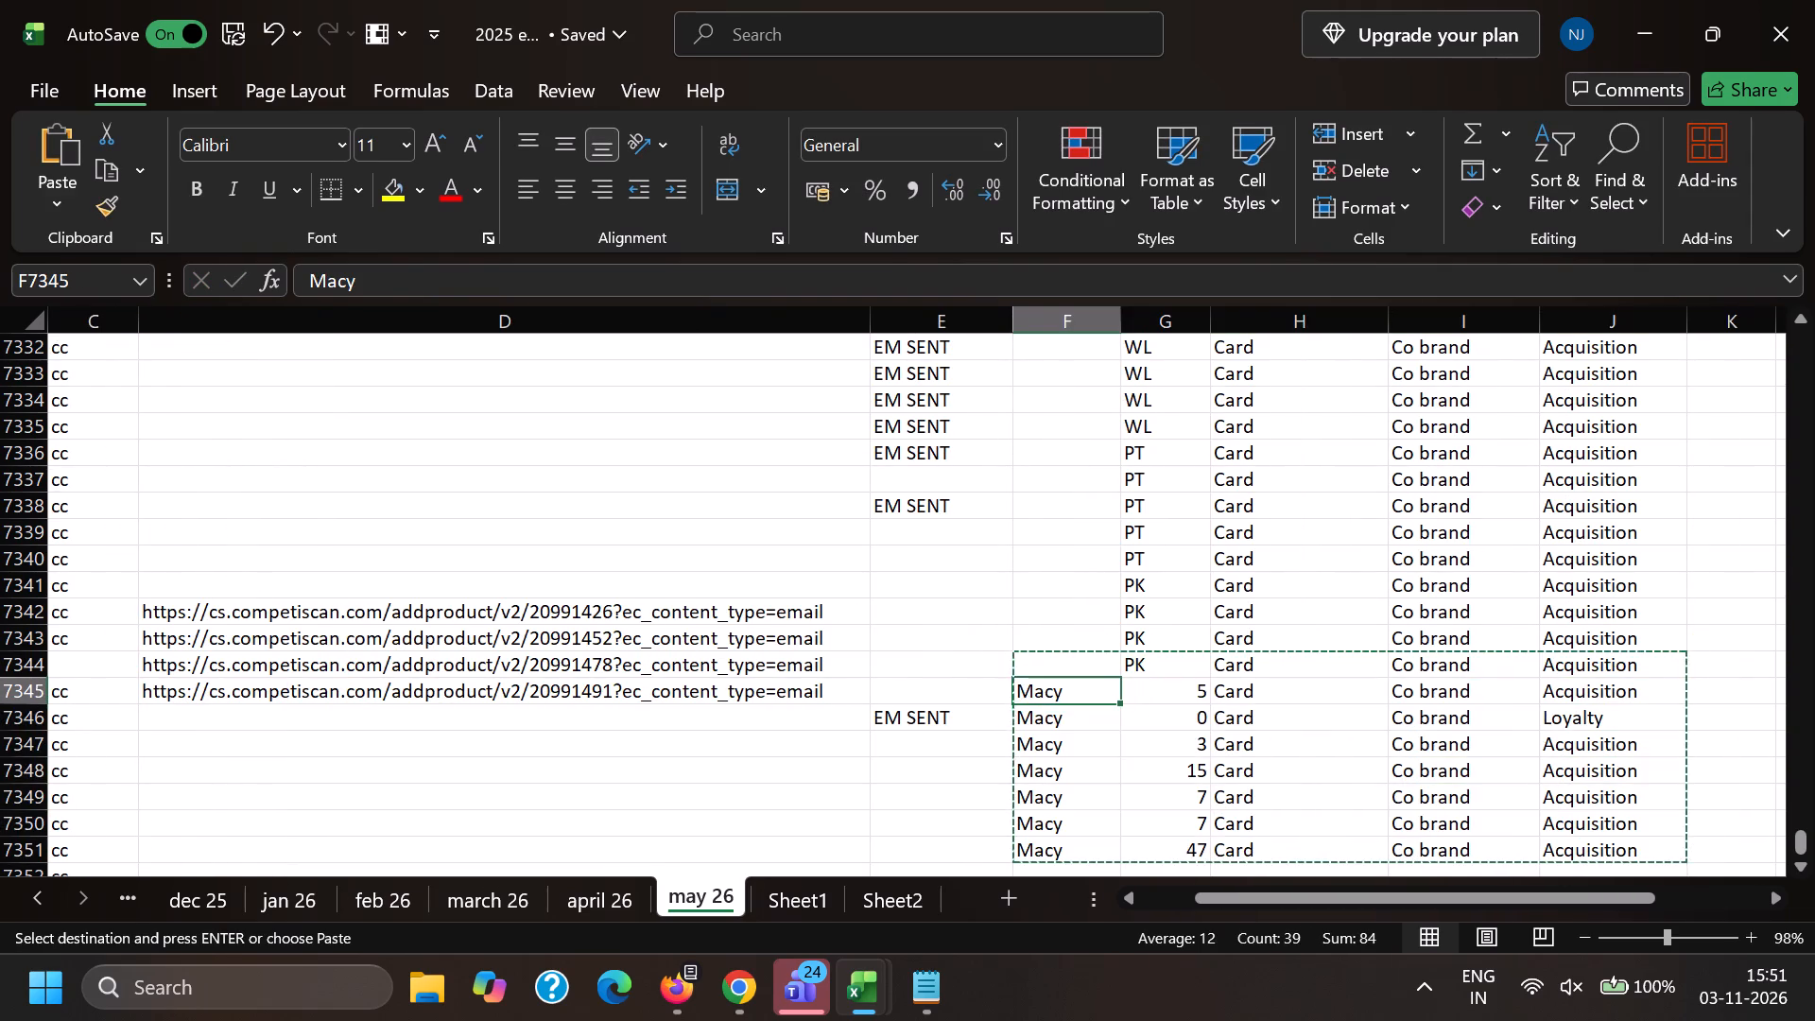
{"action": "key", "text": "ctrl+v"}
Copy the PK, Card, Co brand and Acquisition entries from G7343:J7343 into G7344:J7344.
{"action": "key", "text": "Up"}
{"action": "key", "text": "Right"}
{"action": "key", "text": "Up"}
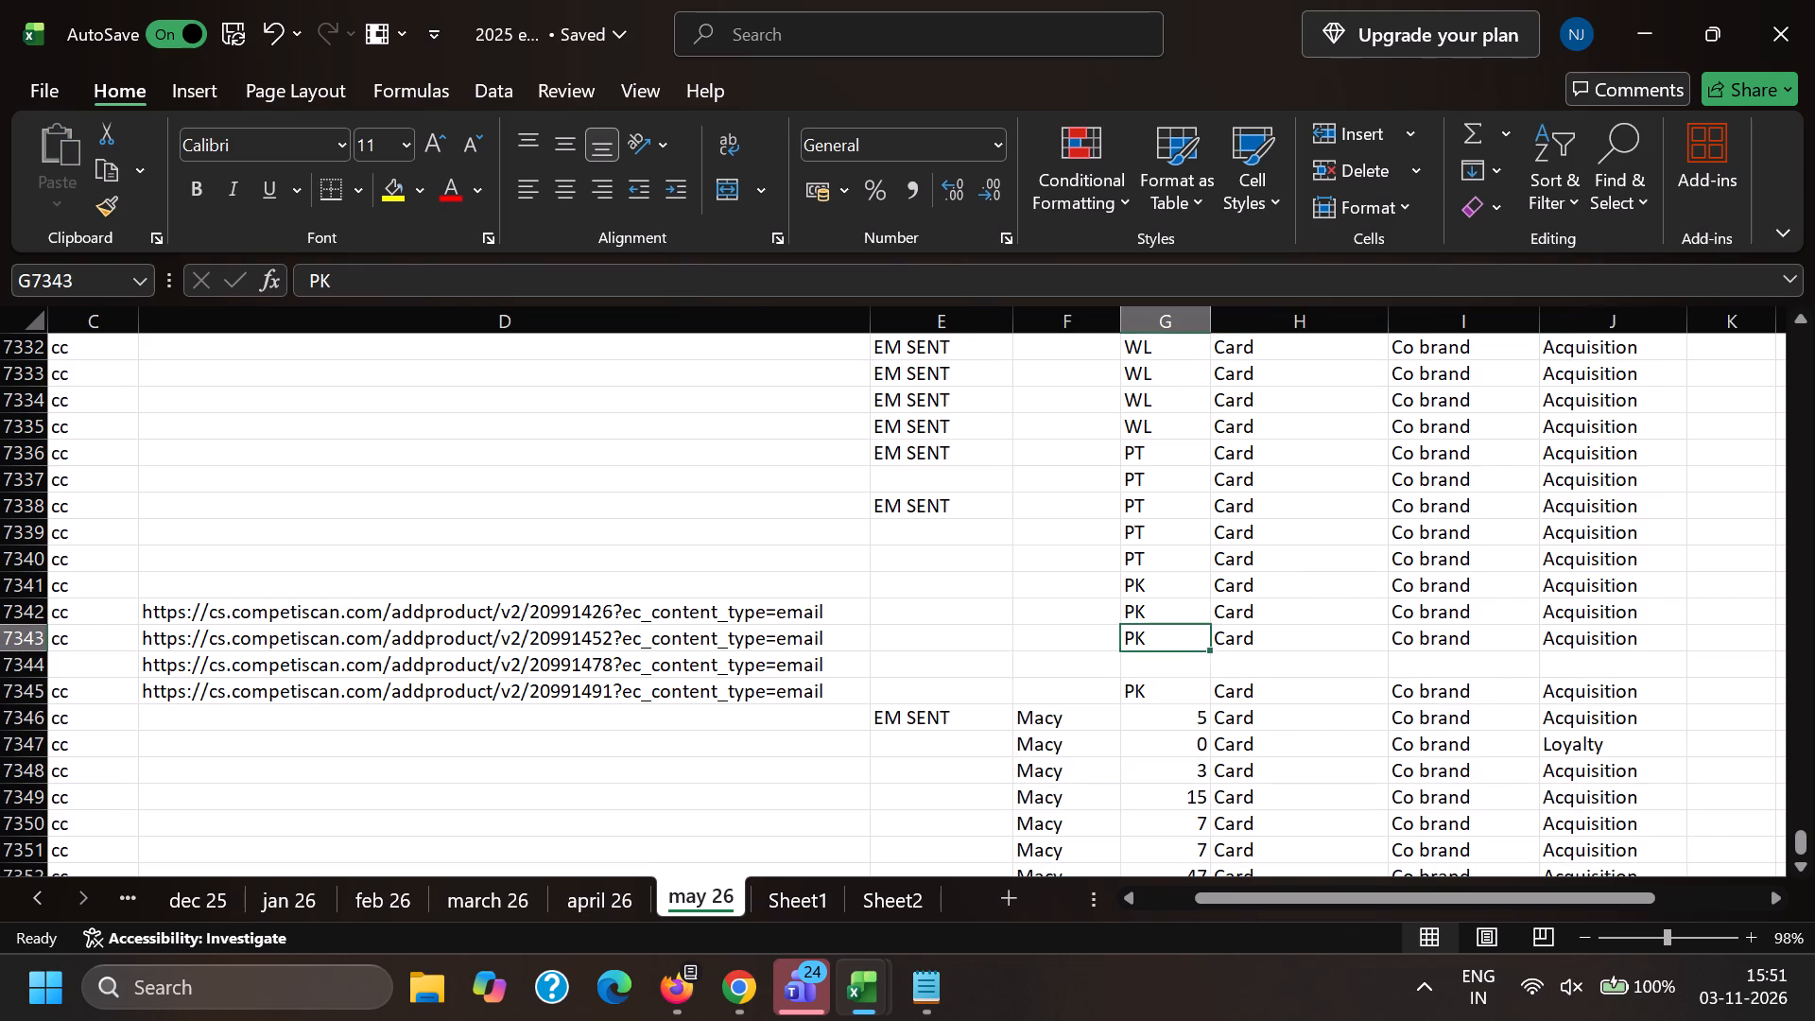
{"action": "key", "text": "shift+Right"}
{"action": "key", "text": "shift+Right"}
{"action": "key", "text": "shift+Right"}
{"action": "key", "text": "ctrl+c"}
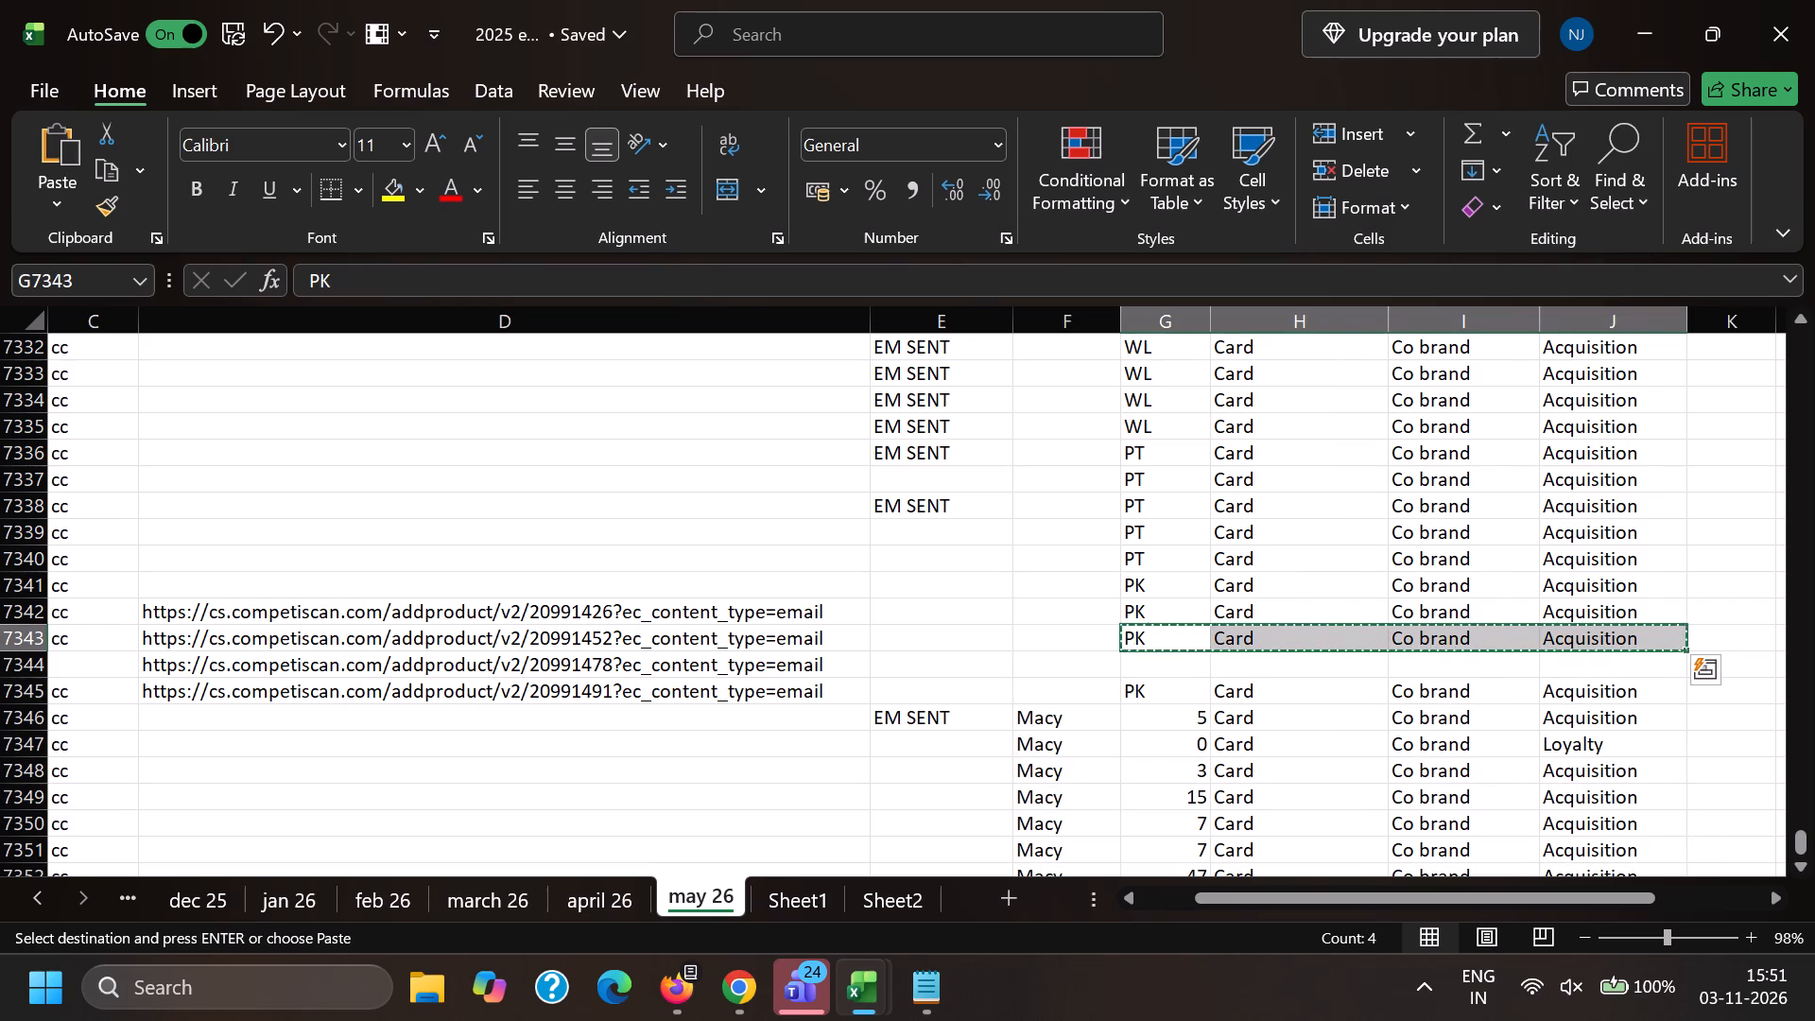
{"action": "key", "text": "ctrl+x"}
{"action": "key", "text": "ctrl+c"}
{"action": "key", "text": "ctrl+c"}
{"action": "key", "text": "Down"}
{"action": "key", "text": "ctrl+v"}
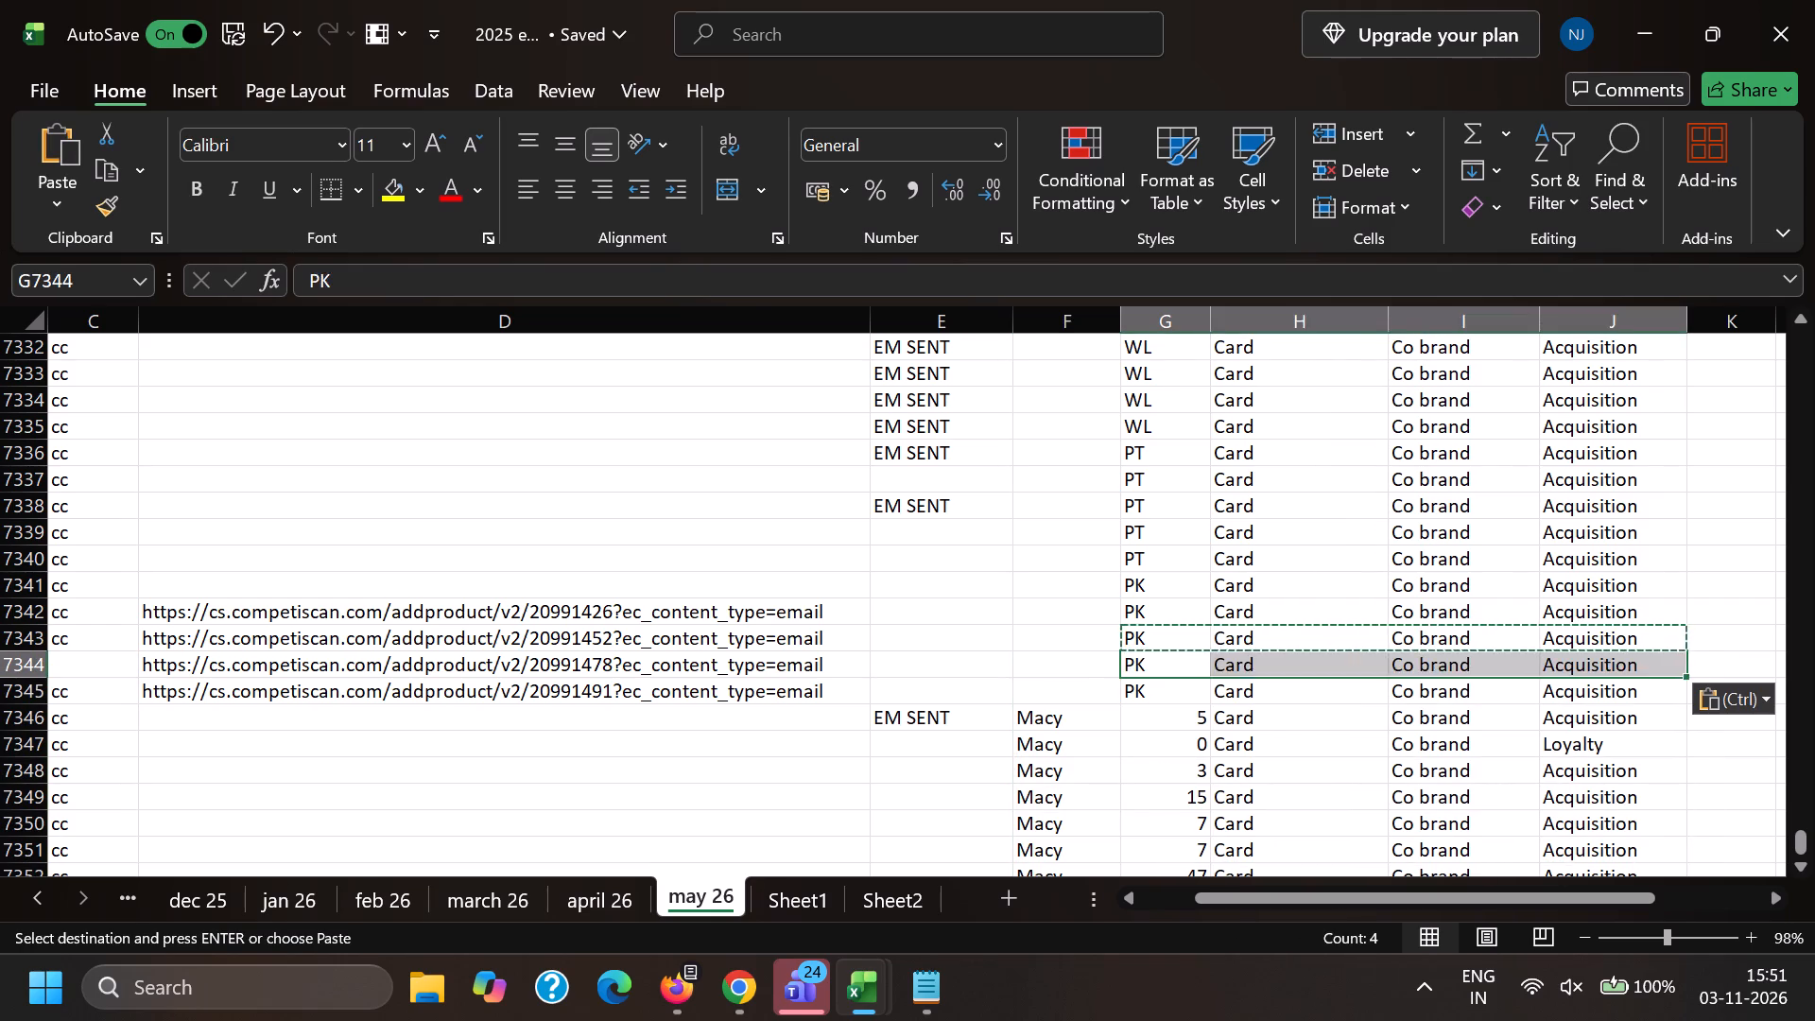
Move the EM SENT note from cell E7346 down to E7347.
{"action": "key", "text": "Left"}
{"action": "key", "text": "Left"}
{"action": "key", "text": "Left"}
{"action": "key", "text": "Down"}
{"action": "key", "text": "Right"}
{"action": "key", "text": "Down"}
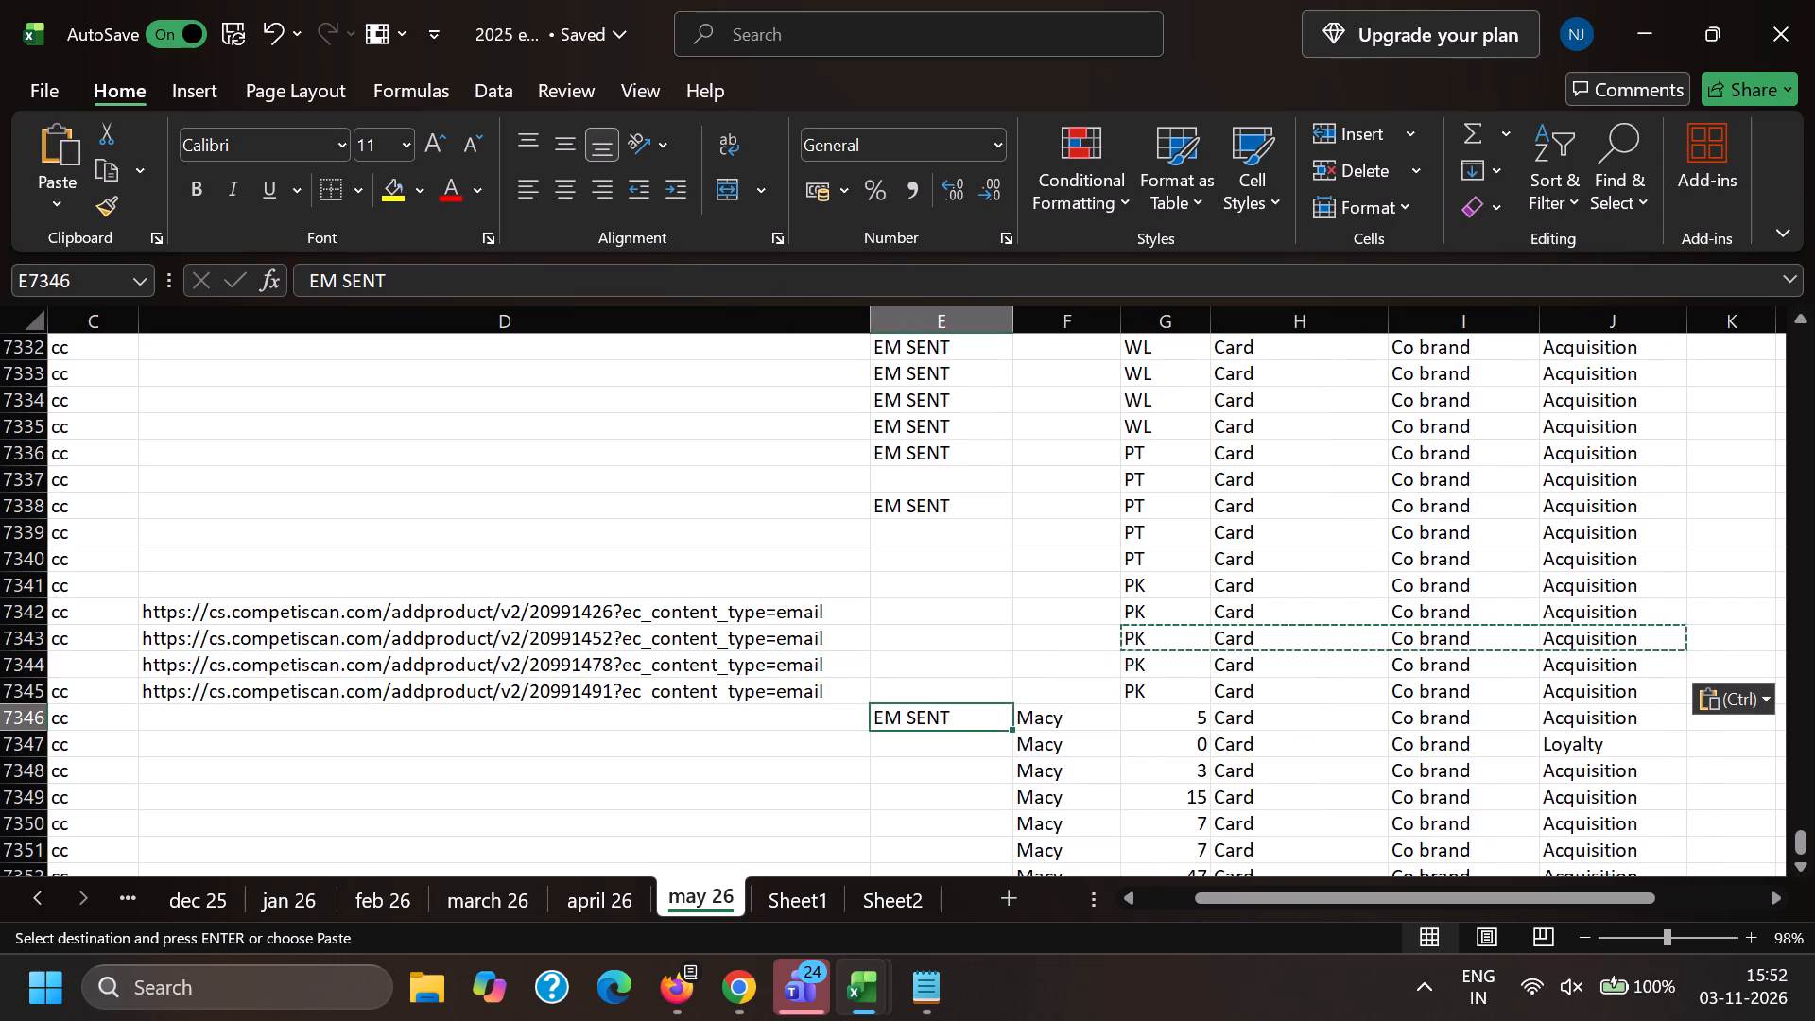
{"action": "key", "text": "ctrl+x"}
{"action": "key", "text": "Down"}
{"action": "key", "text": "ctrl+v"}
Copy MUID 83817023 from product 20991478's page into cell B7344 and enter cc in C7344.
{"action": "key", "text": "Left"}
{"action": "key", "text": "alt+Tab"}
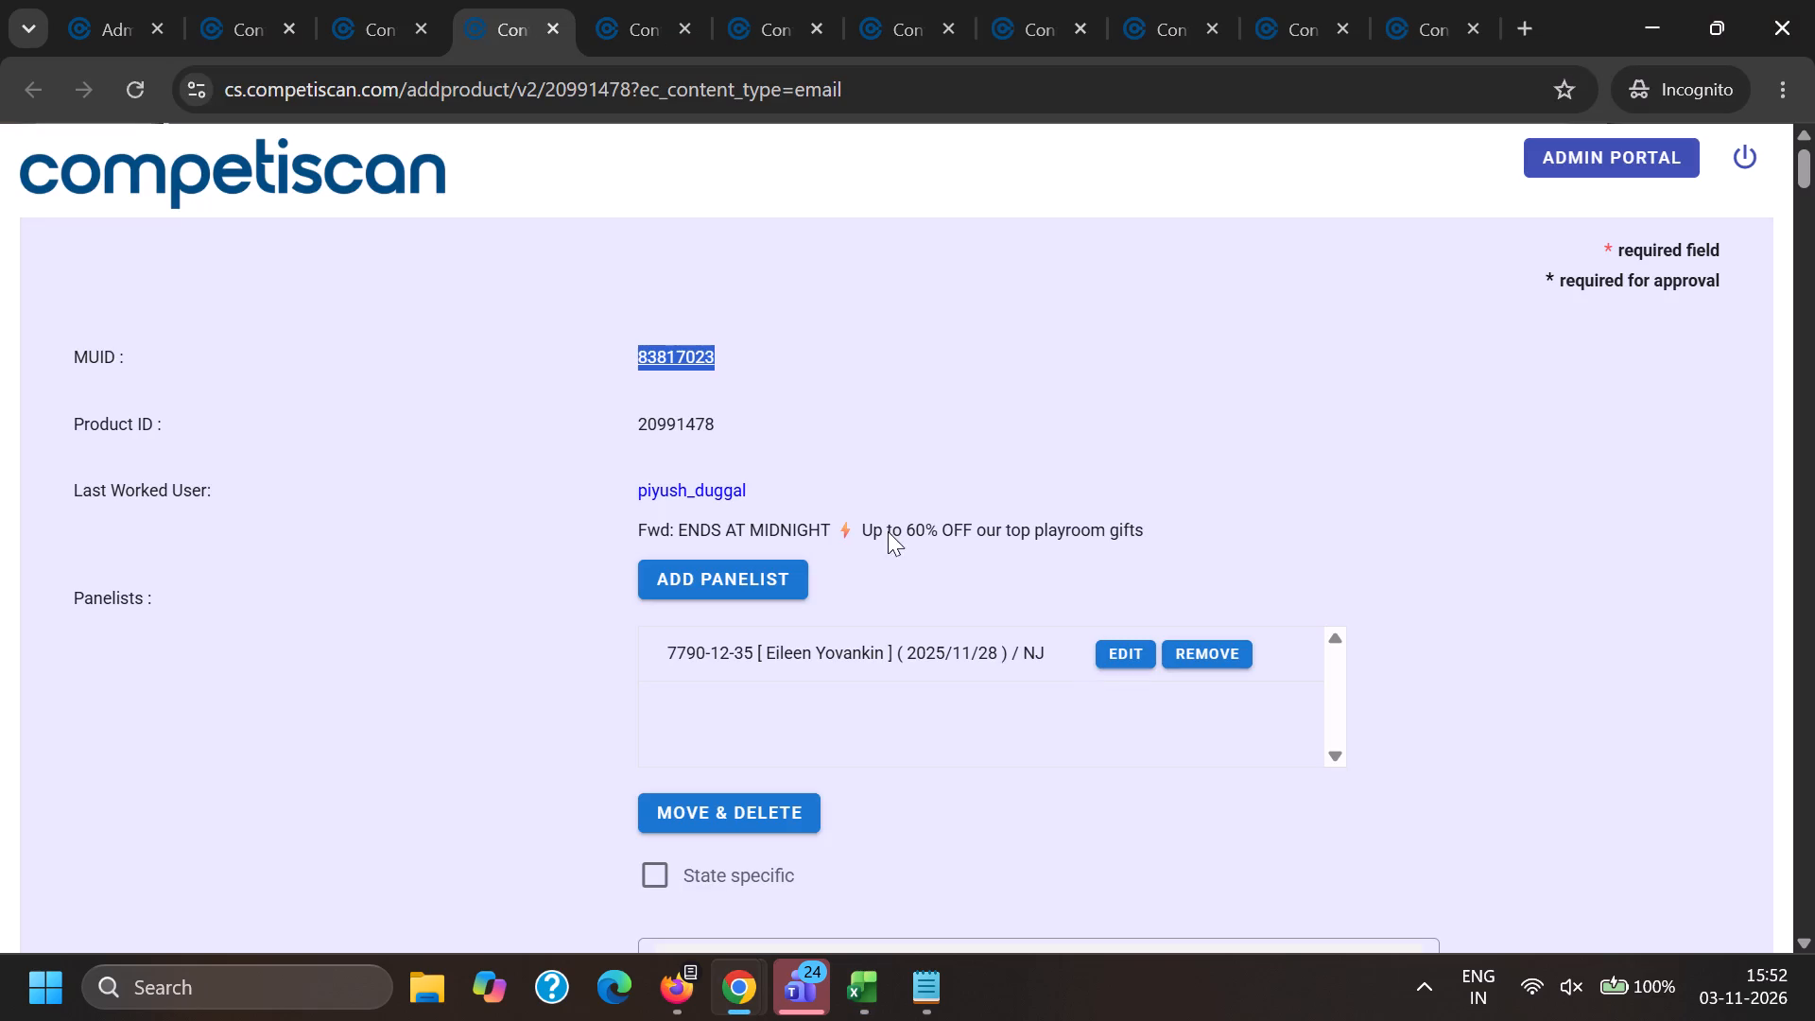
{"action": "key", "text": "ctrl+c"}
{"action": "key", "text": "alt+Tab"}
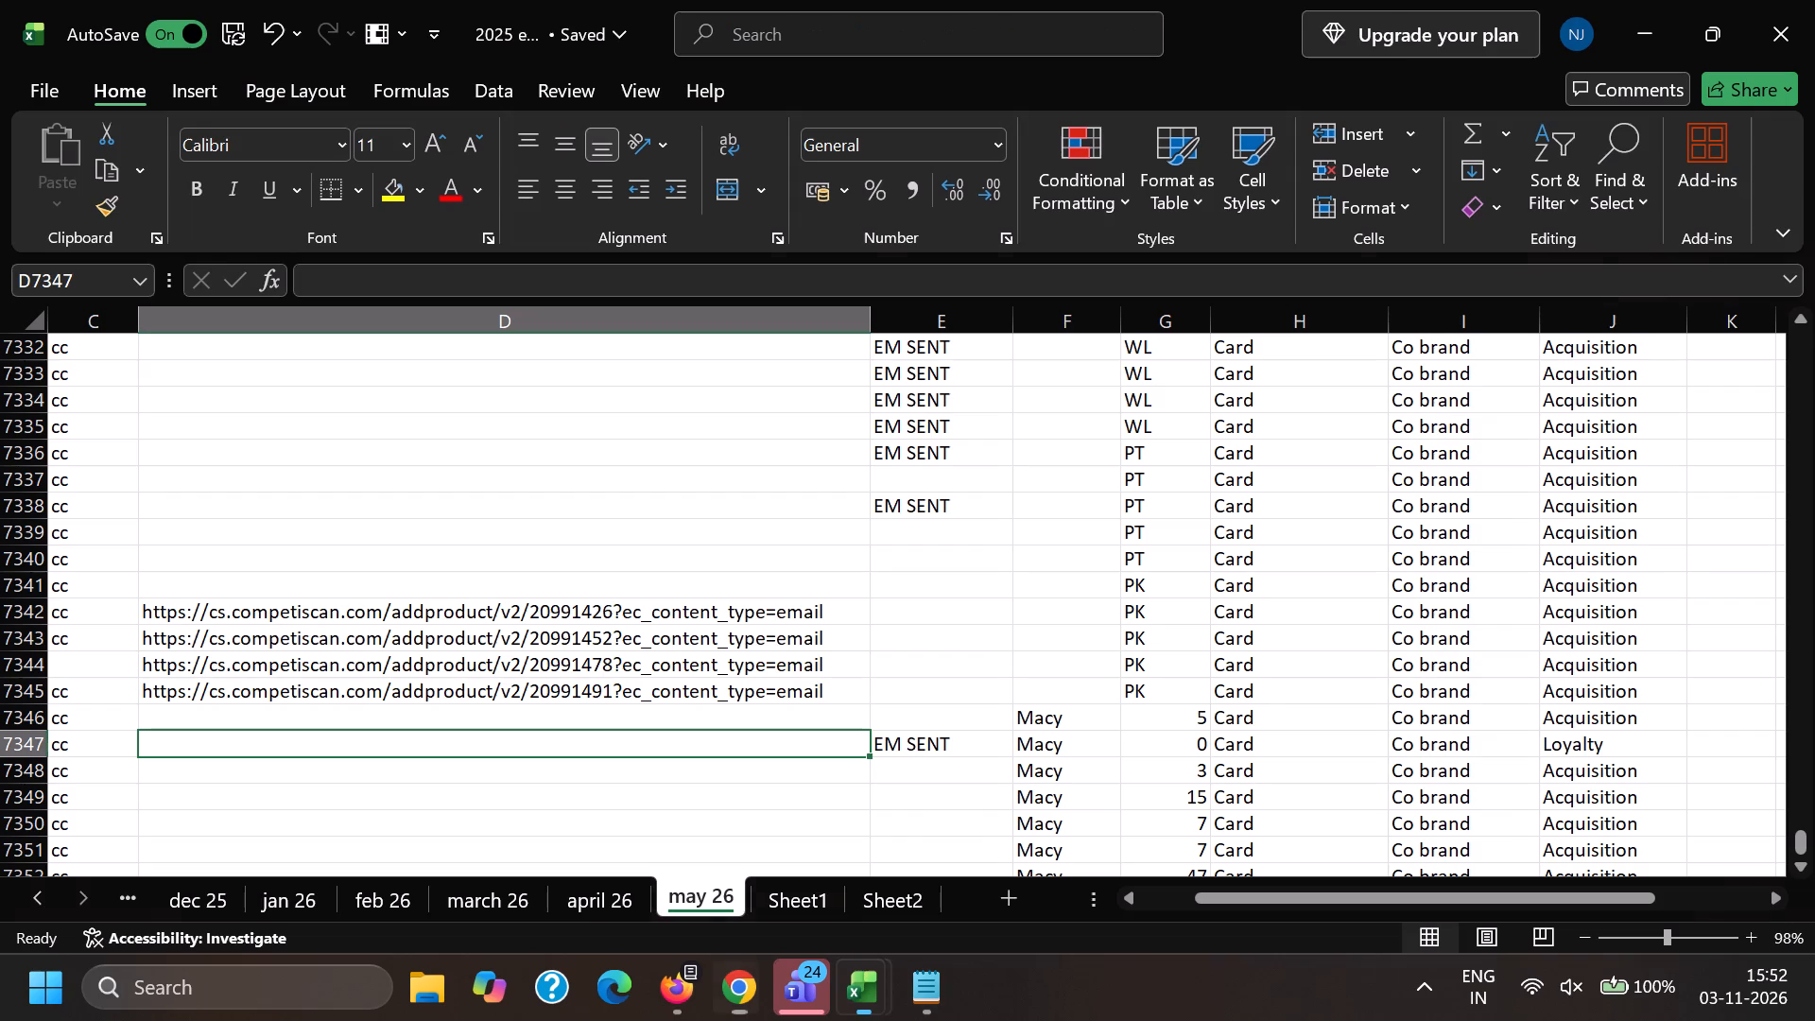
{"action": "left_click", "coordinate": [91, 668]}
{"action": "key", "text": "Left"}
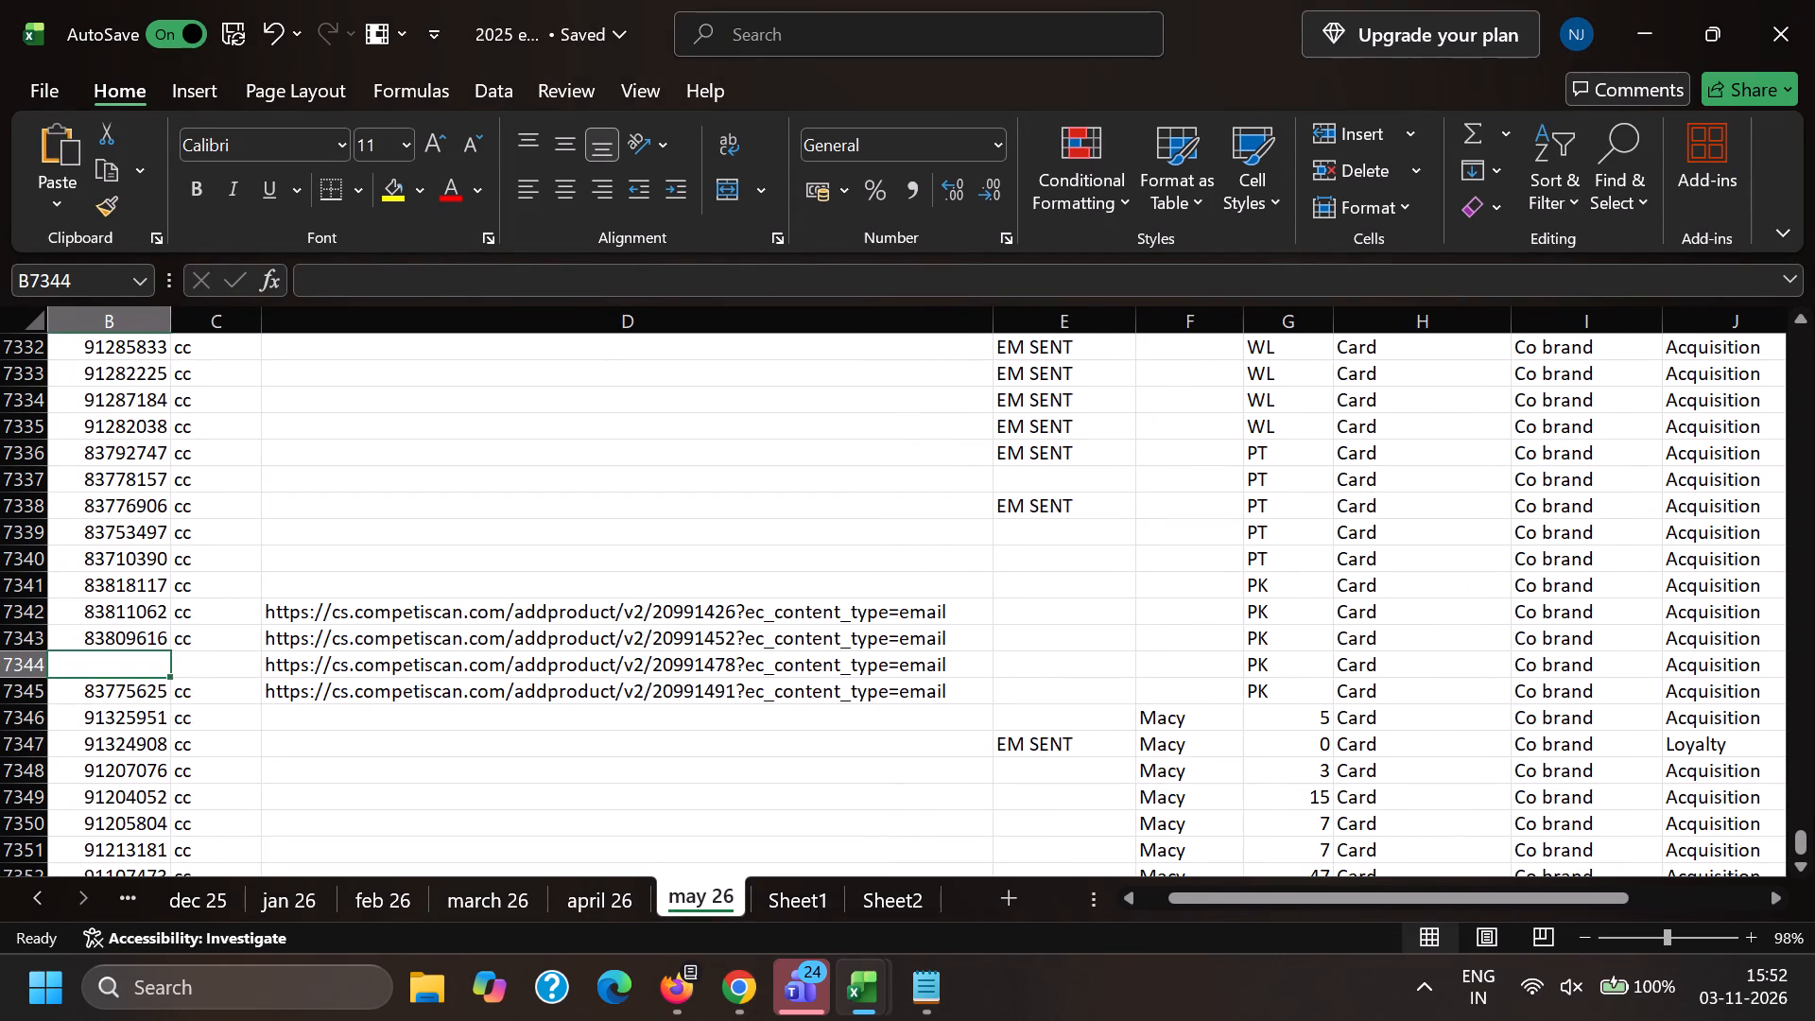
{"action": "key", "text": "ctrl+v"}
{"action": "key", "text": "Right"}
{"action": "key", "text": "c"}
{"action": "key", "text": "c"}
{"action": "key", "text": "Right"}
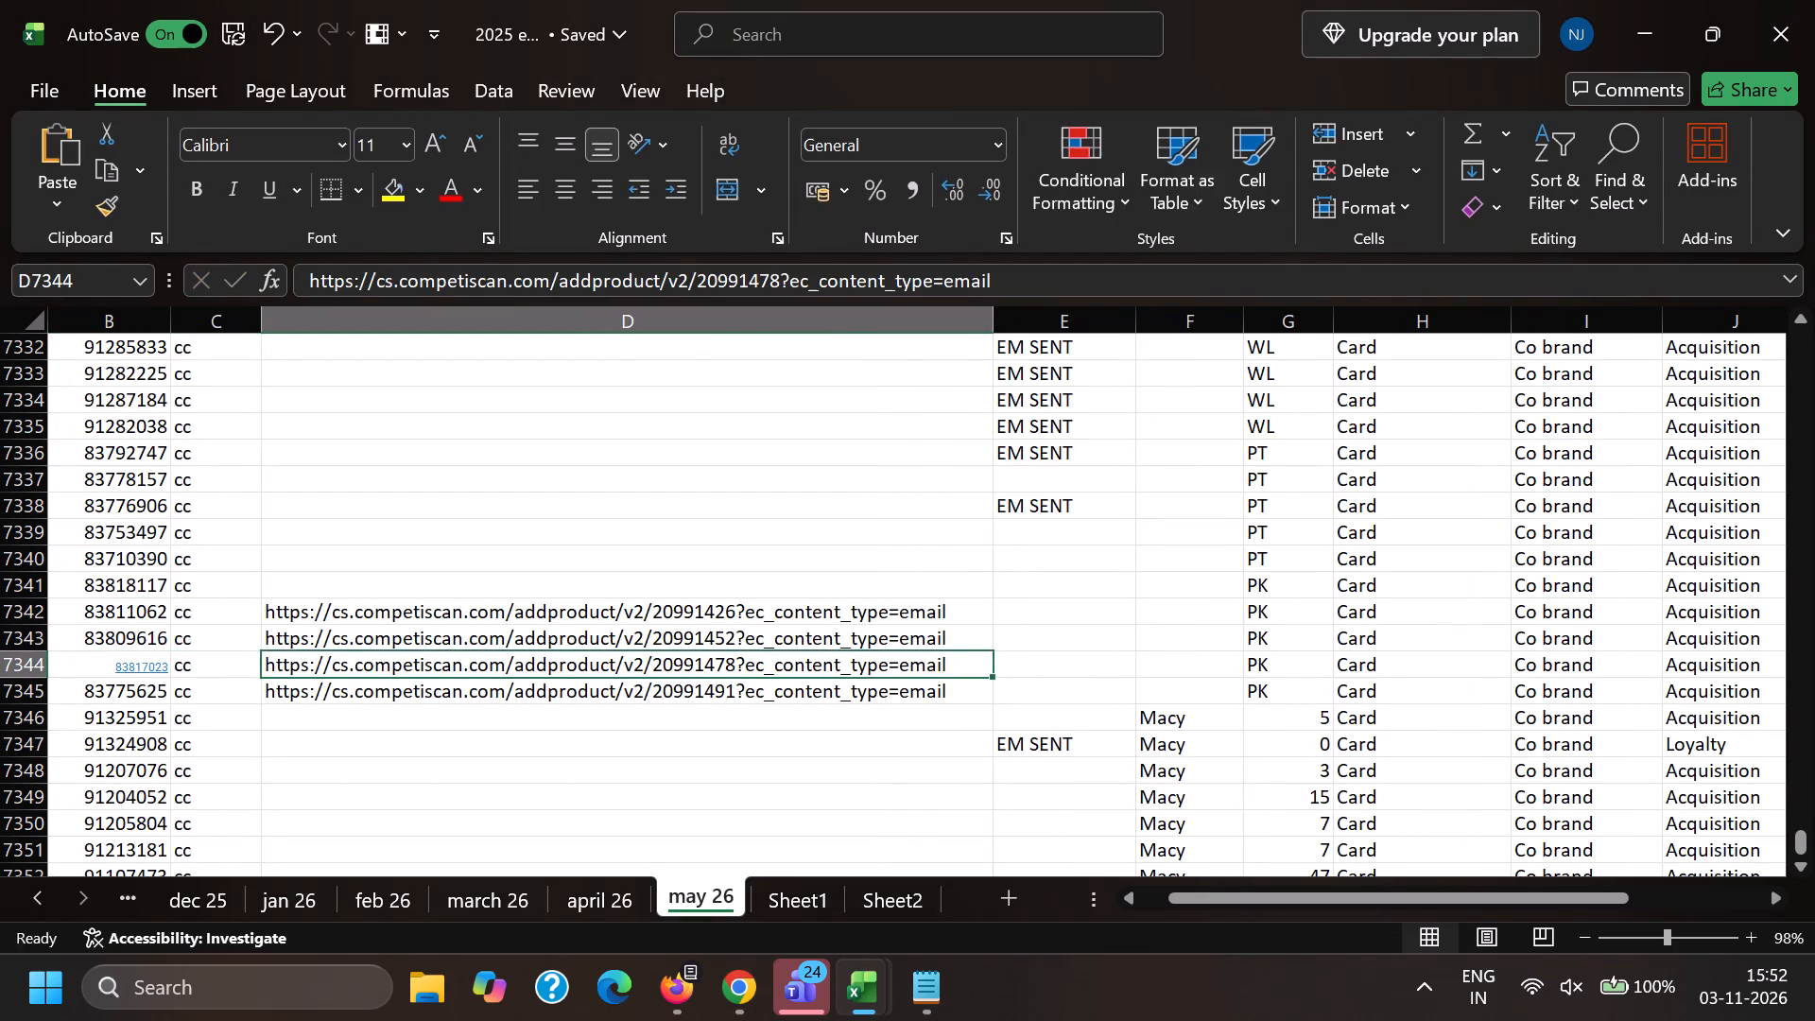
Copy product 20991512's page URL into cell D7346 of the Excel log.
{"action": "key", "text": "alt+Tab"}
{"action": "left_click", "coordinate": [624, 0]}
{"action": "left_click", "coordinate": [700, 16]}
{"action": "left_click", "coordinate": [759, 0]}
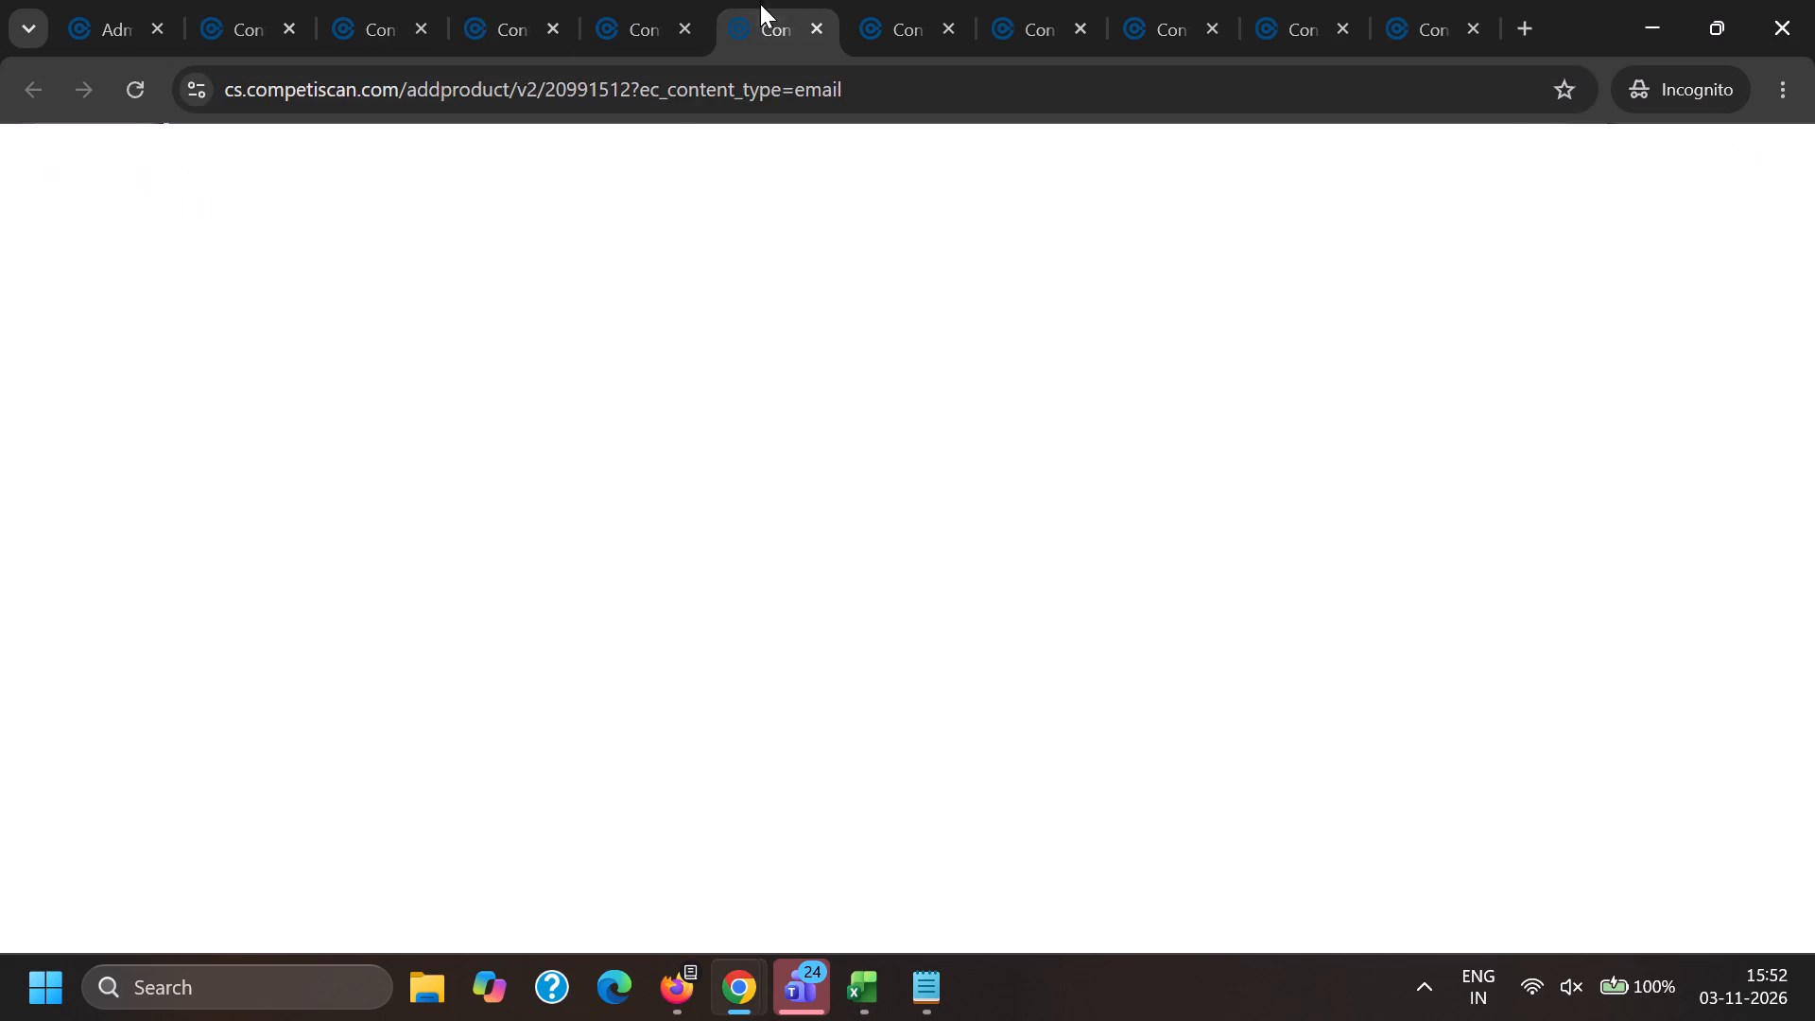
{"action": "triple_click", "coordinate": [350, 95]}
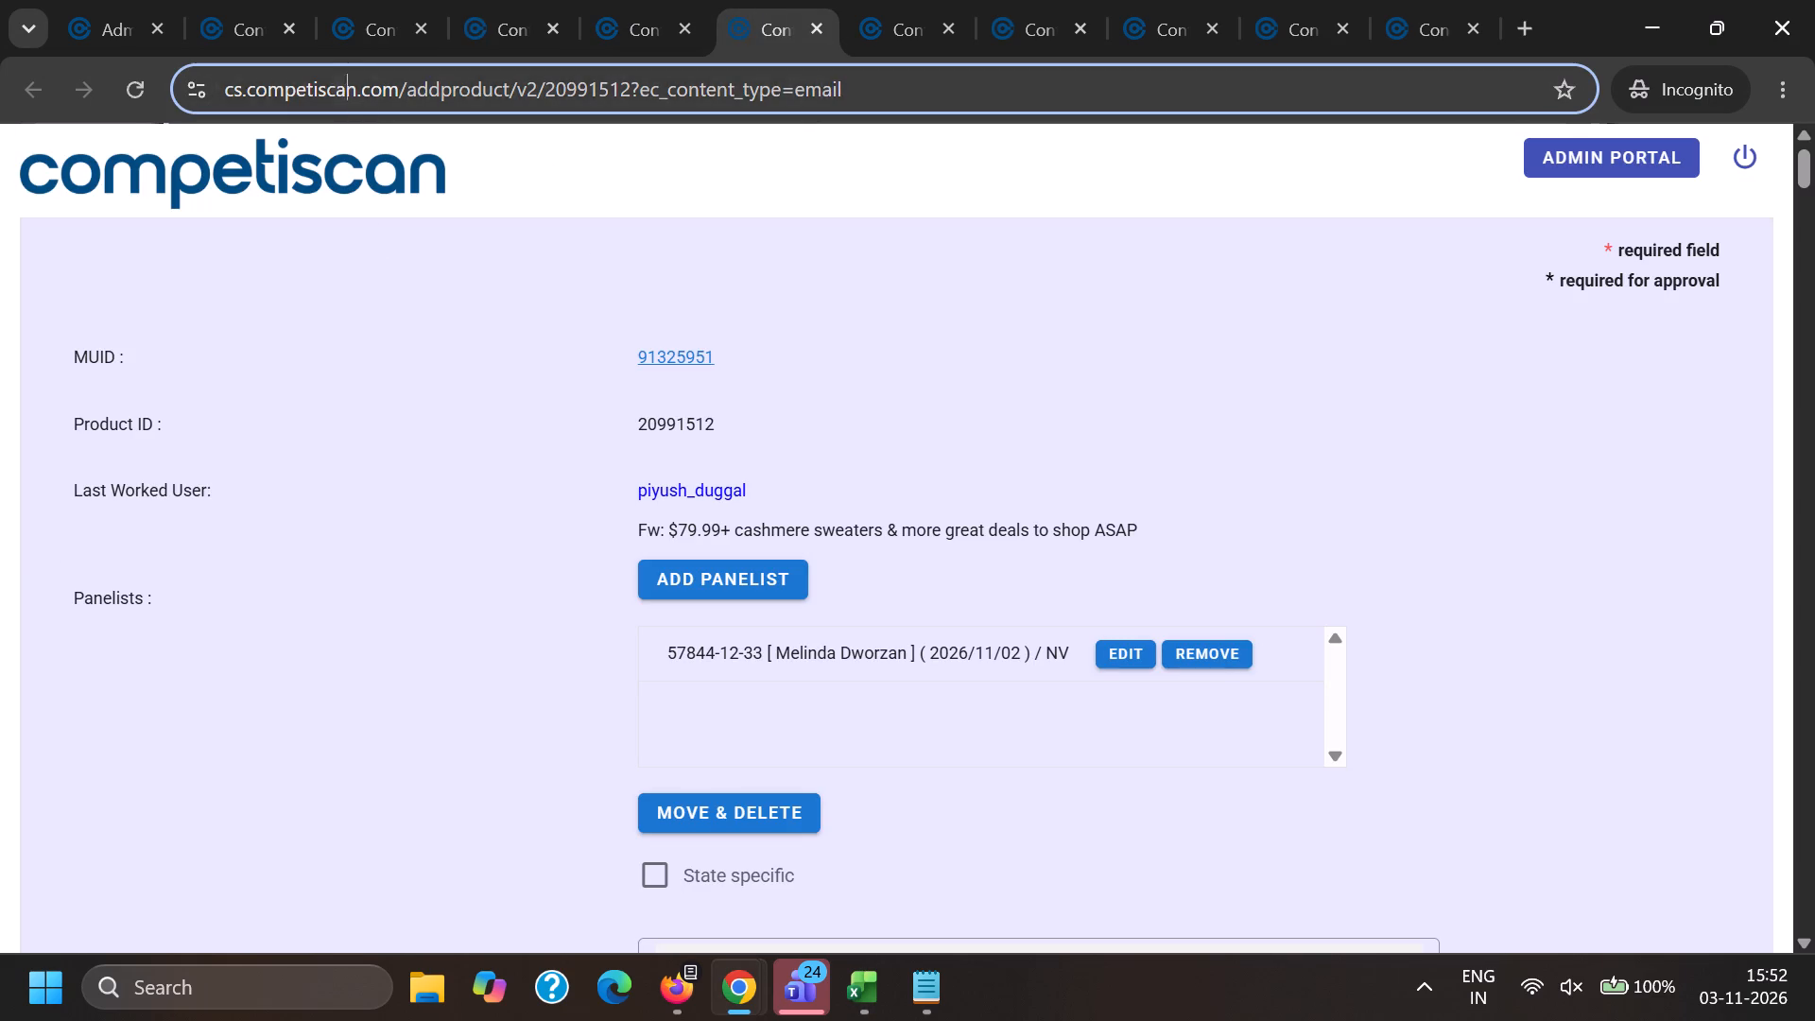
{"action": "key", "text": "ctrl+c"}
{"action": "key", "text": "alt+Tab"}
{"action": "left_click", "coordinate": [484, 693]}
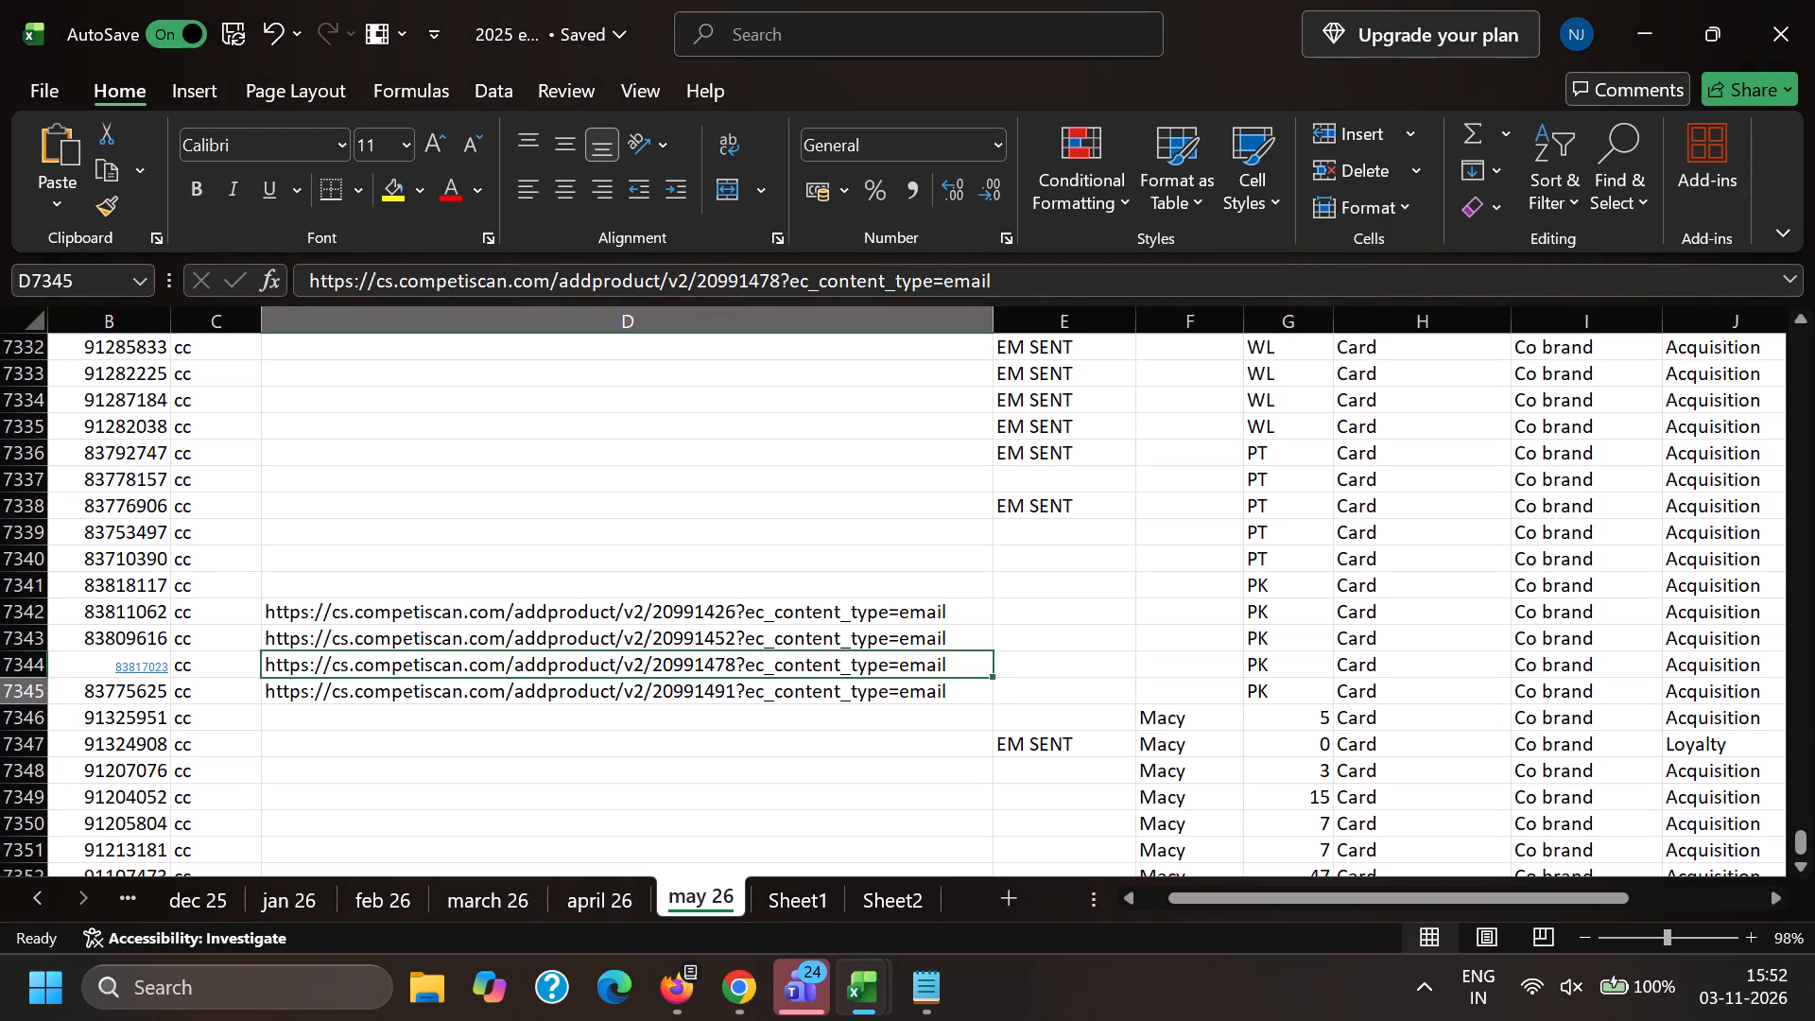
{"action": "left_click", "coordinate": [383, 705]}
{"action": "left_click", "coordinate": [393, 723]}
{"action": "key", "text": "ctrl+v"}
Copy product 20991635's page URL into cell D7348 of the Excel log, leaving D7347 empty.
{"action": "left_click", "coordinate": [419, 749]}
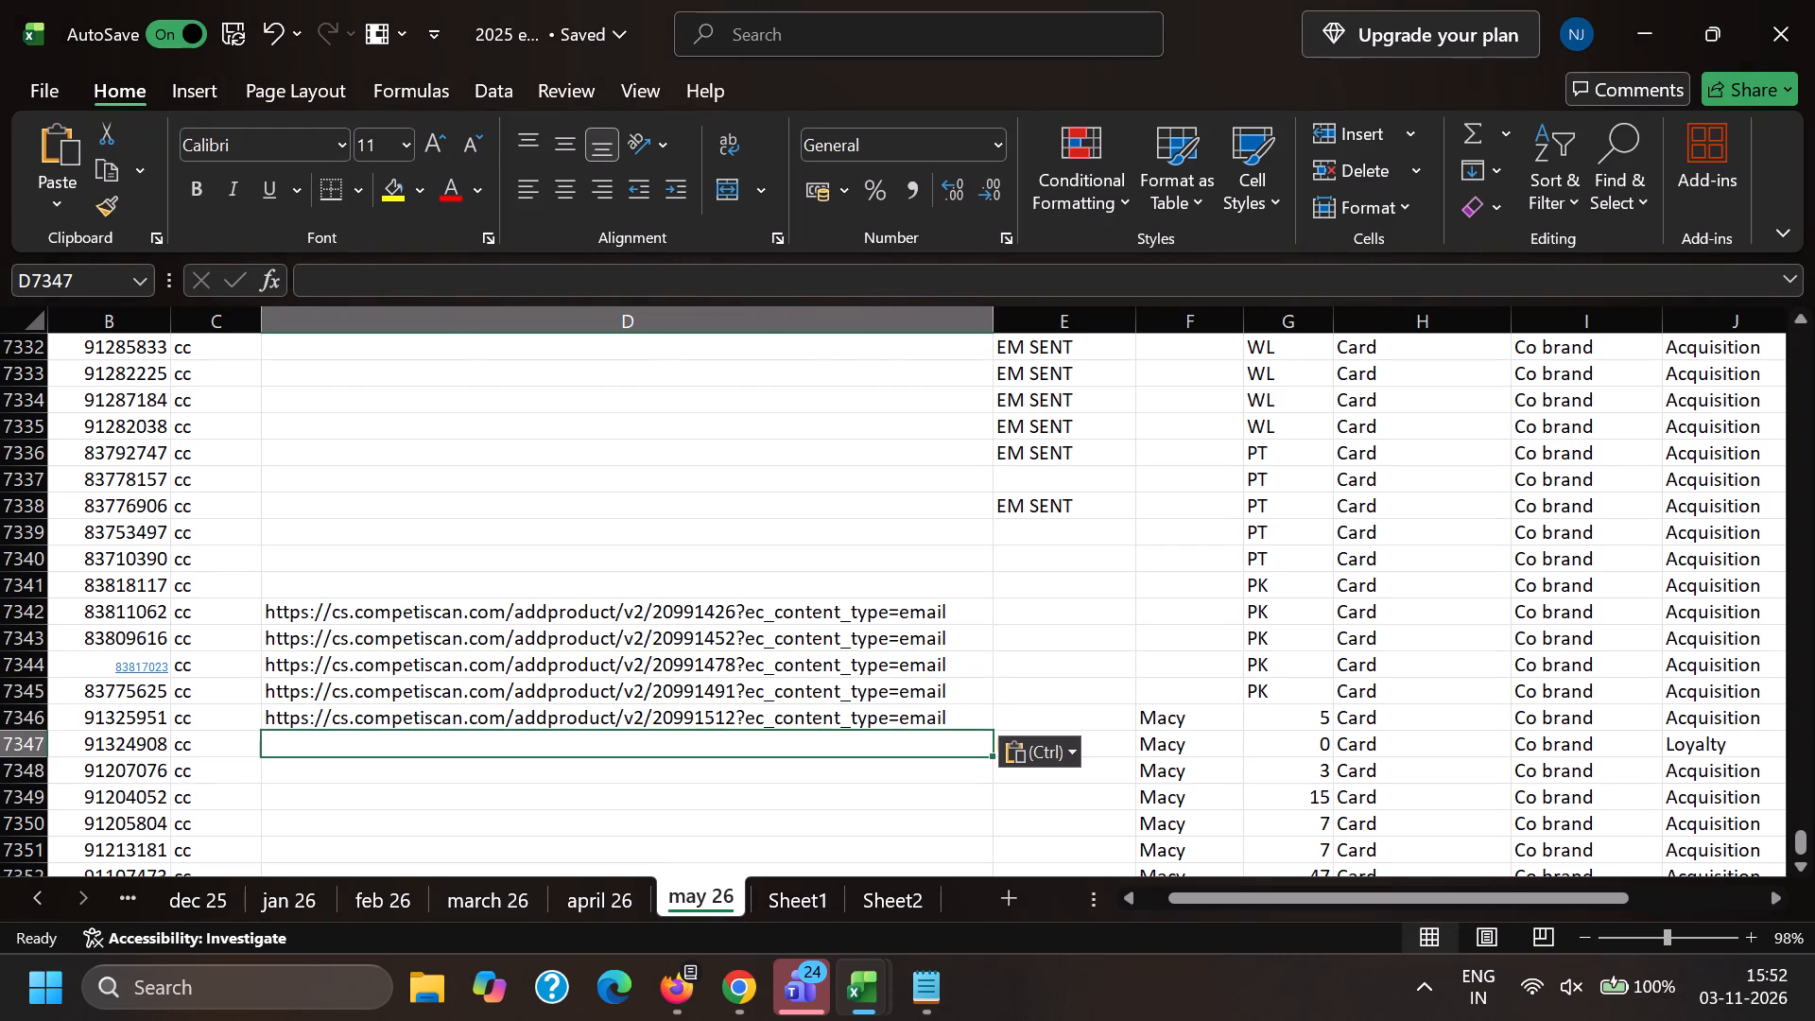
{"action": "key", "text": "alt+Tab"}
{"action": "left_click", "coordinate": [892, 0]}
{"action": "triple_click", "coordinate": [907, 70]}
{"action": "key", "text": "ctrl+c"}
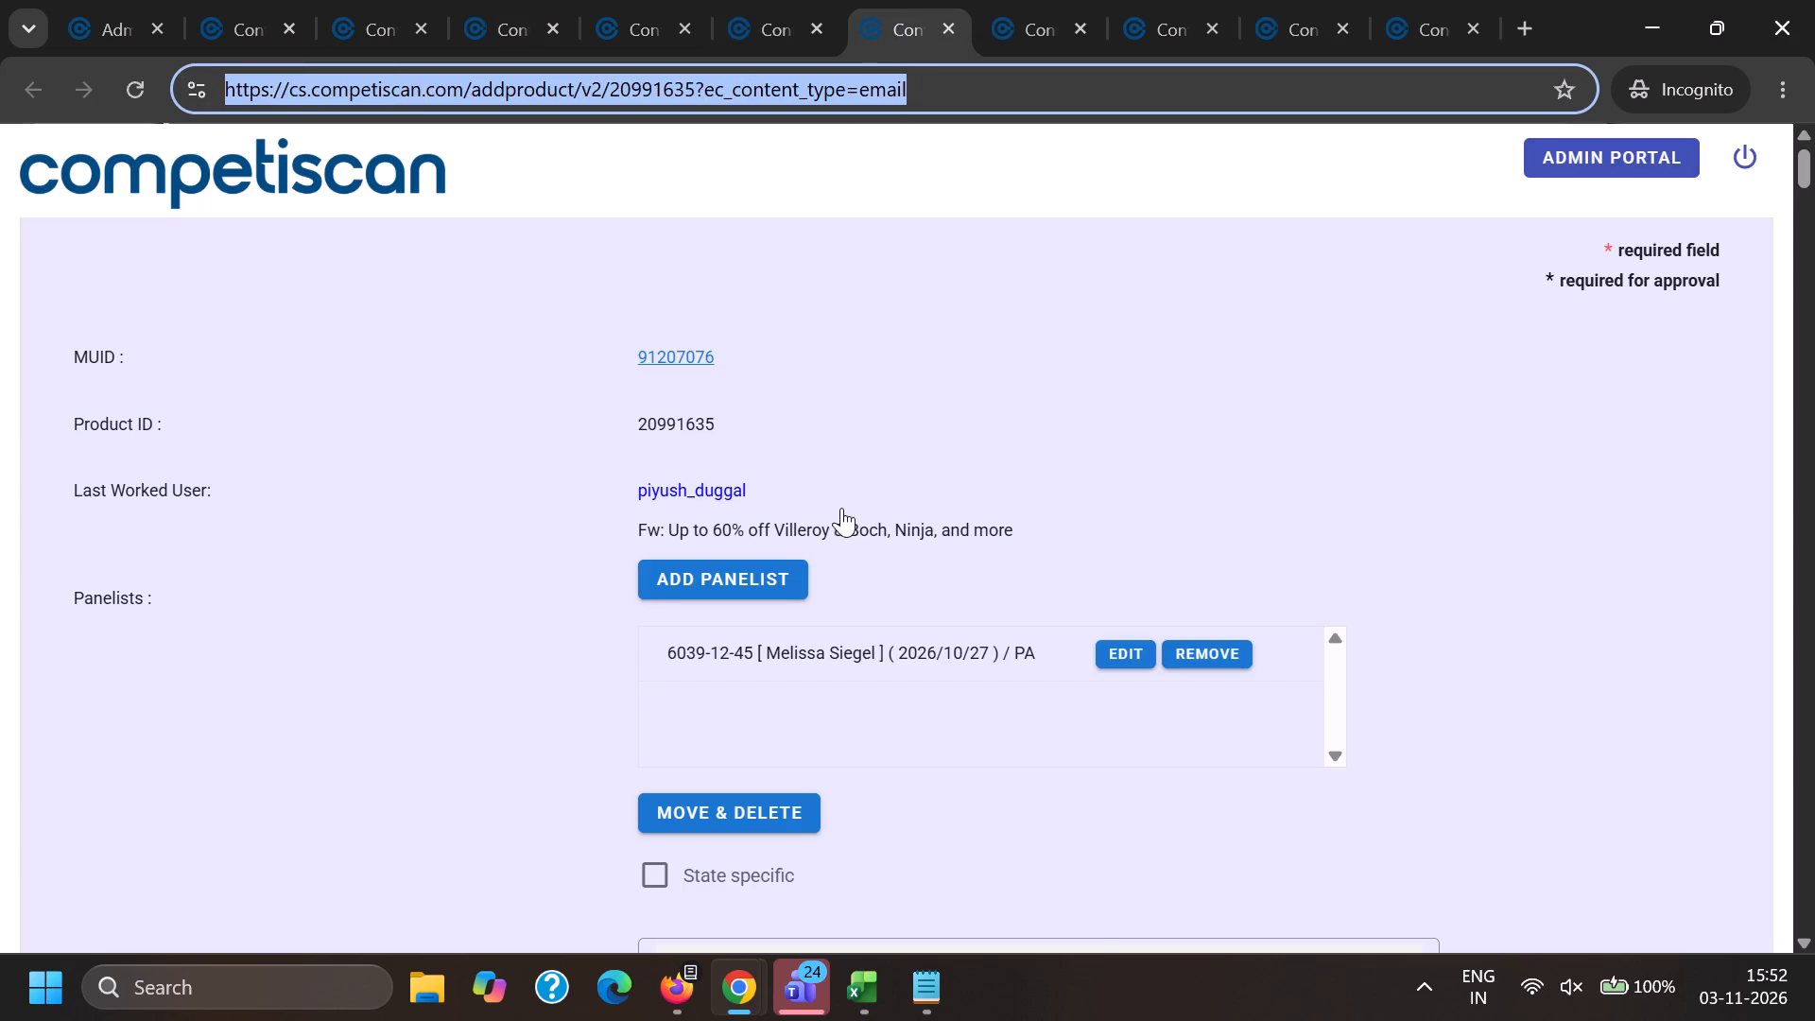
{"action": "key", "text": "alt+Tab"}
{"action": "key", "text": "ctrl+v"}
{"action": "scroll", "coordinate": [521, 680], "scroll_direction": "down", "scroll_amount": 2}
{"action": "key", "text": "ctrl+z"}
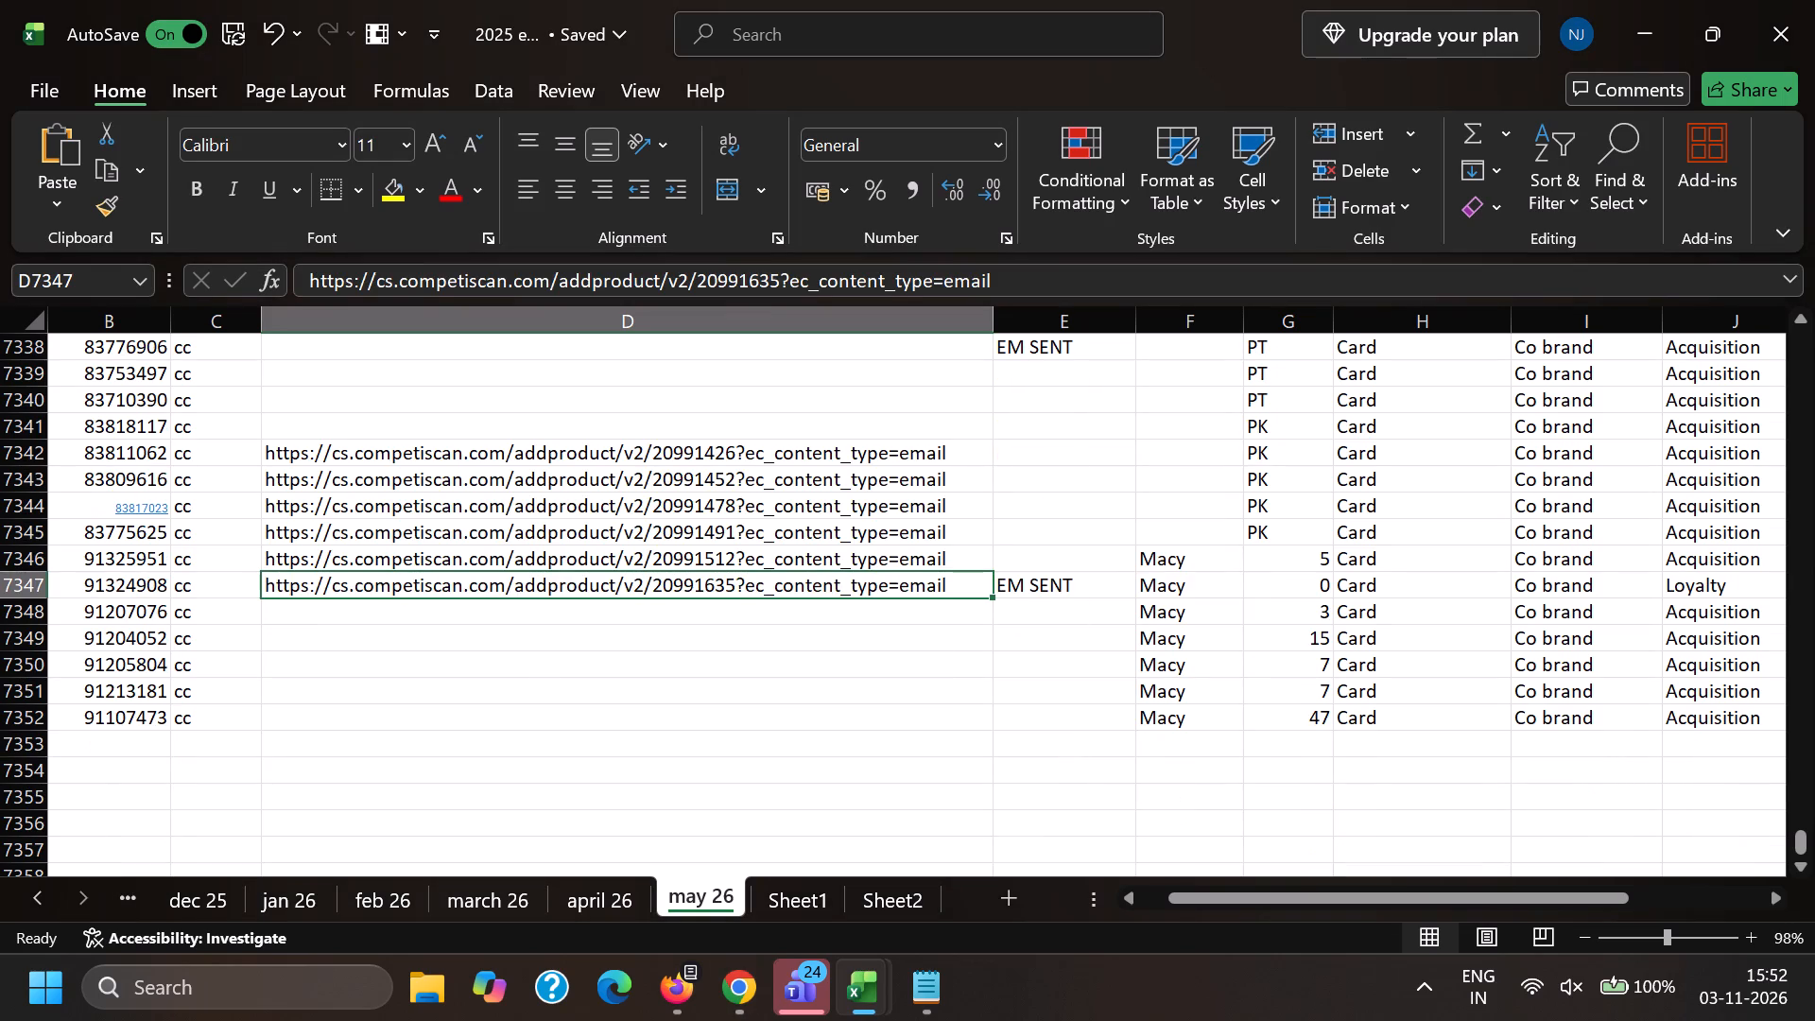
{"action": "left_click", "coordinate": [344, 614]}
{"action": "key", "text": "ctrl+v"}
Copy product 20991659's page URL into cell D7349 of the Excel log.
{"action": "left_click", "coordinate": [350, 643]}
{"action": "key", "text": "alt+Tab"}
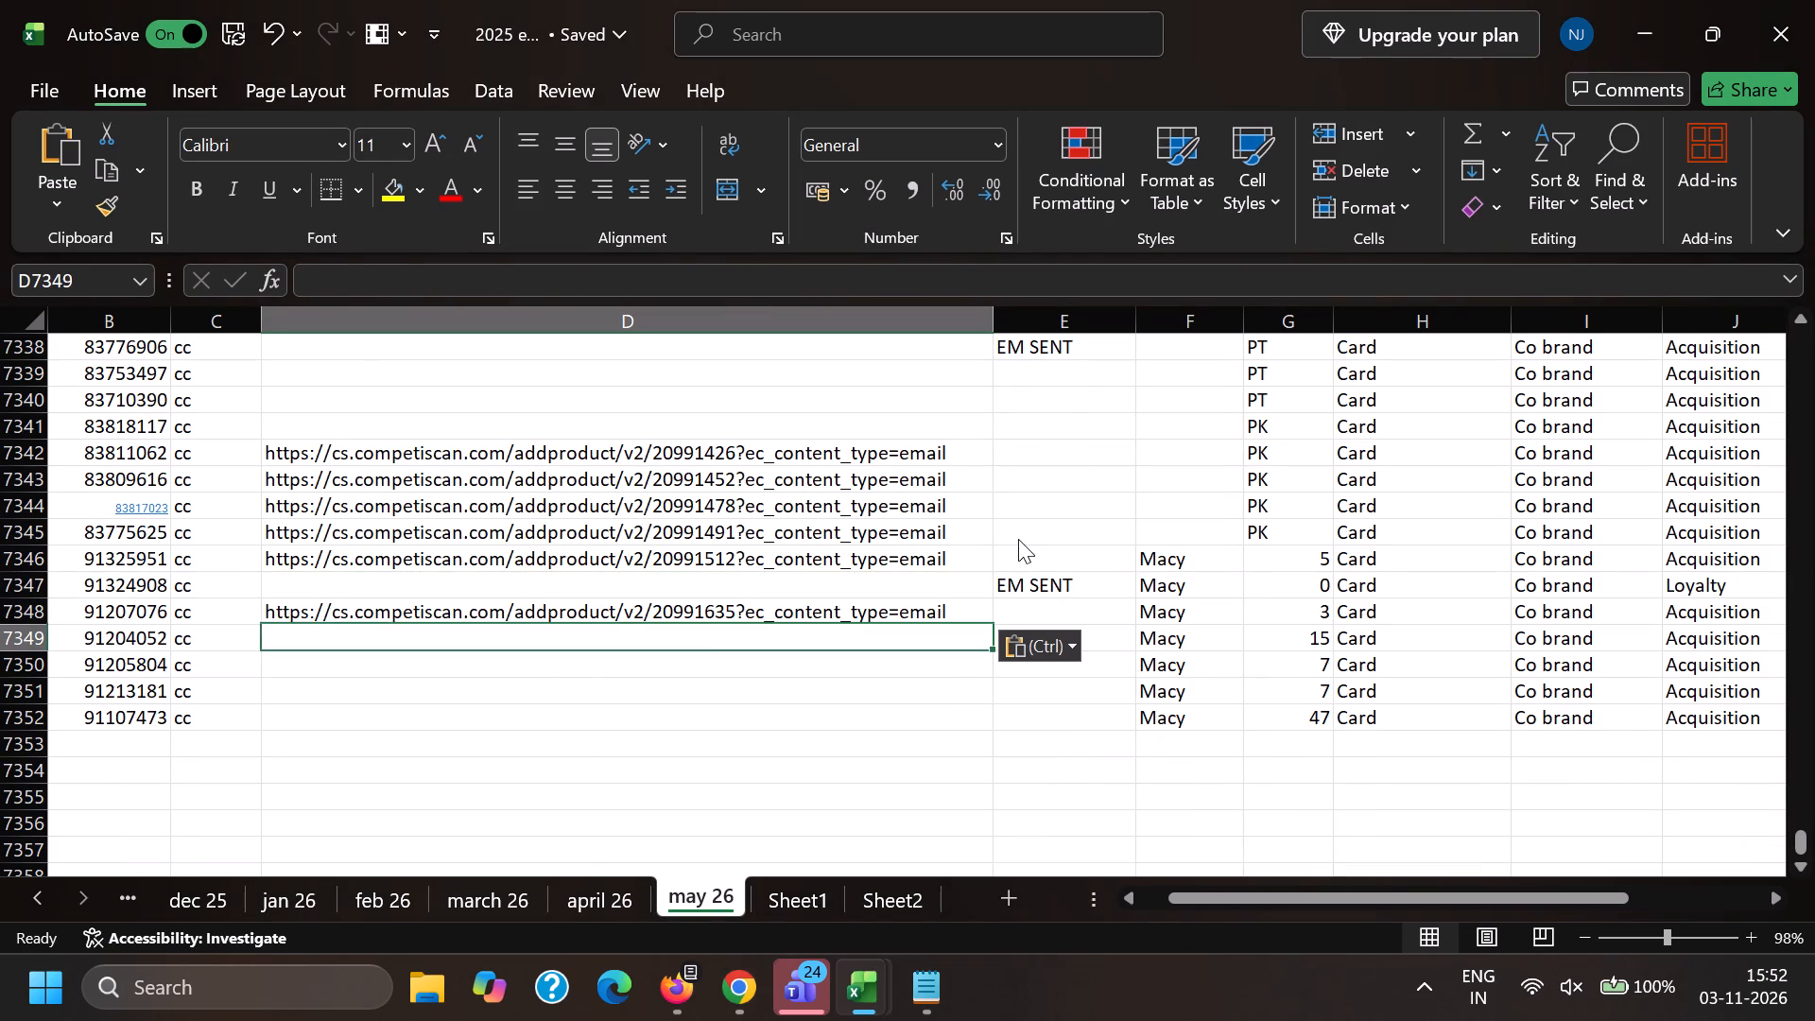
{"action": "left_click", "coordinate": [1039, 0]}
{"action": "triple_click", "coordinate": [1038, 111]}
{"action": "key", "text": "ctrl+c"}
{"action": "key", "text": "alt+Tab"}
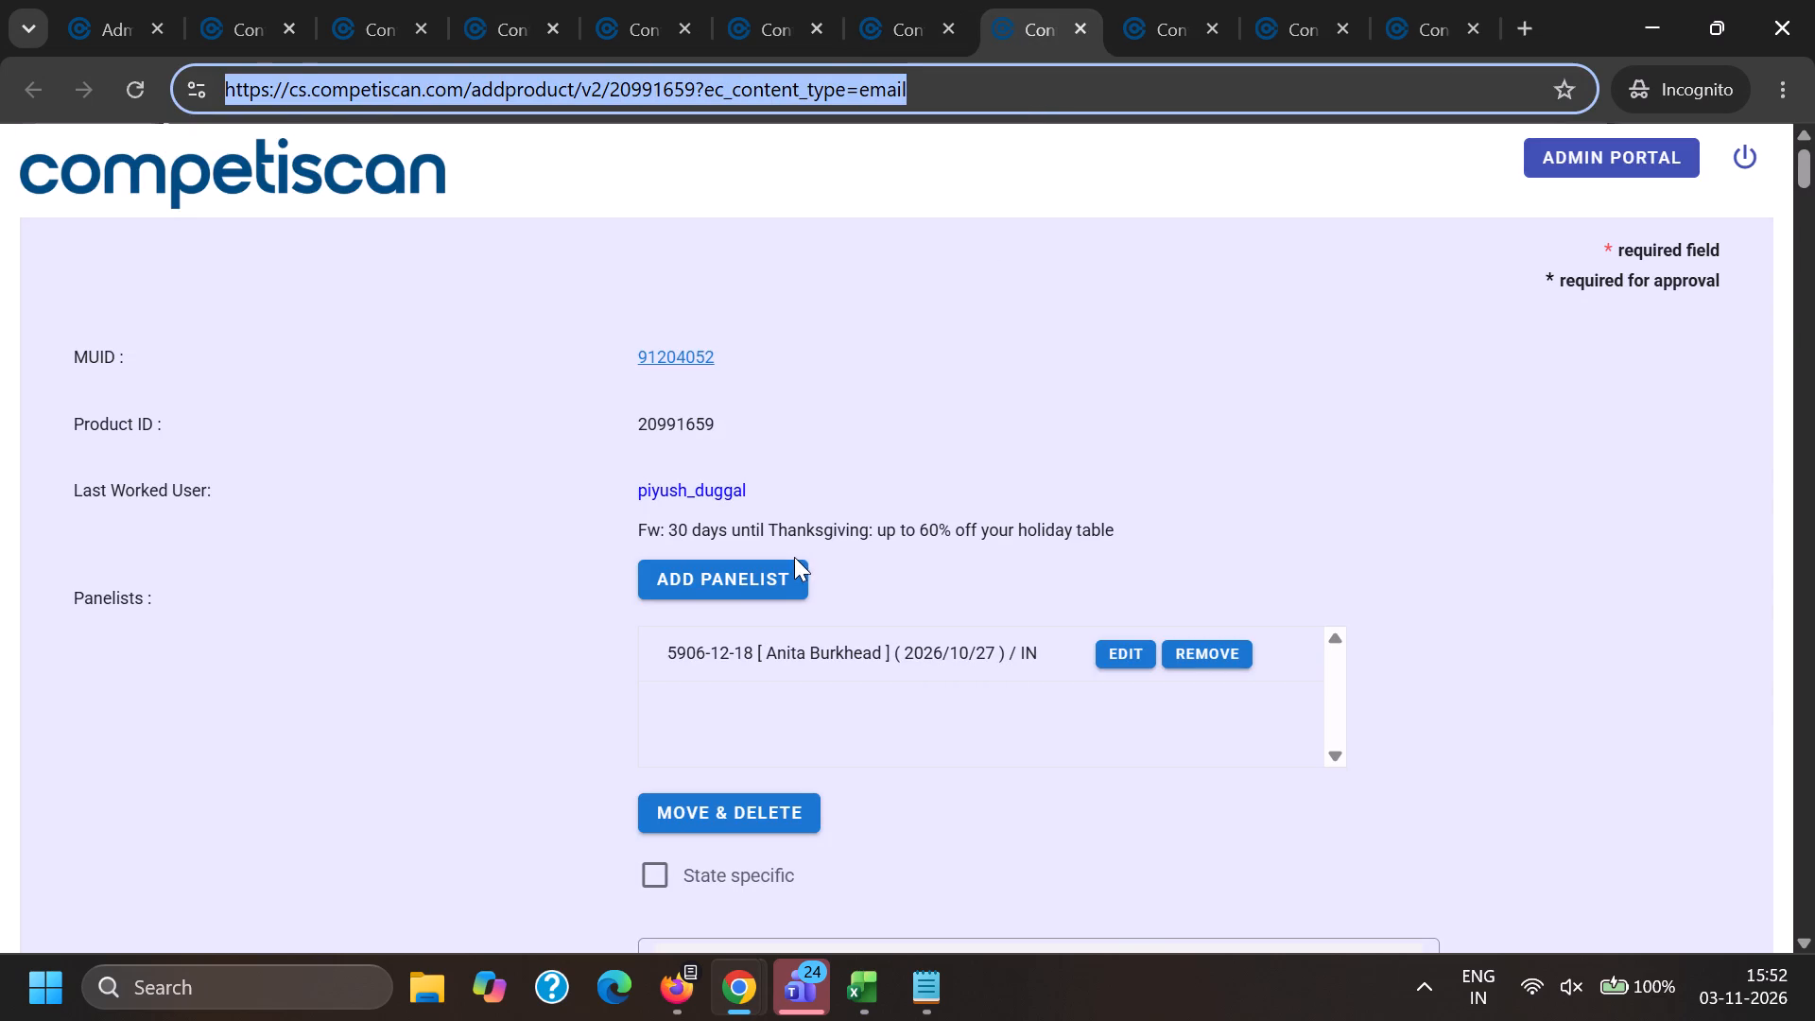
{"action": "key", "text": "ctrl+v"}
Copy product 20991689's page URL into cell D7350 of the Excel log.
{"action": "left_click", "coordinate": [575, 656]}
{"action": "key", "text": "alt+Tab"}
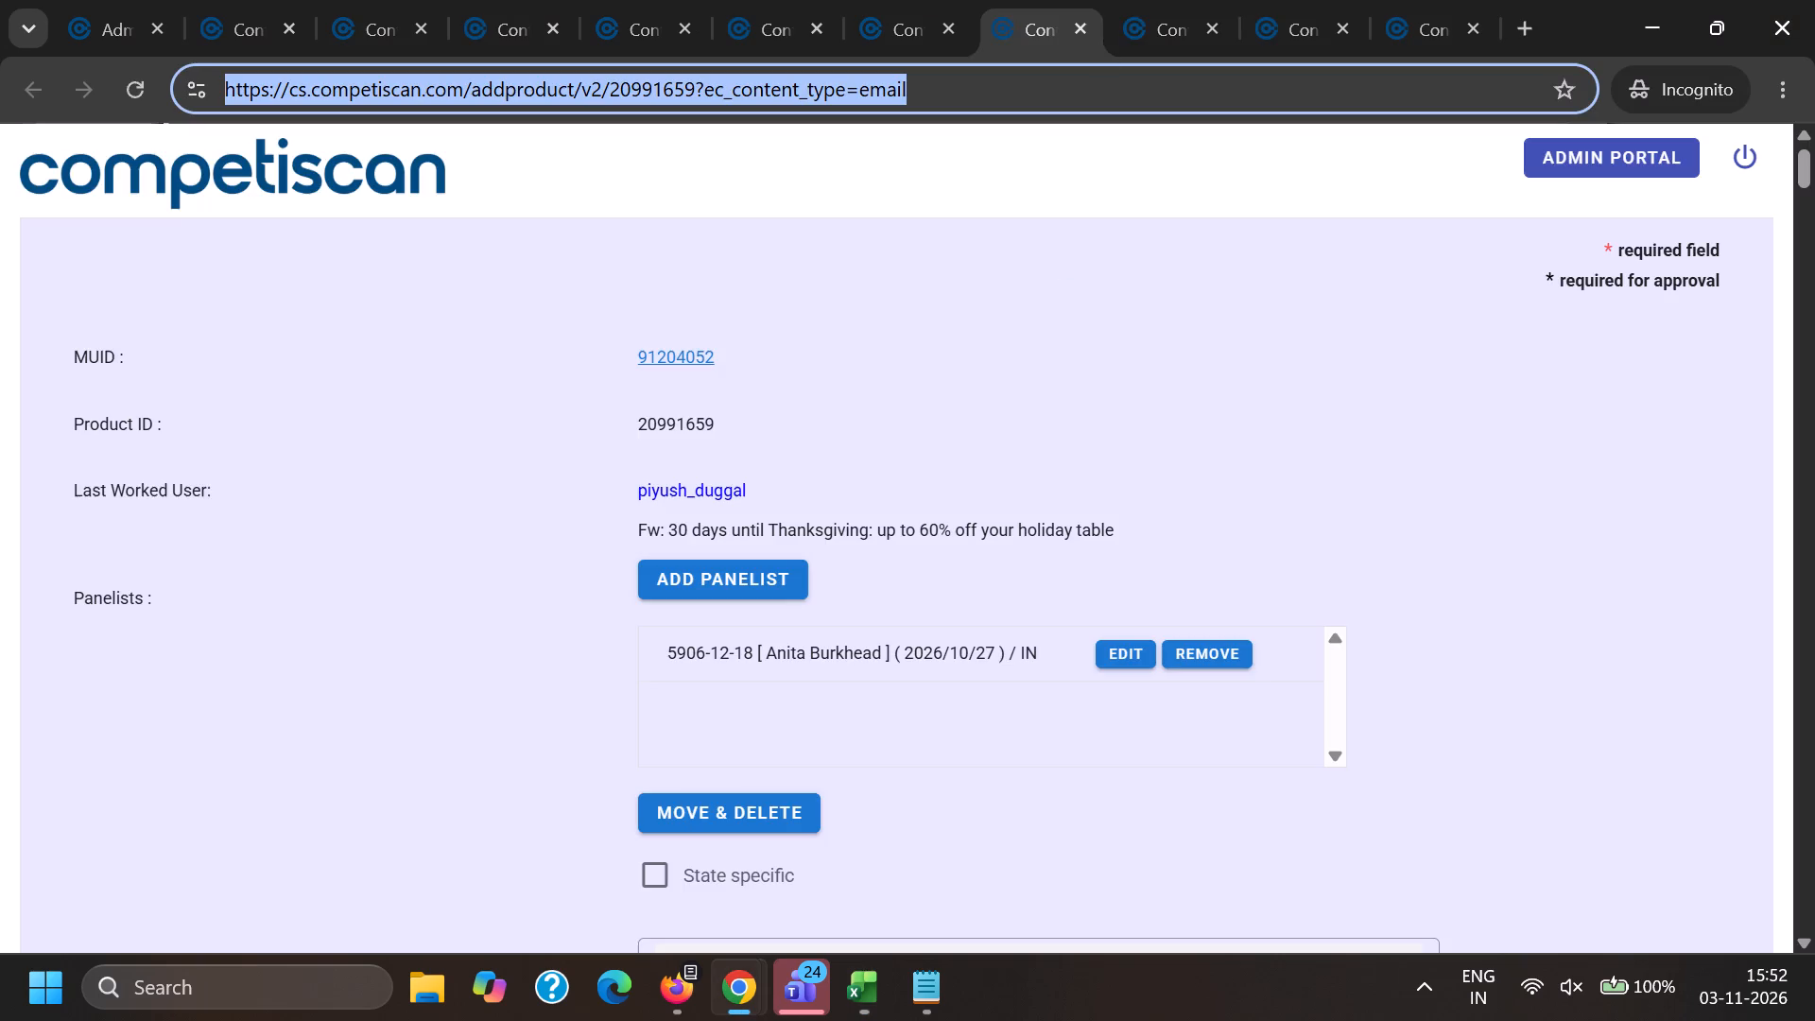
{"action": "left_click", "coordinate": [1160, 0]}
{"action": "triple_click", "coordinate": [1168, 82]}
{"action": "key", "text": "ctrl+c"}
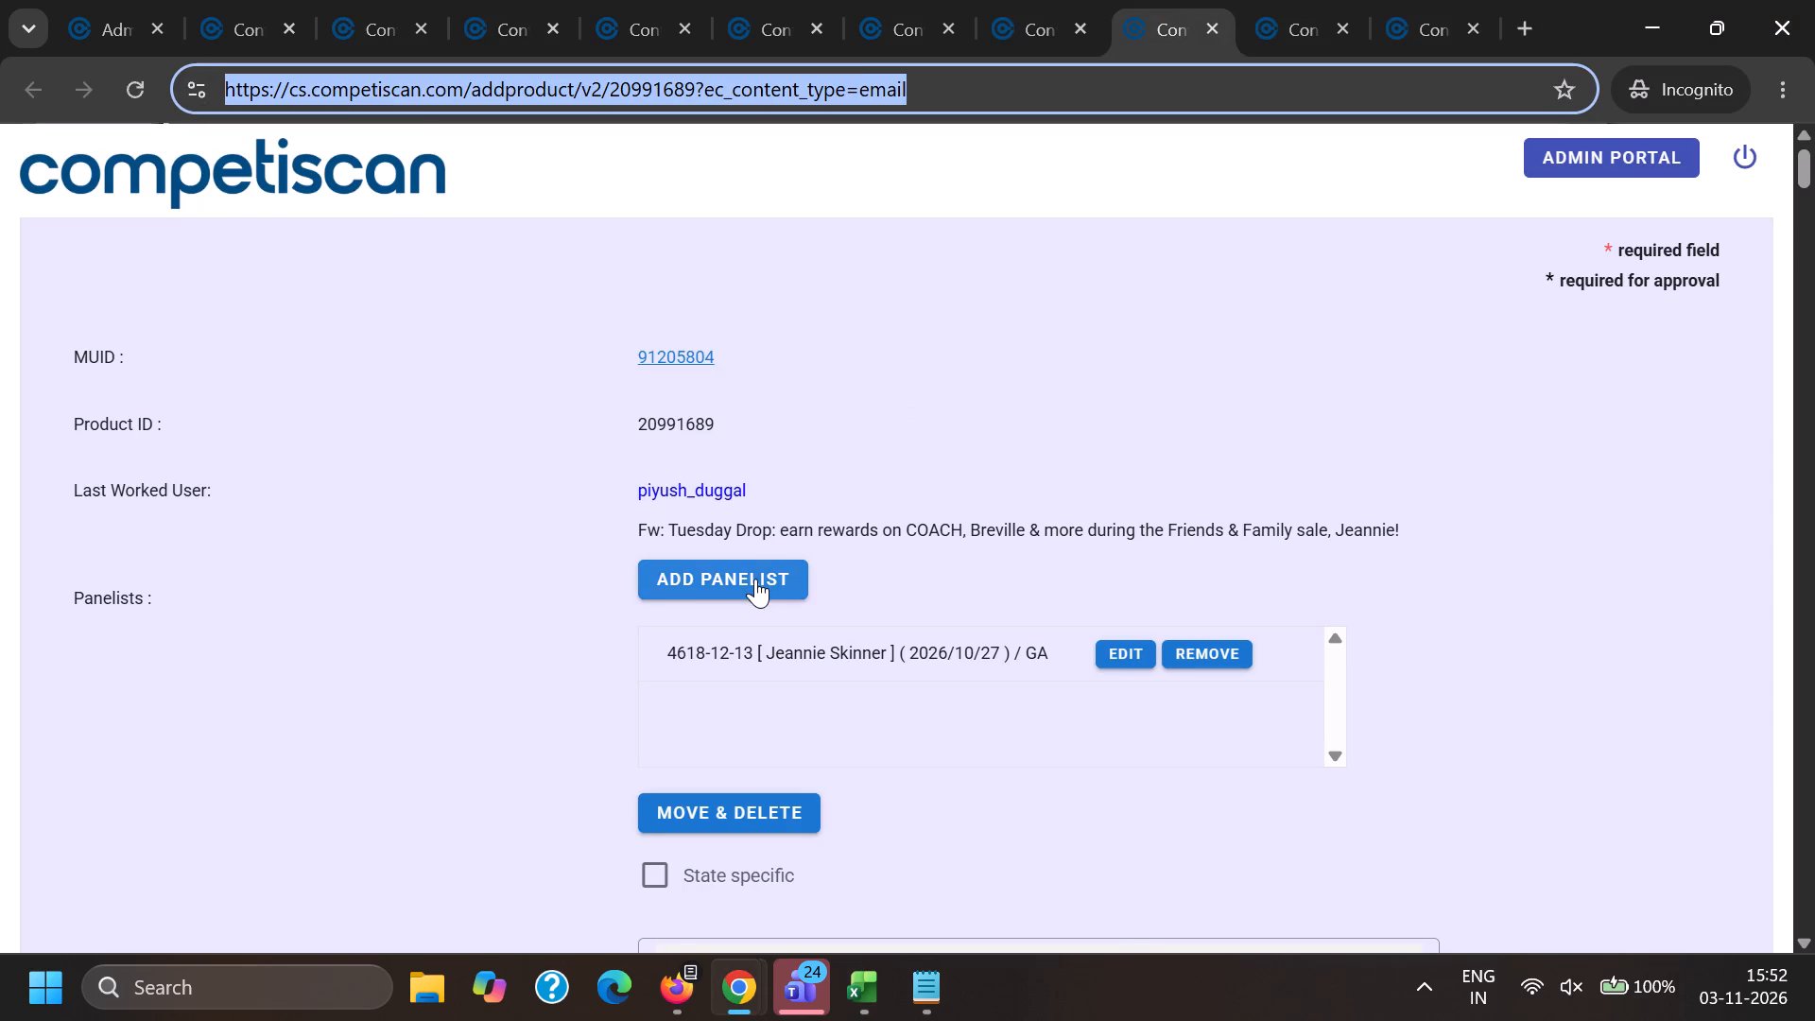
{"action": "key", "text": "alt+Tab"}
{"action": "key", "text": "ctrl+v"}
Copy product 20991720's page URL into cell D7351 of the Excel log.
{"action": "scroll", "coordinate": [244, 673], "scroll_direction": "down", "scroll_amount": 2}
{"action": "left_click", "coordinate": [295, 541]}
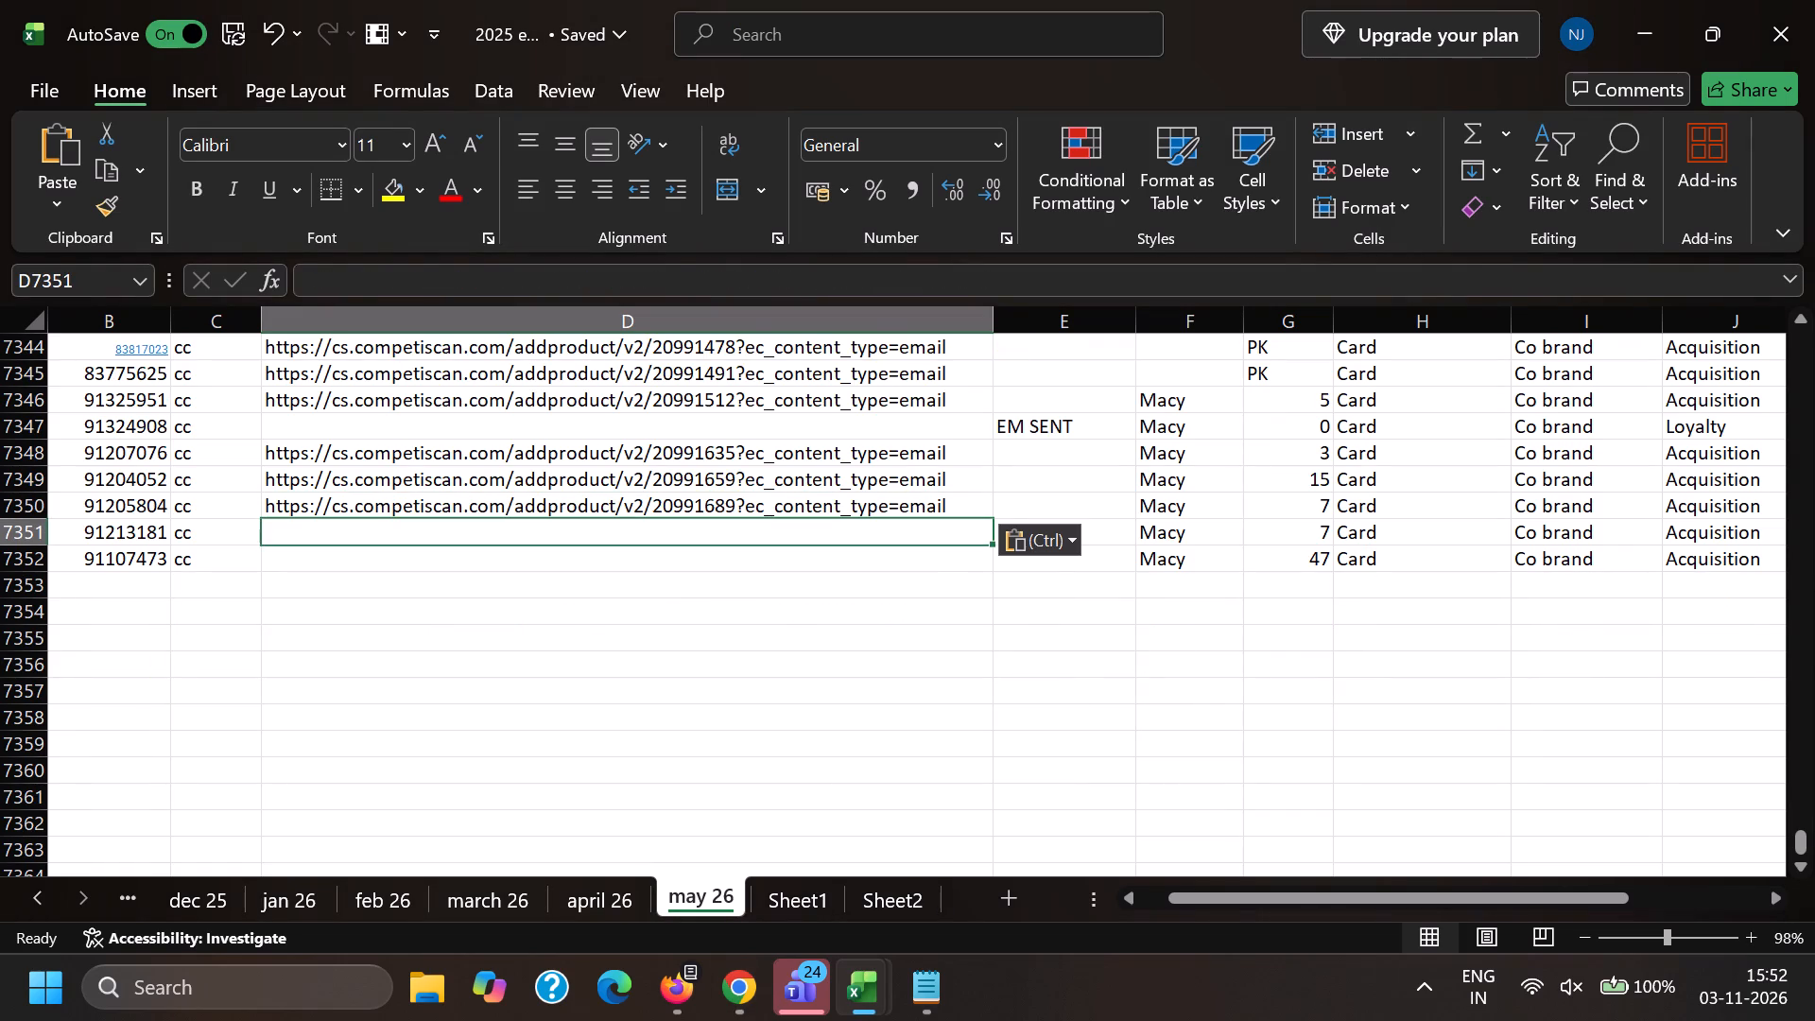
{"action": "key", "text": "alt+Tab"}
{"action": "left_click", "coordinate": [1319, 0]}
{"action": "left_click", "coordinate": [1317, 67]}
{"action": "double_click", "coordinate": [1315, 73]}
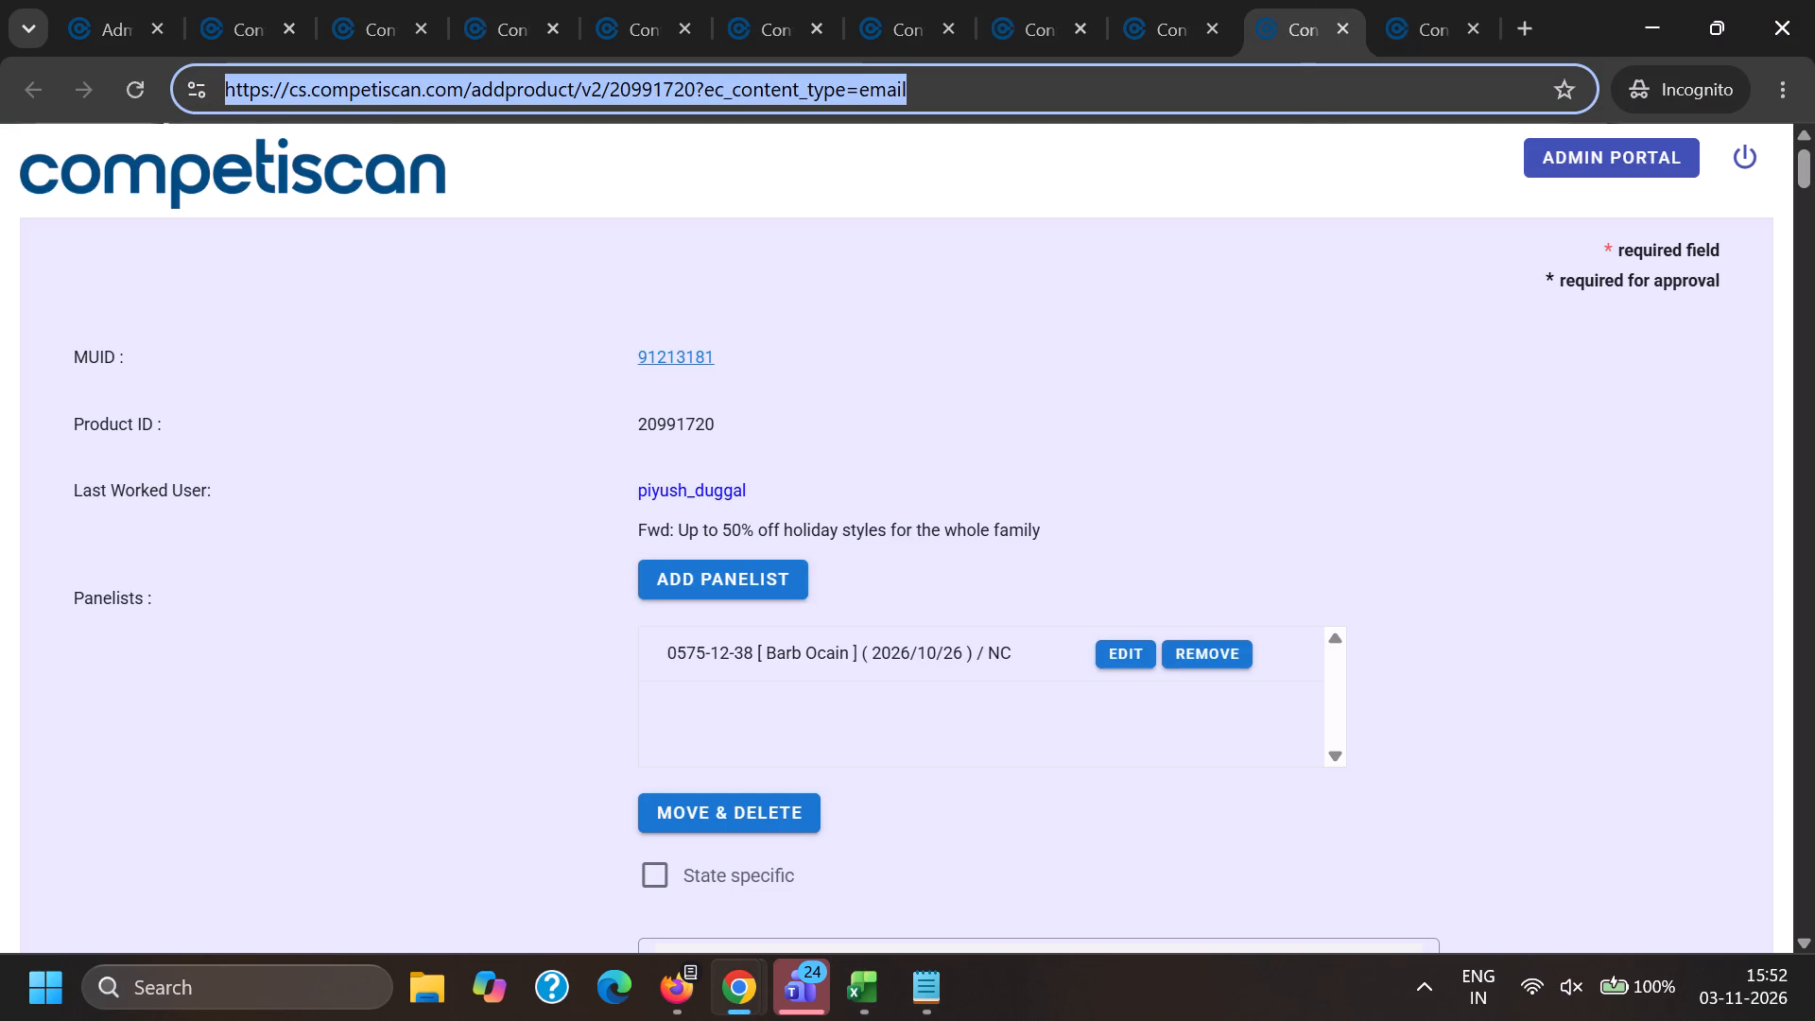
{"action": "key", "text": "ctrl+c"}
{"action": "key", "text": "alt+Tab"}
{"action": "key", "text": "ctrl+v"}
Copy product 20991752's page URL into cell D7352 of the Excel log.
{"action": "left_click", "coordinate": [362, 564]}
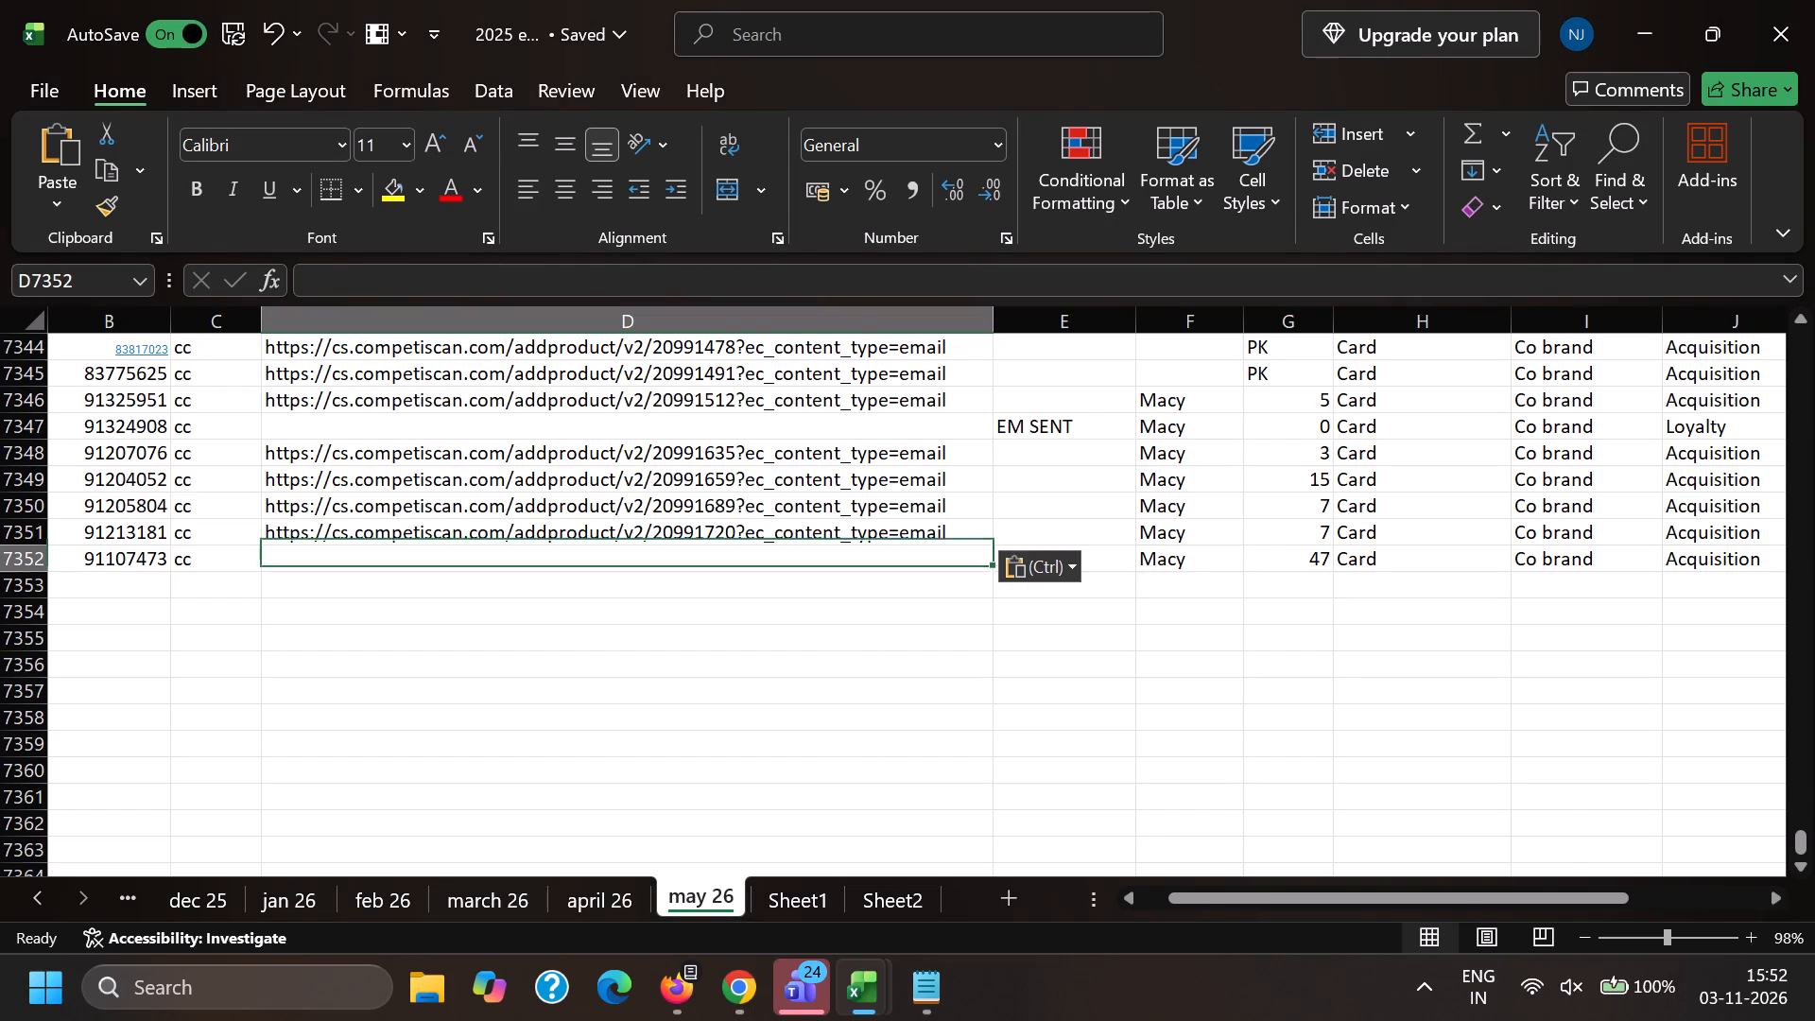
{"action": "key", "text": "alt+Tab"}
{"action": "left_click", "coordinate": [1416, 0]}
{"action": "triple_click", "coordinate": [1400, 87]}
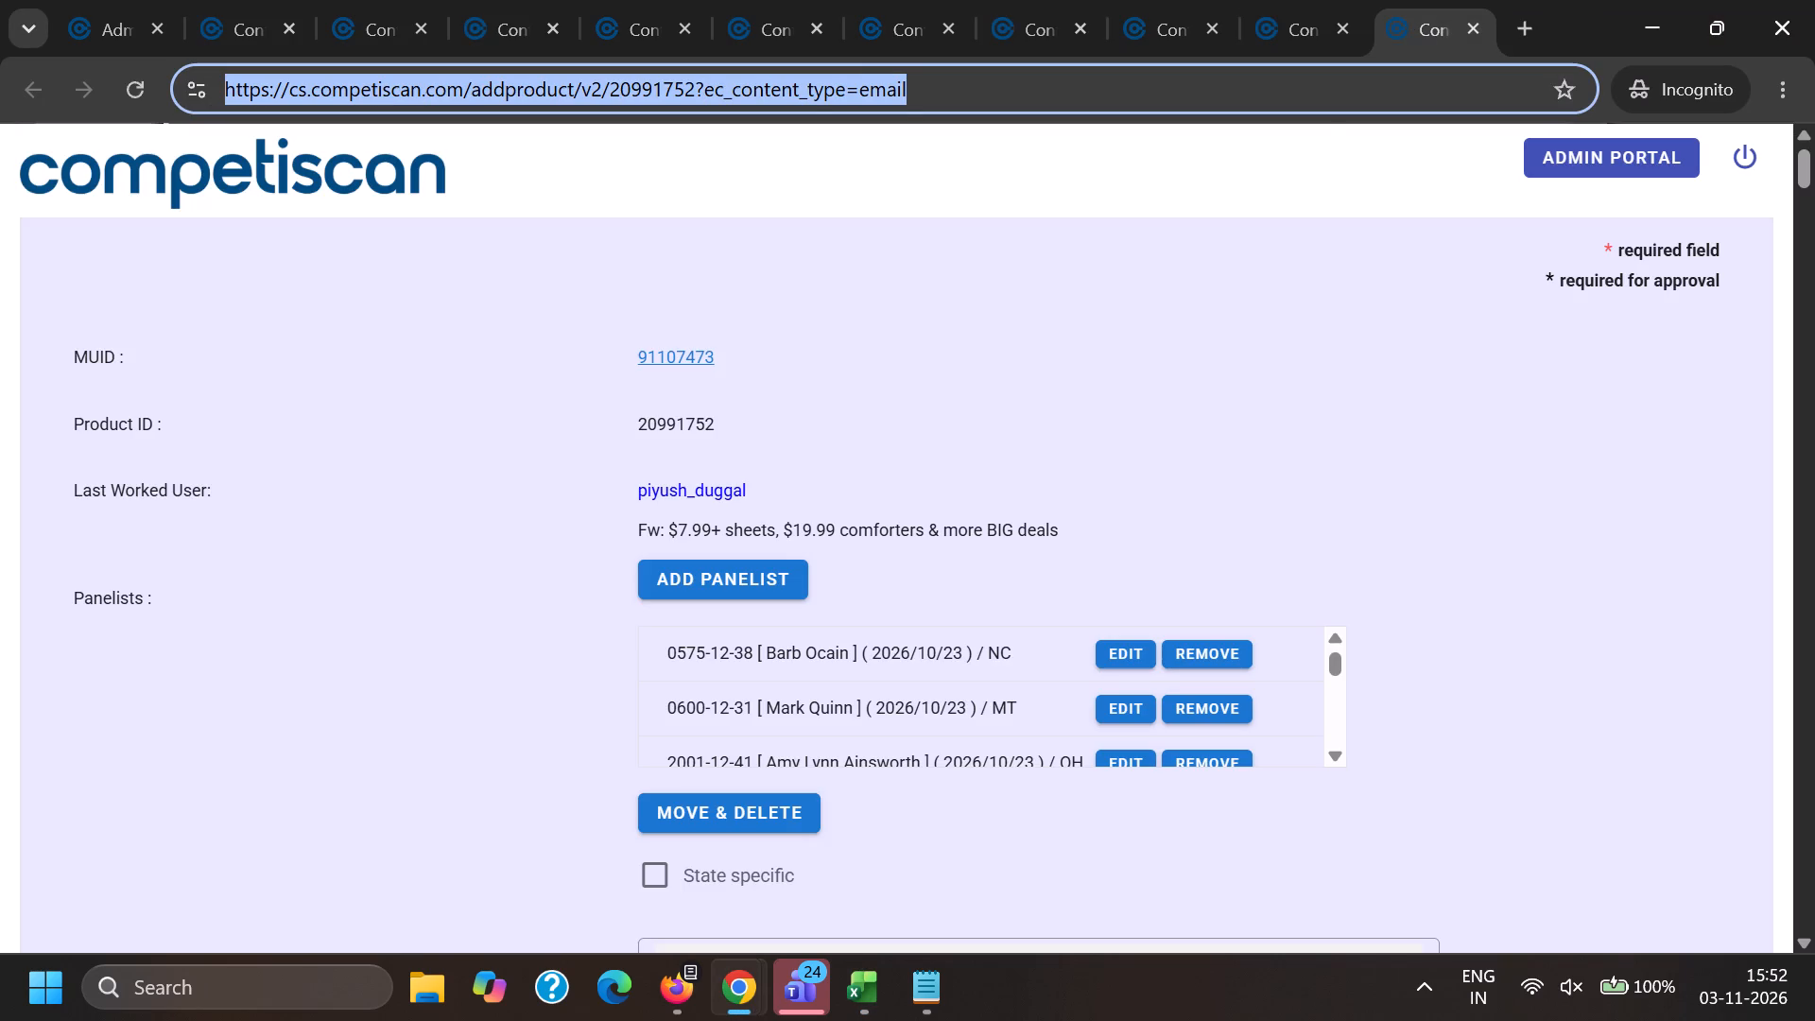
{"action": "key", "text": "ctrl+c"}
{"action": "key", "text": "alt+Tab"}
{"action": "key", "text": "ctrl+v"}
{"action": "left_click", "coordinate": [449, 701]}
In Chrome, open the processed PDFs of Pottery Barn Kids products 20991426 and 20991452.
{"action": "key", "text": "alt+Tab"}
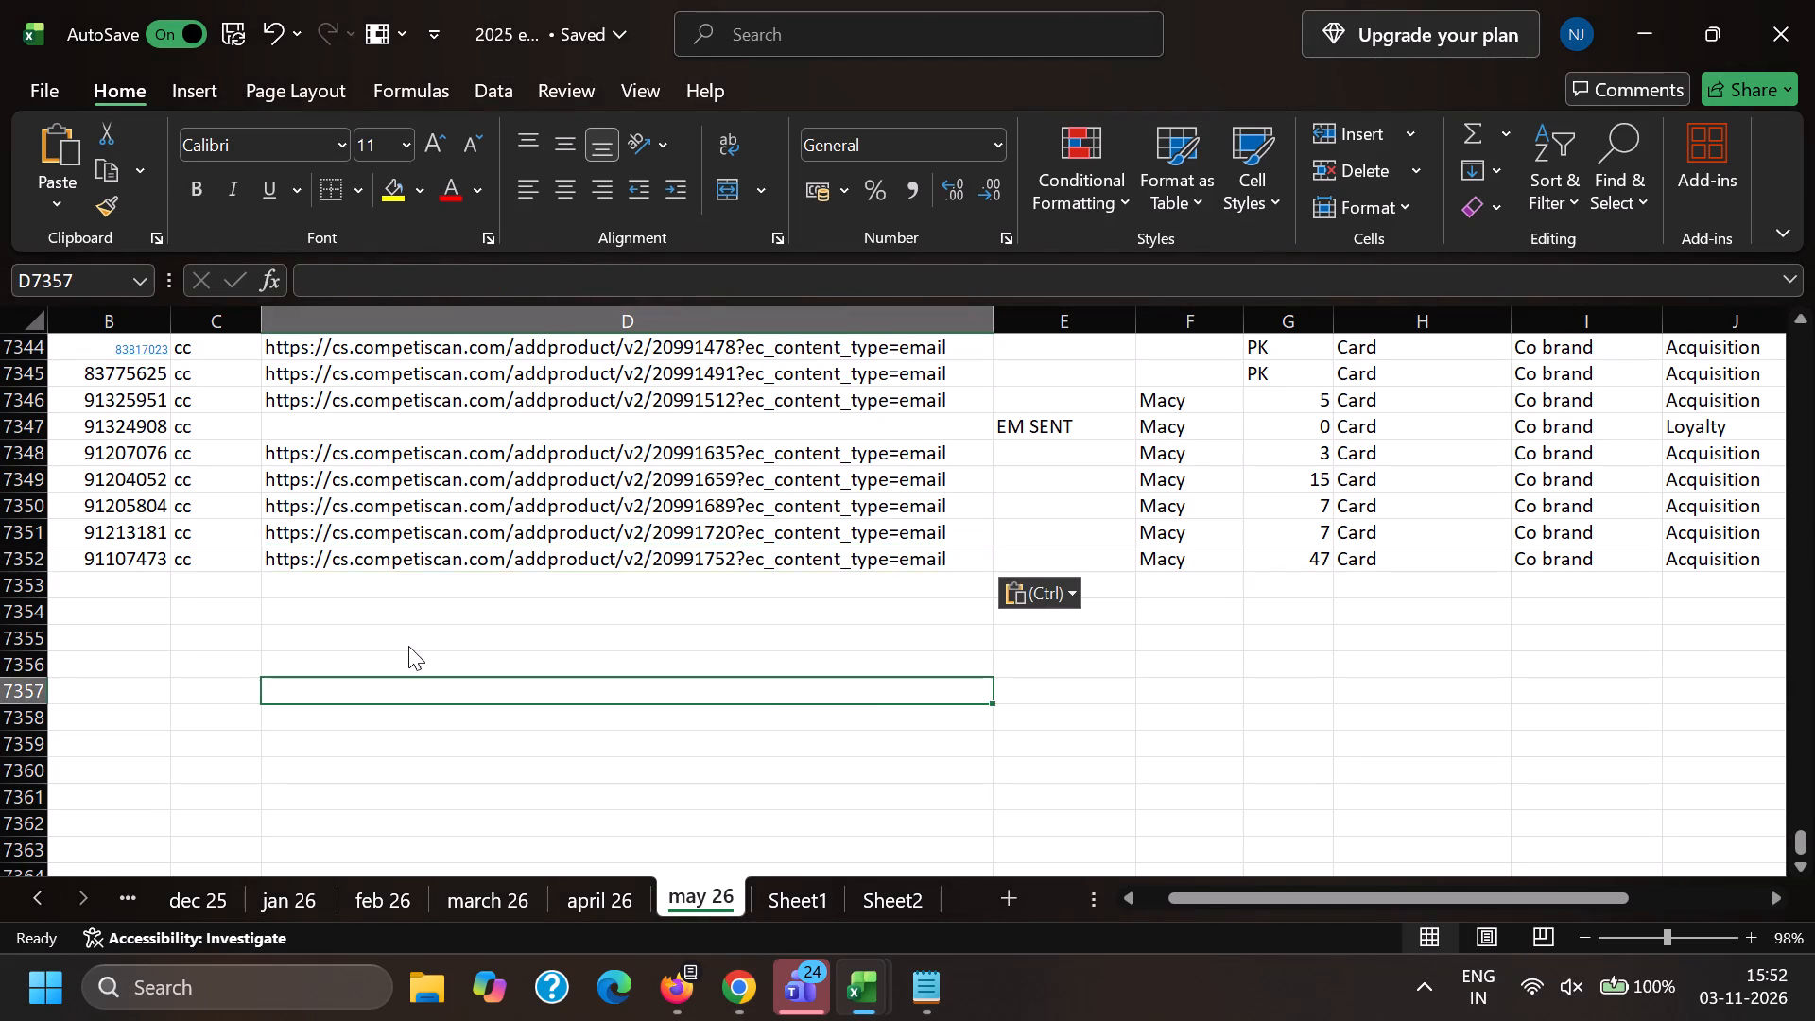
{"action": "left_click", "coordinate": [230, 0]}
{"action": "scroll", "coordinate": [972, 528], "scroll_direction": "down", "scroll_amount": 5}
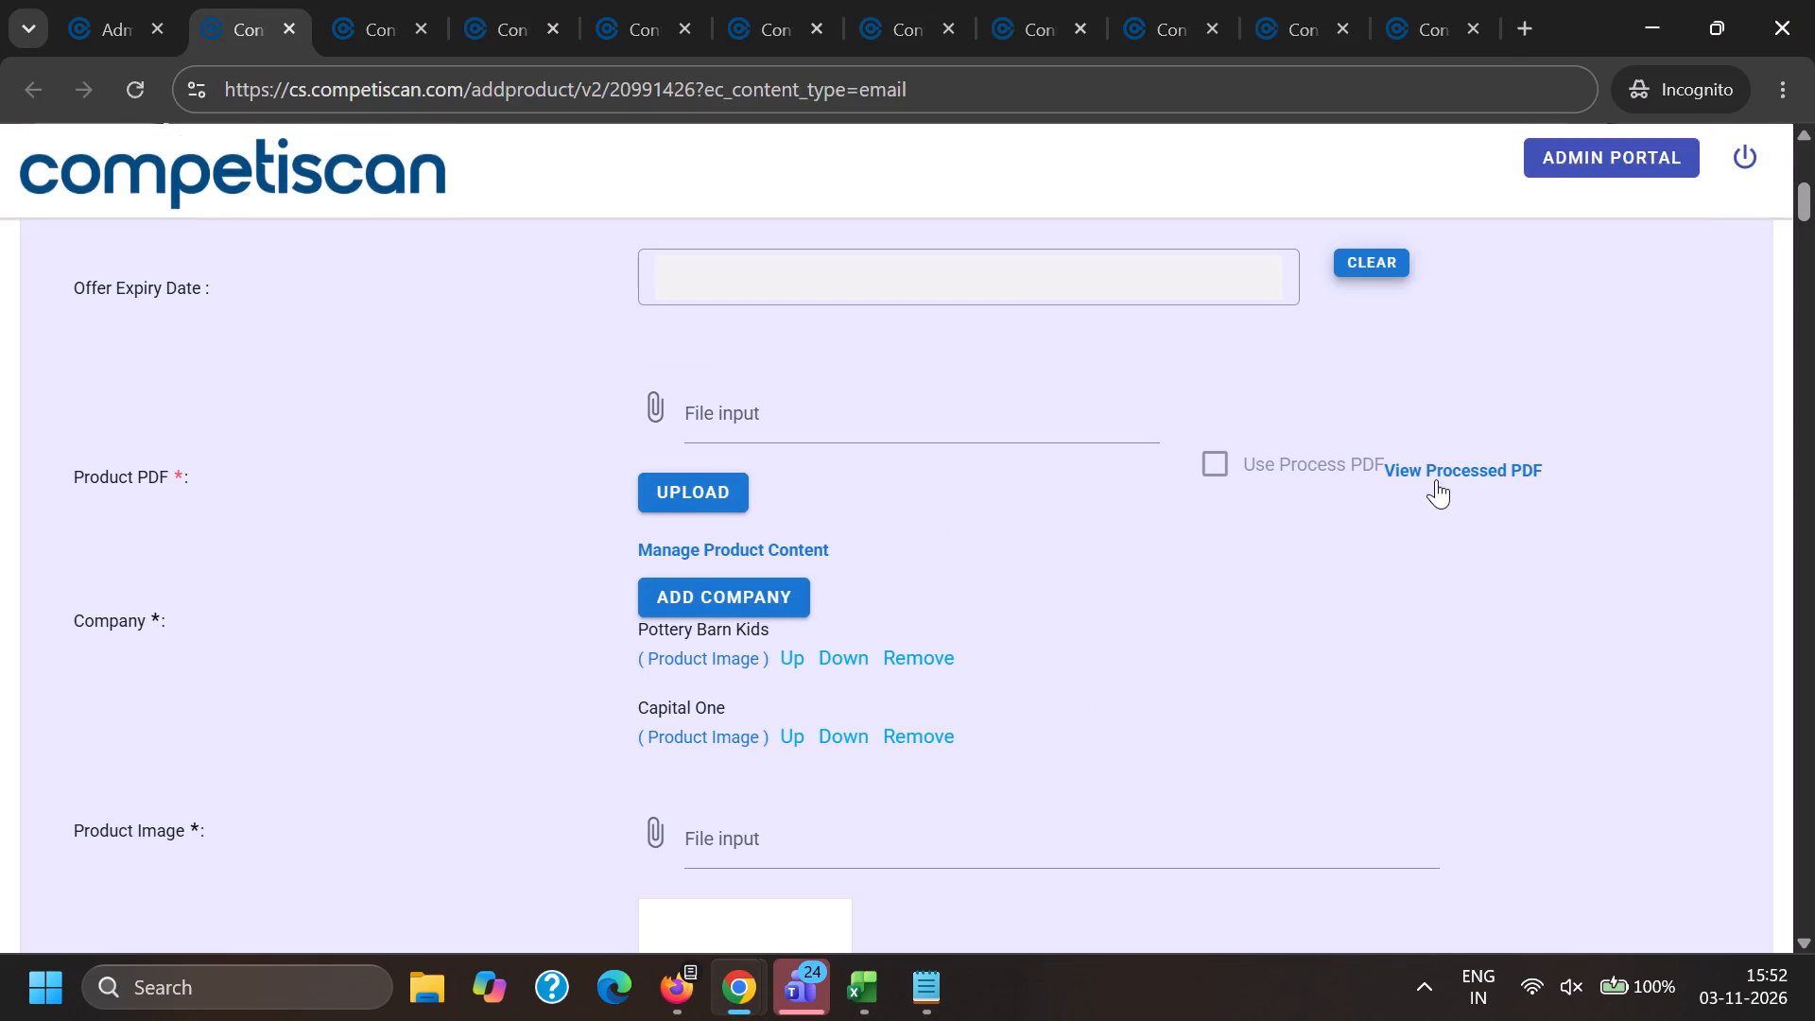
{"action": "left_click", "coordinate": [1436, 479], "text": "ctrl"}
{"action": "key", "text": "ctrl+Tab"}
{"action": "key", "text": "ctrl+Tab"}
{"action": "scroll", "coordinate": [1418, 476], "scroll_direction": "down", "scroll_amount": 4}
{"action": "left_click", "coordinate": [1475, 614], "text": "ctrl"}
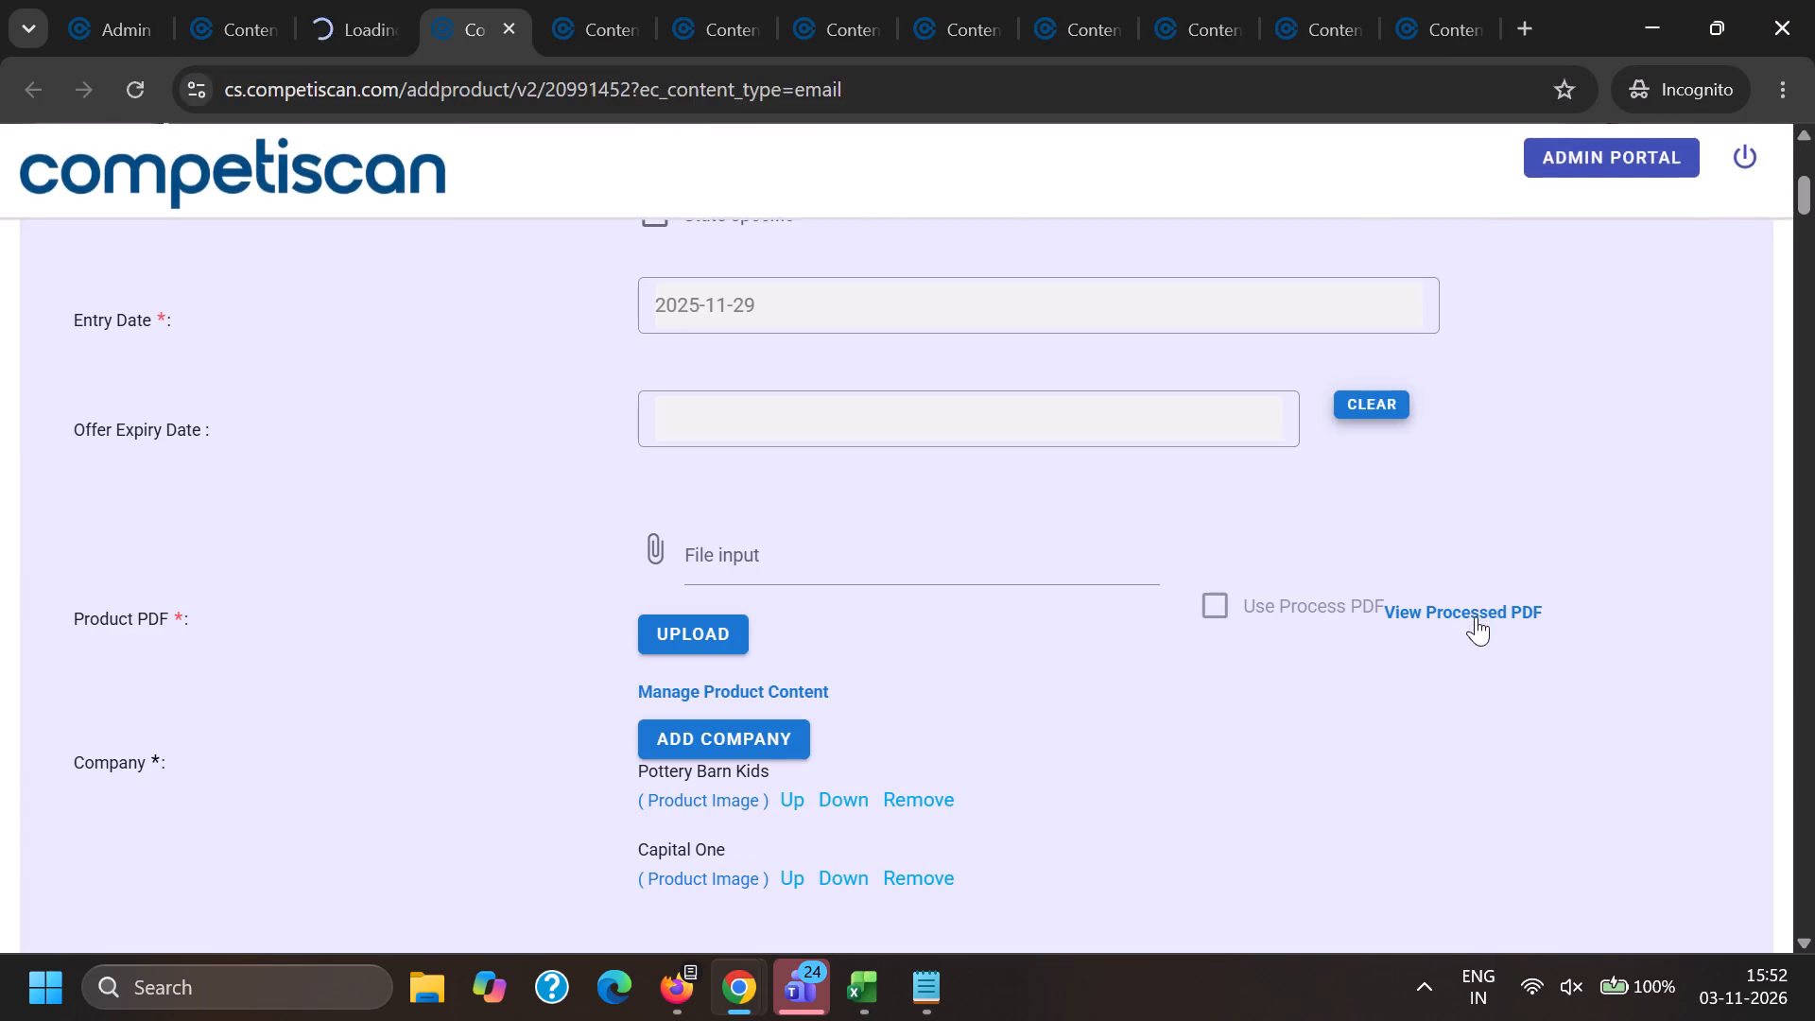
Open the processed PDFs of products 20991478 and 20991491.
{"action": "key", "text": "ctrl+Tab"}
{"action": "key", "text": "ctrl+Tab"}
{"action": "scroll", "coordinate": [1427, 564], "scroll_direction": "down", "scroll_amount": 5}
{"action": "left_click", "coordinate": [1455, 463], "text": "ctrl"}
{"action": "key", "text": "ctrl+Tab"}
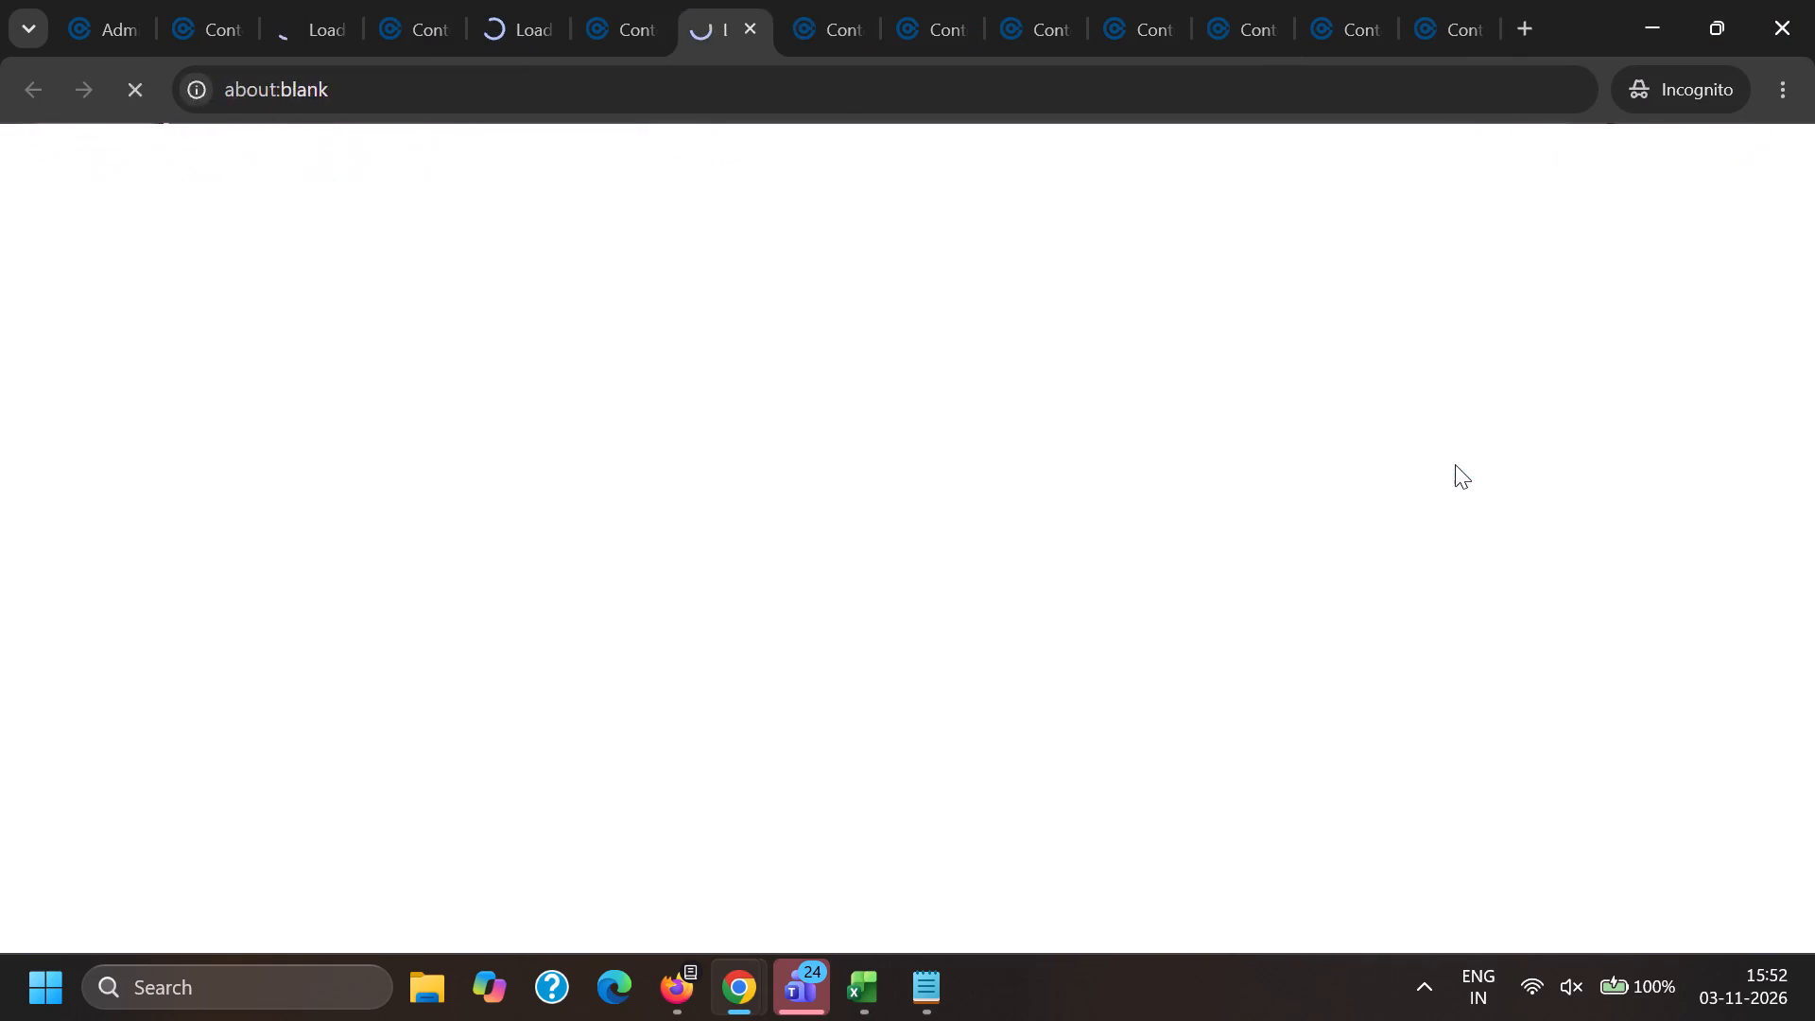
{"action": "key", "text": "ctrl+Tab"}
{"action": "scroll", "coordinate": [1435, 459], "scroll_direction": "down", "scroll_amount": 6}
{"action": "left_click", "coordinate": [1426, 335], "text": "ctrl"}
Open the processed PDFs of Macy's products 20991512 and 20991635.
{"action": "key", "text": "ctrl+Tab"}
{"action": "key", "text": "ctrl+Tab"}
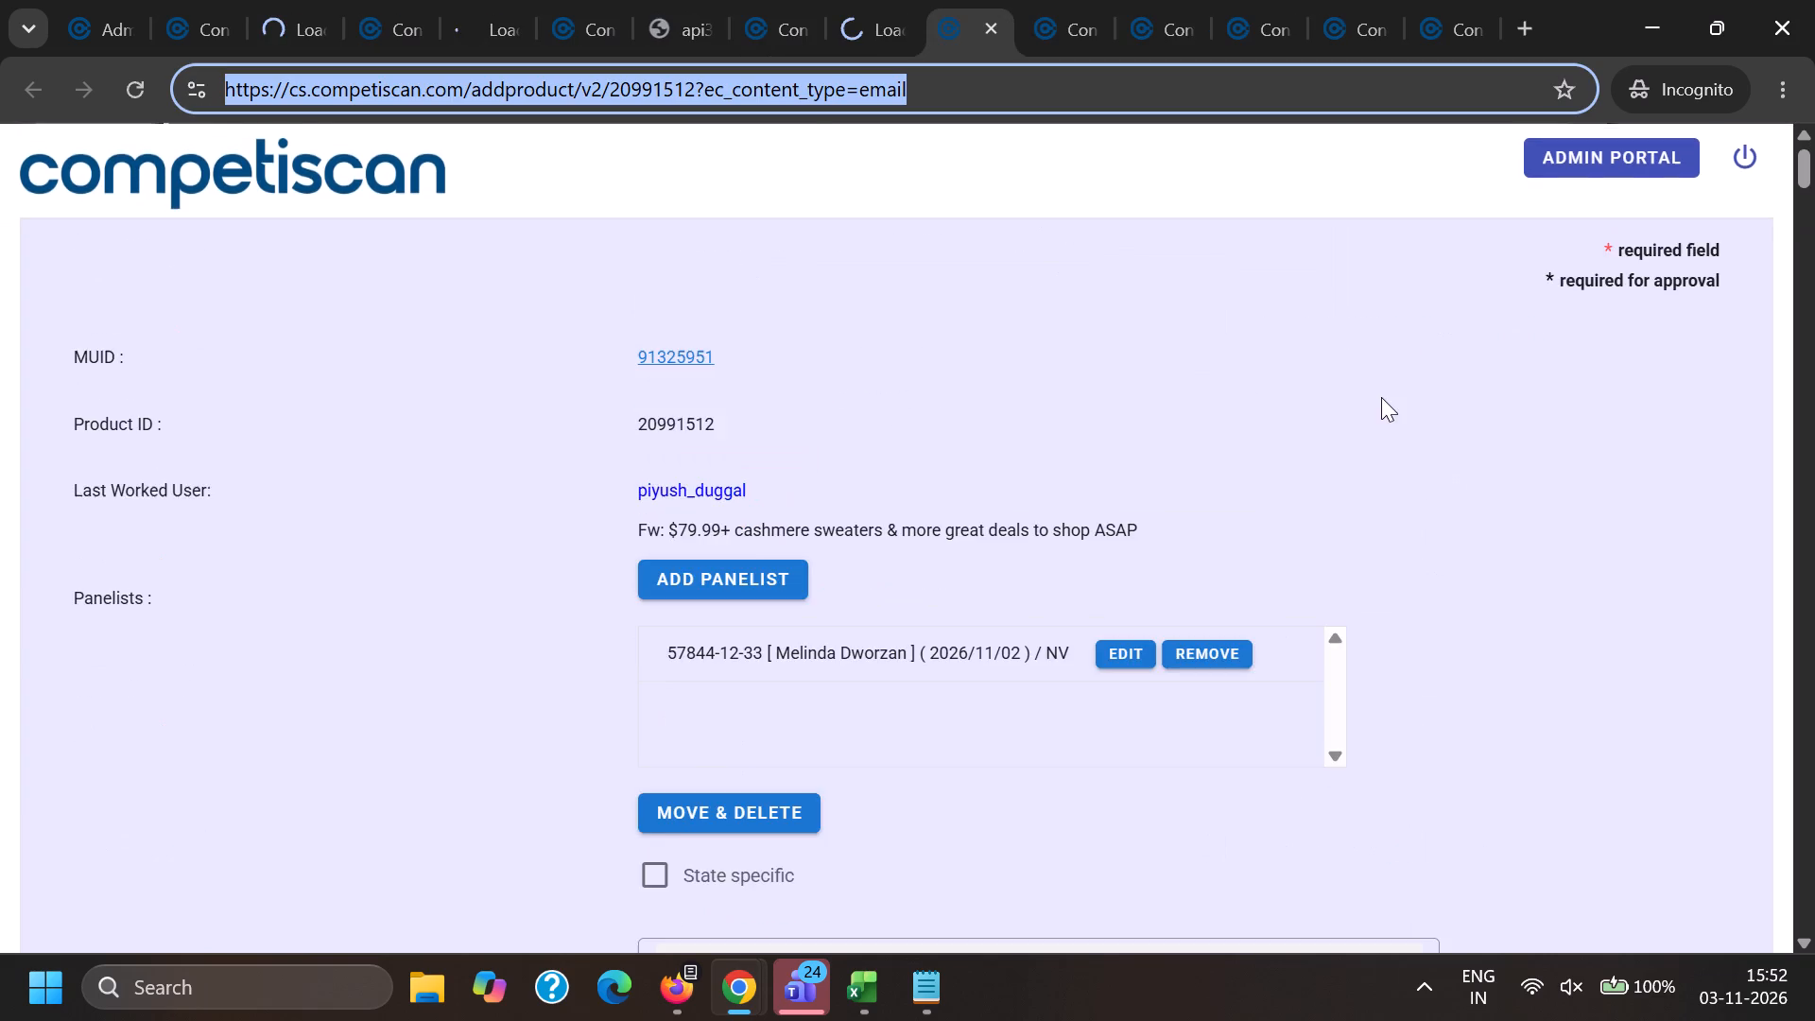
{"action": "scroll", "coordinate": [1373, 420], "scroll_direction": "down", "scroll_amount": 5}
{"action": "left_click", "coordinate": [1452, 471], "text": "ctrl"}
{"action": "key", "text": "ctrl+Tab"}
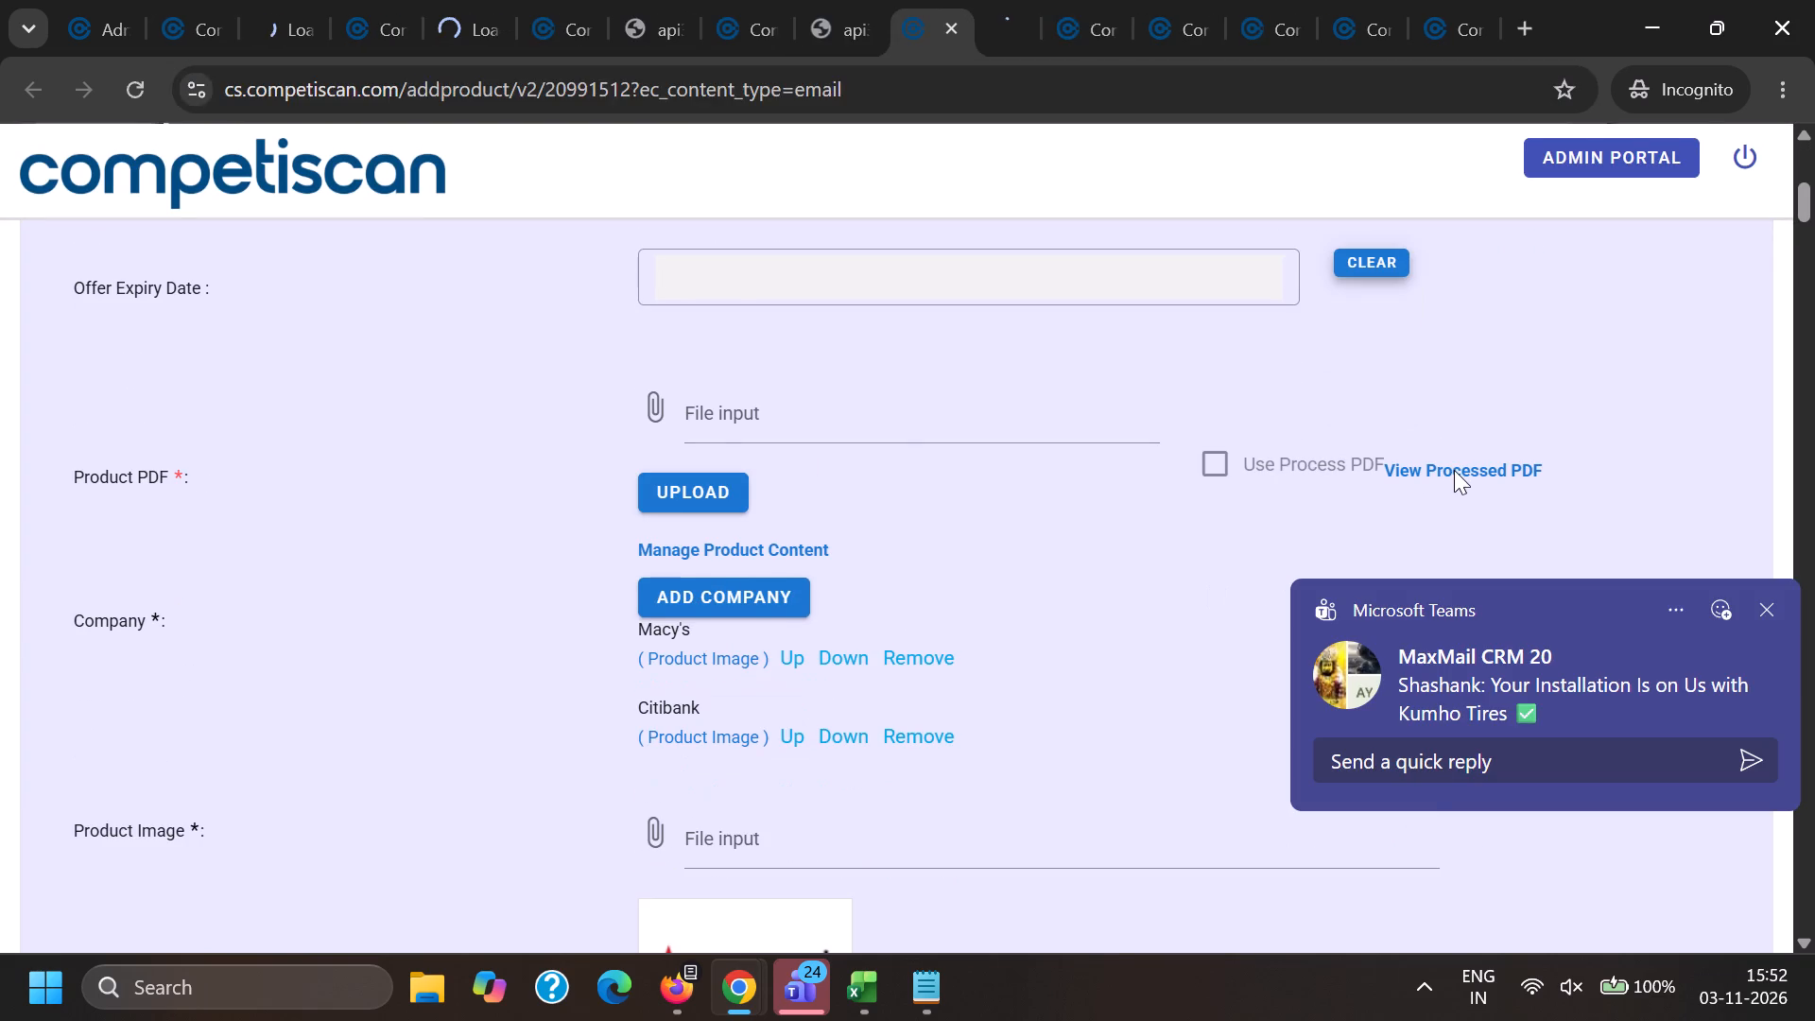
{"action": "key", "text": "ctrl+Tab"}
{"action": "scroll", "coordinate": [1446, 450], "scroll_direction": "down", "scroll_amount": 7}
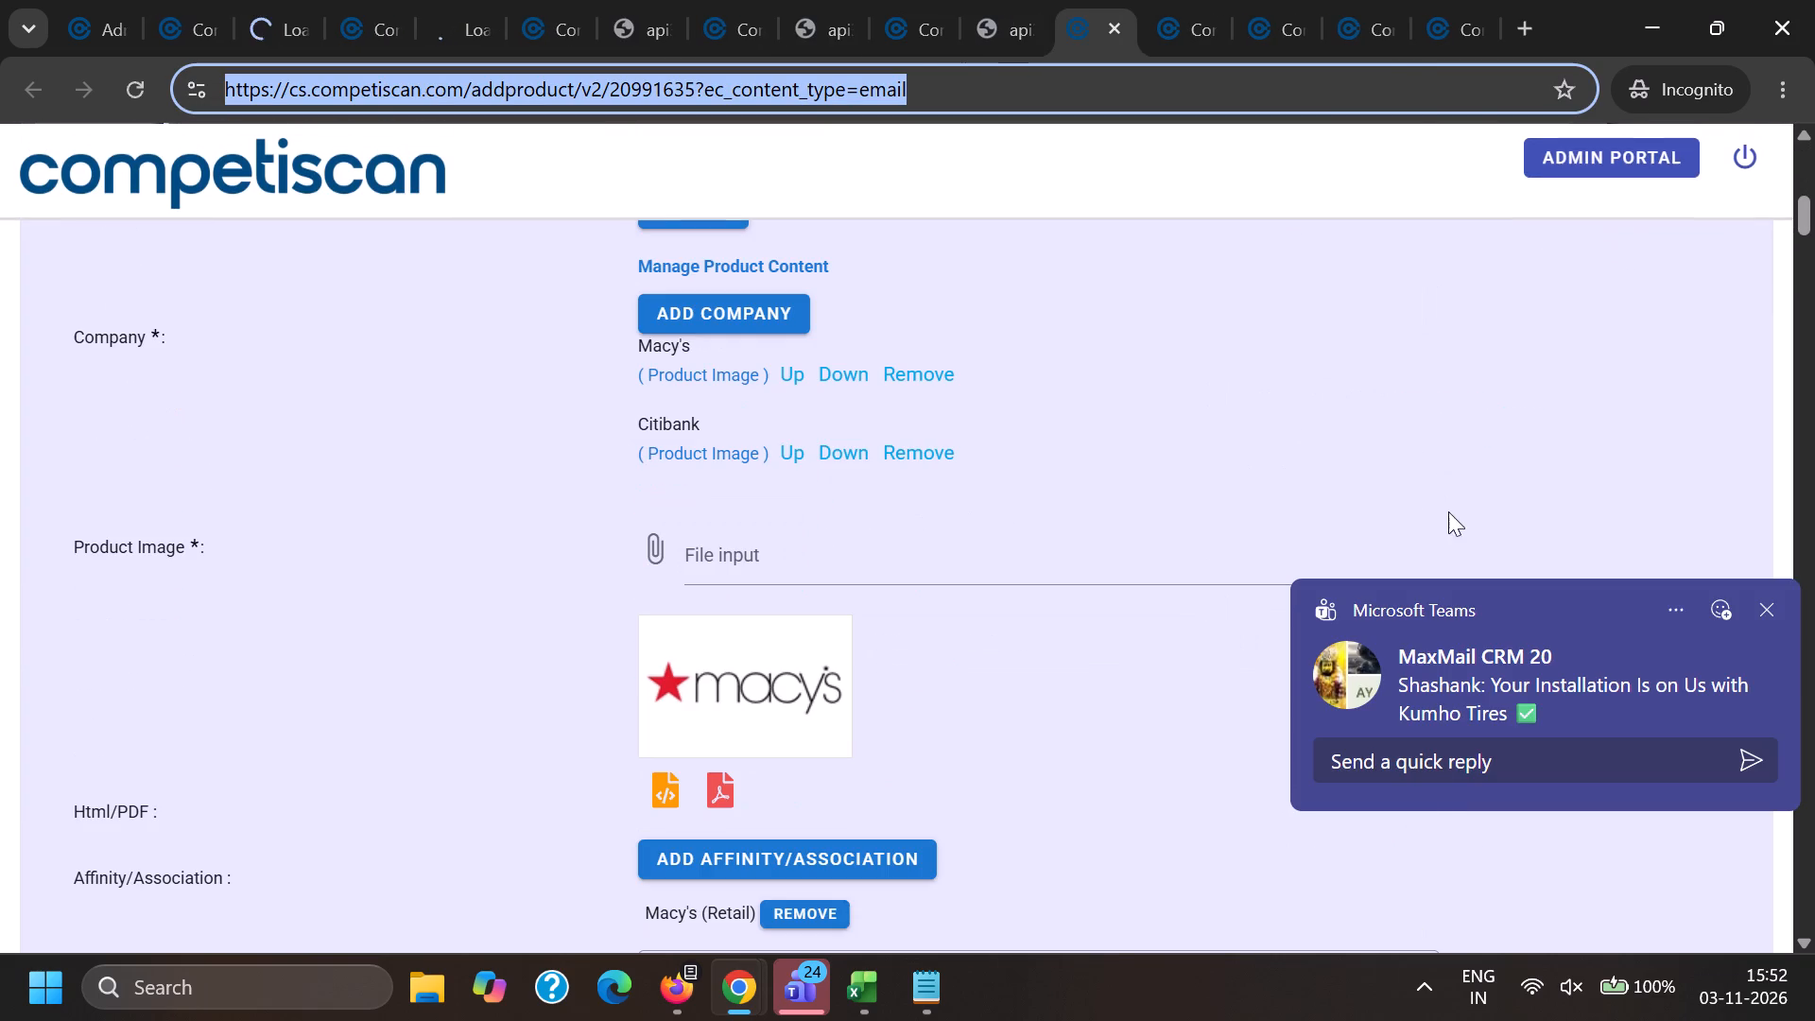
{"action": "scroll", "coordinate": [1441, 482], "scroll_direction": "up", "scroll_amount": 4}
{"action": "scroll", "coordinate": [1435, 542], "scroll_direction": "down", "scroll_amount": 2}
{"action": "left_click", "coordinate": [1443, 475], "text": "ctrl"}
{"action": "key", "text": "ctrl+Tab"}
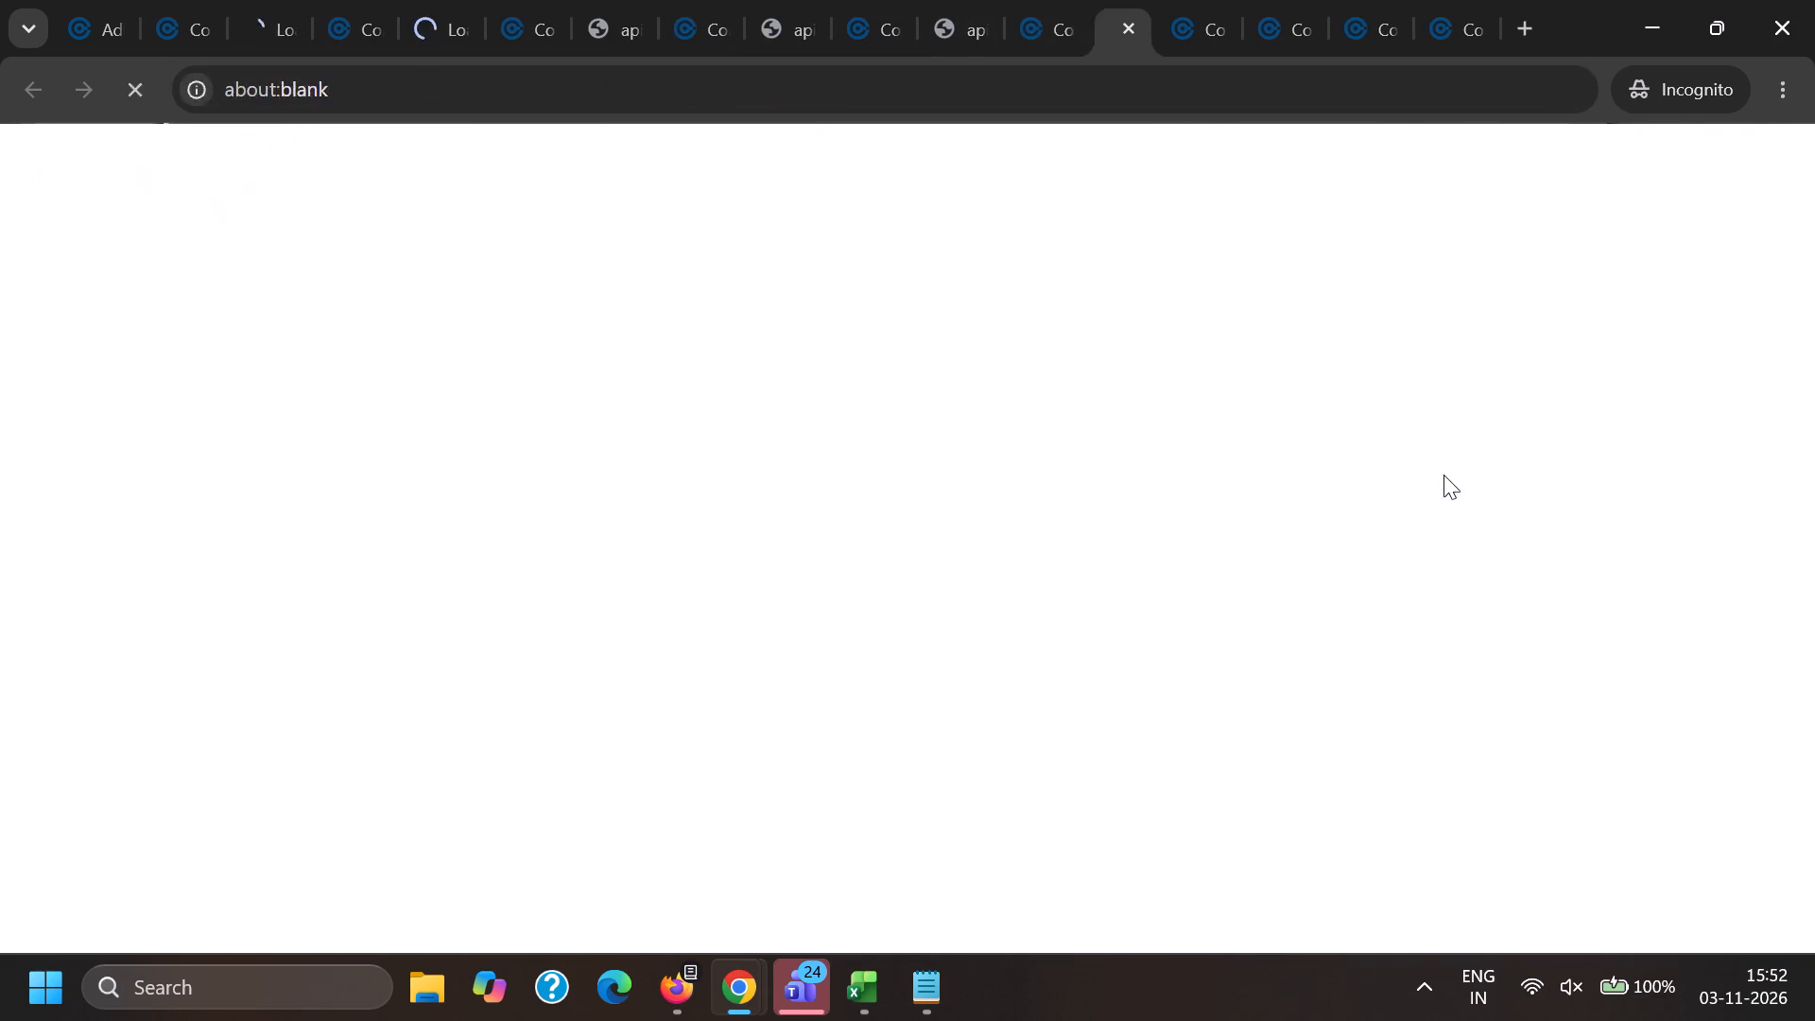
Open the processed PDFs of Macy's products 20991659 and 20991689.
{"action": "key", "text": "ctrl+Tab"}
{"action": "scroll", "coordinate": [1443, 474], "scroll_direction": "down", "scroll_amount": 4}
{"action": "left_click", "coordinate": [1456, 619], "text": "ctrl"}
{"action": "key", "text": "ctrl+Tab"}
{"action": "key", "text": "ctrl+Tab"}
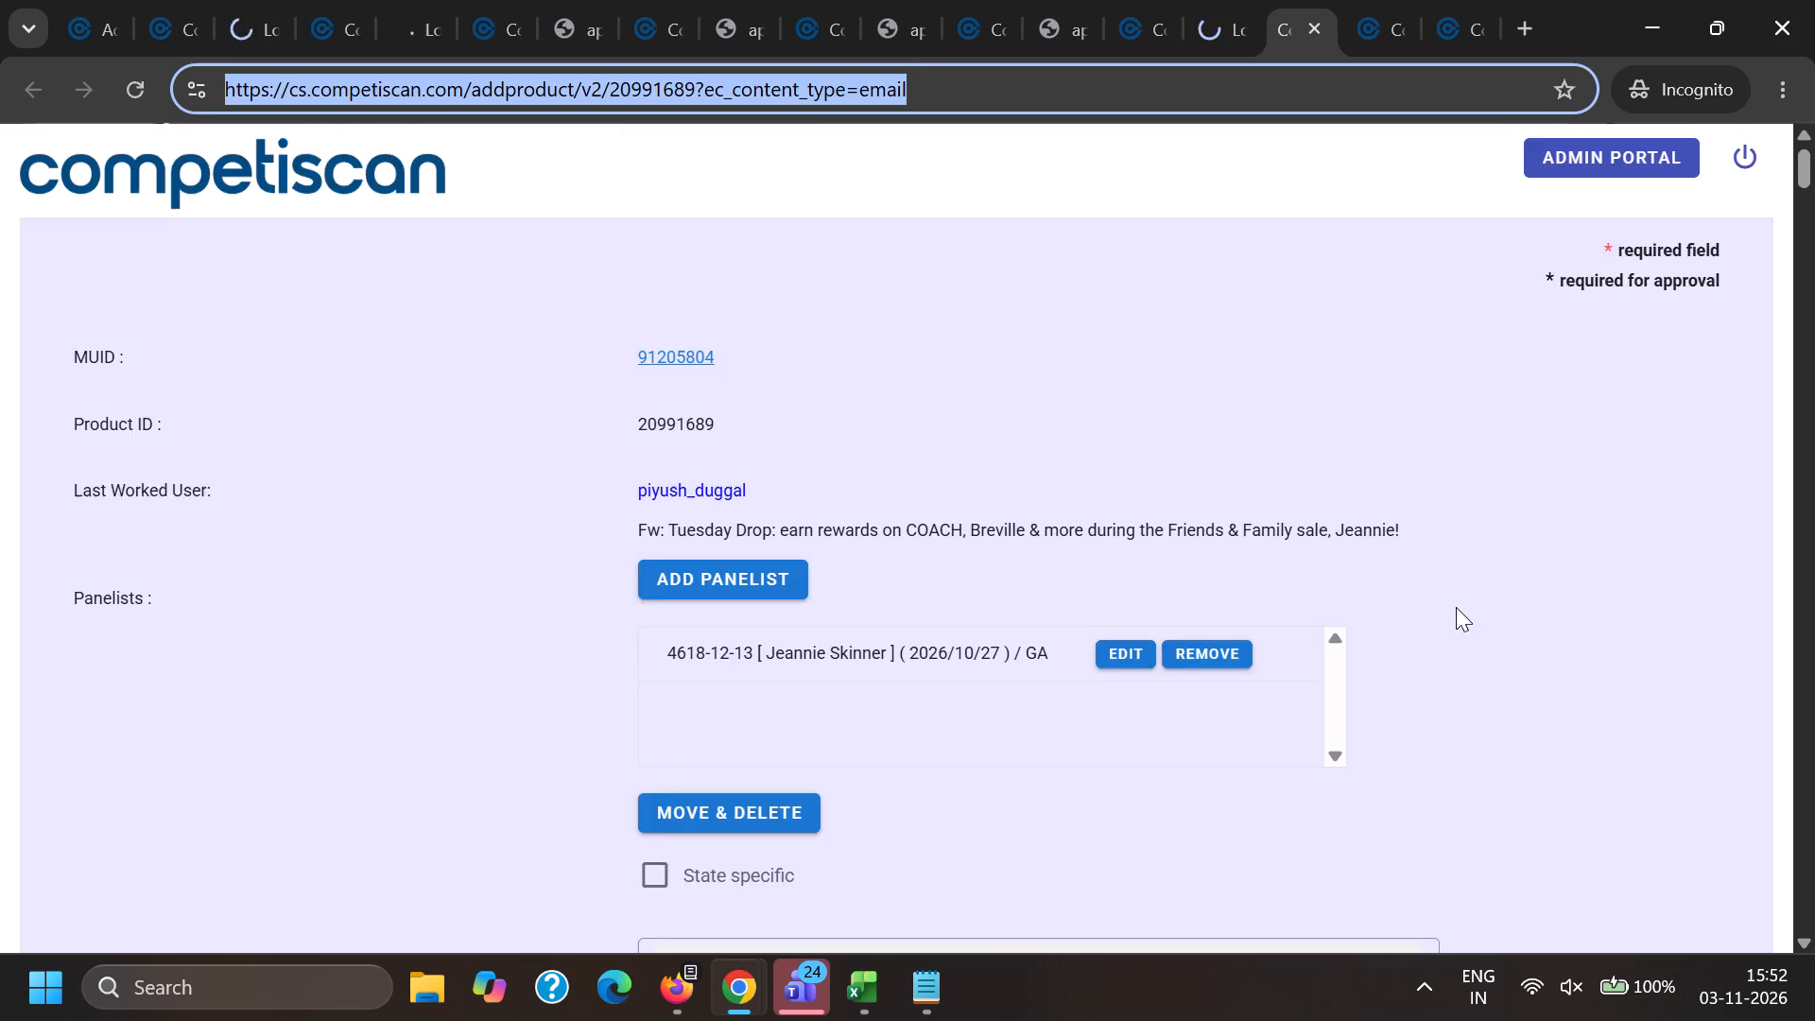
{"action": "scroll", "coordinate": [1446, 582], "scroll_direction": "down", "scroll_amount": 5}
{"action": "left_click", "coordinate": [1465, 478], "text": "ctrl"}
Open the processed PDFs of Macy's products 20991720 and 20991752.
{"action": "key", "text": "ctrl+Tab"}
{"action": "key", "text": "ctrl+Tab"}
{"action": "scroll", "coordinate": [1466, 476], "scroll_direction": "down", "scroll_amount": 5}
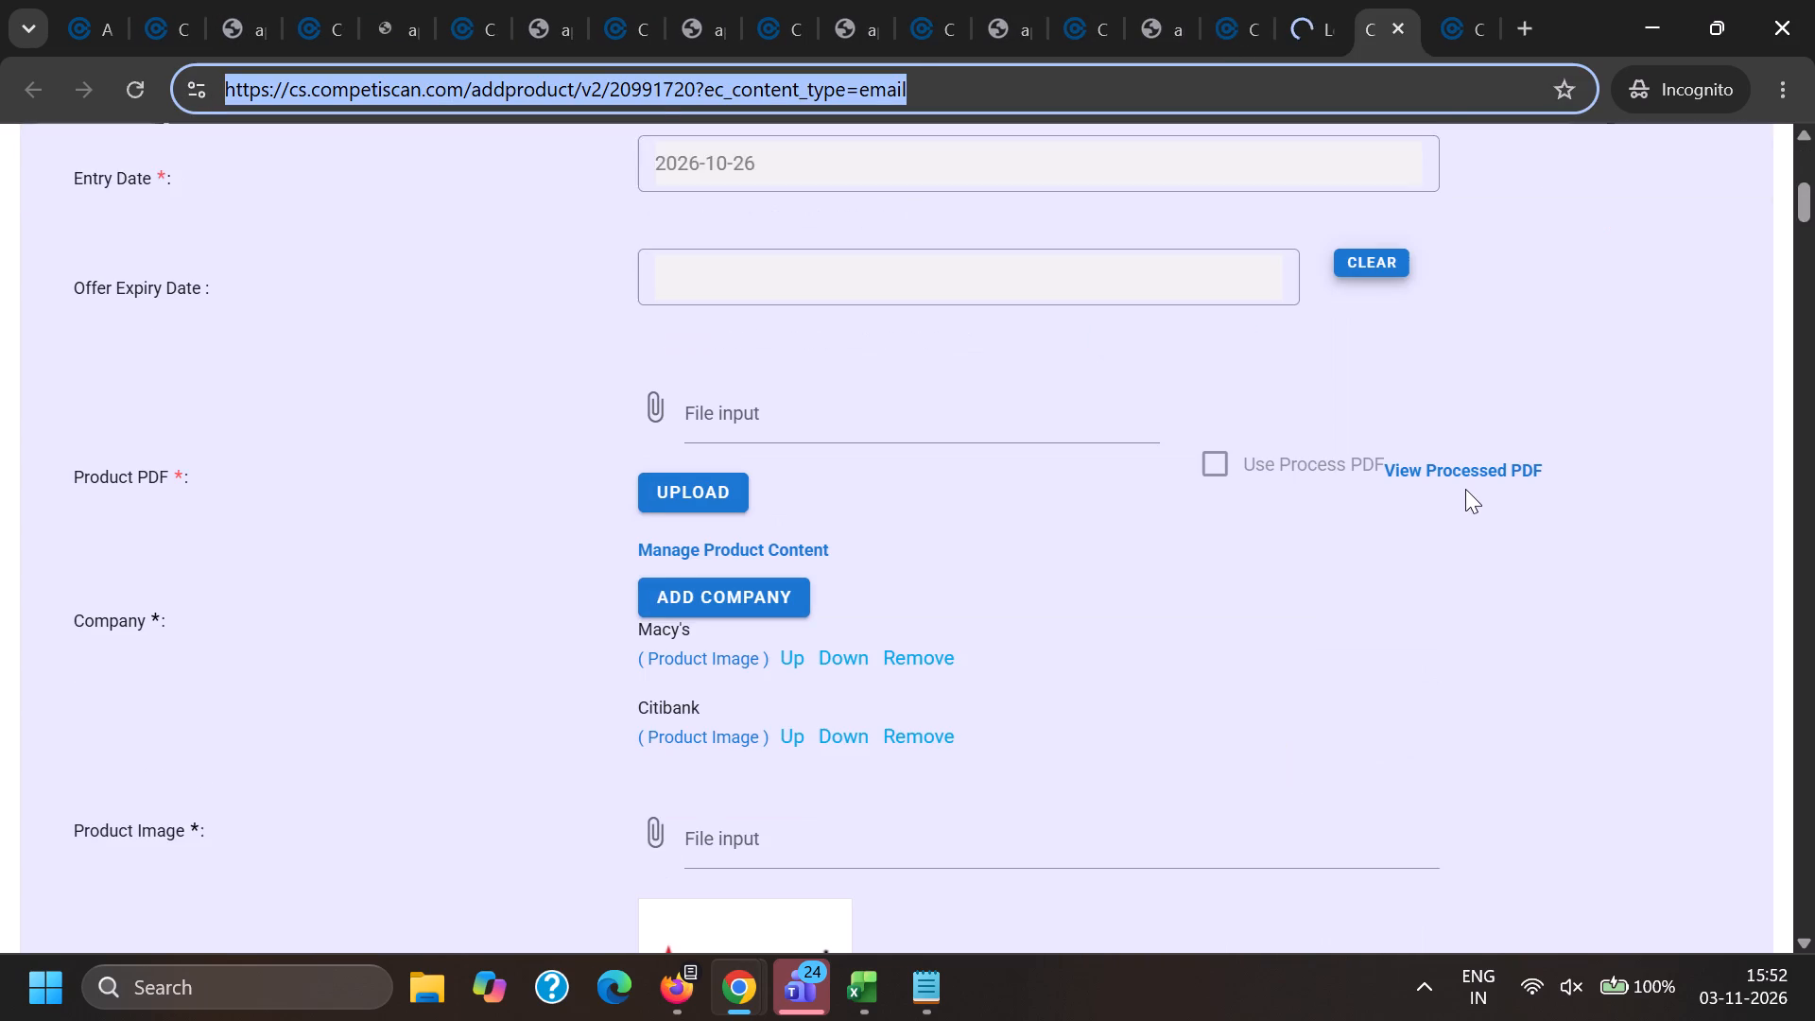
{"action": "left_click", "coordinate": [1456, 475], "text": "ctrl"}
{"action": "key", "text": "ctrl+Tab"}
{"action": "key", "text": "ctrl+Tab"}
{"action": "scroll", "coordinate": [1454, 474], "scroll_direction": "down", "scroll_amount": 5}
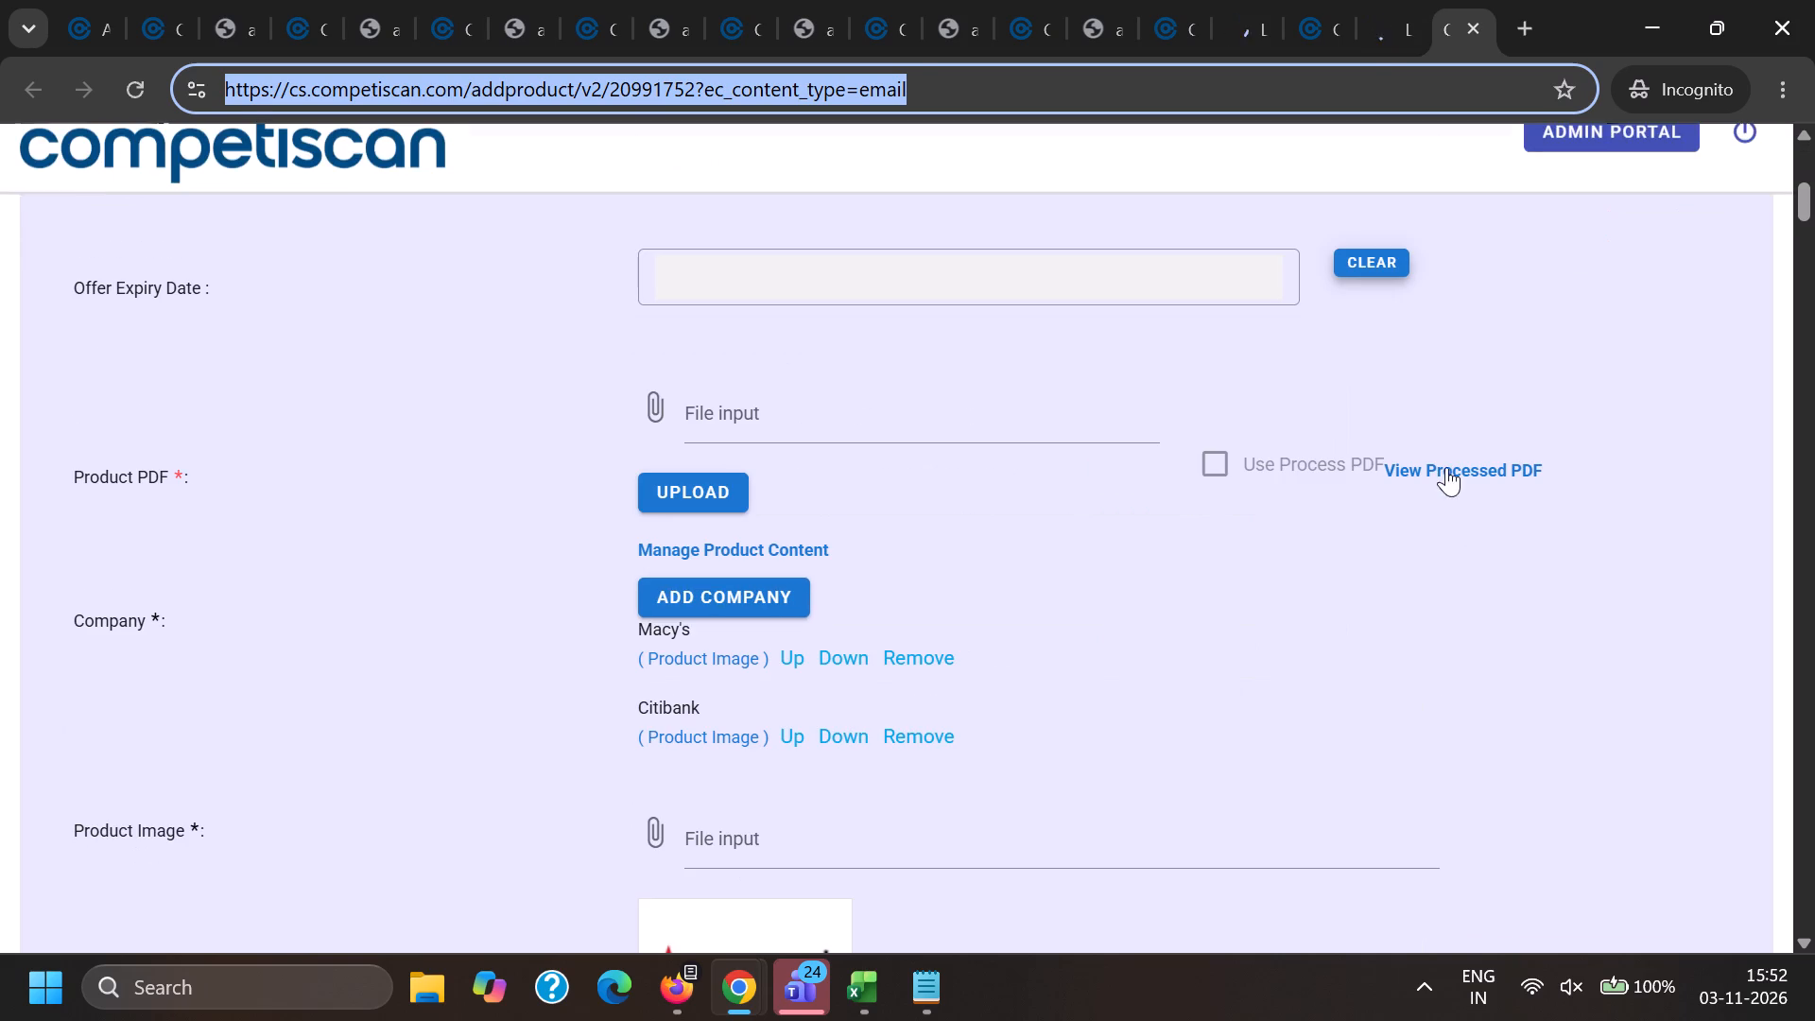
{"action": "left_click", "coordinate": [1444, 466], "text": "ctrl"}
Check the opened processed PDFs, enable Use Process PDF for Pottery Barn Kids product 20991426, and set it to Approved.
{"action": "left_click", "coordinate": [219, 0]}
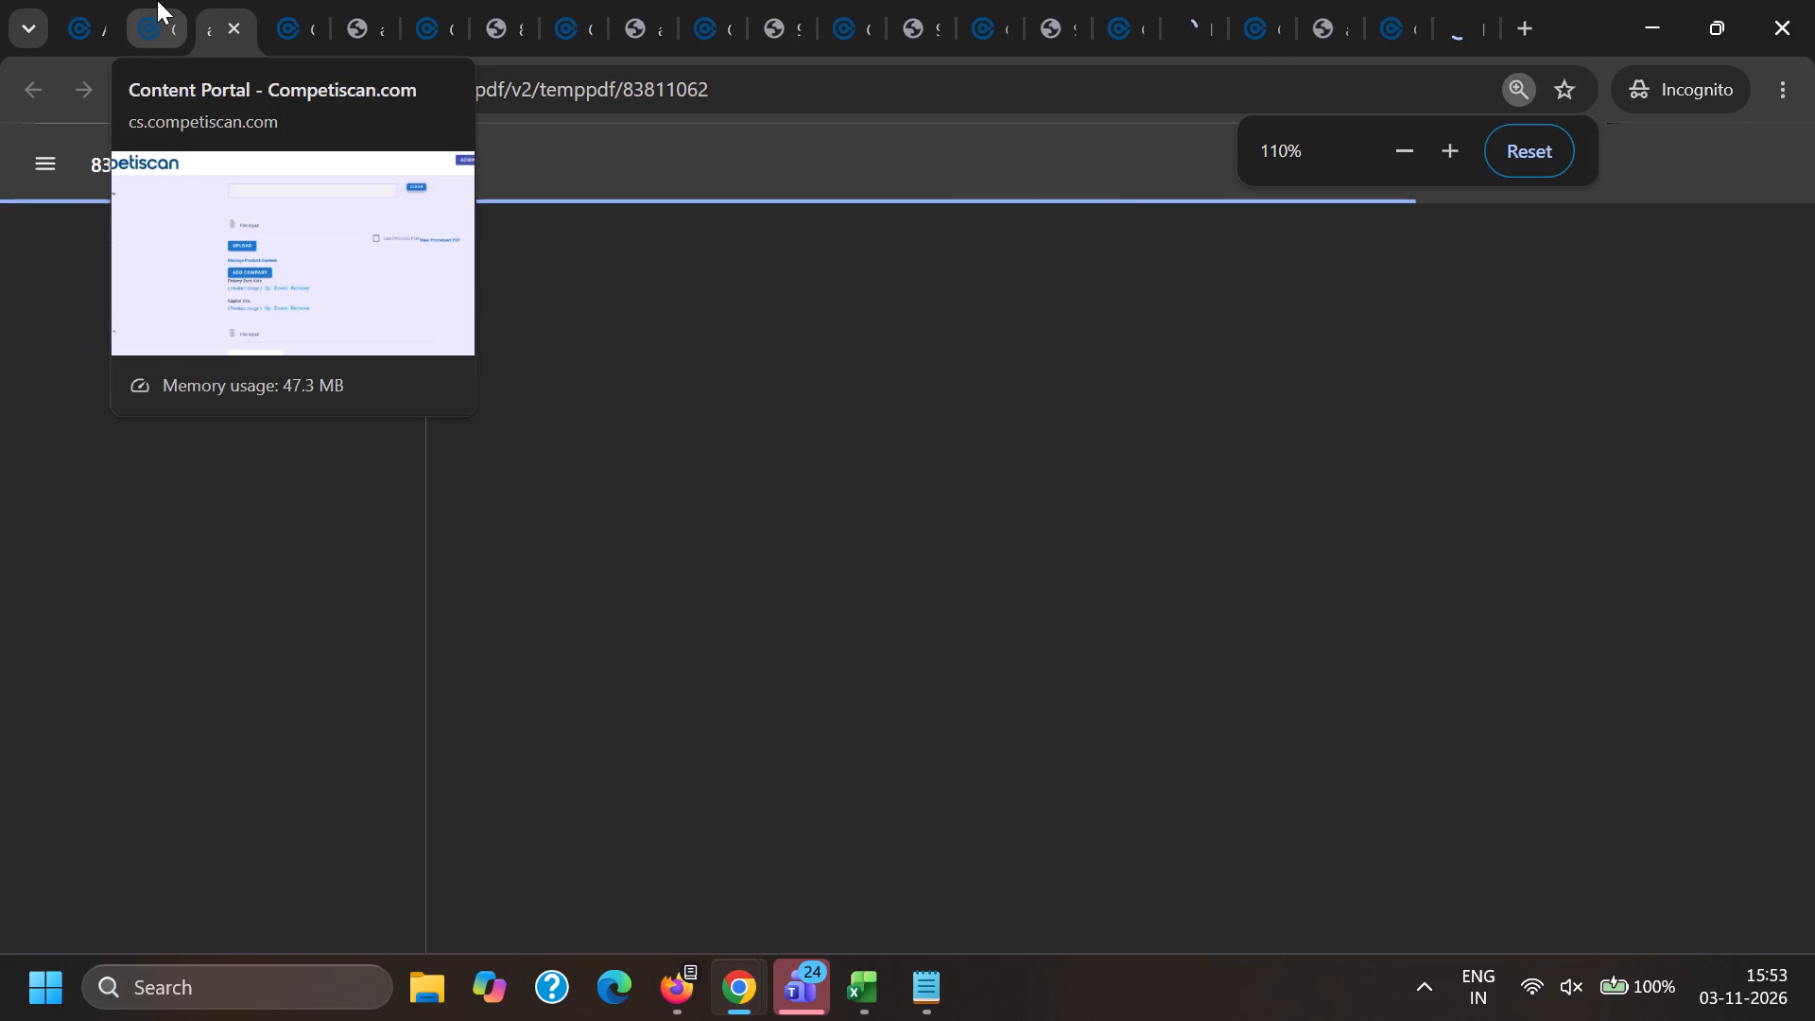
{"action": "left_click", "coordinate": [372, 0]}
{"action": "left_click", "coordinate": [250, 0]}
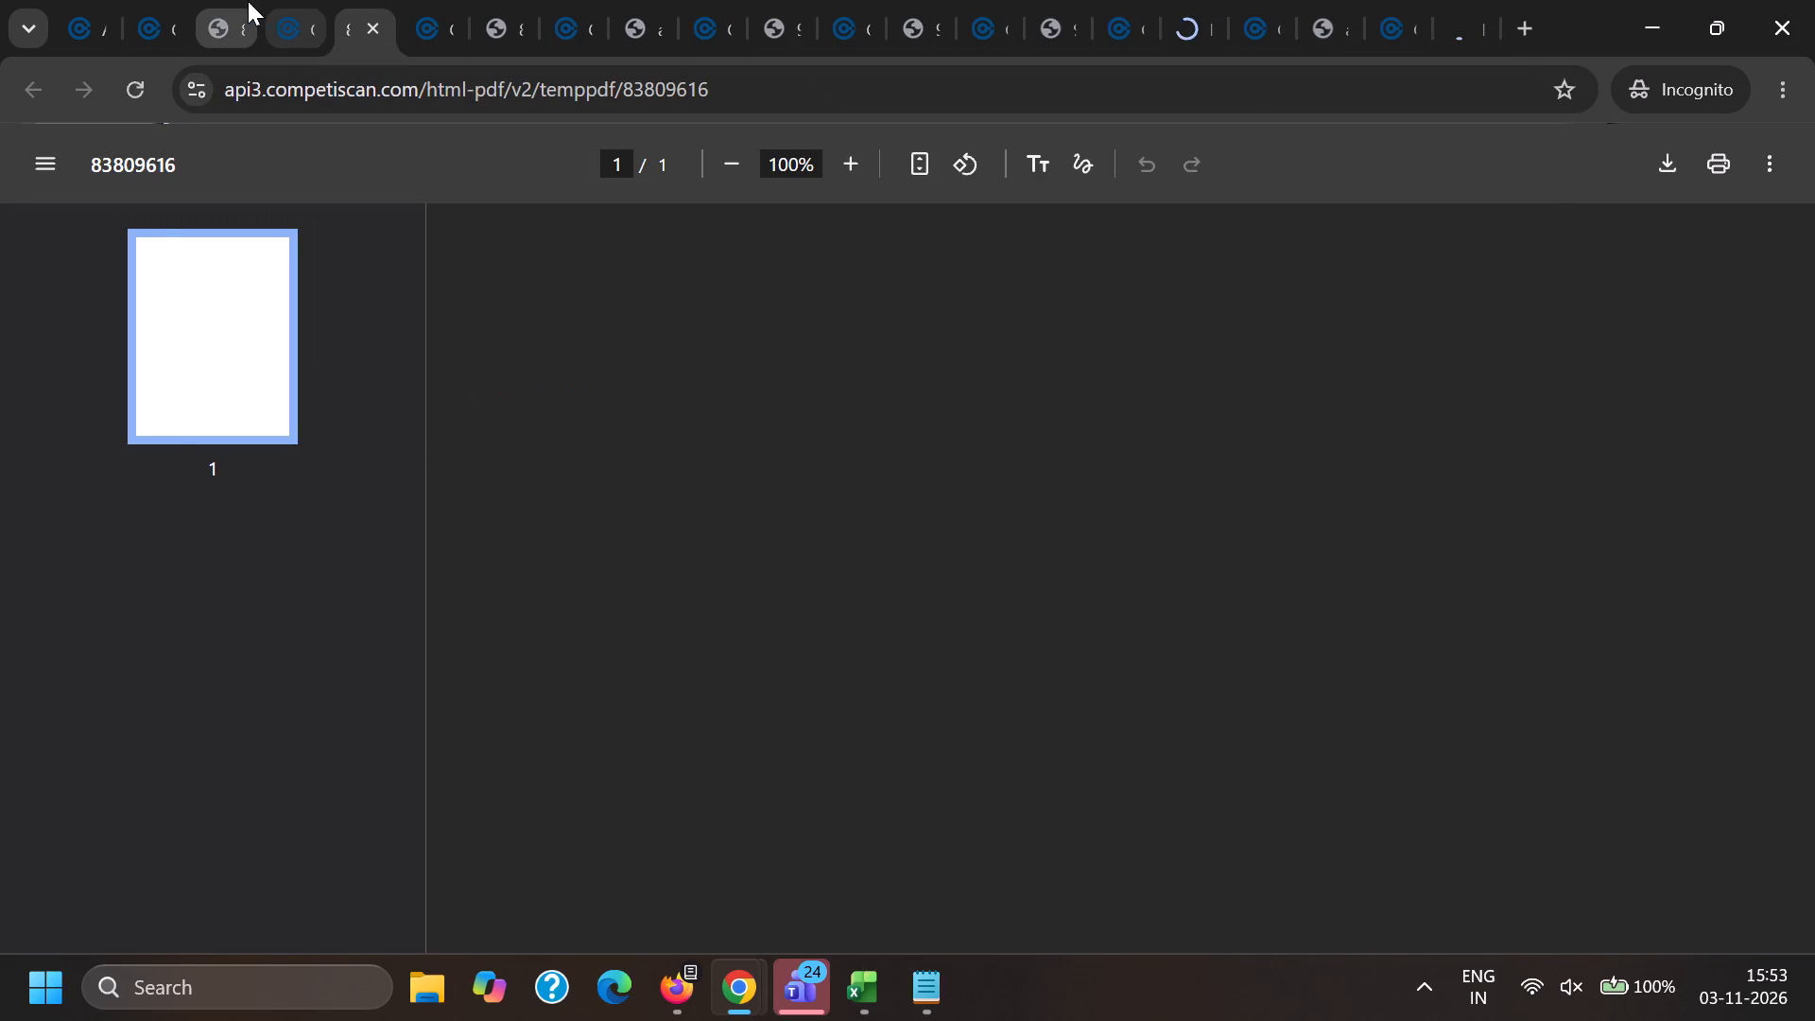
{"action": "left_click", "coordinate": [143, 0]}
{"action": "left_click", "coordinate": [1215, 476]}
{"action": "left_click", "coordinate": [1141, 605]}
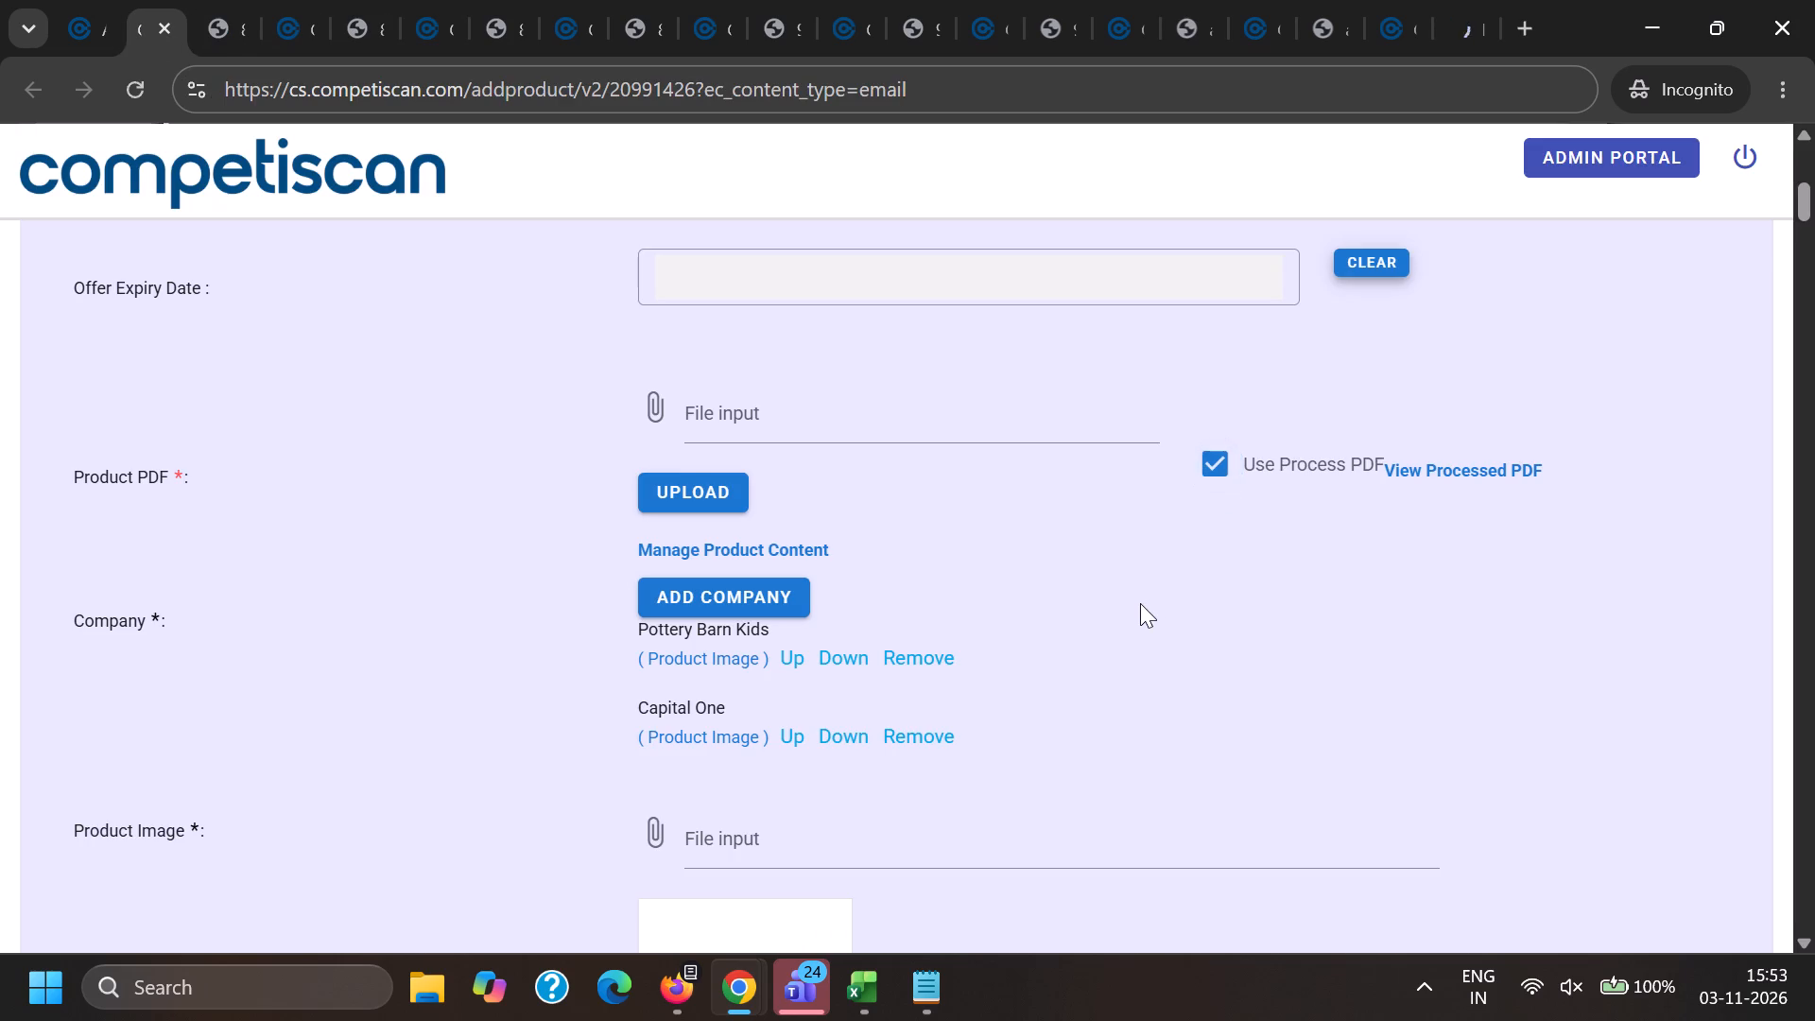
{"action": "key", "text": "End"}
{"action": "scroll", "coordinate": [844, 672], "scroll_direction": "down", "scroll_amount": 5}
{"action": "left_click", "coordinate": [729, 938]}
Check product 20991452's processed PDF, enable Use Process PDF for it, and set its status to Approved.
{"action": "left_click", "coordinate": [359, 0]}
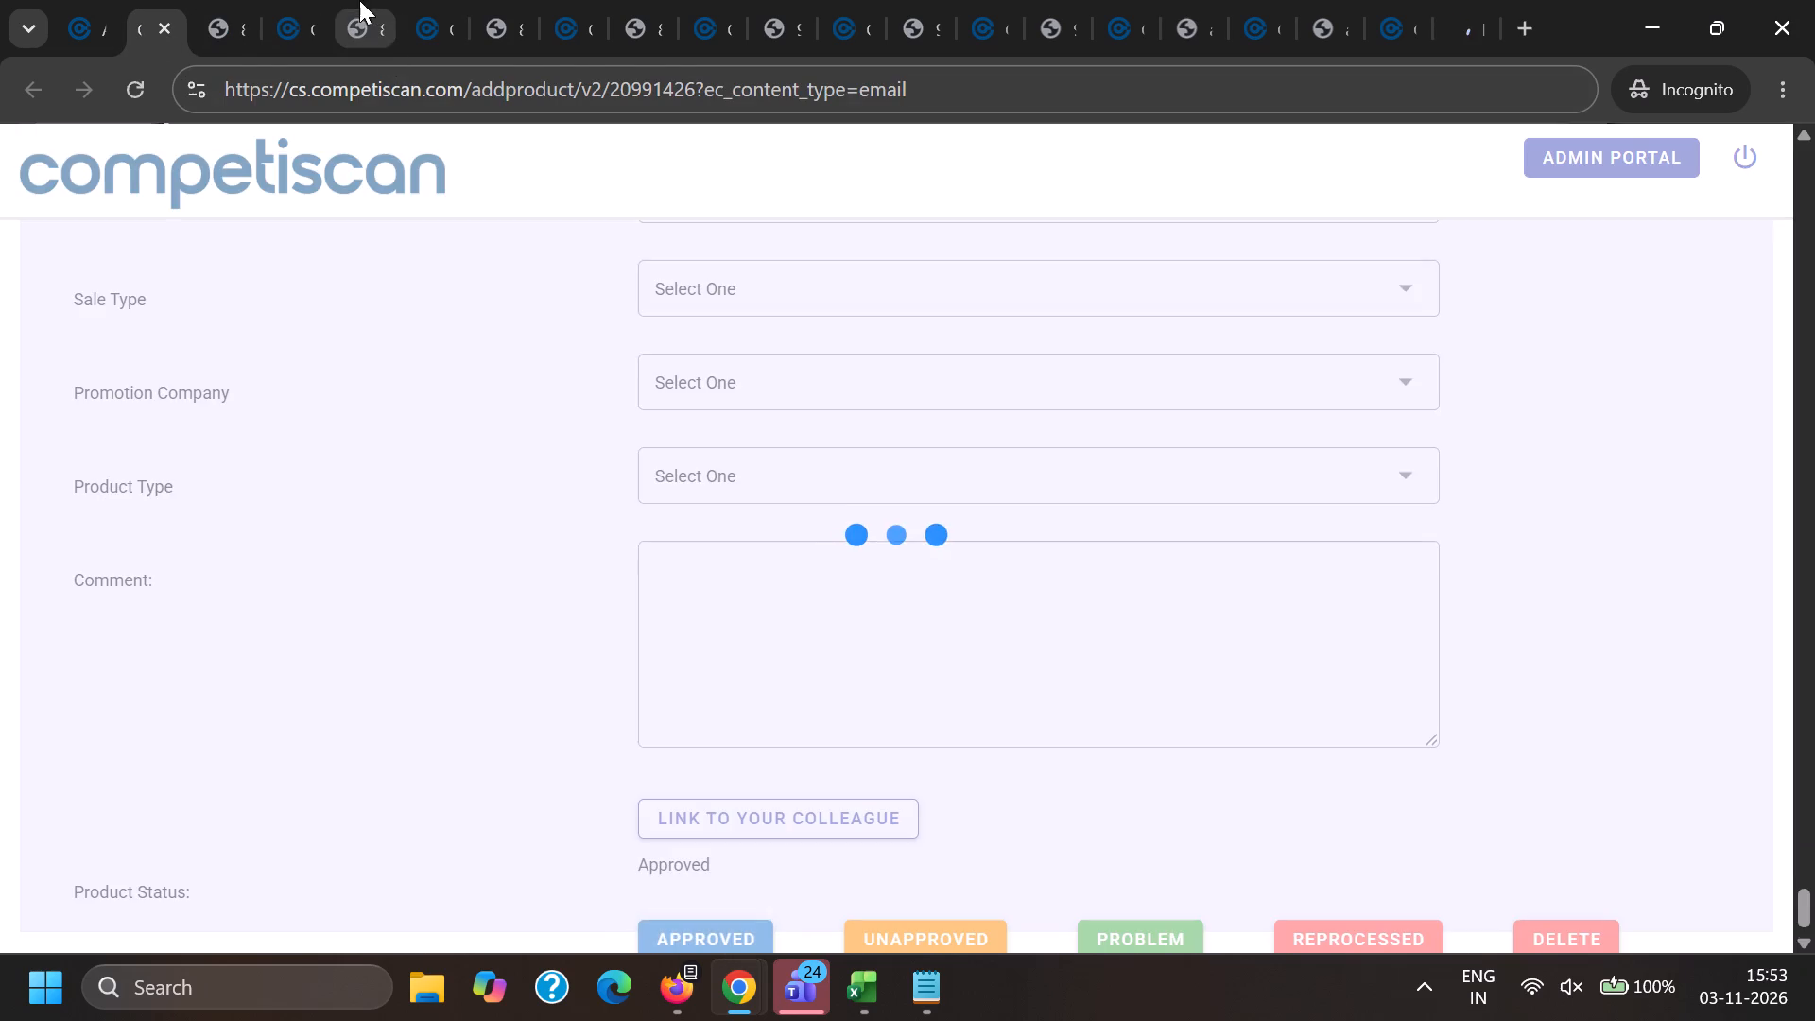
{"action": "left_click", "coordinate": [301, 0]}
{"action": "left_click", "coordinate": [1201, 575]}
{"action": "left_click", "coordinate": [1208, 591]}
{"action": "key", "text": "End"}
{"action": "scroll", "coordinate": [1015, 760], "scroll_direction": "down", "scroll_amount": 5}
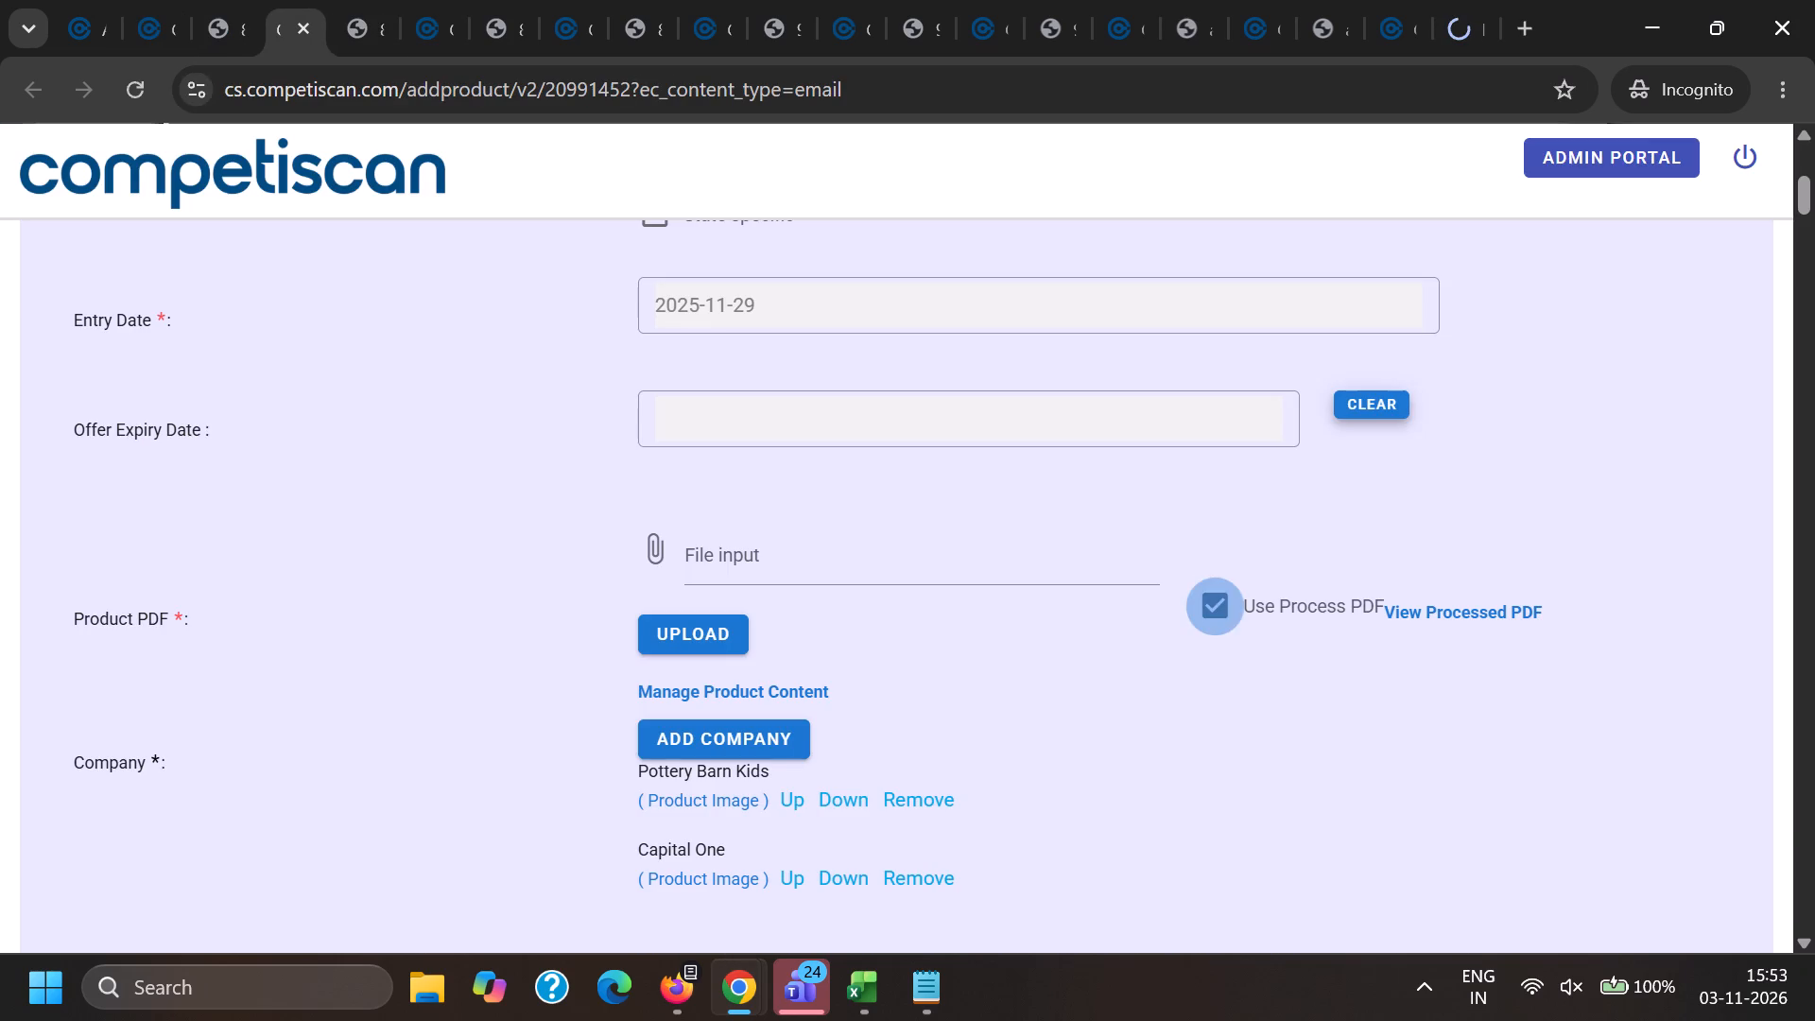
{"action": "left_click", "coordinate": [753, 908]}
Check product 20991478's processed PDF, enable Use Process PDF for it, and set its status to Approved.
{"action": "left_click", "coordinate": [490, 0]}
{"action": "left_click", "coordinate": [433, 0]}
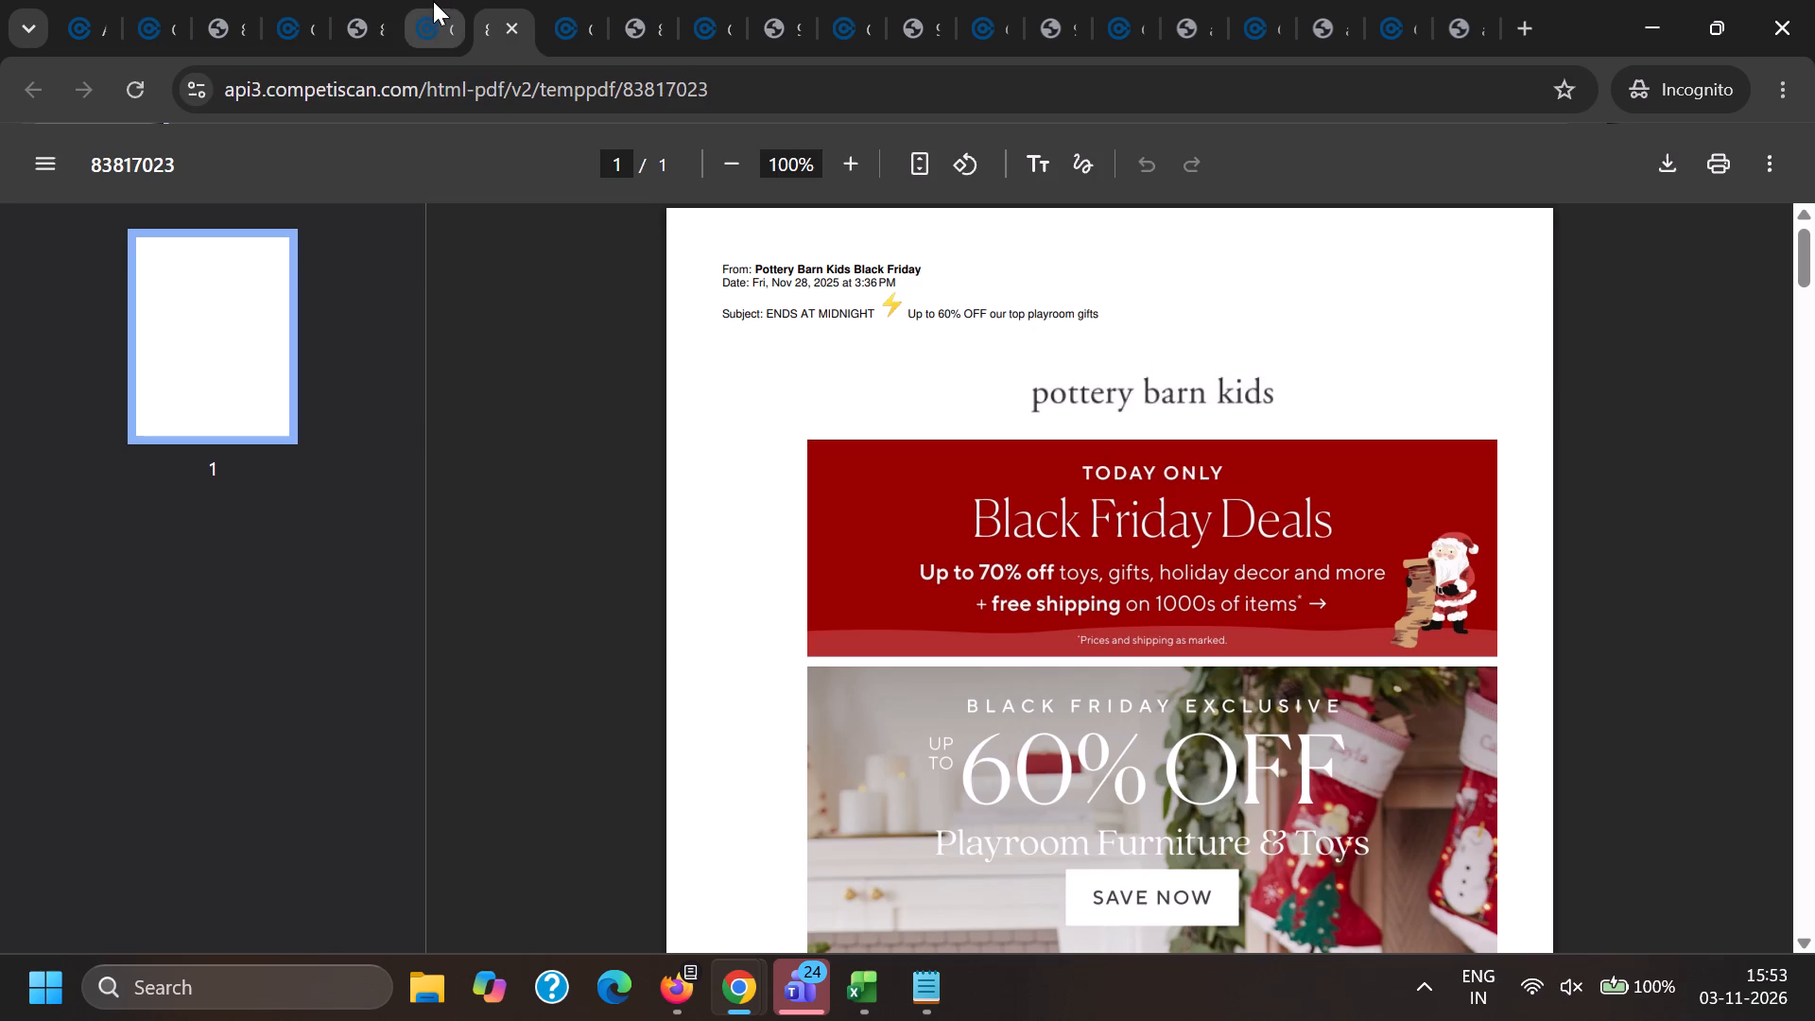
{"action": "left_click", "coordinate": [1235, 477]}
{"action": "key", "text": "End"}
{"action": "scroll", "coordinate": [896, 813], "scroll_direction": "down", "scroll_amount": 5}
{"action": "left_click", "coordinate": [710, 920]}
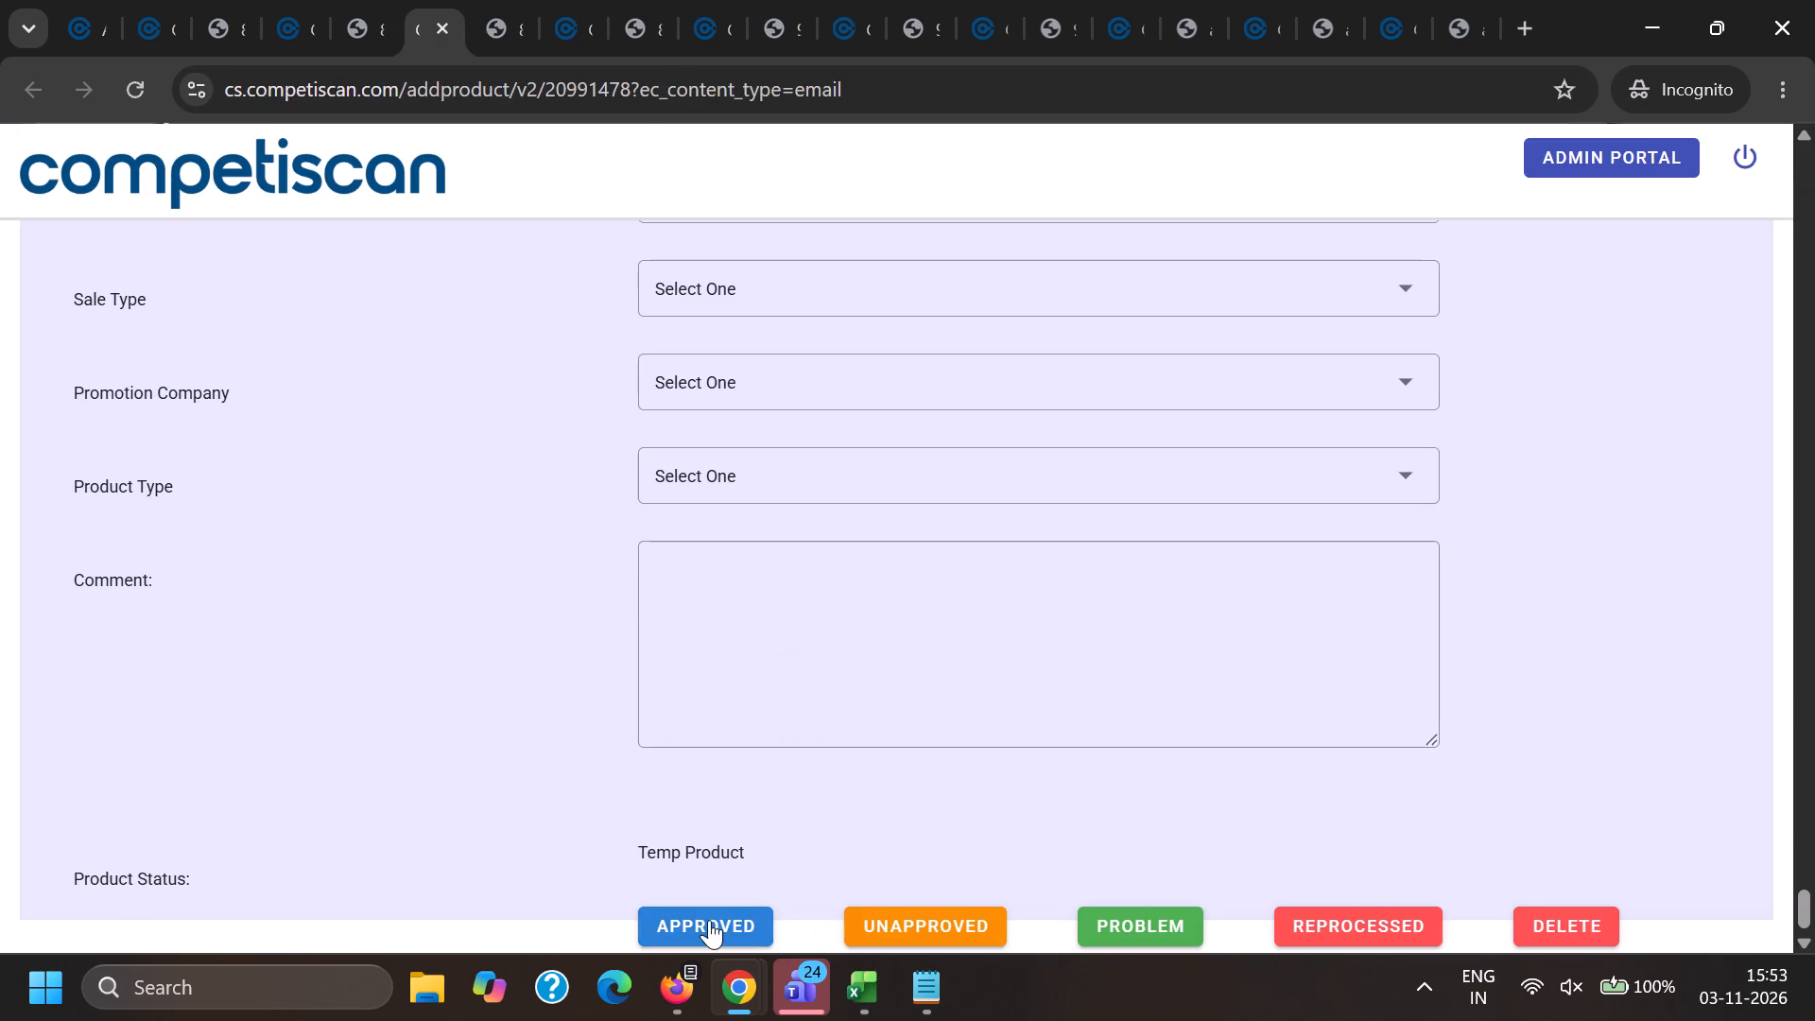
Check product 20991491's processed PDF, enable Use Process PDF for it, and set its status to Approved.
{"action": "left_click", "coordinate": [649, 0]}
{"action": "left_click", "coordinate": [582, 0]}
{"action": "left_click", "coordinate": [1248, 319]}
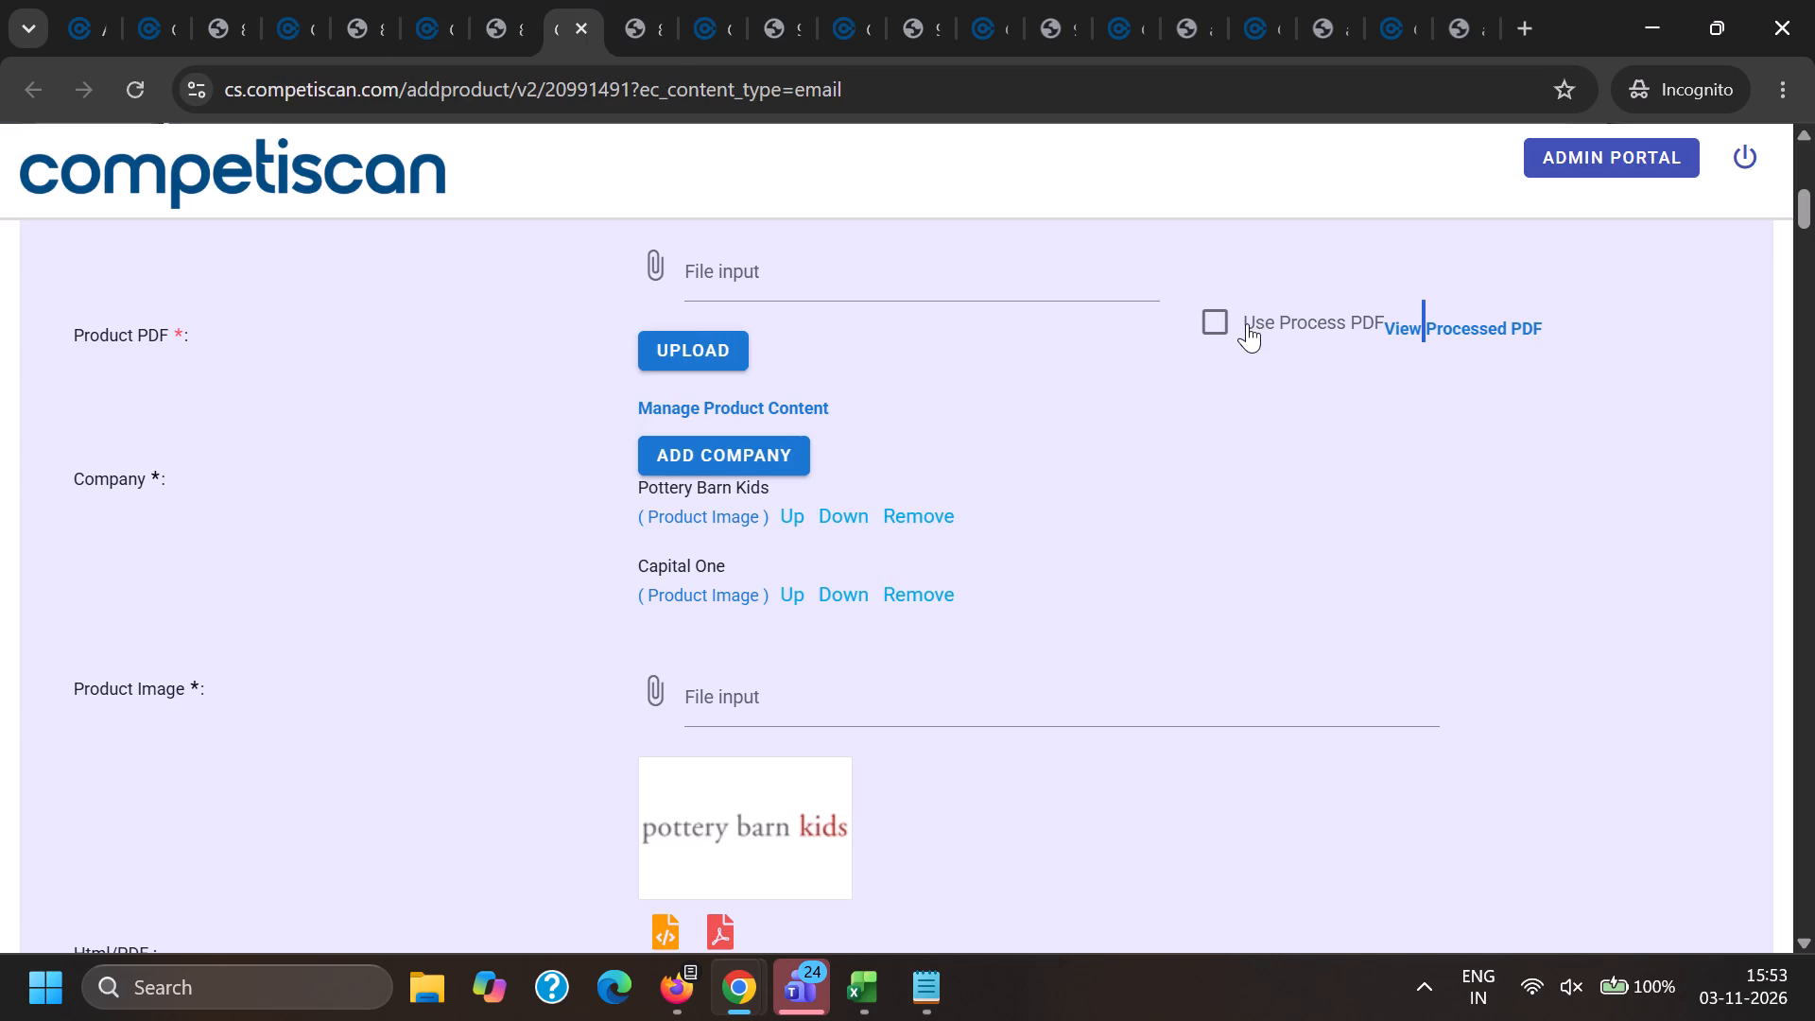
{"action": "key", "text": "End"}
{"action": "left_click", "coordinate": [741, 927]}
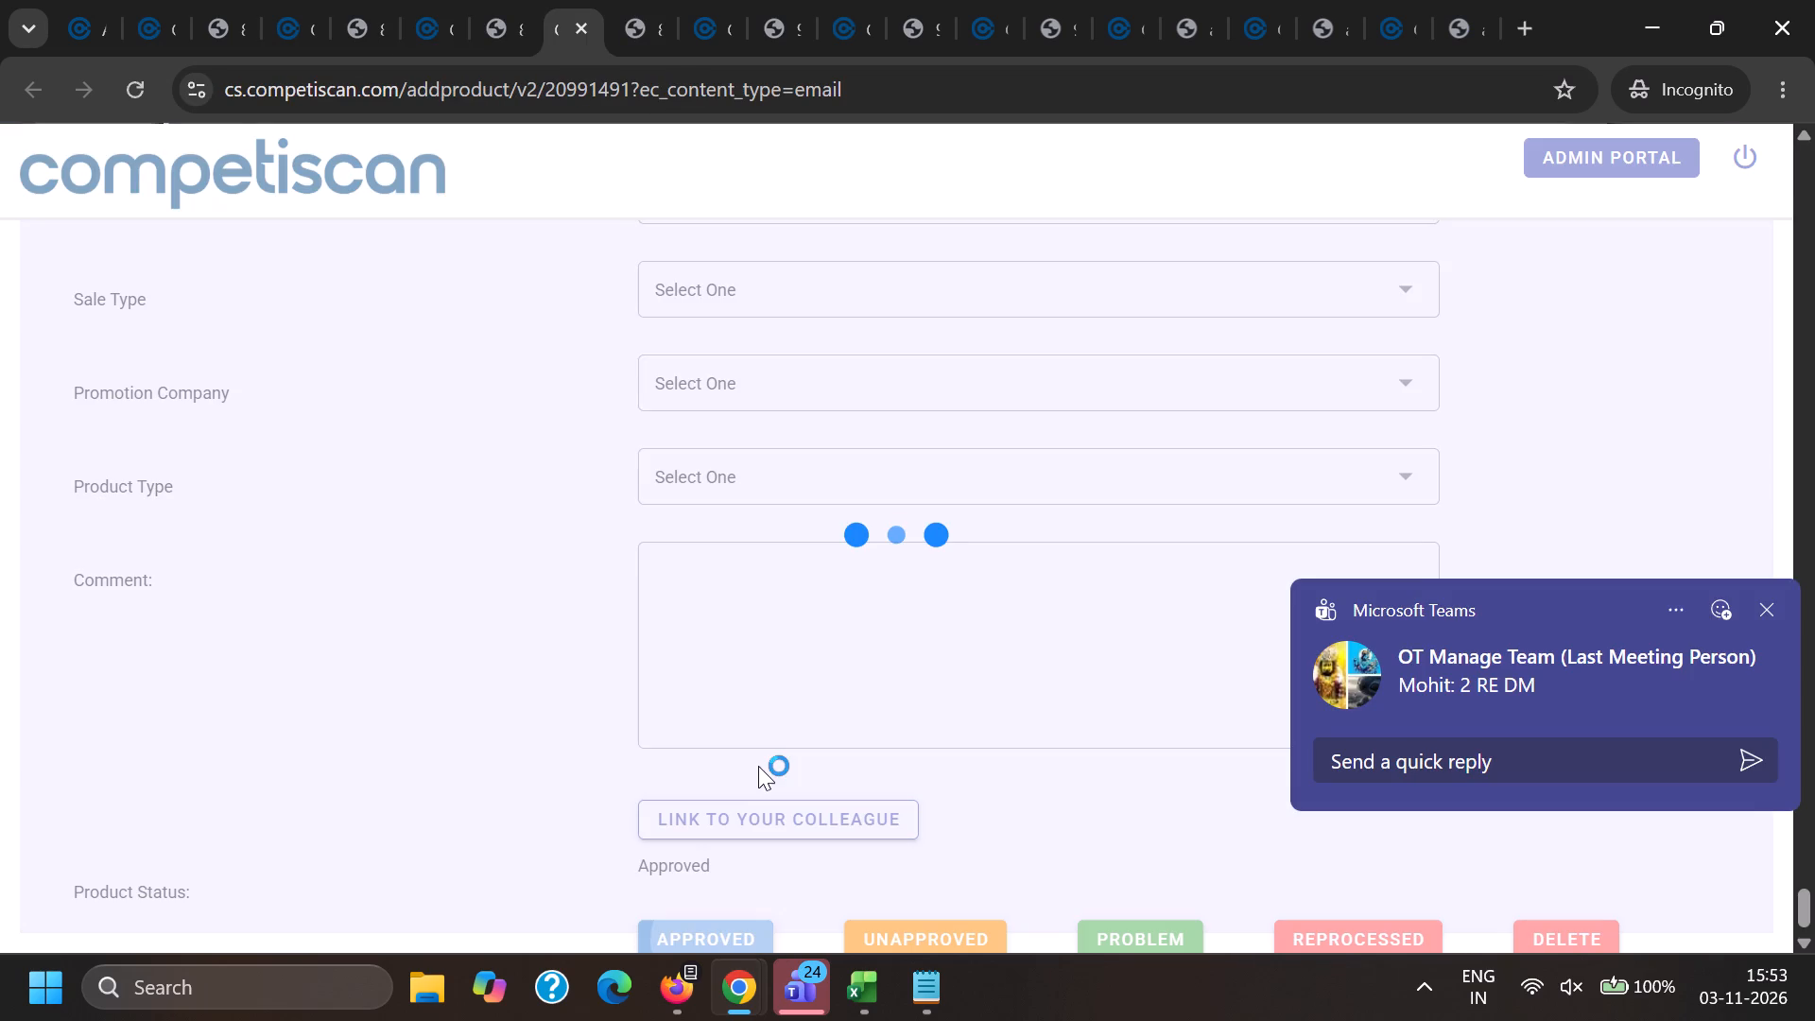
Check Macy's product 20991512's processed PDF, enable Use Process PDF for it, and set its status to Approved.
{"action": "left_click", "coordinate": [782, 0]}
{"action": "left_click", "coordinate": [711, 0]}
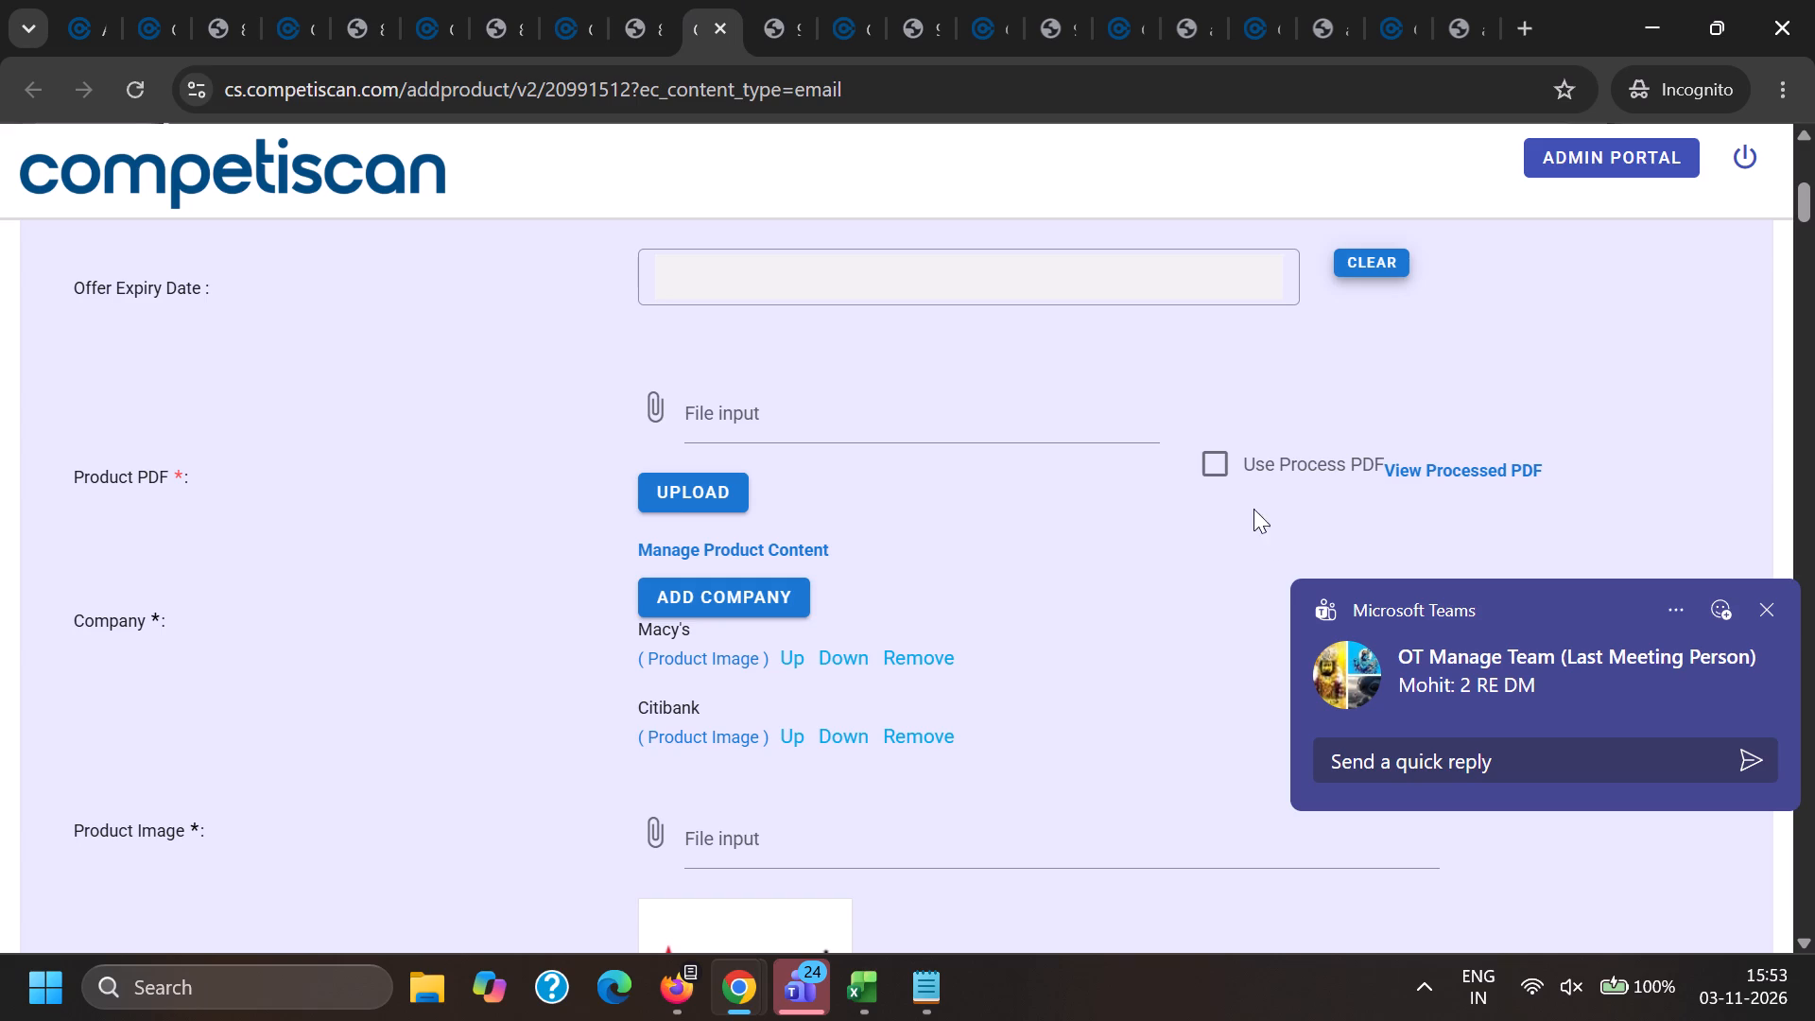
{"action": "left_click", "coordinate": [1206, 453]}
{"action": "key", "text": "End"}
{"action": "scroll", "coordinate": [912, 620], "scroll_direction": "down", "scroll_amount": 4}
{"action": "left_click", "coordinate": [743, 934]}
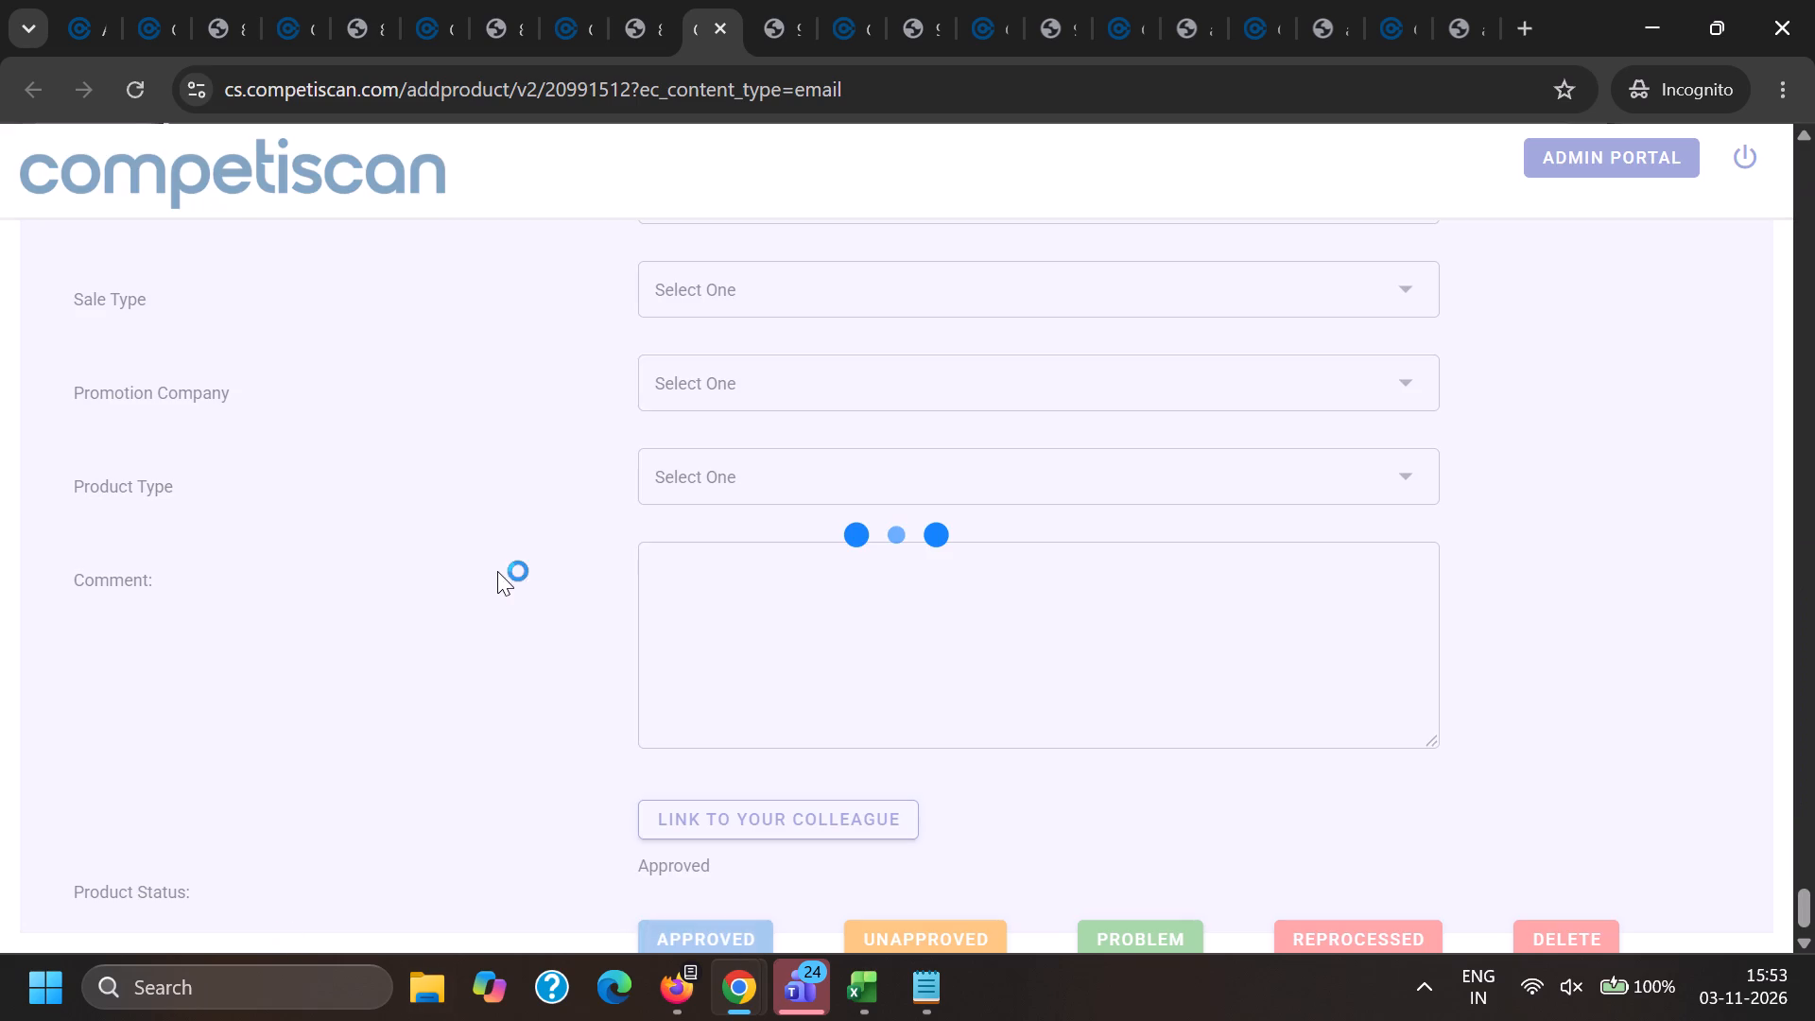
Check product 20991635's processed PDF, enable Use Process PDF for it, and set its status to Approved.
{"action": "left_click", "coordinate": [927, 0]}
{"action": "left_click", "coordinate": [868, 0]}
{"action": "left_click", "coordinate": [1219, 467]}
{"action": "key", "text": "End"}
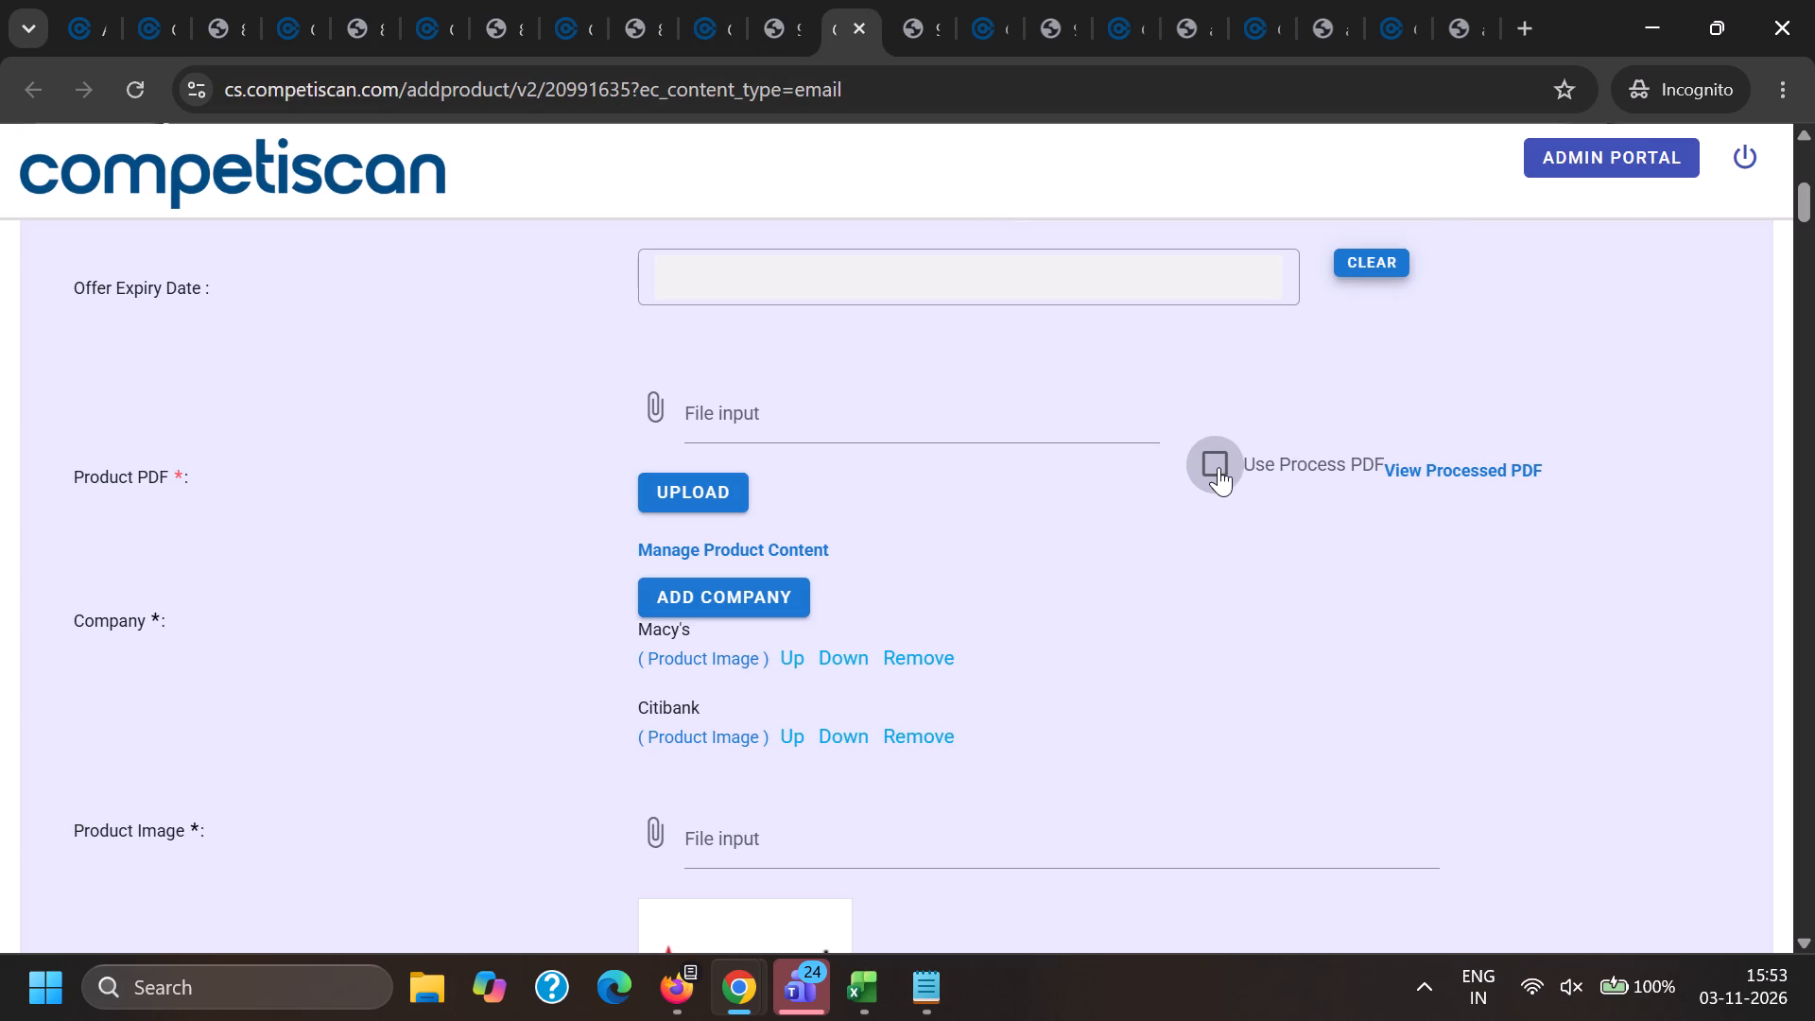
{"action": "scroll", "coordinate": [900, 738], "scroll_direction": "down", "scroll_amount": 4}
{"action": "left_click", "coordinate": [749, 918]}
Check product 20991659's processed PDF, enable Use Process PDF for it, and set its status to Approved.
{"action": "left_click", "coordinate": [1046, 0]}
{"action": "left_click", "coordinate": [982, 0]}
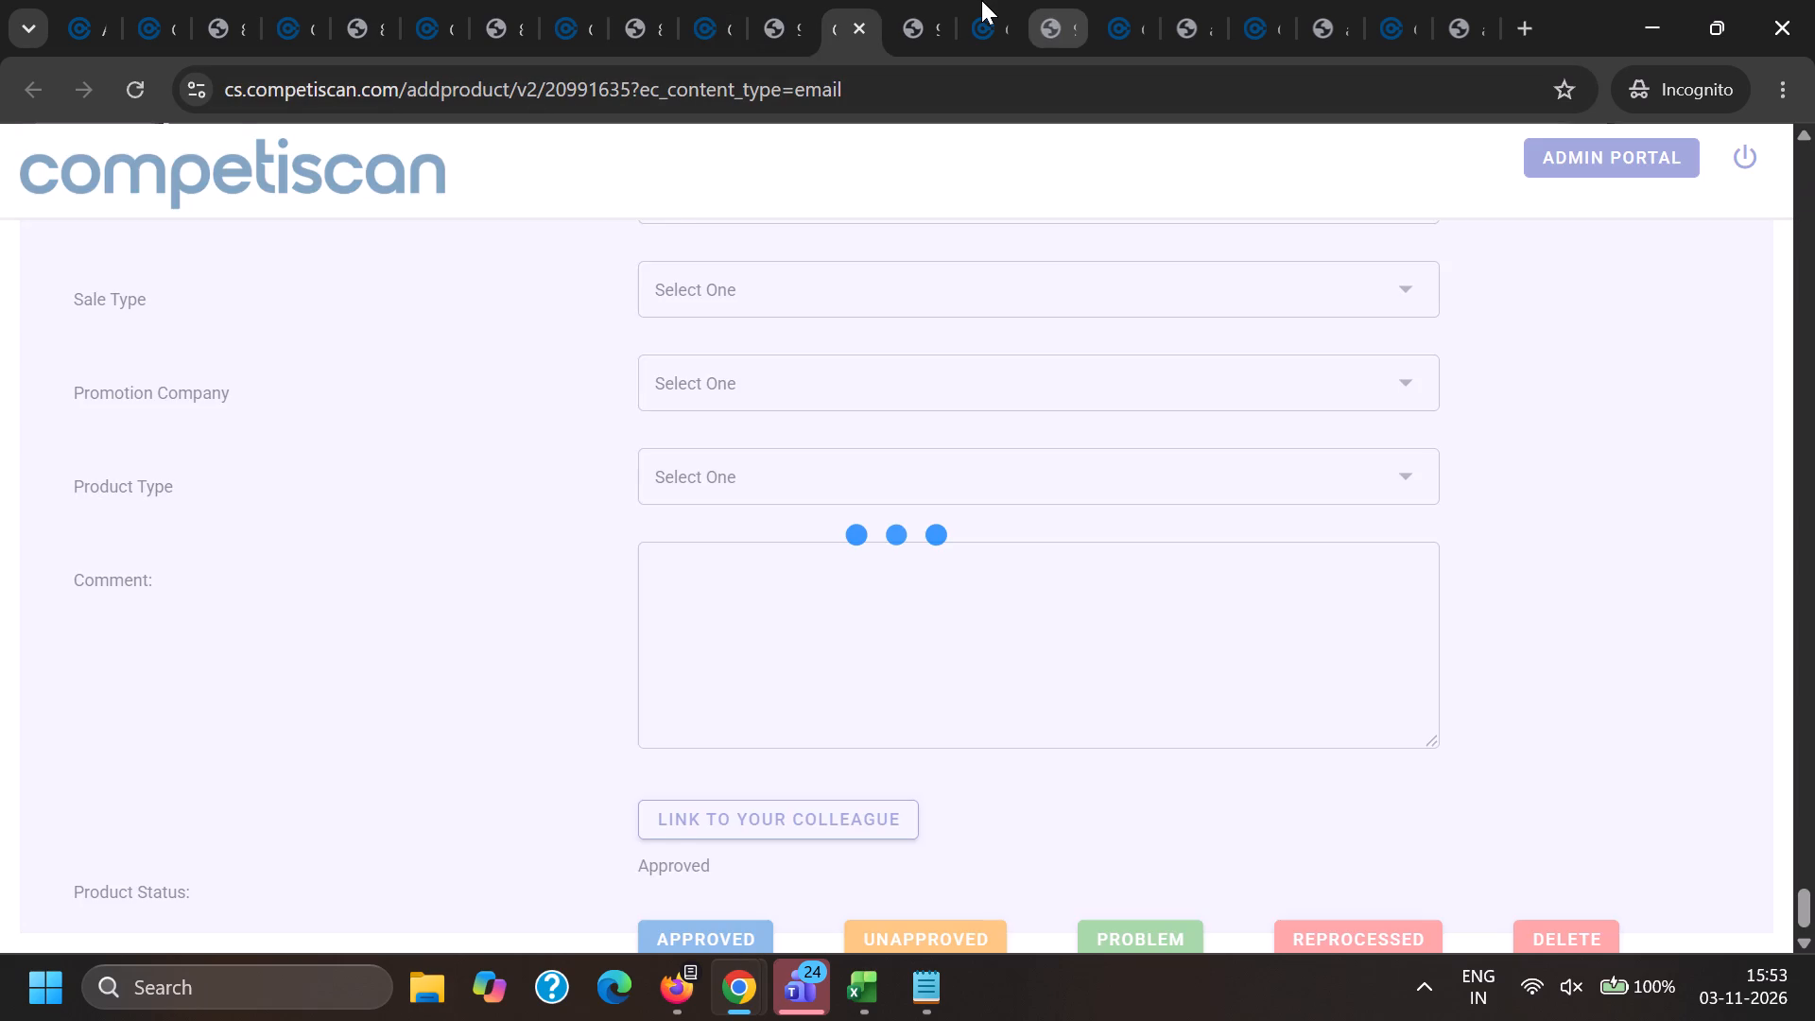
{"action": "left_click", "coordinate": [1224, 629]}
{"action": "key", "text": "End"}
{"action": "scroll", "coordinate": [969, 750], "scroll_direction": "down", "scroll_amount": 5}
{"action": "left_click", "coordinate": [766, 918]}
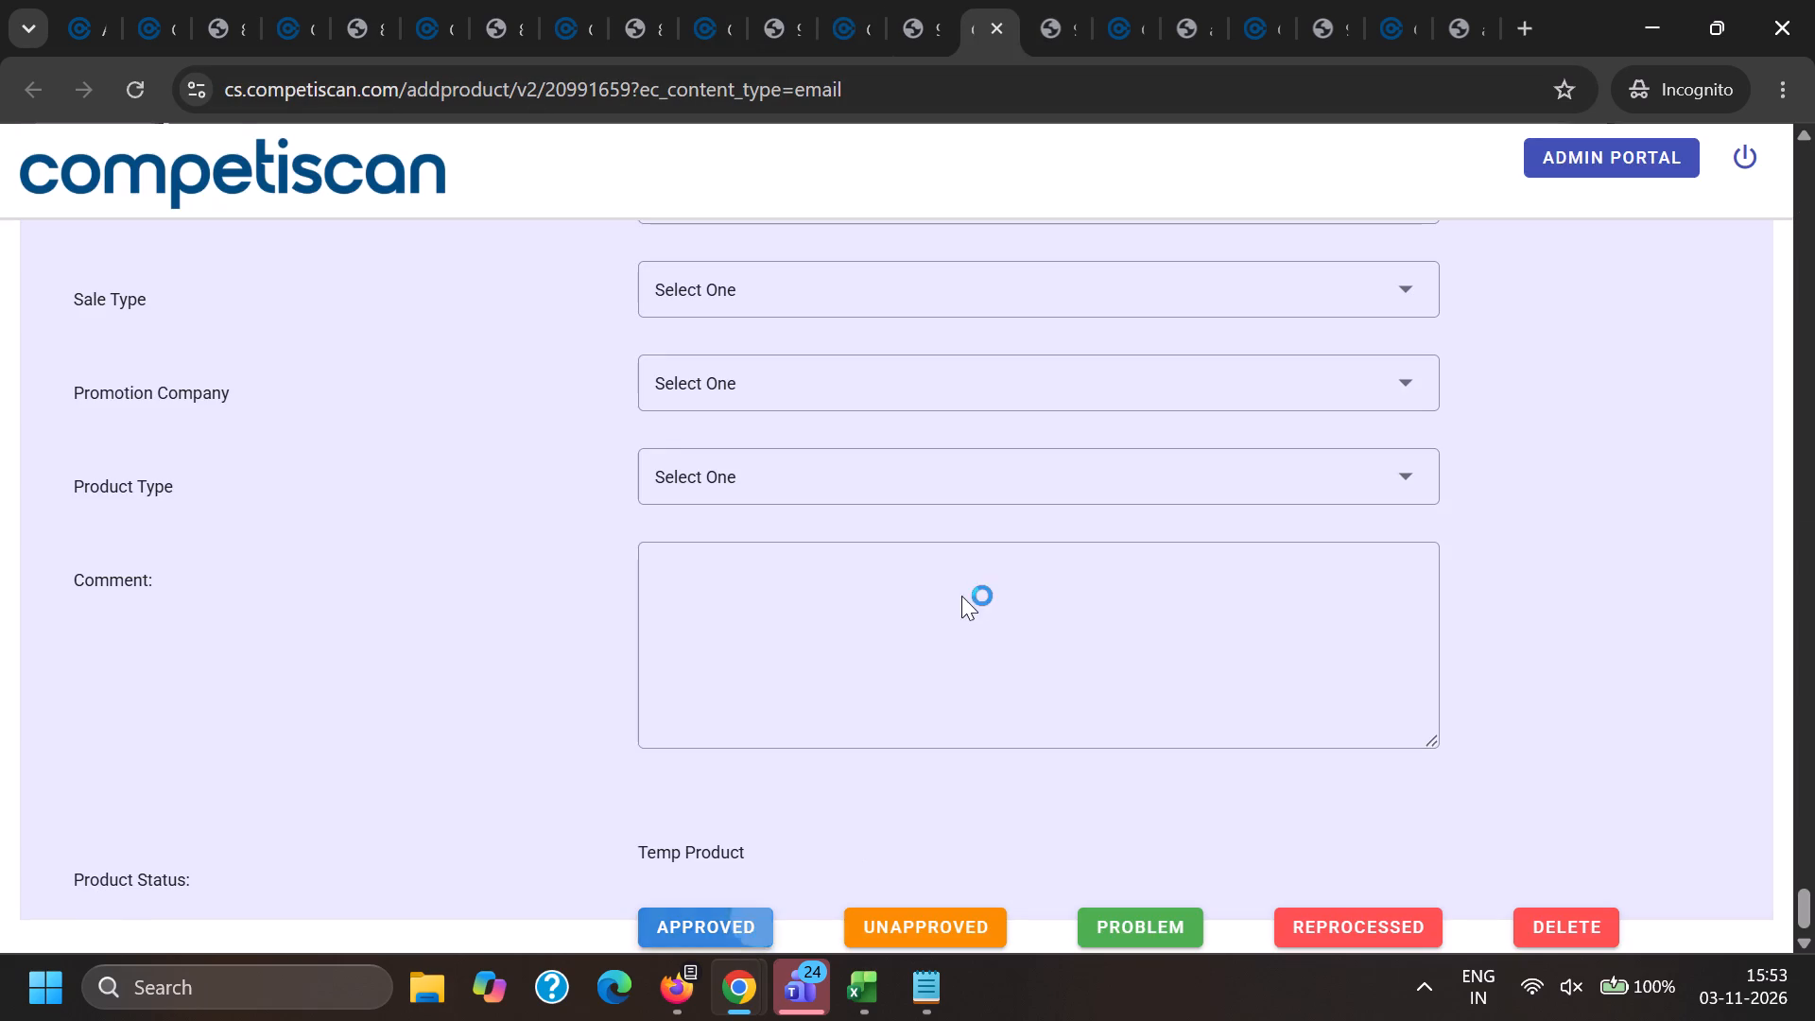
Check product 20991689's processed PDF, enable Use Process PDF for it, and set its status to Approved.
{"action": "left_click", "coordinate": [1193, 0]}
{"action": "left_click", "coordinate": [1090, 0]}
{"action": "left_click", "coordinate": [1111, 0]}
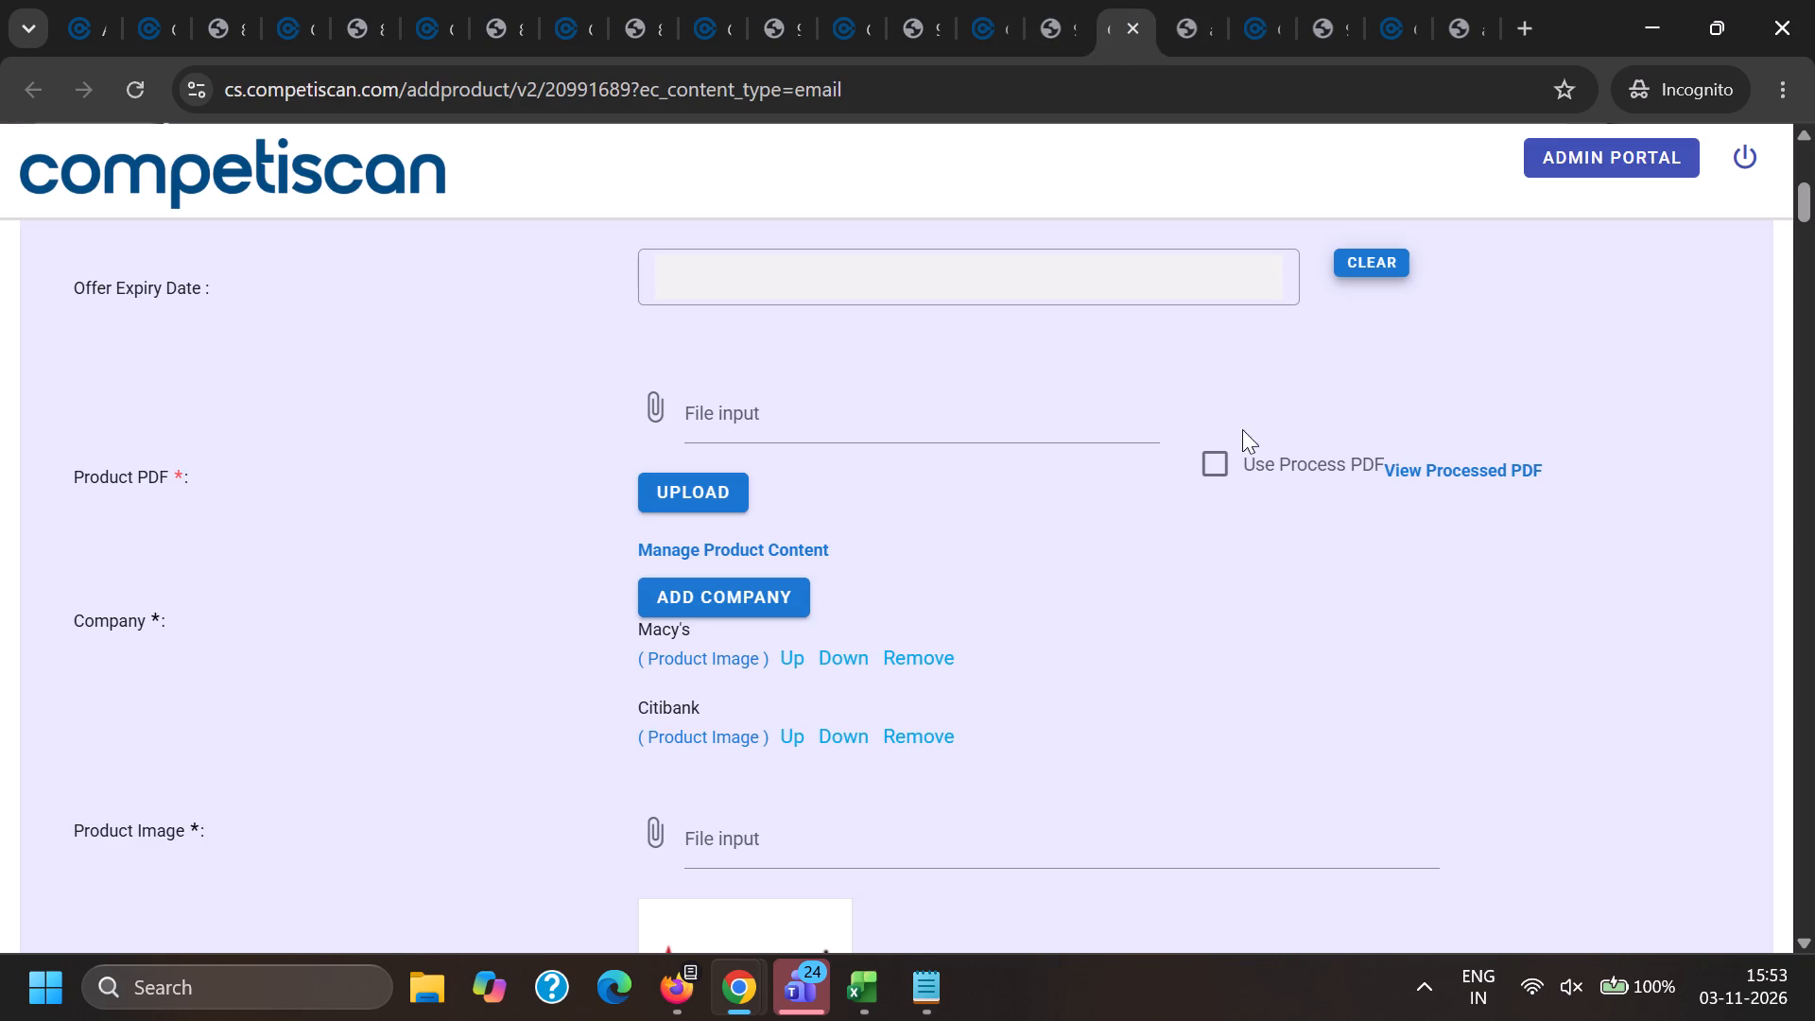
{"action": "left_click", "coordinate": [1243, 465]}
{"action": "left_click", "coordinate": [1186, 0]}
{"action": "left_click", "coordinate": [1123, 0]}
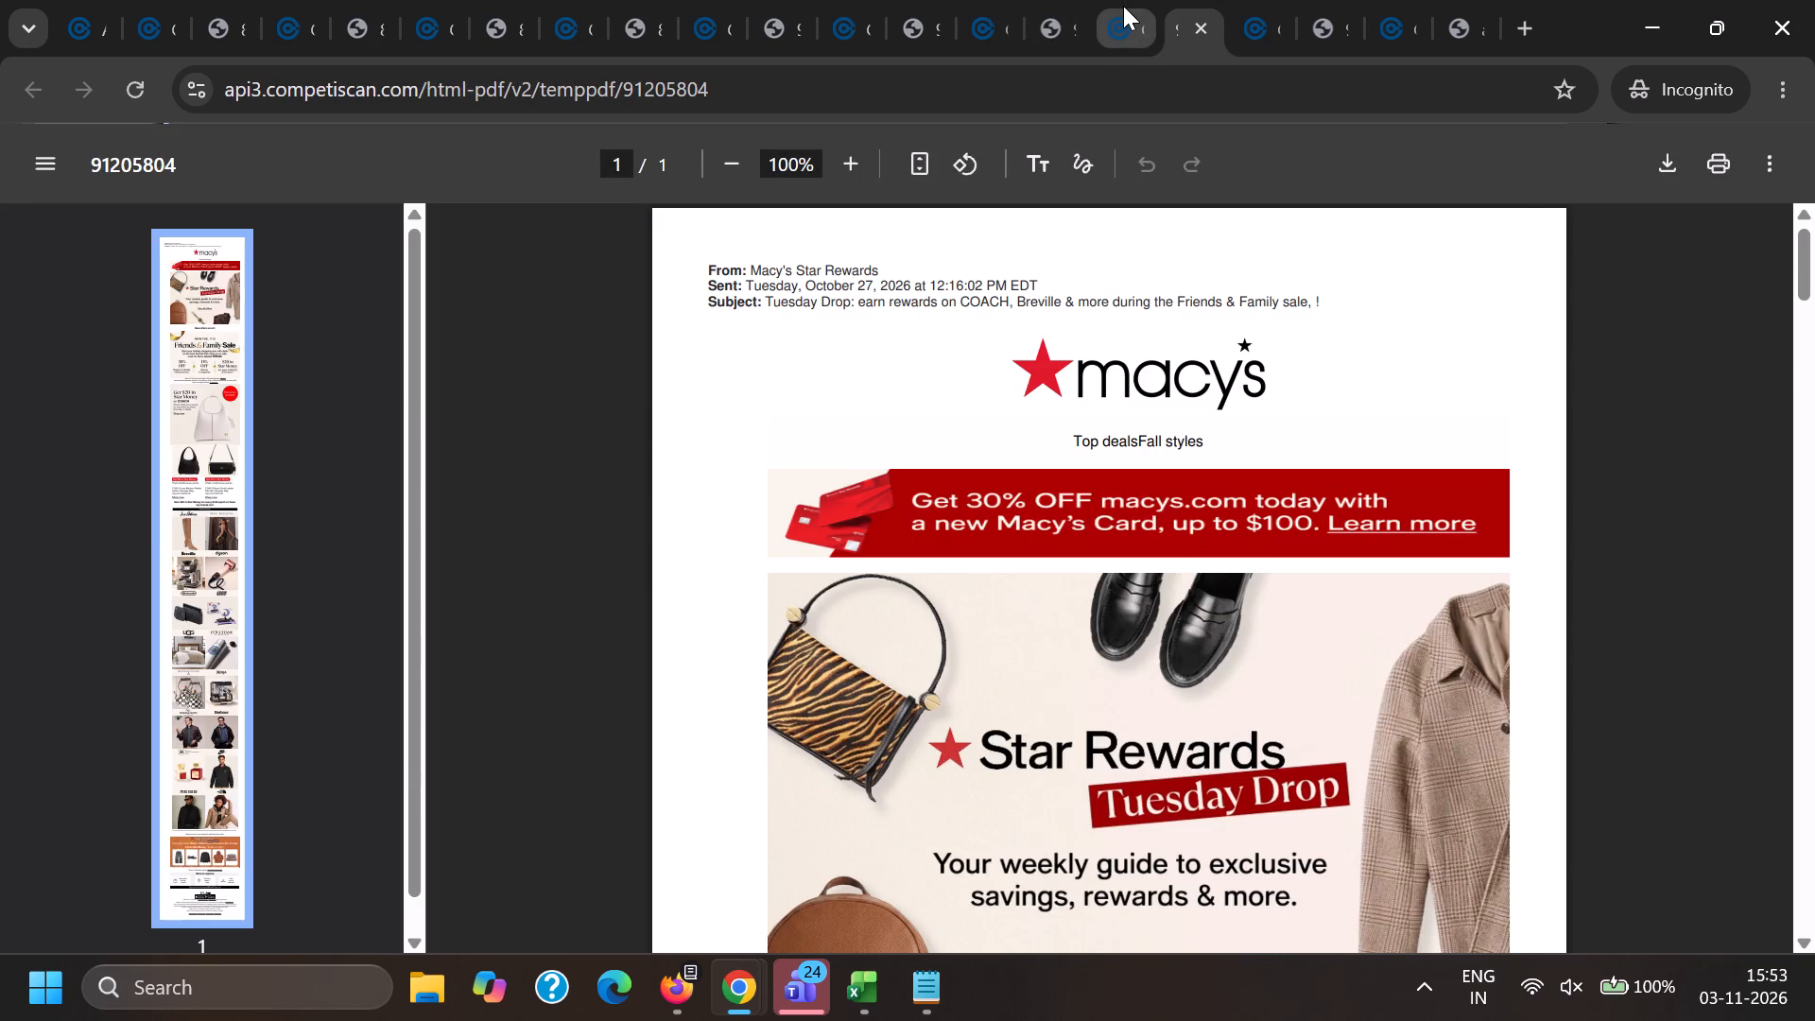
{"action": "key", "text": "End"}
{"action": "scroll", "coordinate": [835, 835], "scroll_direction": "down", "scroll_amount": 4}
{"action": "left_click", "coordinate": [749, 924]}
Check product 20991720's processed PDF, enable Use Process PDF for it, and set its status to Approved.
{"action": "left_click", "coordinate": [1340, 0]}
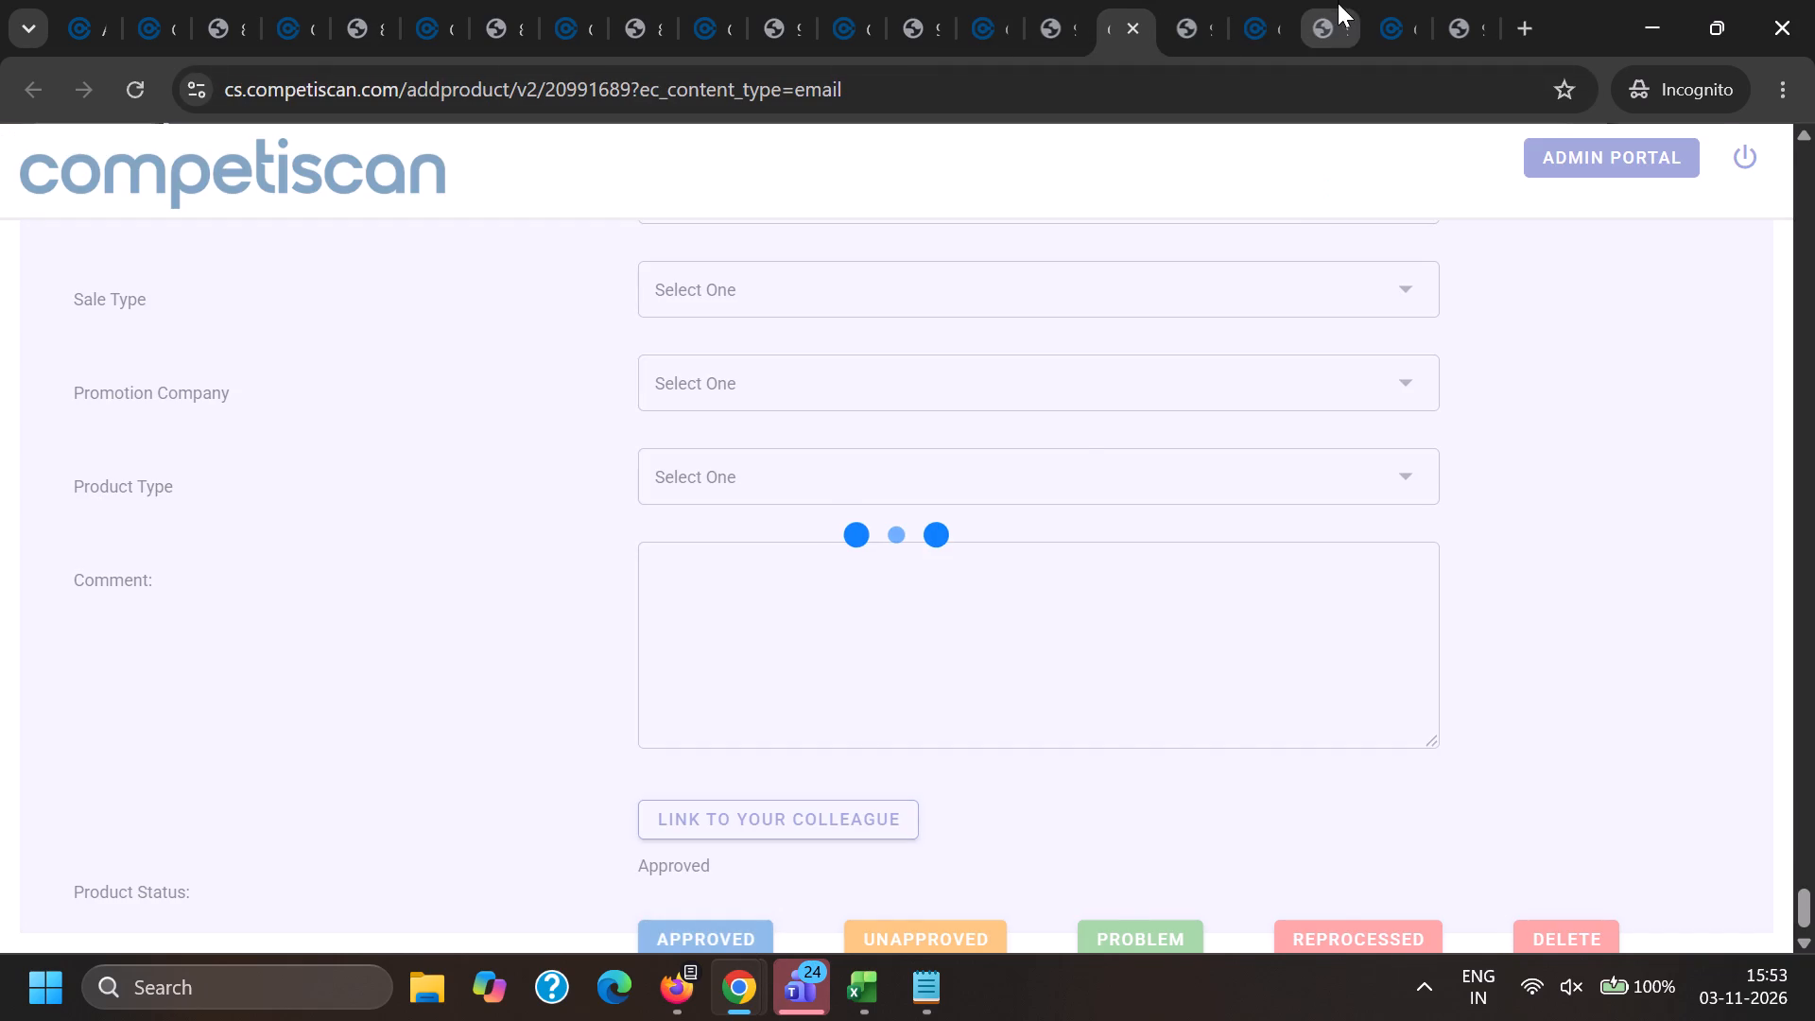
{"action": "left_click", "coordinate": [1247, 0]}
{"action": "left_click", "coordinate": [1261, 461]}
{"action": "key", "text": "End"}
{"action": "scroll", "coordinate": [1076, 710], "scroll_direction": "down", "scroll_amount": 5}
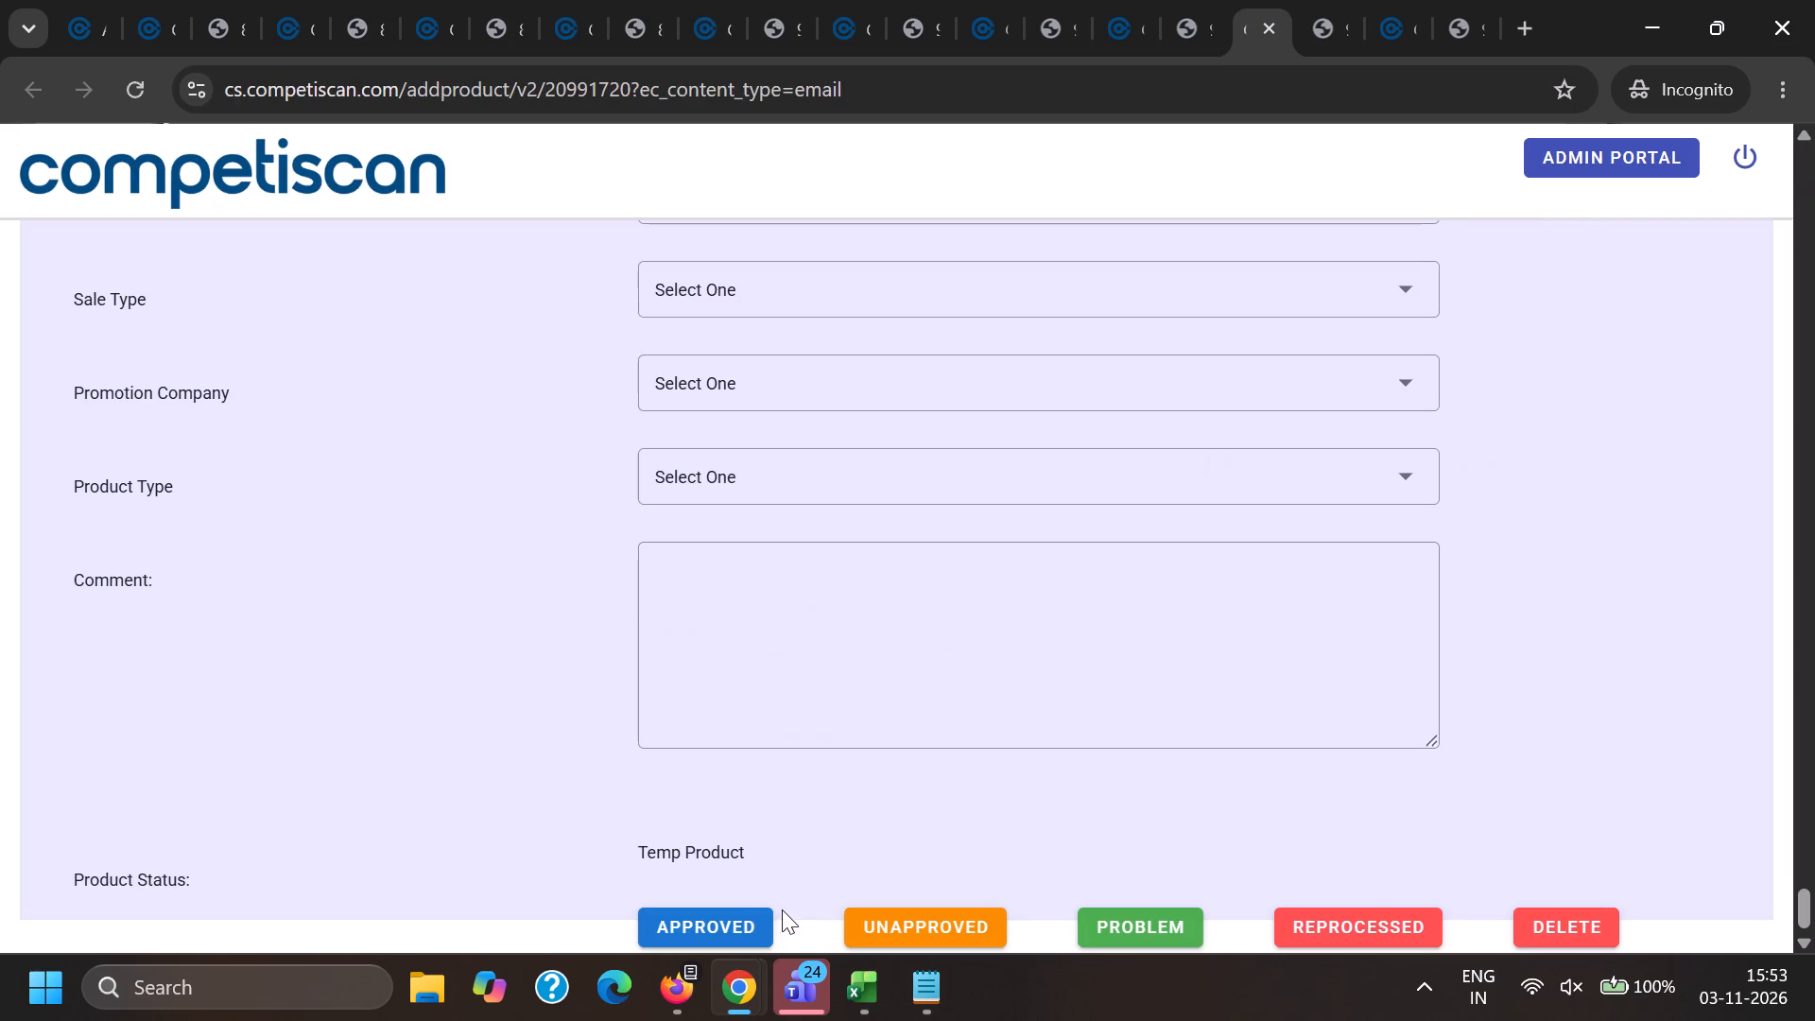
{"action": "left_click", "coordinate": [759, 915]}
Check product 20991752's processed PDF, enable Use Process PDF for it, and set its status to Approved.
{"action": "left_click", "coordinate": [1450, 0]}
{"action": "left_click", "coordinate": [1398, 0]}
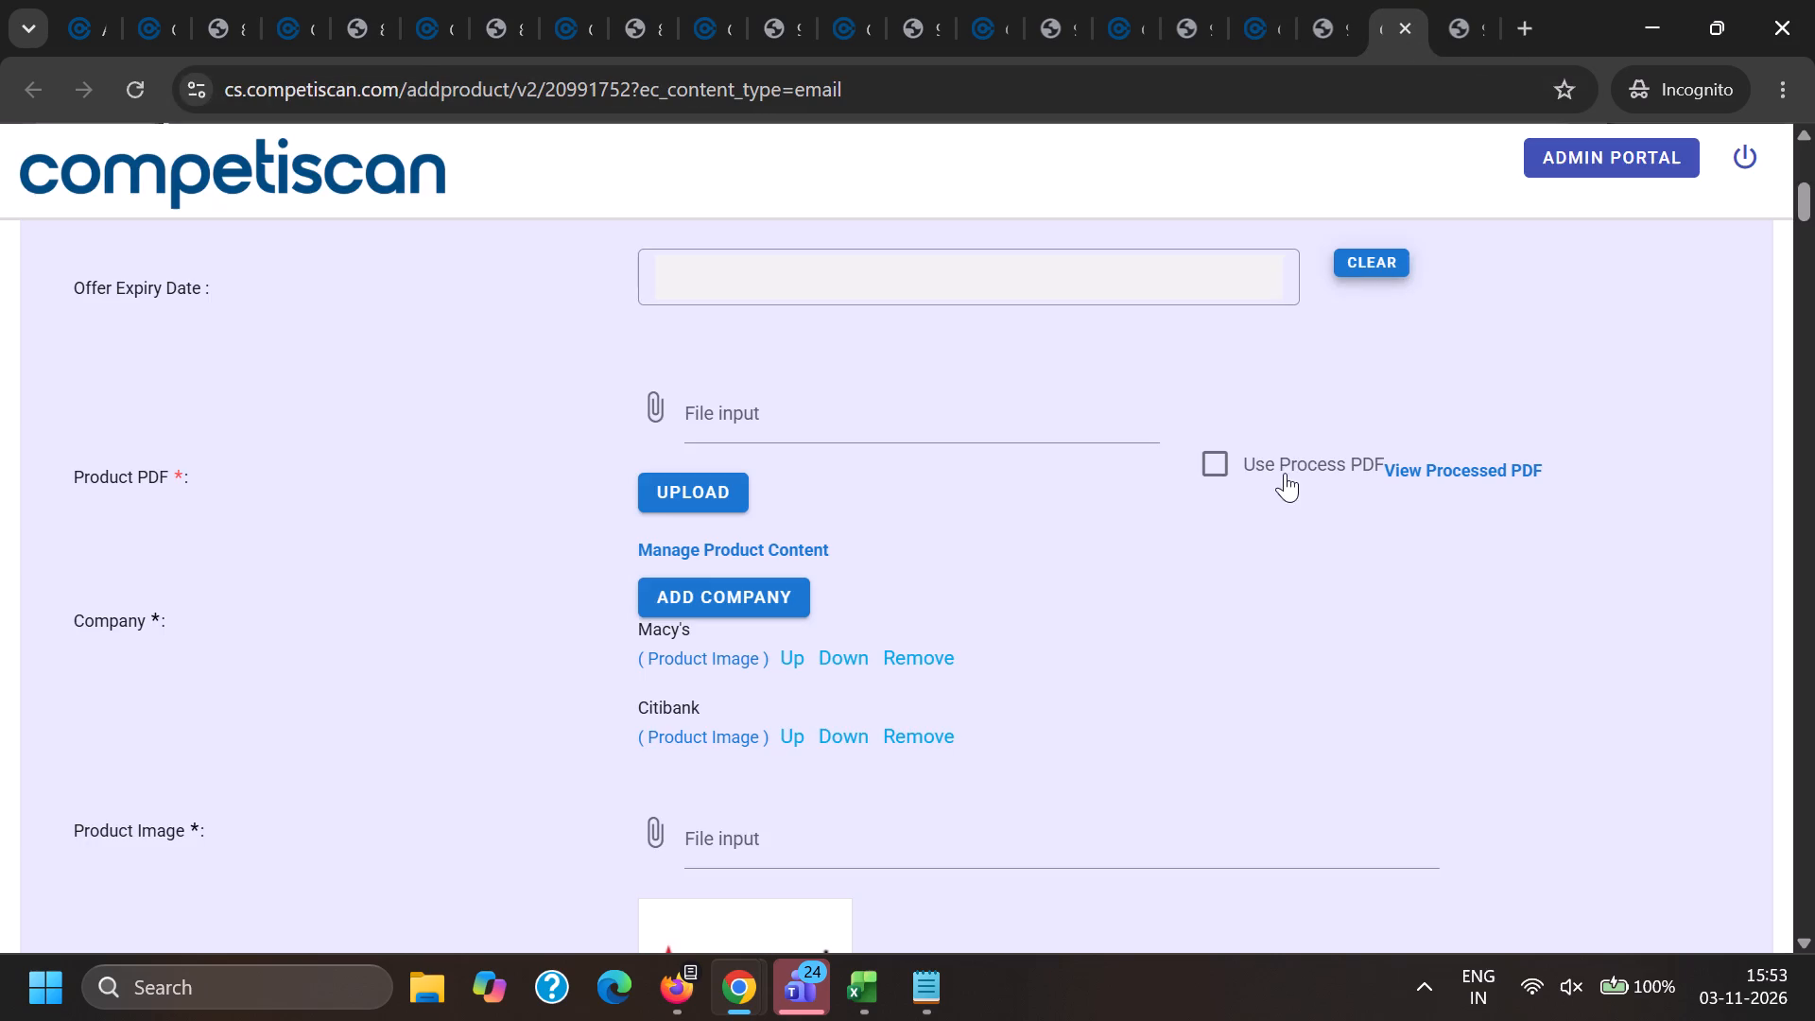
{"action": "left_click", "coordinate": [1240, 453]}
{"action": "key", "text": "End"}
{"action": "scroll", "coordinate": [653, 699], "scroll_direction": "down", "scroll_amount": 5}
{"action": "left_click", "coordinate": [681, 930]}
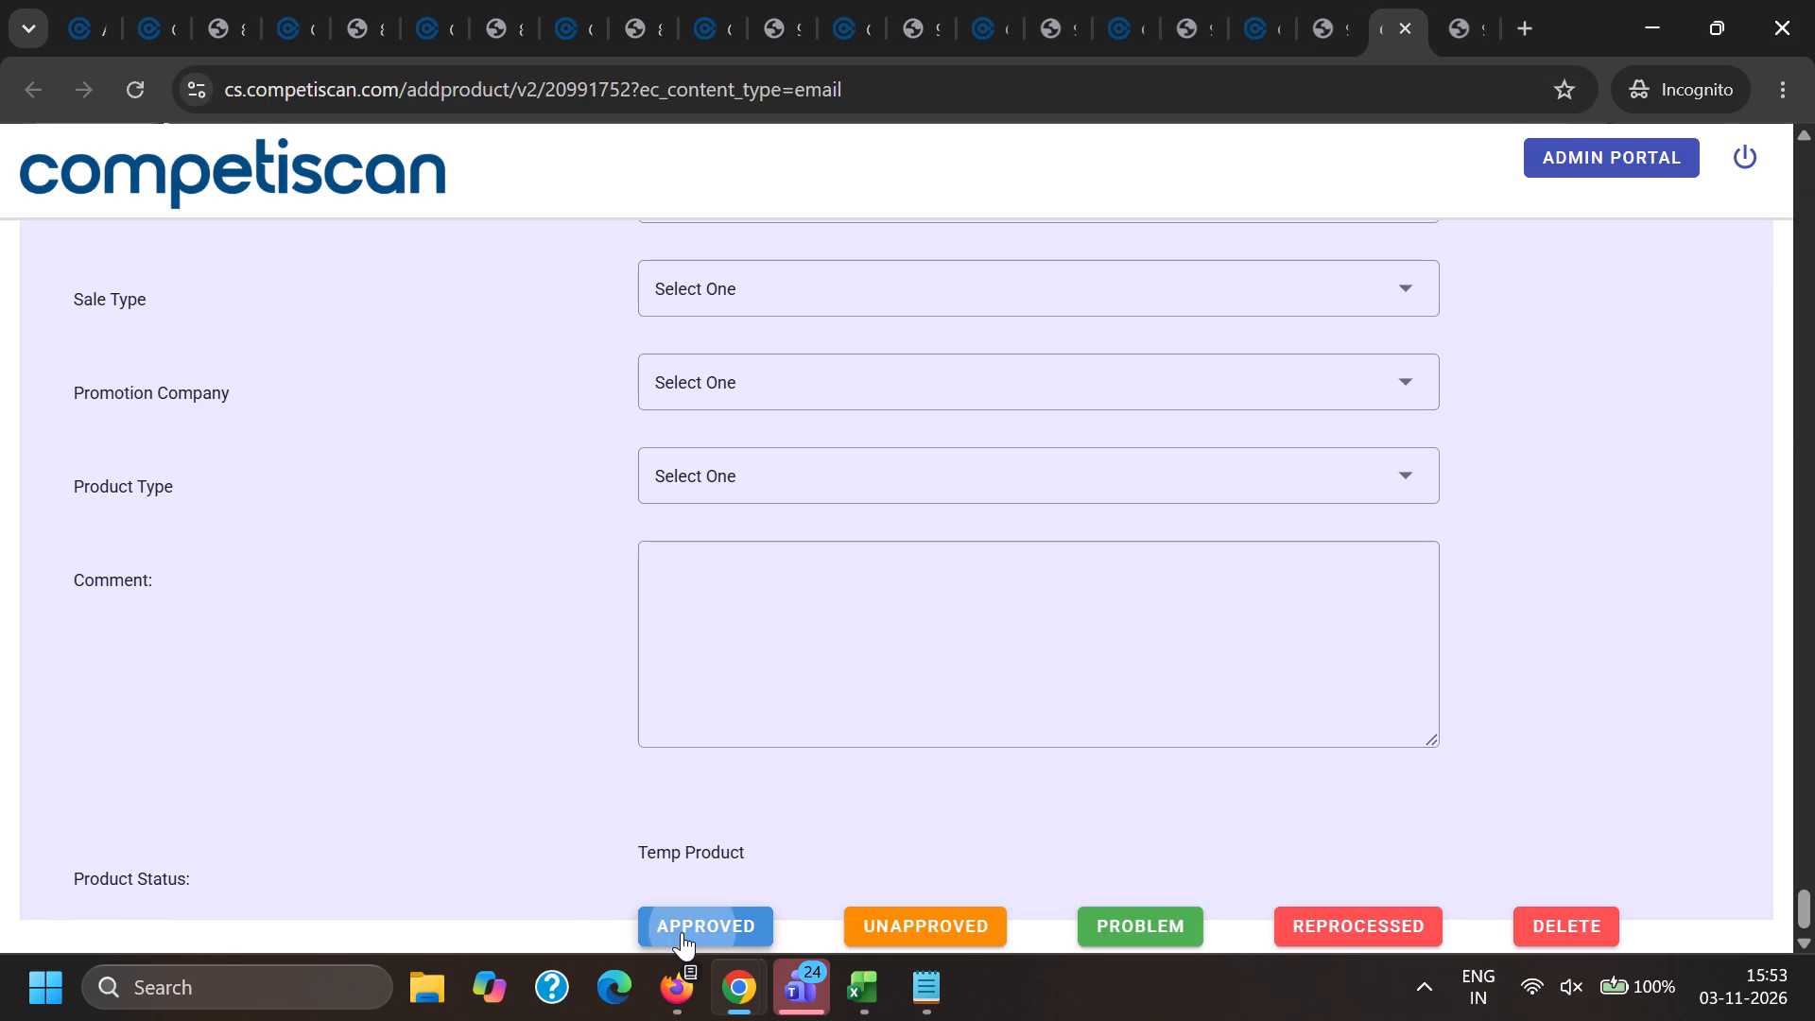
Show page 2 of the unpublished temp products list in the Competiscan admin portal.
{"action": "left_click", "coordinate": [92, 0]}
{"action": "scroll", "coordinate": [626, 528], "scroll_direction": "down", "scroll_amount": 16}
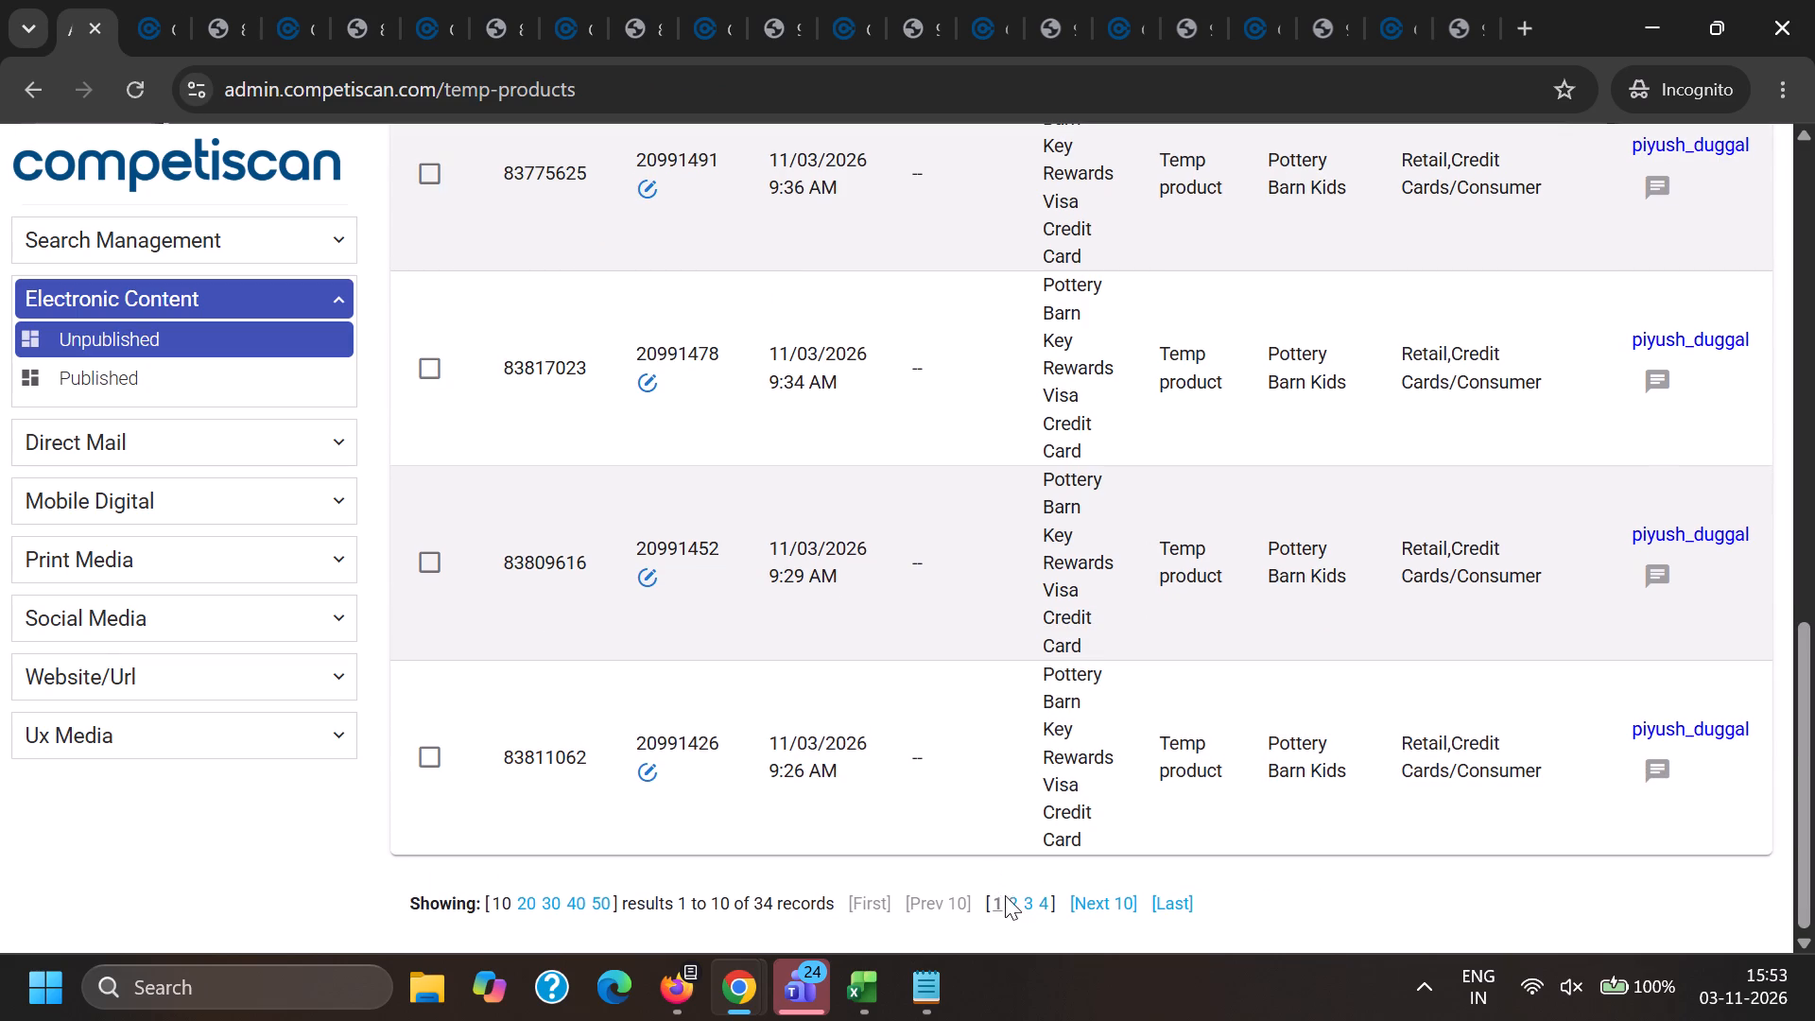
{"action": "left_click", "coordinate": [1014, 905]}
Close the pages of products 20991426 and 20991452 along with their processed PDFs.
{"action": "left_click", "coordinate": [182, 0]}
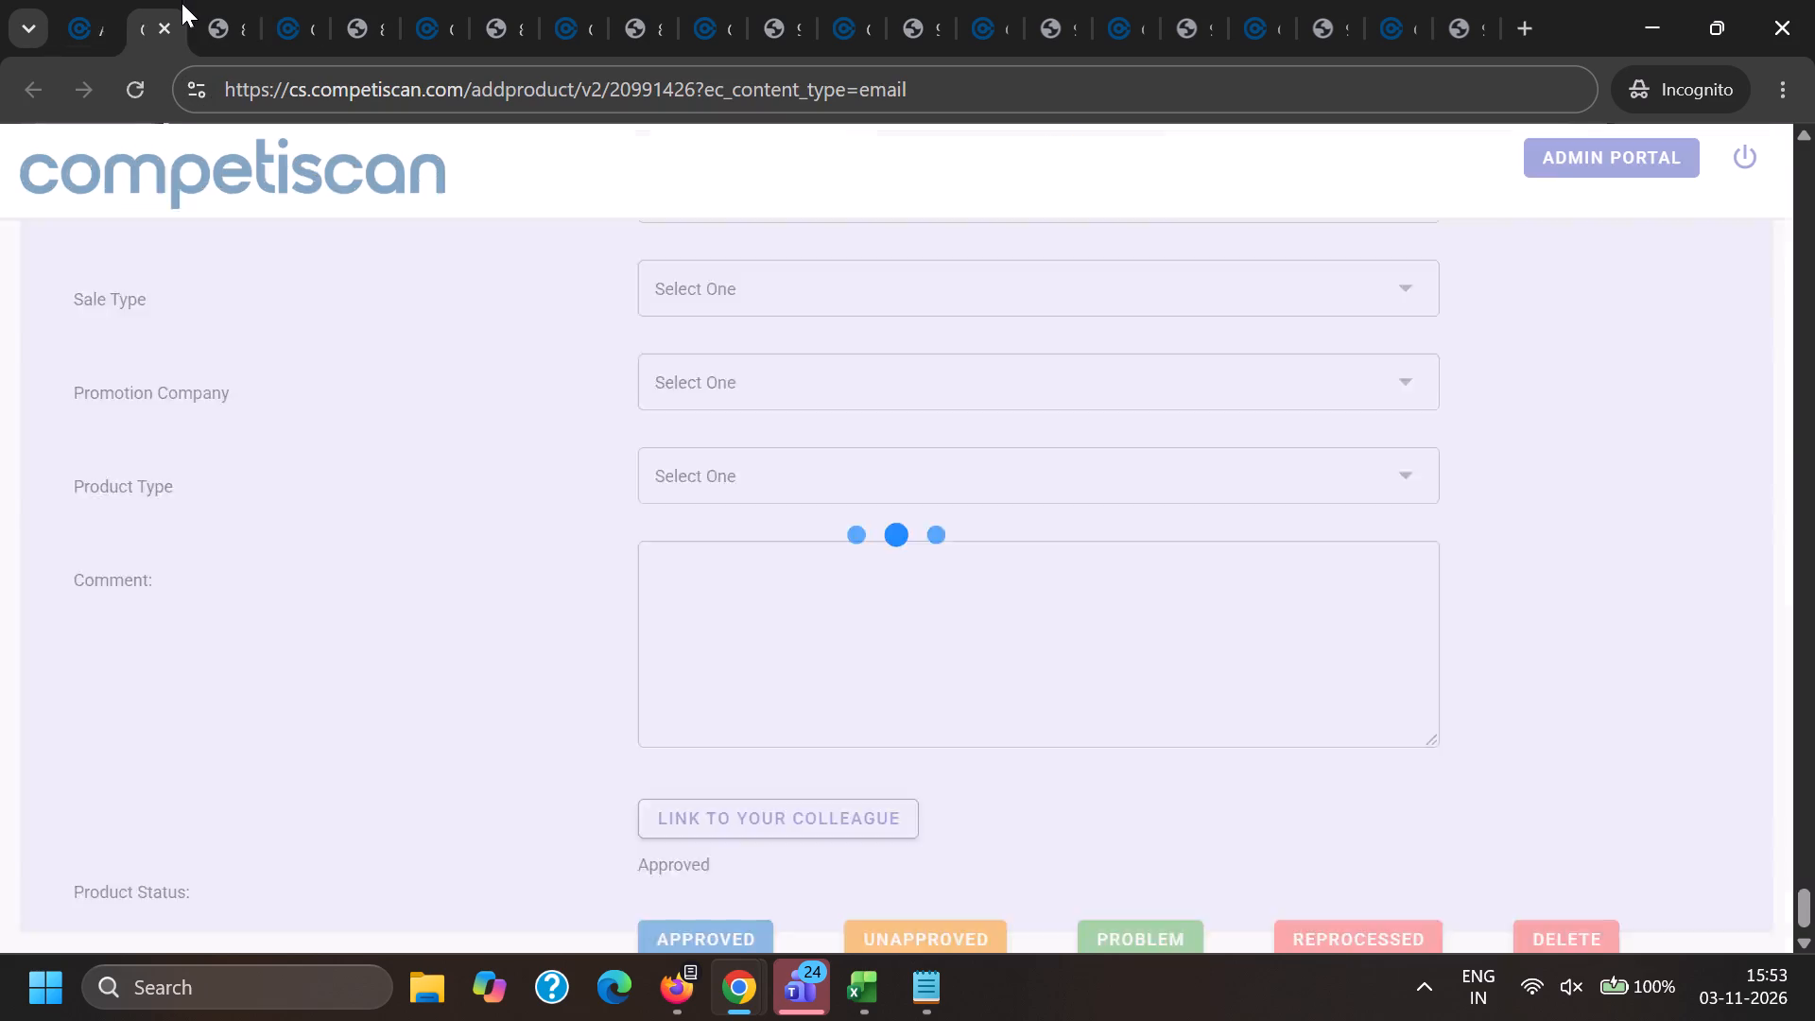
{"action": "double_click", "coordinate": [167, 25]}
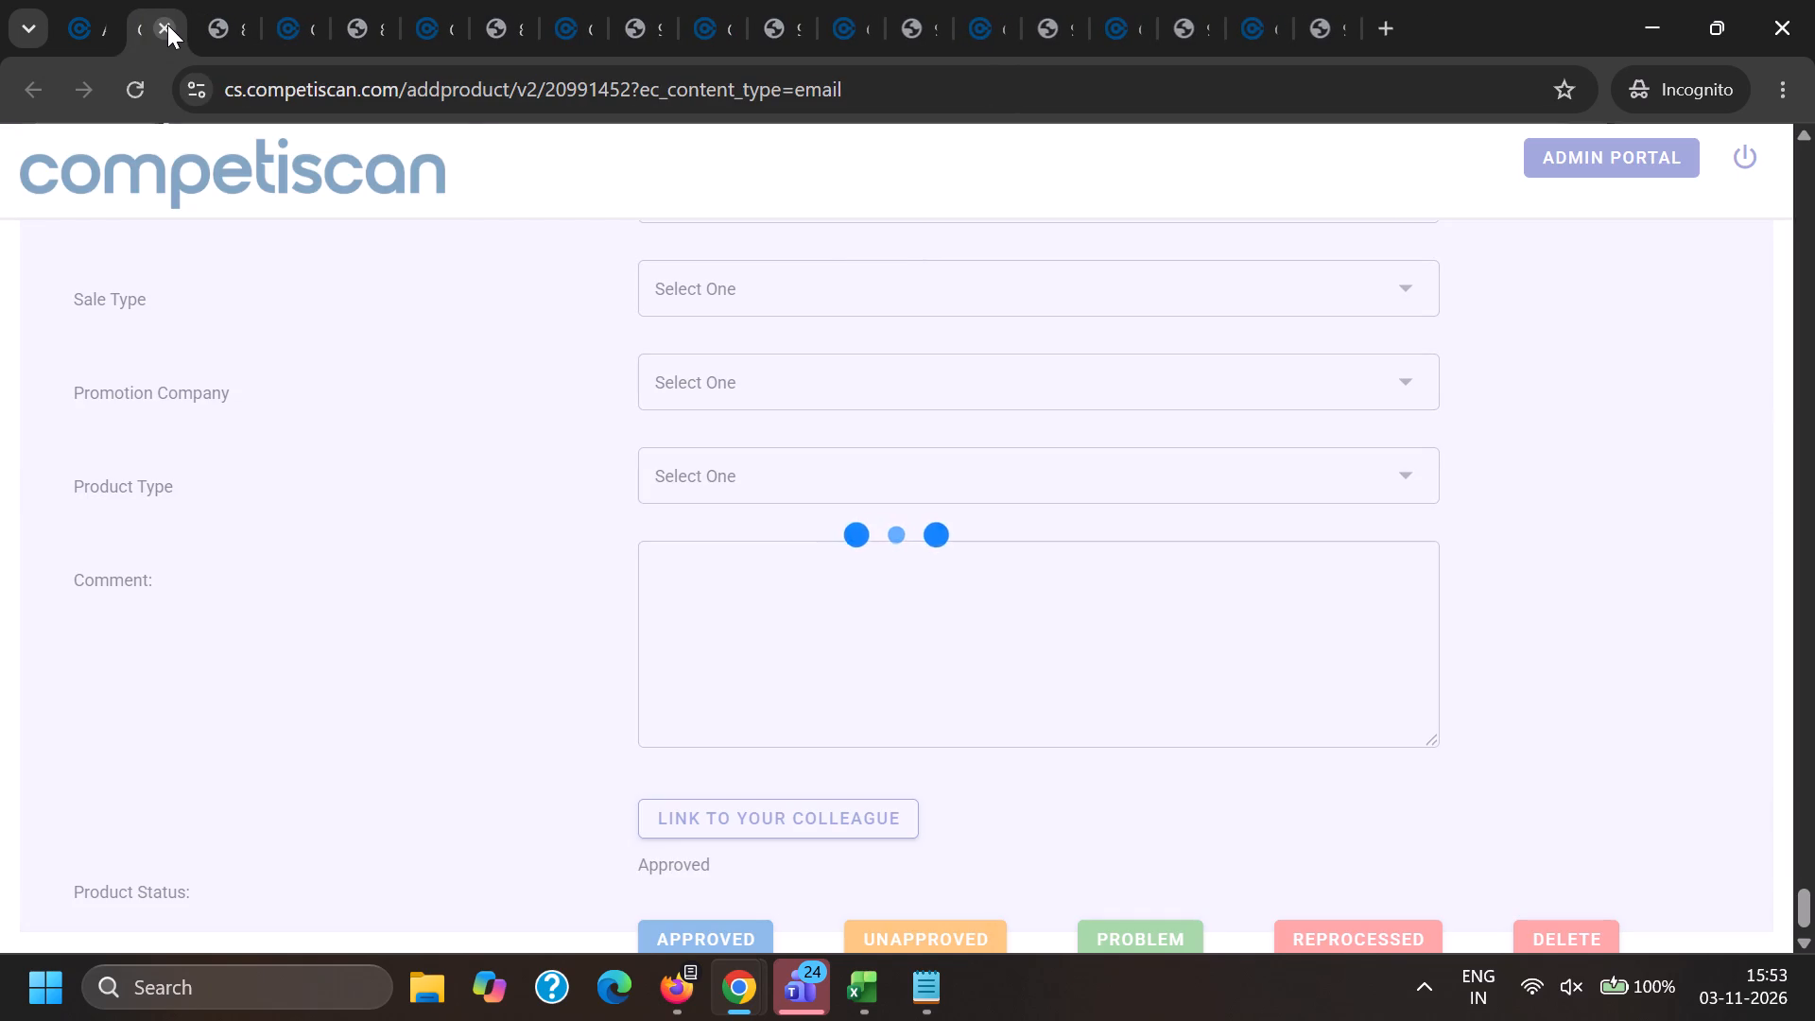
{"action": "double_click", "coordinate": [167, 25]}
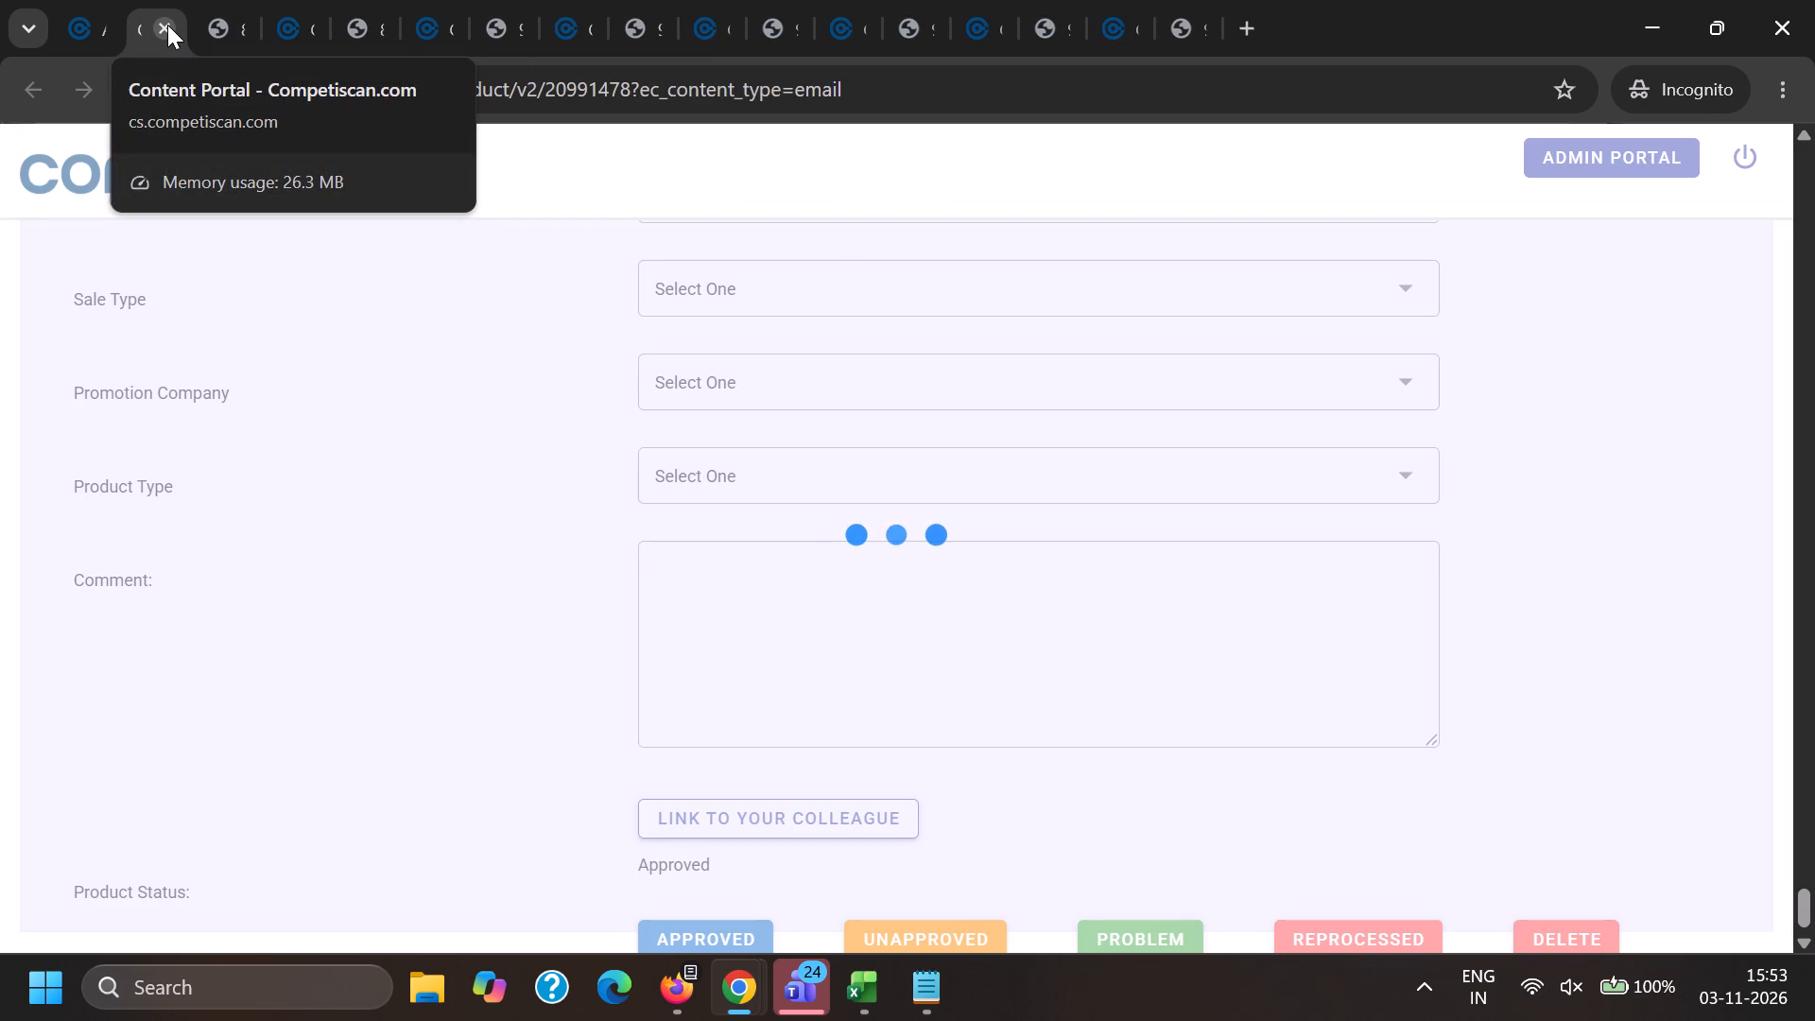
From the unpublished products list, open the edit pages of products 20987193, 20987415, 20987829 and 20988081.
{"action": "left_click", "coordinate": [86, 0]}
{"action": "scroll", "coordinate": [738, 721], "scroll_direction": "down", "scroll_amount": 2}
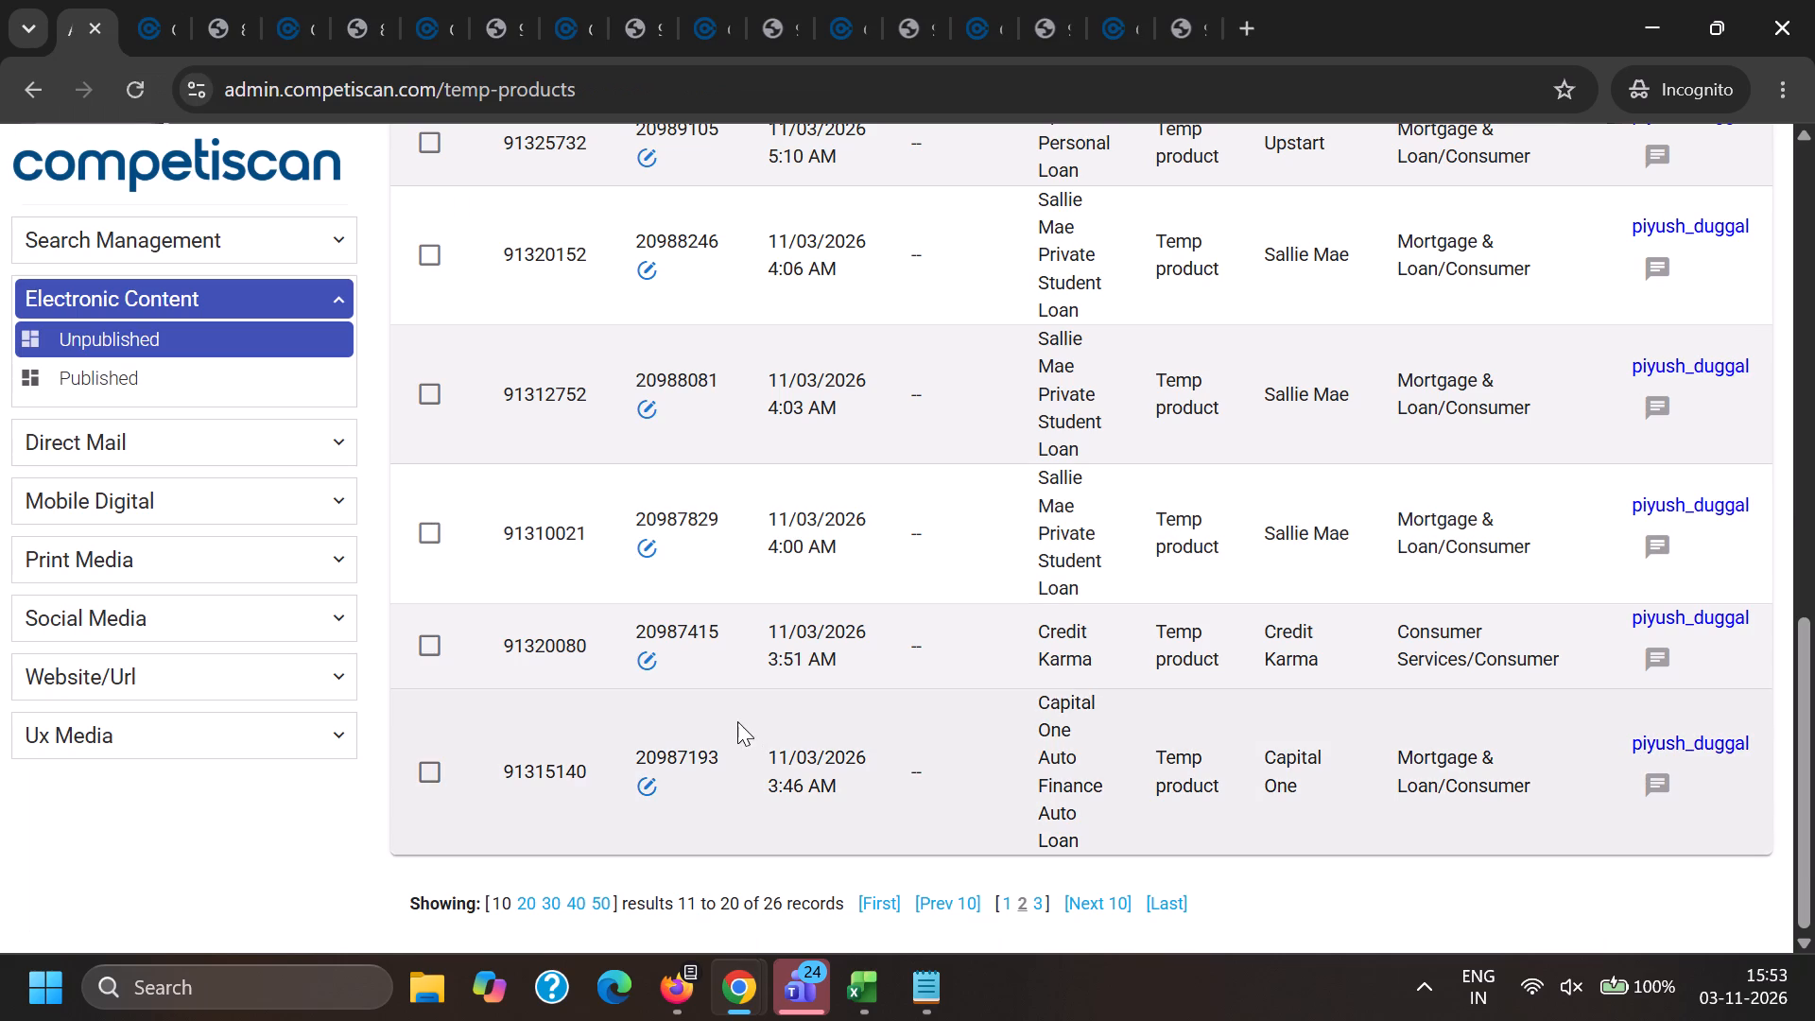
{"action": "scroll", "coordinate": [737, 721], "scroll_direction": "down", "scroll_amount": 2}
{"action": "left_click", "coordinate": [657, 787], "text": "ctrl"}
{"action": "left_click", "coordinate": [647, 663], "text": "ctrl"}
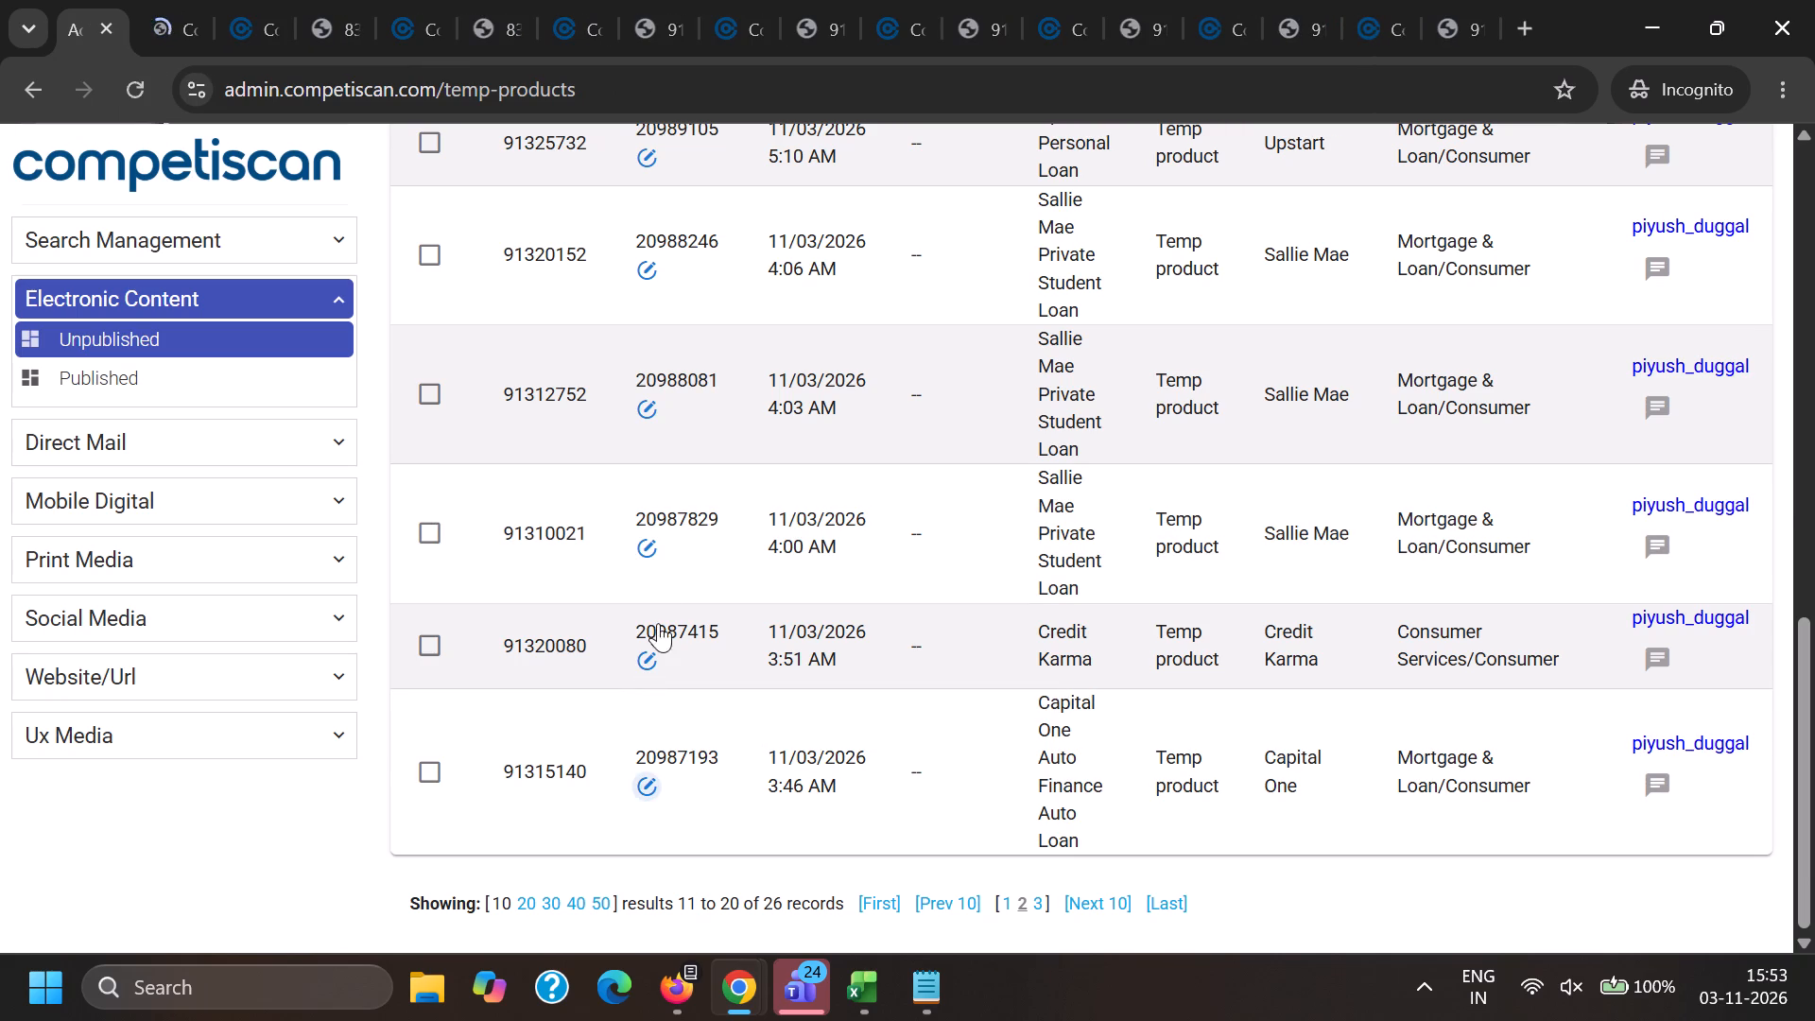
{"action": "left_click", "coordinate": [652, 555], "text": "ctrl"}
{"action": "left_click", "coordinate": [656, 411], "text": "ctrl"}
Open the edit pages of products 20988246, 20989105, 20989138, 20989828, 20989931 and 20989975.
{"action": "scroll", "coordinate": [724, 581], "scroll_direction": "up", "scroll_amount": 3}
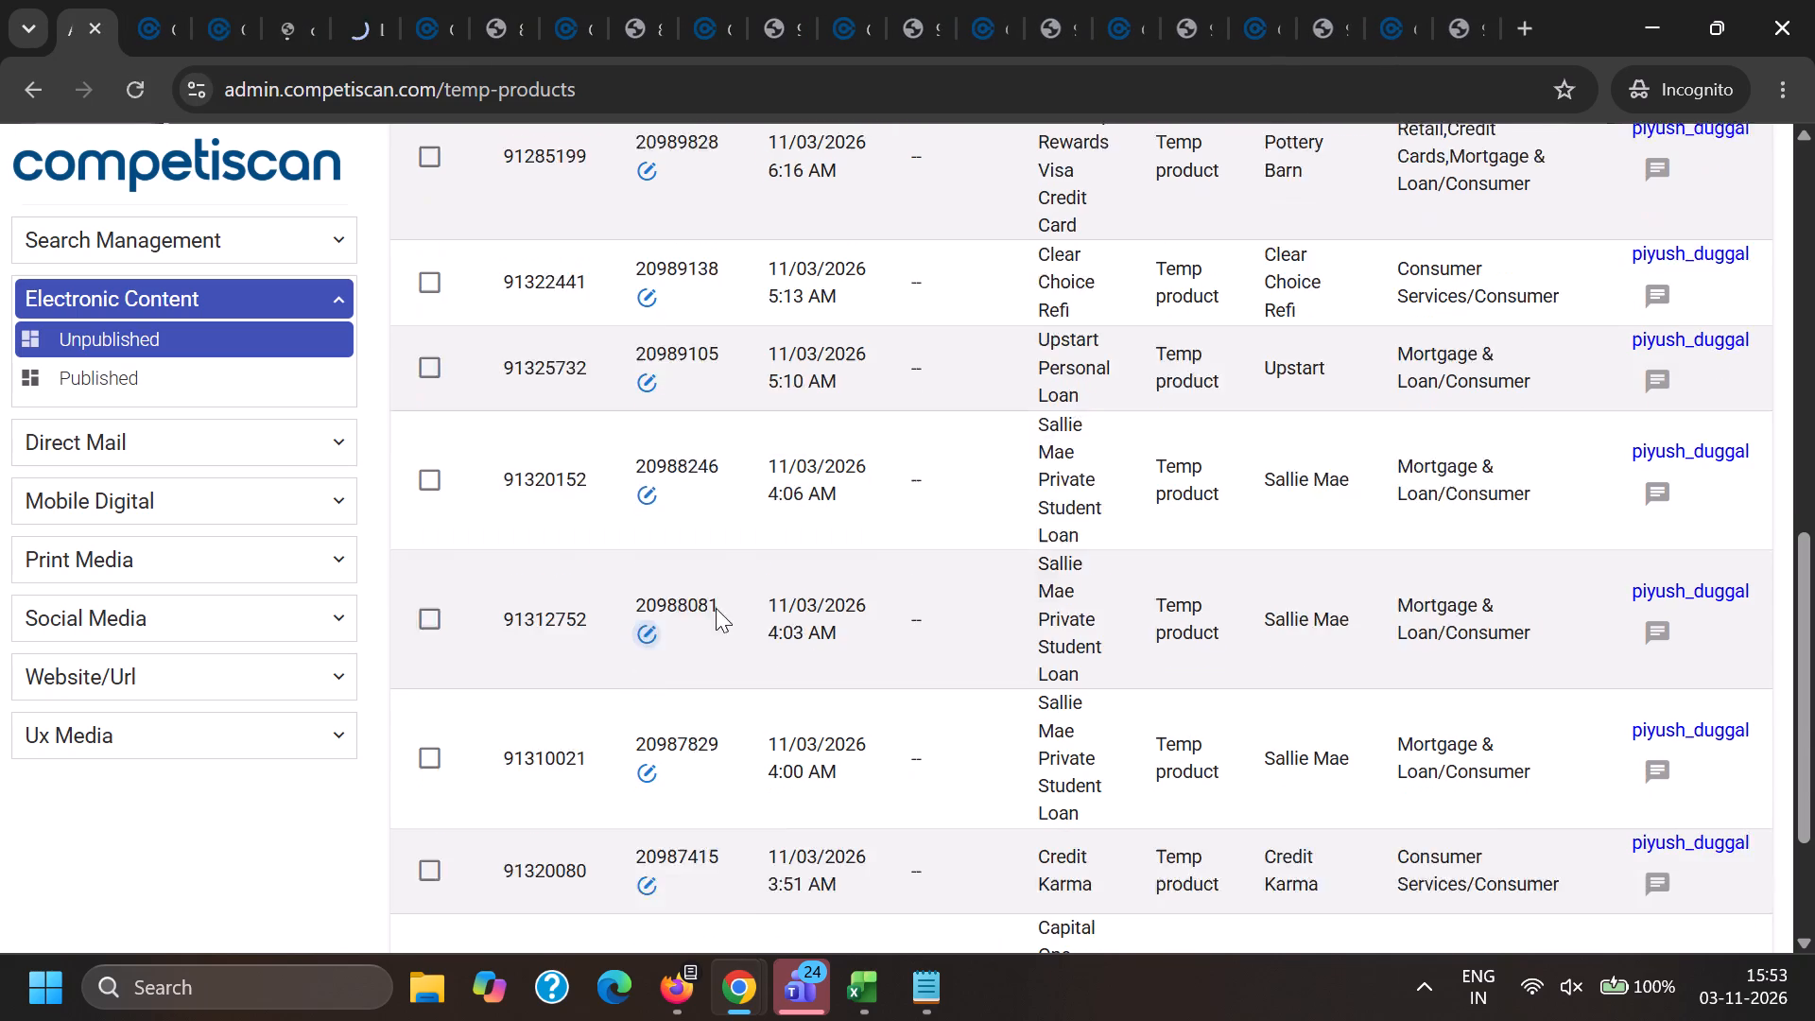
{"action": "left_click", "coordinate": [652, 692], "text": "ctrl"}
{"action": "left_click", "coordinate": [648, 587], "text": "ctrl"}
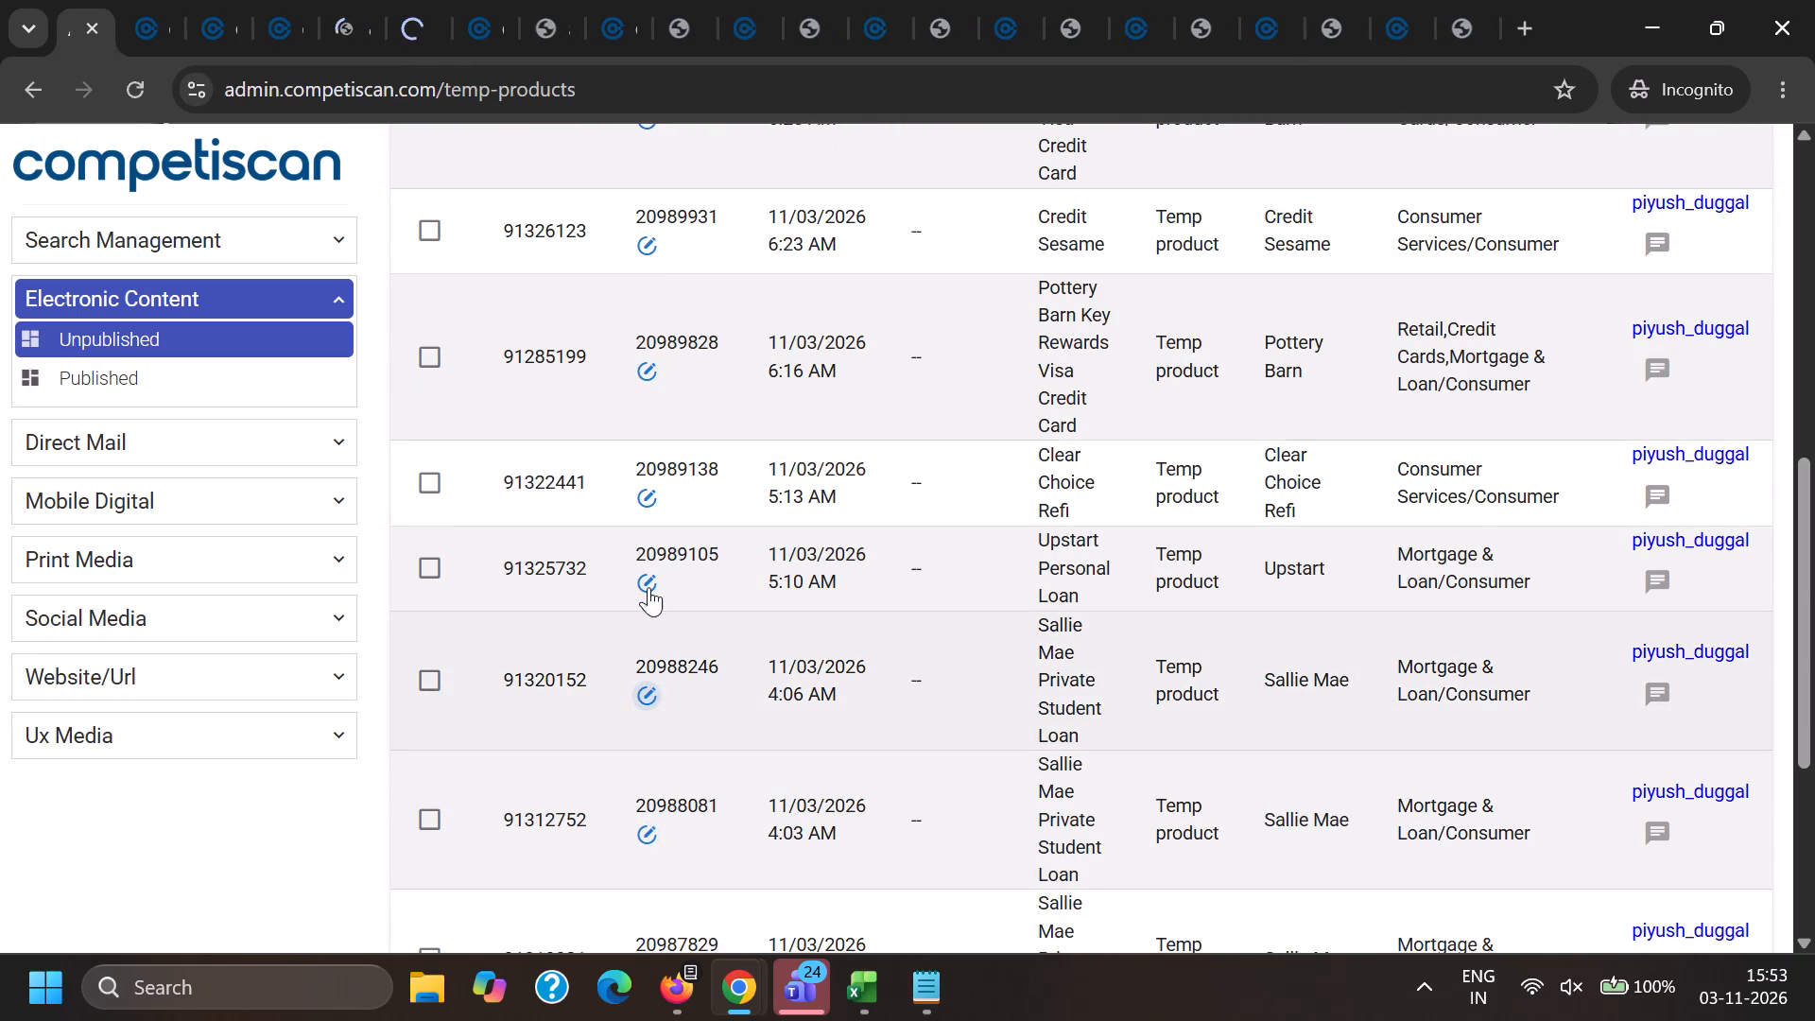
{"action": "left_click", "coordinate": [646, 498], "text": "ctrl"}
{"action": "left_click", "coordinate": [640, 369], "text": "ctrl"}
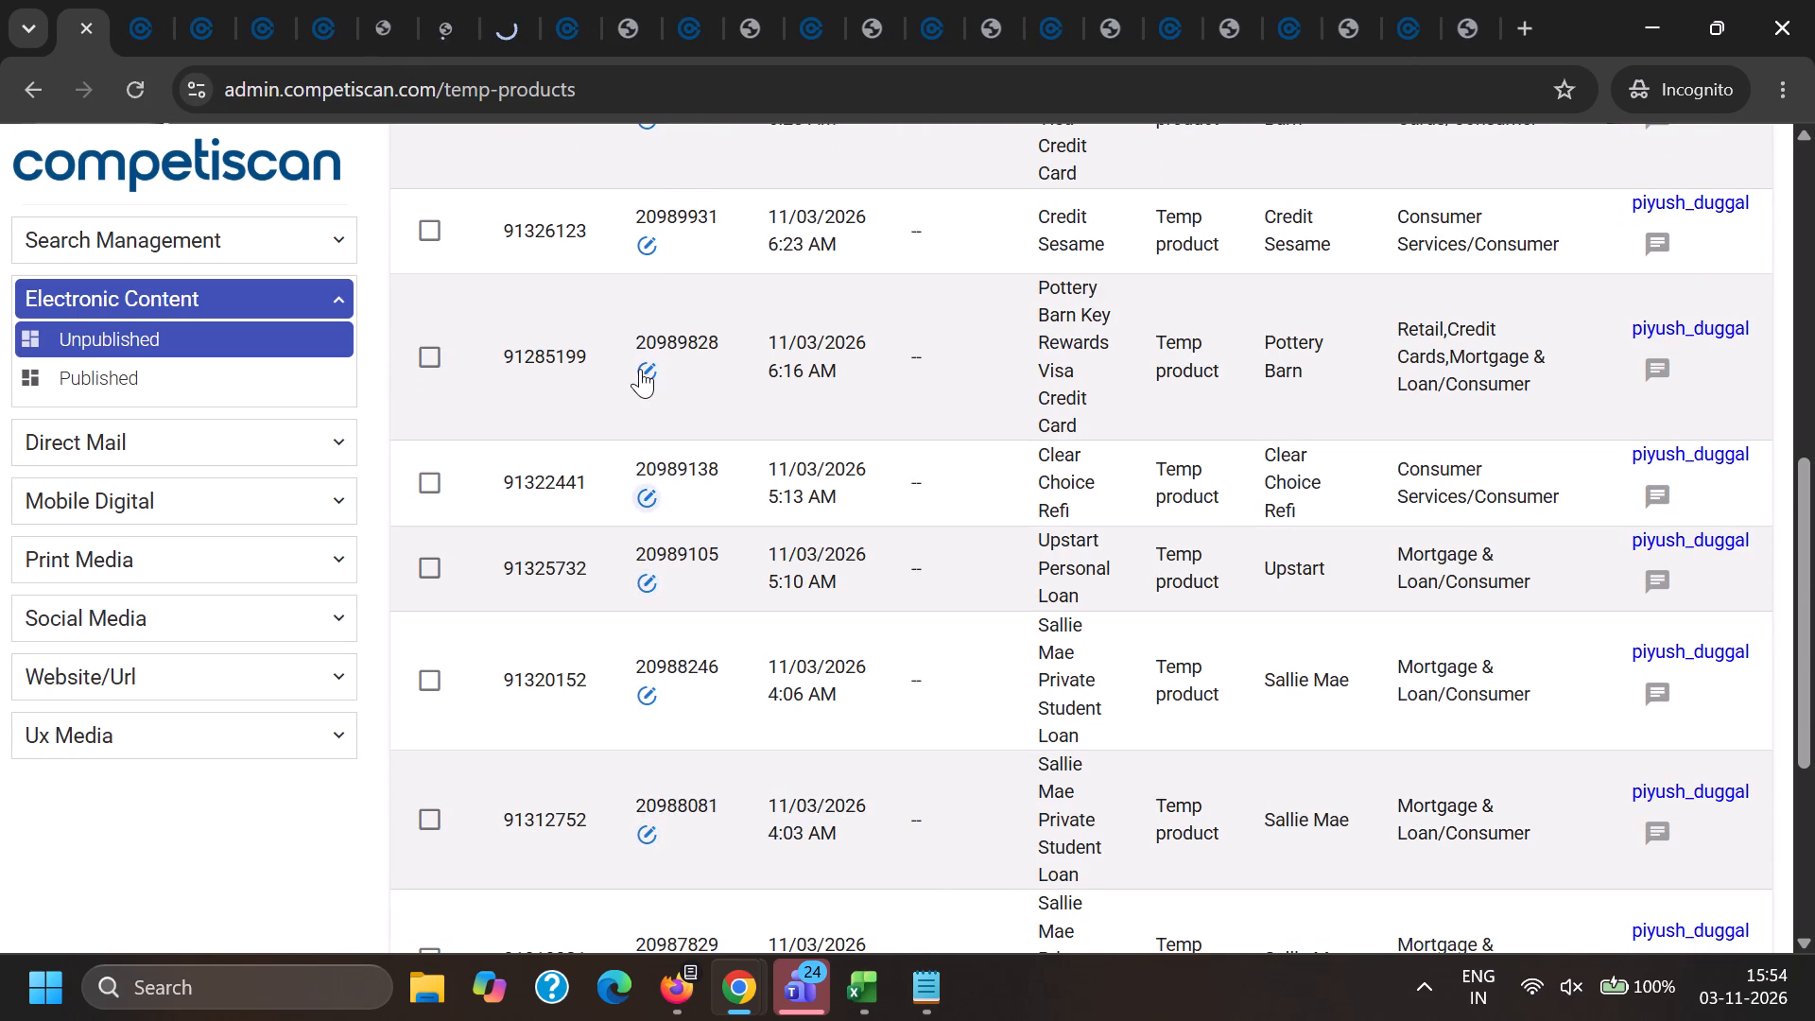
{"action": "scroll", "coordinate": [700, 525], "scroll_direction": "up", "scroll_amount": 3}
{"action": "left_click", "coordinate": [650, 675], "text": "ctrl"}
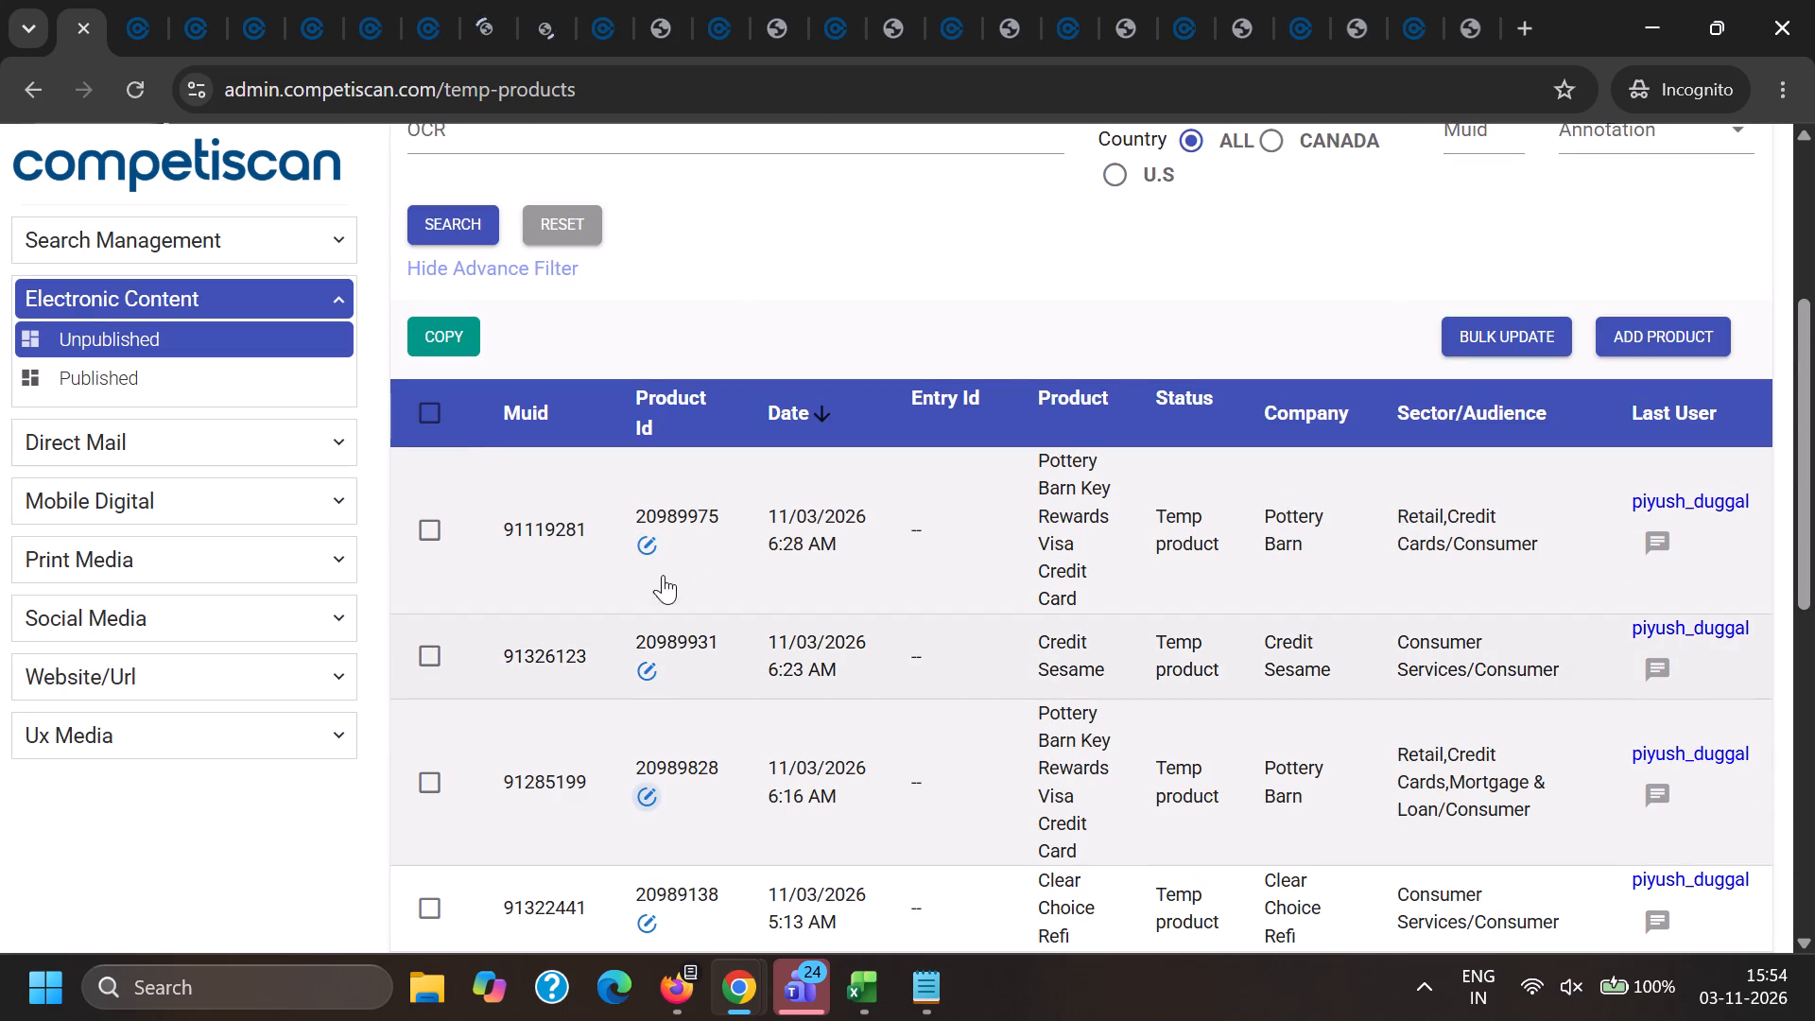
{"action": "left_click", "coordinate": [650, 541], "text": "ctrl"}
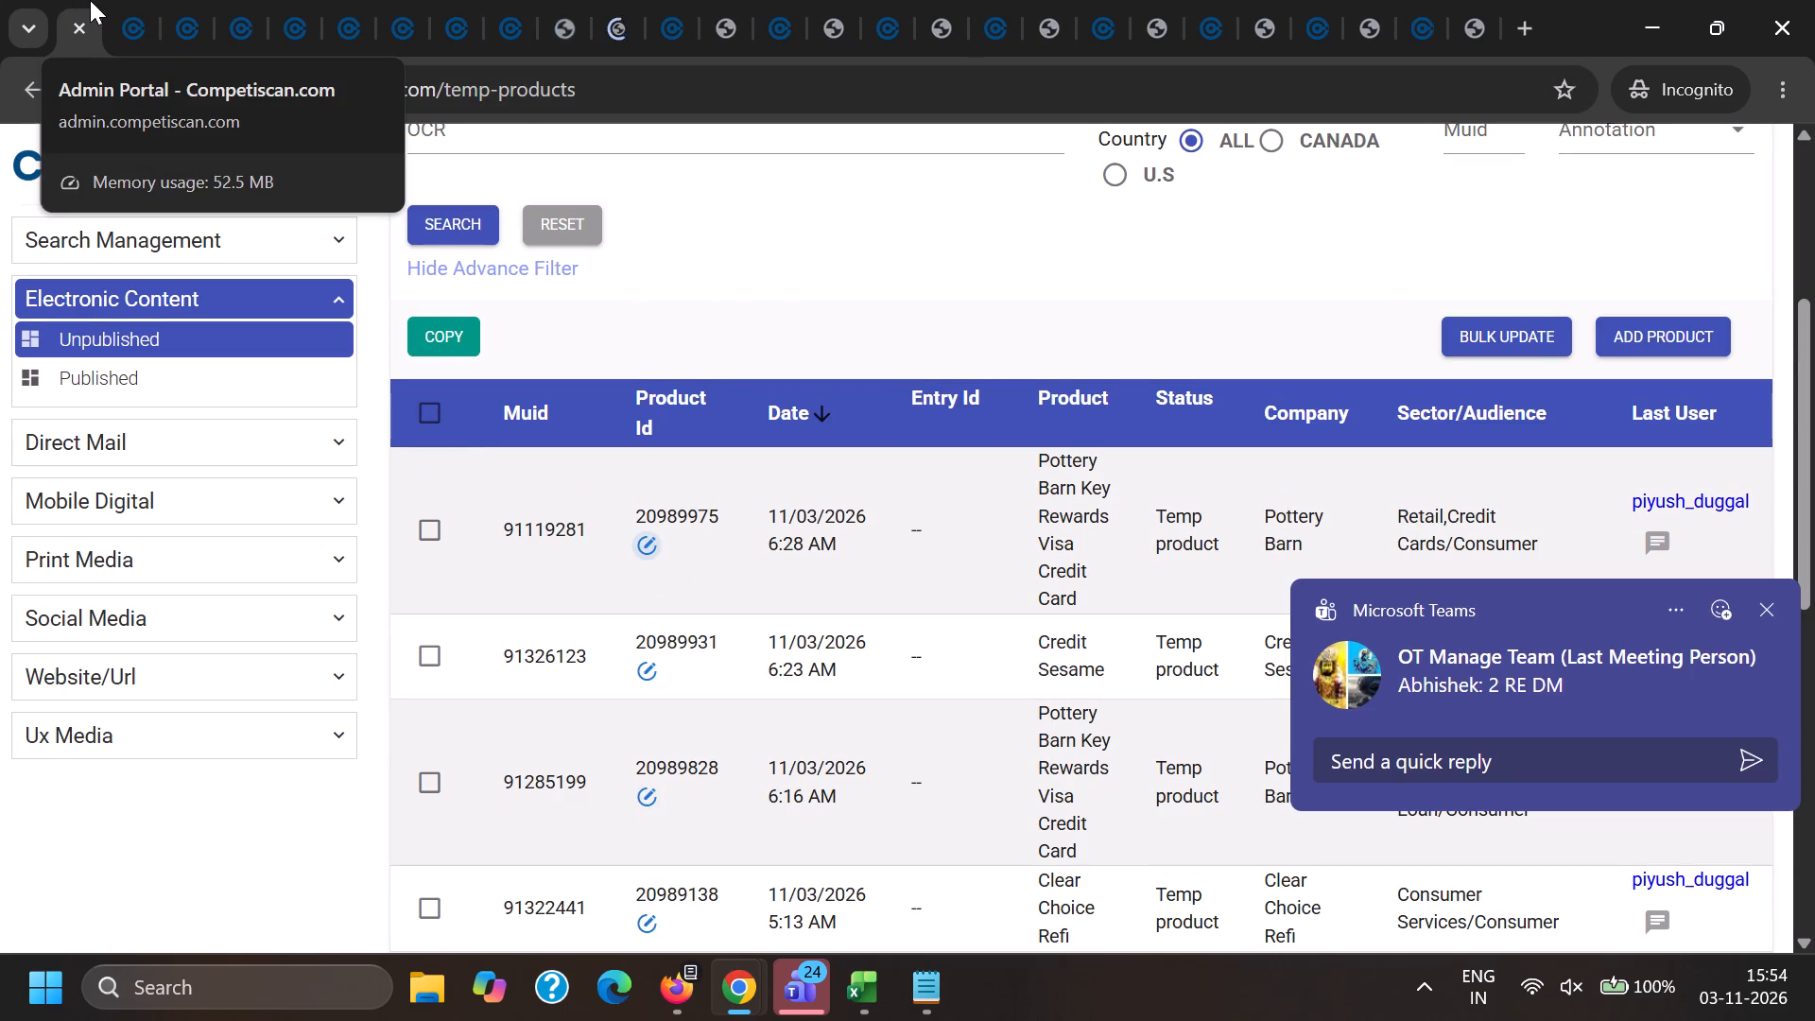
Log the page URL of product 20987193 in cell D7315 of the may 26 sheet, beside MUID 91315140.
{"action": "left_click", "coordinate": [147, 0]}
{"action": "triple_click", "coordinate": [299, 90]}
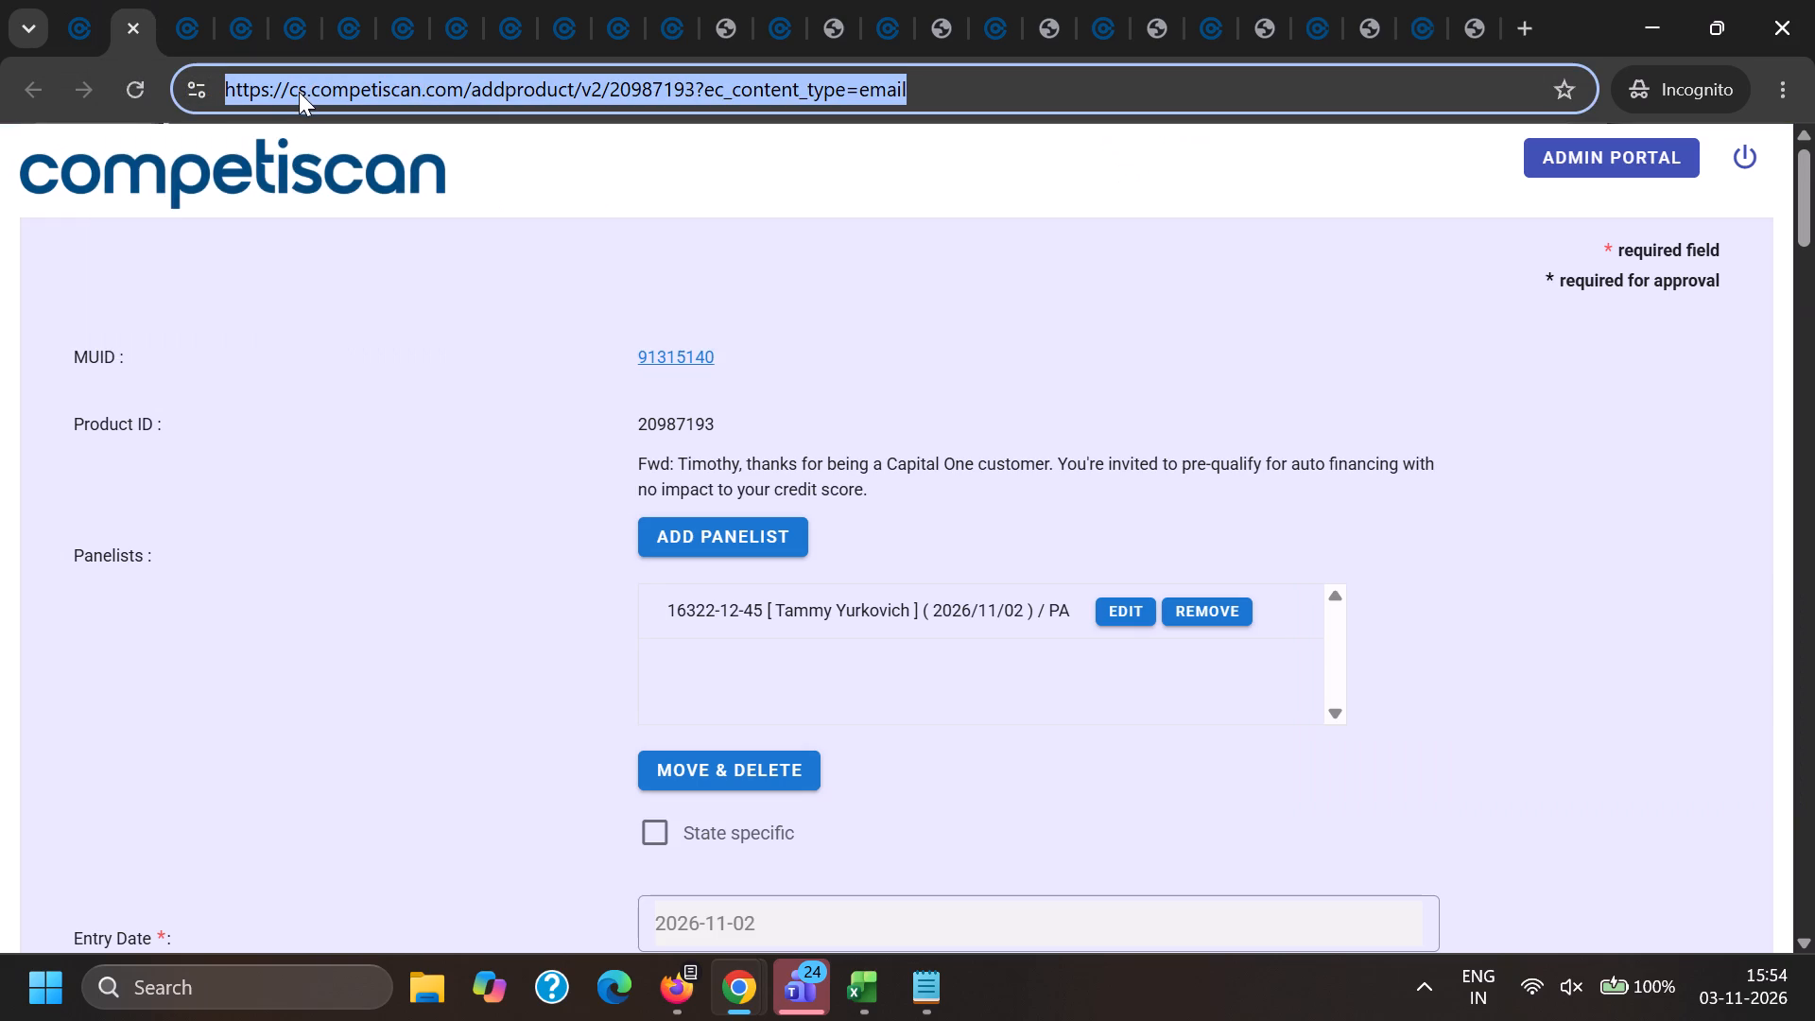
{"action": "key", "text": "ctrl+c"}
{"action": "key", "text": "alt+Tab"}
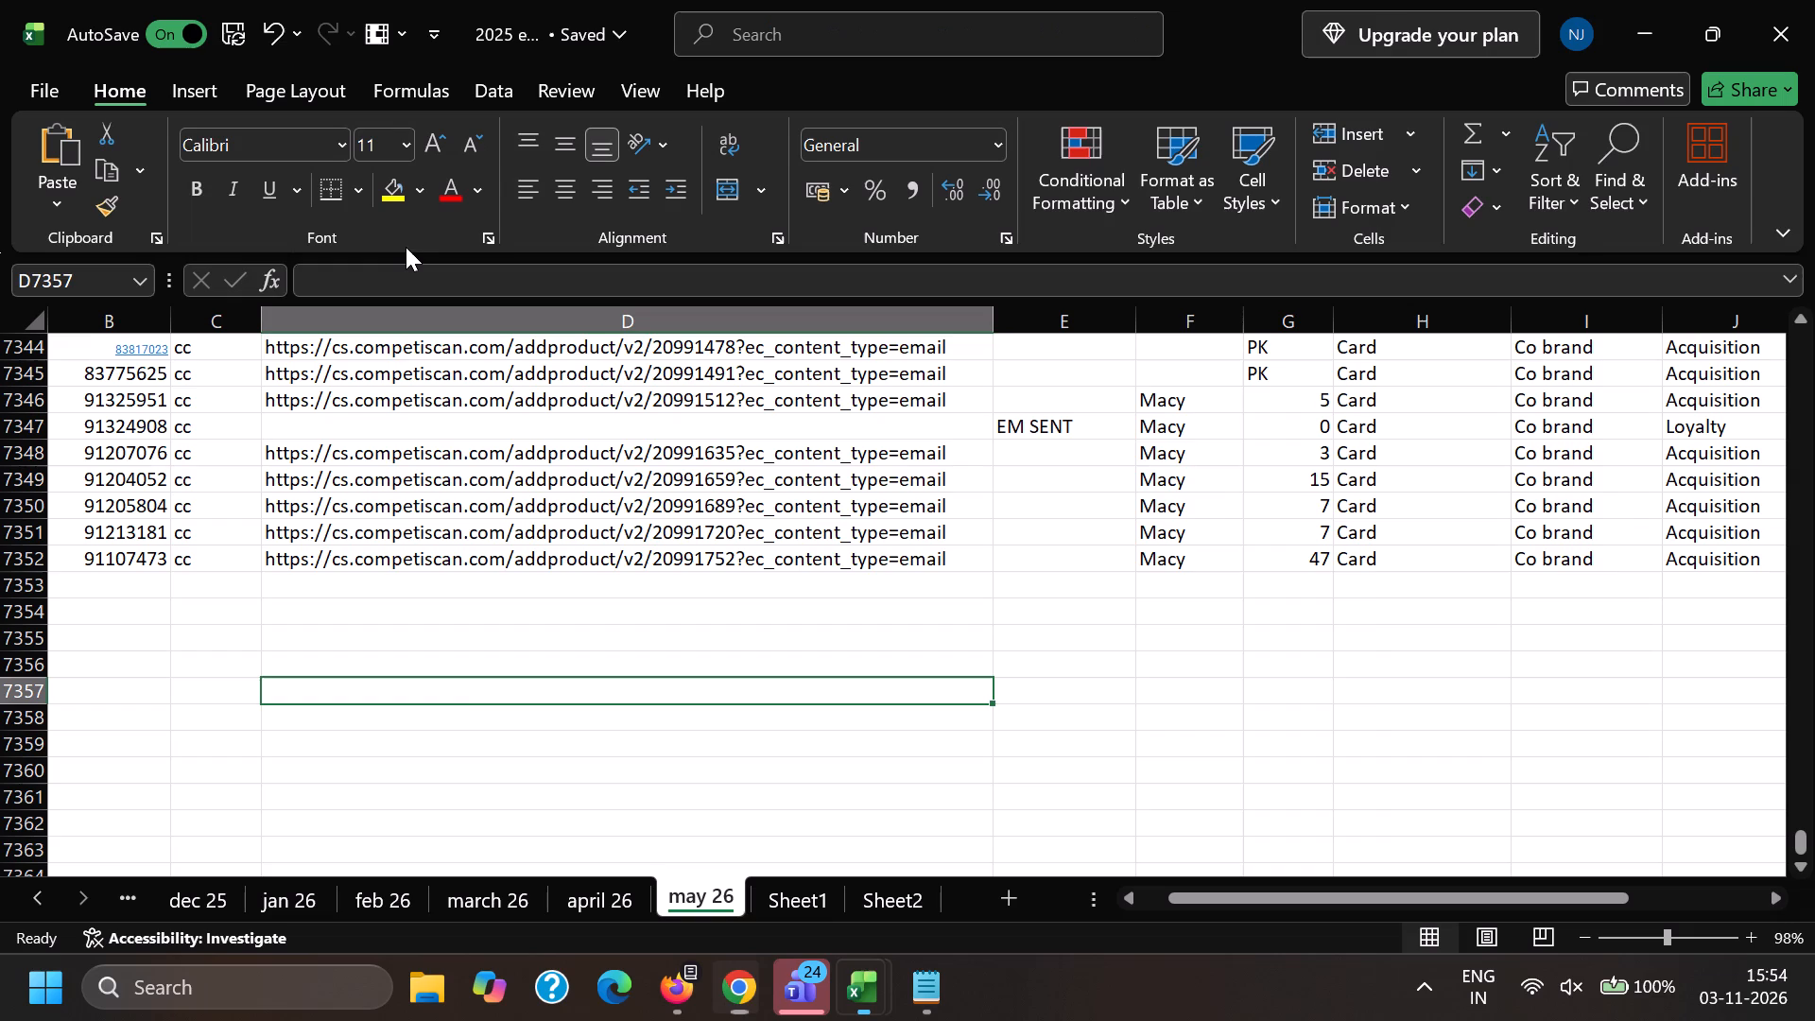
{"action": "scroll", "coordinate": [344, 569], "scroll_direction": "up", "scroll_amount": 8}
{"action": "key", "text": "alt+Tab"}
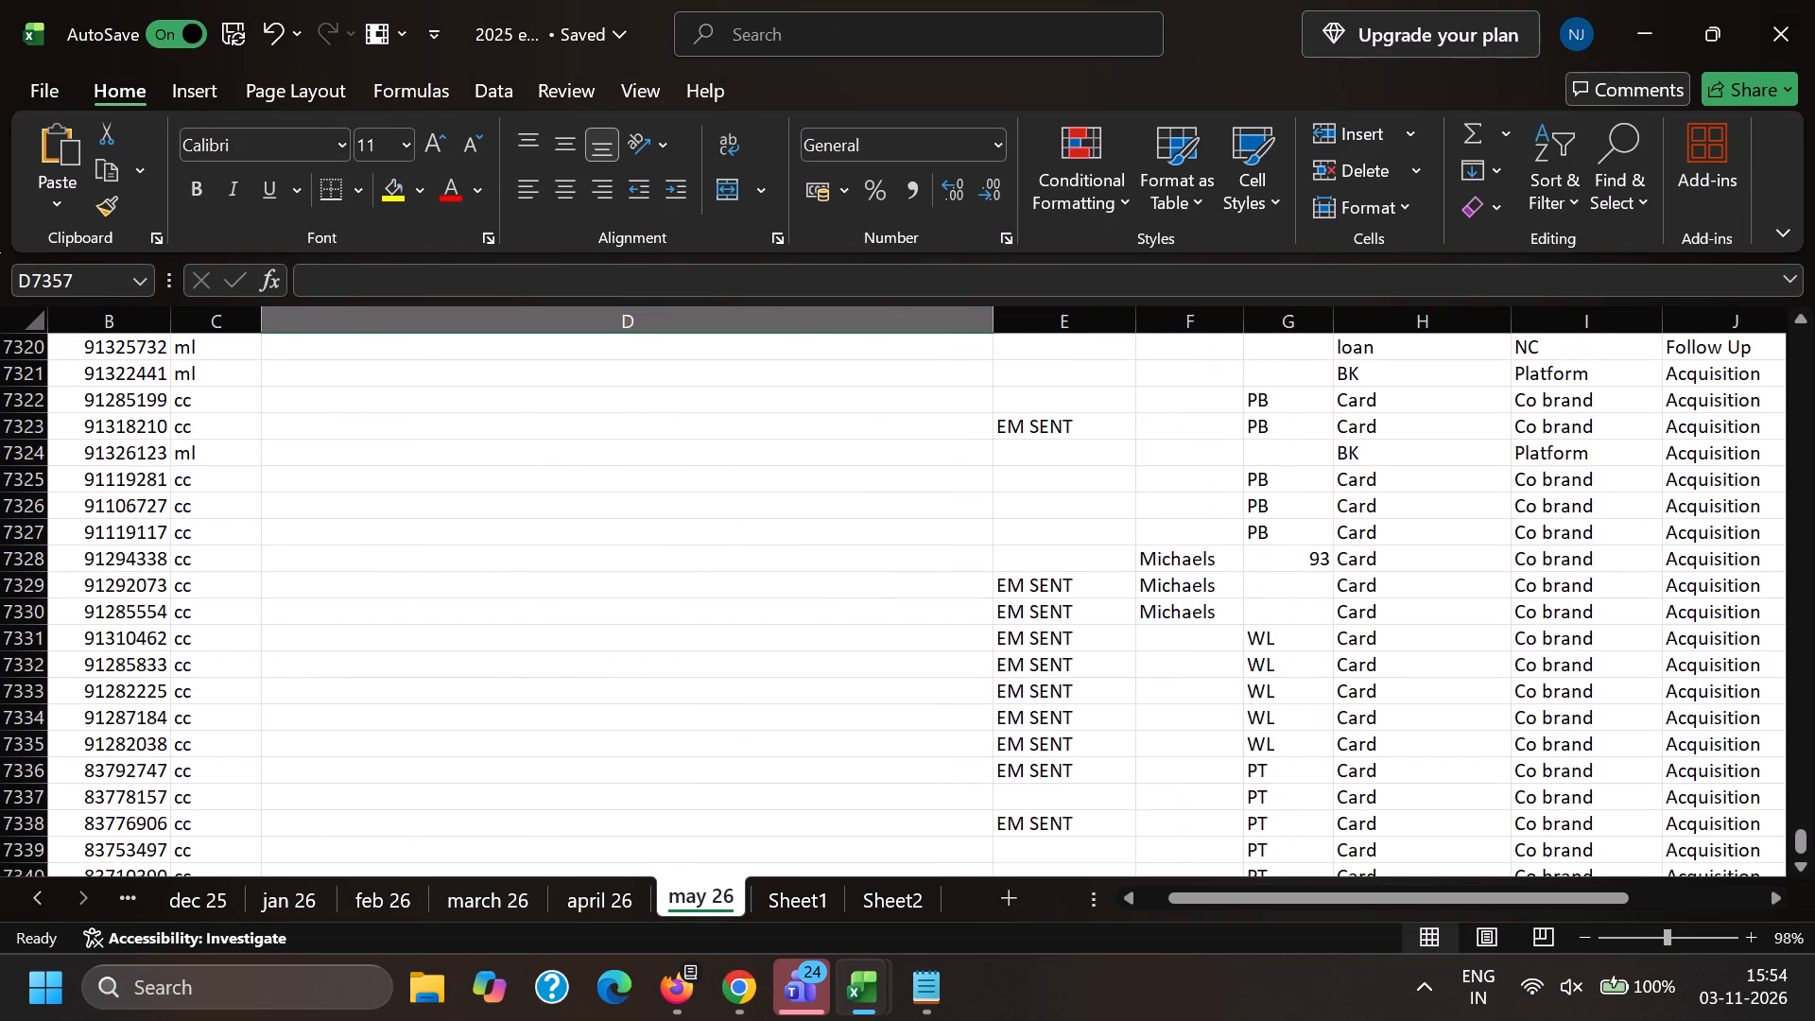
{"action": "key", "text": "alt+Tab"}
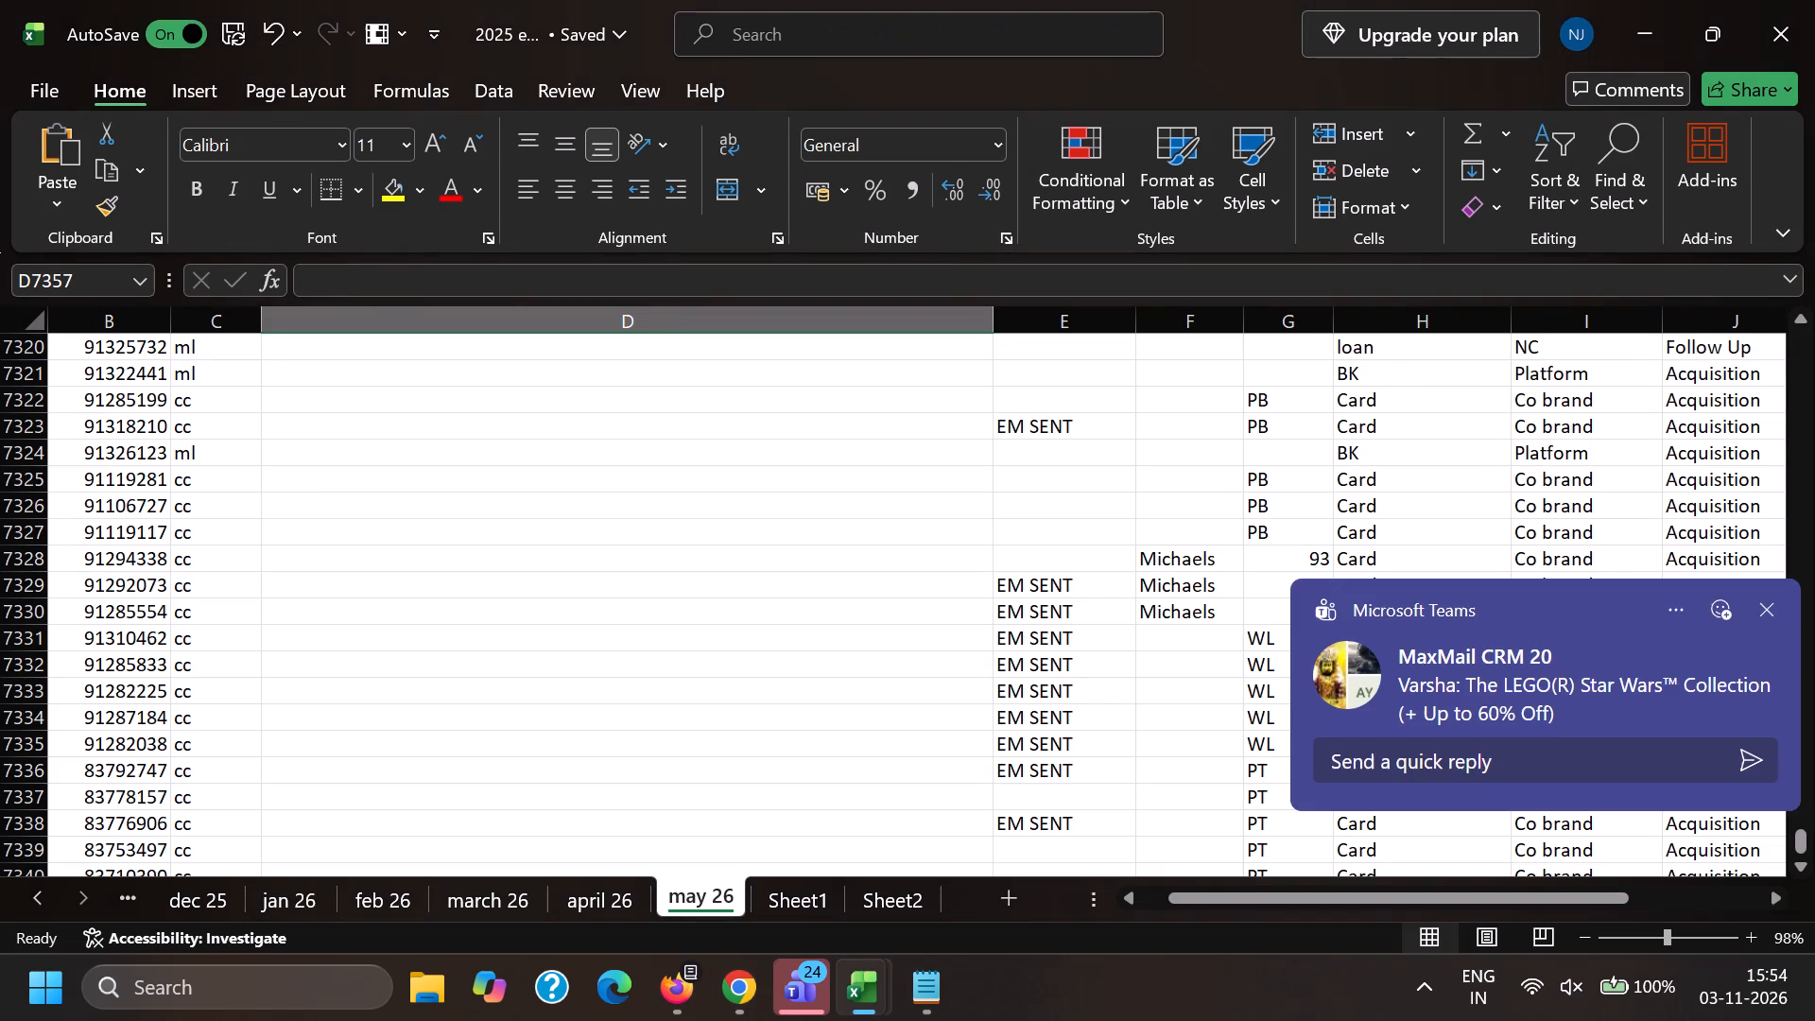
{"action": "scroll", "coordinate": [274, 604], "scroll_direction": "down", "scroll_amount": 2}
{"action": "scroll", "coordinate": [296, 617], "scroll_direction": "up", "scroll_amount": 5}
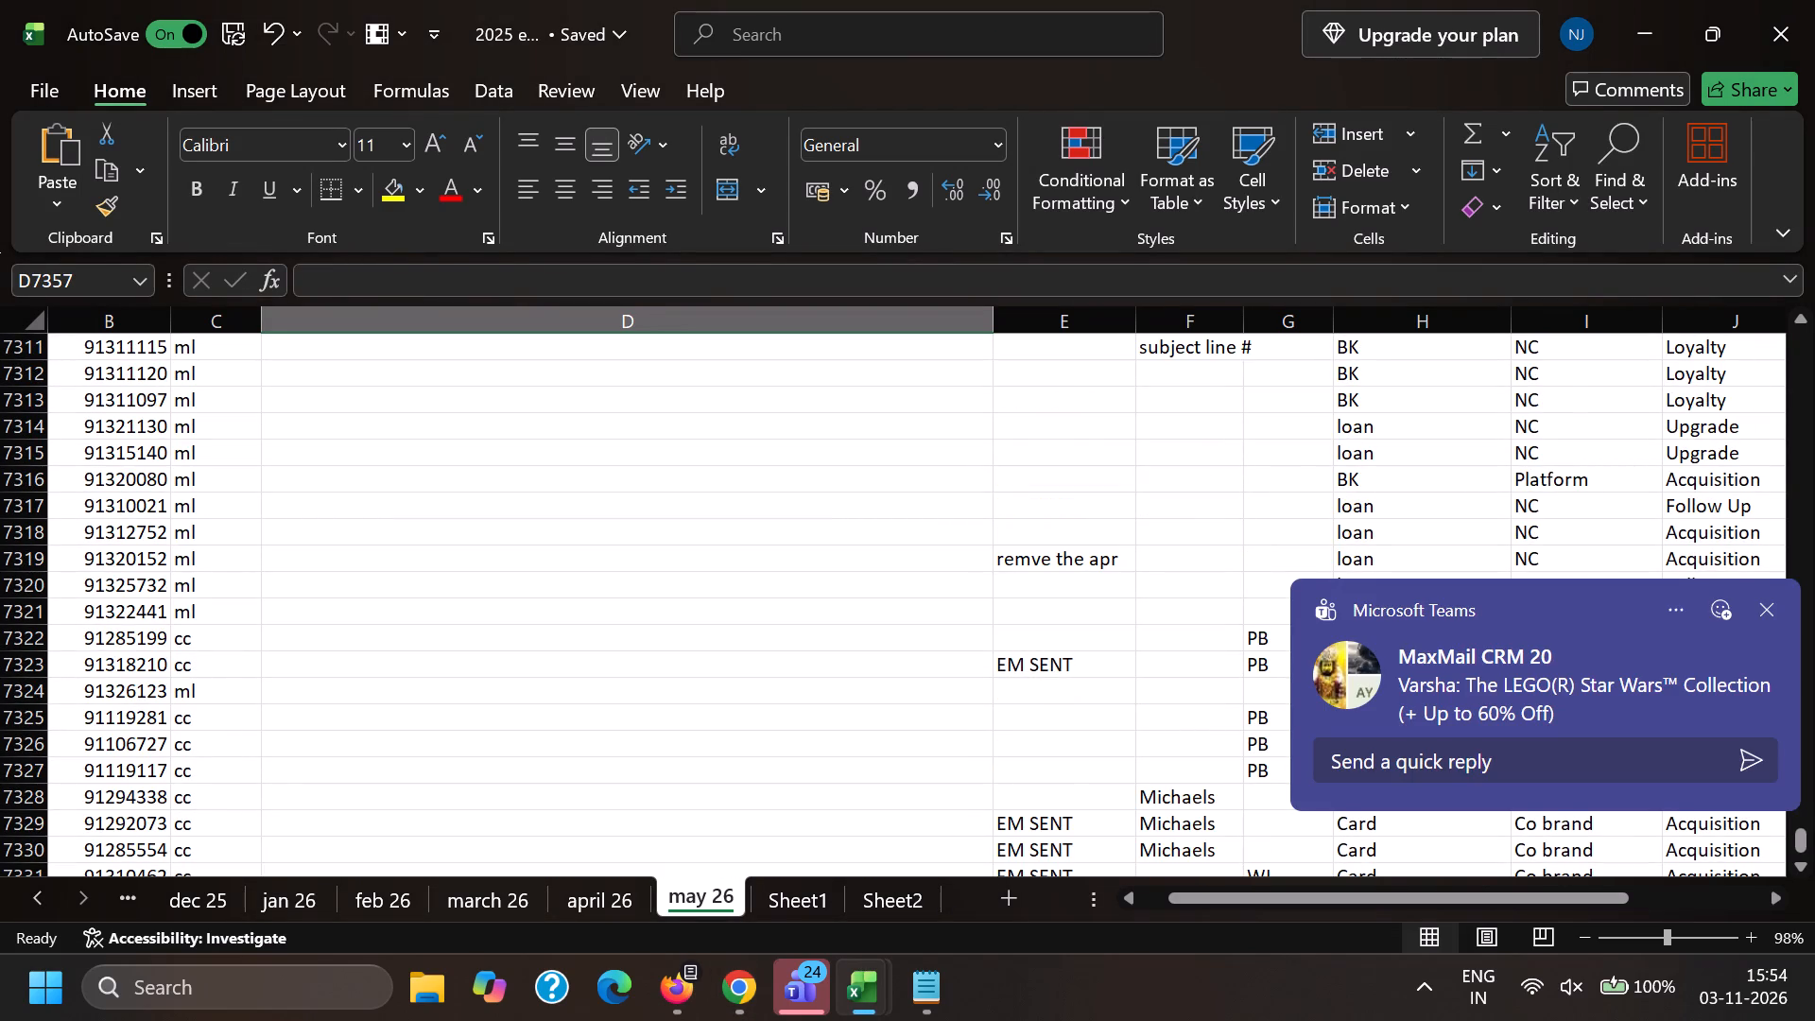
{"action": "left_click", "coordinate": [308, 456]}
{"action": "key", "text": "ctrl+v"}
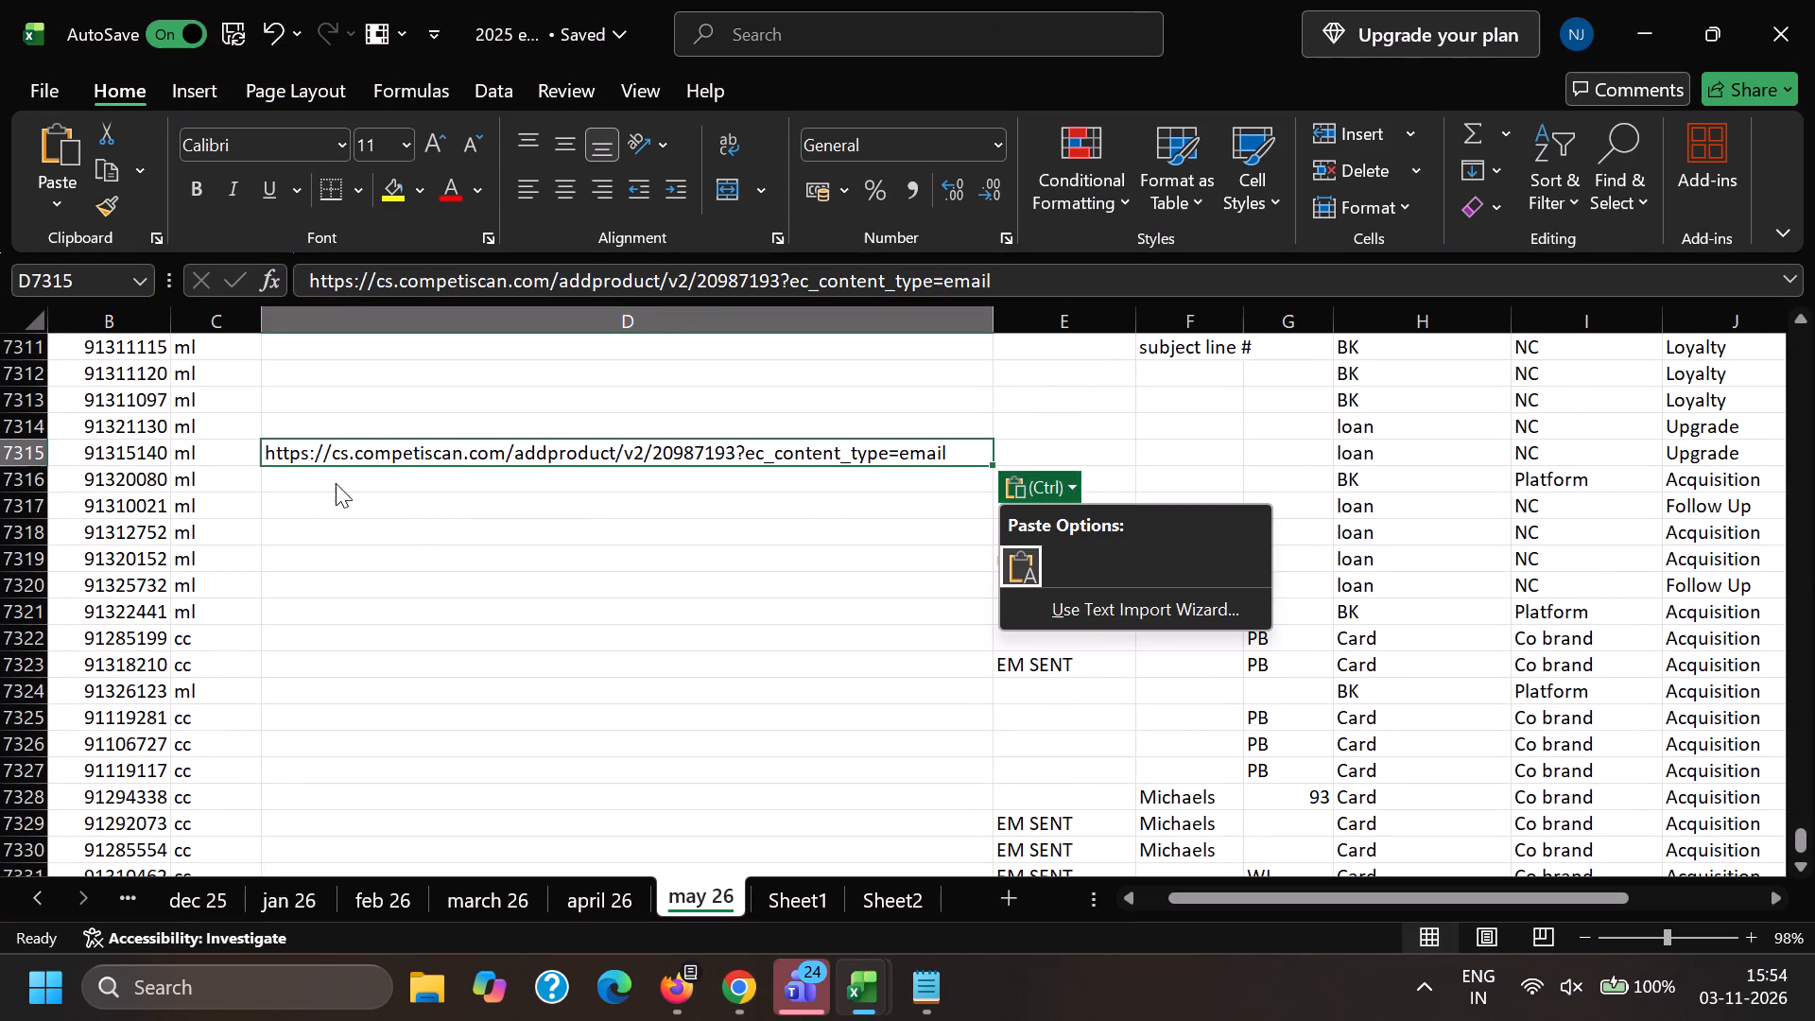
Log the page URL of product 20987415 in cell D7316, beside MUID 91320080.
{"action": "double_click", "coordinate": [336, 483]}
{"action": "key", "text": "alt+Tab"}
{"action": "left_click", "coordinate": [179, 0]}
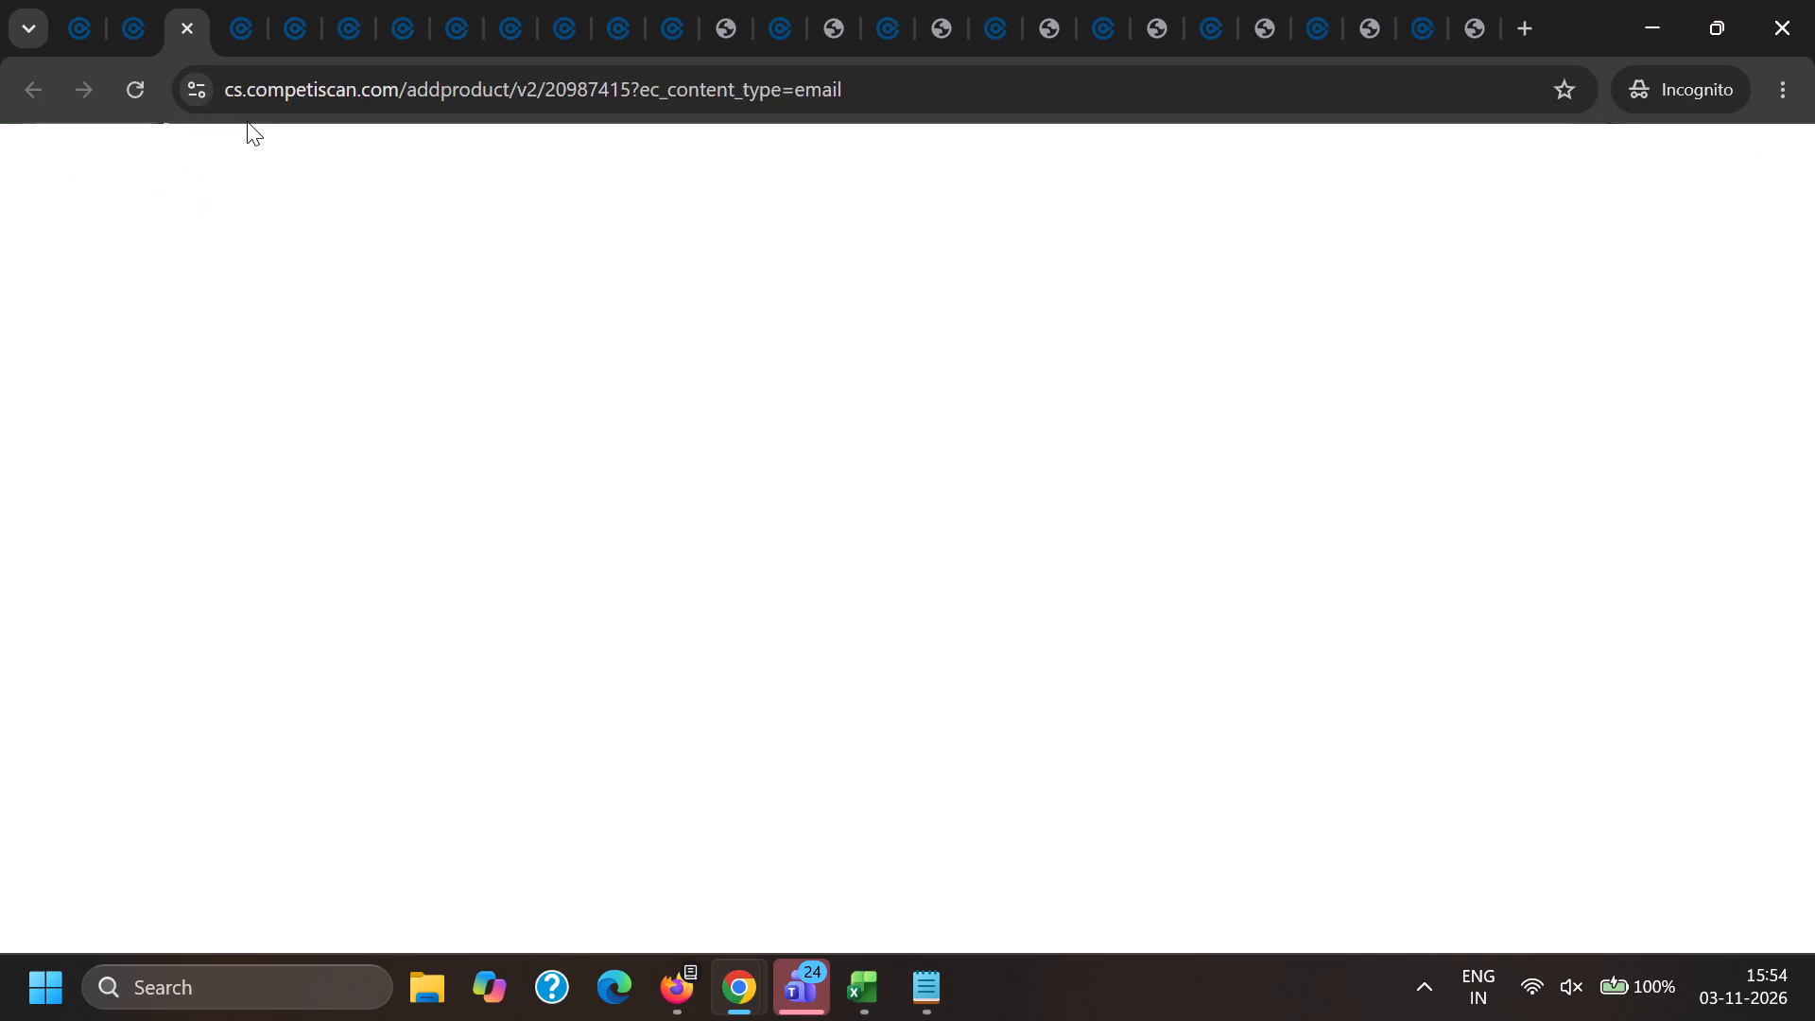
{"action": "triple_click", "coordinate": [260, 92]}
{"action": "key", "text": "ctrl+c"}
{"action": "key", "text": "alt+Tab"}
{"action": "key", "text": "ctrl+v"}
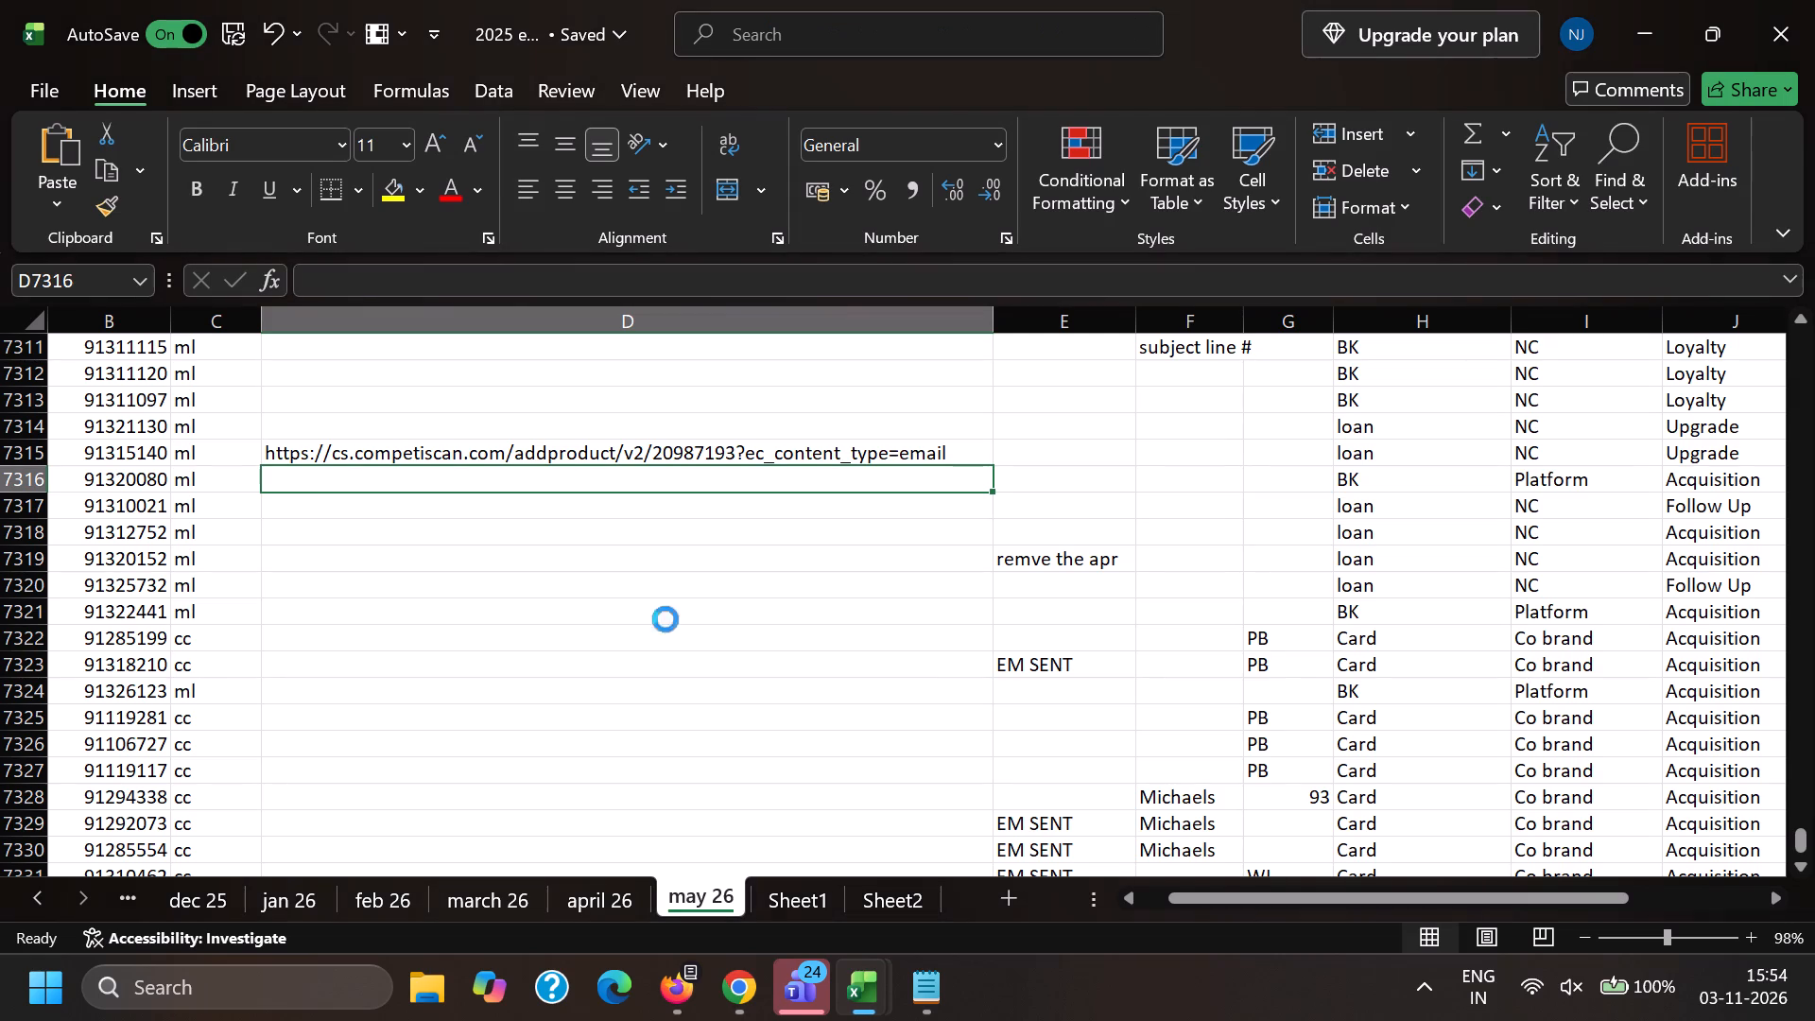
Log the page URL of product 20987829 in cell D7317, beside MUID 91310021.
{"action": "left_click", "coordinate": [395, 510]}
{"action": "key", "text": "alt+Tab"}
{"action": "left_click", "coordinate": [253, 0]}
{"action": "triple_click", "coordinate": [279, 81]}
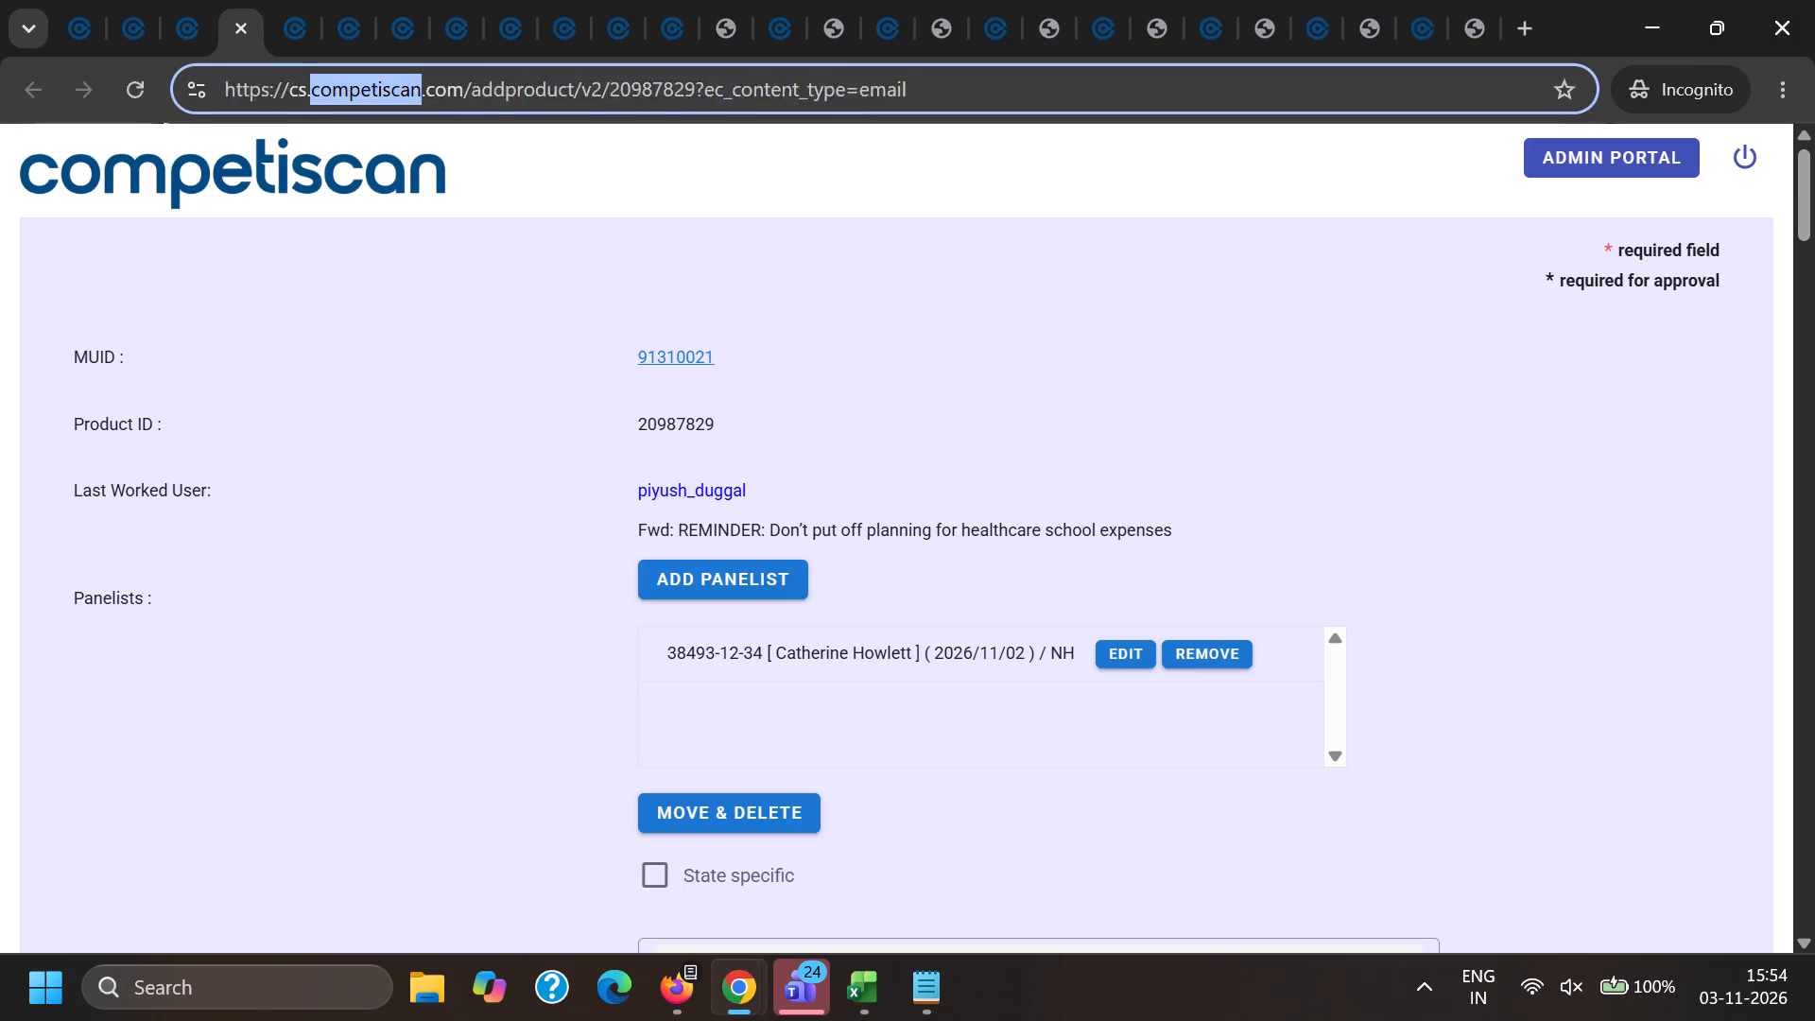
{"action": "key", "text": "ctrl+c"}
{"action": "key", "text": "alt+Tab"}
{"action": "left_click", "coordinate": [775, 361], "text": "ctrl"}
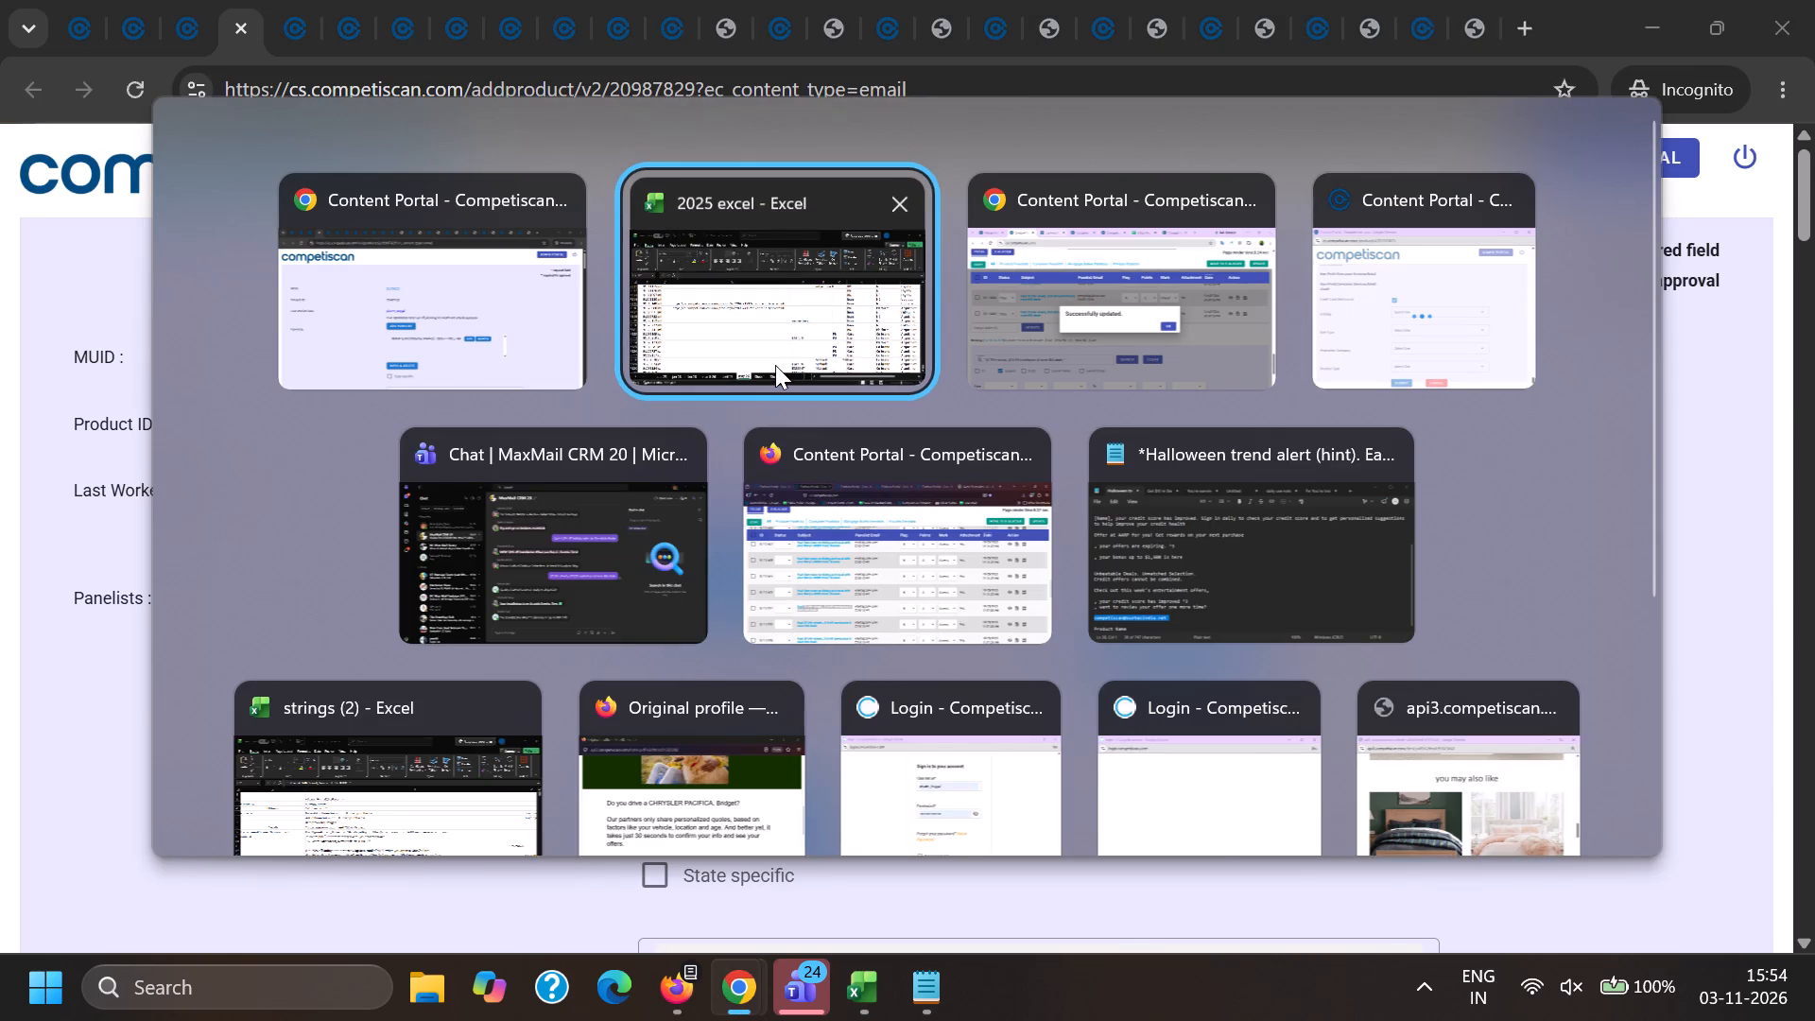
{"action": "key", "text": "ctrl+v"}
Log the page URL of product 20988081 in cell D7318, beside MUID 91312752.
{"action": "left_click", "coordinate": [449, 542]}
{"action": "key", "text": "alt+Tab"}
{"action": "left_click", "coordinate": [304, 0]}
{"action": "triple_click", "coordinate": [308, 95]}
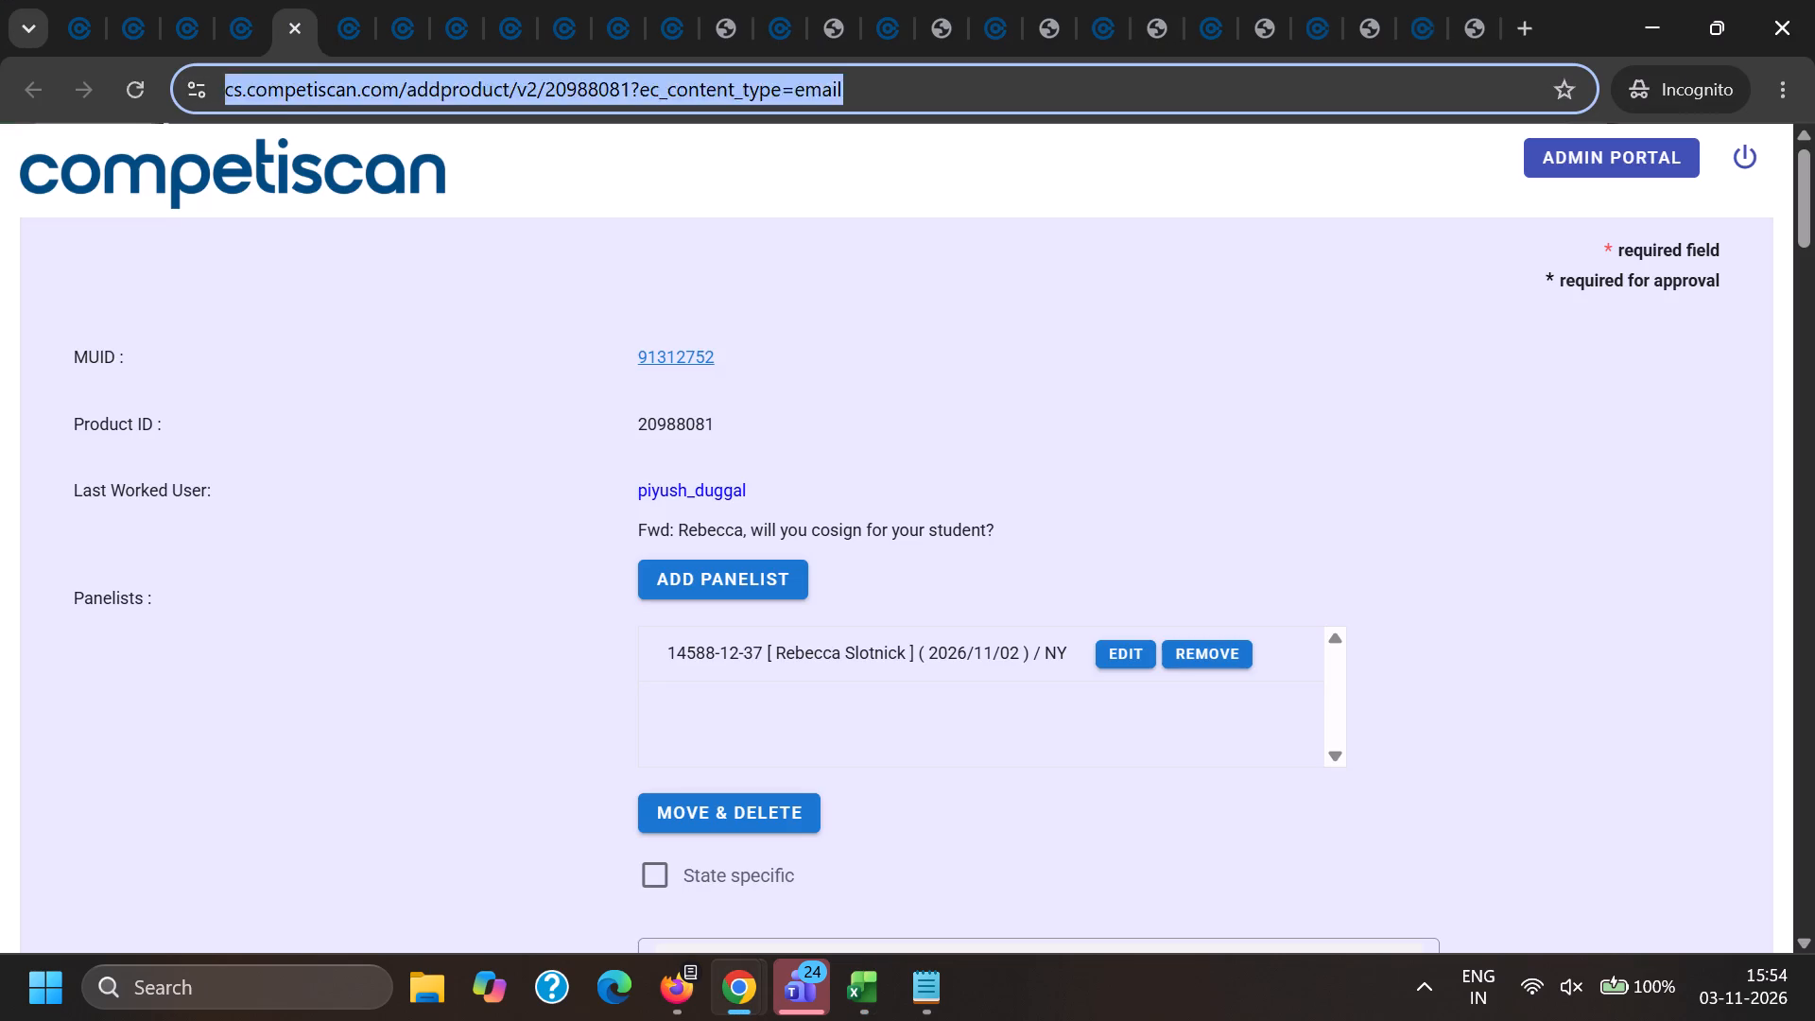
{"action": "key", "text": "ctrl+c"}
{"action": "key", "text": "ctrl+a"}
{"action": "key", "text": "ctrl+c"}
{"action": "key", "text": "alt+Tab"}
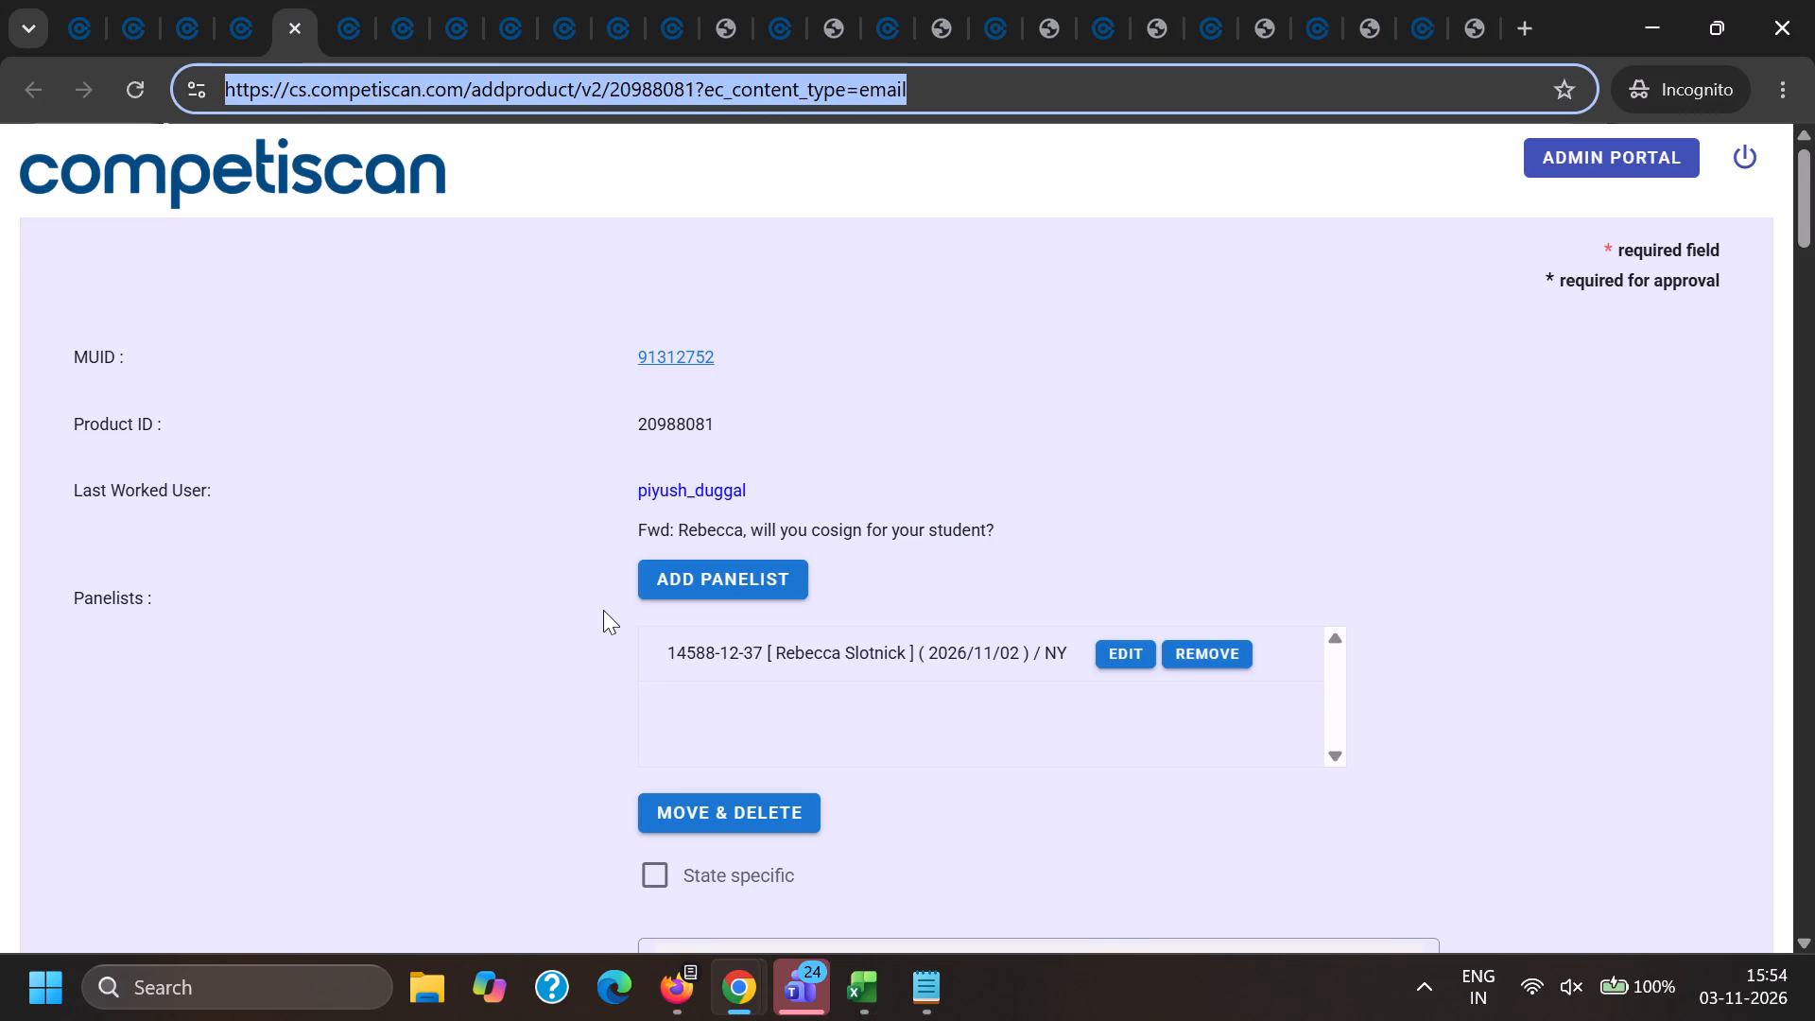
{"action": "key", "text": "ctrl+v"}
Log the page URL of product 20988246 in cell D7319, beside MUID 91320152.
{"action": "left_click", "coordinate": [437, 552]}
{"action": "key", "text": "alt+Tab"}
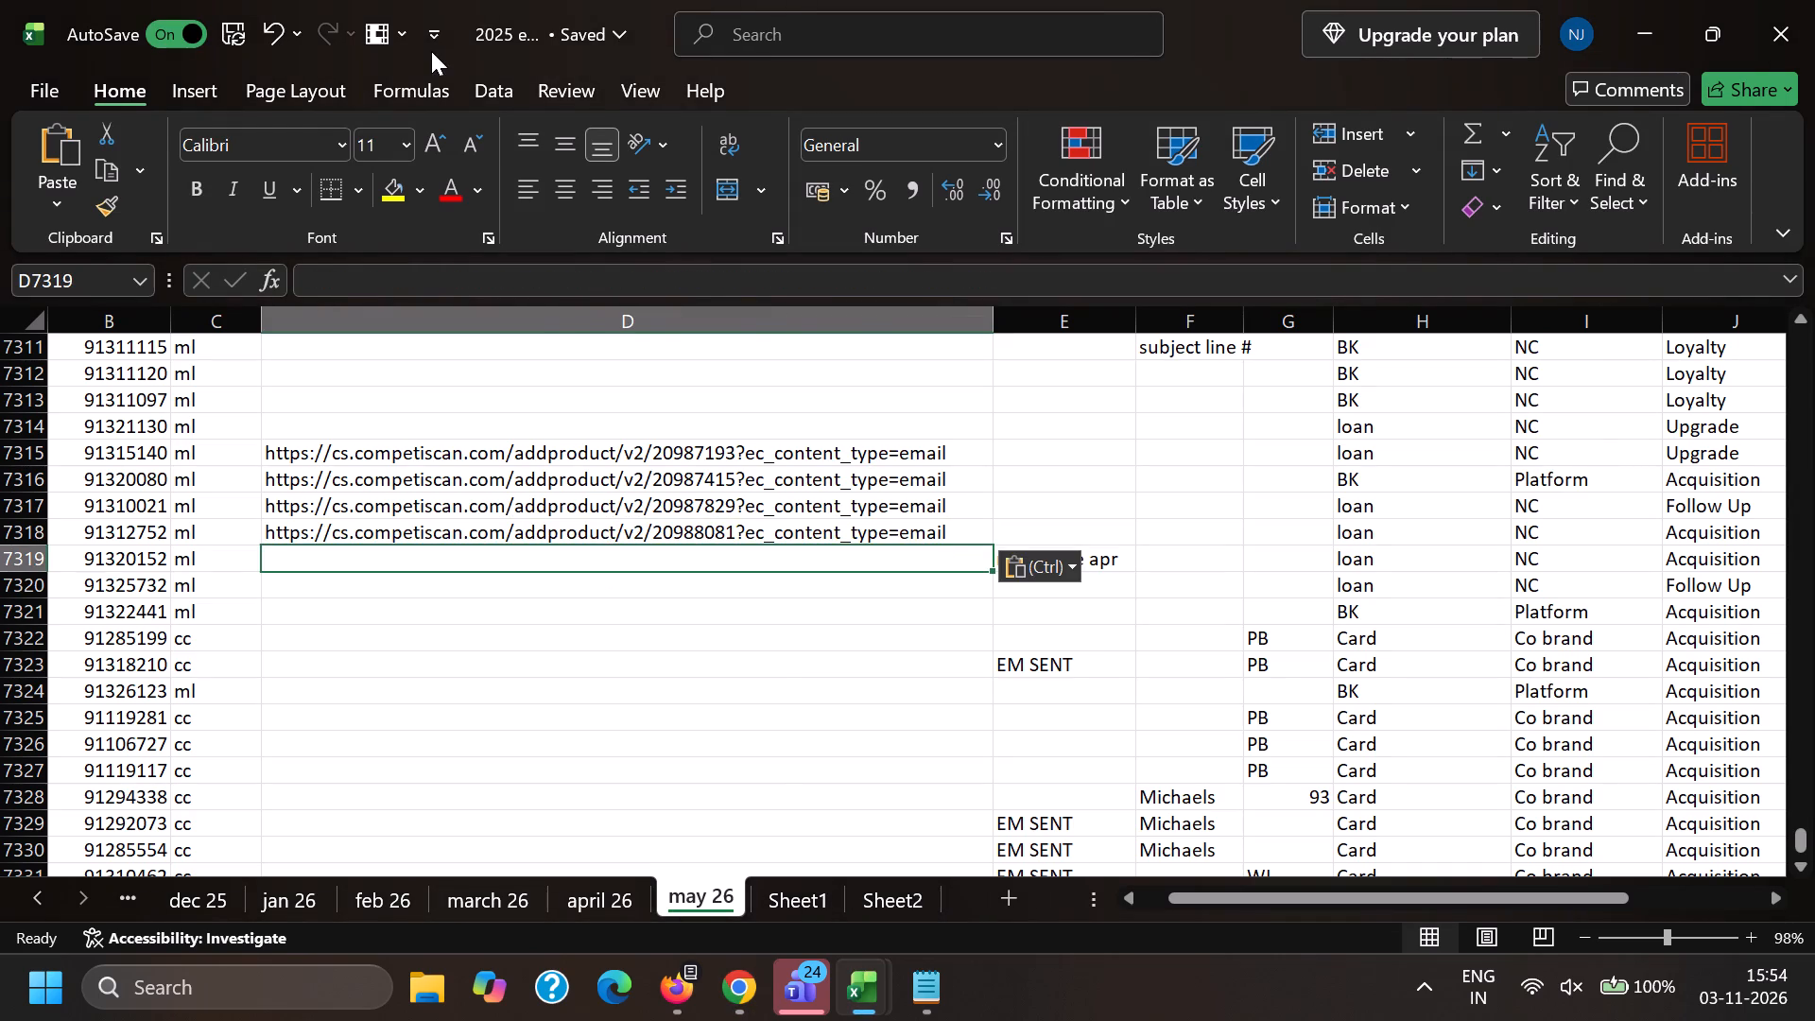
{"action": "left_click", "coordinate": [349, 0]}
{"action": "triple_click", "coordinate": [387, 108]}
{"action": "key", "text": "ctrl+a"}
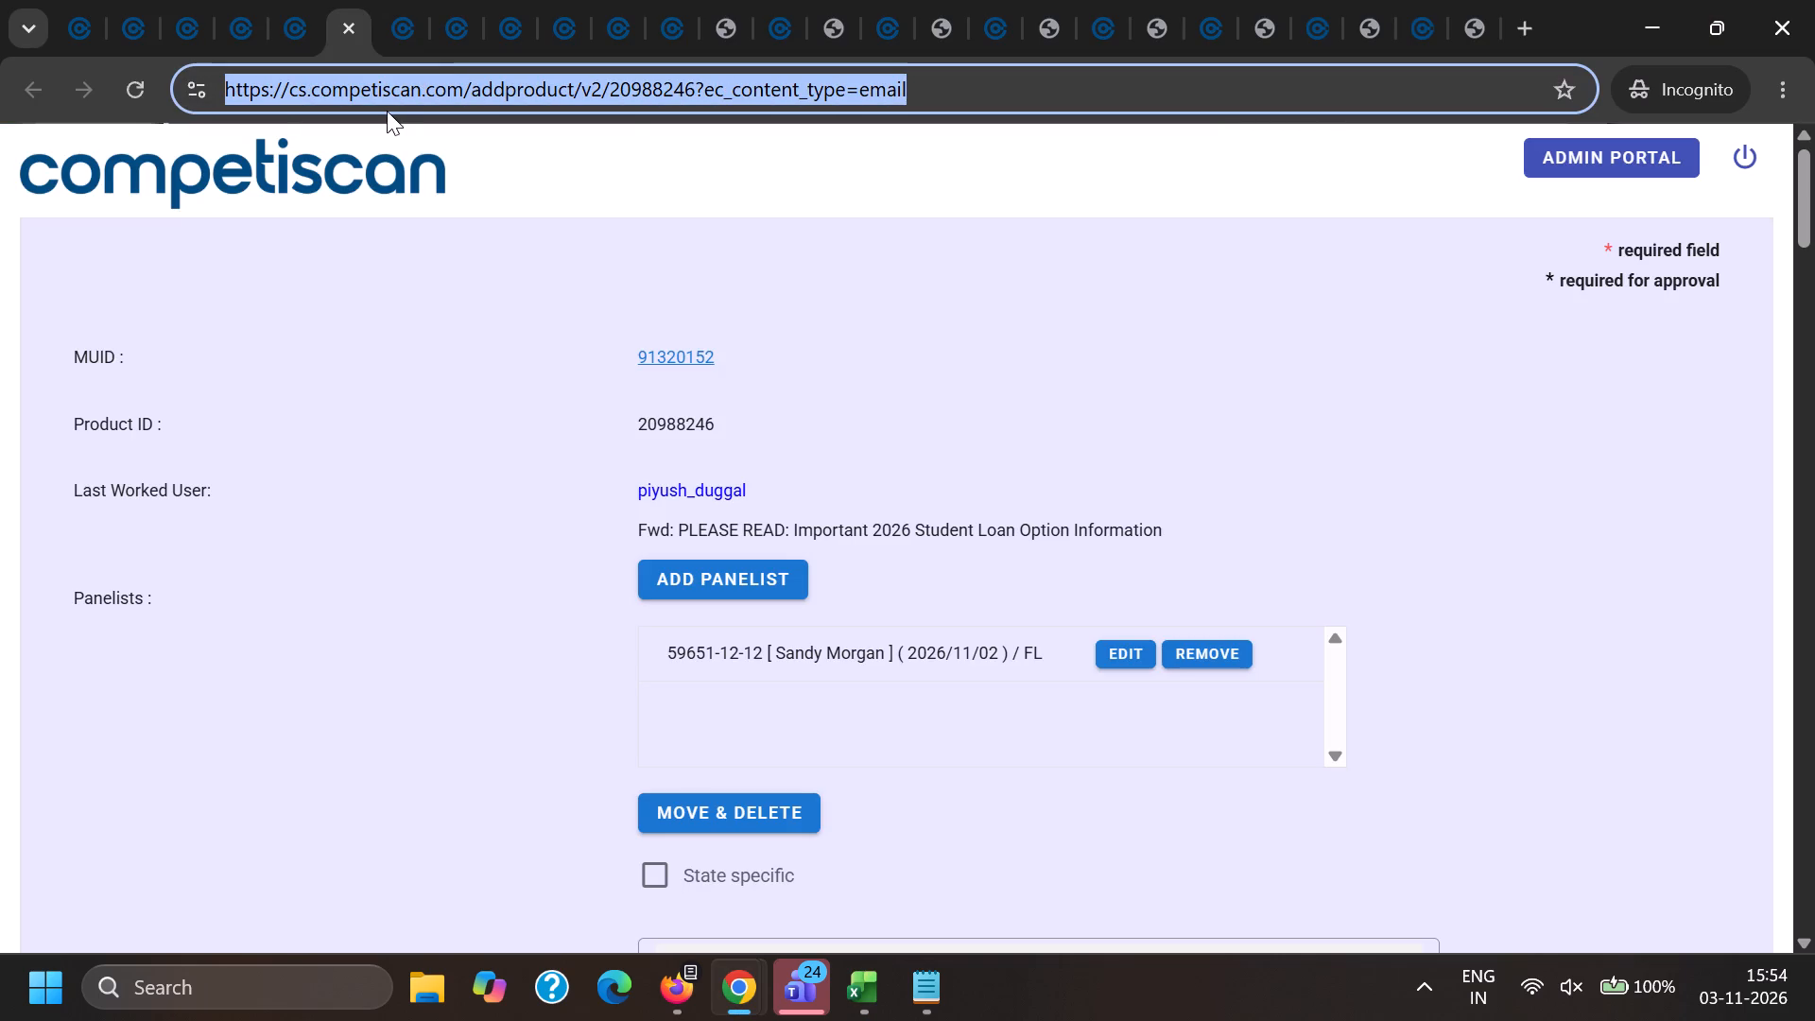
{"action": "key", "text": "ctrl+c"}
{"action": "key", "text": "alt+Tab"}
{"action": "key", "text": "ctrl+v"}
Log the page URL of product 20989105 in cell D7320, beside MUID 91325732.
{"action": "left_click", "coordinate": [466, 587]}
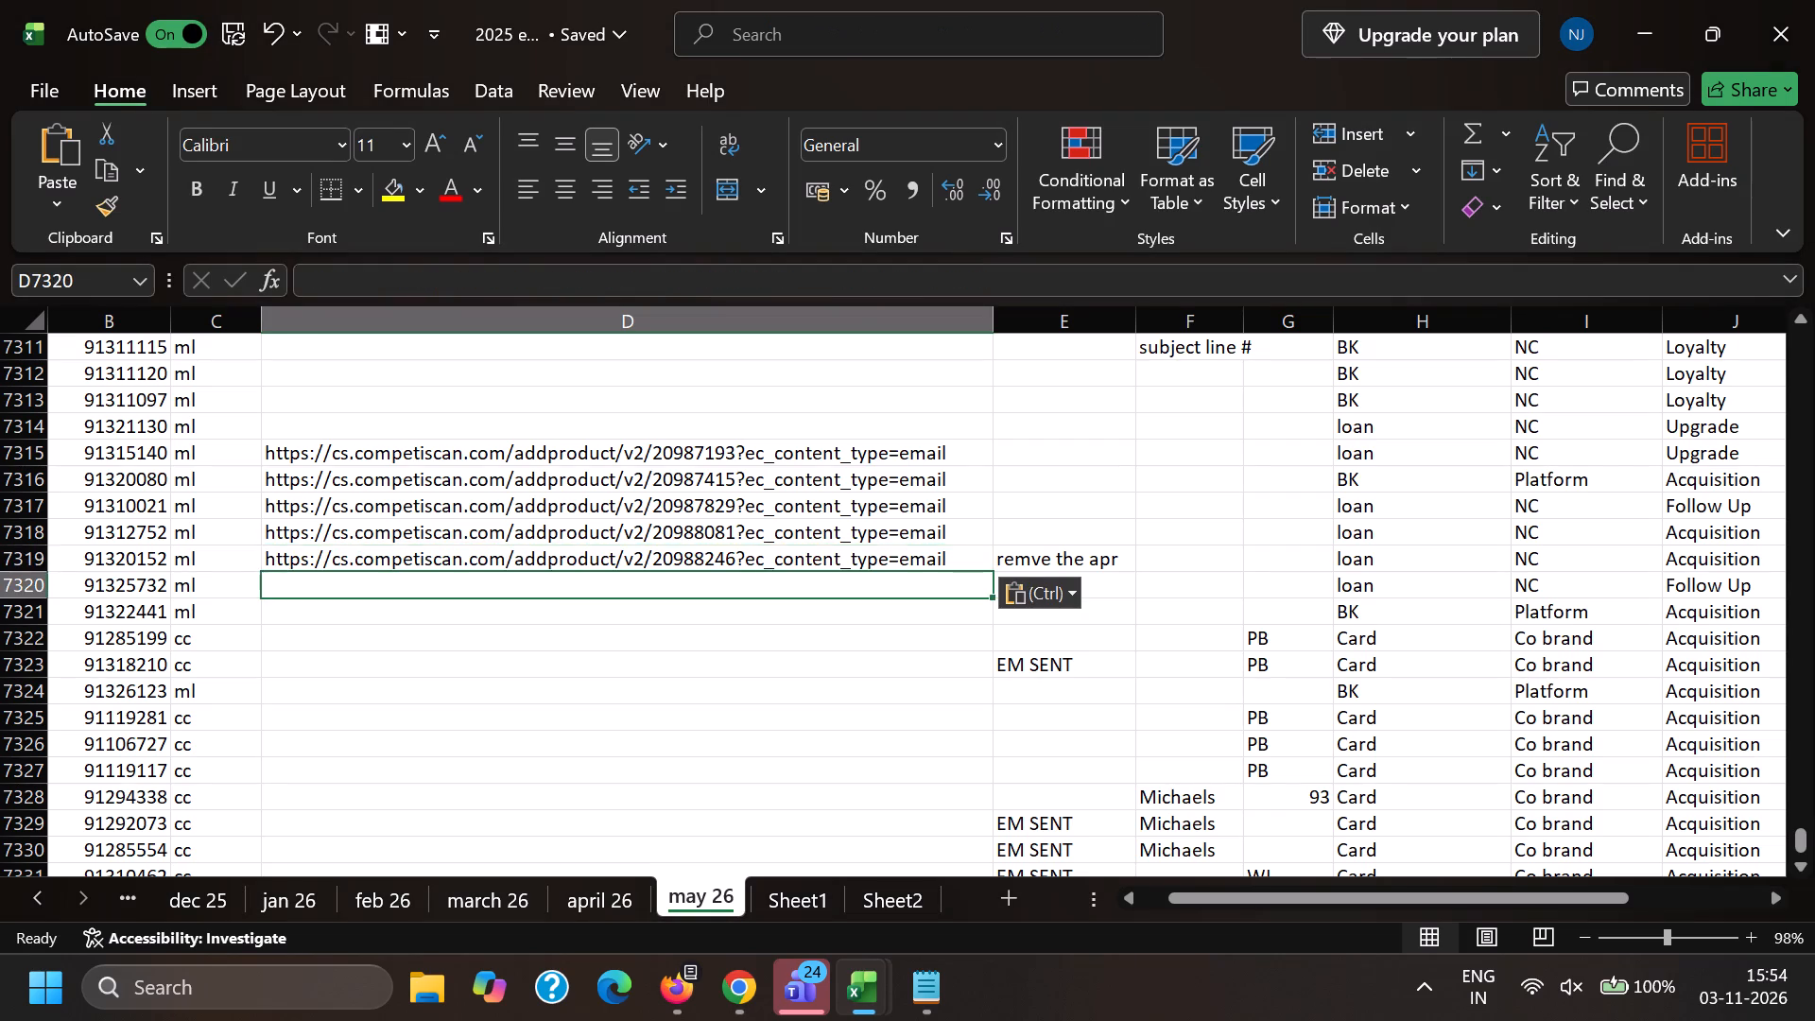
{"action": "key", "text": "alt+Tab"}
{"action": "left_click", "coordinate": [406, 0]}
{"action": "triple_click", "coordinate": [428, 86]}
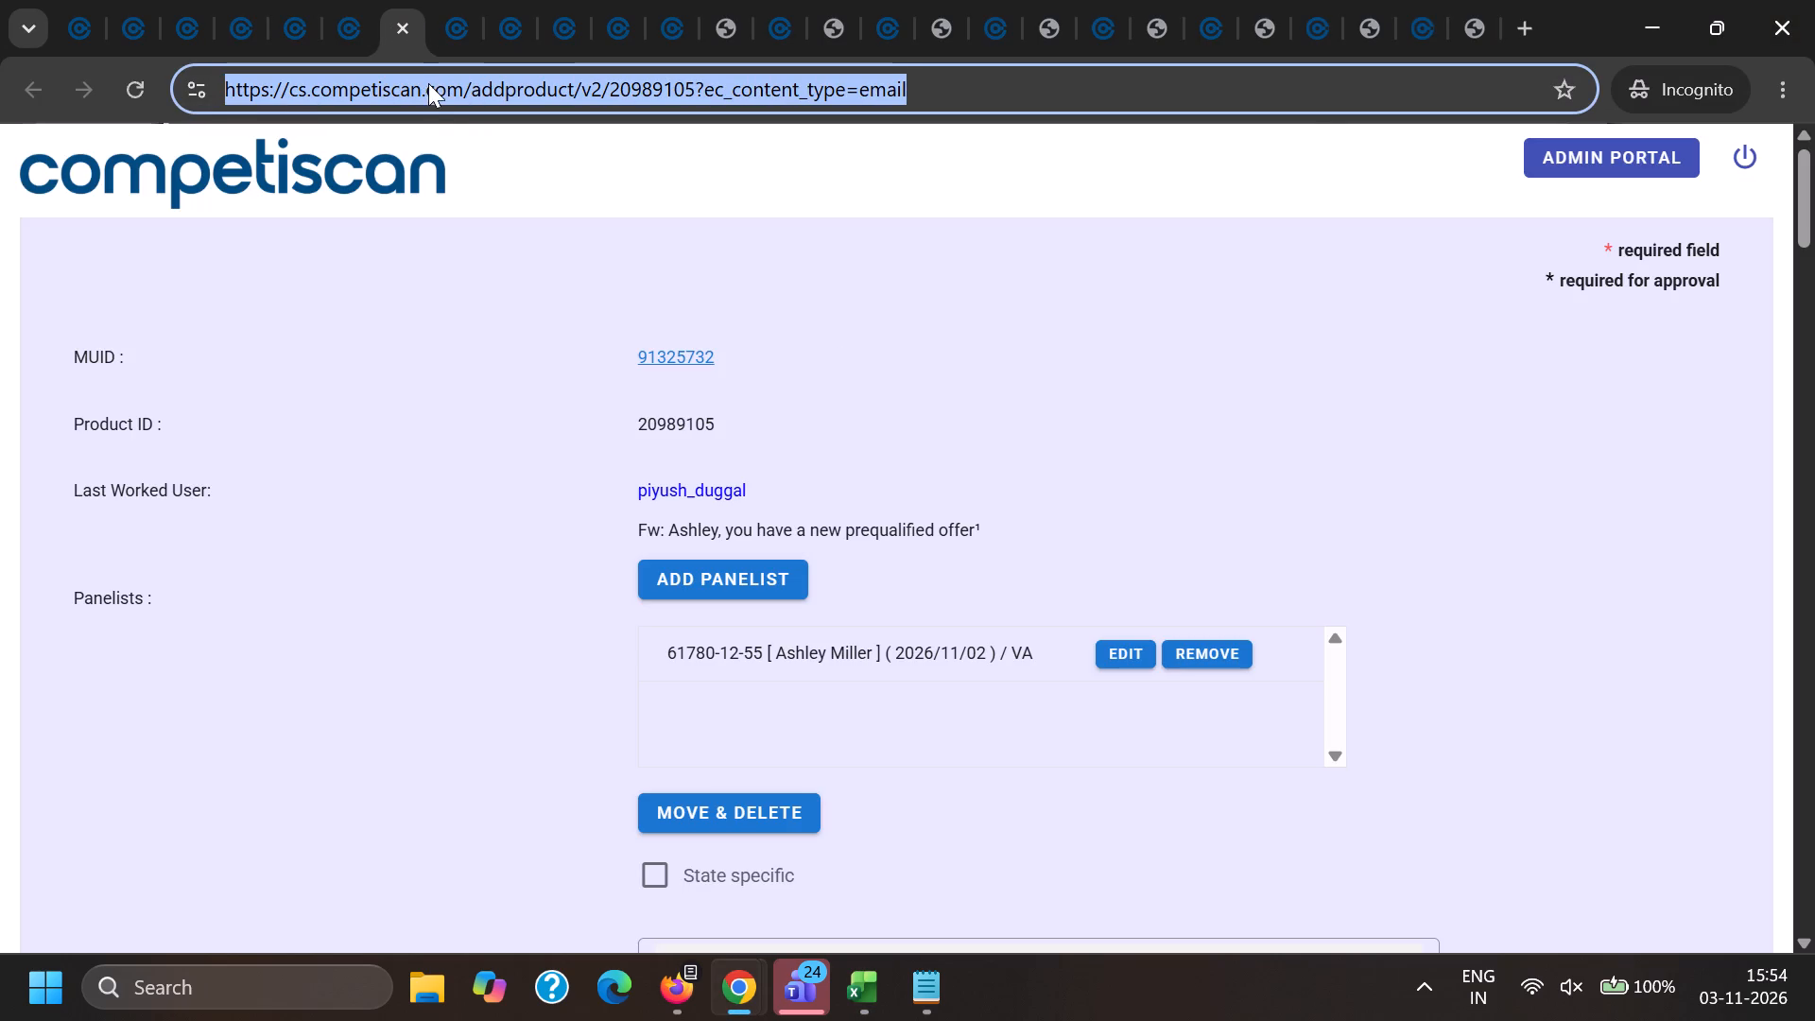
{"action": "key", "text": "ctrl+c"}
{"action": "key", "text": "alt+Tab"}
{"action": "key", "text": "ctrl+v"}
Log the page URL of product 20989138 in cell D7321, beside MUID 91322441.
{"action": "left_click", "coordinate": [354, 615]}
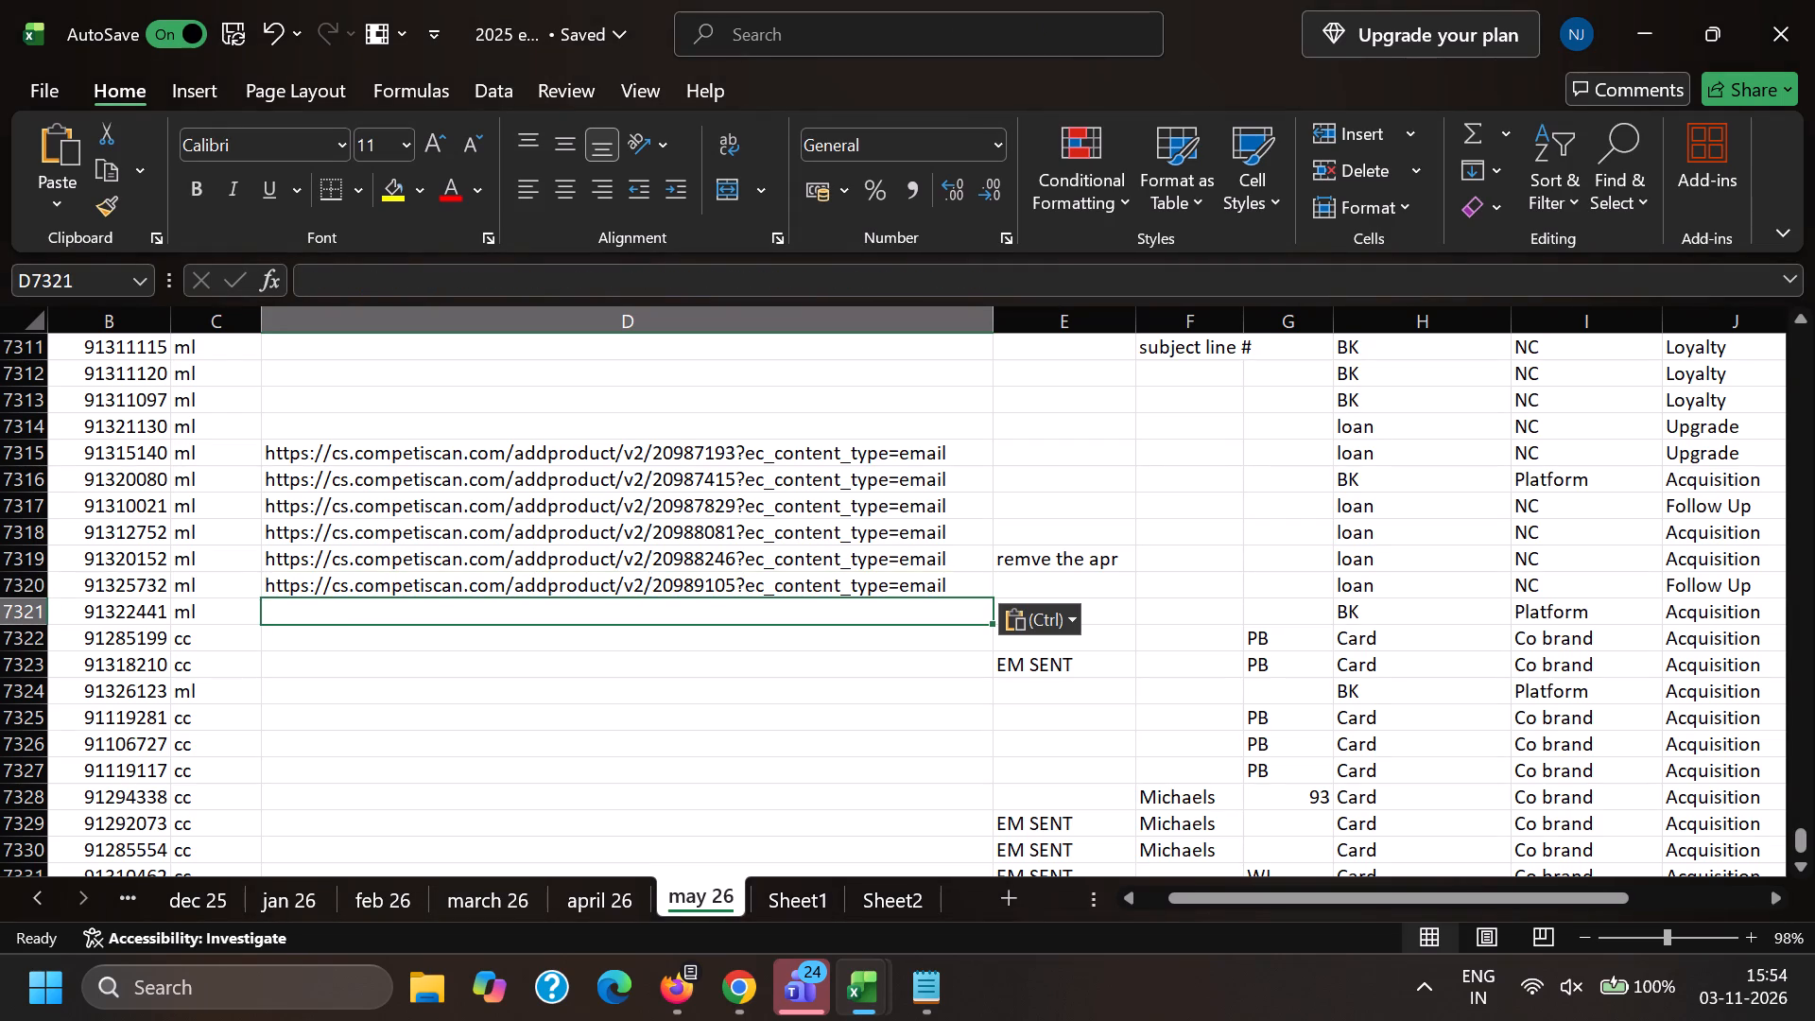
{"action": "key", "text": "alt+Tab"}
{"action": "left_click", "coordinate": [434, 0]}
{"action": "triple_click", "coordinate": [457, 73]}
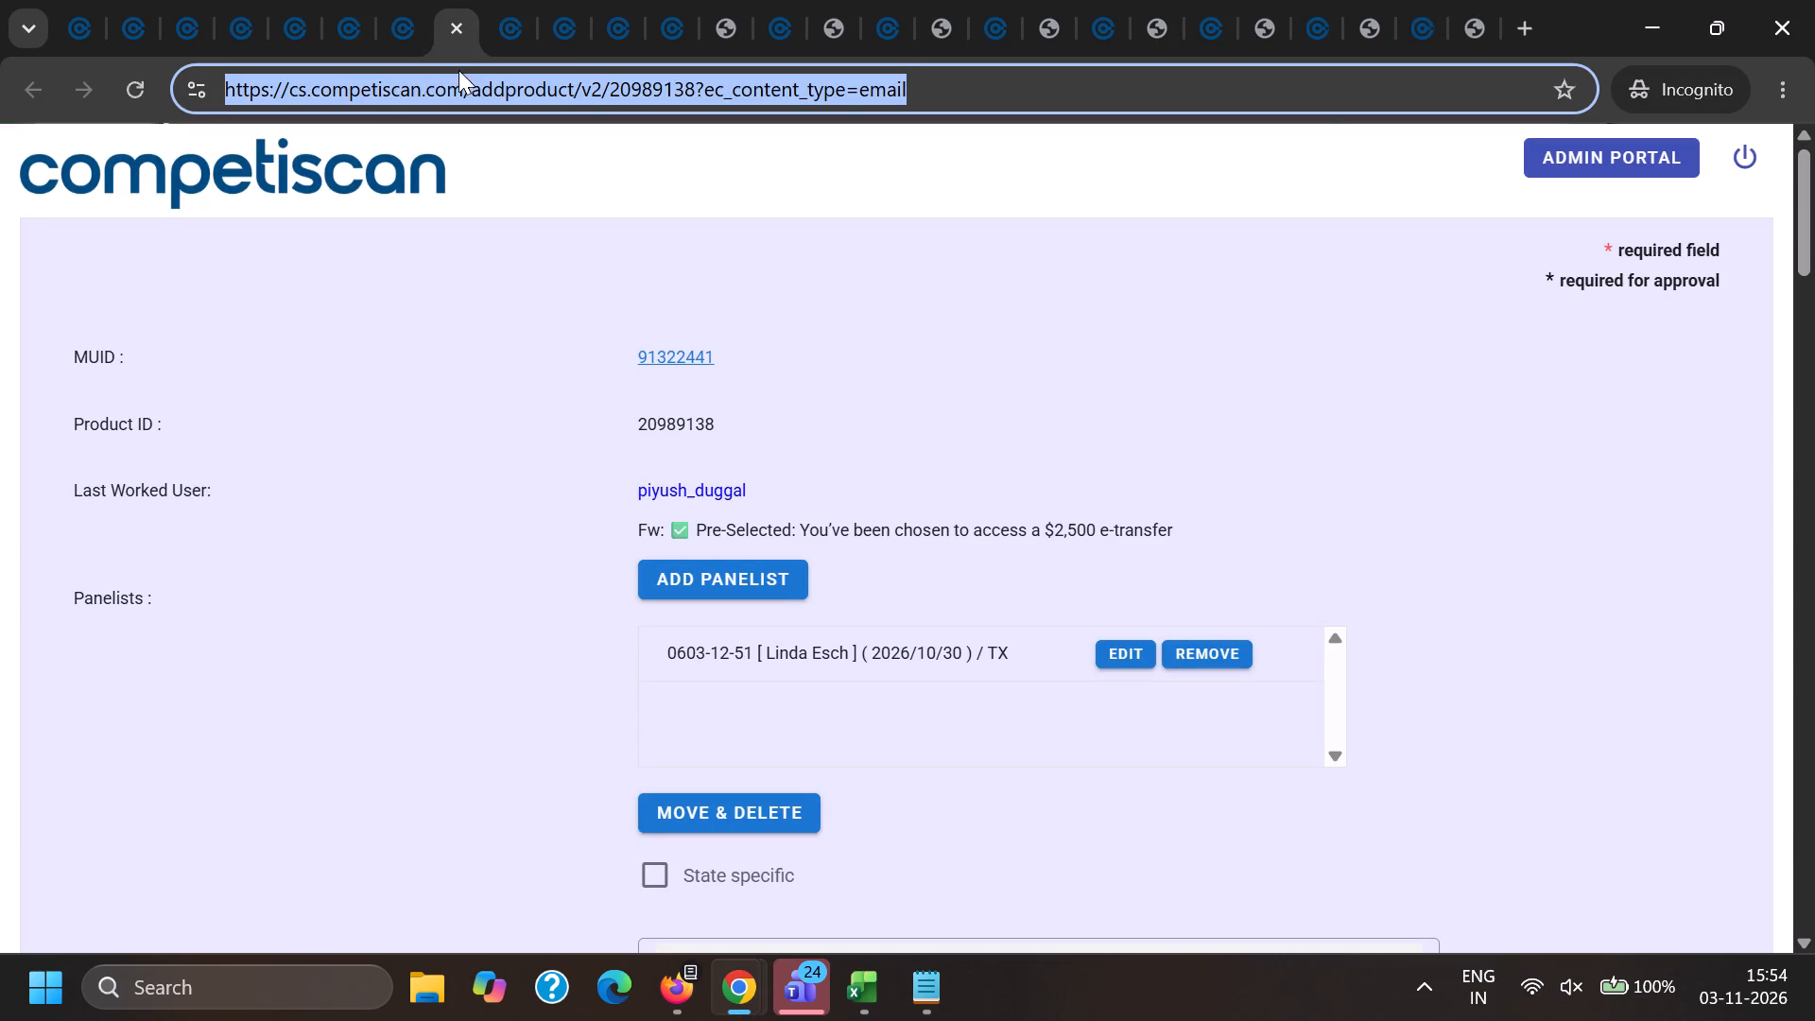
{"action": "key", "text": "ctrl+c"}
{"action": "key", "text": "ctrl+a"}
{"action": "key", "text": "ctrl+c"}
{"action": "key", "text": "ctrl+x"}
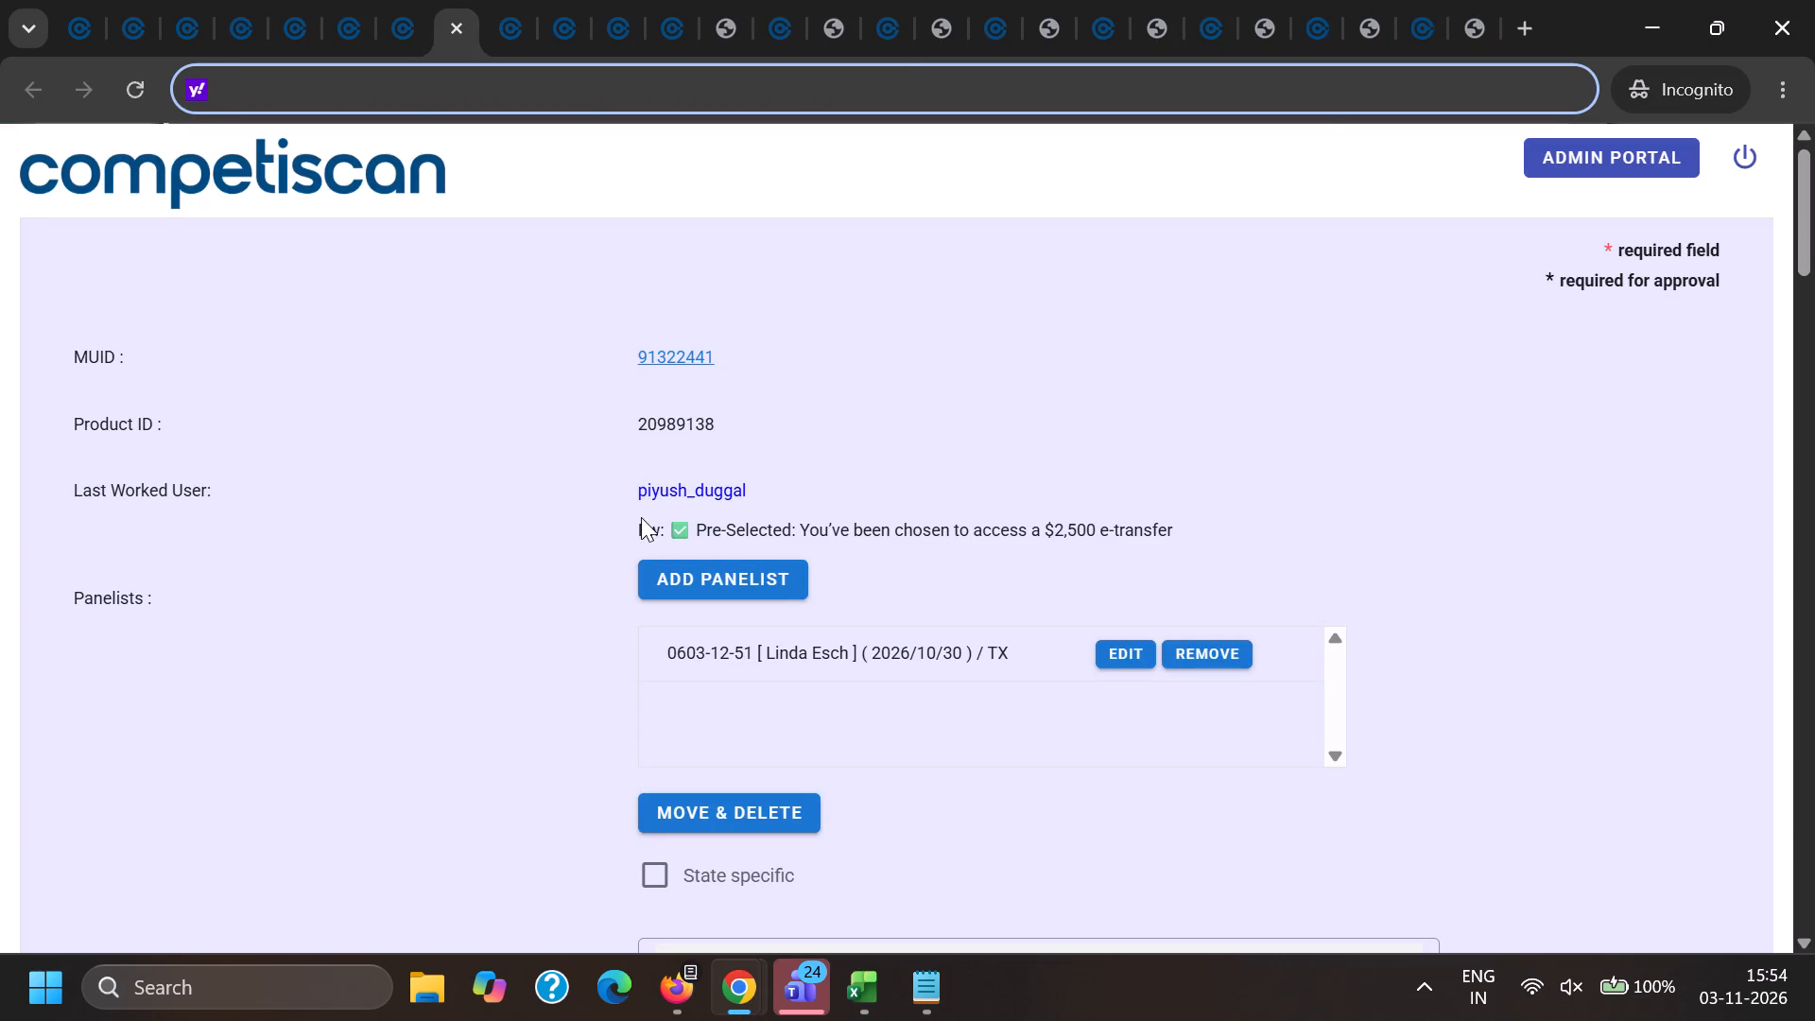
{"action": "key", "text": "ctrl+z"}
{"action": "key", "text": "ctrl+c"}
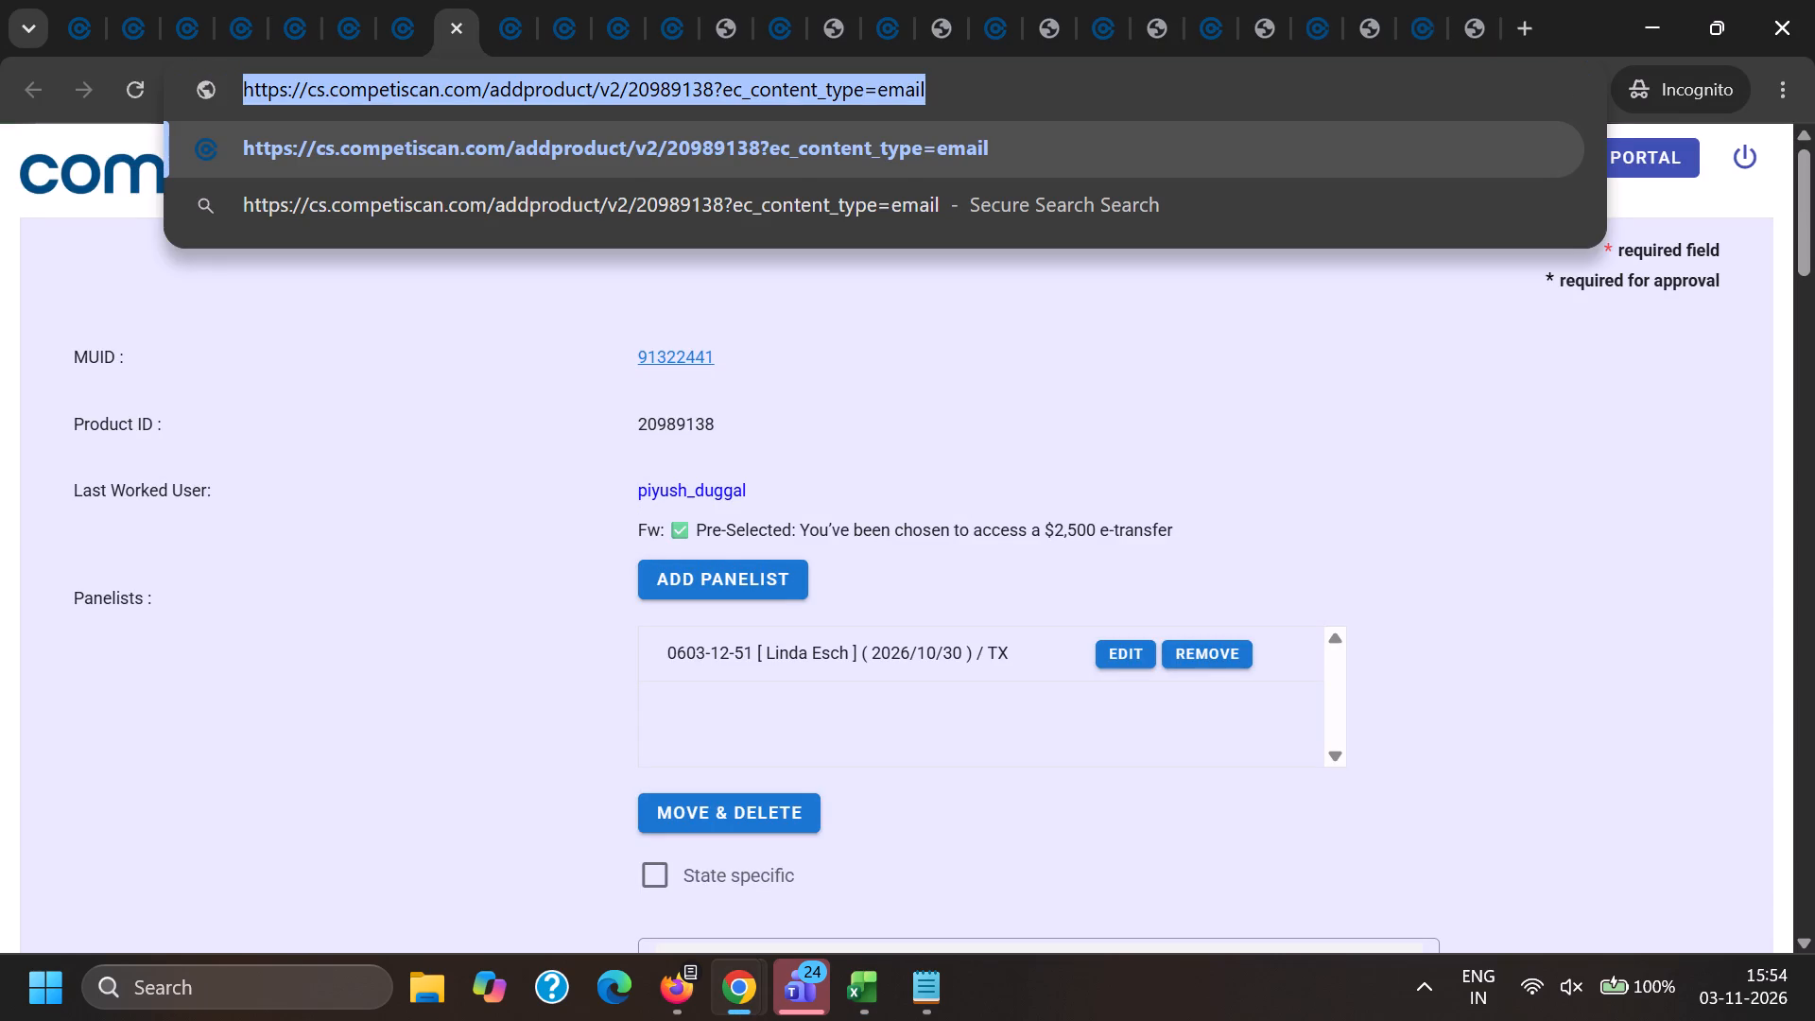
{"action": "key", "text": "alt+Tab"}
{"action": "key", "text": "ctrl+v"}
Log the page URL of product 20989828 in cell D7322, beside MUID 91285199.
{"action": "left_click", "coordinate": [459, 646]}
{"action": "key", "text": "alt+Tab"}
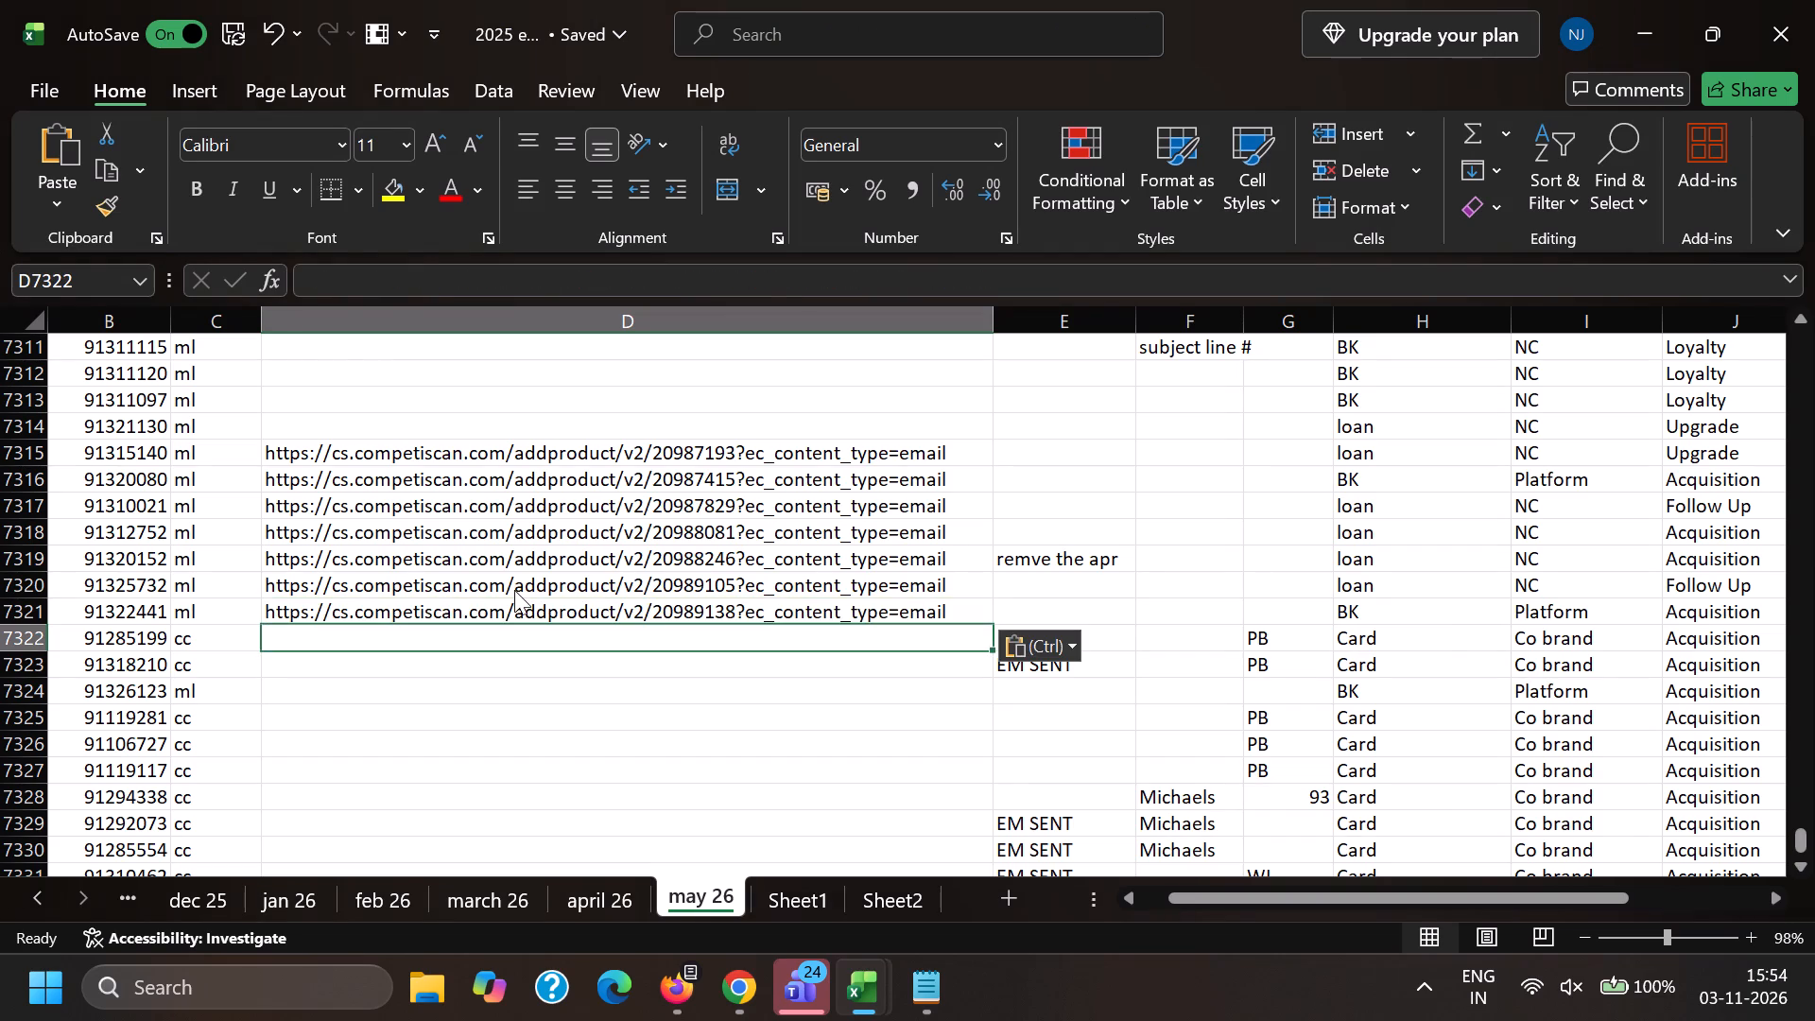
{"action": "left_click", "coordinate": [508, 0]}
{"action": "triple_click", "coordinate": [510, 70]}
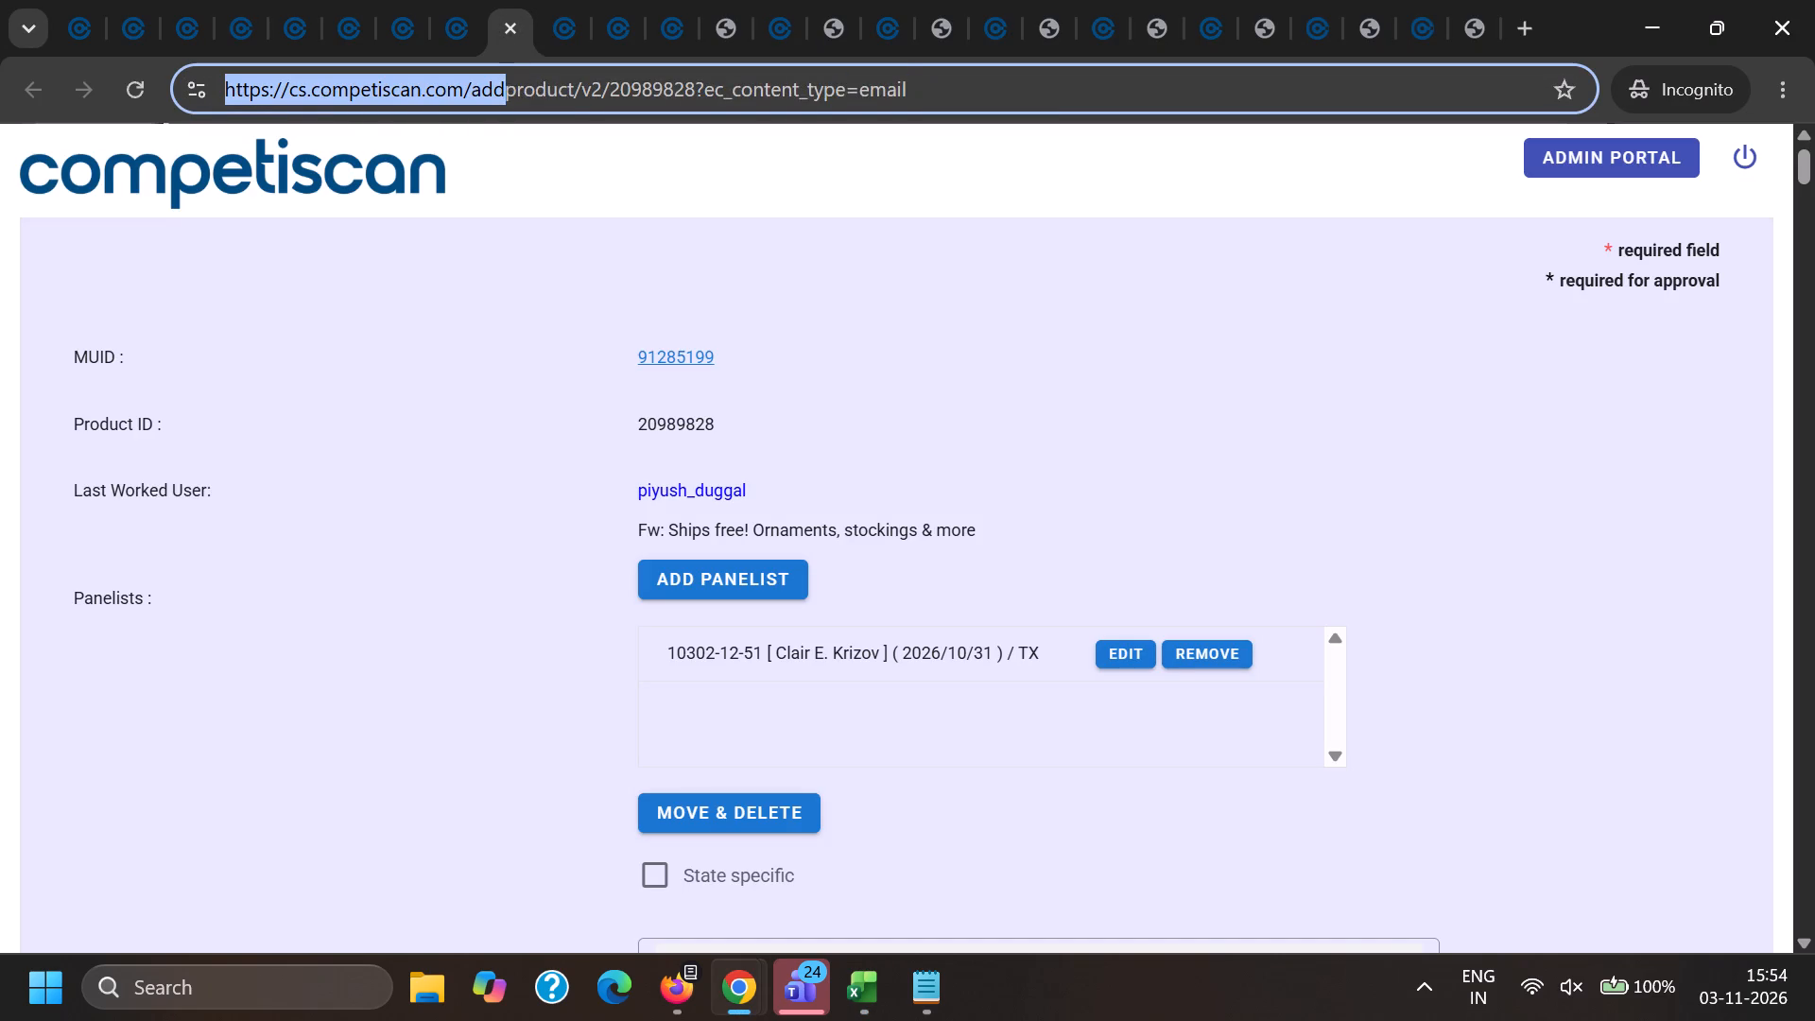
{"action": "key", "text": "ctrl+a"}
{"action": "key", "text": "ctrl+c"}
{"action": "key", "text": "alt+Tab"}
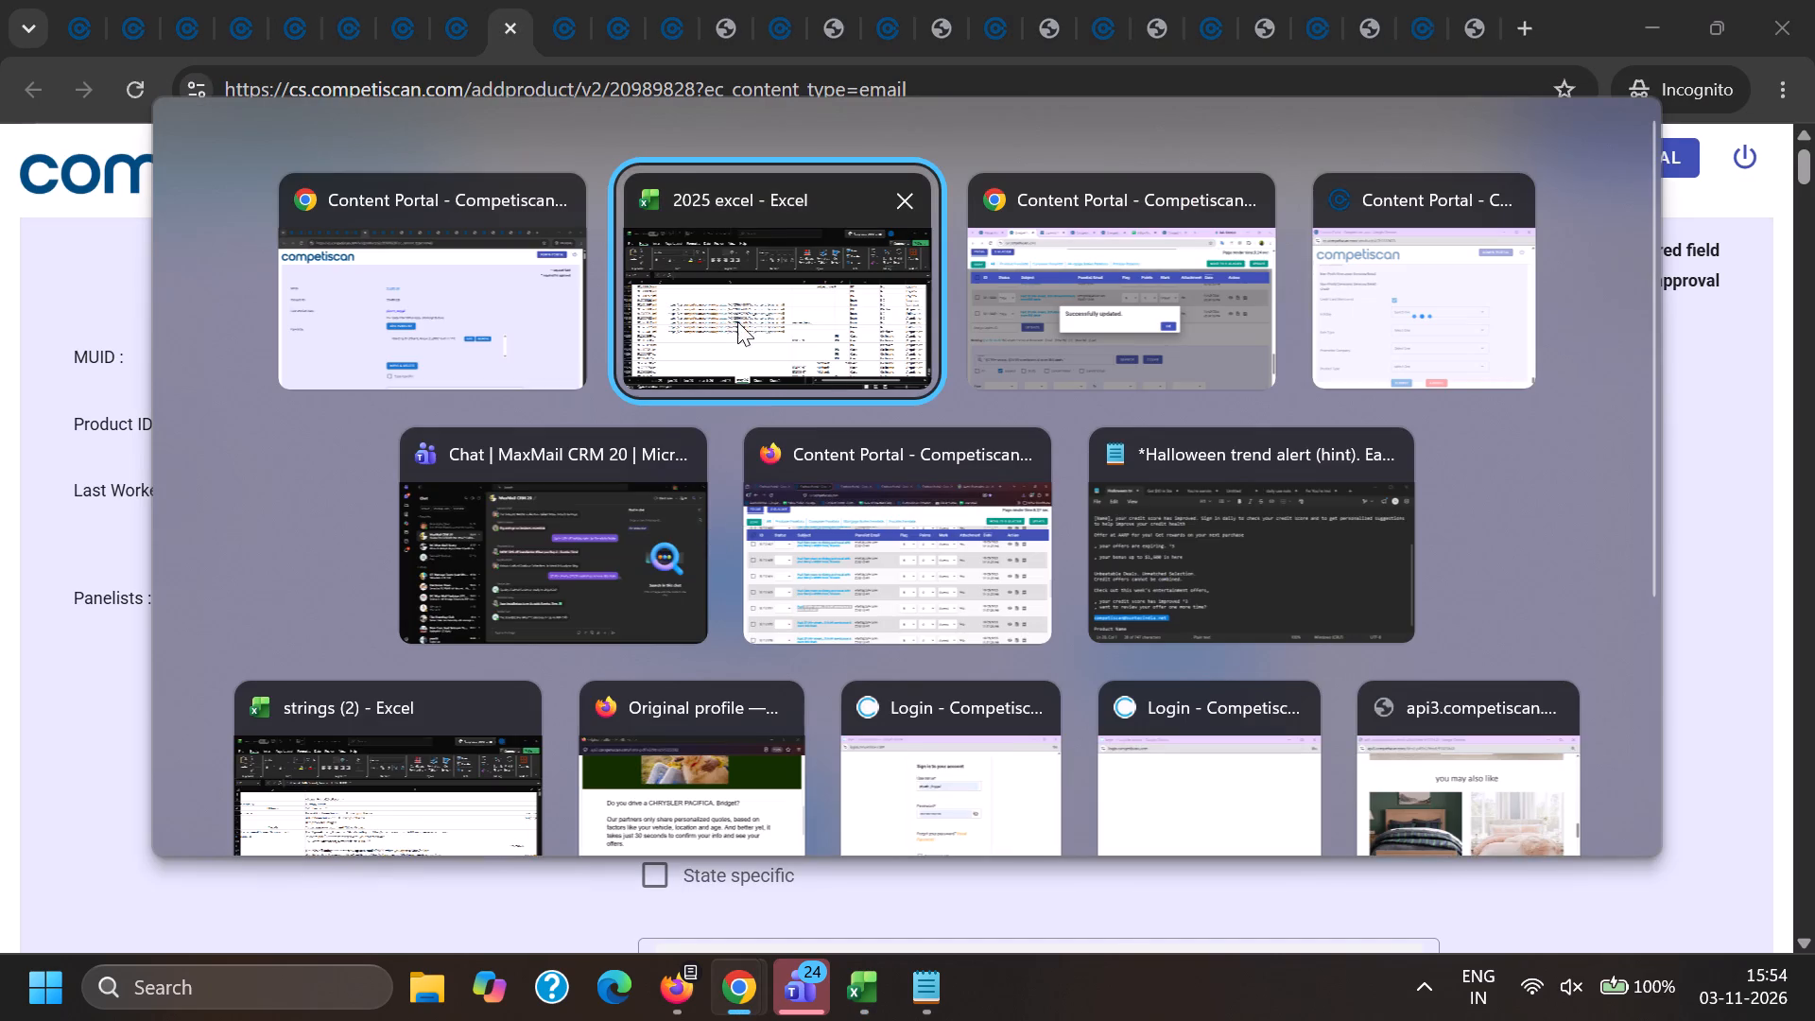
{"action": "left_click", "coordinate": [736, 316], "text": "ctrl"}
{"action": "key", "text": "ctrl+v"}
Log the page URL of product 20989931 in cell D7324, beside MUID 91326123, leaving D7323 cleared of the misplaced copy.
{"action": "left_click", "coordinate": [571, 676]}
{"action": "key", "text": "alt+Tab"}
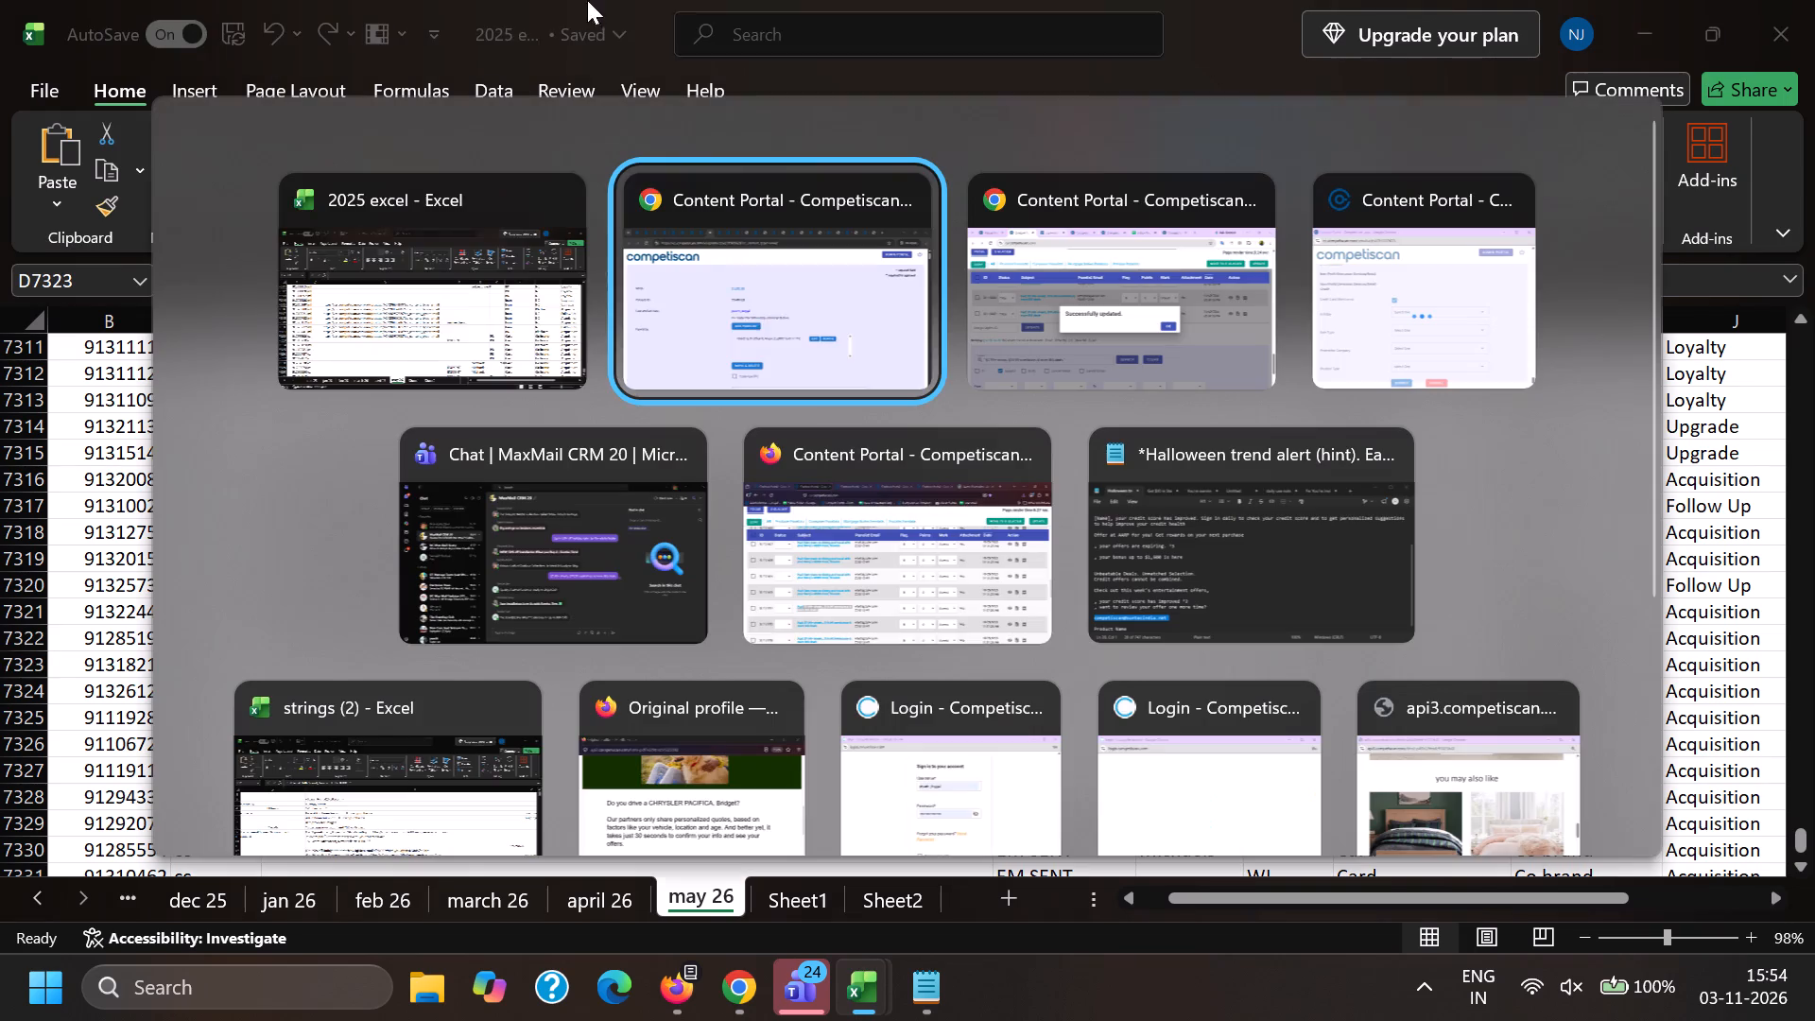
{"action": "left_click", "coordinate": [763, 326]}
{"action": "left_click", "coordinate": [550, 0]}
{"action": "triple_click", "coordinate": [581, 90]}
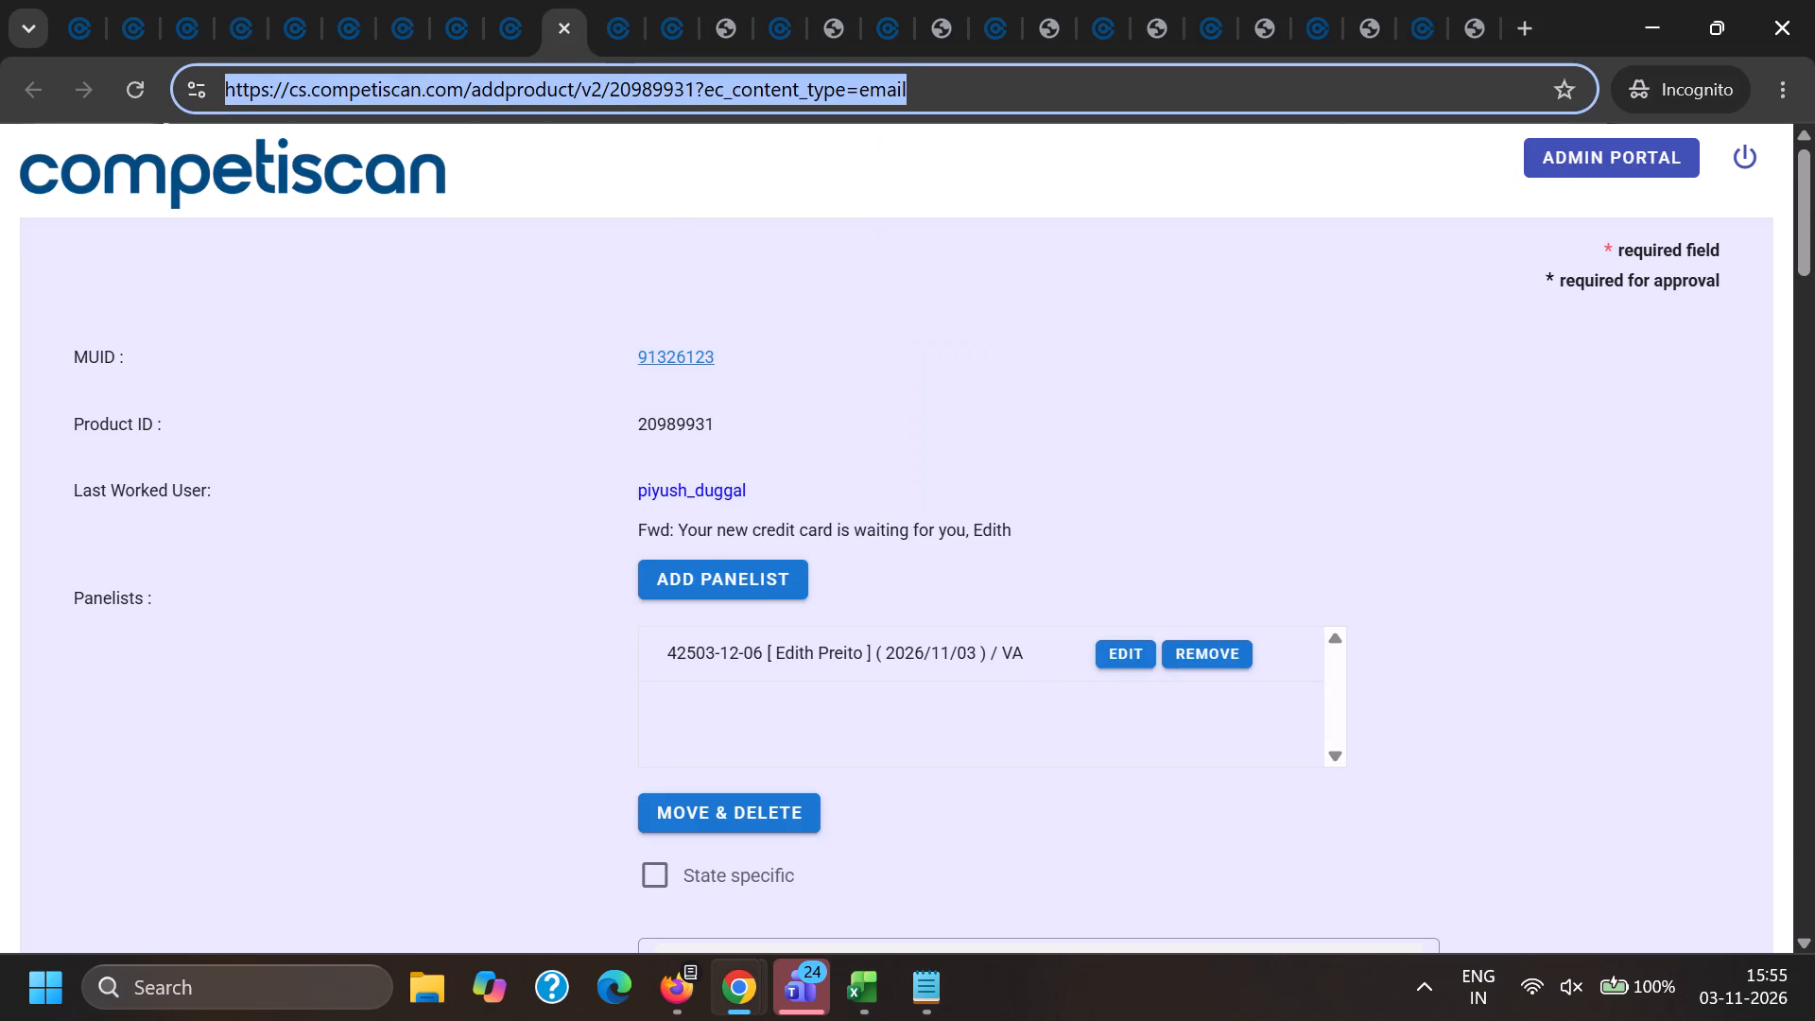
{"action": "key", "text": "ctrl+c"}
{"action": "key", "text": "ctrl+c"}
{"action": "key", "text": "alt+Tab"}
{"action": "key", "text": "ctrl+v"}
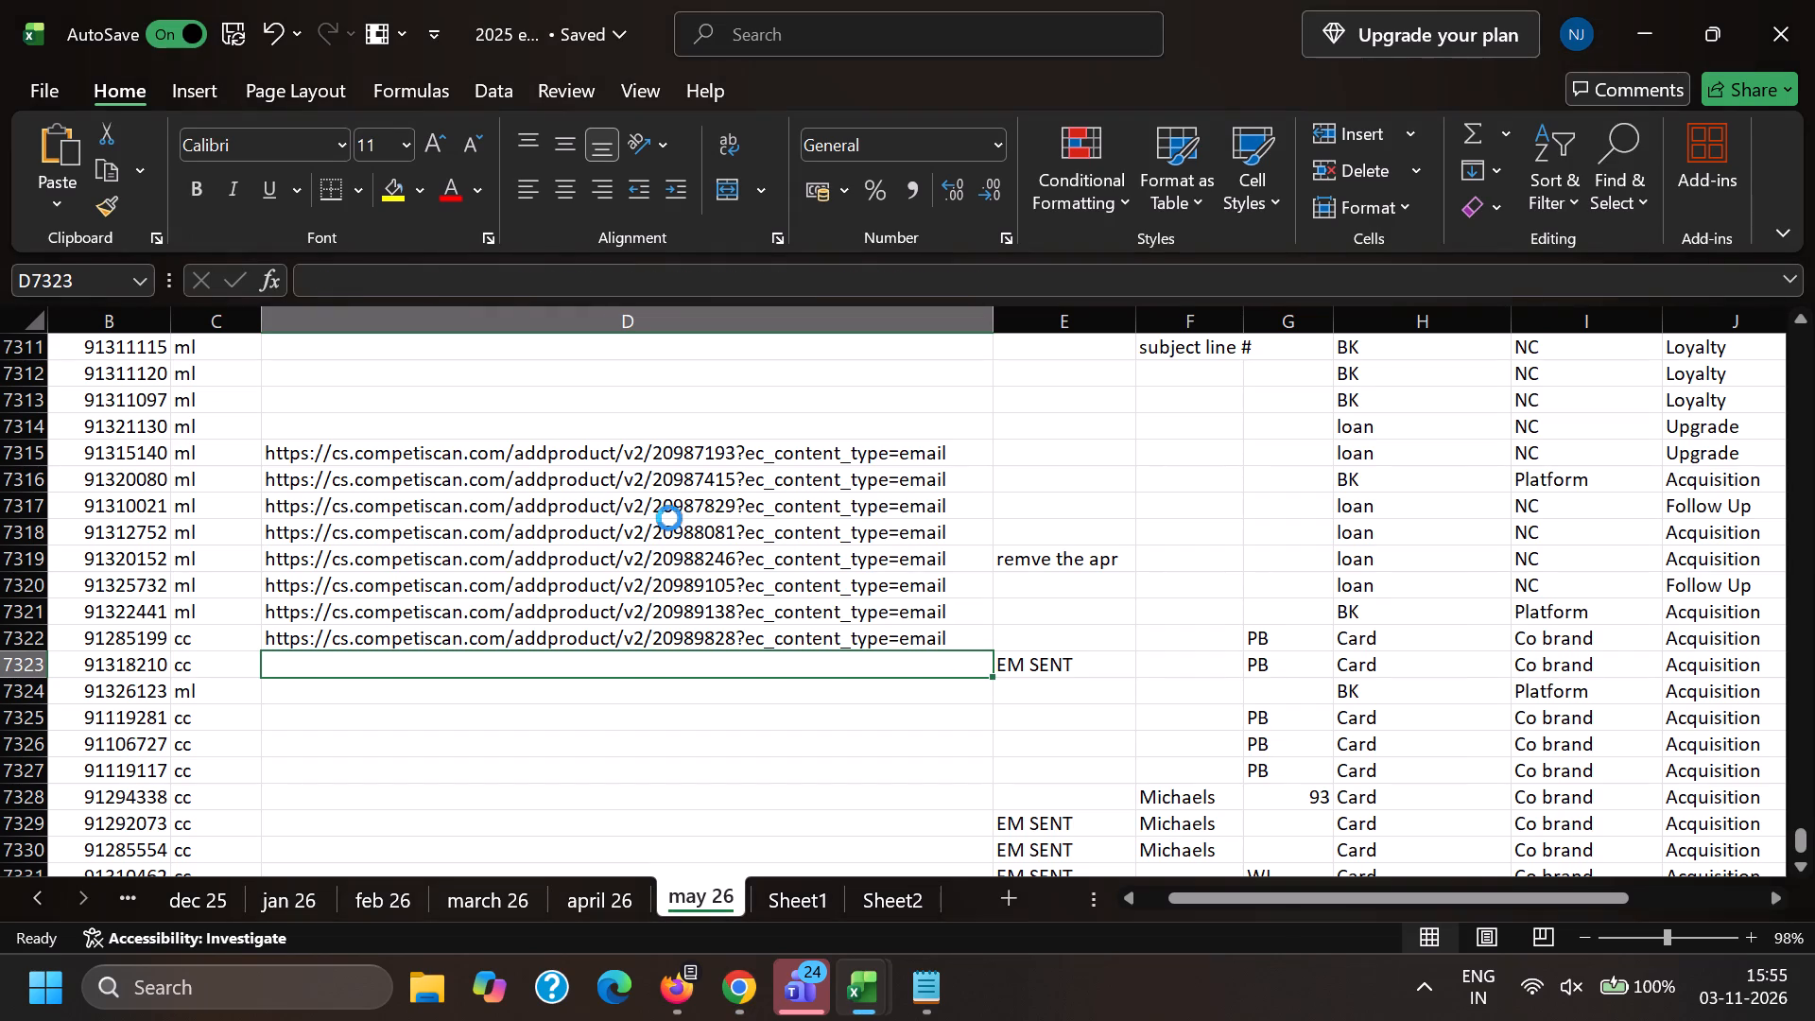
{"action": "key", "text": "ctrl+z"}
{"action": "left_click", "coordinate": [439, 704]}
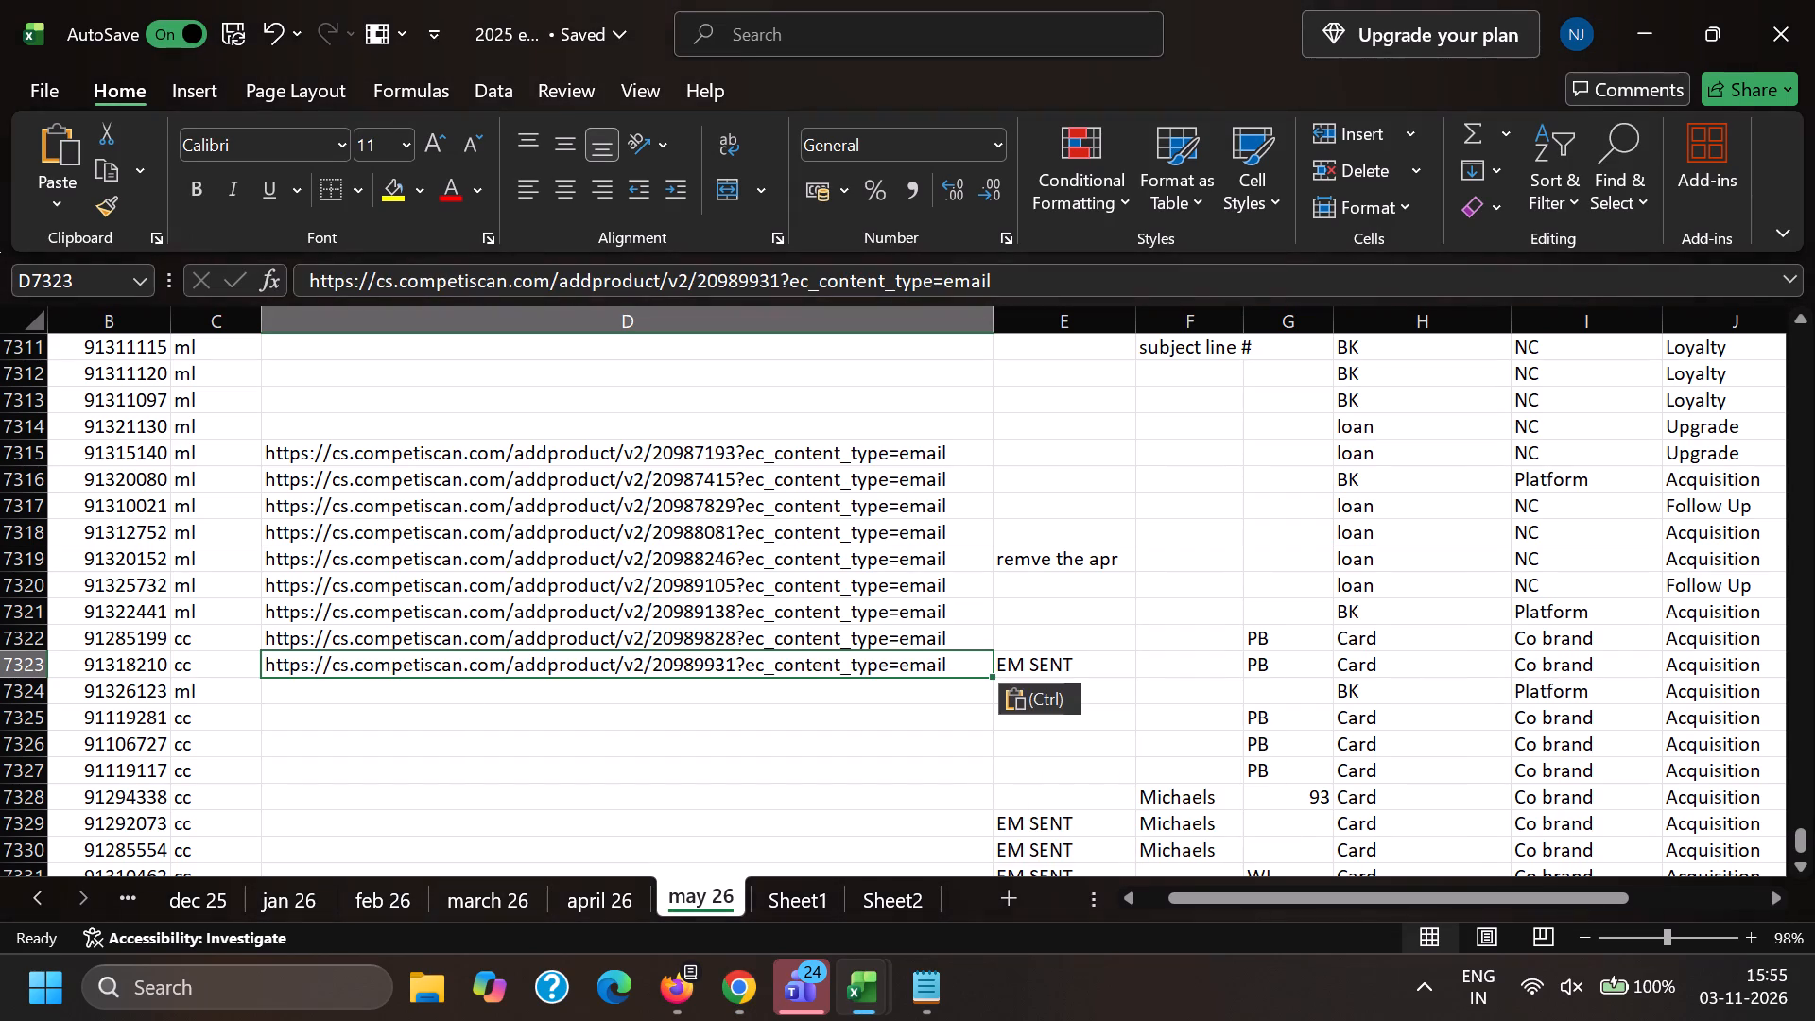
{"action": "left_click", "coordinate": [433, 692]}
{"action": "key", "text": "ctrl+v"}
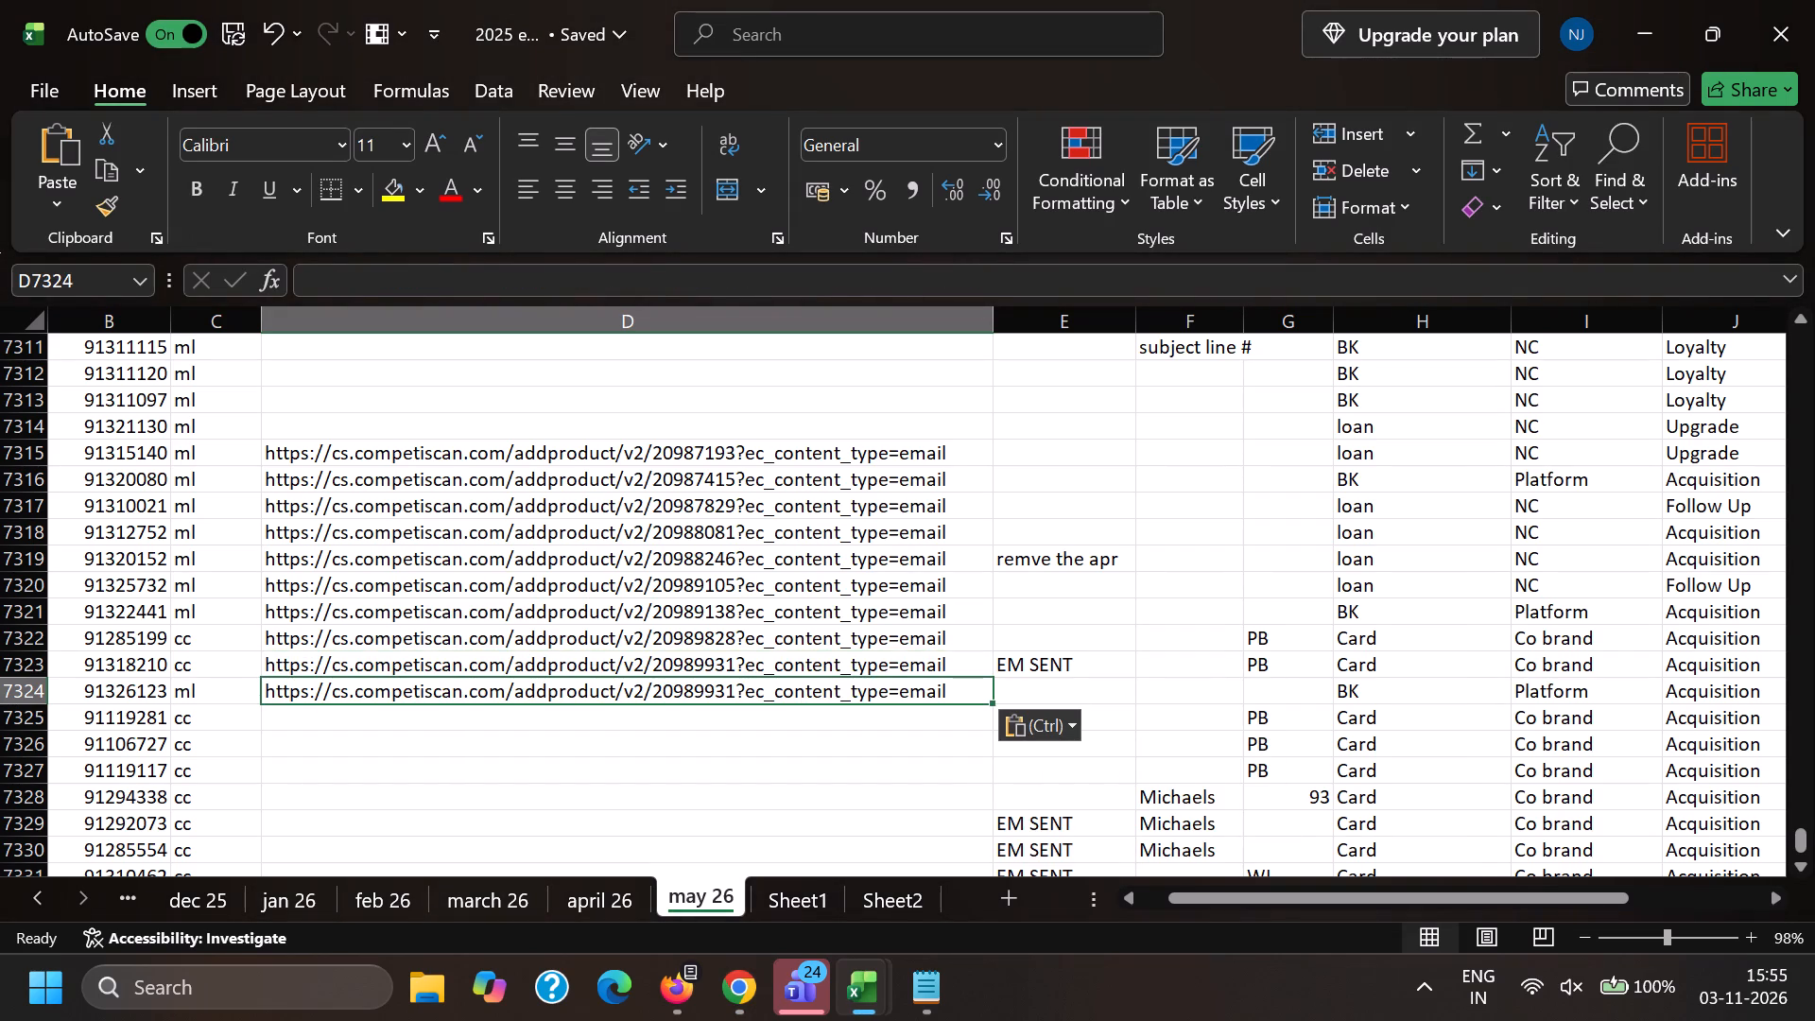
{"action": "left_click", "coordinate": [420, 662]}
{"action": "key", "text": "Delete"}
Log the page URL of product 20989975 in cell D7325, beside MUID 91119281.
{"action": "left_click", "coordinate": [426, 717]}
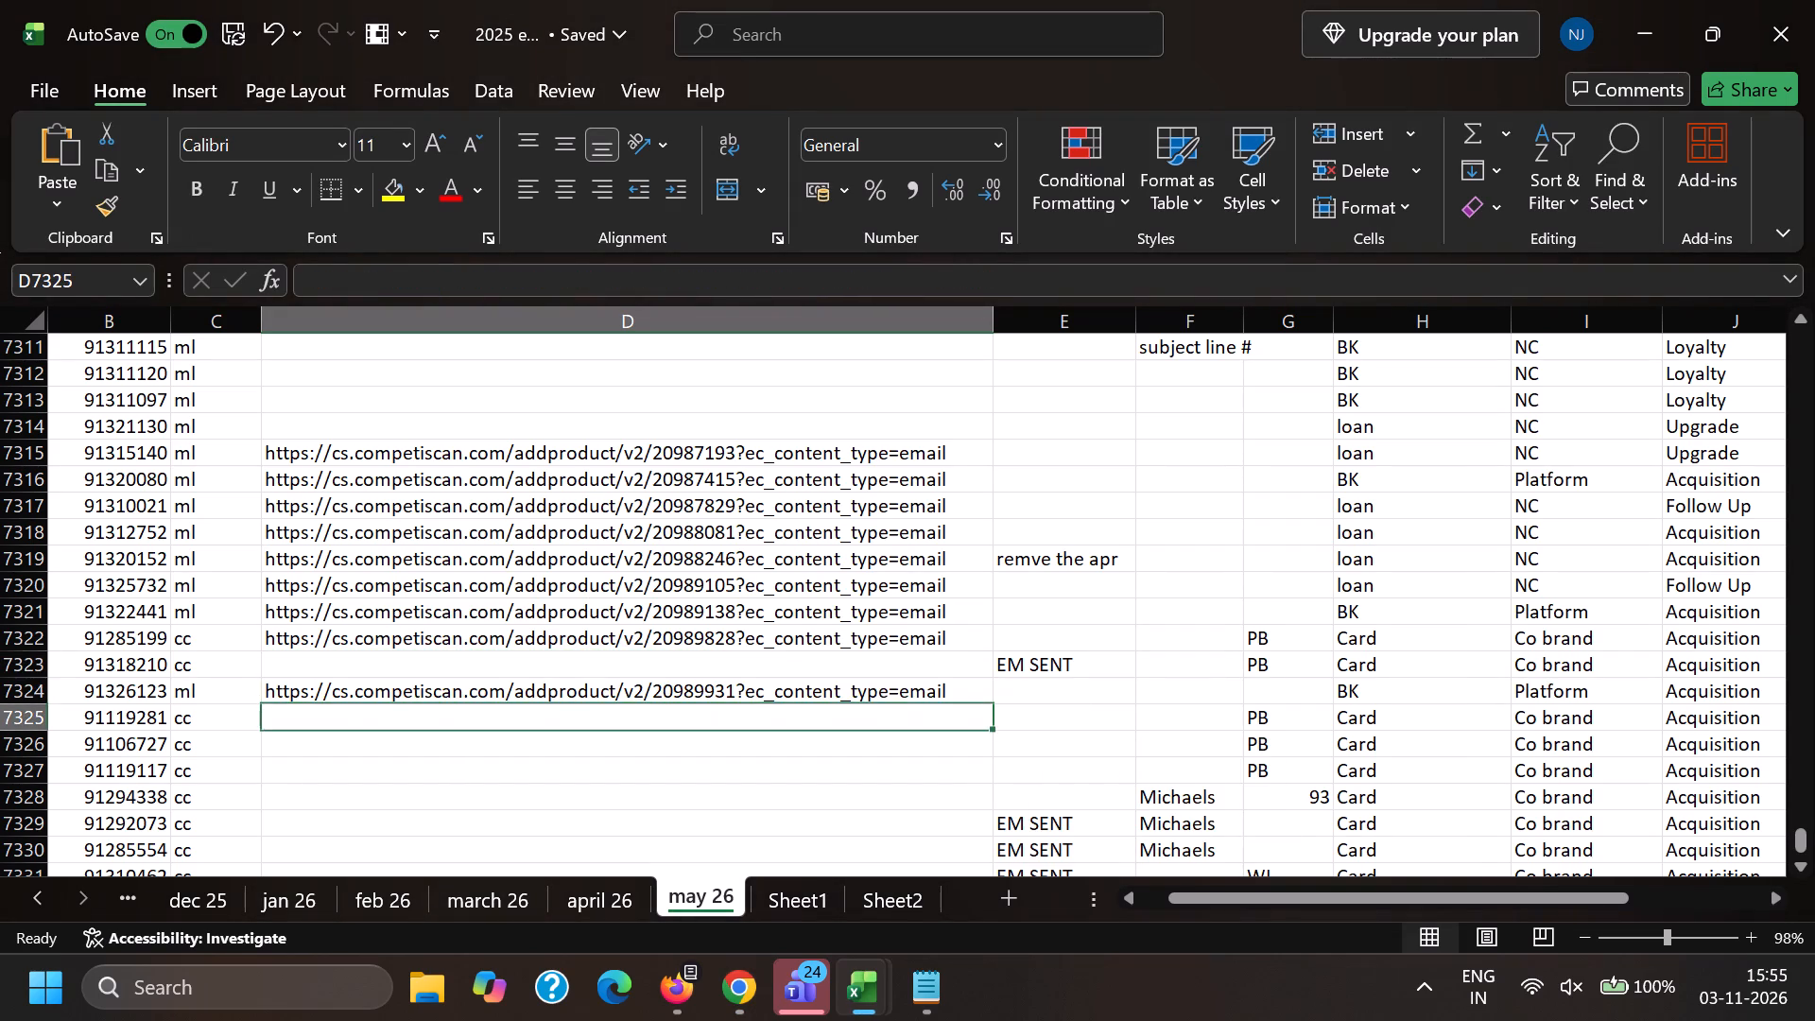
{"action": "key", "text": "alt+Tab"}
{"action": "left_click", "coordinate": [614, 0]}
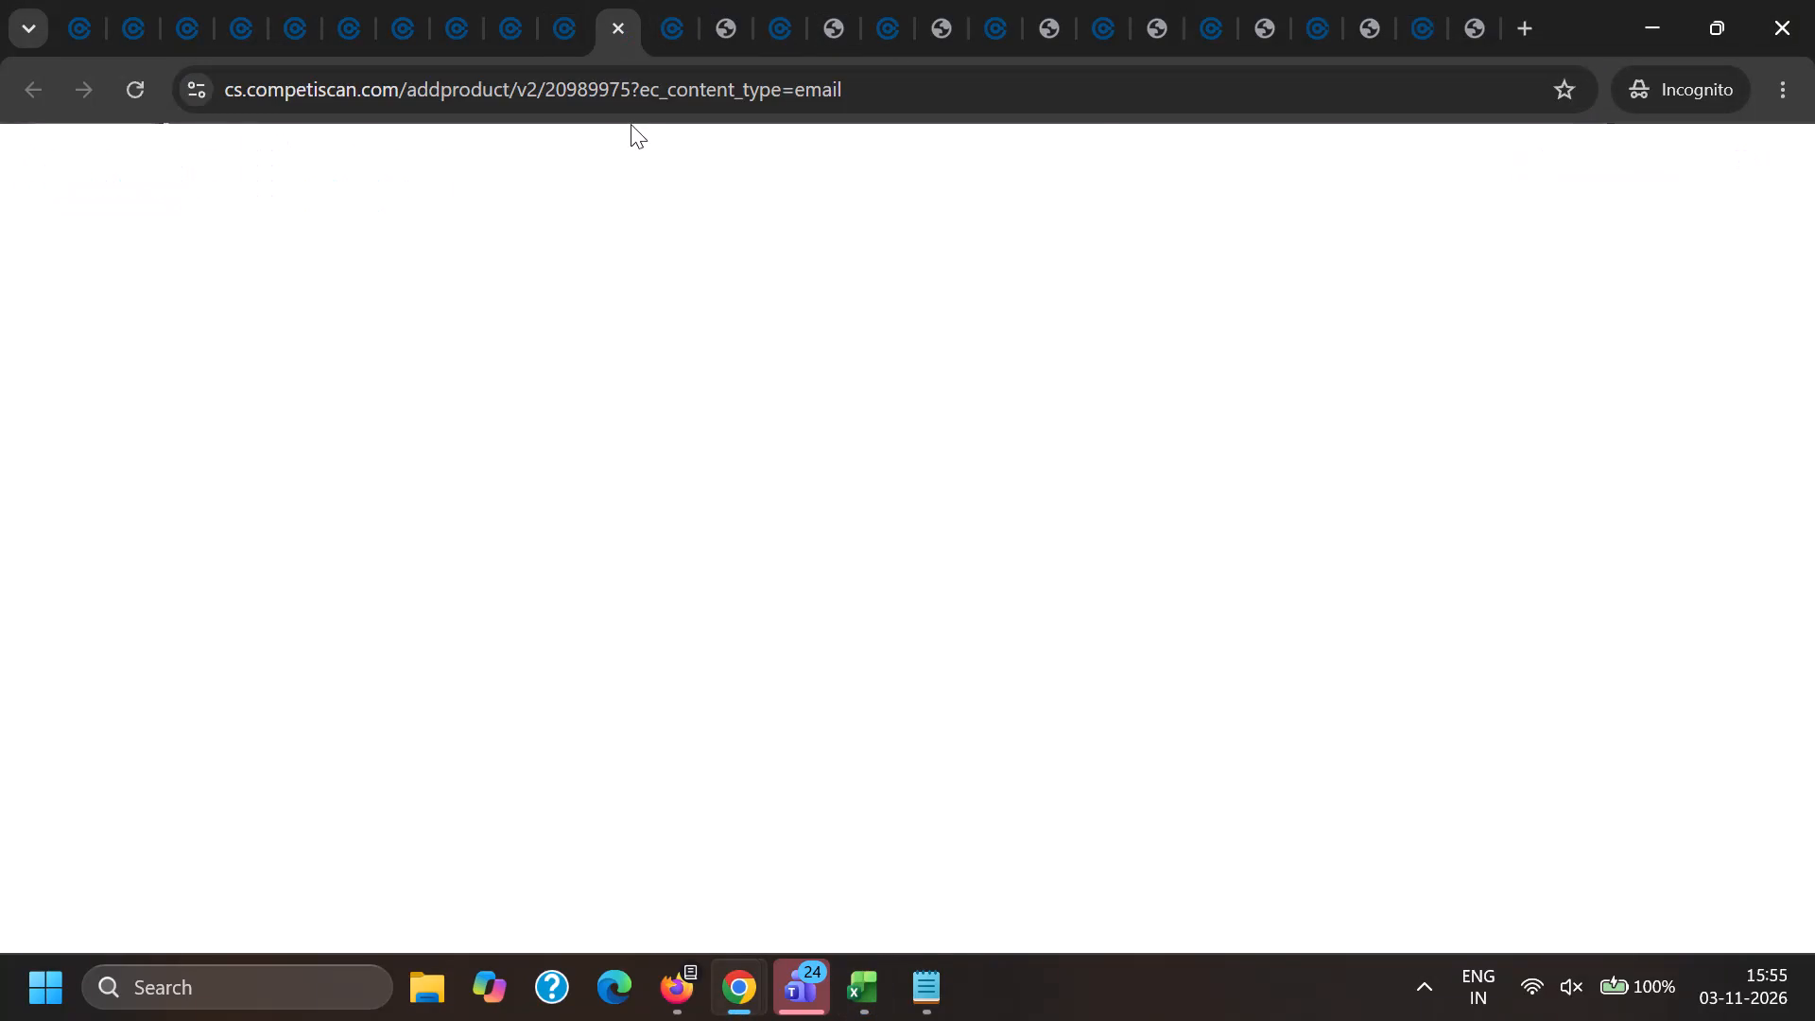
{"action": "left_click", "coordinate": [631, 123]}
{"action": "triple_click", "coordinate": [622, 95]}
{"action": "key", "text": "ctrl+c"}
{"action": "key", "text": "alt+Tab"}
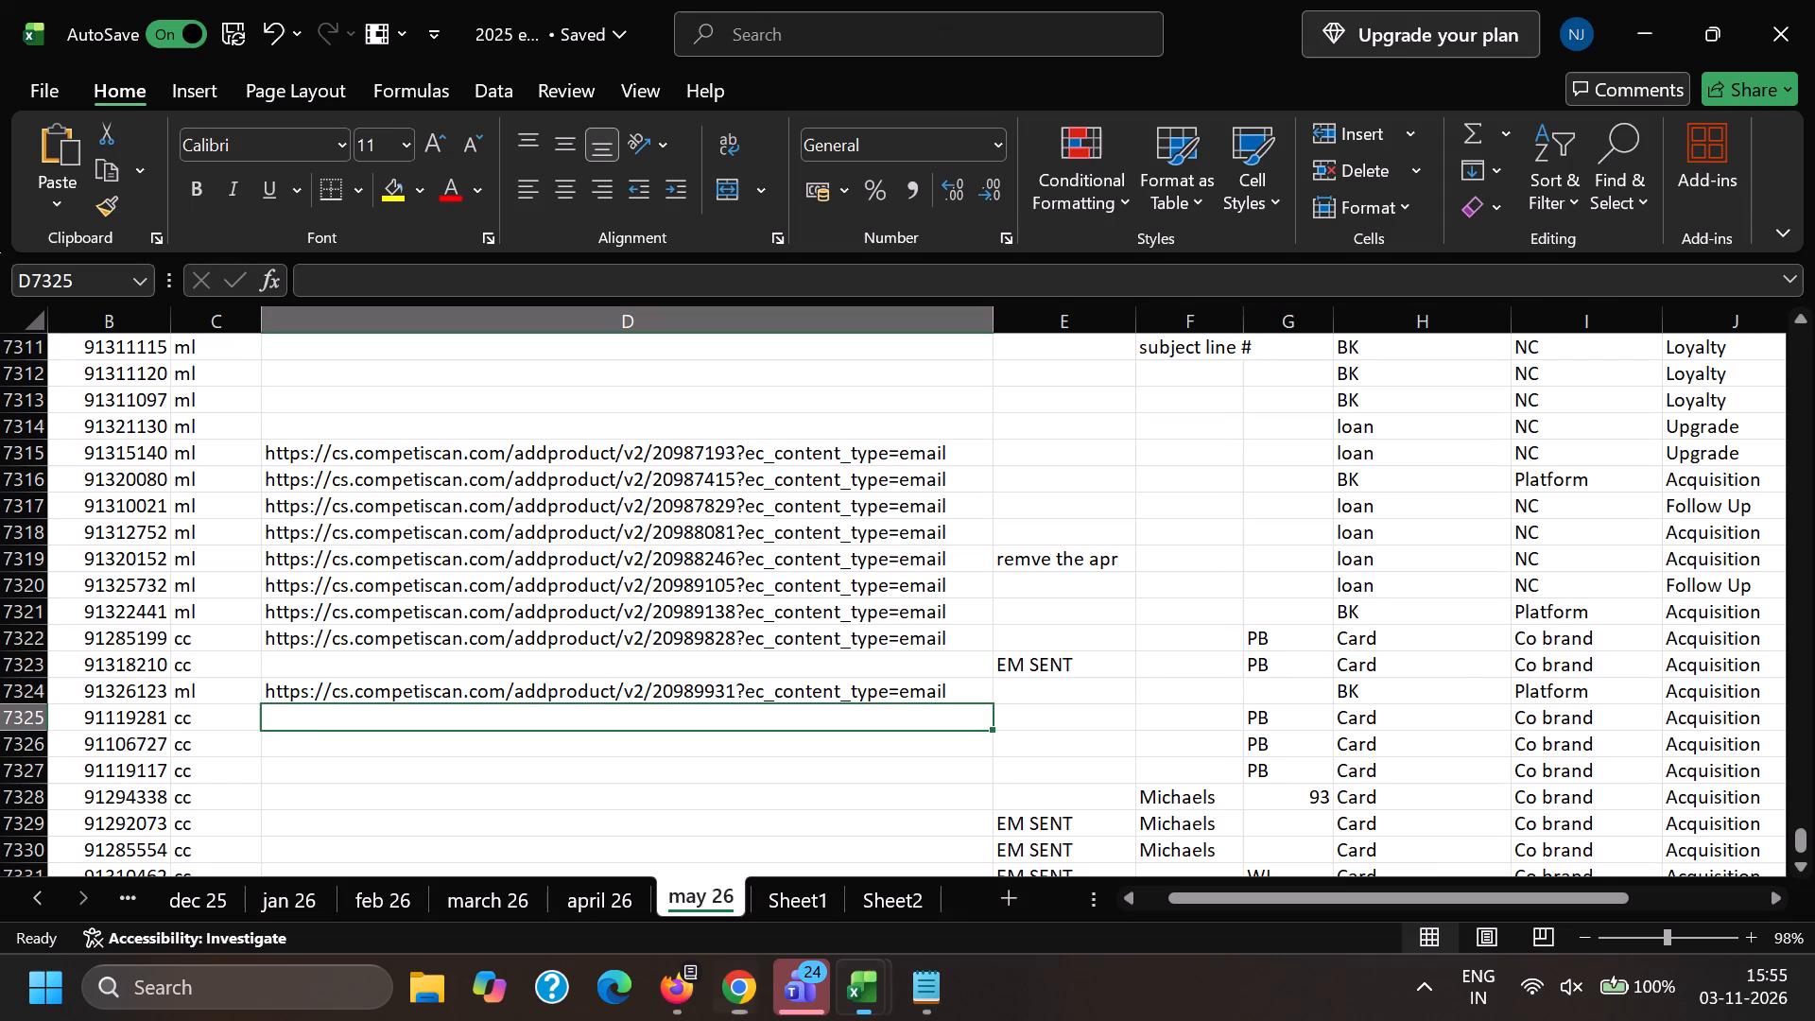
{"action": "key", "text": "ctrl+v"}
{"action": "scroll", "coordinate": [449, 650], "scroll_direction": "down", "scroll_amount": 2}
{"action": "left_click", "coordinate": [350, 578]}
Return to the browser and close the approved product pages and processed PDFs remaining from the earlier batch.
{"action": "key", "text": "alt+Tab"}
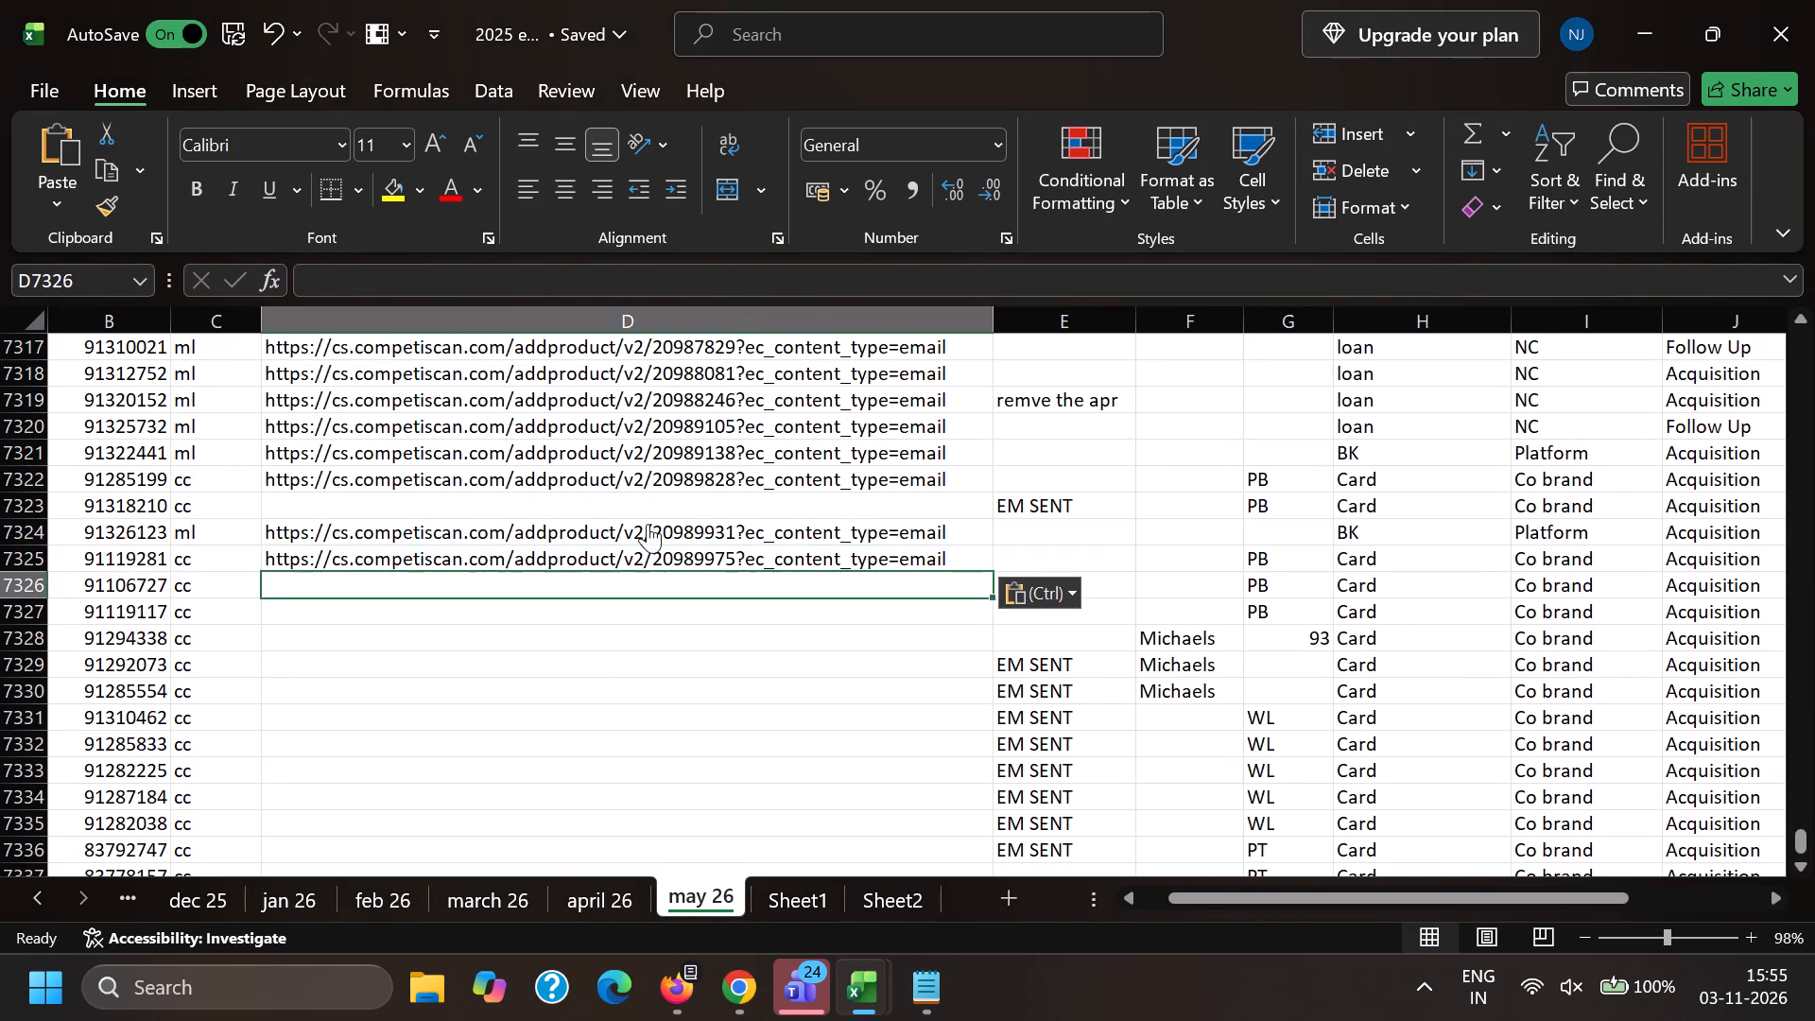
{"action": "left_click", "coordinate": [682, 0]}
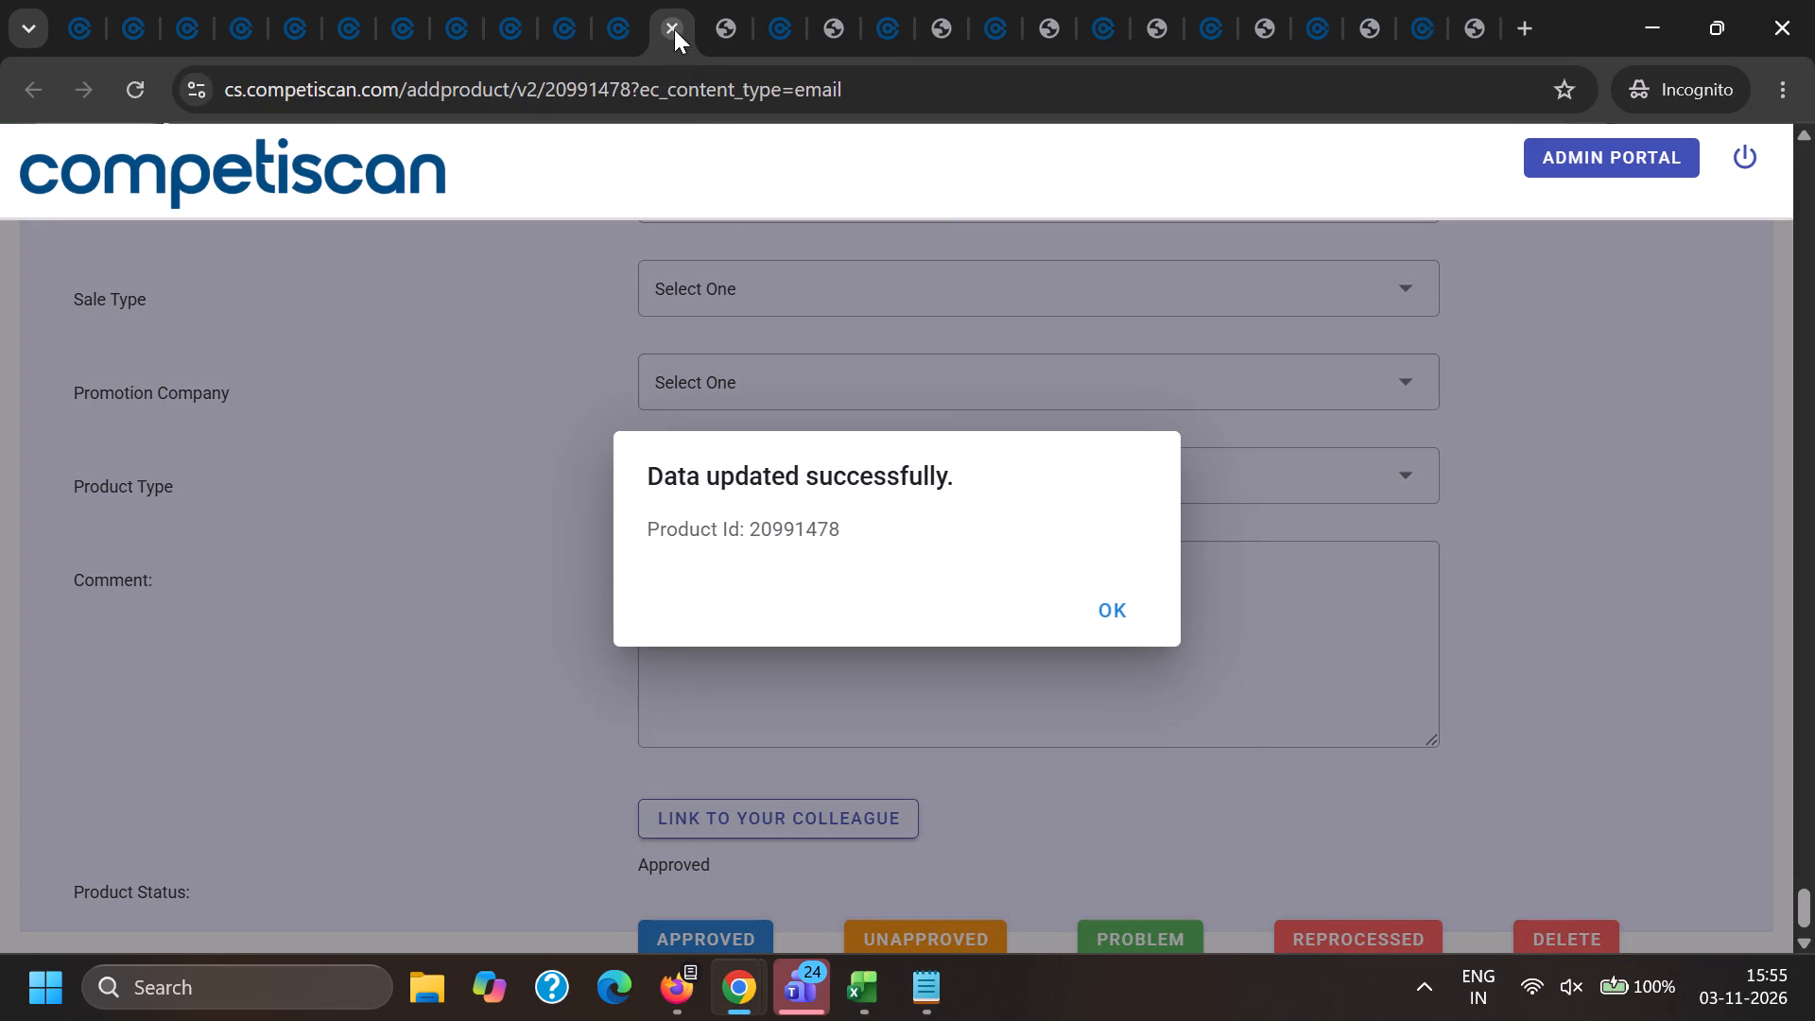
{"action": "double_click", "coordinate": [674, 28]}
{"action": "double_click", "coordinate": [674, 28]}
{"action": "double_click", "coordinate": [674, 28]}
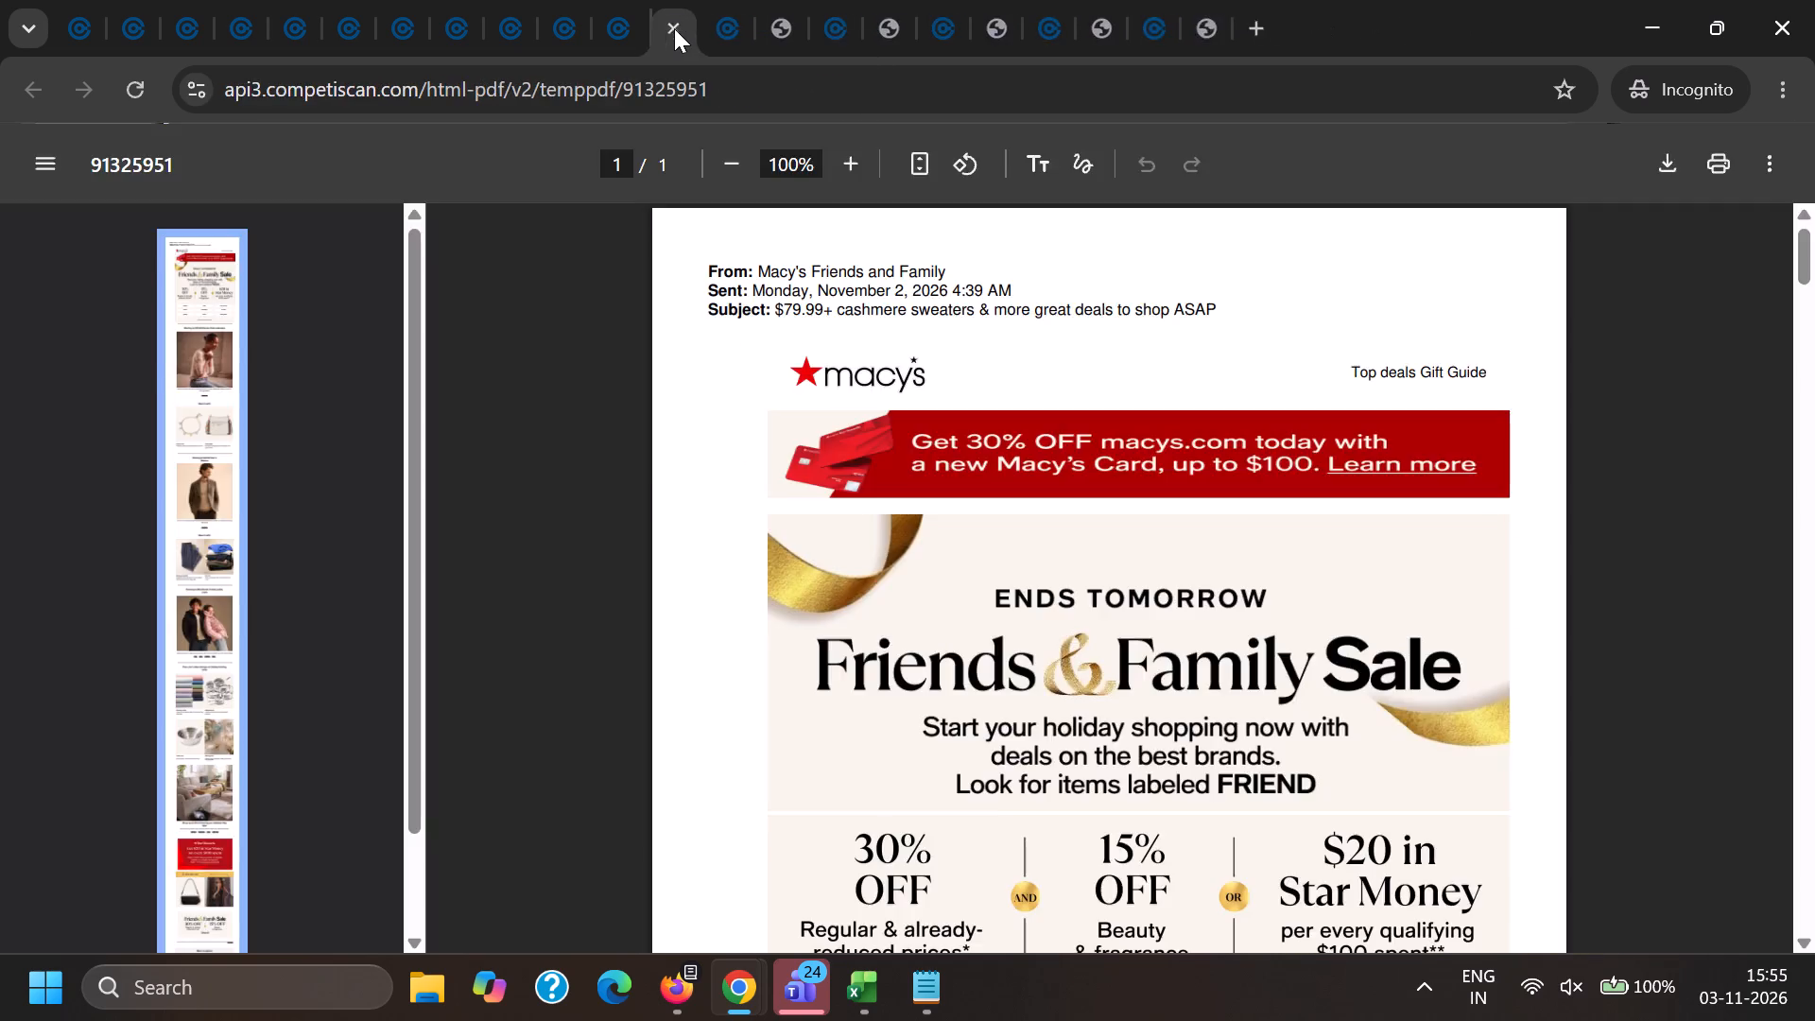
{"action": "double_click", "coordinate": [674, 29]}
{"action": "double_click", "coordinate": [673, 30]}
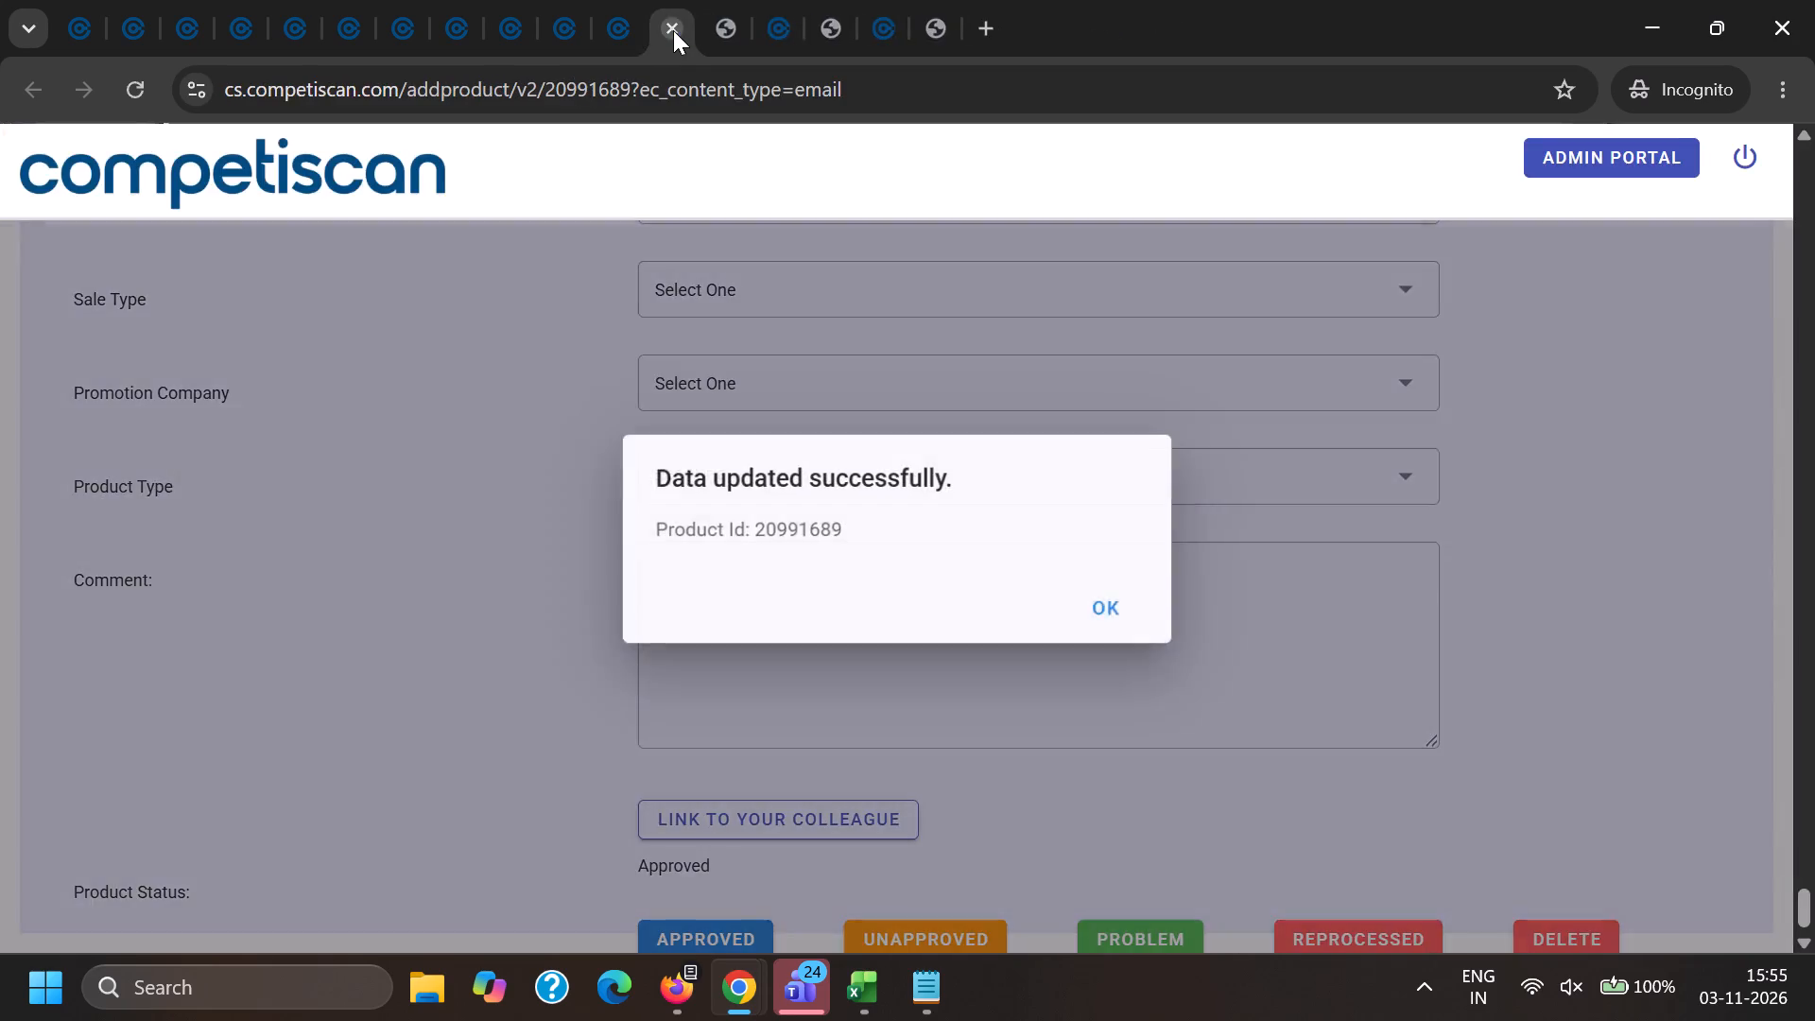
{"action": "double_click", "coordinate": [673, 30]}
{"action": "double_click", "coordinate": [673, 30]}
{"action": "double_click", "coordinate": [673, 30]}
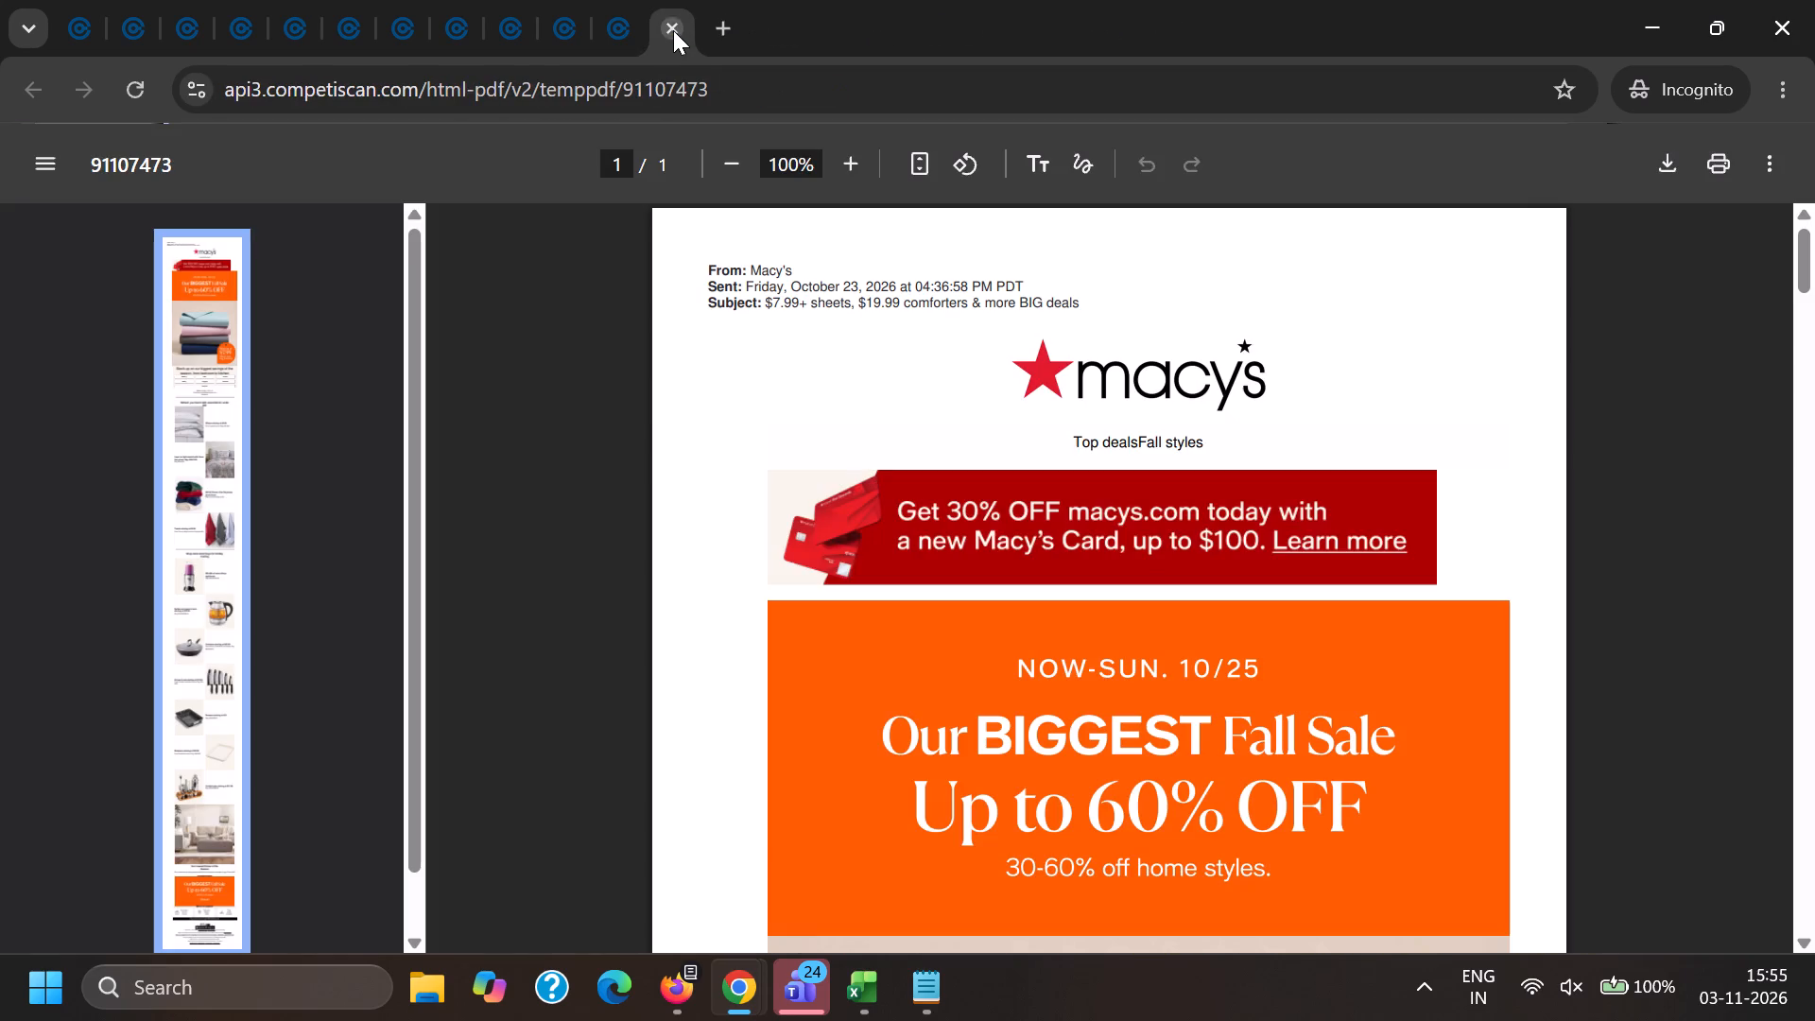
Open the processed PDFs of products 20987193, 20987415 and 20987829 from their product pages.
{"action": "left_click", "coordinate": [280, 0]}
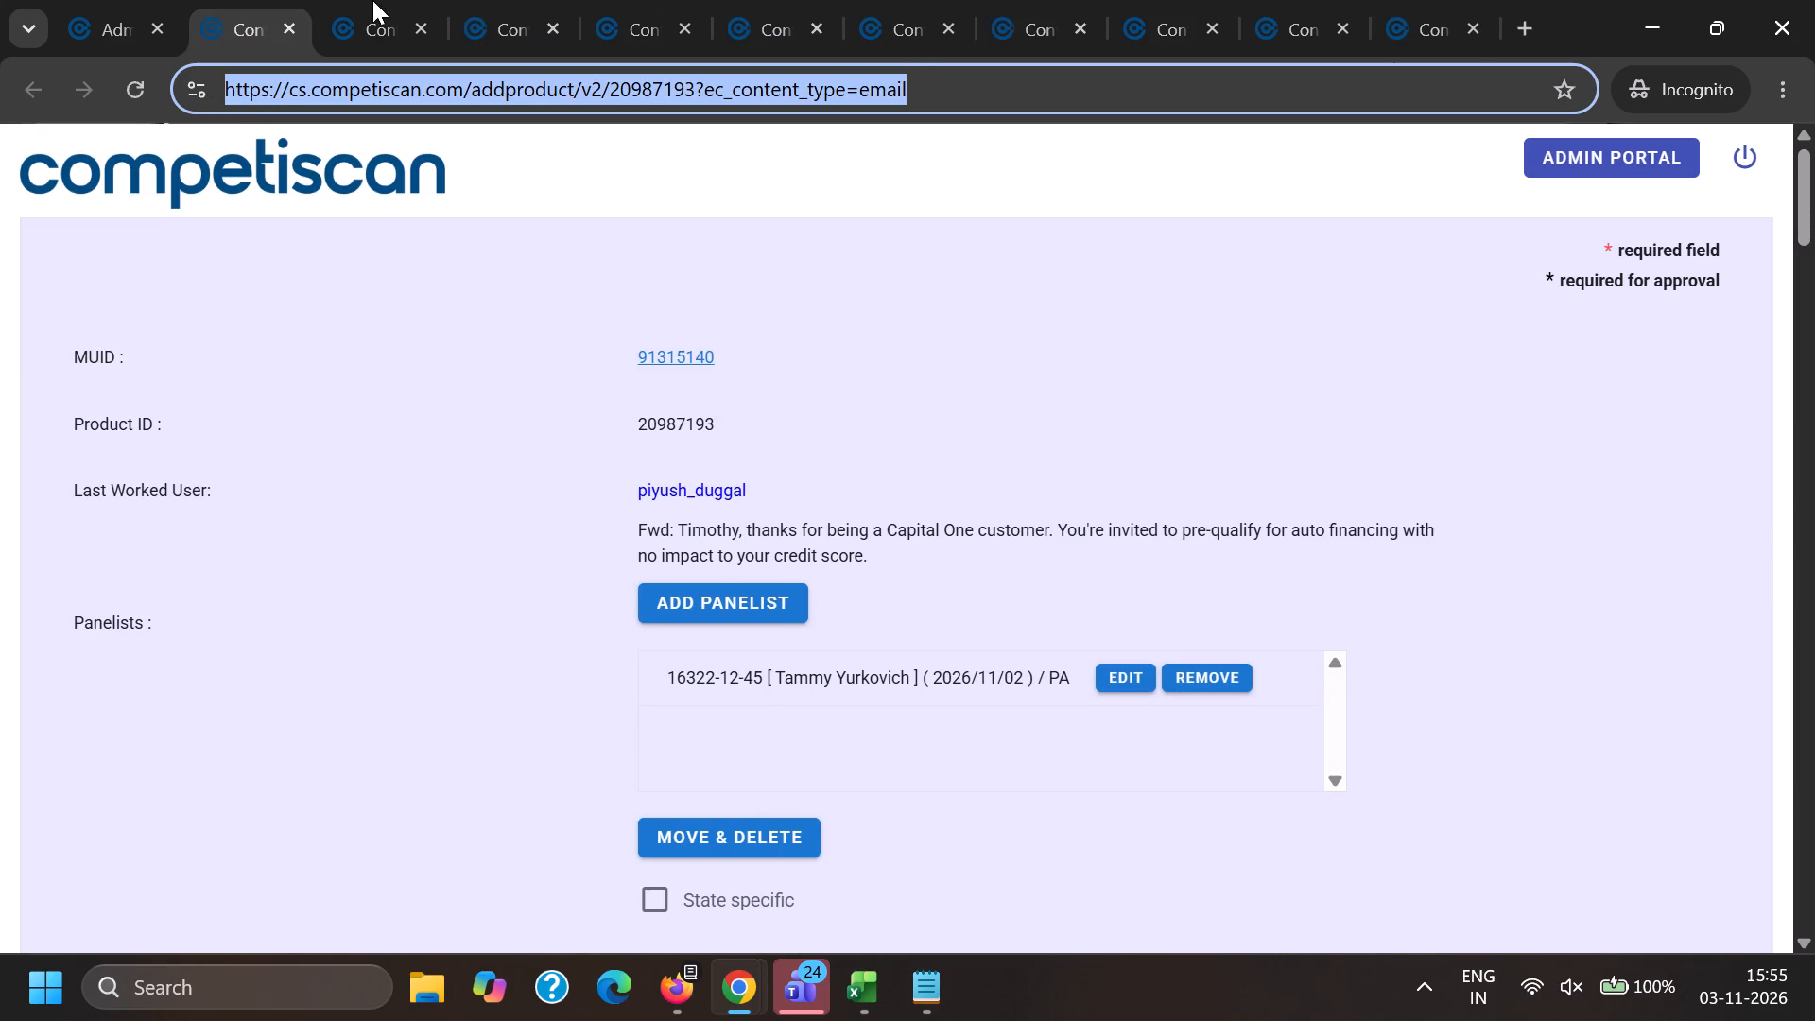
{"action": "scroll", "coordinate": [734, 270], "scroll_direction": "down", "scroll_amount": 4}
{"action": "left_click", "coordinate": [1504, 633], "text": "ctrl"}
{"action": "key", "text": "ctrl+Tab"}
{"action": "key", "text": "ctrl+Tab"}
{"action": "scroll", "coordinate": [1373, 425], "scroll_direction": "down", "scroll_amount": 6}
{"action": "left_click", "coordinate": [1429, 322], "text": "ctrl"}
{"action": "key", "text": "ctrl+Tab"}
{"action": "key", "text": "ctrl+Tab"}
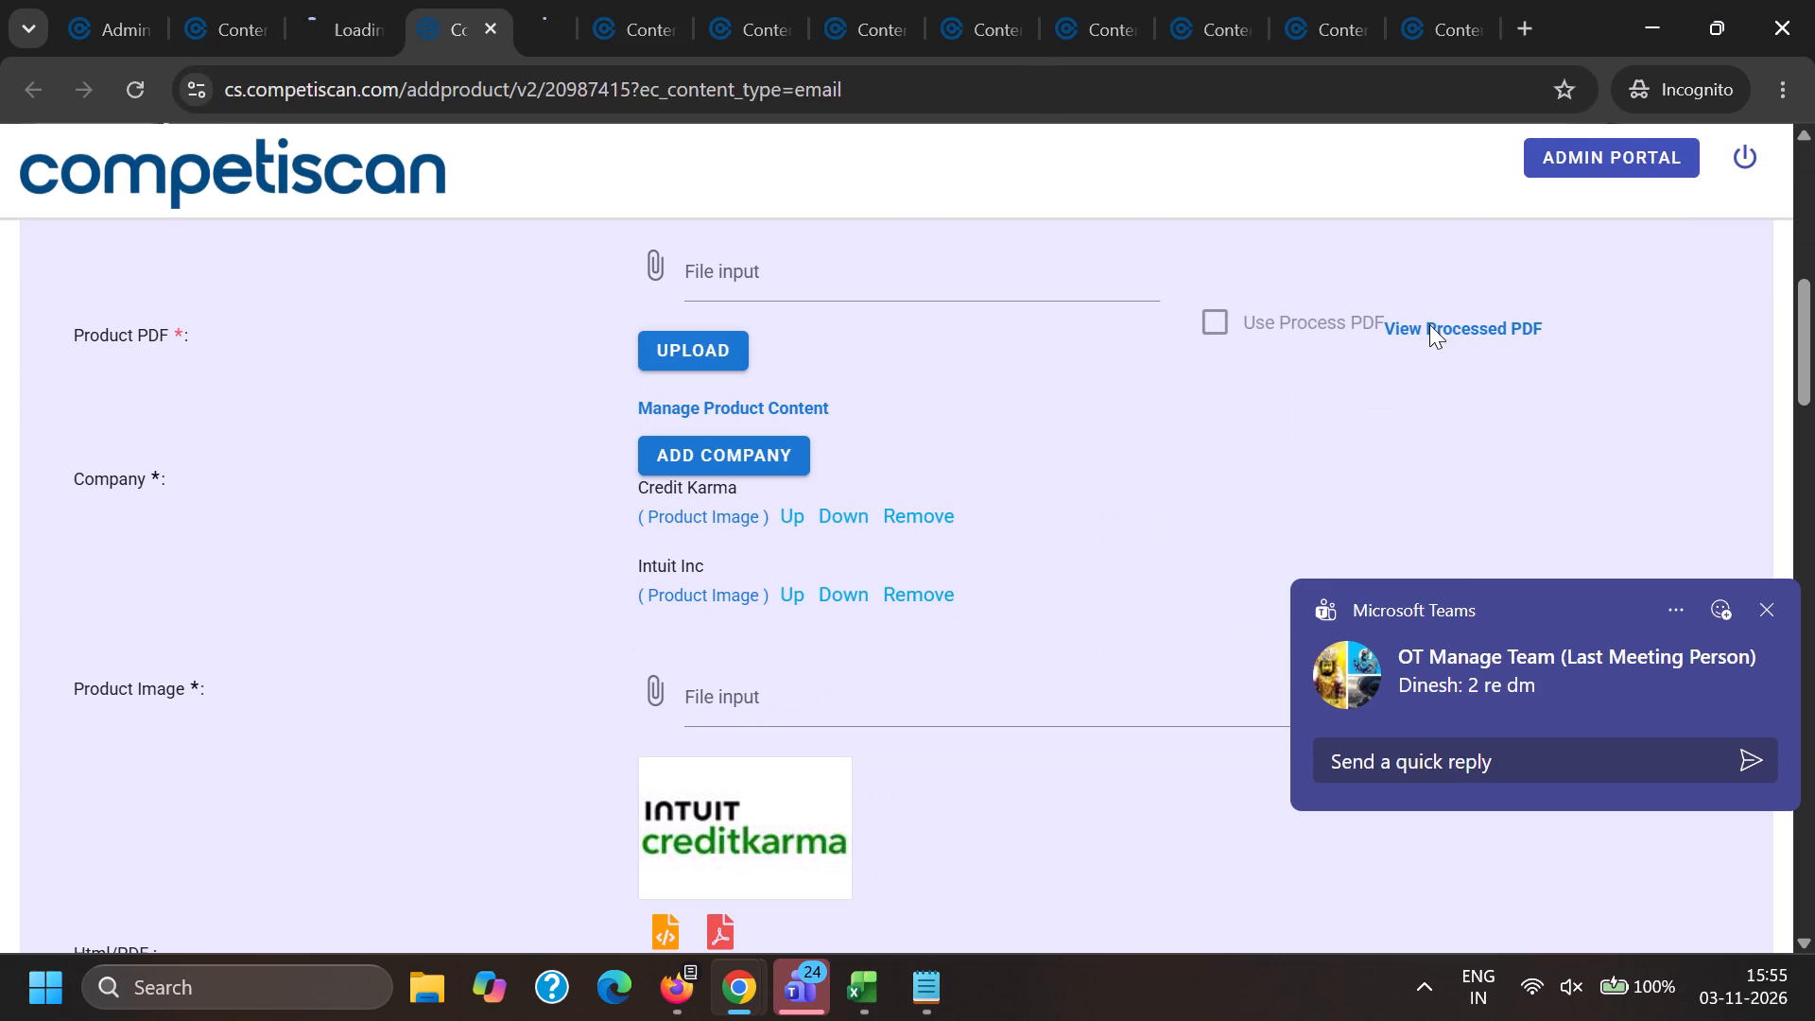
{"action": "scroll", "coordinate": [1396, 351], "scroll_direction": "down", "scroll_amount": 5}
{"action": "left_click", "coordinate": [1467, 467], "text": "ctrl"}
Open the processed PDFs of products 20988081 and 20988246 from their product pages.
{"action": "key", "text": "ctrl+Tab"}
{"action": "key", "text": "ctrl+Tab"}
{"action": "scroll", "coordinate": [1468, 460], "scroll_direction": "down", "scroll_amount": 4}
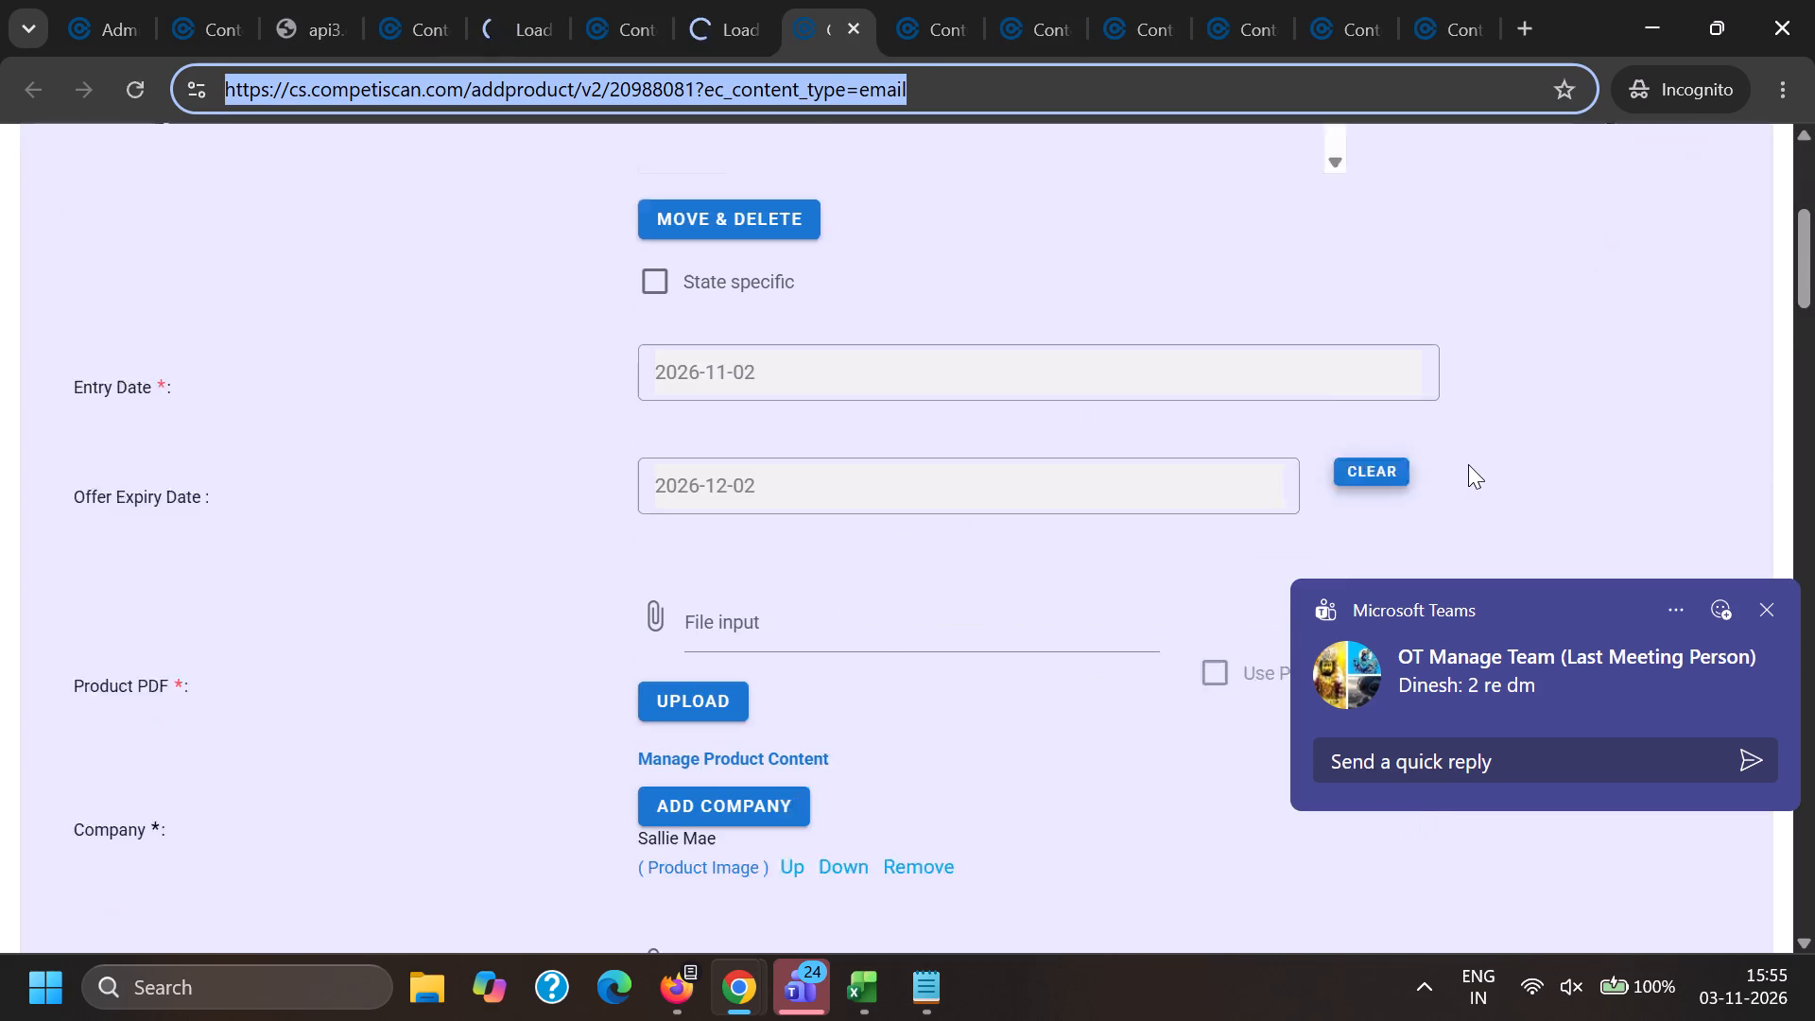
{"action": "scroll", "coordinate": [1466, 457], "scroll_direction": "down", "scroll_amount": 2}
{"action": "left_click", "coordinate": [1444, 338], "text": "ctrl"}
{"action": "key", "text": "ctrl+Tab"}
{"action": "key", "text": "ctrl+Tab"}
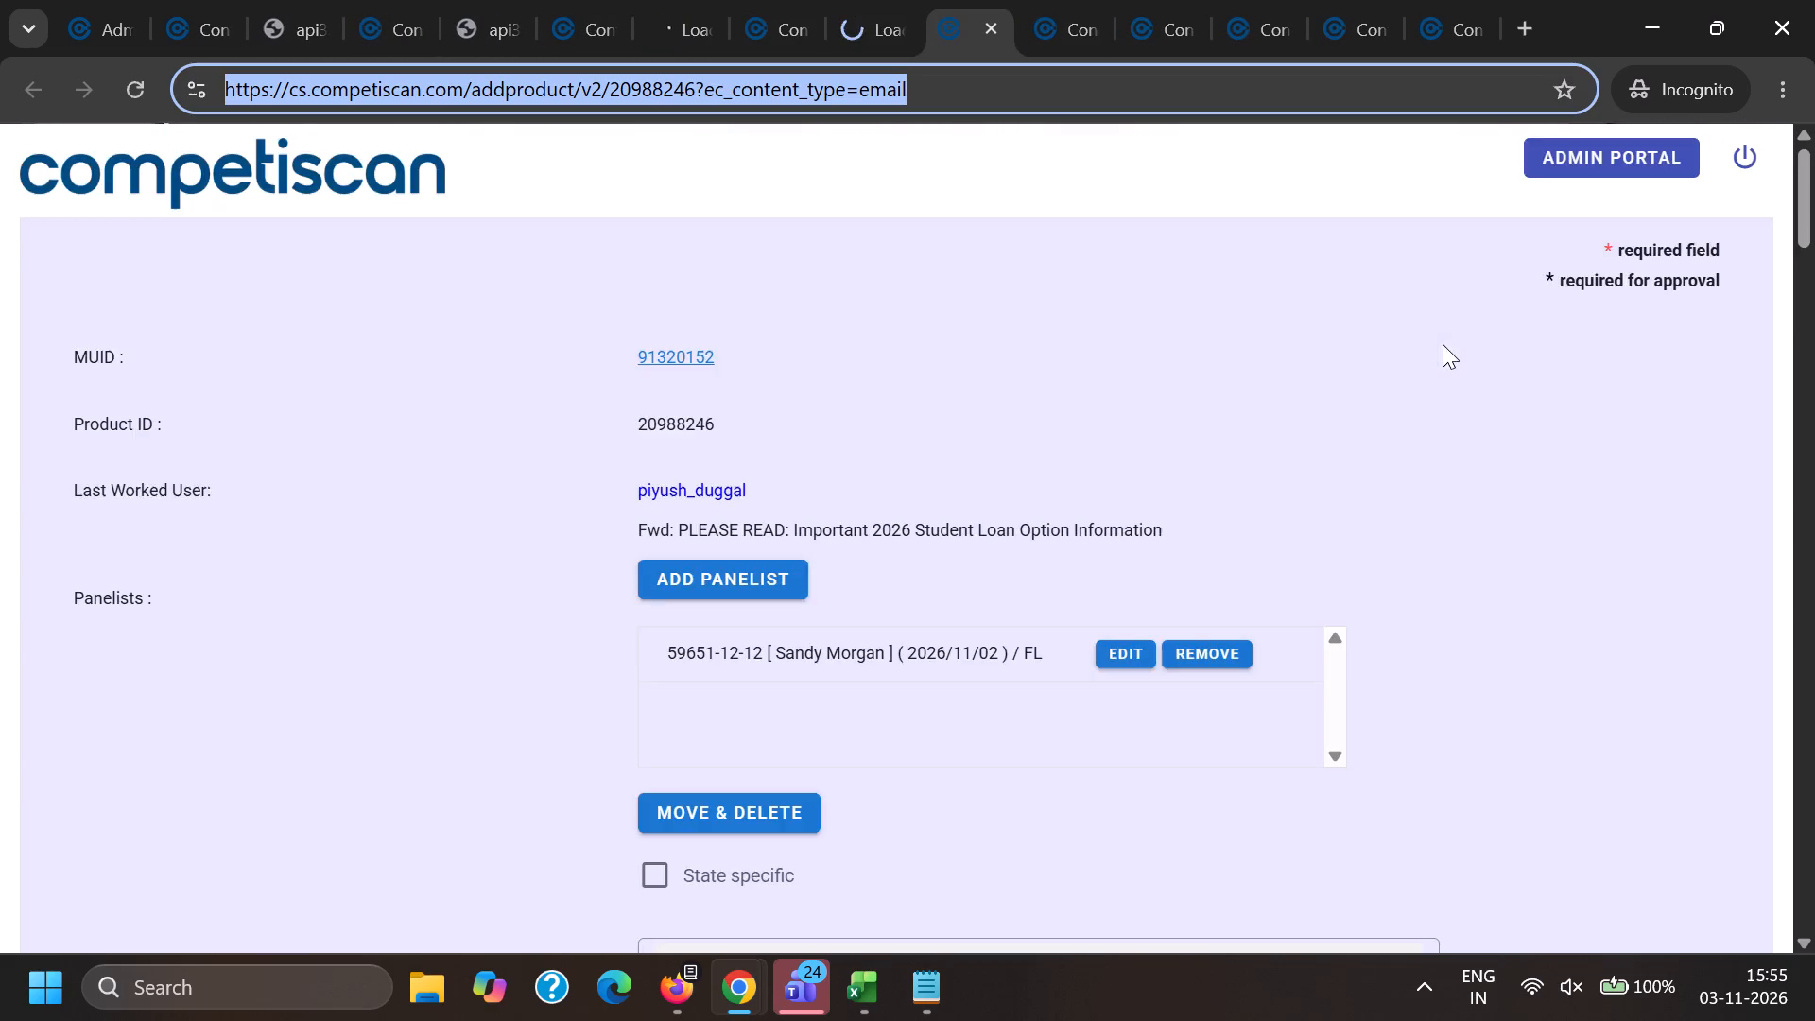
{"action": "scroll", "coordinate": [1428, 365], "scroll_direction": "down", "scroll_amount": 5}
{"action": "left_click", "coordinate": [1451, 463], "text": "ctrl"}
{"action": "key", "text": "ctrl+Tab"}
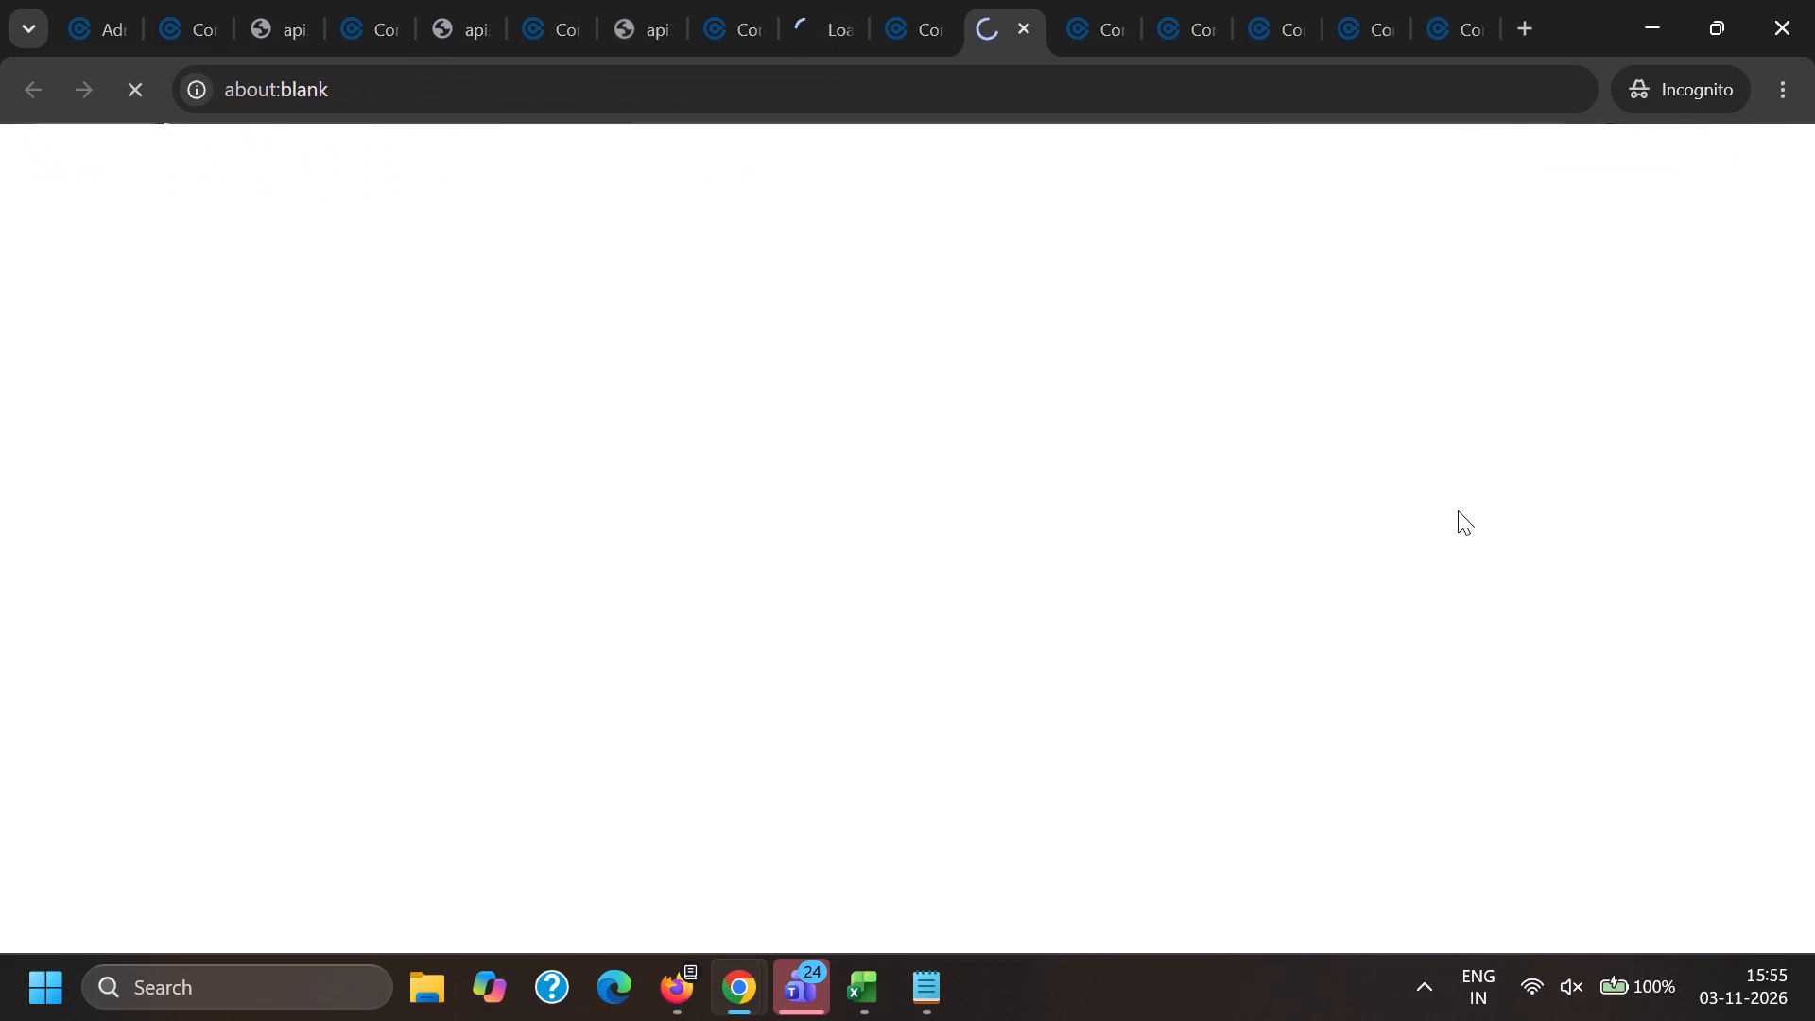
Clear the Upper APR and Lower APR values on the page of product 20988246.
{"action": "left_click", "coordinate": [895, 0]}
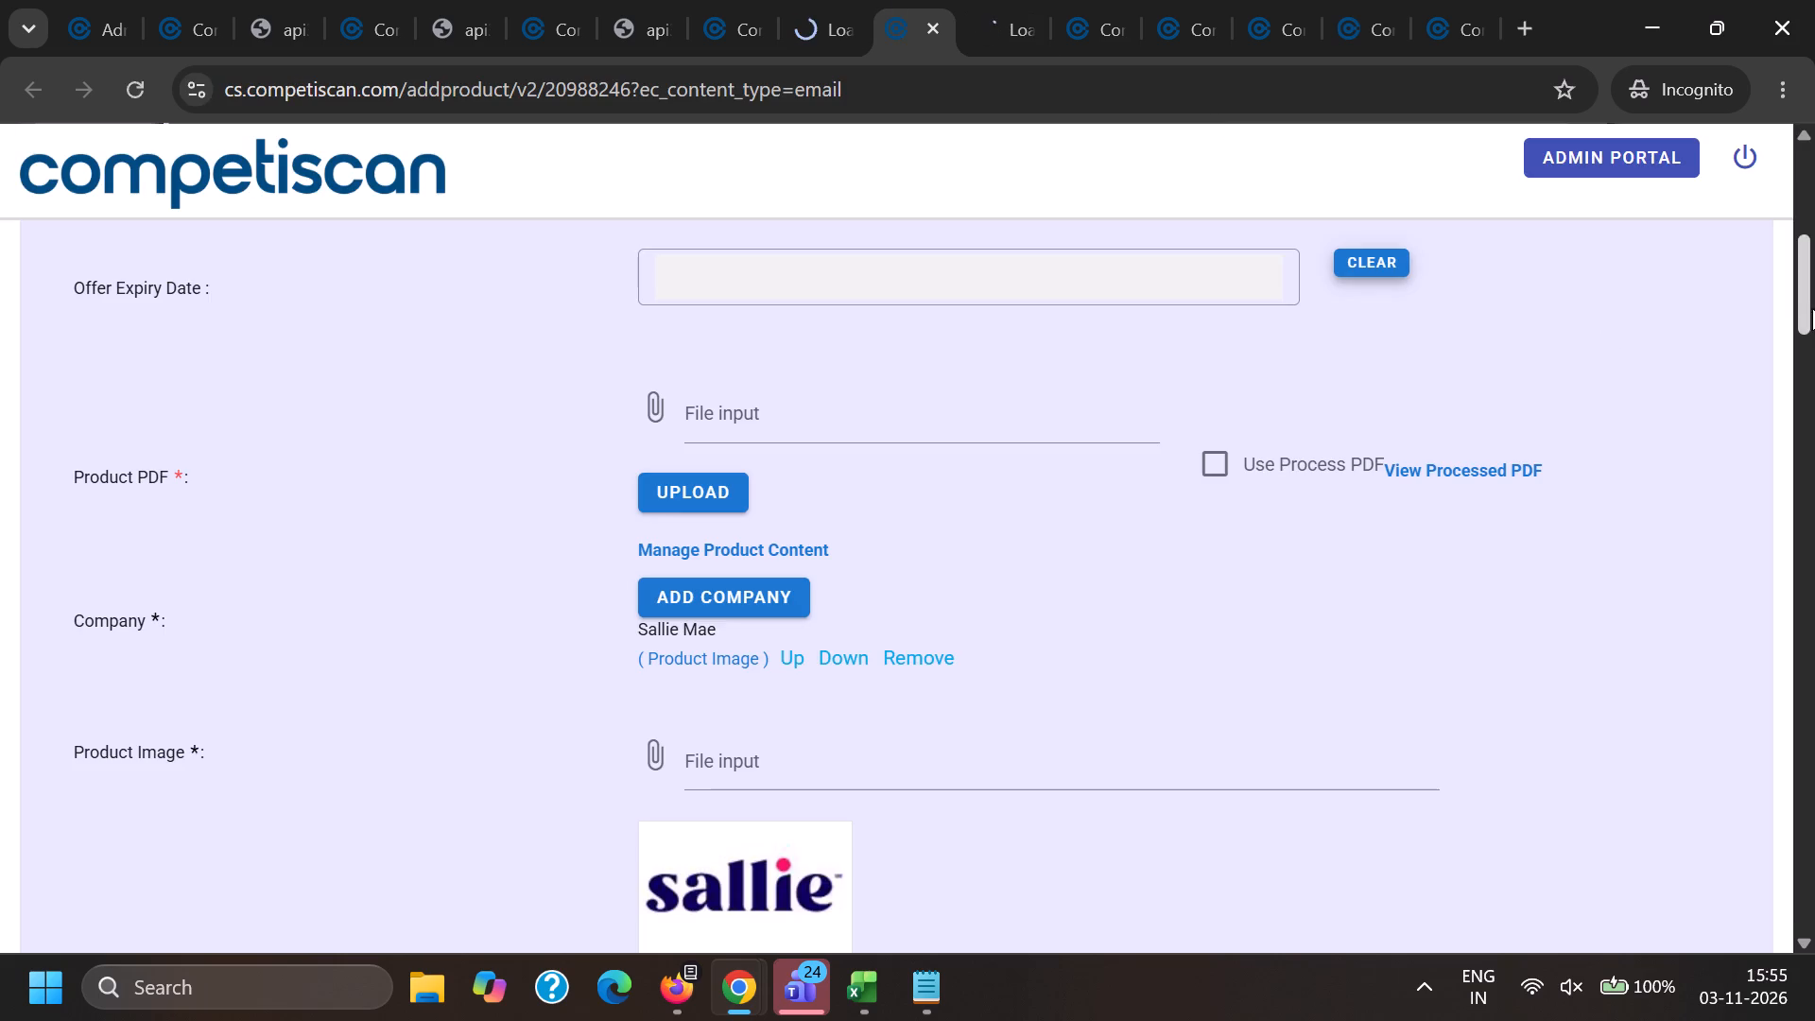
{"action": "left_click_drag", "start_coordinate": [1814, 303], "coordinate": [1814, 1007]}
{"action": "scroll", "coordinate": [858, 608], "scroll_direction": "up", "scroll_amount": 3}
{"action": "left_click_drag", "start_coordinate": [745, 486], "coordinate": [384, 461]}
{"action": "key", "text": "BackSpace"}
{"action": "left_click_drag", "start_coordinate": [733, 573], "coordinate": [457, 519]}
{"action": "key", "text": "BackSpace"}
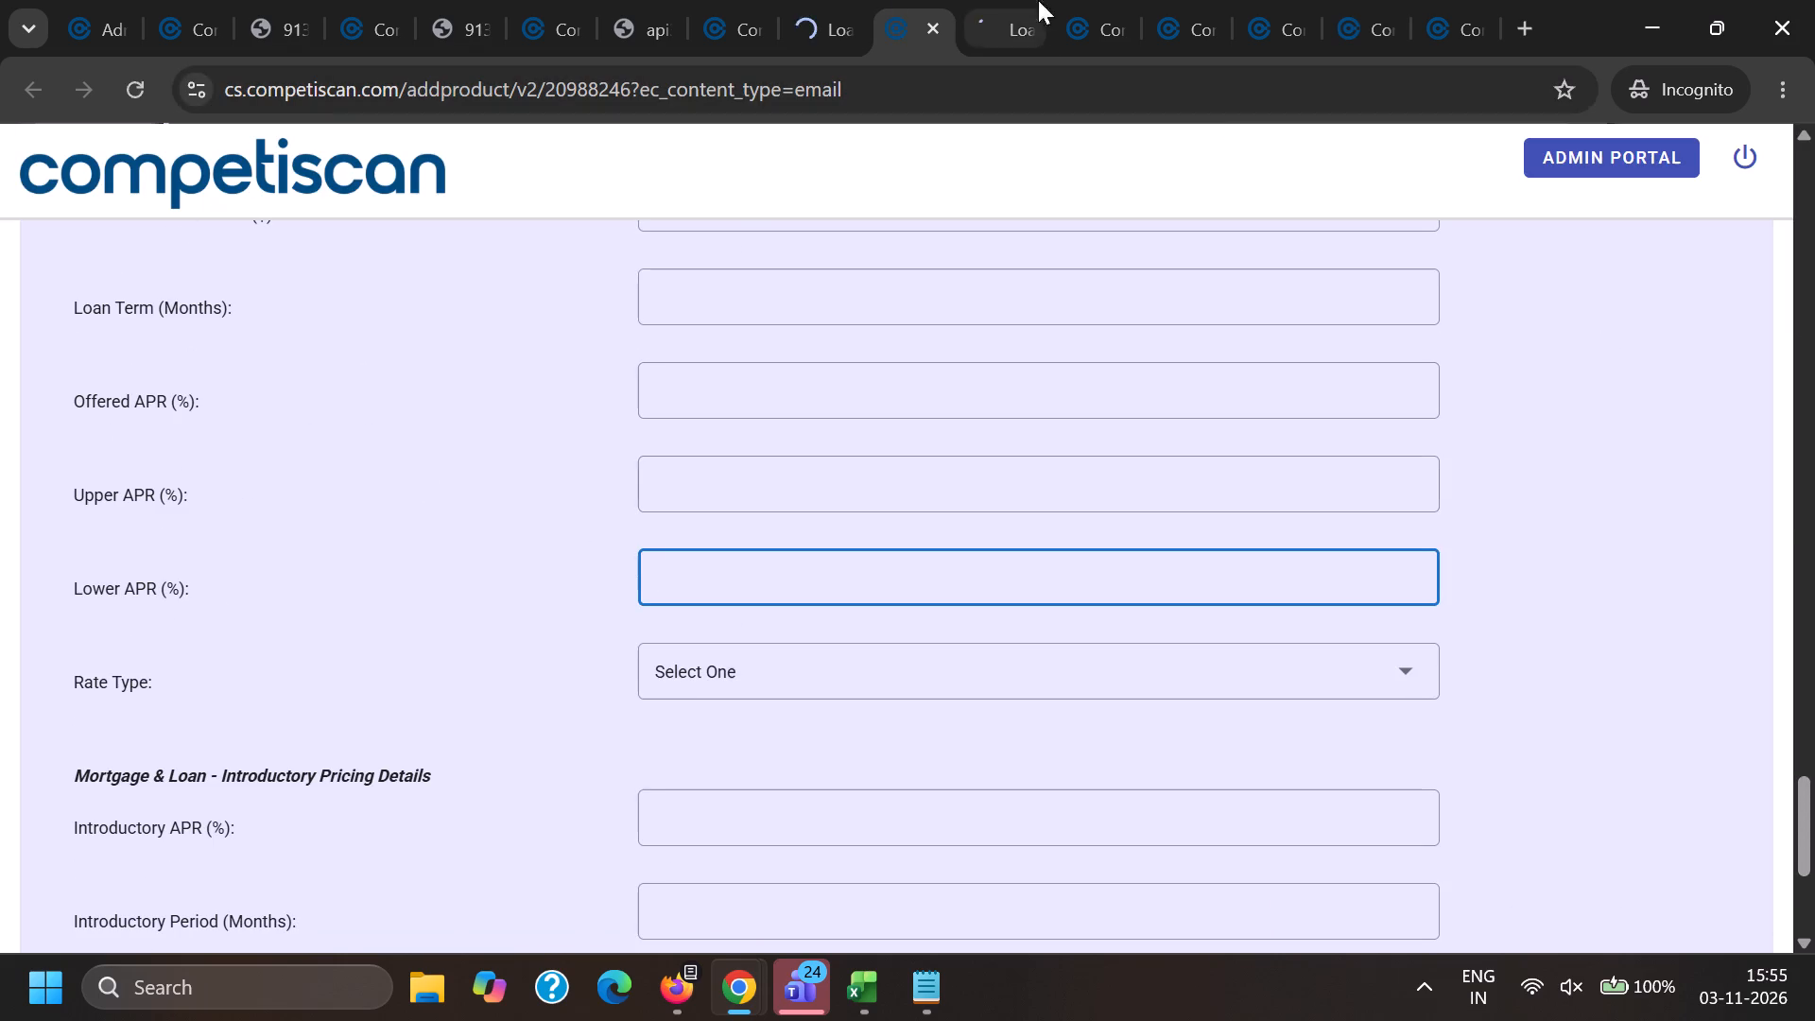
Open the processed PDFs of products 20989105 and 20989138 from their product pages.
{"action": "left_click", "coordinate": [1107, 0]}
{"action": "scroll", "coordinate": [1227, 449], "scroll_direction": "down", "scroll_amount": 4}
{"action": "left_click", "coordinate": [1400, 609], "text": "ctrl"}
{"action": "key", "text": "ctrl+Tab"}
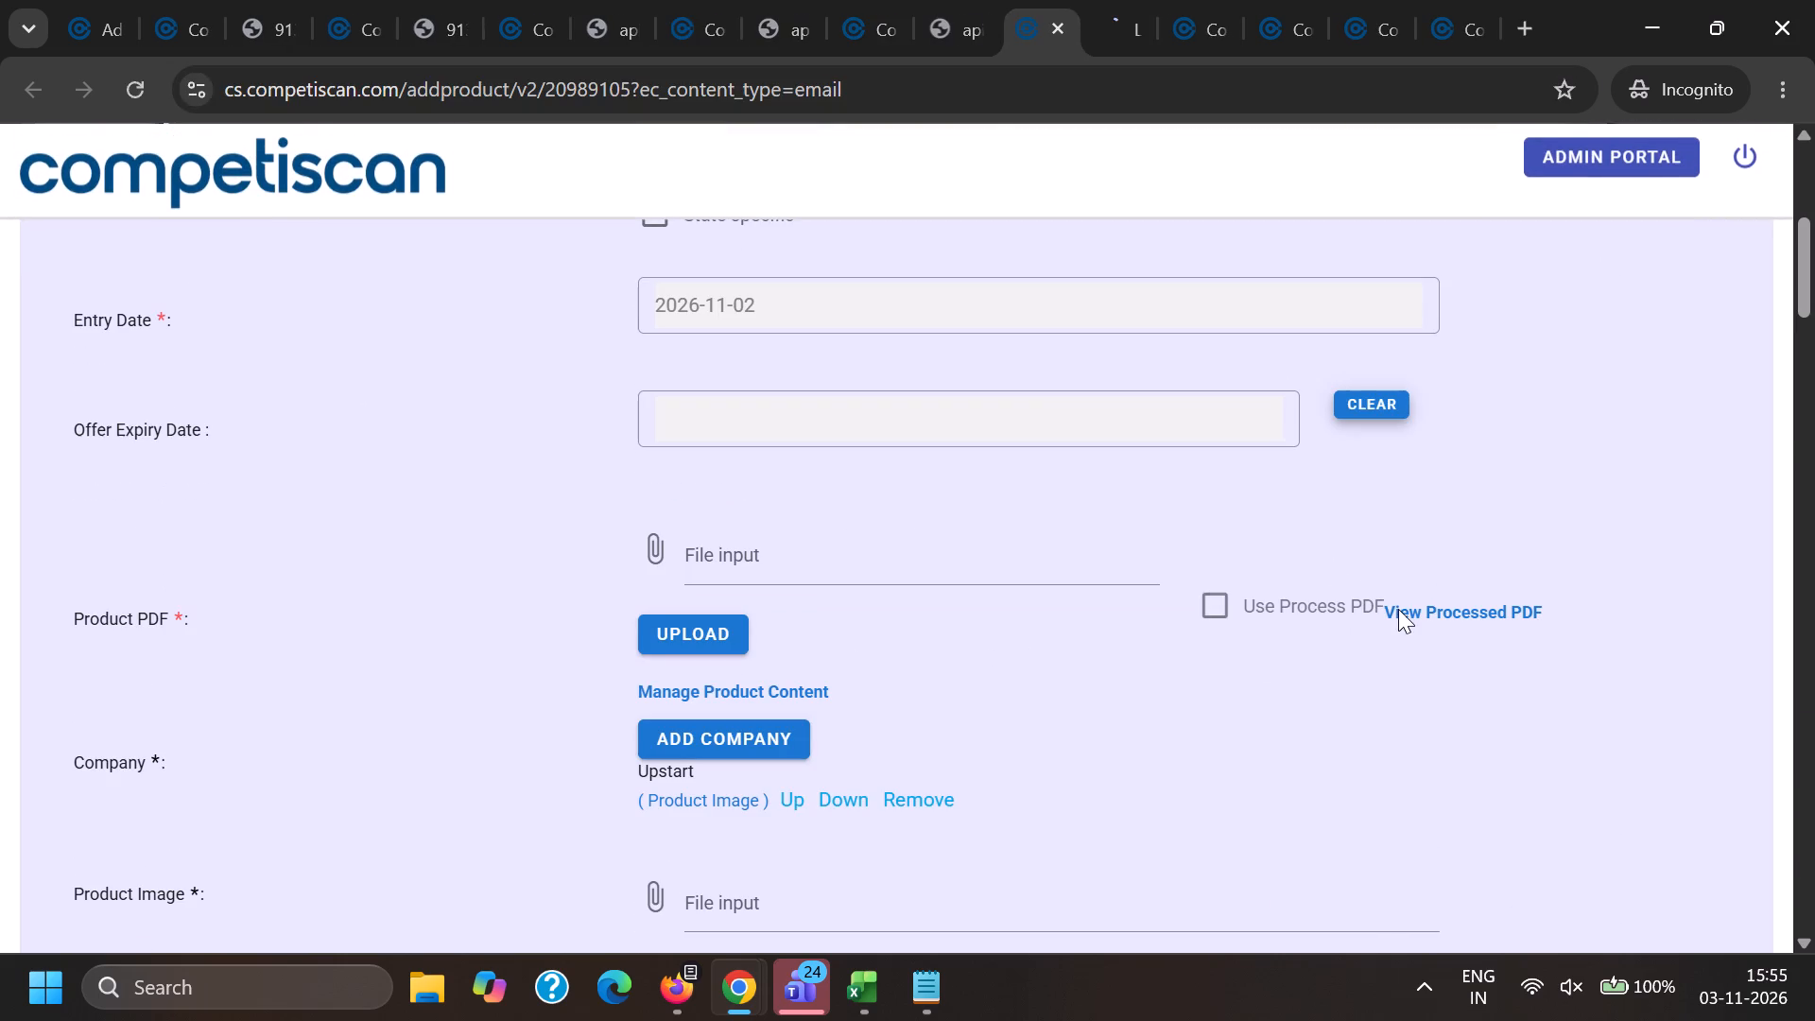
{"action": "key", "text": "ctrl+Tab"}
{"action": "scroll", "coordinate": [1396, 597], "scroll_direction": "down", "scroll_amount": 5}
{"action": "left_click", "coordinate": [1409, 473], "text": "ctrl"}
Open the processed PDFs of products 20989828, 20989931 and 20989975 from their product pages.
{"action": "key", "text": "ctrl+Tab"}
{"action": "key", "text": "ctrl+Tab"}
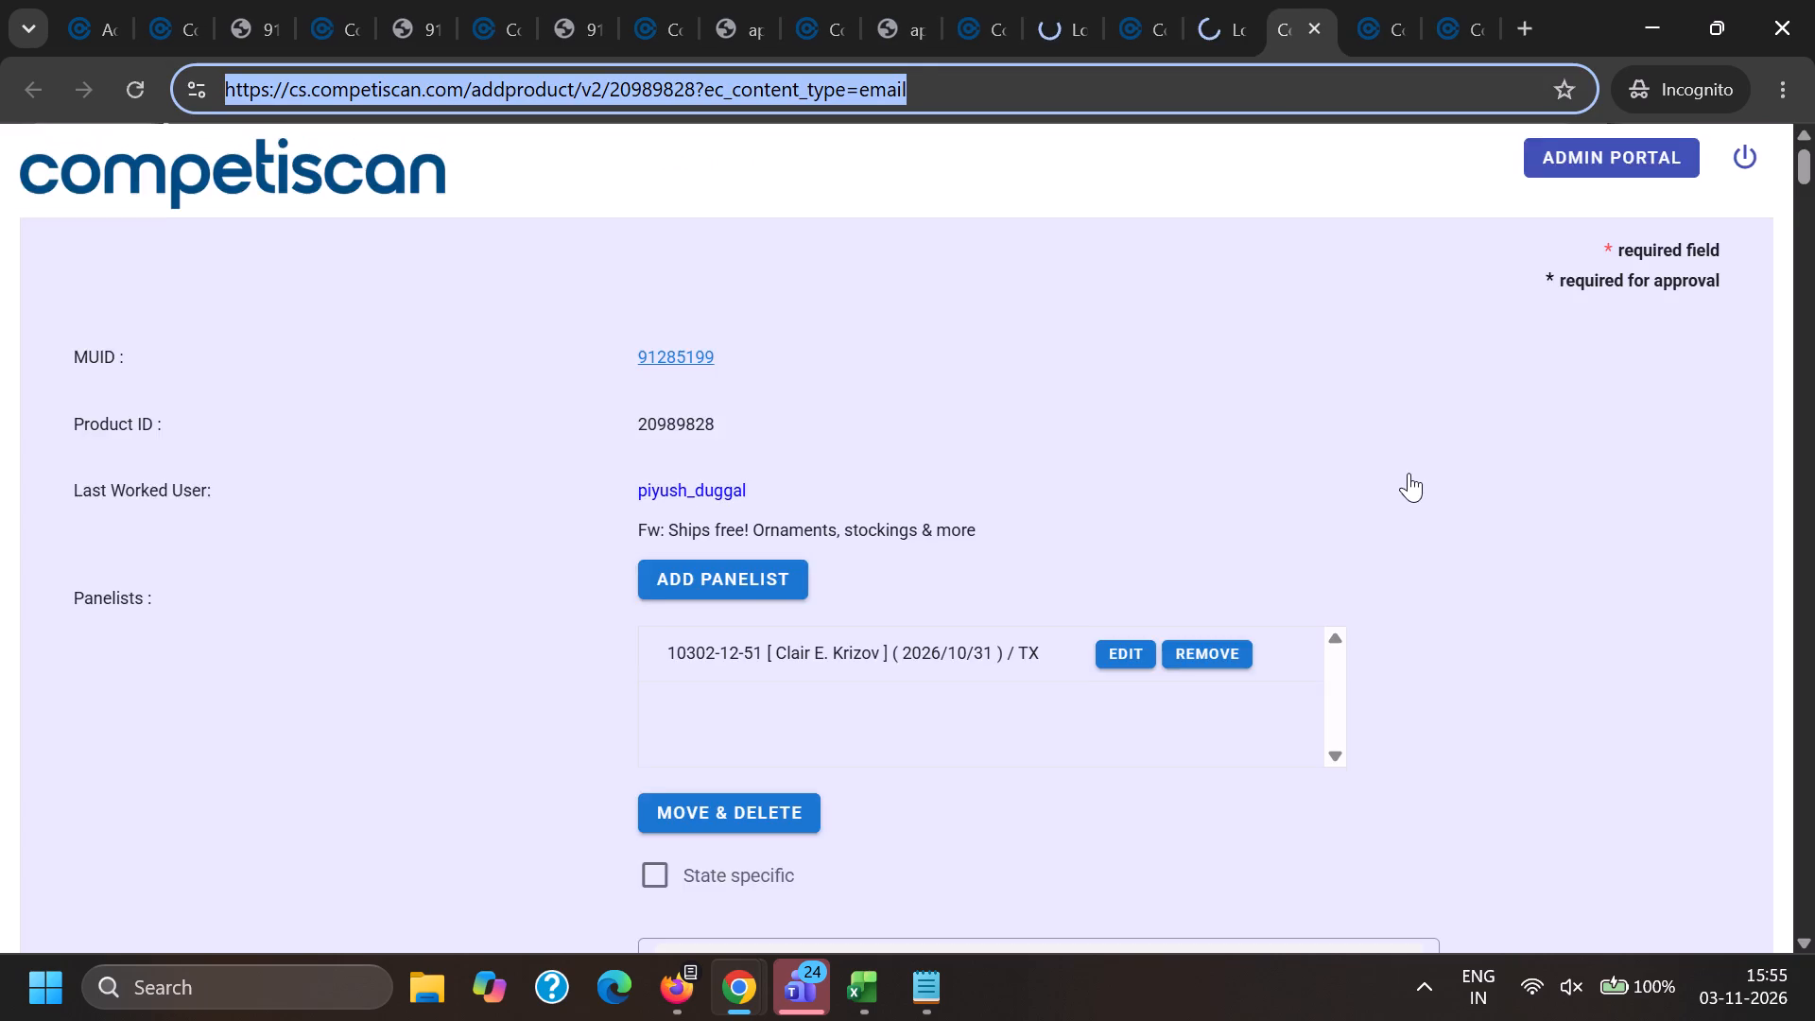
{"action": "scroll", "coordinate": [1409, 472], "scroll_direction": "down", "scroll_amount": 5}
{"action": "left_click", "coordinate": [1426, 473], "text": "ctrl"}
{"action": "key", "text": "ctrl+Tab"}
{"action": "key", "text": "ctrl+Tab"}
{"action": "scroll", "coordinate": [1420, 469], "scroll_direction": "down", "scroll_amount": 5}
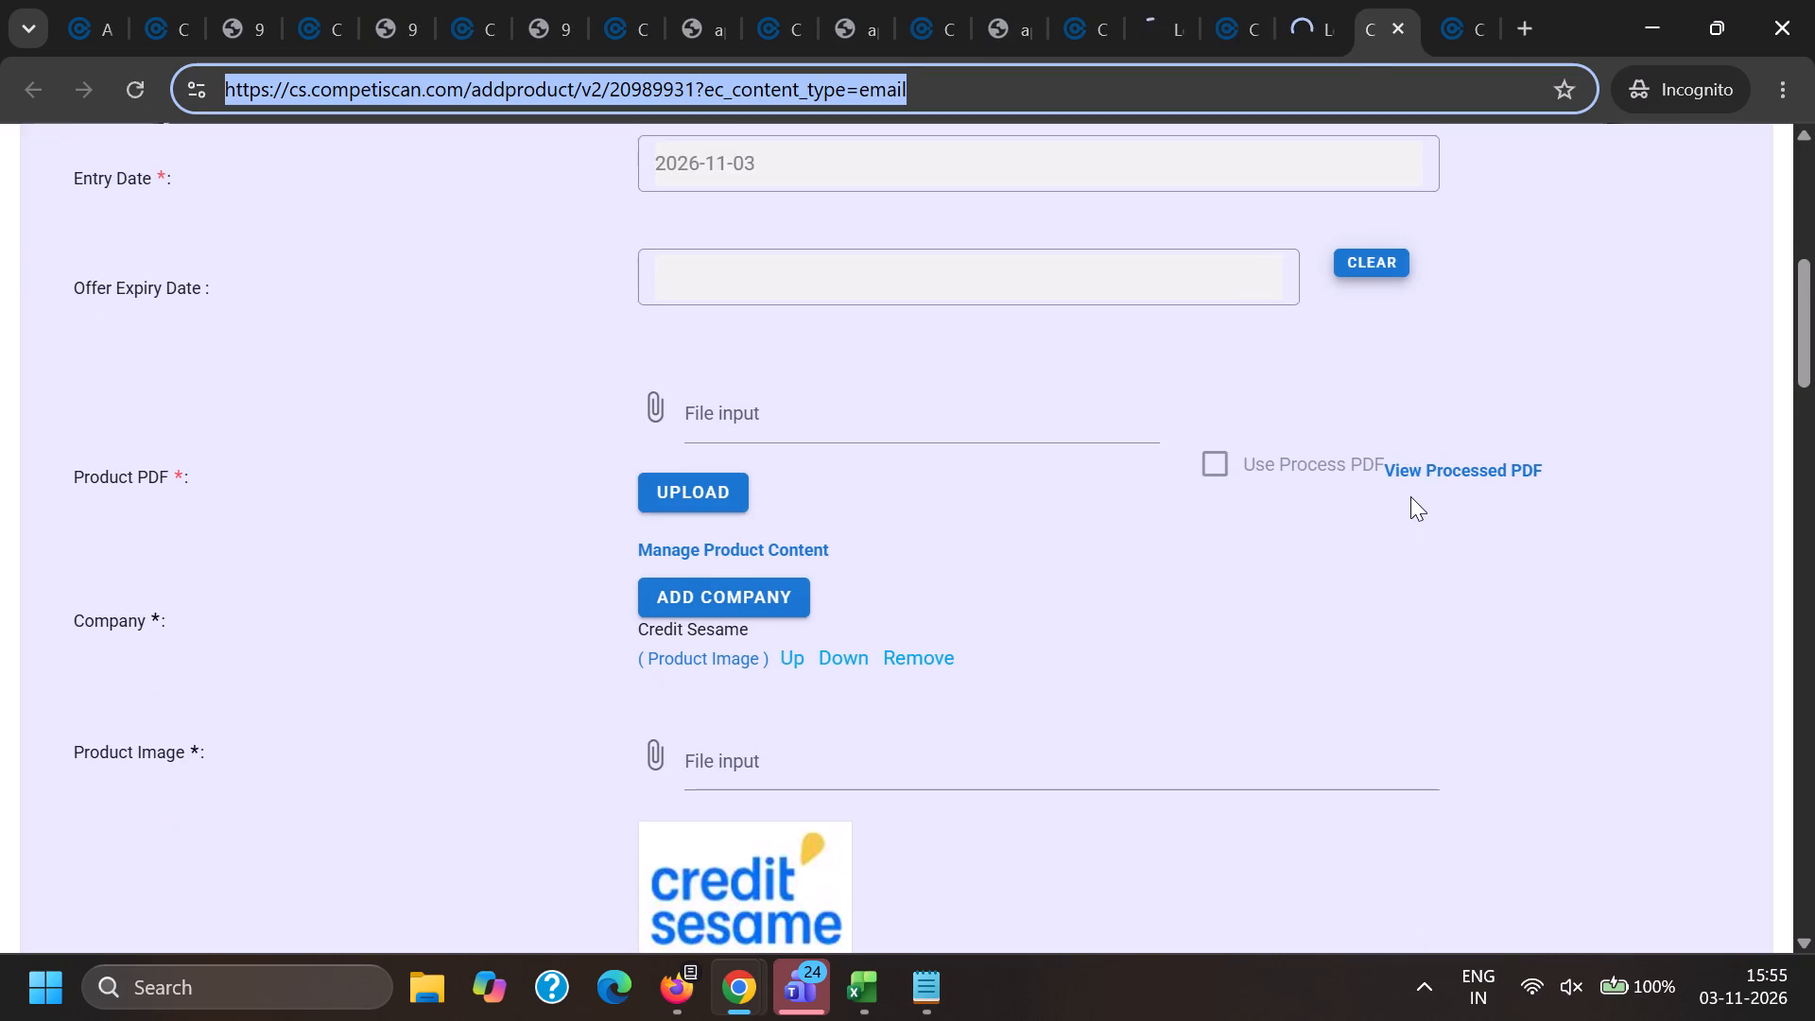
{"action": "left_click", "coordinate": [1421, 467], "text": "ctrl"}
{"action": "key", "text": "ctrl+Tab"}
{"action": "key", "text": "ctrl+Tab"}
{"action": "scroll", "coordinate": [1421, 465], "scroll_direction": "down", "scroll_amount": 5}
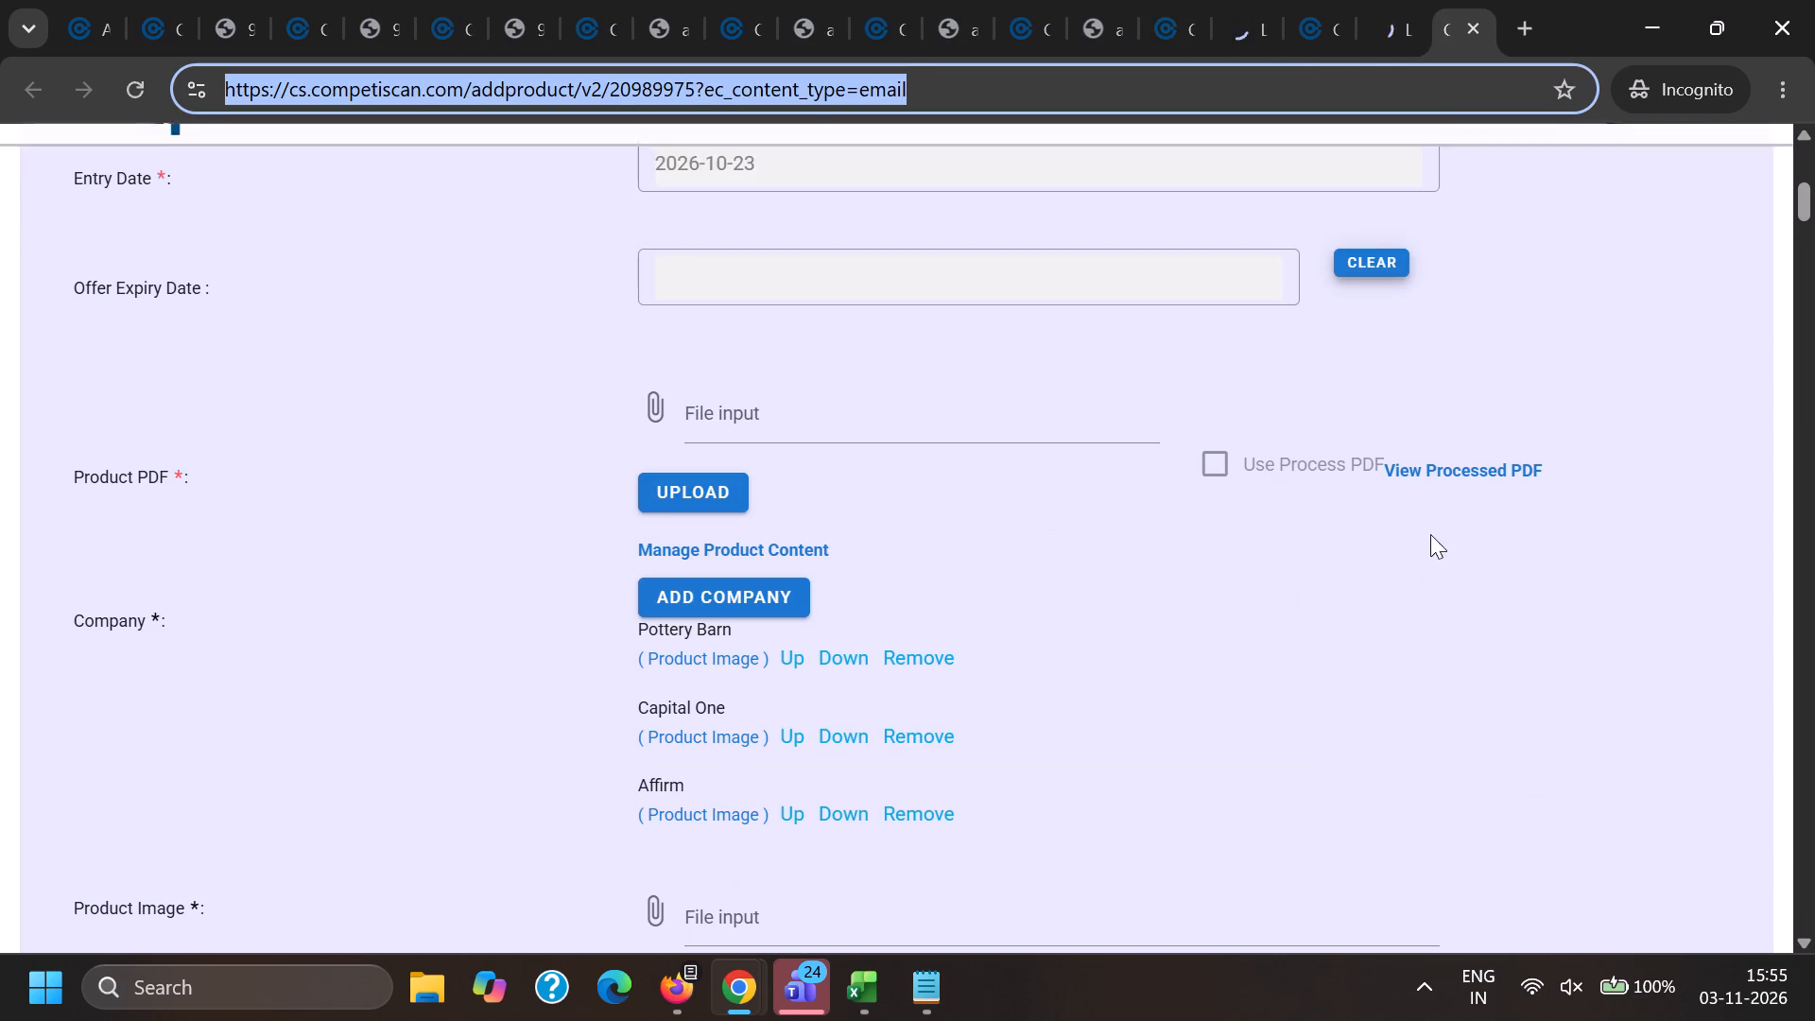
{"action": "left_click", "coordinate": [1434, 478], "text": "ctrl"}
Set product 20987193 to use its processed PDF and approve it.
{"action": "left_click", "coordinate": [193, 0]}
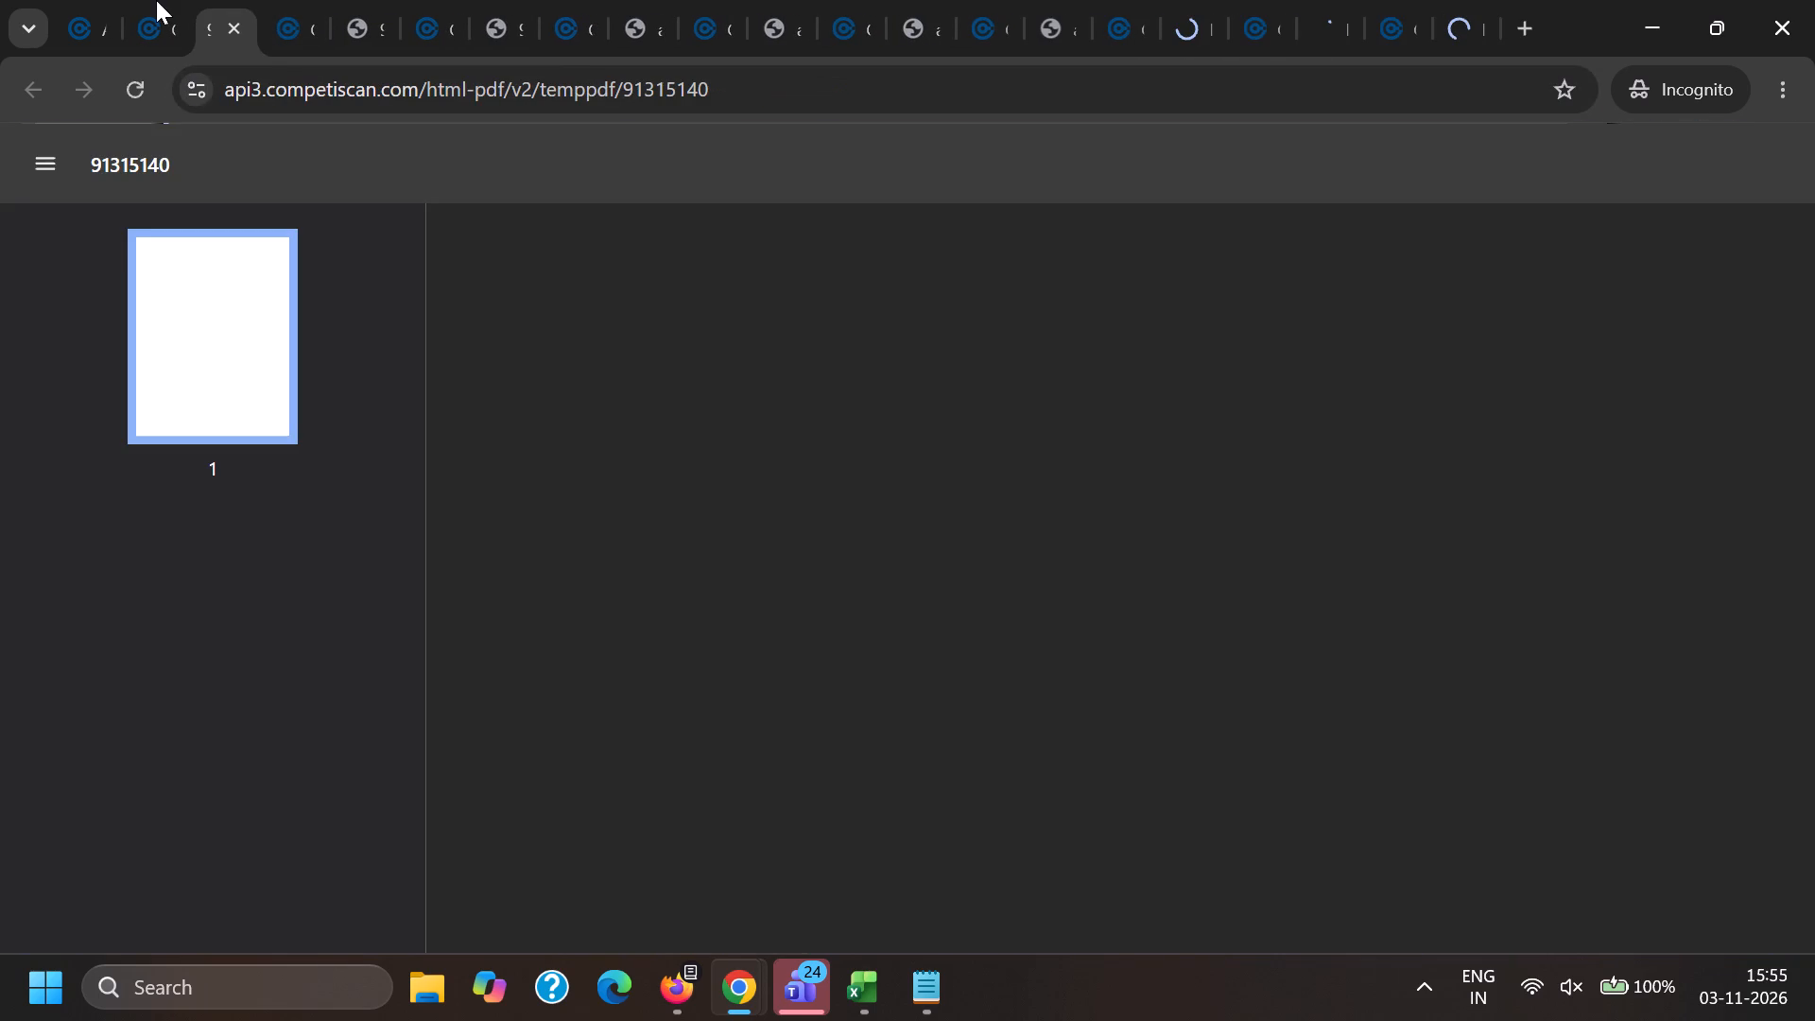
{"action": "left_click", "coordinate": [155, 0]}
{"action": "left_click", "coordinate": [1217, 620]}
{"action": "left_click_drag", "start_coordinate": [1153, 694], "coordinate": [1152, 703]}
{"action": "key", "text": "End"}
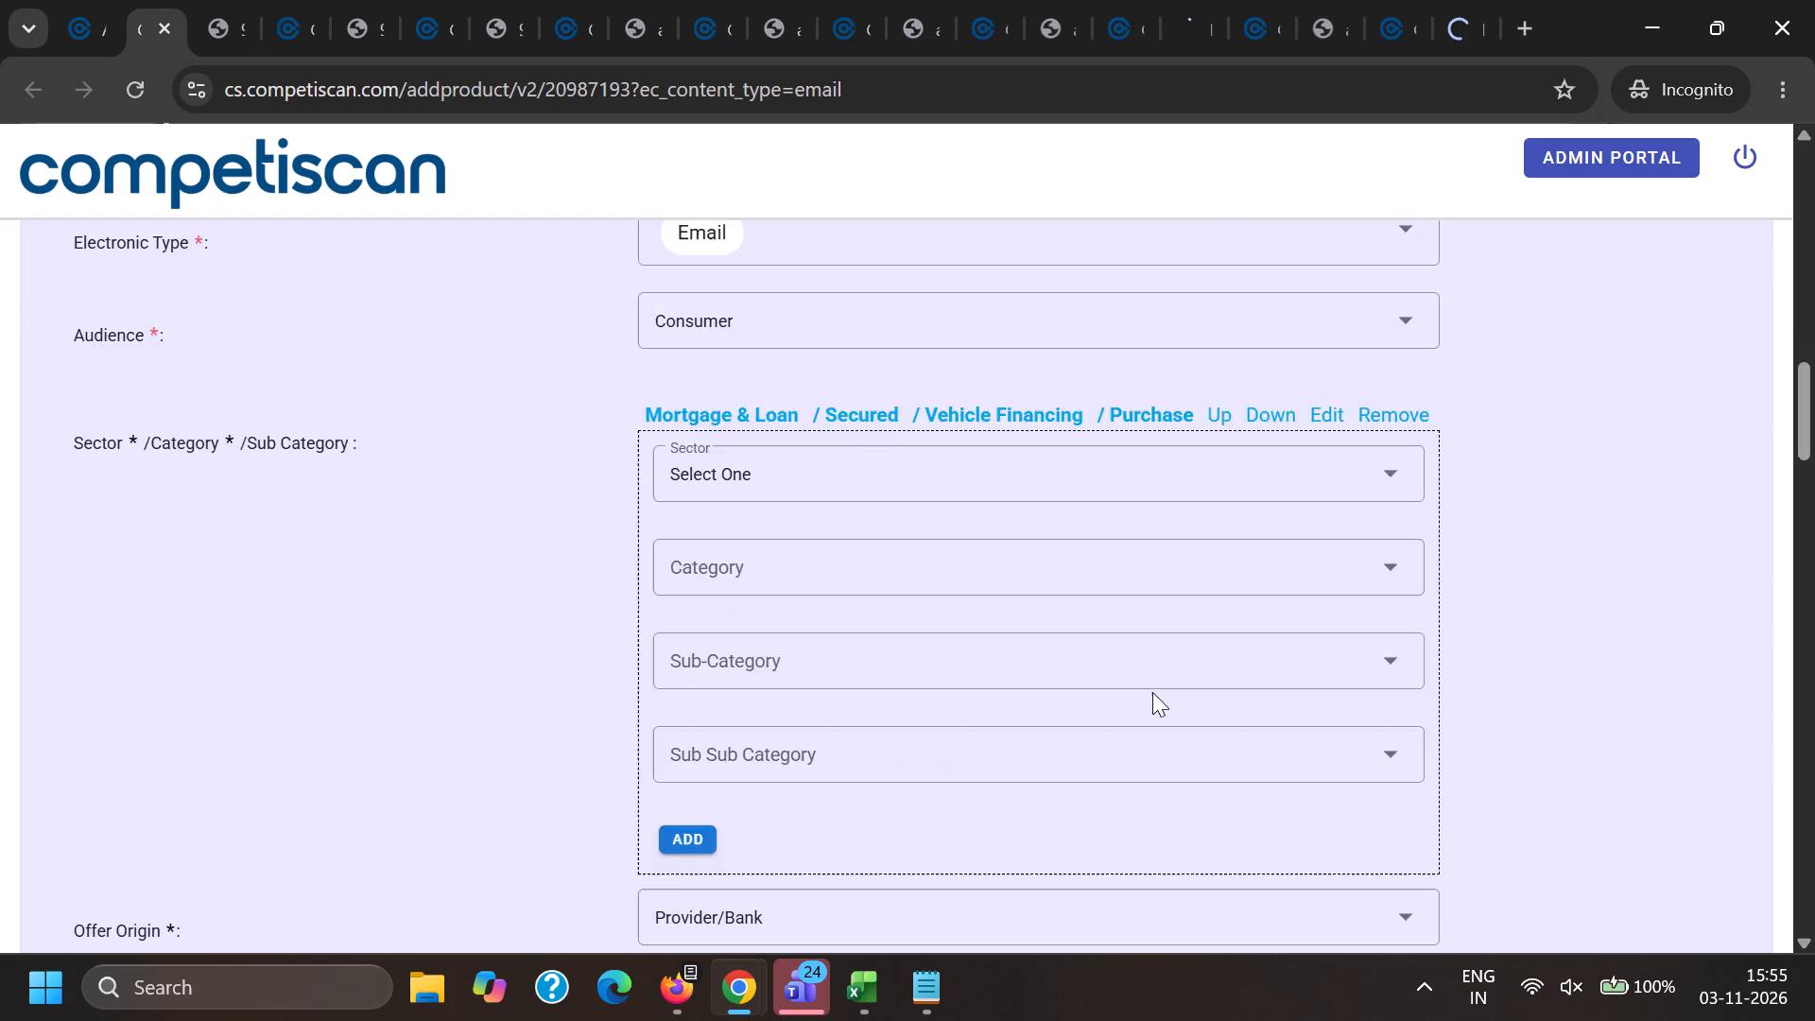
{"action": "scroll", "coordinate": [791, 670], "scroll_direction": "down", "scroll_amount": 4}
{"action": "left_click_drag", "start_coordinate": [733, 906], "coordinate": [730, 919]}
{"action": "left_click", "coordinate": [730, 928]}
Set the Credit Karma product 20987415 to use its processed PDF and approve it.
{"action": "left_click", "coordinate": [354, 2]}
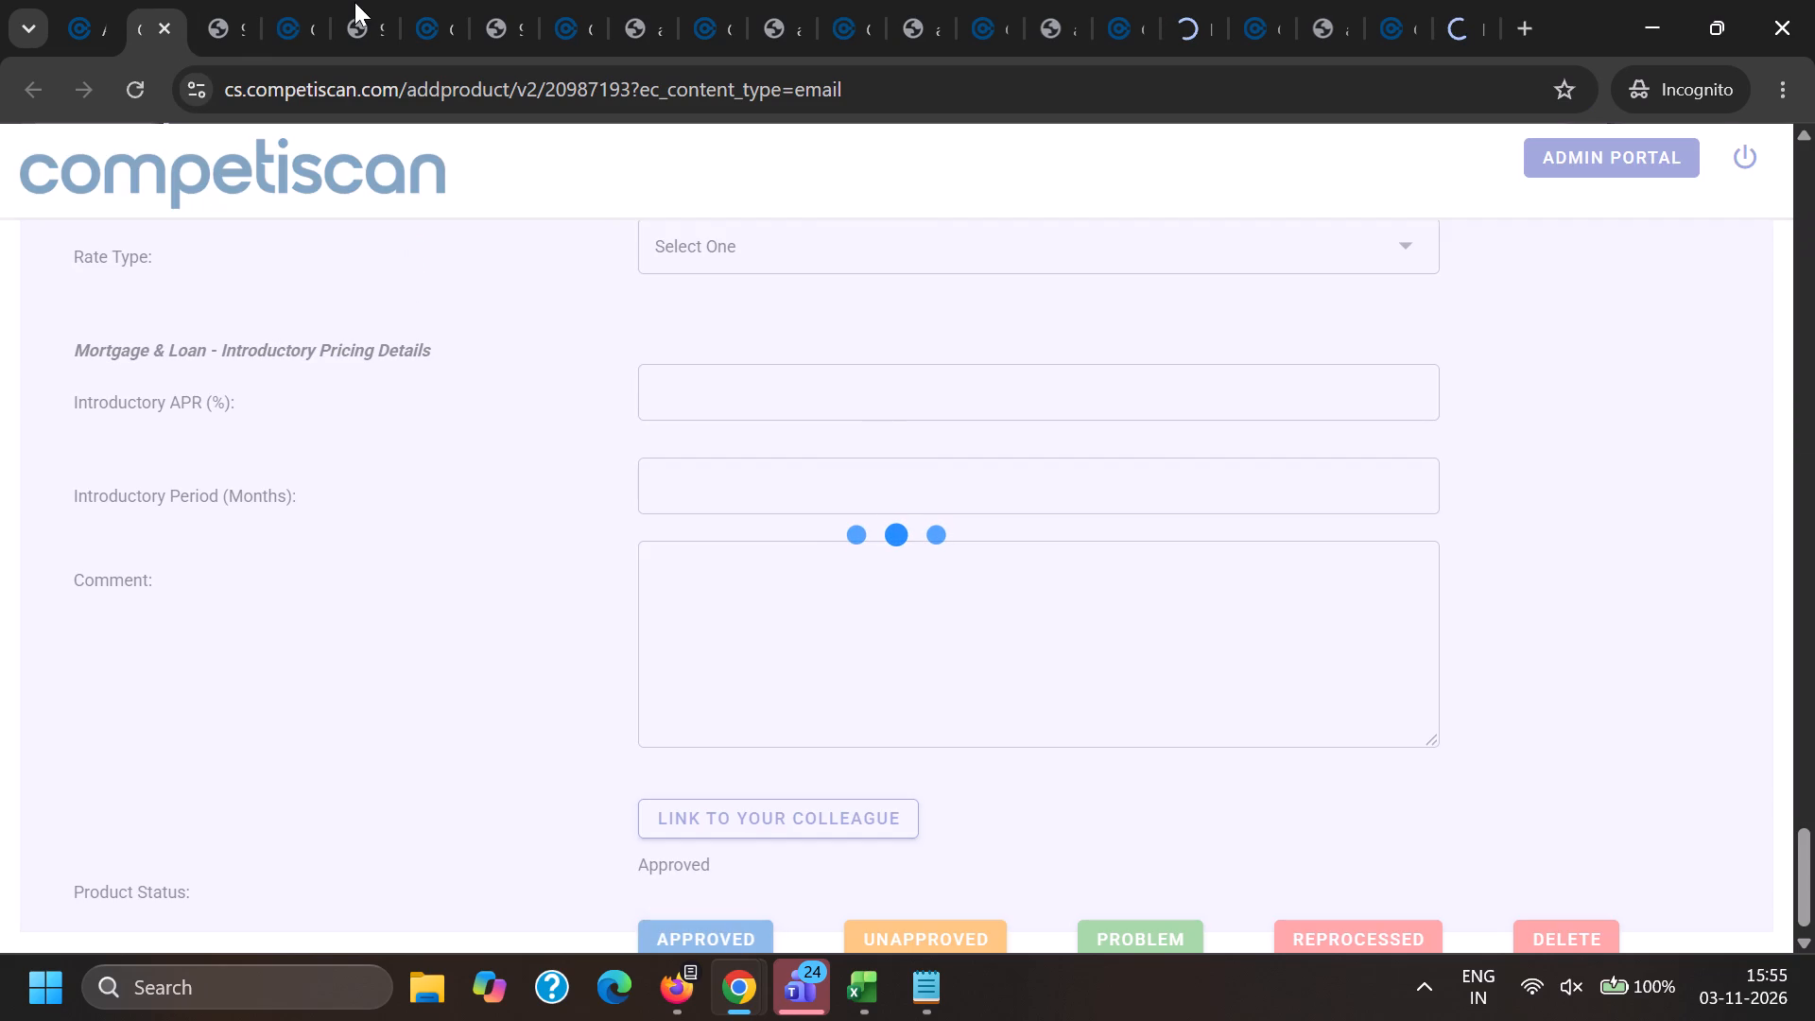
{"action": "left_click", "coordinate": [274, 0]}
{"action": "left_click", "coordinate": [1207, 330]}
{"action": "key", "text": "End"}
{"action": "scroll", "coordinate": [715, 744], "scroll_direction": "down", "scroll_amount": 3}
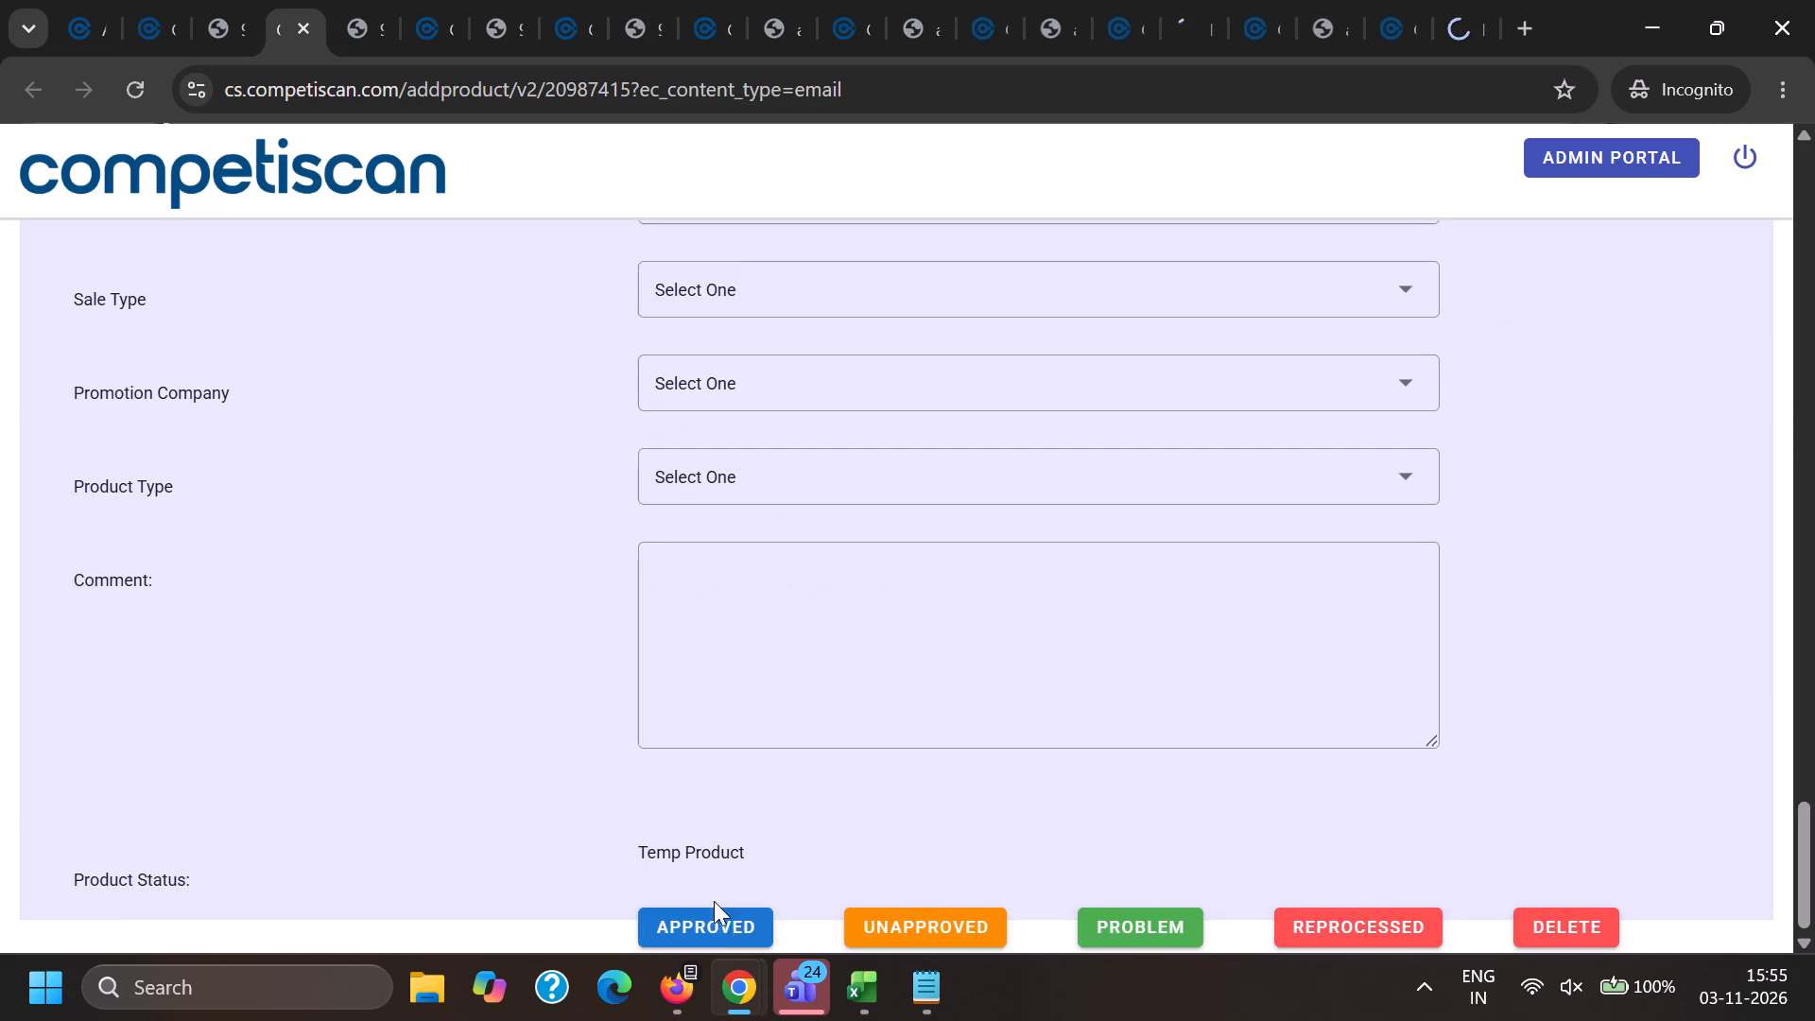
{"action": "left_click", "coordinate": [726, 926]}
Set the Sallie Mae product 20987829 to use its processed PDF and approve it.
{"action": "left_click", "coordinate": [493, 0]}
{"action": "left_click", "coordinate": [434, 0]}
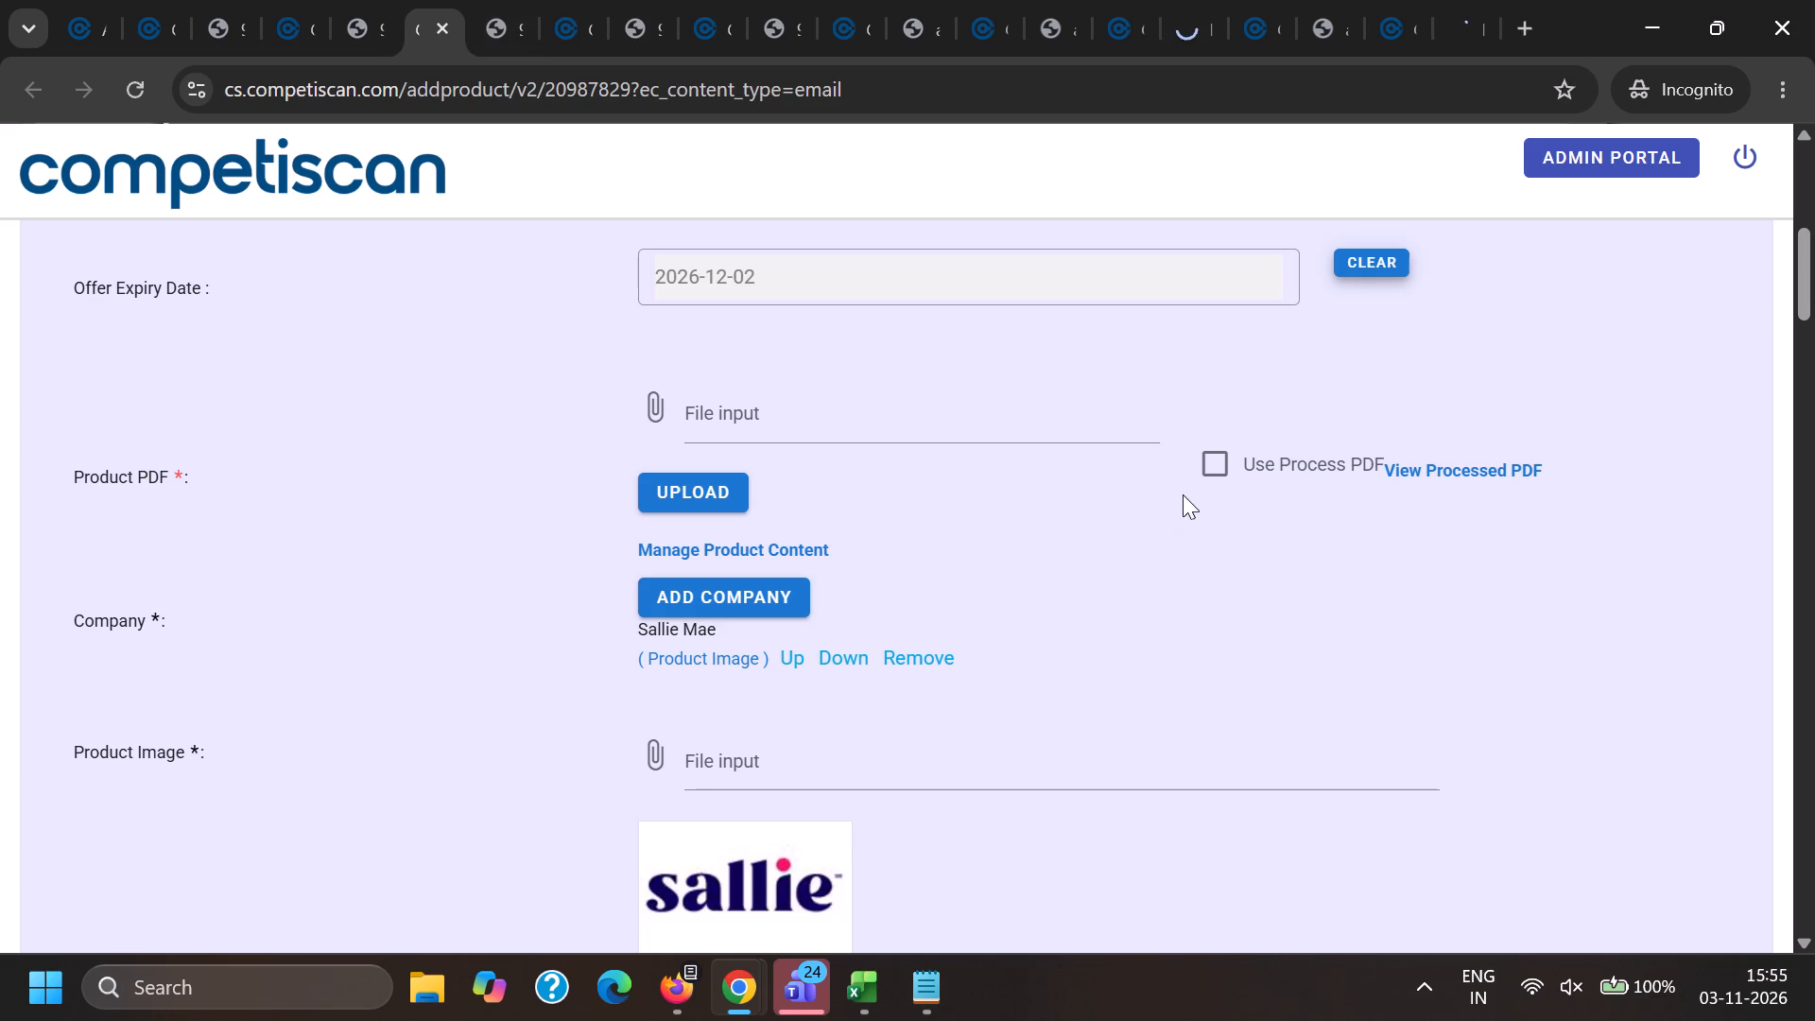
{"action": "left_click", "coordinate": [1205, 469]}
{"action": "key", "text": "End"}
{"action": "scroll", "coordinate": [872, 812], "scroll_direction": "down", "scroll_amount": 4}
{"action": "left_click", "coordinate": [750, 921]}
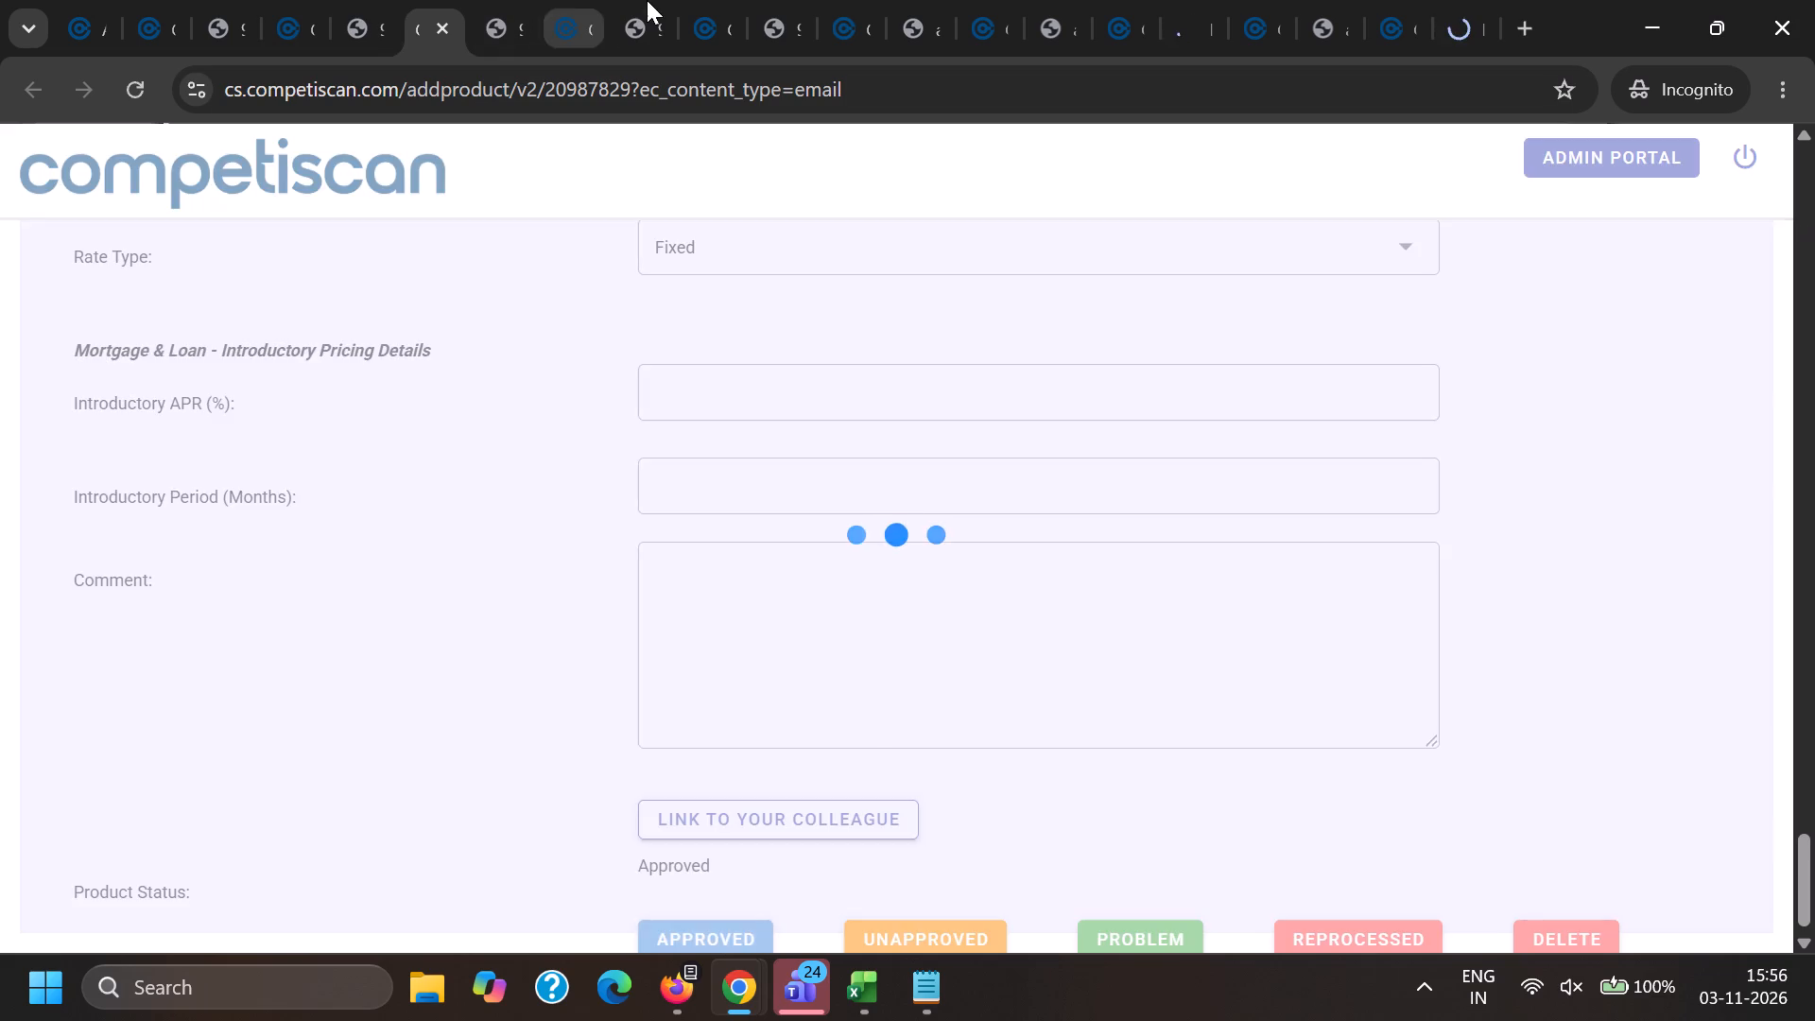
Set the Sallie Mae product 20988081 to use its processed PDF and approve it.
{"action": "left_click", "coordinate": [647, 0]}
{"action": "left_click", "coordinate": [589, 0]}
{"action": "left_click", "coordinate": [1227, 330]}
{"action": "key", "text": "End"}
{"action": "scroll", "coordinate": [852, 632], "scroll_direction": "down", "scroll_amount": 3}
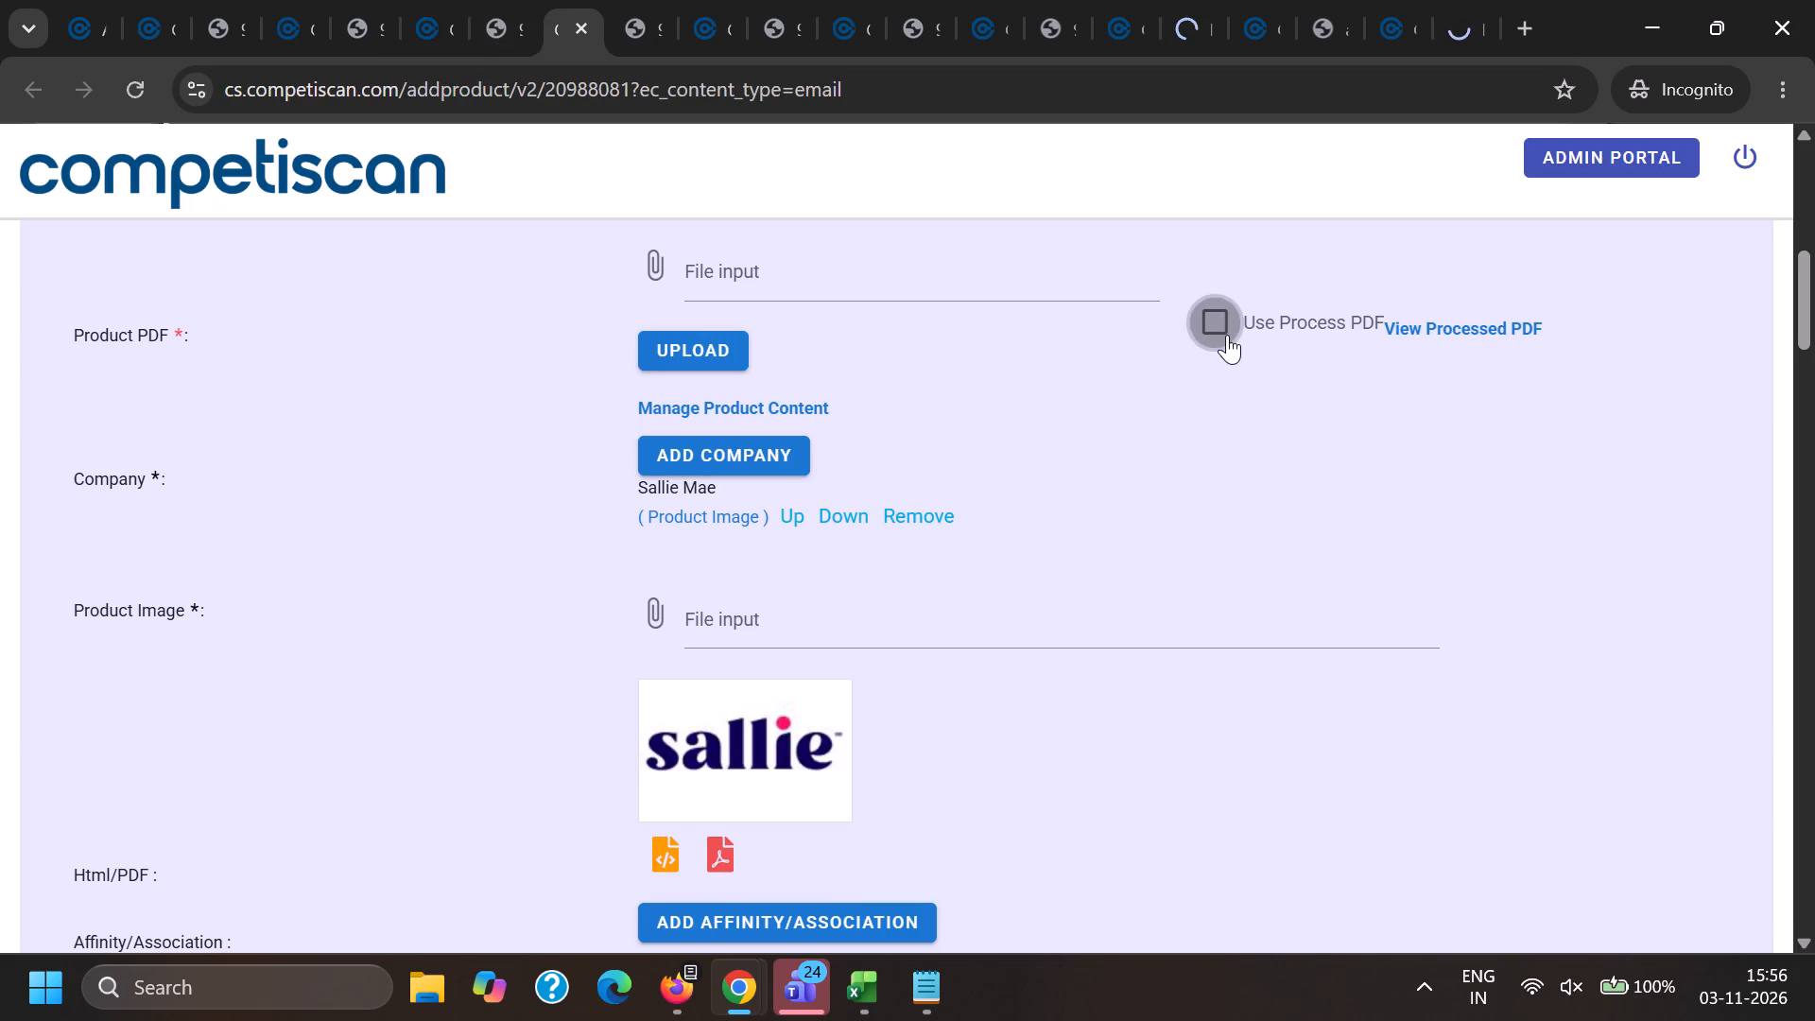
{"action": "scroll", "coordinate": [1227, 335], "scroll_direction": "down", "scroll_amount": 1}
{"action": "left_click", "coordinate": [752, 928]}
{"action": "left_click", "coordinate": [778, 0]}
{"action": "left_click", "coordinate": [724, 0]}
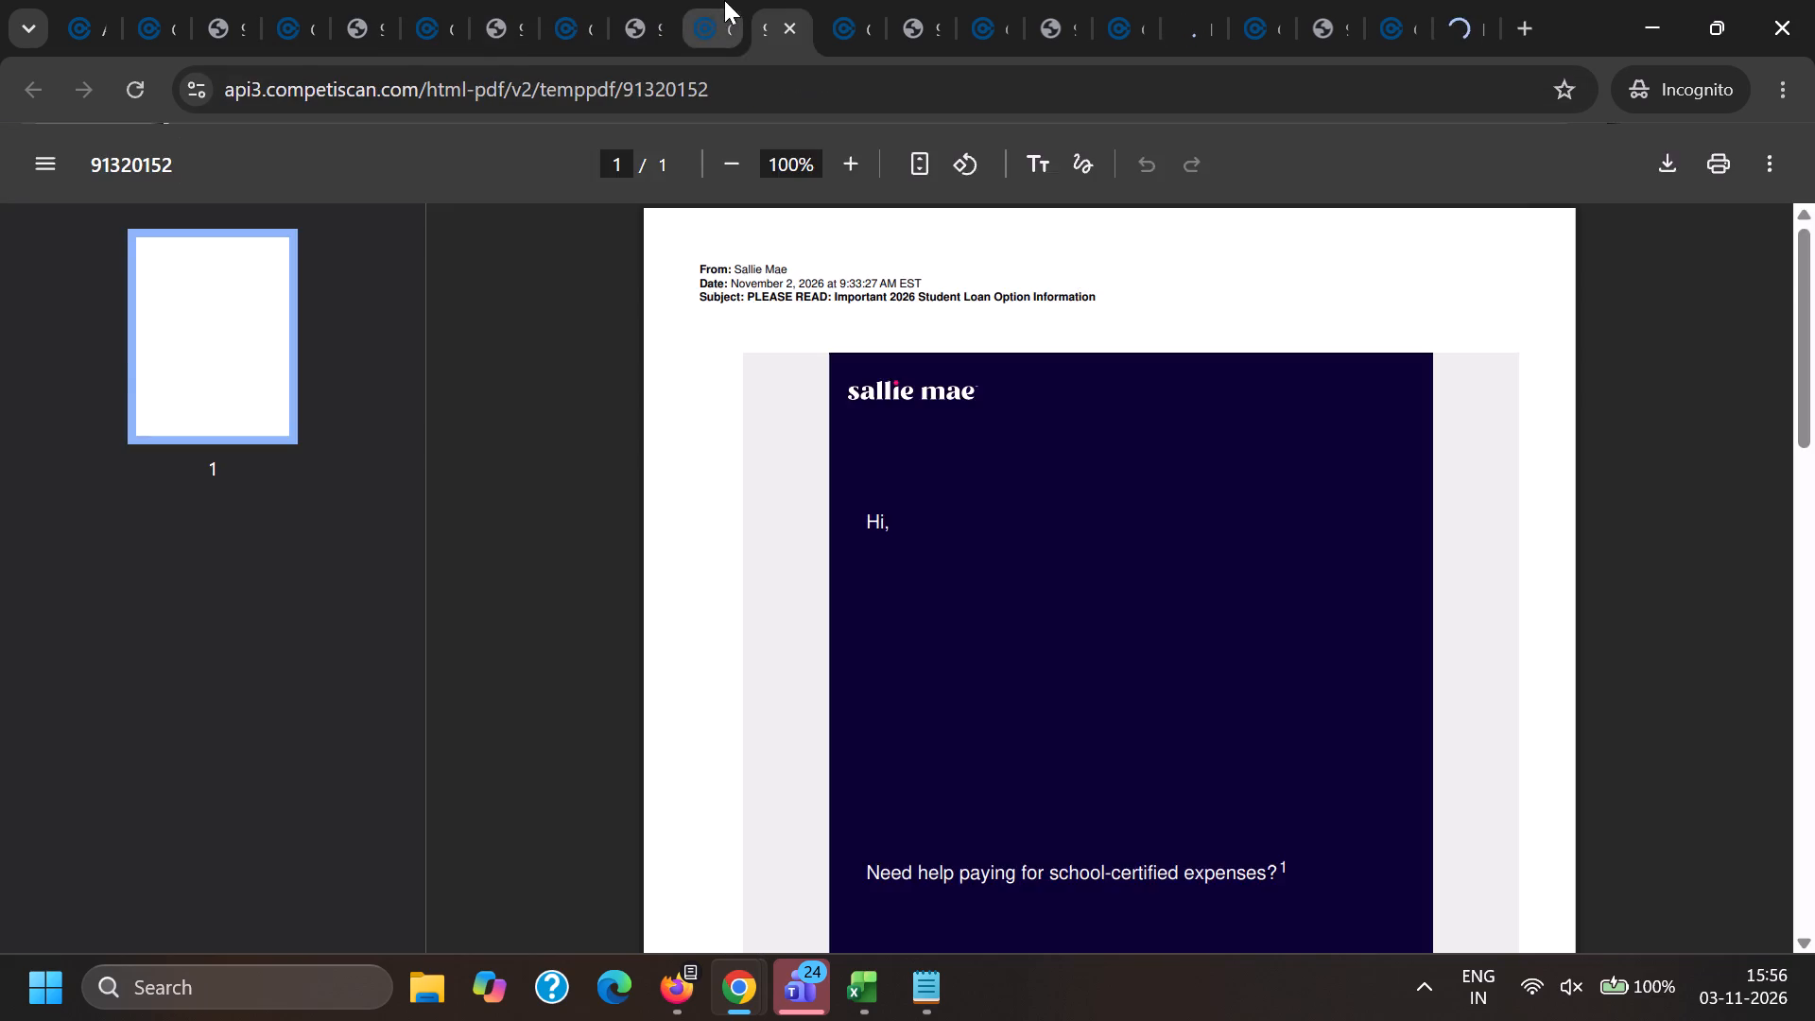
{"action": "left_click", "coordinate": [765, 0]}
{"action": "scroll", "coordinate": [885, 434], "scroll_direction": "down", "scroll_amount": 13}
{"action": "scroll", "coordinate": [856, 498], "scroll_direction": "up", "scroll_amount": 2}
{"action": "scroll", "coordinate": [856, 498], "scroll_direction": "down", "scroll_amount": 7}
Copy MUID 91320152 from the page of product 20988246 and switch to the other browser window.
{"action": "left_click", "coordinate": [703, 0]}
{"action": "scroll", "coordinate": [759, 699], "scroll_direction": "up", "scroll_amount": 20}
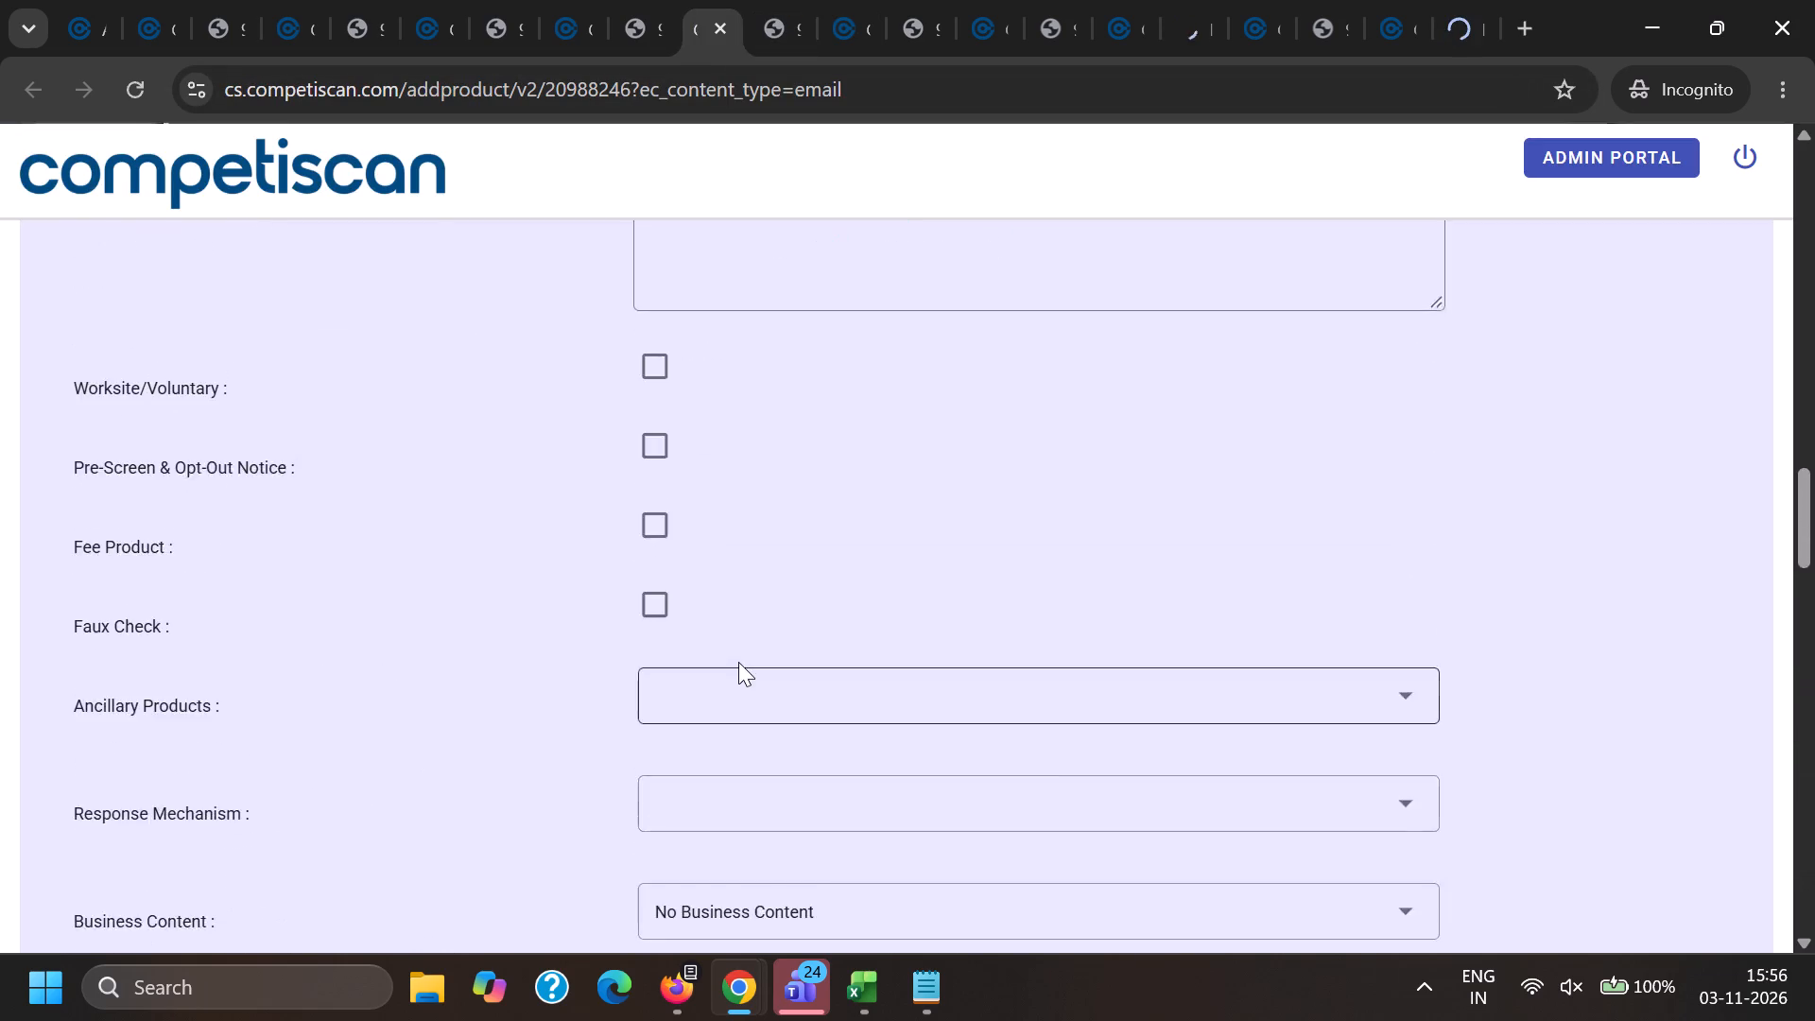
{"action": "scroll", "coordinate": [738, 662], "scroll_direction": "up", "scroll_amount": 20}
{"action": "left_click_drag", "start_coordinate": [636, 354], "coordinate": [714, 367]}
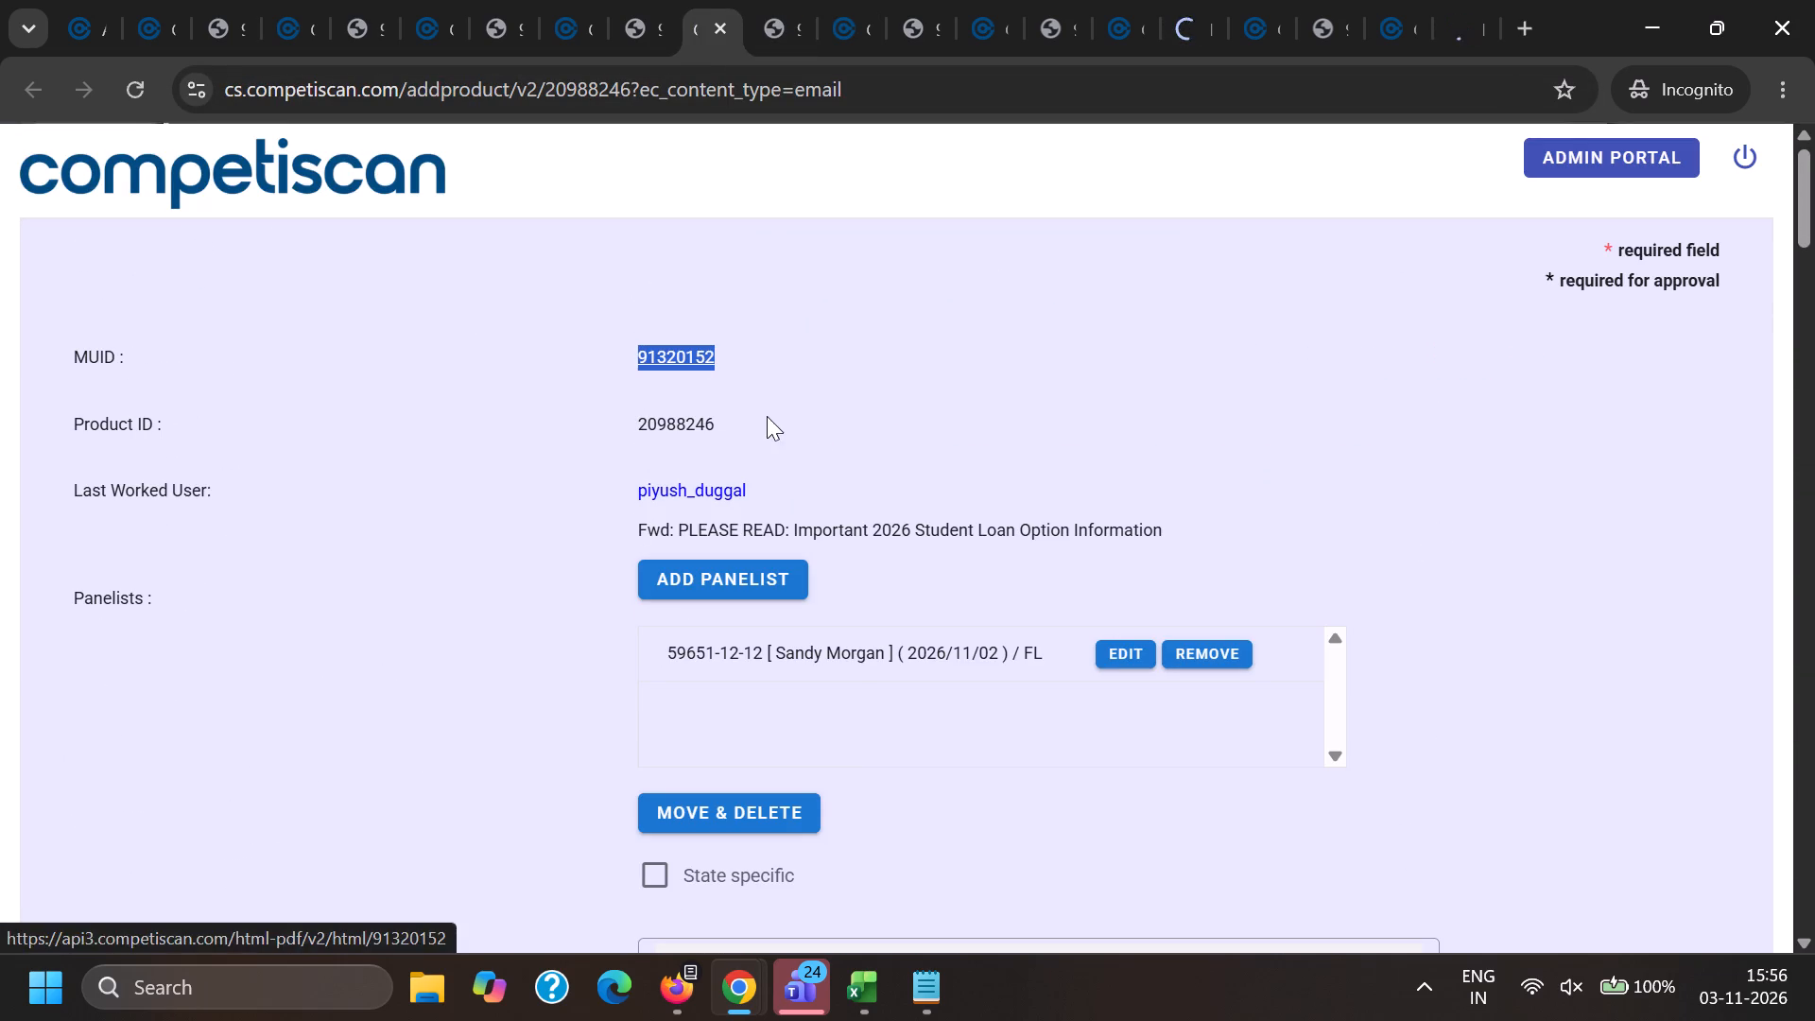
{"action": "key", "text": "ctrl+c"}
{"action": "left_click", "coordinate": [762, 1007]}
{"action": "left_click", "coordinate": [218, 787]}
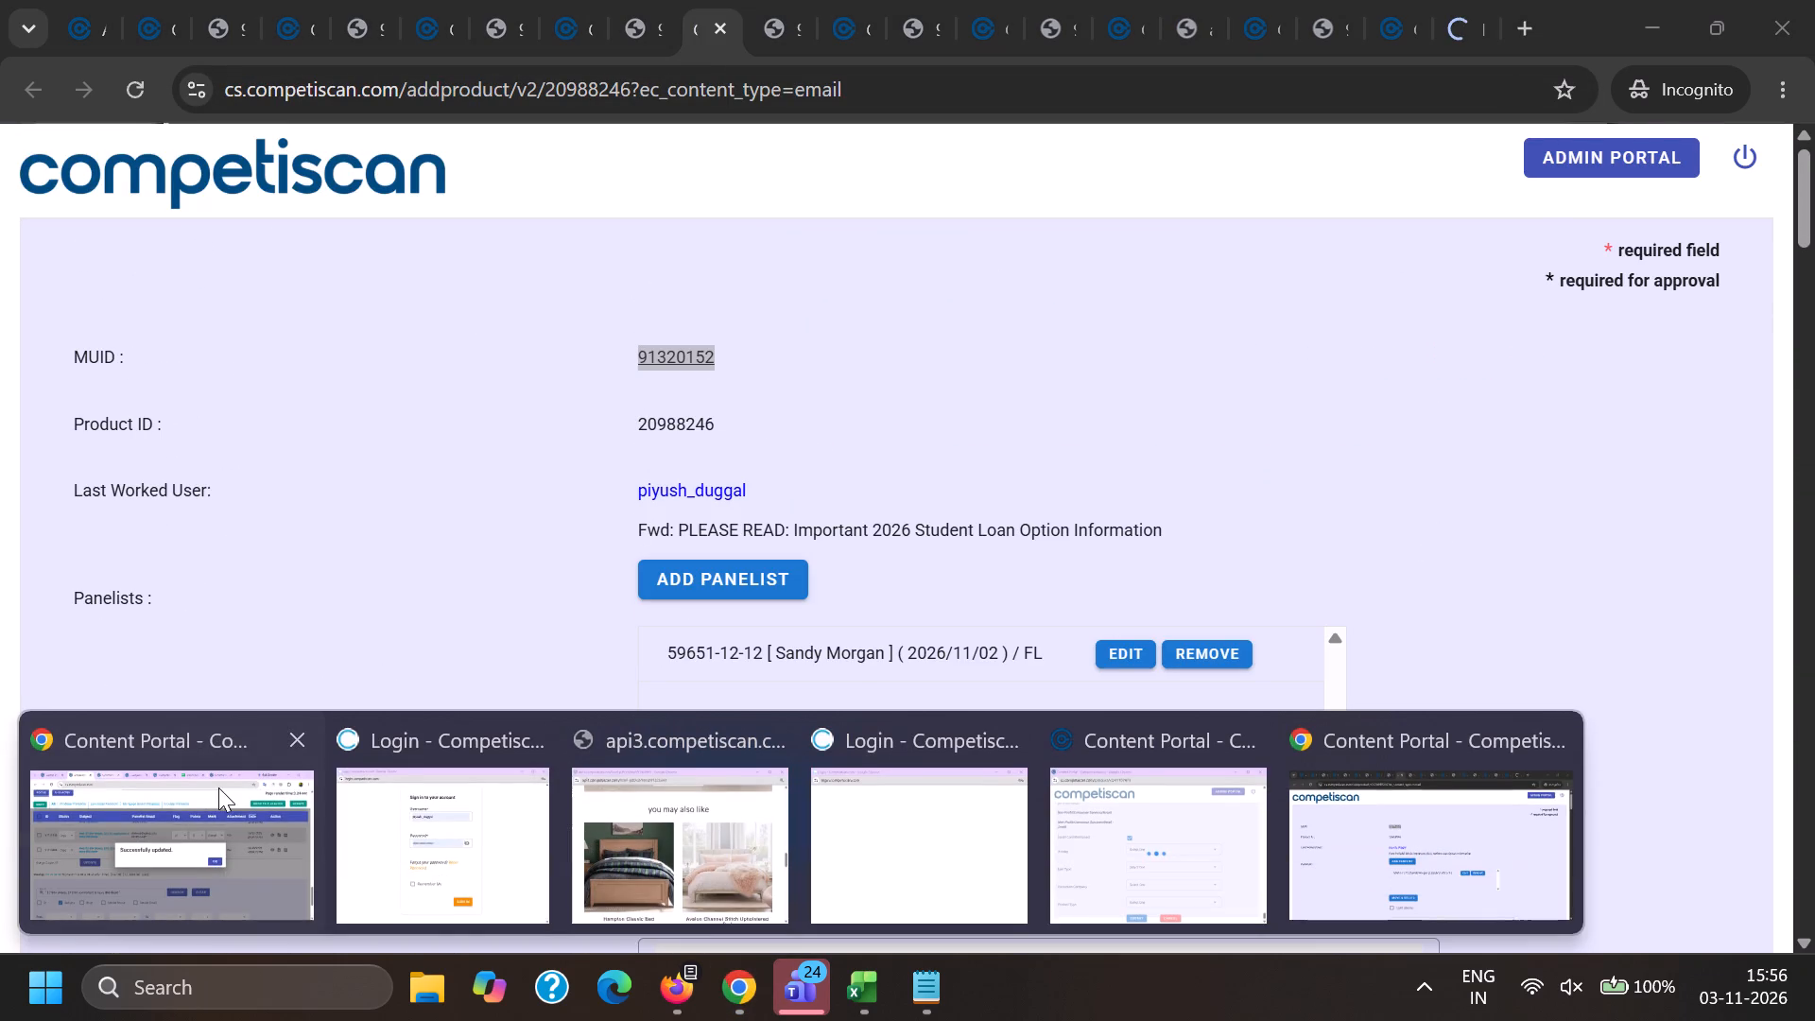
{"action": "left_click", "coordinate": [508, 0]}
{"action": "double_click", "coordinate": [549, 85]}
{"action": "key", "text": "ctrl+v"}
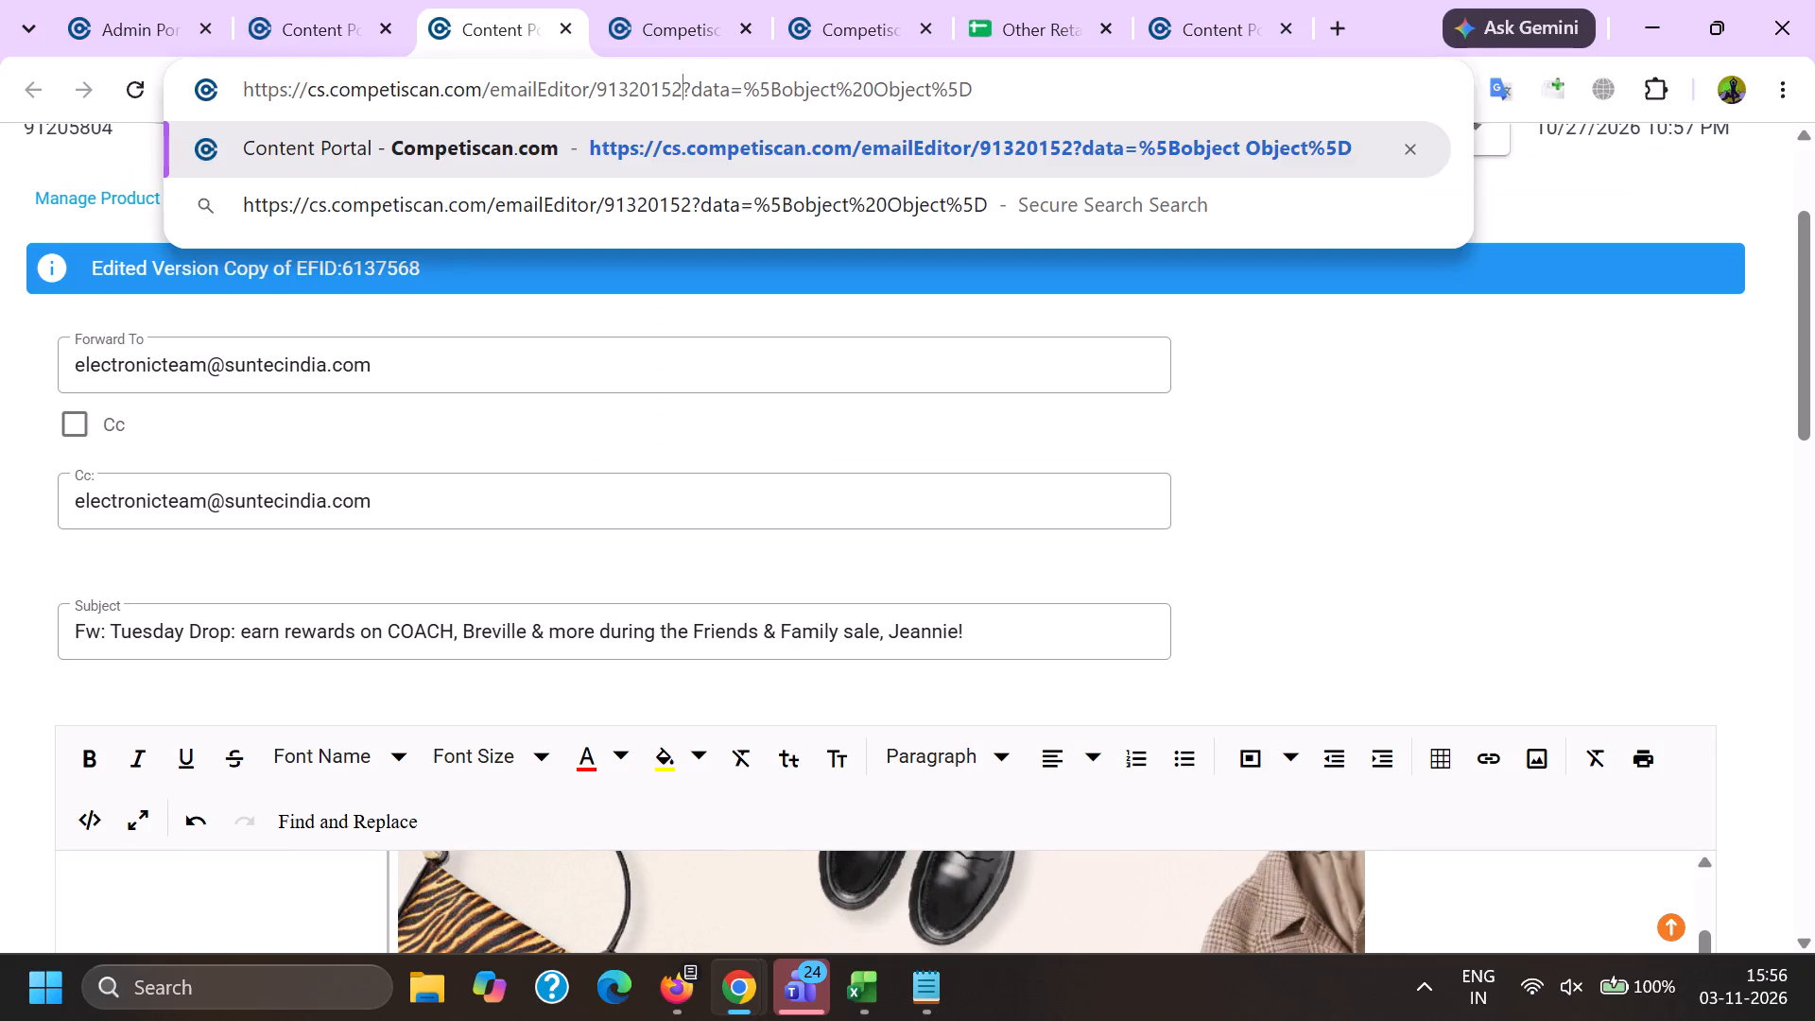
{"action": "key", "text": "Return"}
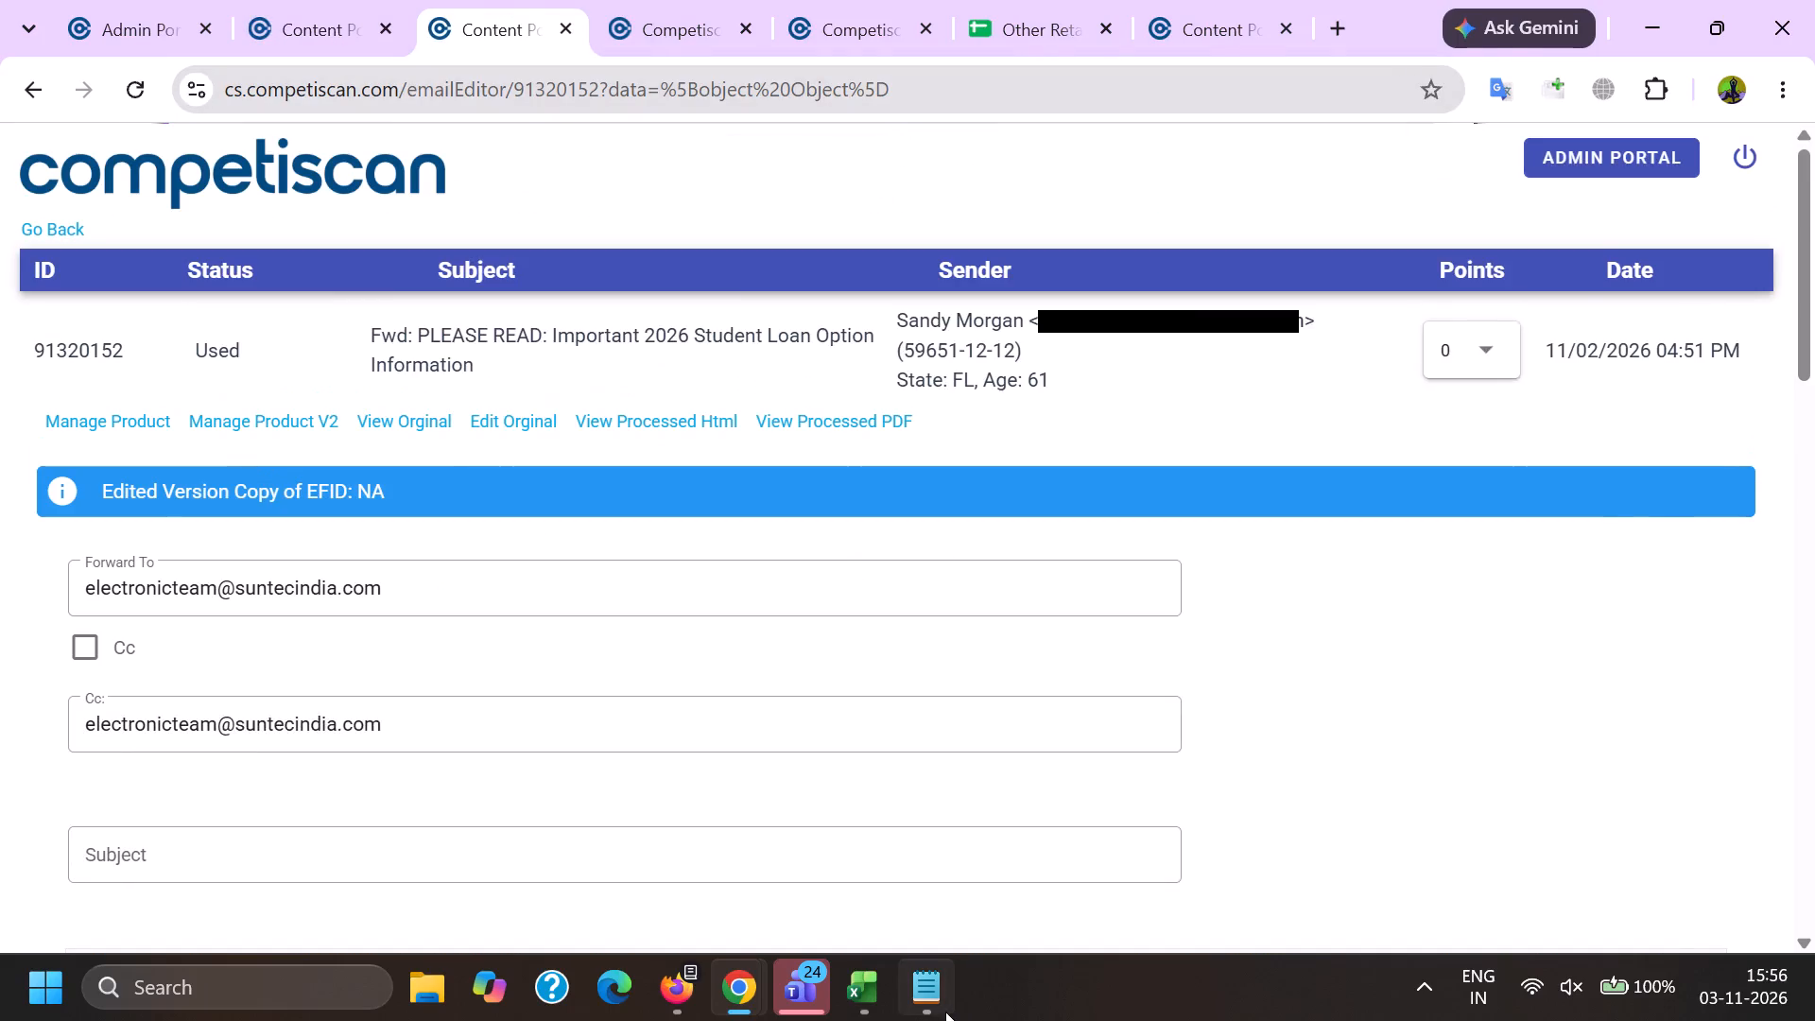
Enable Cc, set Forward To and Cc to the recipient address copied from Notepad, and append ++H to the subject.
{"action": "left_click", "coordinate": [945, 1012]}
{"action": "key", "text": "ctrl+c"}
{"action": "key", "text": "alt+Tab"}
{"action": "scroll", "coordinate": [392, 688], "scroll_direction": "up", "scroll_amount": 5}
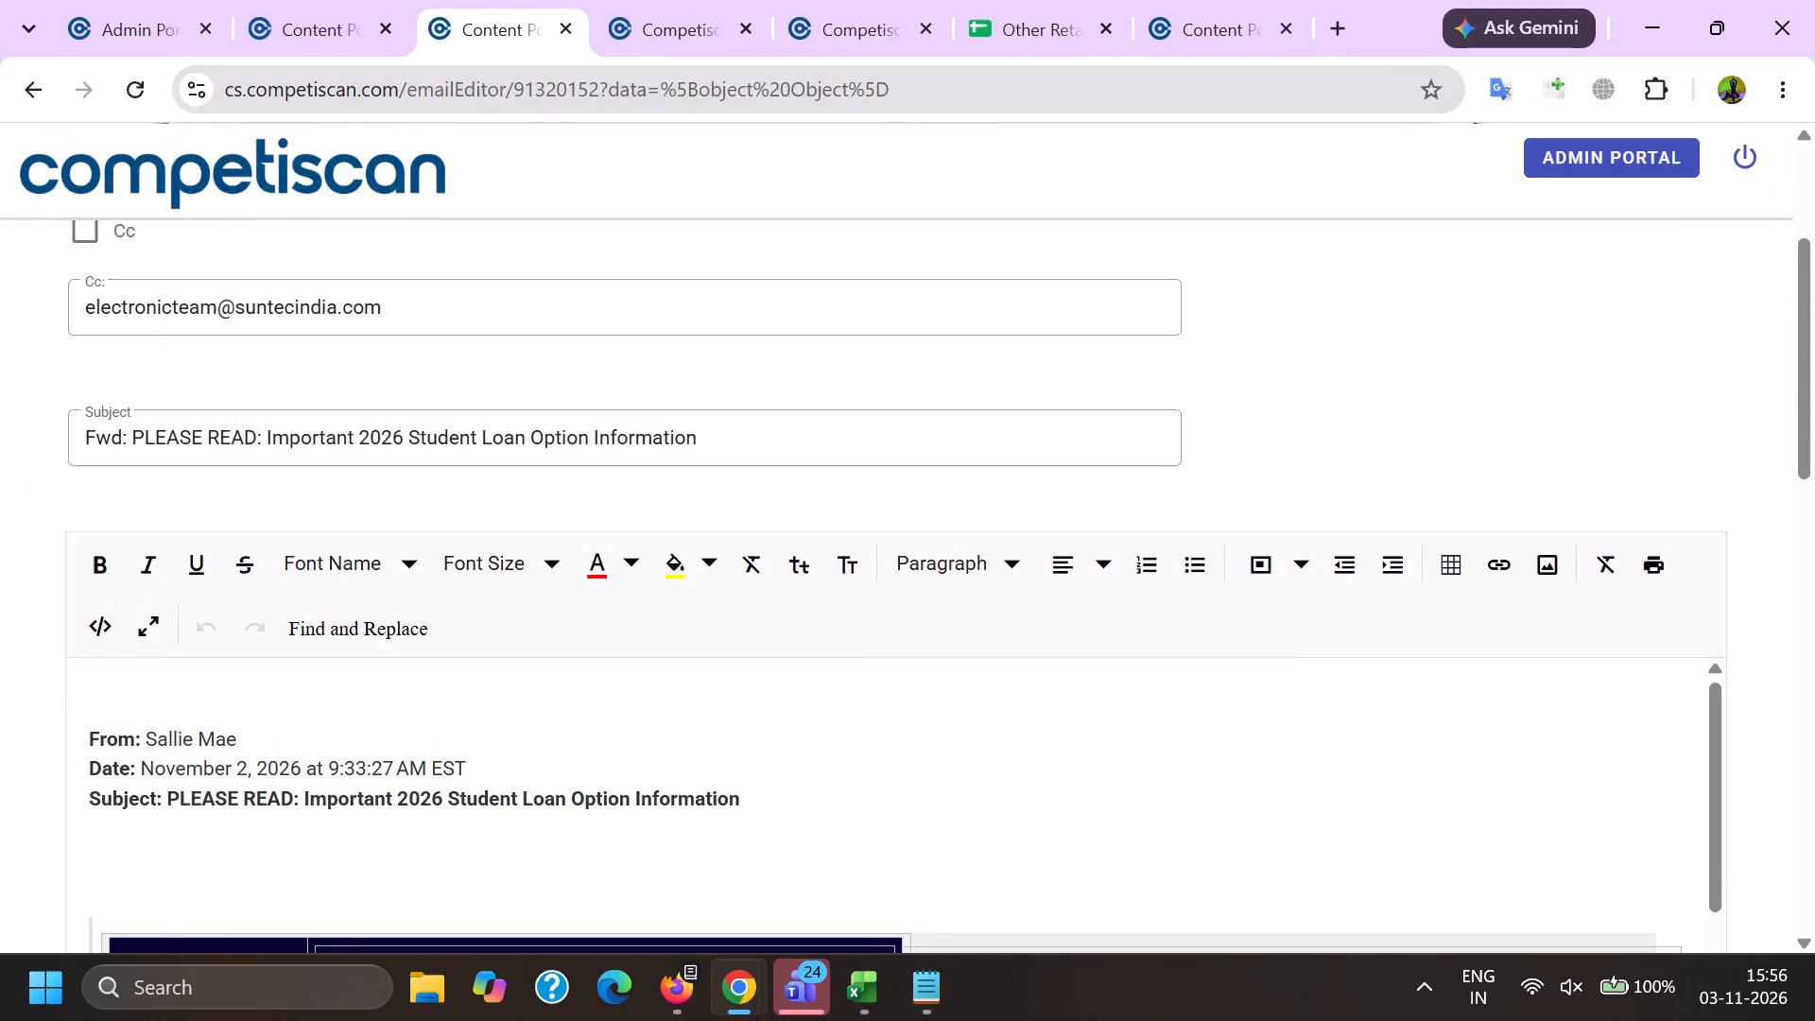
{"action": "left_click_drag", "start_coordinate": [403, 568], "coordinate": [0, 514]}
{"action": "key", "text": "ctrl+v"}
{"action": "left_click", "coordinate": [69, 644]}
{"action": "left_click_drag", "start_coordinate": [408, 728], "coordinate": [407, 729]}
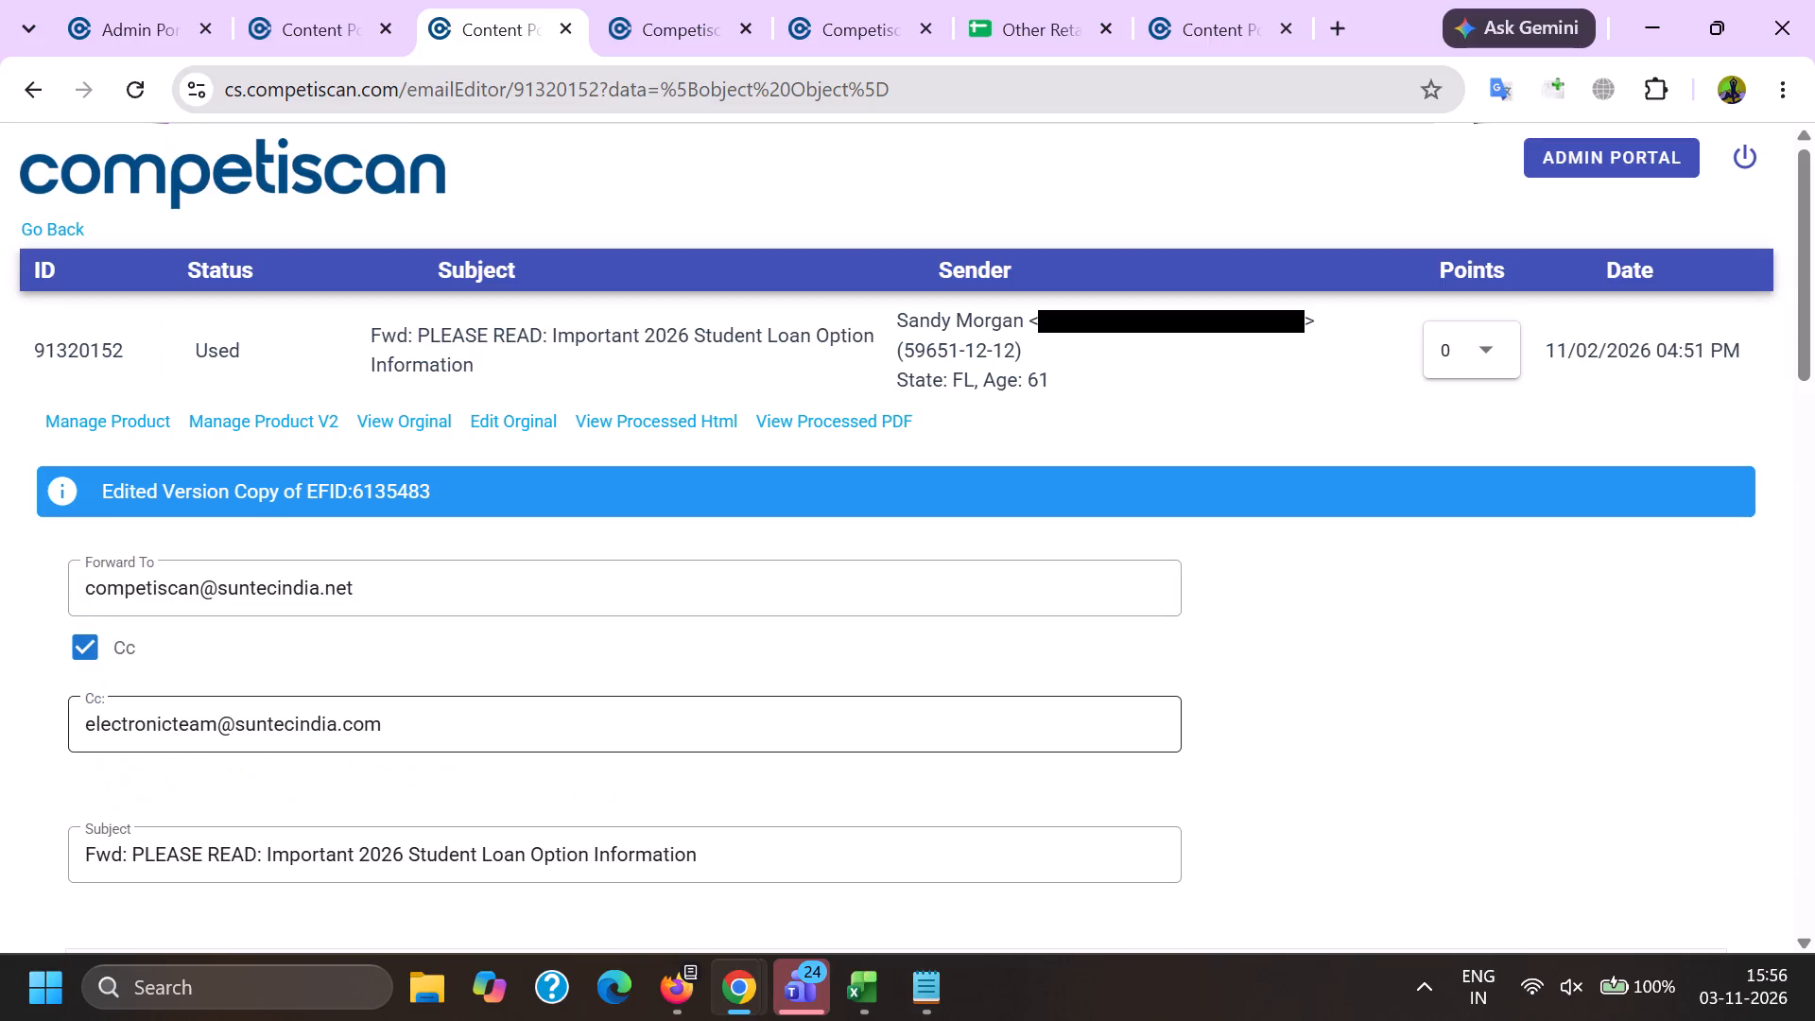
{"action": "left_click_drag", "start_coordinate": [407, 729], "coordinate": [0, 641]}
{"action": "key", "text": "ctrl+v"}
{"action": "left_click", "coordinate": [789, 859]}
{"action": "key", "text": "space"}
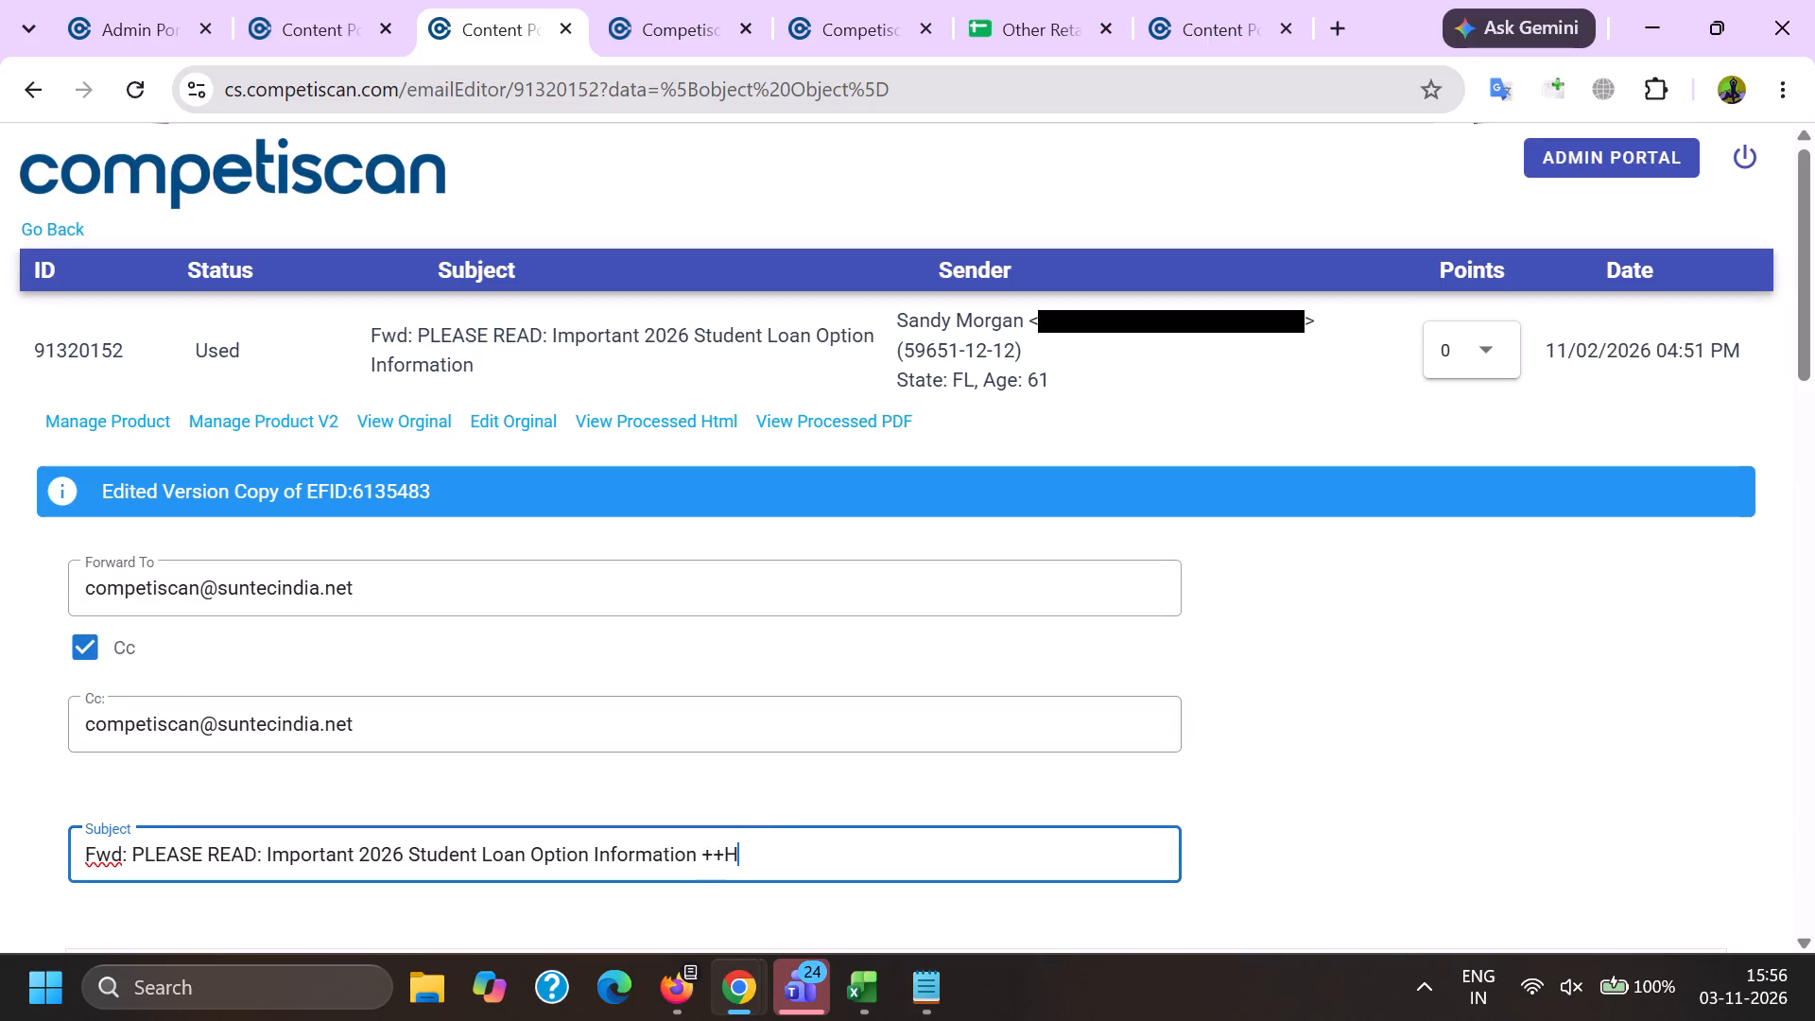
Write "remove the junk space !" as the message of the Sallie Mae email.
{"action": "scroll", "coordinate": [767, 813], "scroll_direction": "down", "scroll_amount": 17}
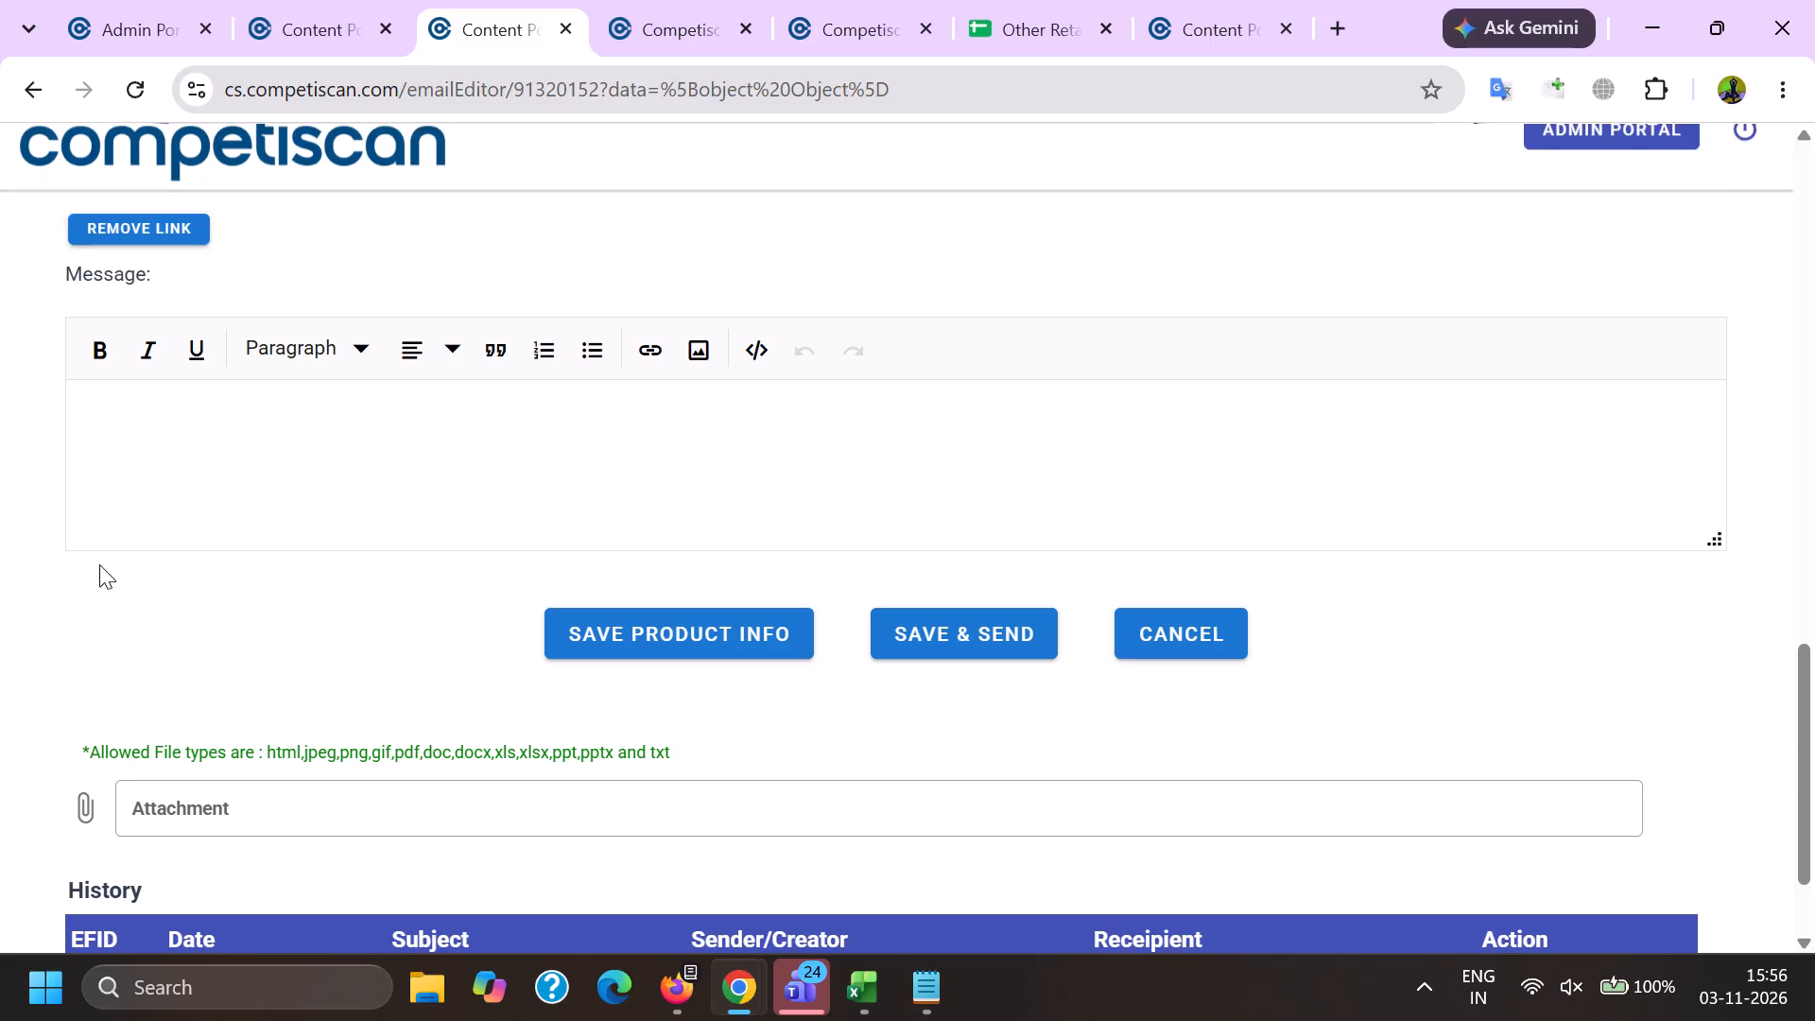
{"action": "left_click", "coordinate": [220, 492]}
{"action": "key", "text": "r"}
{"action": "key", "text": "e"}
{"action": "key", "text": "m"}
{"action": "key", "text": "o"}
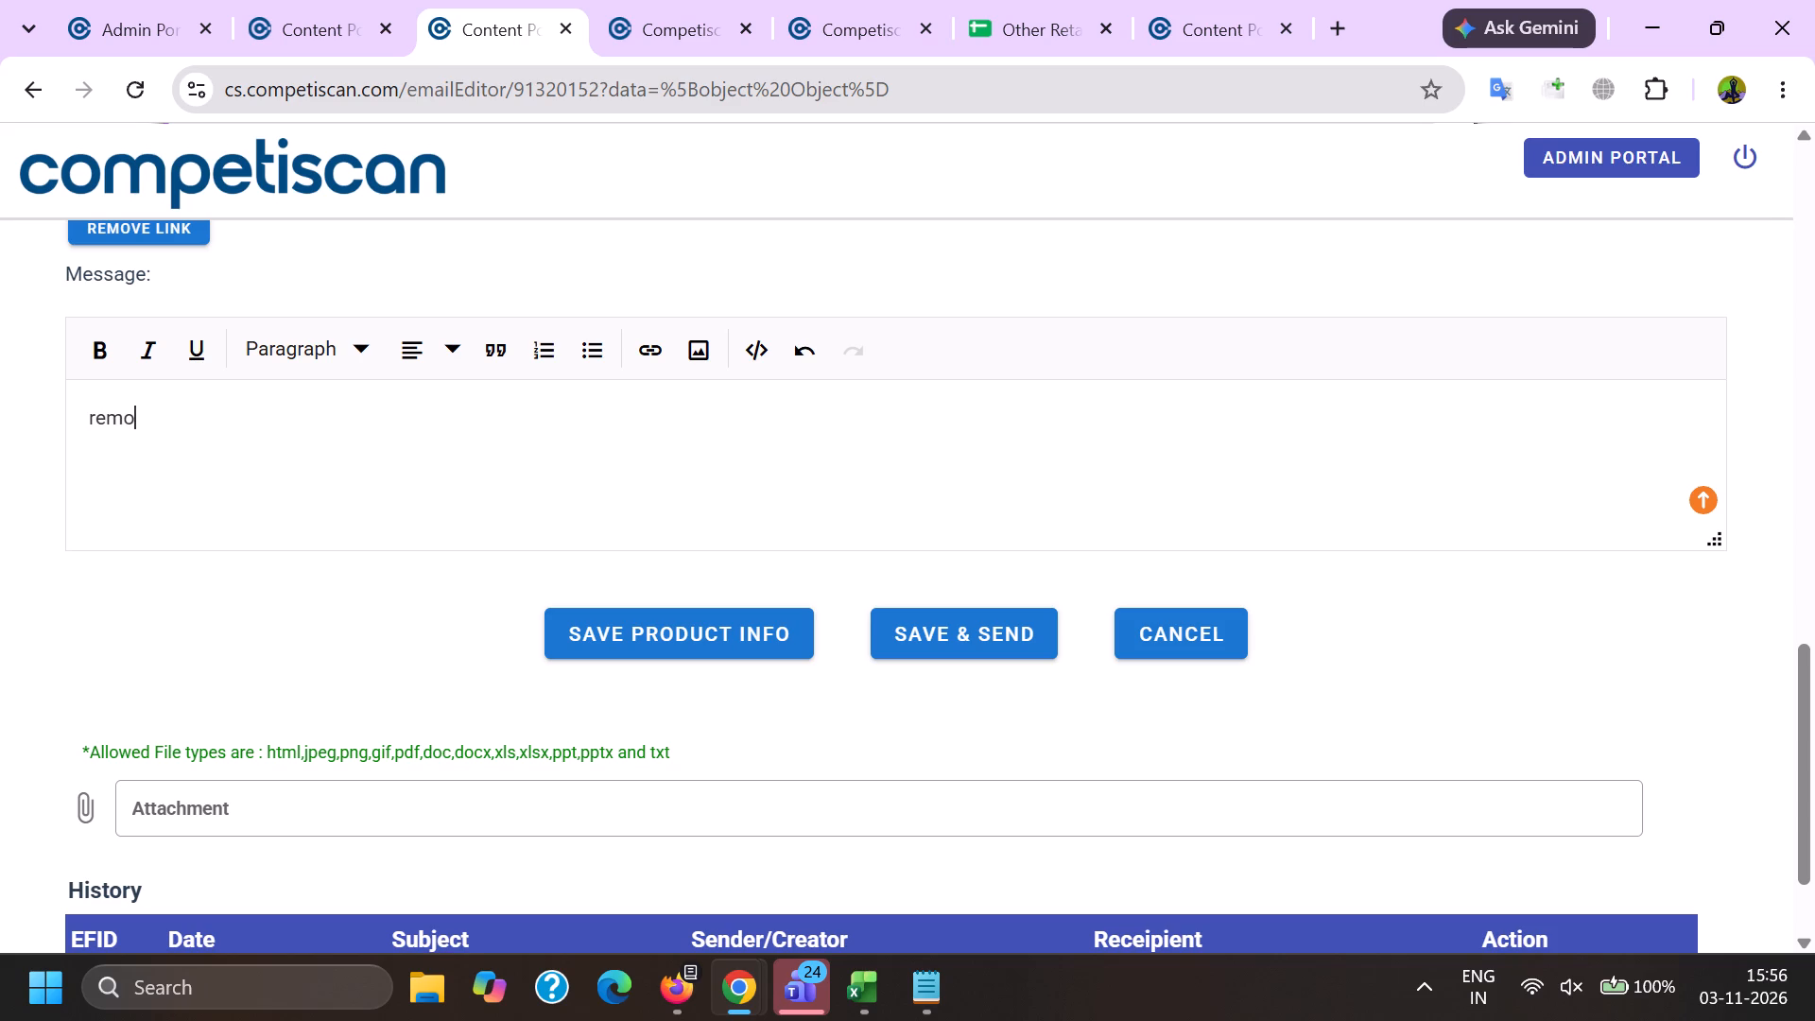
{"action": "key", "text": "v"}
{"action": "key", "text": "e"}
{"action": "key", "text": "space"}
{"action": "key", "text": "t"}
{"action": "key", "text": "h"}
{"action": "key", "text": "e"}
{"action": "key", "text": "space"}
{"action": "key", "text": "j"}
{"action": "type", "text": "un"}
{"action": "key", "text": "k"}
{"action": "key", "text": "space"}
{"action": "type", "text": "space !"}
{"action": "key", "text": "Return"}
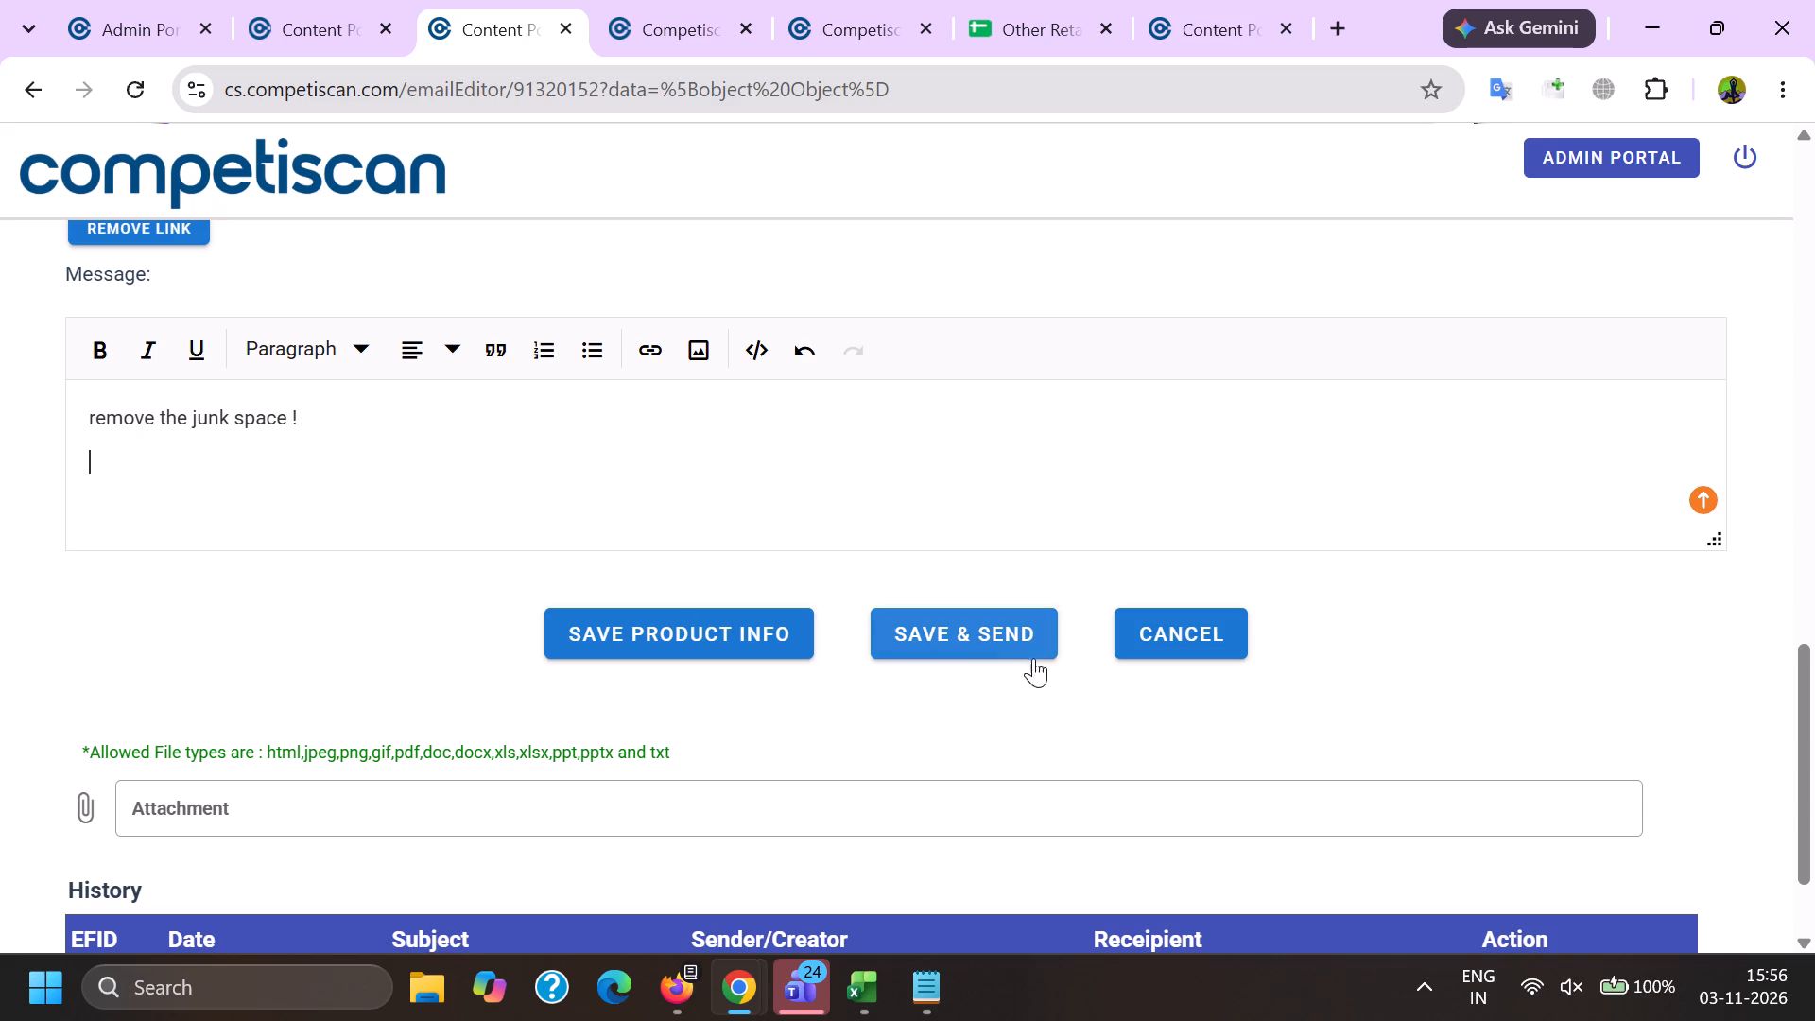
{"action": "left_click", "coordinate": [1034, 634]}
{"action": "left_click", "coordinate": [887, 544]}
{"action": "left_click", "coordinate": [912, 586]}
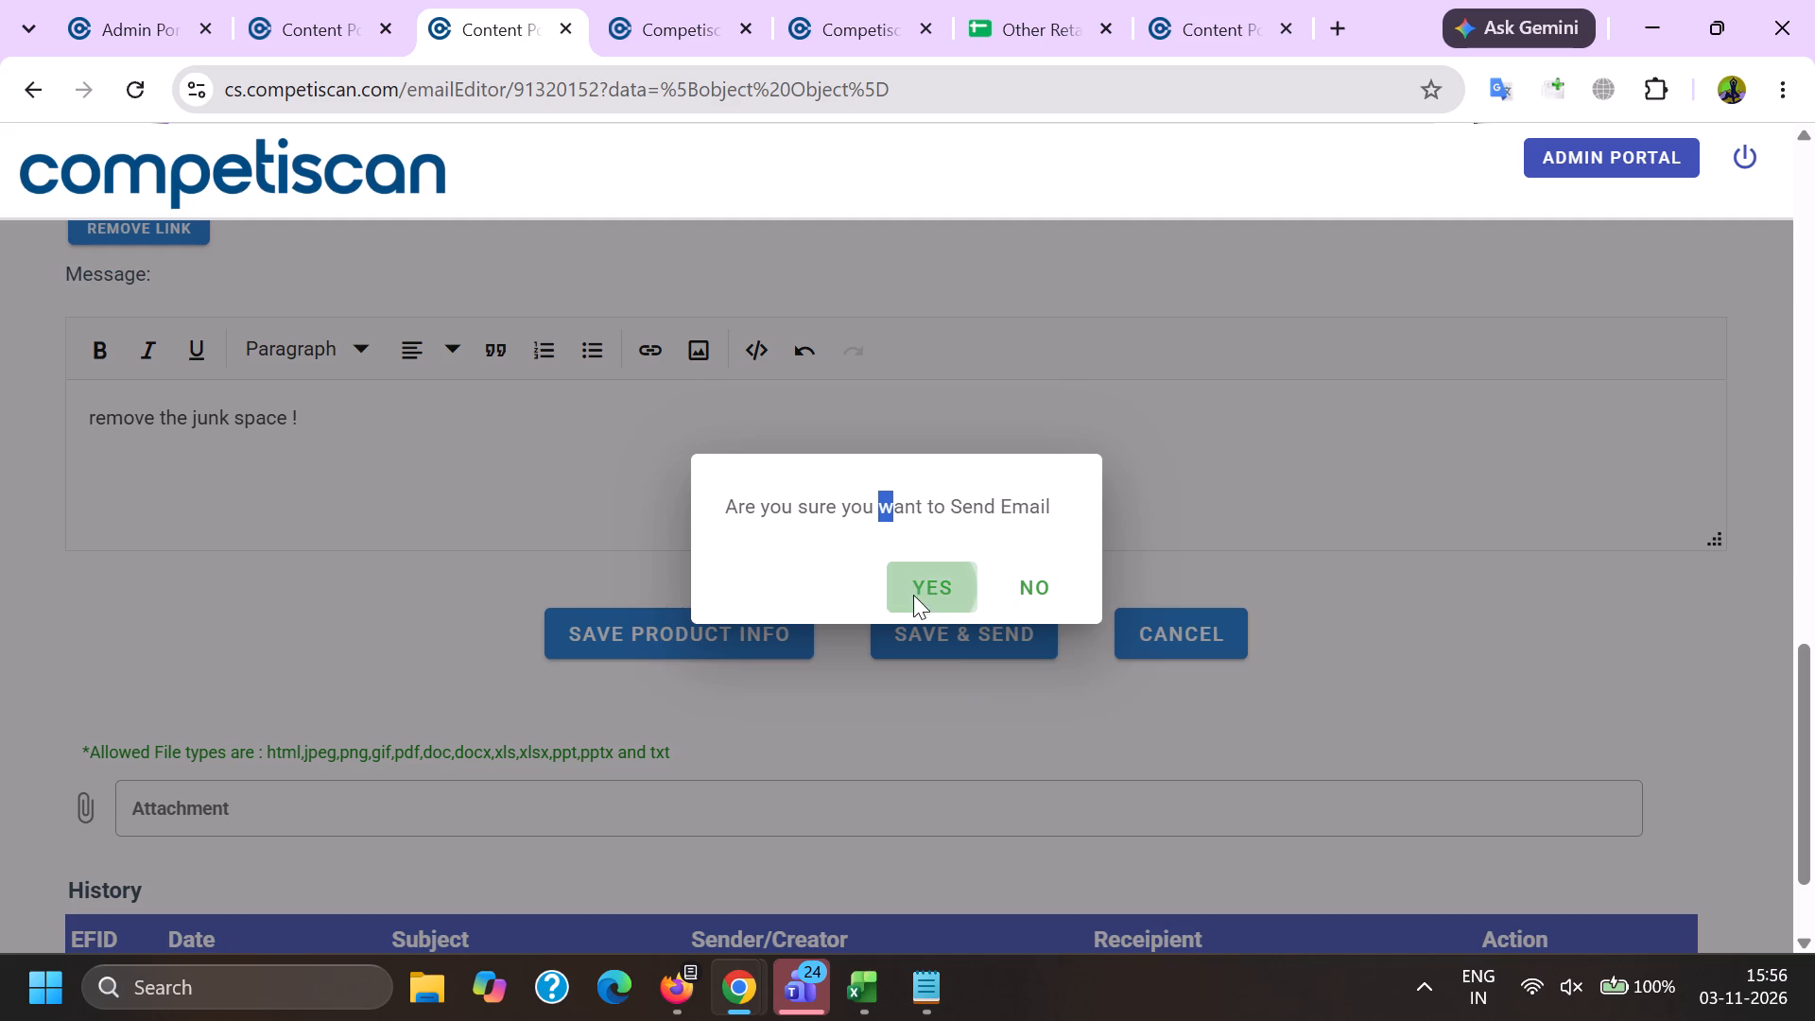
Switch to the may 26 sheet of the Excel log.
{"action": "left_click", "coordinate": [893, 998]}
{"action": "left_click", "coordinate": [1099, 856]}
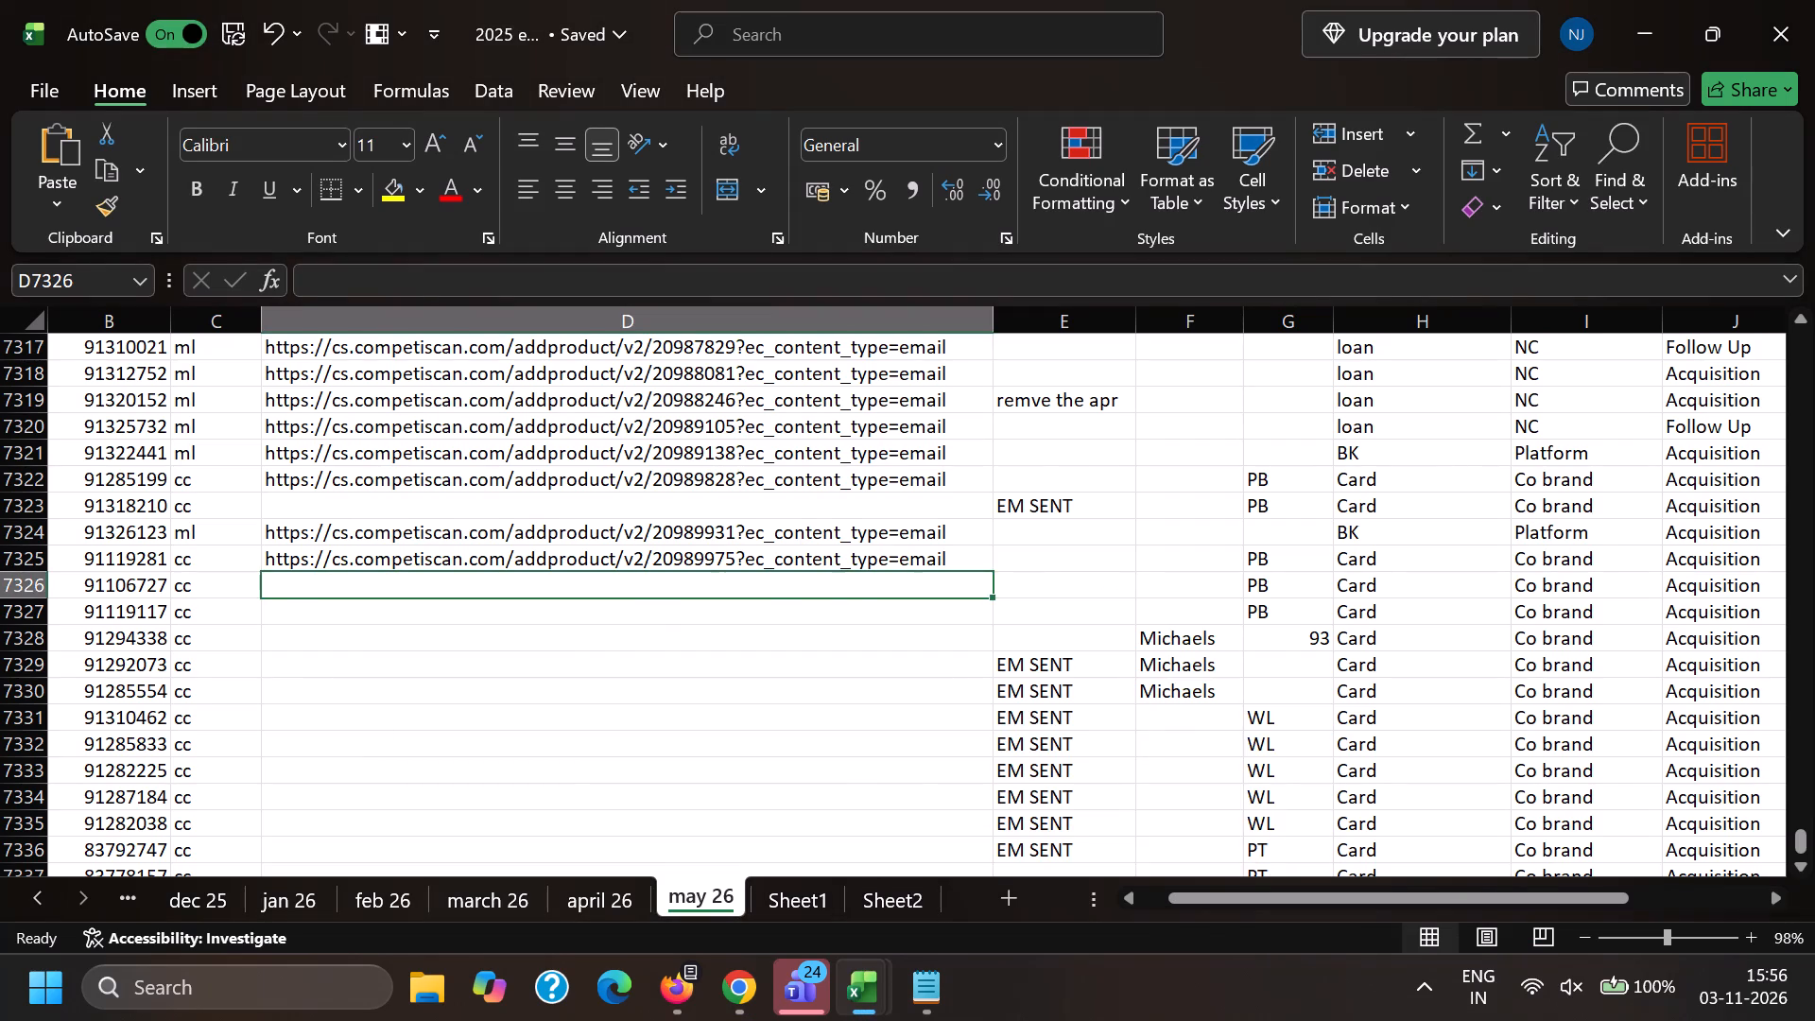
{"action": "scroll", "coordinate": [323, 632], "scroll_direction": "up", "scroll_amount": 1}
{"action": "left_click", "coordinate": [267, 468]}
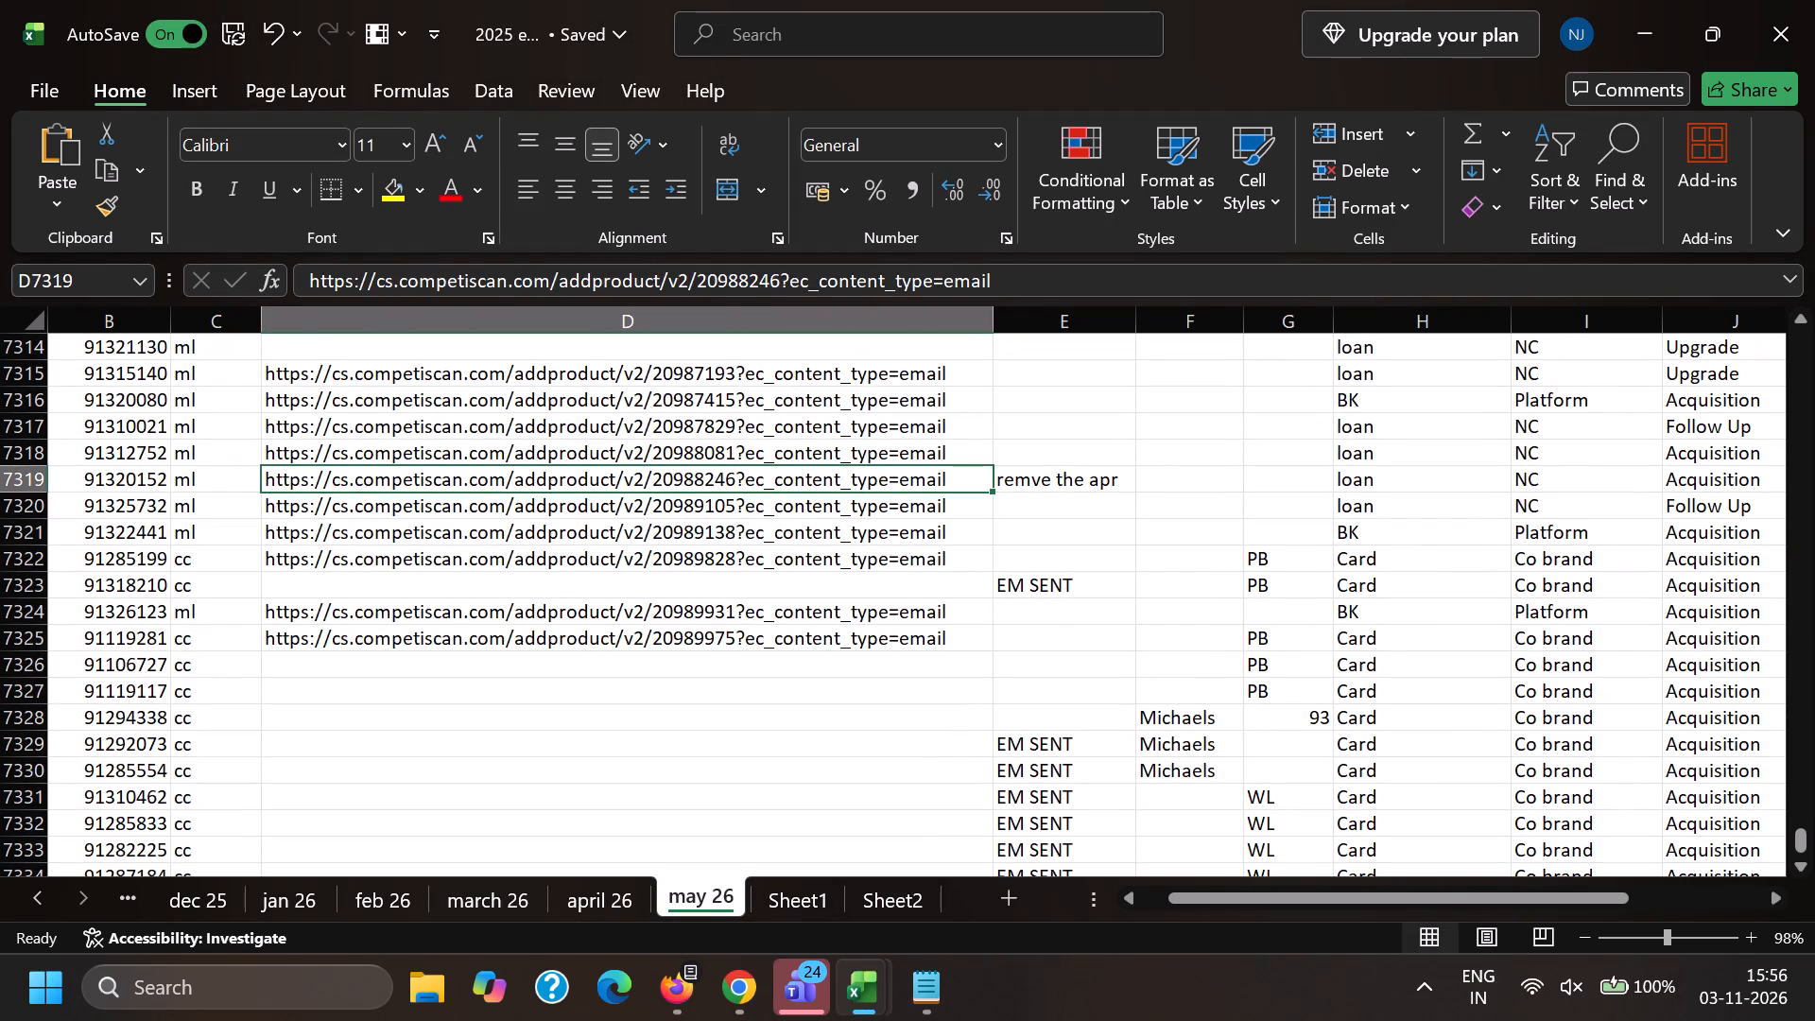
{"action": "key", "text": "Right"}
{"action": "key", "text": "BackSpace"}
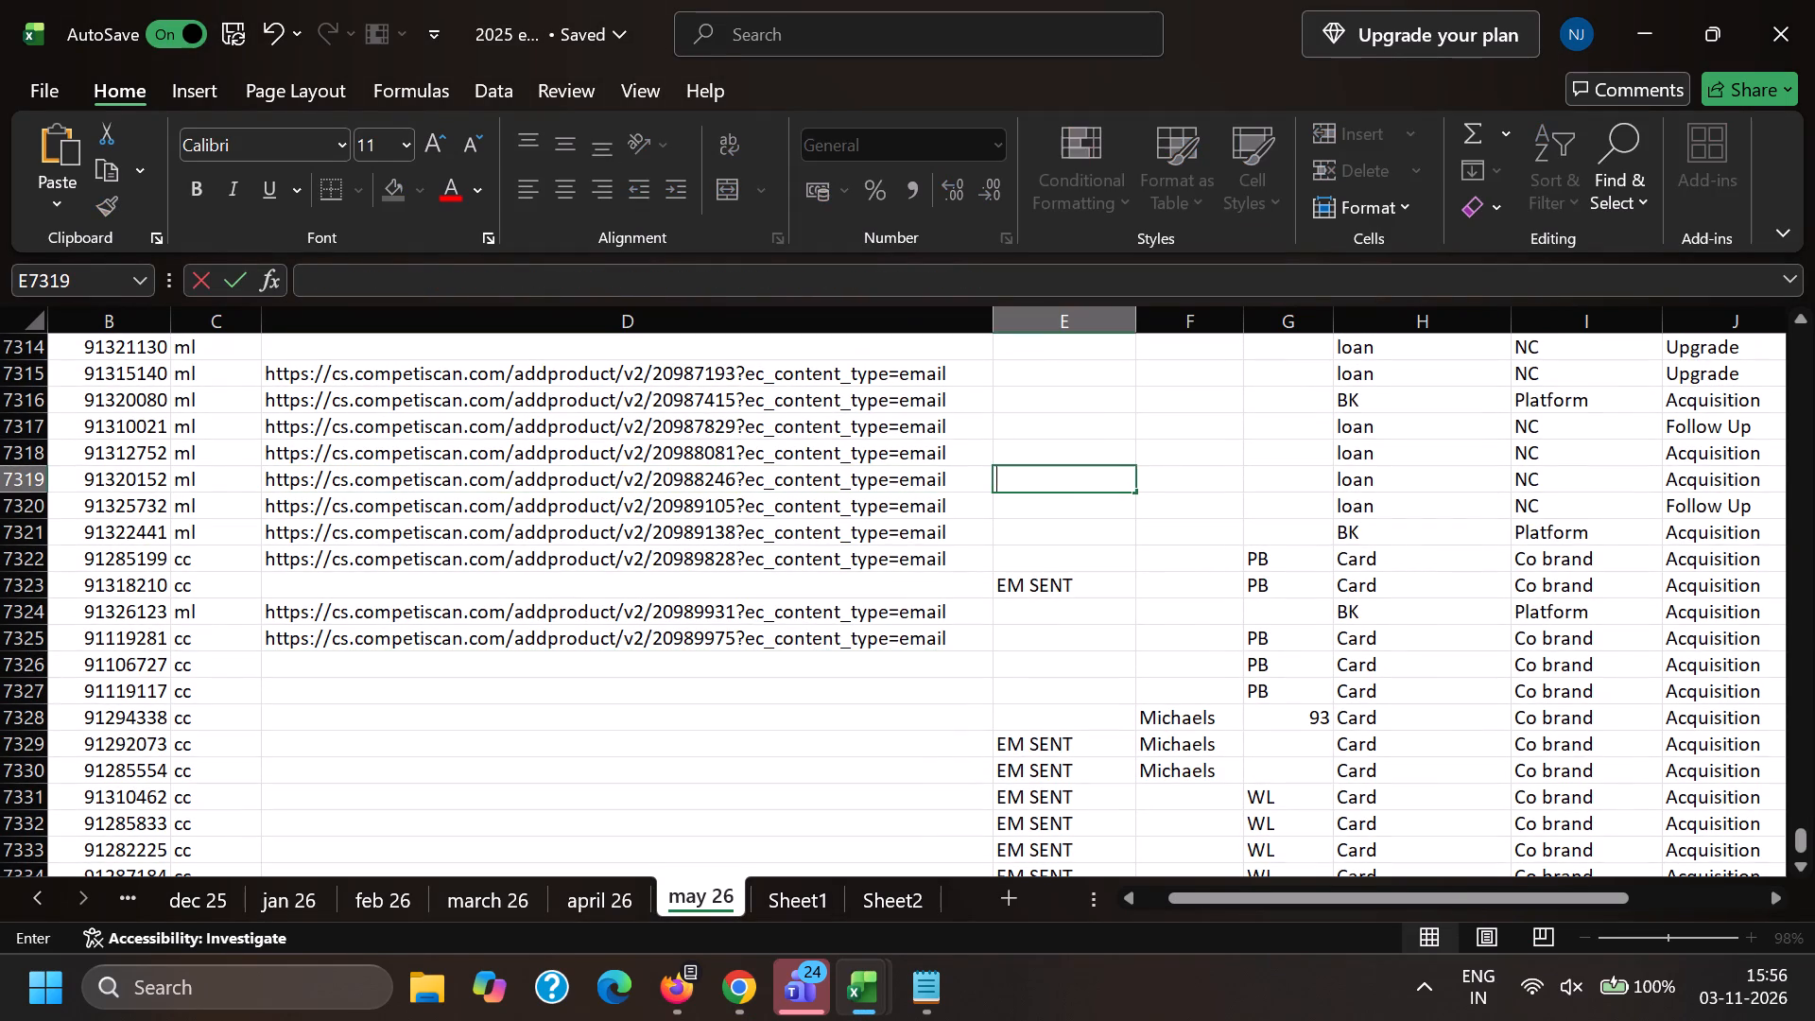
{"action": "key", "text": "e"}
{"action": "key", "text": "Return"}
Return to the incognito browser window and close the page of product 20988246 and its processed PDF without approving it.
{"action": "key", "text": "alt+Tab"}
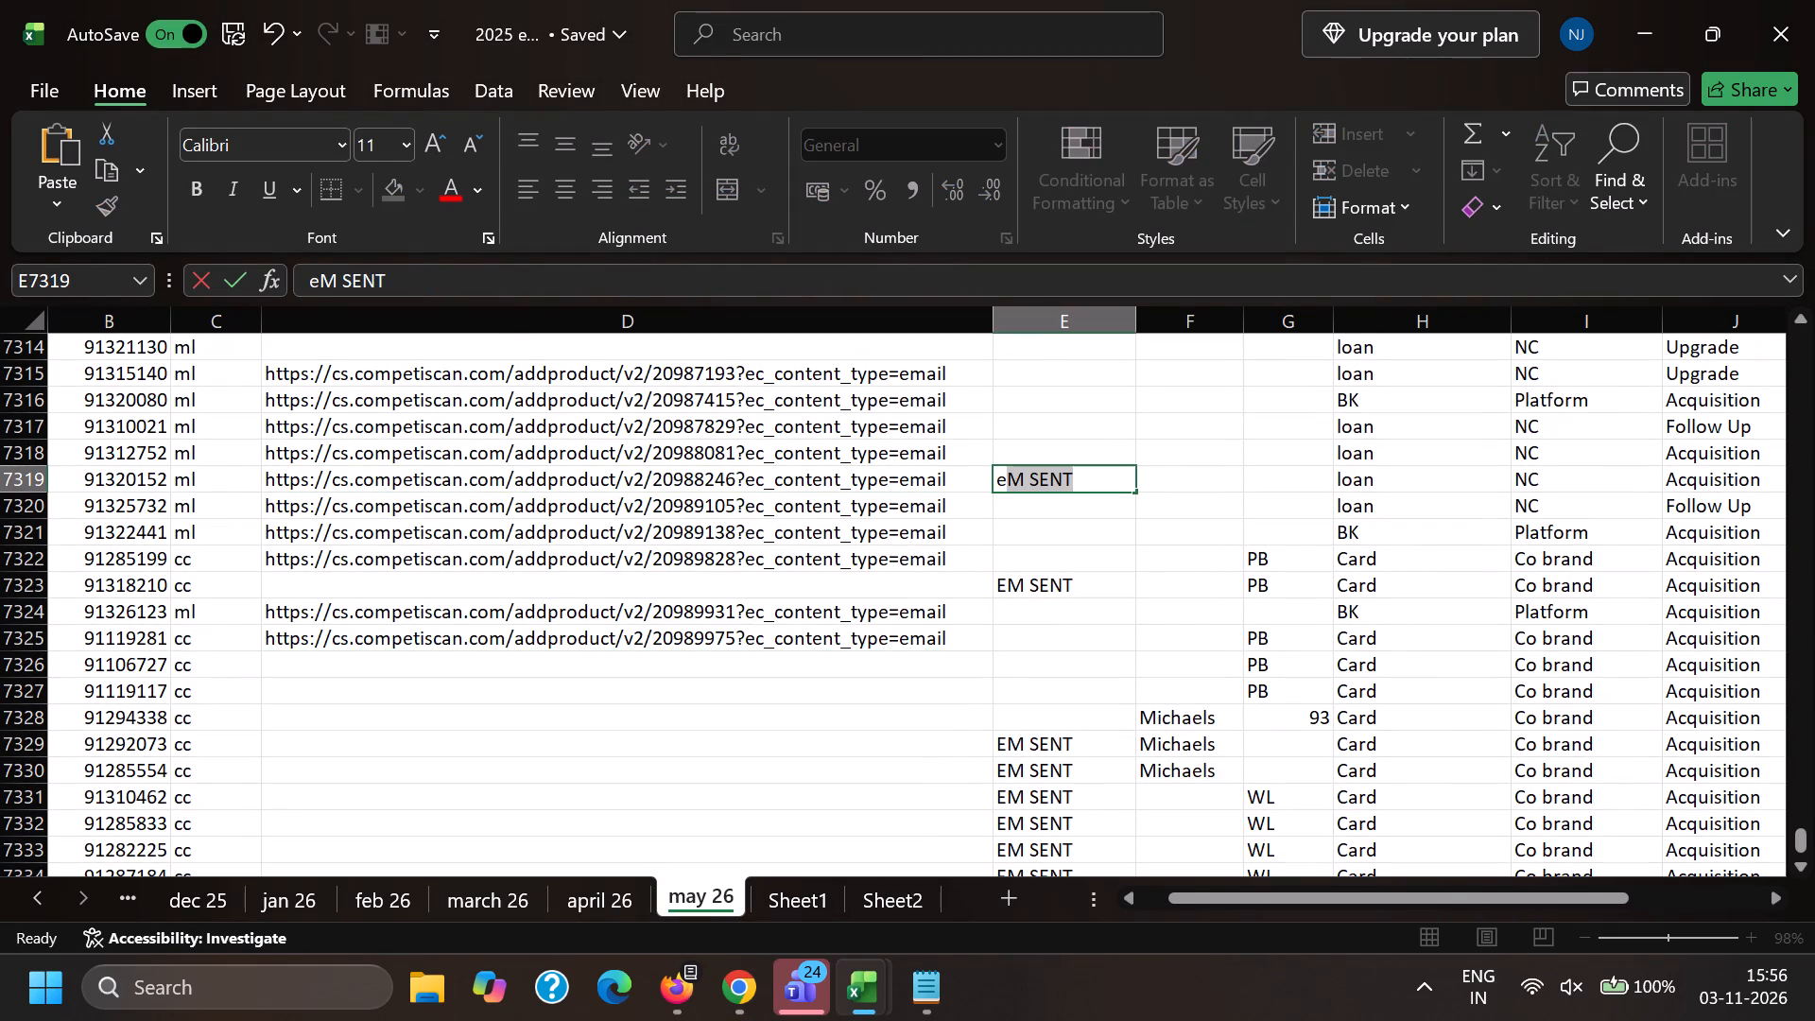
{"action": "key", "text": "alt+Tab"}
{"action": "key", "text": "alt+Tab"}
{"action": "key", "text": "alt+Tab"}
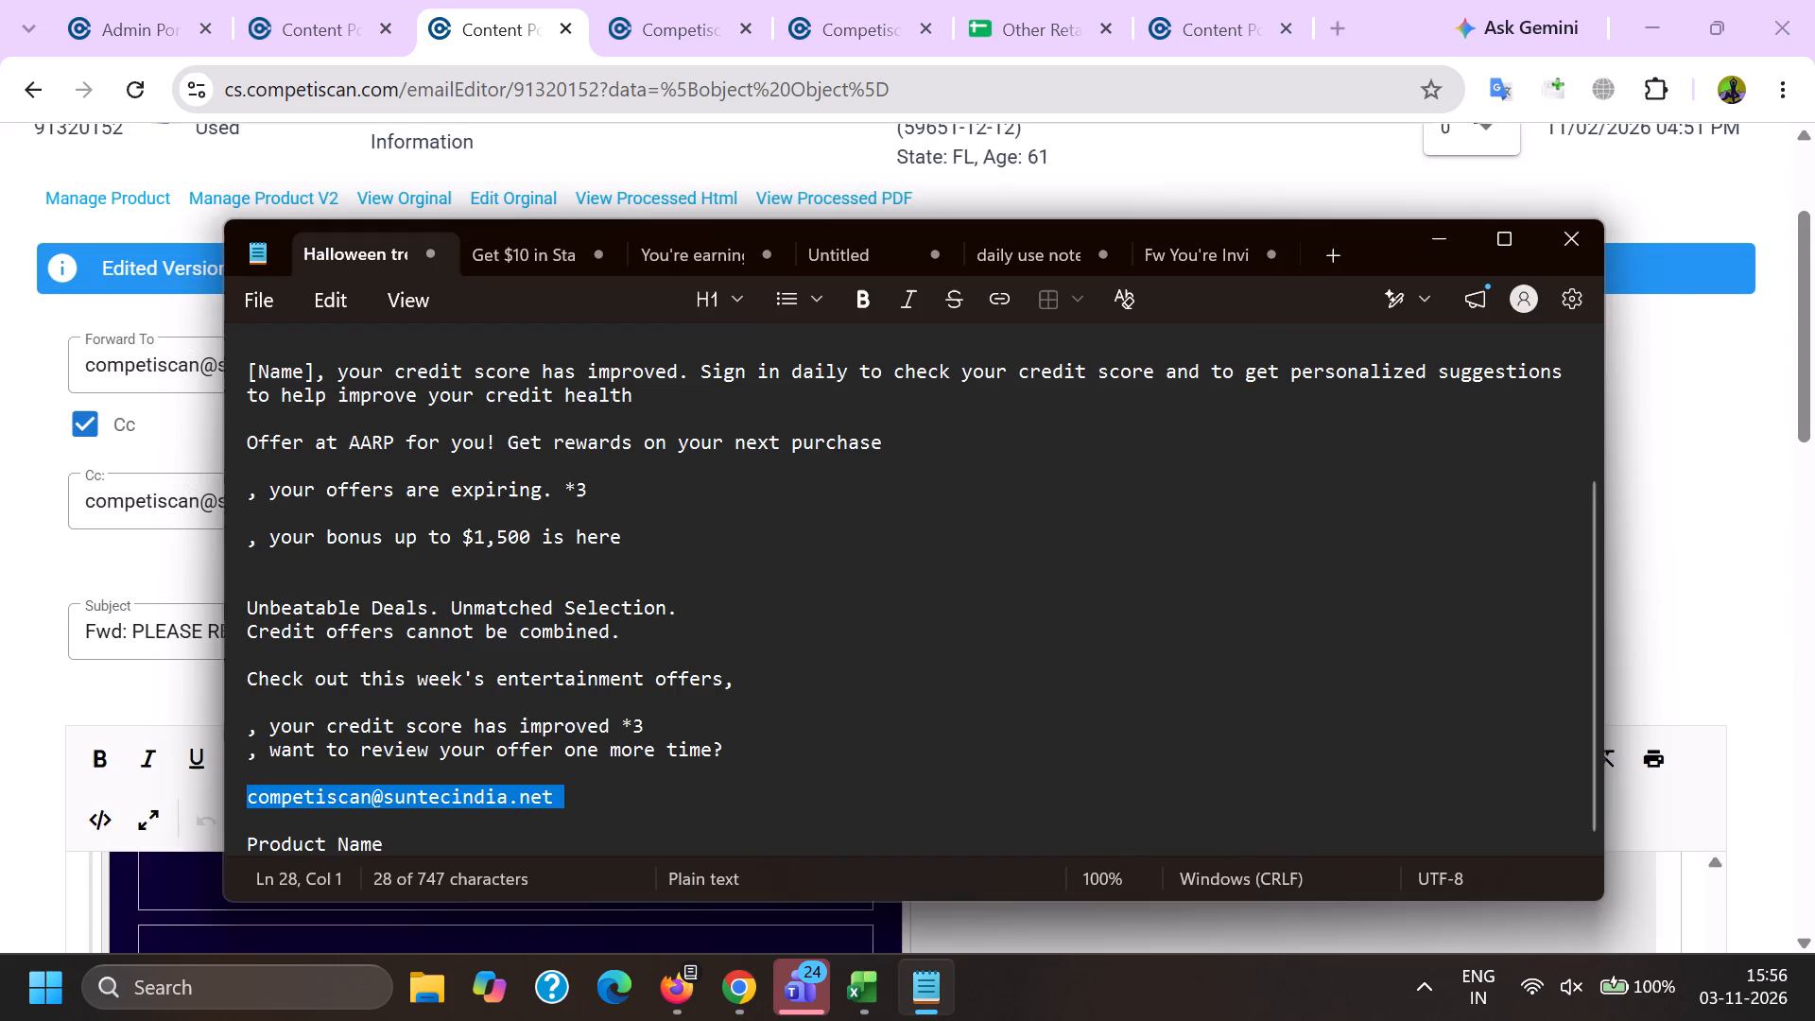
{"action": "key", "text": "alt+Tab"}
{"action": "key", "text": "alt+Tab"}
{"action": "double_click", "coordinate": [722, 27]}
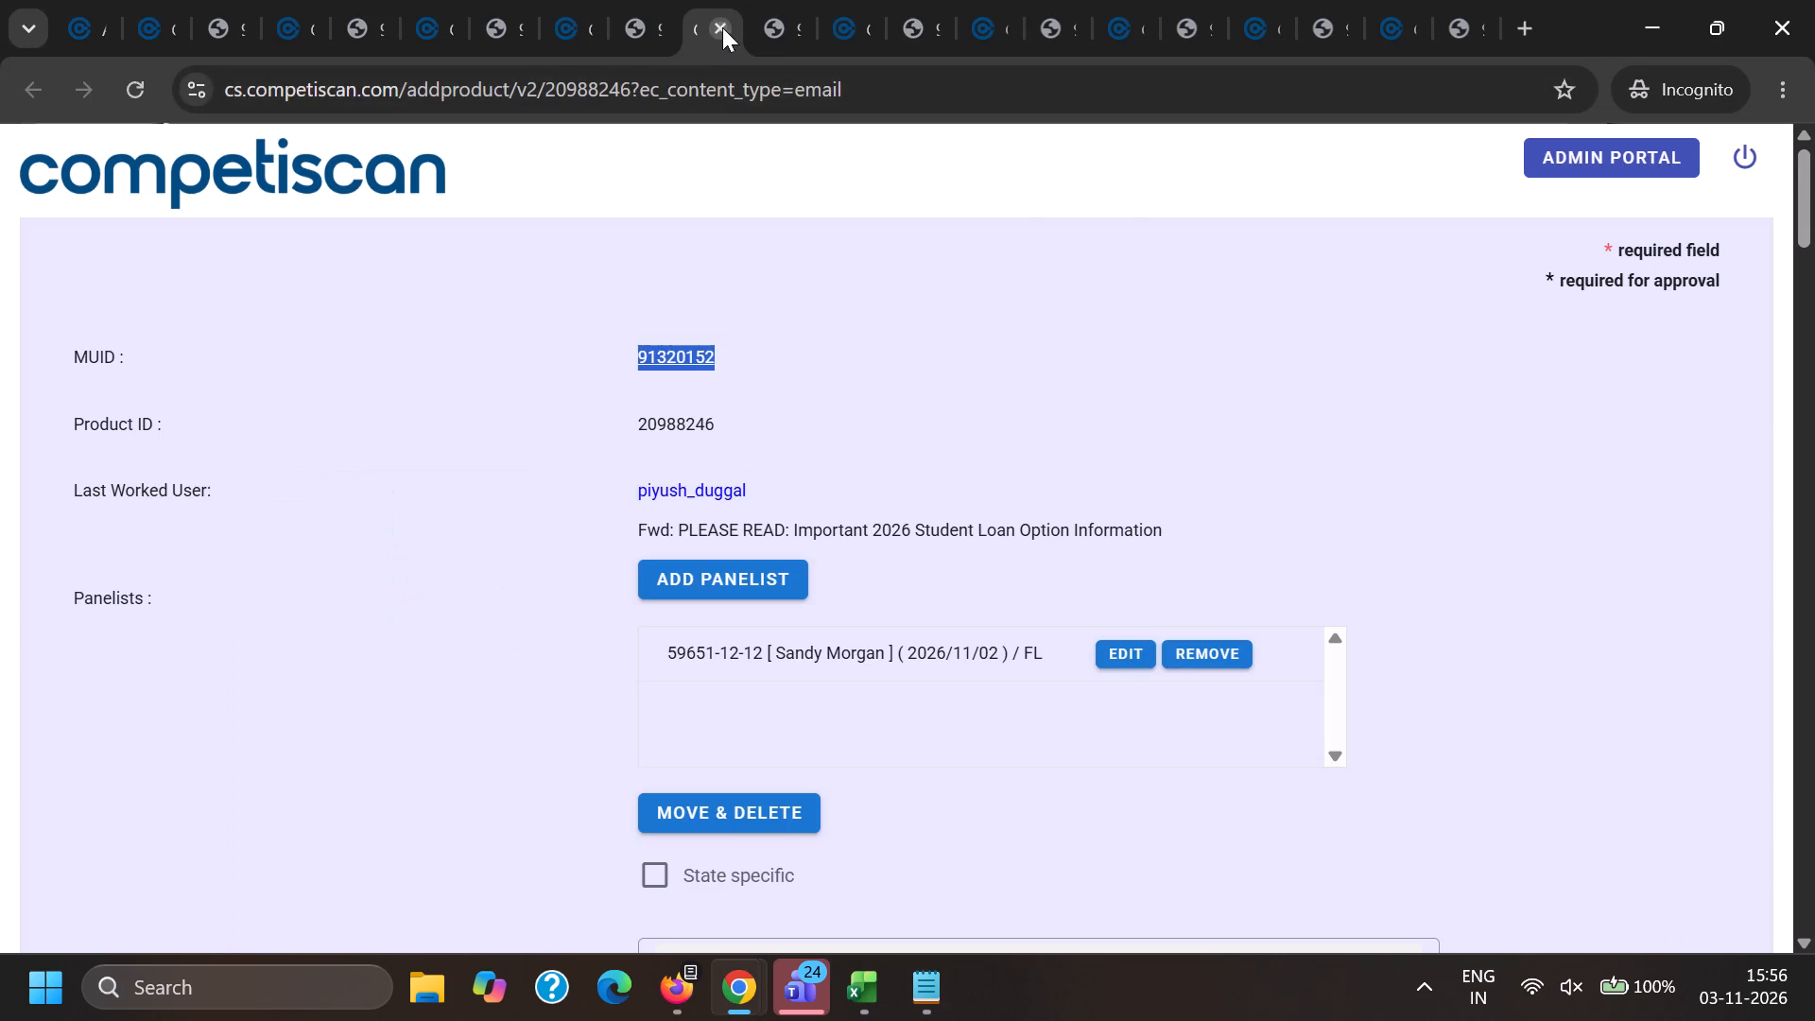
Set the Upstart product 20989105 to use its processed PDF and approve it.
{"action": "left_click", "coordinate": [750, 0]}
{"action": "left_click", "coordinate": [726, 0]}
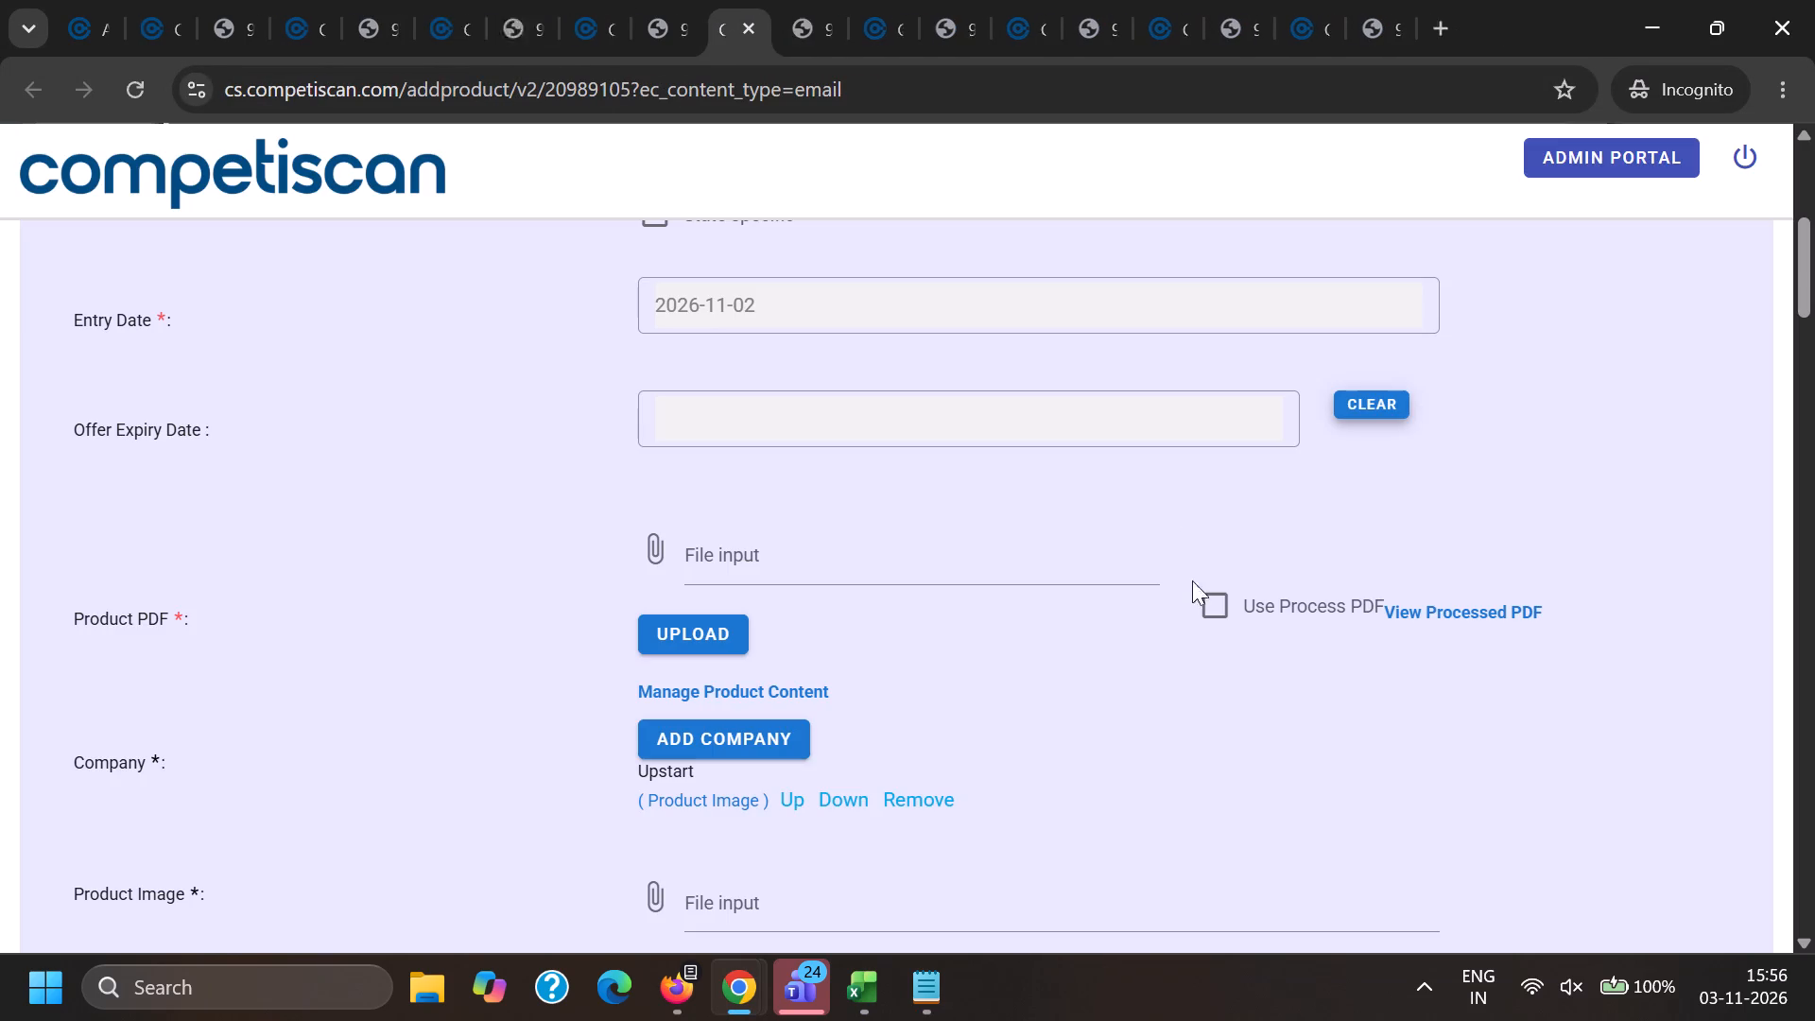
{"action": "left_click", "coordinate": [1201, 594]}
{"action": "left_click", "coordinate": [1157, 733]}
{"action": "key", "text": "End"}
{"action": "scroll", "coordinate": [858, 735], "scroll_direction": "down", "scroll_amount": 4}
{"action": "left_click", "coordinate": [745, 935]}
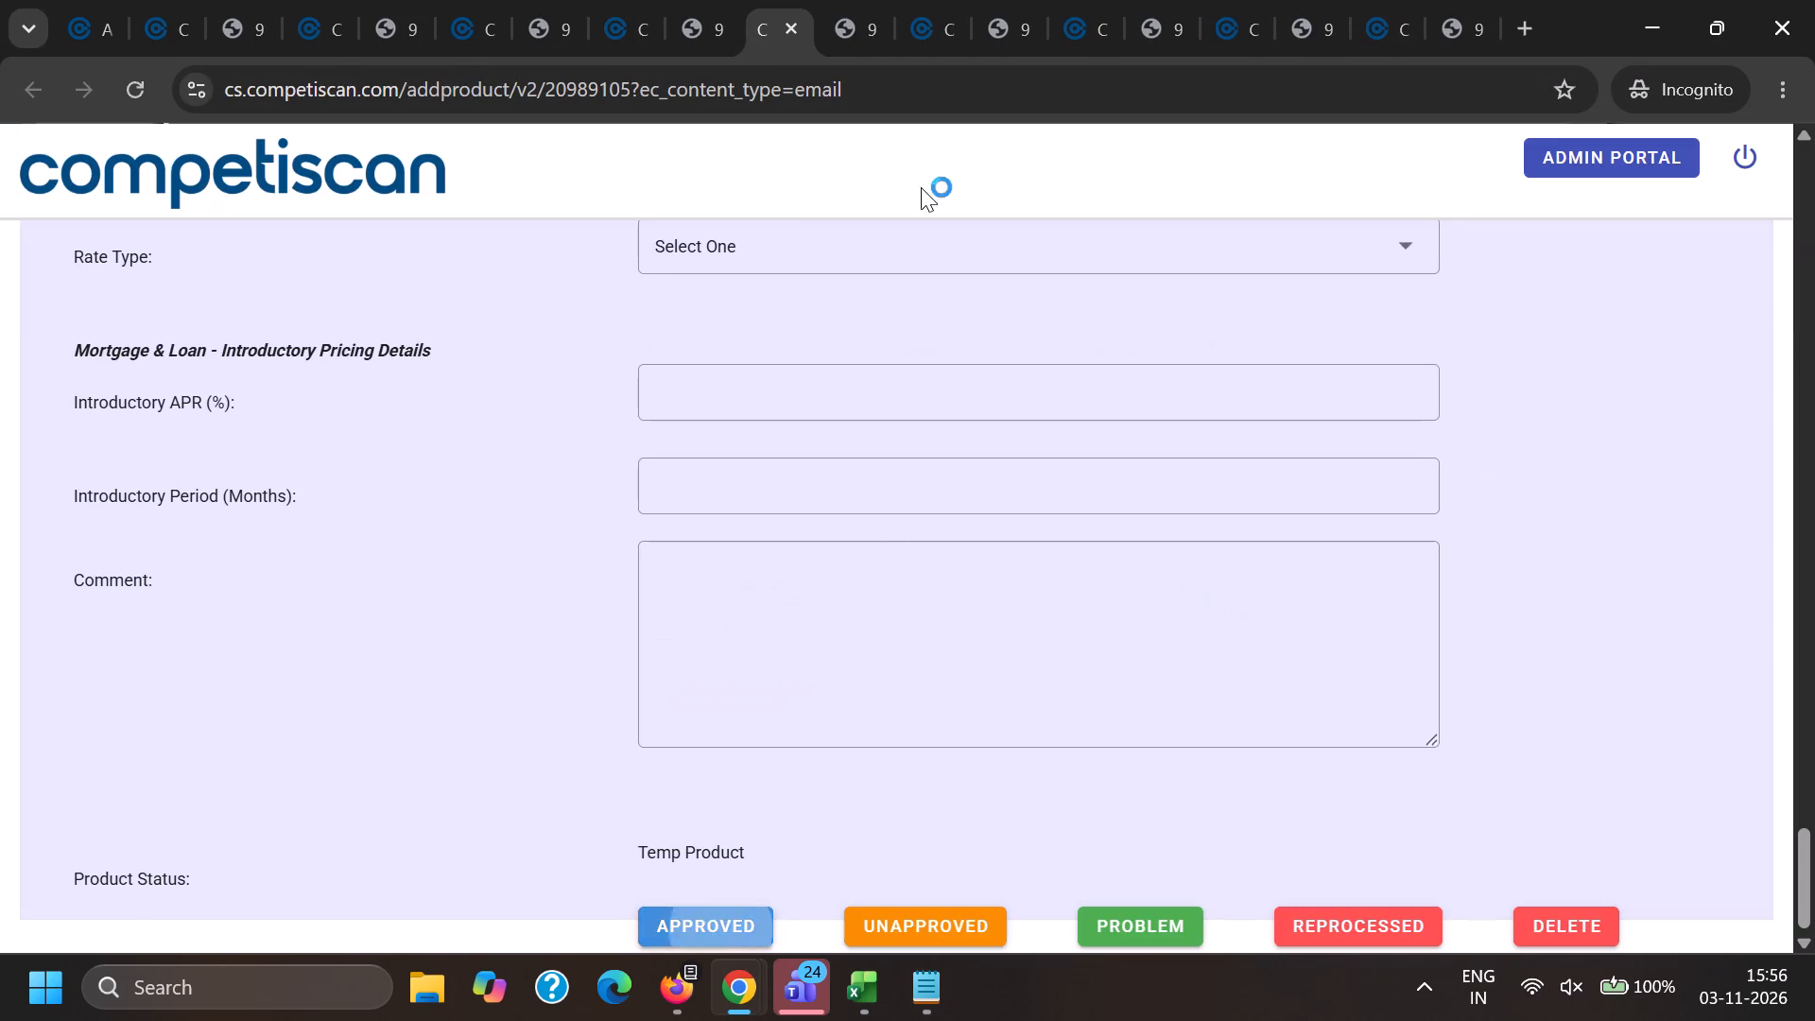
Check the processed PDF of Clear Choice Refi product 20989138, set the product to use it and approve it.
{"action": "left_click", "coordinate": [1002, 0]}
{"action": "left_click", "coordinate": [954, 0]}
{"action": "left_click", "coordinate": [1240, 481]}
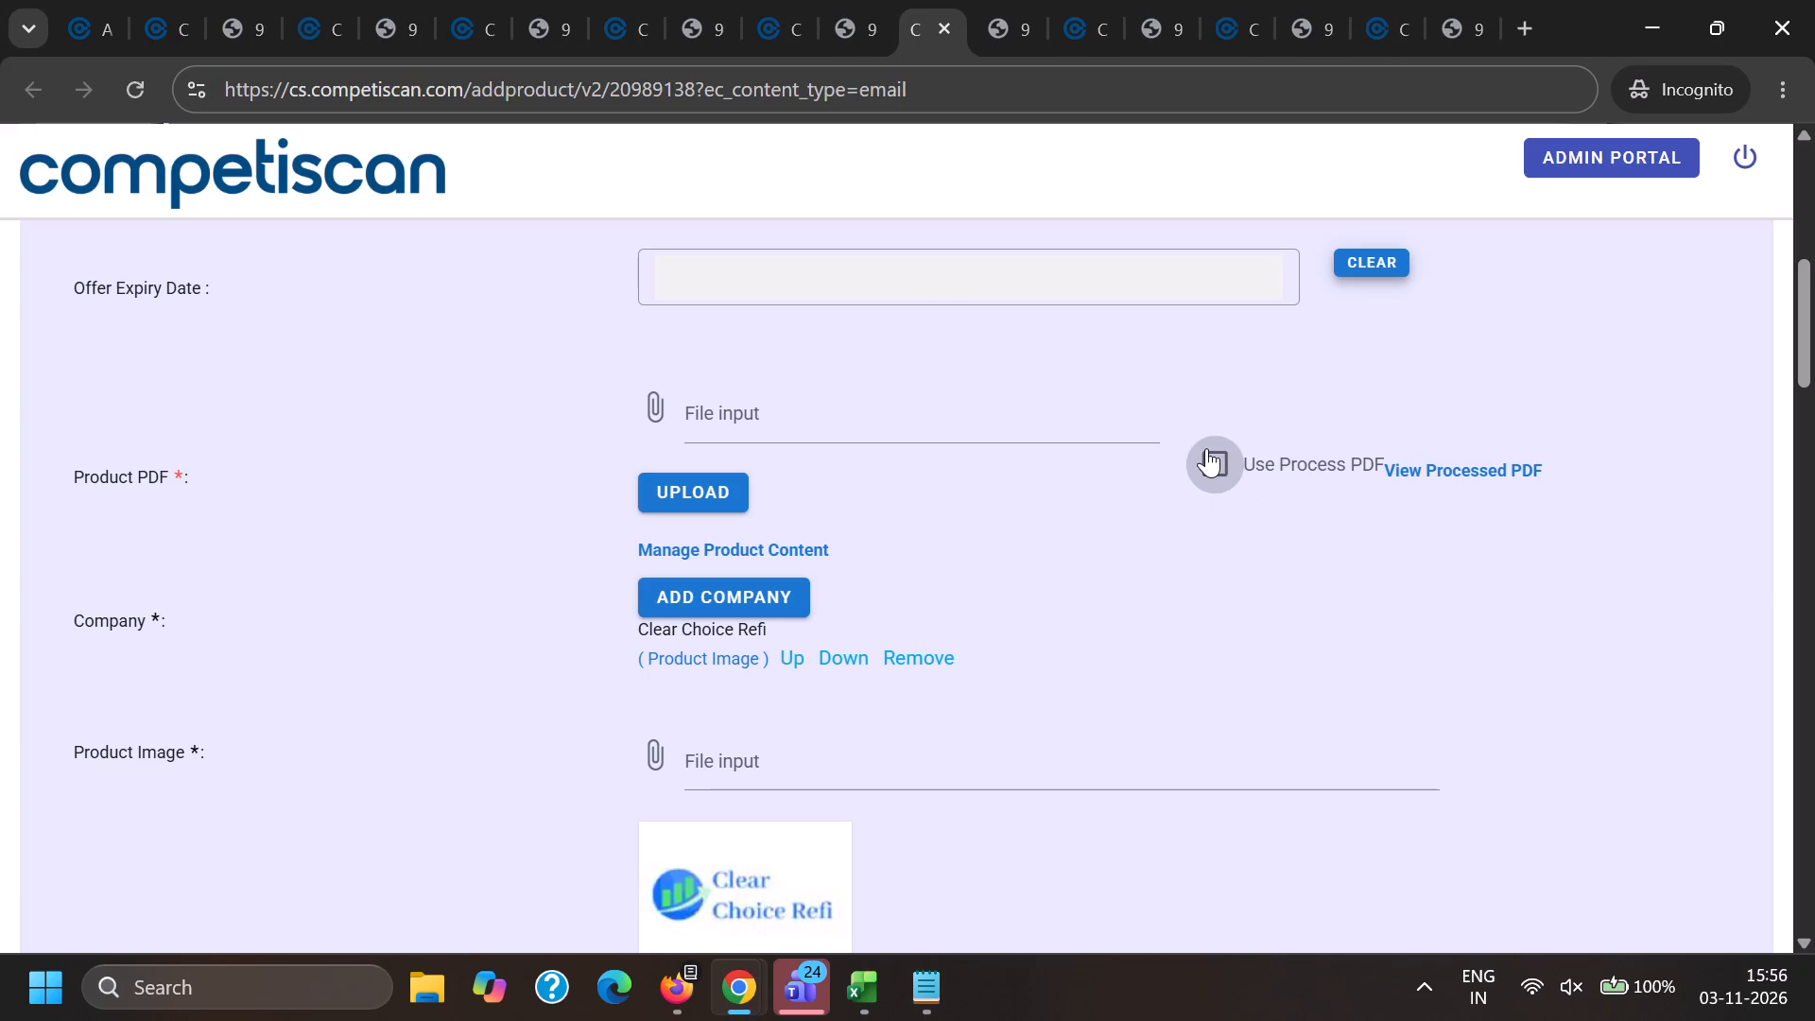
{"action": "left_click", "coordinate": [1206, 448]}
{"action": "left_click", "coordinate": [990, 0]}
{"action": "left_click", "coordinate": [955, 0]}
{"action": "key", "text": "End"}
{"action": "scroll", "coordinate": [804, 747], "scroll_direction": "down", "scroll_amount": 4}
{"action": "left_click", "coordinate": [761, 930]}
Check processed PDF 91285199, set product 20989828 to use it and approve the product.
{"action": "left_click", "coordinate": [1162, 33]}
{"action": "left_click", "coordinate": [1100, 0]}
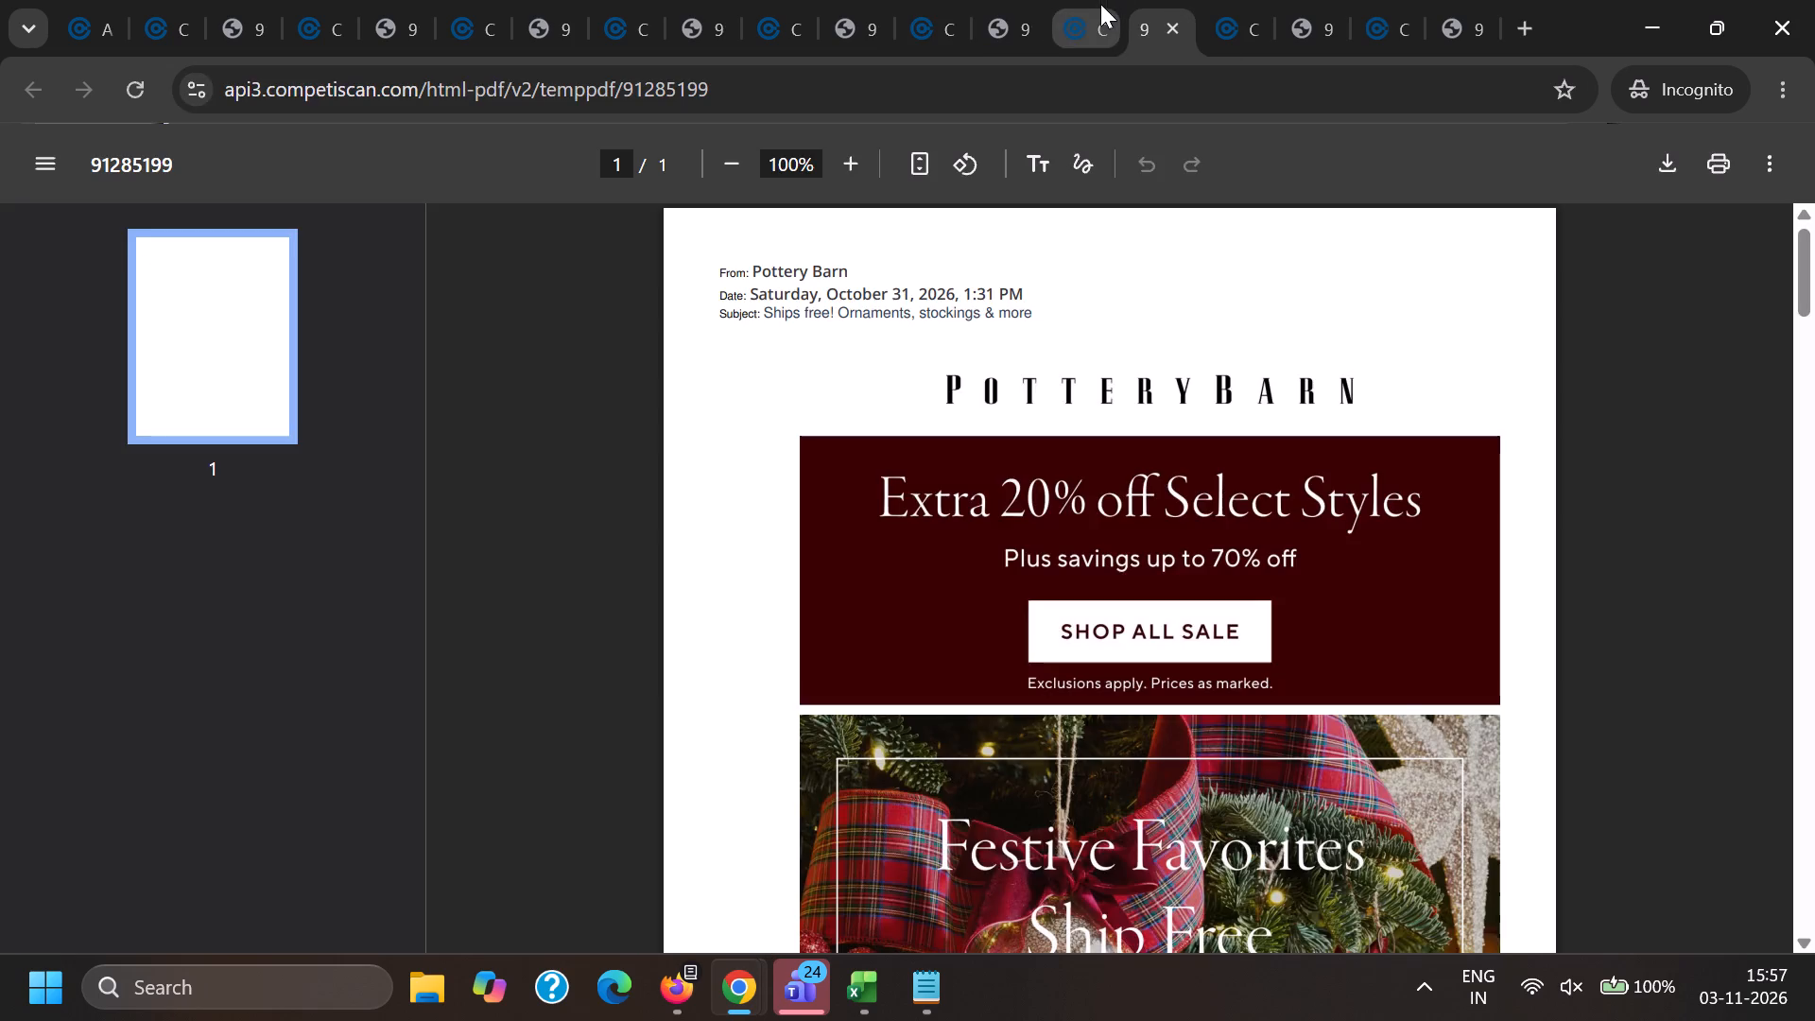
{"action": "left_click", "coordinate": [1206, 473]}
{"action": "key", "text": "End"}
{"action": "scroll", "coordinate": [886, 736], "scroll_direction": "down", "scroll_amount": 5}
{"action": "left_click", "coordinate": [710, 929]}
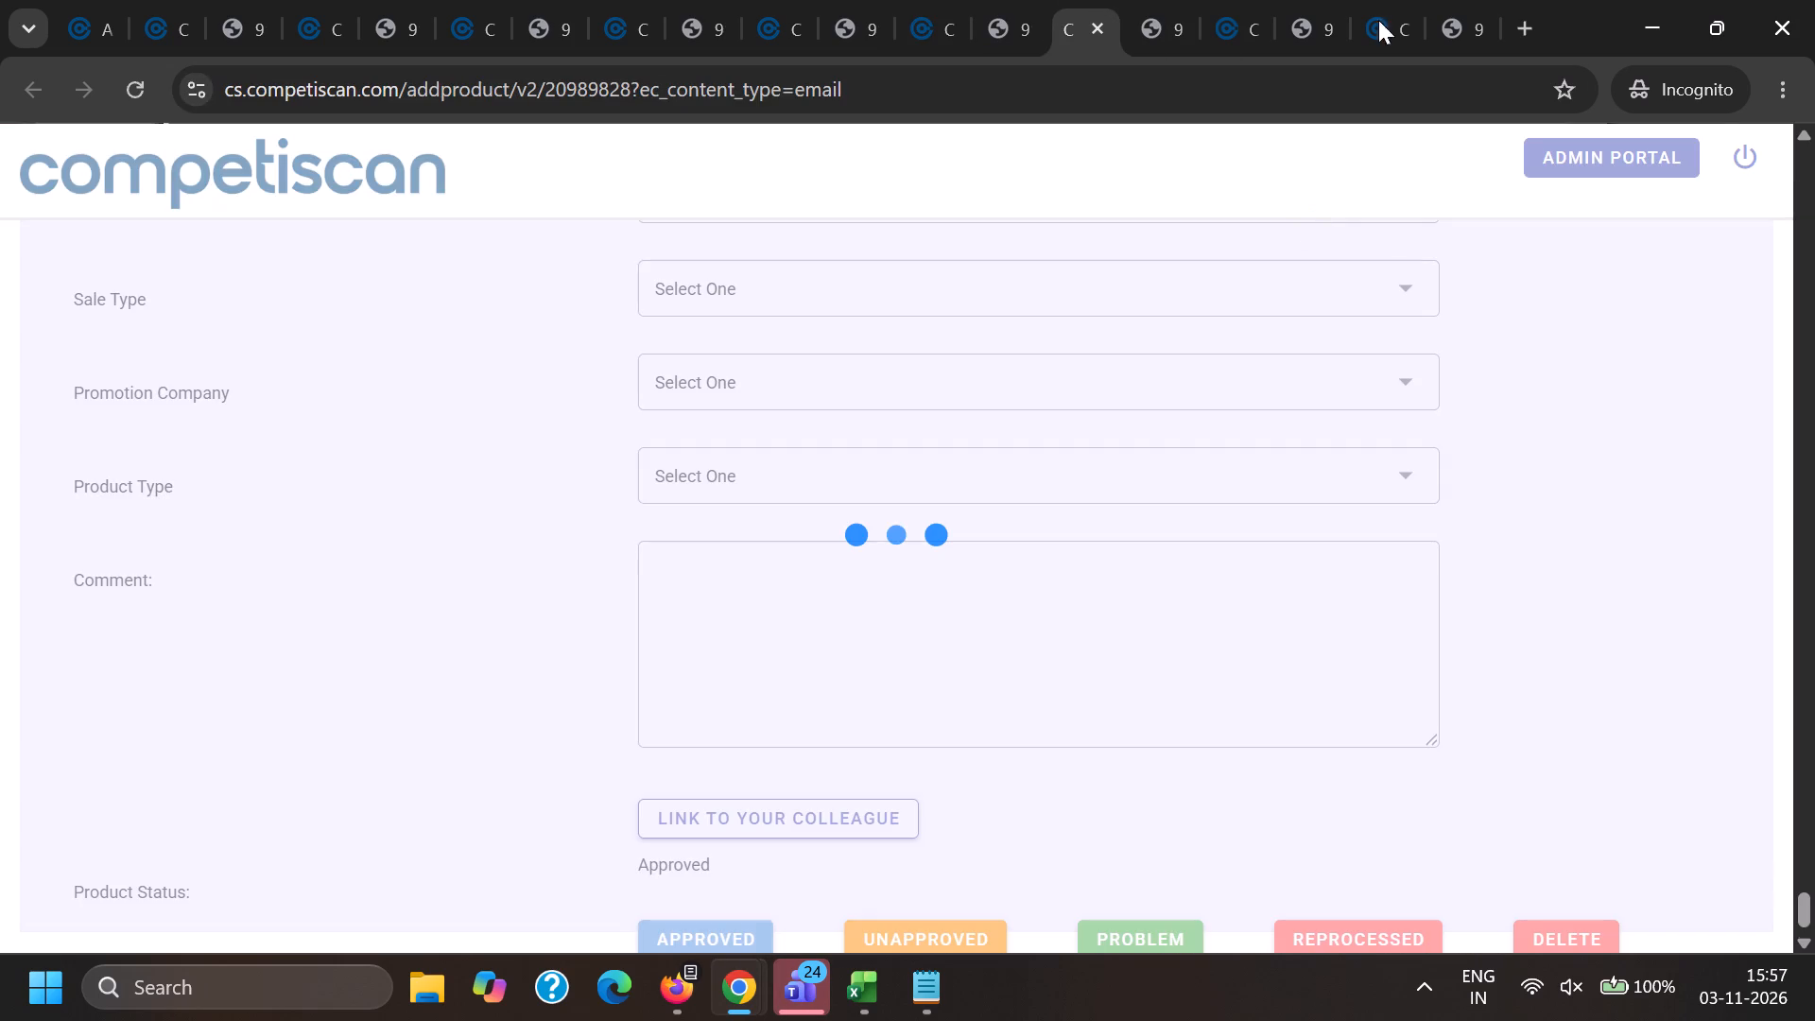
Check the processed PDF of Credit Sesame product 20989931, set the product to use it and approve it.
{"action": "left_click", "coordinate": [1317, 0]}
{"action": "left_click", "coordinate": [1242, 0]}
{"action": "left_click", "coordinate": [1221, 460]}
{"action": "key", "text": "End"}
{"action": "scroll", "coordinate": [712, 686], "scroll_direction": "down", "scroll_amount": 4}
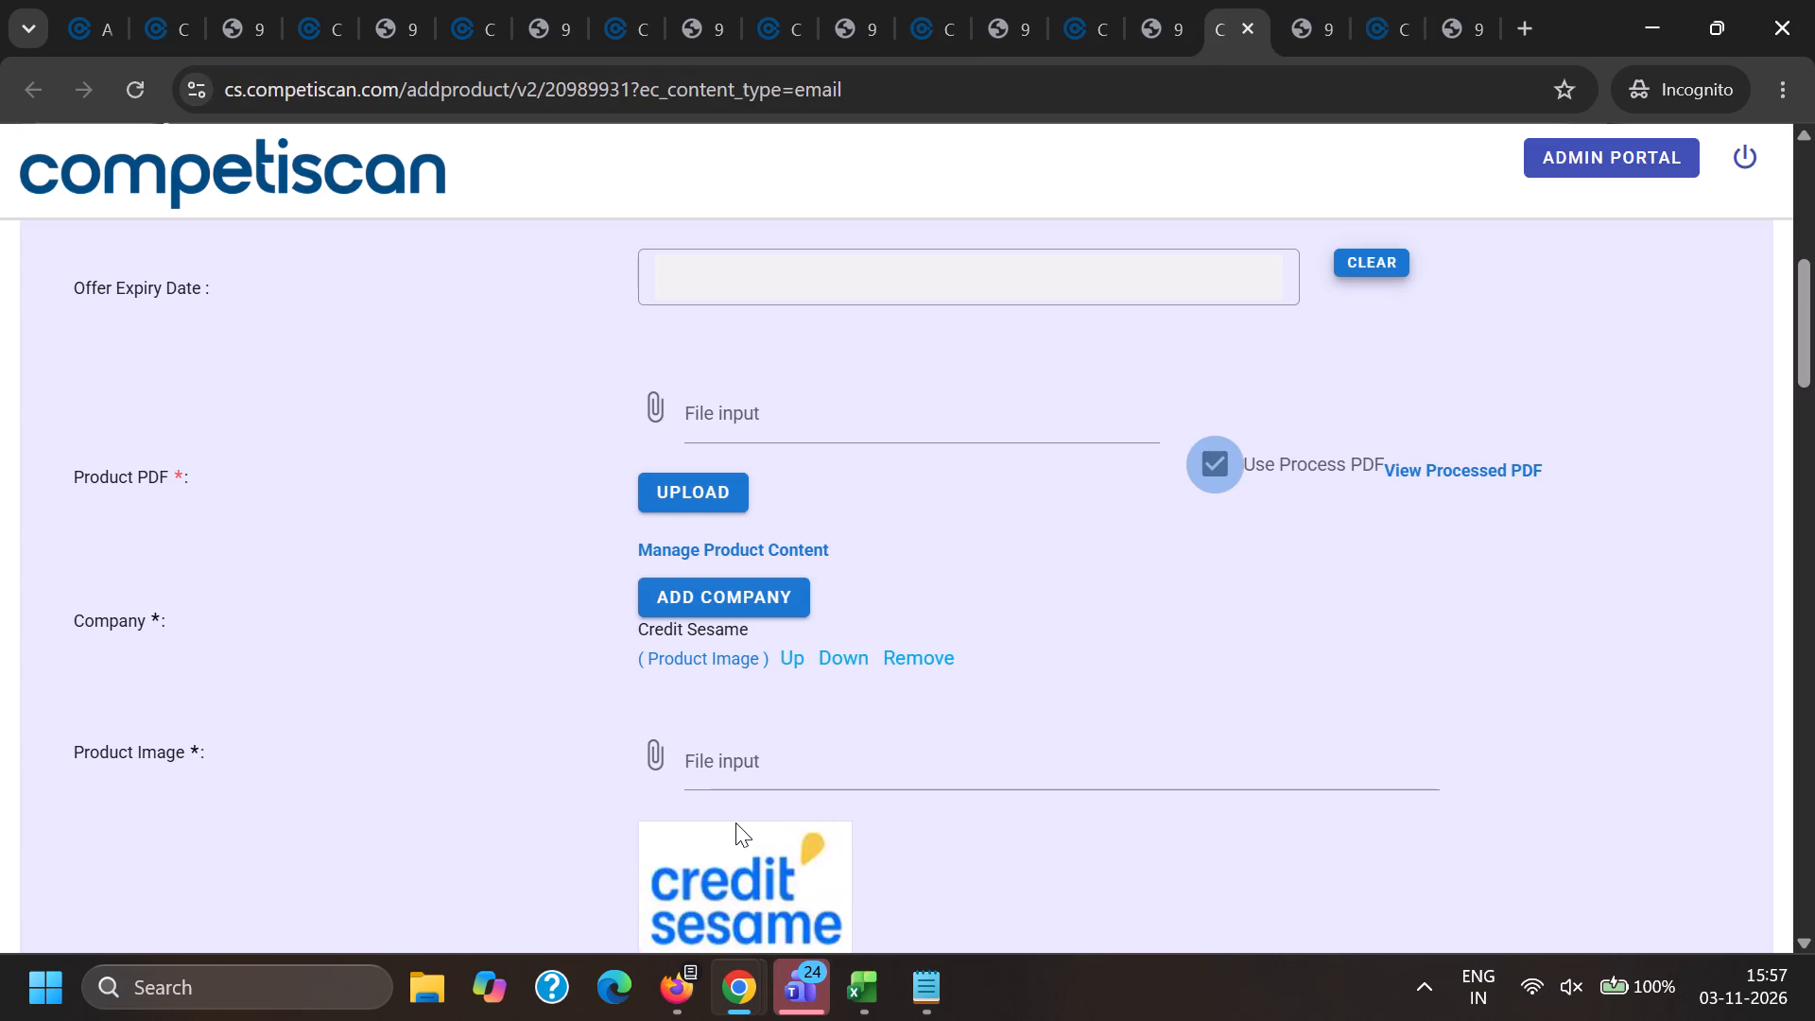
{"action": "left_click", "coordinate": [743, 935]}
Check processed PDF 91119281, set product 20989975 to use it and approve the product.
{"action": "left_click", "coordinate": [1461, 0]}
{"action": "left_click", "coordinate": [1398, 0]}
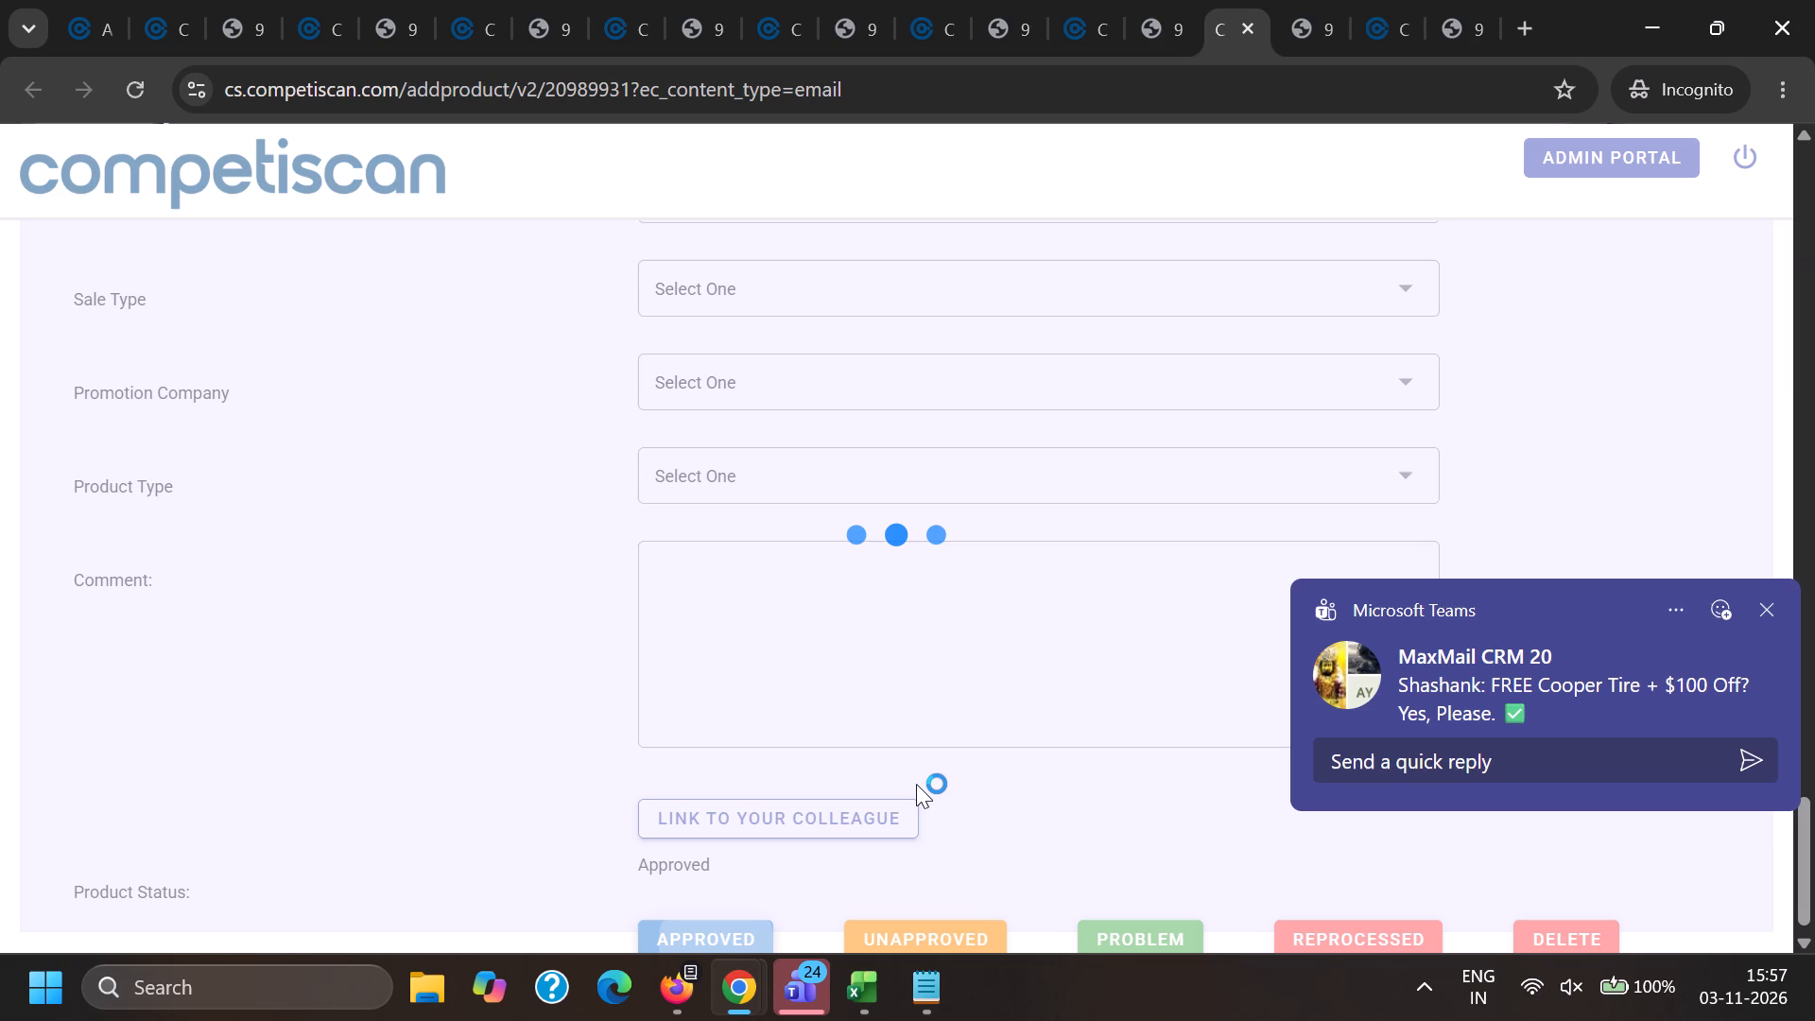
{"action": "left_click", "coordinate": [1210, 479]}
{"action": "key", "text": "End"}
{"action": "scroll", "coordinate": [629, 702], "scroll_direction": "down", "scroll_amount": 5}
{"action": "left_click", "coordinate": [678, 928]}
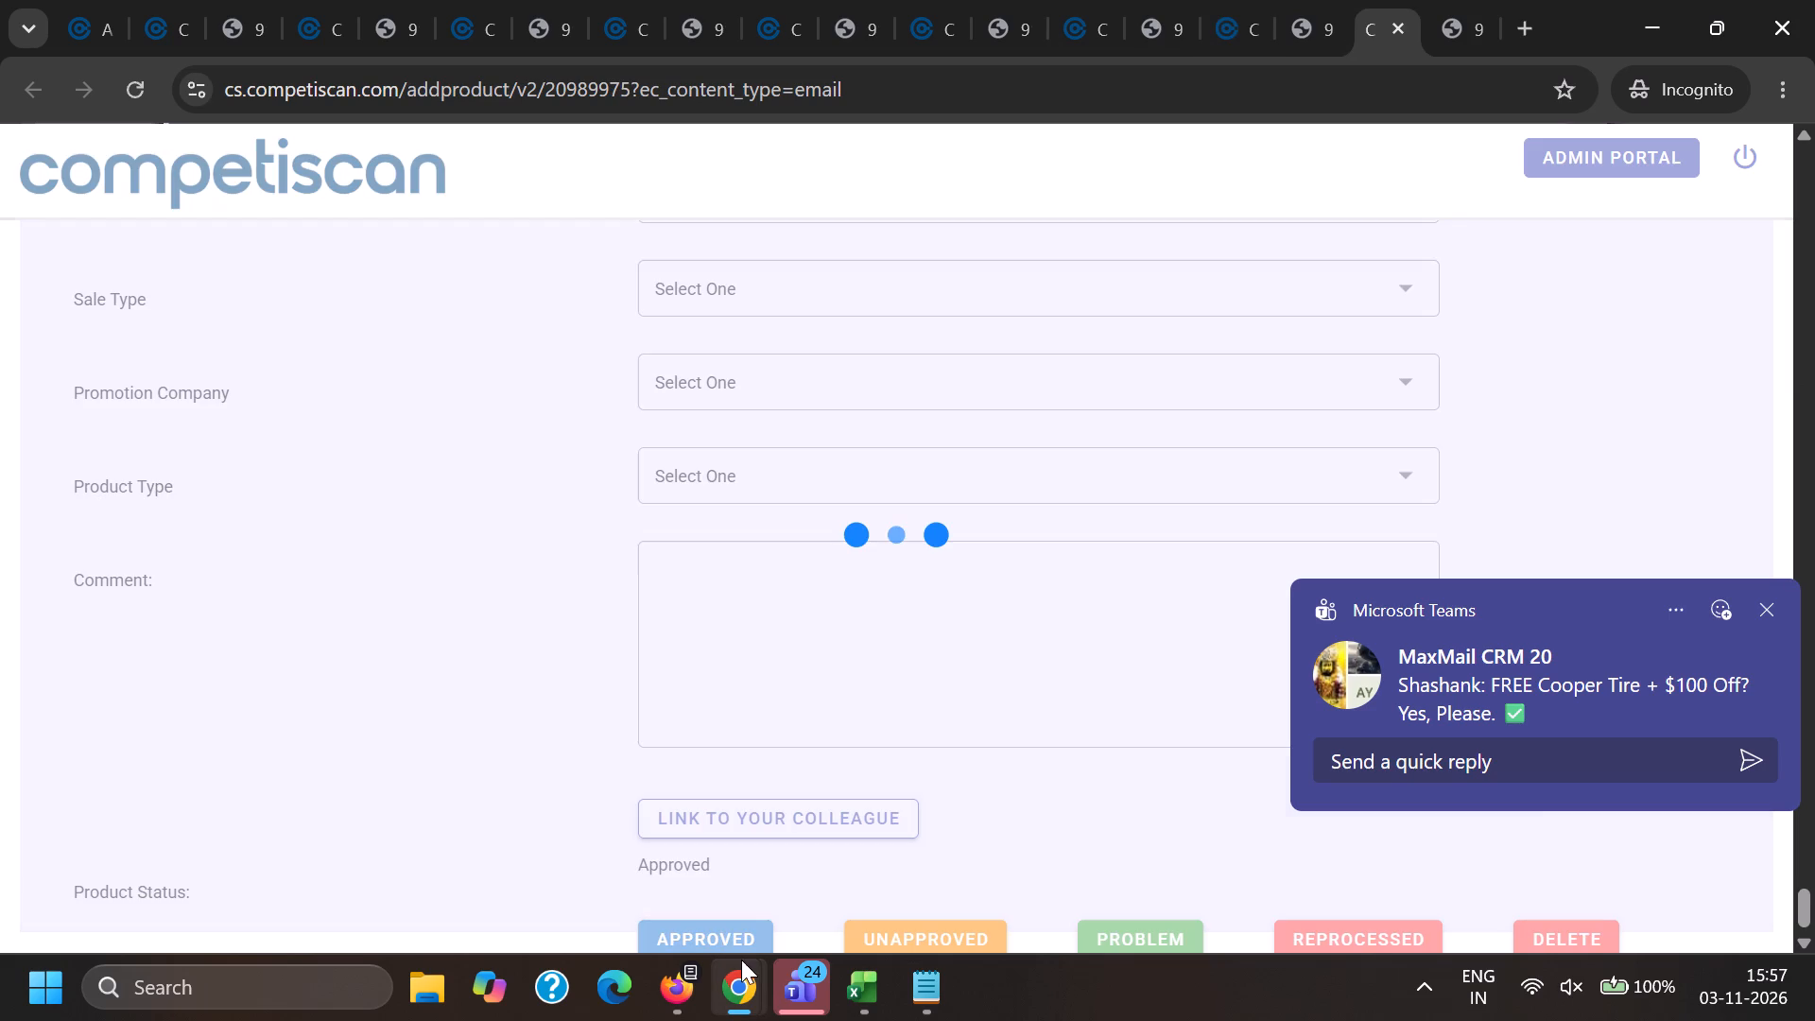
{"action": "key", "text": "alt+Tab"}
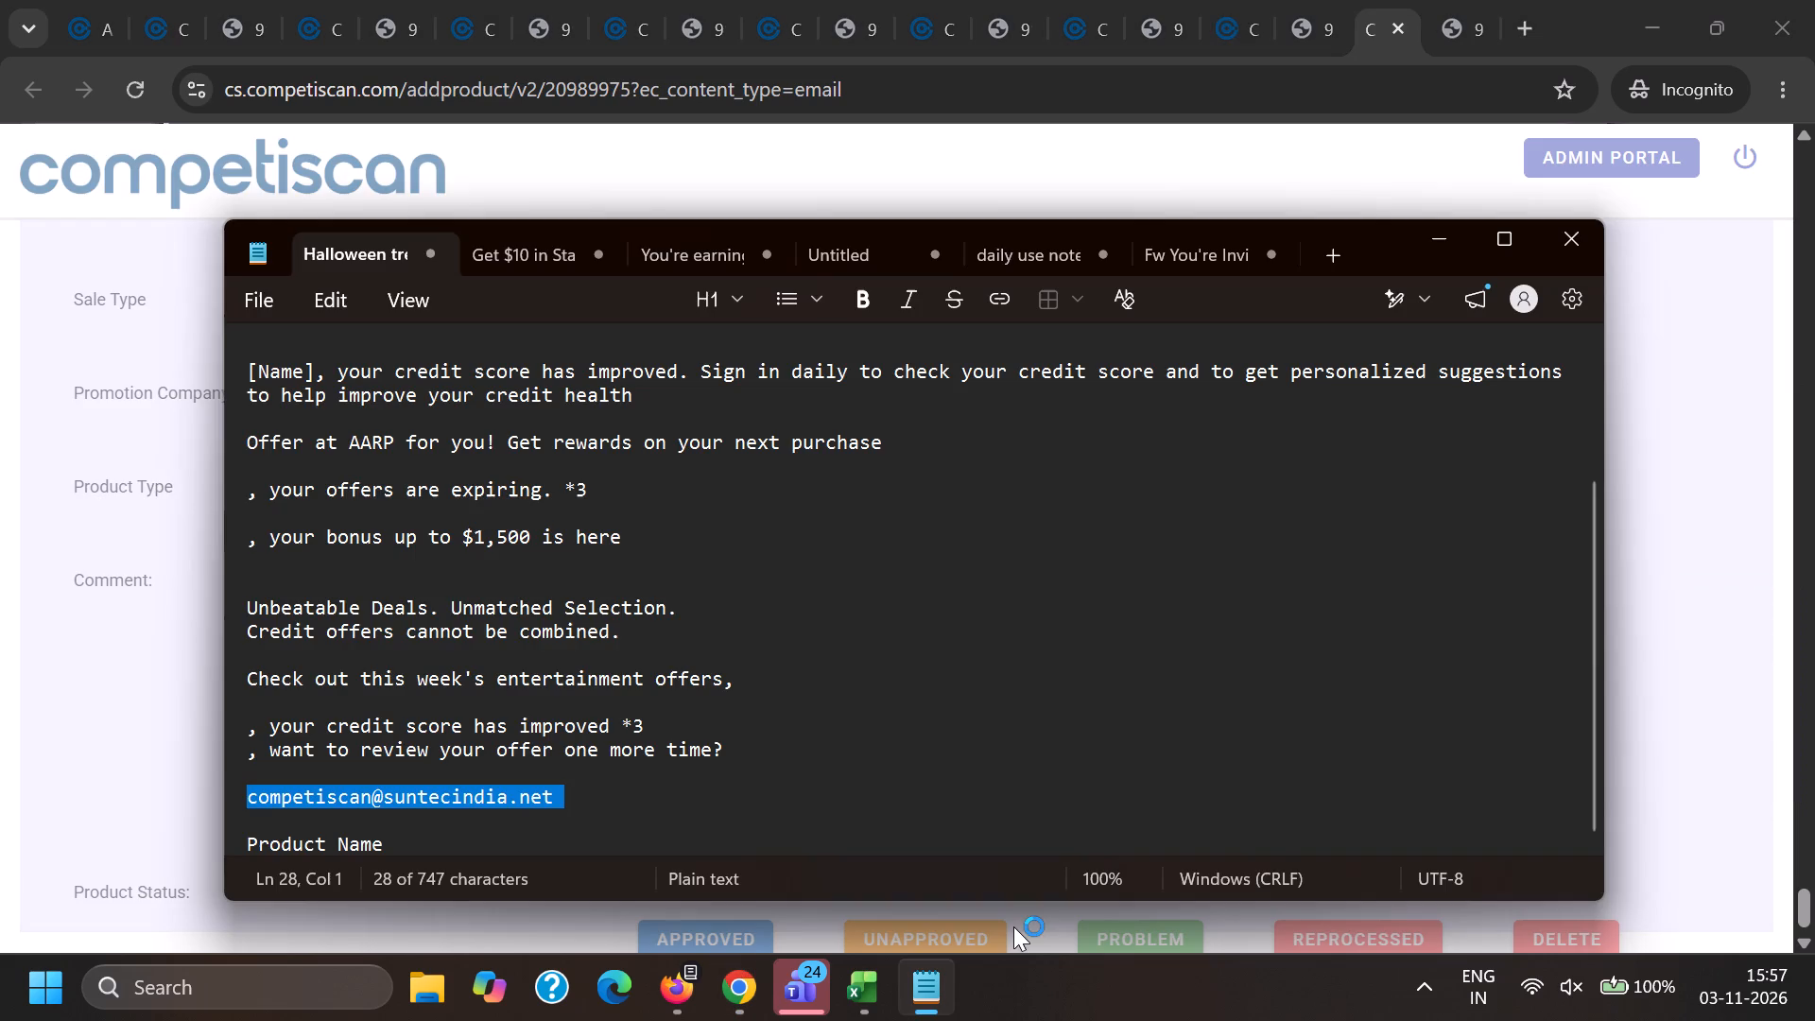
{"action": "left_click", "coordinate": [871, 965]}
{"action": "left_click", "coordinate": [1119, 871]}
{"action": "scroll", "coordinate": [414, 576], "scroll_direction": "down", "scroll_amount": 3}
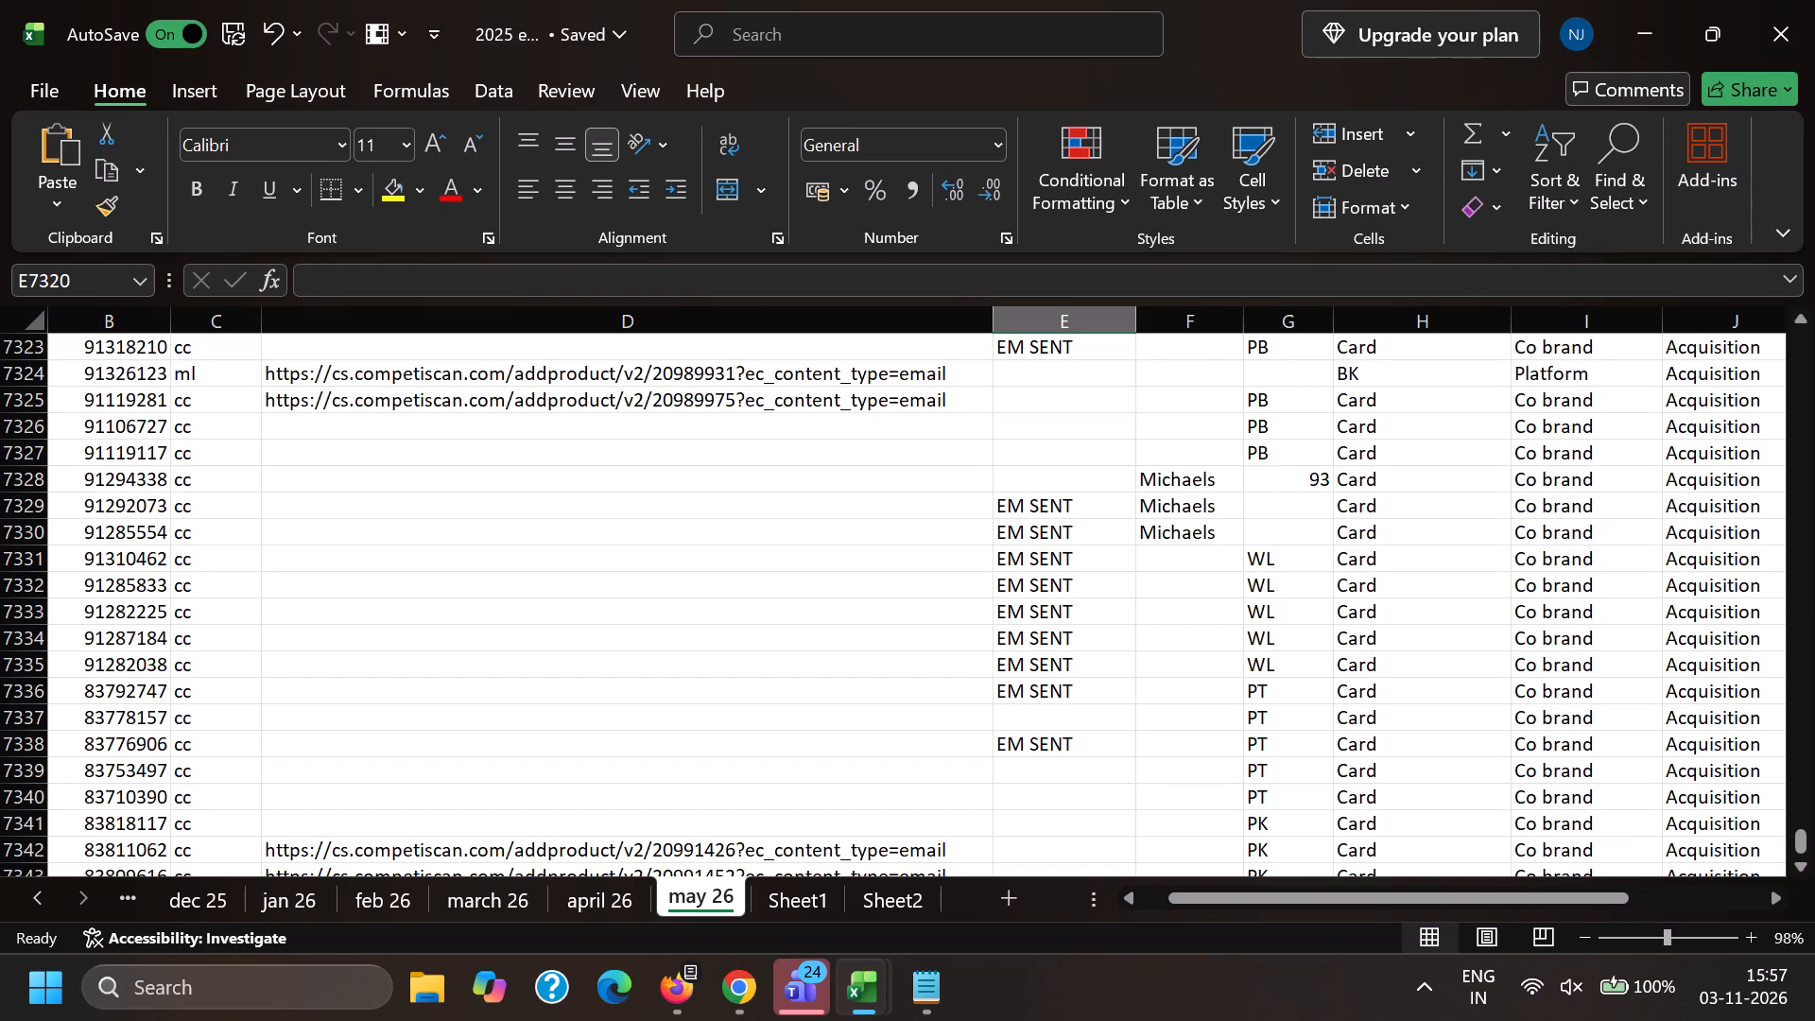
{"action": "left_click", "coordinate": [795, 440]}
{"action": "left_click", "coordinate": [559, 428]}
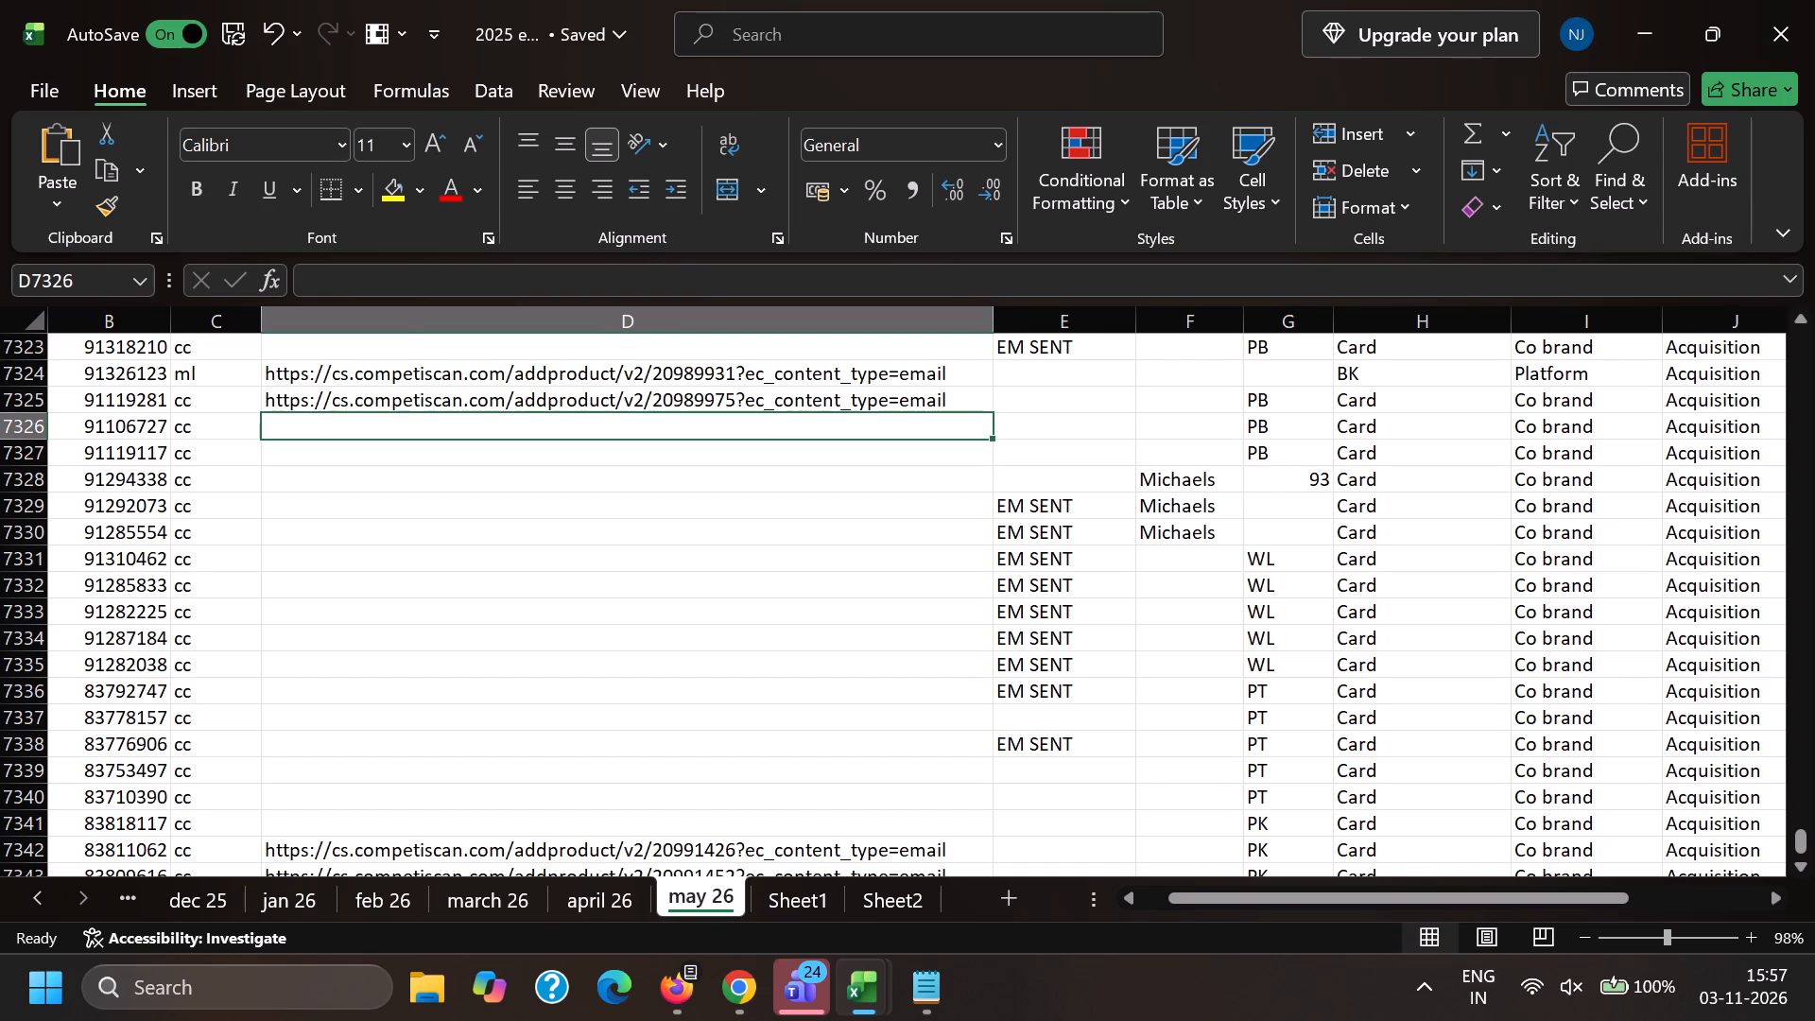
{"action": "key", "text": "alt+Tab"}
{"action": "key", "text": "alt+Tab"}
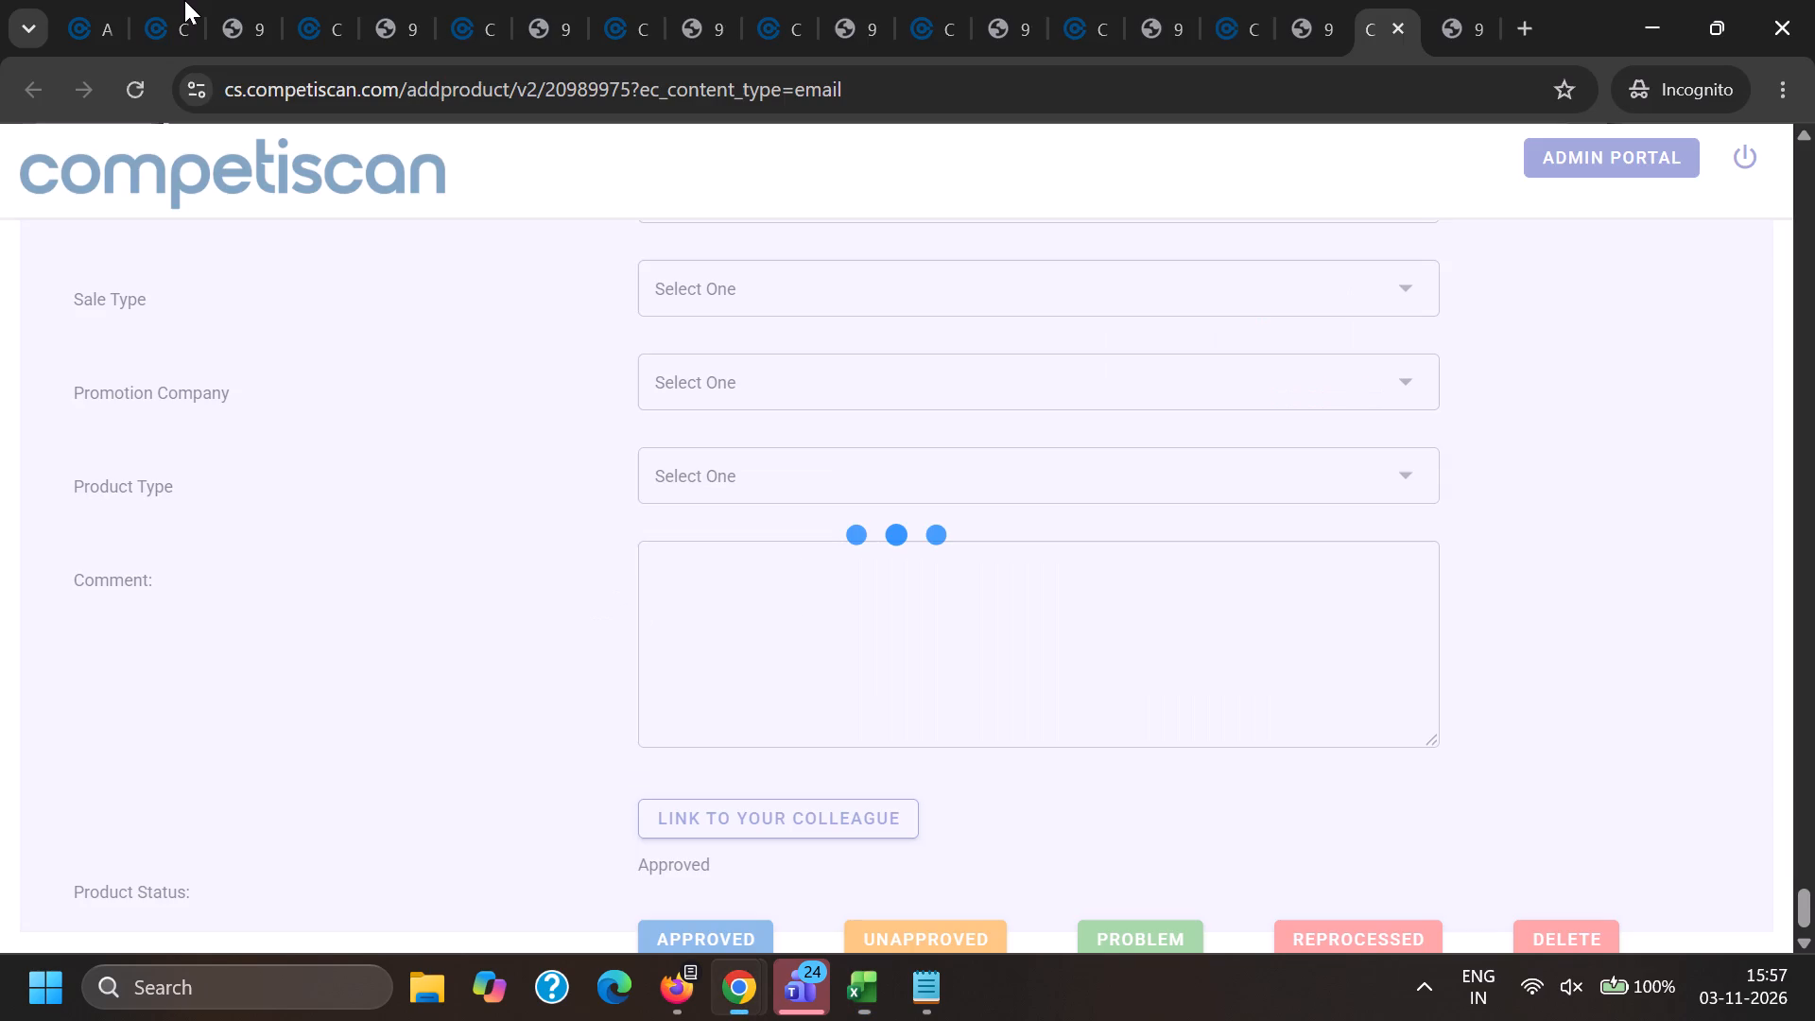
Close the oldest approved product pages and their processed PDFs, up to and including product 20989138.
{"action": "left_click", "coordinate": [171, 0]}
{"action": "double_click", "coordinate": [171, 28]}
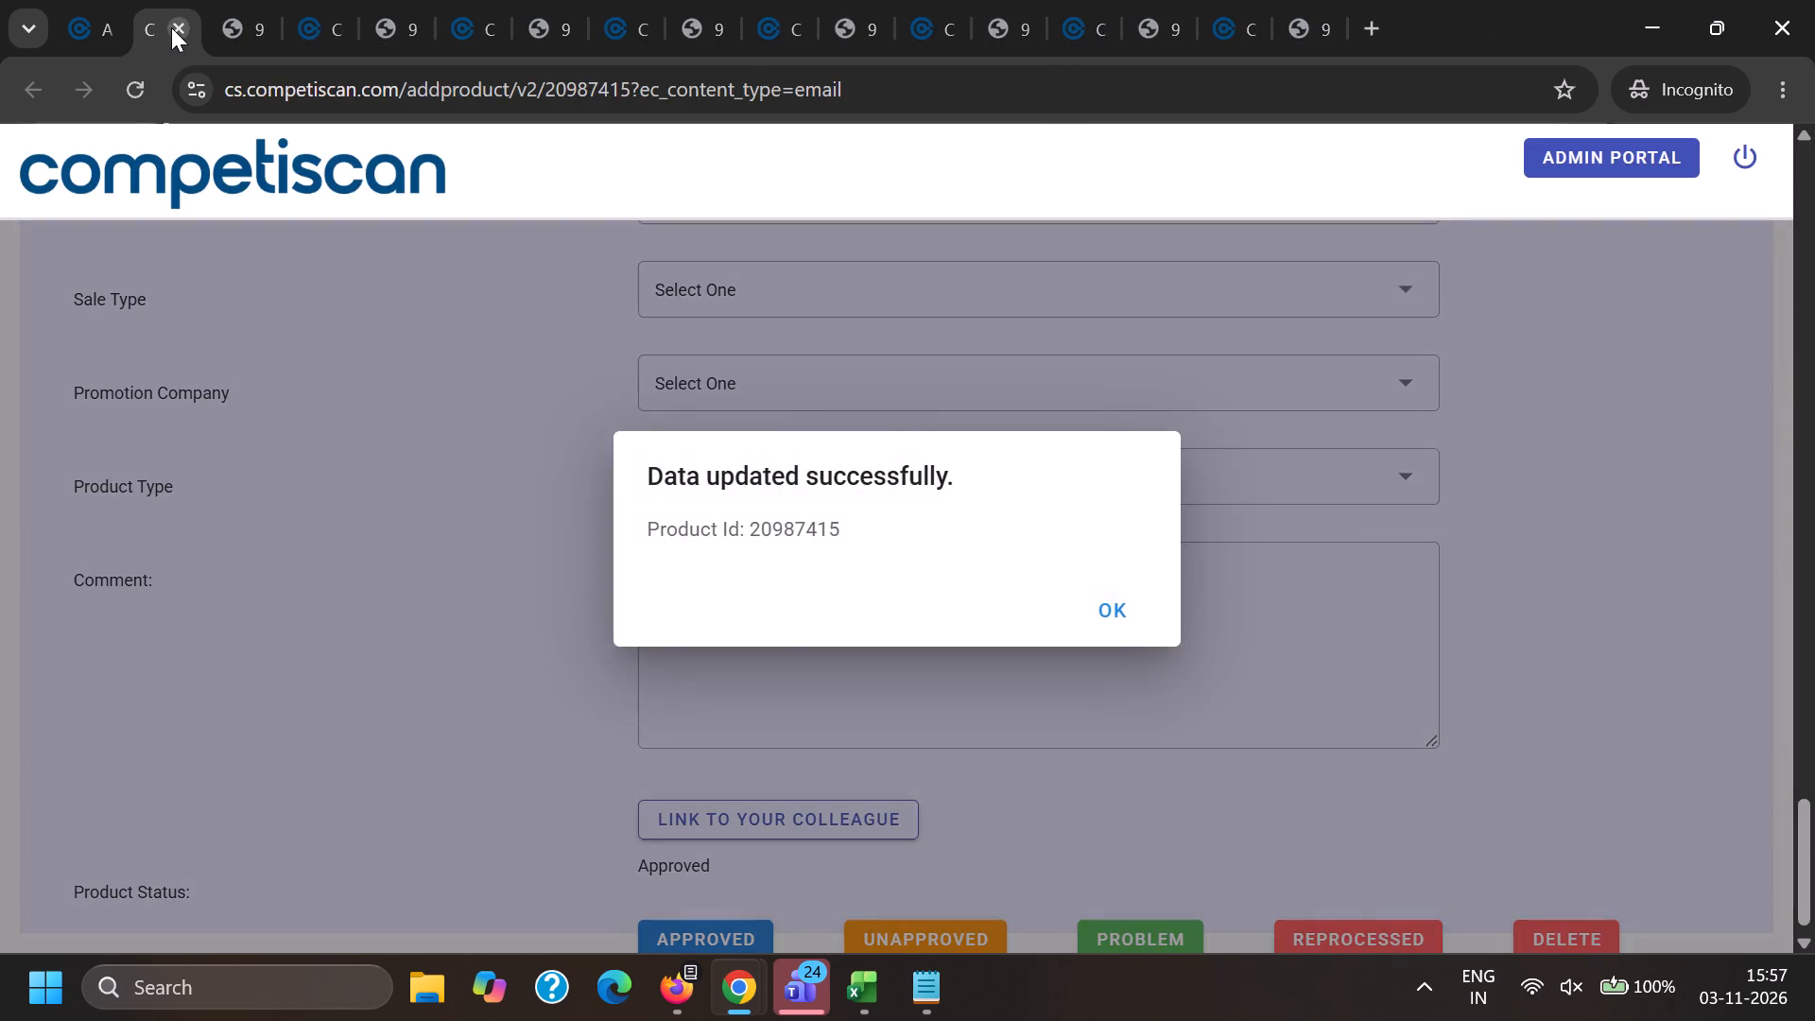
{"action": "double_click", "coordinate": [171, 27]}
{"action": "double_click", "coordinate": [171, 26]}
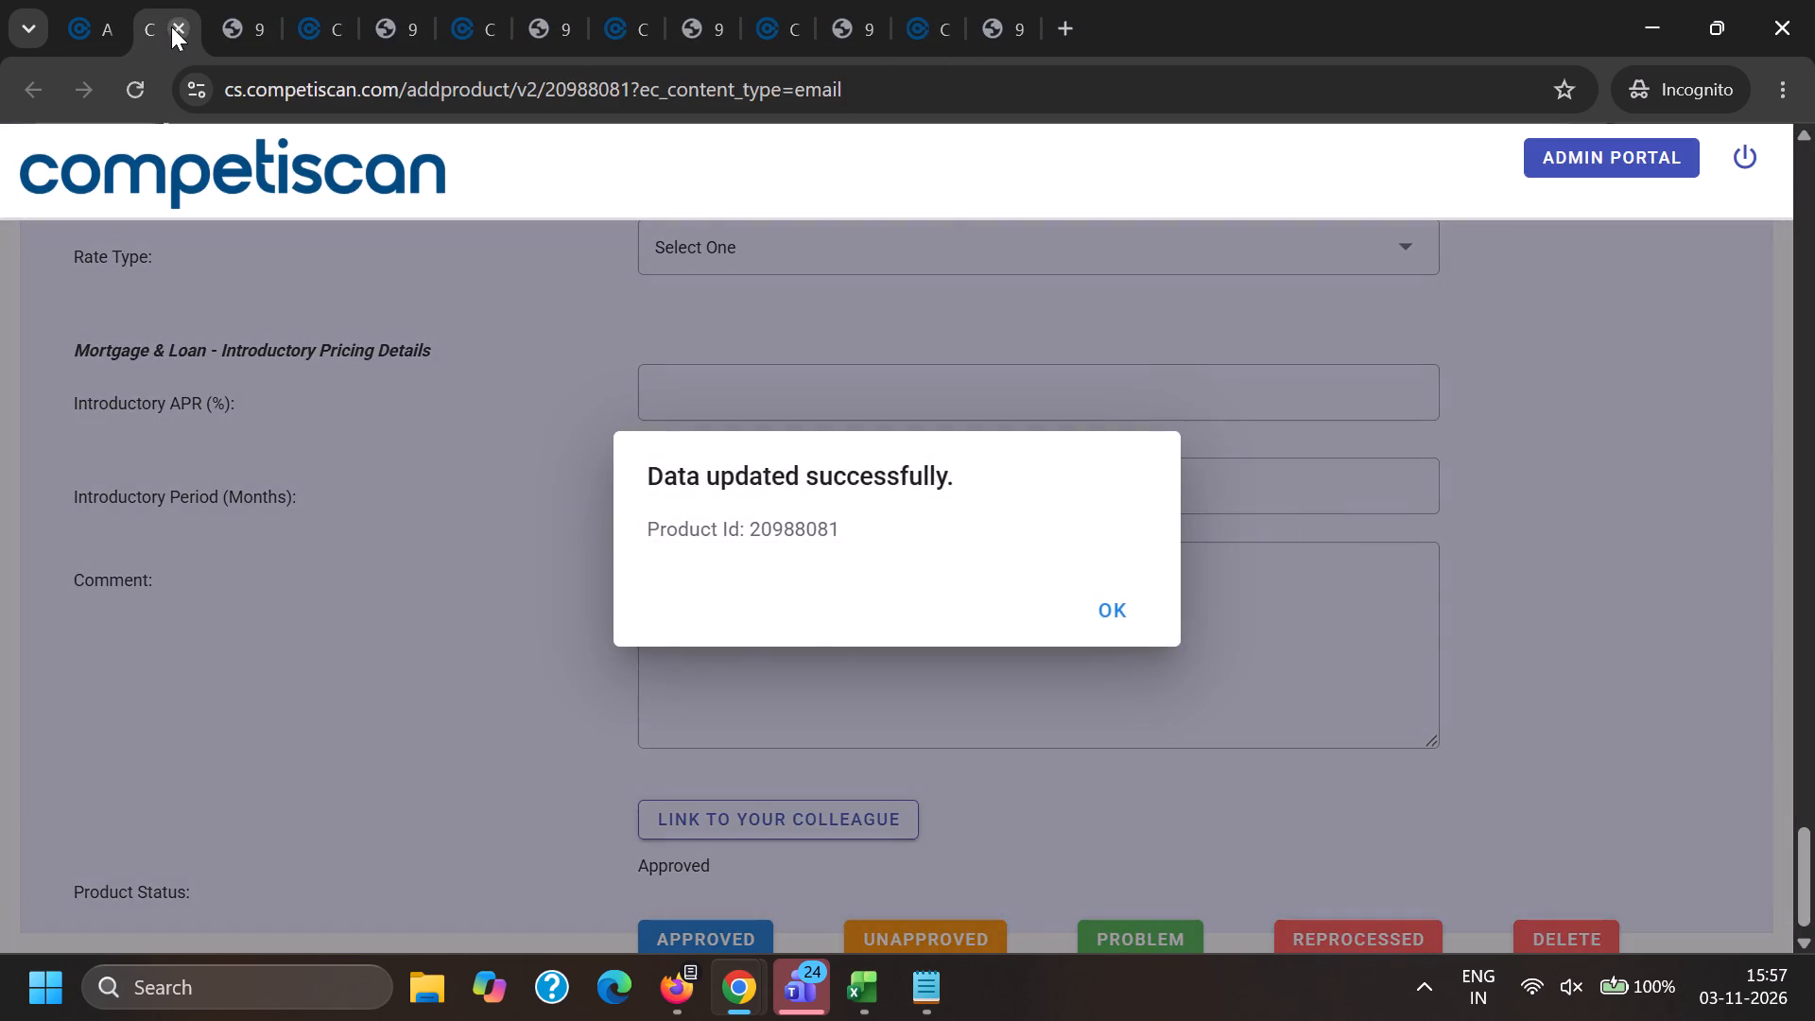
{"action": "double_click", "coordinate": [171, 26]}
{"action": "double_click", "coordinate": [171, 26]}
{"action": "double_click", "coordinate": [171, 25]}
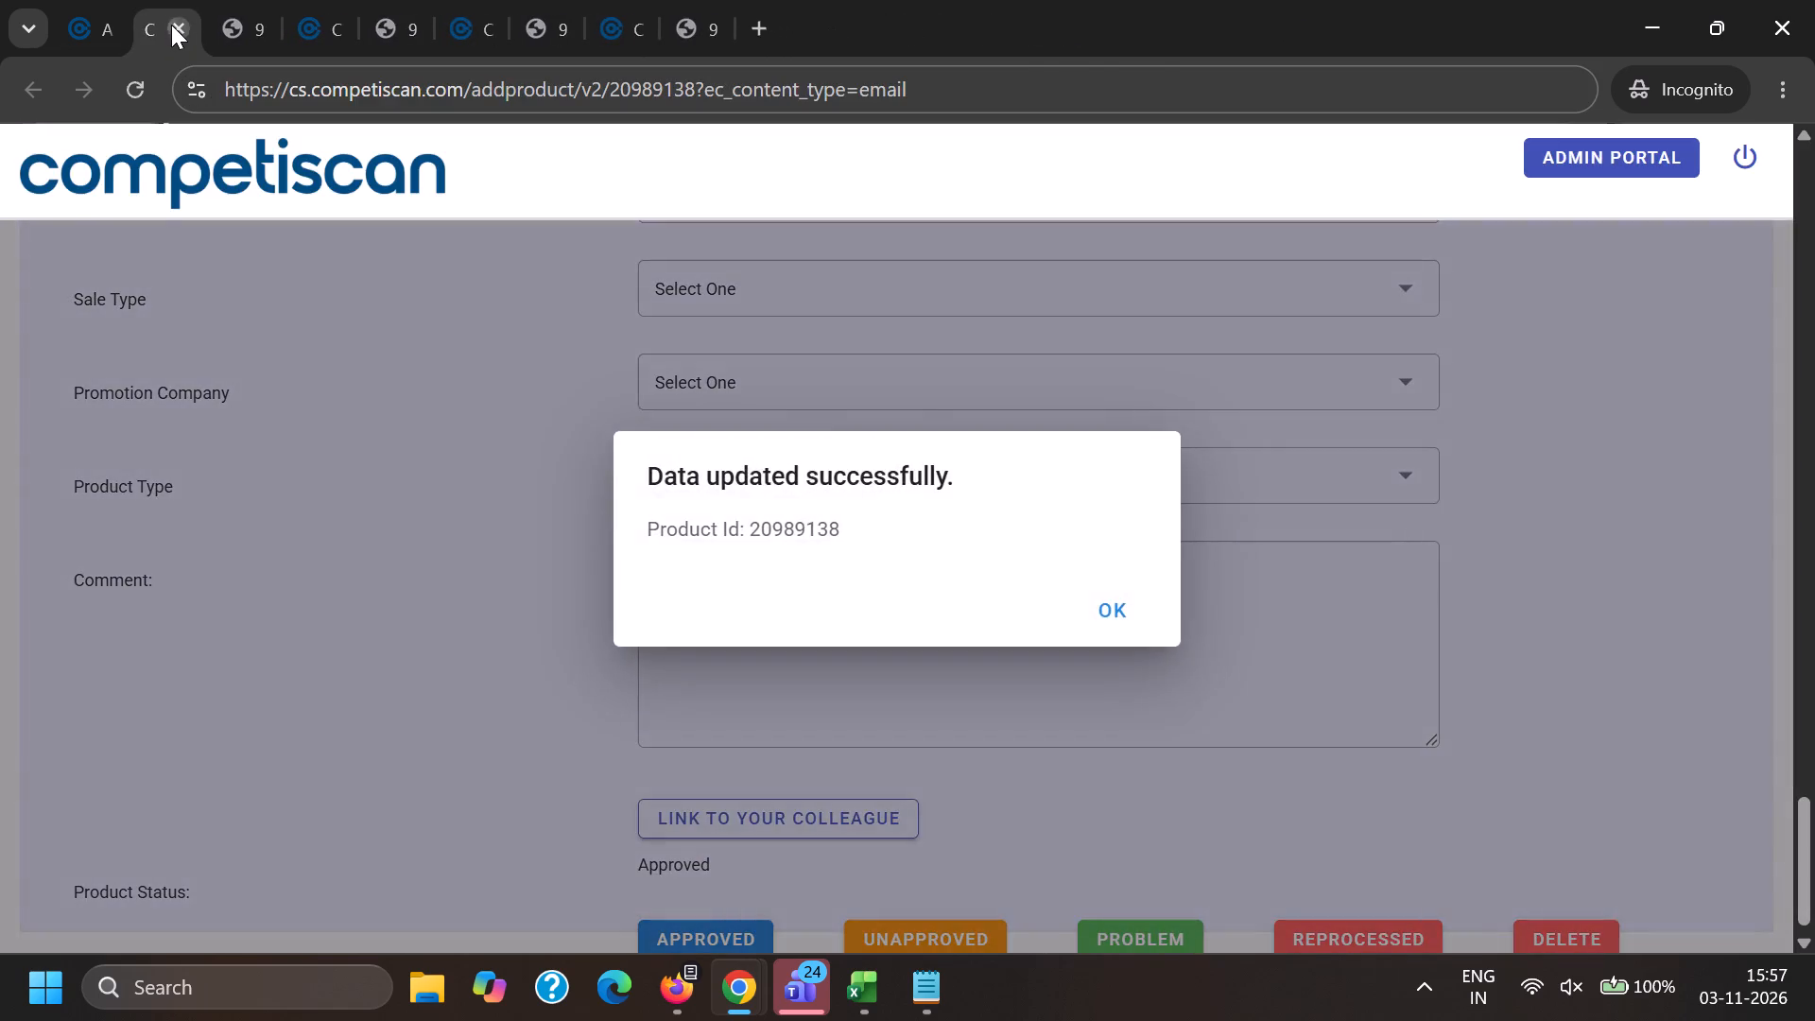
Close the pages of approved products 20989931 and 20989828 together with their processed PDFs.
{"action": "left_click", "coordinate": [95, 0]}
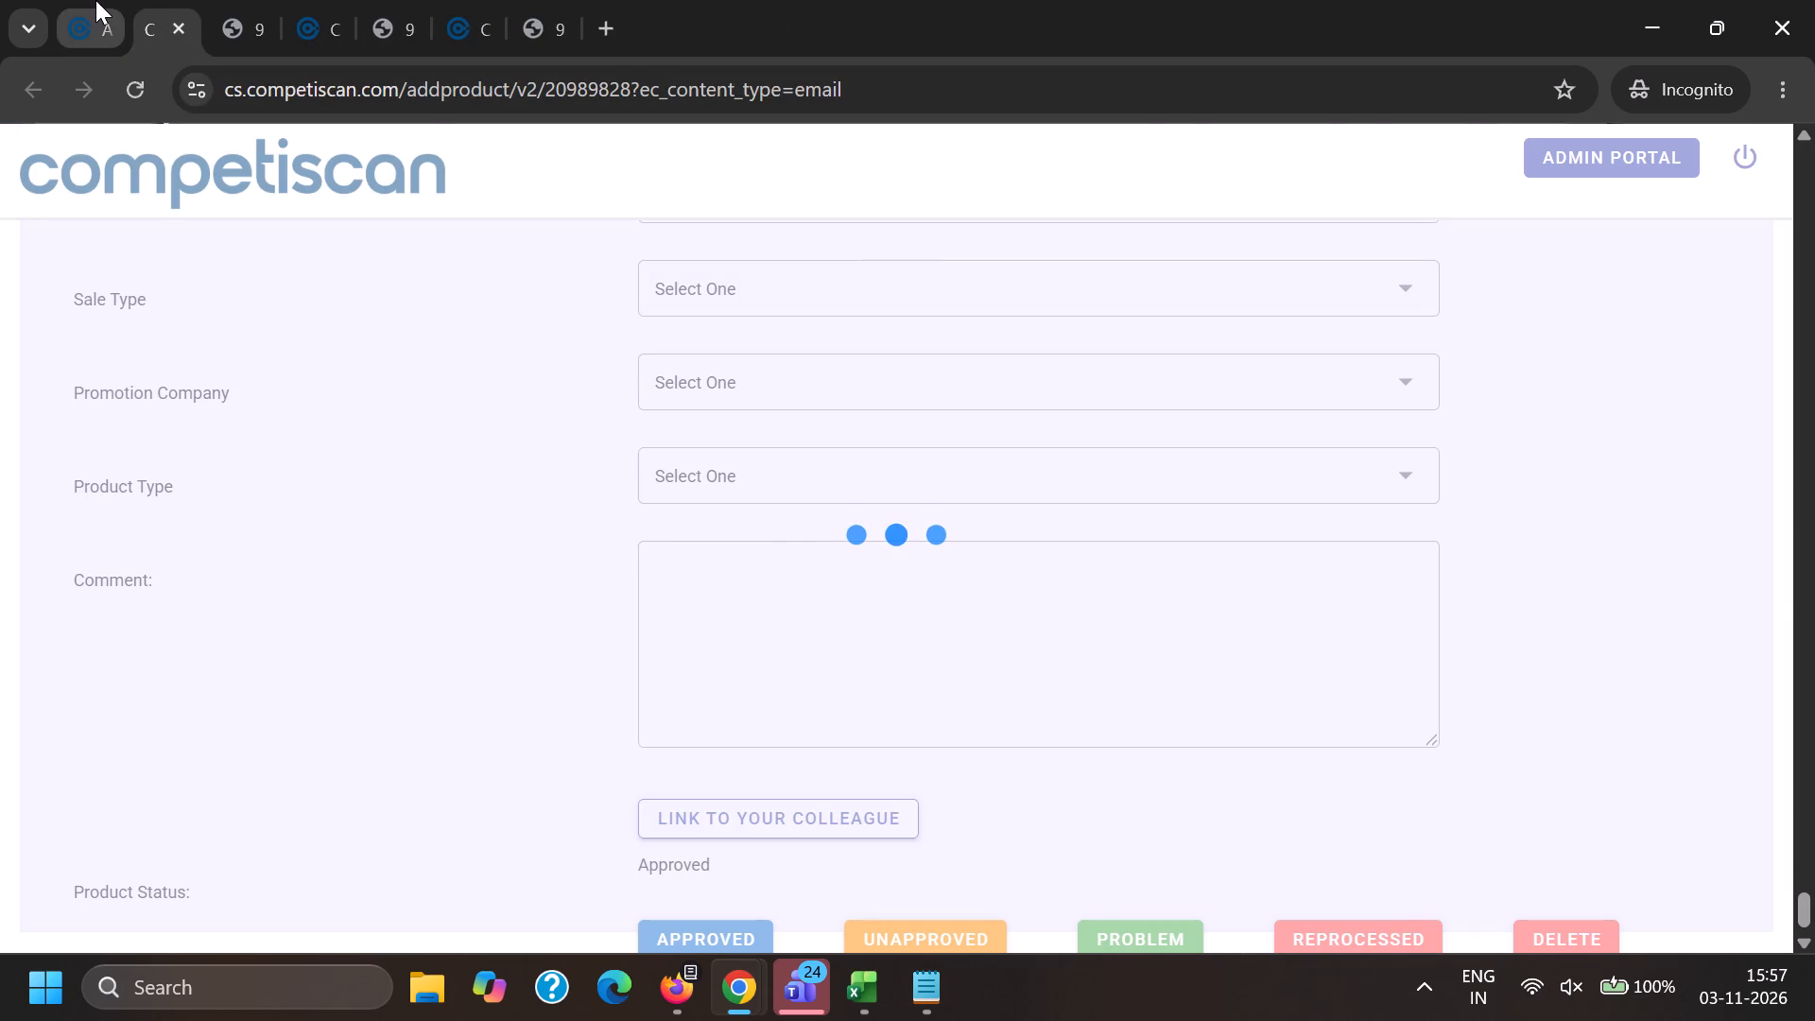
{"action": "left_click", "coordinate": [418, 221]}
{"action": "left_click", "coordinate": [351, 0]}
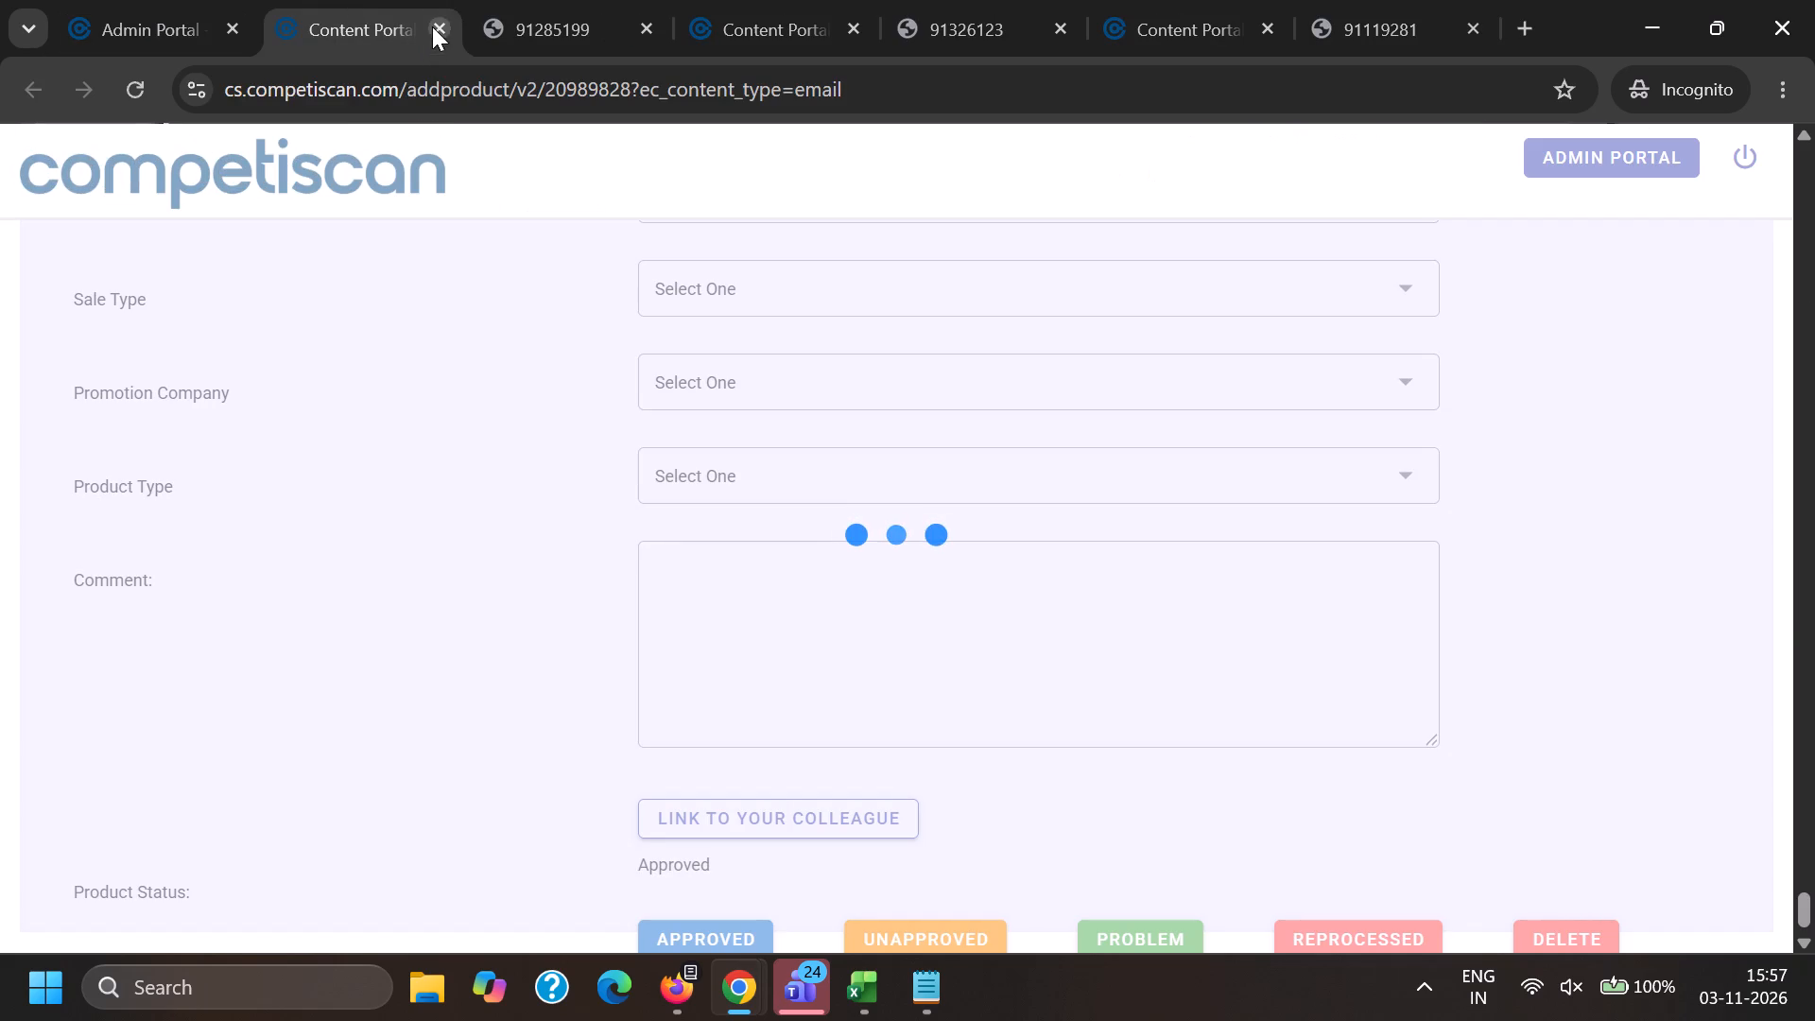
{"action": "left_click", "coordinate": [781, 0]}
{"action": "double_click", "coordinate": [856, 32]}
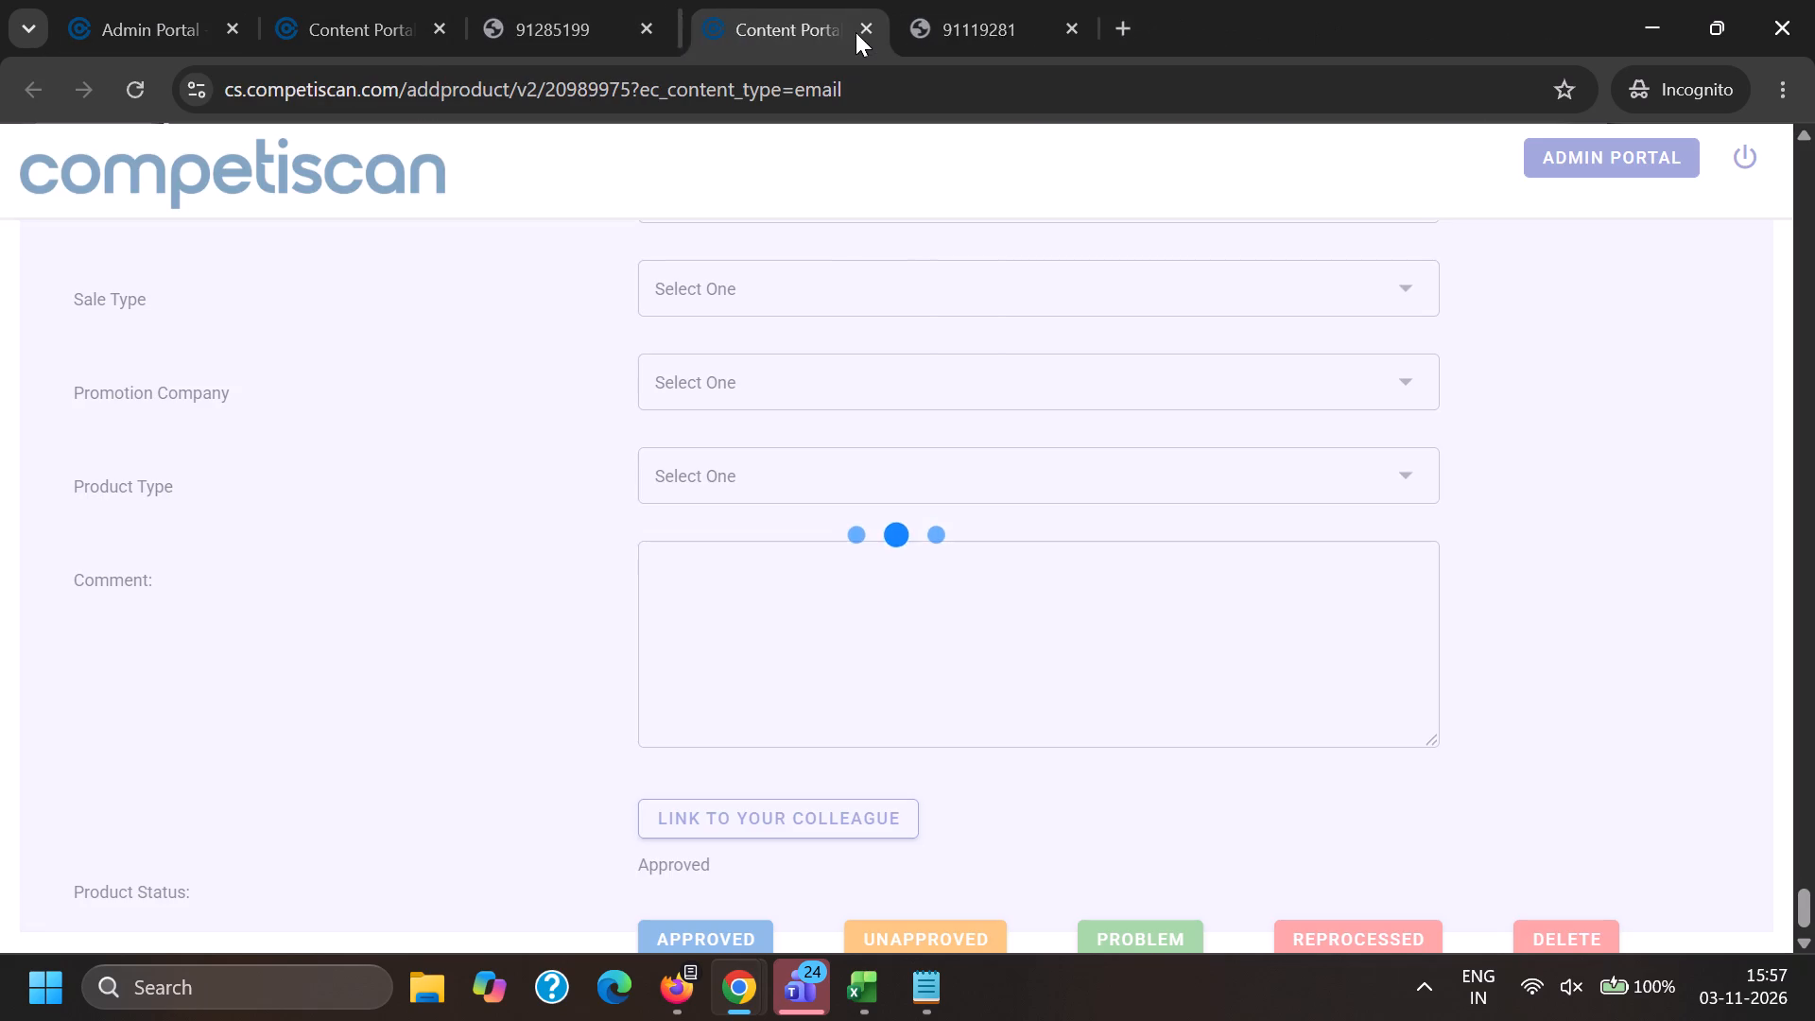
{"action": "left_click", "coordinate": [395, 0]}
{"action": "left_click", "coordinate": [177, 0]}
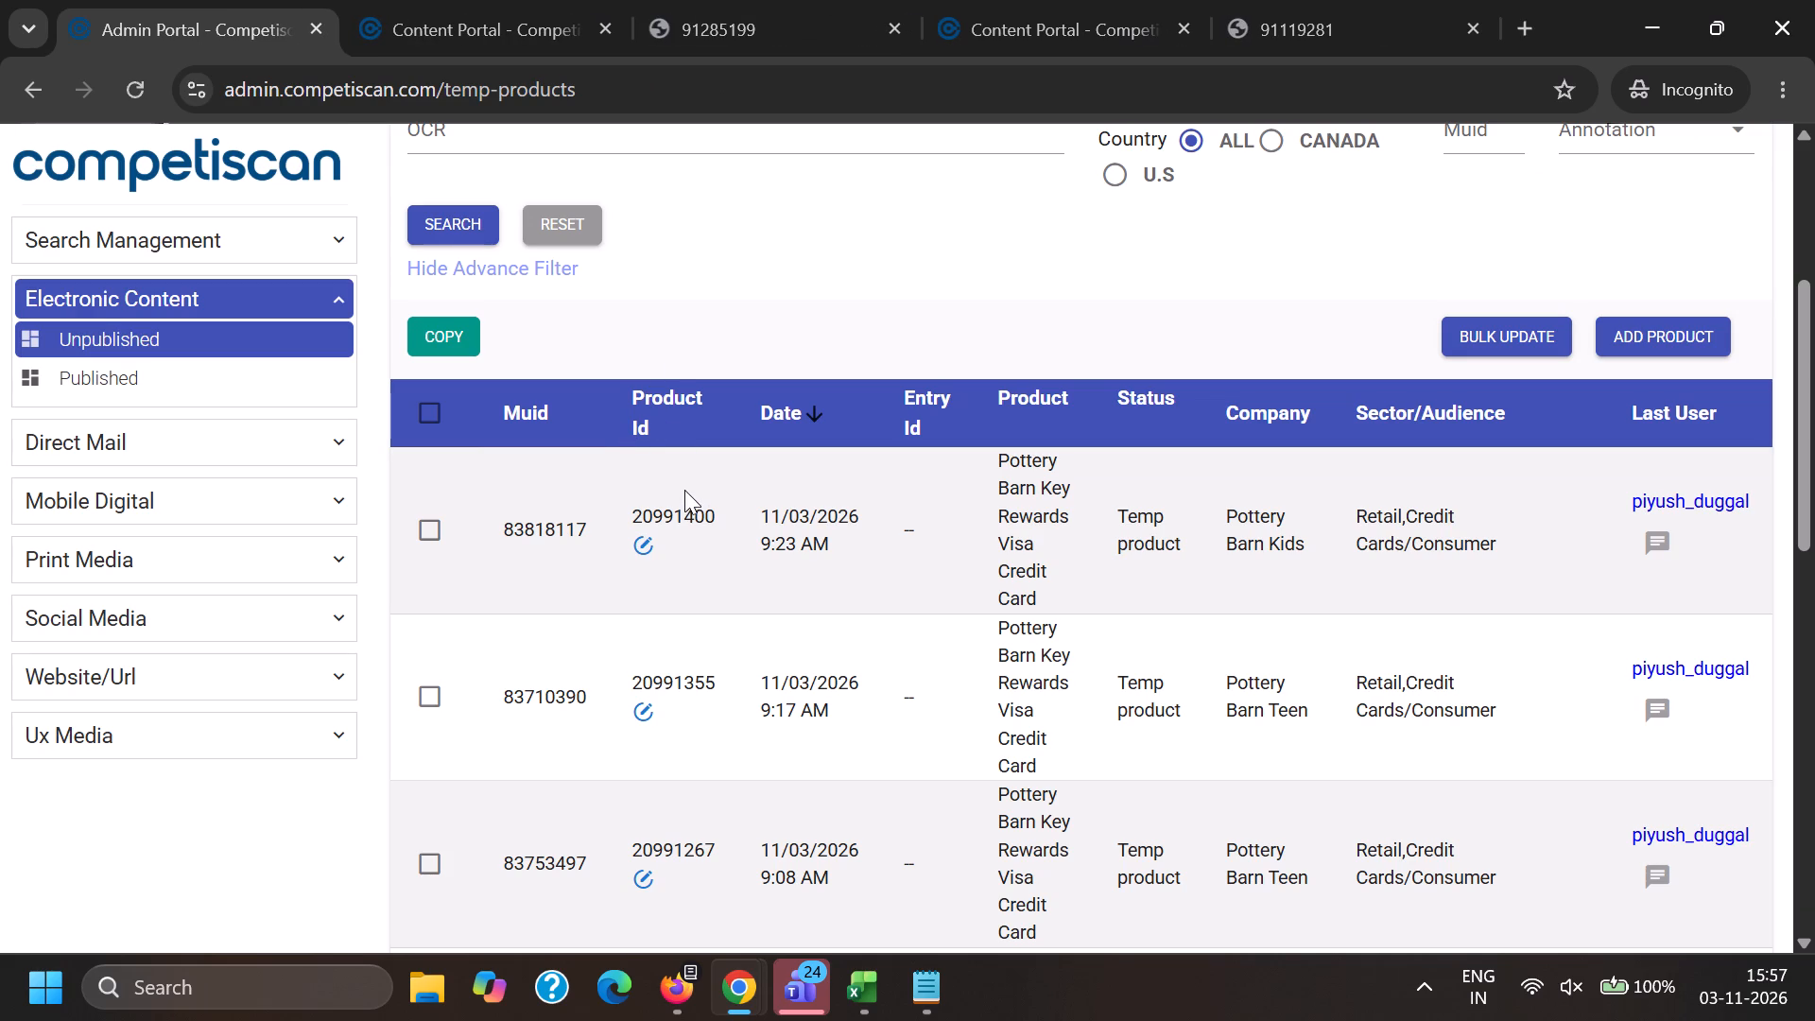
{"action": "left_click", "coordinate": [507, 0]}
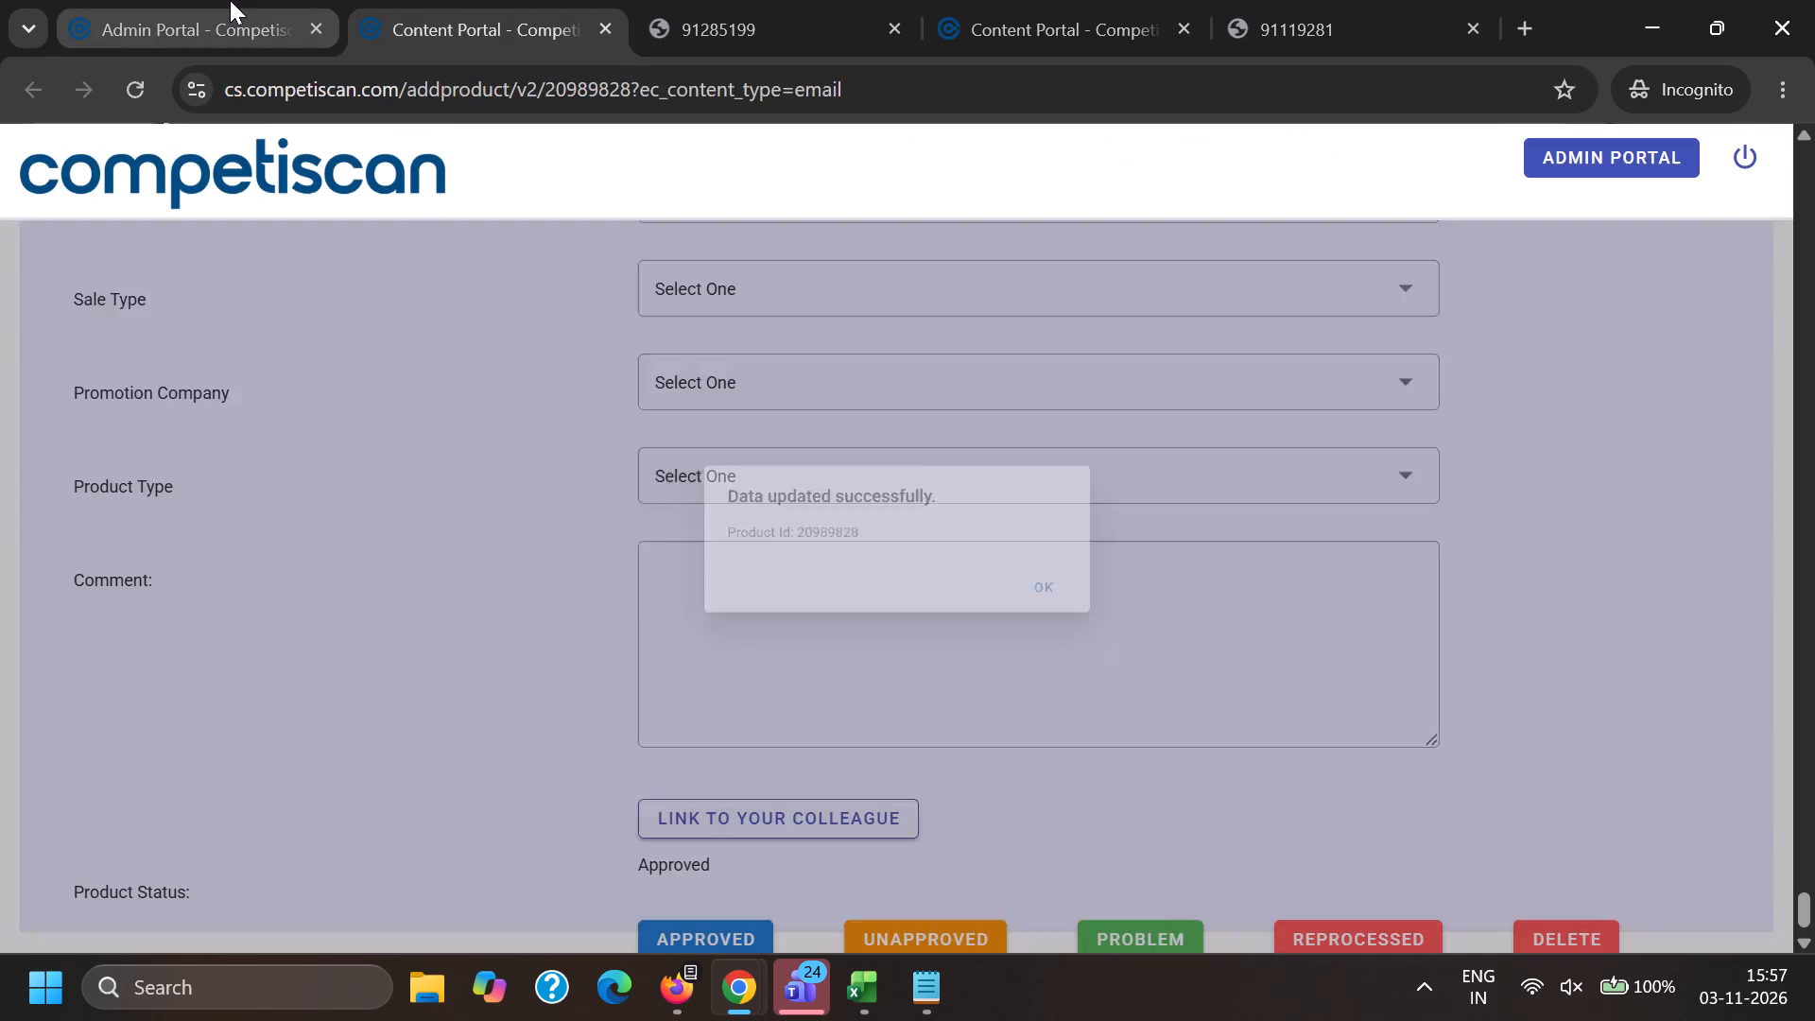
{"action": "double_click", "coordinate": [601, 19]}
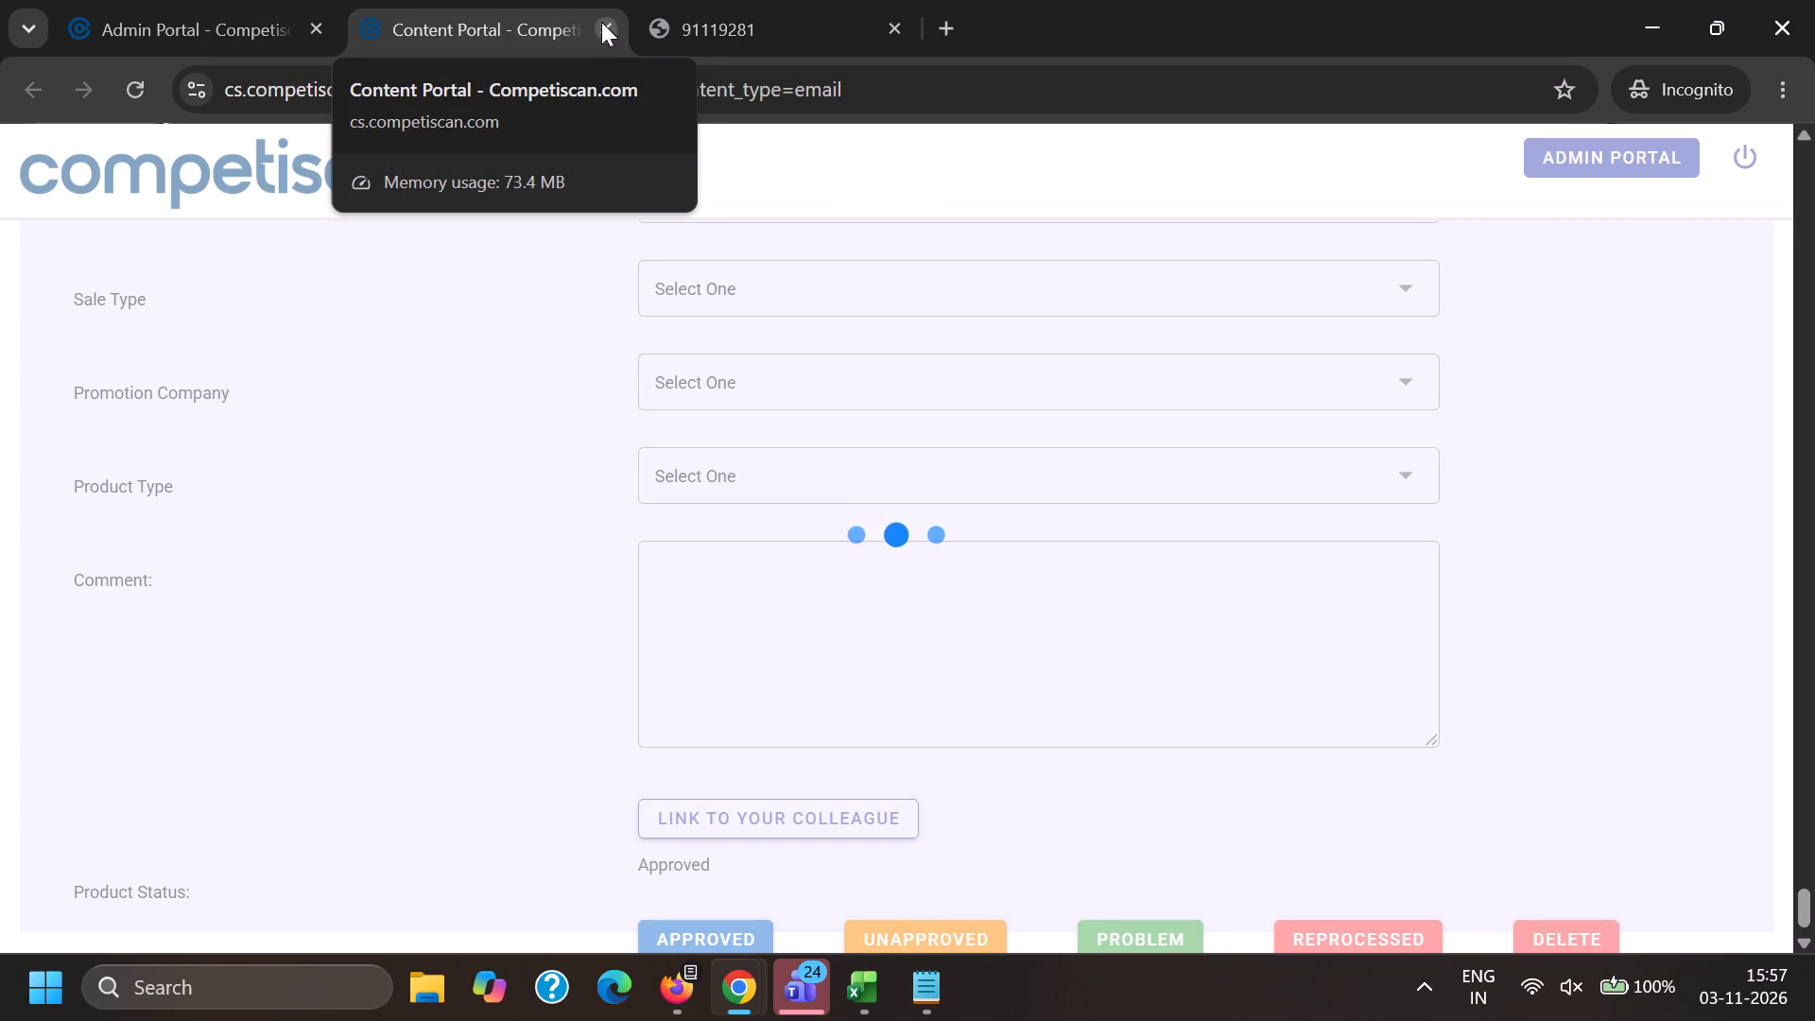
Compare the unpublished temp products in the Admin Portal list with the MUIDs in the Excel log.
{"action": "left_click", "coordinate": [181, 0]}
{"action": "scroll", "coordinate": [658, 452], "scroll_direction": "down", "scroll_amount": 15}
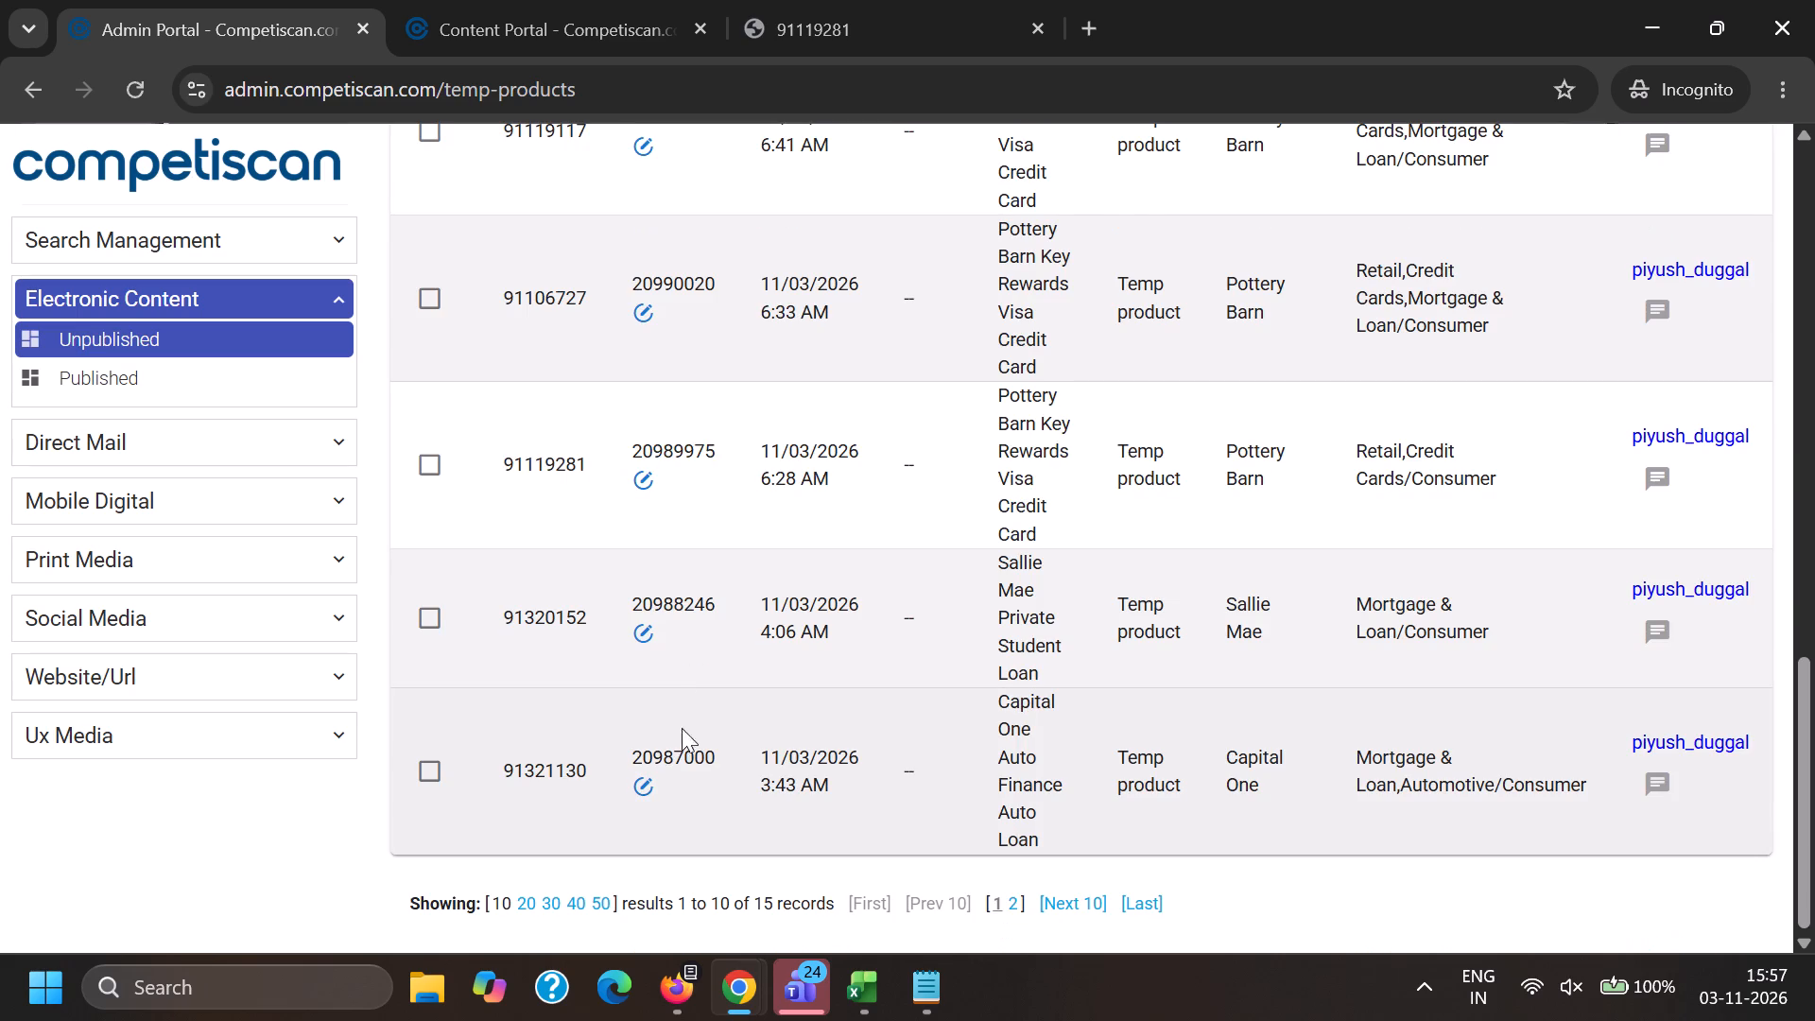
{"action": "scroll", "coordinate": [700, 692], "scroll_direction": "up", "scroll_amount": 5}
{"action": "left_click", "coordinate": [880, 999]}
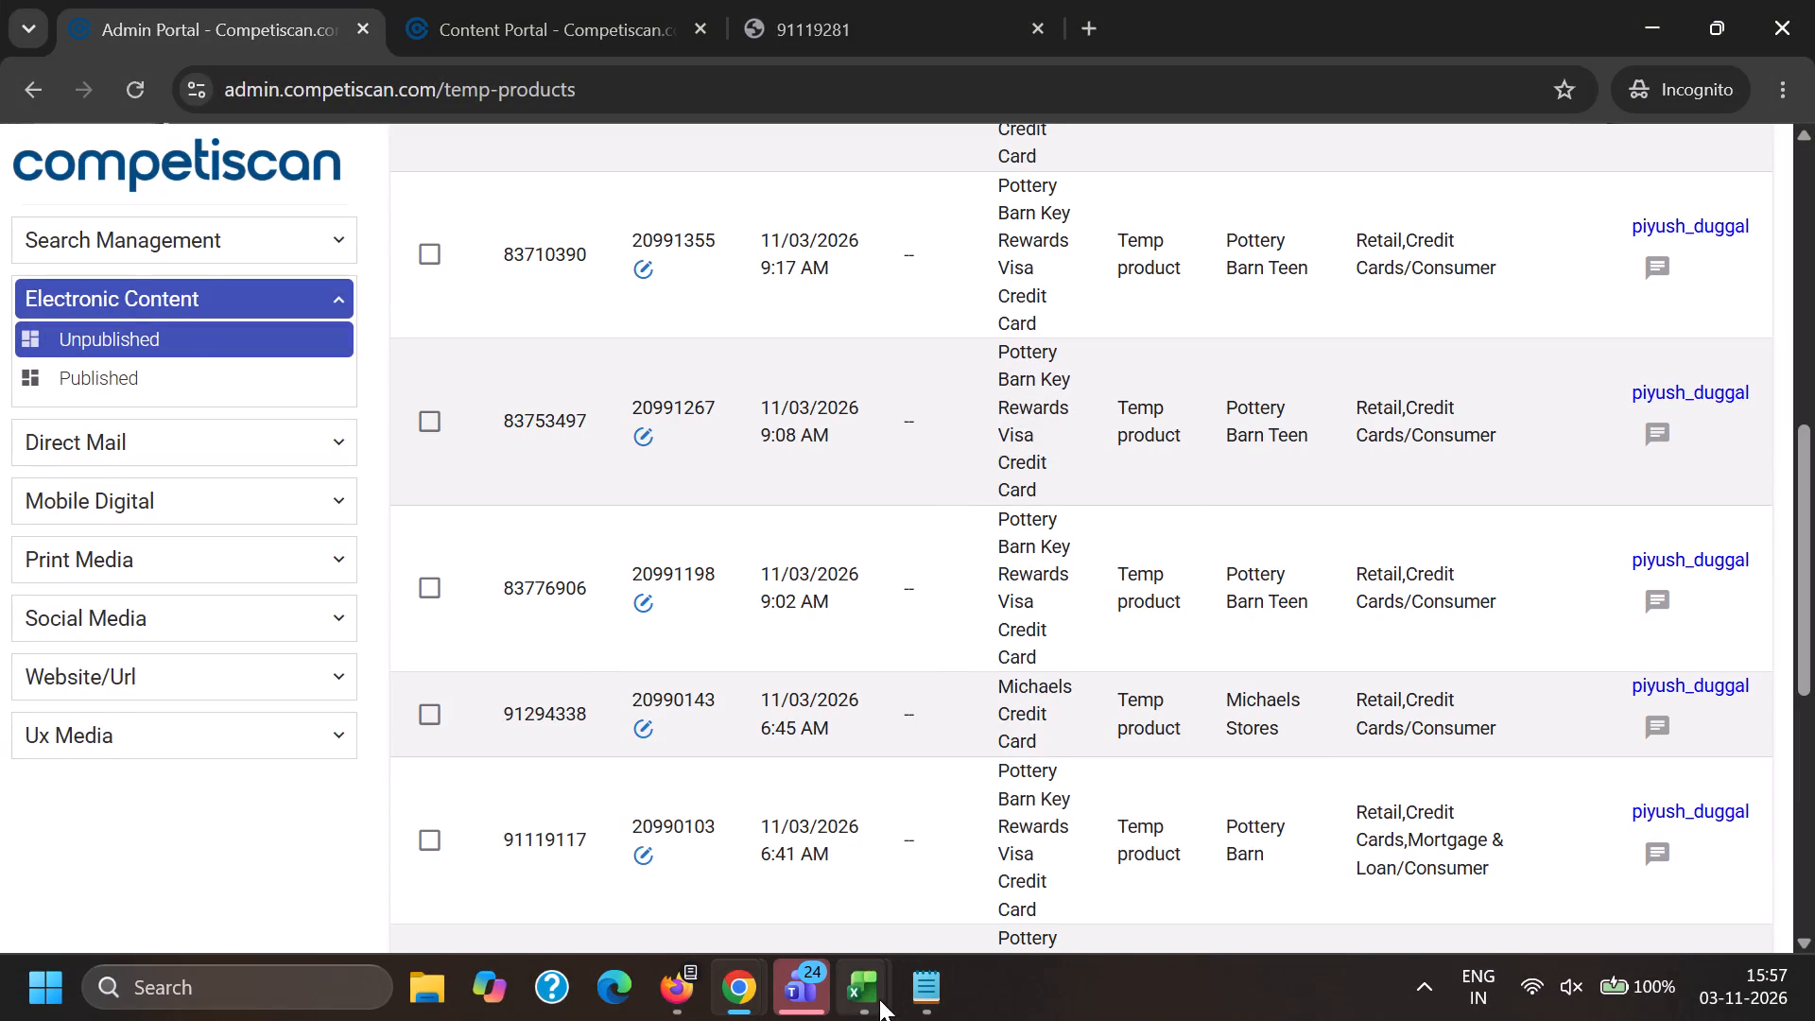
{"action": "left_click", "coordinate": [1113, 884]}
{"action": "key", "text": "alt+Tab"}
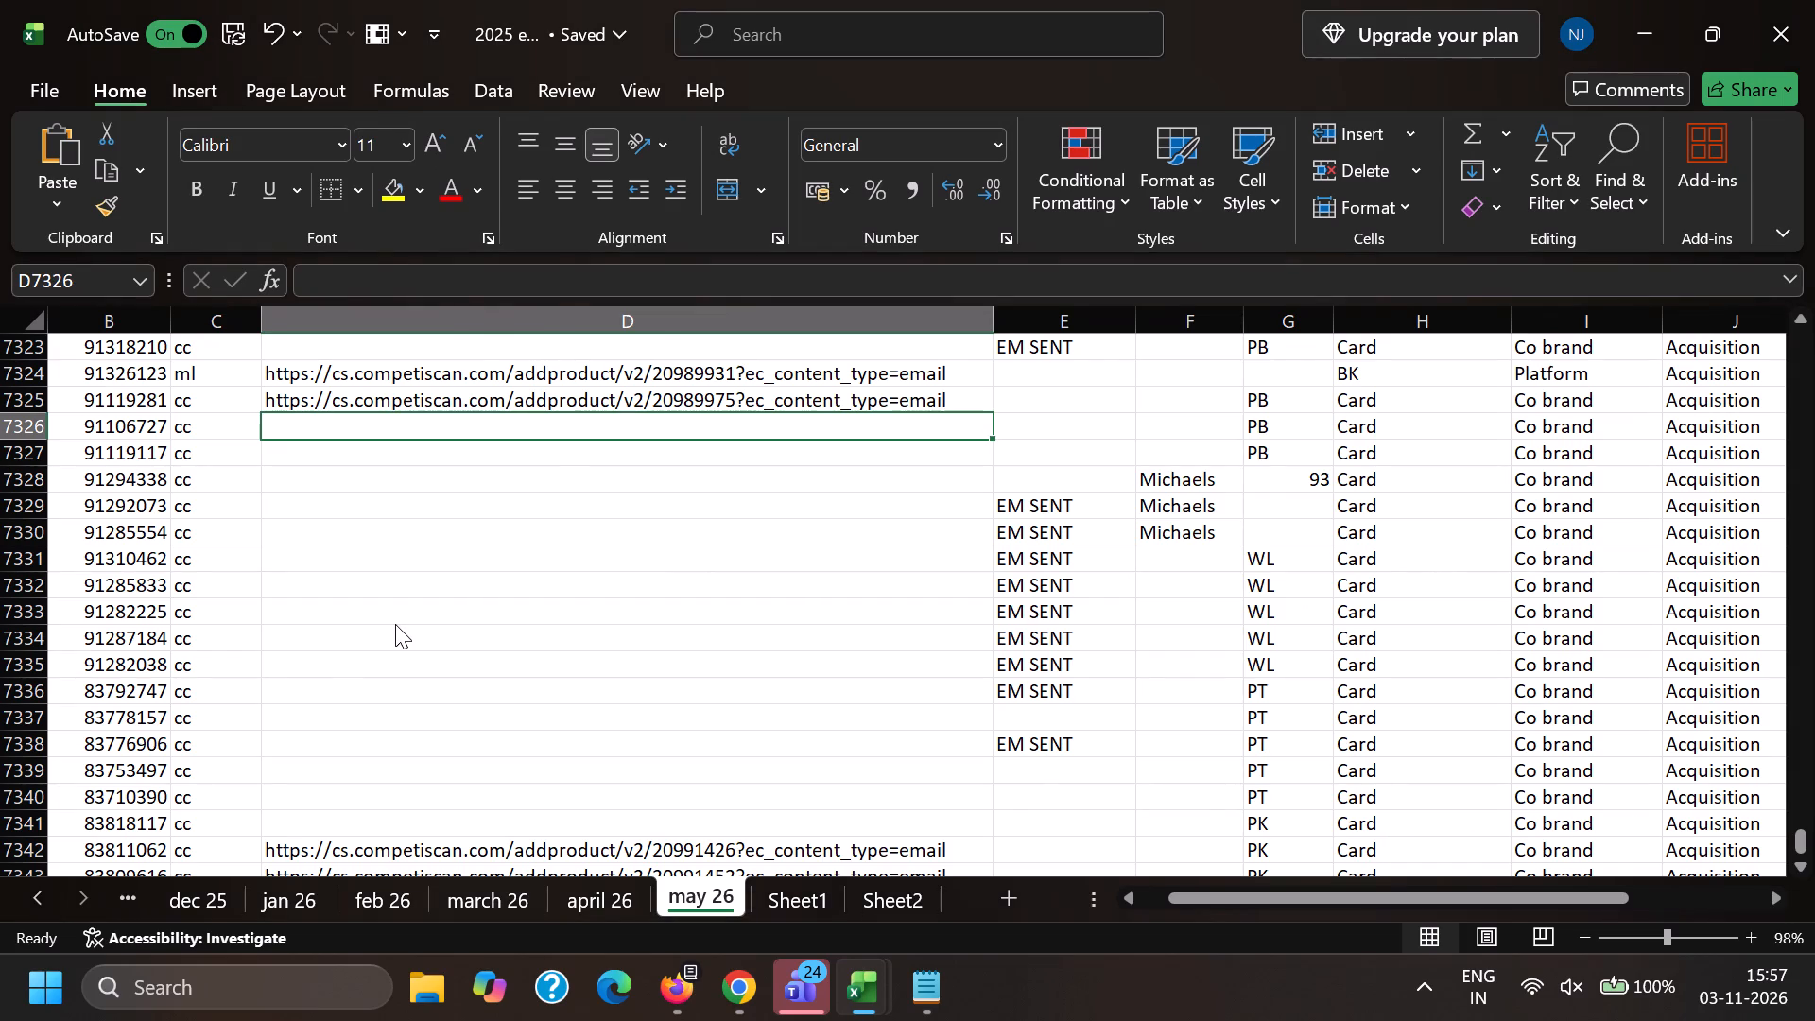
Open the edit pages of temp products 20990020, 20990103, 20990143, 20991198, 20991267, 20991355 and 20991400.
{"action": "scroll", "coordinate": [483, 662], "scroll_direction": "up", "scroll_amount": 5}
{"action": "scroll", "coordinate": [525, 680], "scroll_direction": "down", "scroll_amount": 3}
{"action": "scroll", "coordinate": [542, 811], "scroll_direction": "down", "scroll_amount": 1}
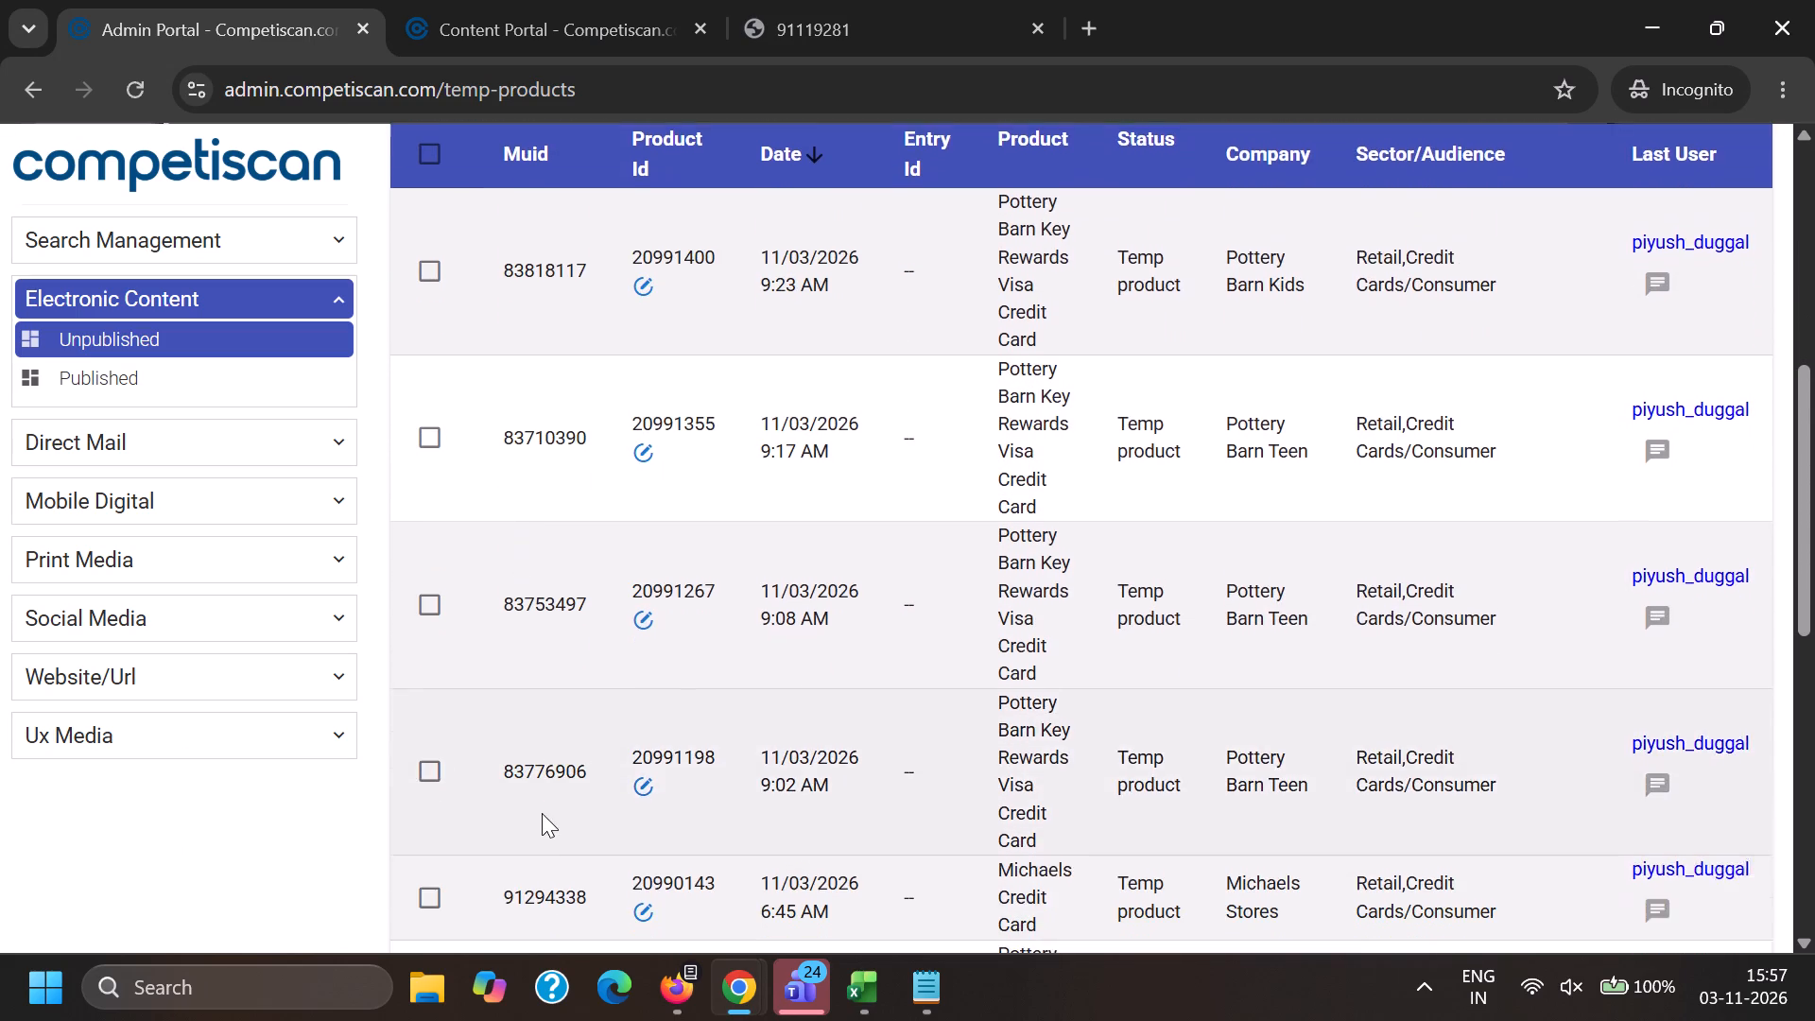
{"action": "scroll", "coordinate": [542, 812], "scroll_direction": "down", "scroll_amount": 4}
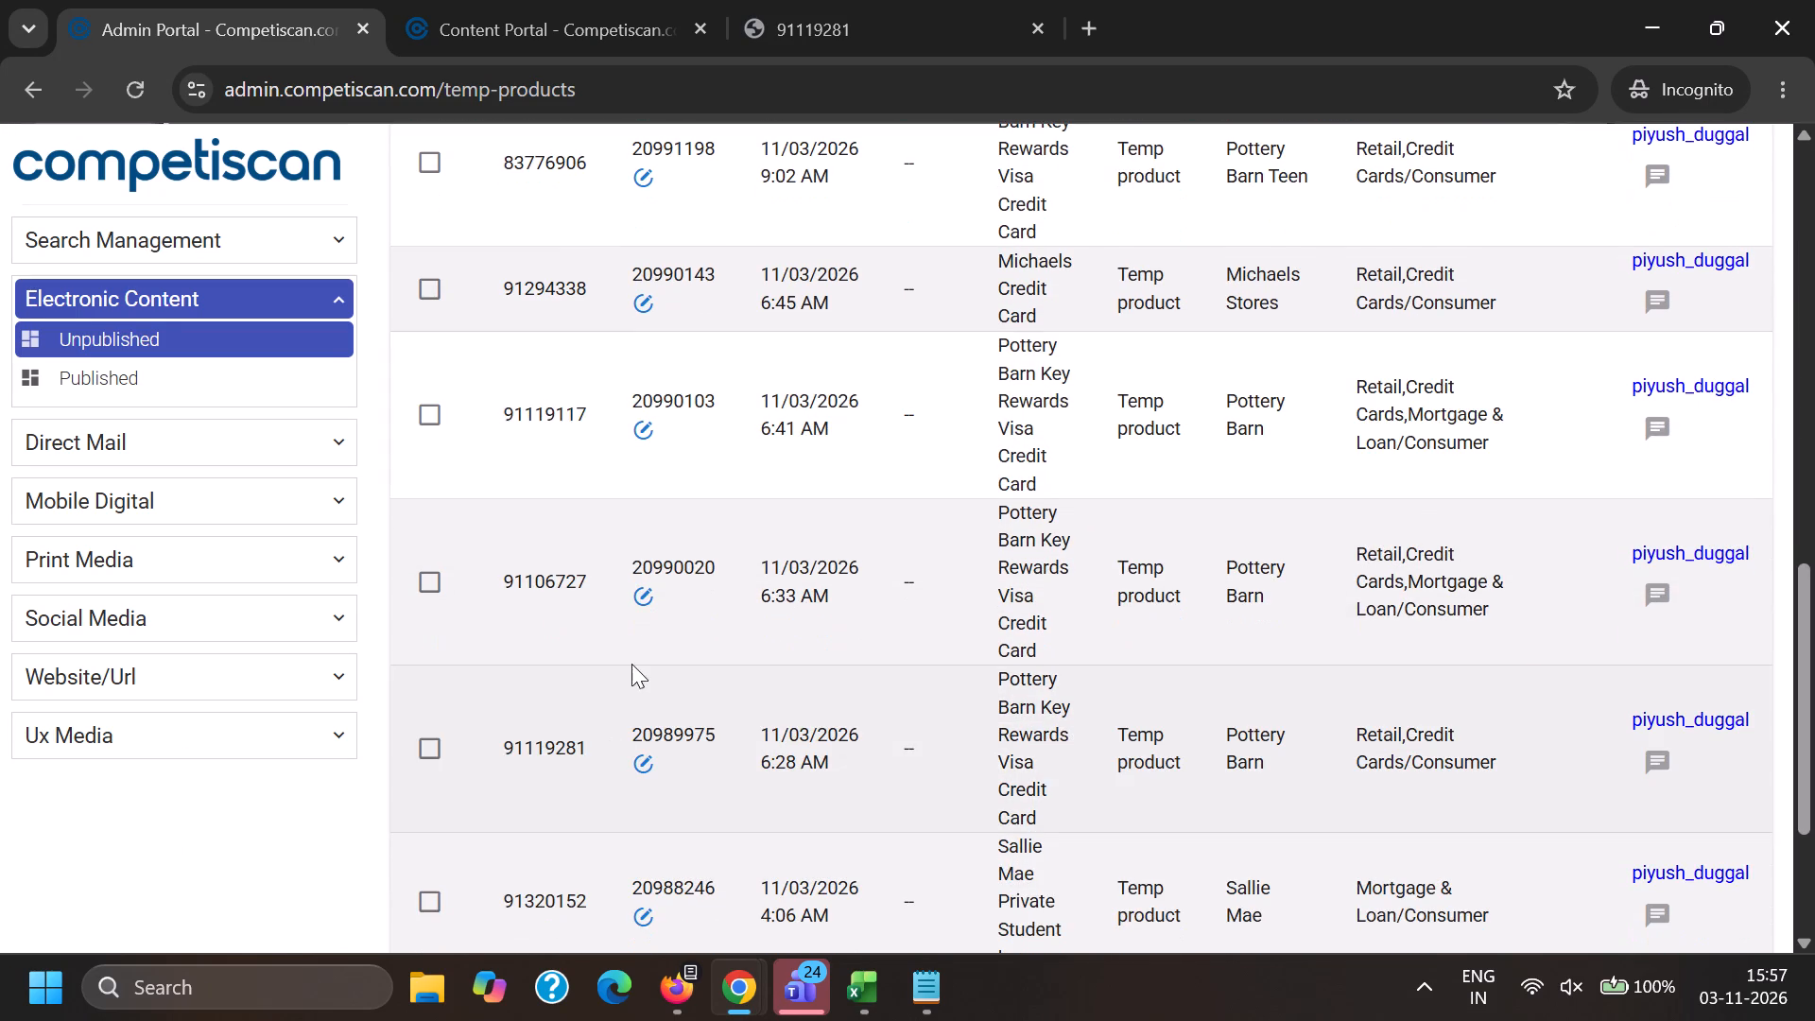
{"action": "left_click", "coordinate": [638, 600], "text": "ctrl"}
{"action": "left_click", "coordinate": [646, 431], "text": "ctrl"}
{"action": "scroll", "coordinate": [661, 600], "scroll_direction": "up", "scroll_amount": 3}
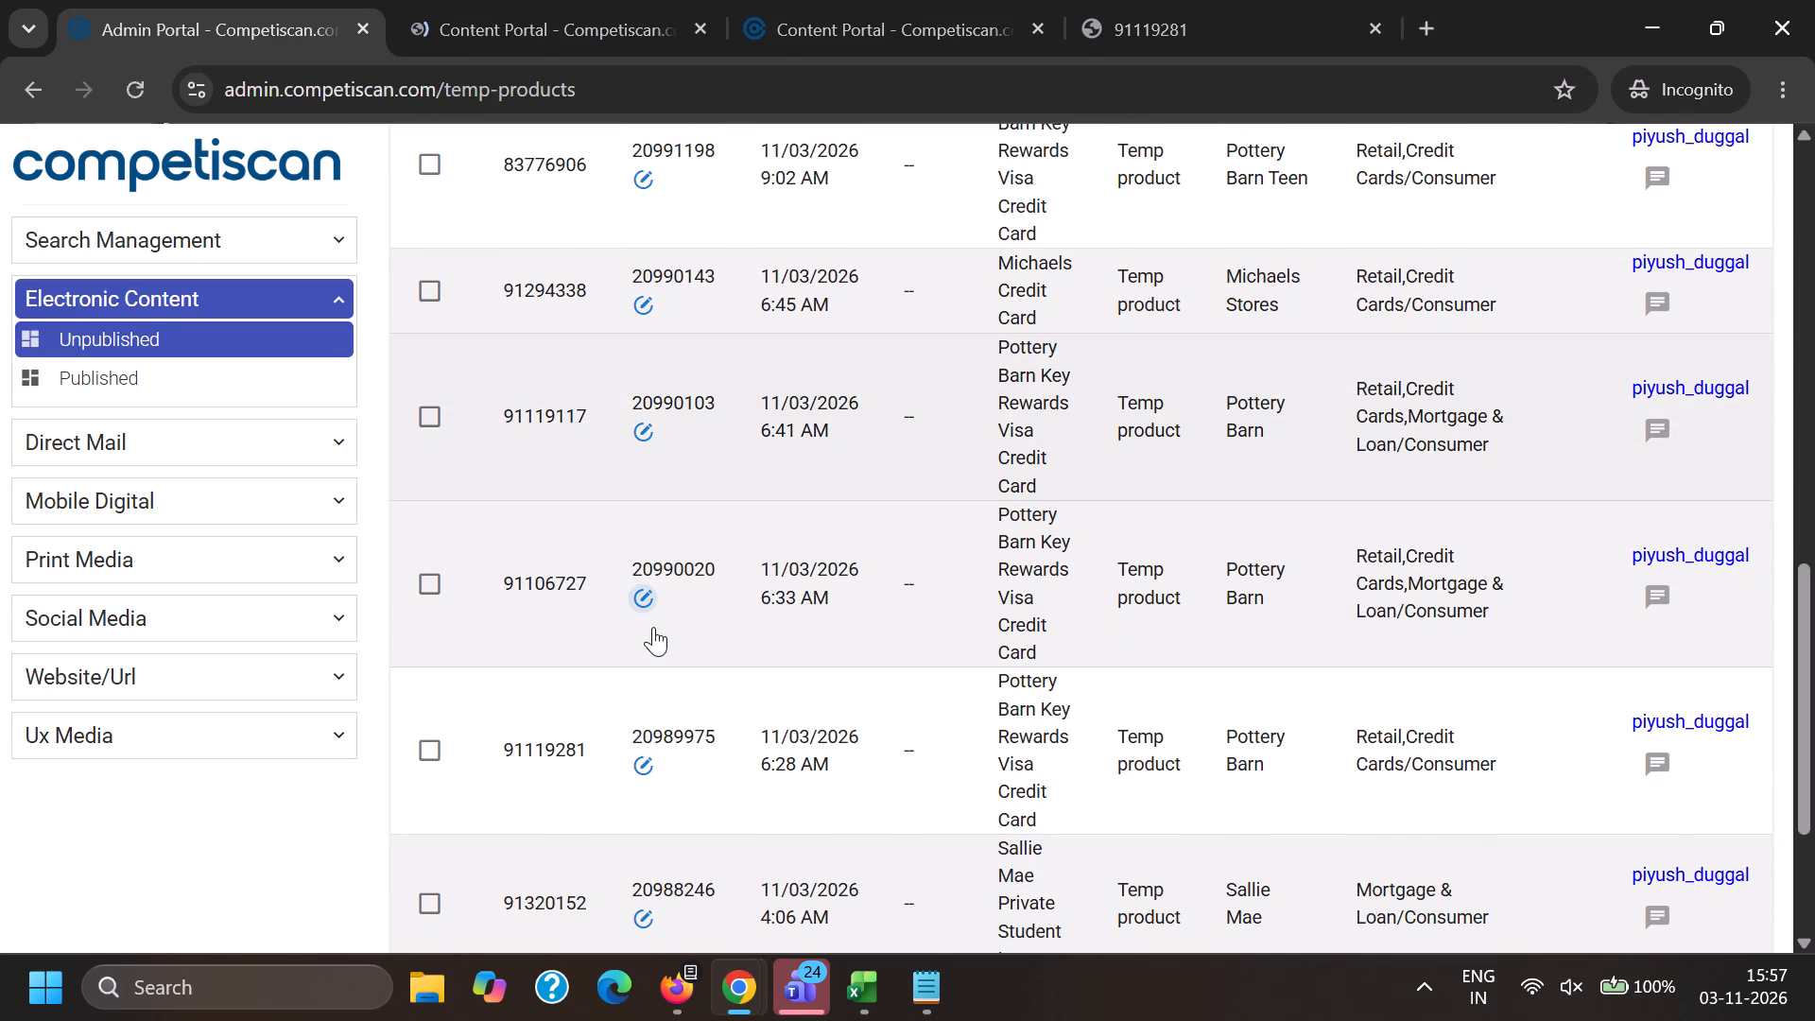
{"action": "left_click", "coordinate": [646, 727], "text": "ctrl"}
{"action": "left_click", "coordinate": [645, 603], "text": "ctrl"}
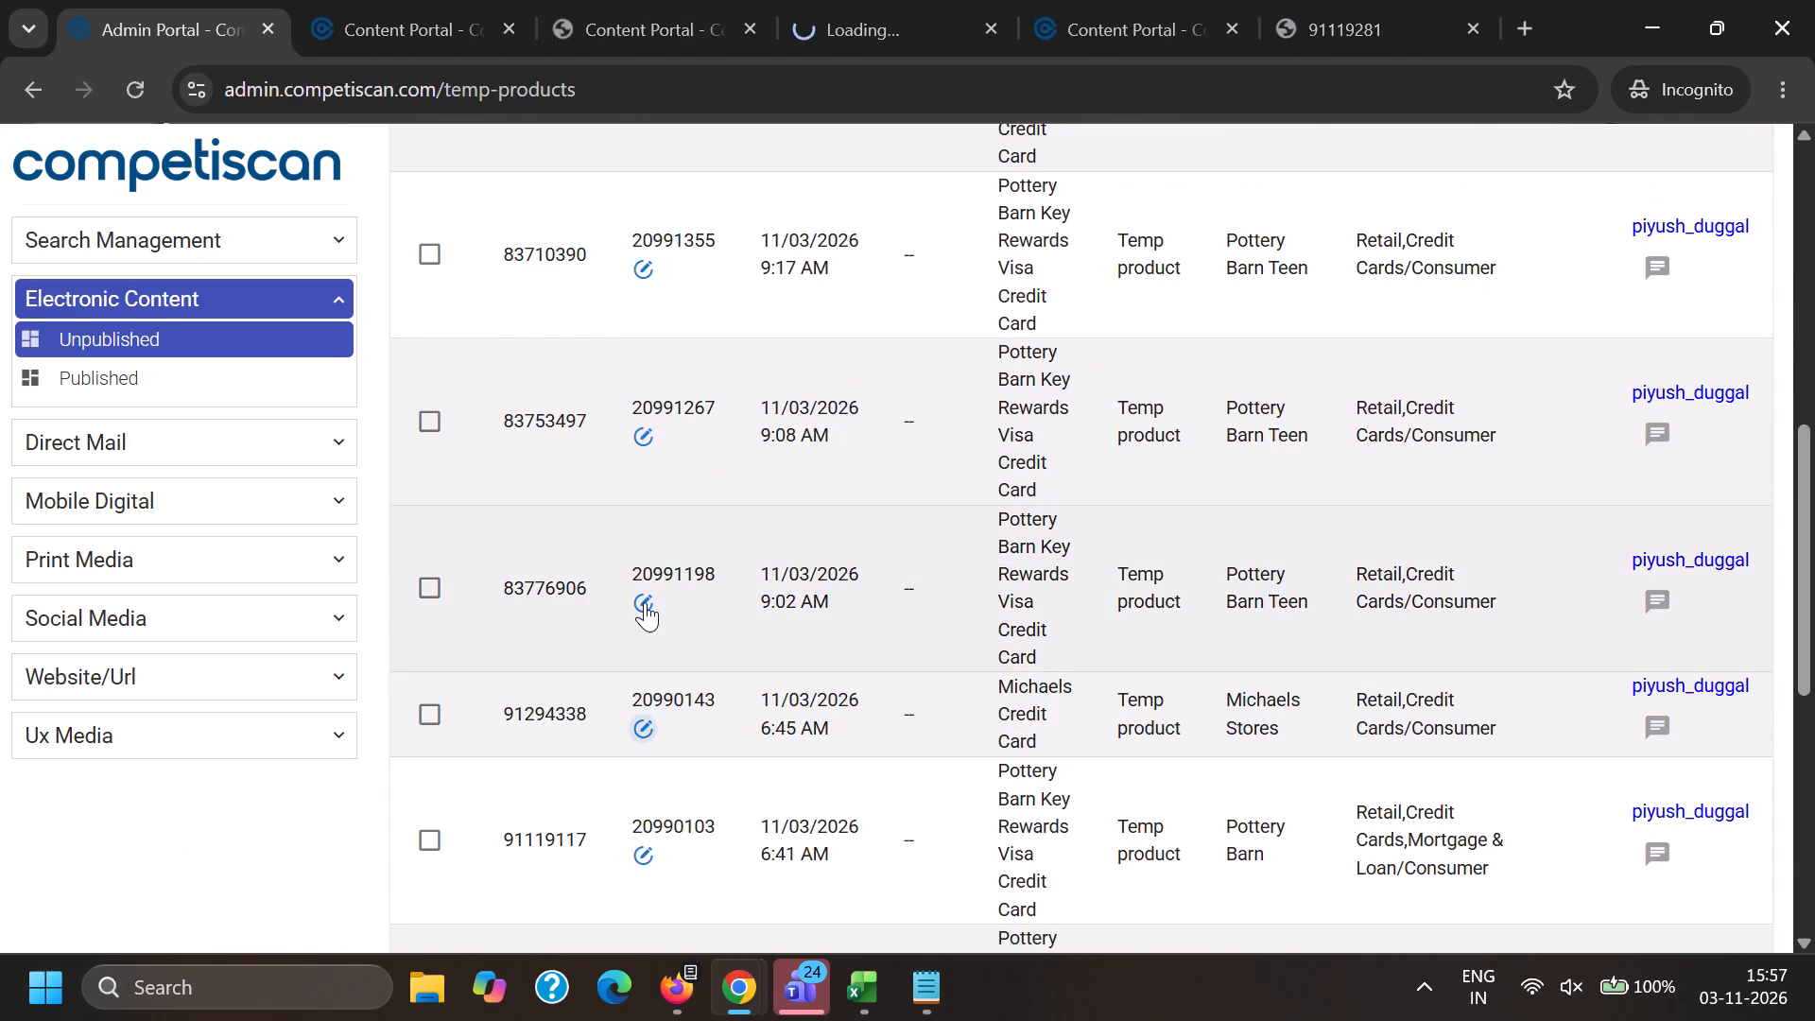
{"action": "left_click", "coordinate": [643, 432], "text": "ctrl"}
{"action": "scroll", "coordinate": [648, 548], "scroll_direction": "up", "scroll_amount": 3}
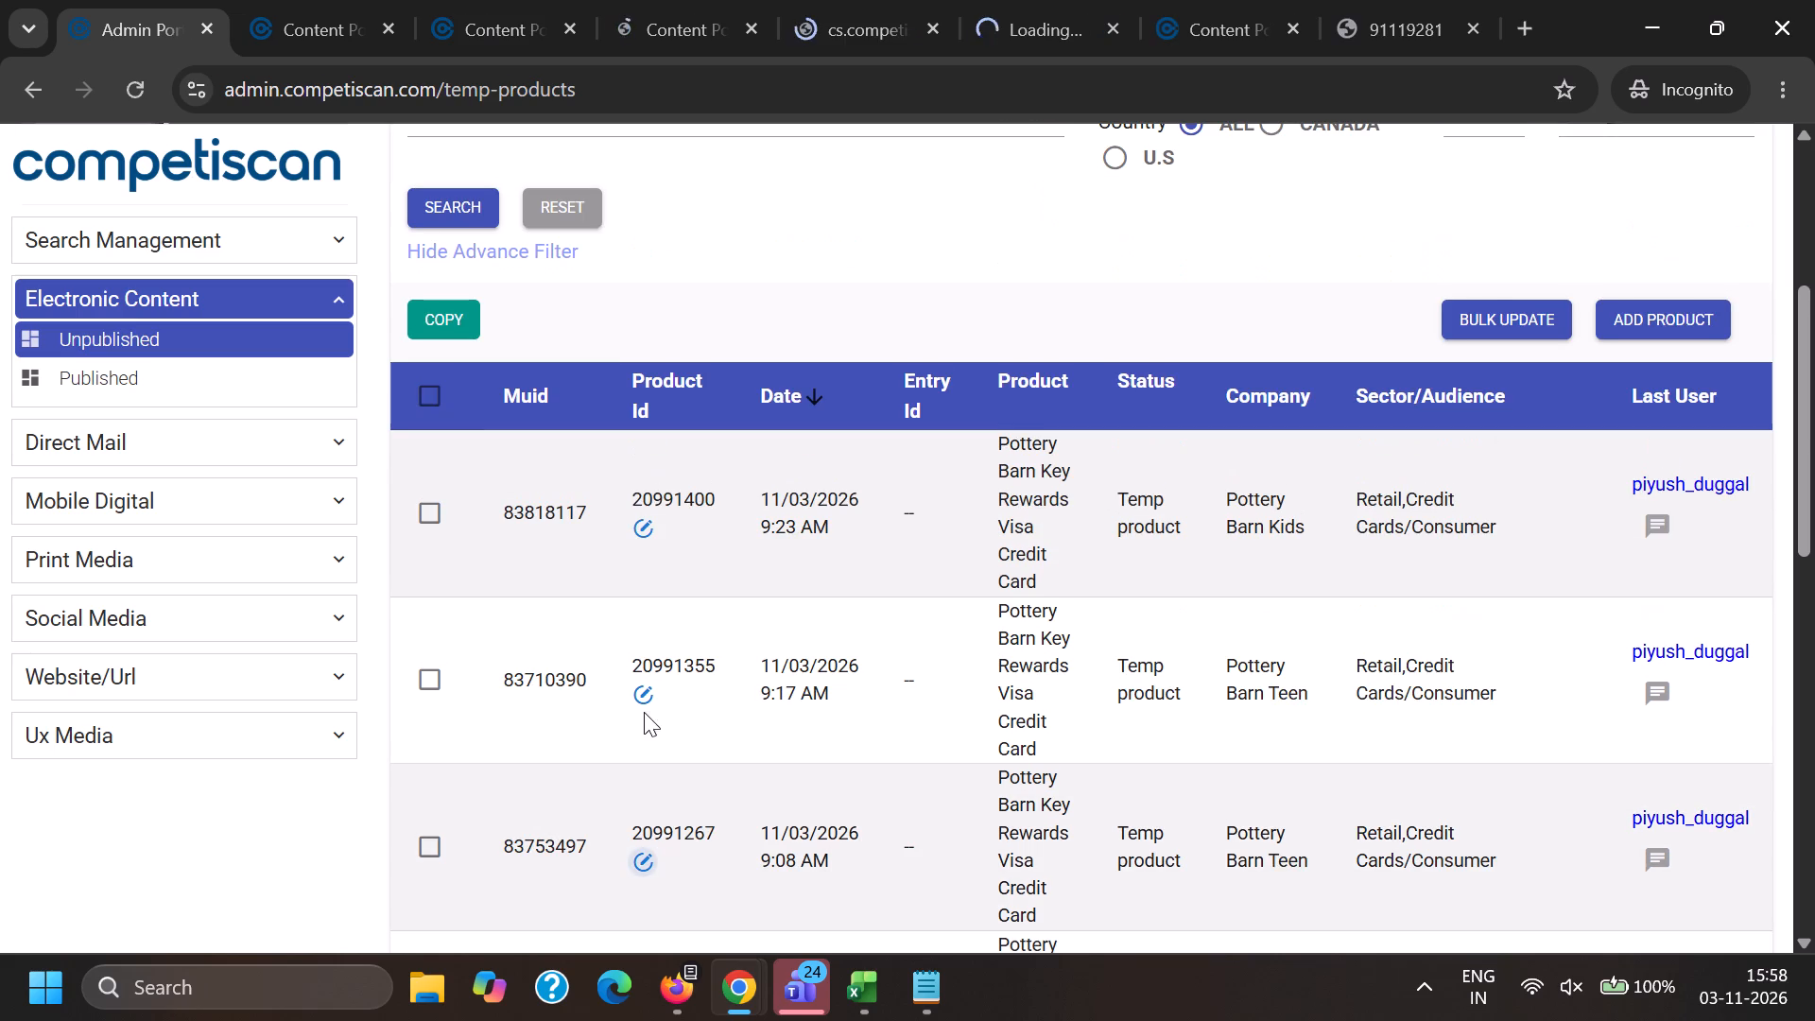
{"action": "left_click", "coordinate": [643, 711], "text": "ctrl"}
{"action": "left_click", "coordinate": [645, 685], "text": "ctrl"}
{"action": "left_click", "coordinate": [639, 520], "text": "ctrl"}
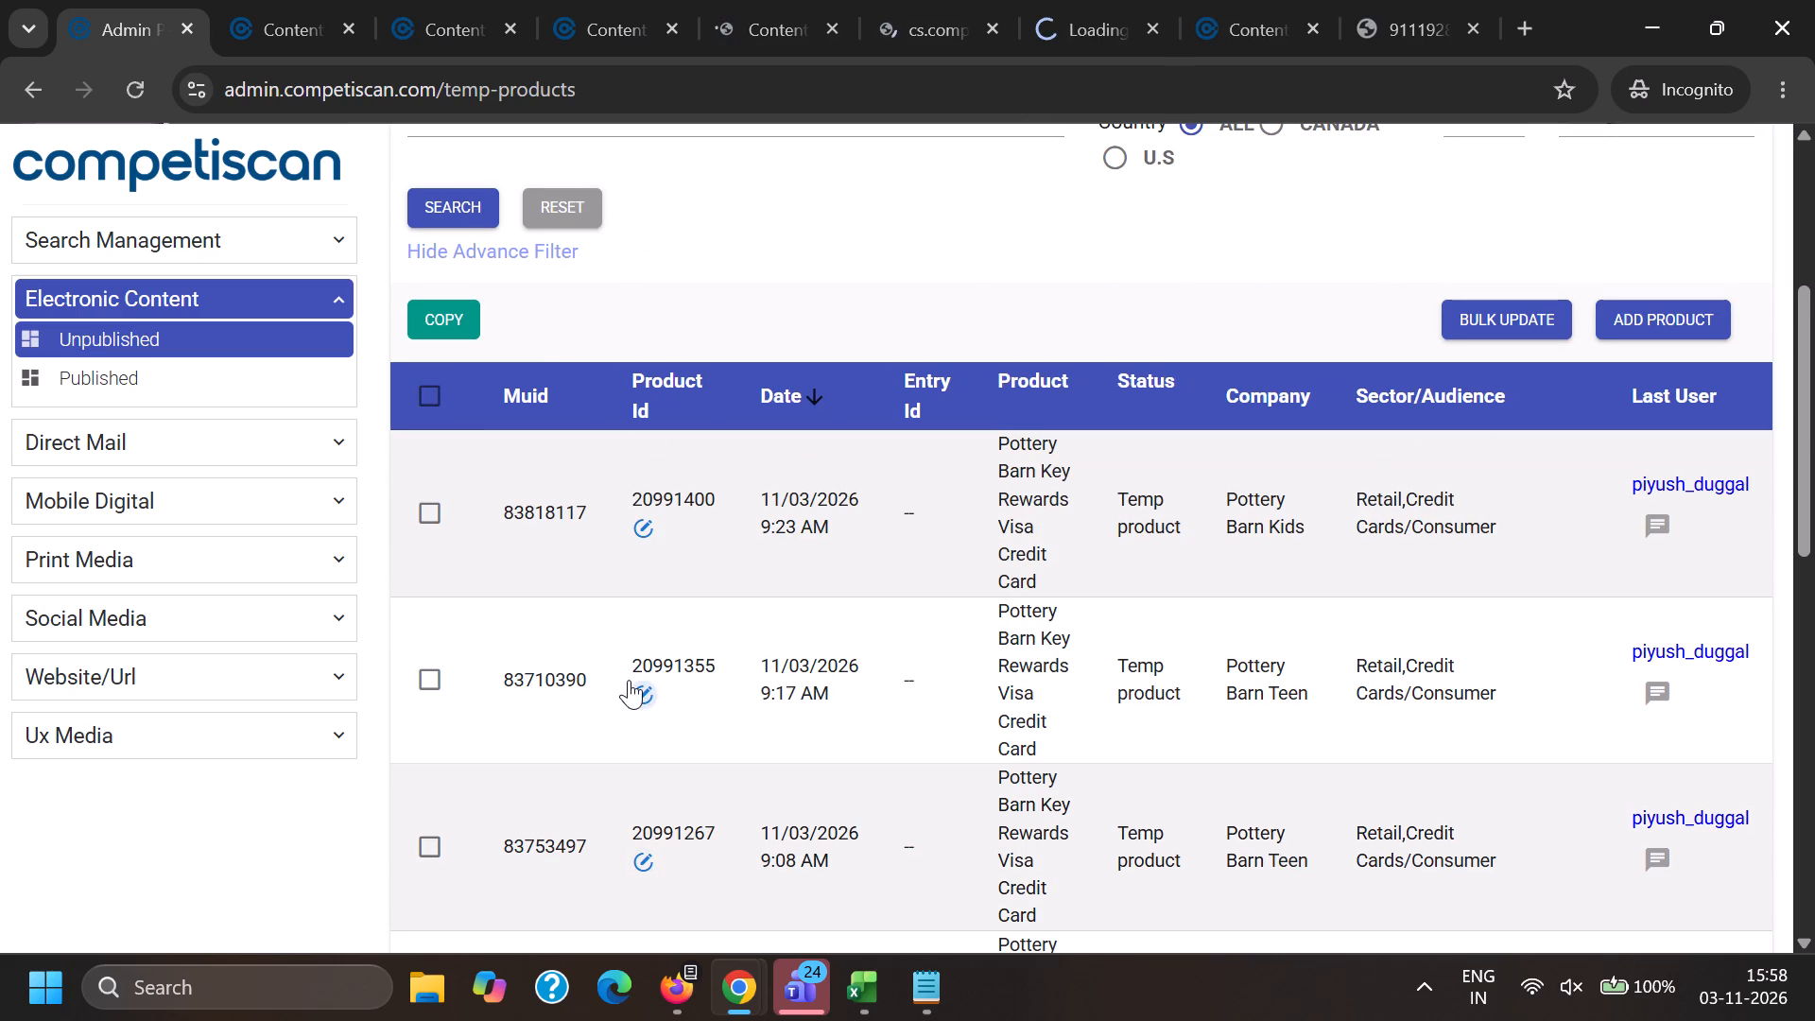
Copy the page URL of product 20990020 into cell D7326 of the Excel log, beside MUID 91106727.
{"action": "left_click", "coordinate": [319, 0]}
{"action": "triple_click", "coordinate": [419, 98]}
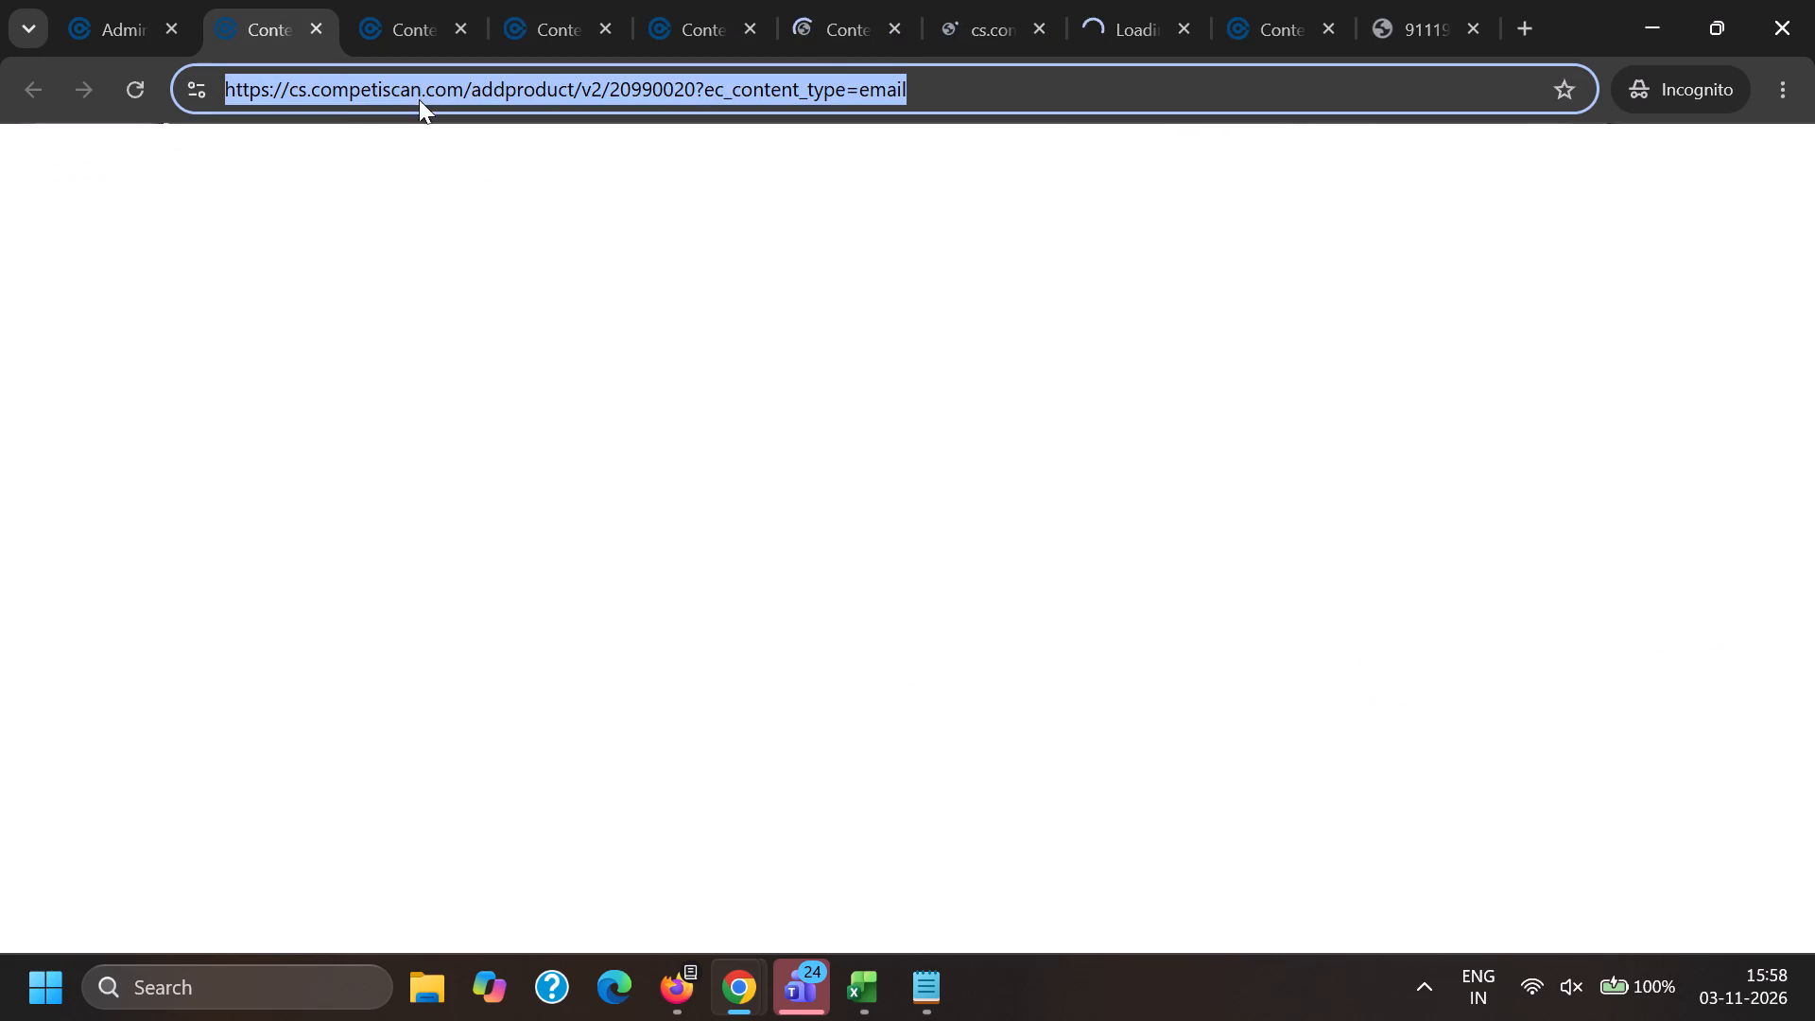
{"action": "key", "text": "ctrl+c"}
{"action": "key", "text": "alt+Tab"}
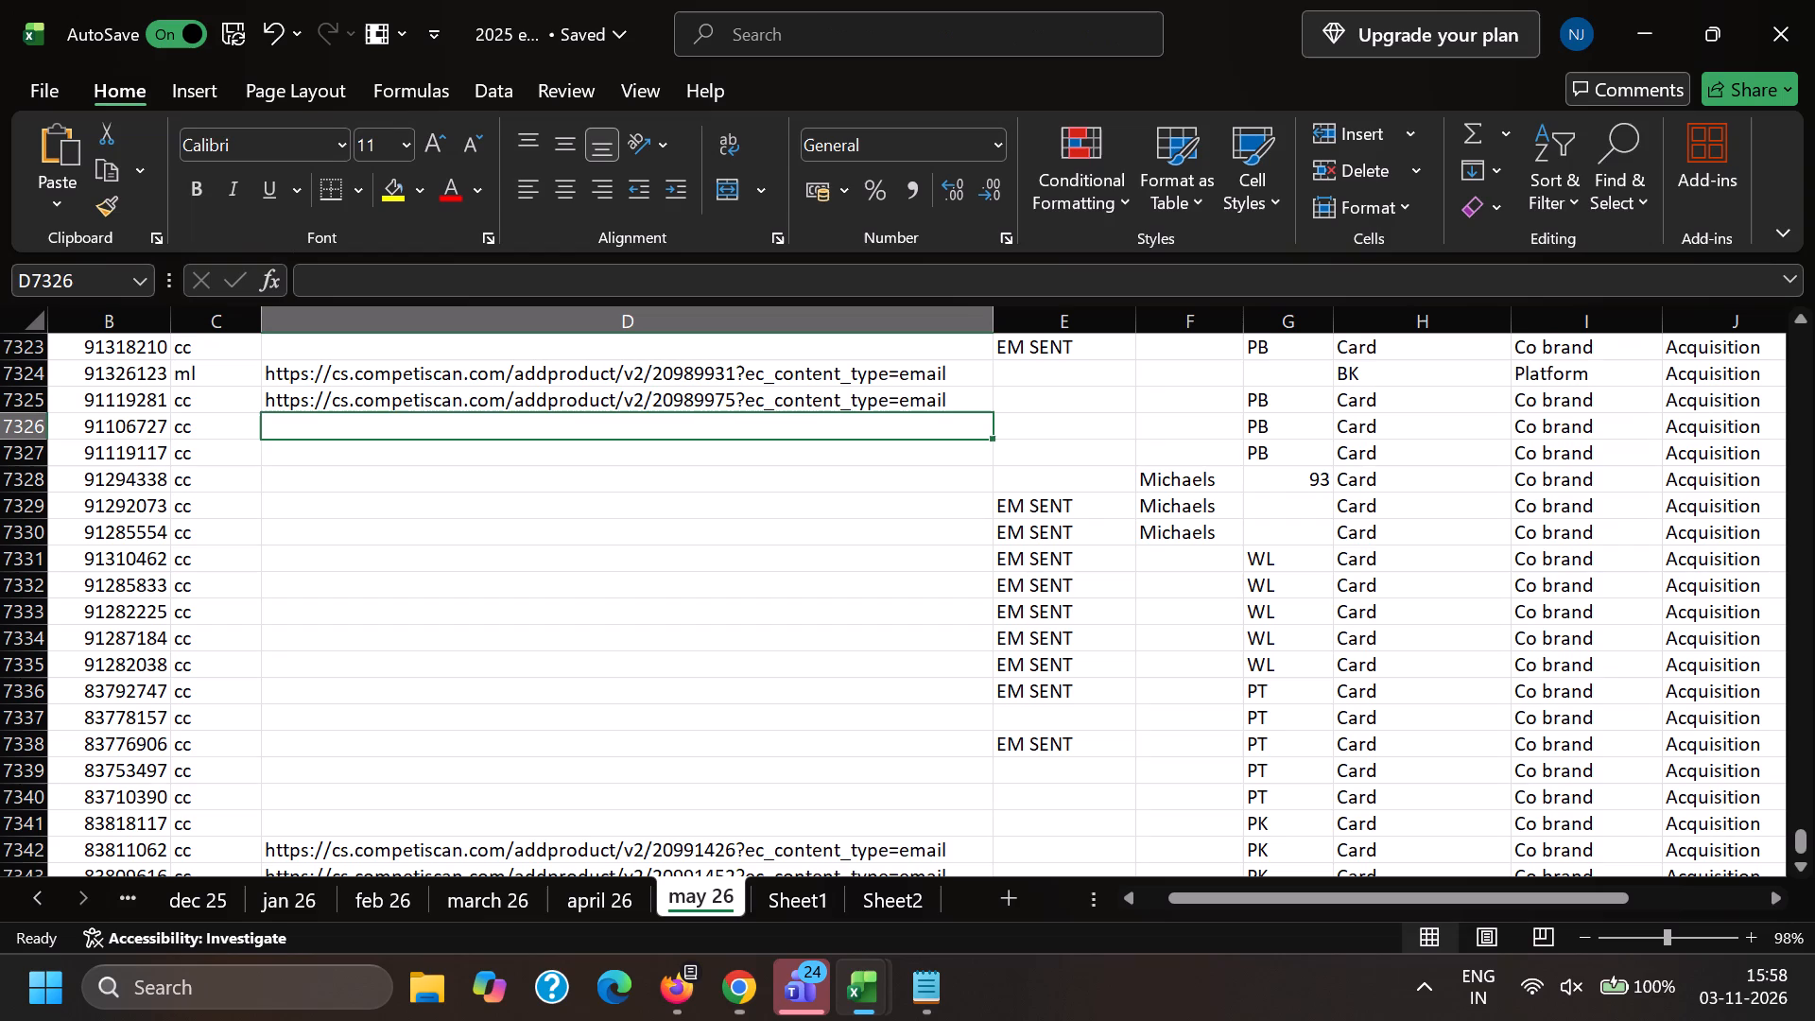
{"action": "key", "text": "ctrl+v"}
Copy the page URL of product 20990103 into cell D7327 of the Excel log, beside MUID 91119117.
{"action": "left_click", "coordinate": [329, 456]}
{"action": "key", "text": "alt+Tab"}
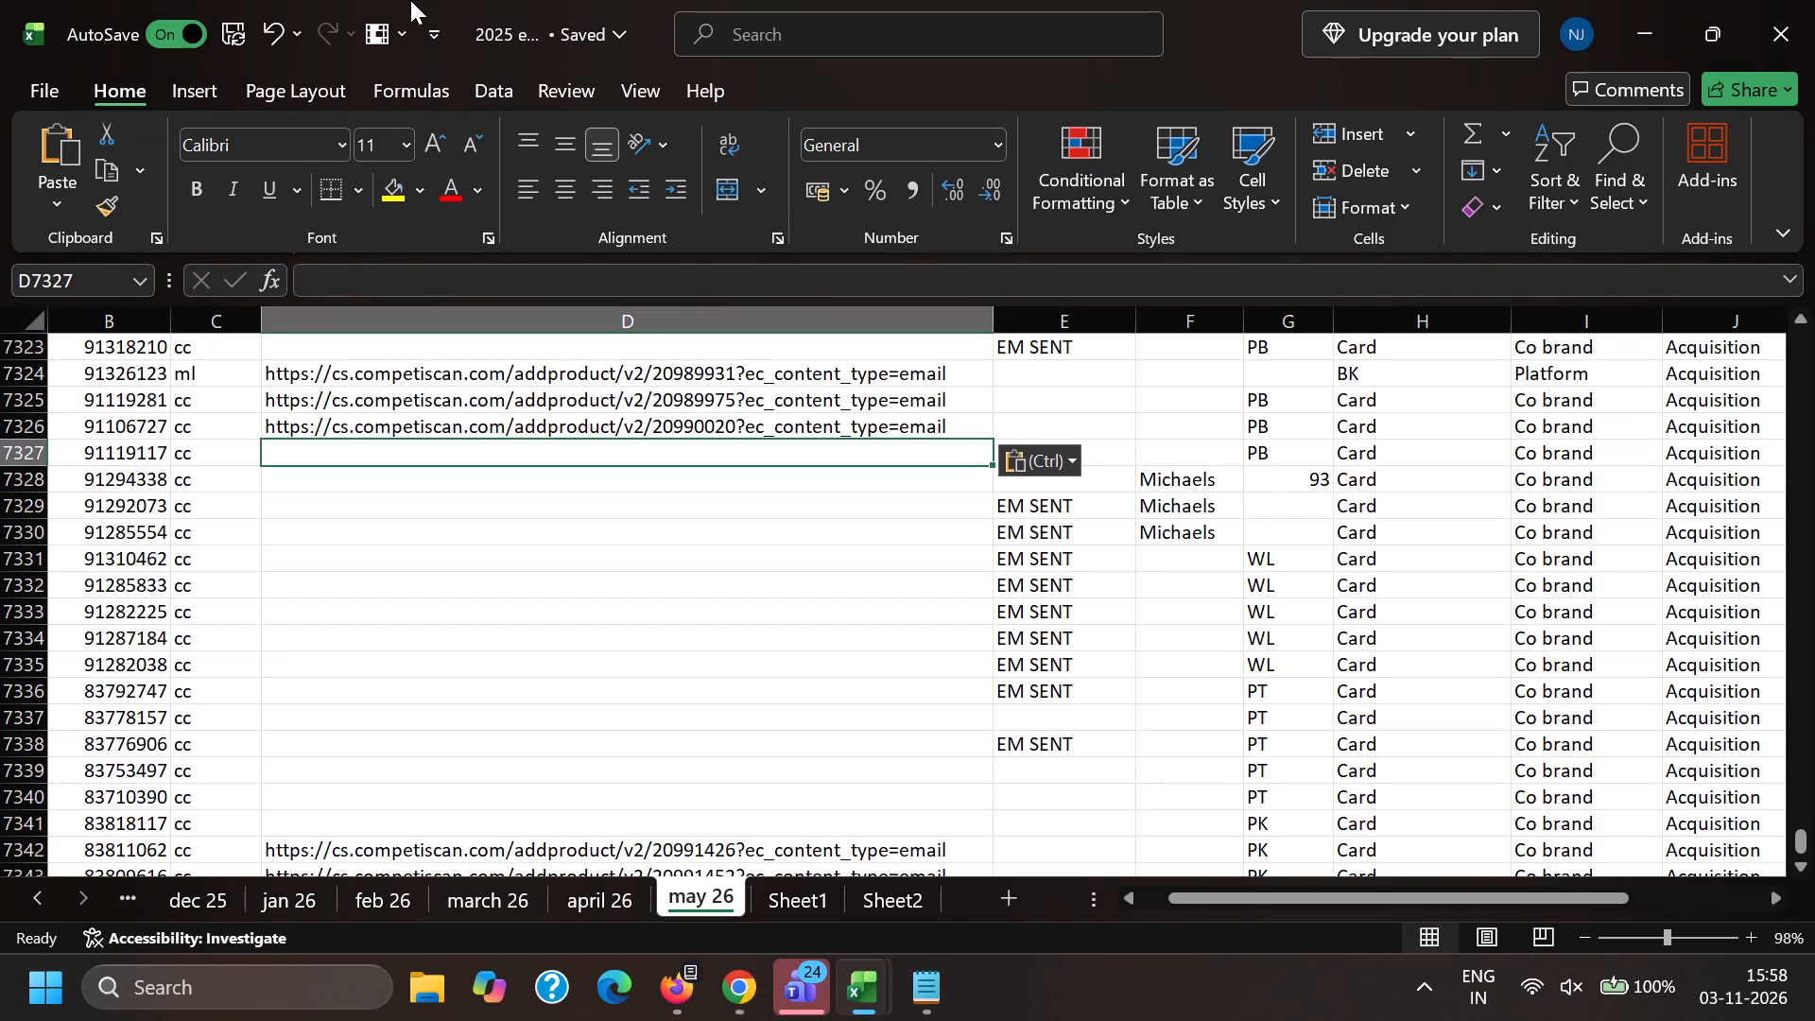
{"action": "left_click", "coordinate": [410, 0]}
{"action": "triple_click", "coordinate": [429, 82]}
{"action": "key", "text": "ctrl+c"}
{"action": "key", "text": "alt+Tab"}
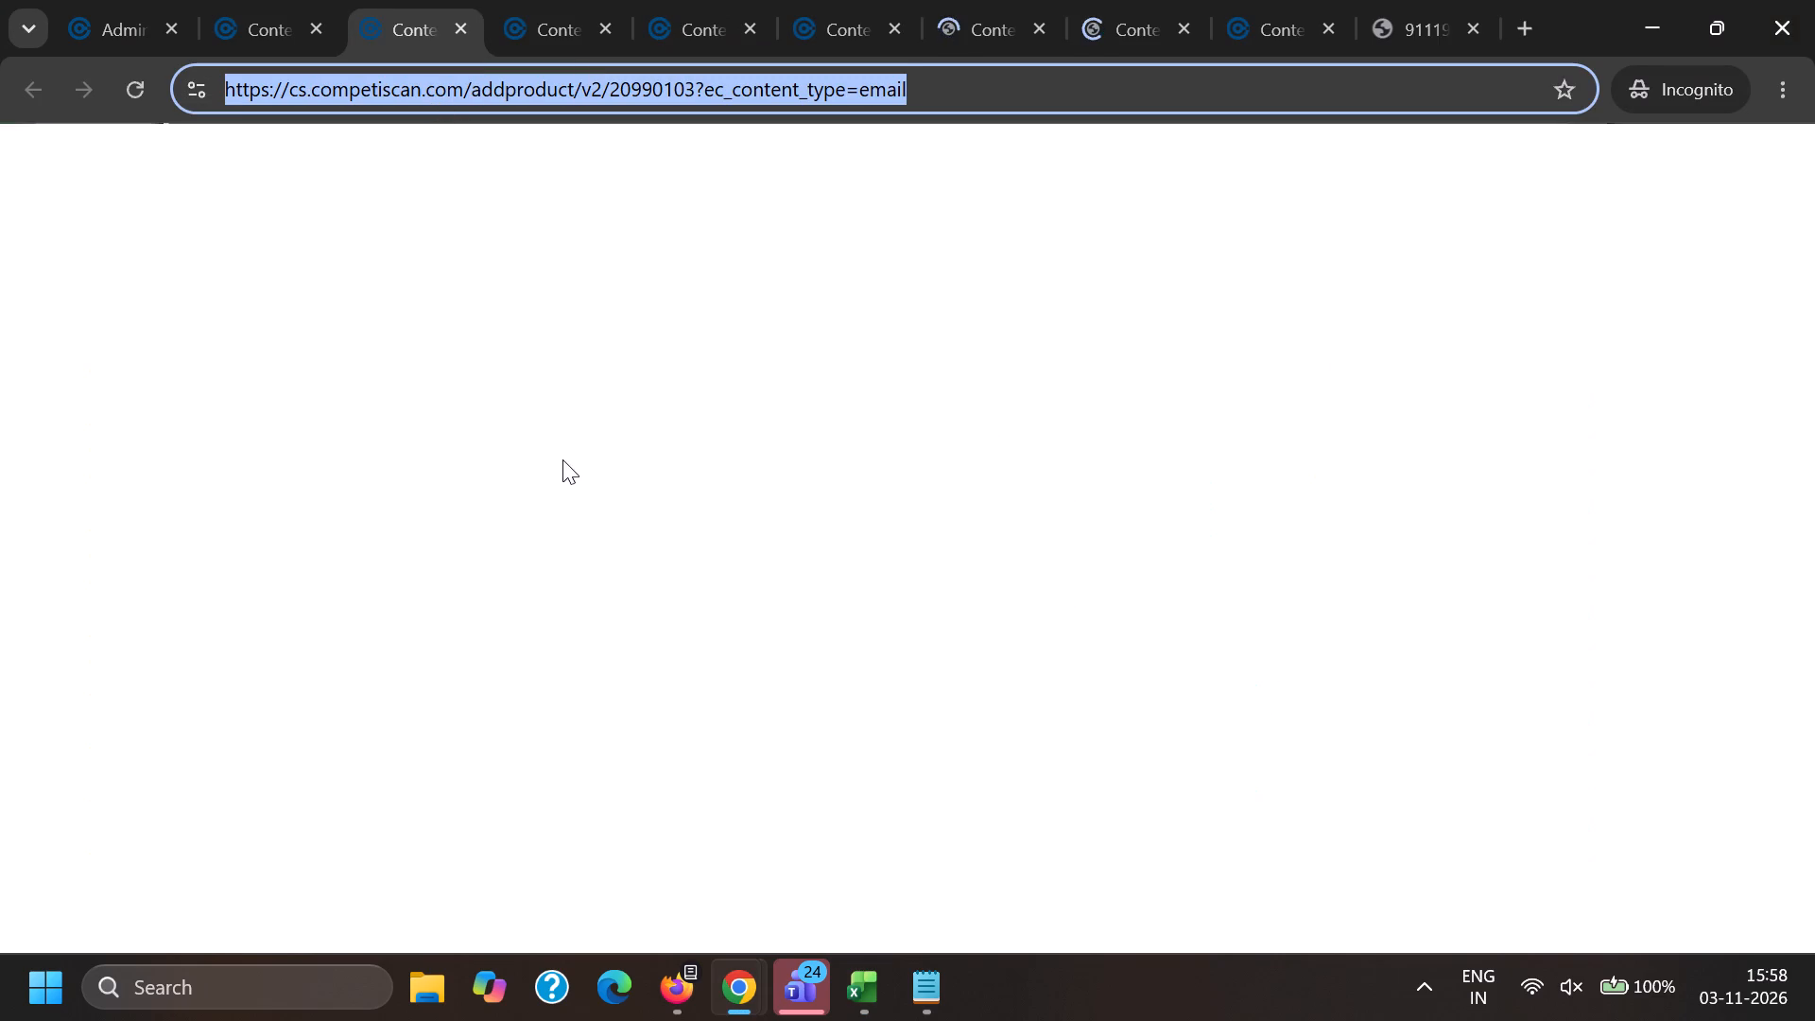
{"action": "key", "text": "ctrl+v"}
Copy the page URL of product 20990143 into cell D7328 of the Excel log, beside MUID 91294338.
{"action": "left_click", "coordinate": [495, 483]}
{"action": "key", "text": "alt+Tab"}
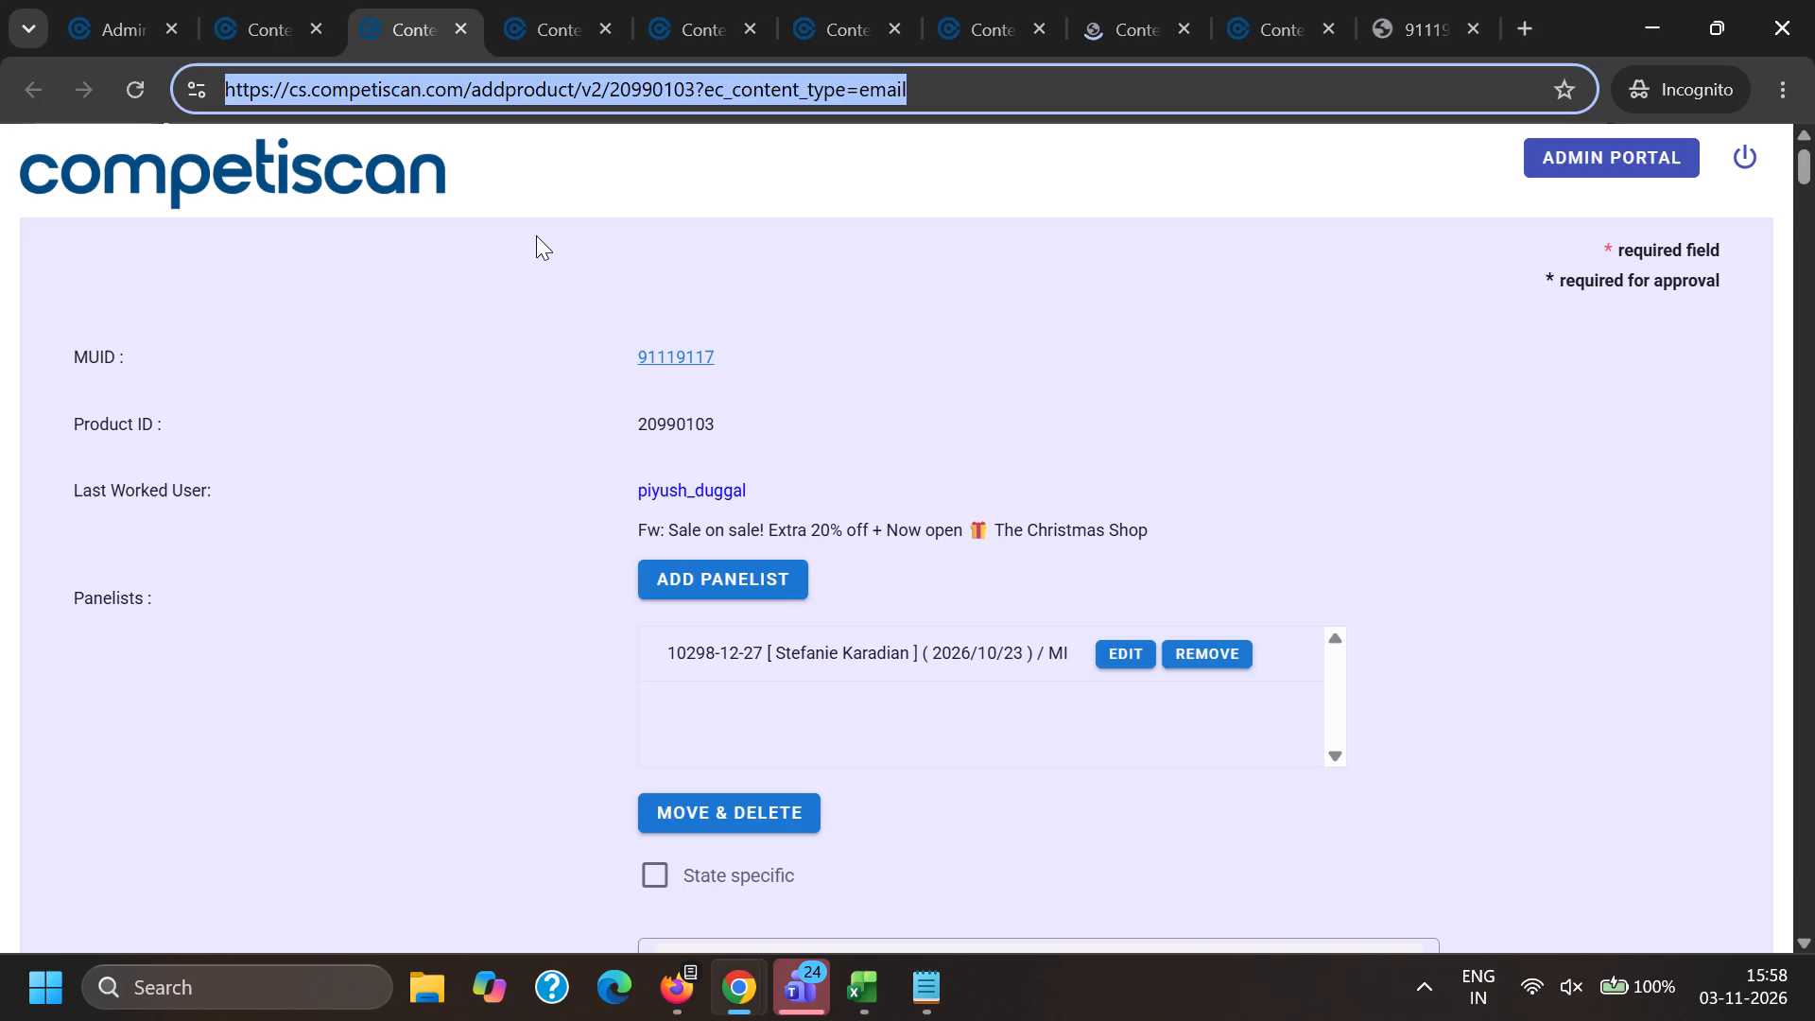
{"action": "left_click", "coordinate": [534, 0]}
{"action": "triple_click", "coordinate": [547, 97]}
{"action": "key", "text": "ctrl+c"}
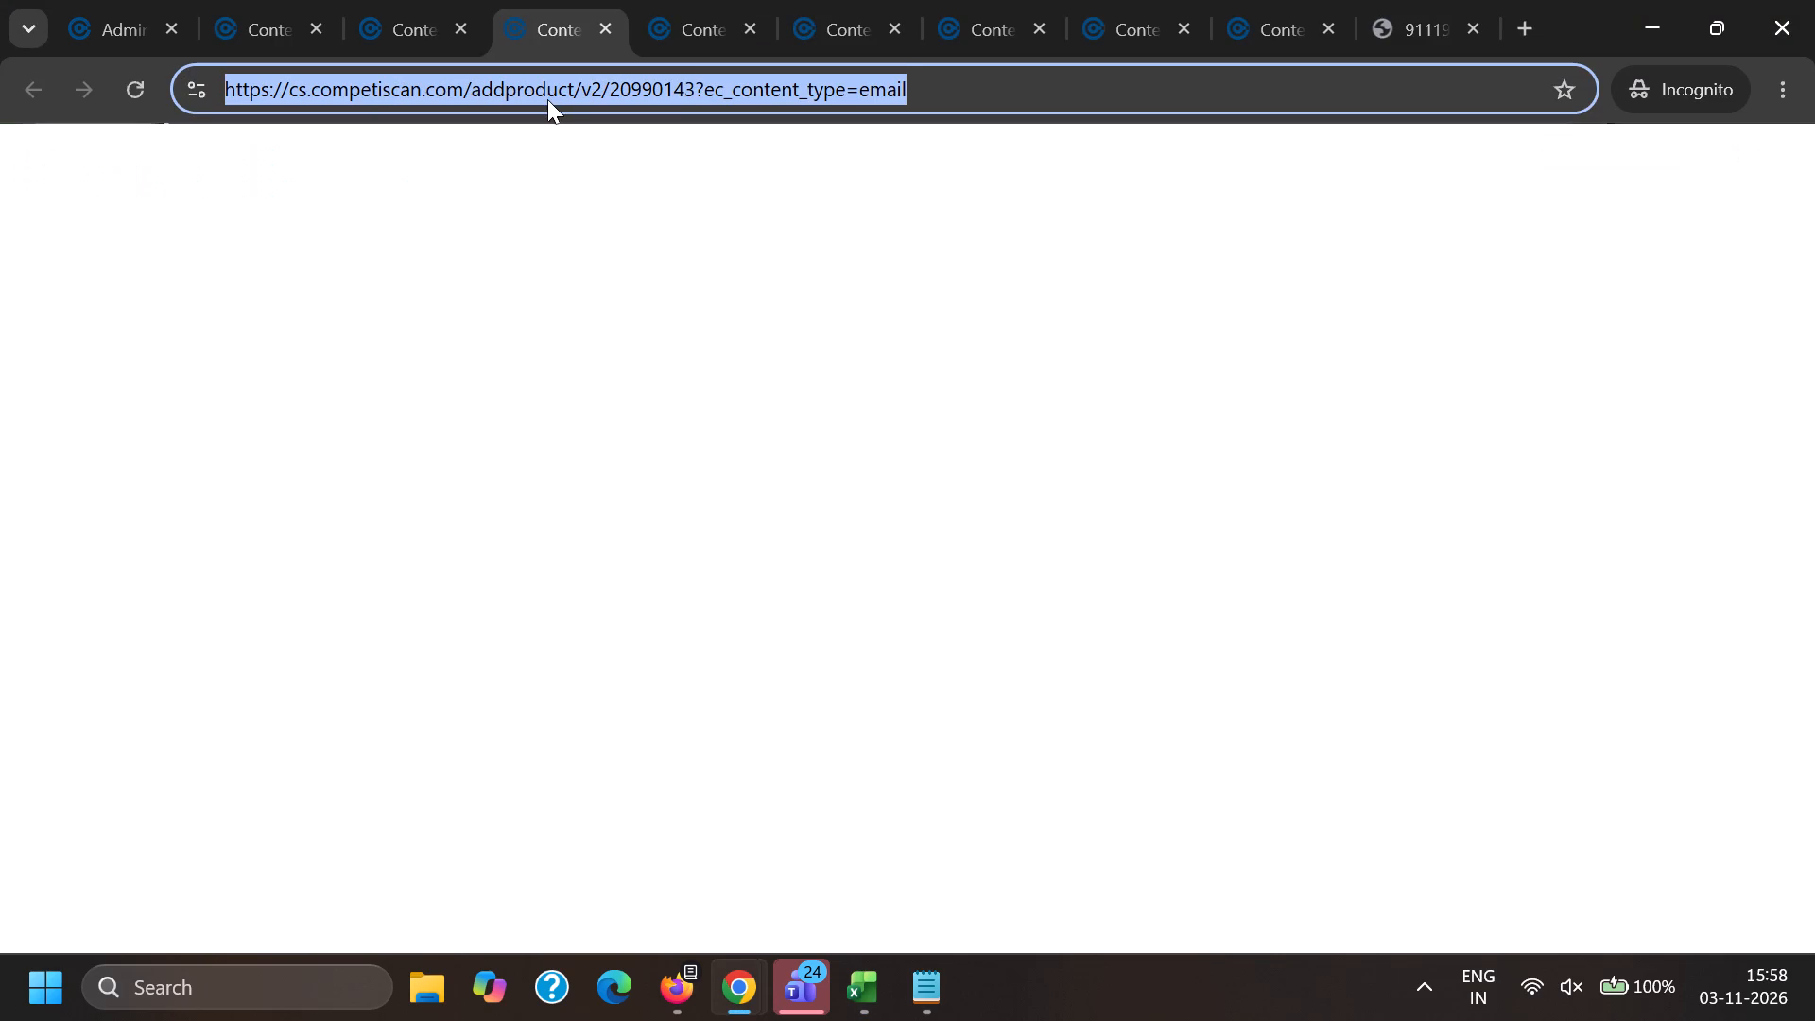
{"action": "key", "text": "alt+Tab"}
{"action": "left_click", "coordinate": [825, 325]}
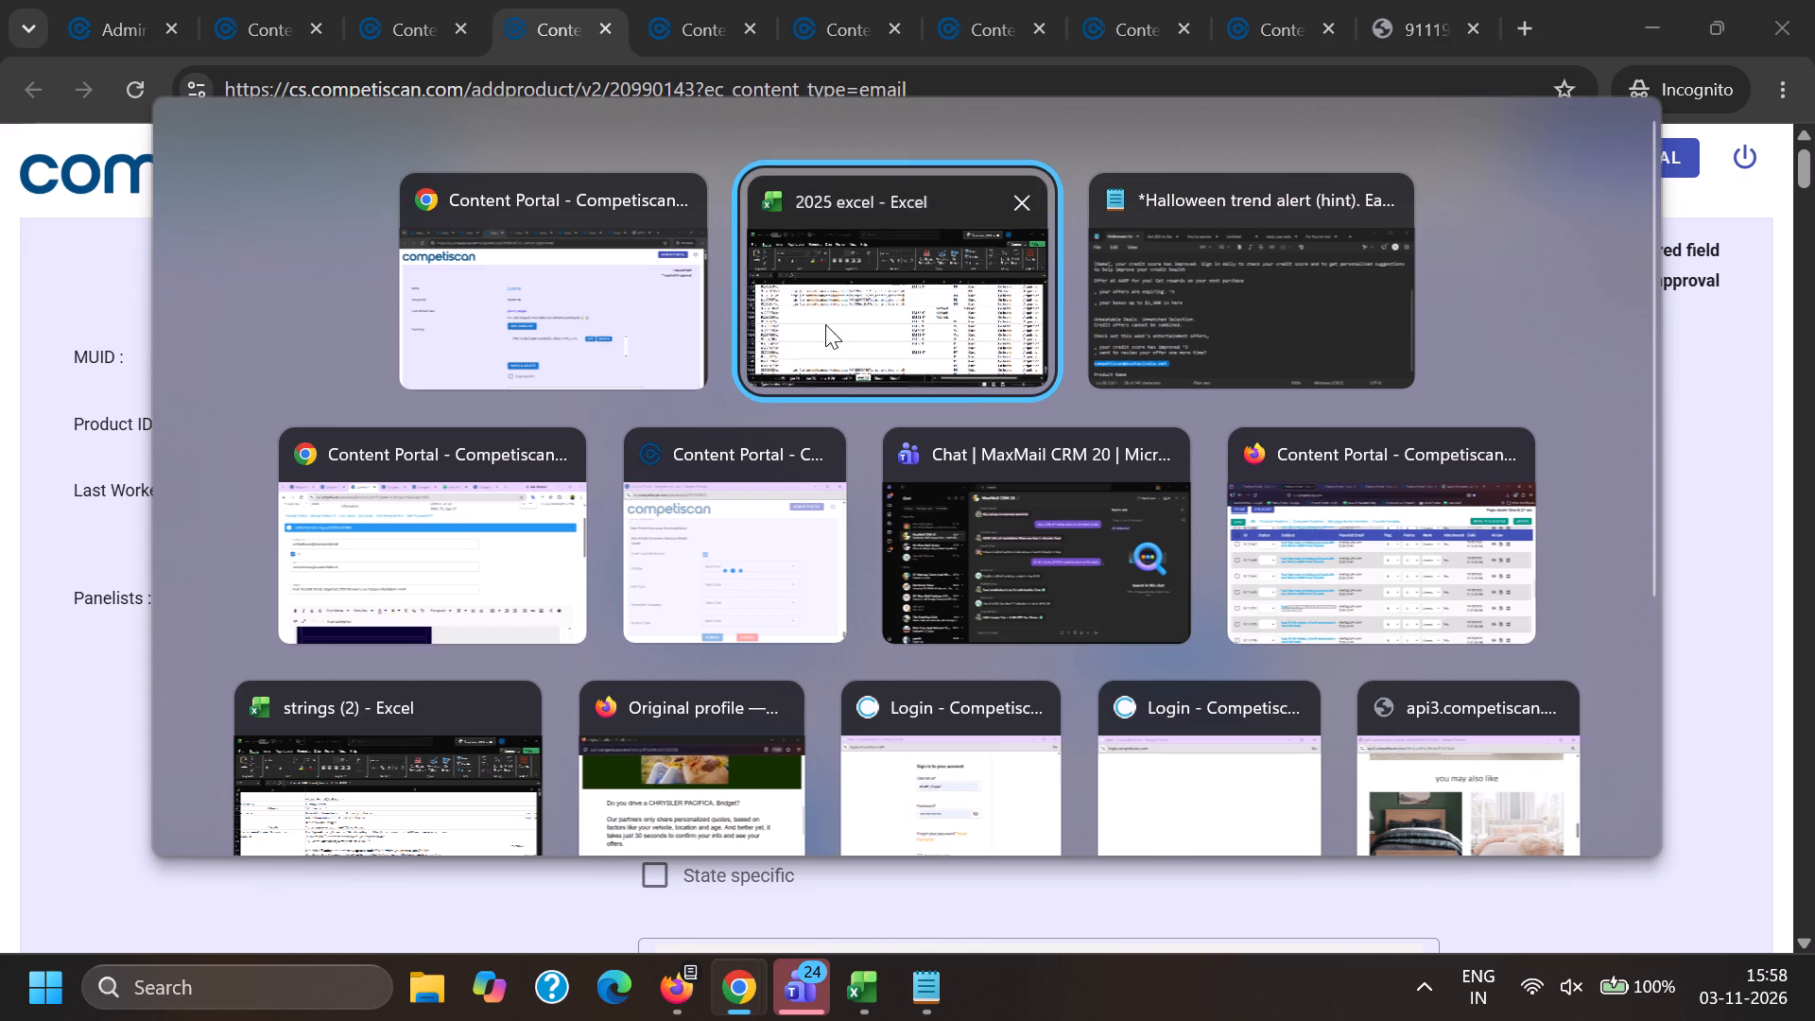
{"action": "key", "text": "ctrl+v"}
Copy the page URL of product 20991198 into cell D7338 of the Excel log, beside MUID 83776906.
{"action": "left_click", "coordinate": [425, 504]}
{"action": "key", "text": "alt+Tab"}
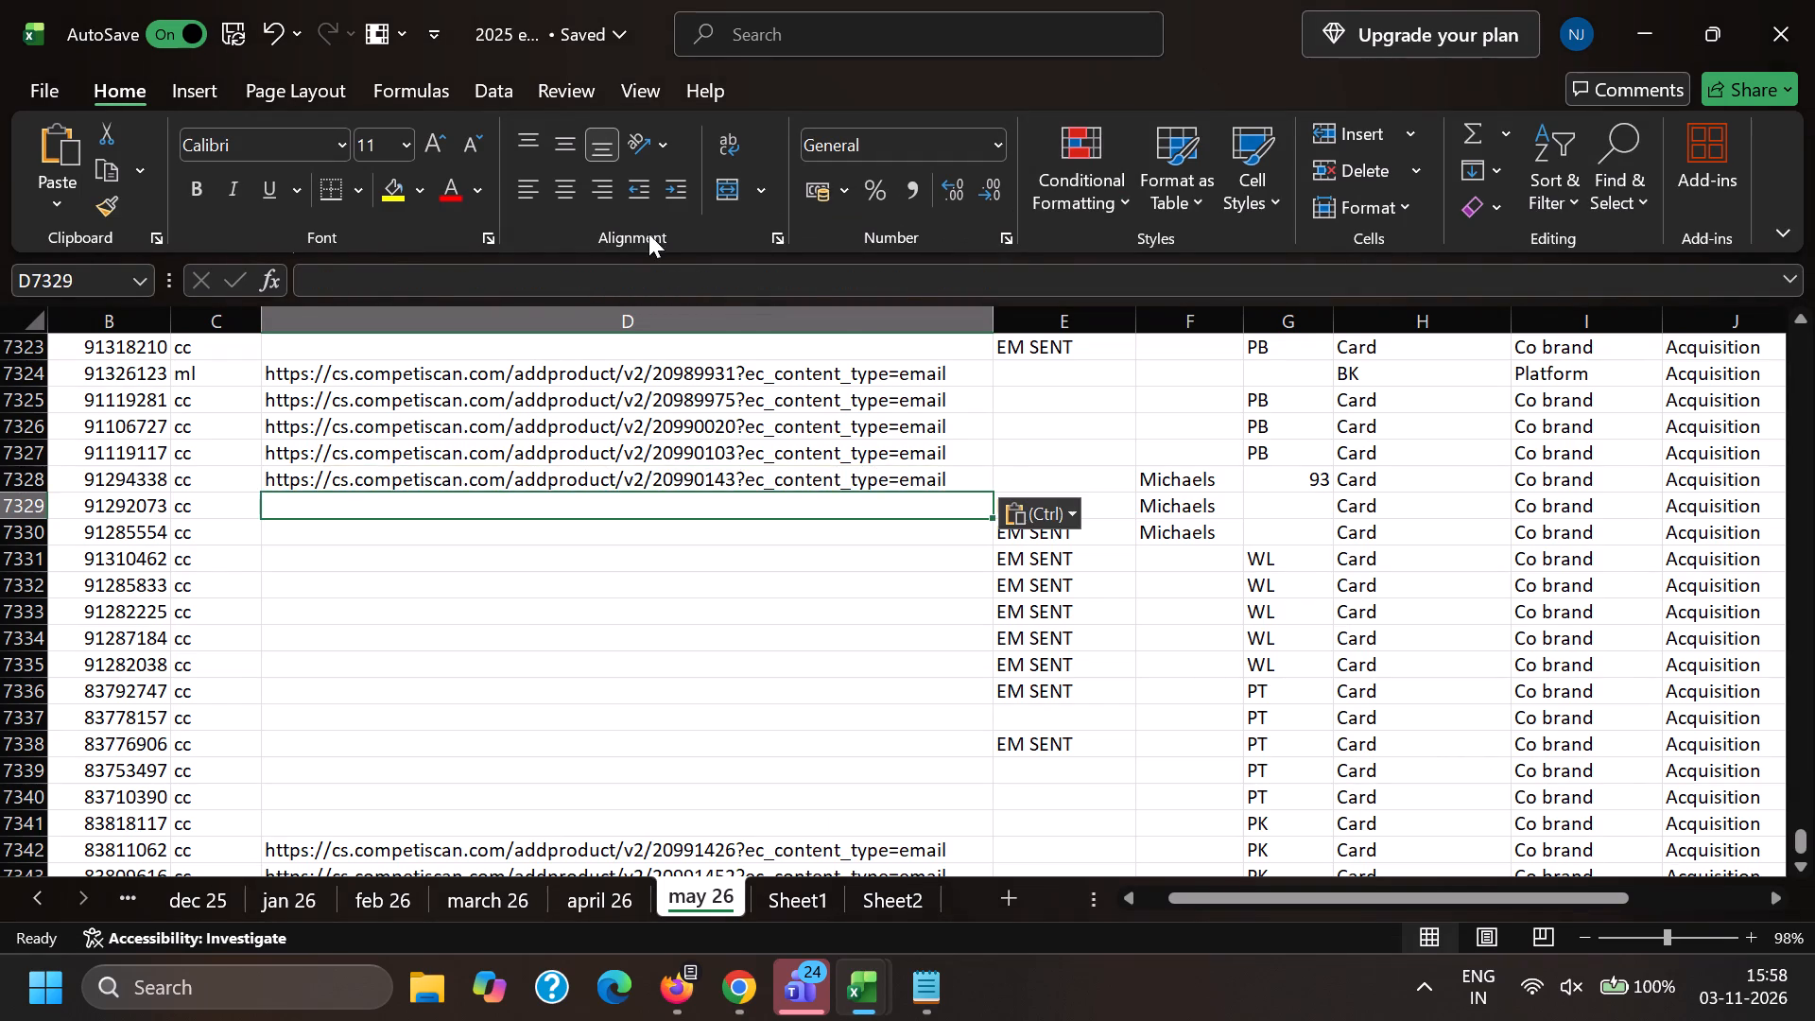
{"action": "left_click", "coordinate": [693, 0]}
{"action": "triple_click", "coordinate": [701, 88]}
{"action": "key", "text": "ctrl+c"}
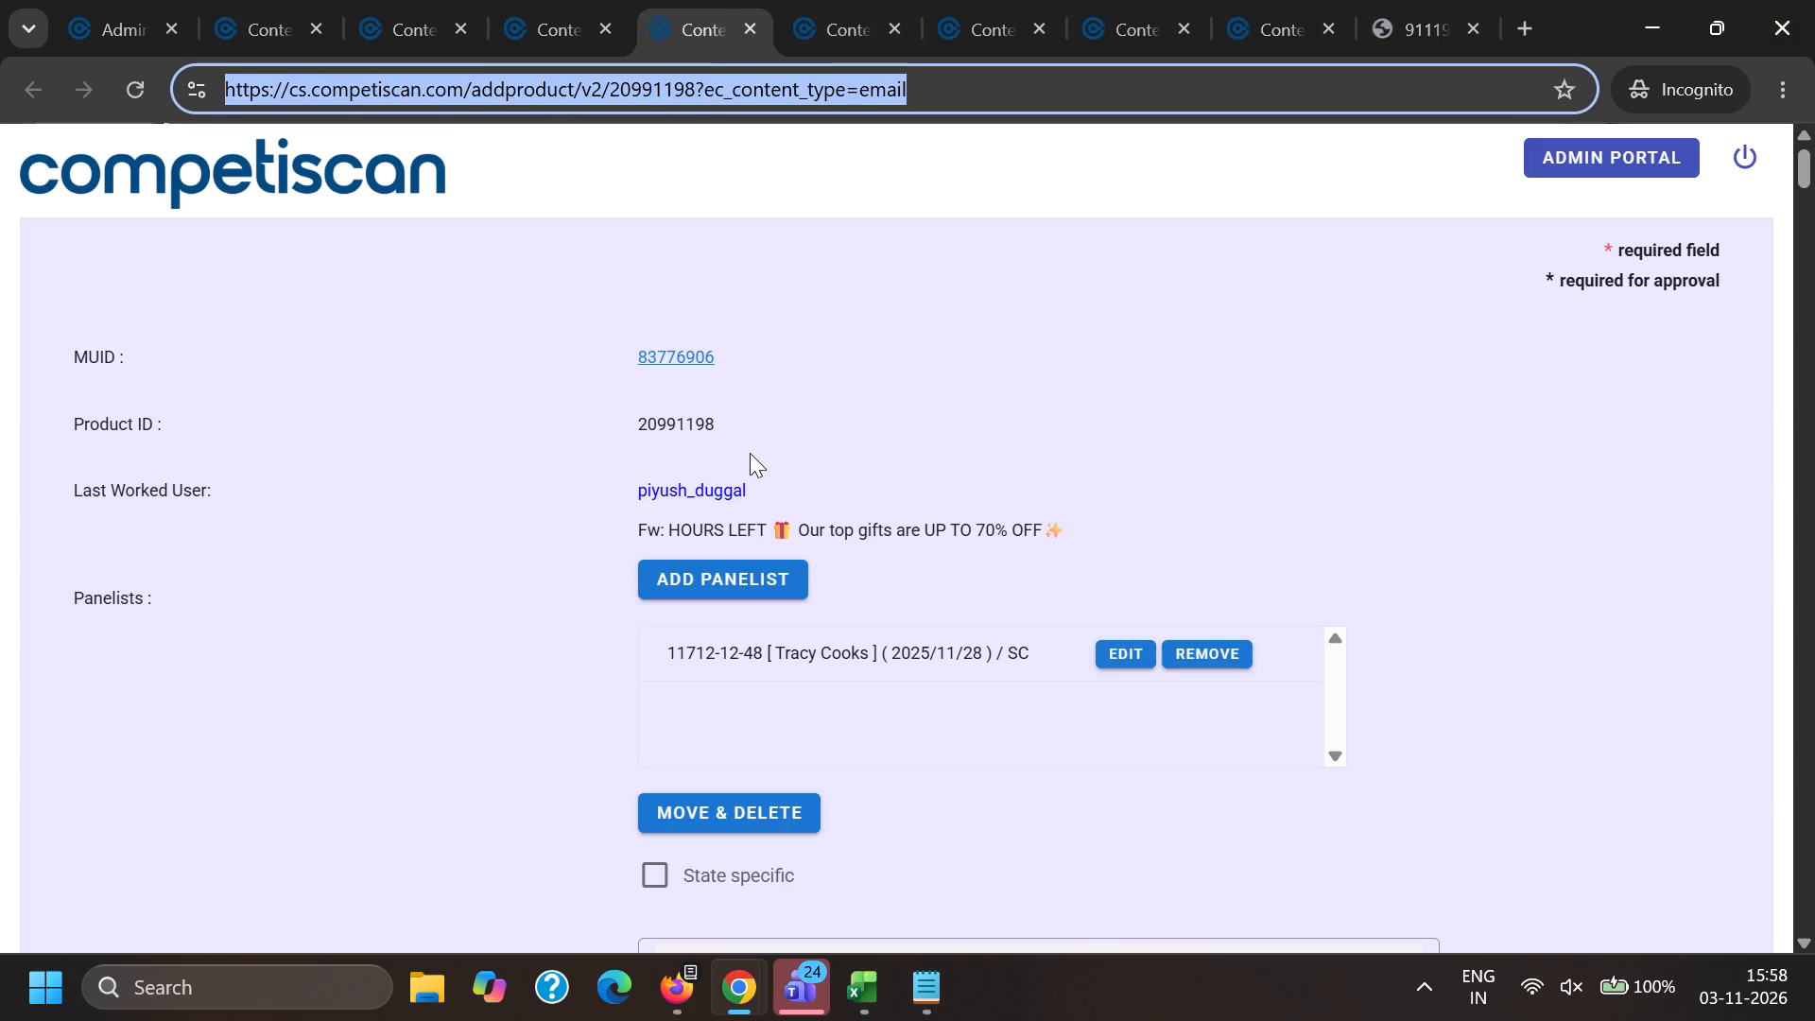
{"action": "key", "text": "alt+Tab"}
{"action": "scroll", "coordinate": [746, 452], "scroll_direction": "down", "scroll_amount": 1}
{"action": "left_click", "coordinate": [878, 649]}
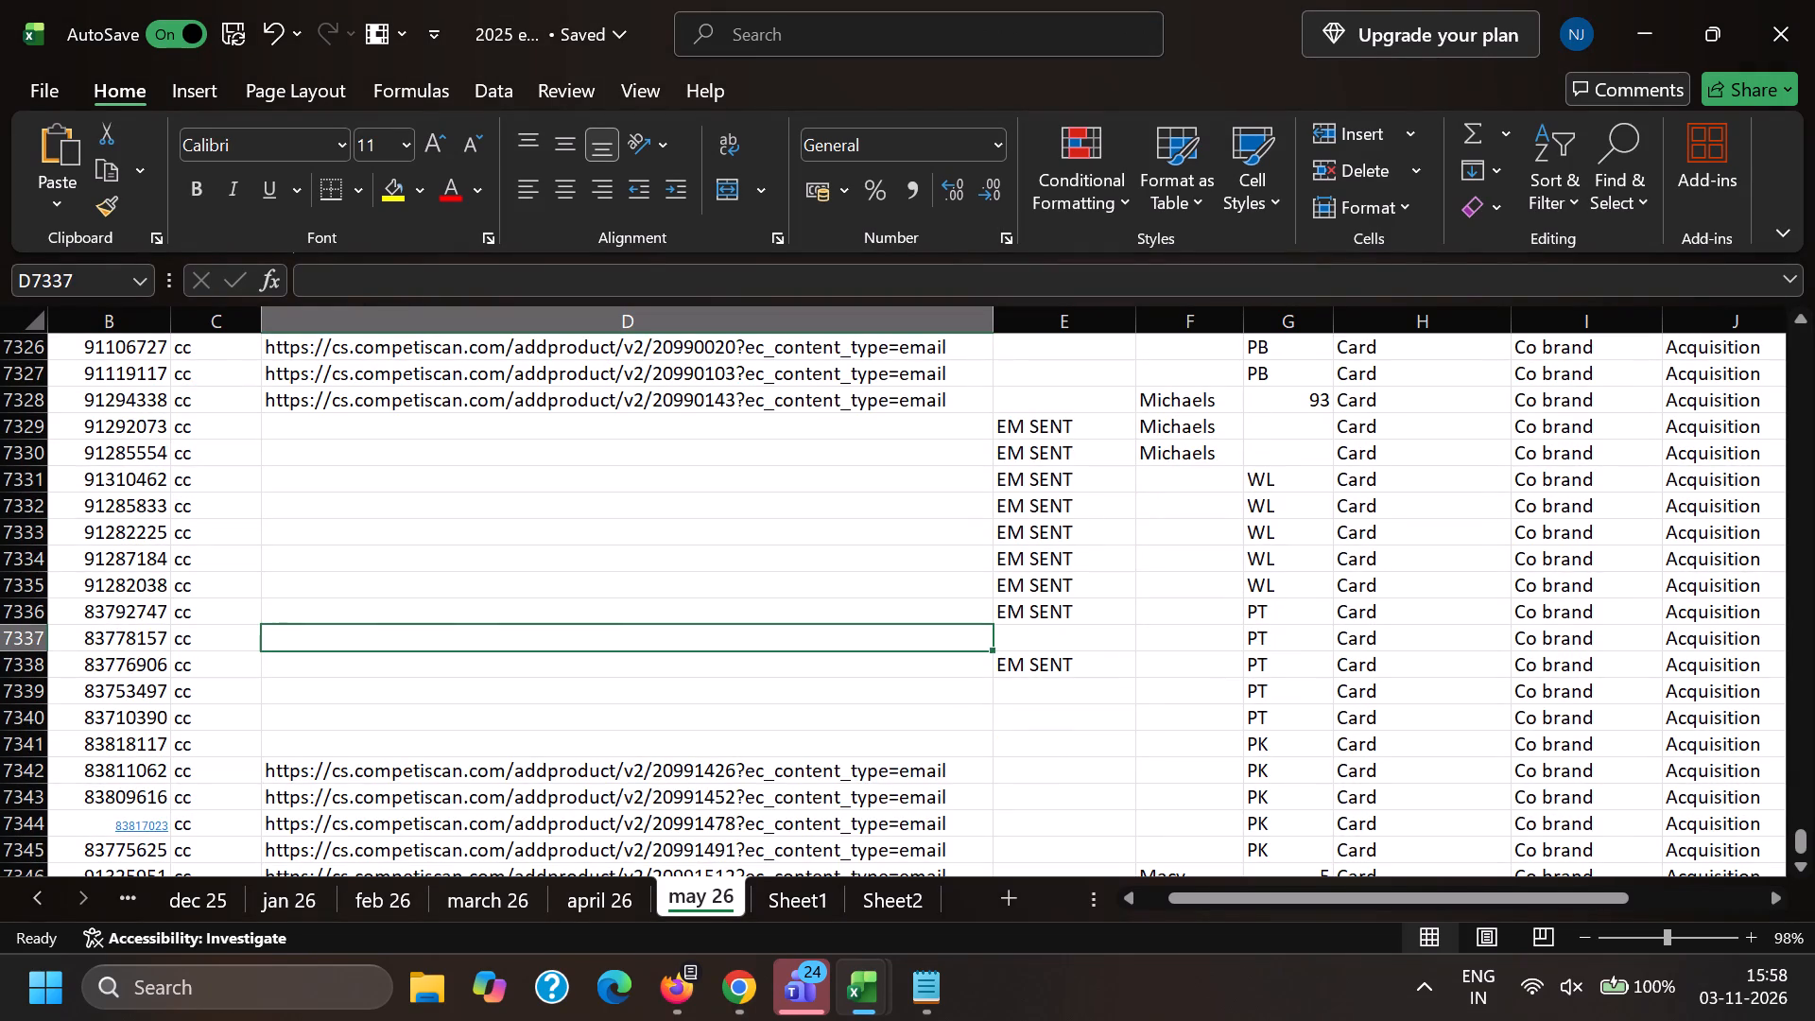
{"action": "left_click", "coordinate": [456, 660]}
{"action": "key", "text": "ctrl+v"}
Return to the browser and close the edit page of product 20991198.
{"action": "left_click", "coordinate": [406, 632]}
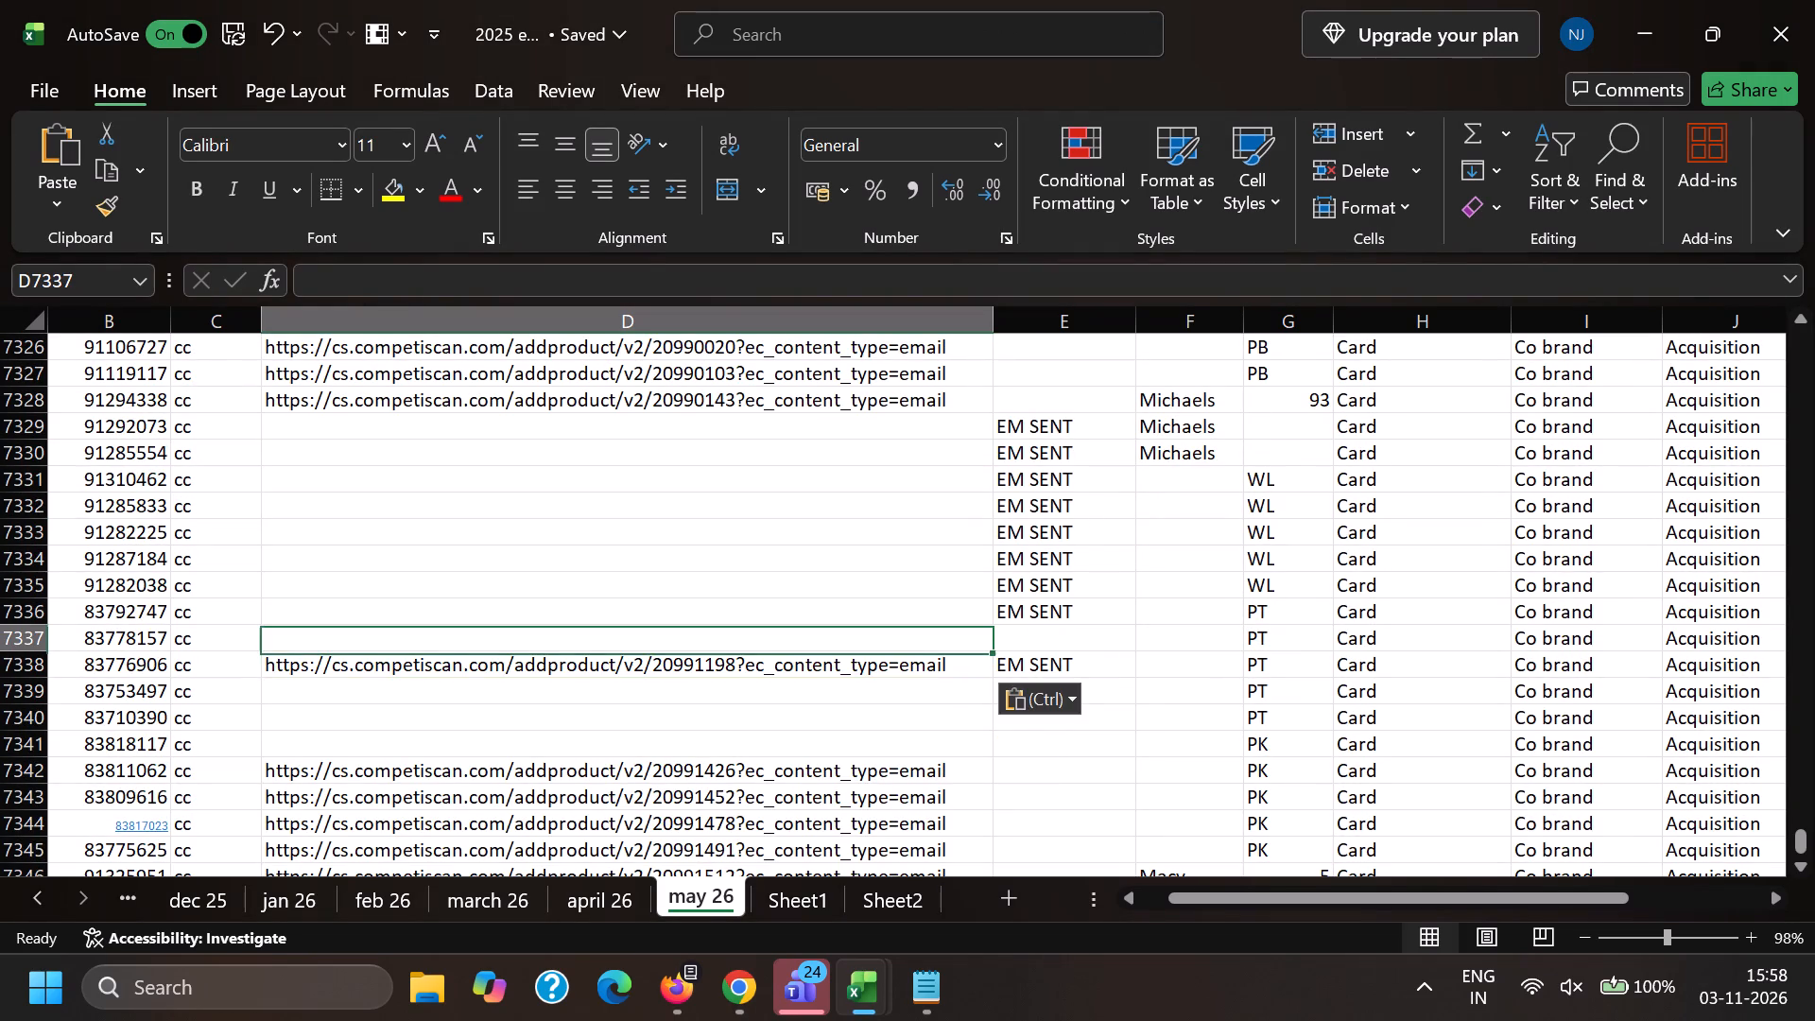
{"action": "key", "text": "alt+Tab"}
{"action": "left_click", "coordinate": [557, 0]}
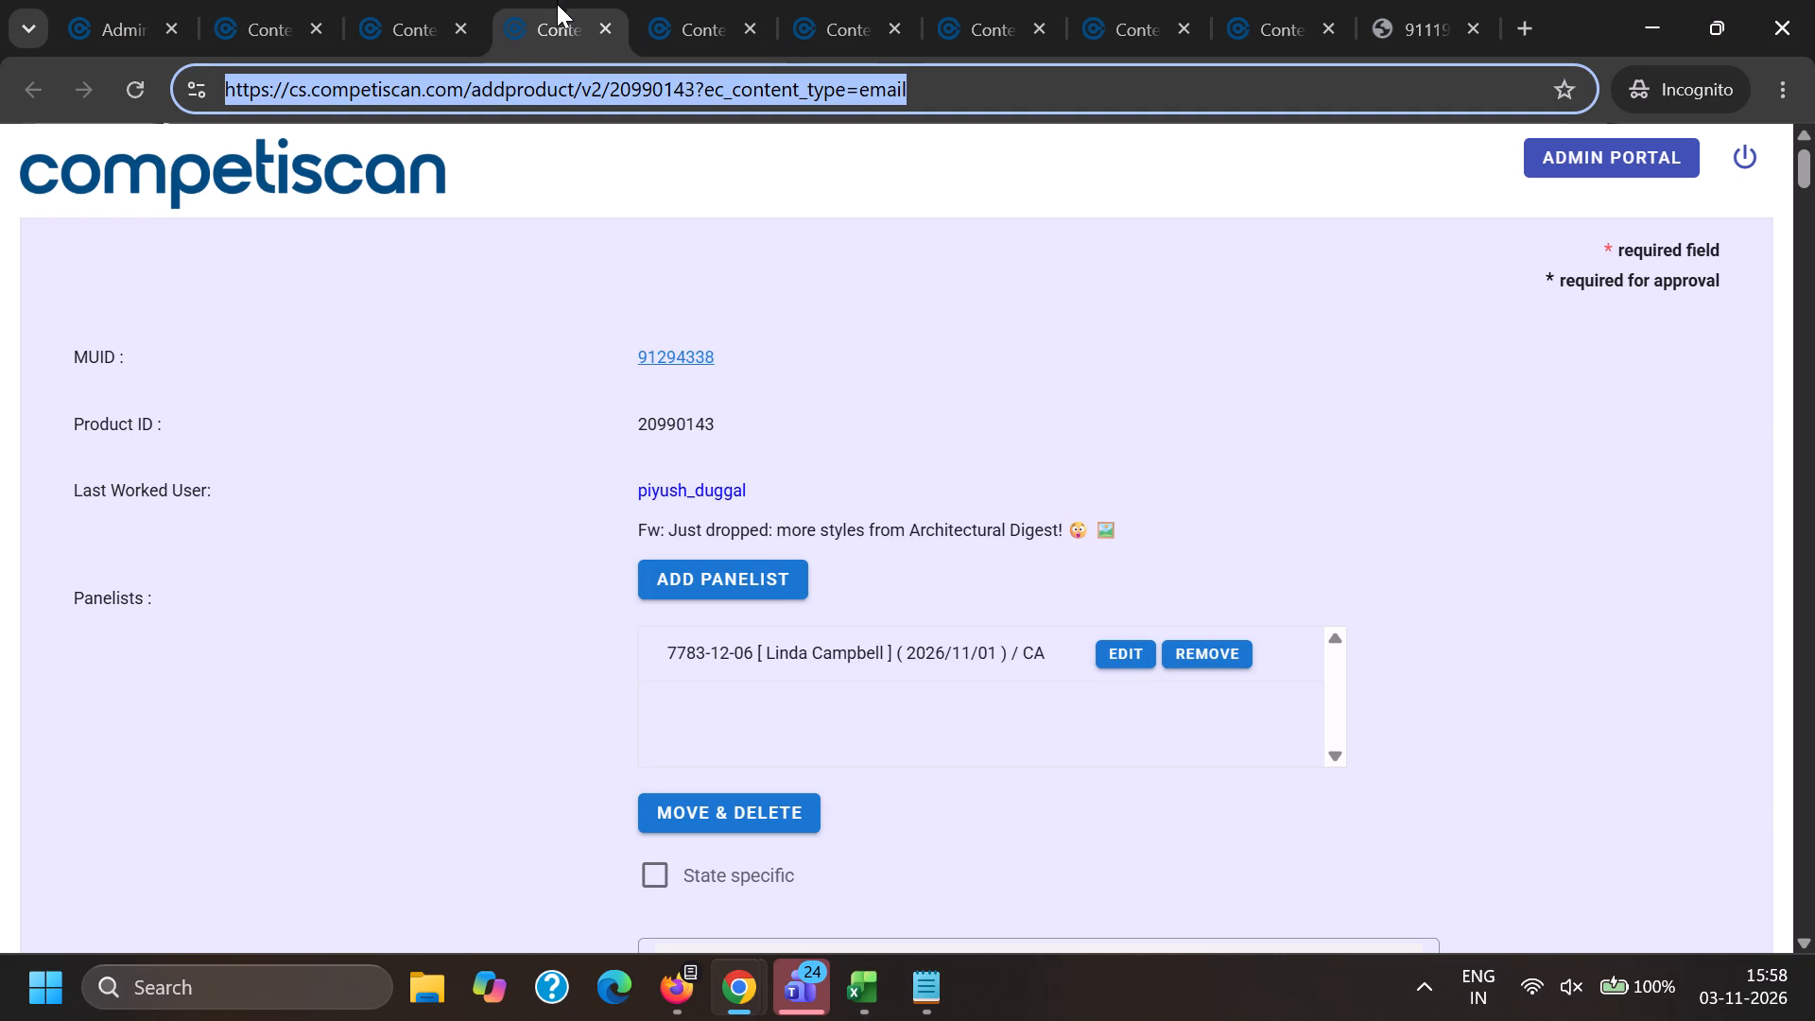
{"action": "left_click", "coordinate": [682, 0]}
{"action": "left_click", "coordinate": [749, 26]}
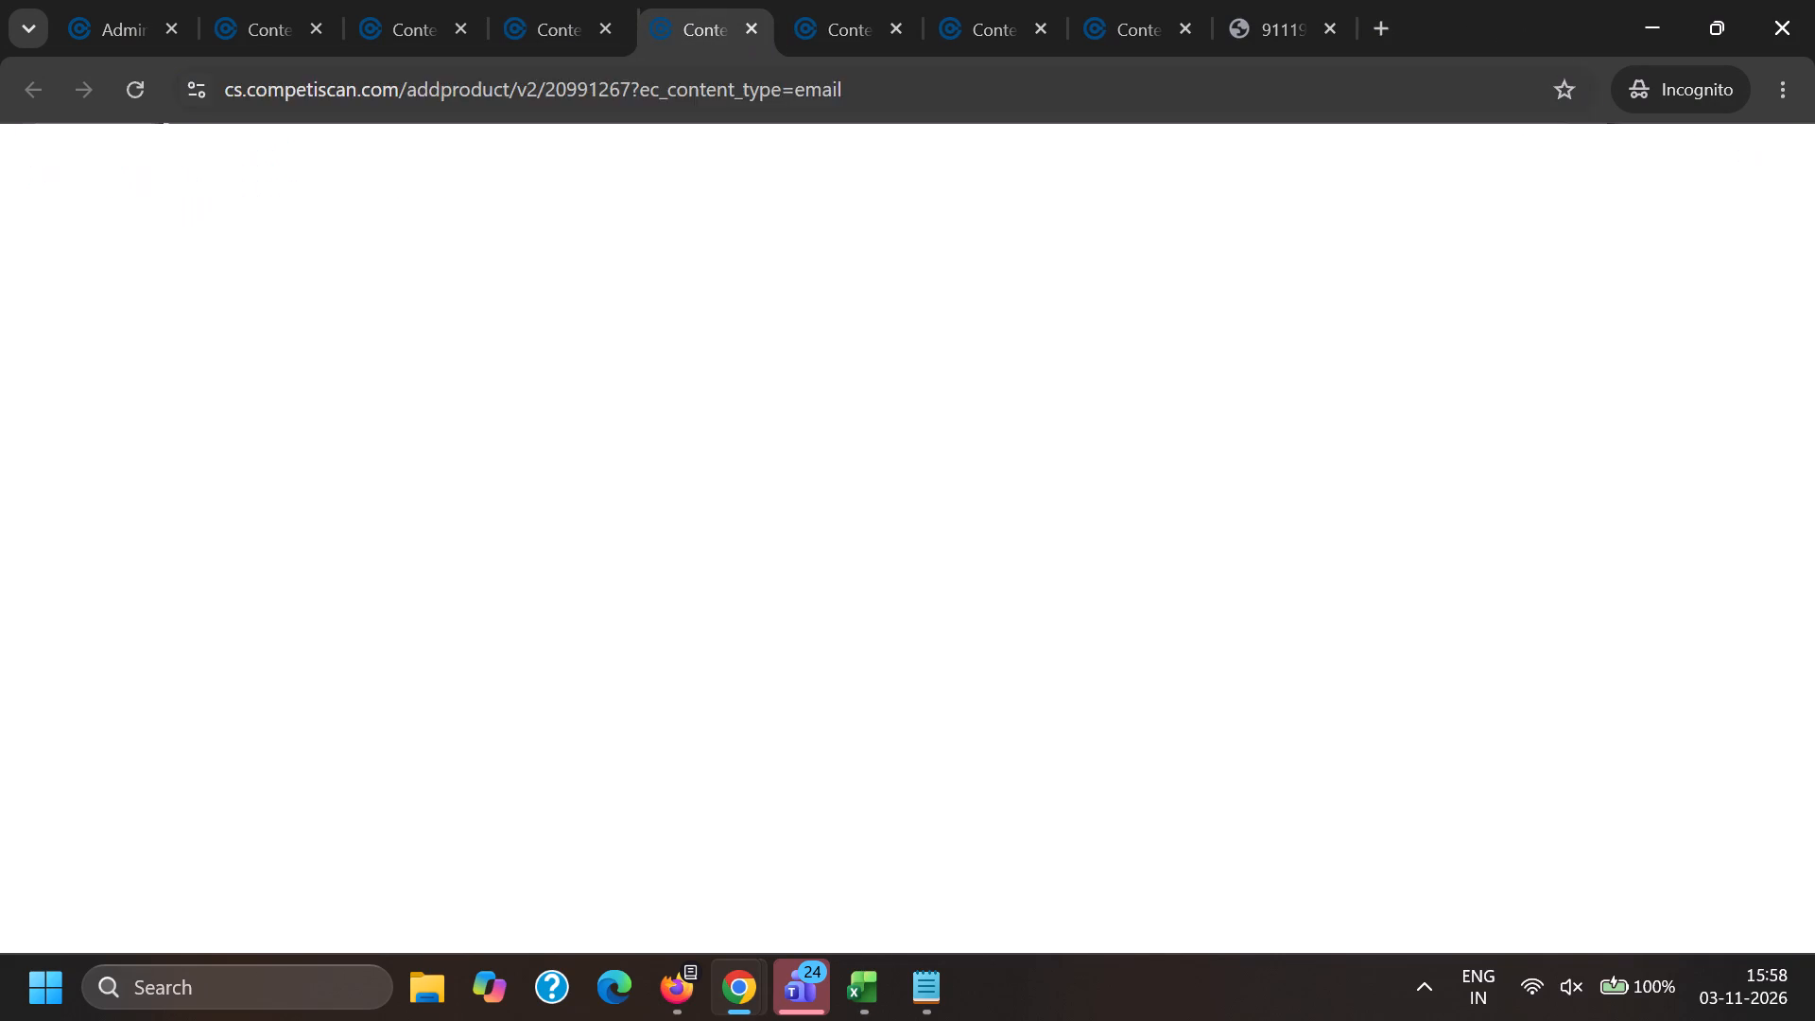
Copy the page URL of product 20991267 into cell D7339 of the Excel log, beside MUID 83753497.
{"action": "triple_click", "coordinate": [753, 83]}
{"action": "key", "text": "ctrl+c"}
{"action": "key", "text": "alt+Tab"}
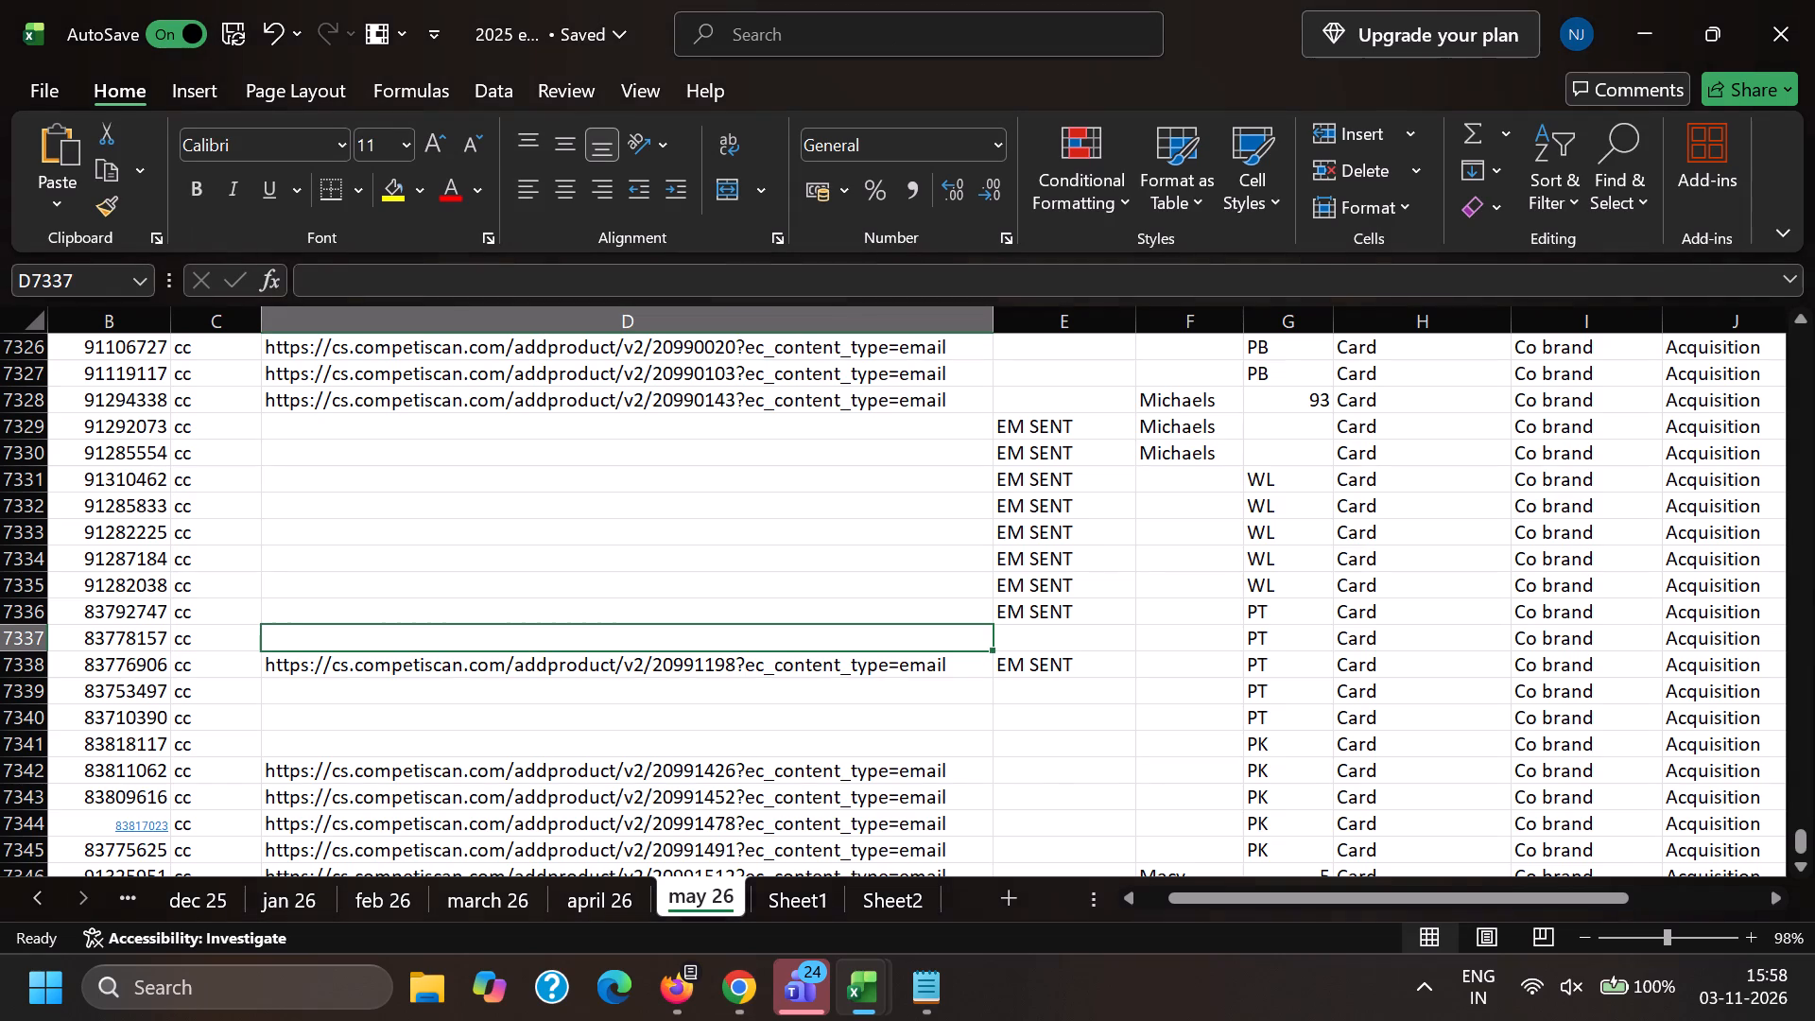
{"action": "left_click", "coordinate": [386, 684]}
{"action": "key", "text": "ctrl+v"}
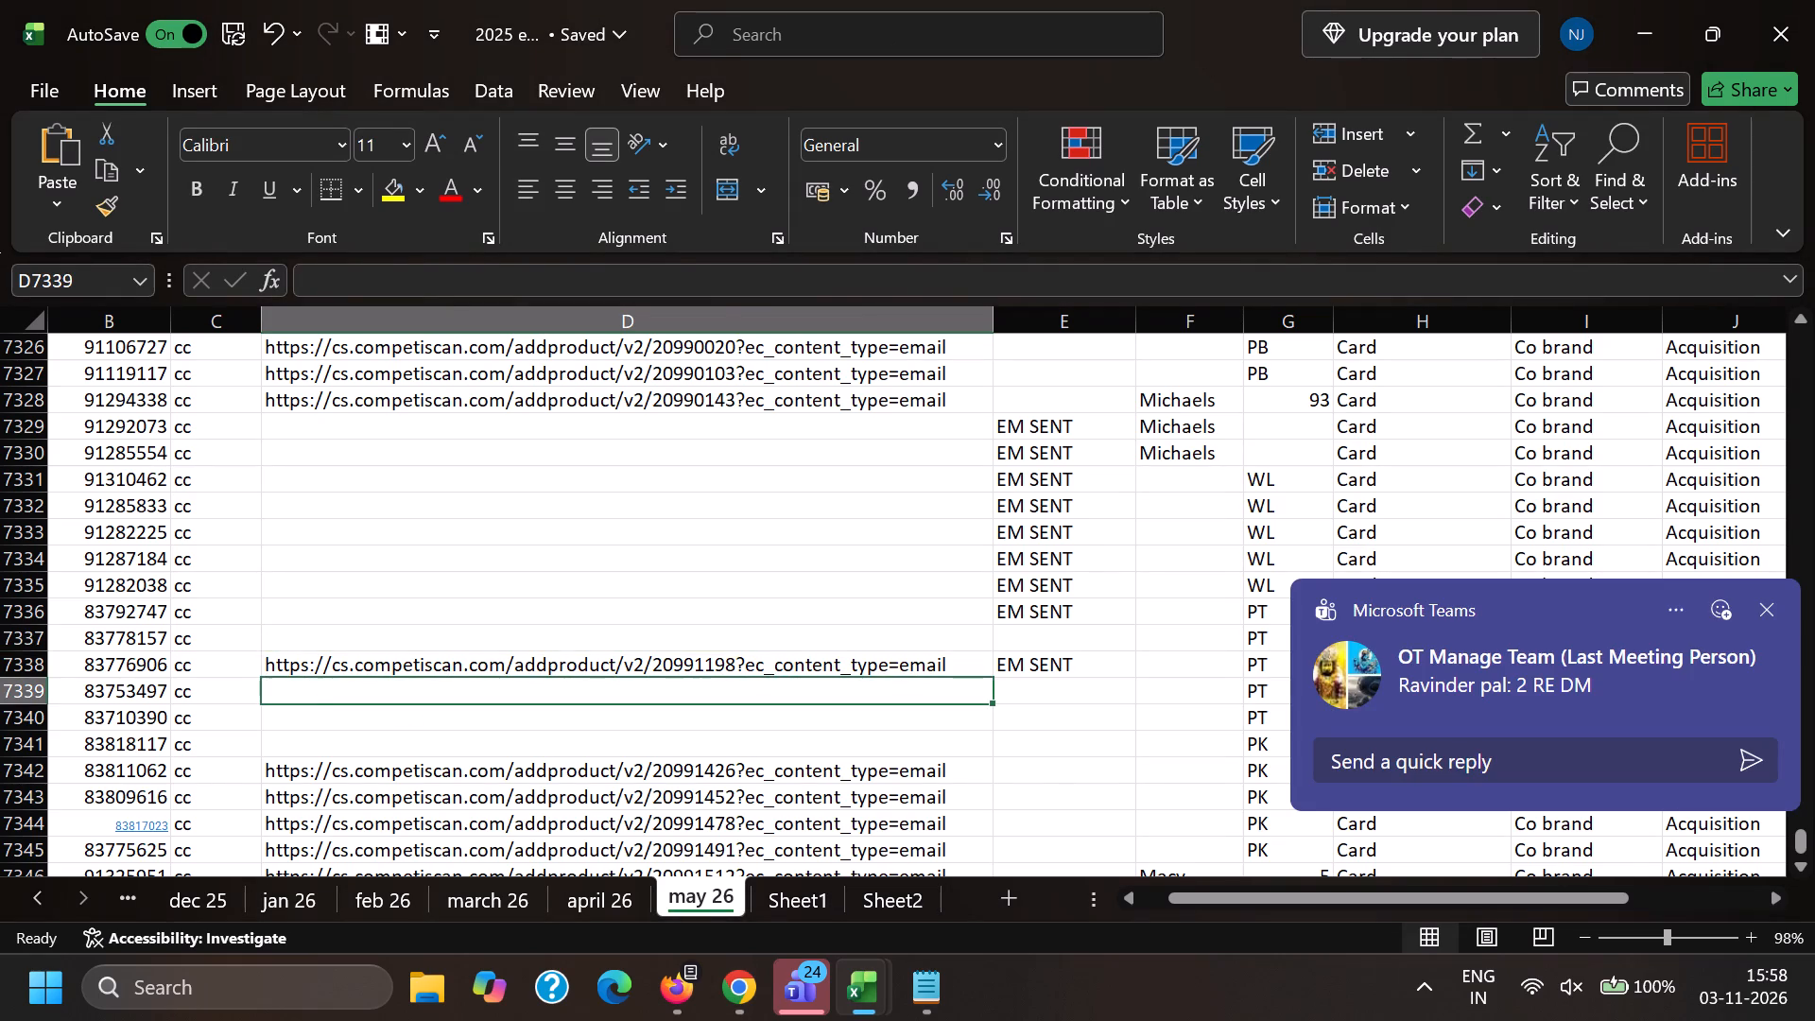
Copy the page URL of product 20991355 into cell D7340 of the Excel log, beside MUID 83710390.
{"action": "left_click", "coordinate": [383, 719]}
{"action": "key", "text": "alt+Tab"}
{"action": "left_click", "coordinate": [961, 0]}
{"action": "triple_click", "coordinate": [951, 92]}
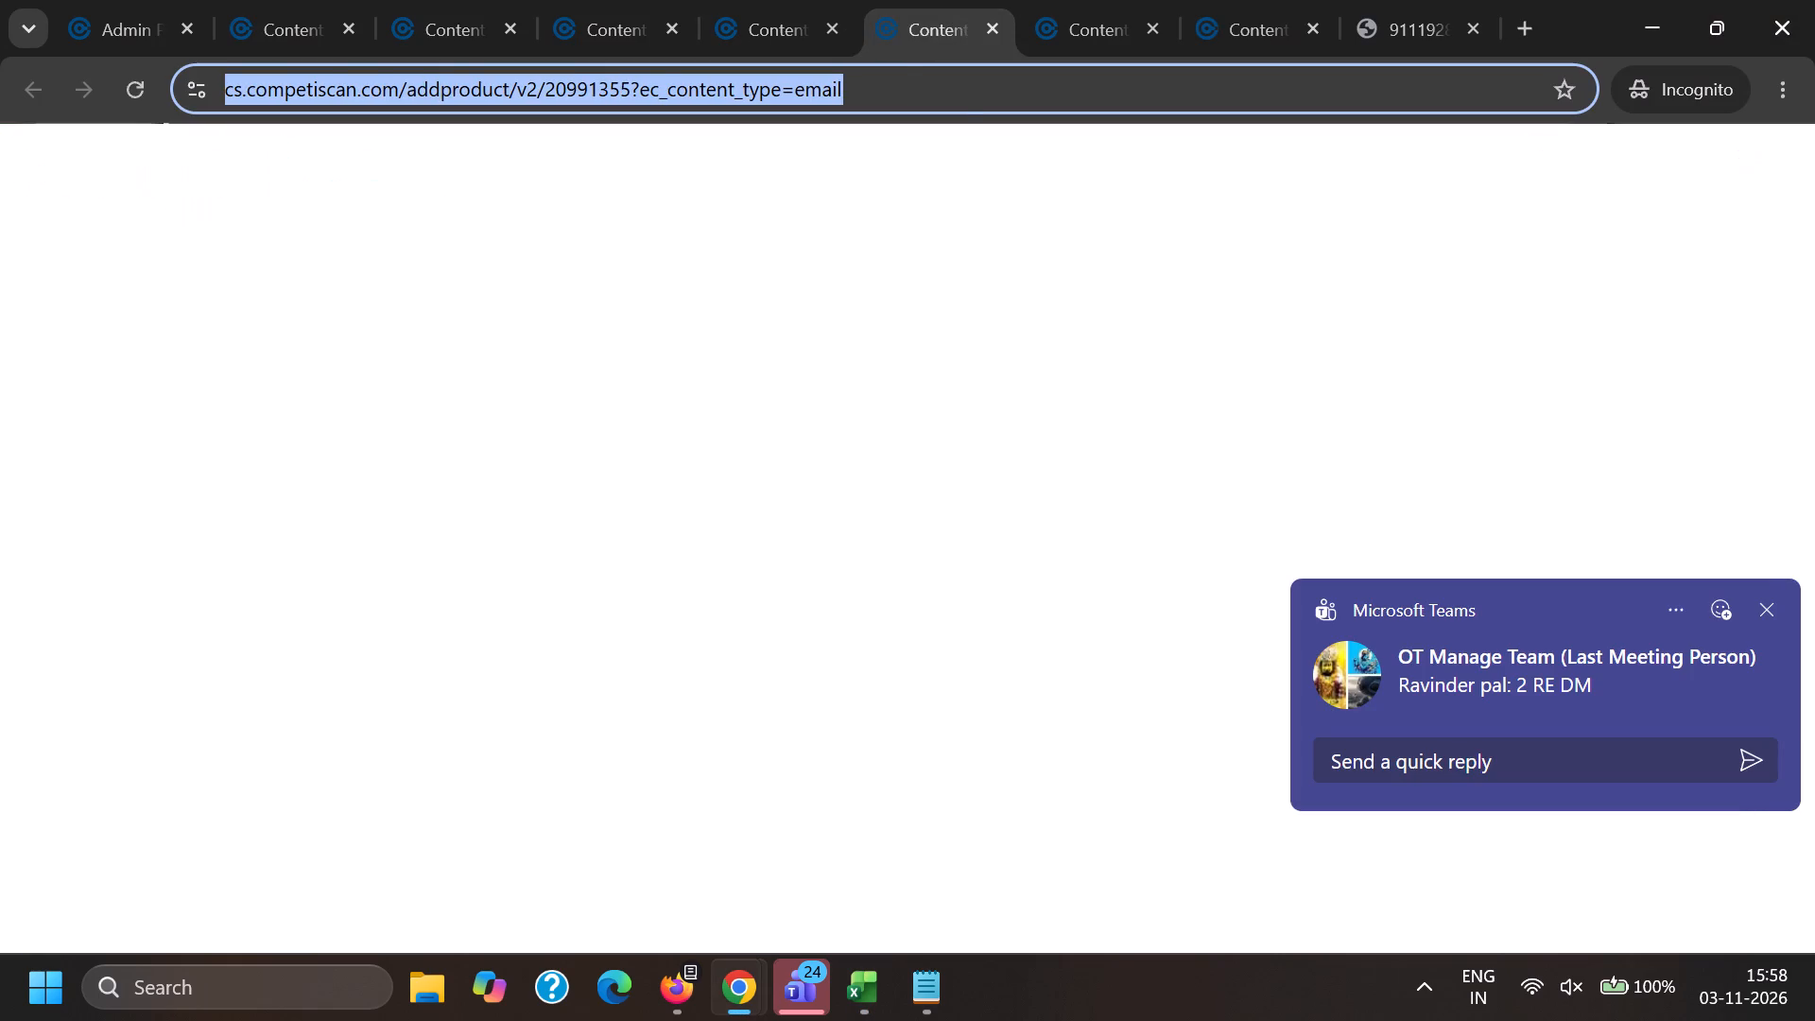
{"action": "key", "text": "ctrl+c"}
{"action": "key", "text": "alt+Tab"}
{"action": "key", "text": "ctrl+v"}
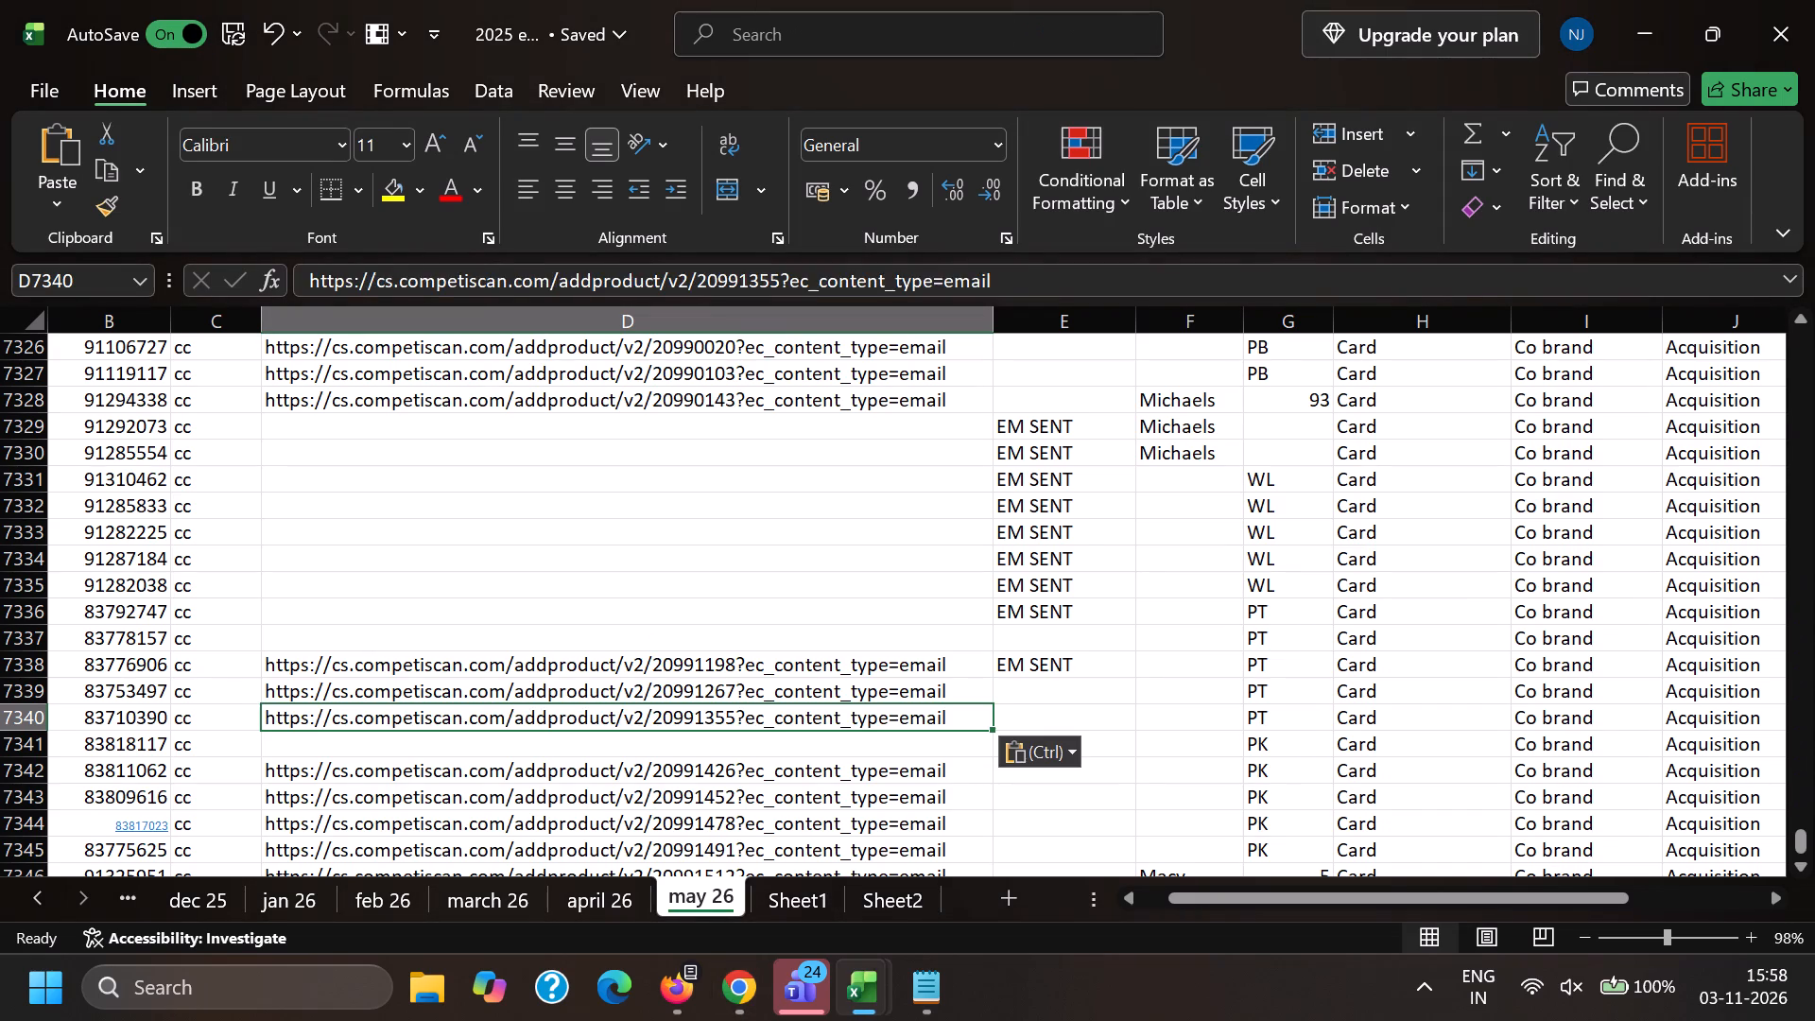
Copy the page URL of product 20991400 into cell D7341 of the Excel log, beside MUID 83818117.
{"action": "left_click", "coordinate": [517, 740]}
{"action": "key", "text": "alt+Tab"}
{"action": "left_click", "coordinate": [1115, 0]}
{"action": "triple_click", "coordinate": [1084, 90]}
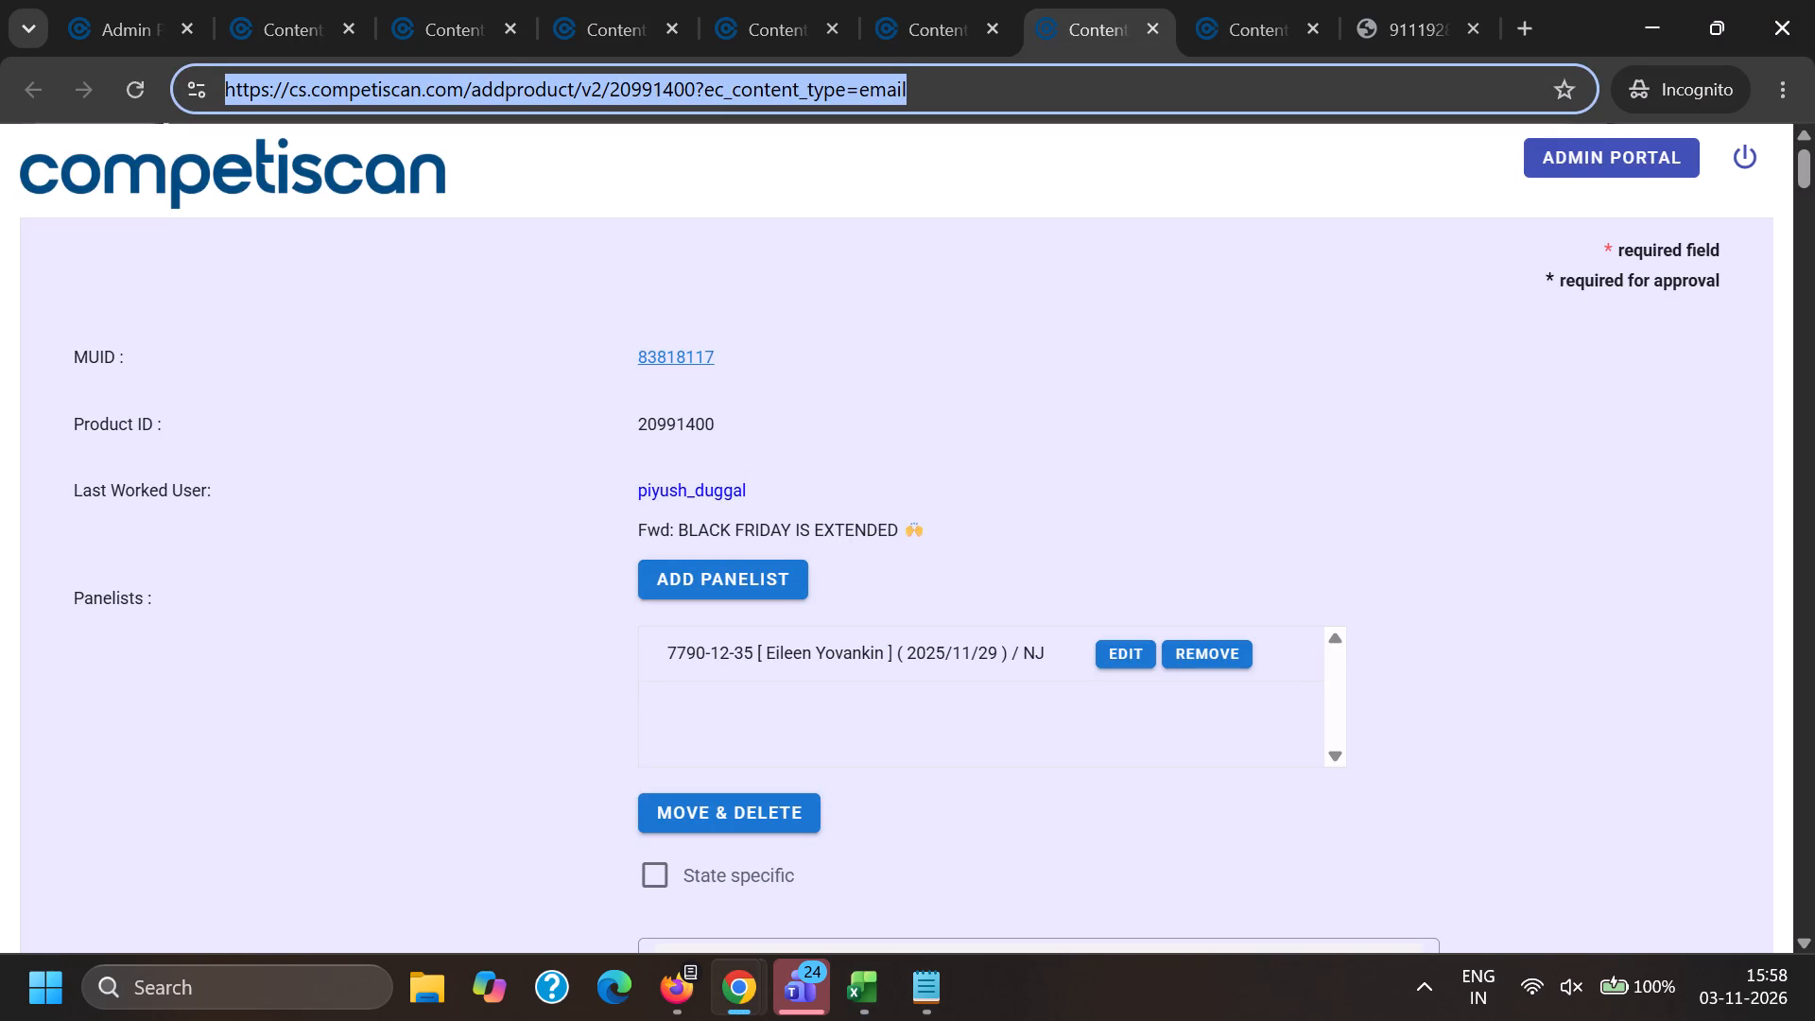
{"action": "key", "text": "ctrl+c"}
{"action": "key", "text": "alt+Tab"}
{"action": "key", "text": "ctrl+v"}
Return to the browser and close the leftover product page and PDF that follow product 20991400's page.
{"action": "left_click", "coordinate": [787, 528]}
{"action": "key", "text": "alt+Tab"}
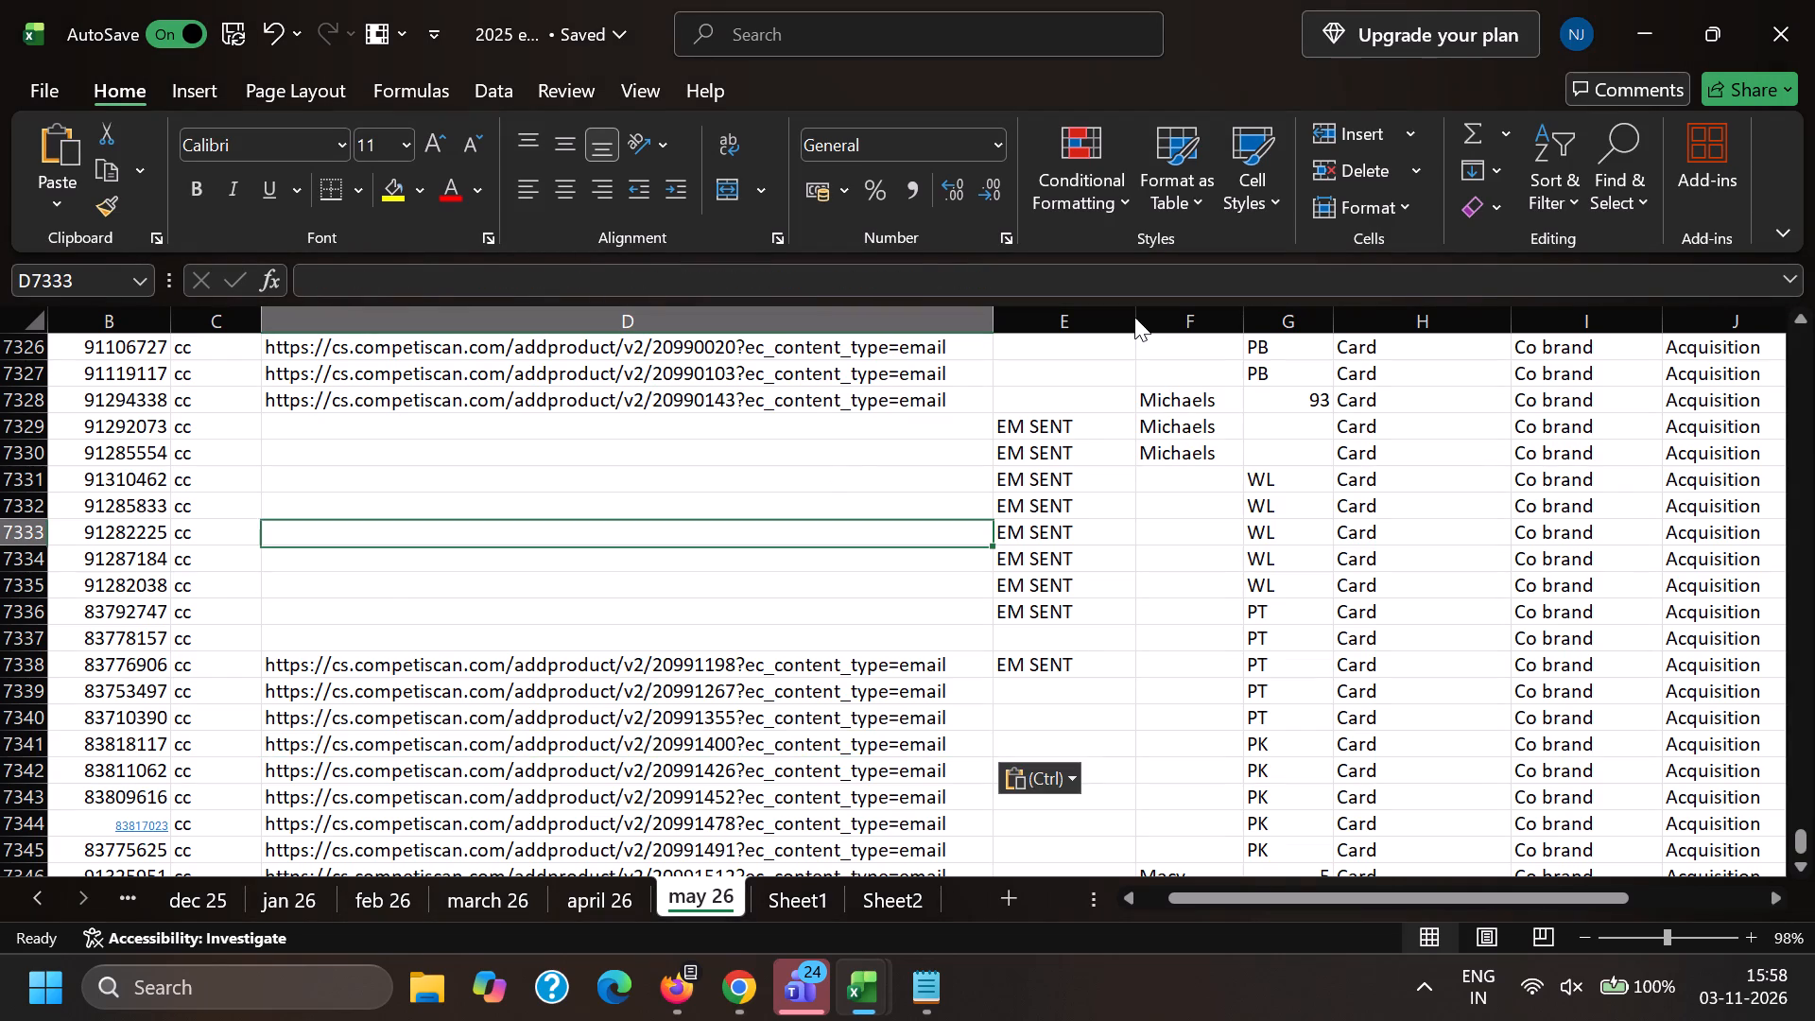
{"action": "left_click", "coordinate": [1234, 0]}
{"action": "double_click", "coordinate": [1307, 24]}
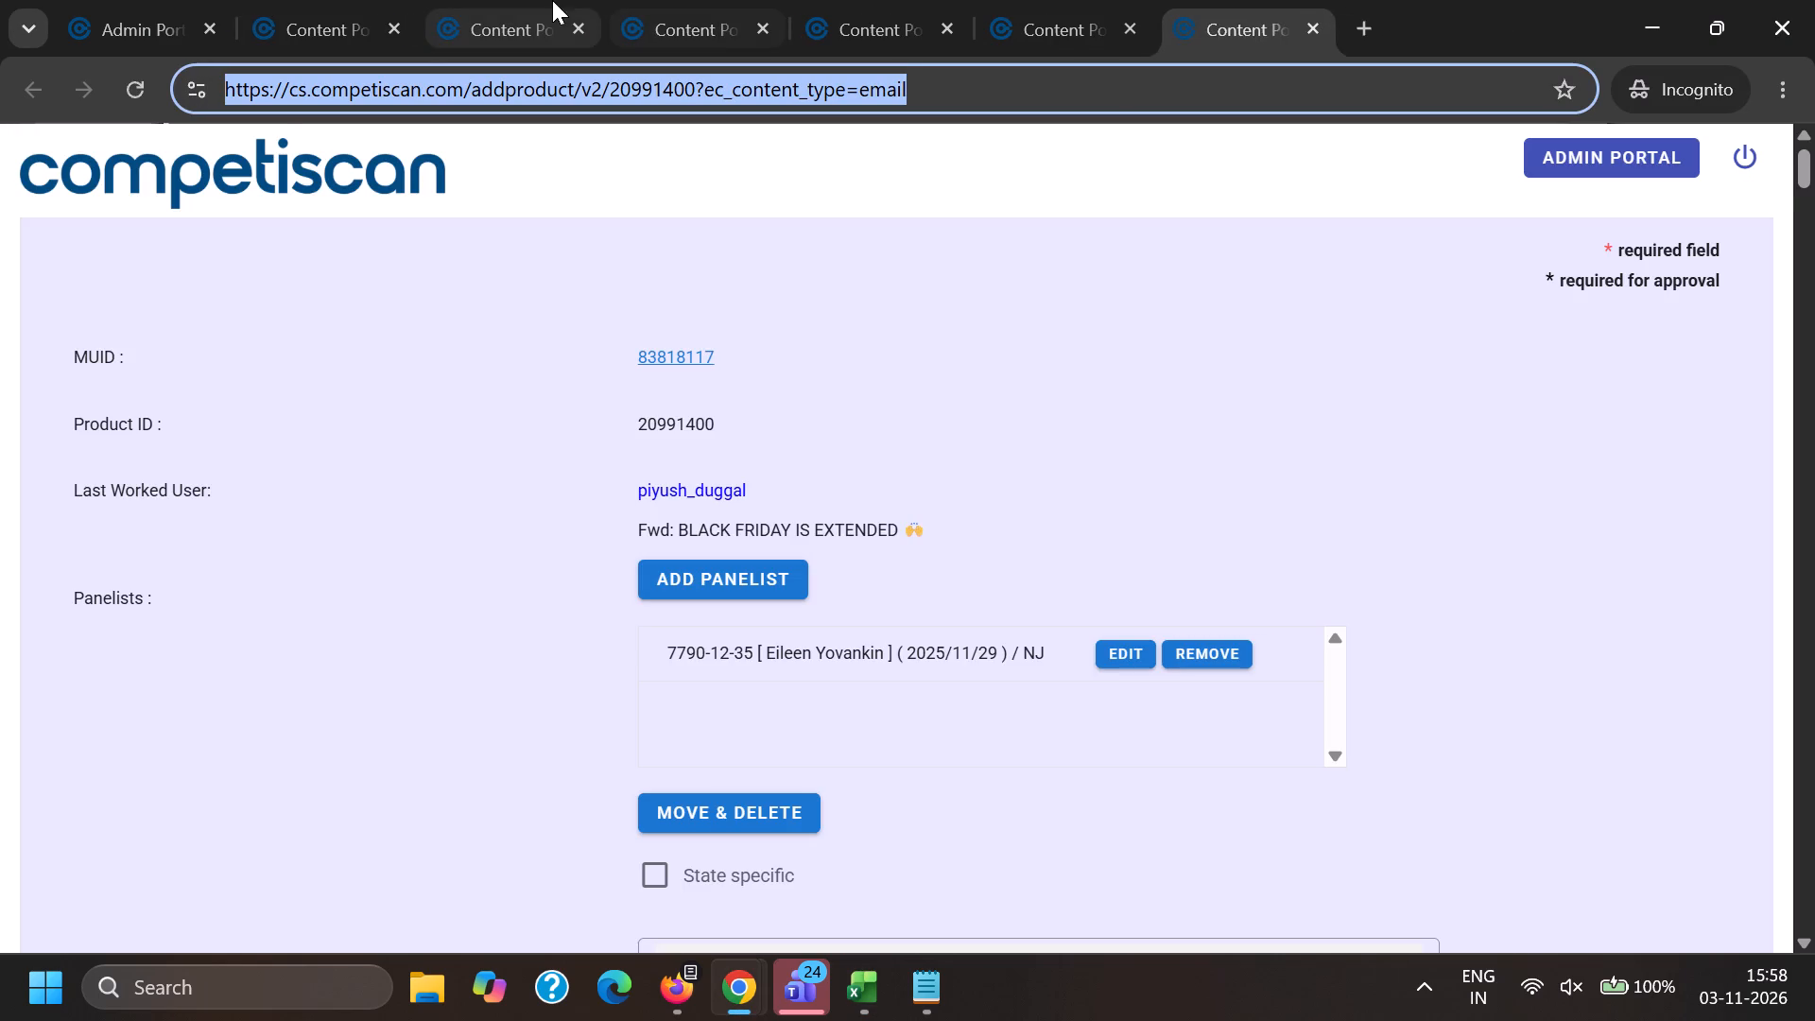
Open the processed PDFs of products 20990020, 20990103 and 20990143 for viewing.
{"action": "left_click", "coordinate": [318, 0]}
{"action": "scroll", "coordinate": [924, 402], "scroll_direction": "down", "scroll_amount": 5}
{"action": "left_click", "coordinate": [1431, 461], "text": "ctrl"}
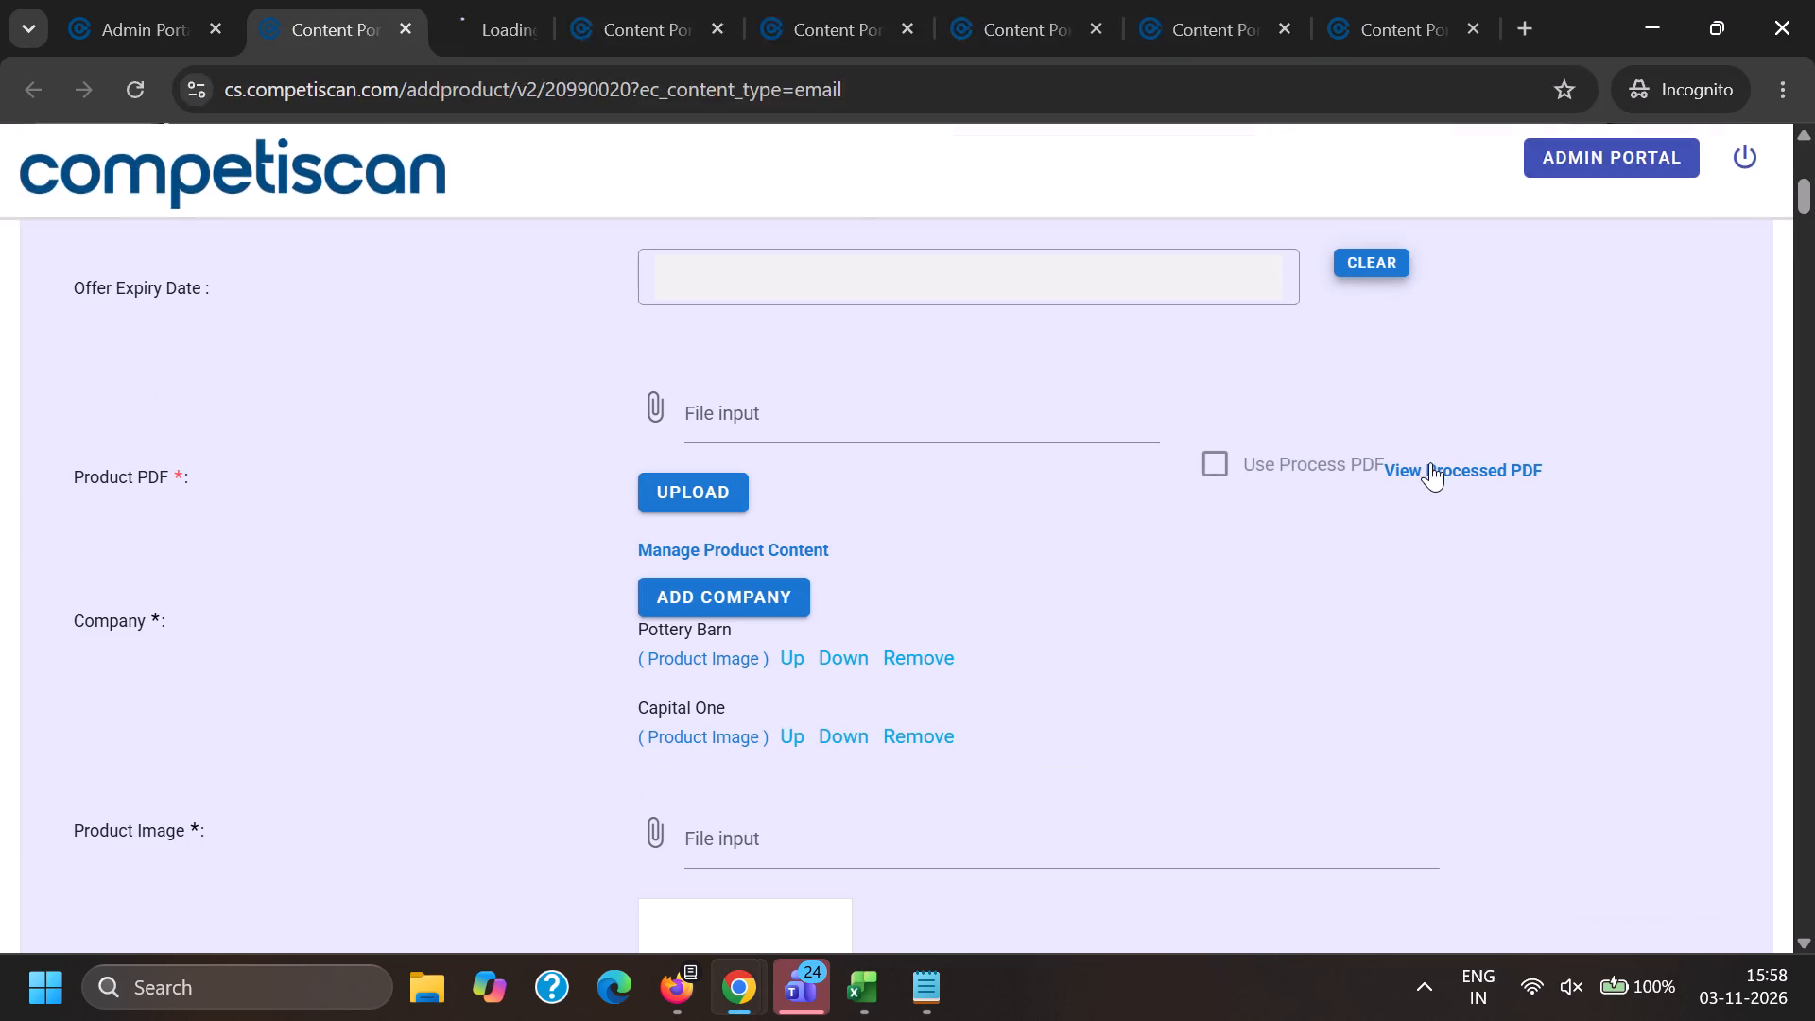
{"action": "key", "text": "ctrl+Tab"}
{"action": "key", "text": "ctrl+Tab"}
{"action": "scroll", "coordinate": [1399, 489], "scroll_direction": "down", "scroll_amount": 4}
{"action": "left_click", "coordinate": [1450, 607], "text": "ctrl"}
{"action": "key", "text": "ctrl+Tab"}
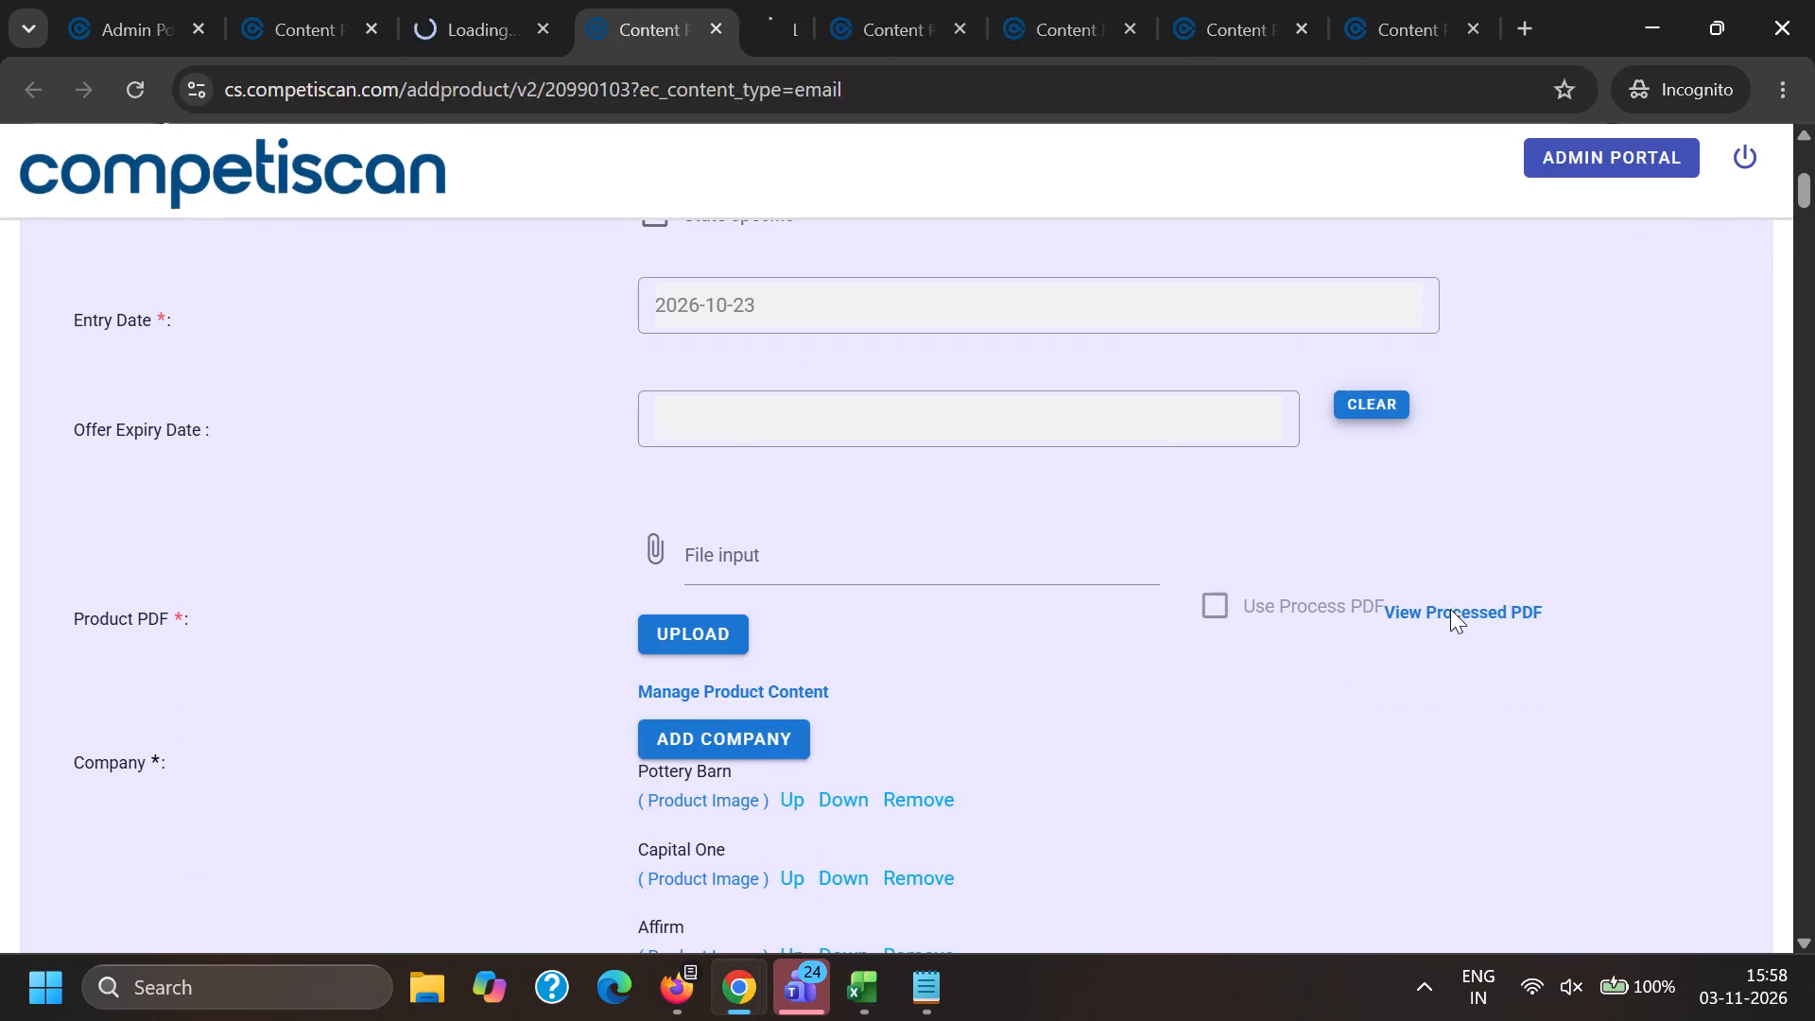
{"action": "key", "text": "ctrl+Tab"}
{"action": "scroll", "coordinate": [1402, 562], "scroll_direction": "down", "scroll_amount": 4}
{"action": "left_click", "coordinate": [1432, 614], "text": "ctrl"}
Open the processed PDFs of products 20991267, 20991355 and 20991400 for viewing.
{"action": "key", "text": "ctrl+Tab"}
{"action": "key", "text": "ctrl+Tab"}
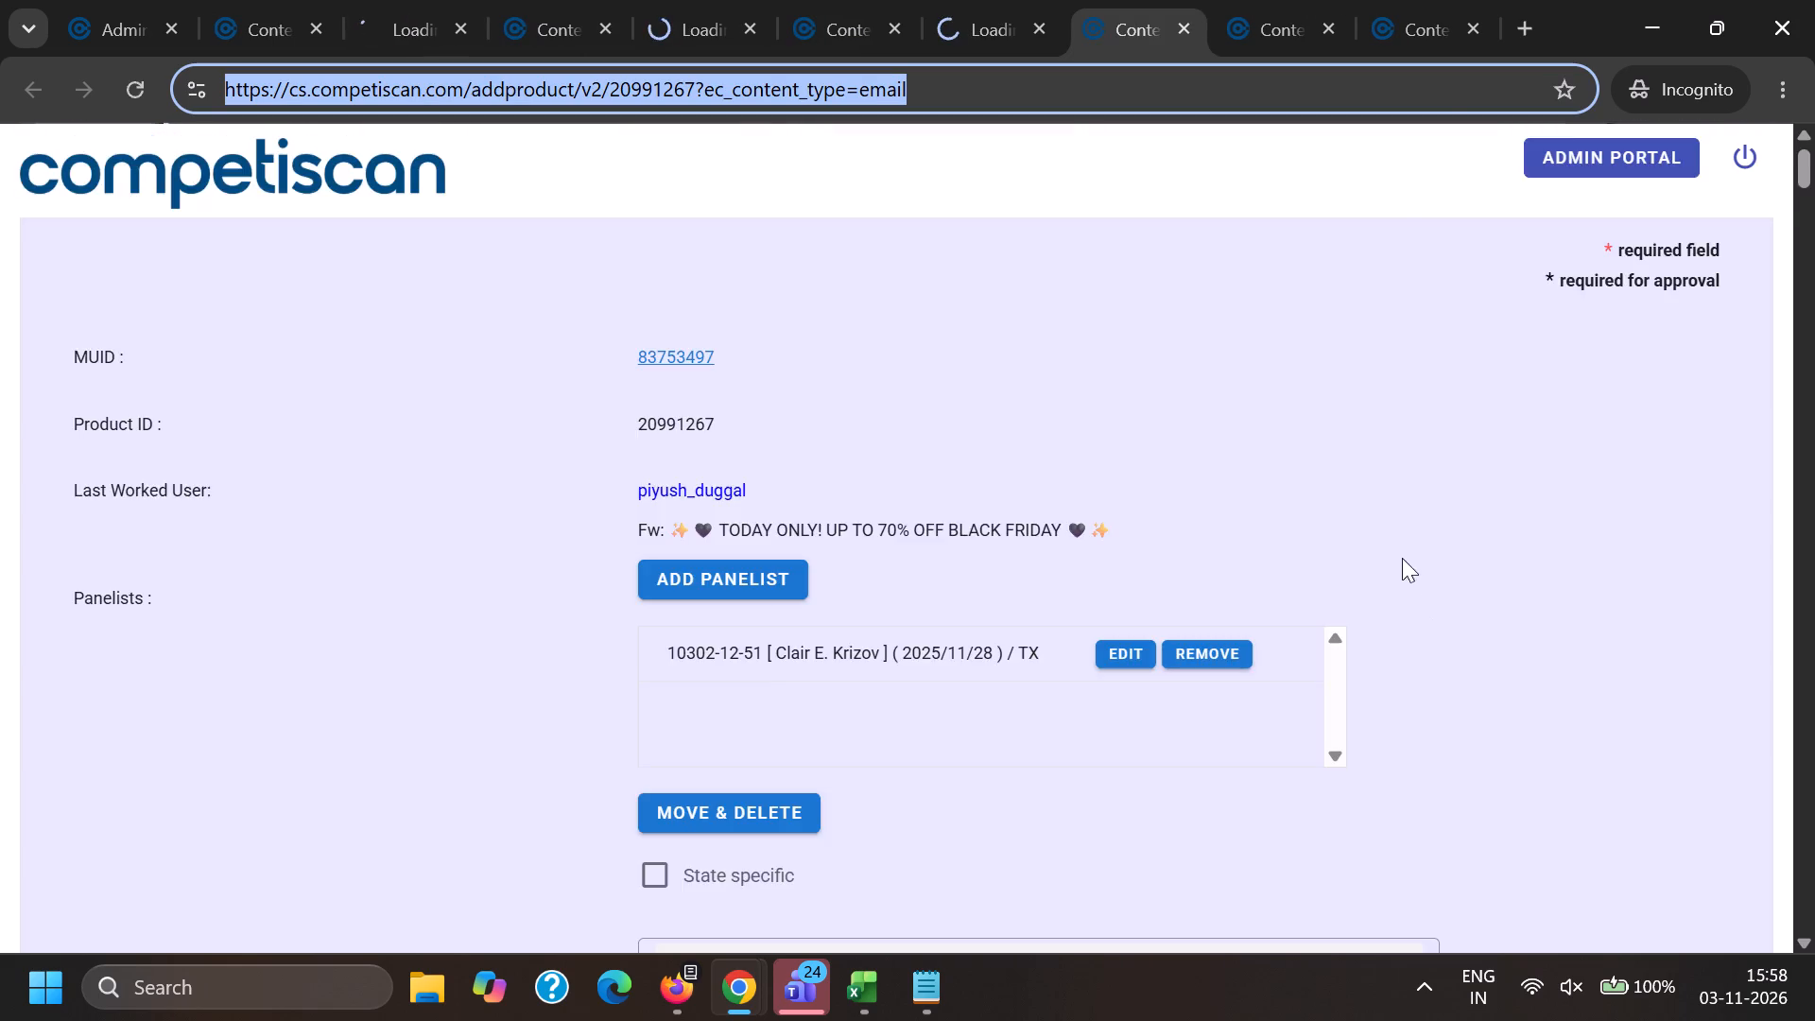
{"action": "scroll", "coordinate": [1402, 558], "scroll_direction": "down", "scroll_amount": 5}
{"action": "left_click", "coordinate": [1430, 468], "text": "ctrl"}
{"action": "key", "text": "ctrl+Tab"}
{"action": "key", "text": "ctrl+Tab"}
{"action": "scroll", "coordinate": [1421, 477], "scroll_direction": "down", "scroll_amount": 5}
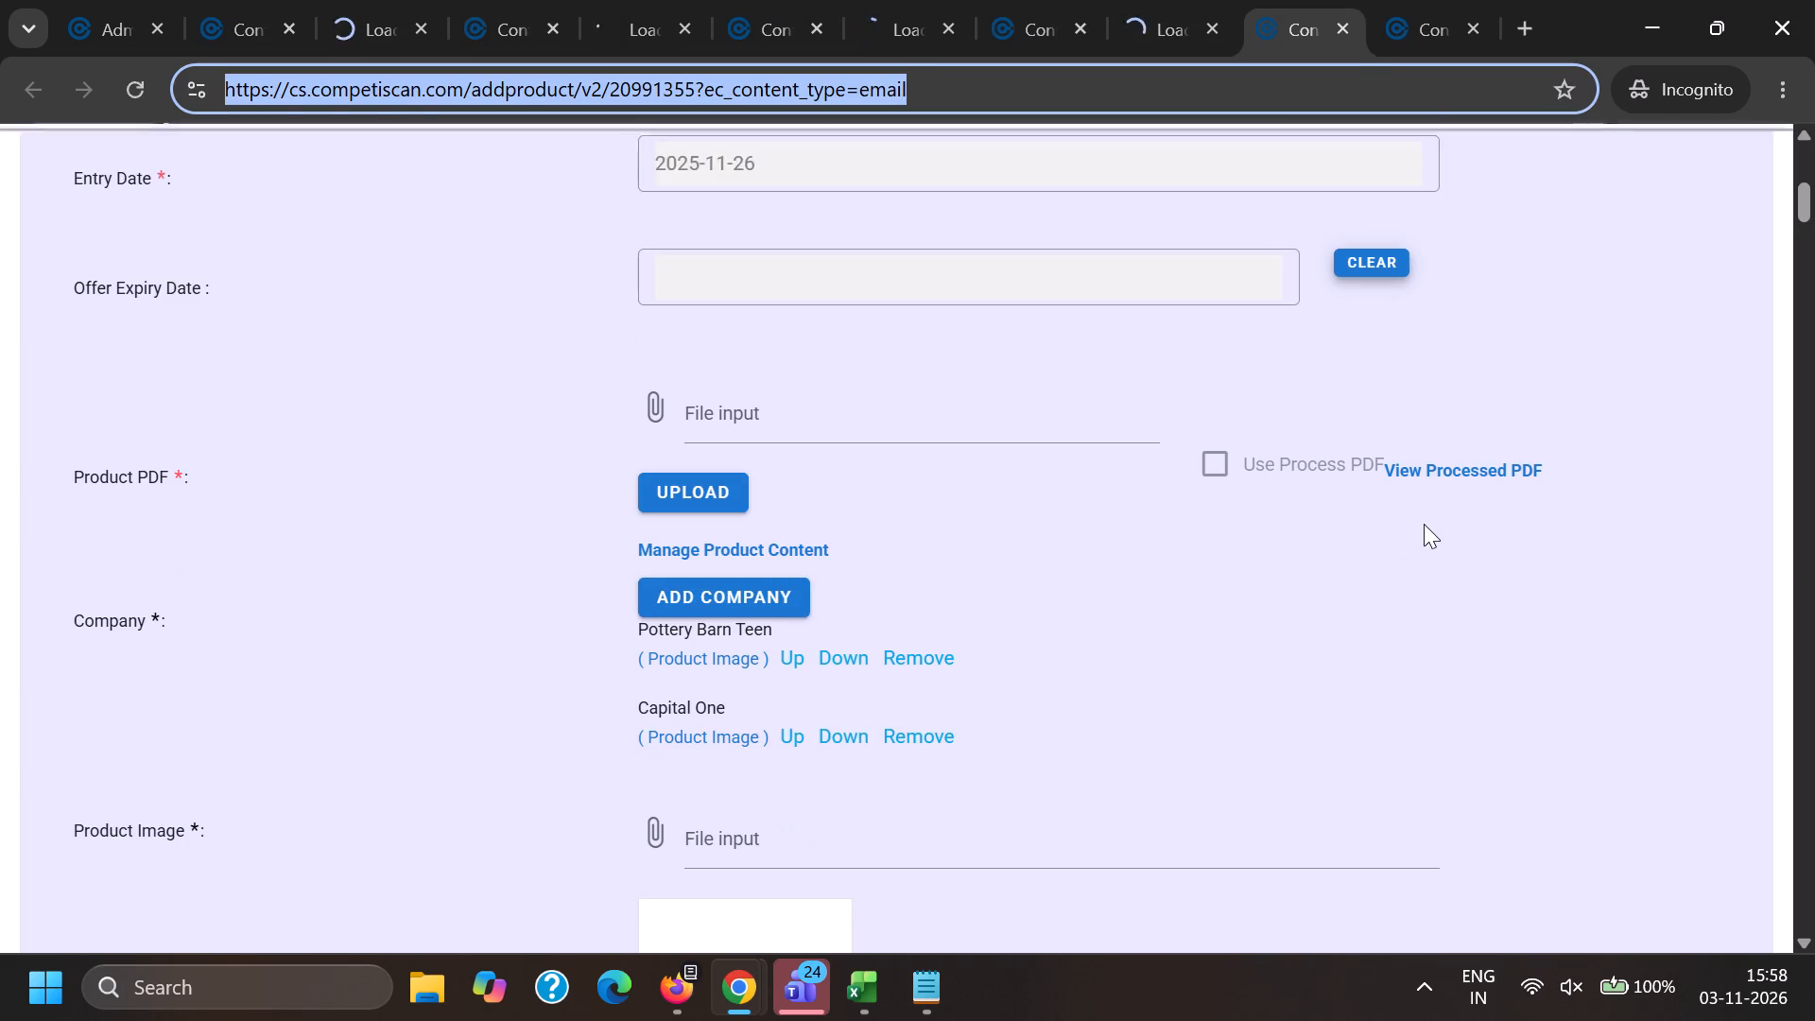
{"action": "left_click", "coordinate": [1433, 466], "text": "ctrl"}
{"action": "key", "text": "ctrl+Tab"}
{"action": "key", "text": "ctrl+Tab"}
{"action": "scroll", "coordinate": [1413, 479], "scroll_direction": "down", "scroll_amount": 5}
{"action": "left_click", "coordinate": [1450, 472], "text": "ctrl"}
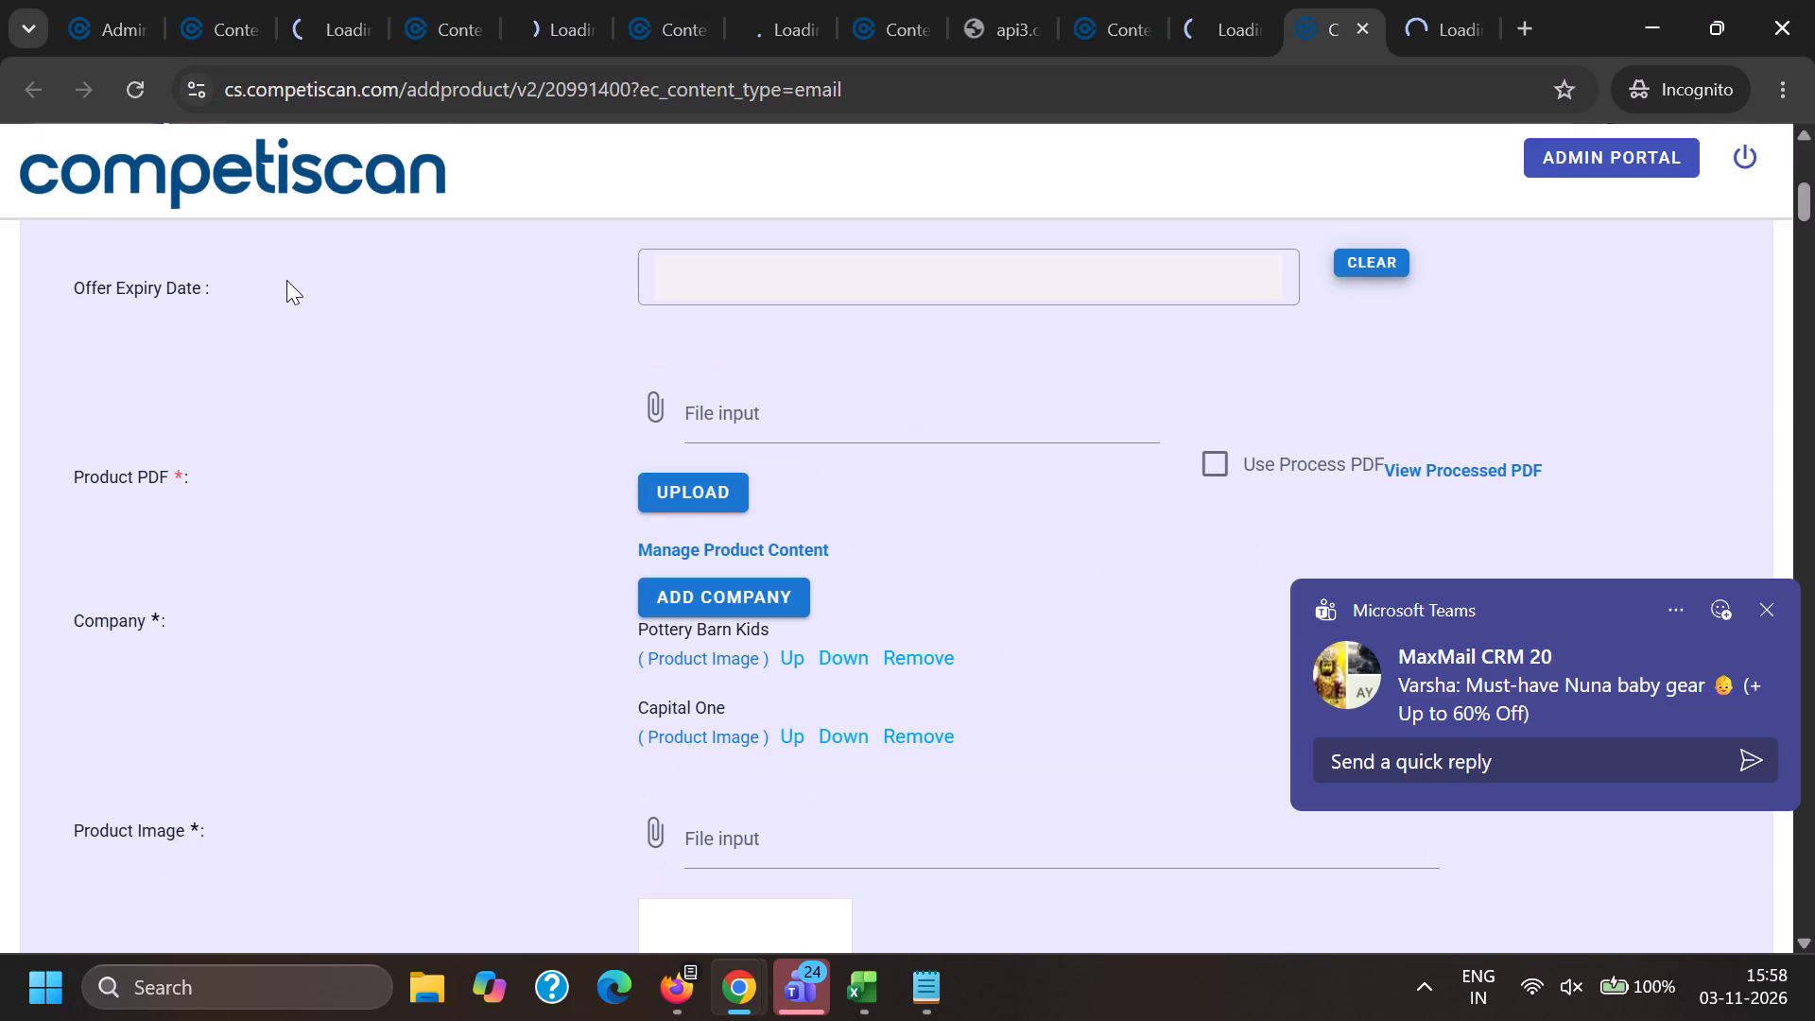
Check processed PDF 83753497, set product 20991267 to use the processed PDF, and approve it.
{"action": "left_click", "coordinate": [986, 0]}
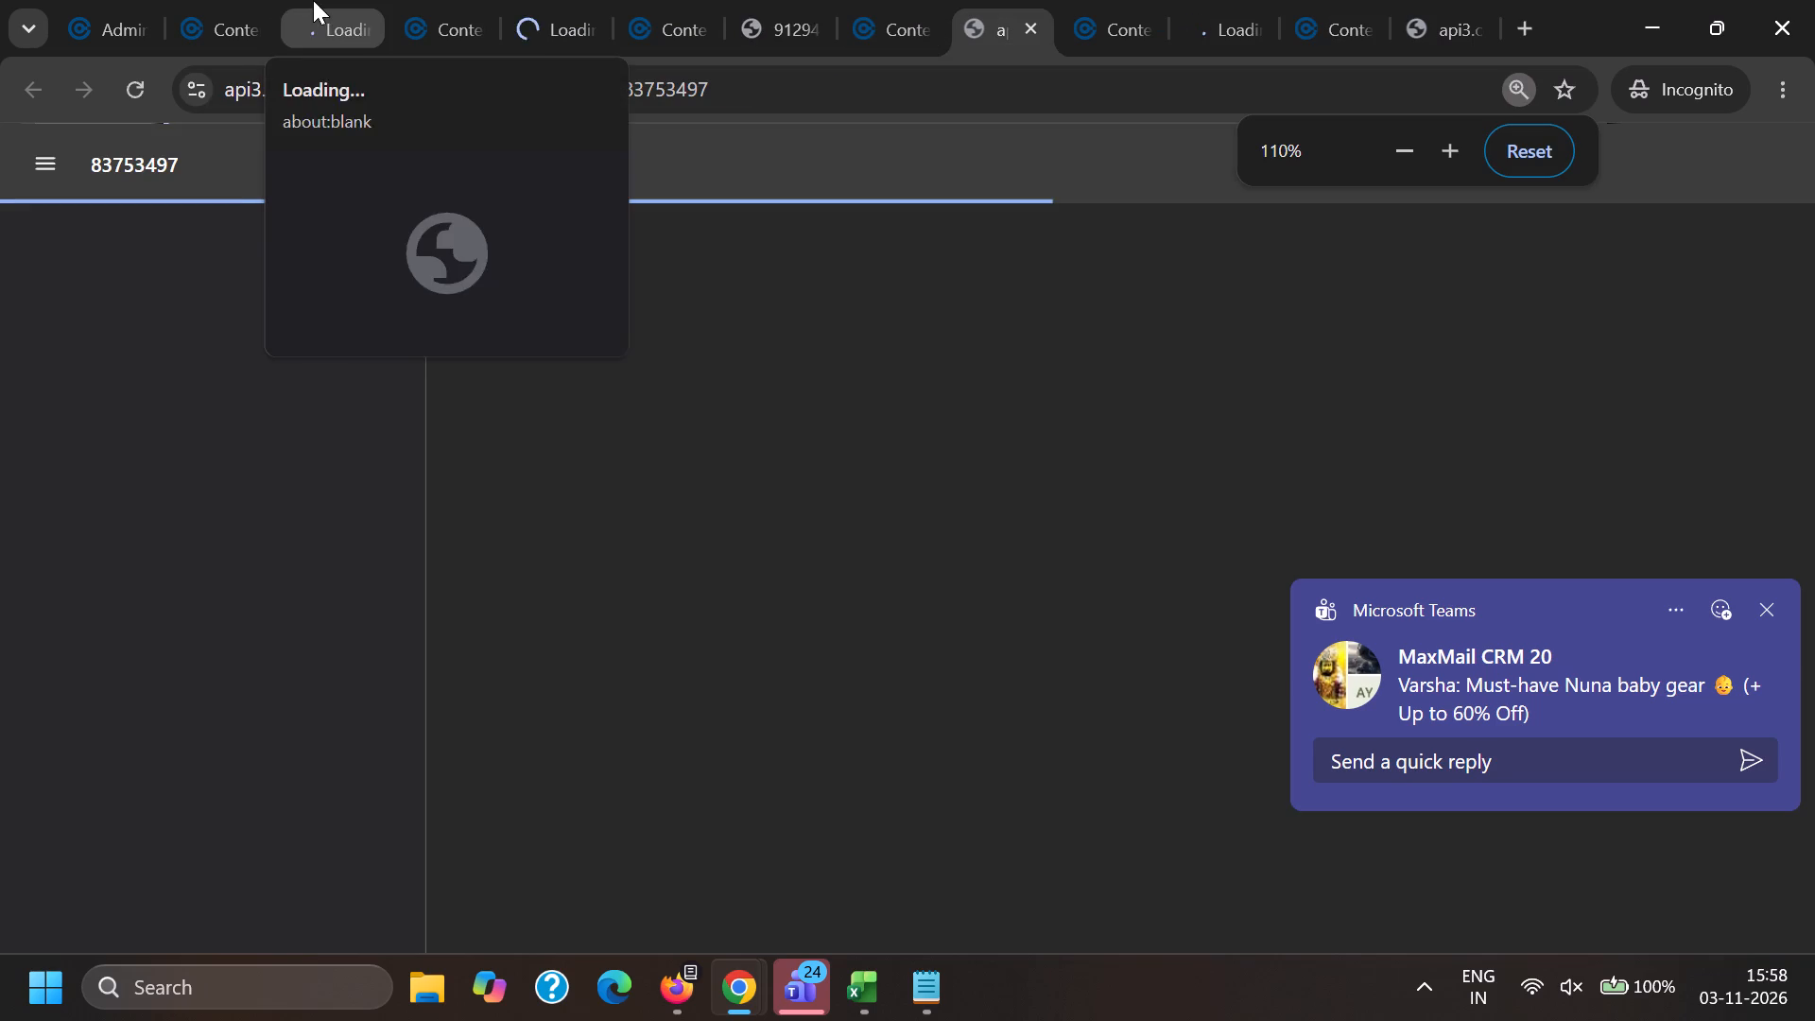
{"action": "left_click", "coordinate": [849, 0]}
{"action": "left_click", "coordinate": [1235, 456]}
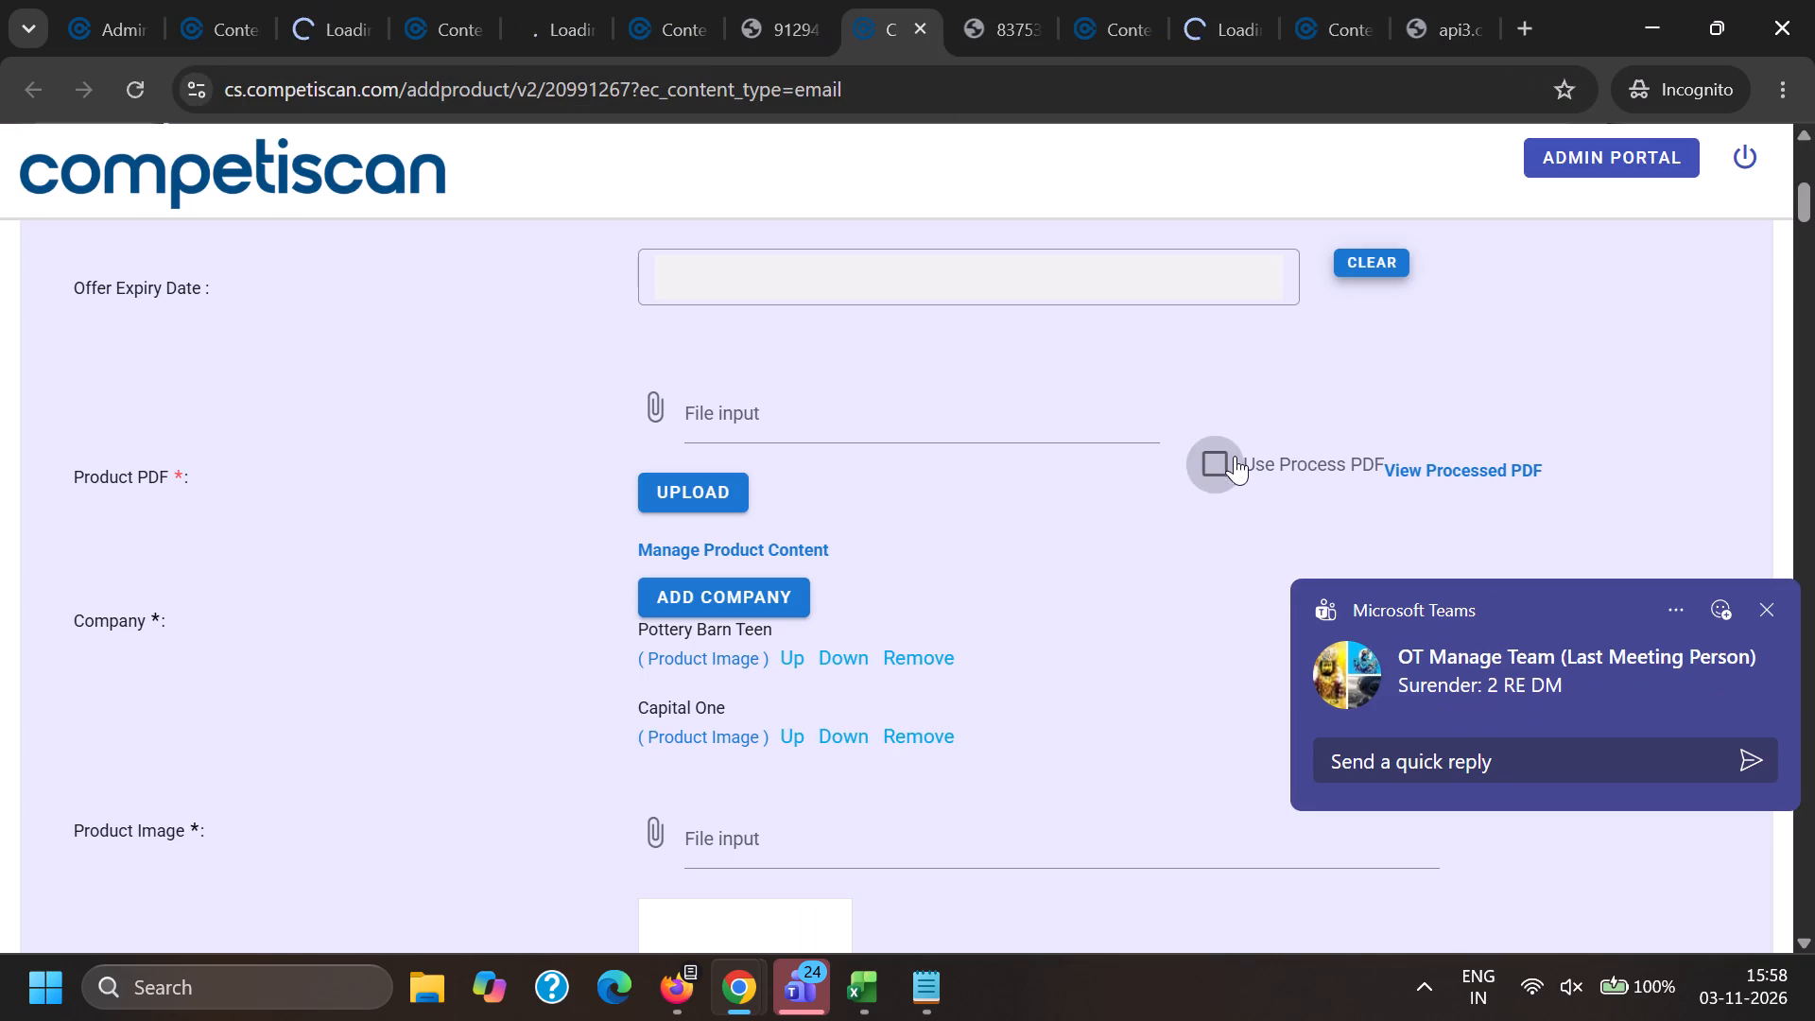
{"action": "left_click", "coordinate": [1128, 645]}
{"action": "key", "text": "End"}
{"action": "scroll", "coordinate": [669, 631], "scroll_direction": "down", "scroll_amount": 4}
{"action": "left_click", "coordinate": [719, 922]}
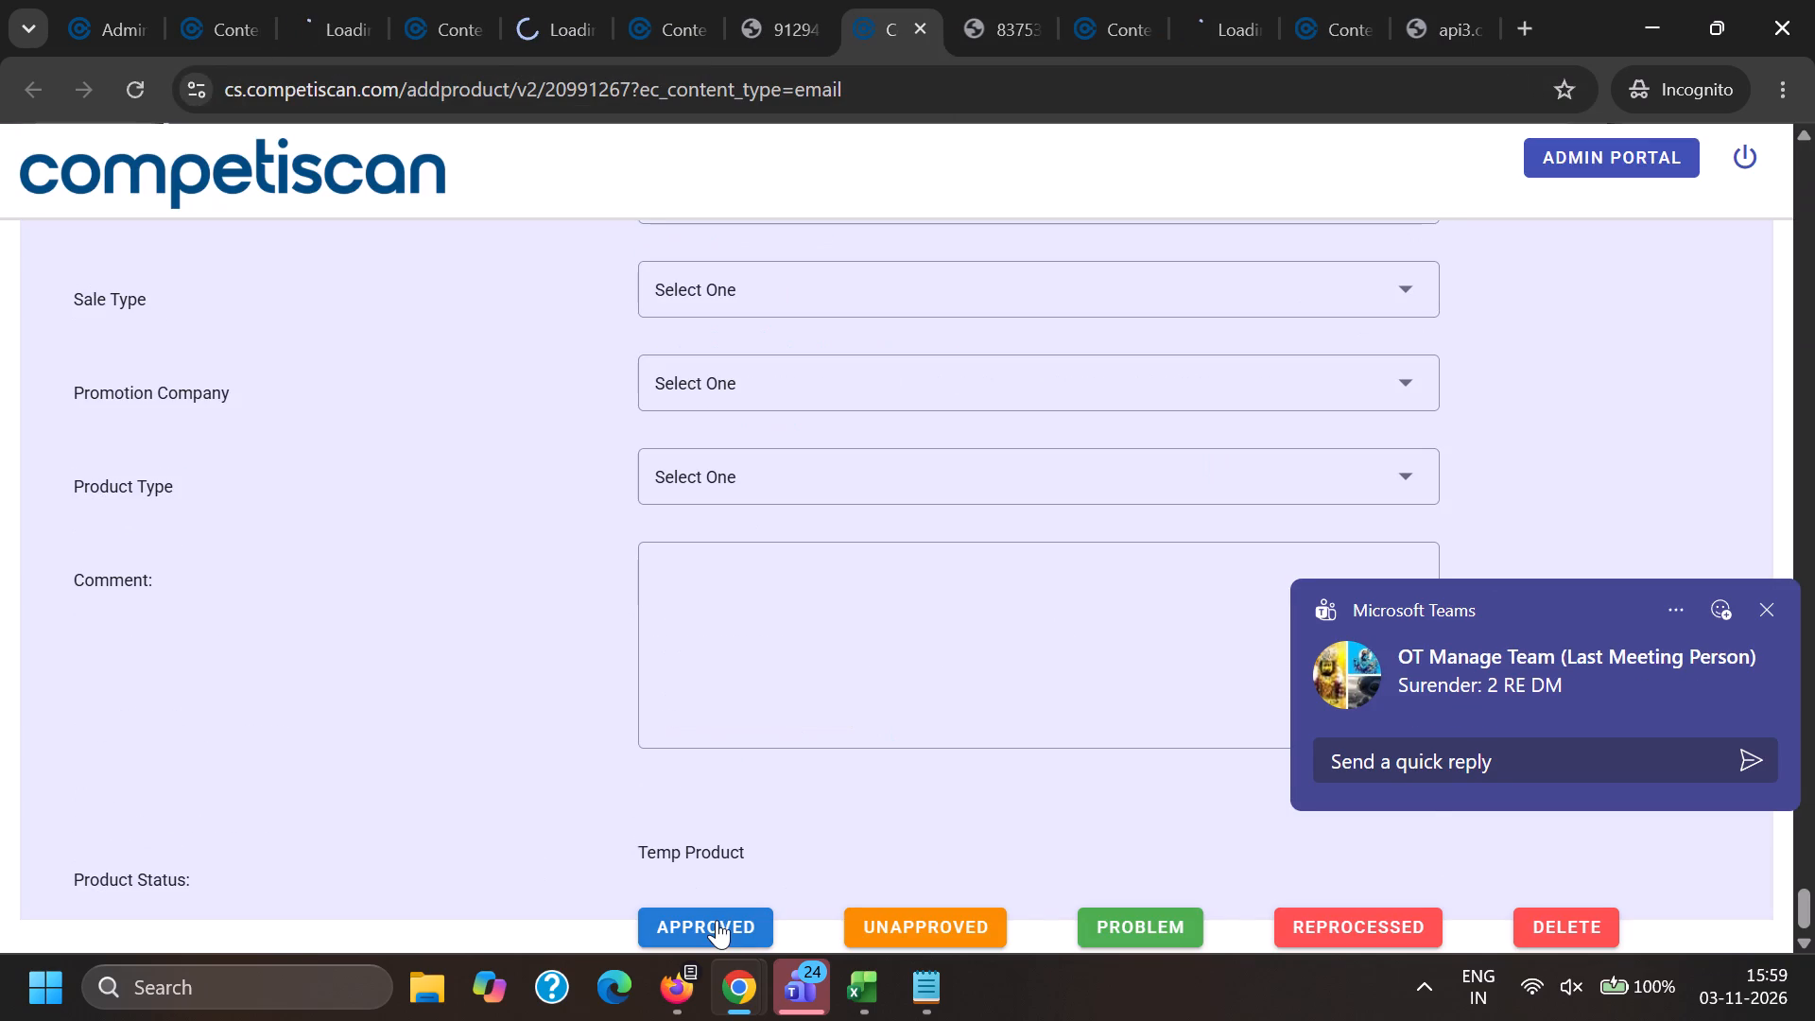
Check processed PDF 91294338, set product 20990143 to use the processed PDF, and approve it.
{"action": "left_click", "coordinate": [802, 0]}
{"action": "left_click", "coordinate": [680, 0]}
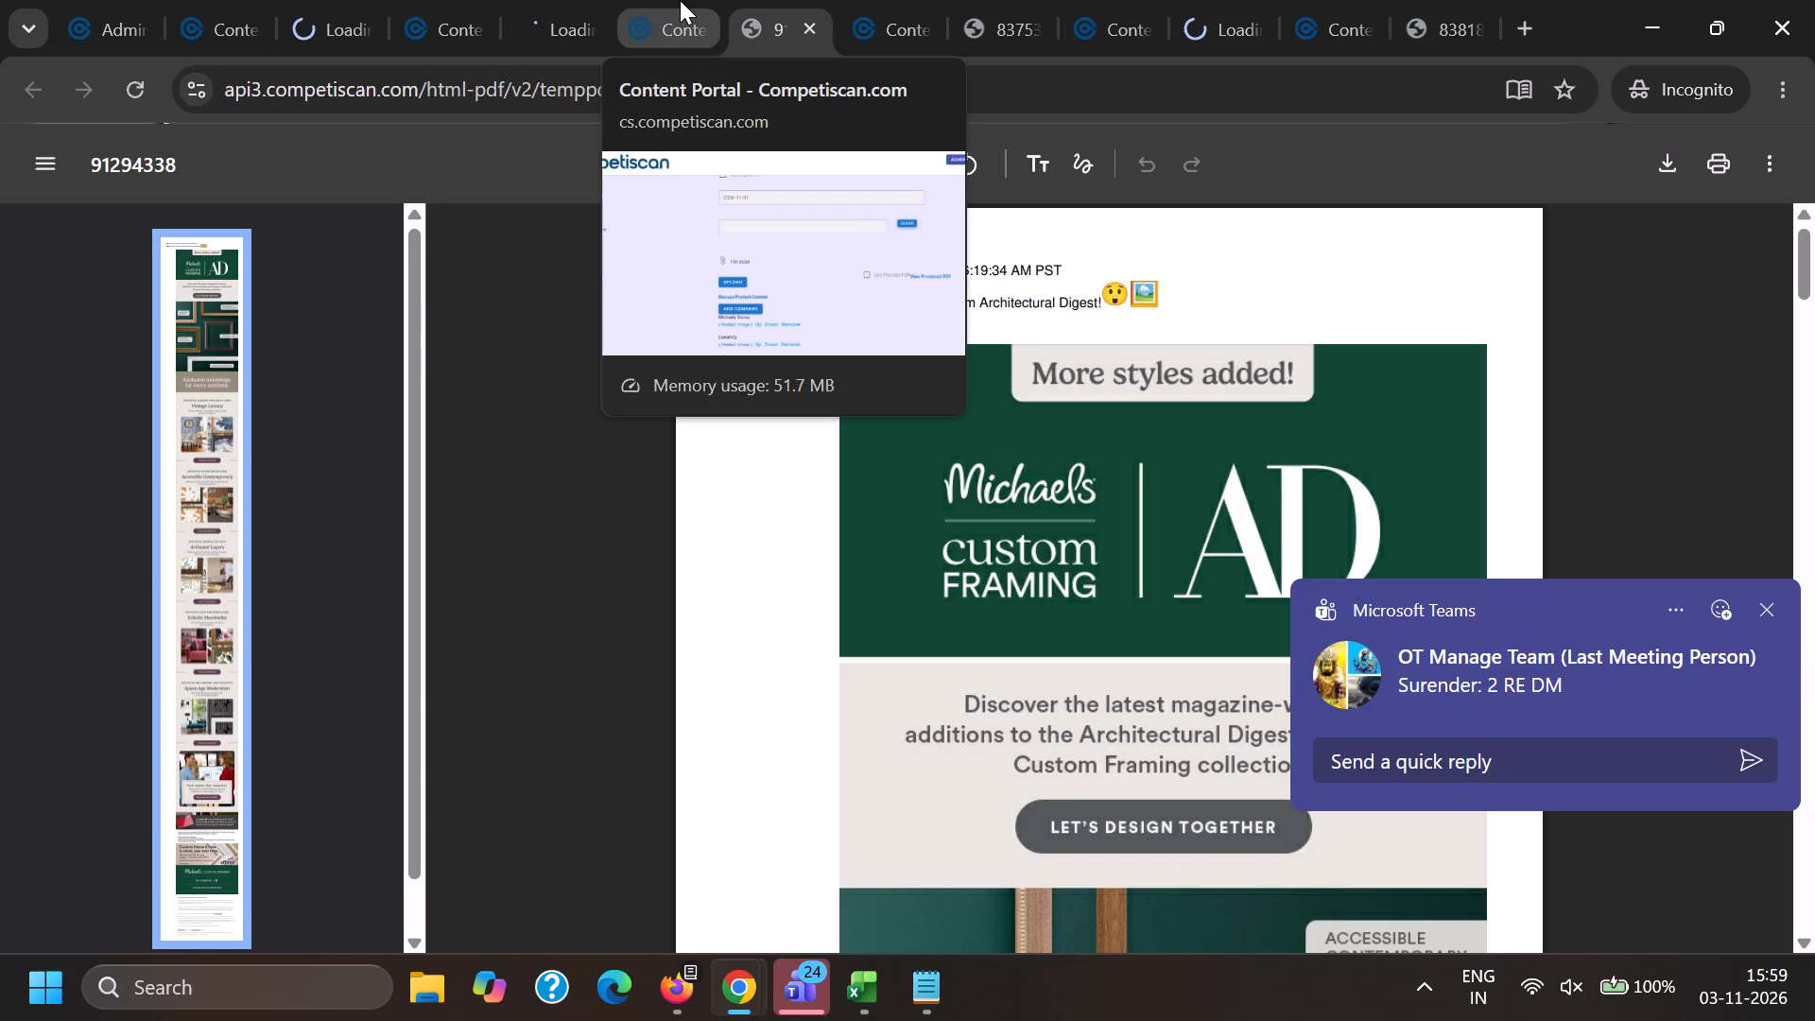
{"action": "left_click", "coordinate": [1228, 622]}
{"action": "key", "text": "End"}
{"action": "scroll", "coordinate": [885, 825], "scroll_direction": "down", "scroll_amount": 5}
{"action": "left_click", "coordinate": [738, 922]}
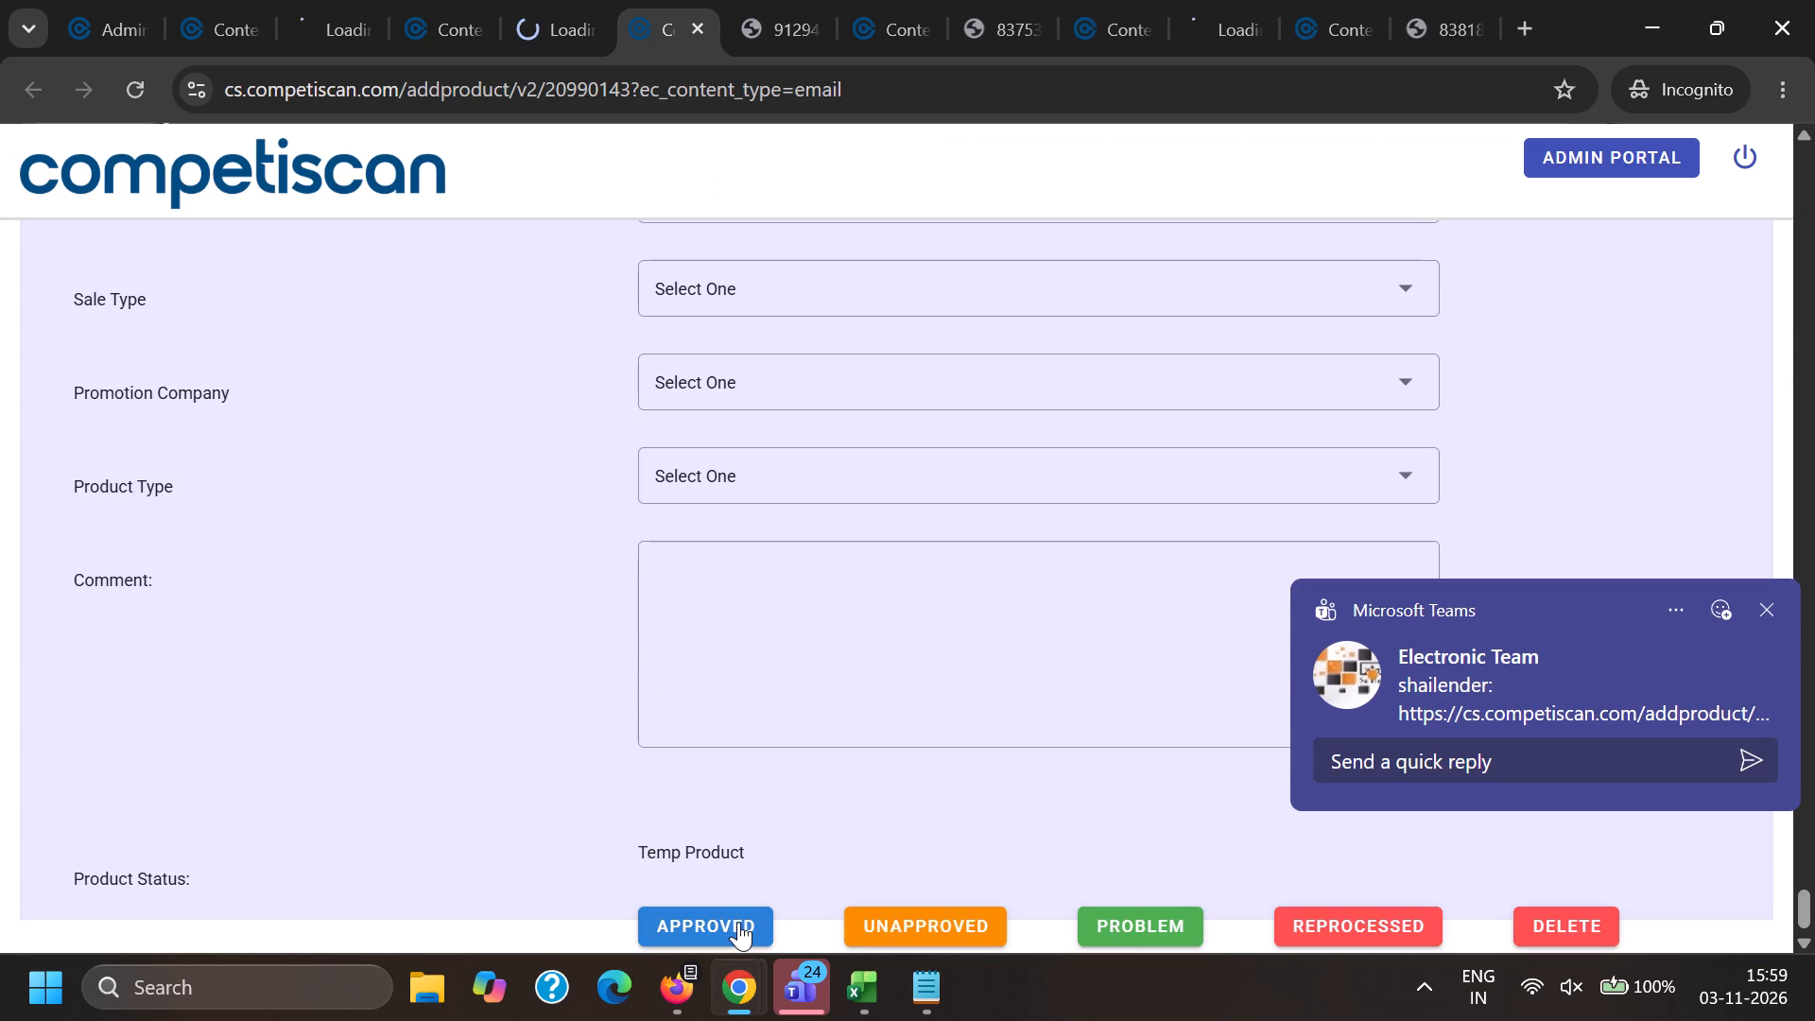
Check processed PDF 83818117, set product 20991400 to use the processed PDF, and approve it.
{"action": "left_click", "coordinate": [1454, 0]}
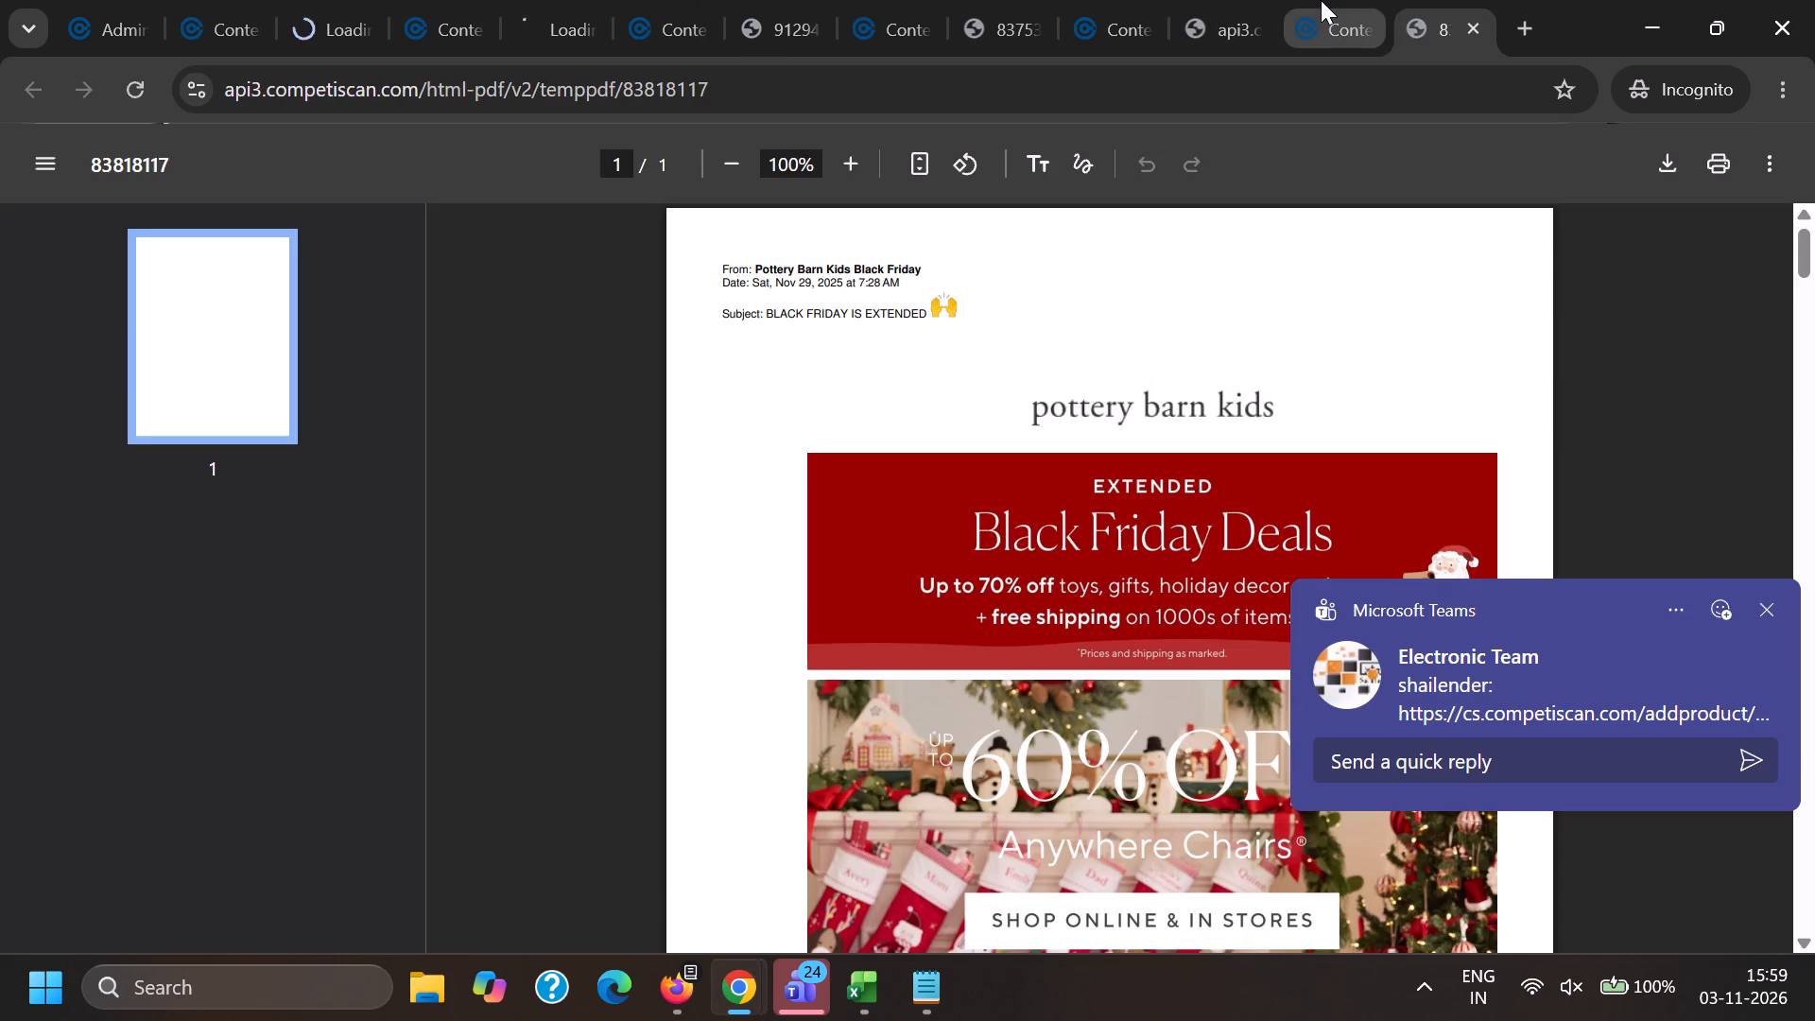
{"action": "left_click", "coordinate": [1321, 0]}
{"action": "left_click", "coordinate": [1202, 462]}
{"action": "key", "text": "End"}
{"action": "scroll", "coordinate": [899, 667], "scroll_direction": "down", "scroll_amount": 4}
{"action": "left_click", "coordinate": [720, 918]}
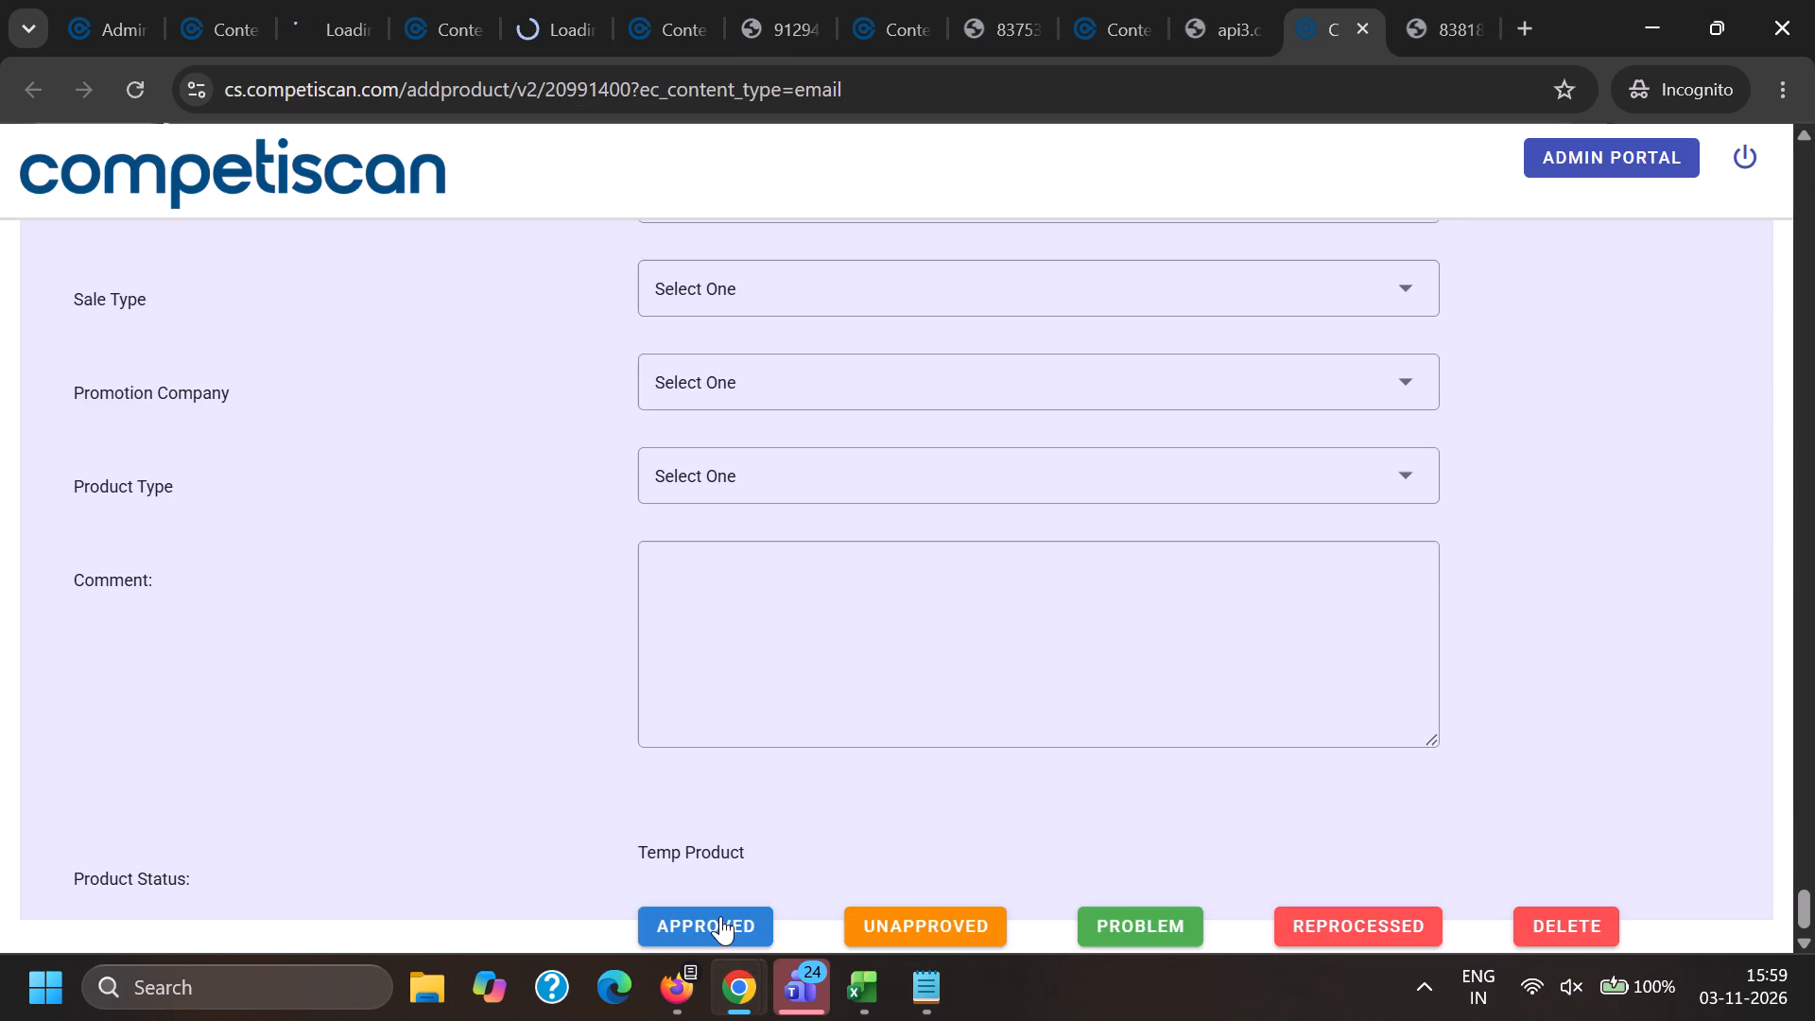
Check the processed PDF for MUID 83710390, set product 20991355 to use it, and approve the product.
{"action": "left_click", "coordinate": [1231, 3]}
{"action": "left_click", "coordinate": [1134, 0]}
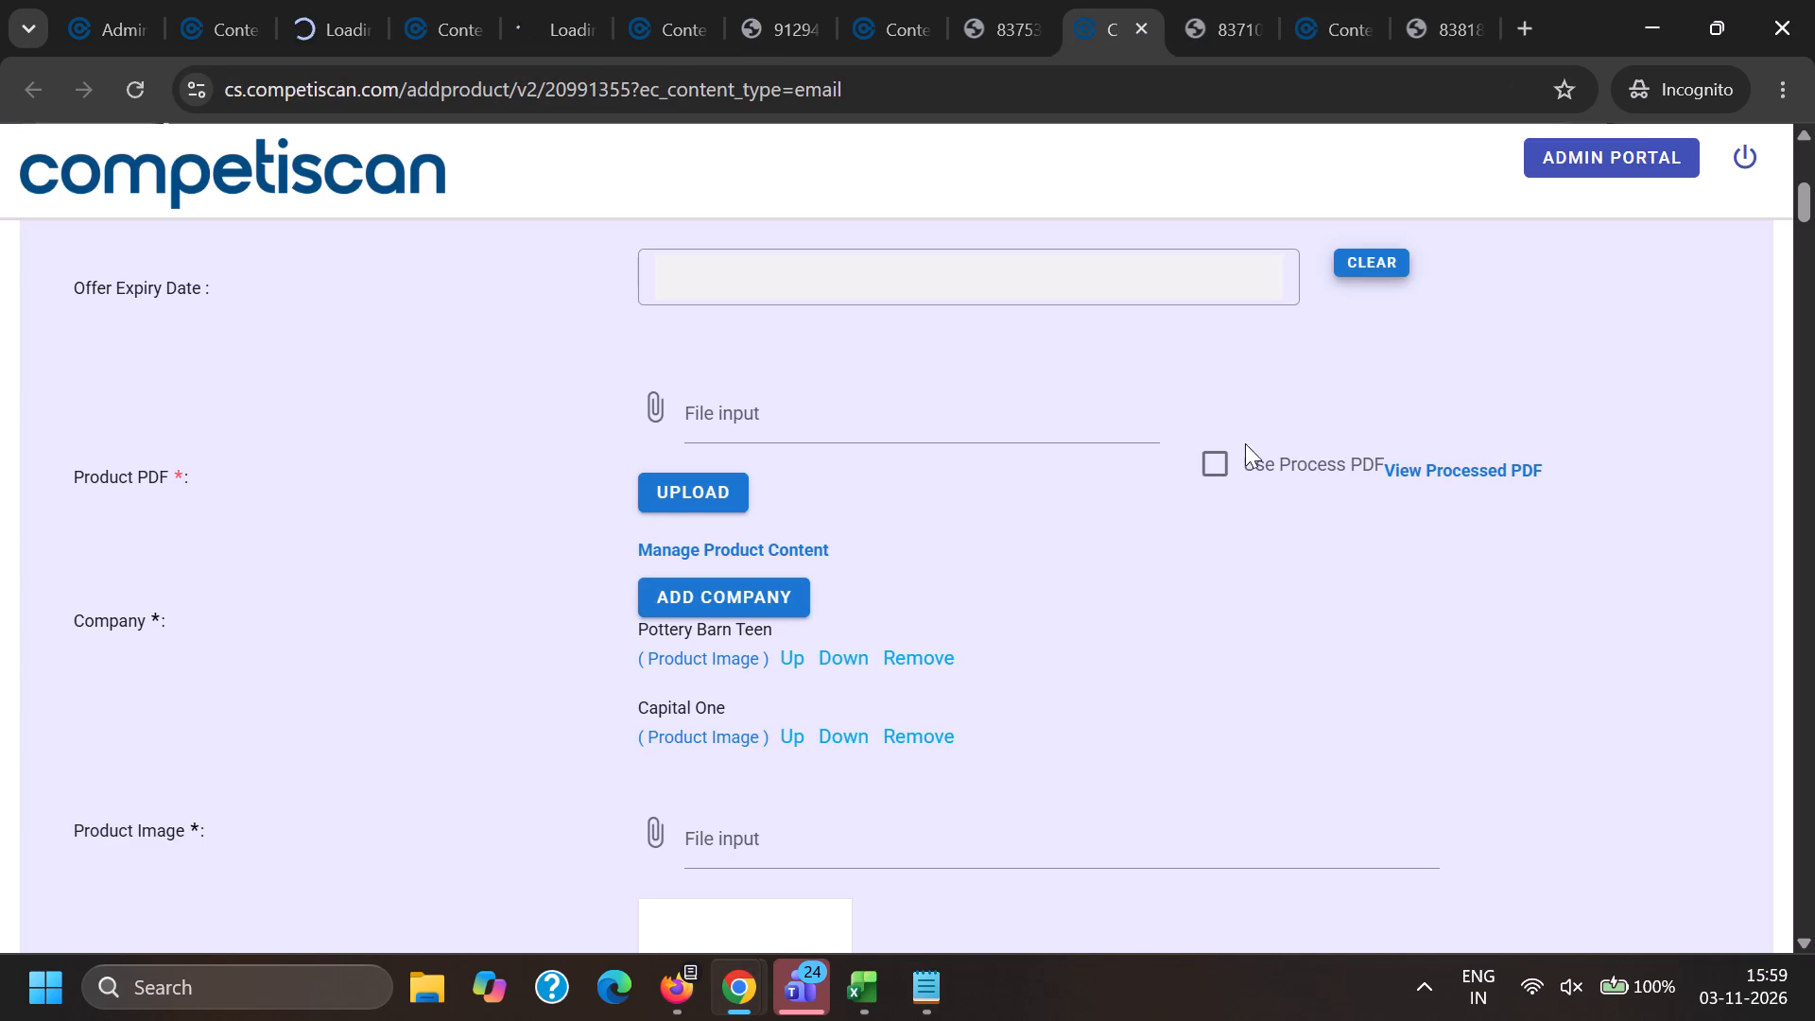
{"action": "left_click", "coordinate": [1232, 463]}
{"action": "key", "text": "End"}
{"action": "scroll", "coordinate": [857, 658], "scroll_direction": "down", "scroll_amount": 4}
{"action": "left_click", "coordinate": [697, 939]}
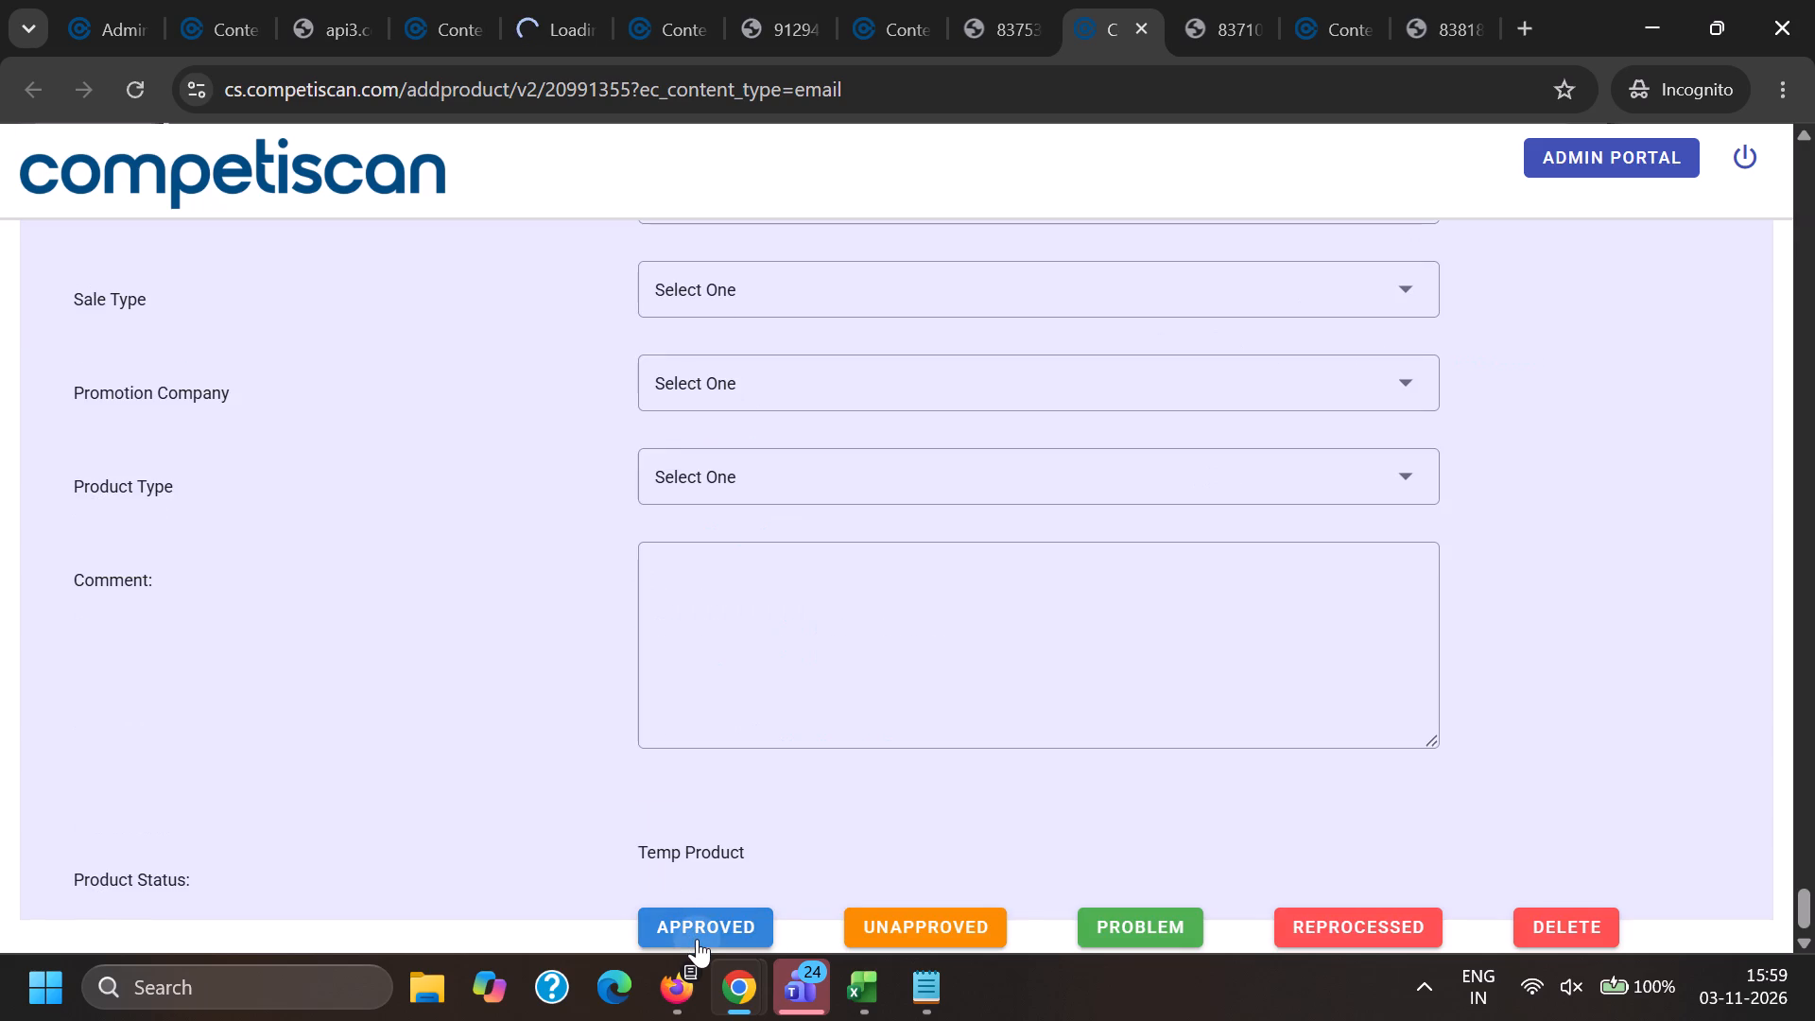
Check processed PDF 91106727, set product 20990020 to use the processed PDF, and approve it.
{"action": "left_click", "coordinate": [354, 0]}
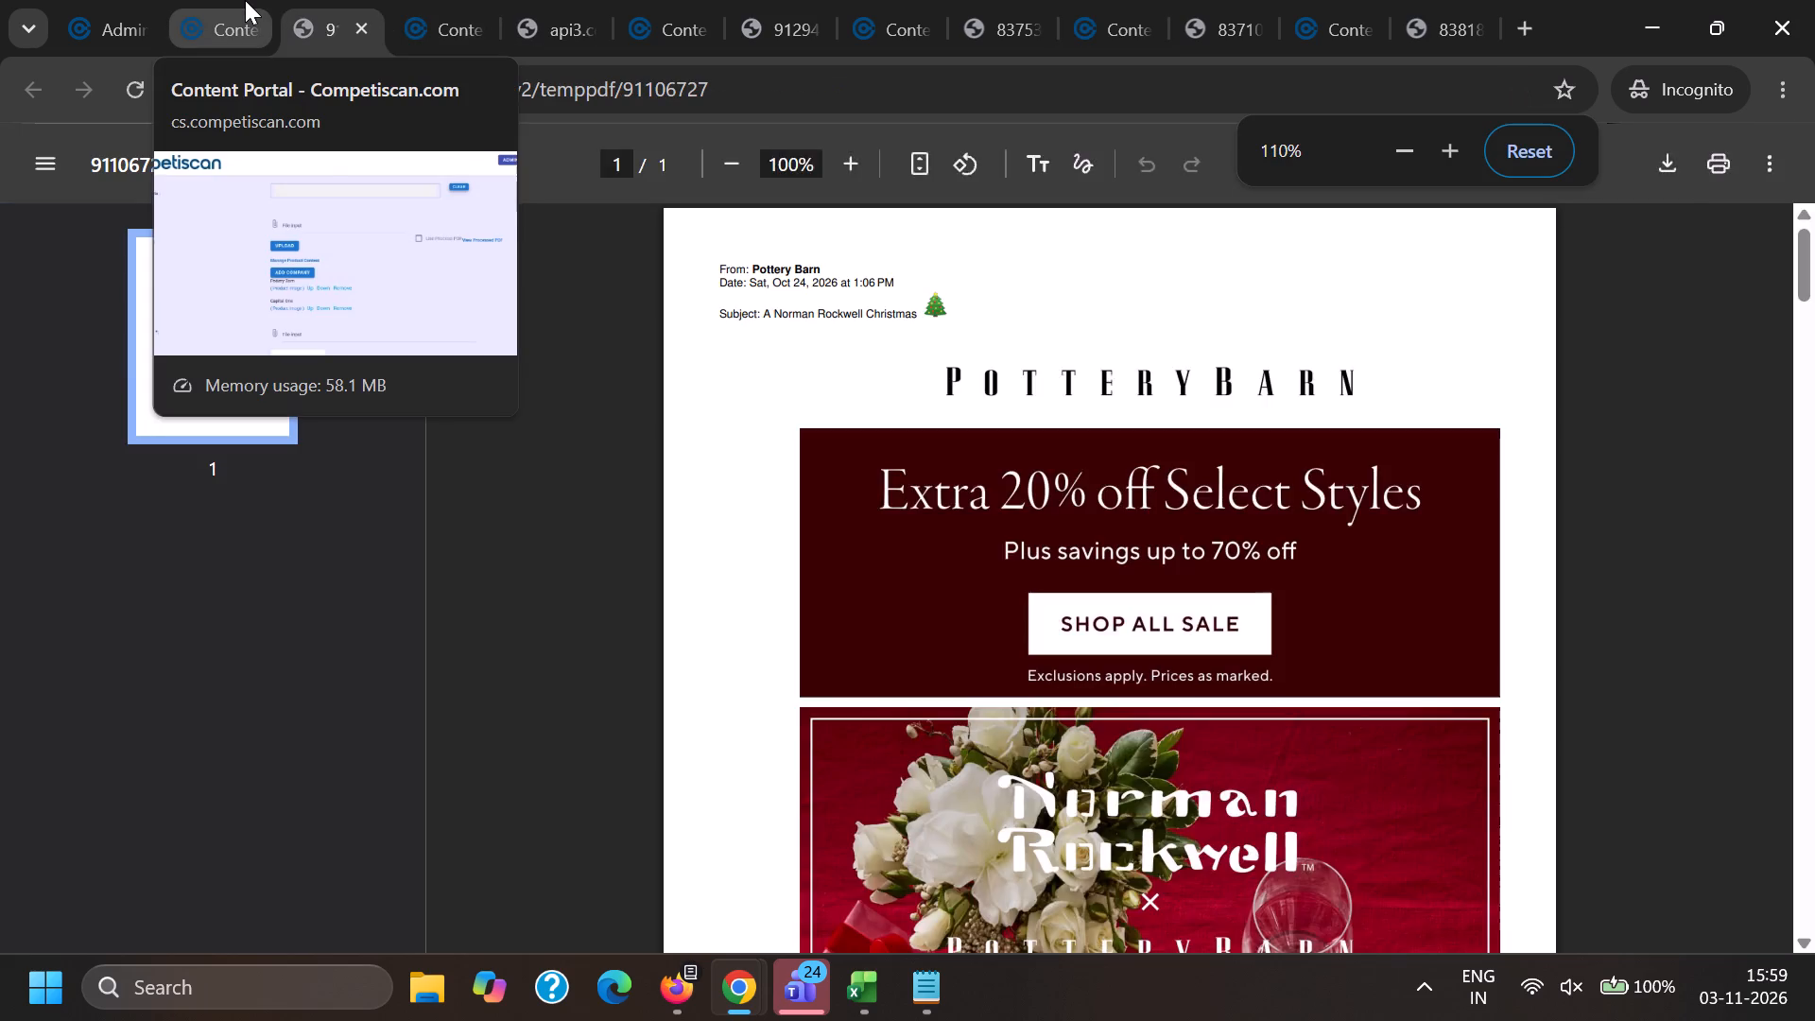
{"action": "left_click", "coordinate": [245, 0]}
{"action": "left_click", "coordinate": [1197, 457]}
{"action": "key", "text": "End"}
{"action": "scroll", "coordinate": [884, 658], "scroll_direction": "down", "scroll_amount": 5}
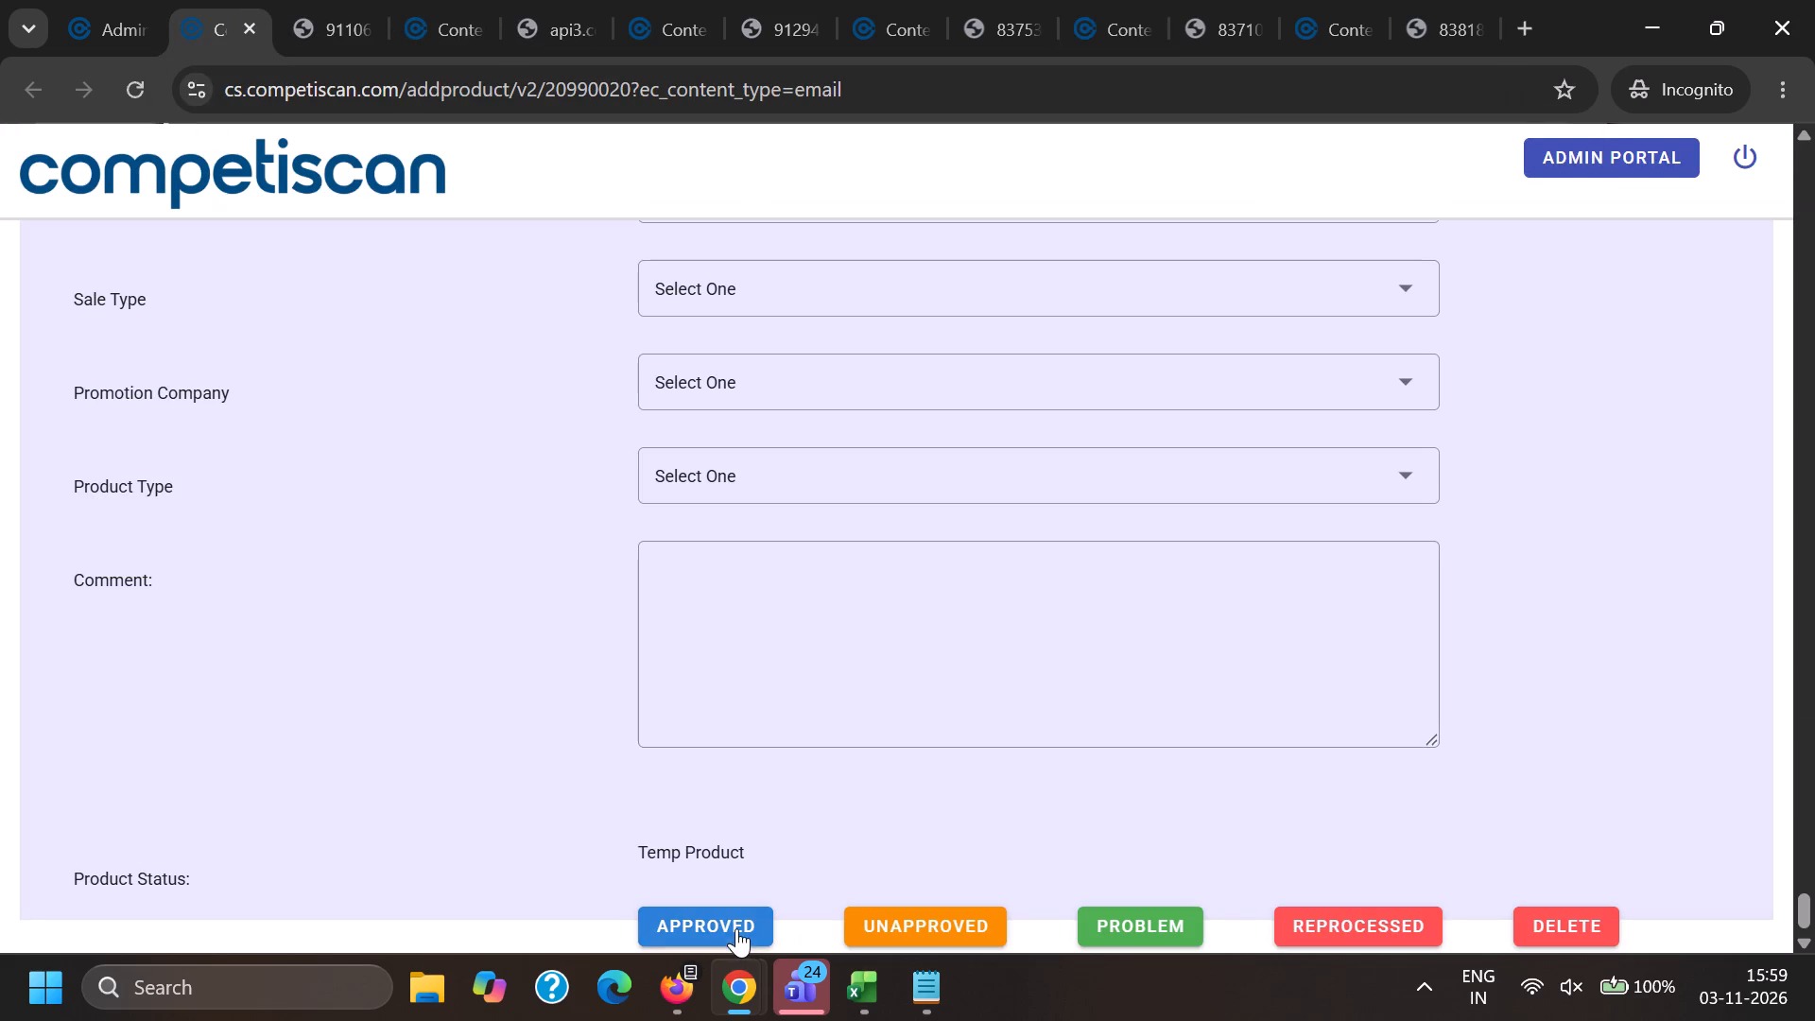
{"action": "left_click", "coordinate": [736, 928]}
Check processed PDF 91119117, set product 20990103 to use the processed PDF, and approve it.
{"action": "left_click", "coordinate": [549, 0]}
{"action": "left_click", "coordinate": [476, 0]}
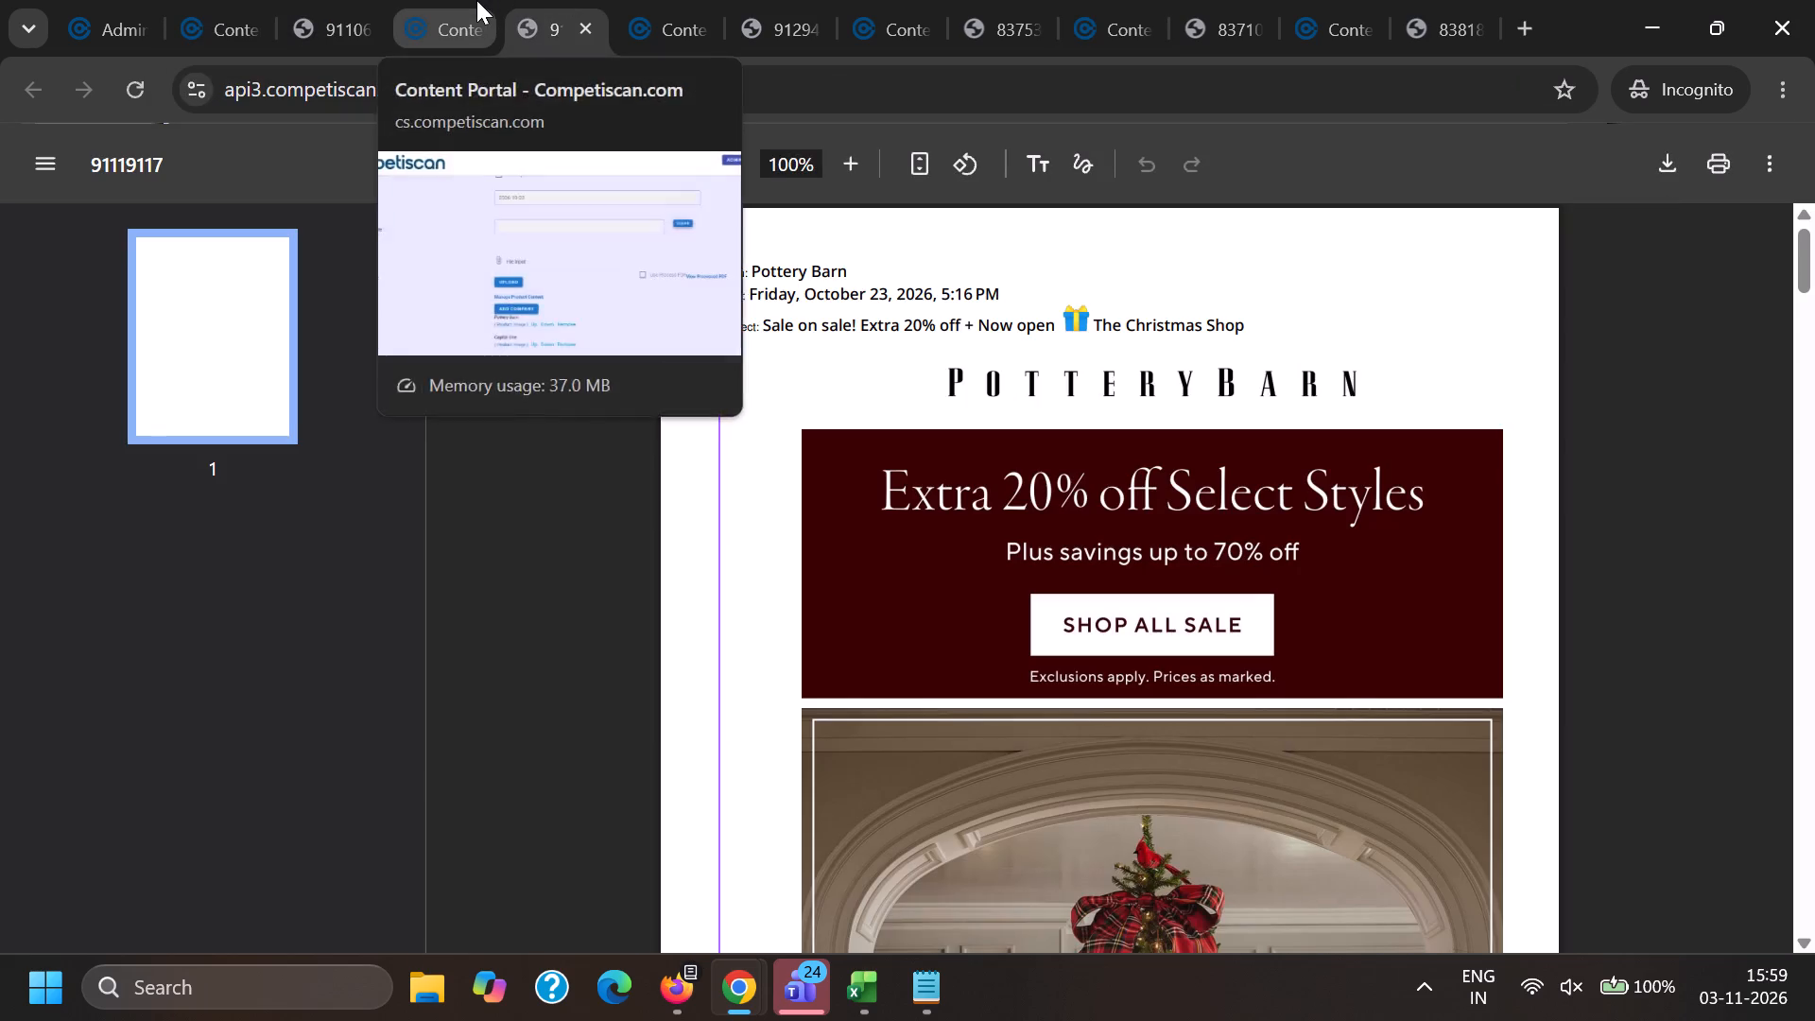
{"action": "left_click", "coordinate": [1226, 604]}
{"action": "key", "text": "End"}
{"action": "scroll", "coordinate": [709, 795], "scroll_direction": "down", "scroll_amount": 4}
{"action": "left_click", "coordinate": [693, 939]}
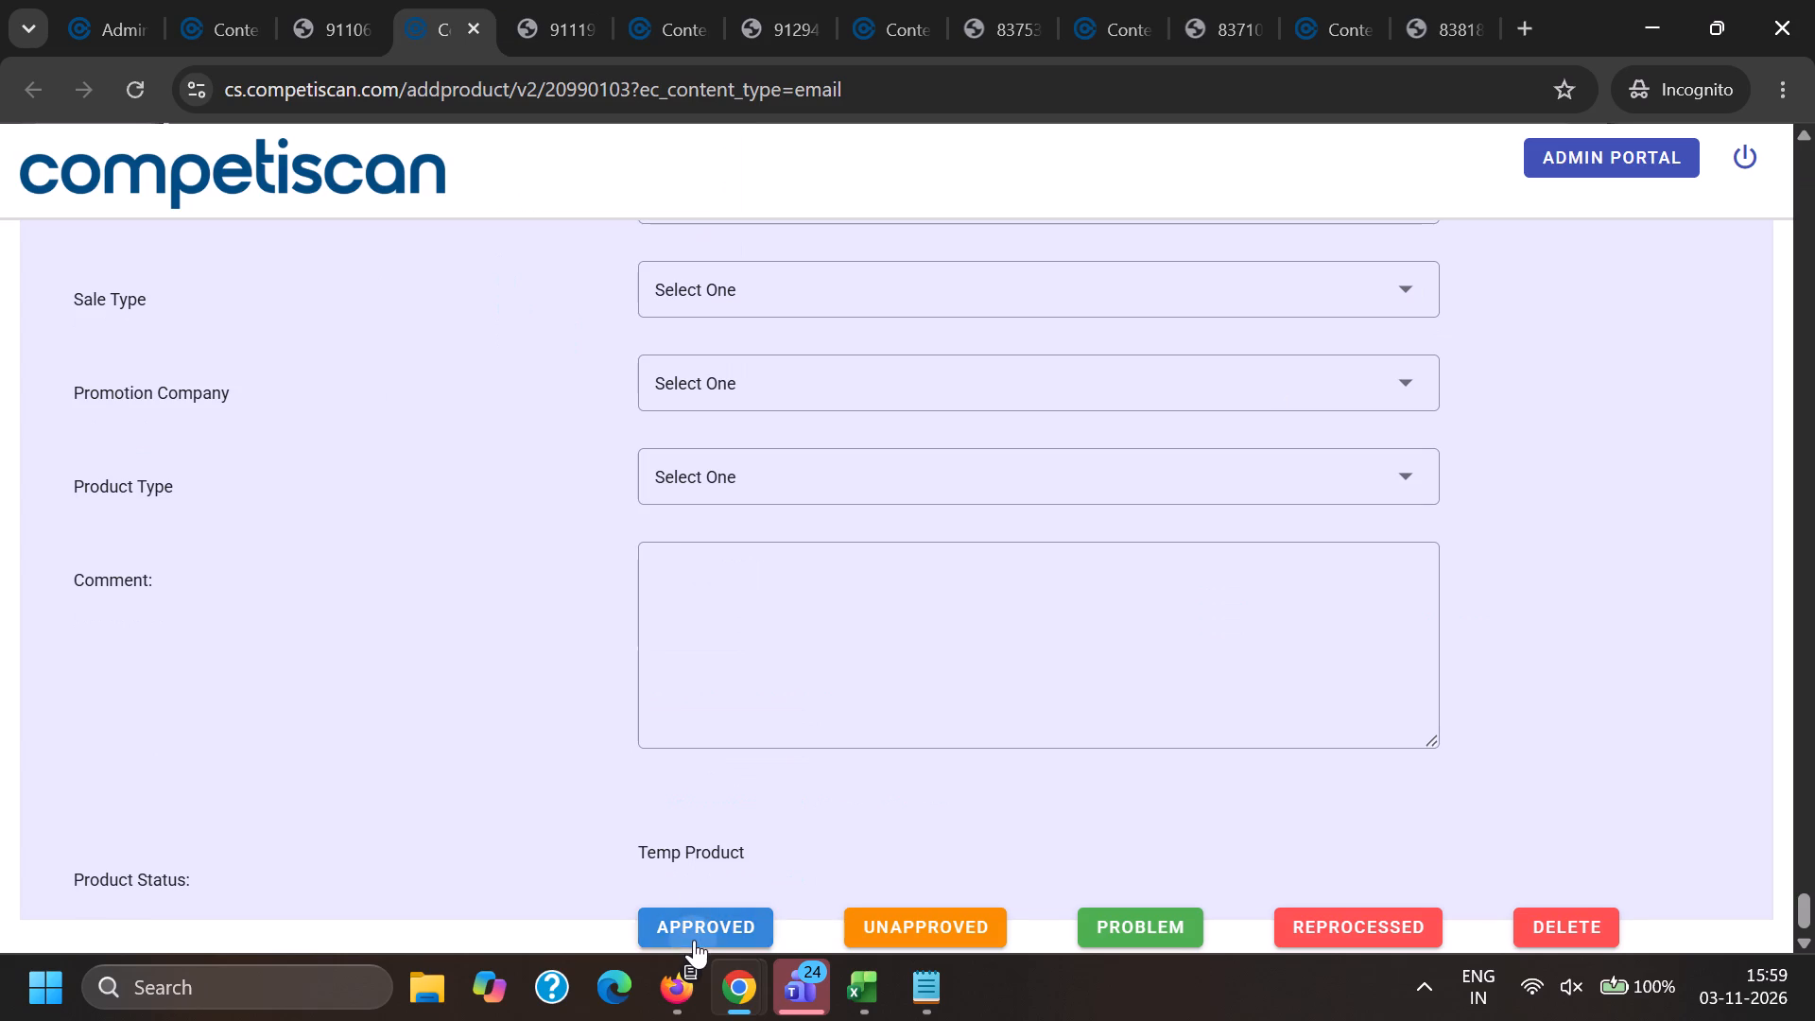
Check the save status of each product submitted for approval, including 20991355, 20990020, 20990103 and 20991267.
{"action": "left_click", "coordinate": [707, 0]}
{"action": "left_click", "coordinate": [893, 0]}
{"action": "left_click", "coordinate": [1123, 0]}
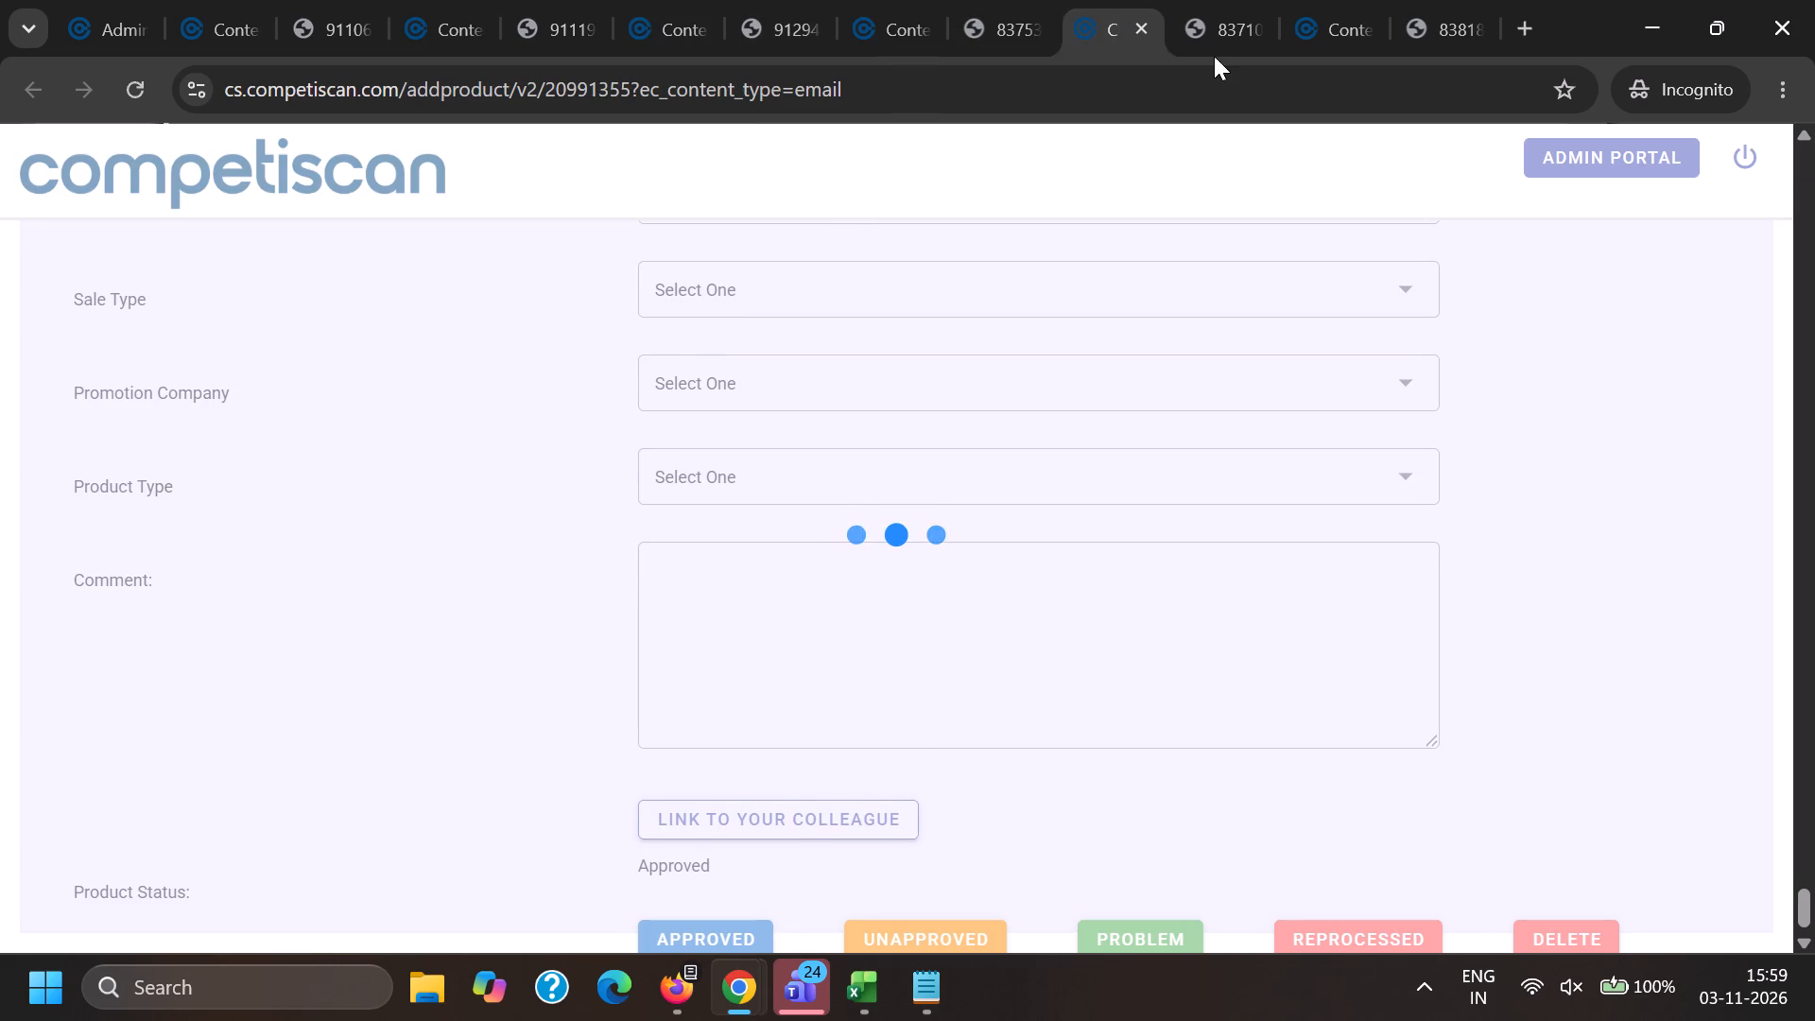
{"action": "left_click", "coordinate": [1340, 0]}
{"action": "left_click", "coordinate": [262, 0]}
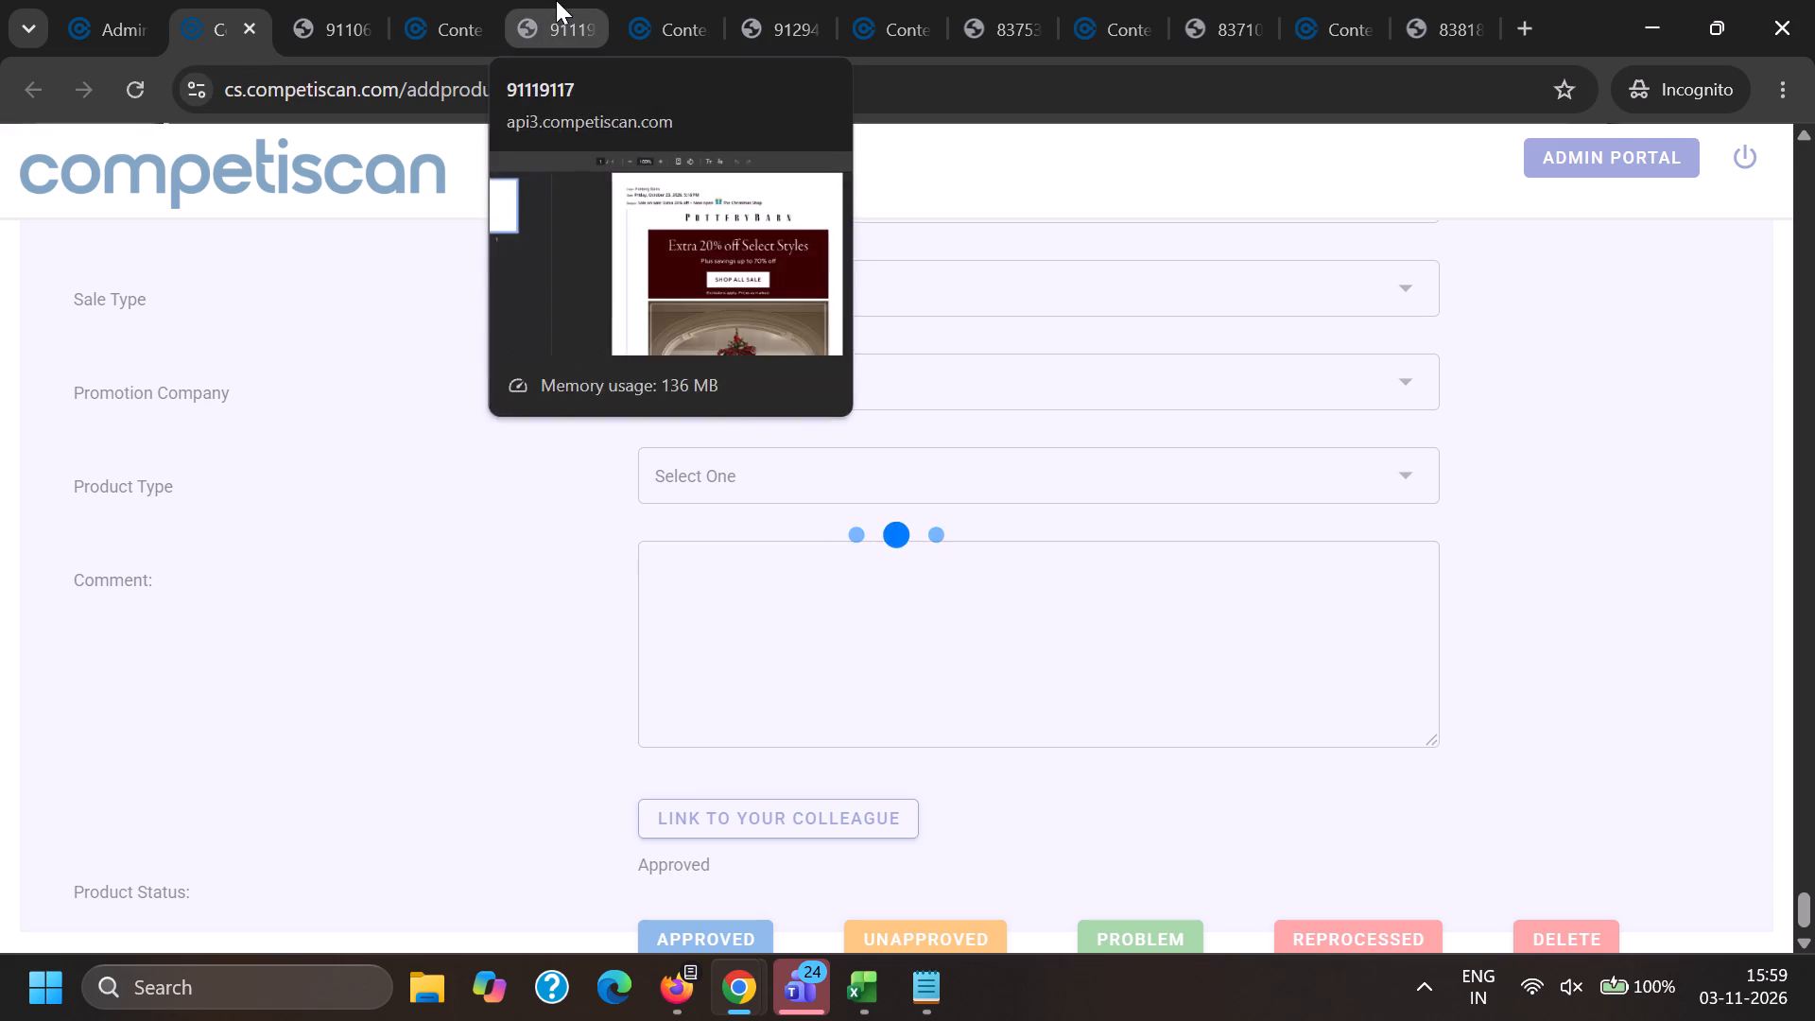
{"action": "left_click", "coordinate": [467, 0]}
{"action": "left_click", "coordinate": [702, 0]}
{"action": "left_click", "coordinate": [899, 0]}
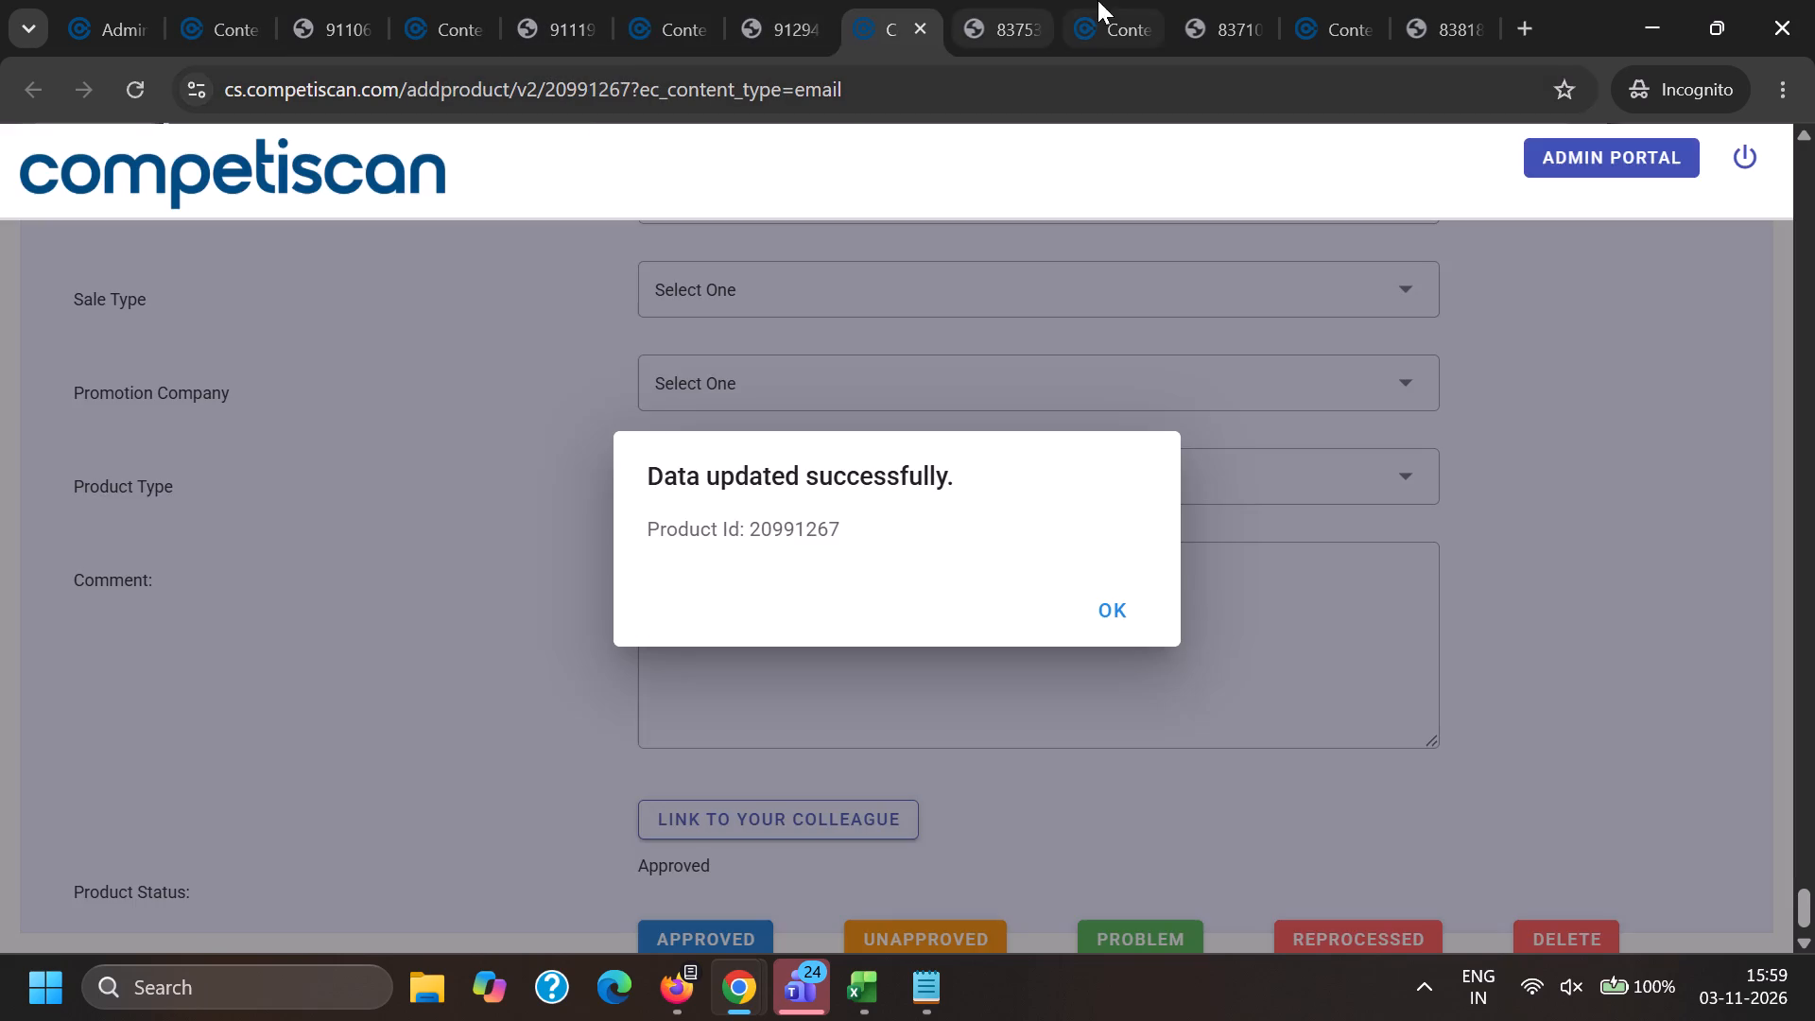
Close the pages of the approved products together with their processed PDFs.
{"action": "double_click", "coordinate": [925, 22]}
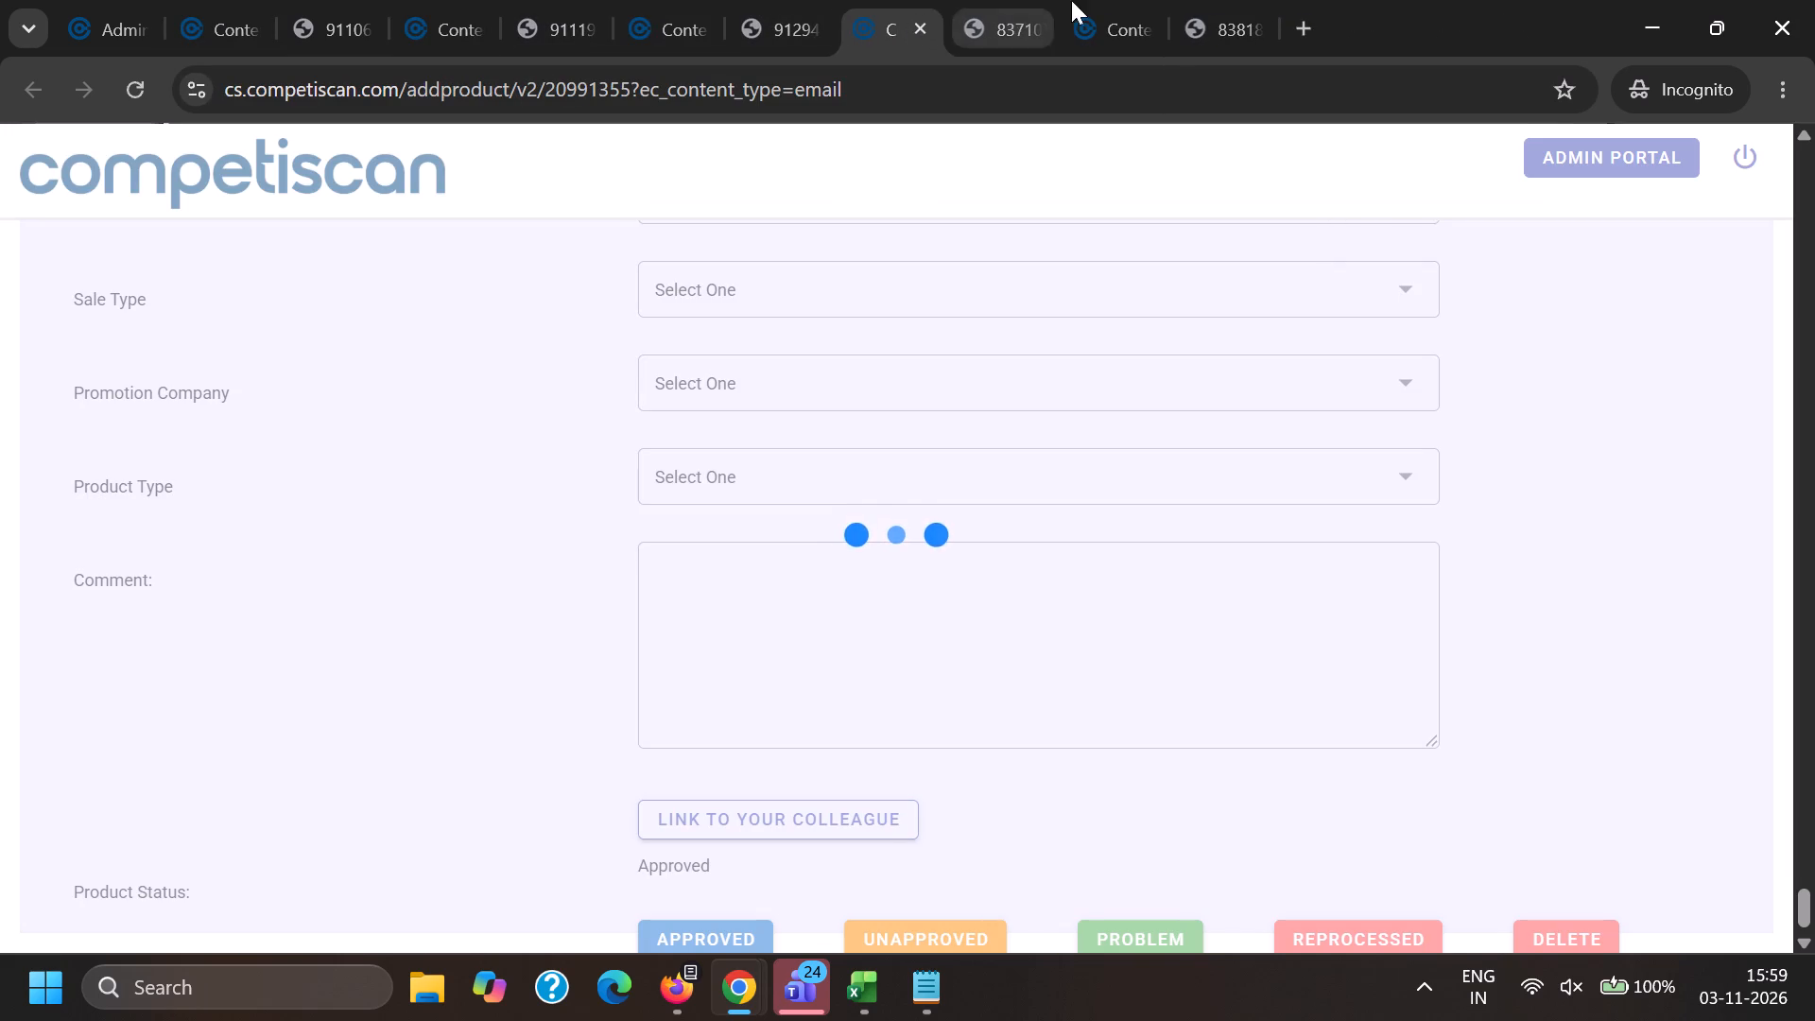
{"action": "left_click", "coordinate": [1102, 0]}
{"action": "left_click", "coordinate": [225, 0]}
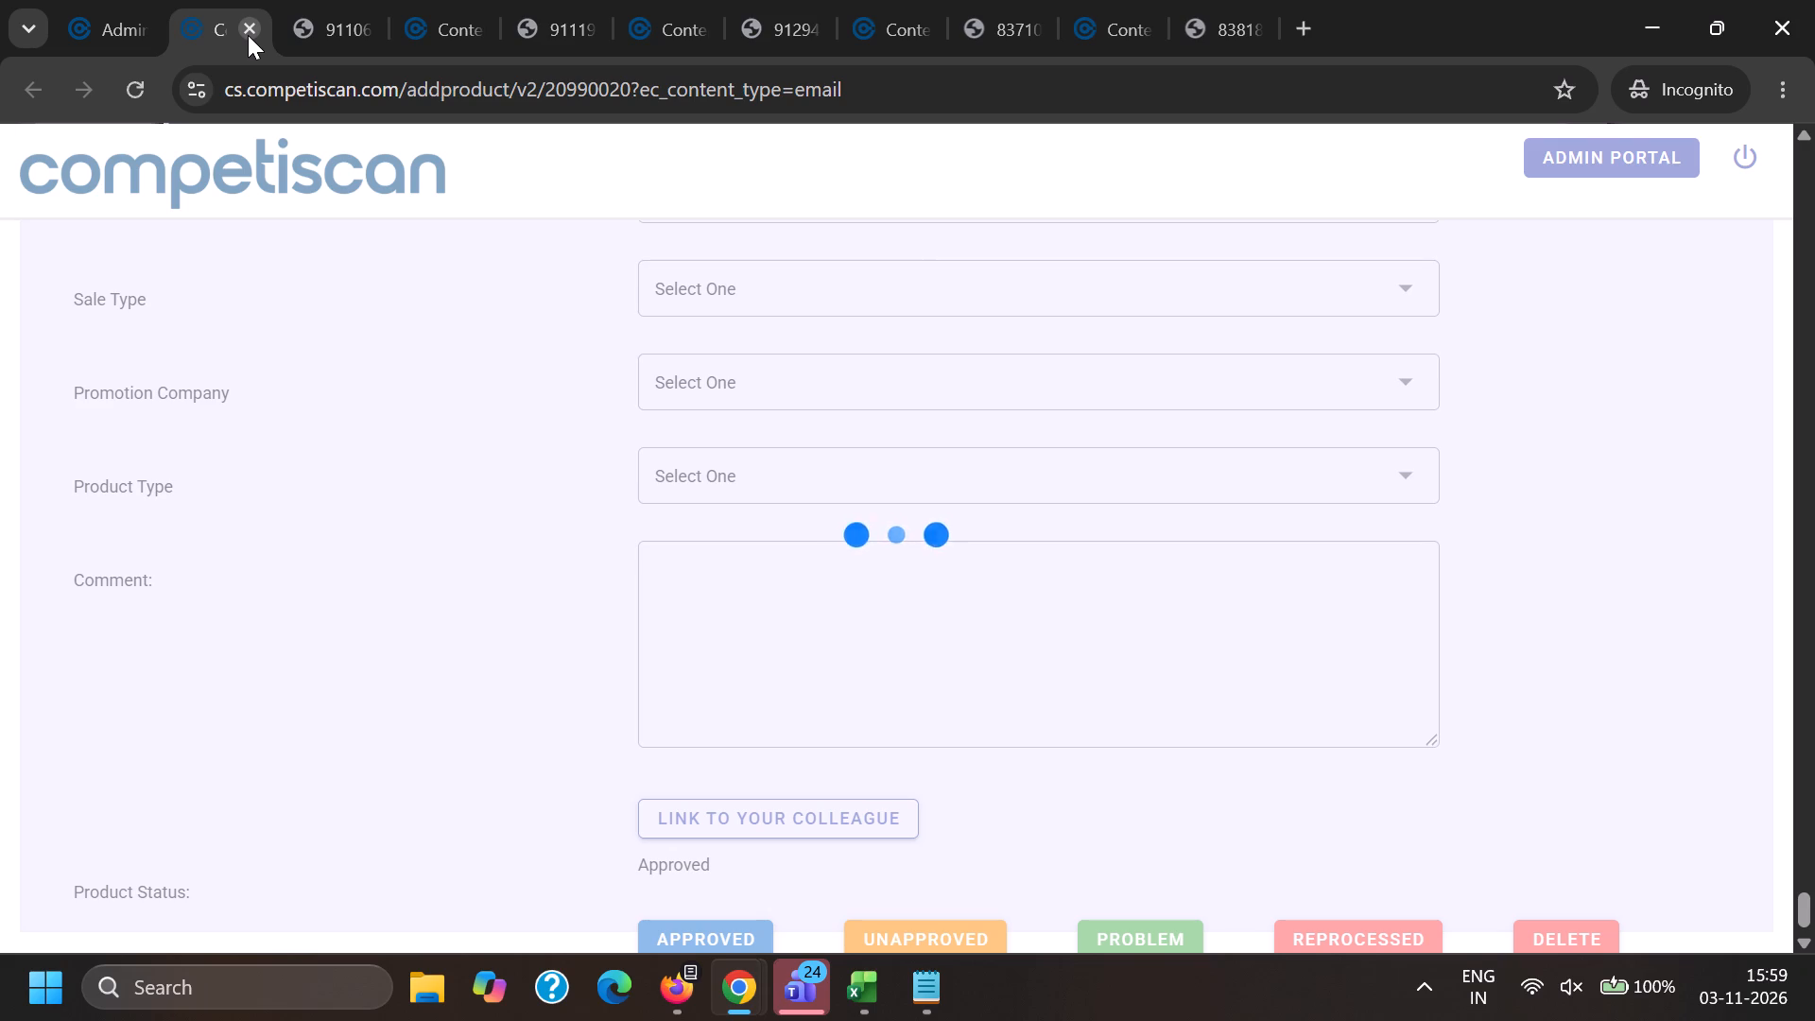
{"action": "left_click", "coordinate": [439, 0]}
{"action": "left_click", "coordinate": [666, 0]}
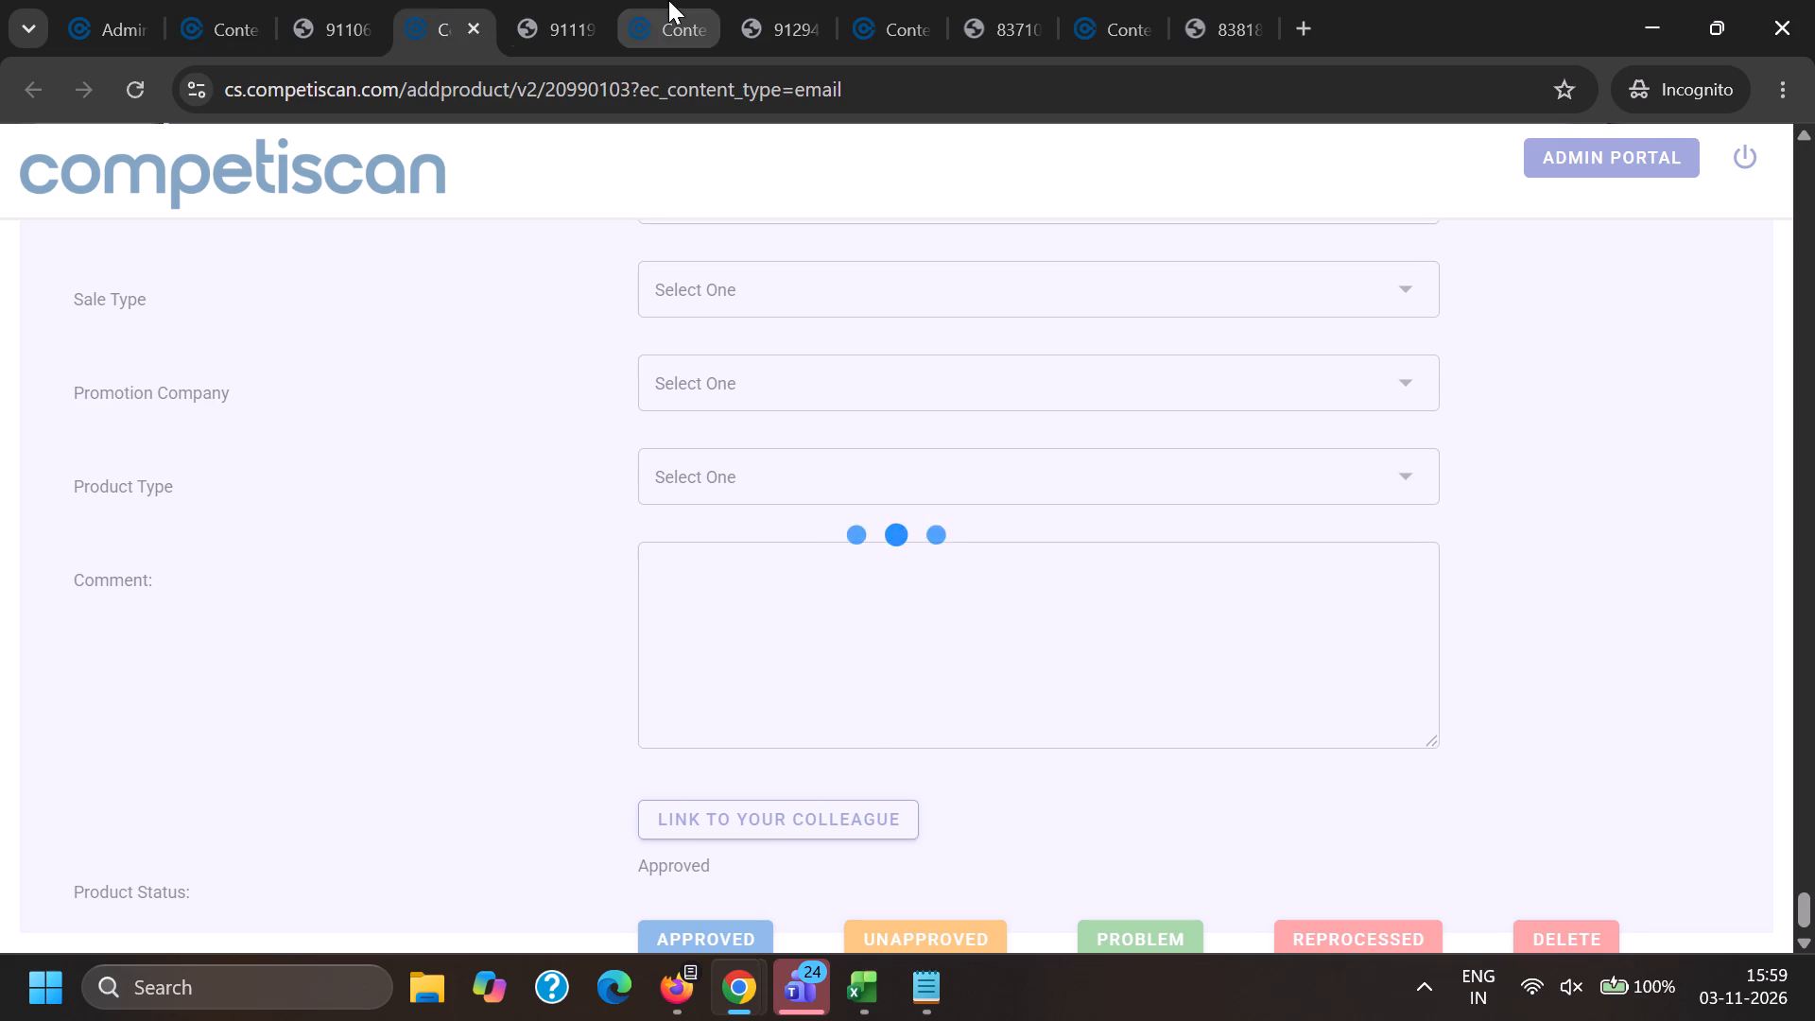
{"action": "double_click", "coordinate": [693, 20]}
{"action": "double_click", "coordinate": [693, 21]}
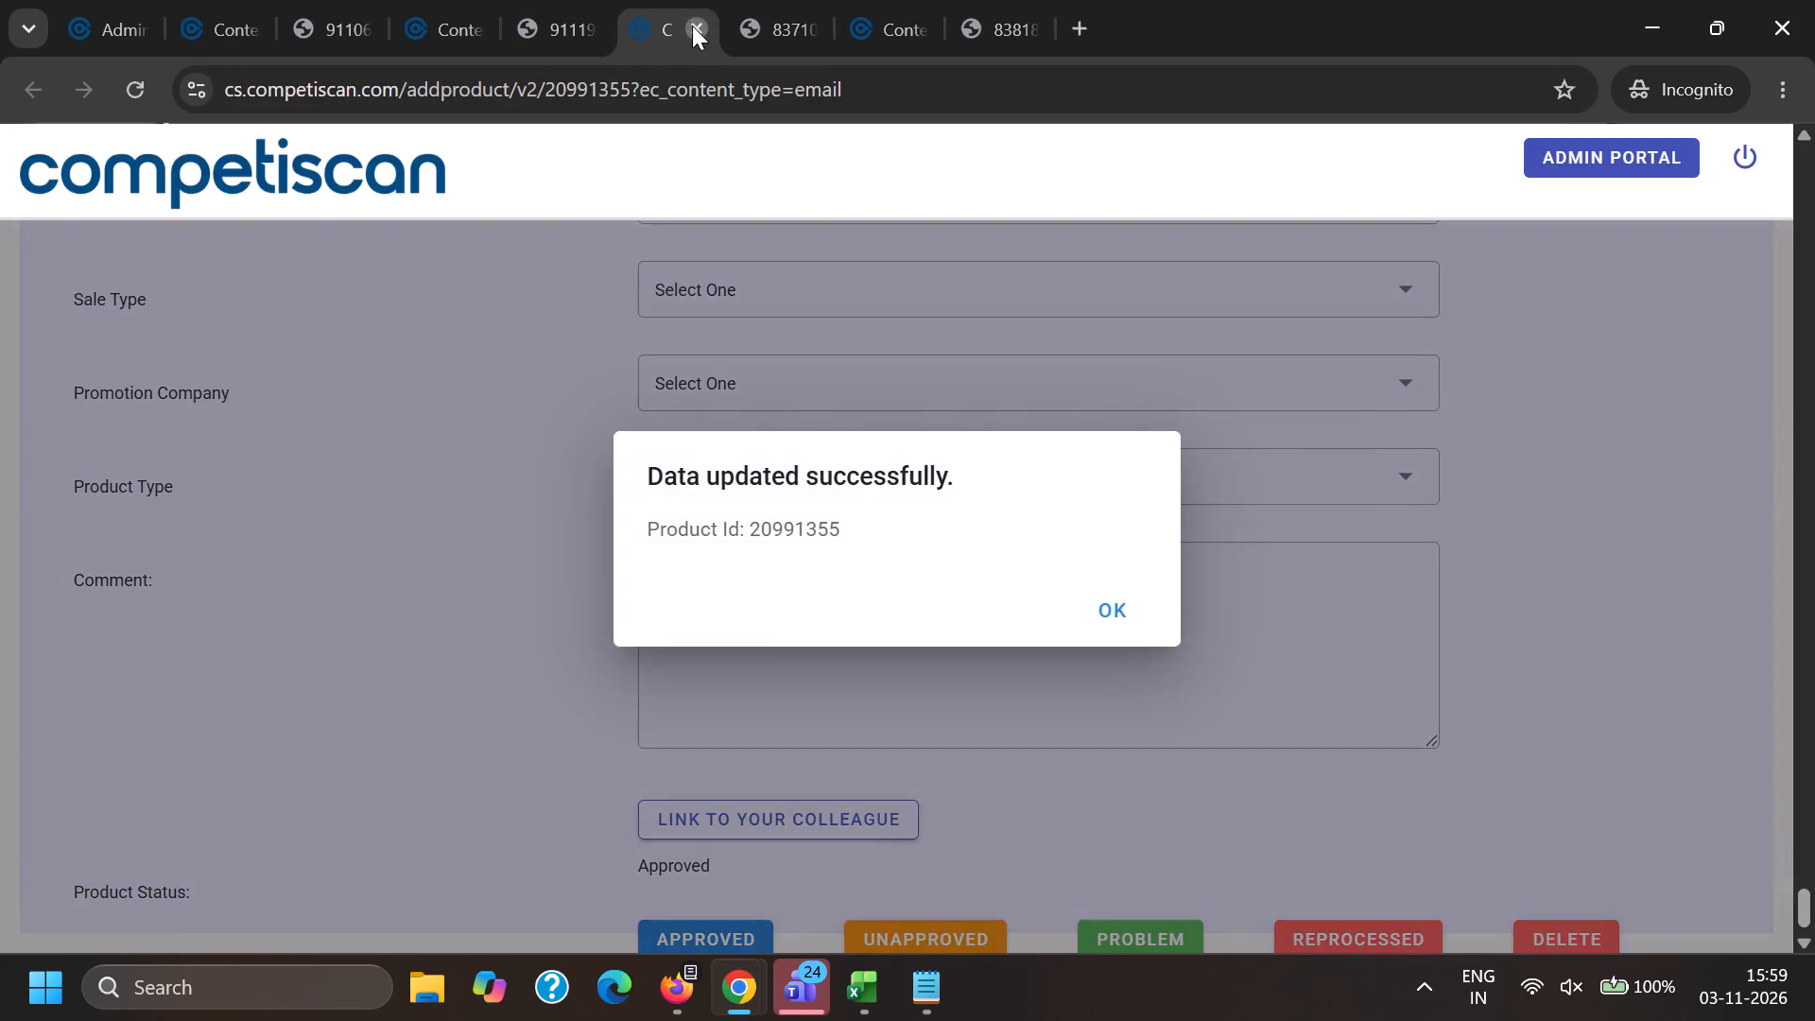
{"action": "double_click", "coordinate": [692, 25]}
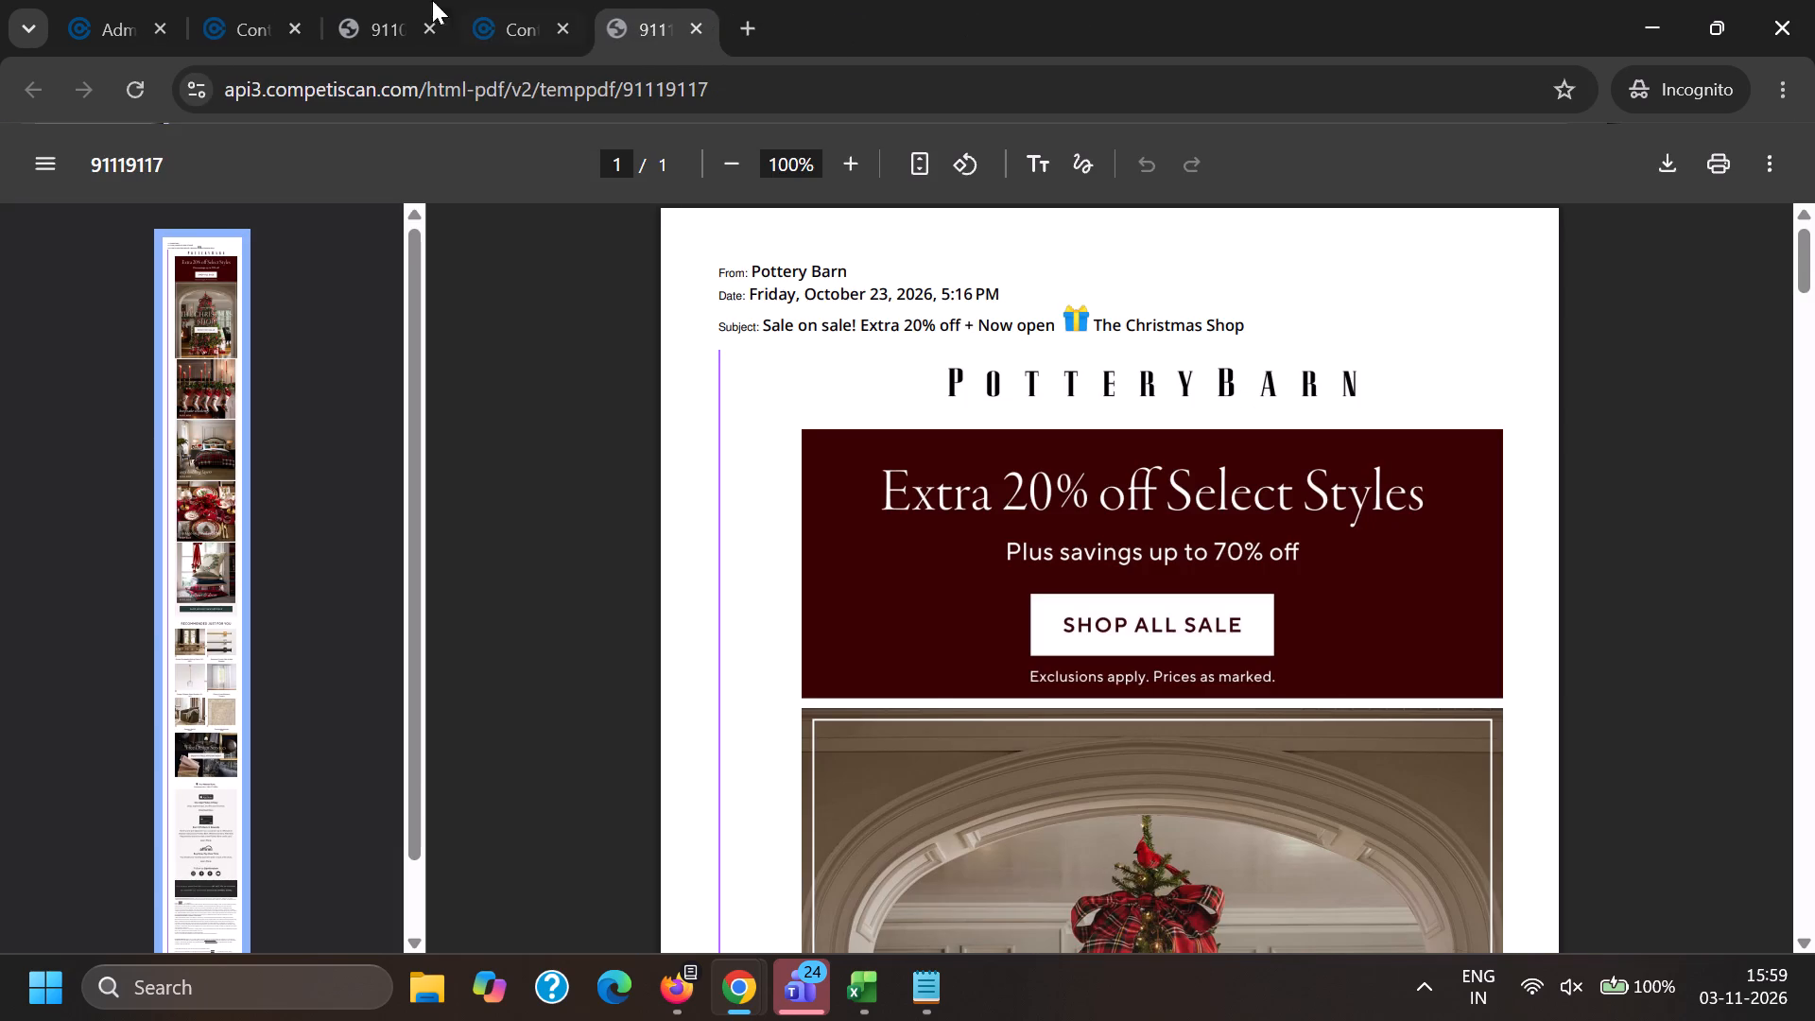
{"action": "left_click", "coordinate": [261, 0]}
{"action": "double_click", "coordinate": [288, 30]}
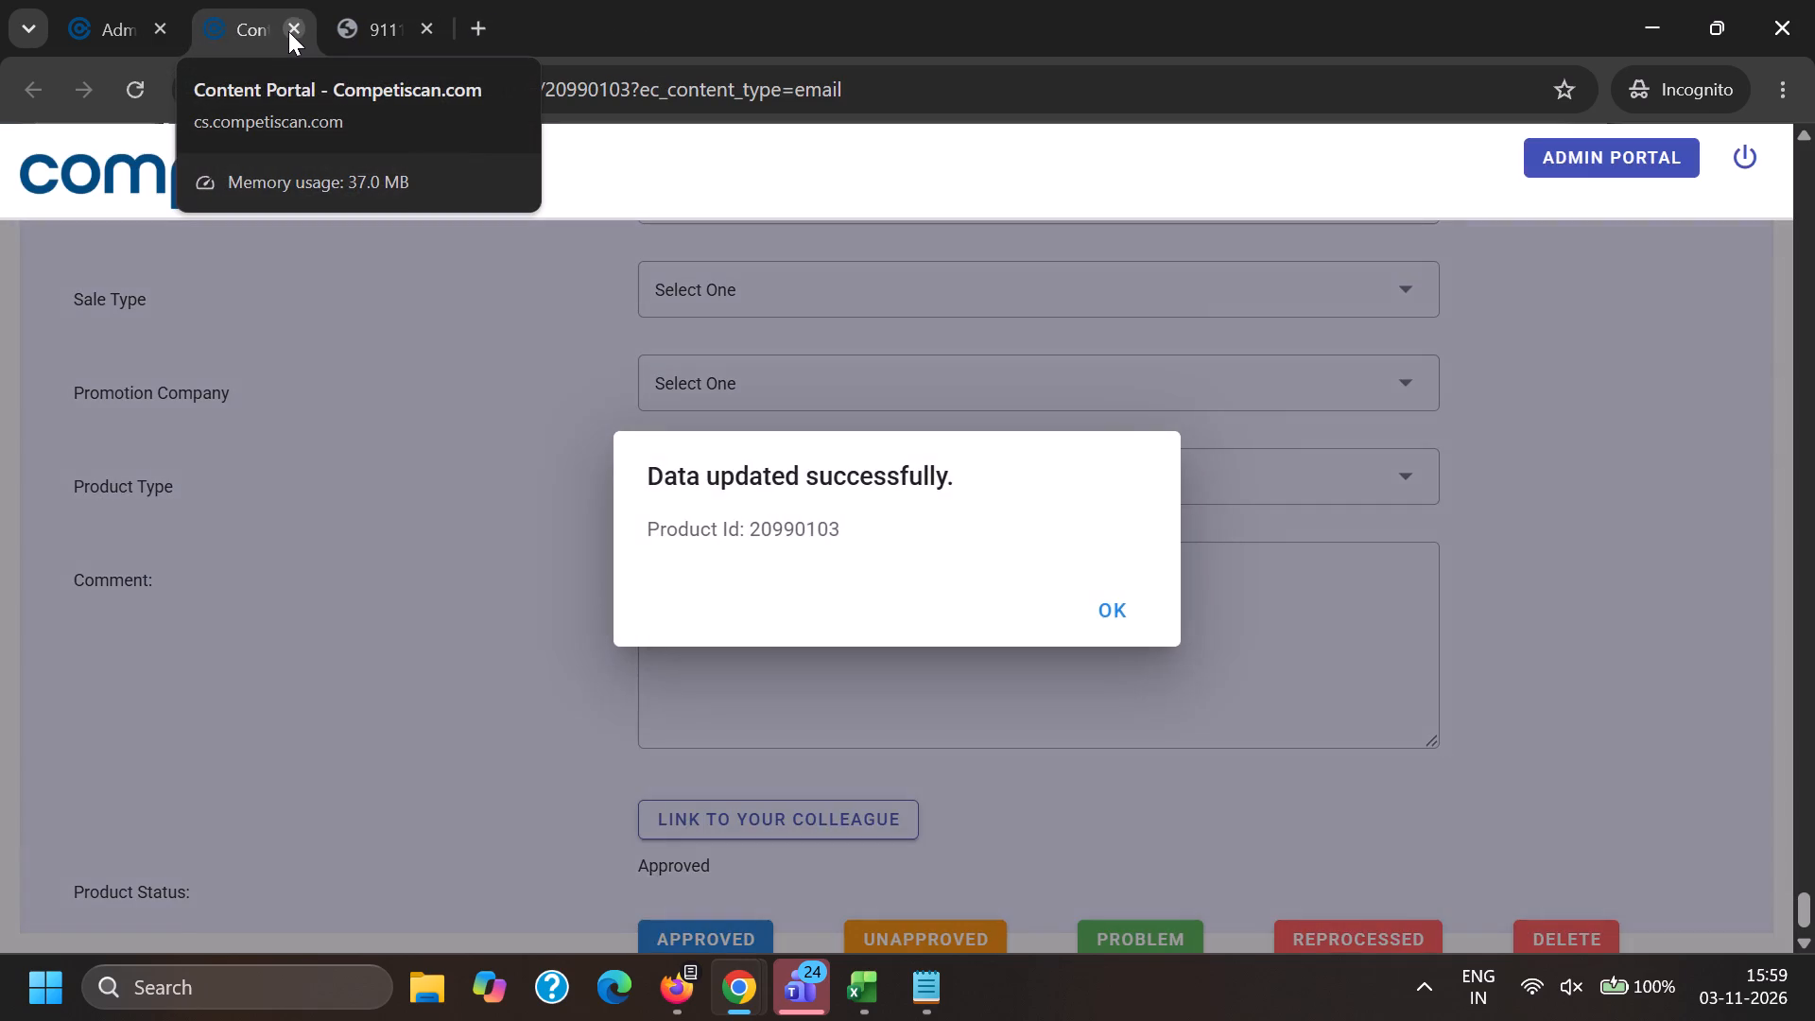
{"action": "double_click", "coordinate": [288, 31]}
Open temp products 20986489, 20986625, 20986788, 20987000 and 20988246 from the unpublished list for editing.
{"action": "left_click", "coordinate": [458, 213]}
{"action": "scroll", "coordinate": [835, 424], "scroll_direction": "down", "scroll_amount": 19}
{"action": "scroll", "coordinate": [606, 723], "scroll_direction": "up", "scroll_amount": 1}
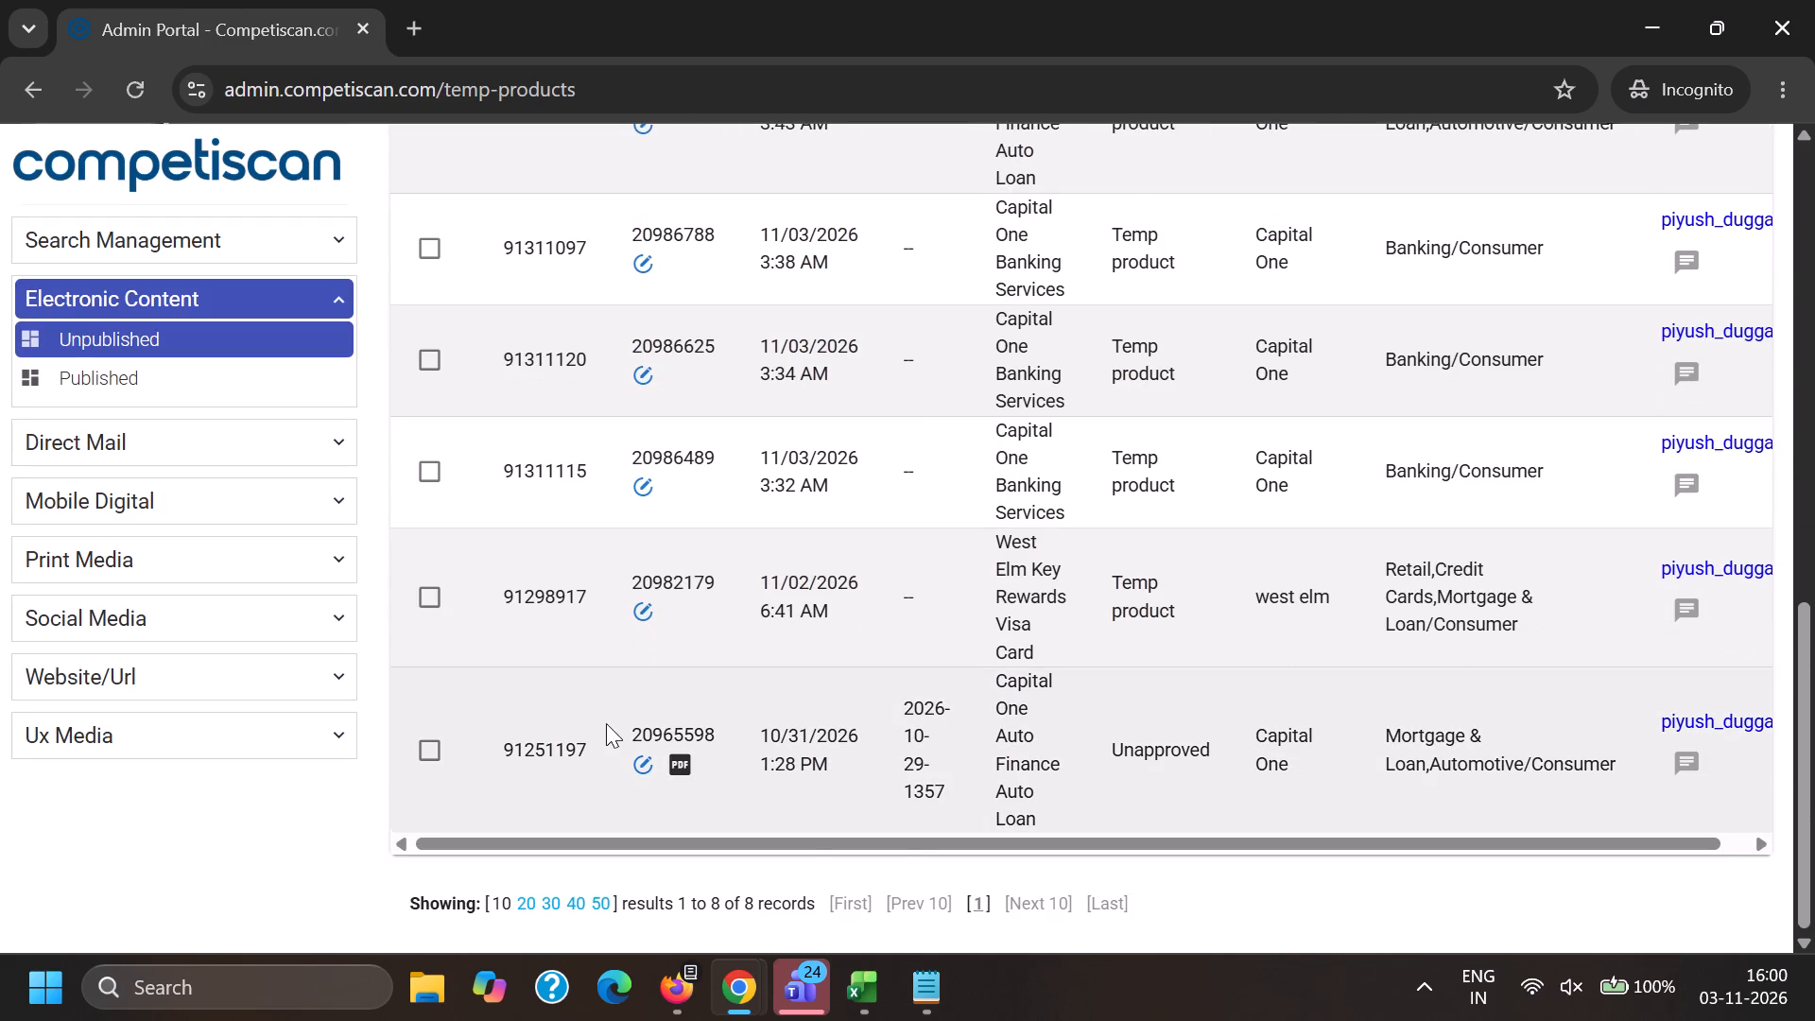
{"action": "left_click", "coordinate": [641, 627], "text": "ctrl"}
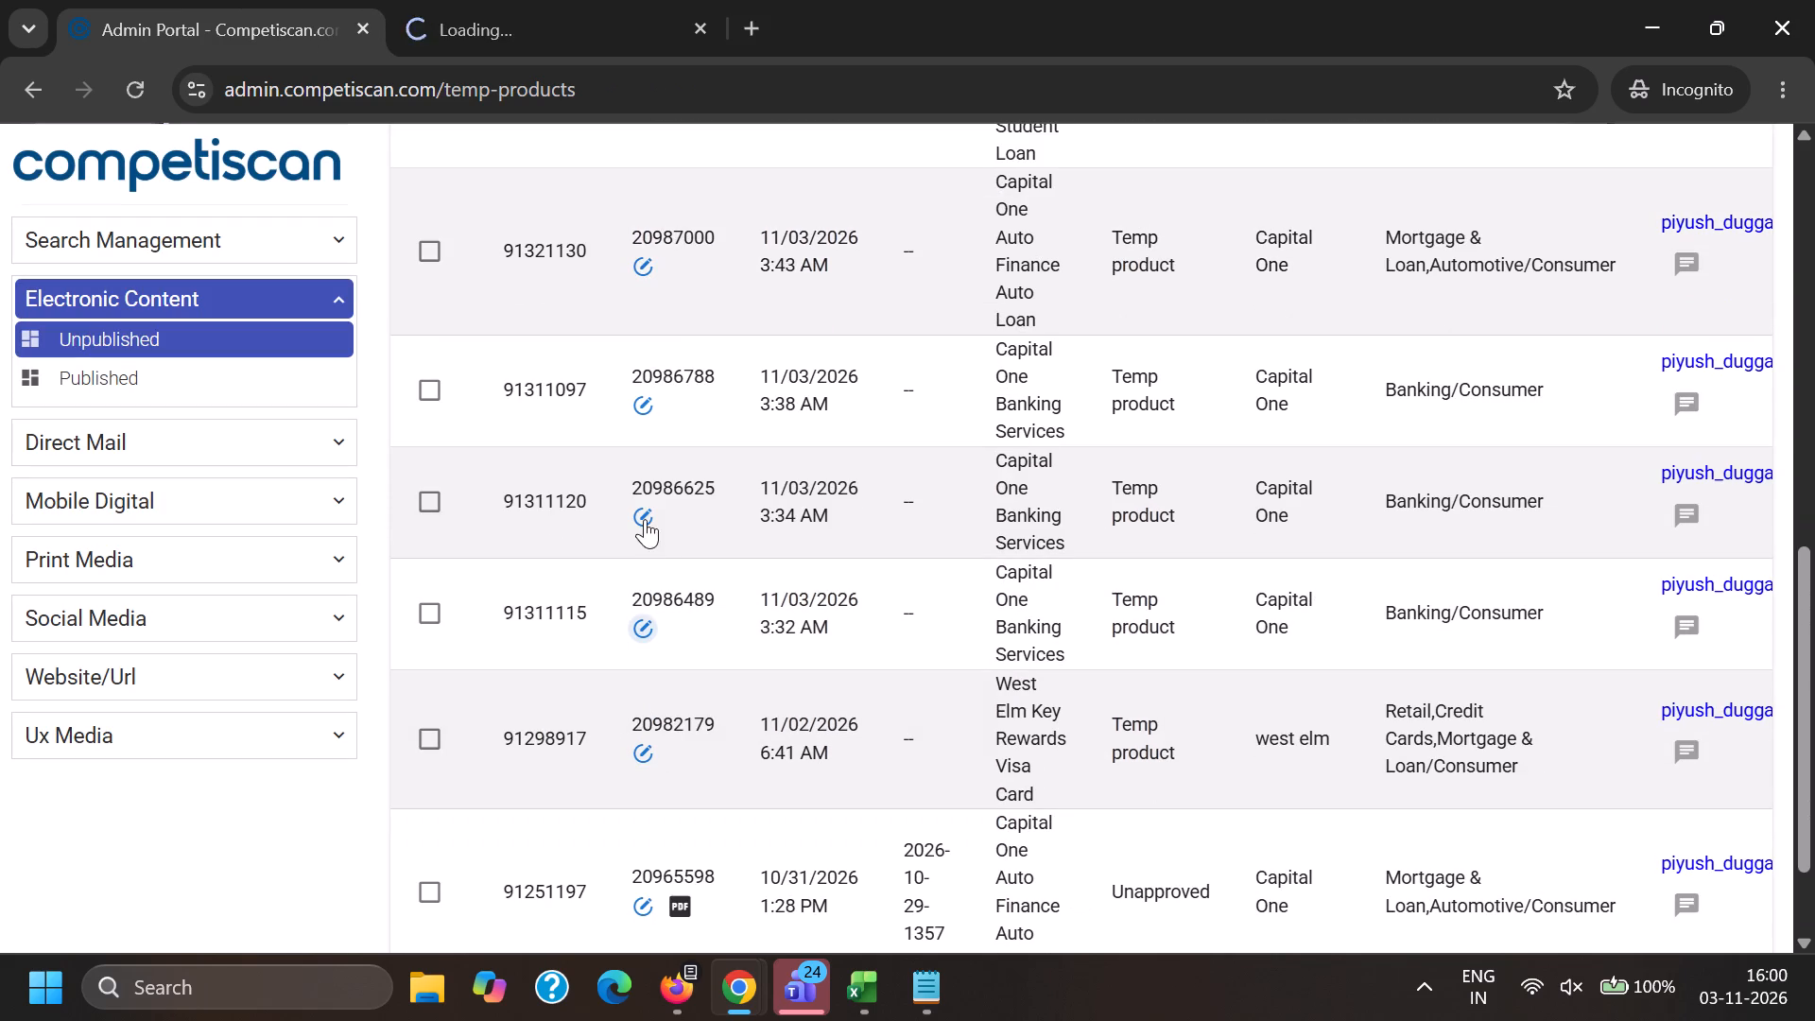
{"action": "left_click", "coordinate": [644, 518], "text": "ctrl"}
{"action": "left_click", "coordinate": [641, 406], "text": "ctrl"}
{"action": "left_click", "coordinate": [640, 265], "text": "ctrl"}
{"action": "scroll", "coordinate": [710, 465], "scroll_direction": "up", "scroll_amount": 3}
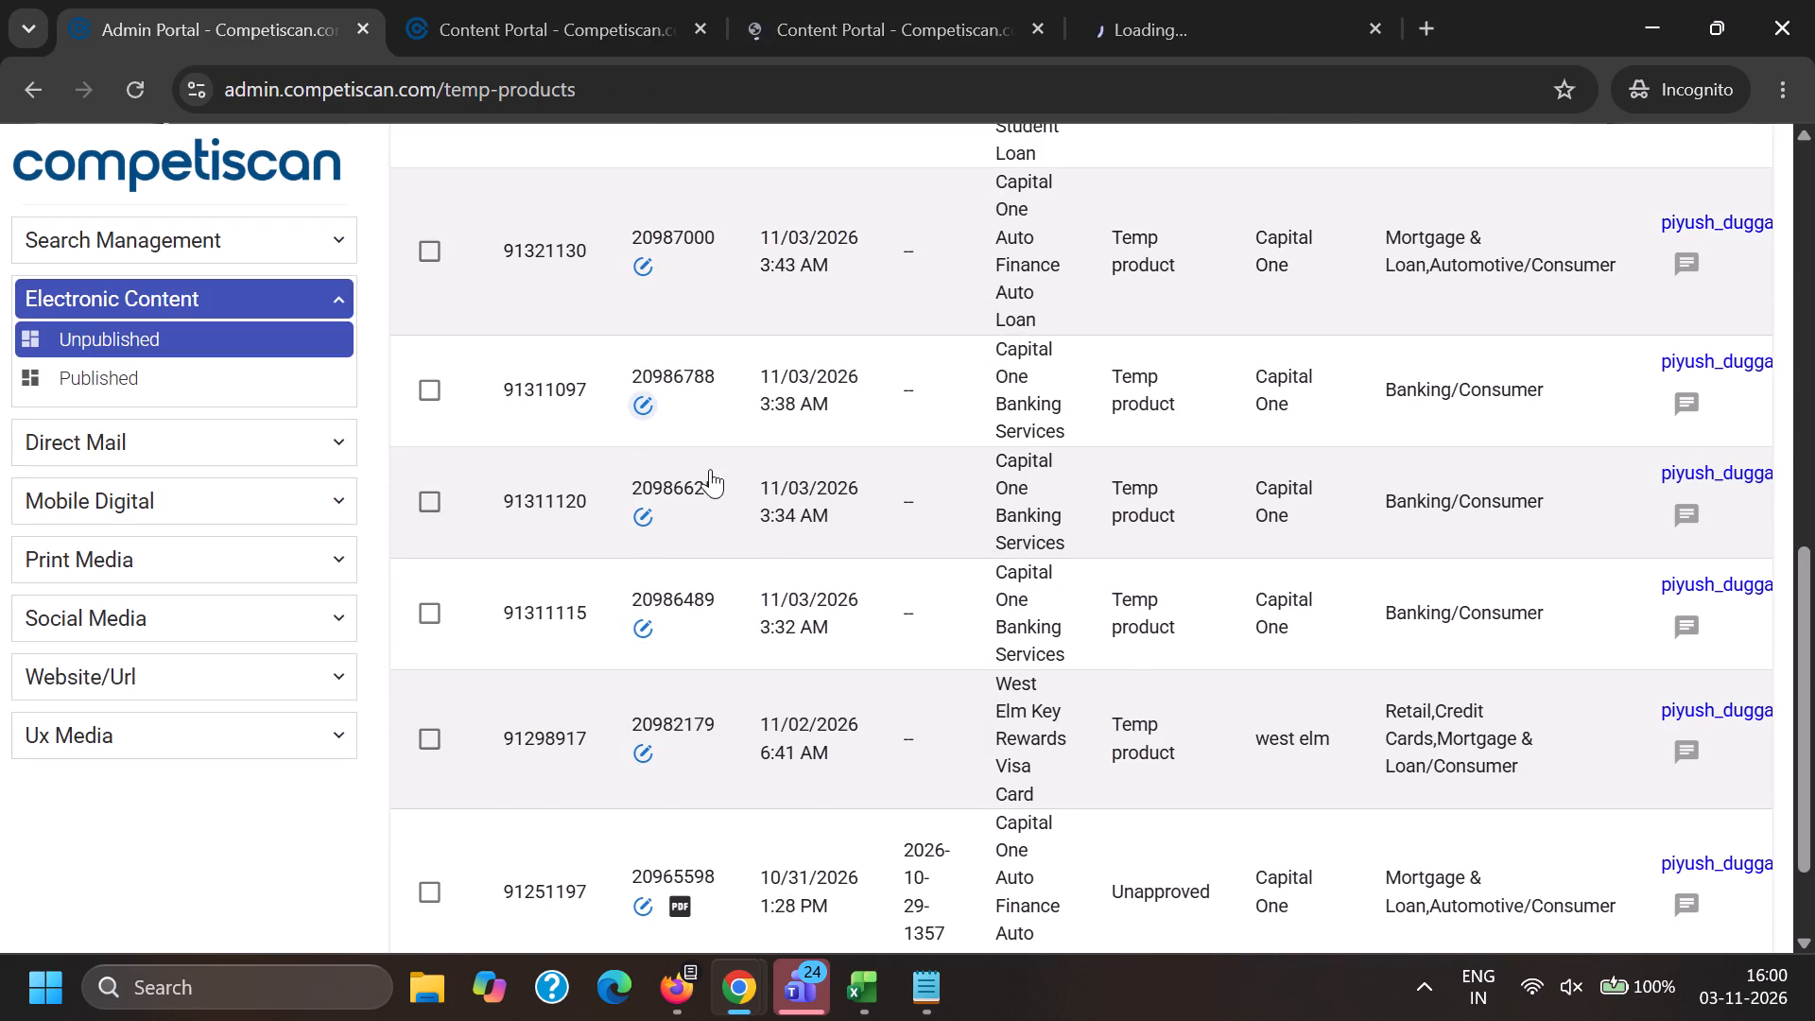
{"action": "left_click", "coordinate": [642, 530], "text": "ctrl"}
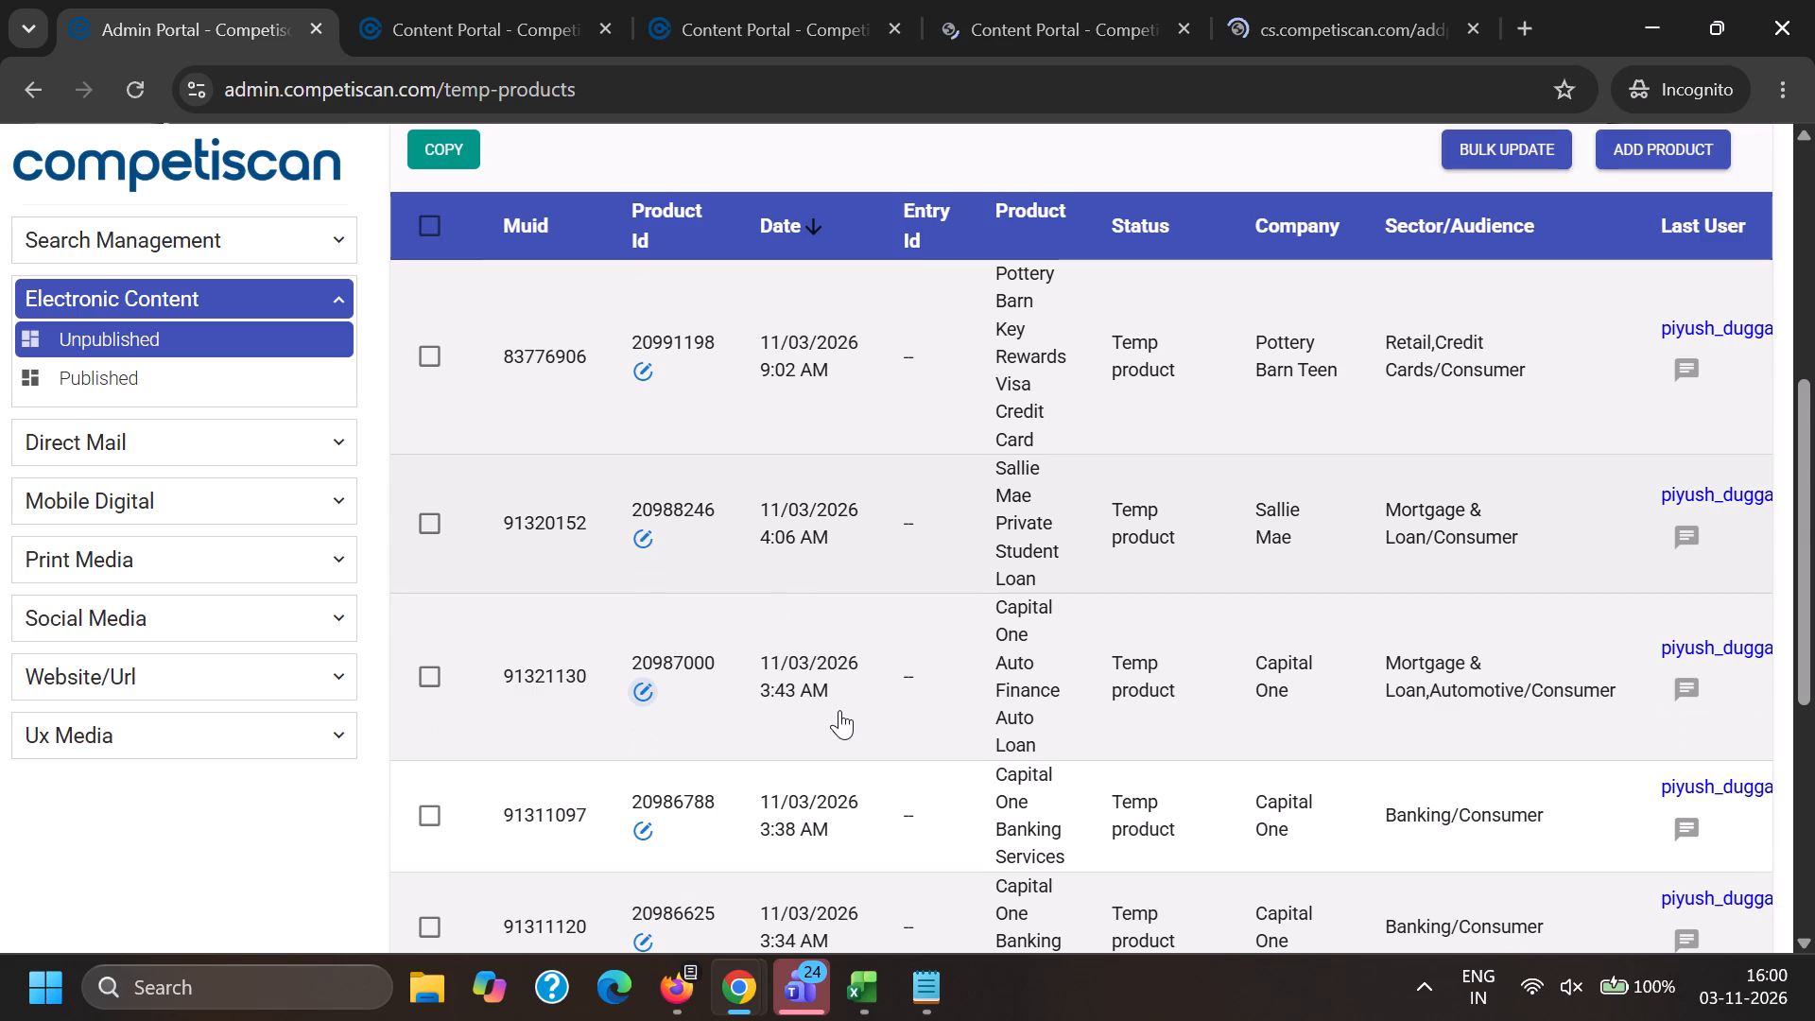
Log the page URL of product 20986489 in the Excel LINKS column for temp ID 91311115.
{"action": "left_click", "coordinate": [392, 0]}
{"action": "triple_click", "coordinate": [439, 76]}
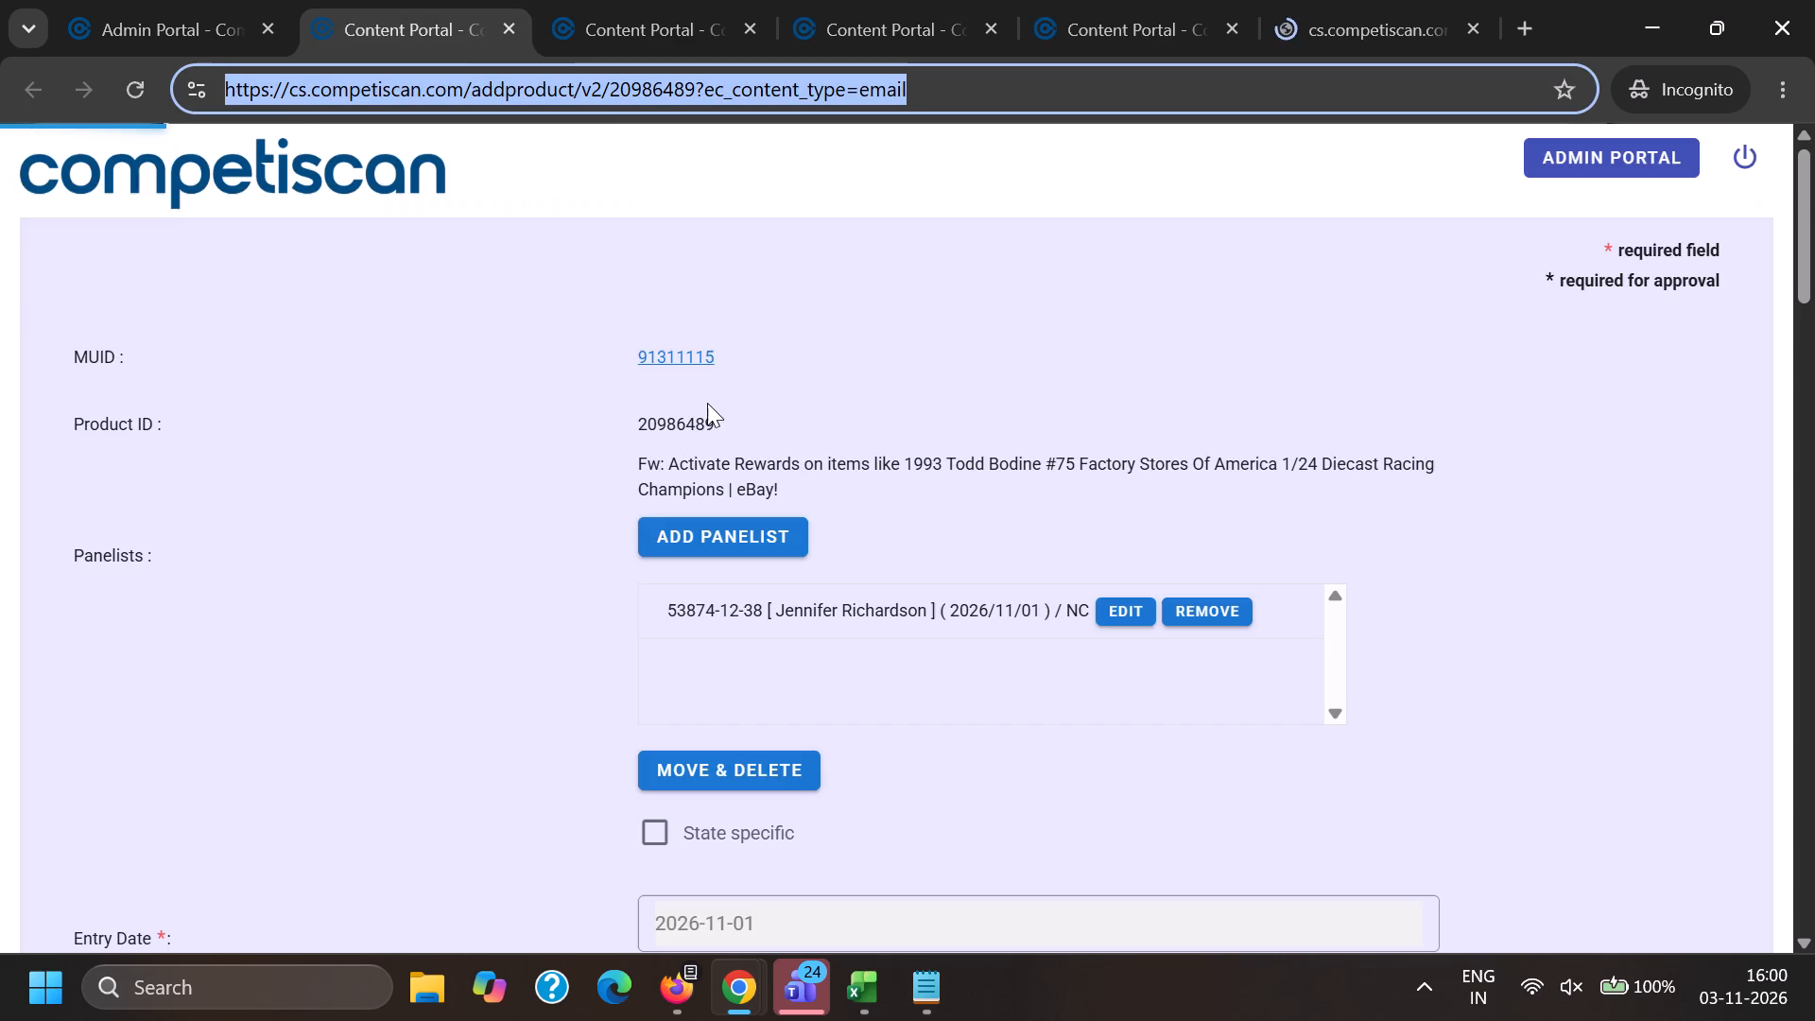
{"action": "key", "text": "ctrl+c"}
{"action": "key", "text": "ctrl+c"}
{"action": "key", "text": "alt+Tab"}
{"action": "scroll", "coordinate": [573, 557], "scroll_direction": "up", "scroll_amount": 3}
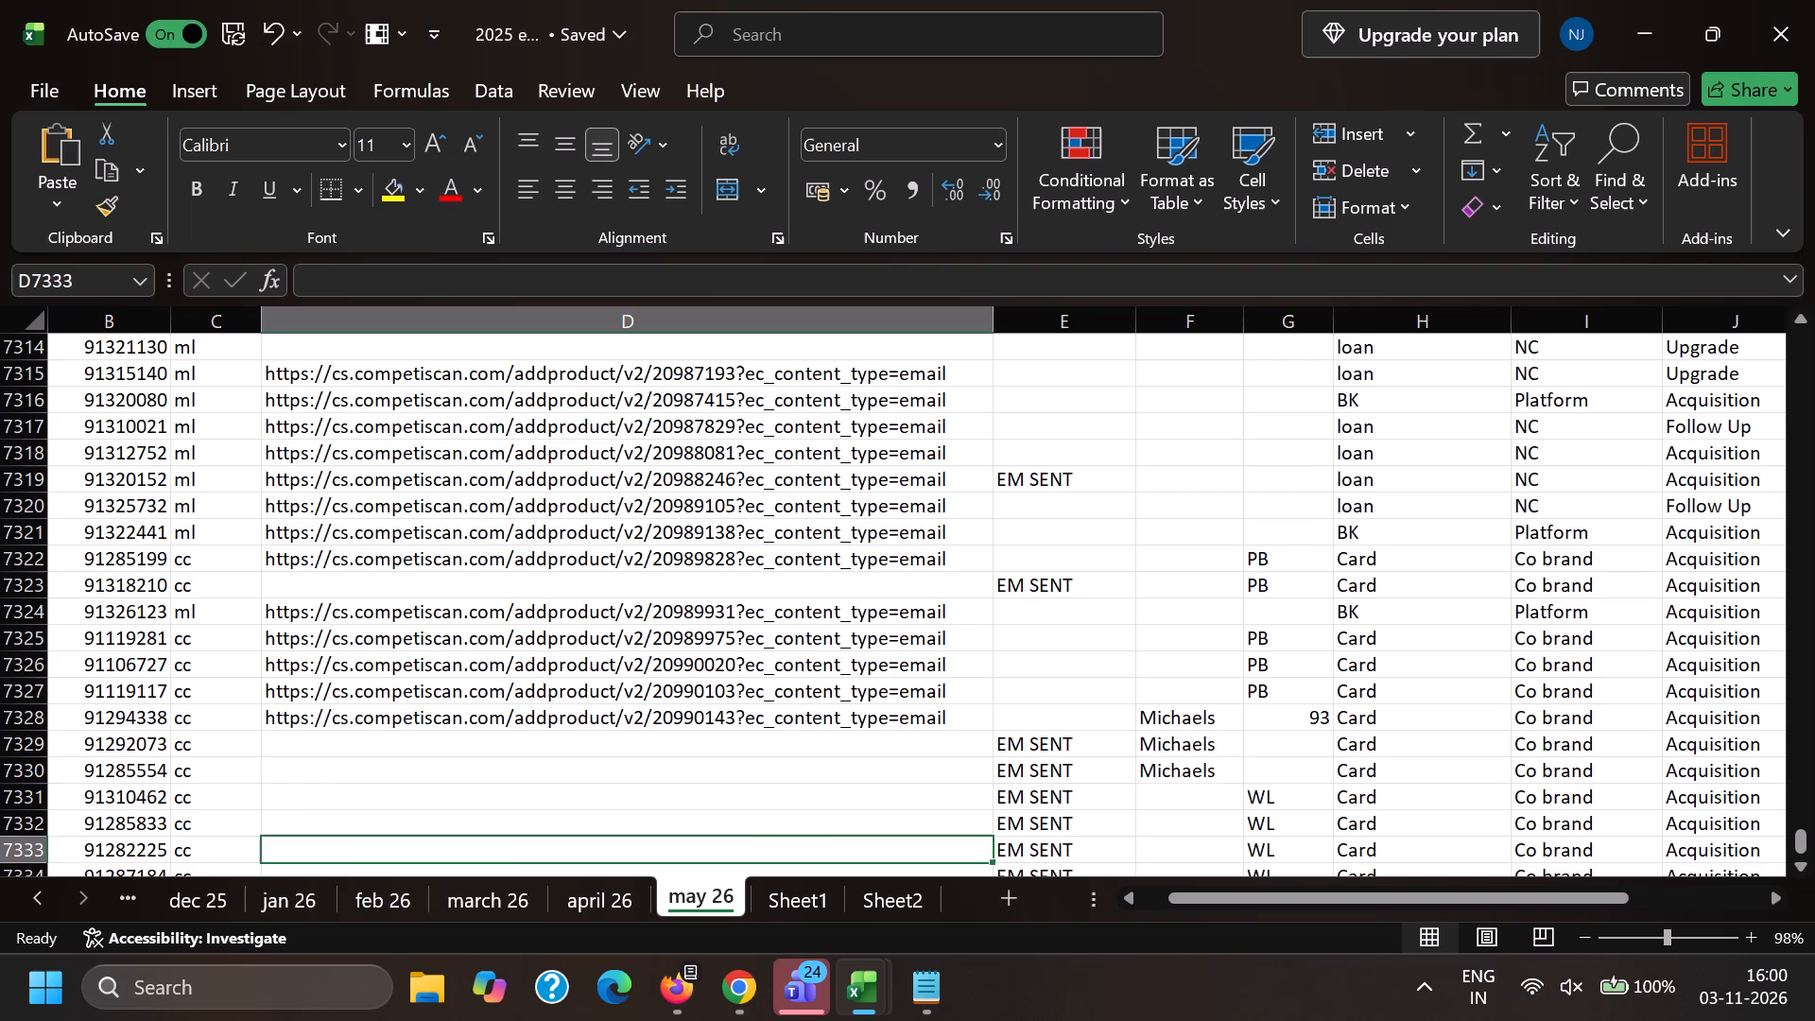
{"action": "scroll", "coordinate": [562, 545], "scroll_direction": "up", "scroll_amount": 5}
{"action": "left_click", "coordinate": [580, 608]}
{"action": "key", "text": "ctrl+v"}
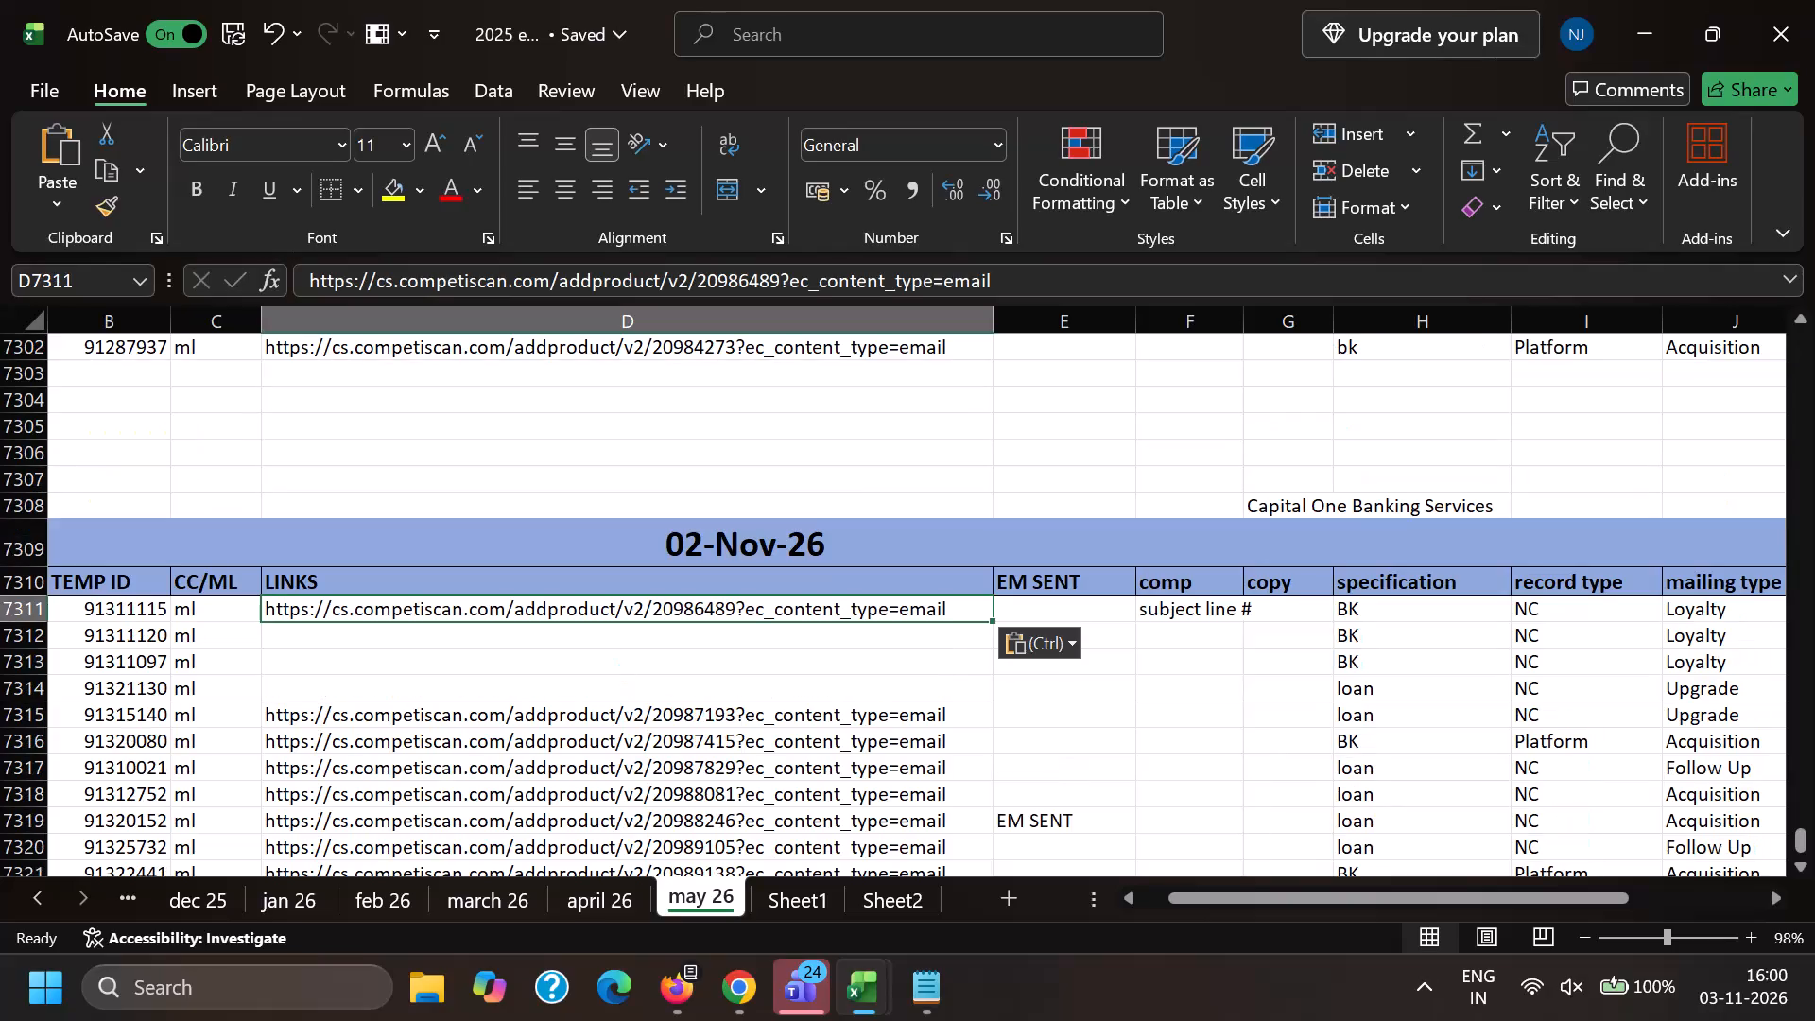
Log the page URL of product 20986625 in the Excel LINKS column for temp ID 91311120.
{"action": "left_click", "coordinate": [502, 641]}
{"action": "key", "text": "alt+Tab"}
{"action": "left_click", "coordinate": [639, 0]}
{"action": "triple_click", "coordinate": [637, 102]}
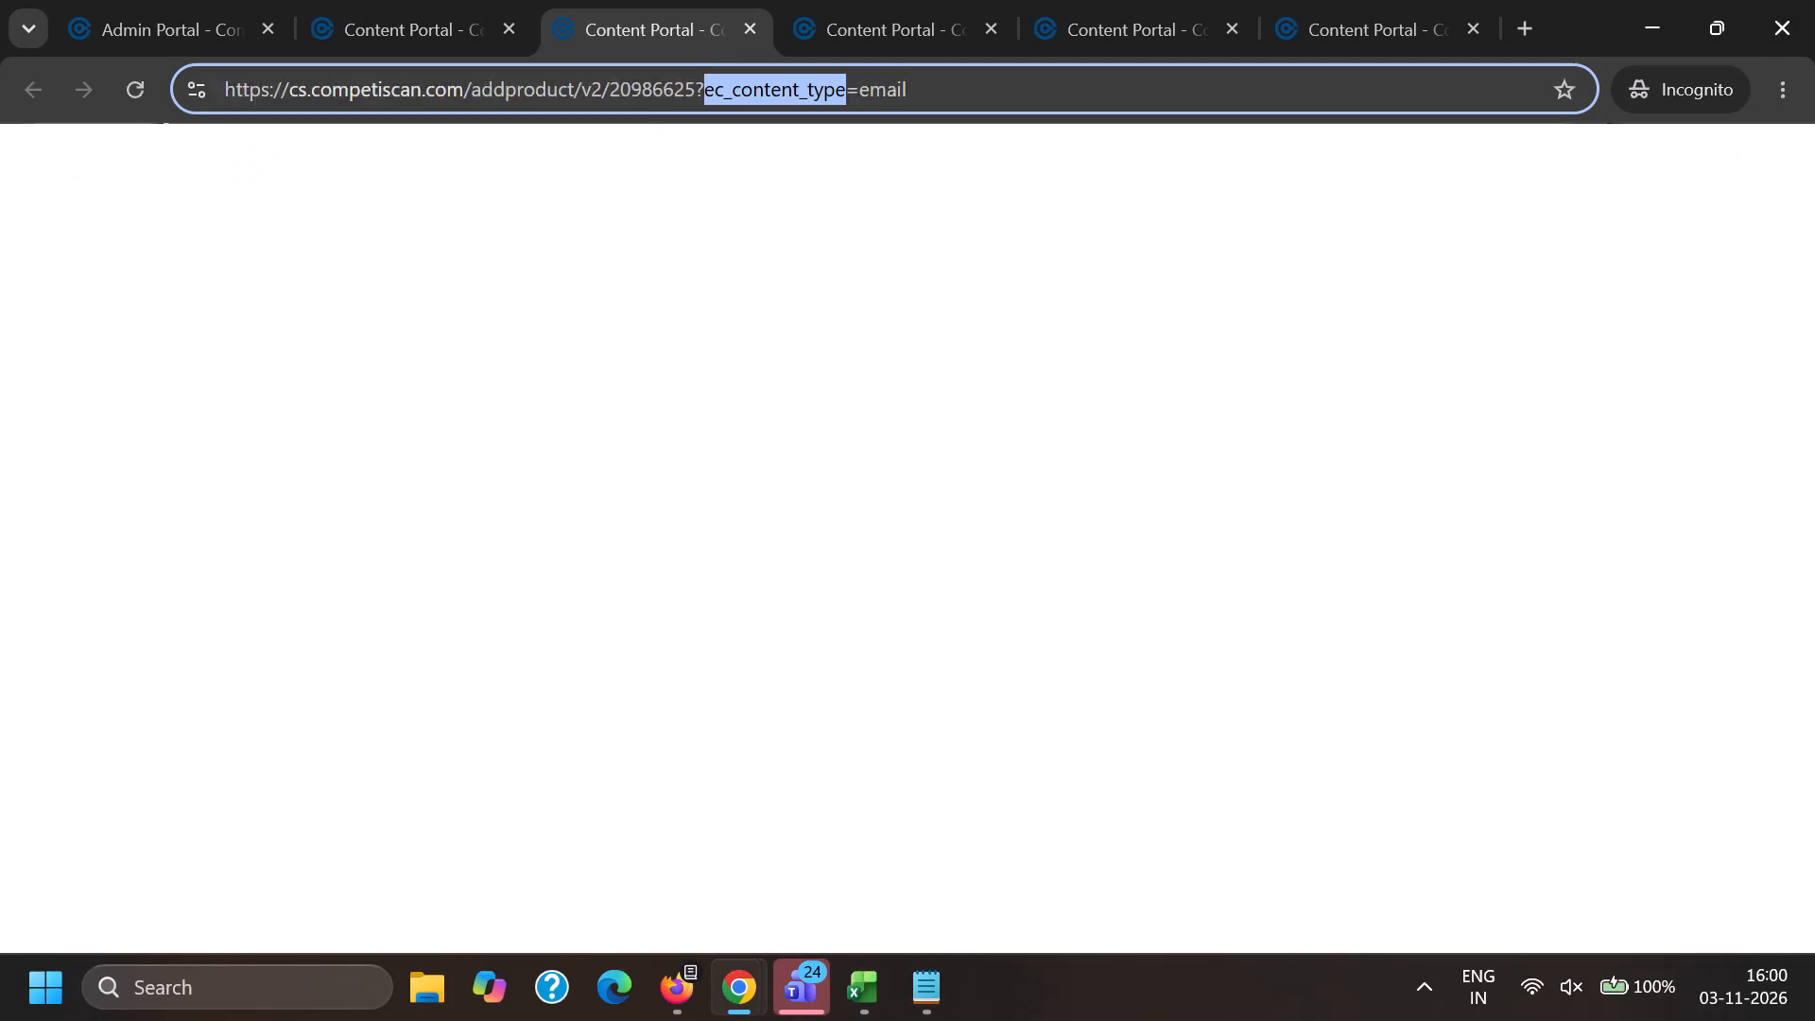
{"action": "key", "text": "ctrl+c"}
{"action": "key", "text": "alt+Tab"}
{"action": "key", "text": "ctrl+v"}
Log the page URL of product 20986788 in the Excel LINKS column for temp ID 91311097.
{"action": "scroll", "coordinate": [624, 480], "scroll_direction": "down", "scroll_amount": 1}
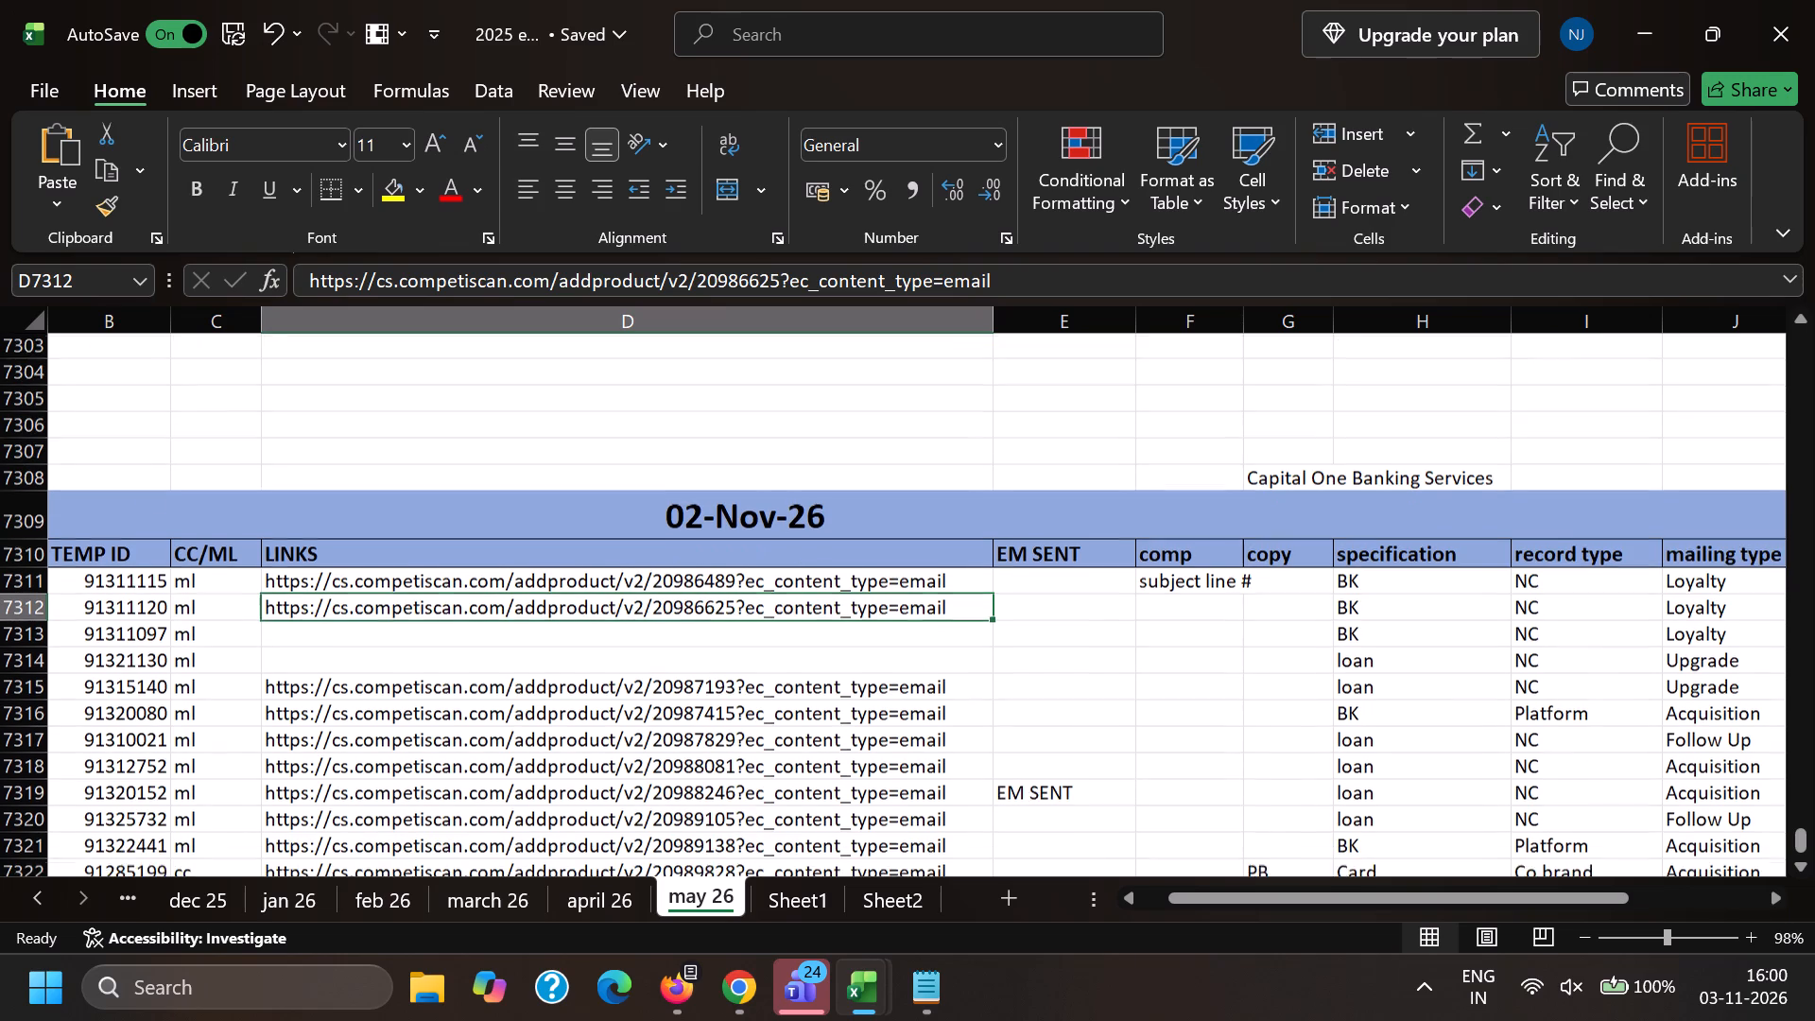
{"action": "left_click", "coordinate": [497, 585]}
{"action": "key", "text": "alt+Tab"}
{"action": "left_click", "coordinate": [907, 0]}
{"action": "triple_click", "coordinate": [884, 98]}
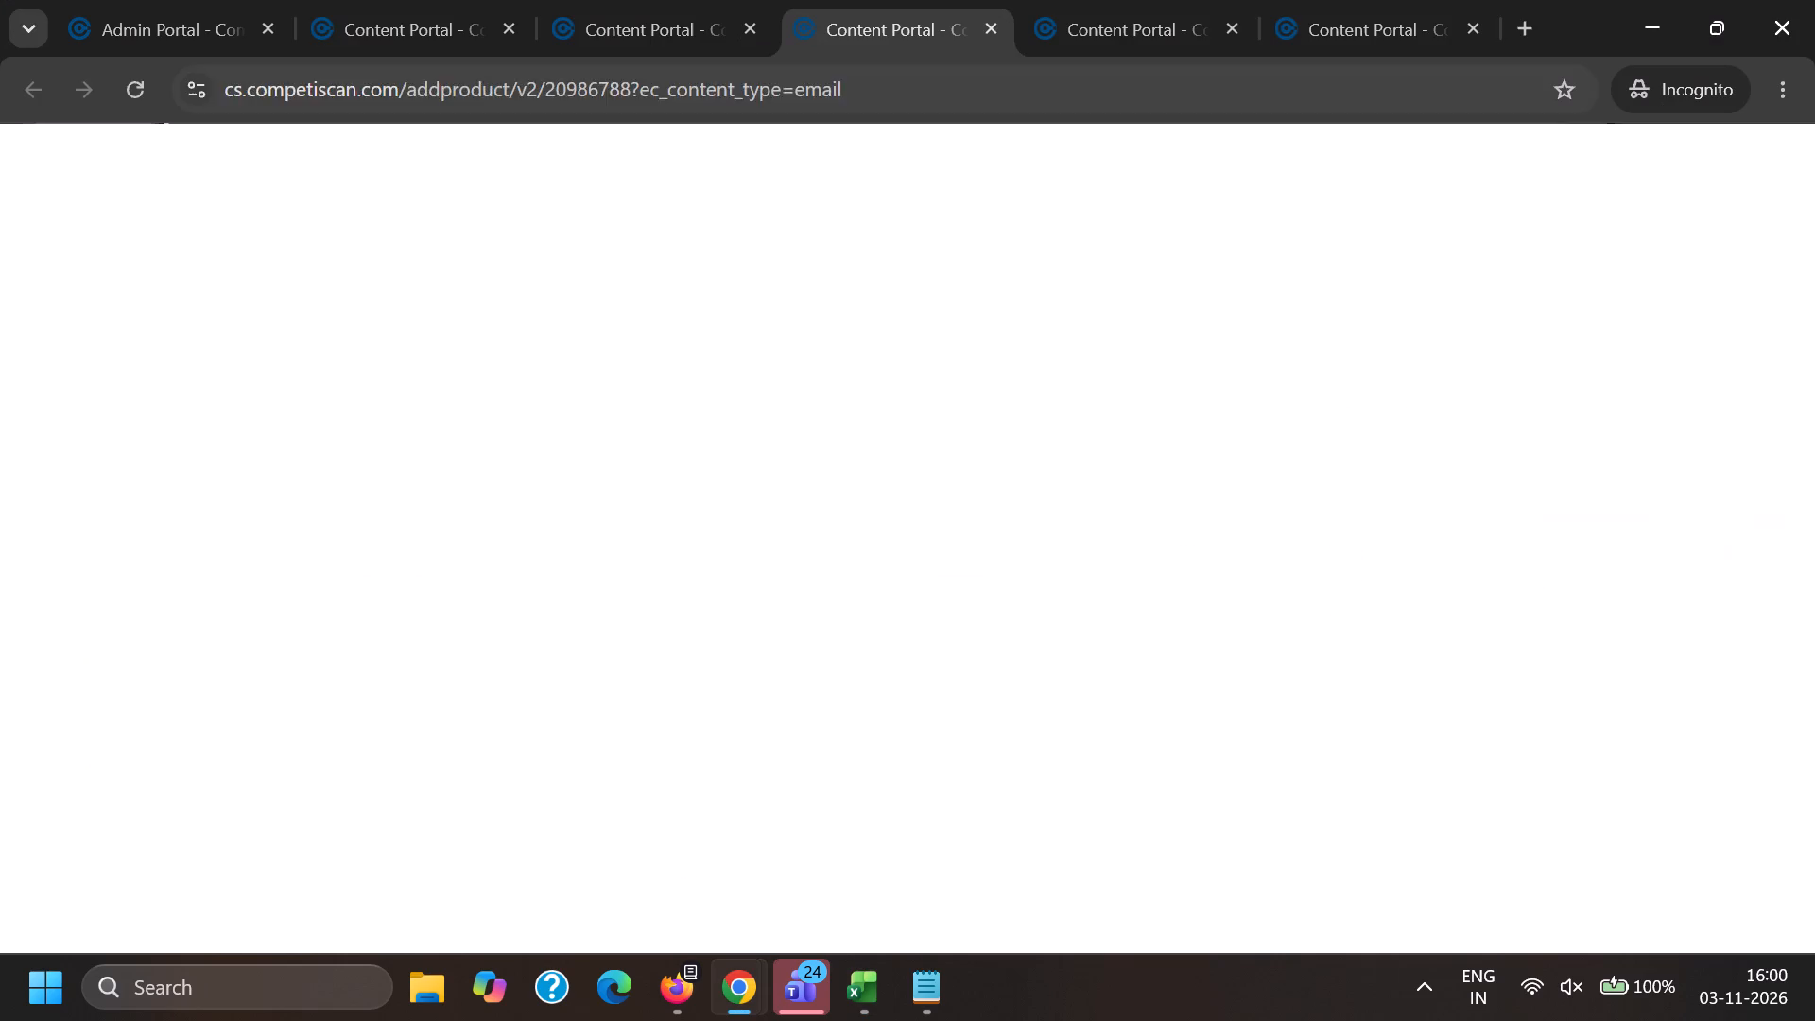
{"action": "key", "text": "ctrl+c"}
{"action": "key", "text": "alt+Tab"}
{"action": "key", "text": "ctrl+v"}
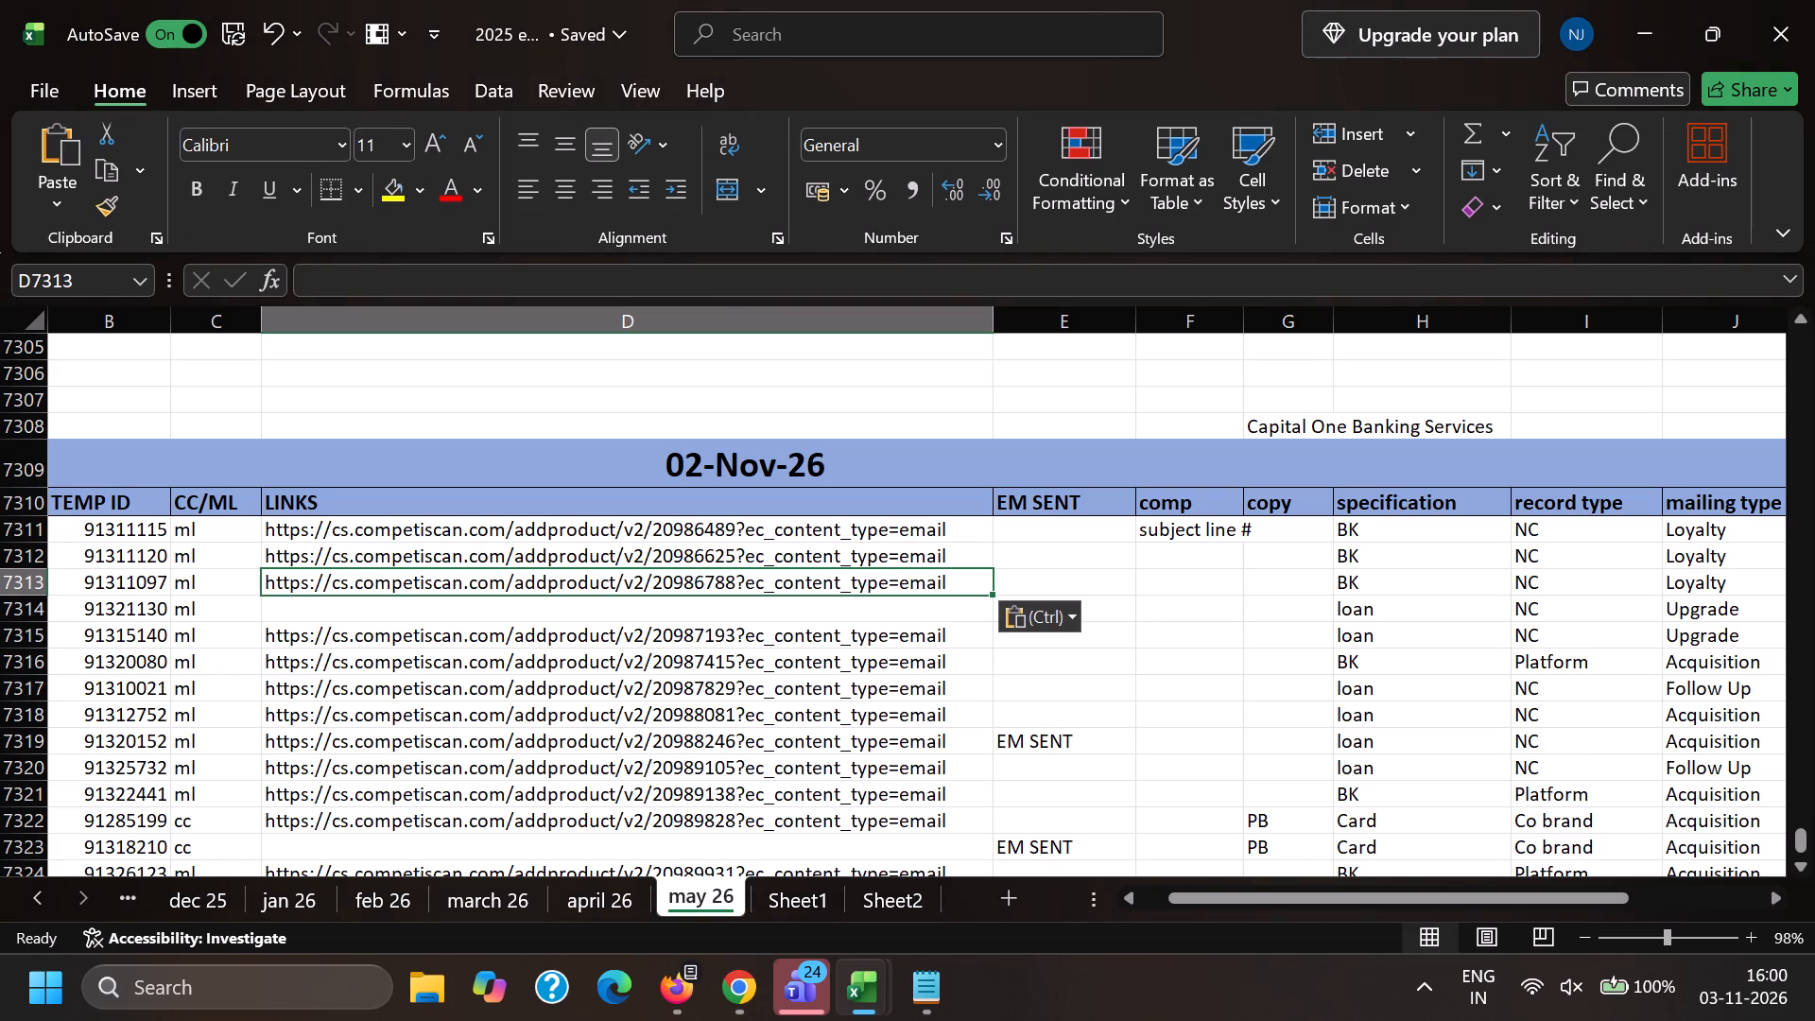
Log the page URL of product 20987000 in the Excel LINKS column for temp ID 91321130.
{"action": "left_click", "coordinate": [419, 618]}
{"action": "key", "text": "alt+Tab"}
{"action": "left_click", "coordinate": [1134, 0]}
{"action": "triple_click", "coordinate": [1107, 100]}
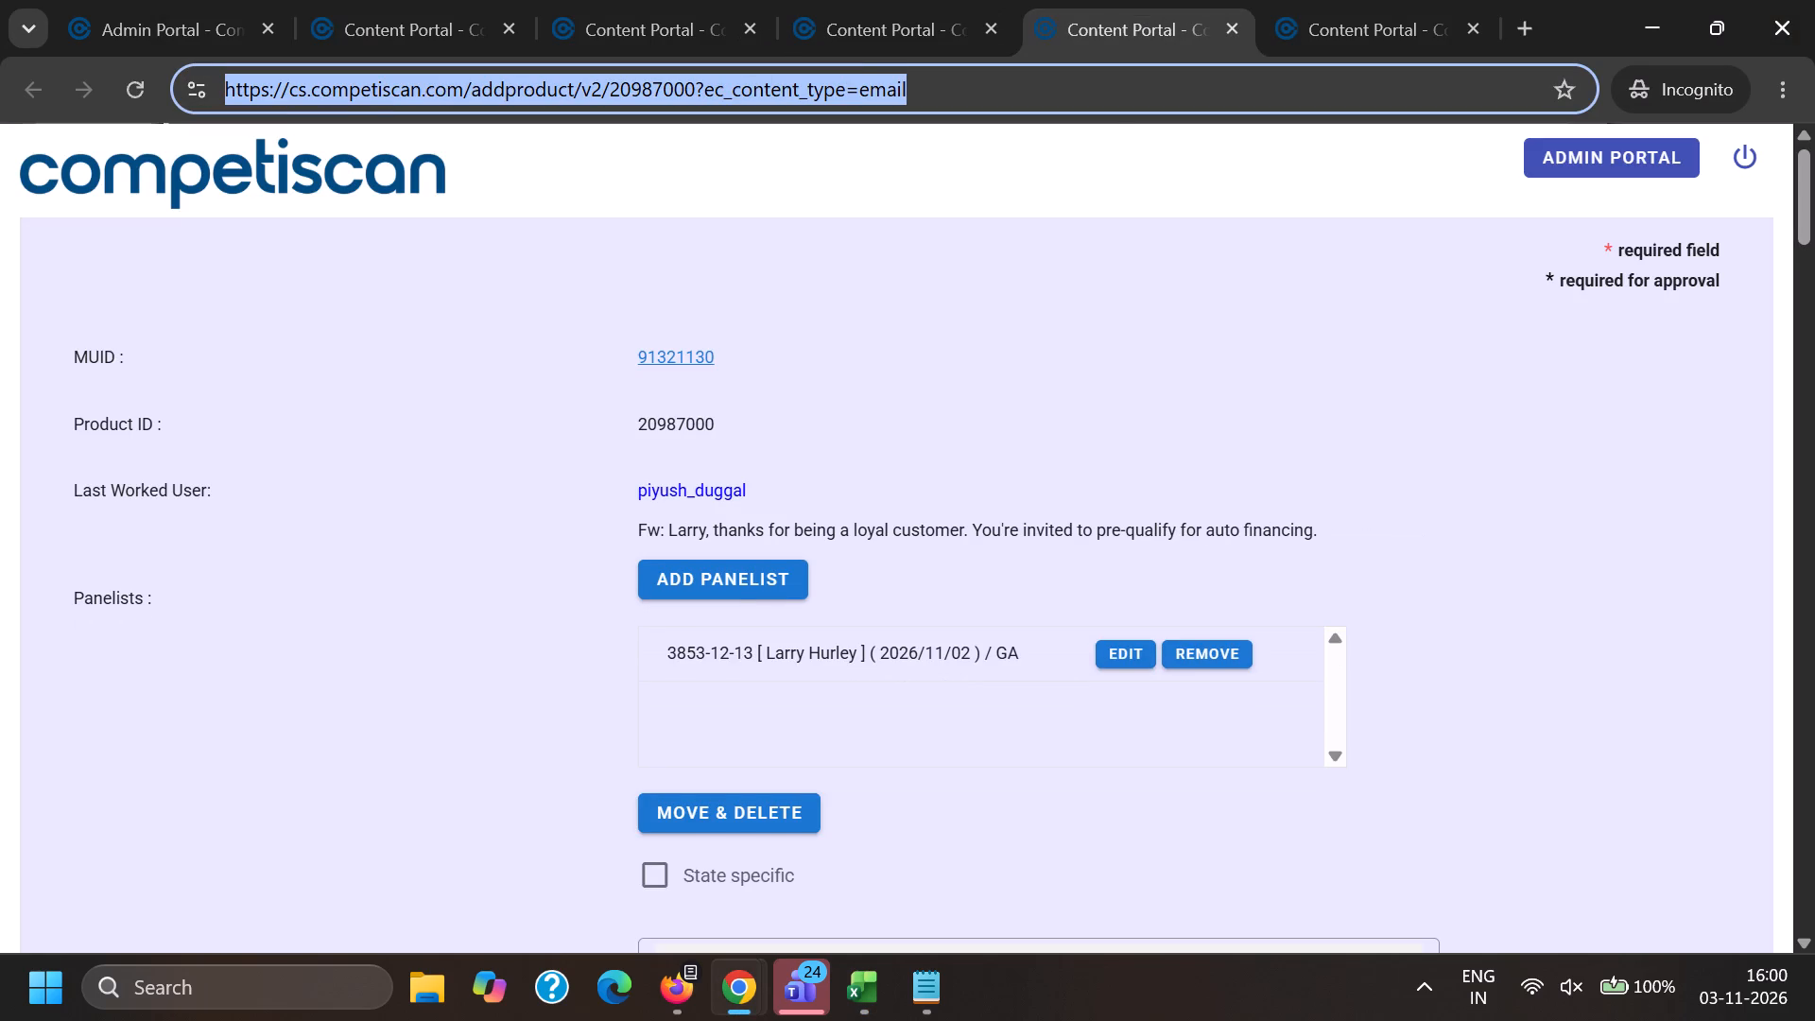
{"action": "key", "text": "ctrl+c"}
{"action": "key", "text": "alt+Tab"}
{"action": "left_click", "coordinate": [808, 319], "text": "ctrl"}
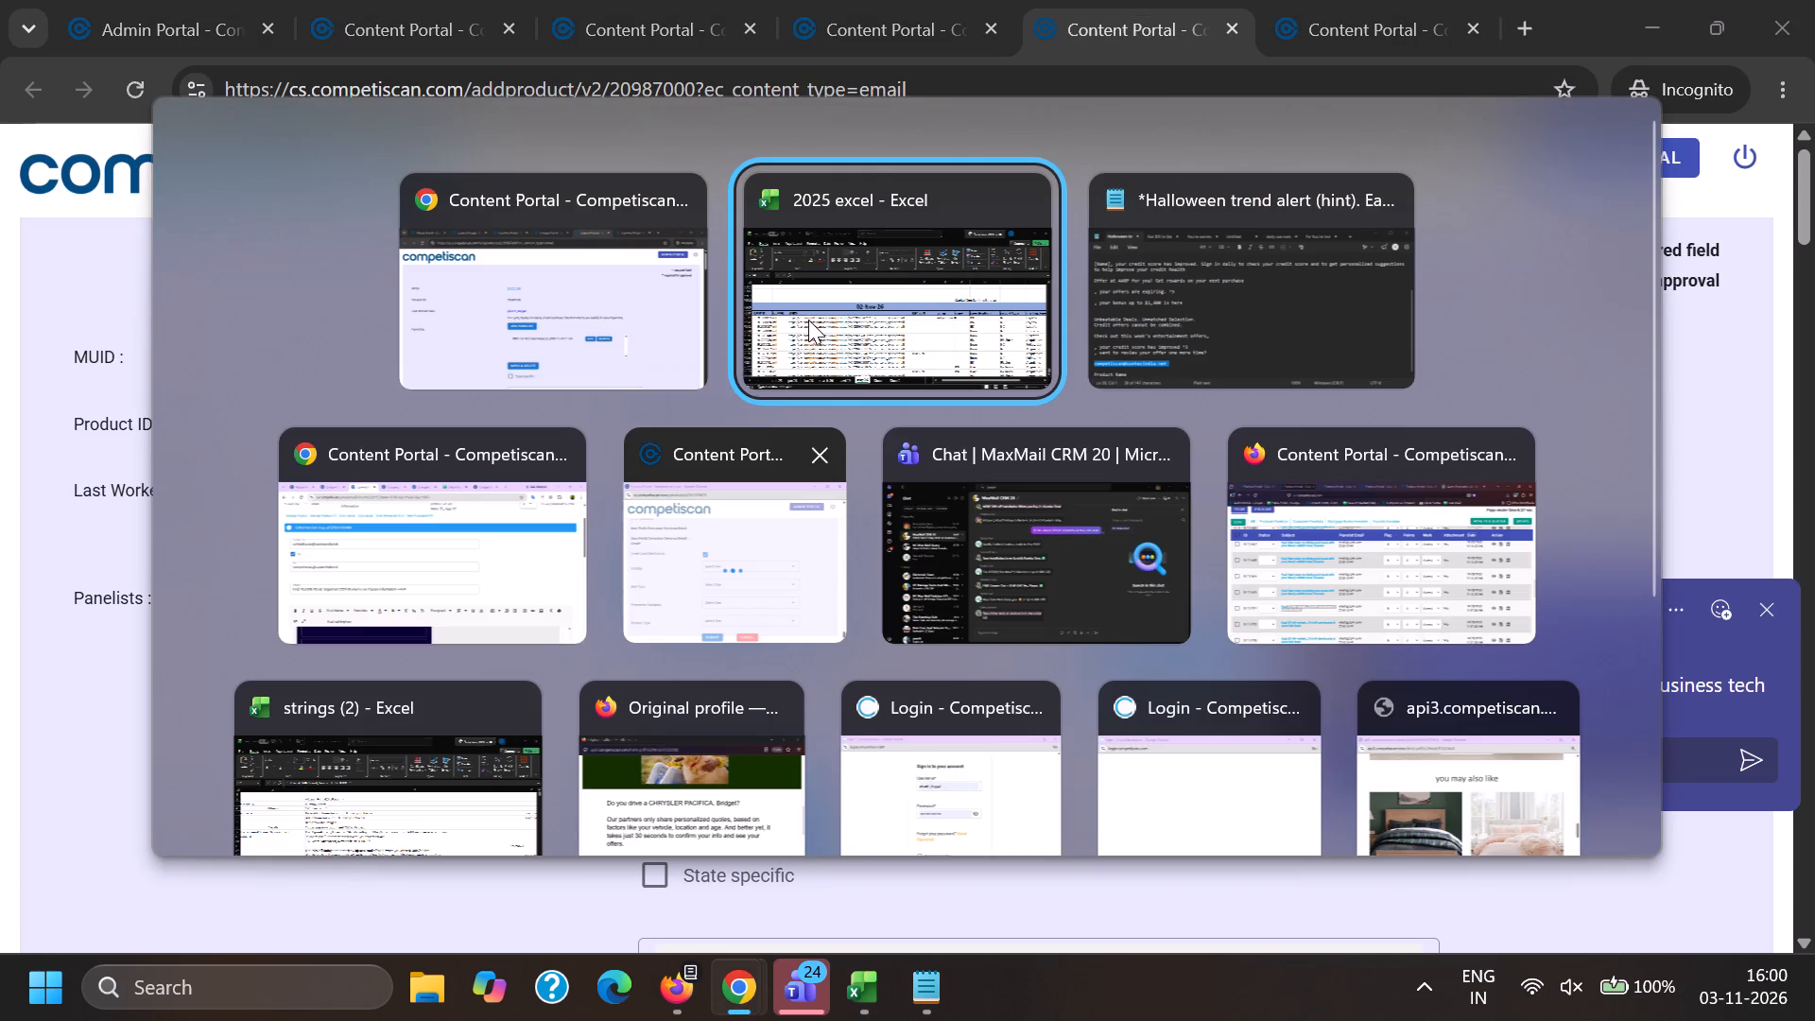
{"action": "key", "text": "ctrl+v"}
Look over the page of Sallie Mae product 20988246 and close it.
{"action": "left_click", "coordinate": [696, 707]}
{"action": "key", "text": "alt+Tab"}
{"action": "left_click", "coordinate": [1330, 0]}
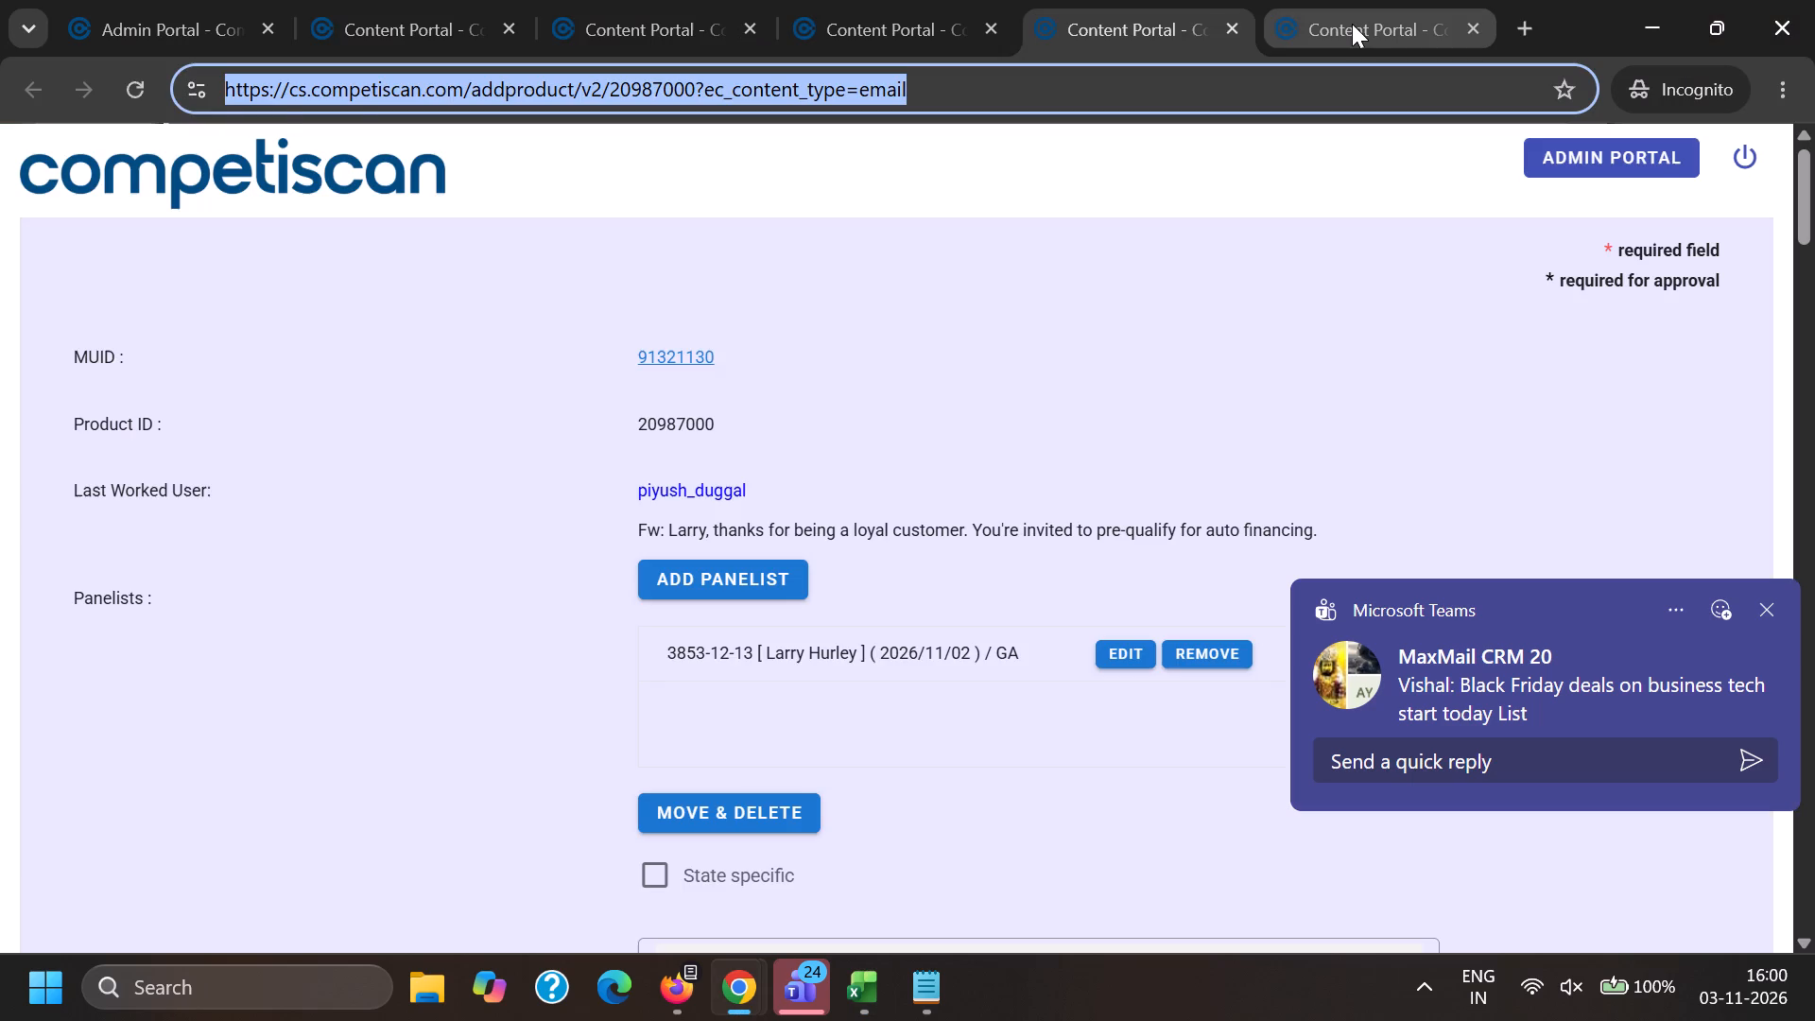
{"action": "scroll", "coordinate": [1352, 276], "scroll_direction": "down", "scroll_amount": 6}
{"action": "left_click", "coordinate": [1477, 26]}
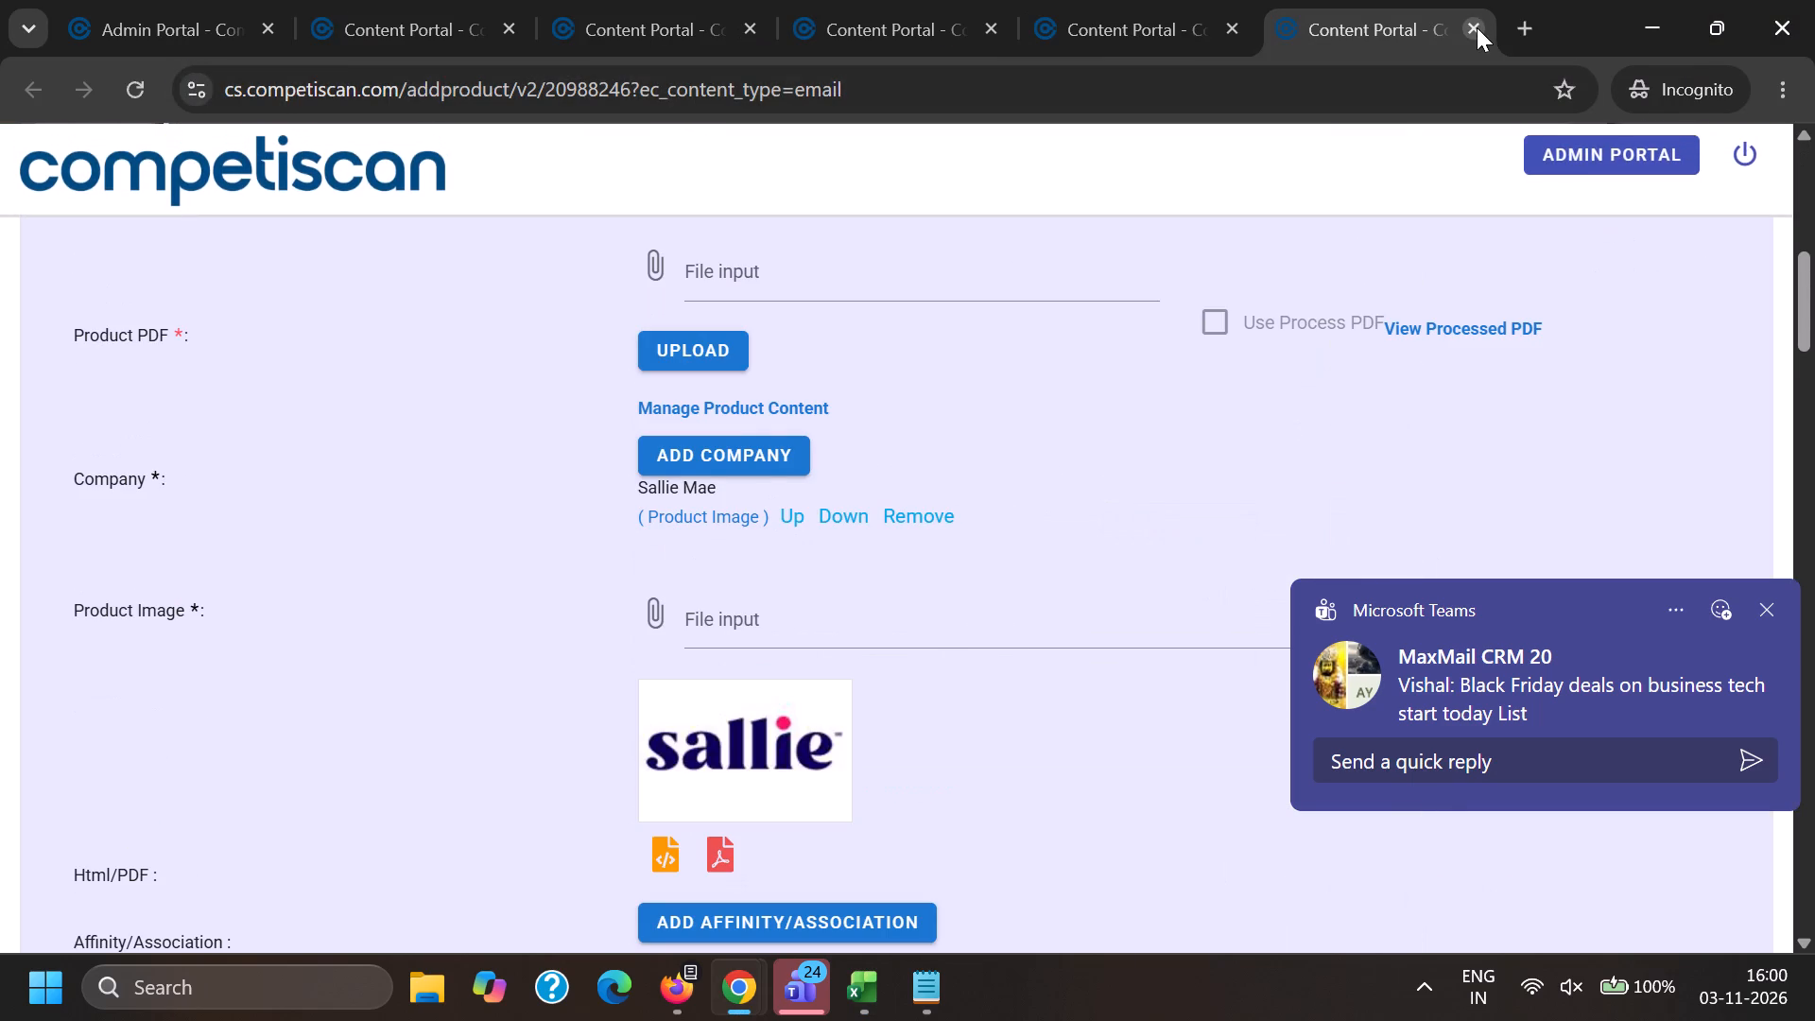
Open the processed PDFs of products 20986489, 20986625, 20986788 and 20987000.
{"action": "left_click", "coordinate": [476, 0]}
{"action": "scroll", "coordinate": [1105, 382], "scroll_direction": "down", "scroll_amount": 5}
{"action": "left_click", "coordinate": [1441, 504], "text": "ctrl"}
{"action": "key", "text": "ctrl+Tab"}
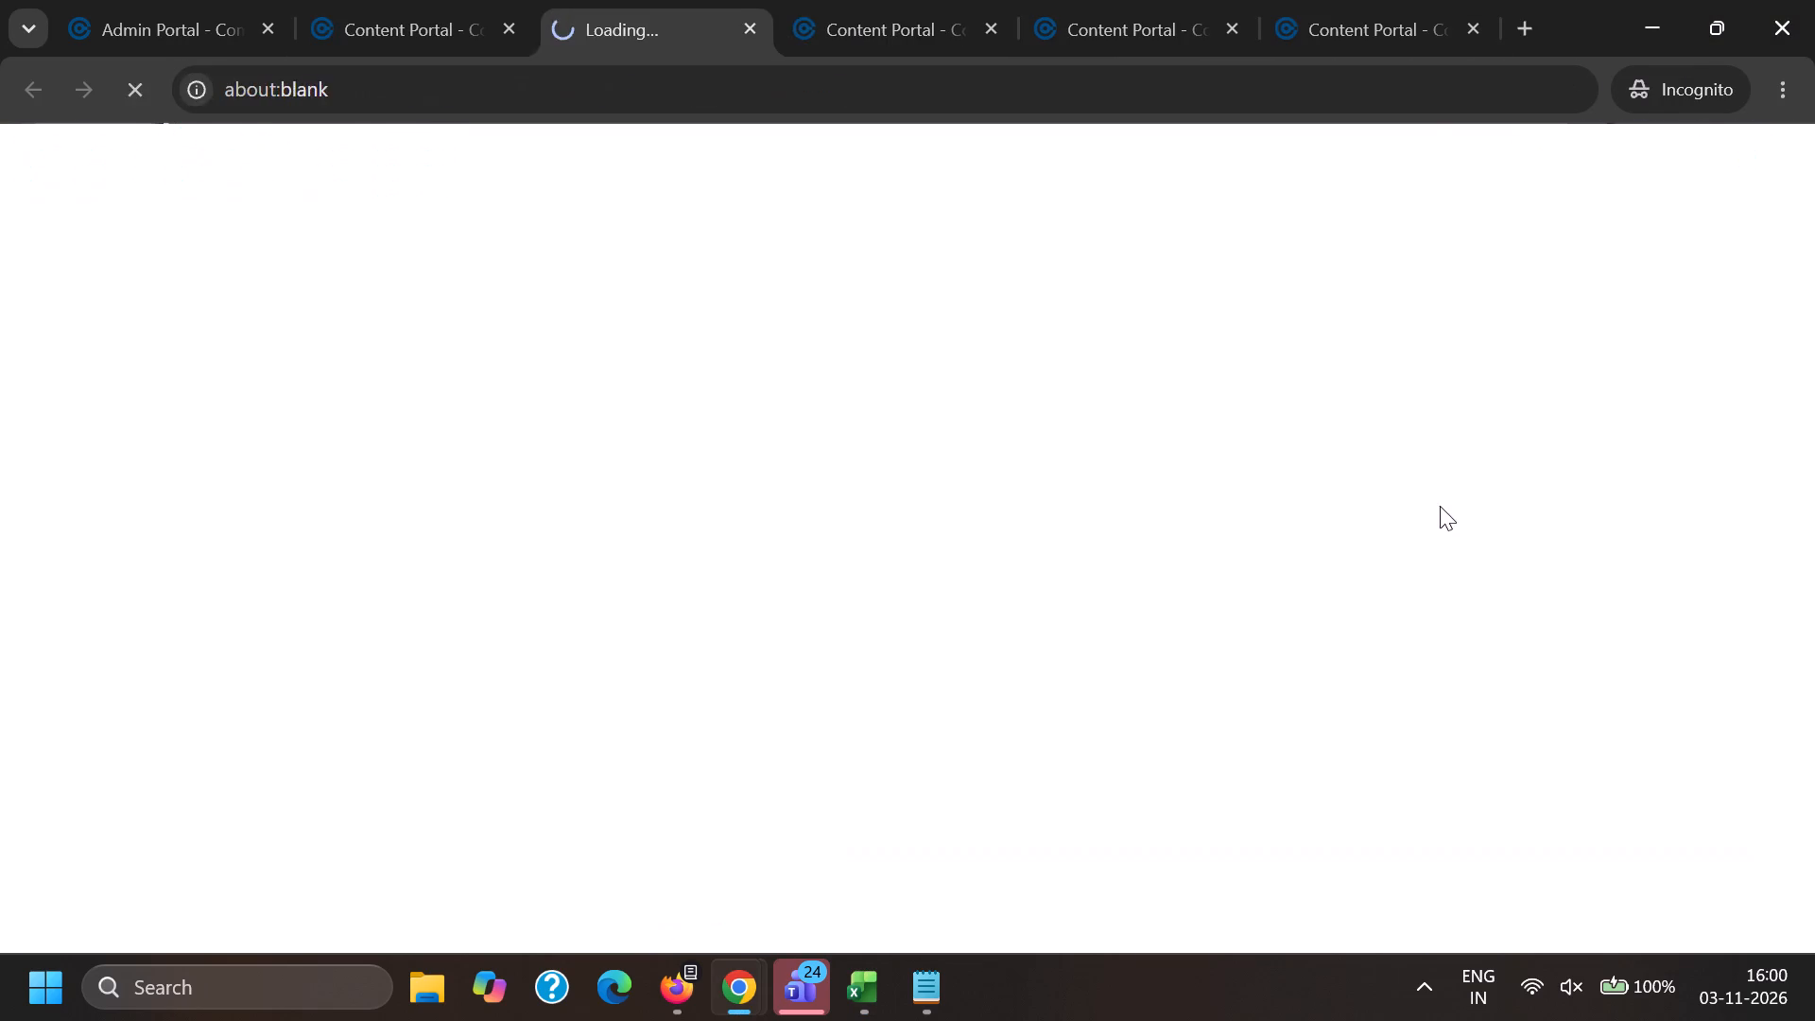
{"action": "key", "text": "ctrl+Tab"}
{"action": "scroll", "coordinate": [1355, 497], "scroll_direction": "down", "scroll_amount": 4}
{"action": "left_click", "coordinate": [1415, 603], "text": "ctrl"}
{"action": "key", "text": "ctrl+Tab"}
{"action": "key", "text": "ctrl+Tab"}
{"action": "scroll", "coordinate": [1395, 545], "scroll_direction": "down", "scroll_amount": 4}
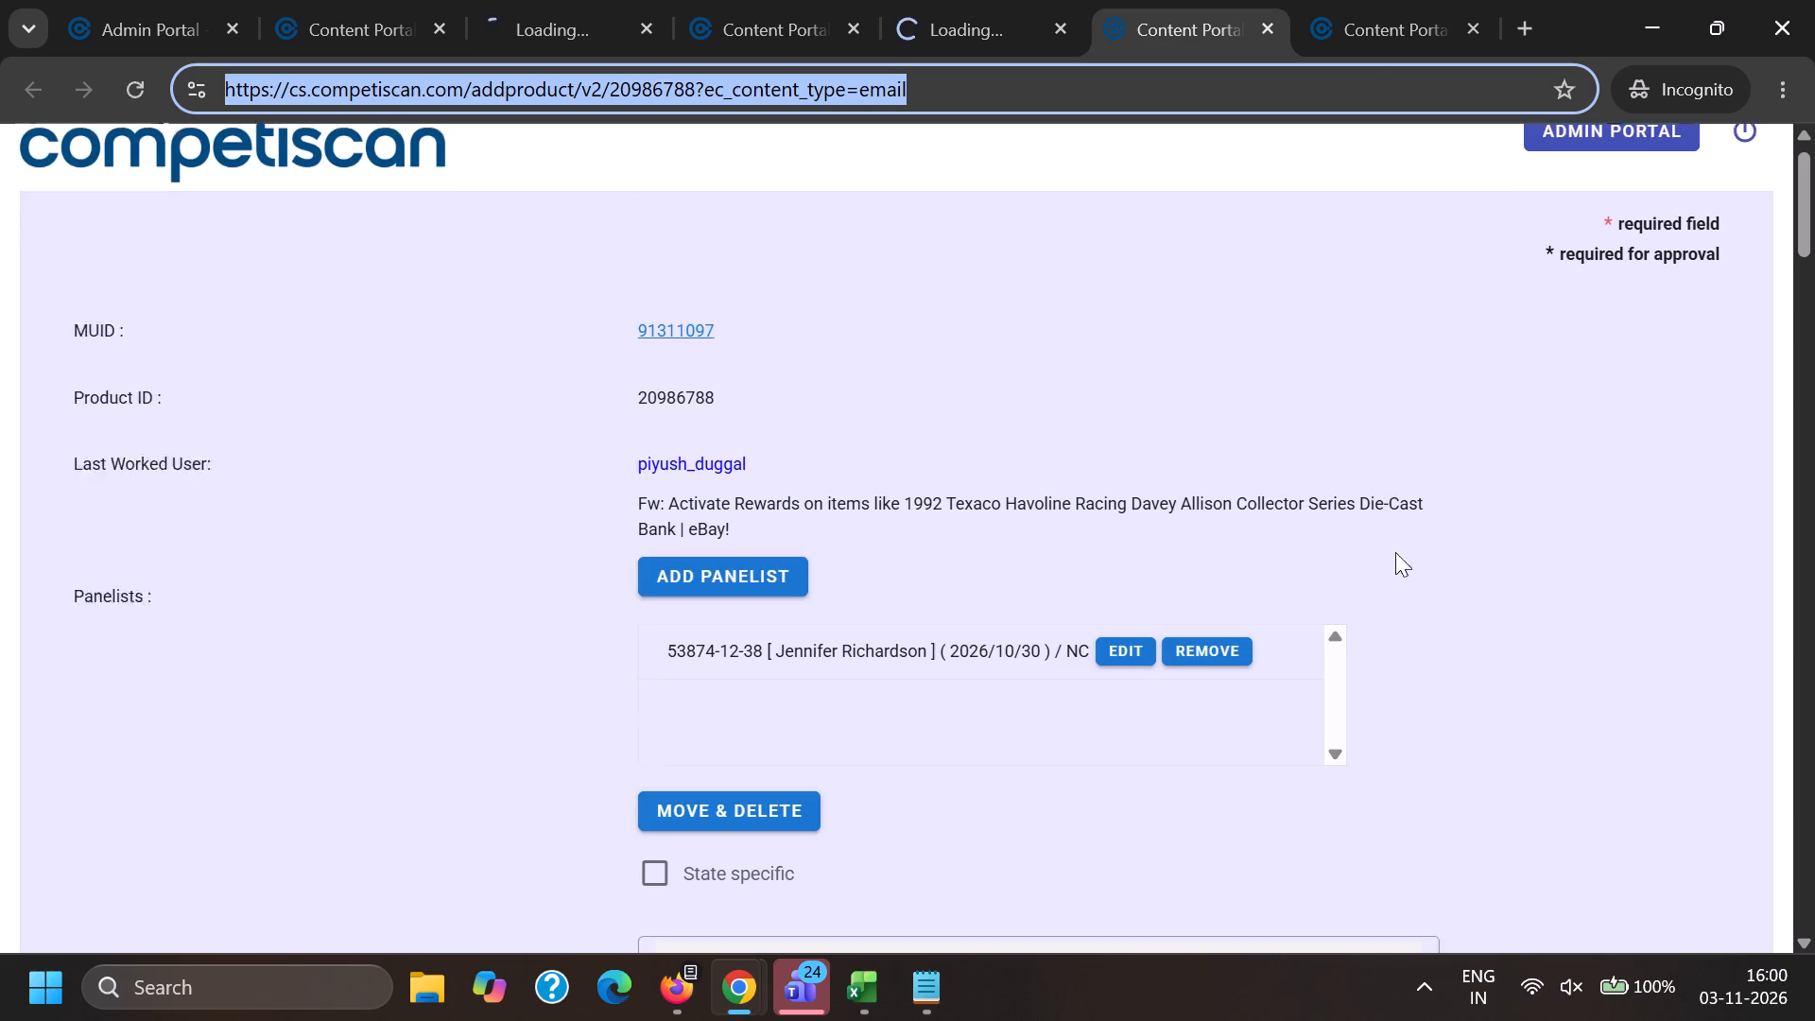
{"action": "scroll", "coordinate": [1395, 552], "scroll_direction": "down", "scroll_amount": 1}
{"action": "left_click", "coordinate": [1416, 500], "text": "ctrl"}
{"action": "key", "text": "ctrl+Tab"}
{"action": "key", "text": "ctrl+Tab"}
{"action": "scroll", "coordinate": [1415, 487], "scroll_direction": "down", "scroll_amount": 4}
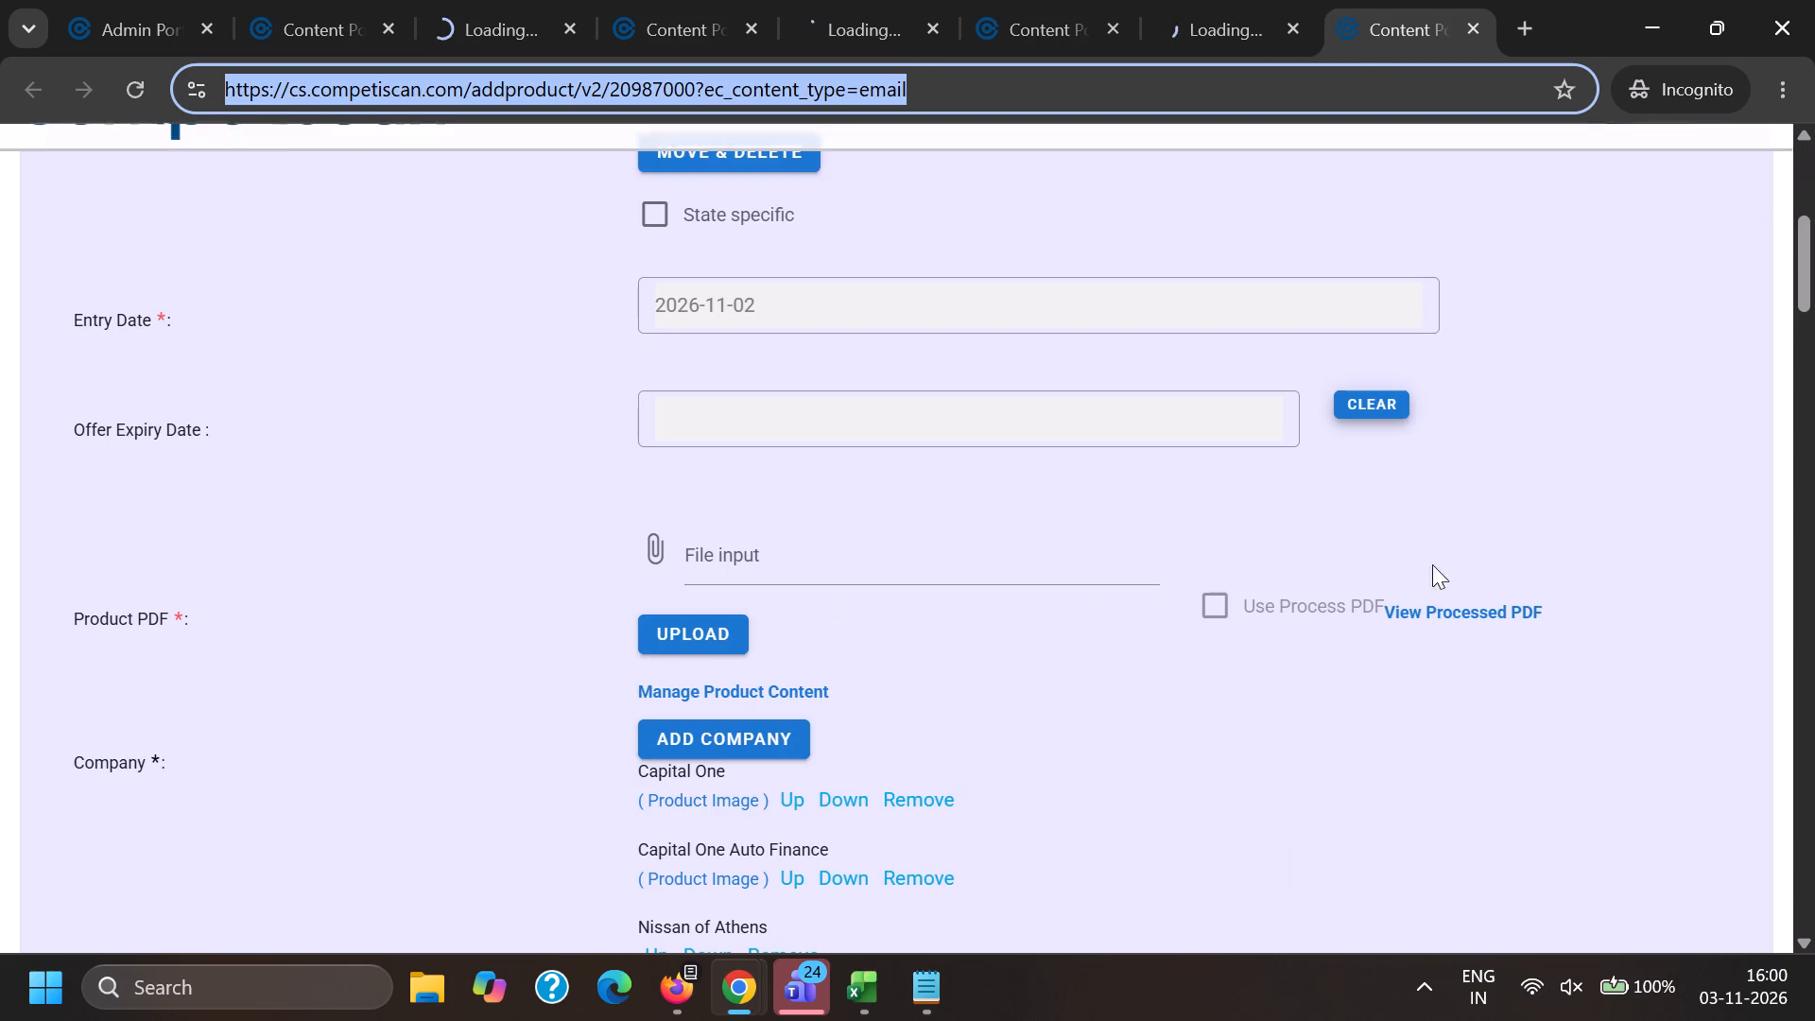
{"action": "left_click", "coordinate": [1453, 609], "text": "ctrl"}
Check processed PDF 91311115, set product 20986489 to use the processed PDF, and approve it.
{"action": "left_click", "coordinate": [451, 0]}
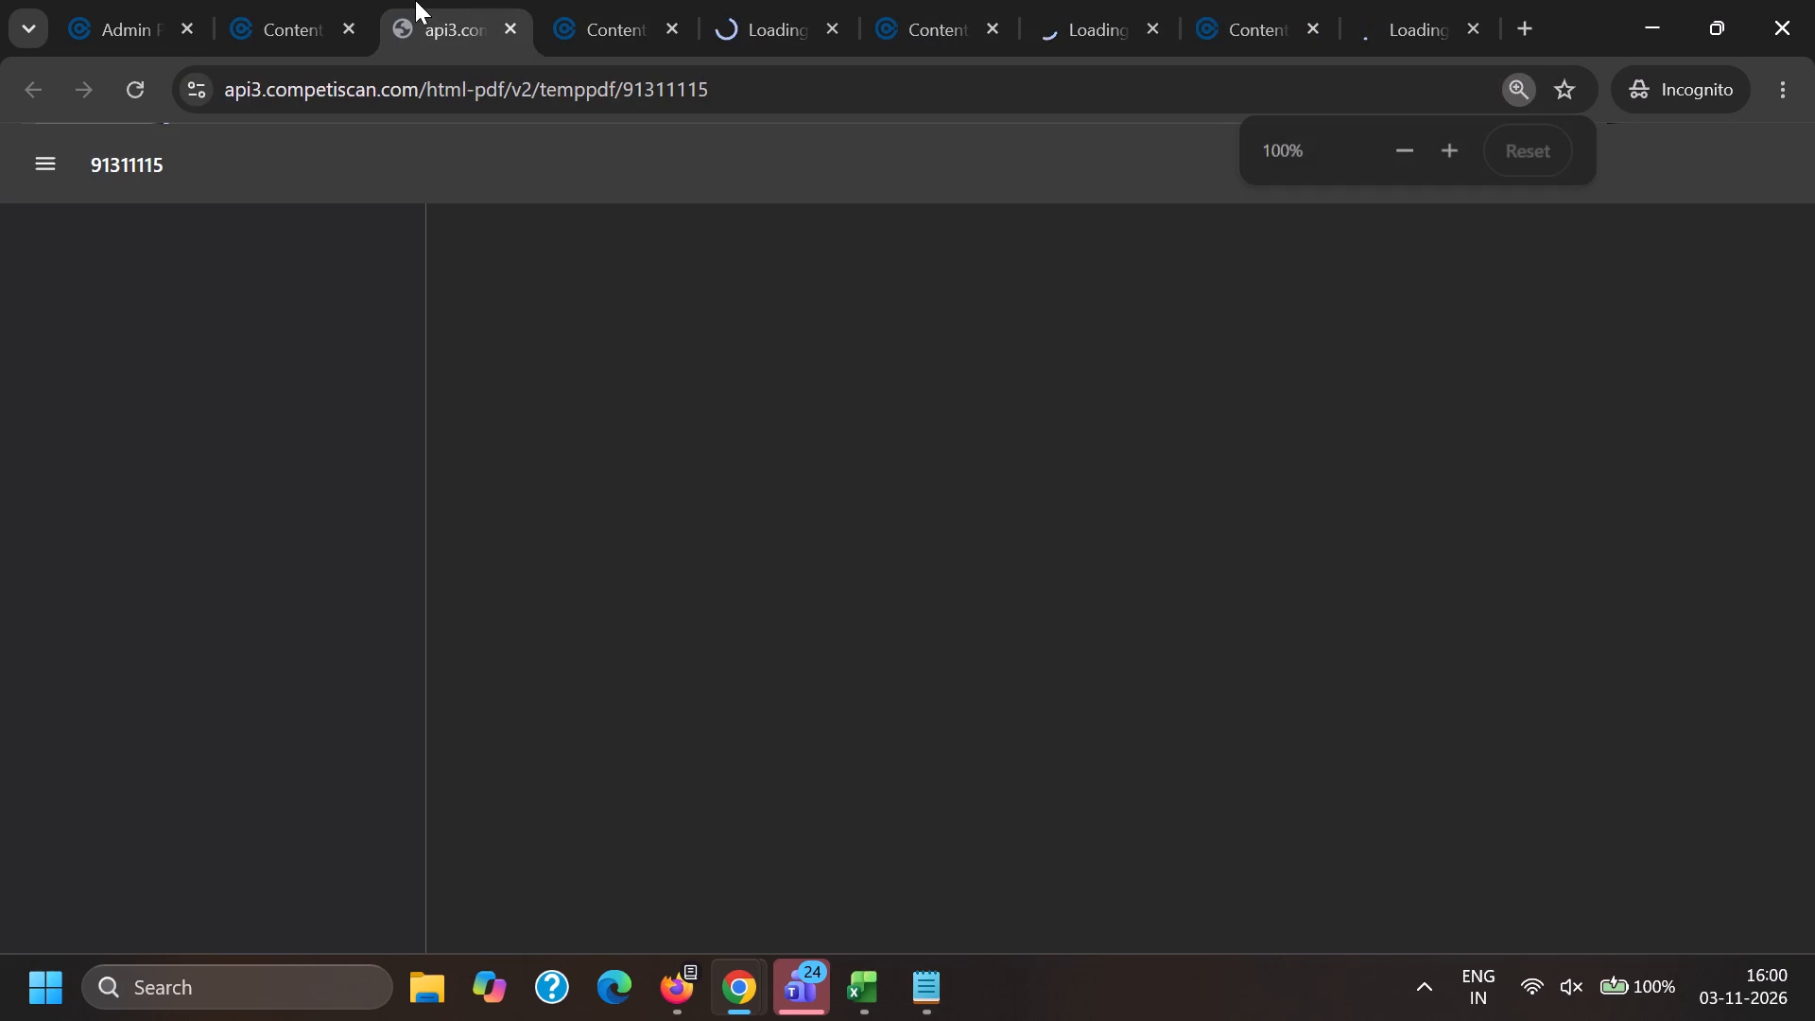
{"action": "left_click", "coordinate": [279, 0]}
{"action": "left_click", "coordinate": [1215, 486]}
{"action": "left_click", "coordinate": [1077, 728]}
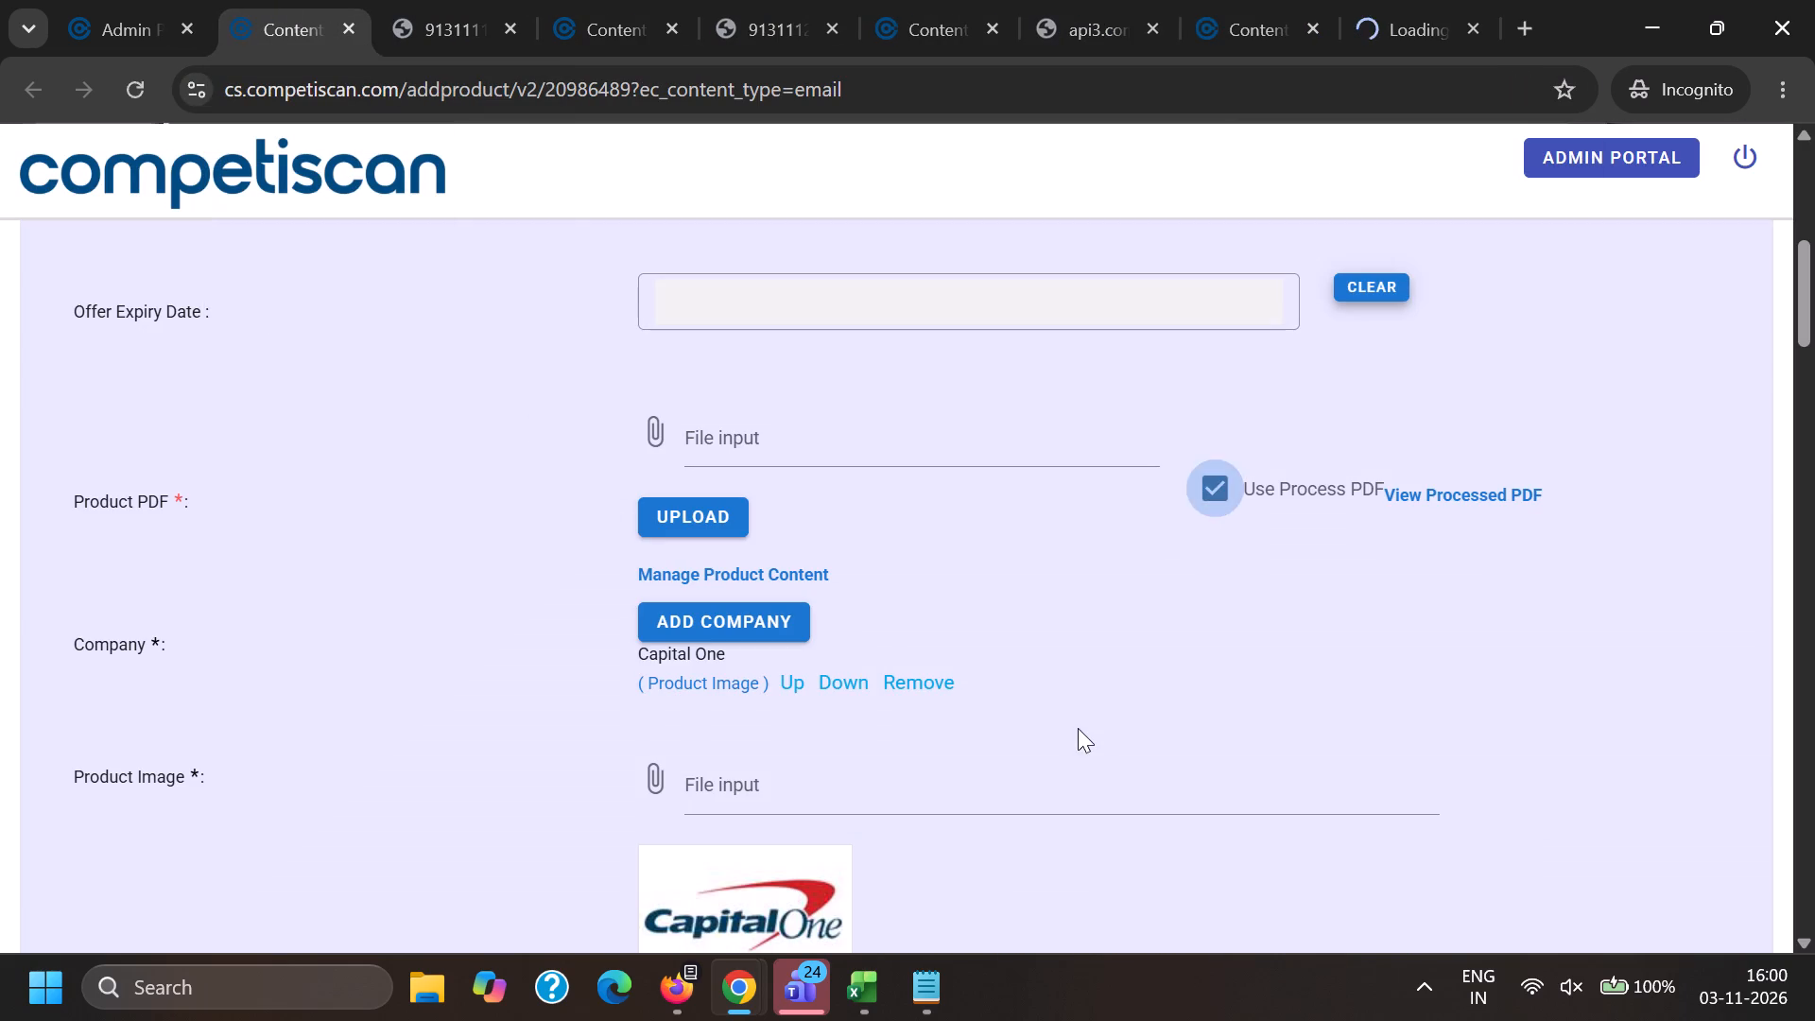
{"action": "key", "text": "End"}
{"action": "scroll", "coordinate": [586, 590], "scroll_direction": "down", "scroll_amount": 5}
{"action": "left_click", "coordinate": [725, 925]}
Check processed PDF 91311120, set product 20986625 to use the processed PDF, and approve it.
{"action": "left_click", "coordinate": [772, 0]}
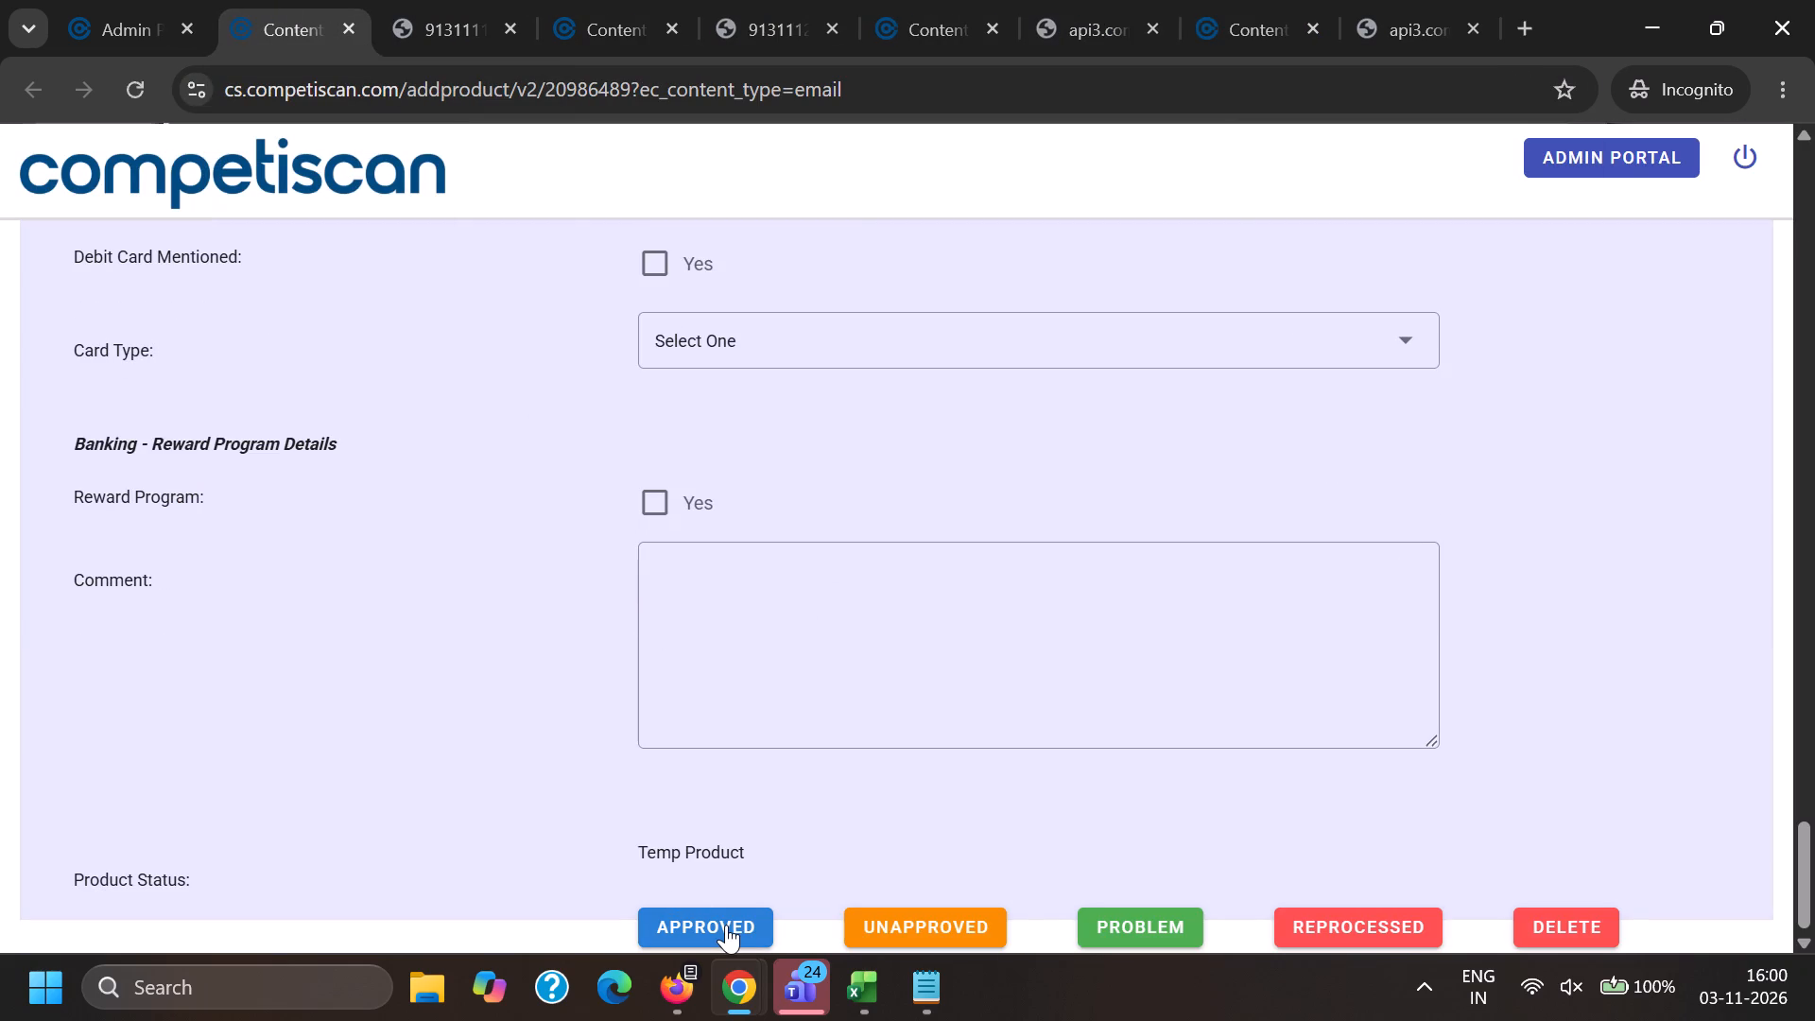
{"action": "left_click", "coordinate": [628, 0]}
{"action": "left_click", "coordinate": [1201, 596]}
{"action": "key", "text": "End"}
{"action": "scroll", "coordinate": [856, 773], "scroll_direction": "down", "scroll_amount": 3}
{"action": "left_click", "coordinate": [748, 926]}
Check processed PDF 91311097, set product 20986788 to use the processed PDF, and approve it.
{"action": "left_click", "coordinate": [1080, 0]}
{"action": "left_click", "coordinate": [987, 0]}
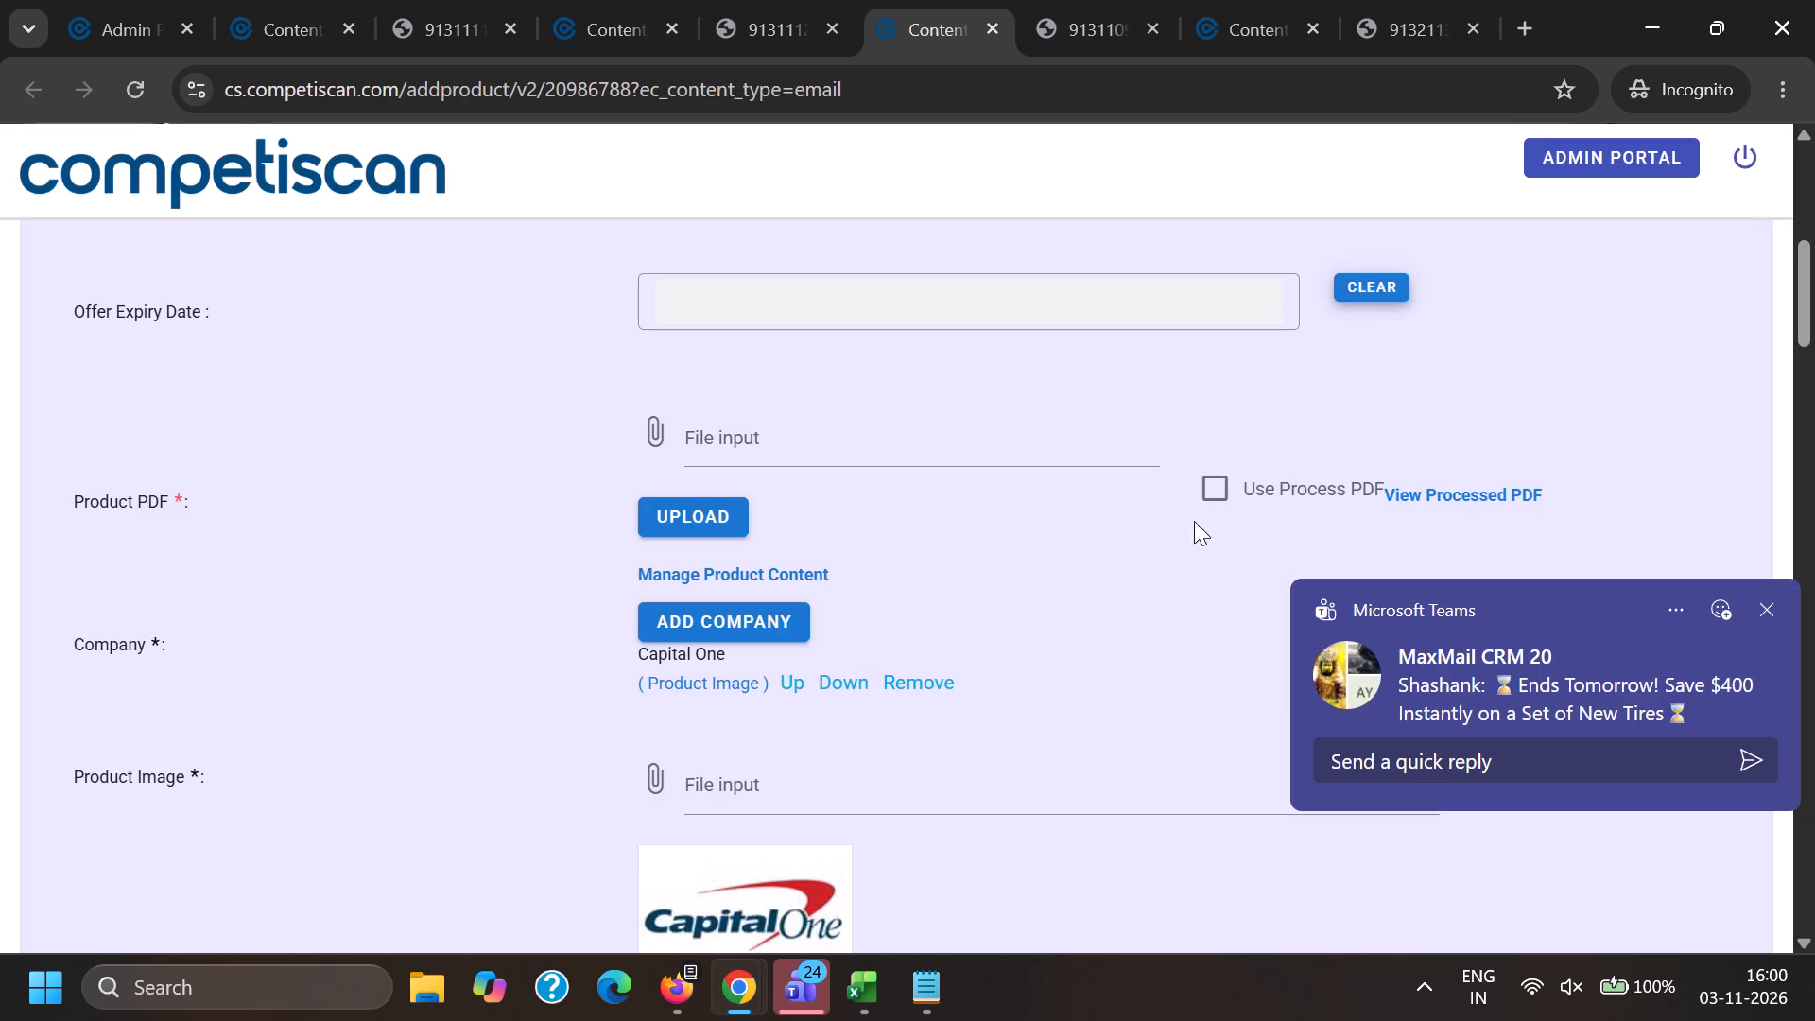
{"action": "left_click", "coordinate": [1207, 486]}
{"action": "key", "text": "End"}
{"action": "scroll", "coordinate": [961, 723], "scroll_direction": "down", "scroll_amount": 5}
{"action": "left_click", "coordinate": [725, 930]}
Check processed PDF 91321130, set product 20987000 to use the processed PDF, and approve it.
{"action": "left_click", "coordinate": [1439, 0]}
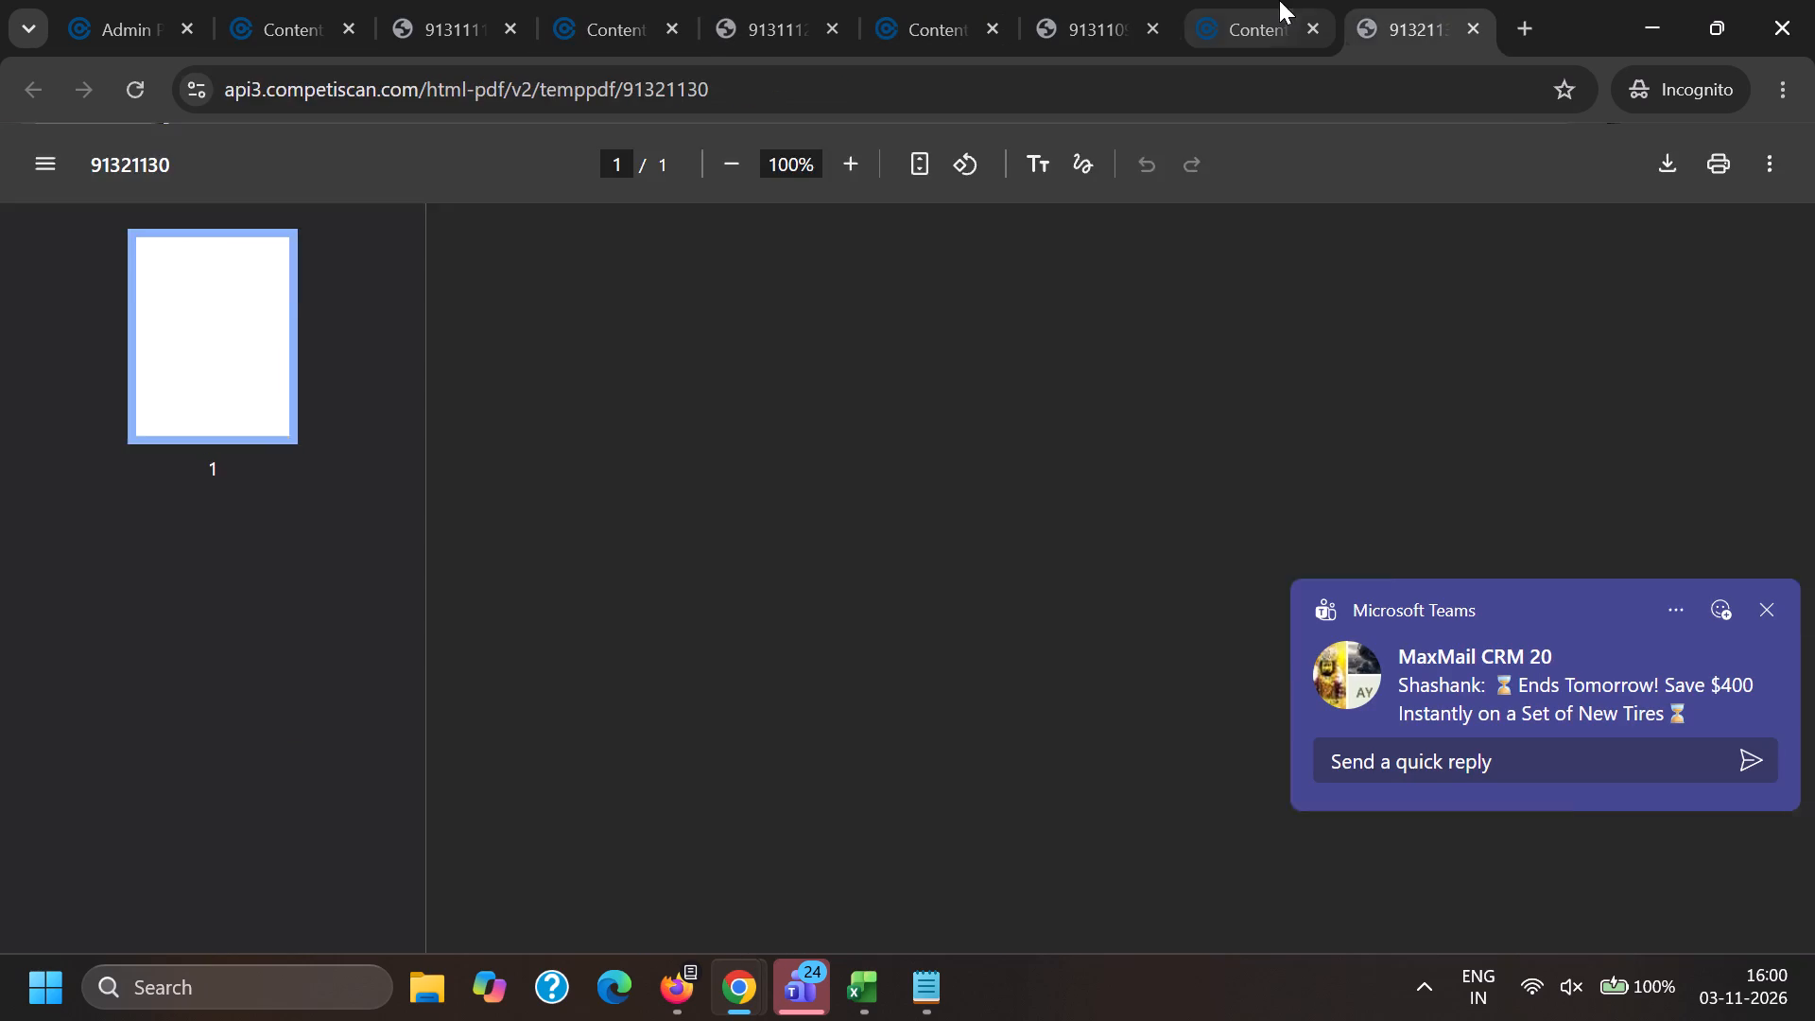
{"action": "left_click", "coordinate": [1279, 0]}
{"action": "left_click", "coordinate": [1223, 600]}
{"action": "key", "text": "End"}
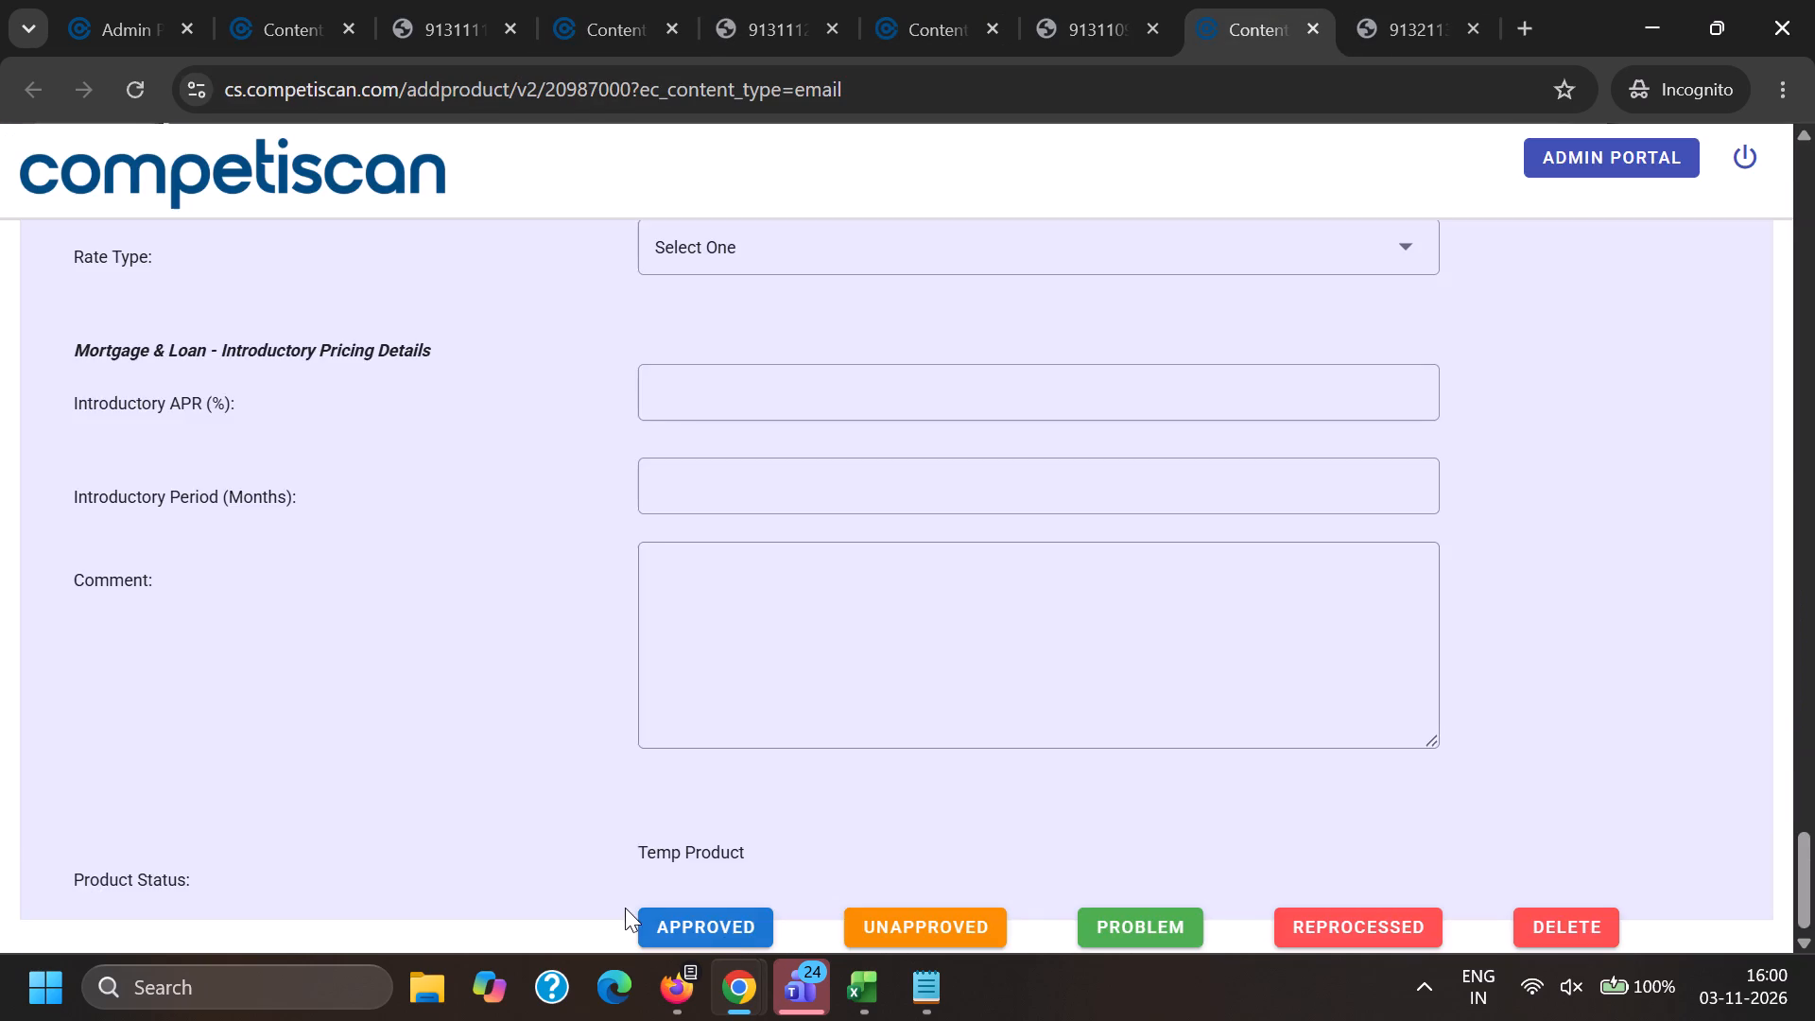
{"action": "left_click", "coordinate": [733, 923]}
Return to the unpublished temp products list and look through its last entries for remaining products.
{"action": "left_click", "coordinate": [280, 0]}
{"action": "left_click", "coordinate": [144, 0]}
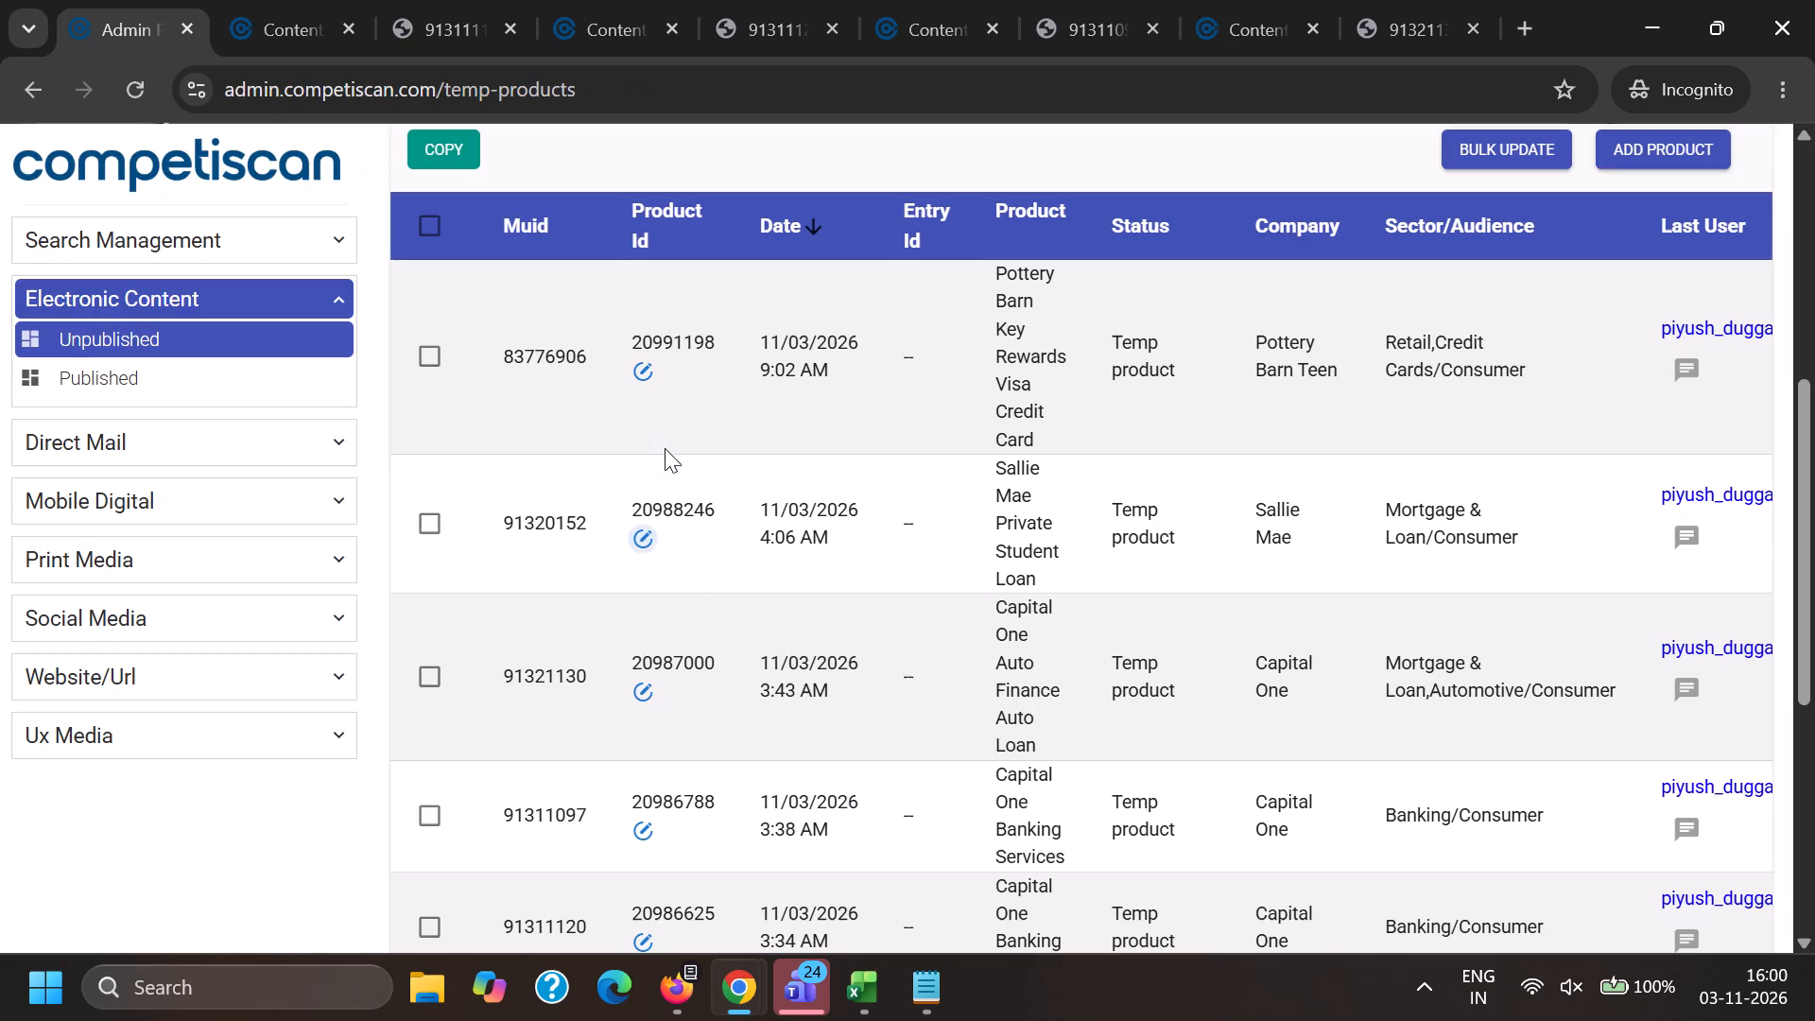
{"action": "scroll", "coordinate": [624, 580], "scroll_direction": "down", "scroll_amount": 2}
{"action": "scroll", "coordinate": [633, 796], "scroll_direction": "down", "scroll_amount": 2}
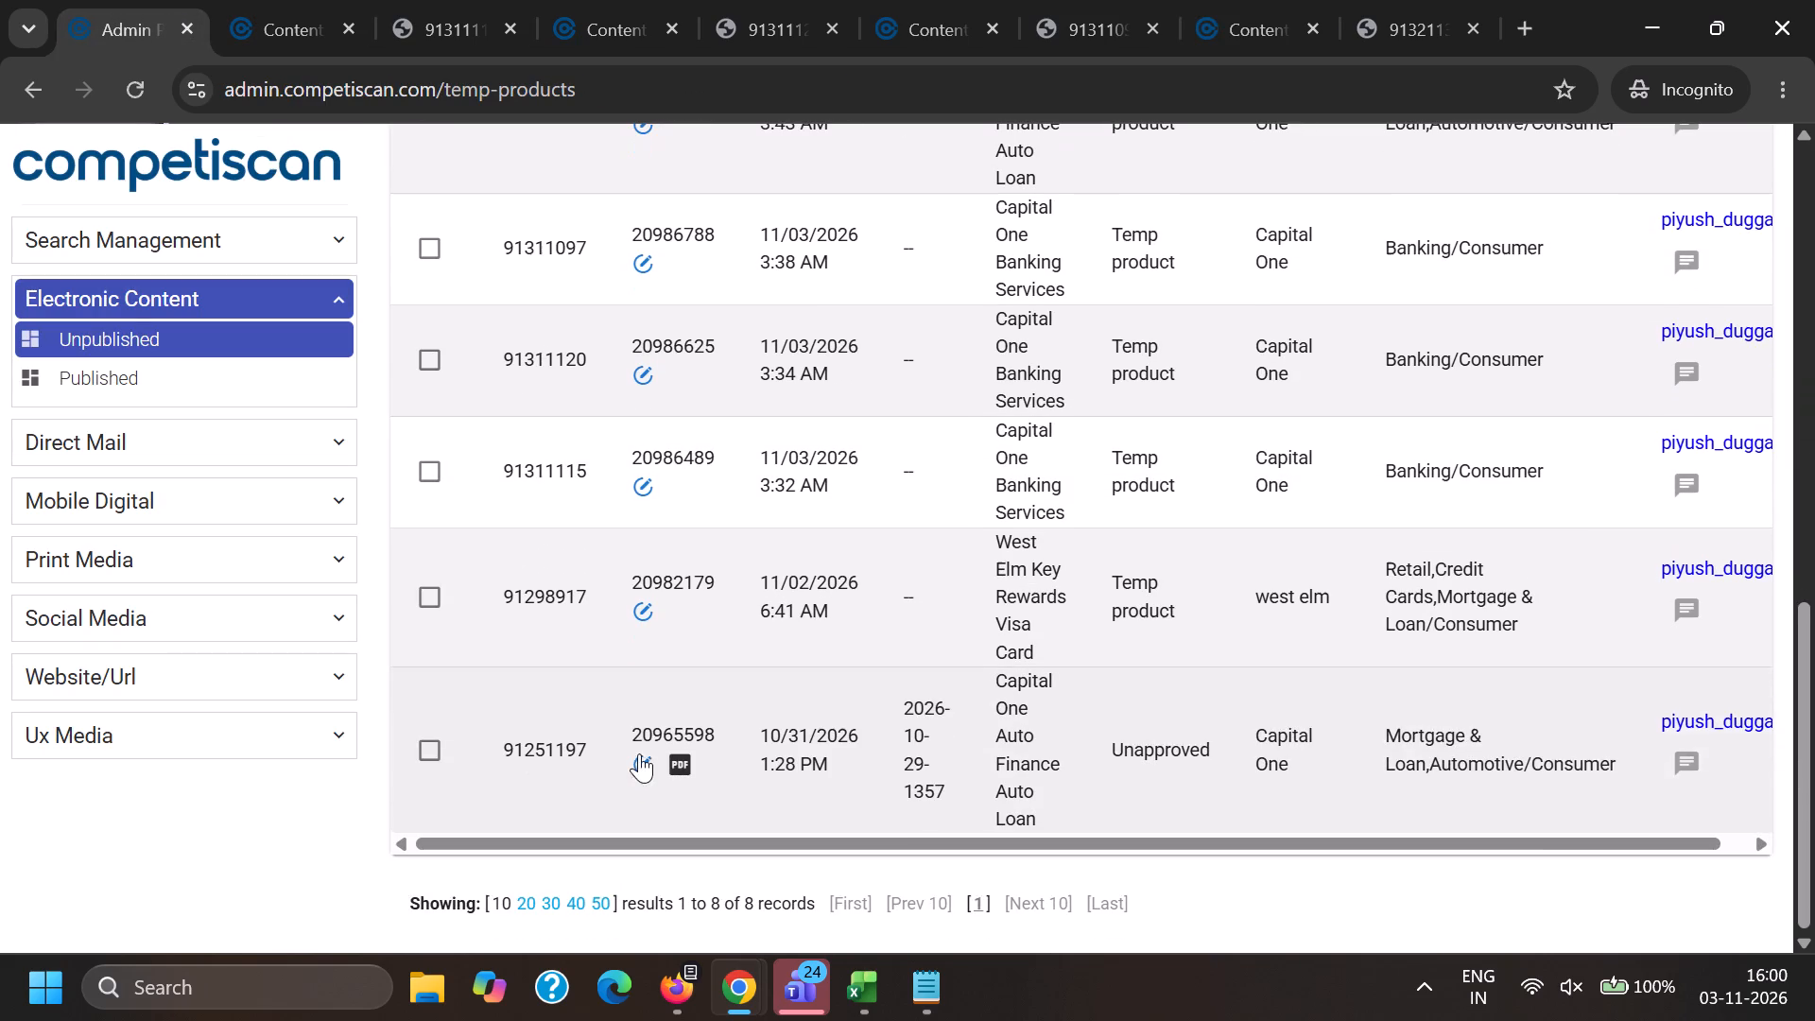
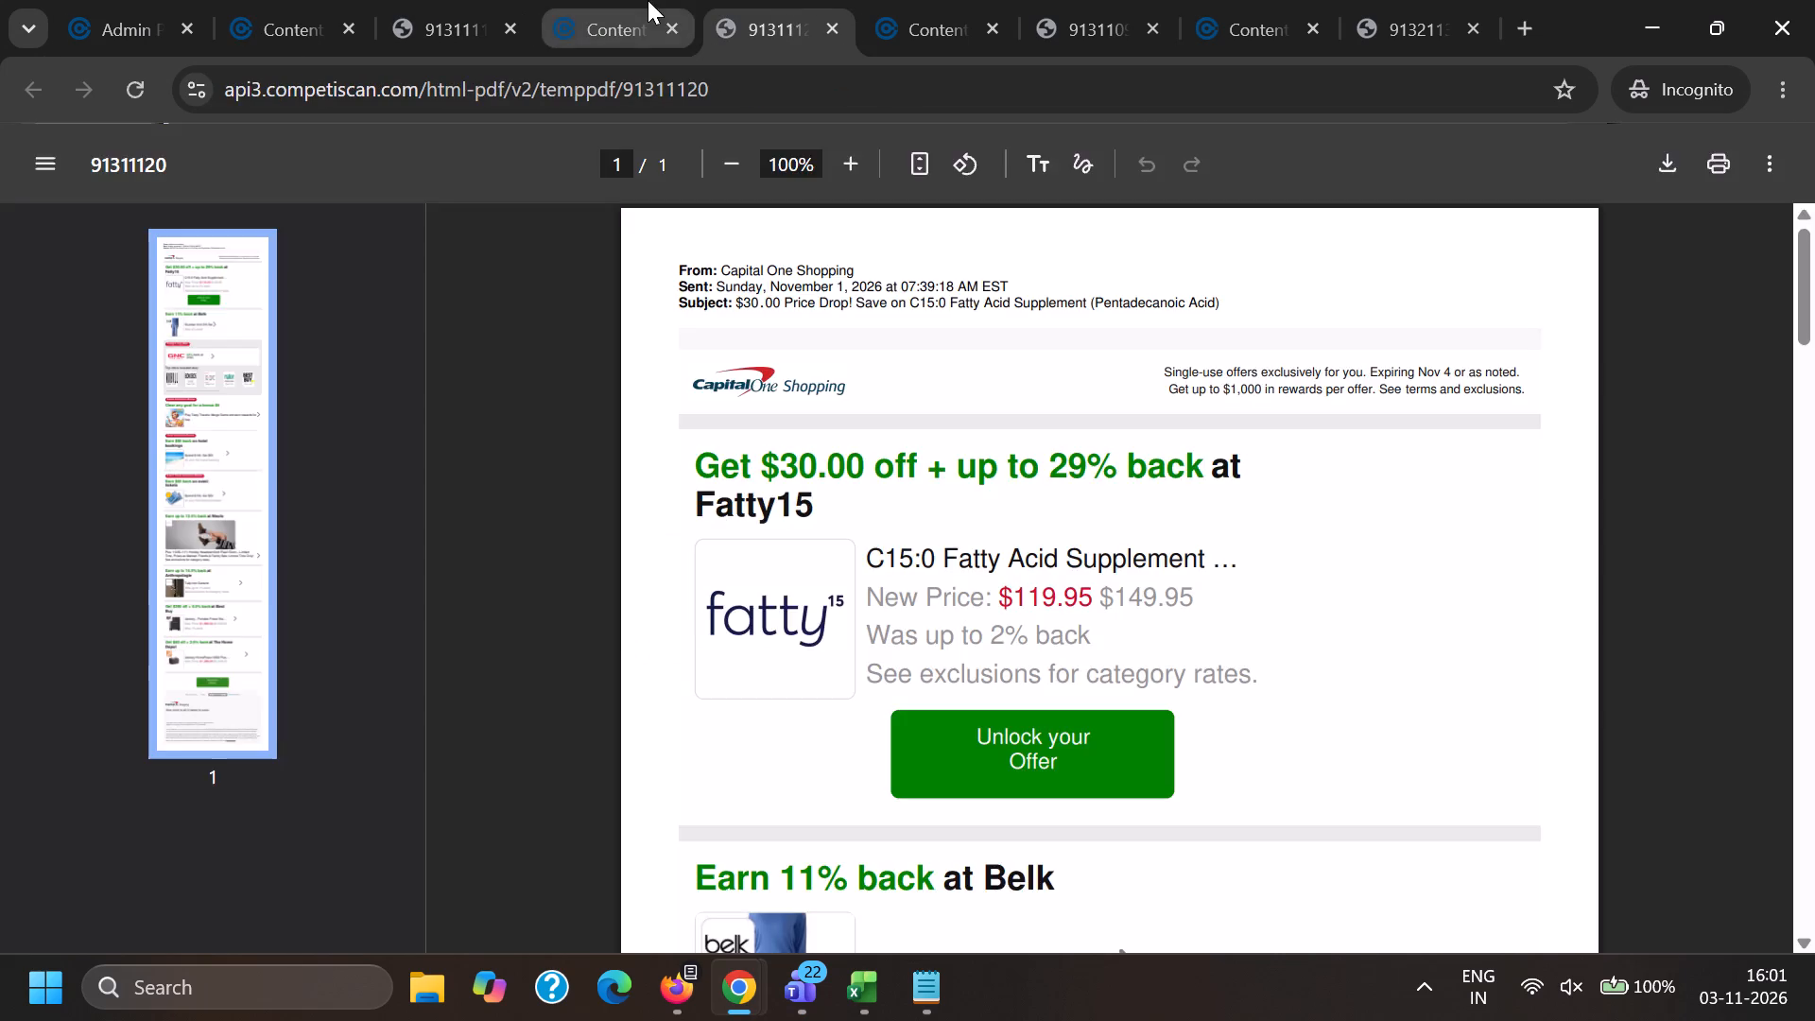
Close all the open Content Portal and PDF preview tabs, keeping only the Admin Portal tab.
{"action": "left_click", "coordinate": [648, 0]}
{"action": "double_click", "coordinate": [676, 26]}
{"action": "double_click", "coordinate": [676, 26]}
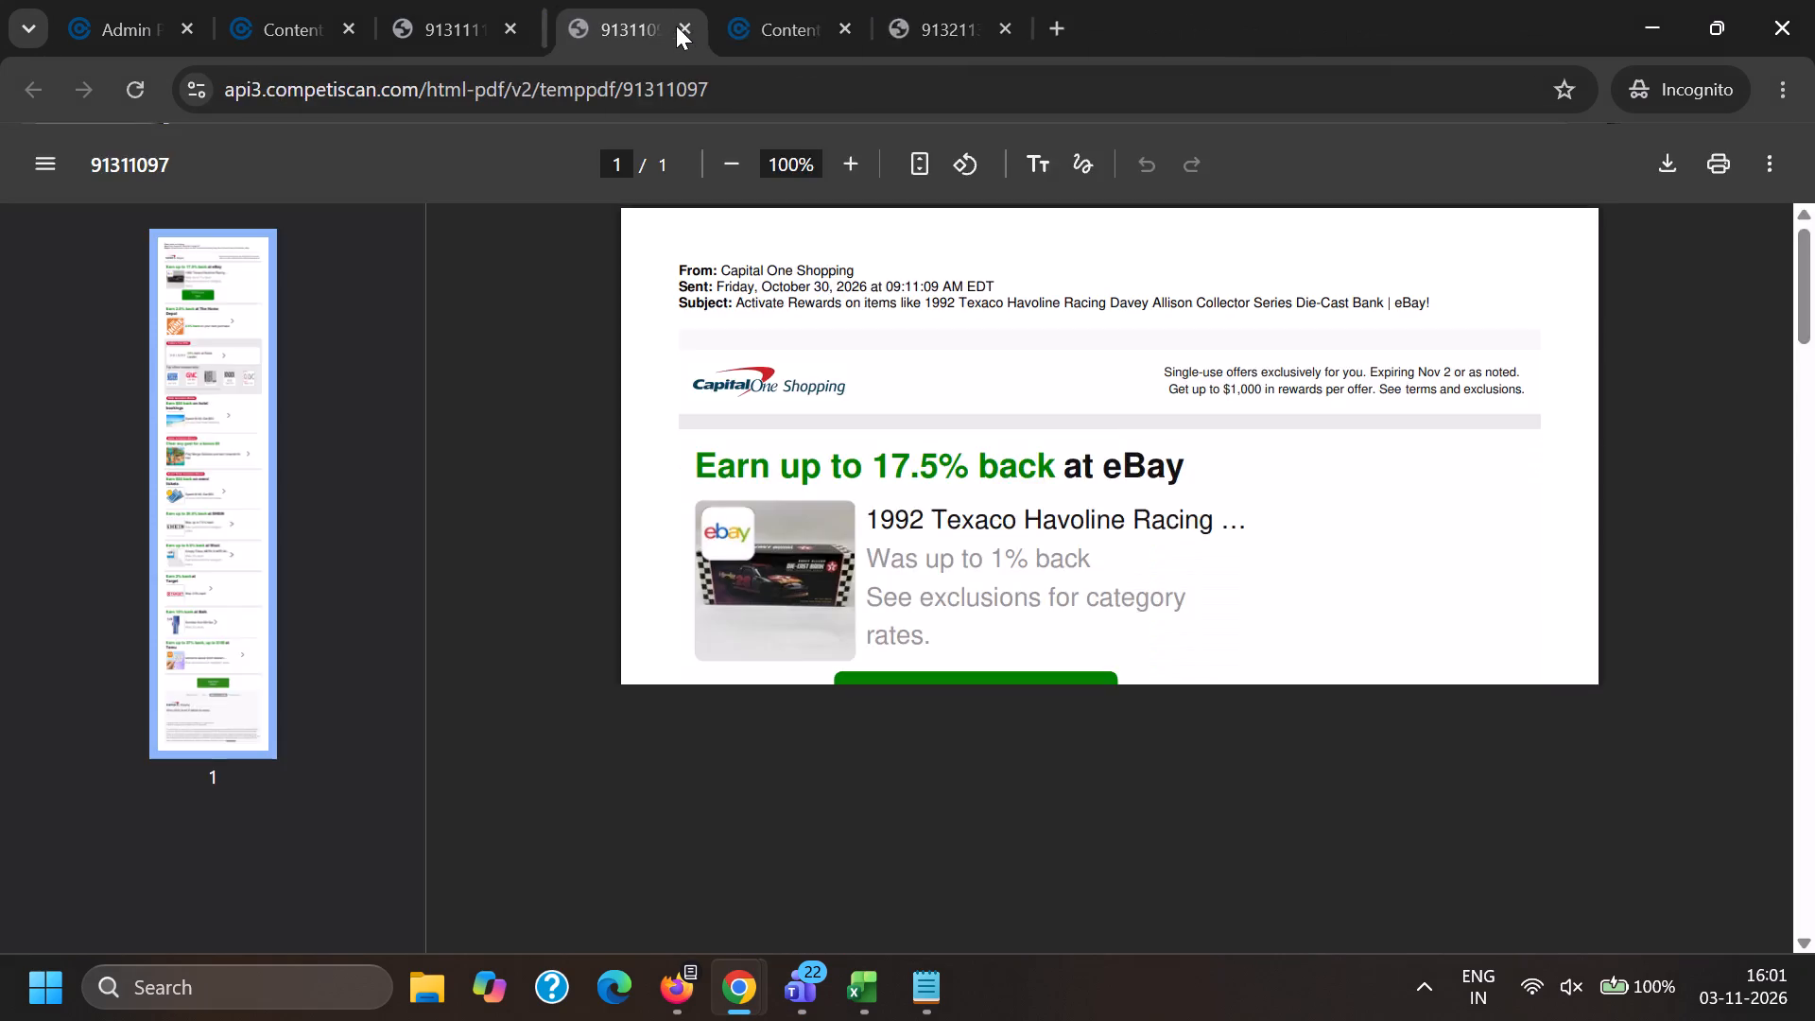
{"action": "double_click", "coordinate": [676, 26]}
{"action": "left_click", "coordinate": [449, 0]}
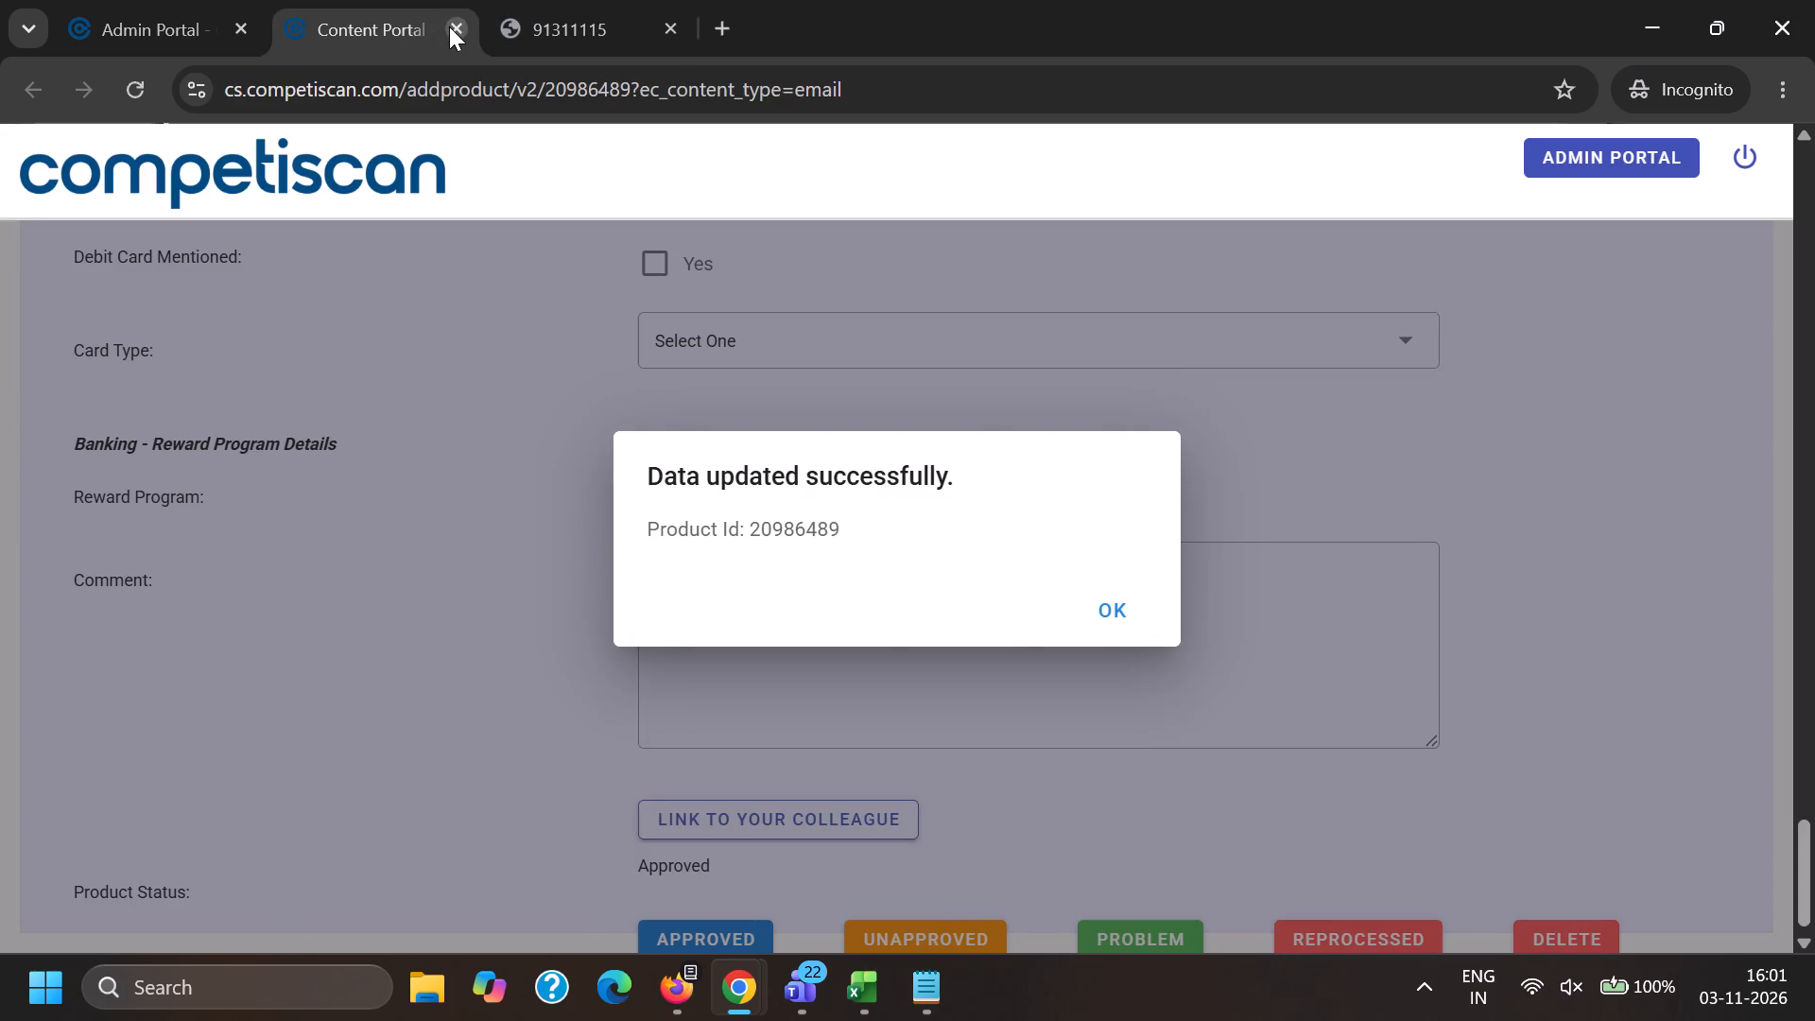
{"action": "double_click", "coordinate": [449, 26]}
Rerun the search on the unpublished electronic content to refresh the product list and check the remaining records.
{"action": "left_click", "coordinate": [458, 188]}
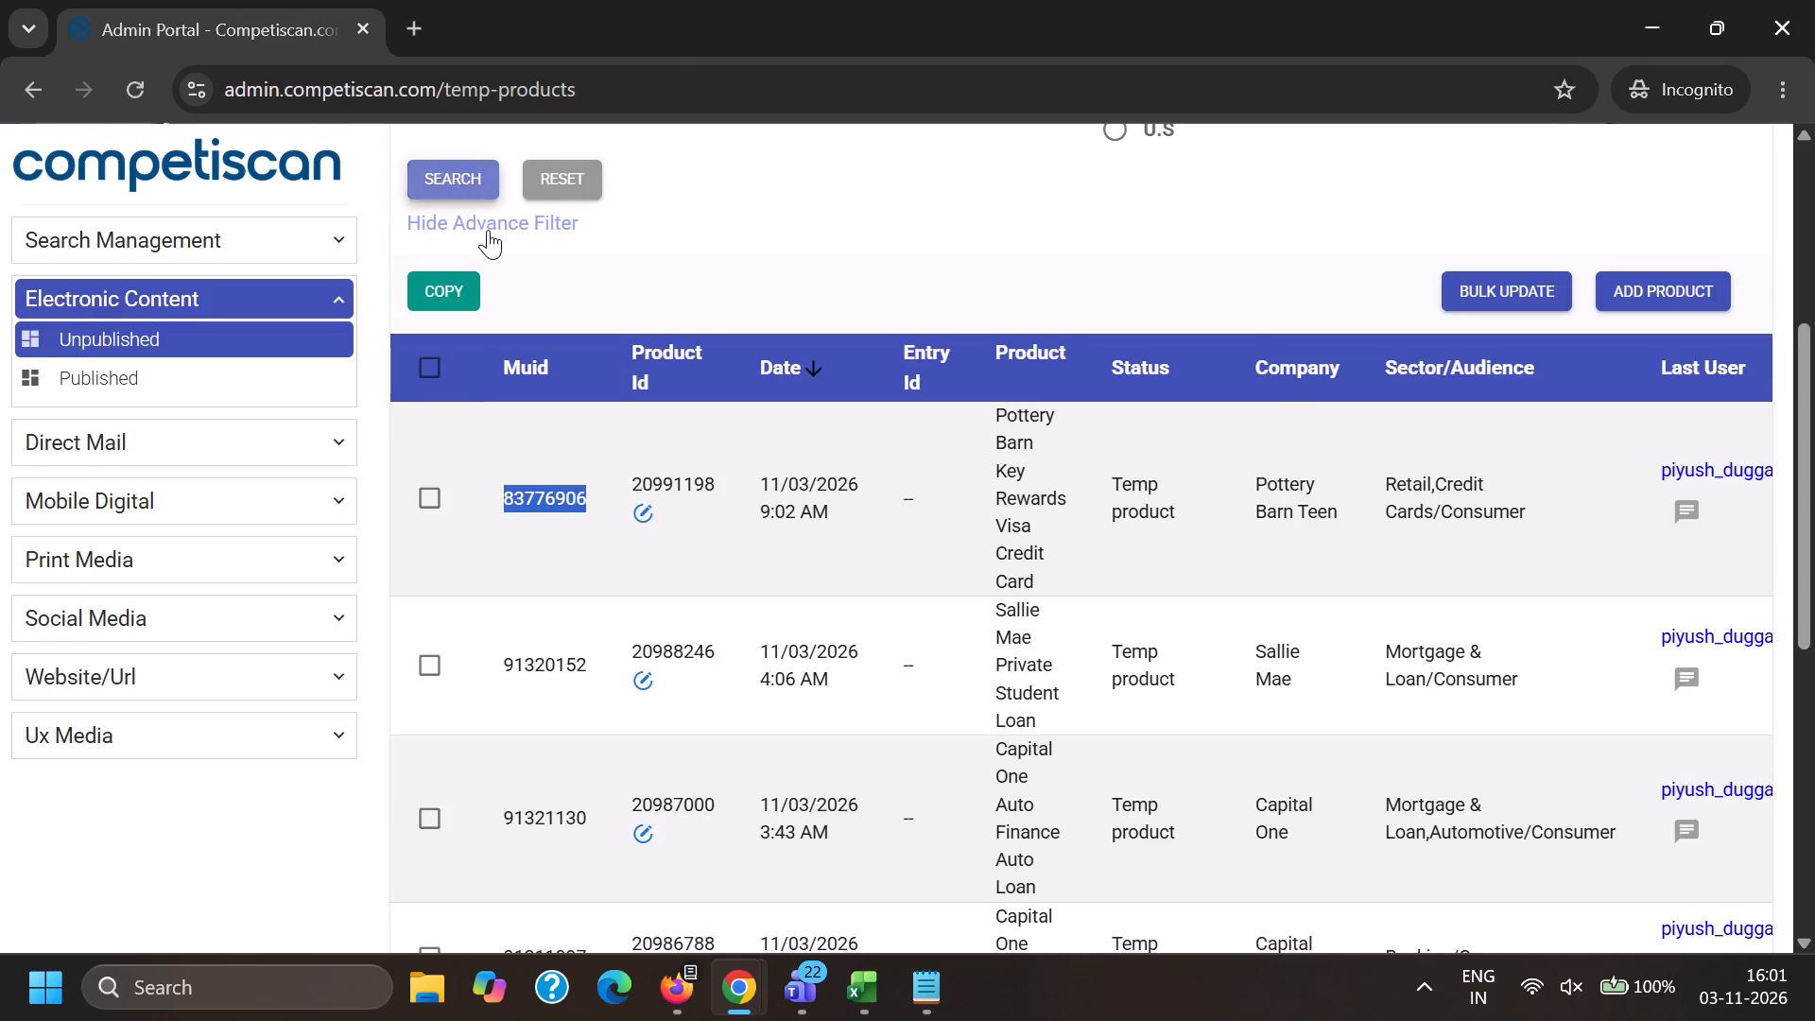
{"action": "scroll", "coordinate": [601, 438], "scroll_direction": "down", "scroll_amount": 3}
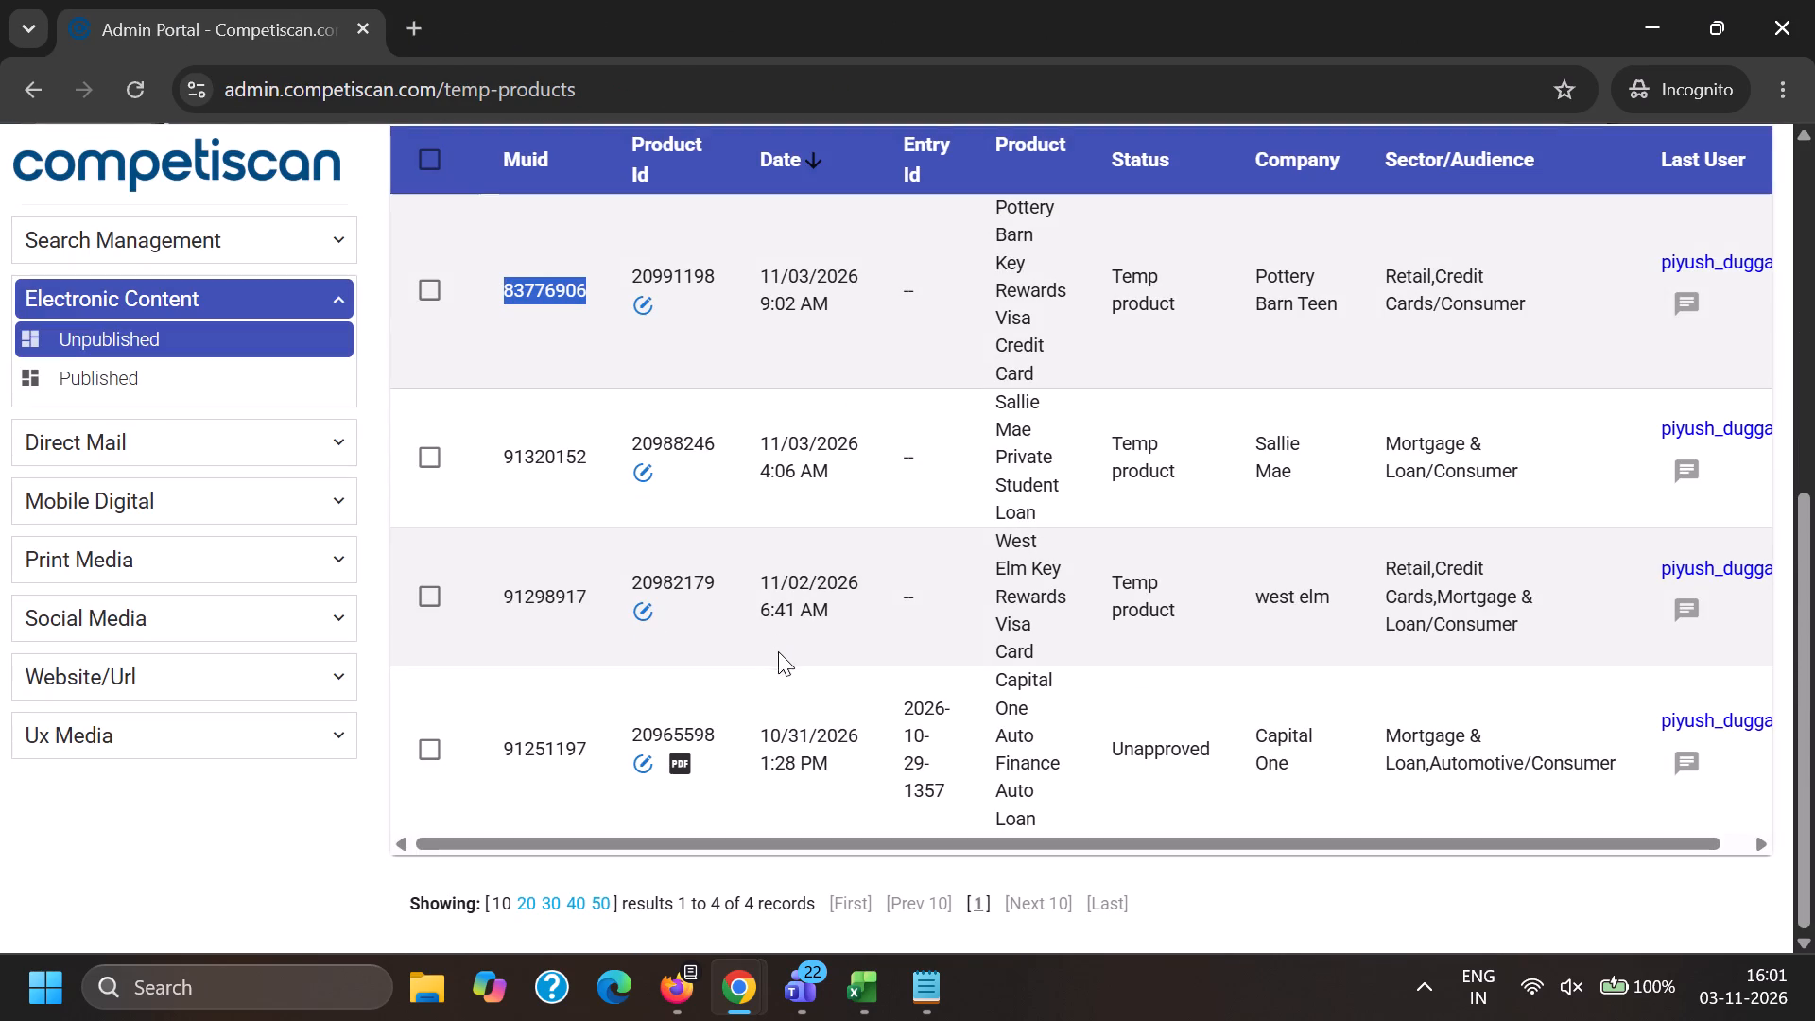
Select the Muid 83776906 of the Pottery Barn Teen product in the unpublished list.
{"action": "double_click", "coordinate": [539, 301]}
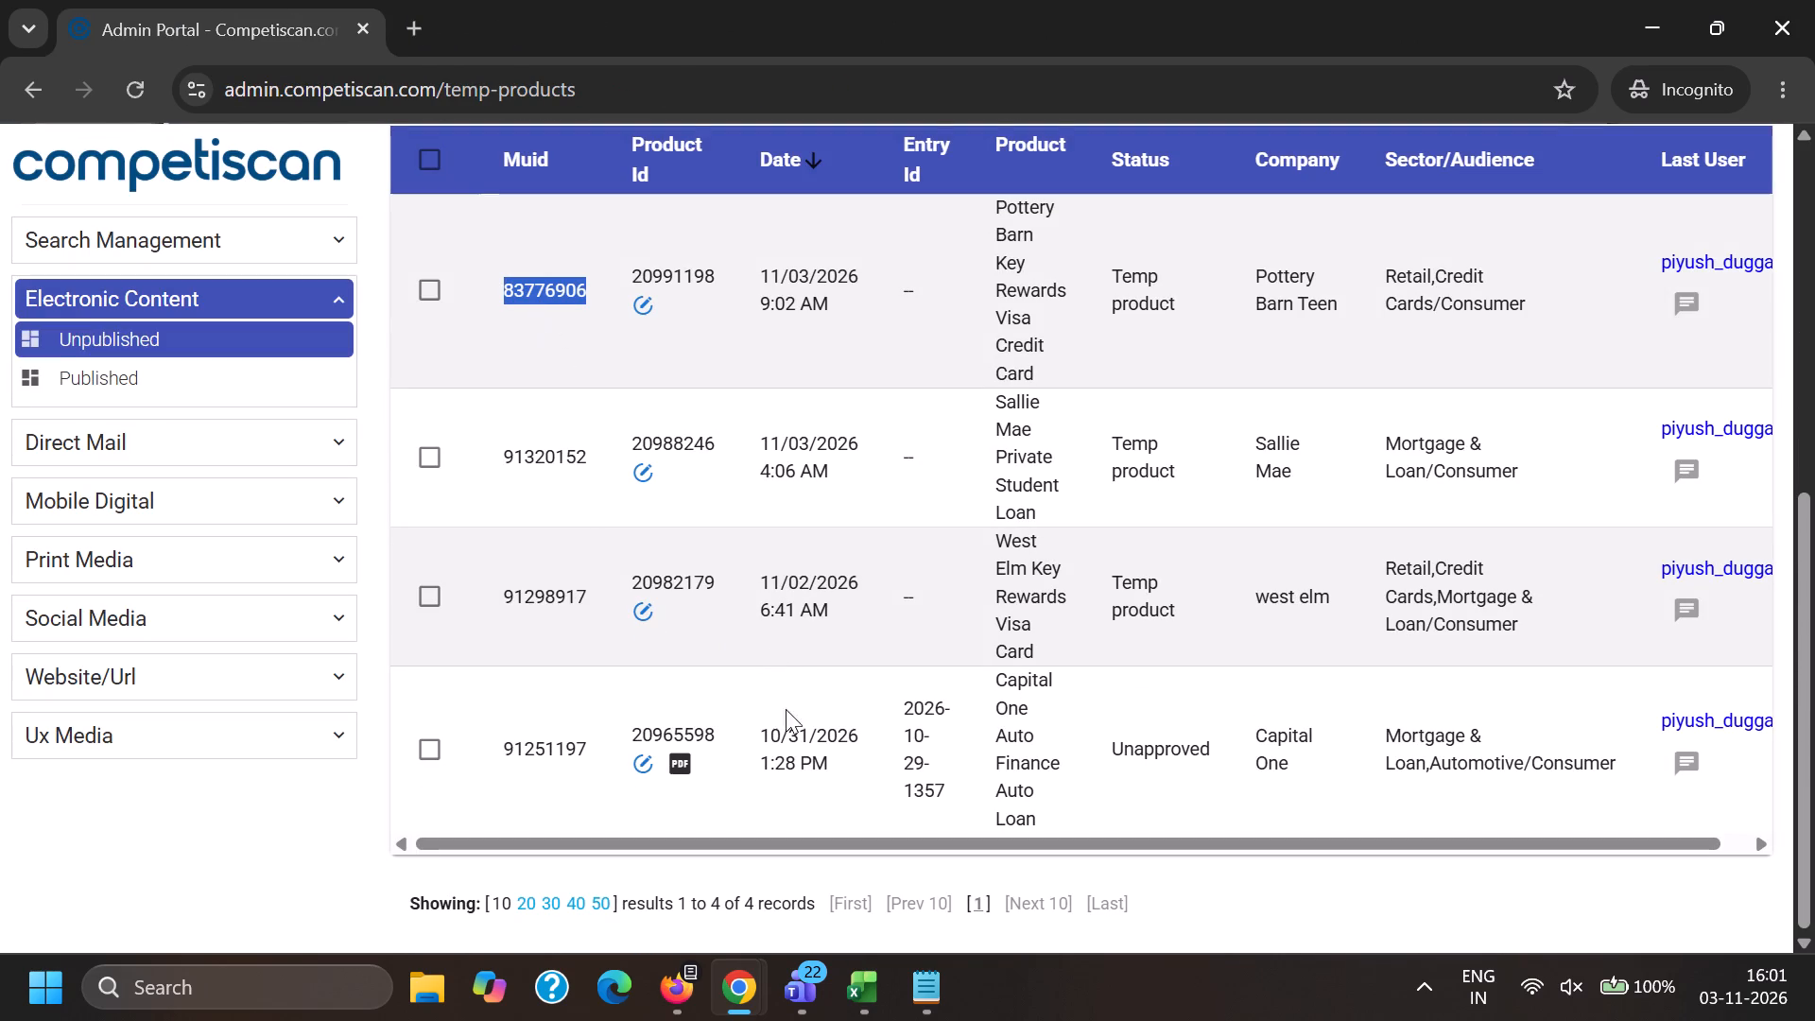
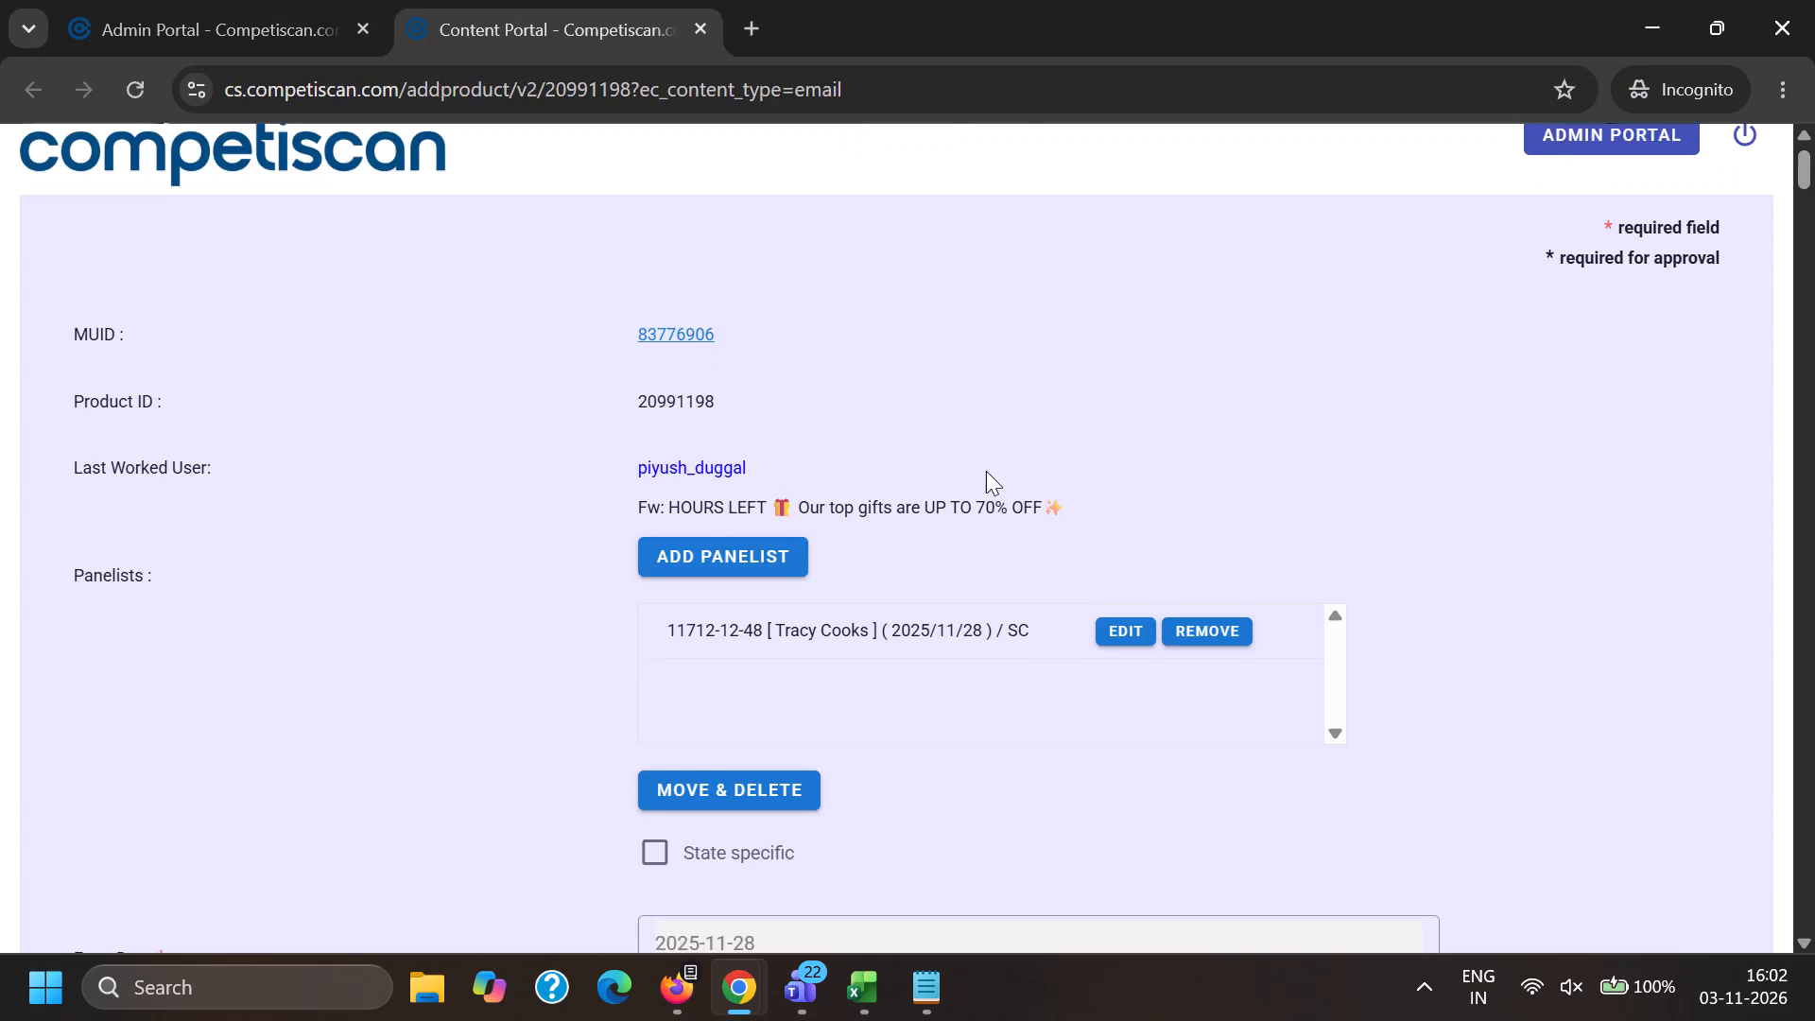
Open the PDF preview of the product with MUID 83776906 from its content record.
{"action": "left_click", "coordinate": [1450, 763], "text": "ctrl"}
{"action": "left_click", "coordinate": [862, 0]}
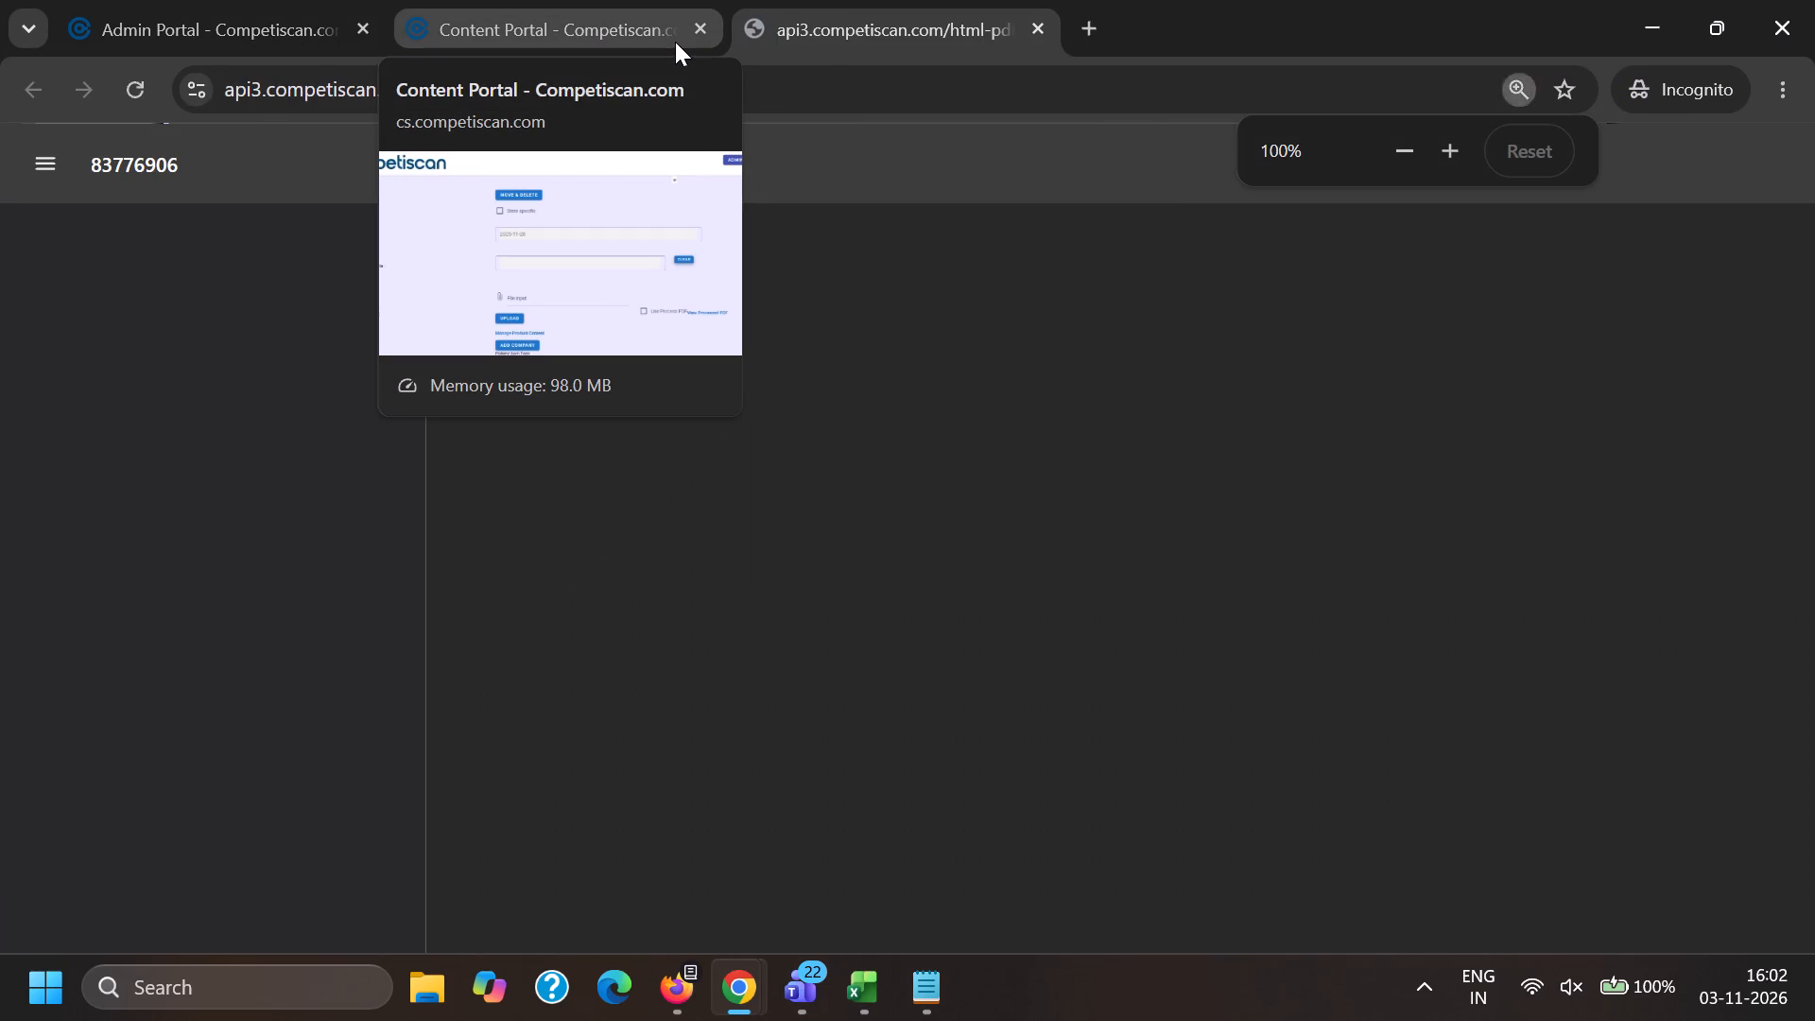
Return to the product's content record and copy its MUID 83776906.
{"action": "left_click", "coordinate": [594, 0]}
{"action": "scroll", "coordinate": [631, 528], "scroll_direction": "up", "scroll_amount": 10}
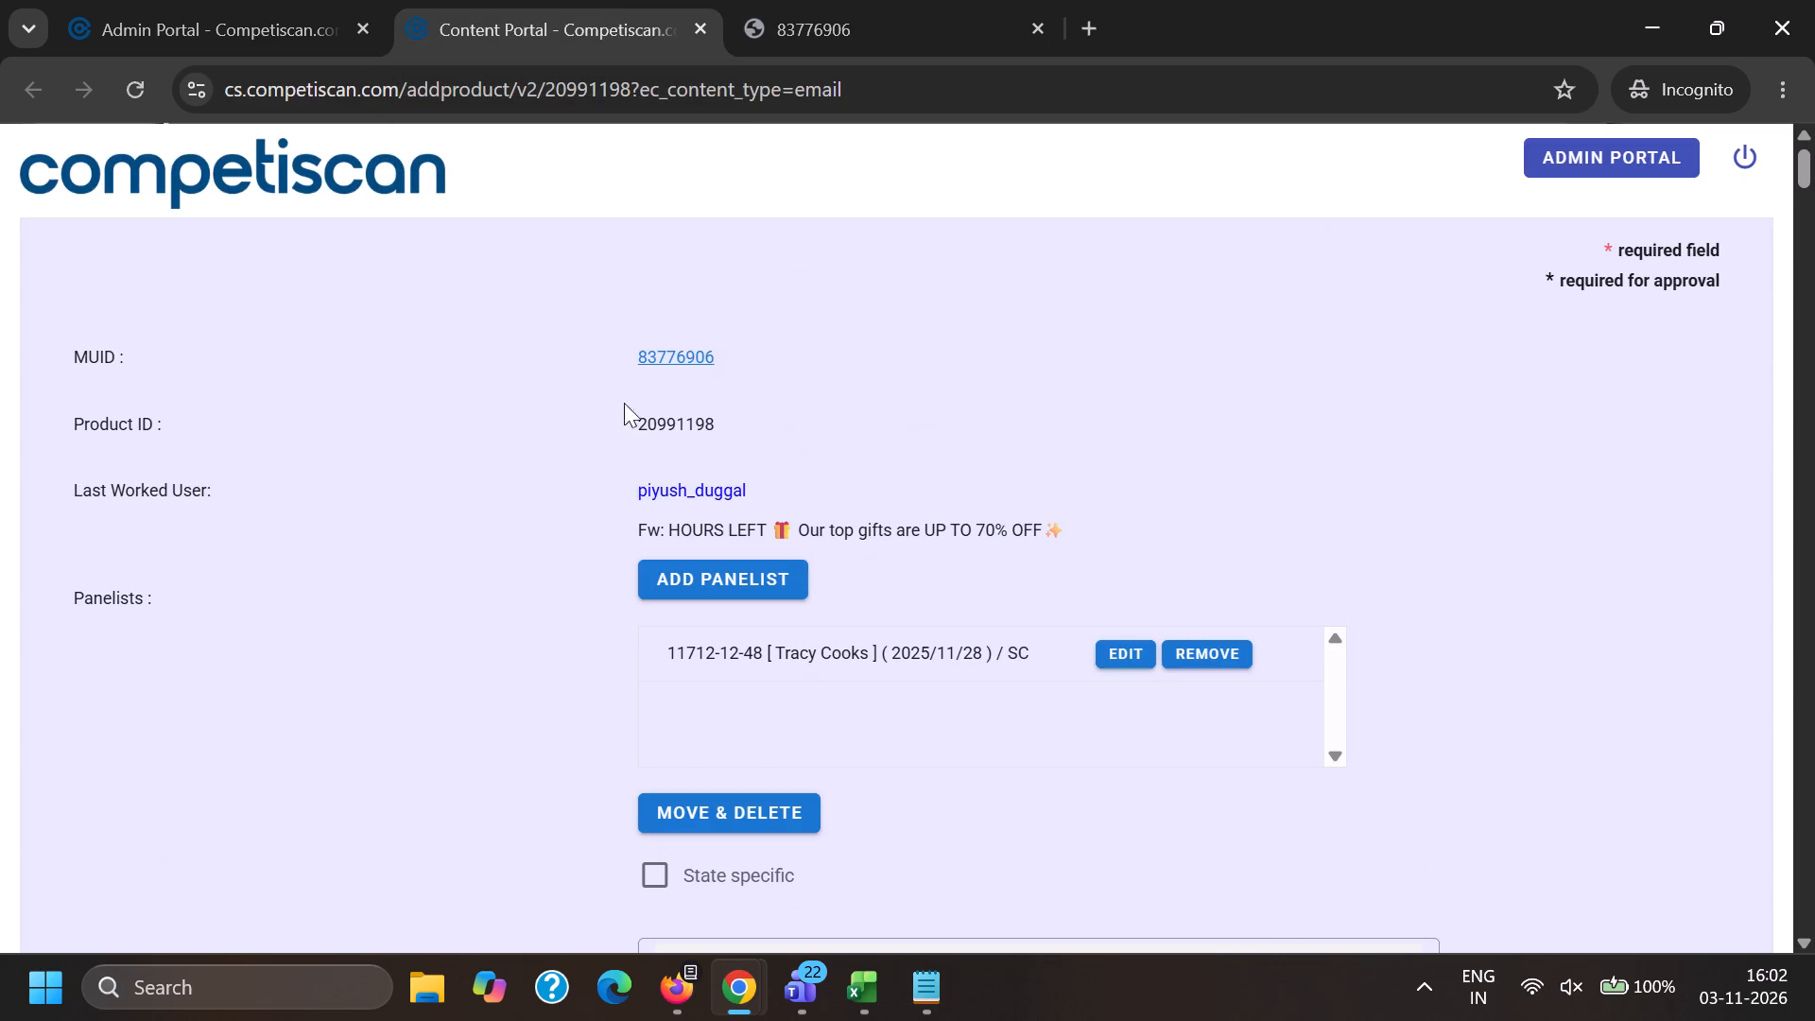
{"action": "left_click_drag", "start_coordinate": [608, 355], "coordinate": [730, 389]}
{"action": "left_click", "coordinate": [741, 349], "text": "shift"}
{"action": "key", "text": "ctrl+c"}
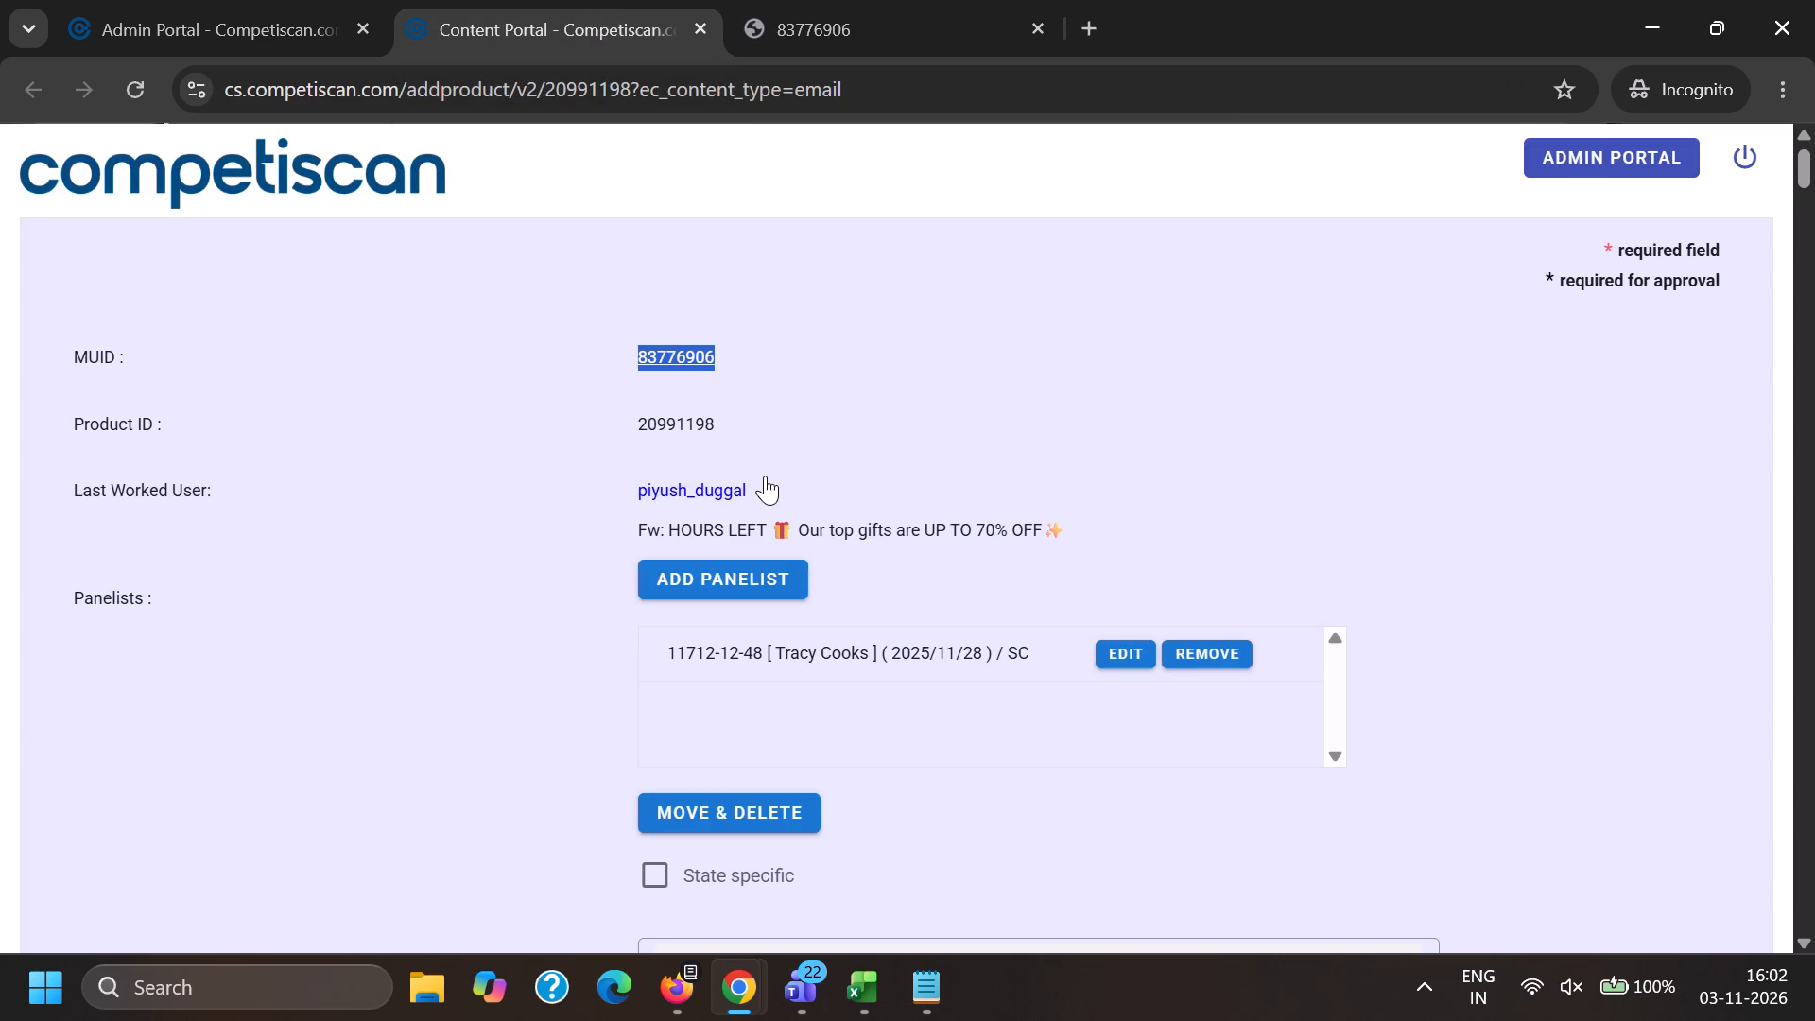
Copy the product's MUID and load email 83776906 in the email editor in the other browser window.
{"action": "key", "text": "ctrl+c"}
{"action": "left_click", "coordinate": [747, 1007]}
{"action": "left_click", "coordinate": [207, 818]}
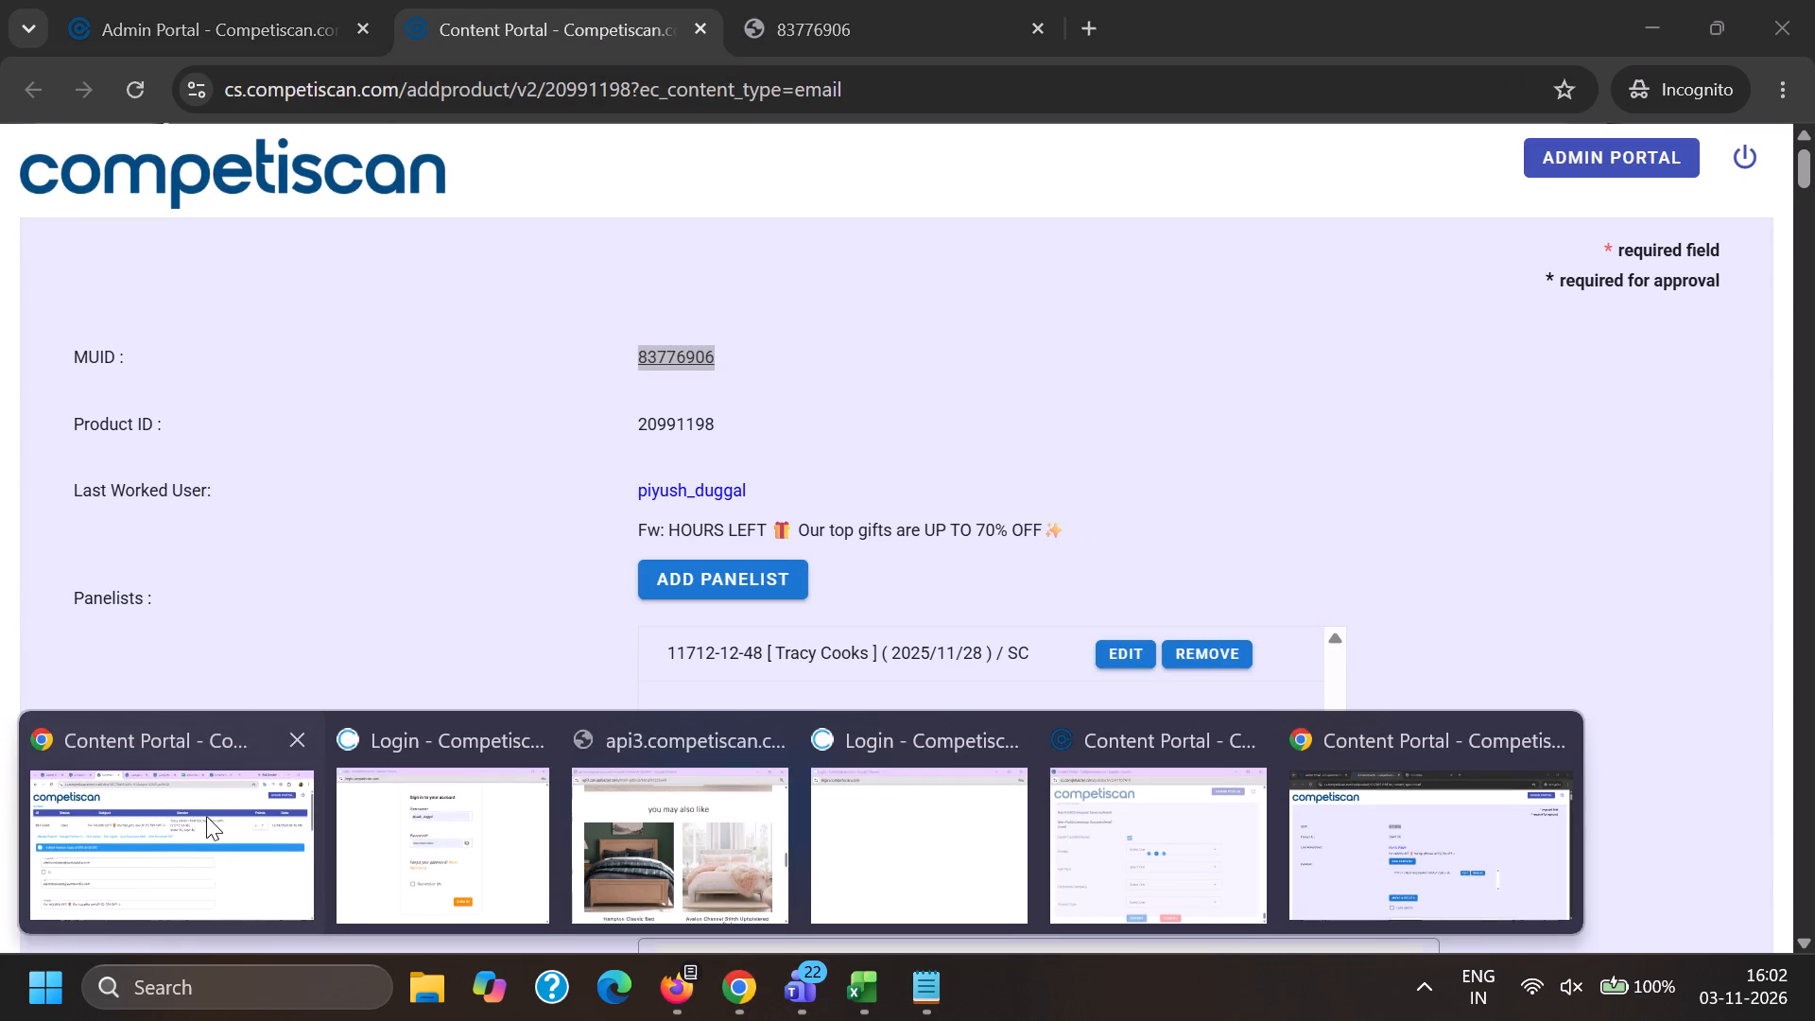
{"action": "double_click", "coordinate": [576, 80]}
{"action": "key", "text": "ctrl+v"}
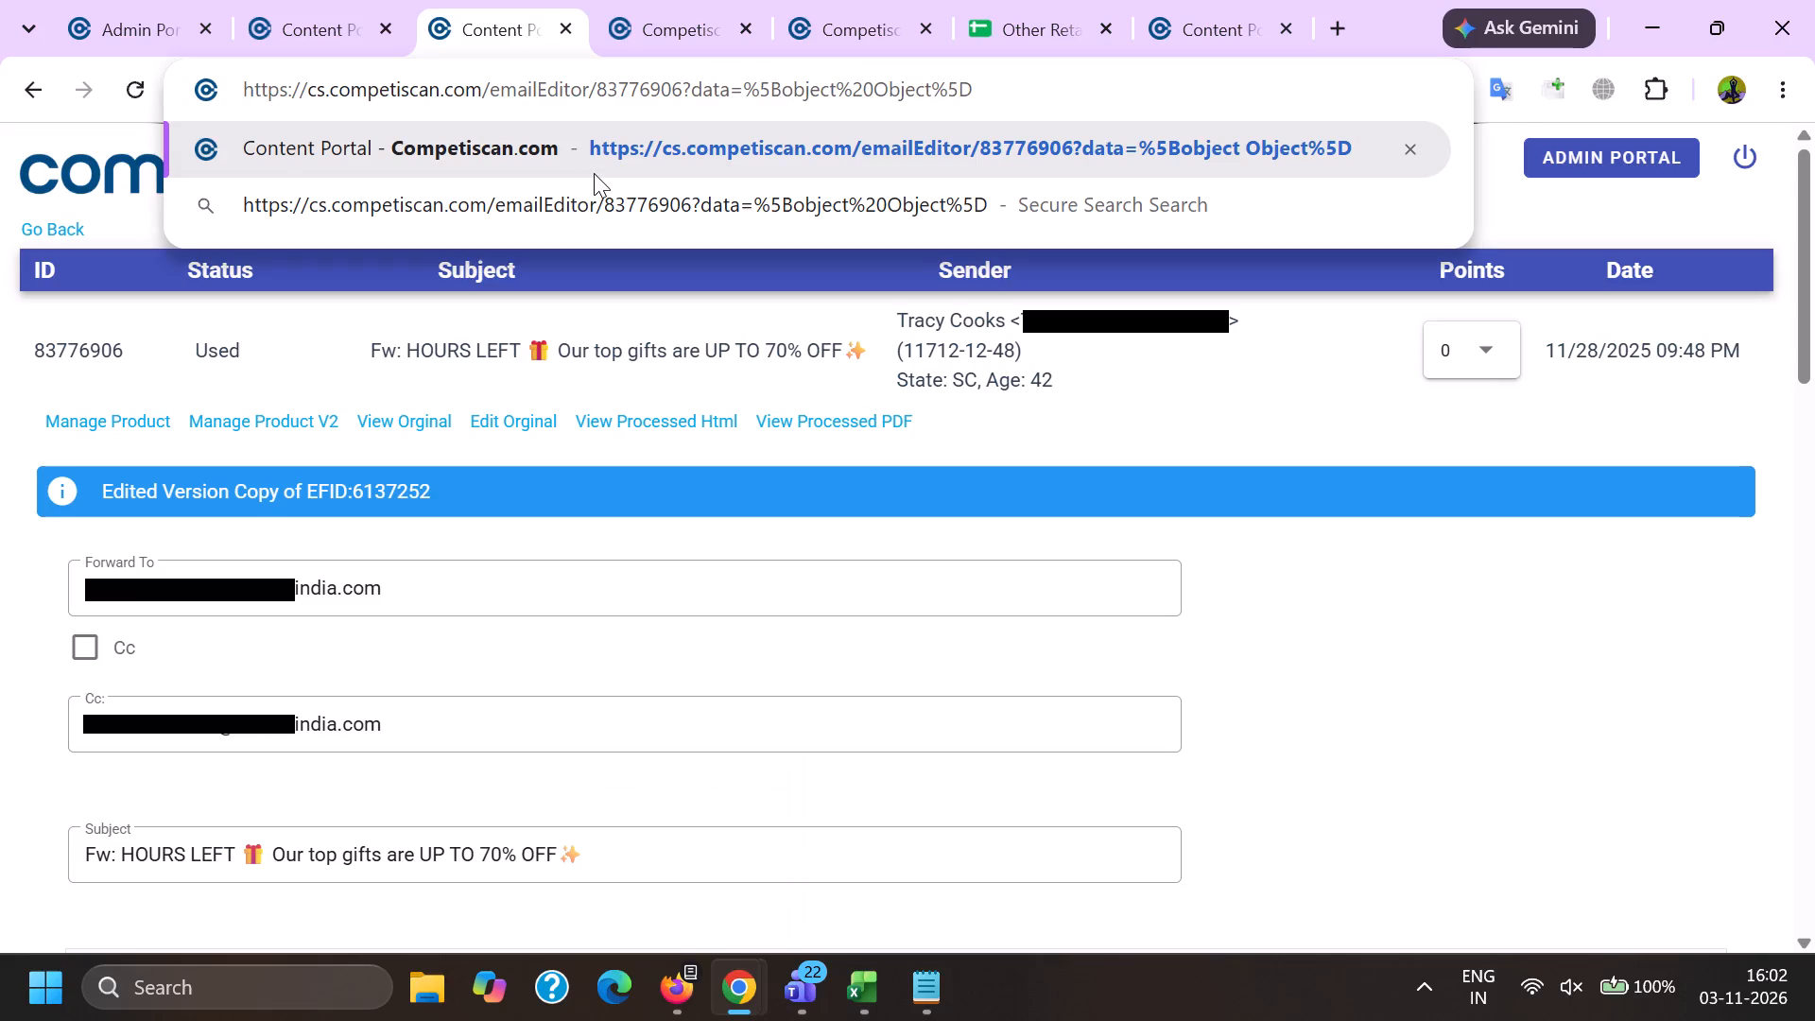
{"action": "key", "text": "Return"}
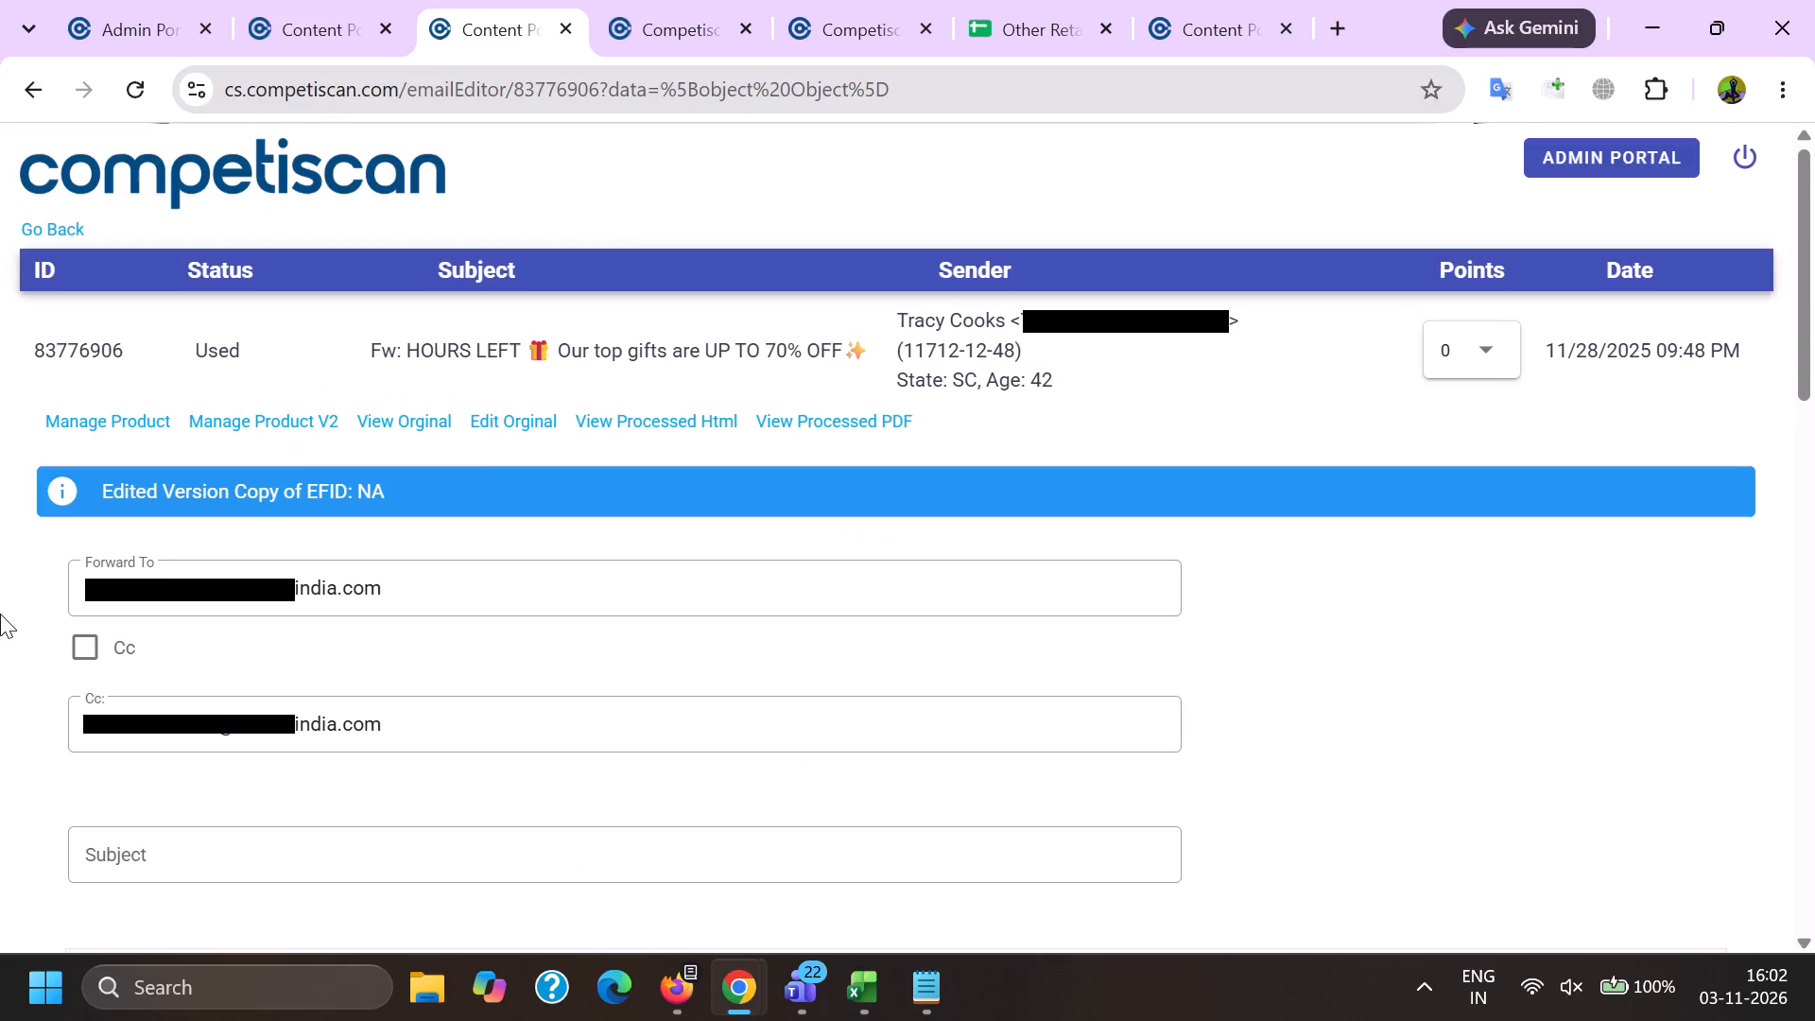
{"action": "left_click", "coordinate": [0, 610]}
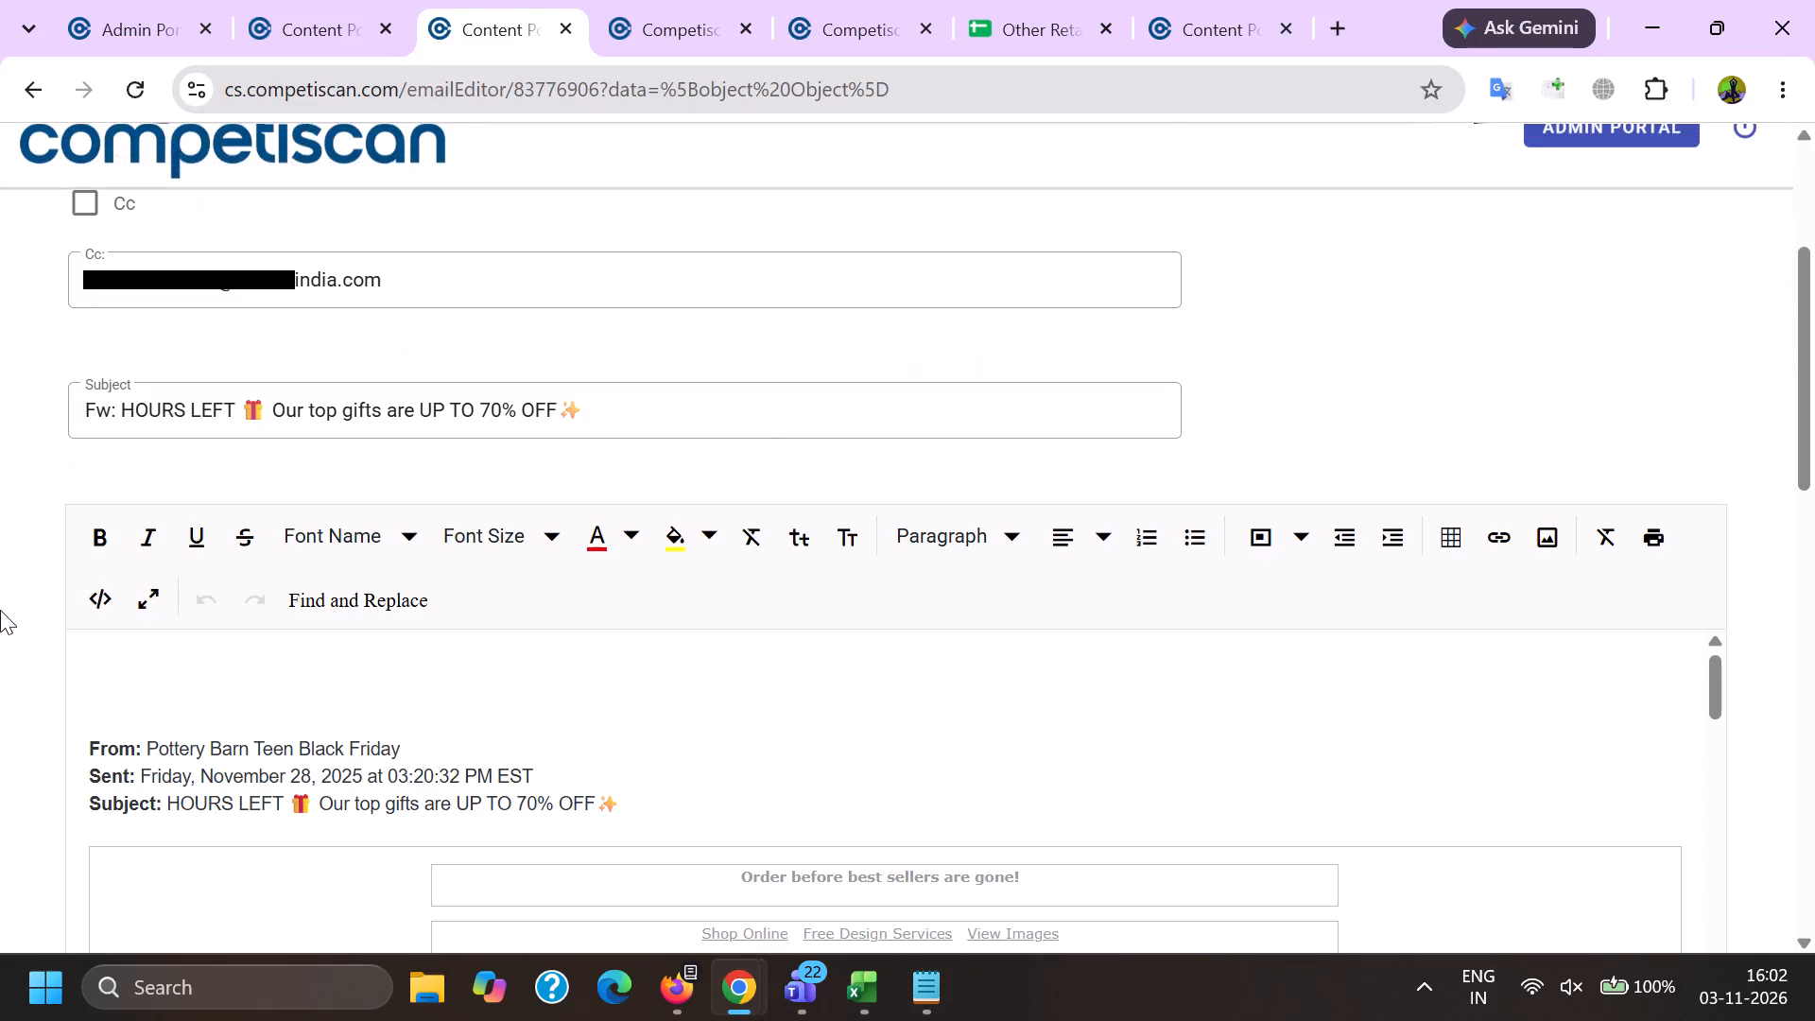
Copy the team email address from the notes, set it as both Forward To and Cc, and enable Cc.
{"action": "scroll", "coordinate": [0, 609], "scroll_direction": "down", "scroll_amount": 17}
{"action": "left_click", "coordinate": [926, 1004]}
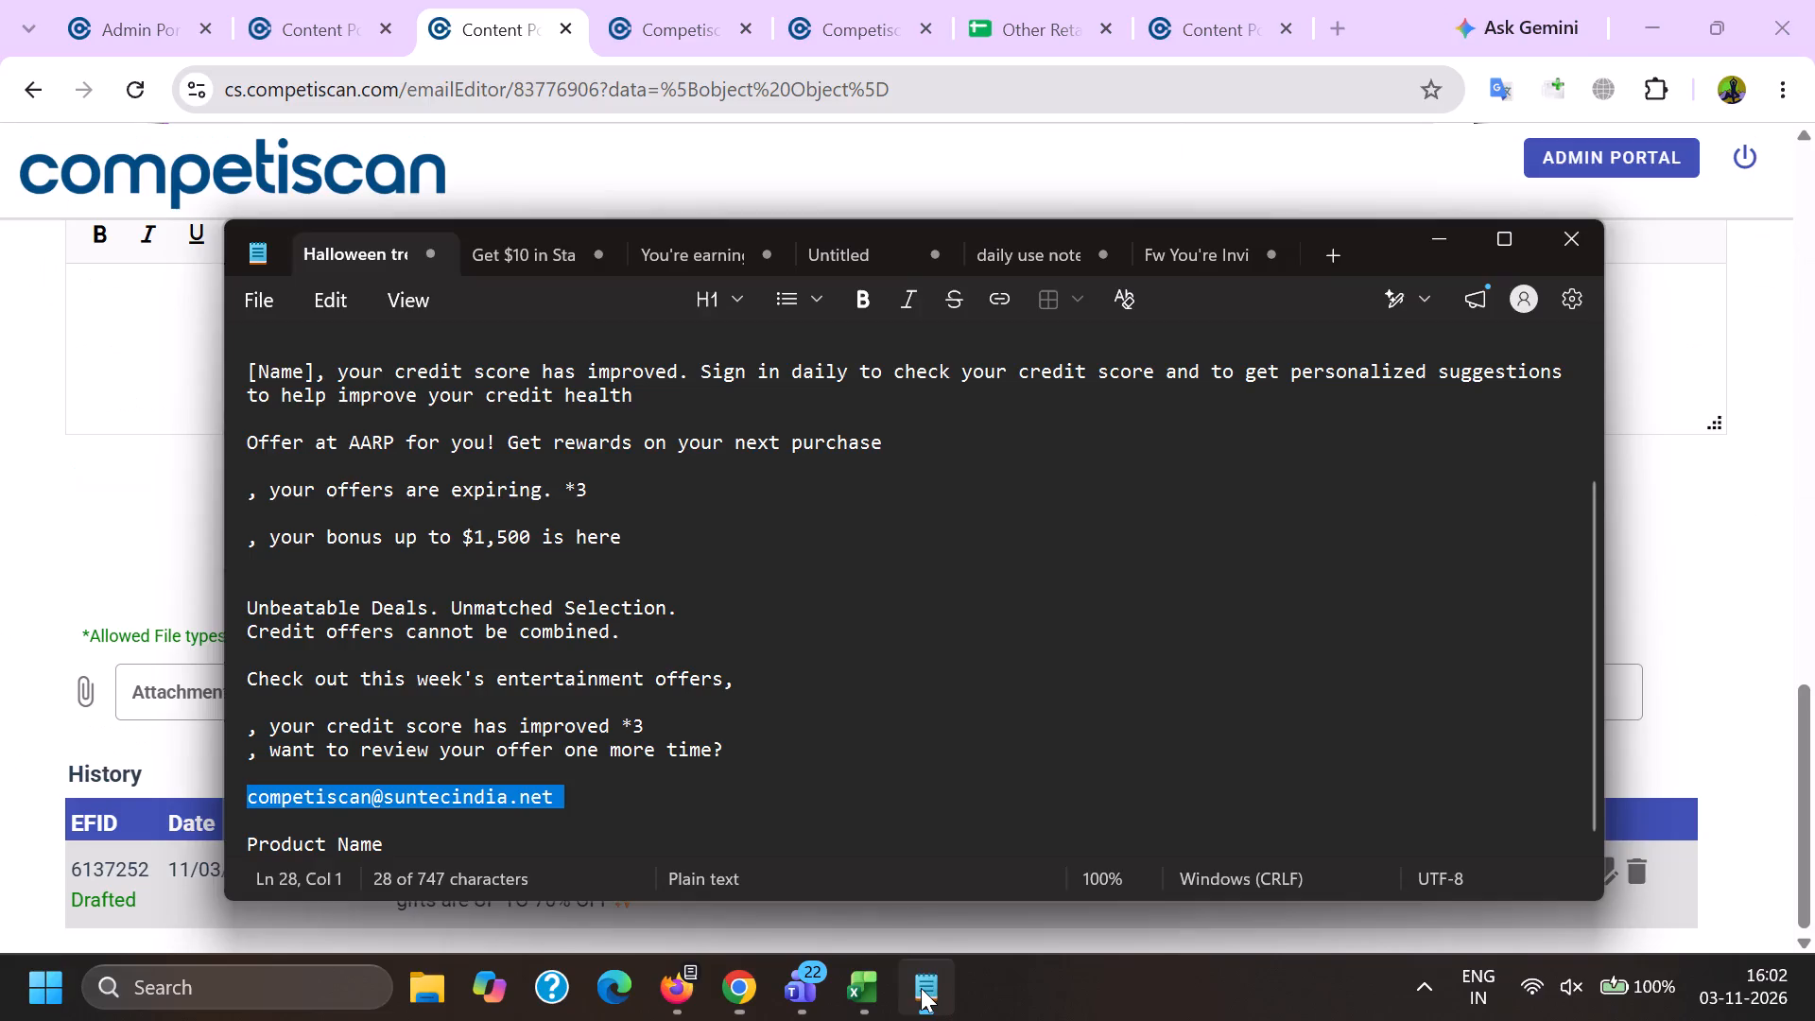
{"action": "key", "text": "ctrl+c"}
{"action": "key", "text": "alt+Tab"}
{"action": "scroll", "coordinate": [804, 849], "scroll_direction": "up", "scroll_amount": 17}
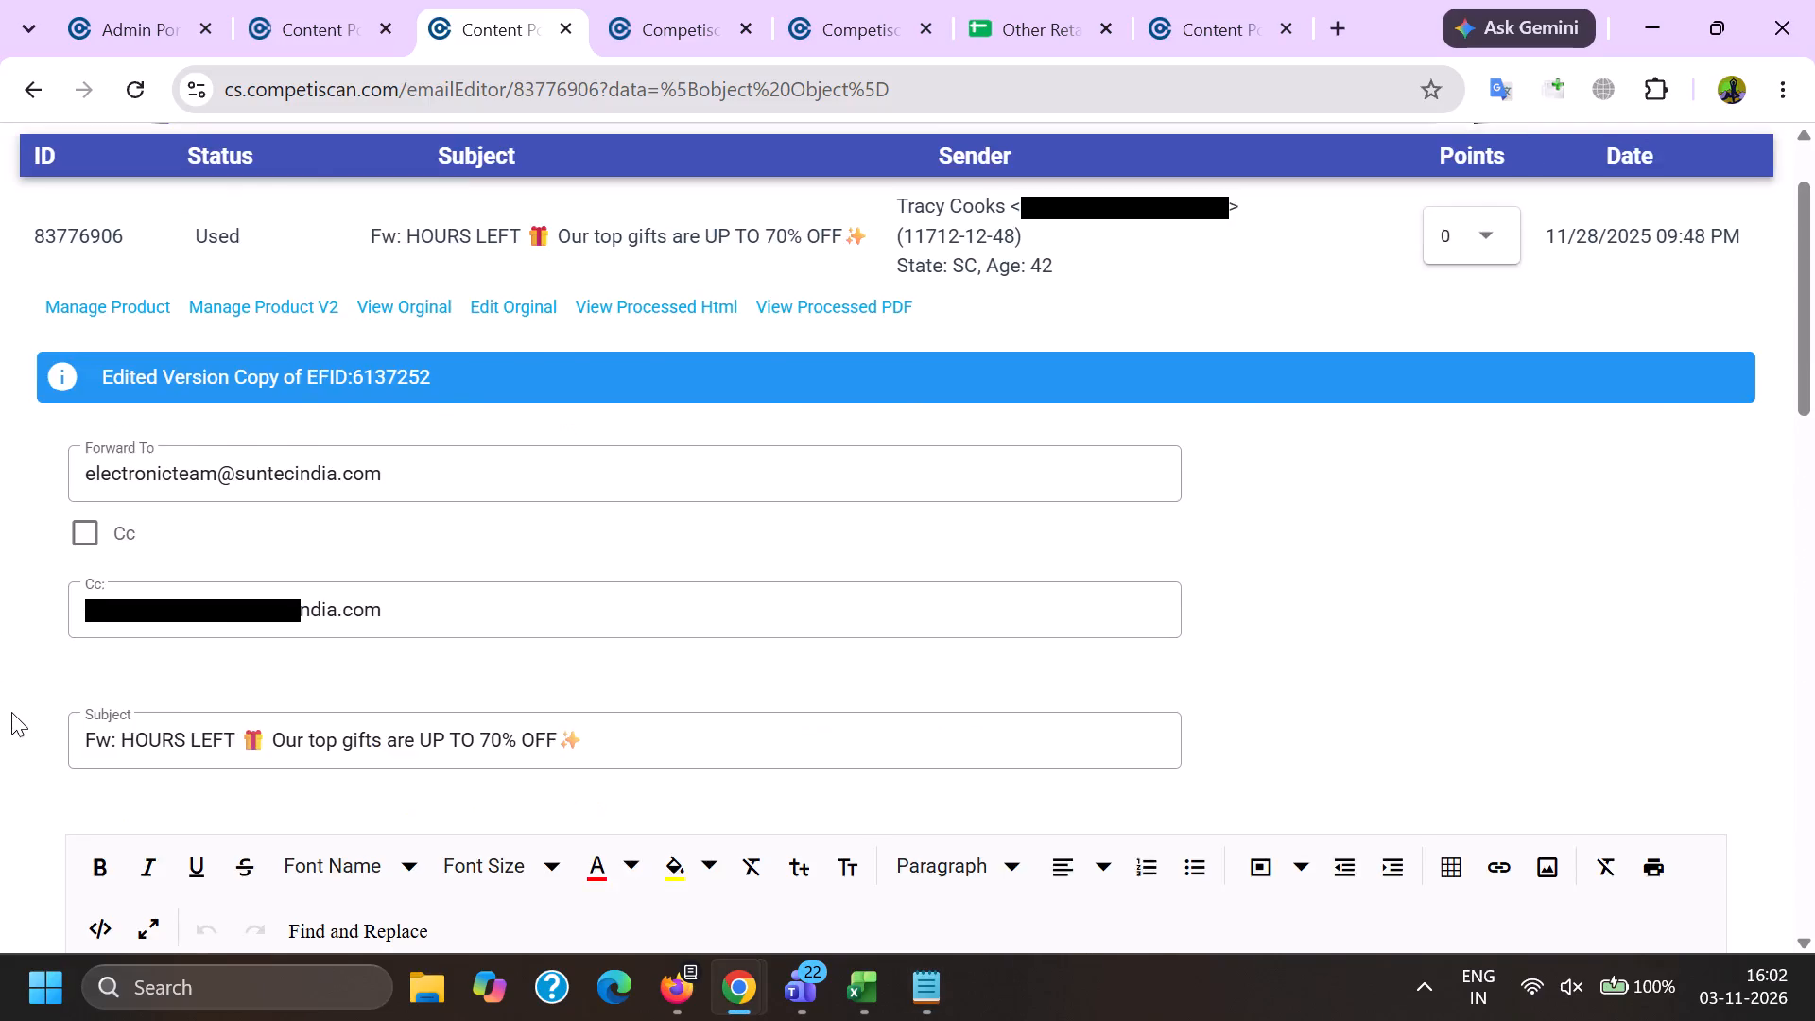
{"action": "left_click_drag", "start_coordinate": [409, 597], "coordinate": [0, 570]}
{"action": "key", "text": "ctrl+v"}
{"action": "left_click", "coordinate": [89, 637]}
{"action": "left_click_drag", "start_coordinate": [441, 713], "coordinate": [0, 636]}
{"action": "key", "text": "ctrl+v"}
Append "++h" to the subject of the HOURS LEFT email, then save and send it.
{"action": "left_click", "coordinate": [664, 857]}
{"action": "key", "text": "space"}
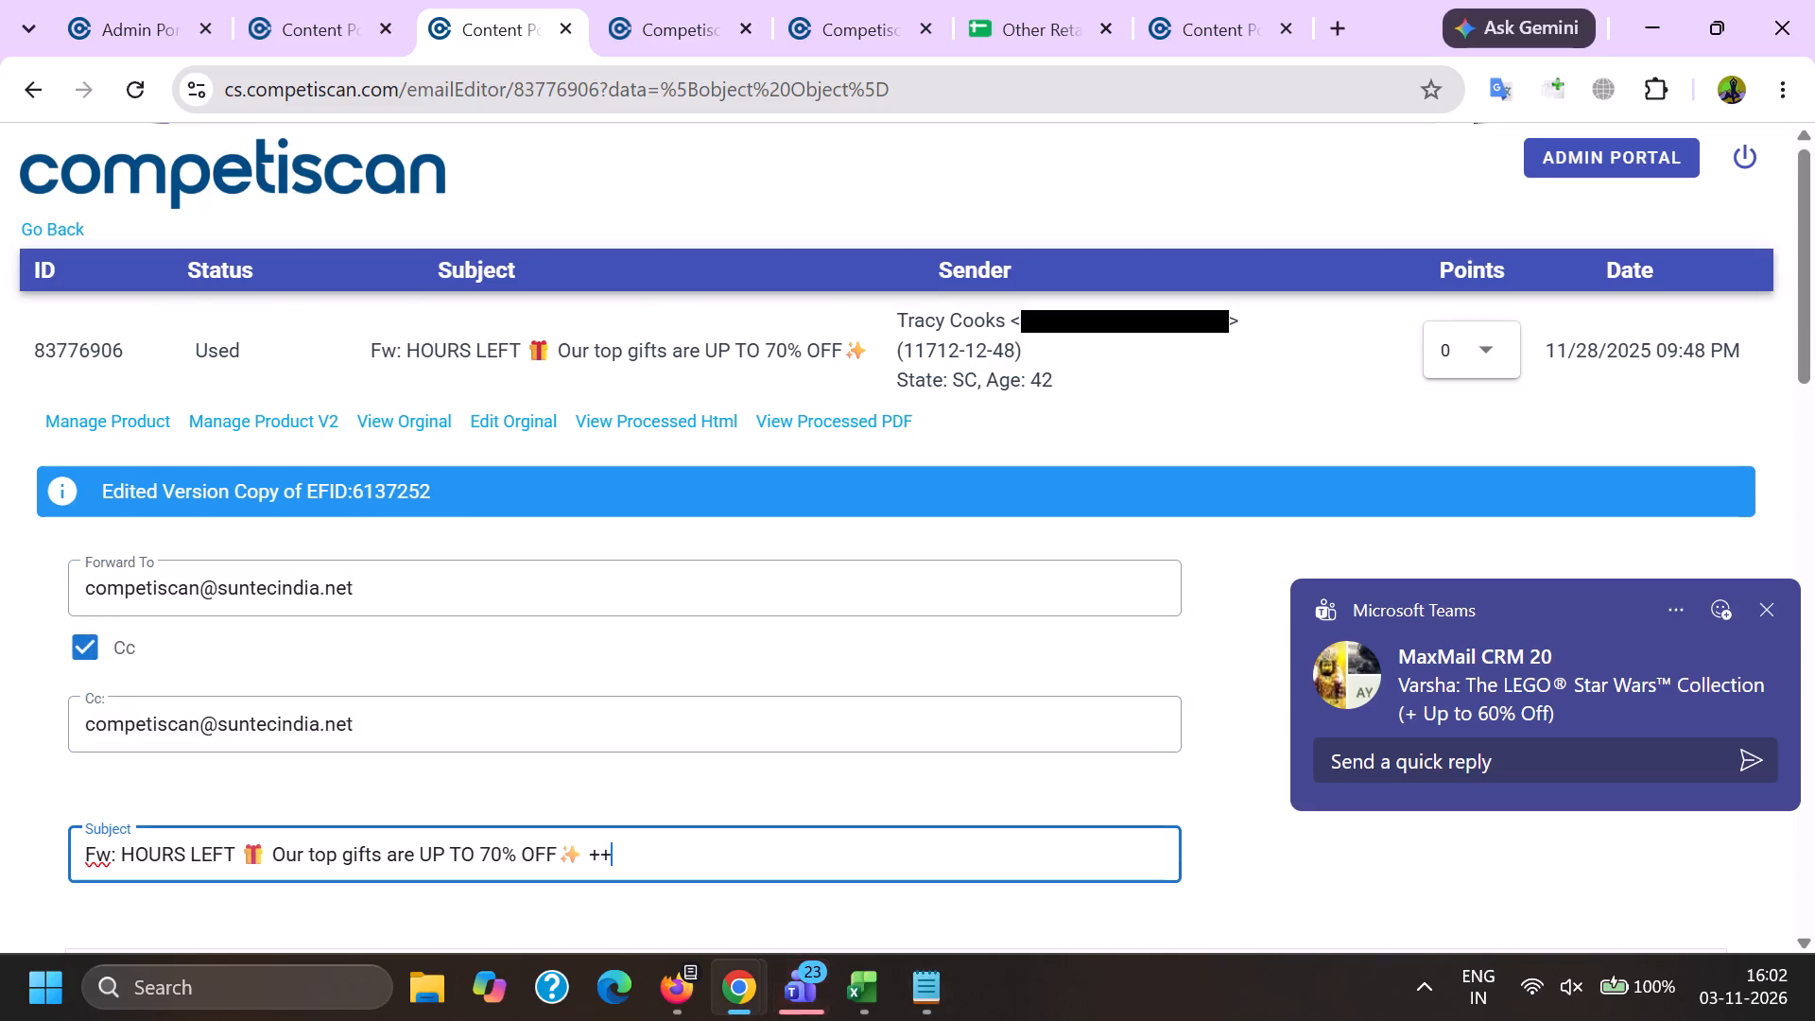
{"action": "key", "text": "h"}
{"action": "scroll", "coordinate": [0, 597], "scroll_direction": "down", "scroll_amount": 17}
{"action": "left_click", "coordinate": [895, 527]}
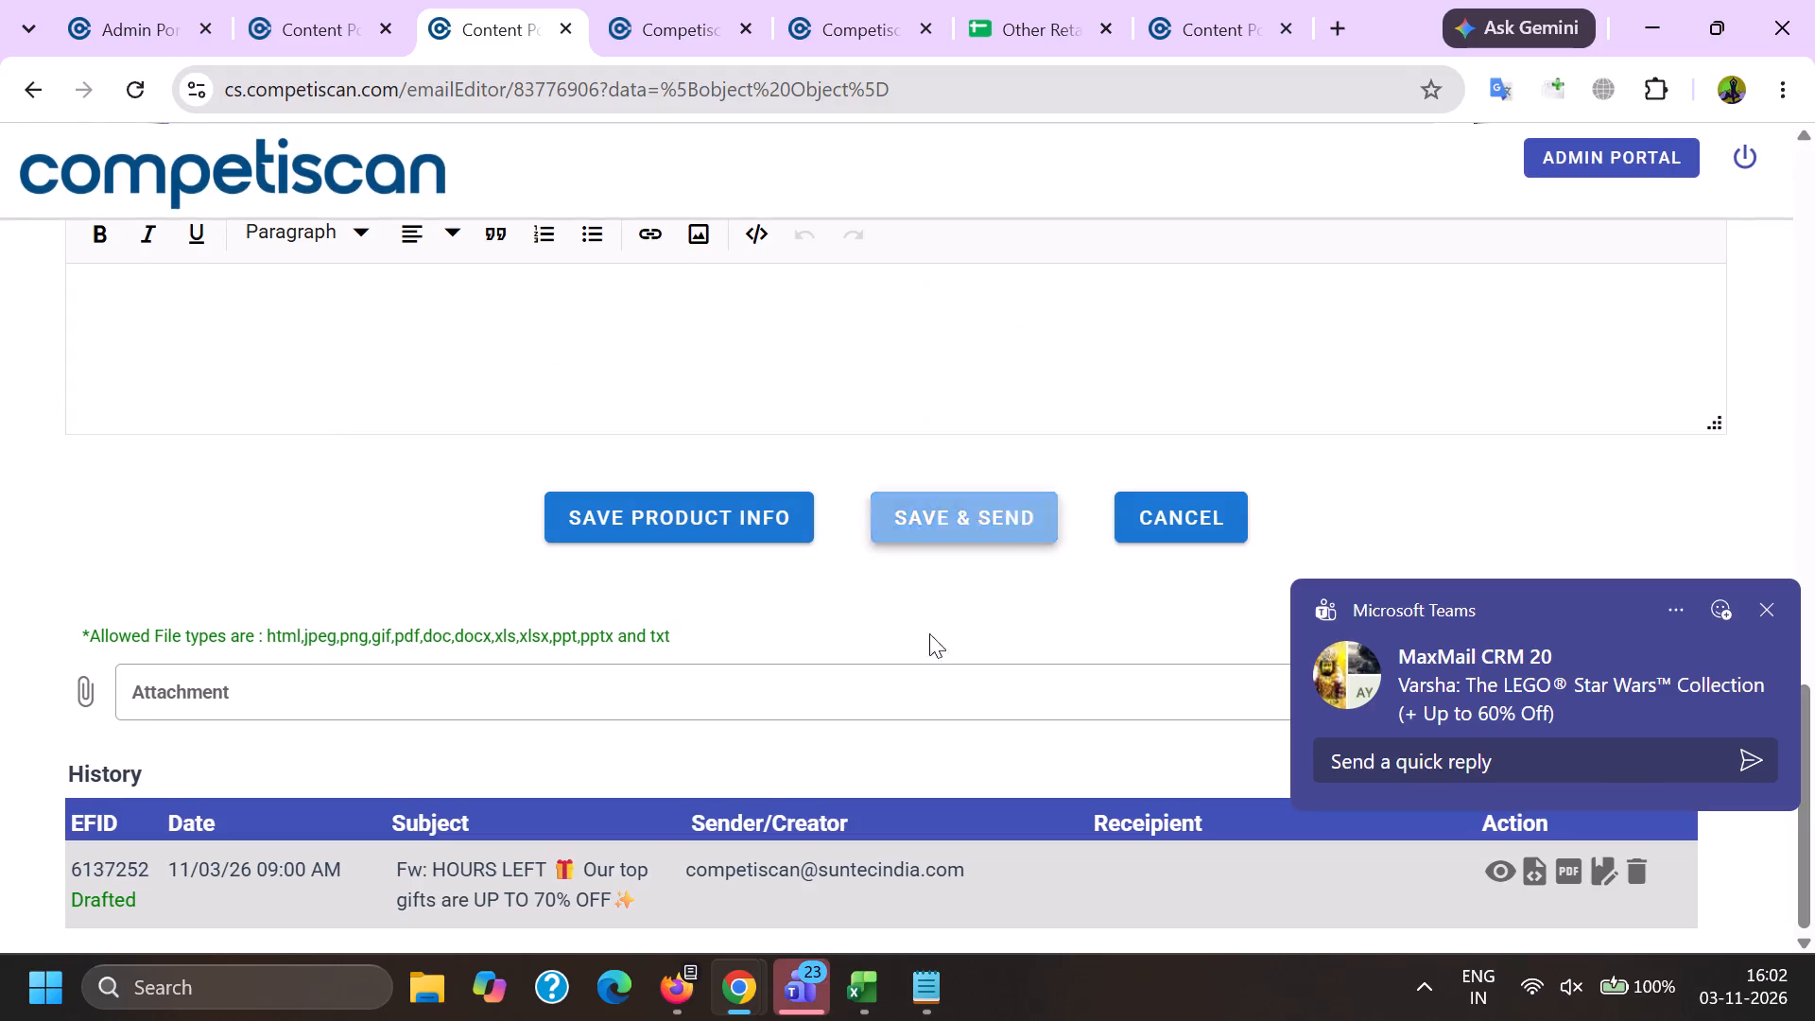
{"action": "left_click", "coordinate": [937, 580]}
Return to the incognito window and close the product's content record and its PDF preview.
{"action": "key", "text": "alt+Tab"}
{"action": "key", "text": "alt+Tab"}
{"action": "key", "text": "alt+Tab"}
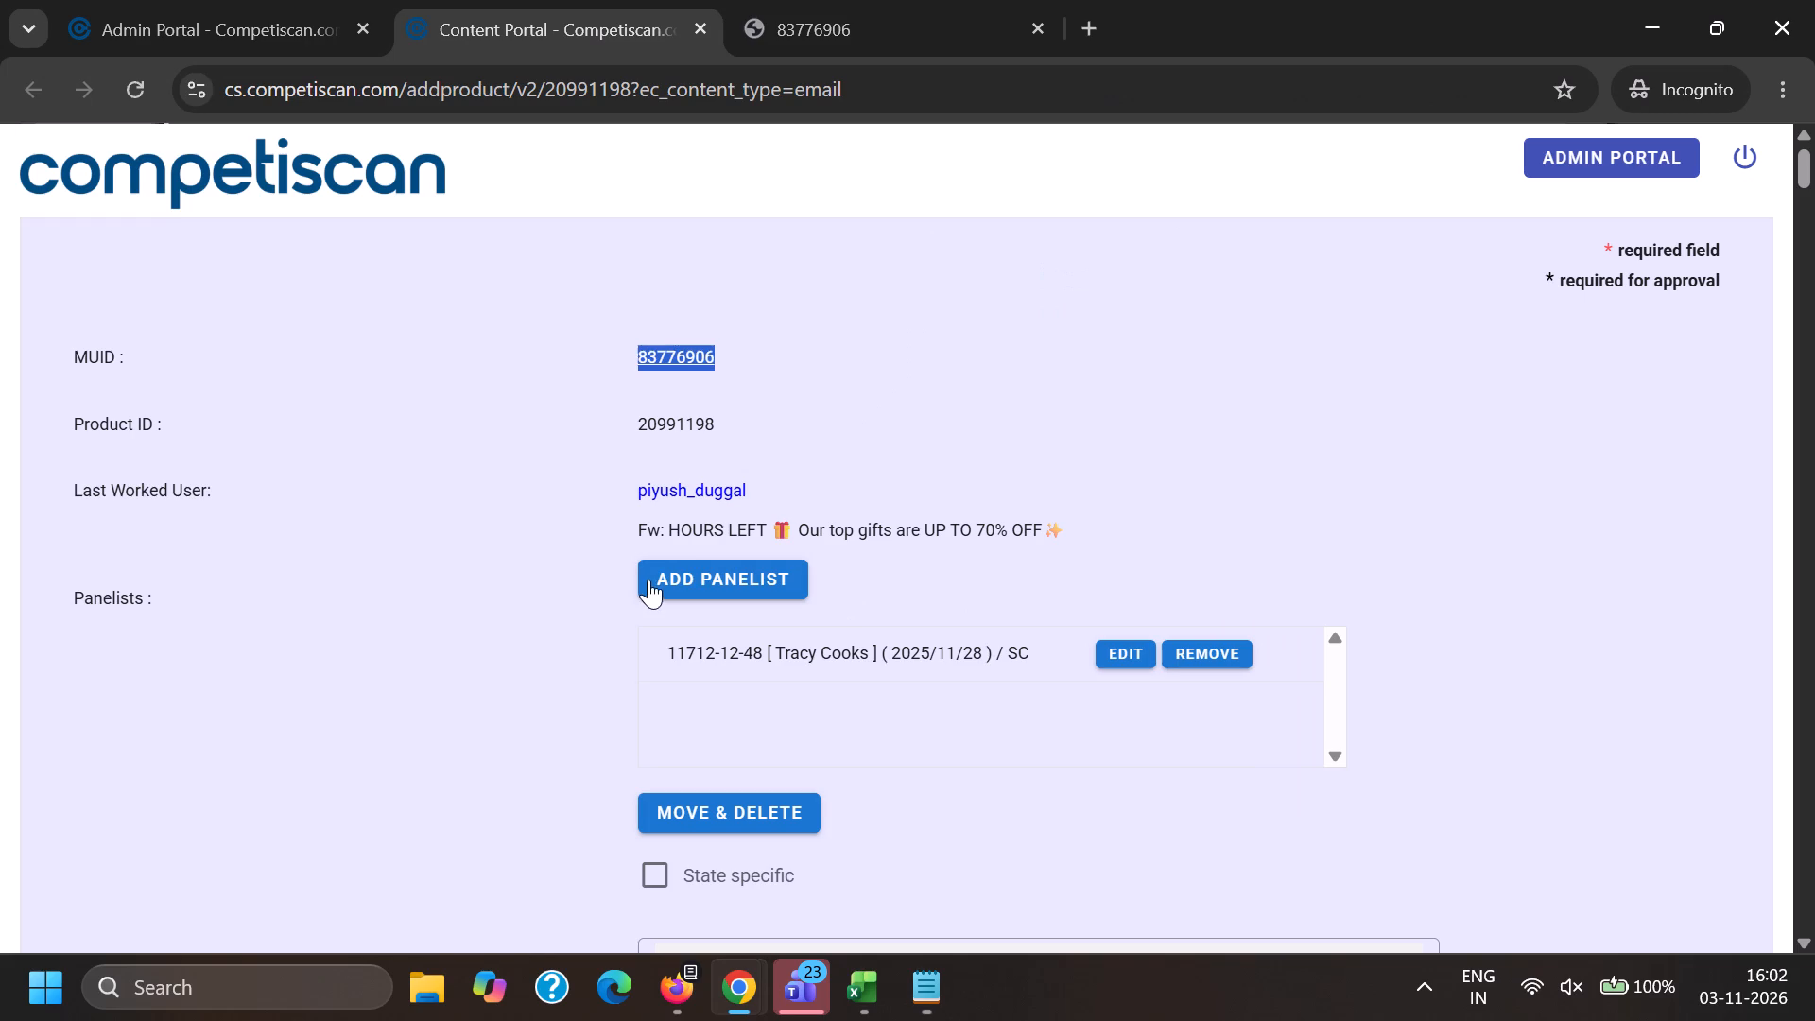
{"action": "double_click", "coordinate": [702, 21]}
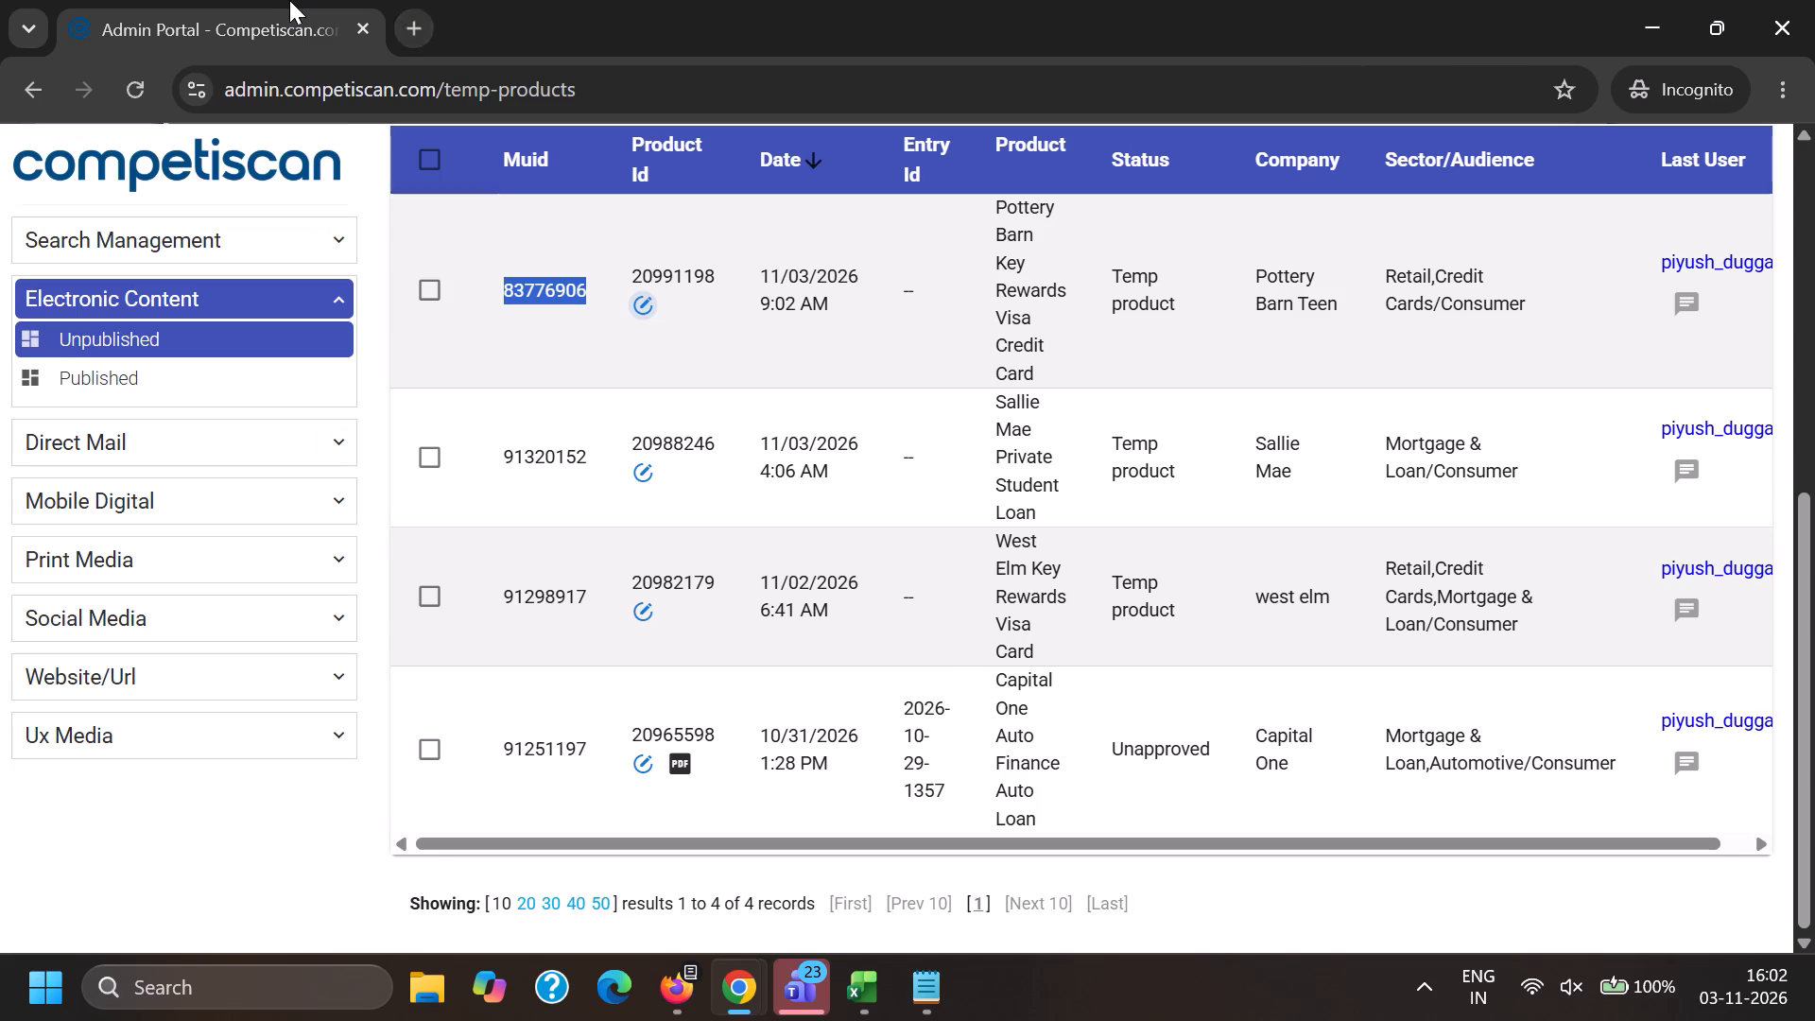
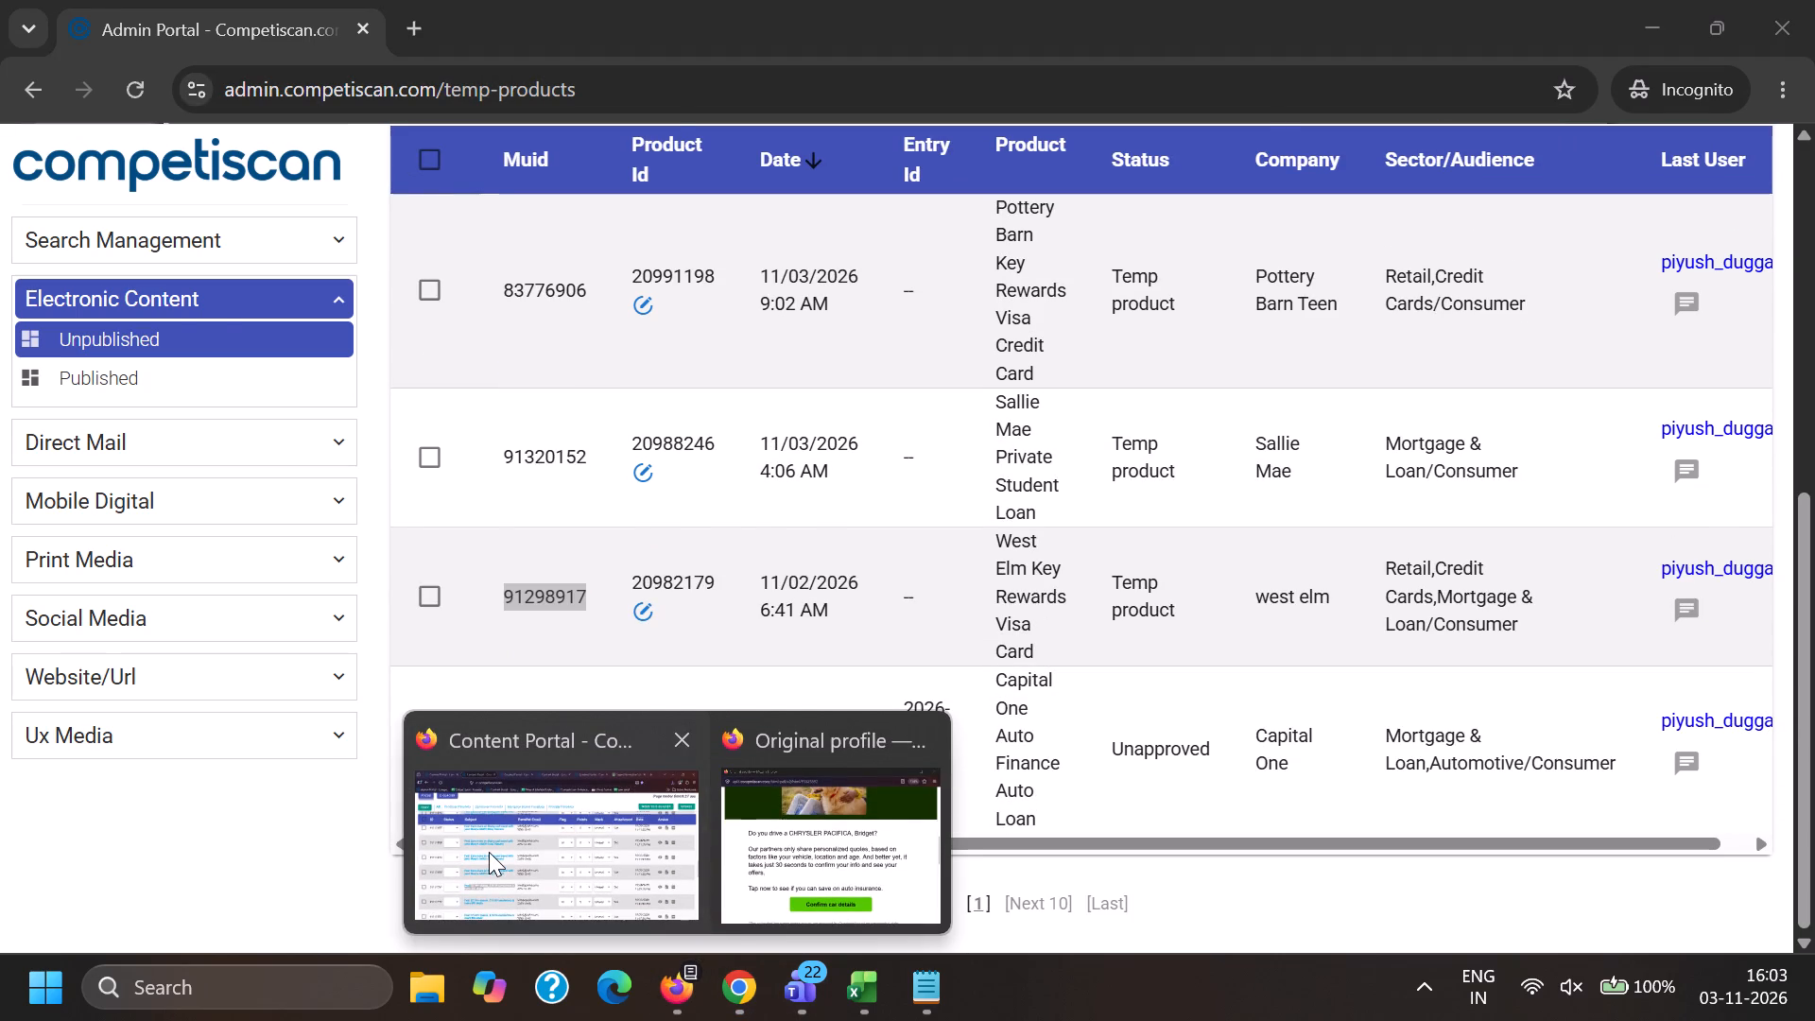
Switch to Firefox and reload the Focus email list in the second content portal tab.
{"action": "left_click", "coordinate": [147, 0]}
{"action": "left_click", "coordinate": [436, 0]}
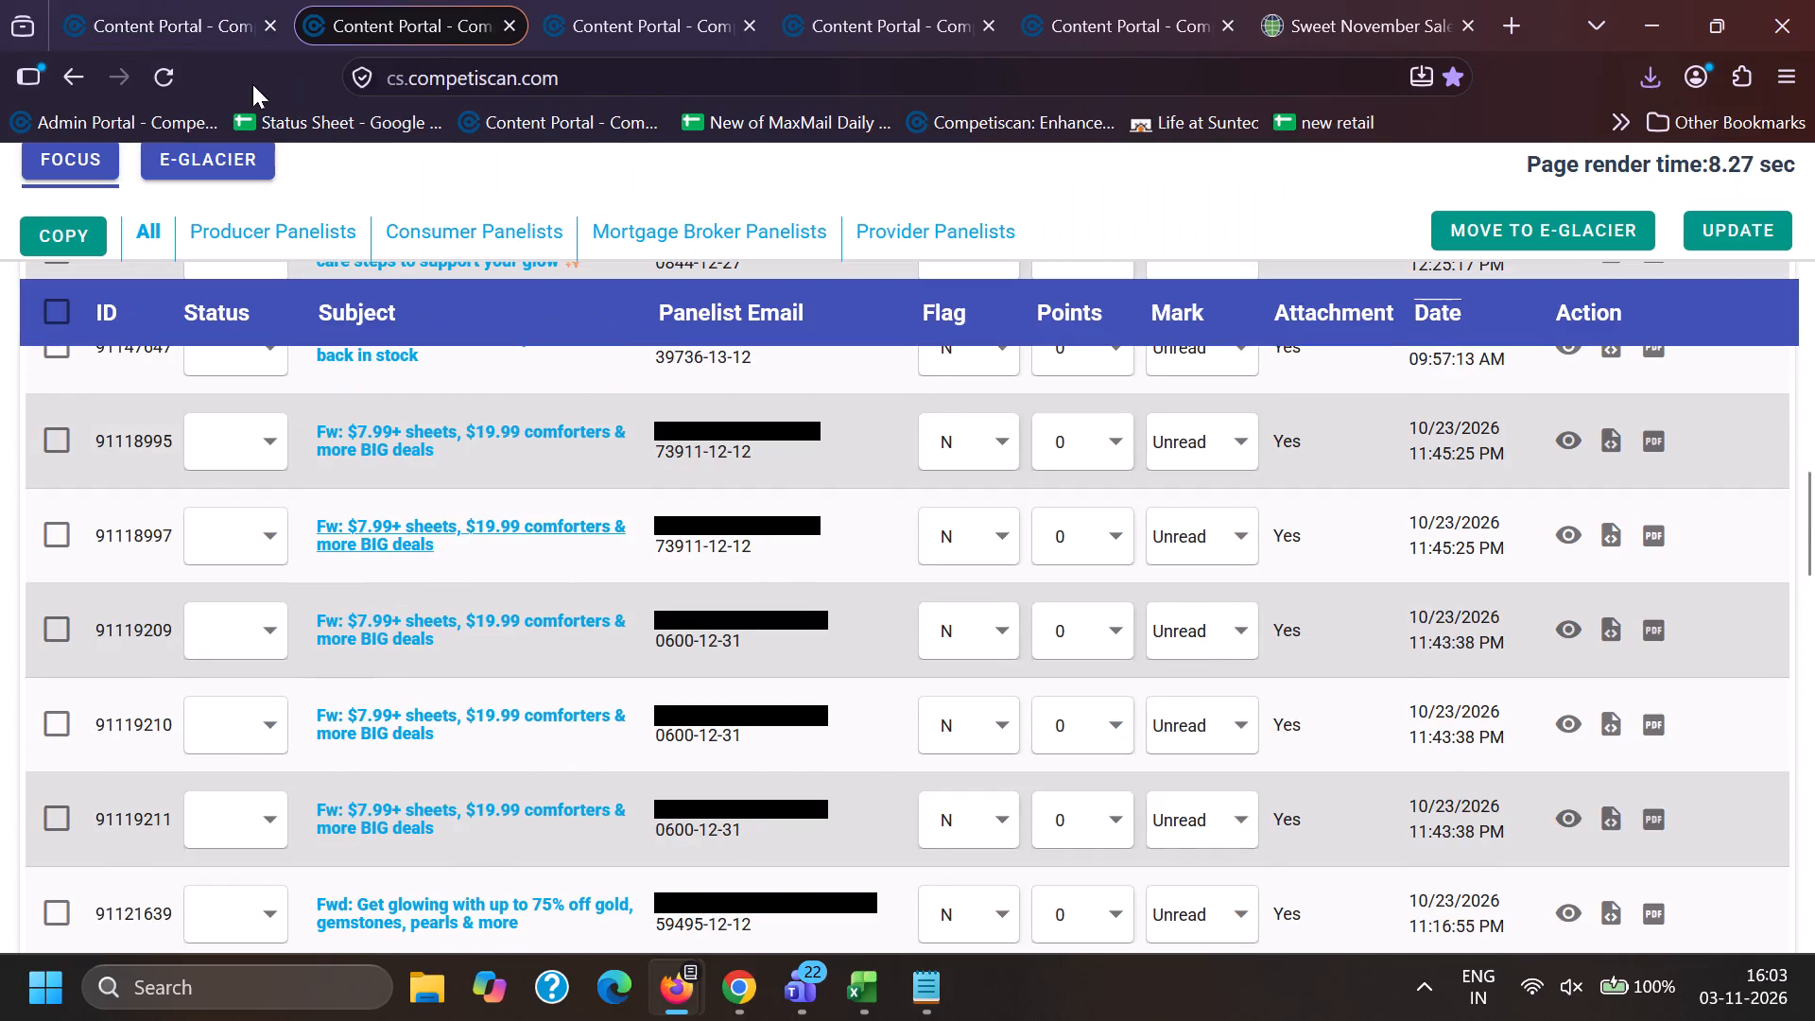
{"action": "left_click", "coordinate": [230, 0]}
{"action": "left_click", "coordinate": [402, 0]}
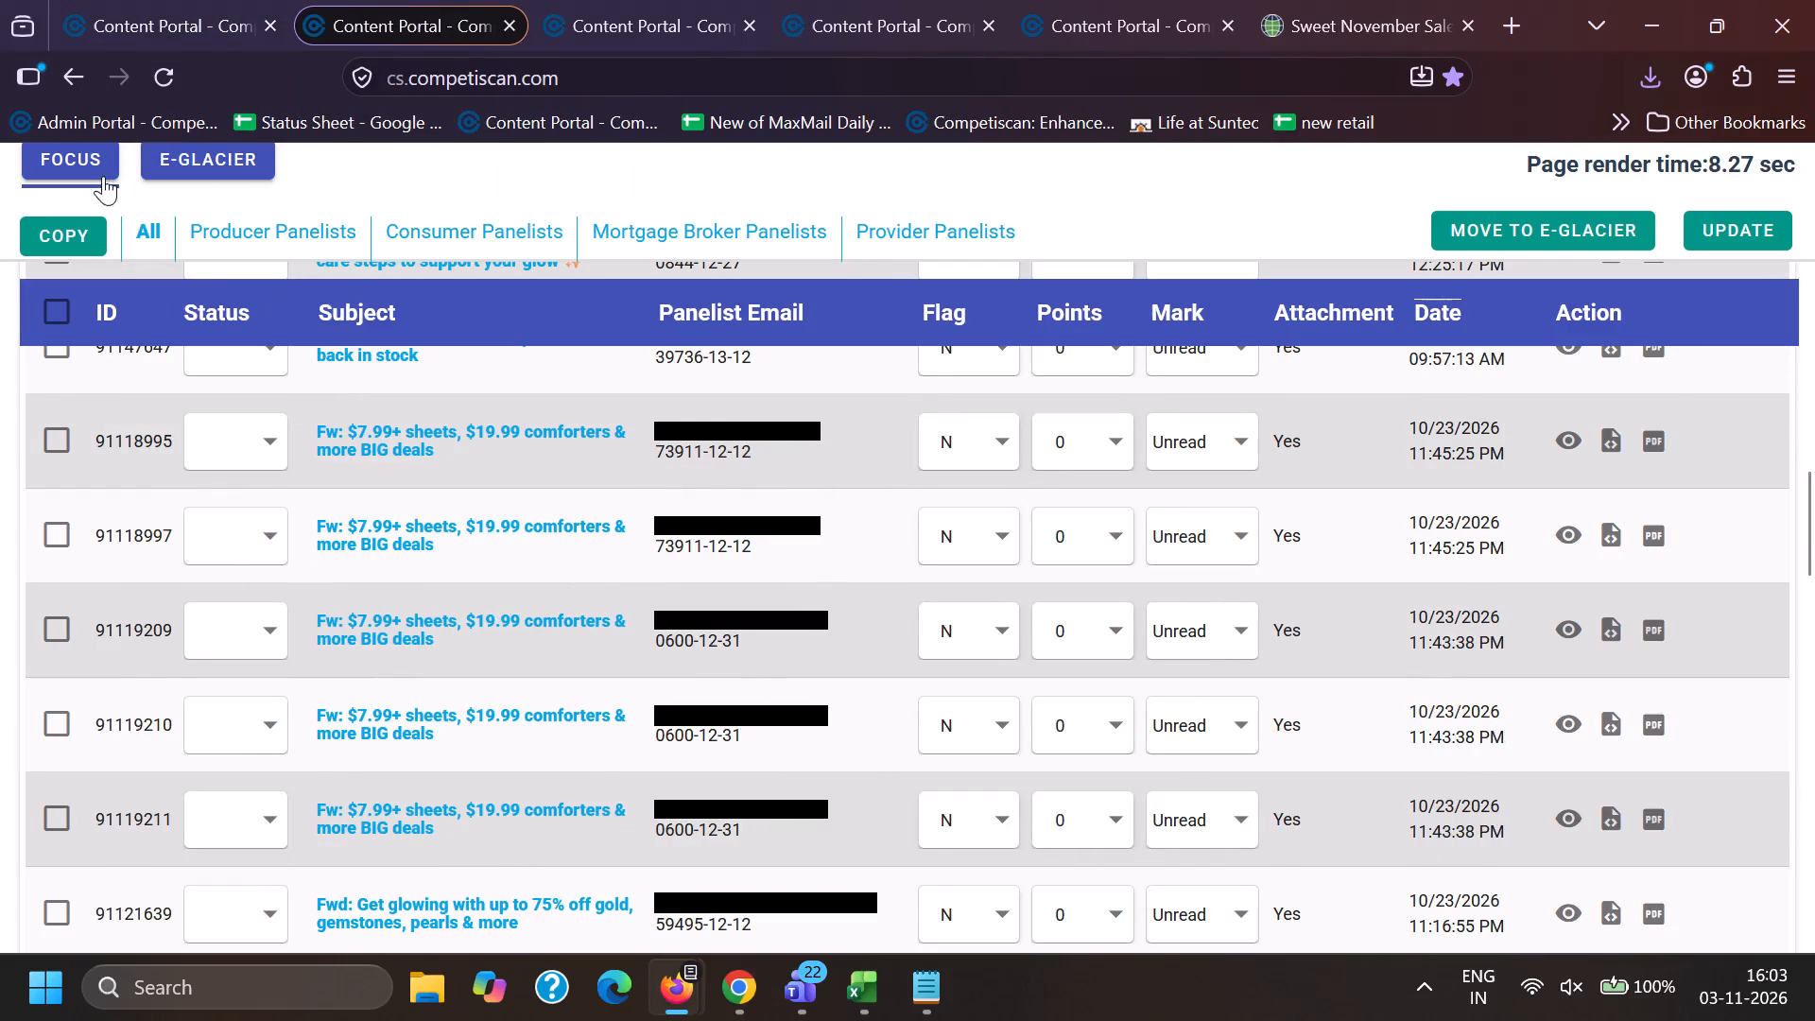
{"action": "left_click", "coordinate": [81, 162]}
Switch to Chrome and check the copy update for the "$7.99+ sheets, $19.99 comforters & more BIG deals" emails.
{"action": "left_click", "coordinate": [759, 1003]}
{"action": "left_click", "coordinate": [250, 829]}
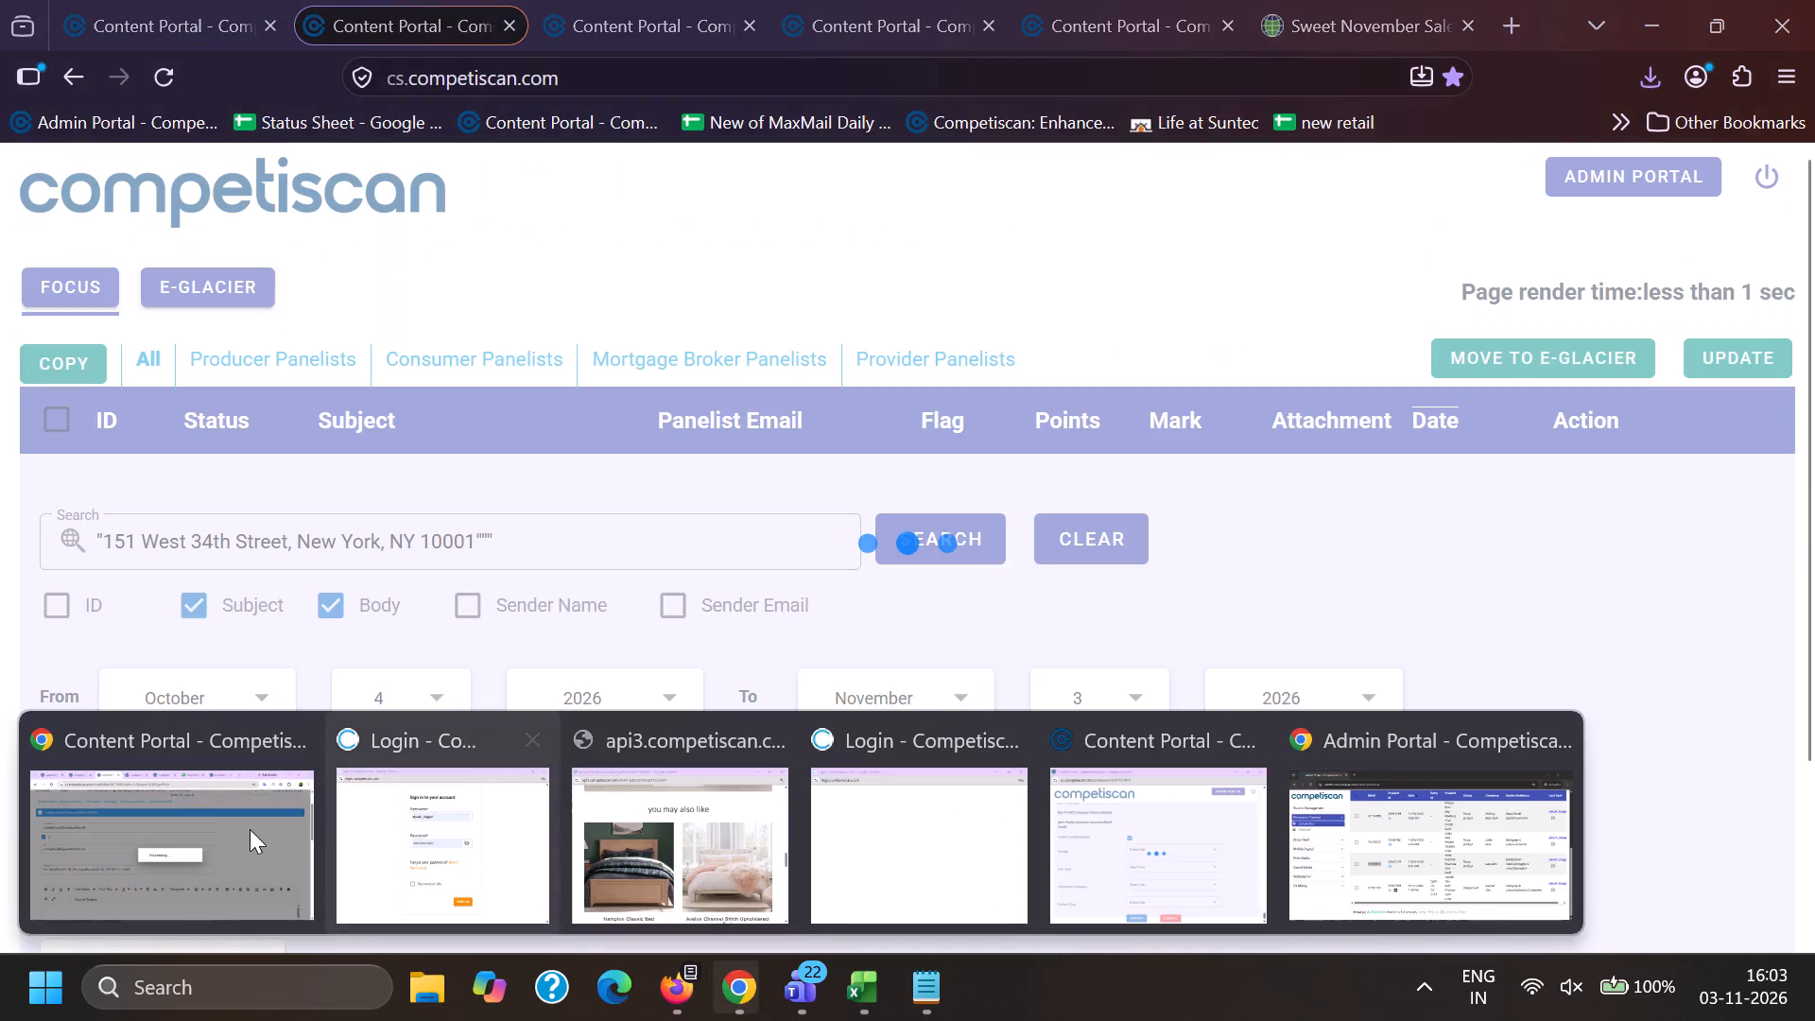
{"action": "left_click", "coordinate": [266, 0]}
{"action": "left_click", "coordinate": [914, 789]}
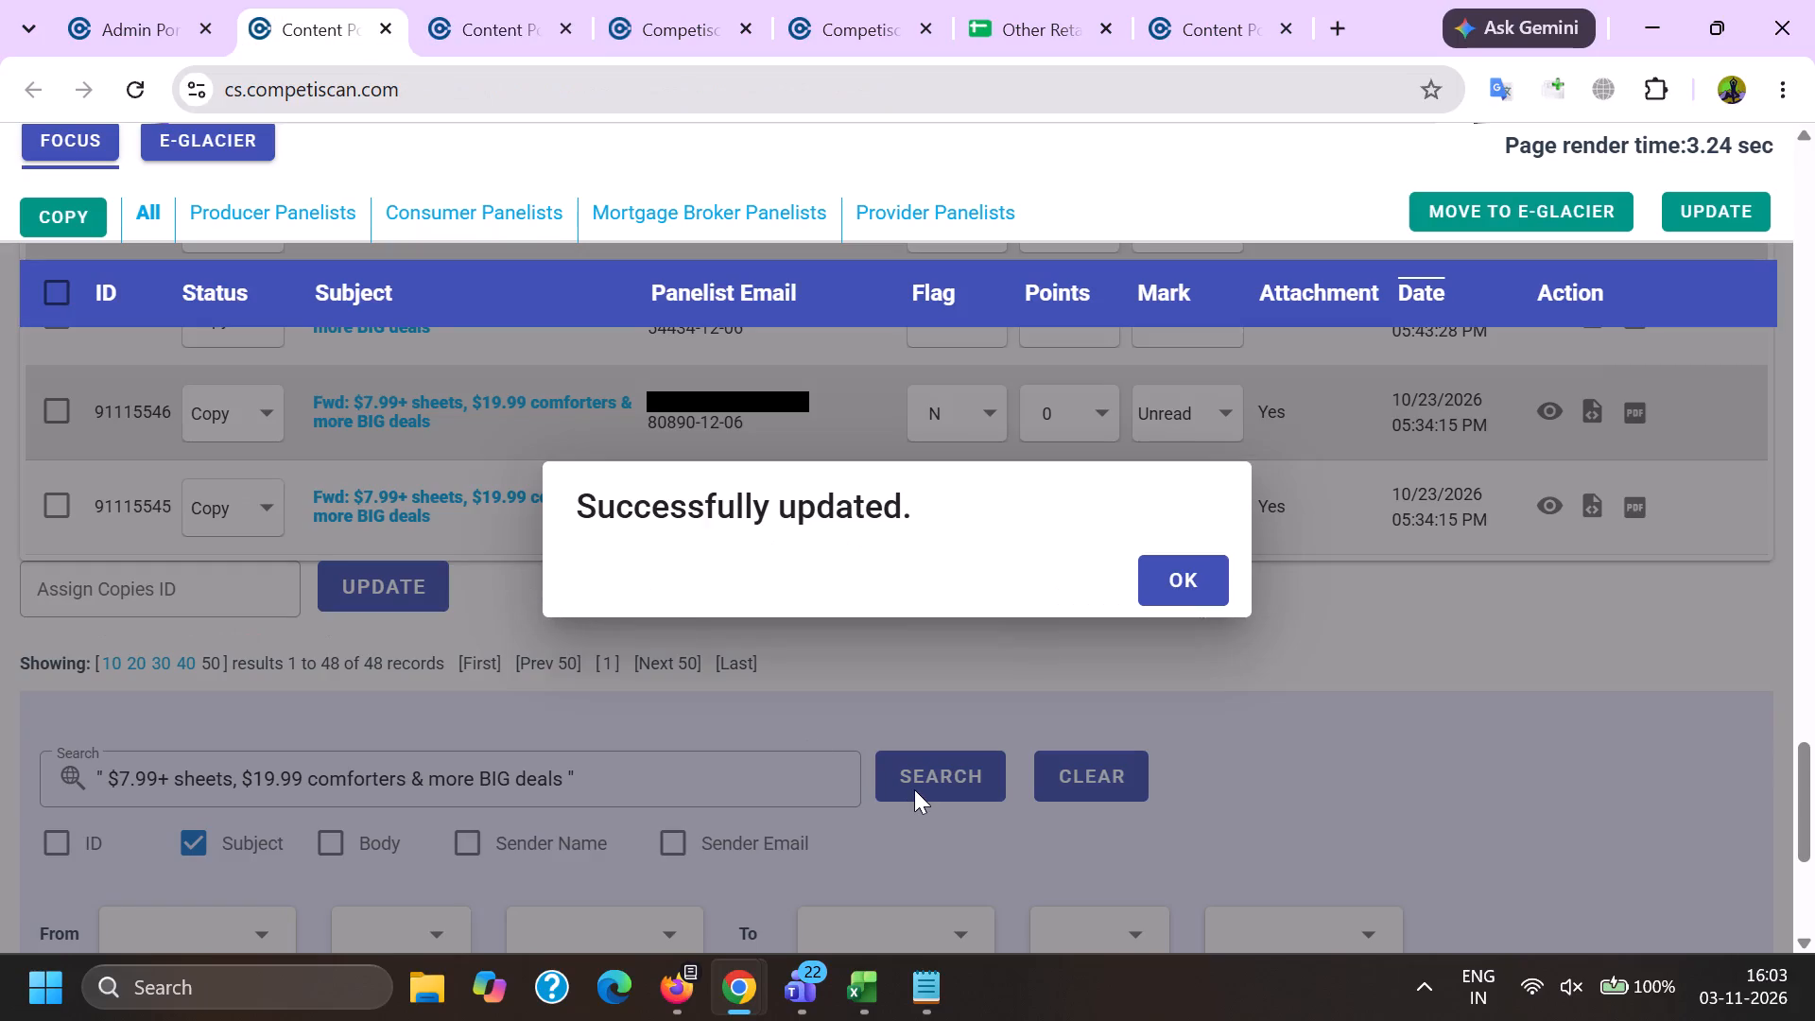
Switch to the Excel tracking workbook and examine the last entries on the may 26 sheet.
{"action": "left_click", "coordinate": [872, 990]}
{"action": "left_click", "coordinate": [1163, 891]}
{"action": "scroll", "coordinate": [1218, 746], "scroll_direction": "down", "scroll_amount": 9}
{"action": "scroll", "coordinate": [1204, 646], "scroll_direction": "up", "scroll_amount": 2}
{"action": "left_click", "coordinate": [1034, 602]}
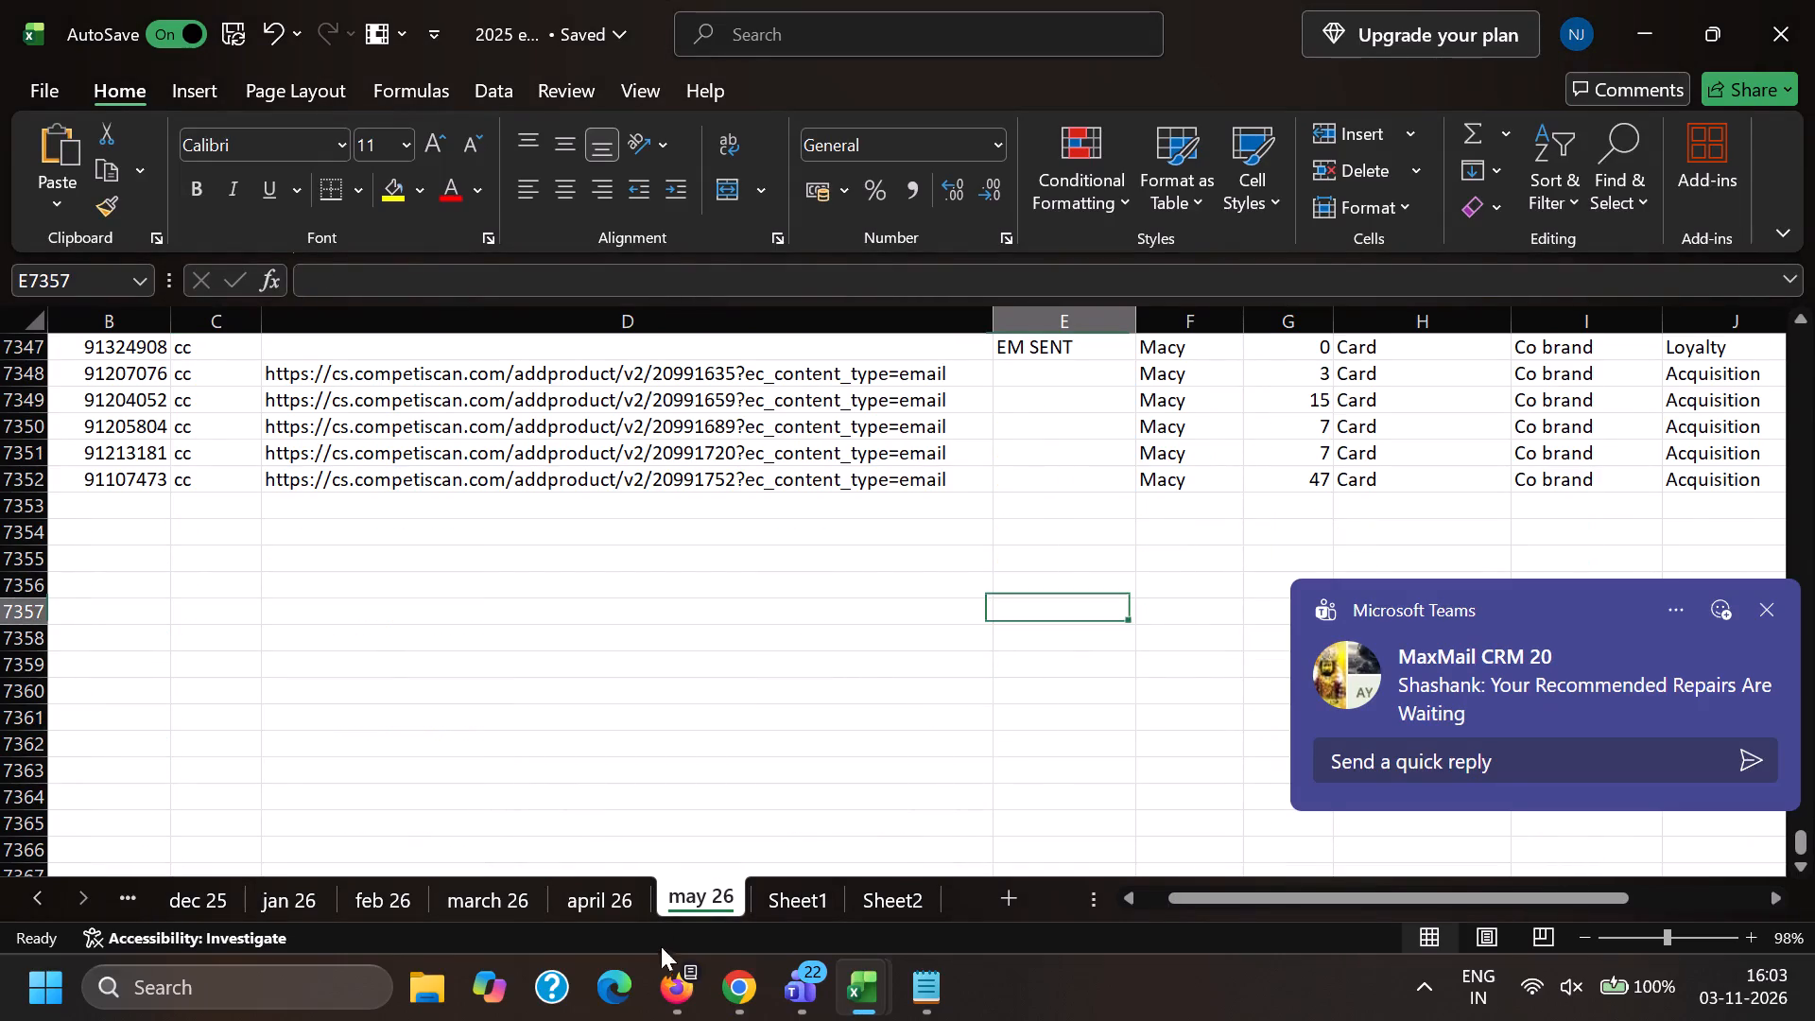
Return to Firefox and reload the Focus email list in the first content portal tab.
{"action": "left_click", "coordinate": [677, 1009]}
{"action": "left_click", "coordinate": [460, 849]}
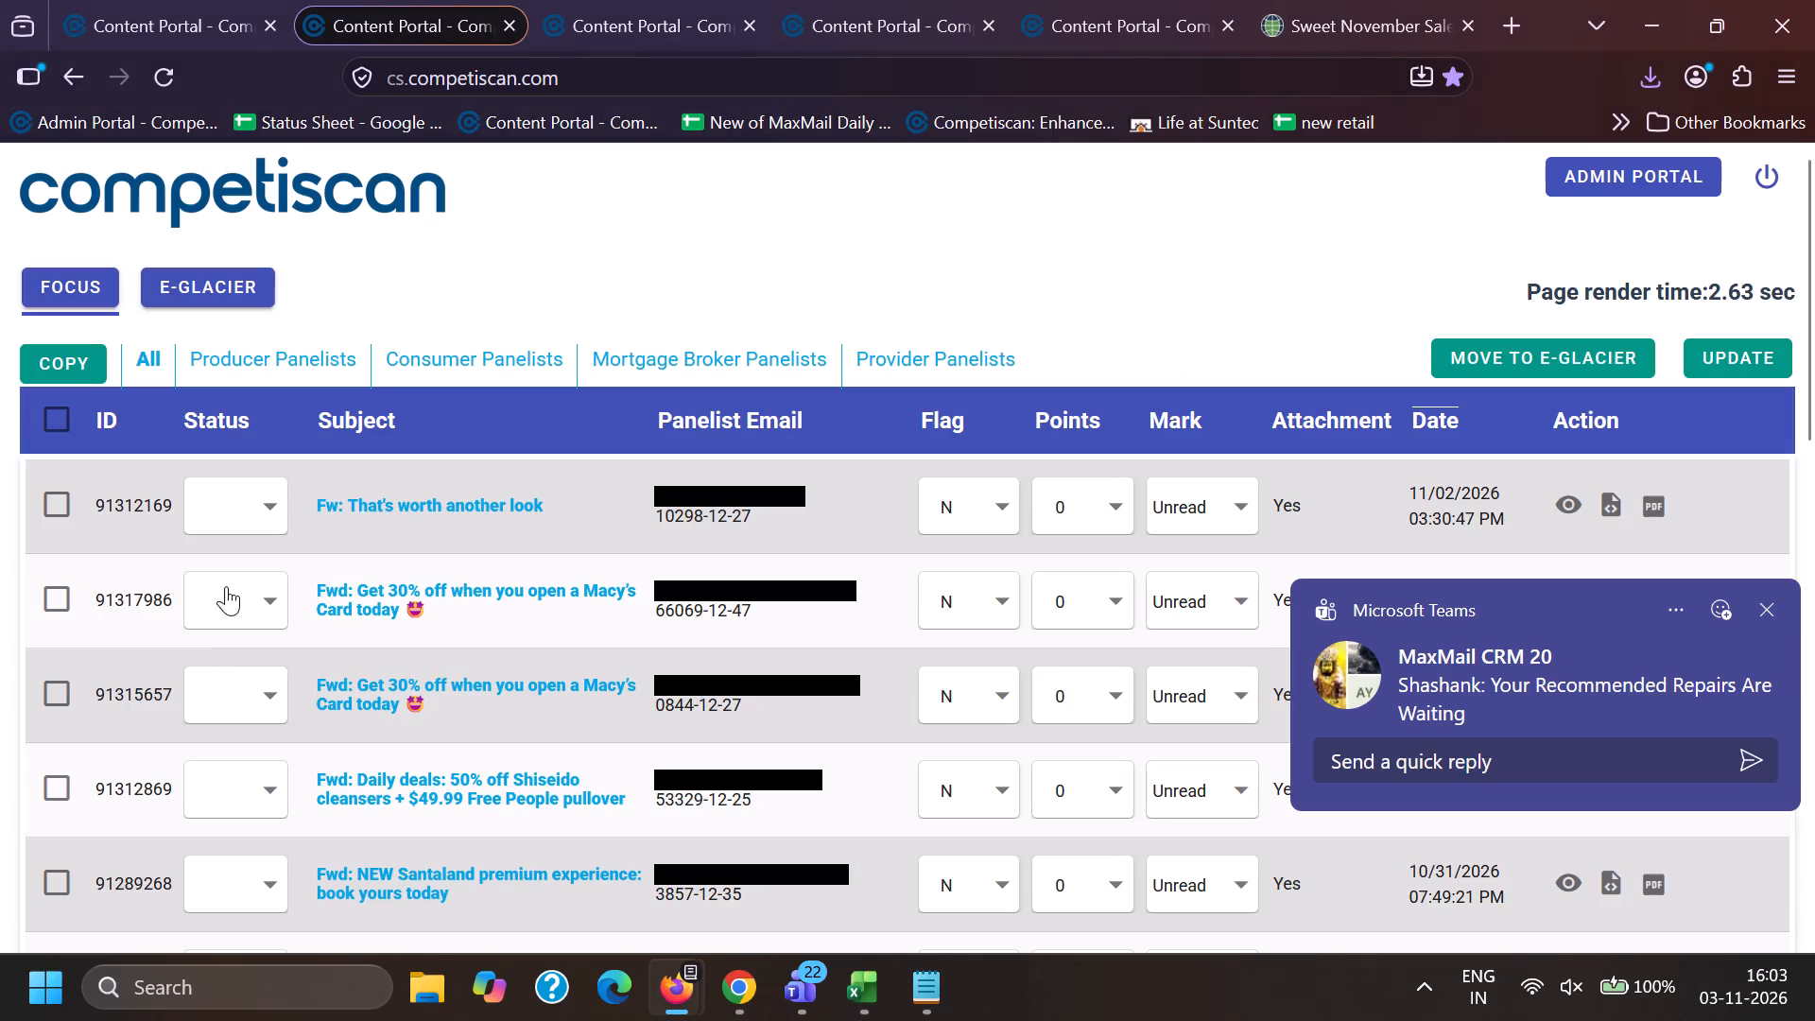
{"action": "left_click", "coordinate": [199, 0]}
{"action": "left_click", "coordinate": [114, 165]}
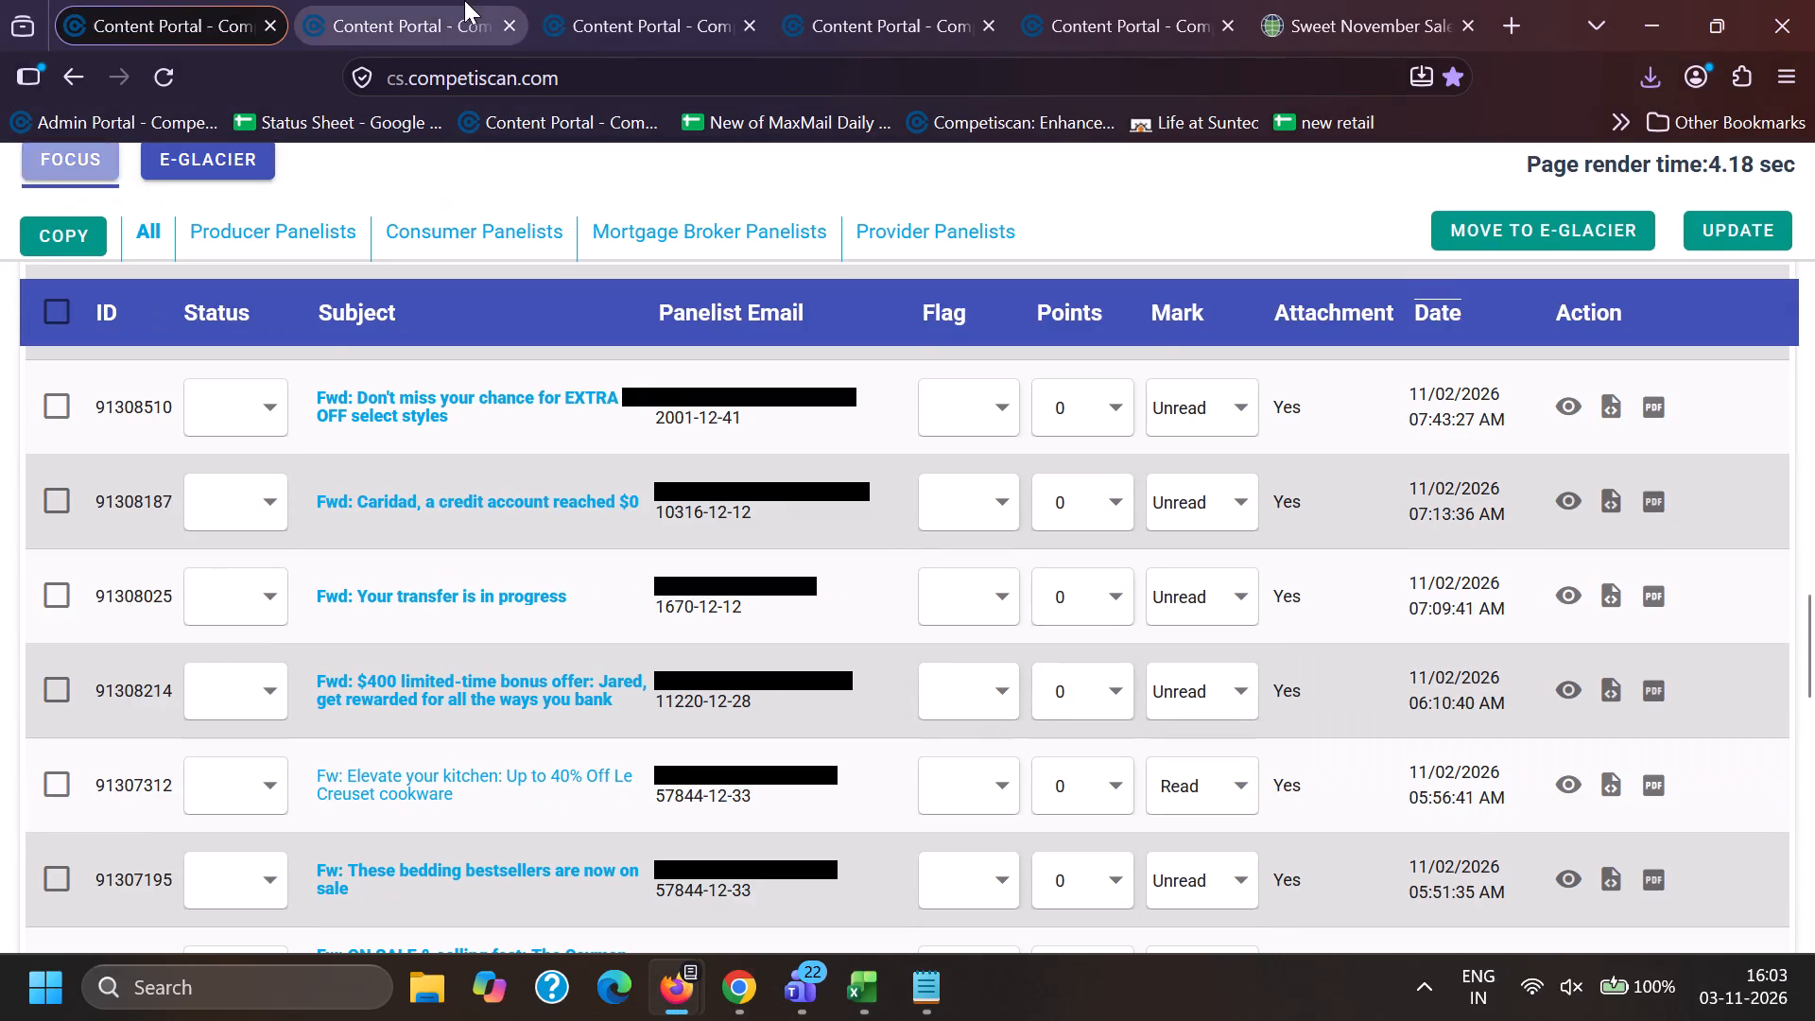
Look through the other open tabs and close them, keeping only the first content portal tab.
{"action": "left_click", "coordinate": [464, 0]}
{"action": "left_click", "coordinate": [592, 0]}
{"action": "scroll", "coordinate": [501, 505], "scroll_direction": "down", "scroll_amount": 10}
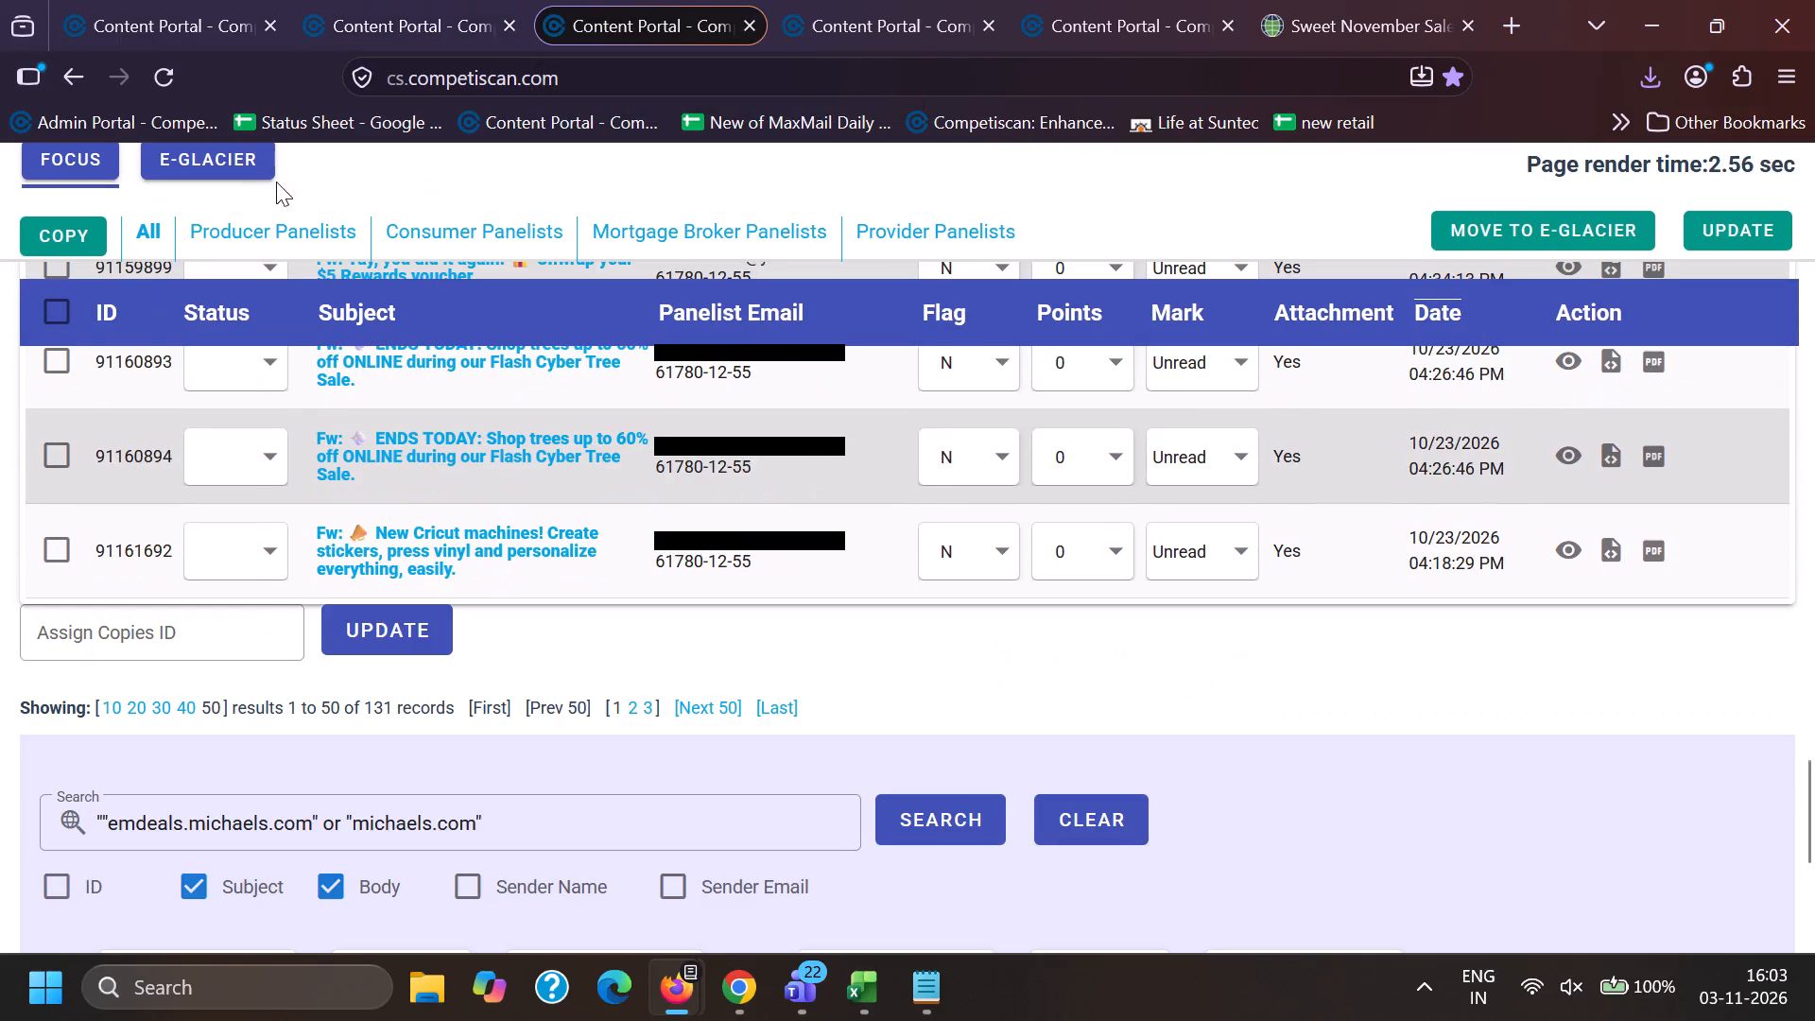
{"action": "double_click", "coordinate": [516, 19]}
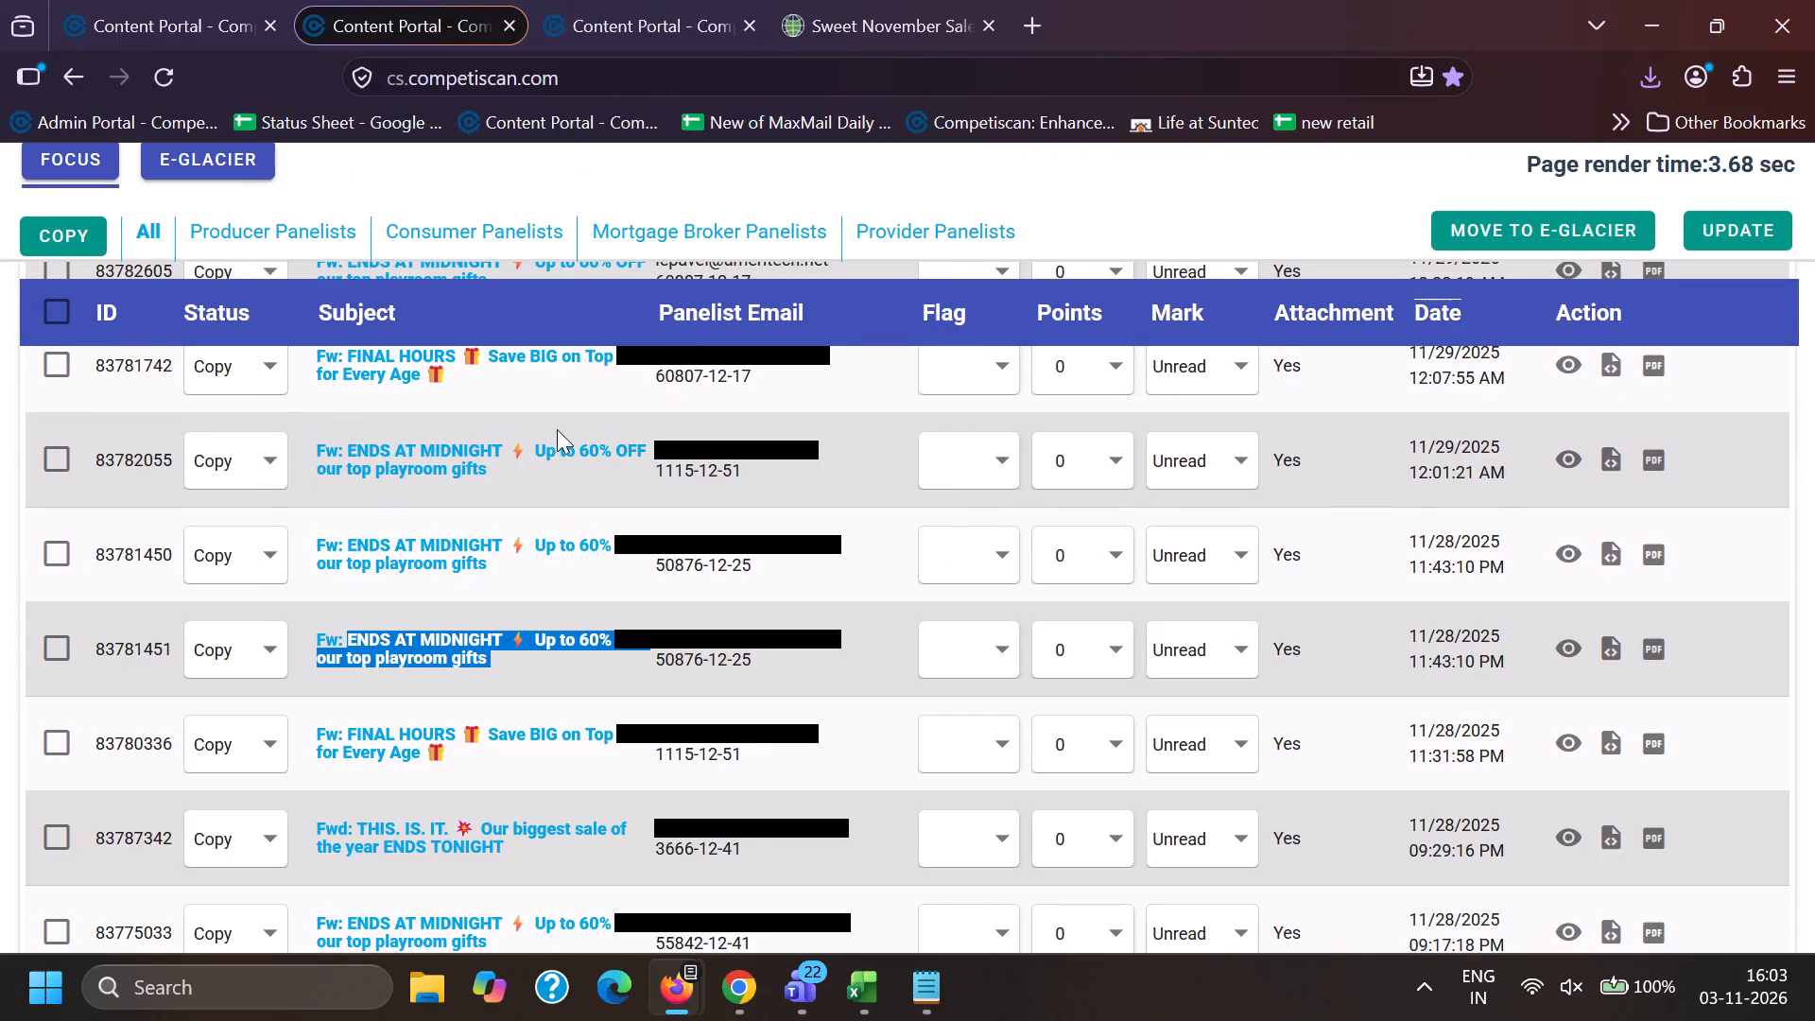
{"action": "left_click", "coordinate": [676, 24]}
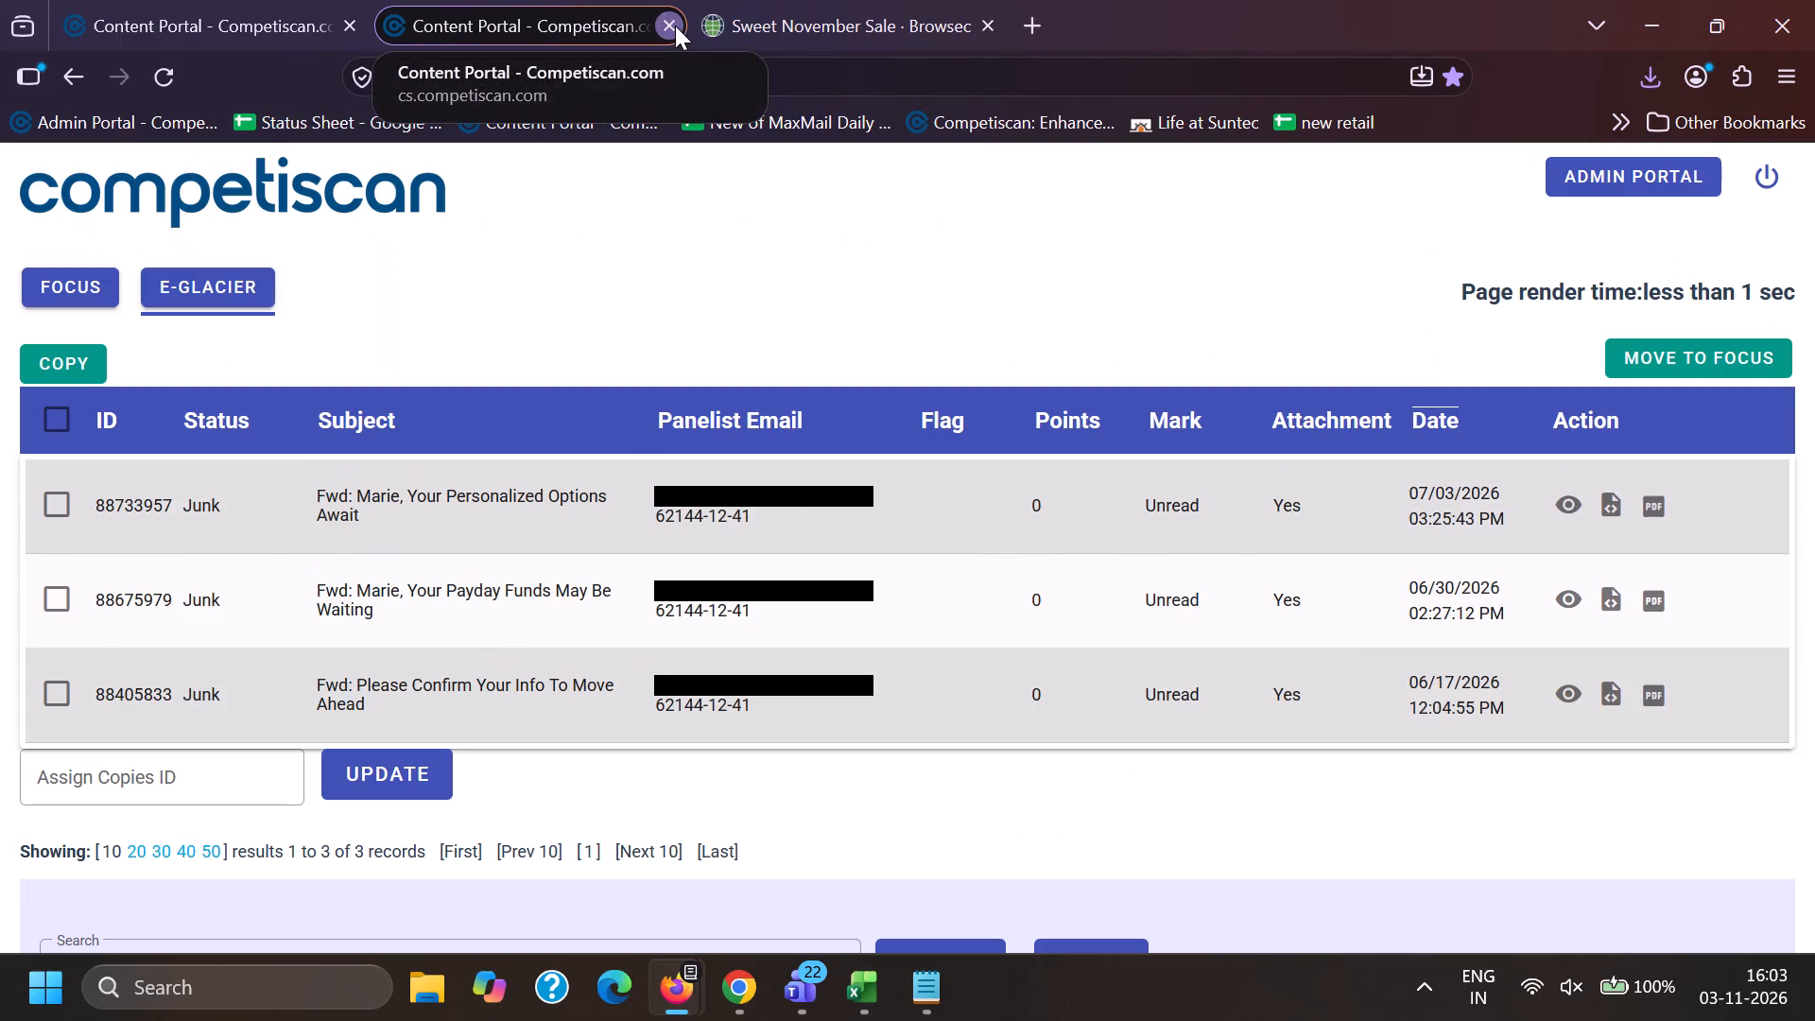
{"action": "left_click", "coordinate": [675, 26]}
{"action": "left_click", "coordinate": [673, 24]}
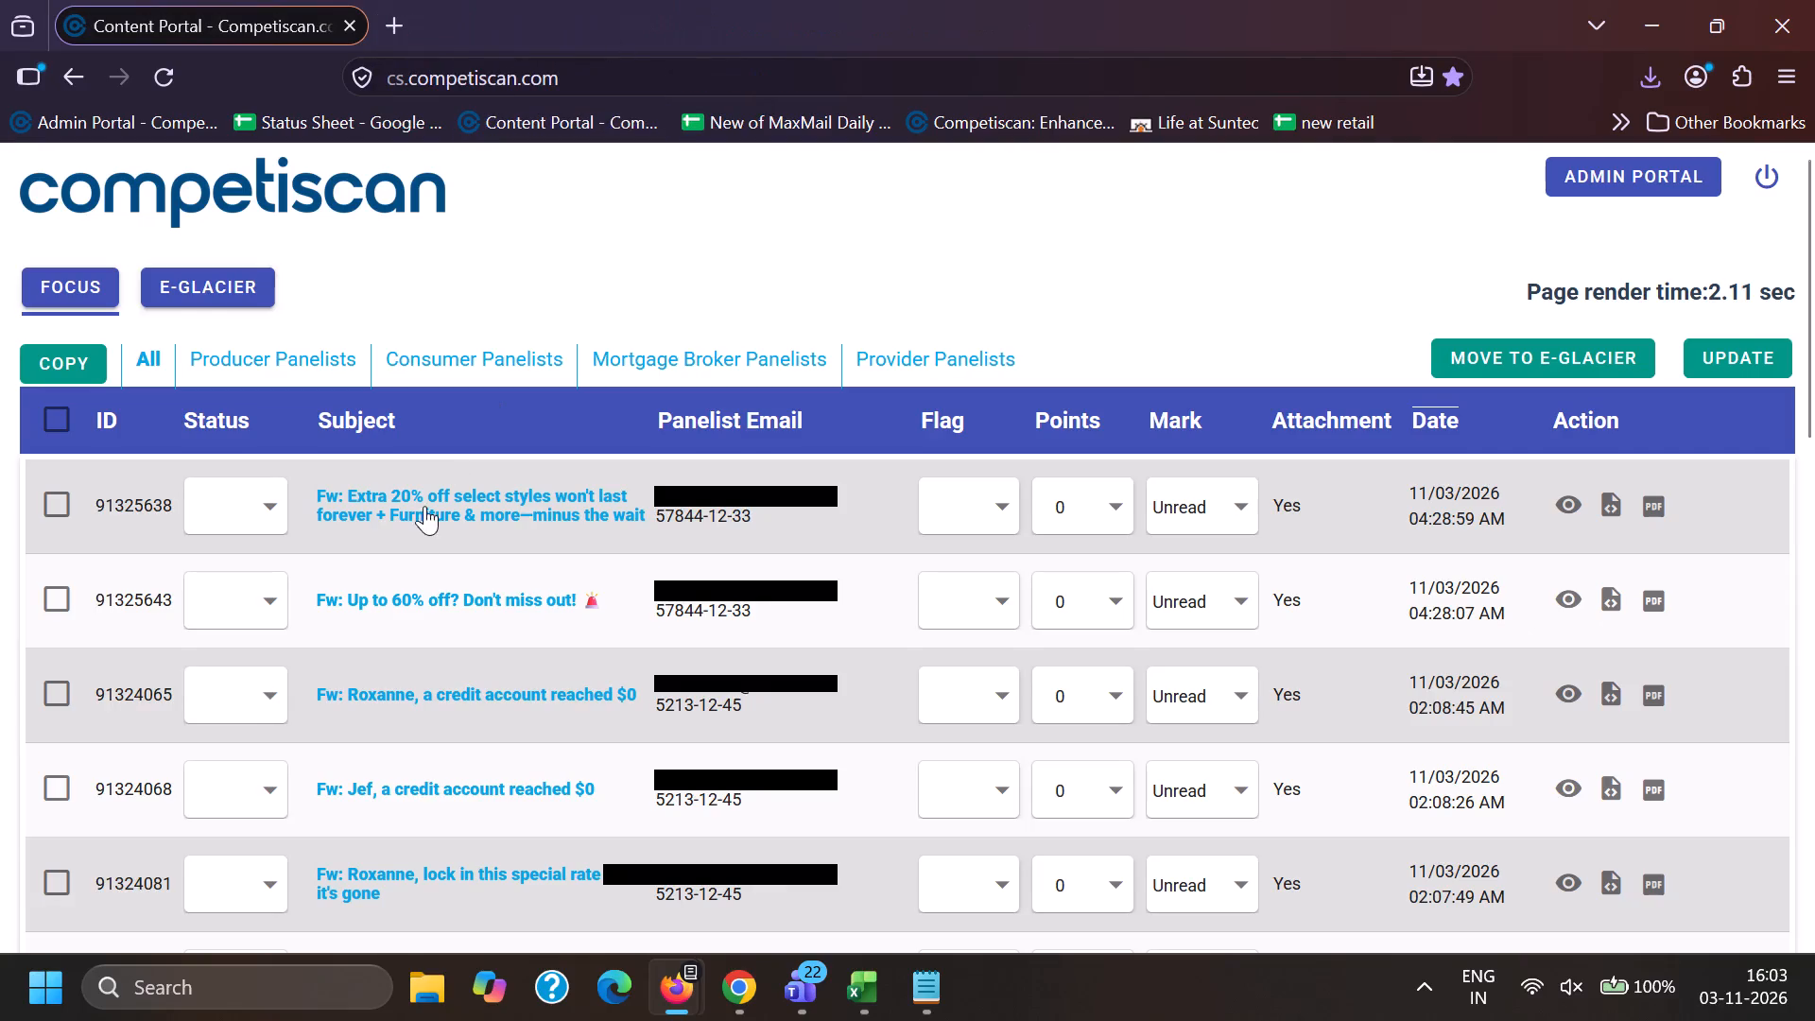
Open the content portal in two additional tabs and return to the first one.
{"action": "scroll", "coordinate": [414, 545], "scroll_direction": "down", "scroll_amount": 2}
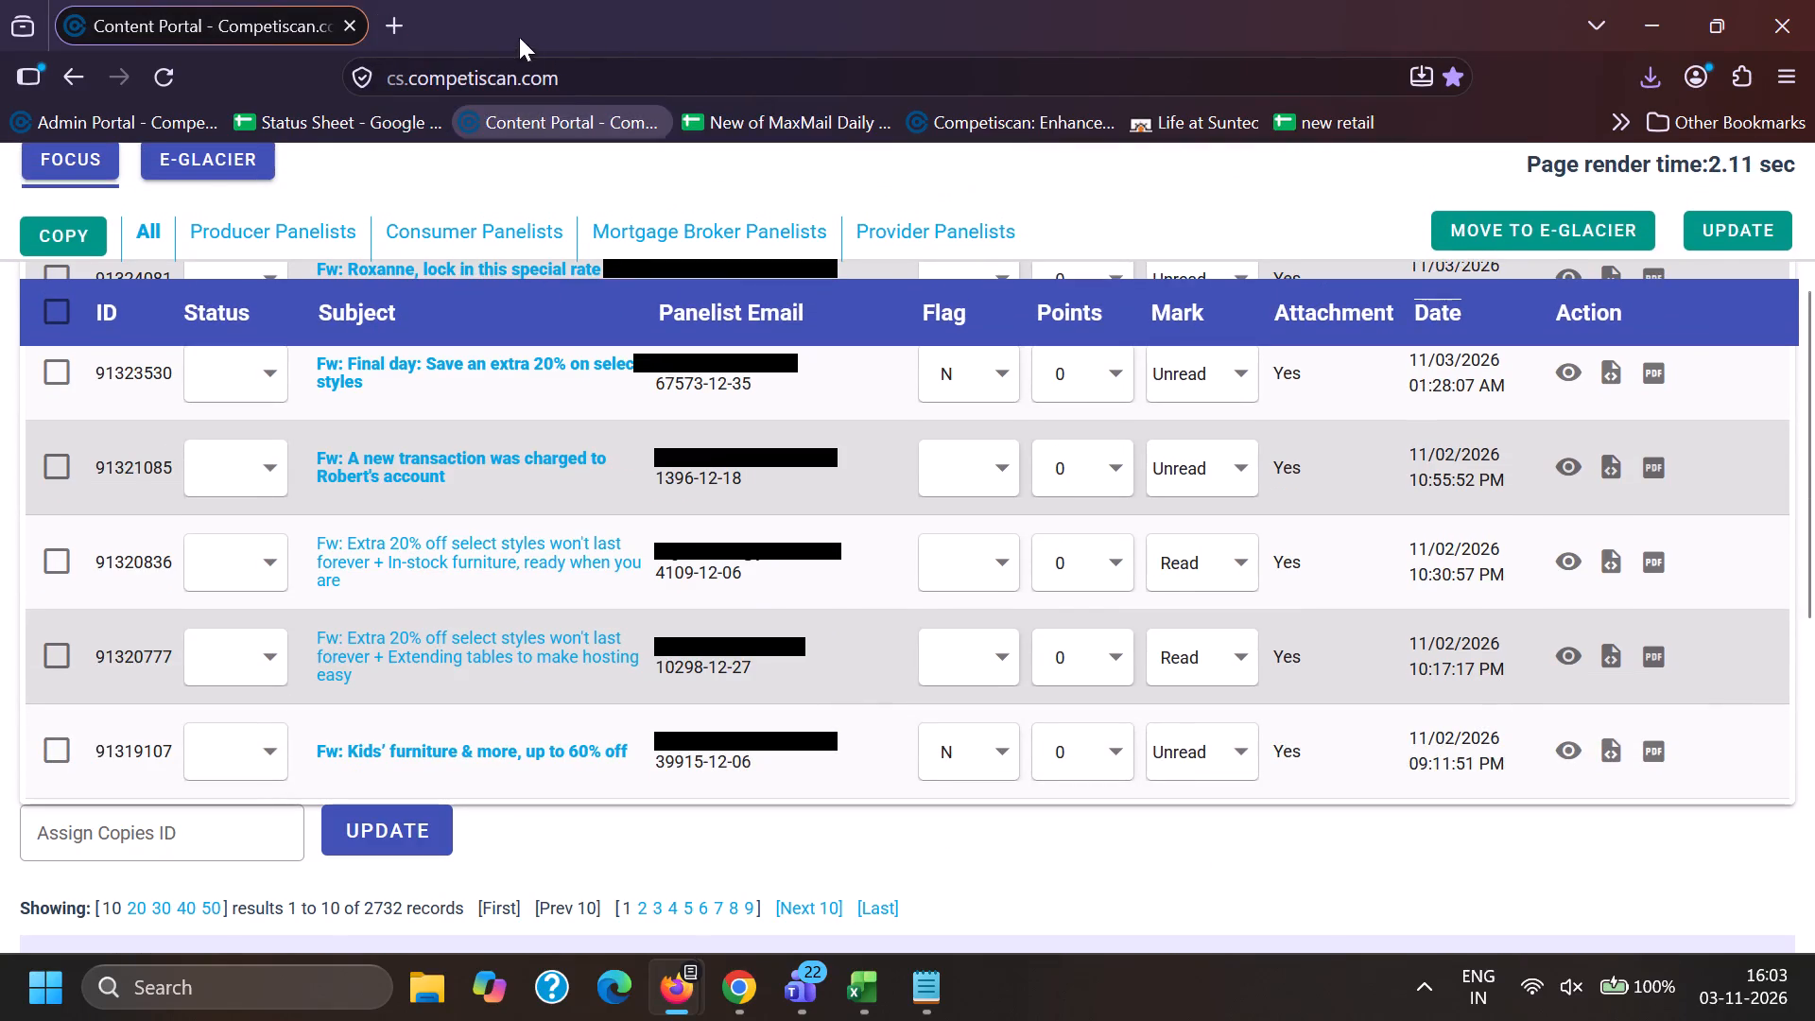
{"action": "left_click", "coordinate": [379, 12]}
{"action": "left_click", "coordinate": [551, 124]}
{"action": "left_click", "coordinate": [713, 23]}
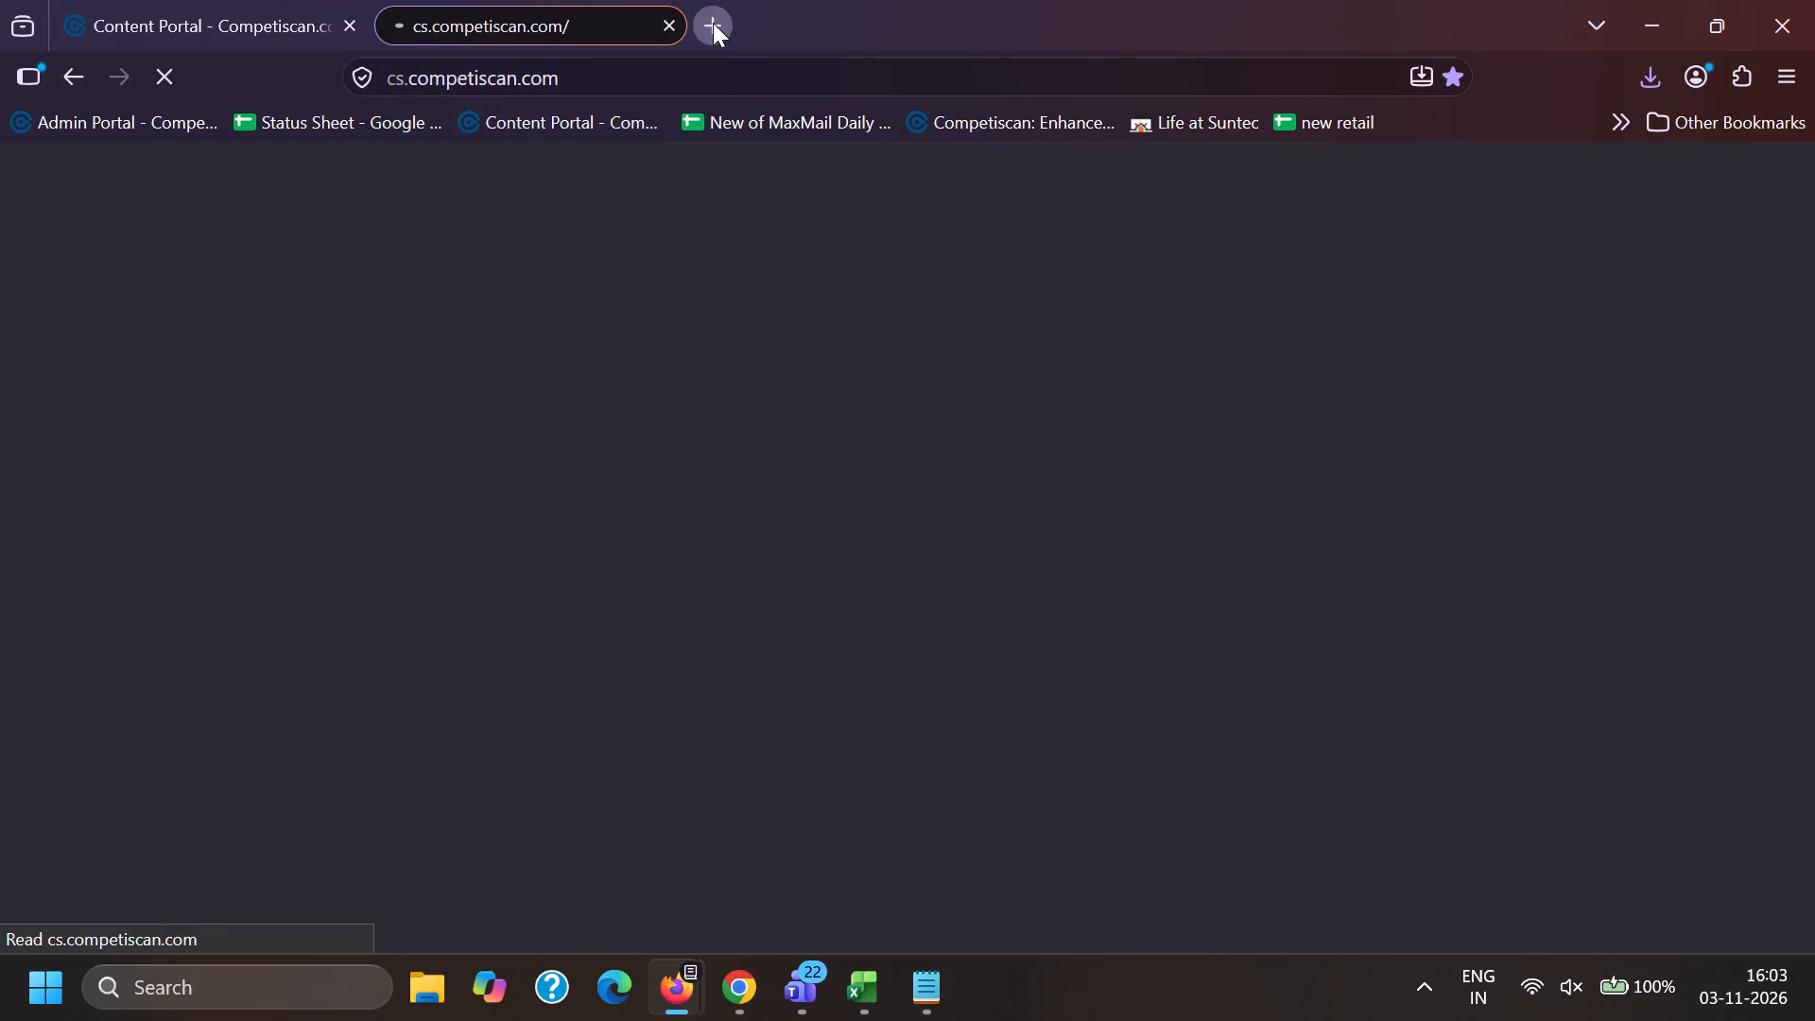
{"action": "left_click", "coordinate": [621, 118]}
{"action": "left_click", "coordinate": [556, 15]}
{"action": "left_click", "coordinate": [241, 0]}
Replace the "Capital one" term and search the Focus emails' subject and body for {"United airlines".
{"action": "scroll", "coordinate": [452, 654], "scroll_direction": "down", "scroll_amount": 4}
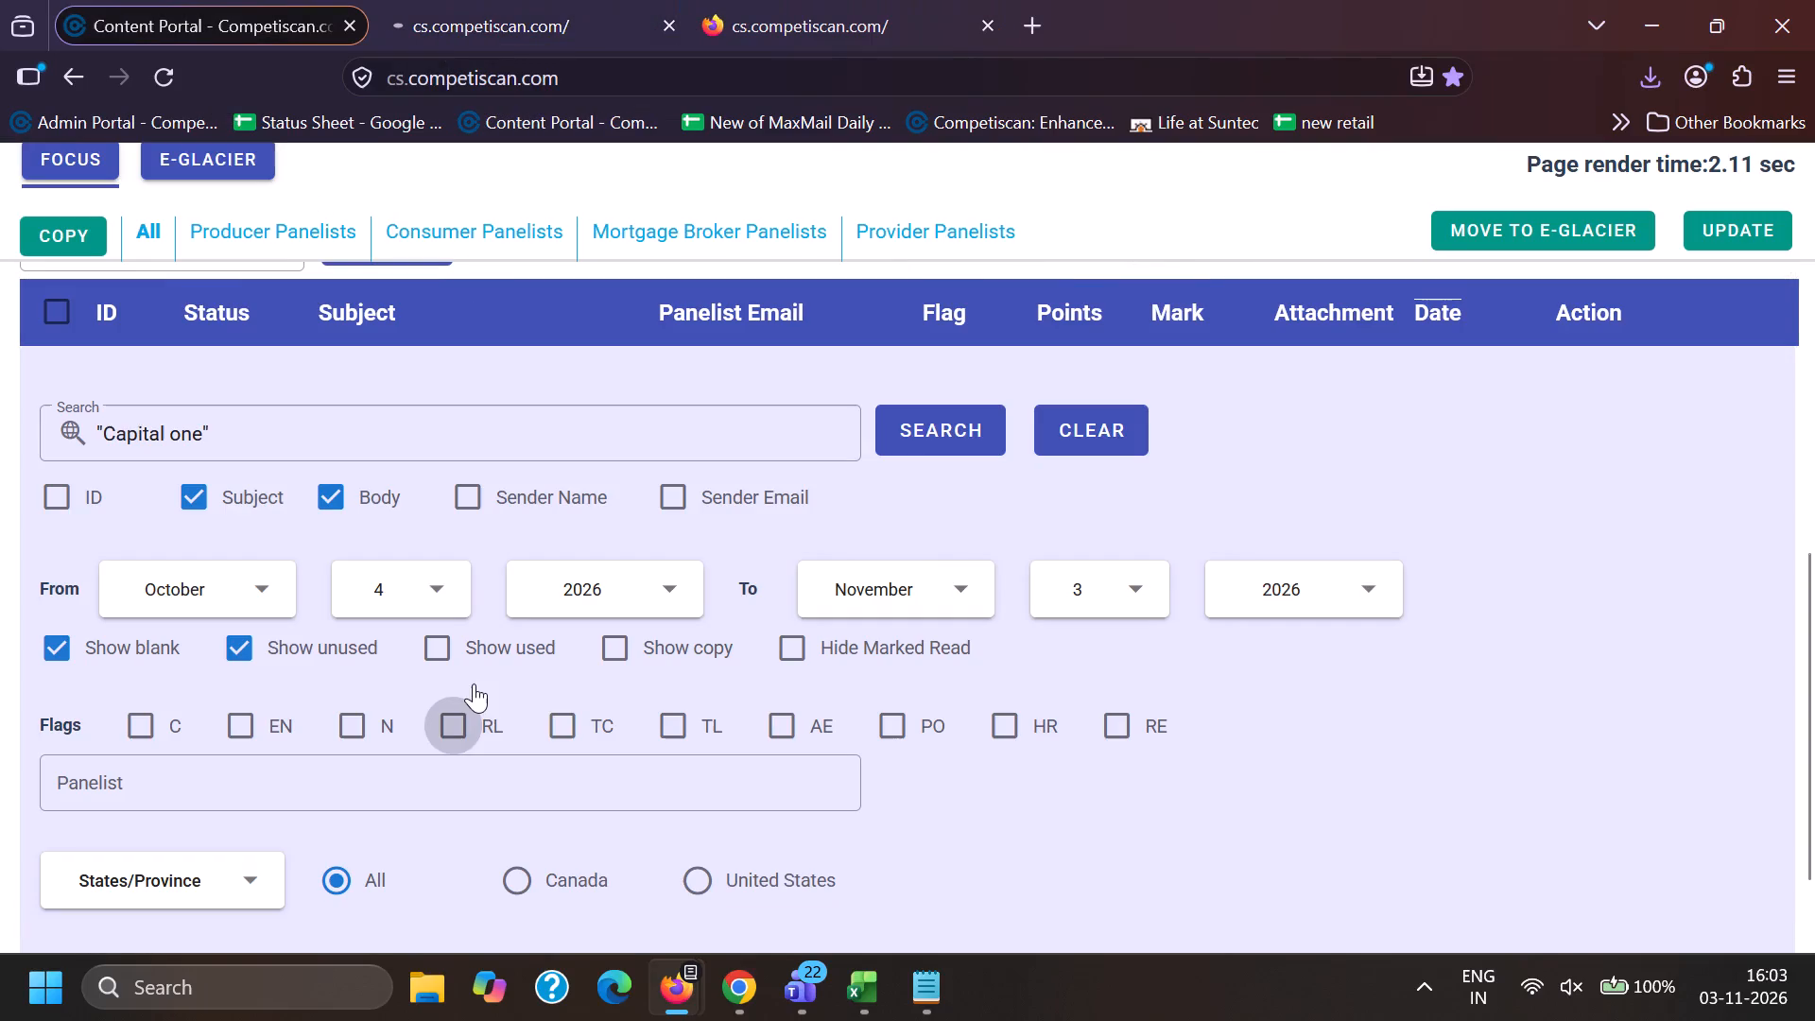
{"action": "left_click_drag", "start_coordinate": [446, 428], "coordinate": [0, 345]}
{"action": "key", "text": "BackSpace"}
{"action": "type", "text": "{\""}
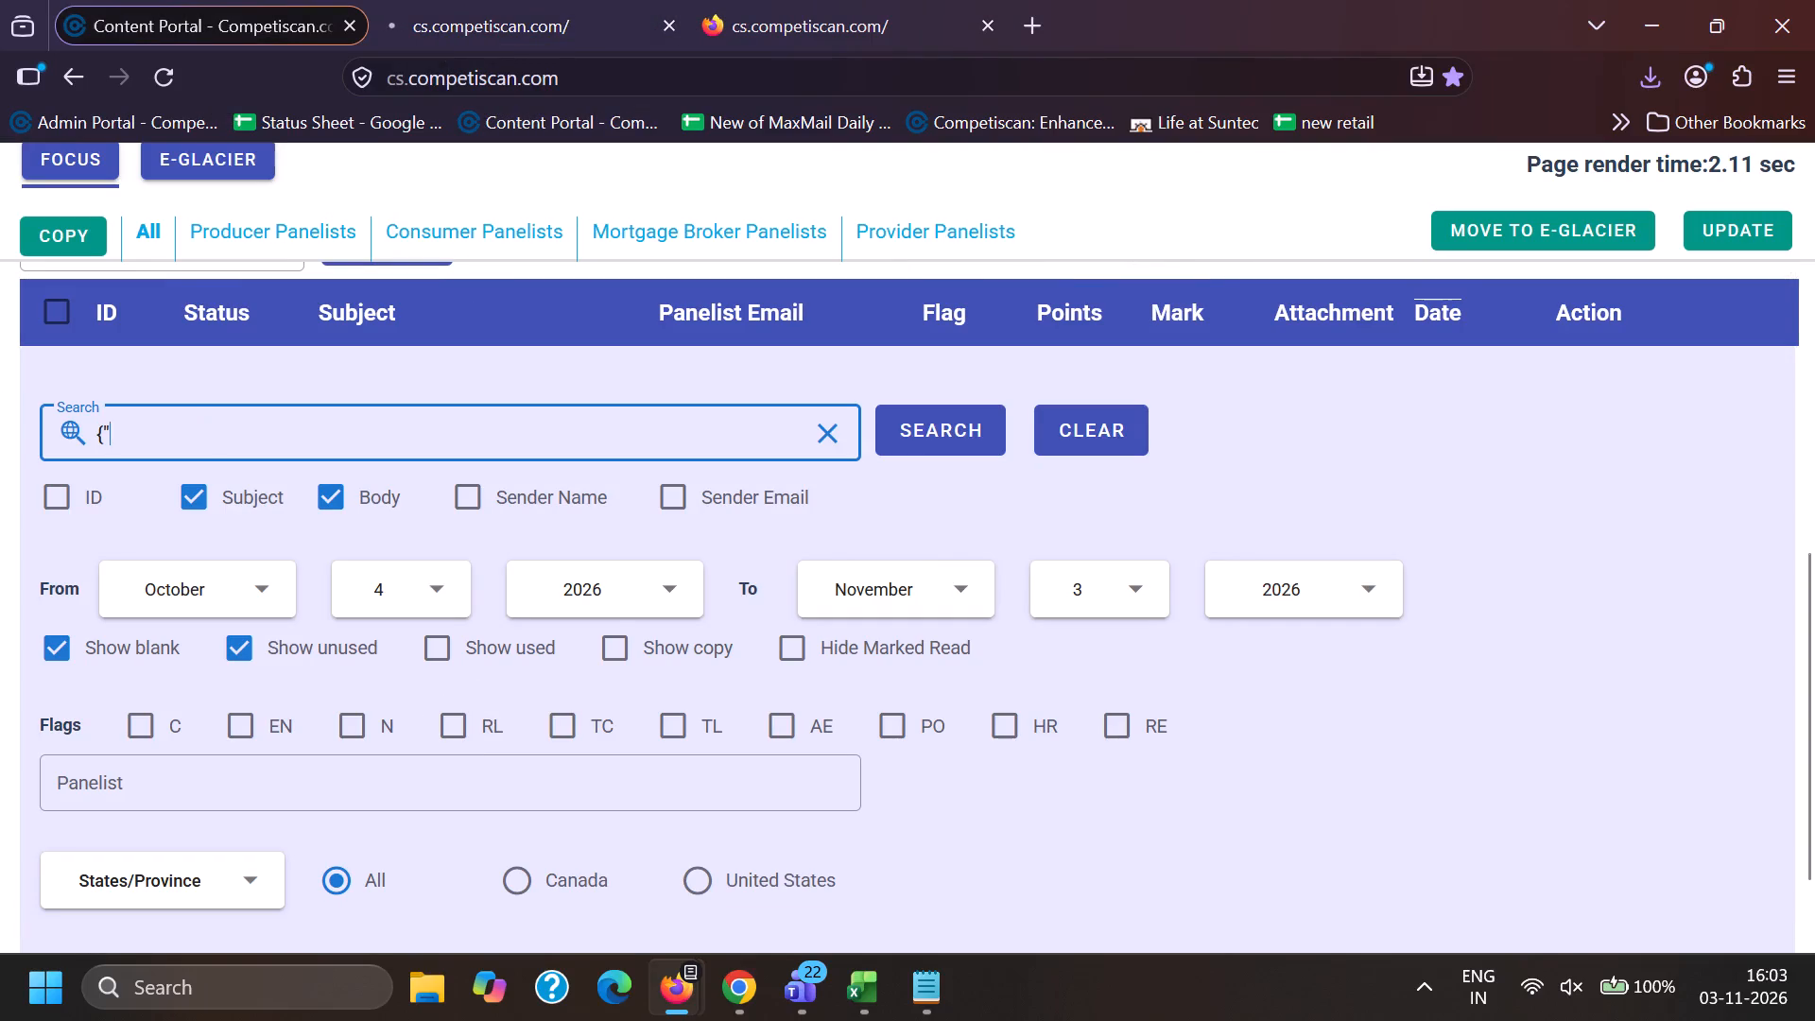
{"action": "key", "text": "BackSpace"}
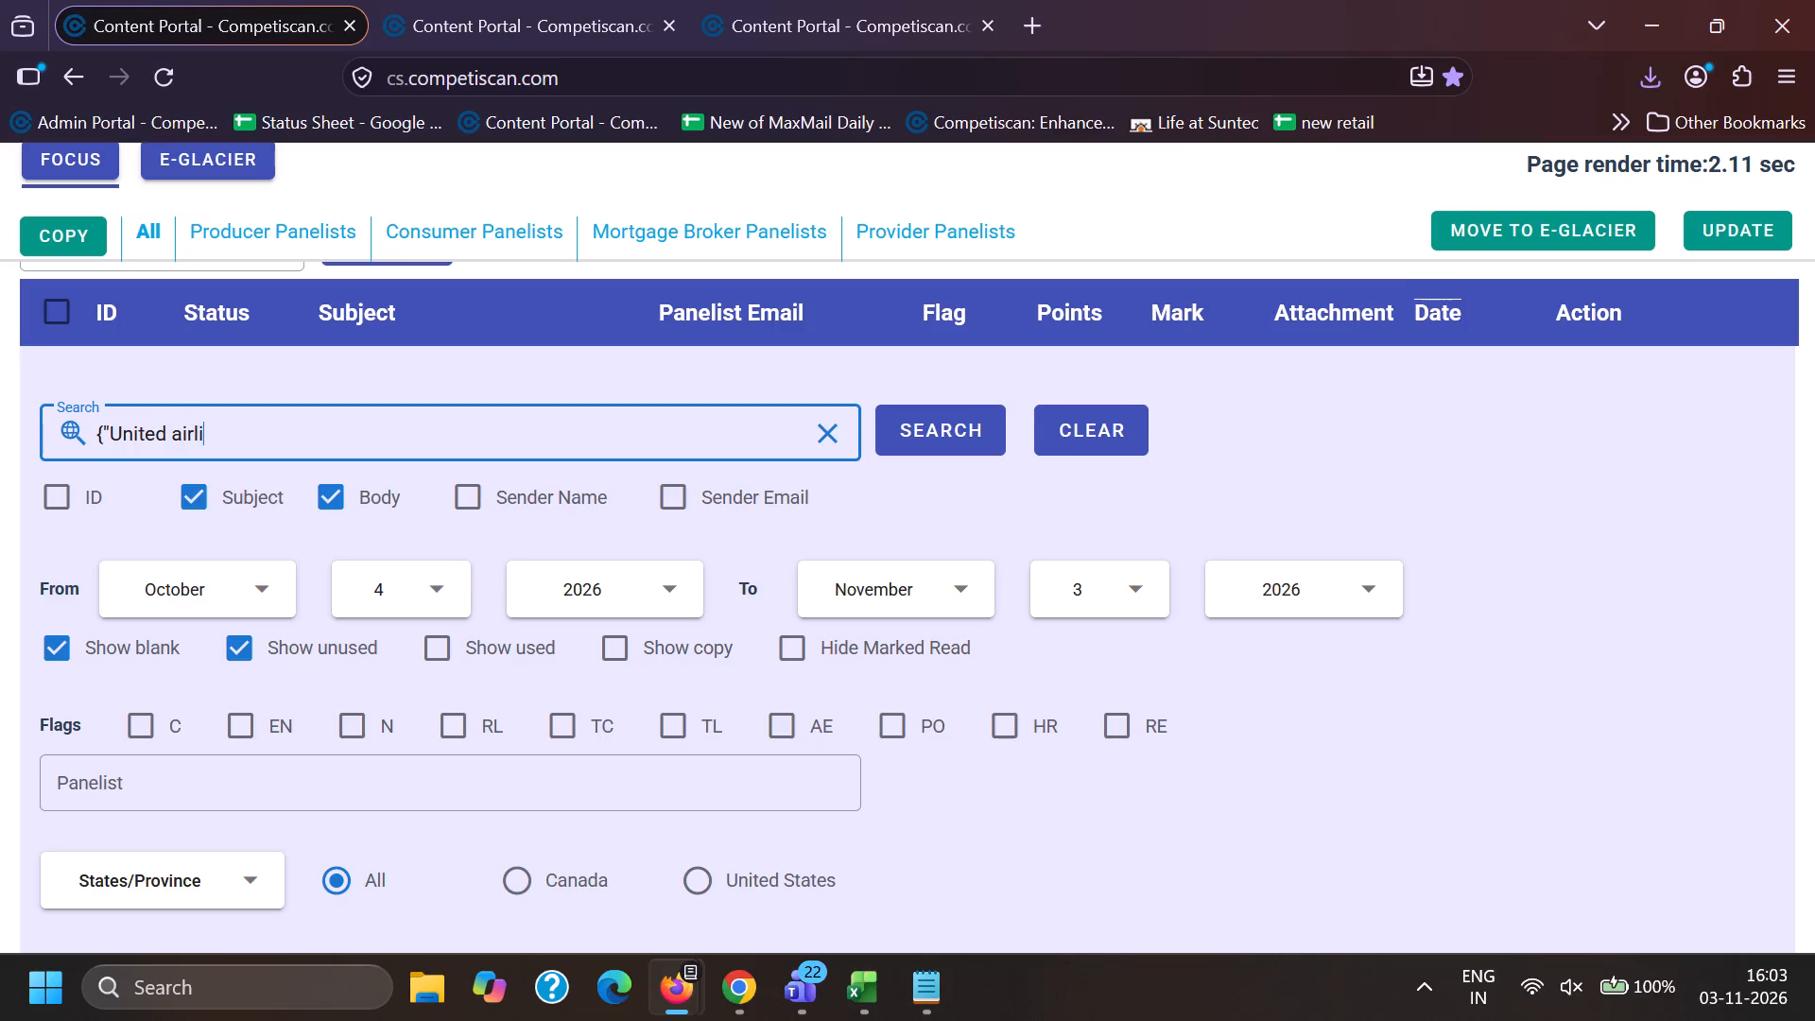
{"action": "key", "text": "Return"}
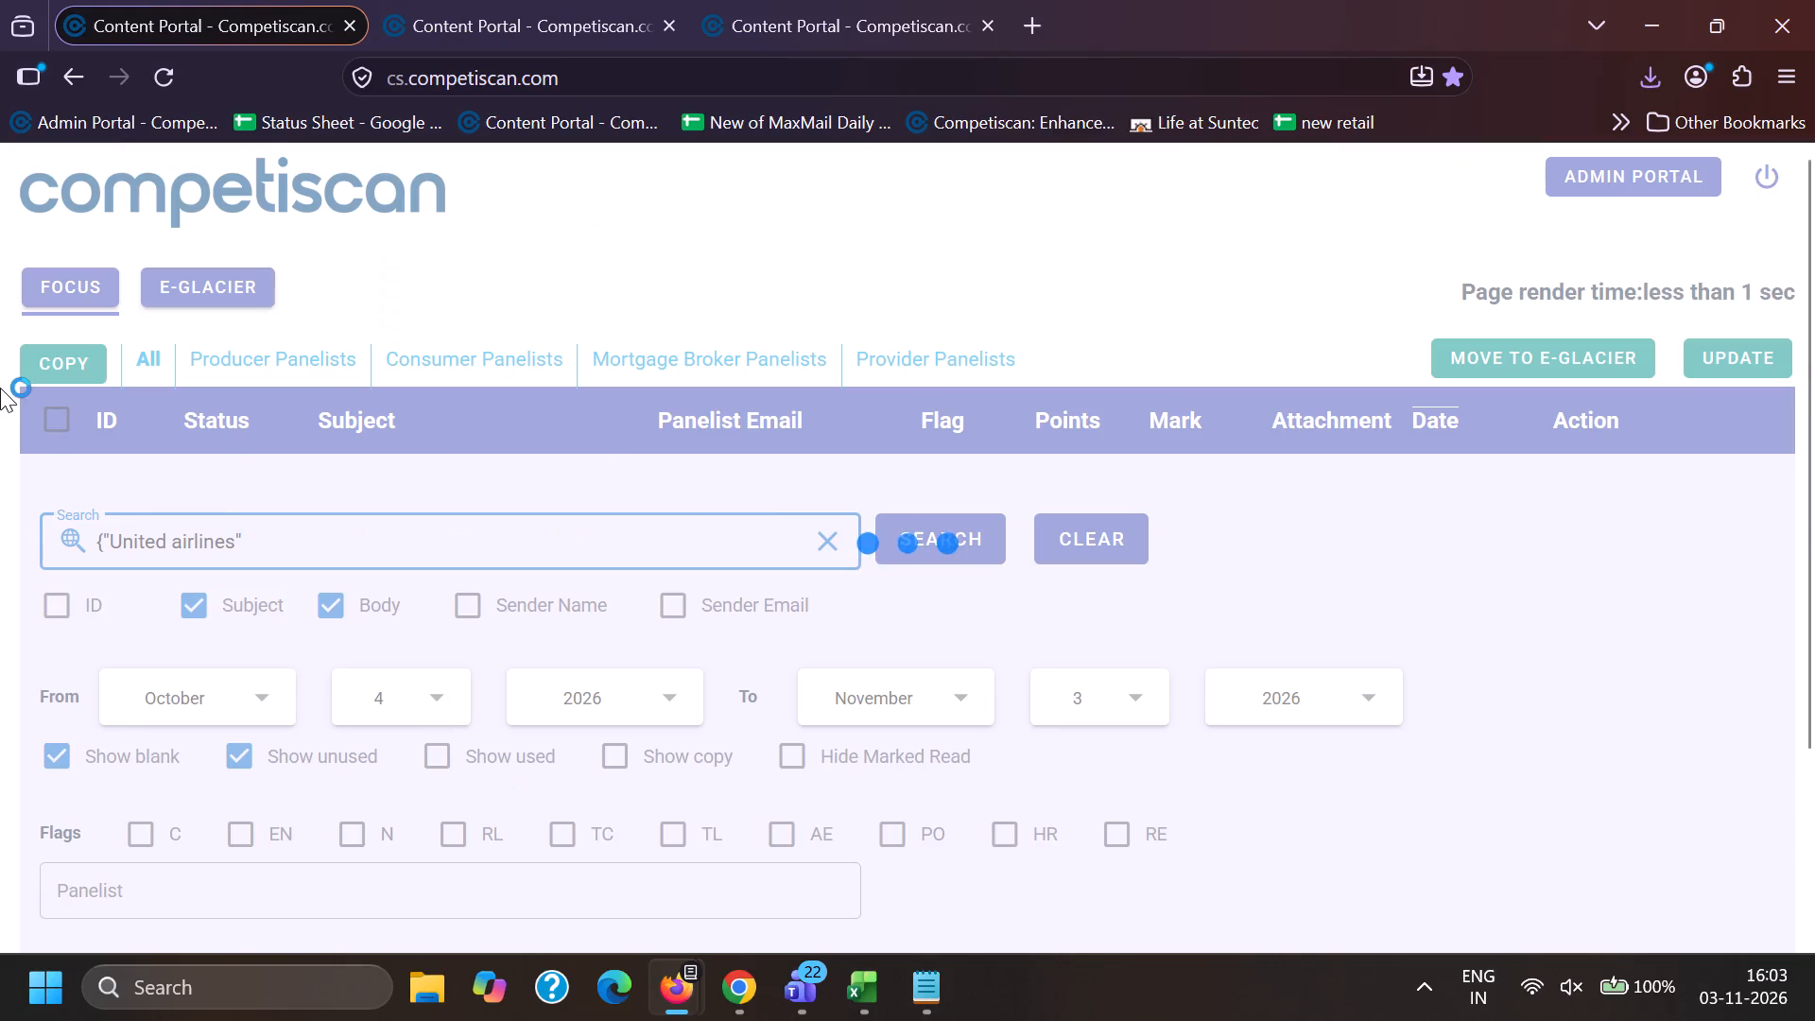
Remove the stray opening brace from the search term and rerun the search for "United airlines".
{"action": "double_click", "coordinate": [112, 545]}
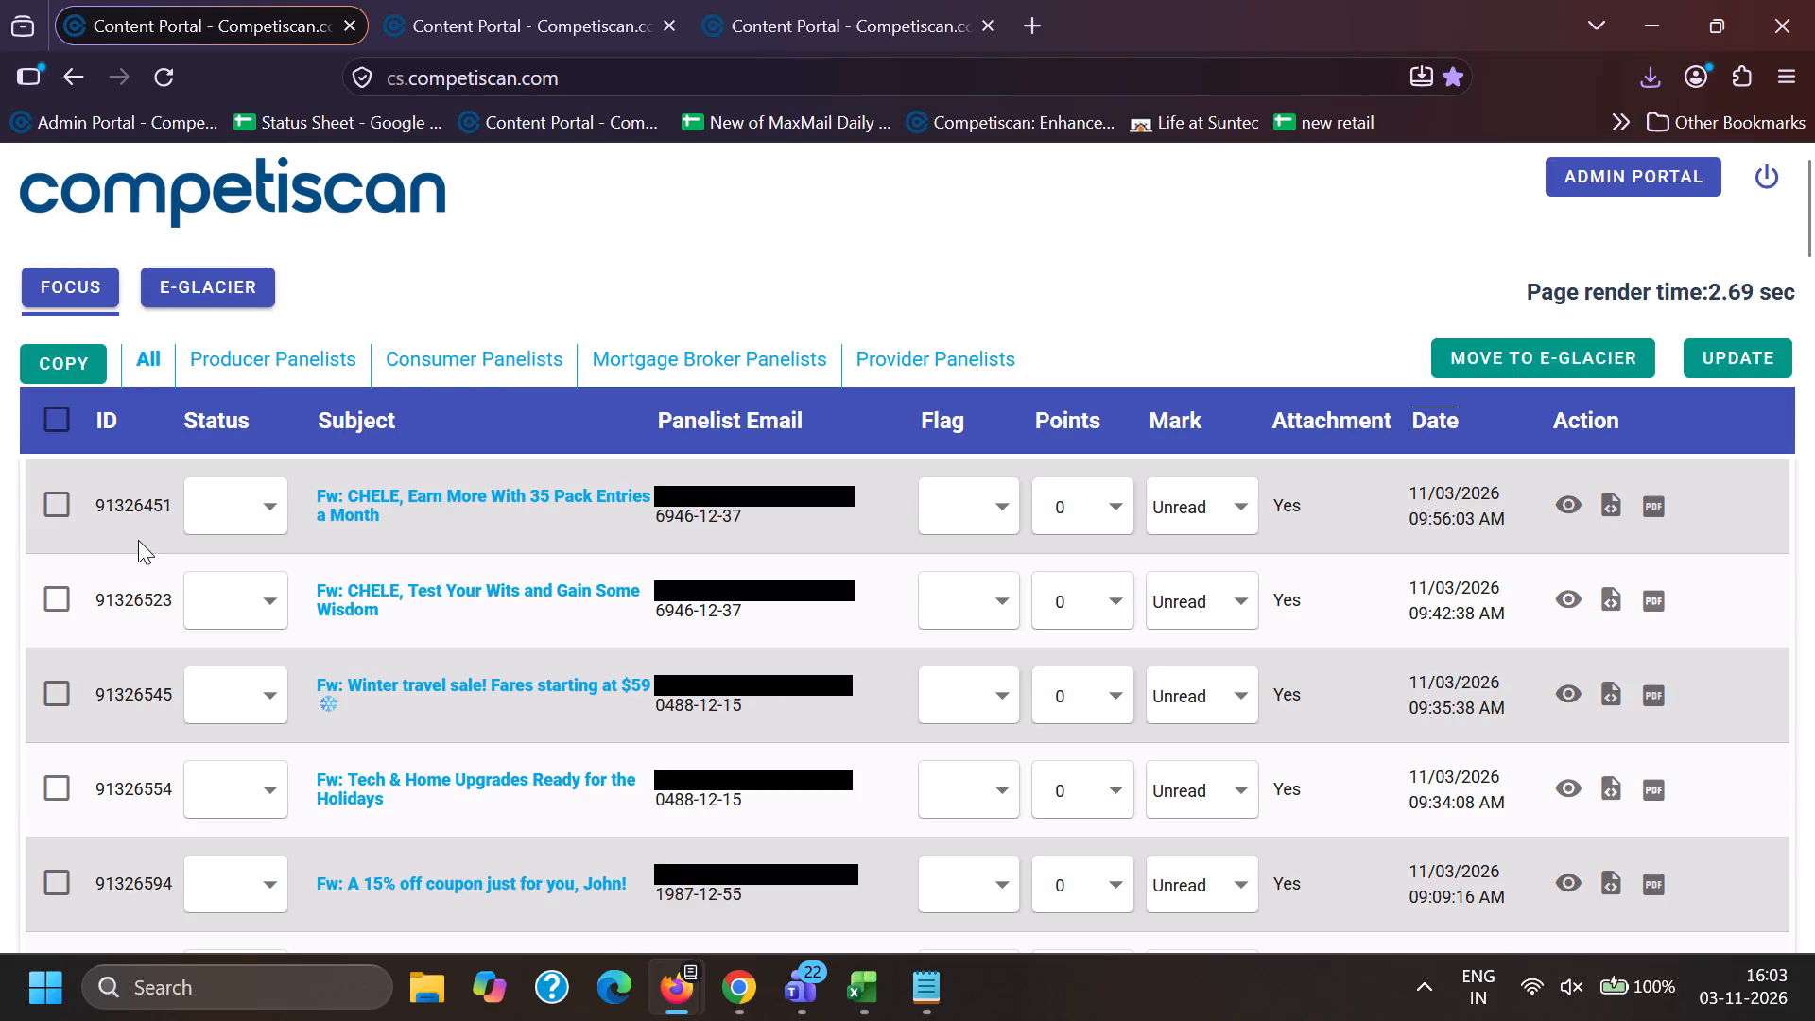
{"action": "scroll", "coordinate": [138, 540], "scroll_direction": "down", "scroll_amount": 12}
{"action": "scroll", "coordinate": [199, 607], "scroll_direction": "down", "scroll_amount": 7}
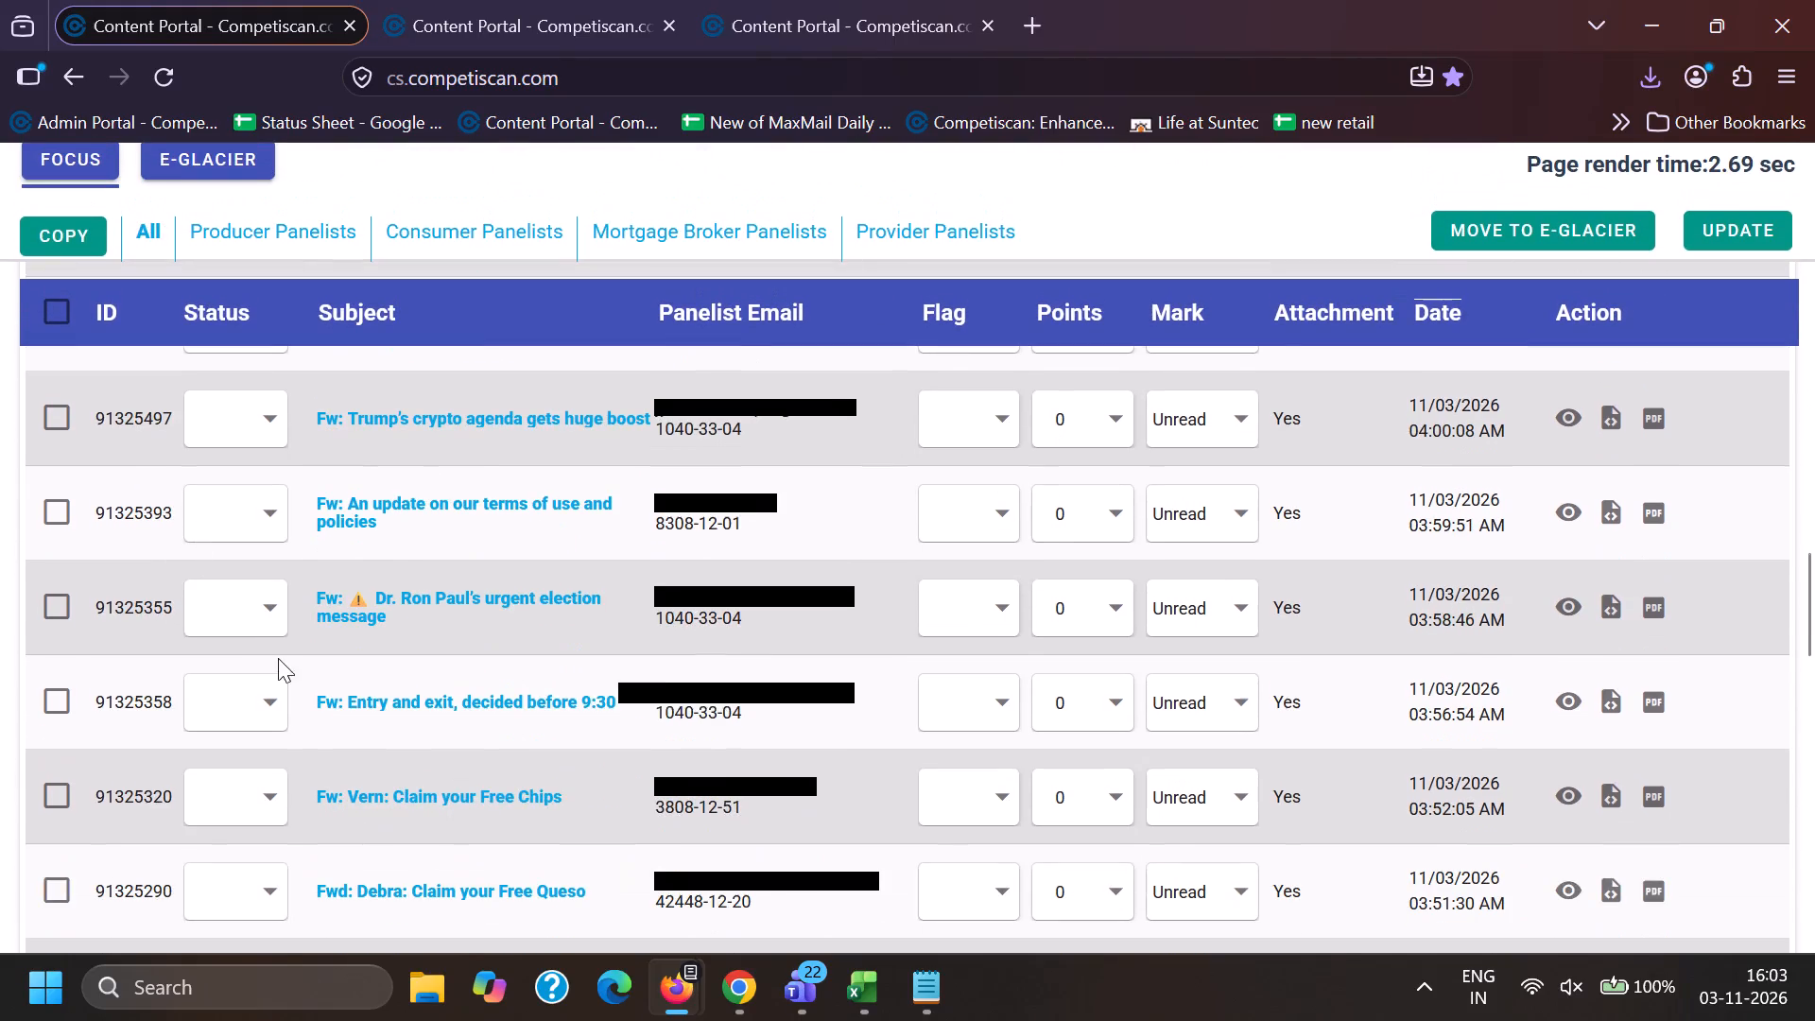
{"action": "scroll", "coordinate": [280, 652], "scroll_direction": "down", "scroll_amount": 11}
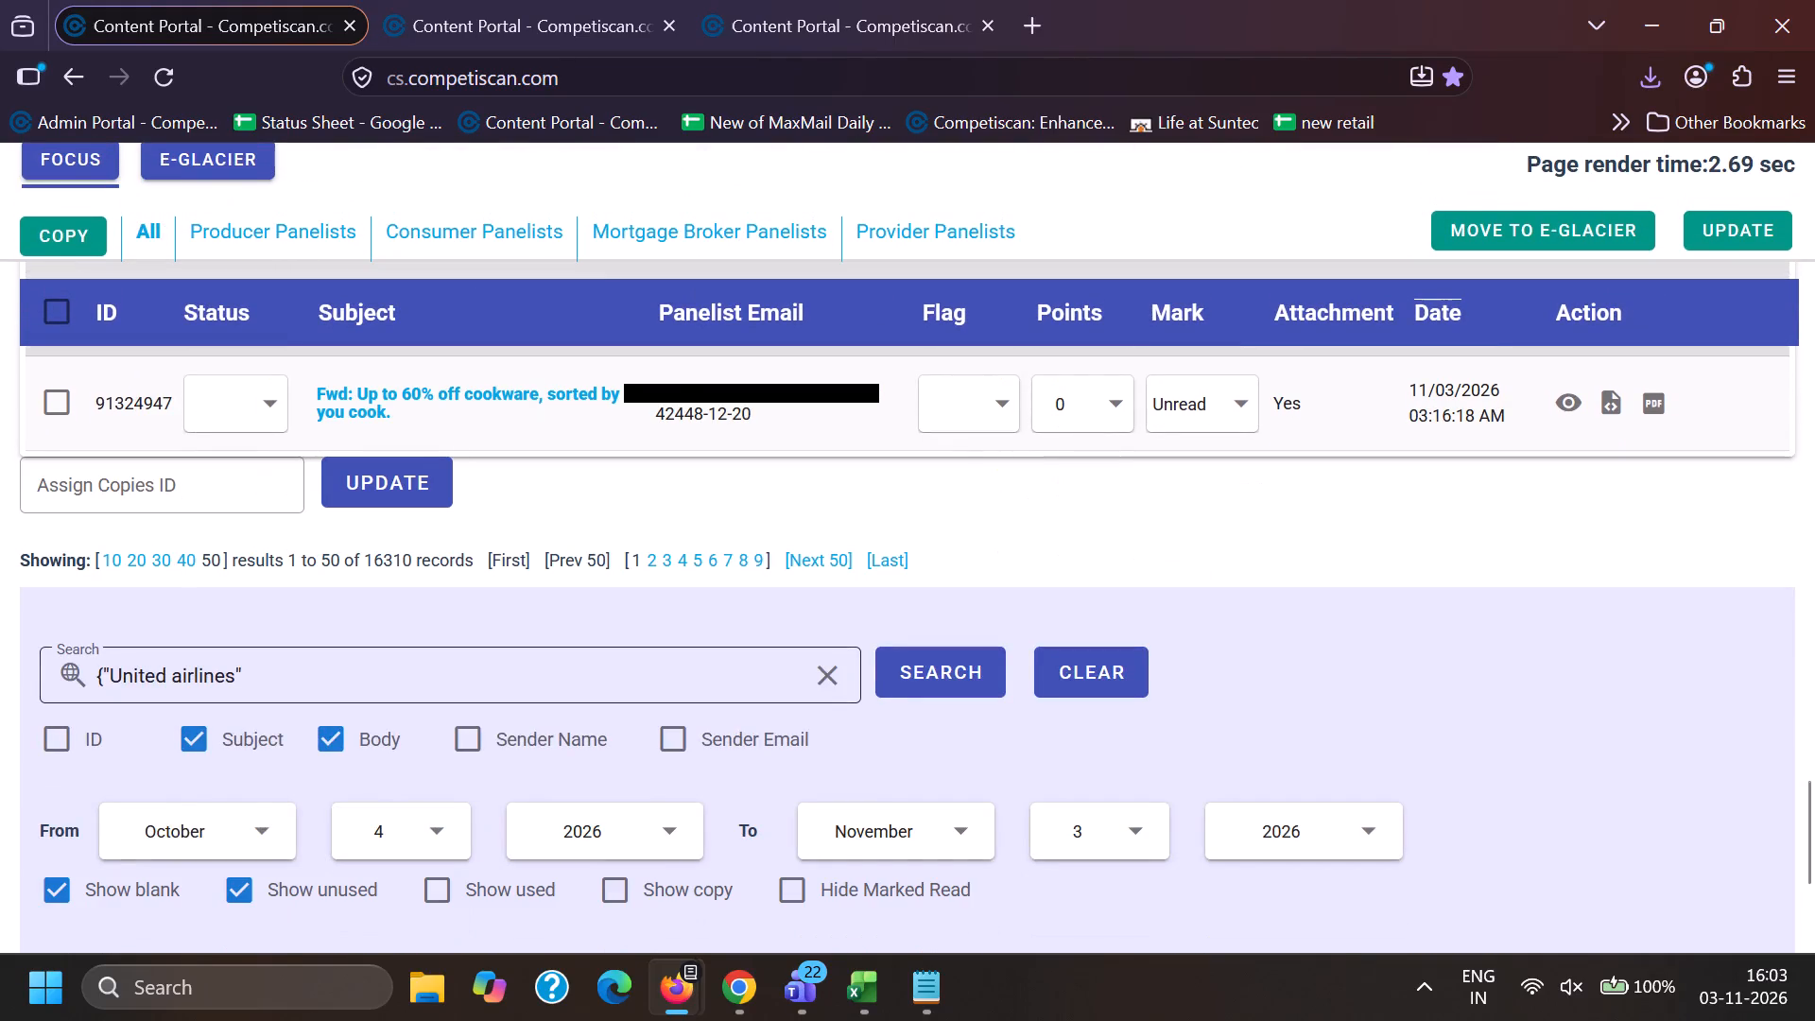
{"action": "left_click", "coordinate": [110, 679]}
{"action": "key", "text": "Left"}
{"action": "key", "text": "BackSpace"}
{"action": "key", "text": "BackSpace"}
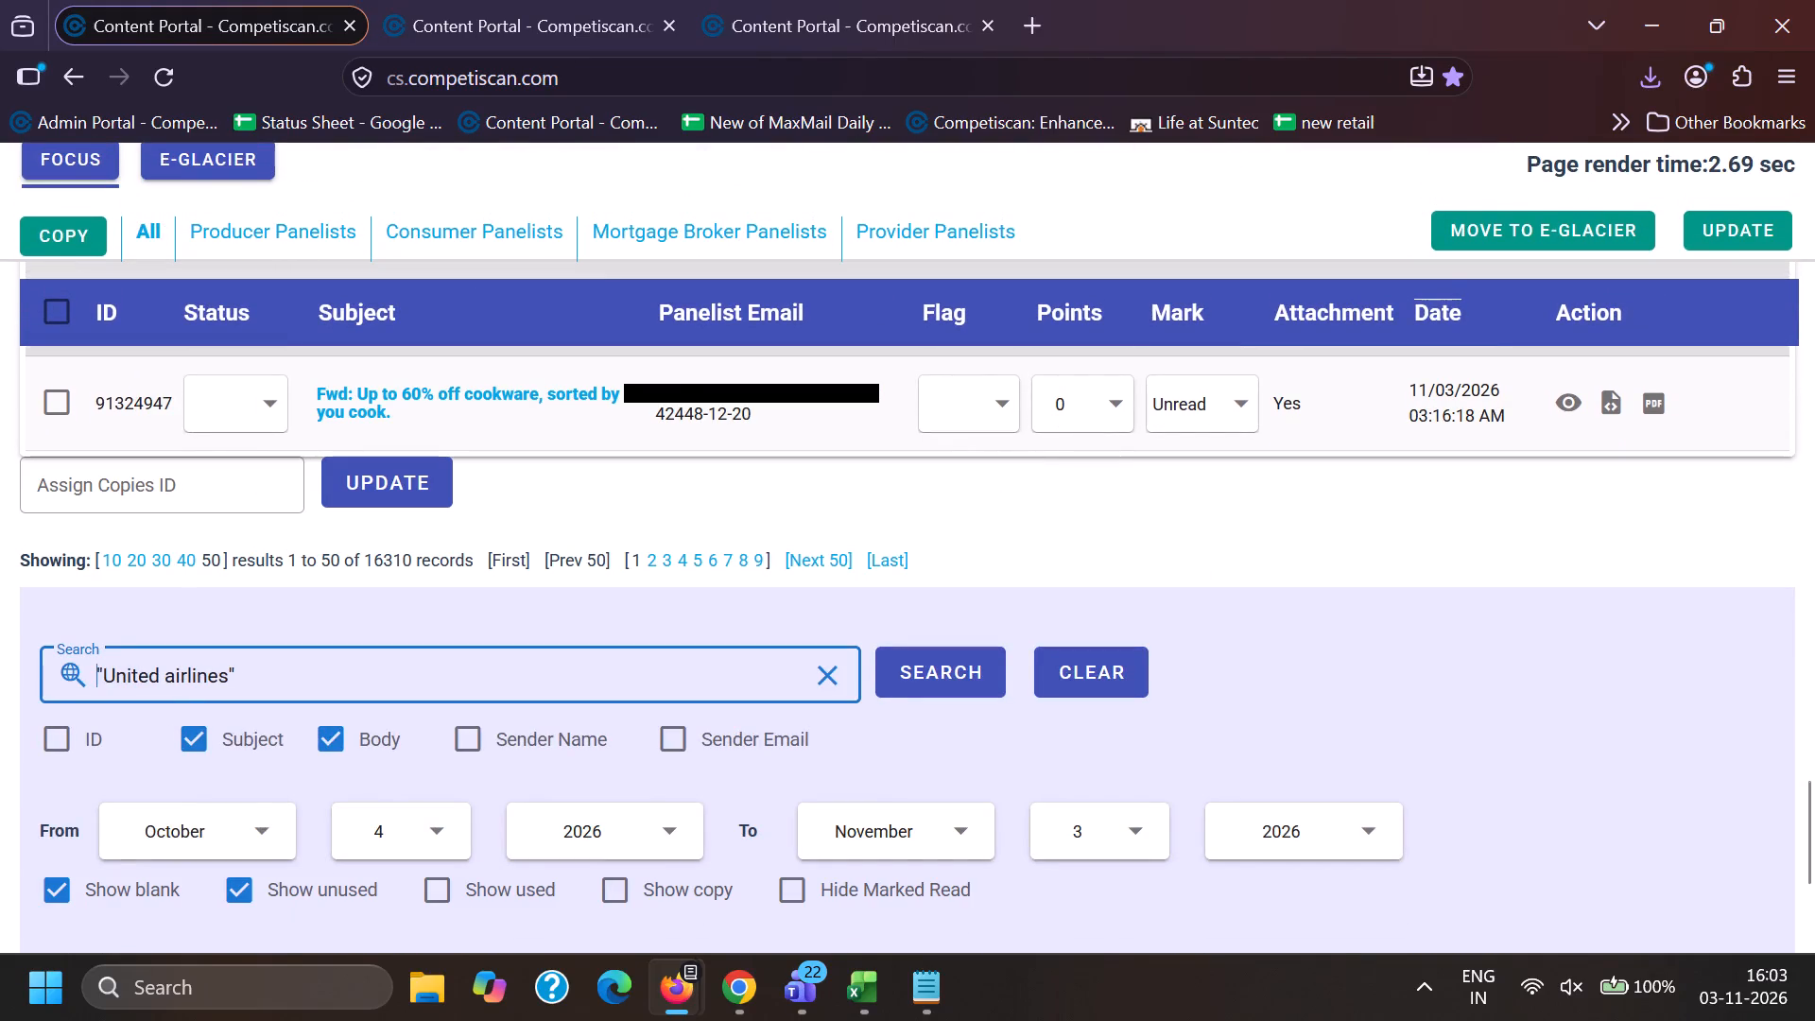
{"action": "key", "text": "BackSpace"}
{"action": "key", "text": "Return"}
Search the Focus emails' subject and body for "hilton honors" in the second content portal tab.
{"action": "left_click", "coordinate": [435, 0]}
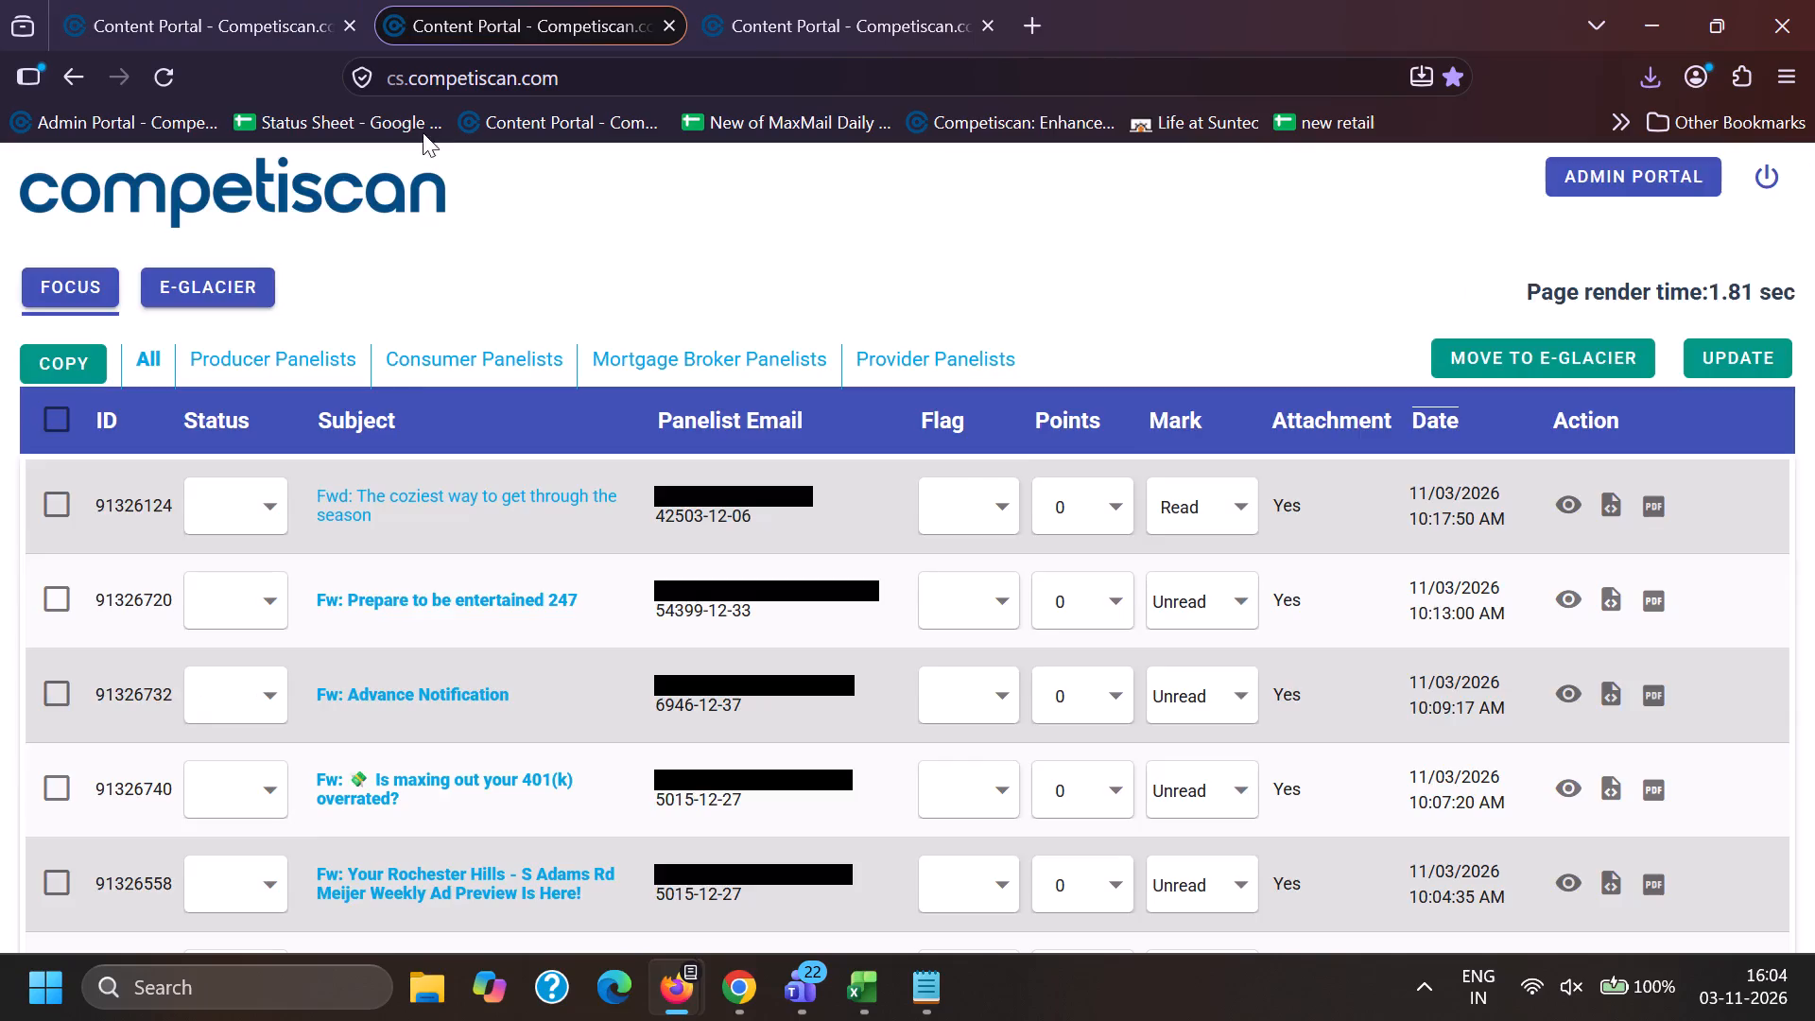
{"action": "scroll", "coordinate": [389, 590], "scroll_direction": "down", "scroll_amount": 5}
{"action": "left_click", "coordinate": [343, 659]}
{"action": "scroll", "coordinate": [342, 658], "scroll_direction": "up", "scroll_amount": 4}
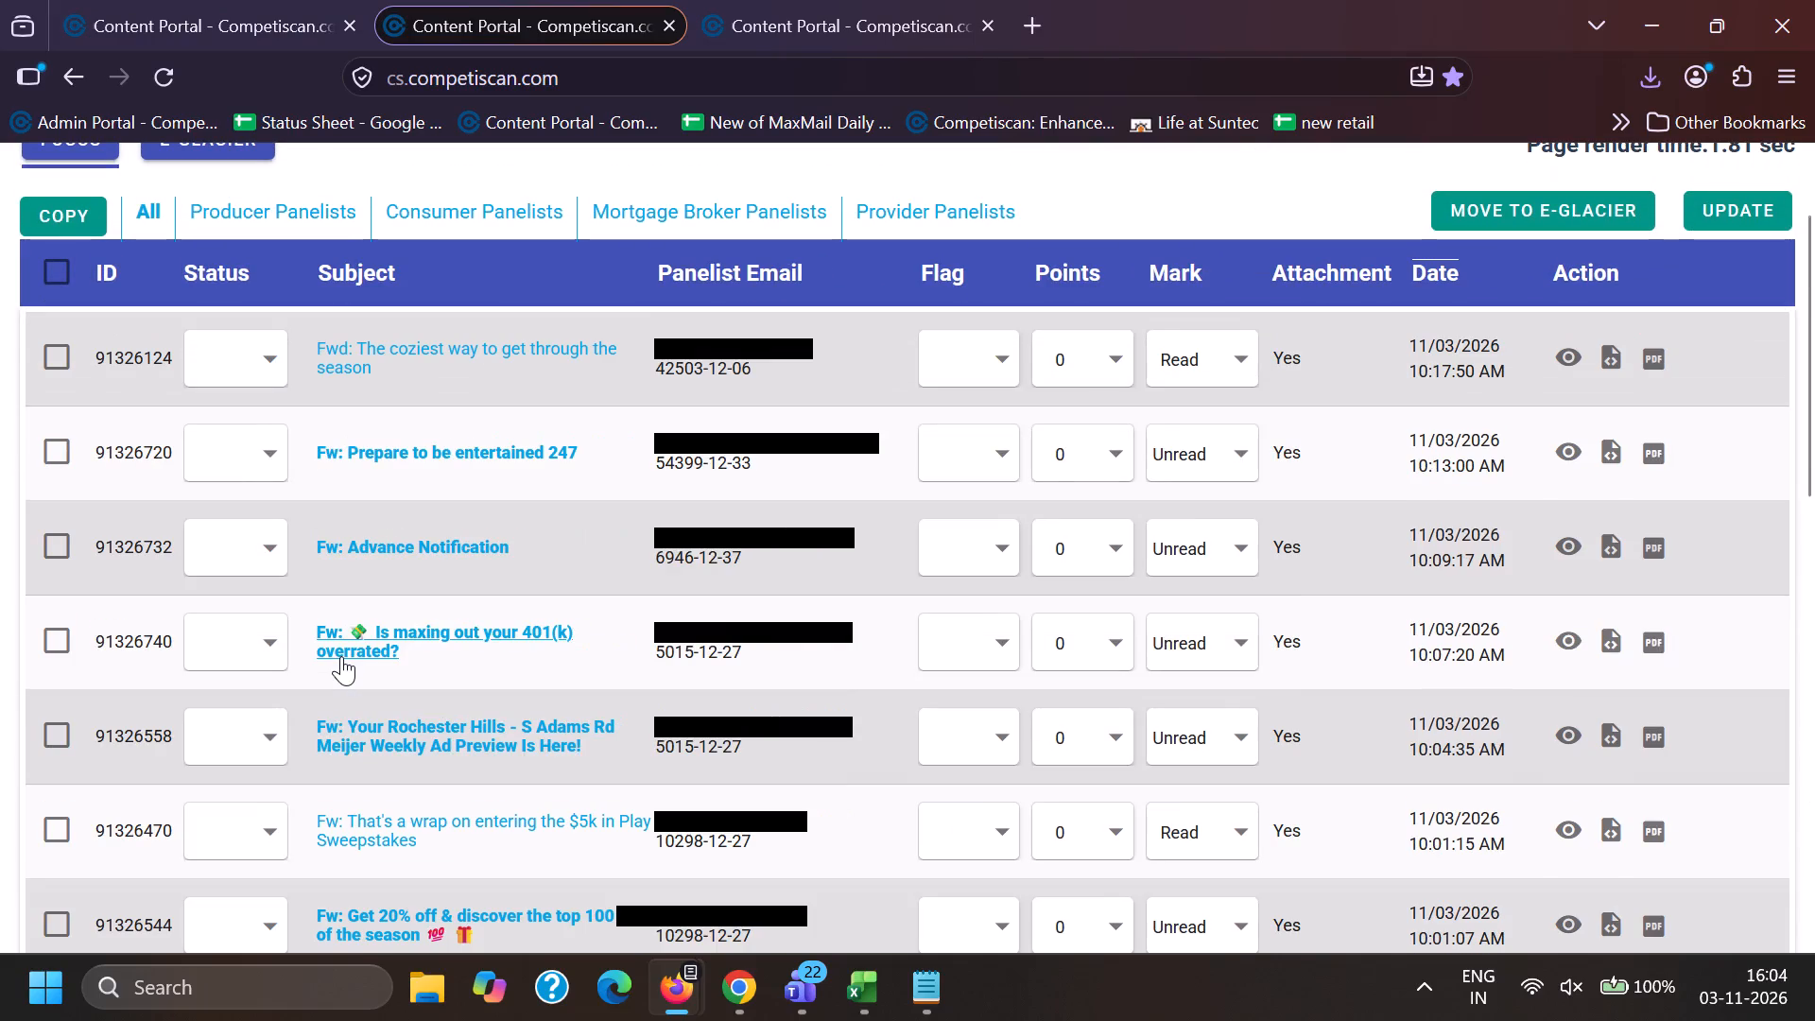
{"action": "scroll", "coordinate": [341, 656], "scroll_direction": "down", "scroll_amount": 4}
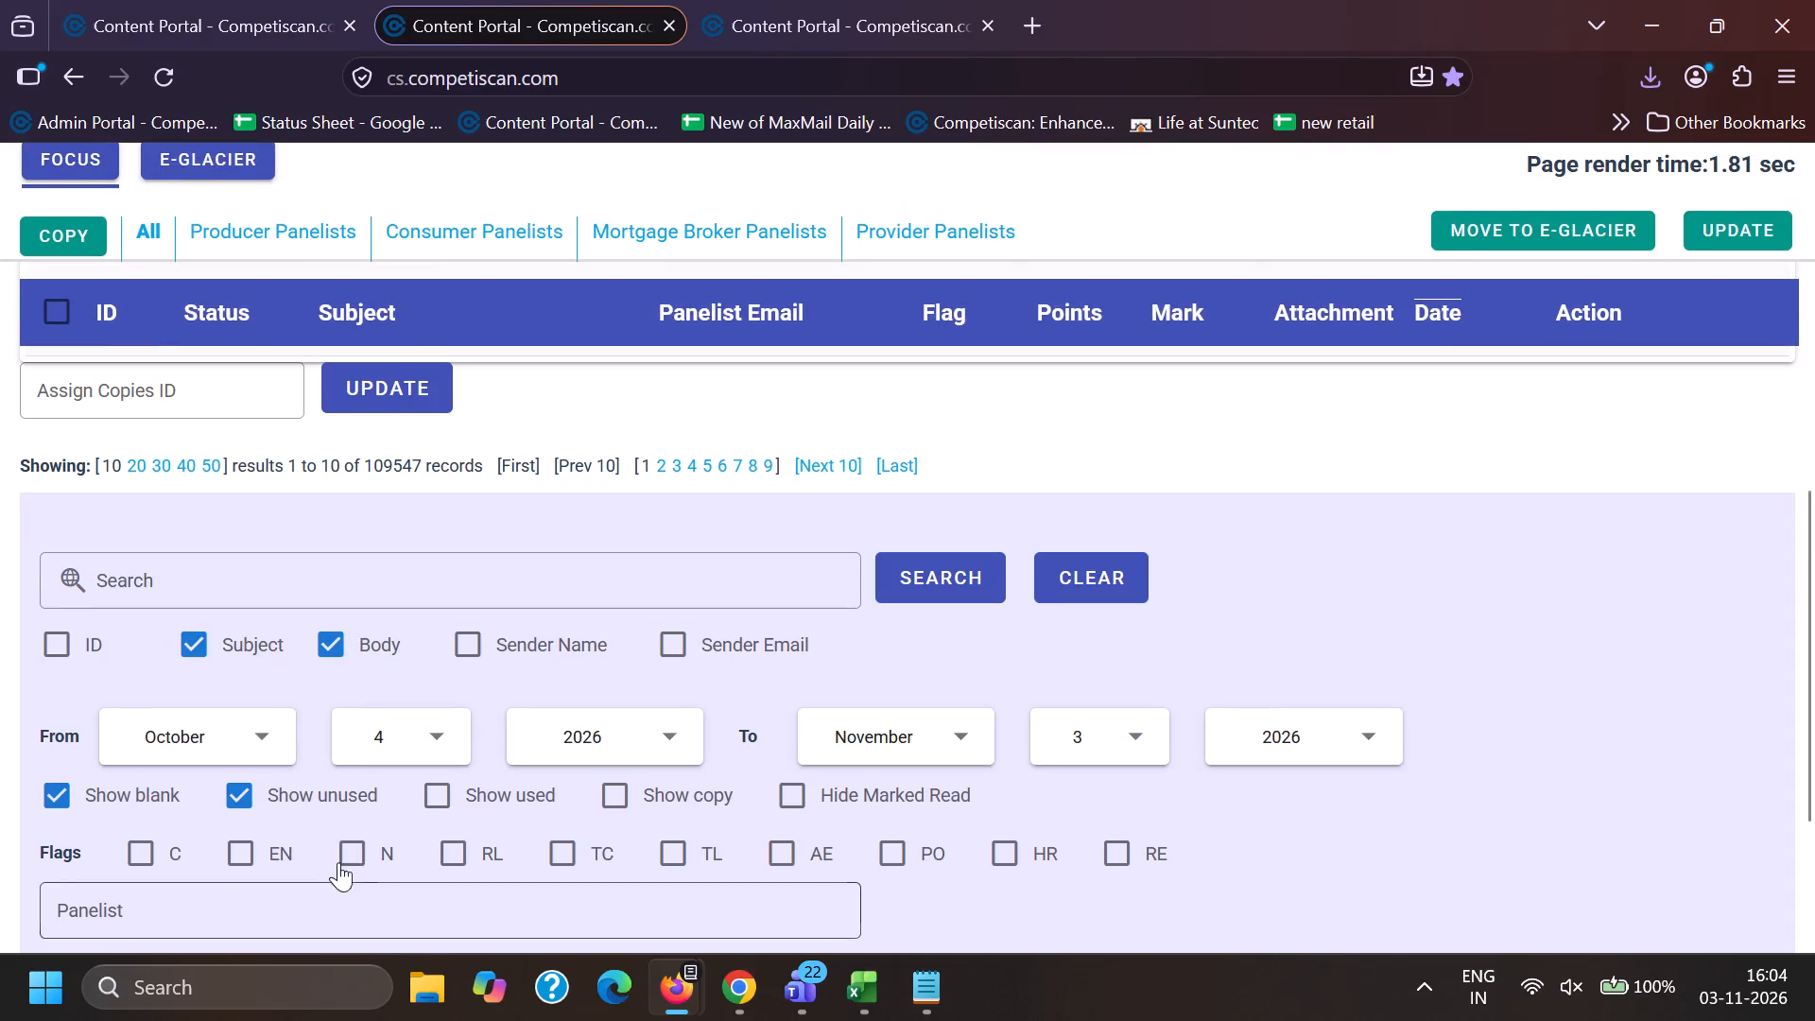
{"action": "scroll", "coordinate": [338, 862], "scroll_direction": "down", "scroll_amount": 2}
{"action": "left_click", "coordinate": [336, 764]}
{"action": "scroll", "coordinate": [335, 768], "scroll_direction": "up", "scroll_amount": 3}
{"action": "left_click", "coordinate": [336, 758]}
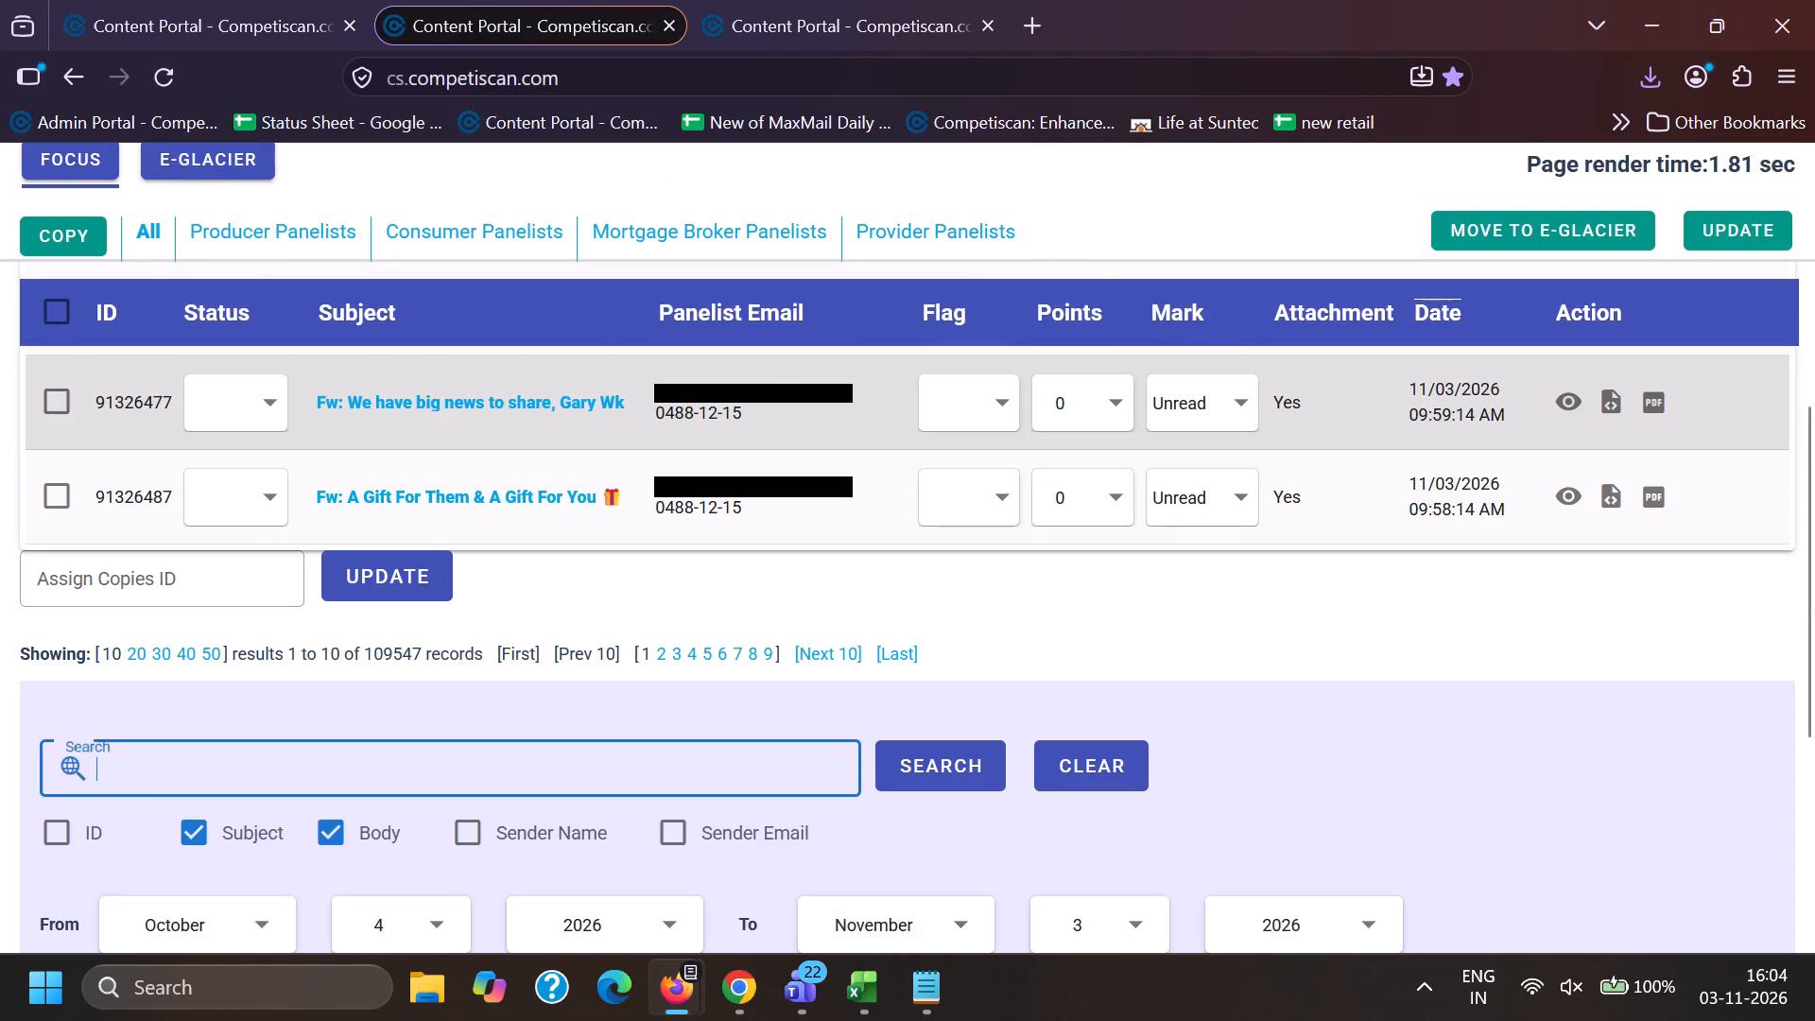
{"action": "key", "text": "h"}
{"action": "type", "text": "il"}
{"action": "type", "text": "to"}
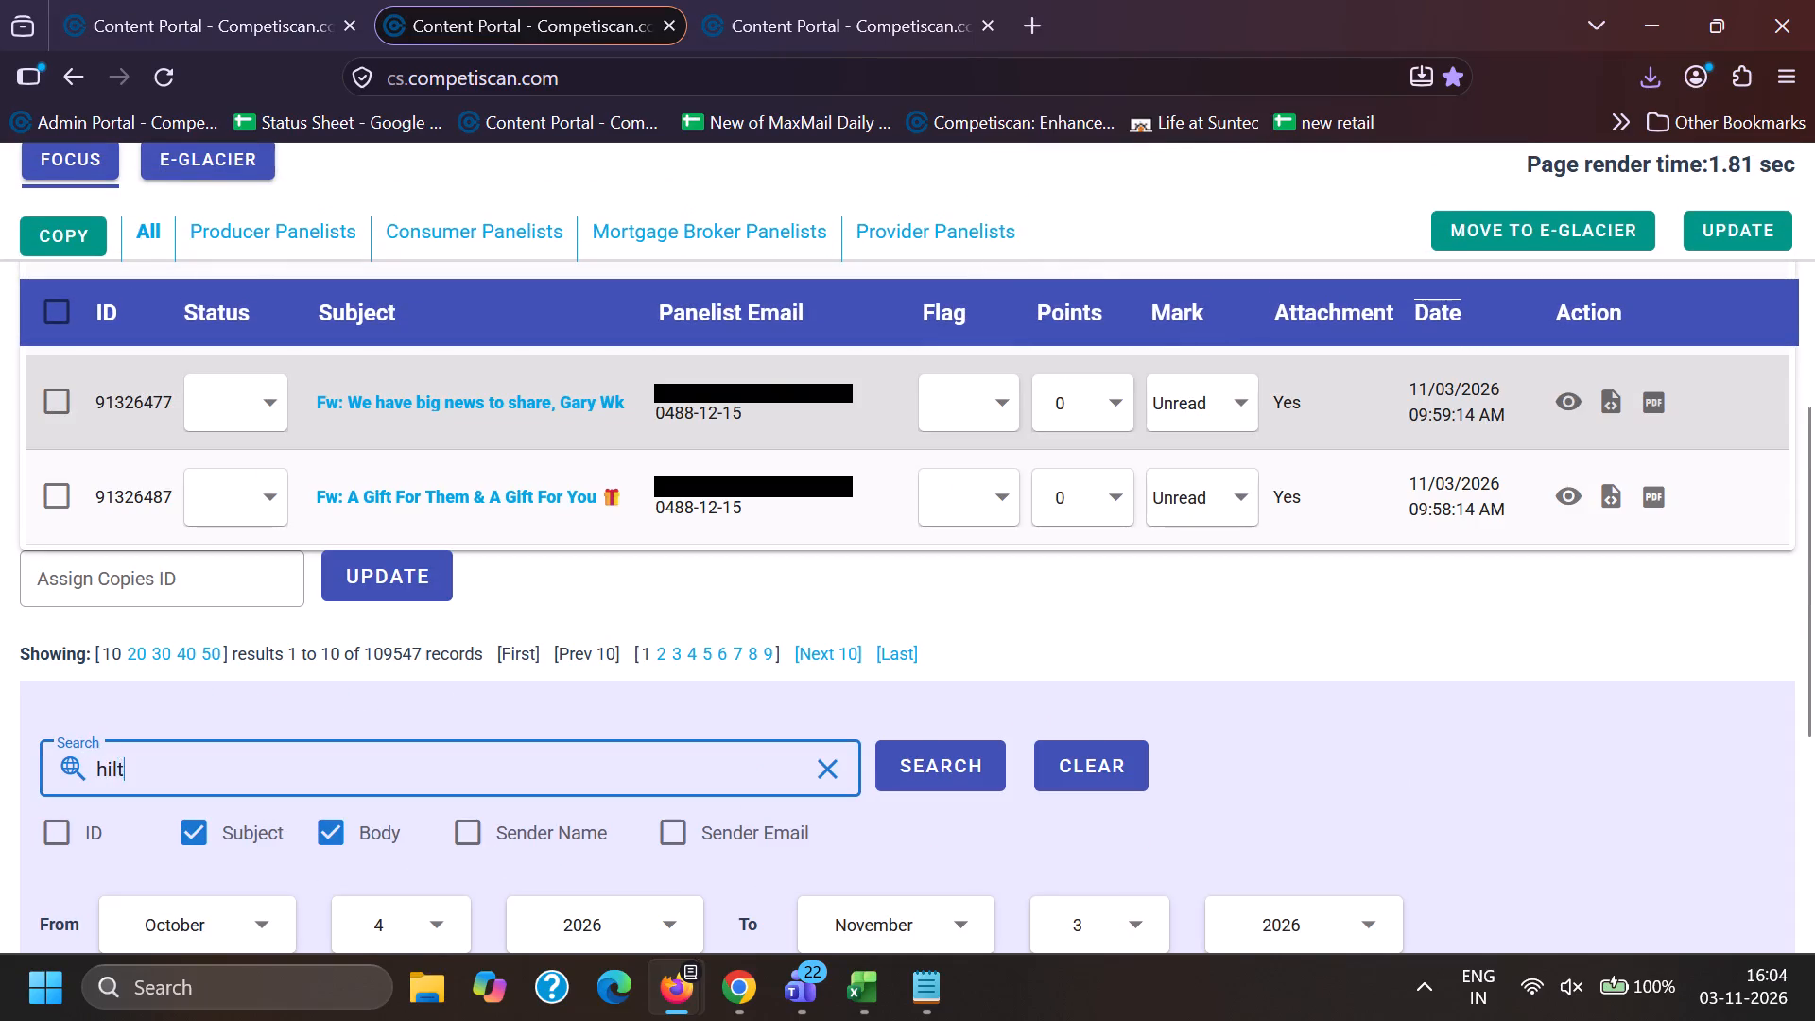
{"action": "type", "text": "n"}
{"action": "key", "text": "space"}
{"action": "type", "text": "ho"}
{"action": "type", "text": "no"}
{"action": "type", "text": "rs"}
{"action": "key", "text": "shift+quotedbl"}
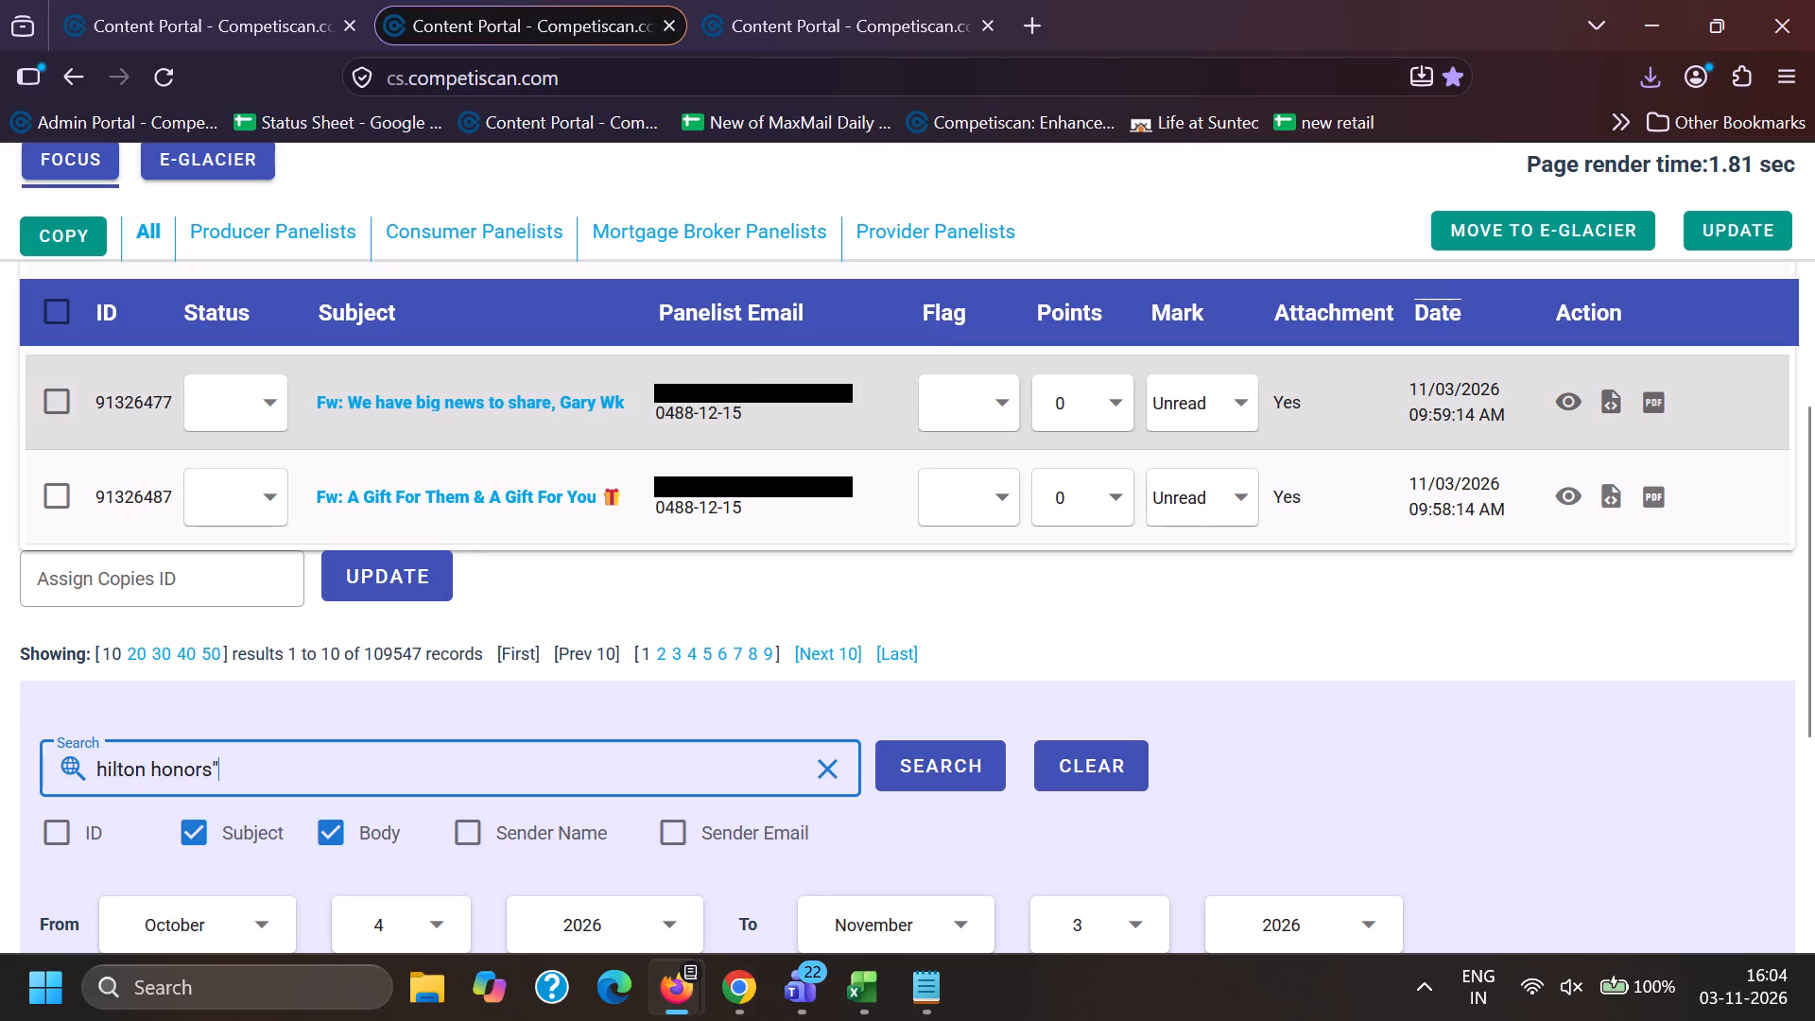
{"action": "key", "text": "Right"}
{"action": "key", "text": "Up"}
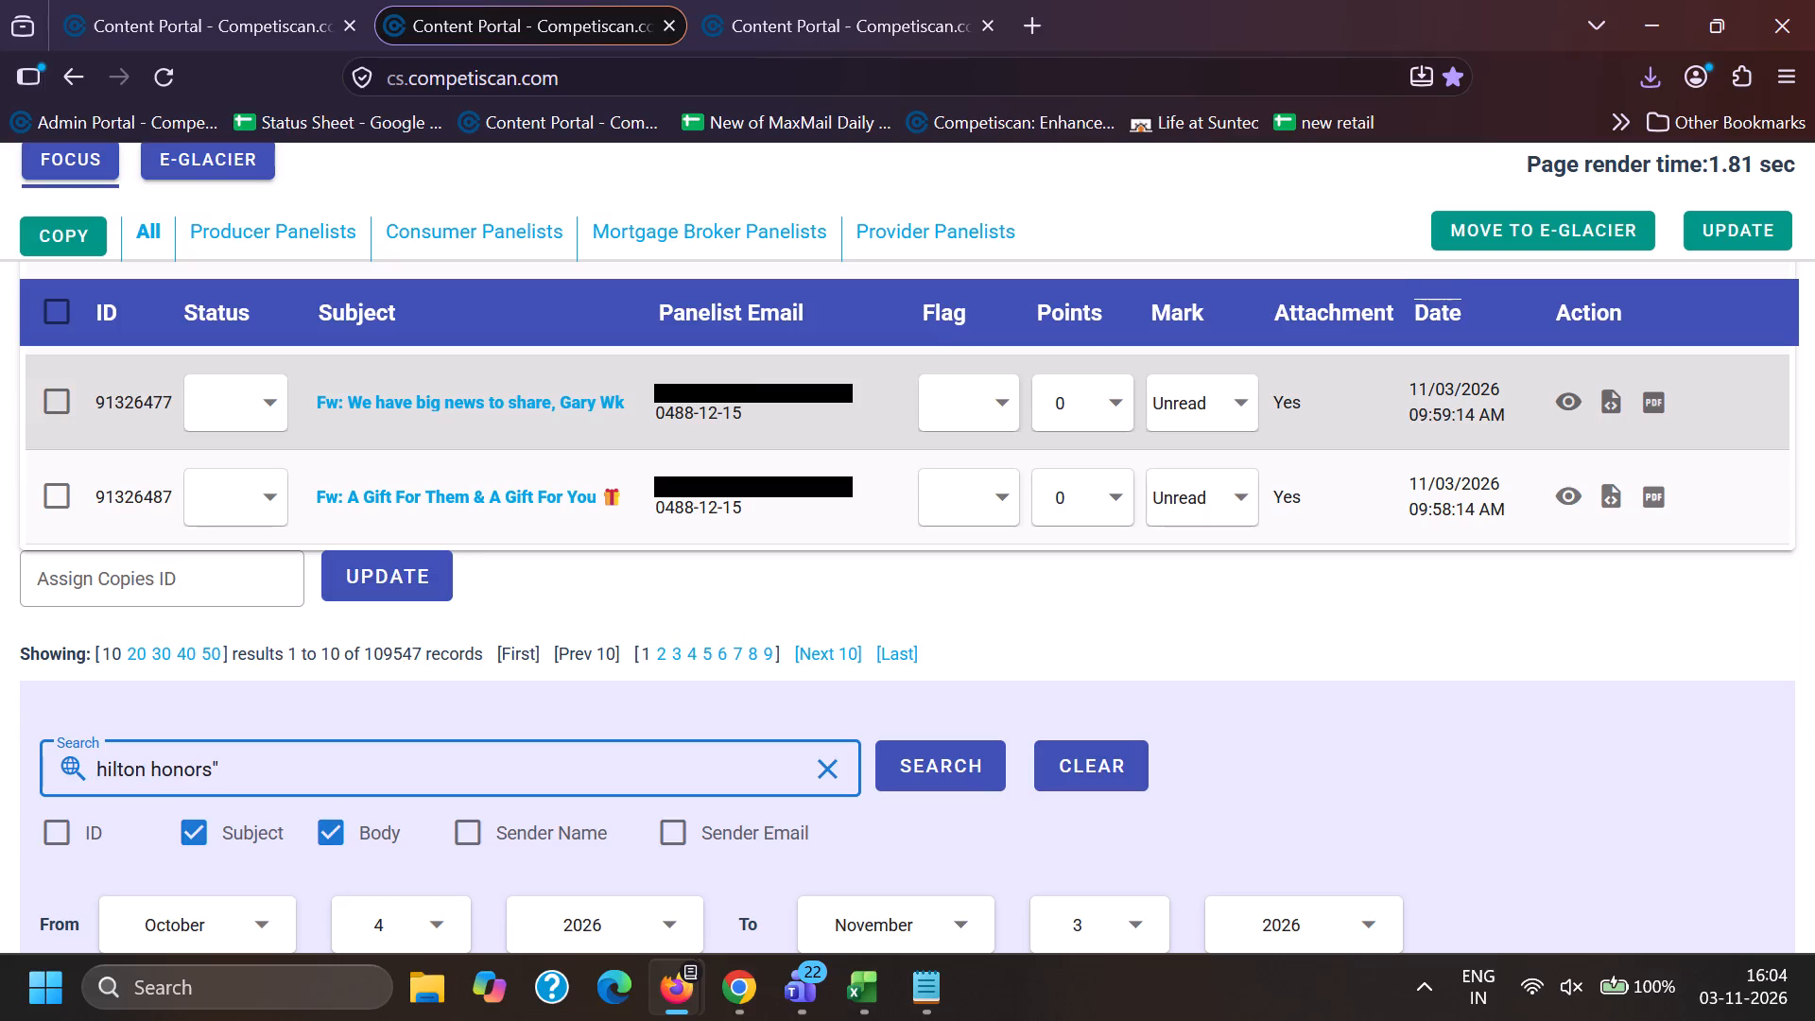
{"action": "key", "text": "shift+quotedbl"}
{"action": "key", "text": "Return"}
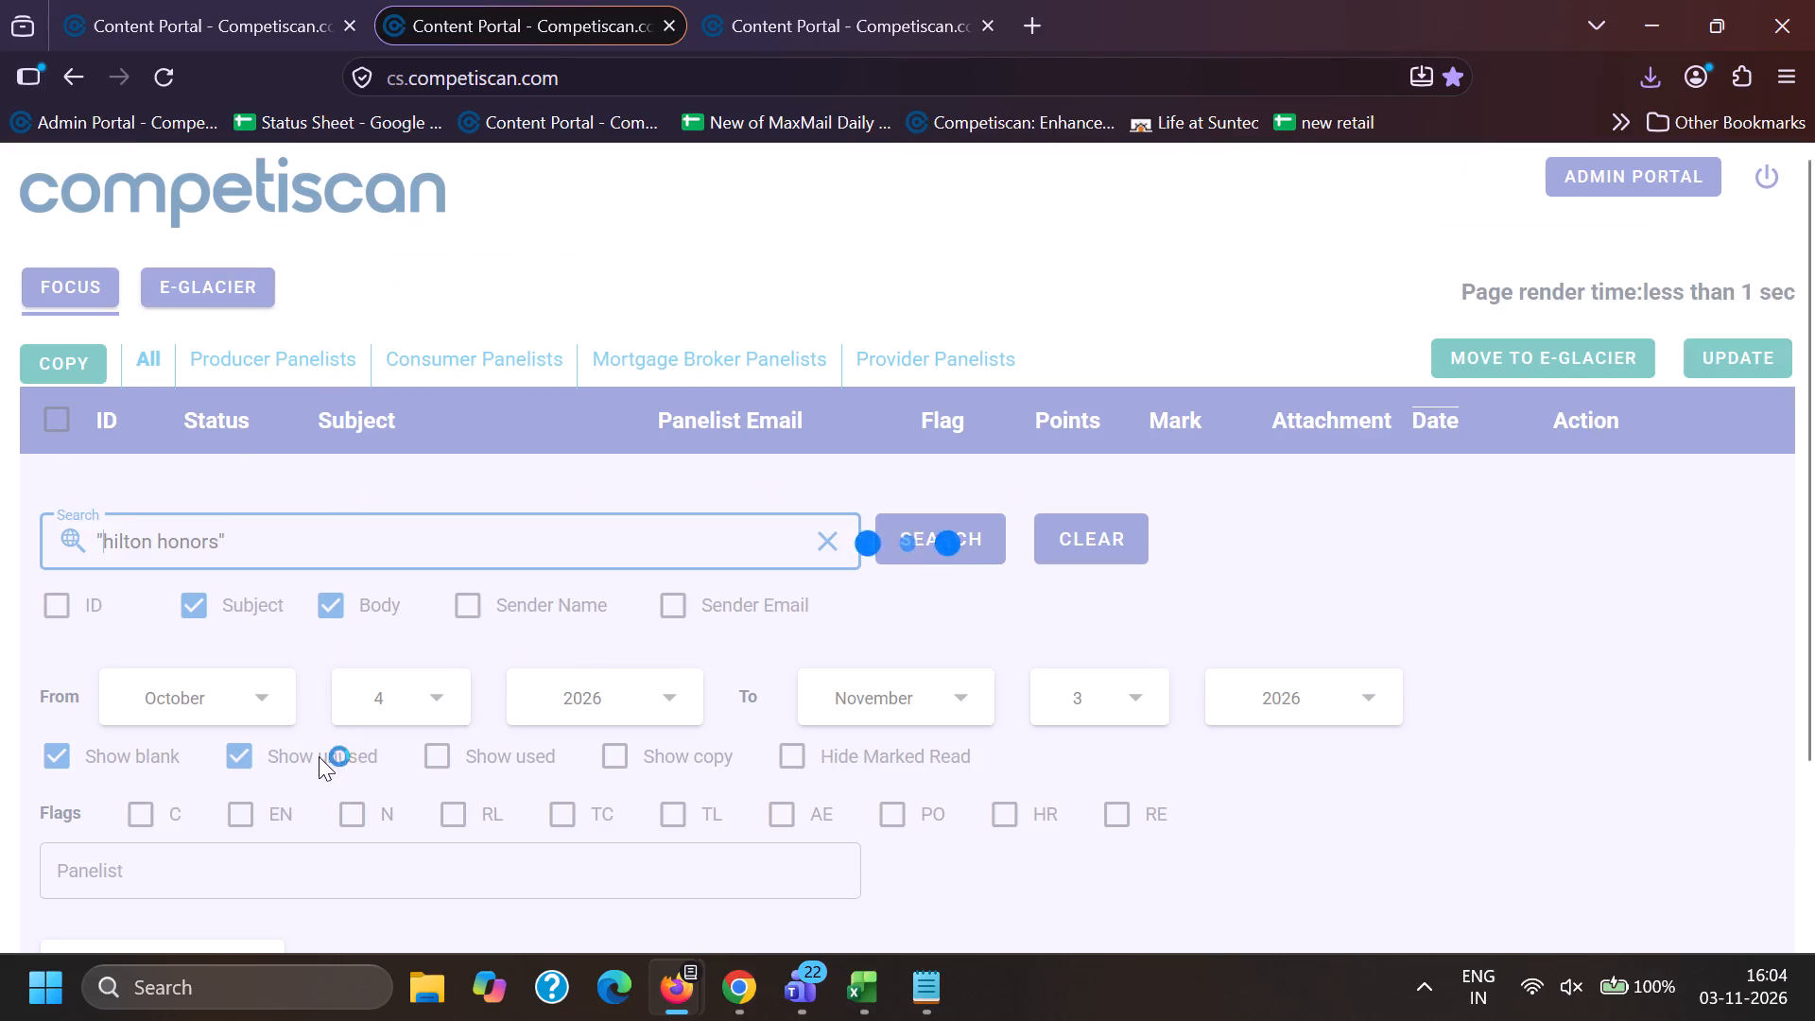
Preview email 91325810, "Earn up to 5,000 bonus miles for holiday shopping", from the United airlines results and return to the list.
{"action": "left_click", "coordinate": [269, 0]}
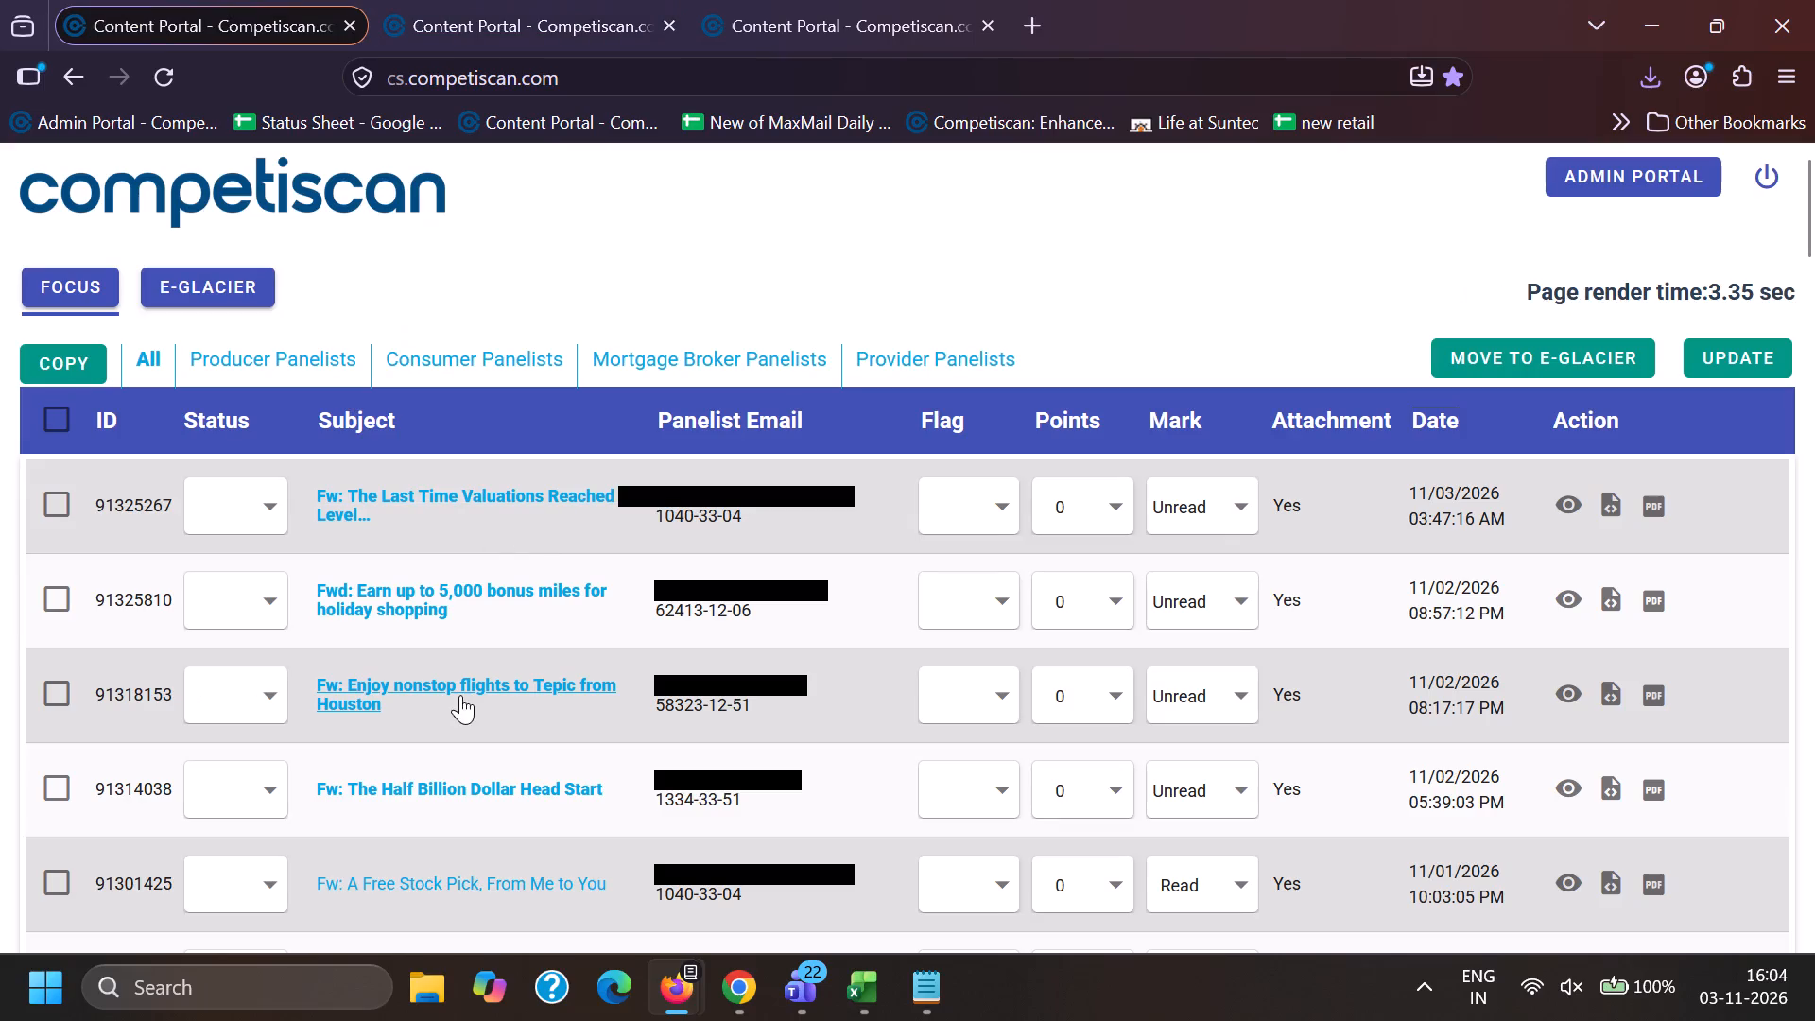
{"action": "left_click", "coordinate": [1575, 603]}
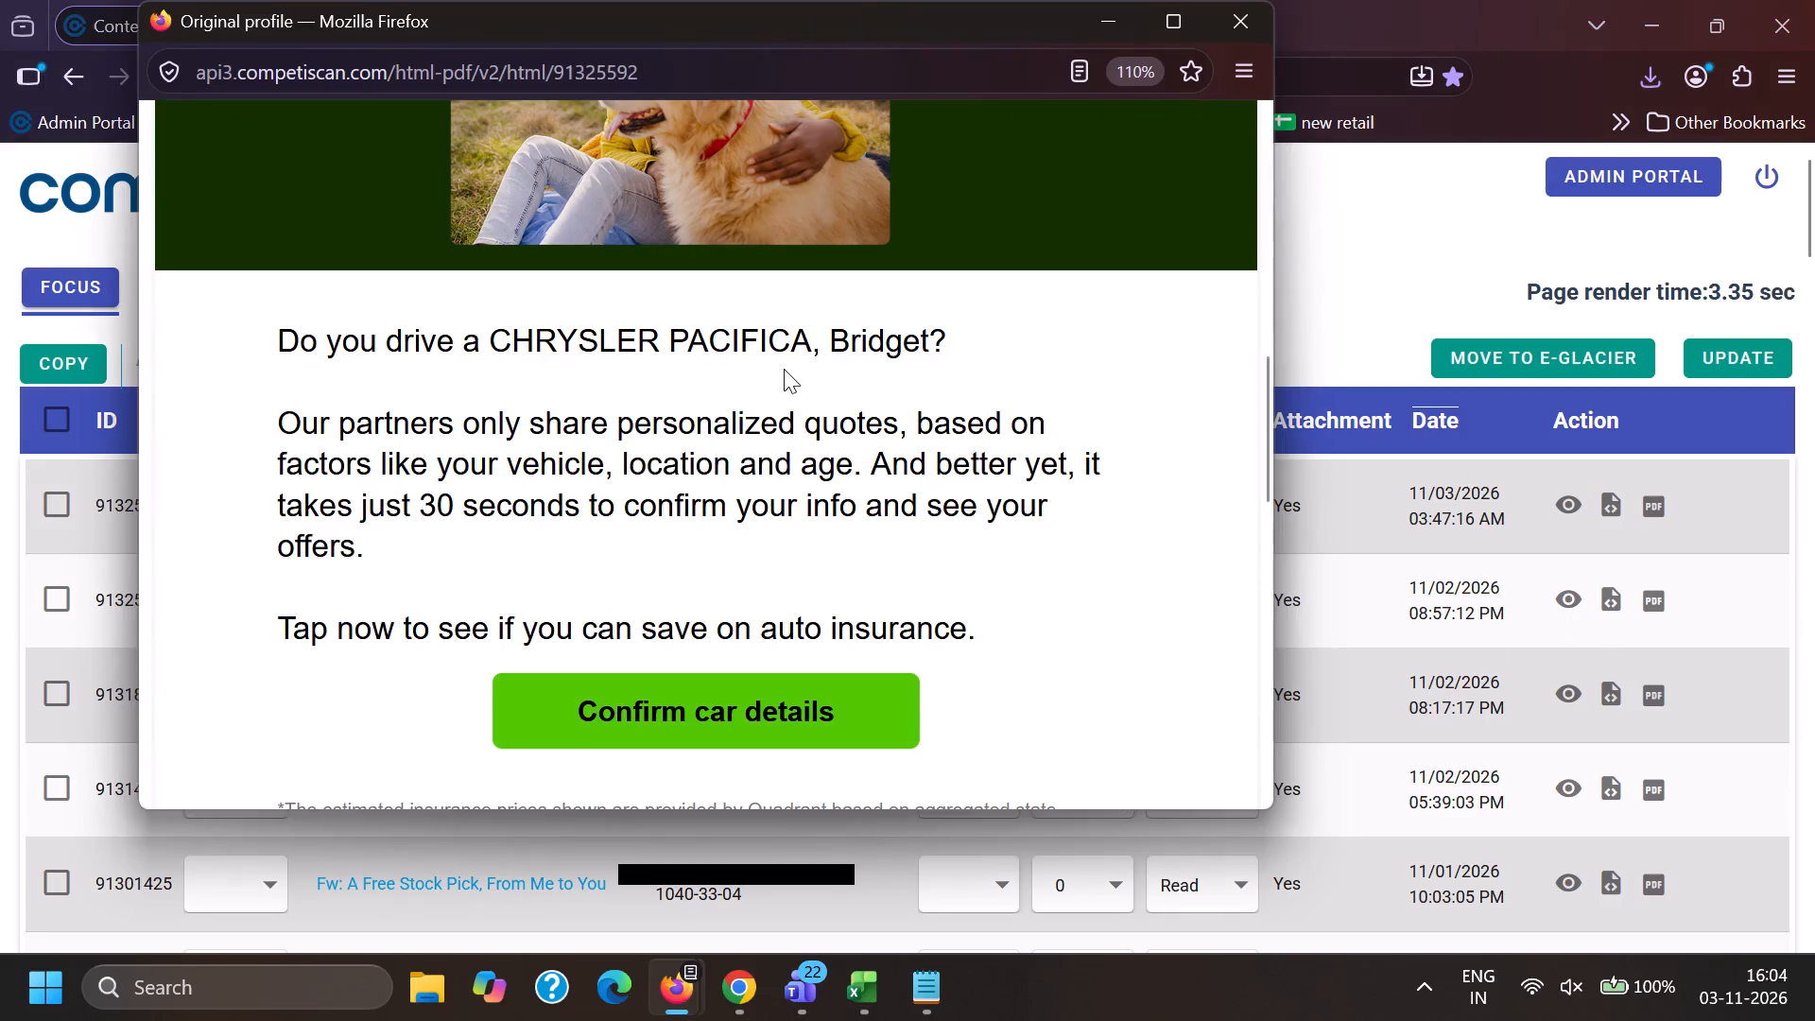
{"action": "scroll", "coordinate": [565, 322], "scroll_direction": "down", "scroll_amount": 11}
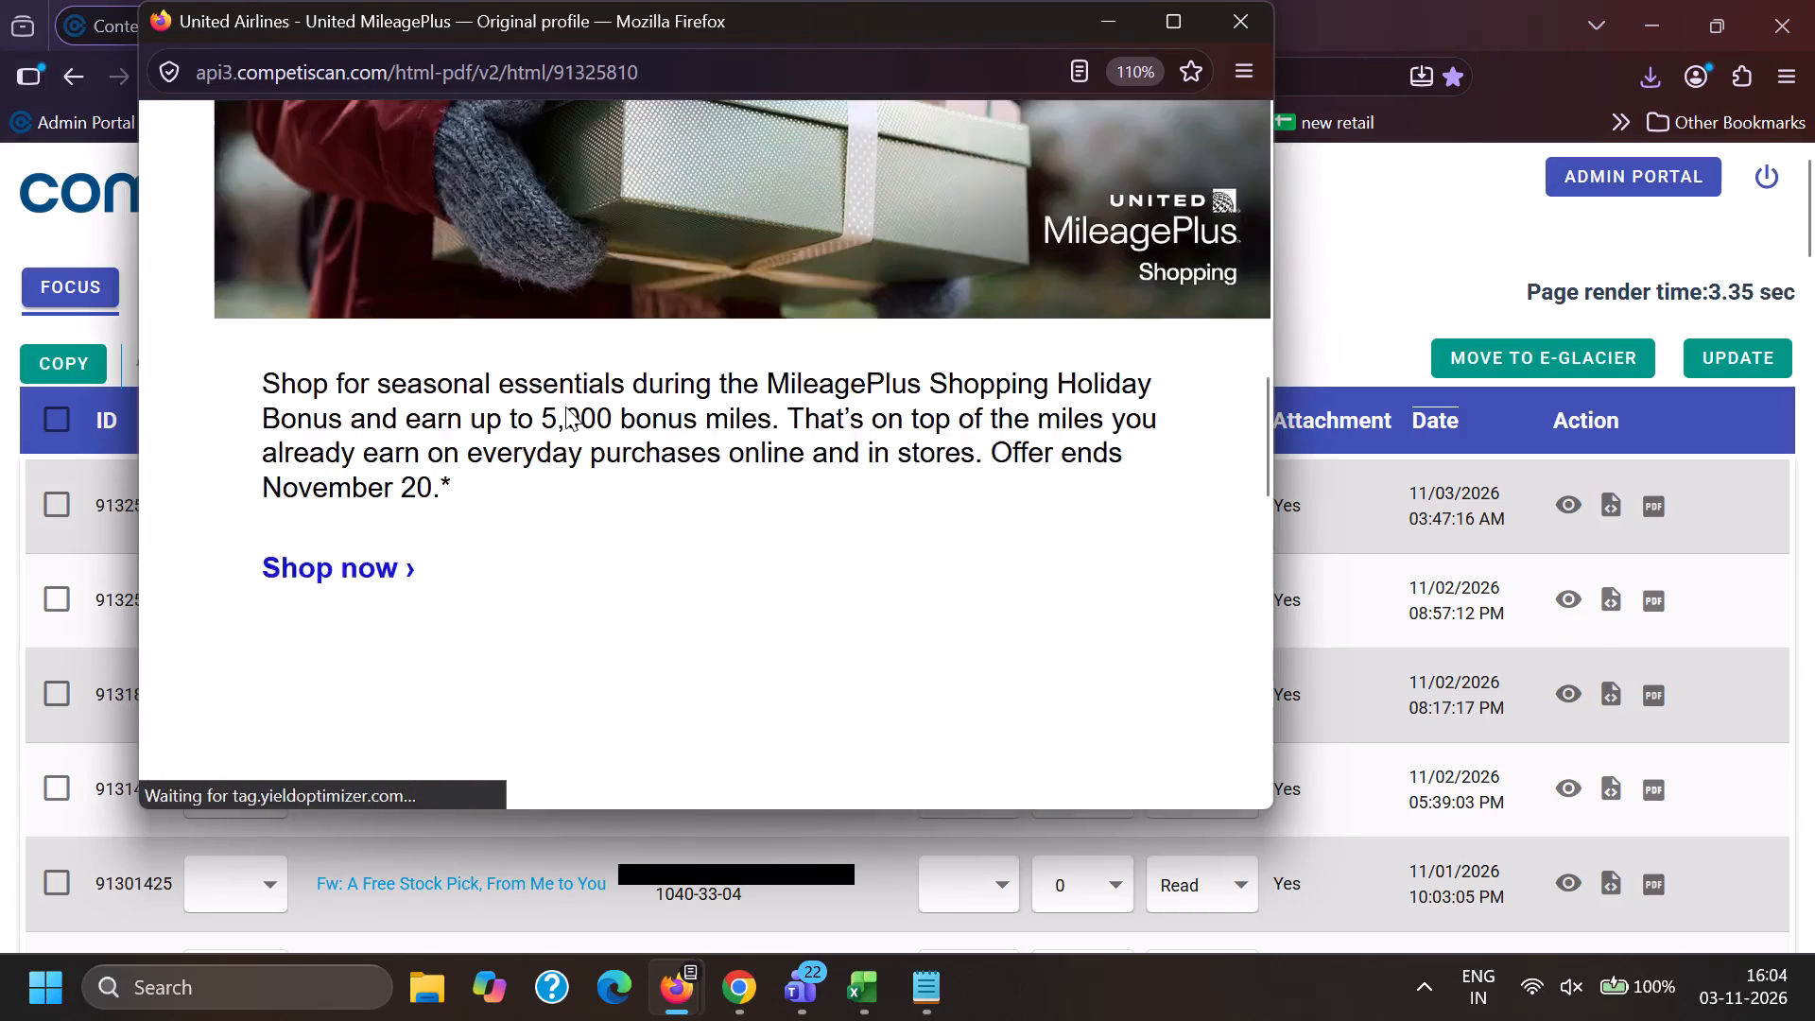
{"action": "scroll", "coordinate": [565, 407], "scroll_direction": "down", "scroll_amount": 5}
{"action": "scroll", "coordinate": [566, 420], "scroll_direction": "up", "scroll_amount": 6}
{"action": "key", "text": "alt+Tab"}
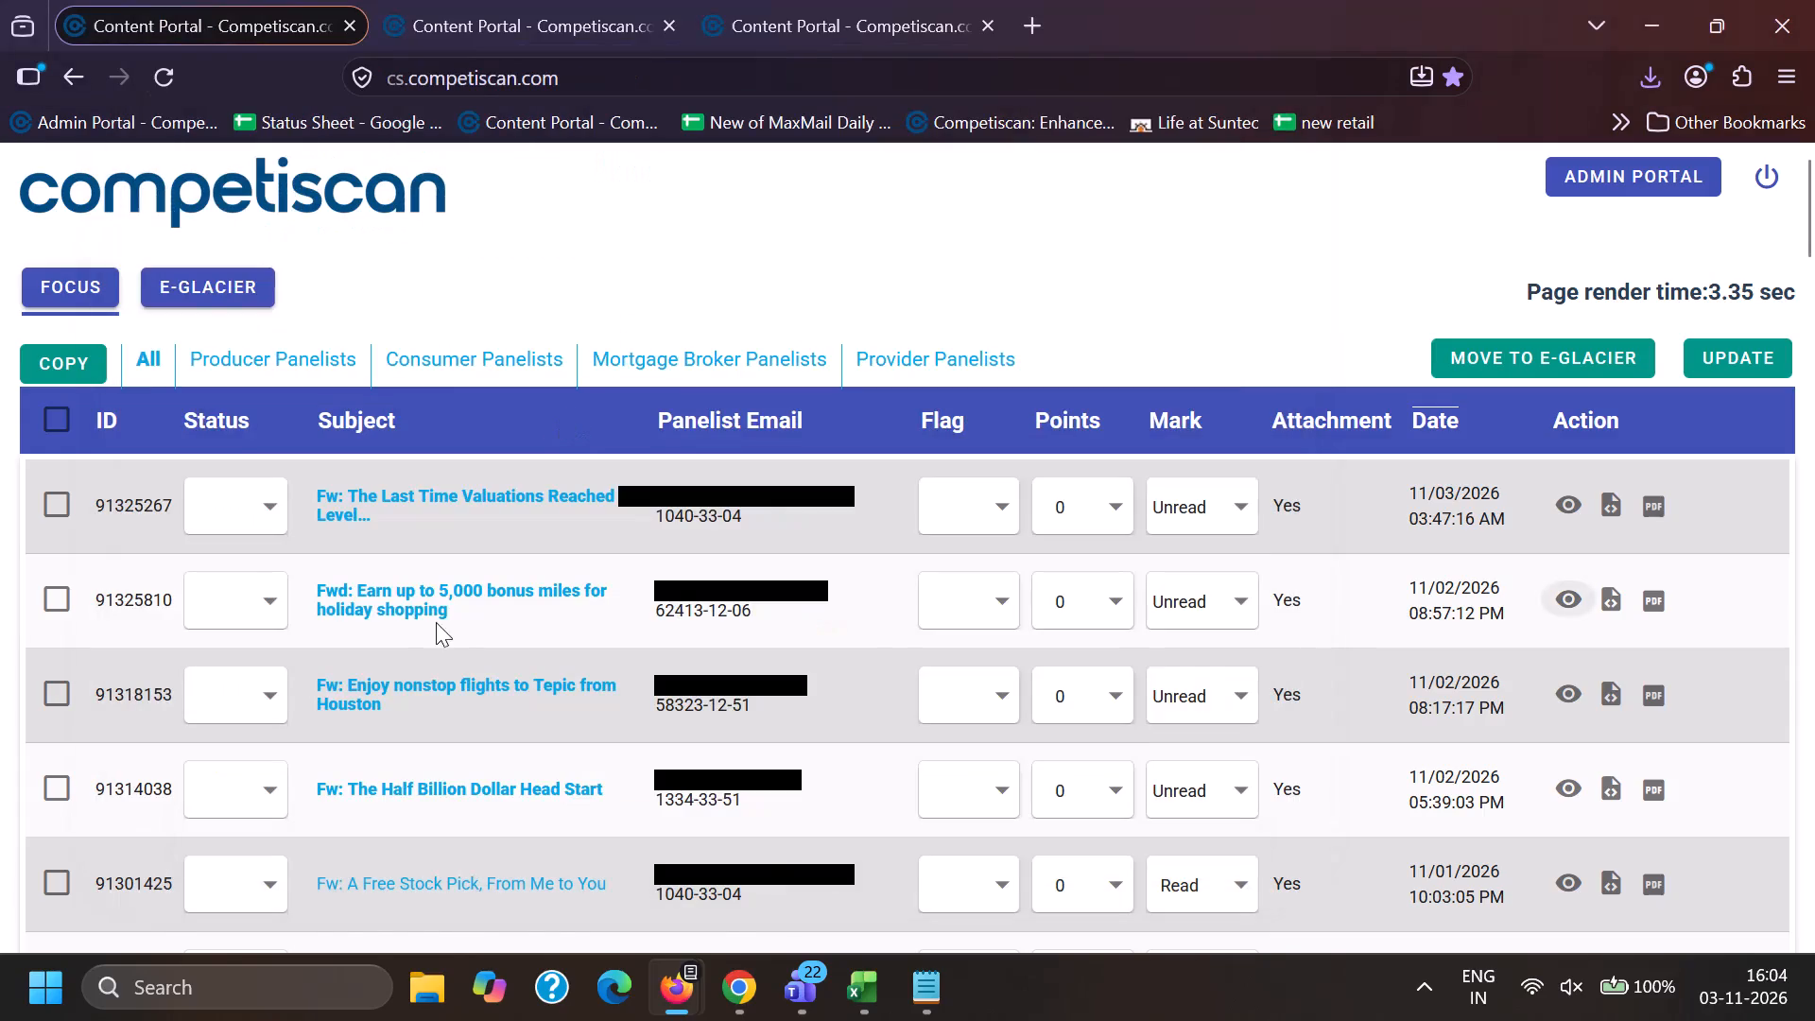
Copy the subject of email 91325810 and search for "Earn up to 5,000 bonus miles for holiday shopping" in Chrome's content portal.
{"action": "left_click_drag", "start_coordinate": [354, 584], "coordinate": [514, 629]}
{"action": "key", "text": "ctrl+c"}
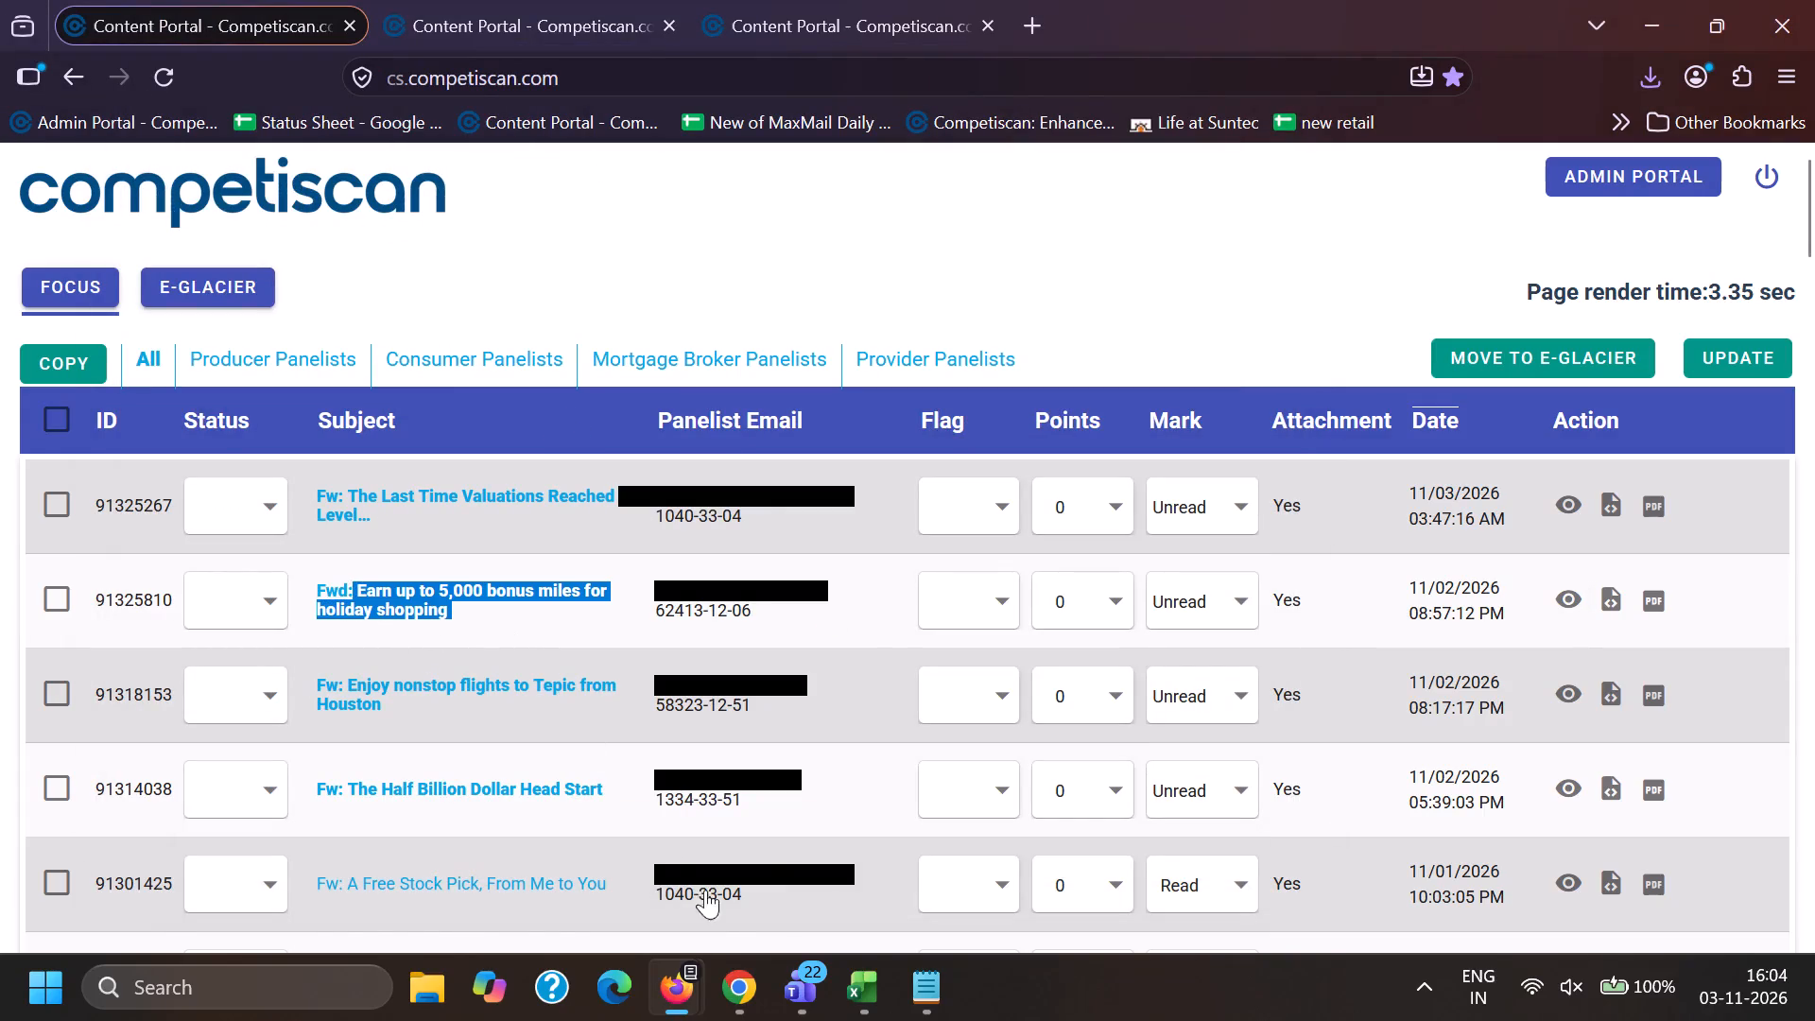
{"action": "key", "text": "ctrl+c"}
{"action": "left_click", "coordinate": [744, 988]}
{"action": "left_click", "coordinate": [216, 817]}
{"action": "left_click_drag", "start_coordinate": [640, 787], "coordinate": [2, 682]}
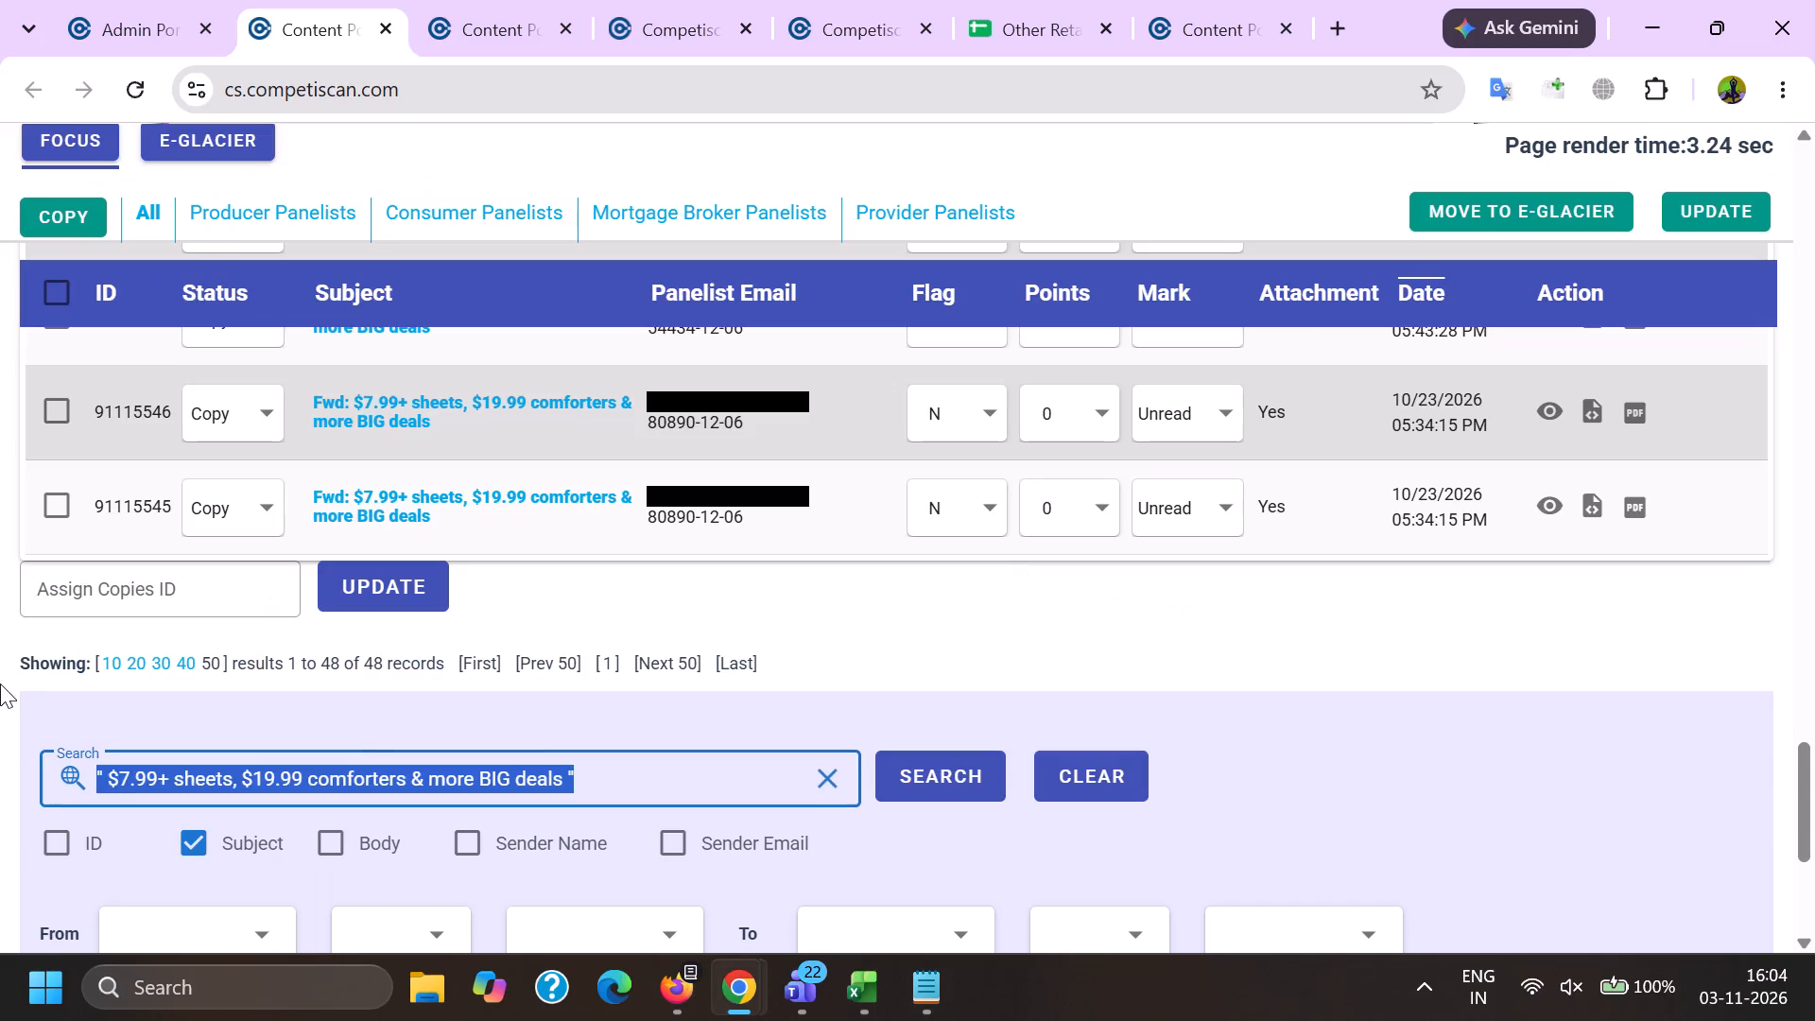
{"action": "key", "text": "BackSpace"}
{"action": "key", "text": "shift+quotedbl"}
{"action": "key", "text": "ctrl+v"}
{"action": "key", "text": "shift+quotedbl"}
{"action": "key", "text": "Return"}
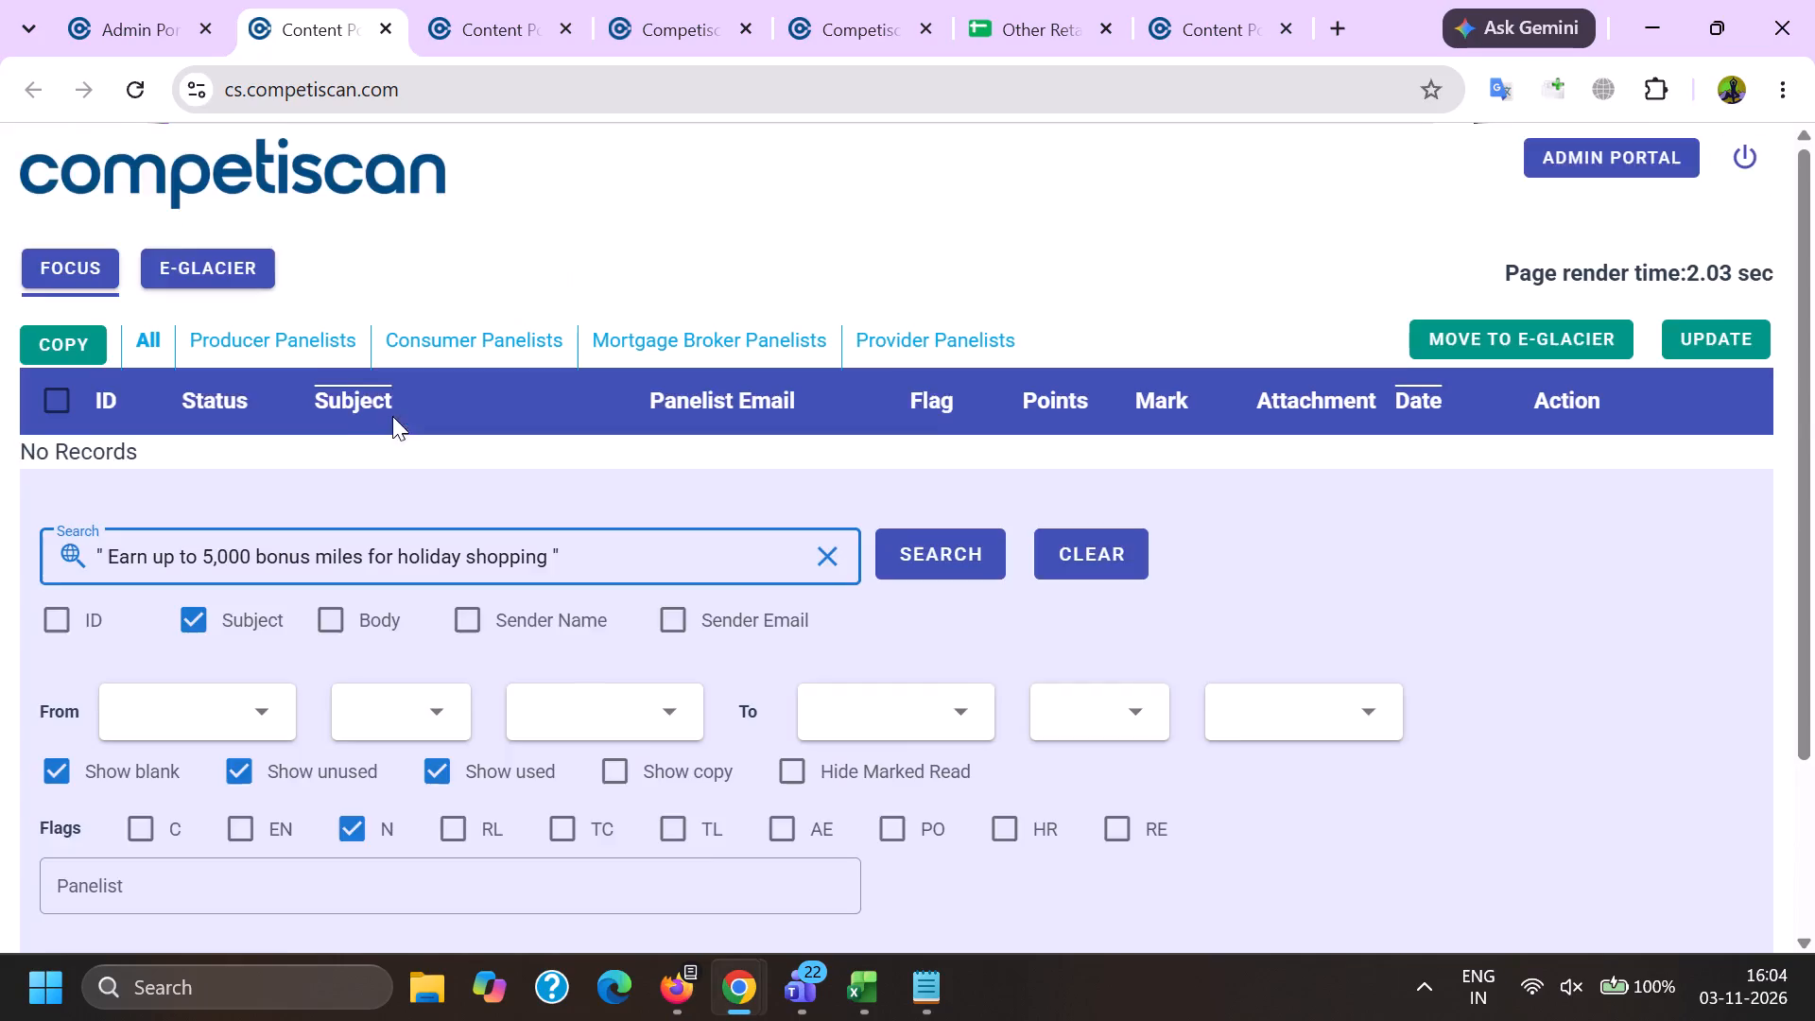
Remove the N flag filter and rerun the subject search.
{"action": "scroll", "coordinate": [392, 415], "scroll_direction": "down", "scroll_amount": 1}
{"action": "left_click", "coordinate": [345, 669]}
{"action": "left_click", "coordinate": [906, 433]}
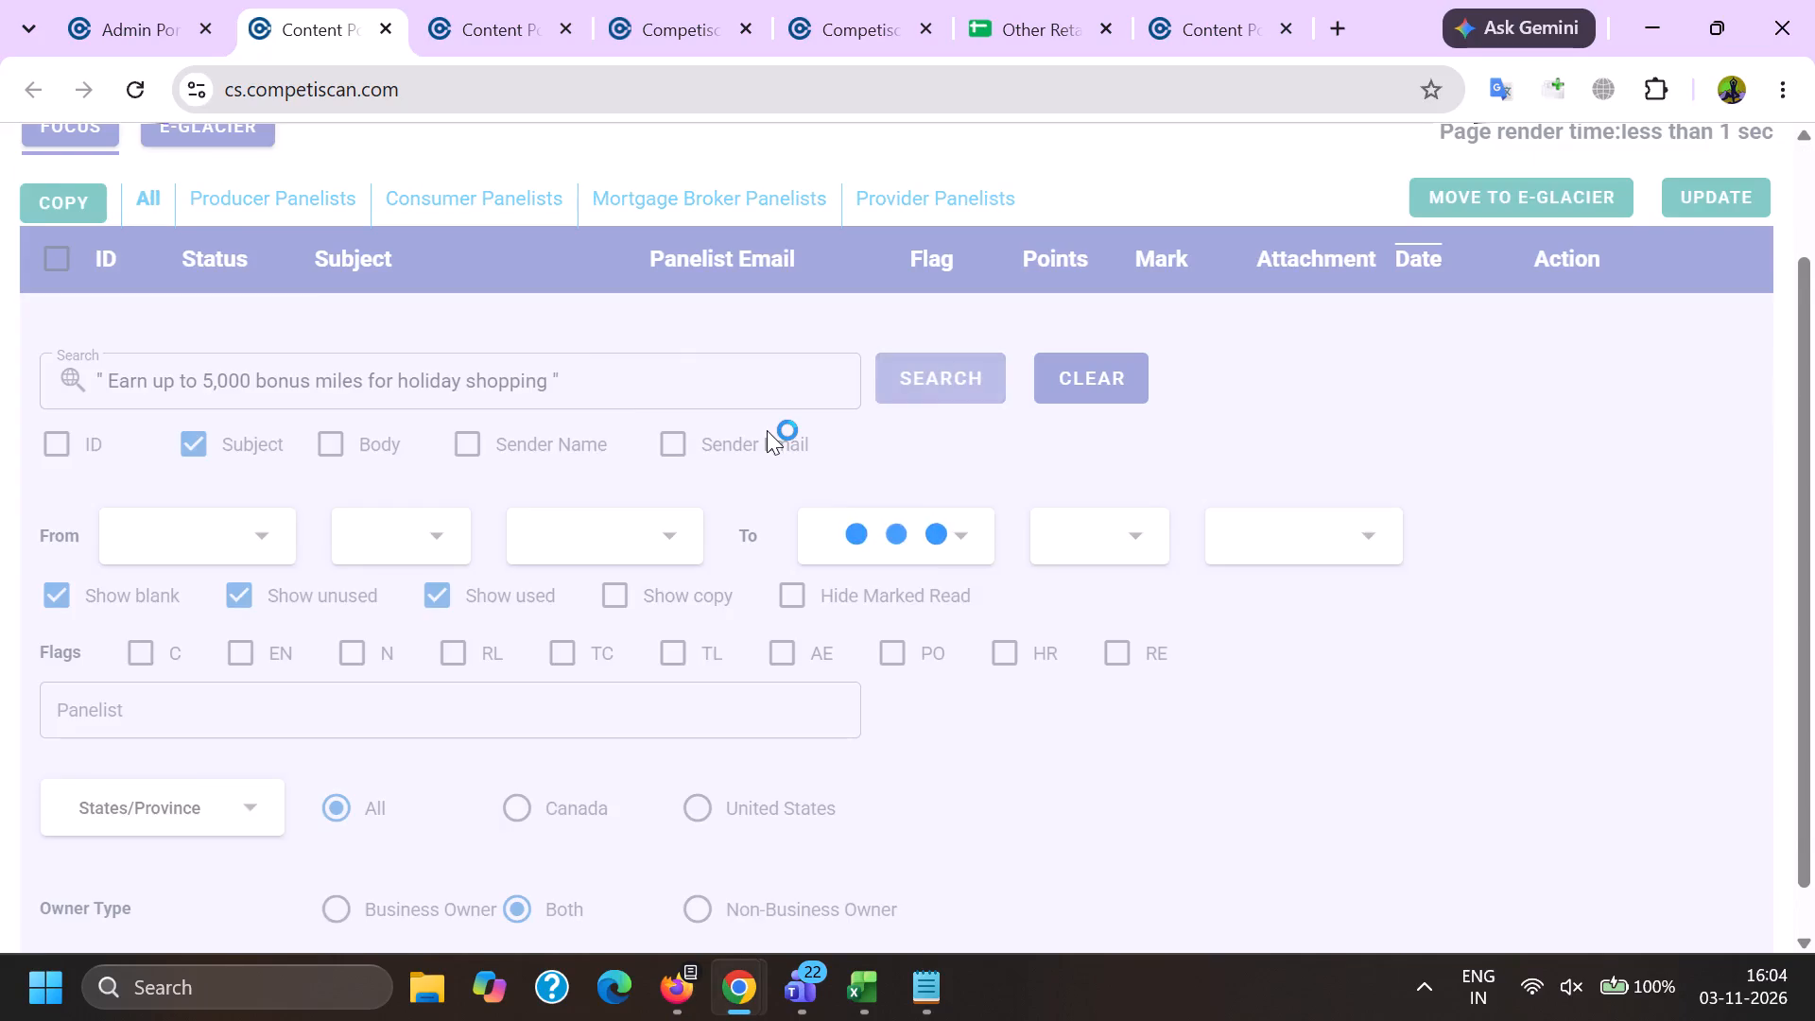
Copy email 91232073's subject from the United airlines results in Firefox and search Chrome's portal for "Earn up to 10 miles$1 spent on your next cruise — up to 60k miles".
{"action": "key", "text": "alt+Tab"}
{"action": "scroll", "coordinate": [396, 575], "scroll_direction": "down", "scroll_amount": 8}
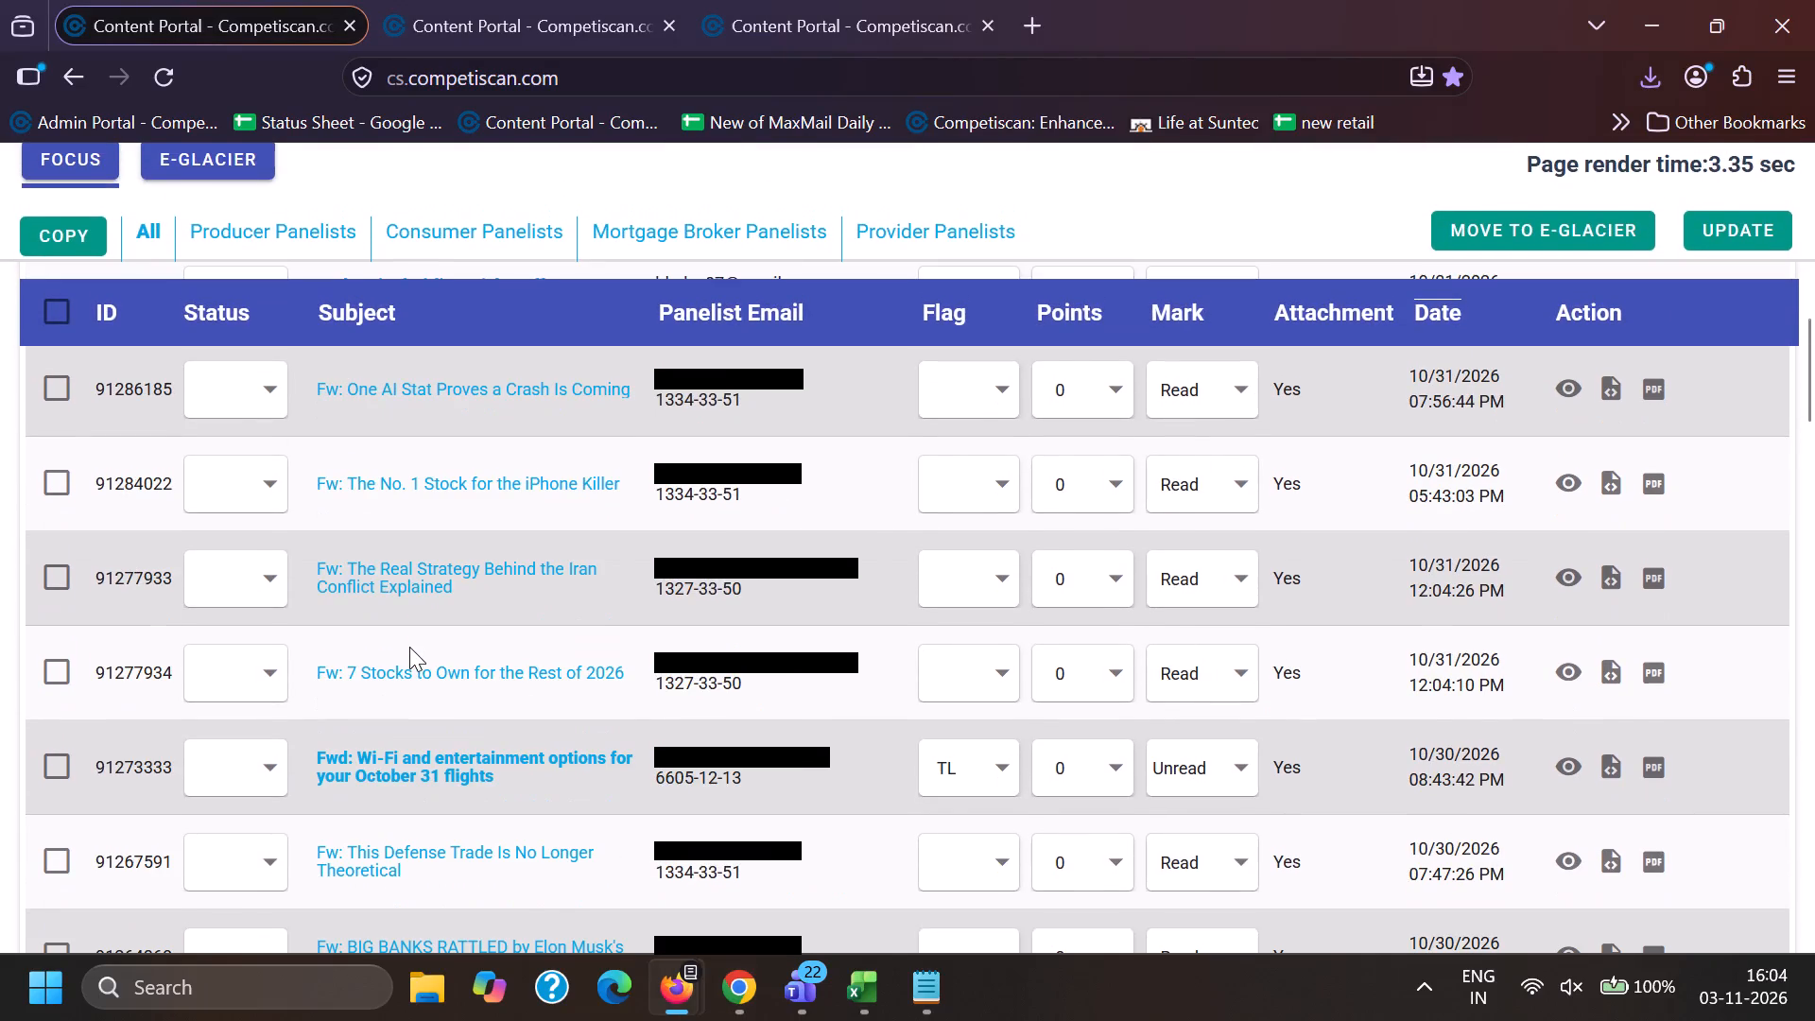
{"action": "scroll", "coordinate": [410, 645], "scroll_direction": "down", "scroll_amount": 5}
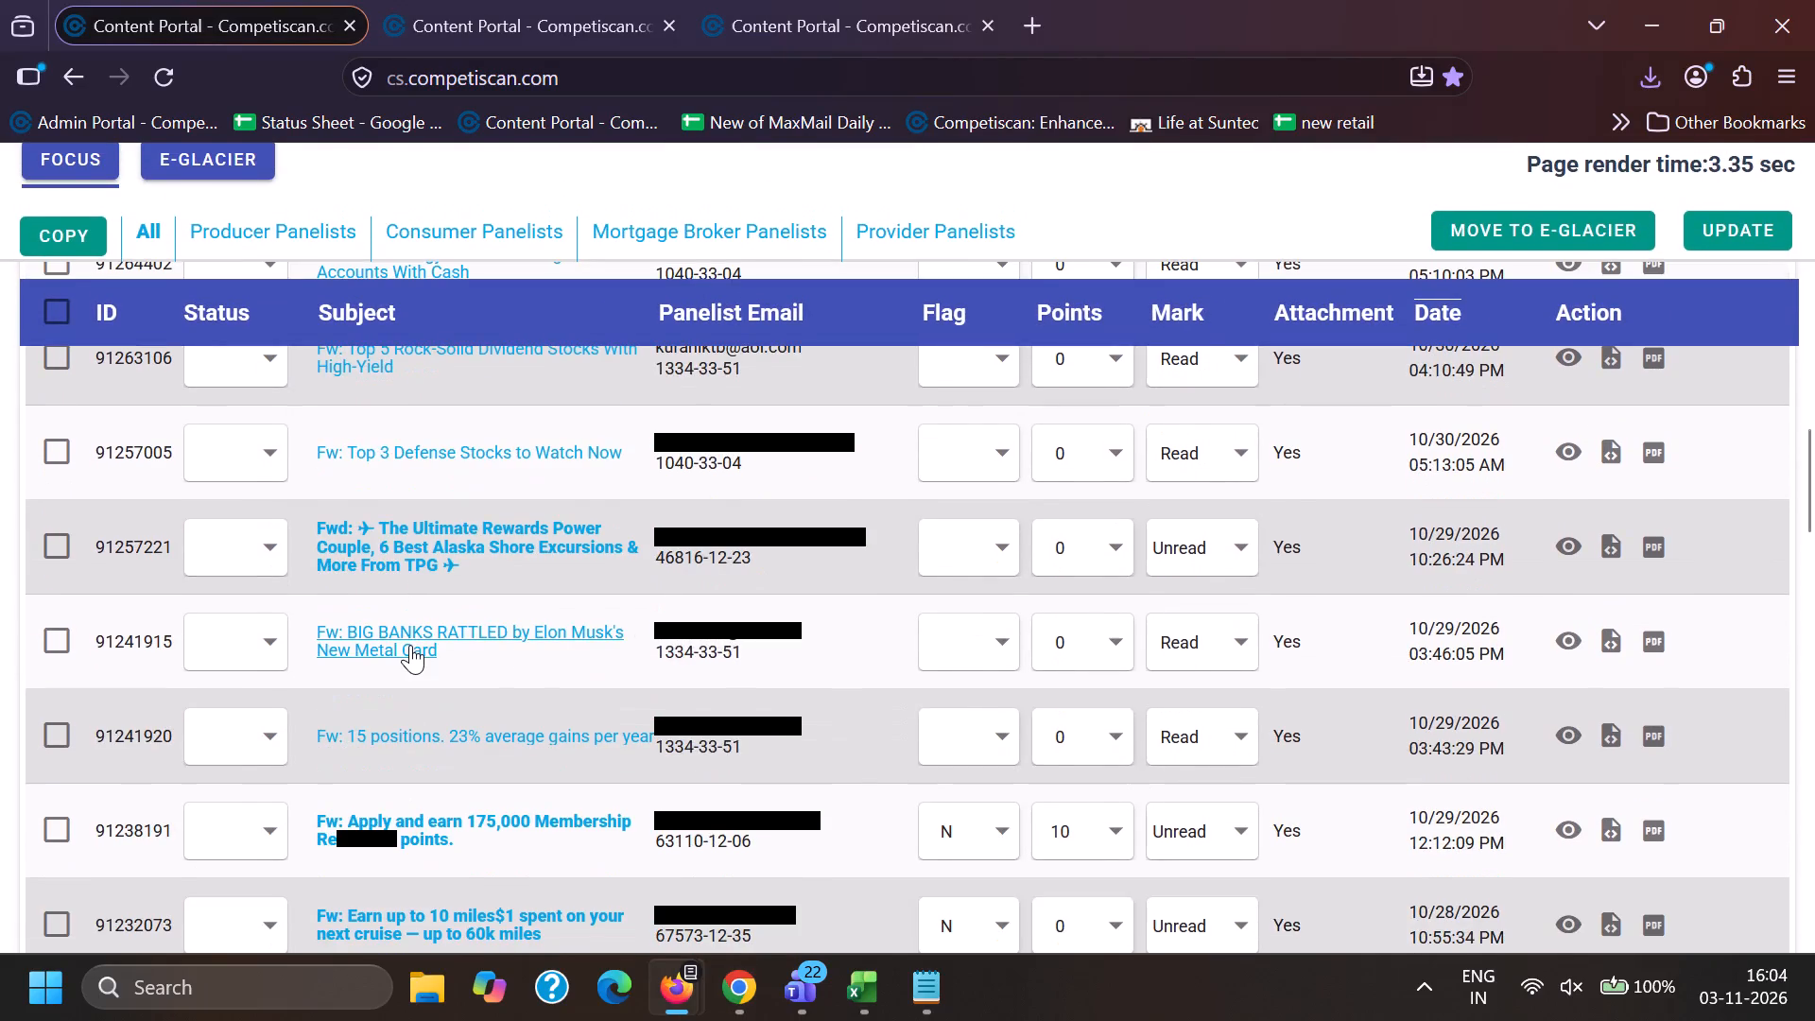
{"action": "scroll", "coordinate": [410, 645], "scroll_direction": "down", "scroll_amount": 3}
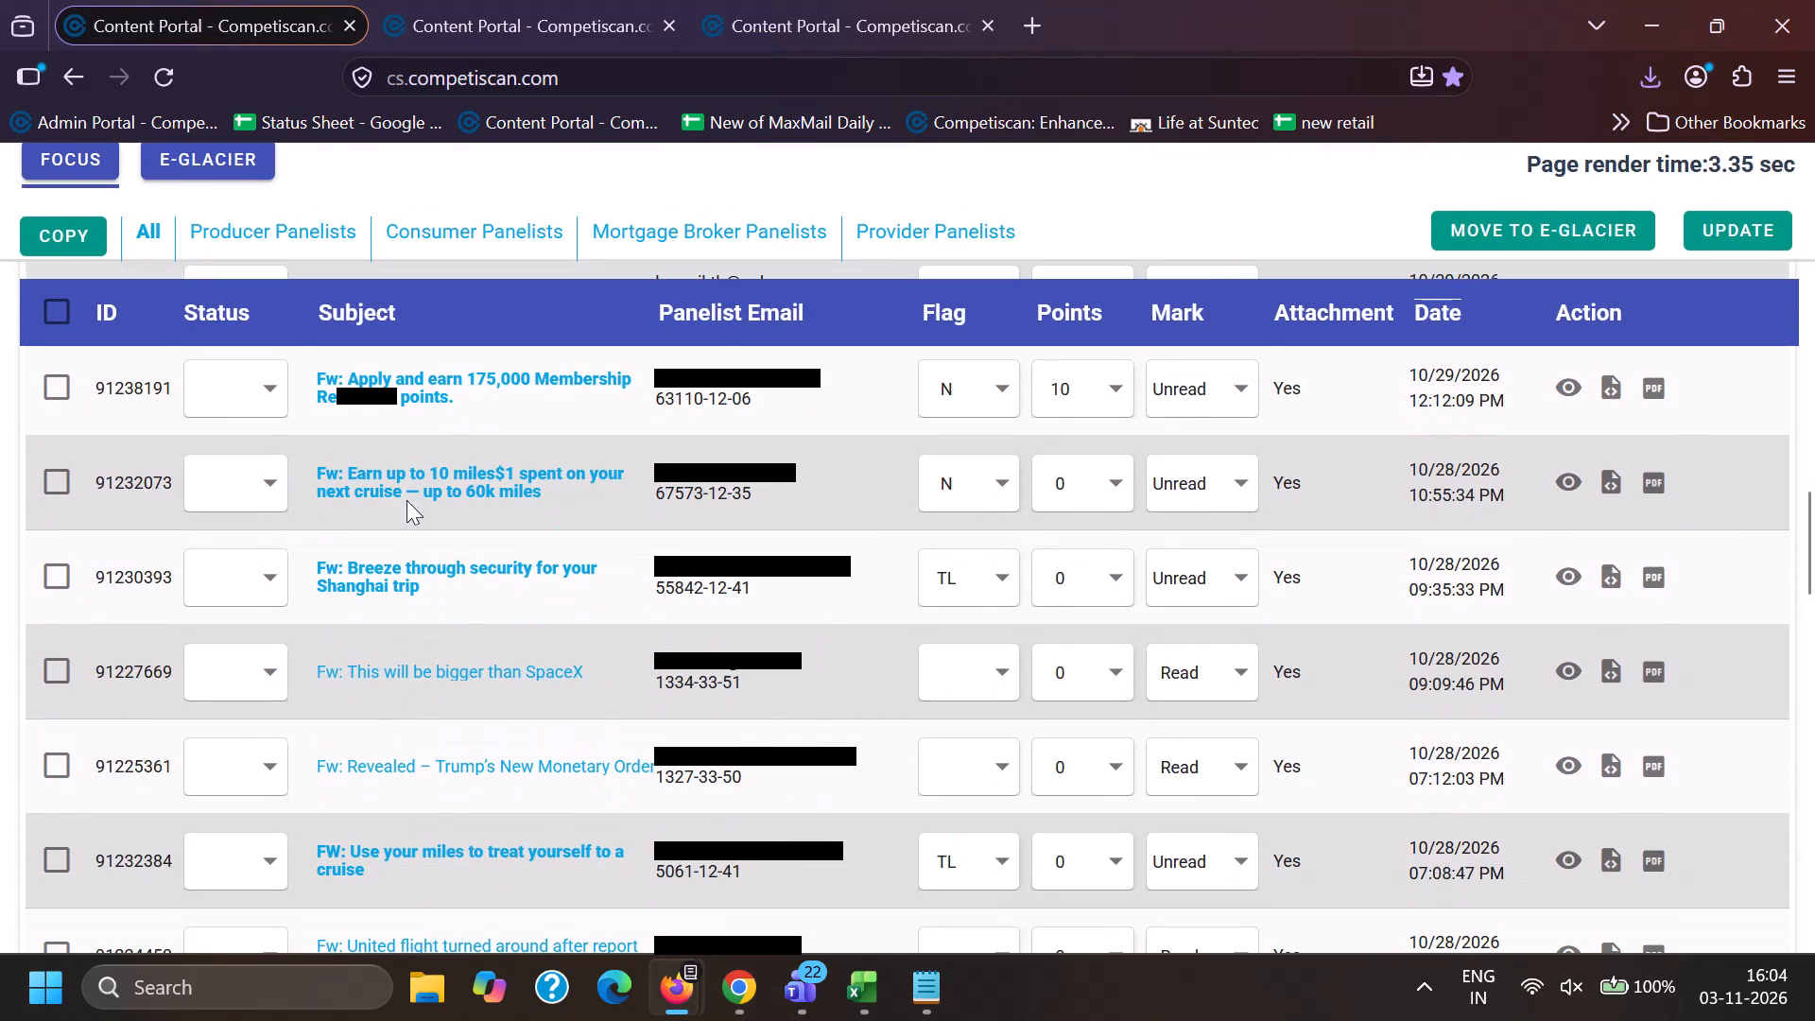
{"action": "left_click_drag", "start_coordinate": [348, 459], "coordinate": [348, 458]}
{"action": "left_click_drag", "start_coordinate": [348, 458], "coordinate": [589, 527]}
{"action": "key", "text": "ctrl+c"}
{"action": "key", "text": "ctrl+c"}
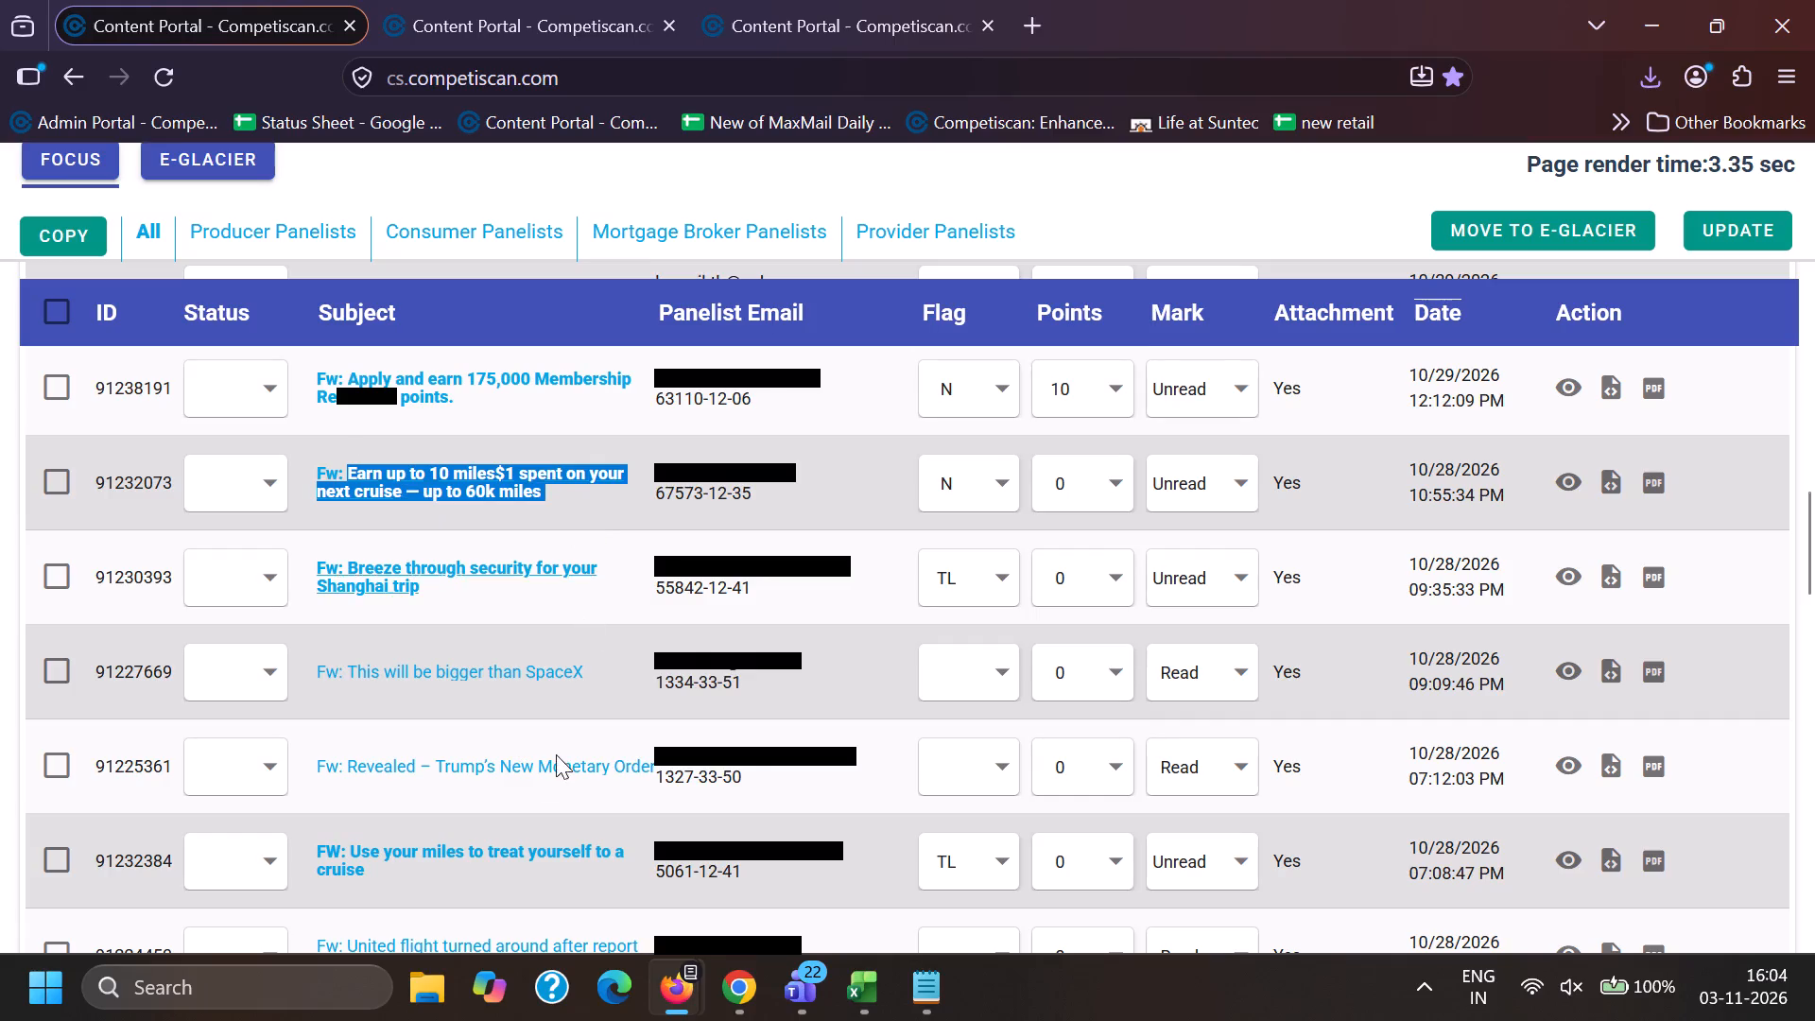
{"action": "key", "text": "alt+Tab"}
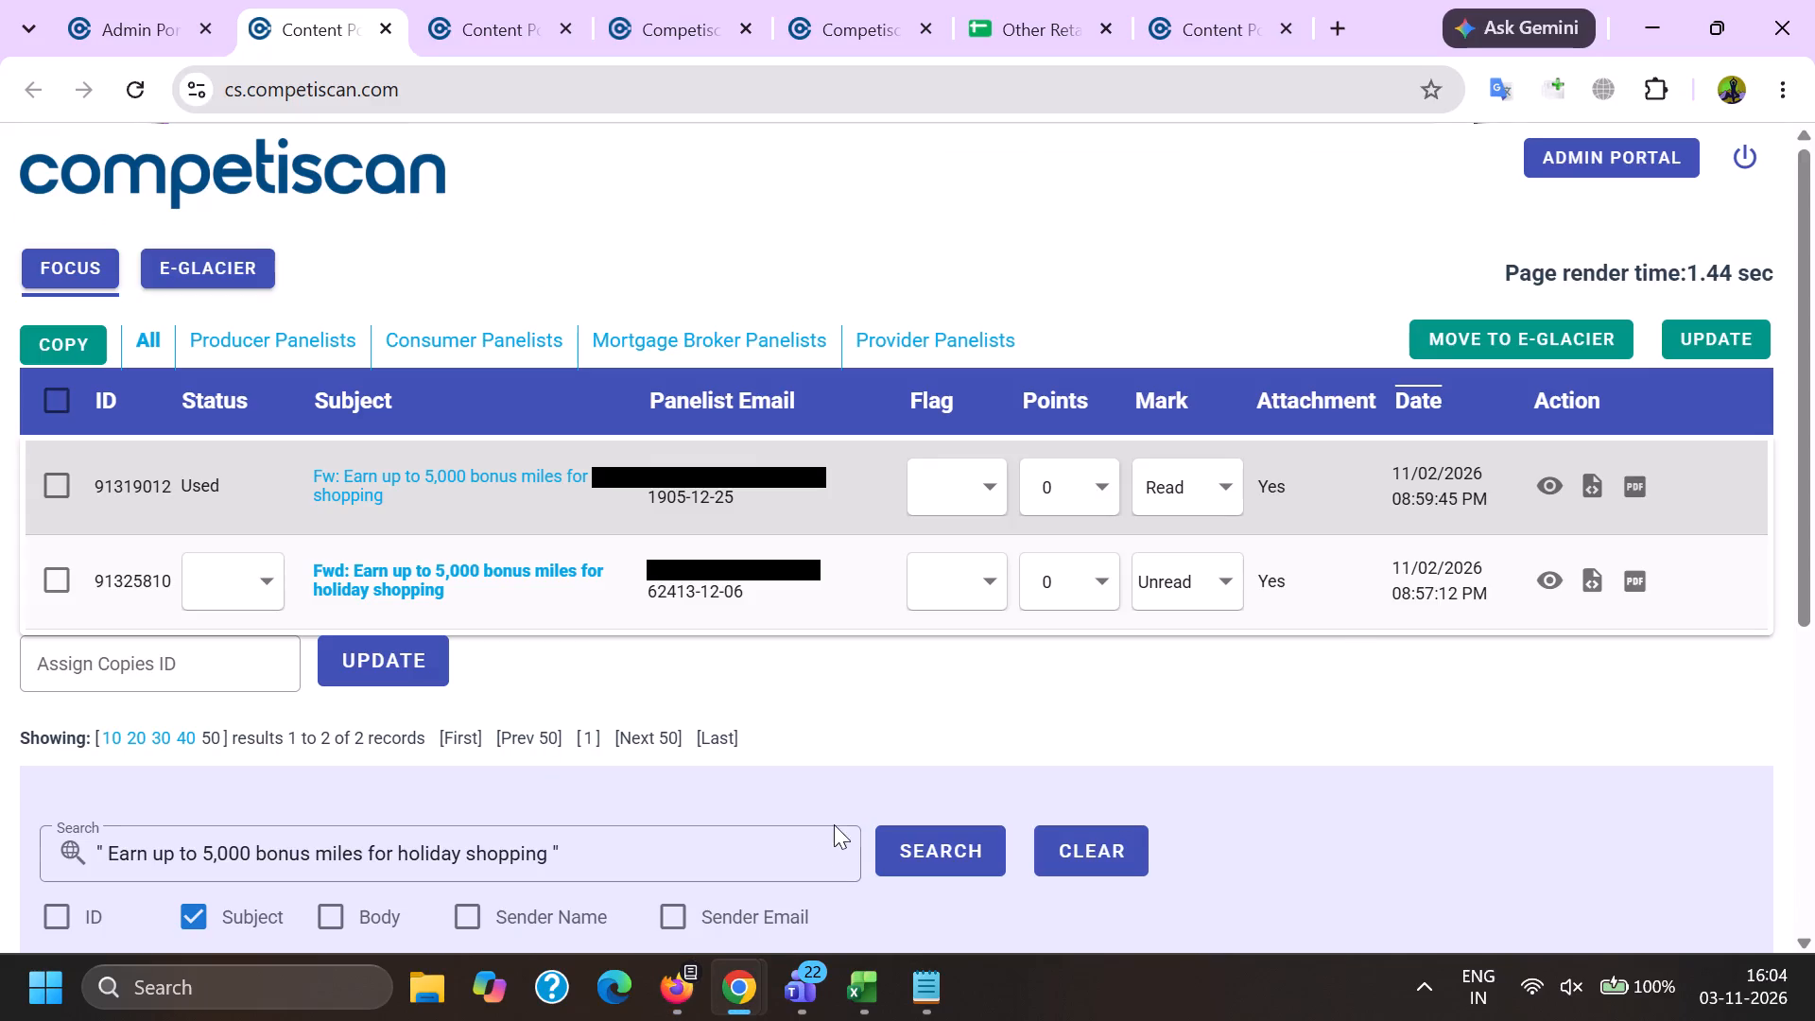
{"action": "left_click_drag", "start_coordinate": [782, 851], "coordinate": [0, 664]}
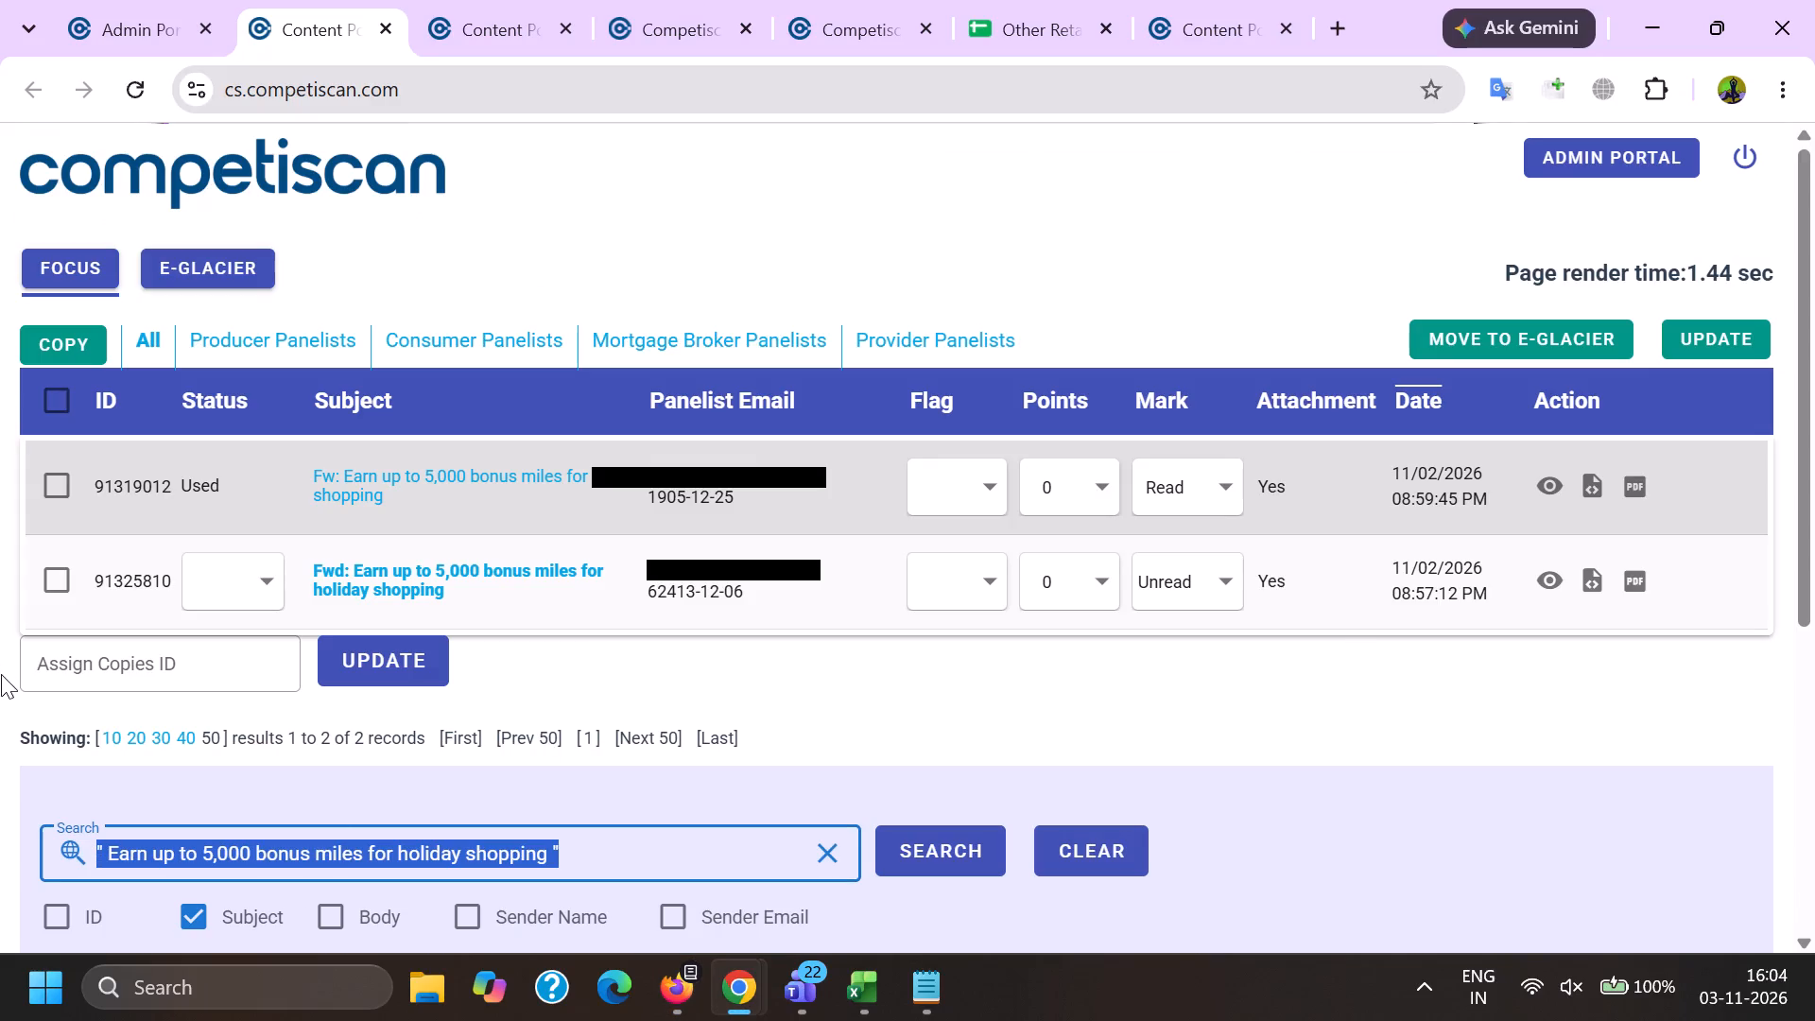
{"action": "key", "text": "BackSpace"}
{"action": "key", "text": "shift+quotedbl"}
{"action": "key", "text": "ctrl+v"}
{"action": "key", "text": "shift+quotedbl"}
{"action": "key", "text": "Return"}
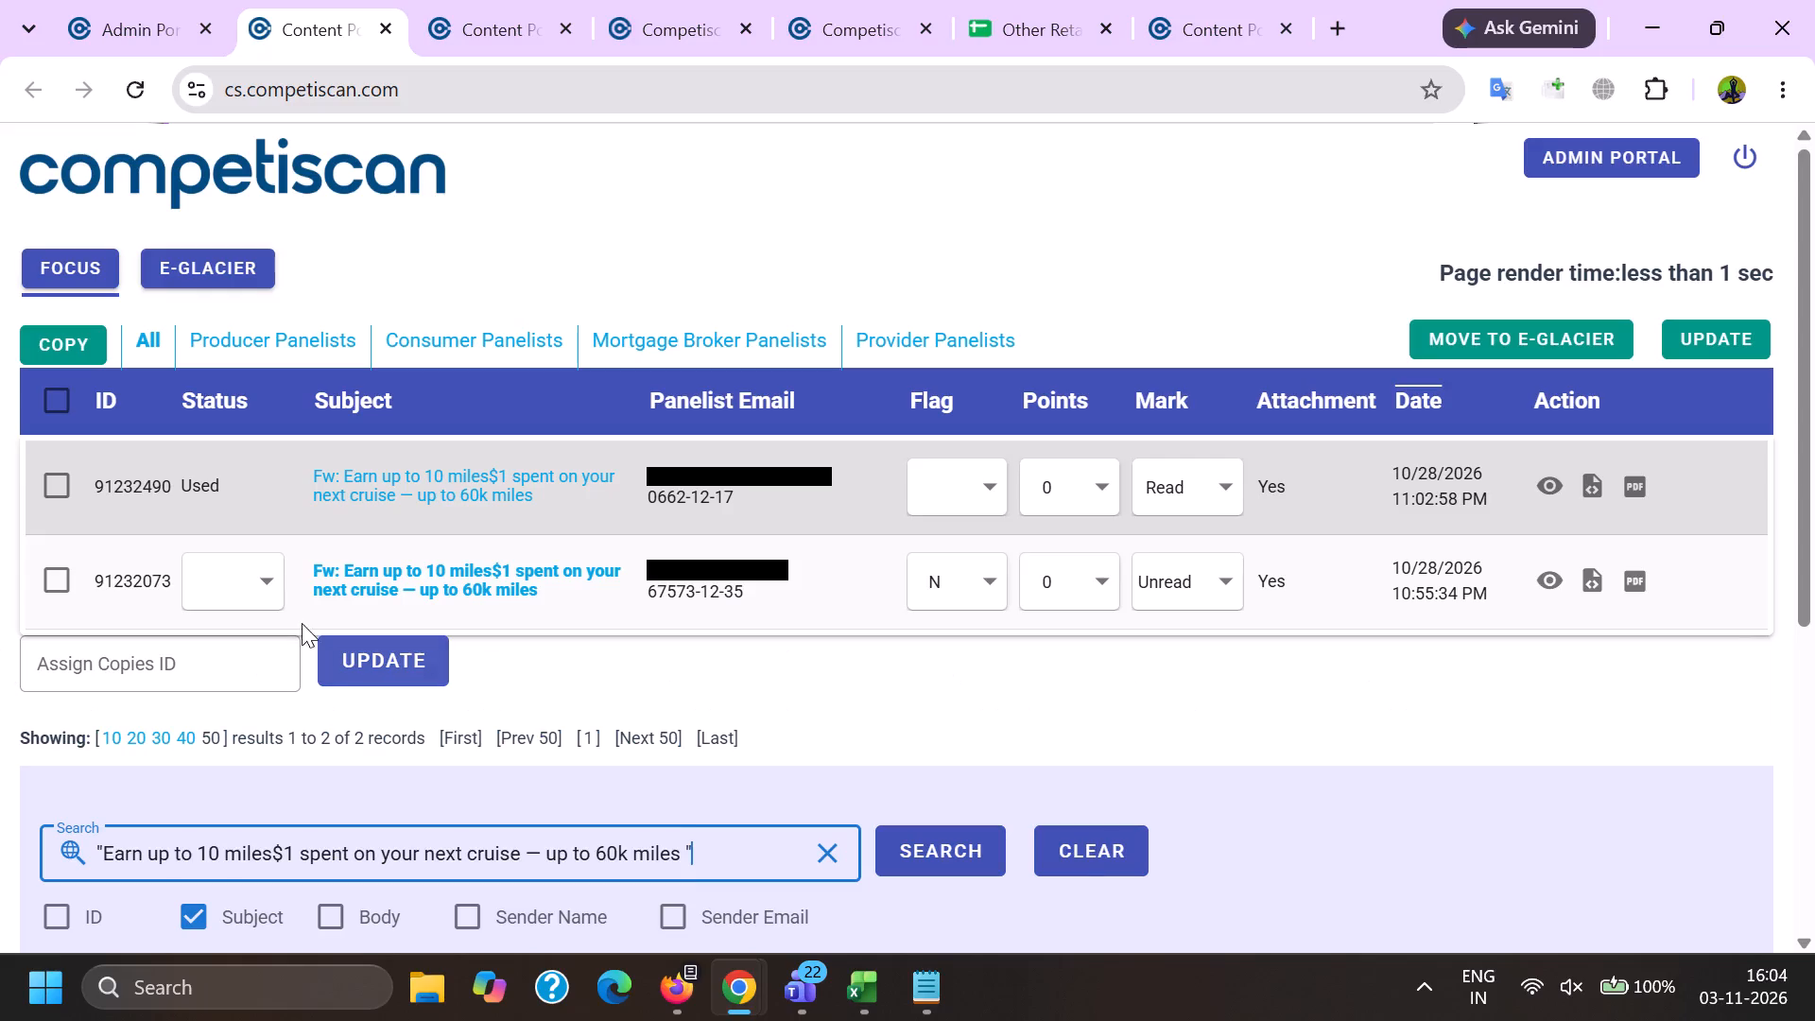
{"action": "triple_click", "coordinate": [145, 479]}
{"action": "left_click", "coordinate": [145, 477]}
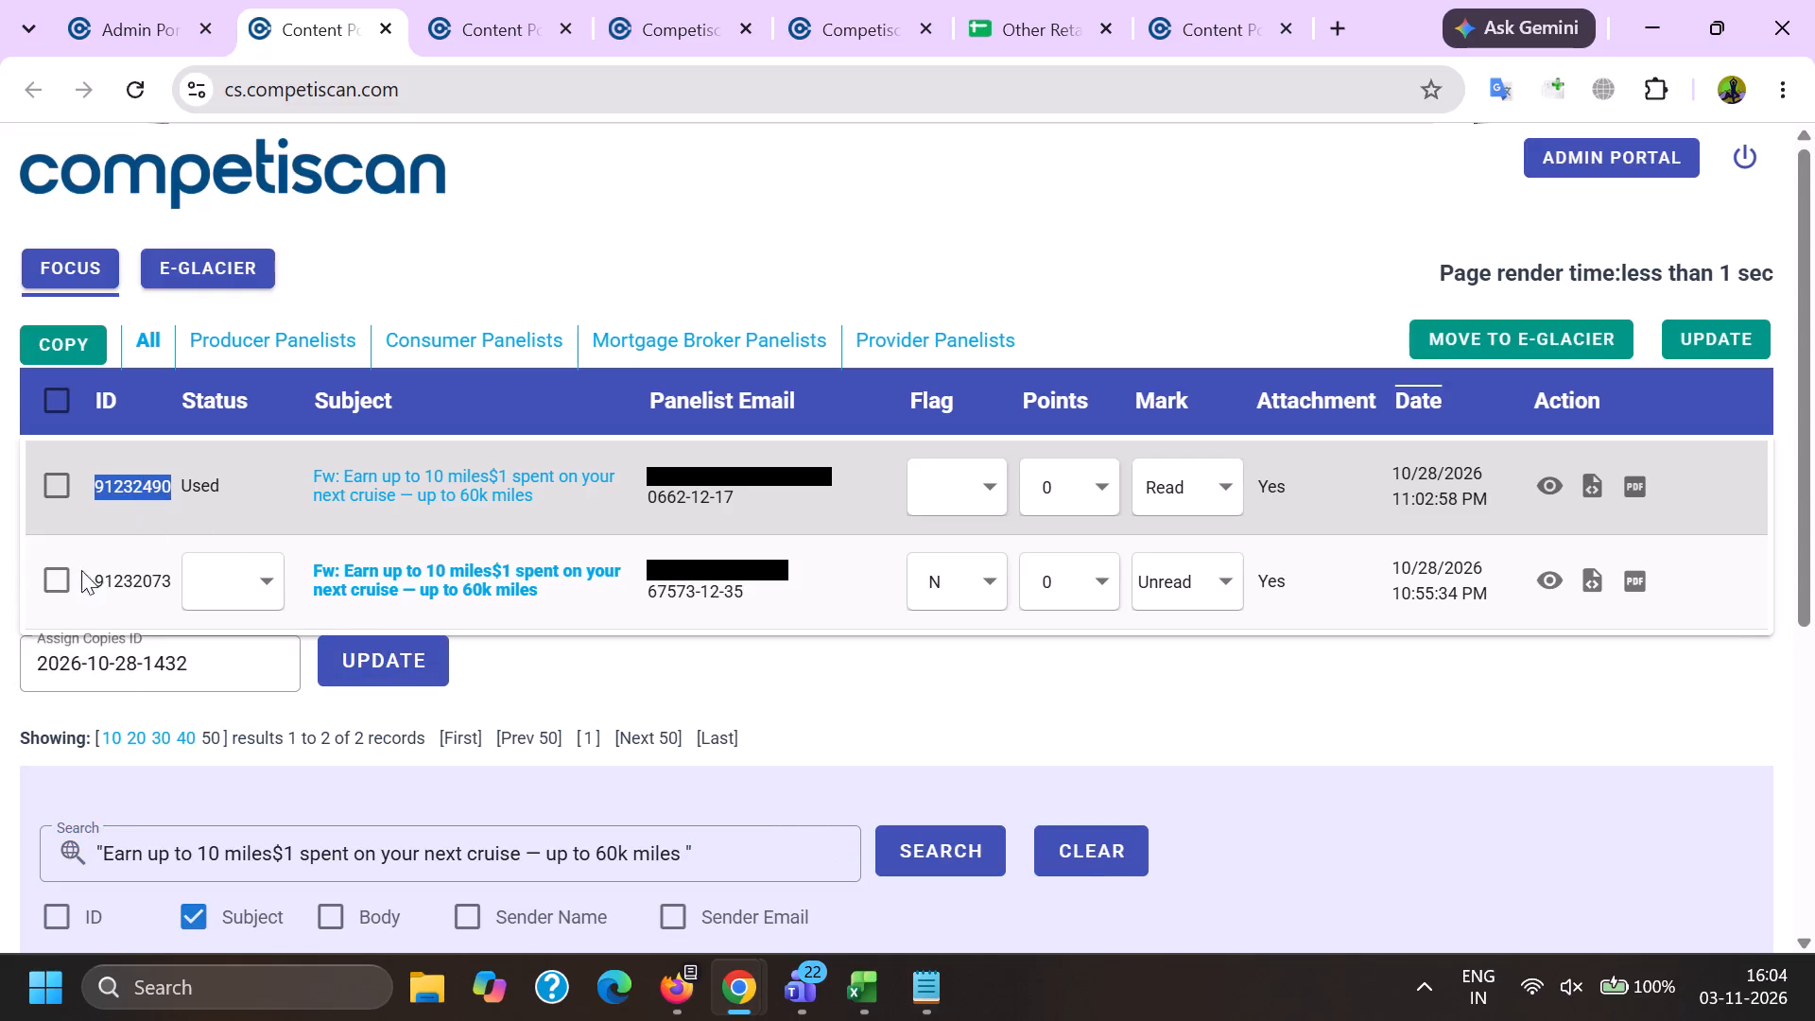
{"action": "left_click", "coordinate": [76, 568]}
{"action": "left_click", "coordinate": [371, 668]}
{"action": "key", "text": "alt+Tab"}
{"action": "scroll", "coordinate": [372, 664], "scroll_direction": "down", "scroll_amount": 3}
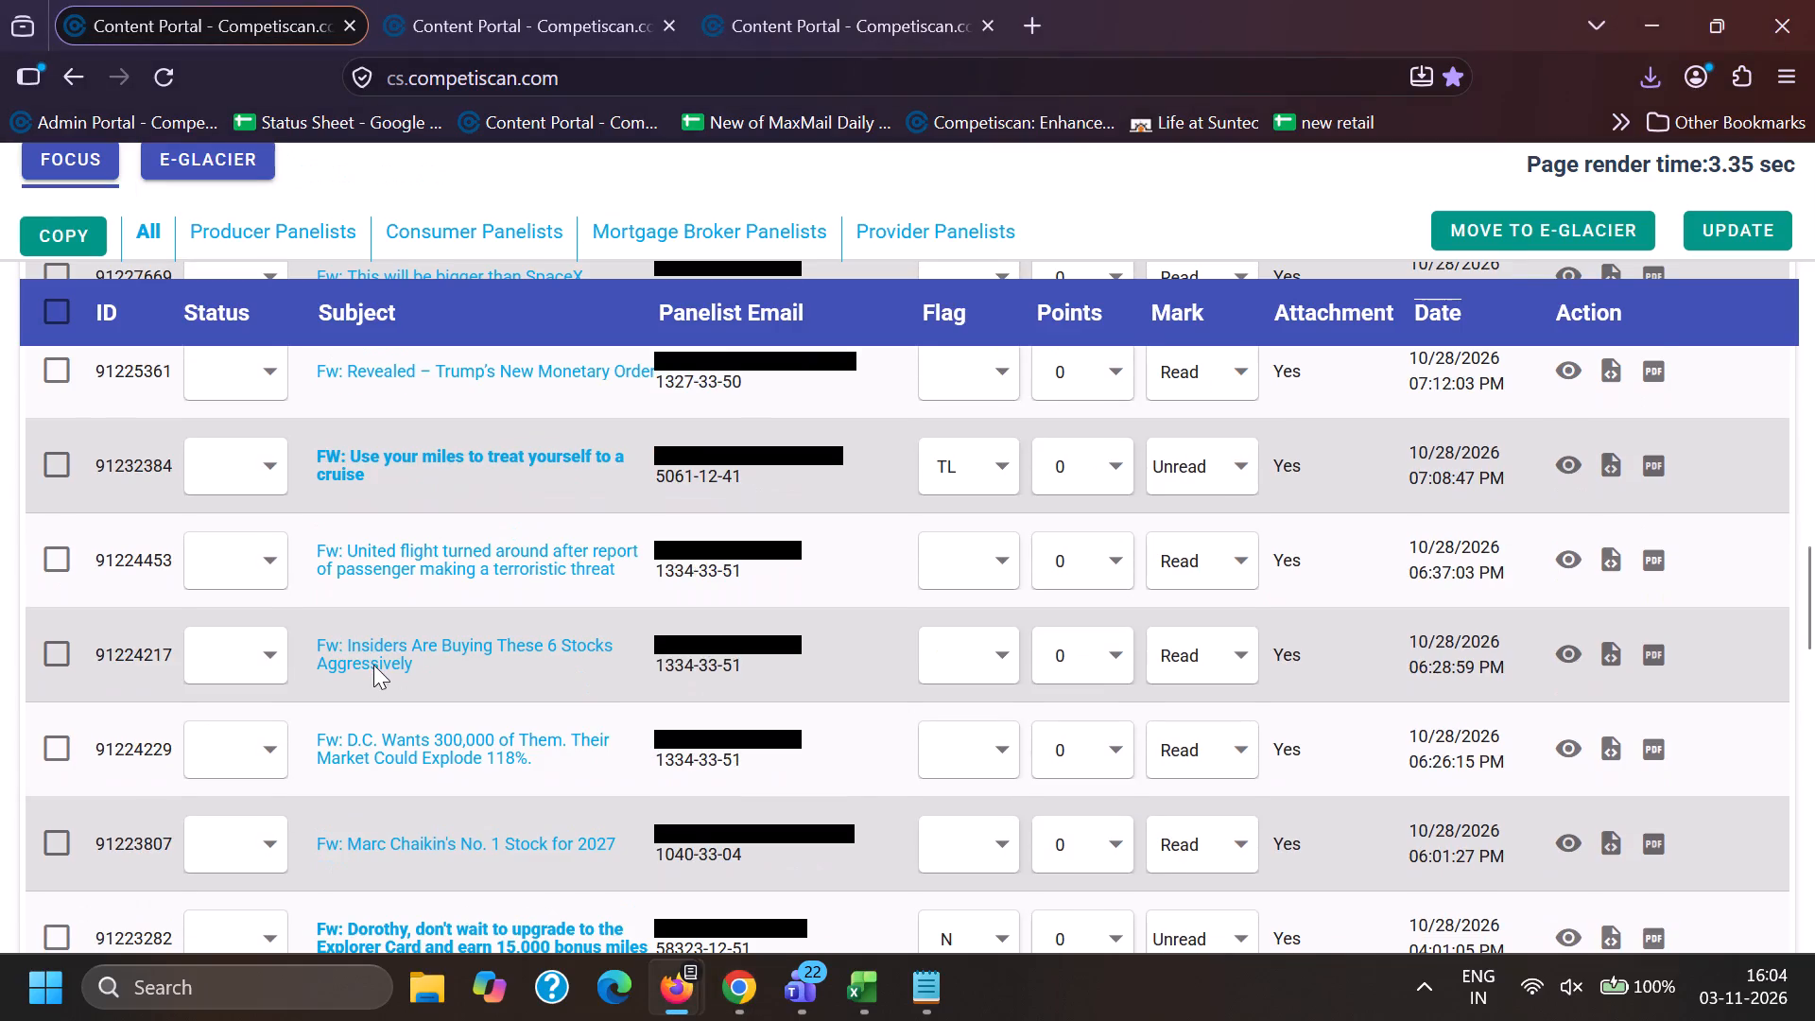
{"action": "scroll", "coordinate": [395, 625], "scroll_direction": "down", "scroll_amount": 4}
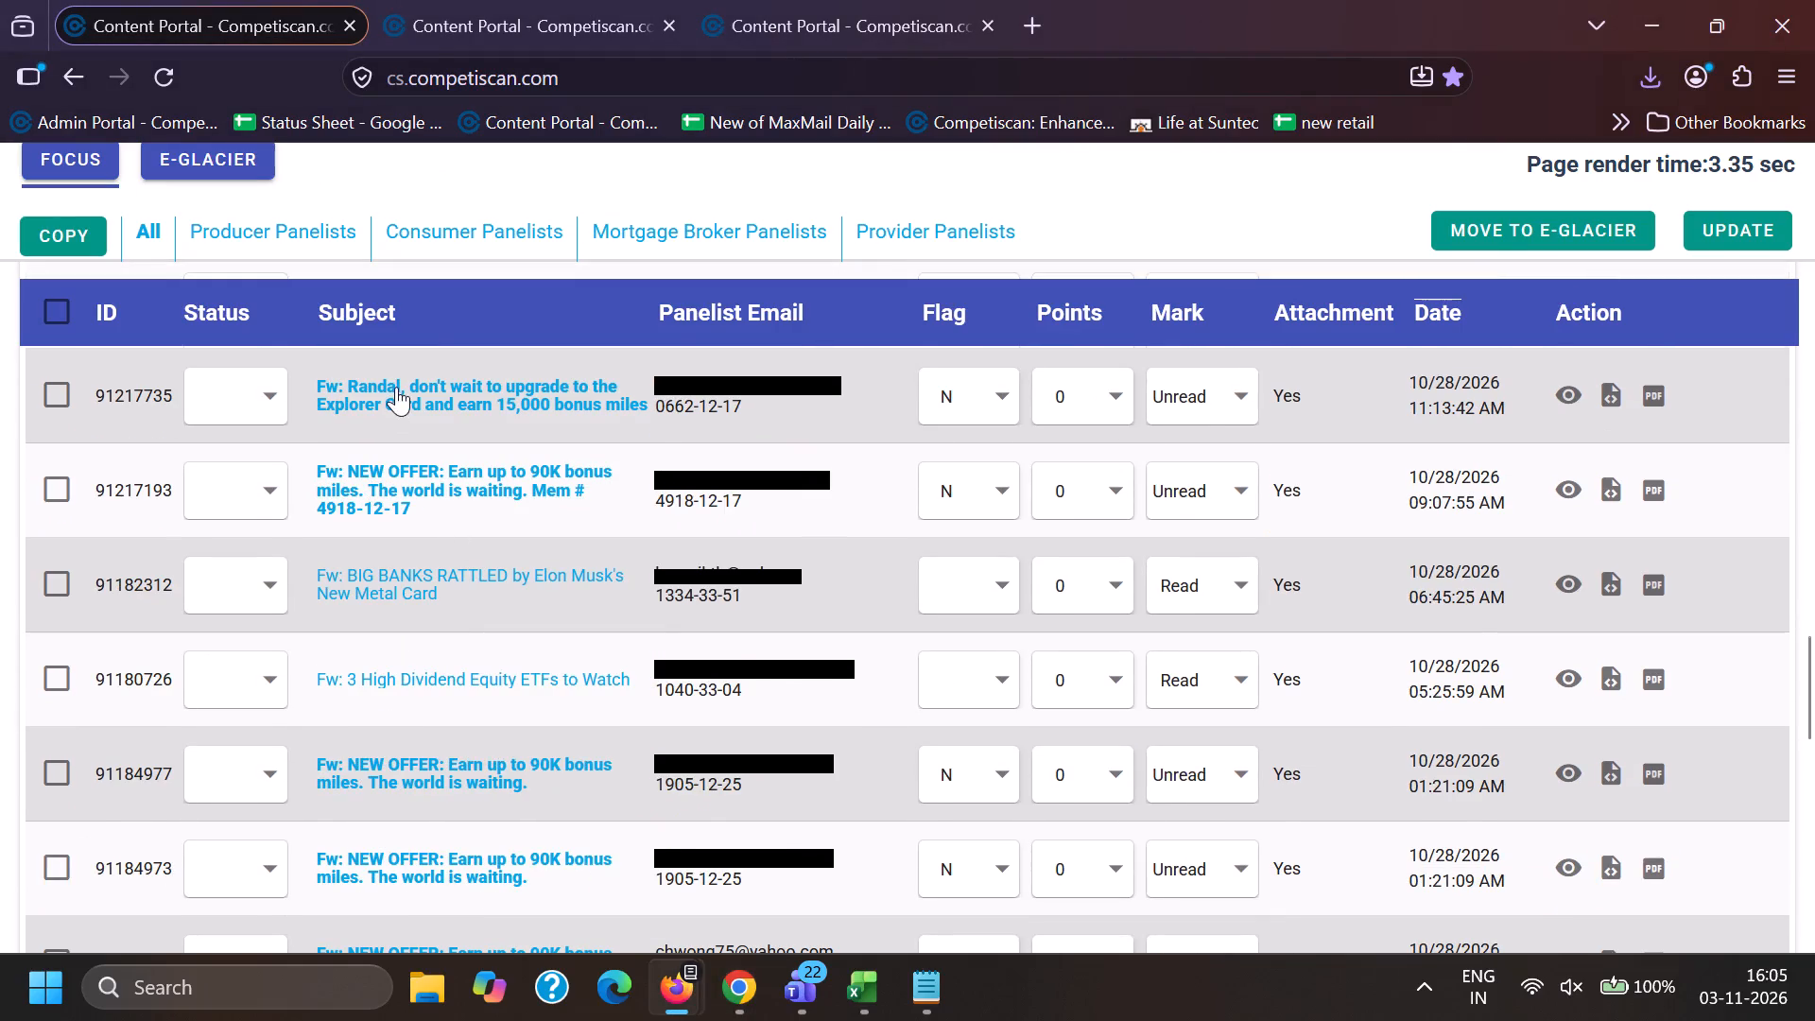
{"action": "scroll", "coordinate": [363, 614], "scroll_direction": "down", "scroll_amount": 2}
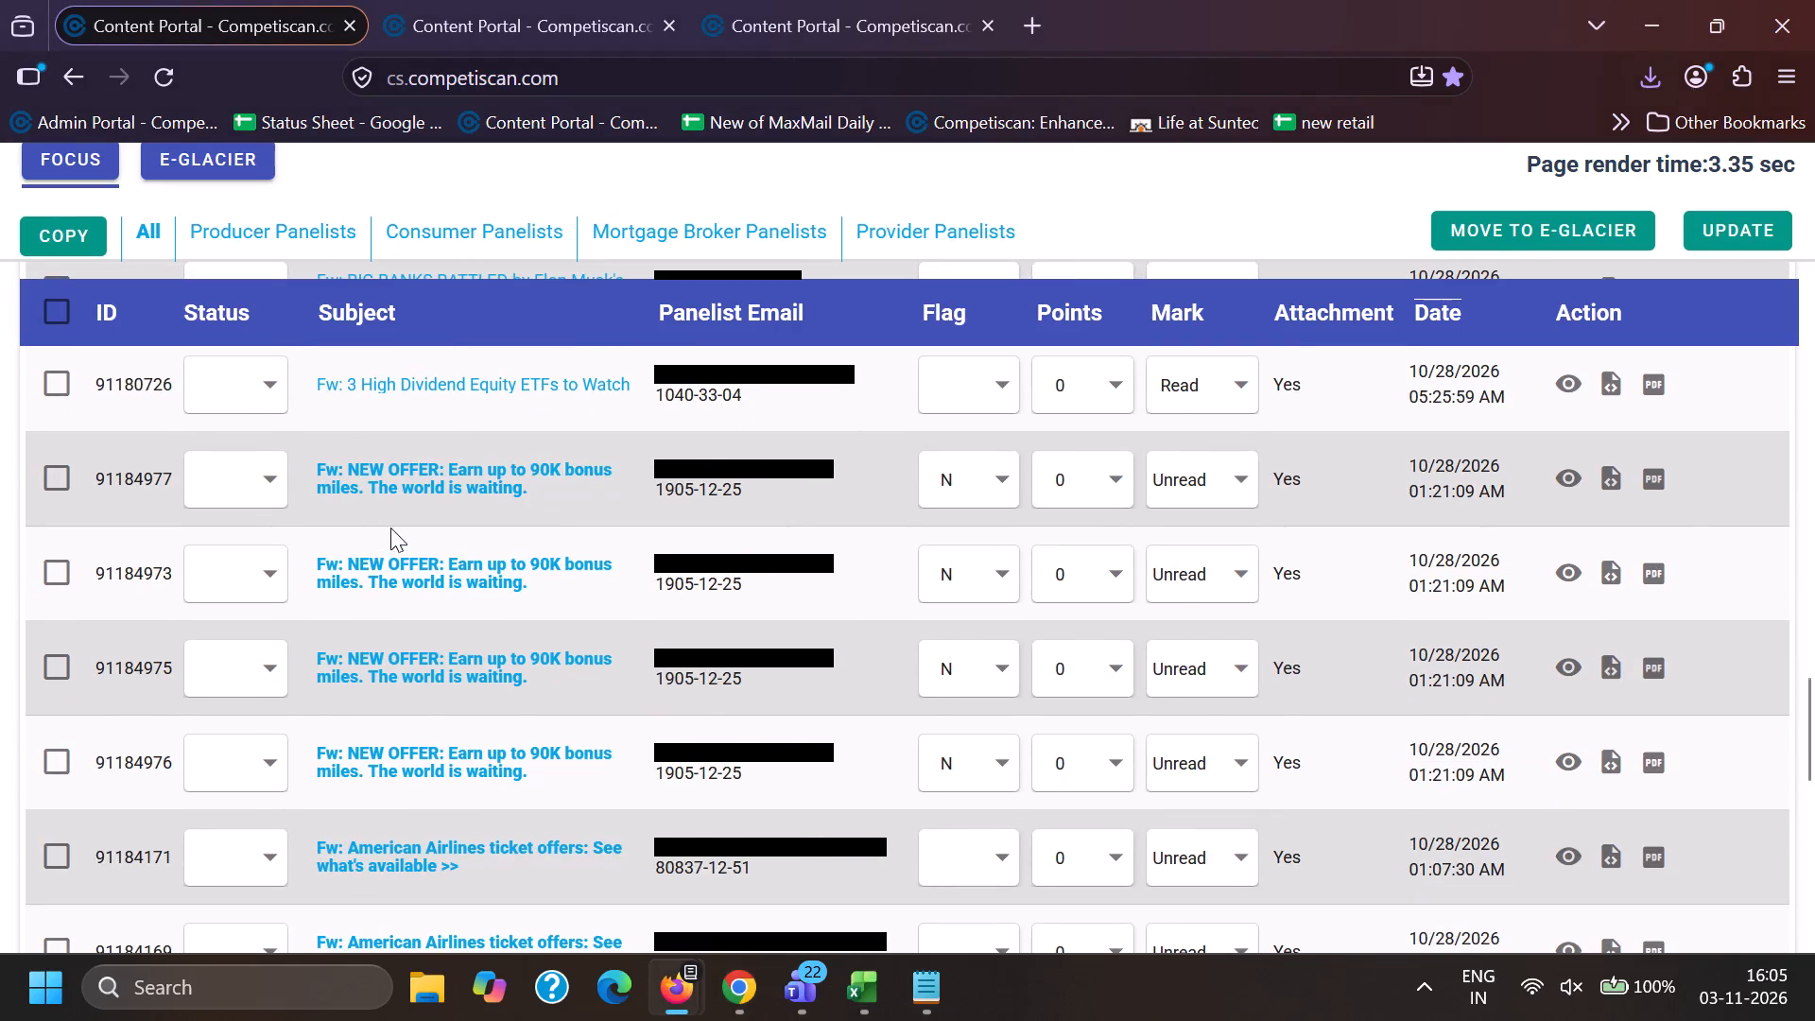
{"action": "left_click_drag", "start_coordinate": [351, 458], "coordinate": [555, 518]}
{"action": "key", "text": "ctrl+c"}
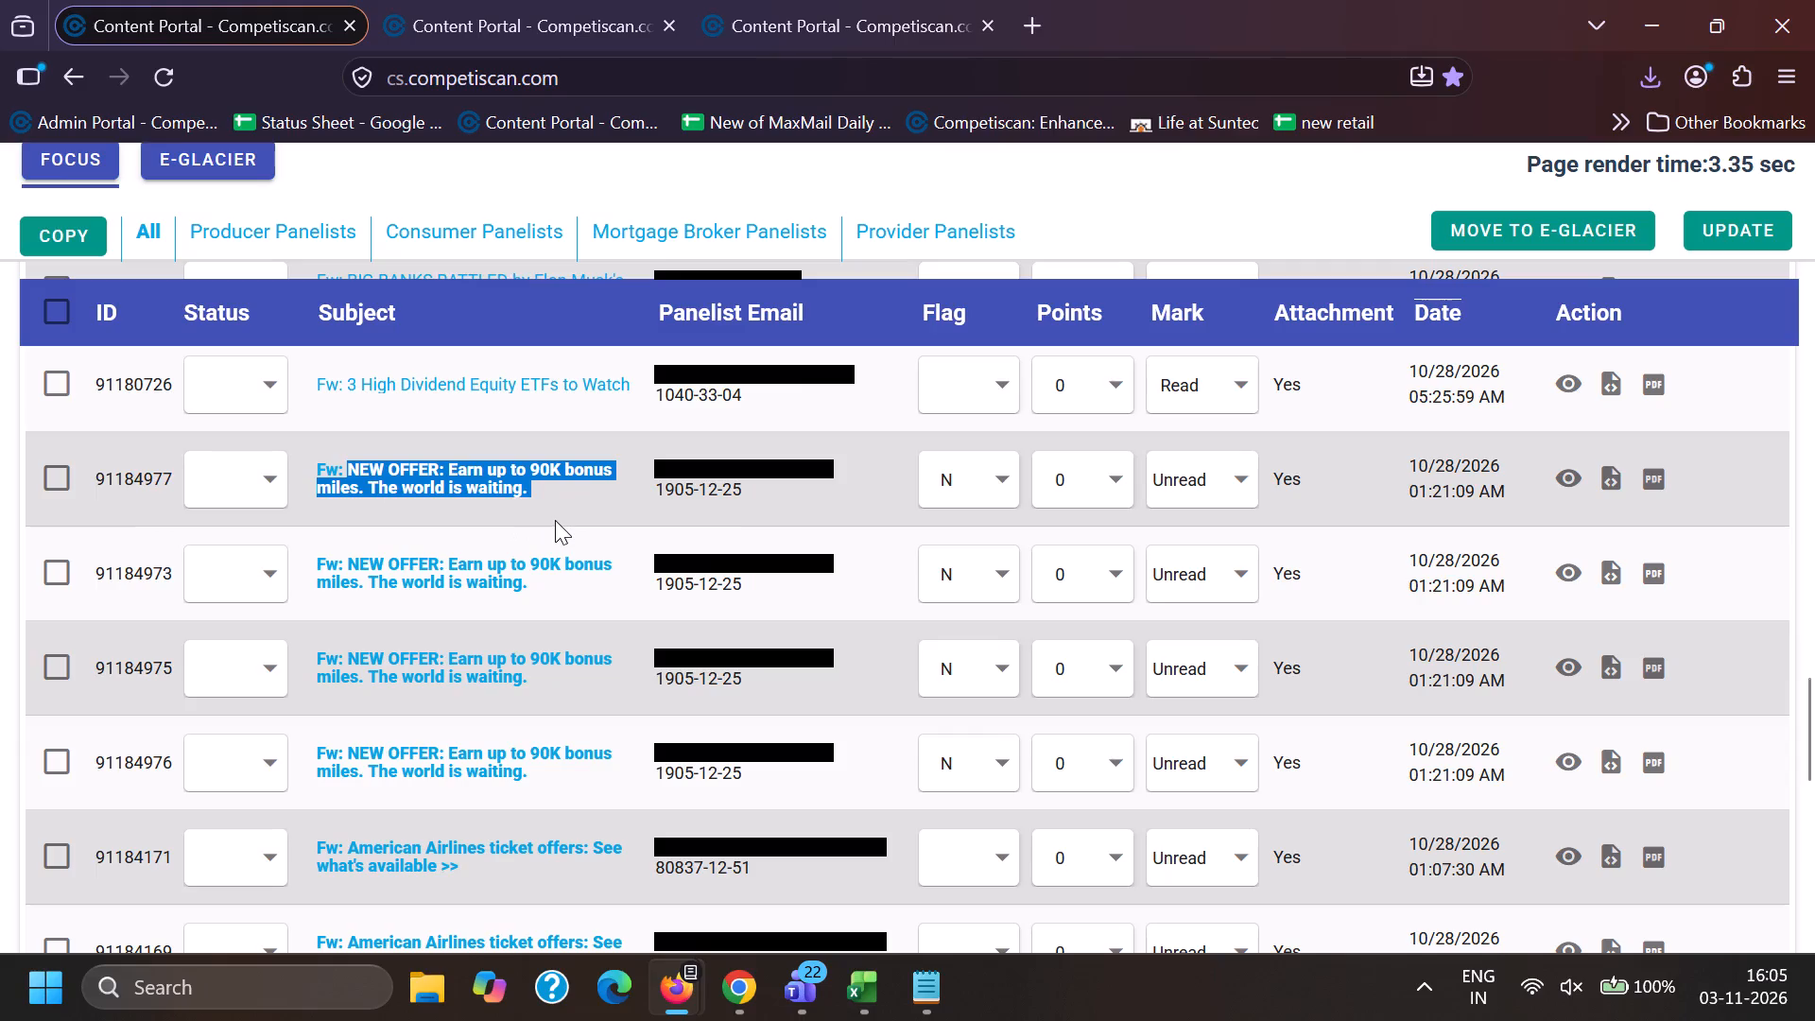
{"action": "key", "text": "ctrl+c"}
{"action": "key", "text": "alt+Tab"}
{"action": "scroll", "coordinate": [500, 649], "scroll_direction": "down", "scroll_amount": 3}
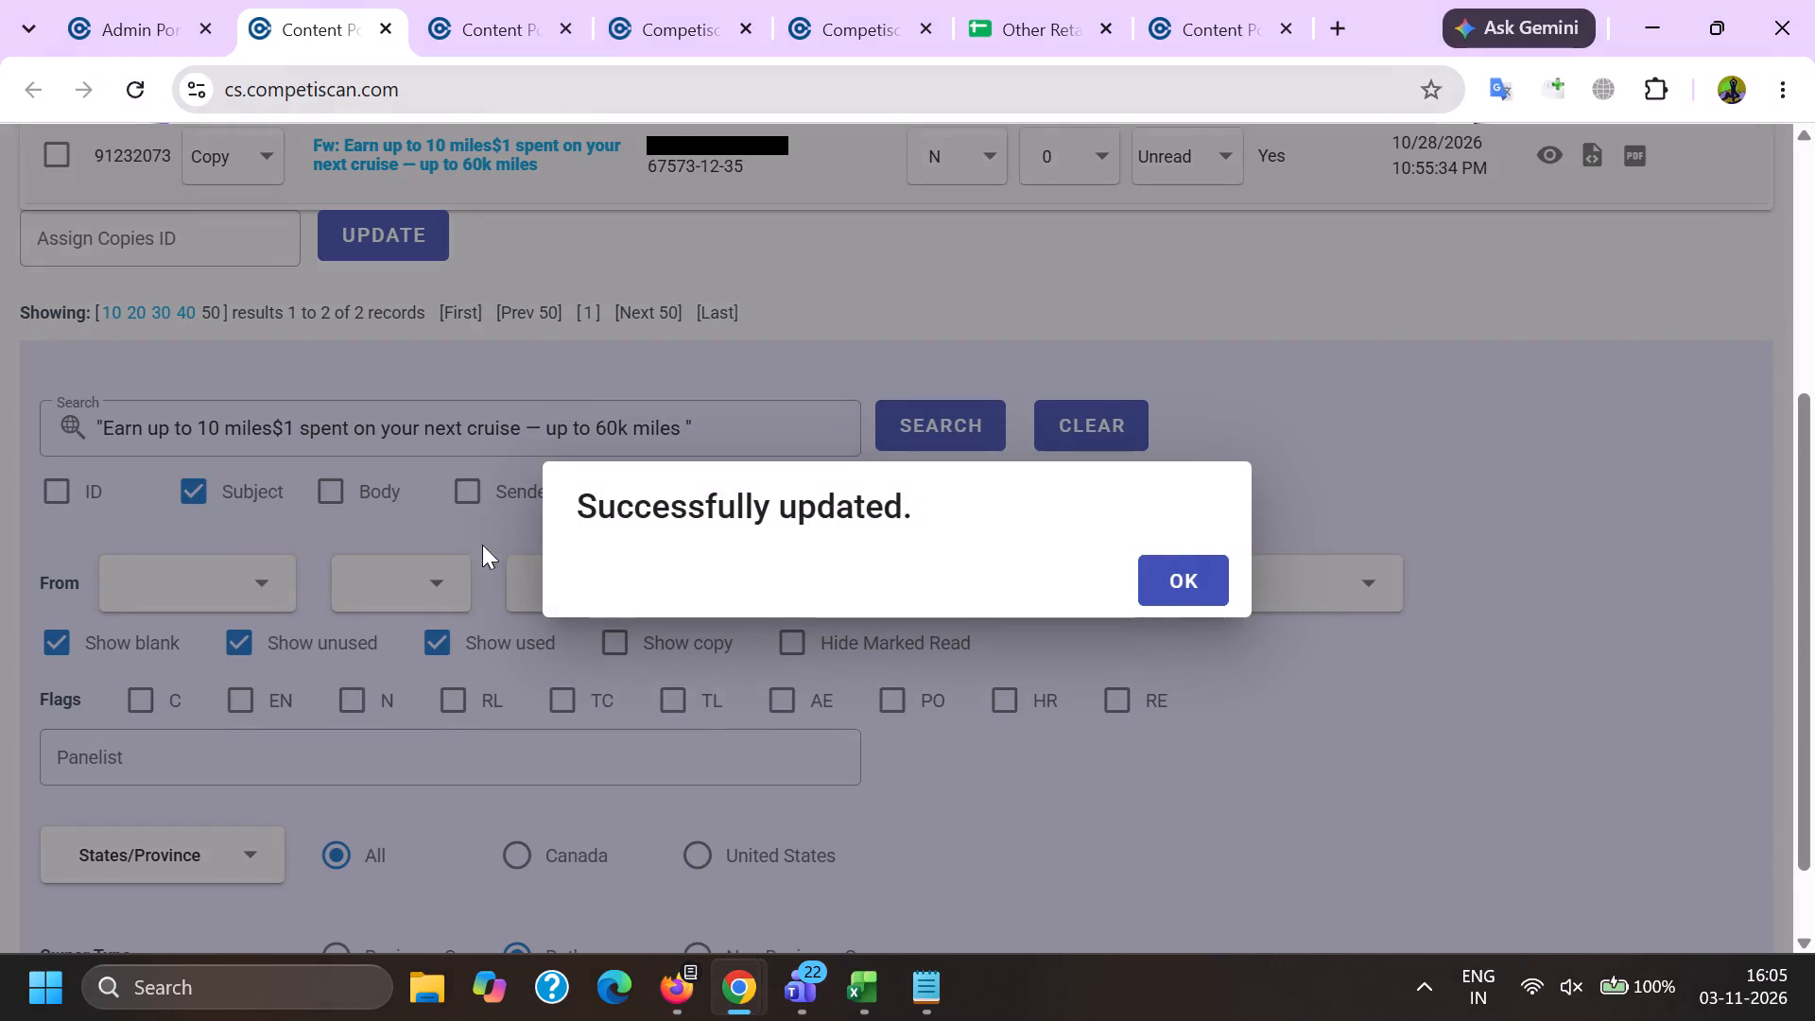
{"action": "left_click", "coordinate": [471, 528]}
{"action": "triple_click", "coordinate": [464, 431]}
{"action": "key", "text": "BackSpace"}
{"action": "key", "text": "shift+quotedbl"}
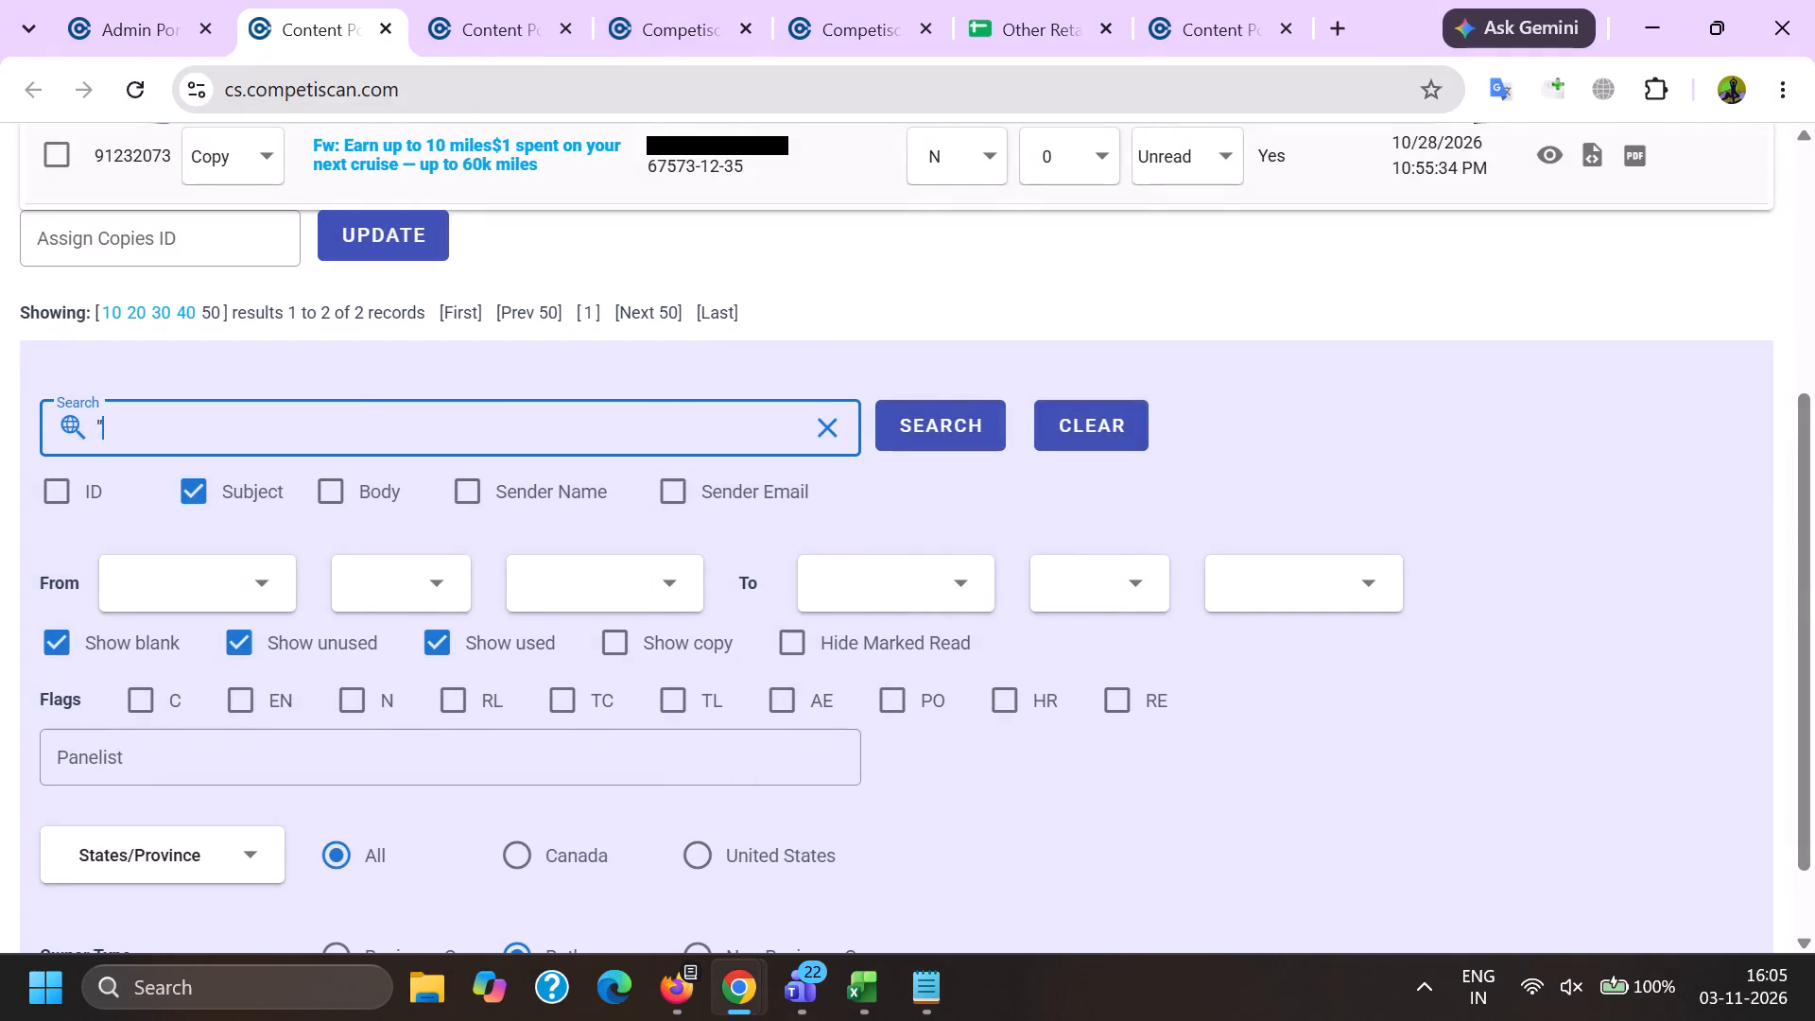
{"action": "key", "text": "ctrl+v"}
{"action": "key", "text": "shift+quotedbl"}
{"action": "key", "text": "Return"}
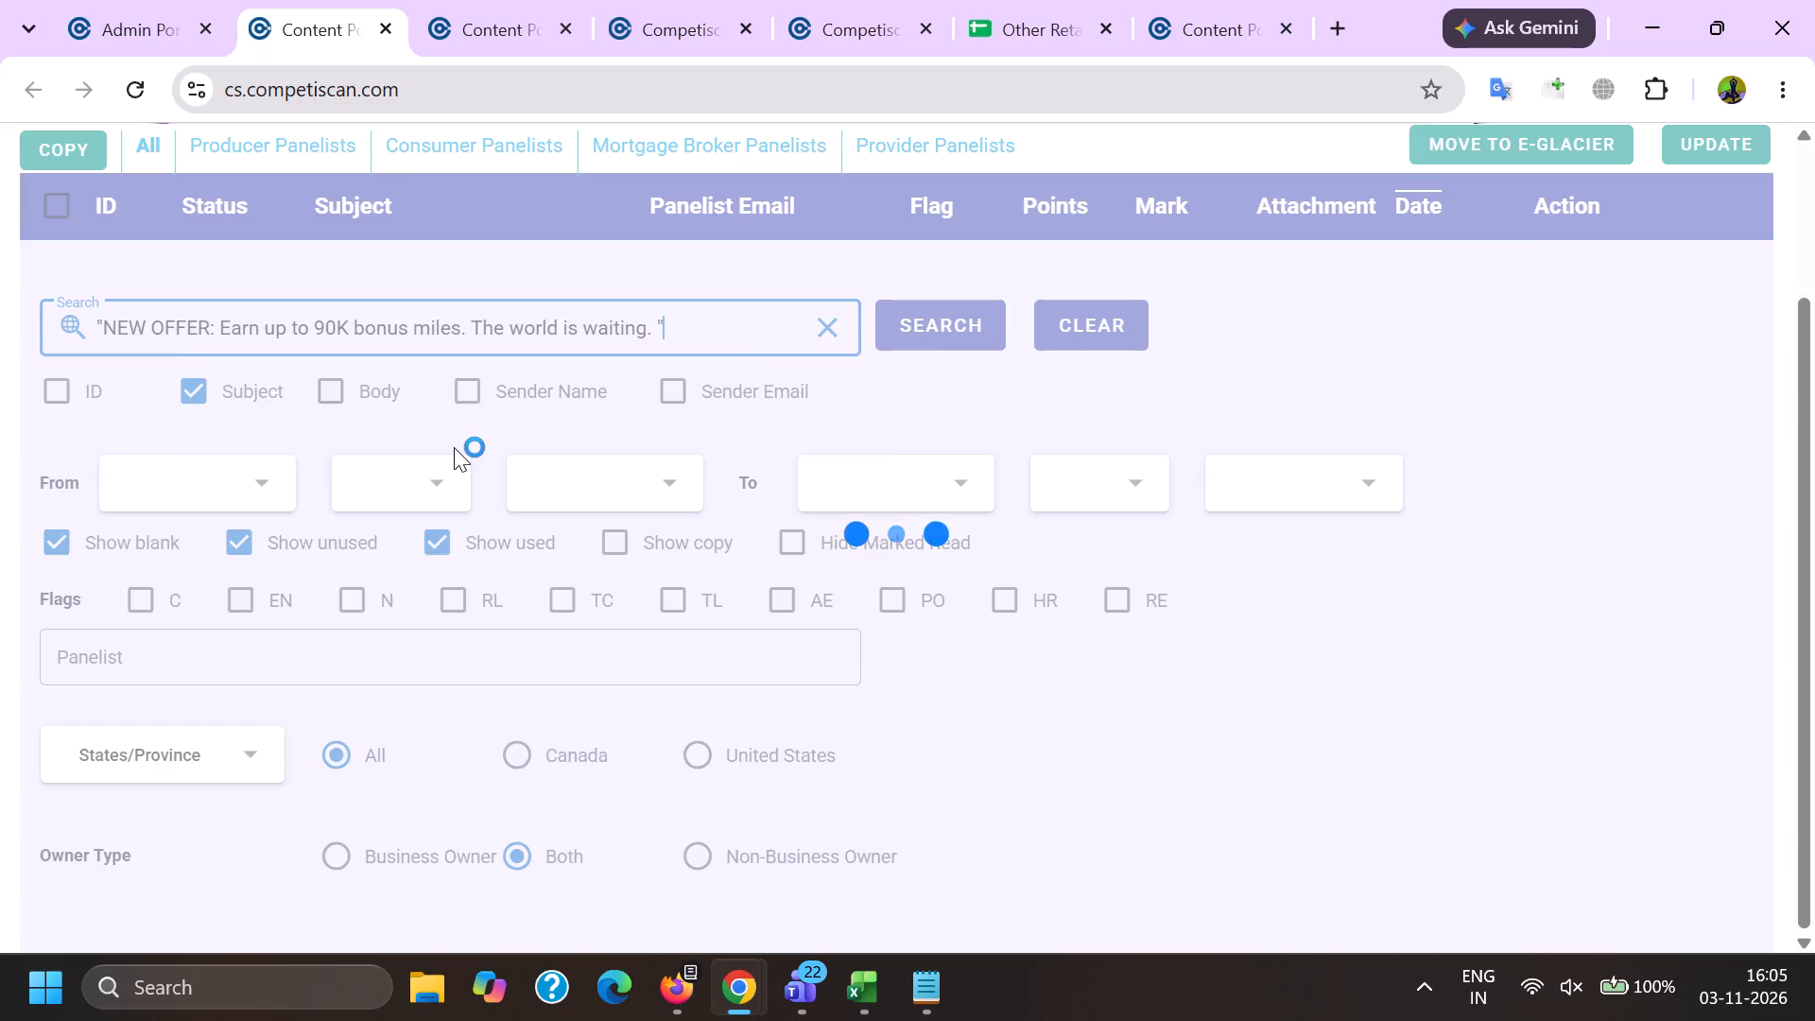
Preview email 91216472, the oldest "NEW OFFER: Earn up to 90K bonus miles" result, and examine its card offer content.
{"action": "scroll", "coordinate": [447, 432], "scroll_direction": "down", "scroll_amount": 3}
{"action": "scroll", "coordinate": [421, 543], "scroll_direction": "down", "scroll_amount": 5}
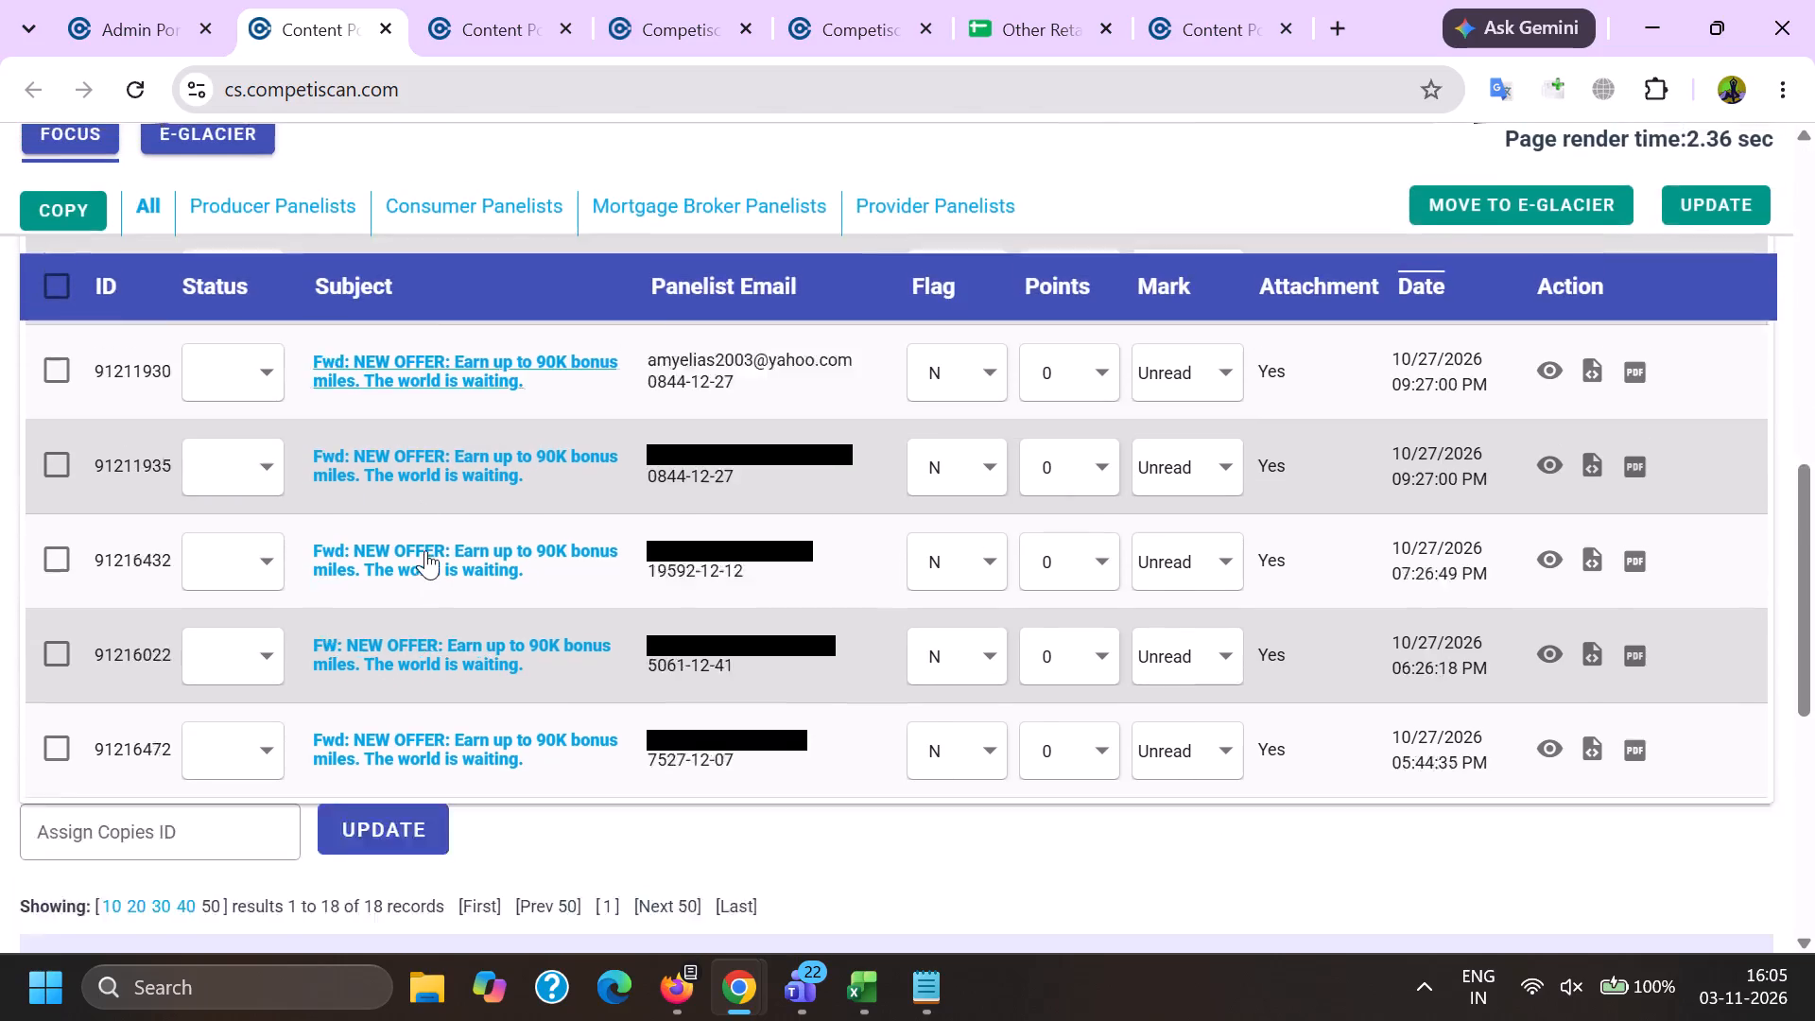
{"action": "scroll", "coordinate": [425, 550], "scroll_direction": "down", "scroll_amount": 3}
{"action": "scroll", "coordinate": [431, 553], "scroll_direction": "up", "scroll_amount": 2}
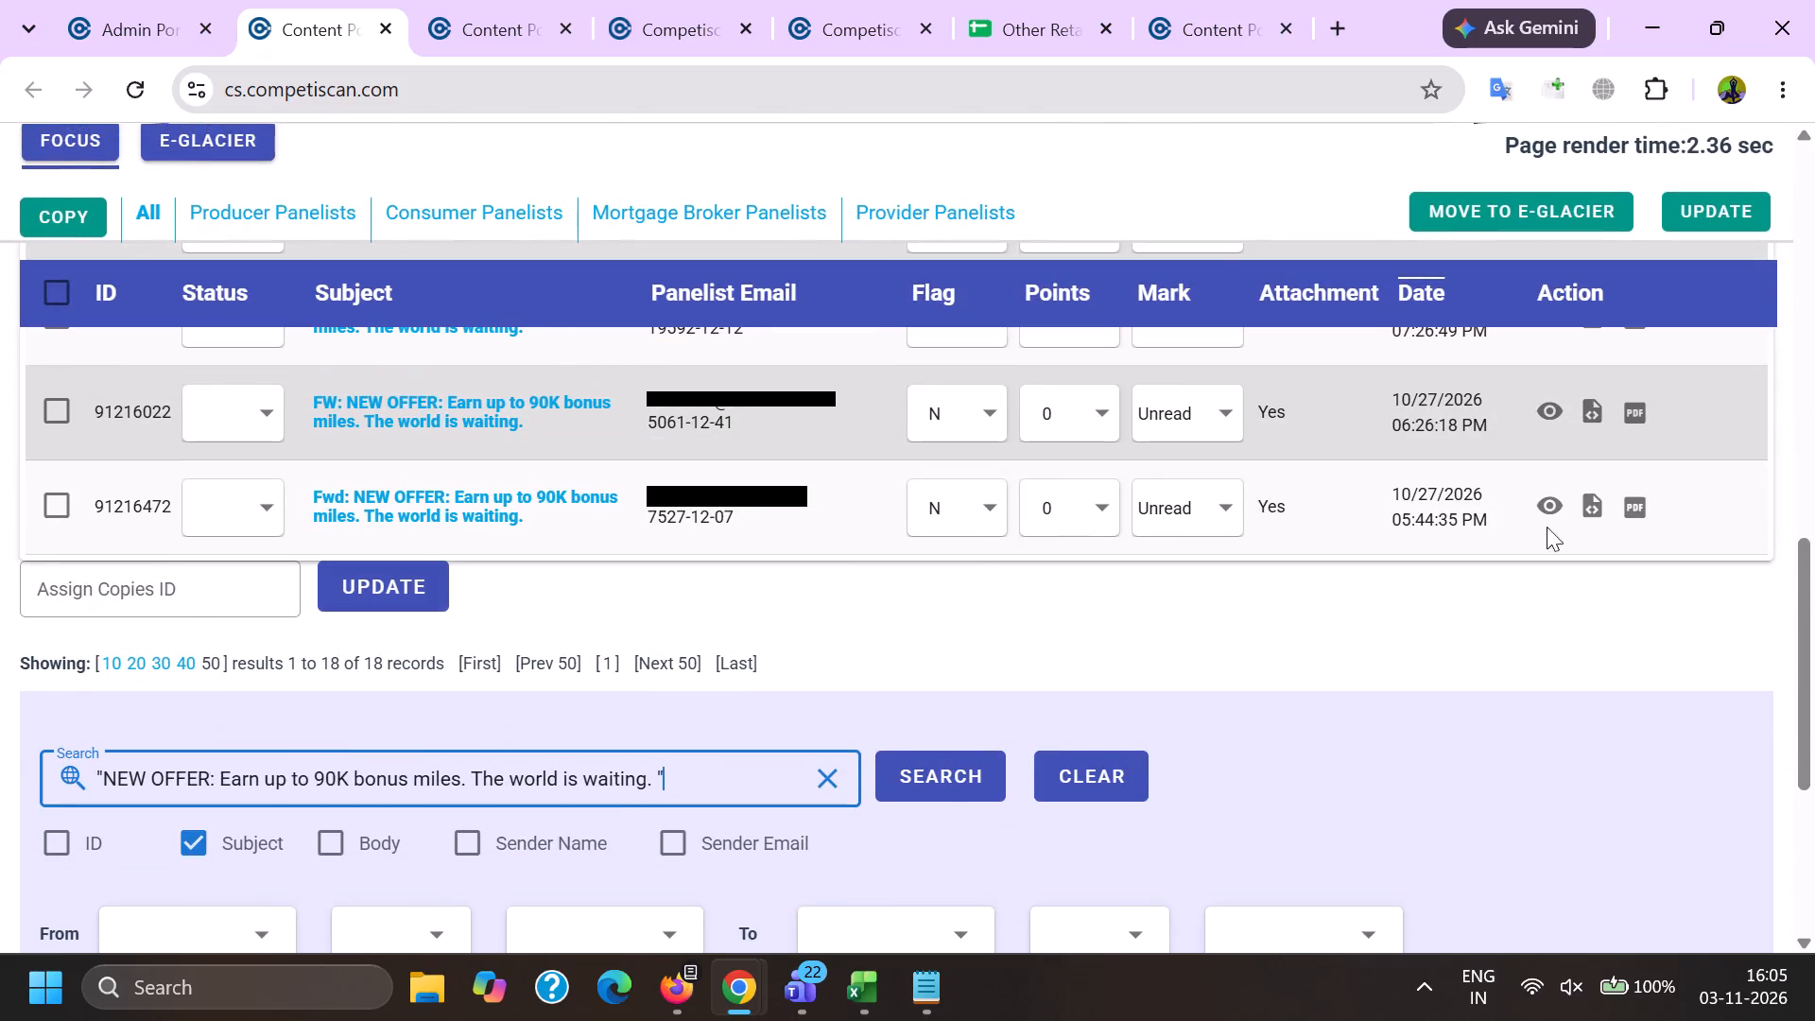
{"action": "left_click", "coordinate": [1559, 508]}
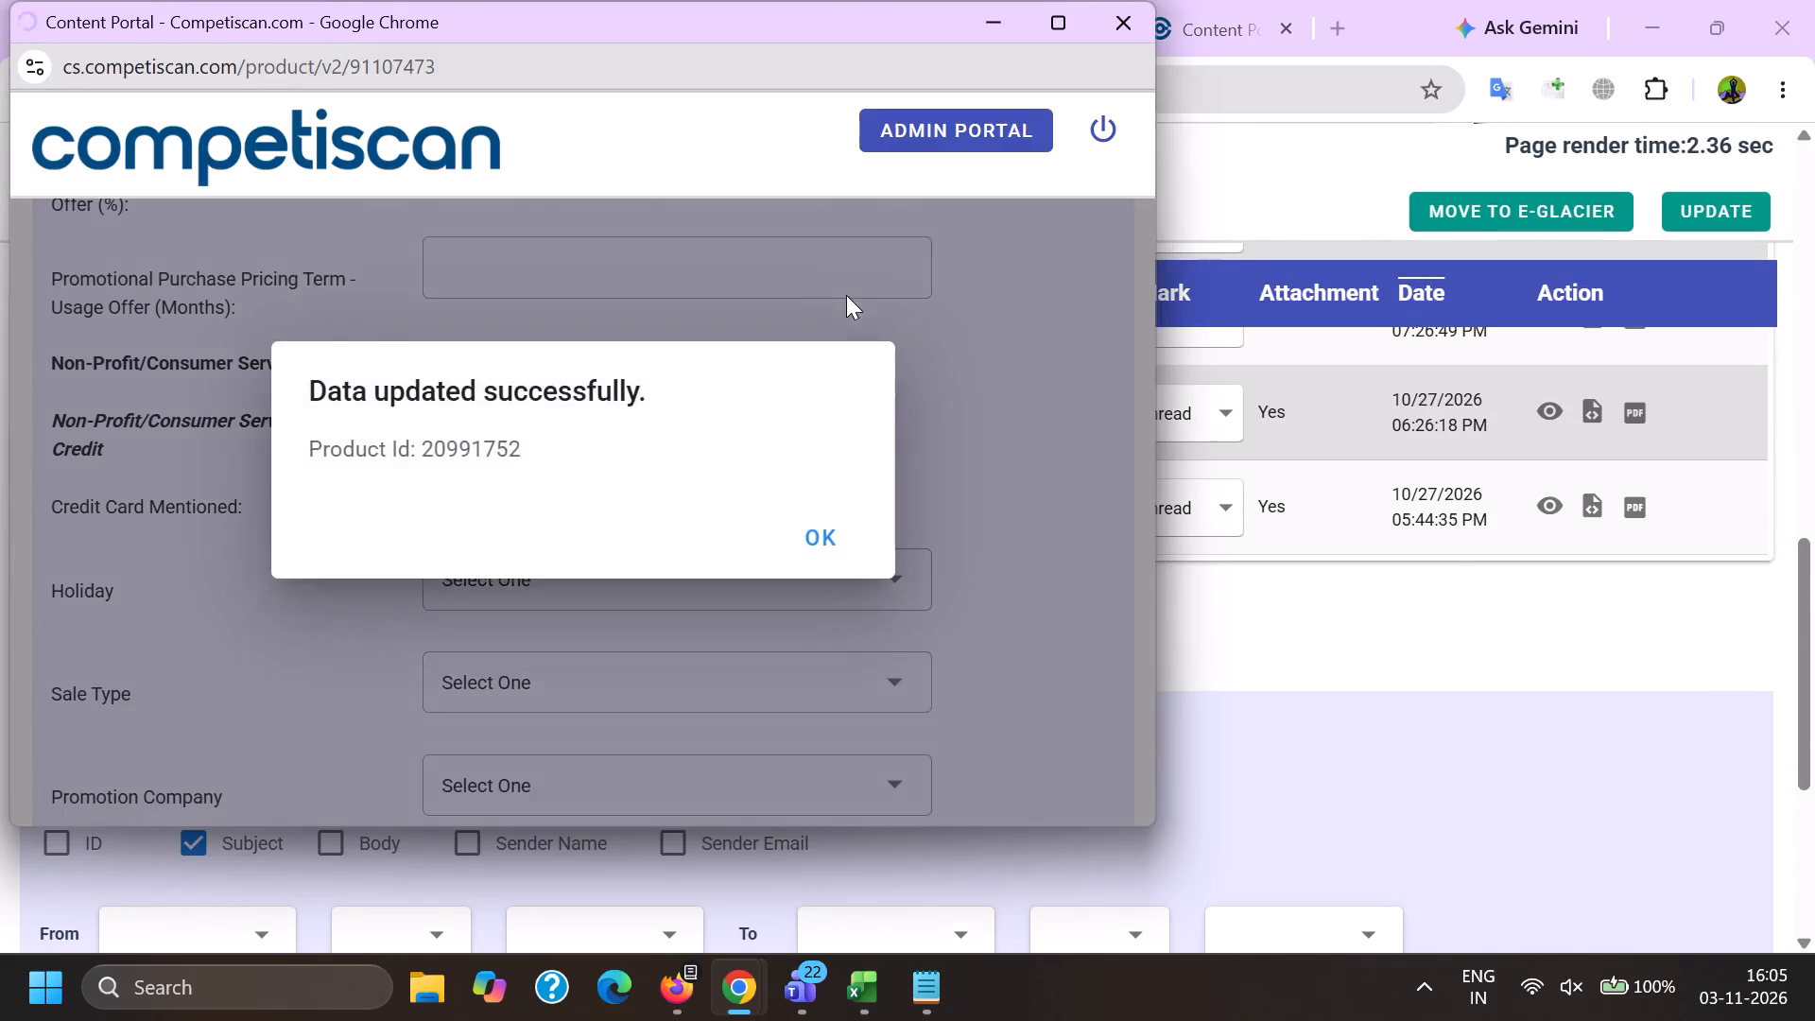
{"action": "scroll", "coordinate": [846, 295], "scroll_direction": "down", "scroll_amount": 20}
{"action": "scroll", "coordinate": [846, 295], "scroll_direction": "down", "scroll_amount": 6}
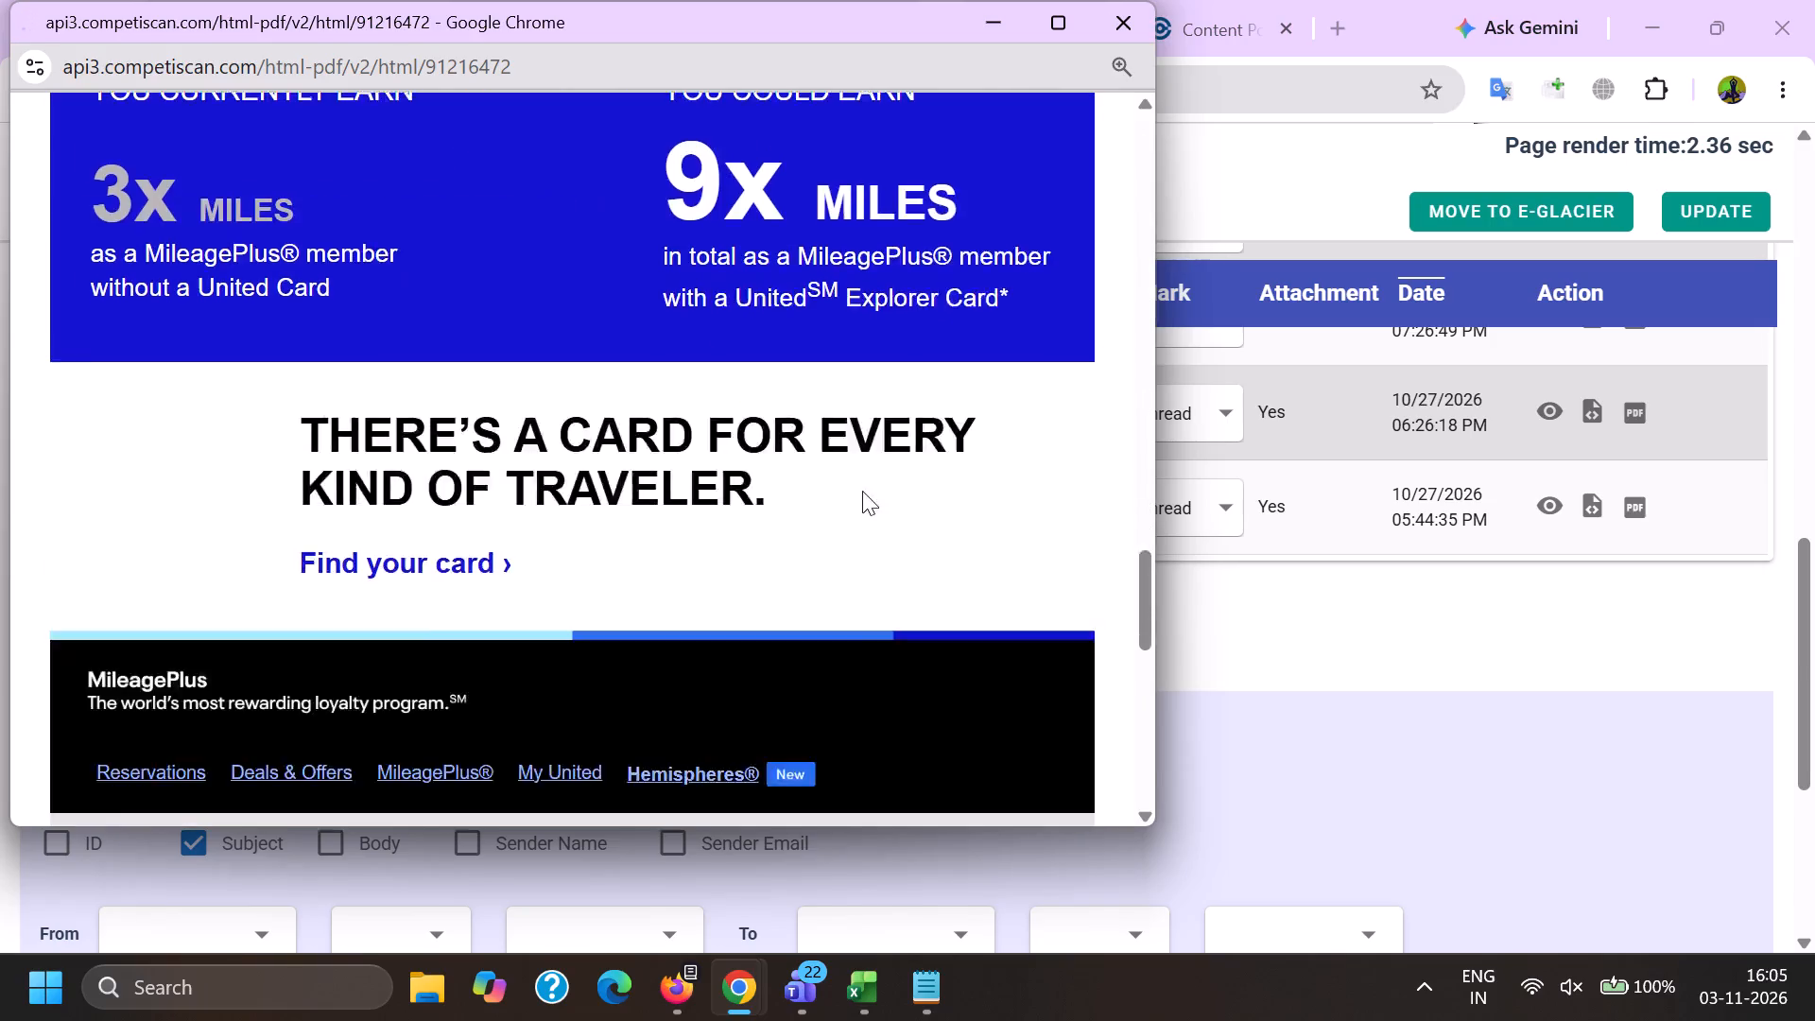
{"action": "scroll", "coordinate": [862, 491], "scroll_direction": "down", "scroll_amount": 4}
{"action": "scroll", "coordinate": [855, 491], "scroll_direction": "up", "scroll_amount": 2}
{"action": "scroll", "coordinate": [858, 493], "scroll_direction": "down", "scroll_amount": 2}
{"action": "key", "text": "alt+Tab"}
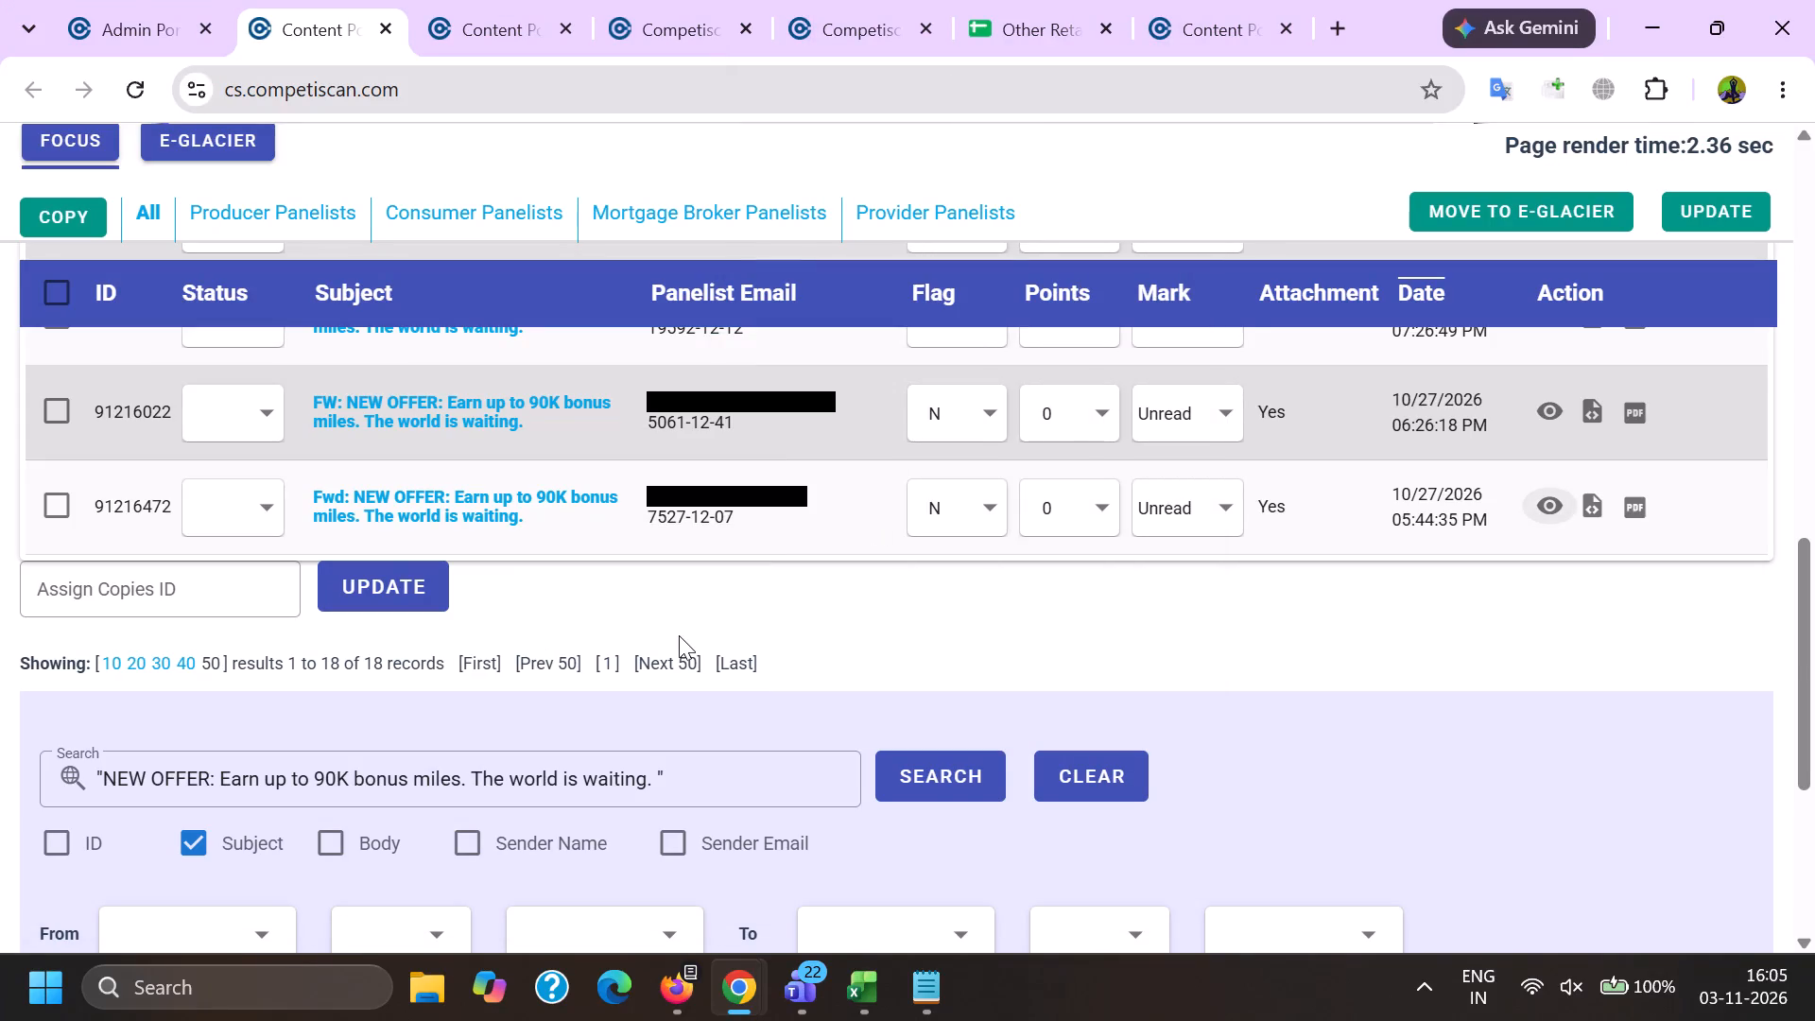
{"action": "key", "text": "alt+Tab"}
{"action": "scroll", "coordinate": [662, 491], "scroll_direction": "up", "scroll_amount": 11}
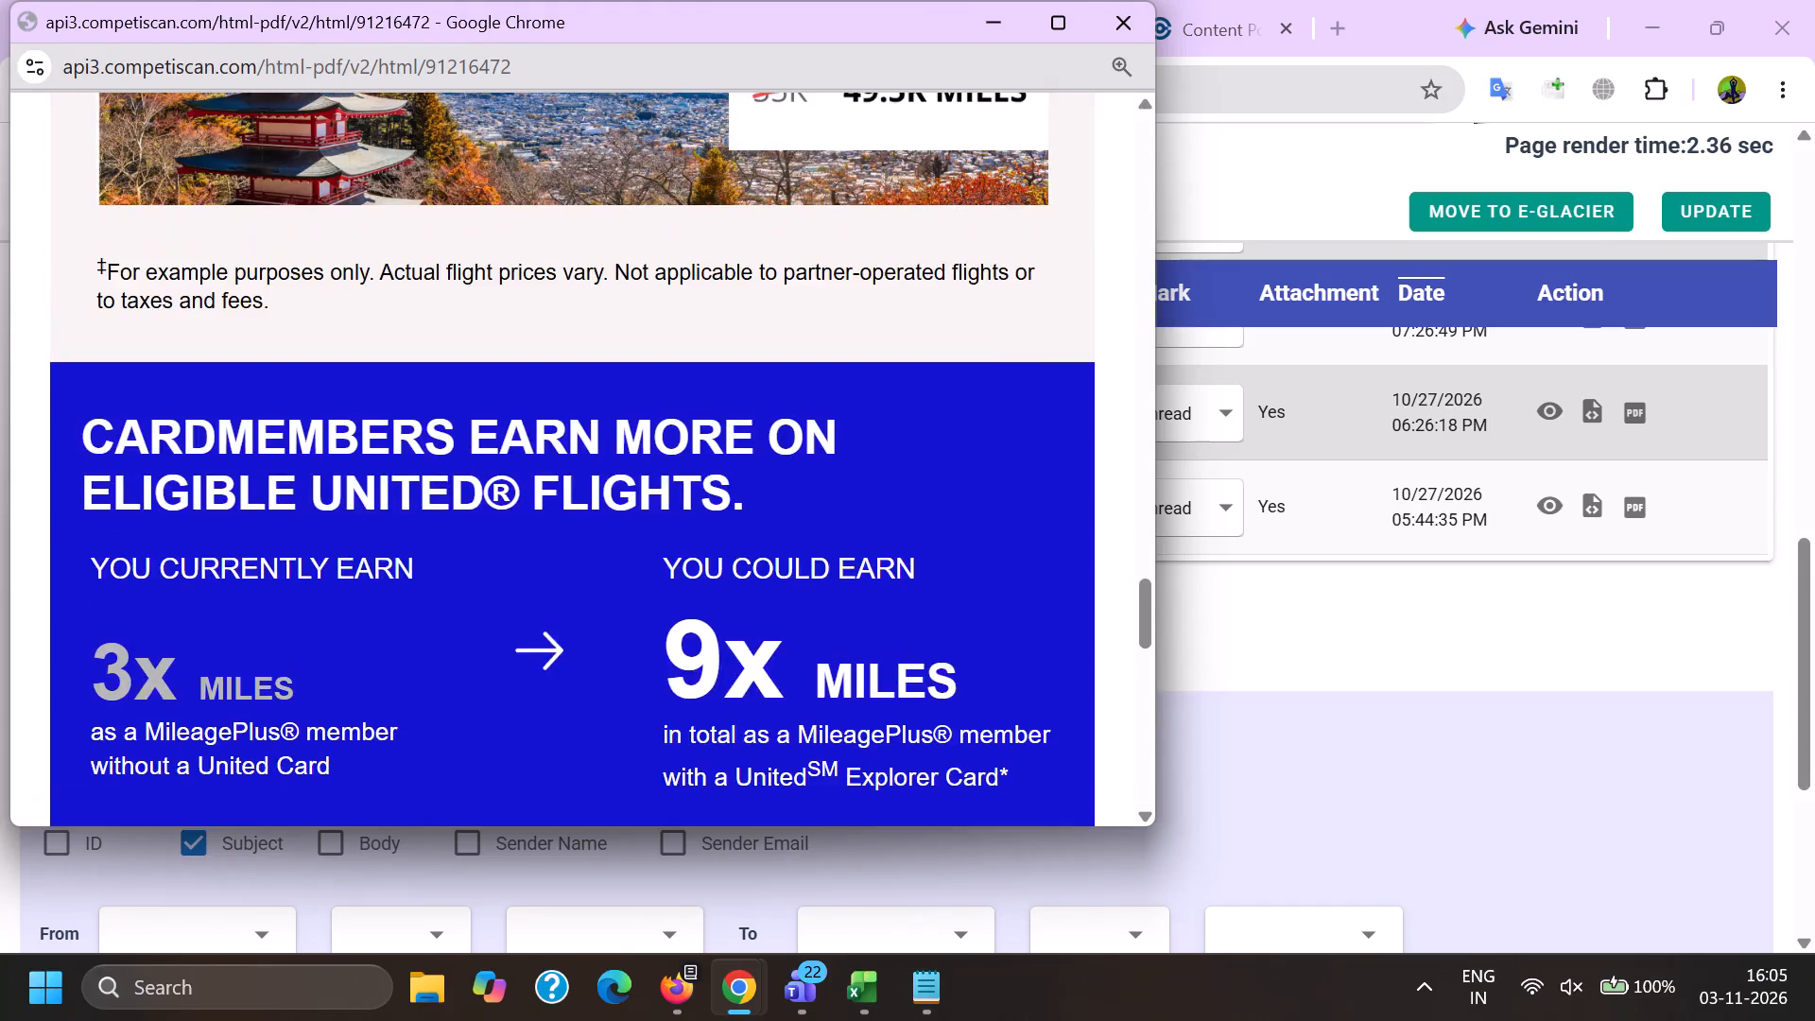
{"action": "scroll", "coordinate": [662, 479], "scroll_direction": "up", "scroll_amount": 14}
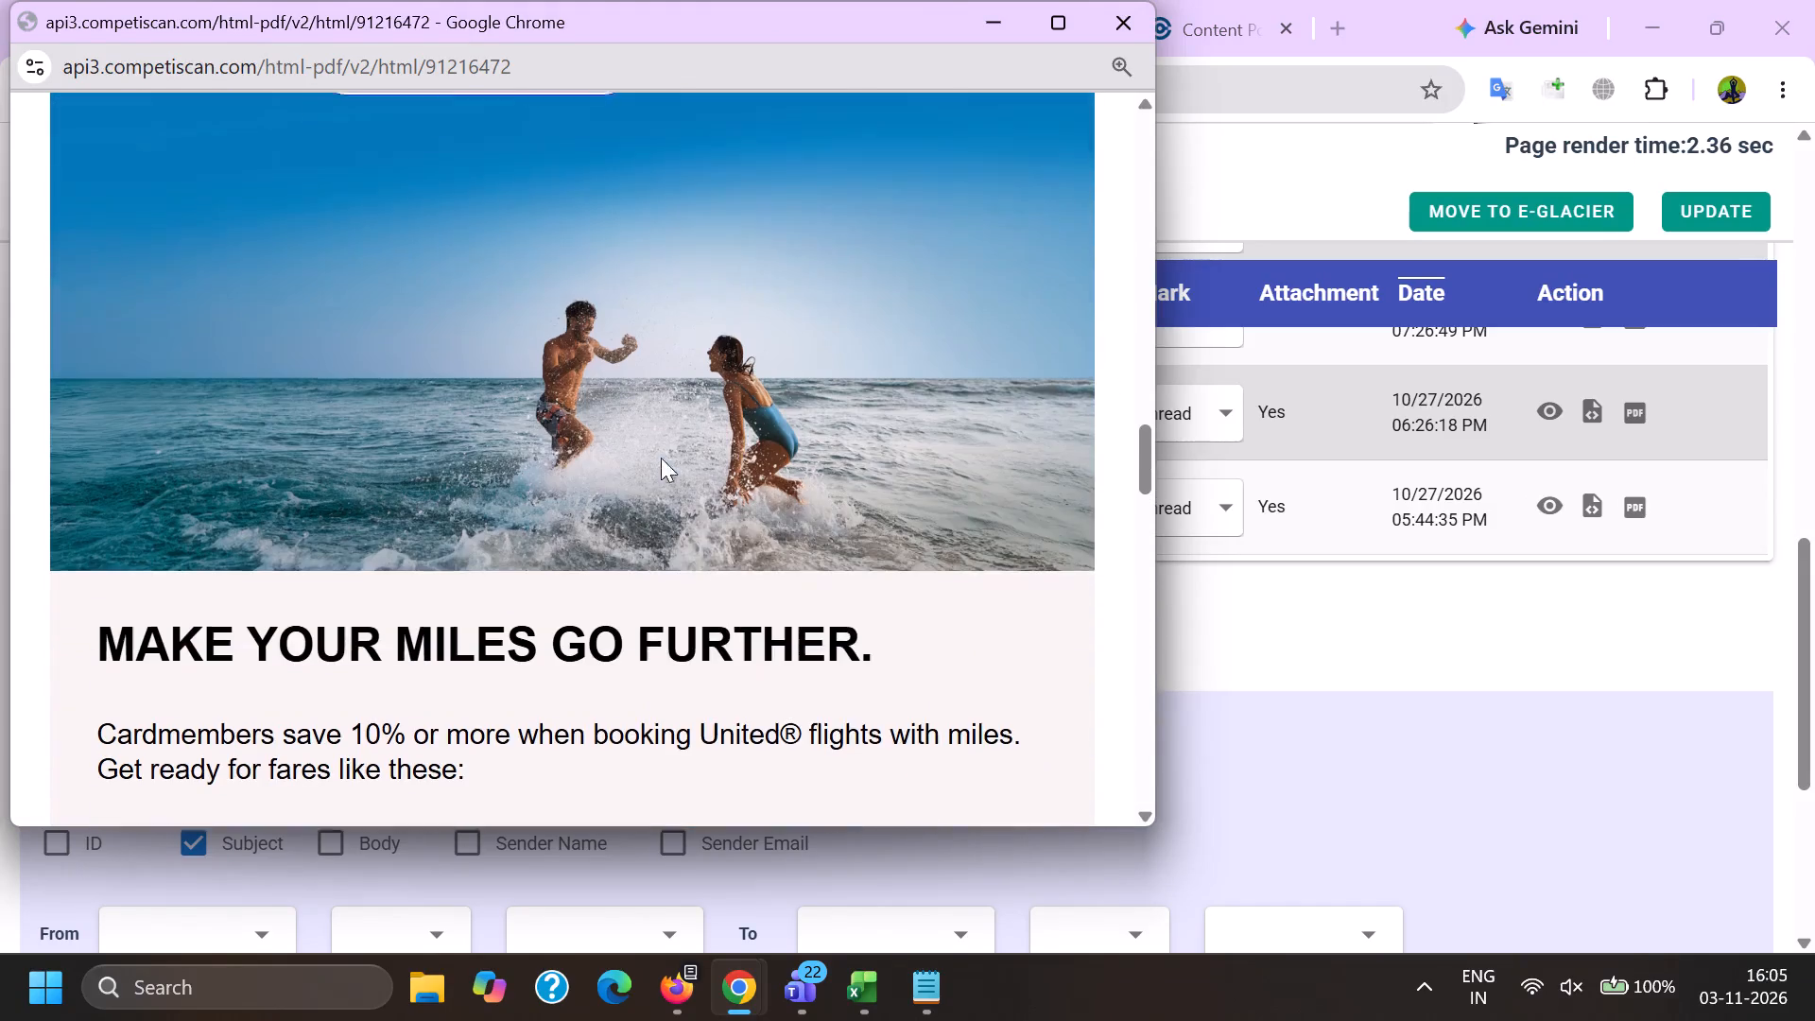
{"action": "scroll", "coordinate": [661, 459], "scroll_direction": "up", "scroll_amount": 3}
{"action": "scroll", "coordinate": [661, 459], "scroll_direction": "down", "scroll_amount": 3}
{"action": "scroll", "coordinate": [662, 461], "scroll_direction": "up", "scroll_amount": 8}
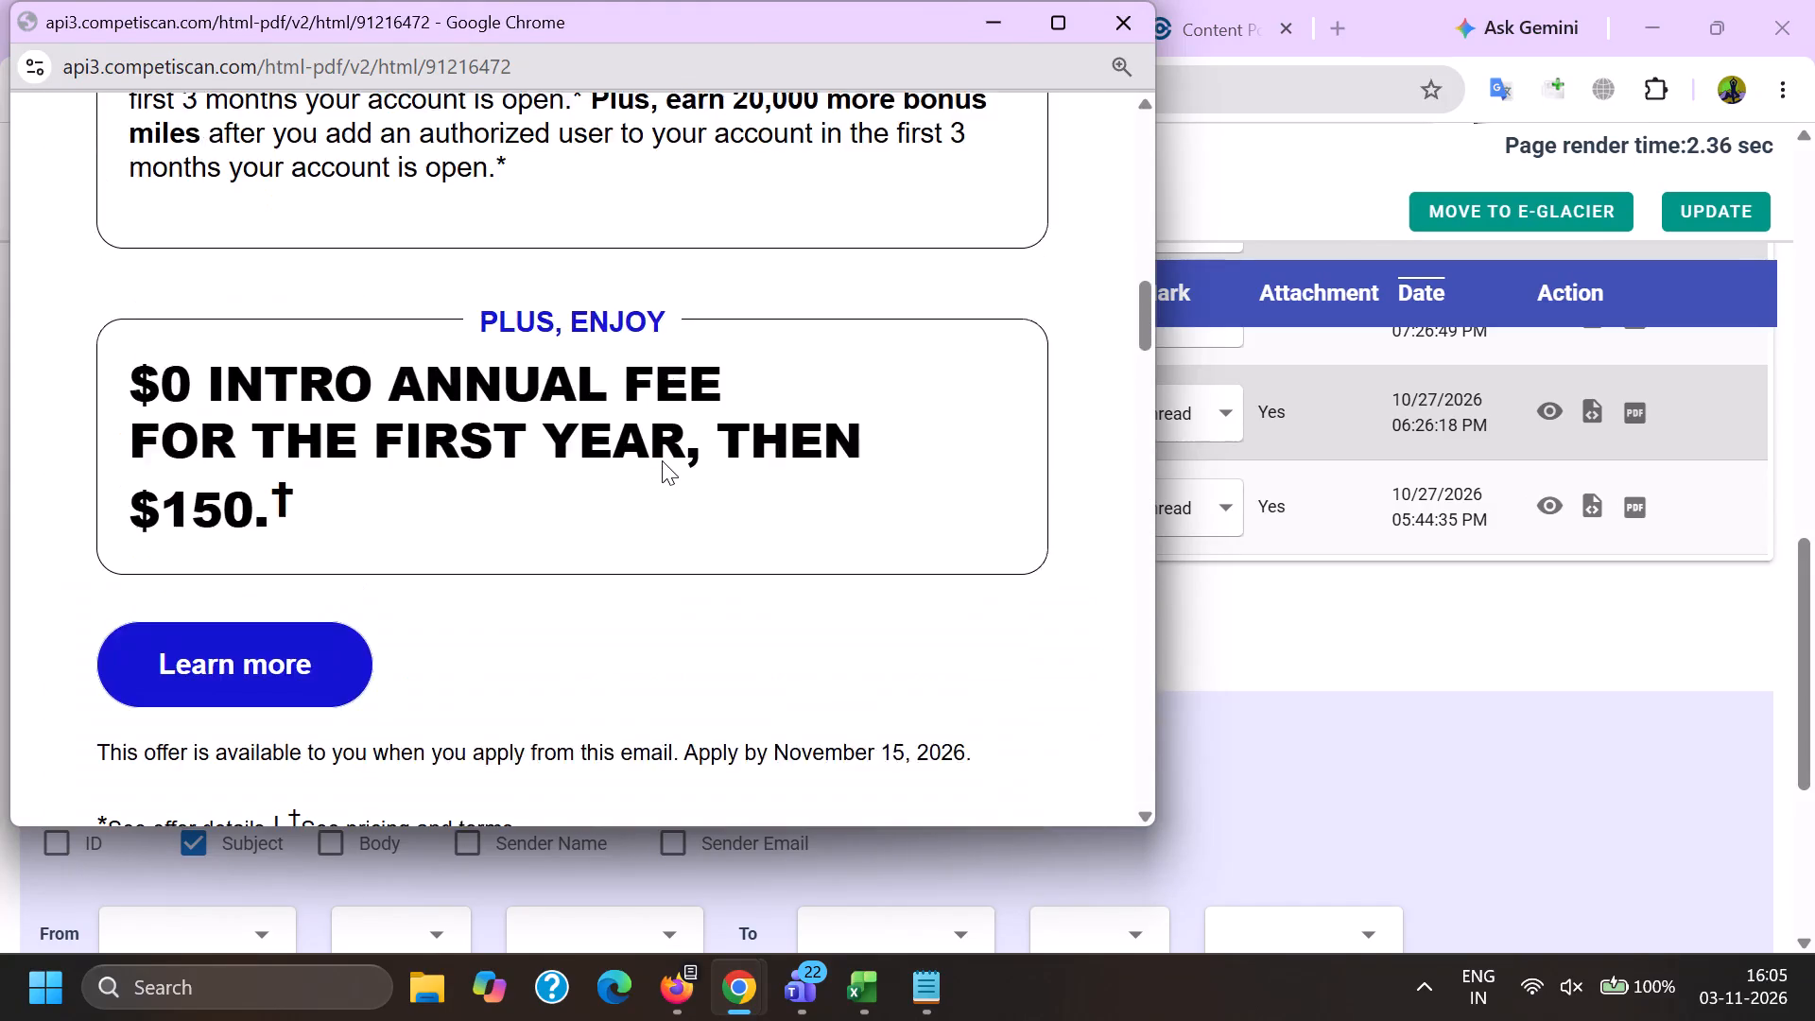
{"action": "scroll", "coordinate": [662, 459], "scroll_direction": "down", "scroll_amount": 2}
{"action": "key", "text": "alt+Tab"}
Preview email 91217193, the newest "NEW OFFER: Earn up to 90K bonus miles" result, and return to the list.
{"action": "scroll", "coordinate": [1423, 637], "scroll_direction": "up", "scroll_amount": 15}
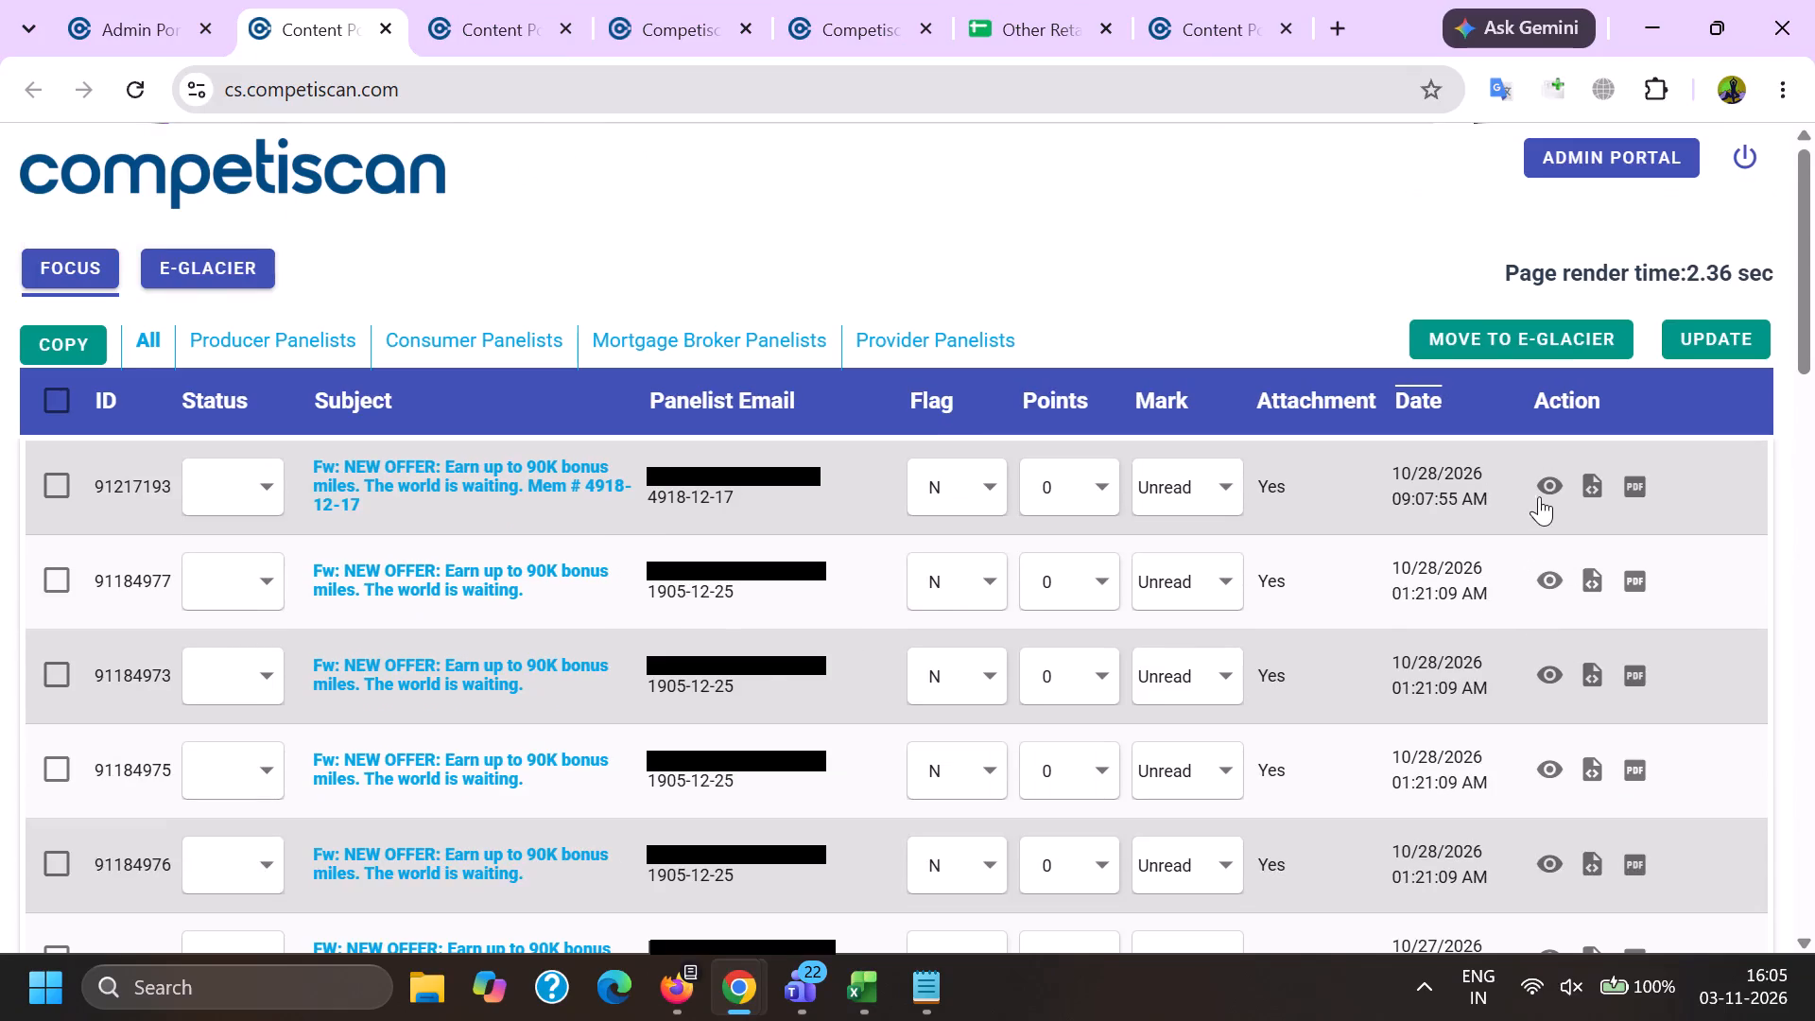
{"action": "left_click", "coordinate": [1546, 487]}
{"action": "scroll", "coordinate": [834, 336], "scroll_direction": "down", "scroll_amount": 10}
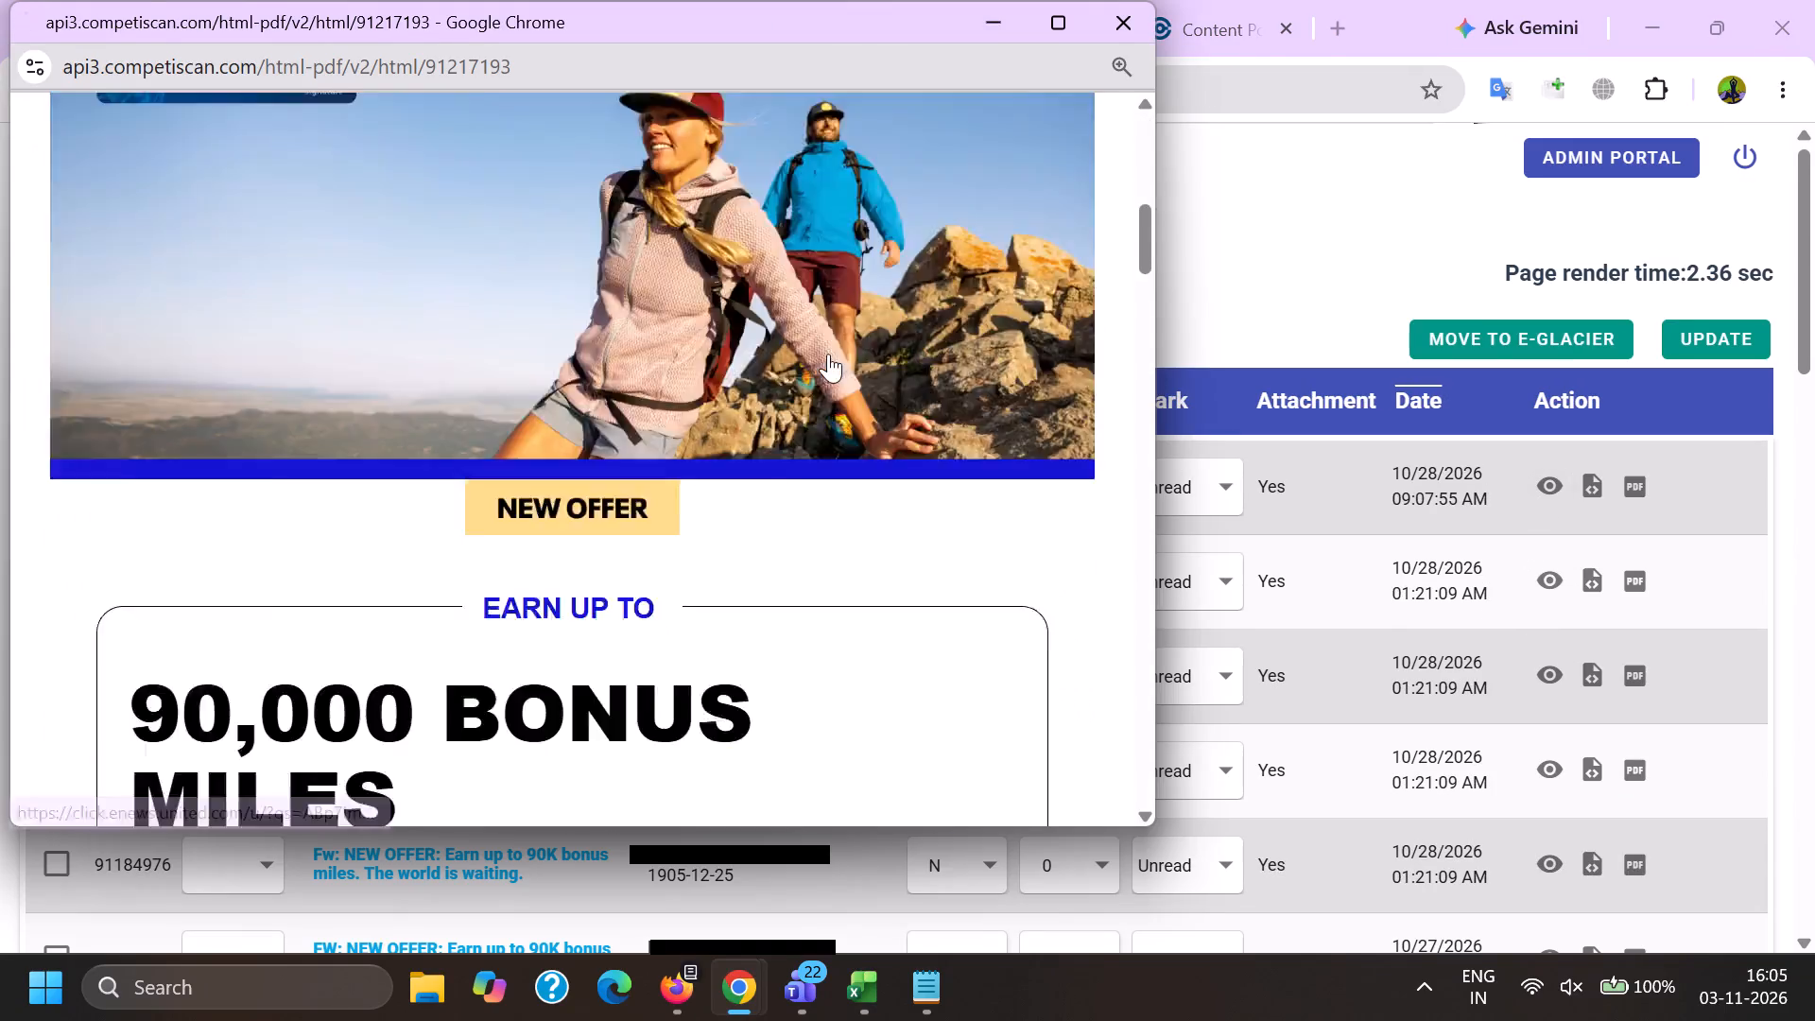
{"action": "scroll", "coordinate": [828, 355], "scroll_direction": "down", "scroll_amount": 4}
{"action": "key", "text": "alt+Tab"}
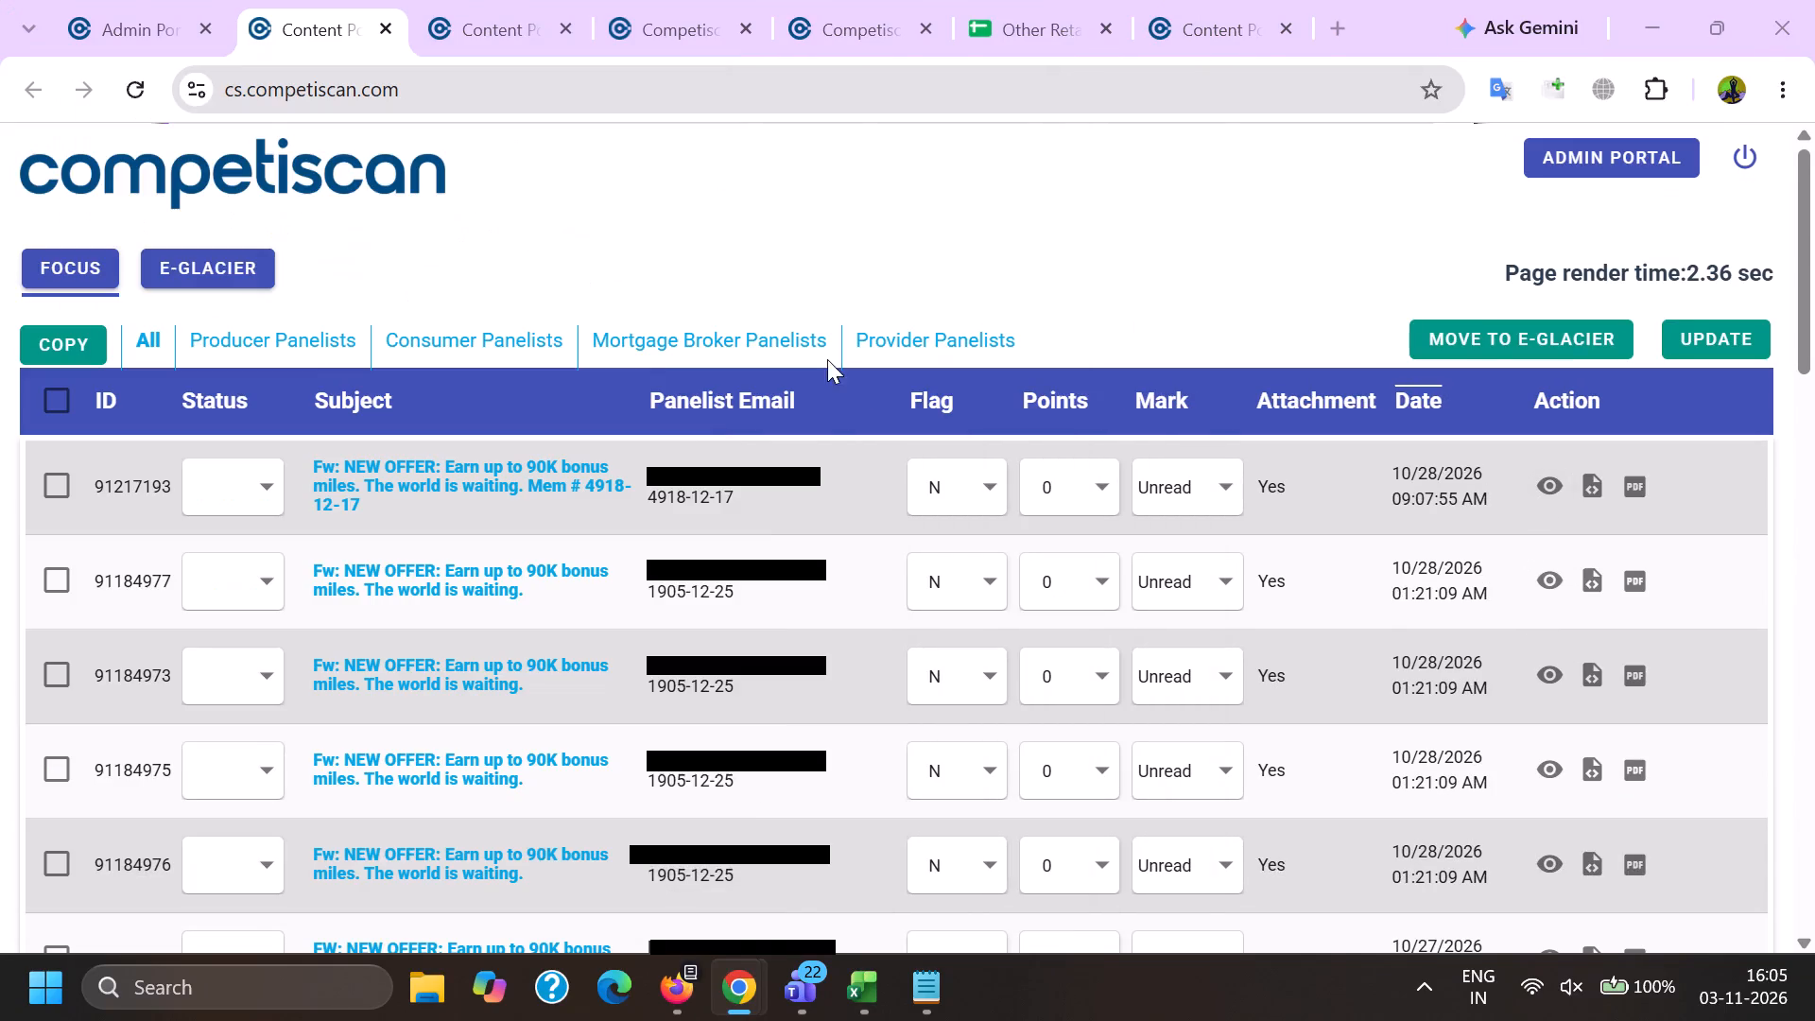
Preview email 91216472 again and check its Explorer card offer.
{"action": "scroll", "coordinate": [1192, 646], "scroll_direction": "down", "scroll_amount": 6}
{"action": "scroll", "coordinate": [1645, 780], "scroll_direction": "down", "scroll_amount": 5}
{"action": "scroll", "coordinate": [1539, 617], "scroll_direction": "up", "scroll_amount": 2}
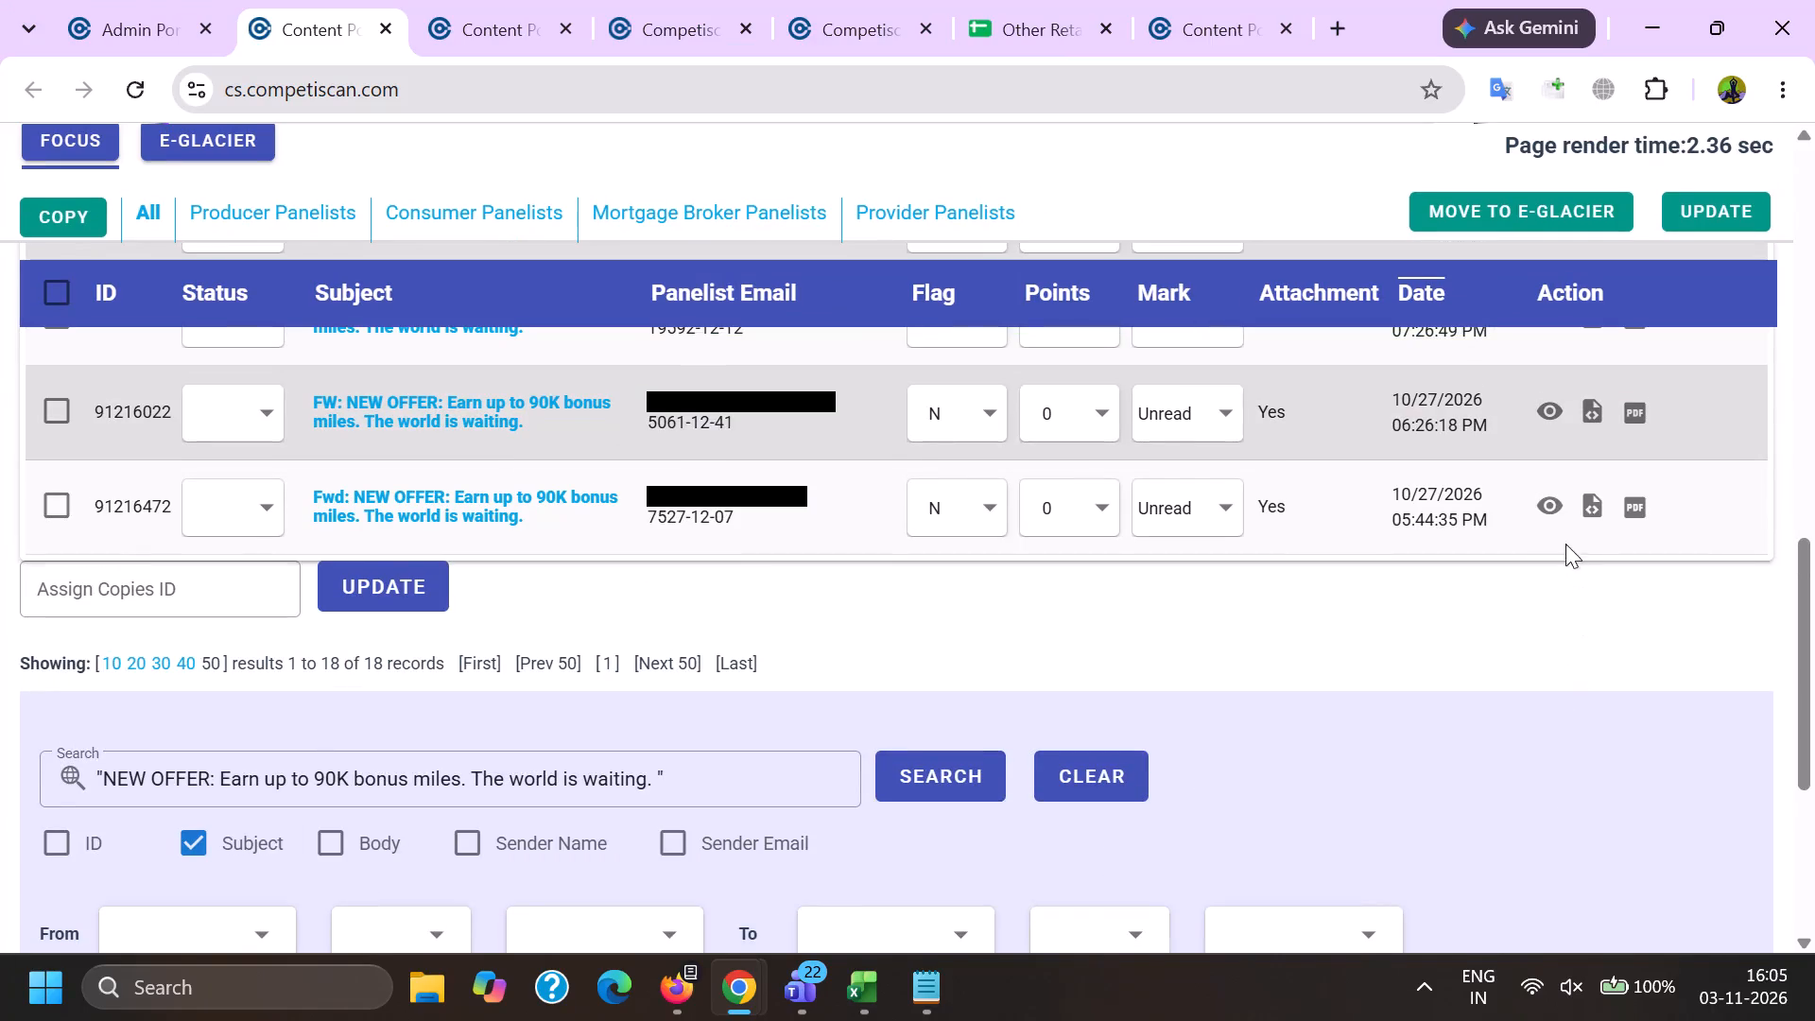
{"action": "left_click", "coordinate": [1553, 512]}
{"action": "scroll", "coordinate": [404, 293], "scroll_direction": "down", "scroll_amount": 4}
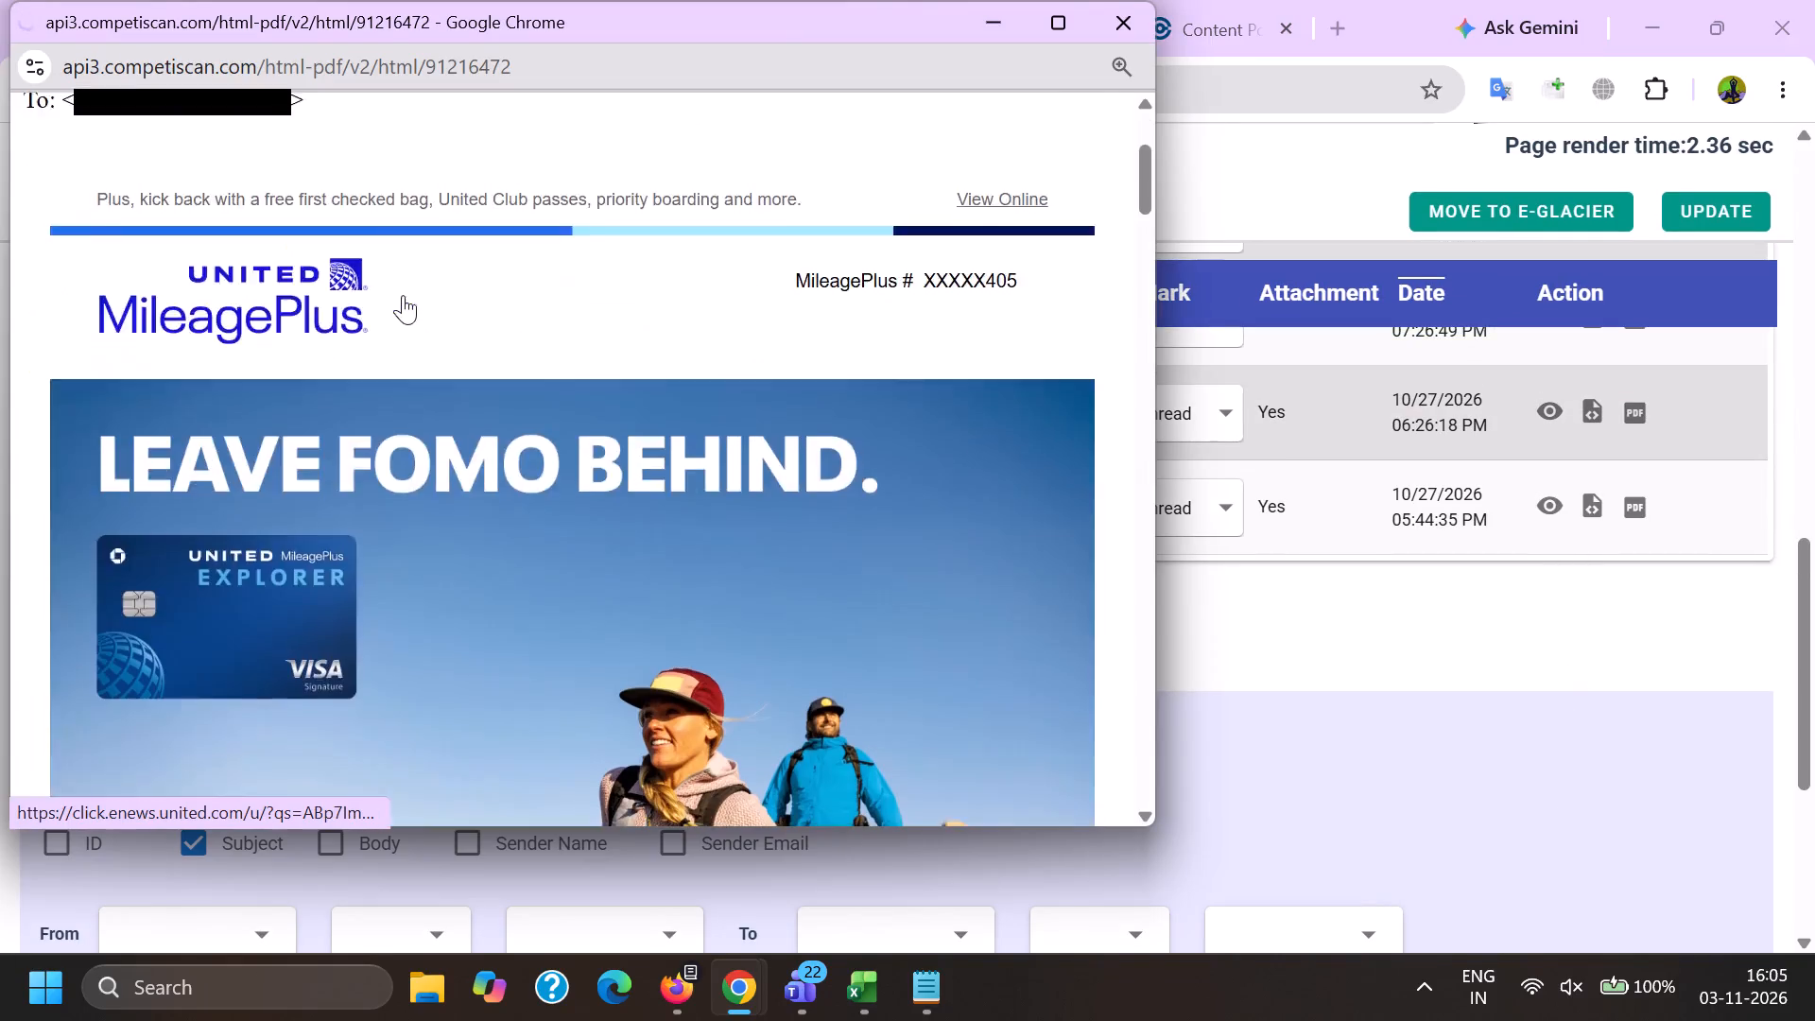
{"action": "scroll", "coordinate": [403, 295], "scroll_direction": "down", "scroll_amount": 2}
Switch to Firefox and list the E-Glacier emails matching "hilton honors" in the second content portal tab.
{"action": "left_click", "coordinate": [673, 999]}
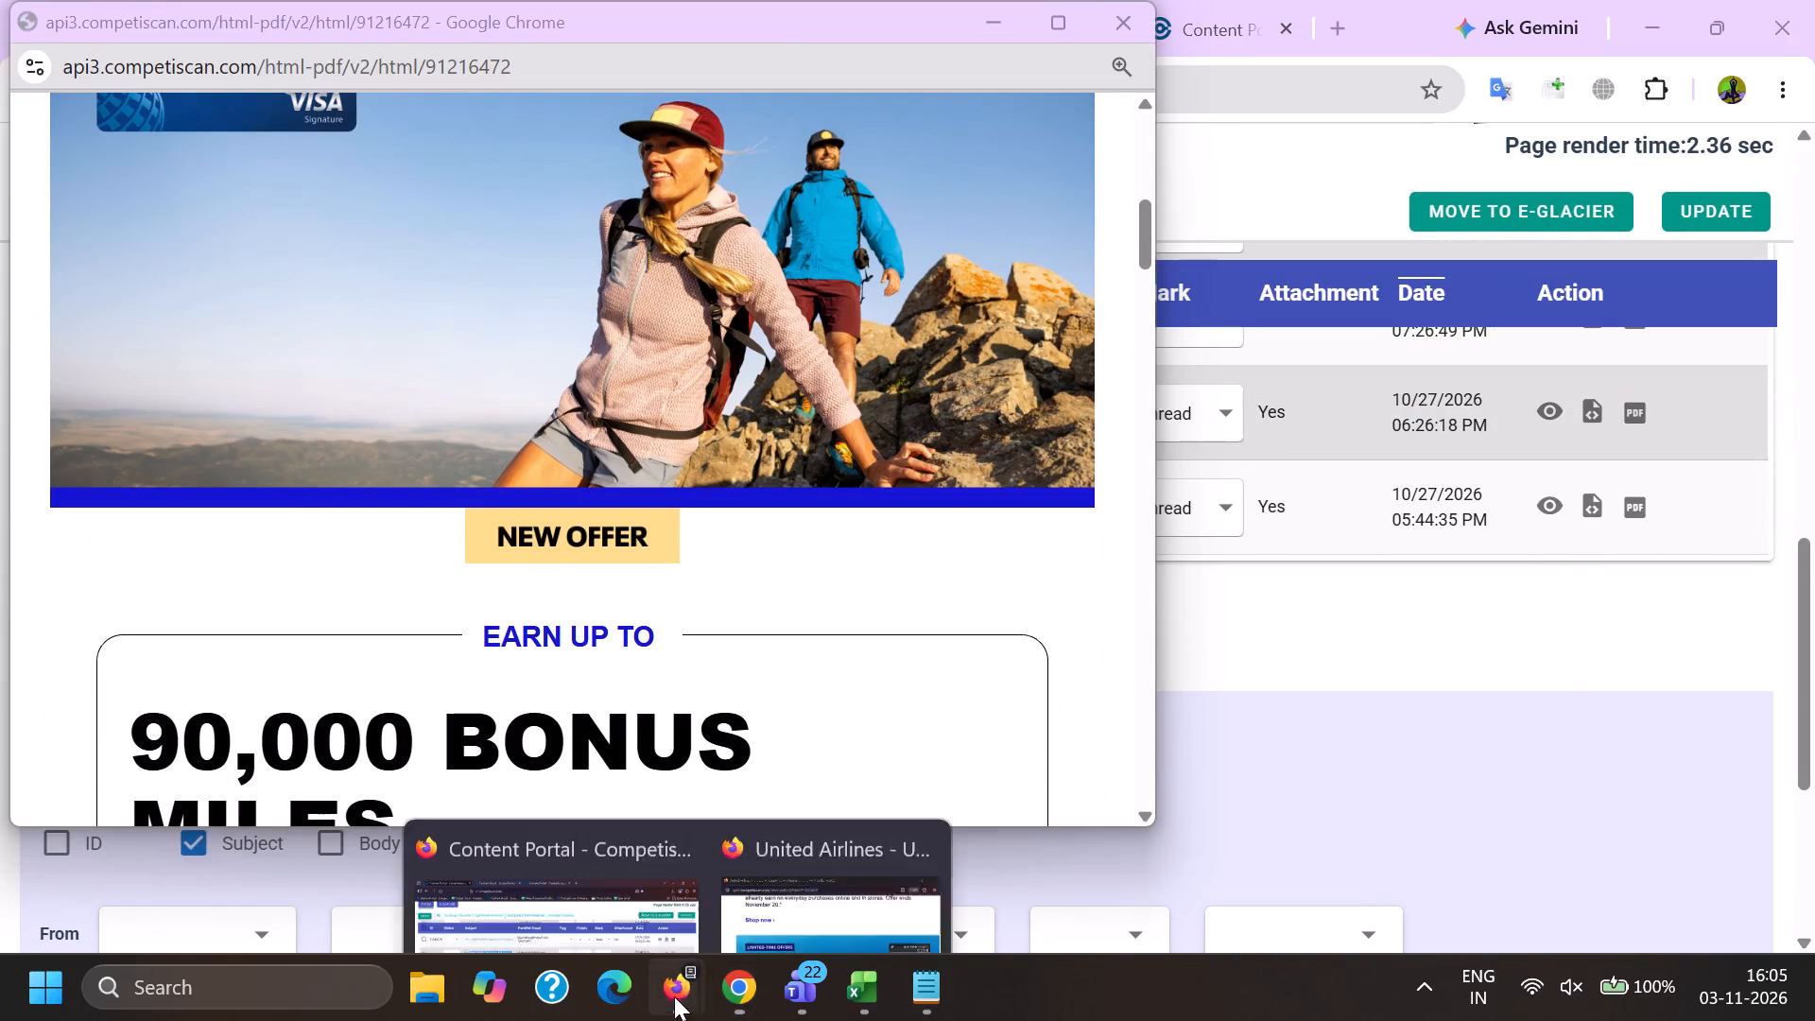
{"action": "left_click", "coordinate": [477, 822]}
{"action": "scroll", "coordinate": [426, 656], "scroll_direction": "down", "scroll_amount": 3}
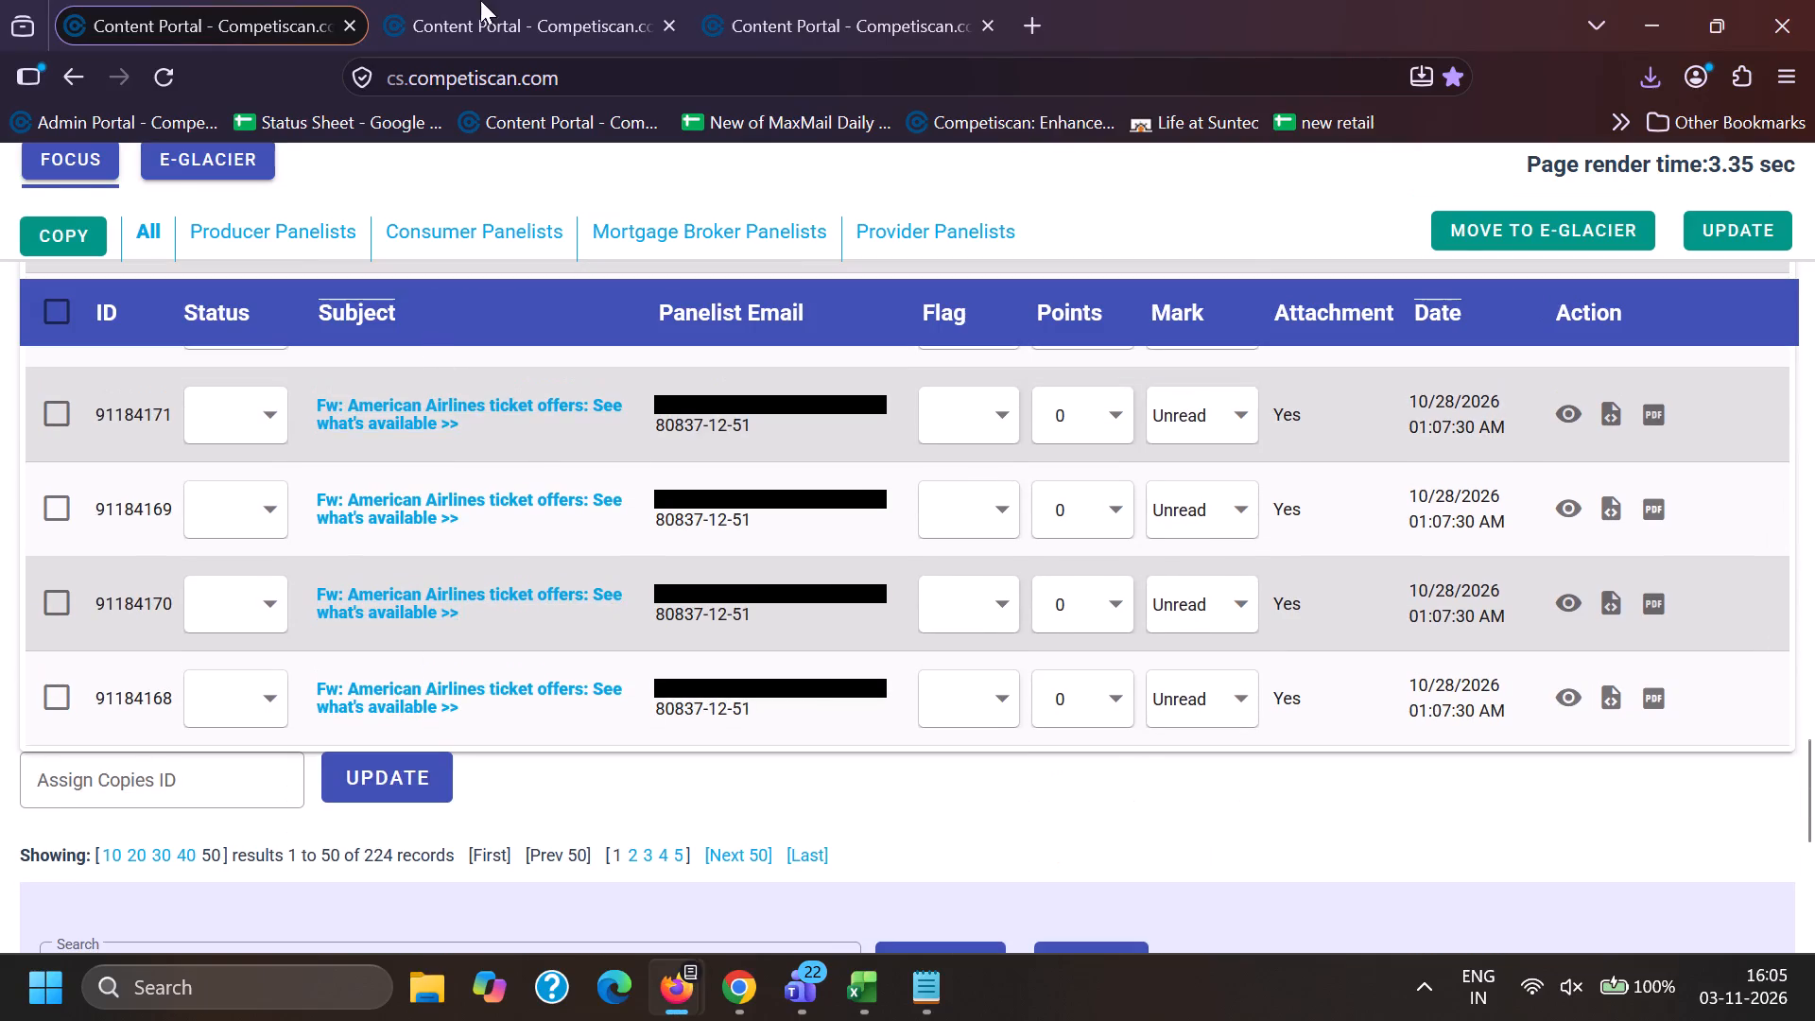
{"action": "left_click", "coordinate": [483, 0]}
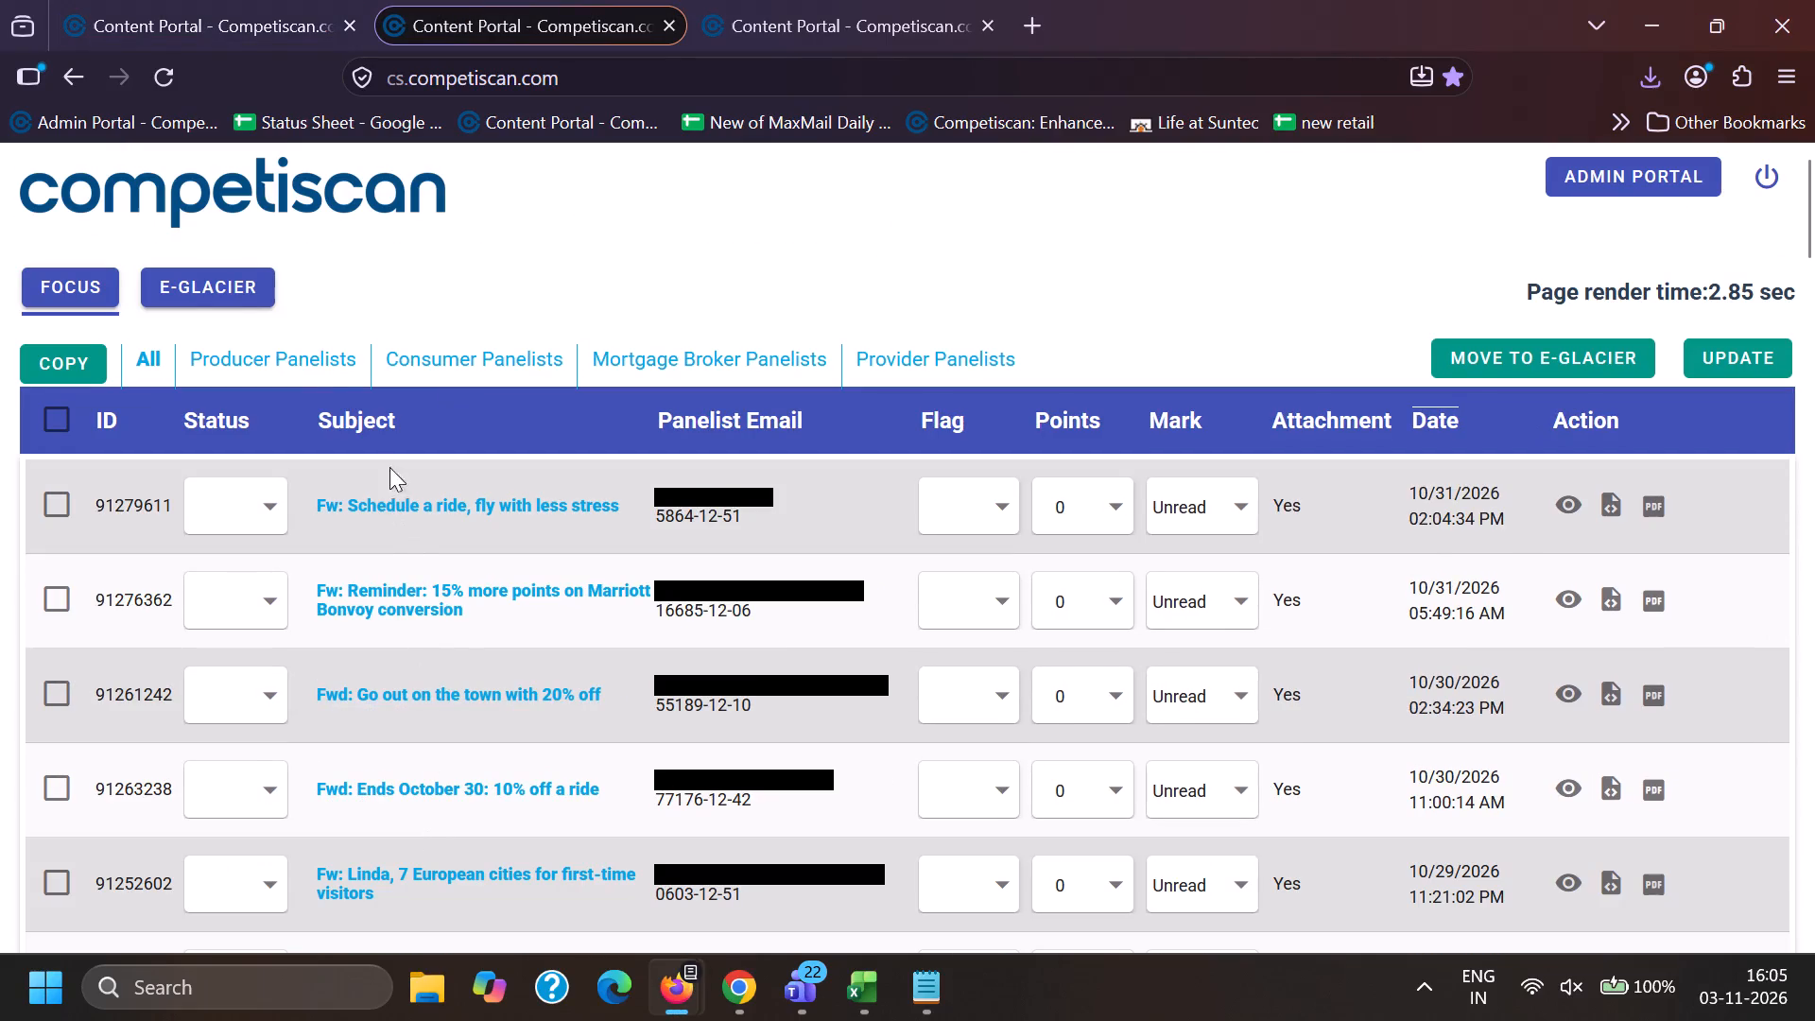
{"action": "left_click", "coordinate": [185, 271]}
{"action": "left_click", "coordinate": [292, 0]}
{"action": "left_click", "coordinate": [413, 0]}
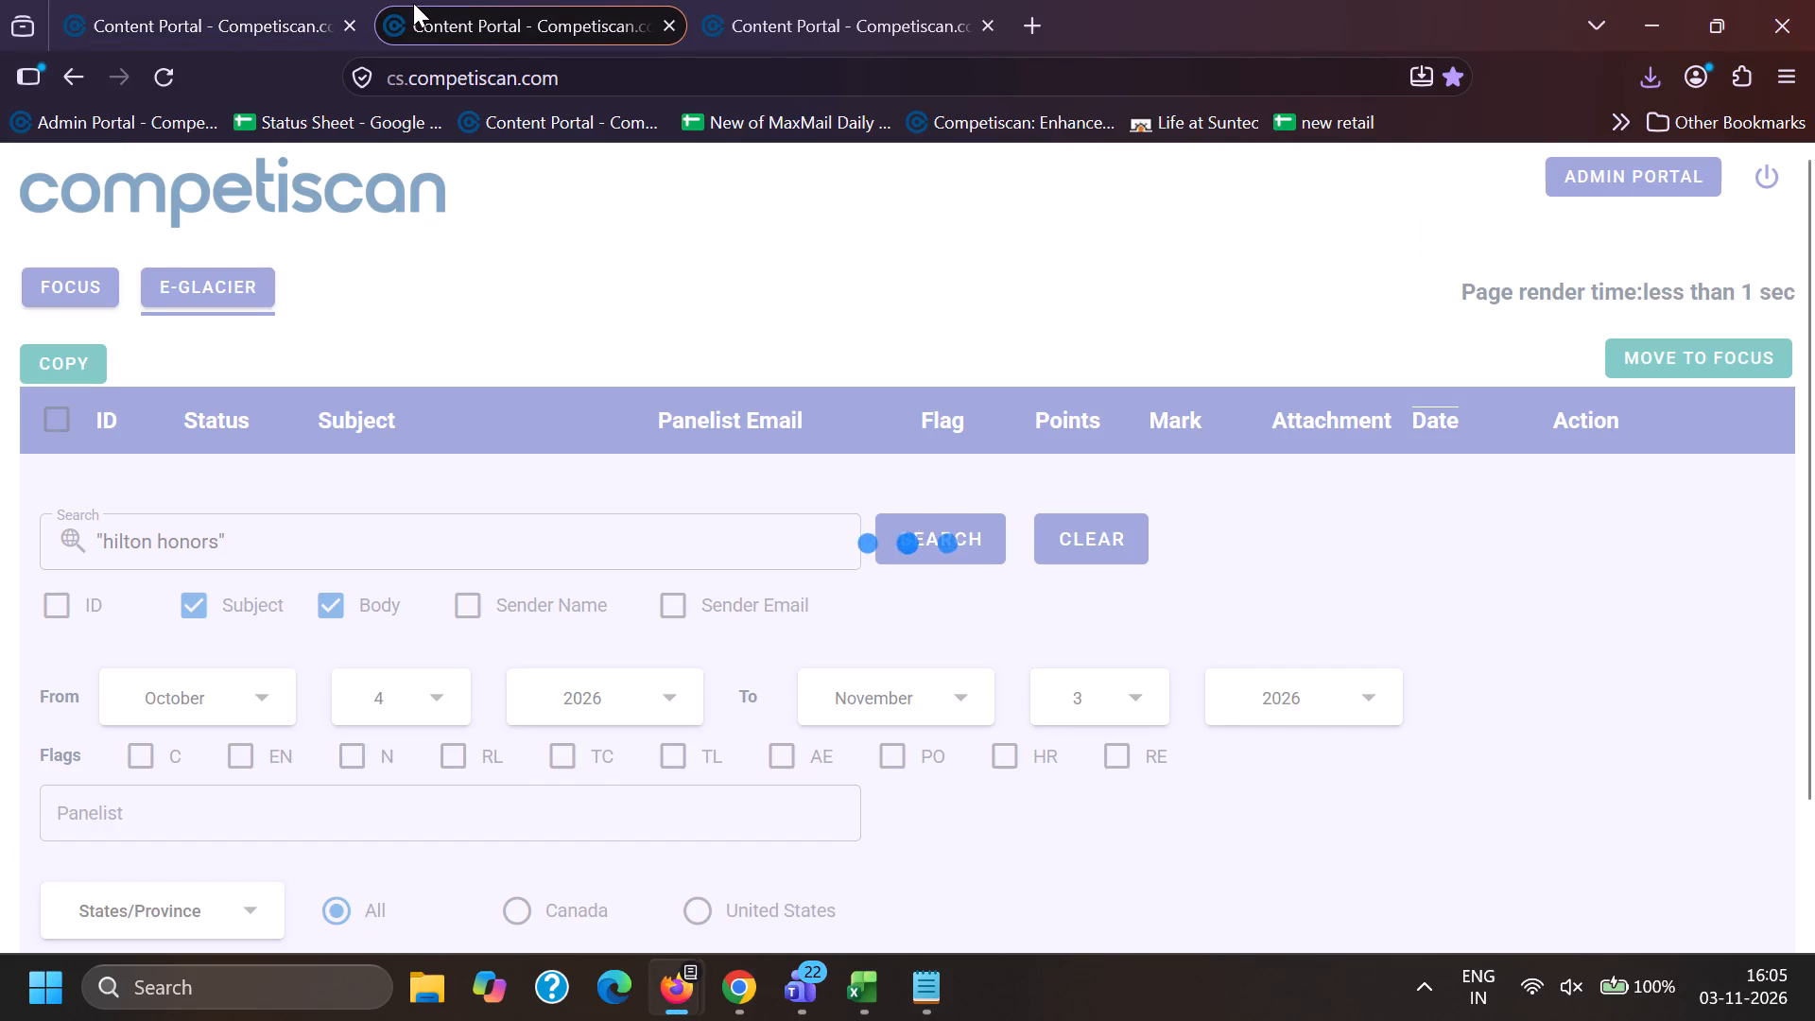
{"action": "scroll", "coordinate": [410, 573], "scroll_direction": "down", "scroll_amount": 2}
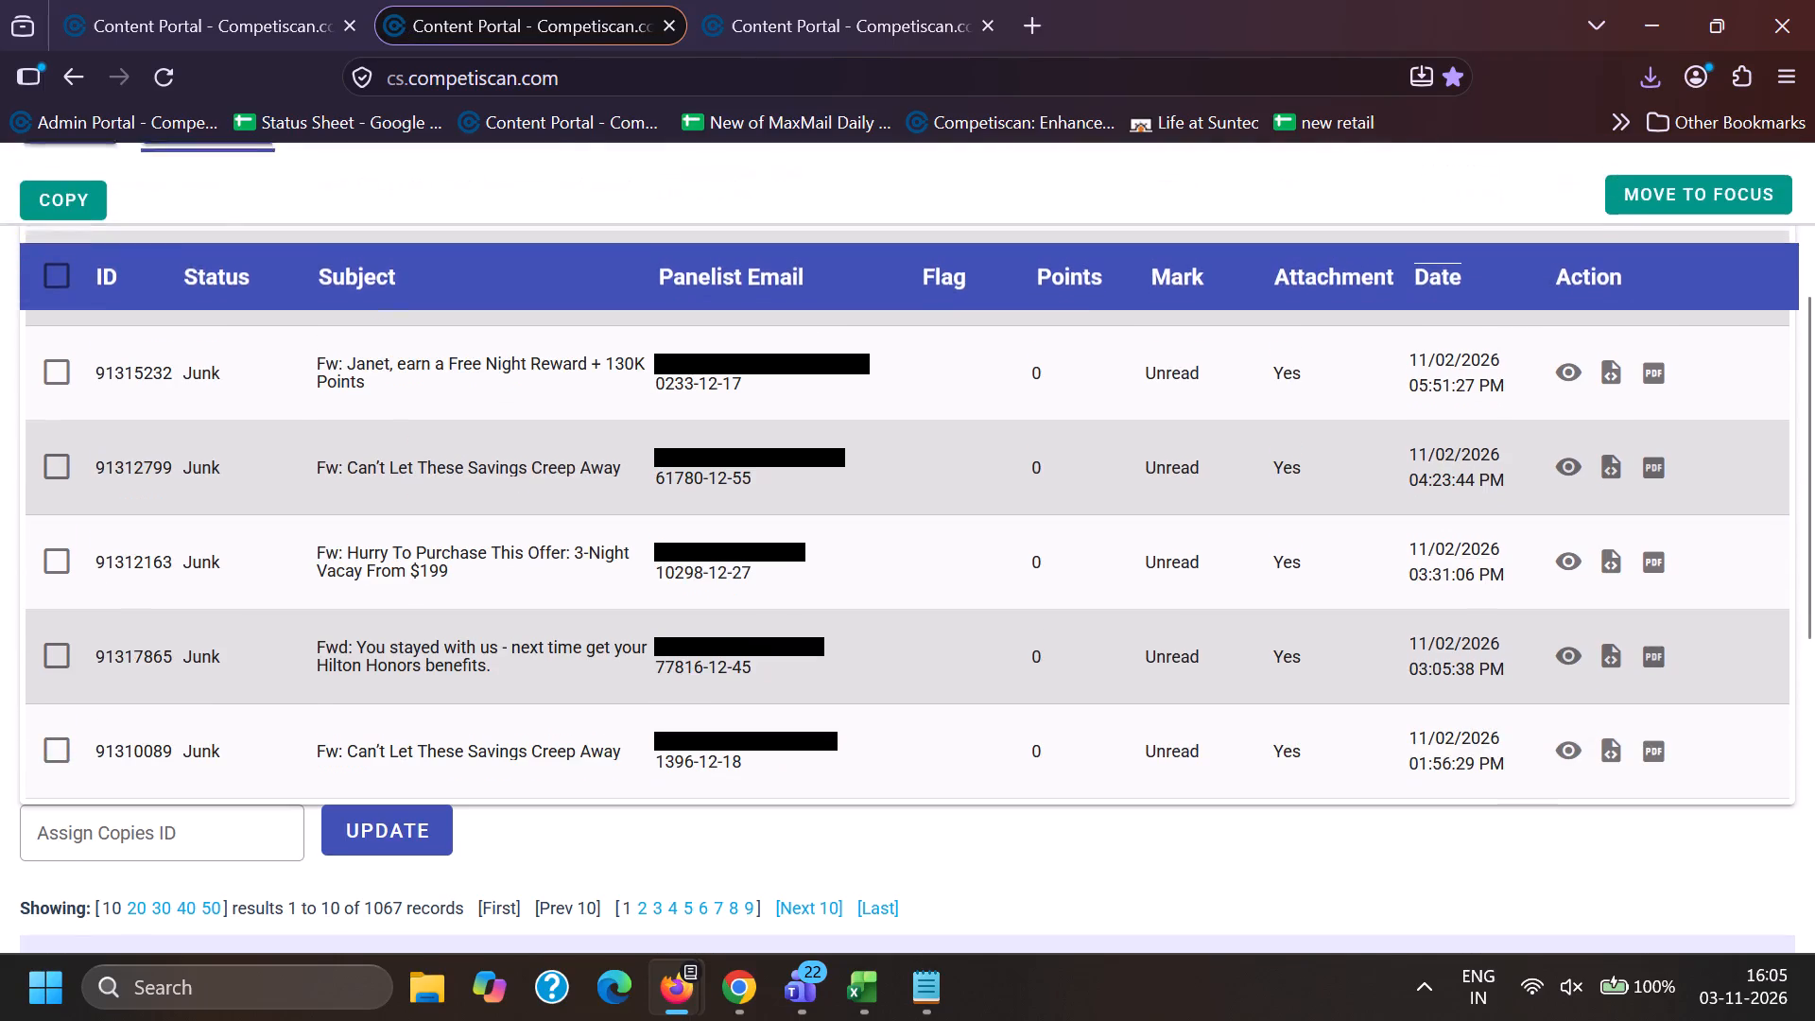